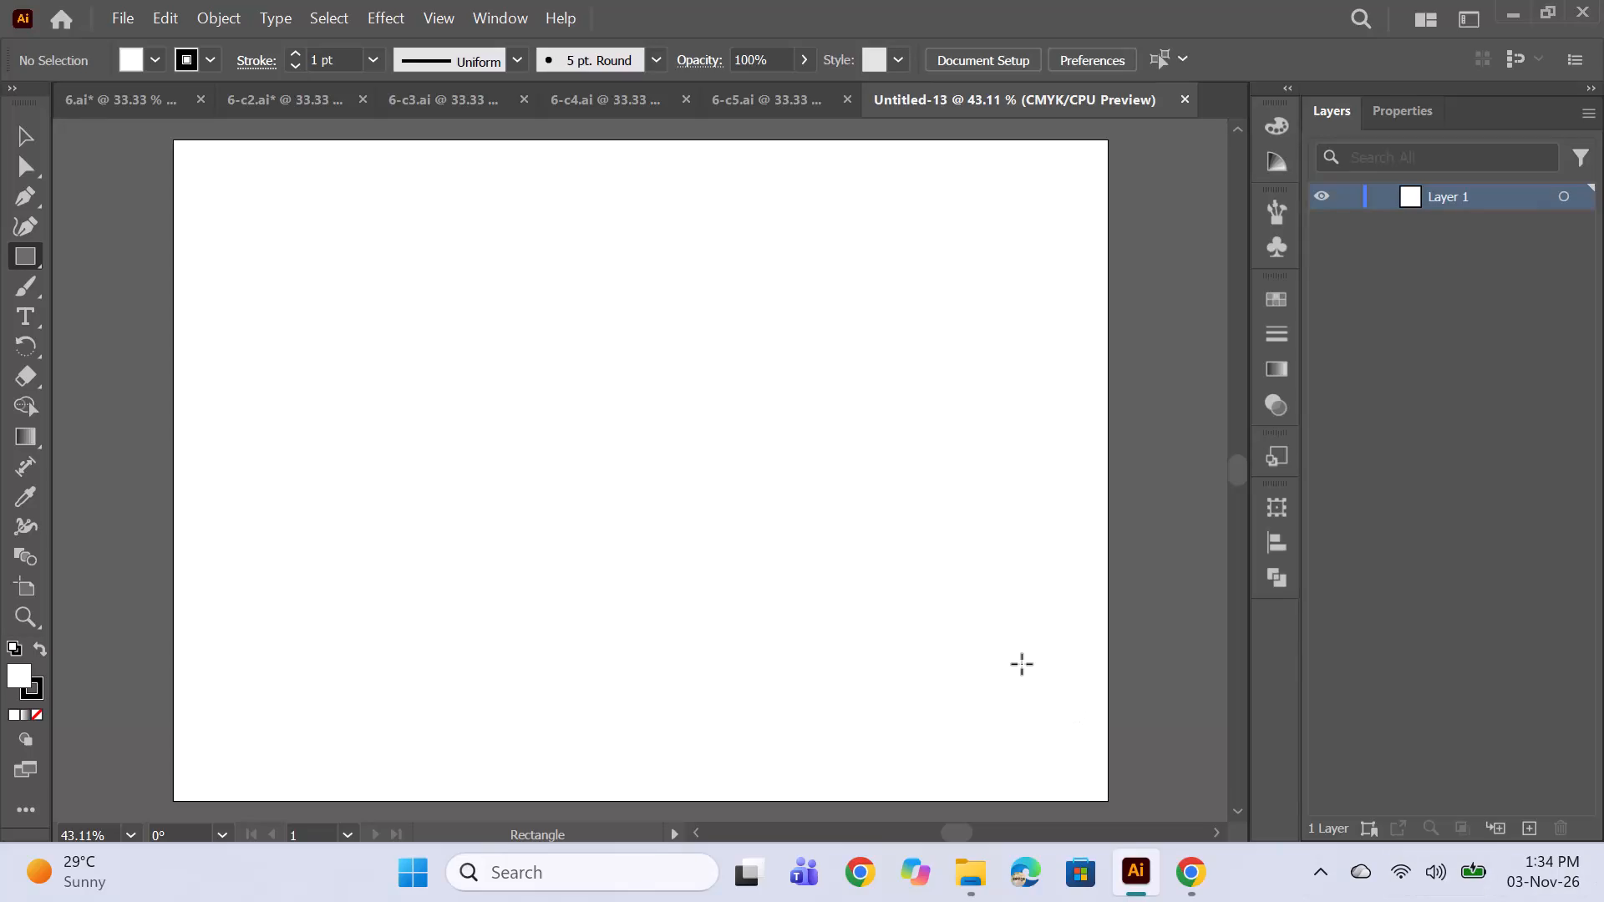
Review the finished floral pattern colourways 6-c4 and 6-c5 and the printed fabrics reference images in Chrome.
click(767, 111)
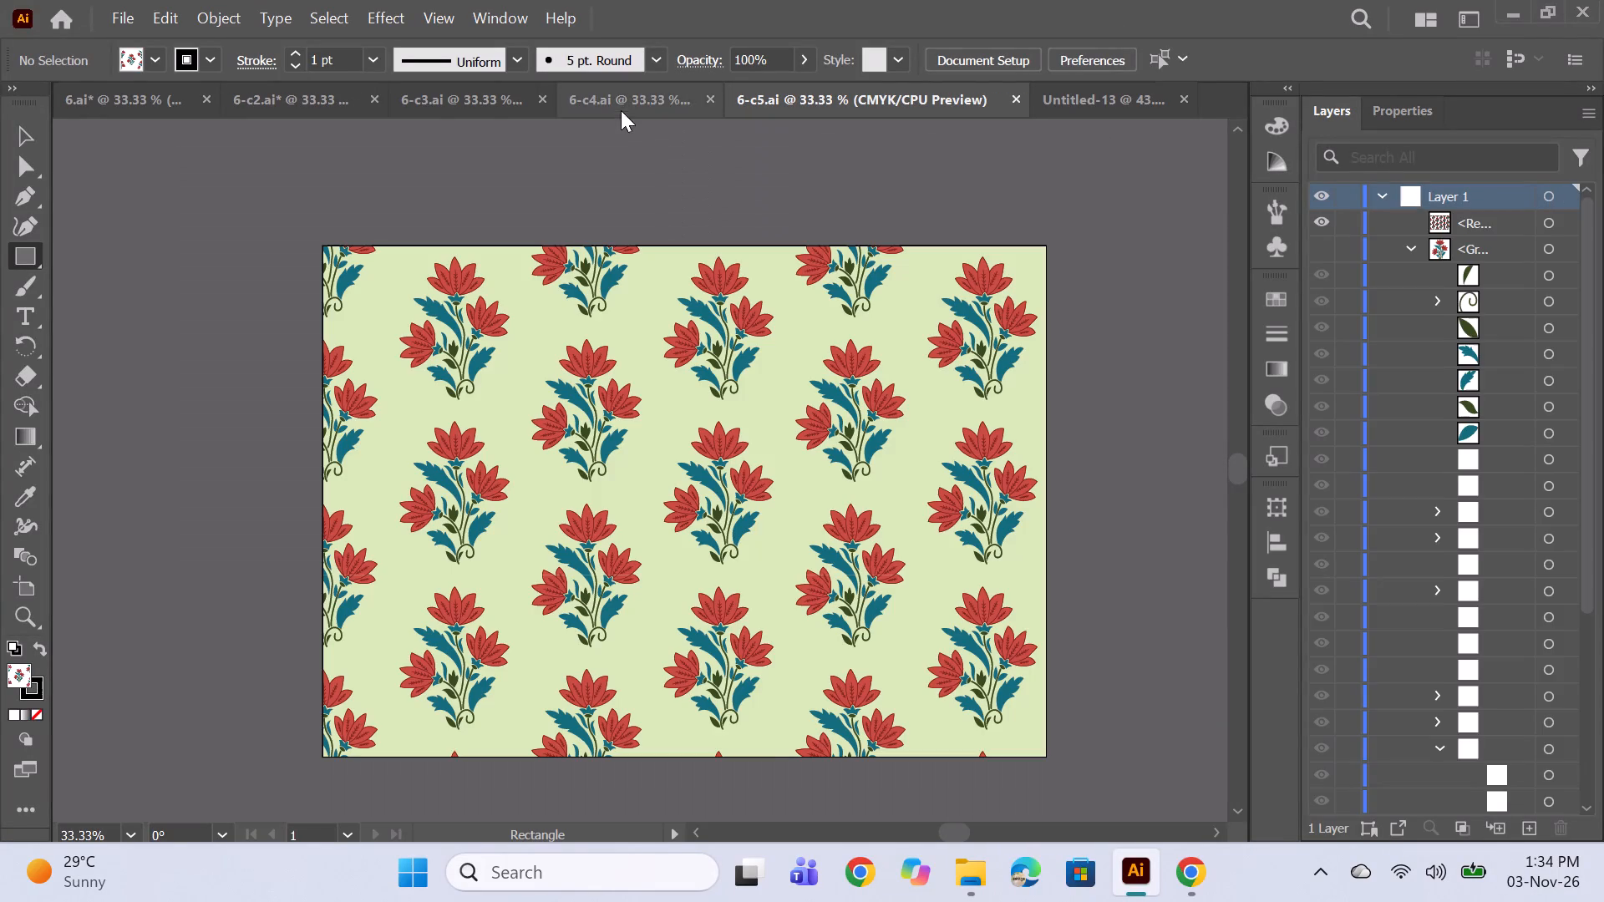
click(607, 100)
click(906, 97)
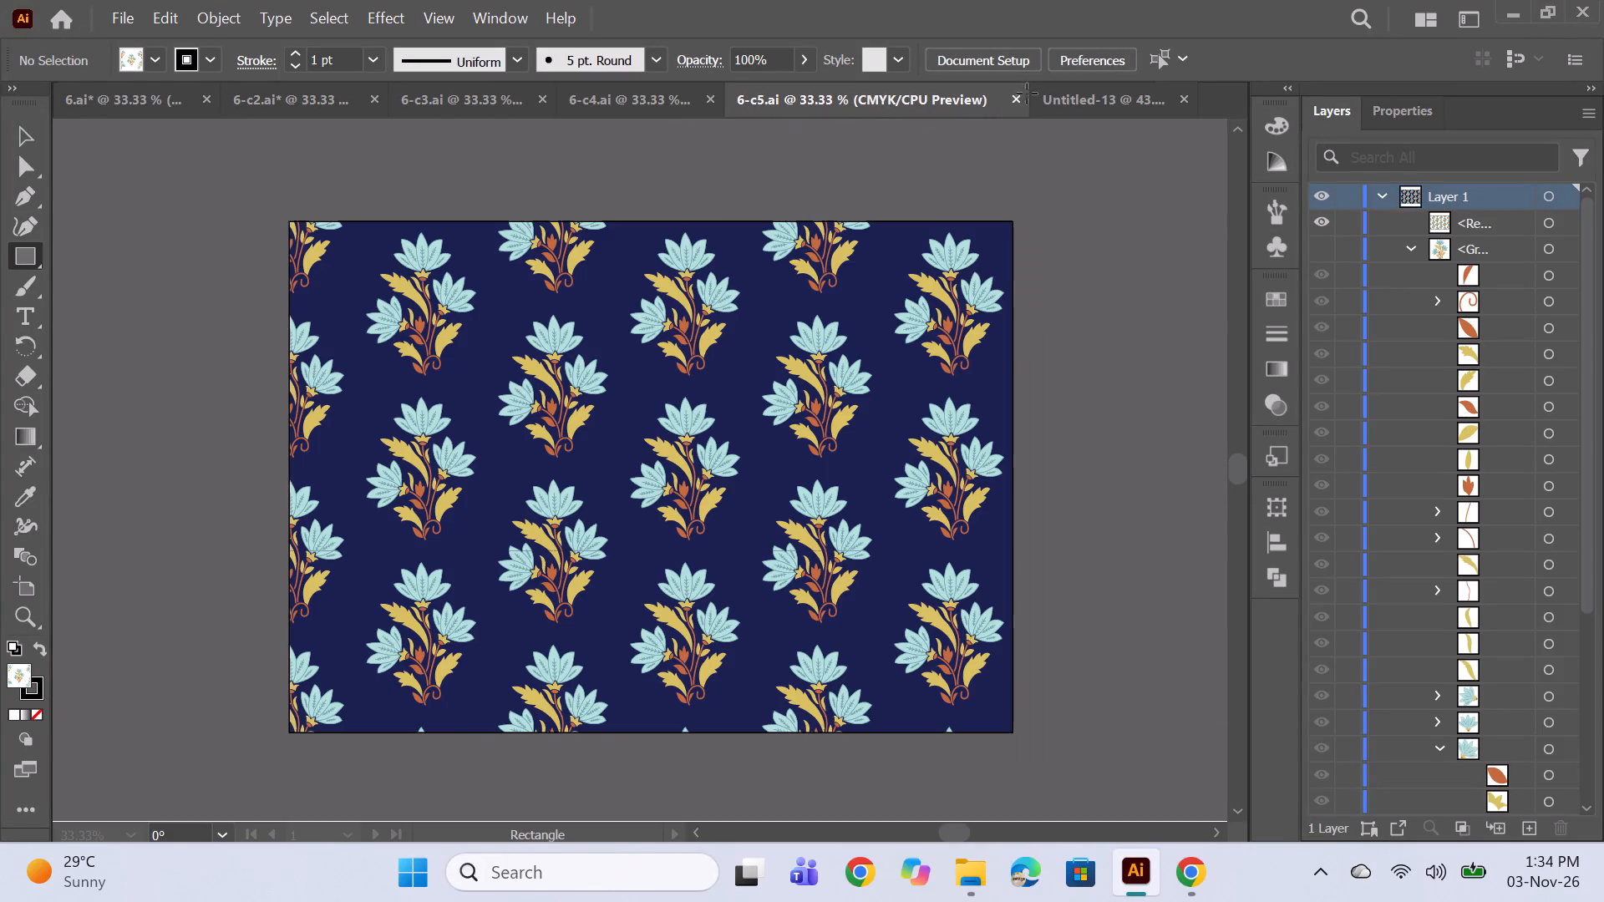
click(1046, 94)
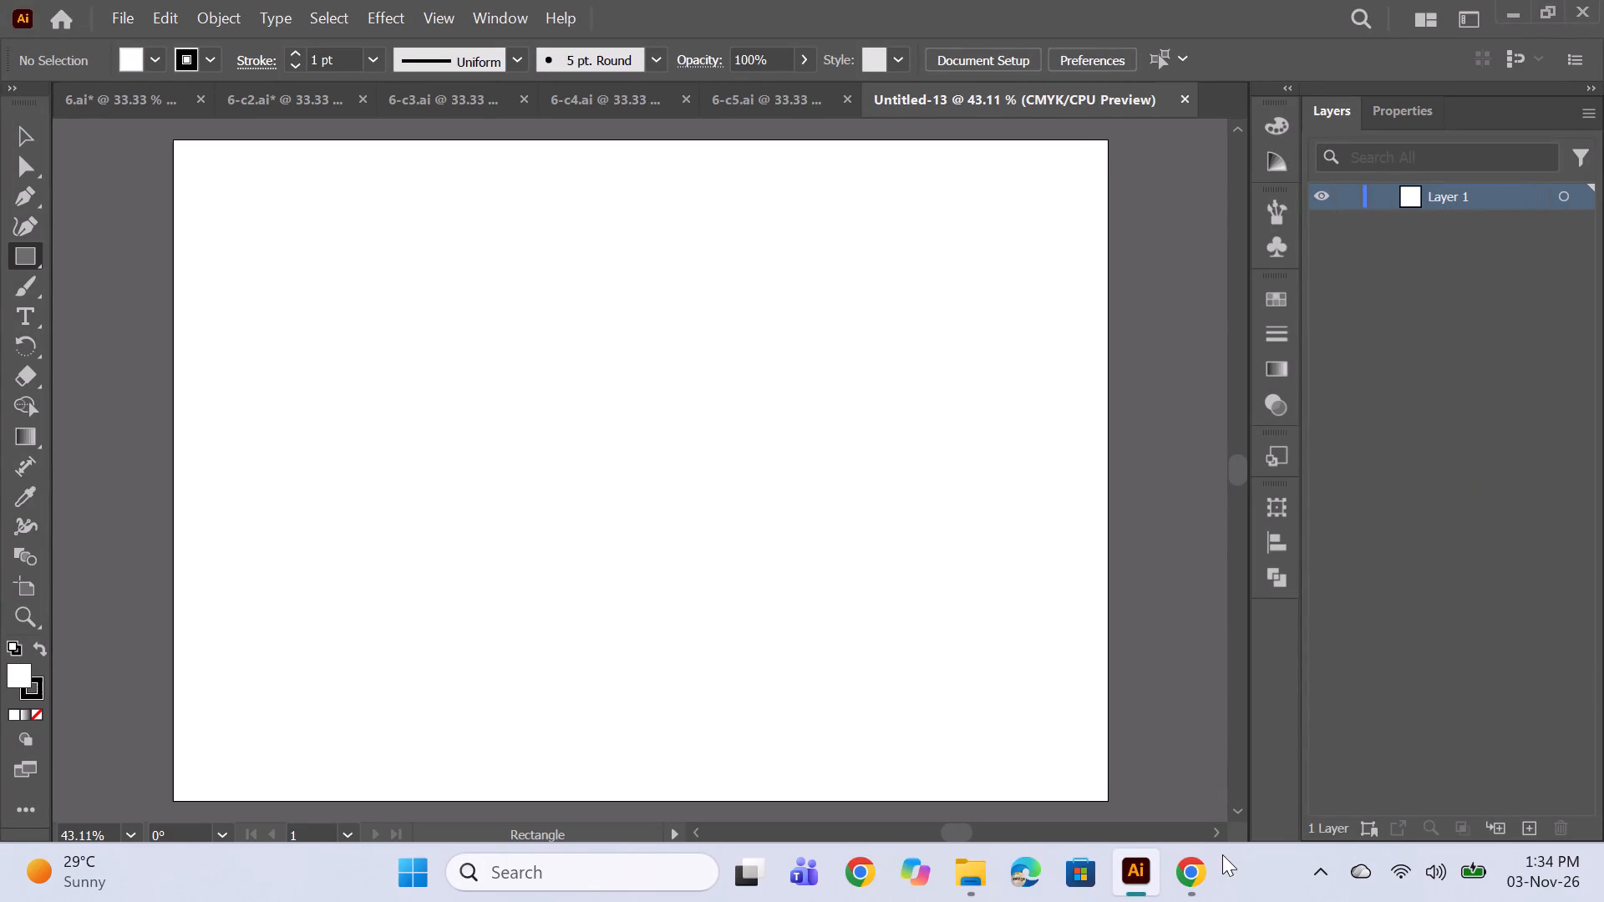
click(1205, 865)
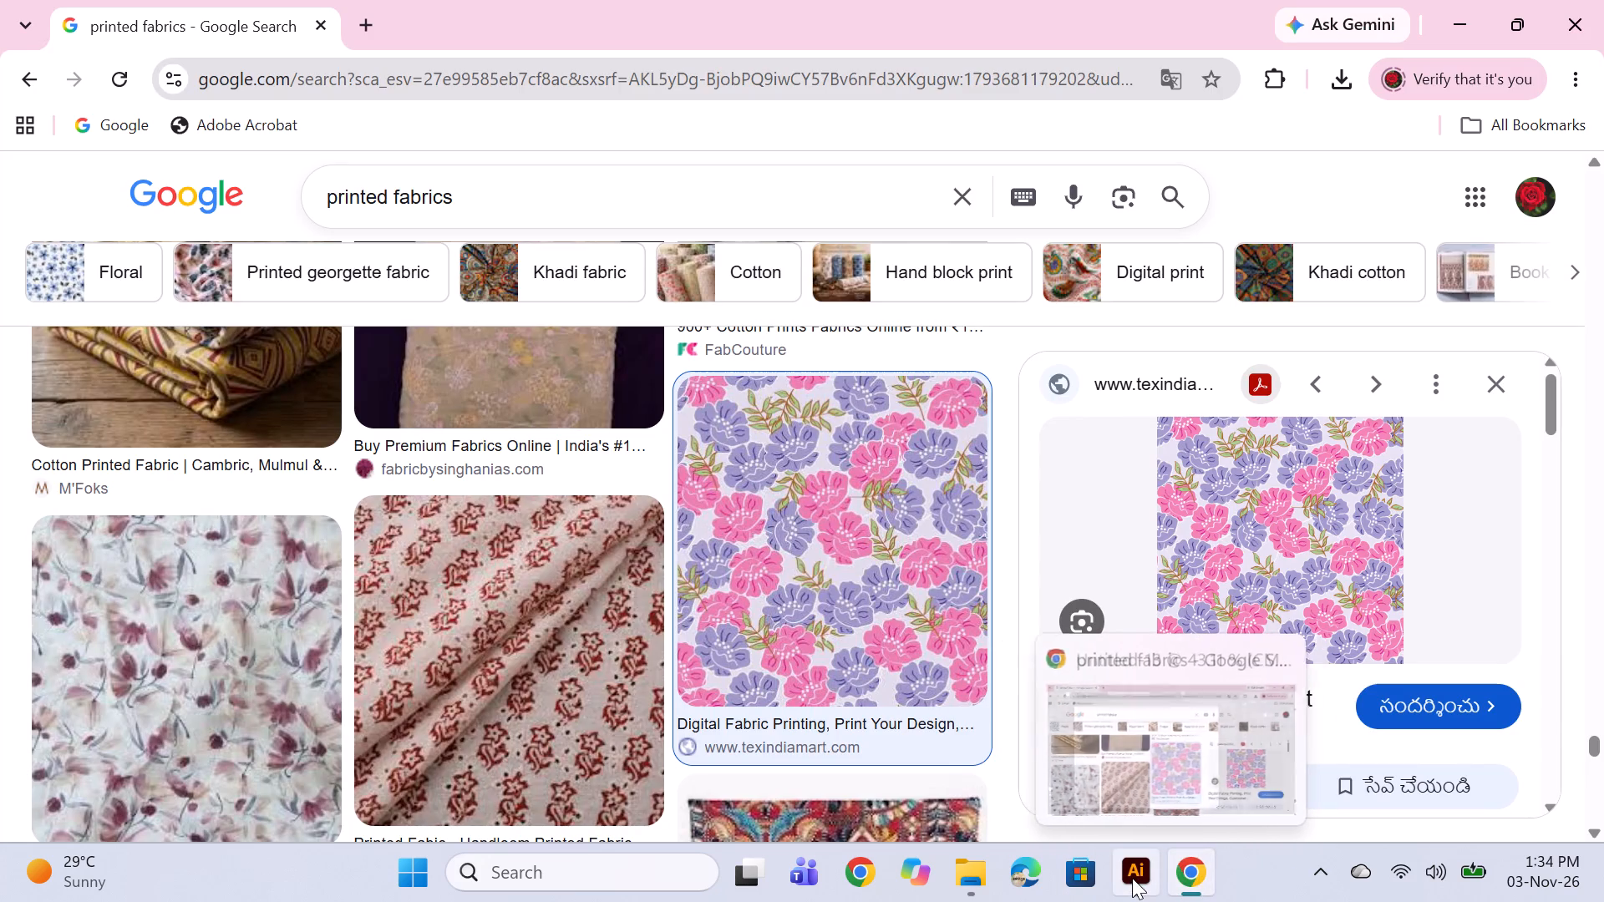
click(1132, 878)
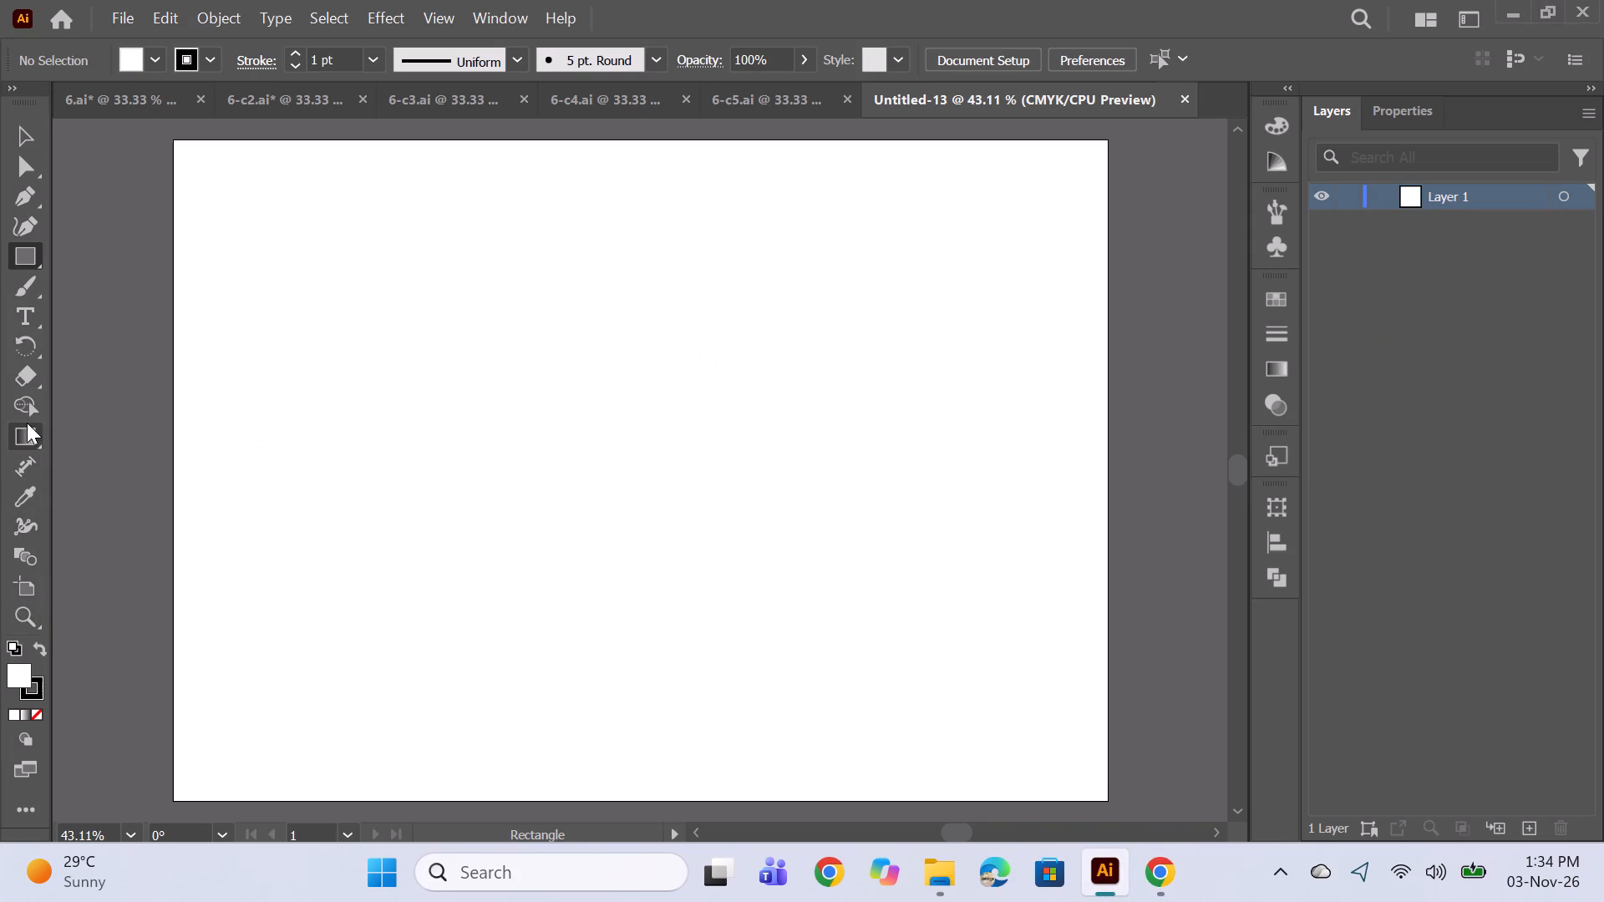
Draw a rectangle covering the whole blank artboard of Untitled-13, about 16.5 by 11.7 in.
drag(171, 142, 485, 454)
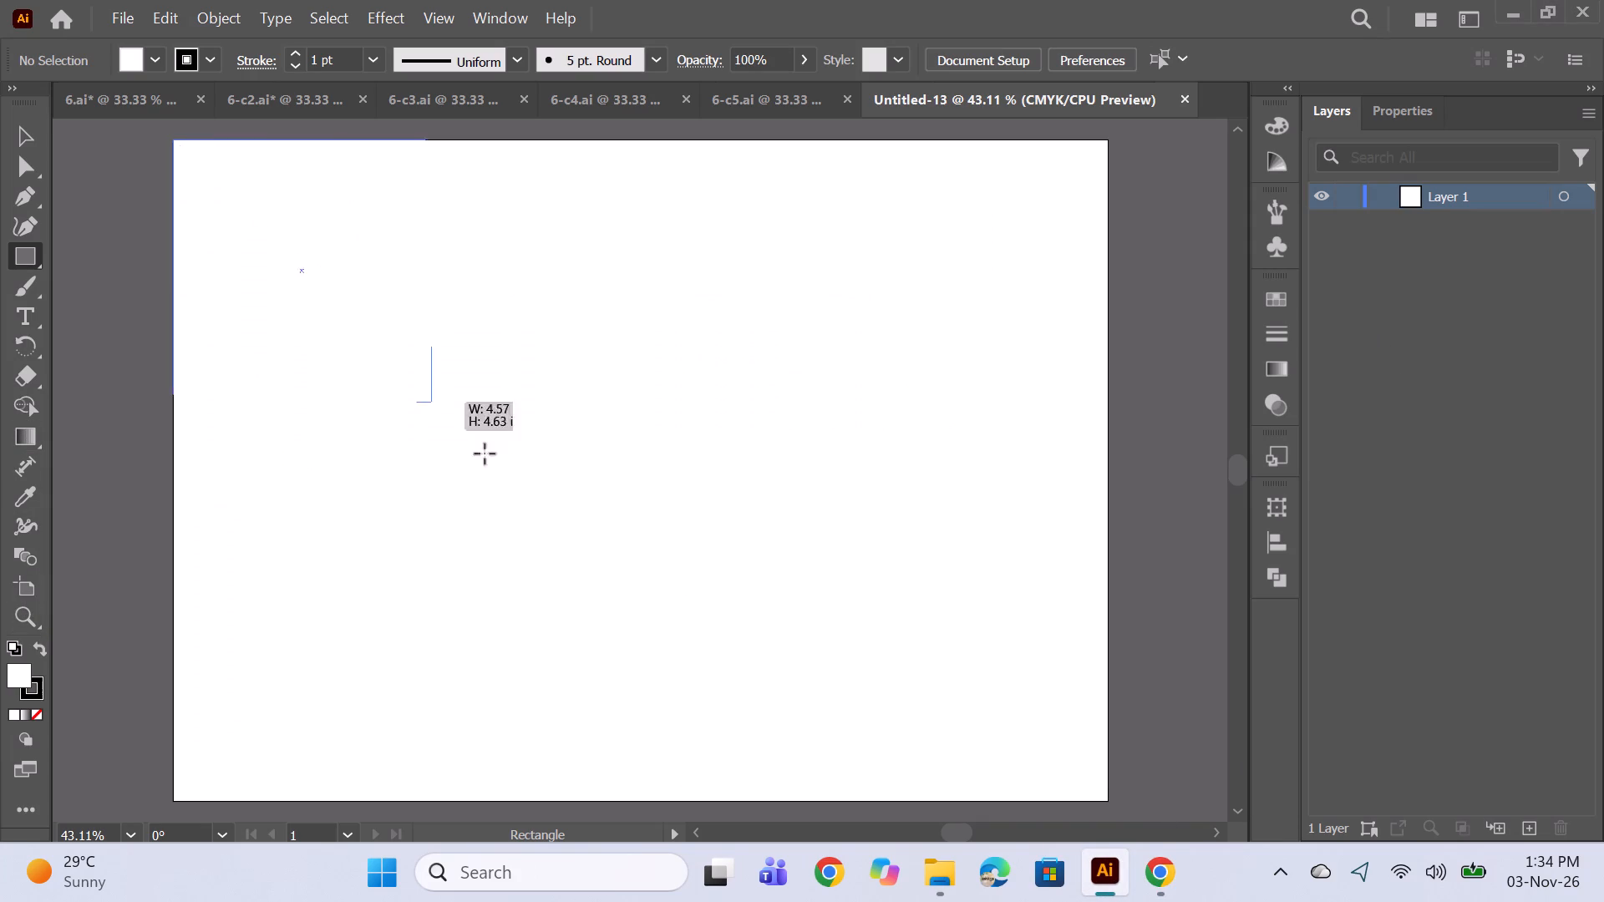
drag(485, 454, 1104, 798)
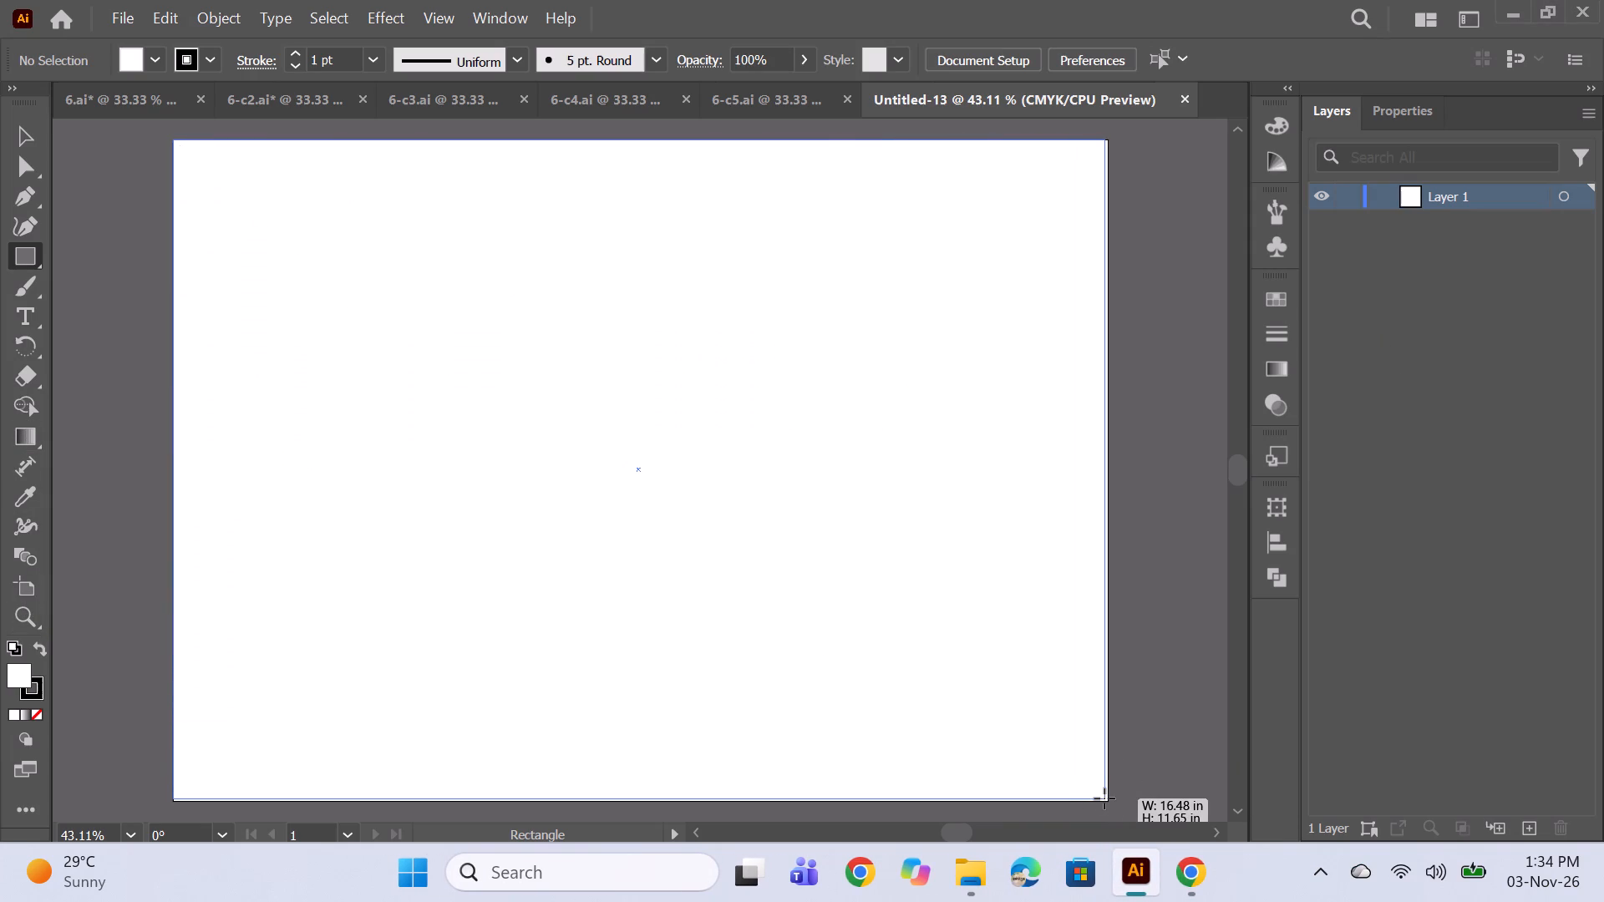
drag(1104, 798, 1109, 798)
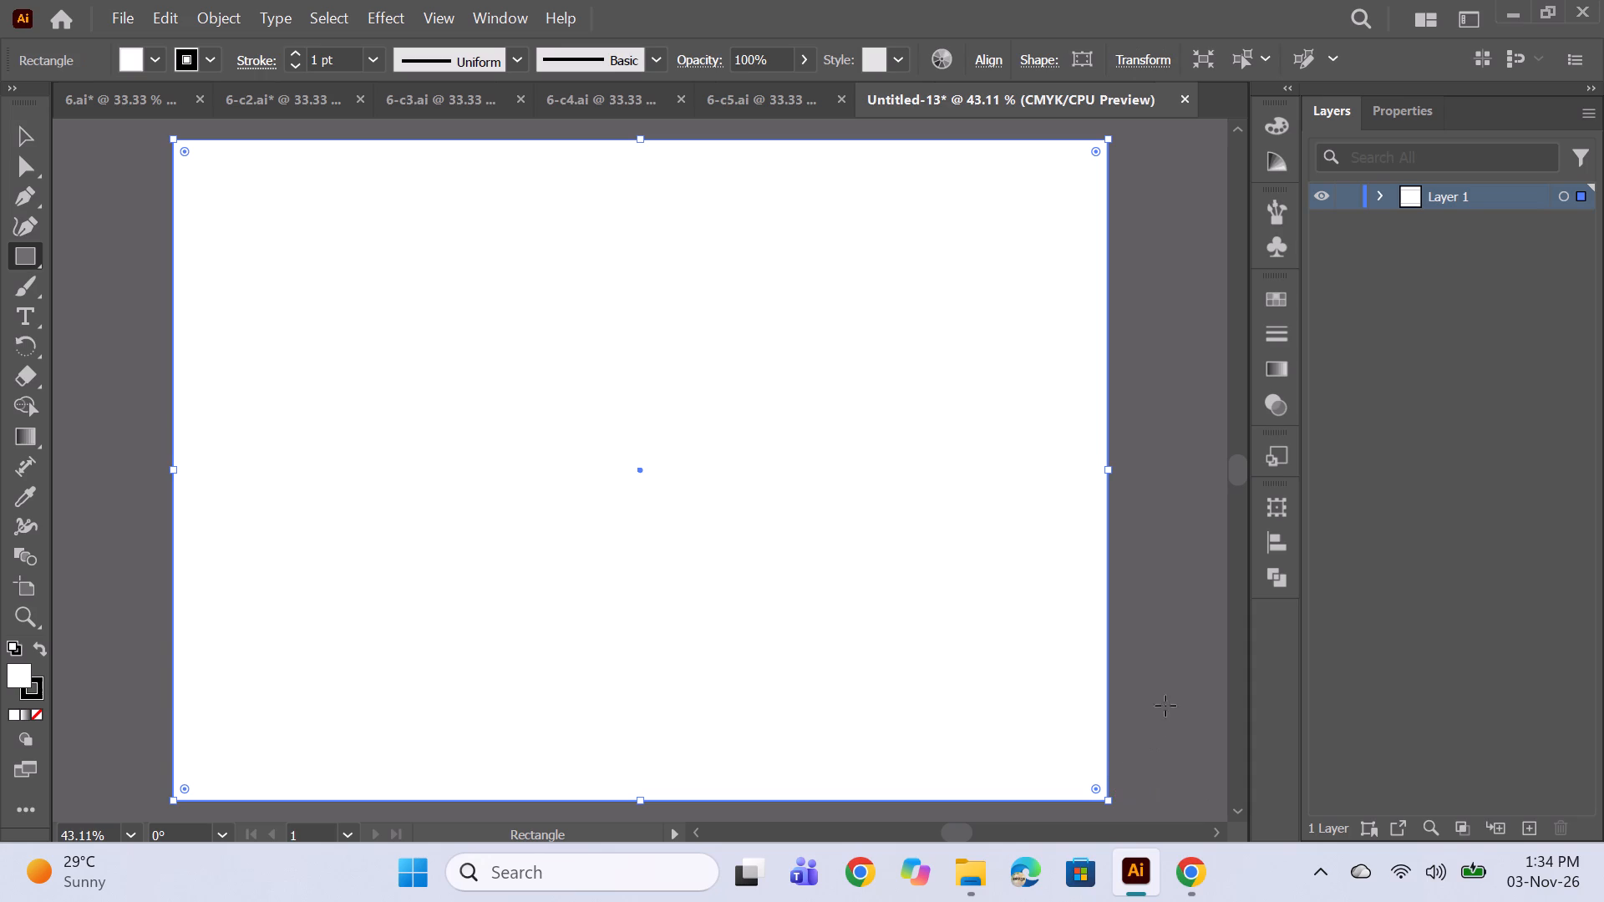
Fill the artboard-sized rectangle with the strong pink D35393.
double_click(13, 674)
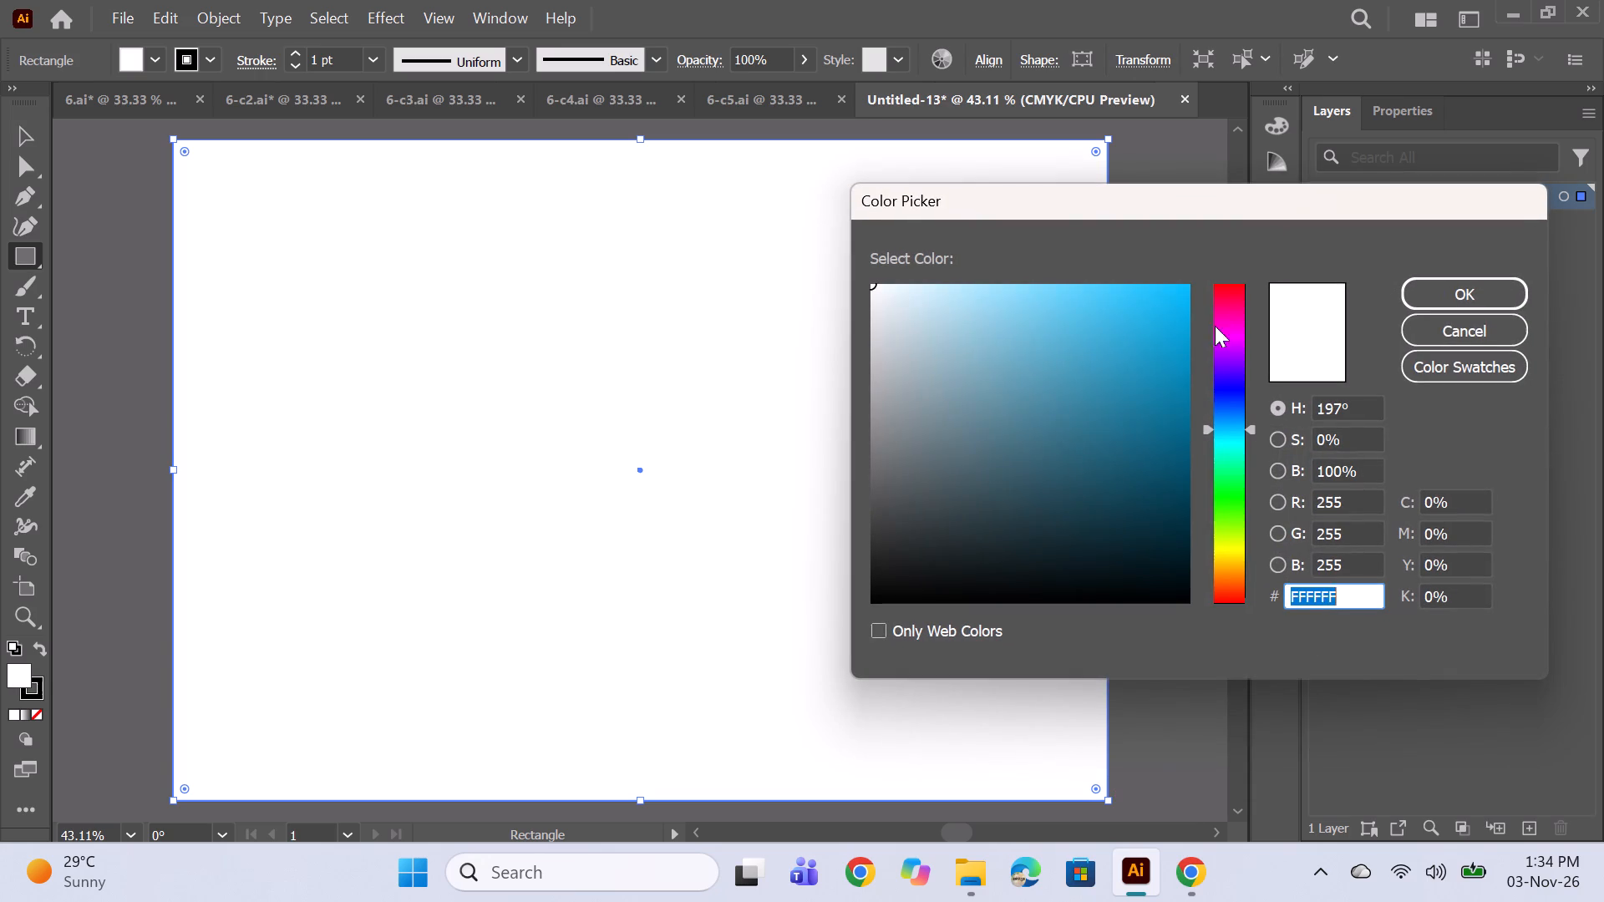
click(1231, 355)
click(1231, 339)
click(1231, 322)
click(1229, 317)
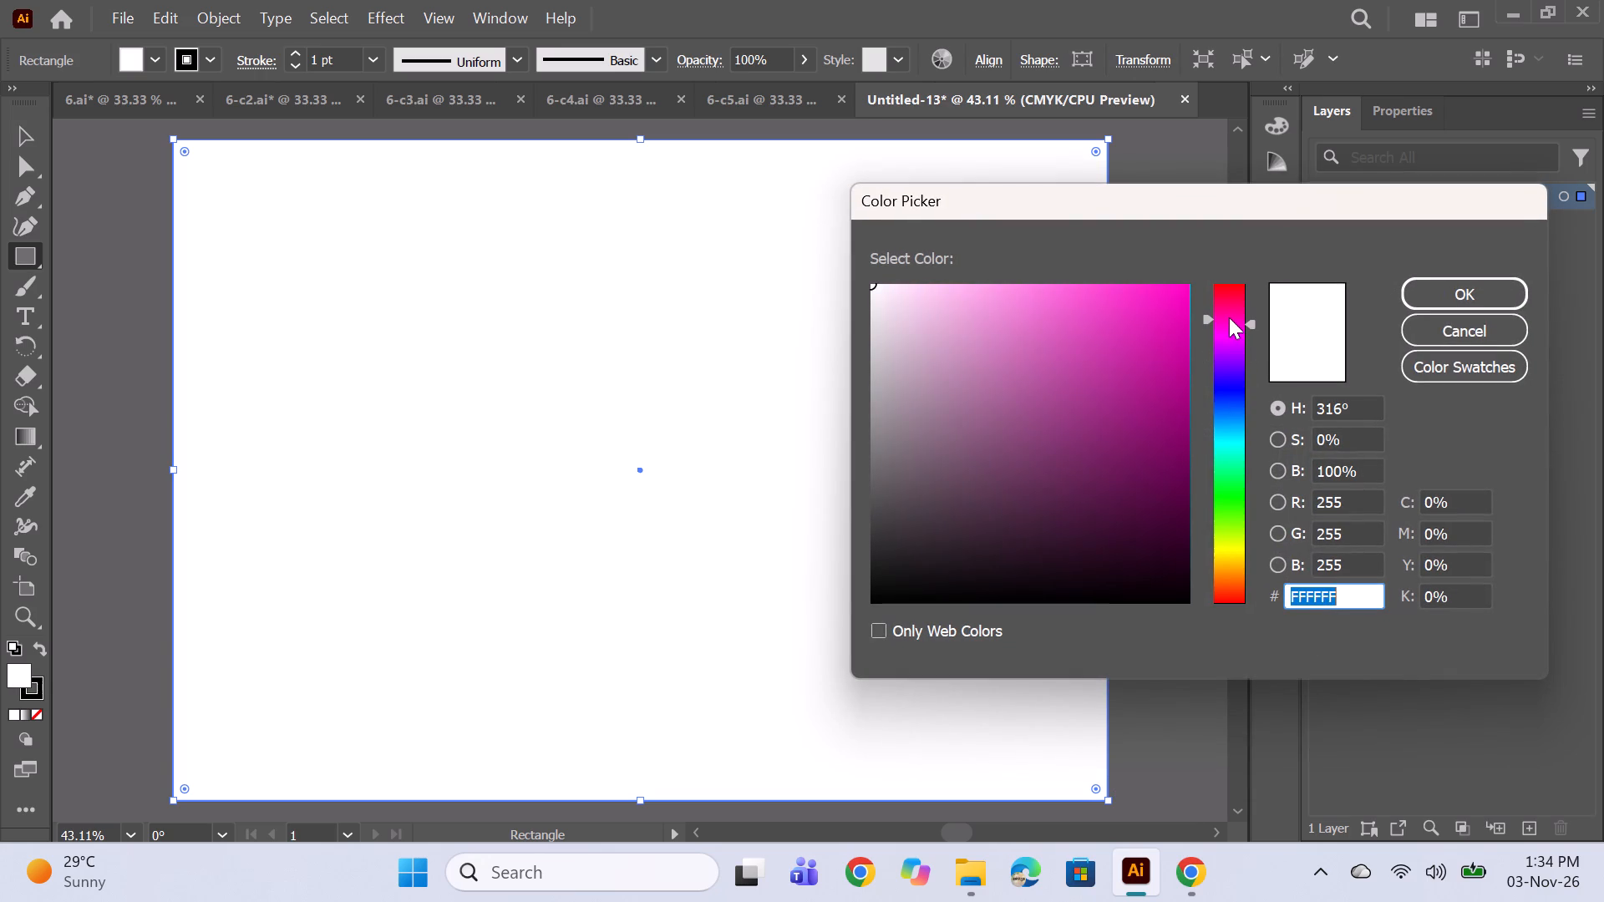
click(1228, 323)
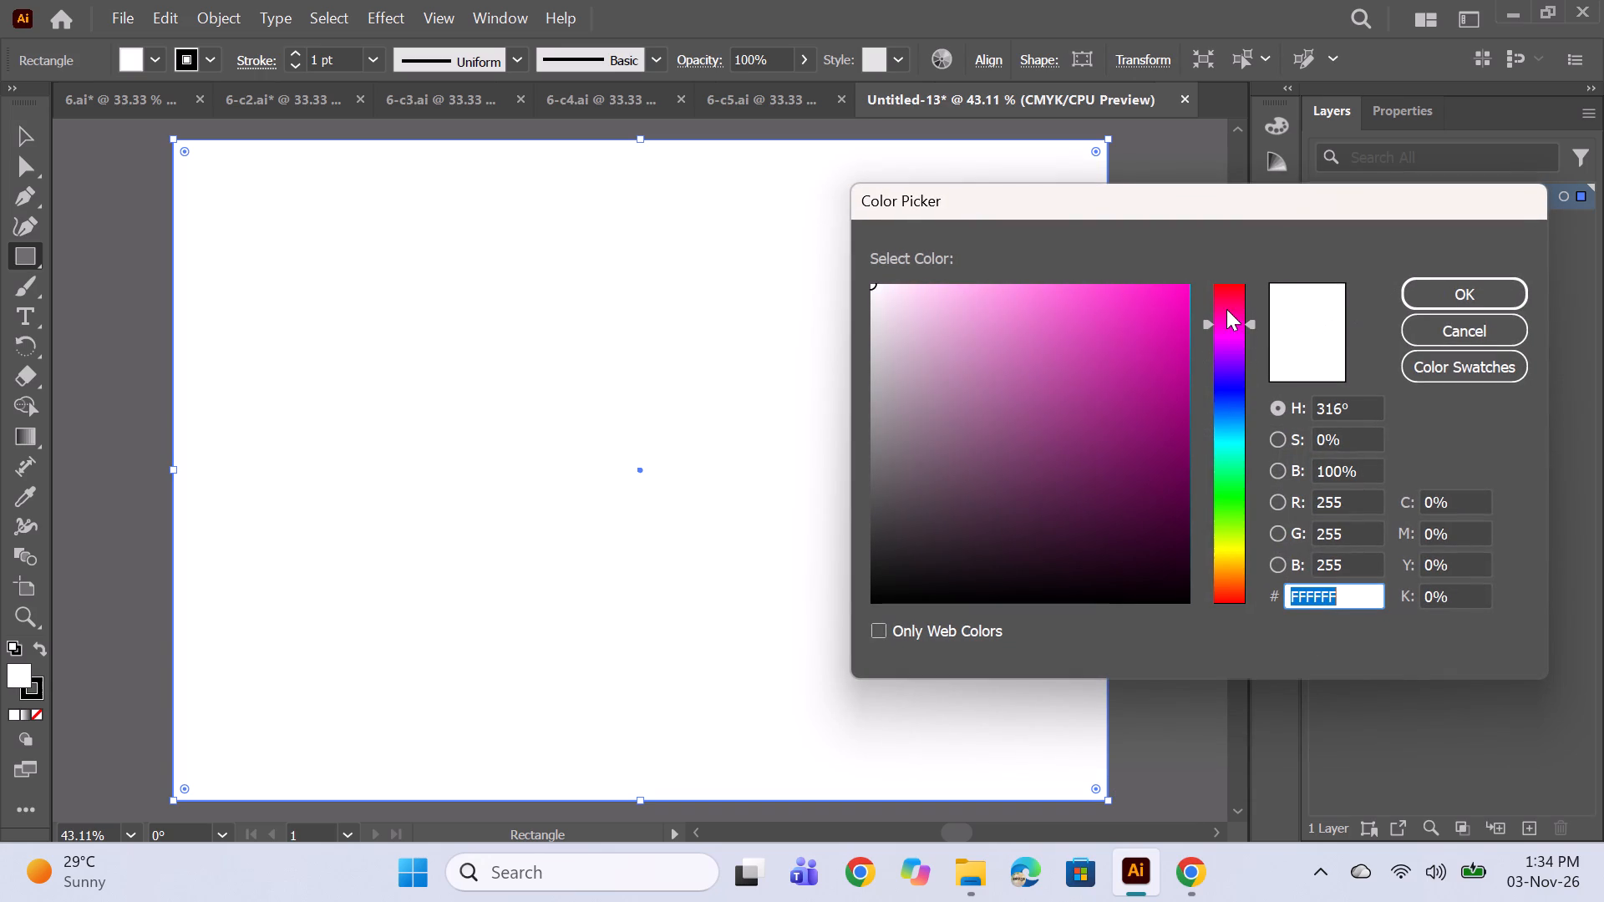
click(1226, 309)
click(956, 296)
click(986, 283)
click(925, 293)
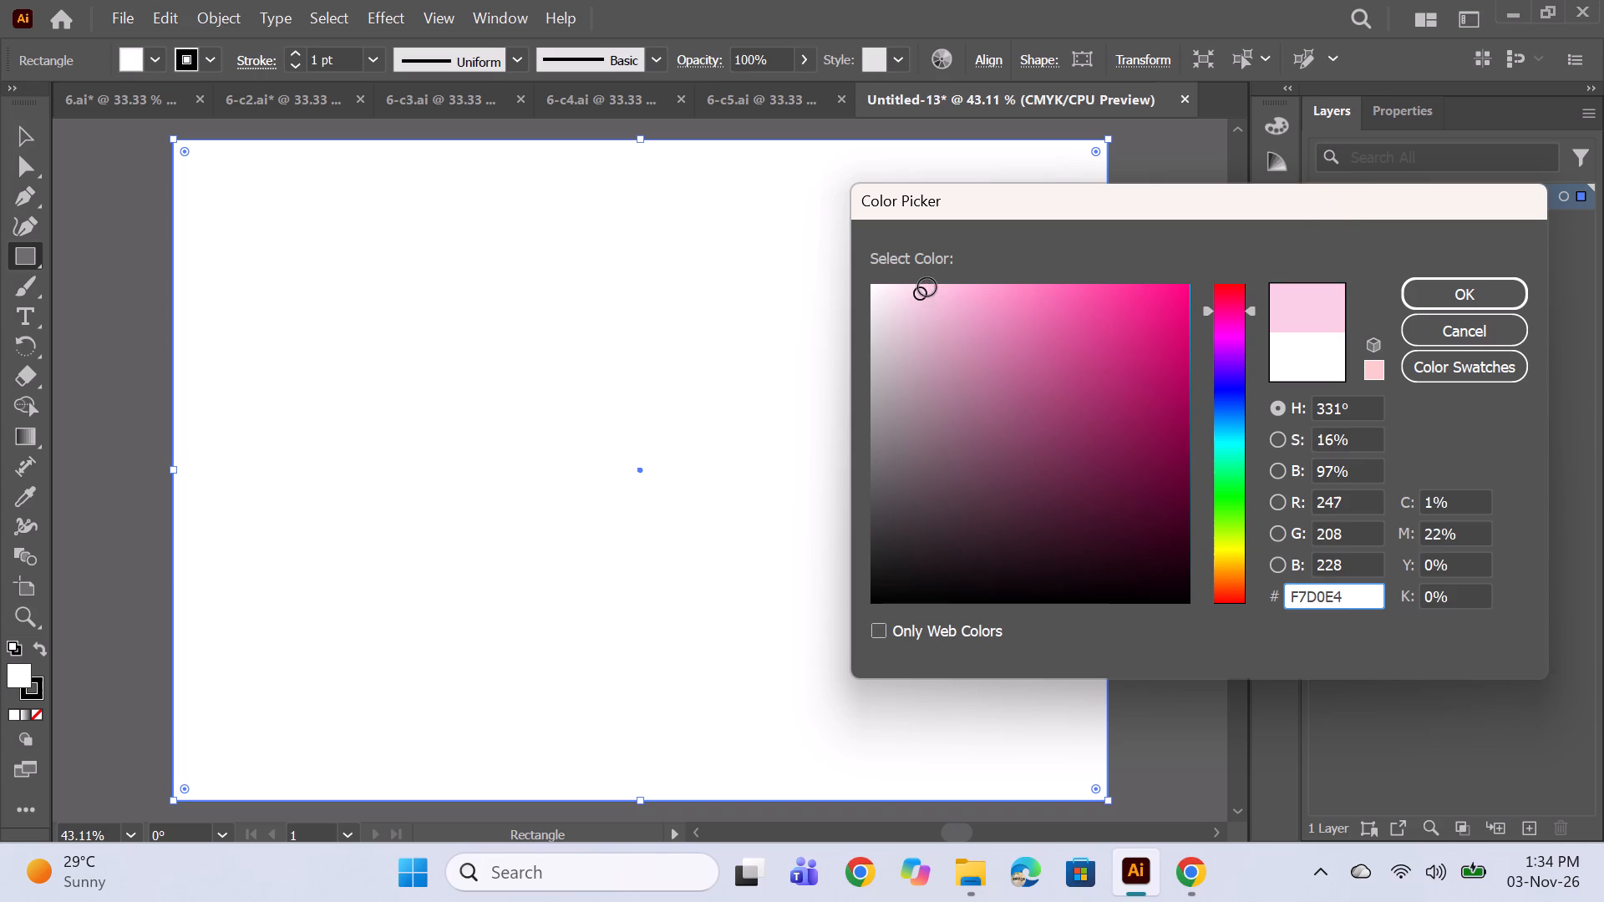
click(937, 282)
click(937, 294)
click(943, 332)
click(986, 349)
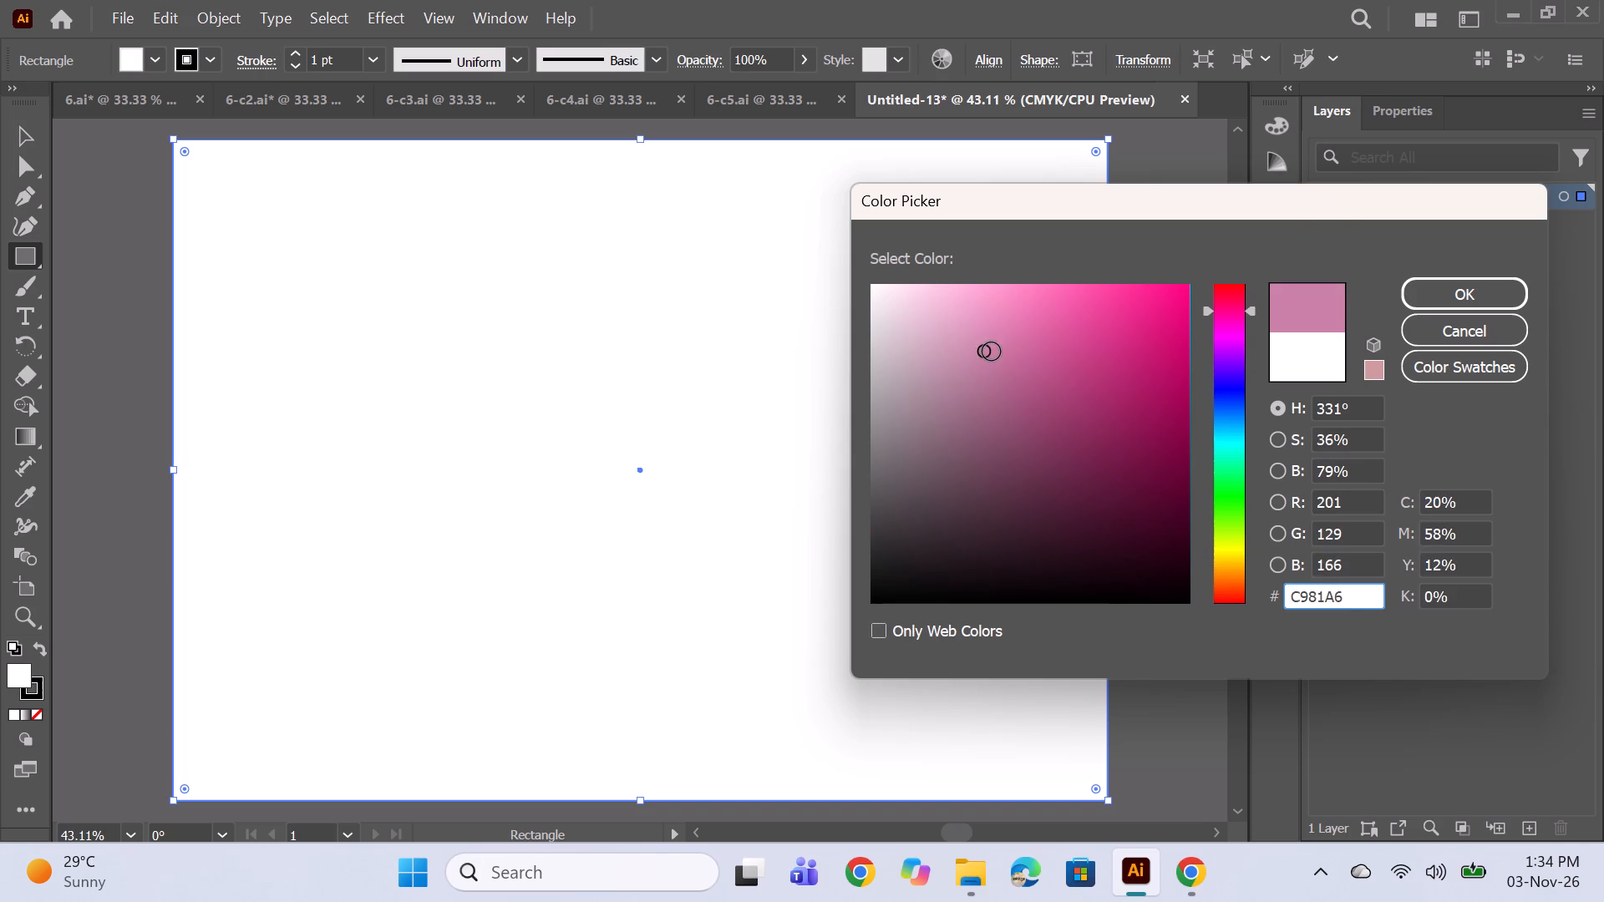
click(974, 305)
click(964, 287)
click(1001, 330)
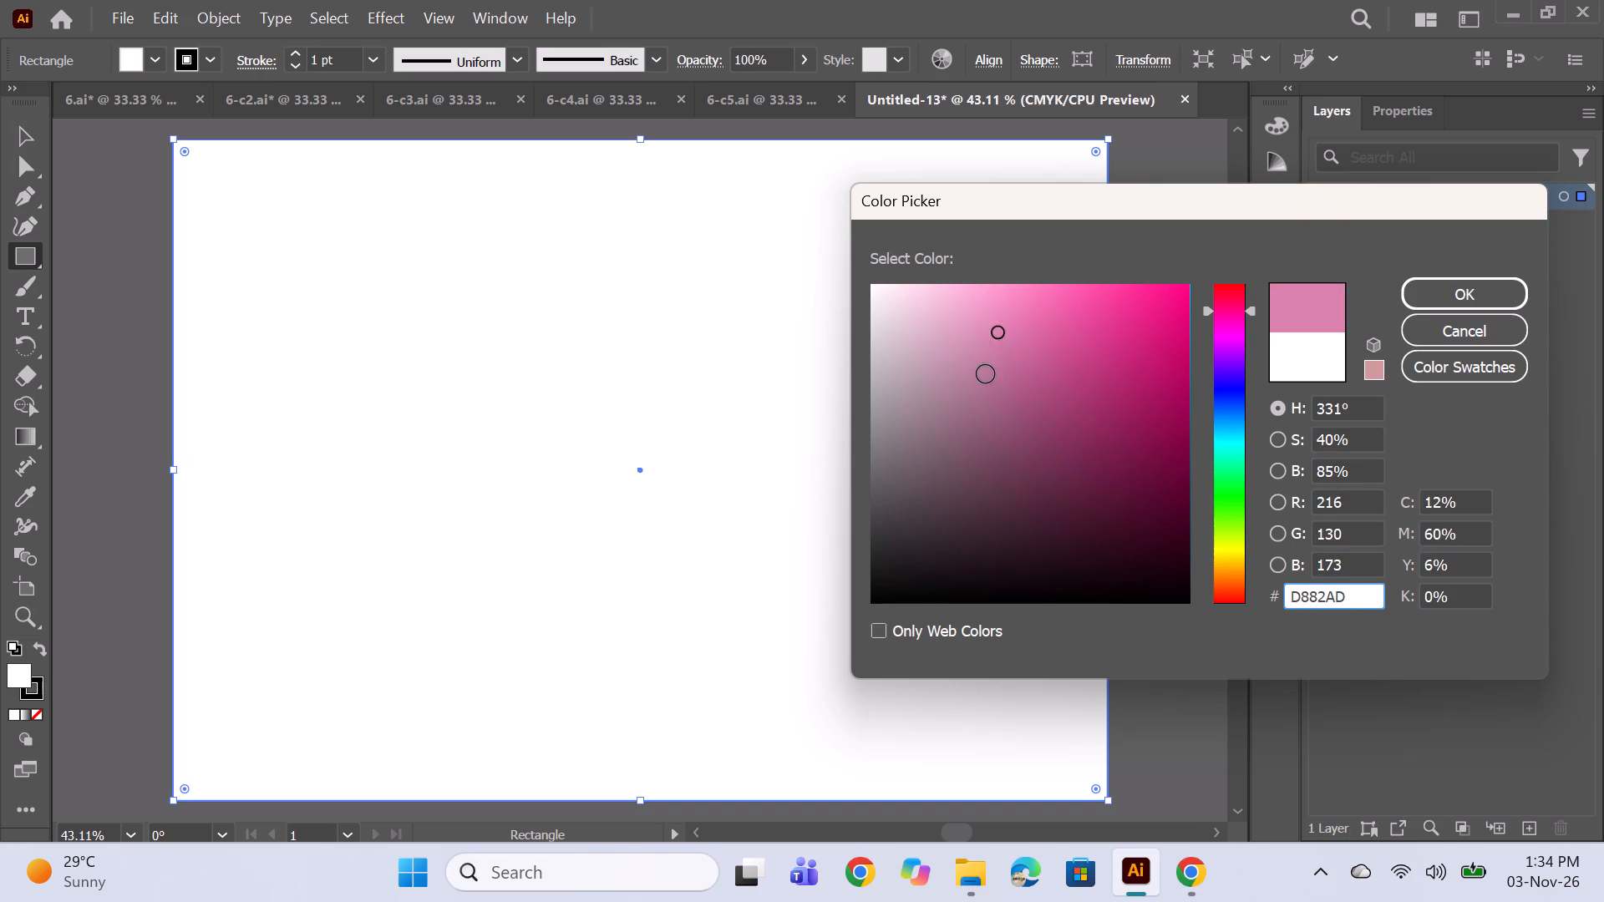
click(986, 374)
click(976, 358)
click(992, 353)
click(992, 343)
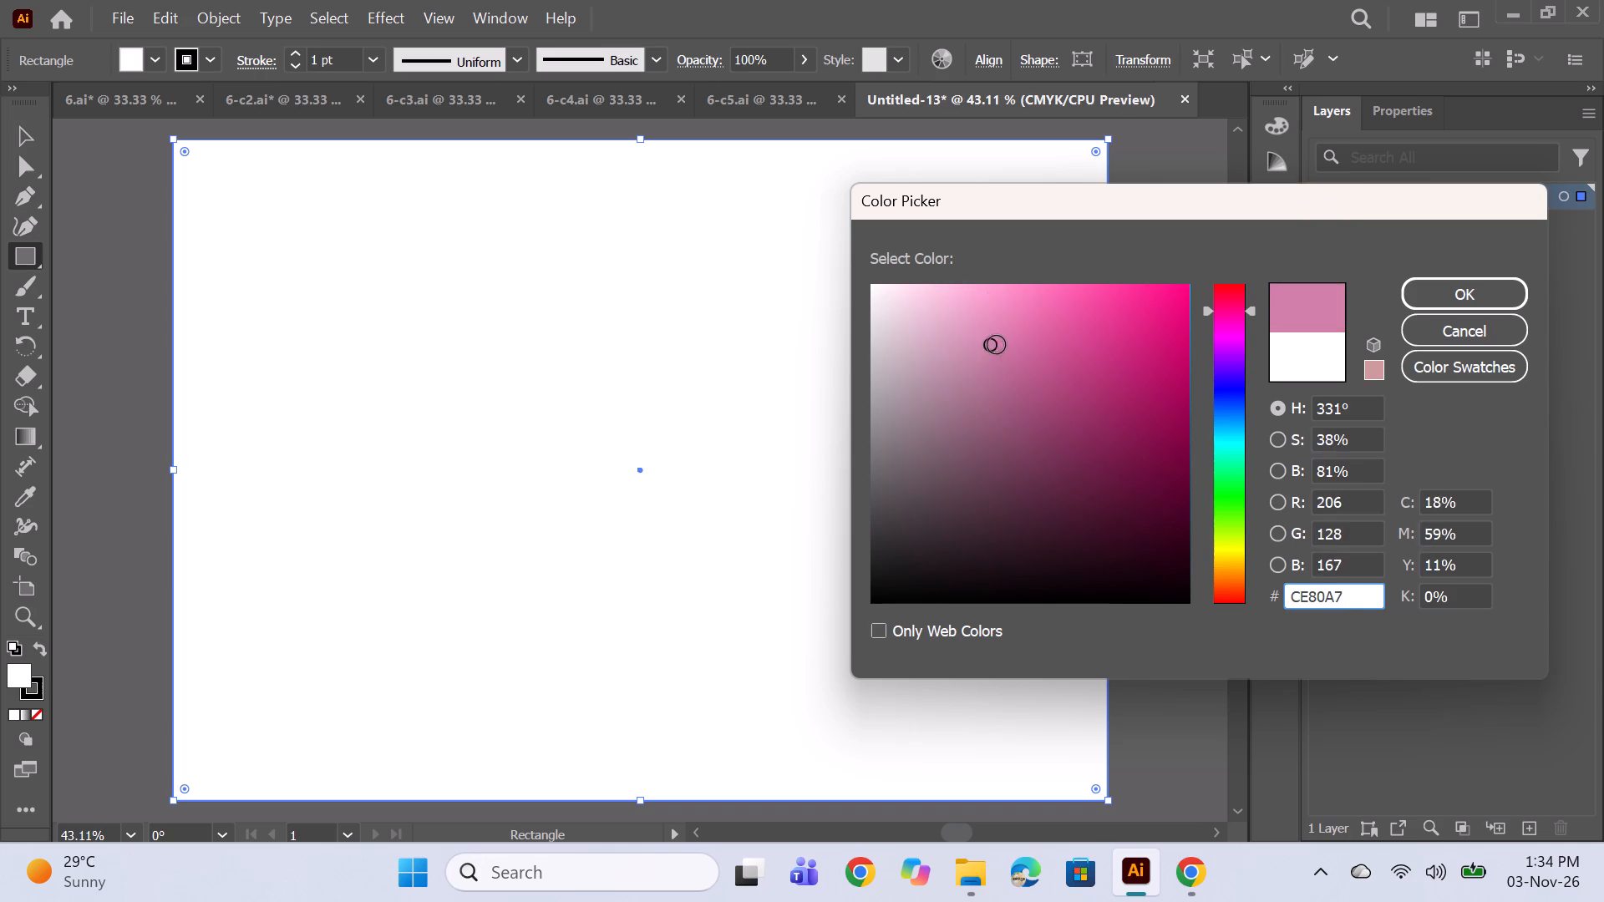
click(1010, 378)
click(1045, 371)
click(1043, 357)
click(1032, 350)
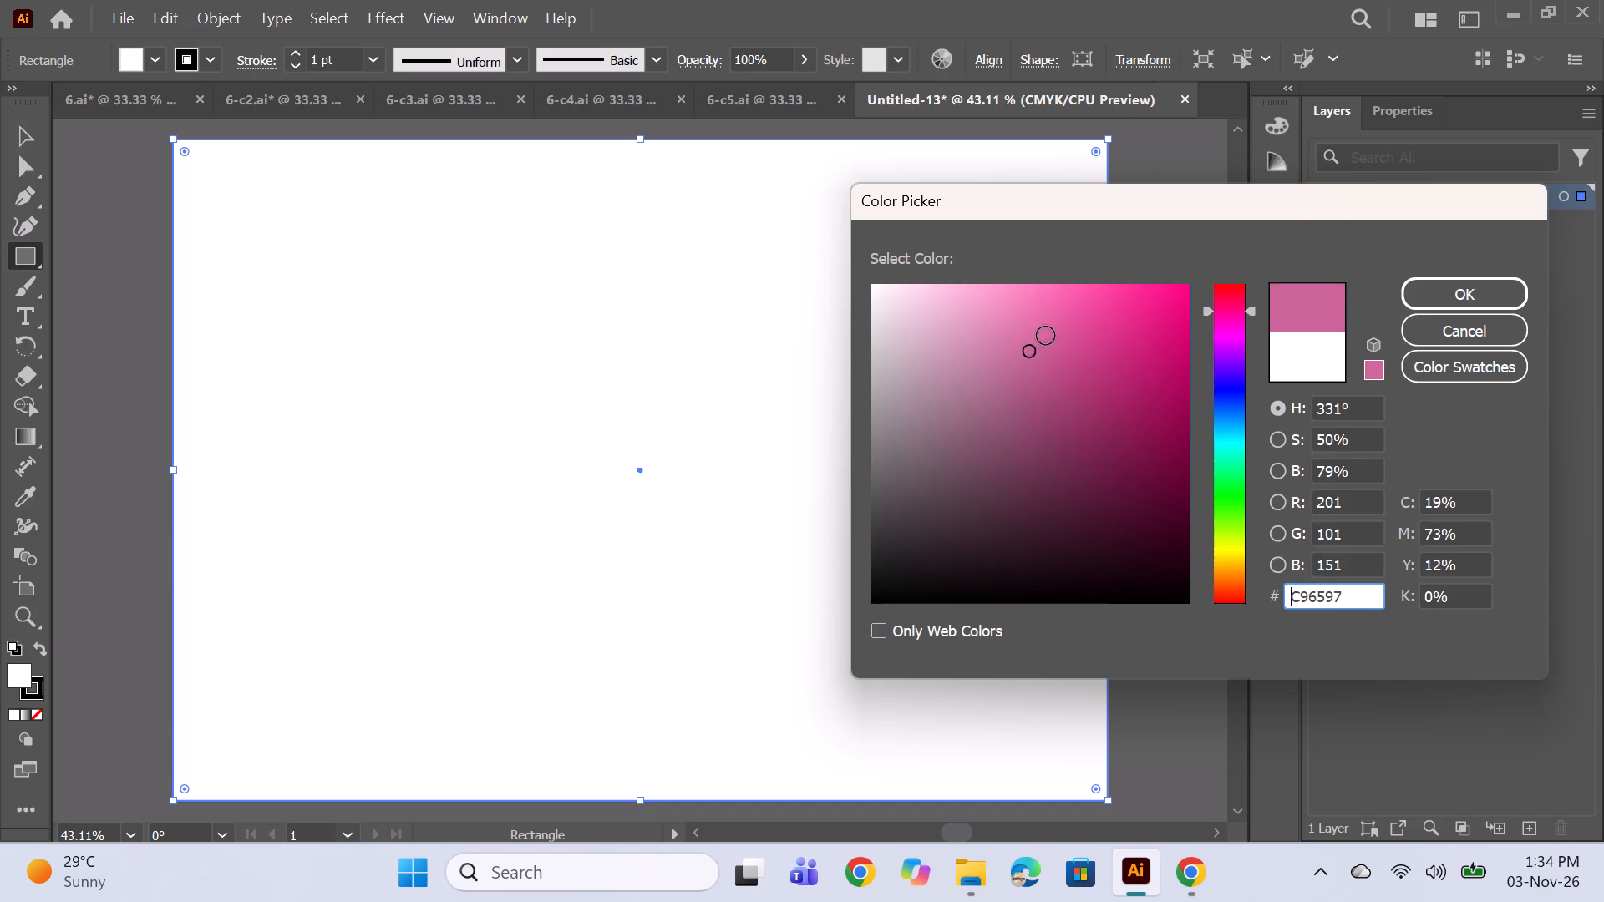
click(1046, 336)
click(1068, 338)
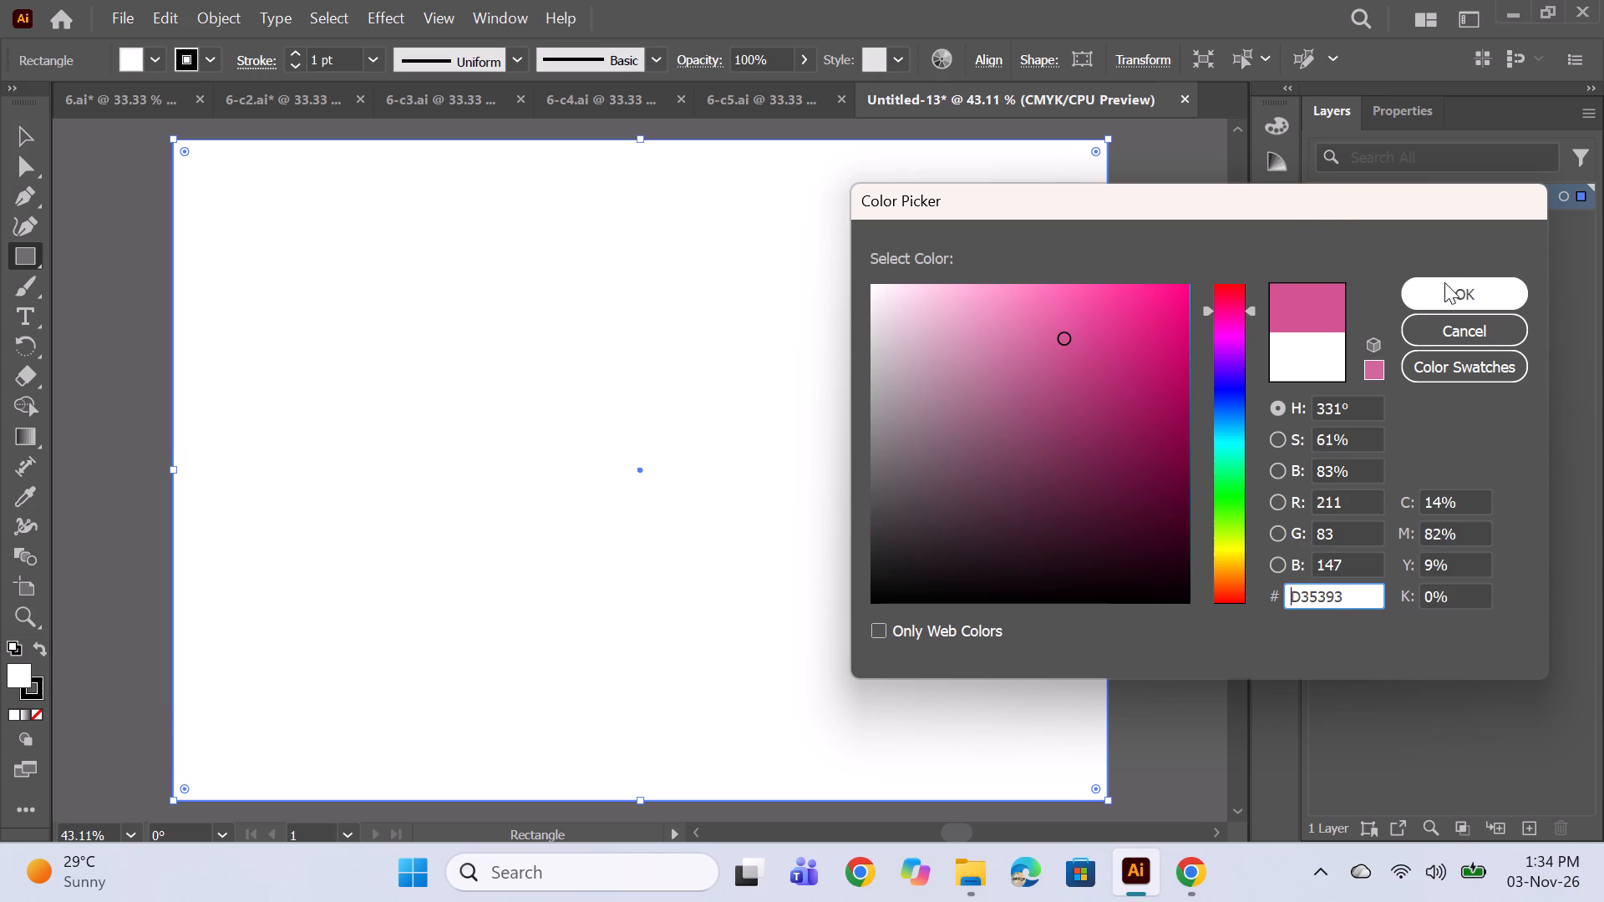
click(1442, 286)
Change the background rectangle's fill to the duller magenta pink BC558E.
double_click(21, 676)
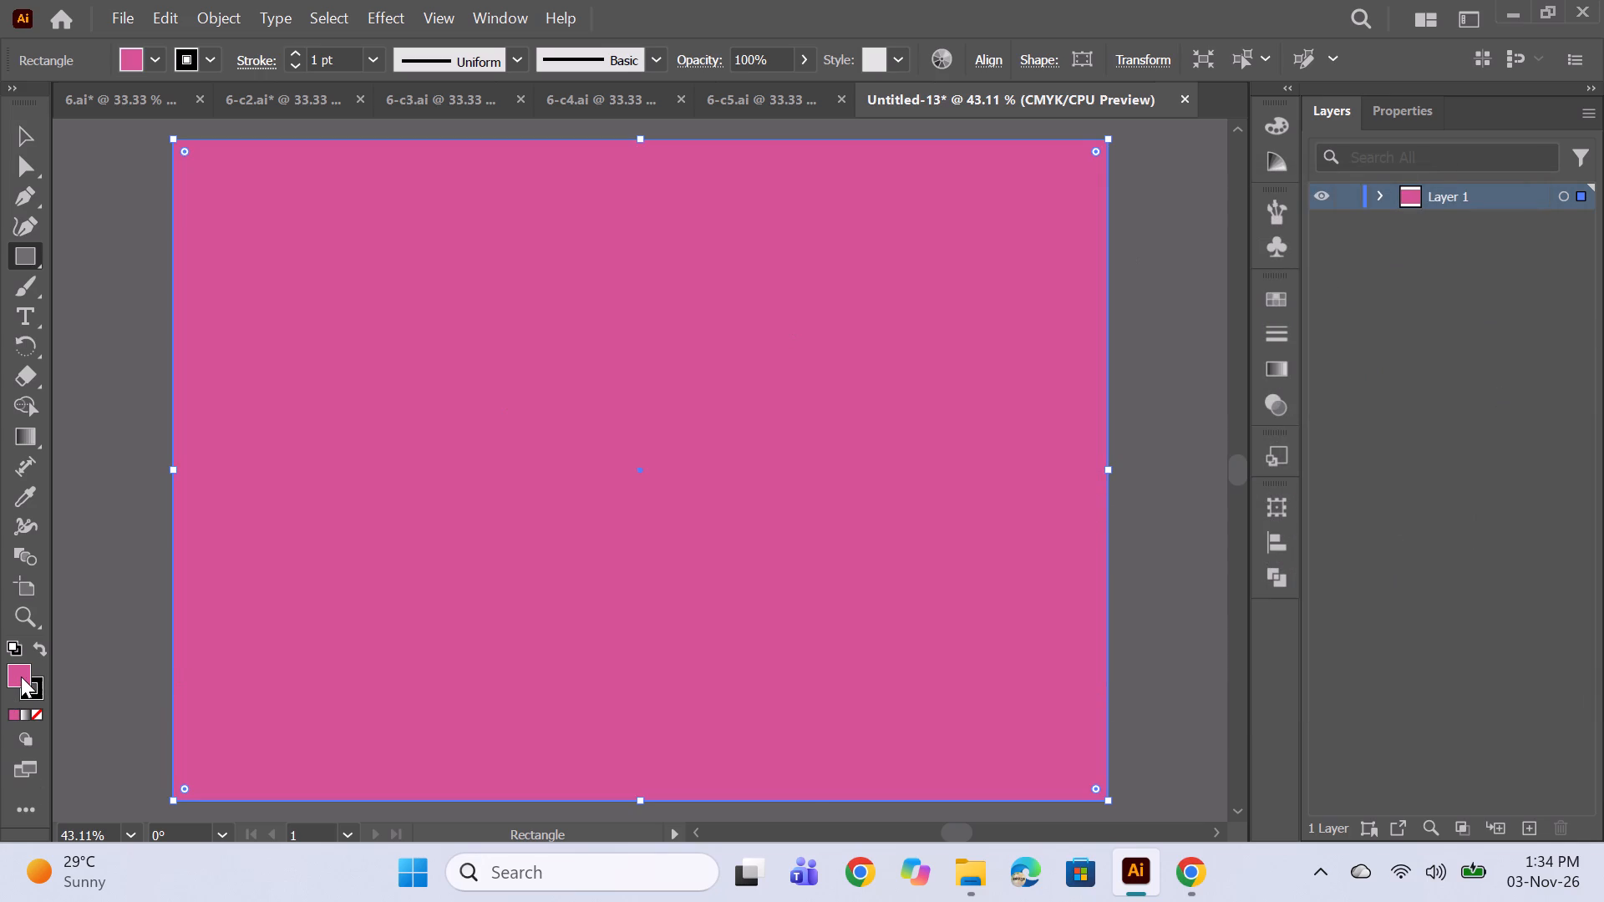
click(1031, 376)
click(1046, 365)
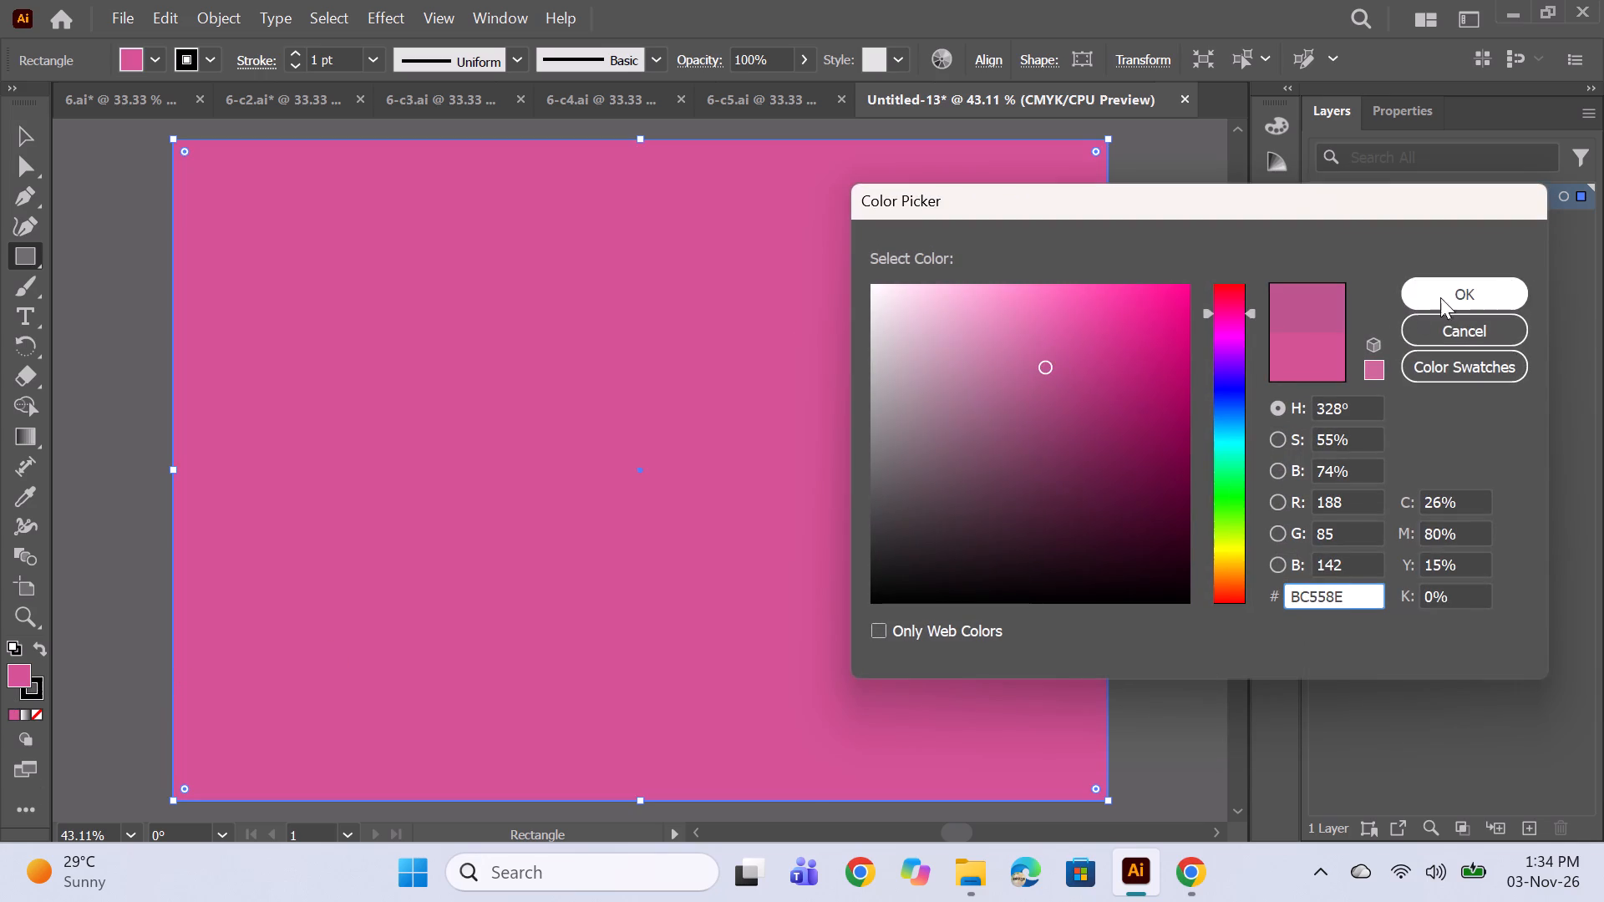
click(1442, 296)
Lighten the background rectangle's fill to a softer, less saturated pink.
double_click(19, 671)
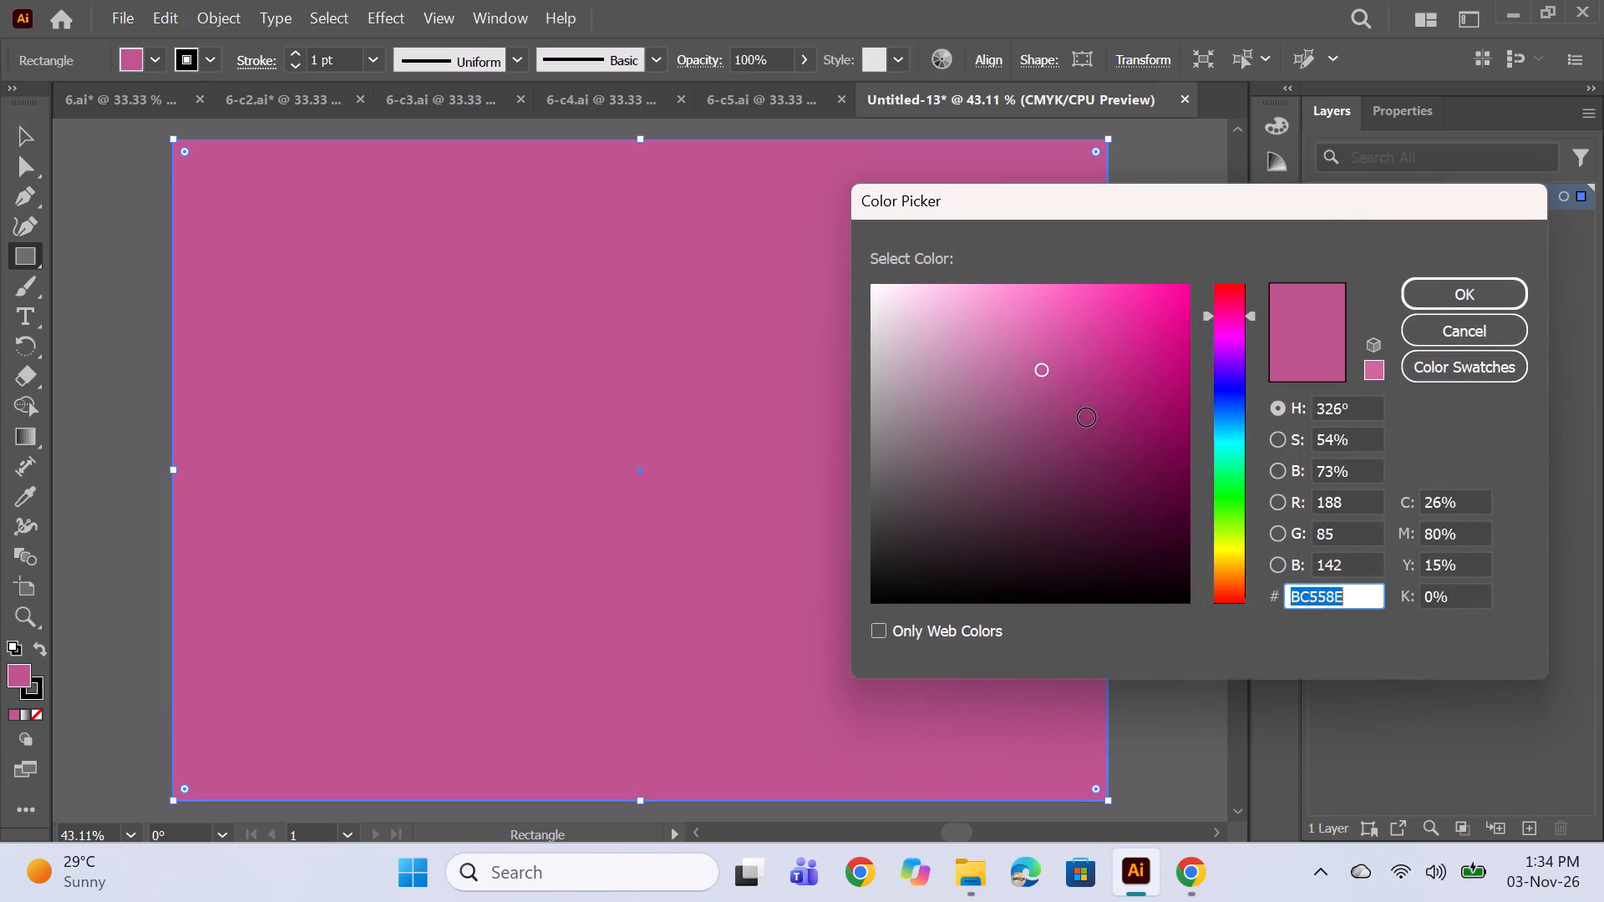
click(1007, 367)
click(1003, 352)
click(1485, 286)
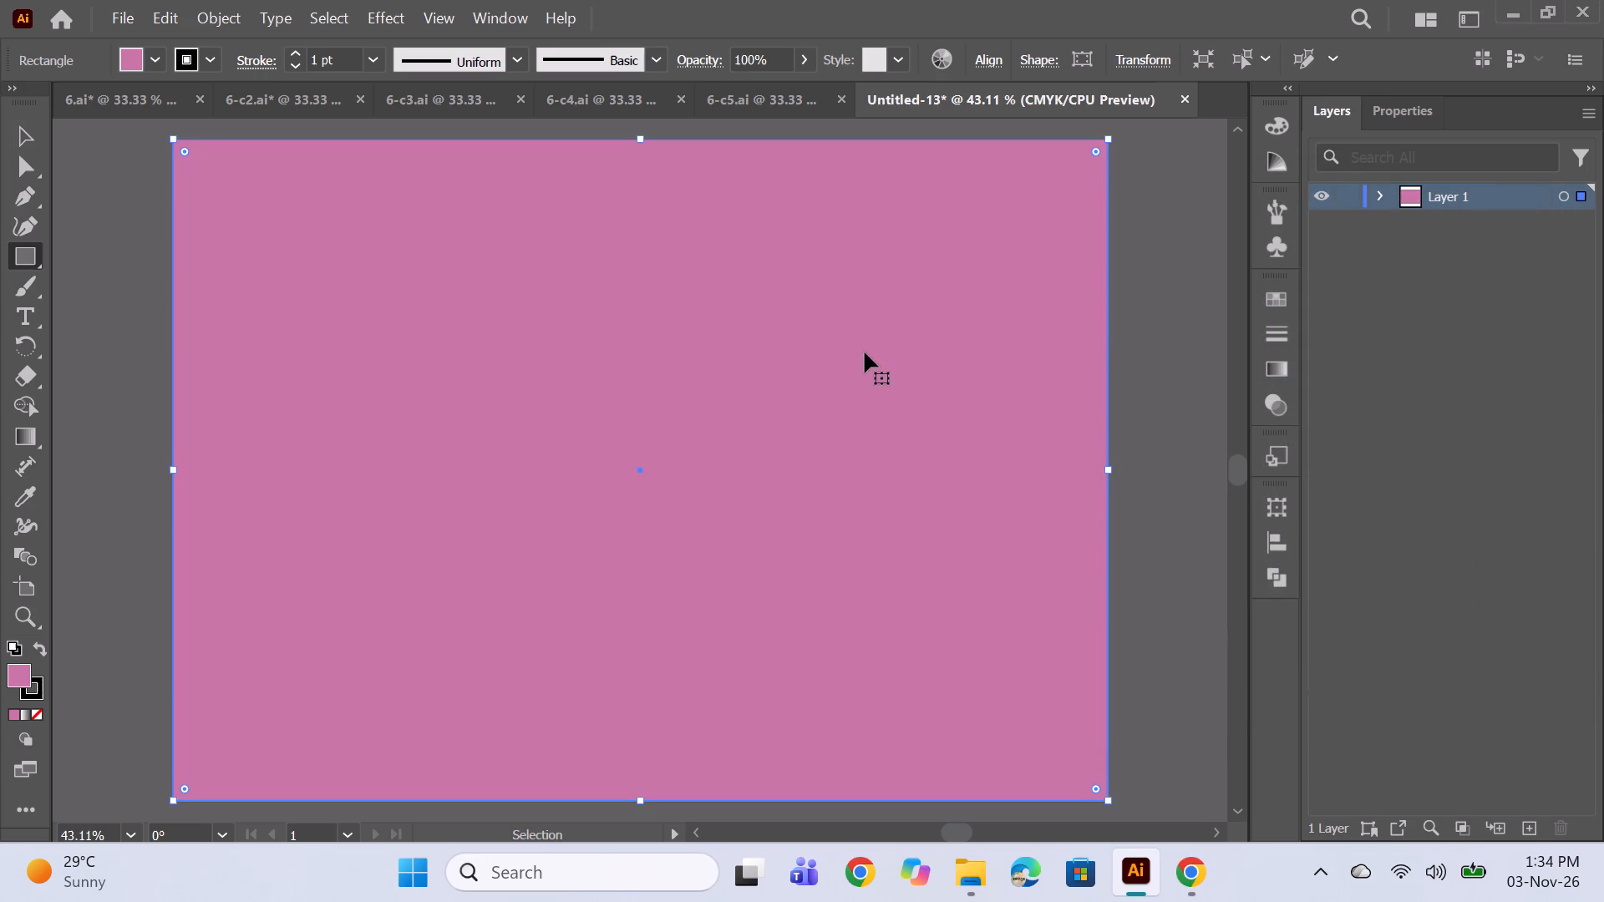
Paste the copied yellow flower motif onto the centre of the pink background and deselect it.
key(ctrl+v)
click(28, 127)
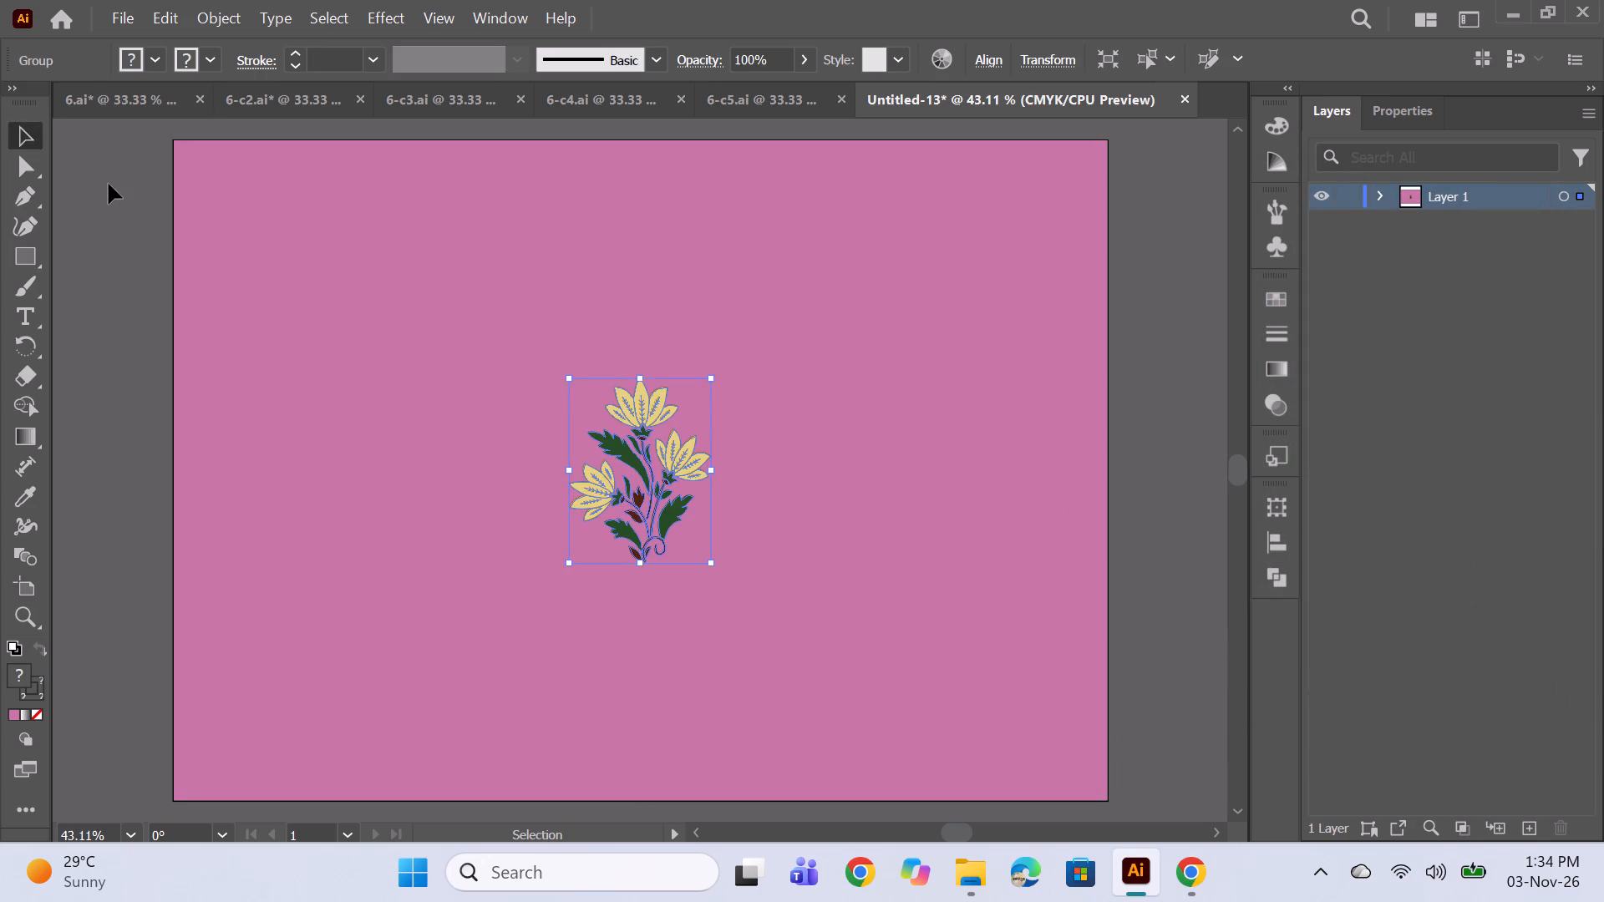
click(109, 184)
Expand the motif's nested groups and fill the base petal shape of its right-hand flower with light violet E8A4F7.
click(1383, 192)
scroll(1463, 380, down, 6)
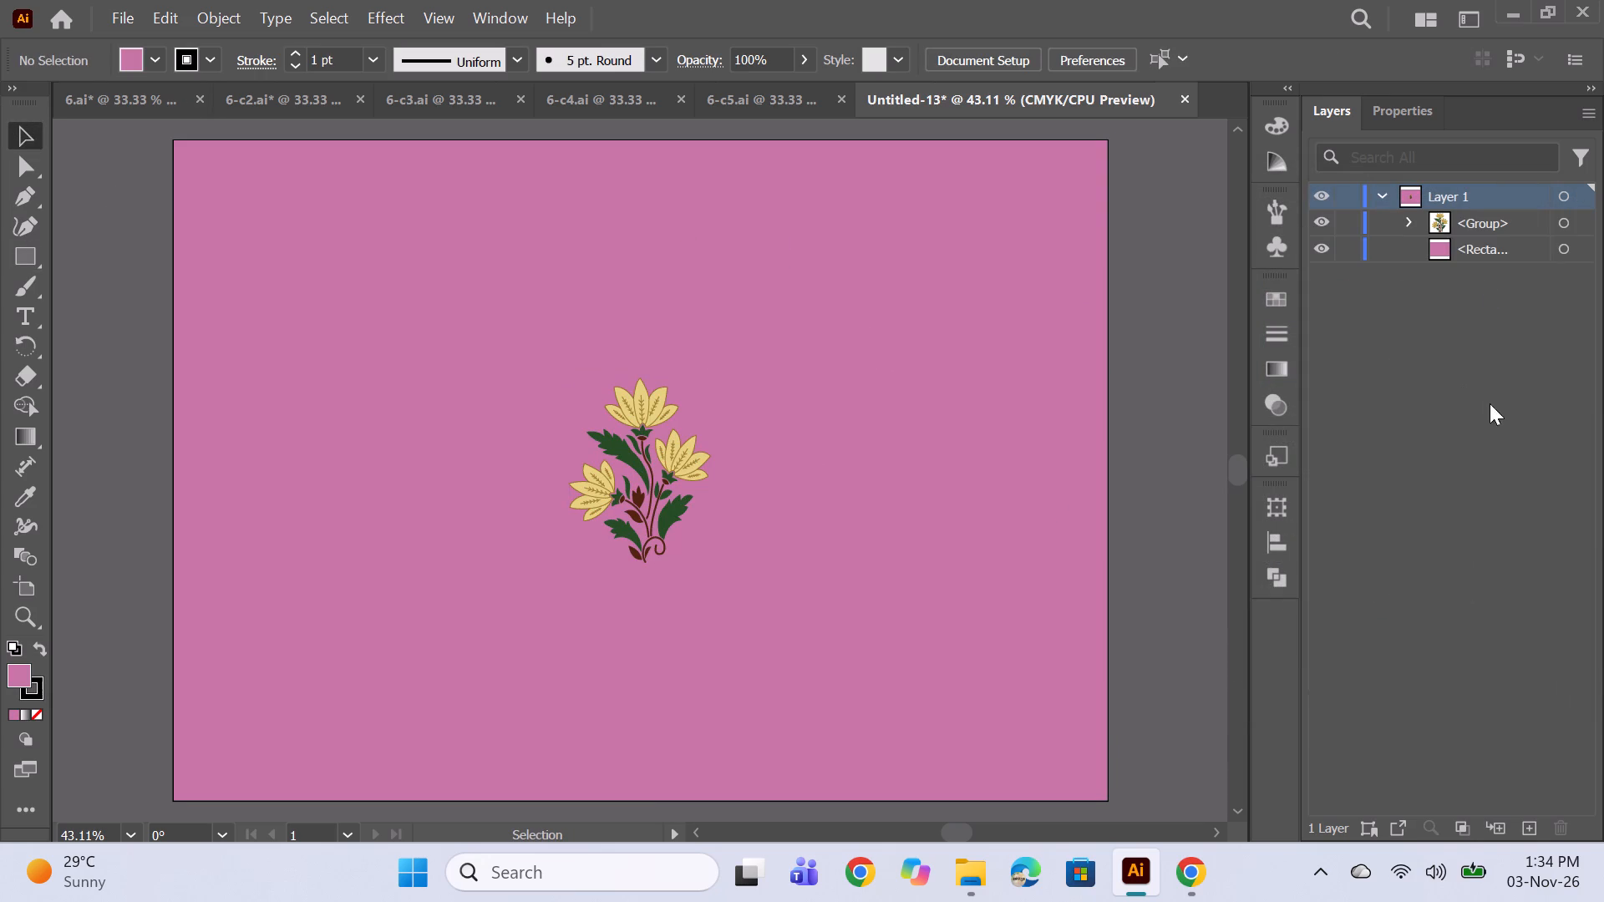
click(1411, 218)
scroll(1438, 241, down, 9)
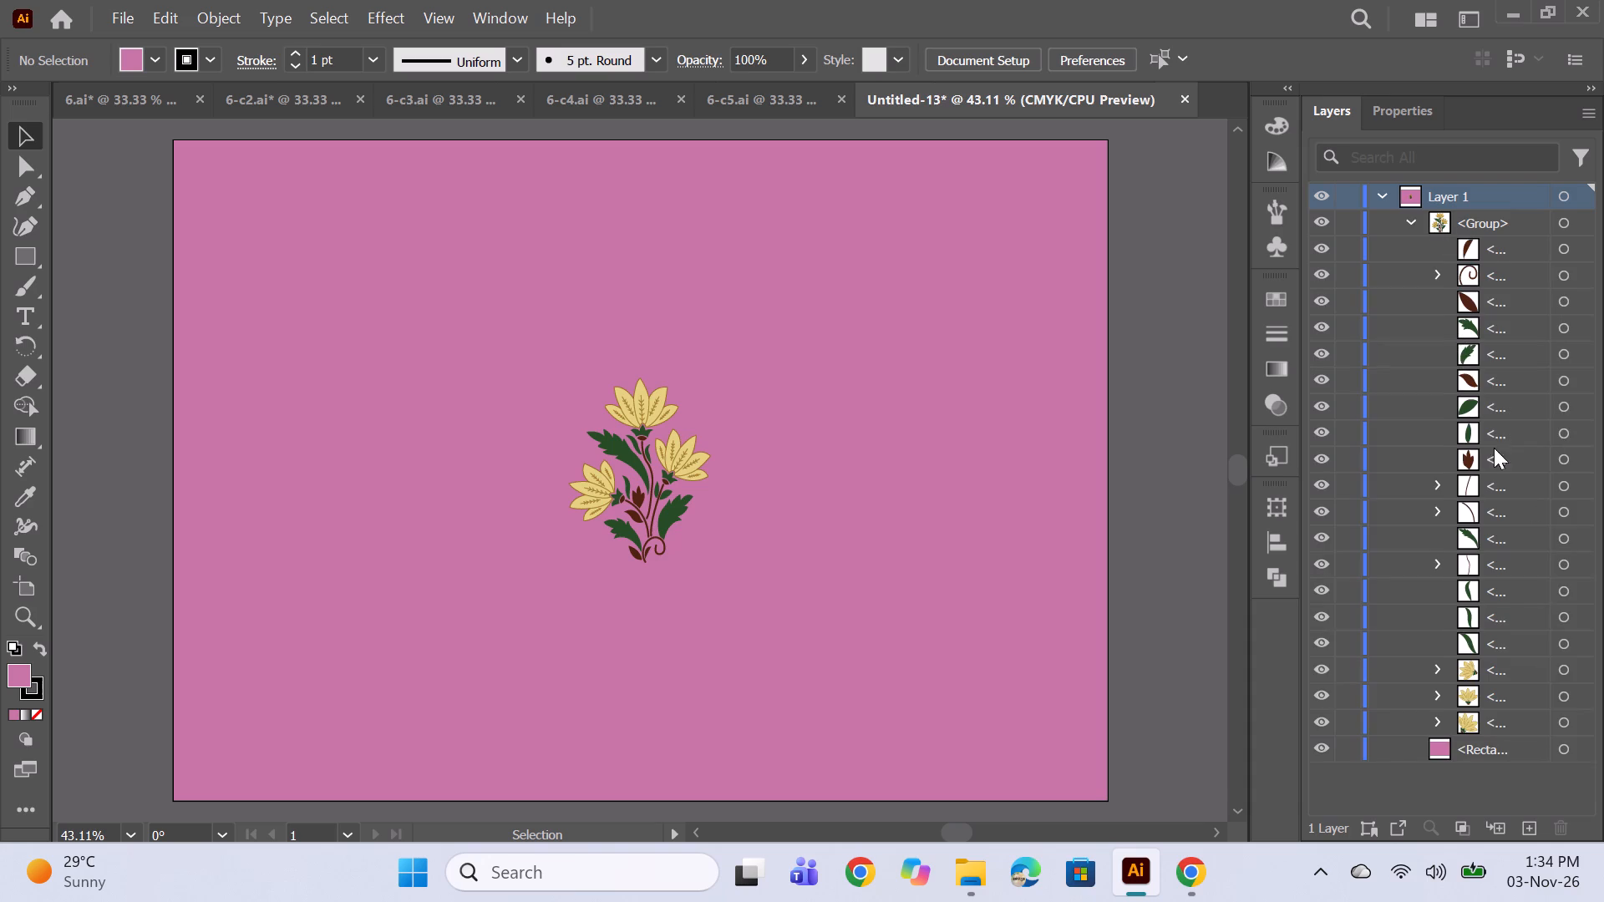
click(1434, 722)
scroll(1490, 693, down, 9)
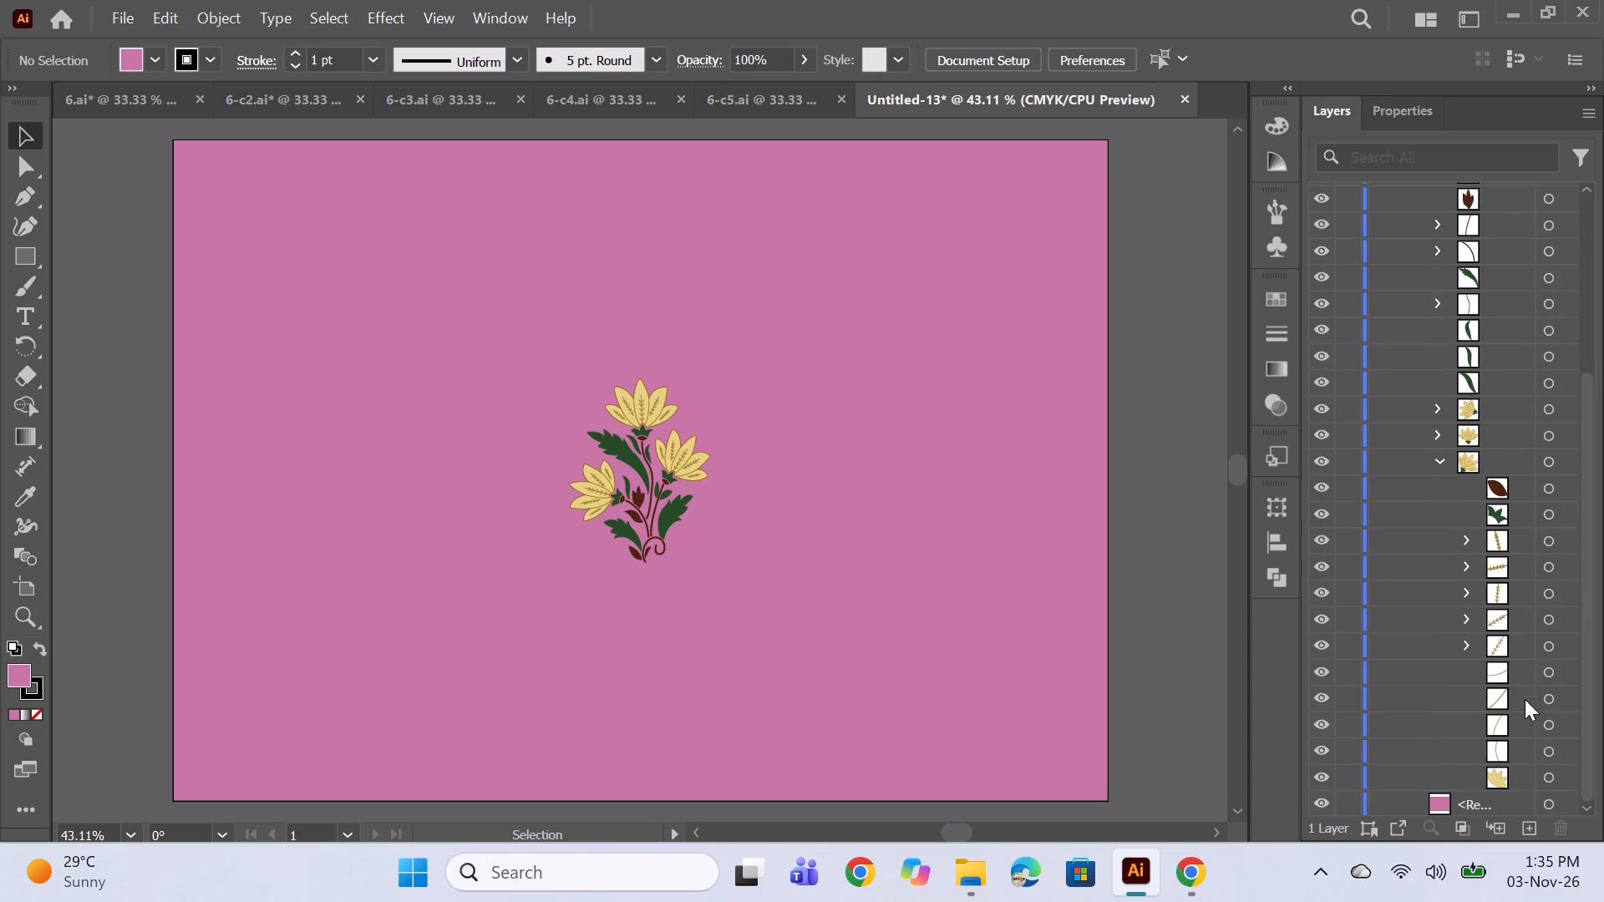
scroll(1525, 699, down, 1)
click(1548, 773)
double_click(21, 674)
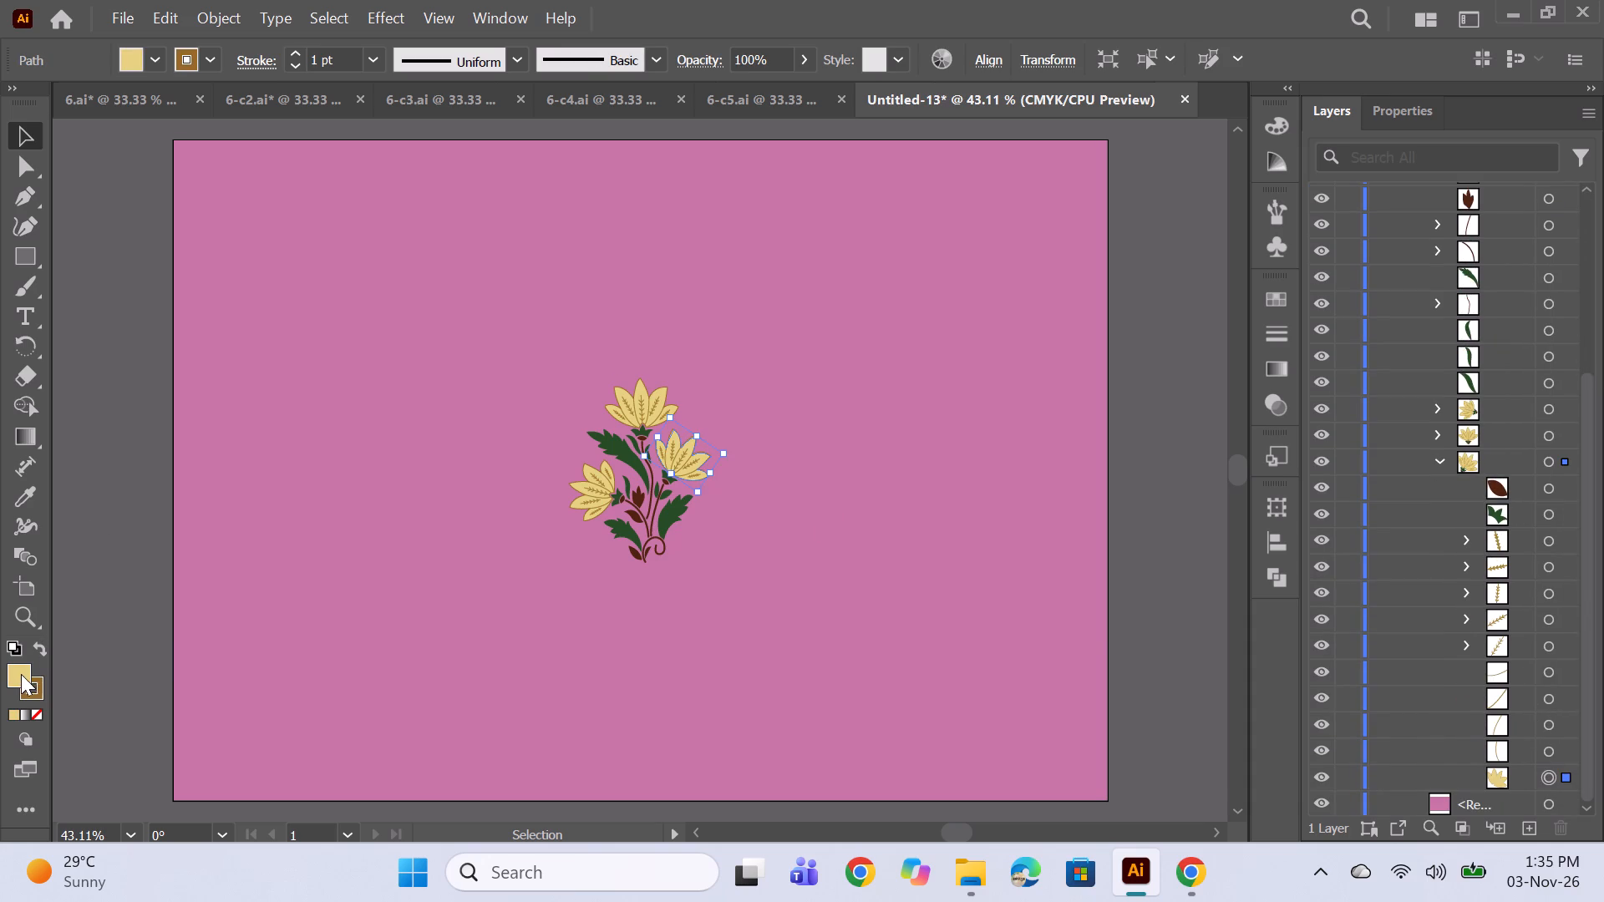
click(1221, 333)
click(1221, 340)
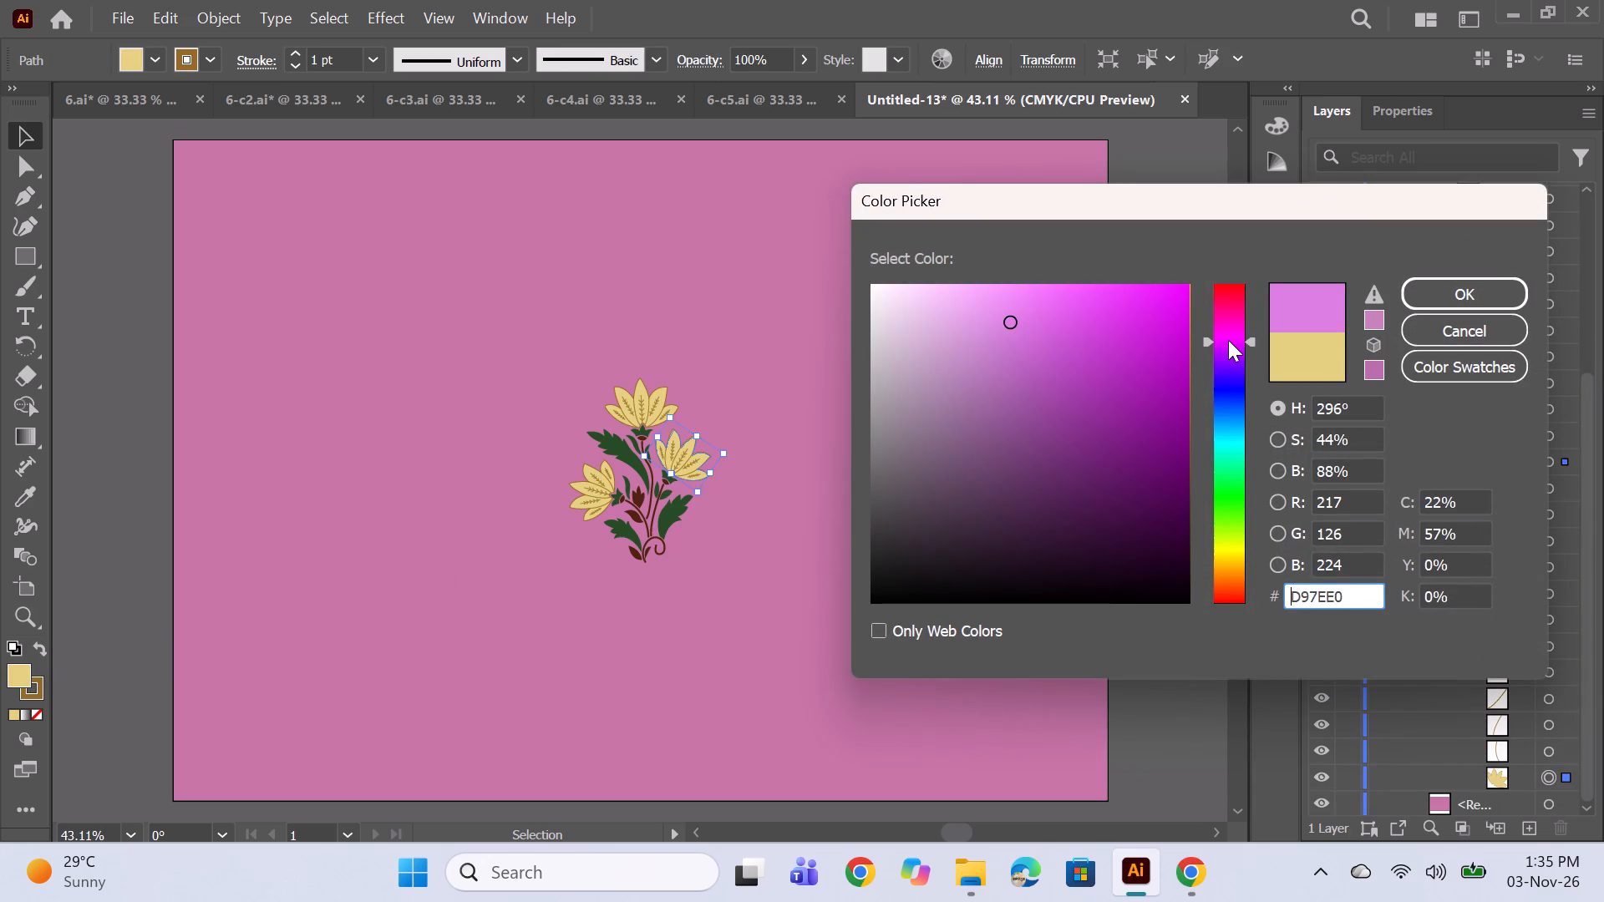
click(1236, 337)
click(1231, 346)
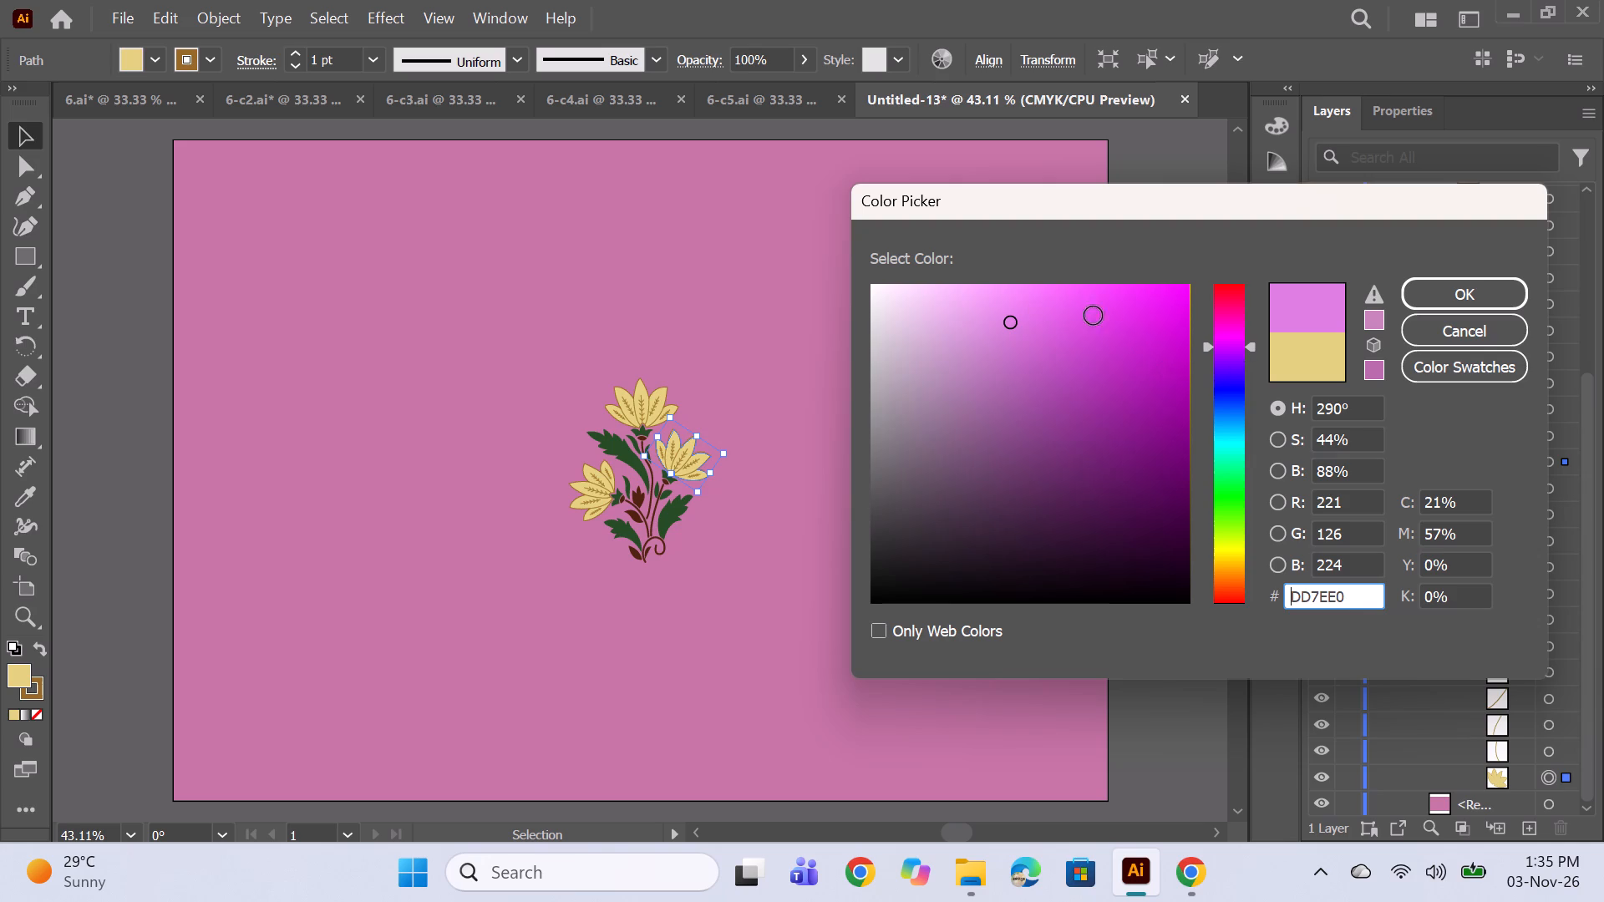
click(974, 295)
click(980, 286)
click(972, 316)
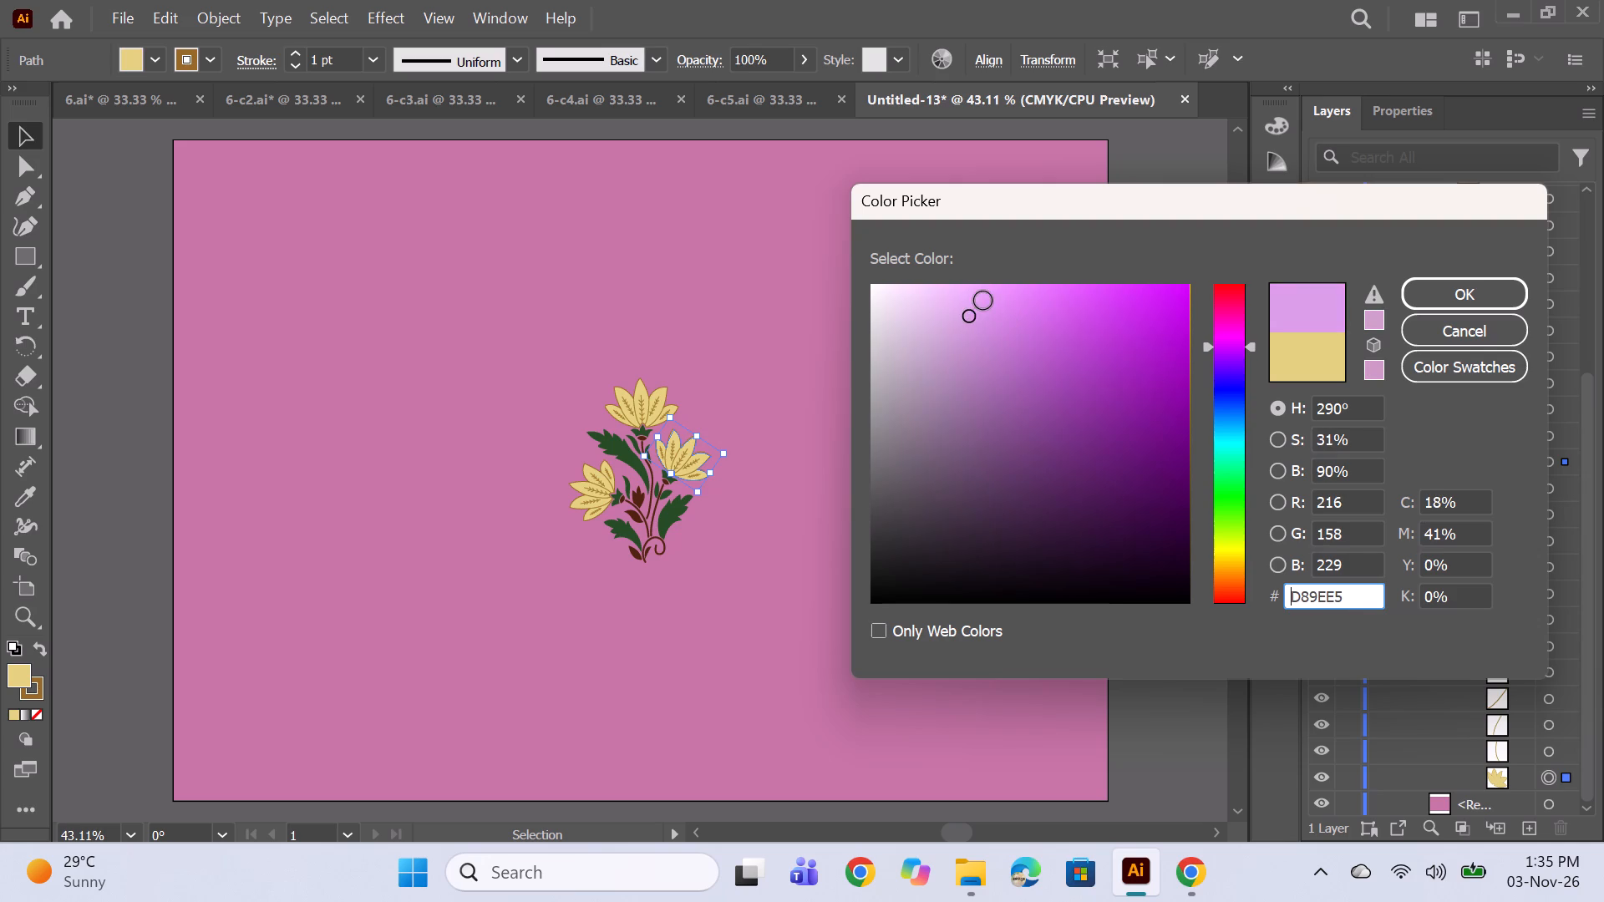
click(983, 301)
click(982, 293)
click(1460, 297)
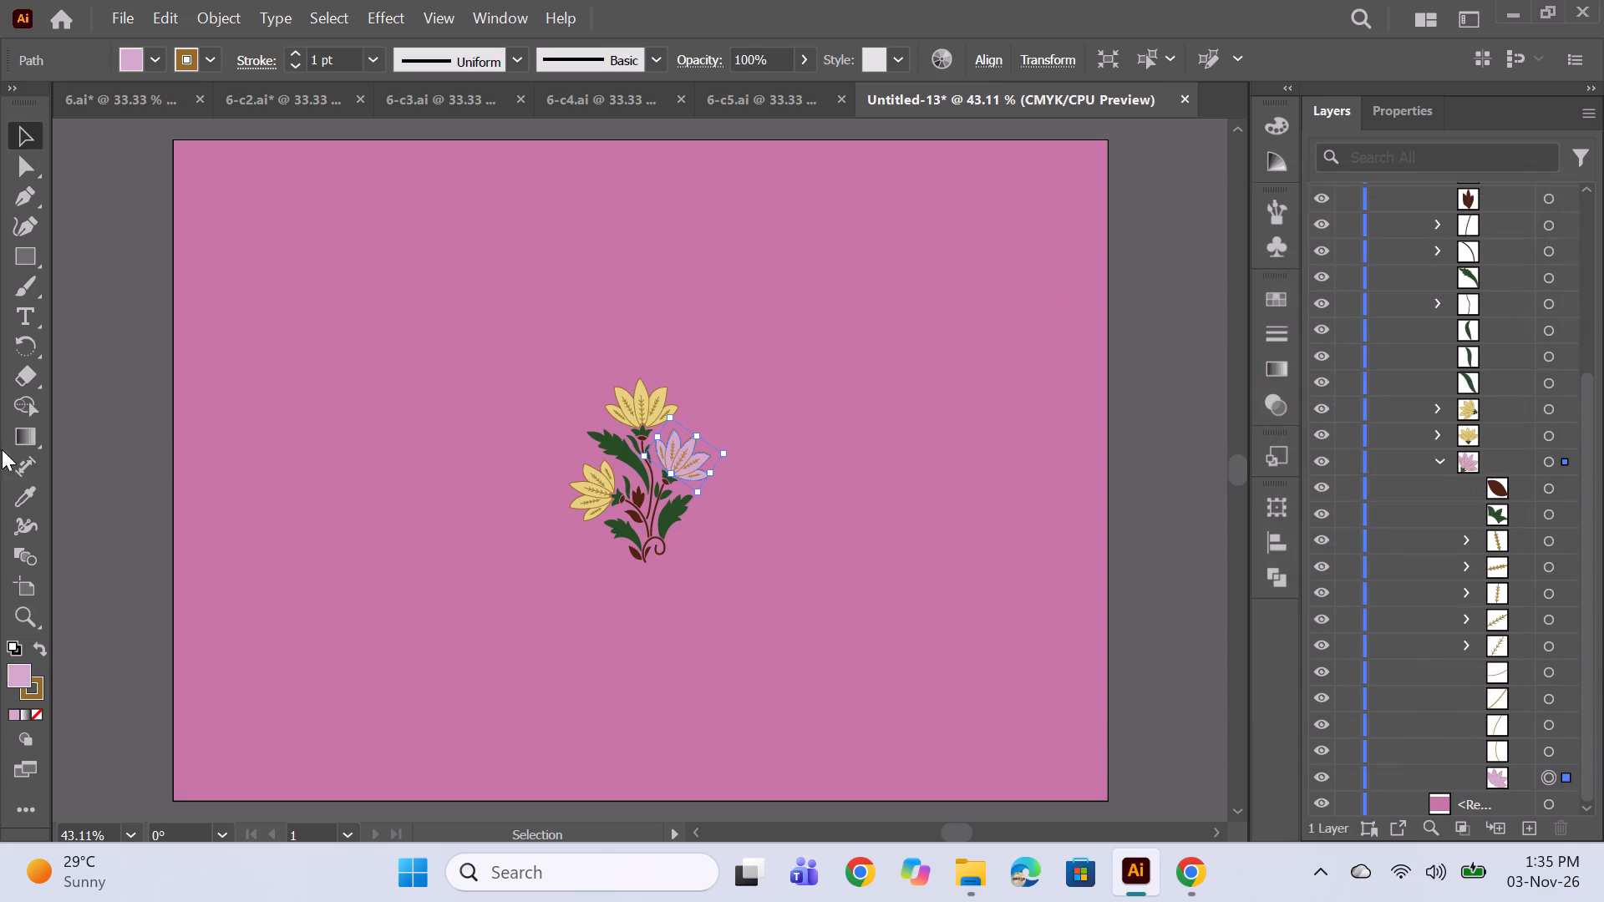
Change the right-hand flower's petal fill to a slightly darker, more muted lilac.
double_click(10, 663)
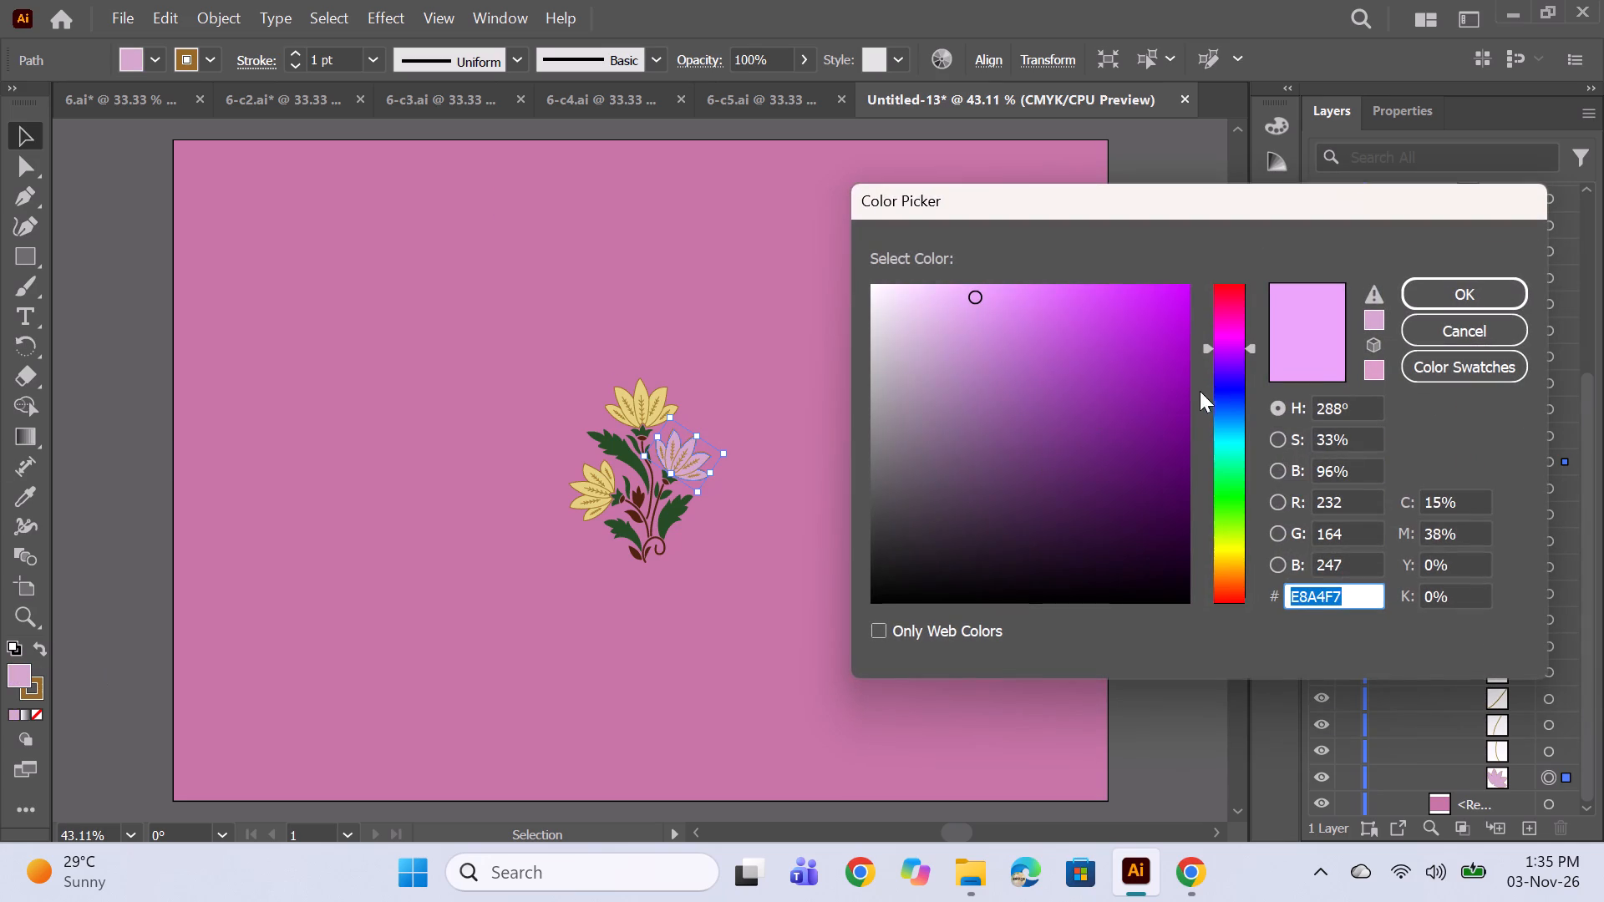
click(1234, 347)
click(1009, 294)
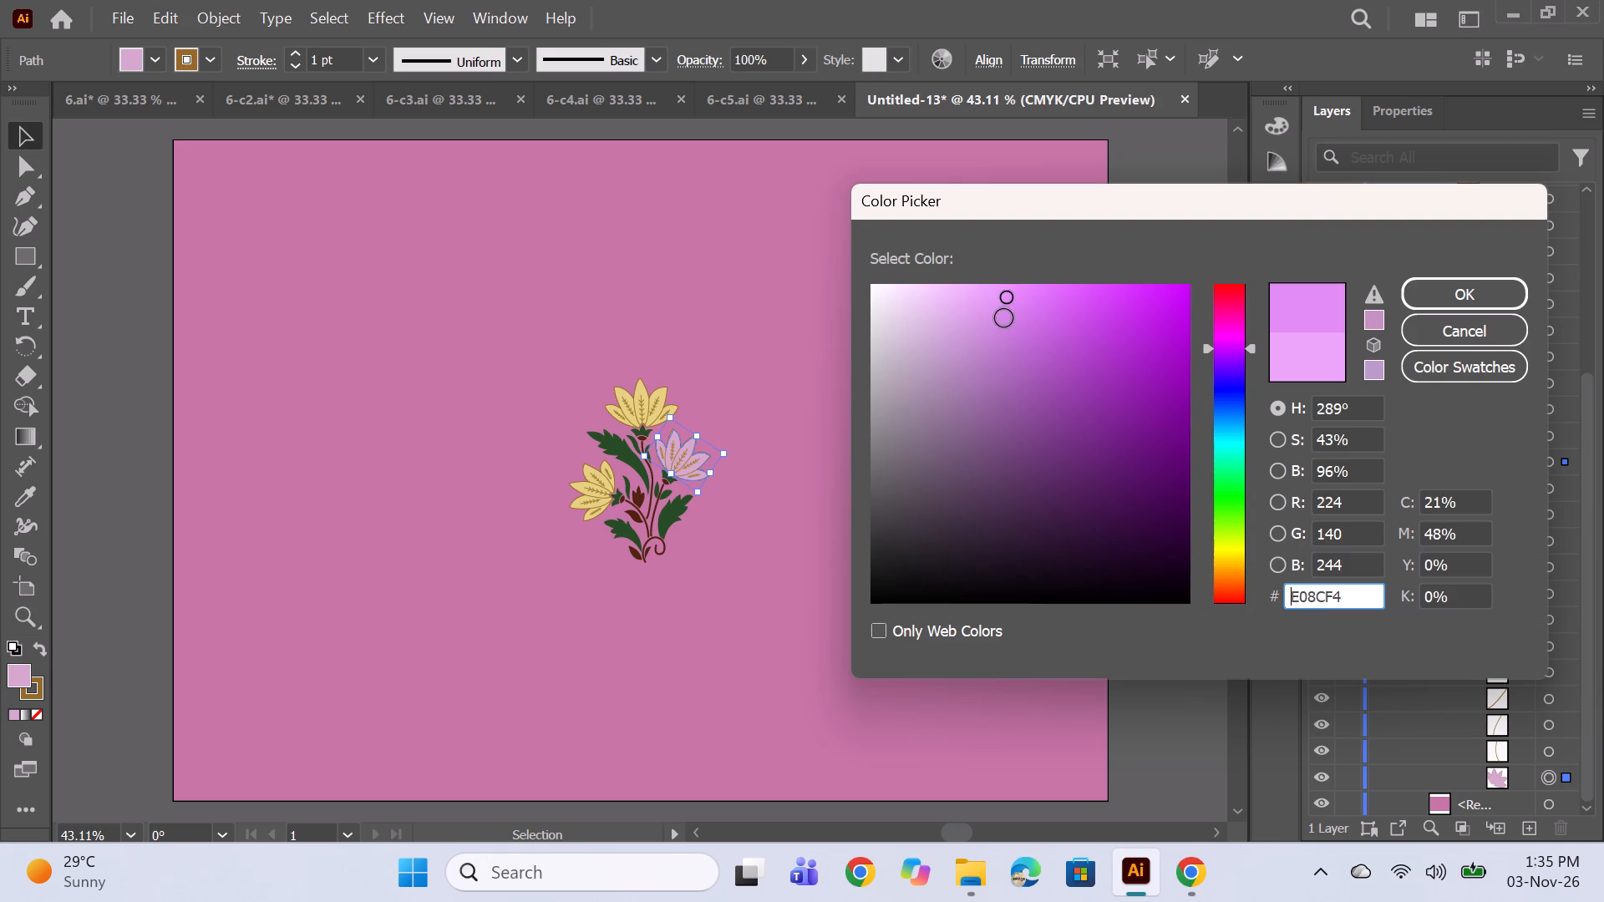
click(1004, 318)
click(981, 332)
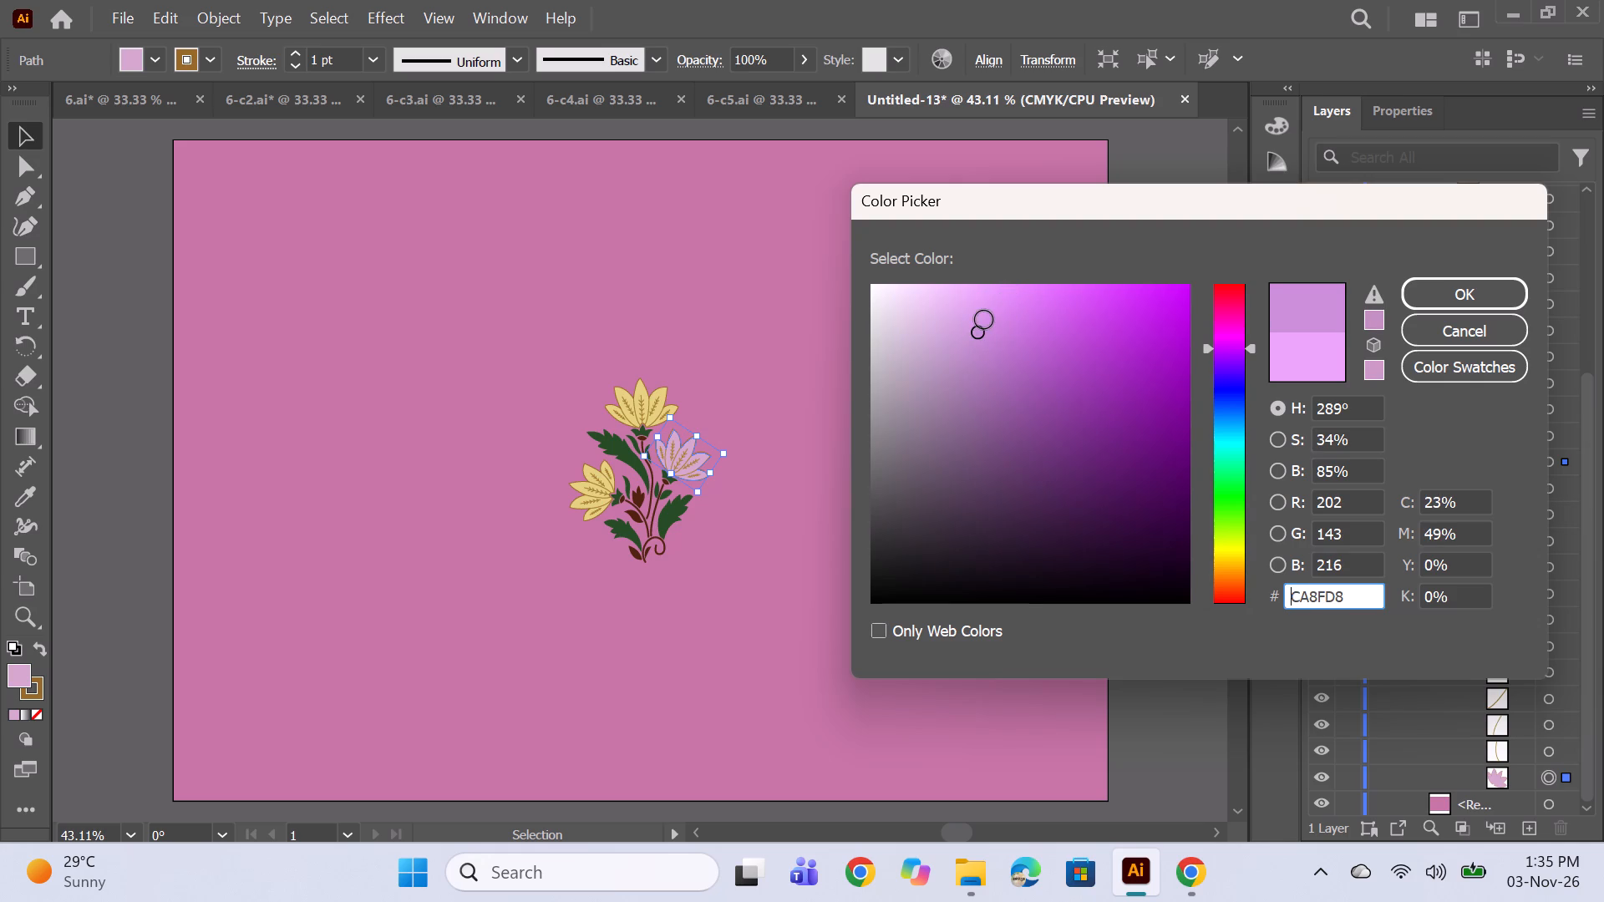
click(984, 320)
click(1434, 306)
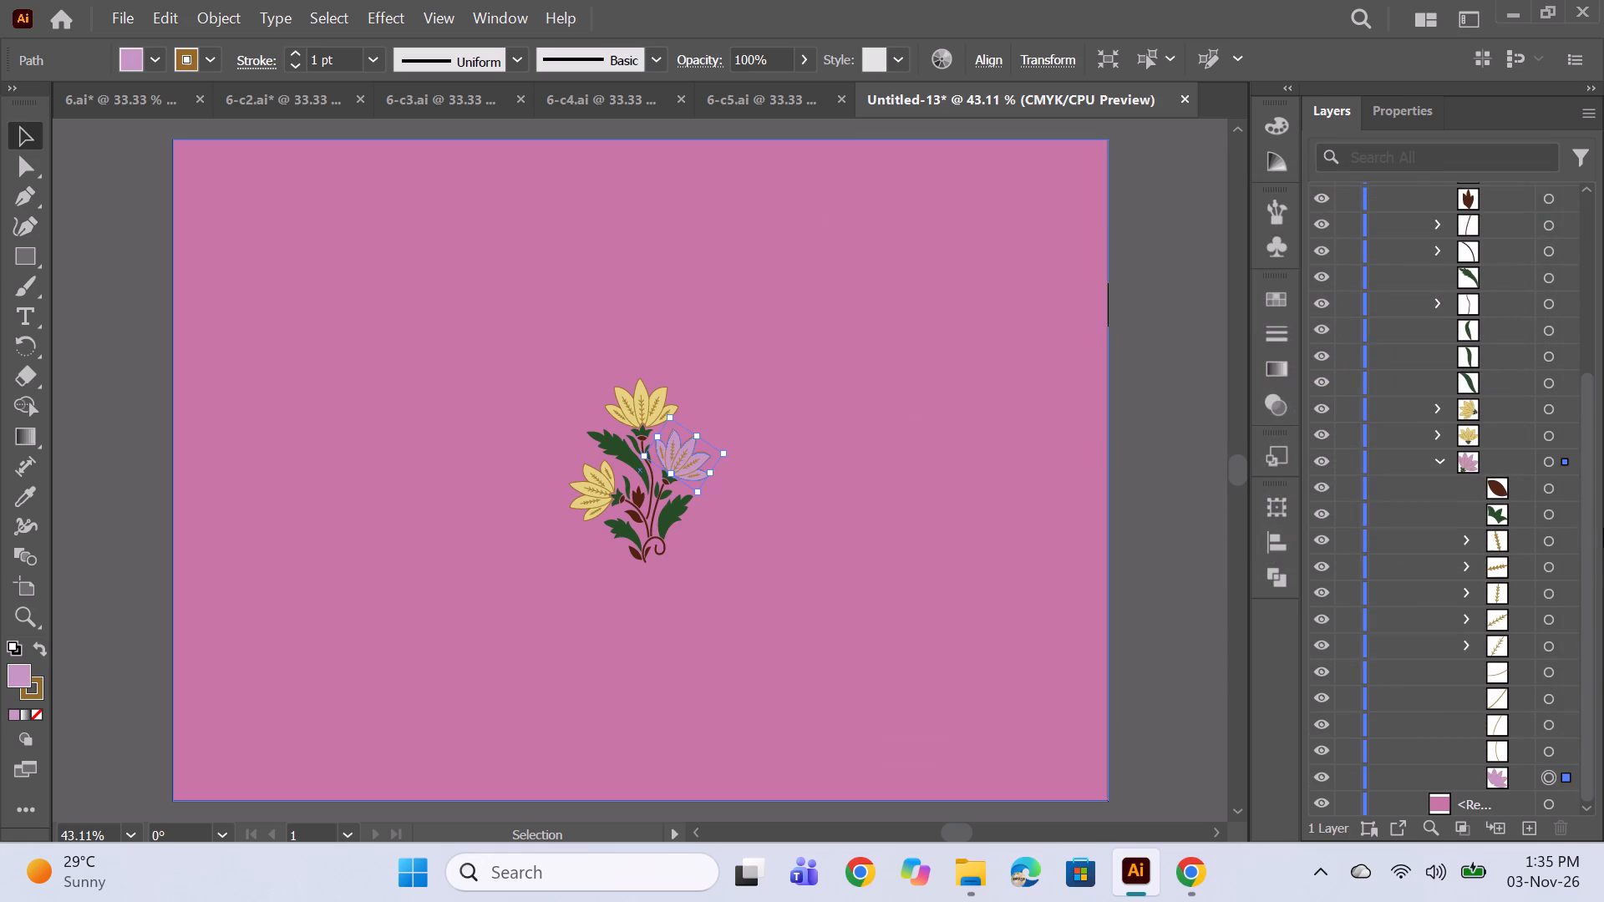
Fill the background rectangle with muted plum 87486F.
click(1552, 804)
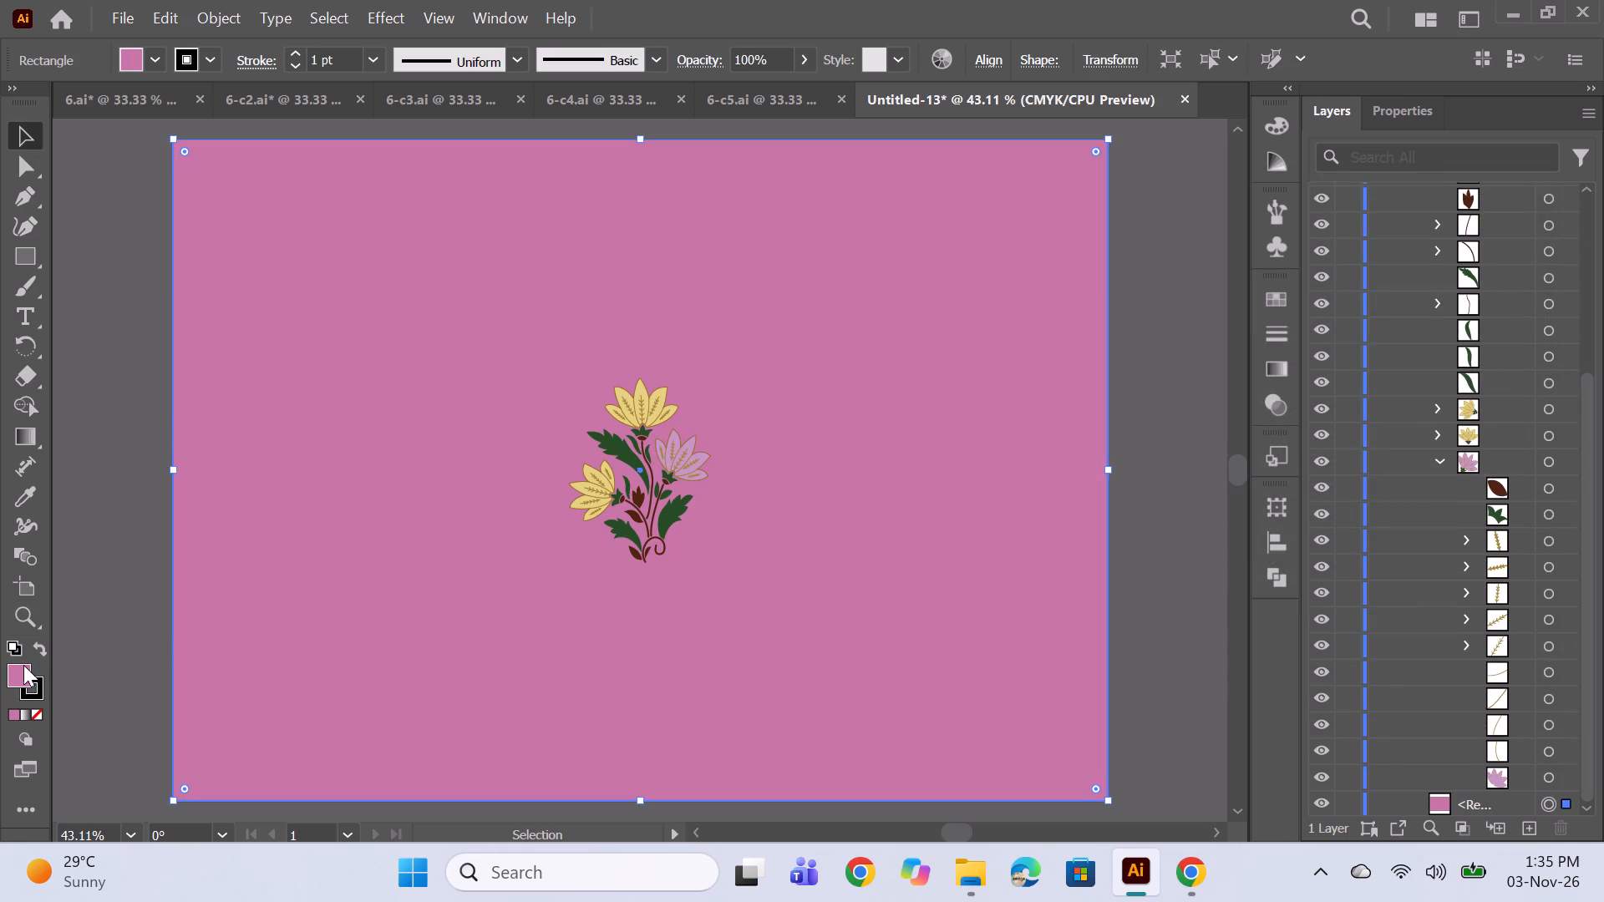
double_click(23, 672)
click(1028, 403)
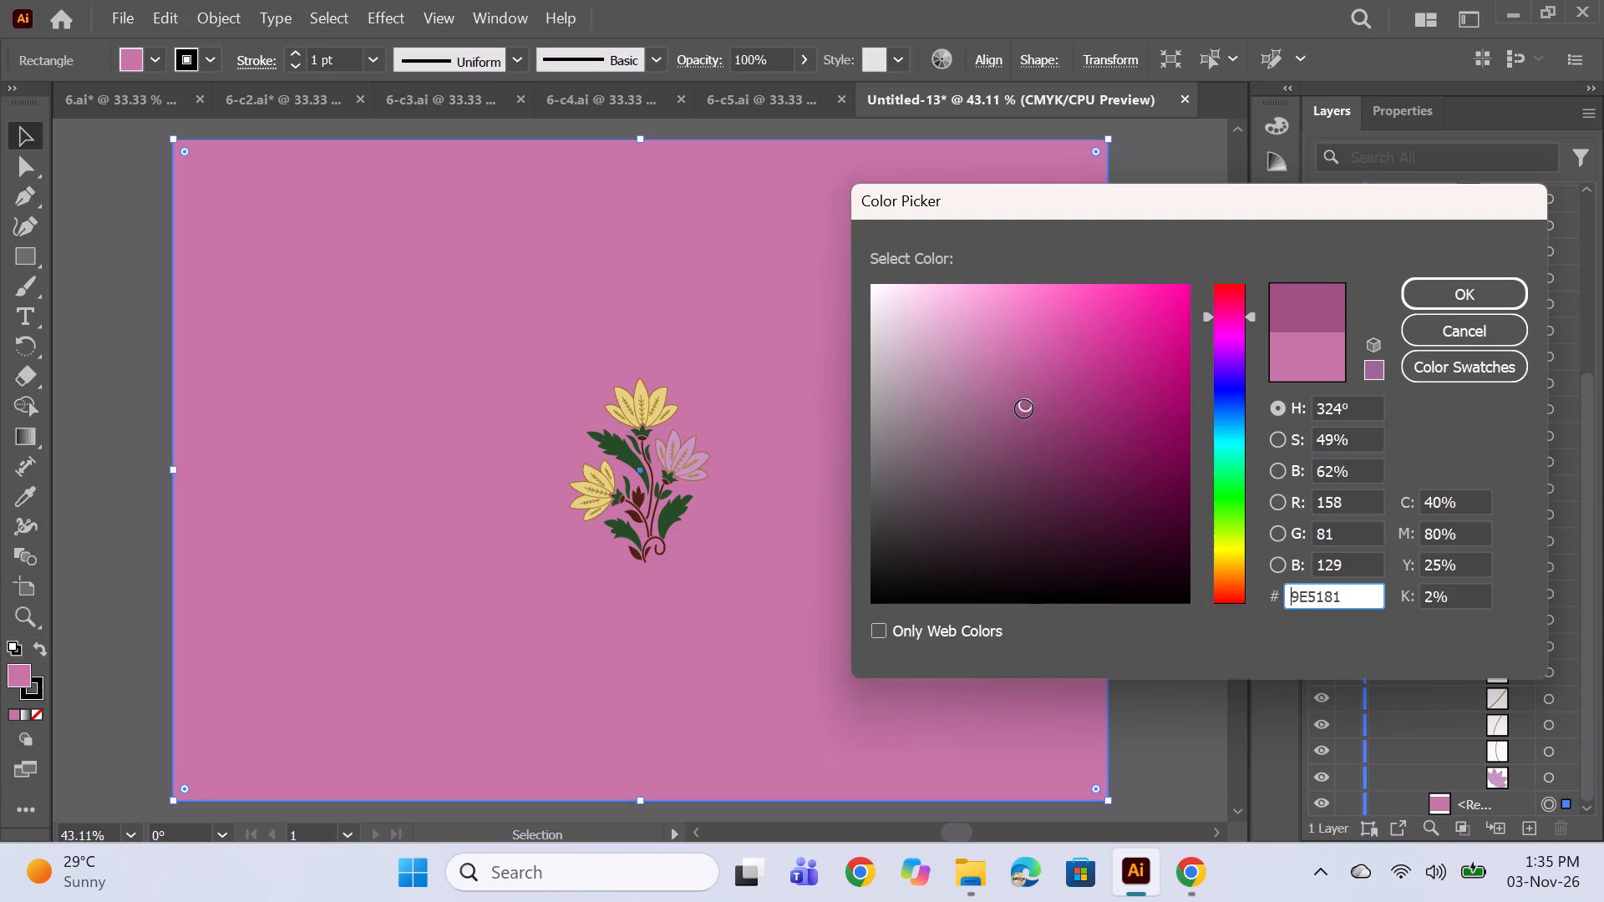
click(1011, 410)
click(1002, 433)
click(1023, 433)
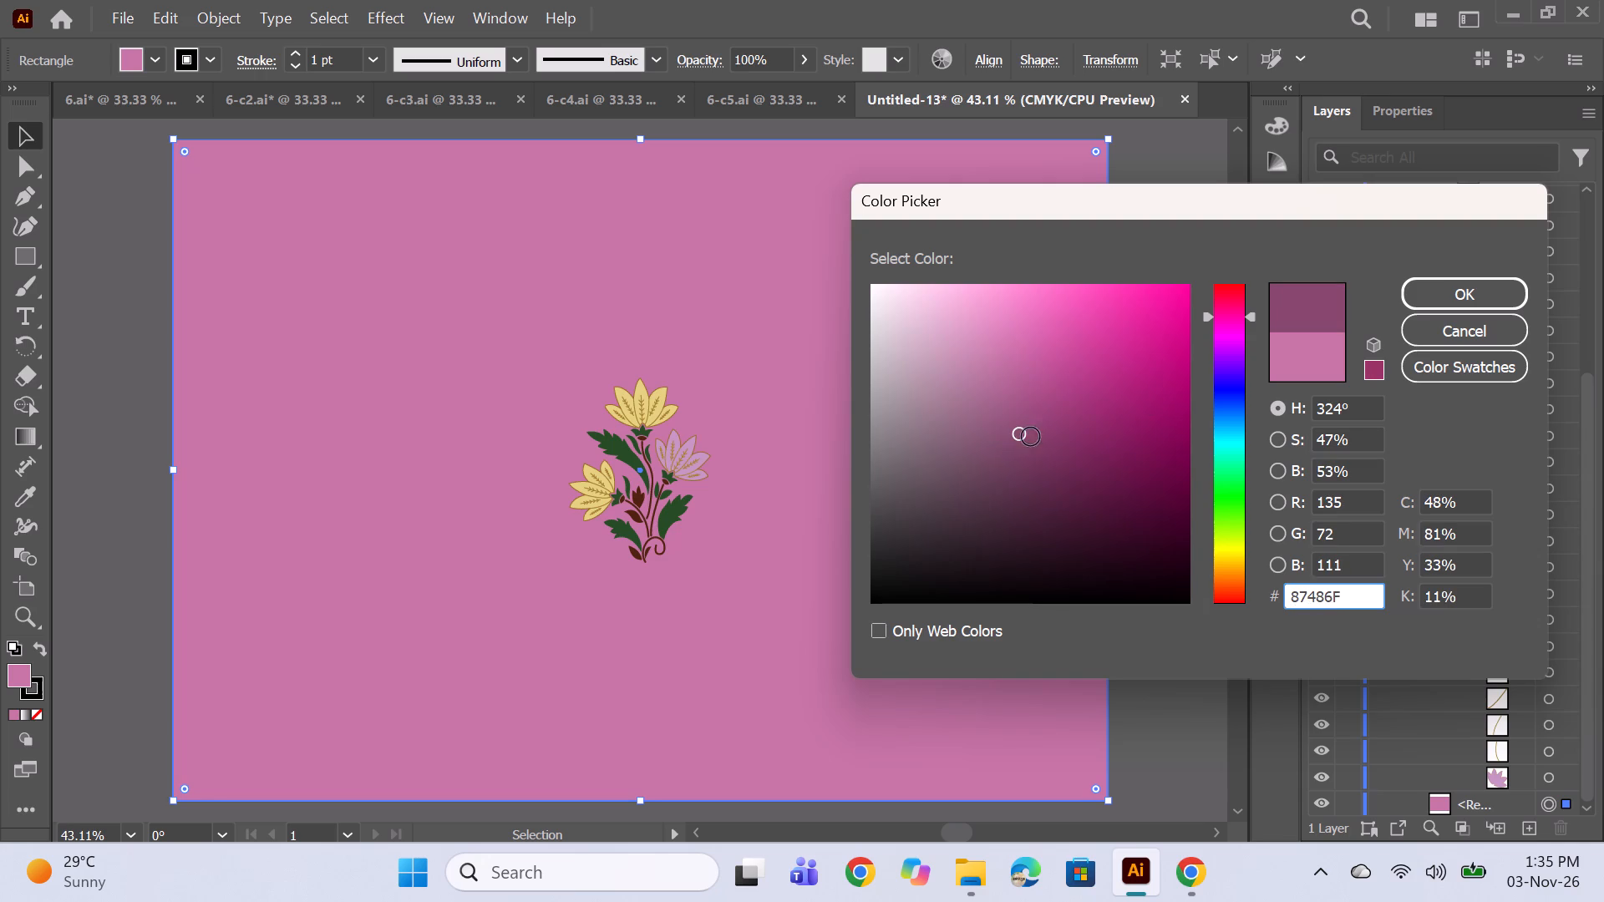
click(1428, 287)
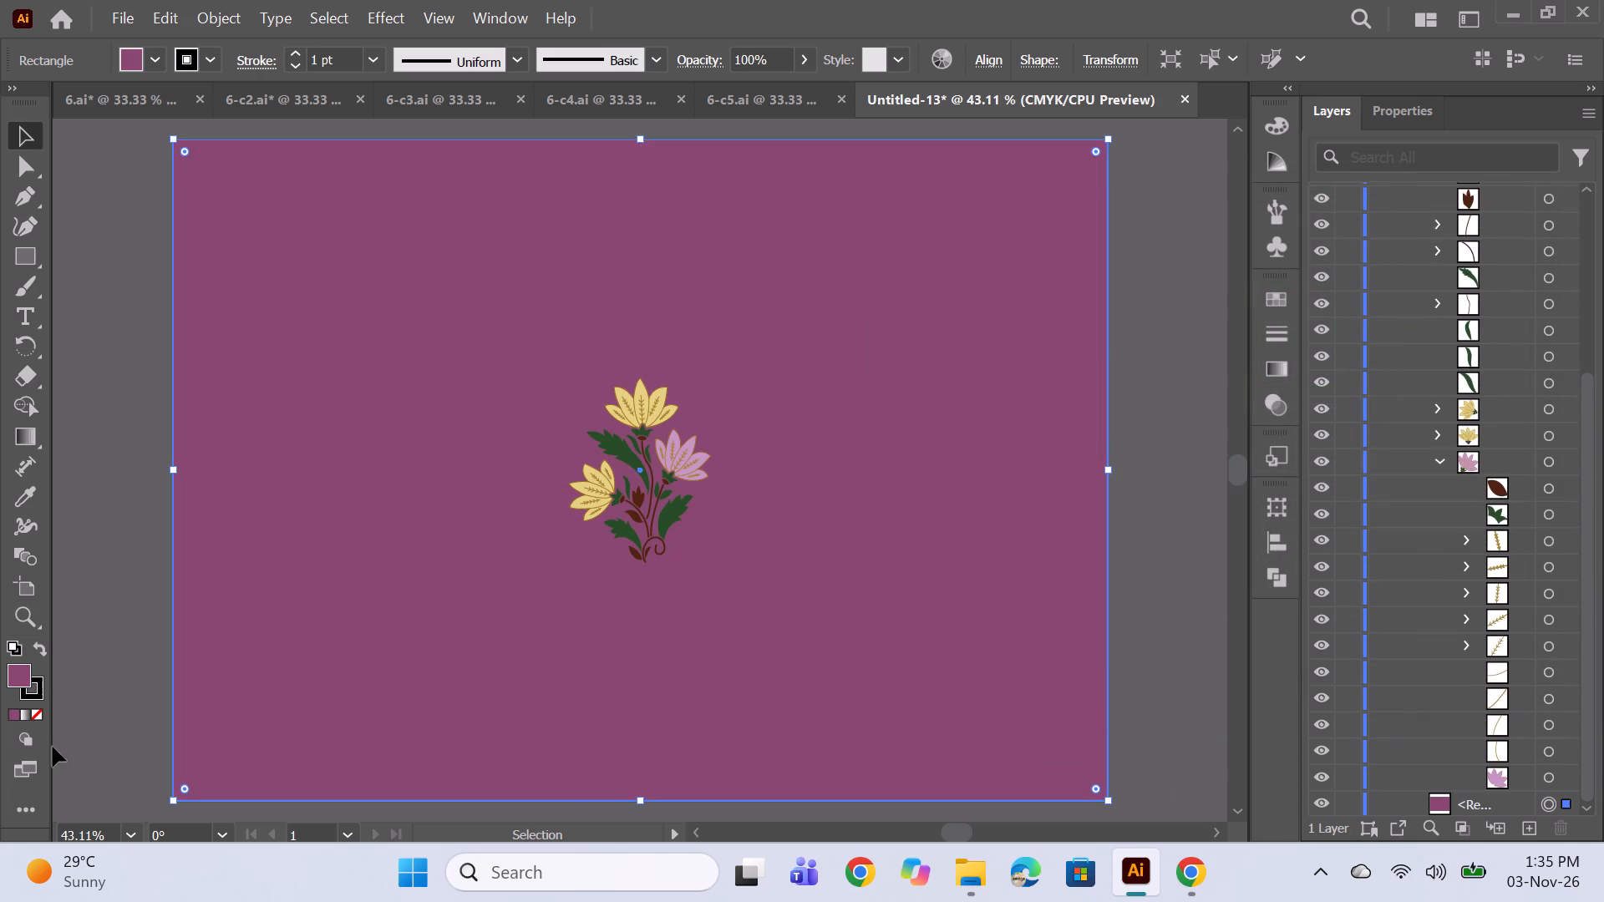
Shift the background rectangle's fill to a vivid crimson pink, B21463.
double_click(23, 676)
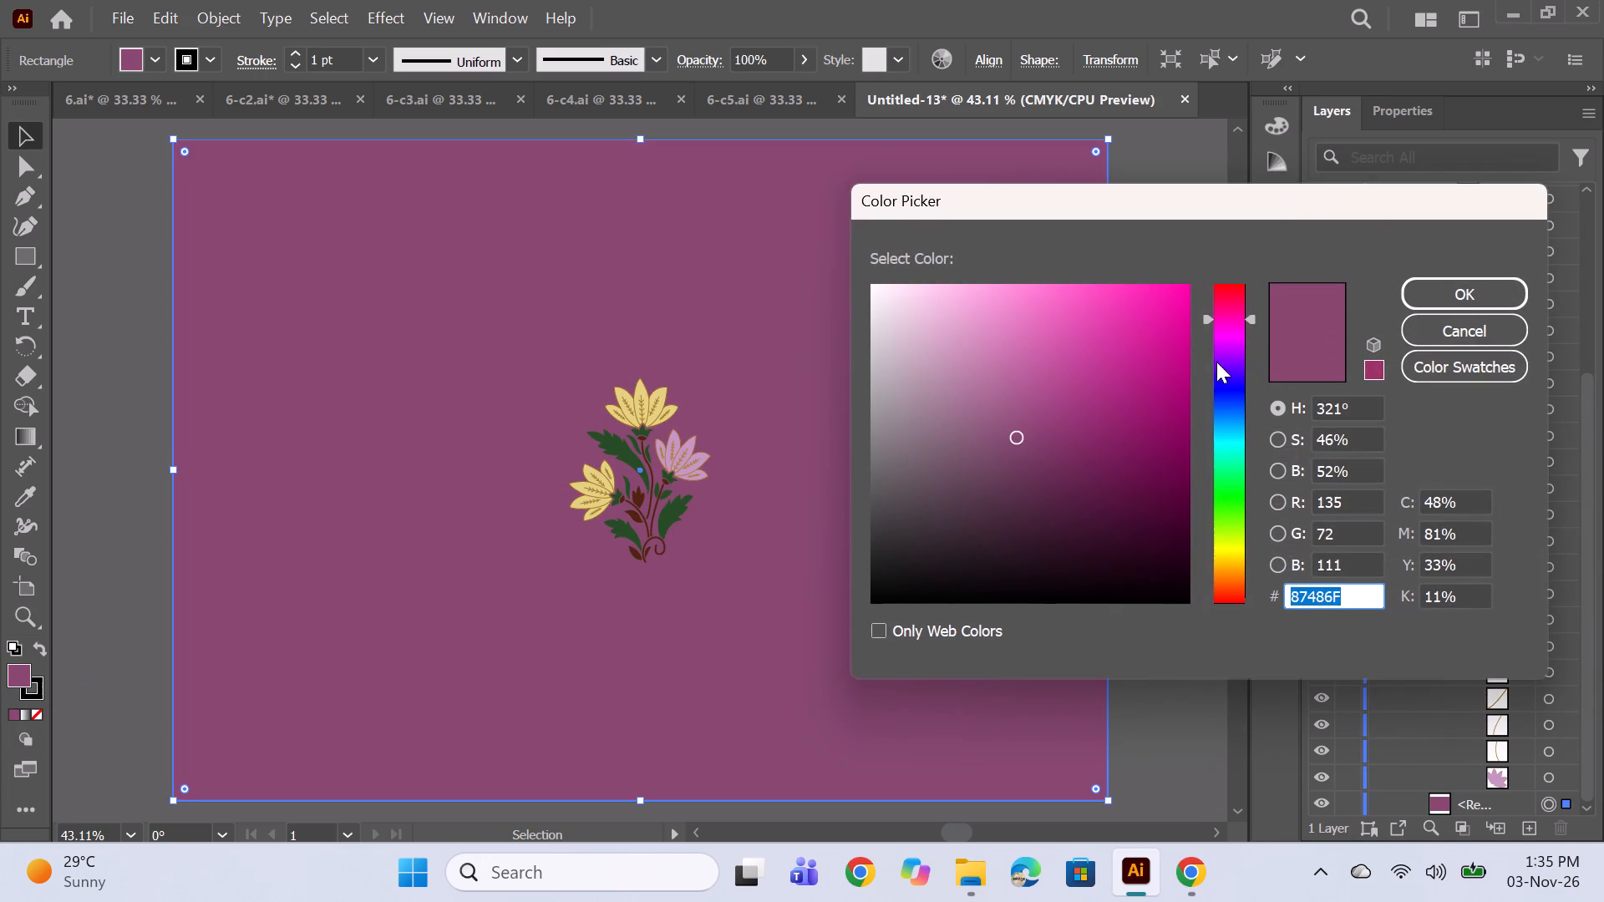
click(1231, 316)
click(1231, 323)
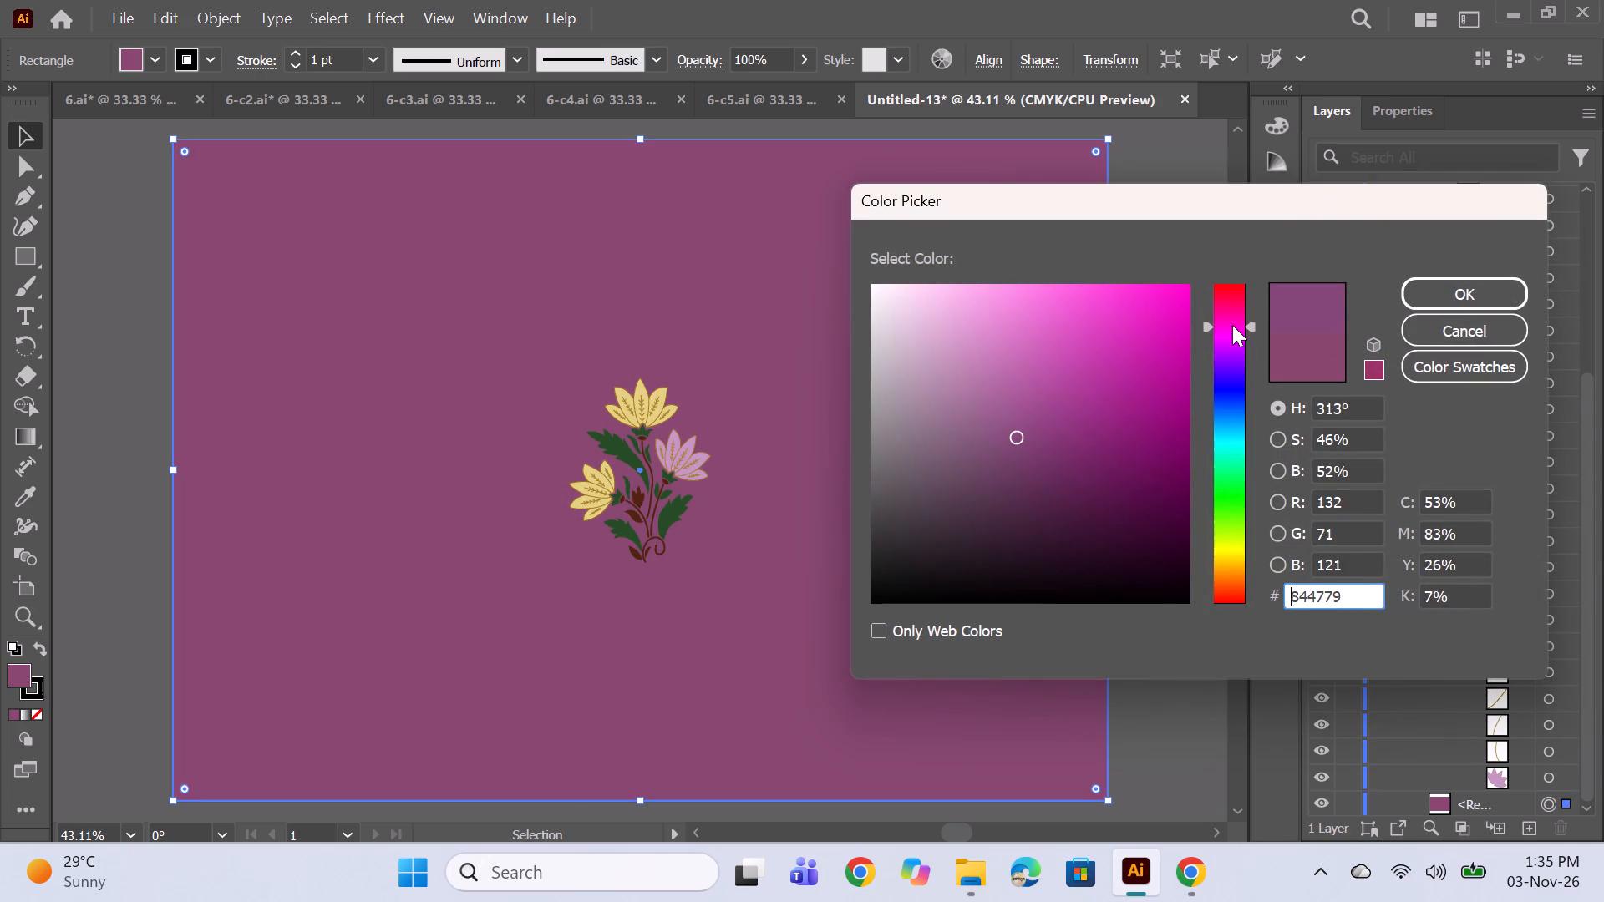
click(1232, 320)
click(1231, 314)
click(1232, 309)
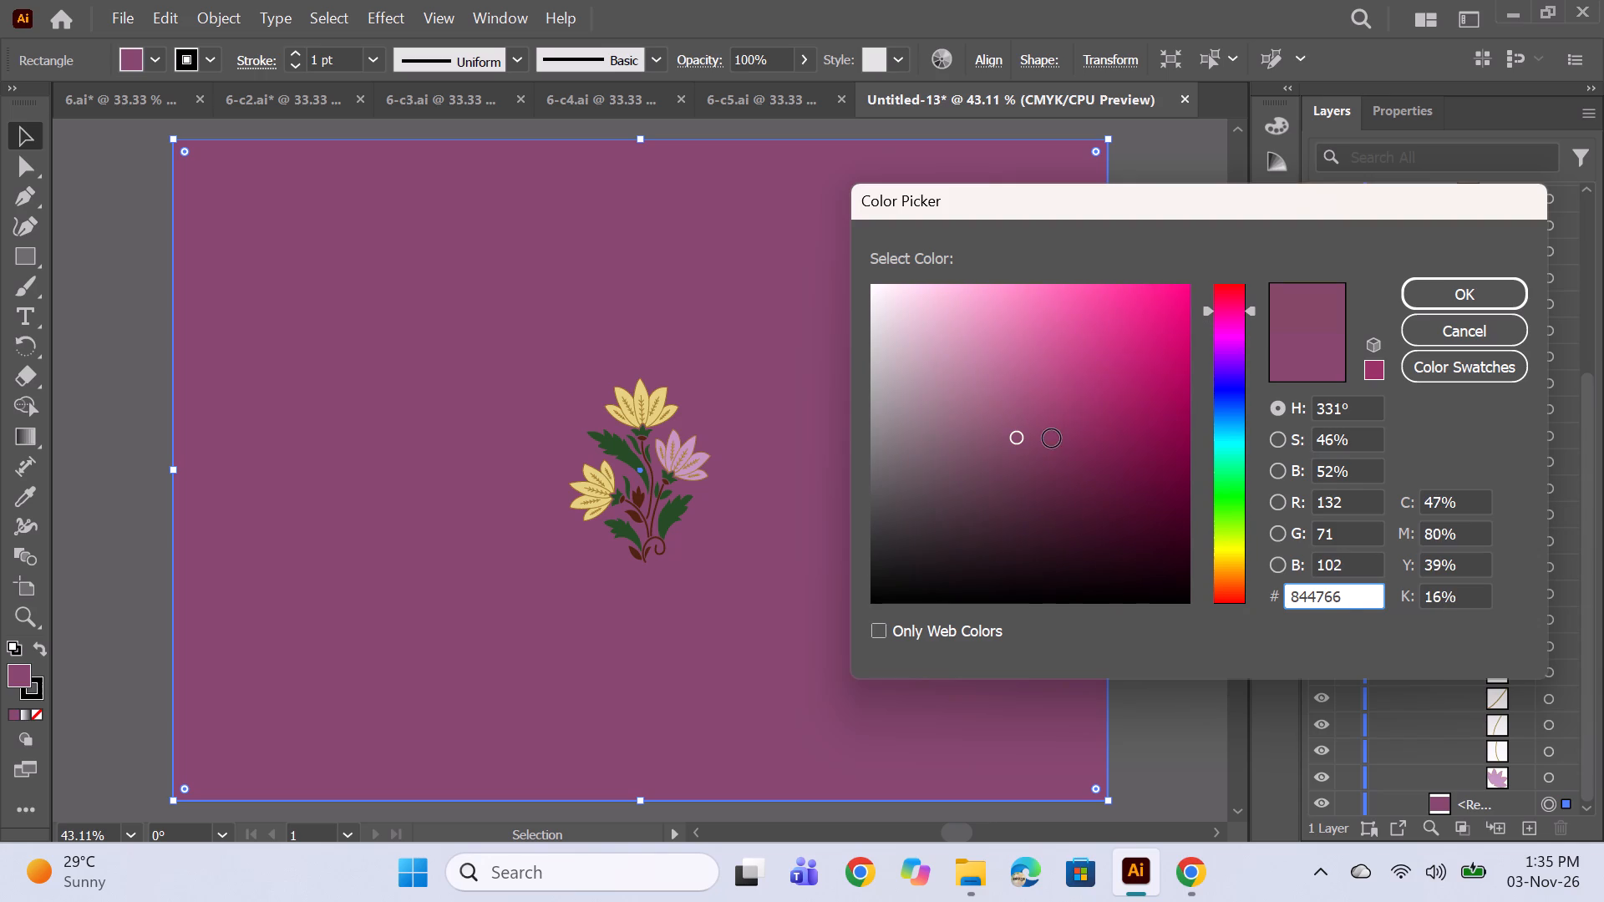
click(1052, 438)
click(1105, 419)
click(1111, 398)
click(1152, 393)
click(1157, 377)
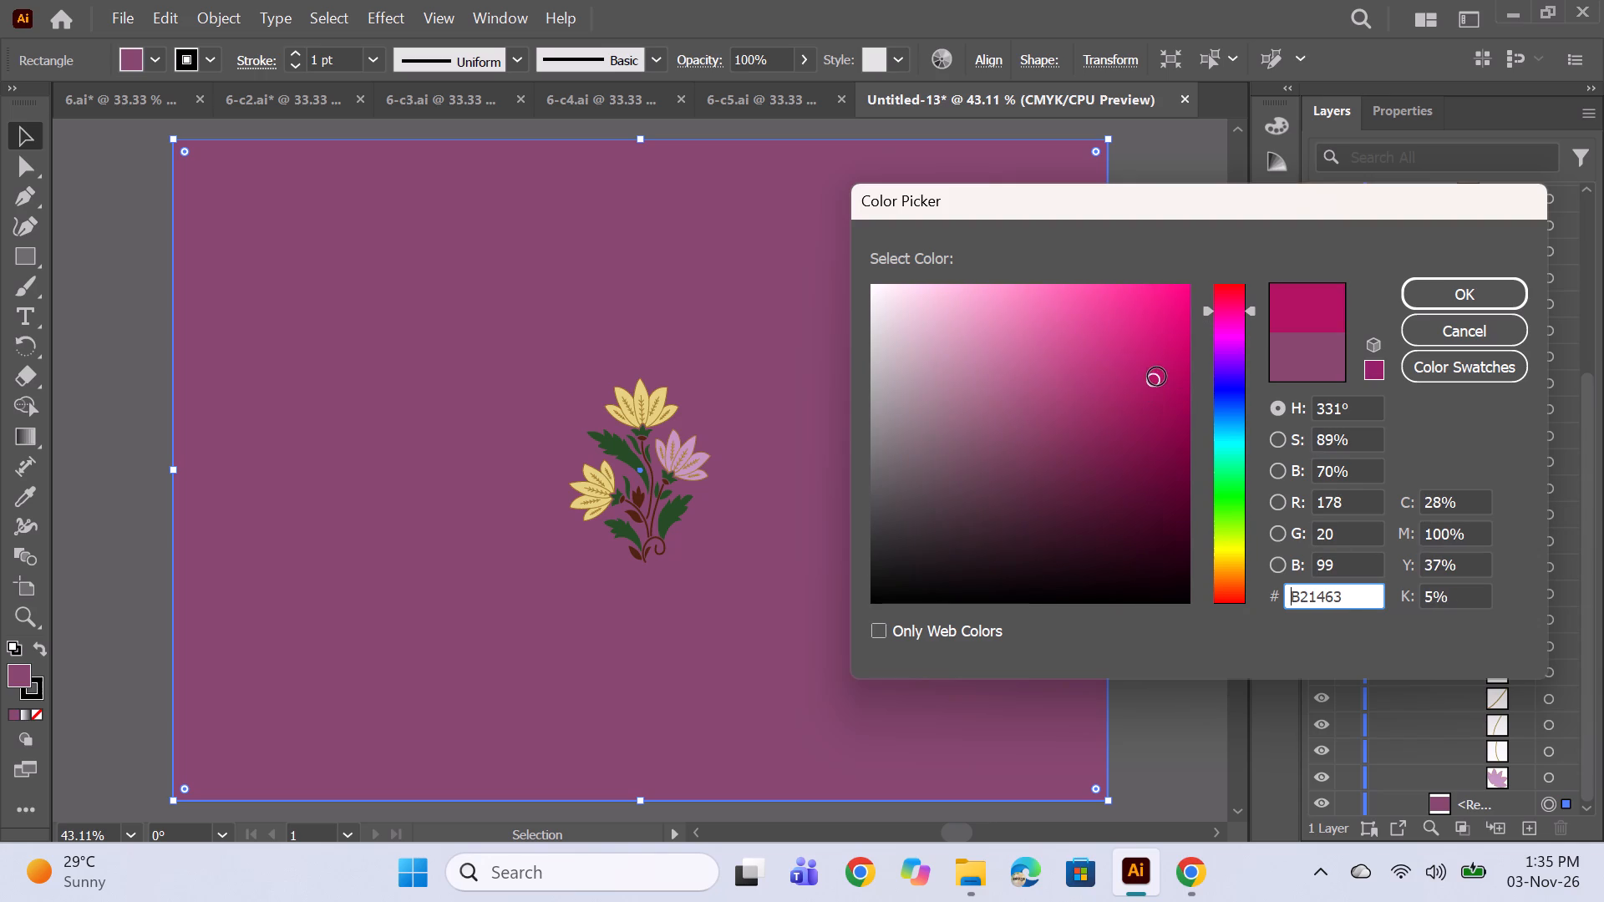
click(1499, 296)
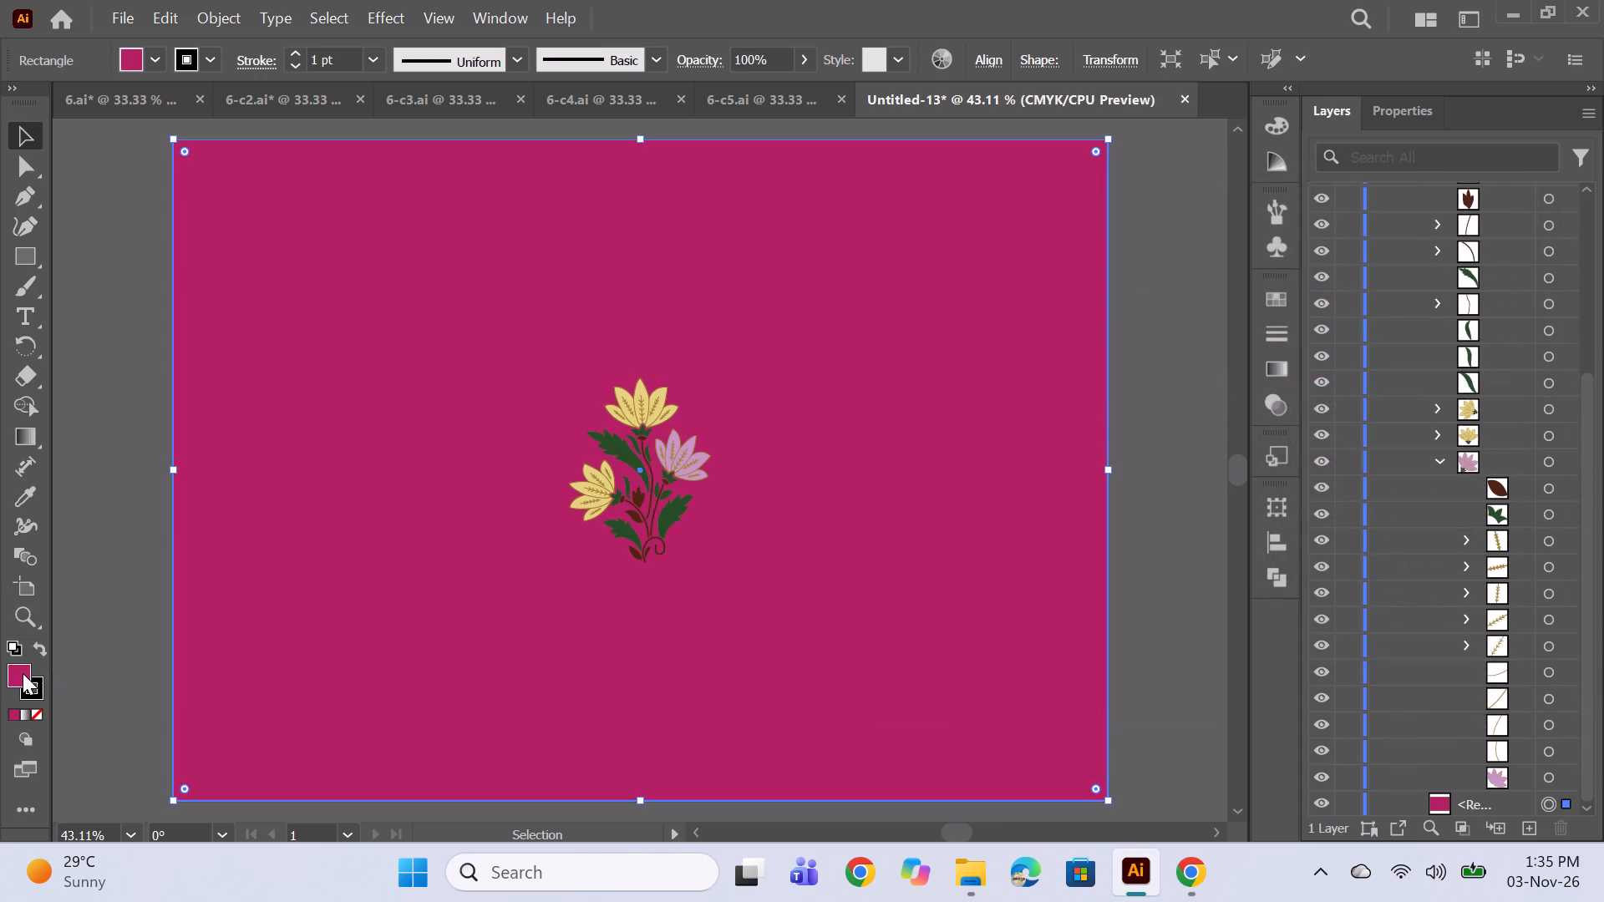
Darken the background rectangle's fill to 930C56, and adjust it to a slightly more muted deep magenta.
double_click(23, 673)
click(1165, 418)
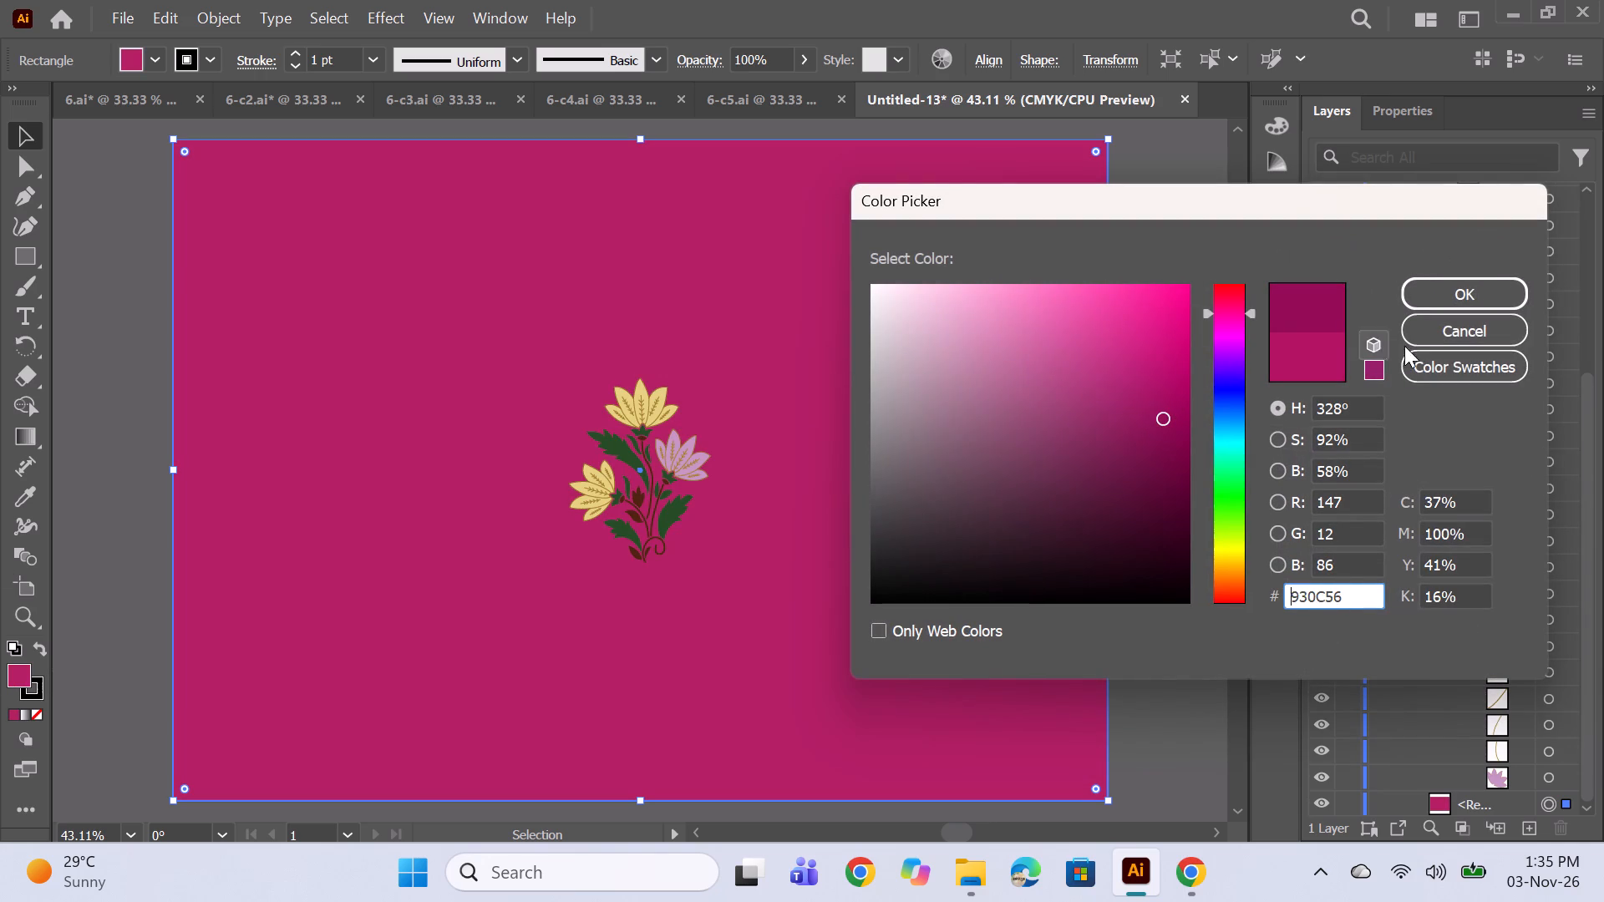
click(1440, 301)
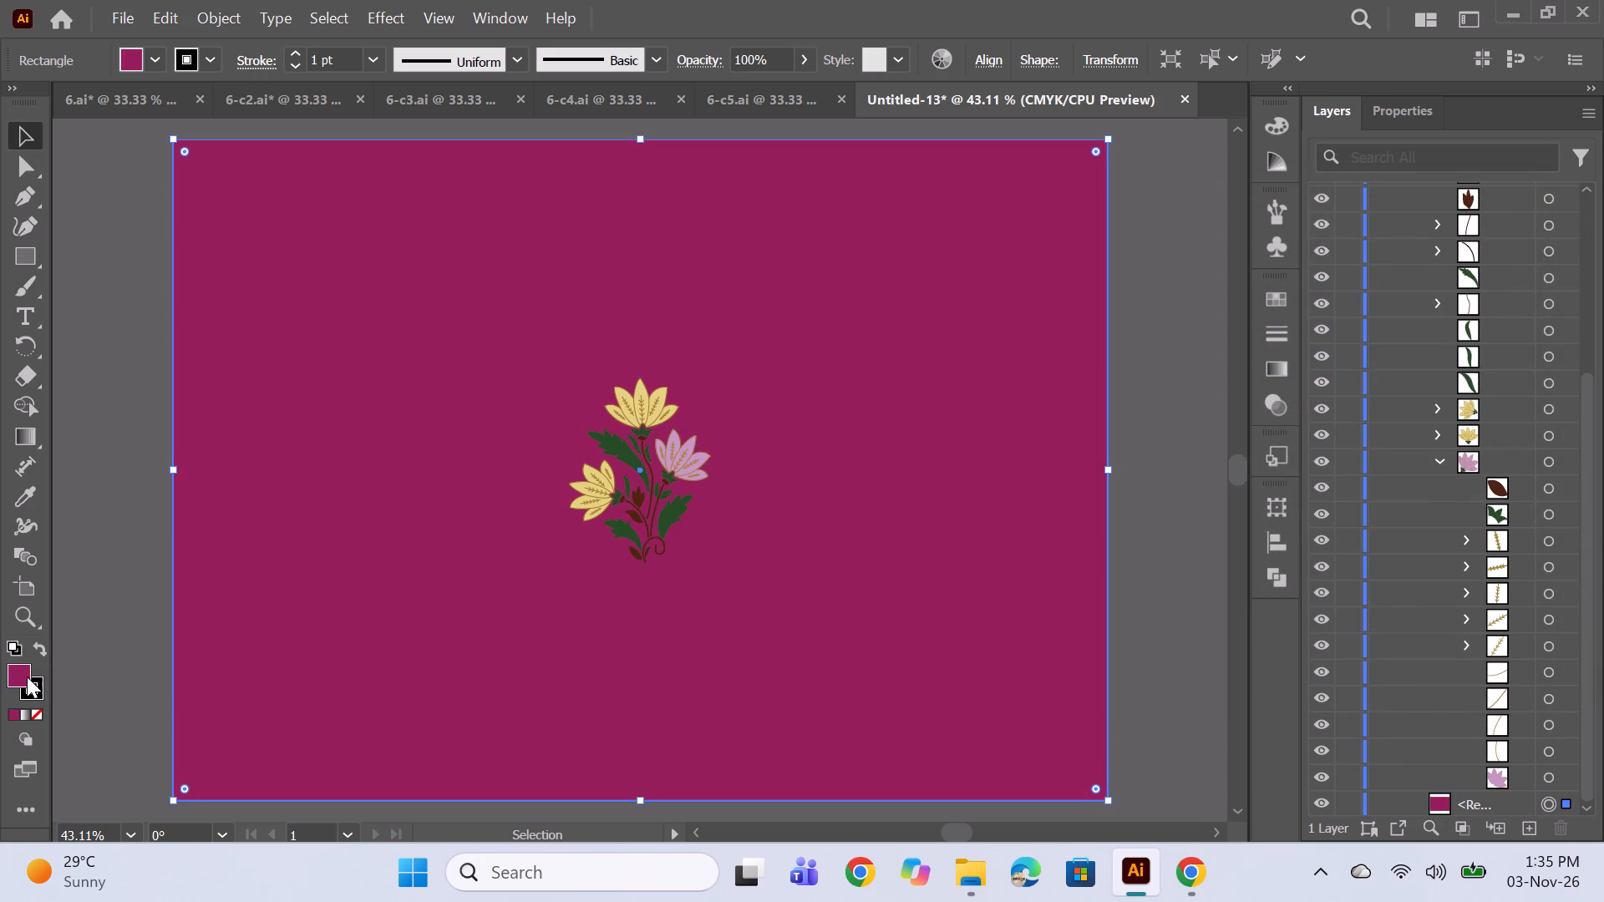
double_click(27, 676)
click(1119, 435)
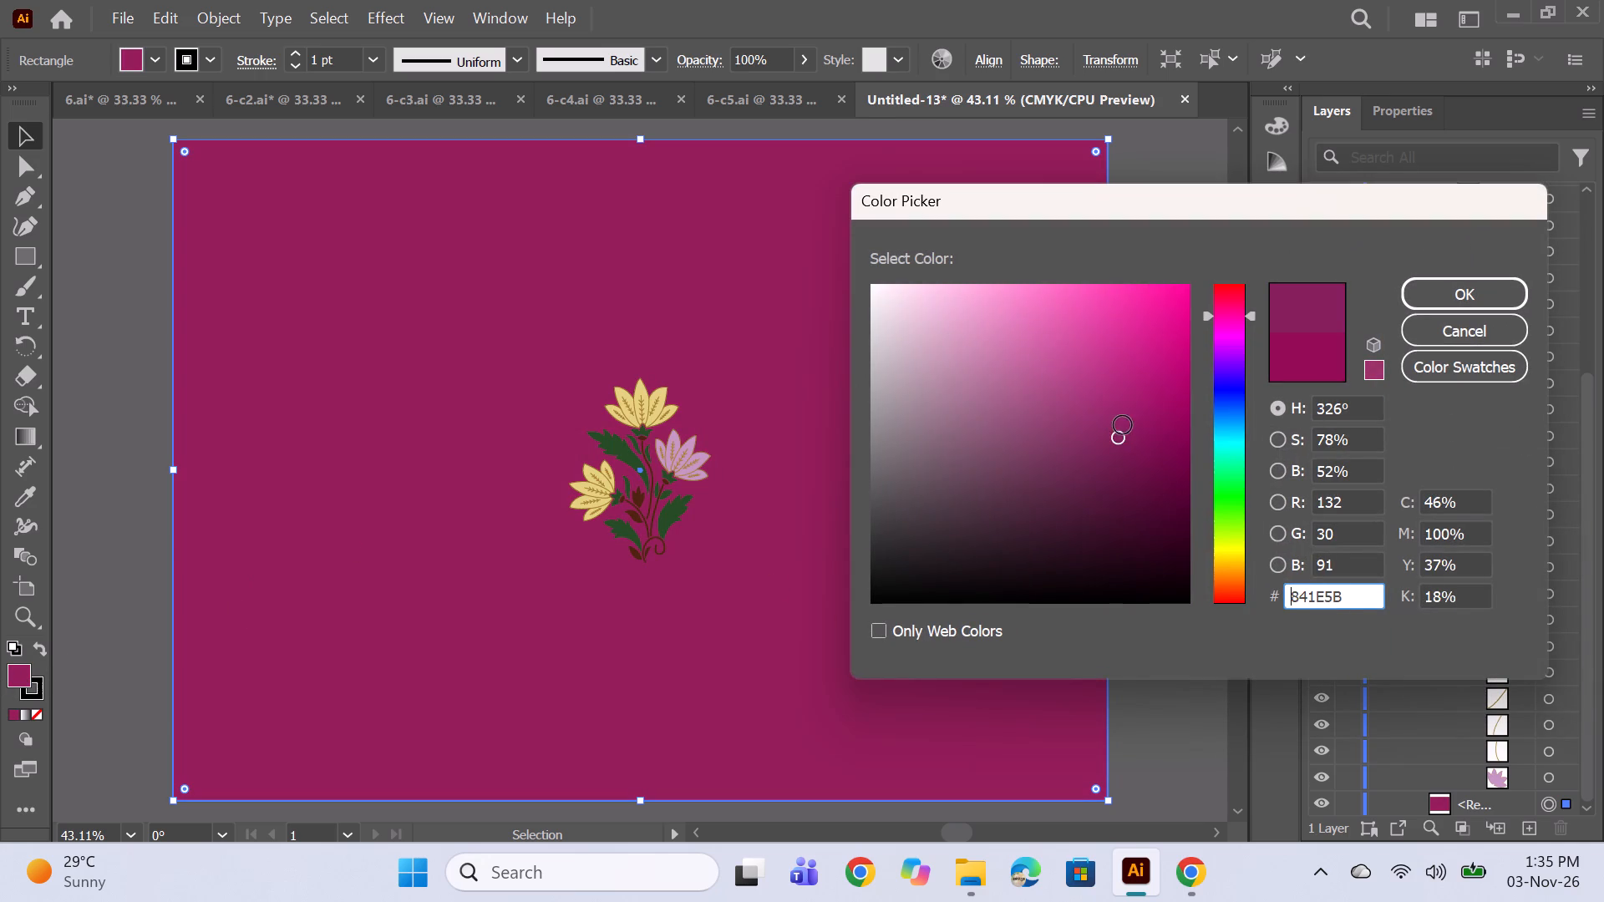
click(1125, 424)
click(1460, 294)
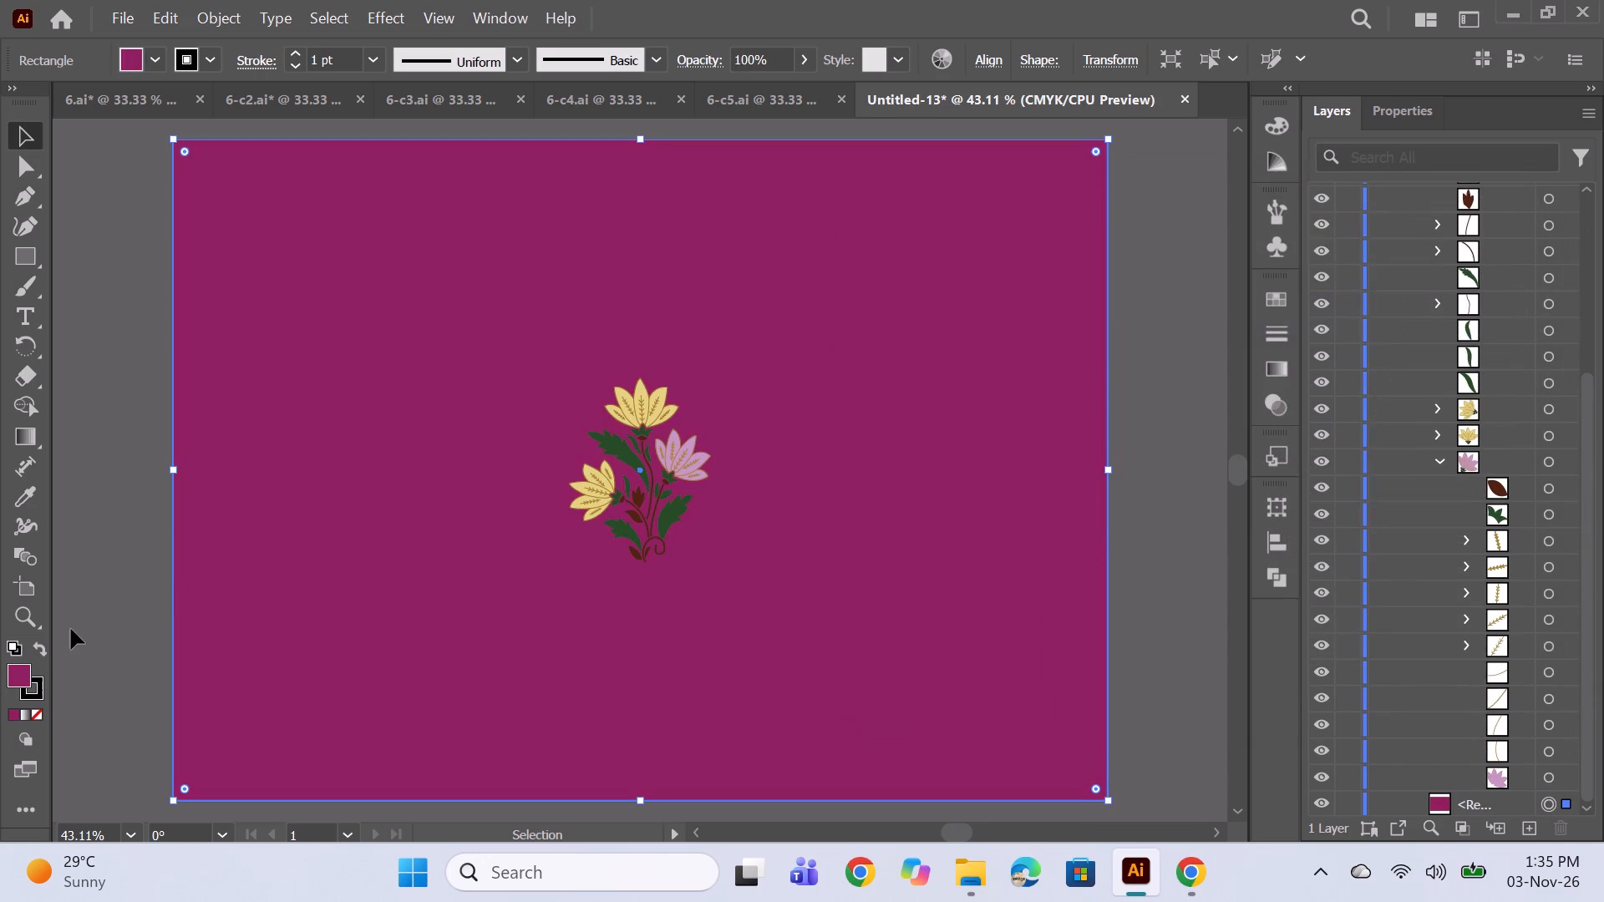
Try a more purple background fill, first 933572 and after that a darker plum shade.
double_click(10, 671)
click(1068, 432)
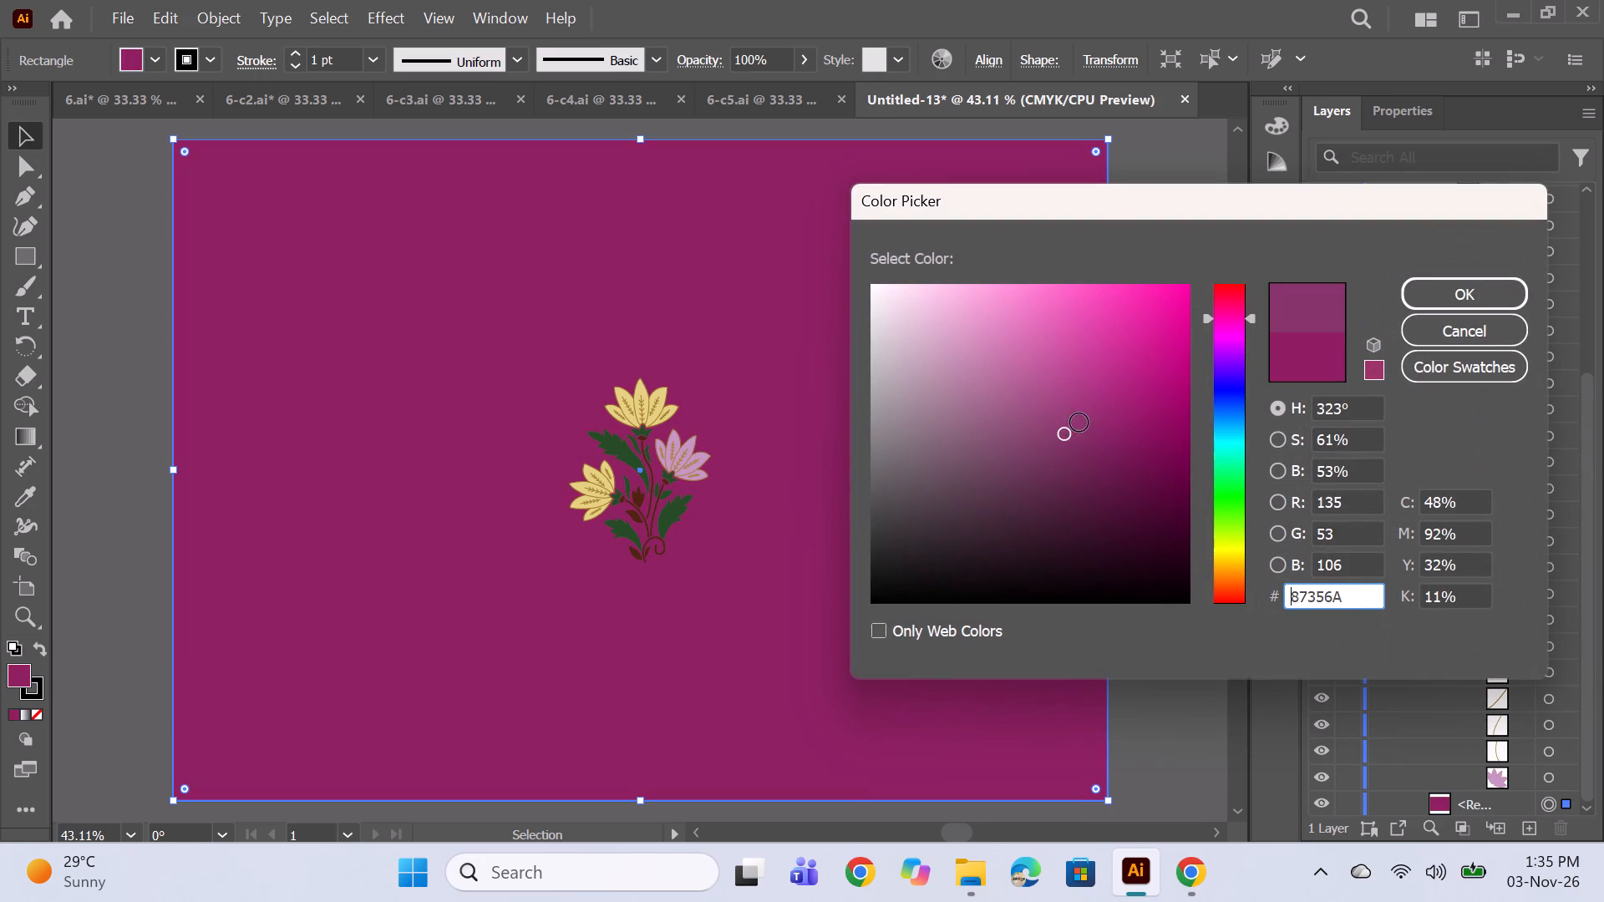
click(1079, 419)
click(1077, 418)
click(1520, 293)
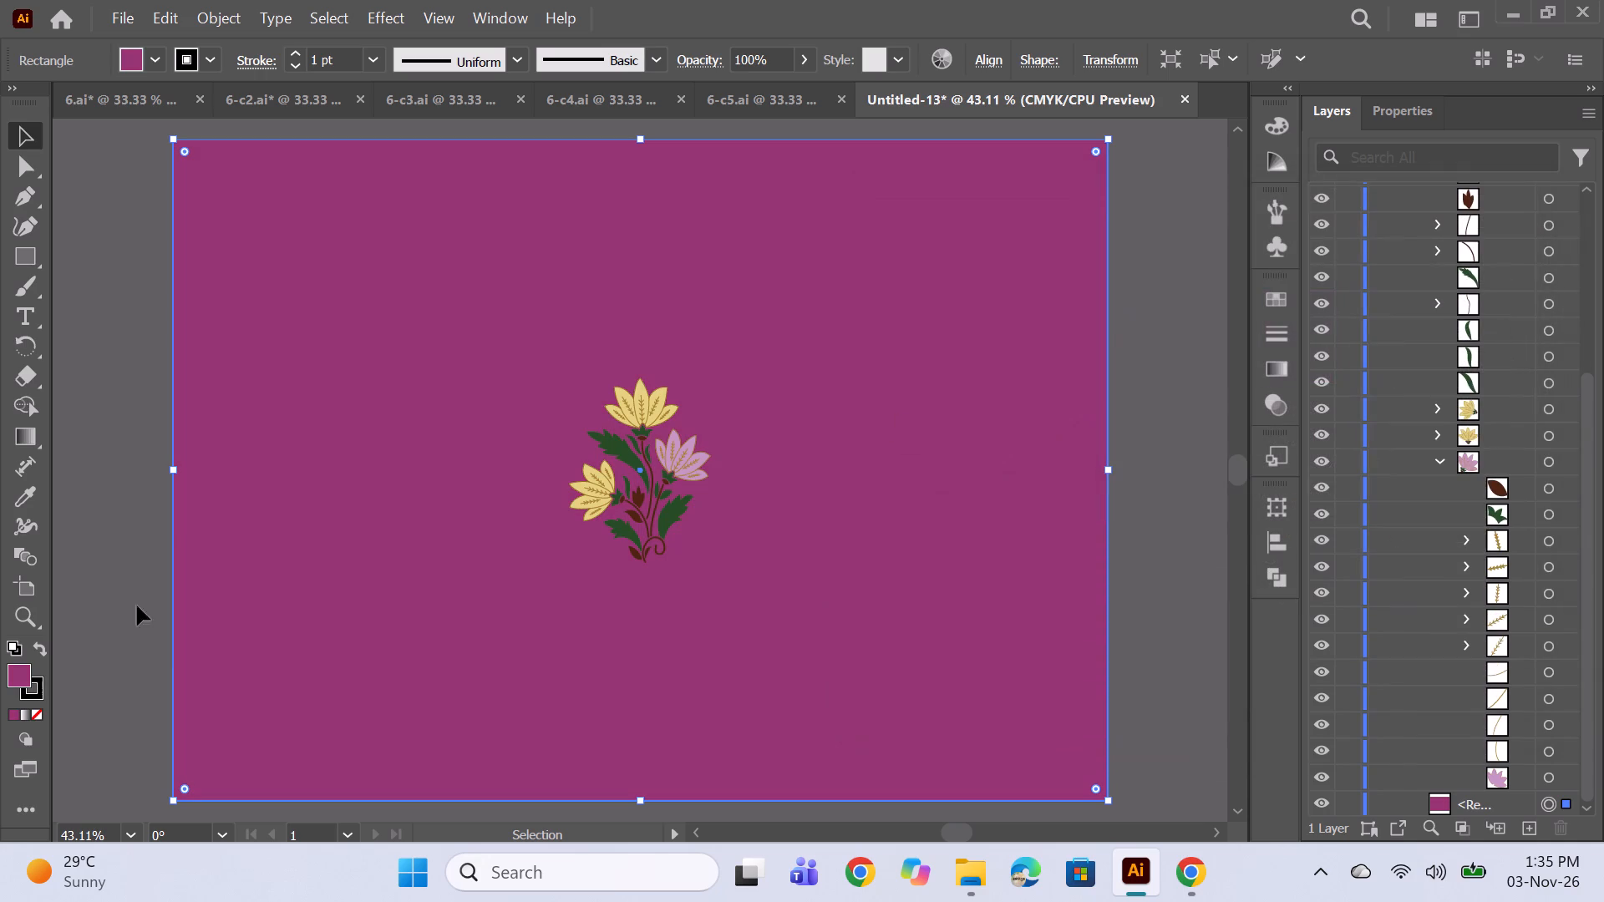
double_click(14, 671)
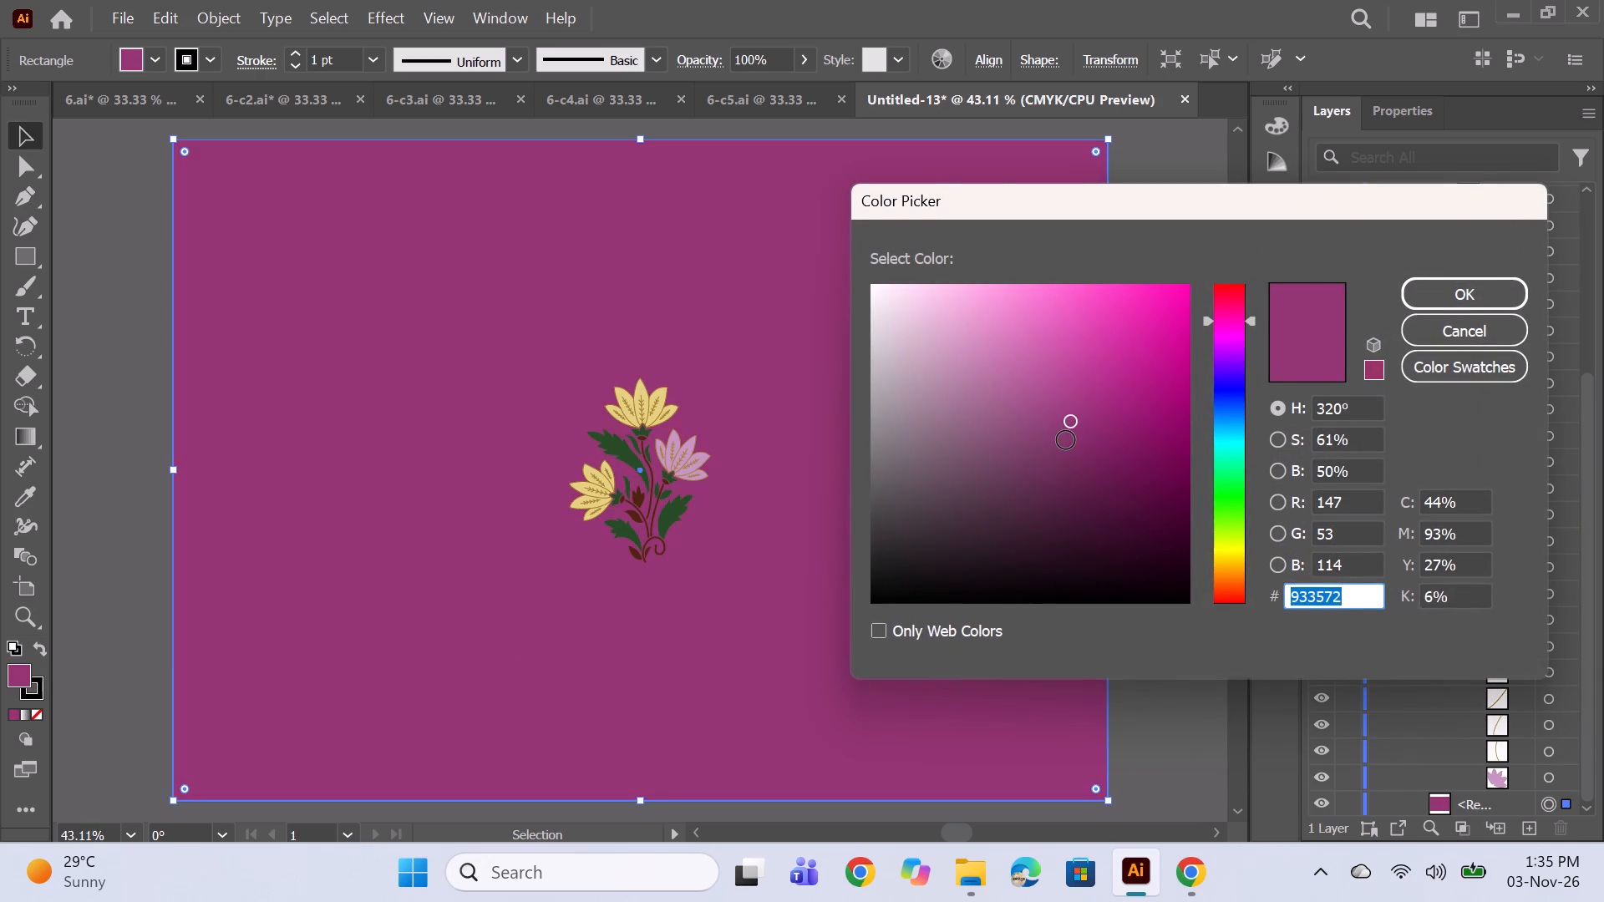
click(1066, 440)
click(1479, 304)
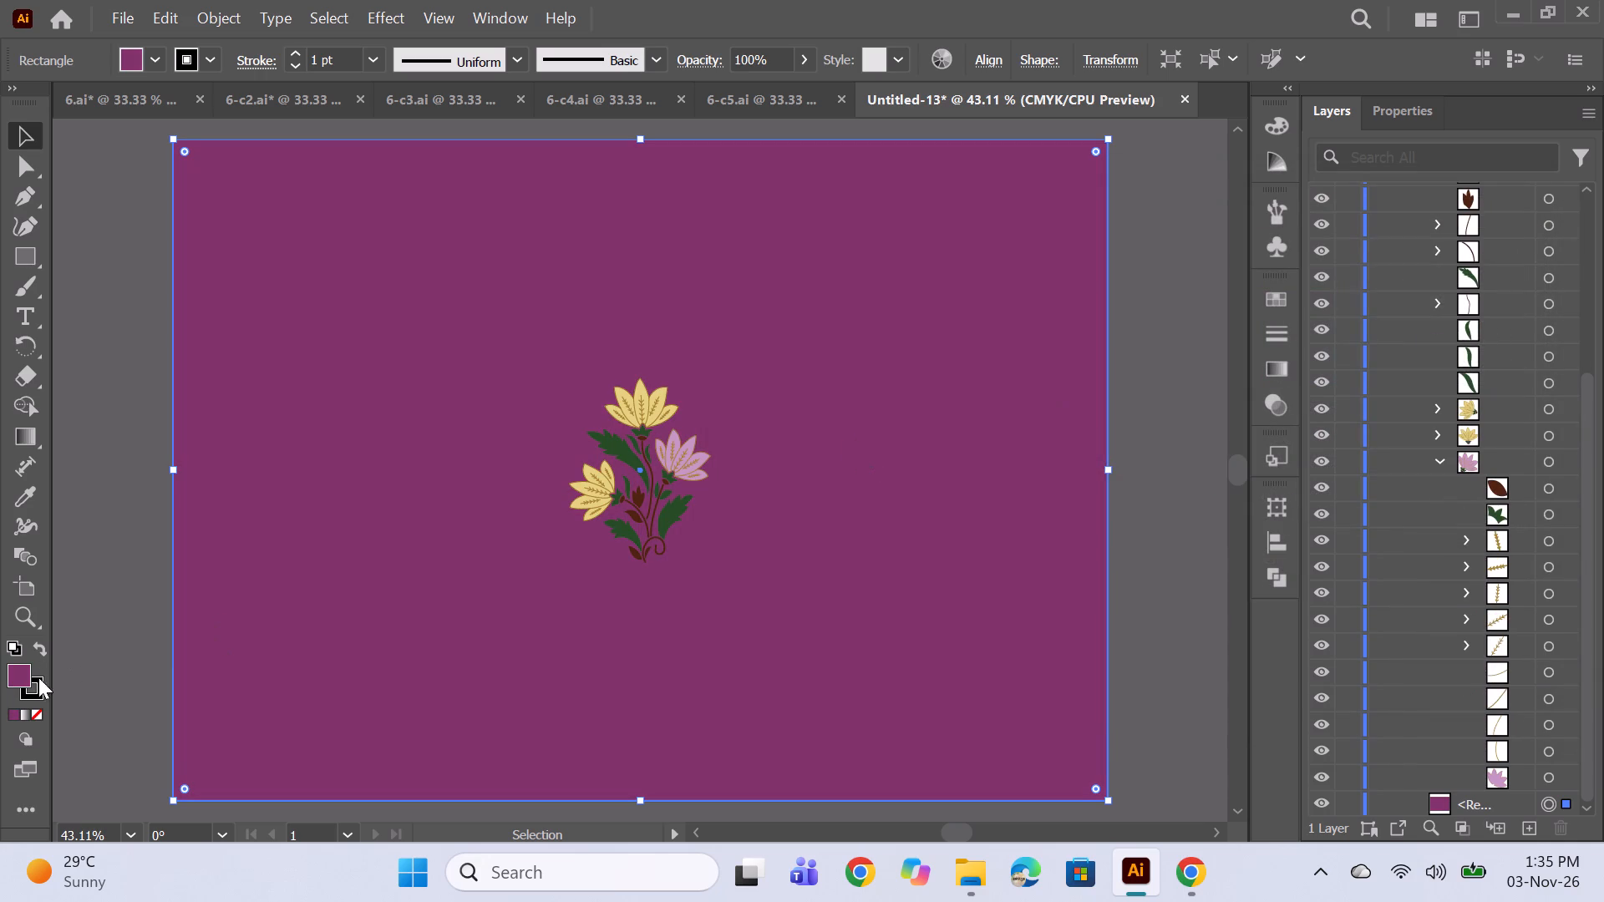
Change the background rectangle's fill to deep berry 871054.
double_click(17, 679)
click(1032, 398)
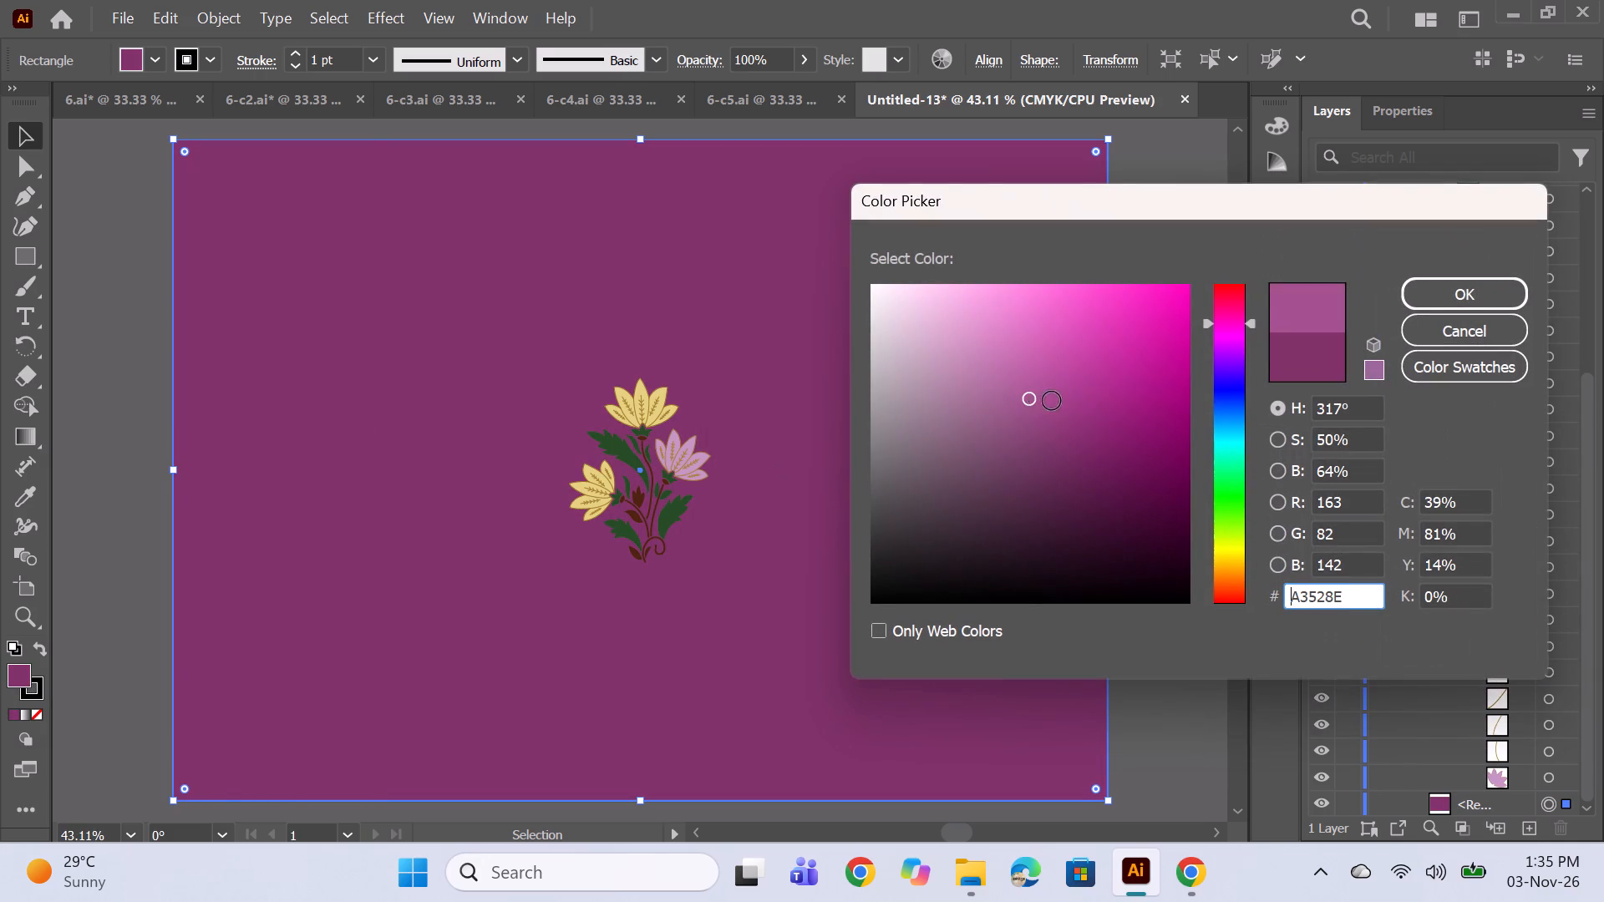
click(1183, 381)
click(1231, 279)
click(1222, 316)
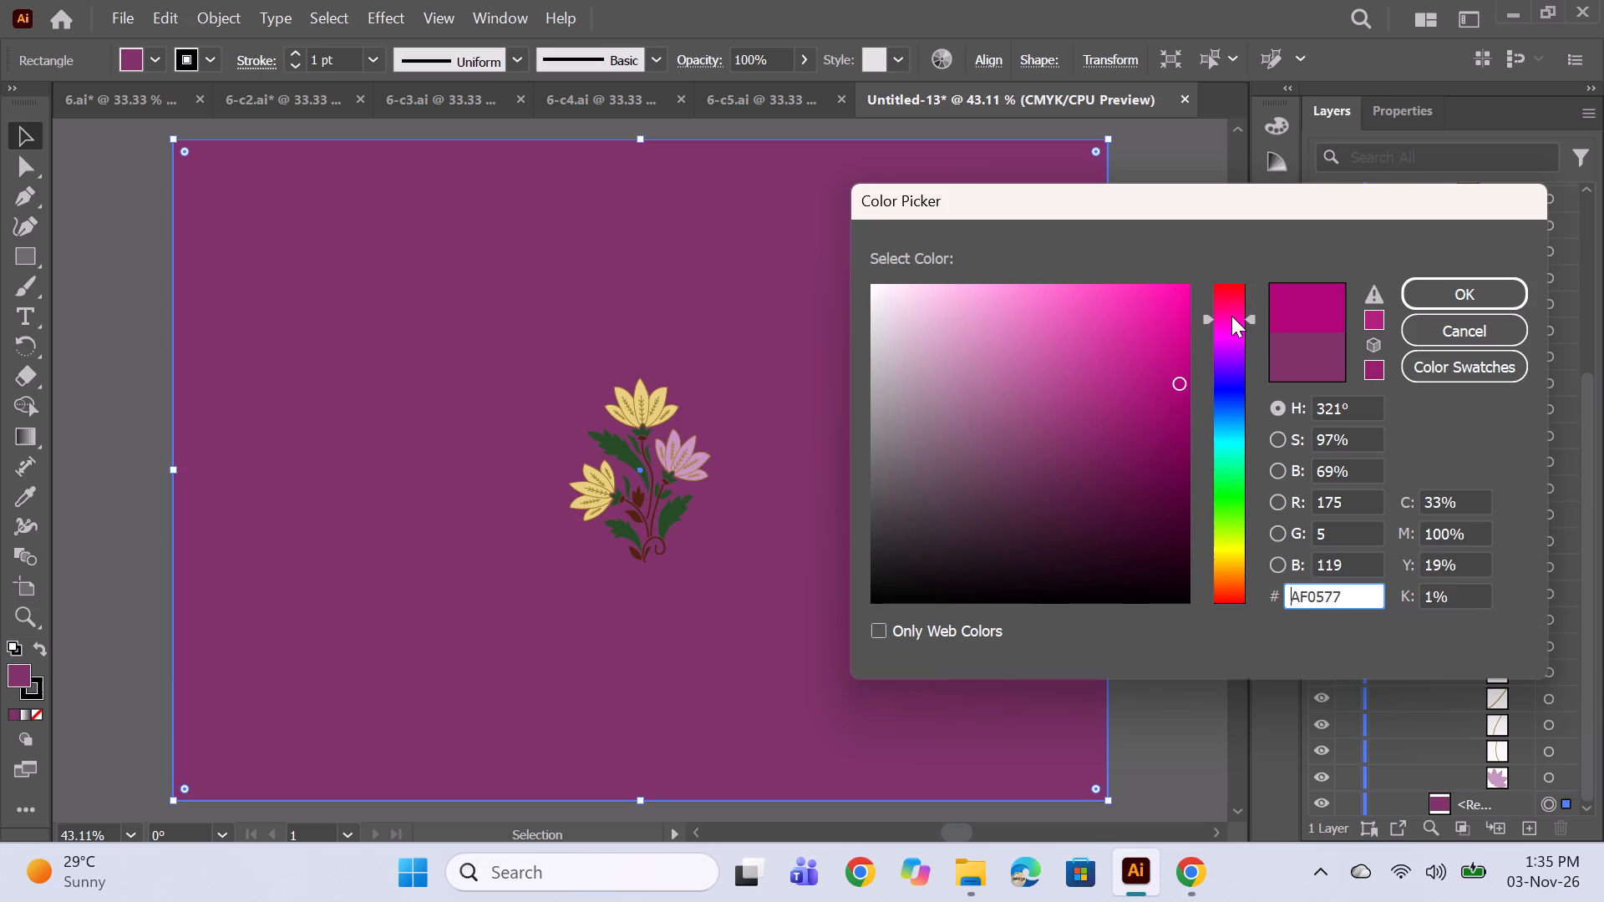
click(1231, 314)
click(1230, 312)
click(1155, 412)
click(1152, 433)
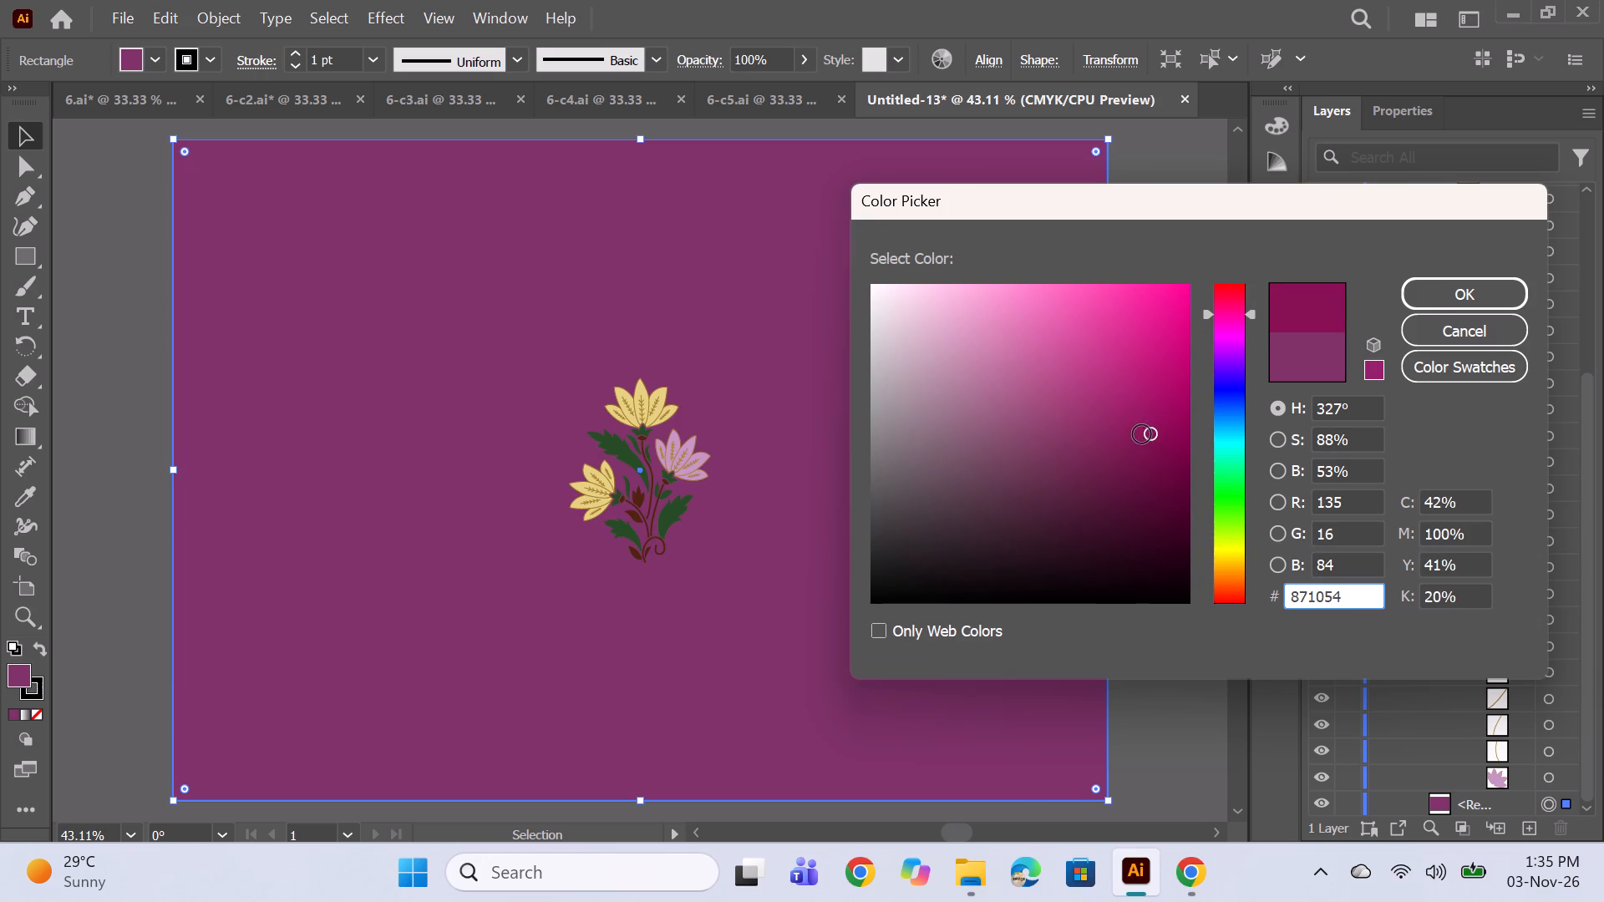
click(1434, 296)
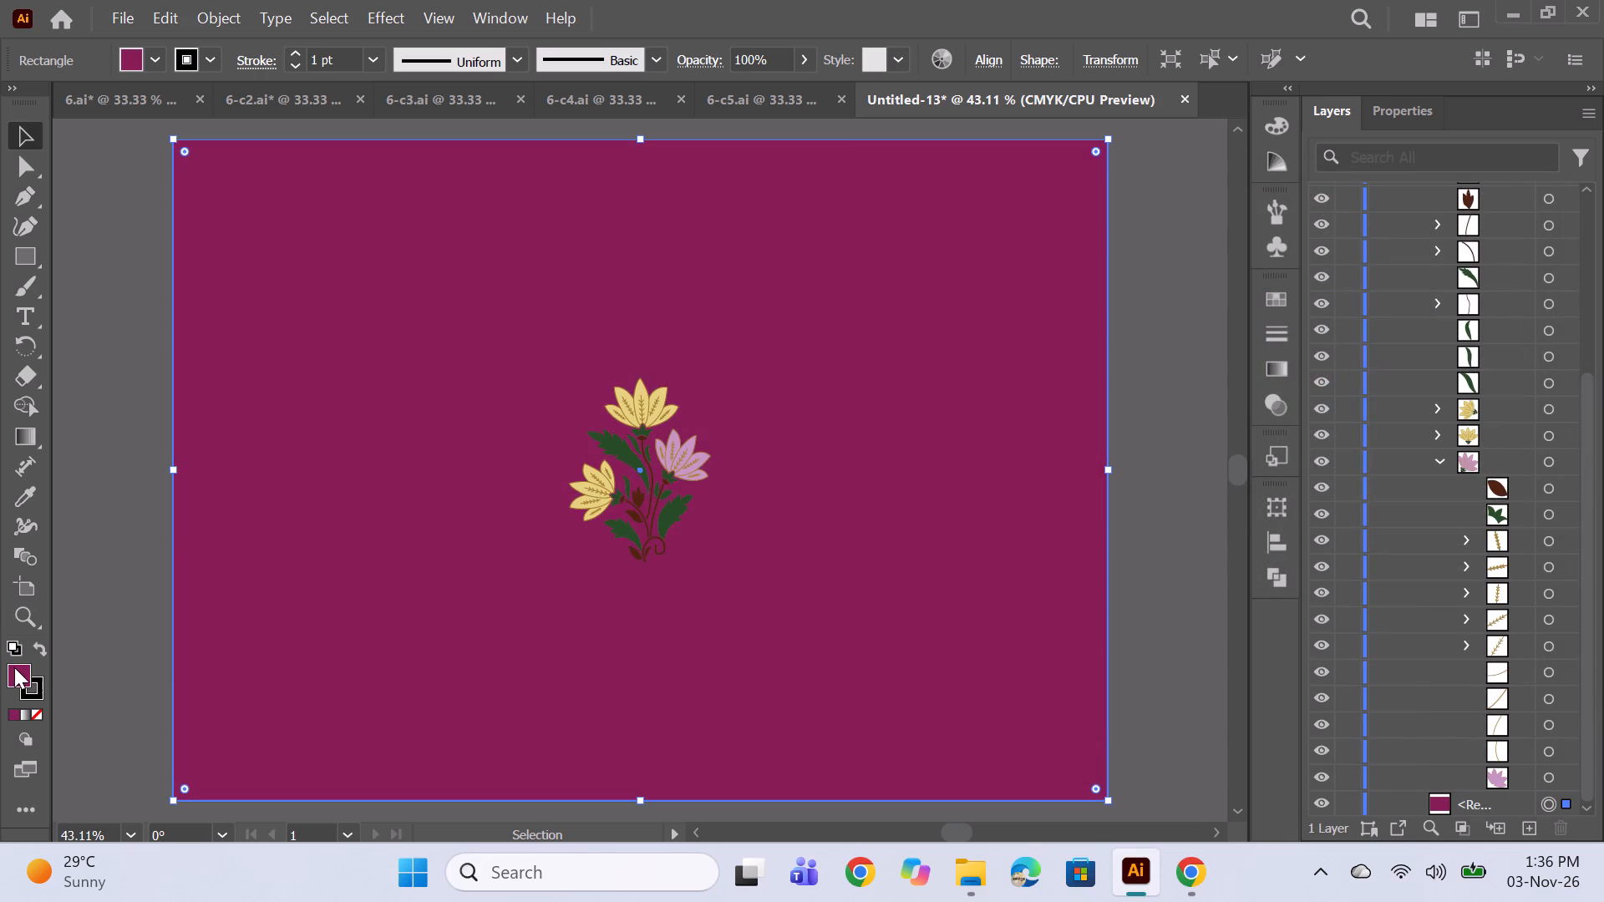
Darken the background rectangle's fill to deep plum 66234C.
double_click(14, 667)
click(1133, 459)
click(1150, 450)
click(1118, 454)
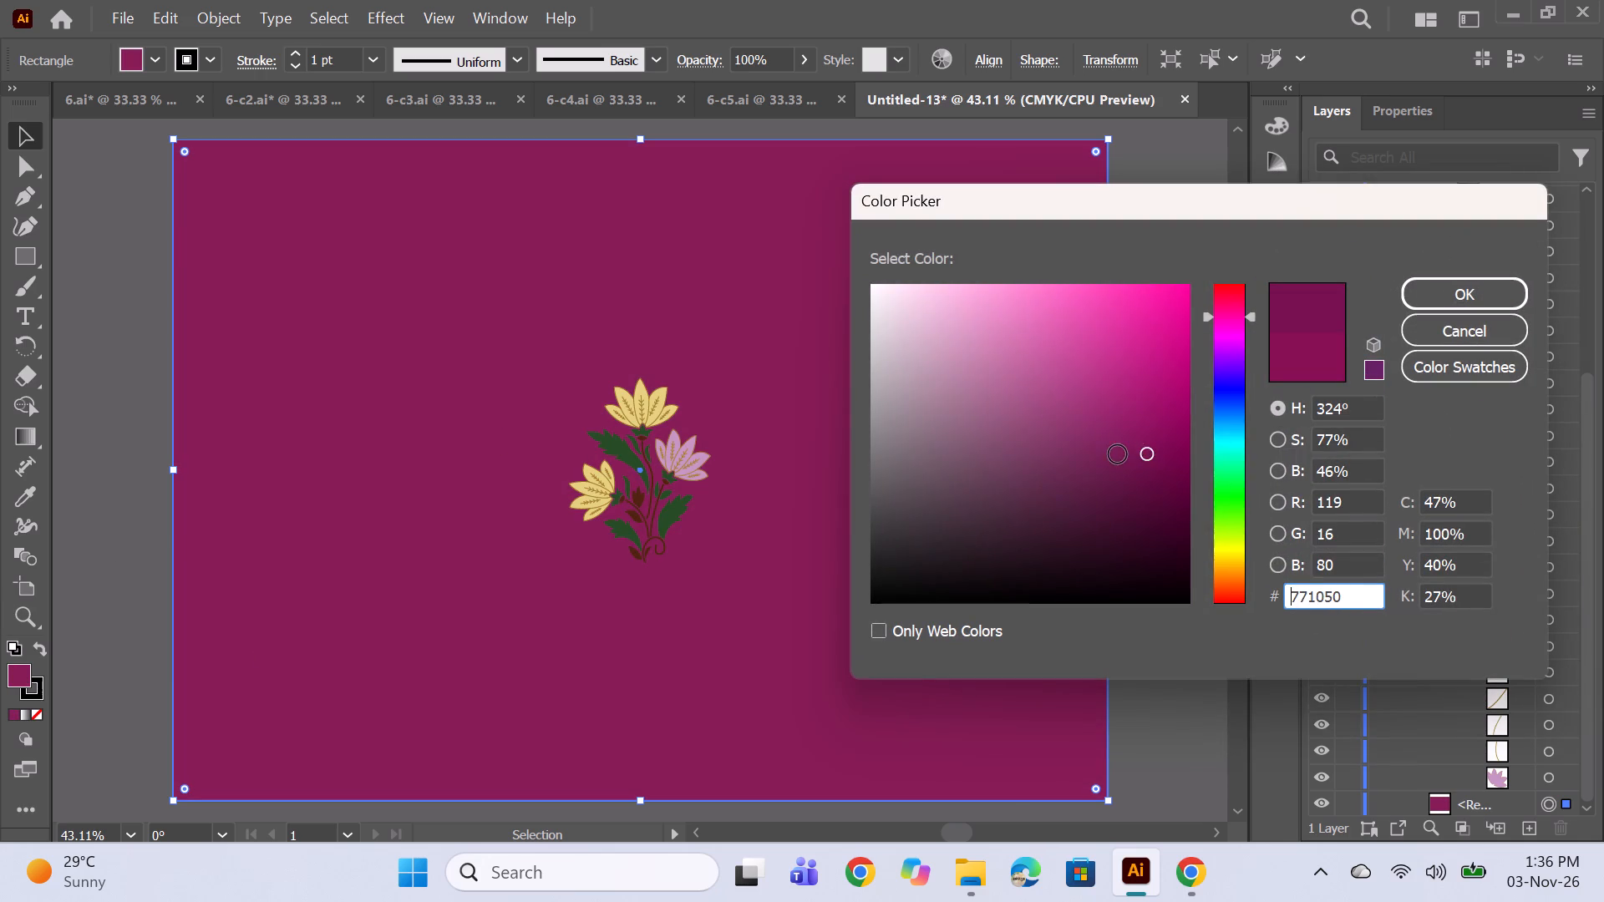
click(1099, 466)
click(1066, 466)
click(1081, 464)
click(1082, 474)
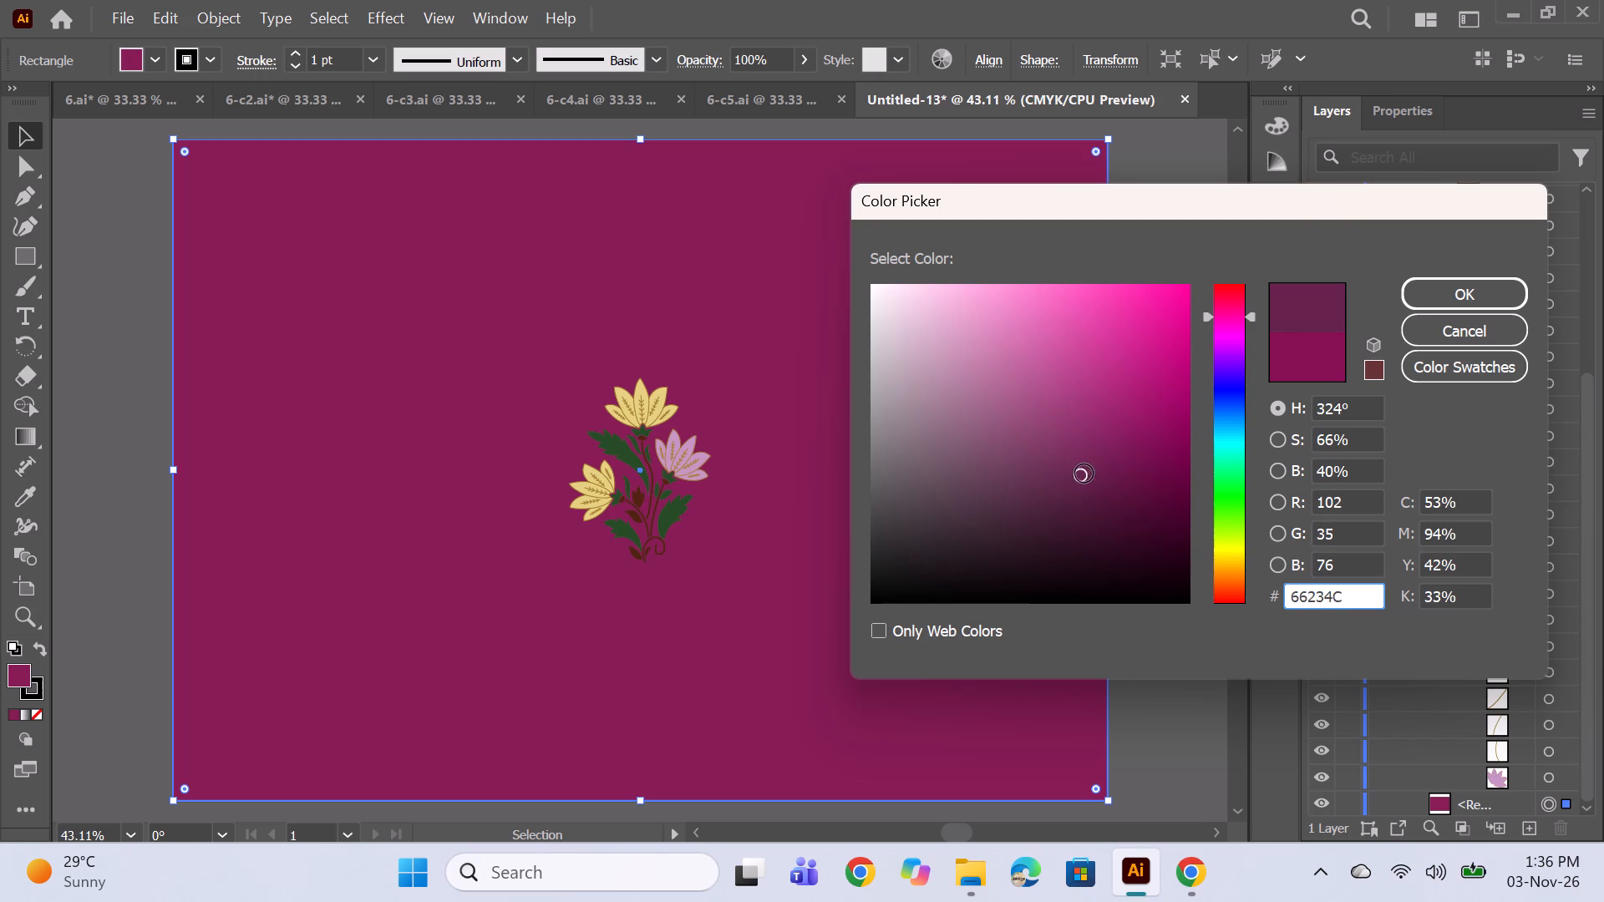
click(1441, 302)
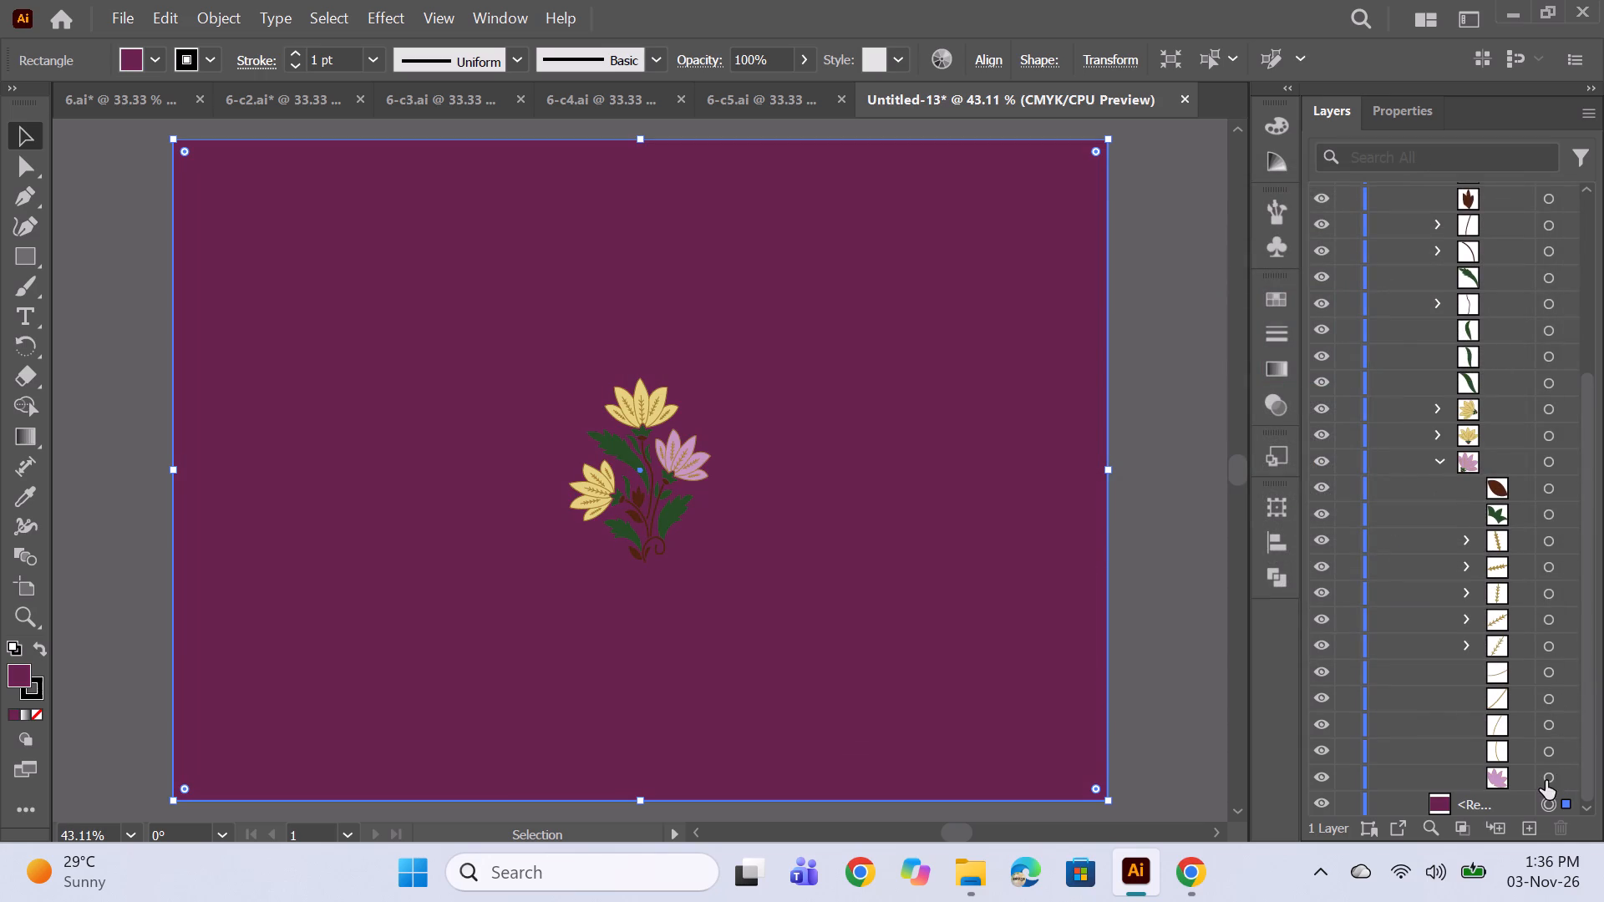
Change the right-hand flower's base petal fill to a slightly brighter orchid lilac.
click(1546, 781)
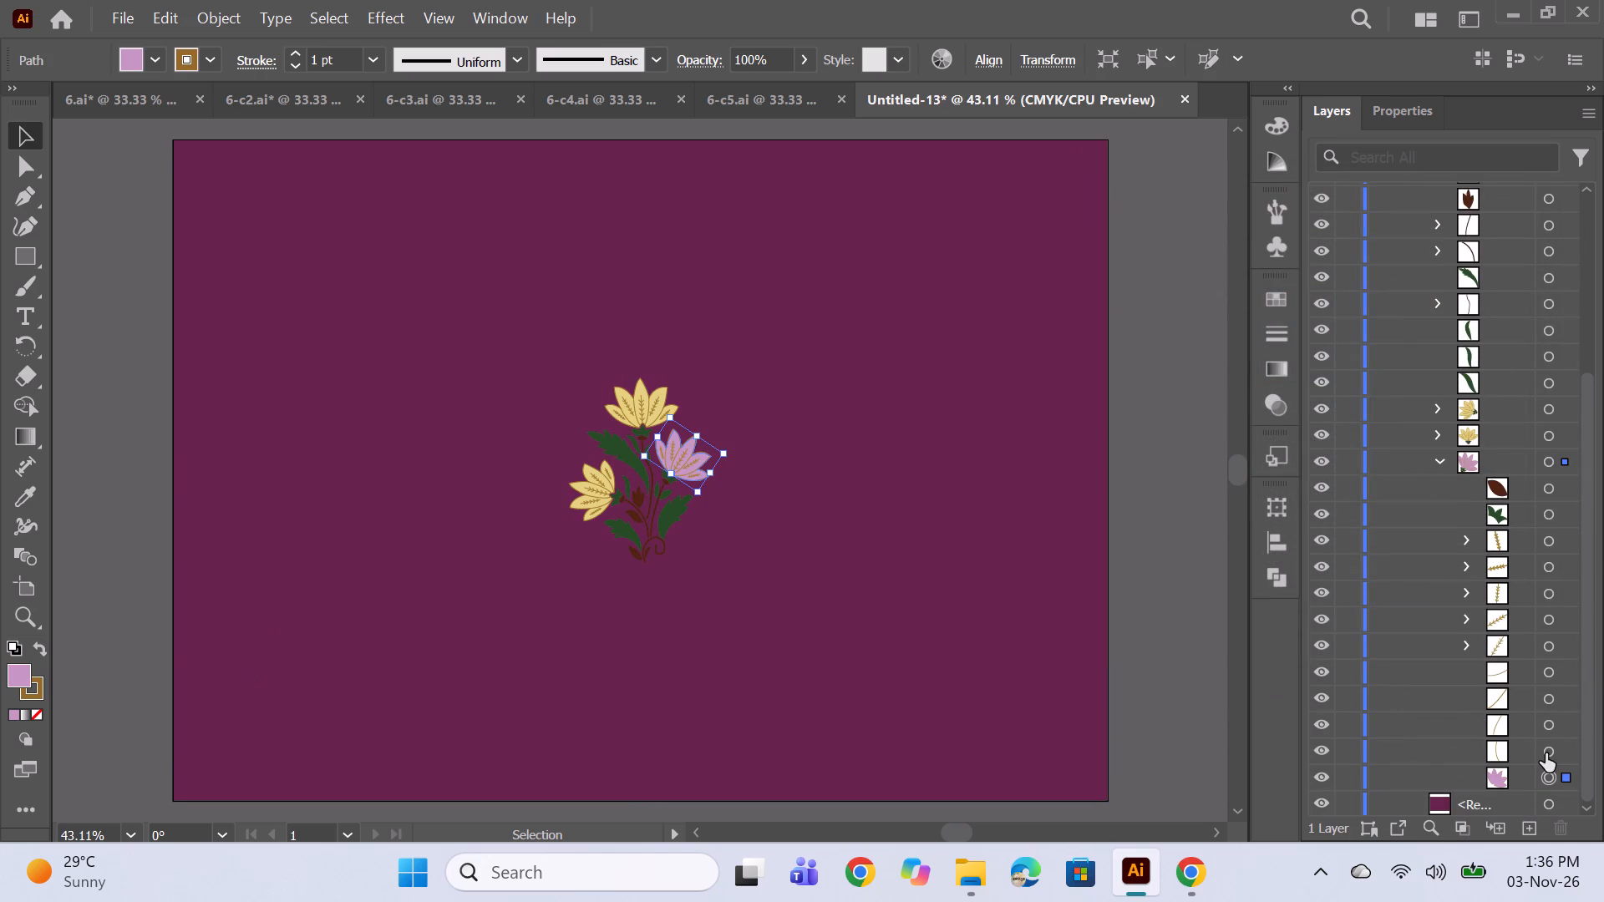
double_click(22, 671)
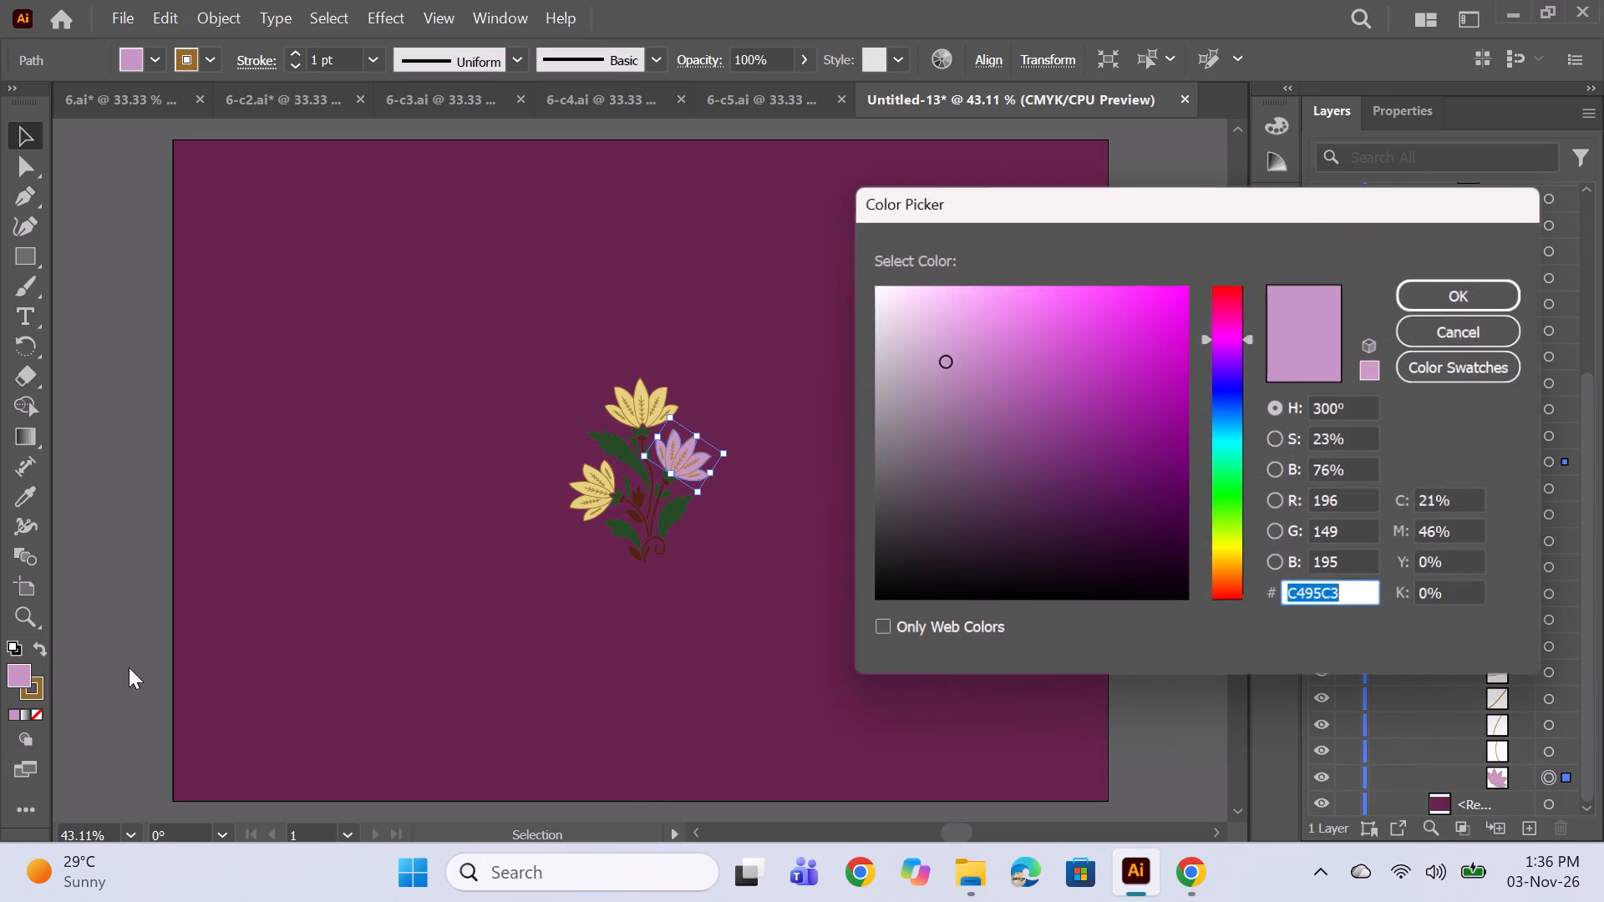
click(1225, 343)
click(1007, 320)
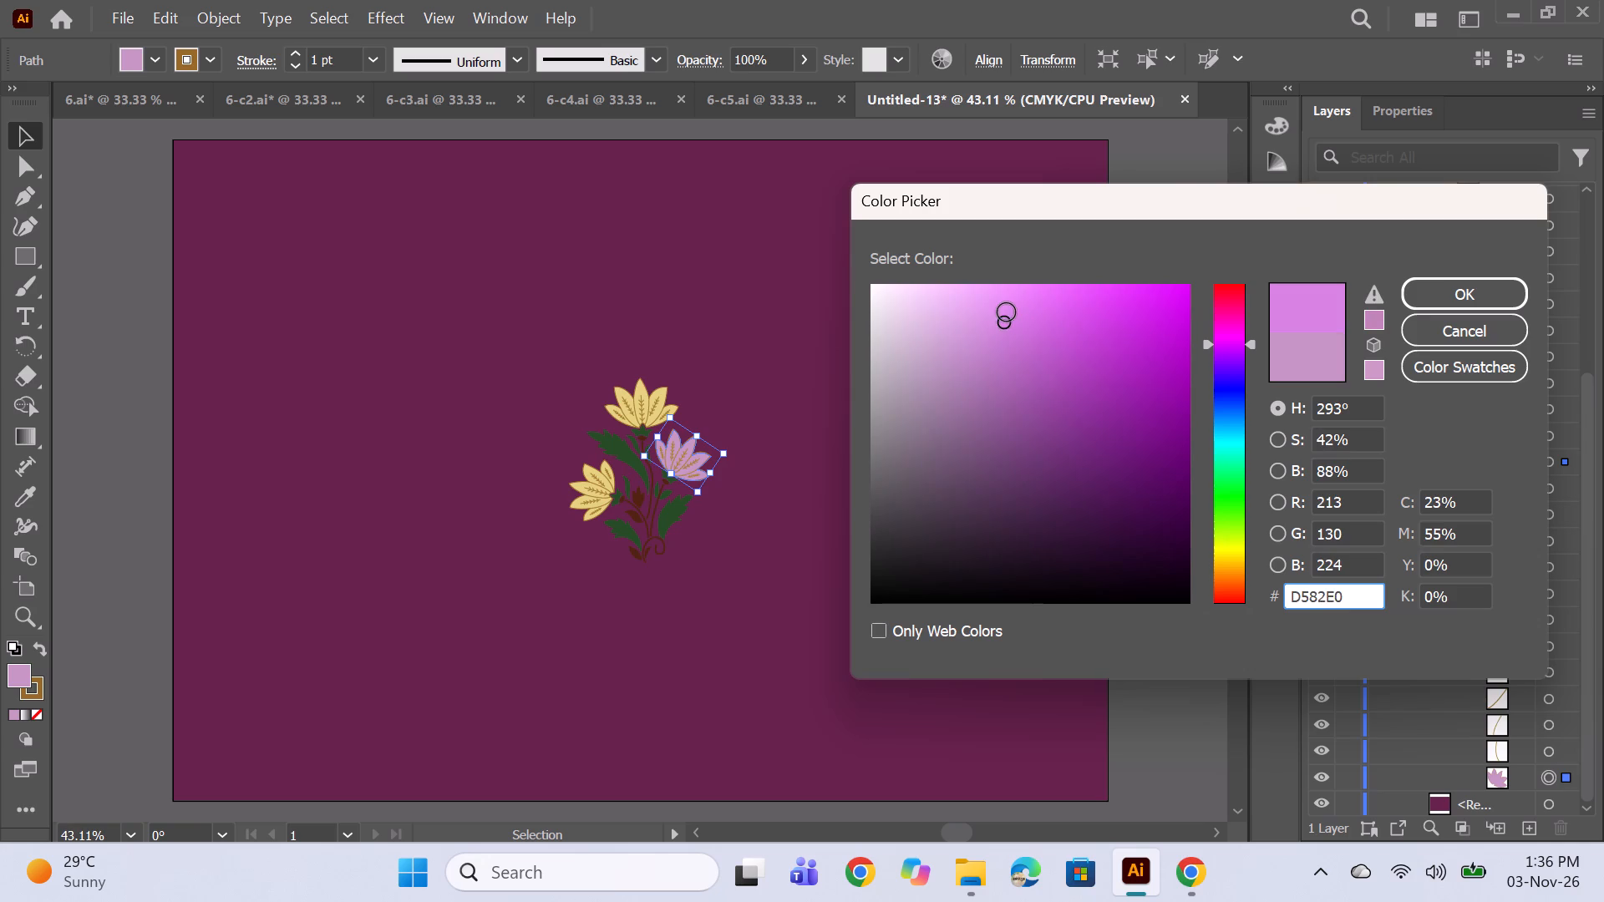
click(1008, 307)
click(997, 311)
click(1448, 297)
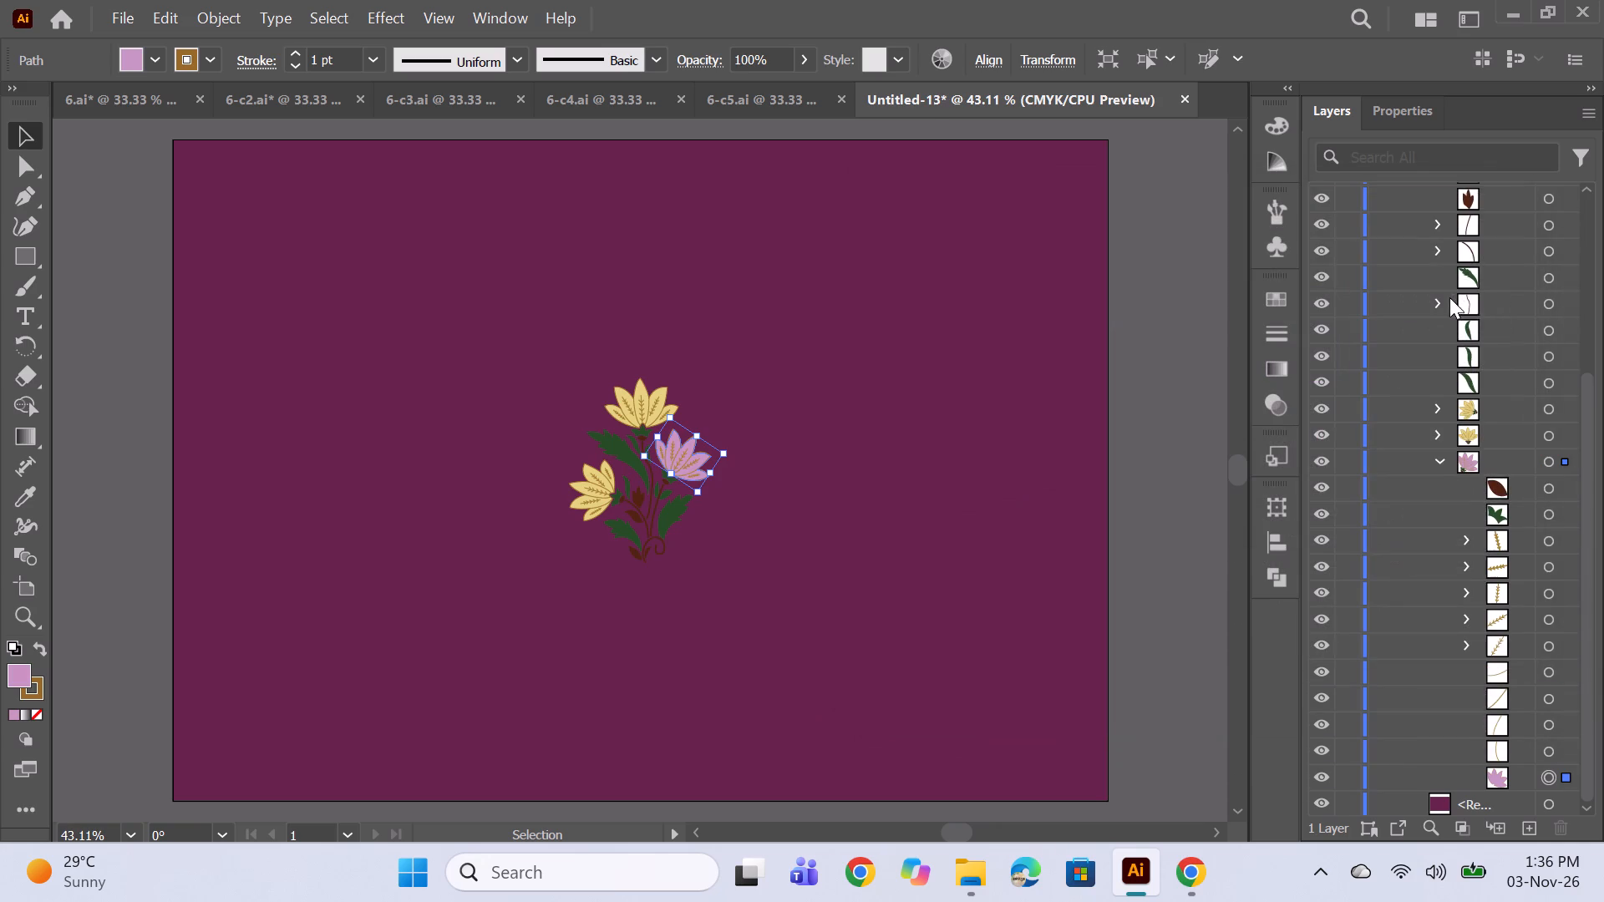
Recolour the outline stroke of the right-hand flower's base petal shape to medium purple A566AA.
click(1546, 753)
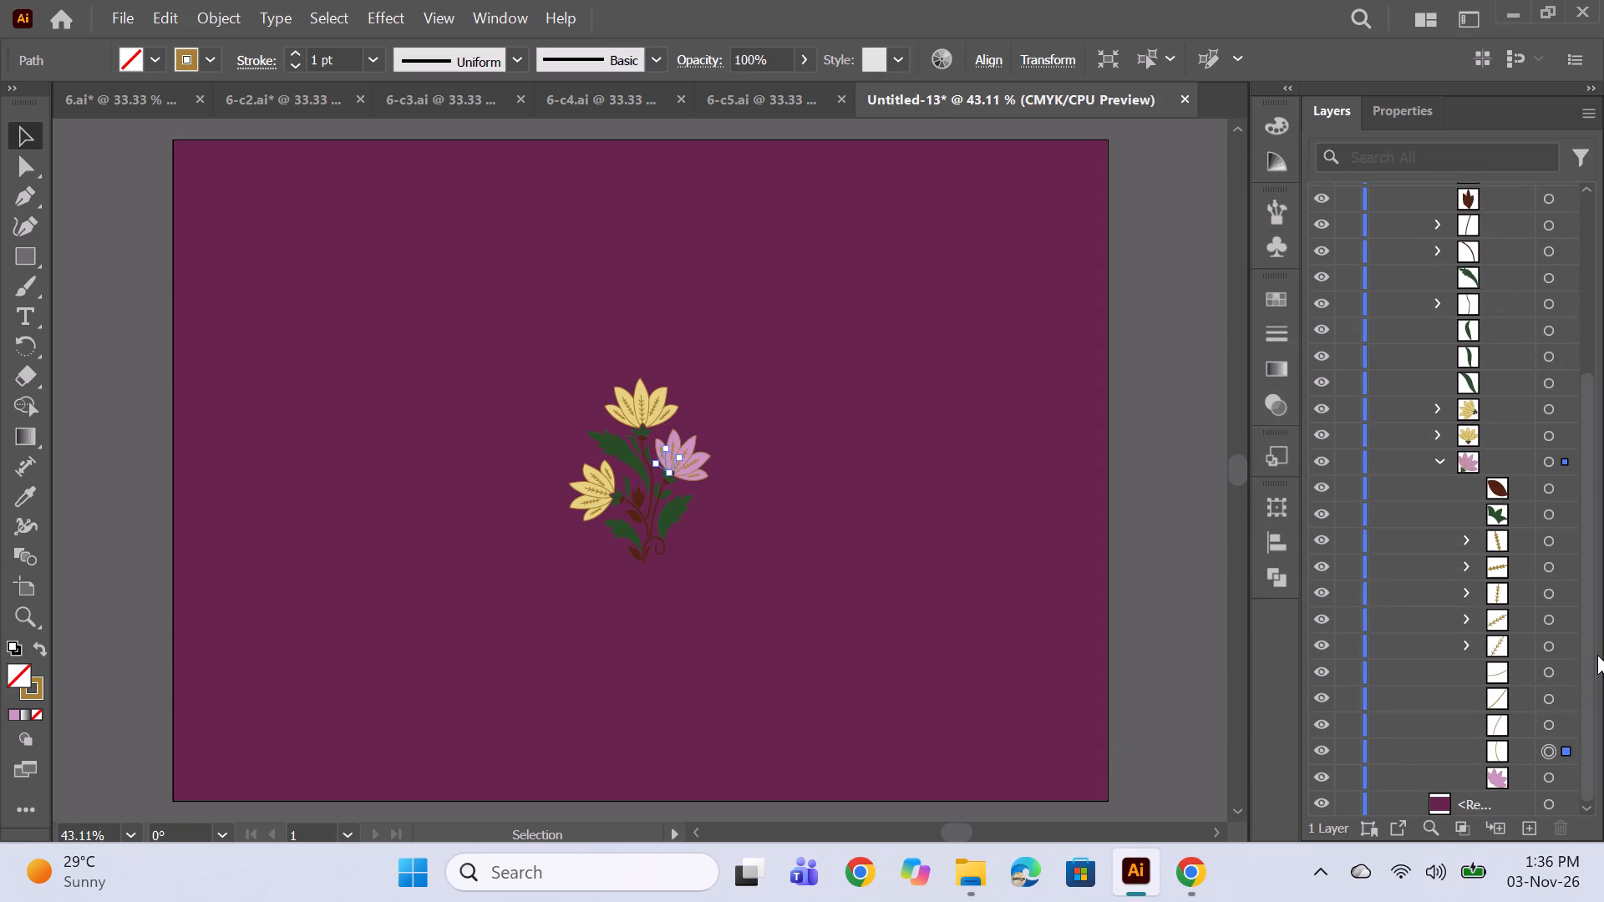
click(1554, 783)
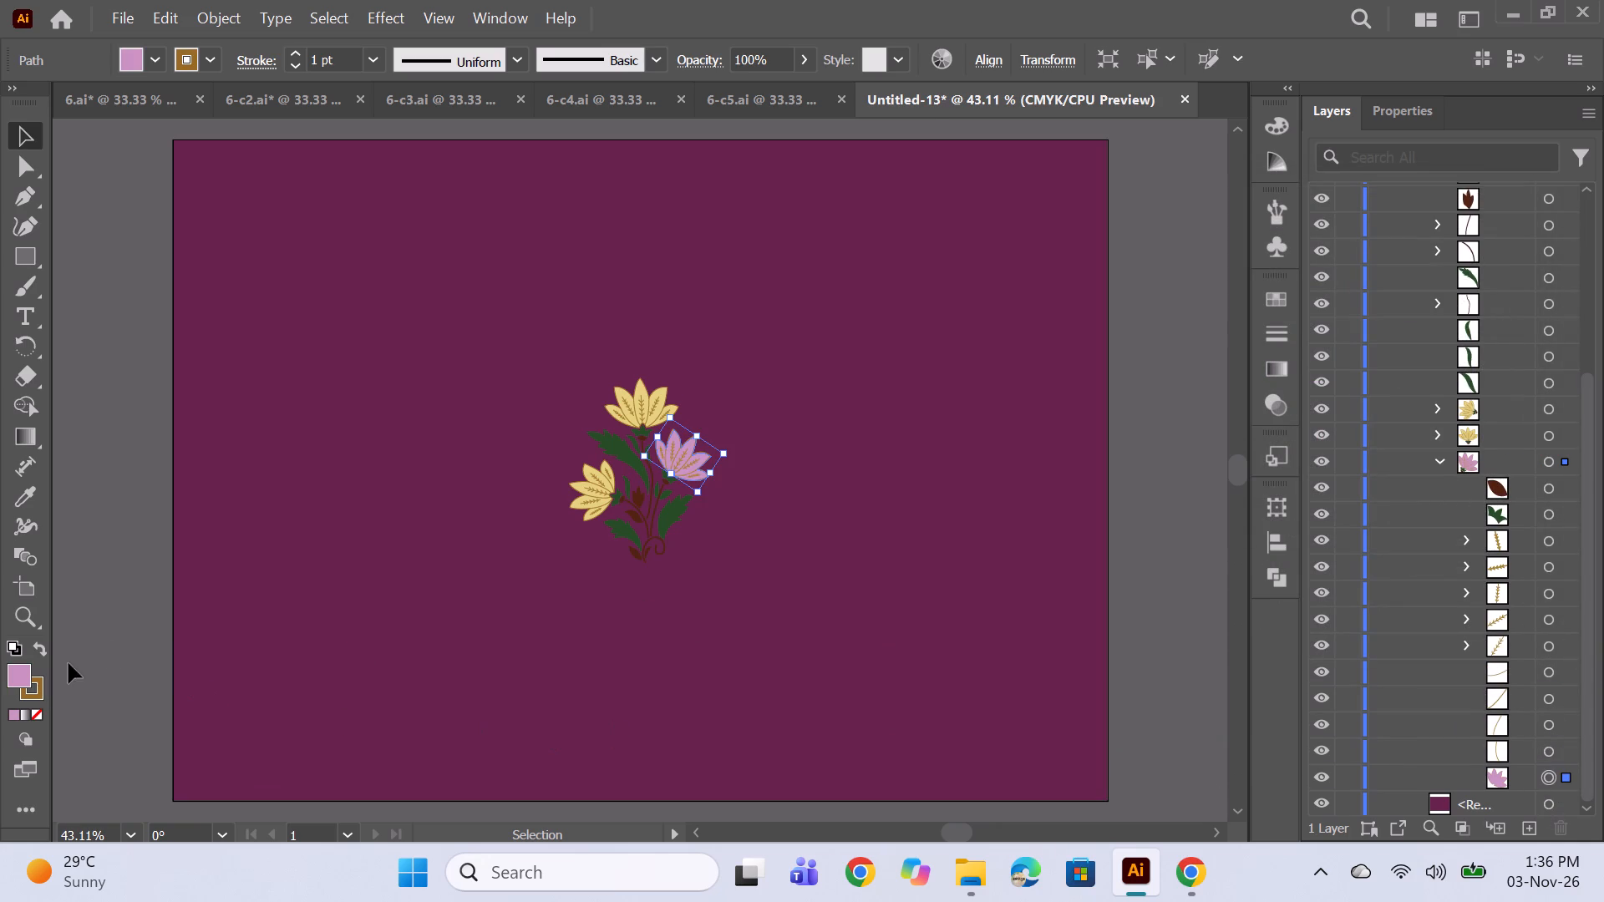
double_click(41, 695)
click(1226, 352)
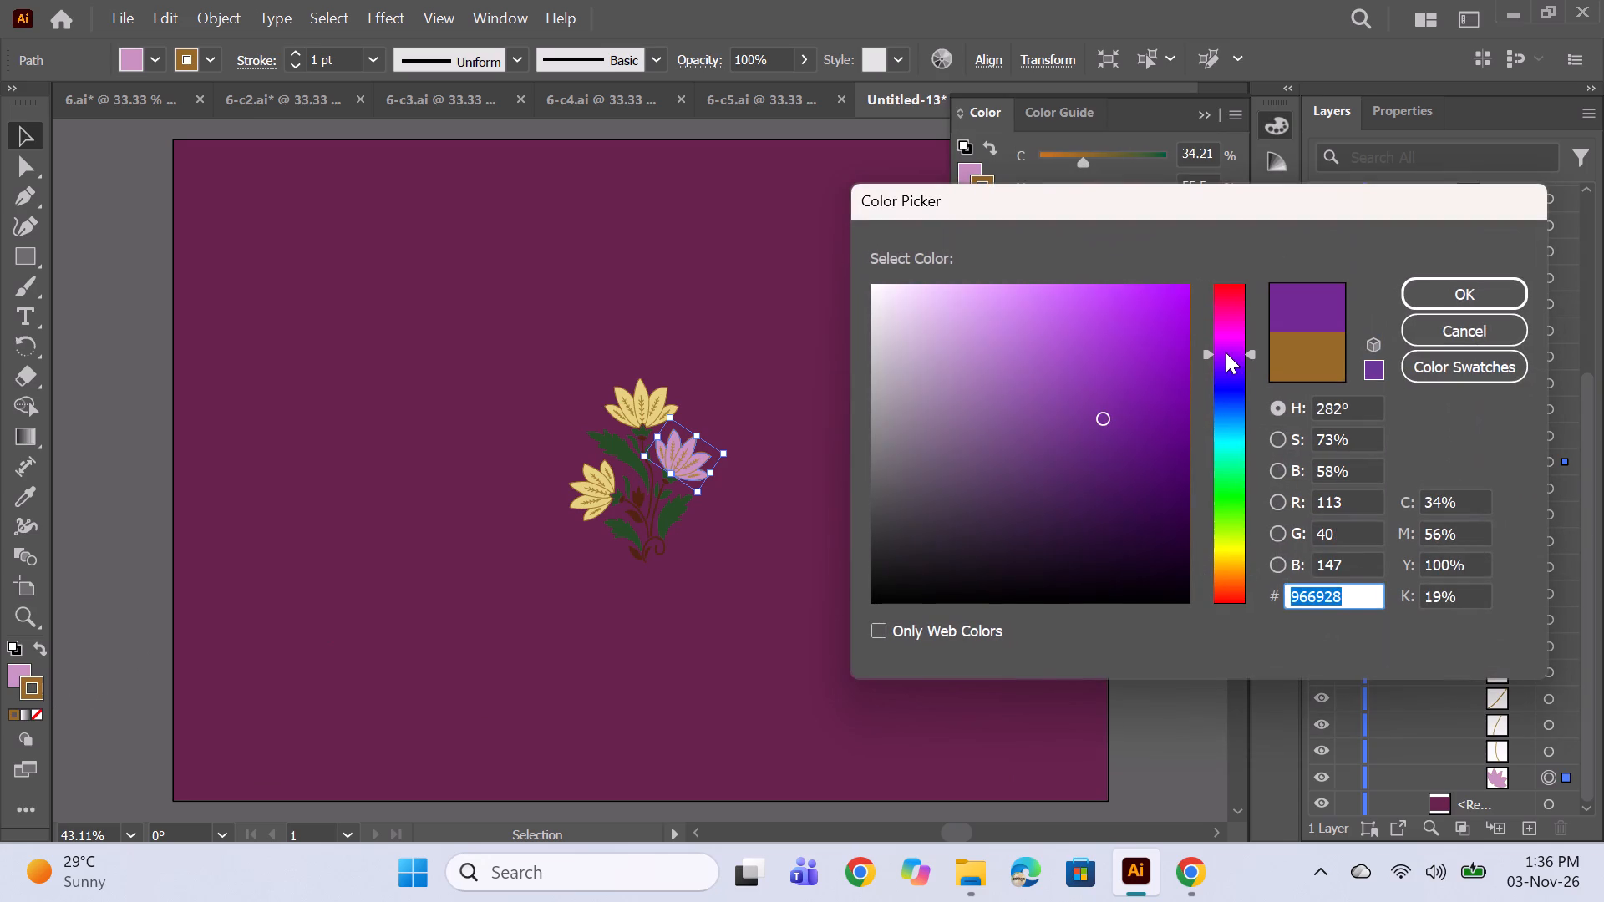
click(1228, 341)
click(1117, 356)
click(1073, 332)
click(1072, 380)
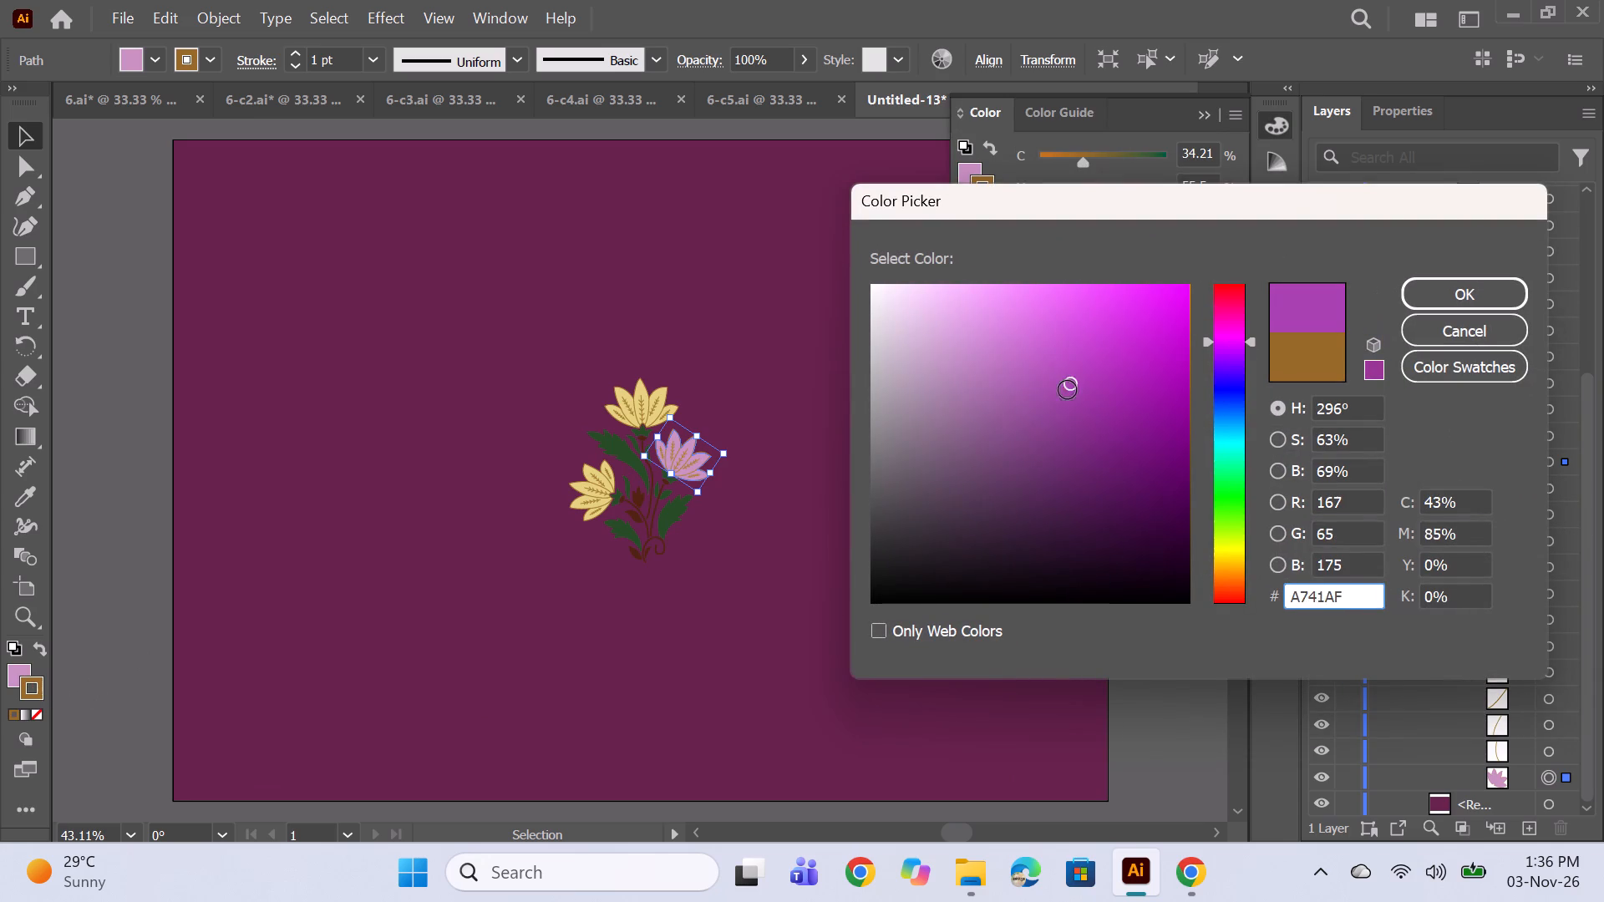
click(1007, 416)
click(1021, 408)
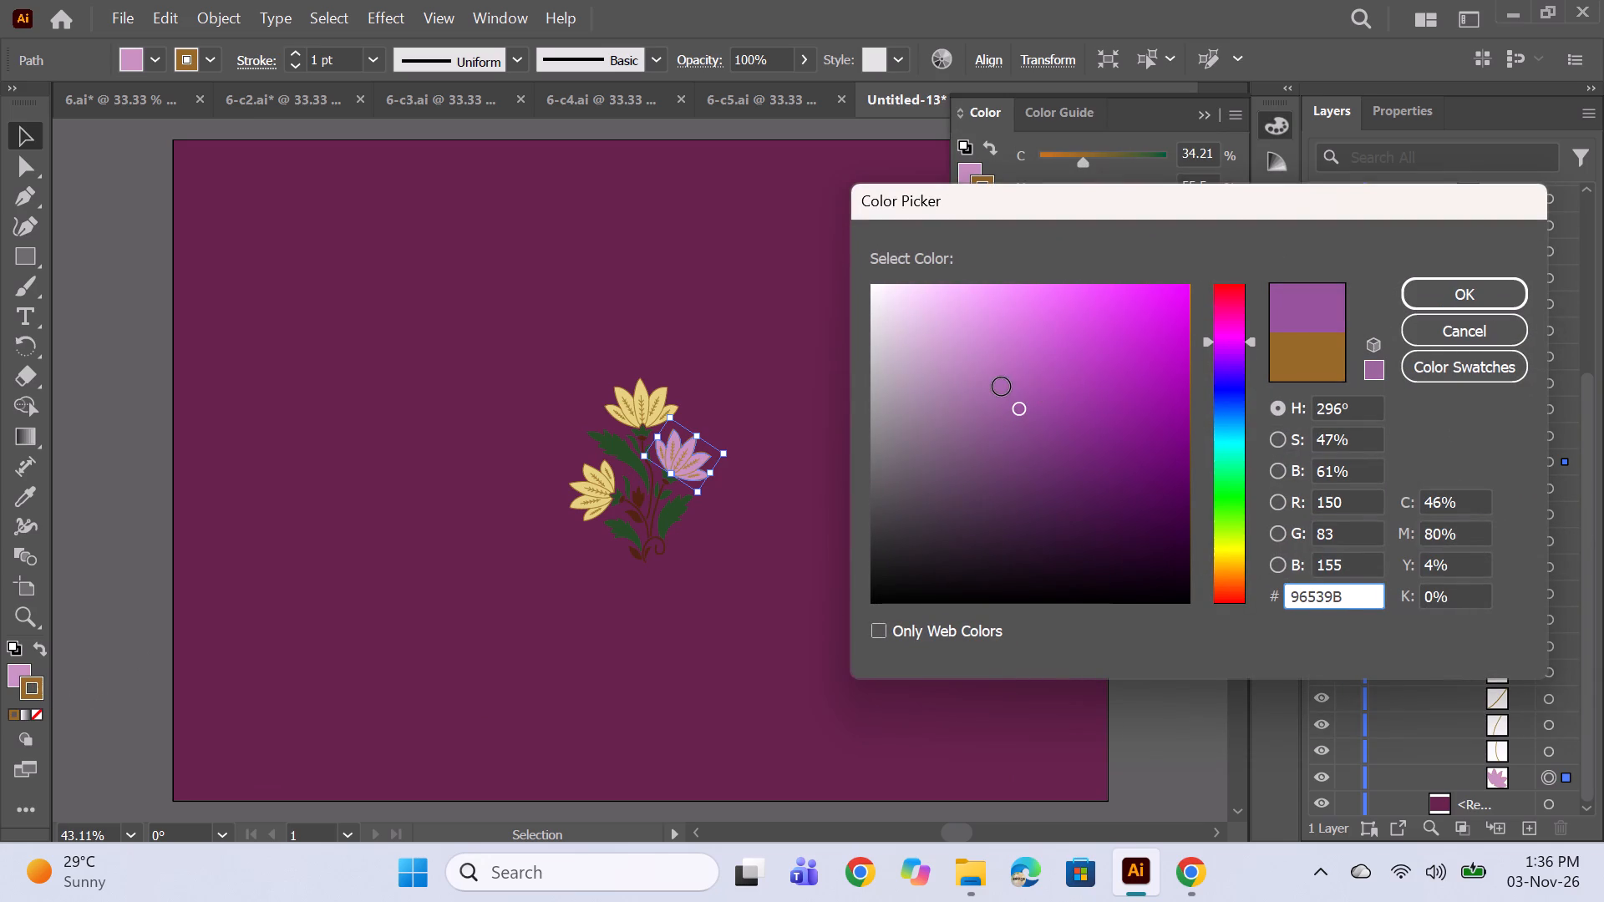
click(1001, 387)
click(1466, 293)
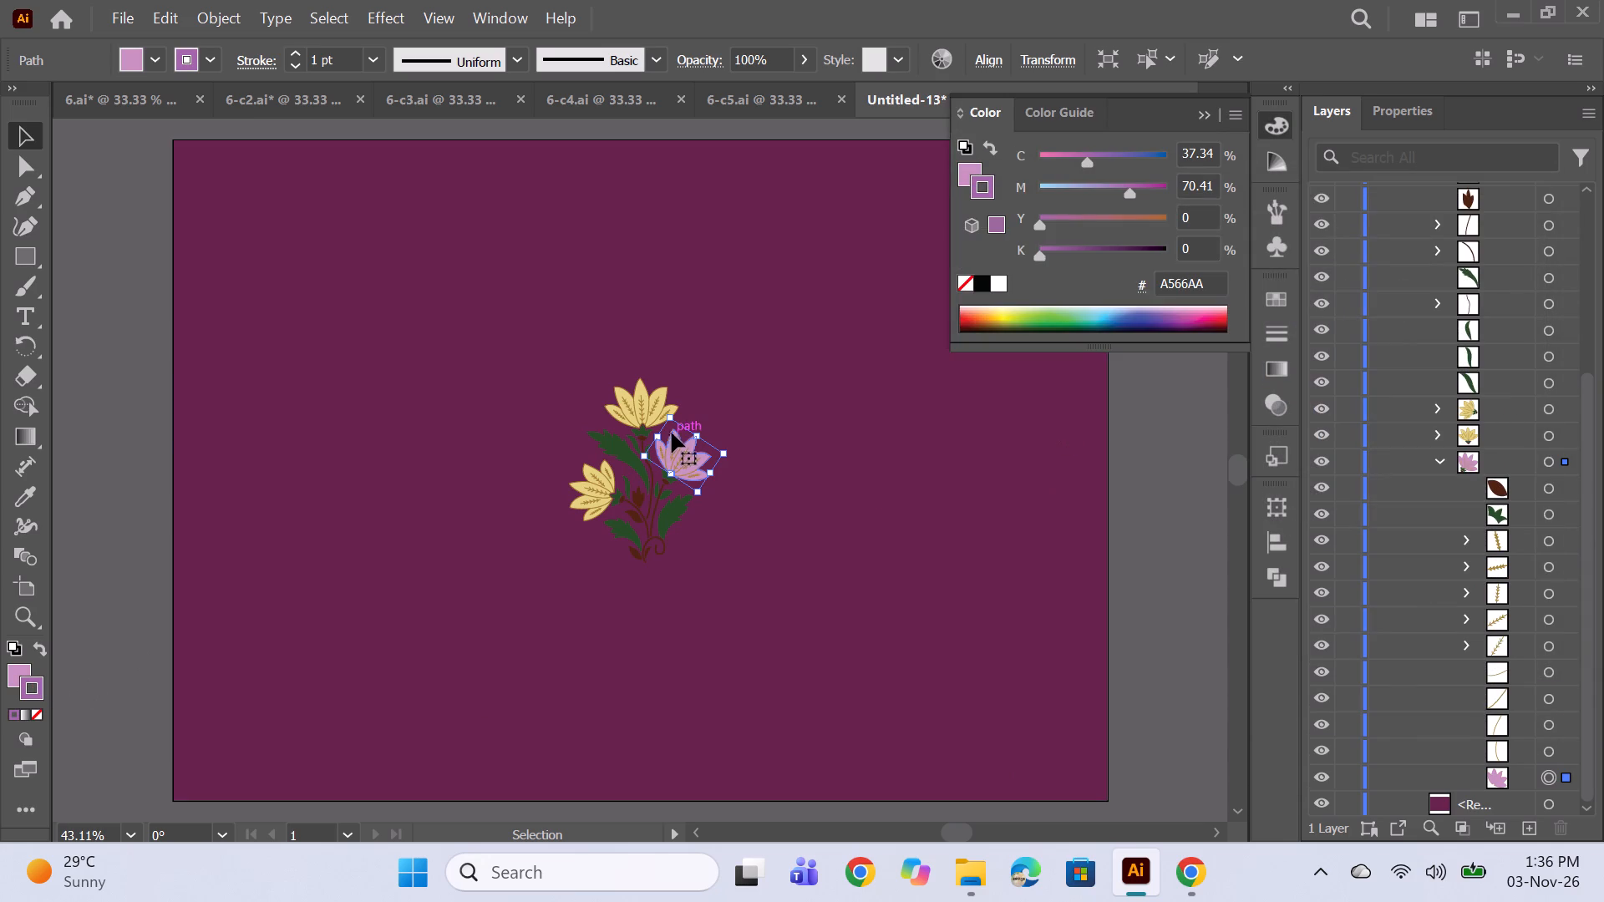
alt+scroll(681, 443, up, 5)
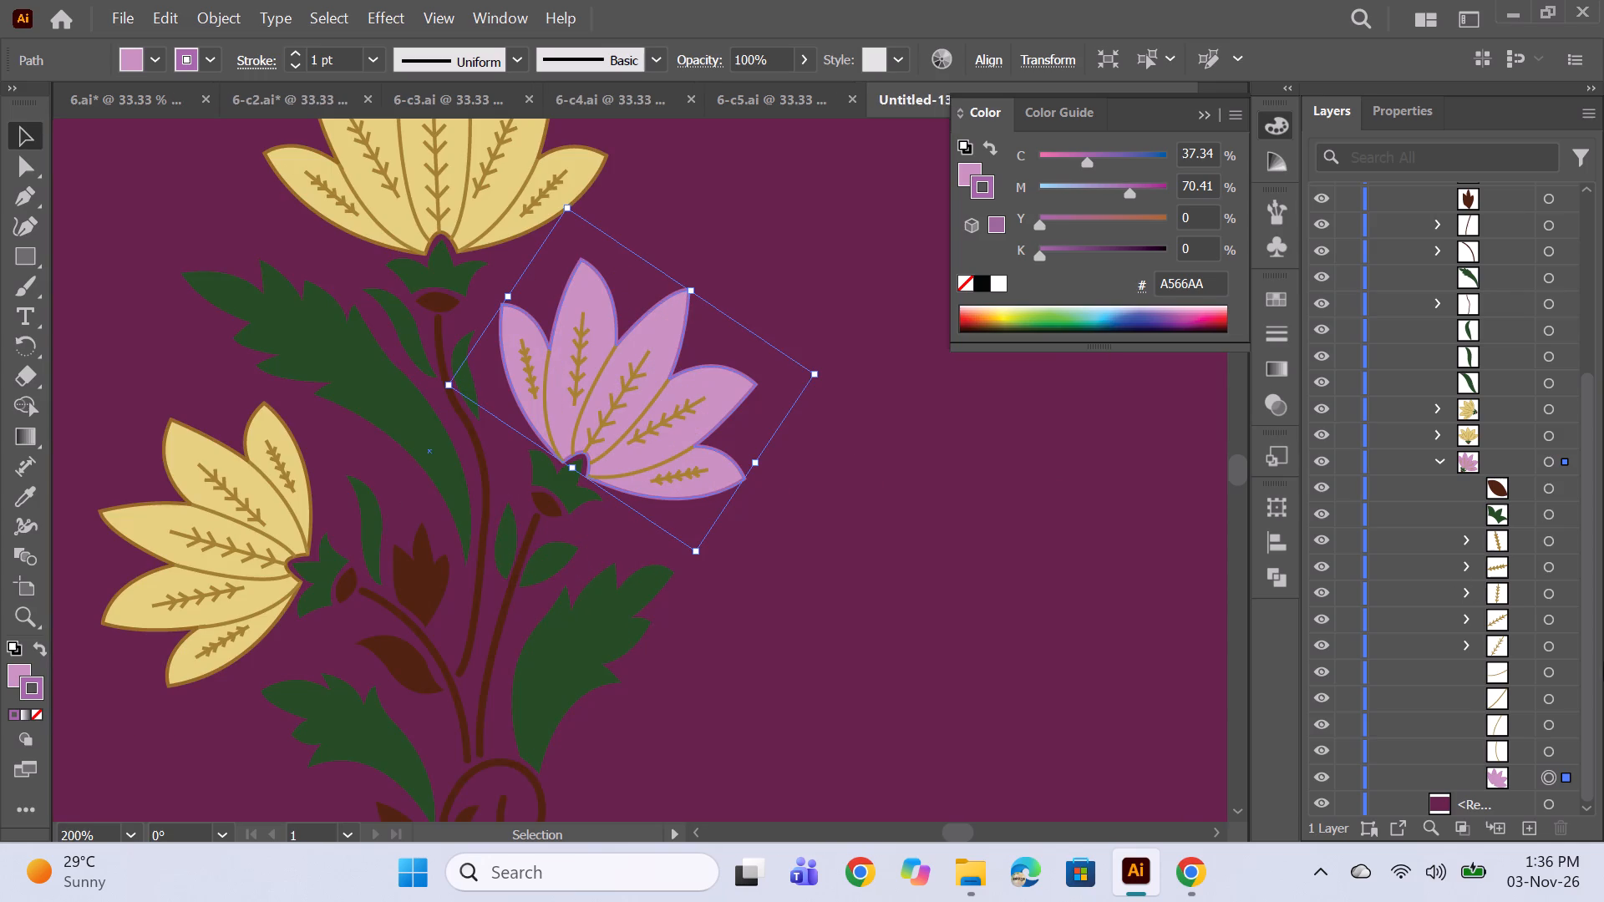
Recolour the strokes of all the vein and petal divider lines in the right-hand flower to orchid purple BB62BF.
click(1547, 745)
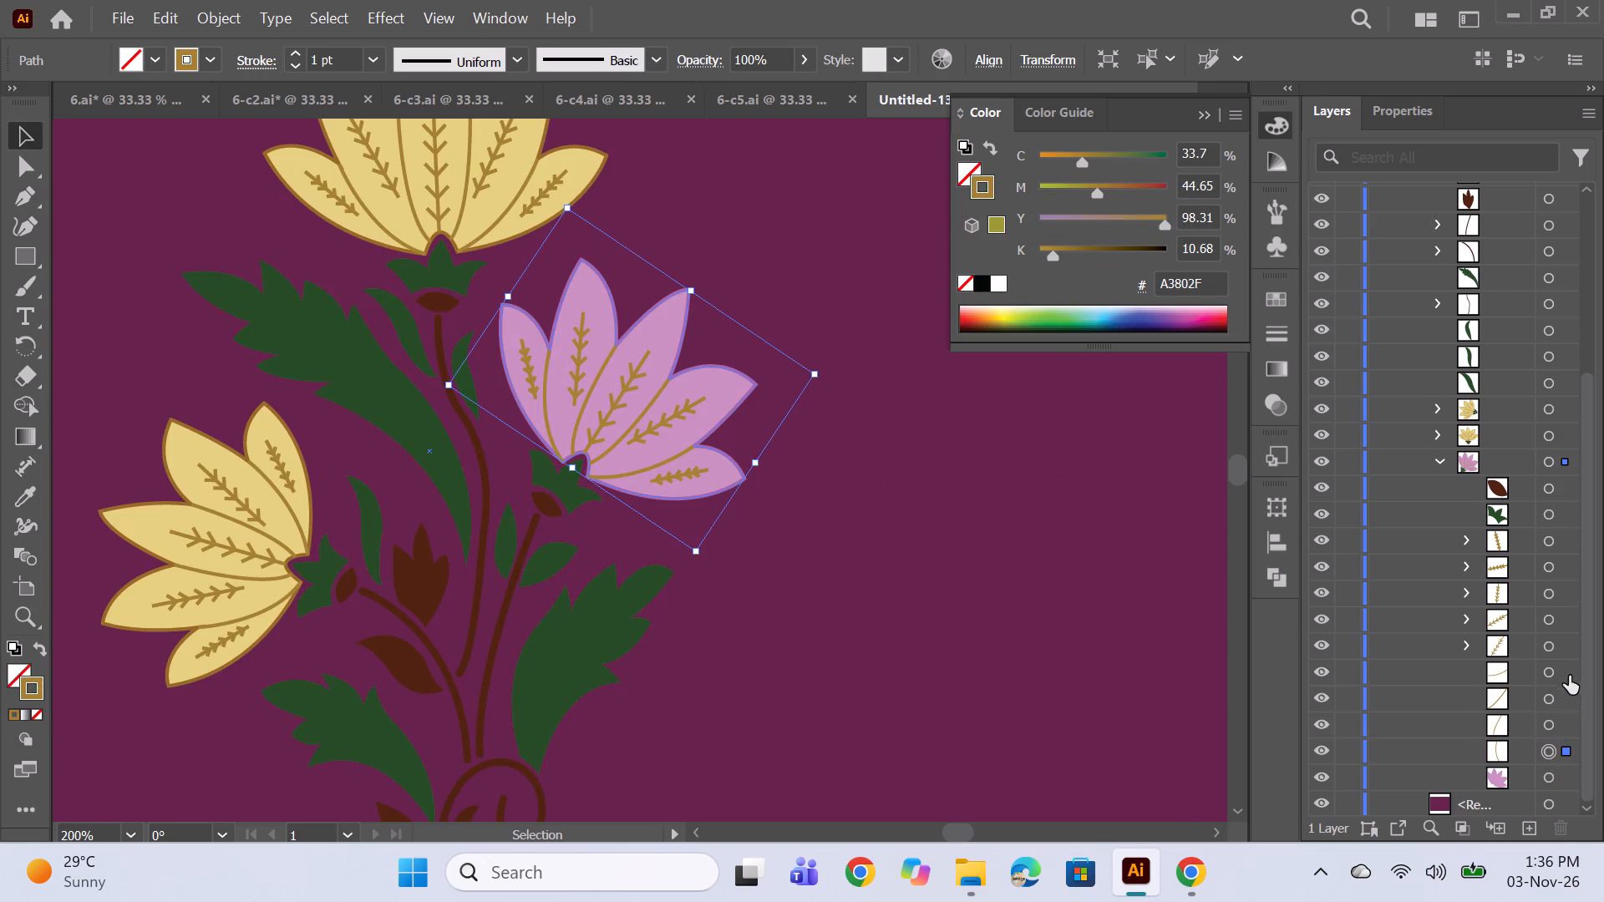
shift+click(1547, 545)
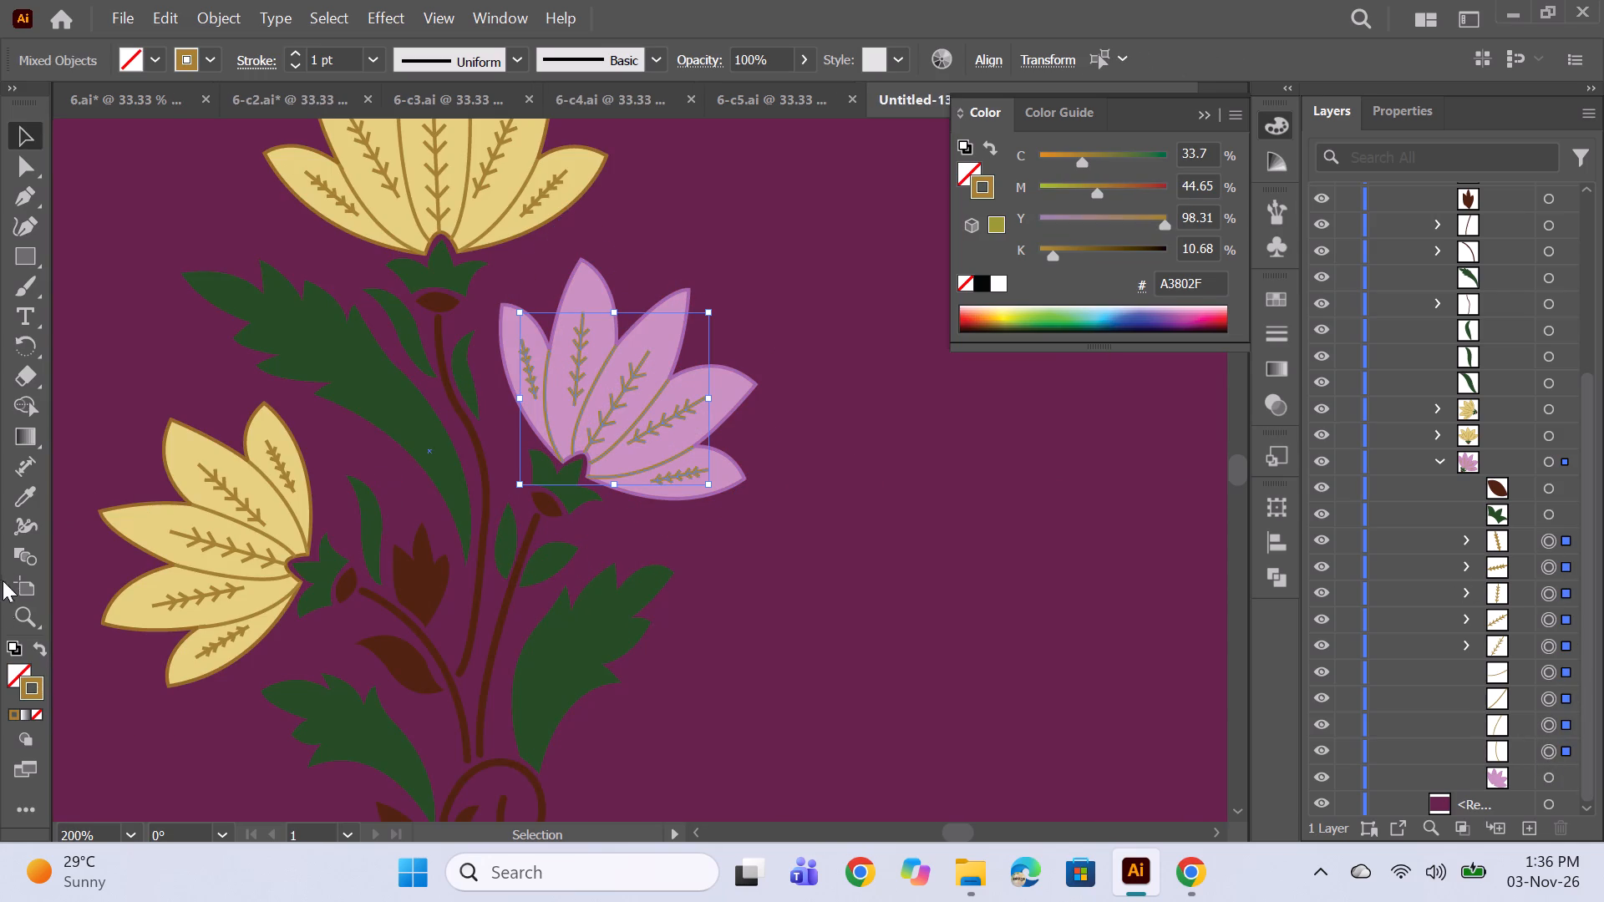
double_click(38, 692)
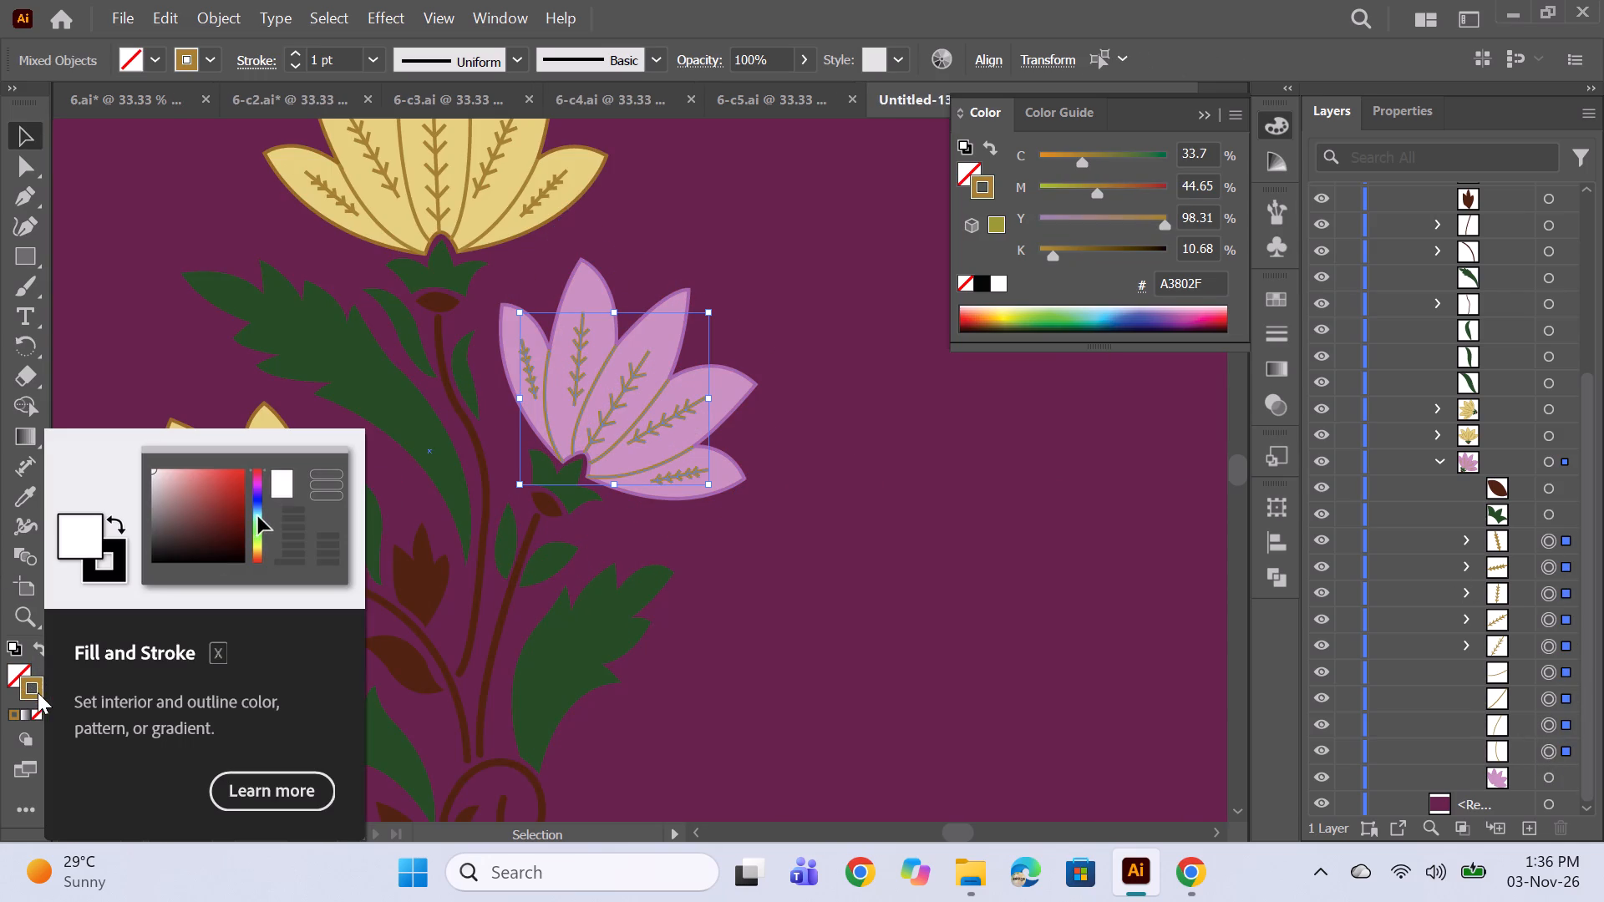
click(1230, 346)
click(1230, 339)
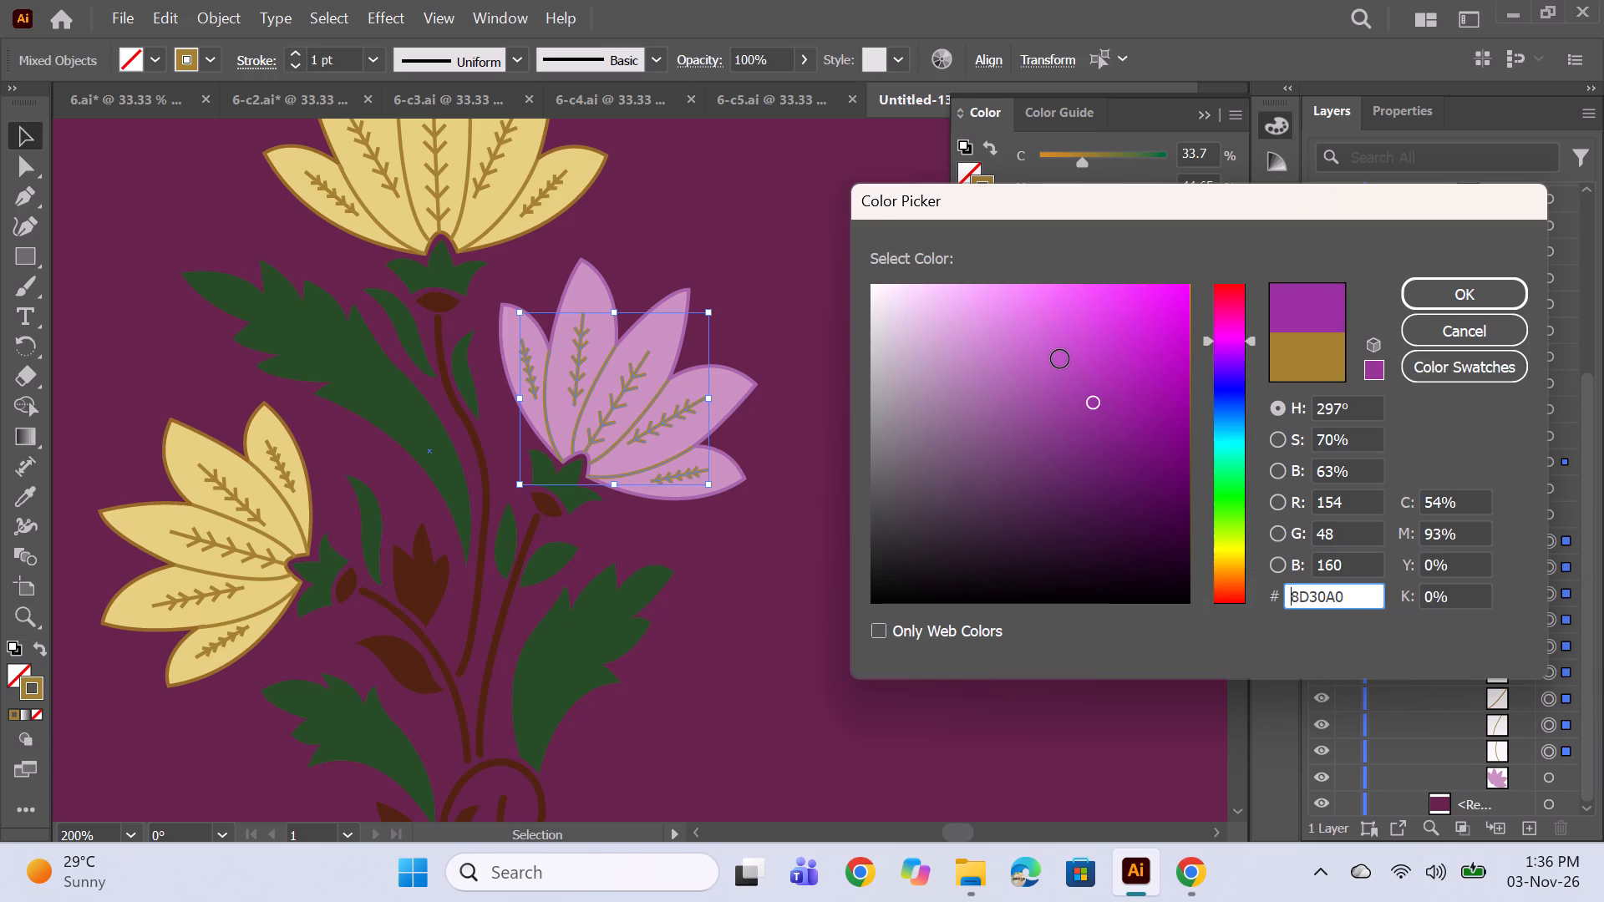
click(1056, 360)
click(1030, 399)
click(1028, 379)
click(1036, 366)
click(1027, 362)
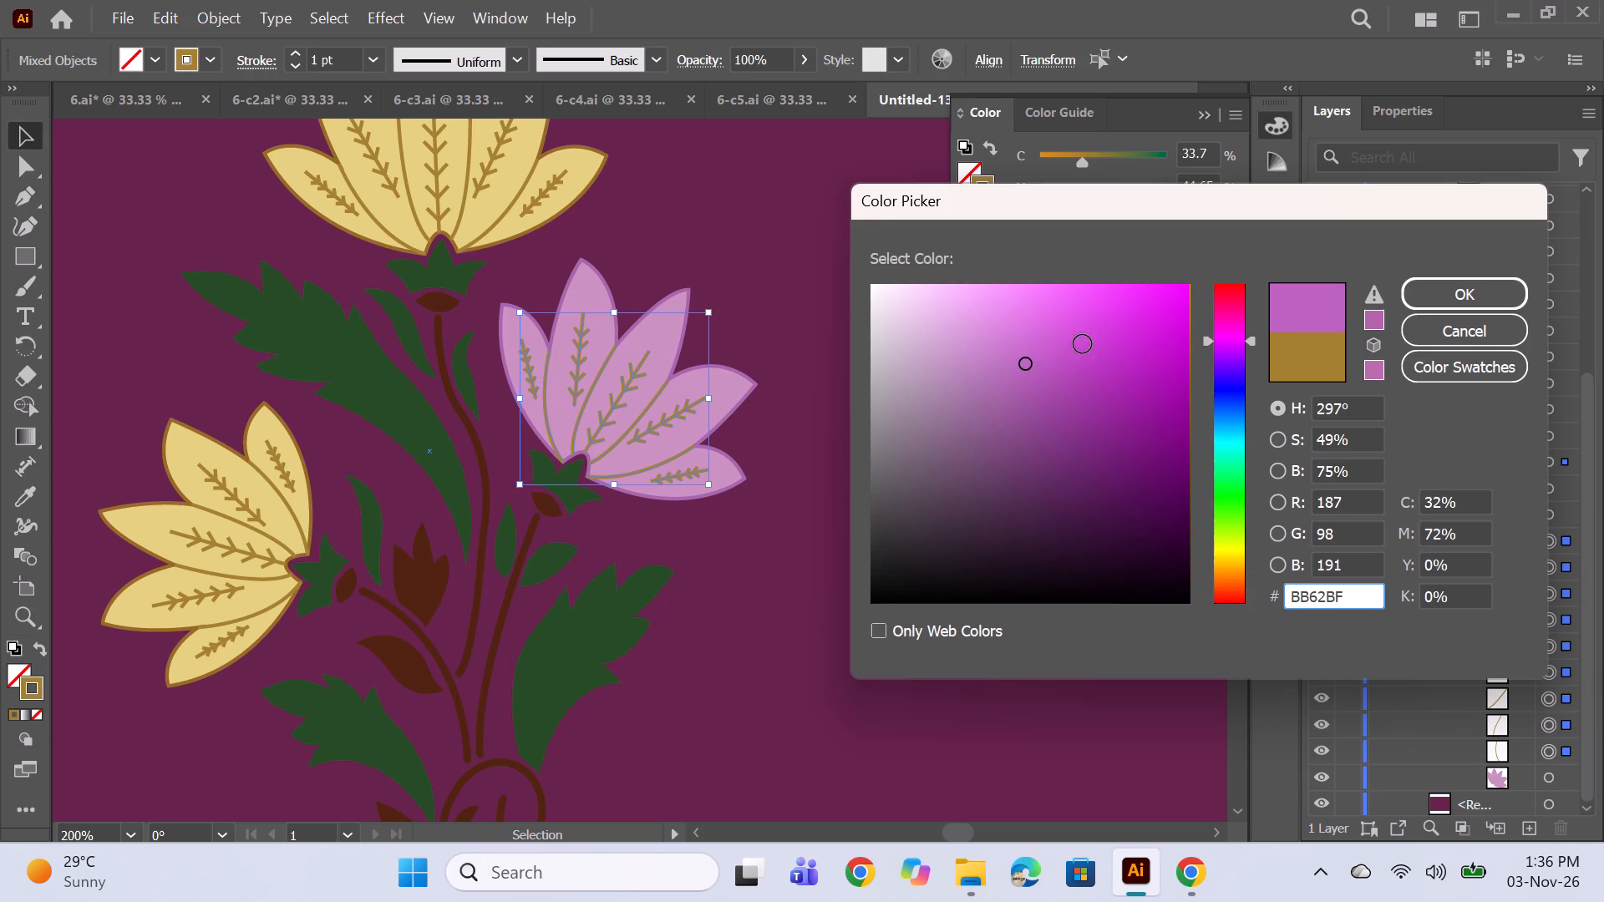
click(1494, 284)
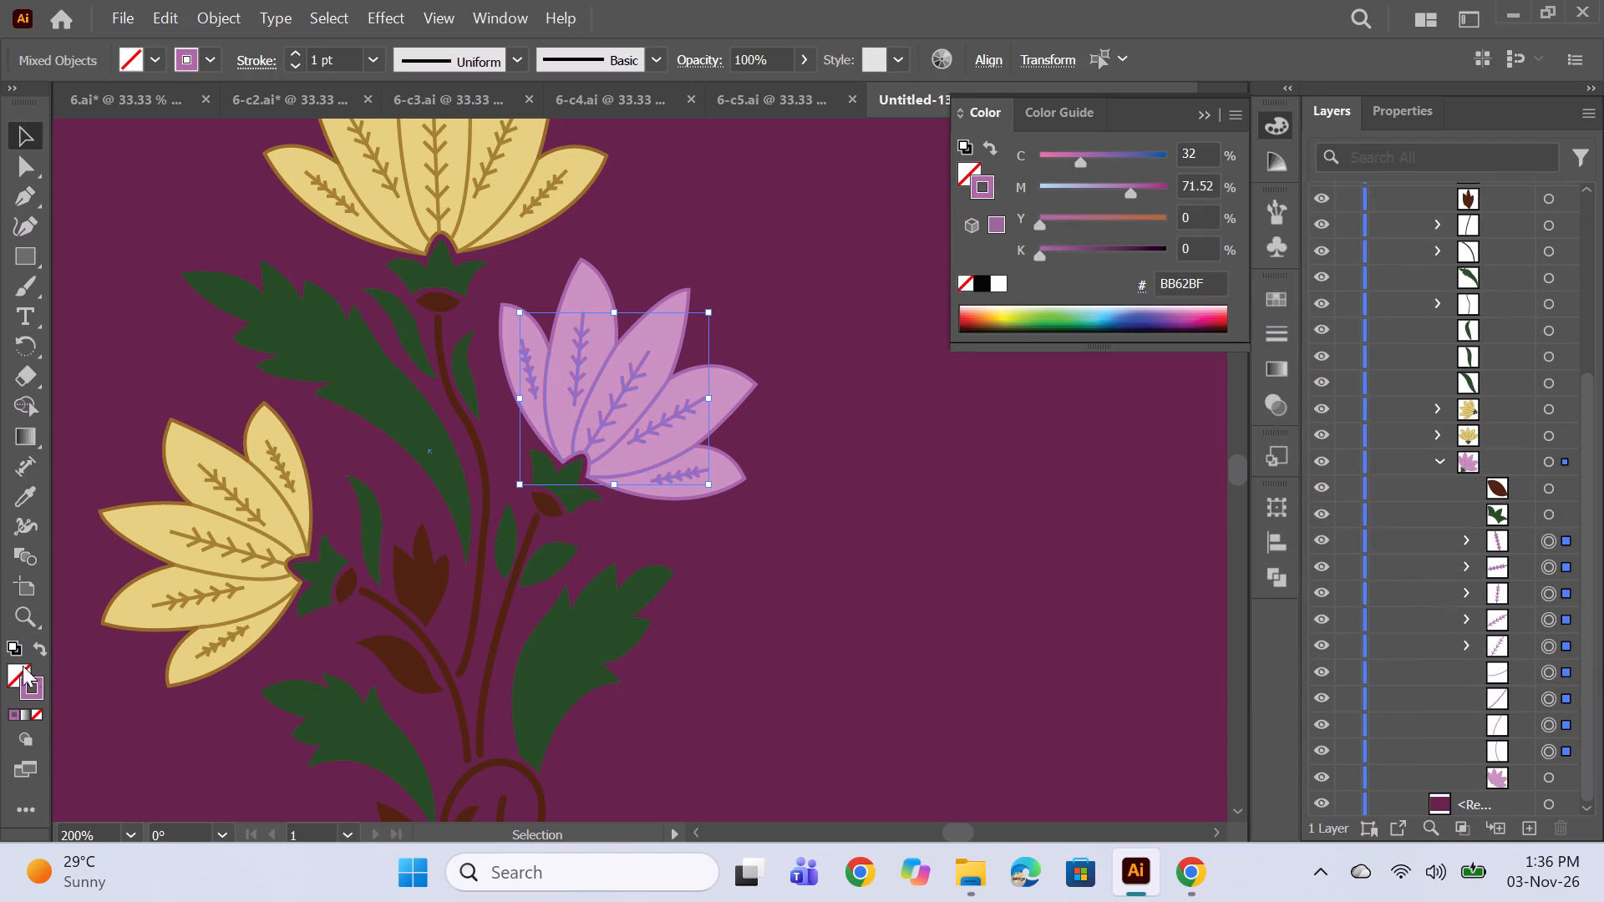
Soften the stroke colour of the right-hand flower's vein and divider lines to dusty orchid BA70BA.
double_click(35, 692)
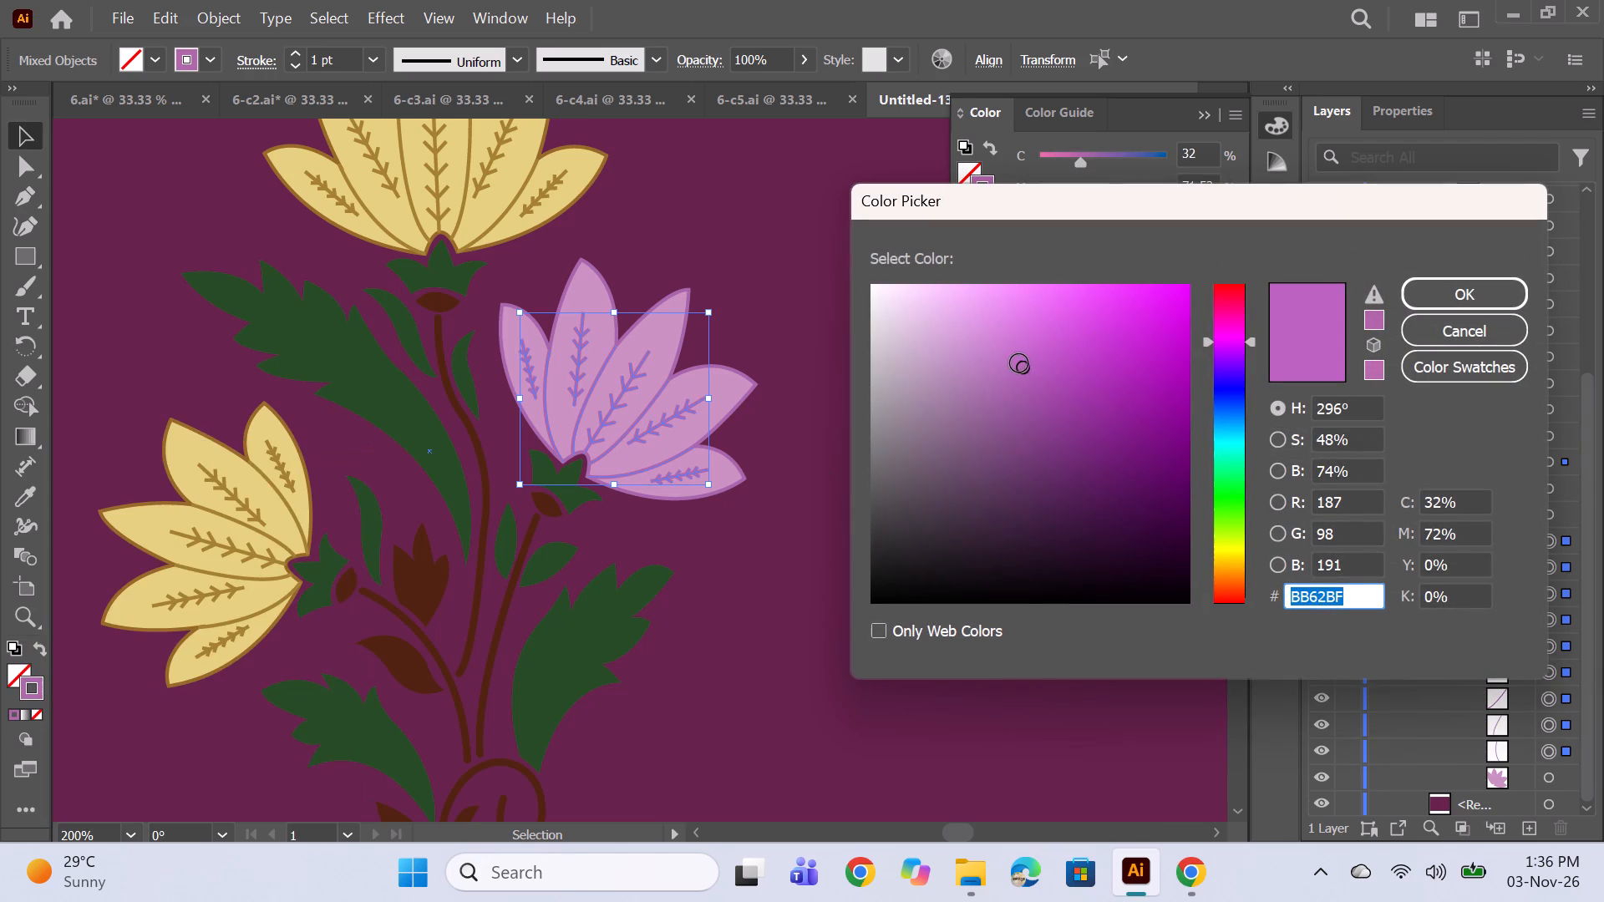
click(1017, 365)
click(993, 366)
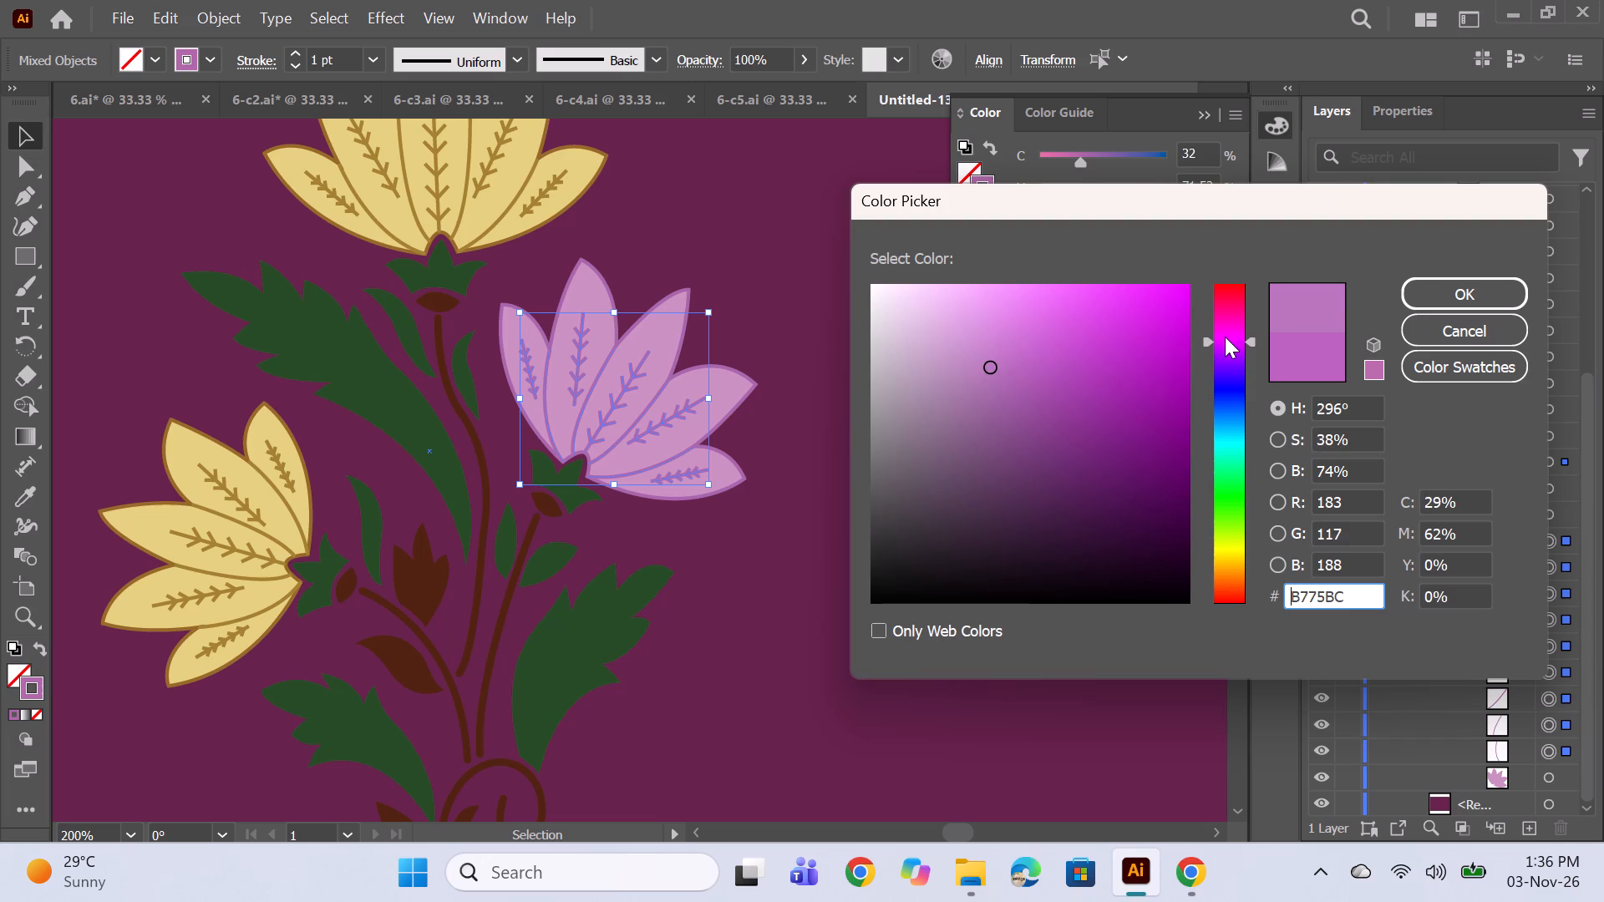
click(1225, 337)
click(997, 378)
click(998, 369)
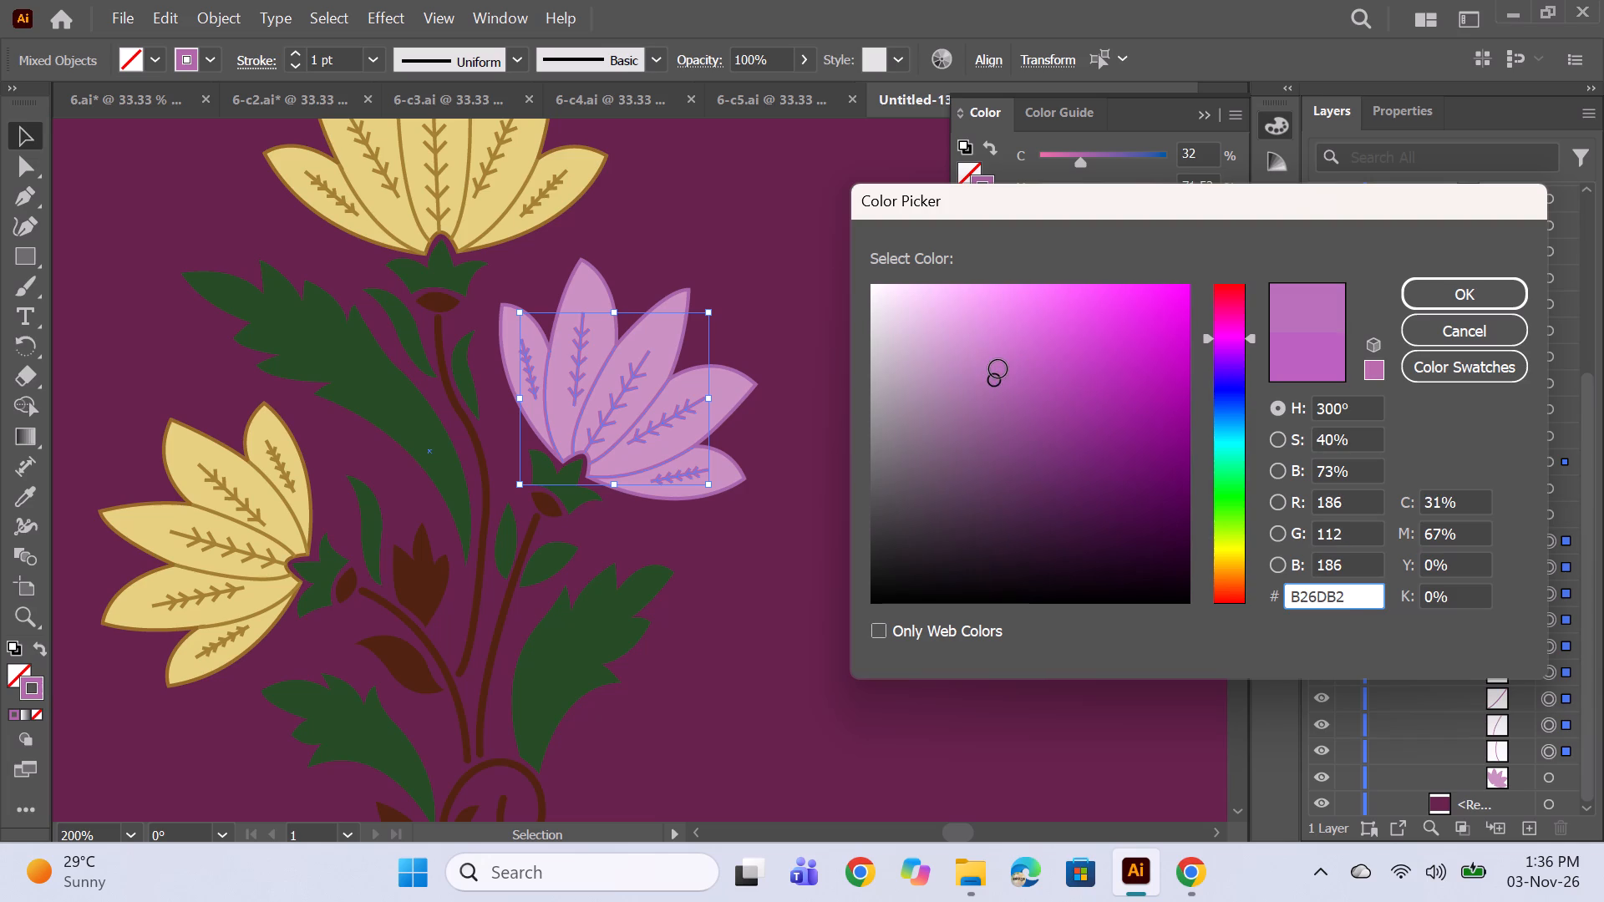
click(1439, 302)
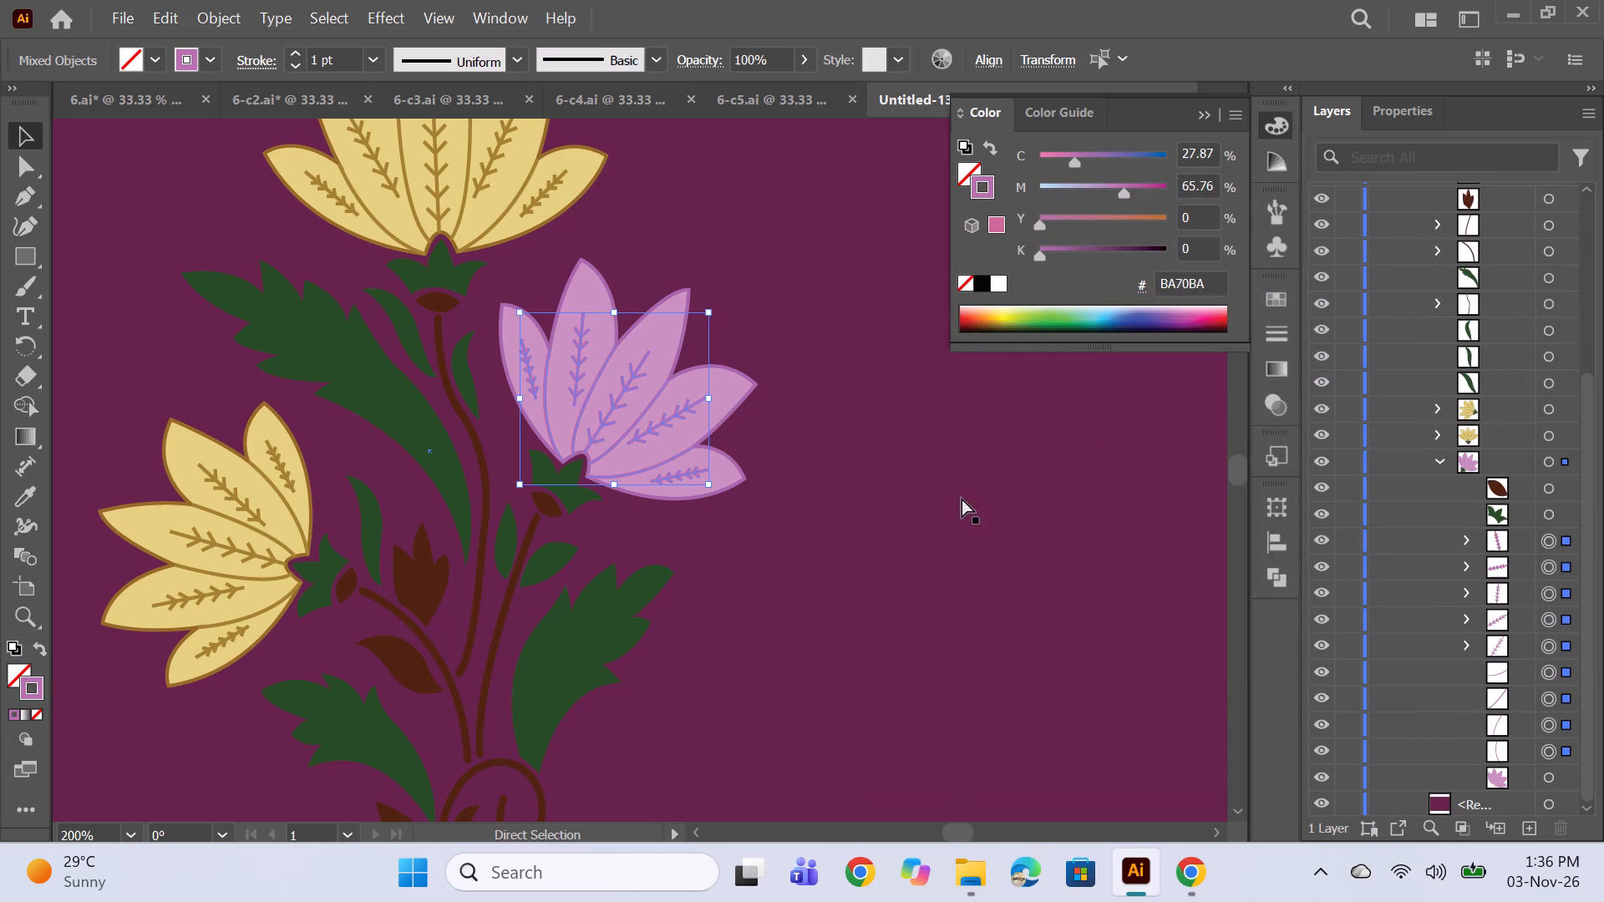
Examine the recoloured flower motif against the whole plum background.
ctrl+click(962, 498)
alt+scroll(841, 444, down, 2)
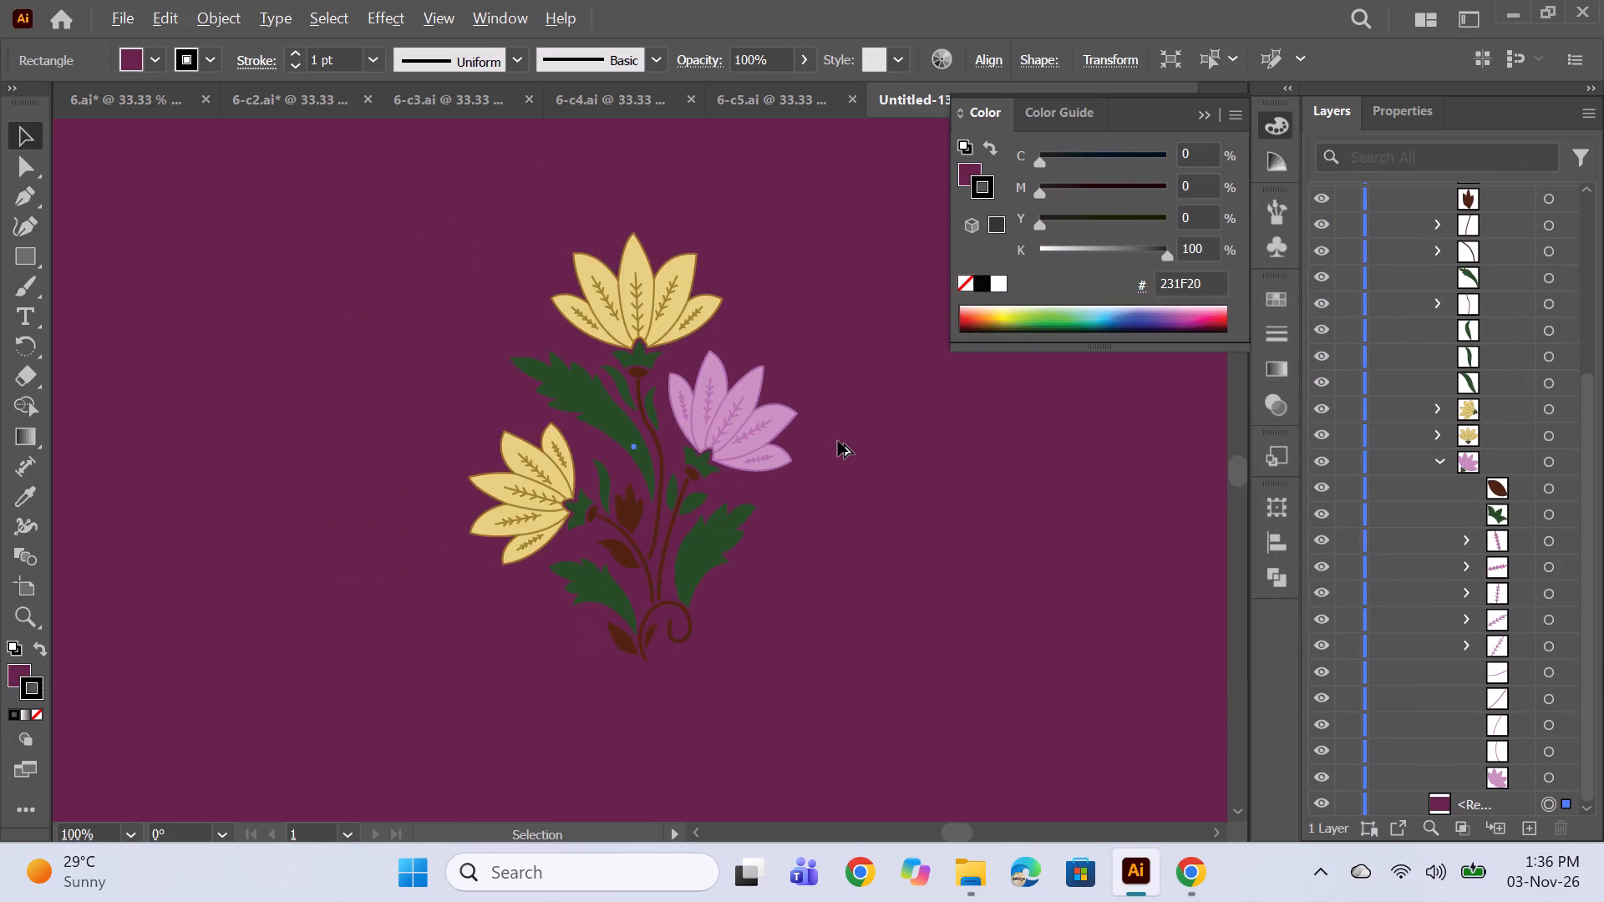
alt+scroll(838, 441, down, 3)
alt+scroll(841, 466, up, 1)
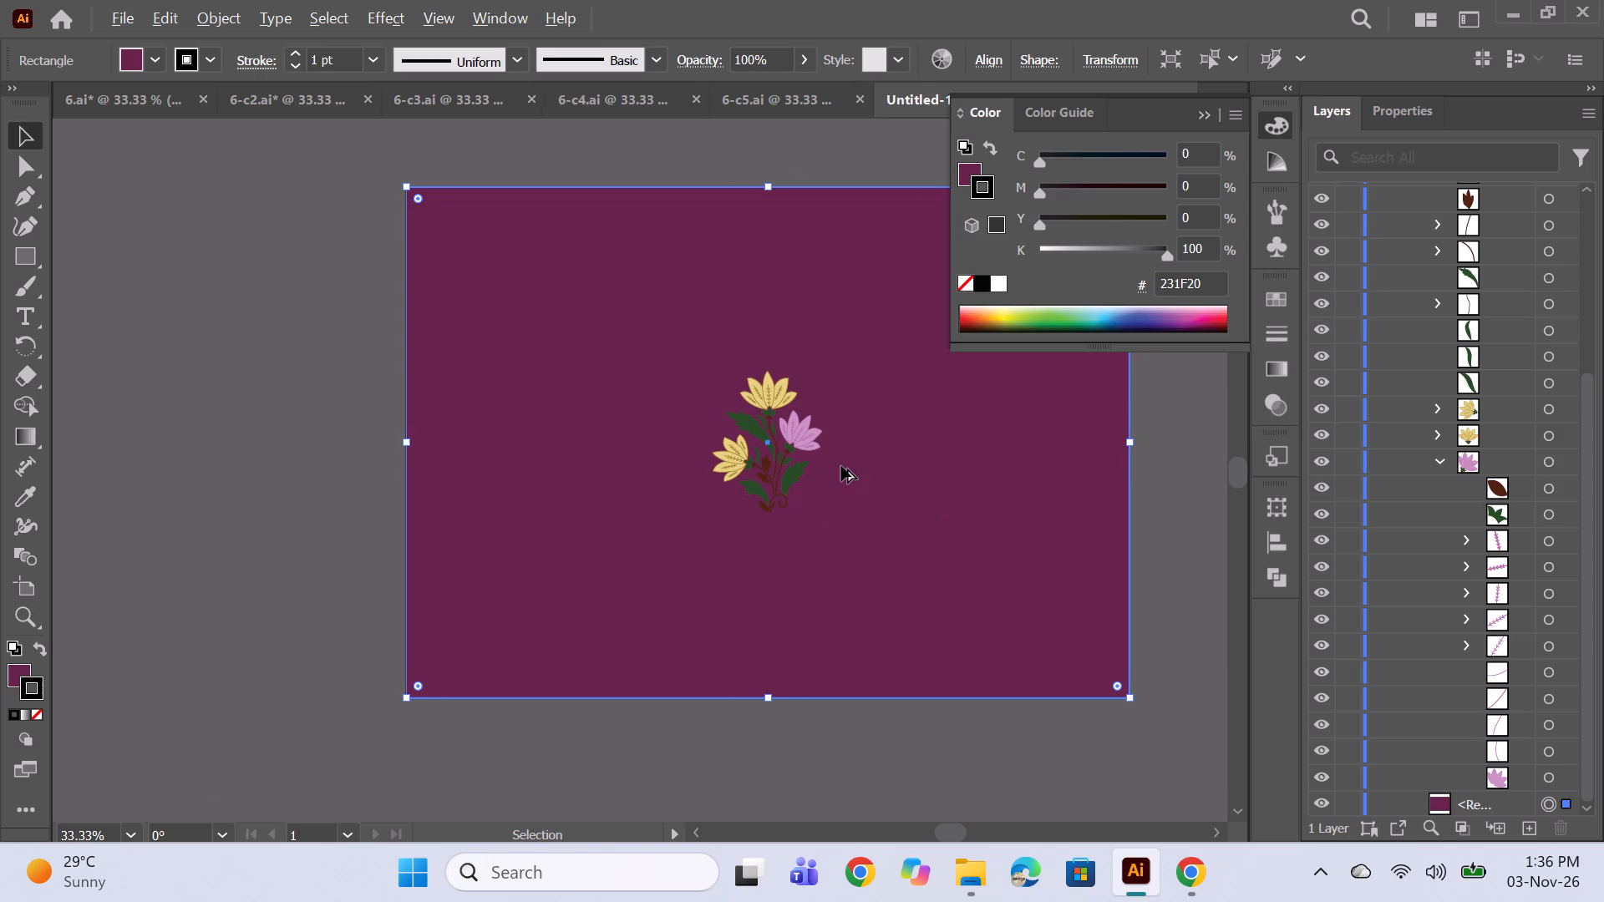
alt+scroll(886, 498, down, 1)
key(space)
key(space)
drag(930, 524, 857, 535)
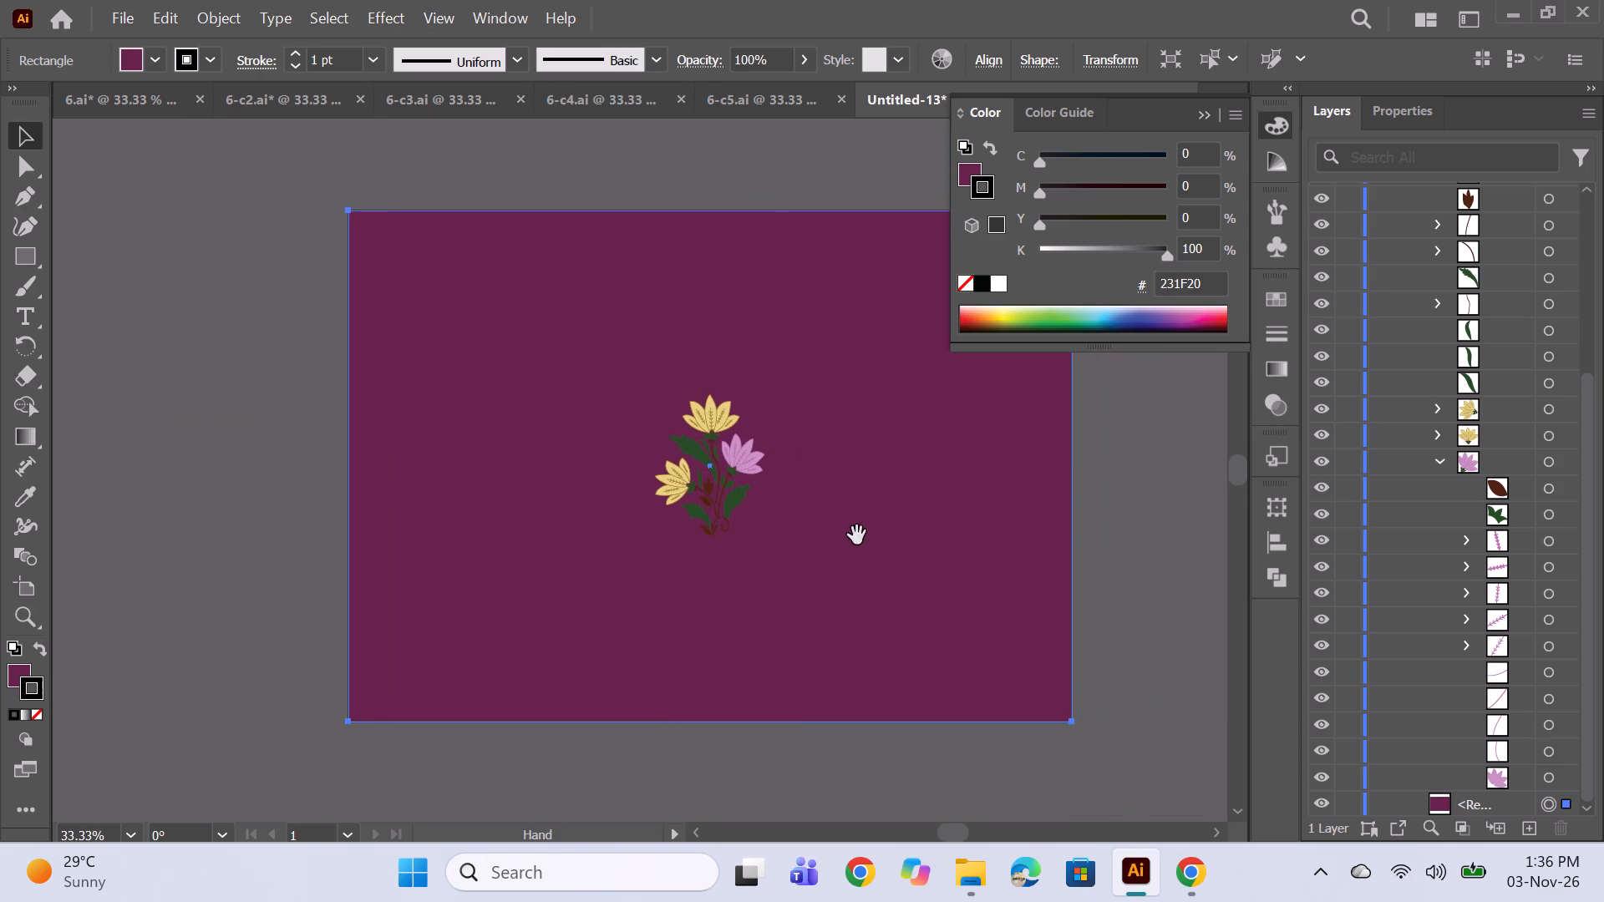
scroll(734, 440, up, 1)
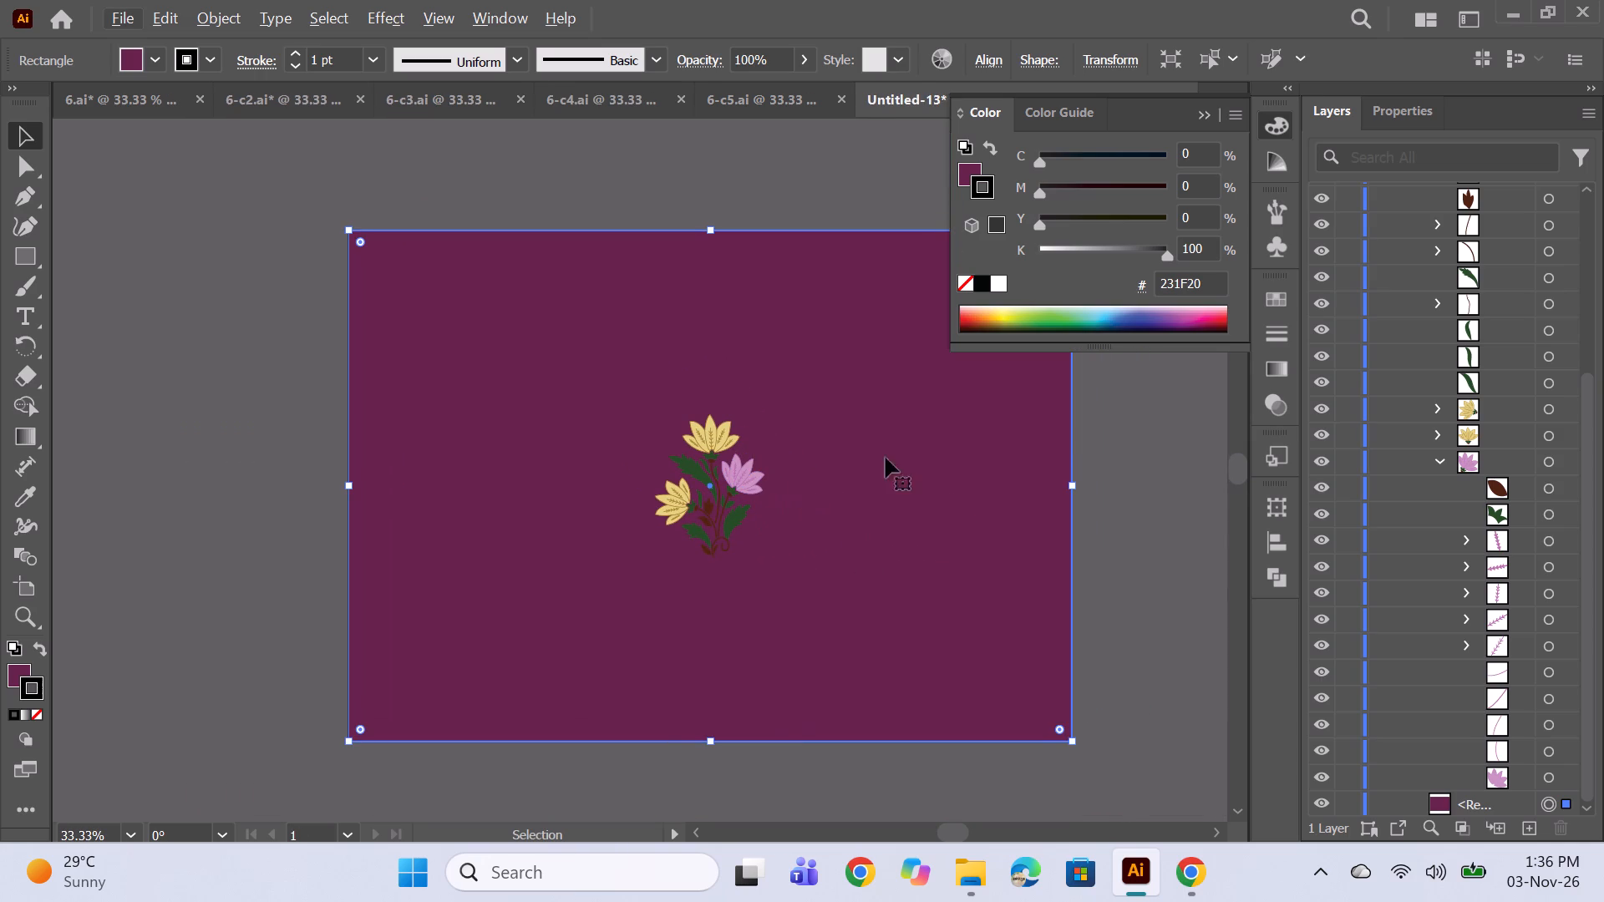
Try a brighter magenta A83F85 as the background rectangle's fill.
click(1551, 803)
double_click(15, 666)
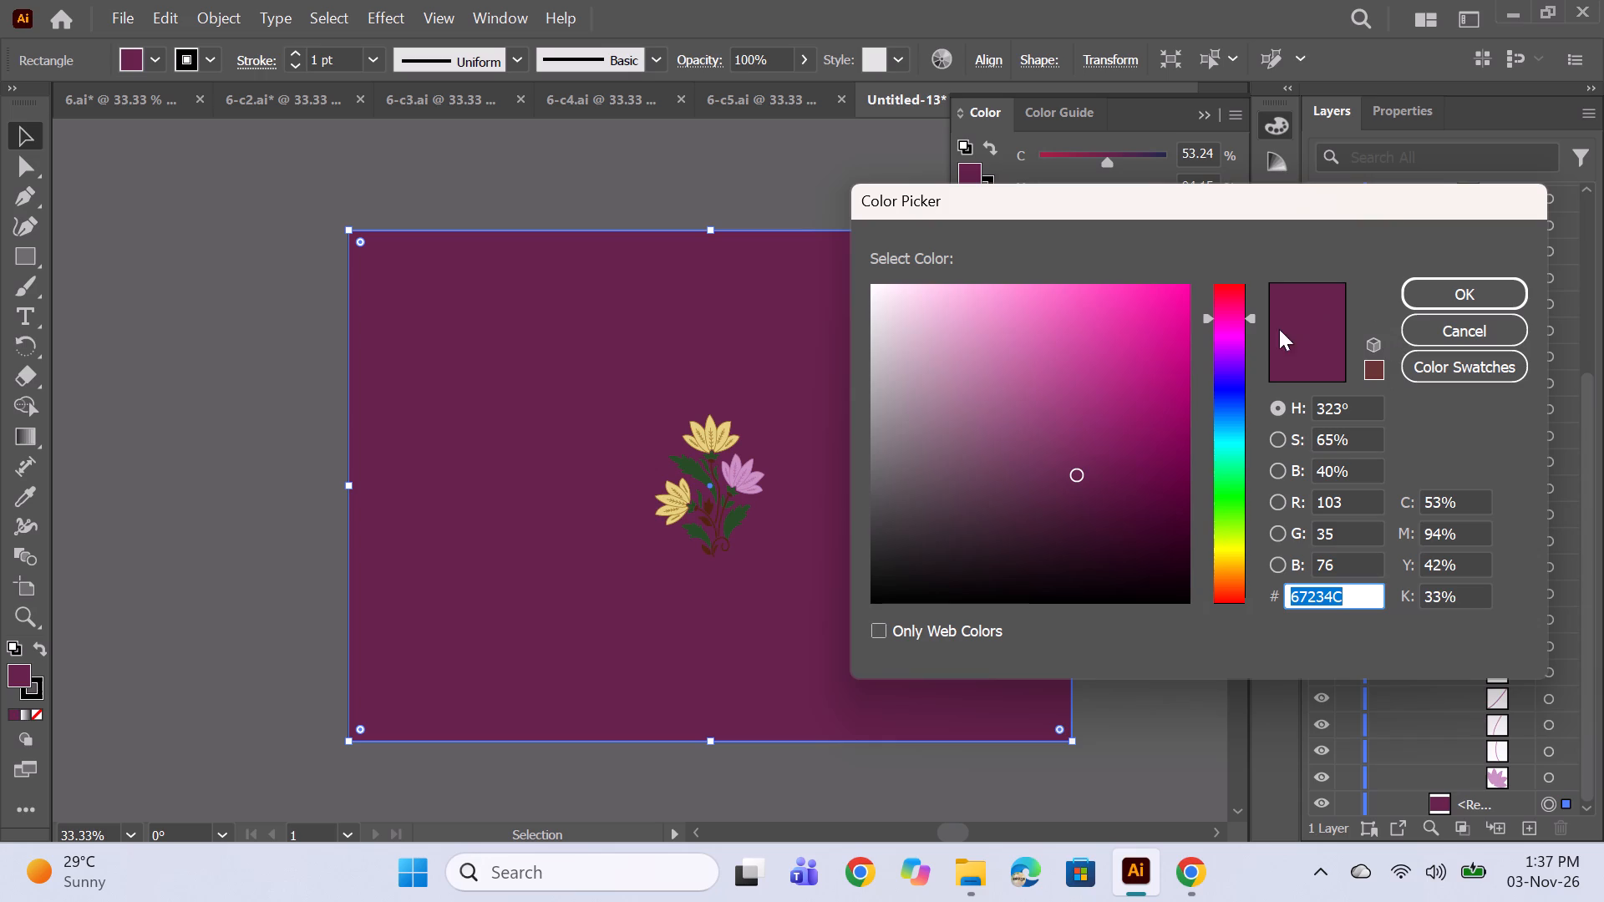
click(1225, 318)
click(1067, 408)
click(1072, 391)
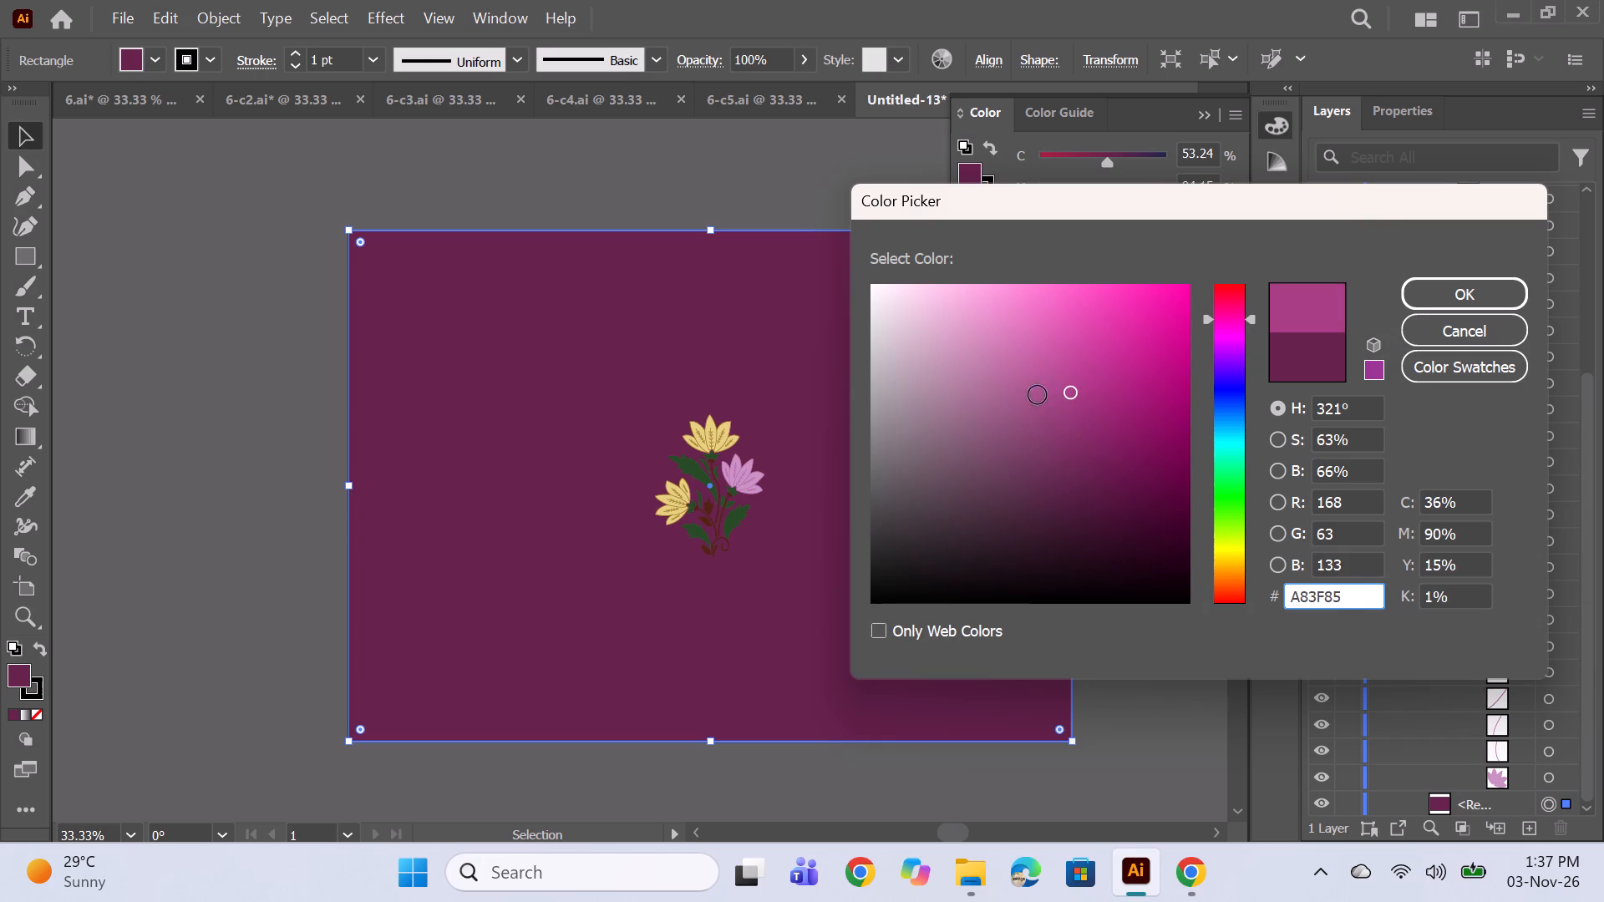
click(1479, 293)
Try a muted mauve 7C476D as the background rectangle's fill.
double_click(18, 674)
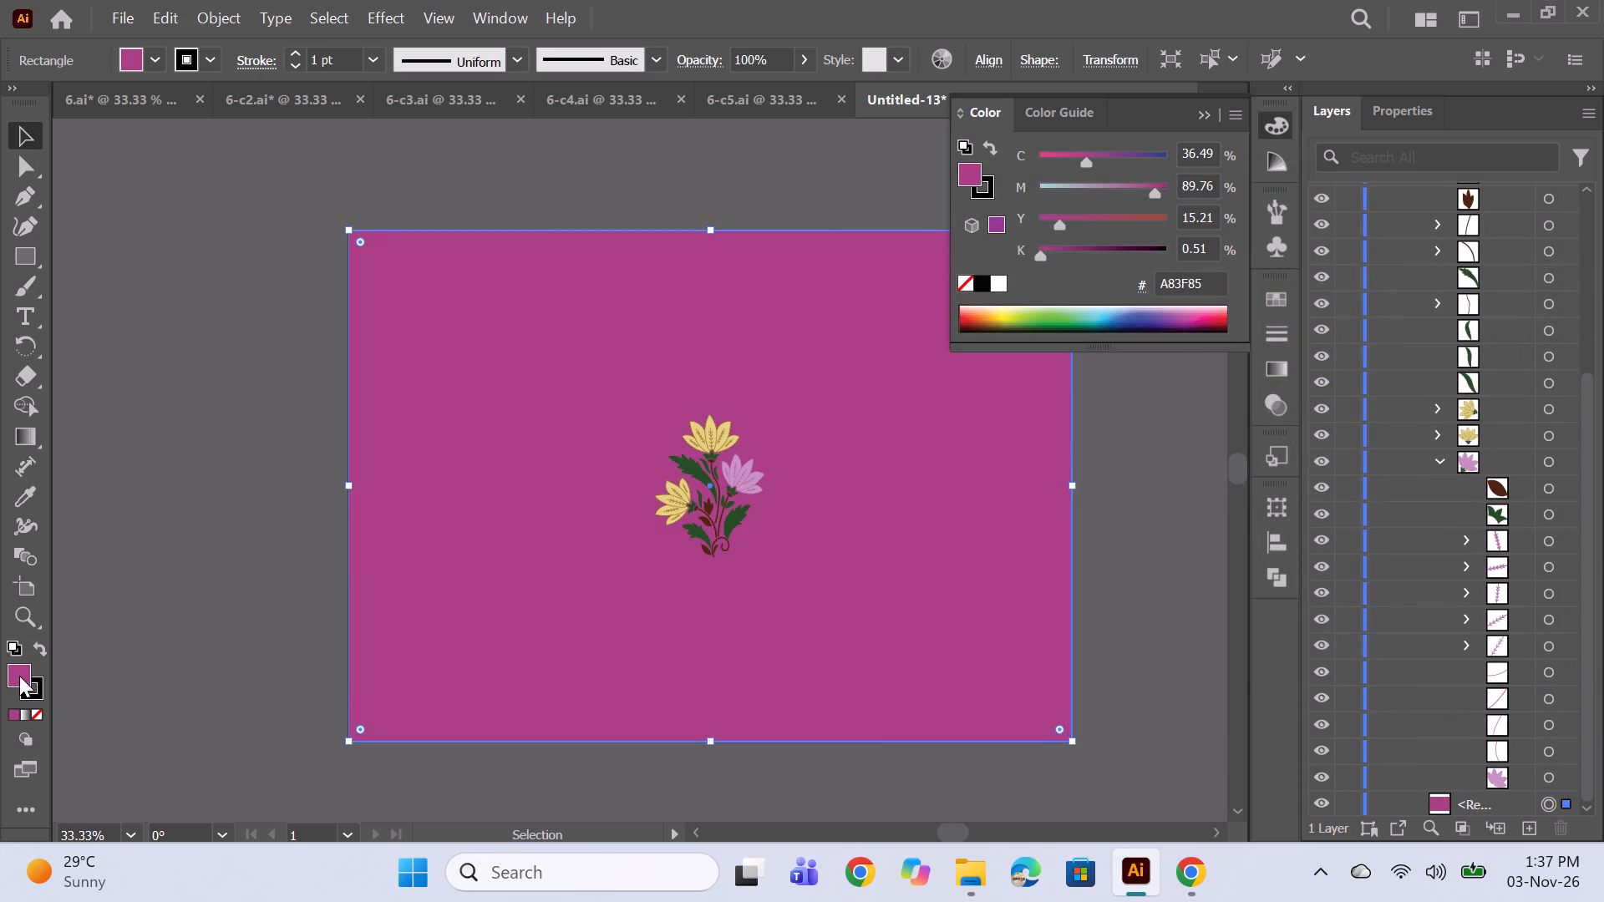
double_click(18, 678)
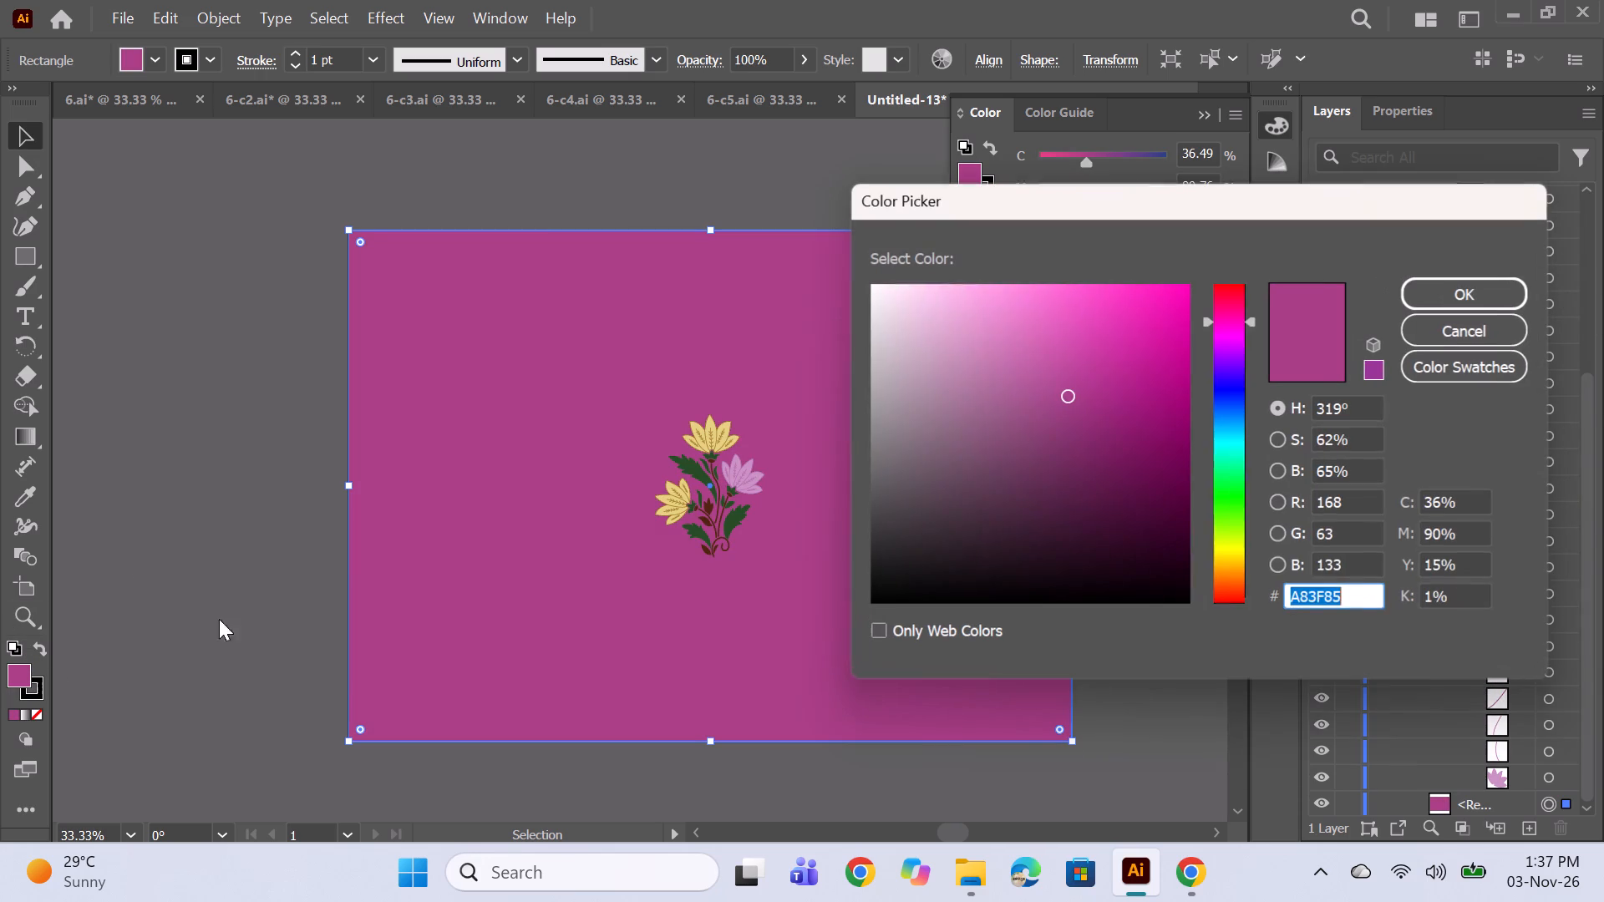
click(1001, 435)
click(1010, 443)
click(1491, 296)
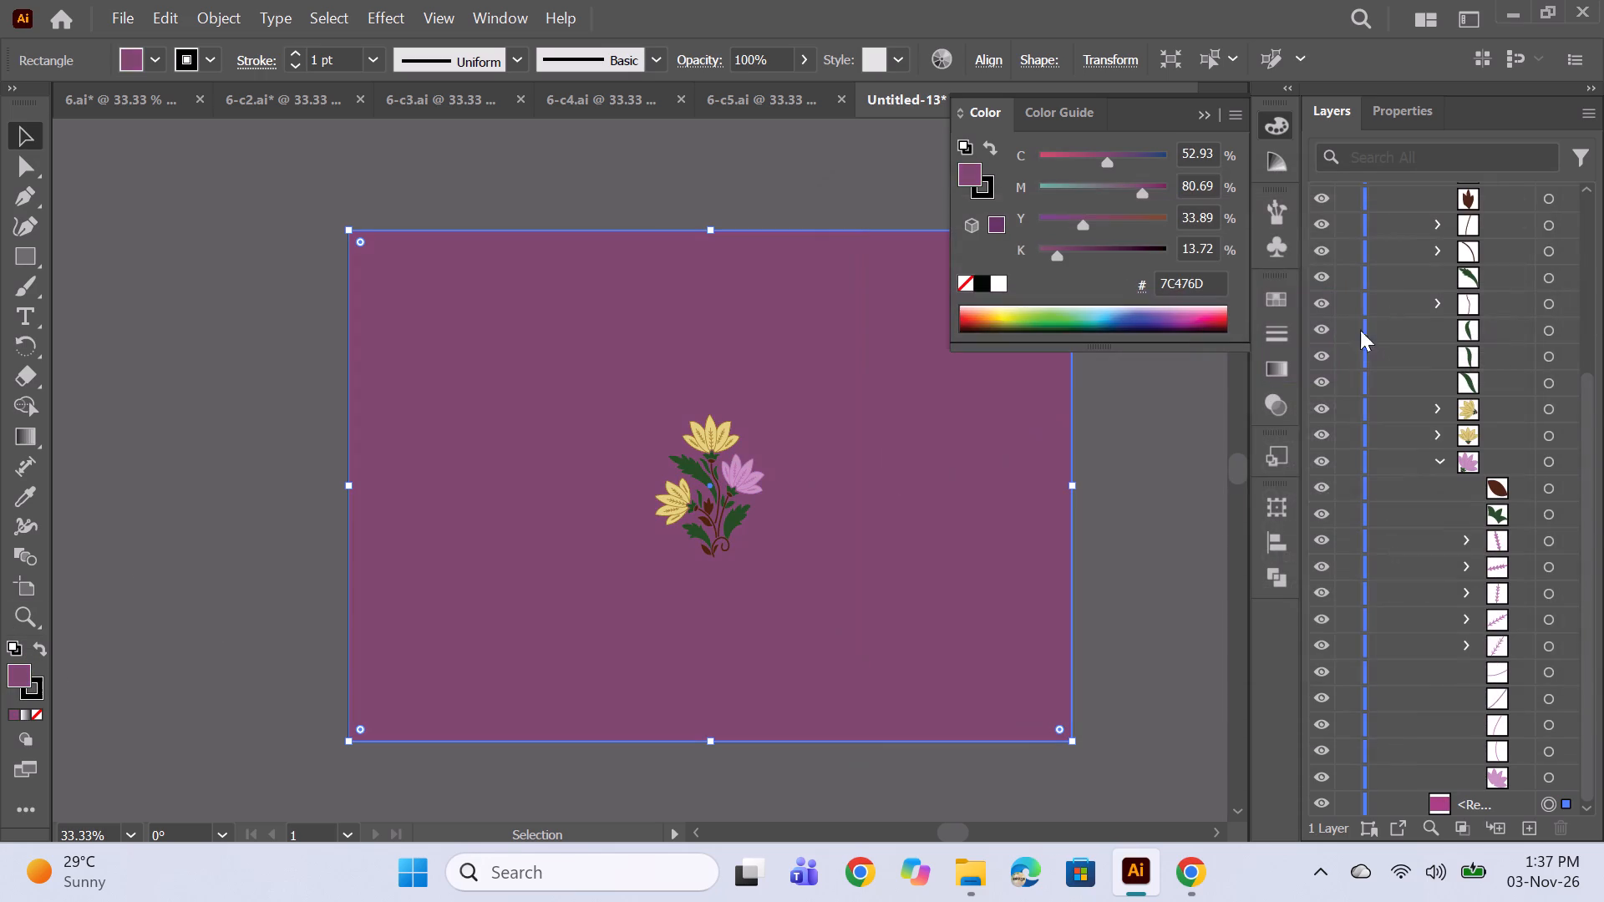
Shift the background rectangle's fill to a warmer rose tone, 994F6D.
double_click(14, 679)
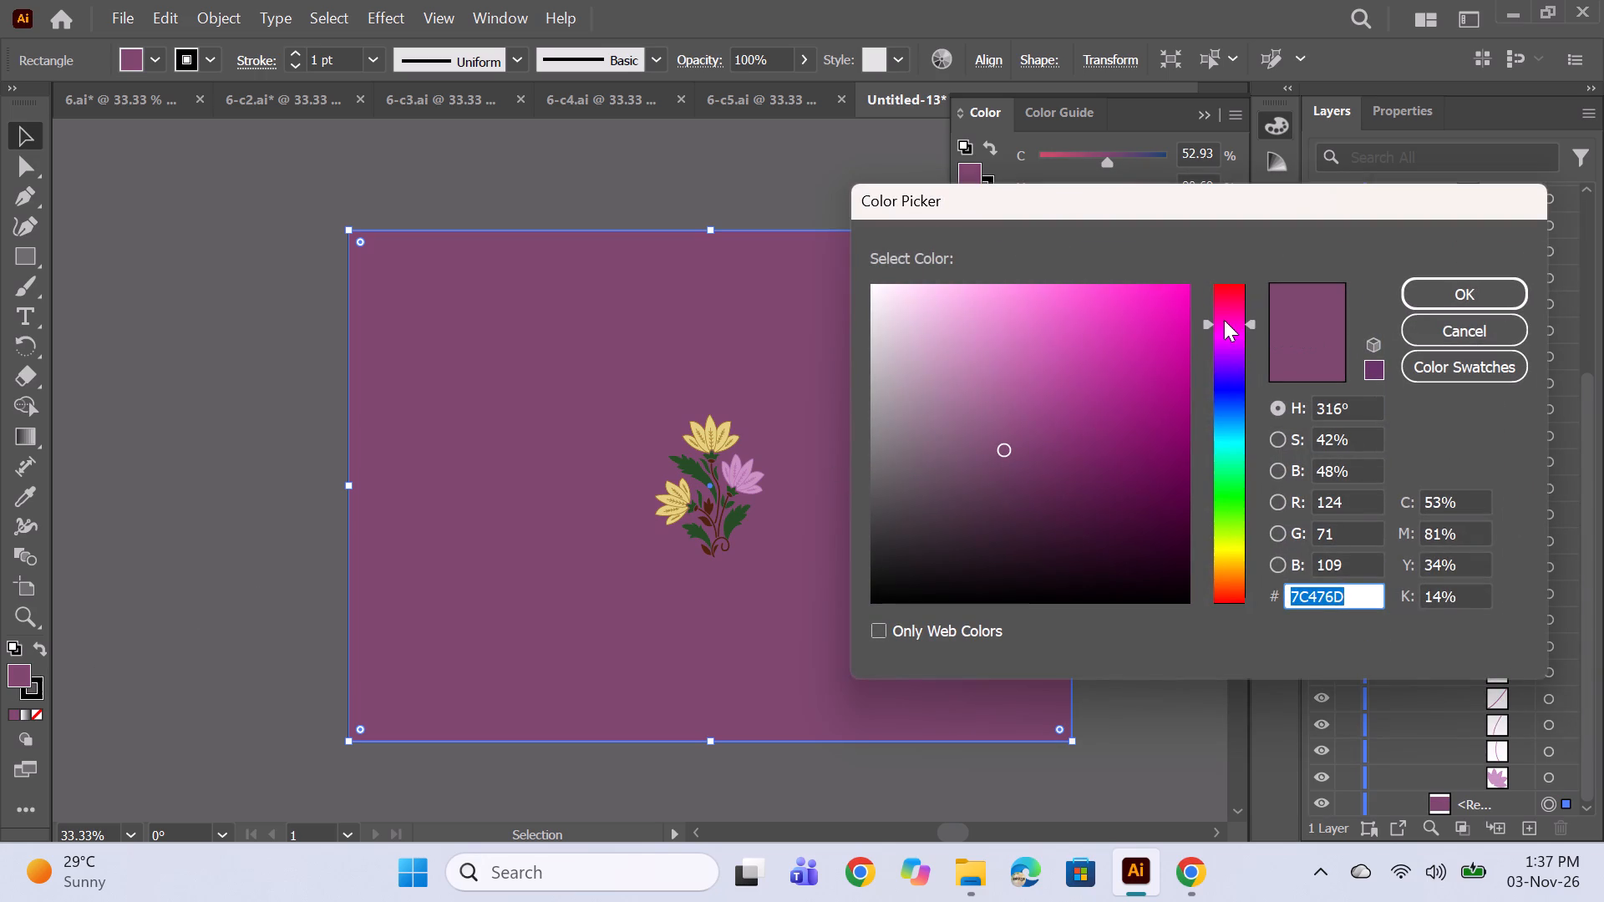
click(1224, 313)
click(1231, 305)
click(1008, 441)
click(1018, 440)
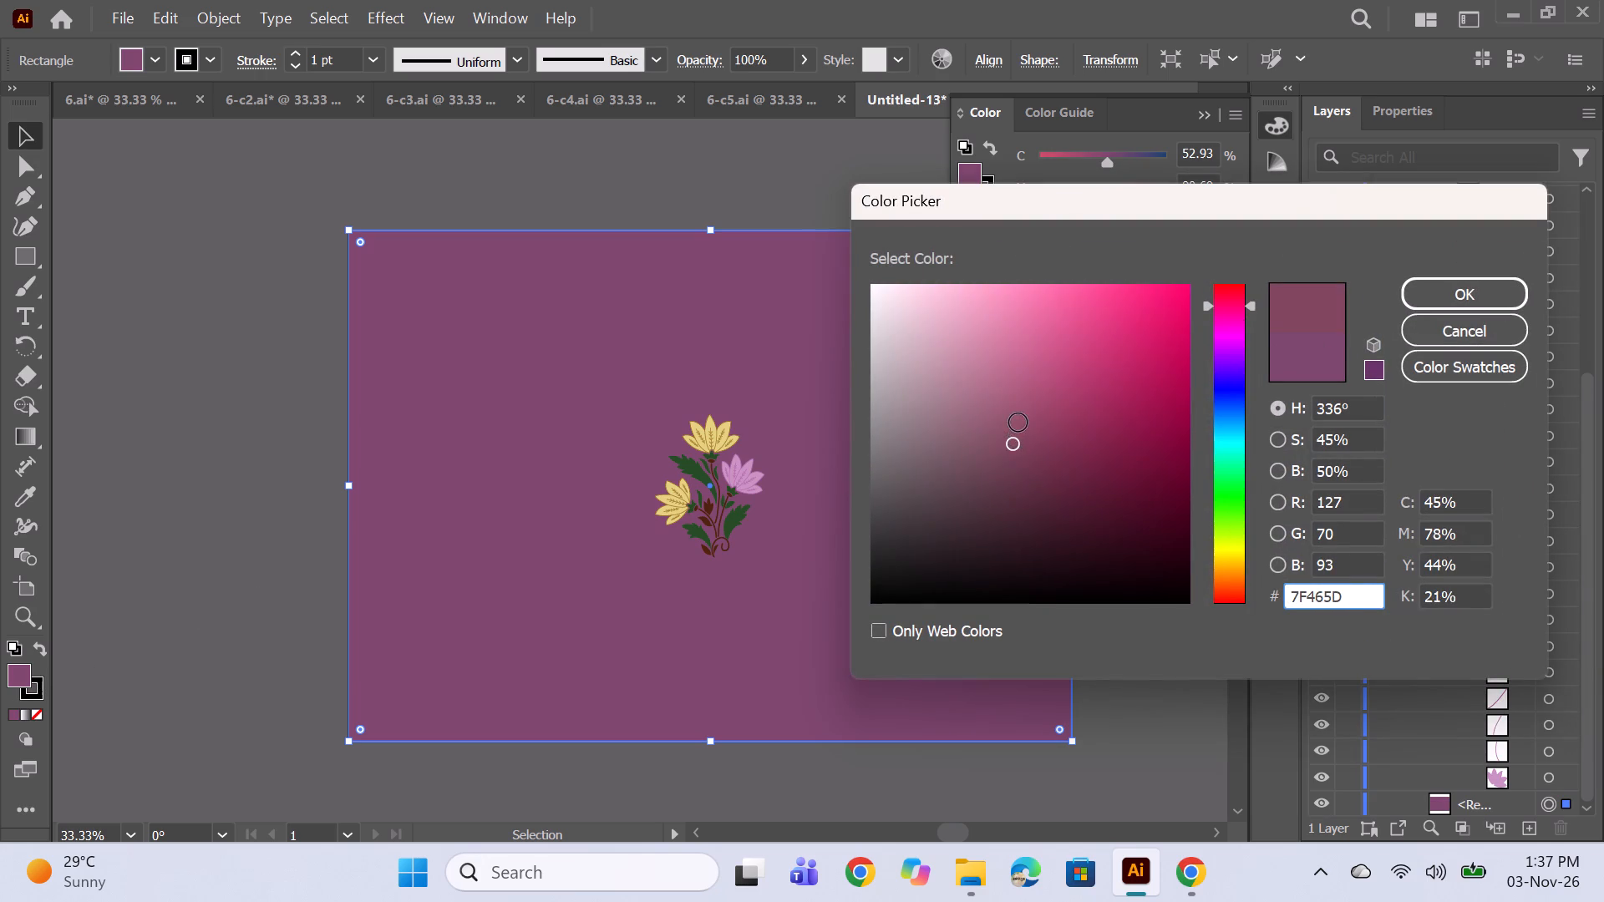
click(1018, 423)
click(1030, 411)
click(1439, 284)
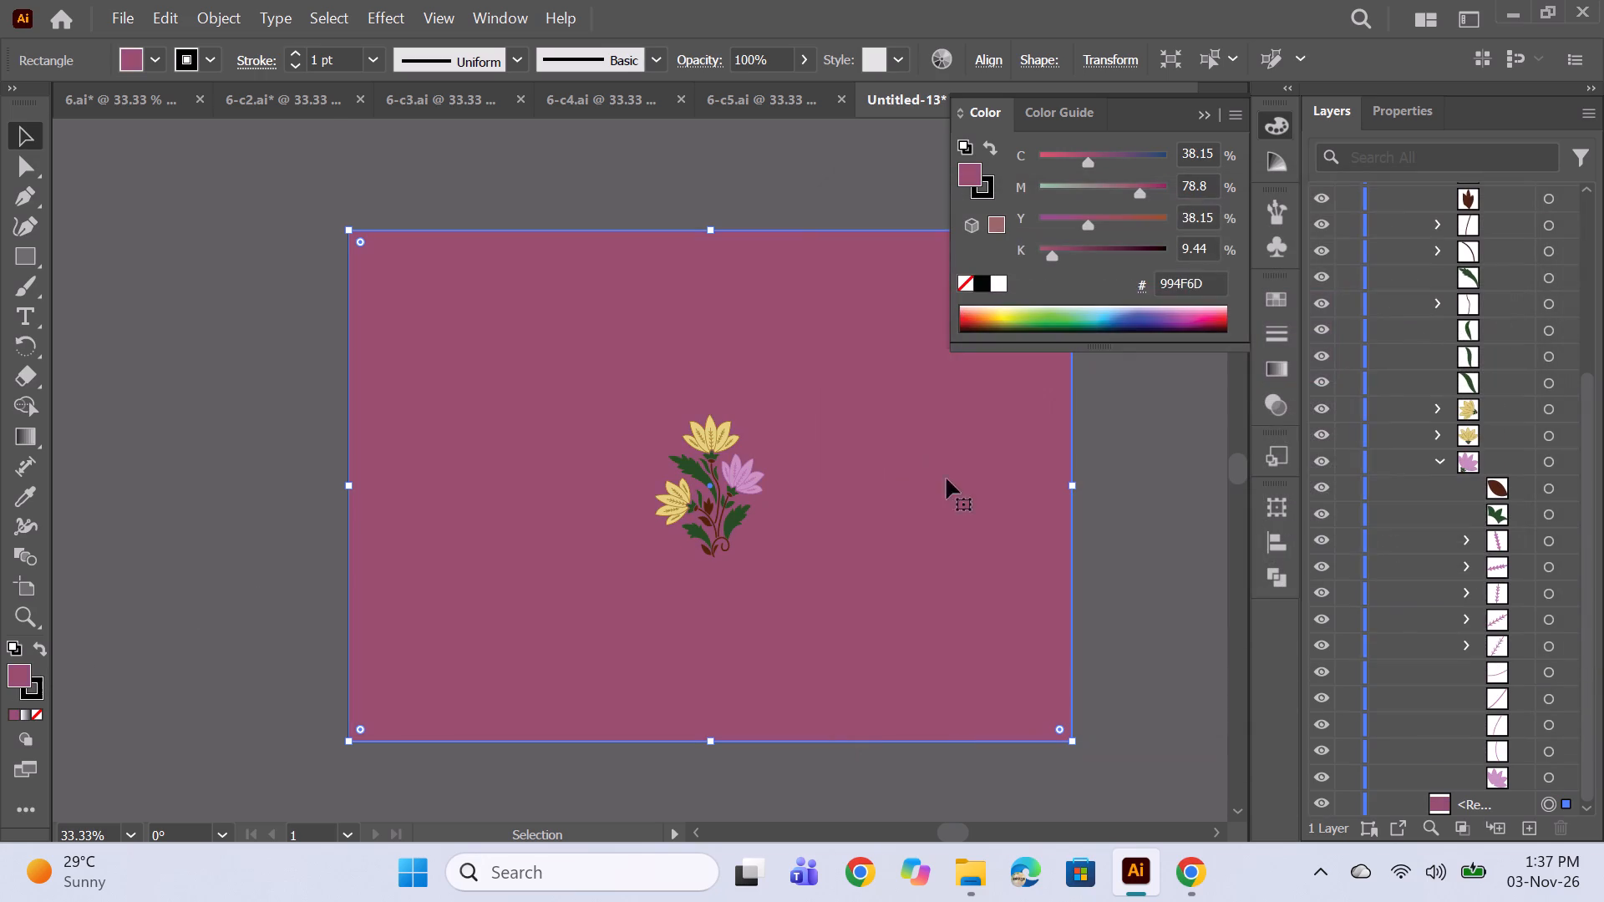
Darken the background rectangle's fill in stages to deep plum 662046.
double_click(10, 676)
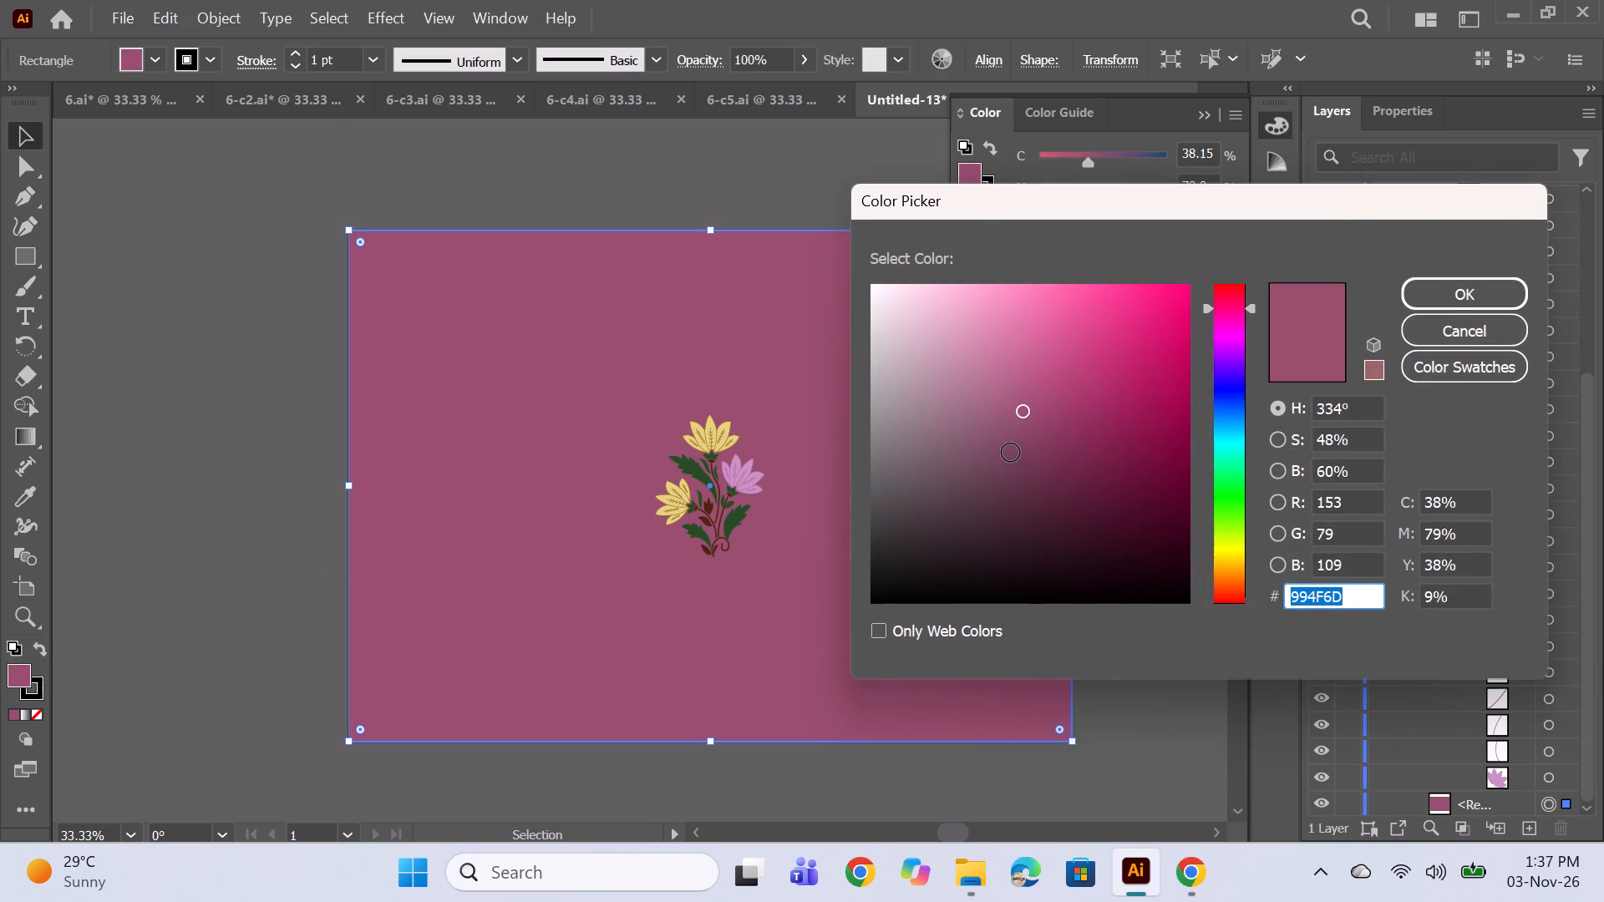
click(1048, 443)
click(1449, 302)
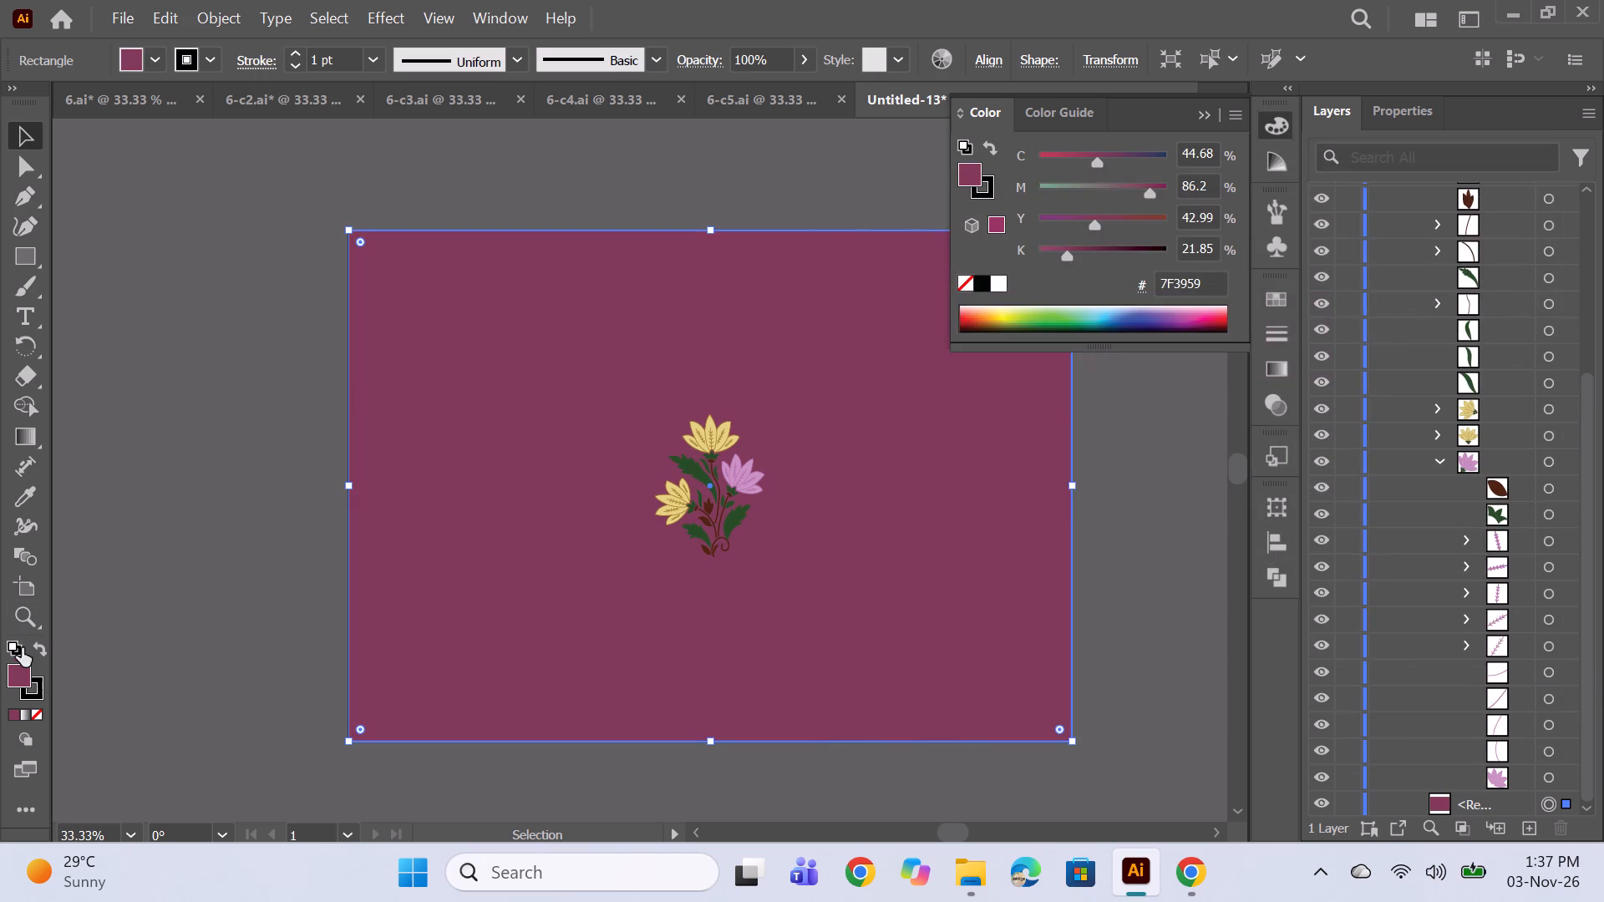
double_click(22, 680)
click(1050, 475)
click(1085, 459)
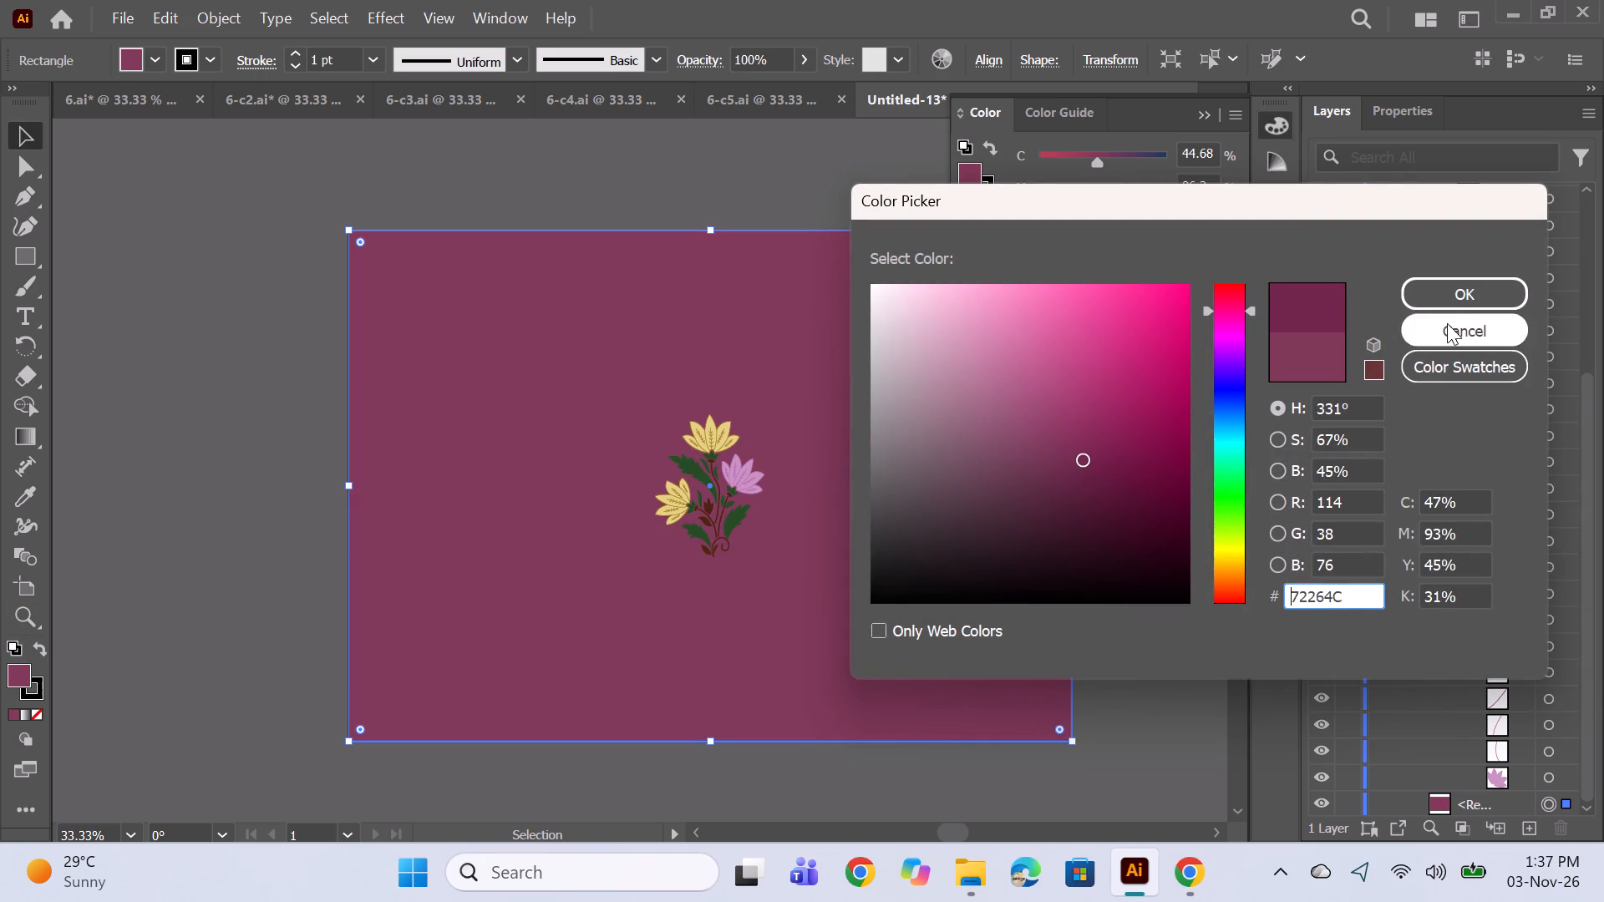
click(1456, 302)
double_click(21, 676)
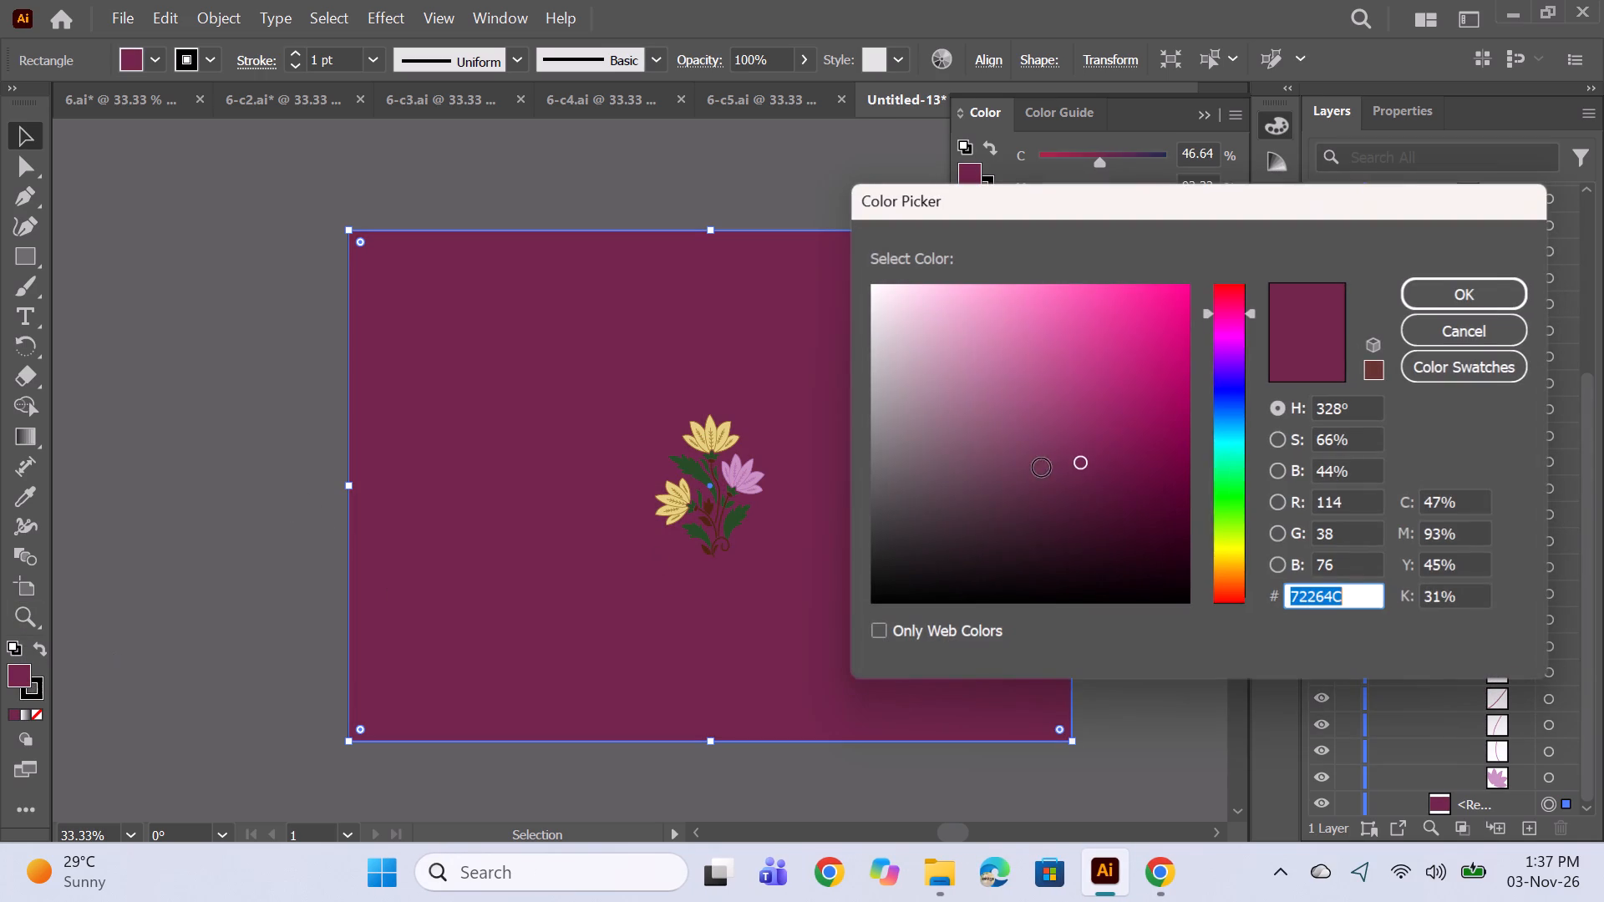
click(1095, 471)
click(1440, 294)
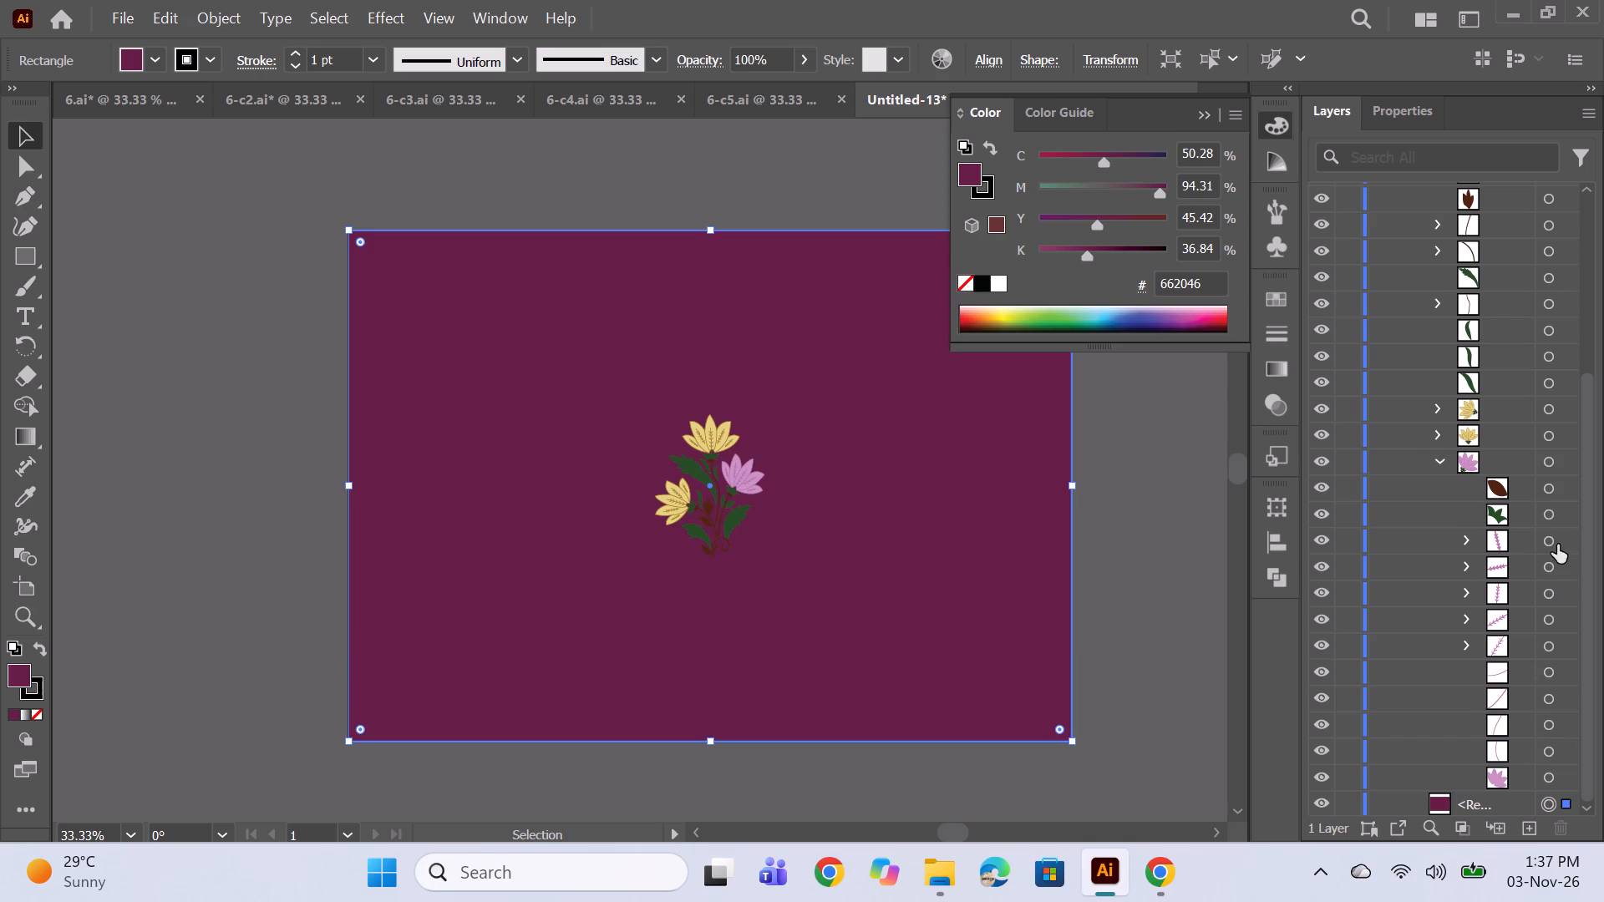
Recolour the dark green calyx beneath the right-hand flower with pale aqua B5E2DD.
click(1543, 516)
alt+scroll(789, 494, up, 2)
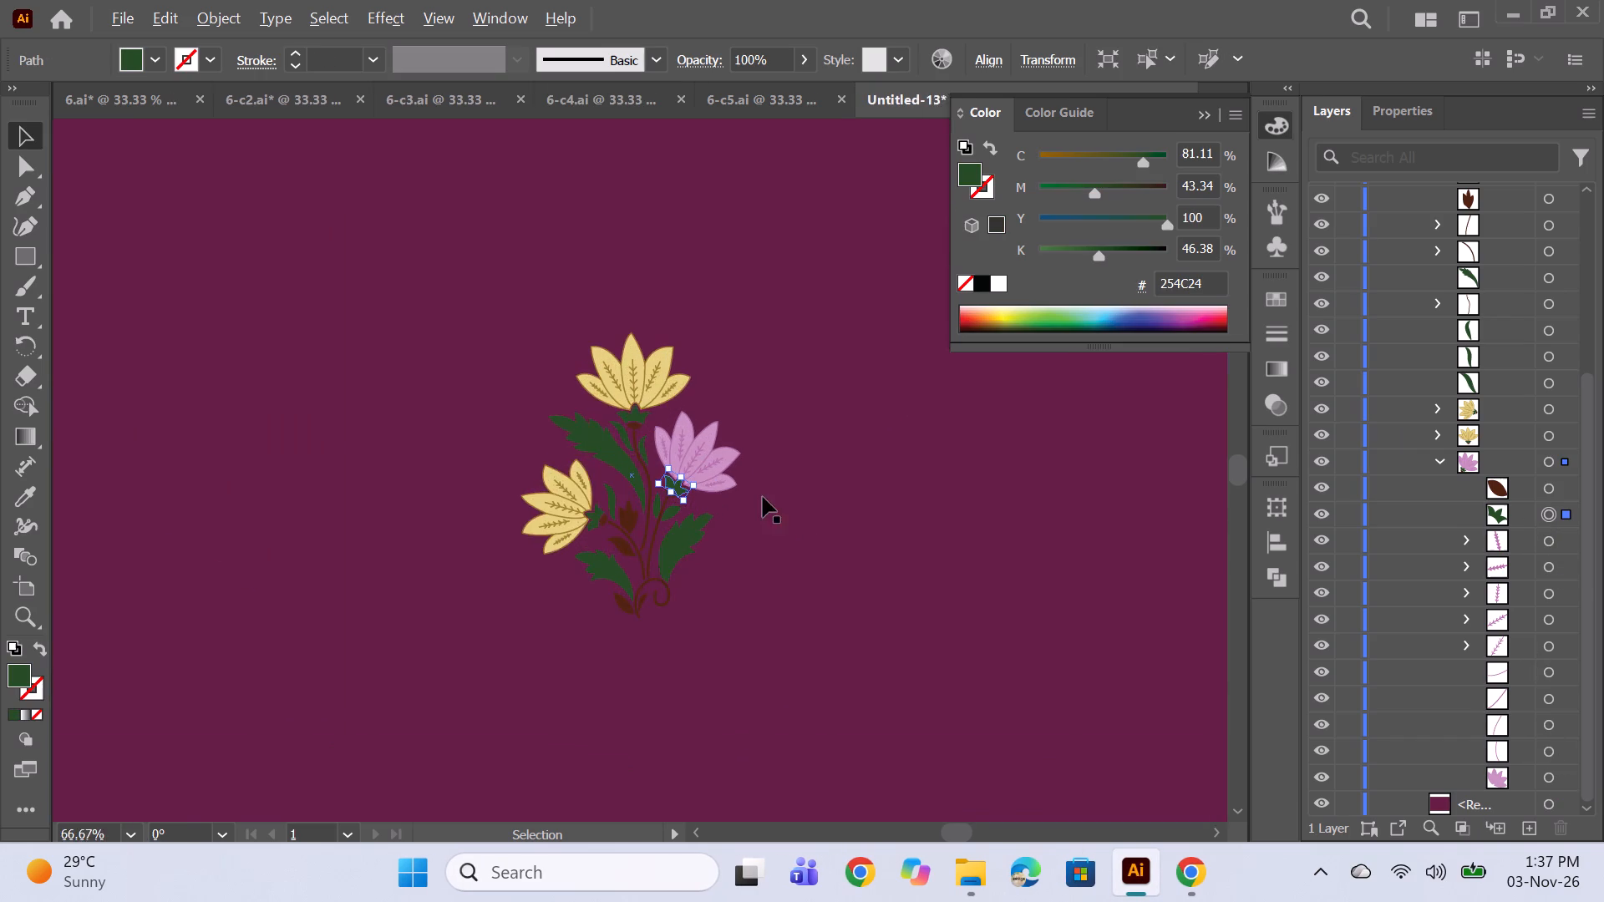
alt+scroll(763, 497, up, 1)
alt+scroll(693, 467, up, 1)
double_click(16, 673)
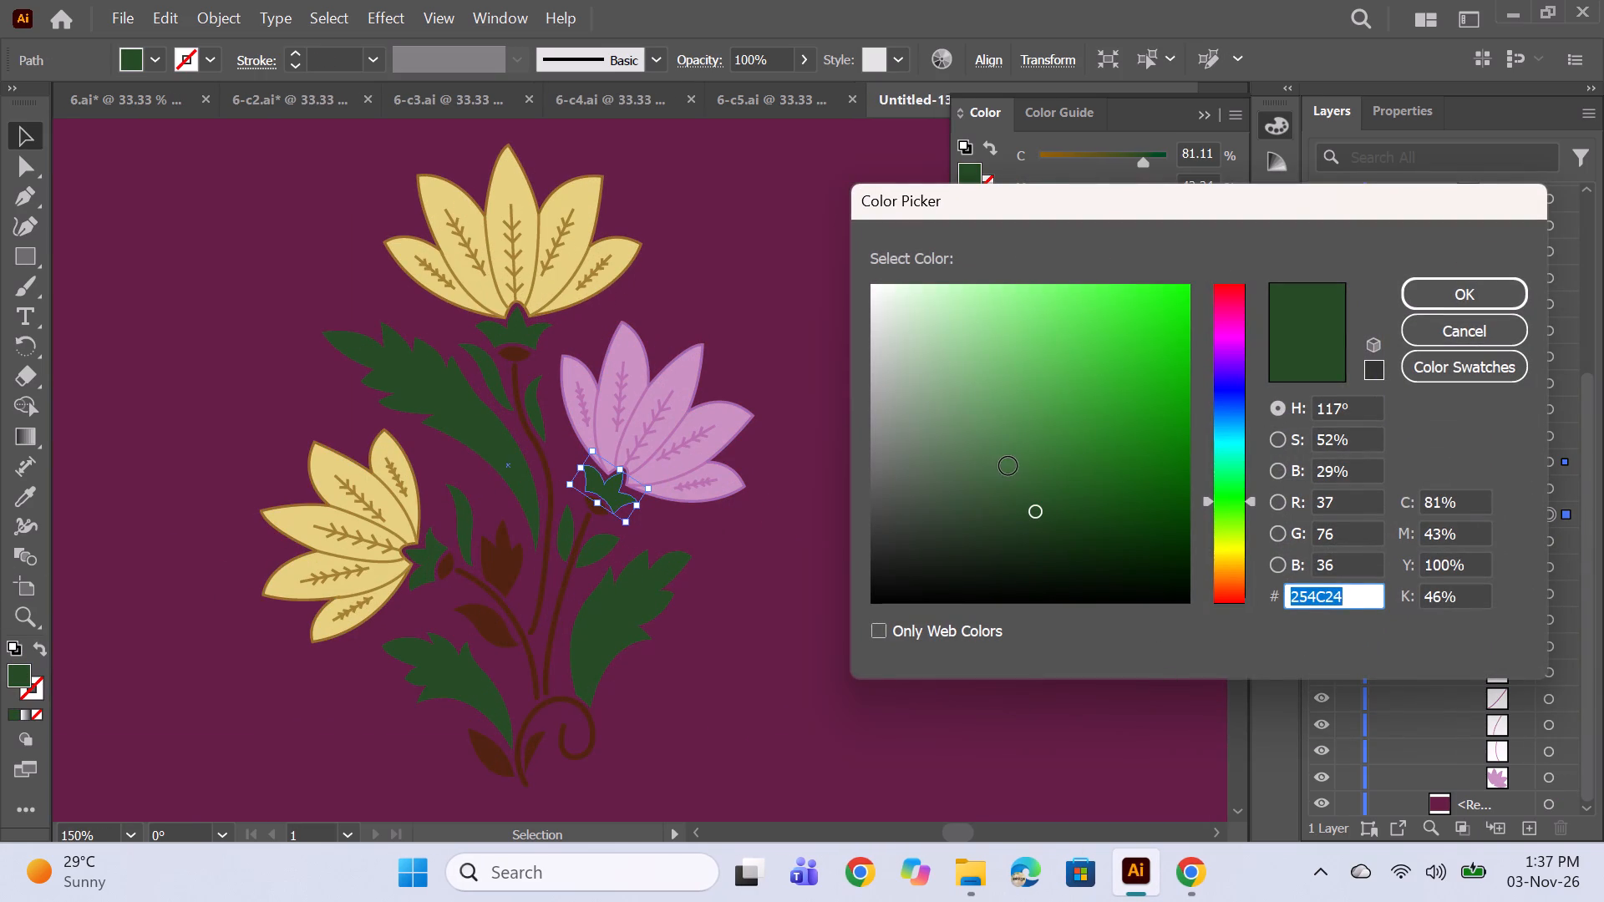
click(1000, 463)
click(926, 405)
click(948, 367)
click(932, 352)
drag(923, 346, 913, 340)
click(908, 336)
click(900, 331)
click(900, 317)
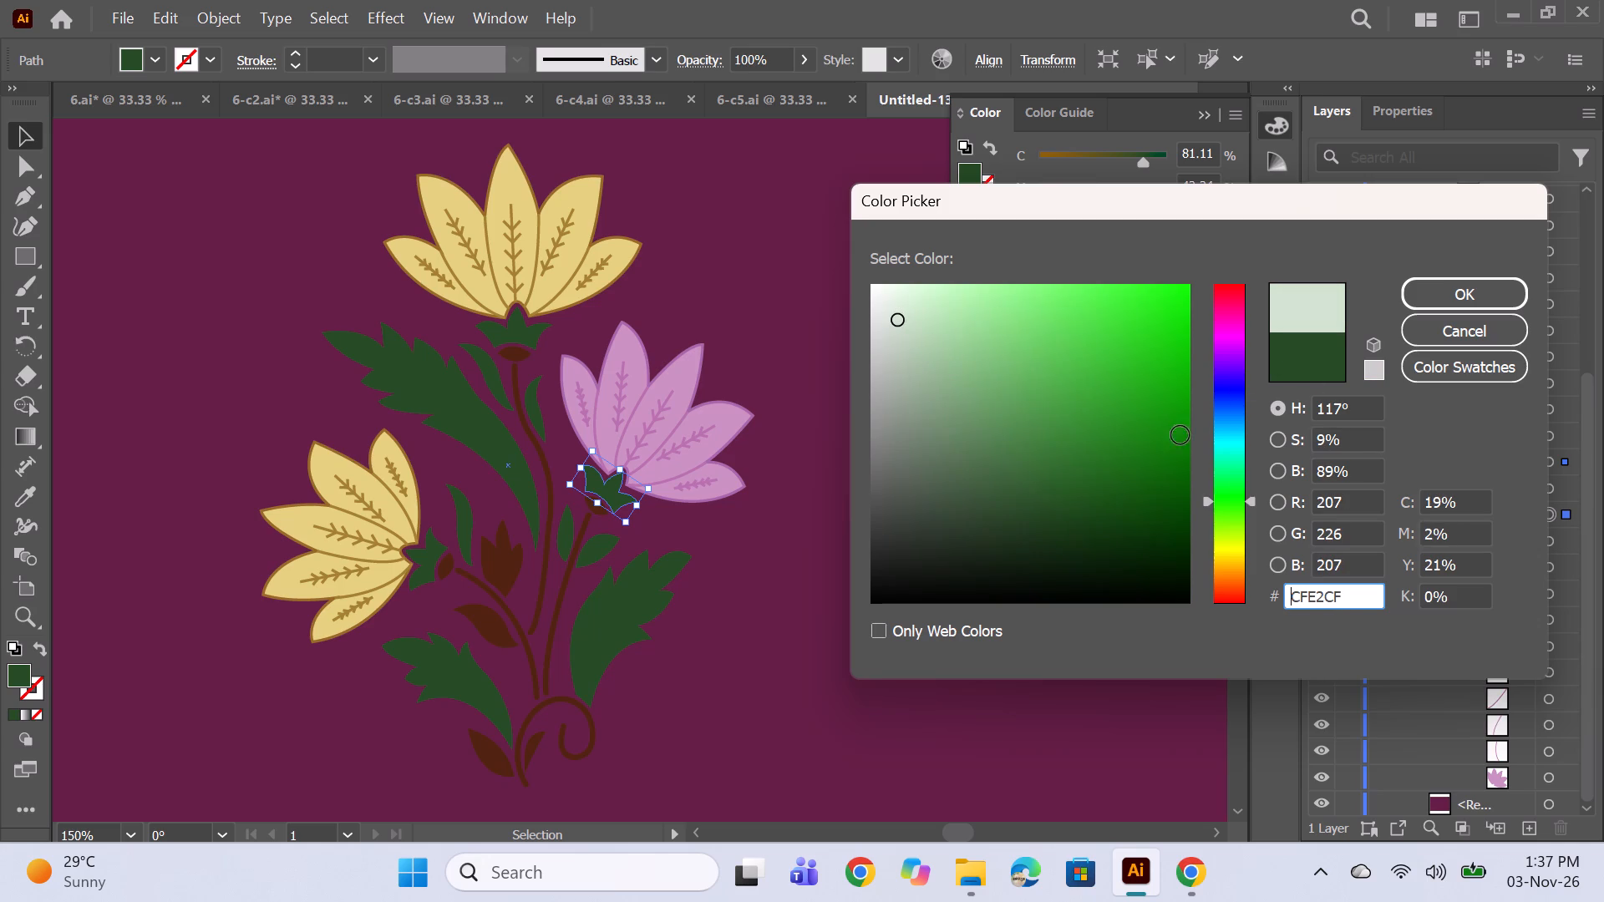
click(1234, 450)
click(1231, 449)
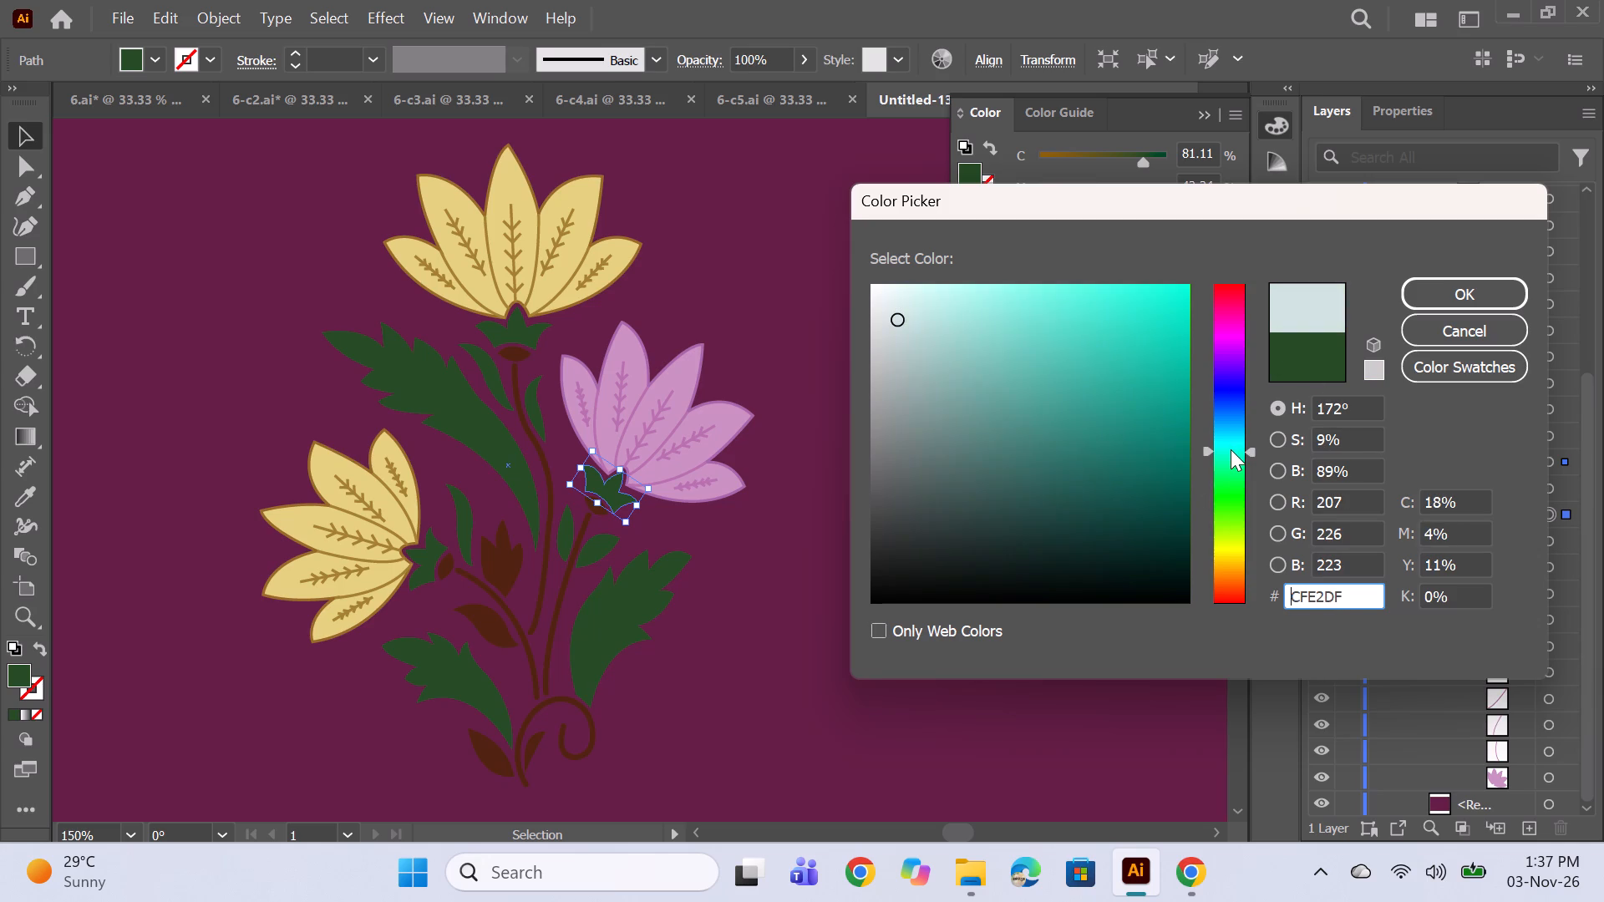
click(937, 317)
click(1494, 293)
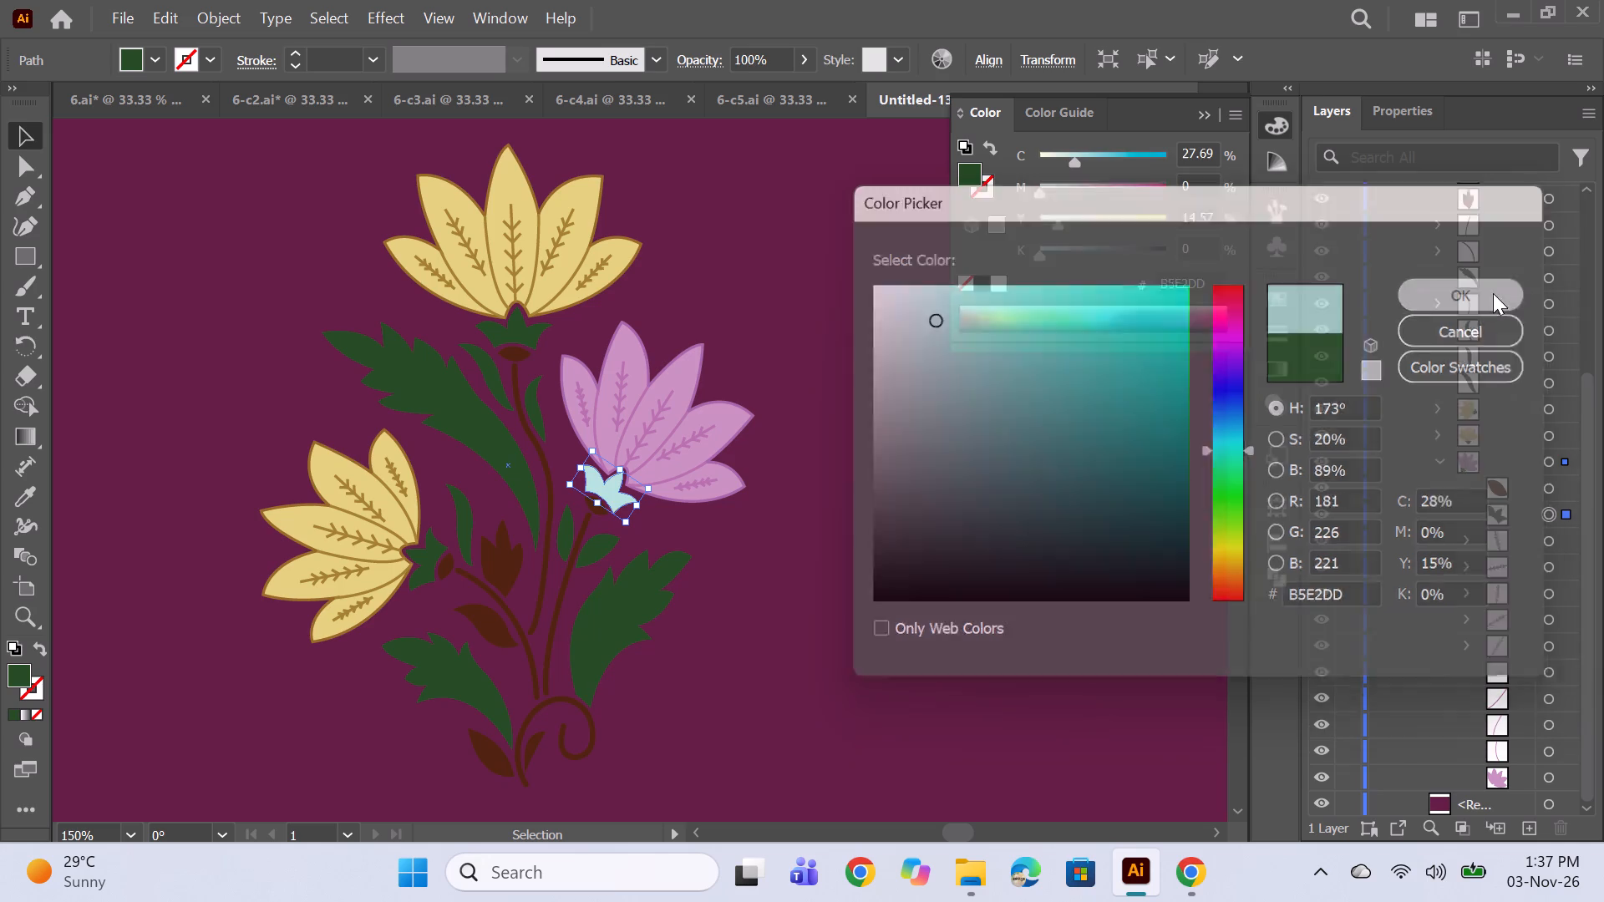
Deepen the right-hand flower's calyx fill to muted aqua 9FC9C3.
double_click(13, 674)
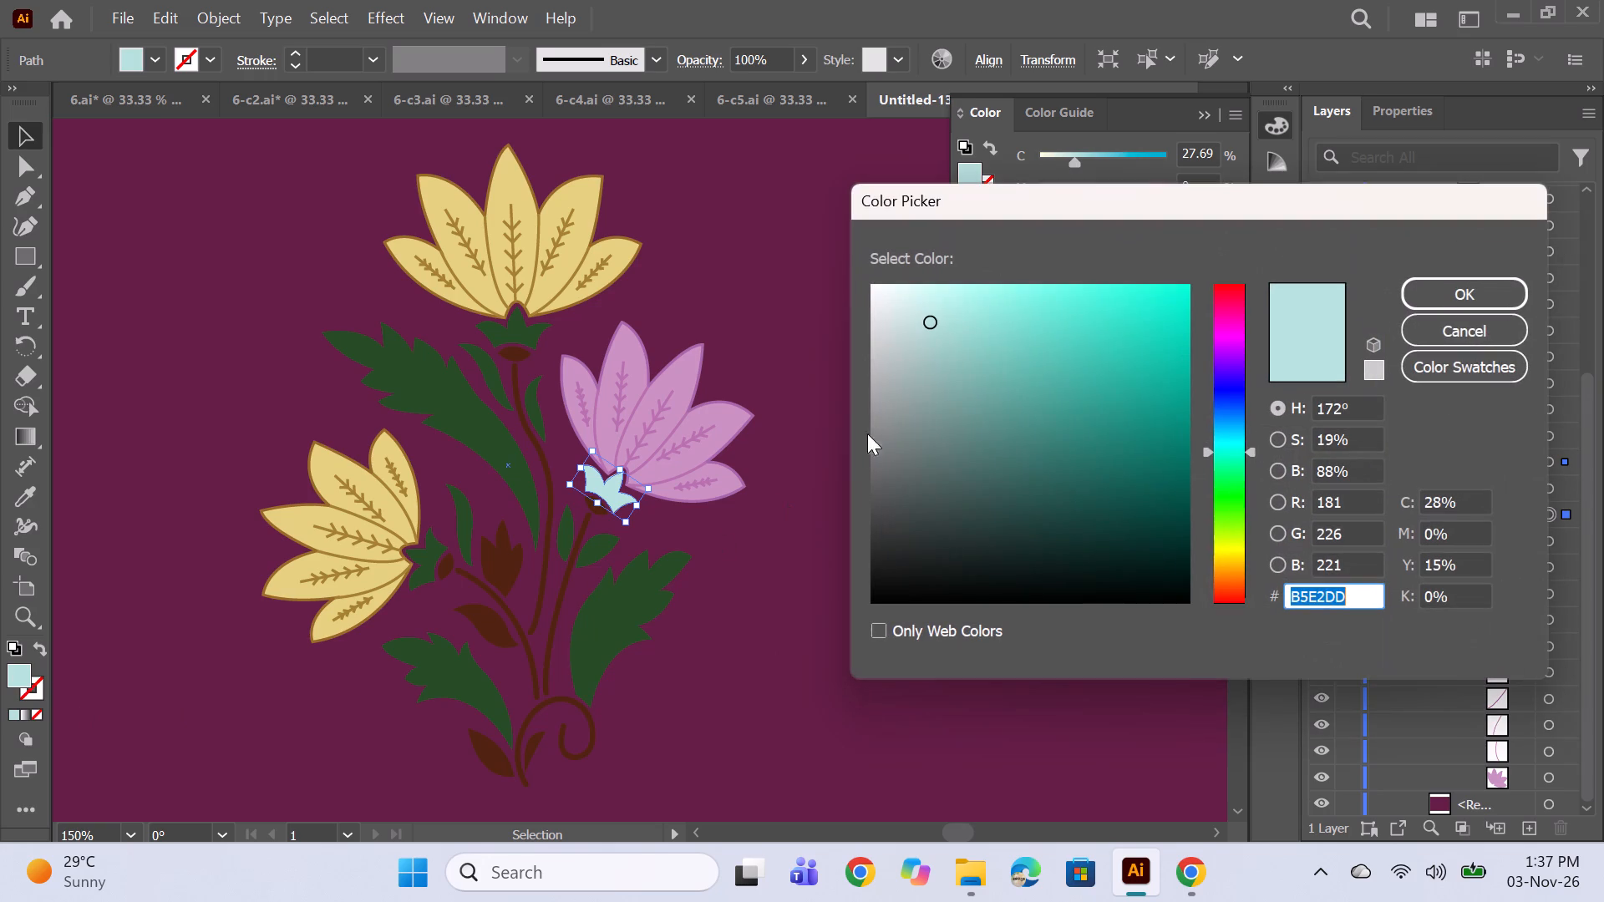
click(939, 350)
click(1409, 293)
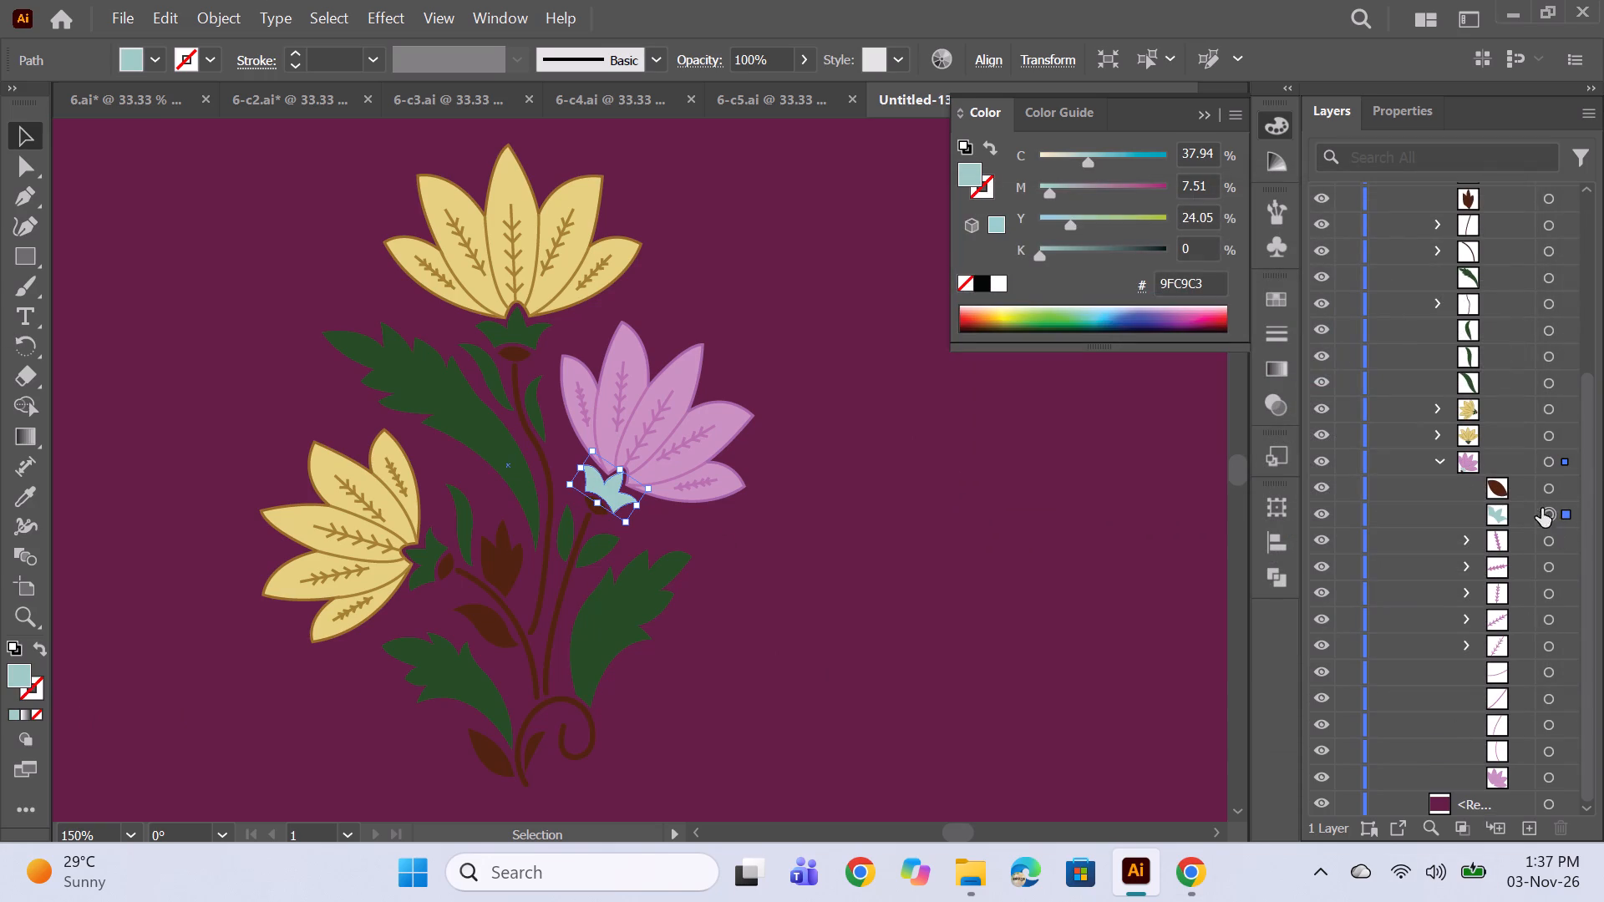
Mute the right-hand flower's calyx fill to a greyer aqua, 9CB7B3.
double_click(28, 680)
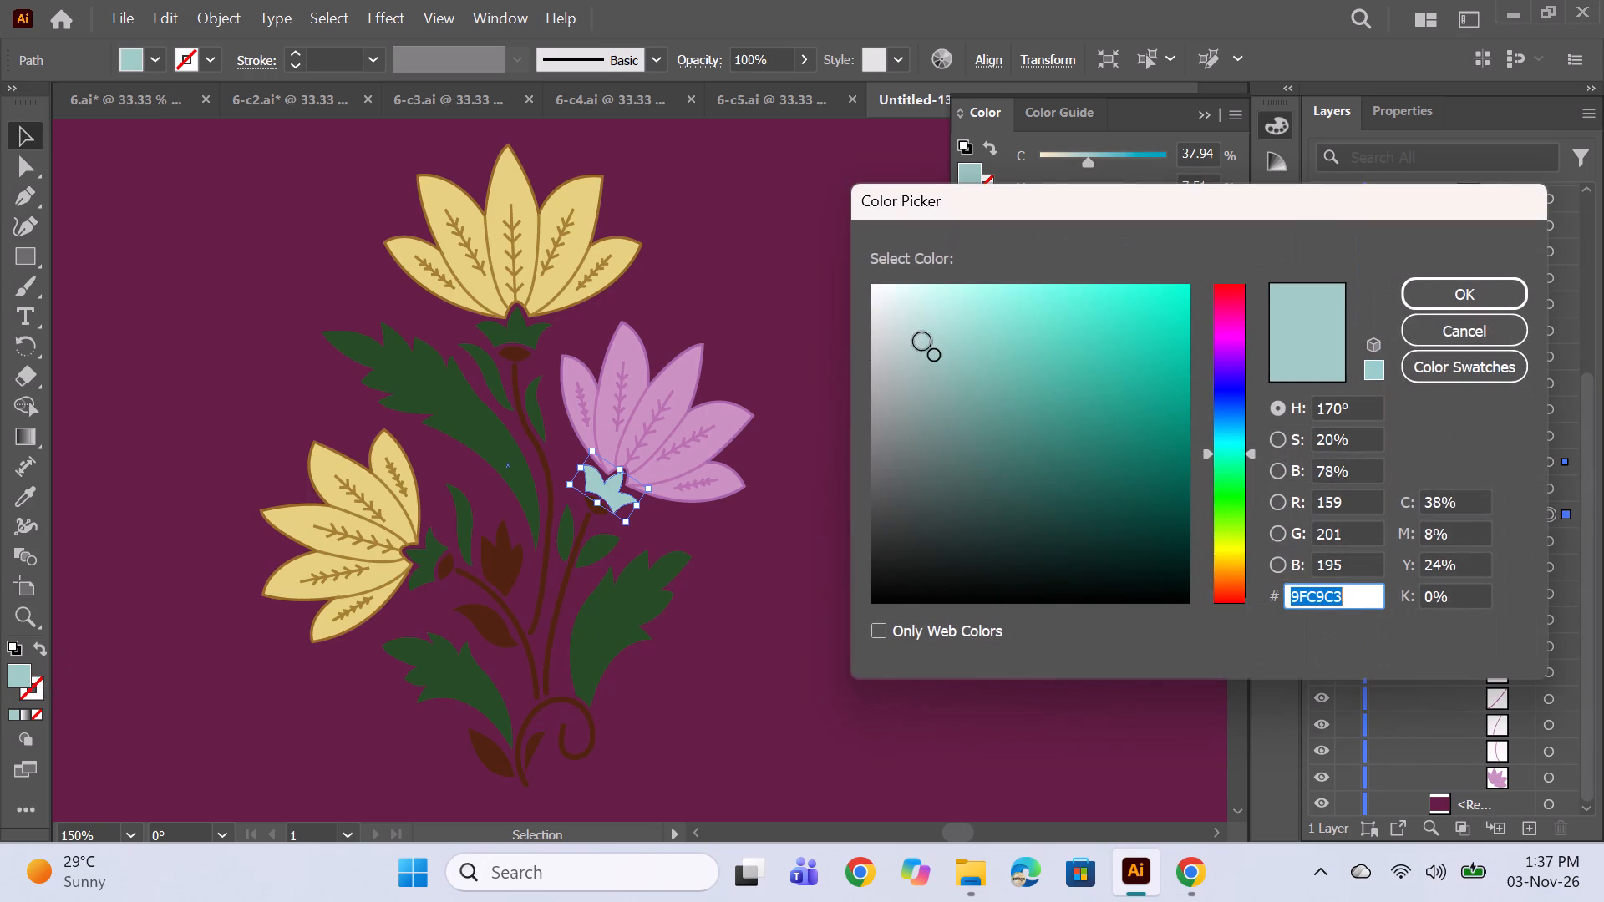
click(938, 380)
click(933, 397)
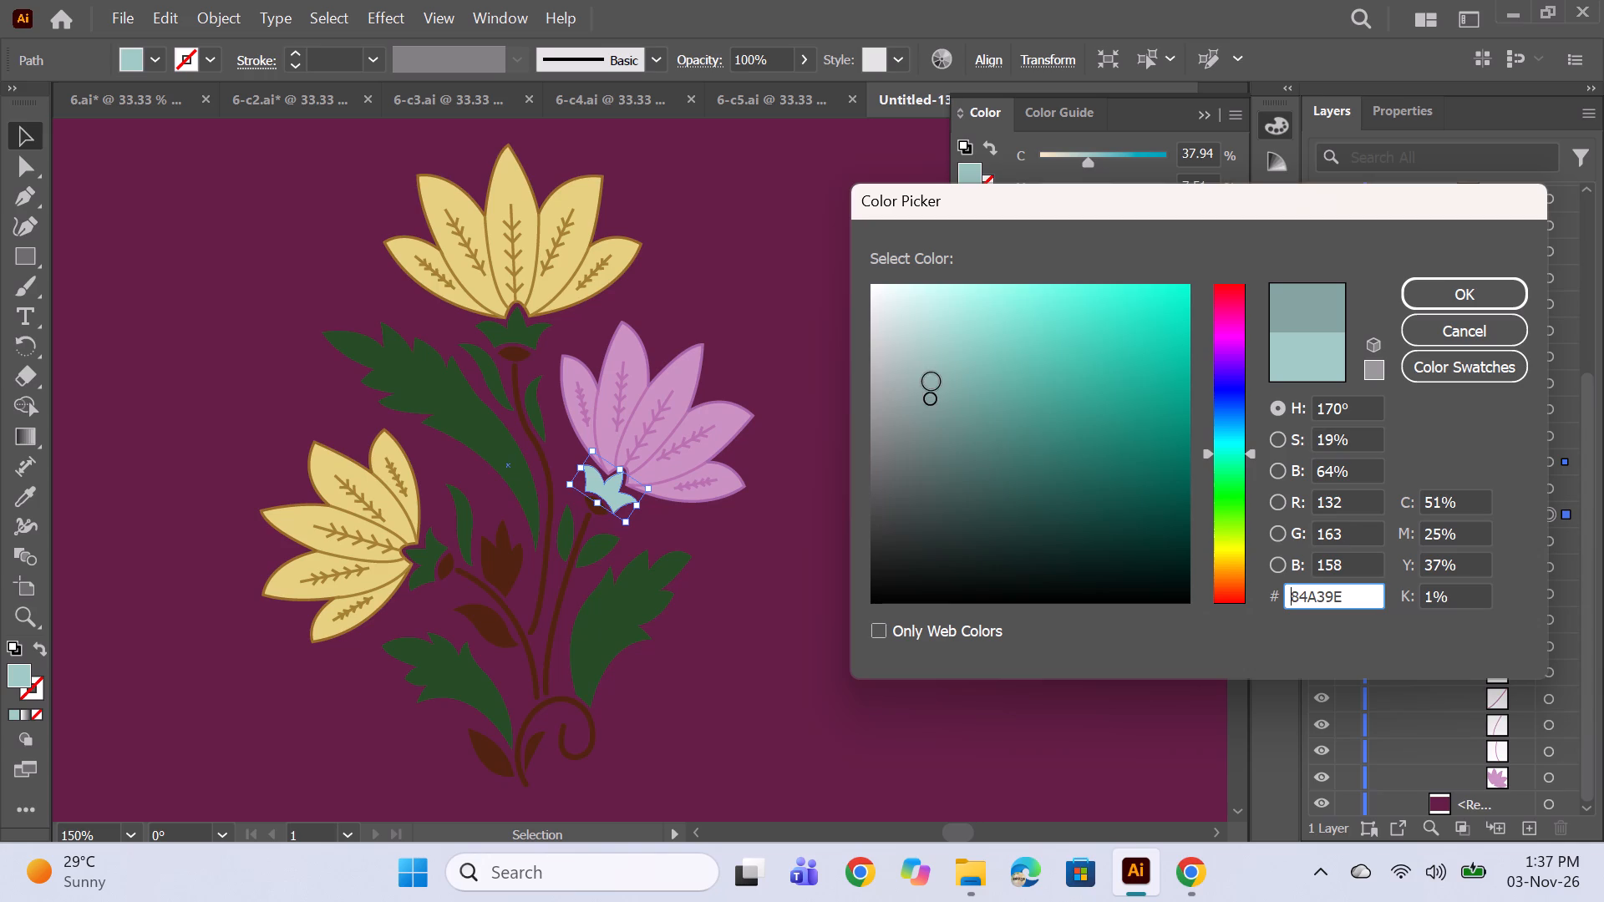
click(931, 388)
click(905, 383)
click(919, 372)
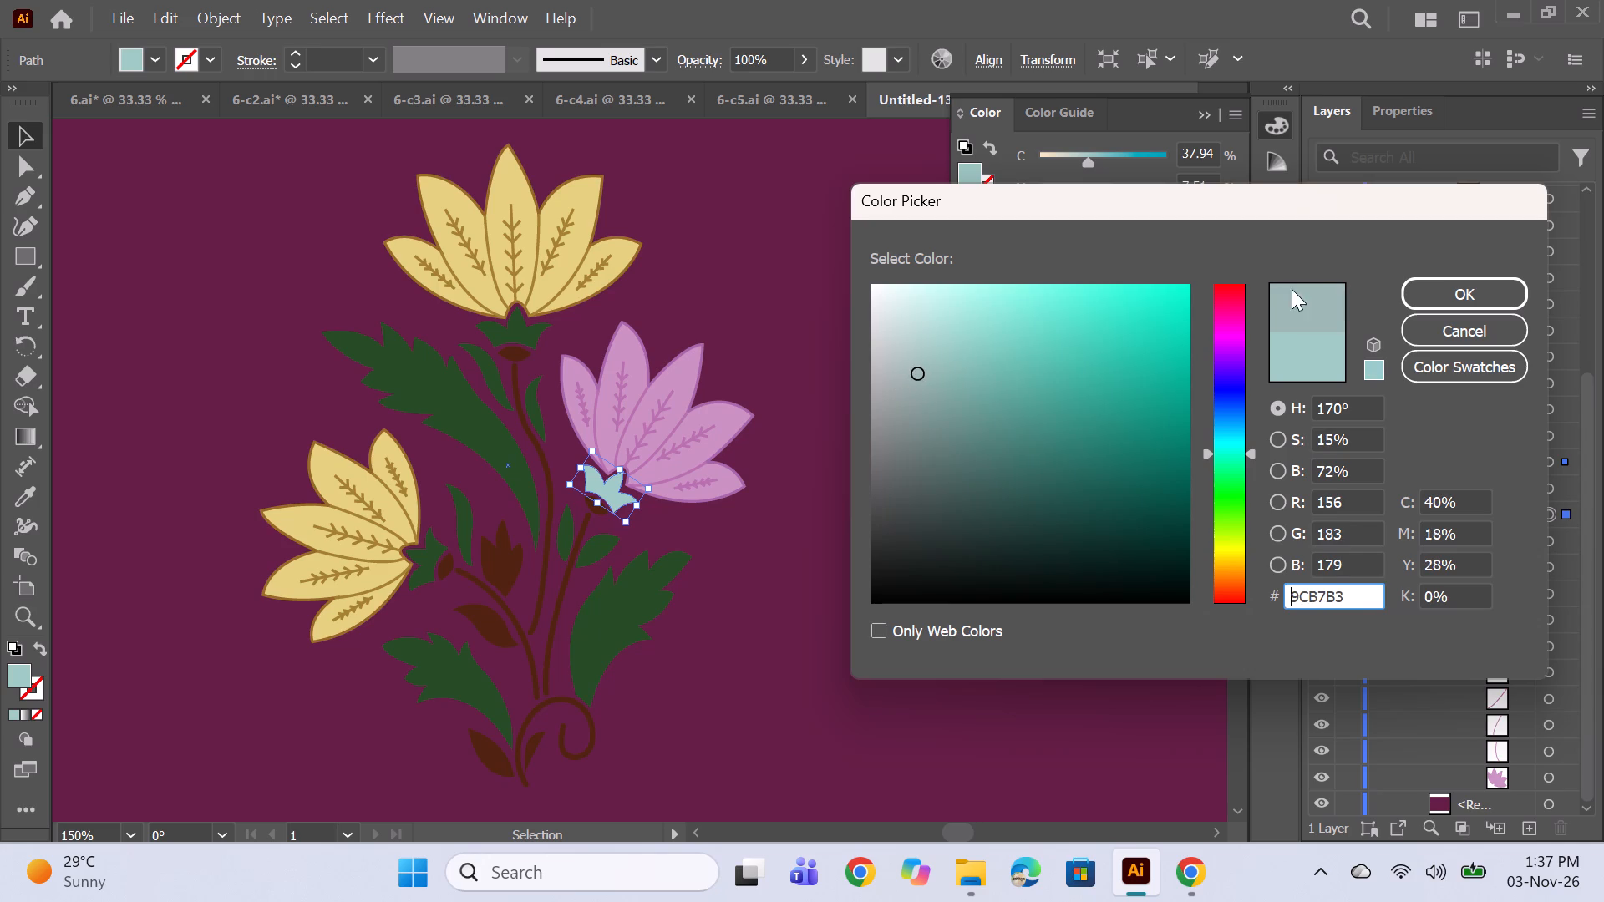
click(1428, 291)
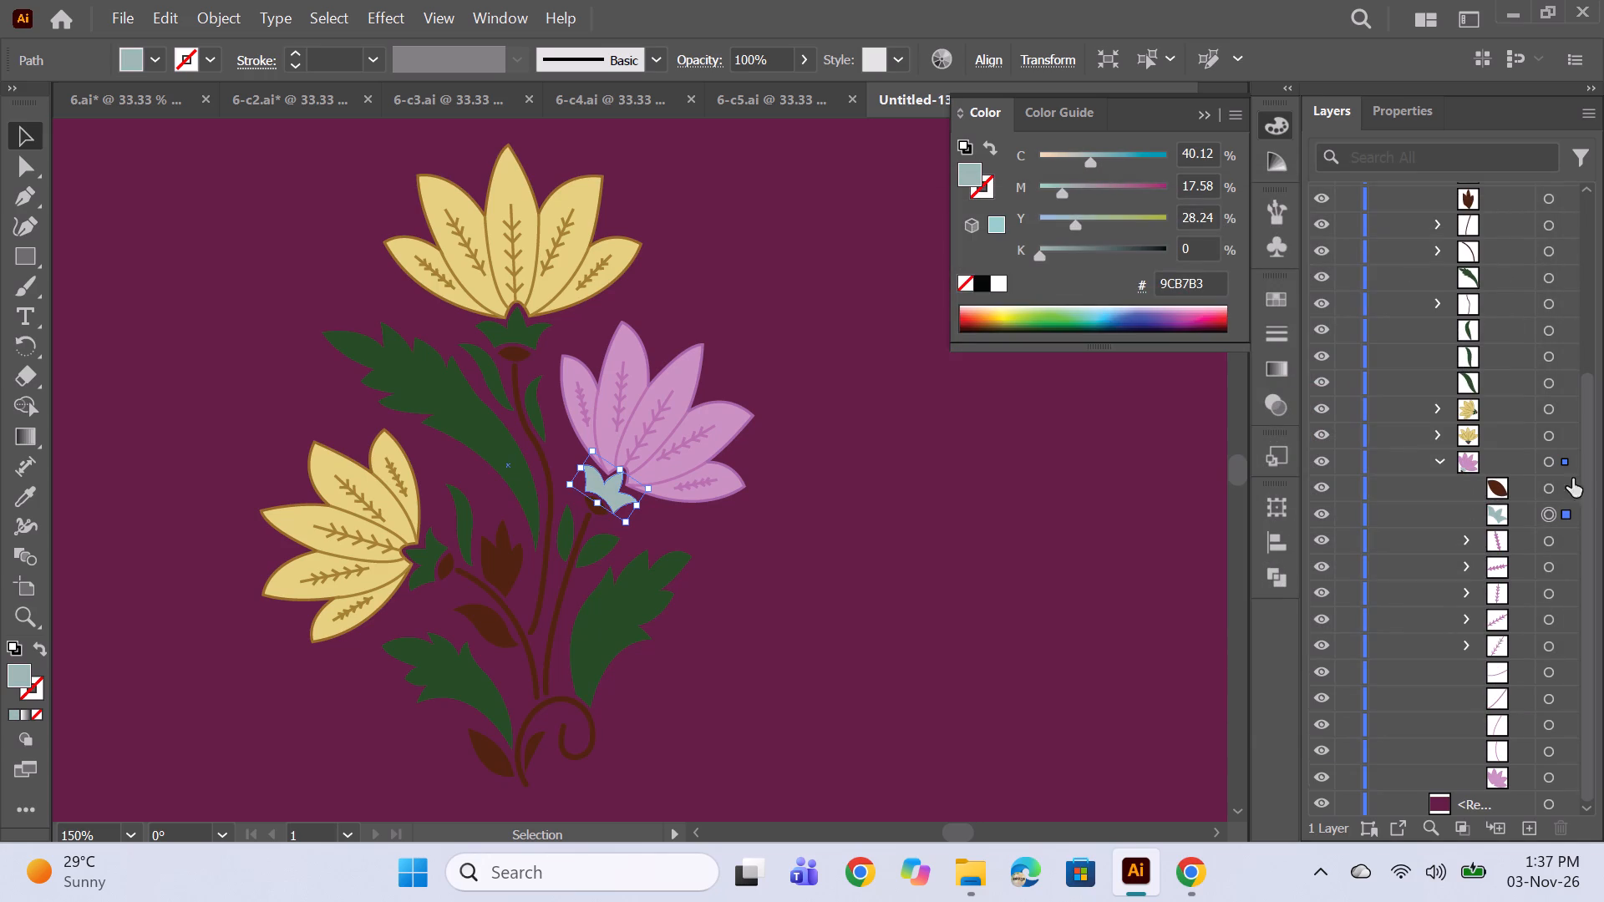
Recolour the small dark brown base beneath the right-hand flower's calyx with muted yellow D3CA88.
click(1546, 488)
double_click(23, 672)
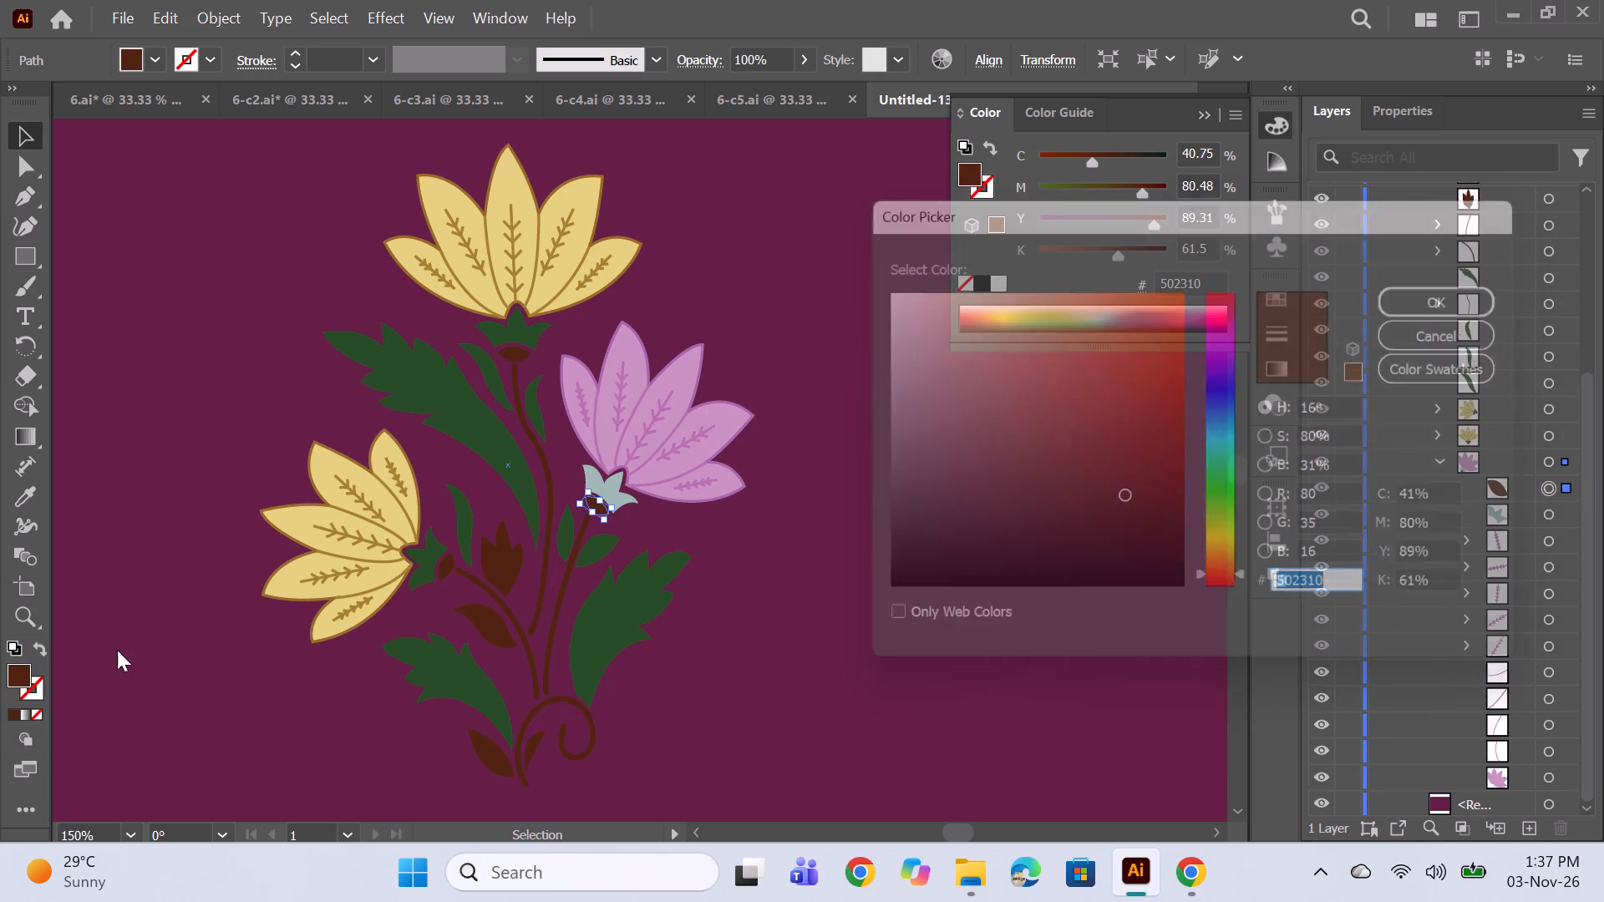
click(1238, 569)
click(1237, 561)
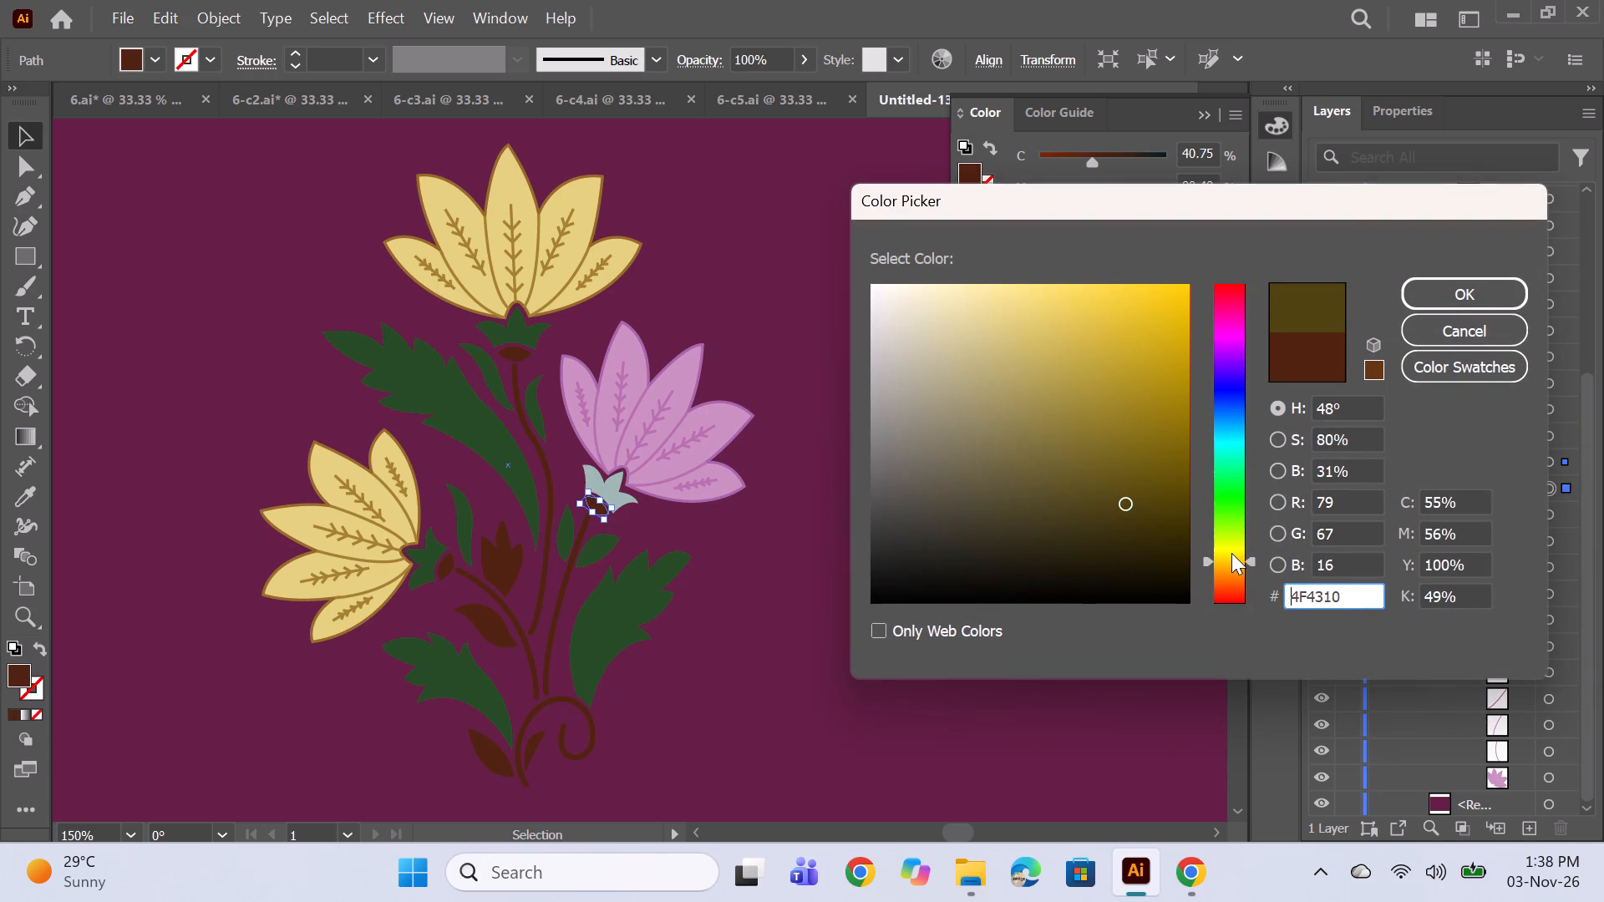
click(1232, 565)
click(1105, 397)
click(1127, 369)
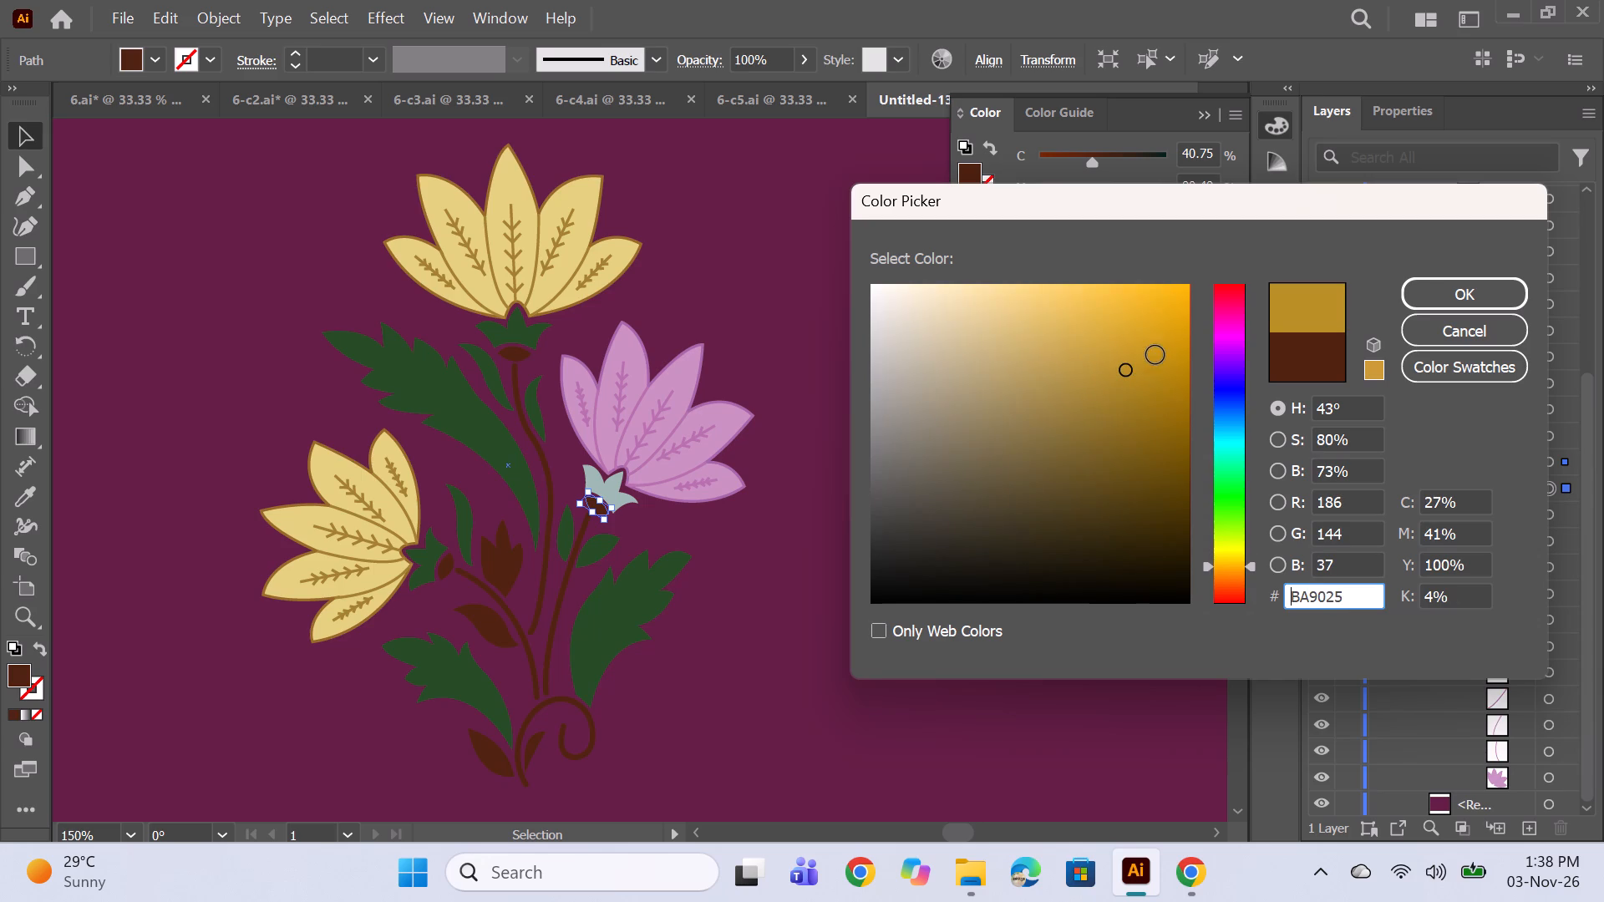
click(1234, 556)
click(1073, 386)
click(1031, 343)
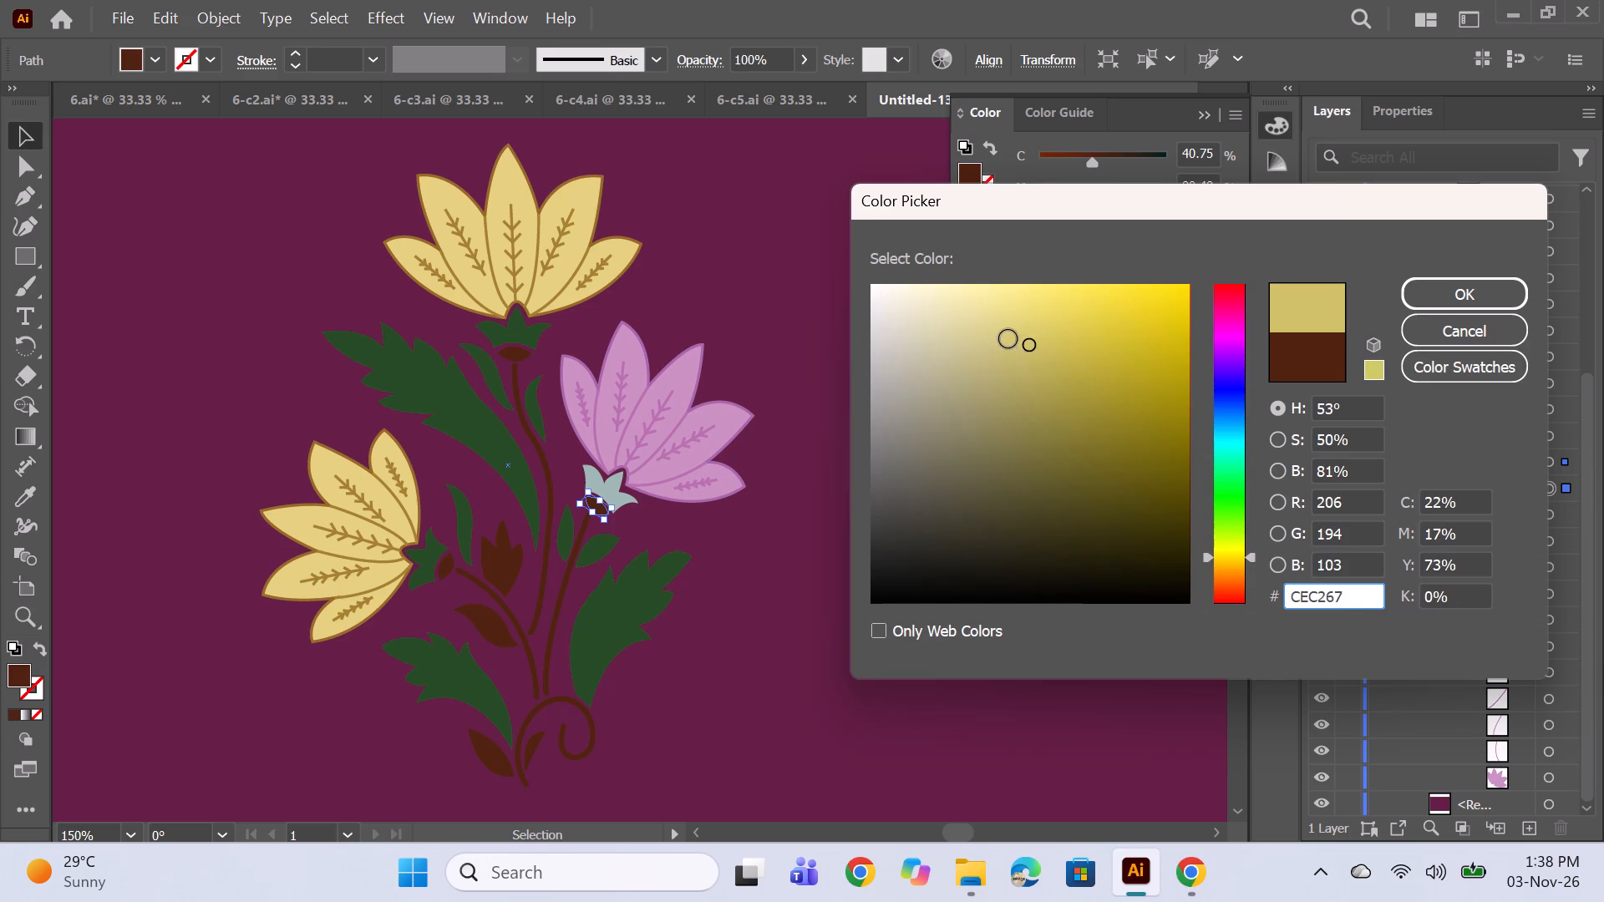
click(1008, 339)
click(1013, 327)
click(986, 337)
click(1457, 294)
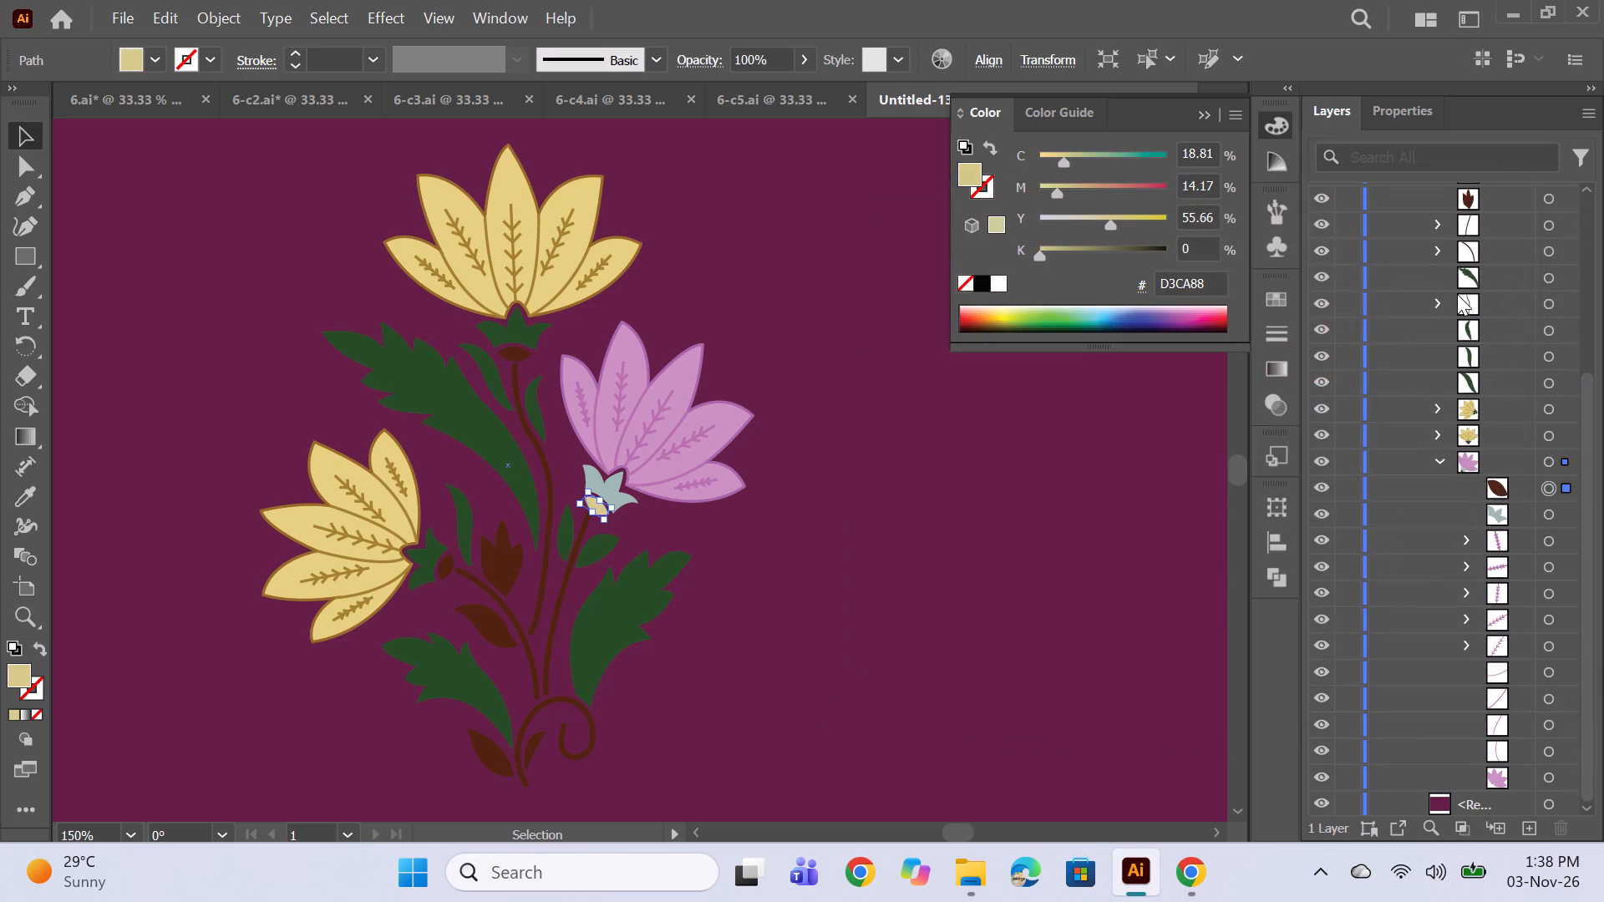
Brighten the fill of the right-hand flower's small base to pale yellow E5D783.
double_click(28, 671)
click(992, 323)
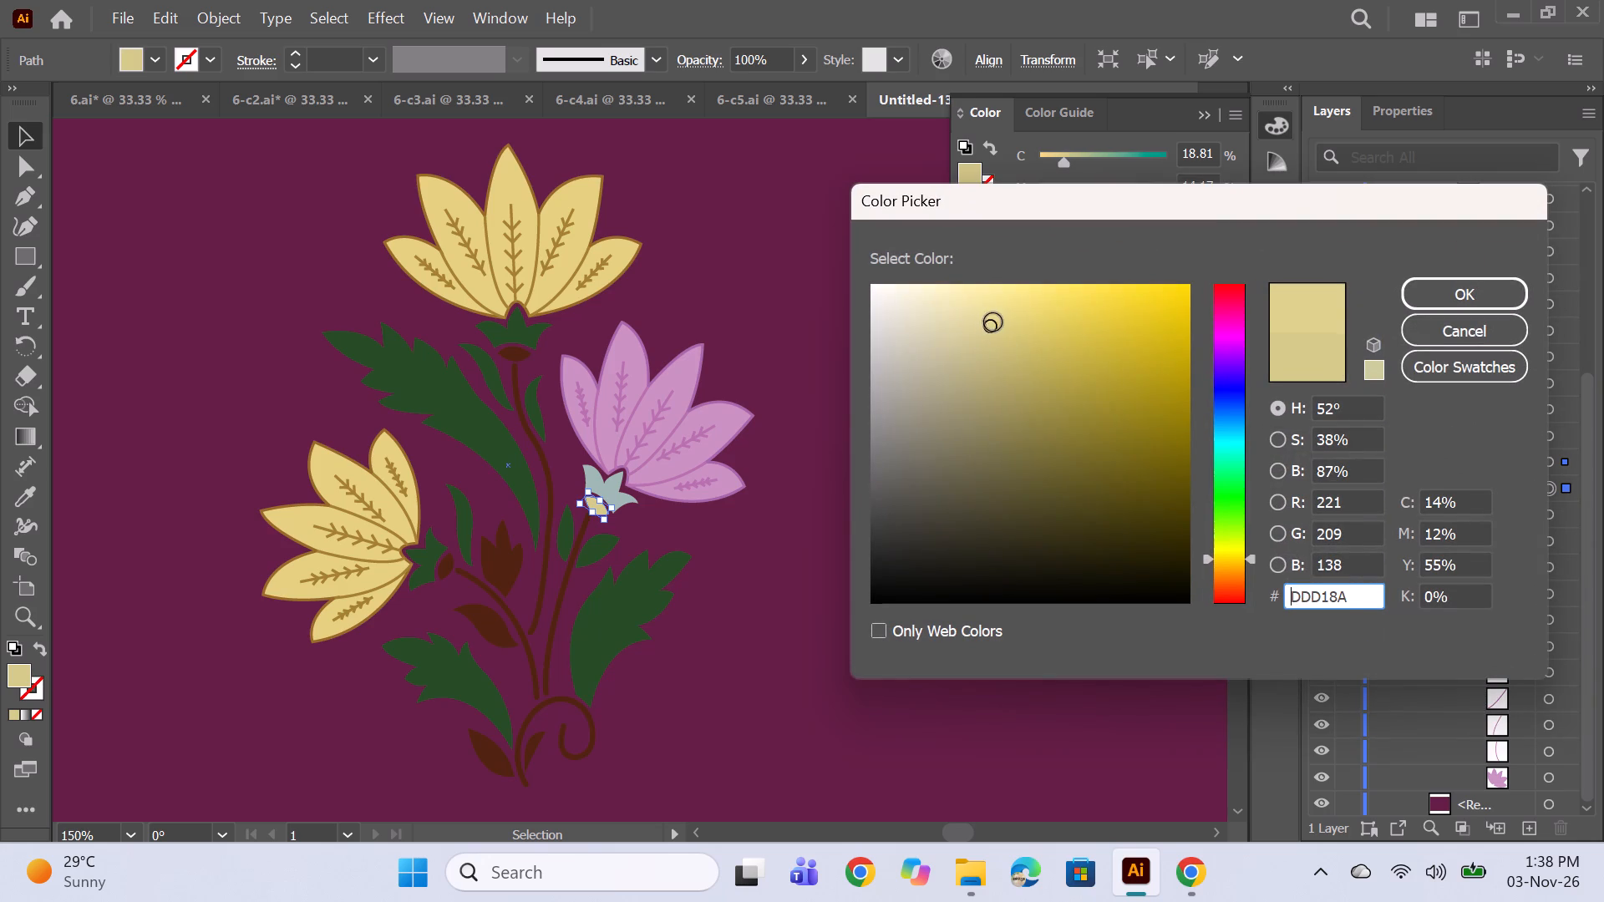
click(1011, 313)
click(1424, 283)
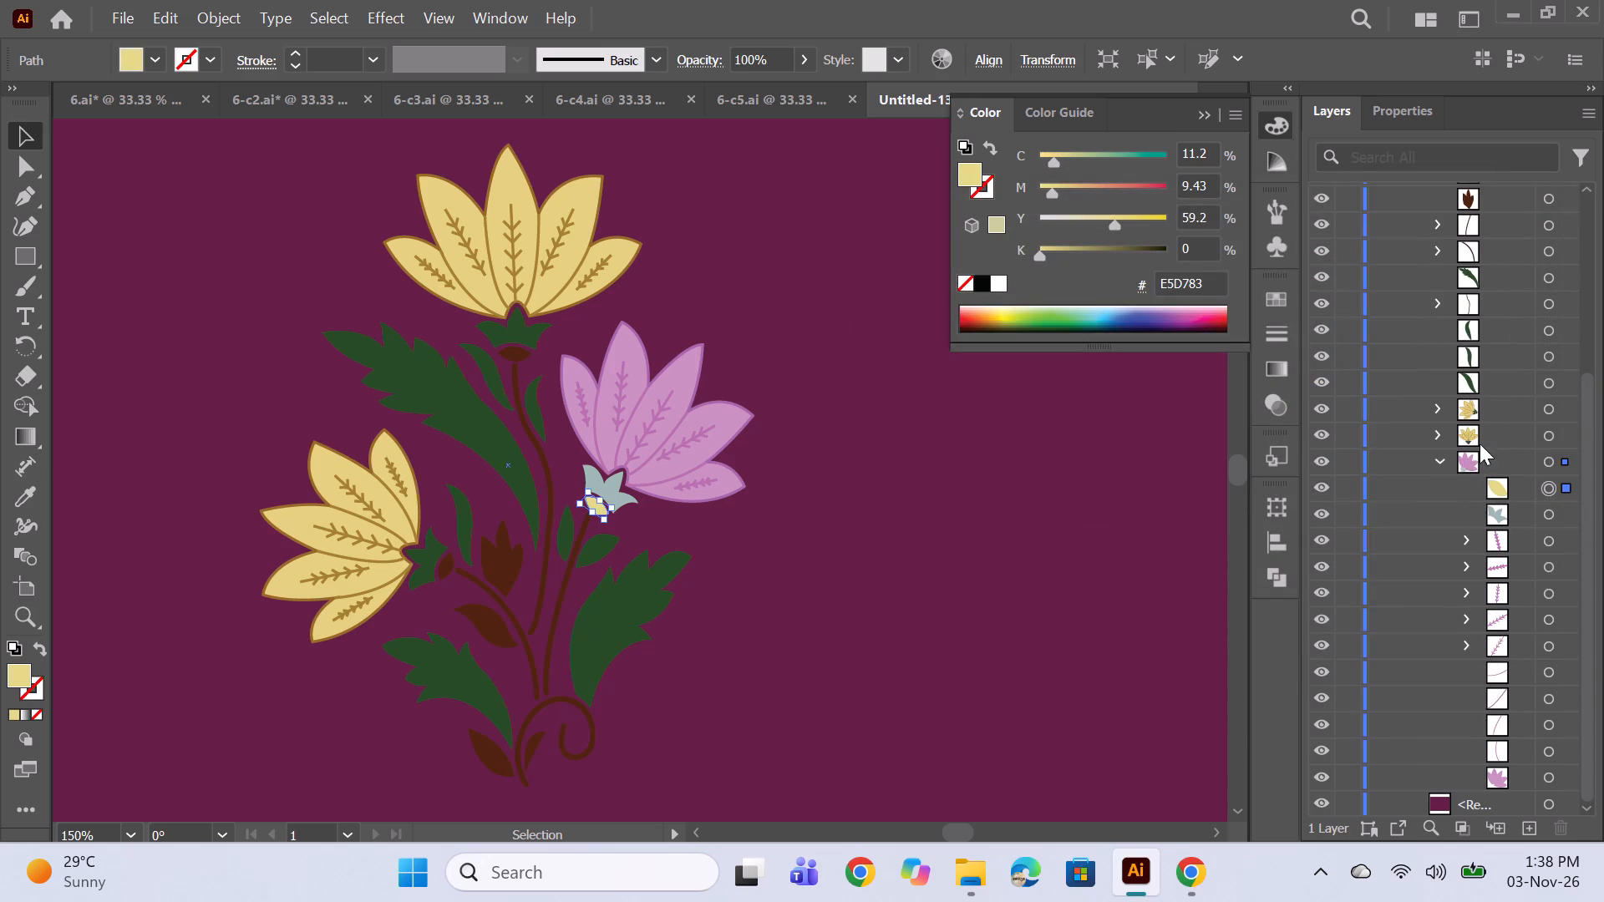
Recolour the top flower's yellow petal shape with the right-hand flower's lilac fill and outline using the Eyedropper.
click(1437, 455)
click(1435, 692)
scroll(1524, 585, down, 7)
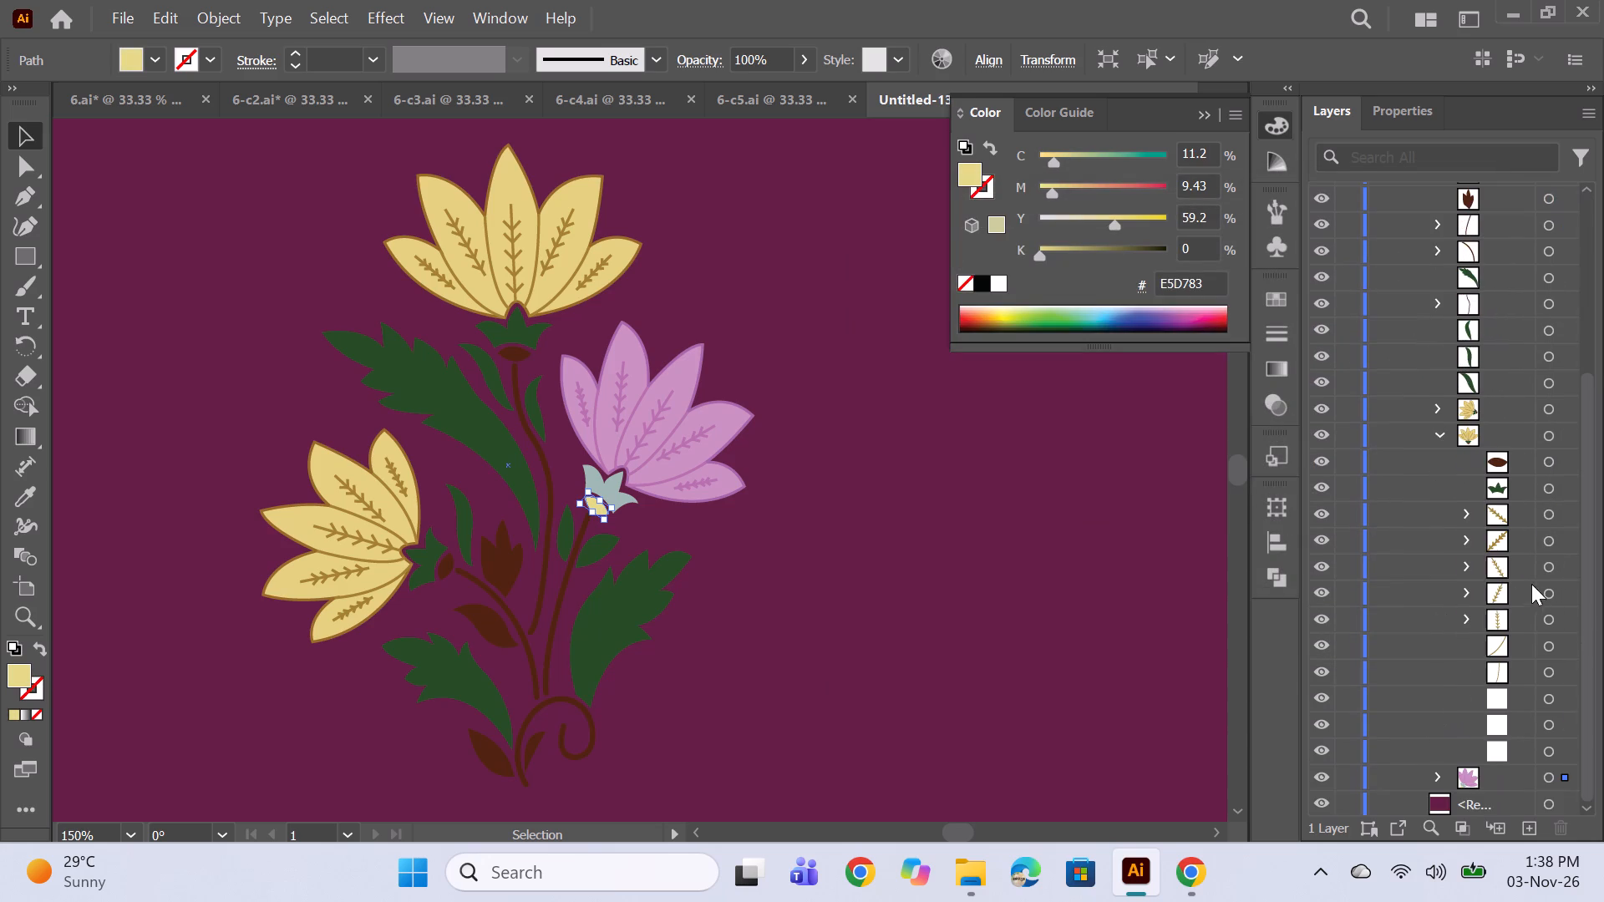
scroll(1531, 584, down, 4)
click(1543, 753)
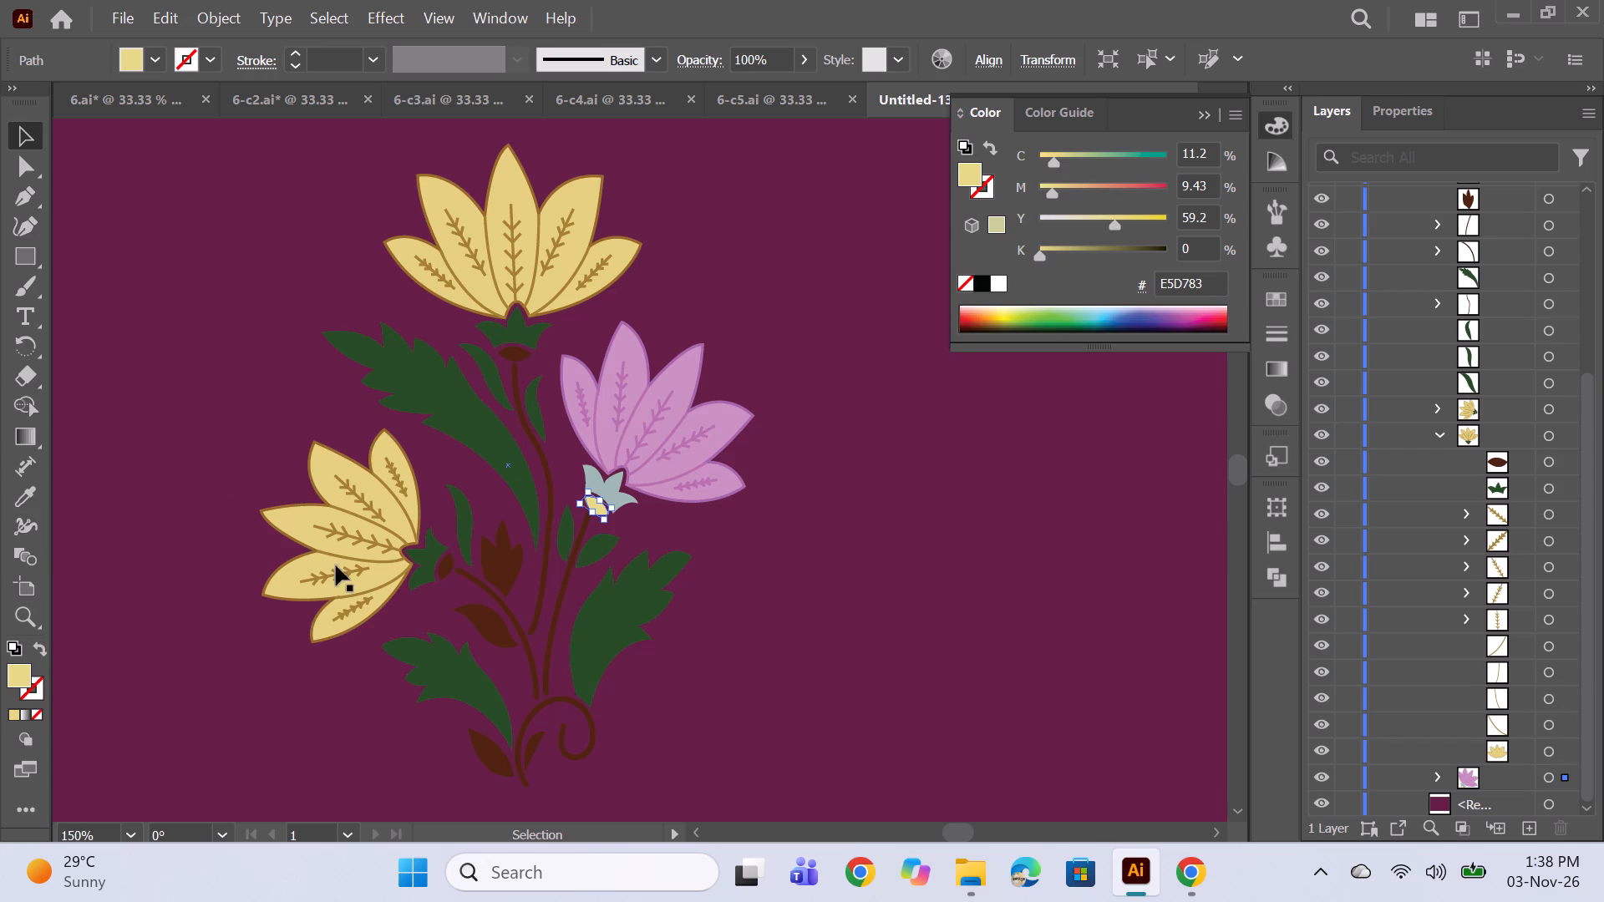
click(1555, 753)
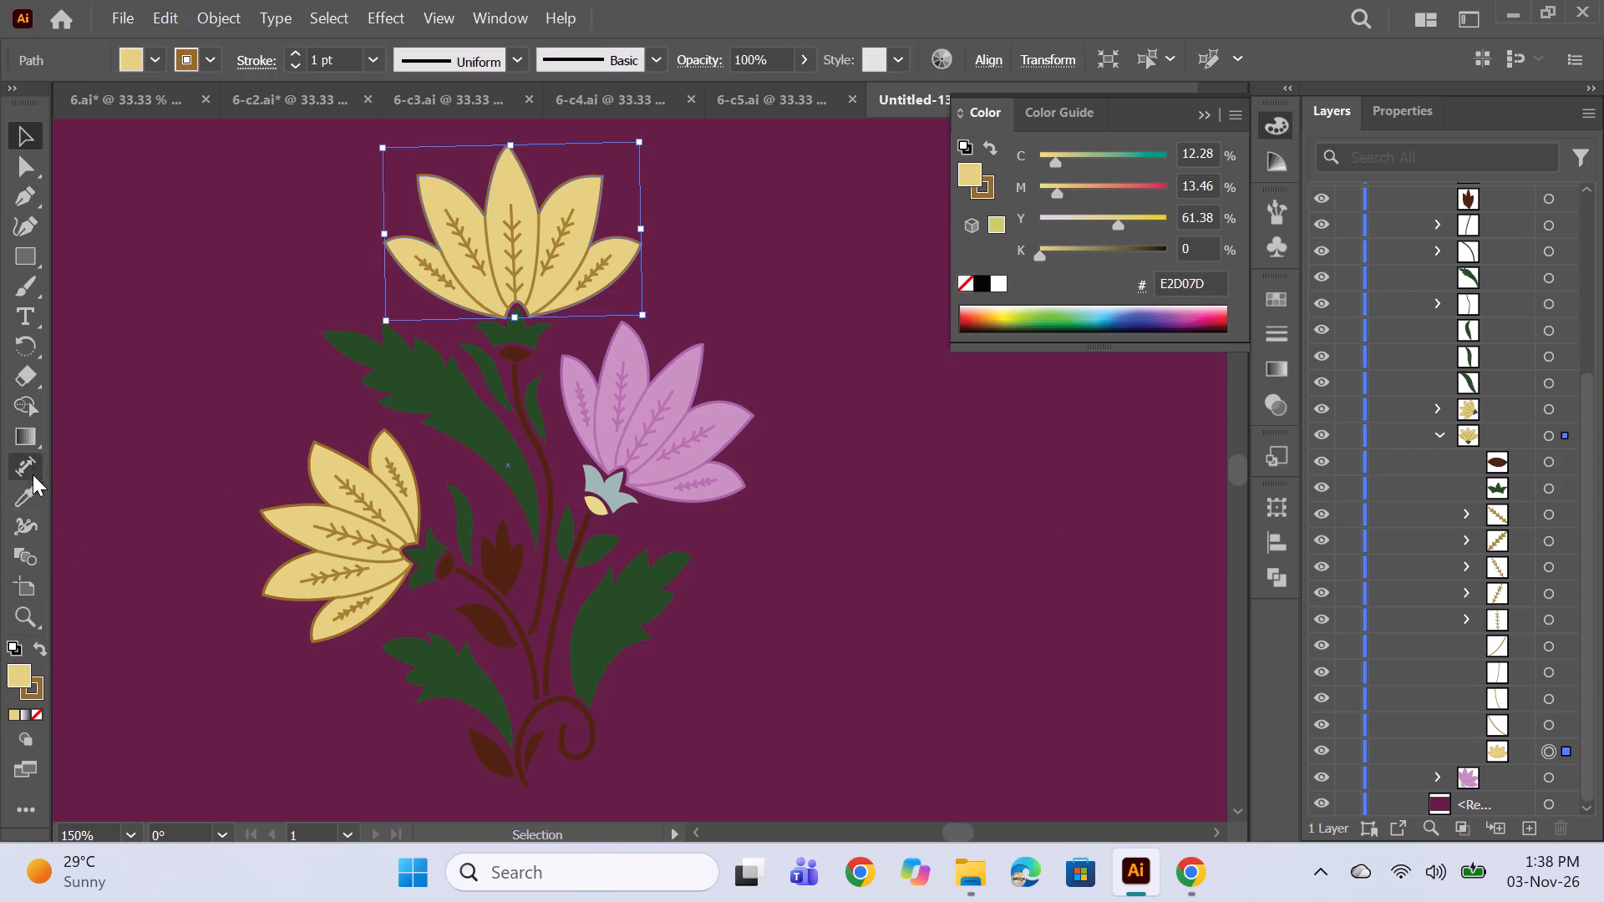
click(31, 489)
click(620, 347)
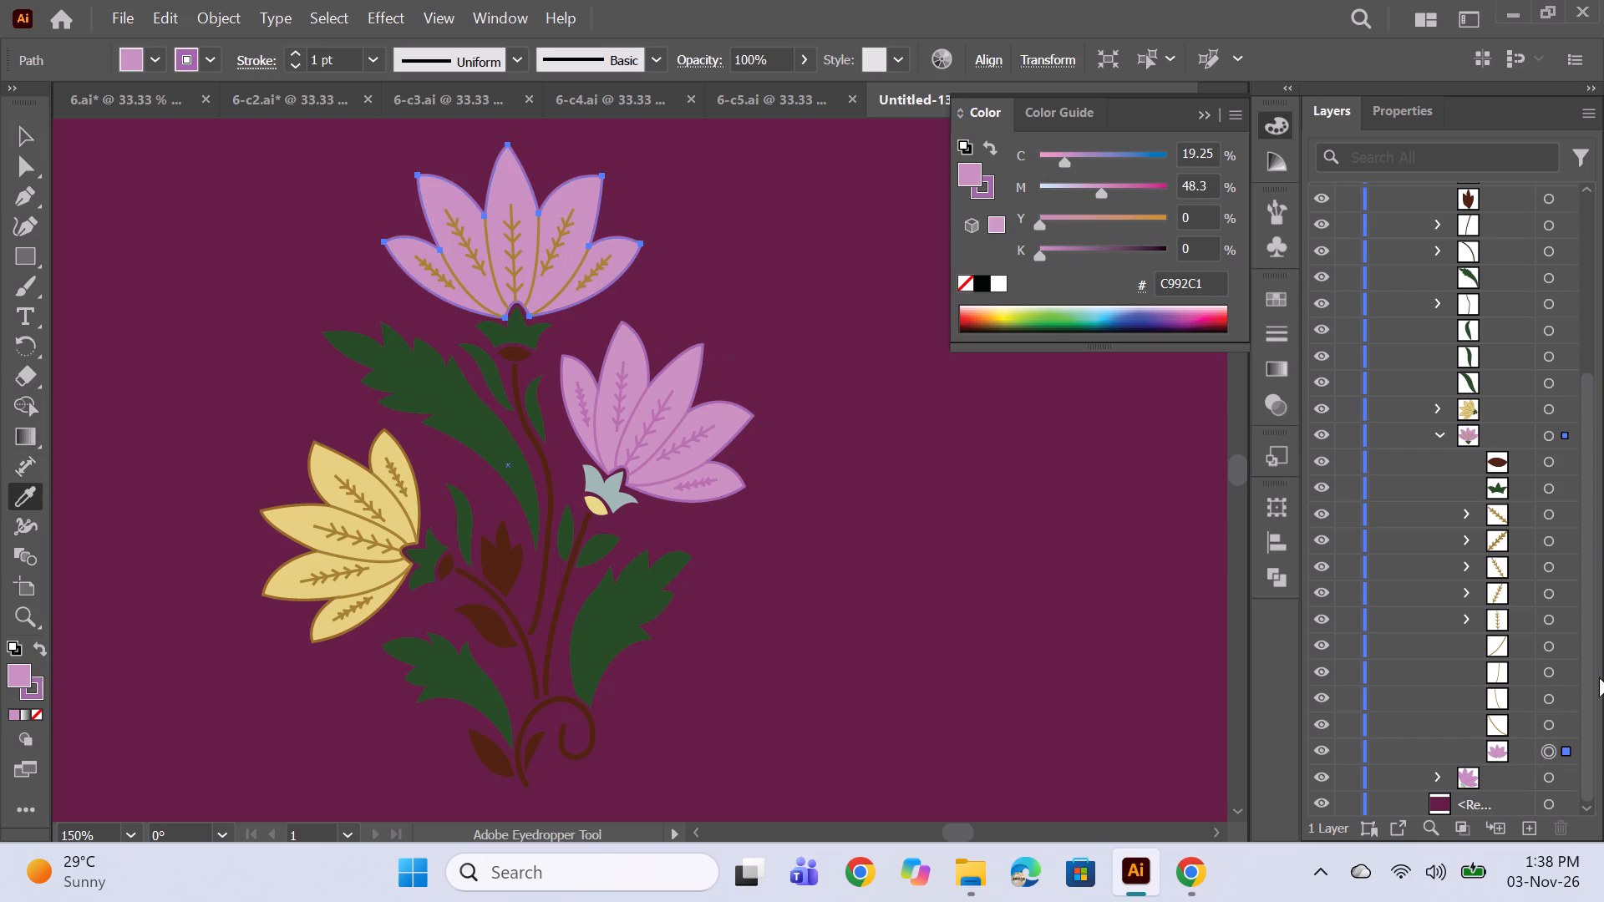
Apply the right-hand flower's purple vein stroke to the top flower's four petal divider lines with the Eyedropper.
click(1552, 726)
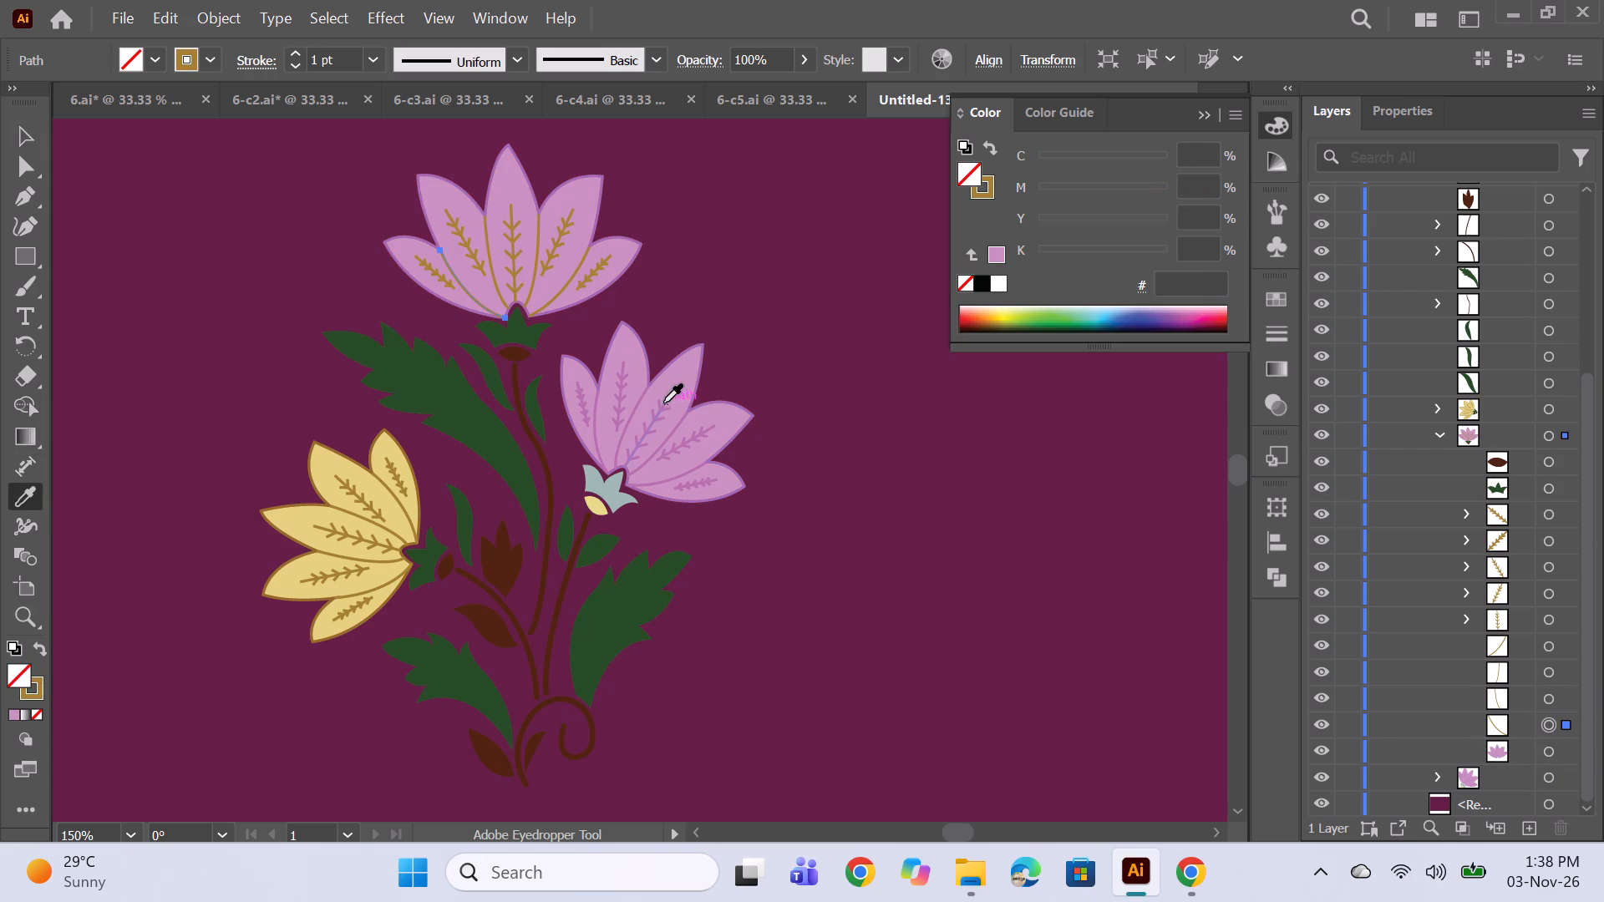
click(663, 404)
click(657, 410)
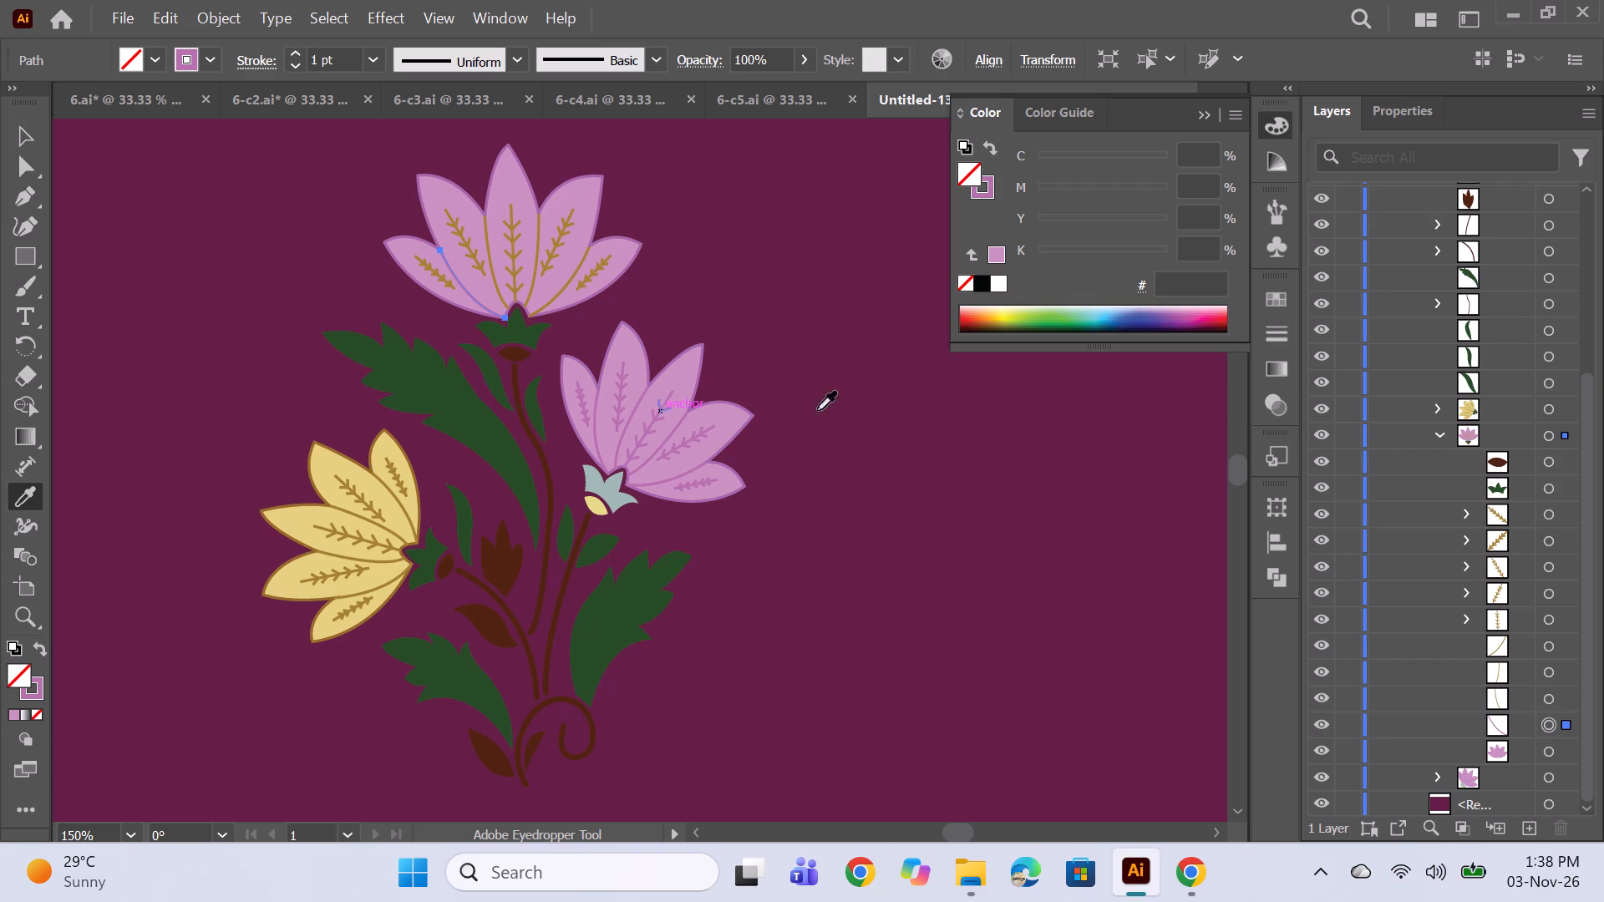
click(1553, 700)
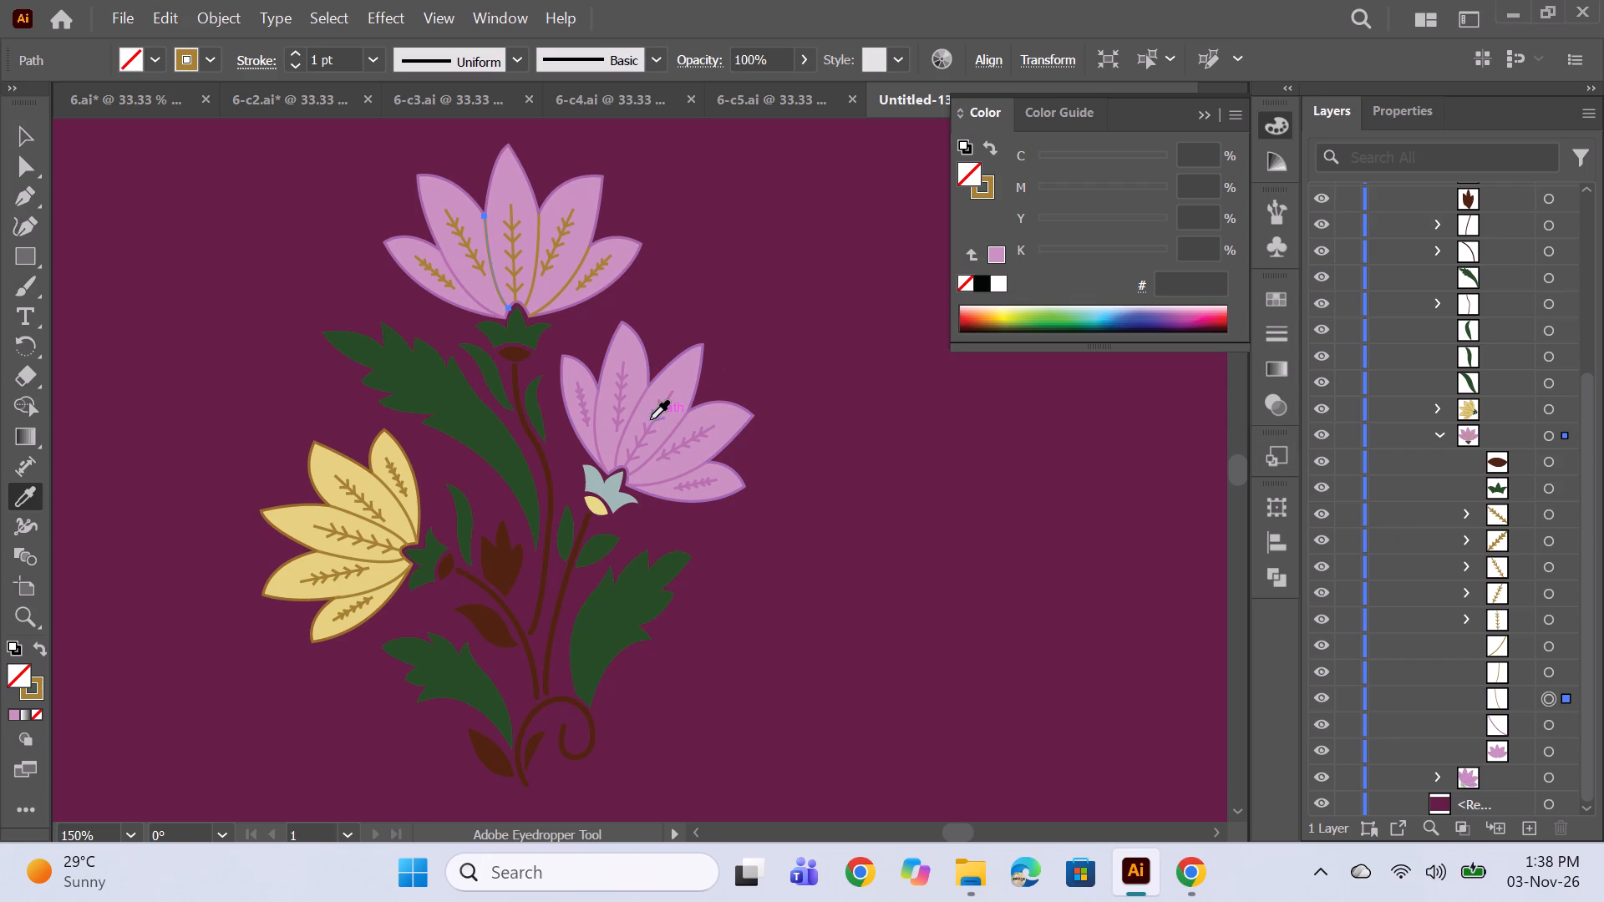
click(656, 419)
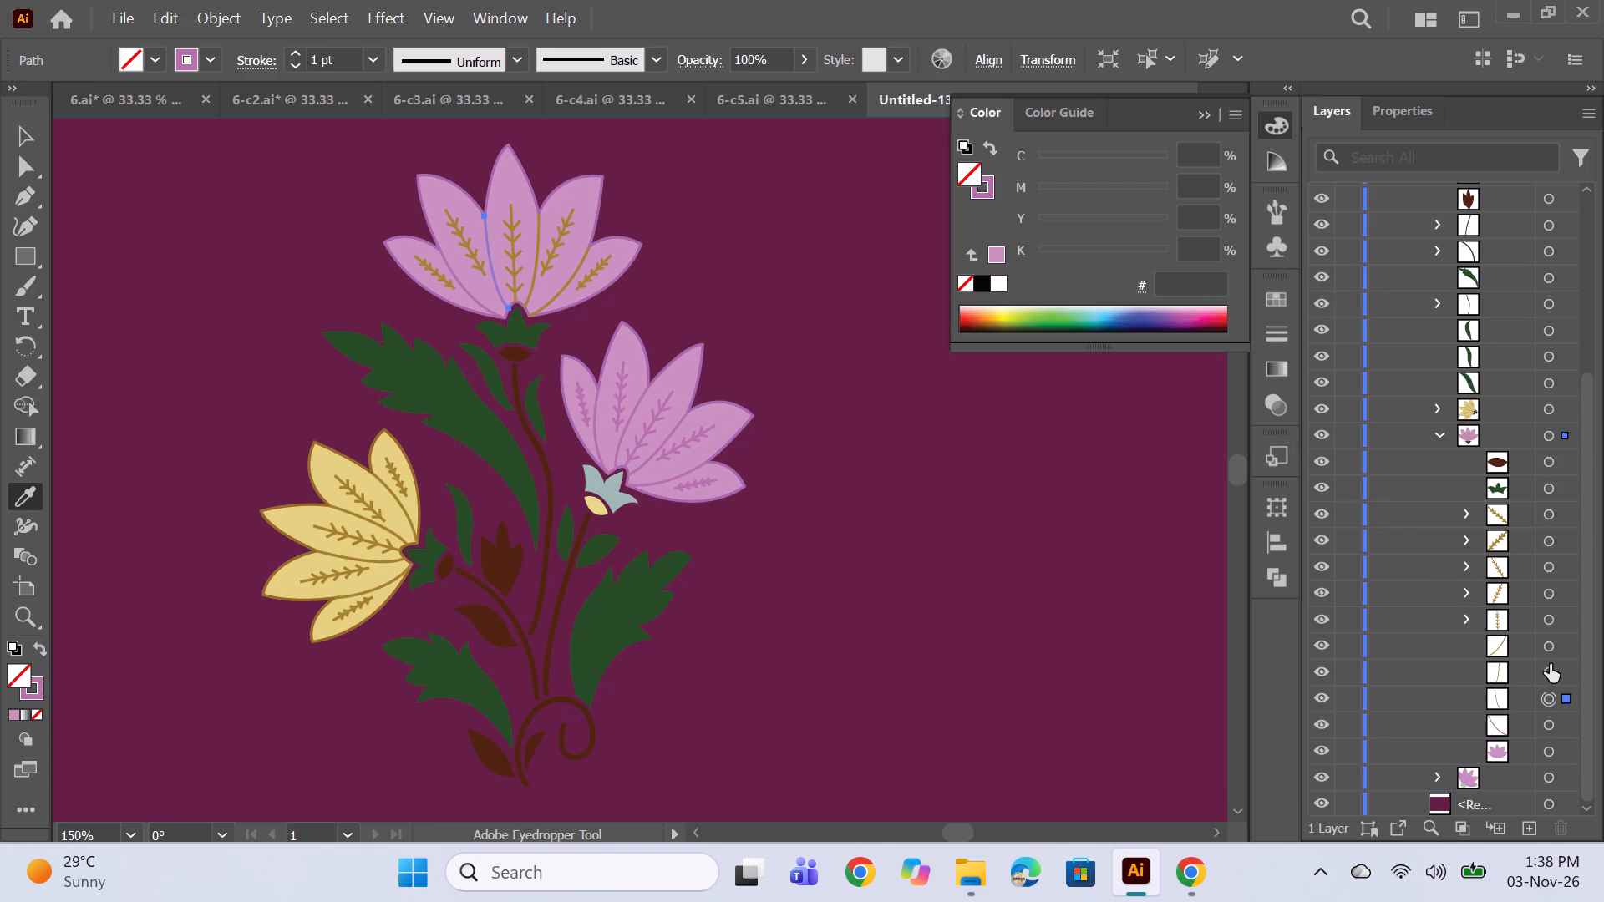
click(1554, 664)
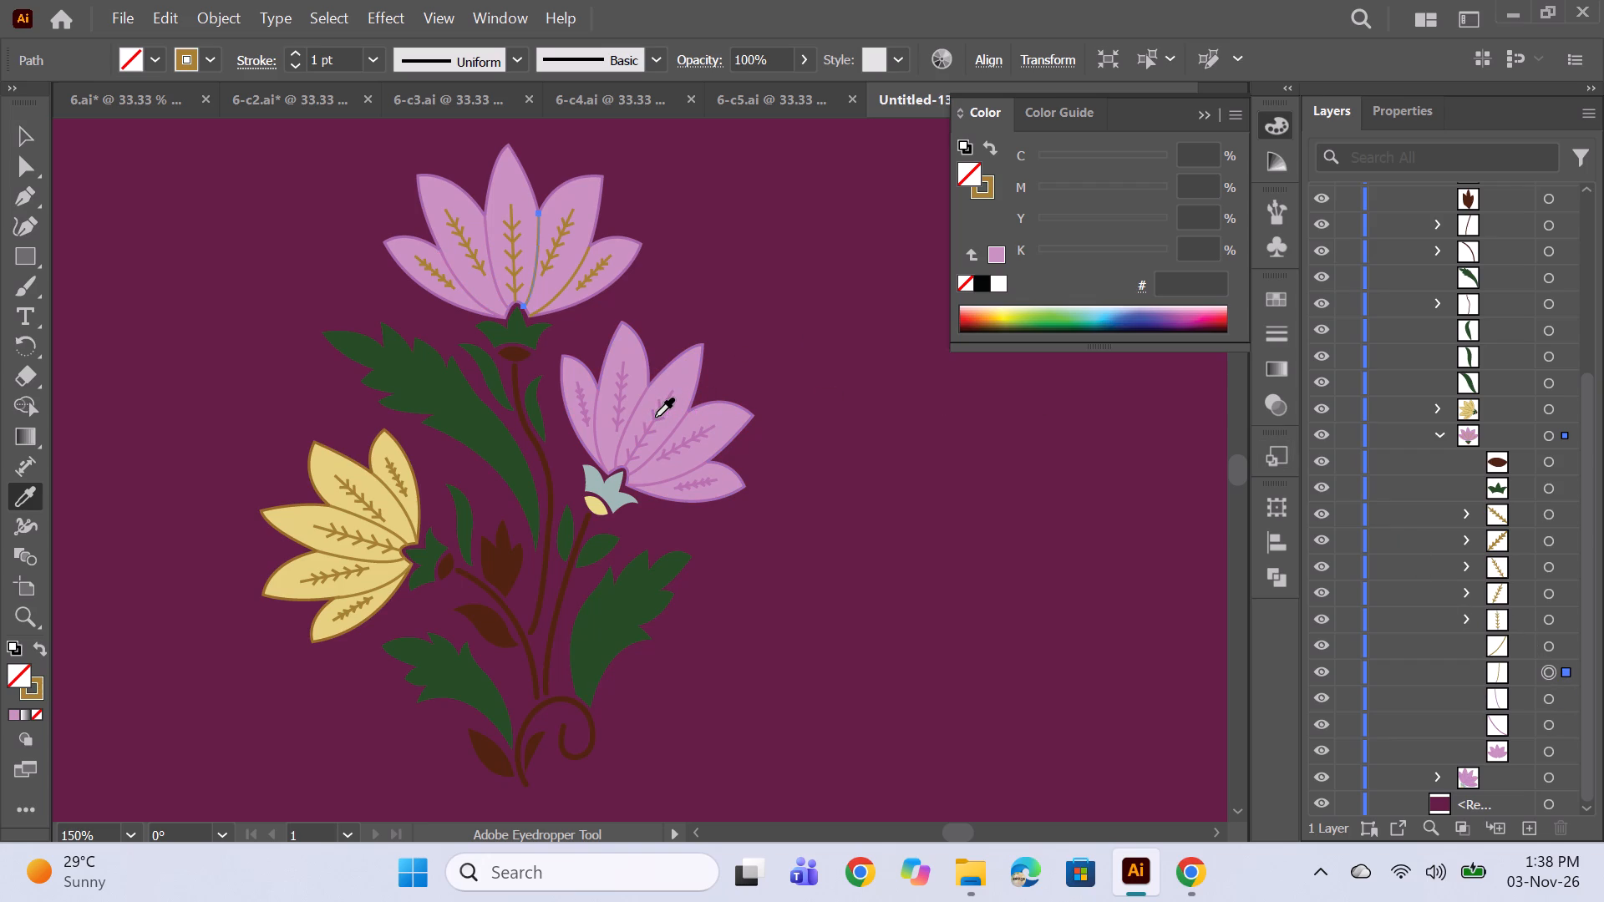
click(653, 421)
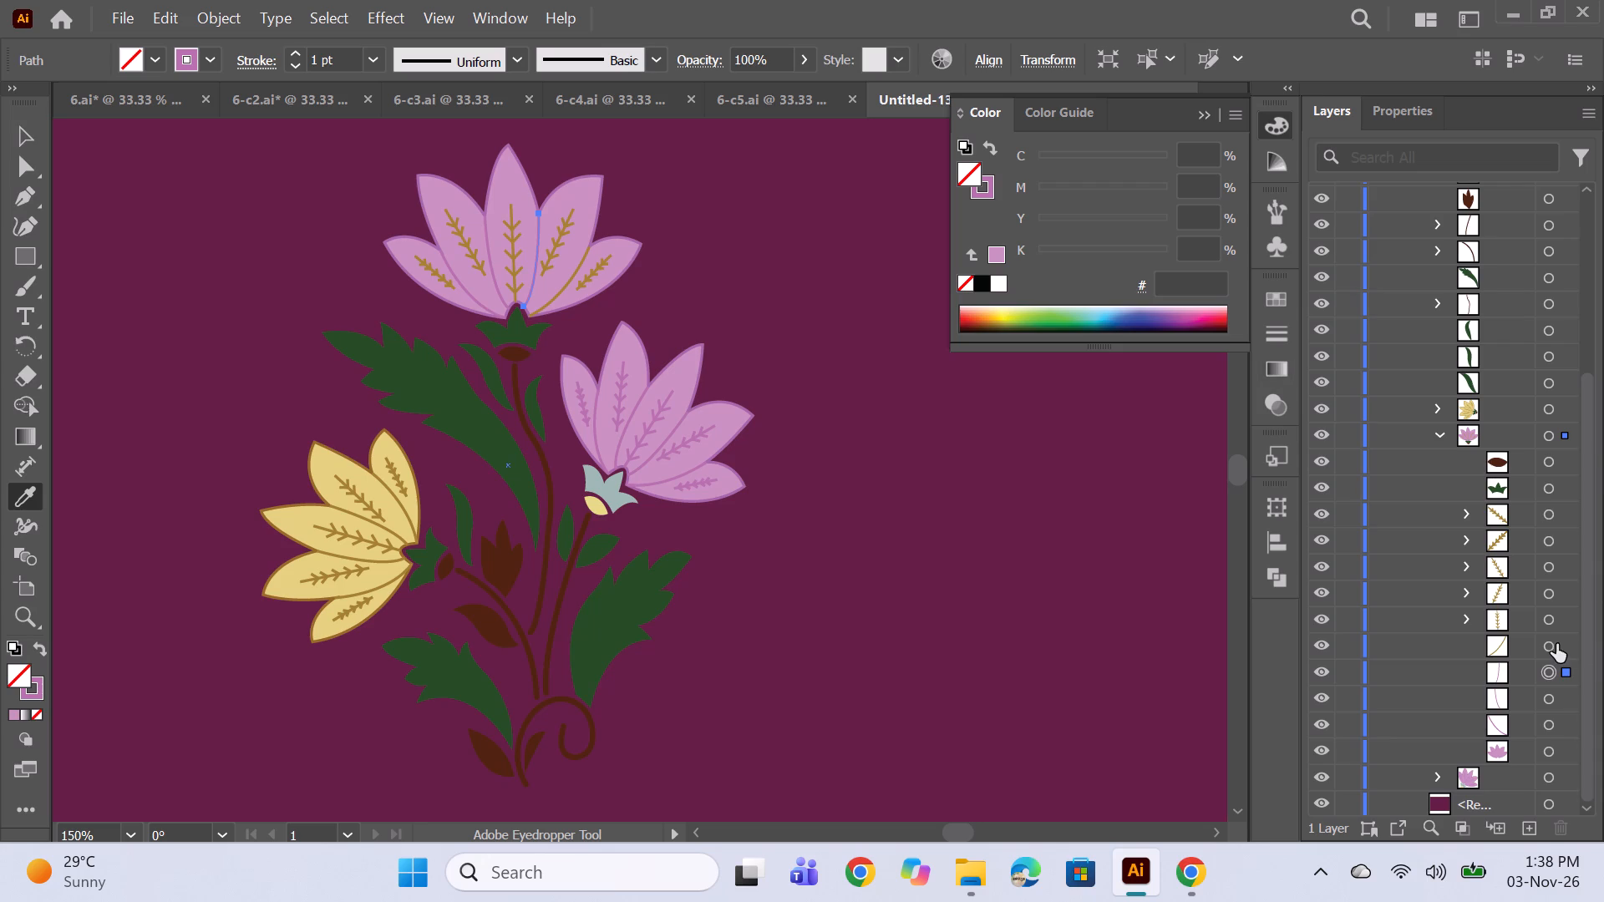
click(1553, 646)
click(657, 420)
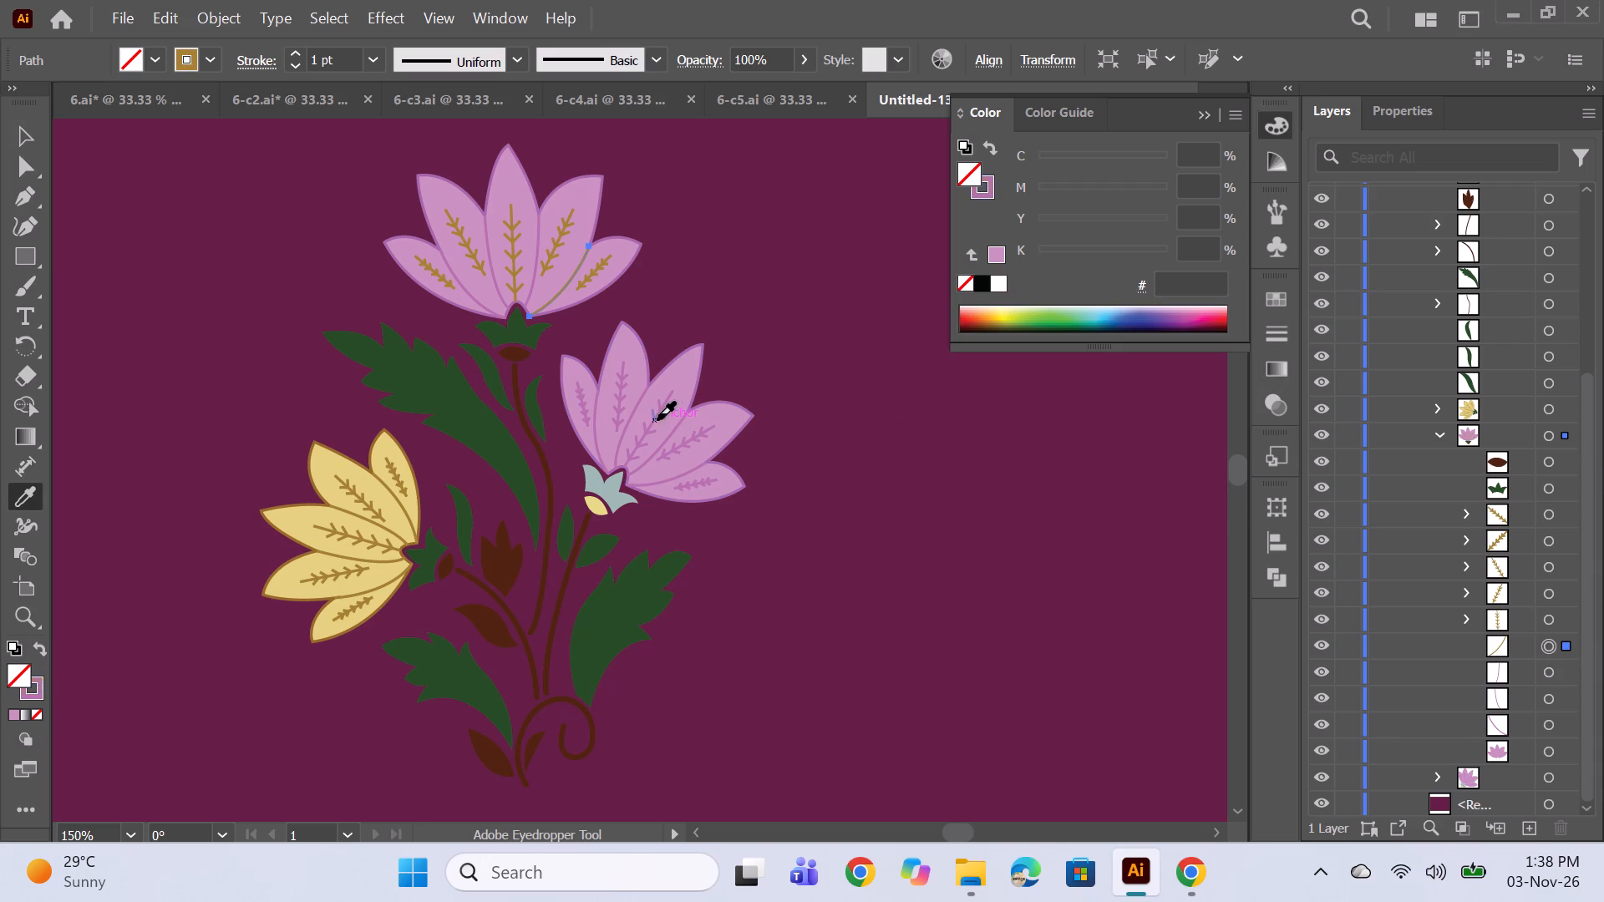
Recolour the five brown vein groups on the top flower's petals by sampling the right-hand flower's lilac tones.
click(1543, 617)
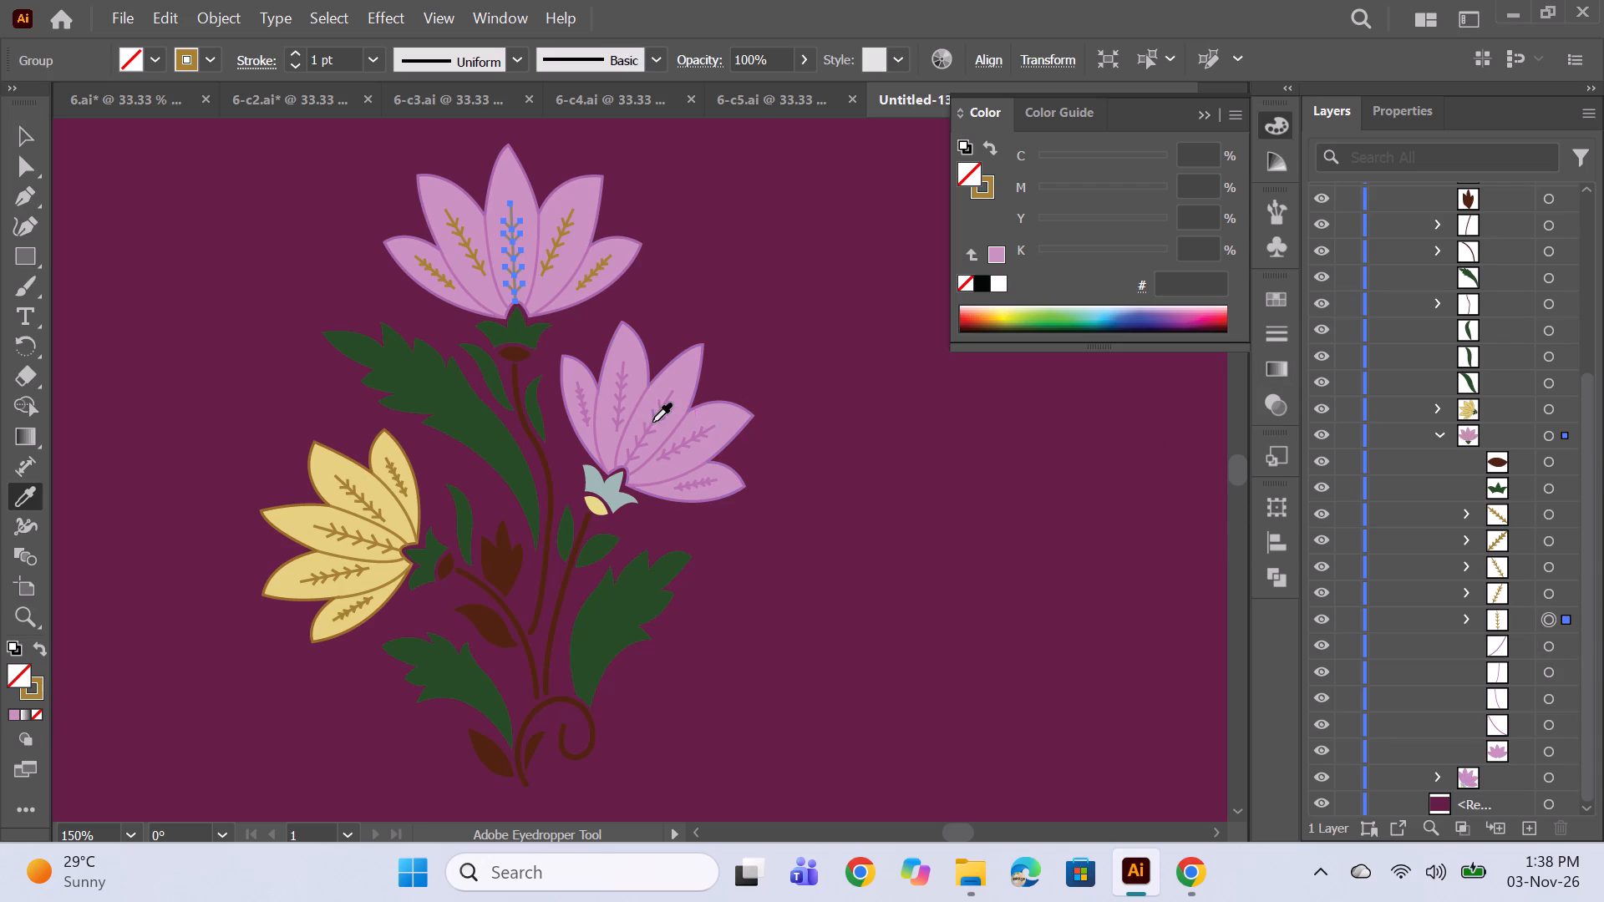
click(652, 422)
click(1552, 595)
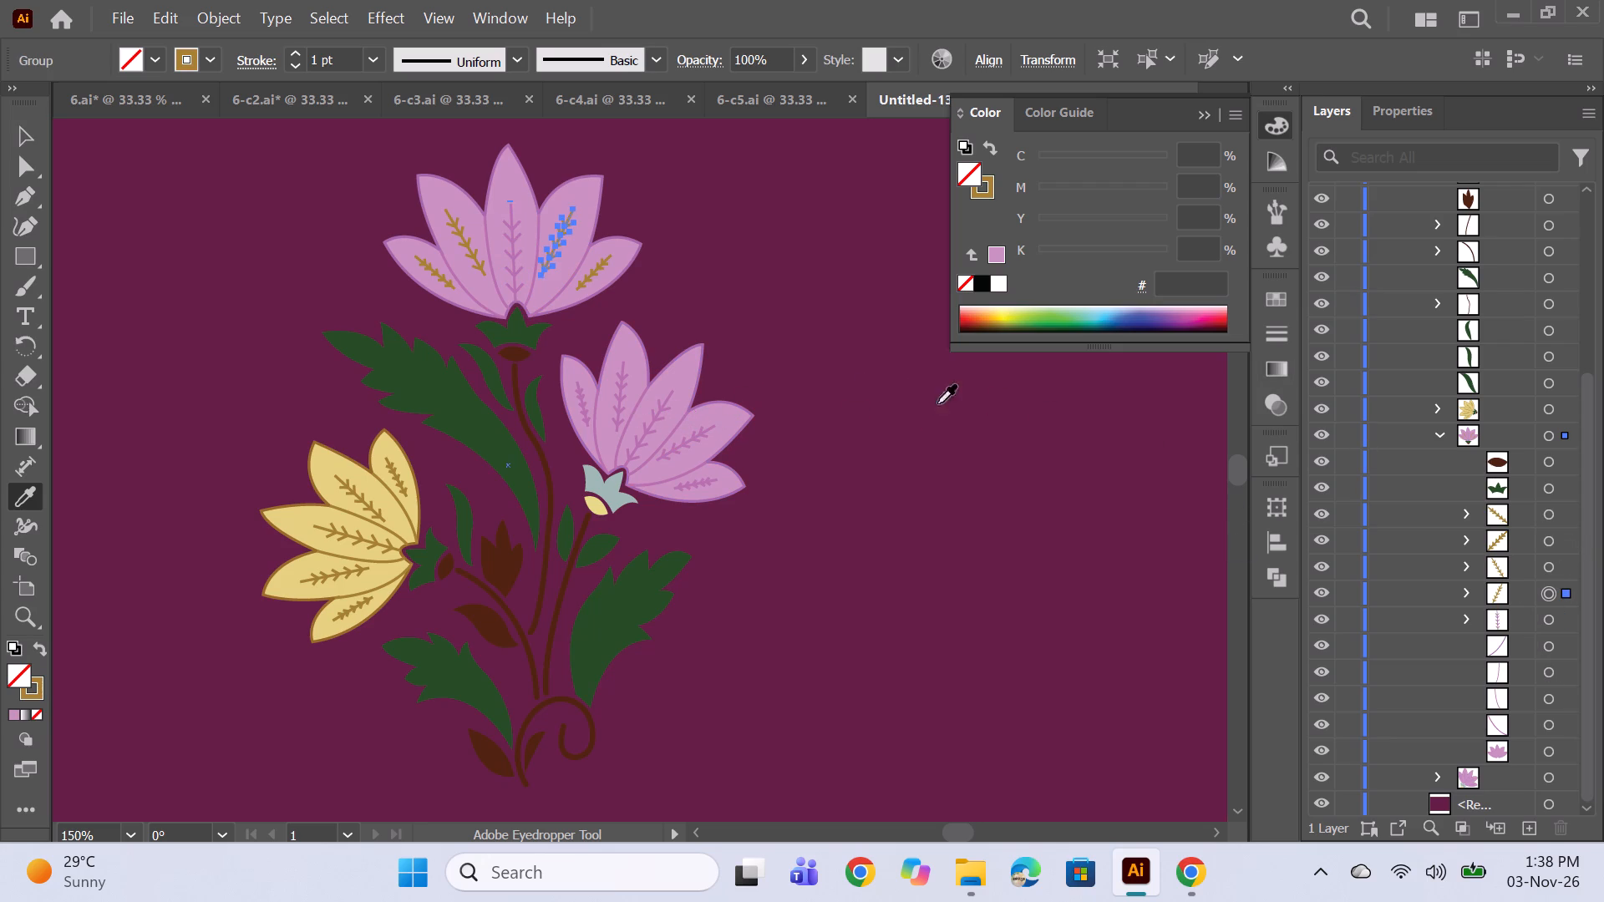
click(655, 414)
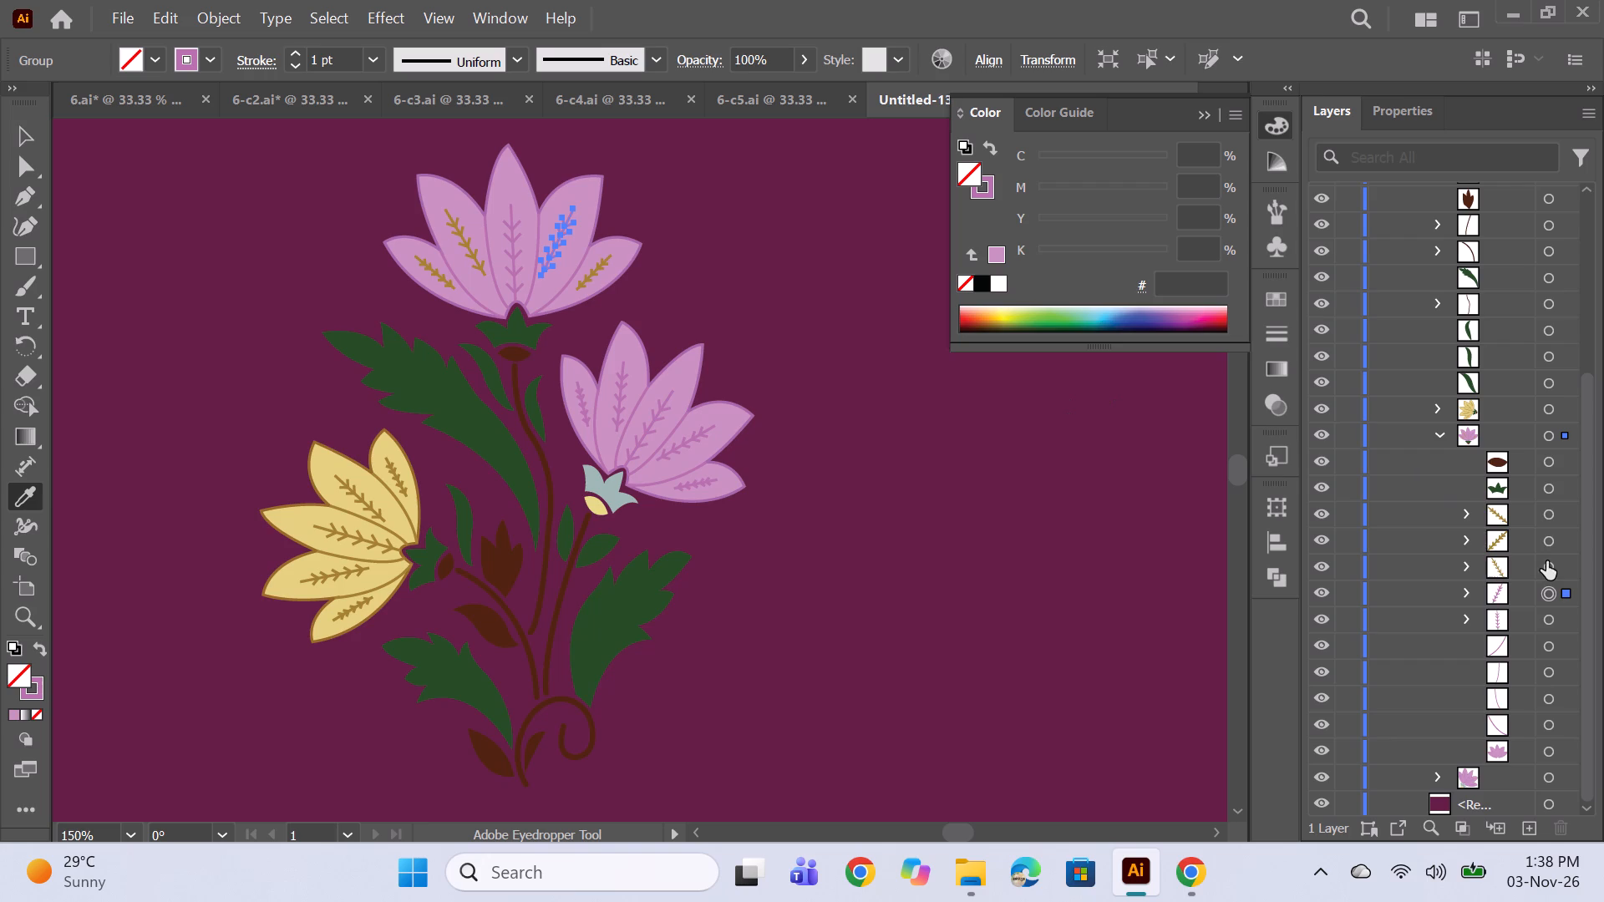
click(1547, 560)
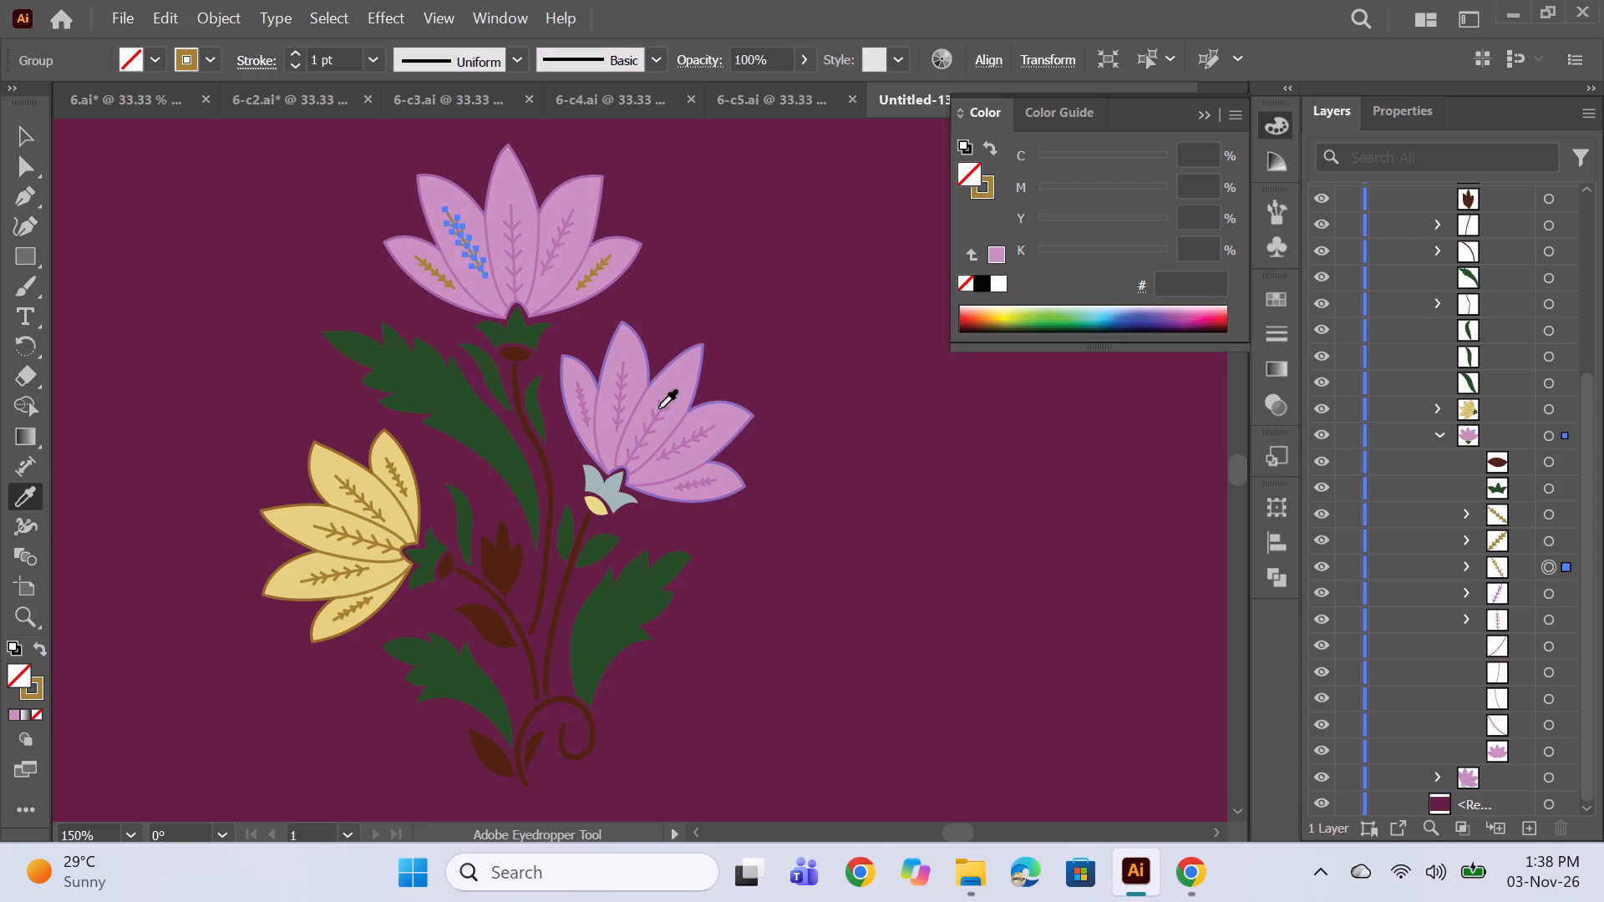
click(658, 408)
click(1559, 541)
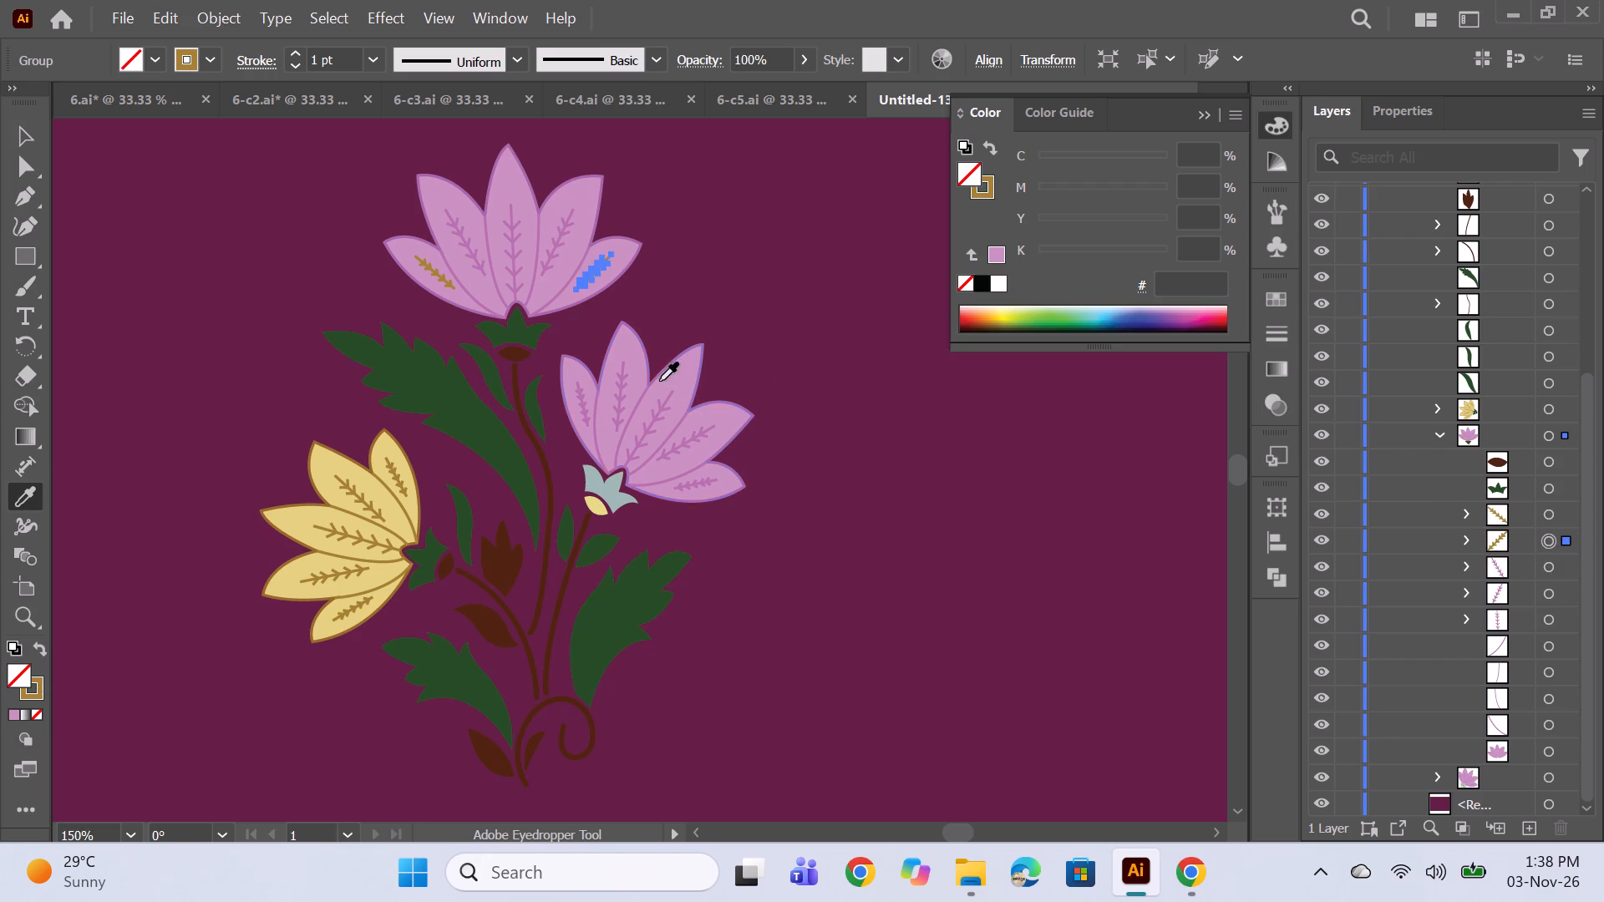
click(664, 409)
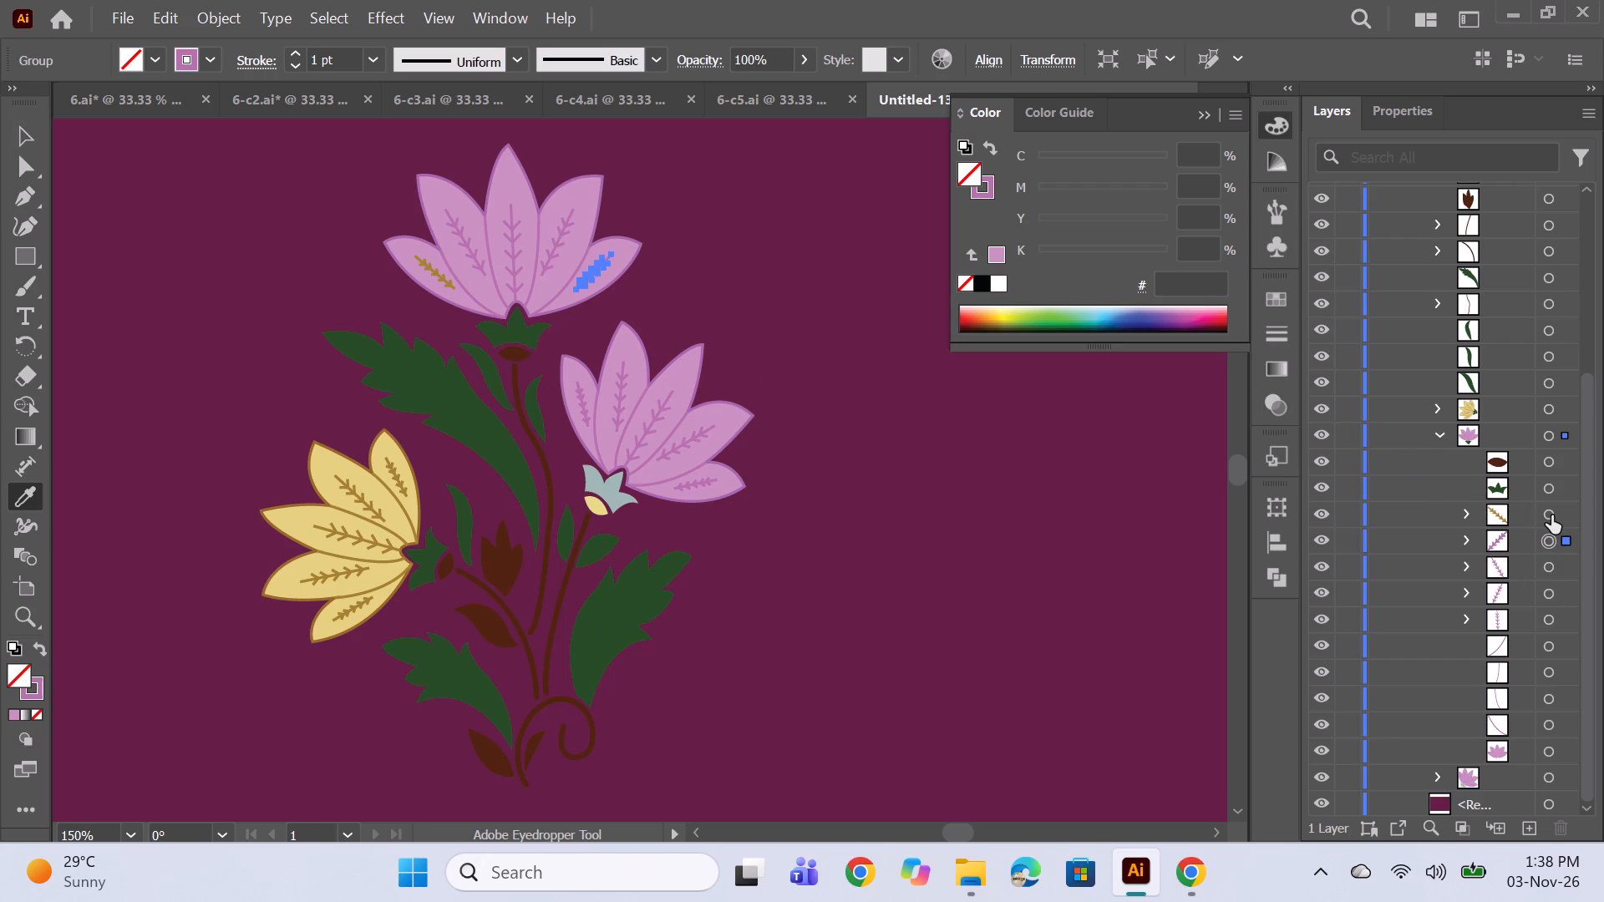
click(1551, 515)
click(657, 403)
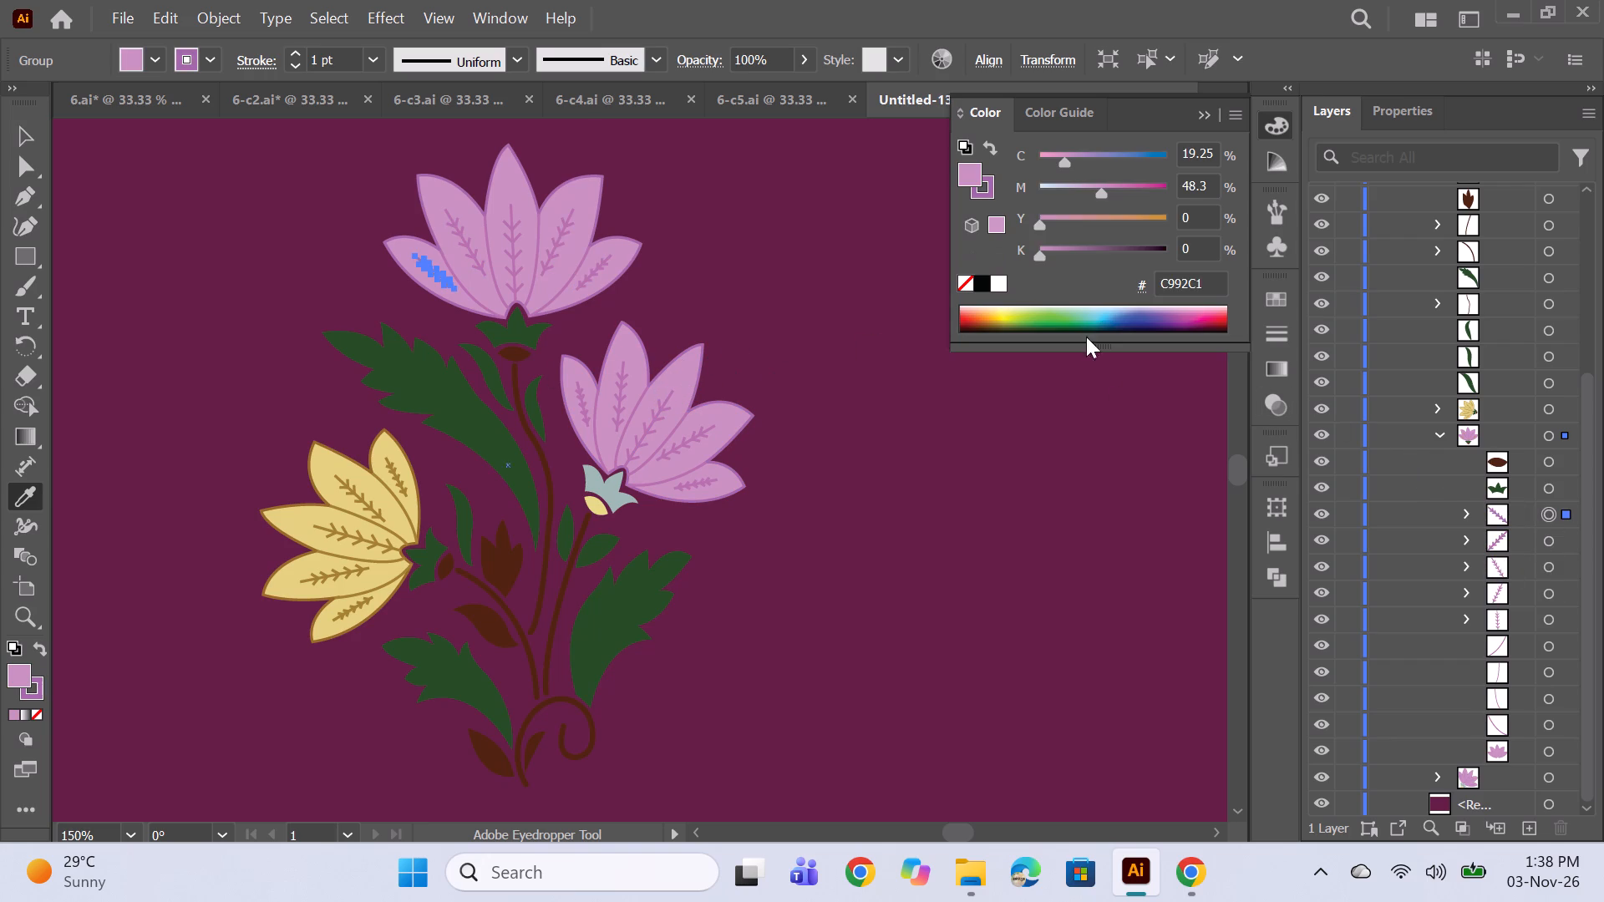
Match the top flower's calyx and small brown base to the right-hand flower's greyed aqua and pale yellow with the Eyedropper.
click(1542, 483)
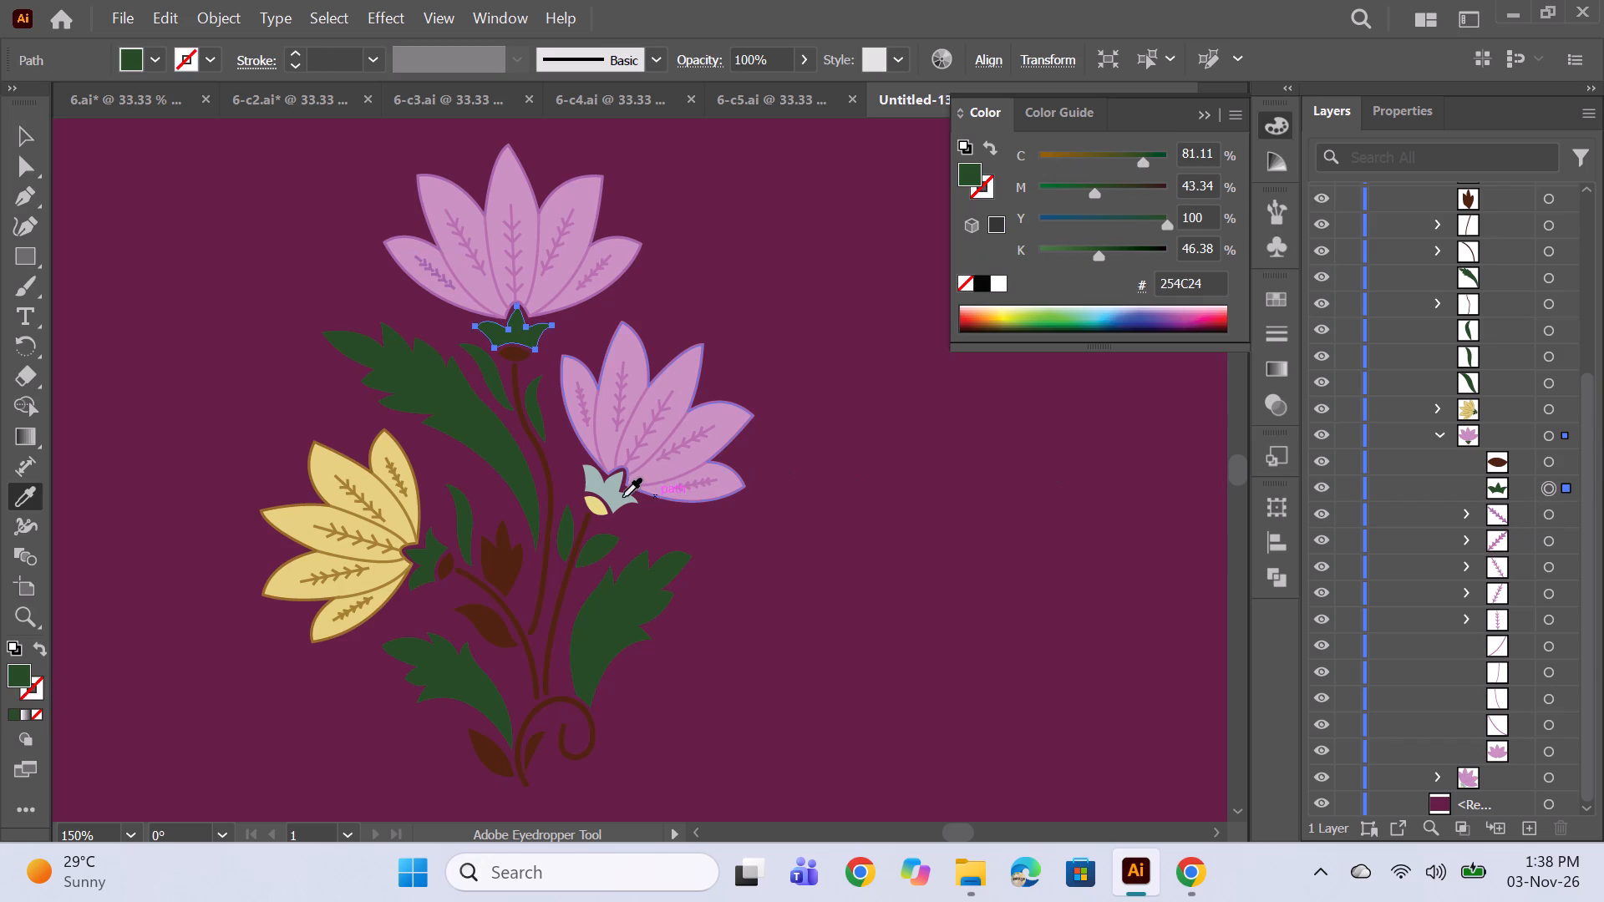
click(622, 498)
click(1549, 469)
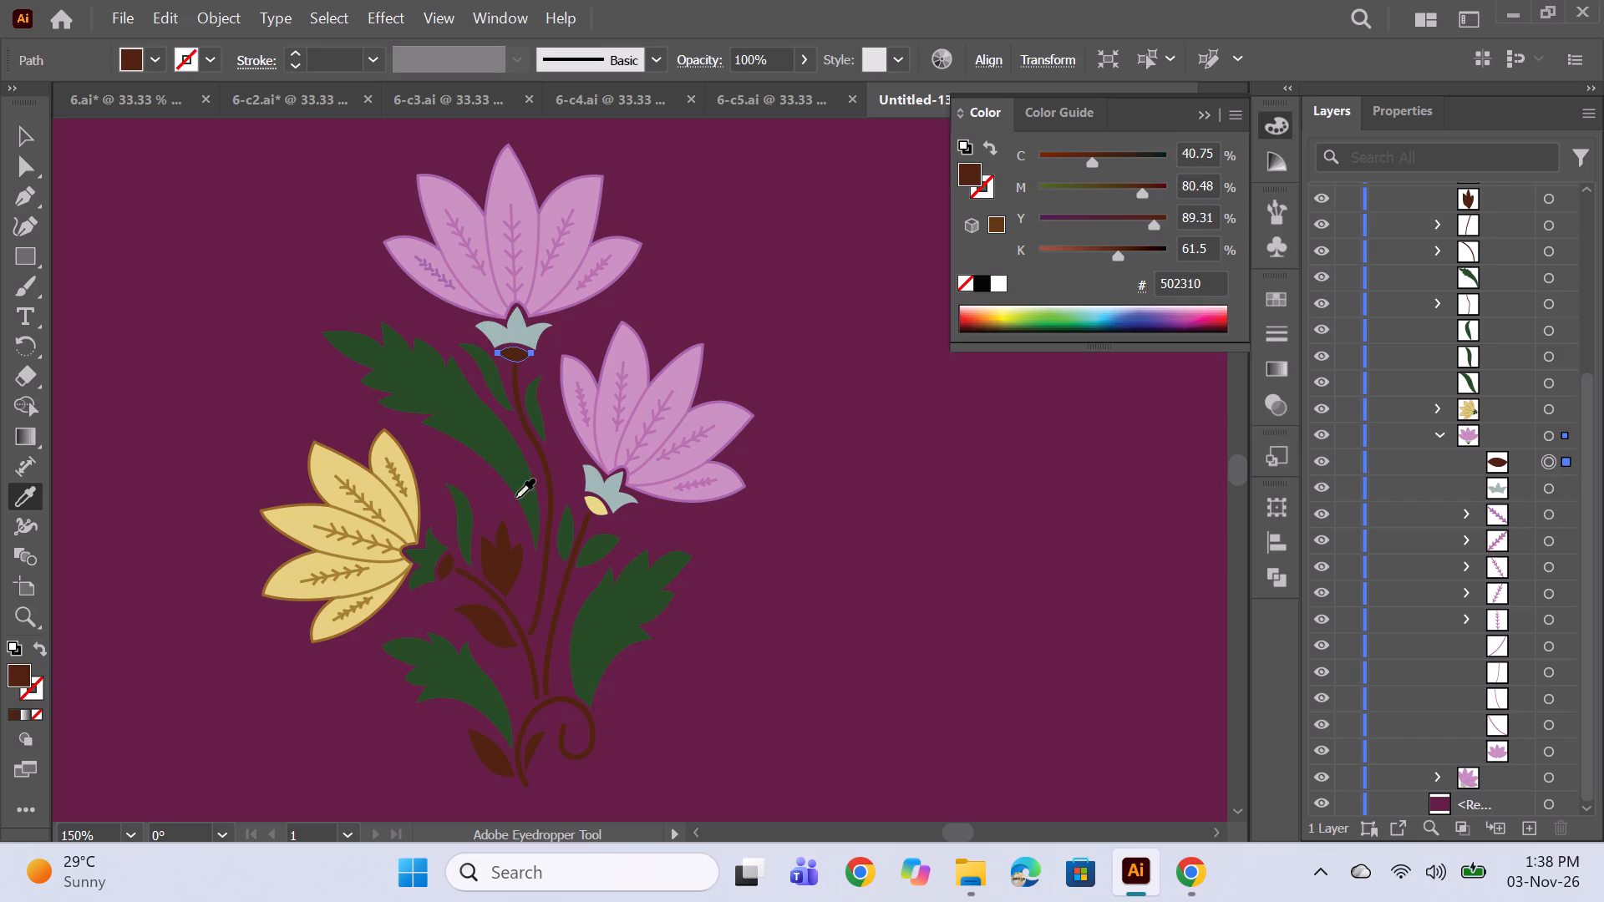
click(599, 510)
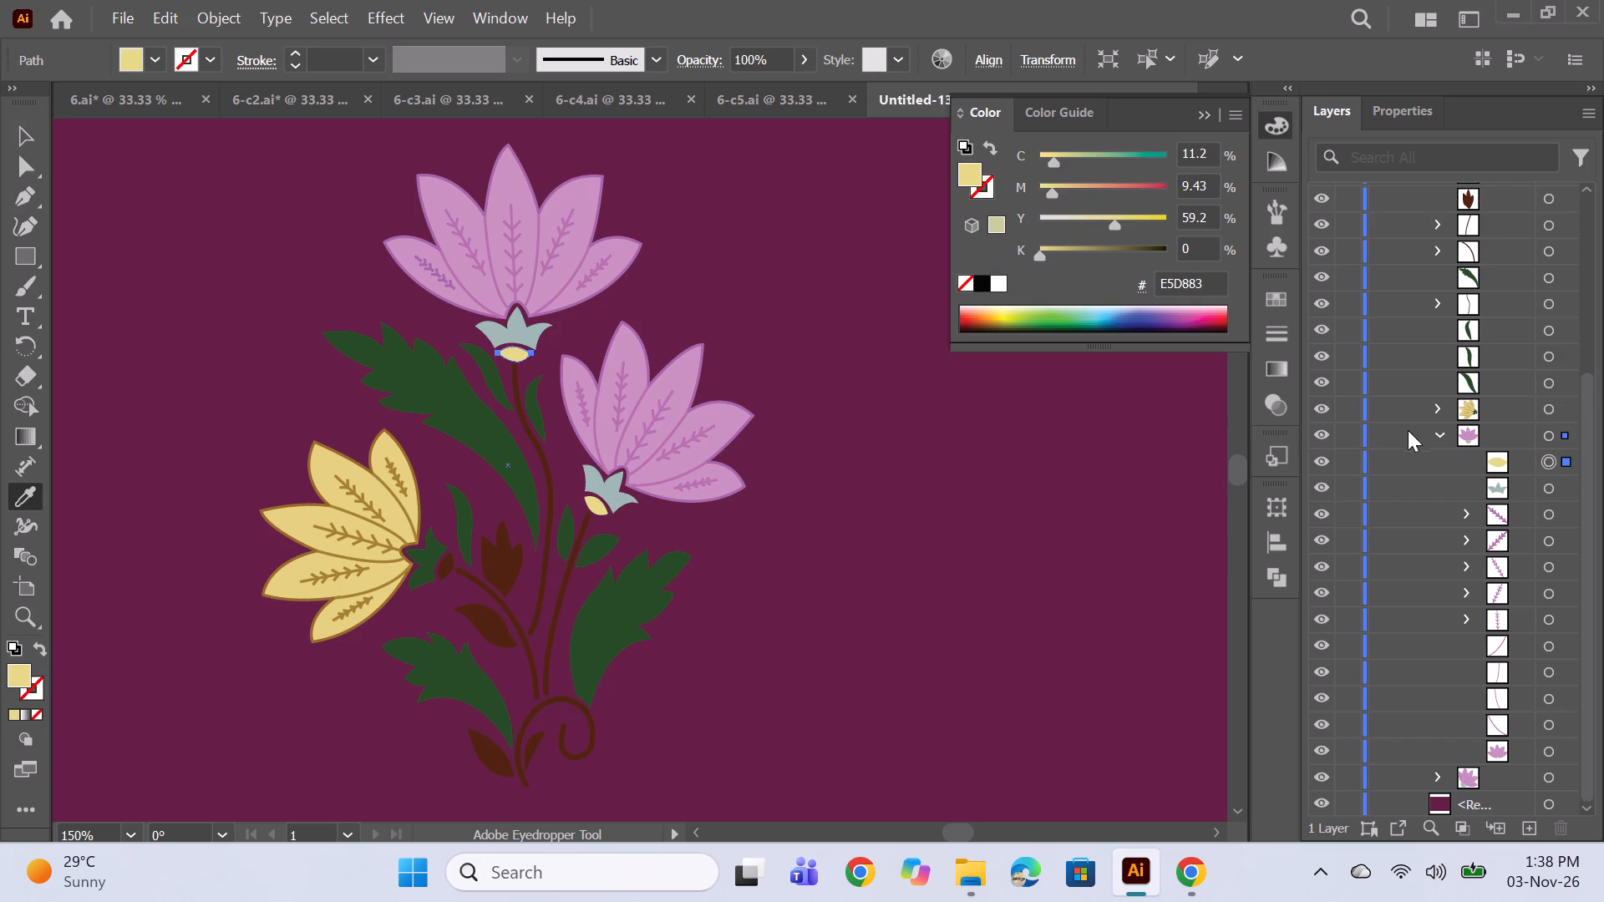
Recolour the left flower's yellow petal shape with the right-hand flower's lilac fill and purple outline using the Eyedropper.
click(1433, 433)
click(1441, 664)
scroll(1520, 577, down, 2)
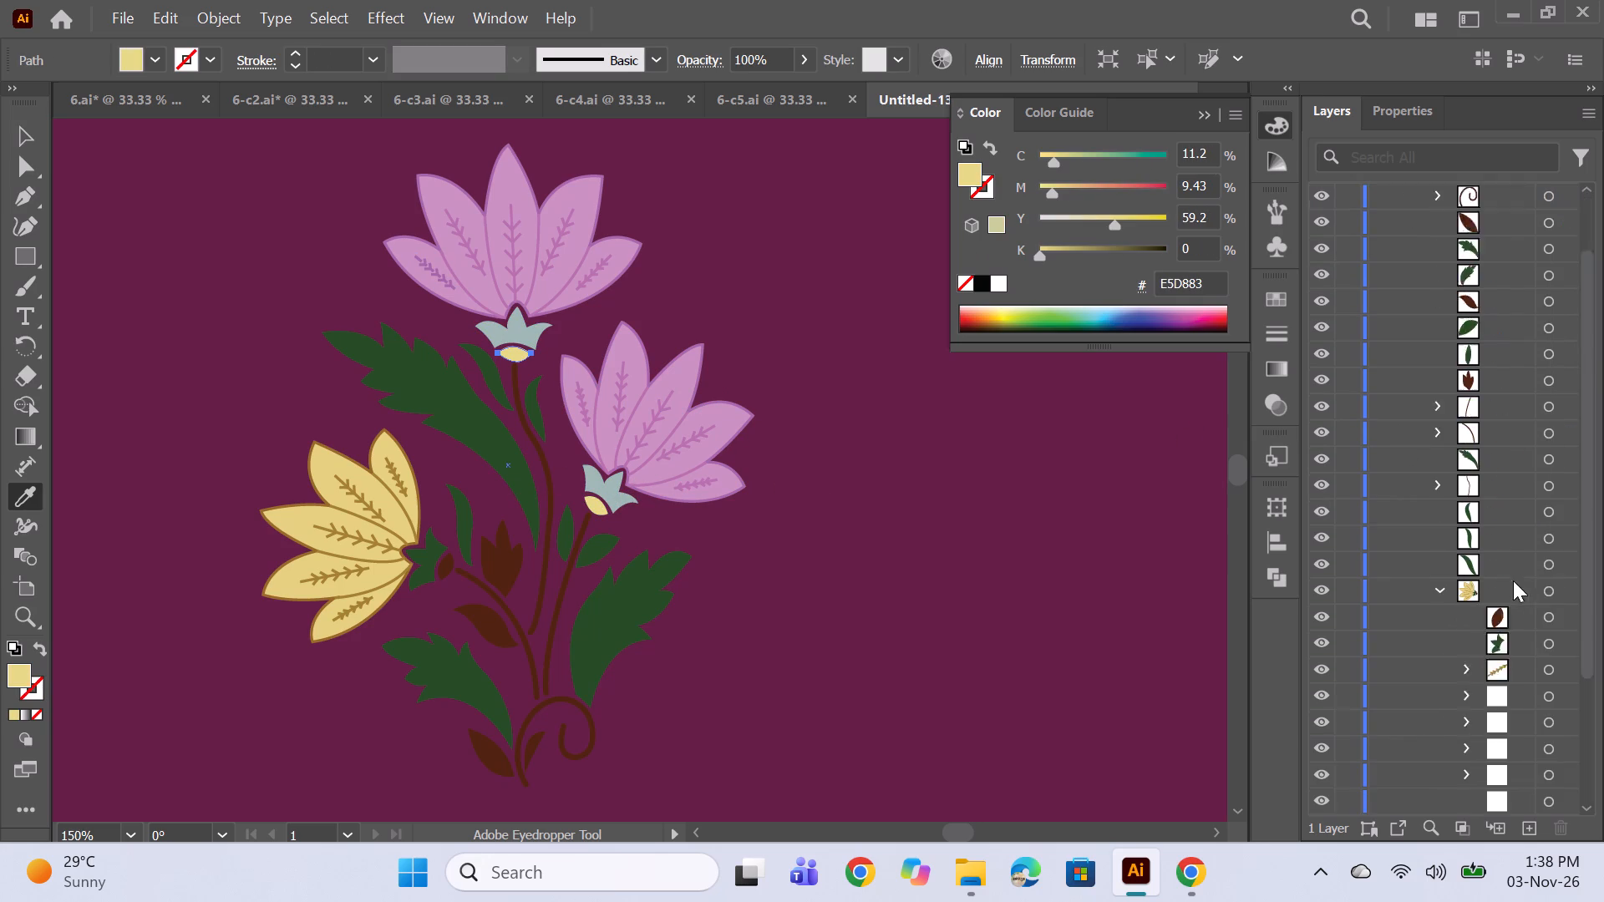
scroll(1513, 580, down, 6)
click(1554, 730)
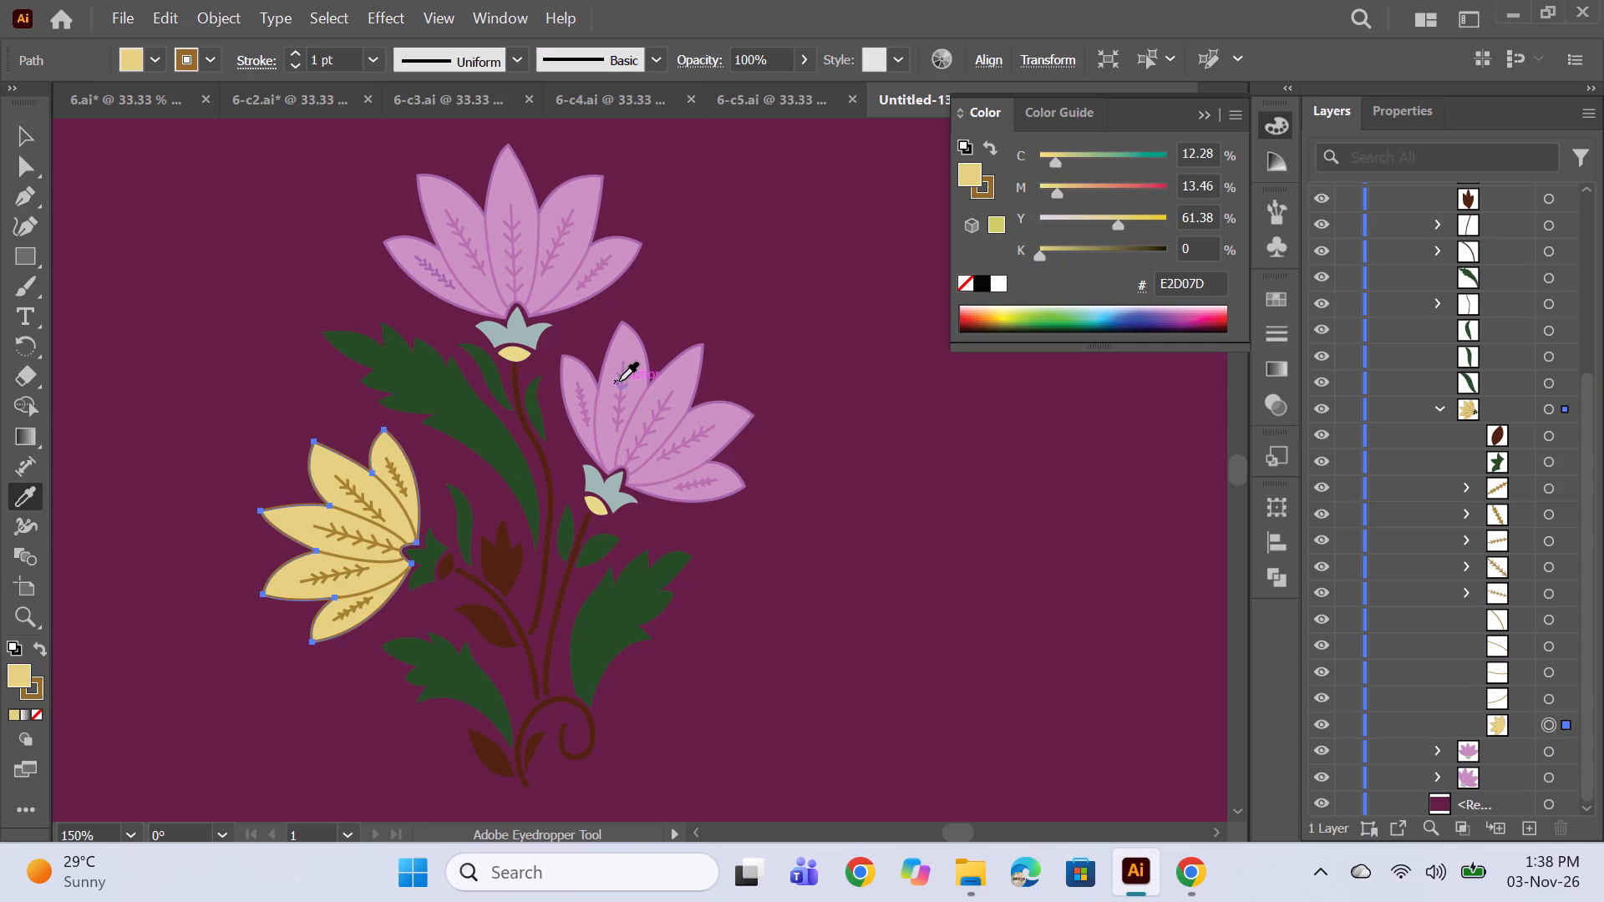
click(622, 358)
Apply the lilac flowers' purple line stroke to the left flower's four petal divider lines with the Eyedropper.
click(1544, 697)
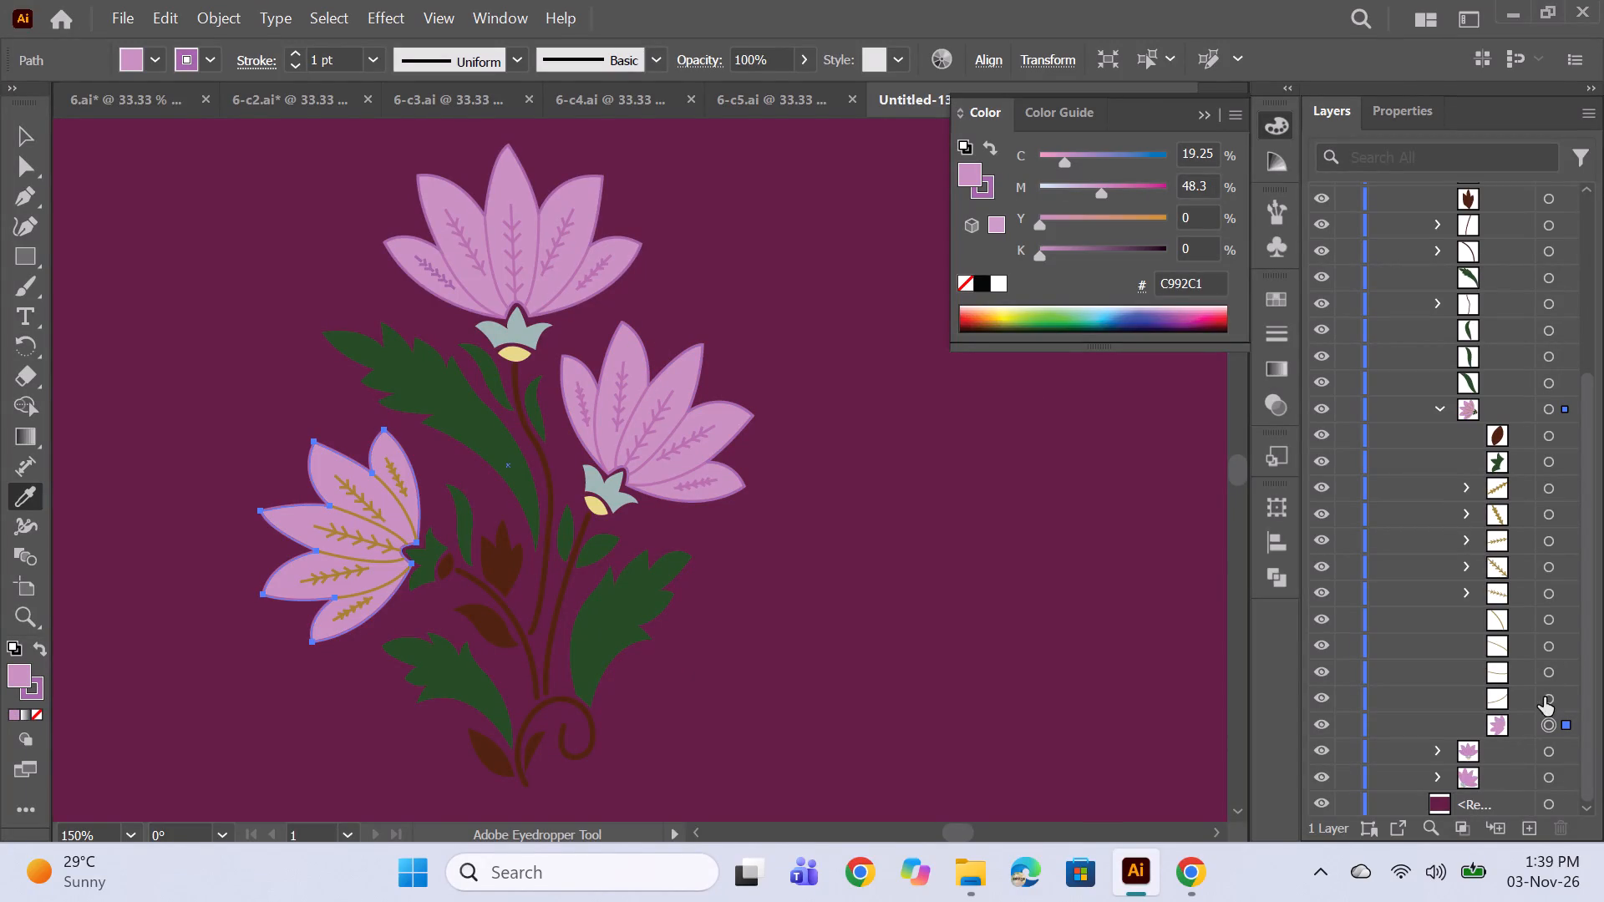
click(620, 383)
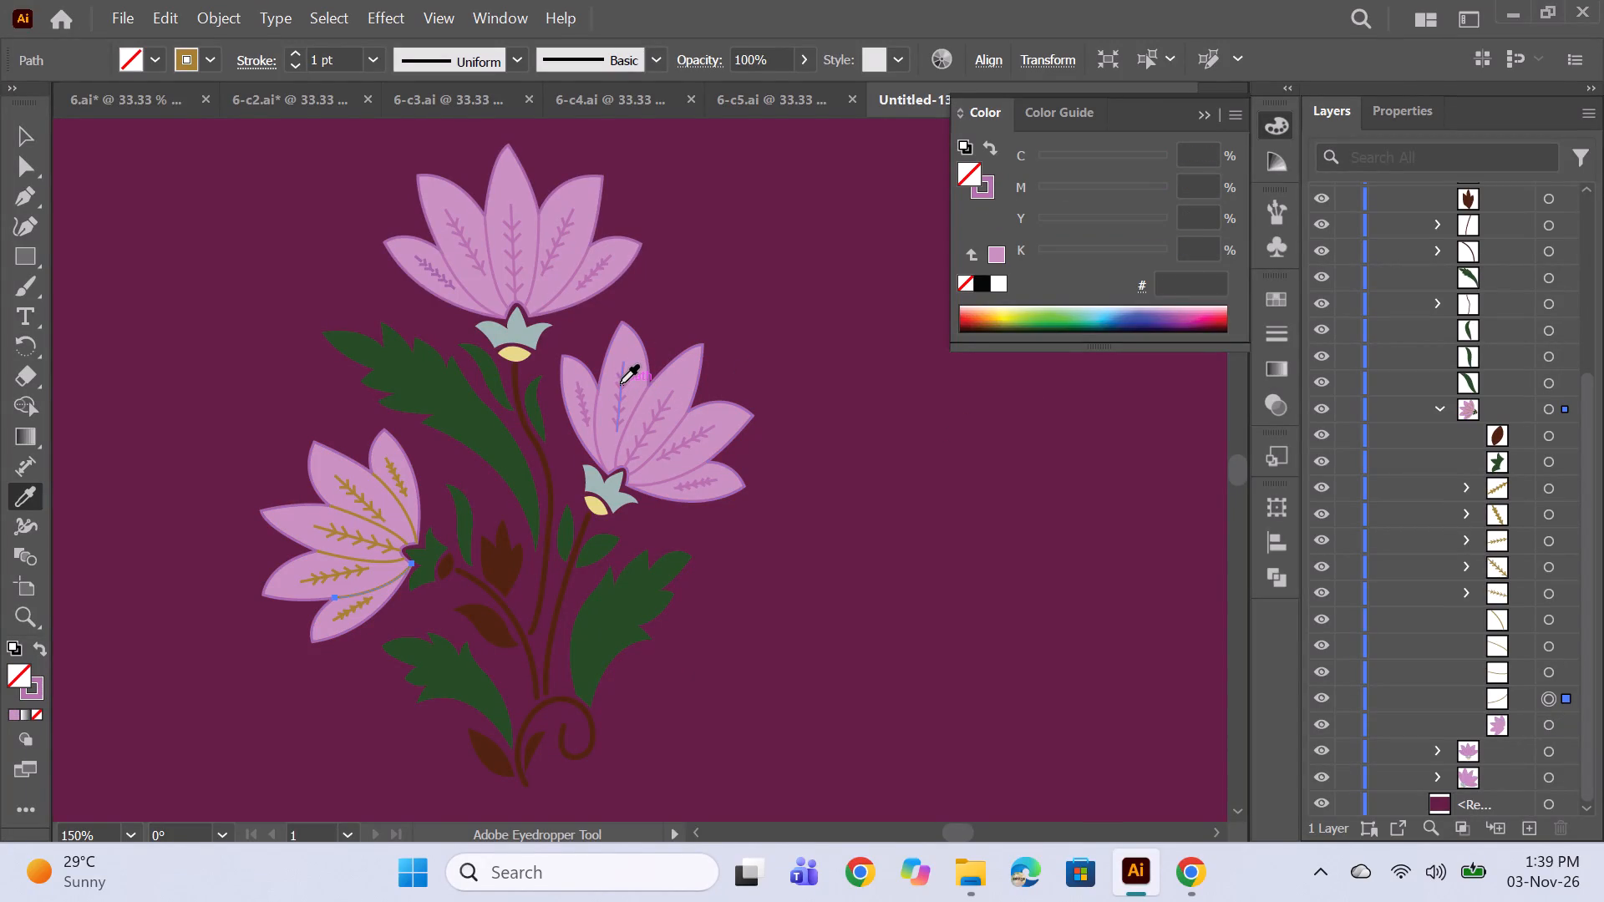
click(1547, 673)
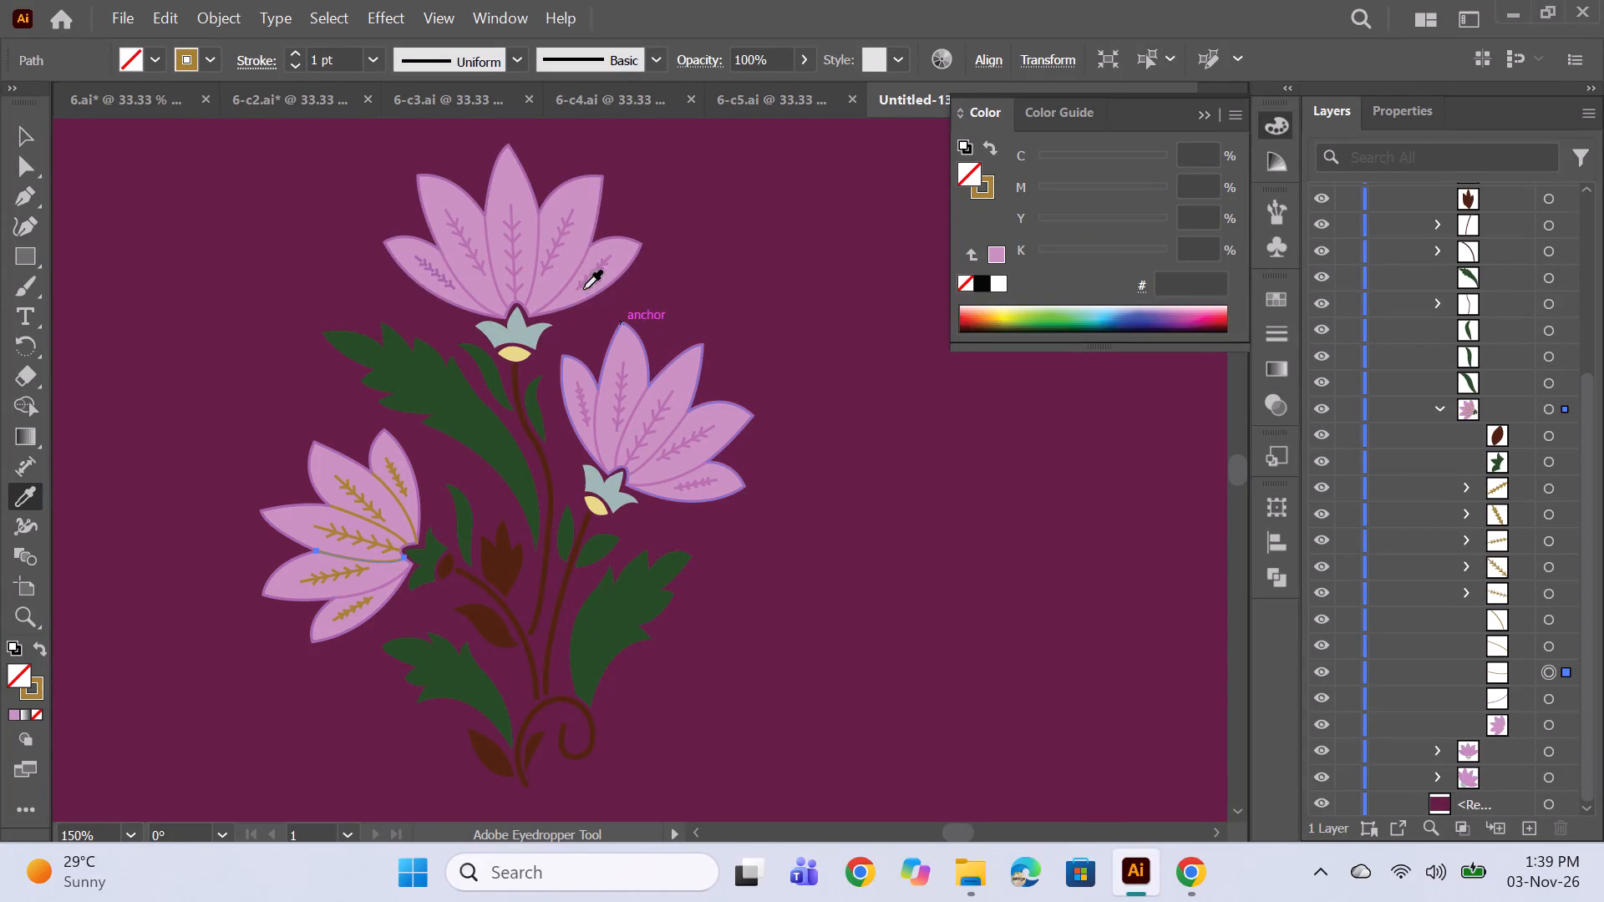
click(576, 269)
click(1555, 648)
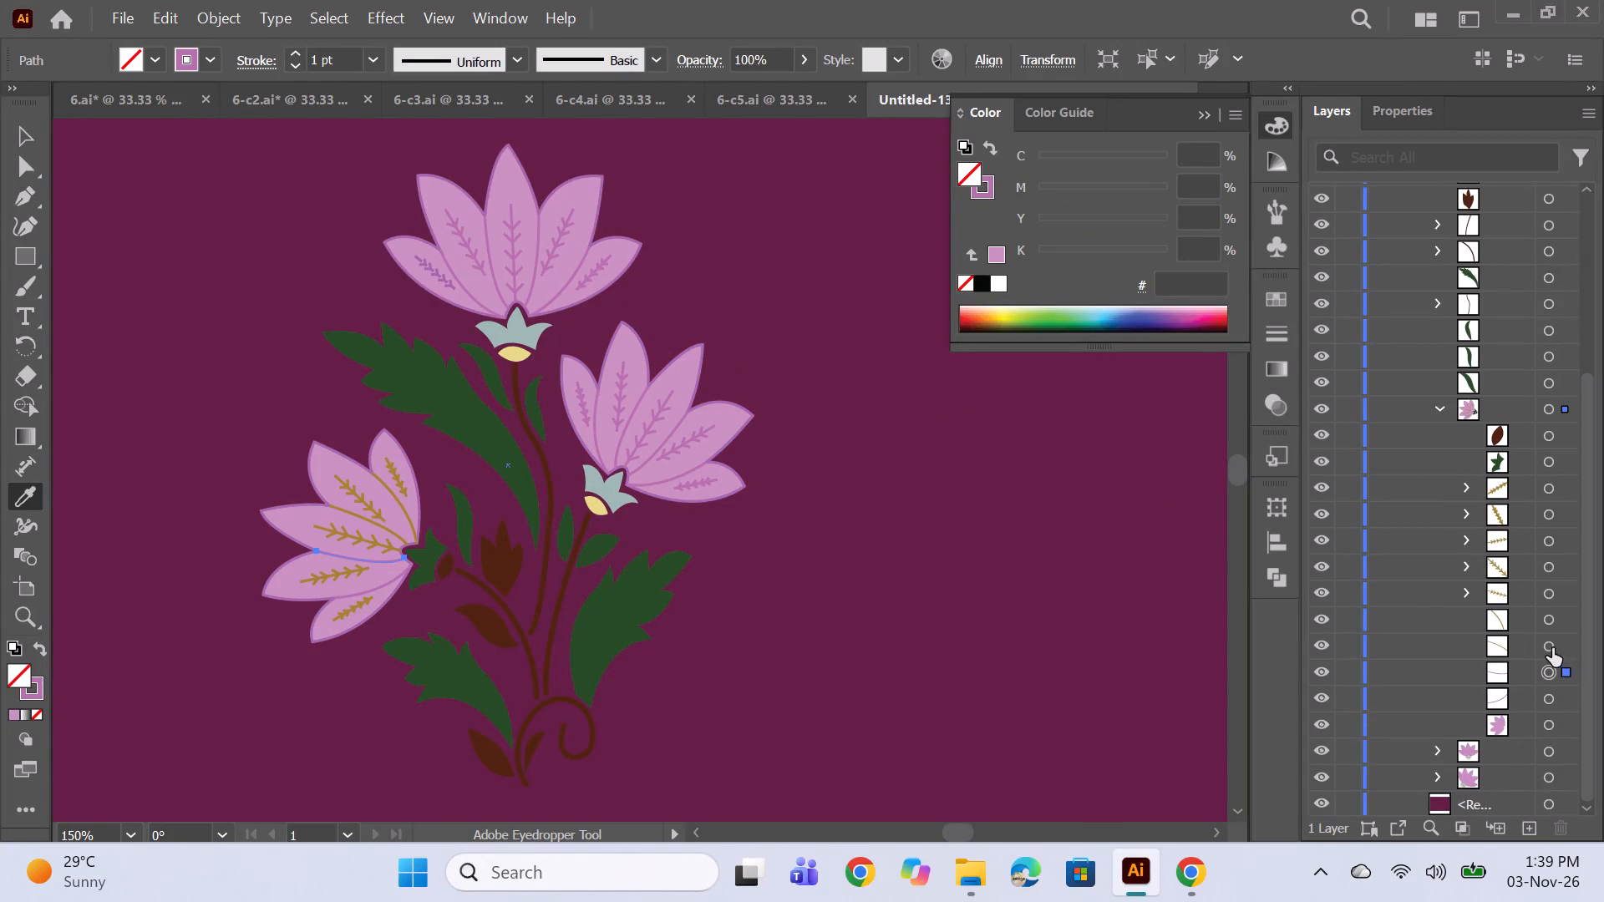
click(578, 274)
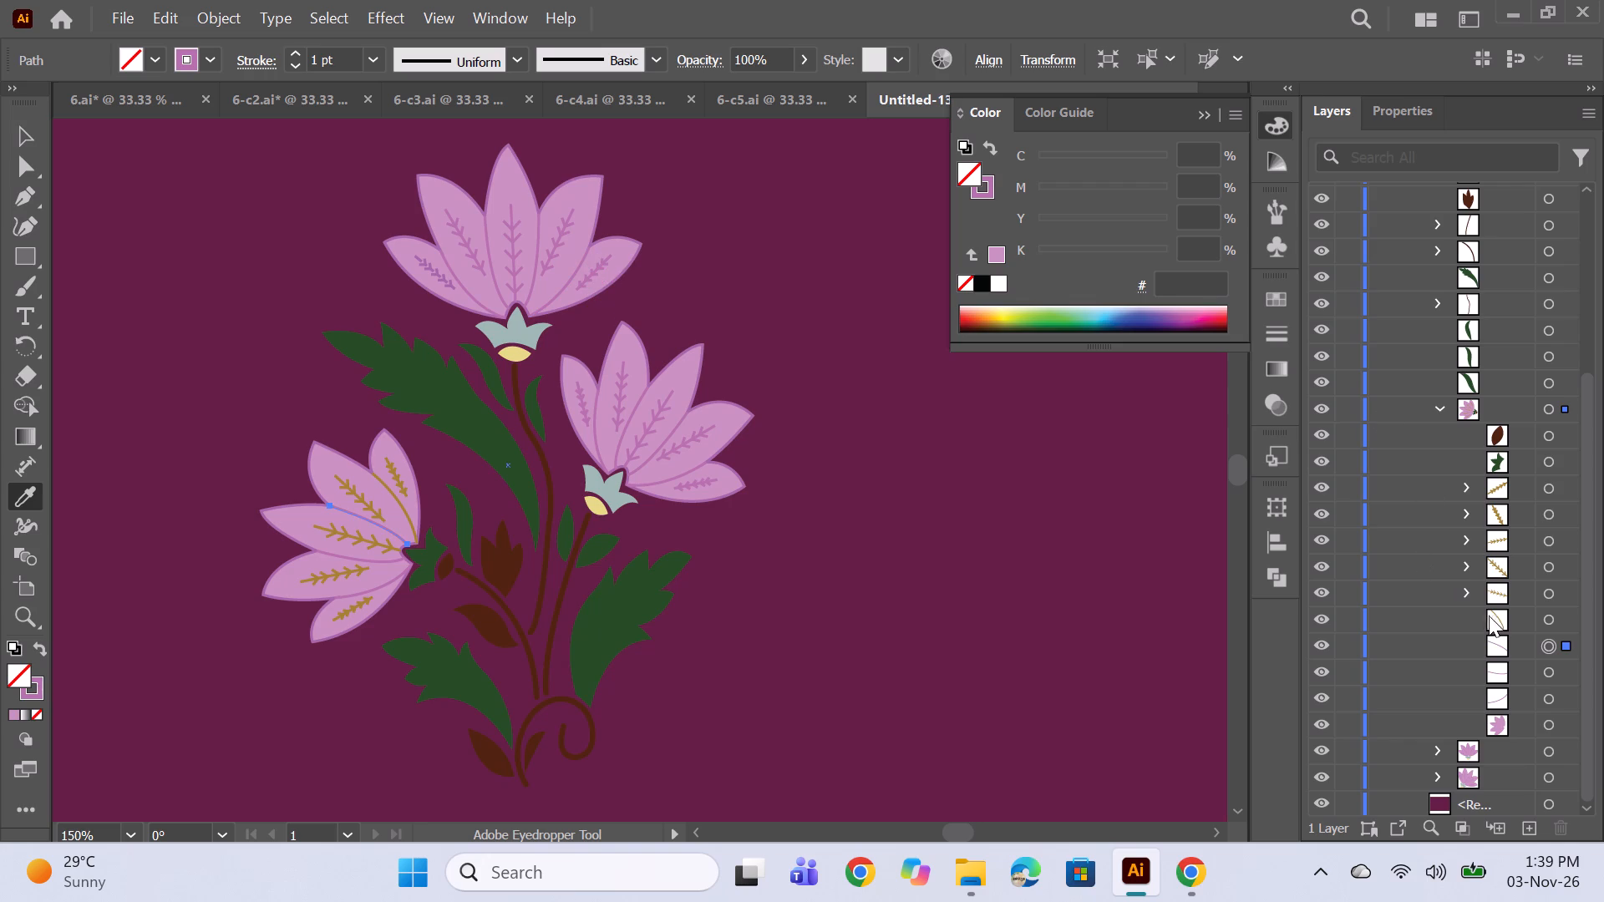
click(1546, 617)
click(577, 265)
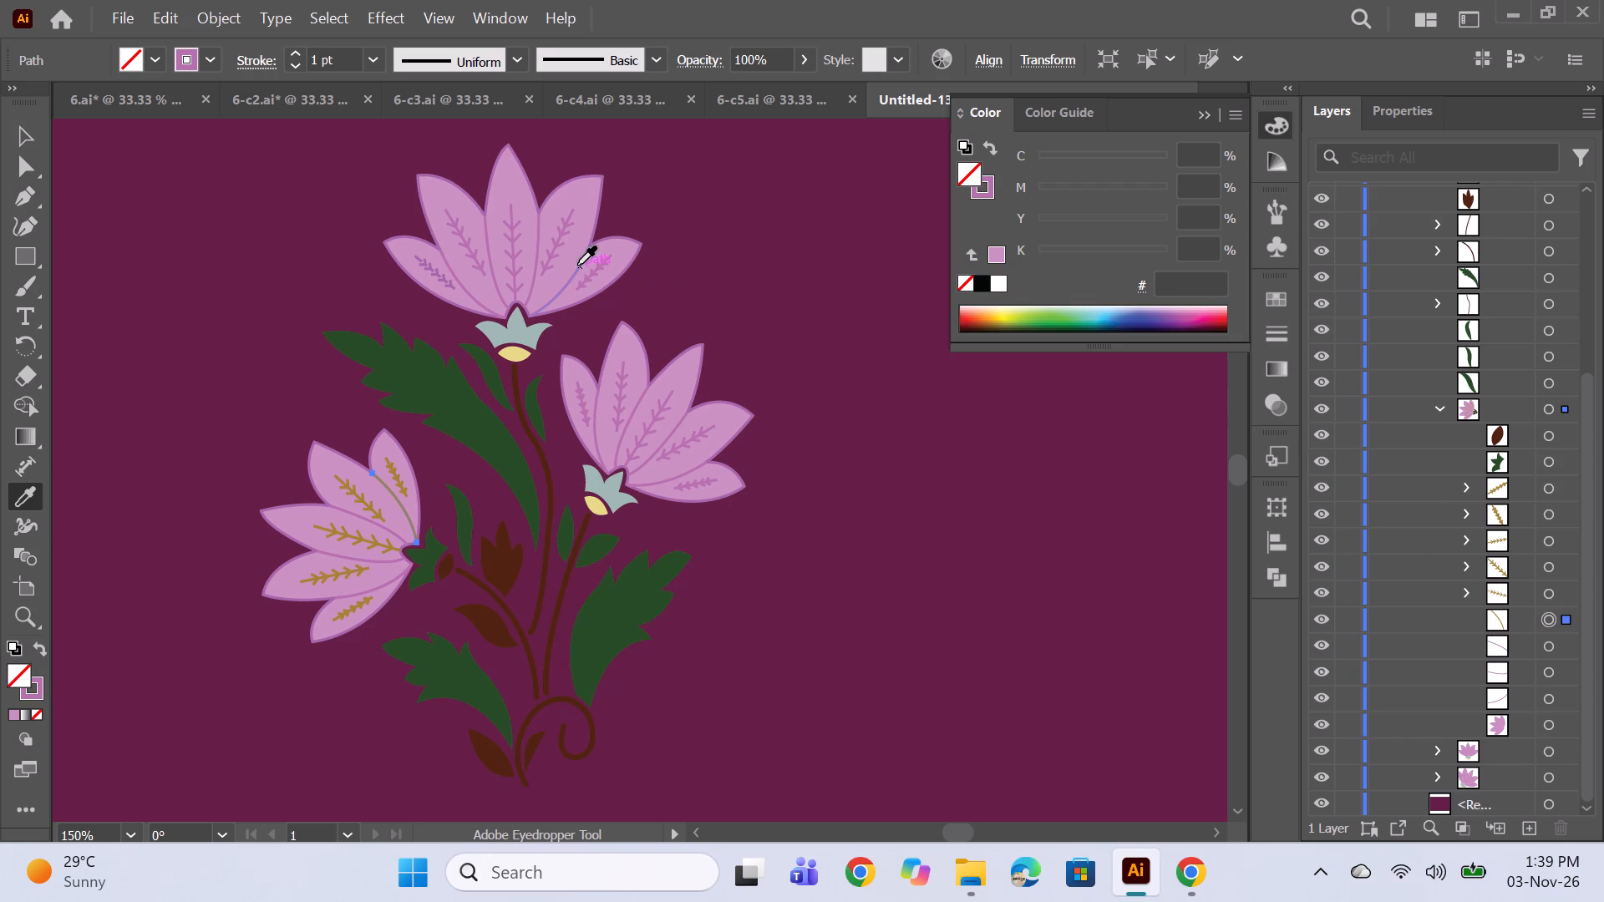
Recolour the five brown vein groups on the left flower's petals by sampling the right-hand flower's purple veins.
click(1545, 595)
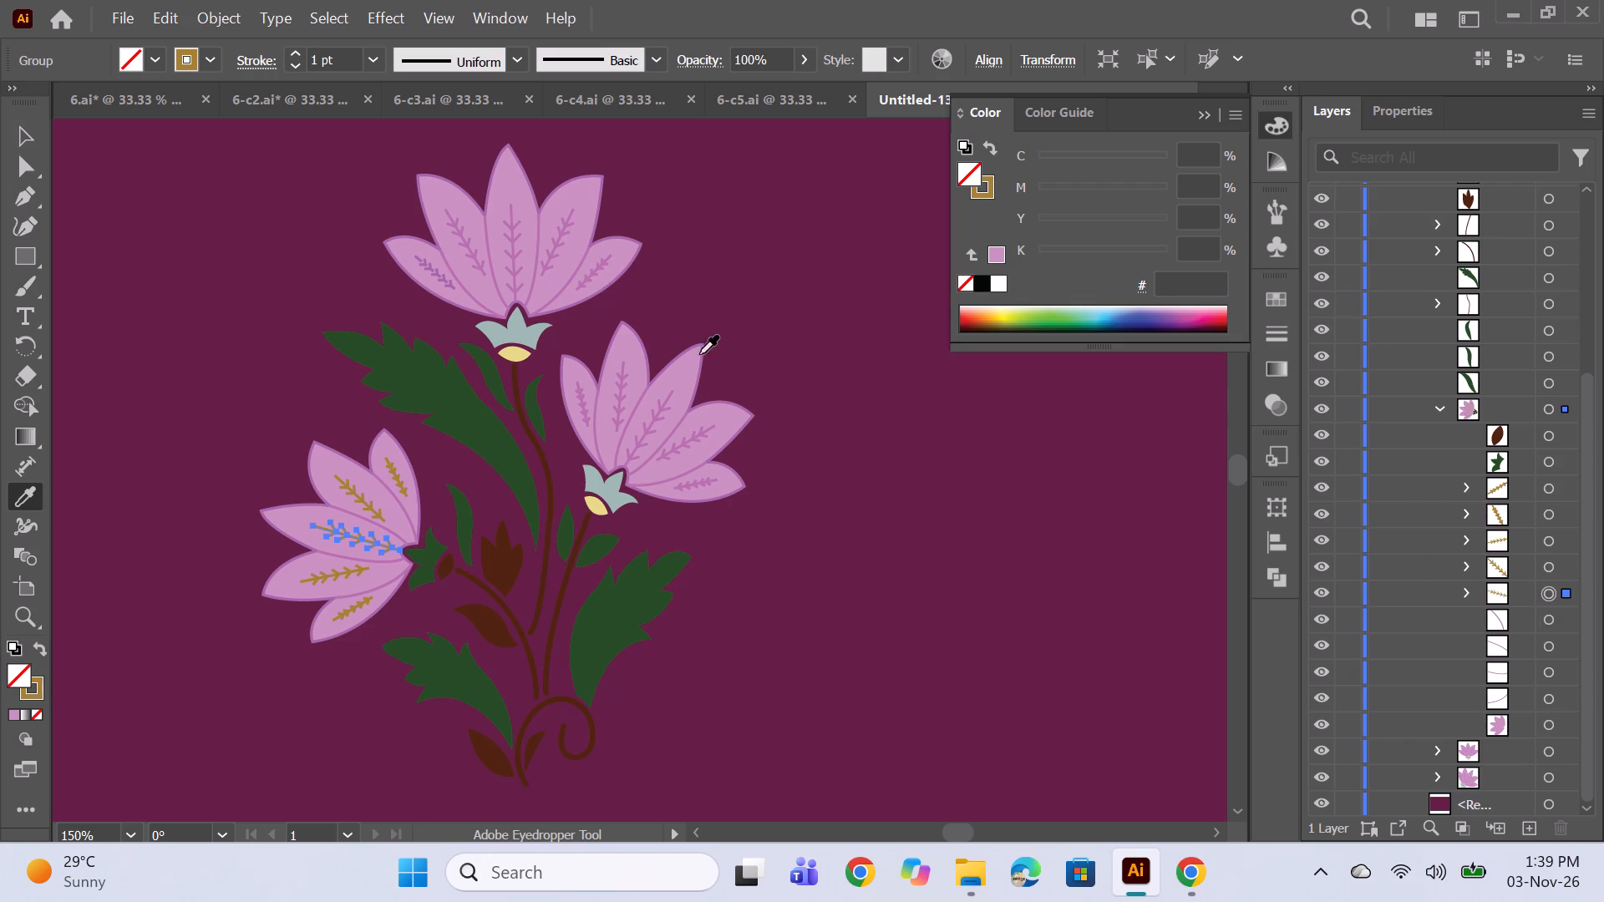
click(664, 408)
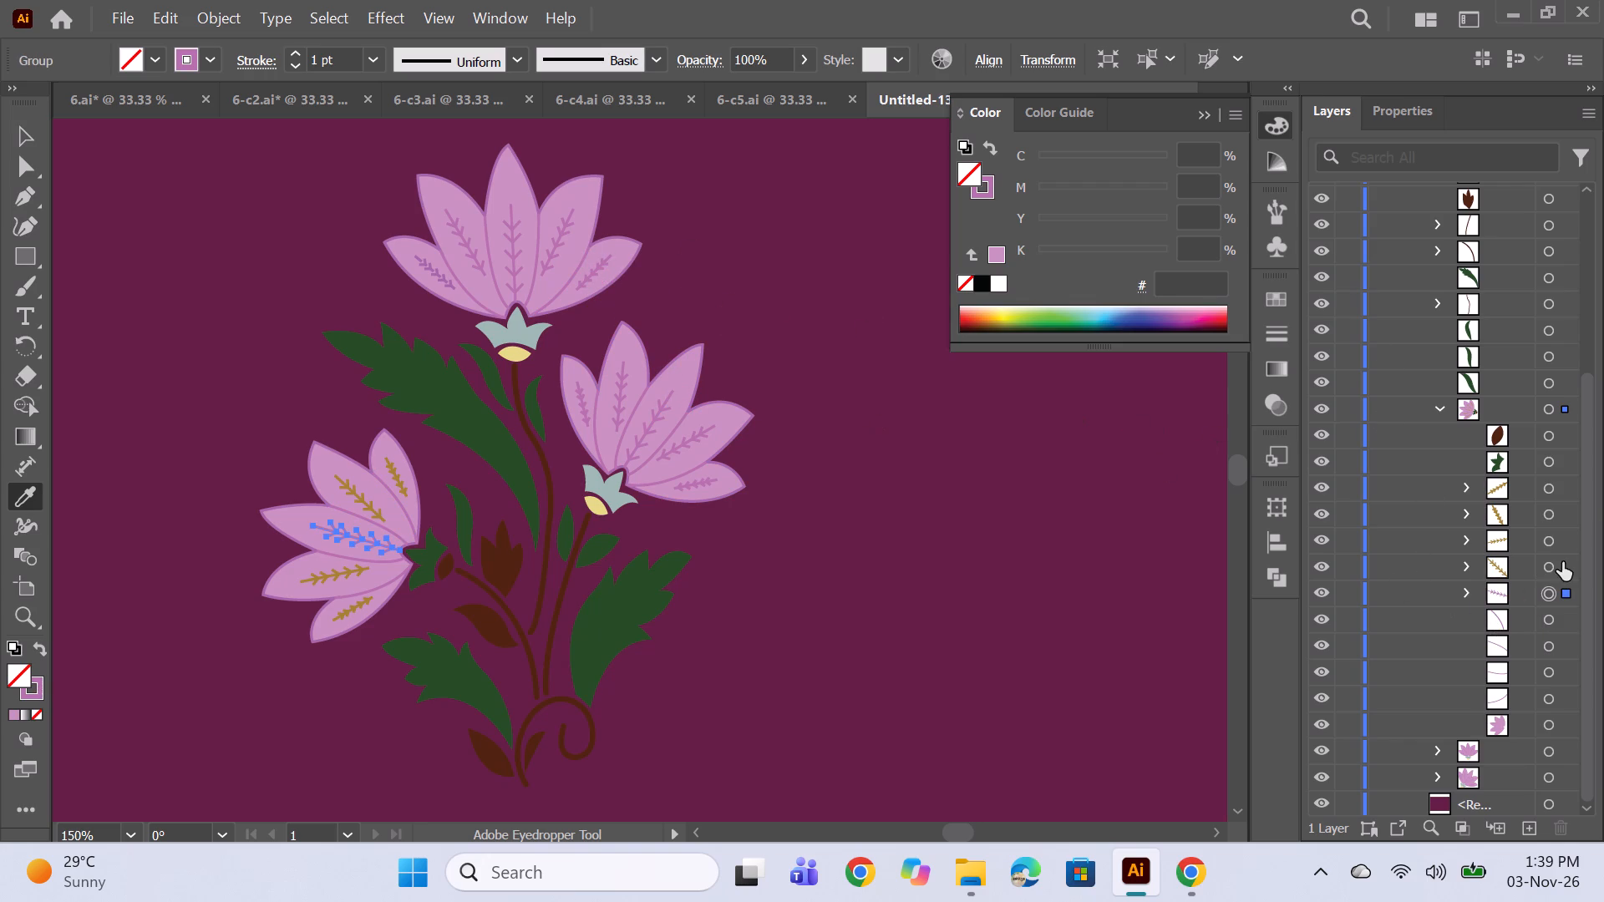
click(1551, 571)
click(651, 423)
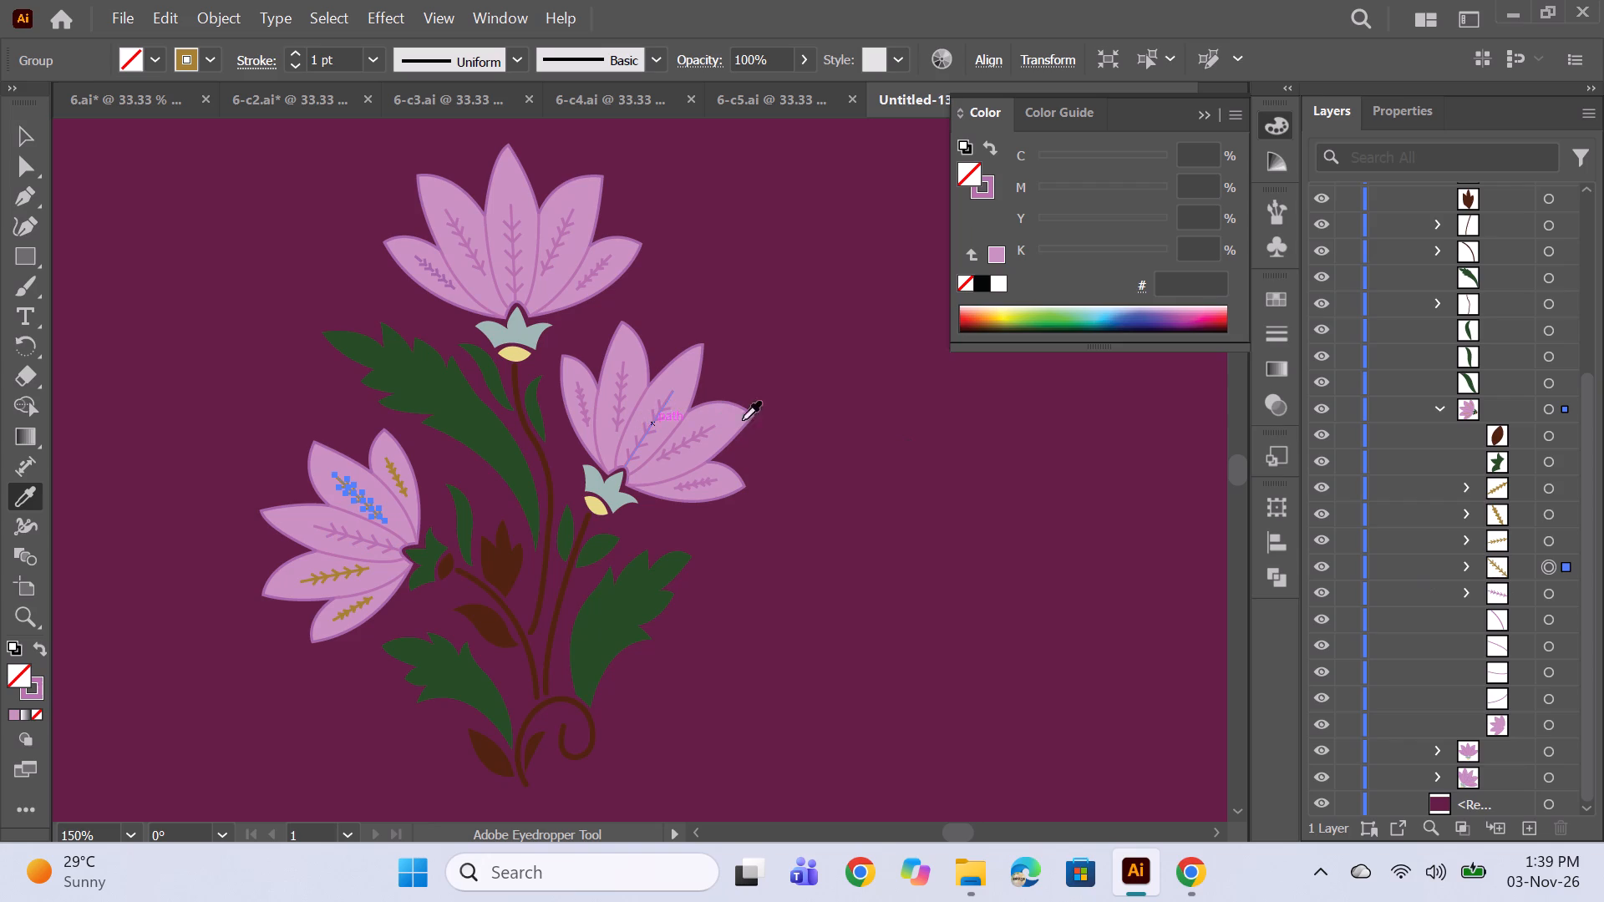
click(1548, 546)
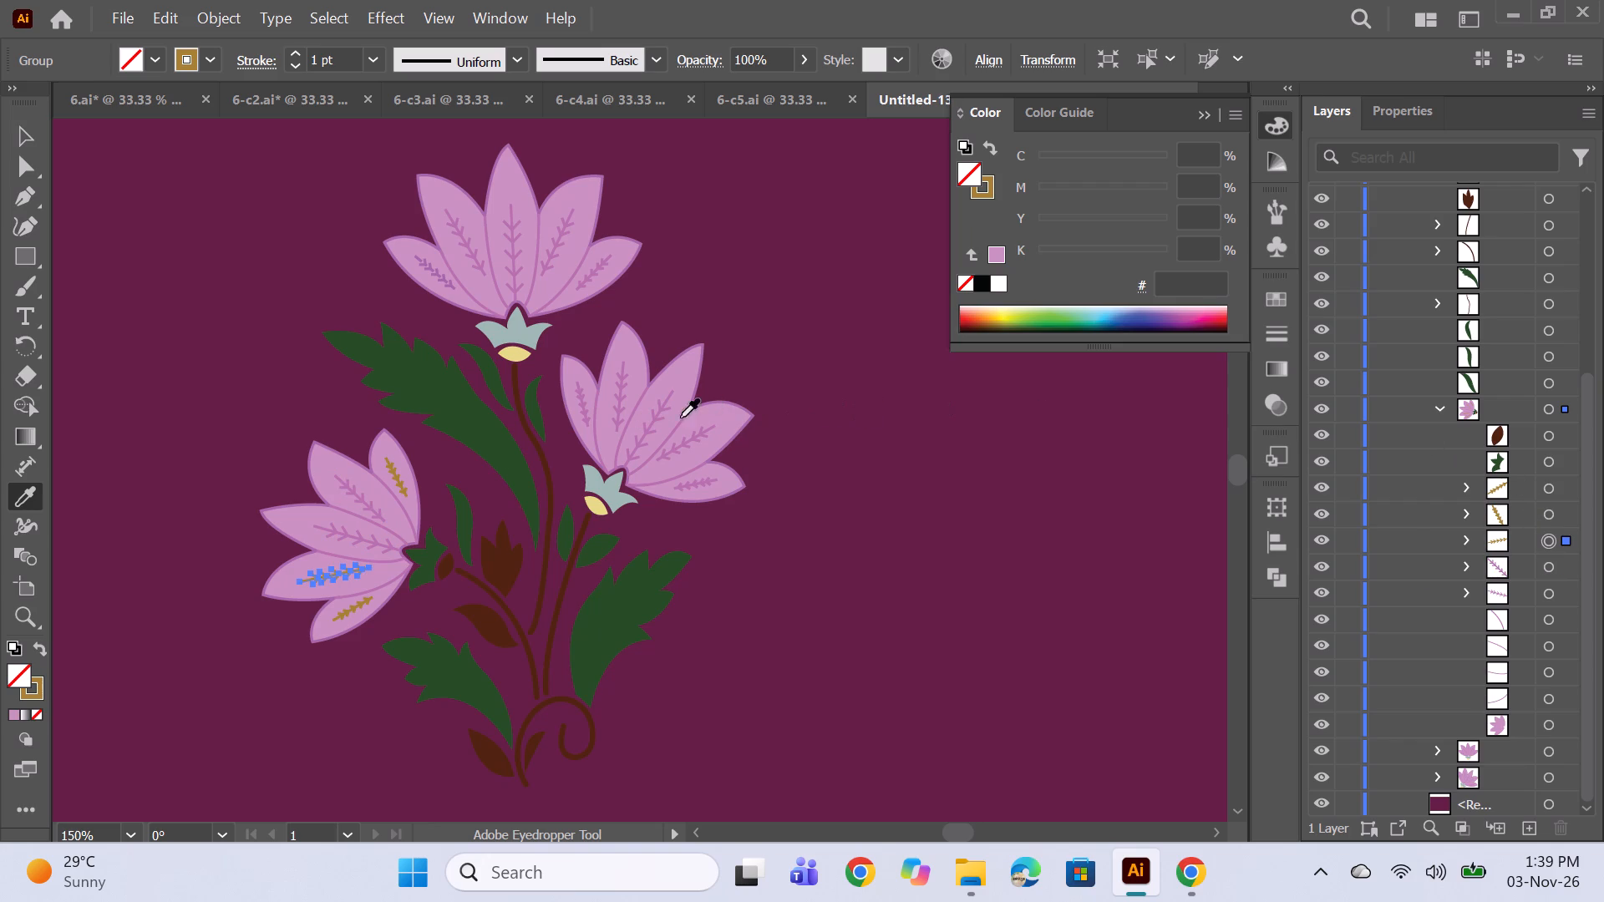
click(653, 415)
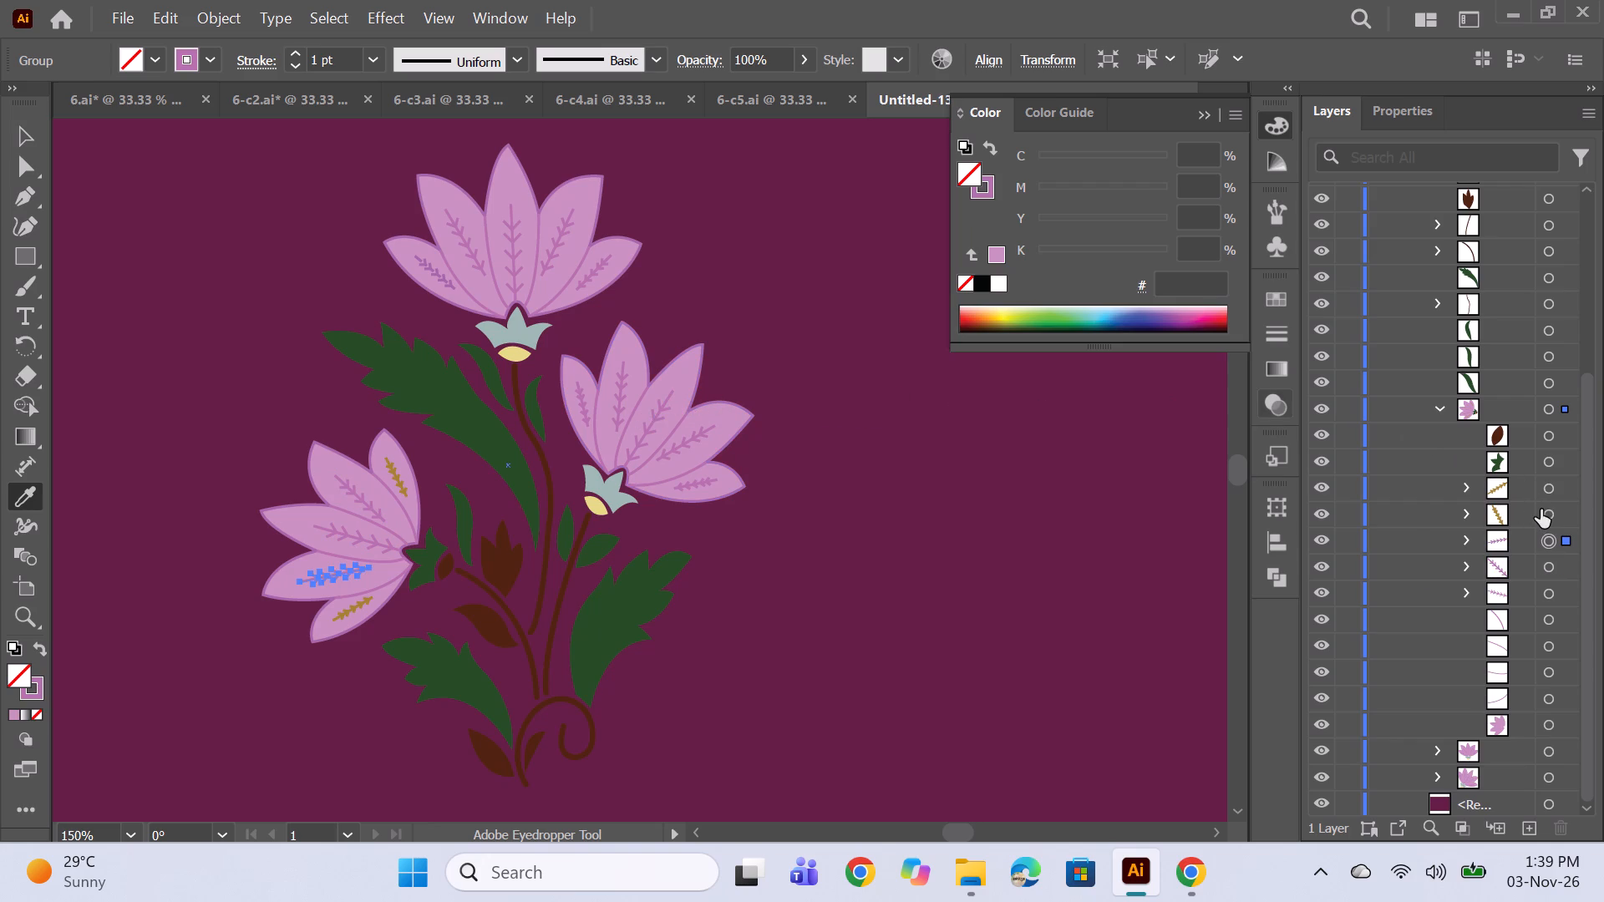
click(1541, 509)
click(653, 417)
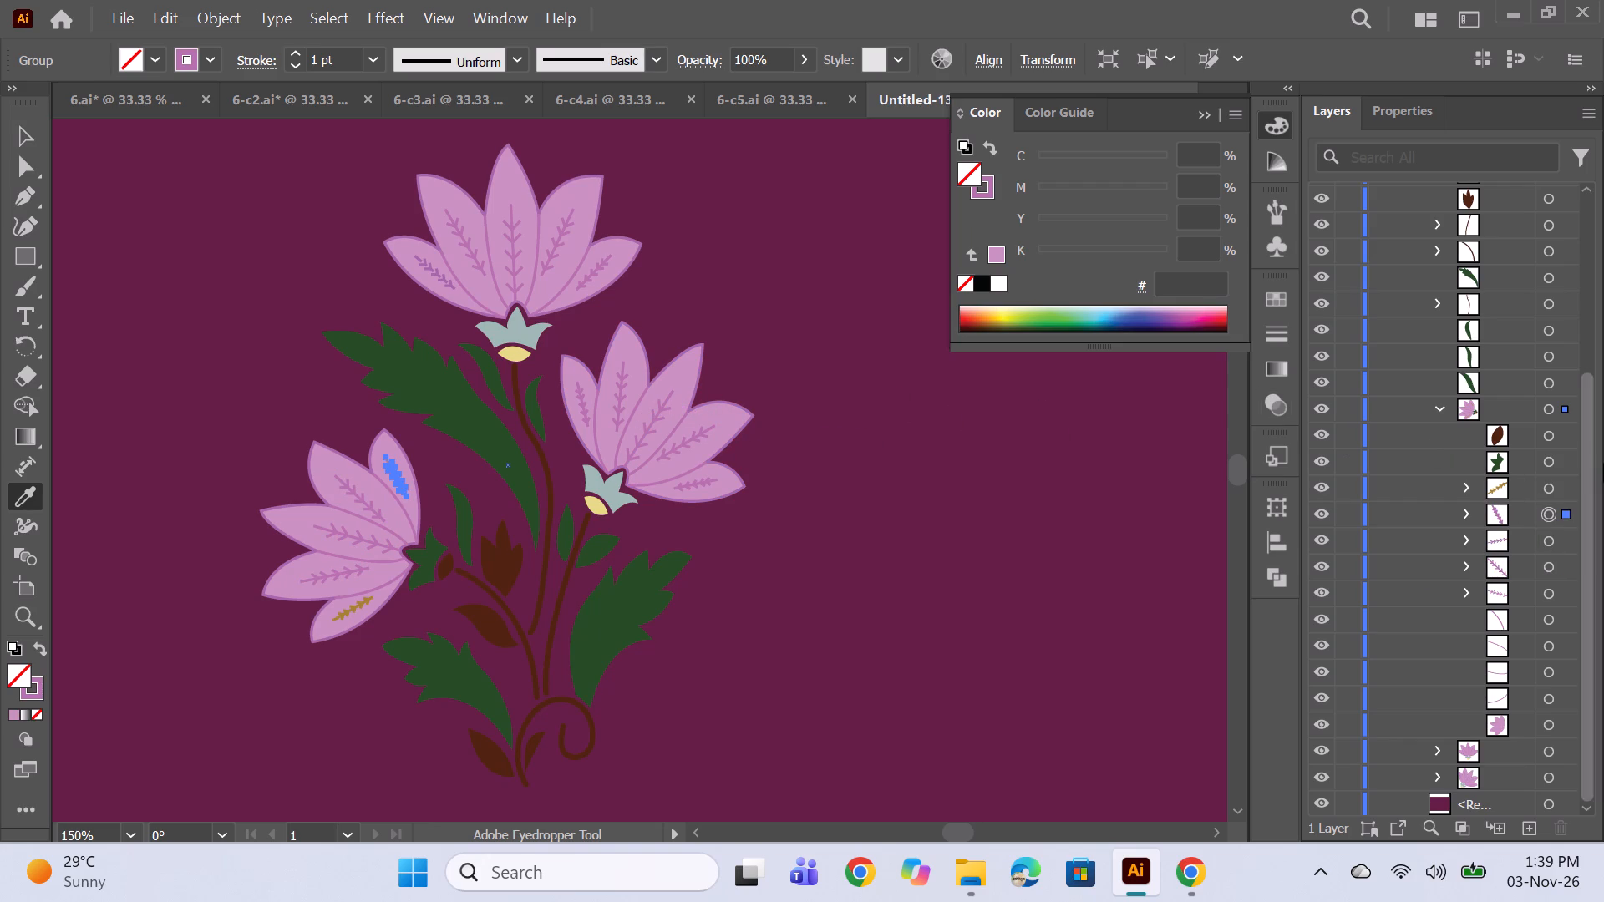
click(1554, 489)
click(656, 420)
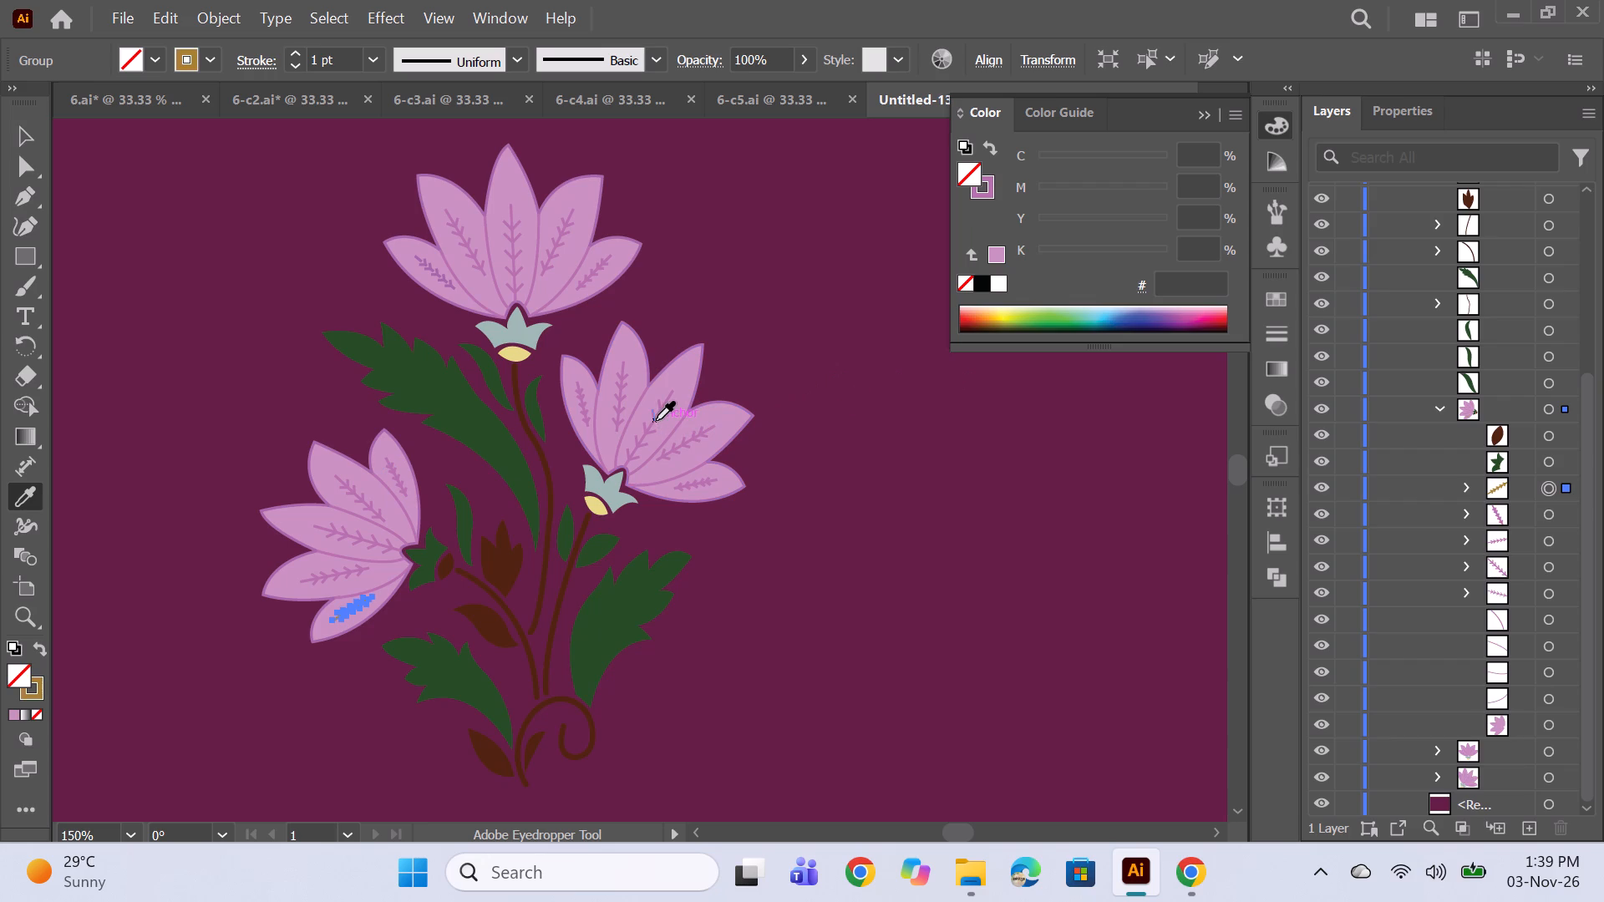
Match the left flower's calyx and small brown base to the right-hand flower's greyed aqua and pale yellow with the Eyedropper.
click(1550, 454)
click(604, 491)
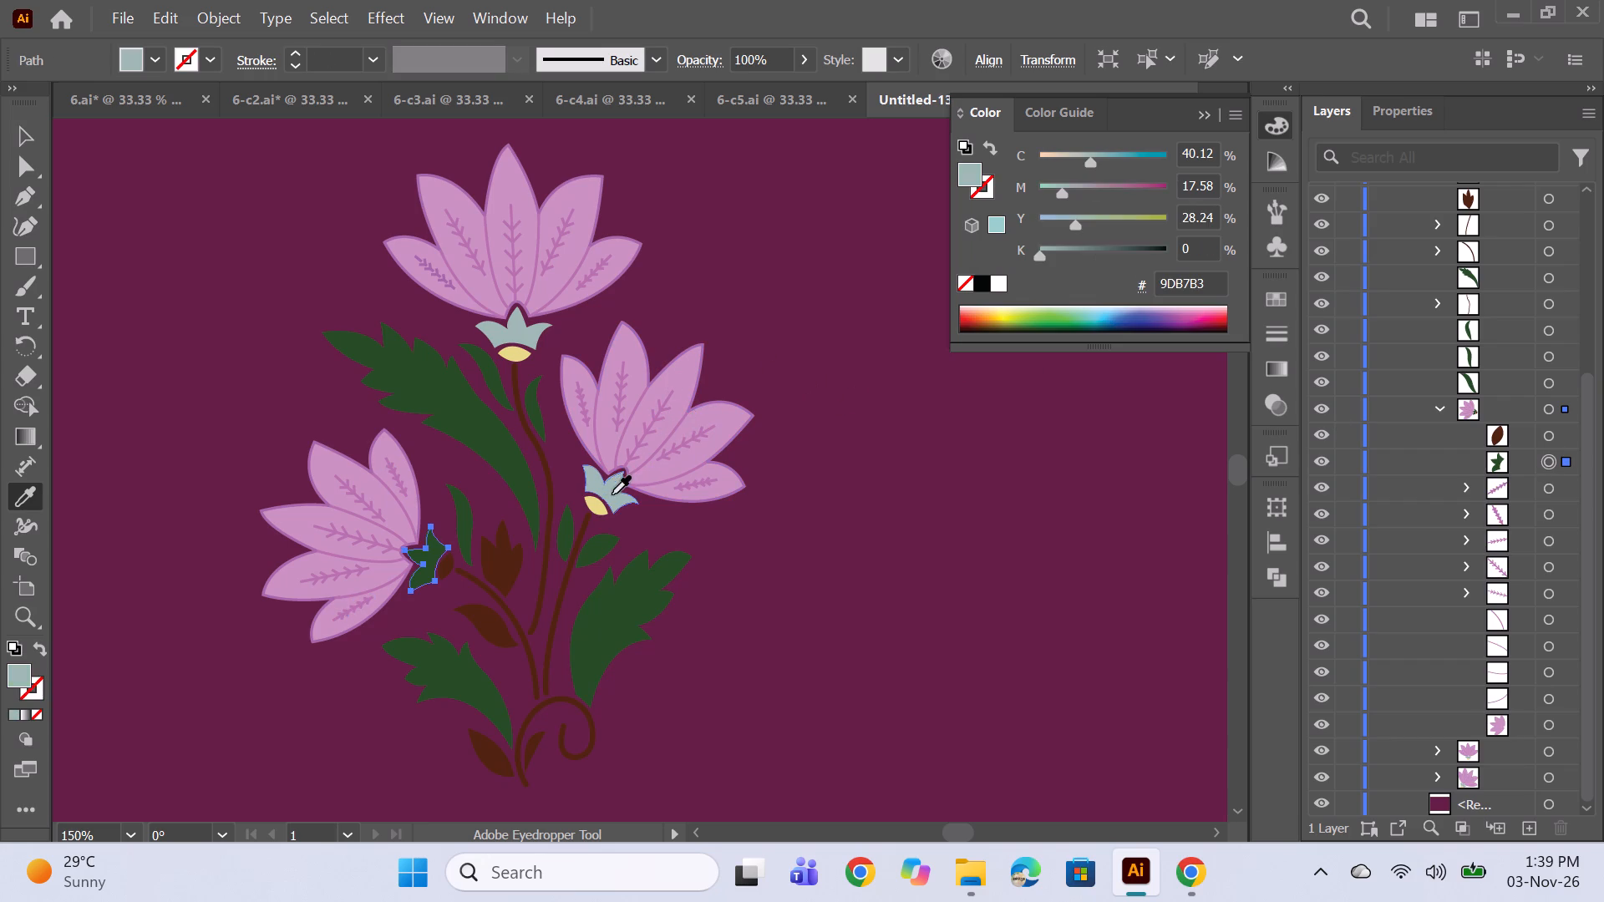
click(1552, 438)
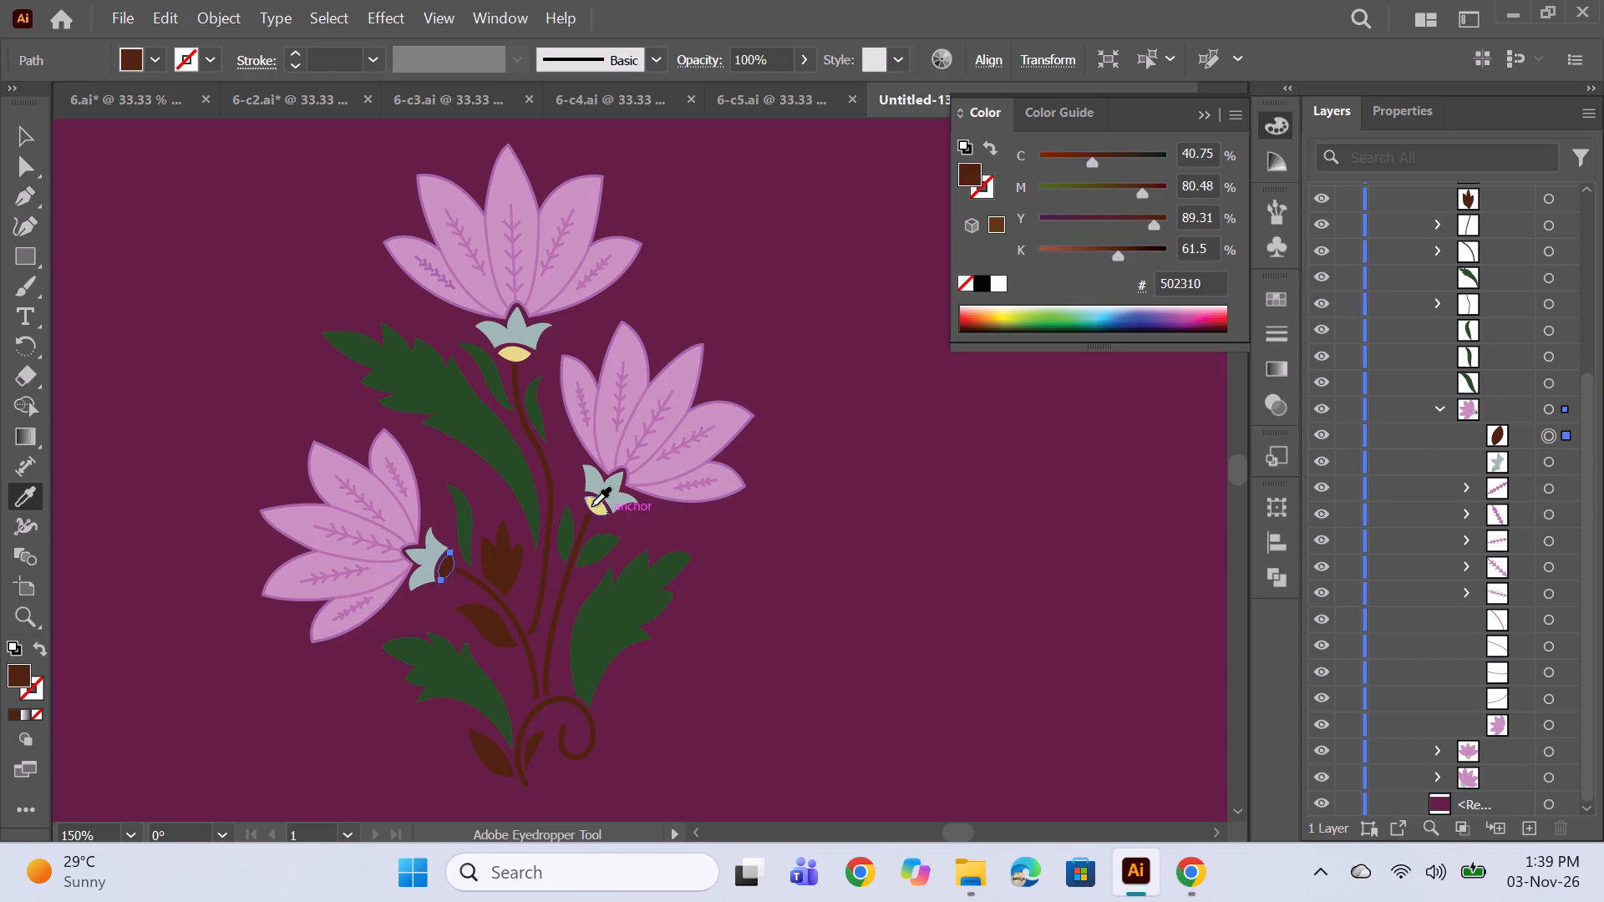
click(589, 505)
click(1444, 415)
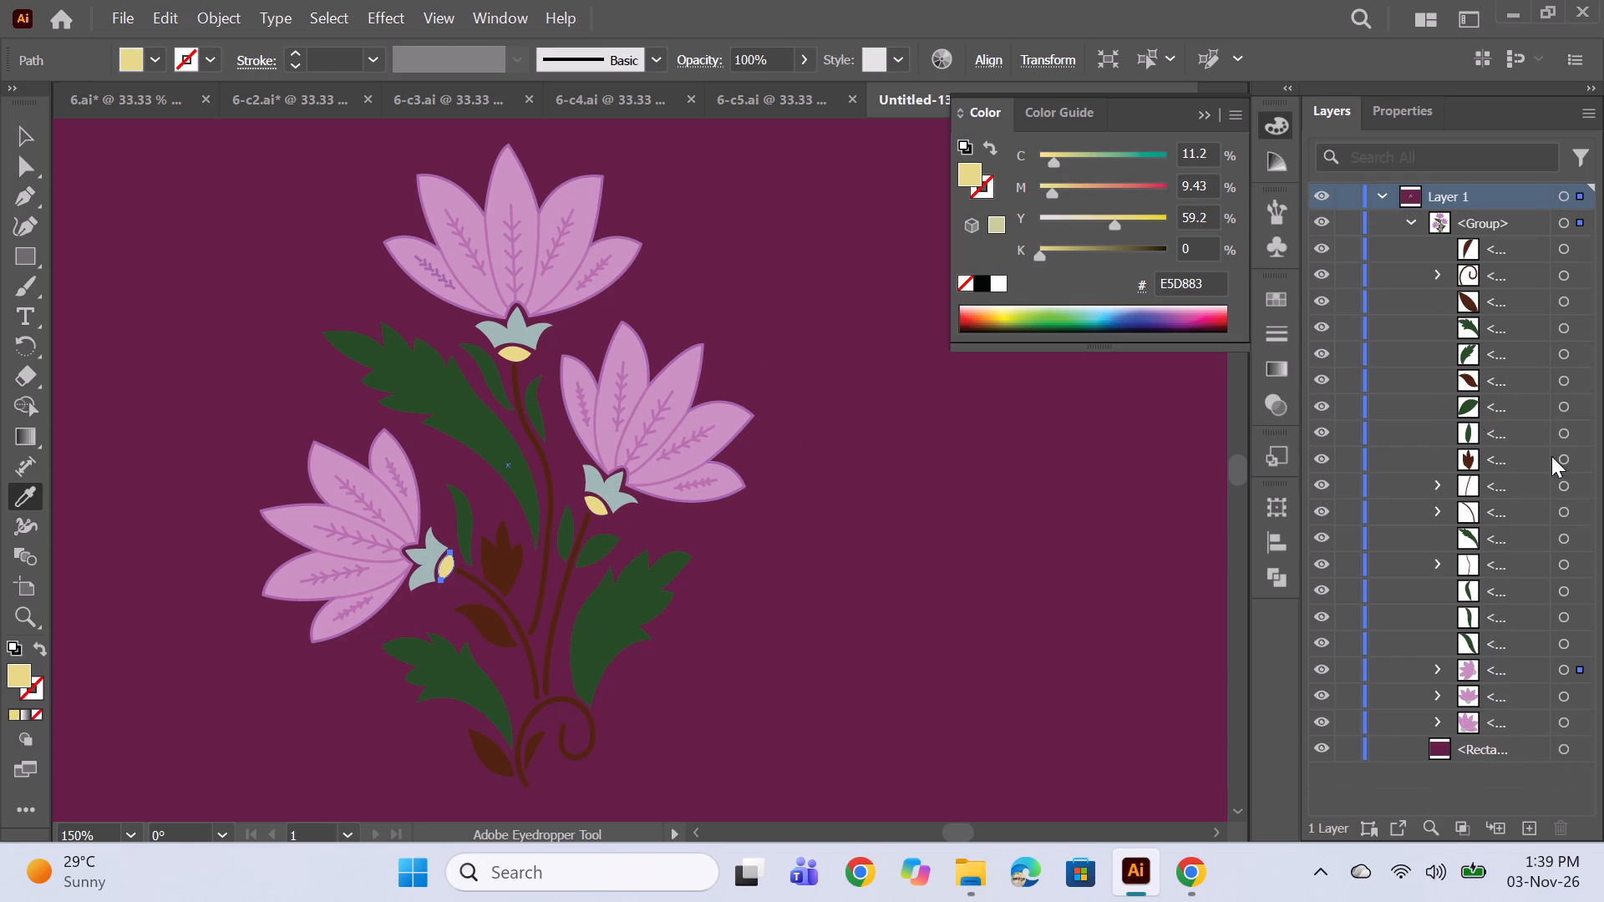
Recolour the two small leaves flanking the top flower's stem and the one beside the left flower greyed aqua (9DB7B3).
click(1557, 645)
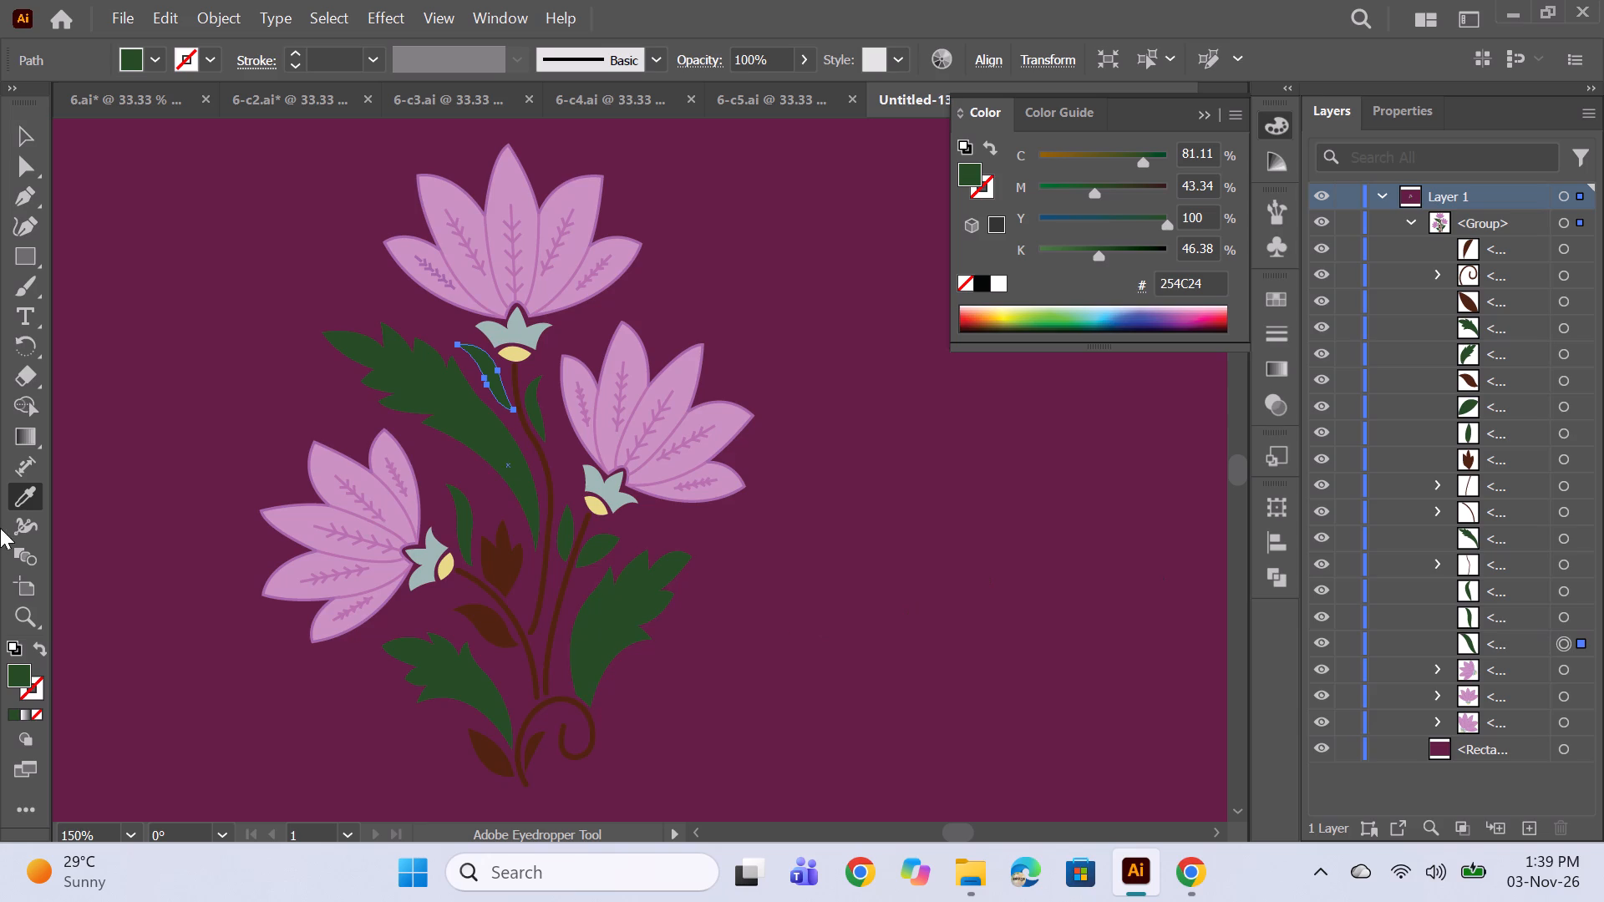
click(499, 342)
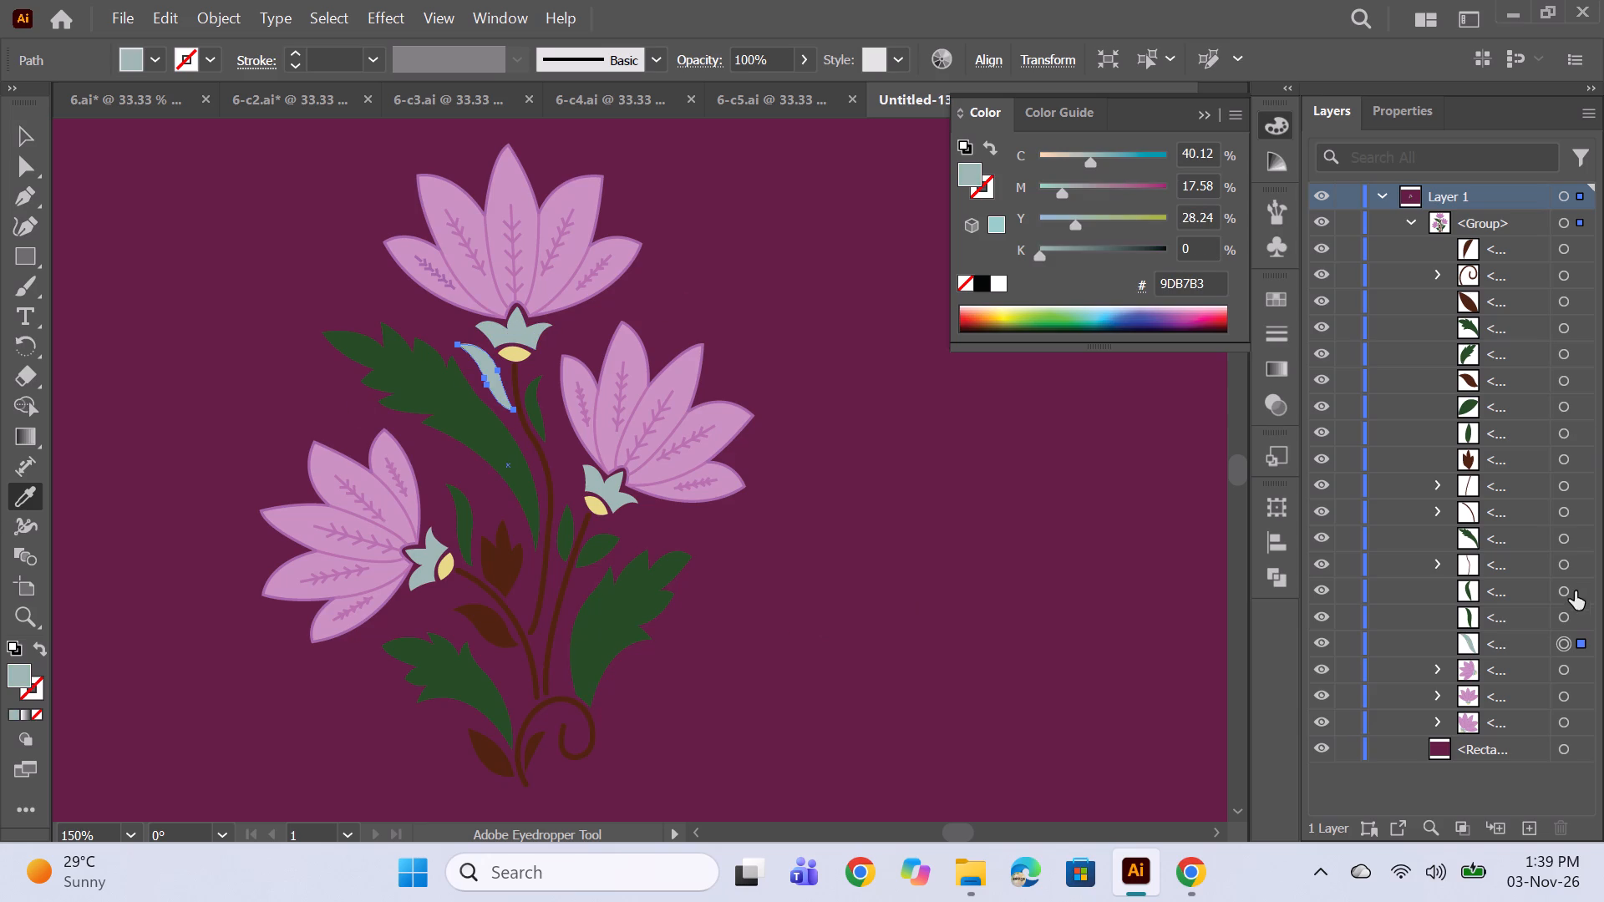
click(1566, 623)
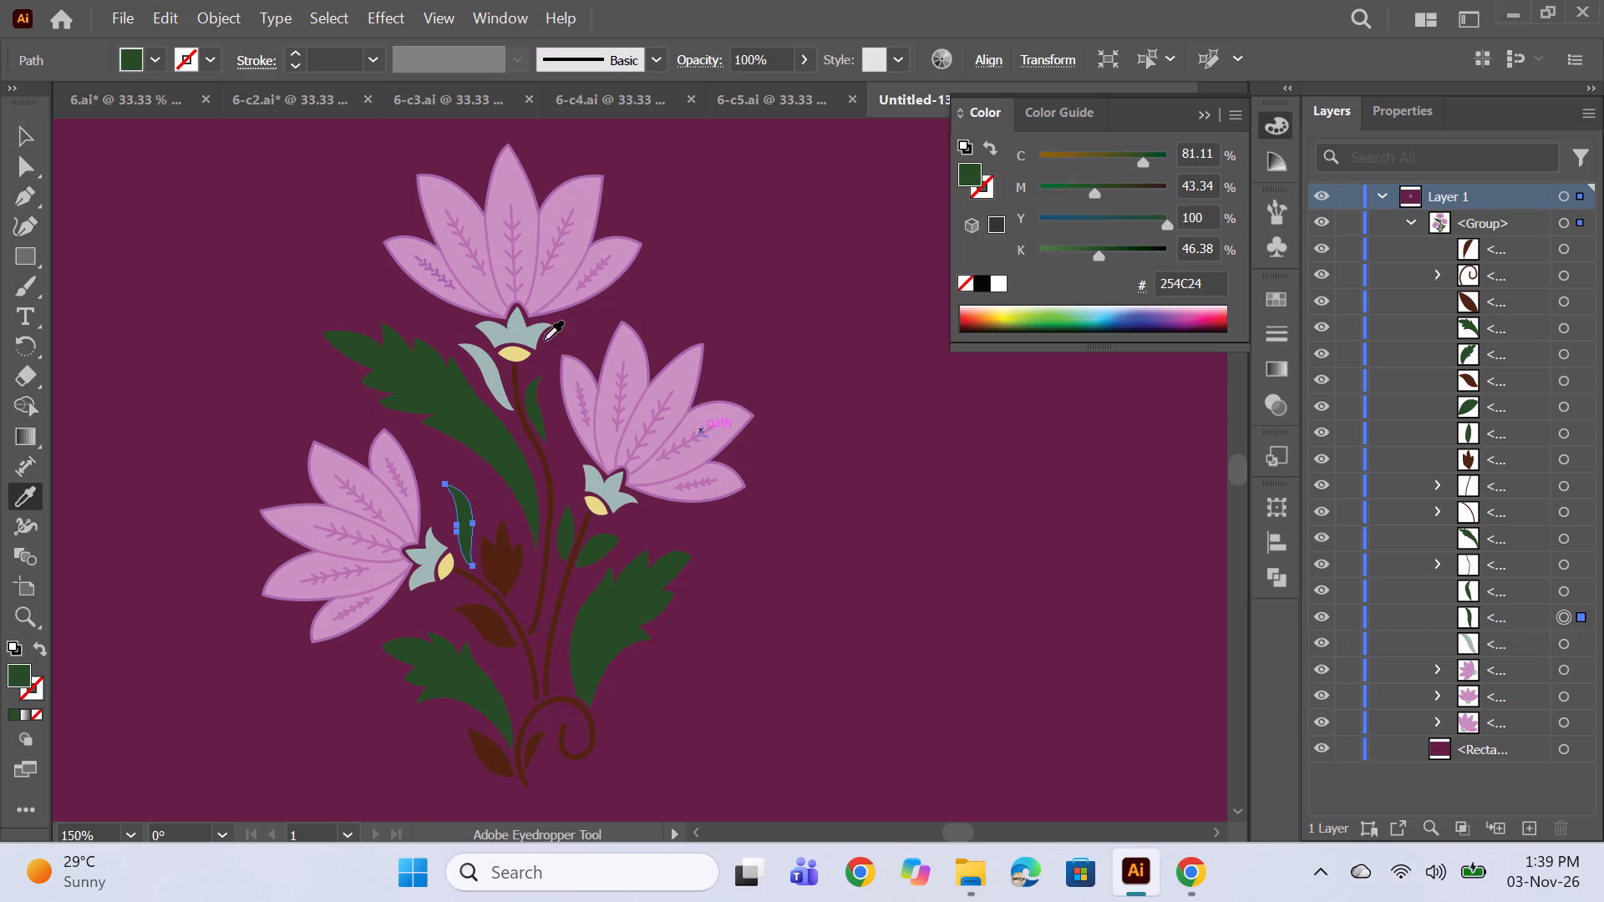
click(518, 323)
click(1566, 585)
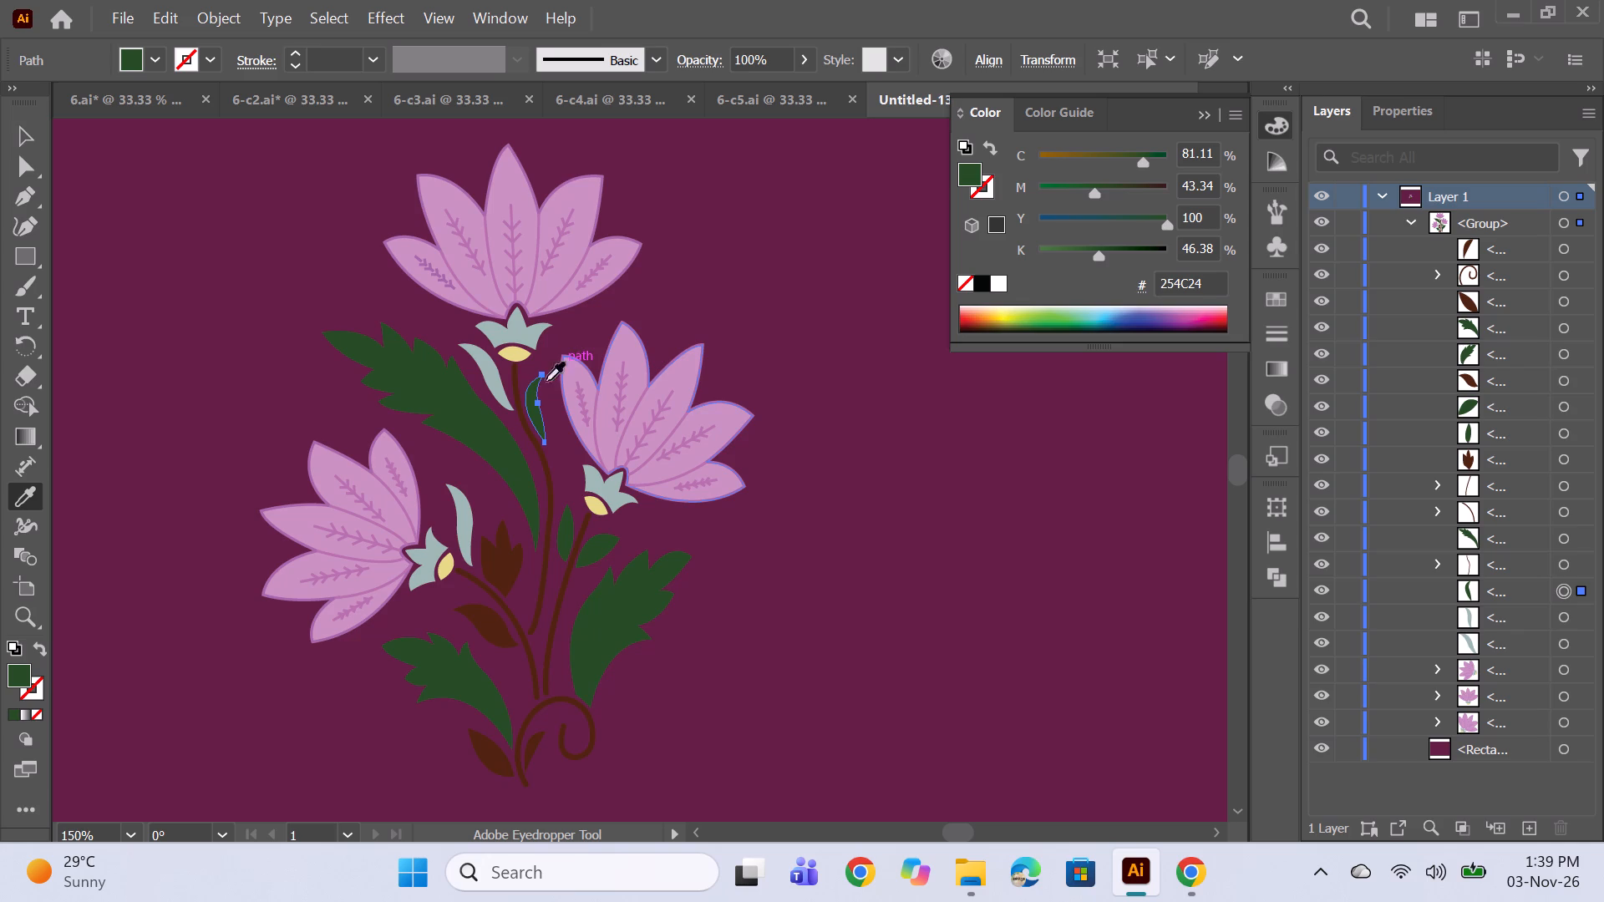
click(500, 387)
Recolour the three flower stems pale yellow (E5D883) and the large upper-left leaf greyed aqua (9DB7B3) with the Eyedropper.
click(1563, 563)
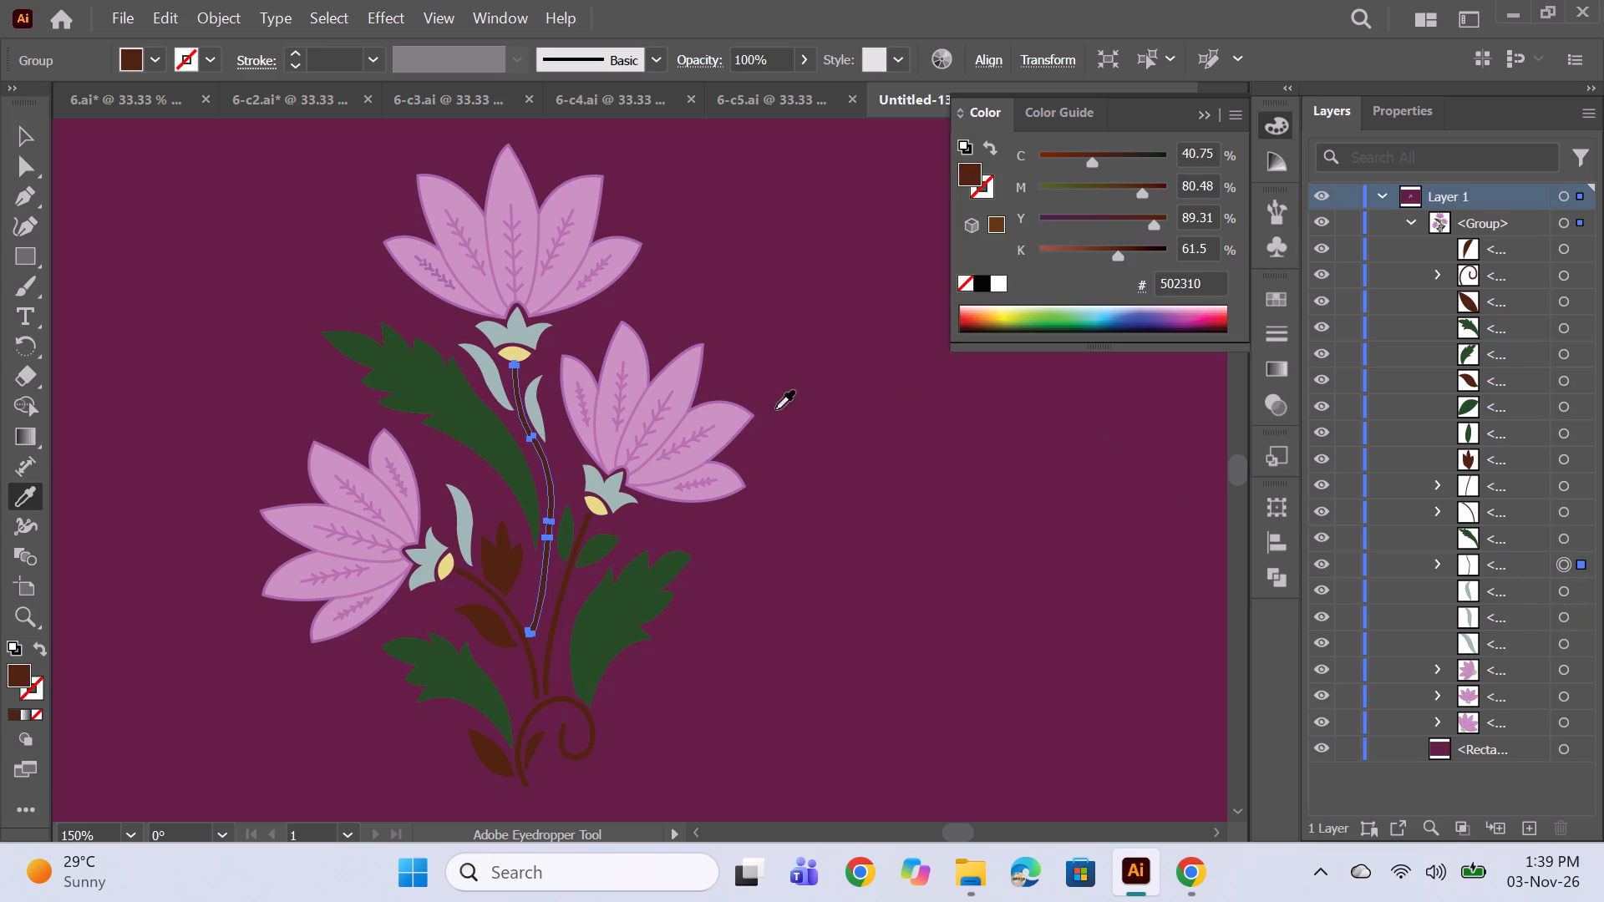
click(518, 352)
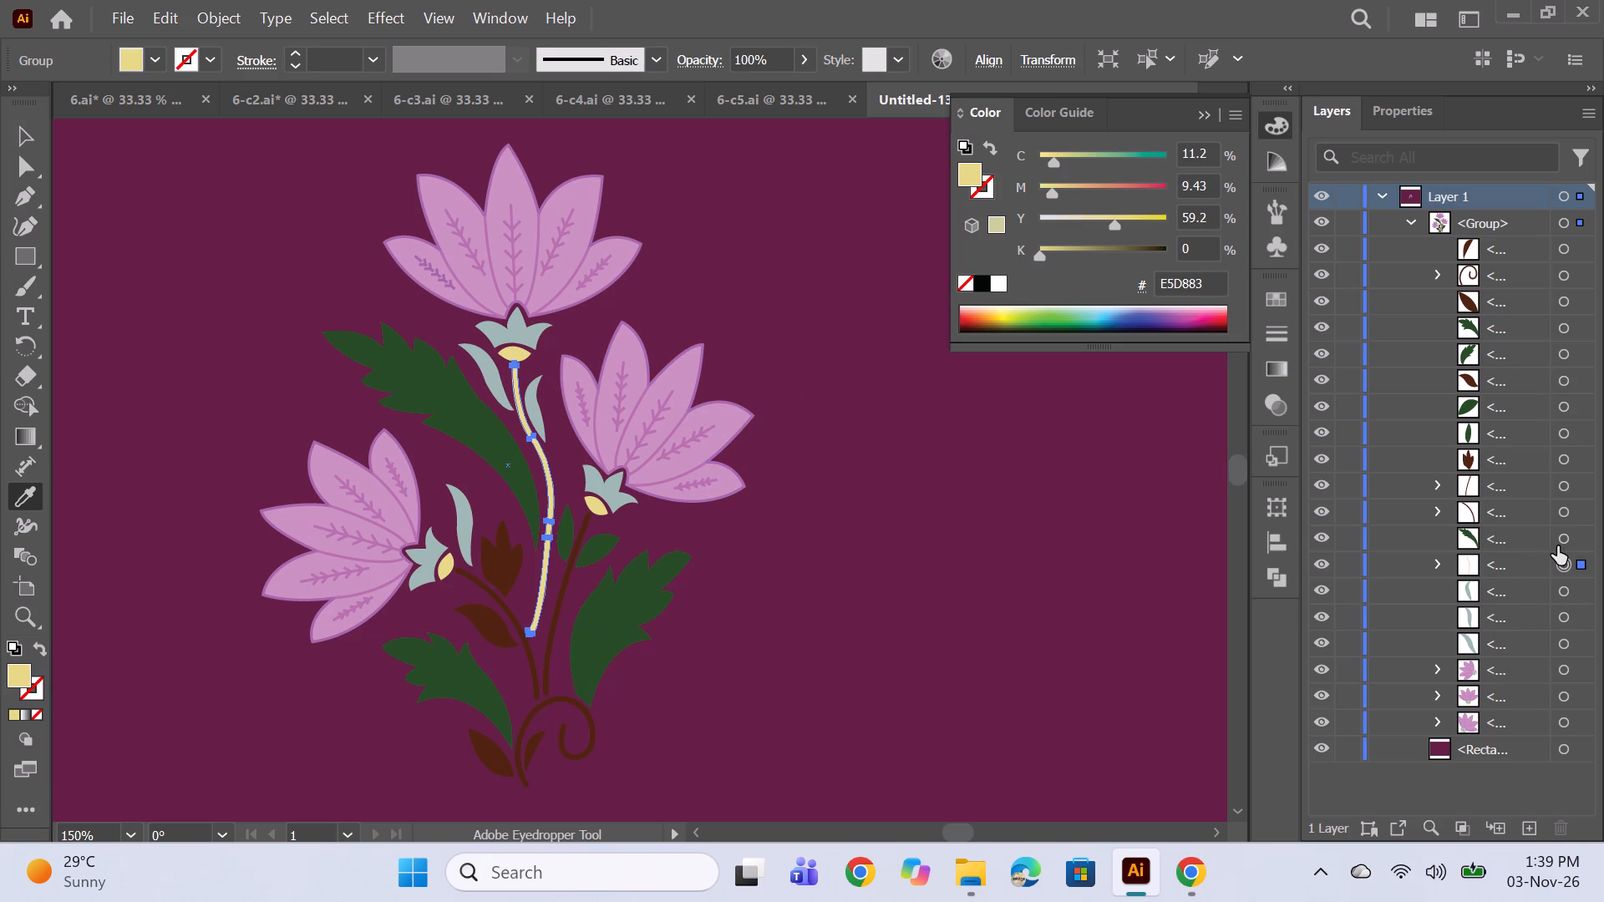
click(1561, 543)
click(510, 336)
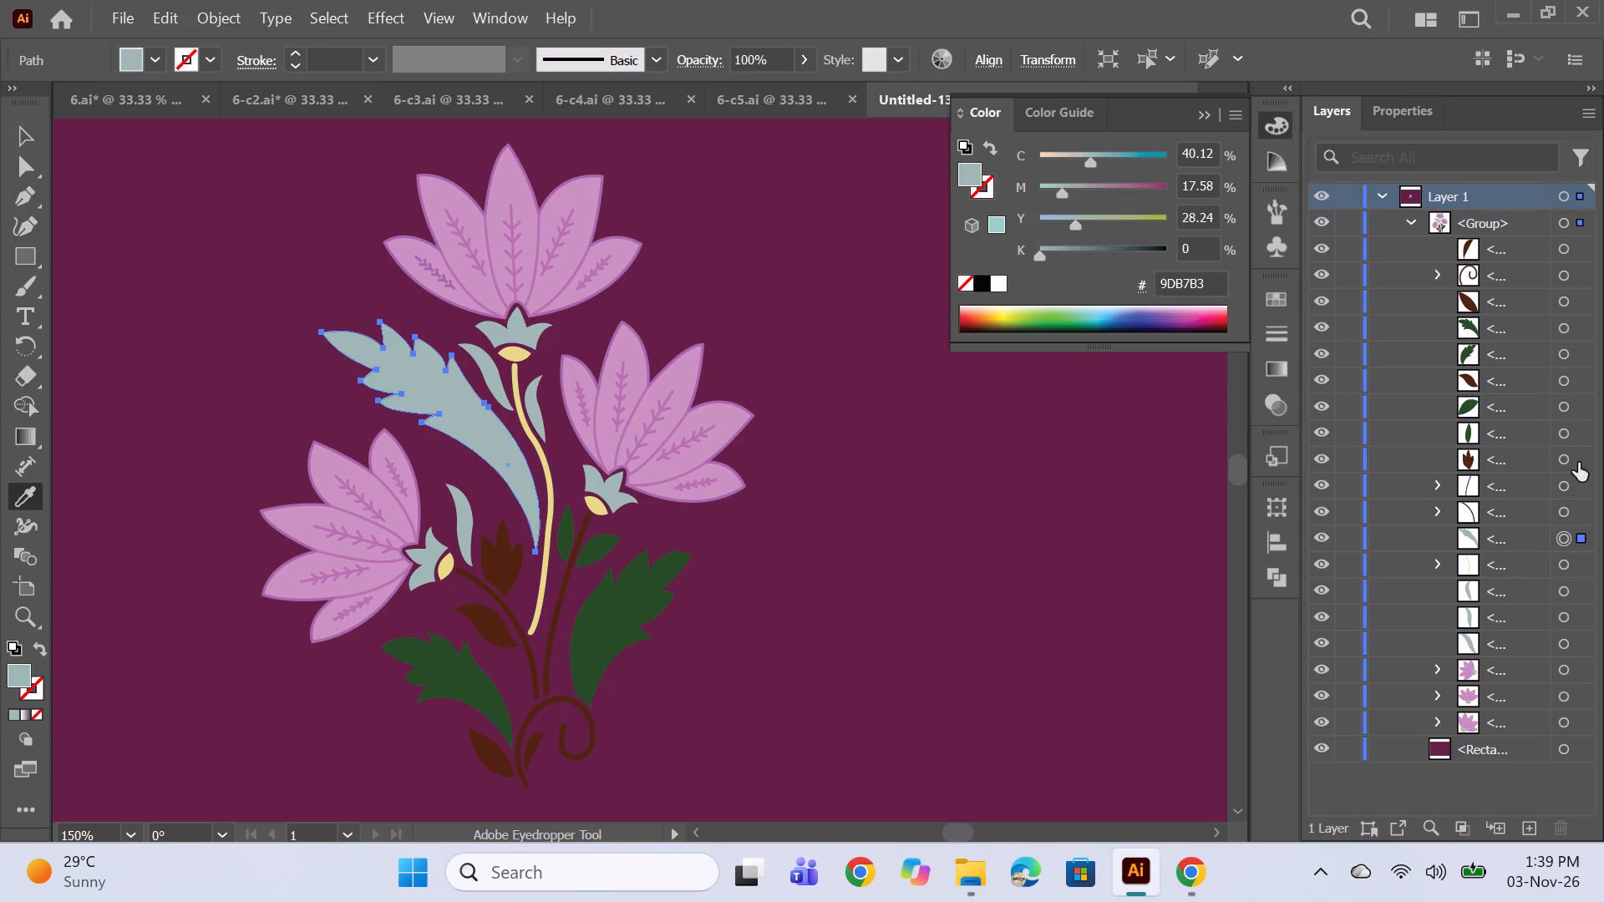
click(1565, 509)
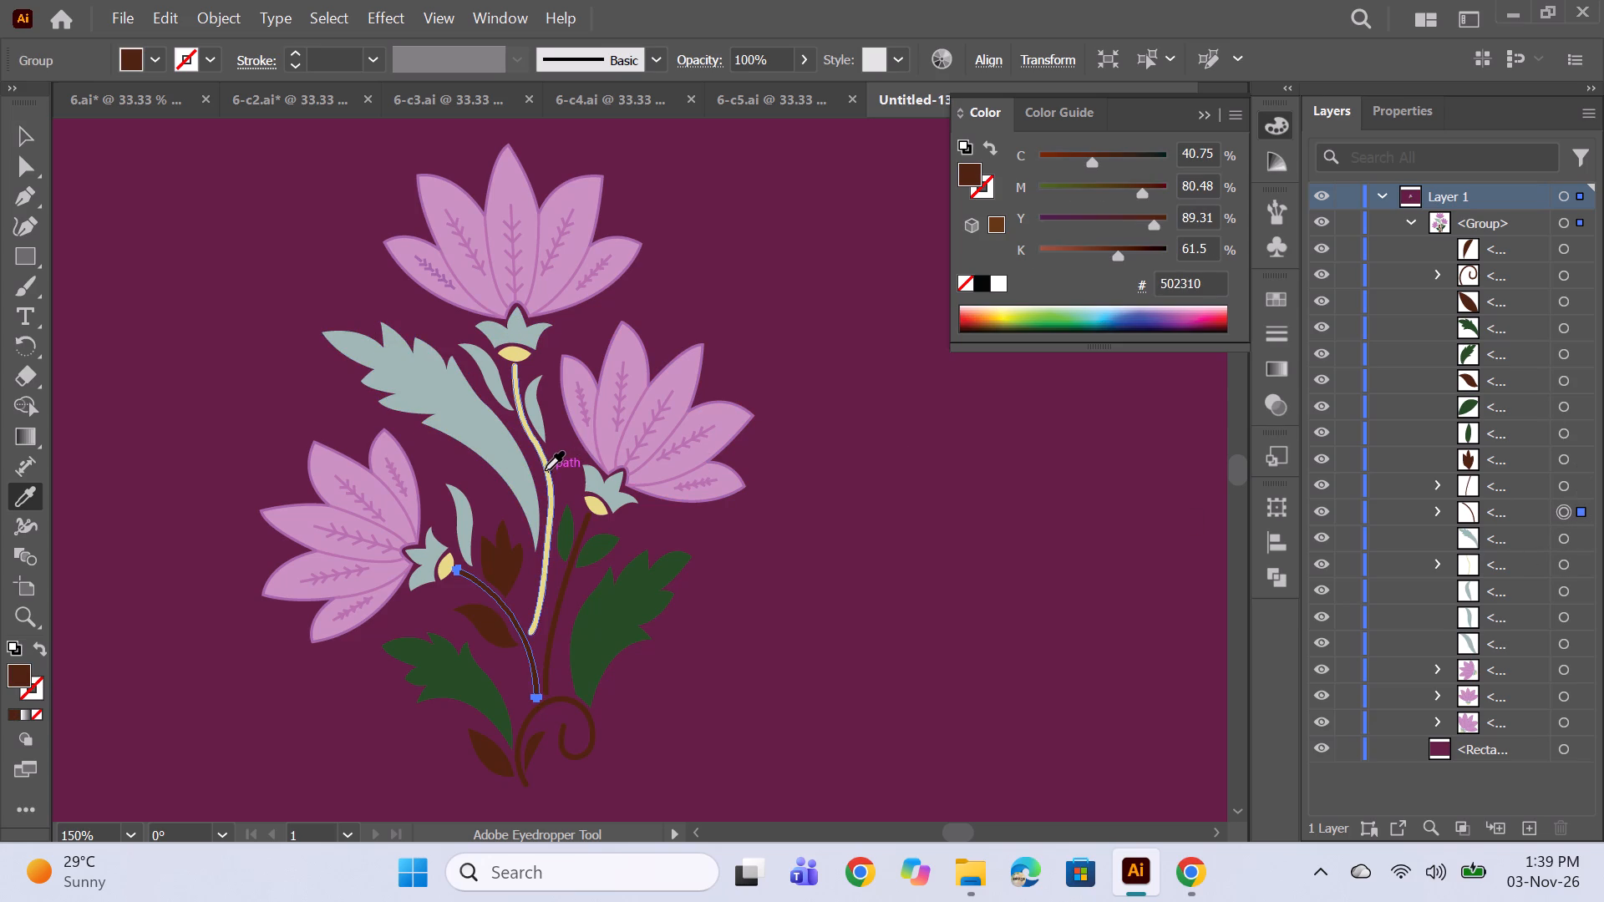
click(545, 470)
click(1571, 491)
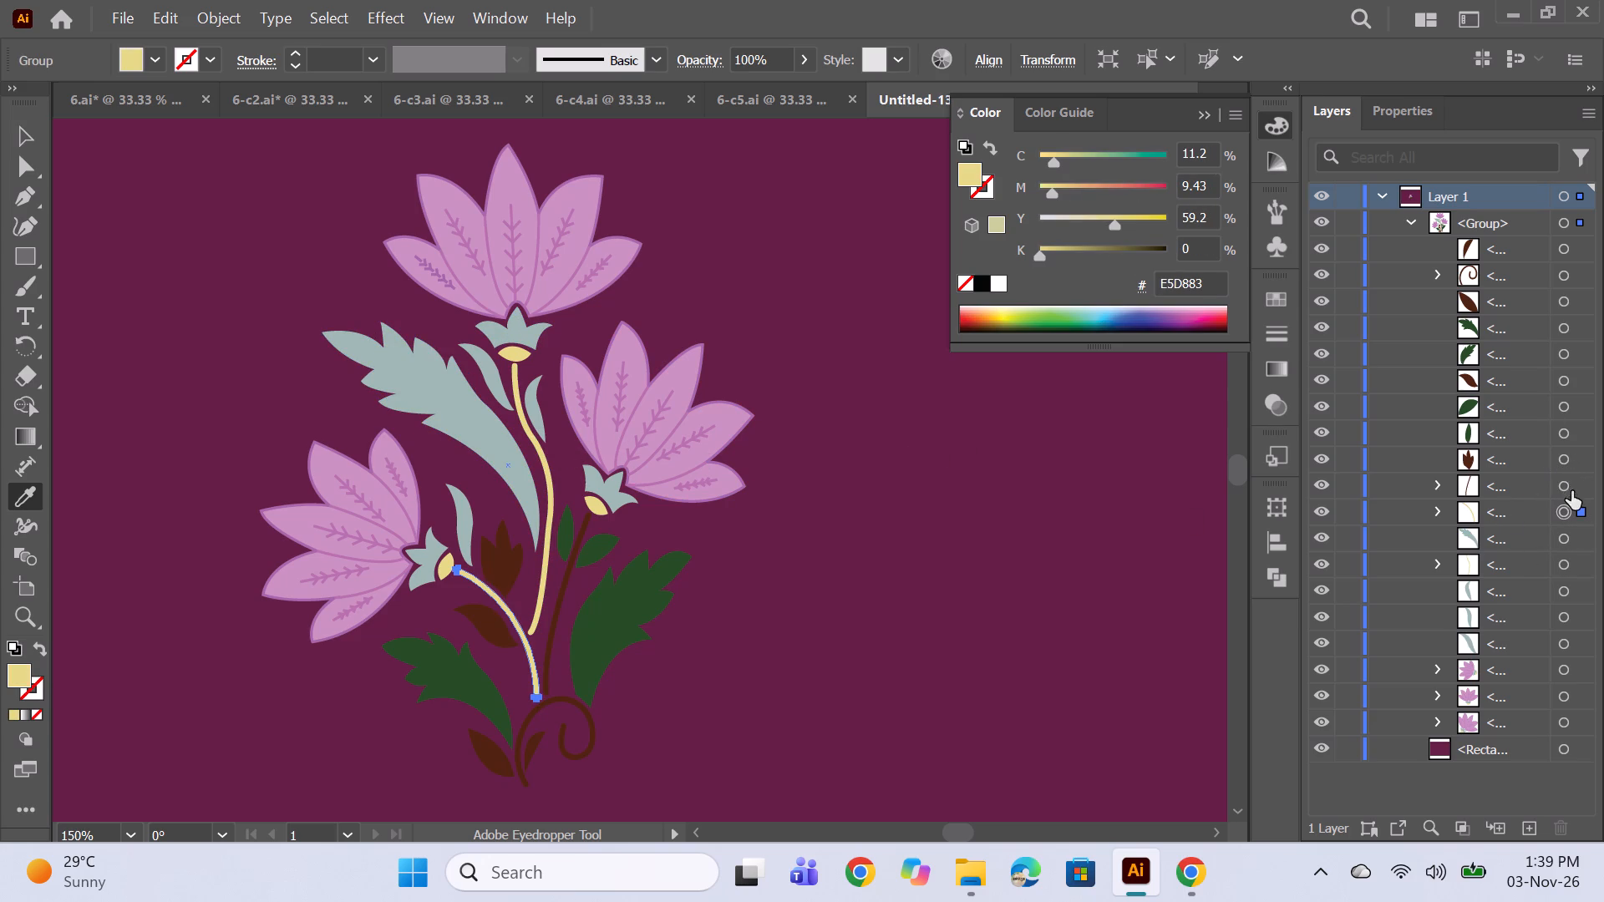
click(529, 436)
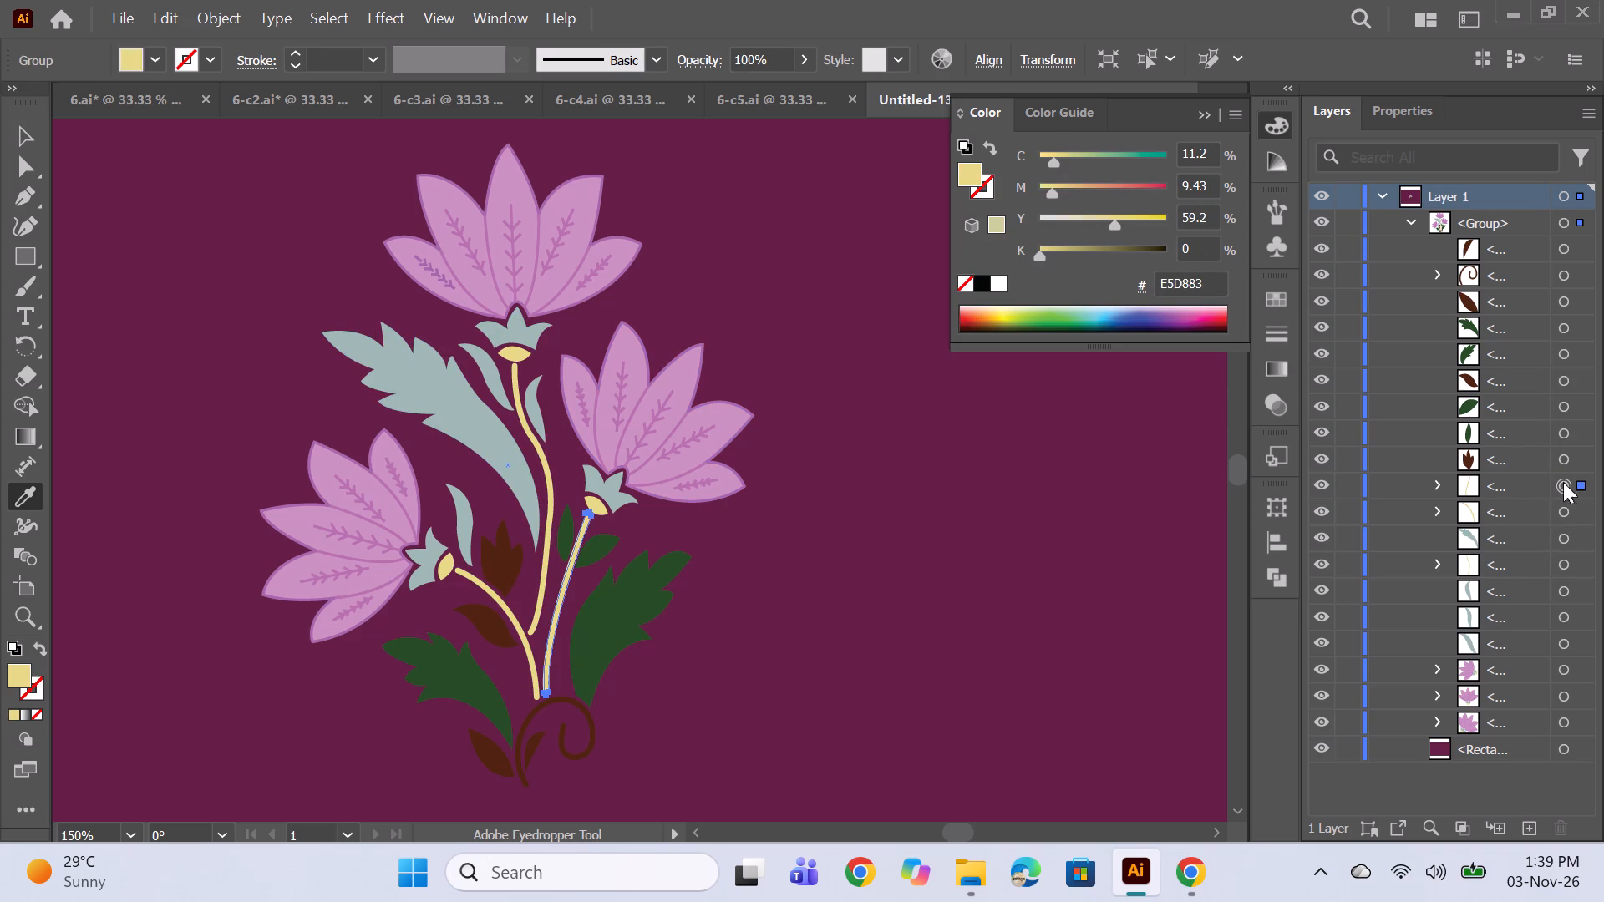
Recolour the brown bud and the brown leaf below it pale yellow, and the two small leaves by the right-hand stem greyed aqua.
click(1552, 463)
click(1566, 459)
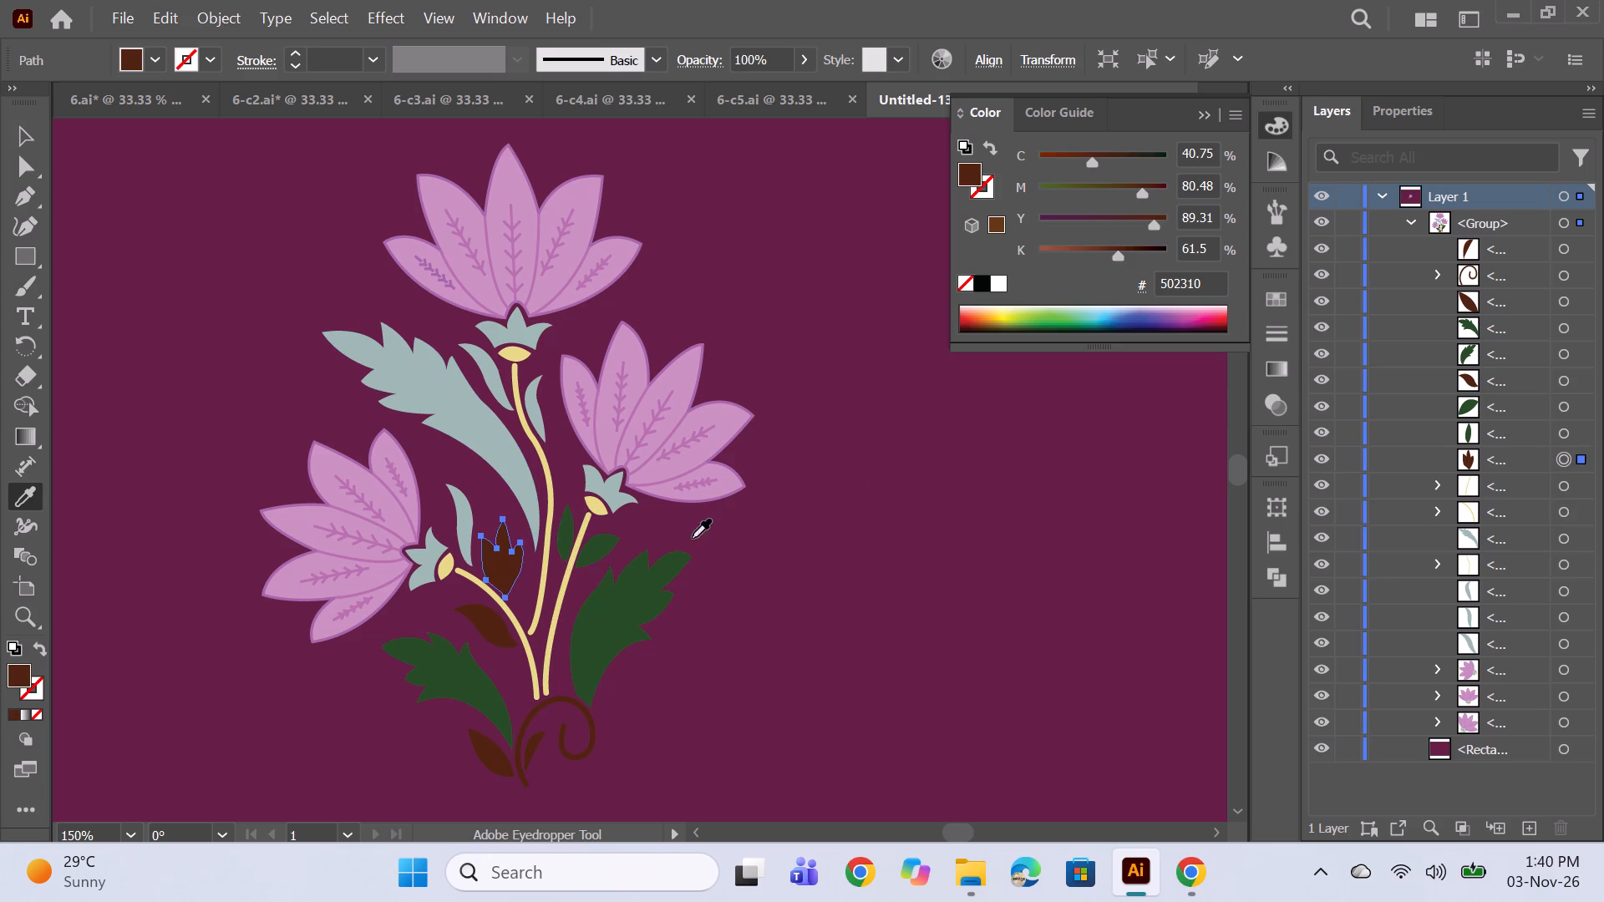
click(592, 508)
click(1563, 429)
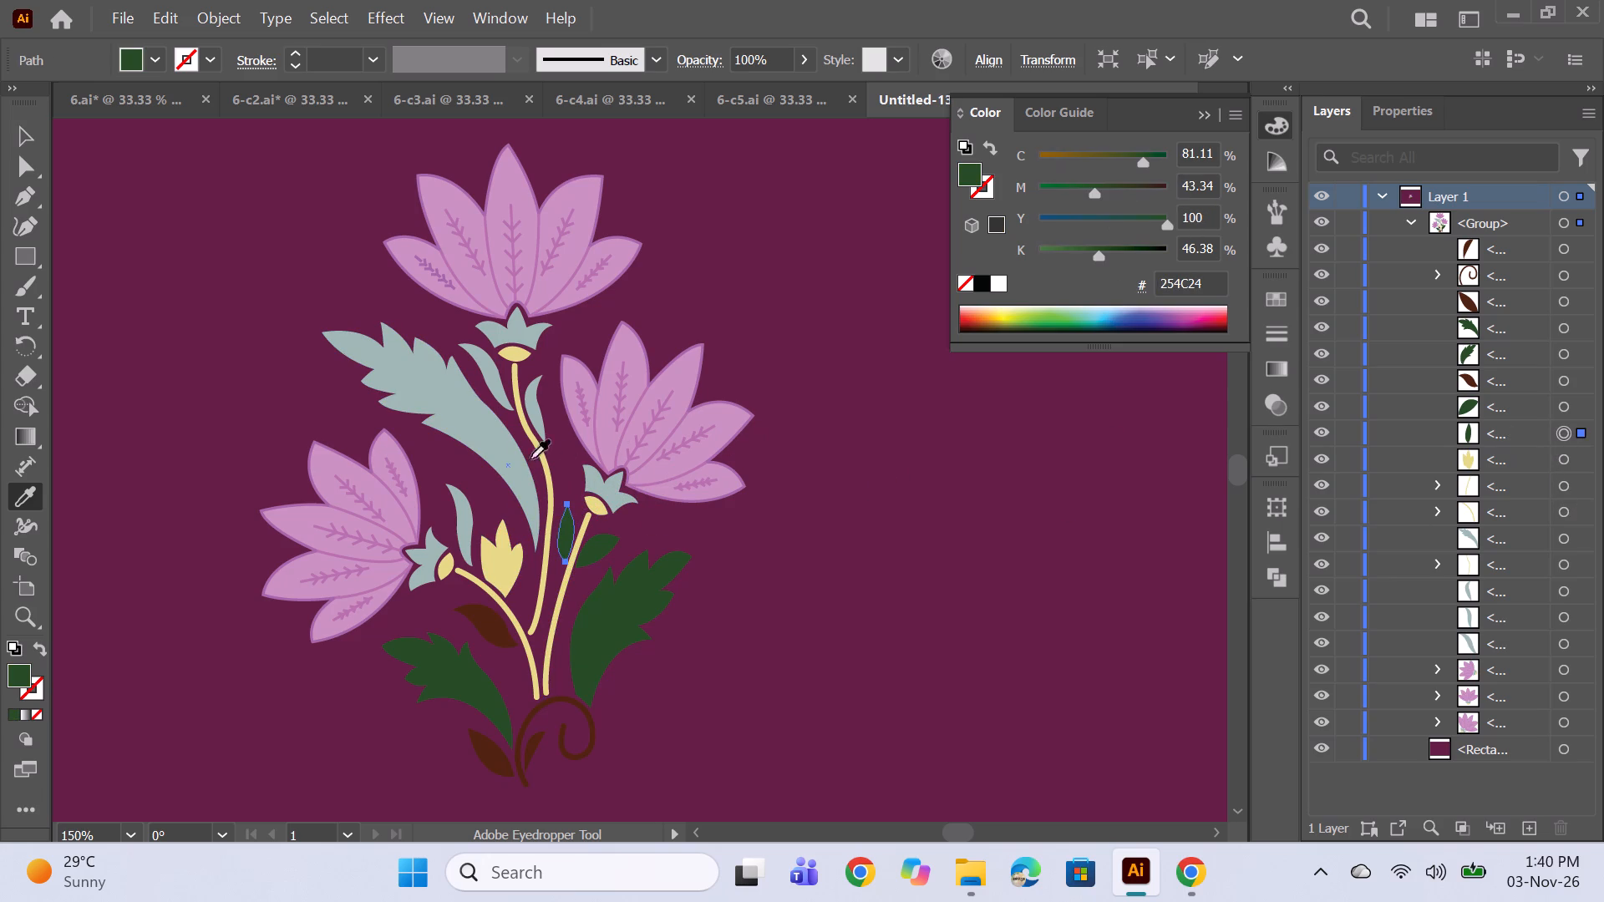
click(481, 435)
click(1556, 398)
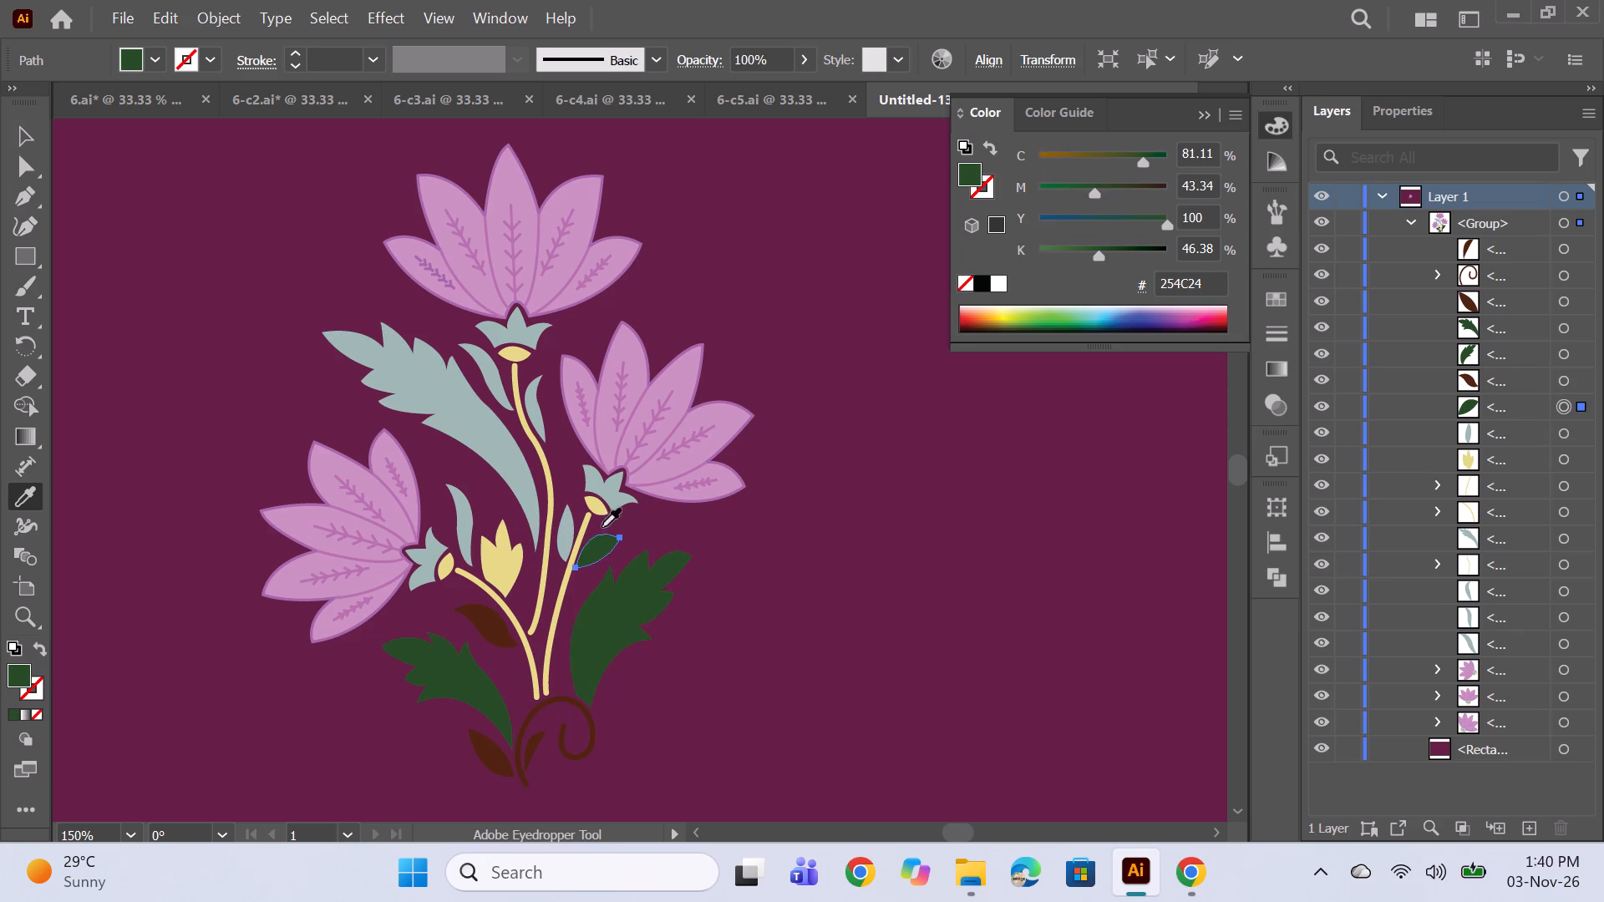
click(566, 535)
click(1556, 388)
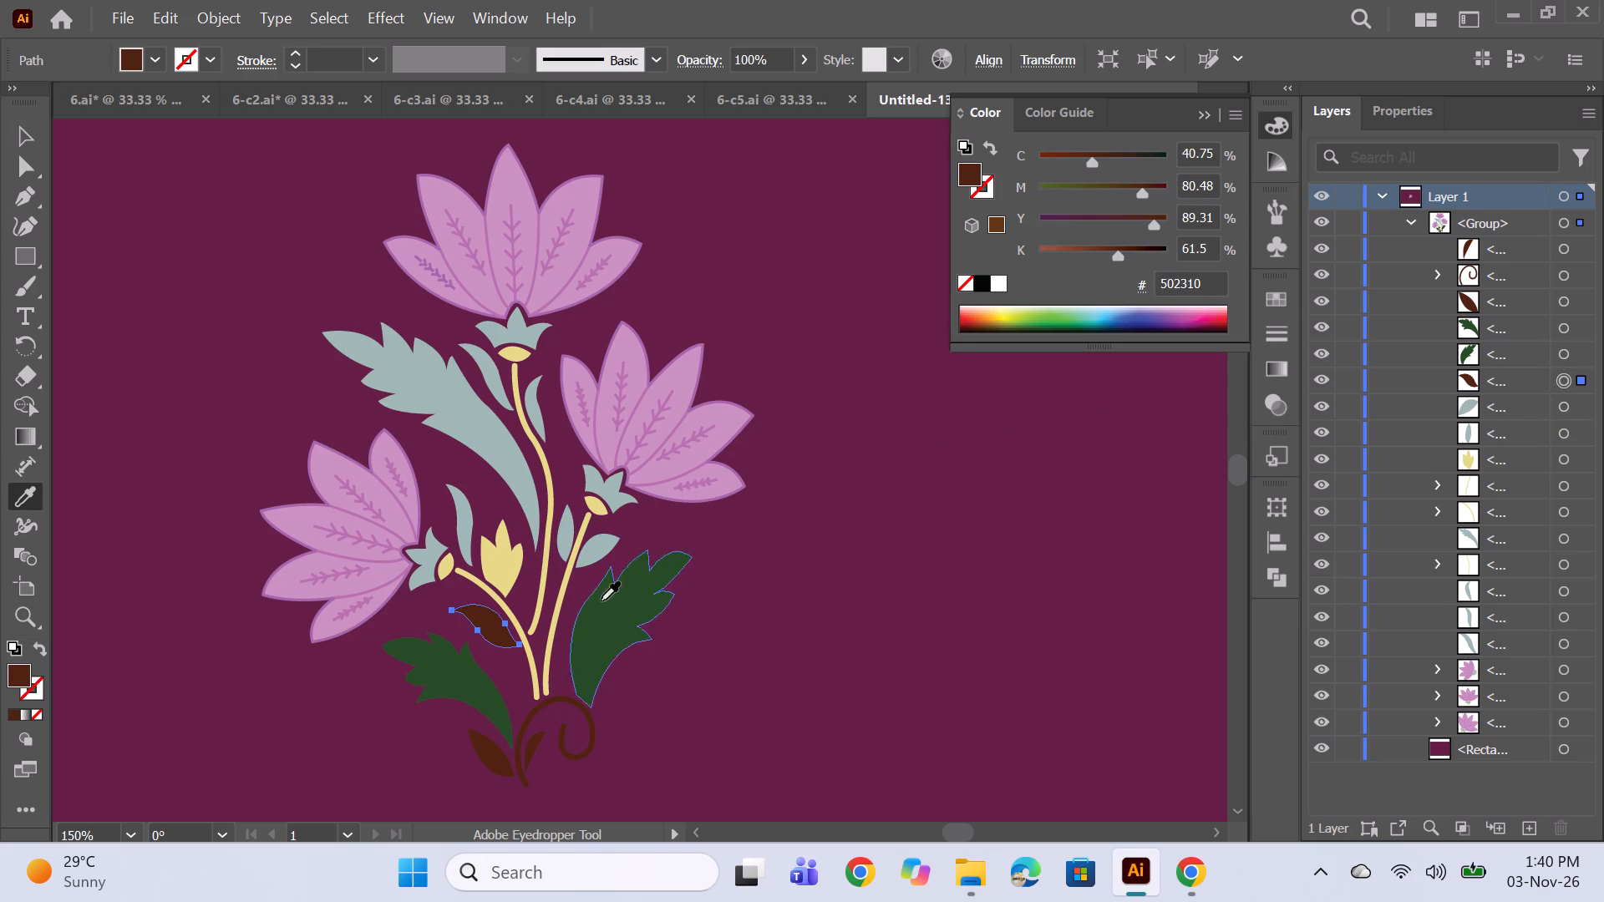
click(515, 563)
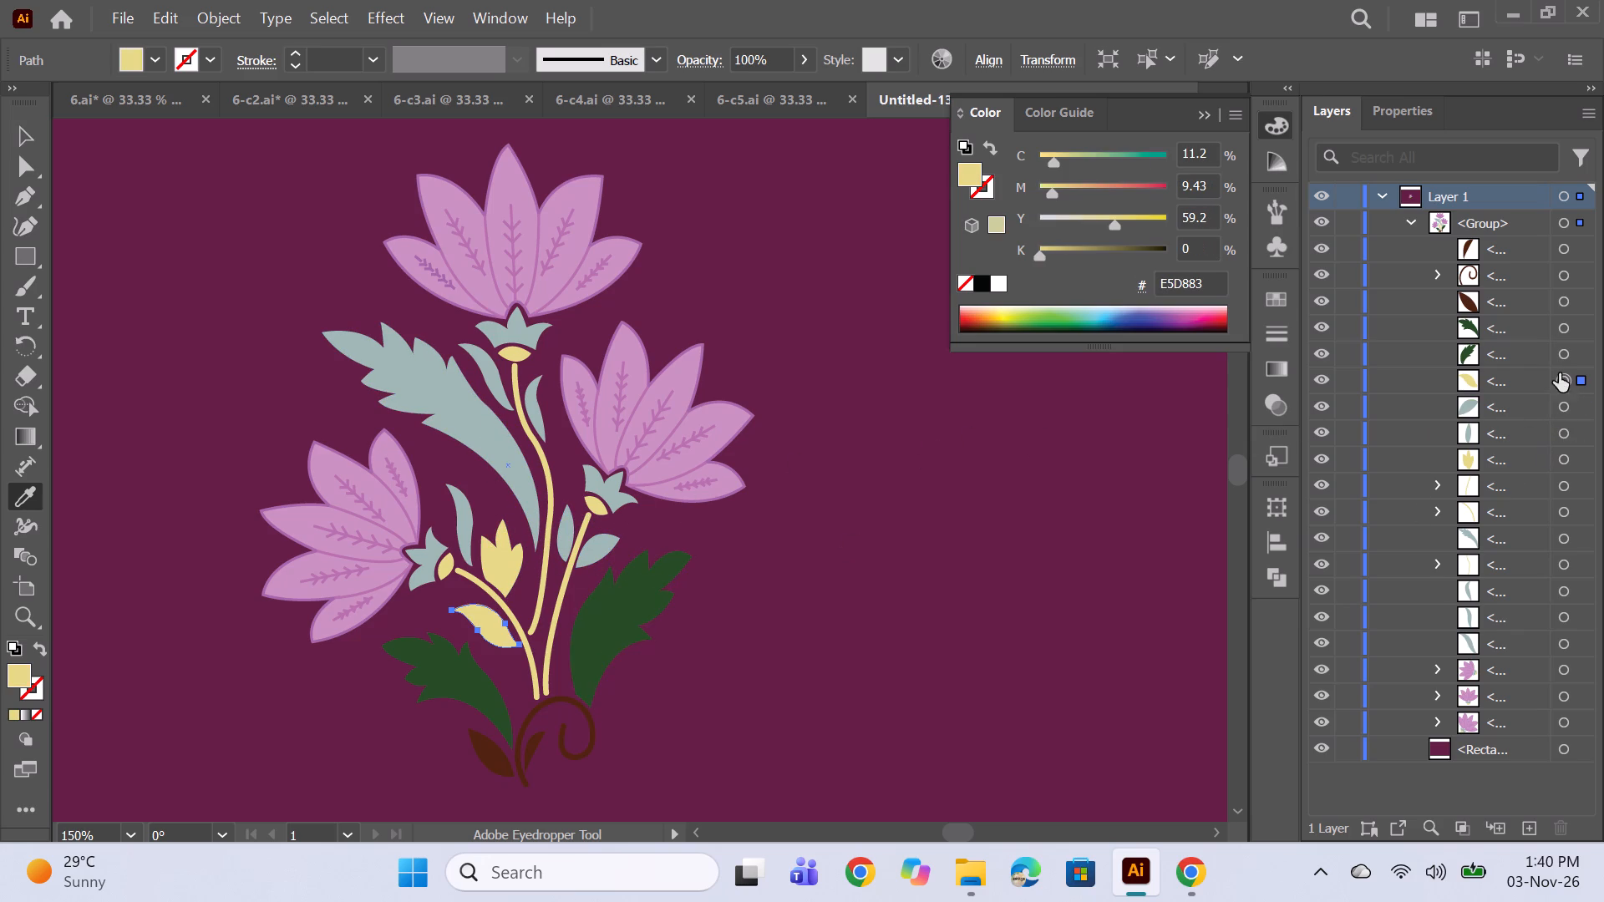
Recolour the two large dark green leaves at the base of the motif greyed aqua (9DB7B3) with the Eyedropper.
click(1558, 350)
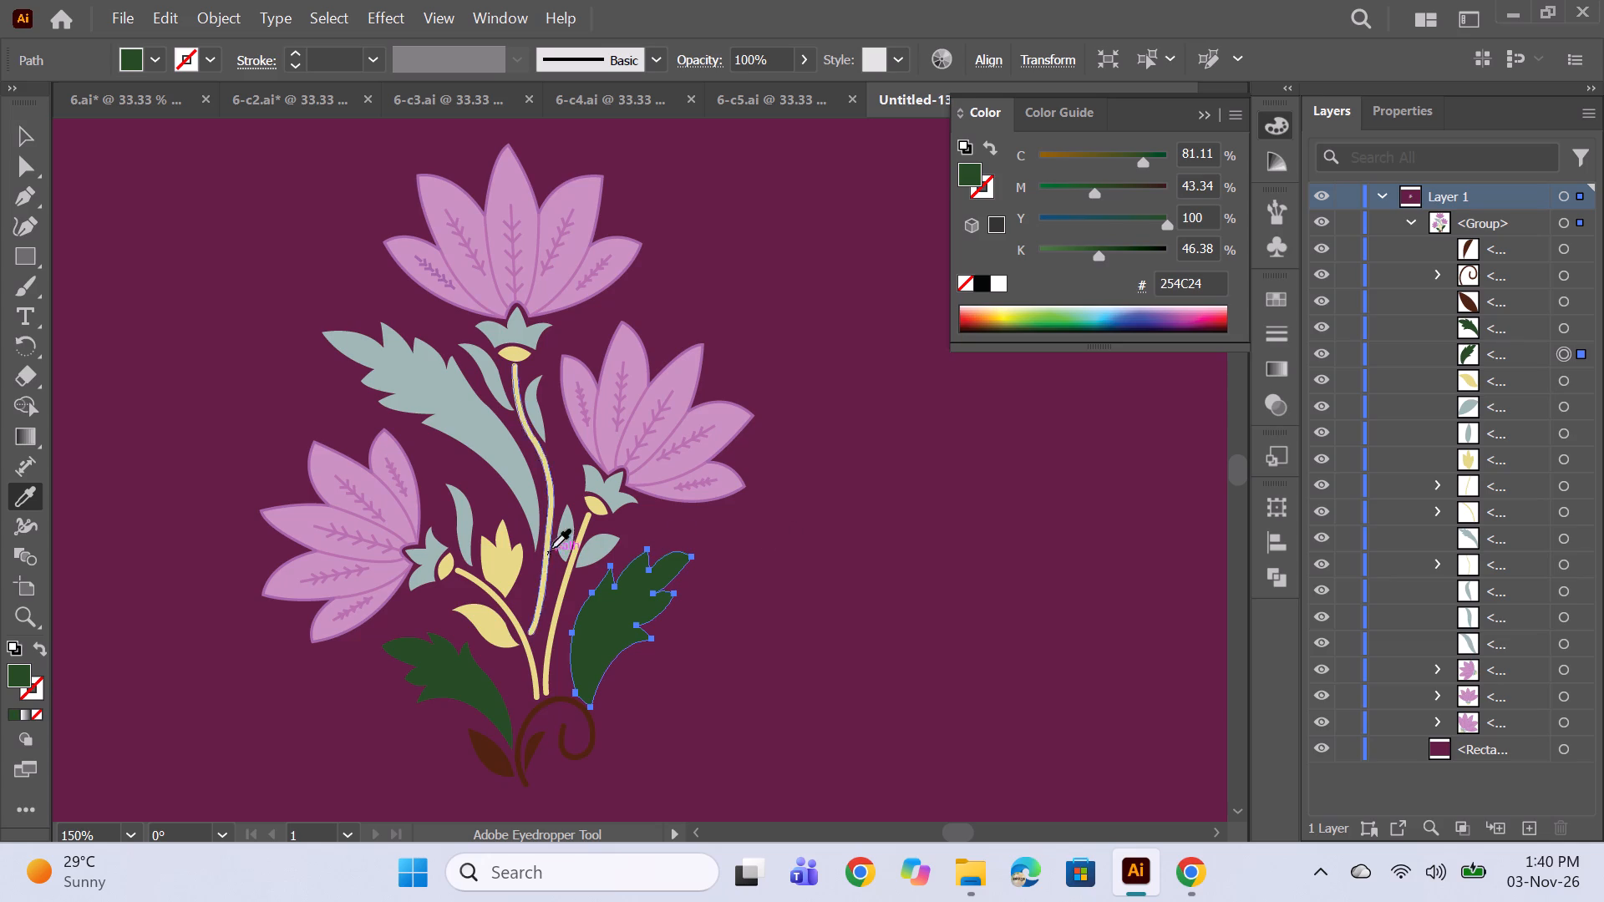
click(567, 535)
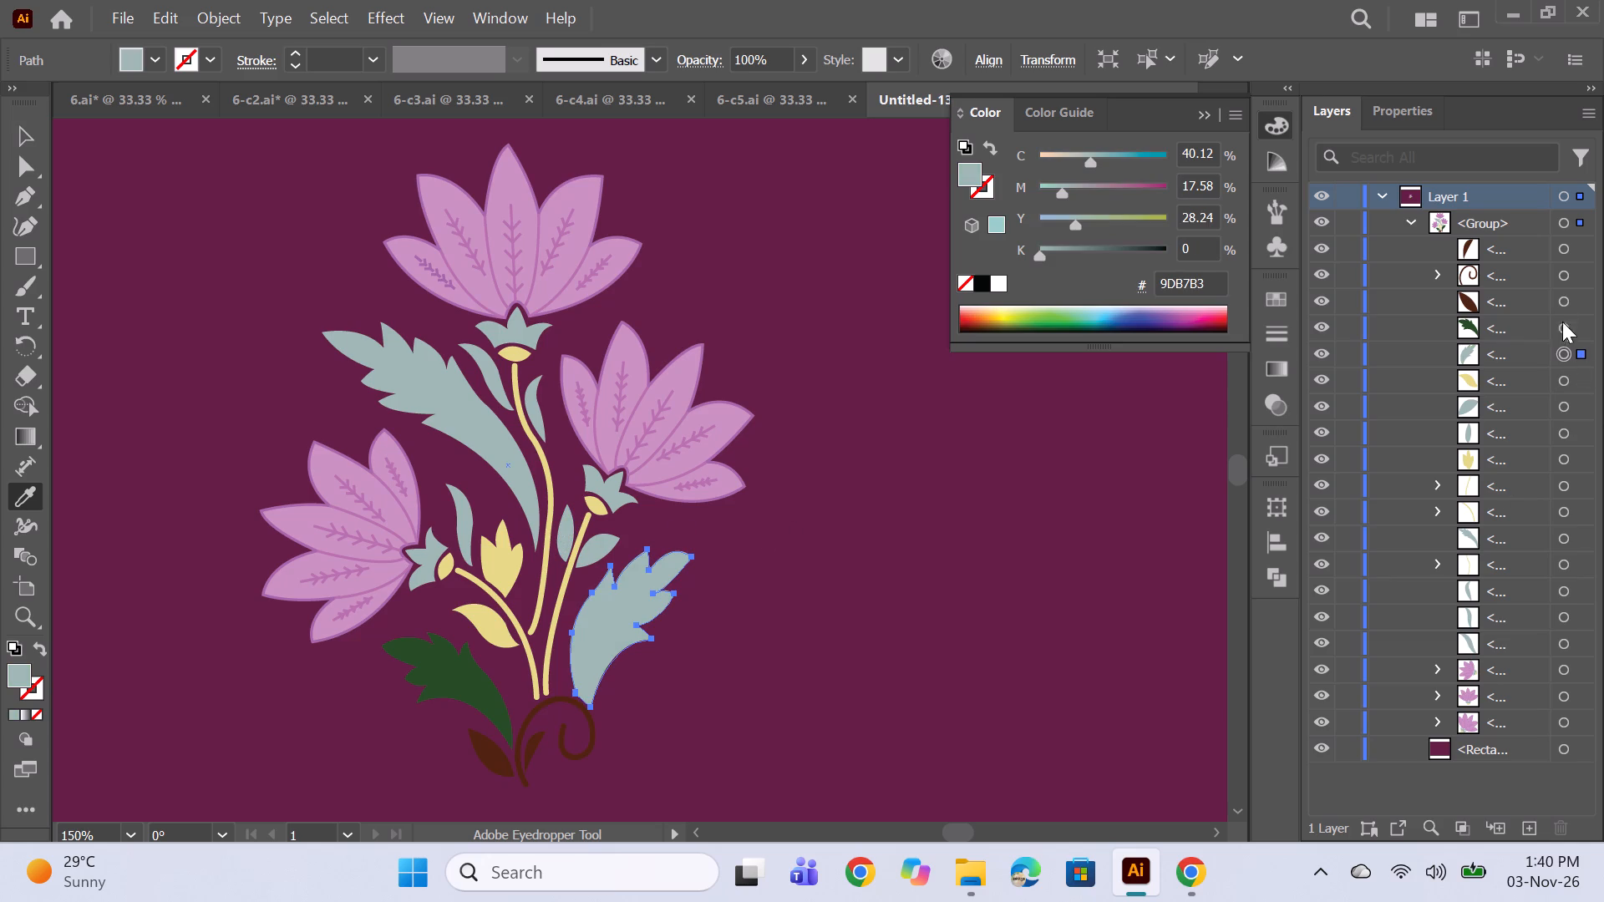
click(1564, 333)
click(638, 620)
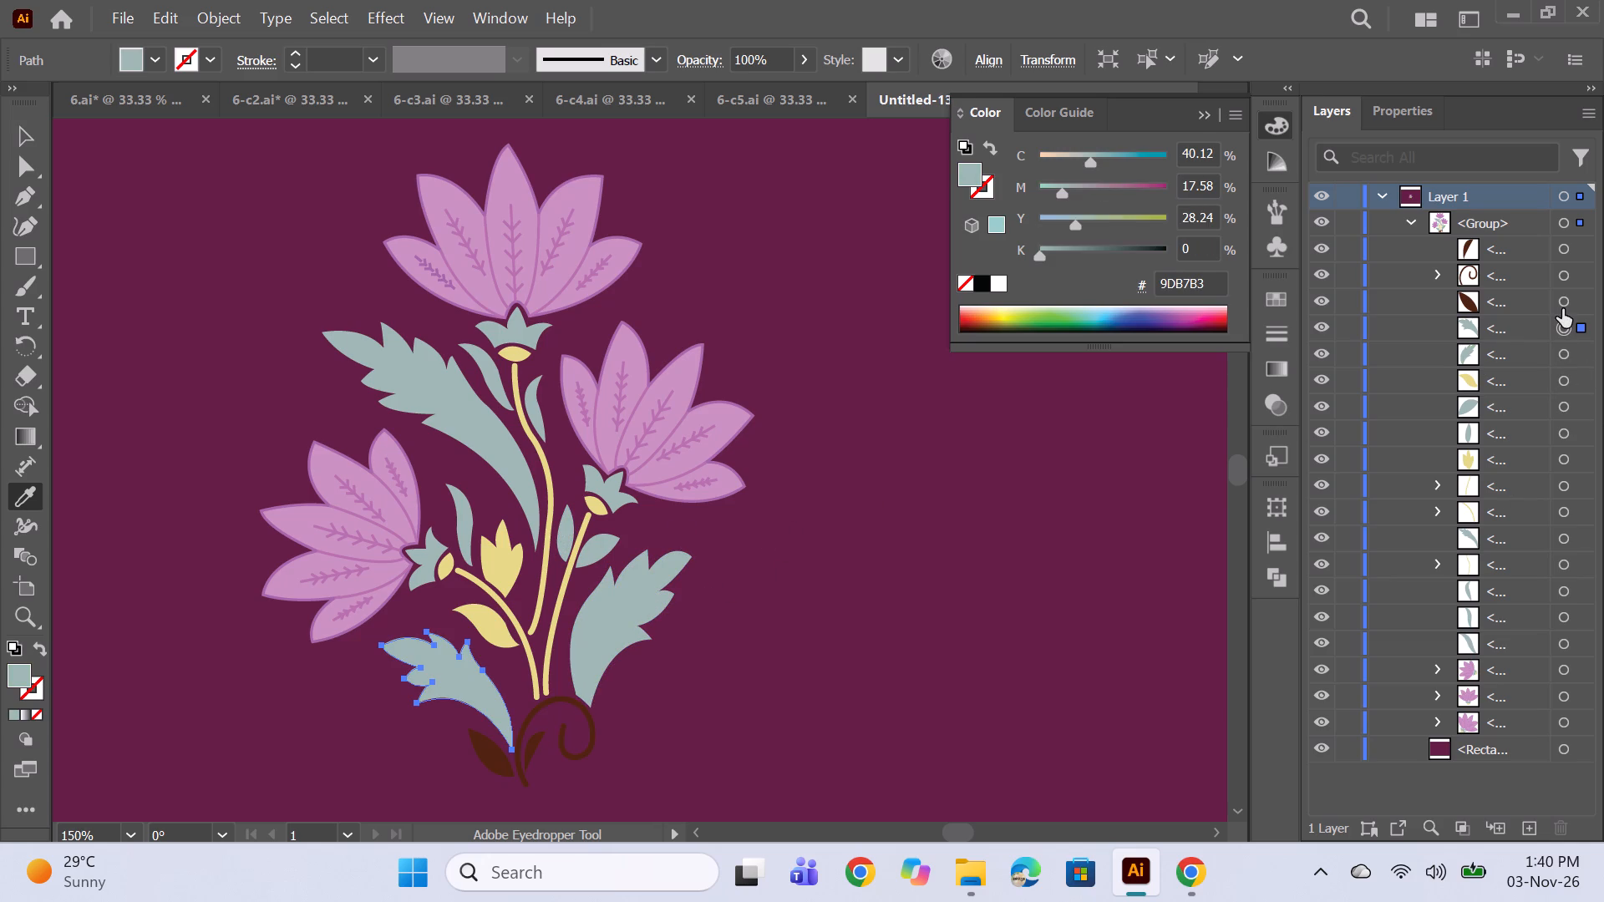
Recolour the brown leaf, the curled tendril and the small leaf inside it at the motif's base pale yellow (E5D883) with the Eyedropper.
click(1562, 309)
click(509, 569)
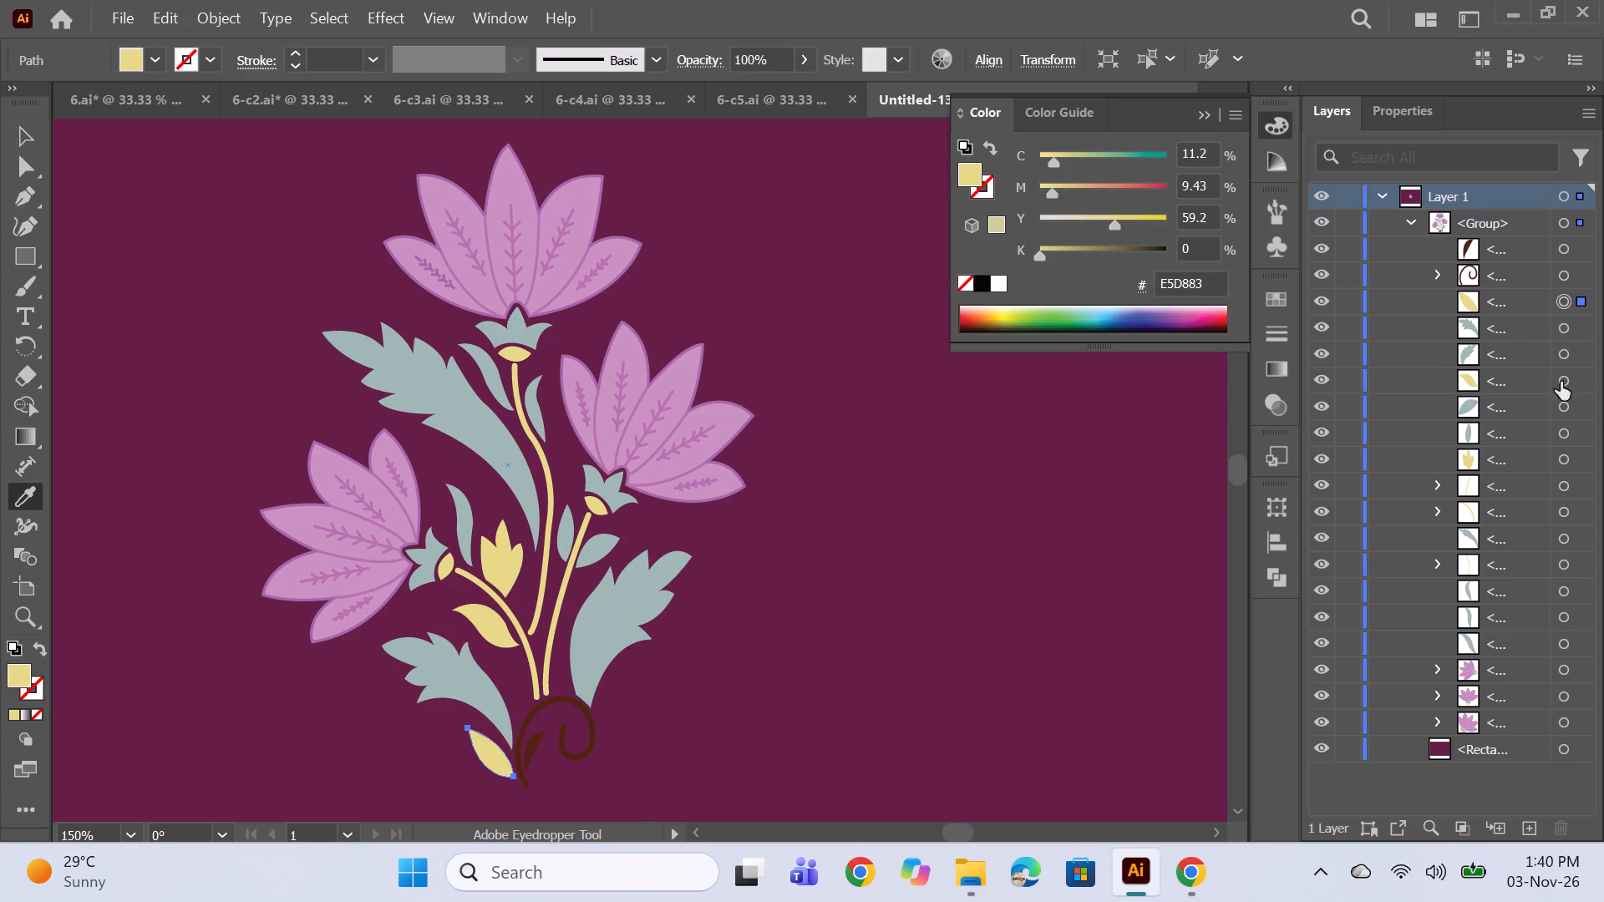
click(1572, 271)
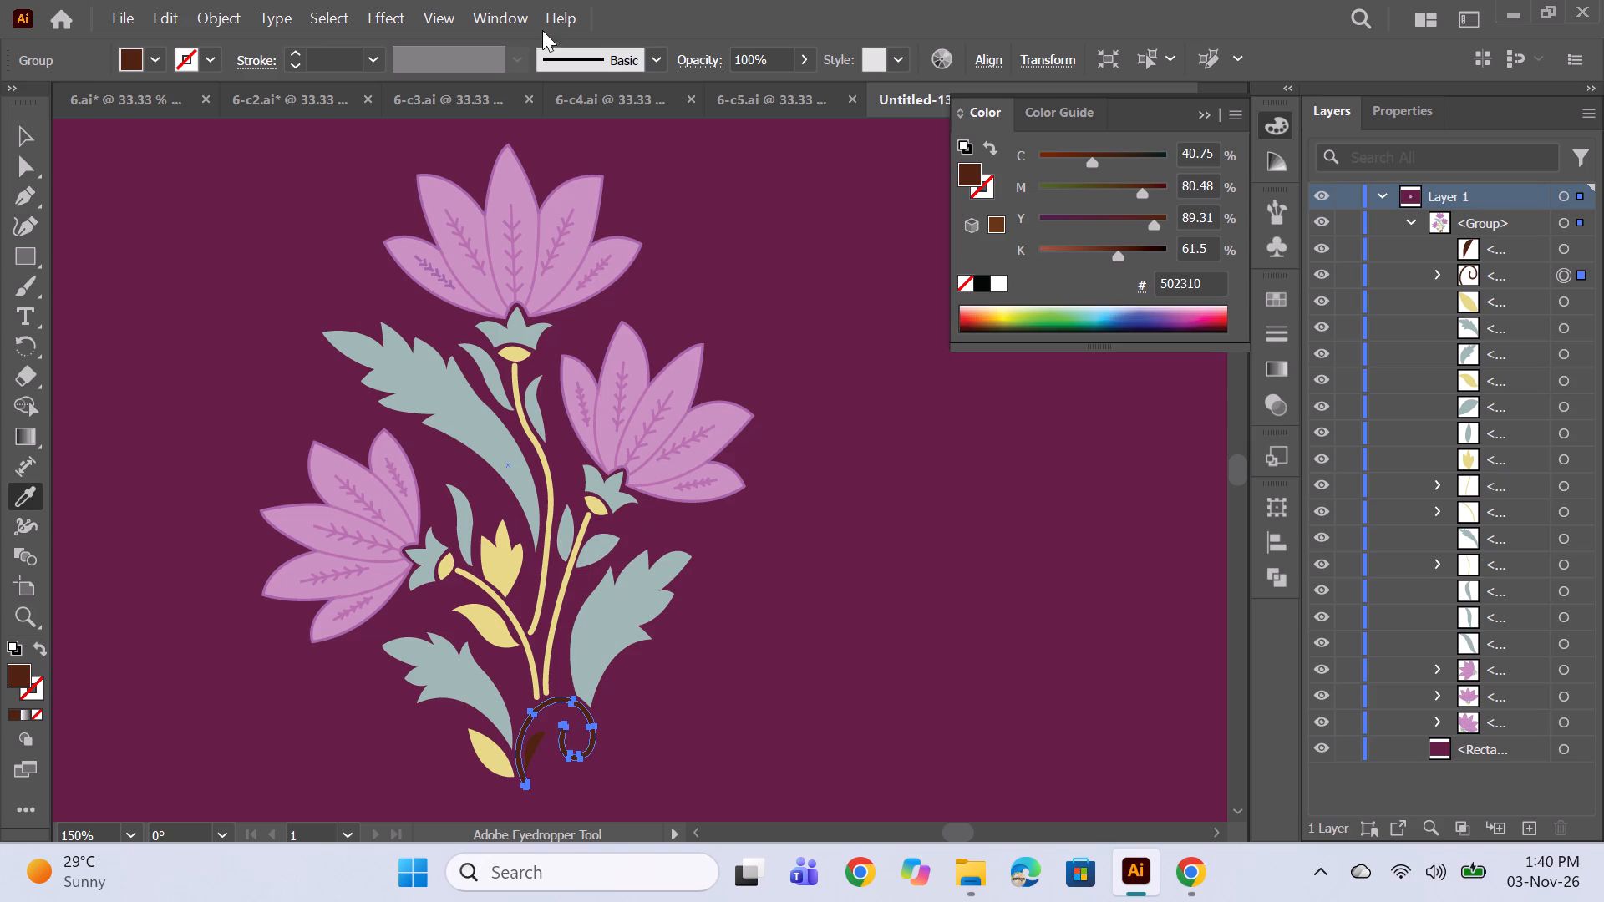
click(490, 557)
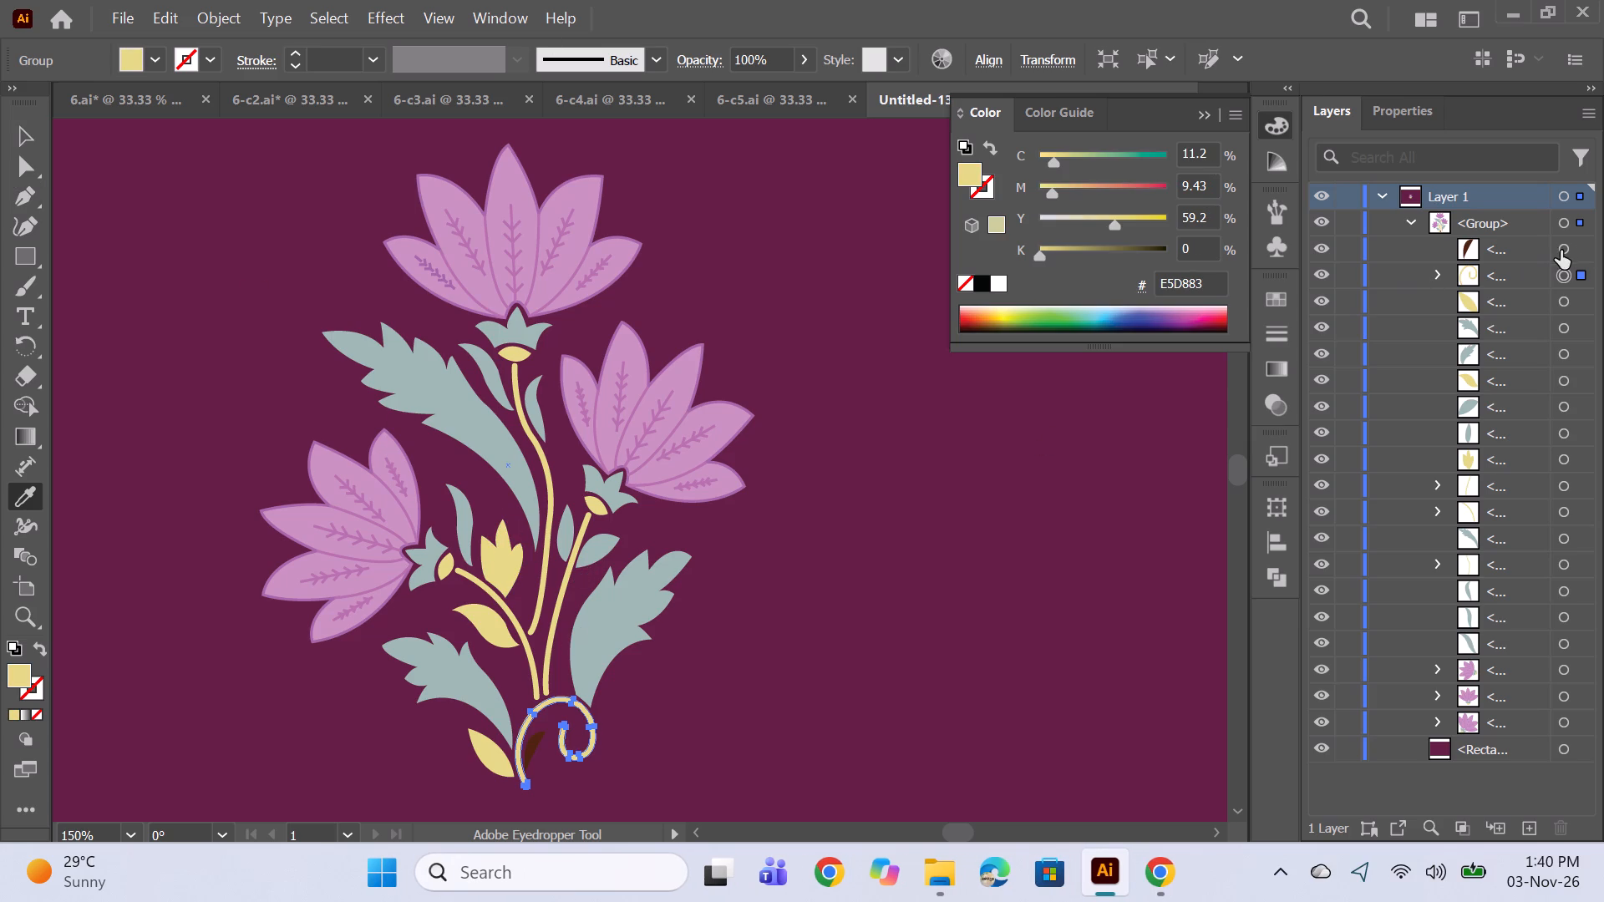
click(1560, 248)
click(502, 574)
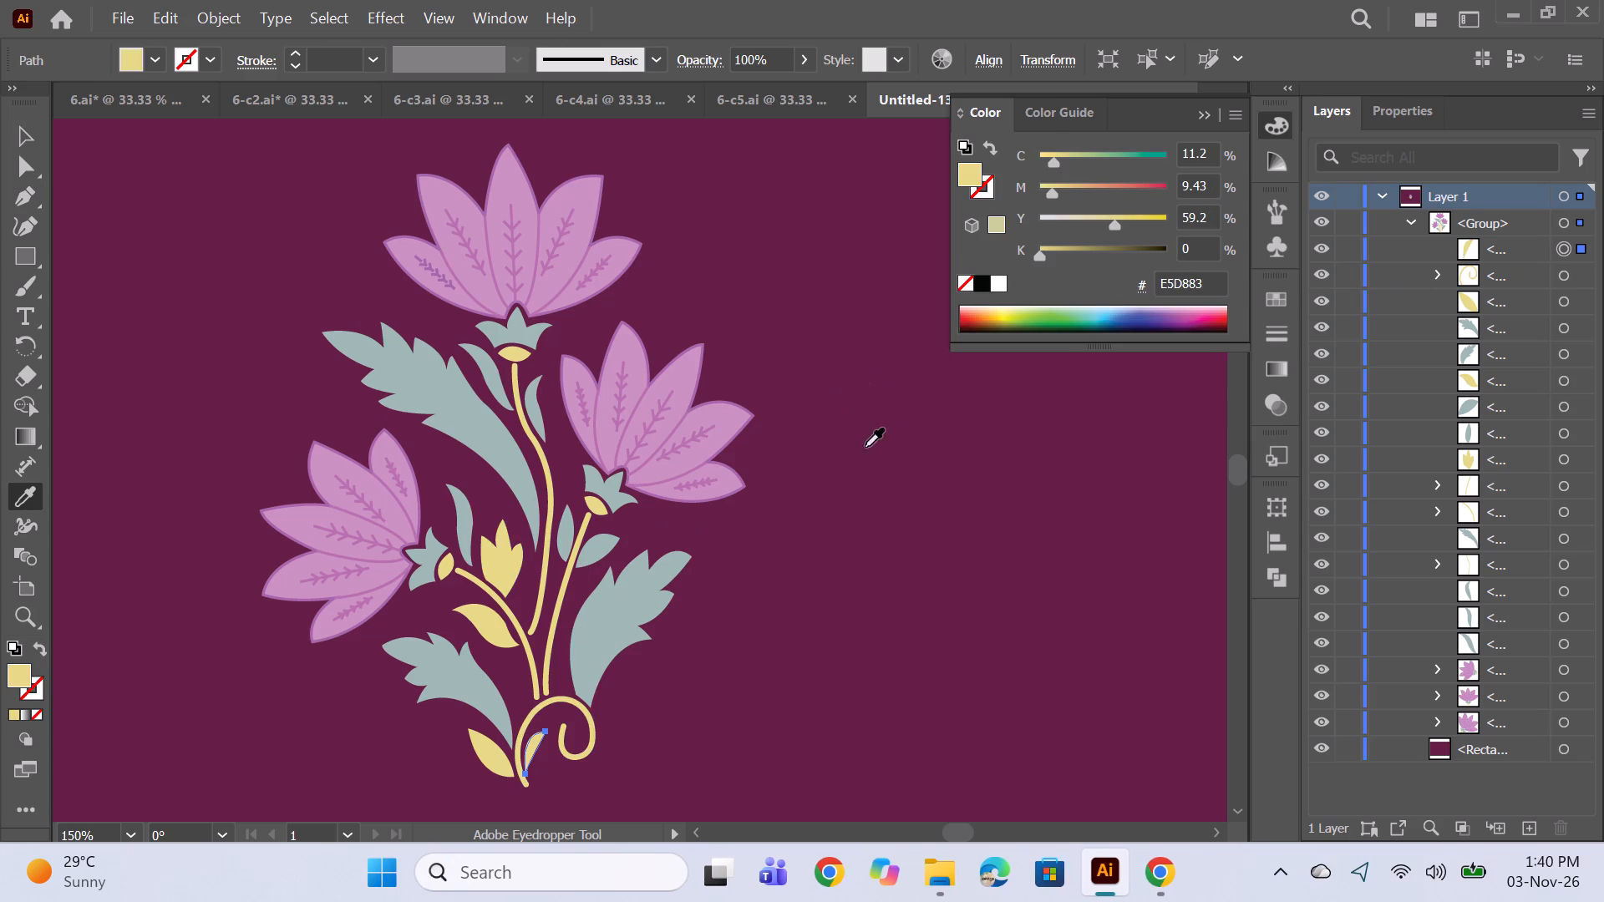
Examine the recoloured floral motif against the whole plum background.
click(1196, 106)
drag(1013, 349, 991, 362)
alt+scroll(991, 362, down, 4)
key(space)
key(space)
key(space)
key(space)
key(space)
drag(1060, 439, 876, 504)
alt+scroll(824, 430, down, 1)
alt+scroll(824, 430, up, 1)
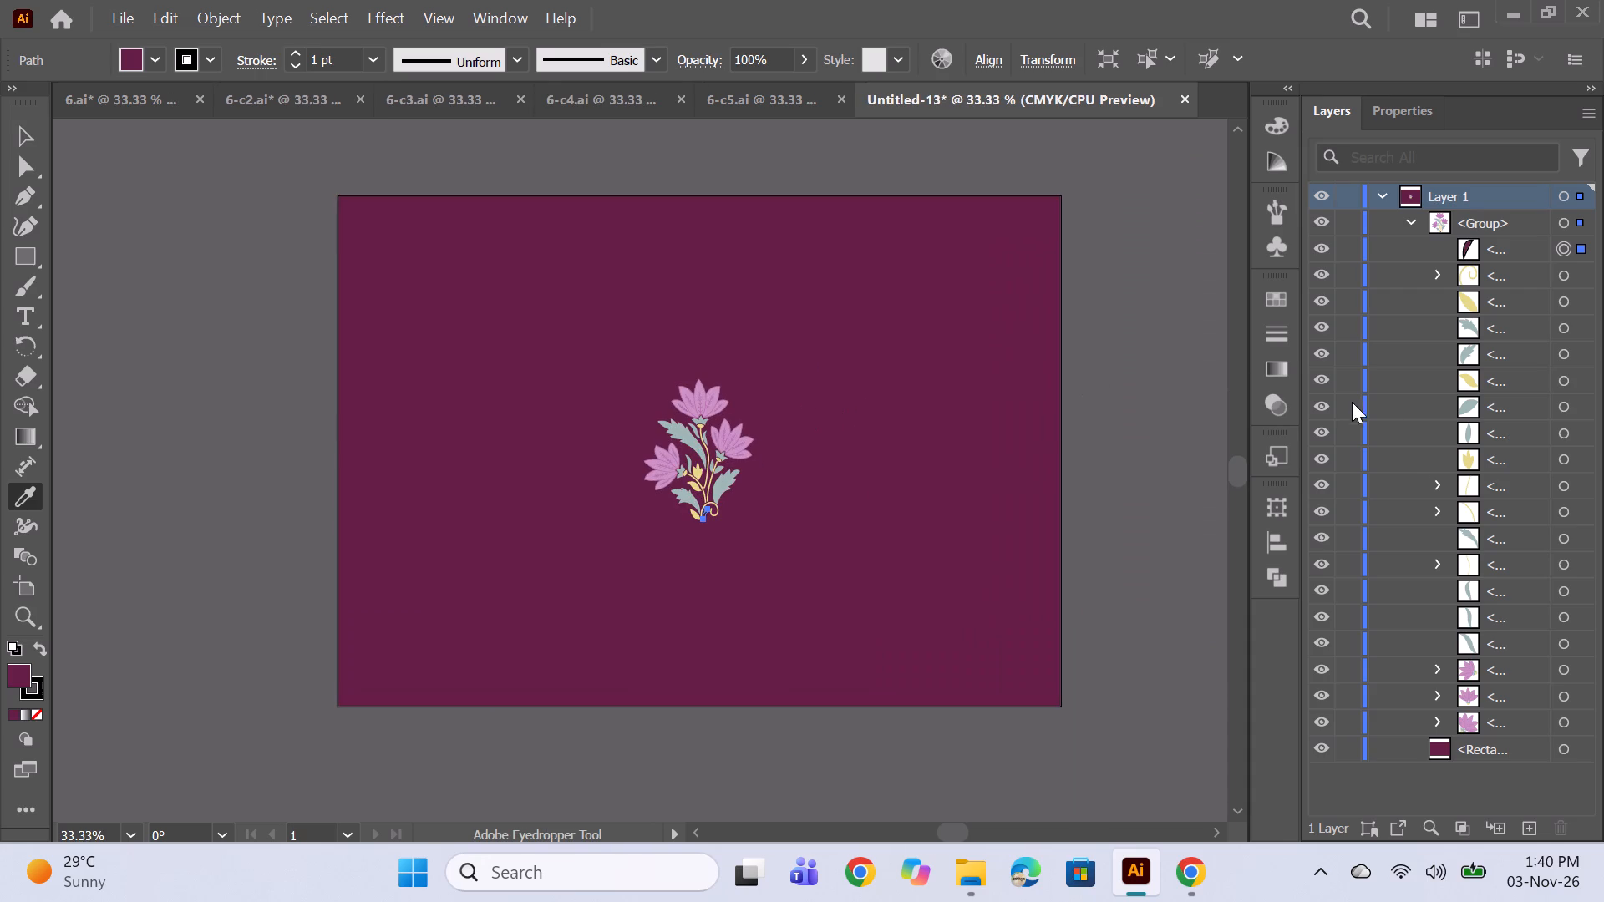
scroll(1434, 461, down, 4)
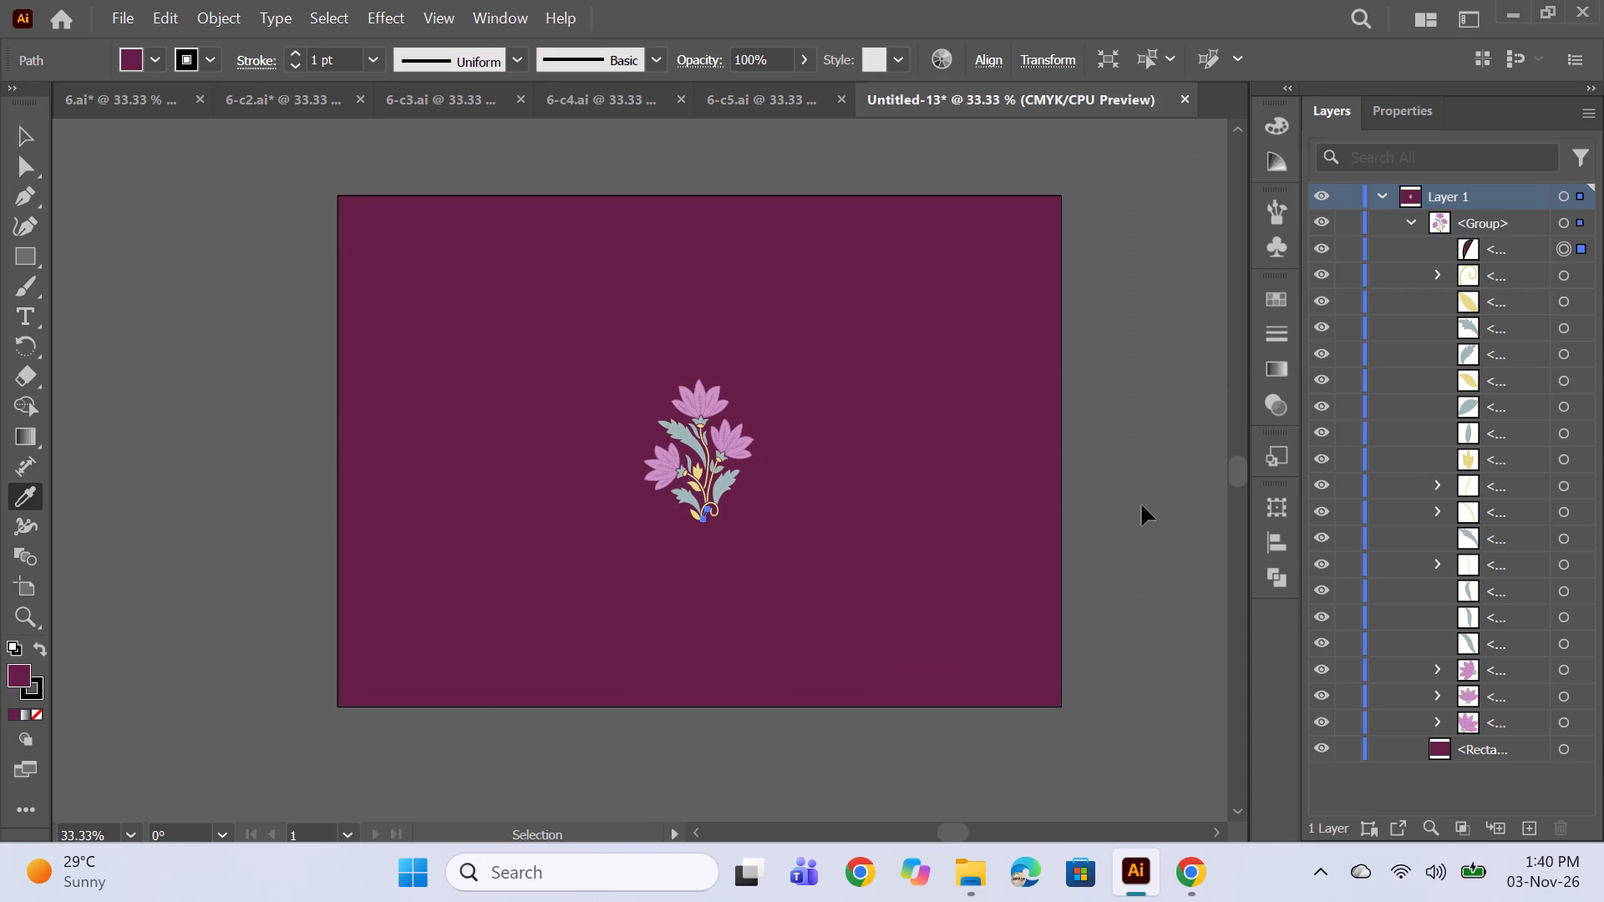
ctrl+click(1142, 505)
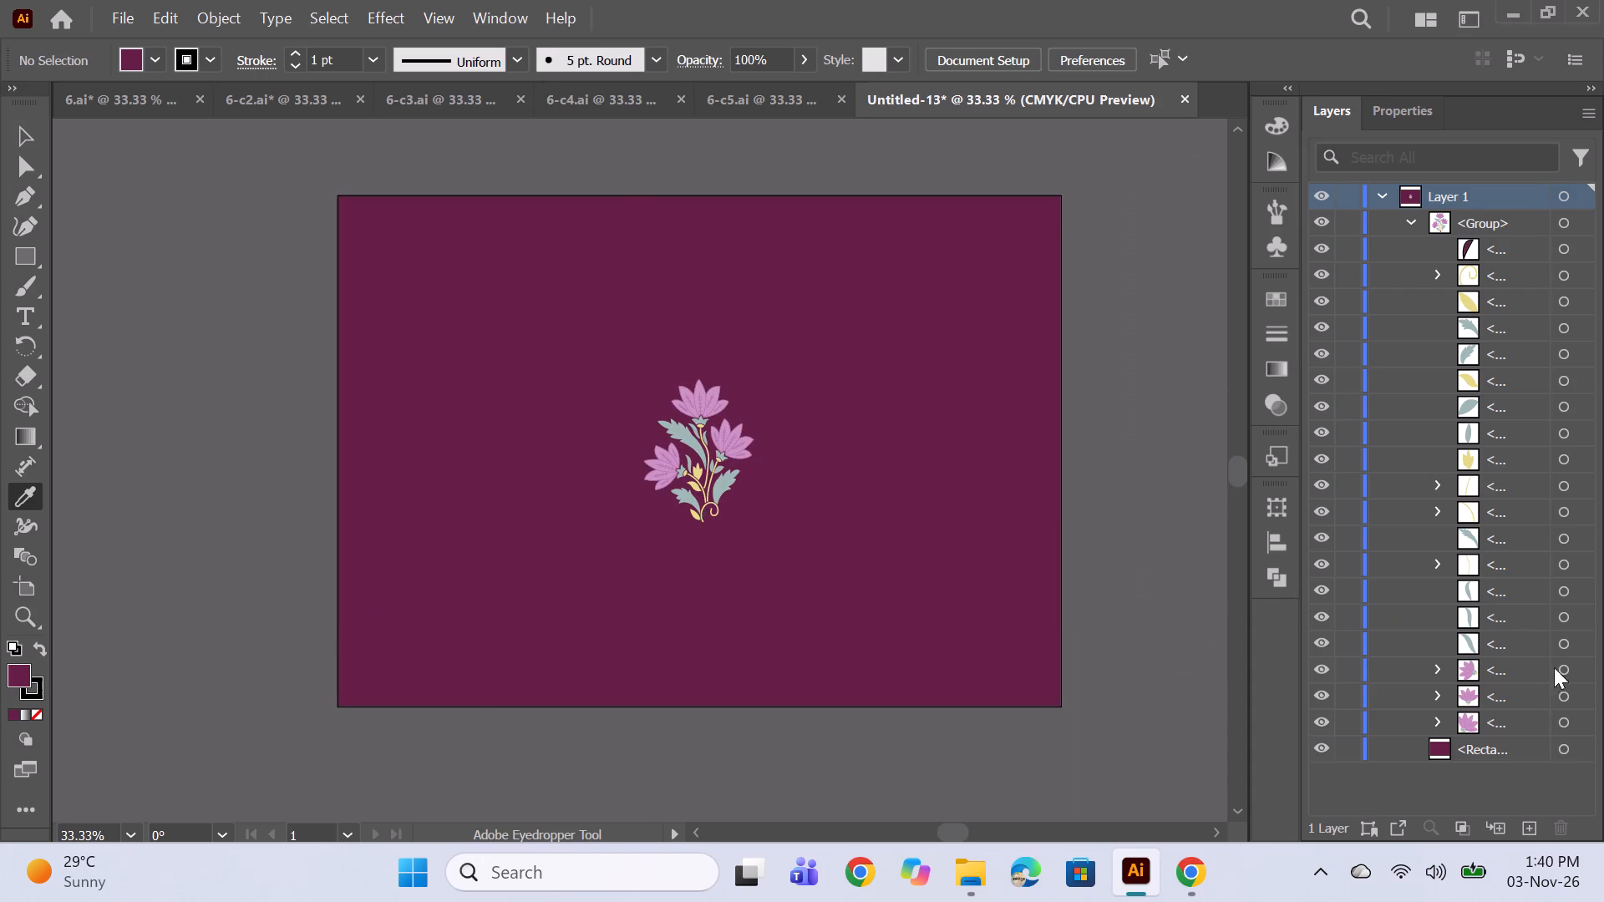
Set the fill of the three large leaves and four of the small leaves, except the one left of the top flower's stem, to teal 61A3A3.
click(1574, 636)
ctrl+click(1574, 614)
ctrl+click(1567, 597)
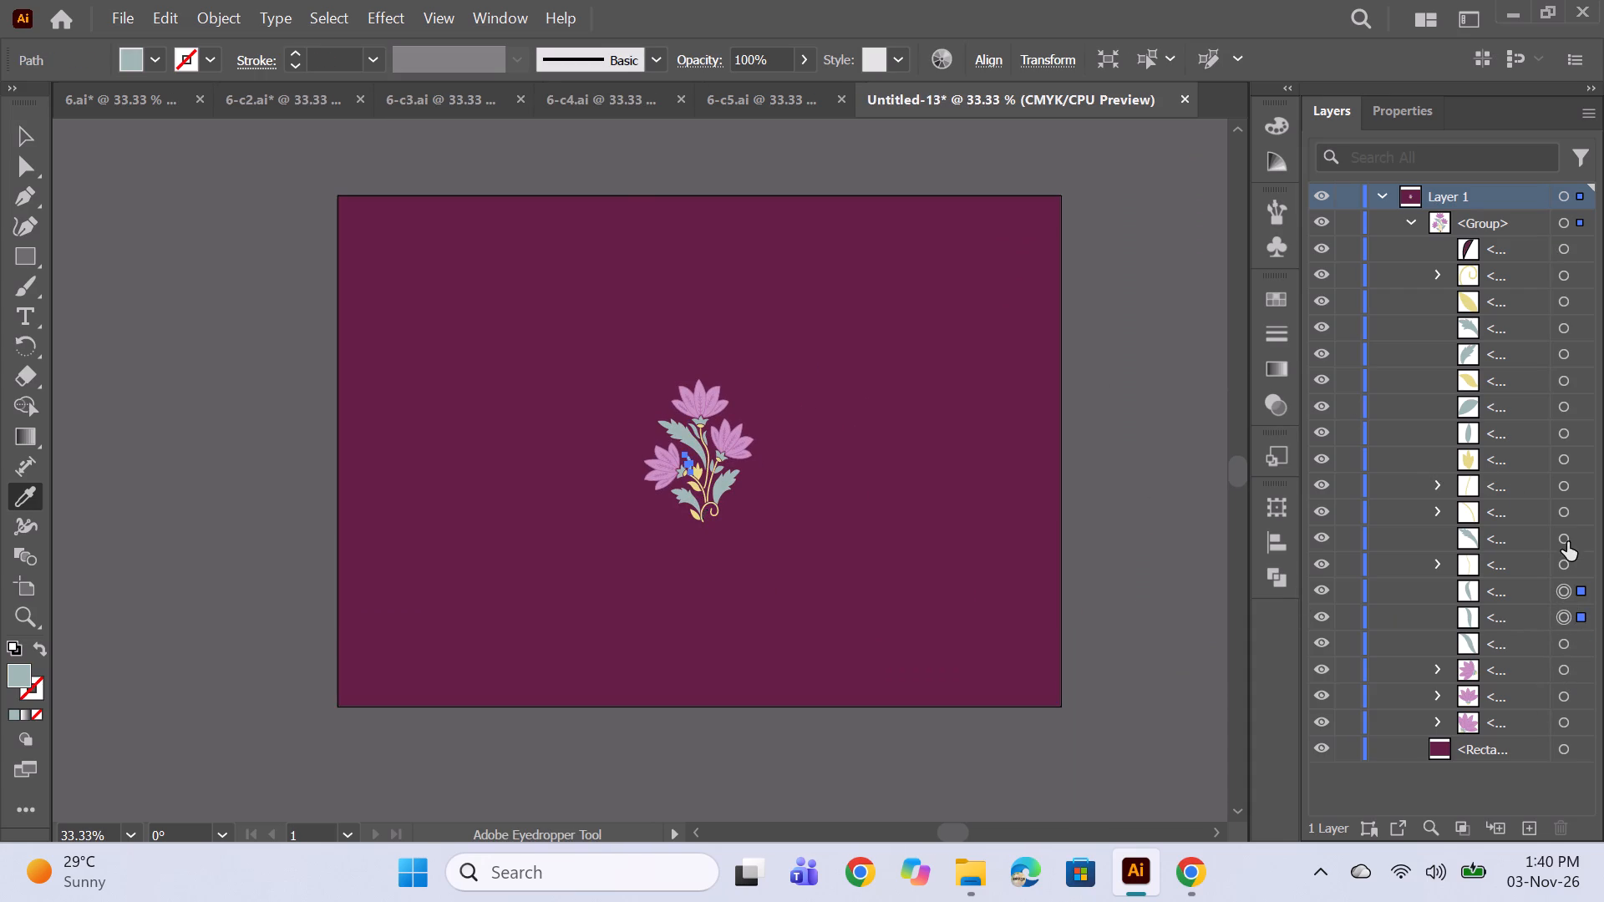
ctrl+click(1565, 533)
ctrl+click(1559, 438)
ctrl+click(1563, 413)
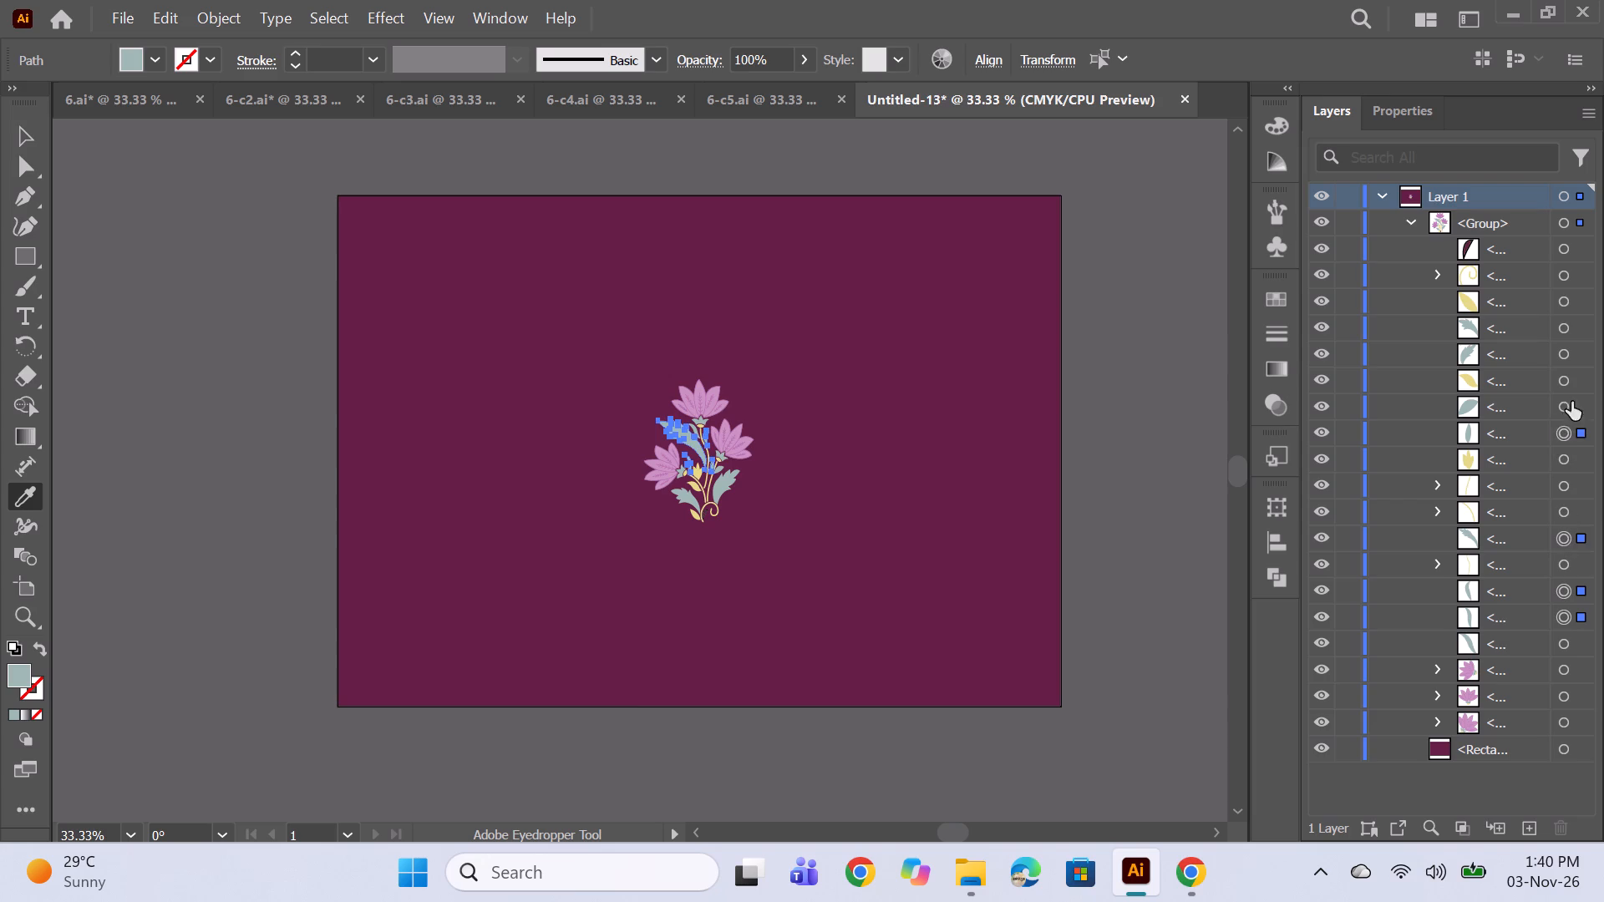
ctrl+click(1567, 351)
ctrl+click(1568, 332)
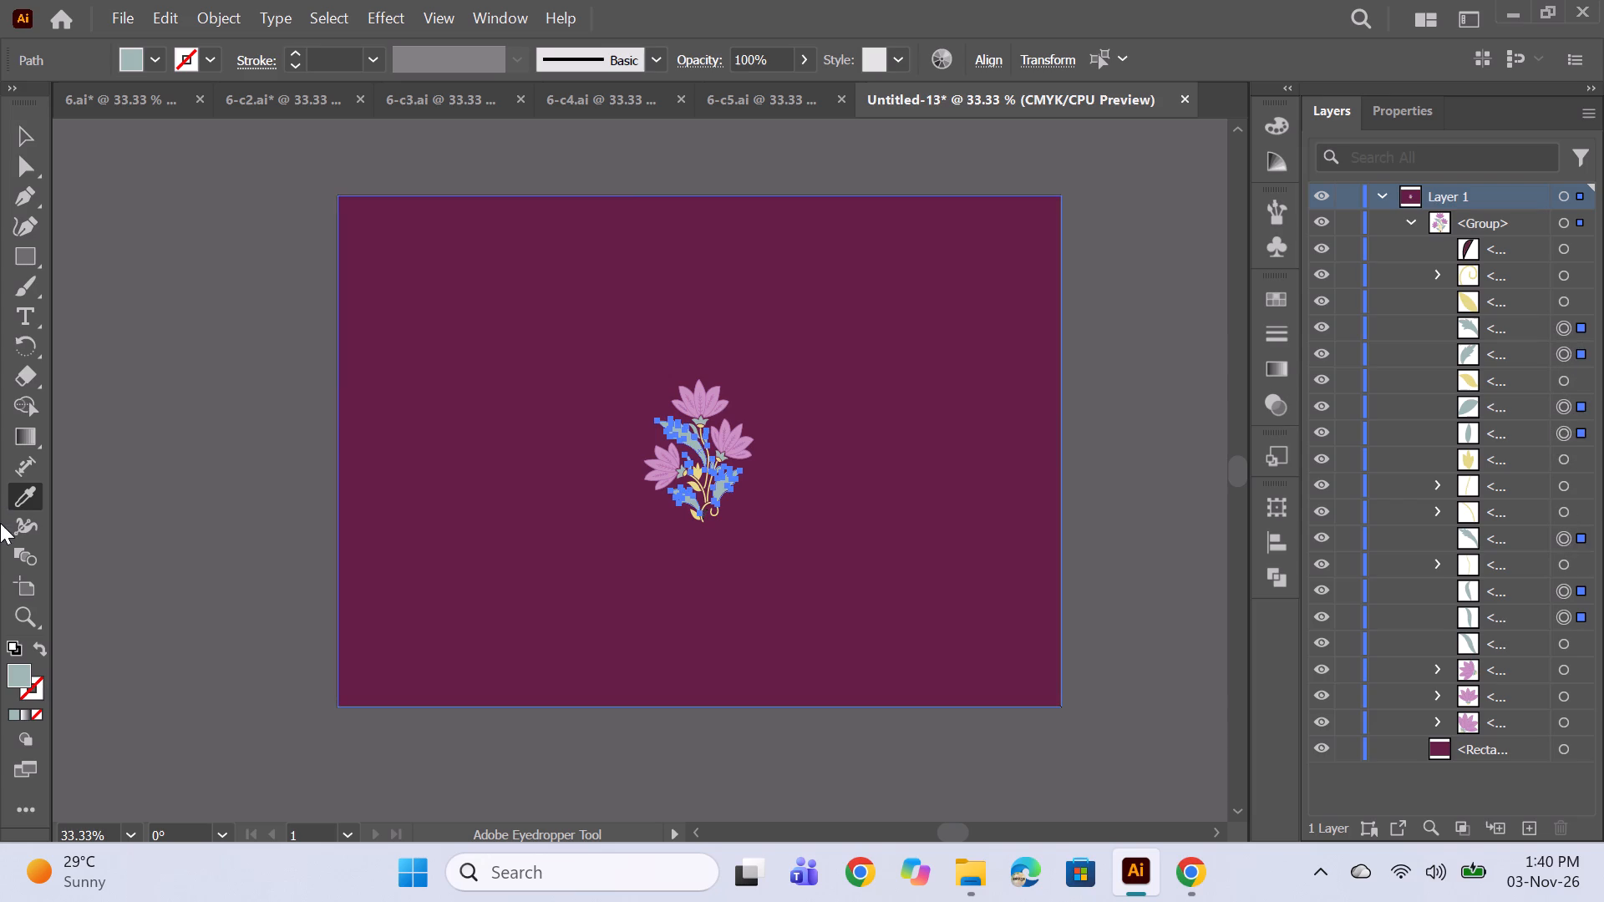
double_click(16, 664)
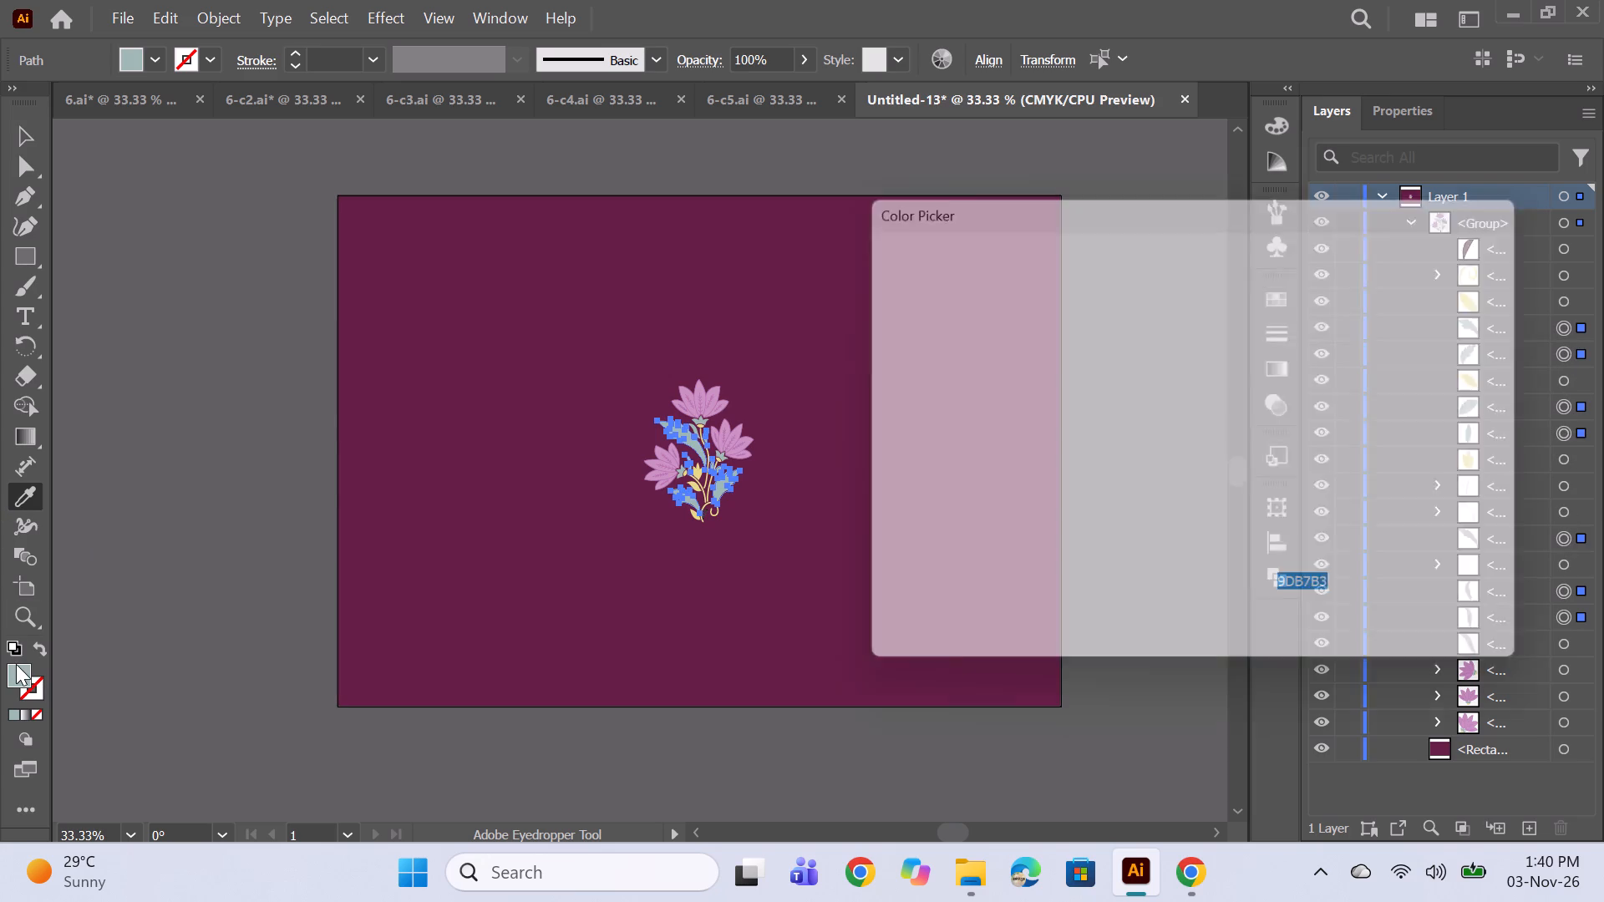
click(965, 362)
click(1227, 446)
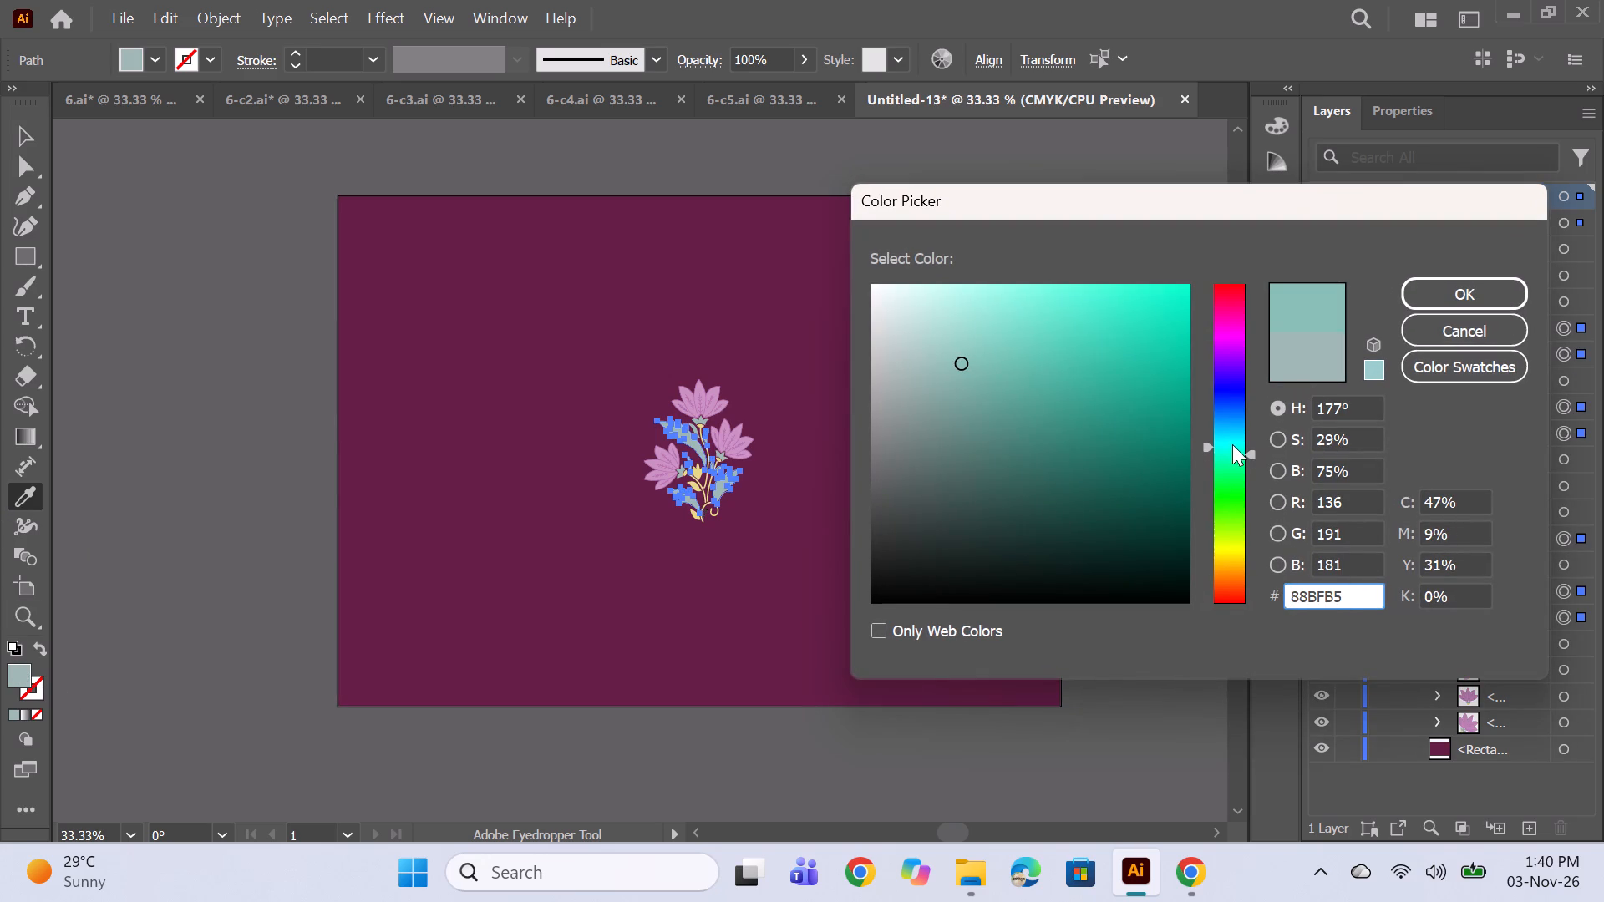
click(1232, 442)
click(970, 341)
click(993, 336)
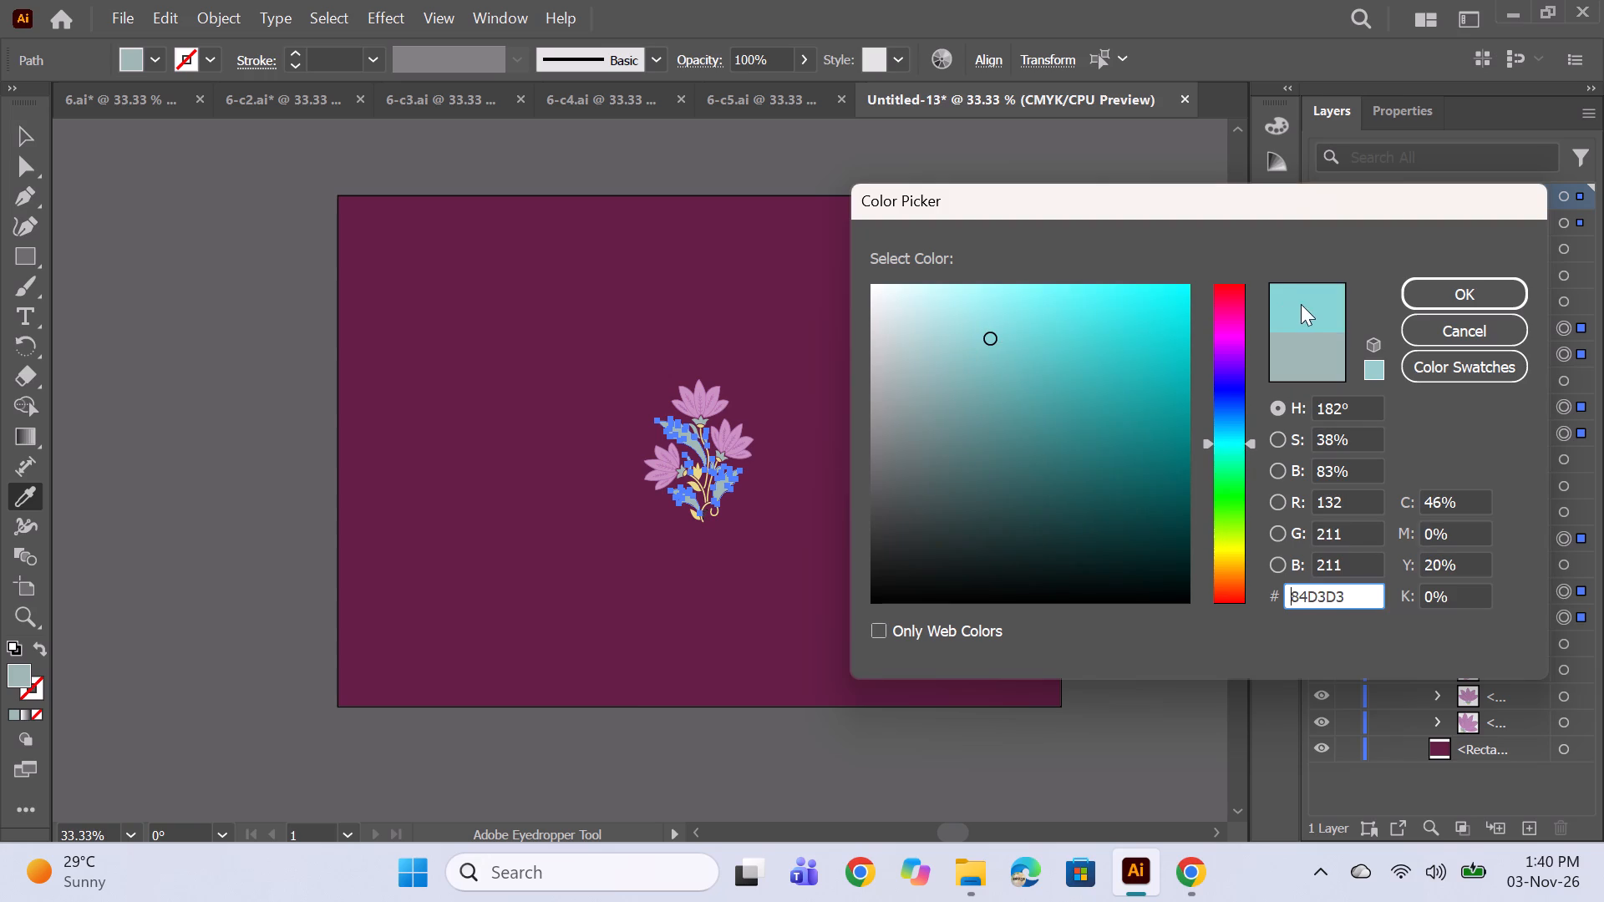
click(987, 403)
click(1002, 397)
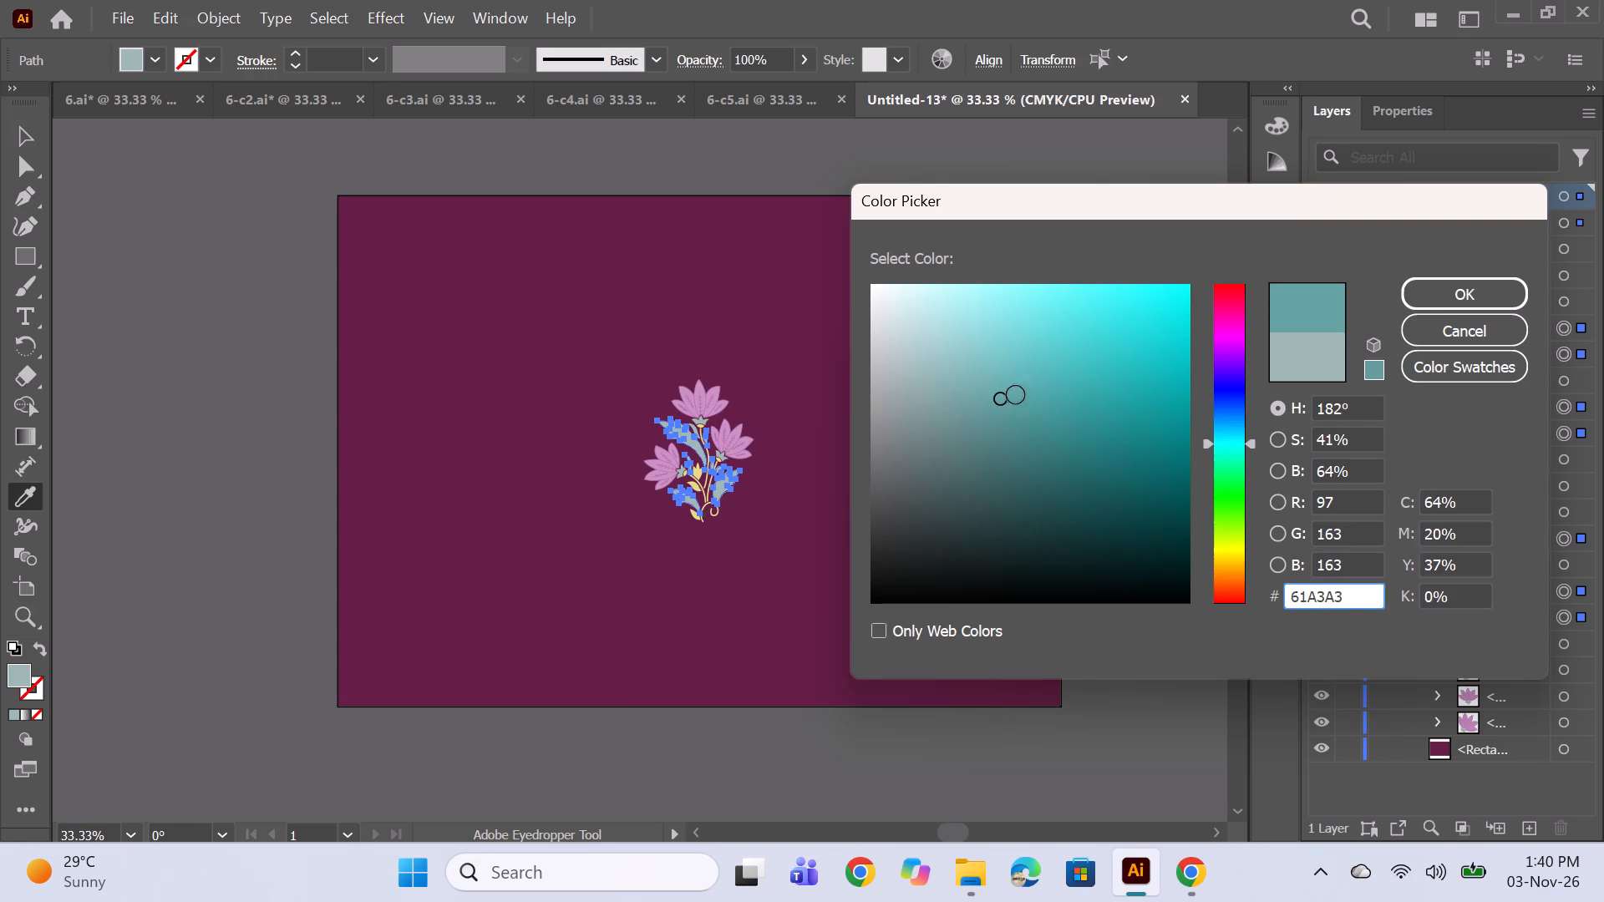
click(1449, 283)
ctrl+click(1093, 468)
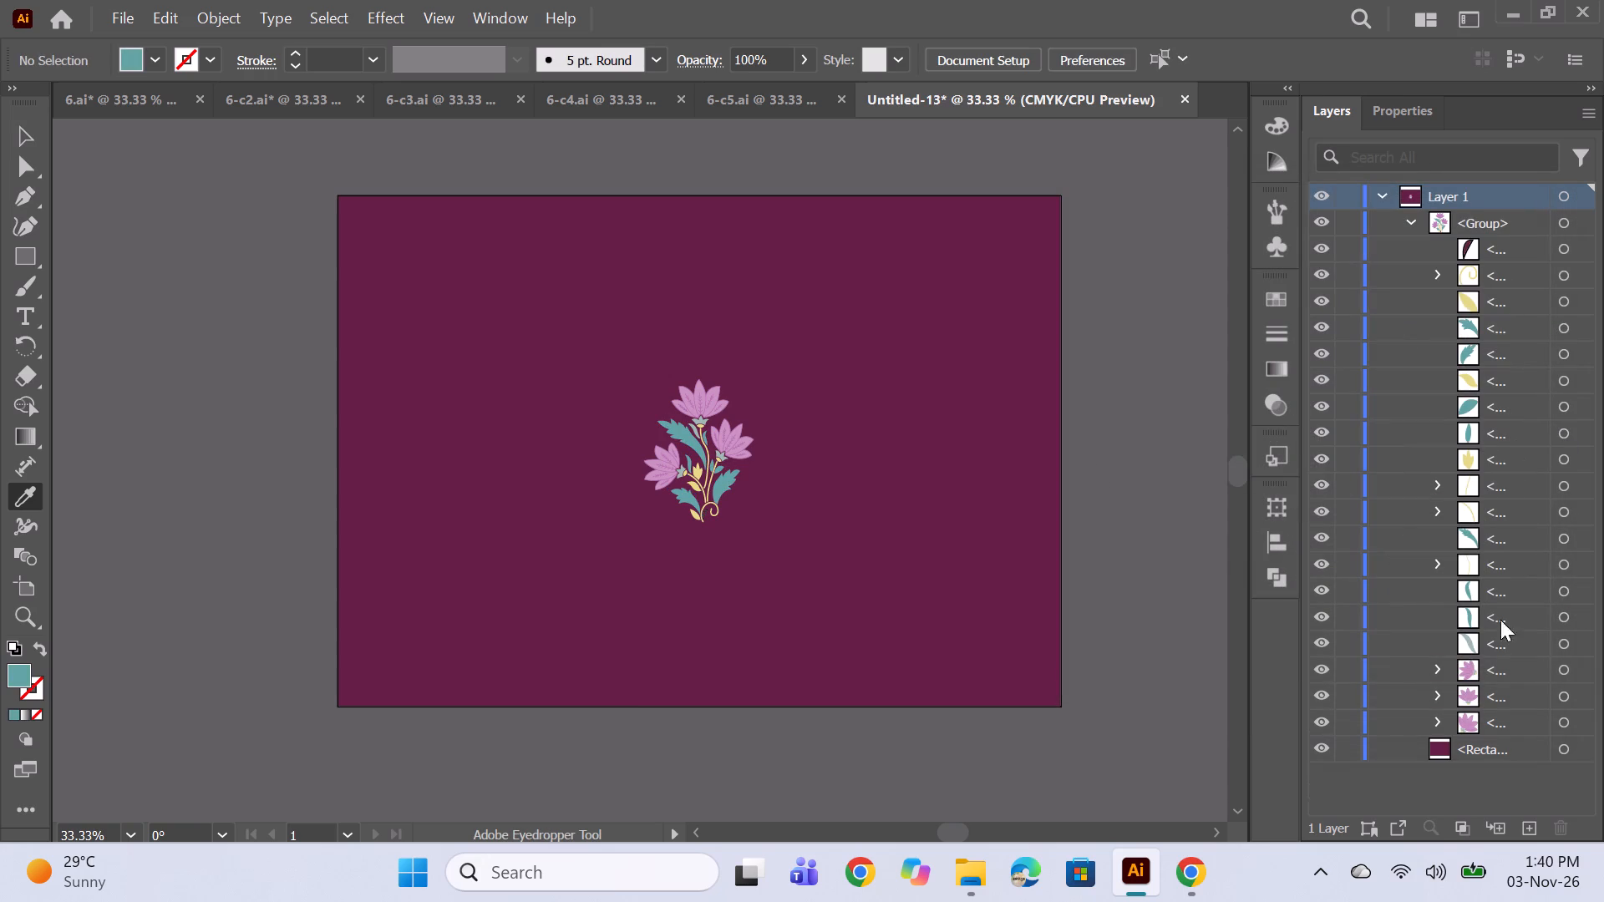
Match the calyxes of the left, top and right-hand flowers to the teal of the leaves with the Eyedropper.
click(1439, 670)
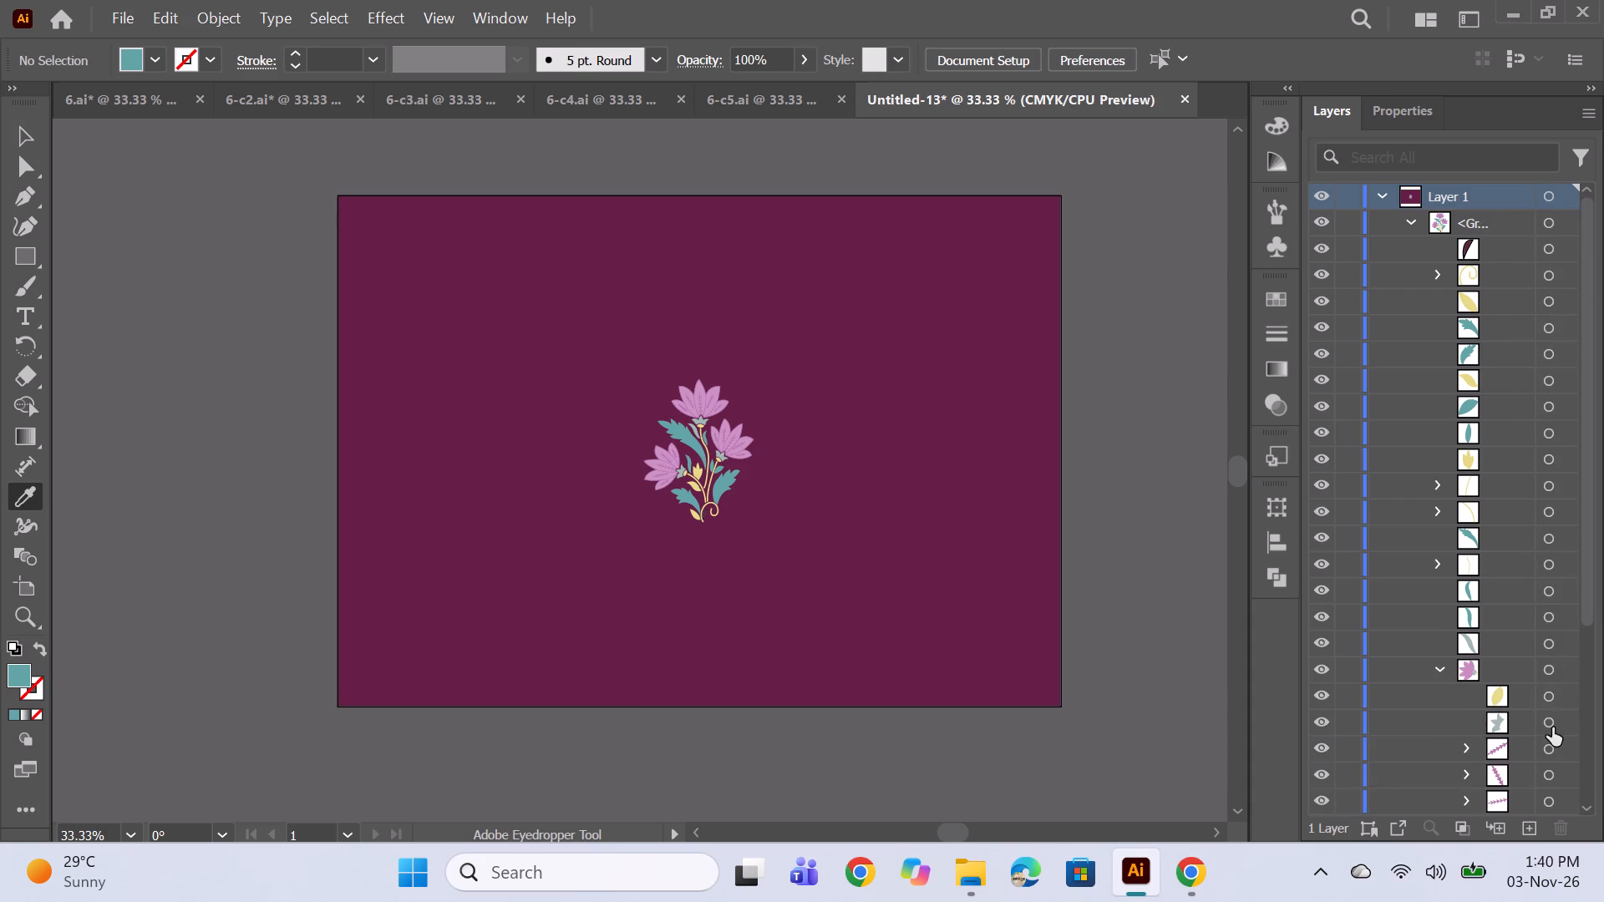
click(1551, 726)
click(684, 440)
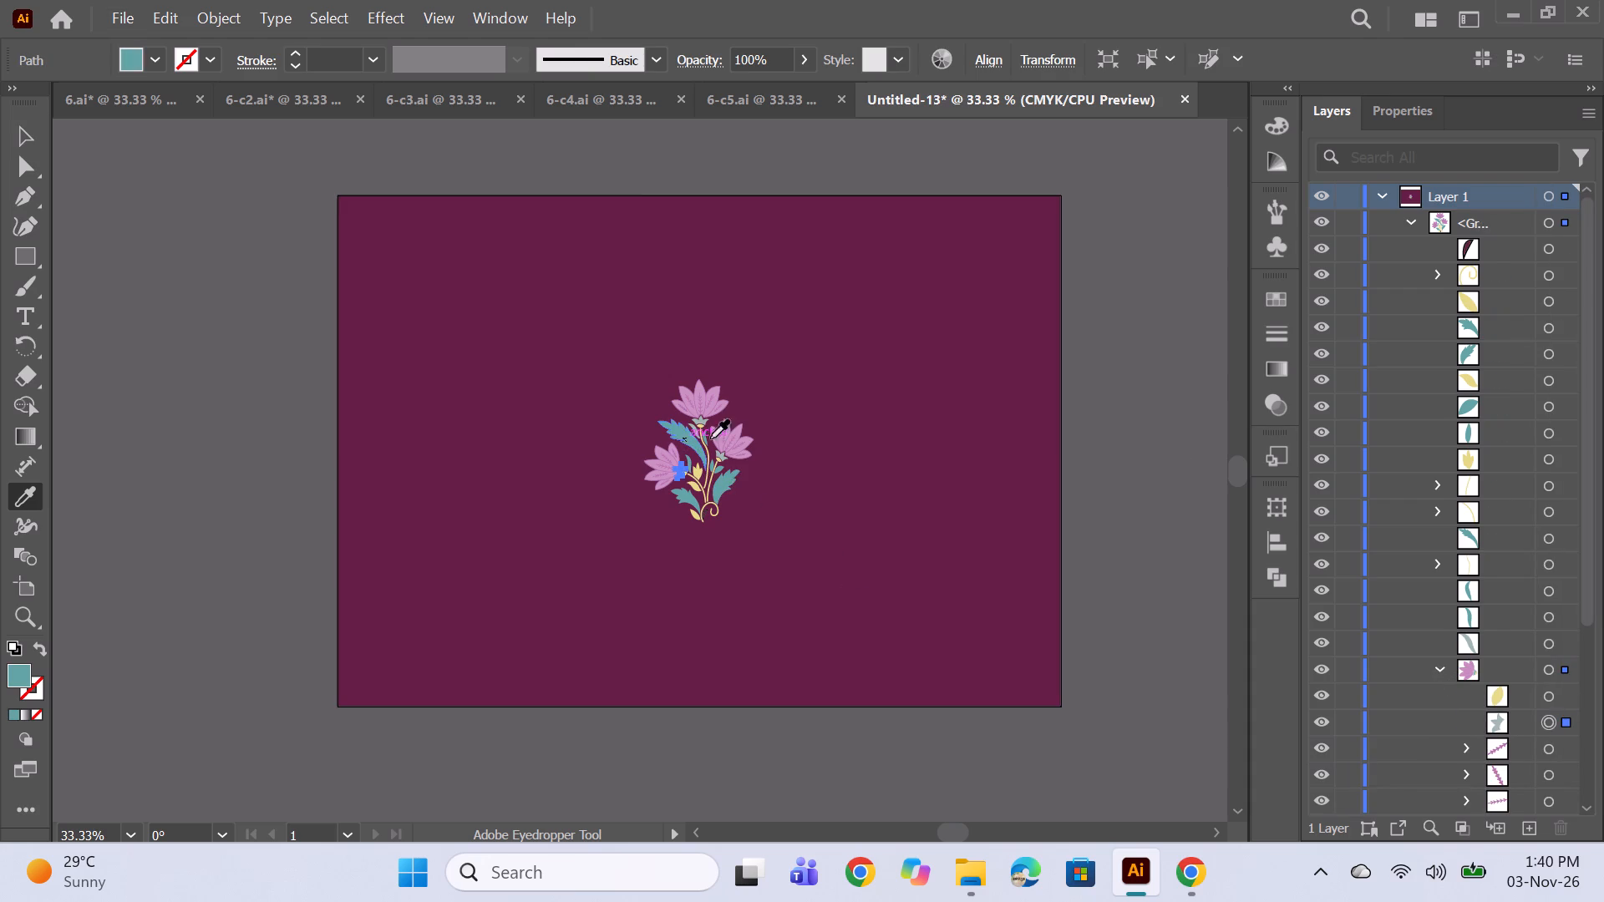
click(1438, 667)
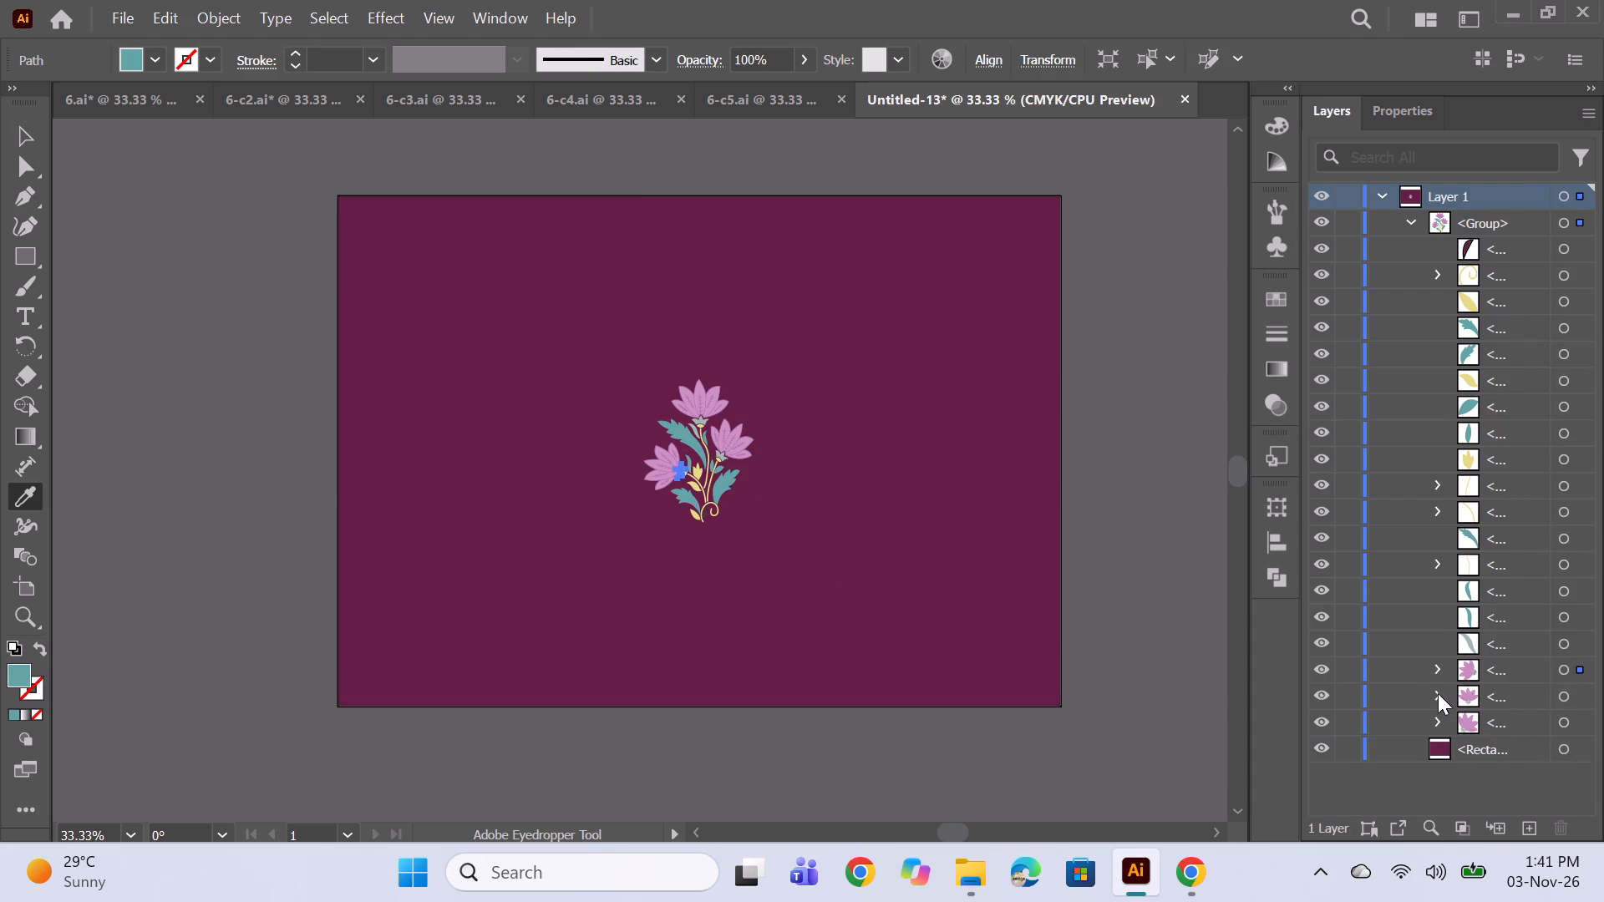
click(1438, 693)
click(1550, 749)
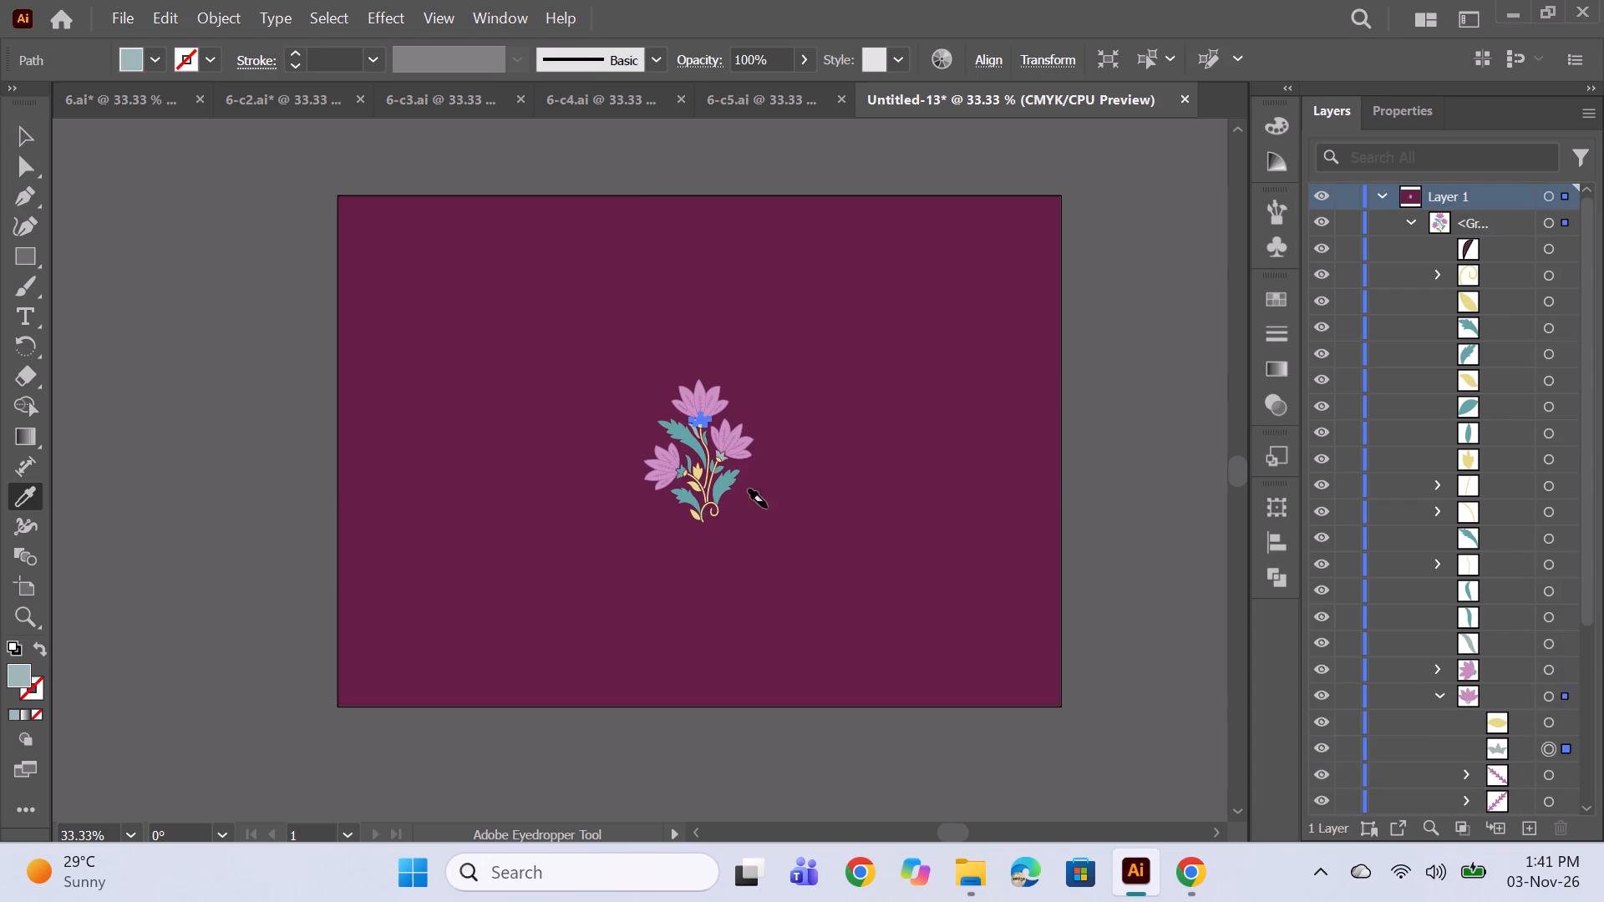
alt+scroll(741, 491, up, 3)
click(587, 353)
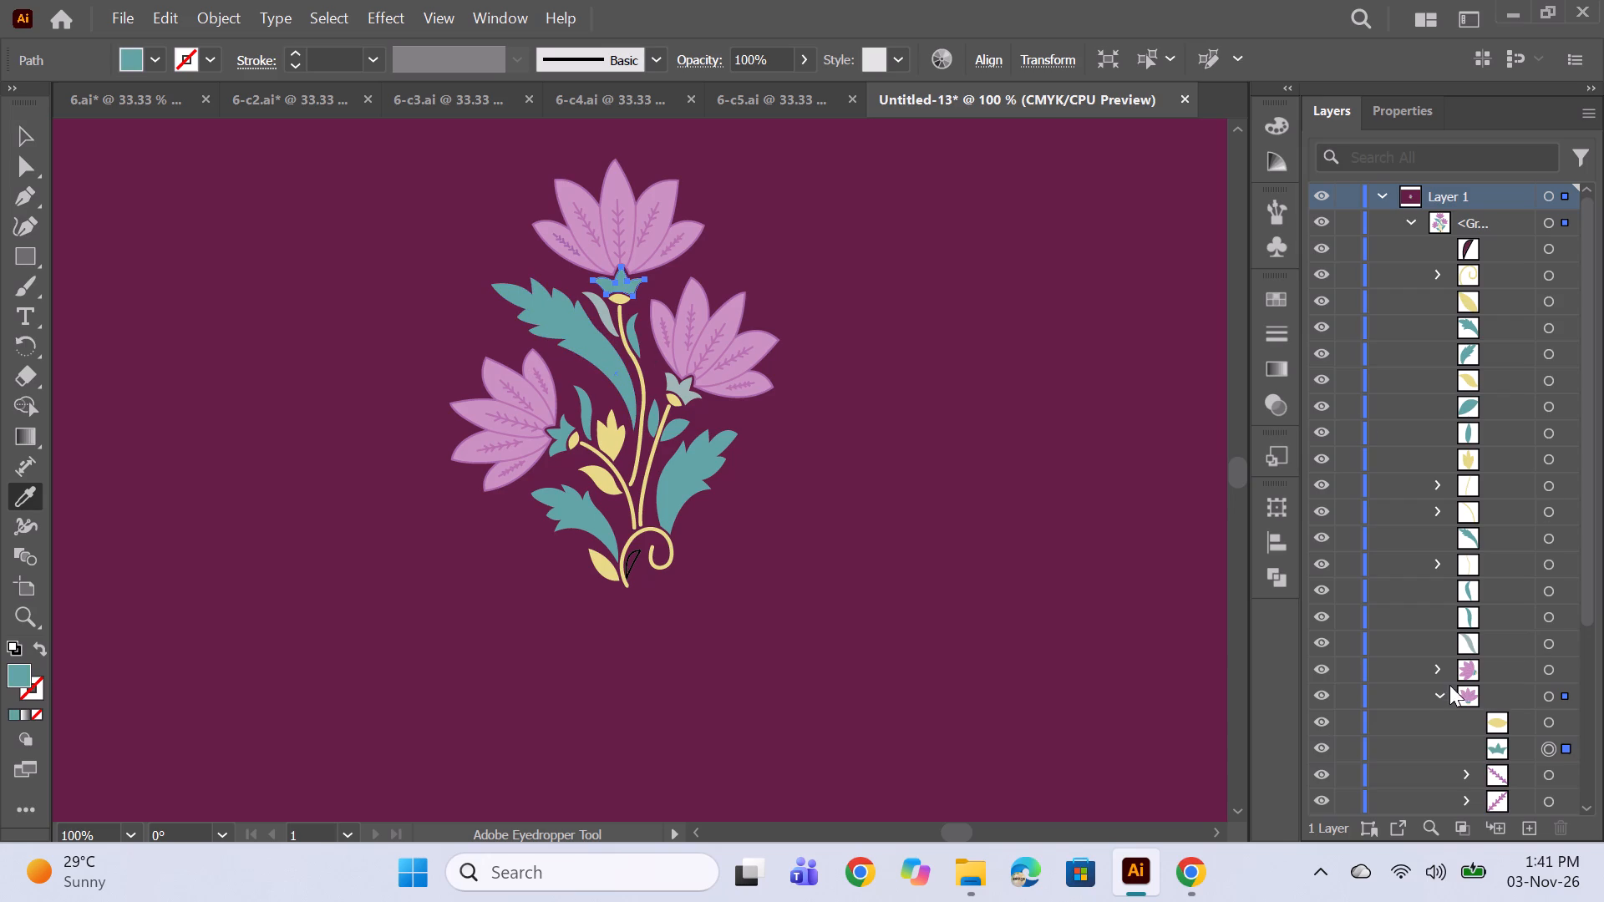
click(1439, 695)
click(1435, 721)
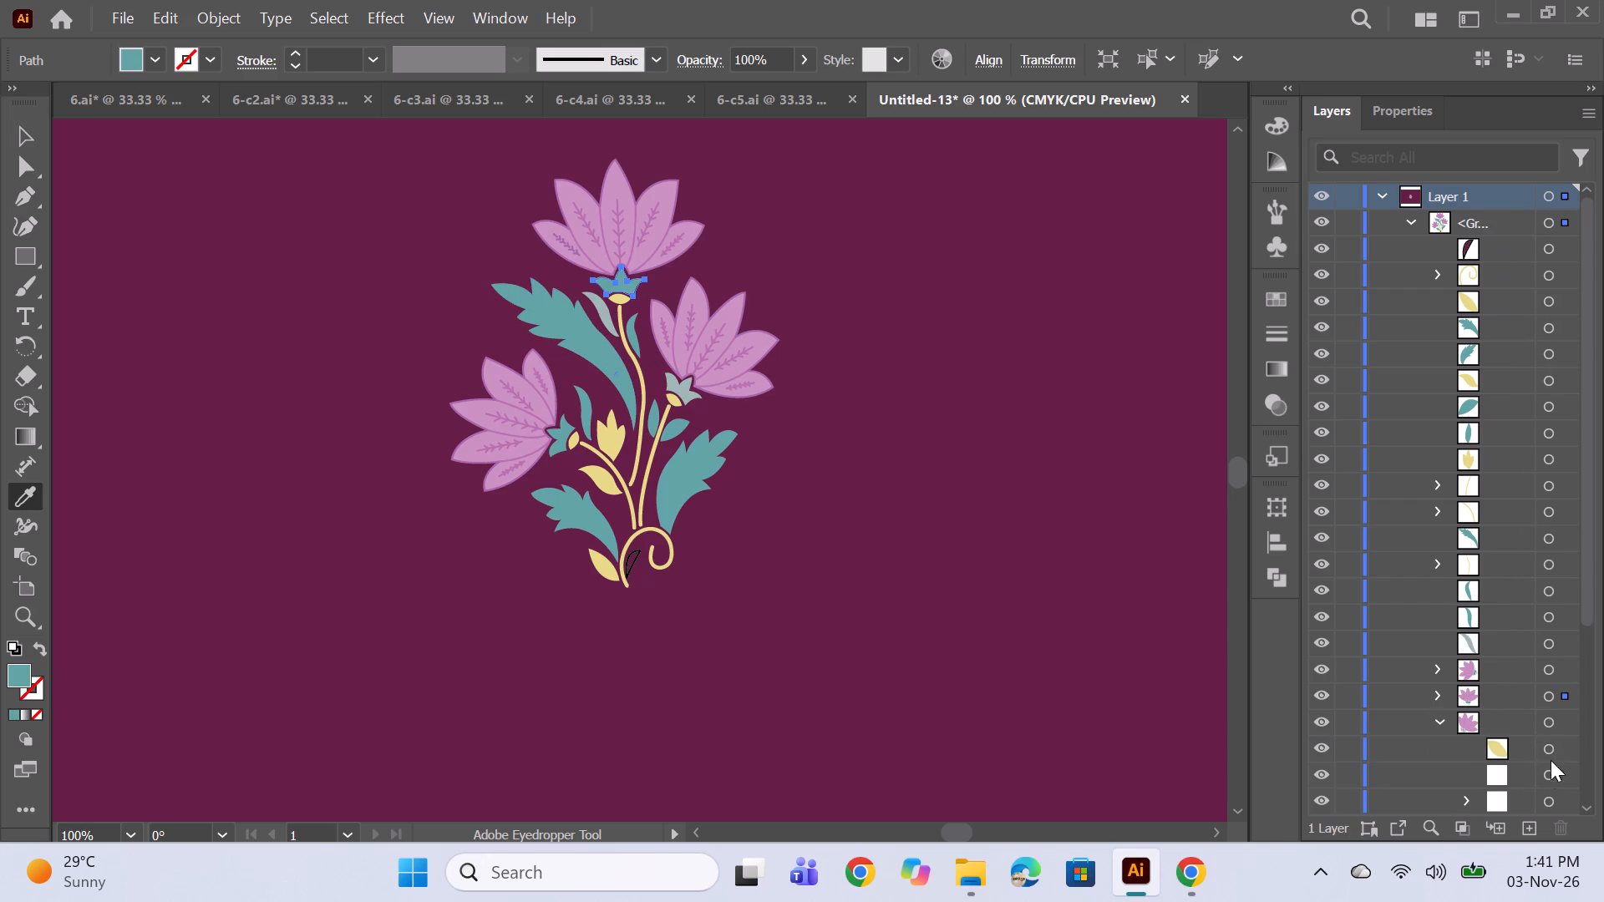
click(1543, 771)
click(599, 345)
click(1444, 719)
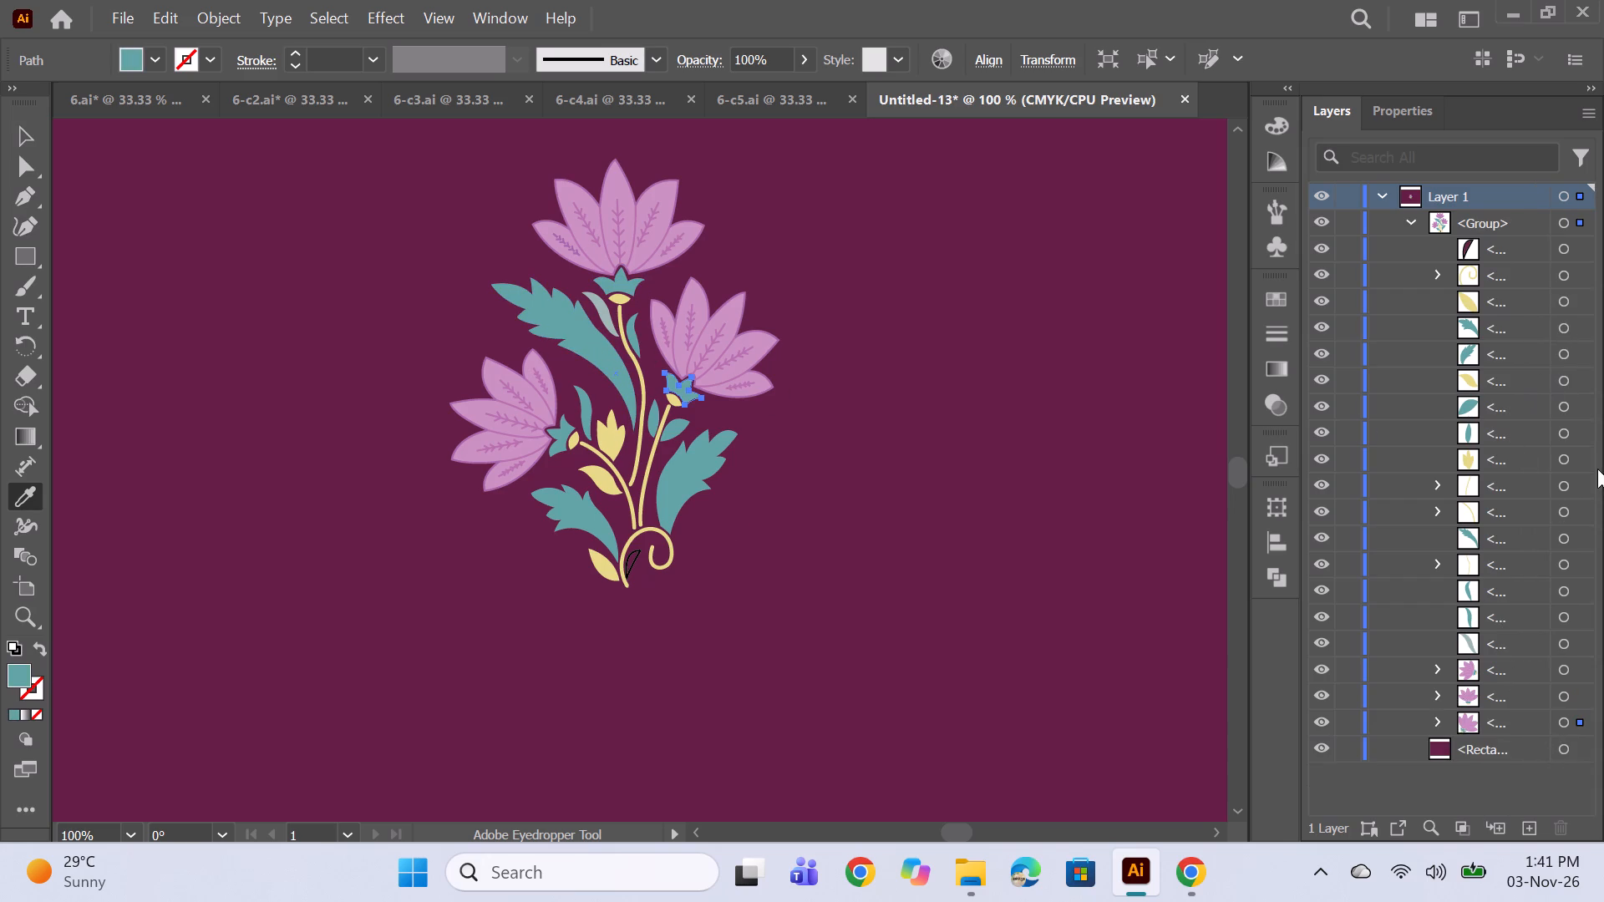
Match the remaining greyed aqua leaf left of the top flower's stem to the teal leaves with the Eyedropper.
click(1571, 649)
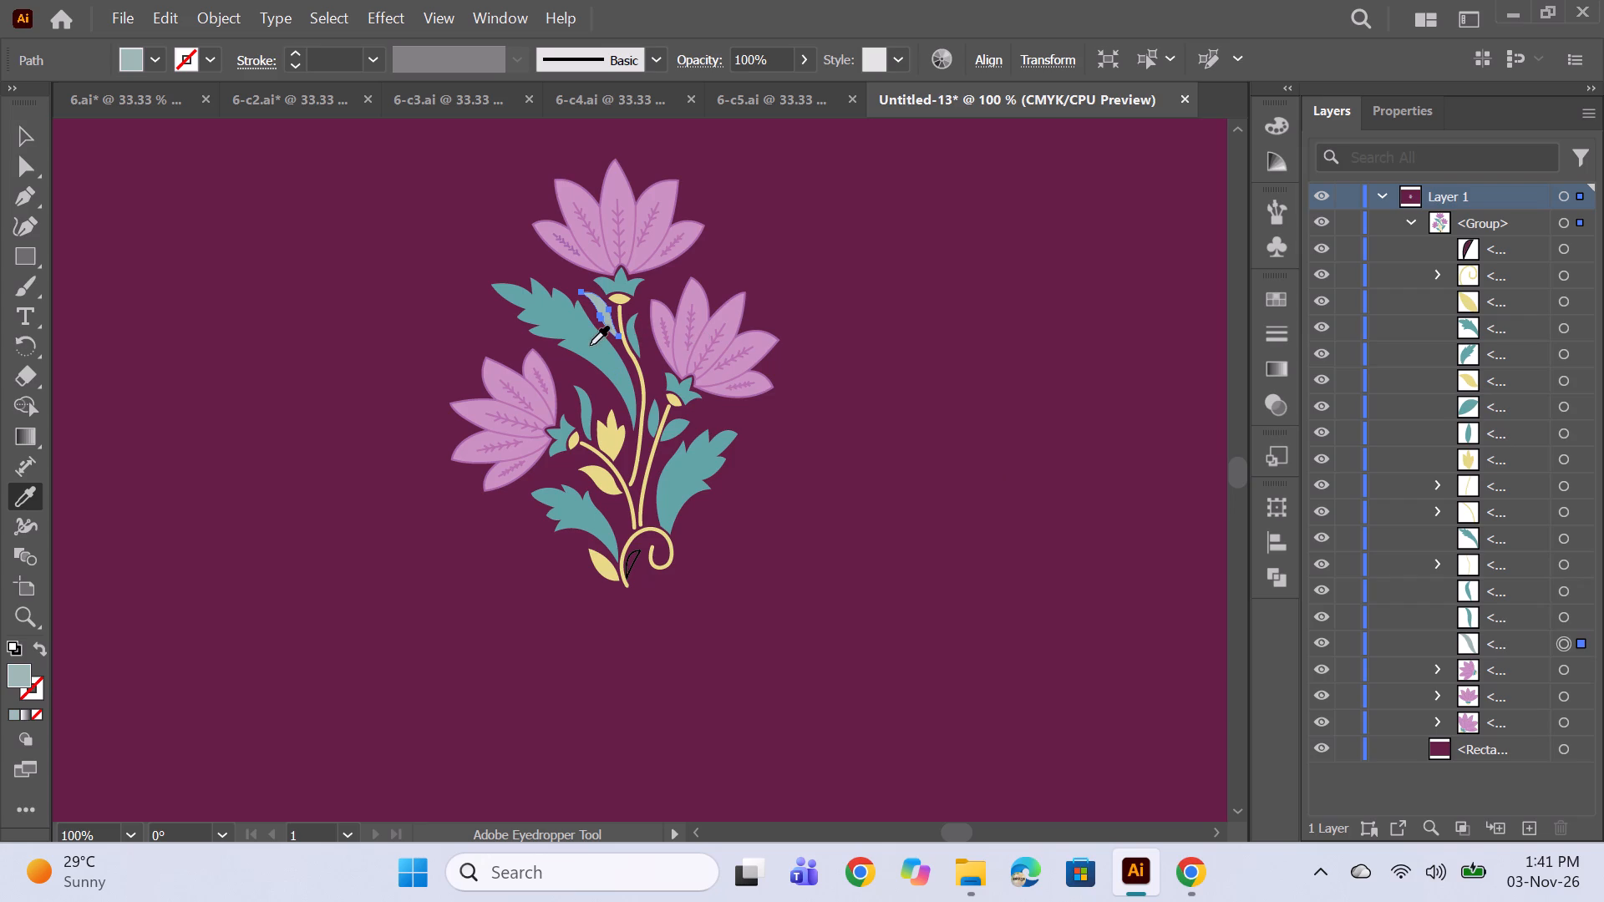
click(590, 345)
Darken the background rectangle's fill to a deeper, slightly muted plum with the Color Picker.
ctrl+click(993, 423)
alt+scroll(769, 379, down, 2)
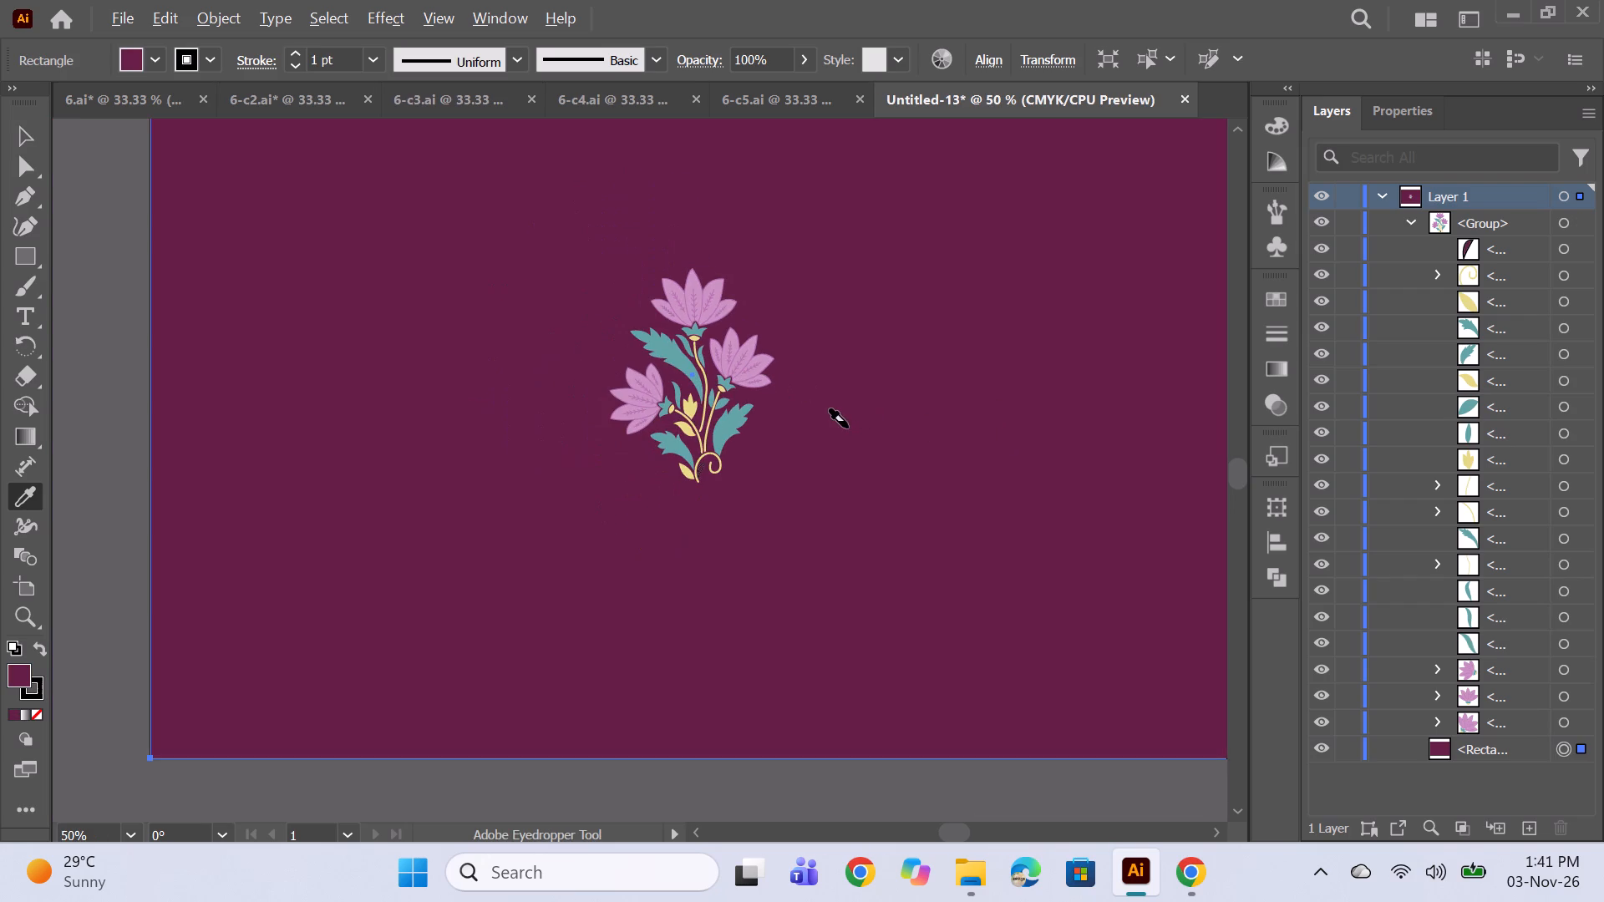
alt+scroll(848, 428, down, 1)
key(space)
drag(953, 467, 902, 487)
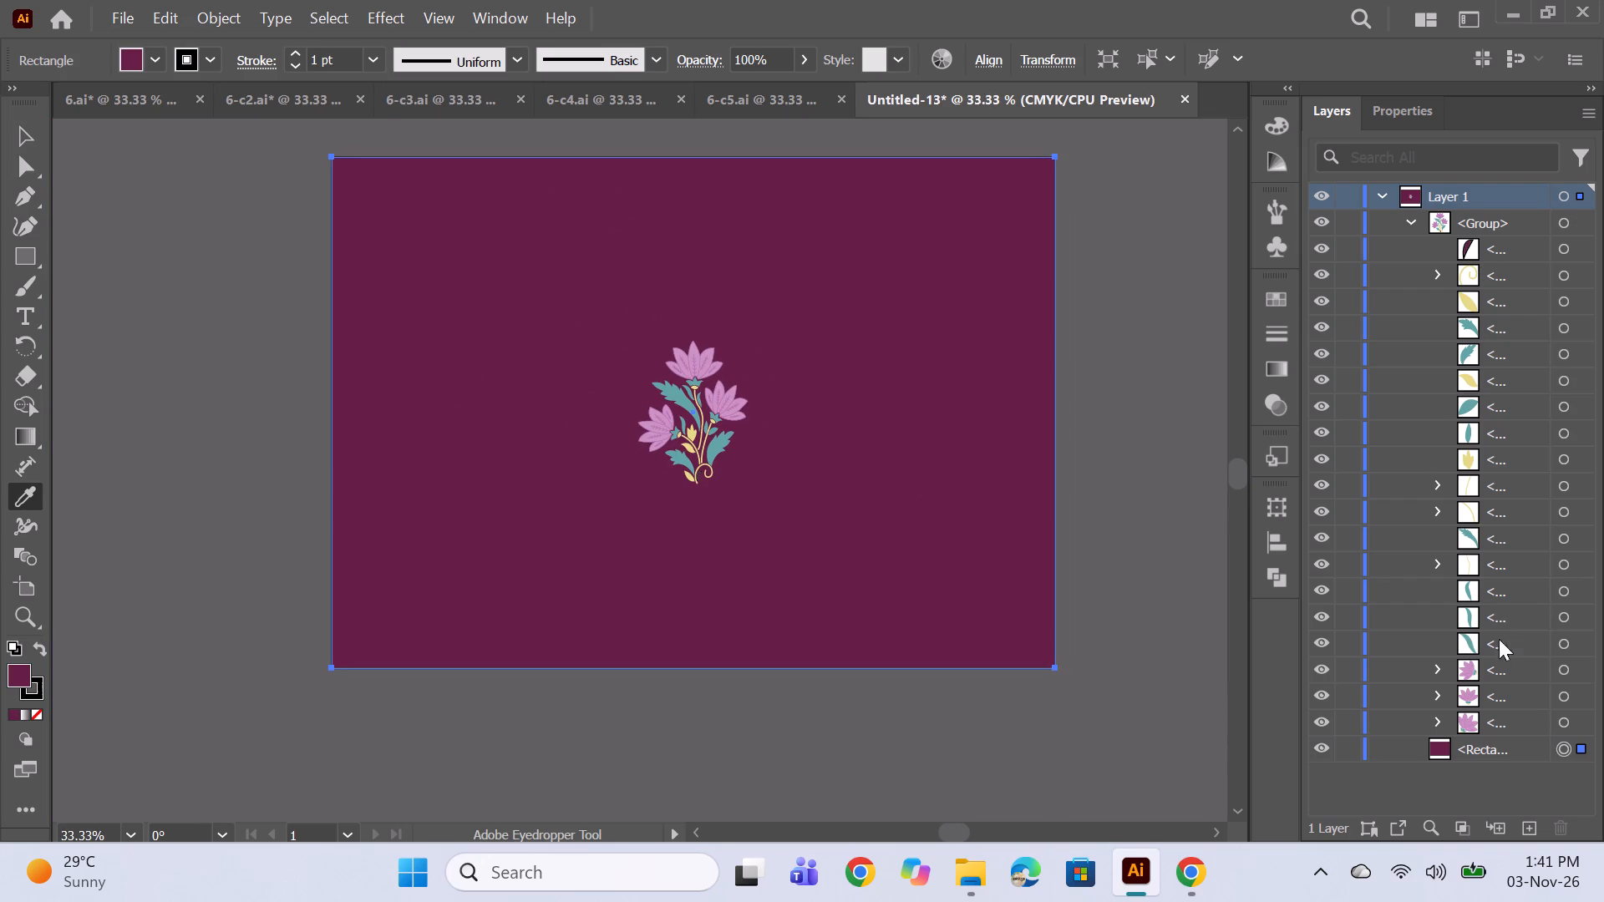
click(1567, 754)
double_click(25, 676)
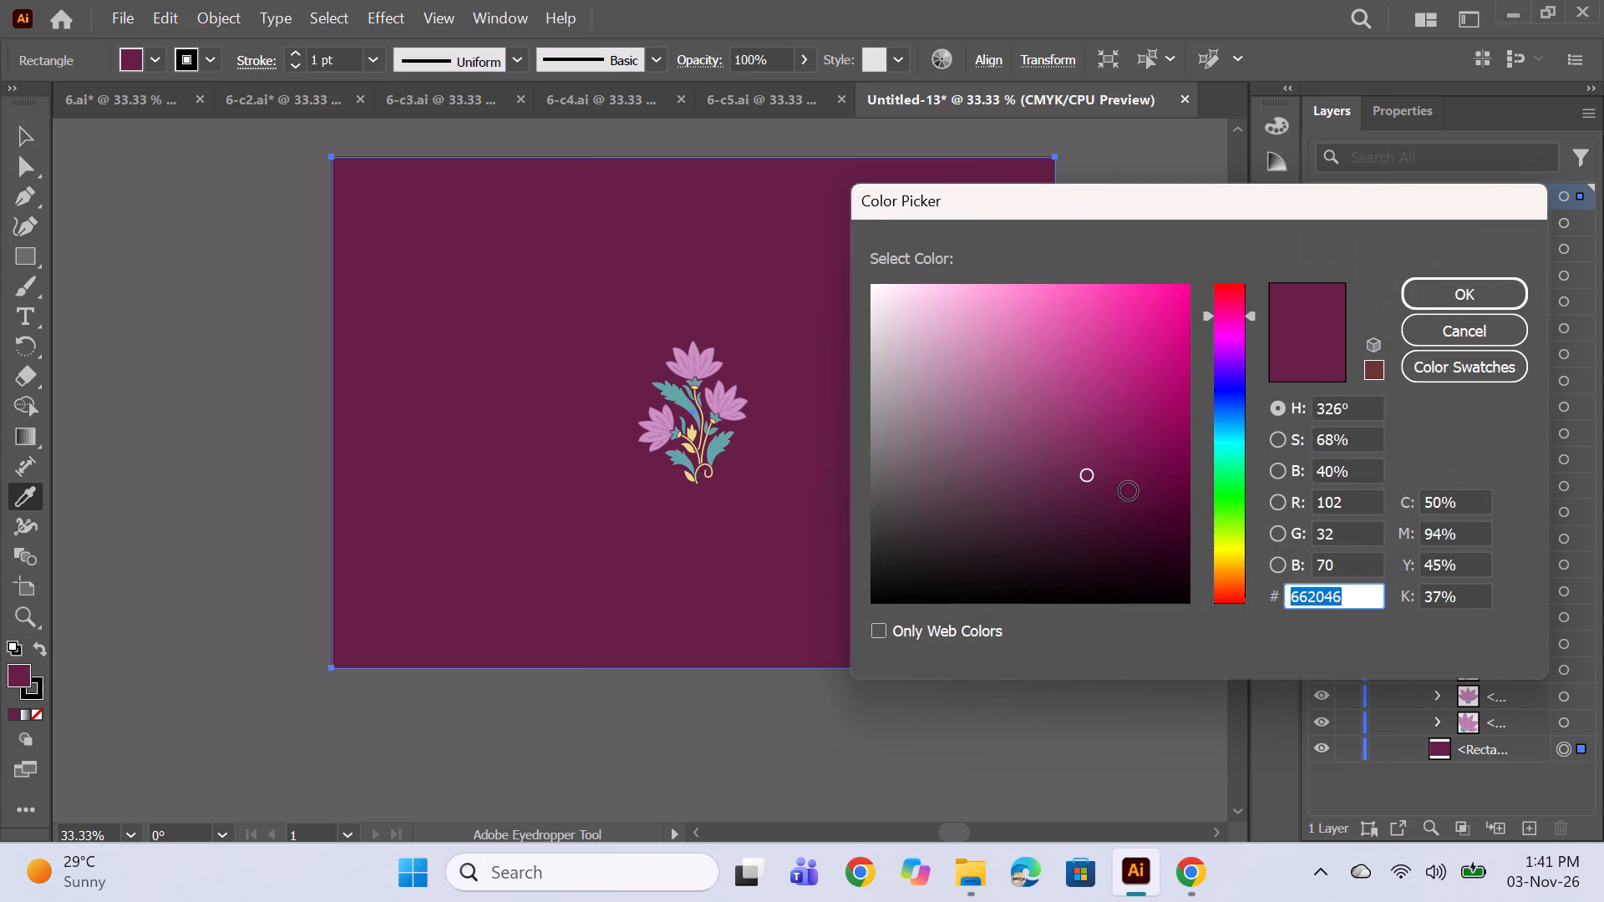
click(1104, 505)
click(1095, 506)
click(1114, 507)
click(1117, 505)
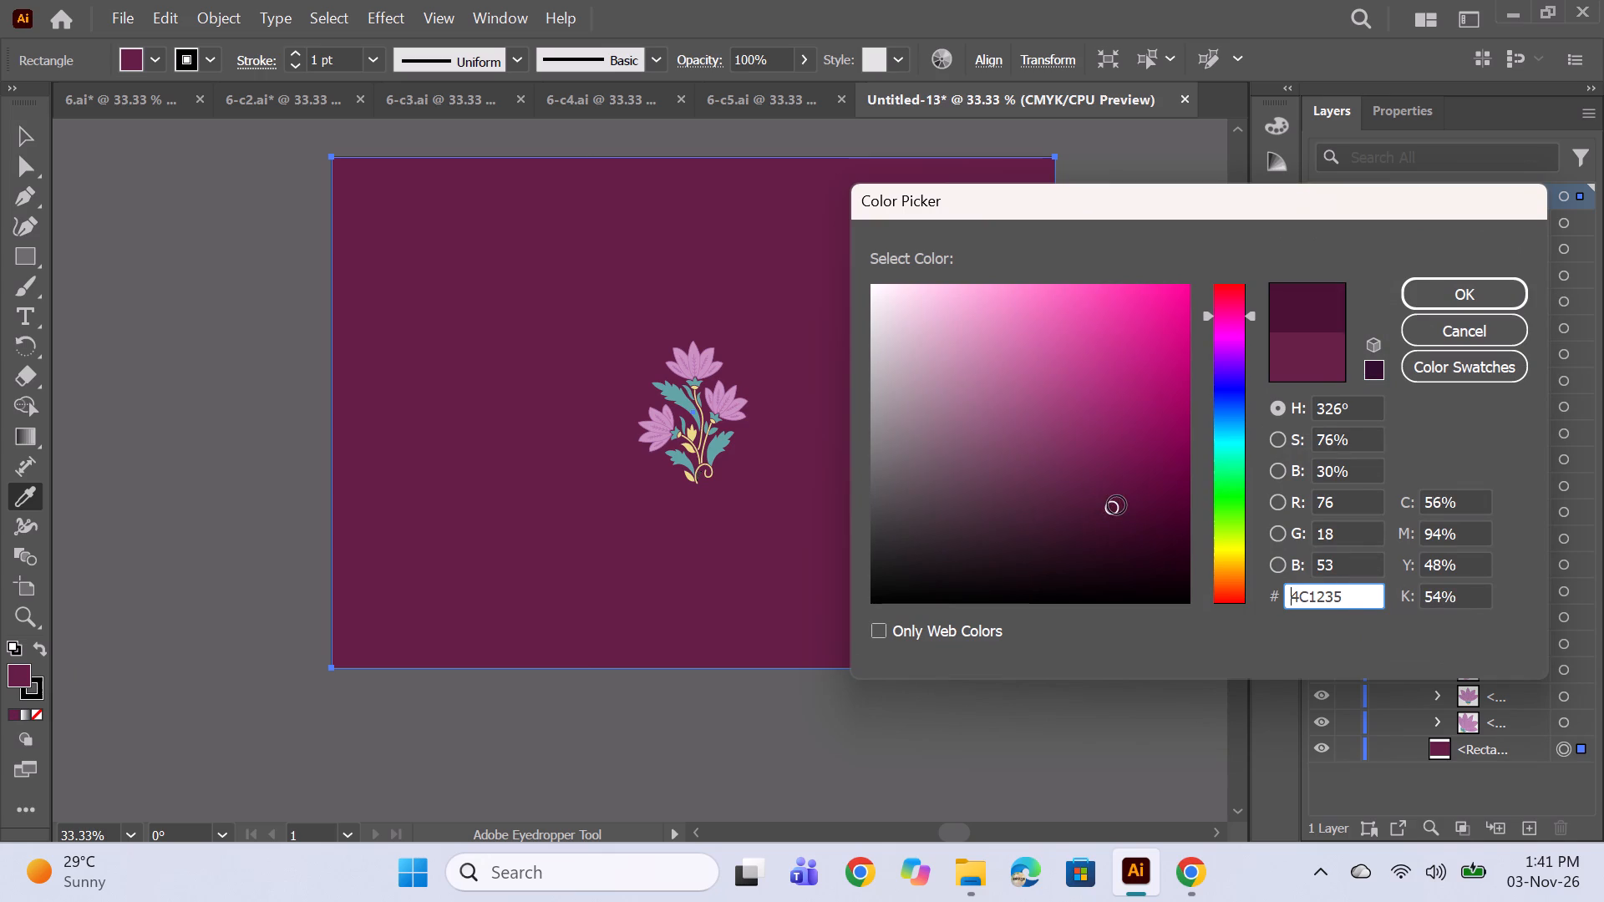
click(1105, 512)
click(1452, 300)
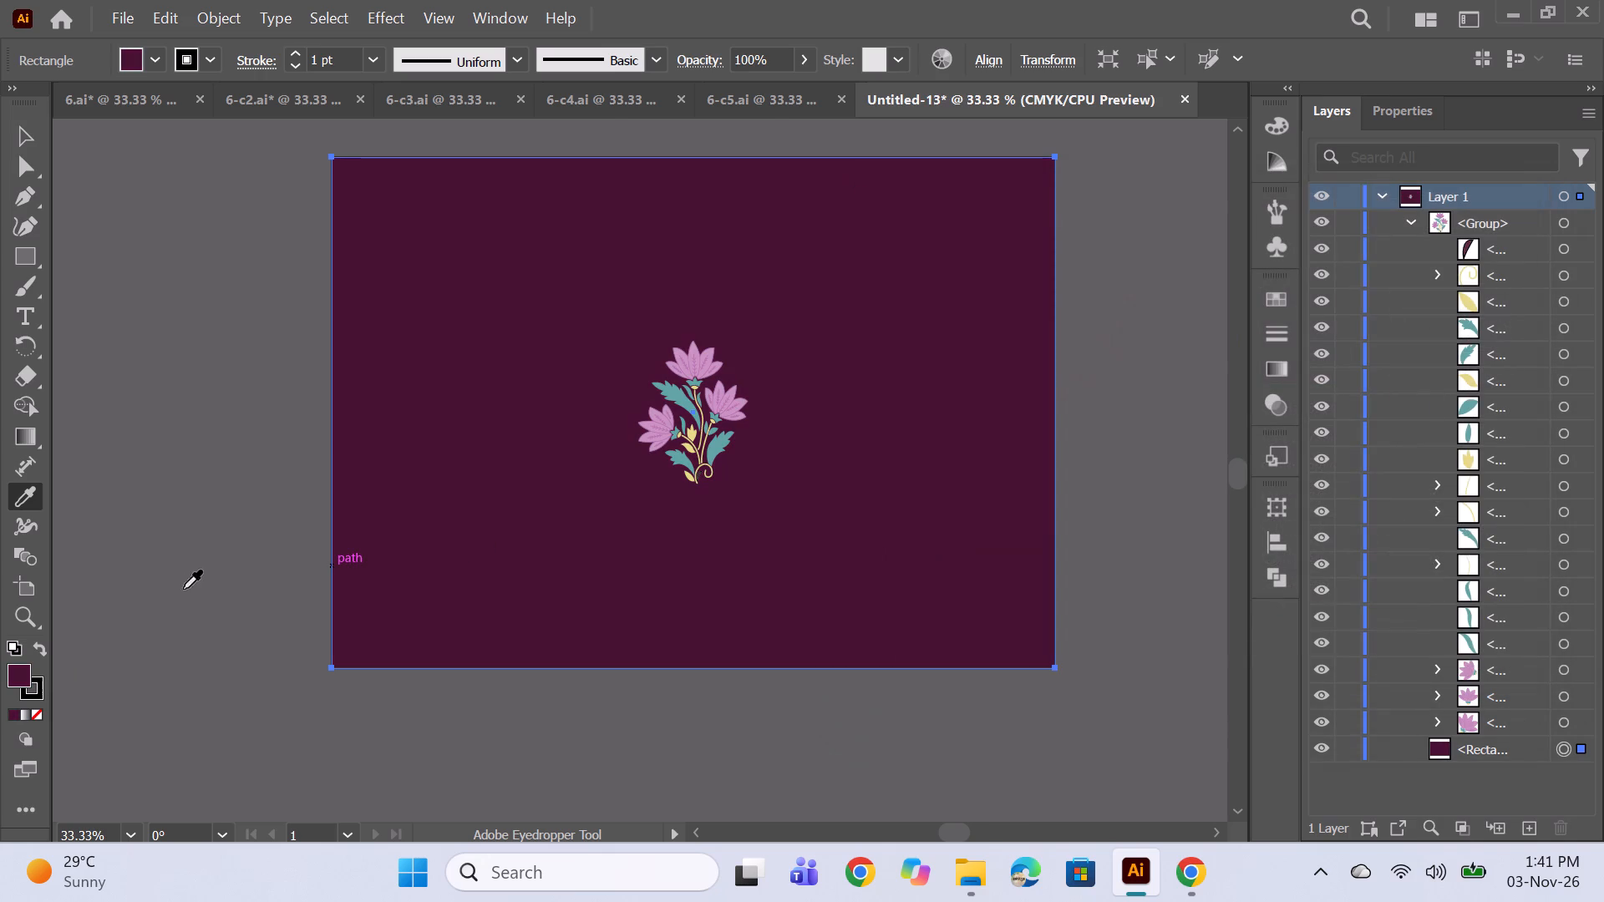
double_click(26, 675)
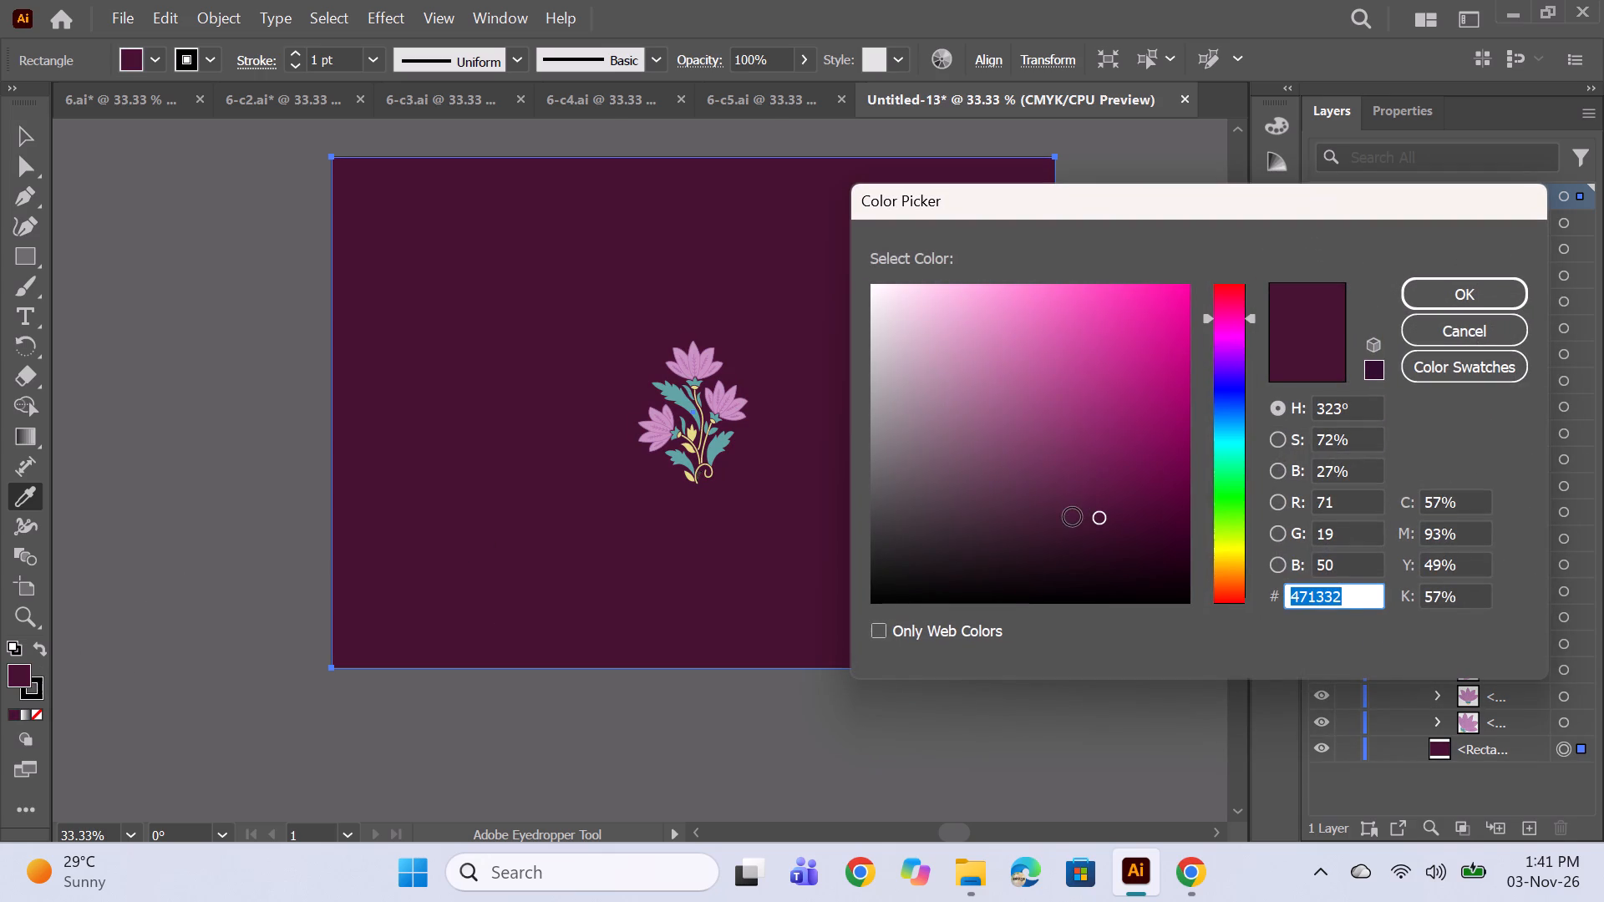
click(1073, 517)
click(1464, 286)
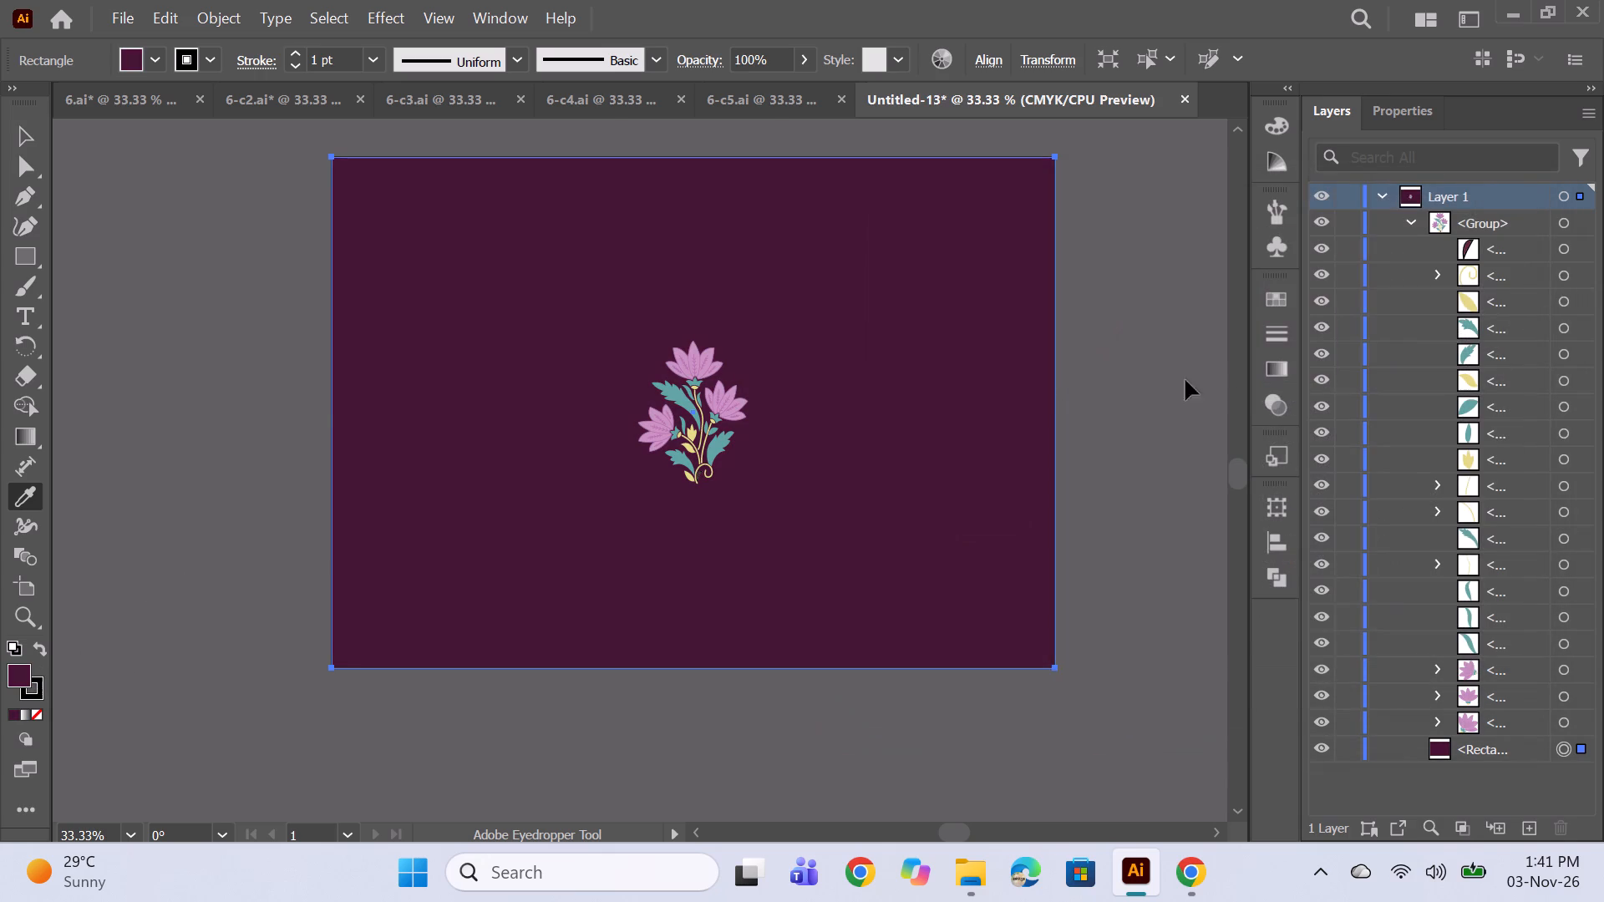
ctrl+click(1089, 391)
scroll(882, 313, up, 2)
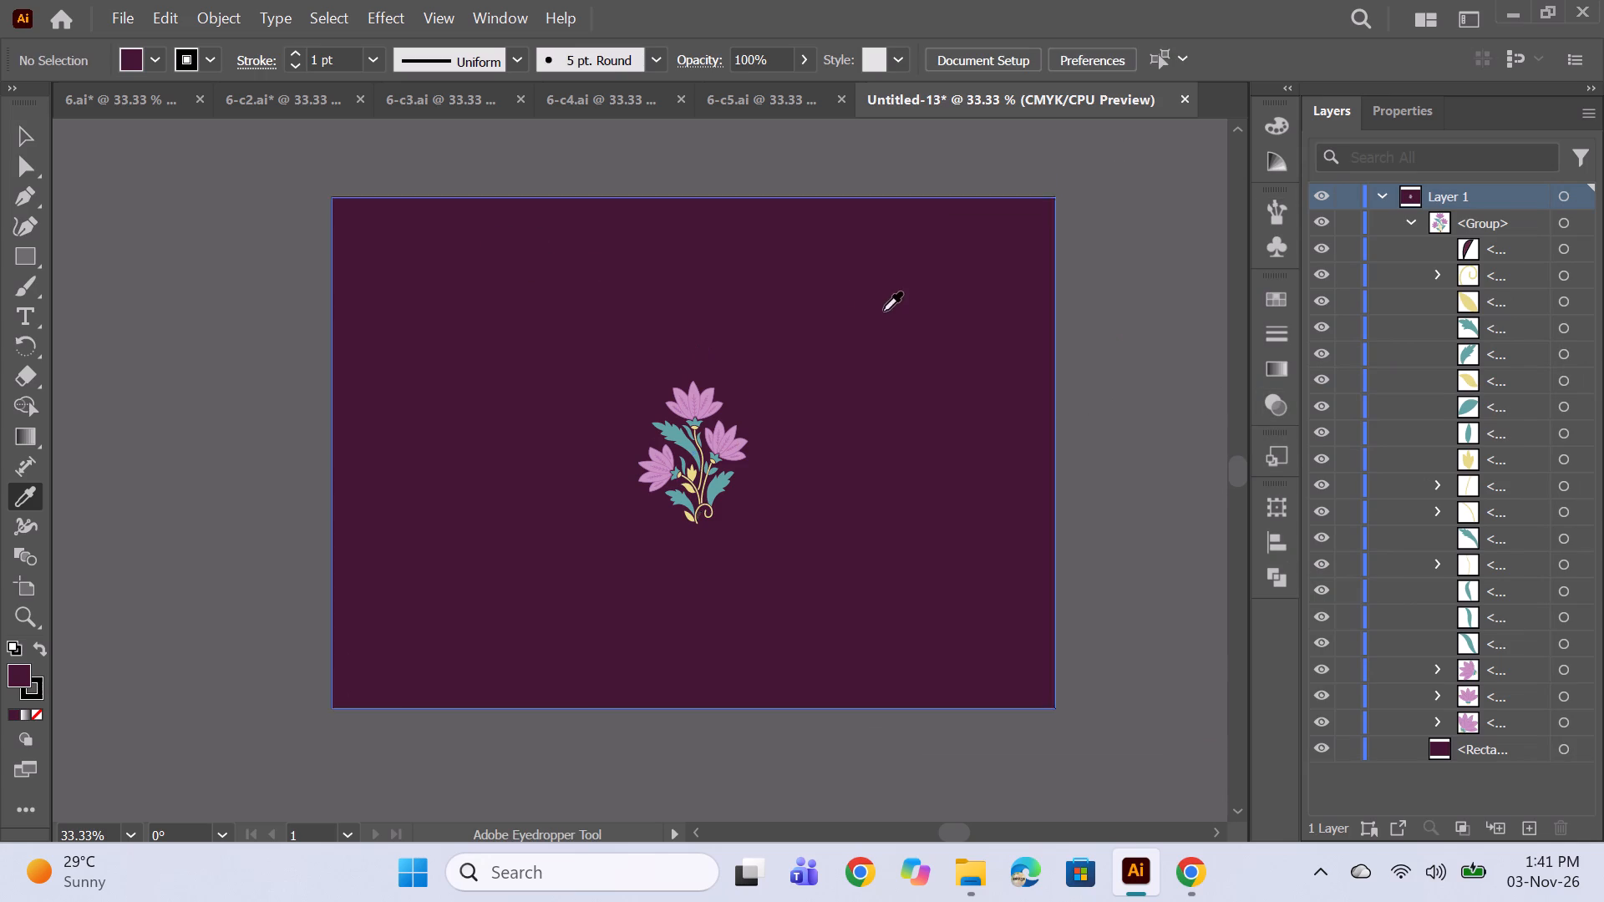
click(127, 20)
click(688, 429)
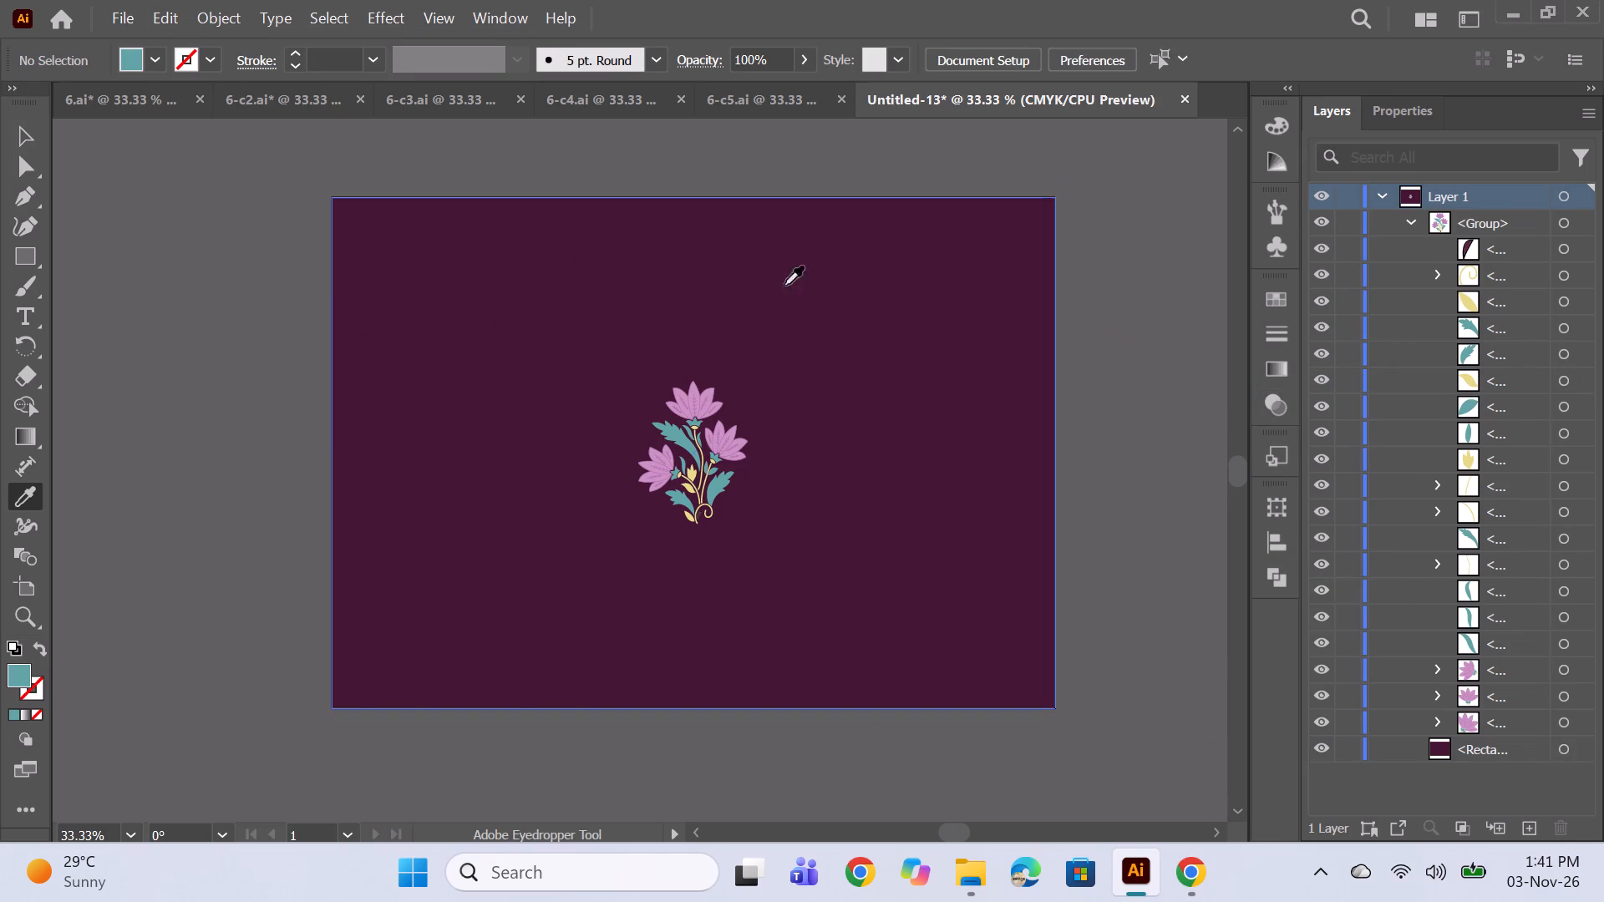
Undo the last Eyedropper change.
key(ctrl+z)
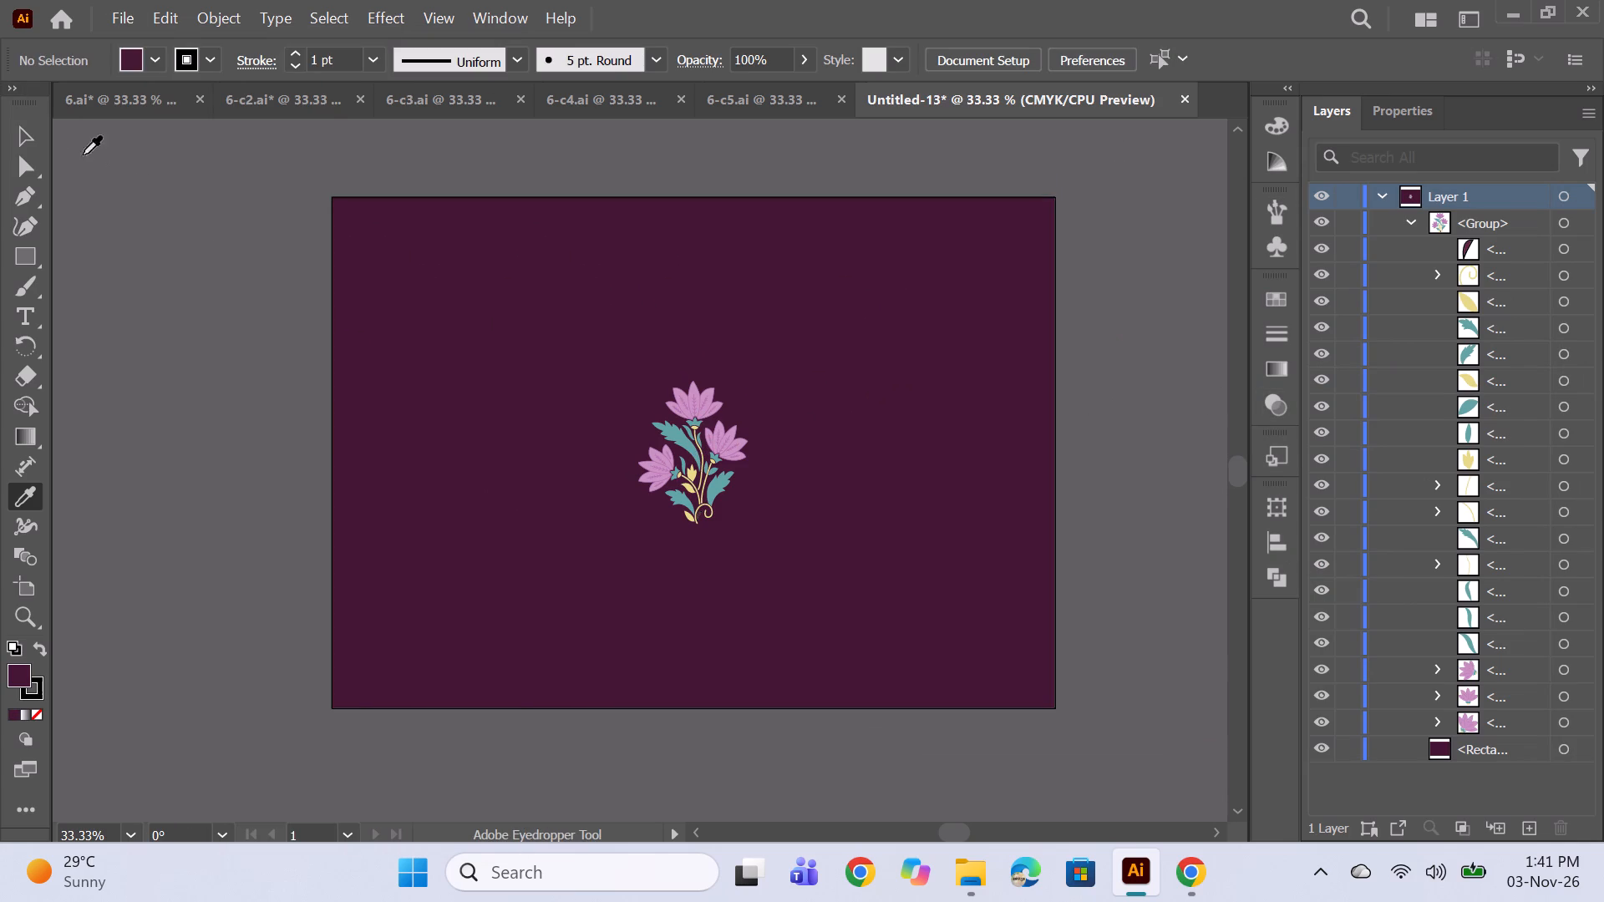
Make a new pattern from the recoloured flower motif group, with the tile type Brick by Column.
click(37, 134)
click(685, 468)
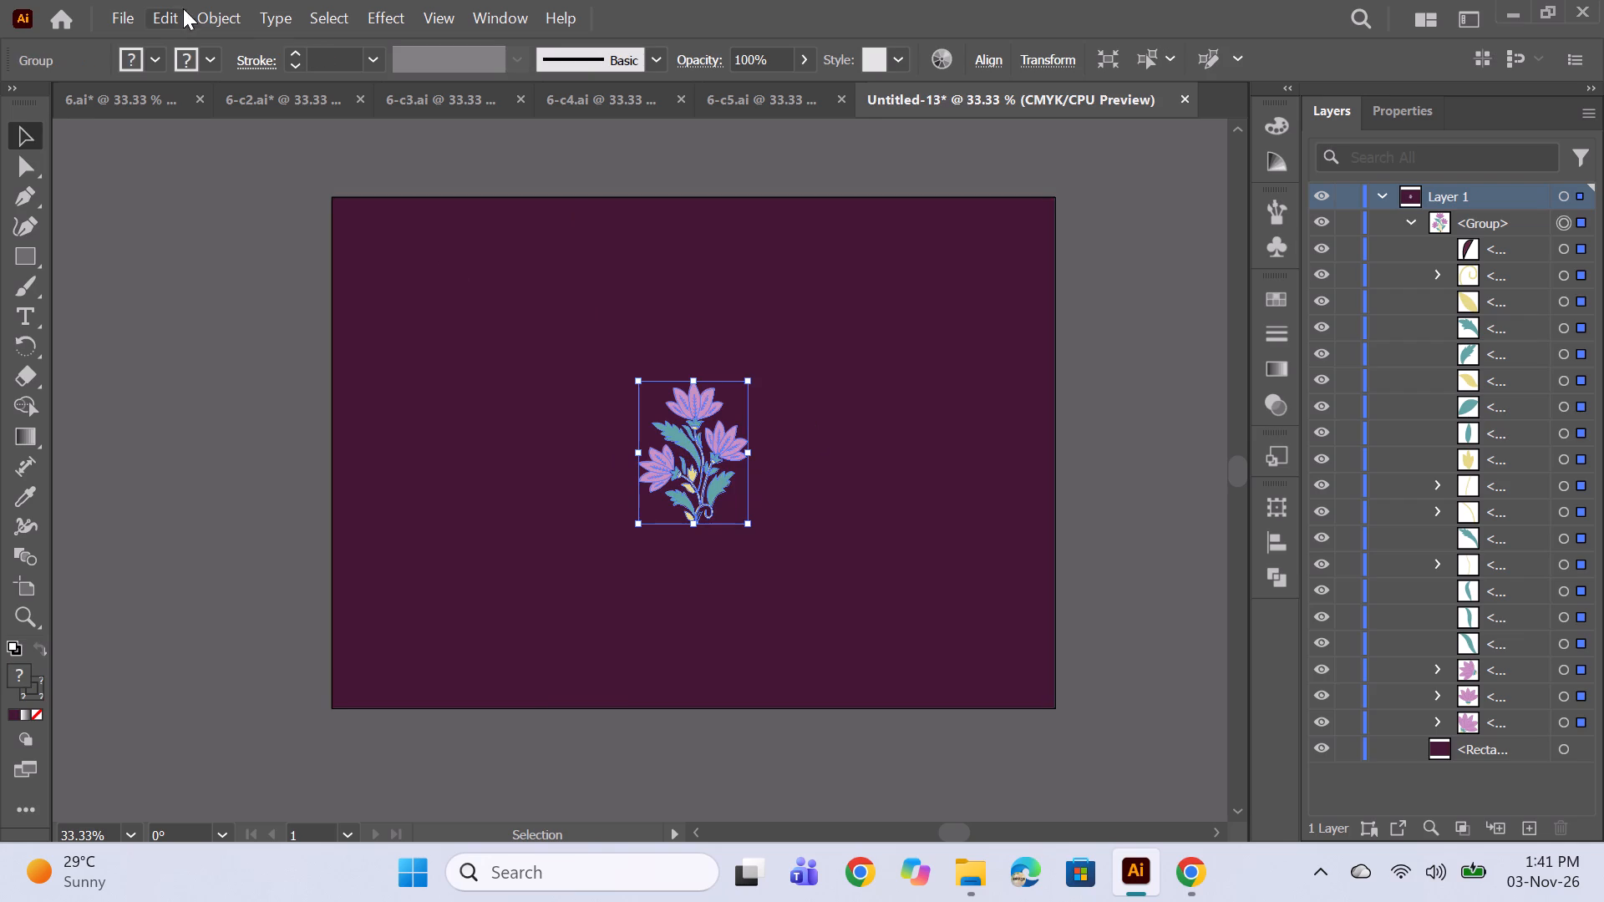
click(195, 6)
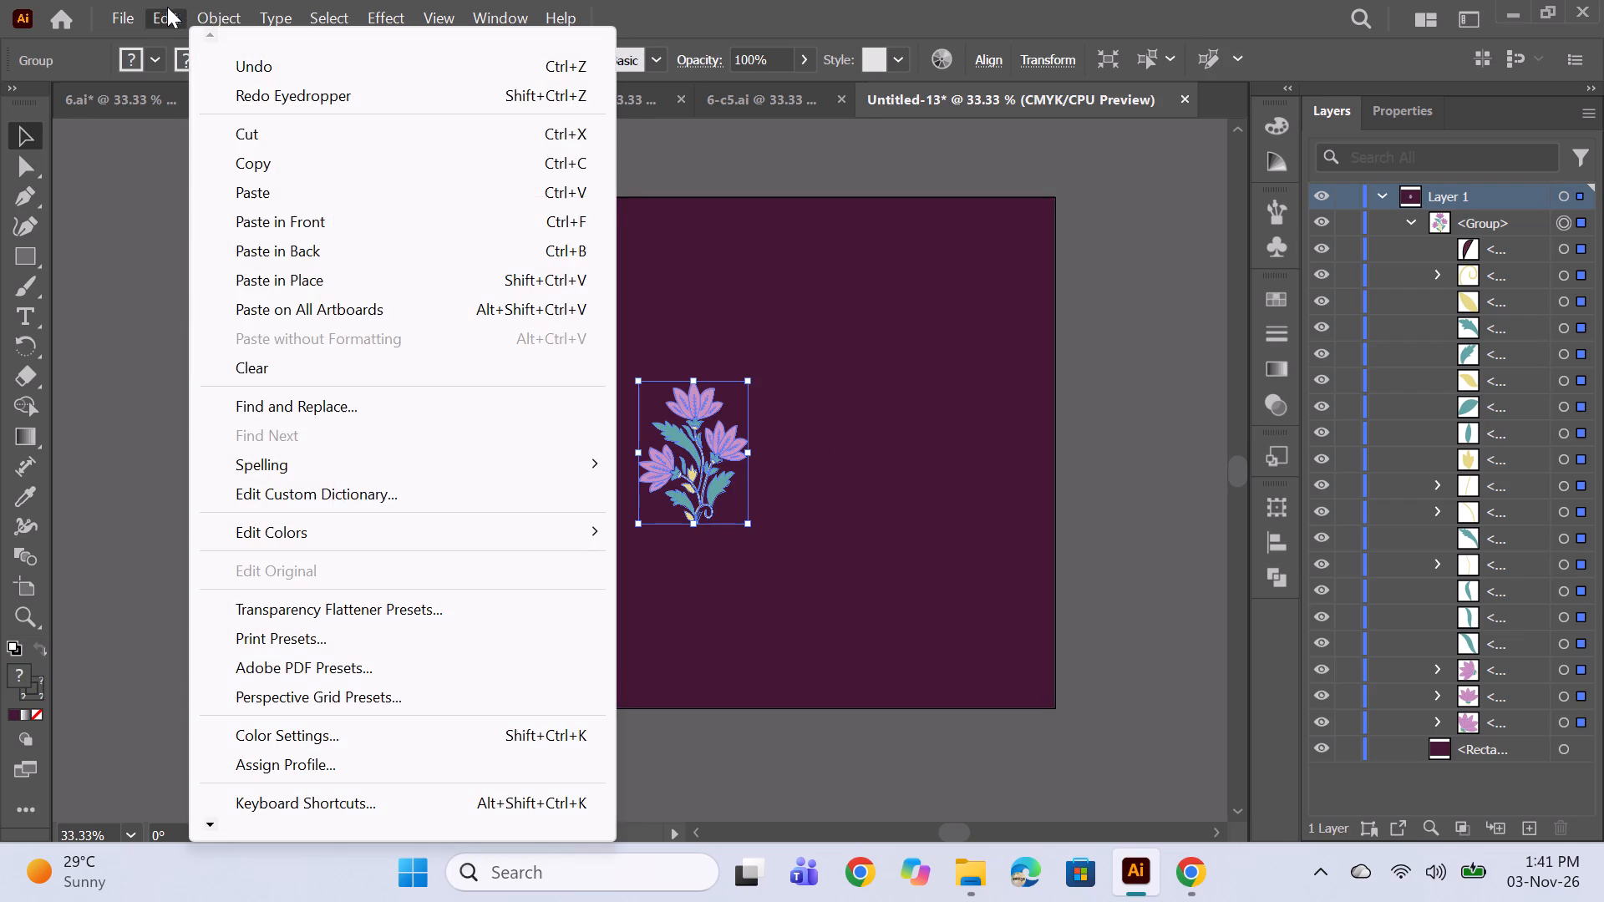
click(230, 14)
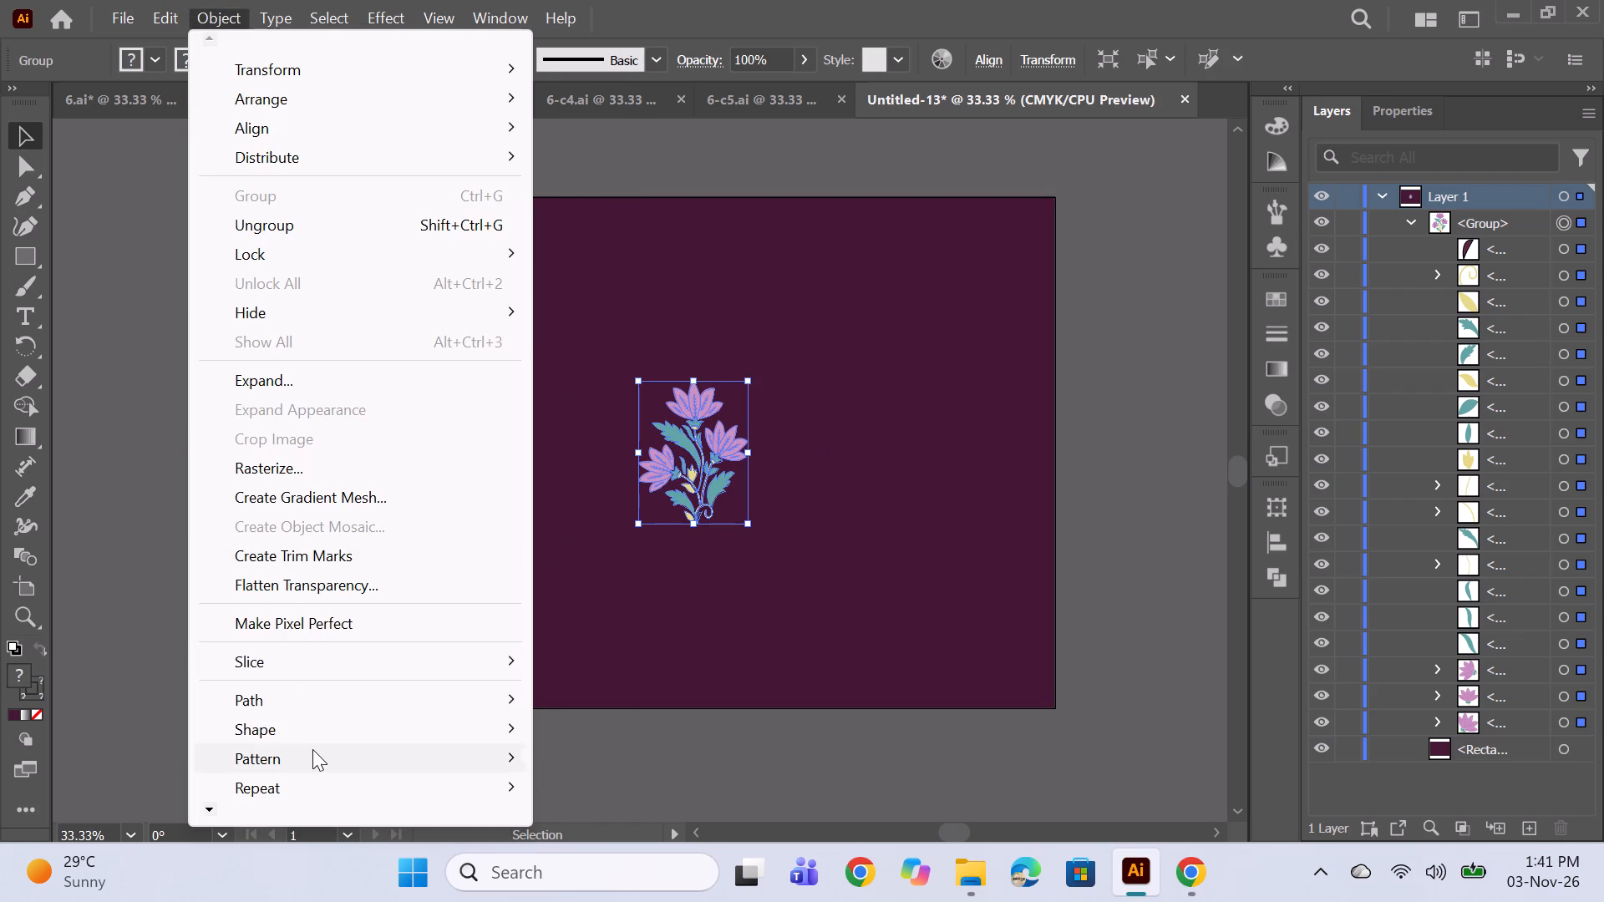
click(312, 754)
click(551, 755)
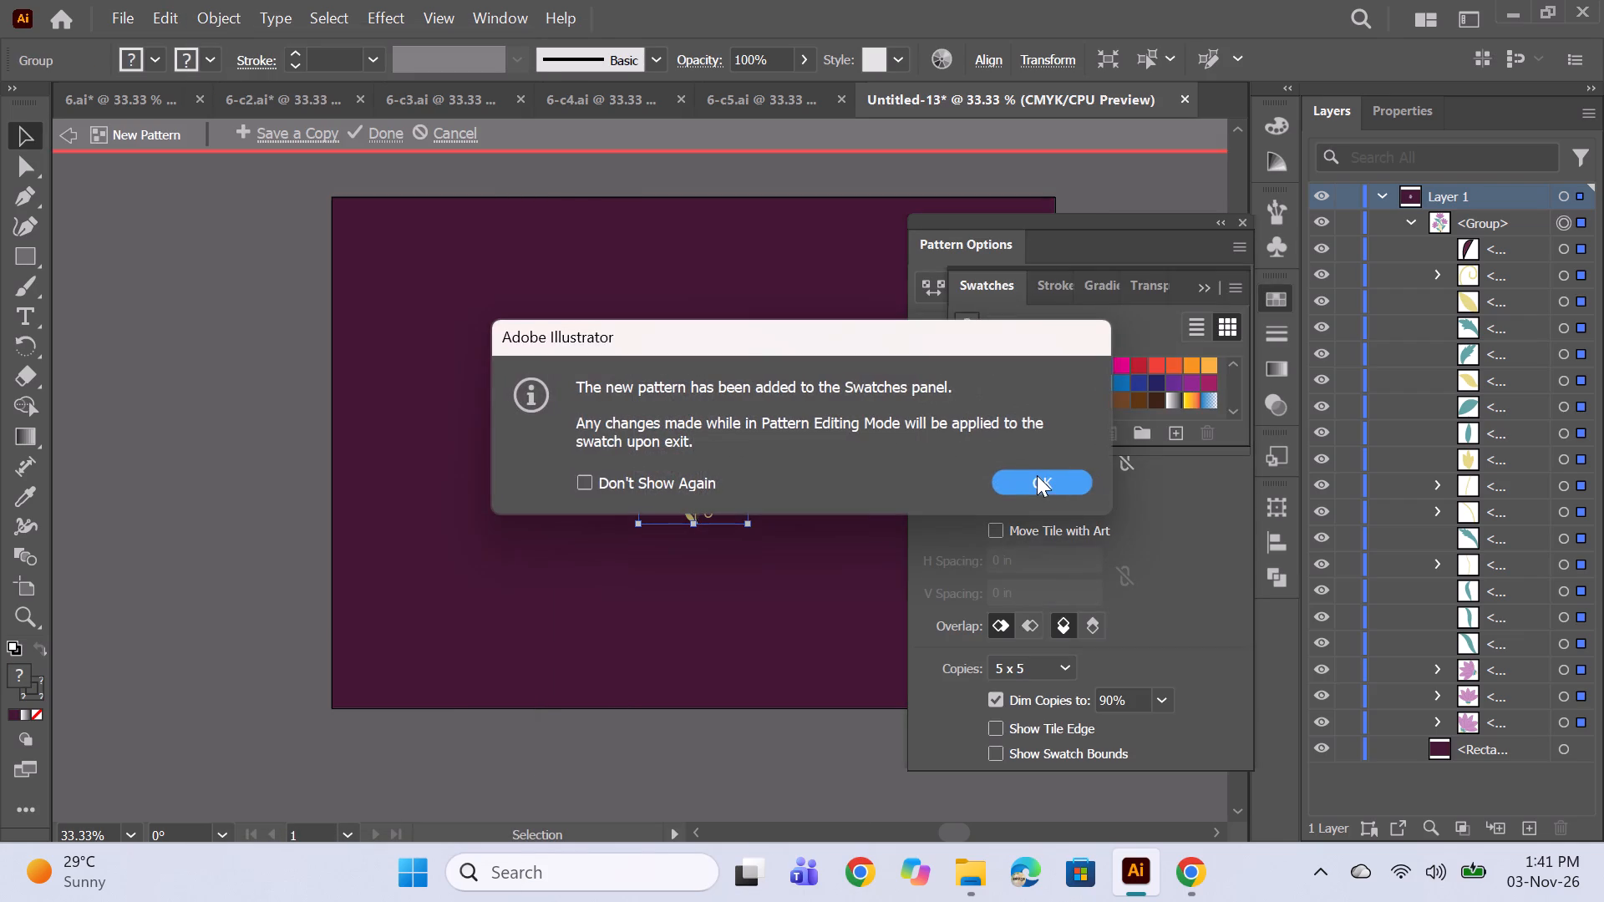
click(1037, 475)
click(1100, 357)
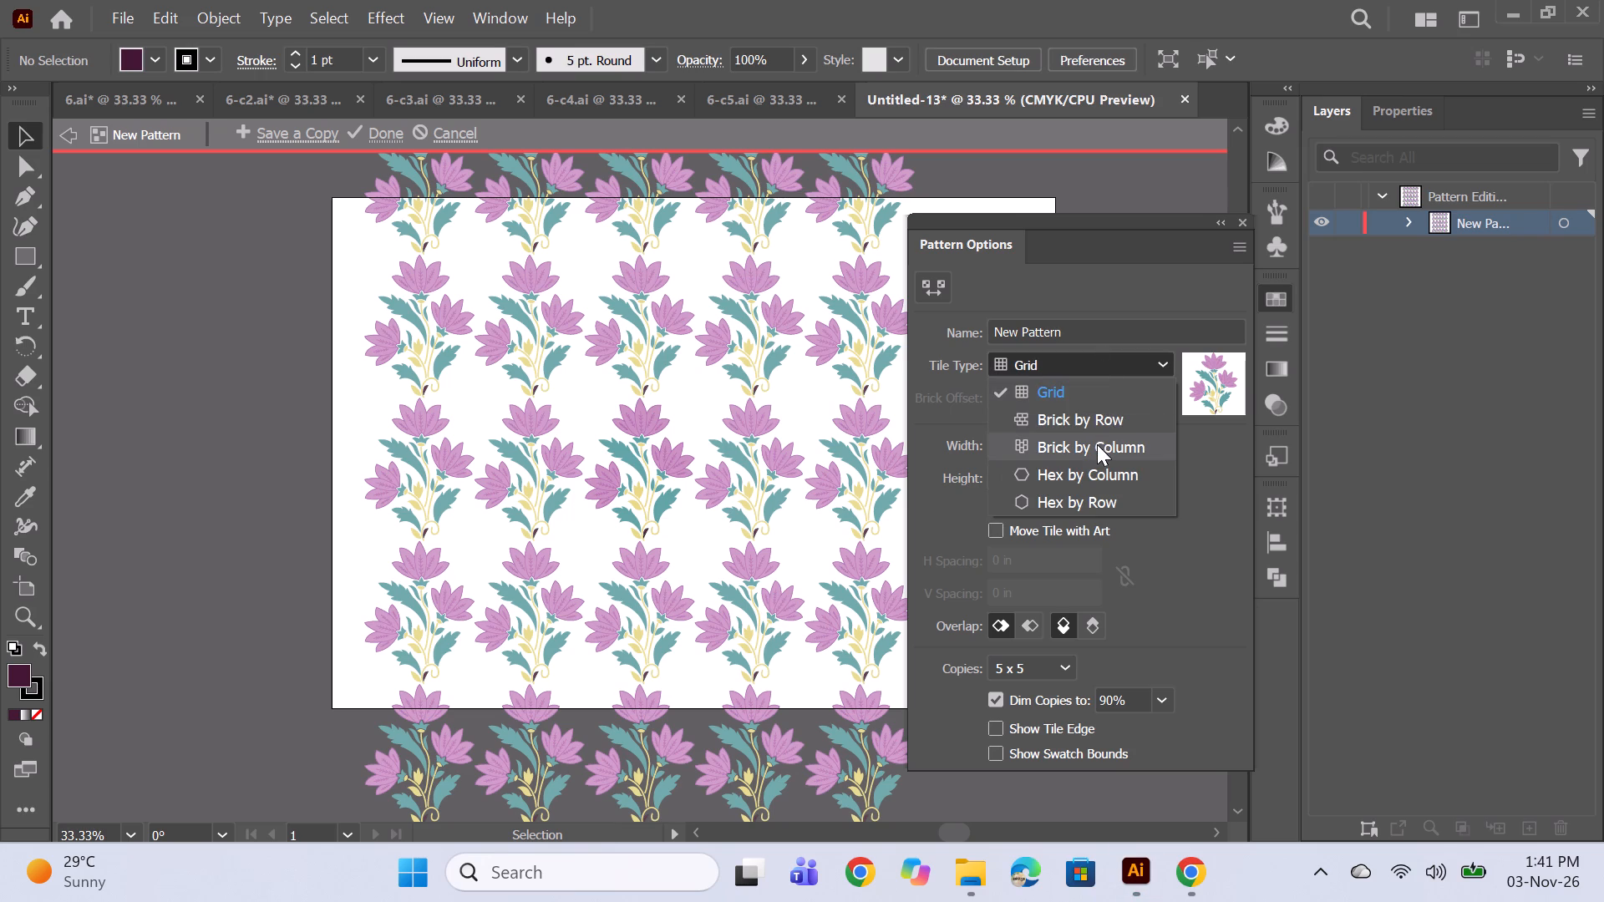
click(1096, 442)
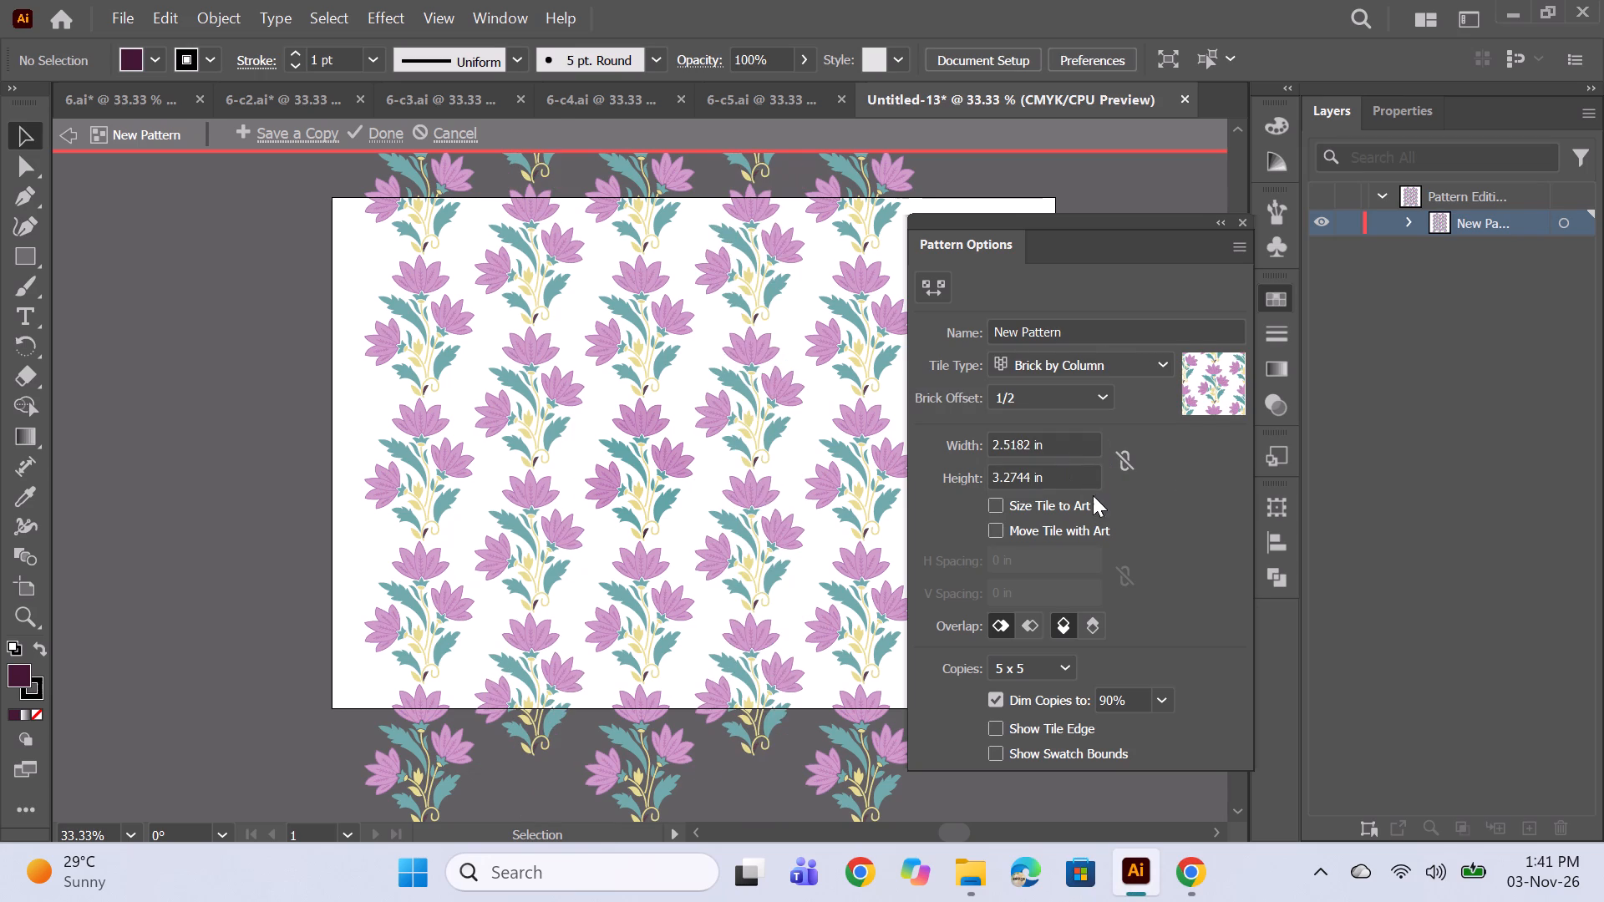
Size the pattern tile to the art with 0.5 in horizontal and 0.5 in vertical spacing, and finish pattern editing.
click(1001, 513)
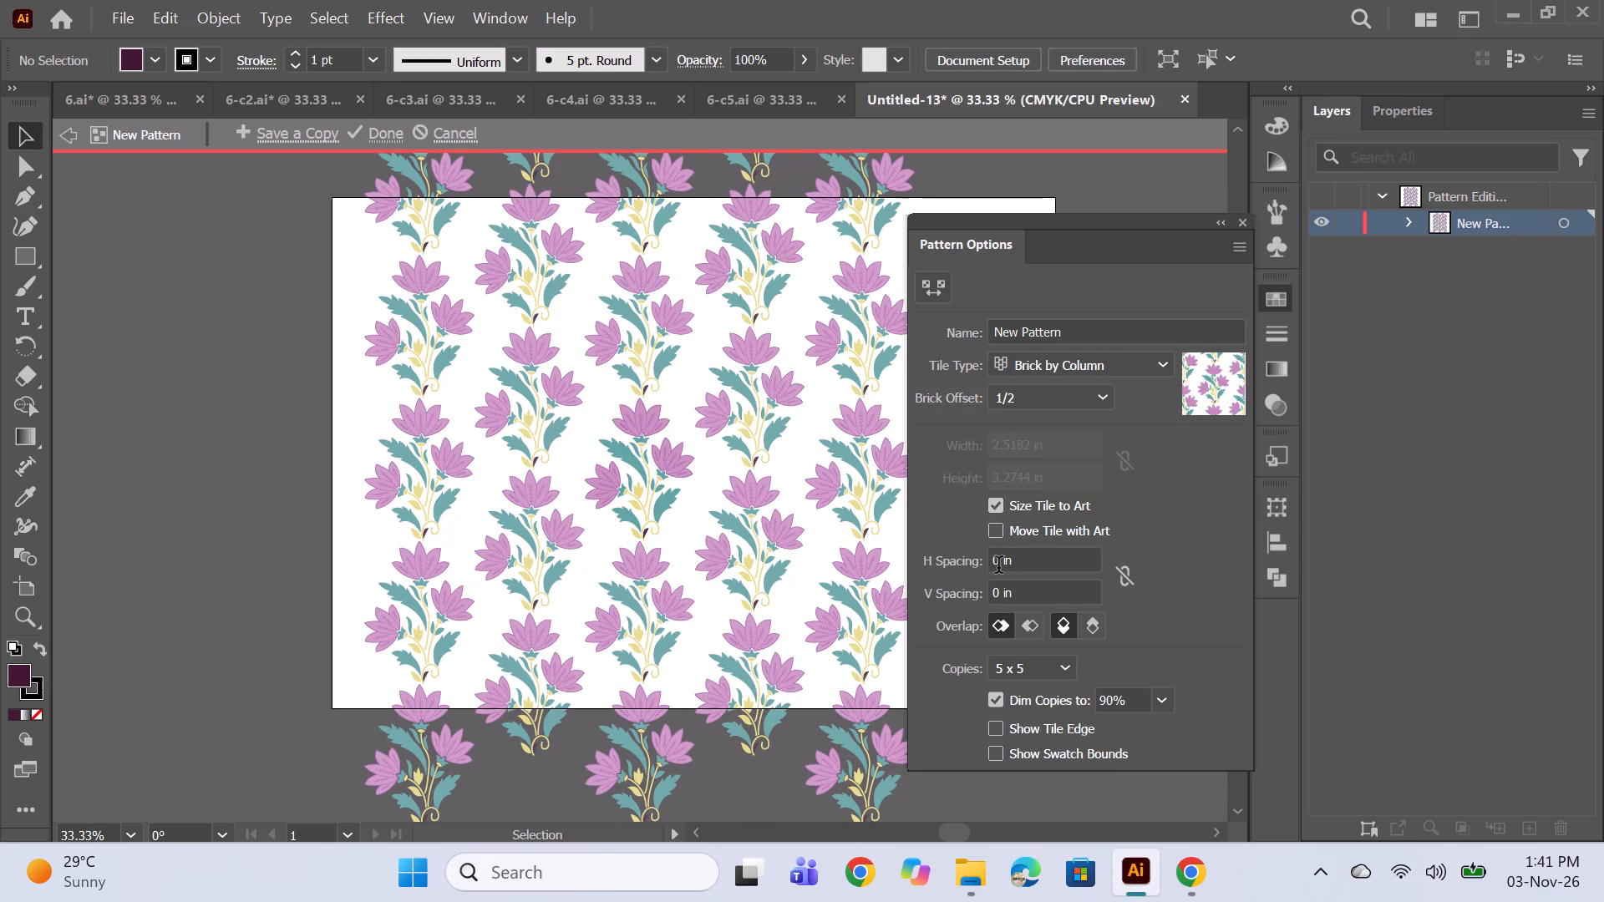
click(998, 562)
text(.5)
key(Return)
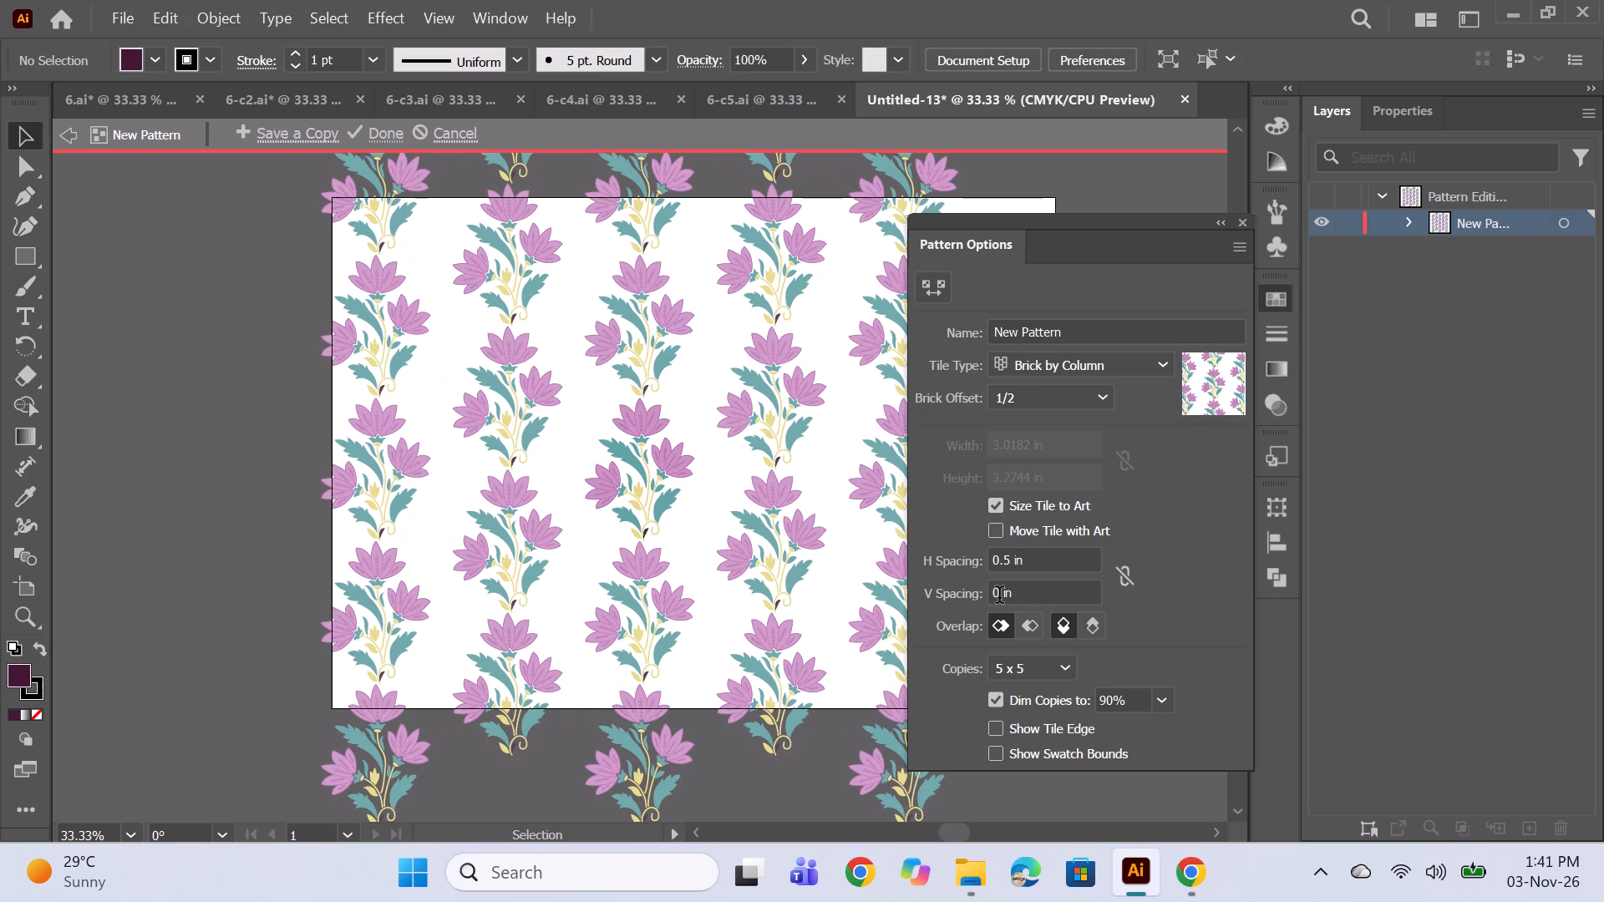
click(999, 597)
text(.5)
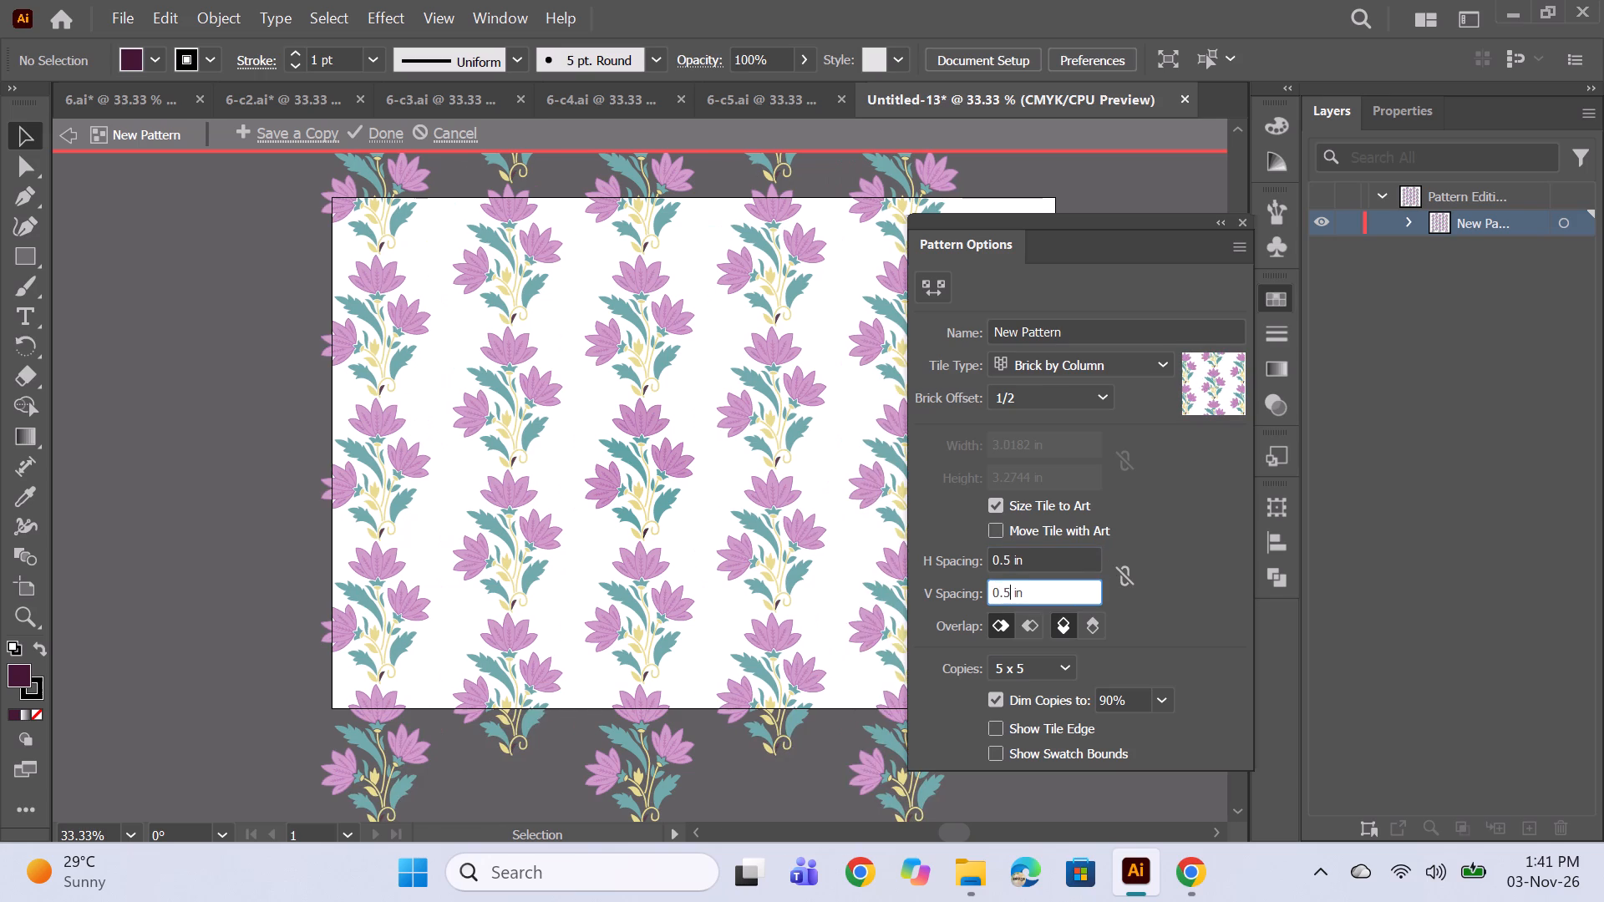
key(Return)
click(353, 123)
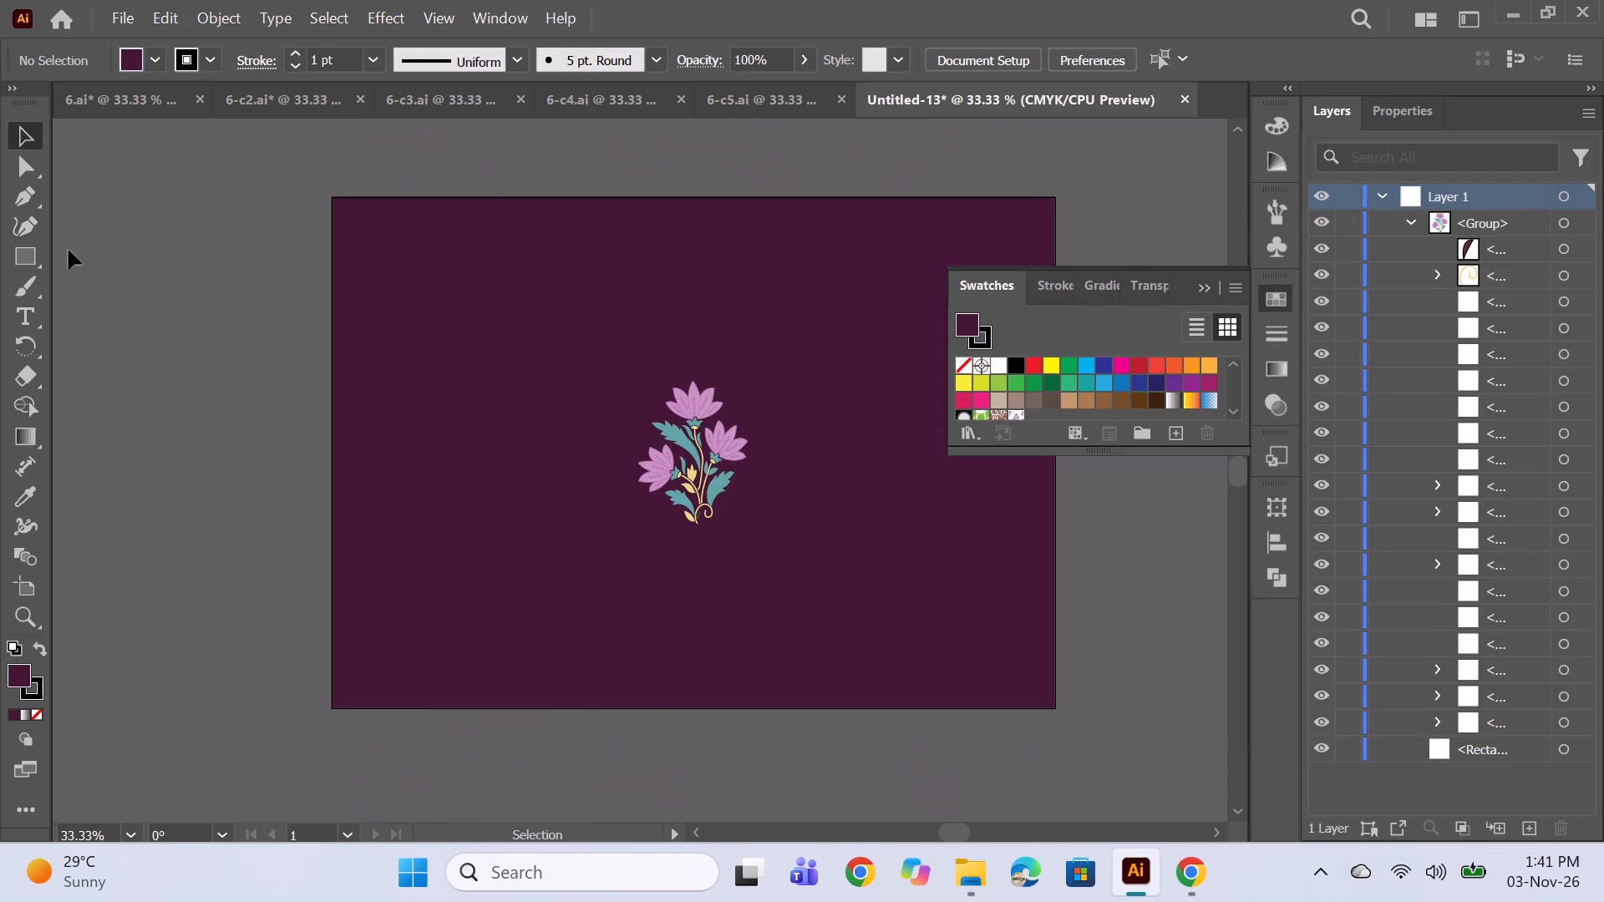
Draw a rectangle of about 16.5 x 11.7 in covering the whole artboard and fill it with the new floral pattern swatch.
click(9, 258)
drag(332, 195, 384, 286)
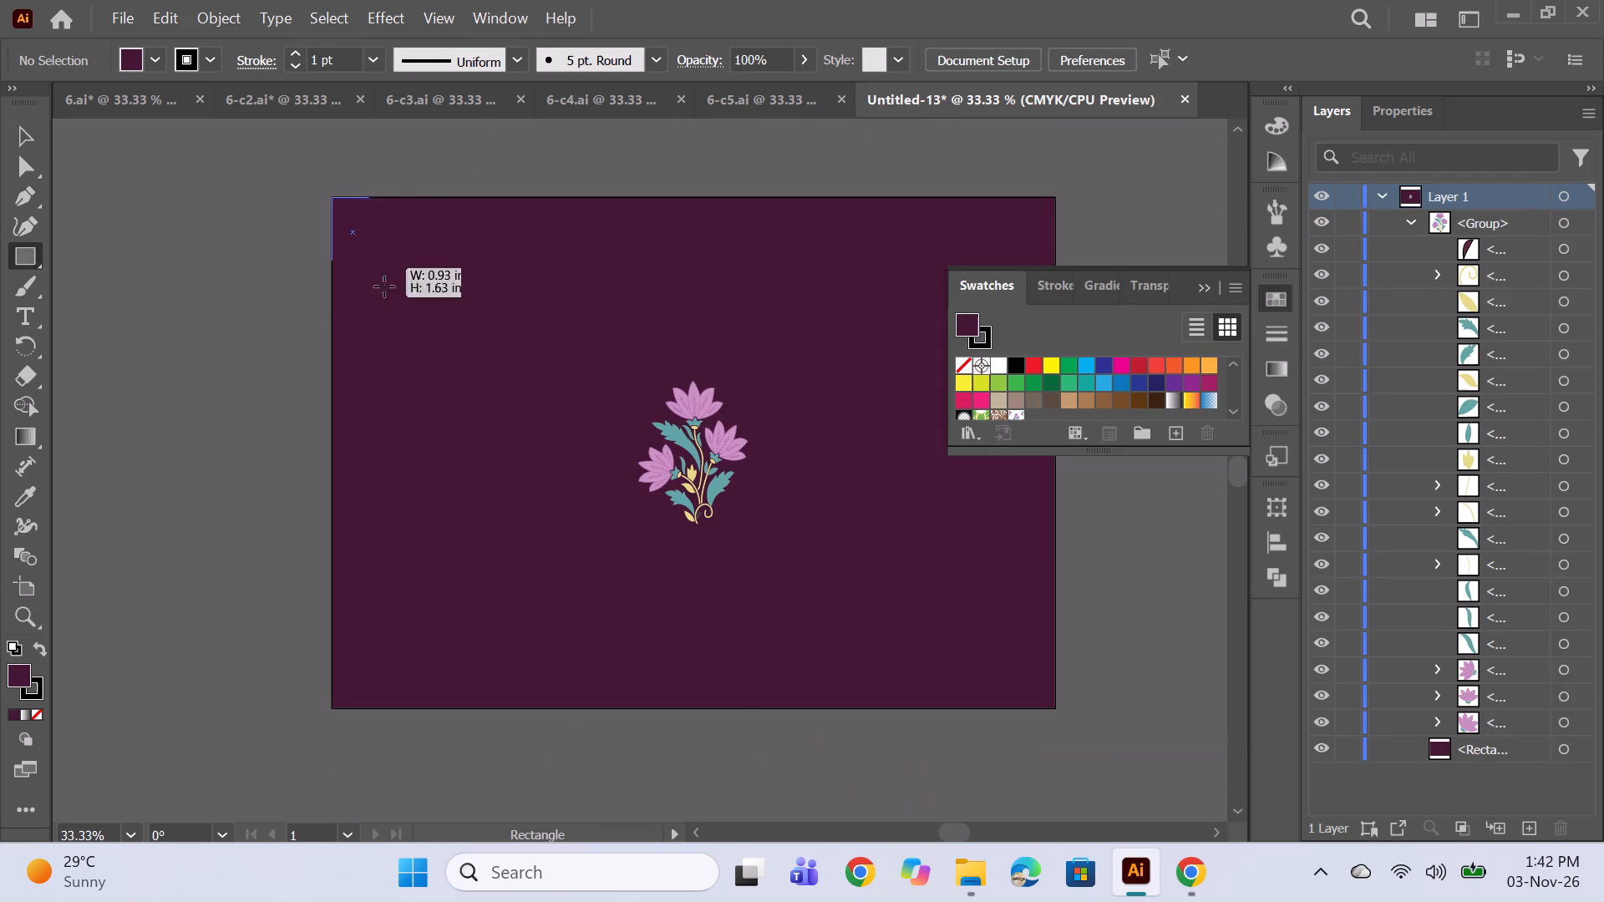
drag(384, 286, 1052, 710)
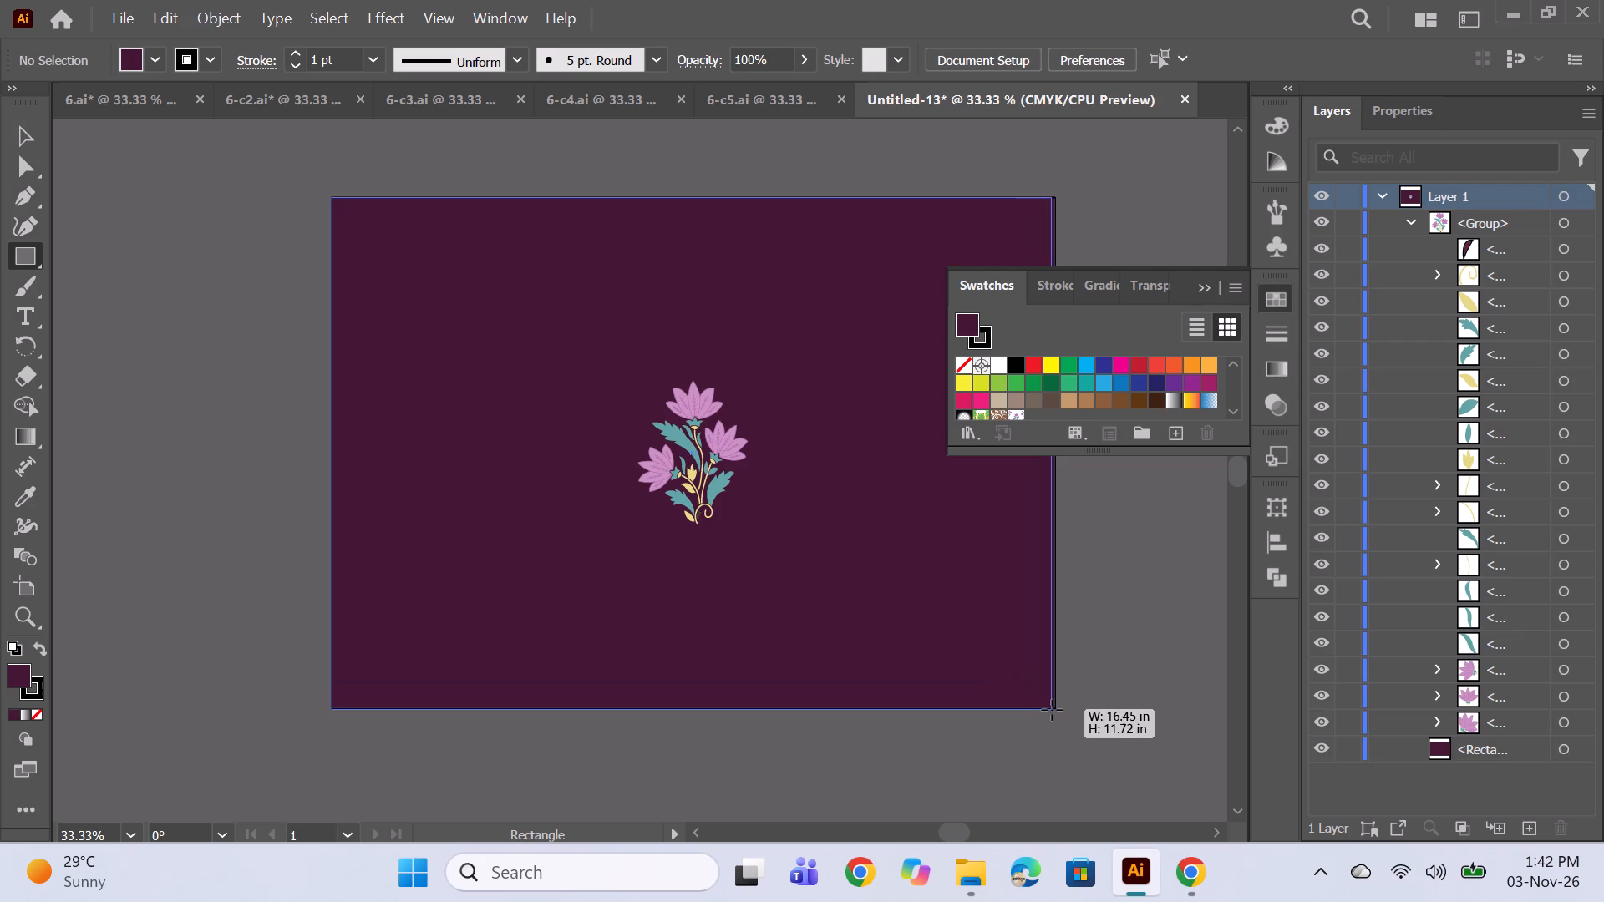
drag(1052, 710, 1055, 710)
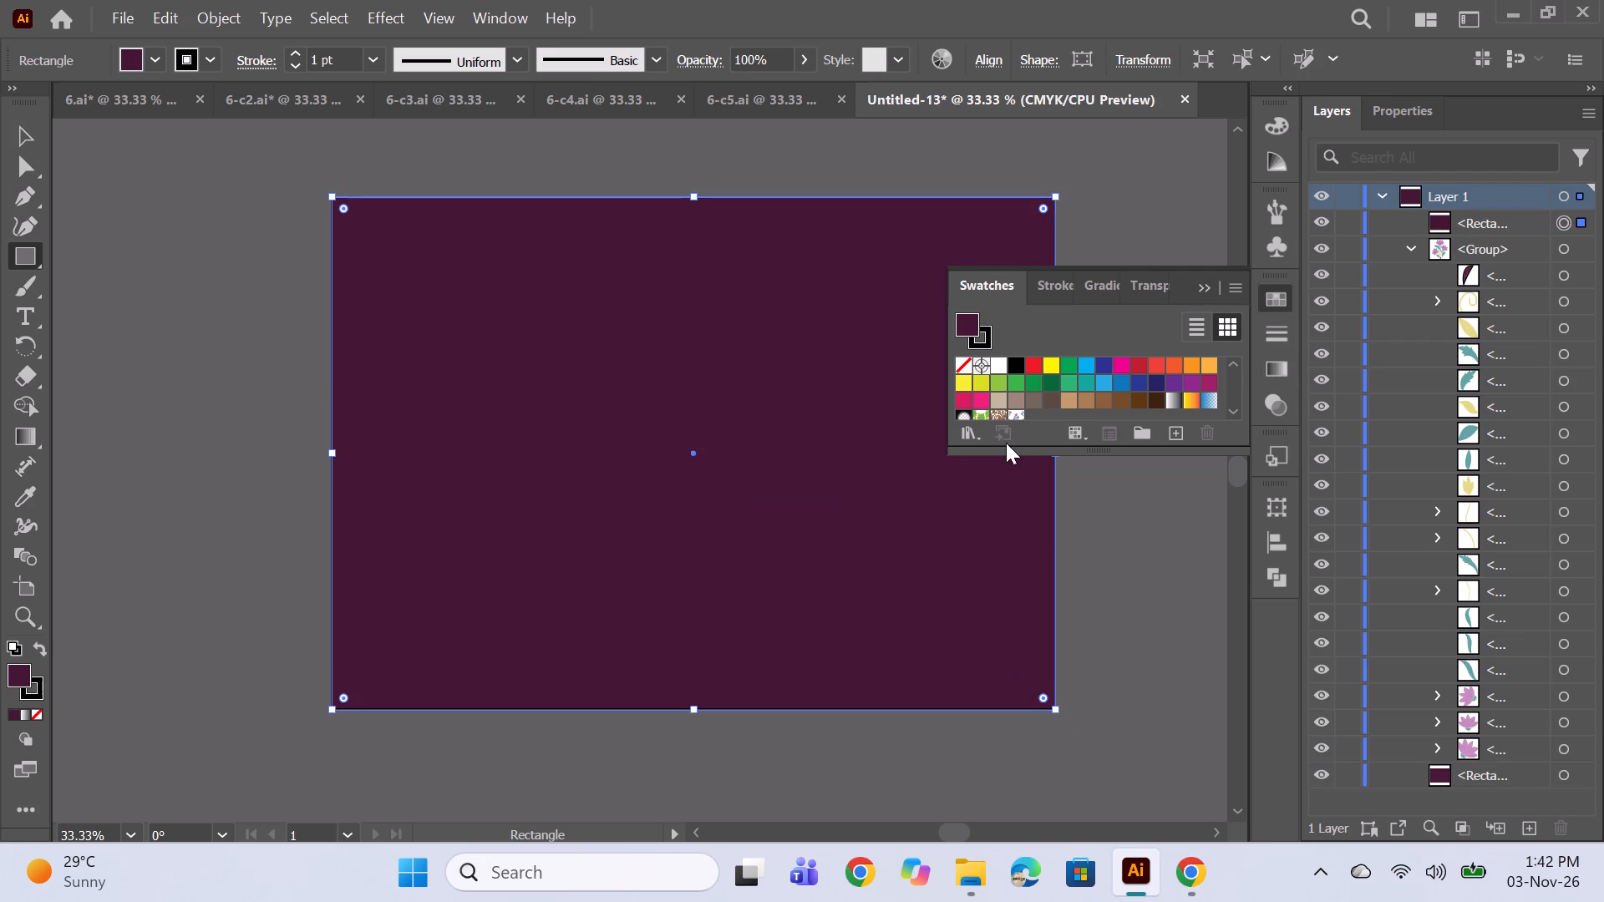
click(1012, 414)
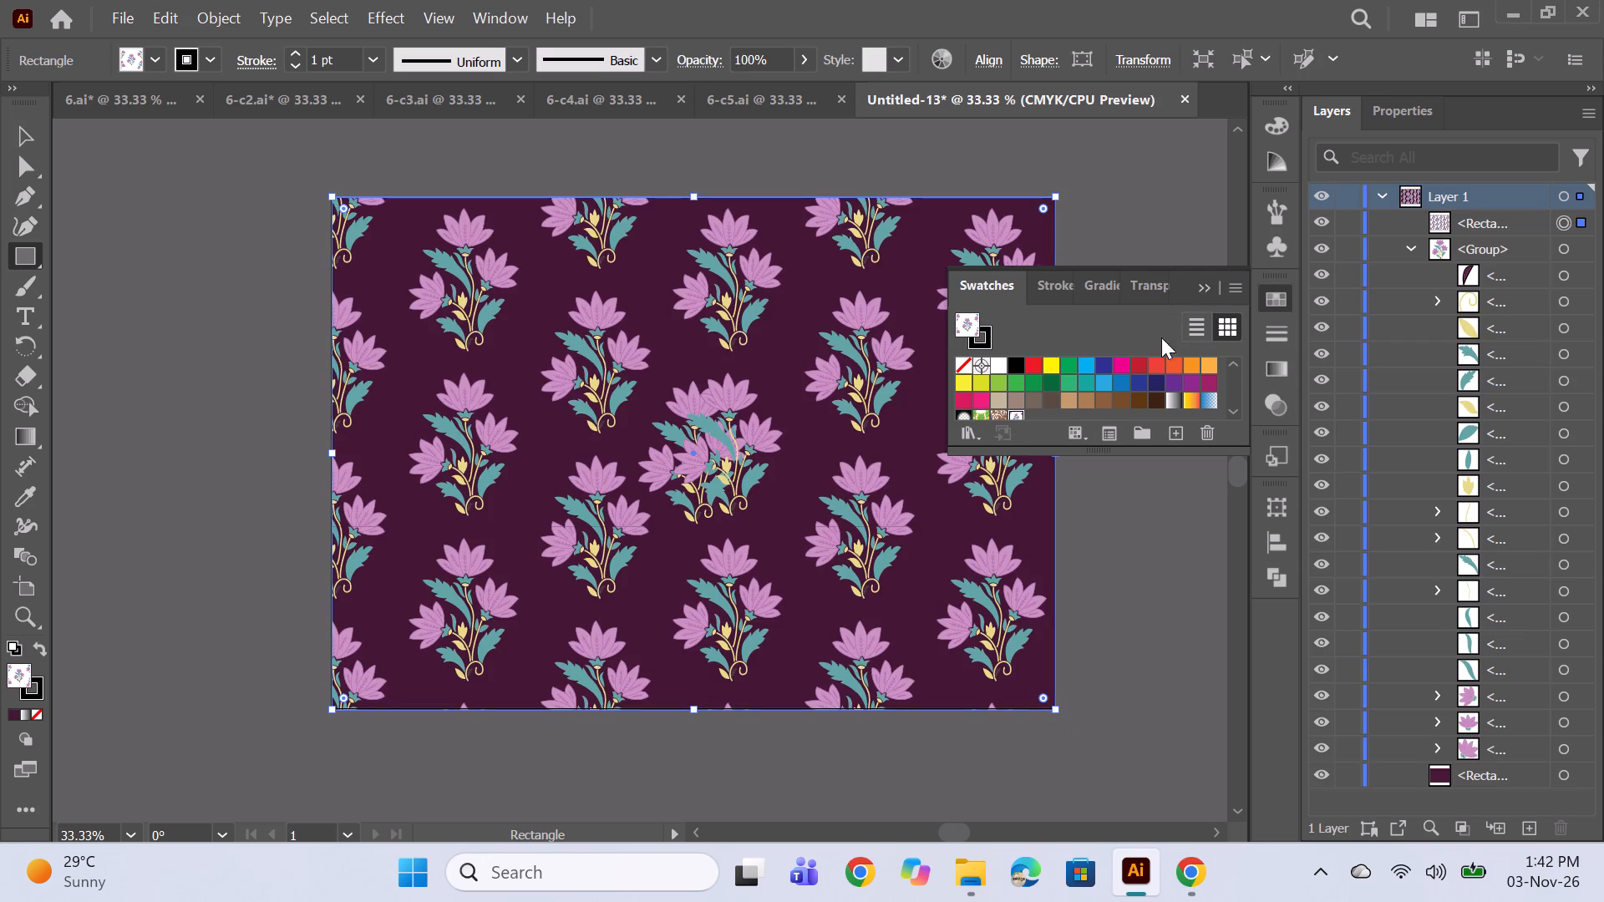
Hide the original flower motif group so only the patterned rectangle and plum background show.
click(1315, 248)
click(1207, 289)
ctrl+click(1096, 407)
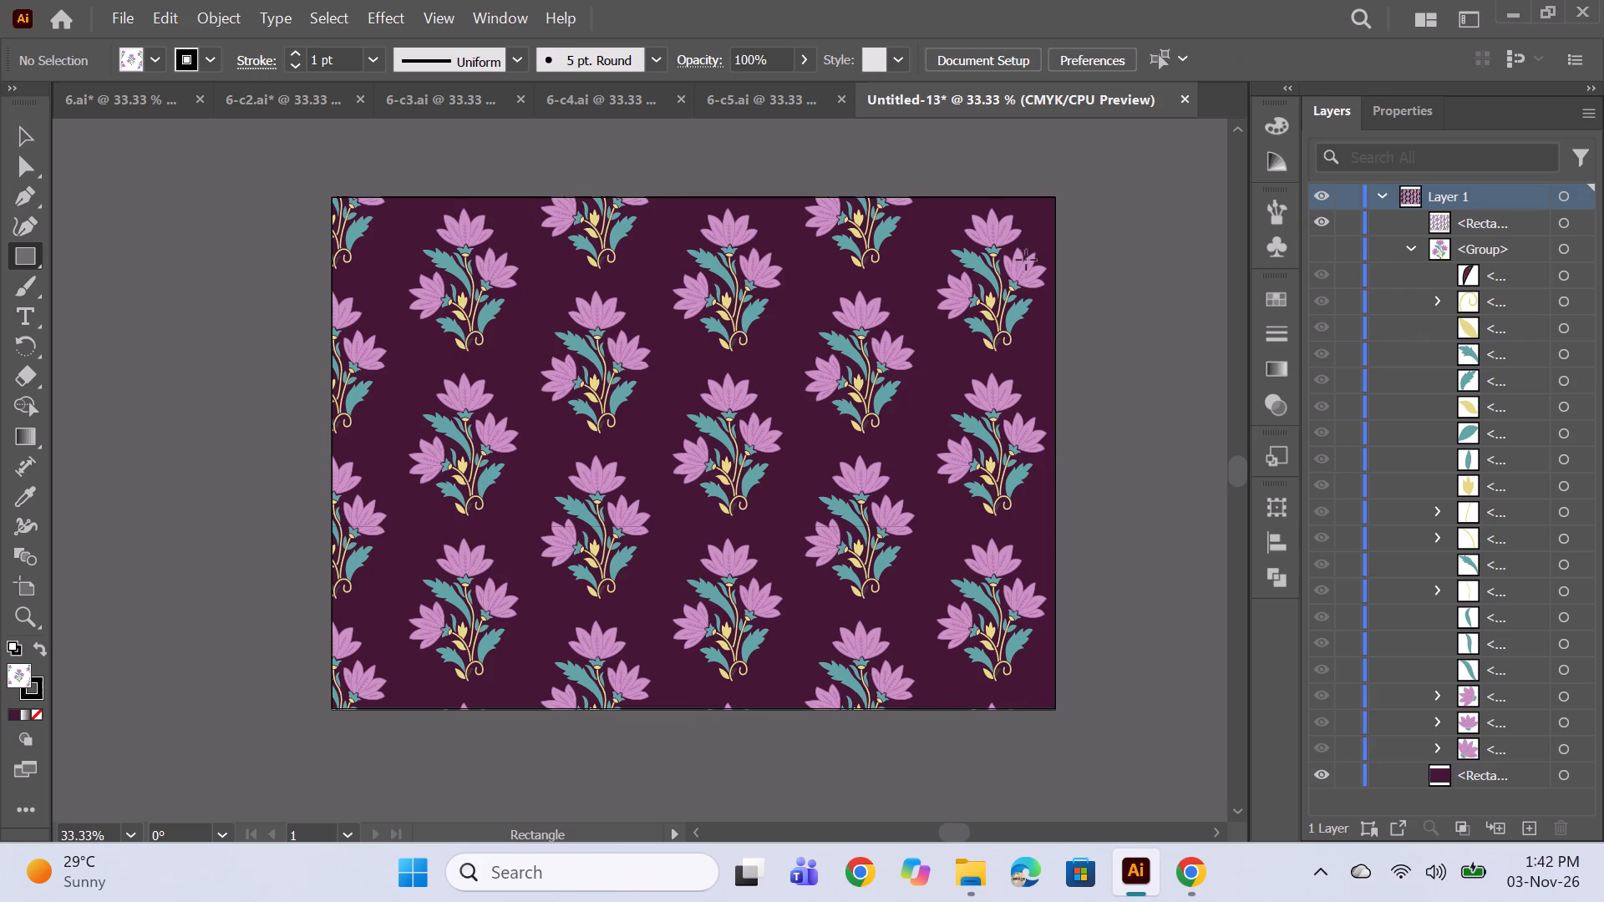
scroll(1008, 529, up, 1)
scroll(1012, 524, down, 1)
Save the document as an Adobe Illustrator file named 6-c6 in the plain prints folder.
key(ctrl+s)
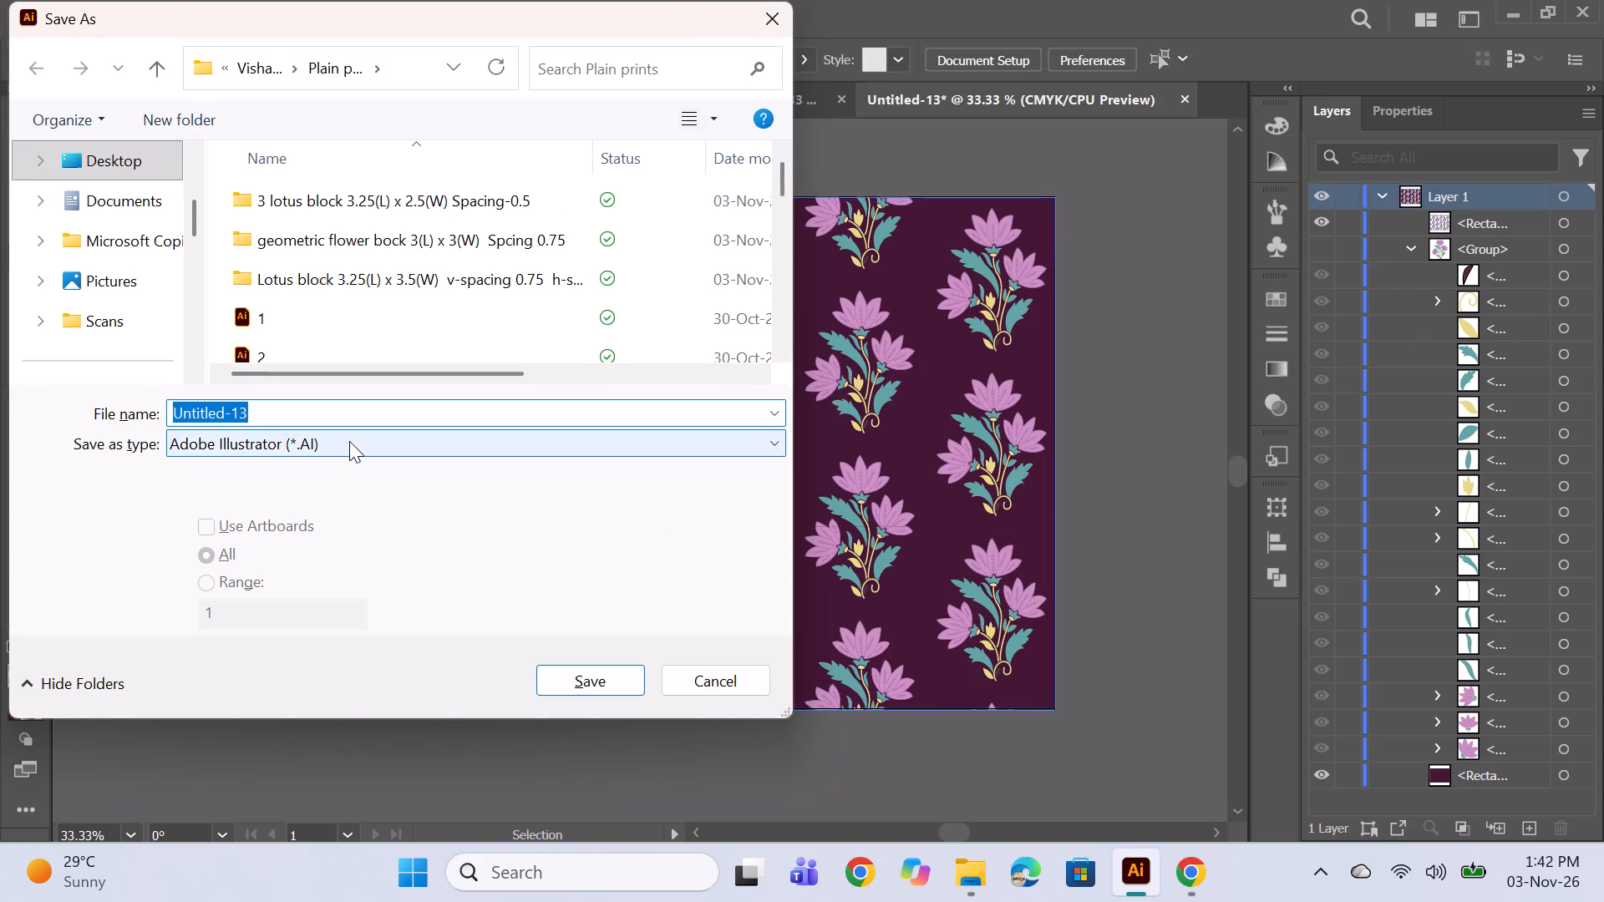
key(6)
key(minus)
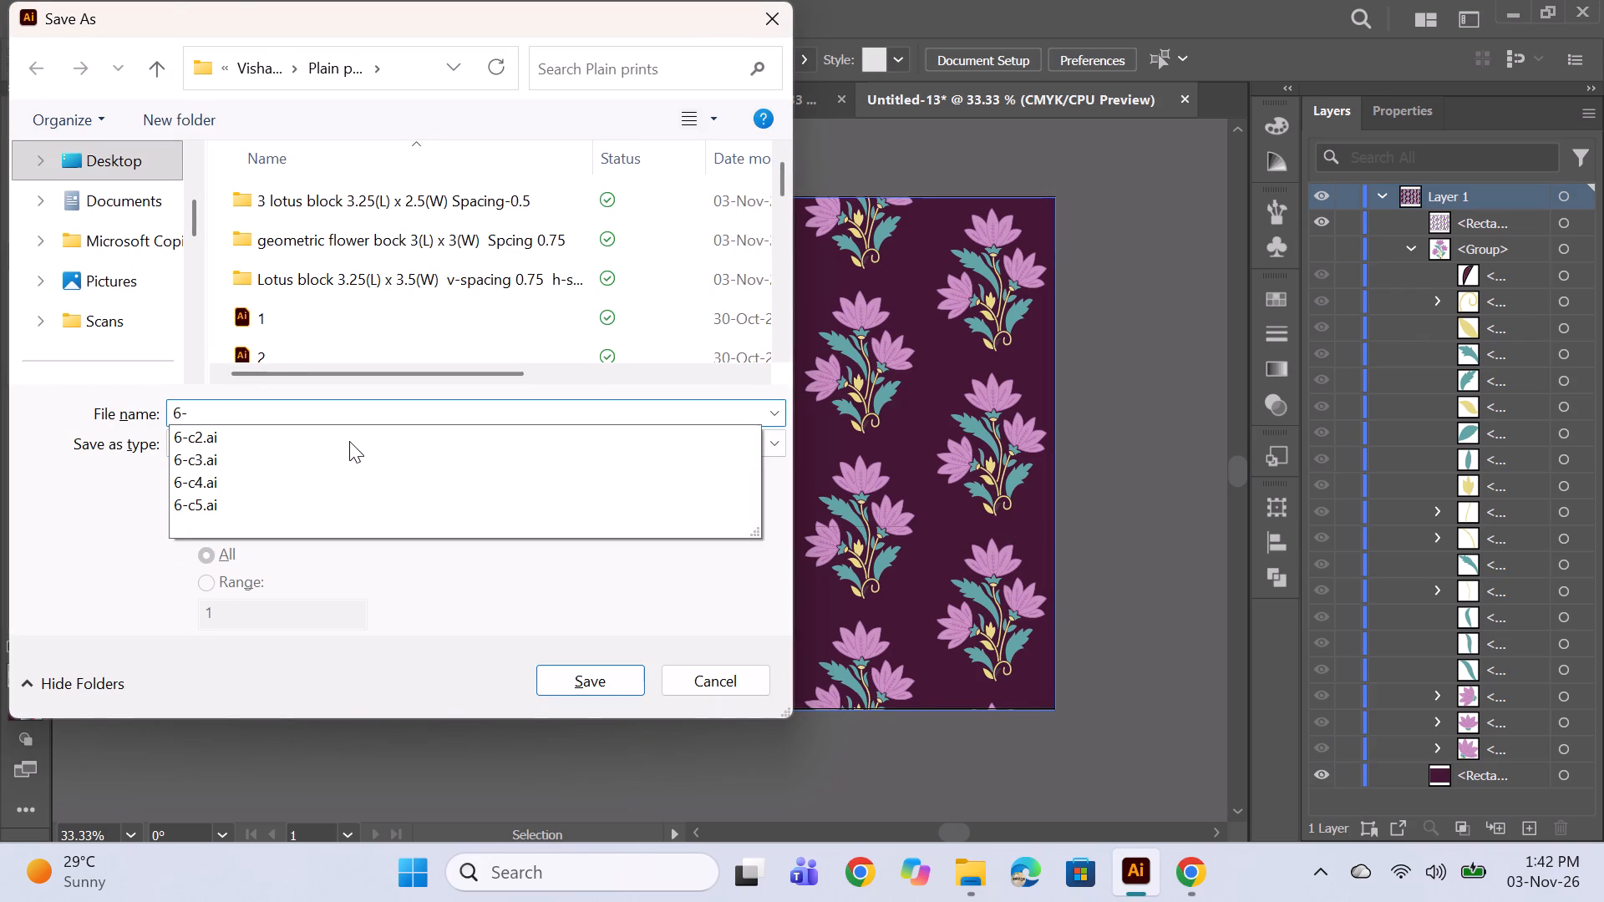
key(c)
key(6)
key(Return)
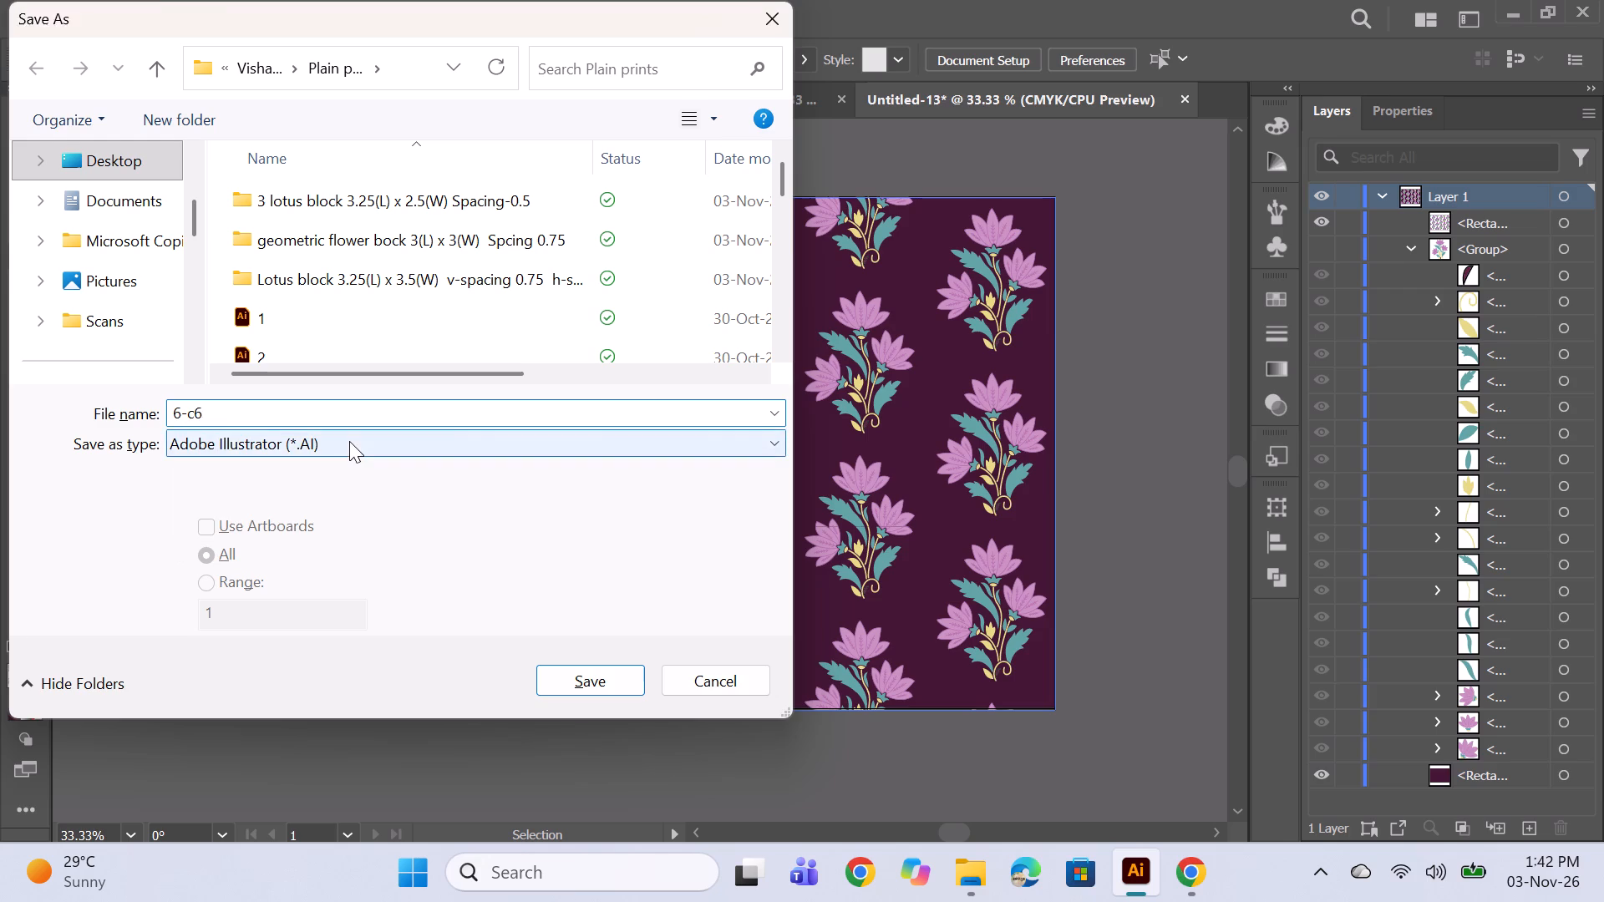
click(841, 774)
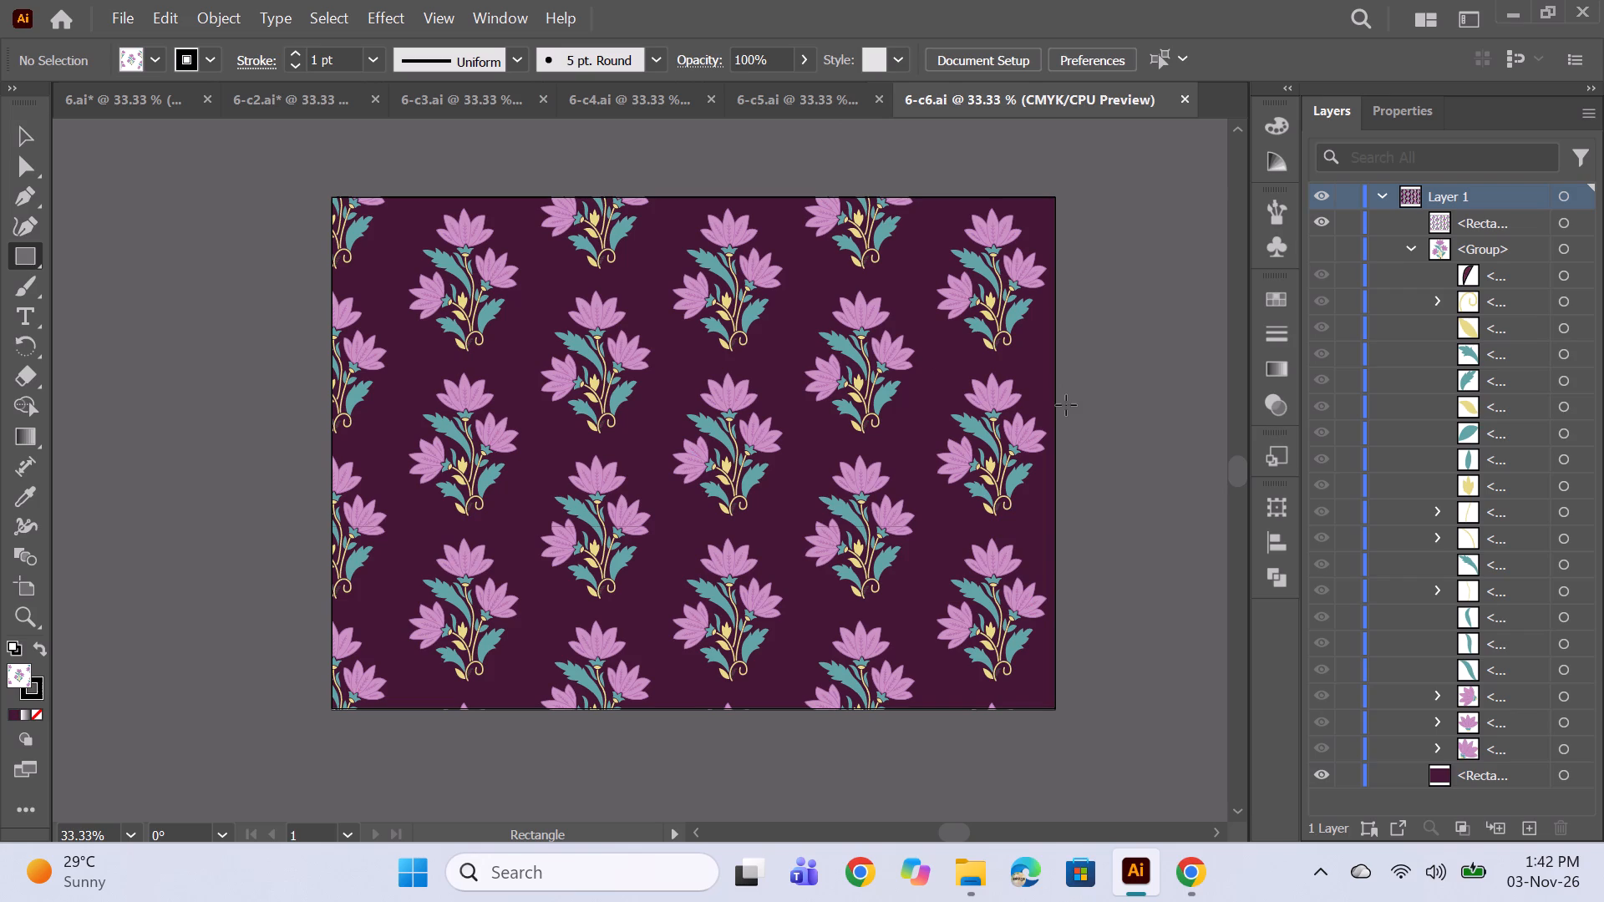
Look through the open colourway documents from 6 to 6-c6 to compare their colour schemes.
click(73, 89)
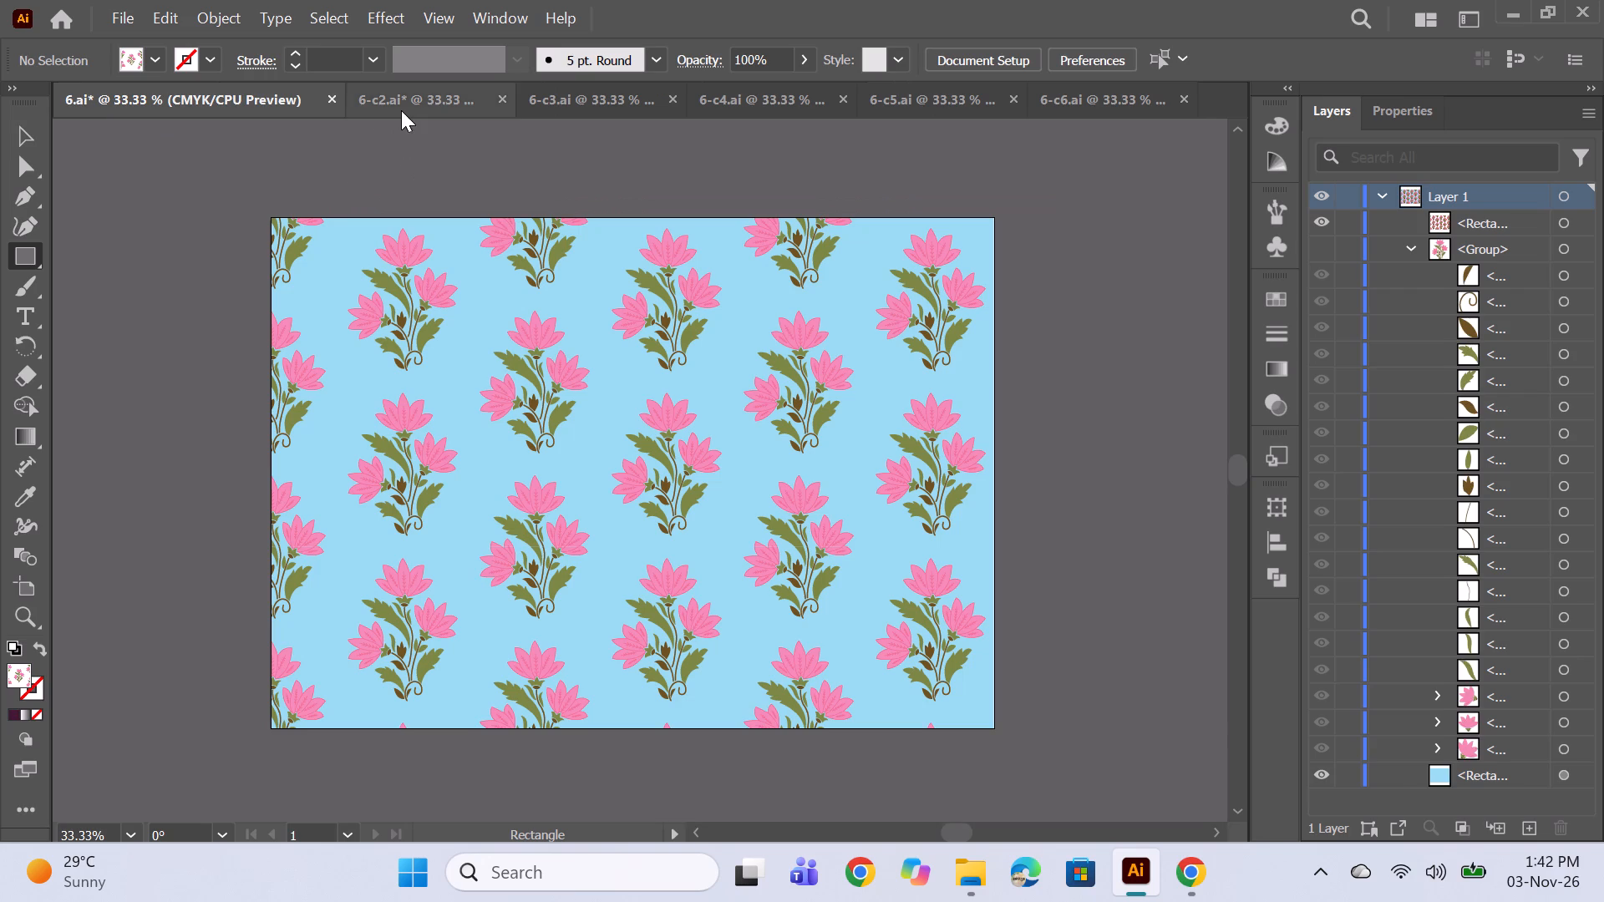
click(401, 110)
click(118, 102)
click(556, 94)
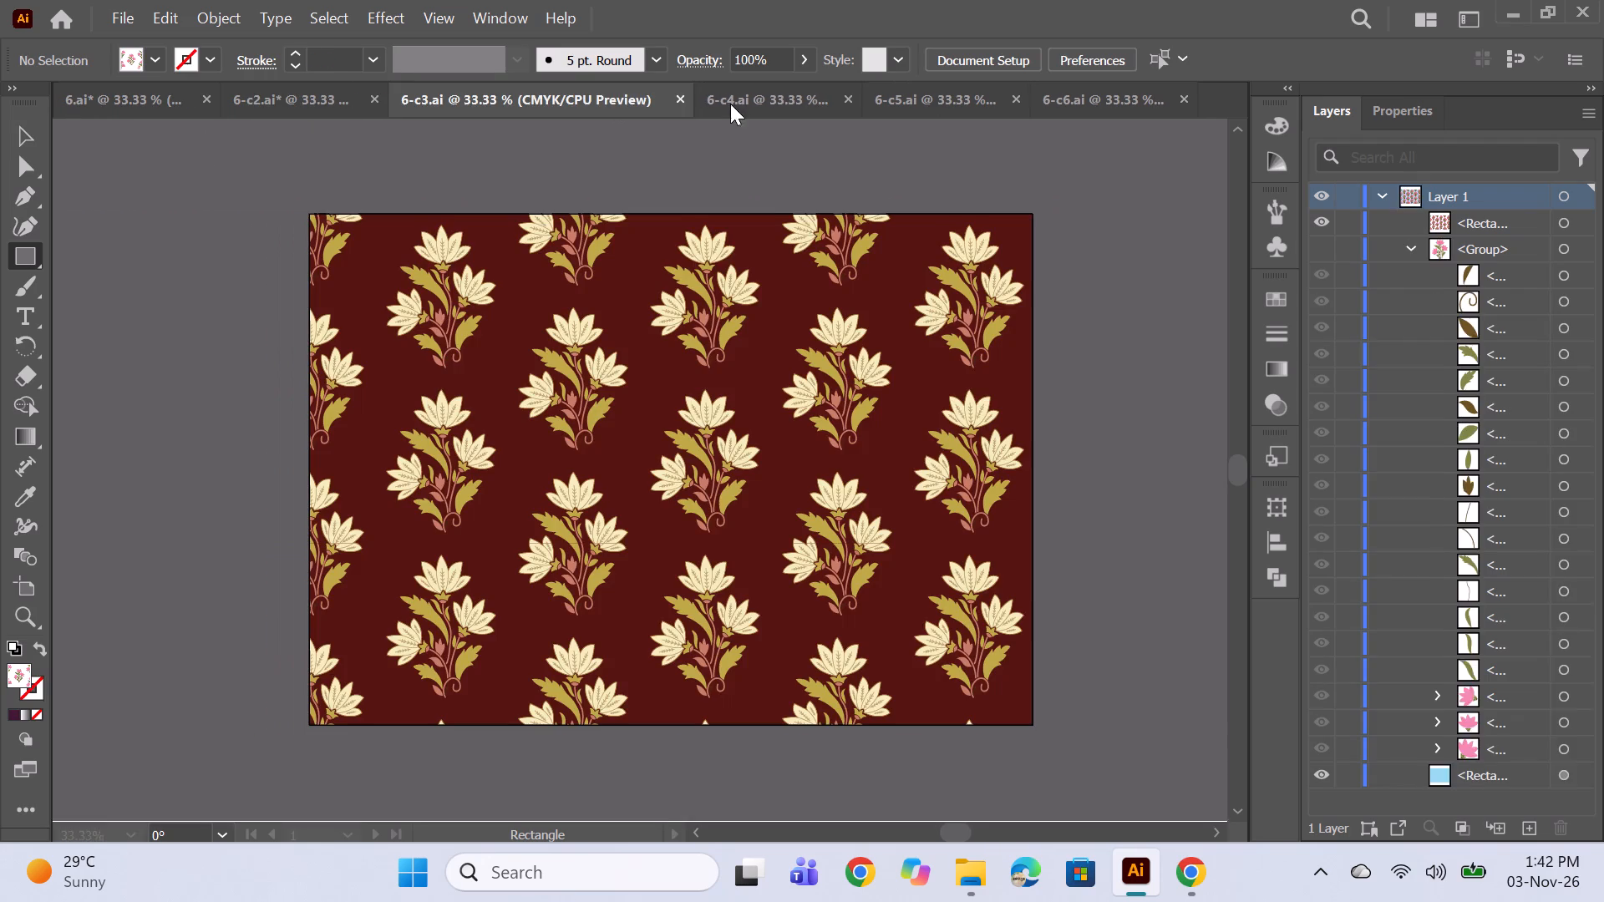
click(757, 104)
click(899, 104)
click(1056, 105)
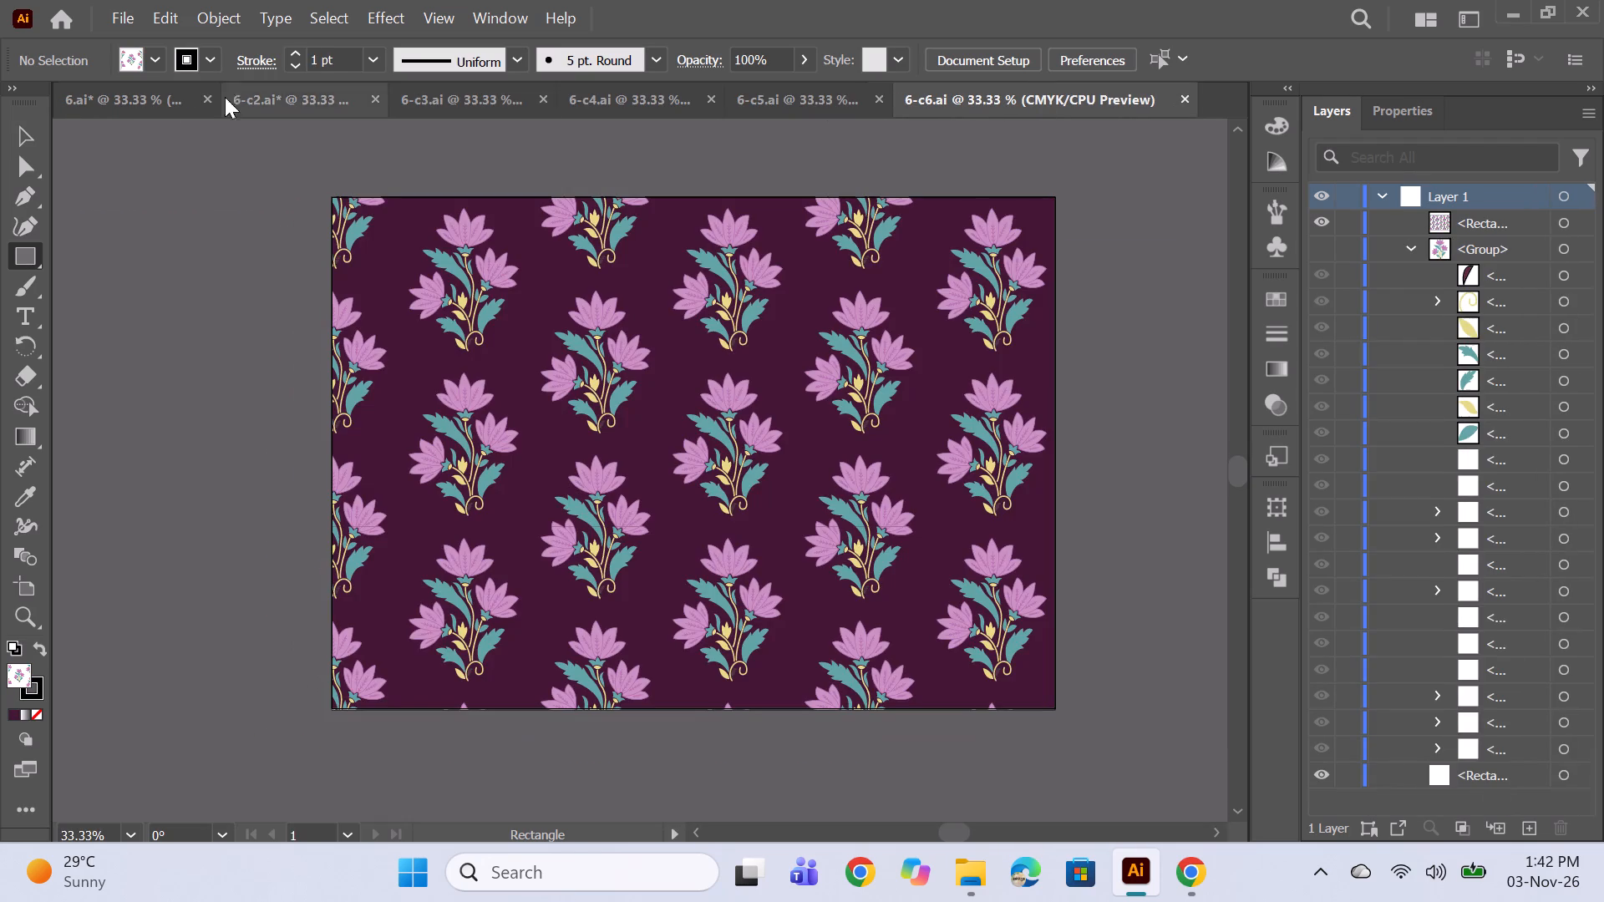
click(143, 94)
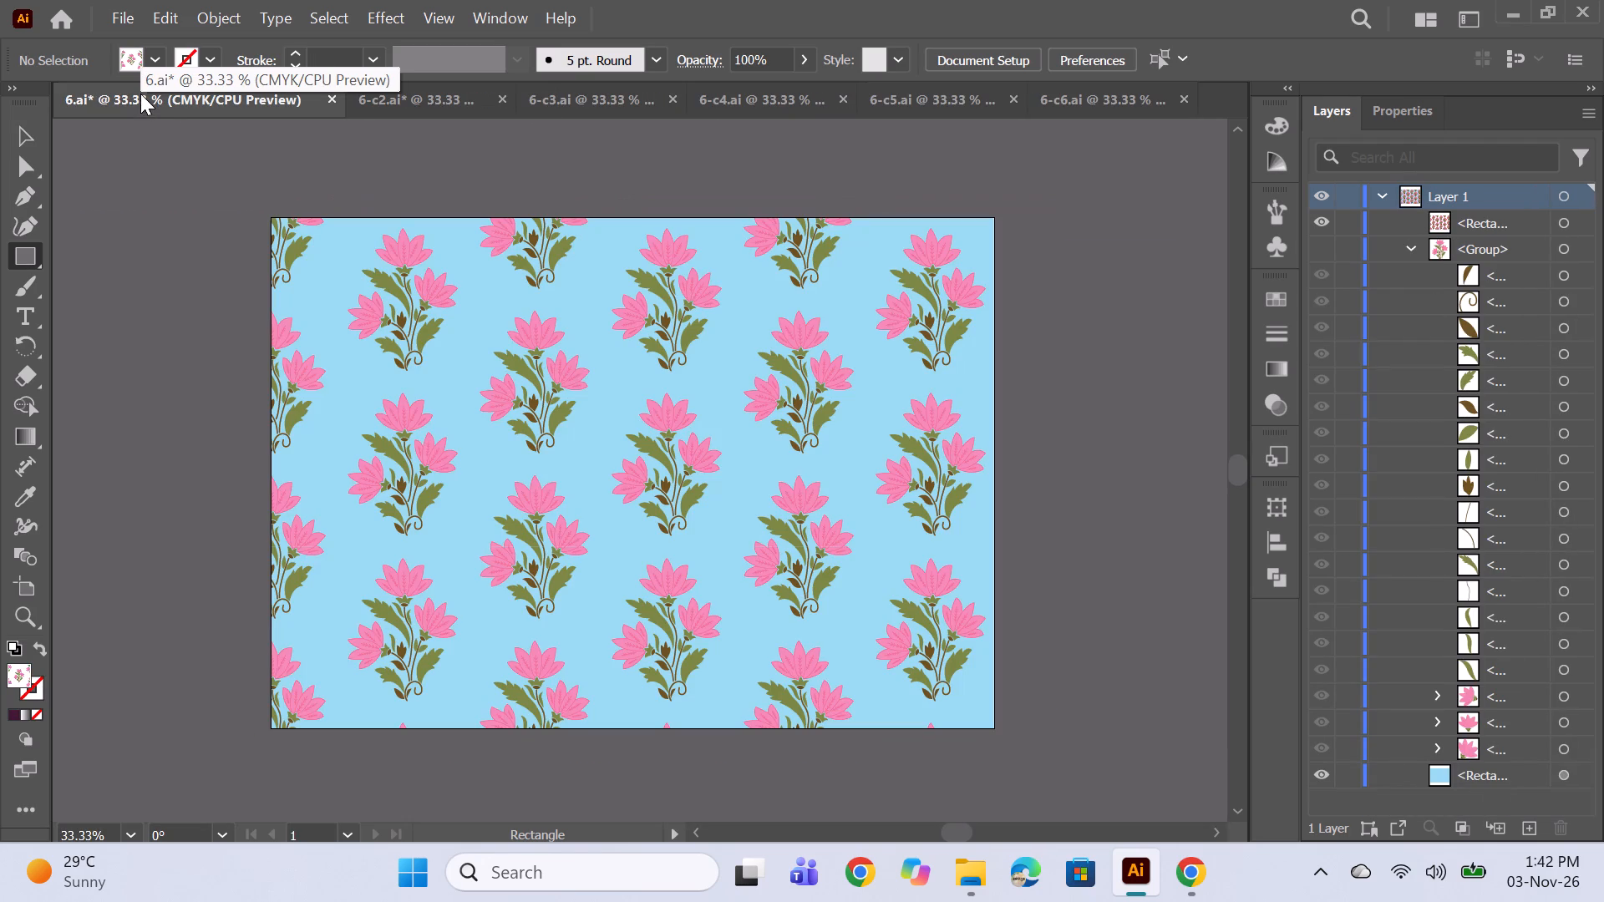
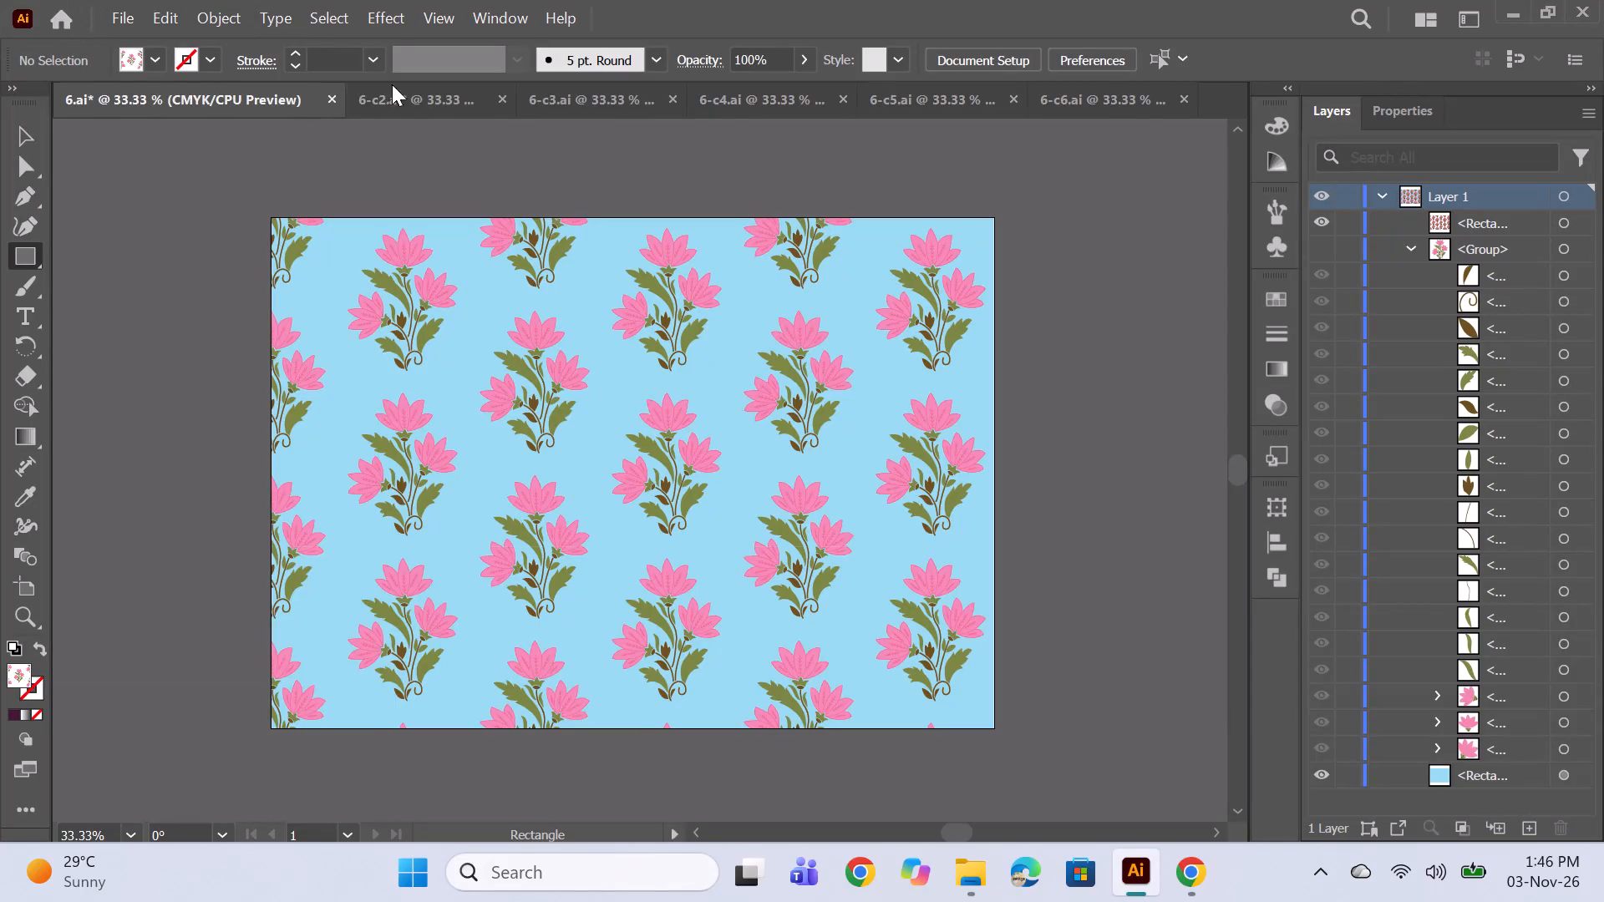
Review the colourway documents again from 6-c2 through 6-c6, comparing 6-c5 with the plum 6-c6 version.
click(414, 94)
click(583, 103)
click(749, 98)
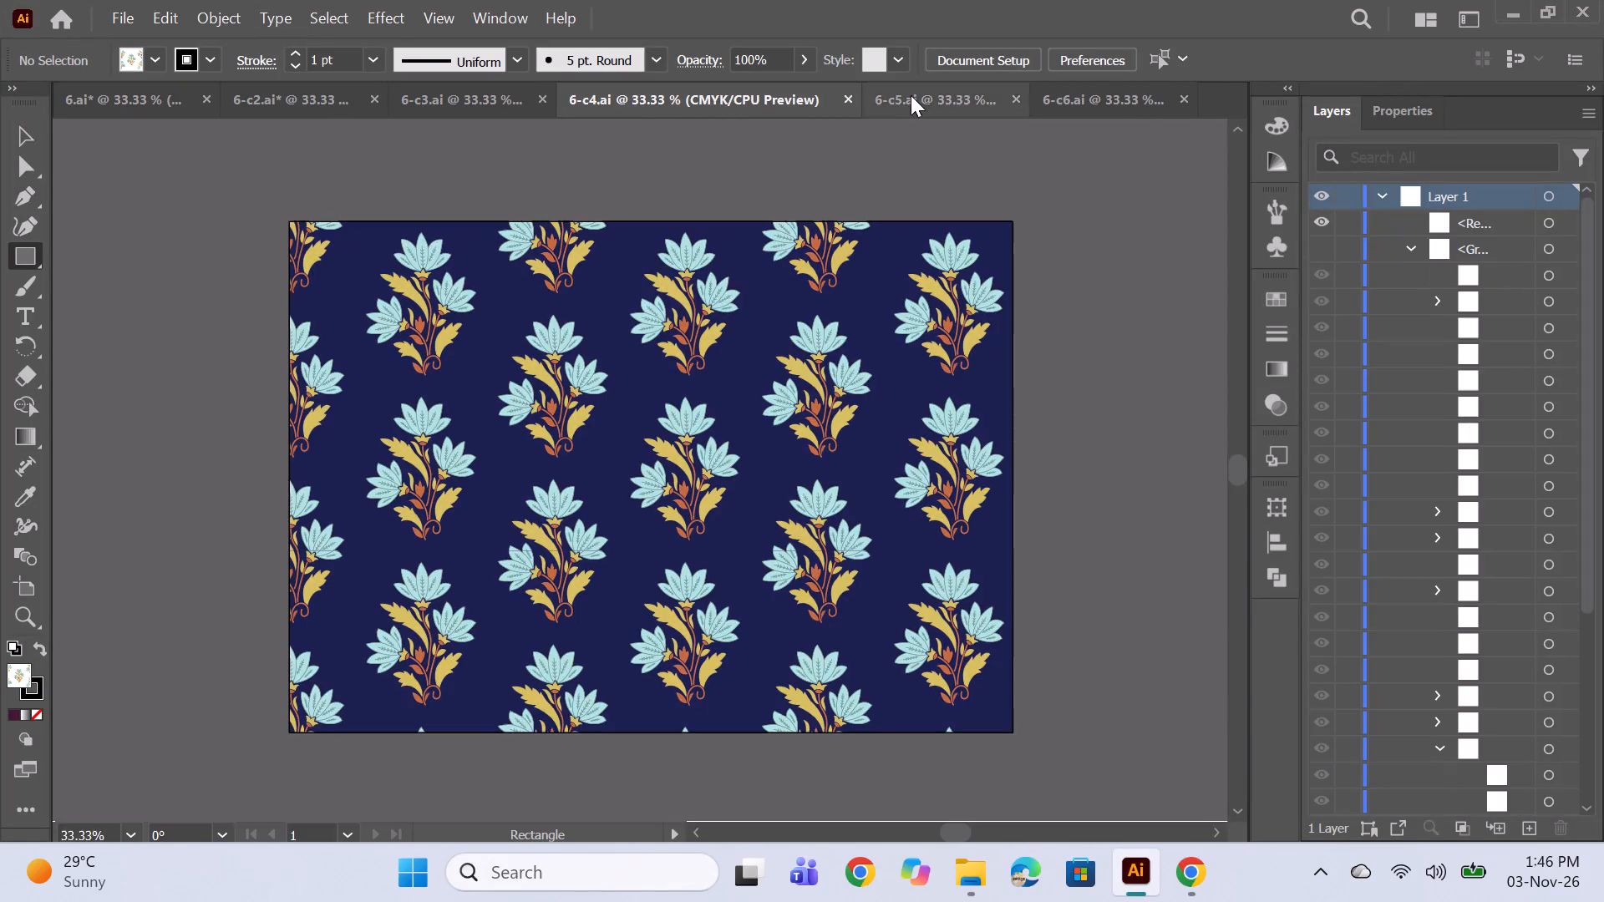
click(911, 95)
click(1090, 85)
scroll(1002, 293, down, 1)
scroll(1002, 293, up, 1)
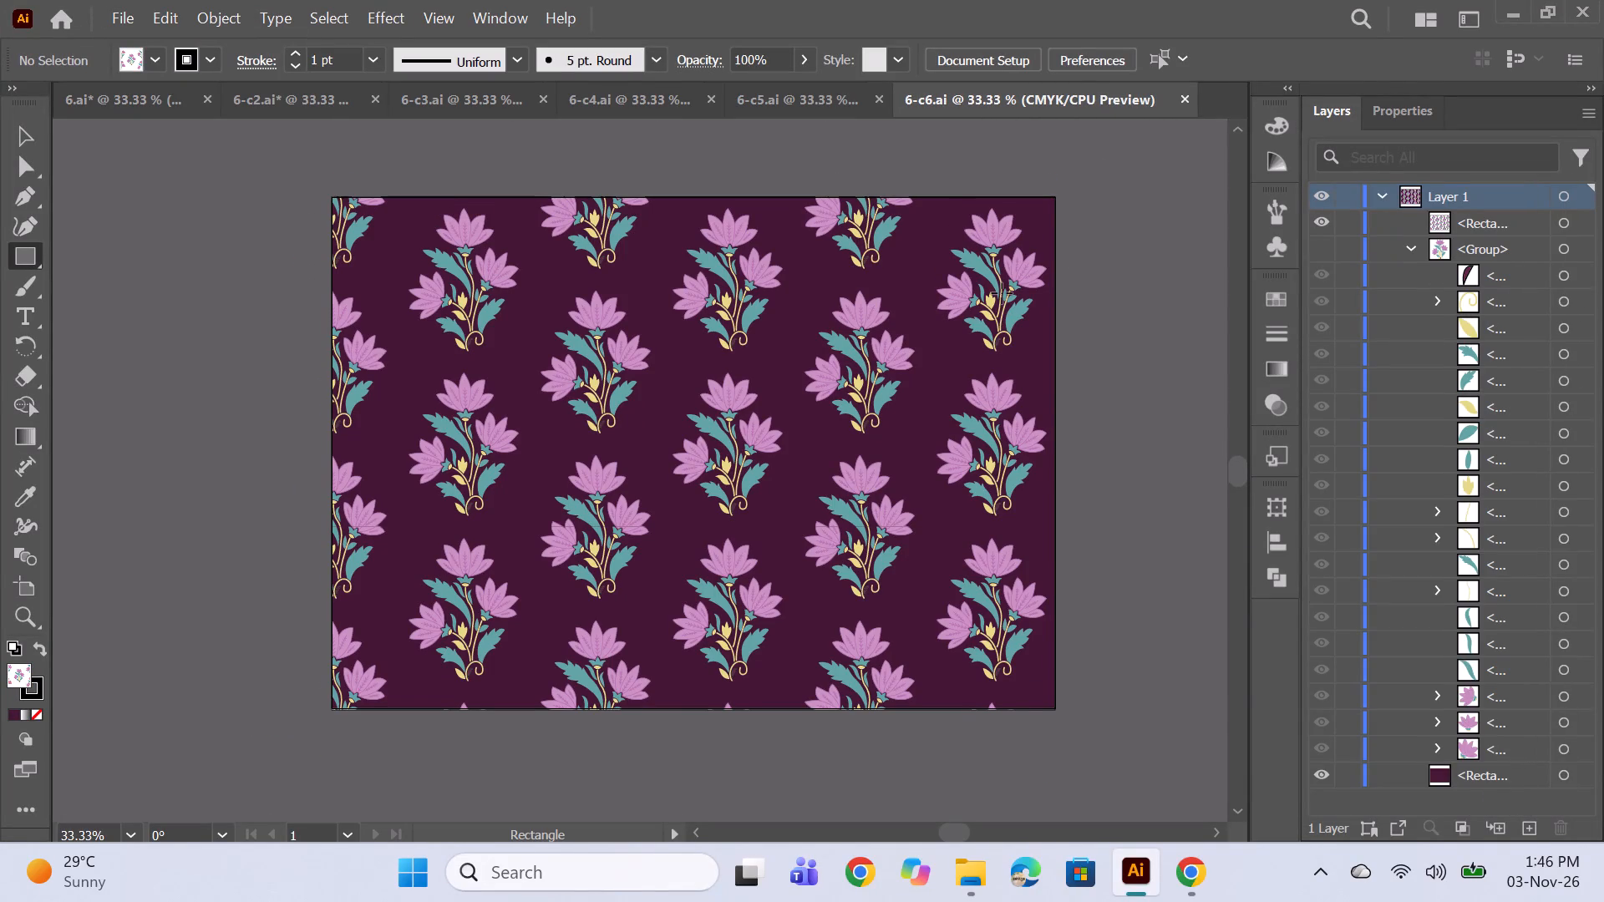
scroll(1002, 293, up, 1)
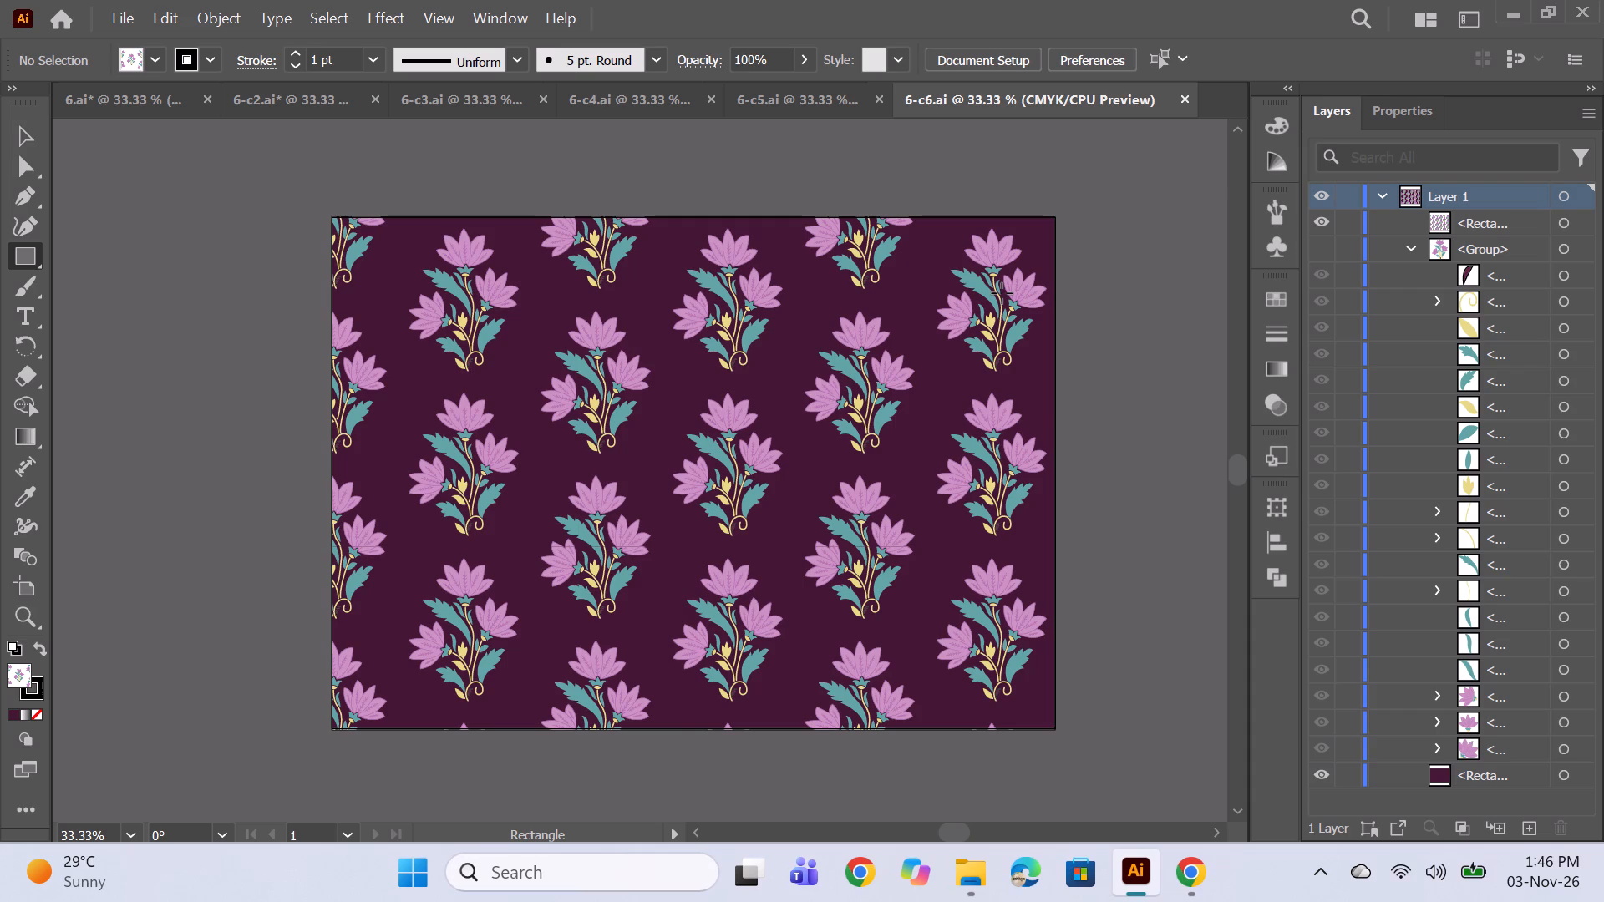
click(795, 92)
click(1071, 94)
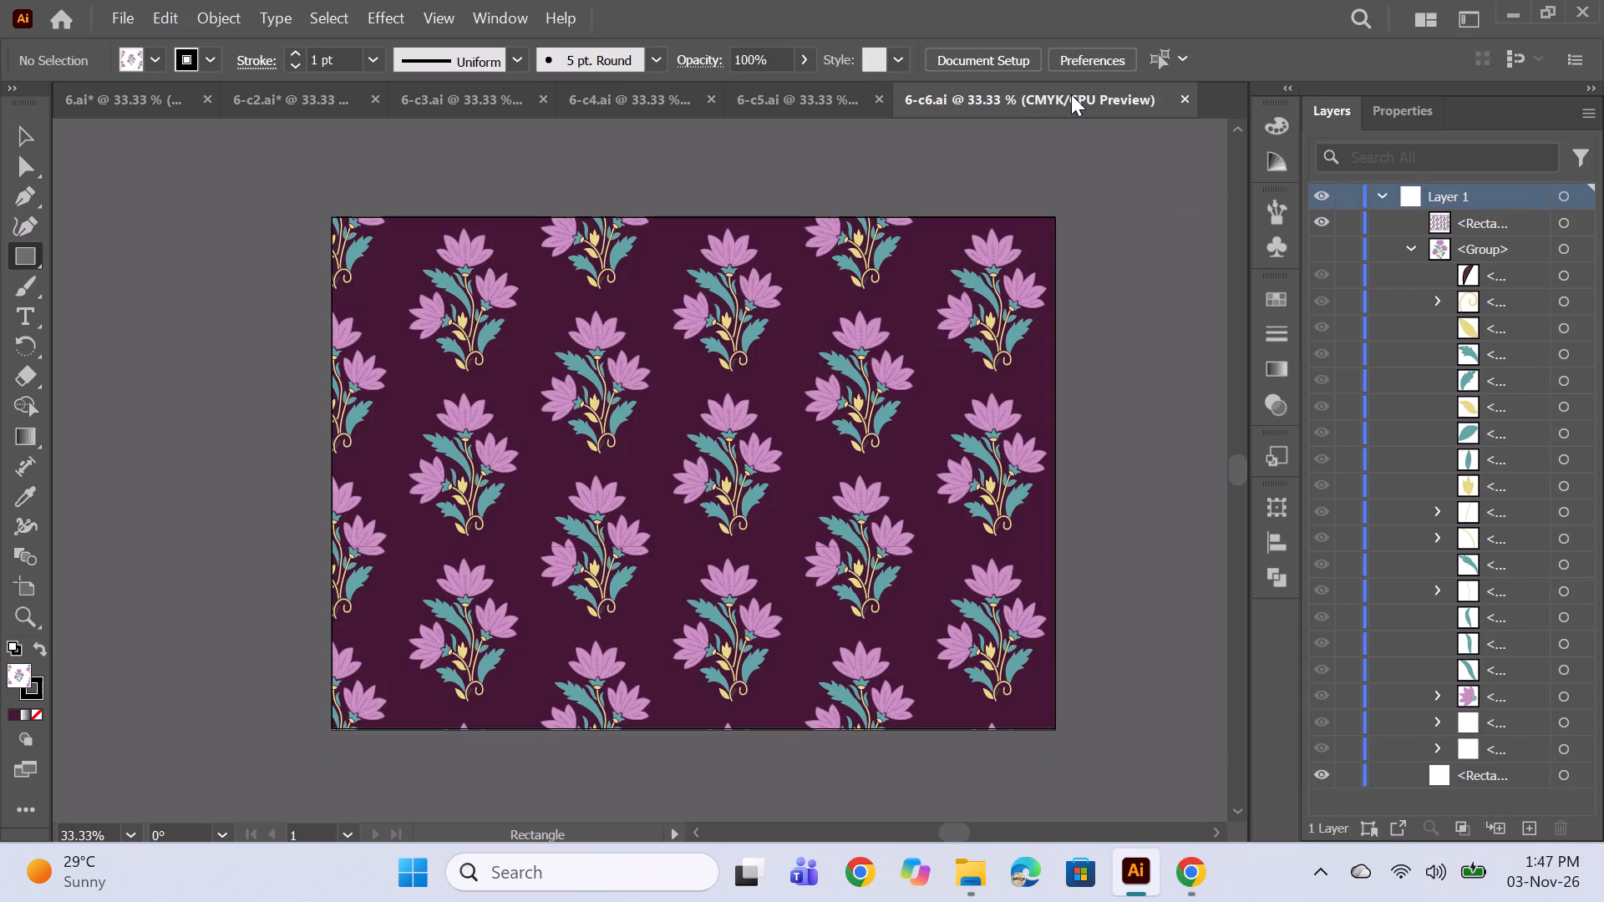
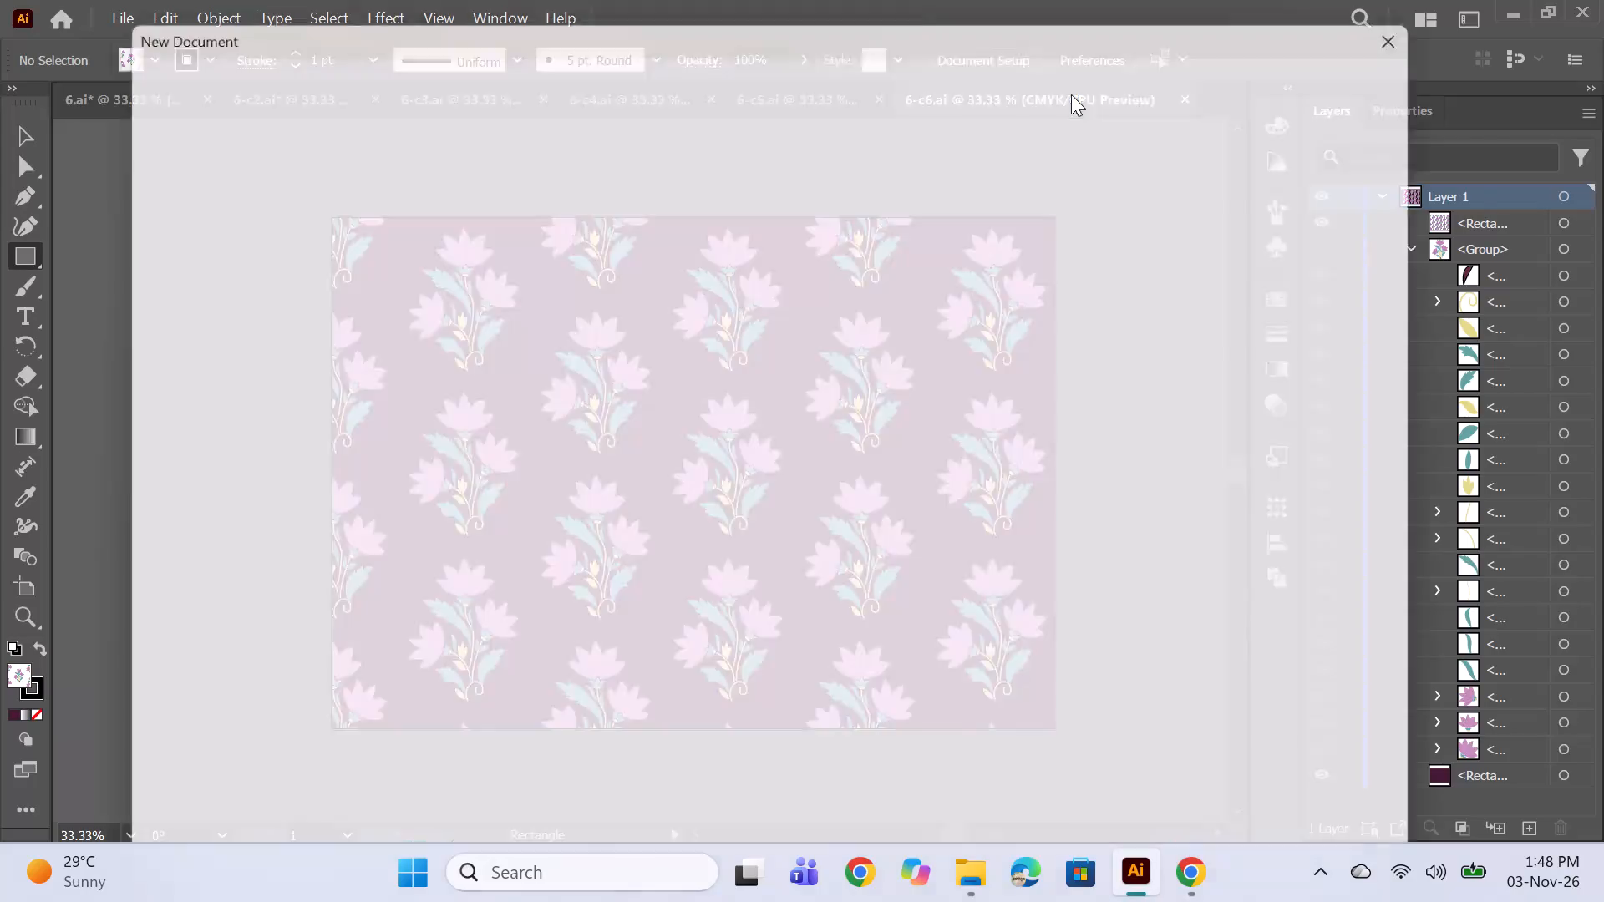
Create a new blank document for another colourway.
key(Return)
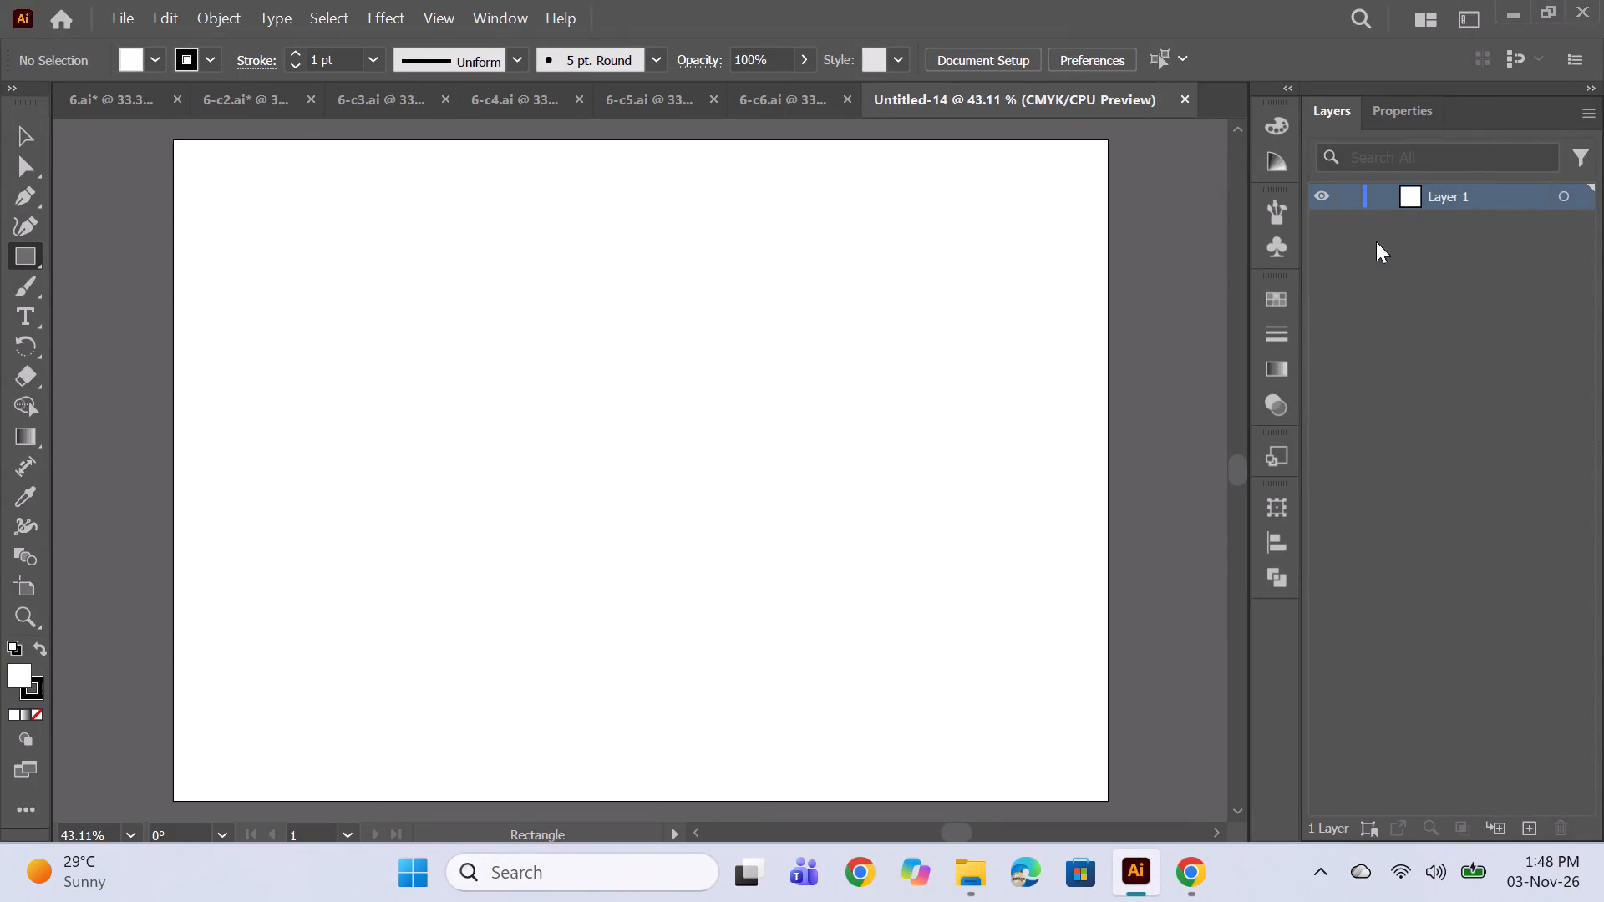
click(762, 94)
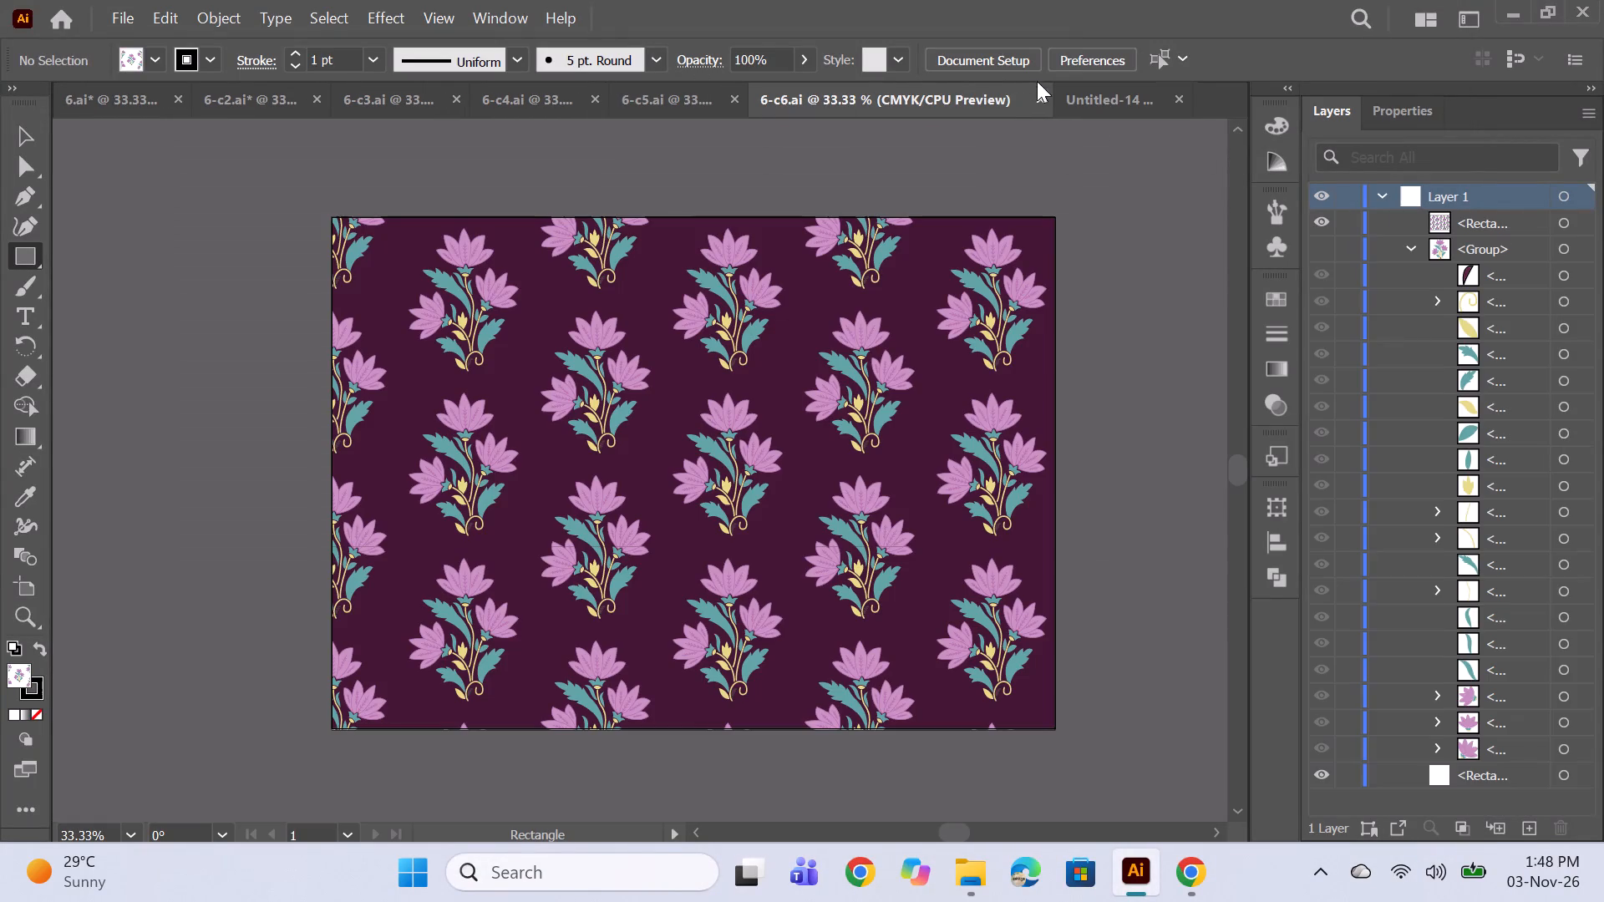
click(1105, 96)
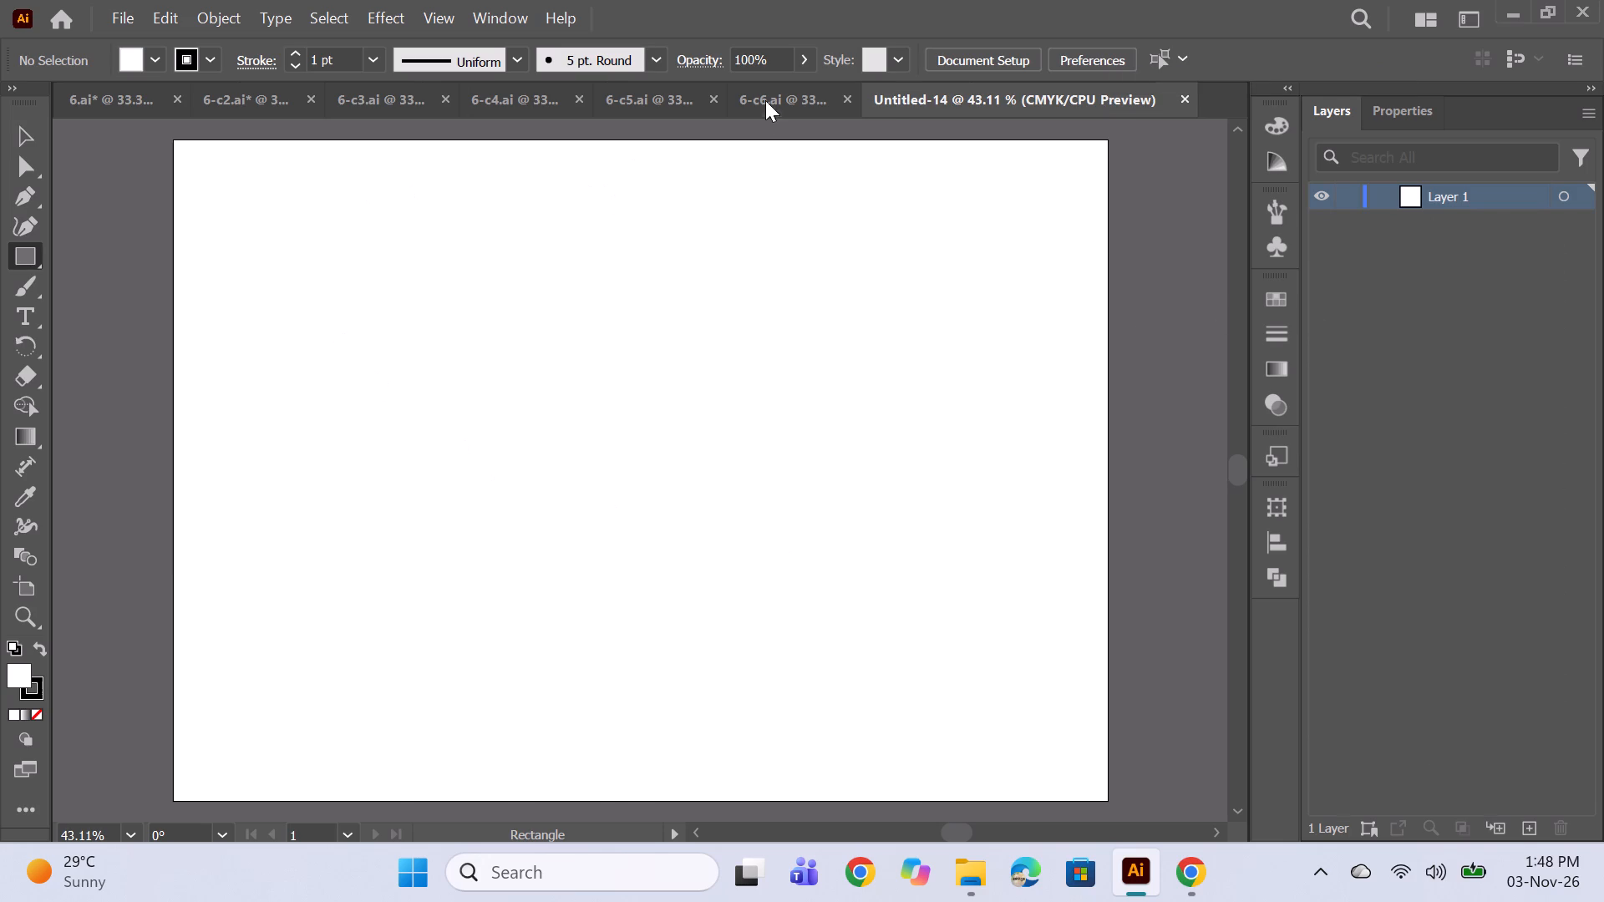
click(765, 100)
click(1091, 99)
Draw a background rectangle covering the whole artboard, about 16.54 in wide.
drag(173, 142, 1105, 805)
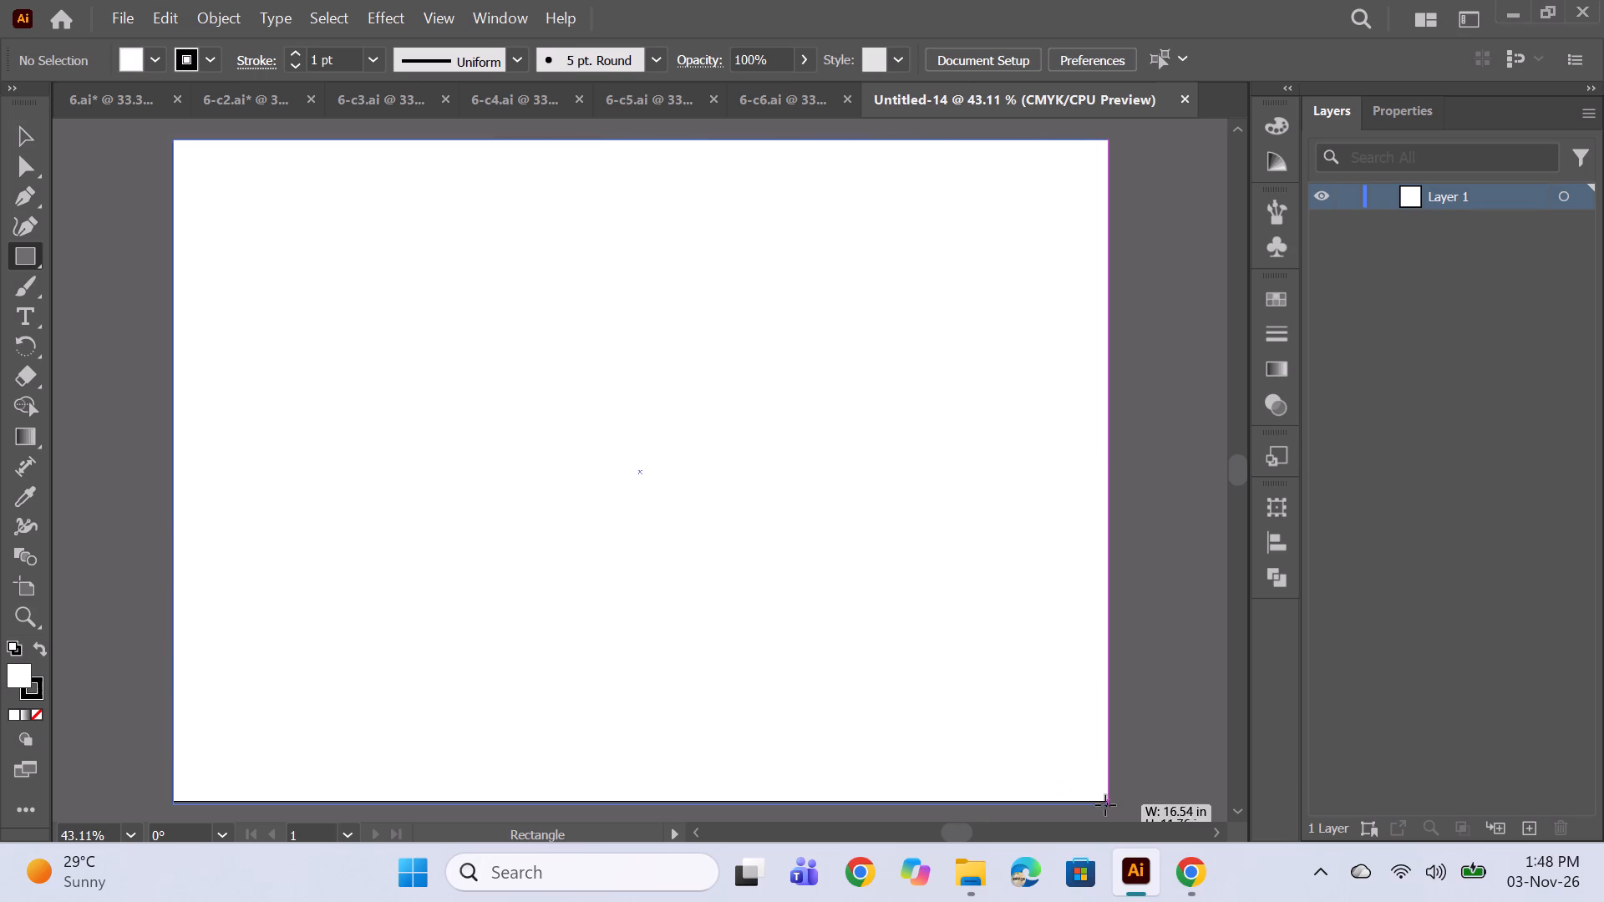
drag(1105, 805, 1105, 804)
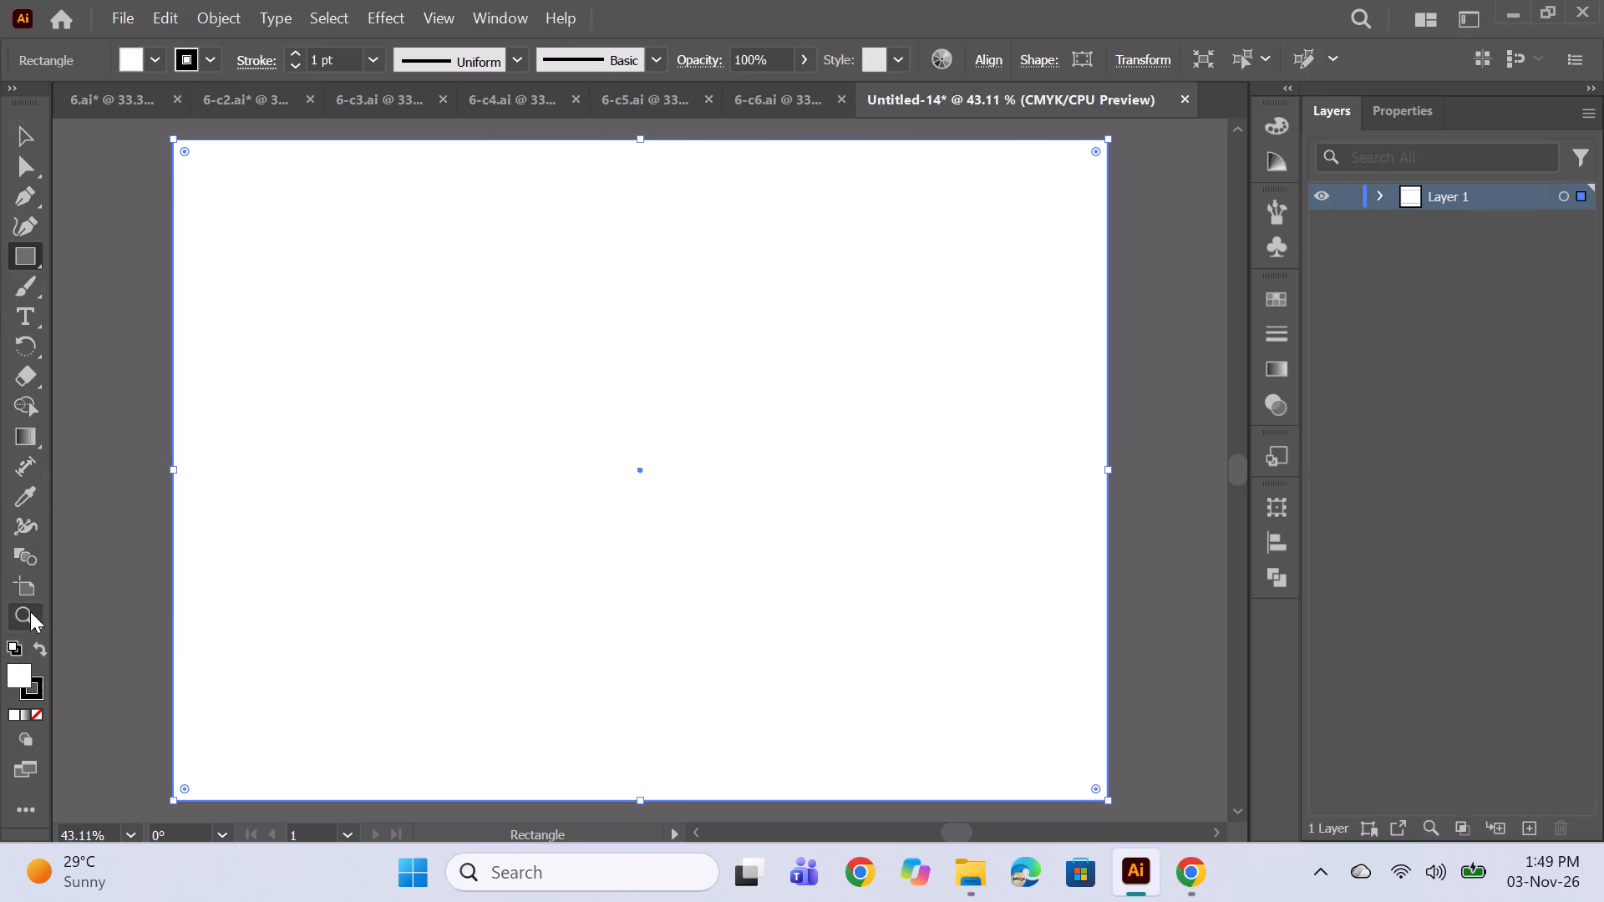
Fill the background rectangle with a dark reddish brown and expand Layer 1 to show its contents.
double_click(25, 673)
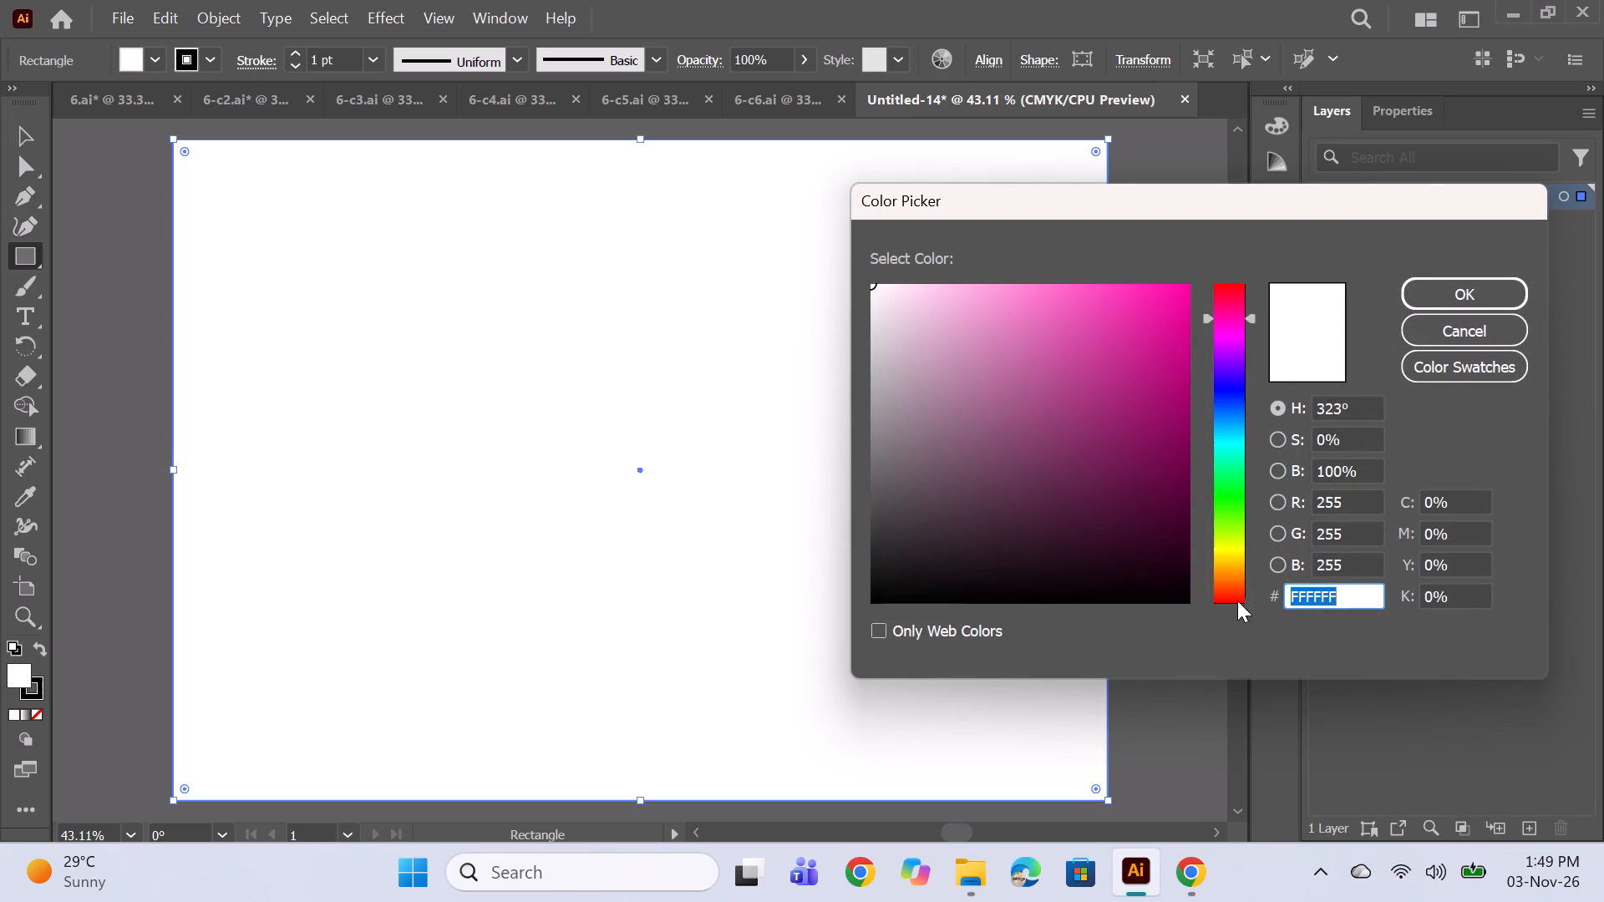
click(1236, 601)
click(1235, 594)
click(1127, 545)
click(1081, 533)
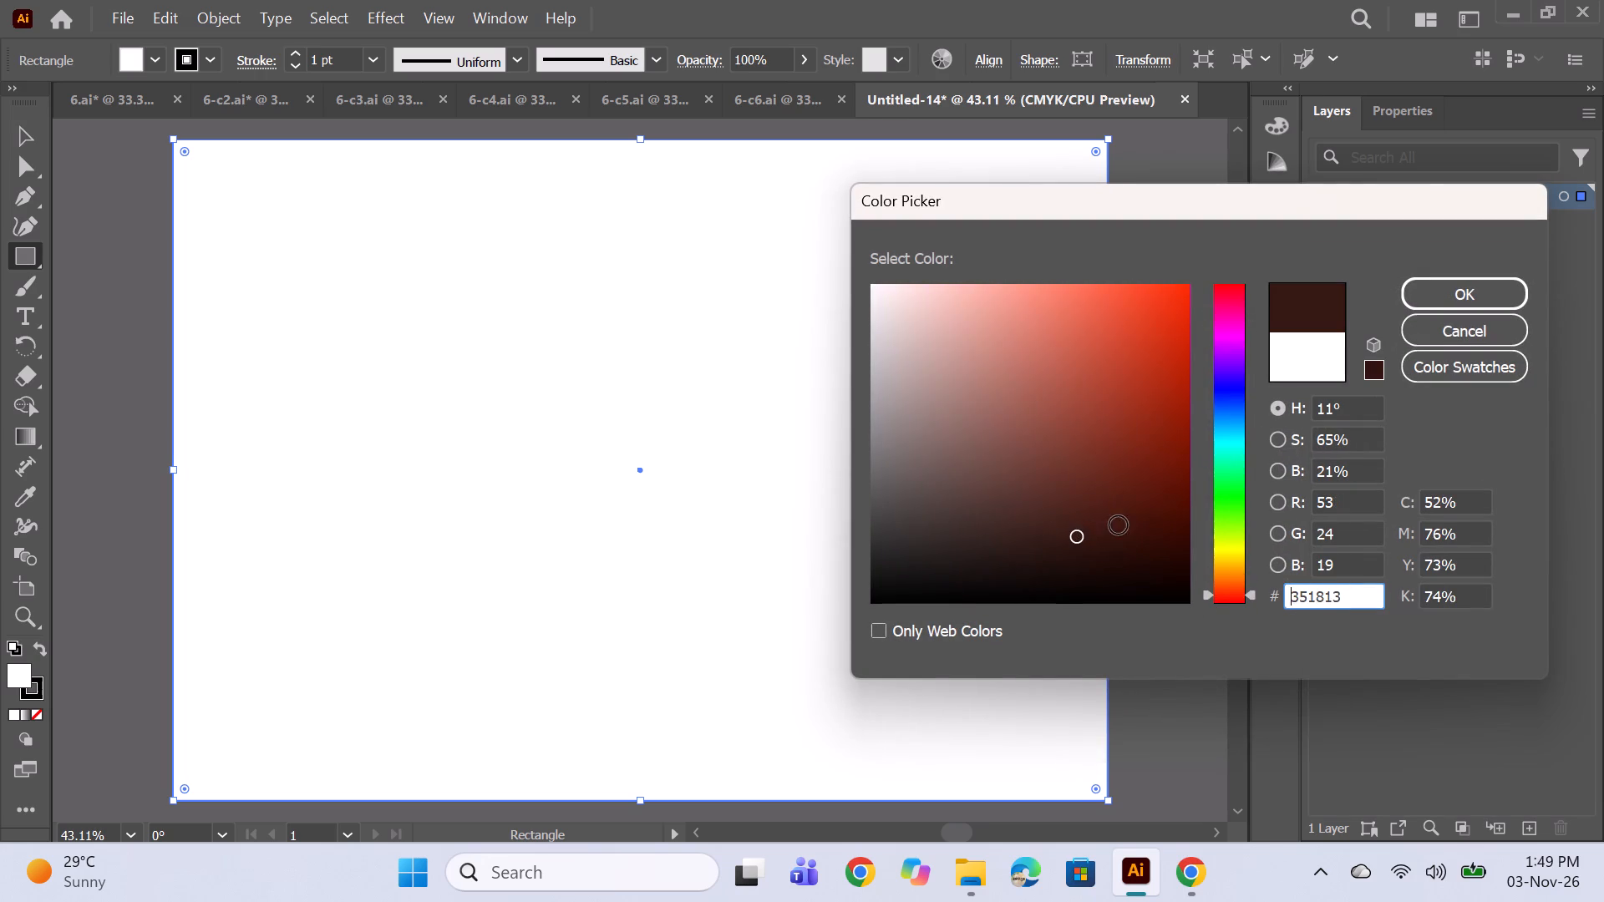
click(1094, 523)
click(1122, 508)
click(1150, 513)
click(1156, 503)
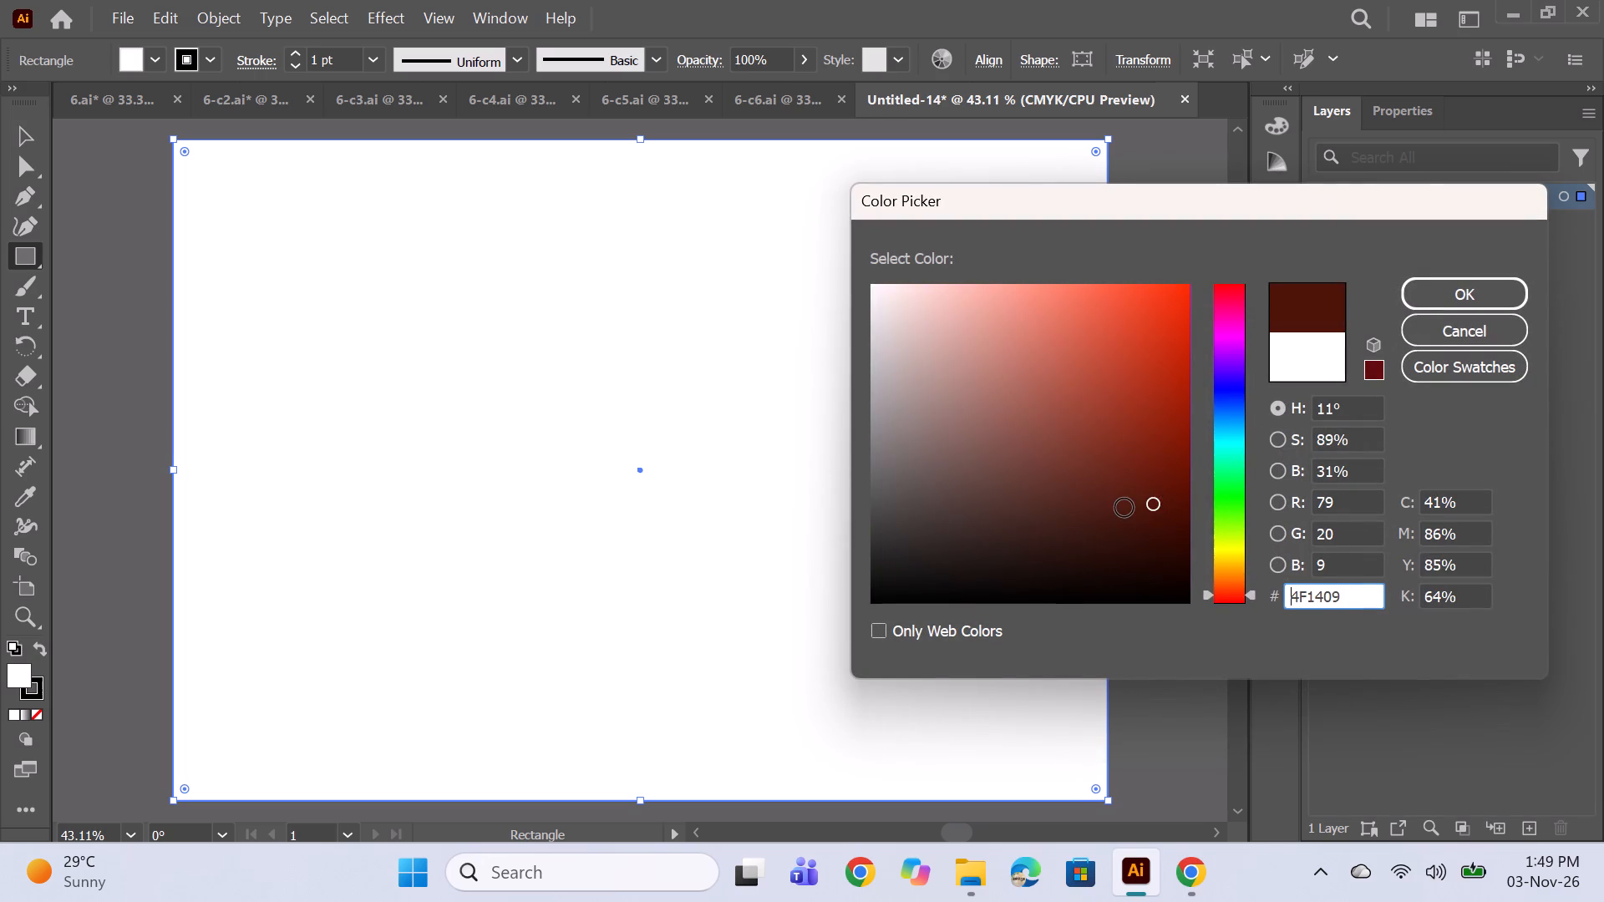
click(1124, 508)
click(1419, 302)
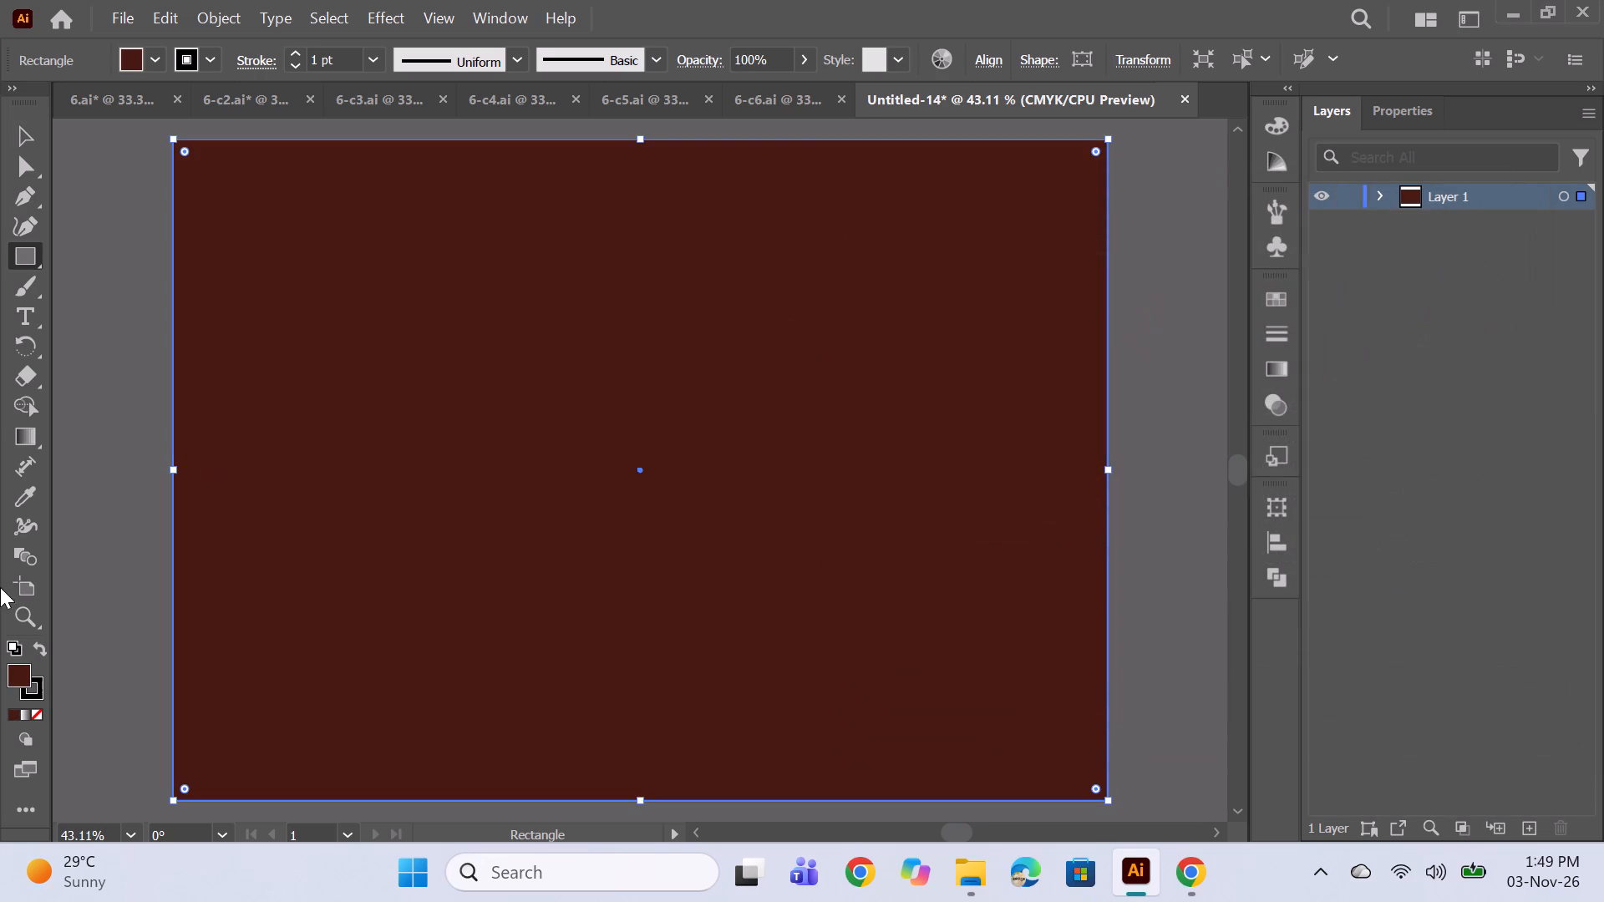
click(1386, 201)
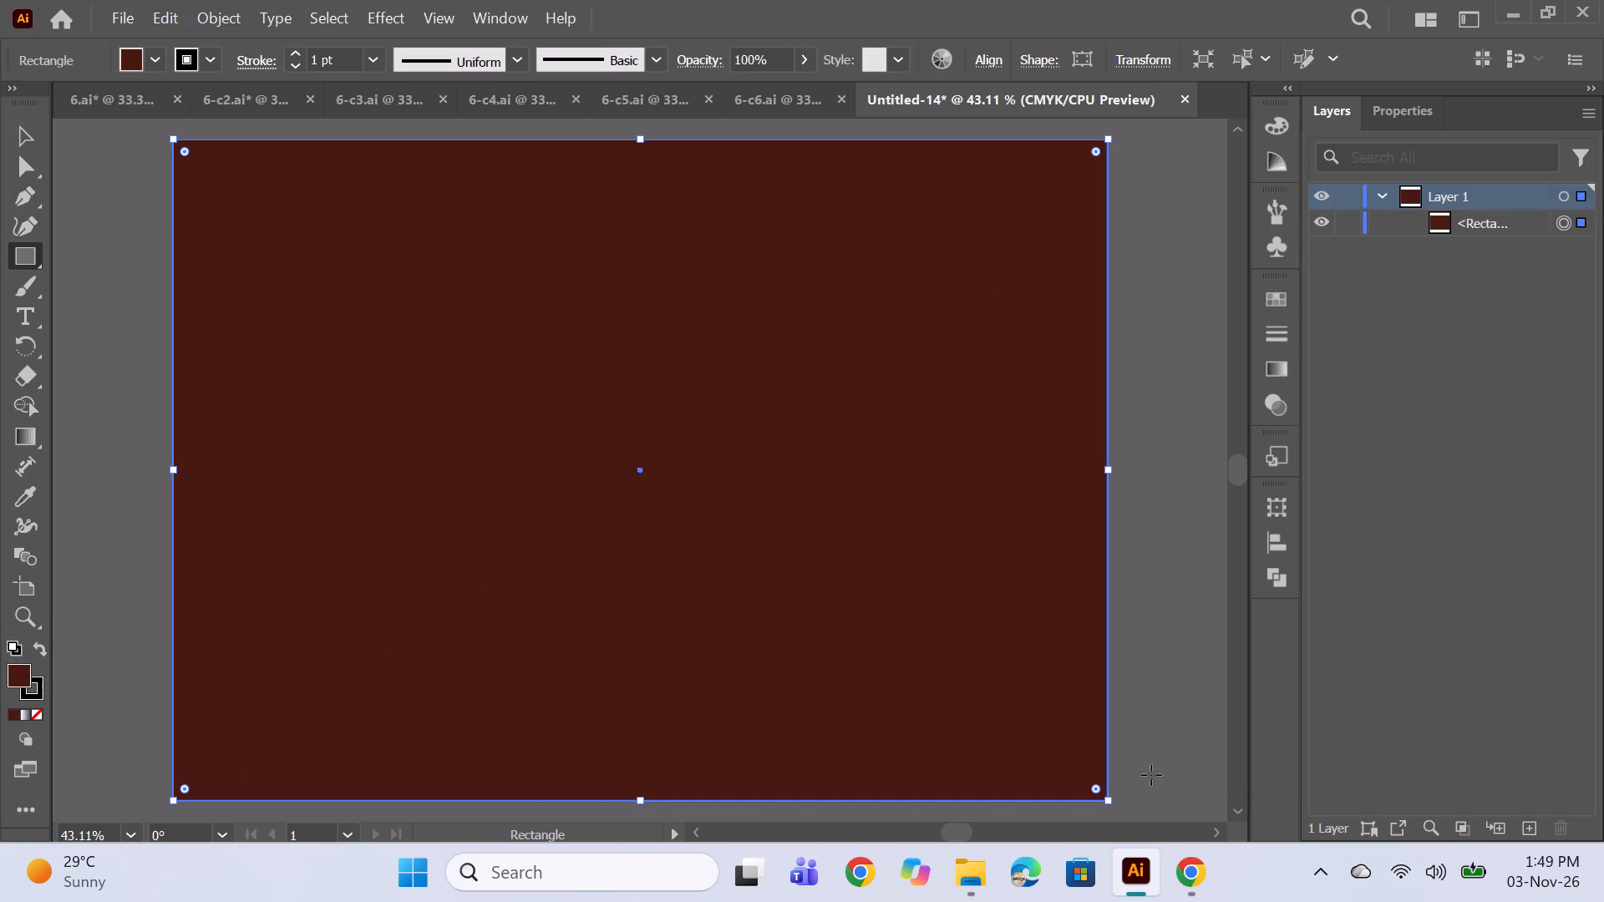
Switch to Chrome and browse the printed fabrics image results for colour inspiration.
click(1188, 854)
scroll(685, 583, up, 9)
scroll(685, 583, down, 5)
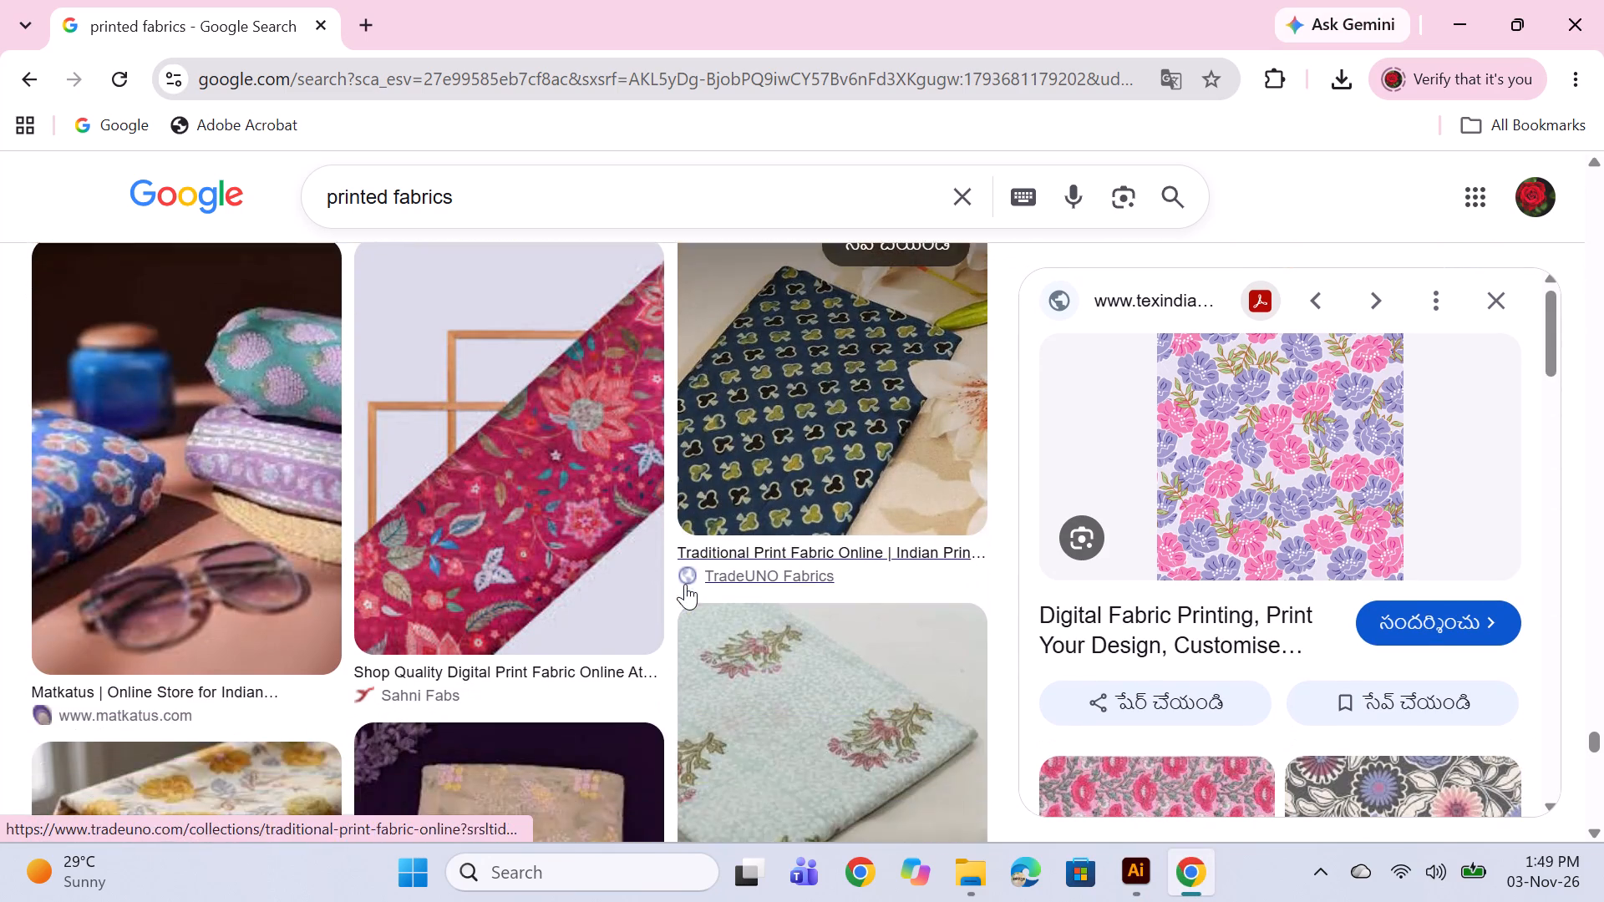
scroll(683, 600, down, 1)
scroll(683, 600, up, 1)
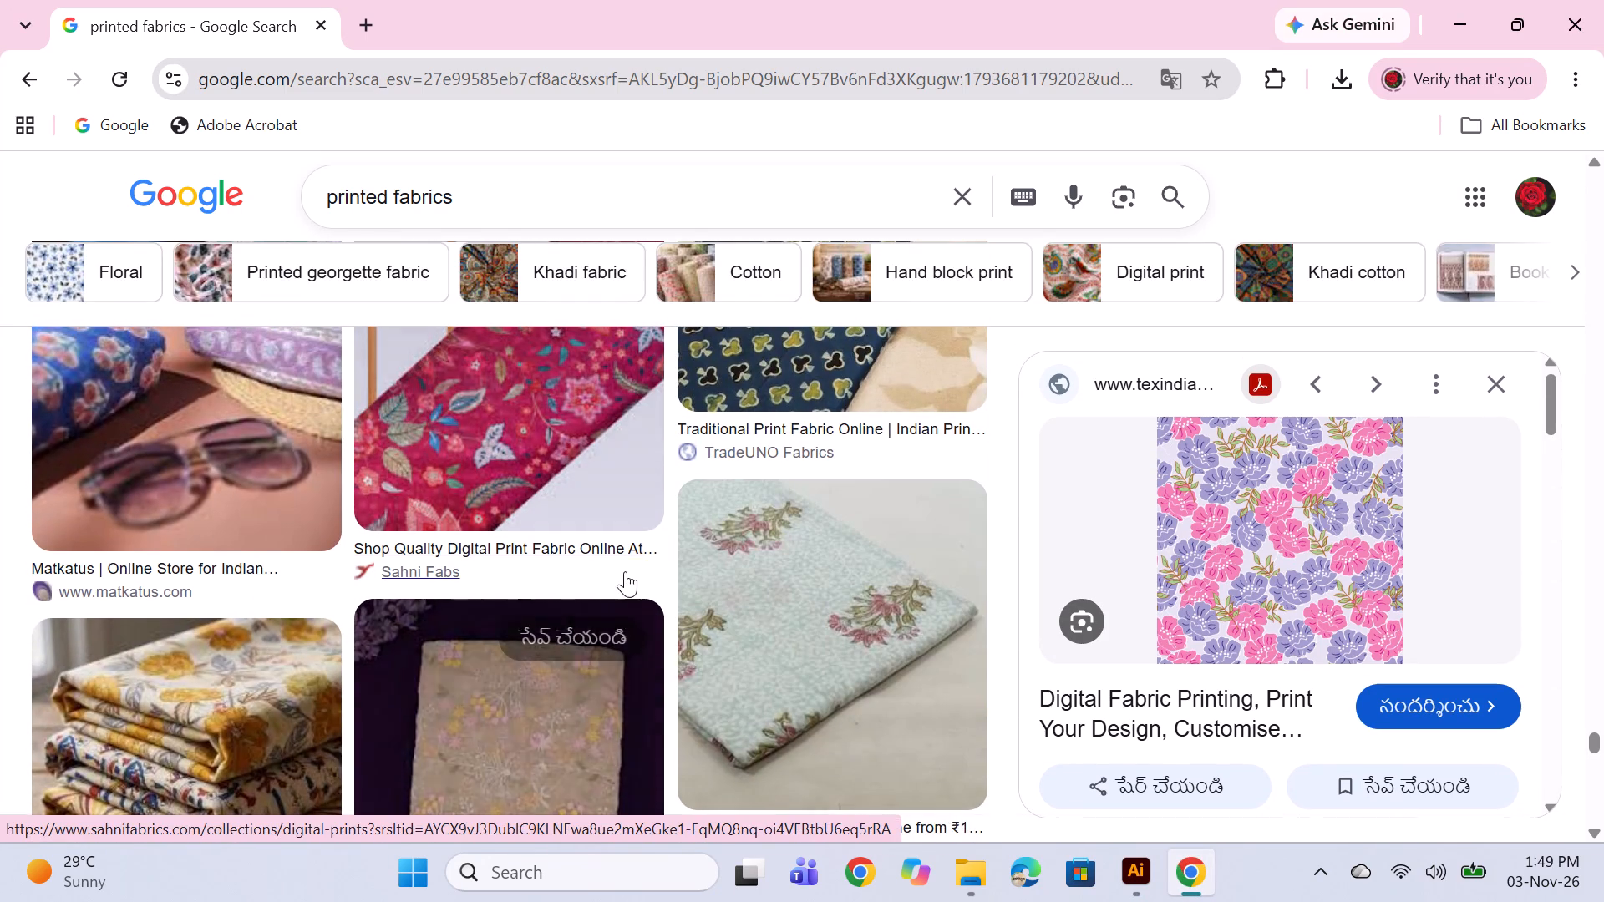
scroll(683, 563, up, 11)
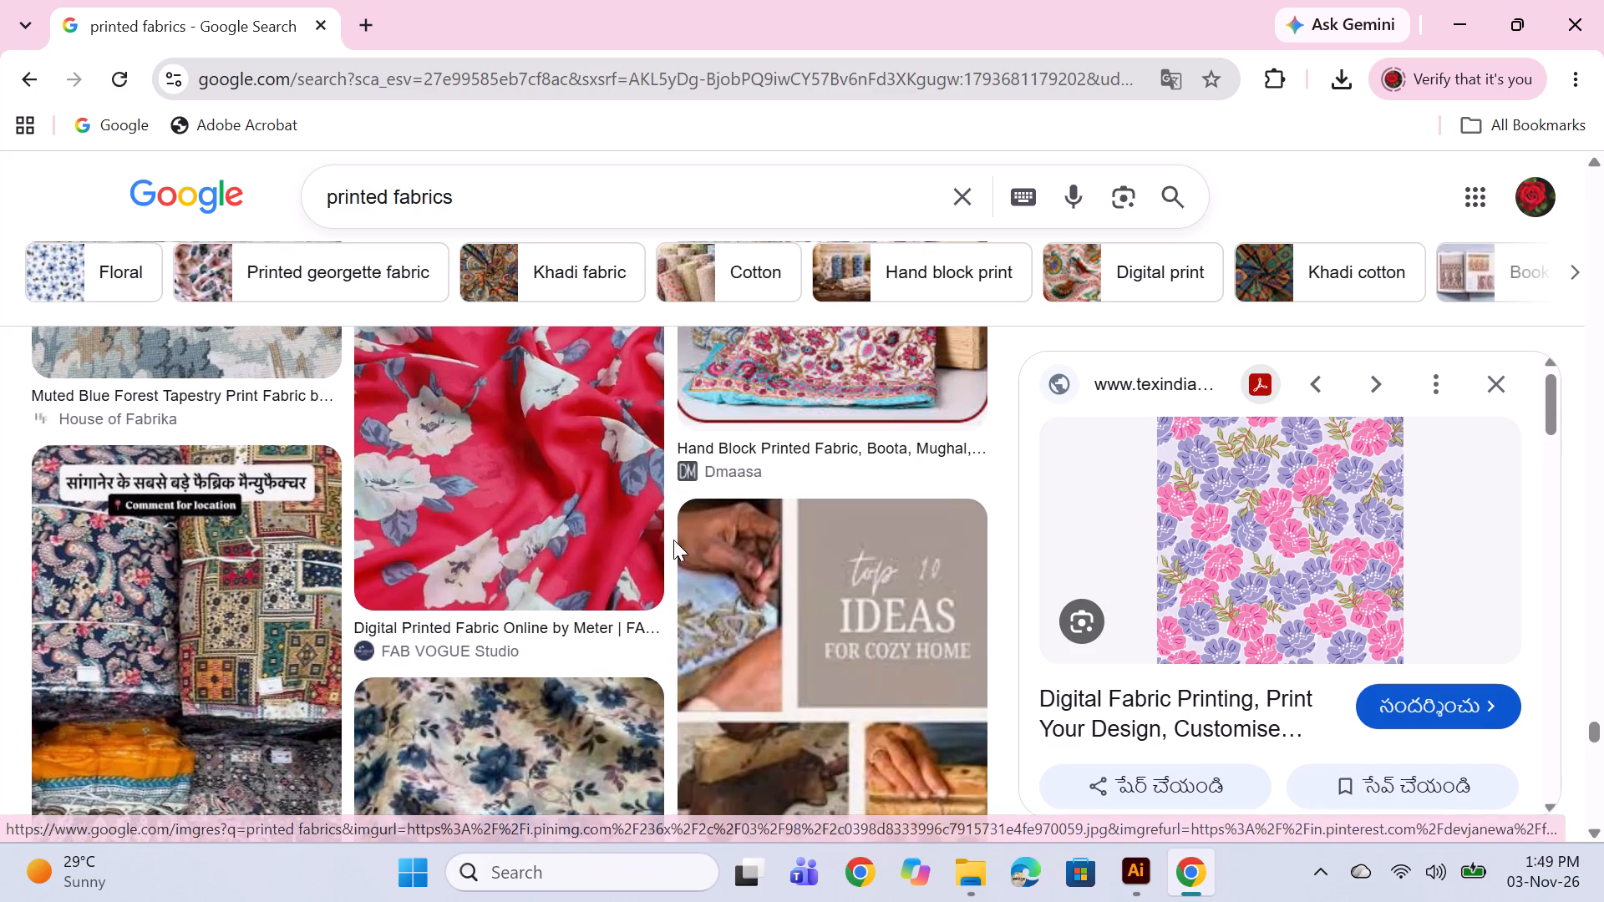
scroll(671, 537, up, 16)
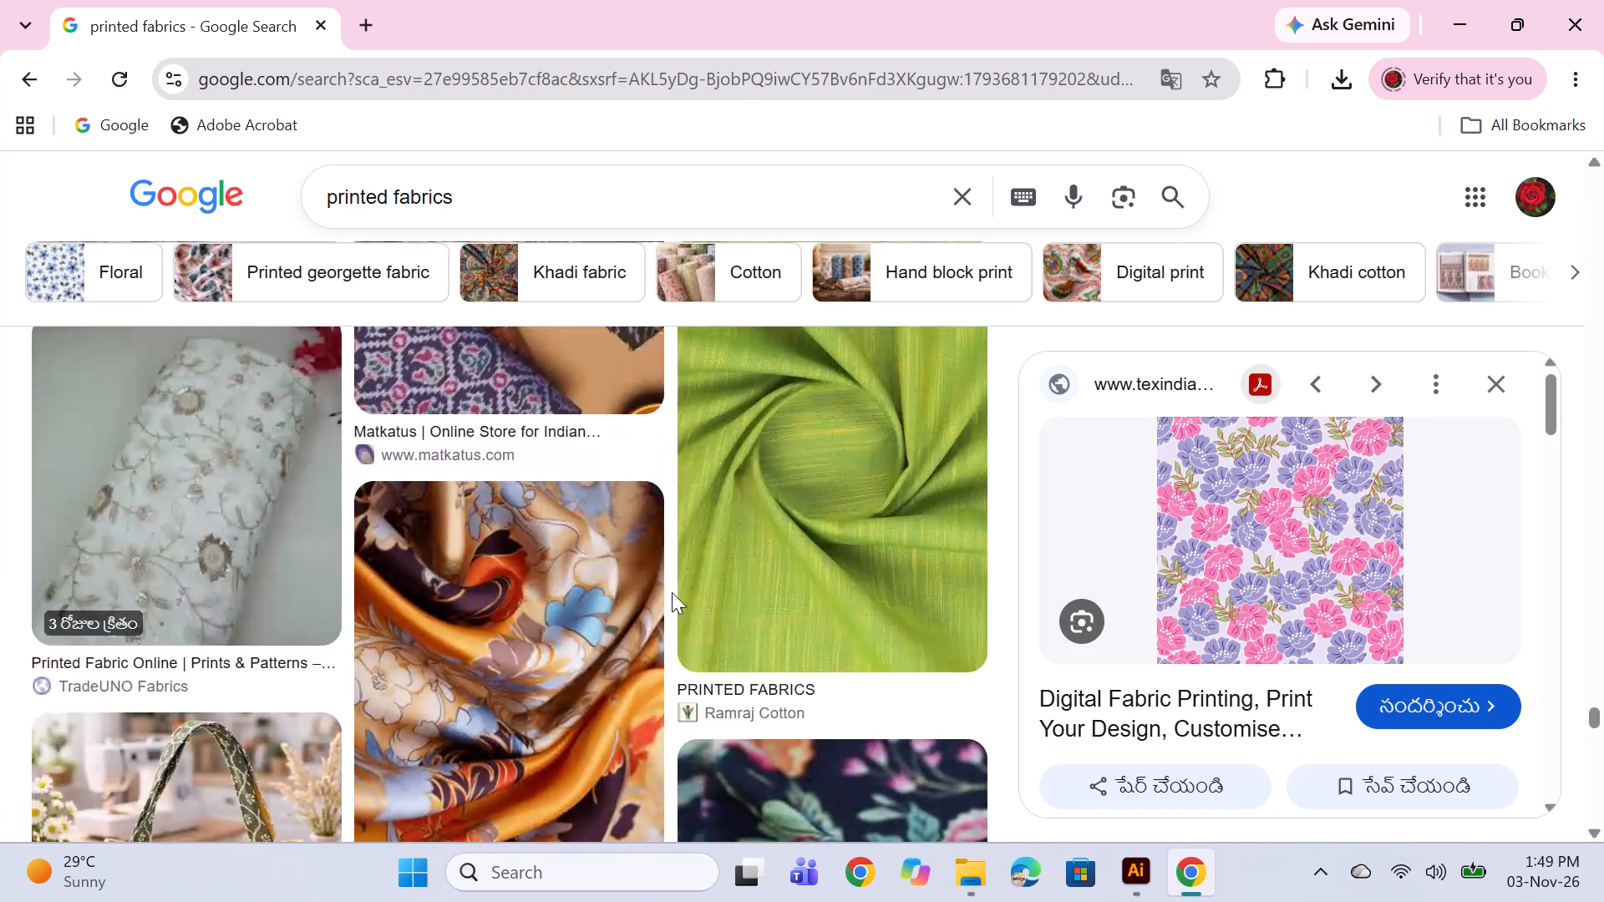
scroll(681, 600, up, 4)
scroll(553, 621, up, 5)
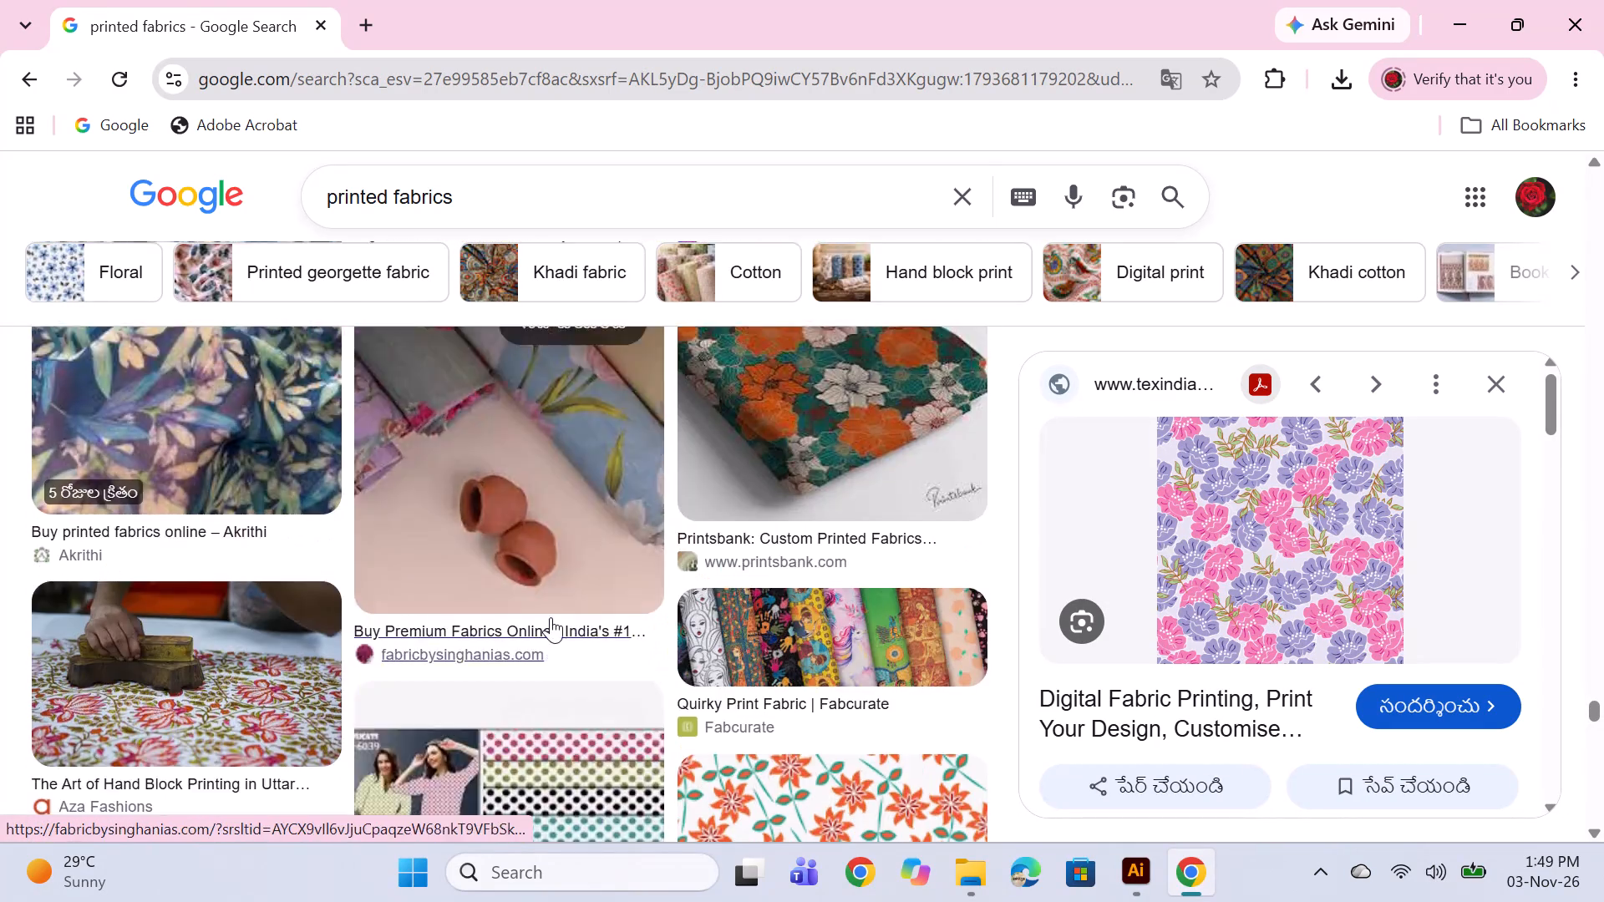
scroll(551, 617, up, 9)
scroll(1259, 529, up, 8)
scroll(703, 574, down, 2)
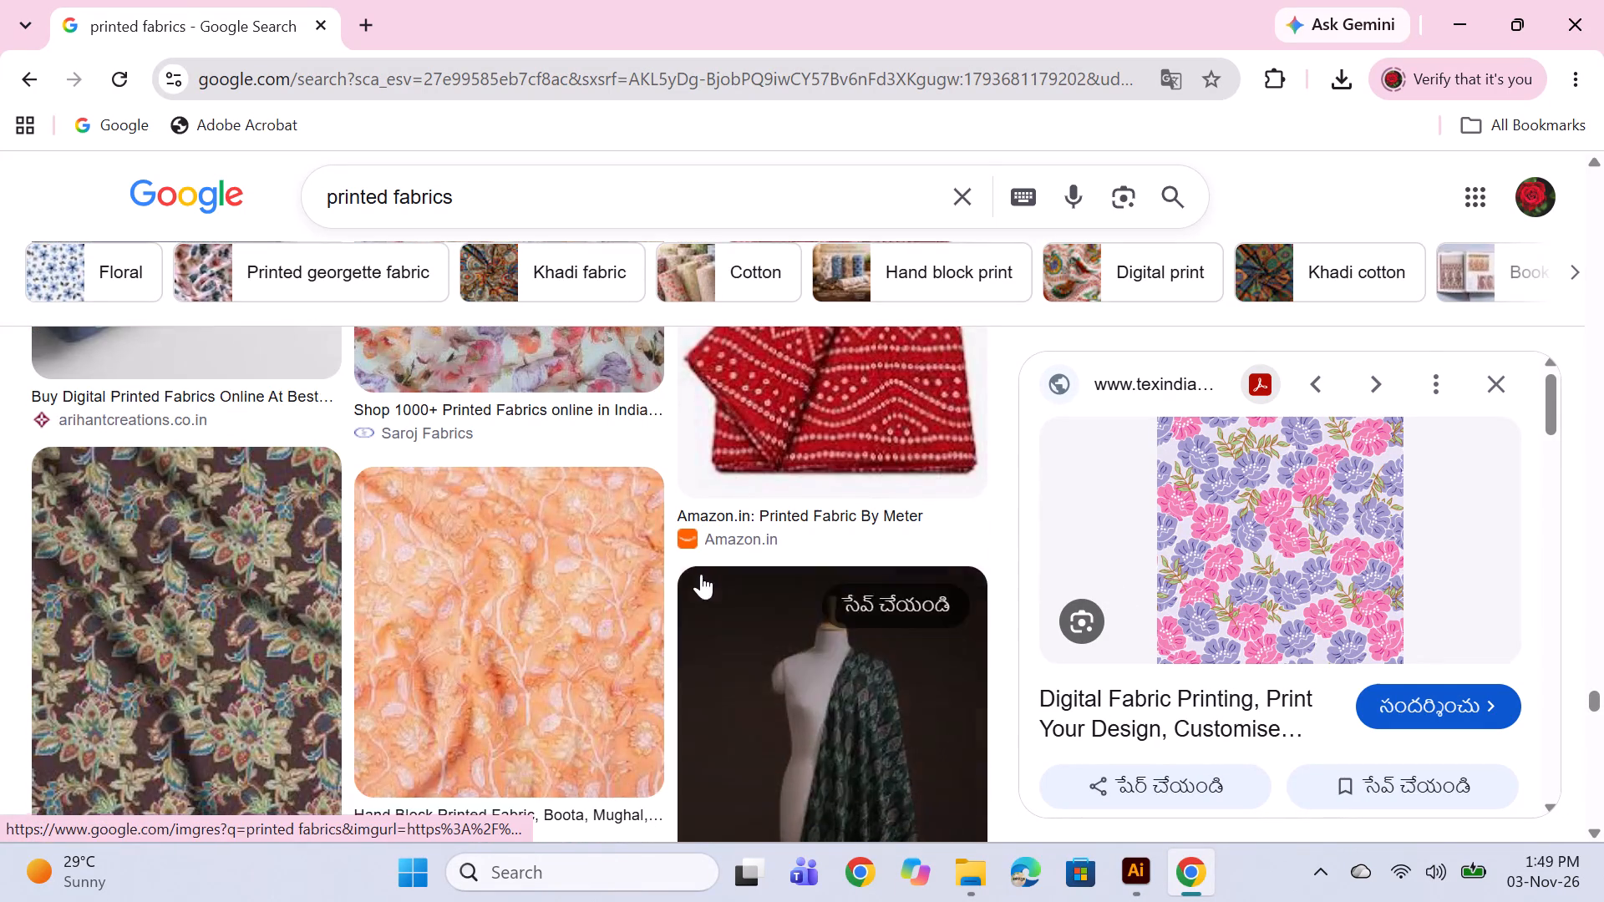
scroll(701, 574, down, 8)
Switch back to Illustrator and review the existing colourways from 6 through 6-c6 against the new brown background.
click(1129, 875)
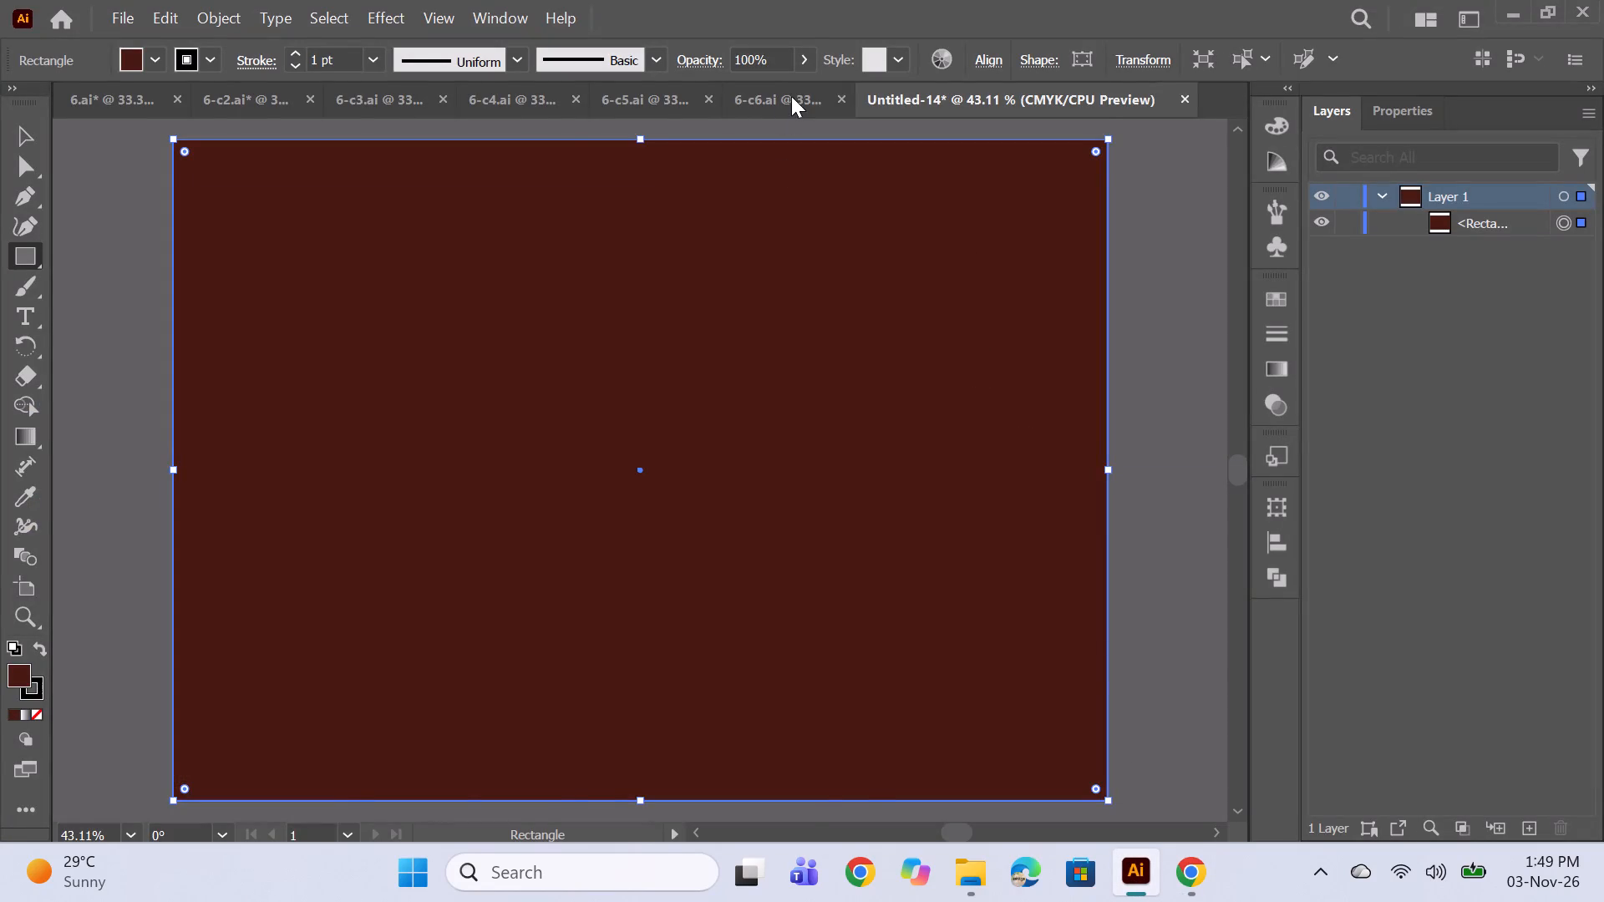
click(791, 96)
click(637, 106)
click(515, 104)
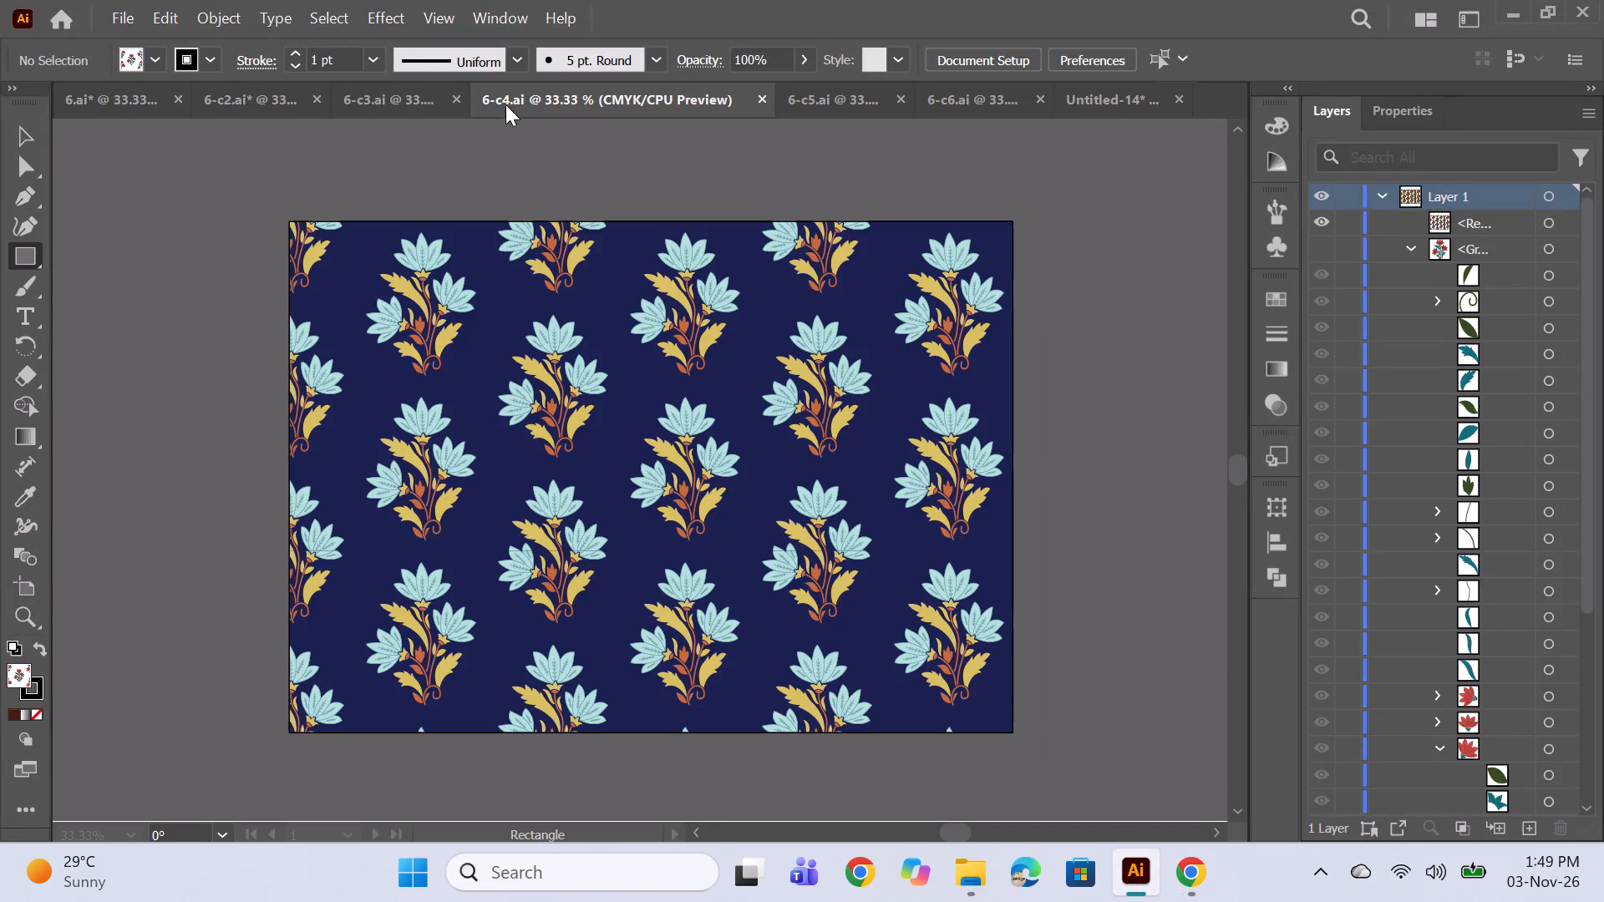
click(403, 102)
click(228, 110)
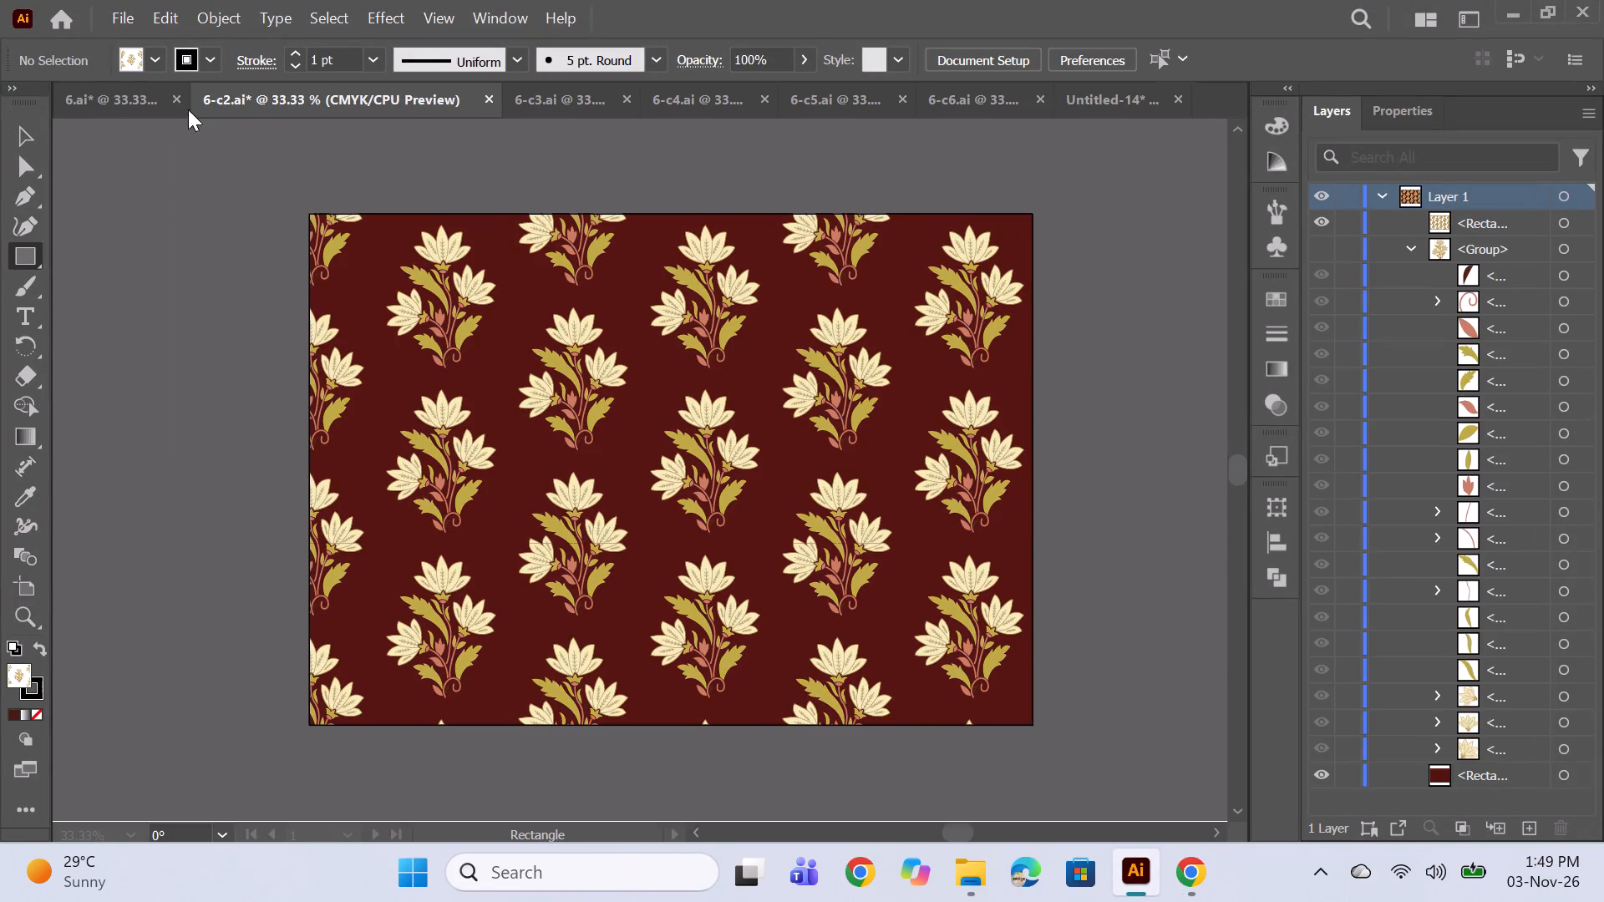
click(90, 100)
click(408, 86)
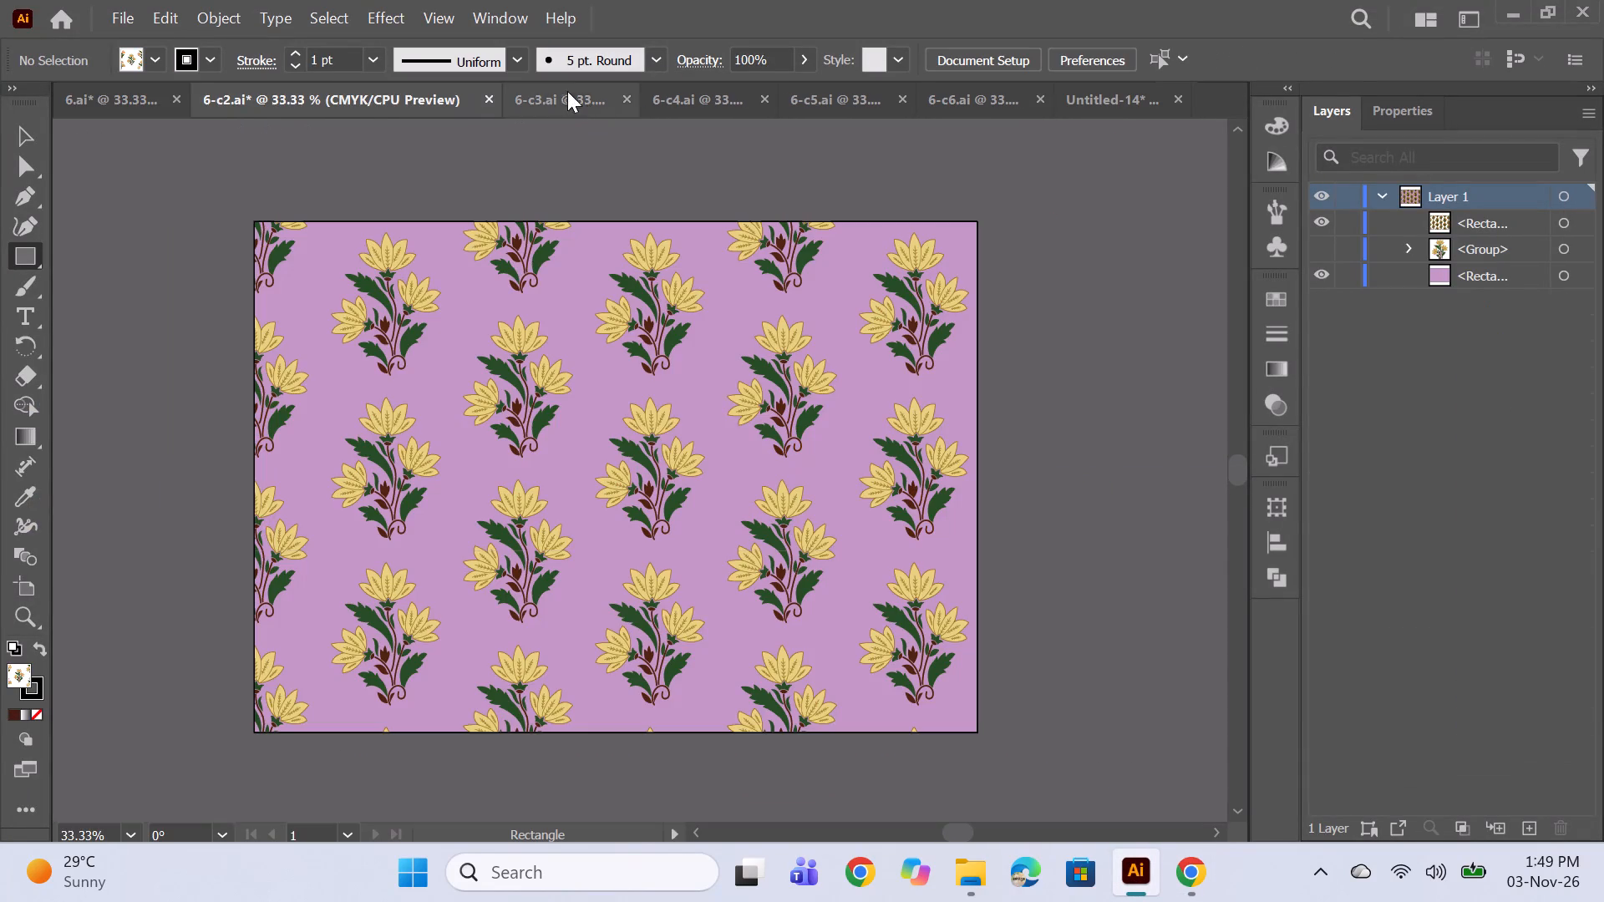
click(567, 91)
click(689, 89)
click(798, 114)
click(967, 100)
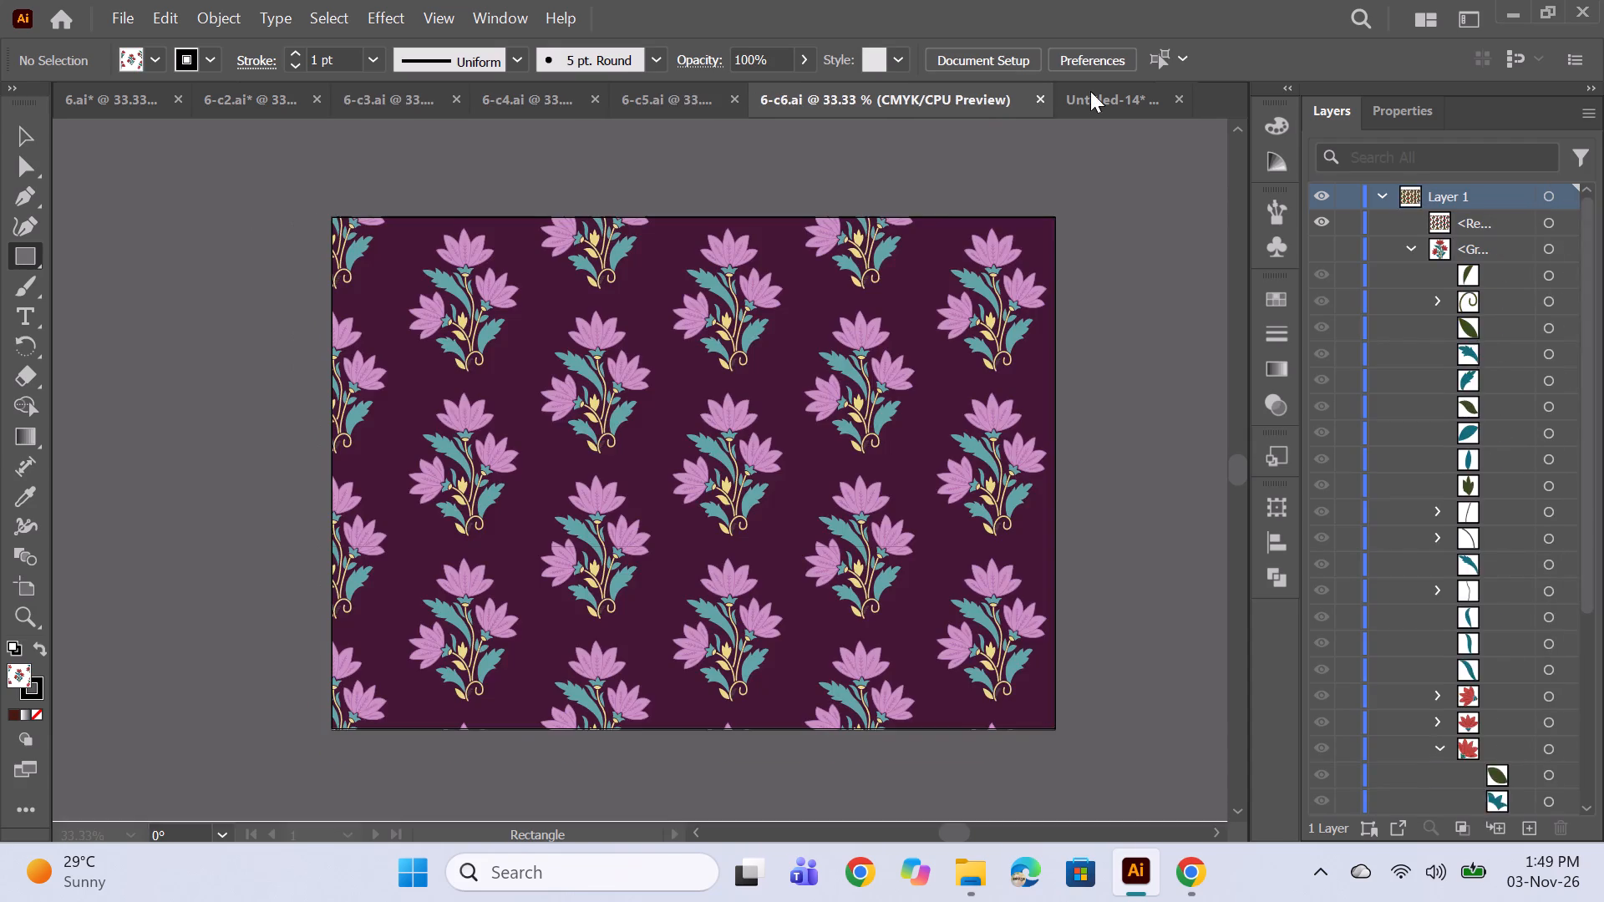
click(1099, 94)
click(141, 105)
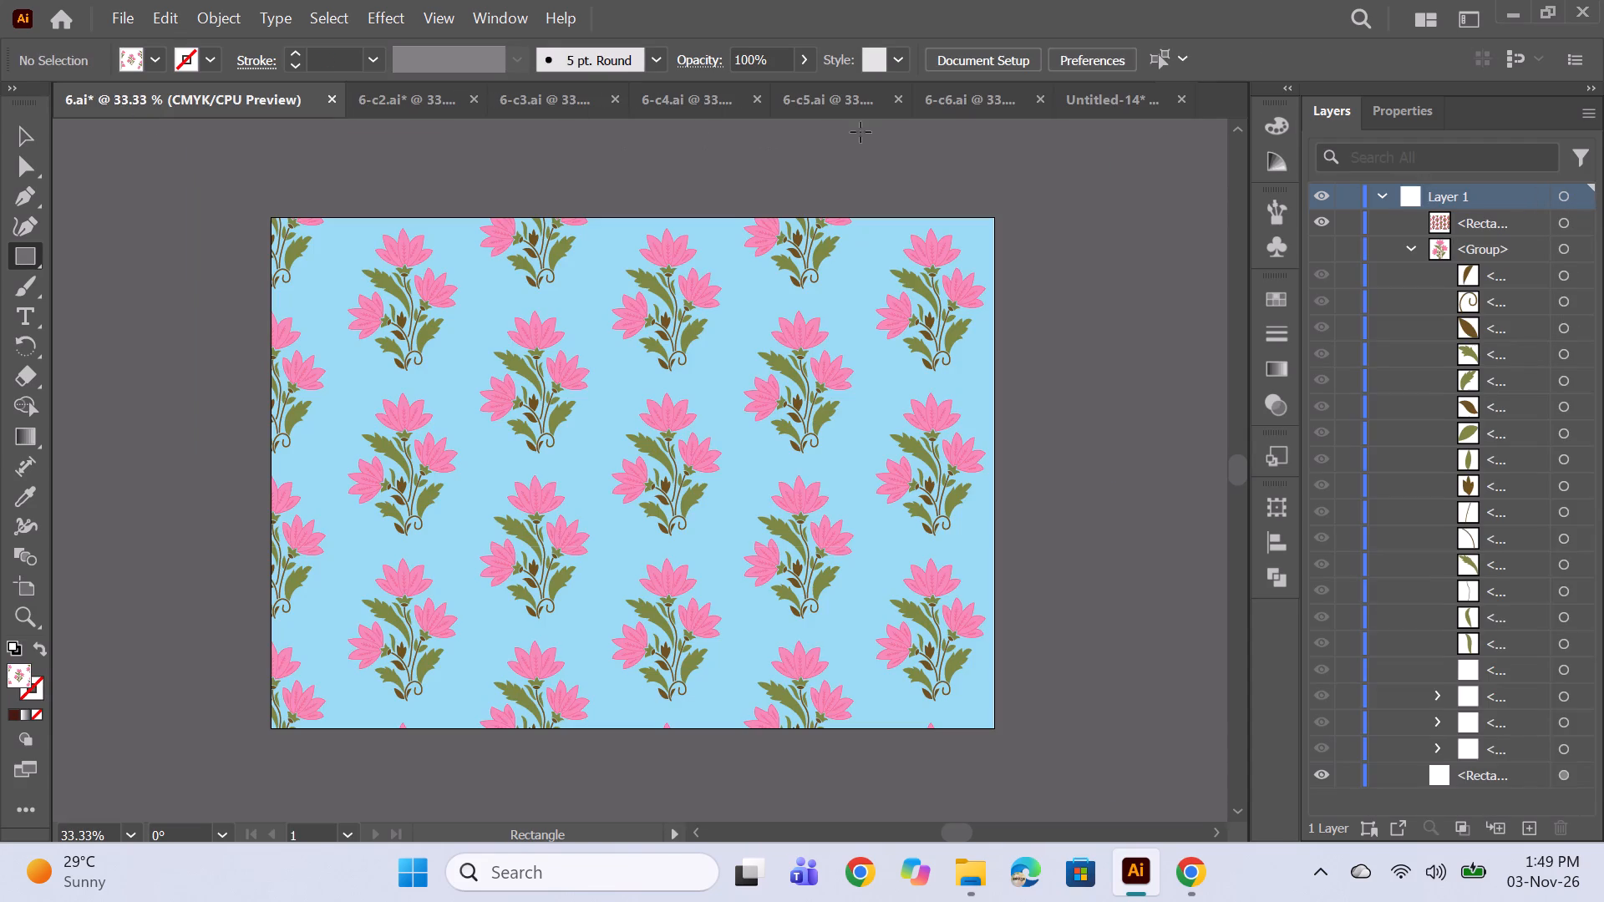
click(1112, 99)
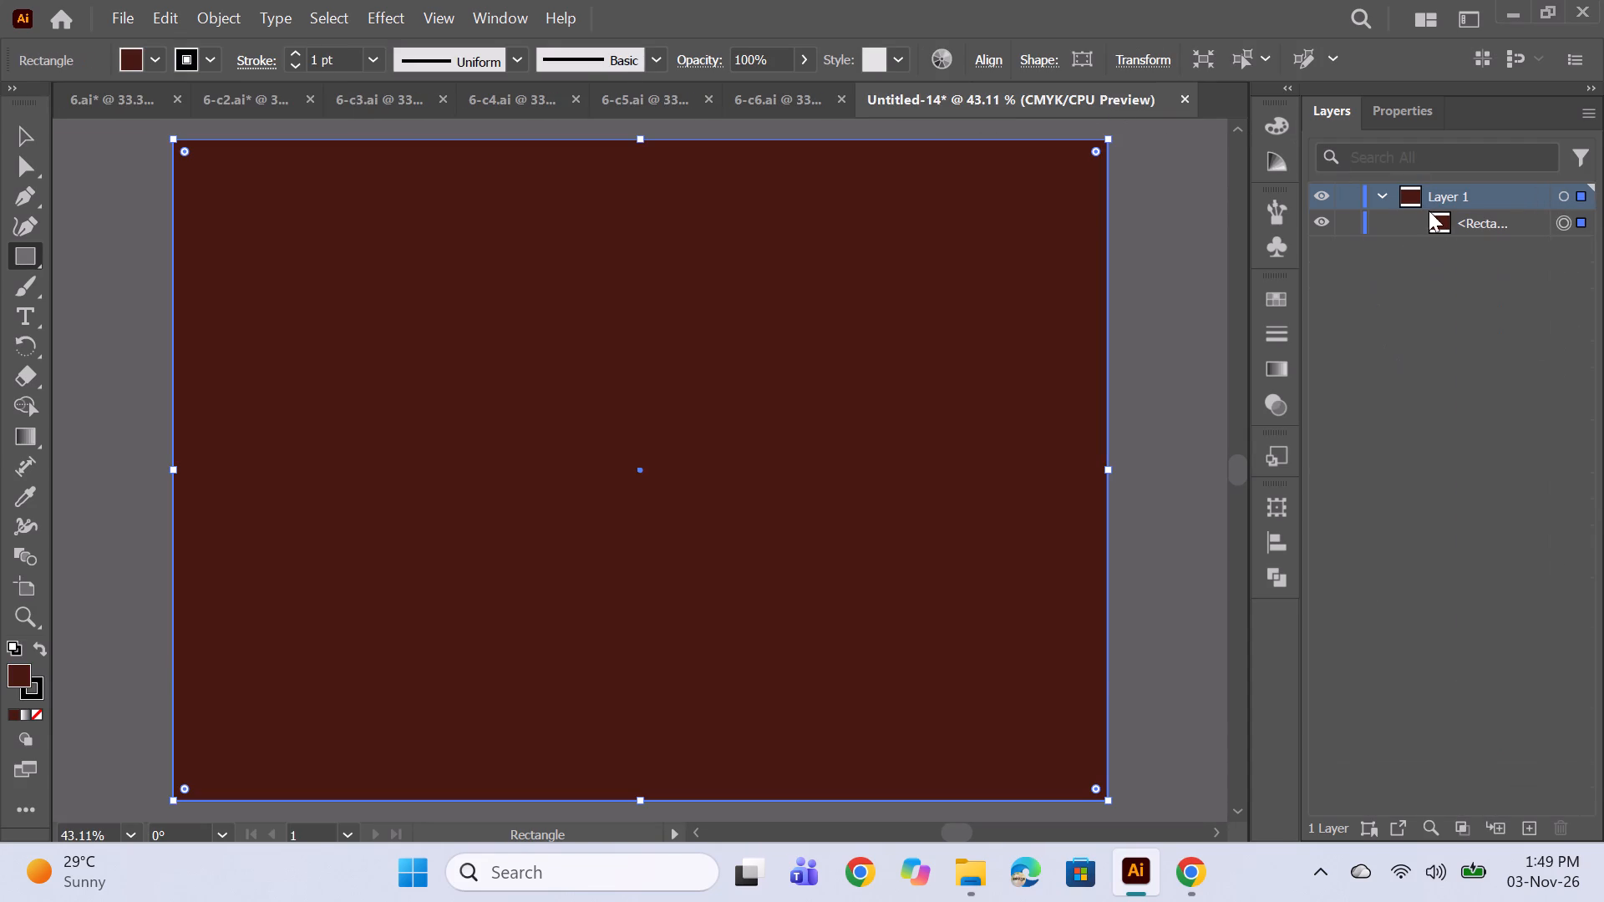
Paste the yellow and green floral motif onto the brown background and expand its group.
key(ctrl+v)
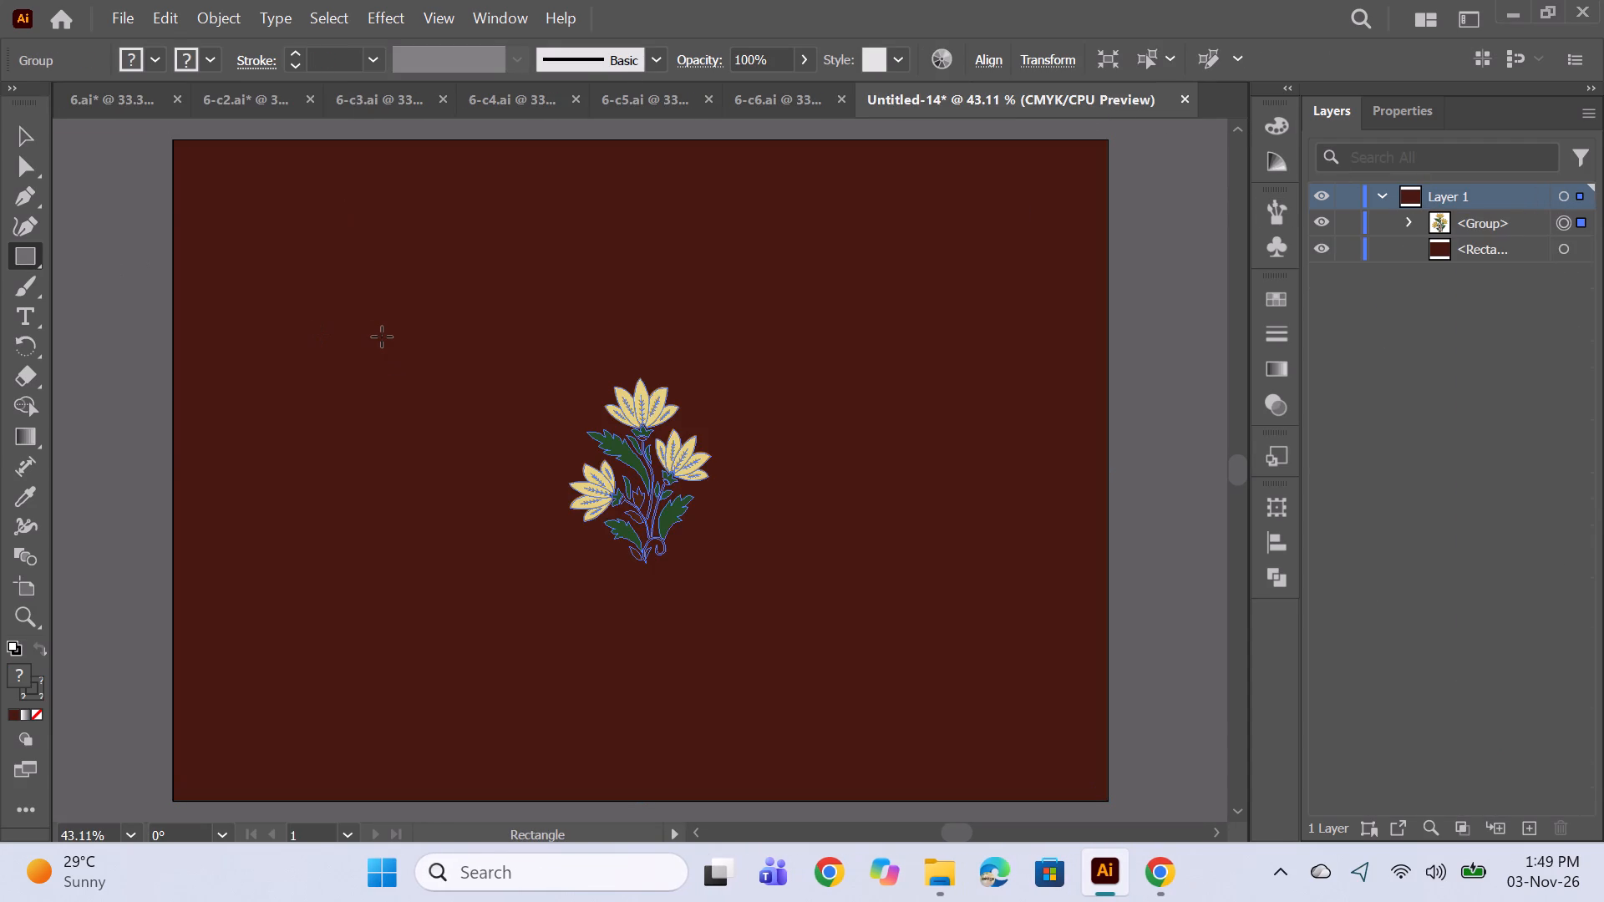
click(1410, 215)
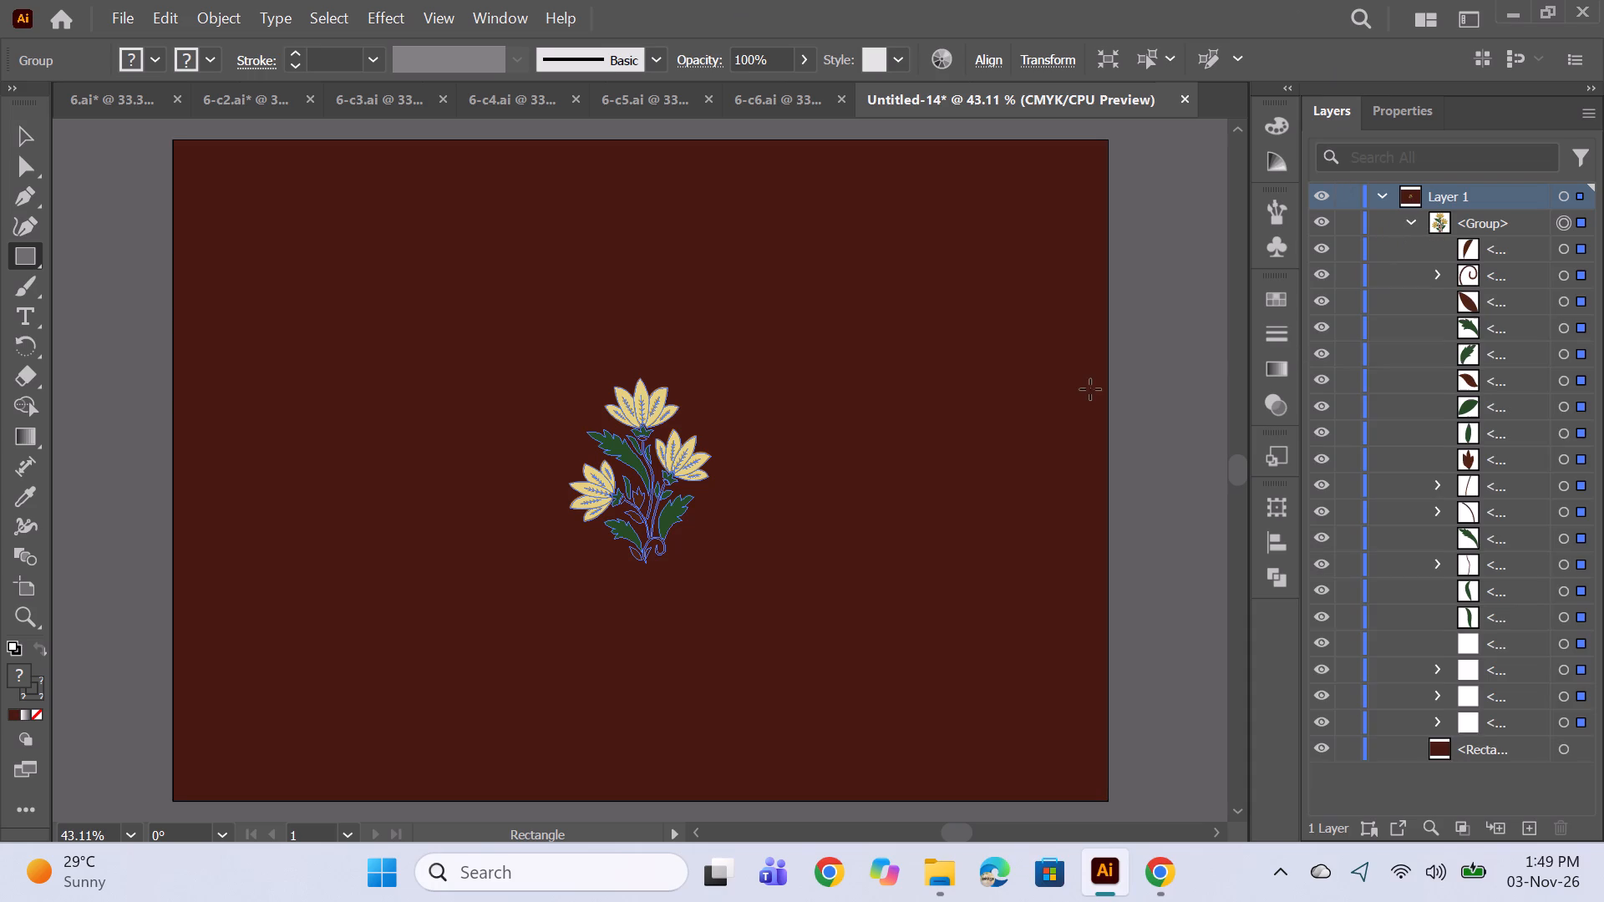
ctrl+click(1193, 418)
Change the petal fill of the motif's right-hand flower to light pink F7A4C0.
scroll(1512, 479, down, 9)
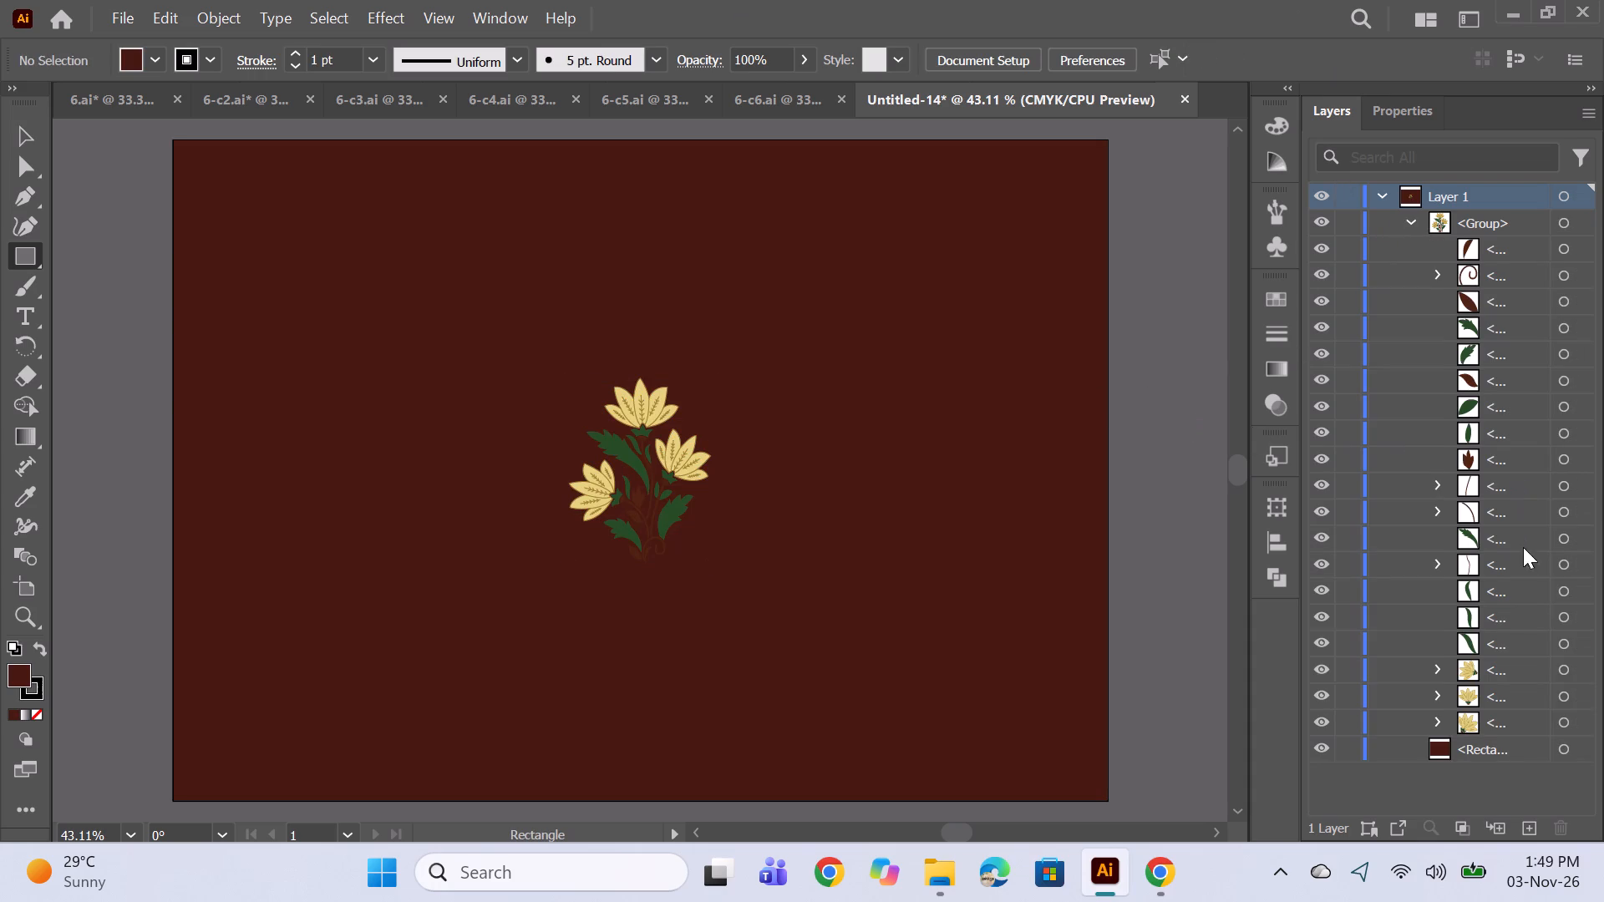
scroll(1523, 547, down, 6)
click(1442, 721)
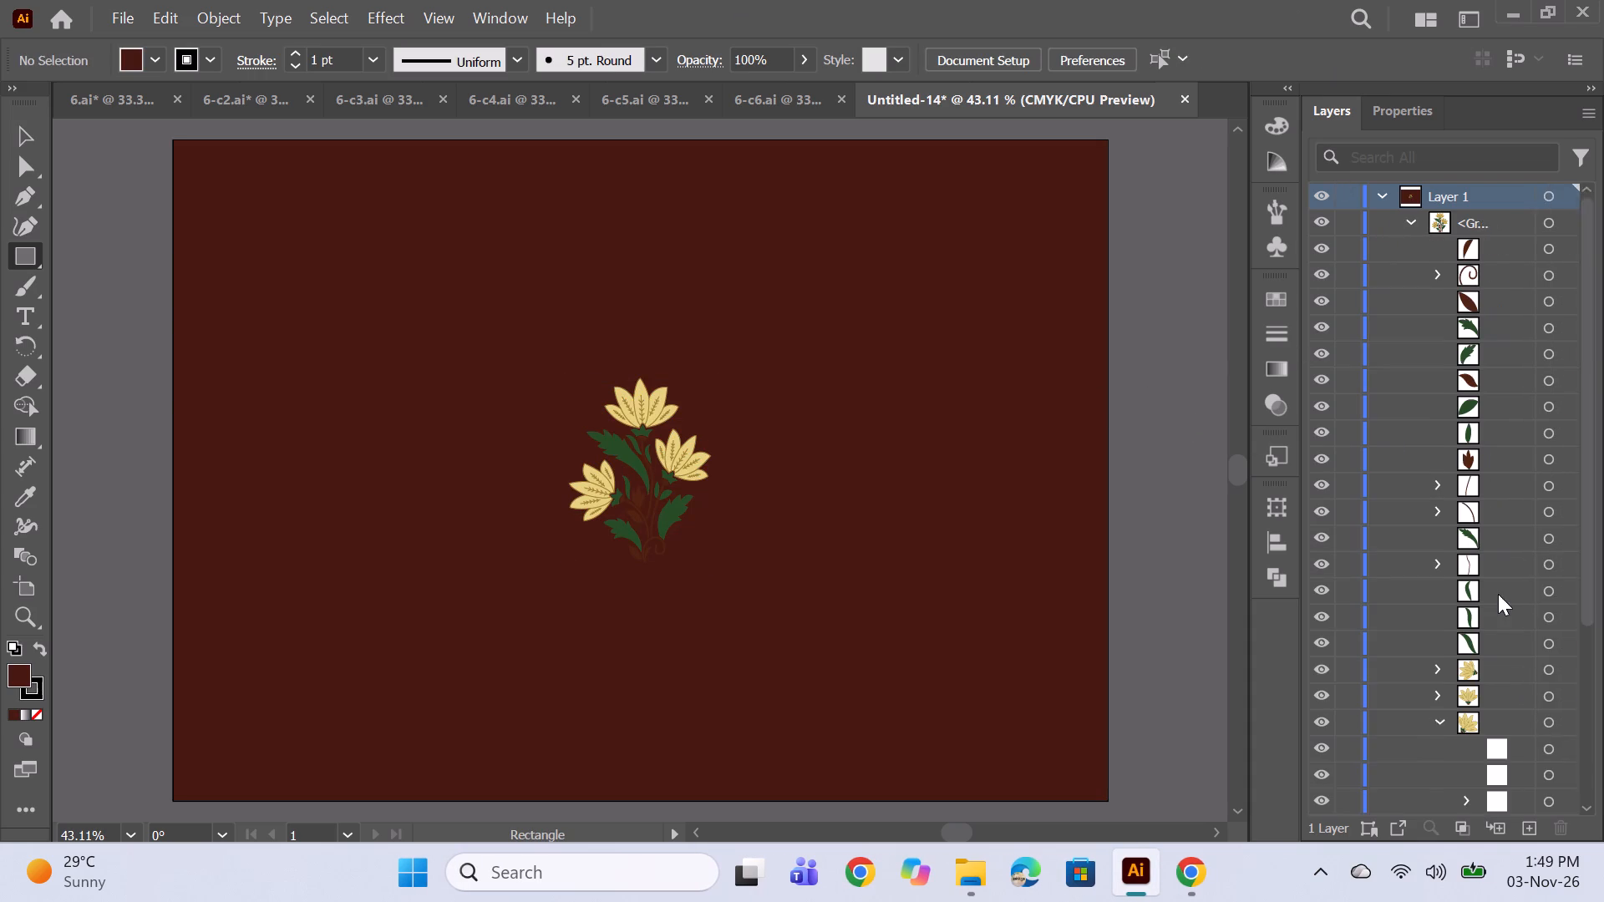
scroll(1499, 593, down, 10)
click(1546, 777)
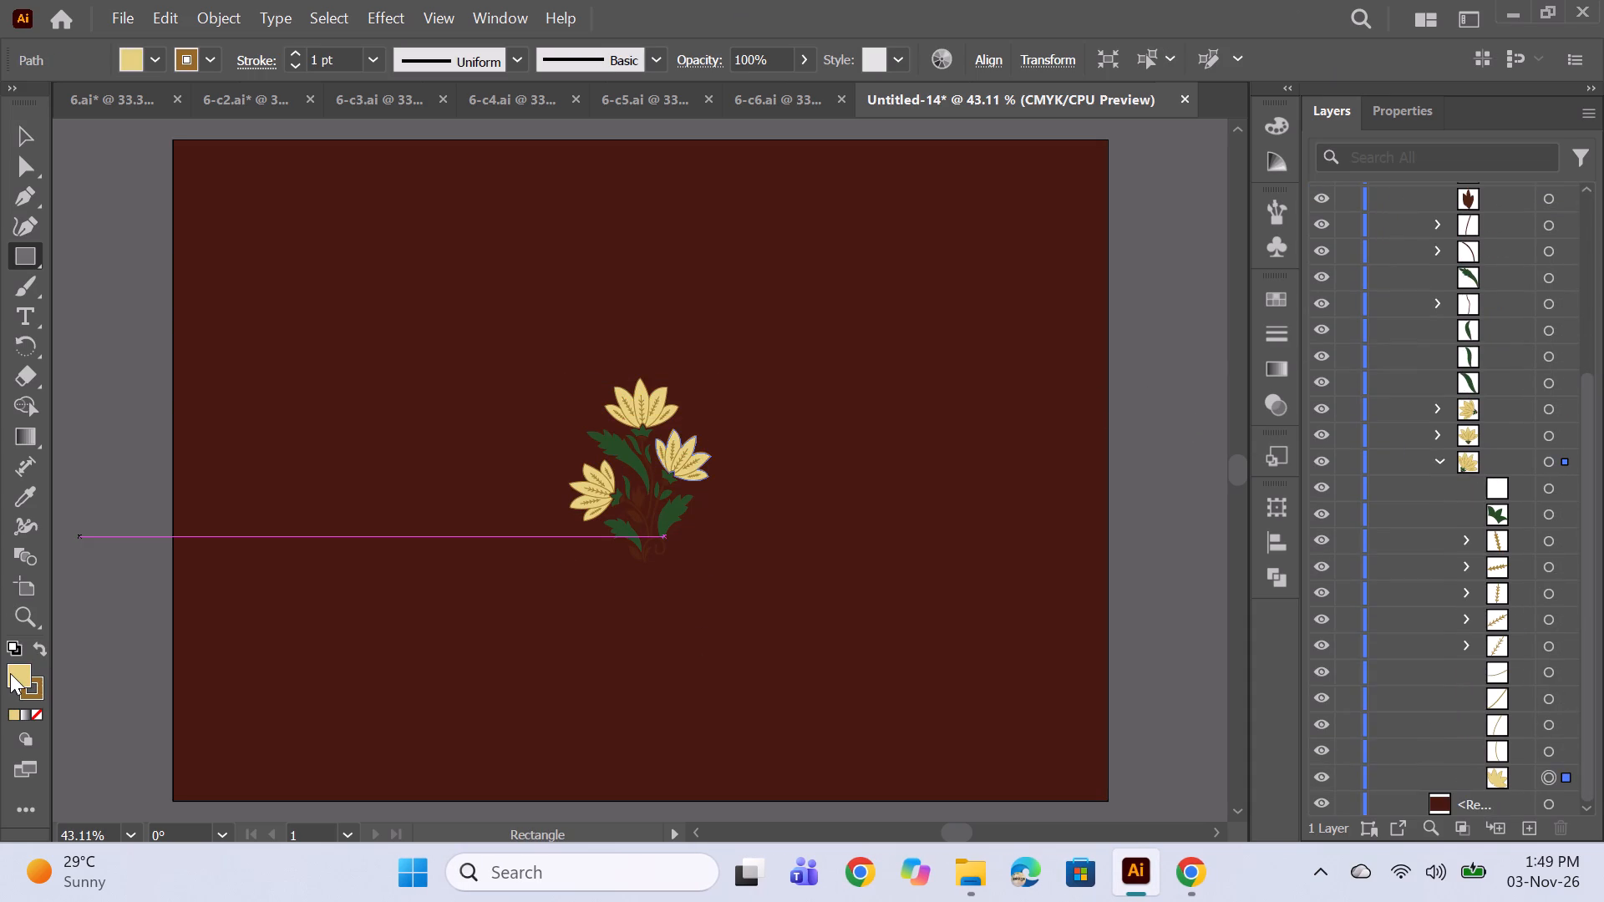
double_click(10, 673)
click(1239, 321)
click(1236, 309)
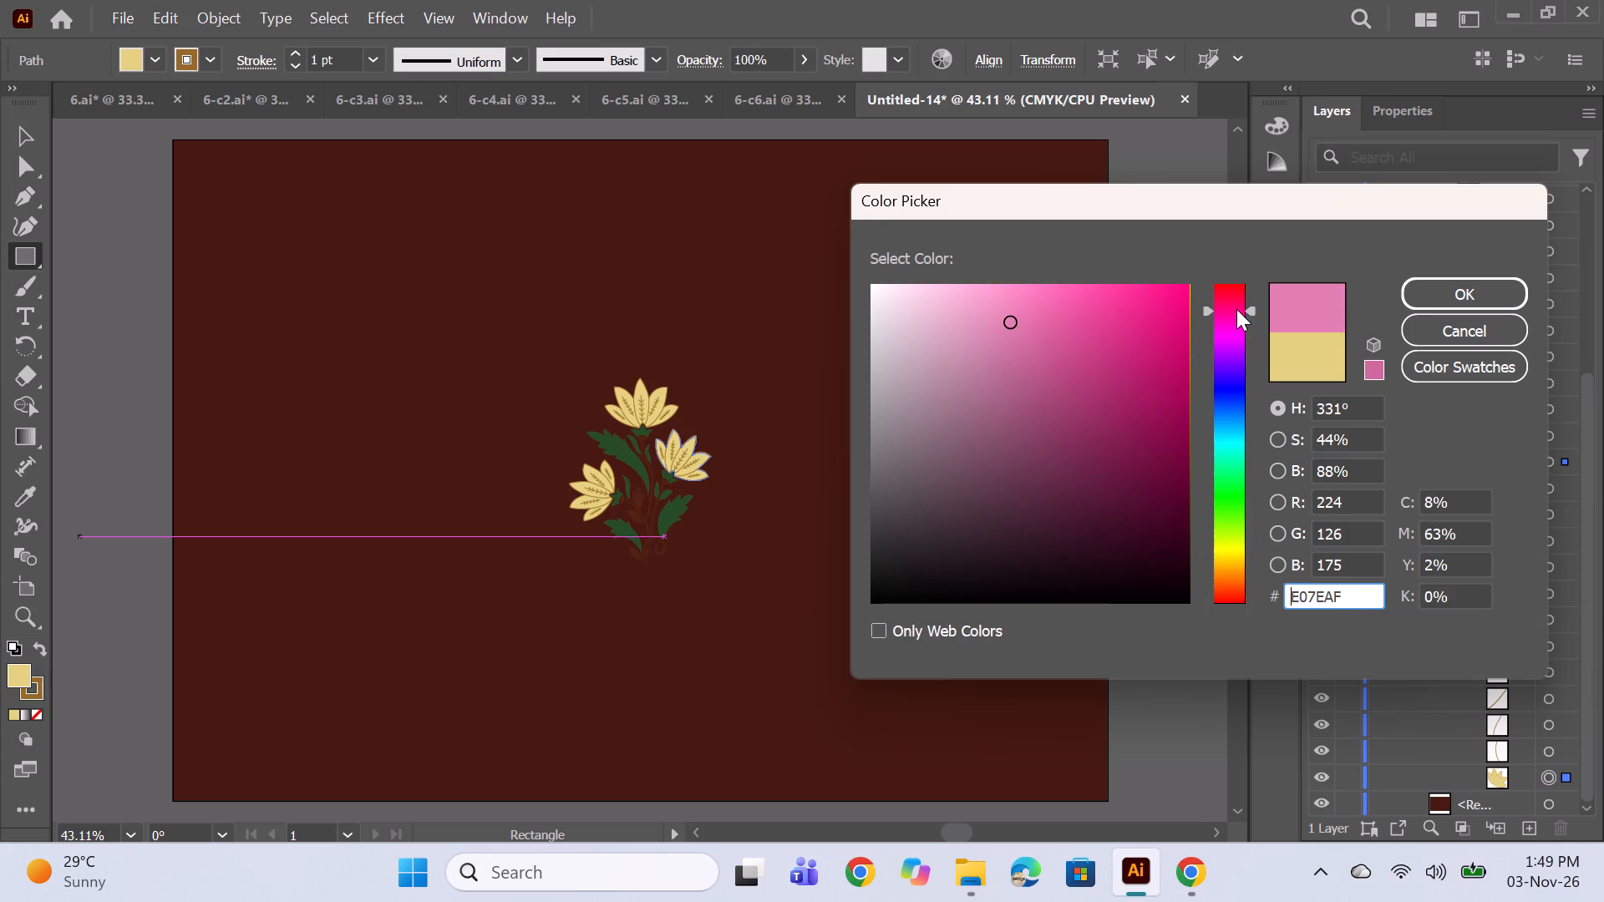
click(1018, 290)
click(995, 291)
click(1015, 285)
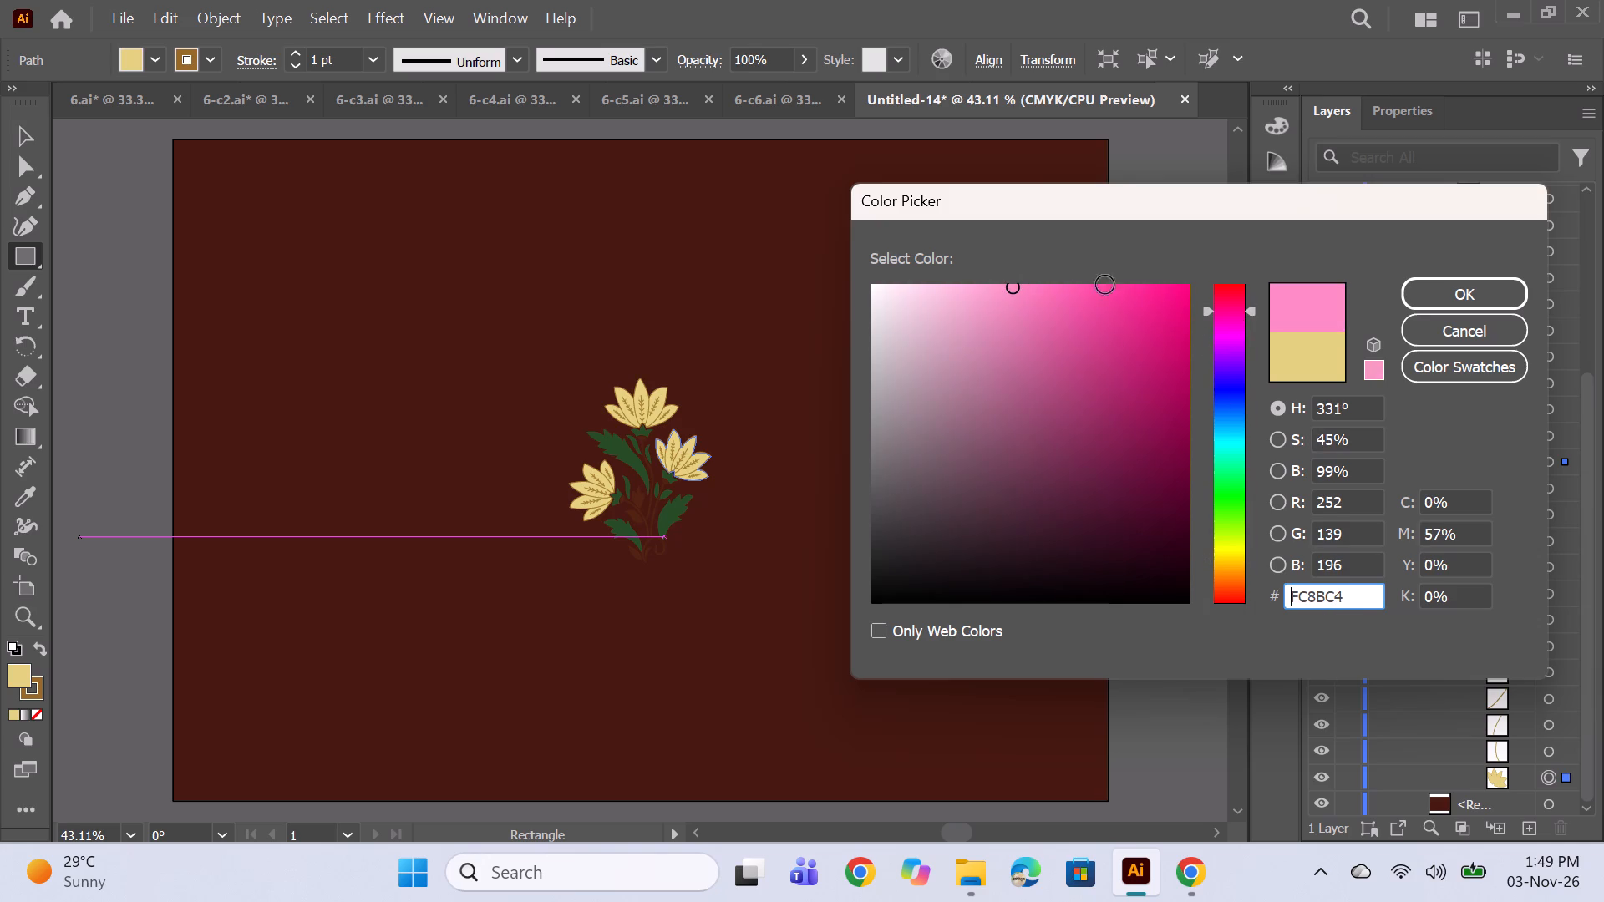
click(1223, 300)
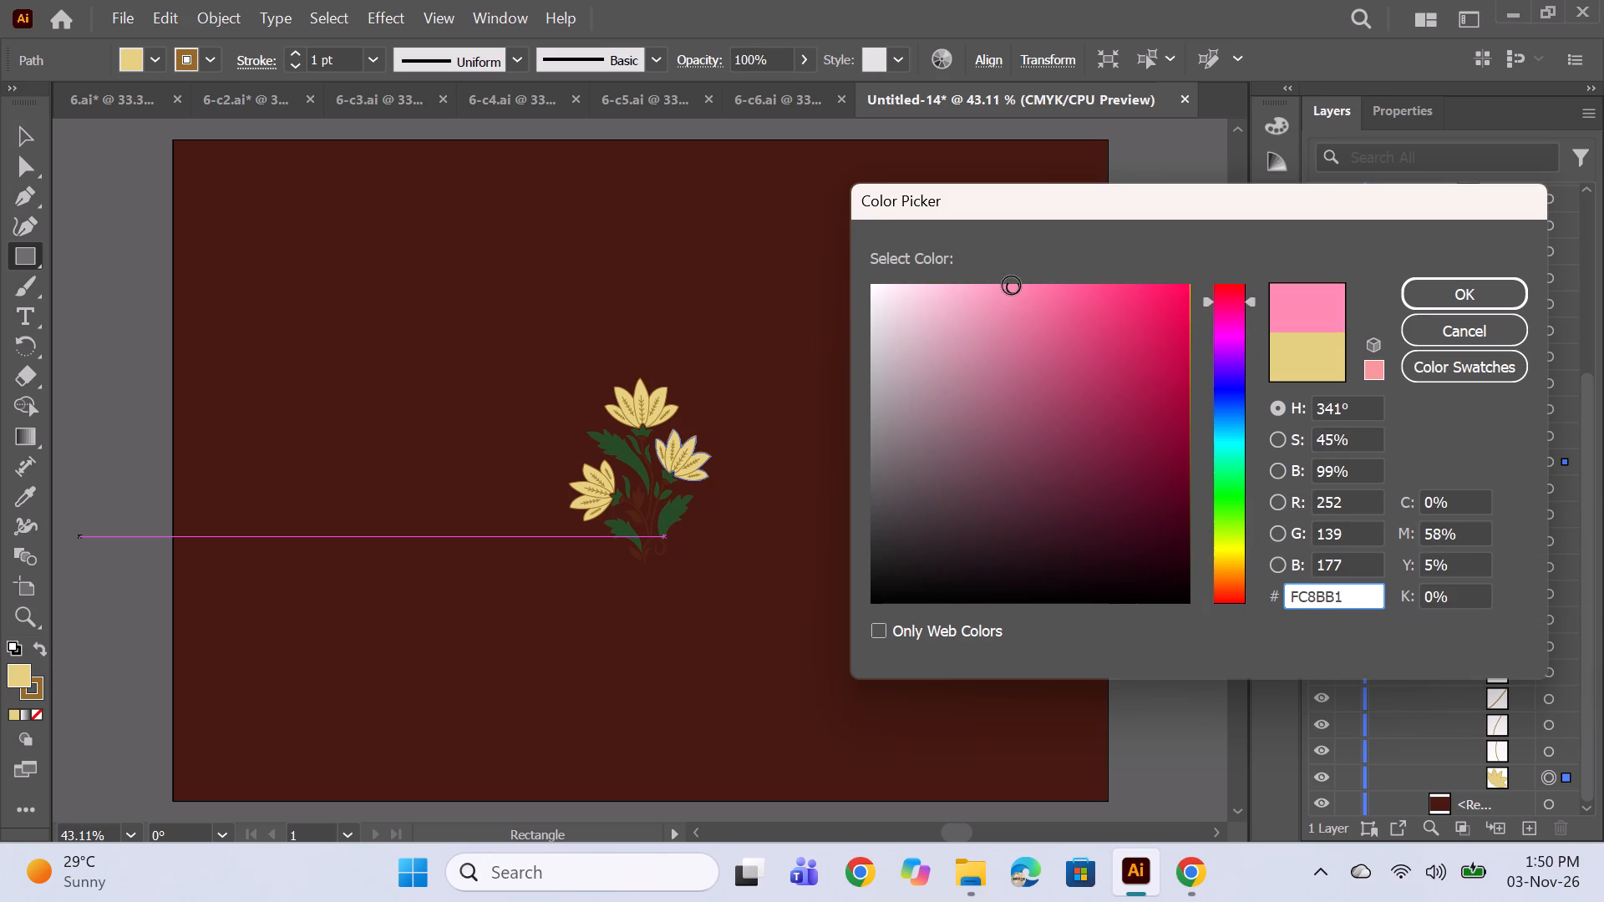
click(1027, 285)
click(1003, 291)
click(981, 293)
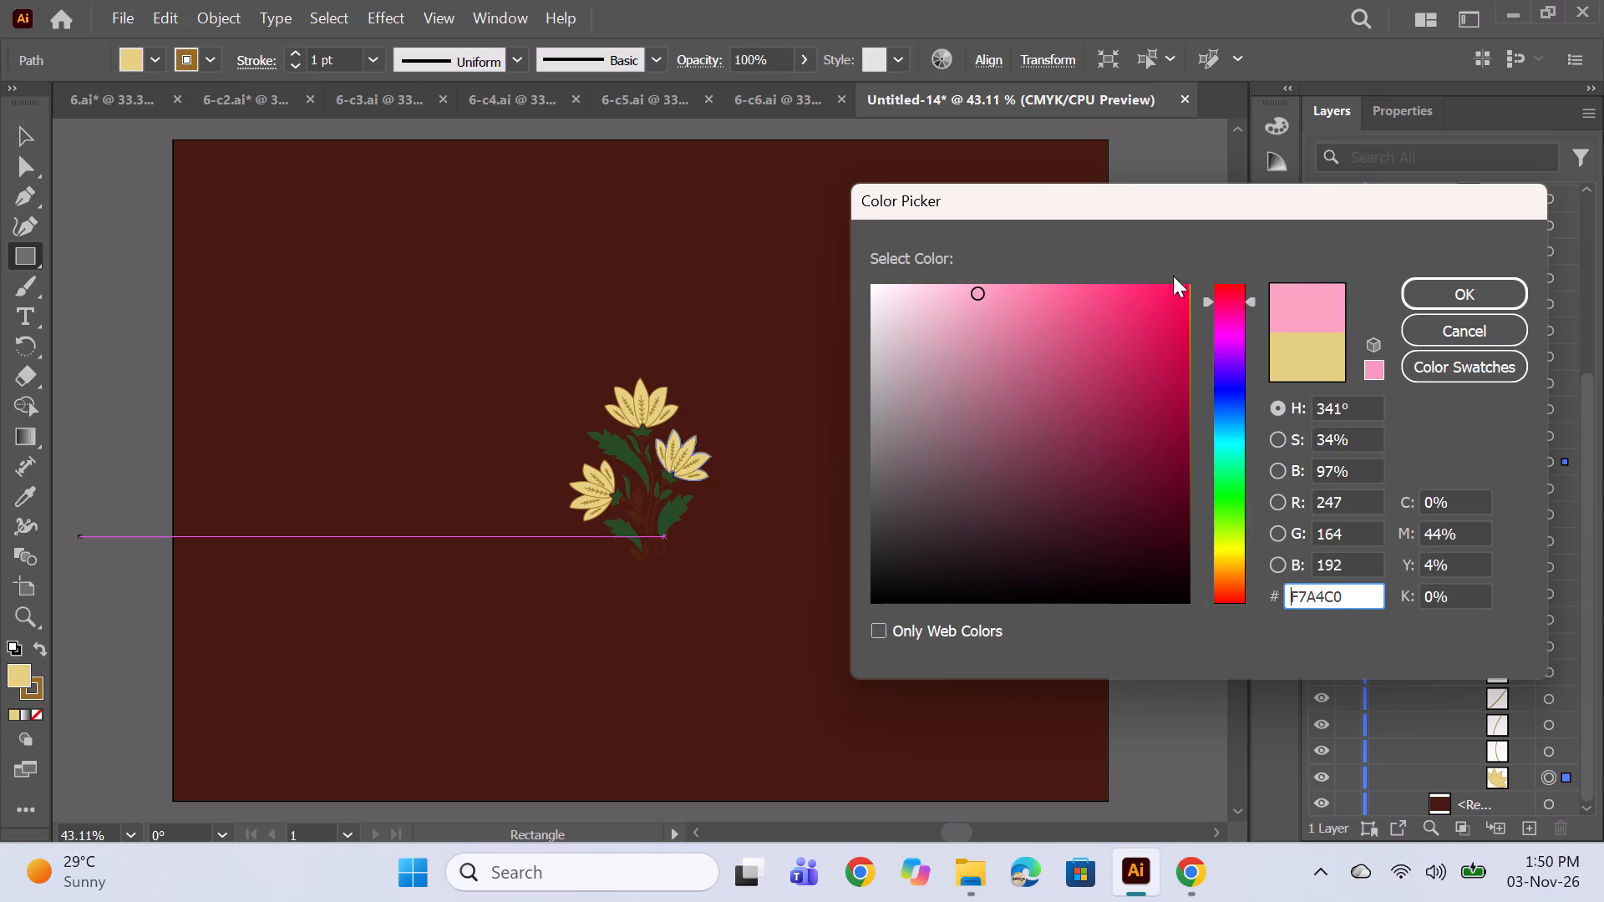
click(1453, 286)
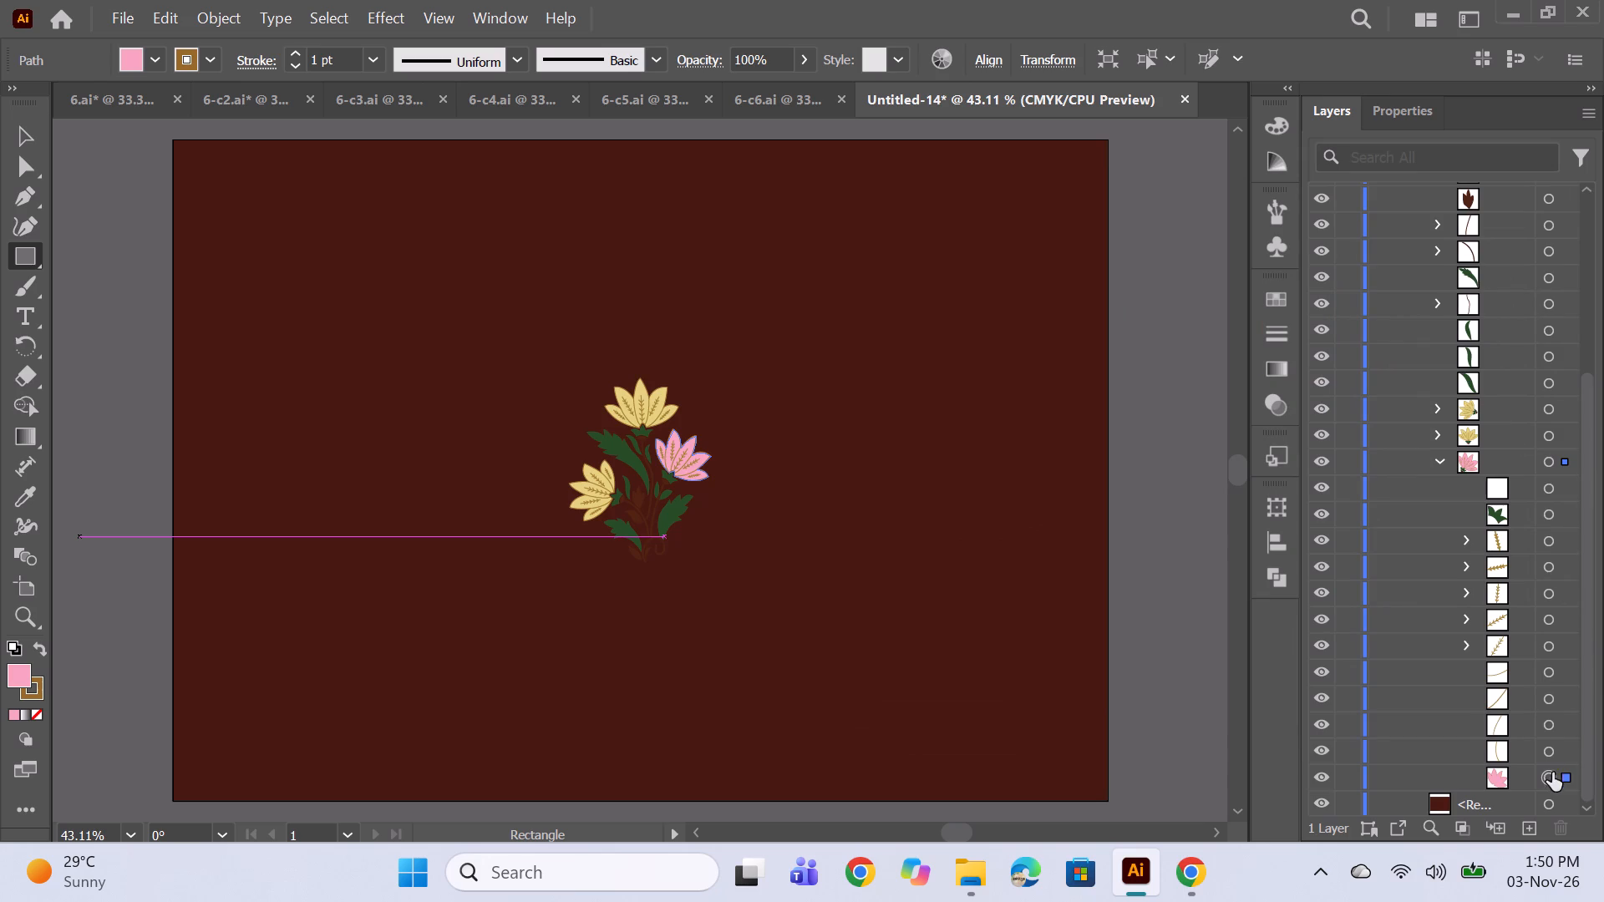
Change the outline colour of the pink flower's petal shape to deeper pink DD7397.
click(1552, 752)
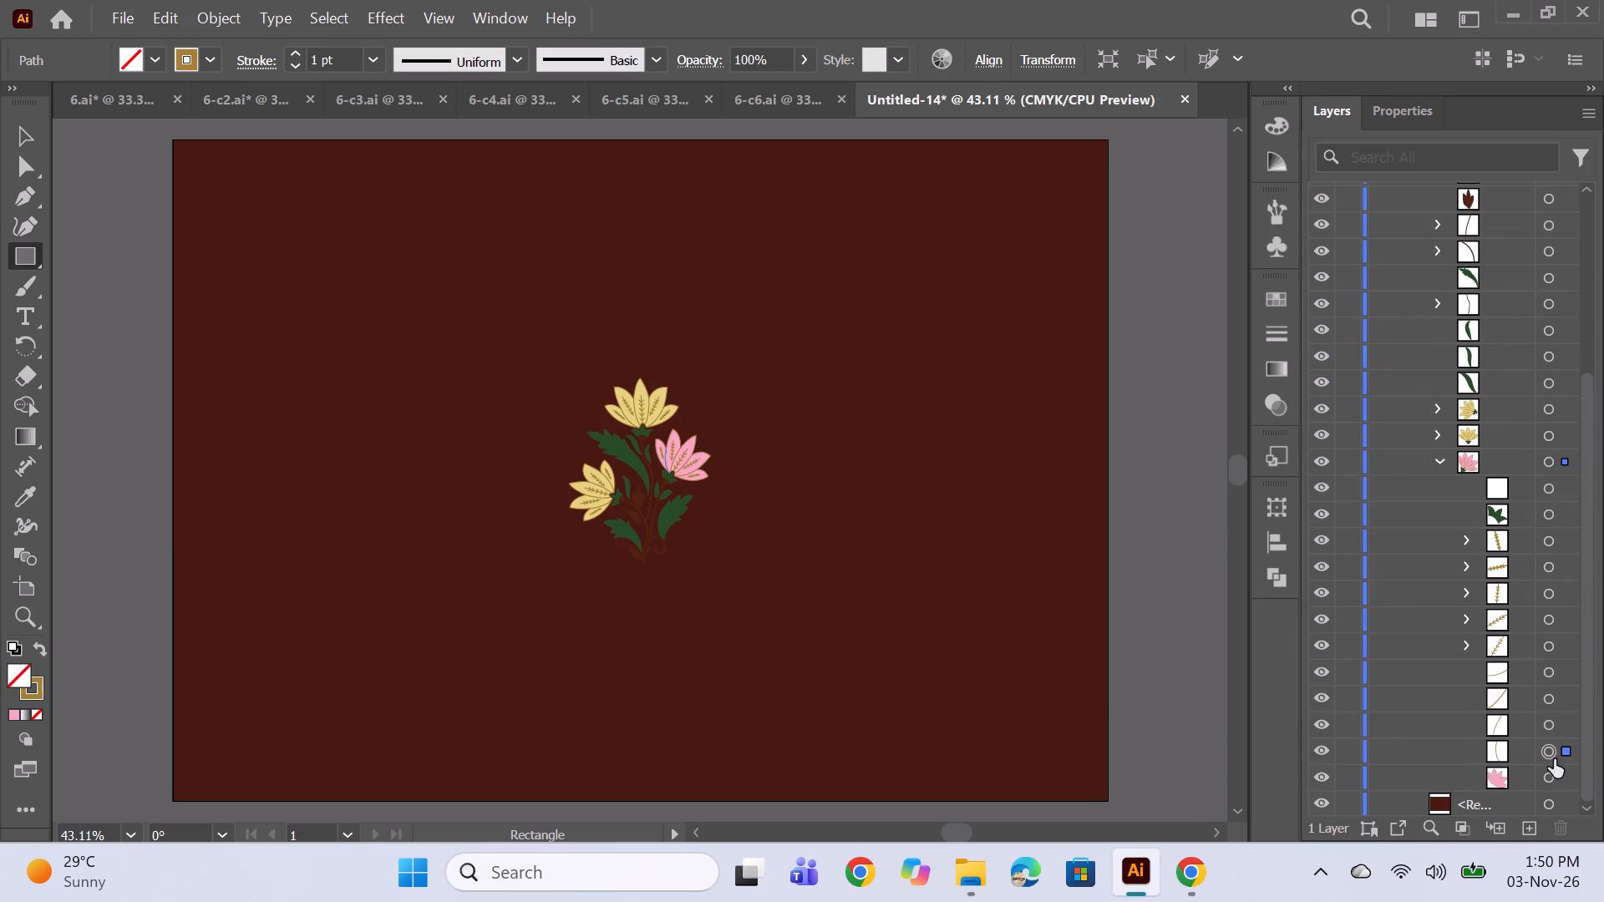
click(1554, 778)
double_click(36, 687)
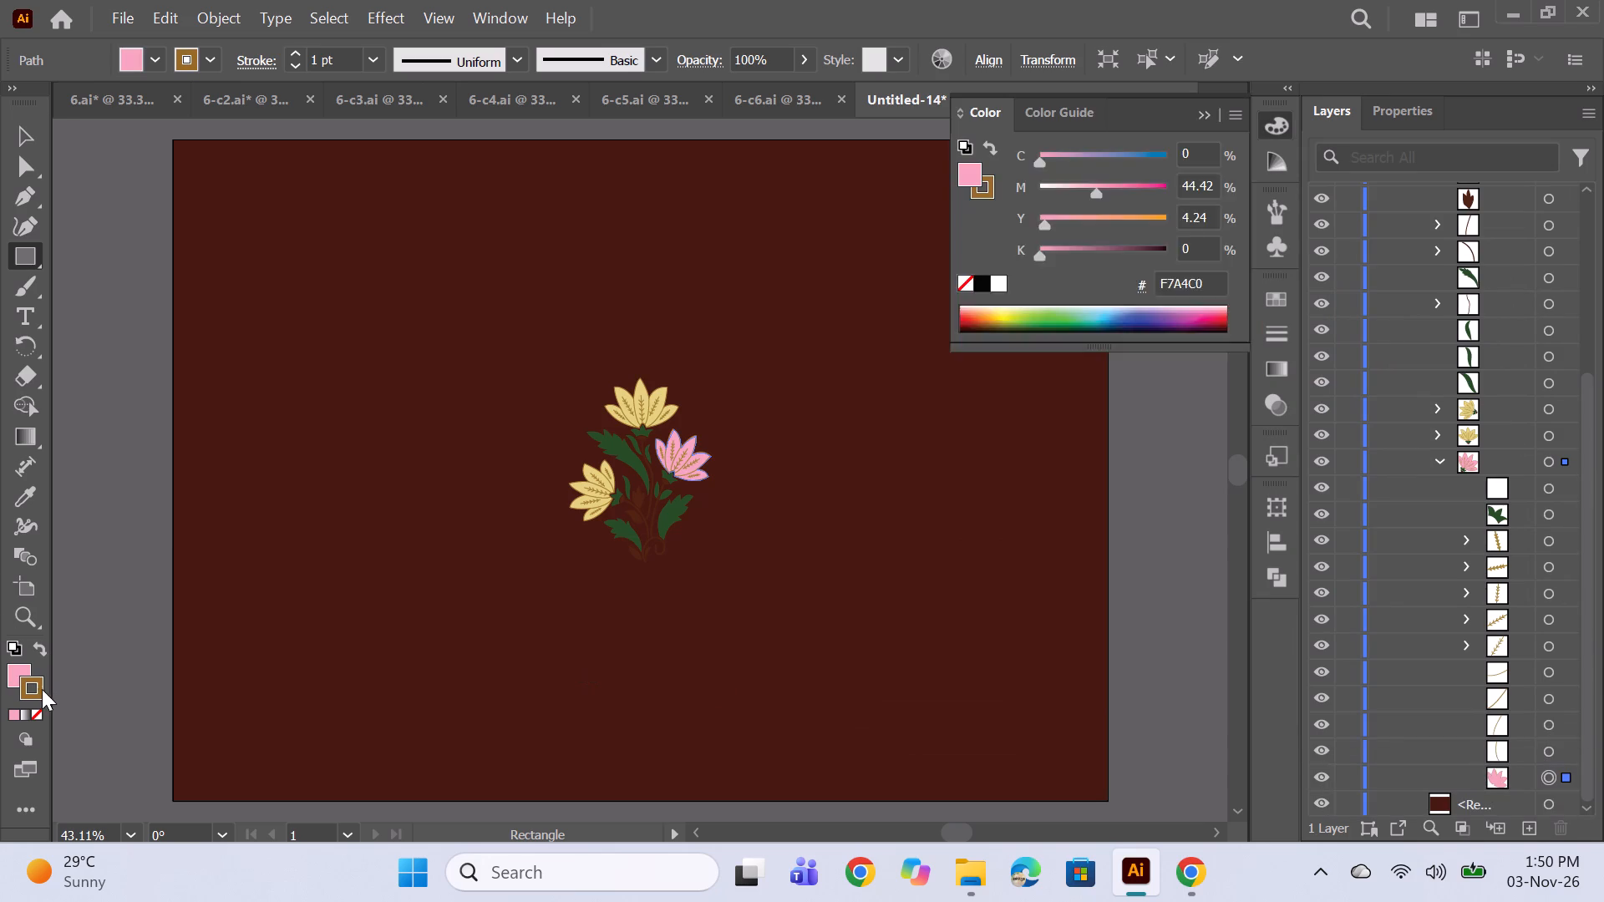
click(1236, 296)
click(1232, 302)
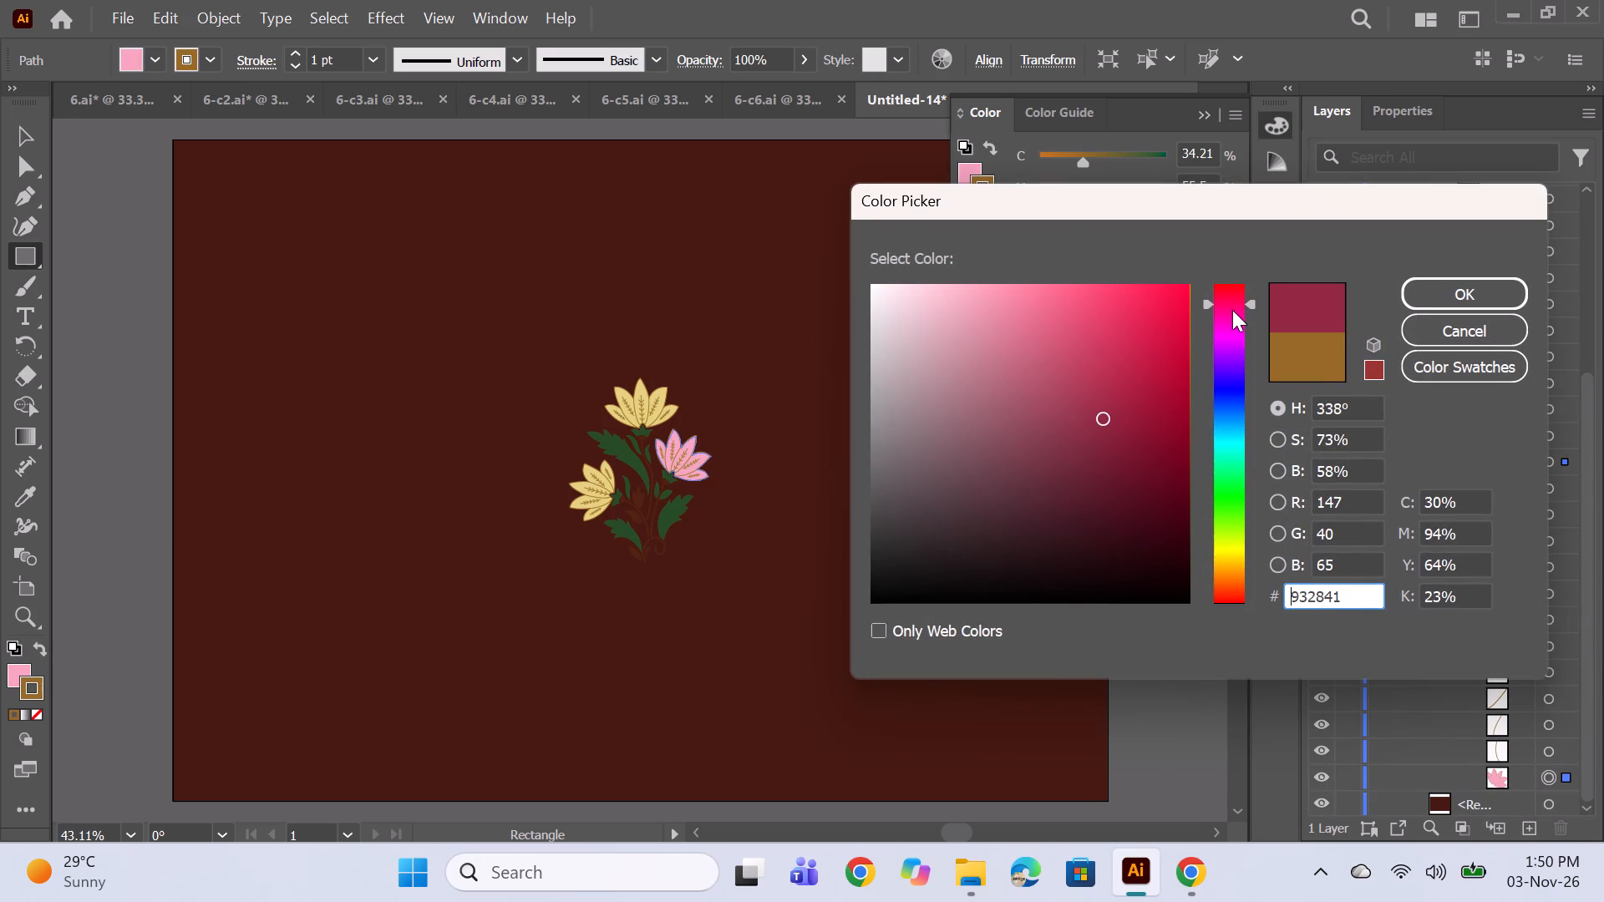
click(1232, 310)
click(1229, 312)
click(1231, 301)
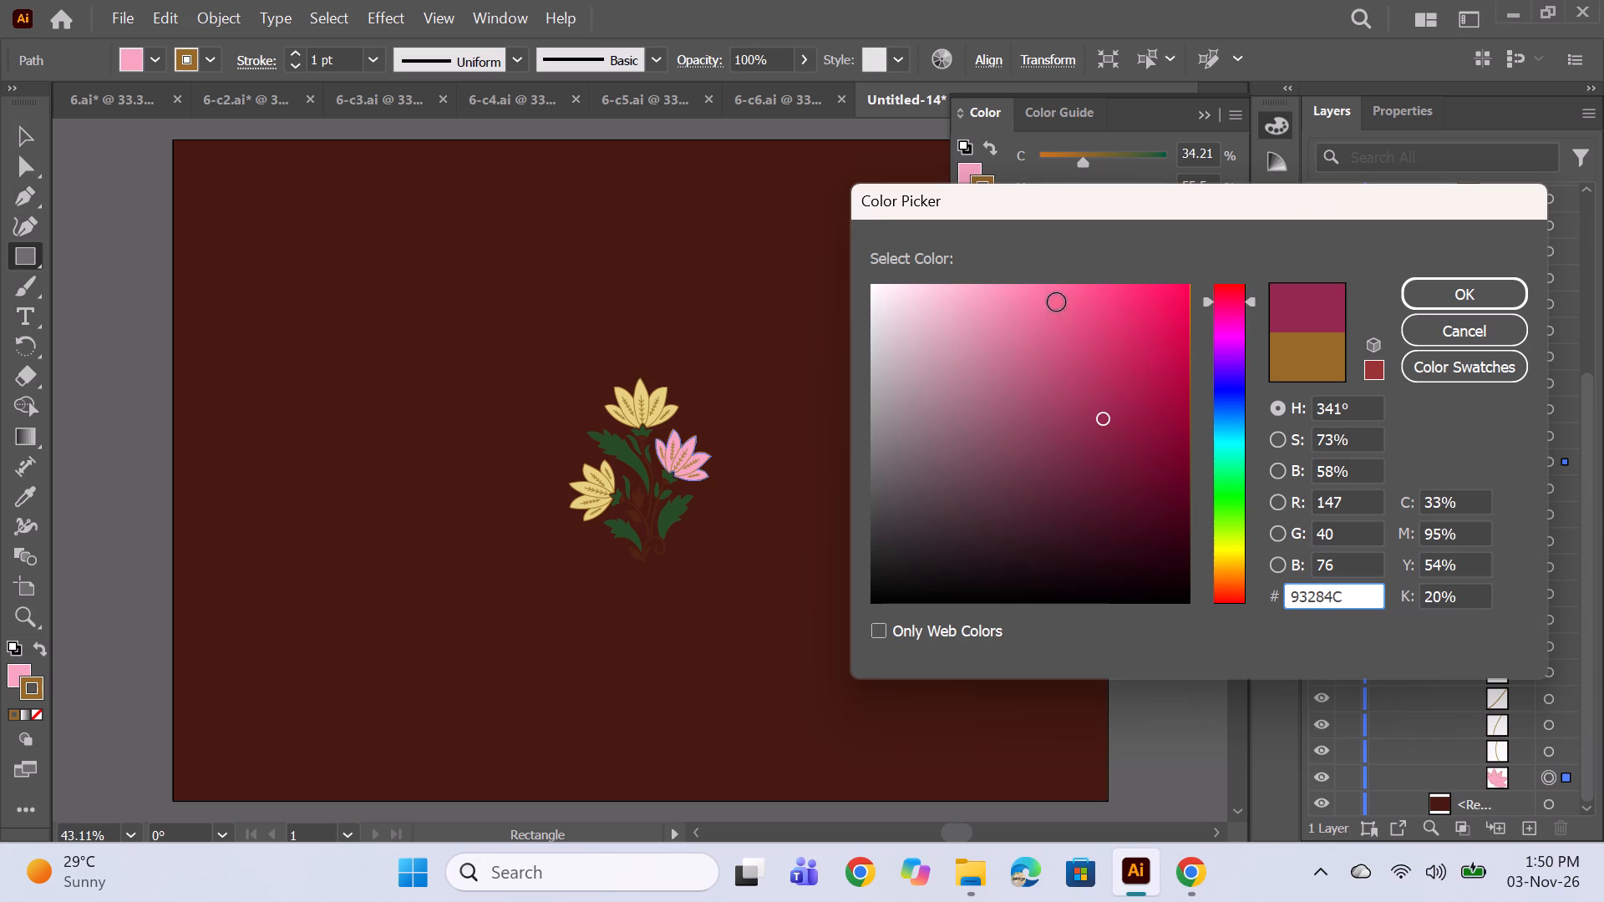
click(1002, 348)
click(1013, 341)
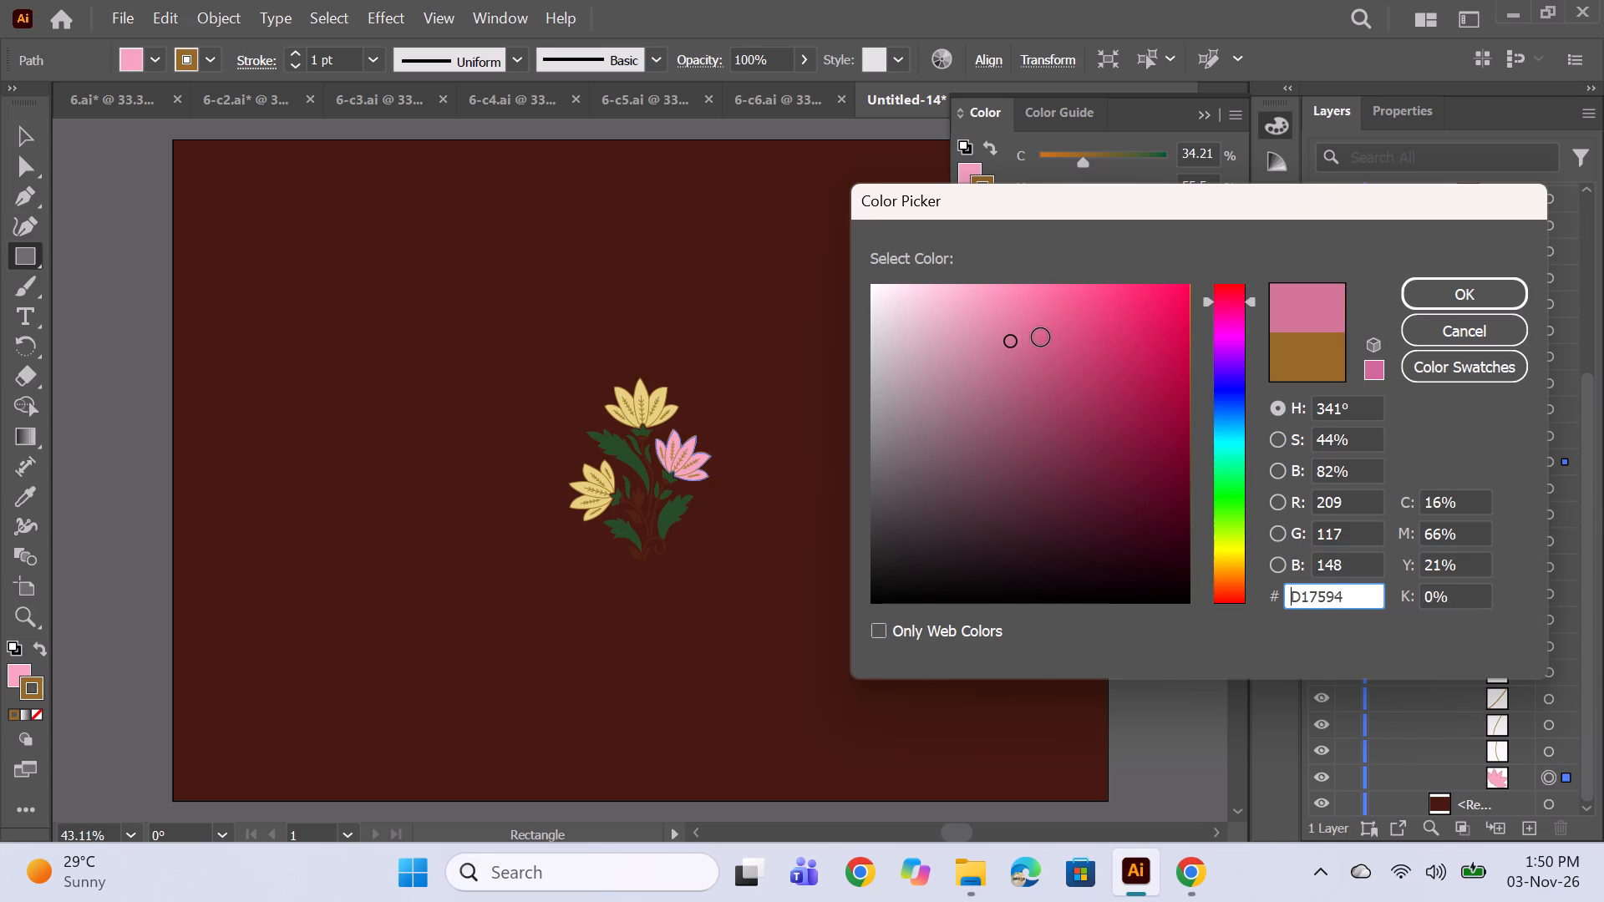
click(1018, 331)
click(1026, 323)
click(1450, 312)
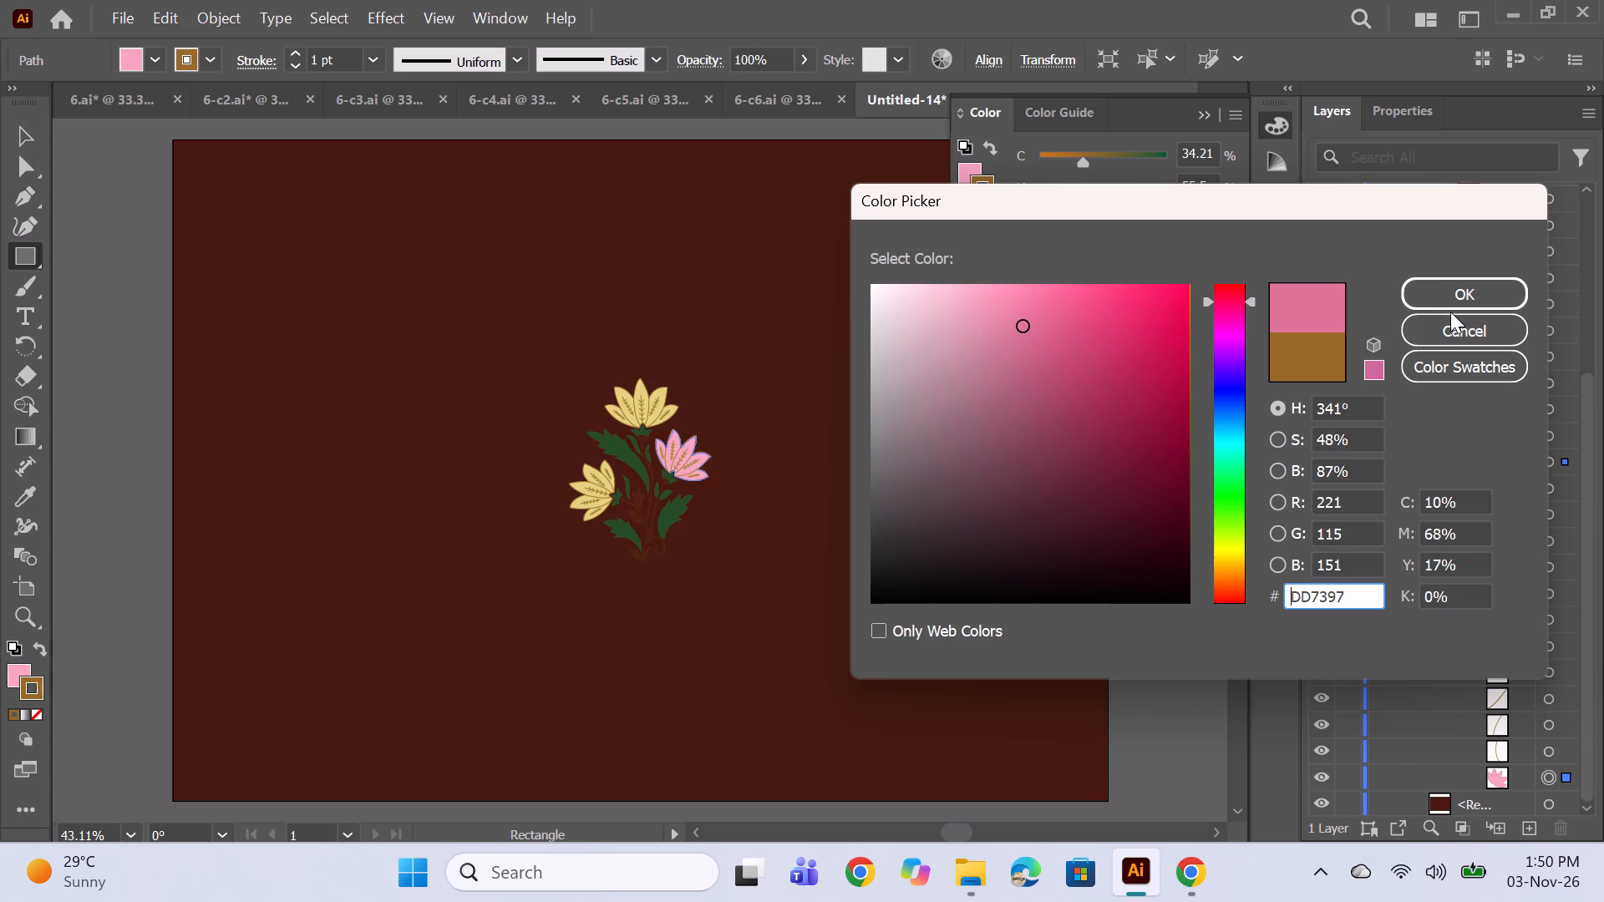
click(1443, 303)
Select the pink flower's petal divider lines and leaf-like veins, and sample the pink petal's colours onto them with the Eyedropper.
alt+scroll(701, 423, up, 3)
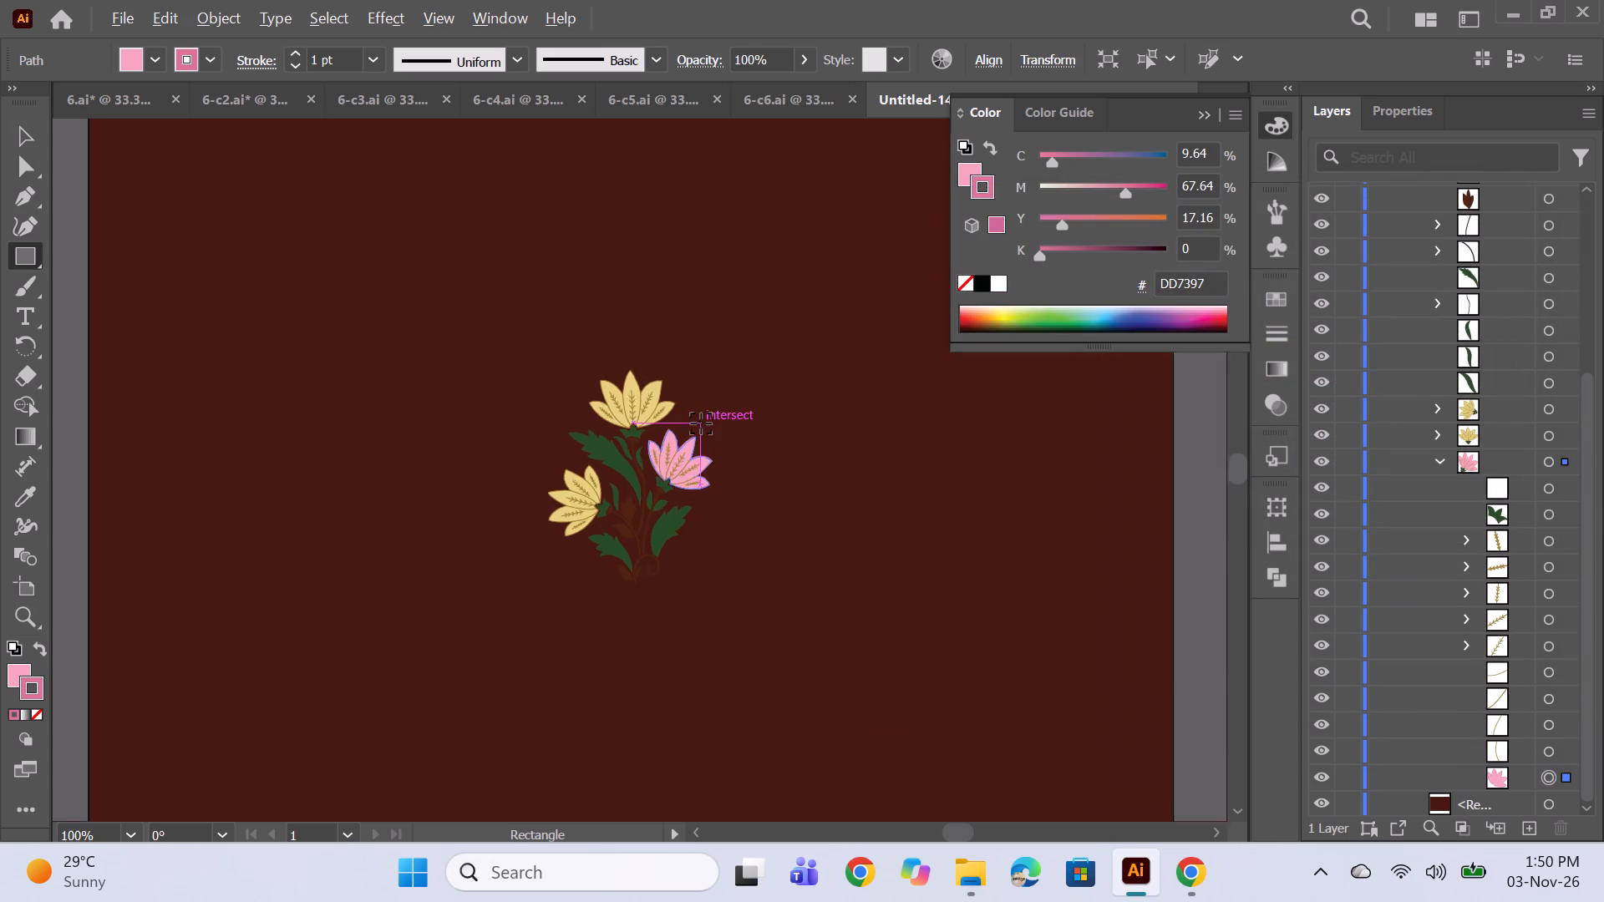
alt+scroll(701, 423, up, 2)
scroll(695, 430, down, 3)
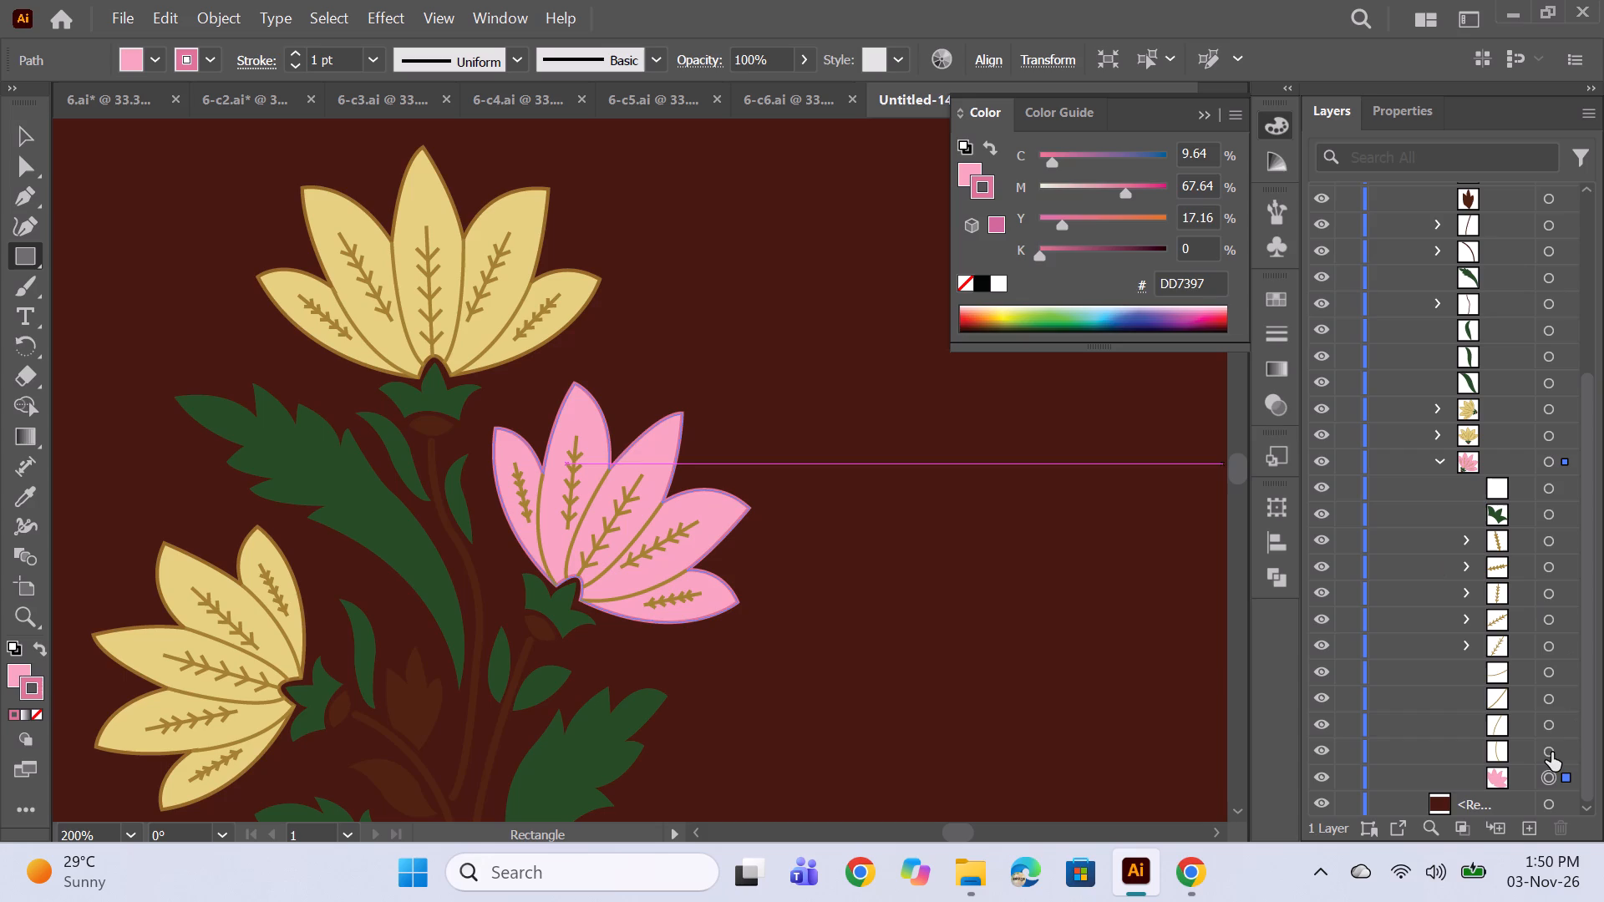
click(1551, 753)
ctrl+click(1551, 722)
ctrl+click(1551, 697)
ctrl+click(1551, 672)
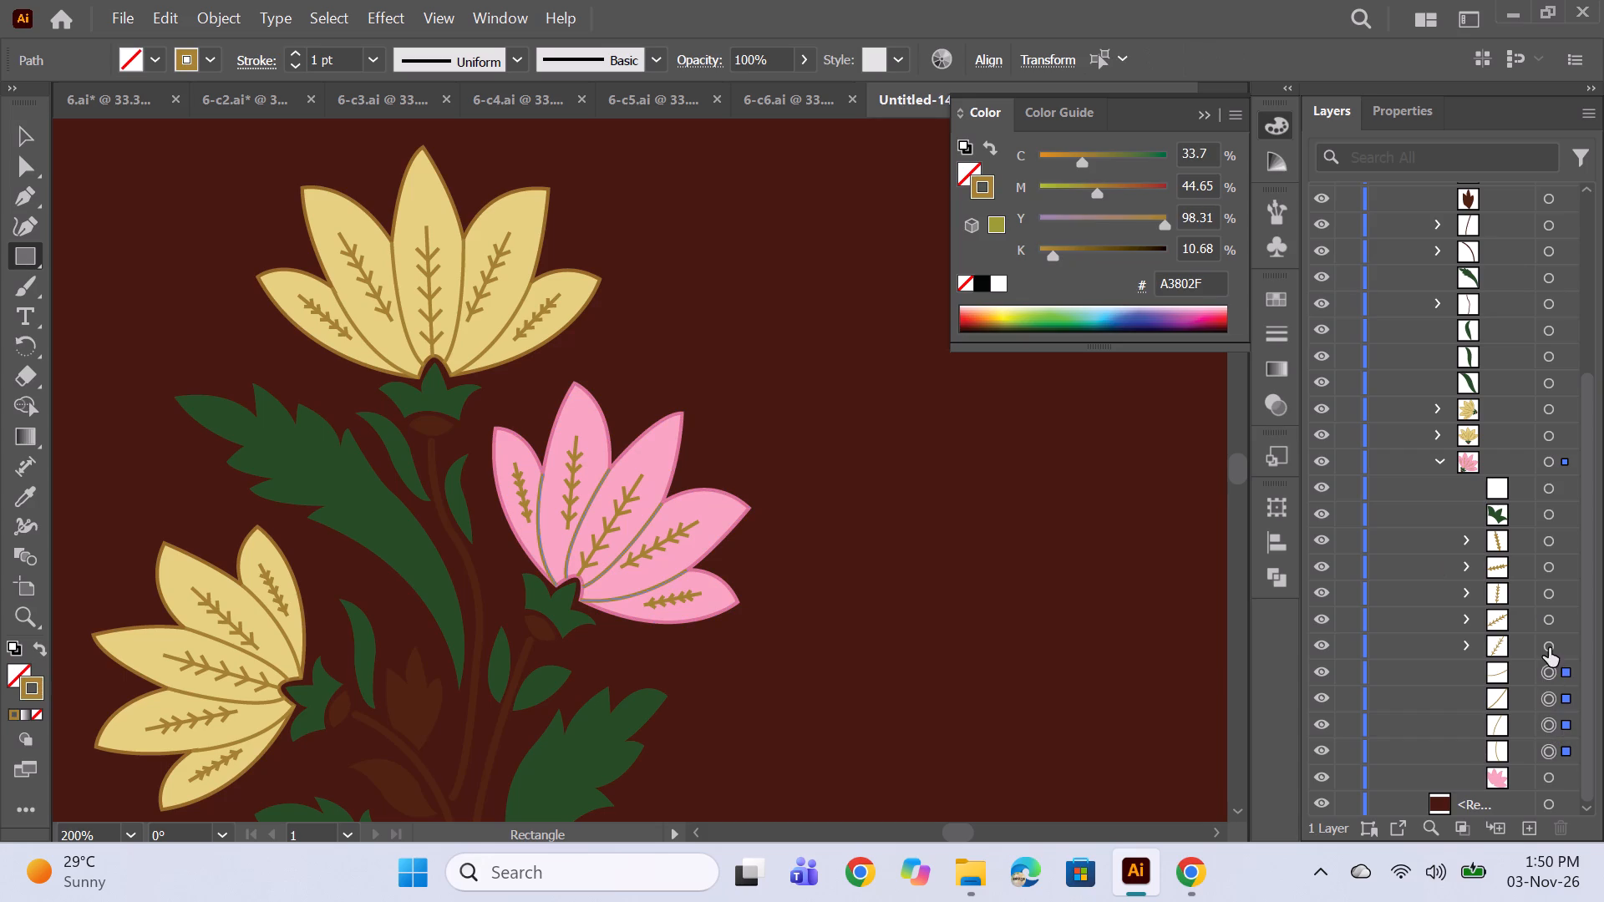
ctrl+click(1551, 636)
ctrl+click(1551, 619)
ctrl+click(1546, 592)
ctrl+click(1549, 570)
ctrl+click(1555, 545)
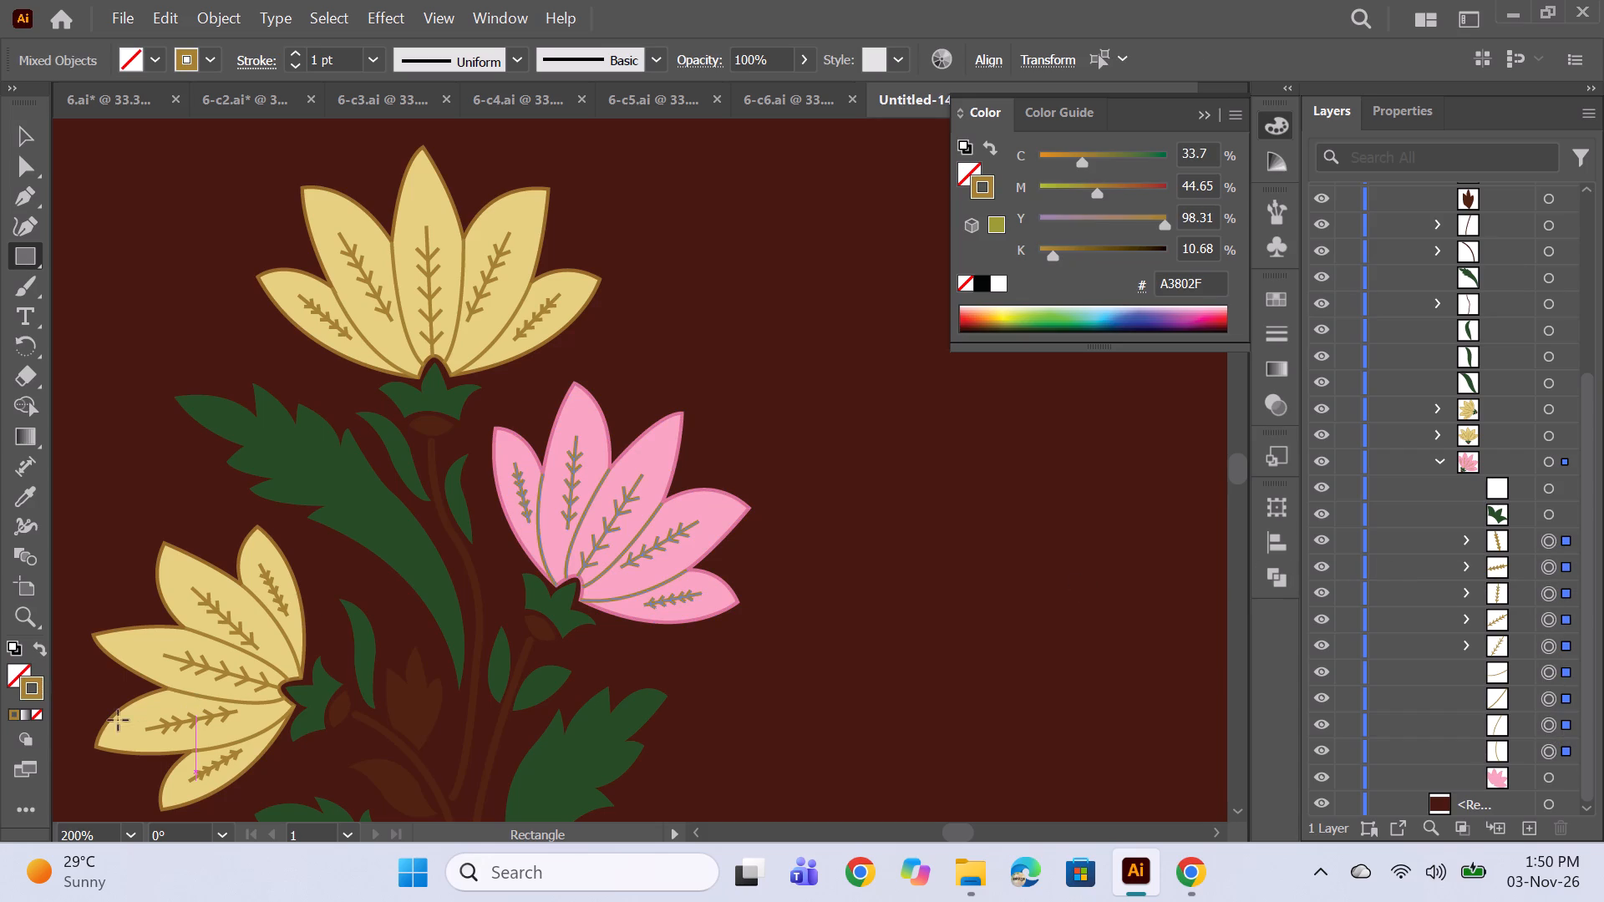
click(18, 504)
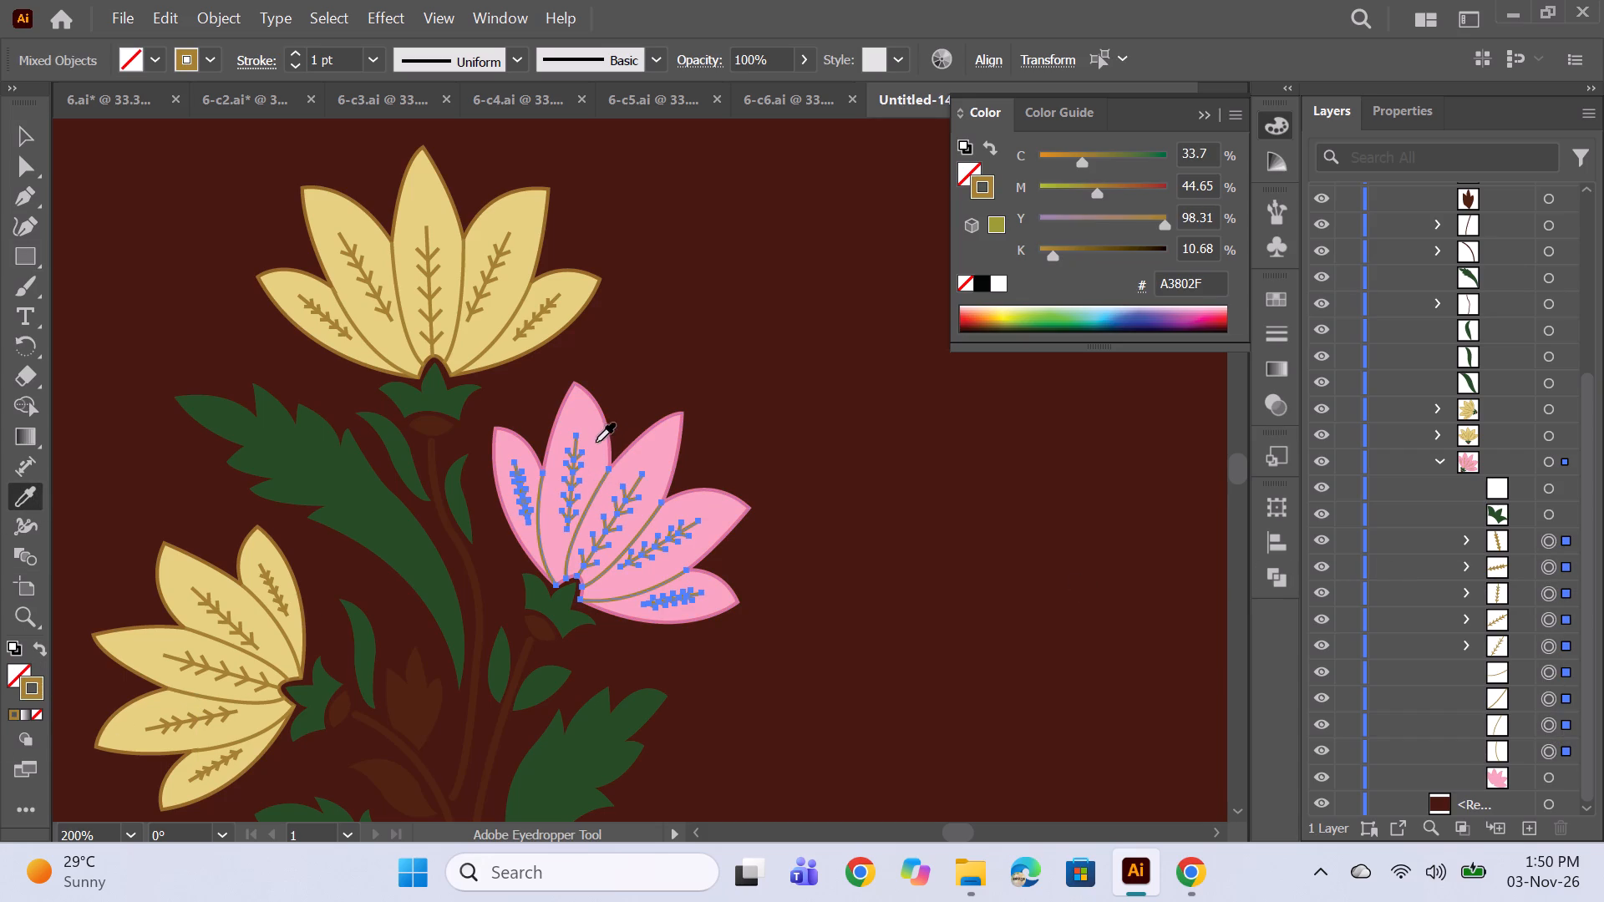
click(602, 428)
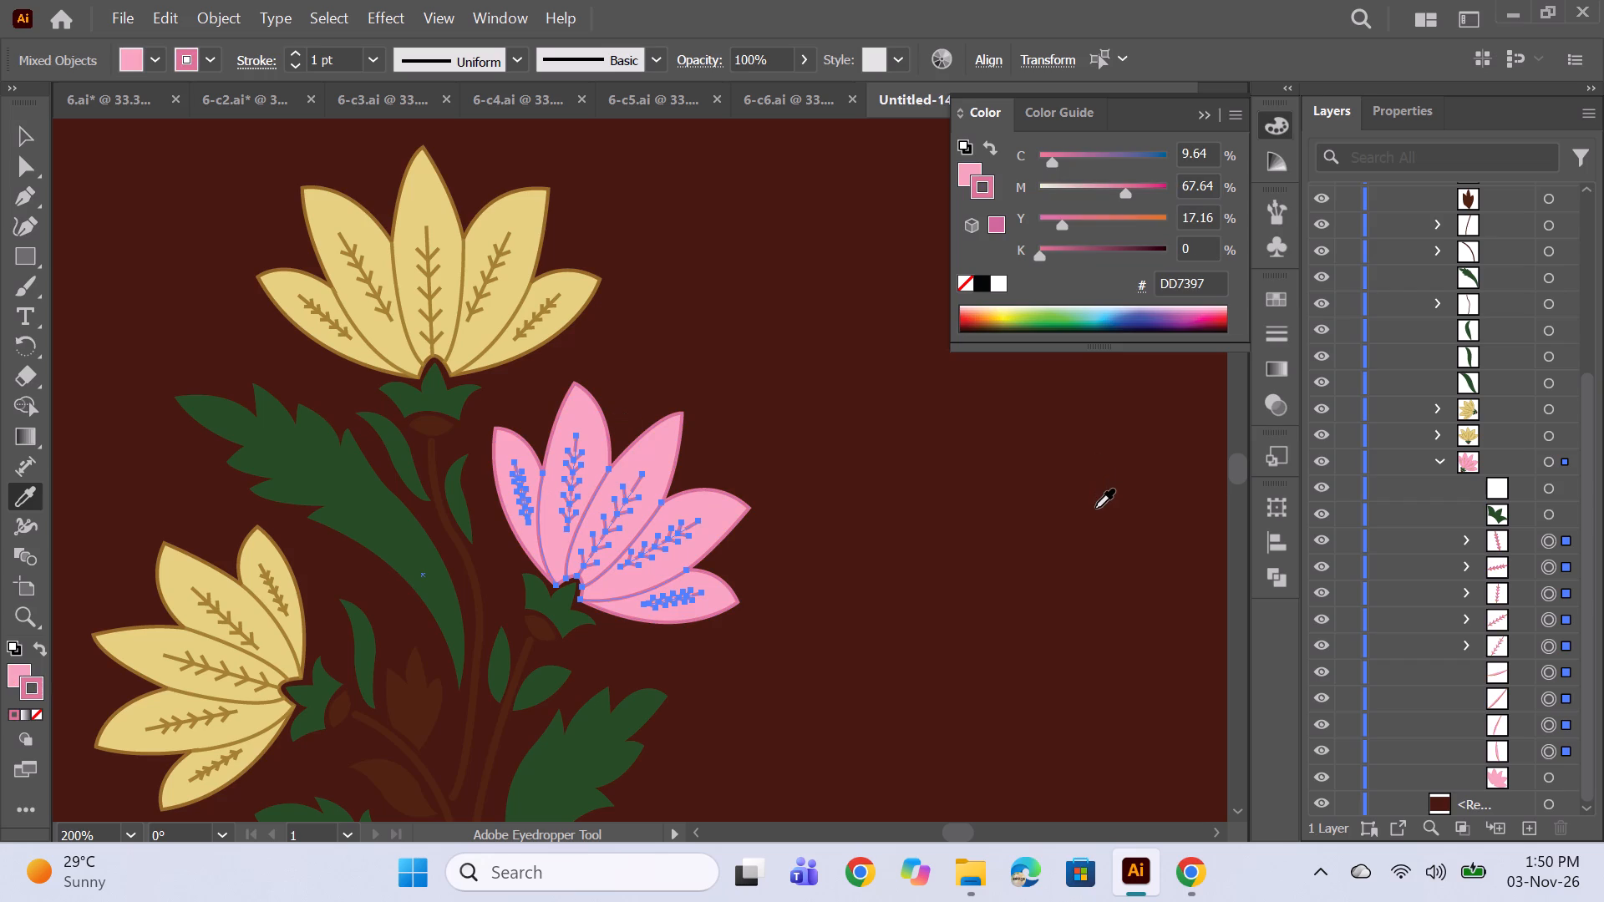
ctrl+click(1090, 512)
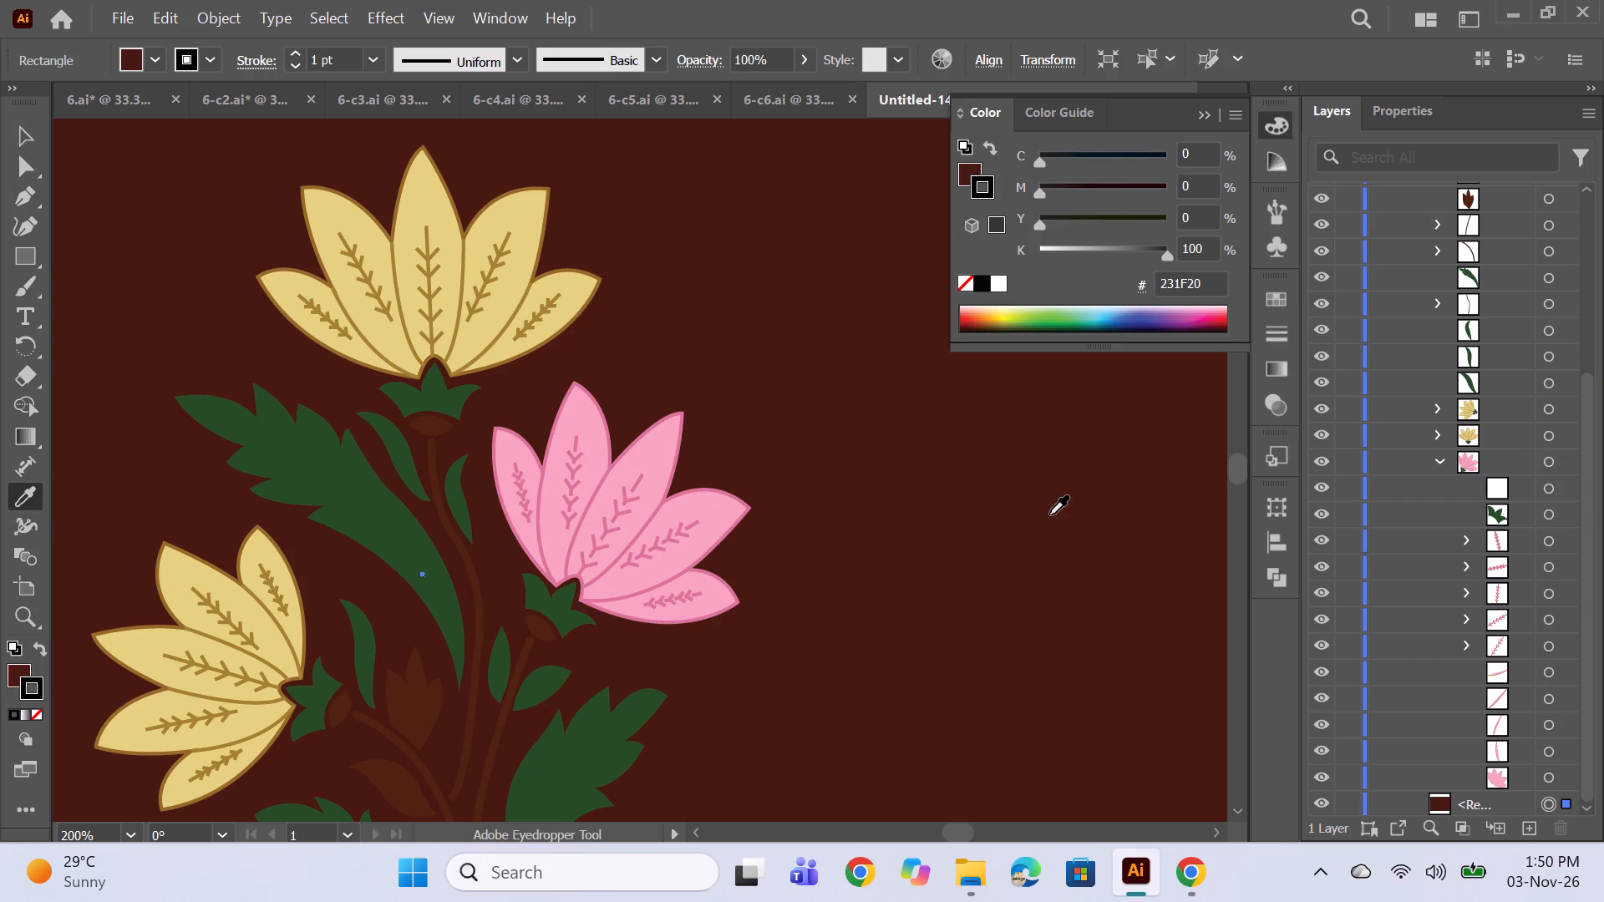
key(ctrl+z)
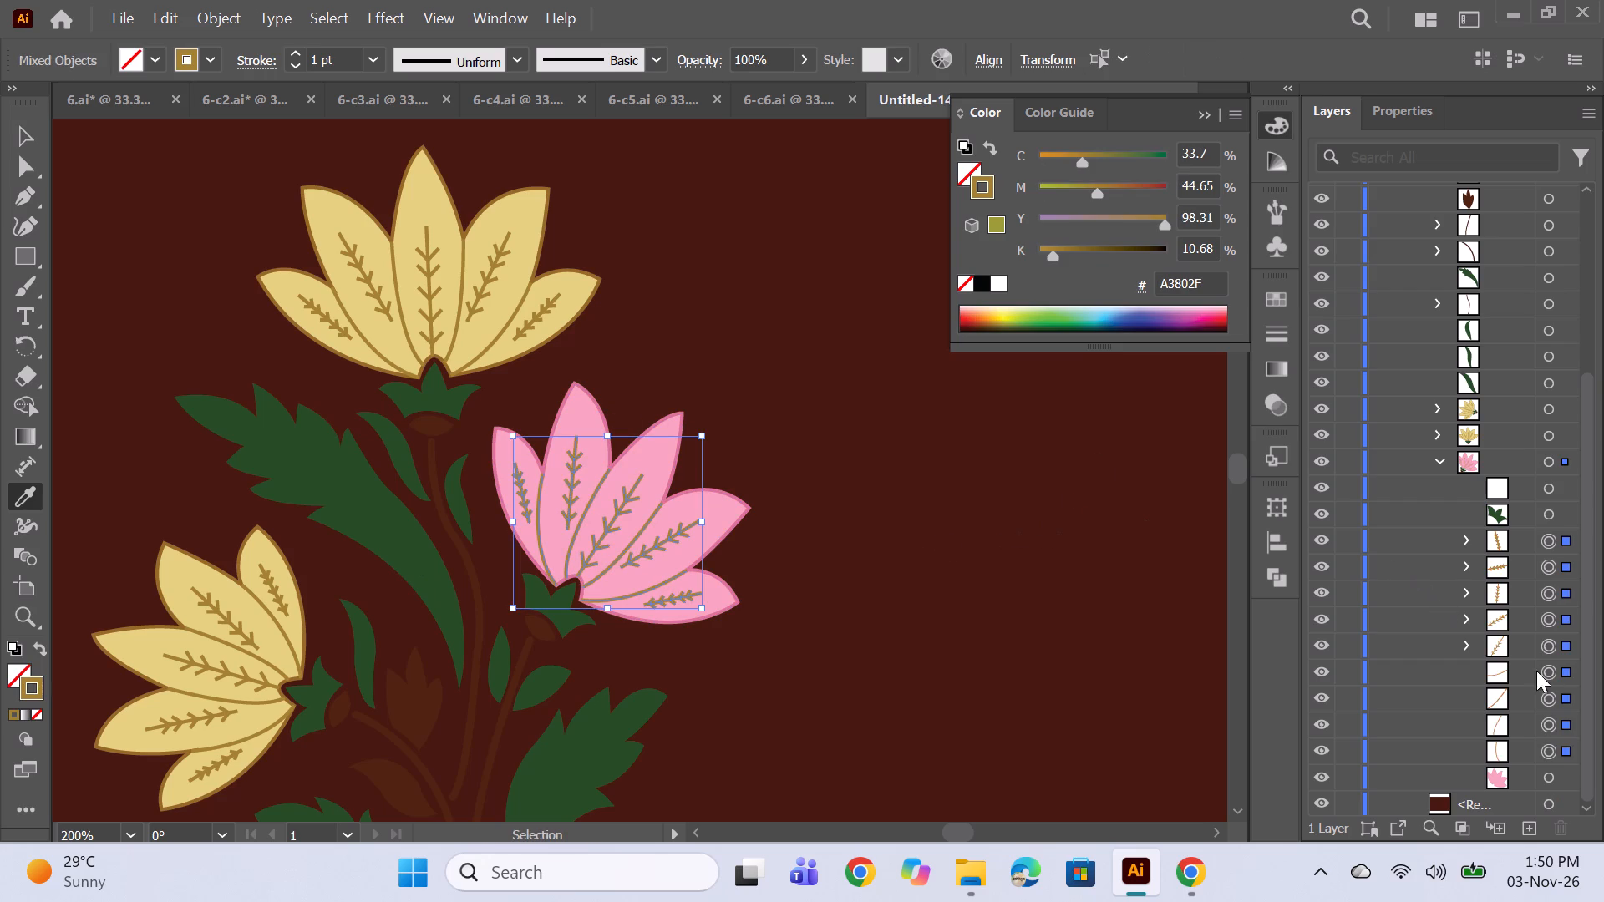
click(678, 416)
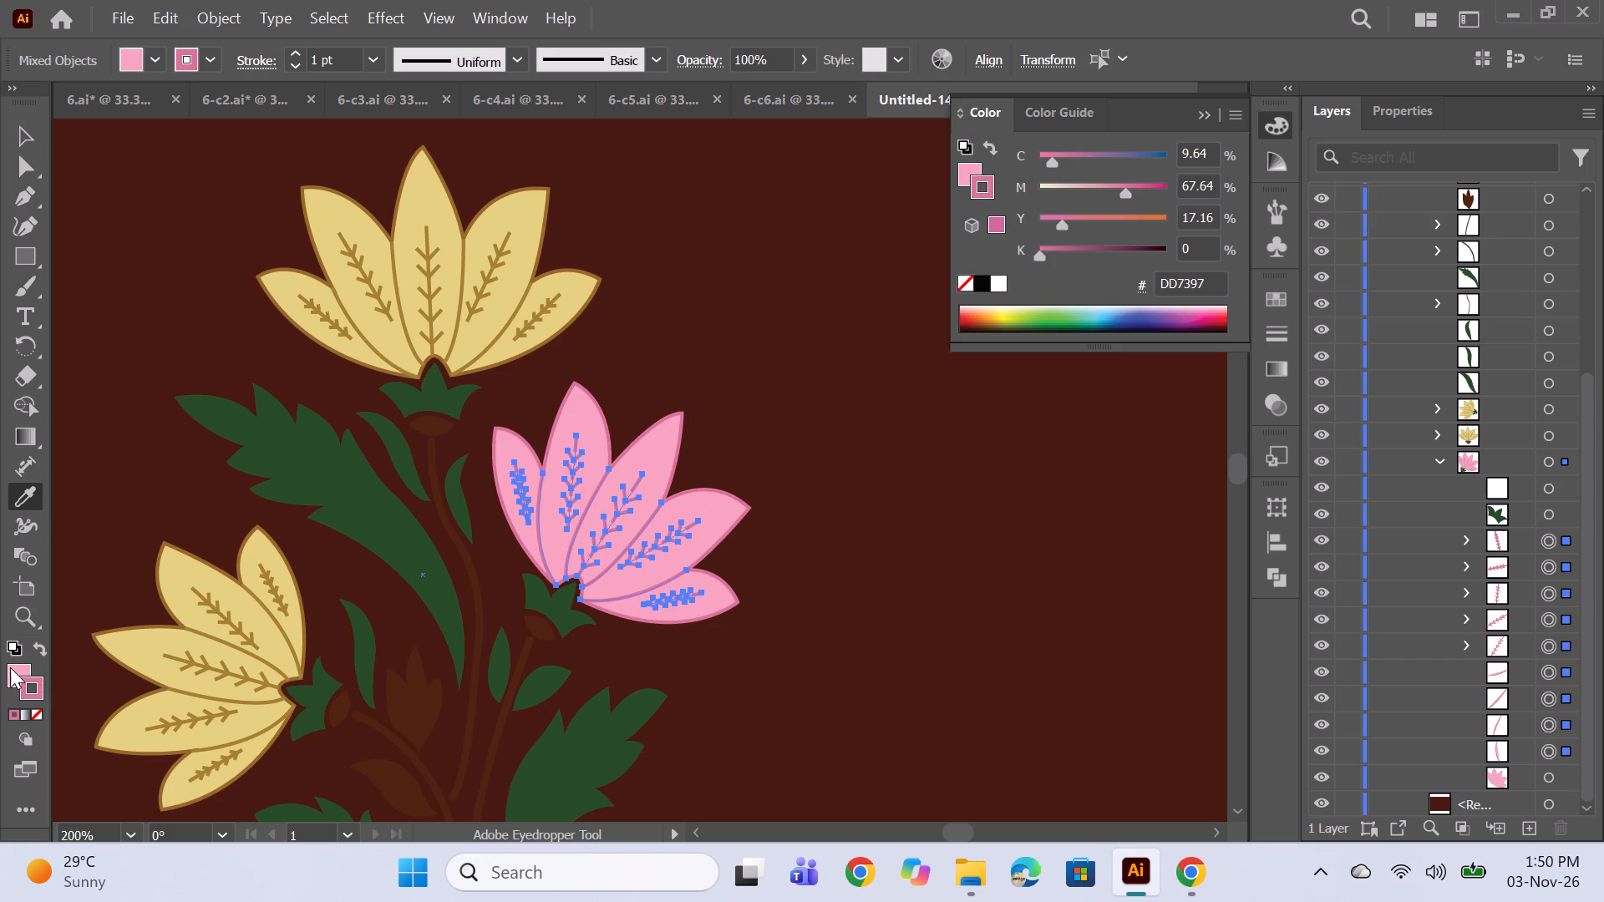
Remove the fill from the pink flower's divider lines and veins, keeping only their pink stroke.
double_click(10, 667)
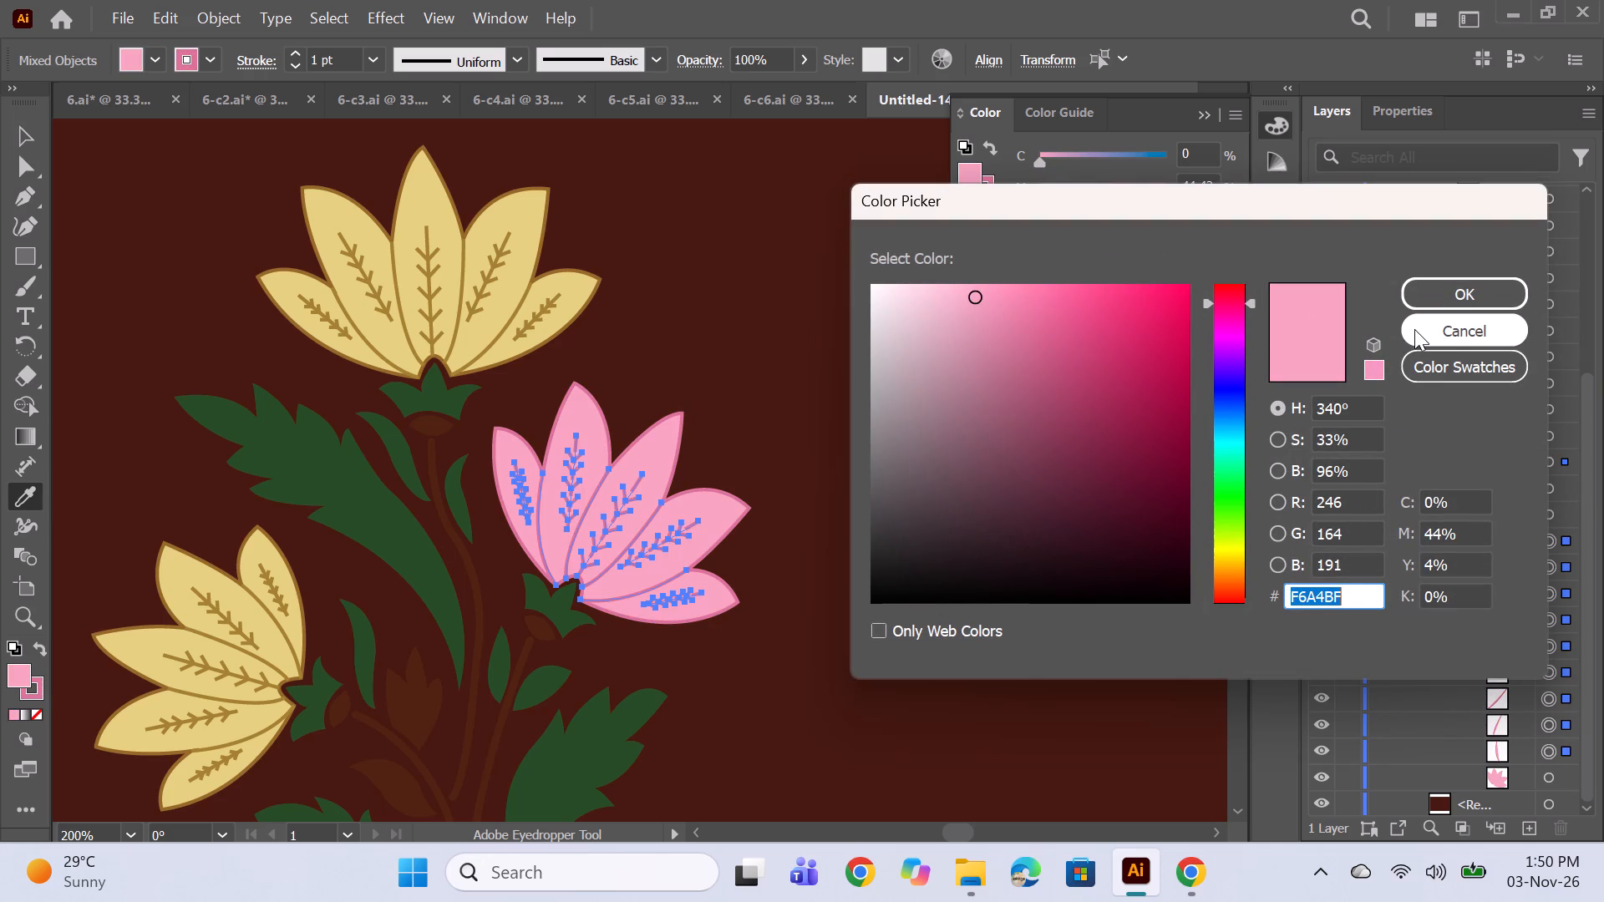
click(1459, 320)
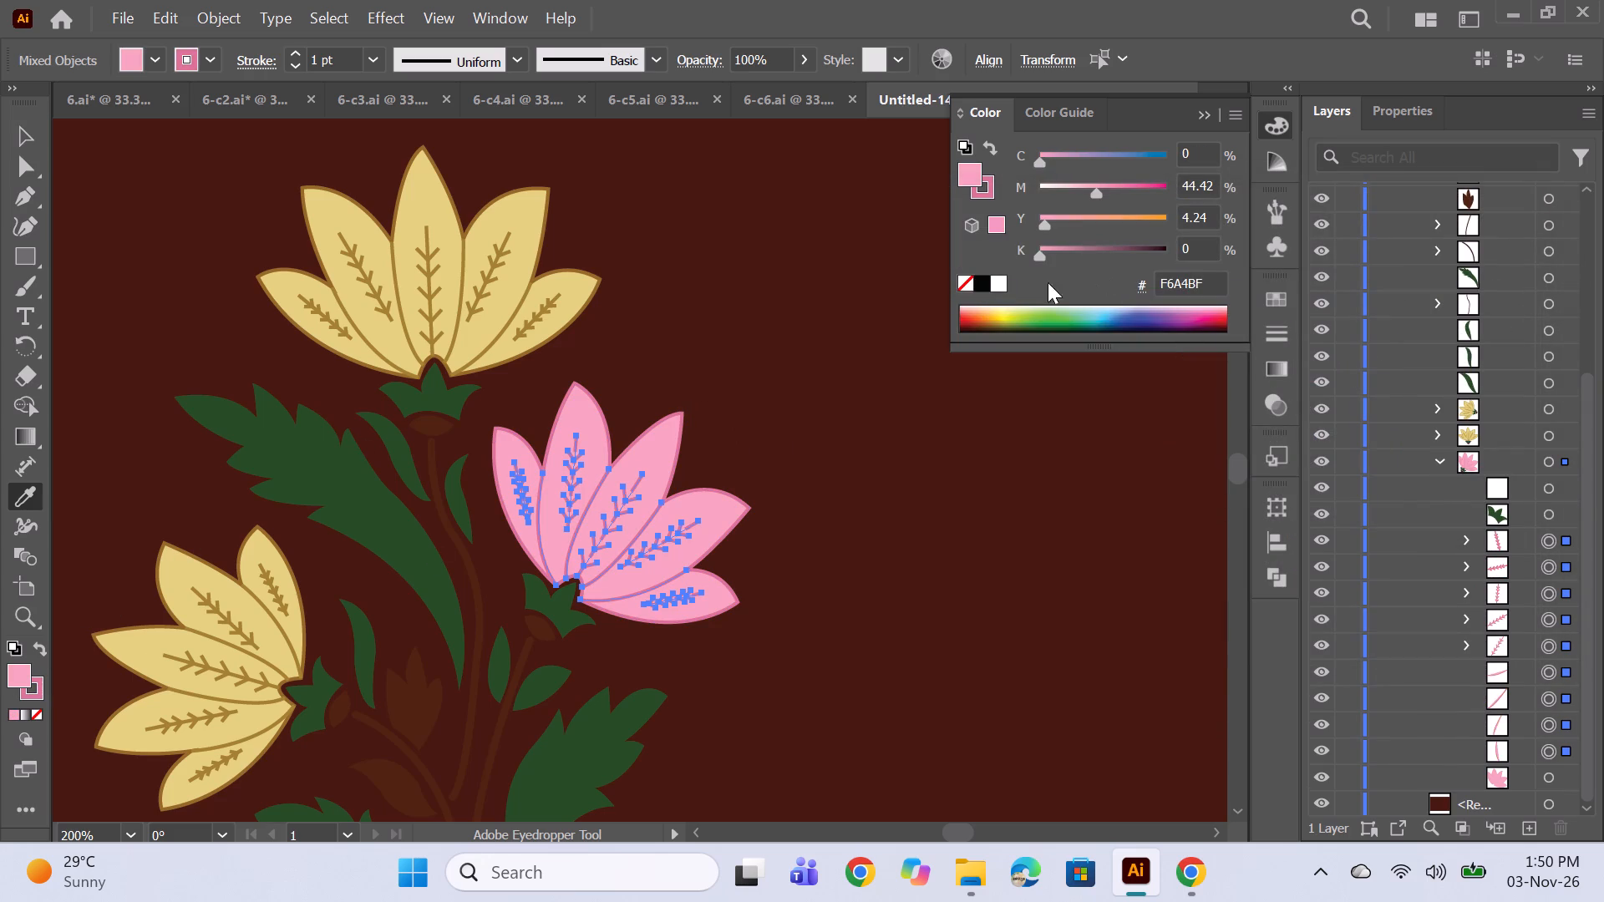
click(971, 286)
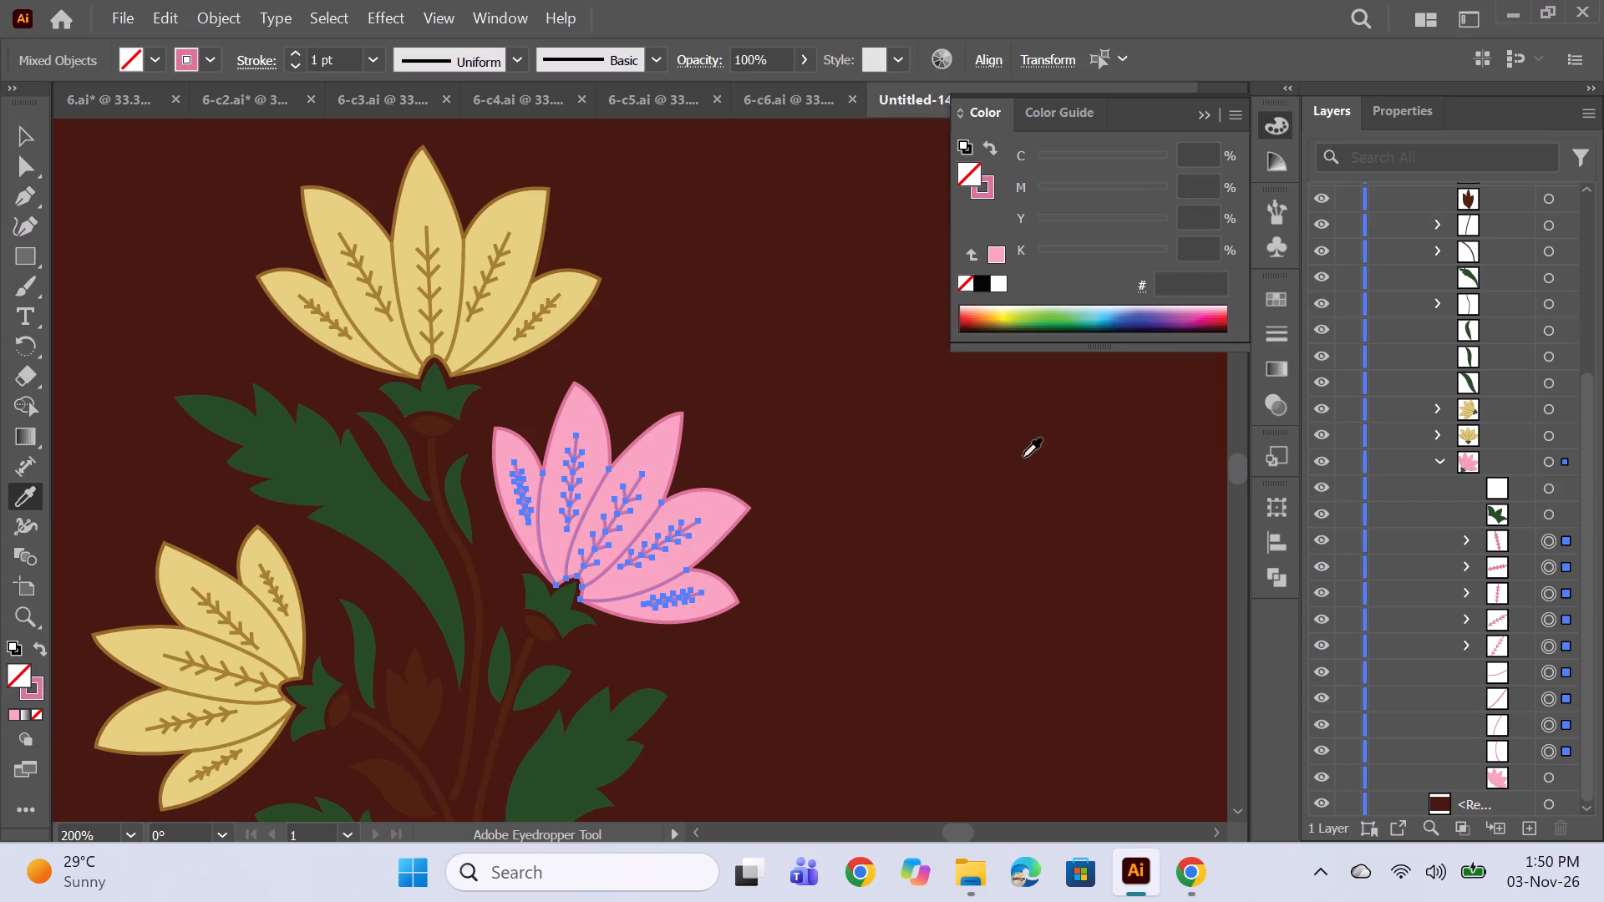
ctrl+click(1000, 469)
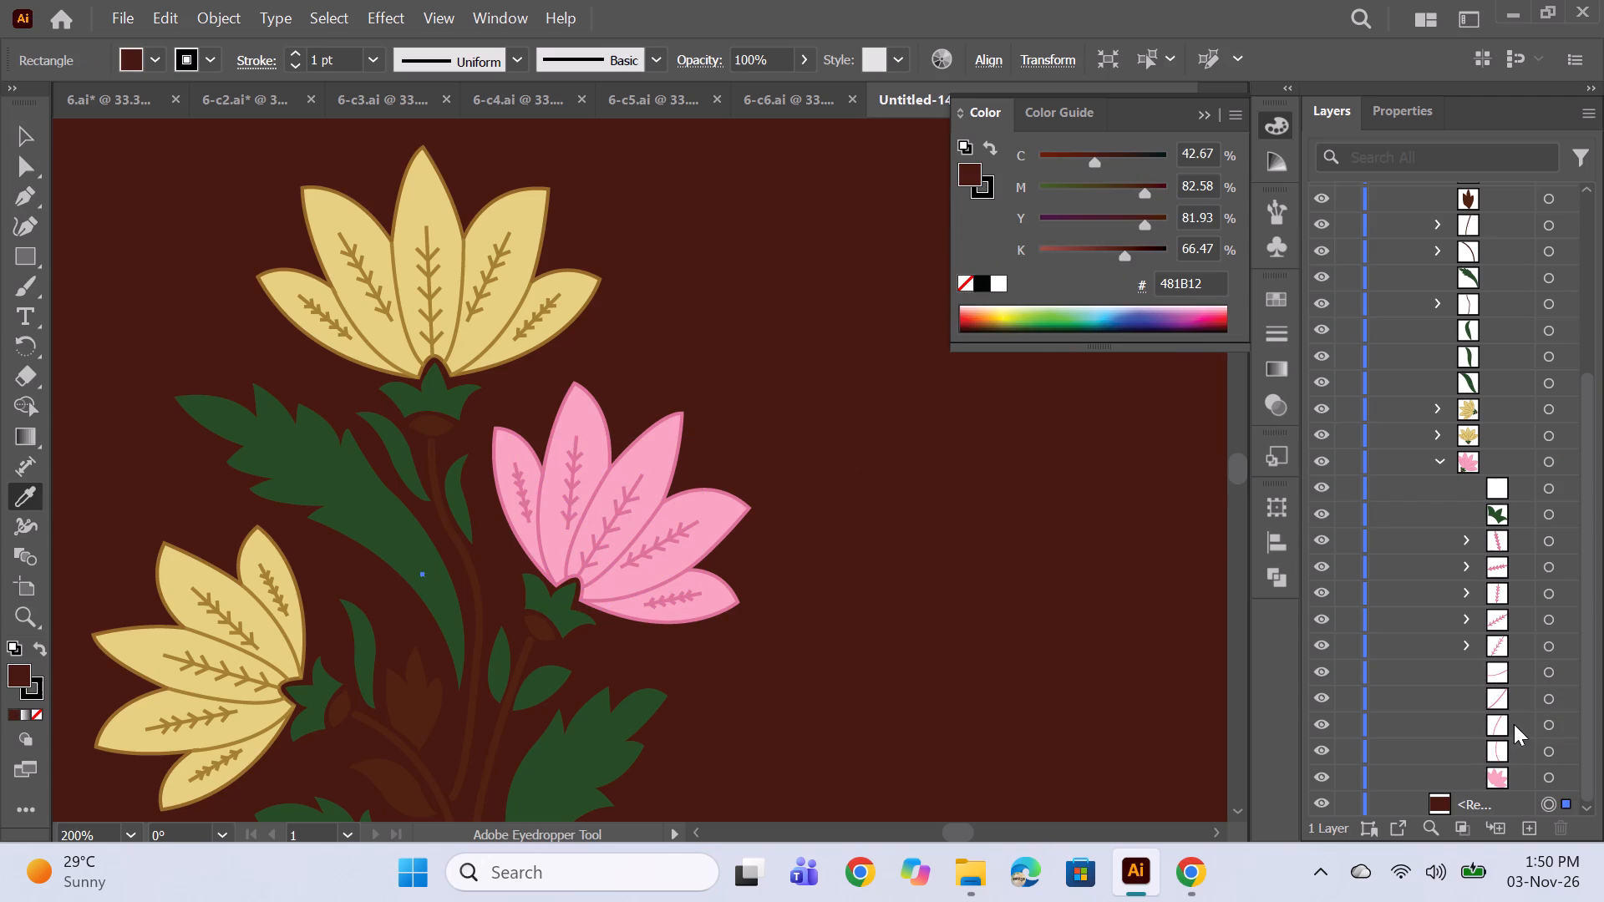
Change the fill of the dark green sepals beneath the pink flower to light green BFE0A2.
click(1432, 461)
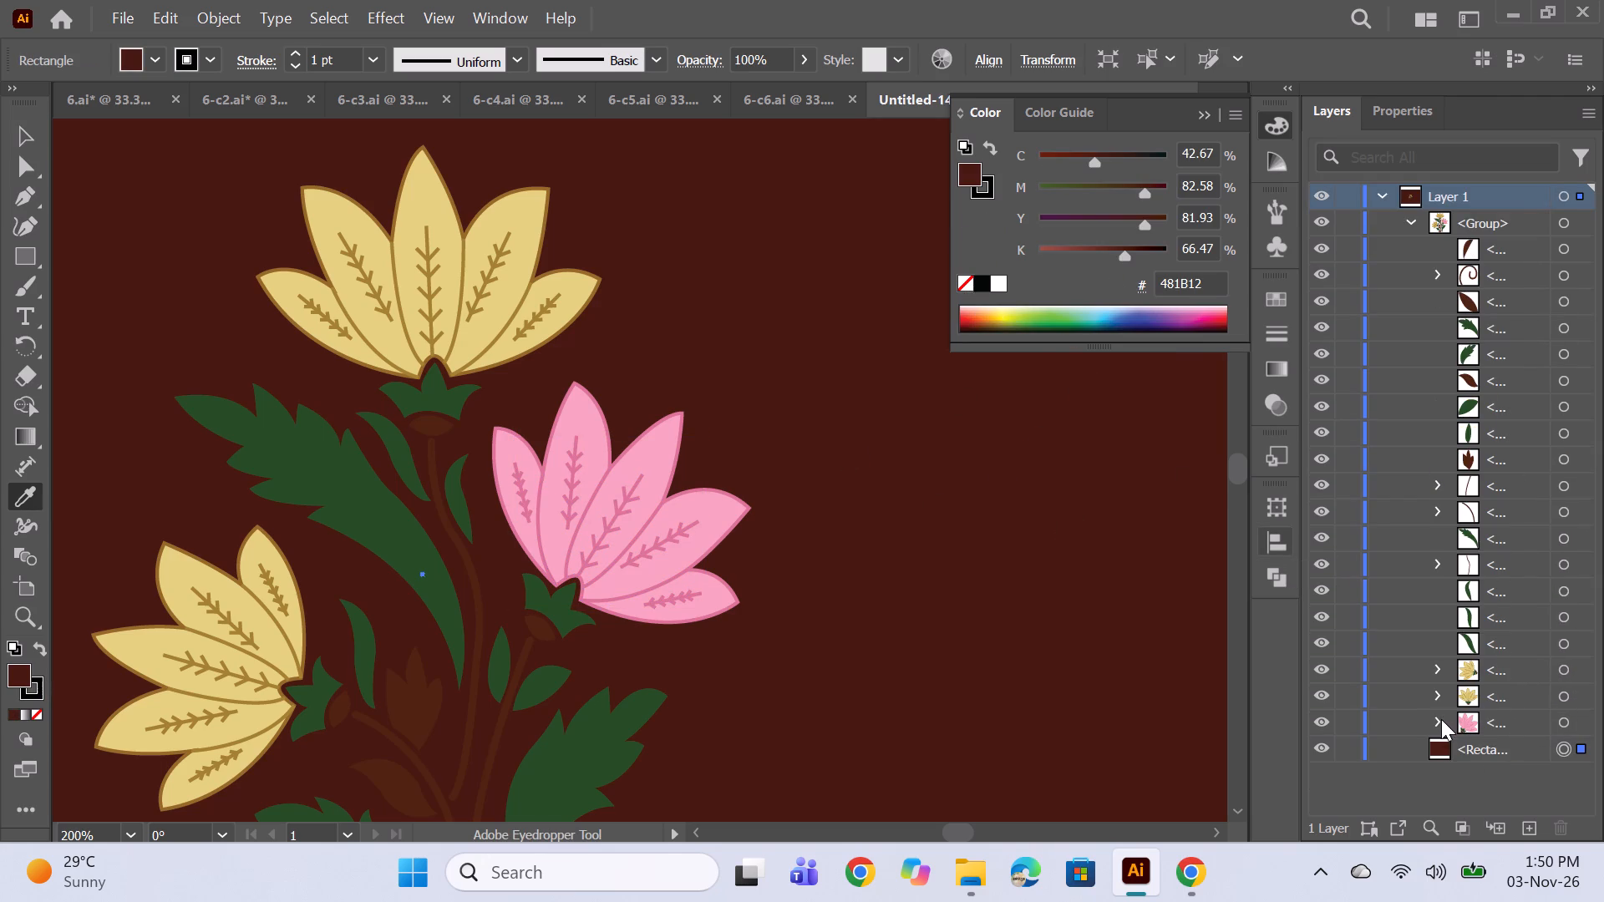
click(1441, 719)
scroll(1510, 737, down, 4)
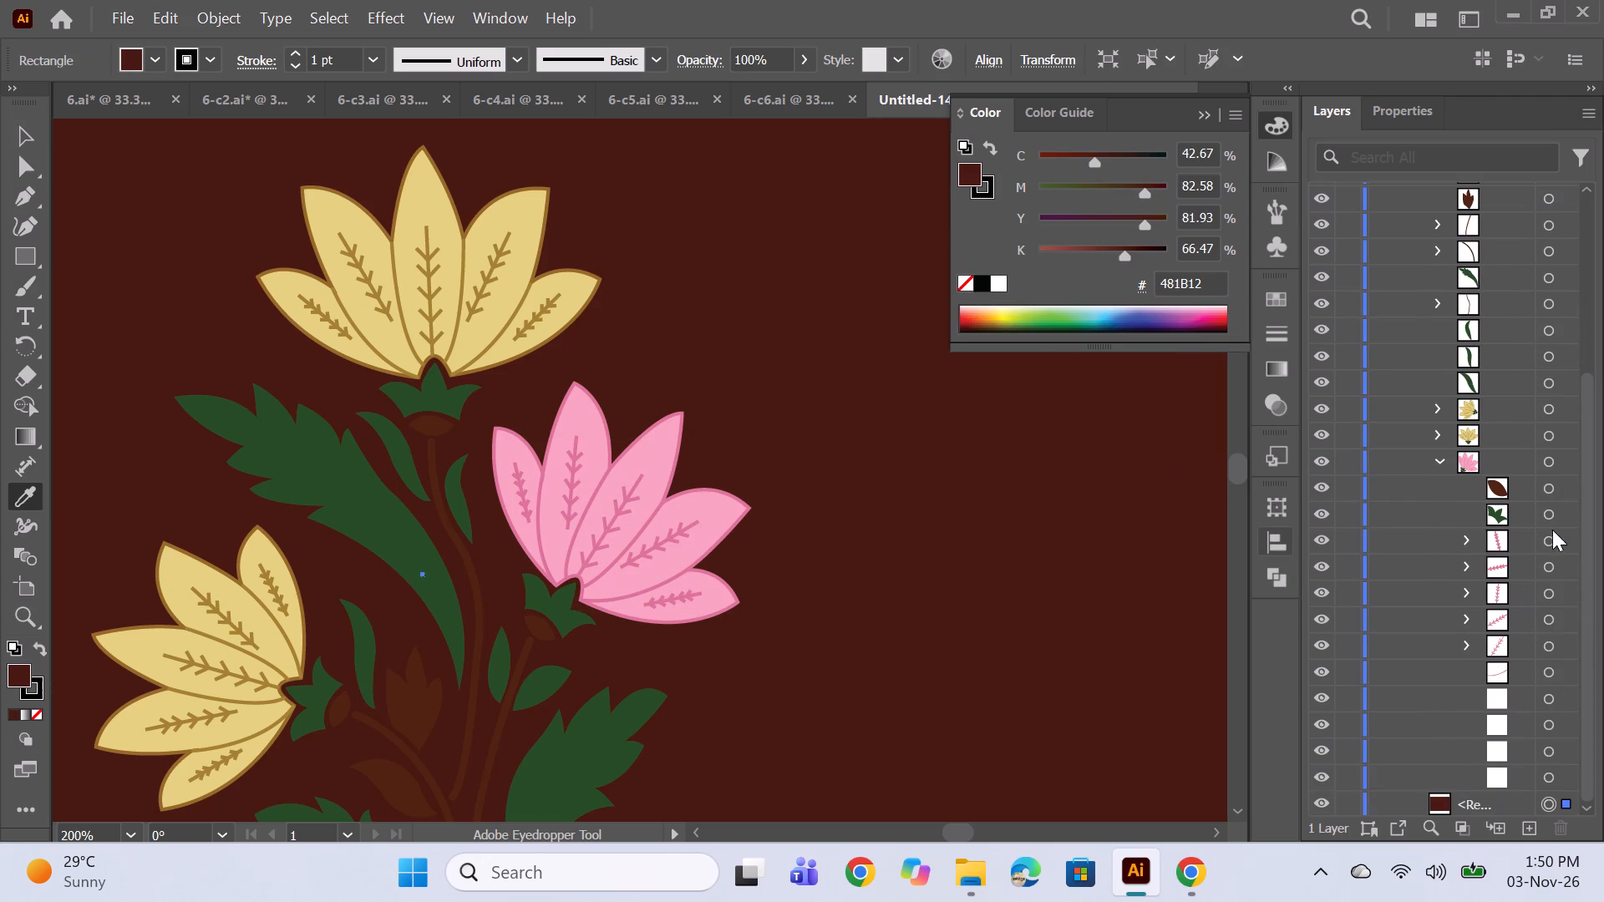
click(1552, 519)
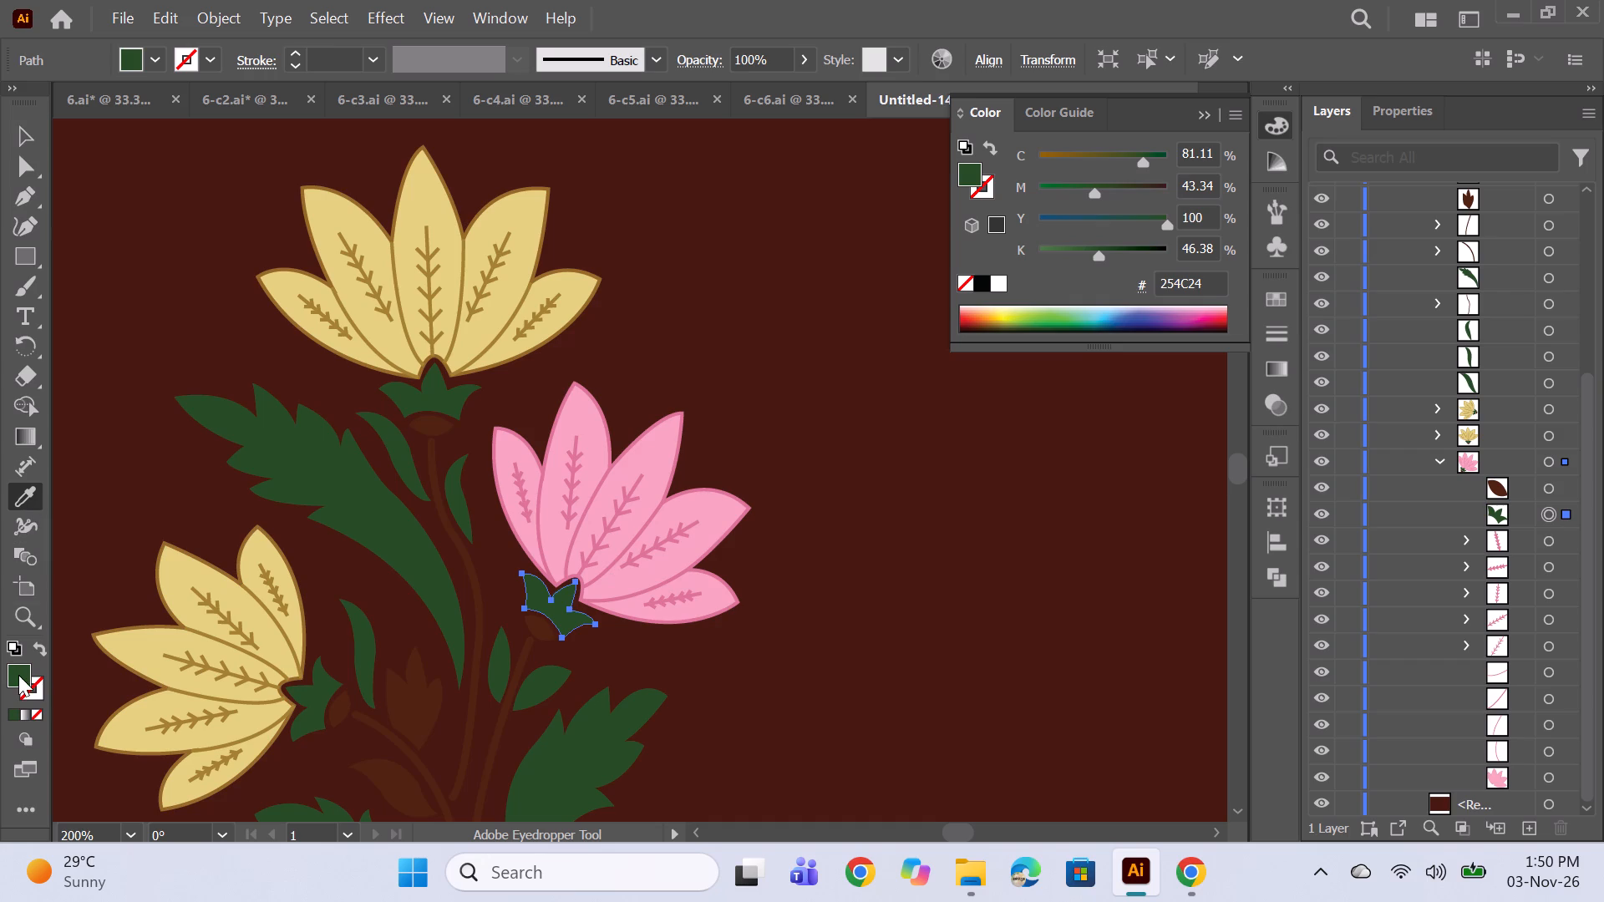
double_click(18, 681)
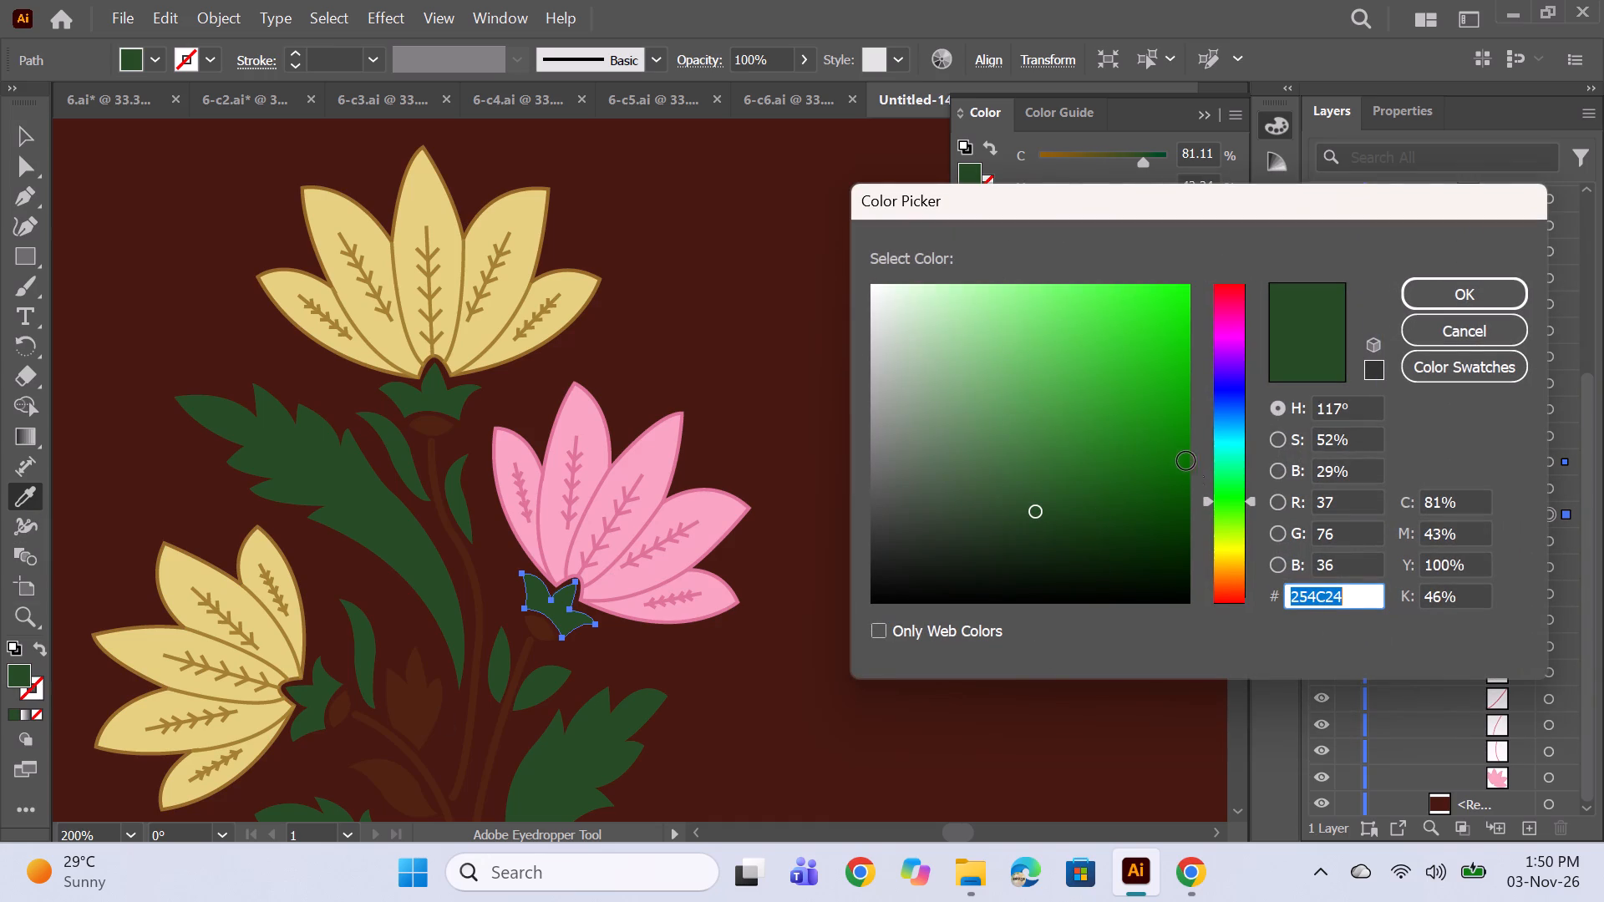
click(1230, 502)
click(956, 383)
click(965, 348)
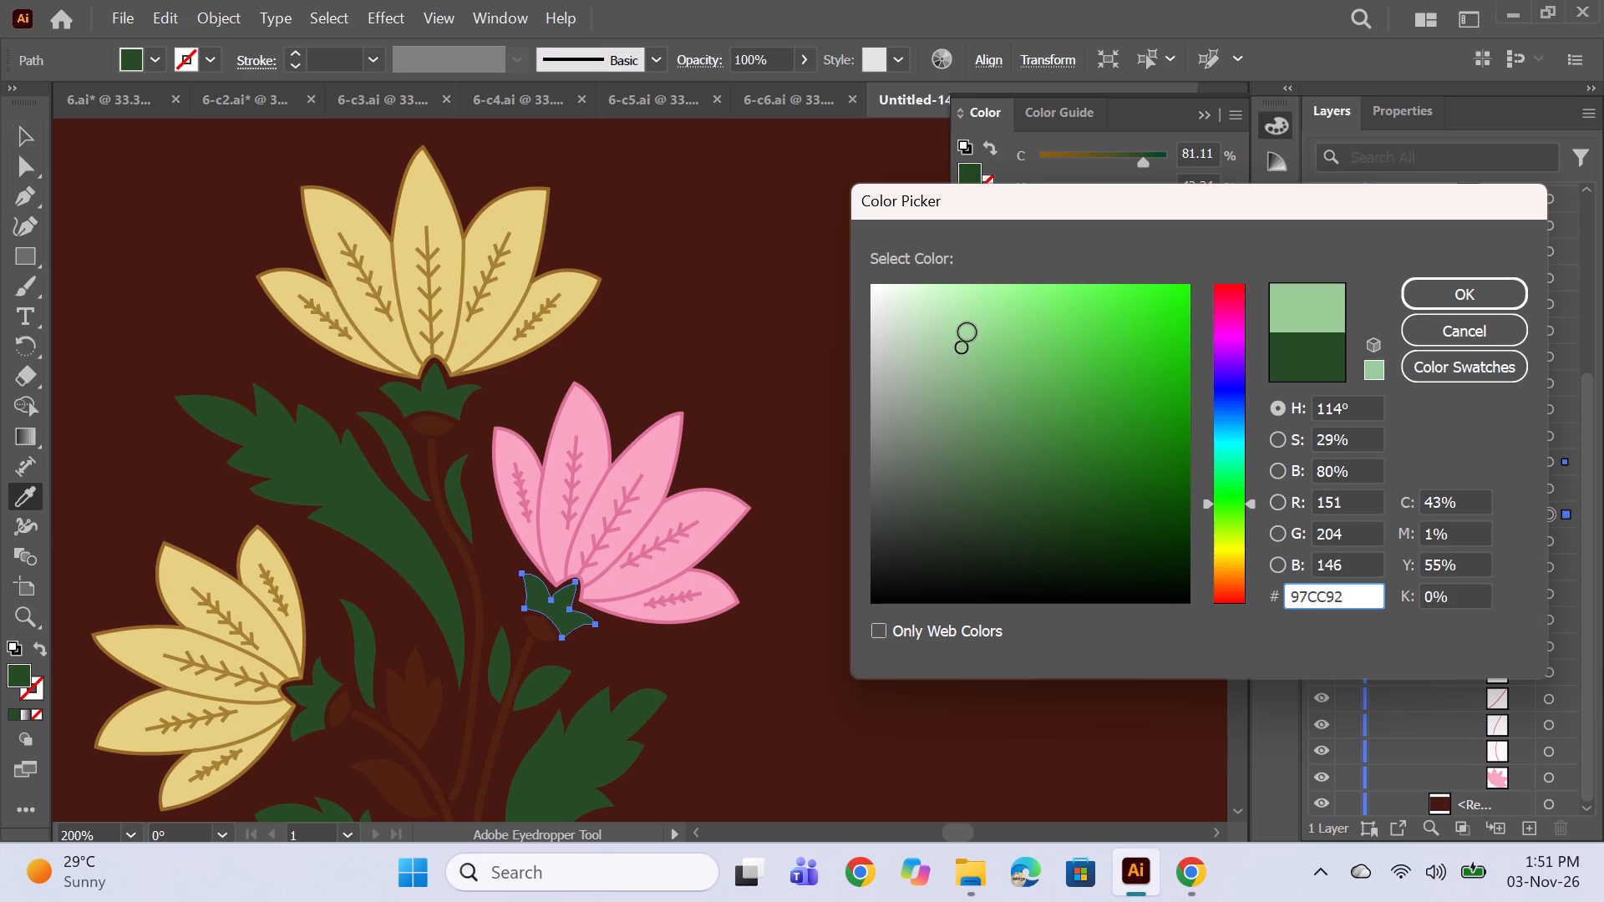
click(961, 329)
click(944, 350)
click(948, 328)
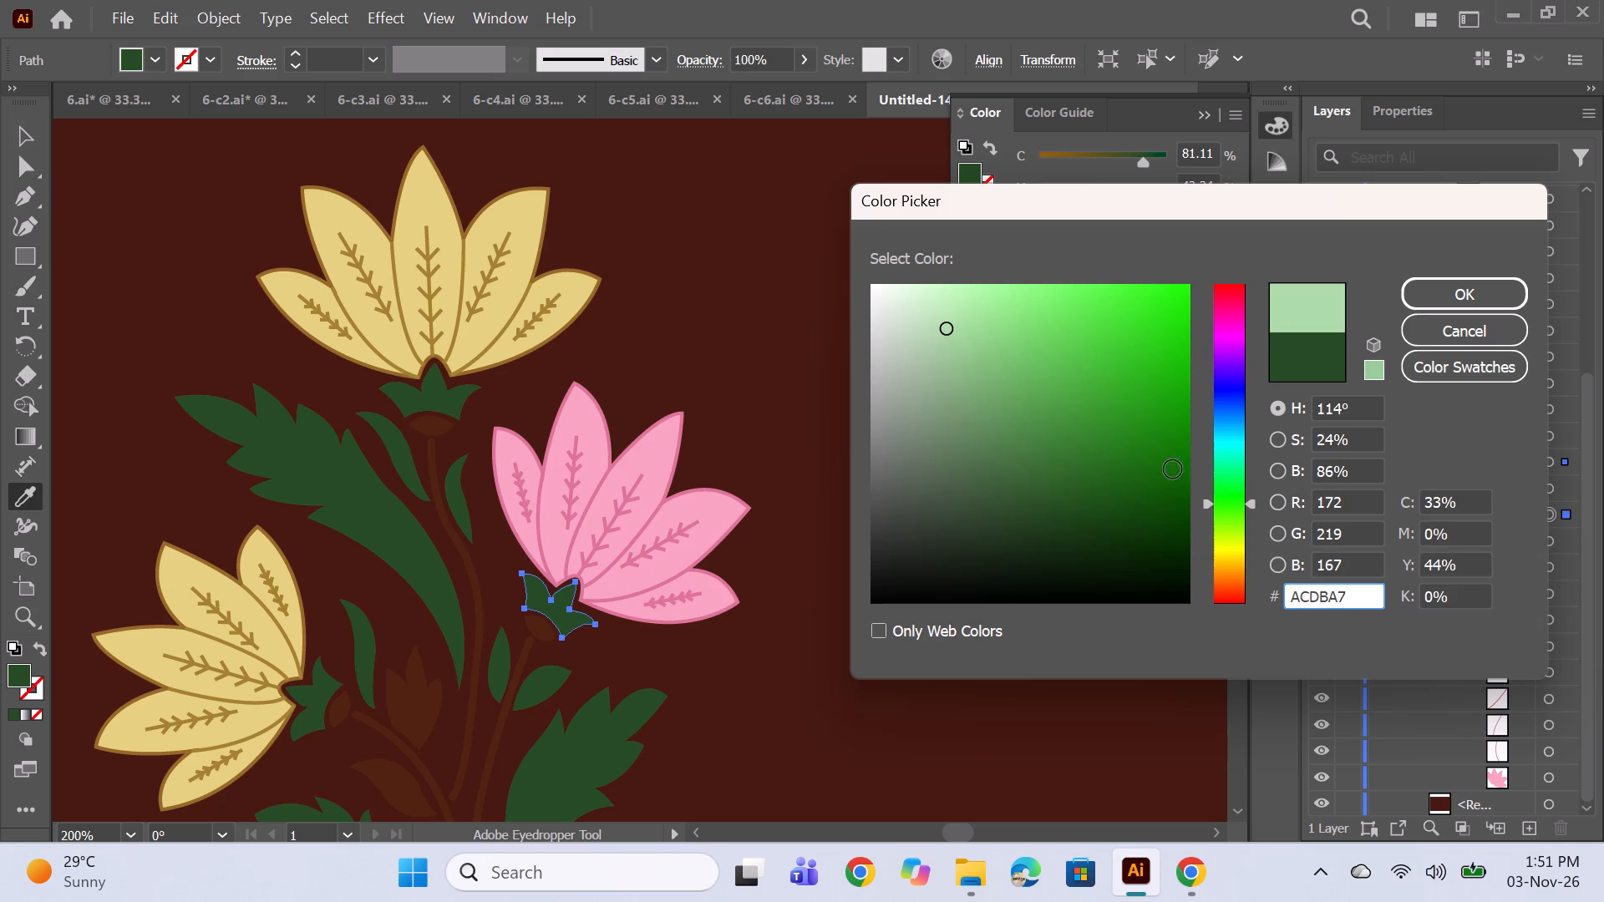
click(1226, 514)
click(1226, 520)
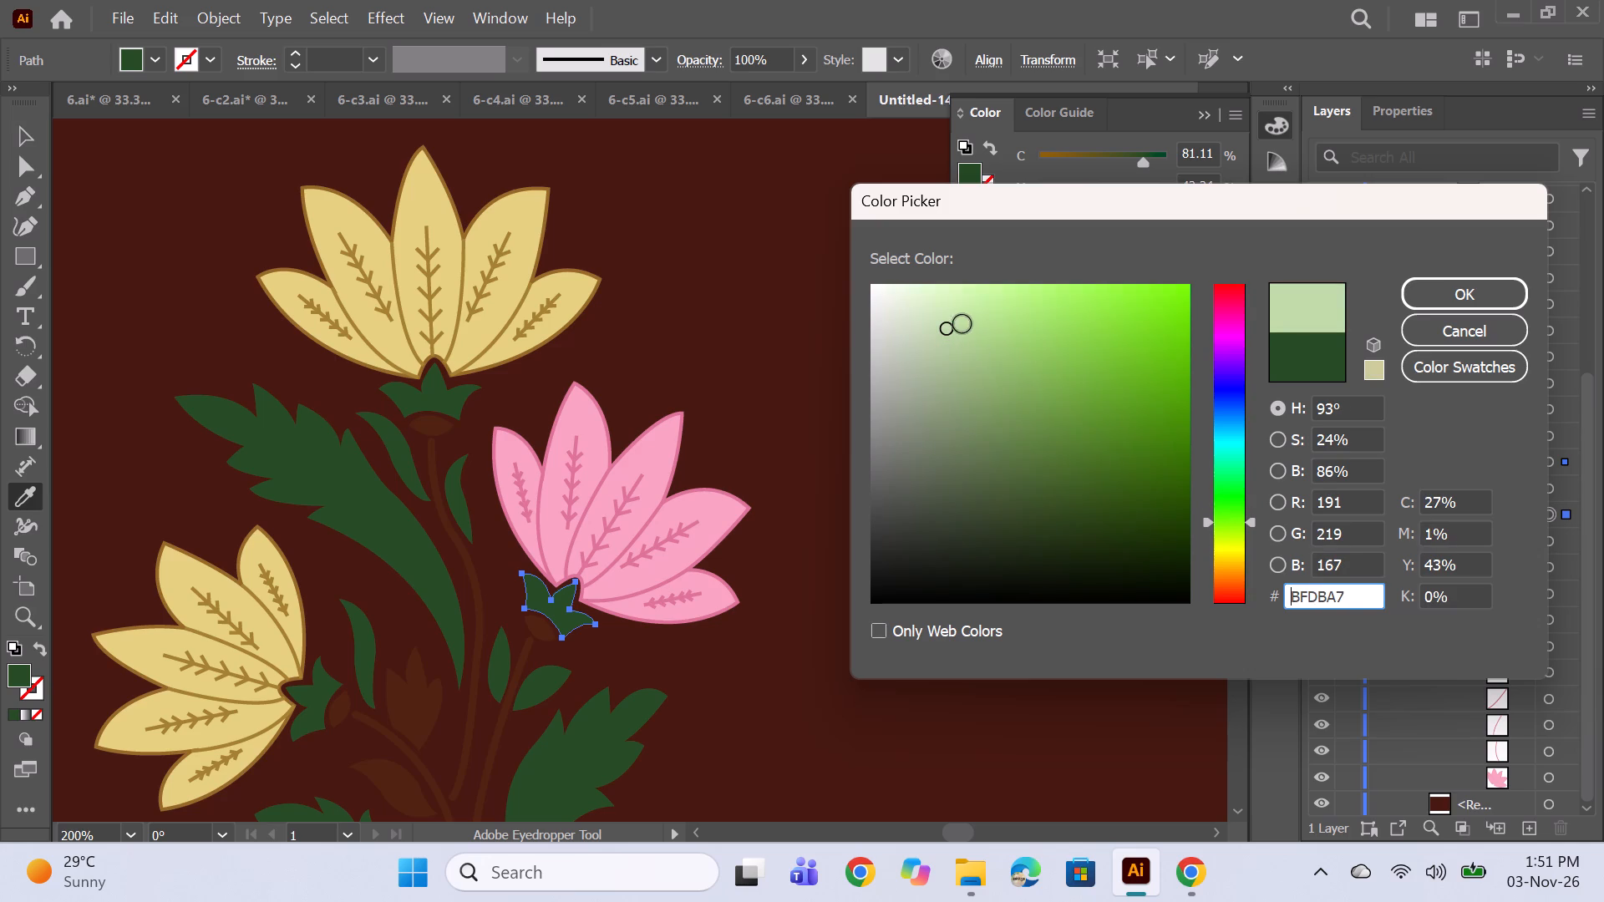
click(962, 324)
click(962, 320)
click(1479, 293)
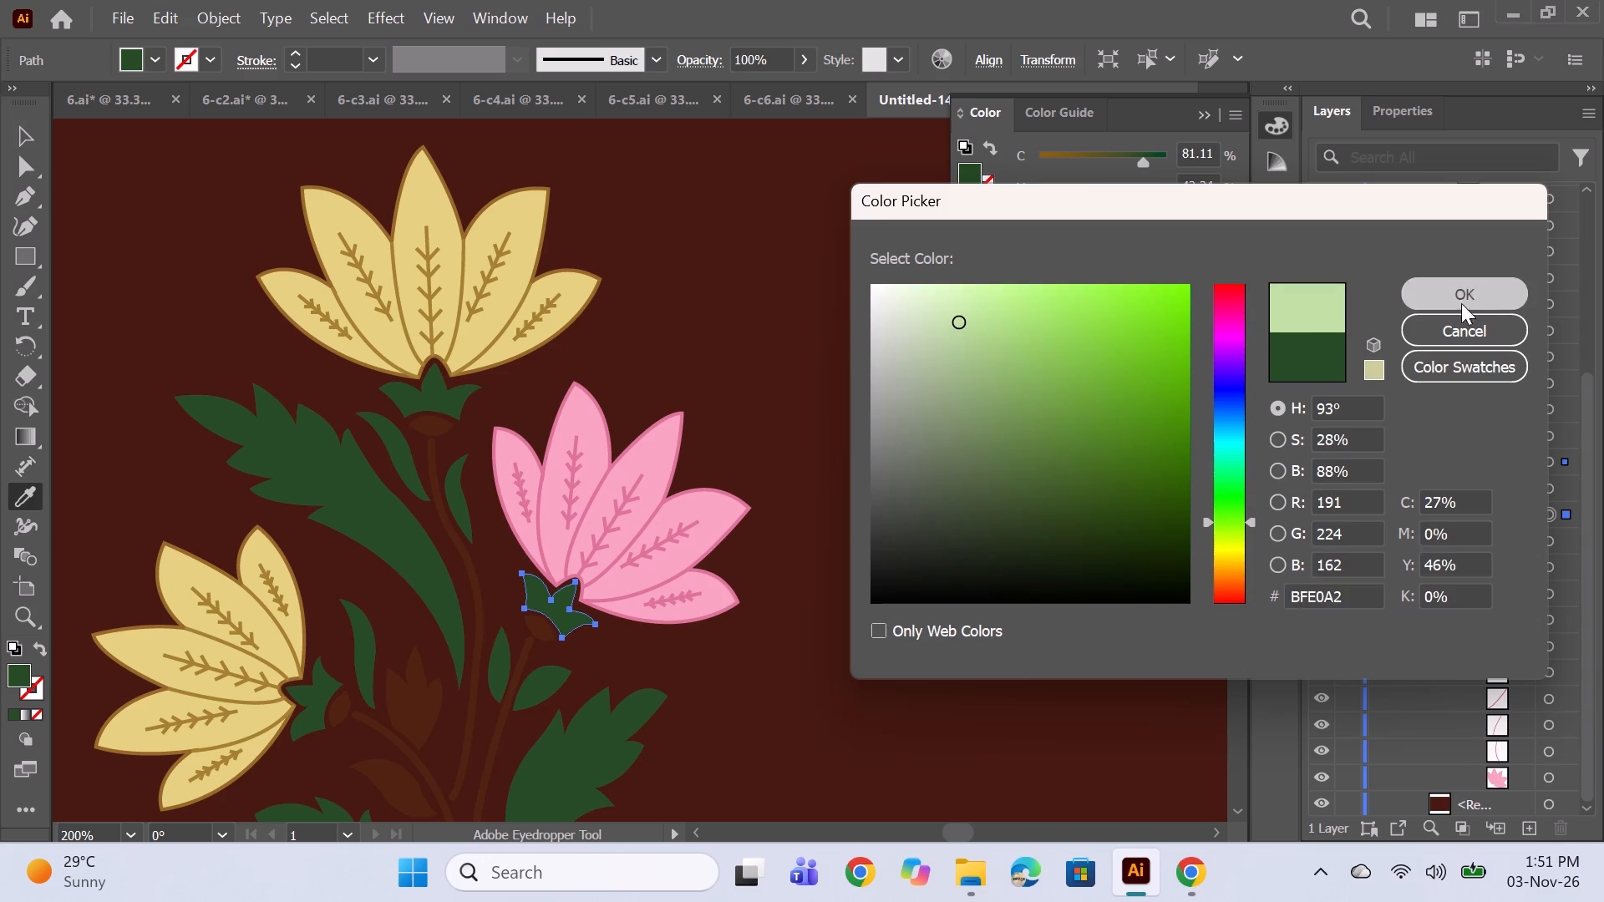
Adjust the fill of the pink flower's sepals to the slightly deeper light green B9D89A.
scroll(559, 477, down, 2)
double_click(18, 679)
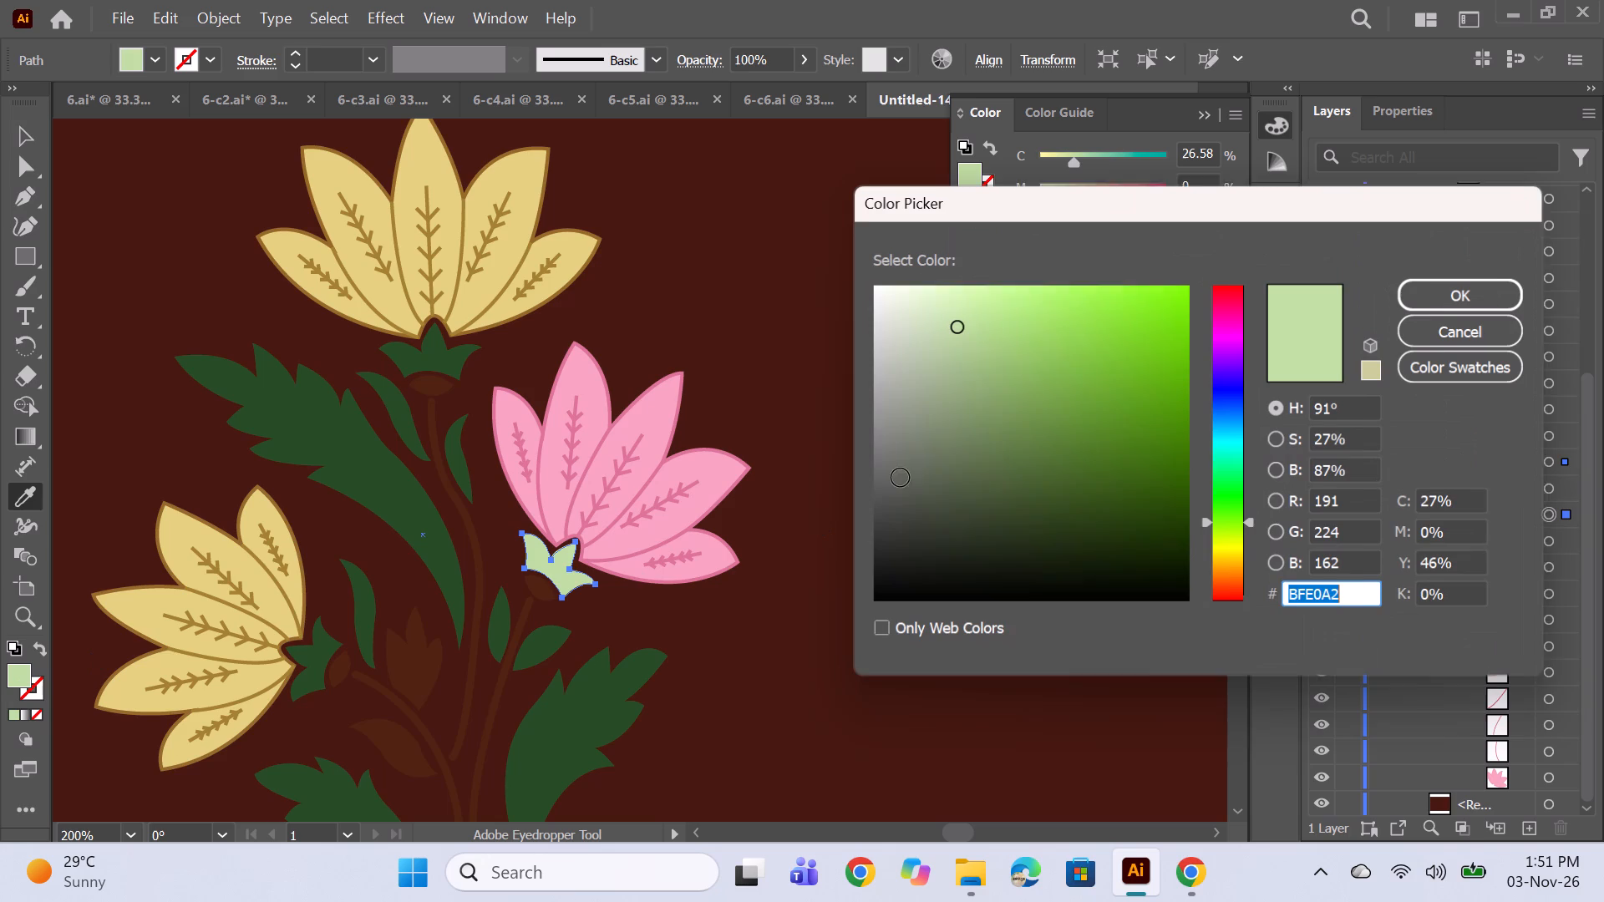
click(965, 339)
click(972, 332)
click(950, 332)
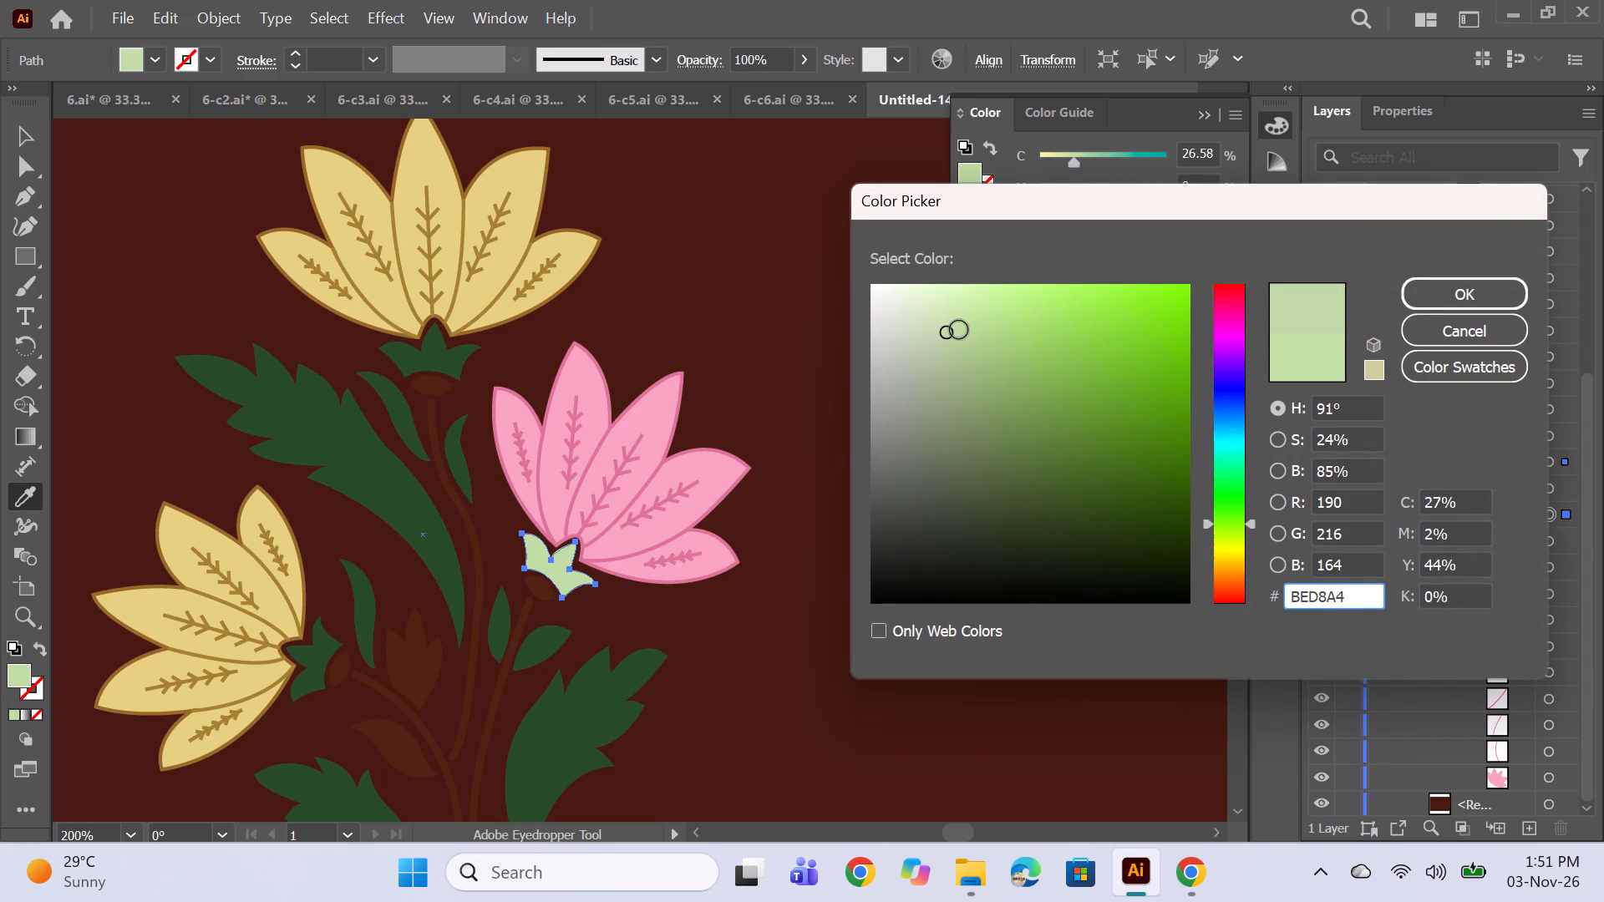
click(966, 330)
click(1460, 300)
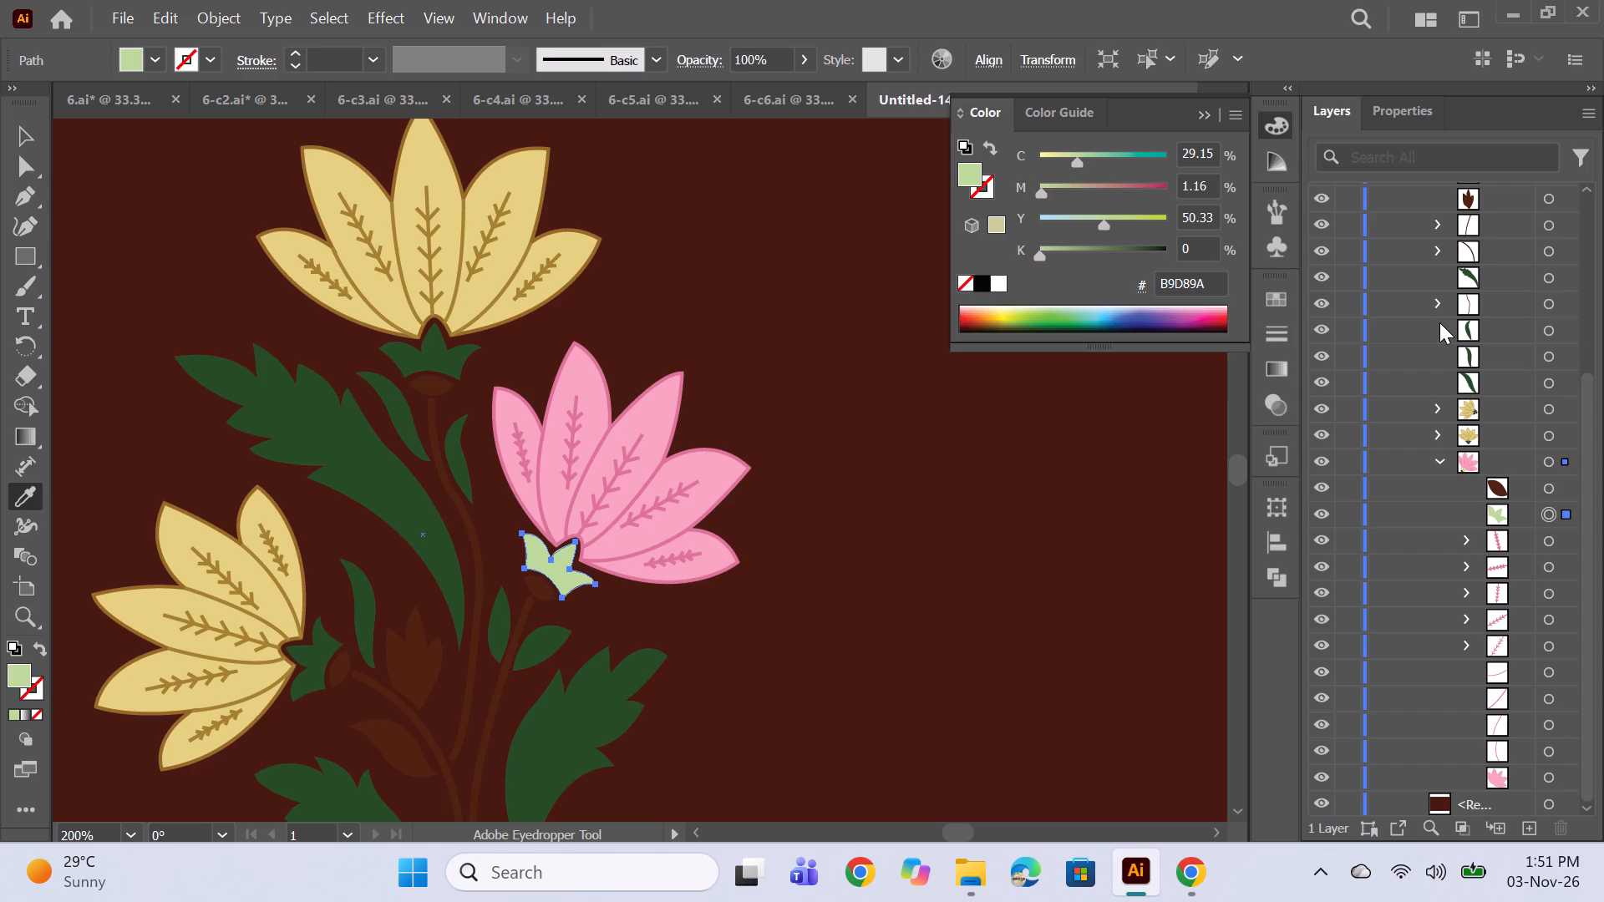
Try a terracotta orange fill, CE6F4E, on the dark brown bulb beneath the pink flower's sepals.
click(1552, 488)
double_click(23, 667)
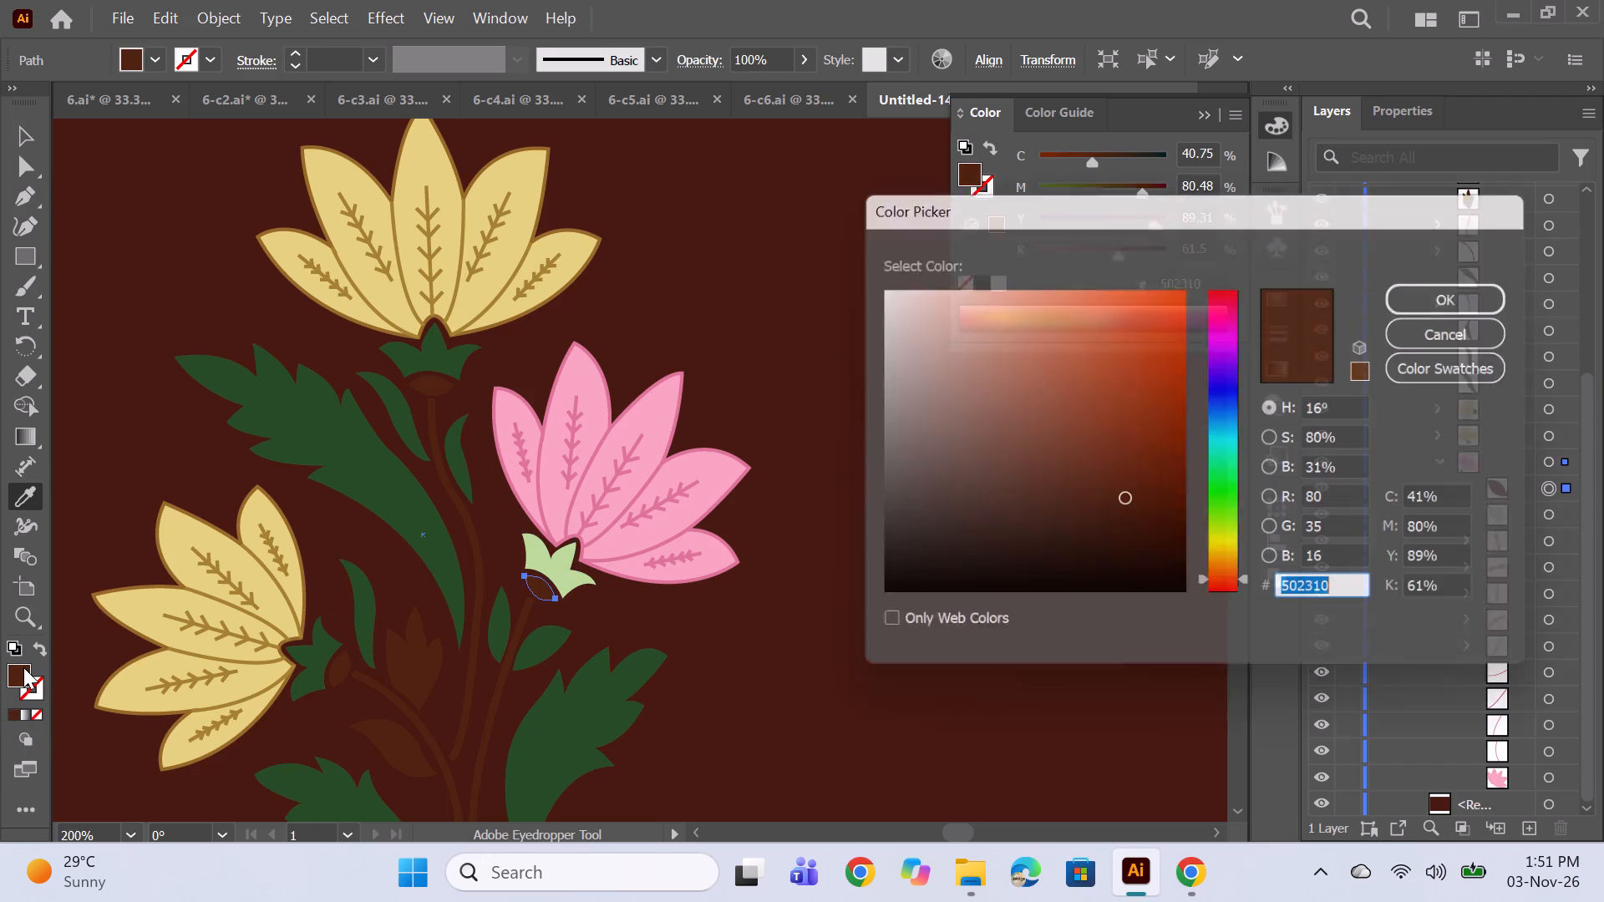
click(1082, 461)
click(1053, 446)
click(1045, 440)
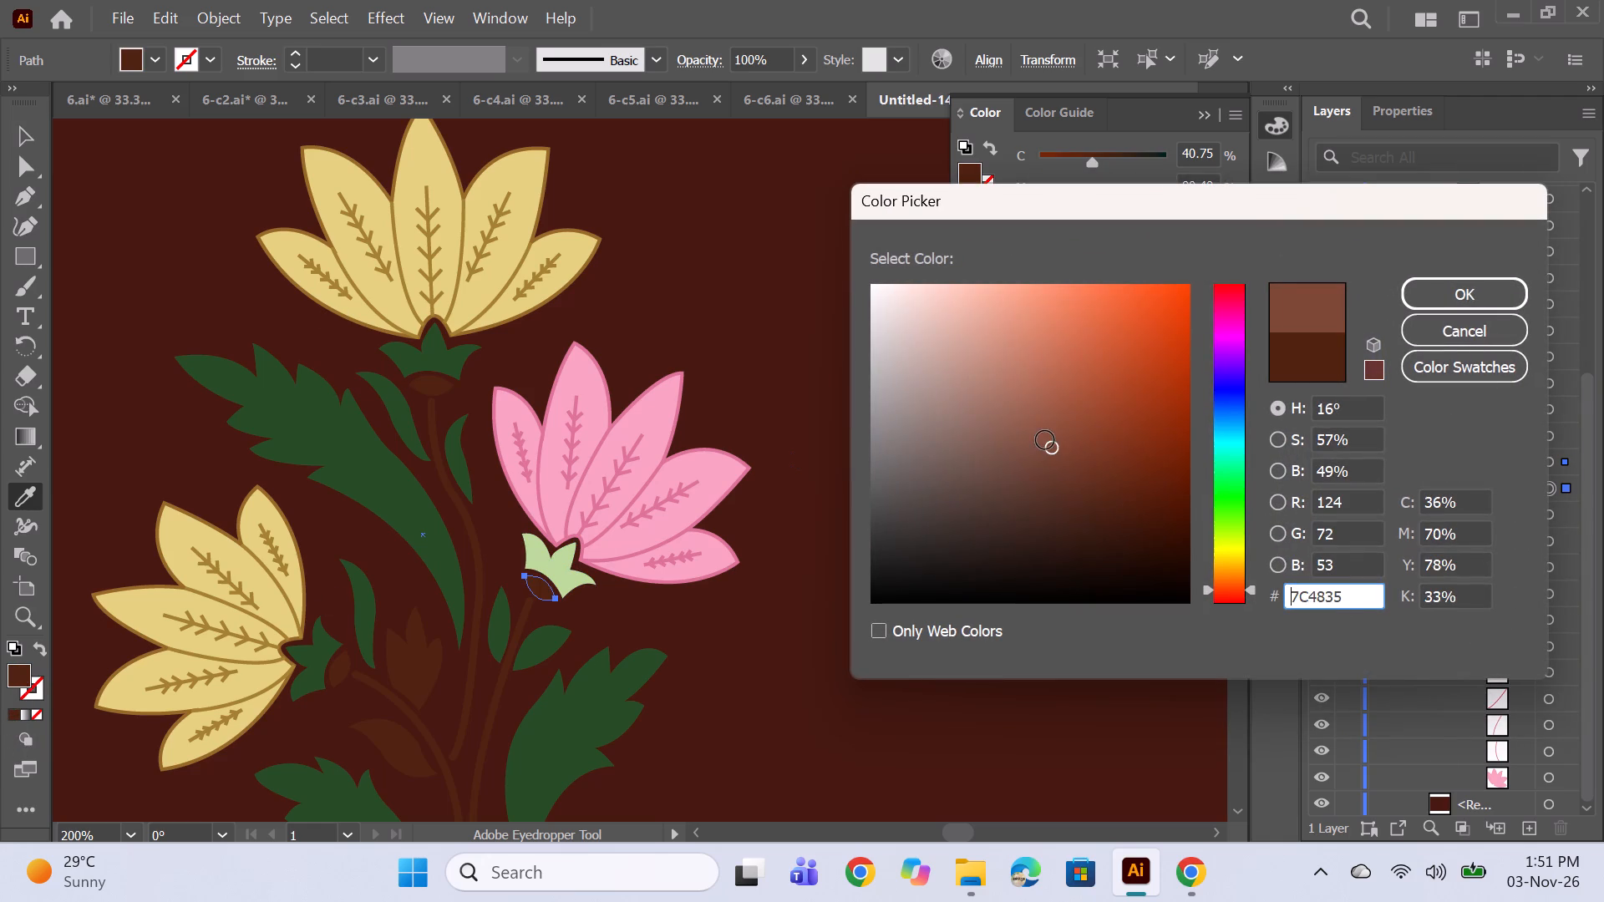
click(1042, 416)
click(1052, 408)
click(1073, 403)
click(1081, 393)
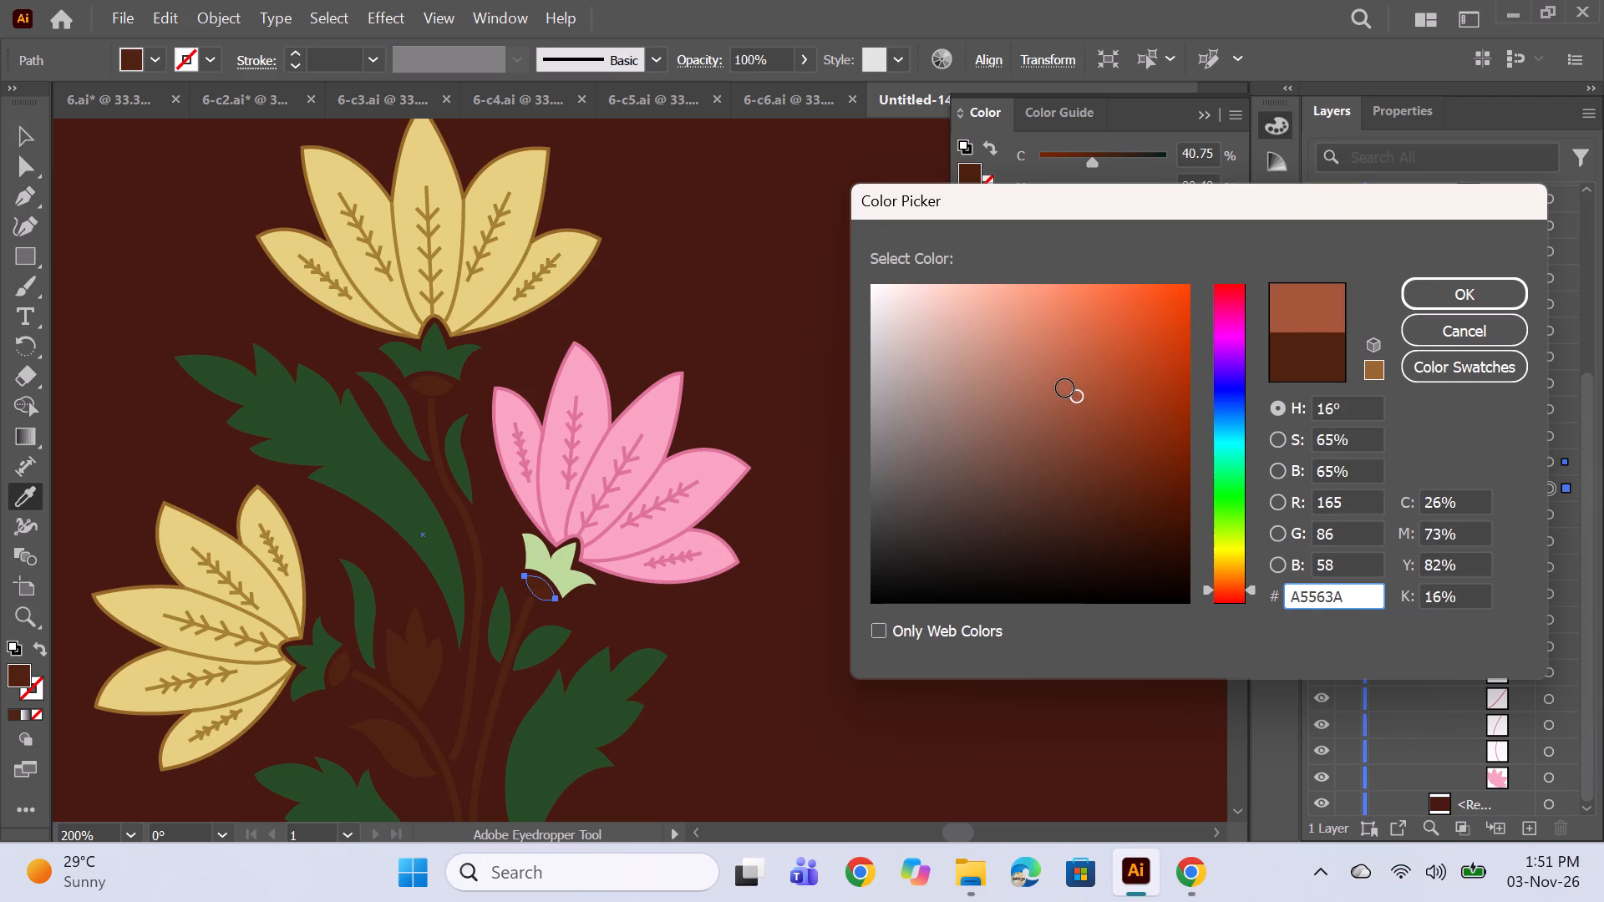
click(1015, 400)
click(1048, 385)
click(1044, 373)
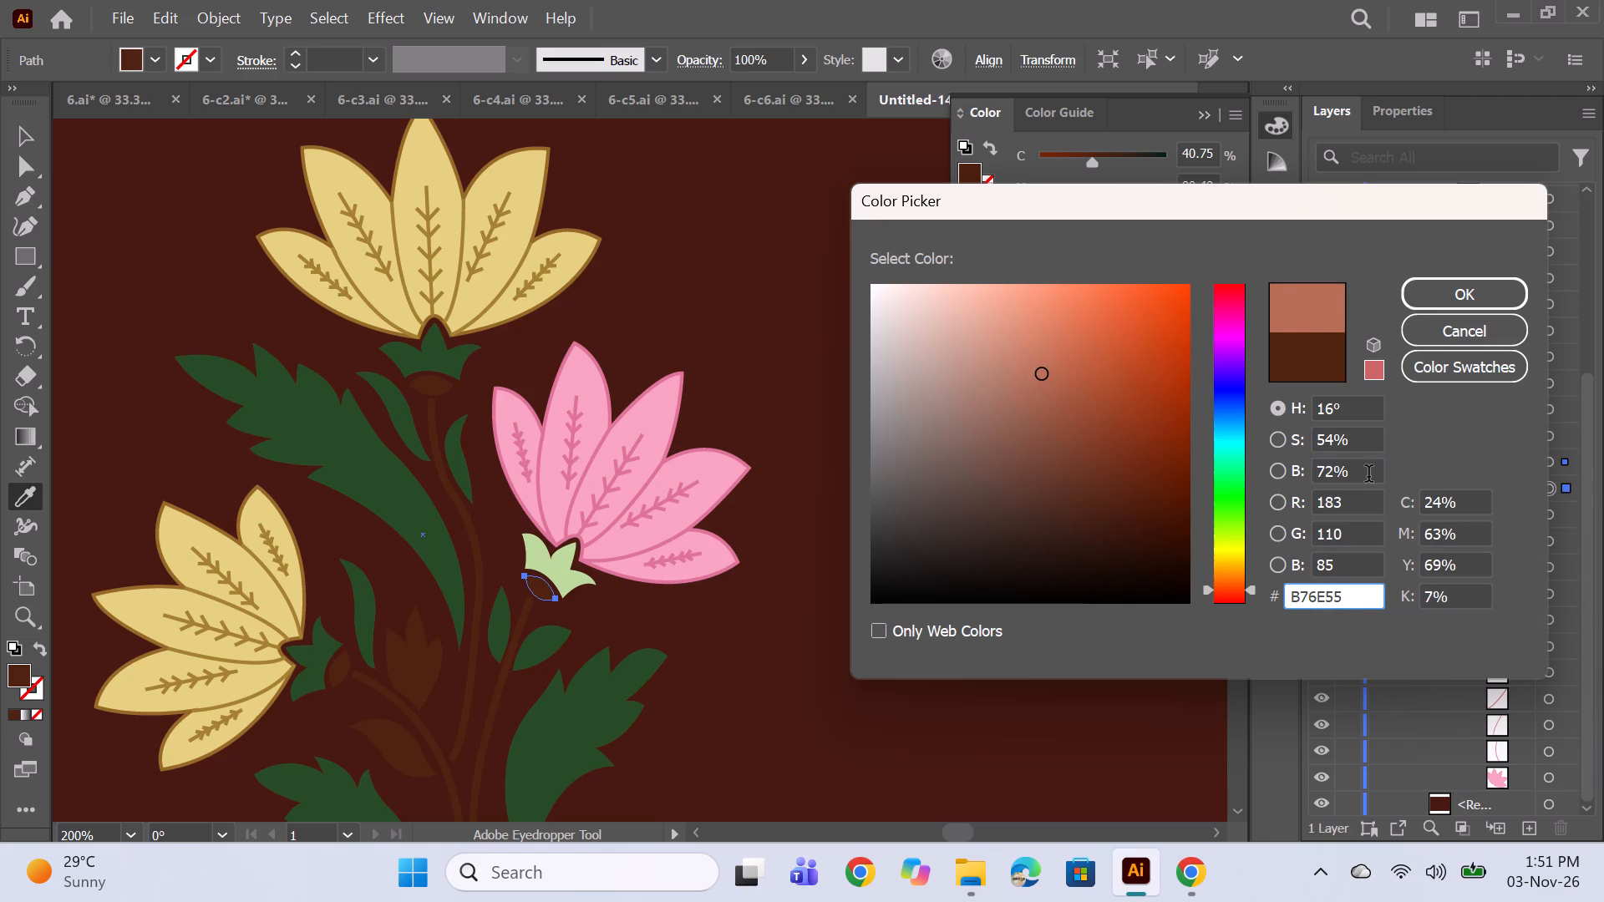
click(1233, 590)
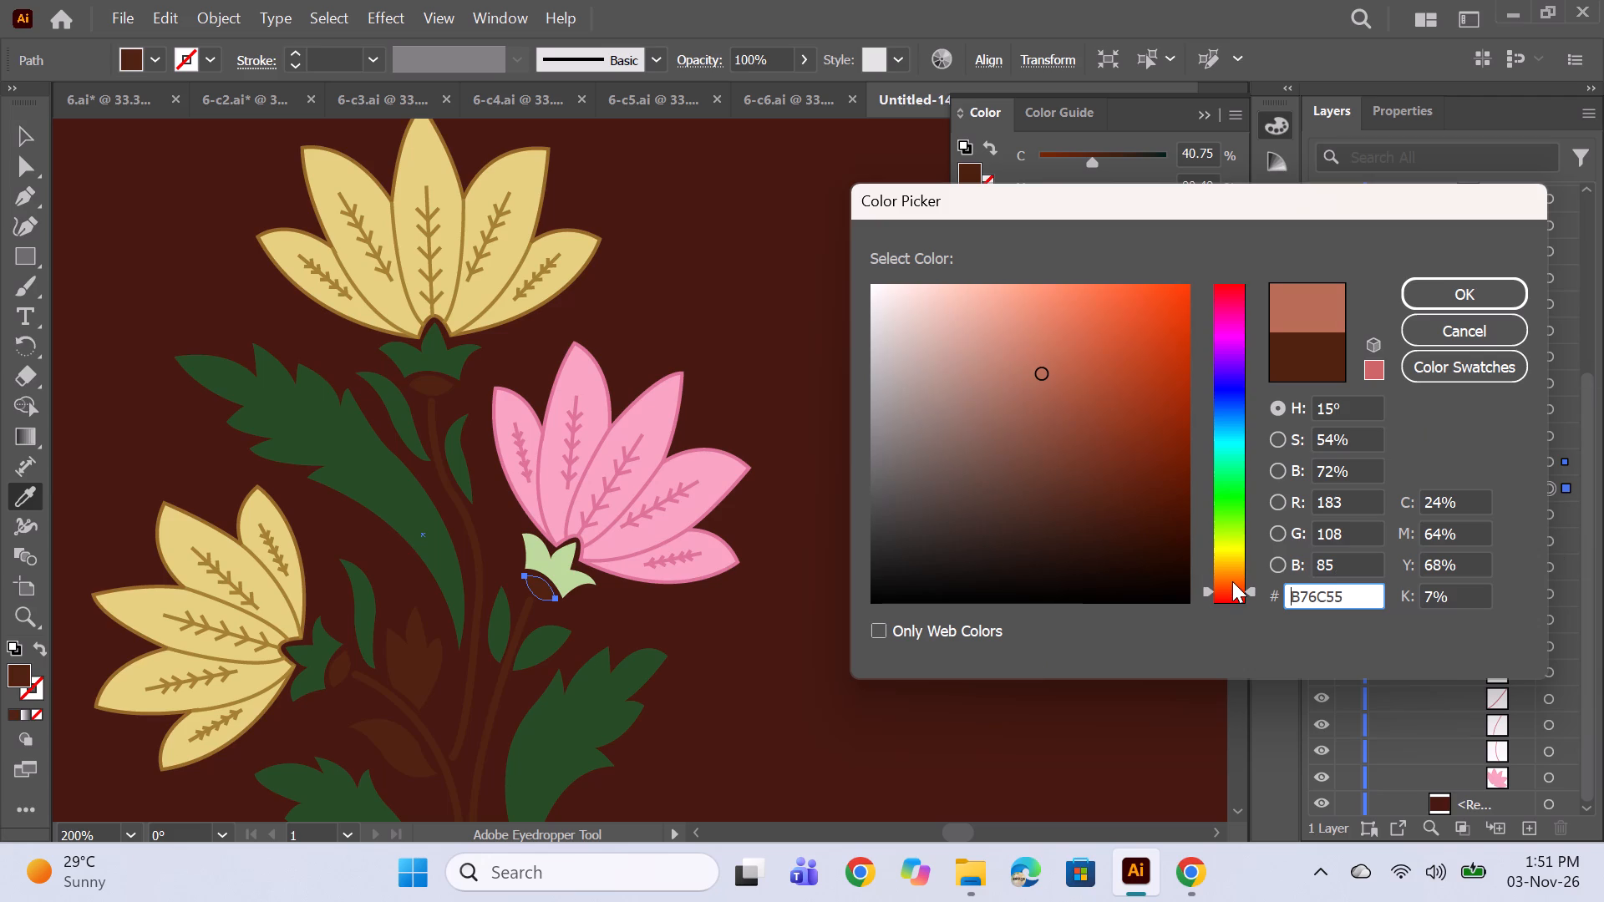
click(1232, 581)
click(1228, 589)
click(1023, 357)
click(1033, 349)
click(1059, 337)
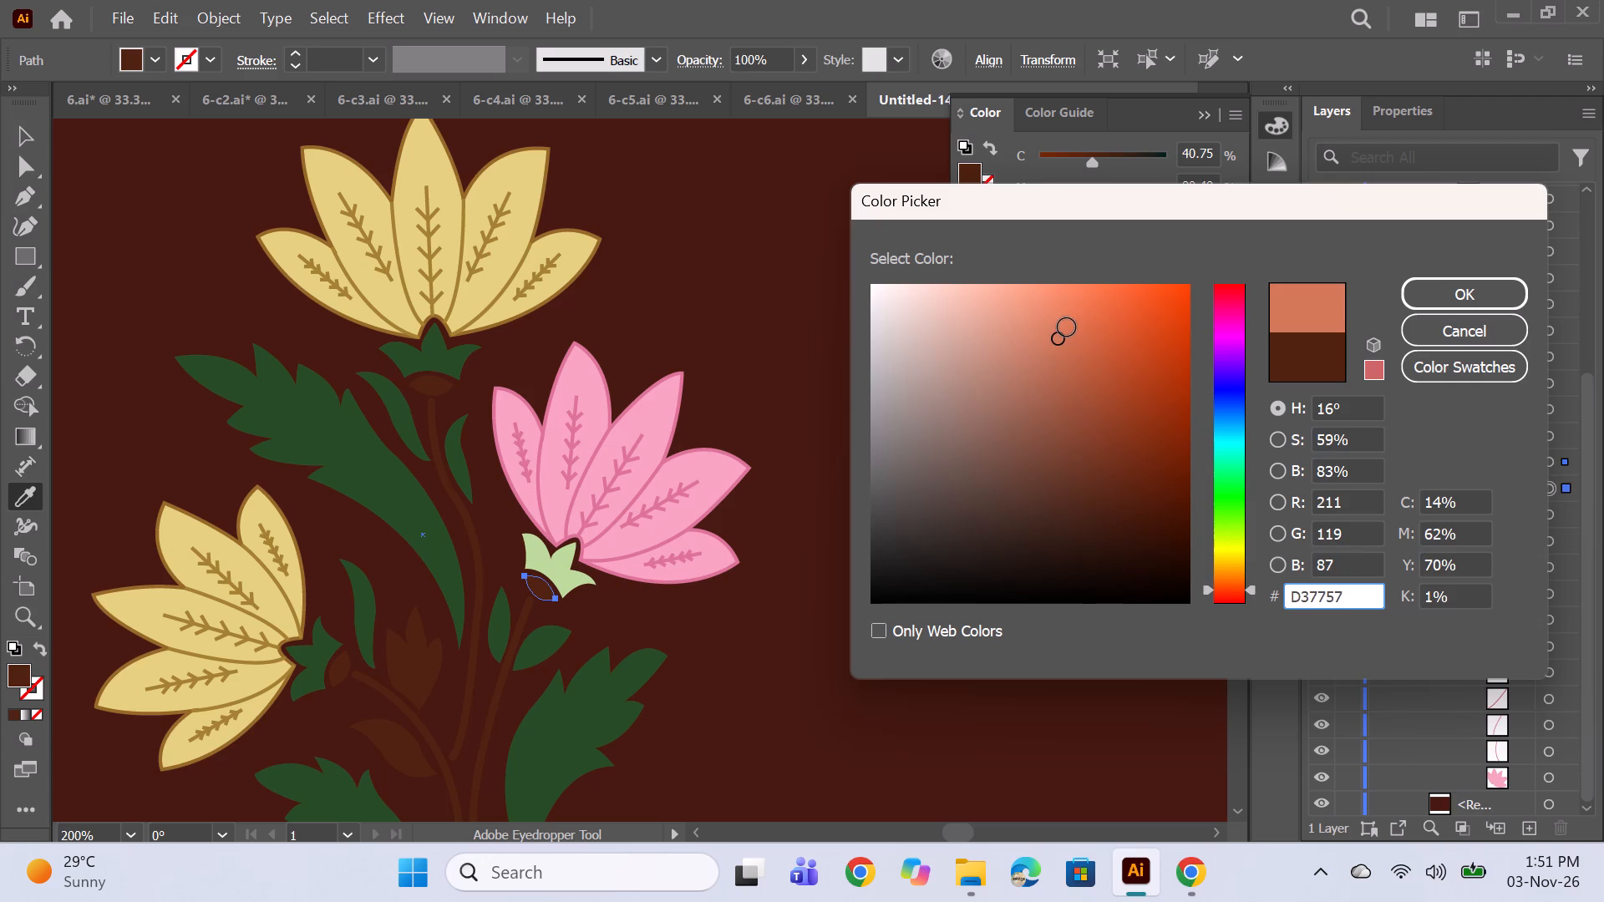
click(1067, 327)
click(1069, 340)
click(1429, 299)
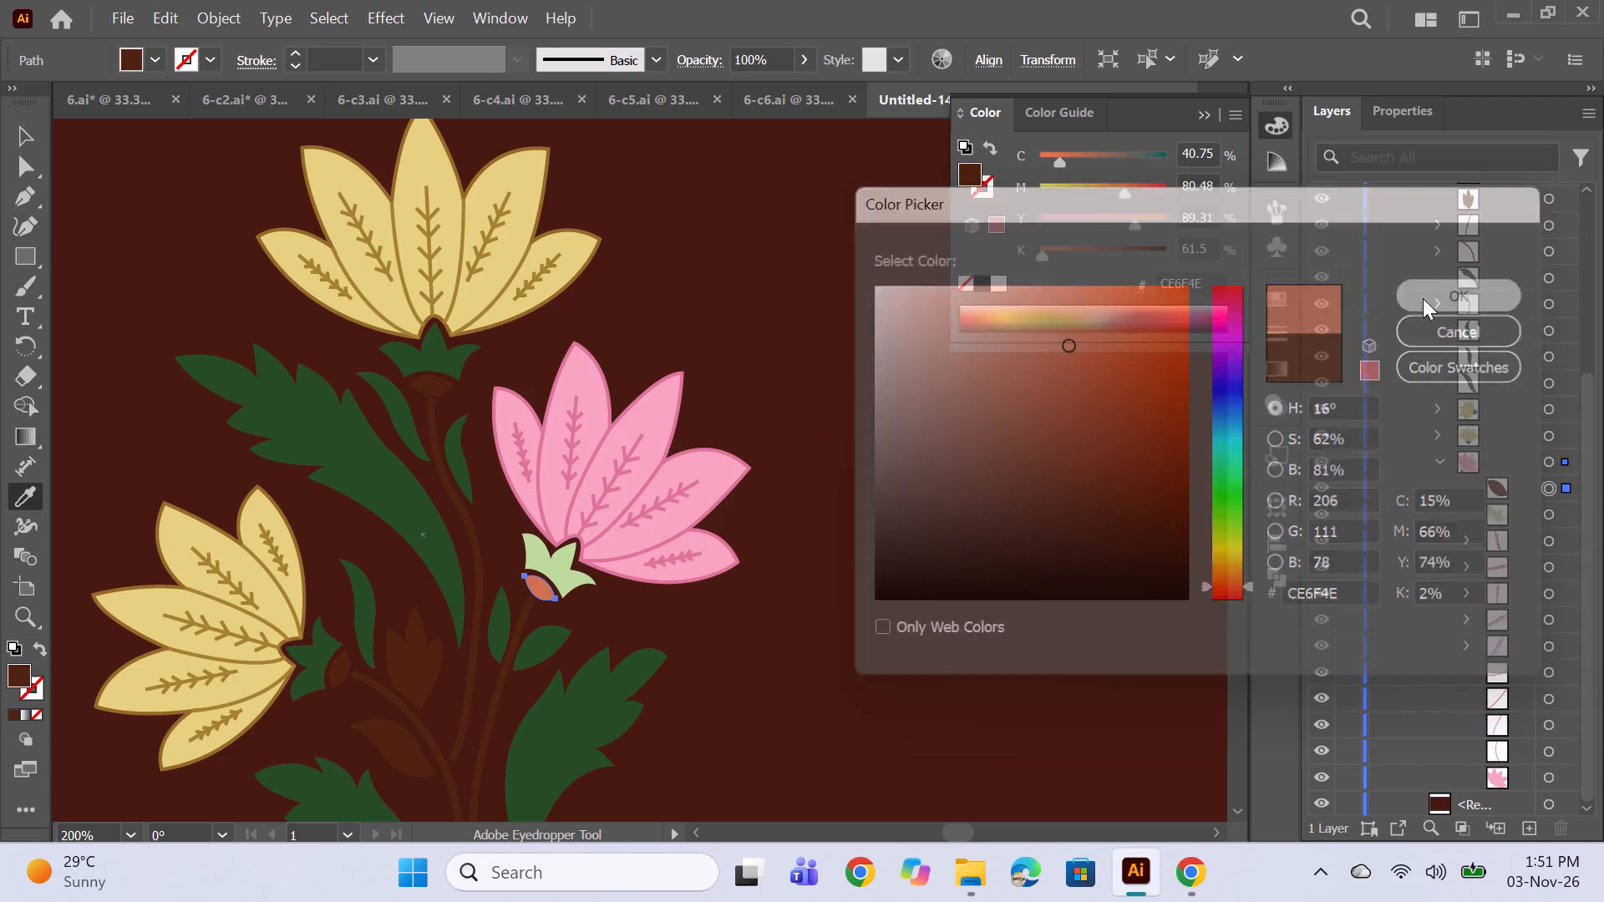
Change the fill of the bulb beneath the pink flower's sepals to pale yellow FCE39D.
alt+scroll(727, 542, down, 2)
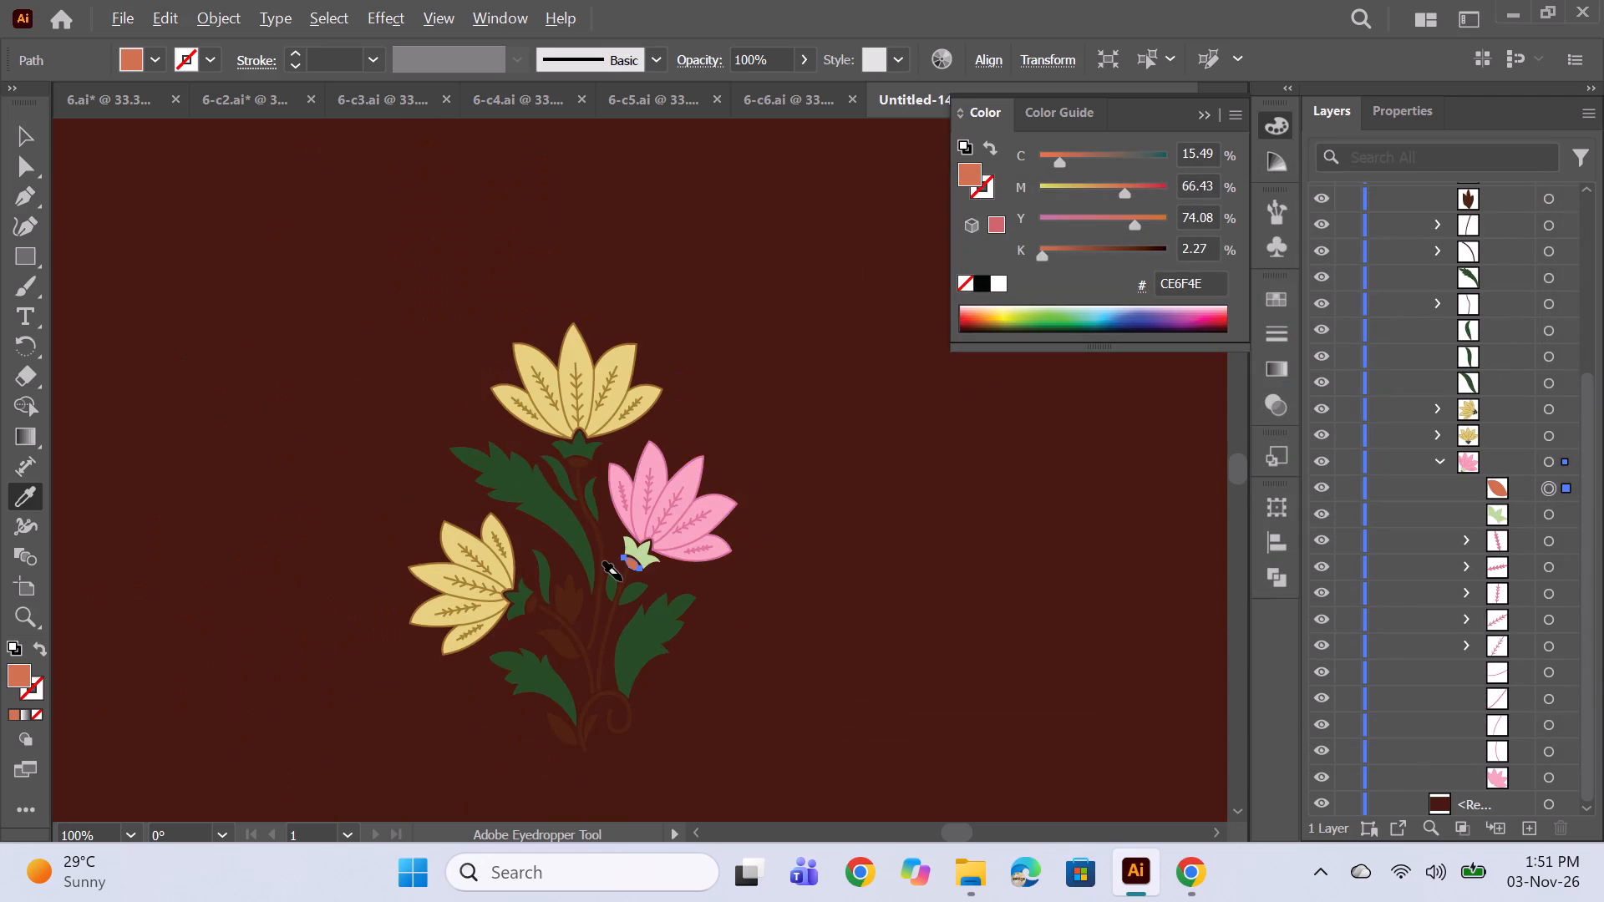
alt+scroll(622, 580, up, 2)
double_click(18, 677)
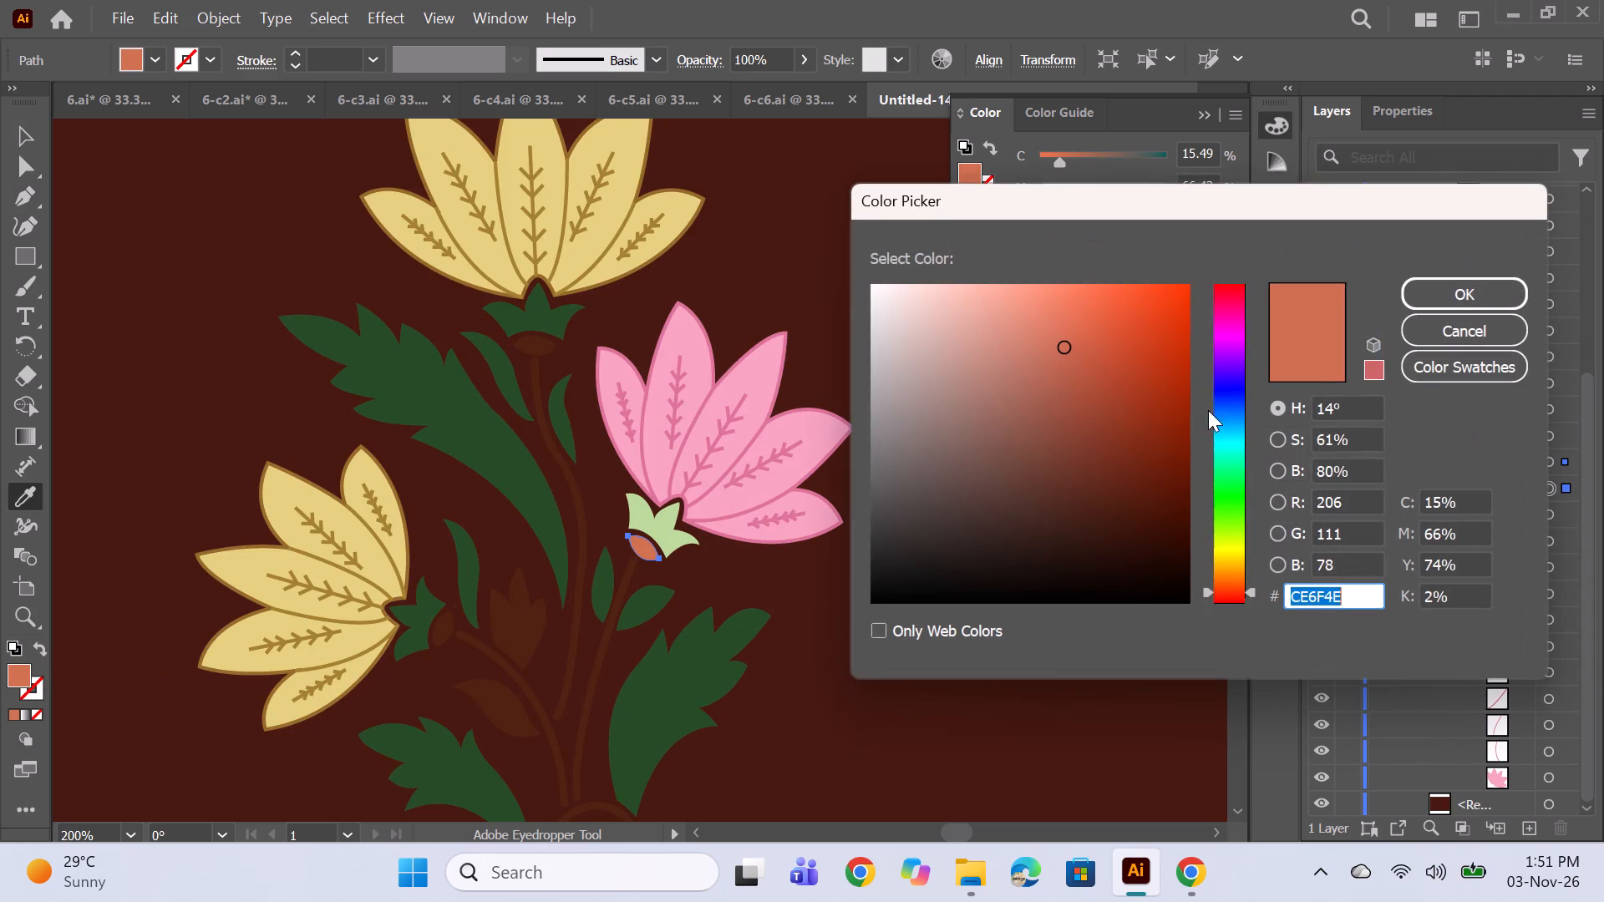
click(1228, 571)
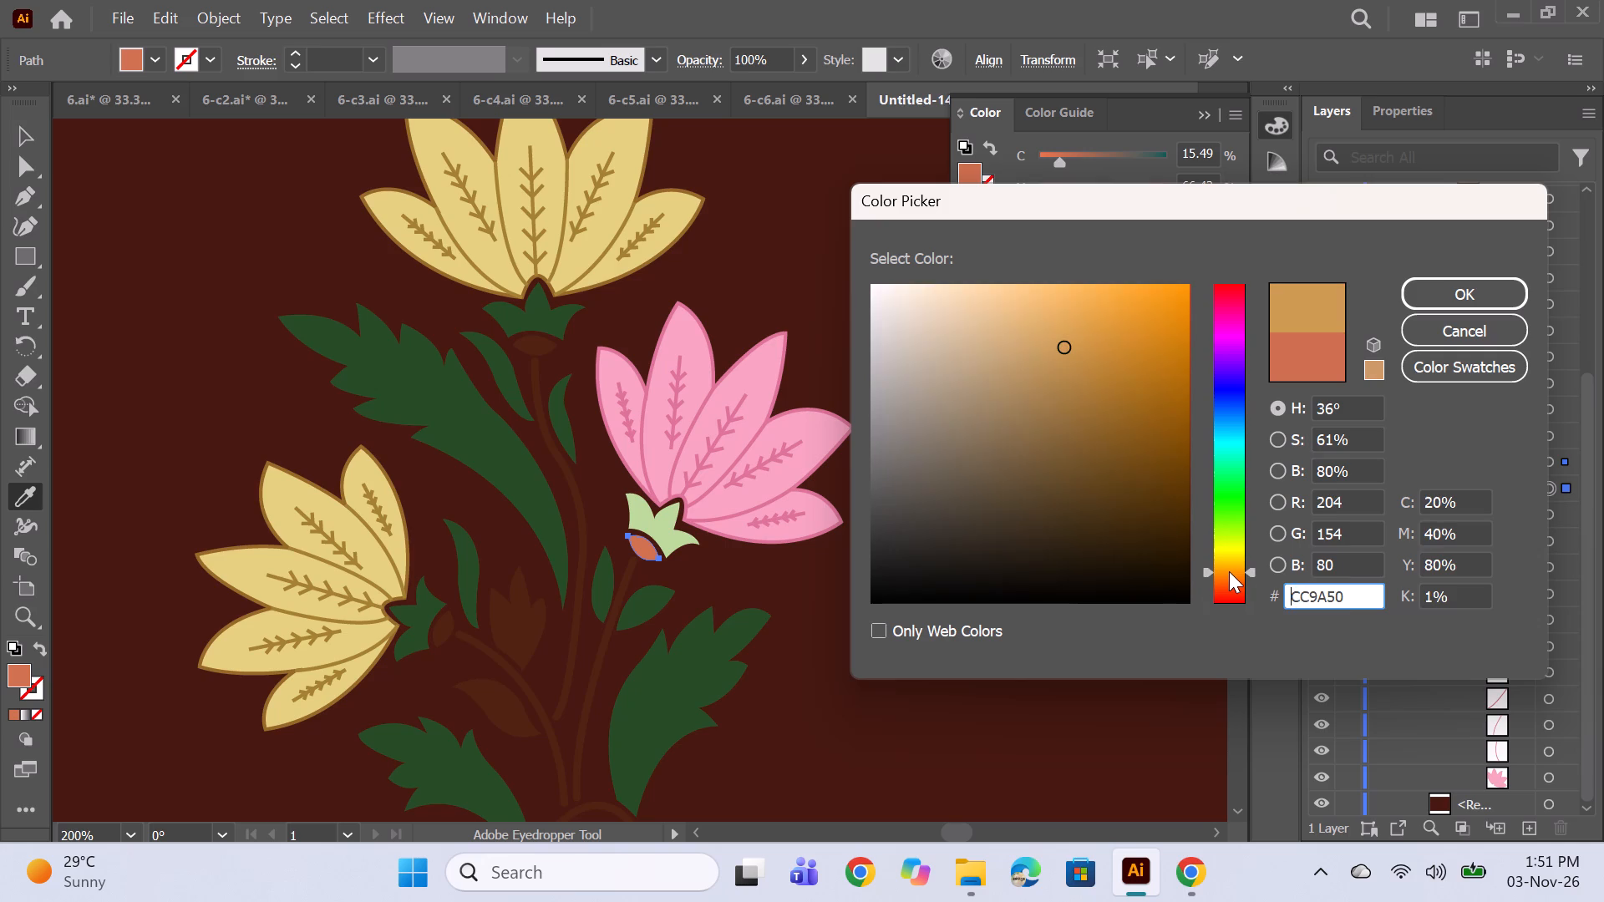
click(1229, 565)
click(1229, 560)
click(1229, 555)
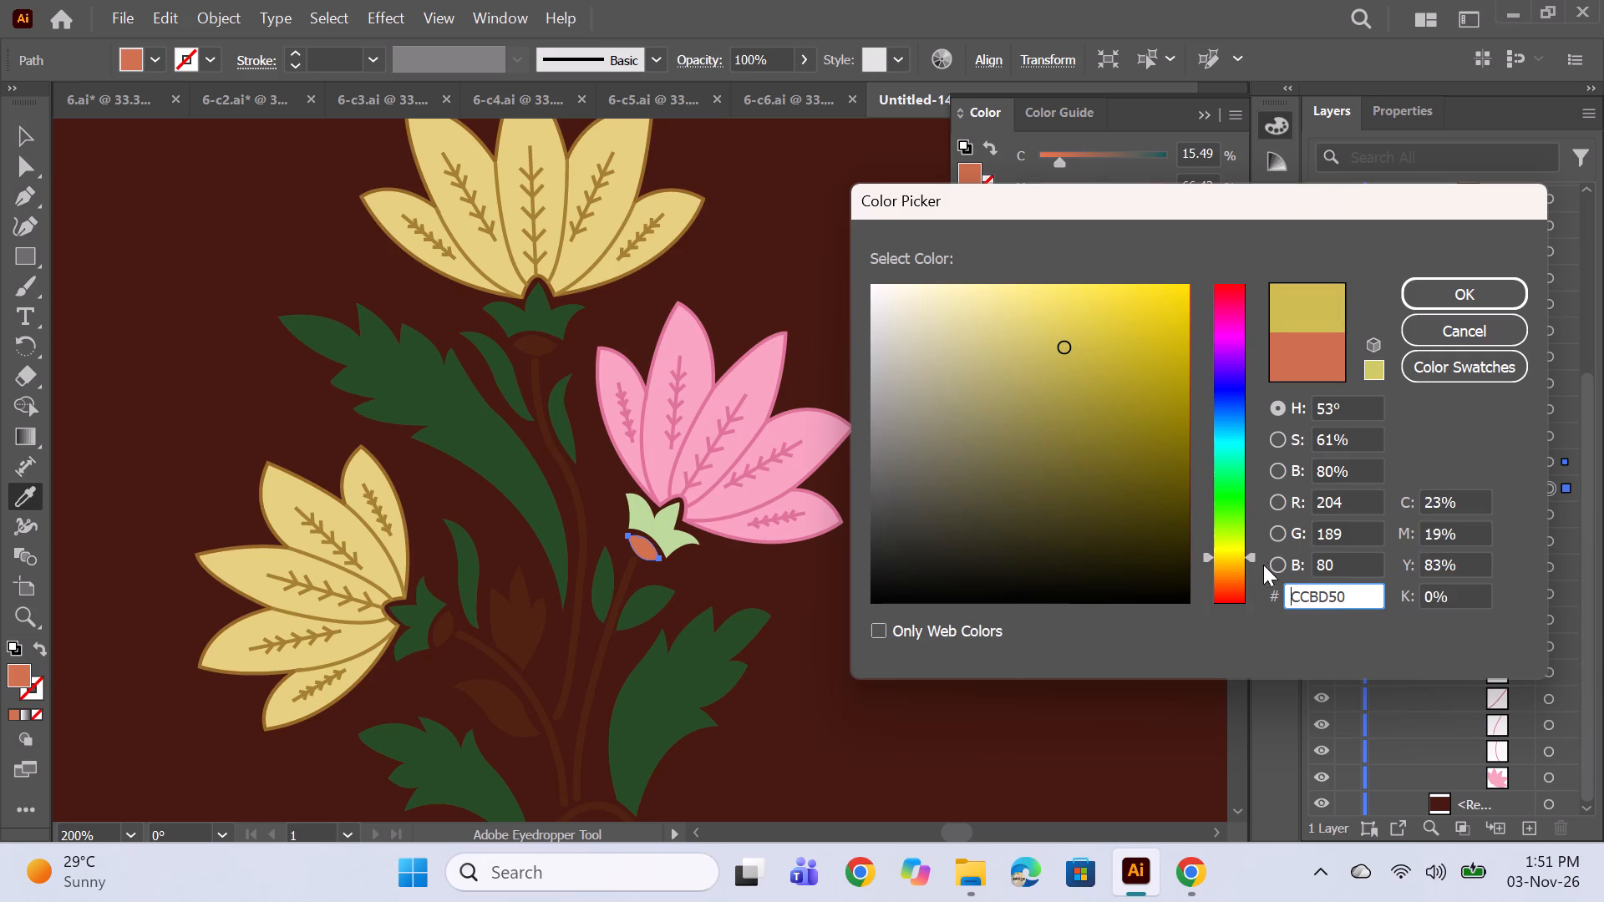
click(1235, 564)
click(946, 275)
click(950, 292)
click(932, 295)
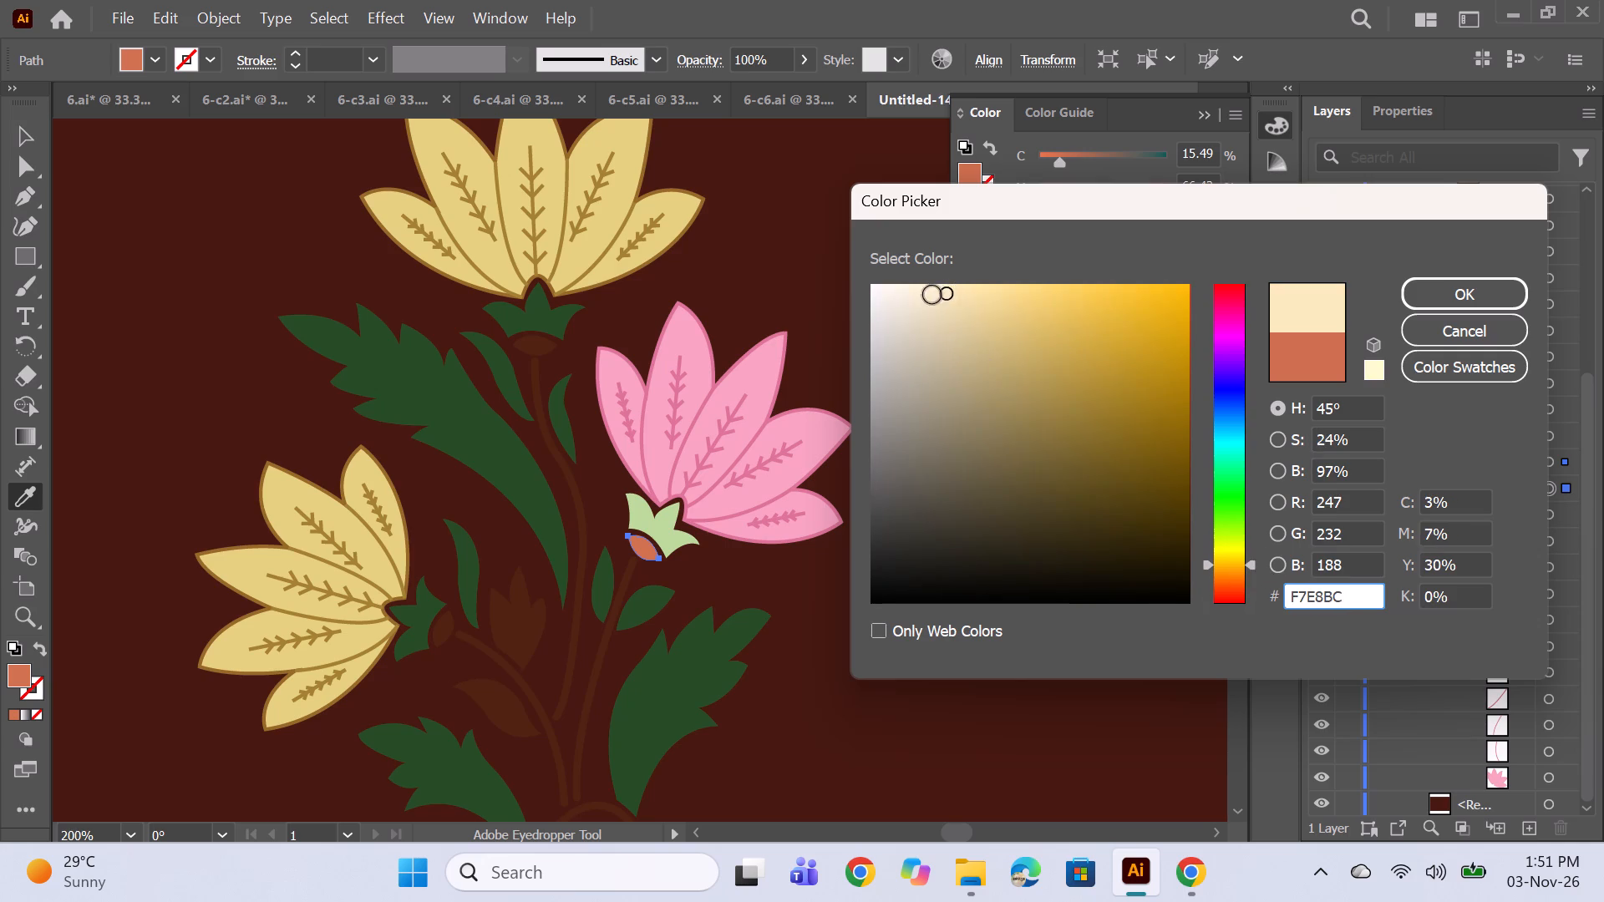
click(951, 314)
click(971, 296)
click(993, 285)
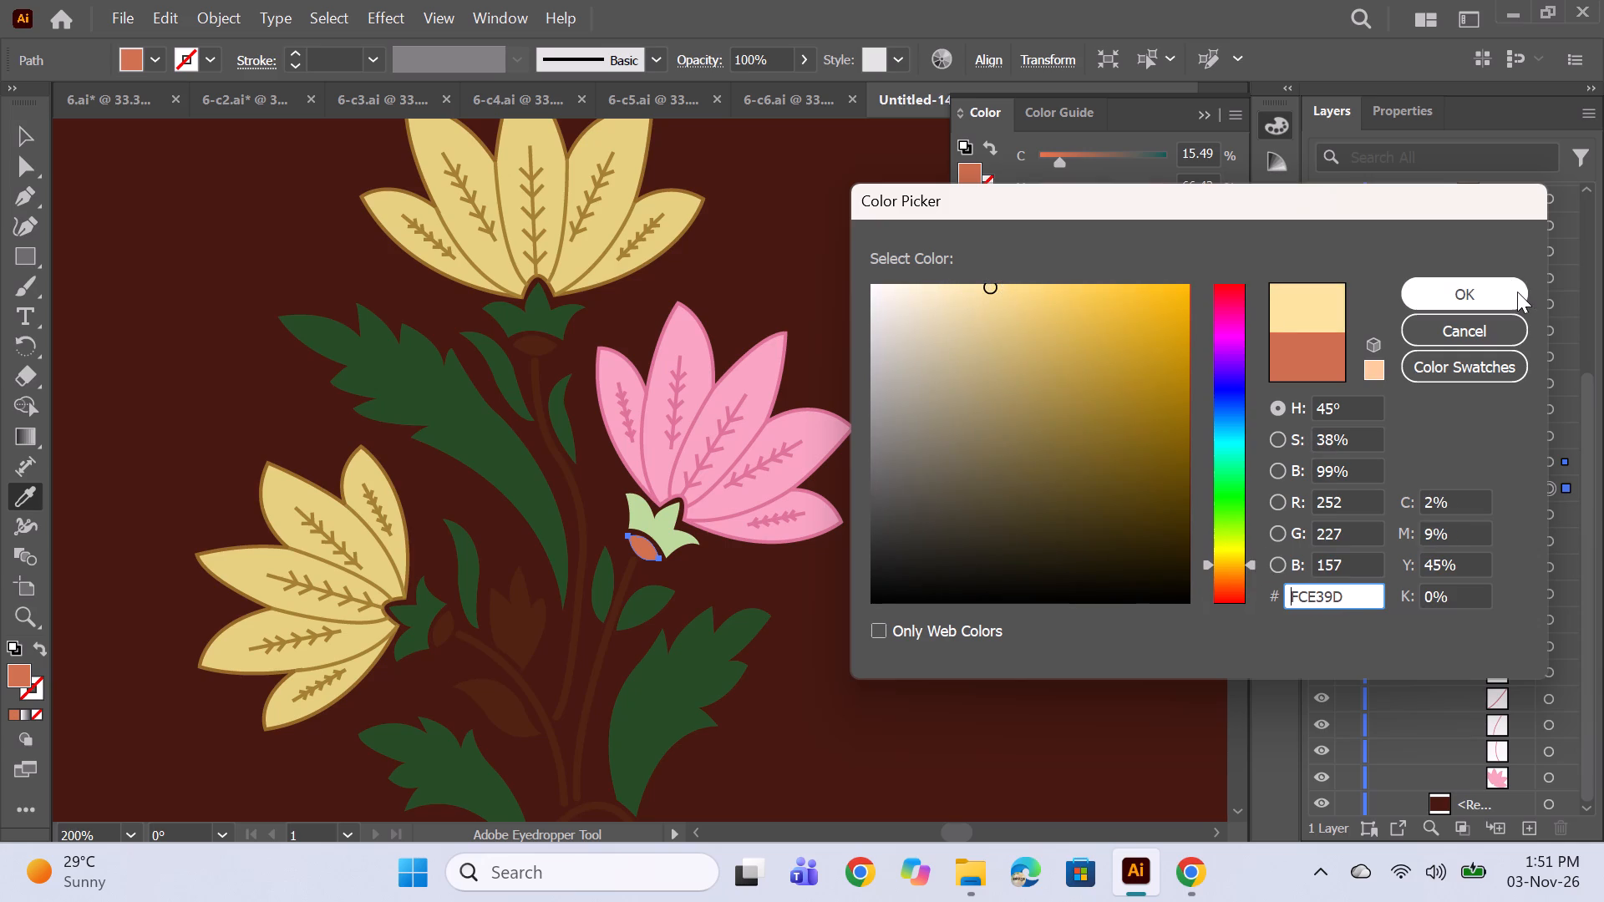
click(1516, 291)
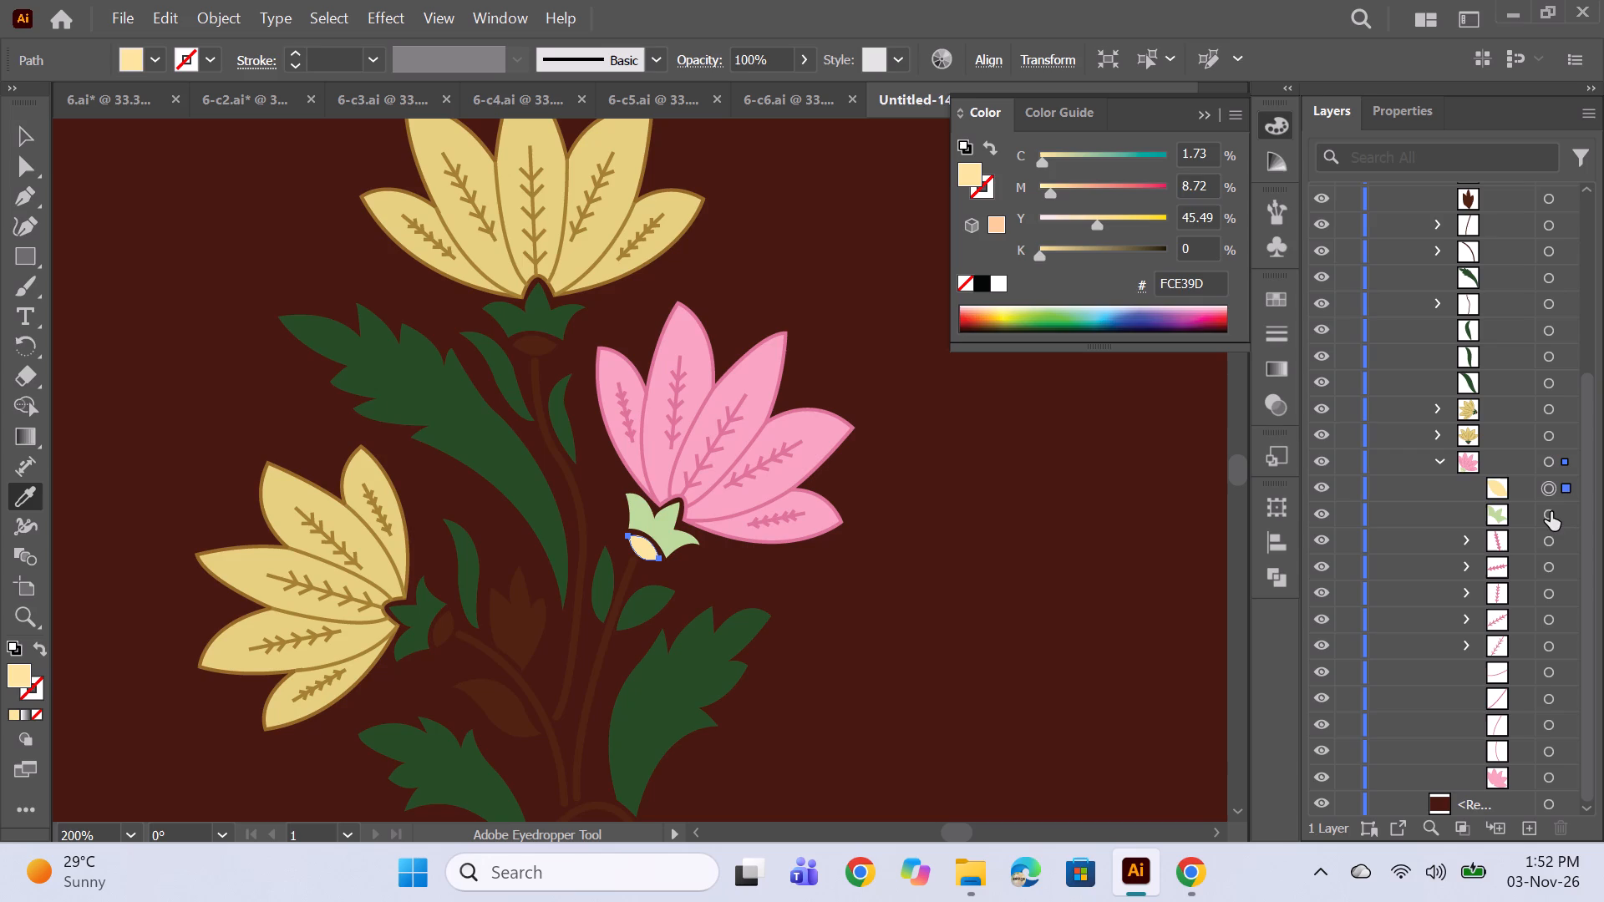
Examine the colours used in the other open colourway files, including 6-c6, 6-c5, 6-c4 and 6-c3, and return to the untitled motif.
click(1551, 512)
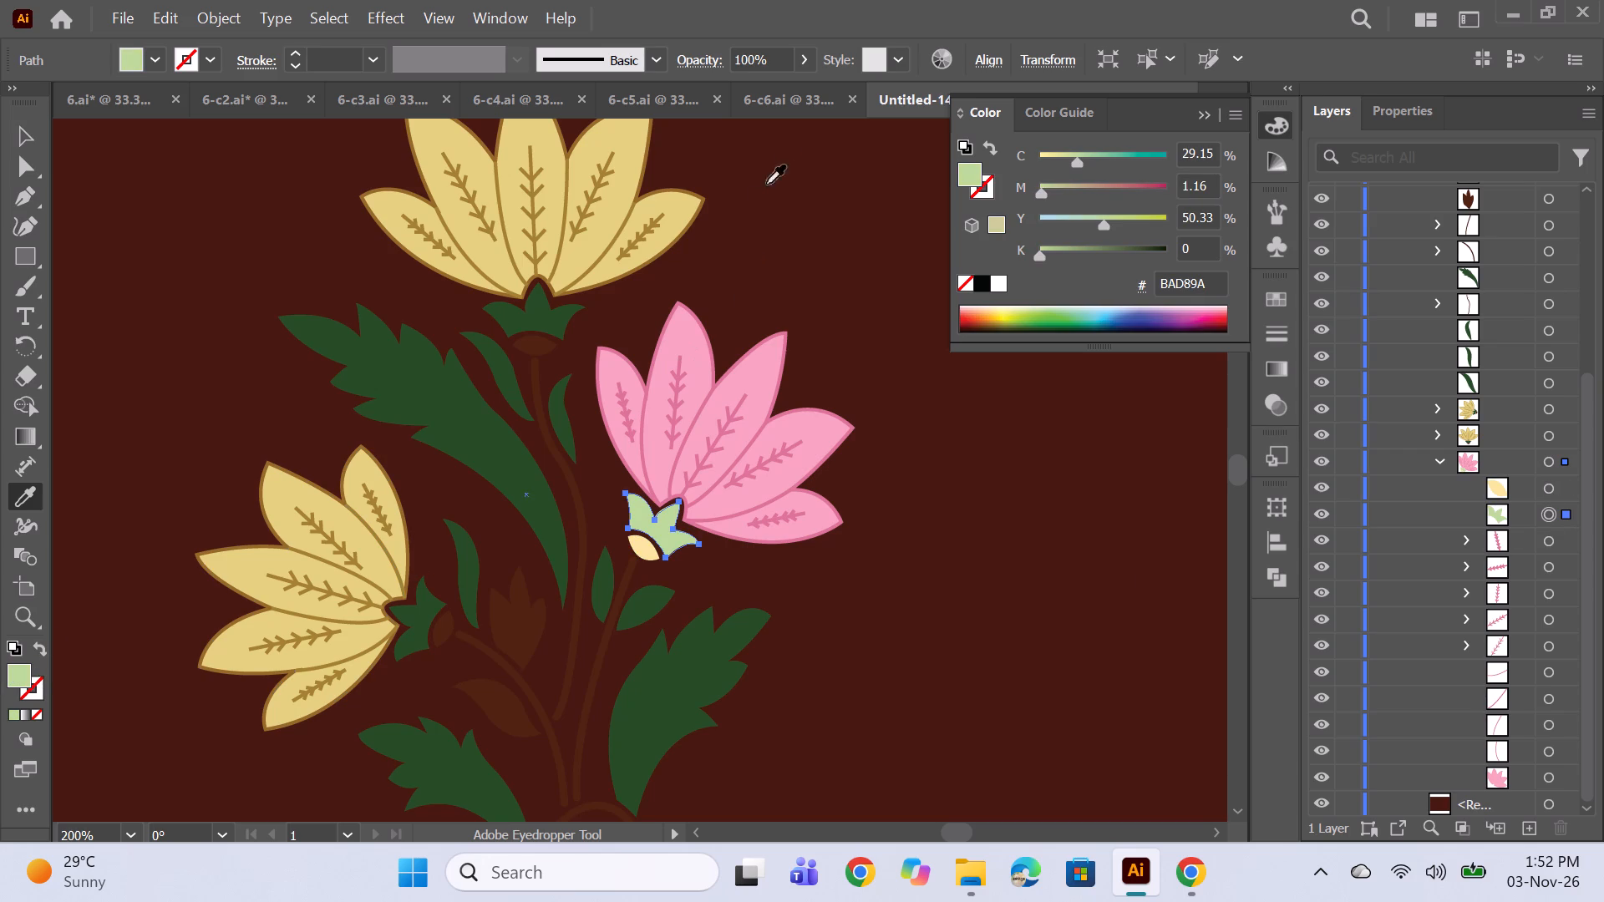
click(804, 103)
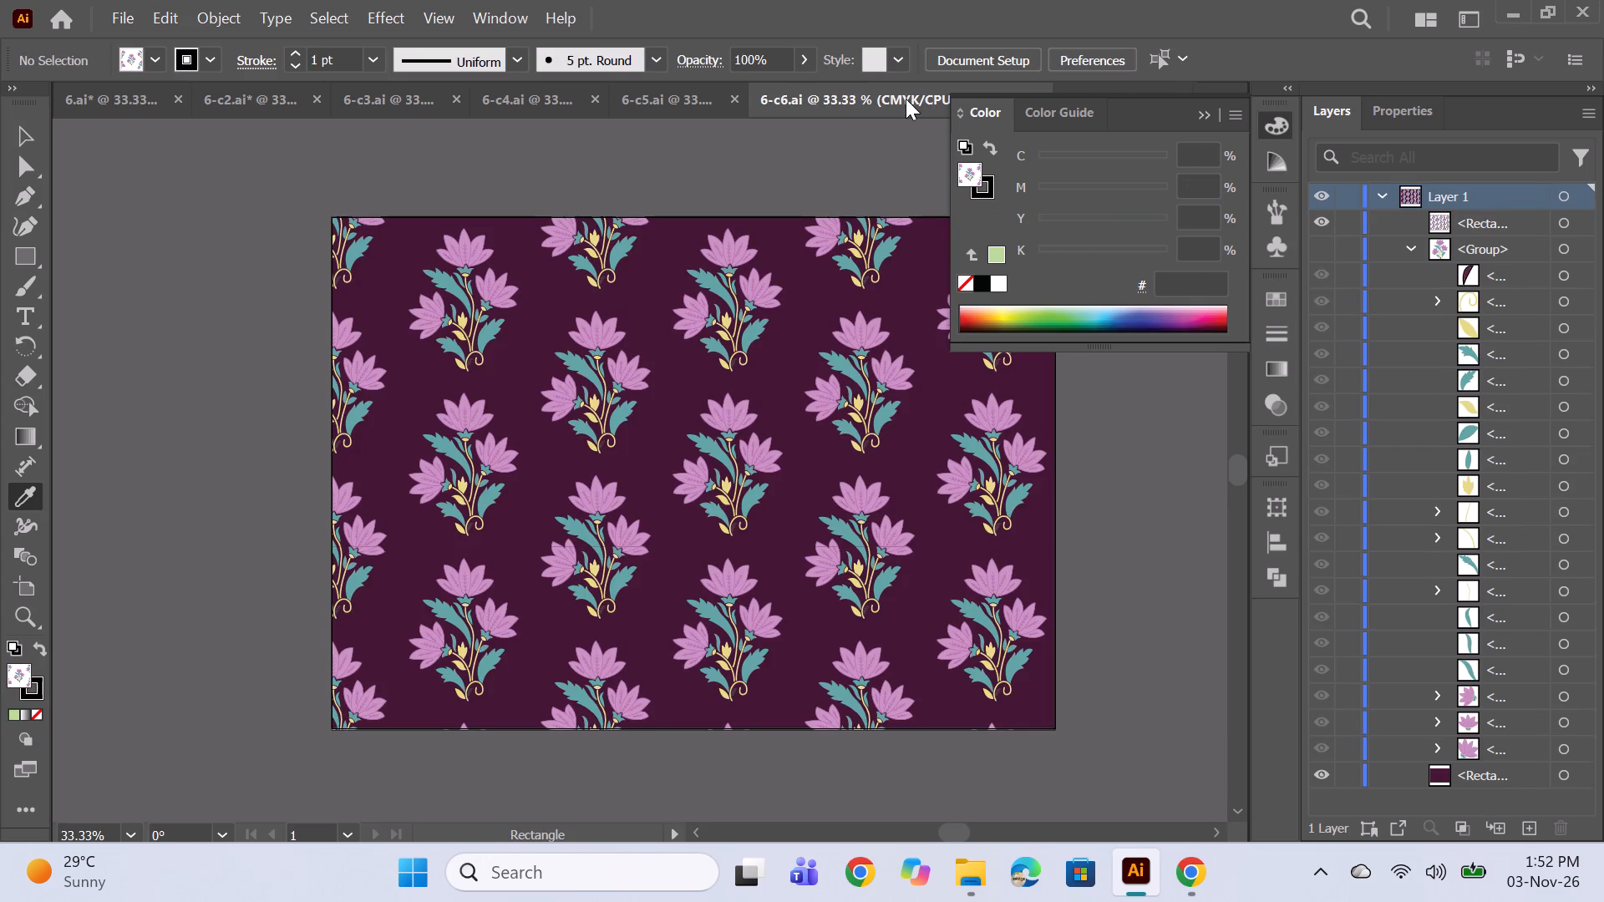
click(679, 102)
click(937, 94)
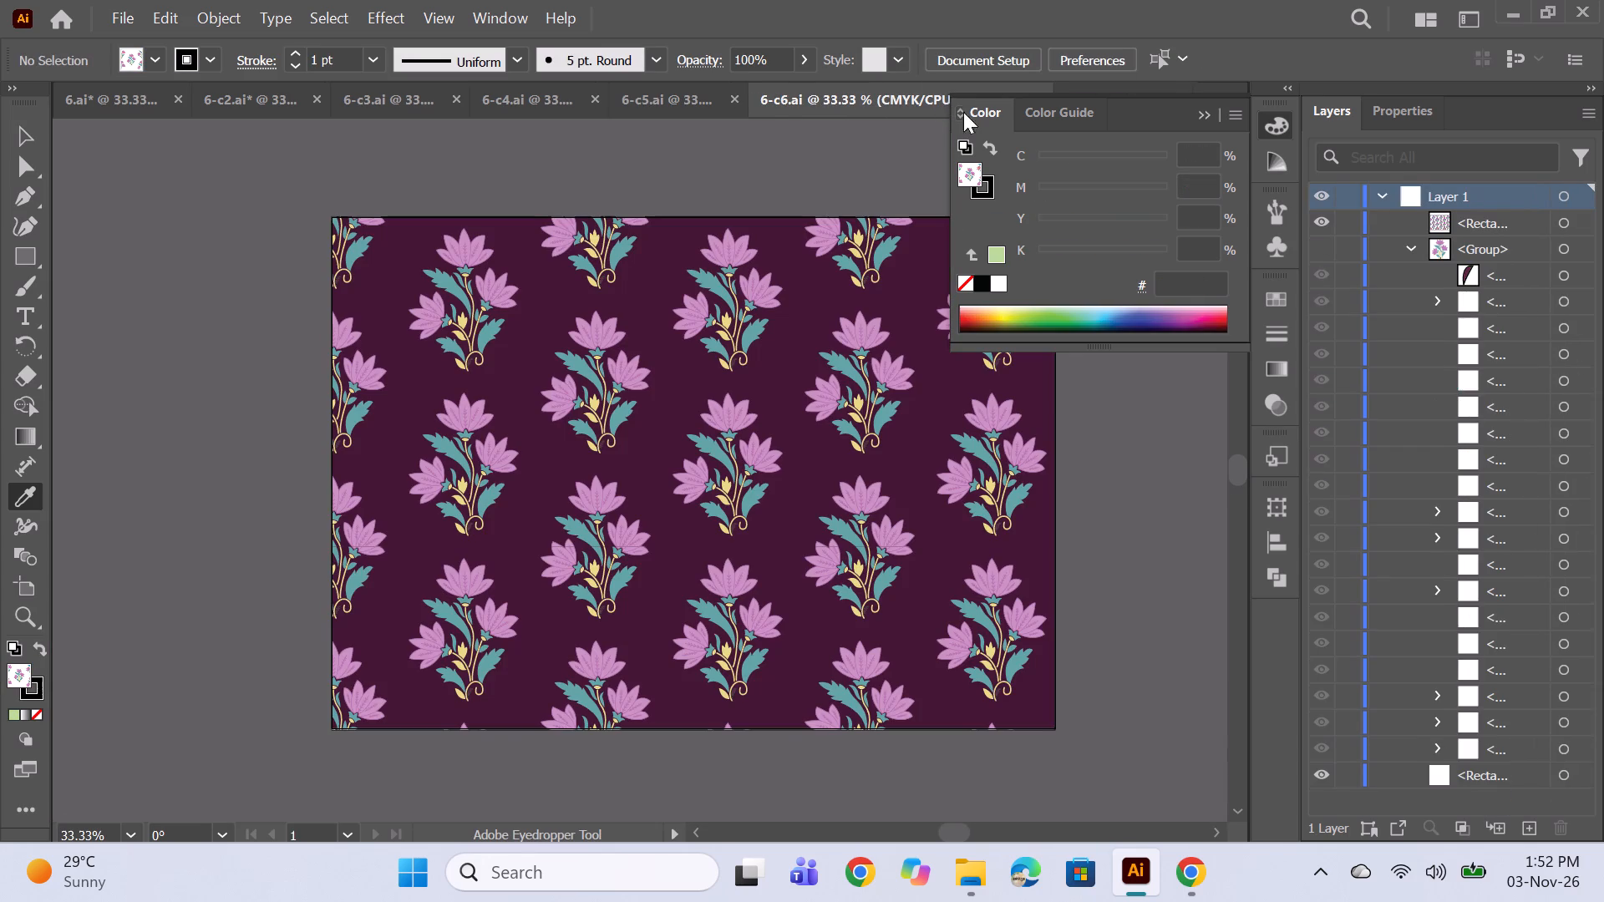
click(1198, 109)
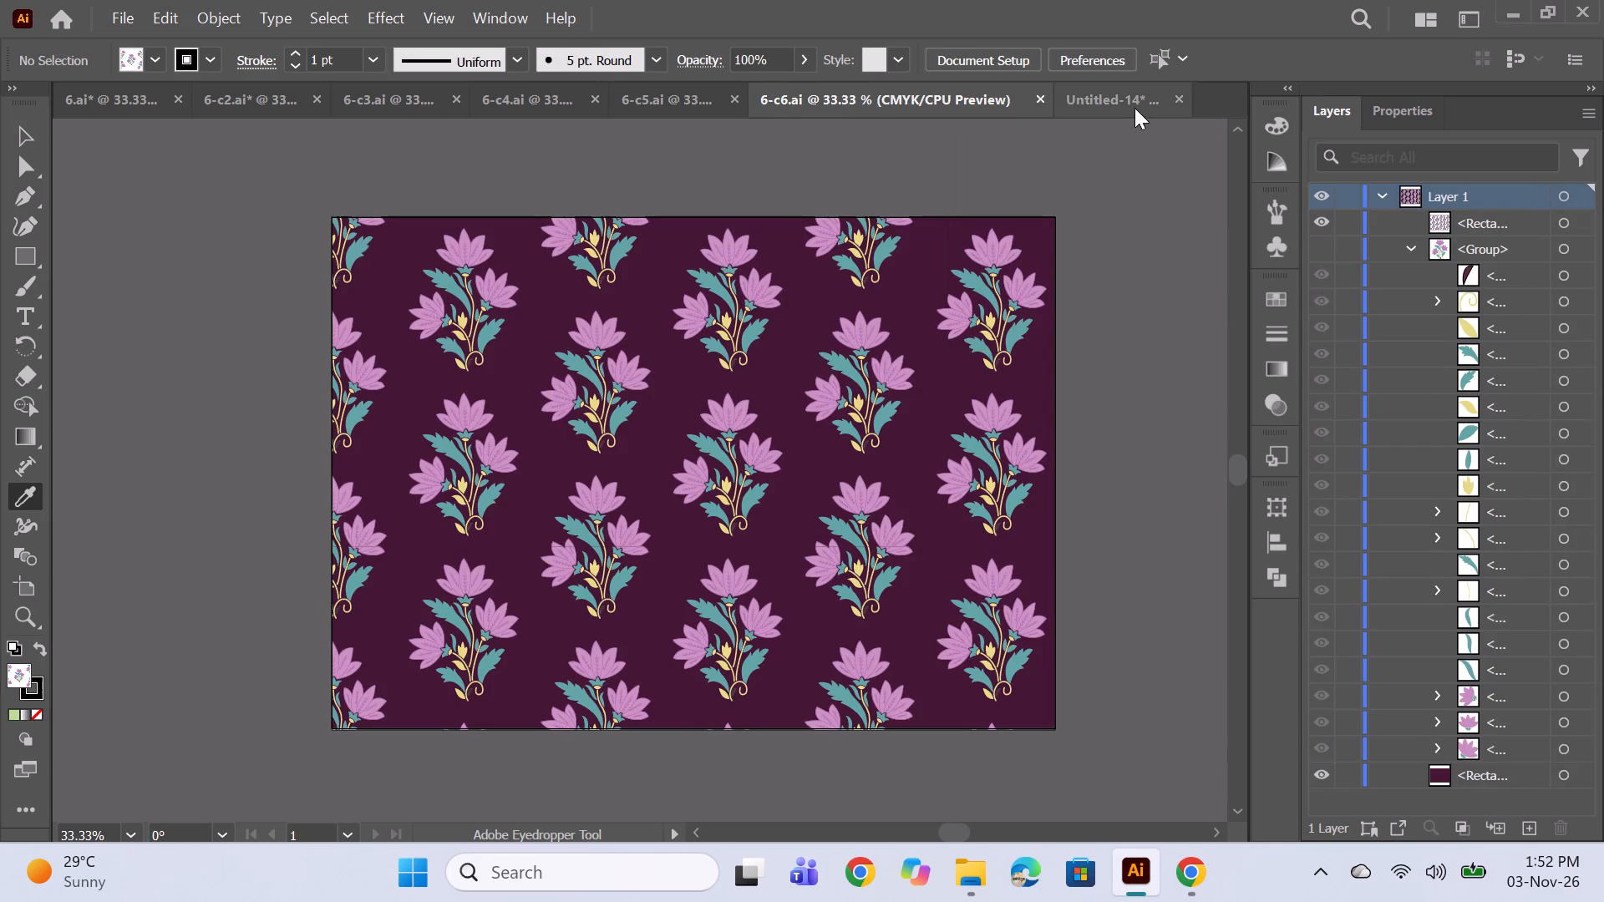
click(1129, 105)
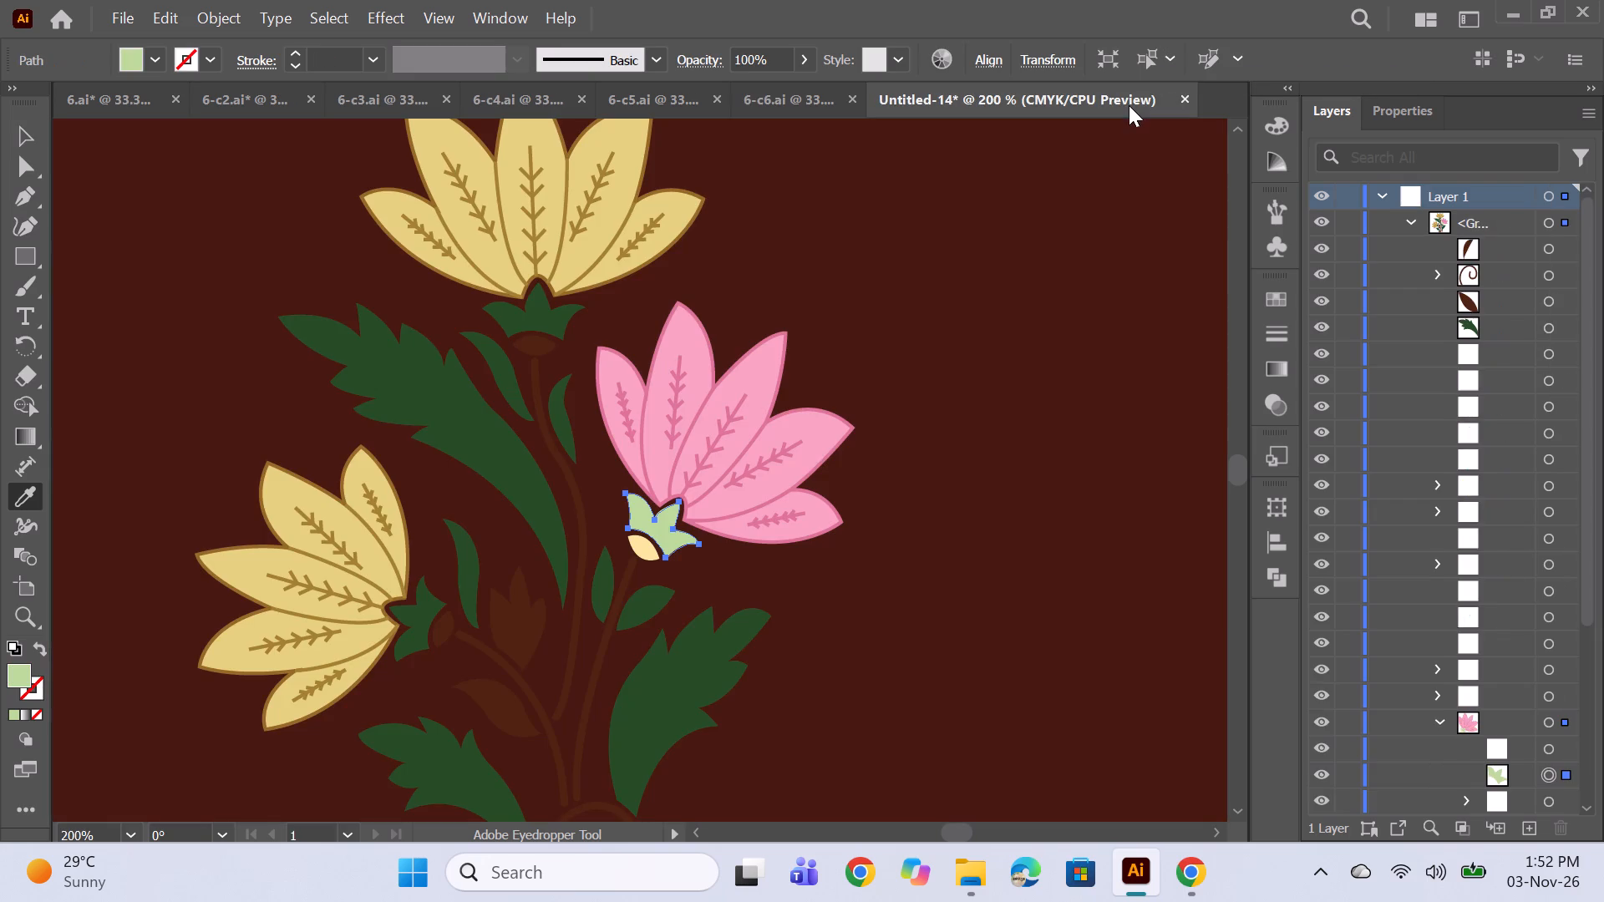
click(789, 94)
click(657, 99)
click(525, 106)
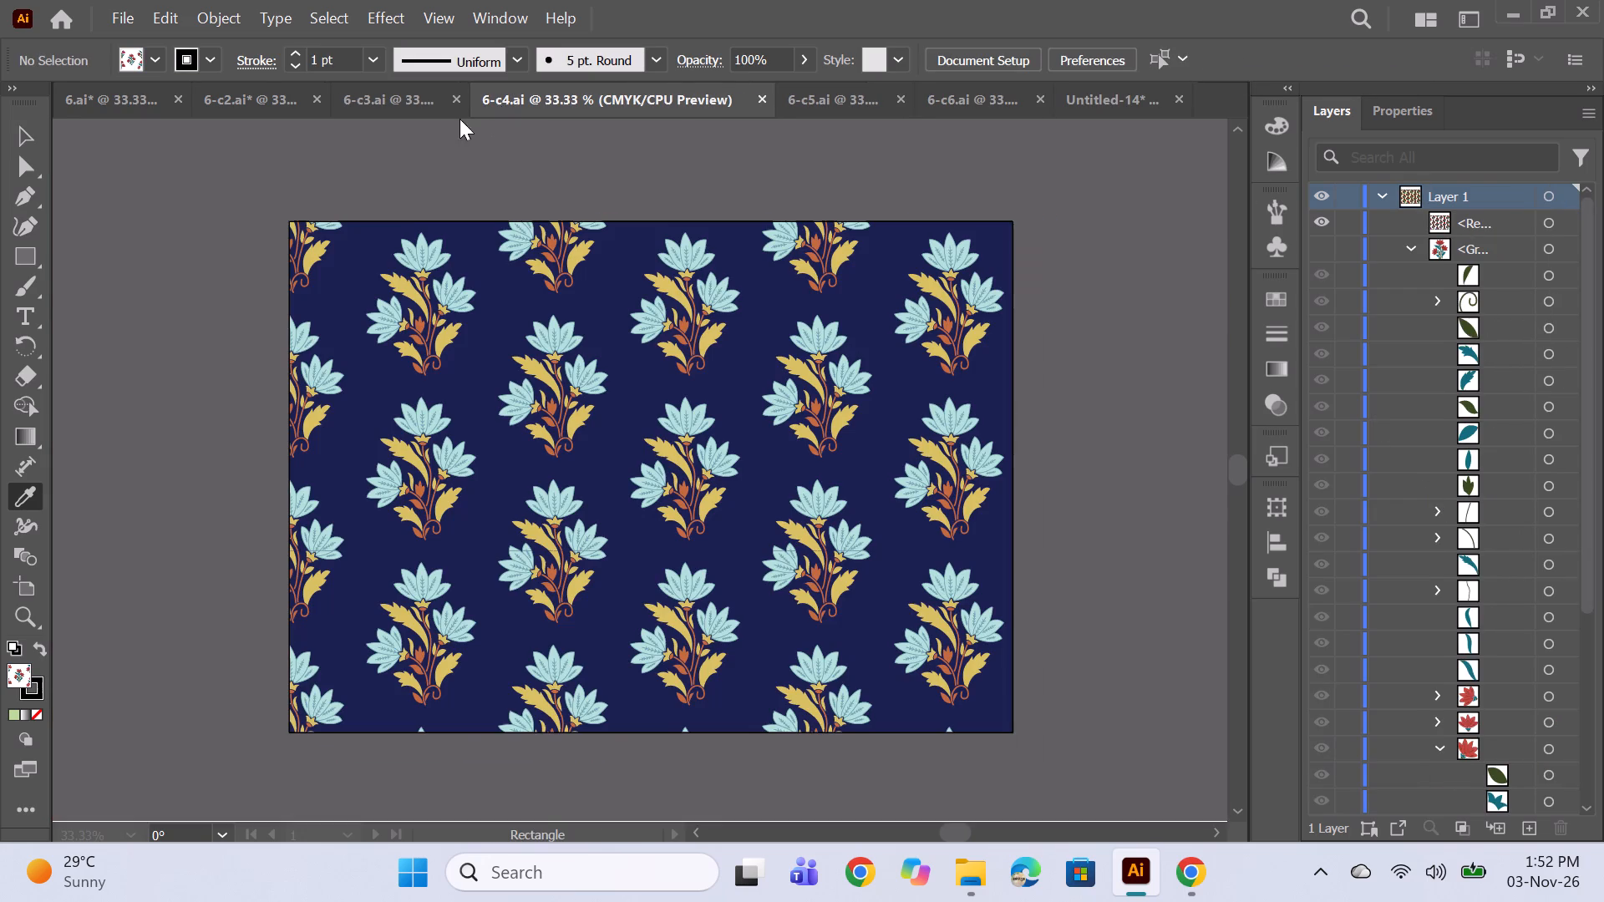
click(368, 107)
click(1092, 101)
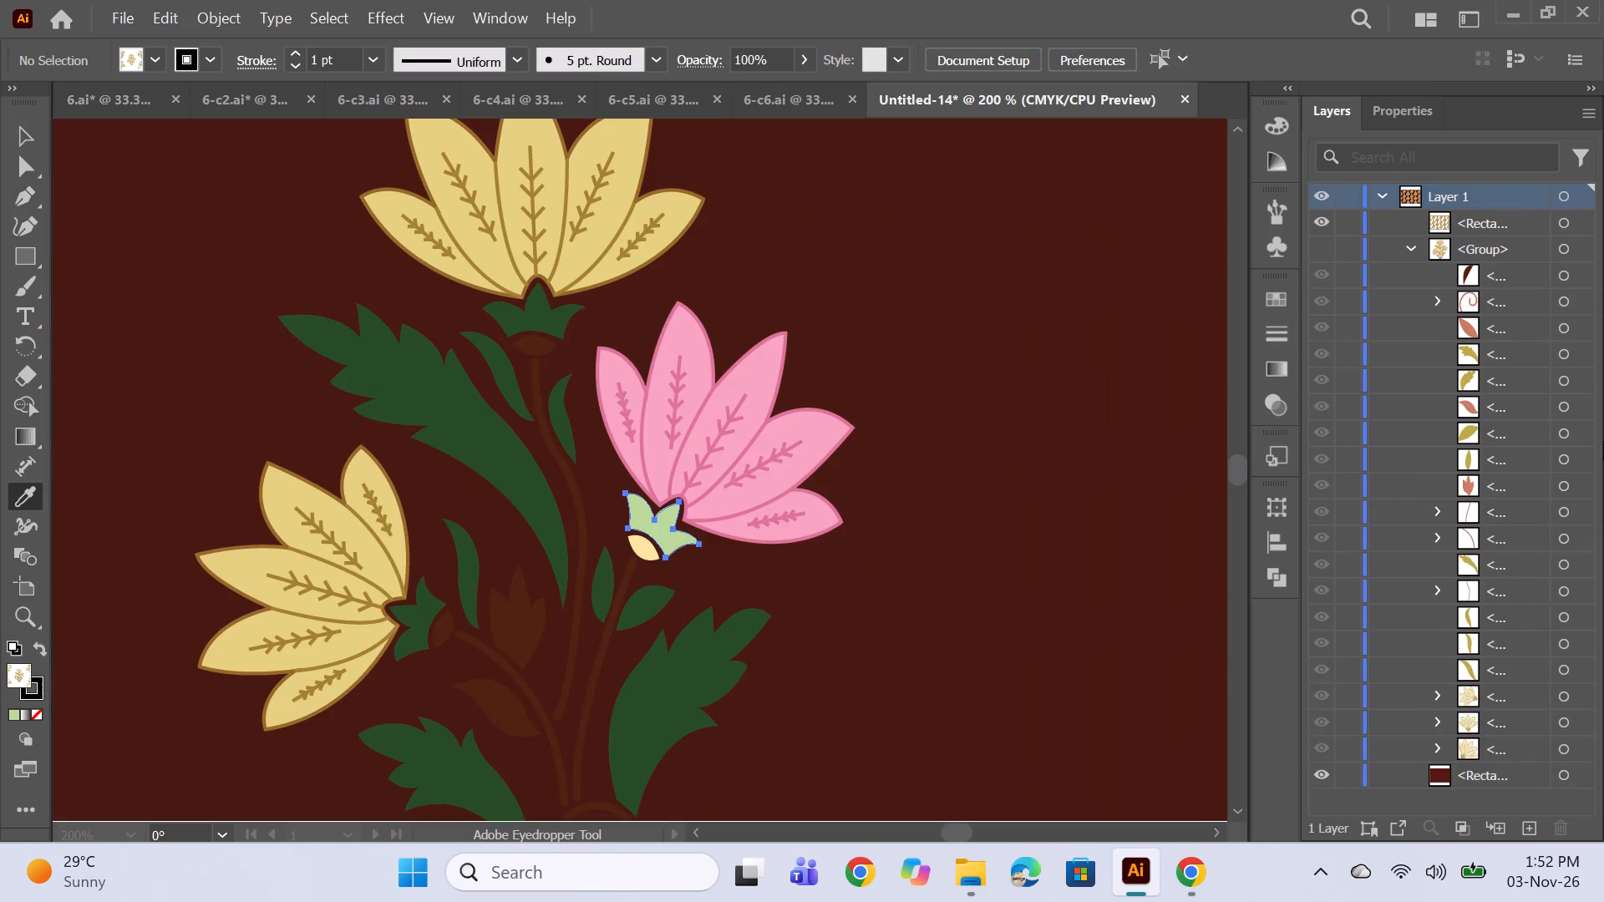
Sample the bulb's pale yellow fill onto the pink flower's sepals with the Eyedropper.
scroll(1540, 762, down, 1)
click(1549, 701)
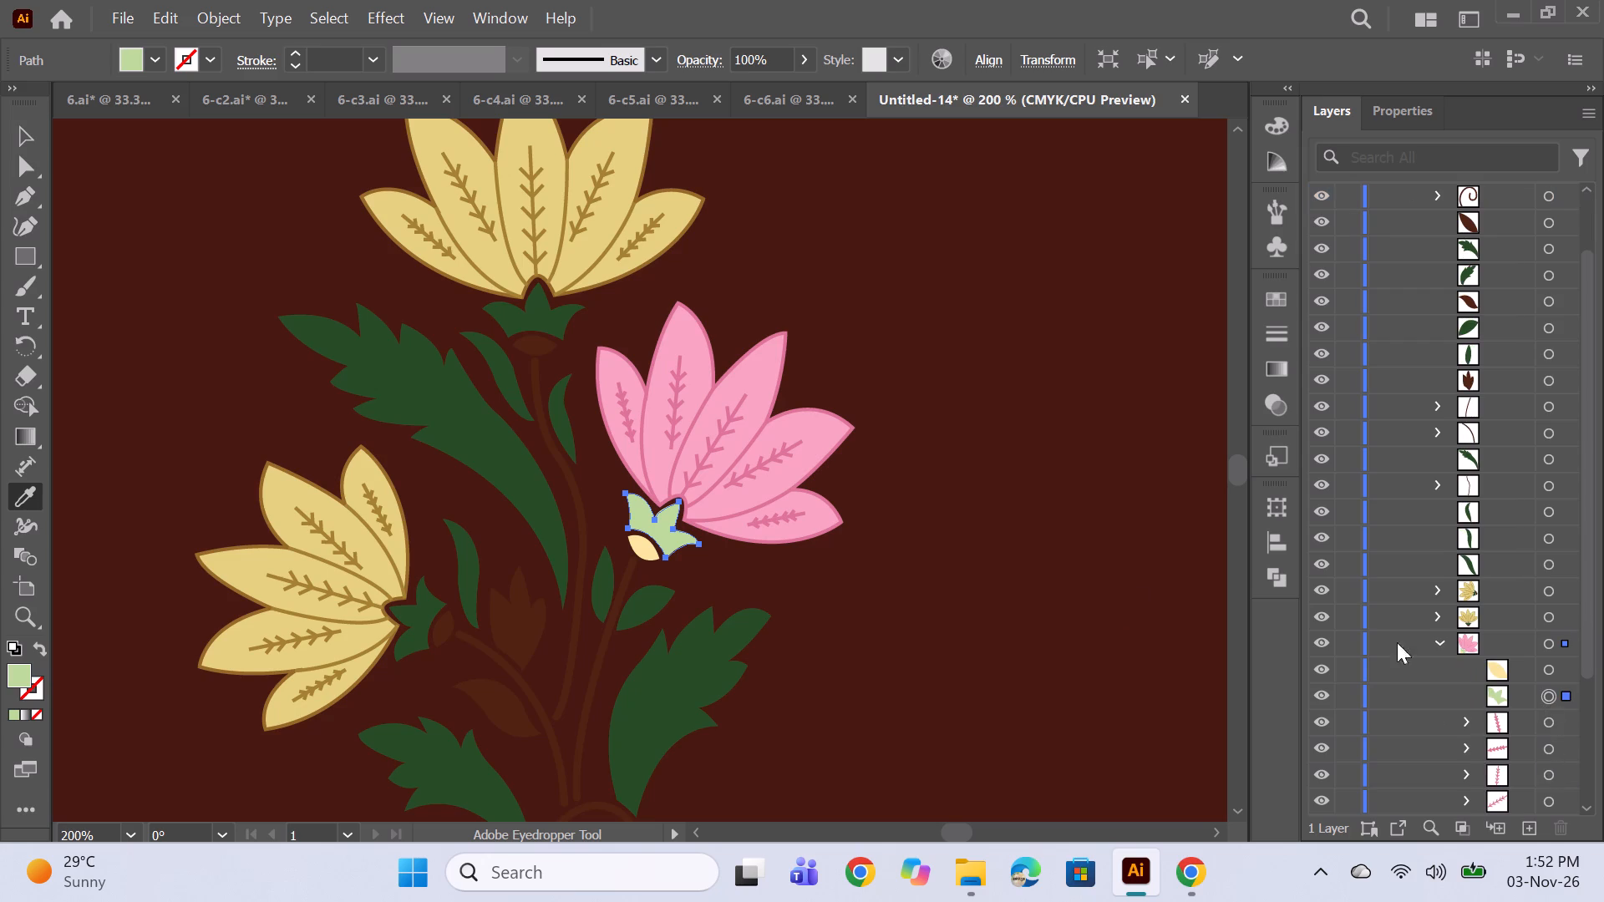
click(636, 545)
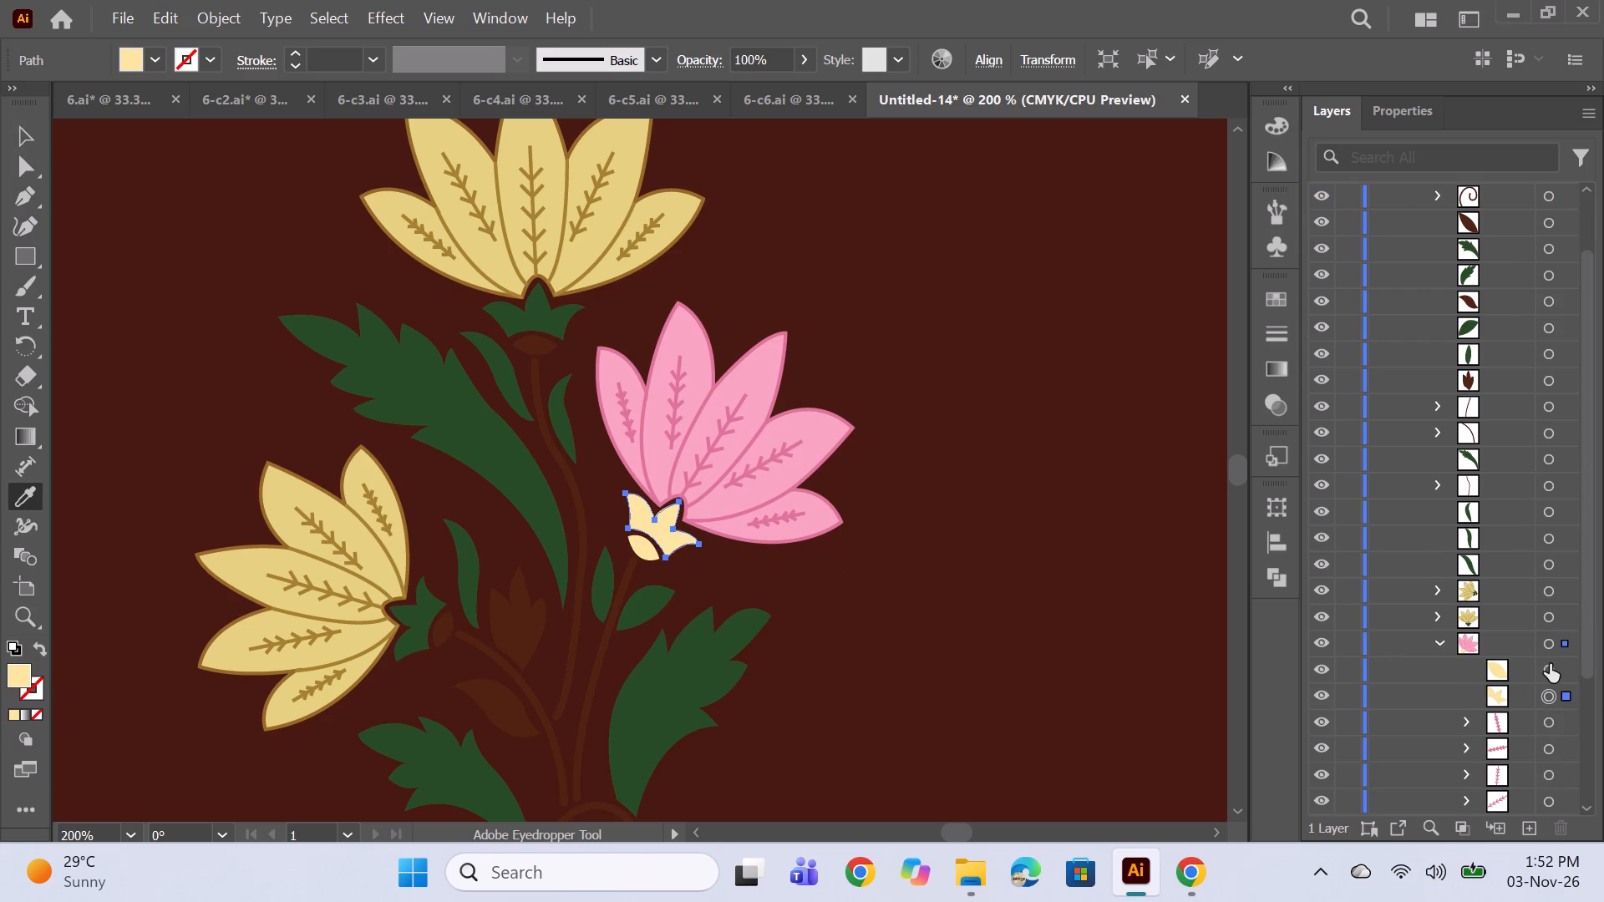
Change the fill of the bulb beneath the pink flower's sepals to light green D3F7A6.
click(1541, 668)
double_click(23, 679)
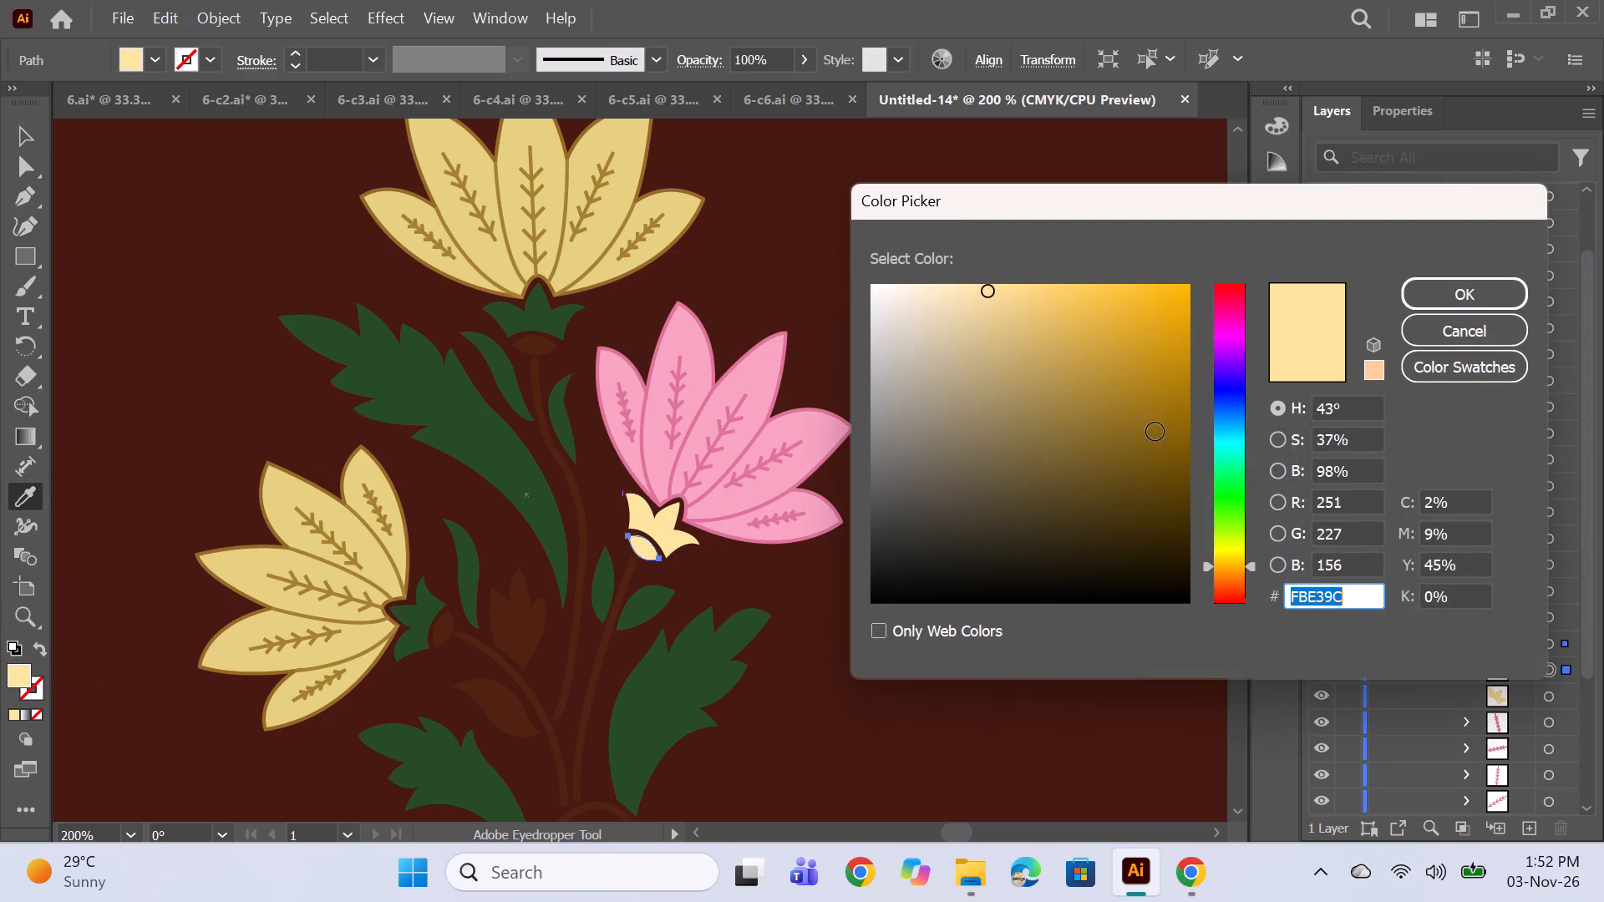
click(1226, 502)
click(1233, 459)
click(1224, 496)
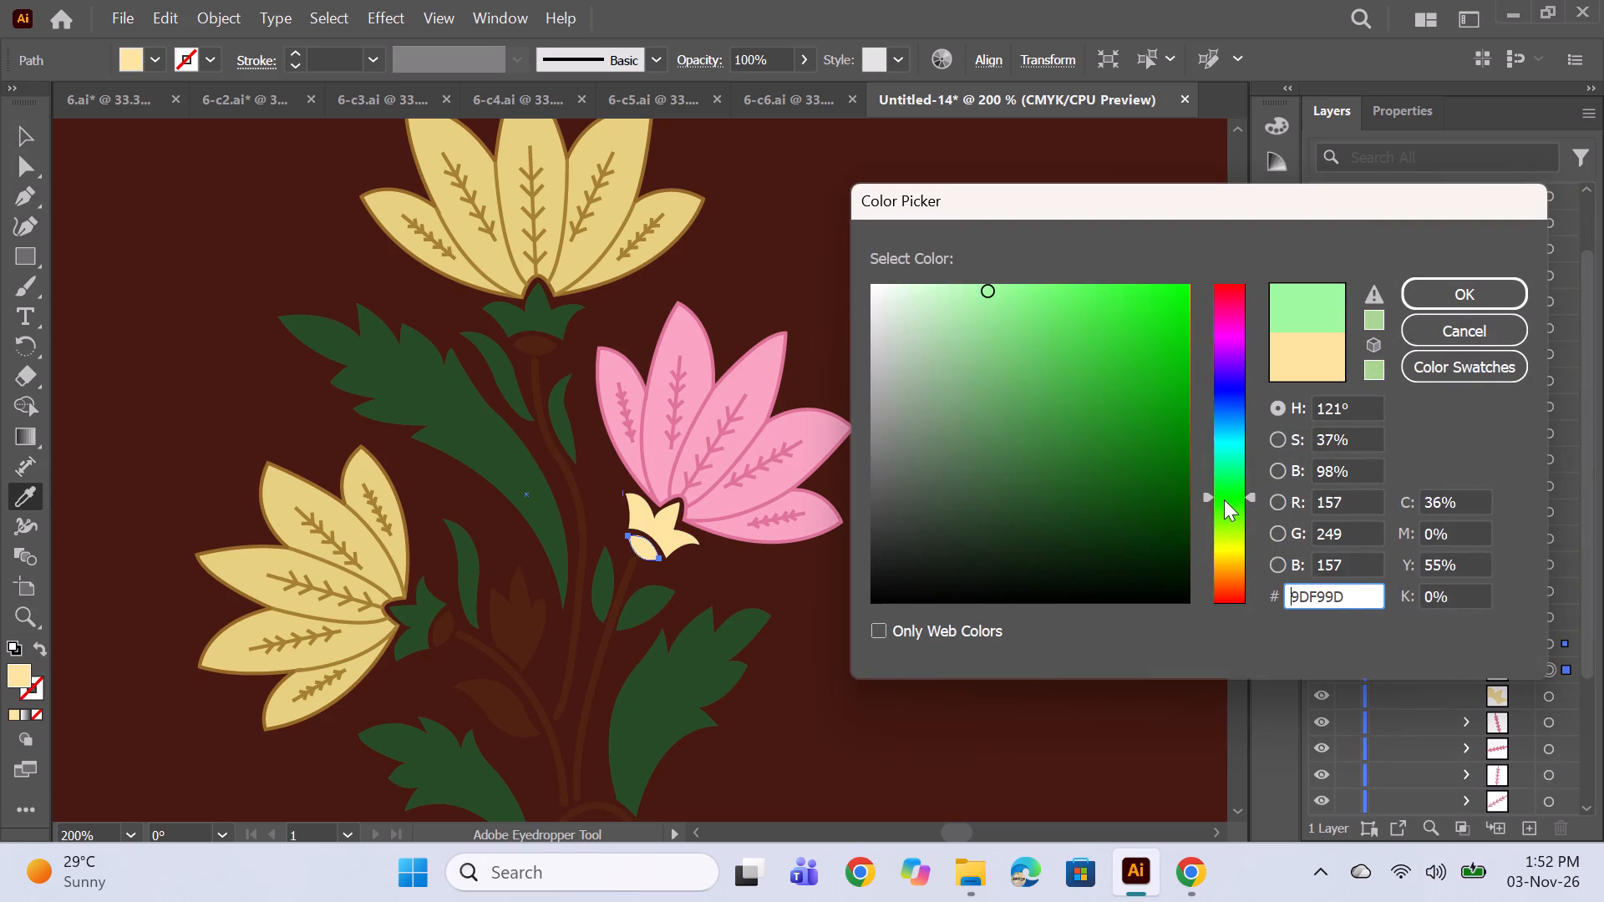
click(1228, 519)
click(999, 330)
click(978, 316)
click(961, 327)
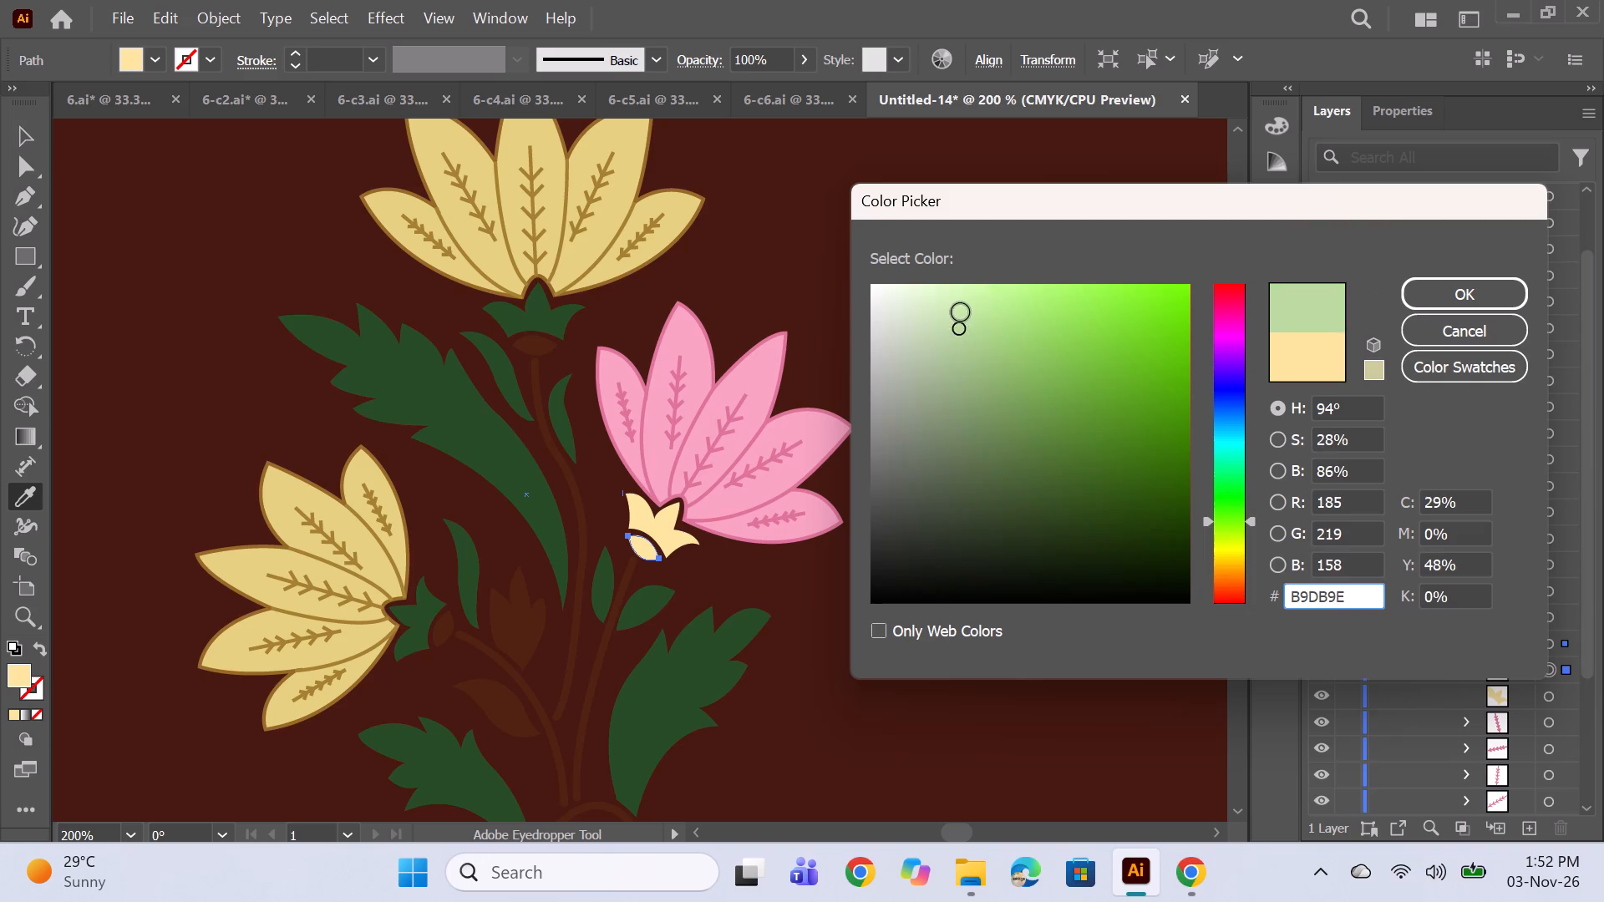
click(962, 309)
click(963, 298)
click(971, 292)
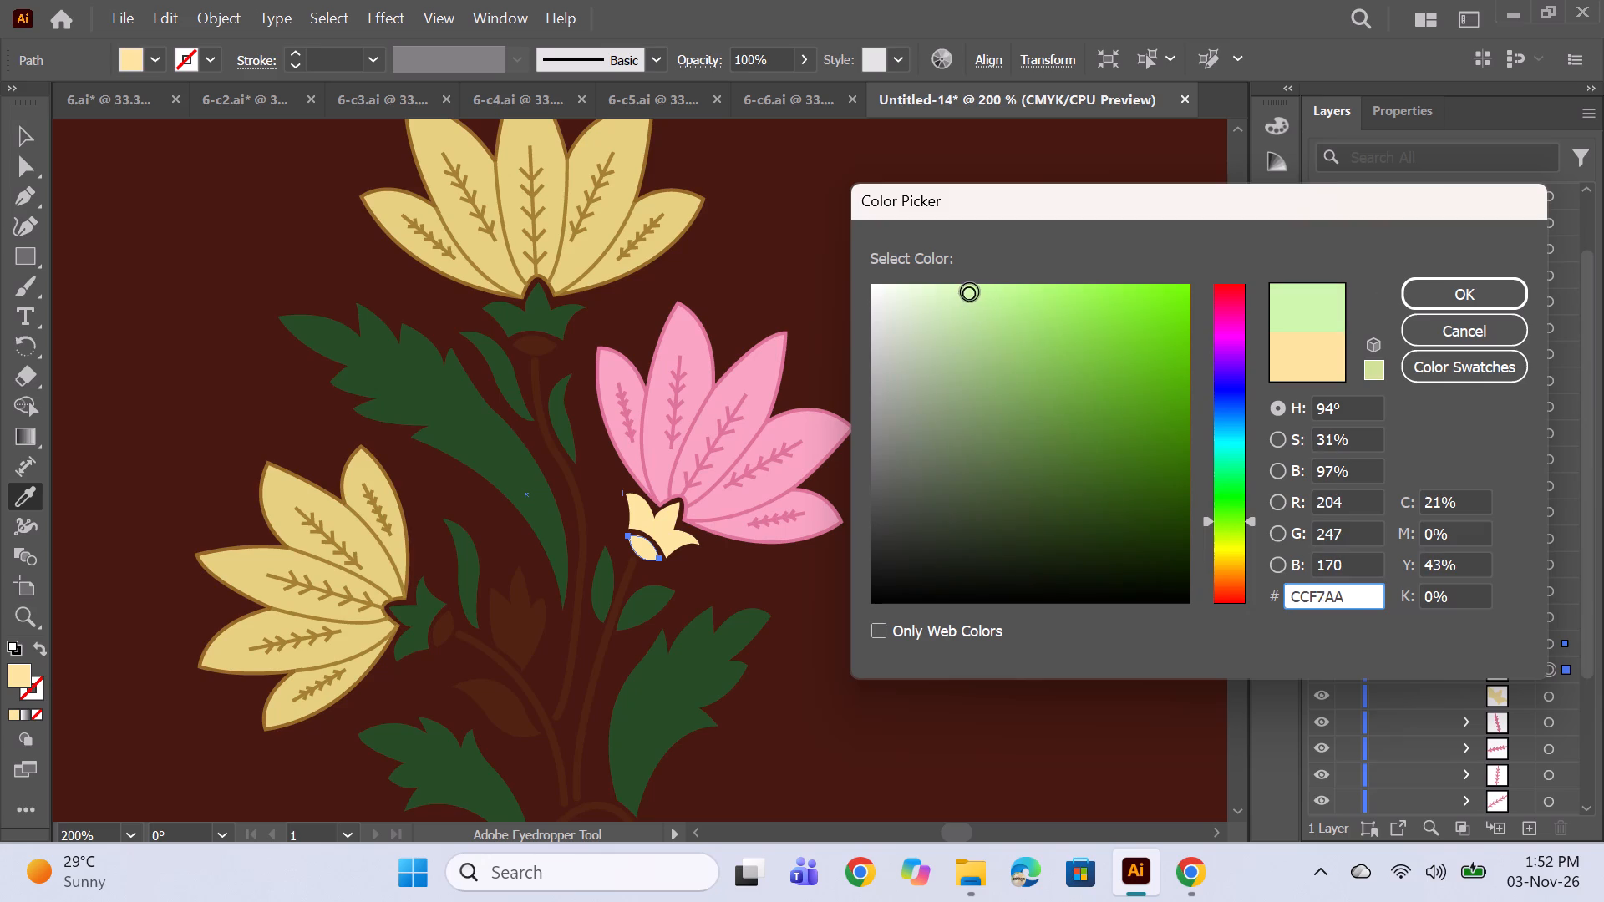
click(1234, 526)
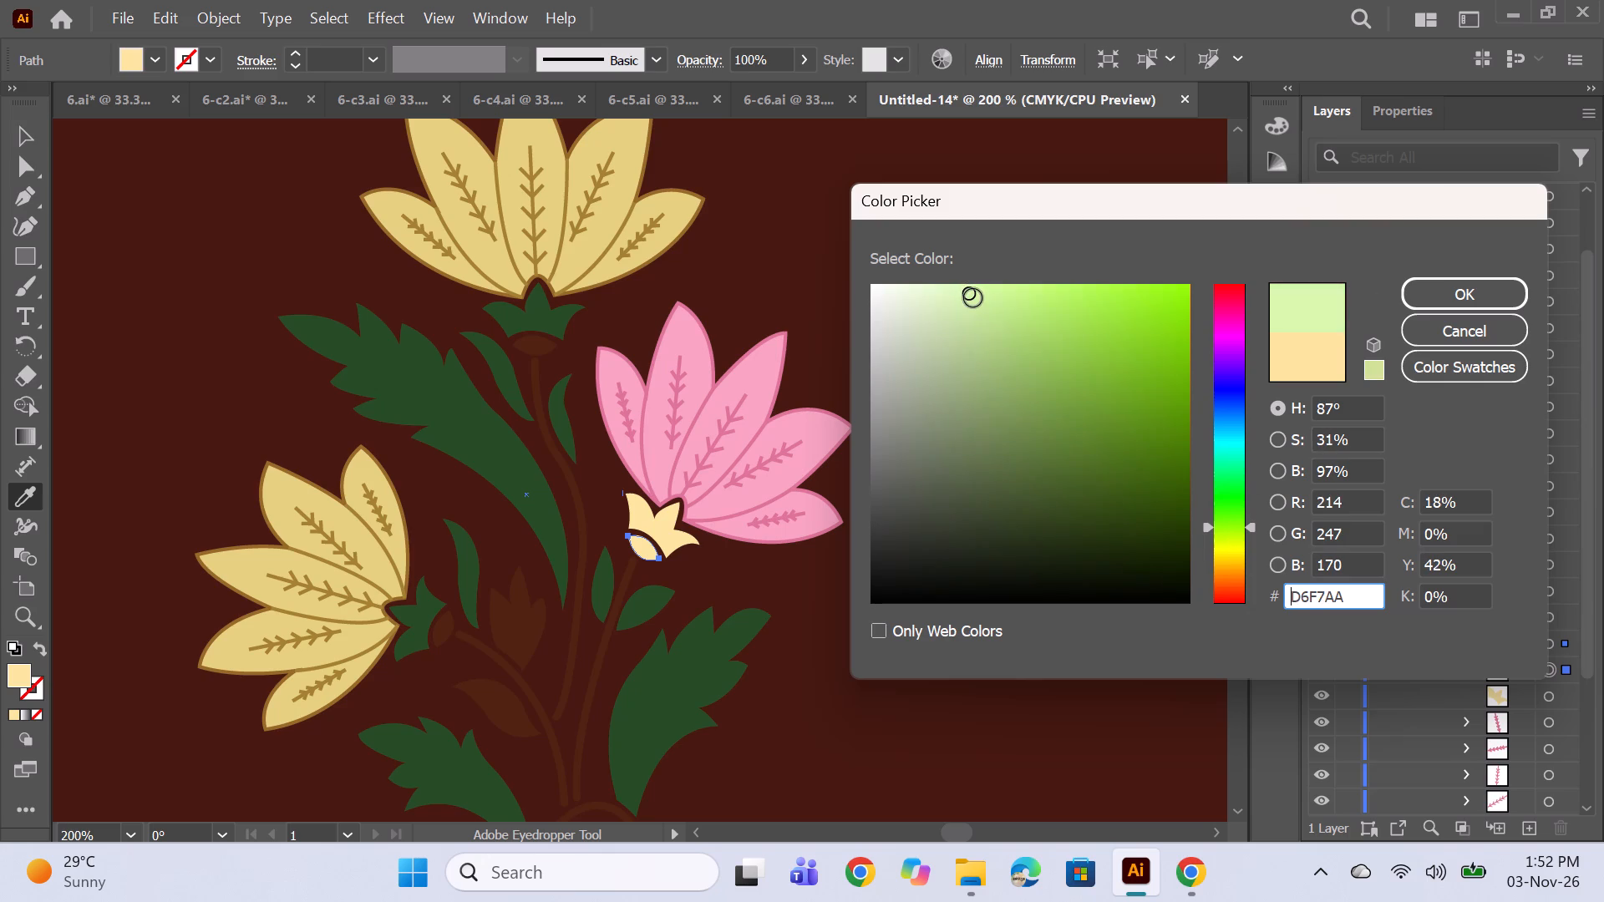
click(973, 298)
click(977, 292)
click(1420, 292)
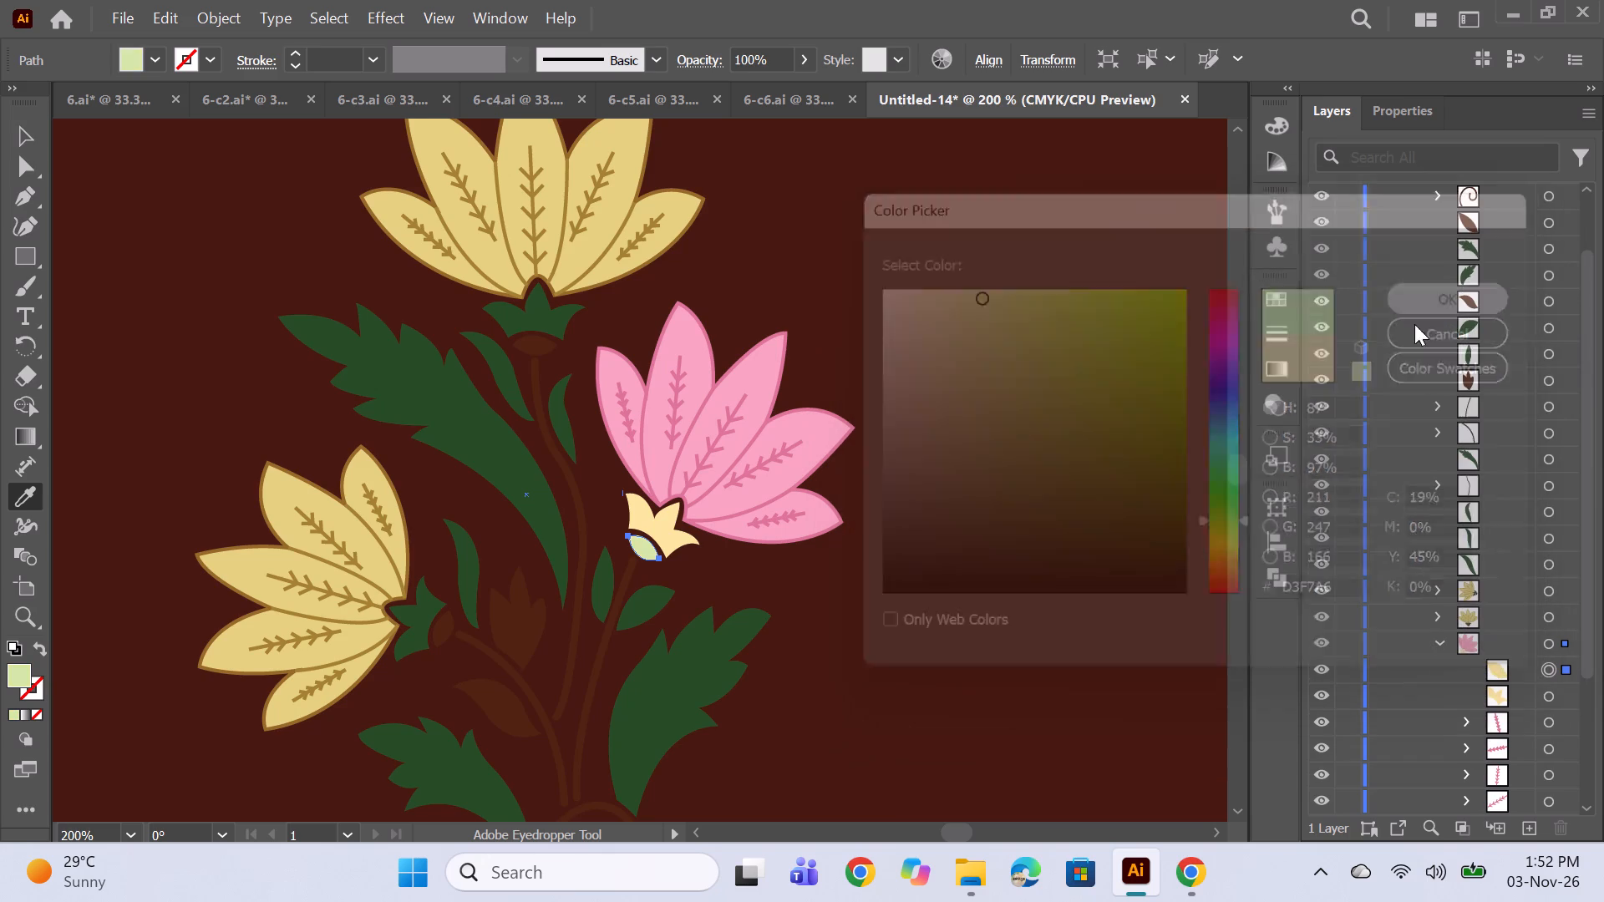
Select the top yellow flower's petal shape and sample the pink flower's petal colours onto it with the Eyedropper.
scroll(836, 369, down, 2)
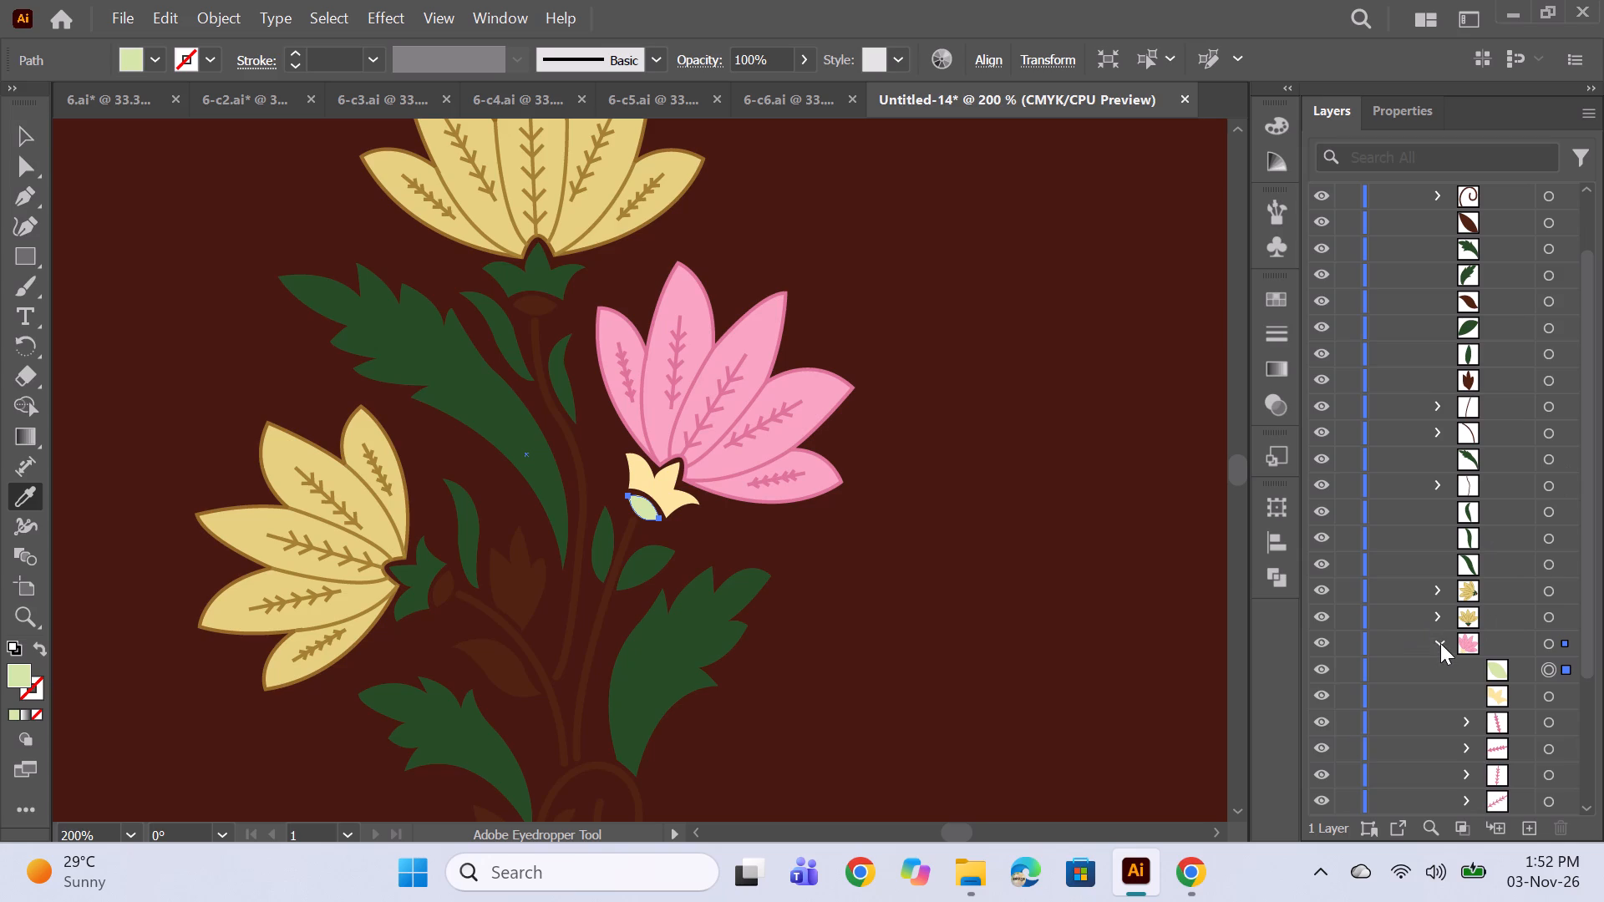
drag(1440, 643, 1448, 648)
click(1439, 695)
scroll(1518, 657, down, 12)
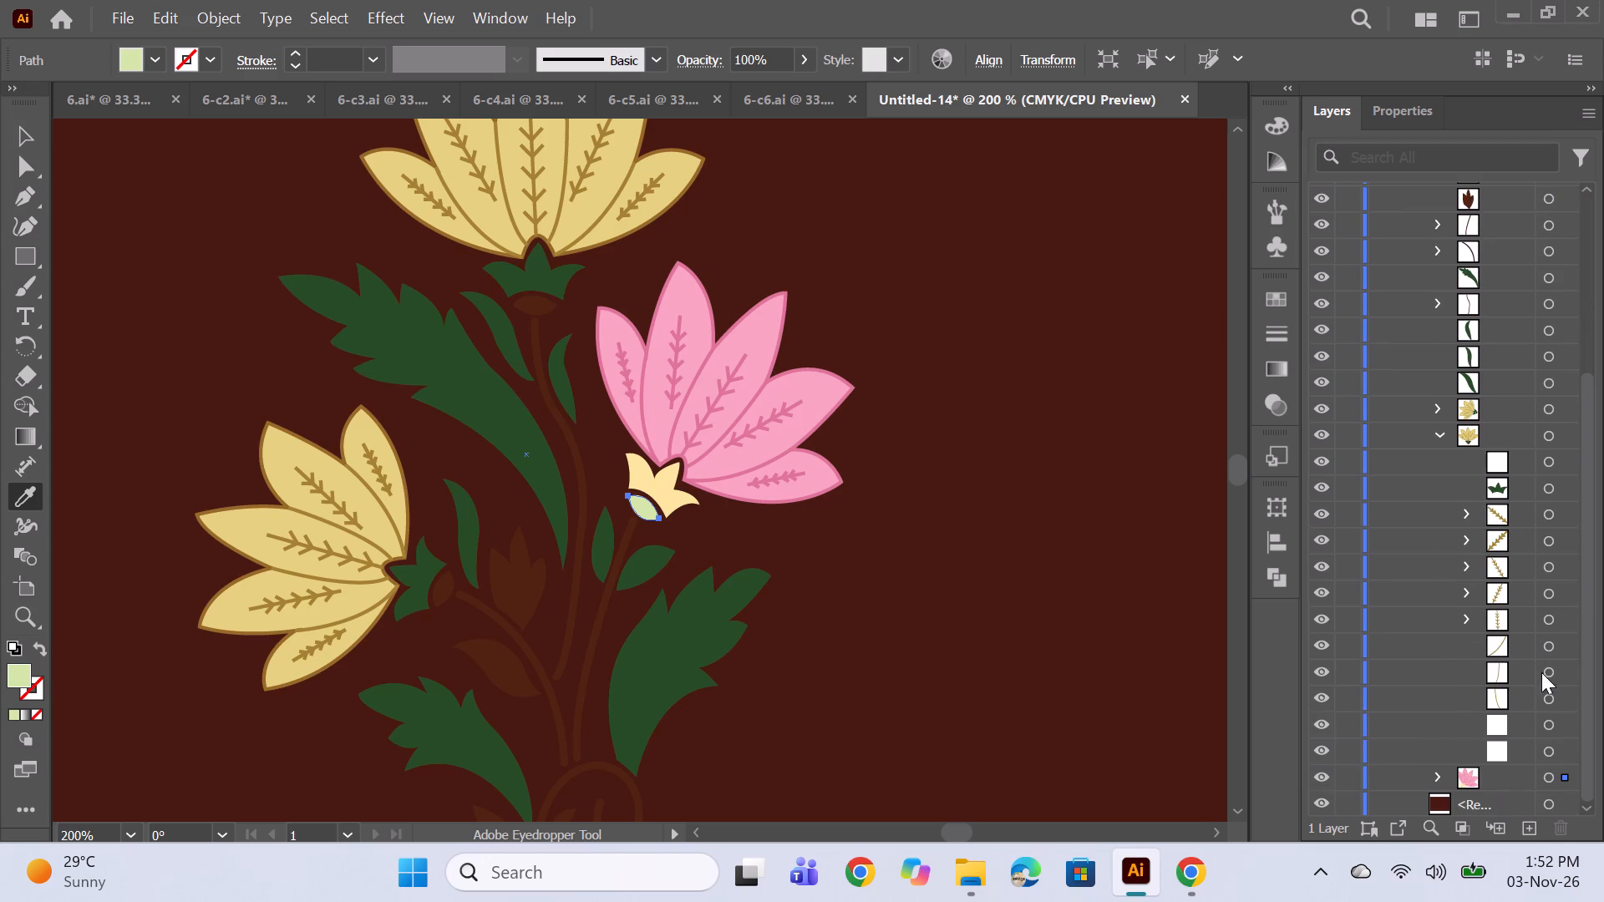
click(1553, 756)
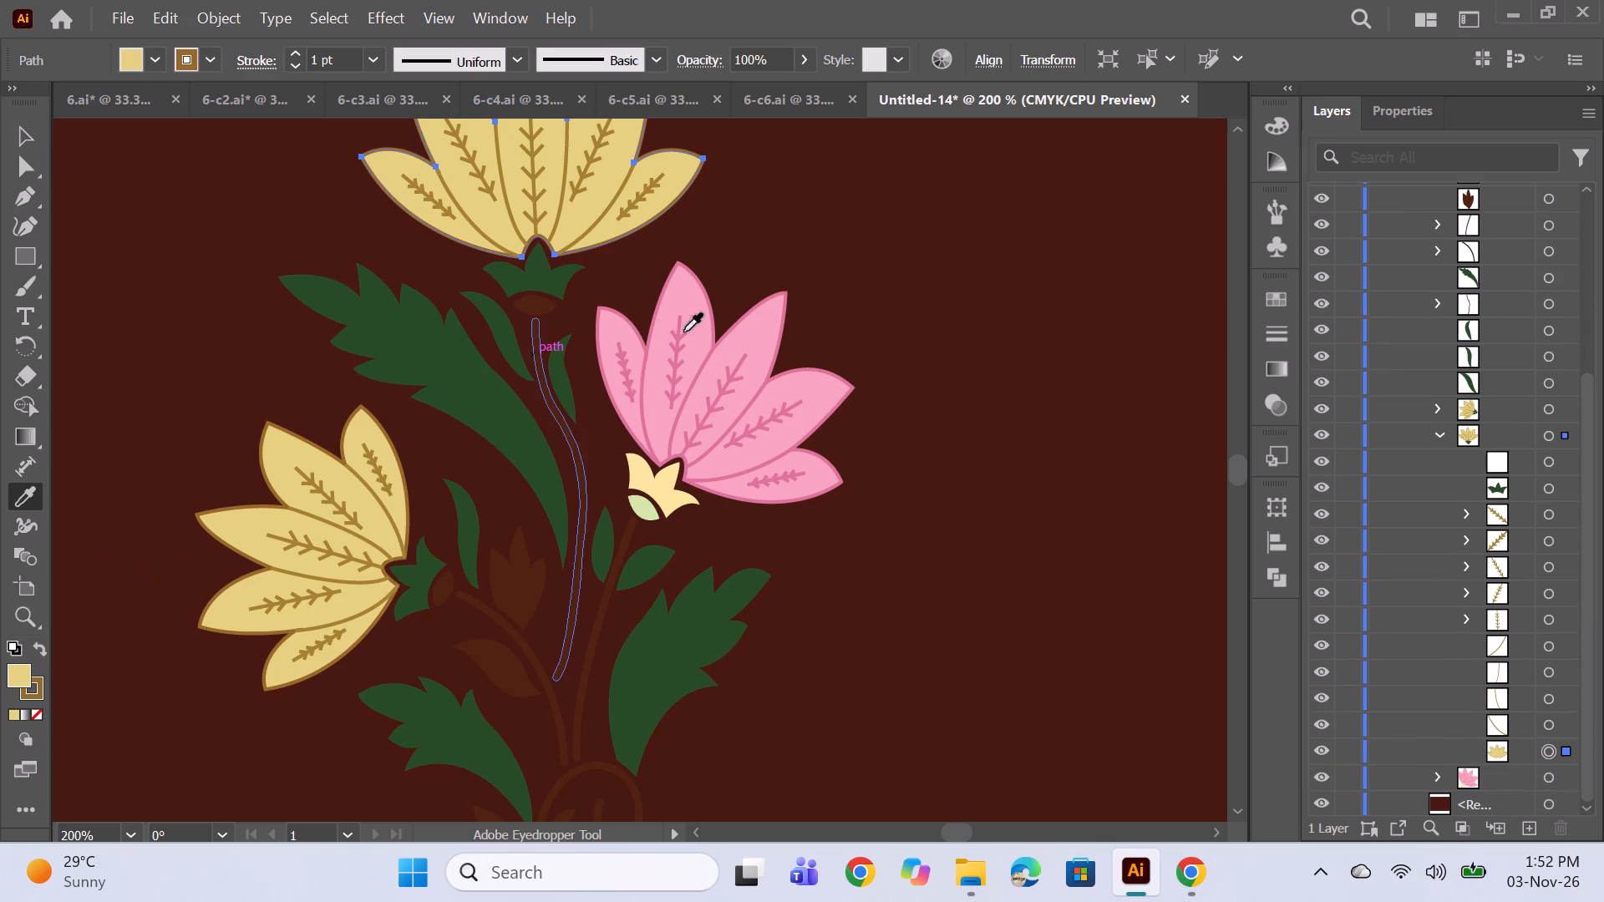
click(744, 337)
Sample the right pink flower's darker pink vein stroke onto all the vein lines of the top flower with the Eyedropper.
click(1552, 732)
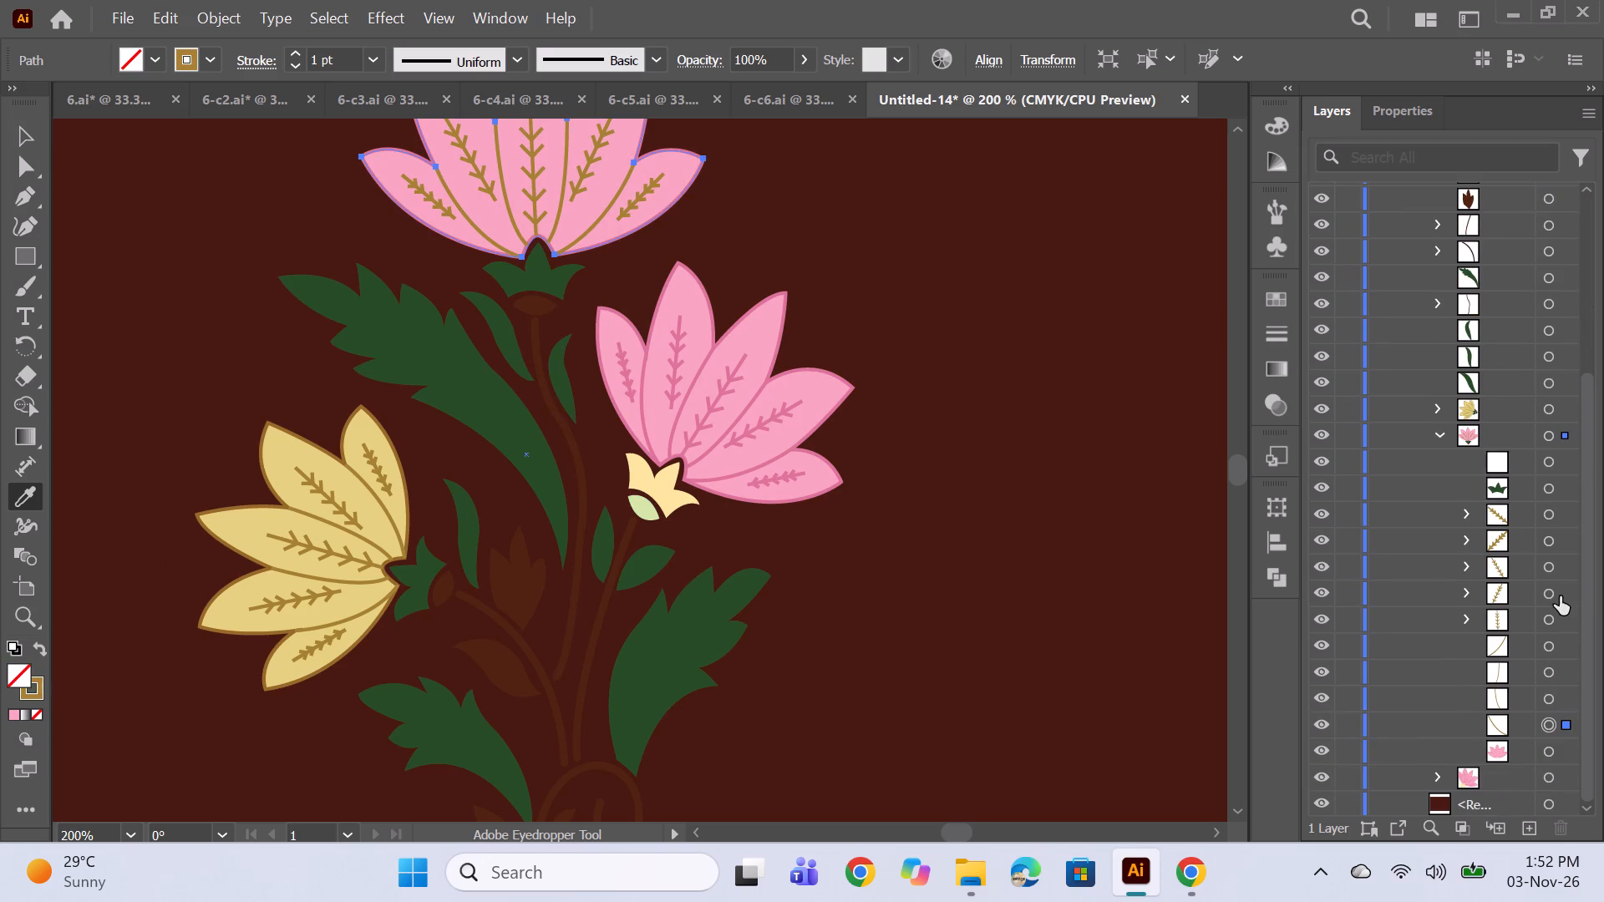
shift+click(1560, 494)
shift+click(1551, 516)
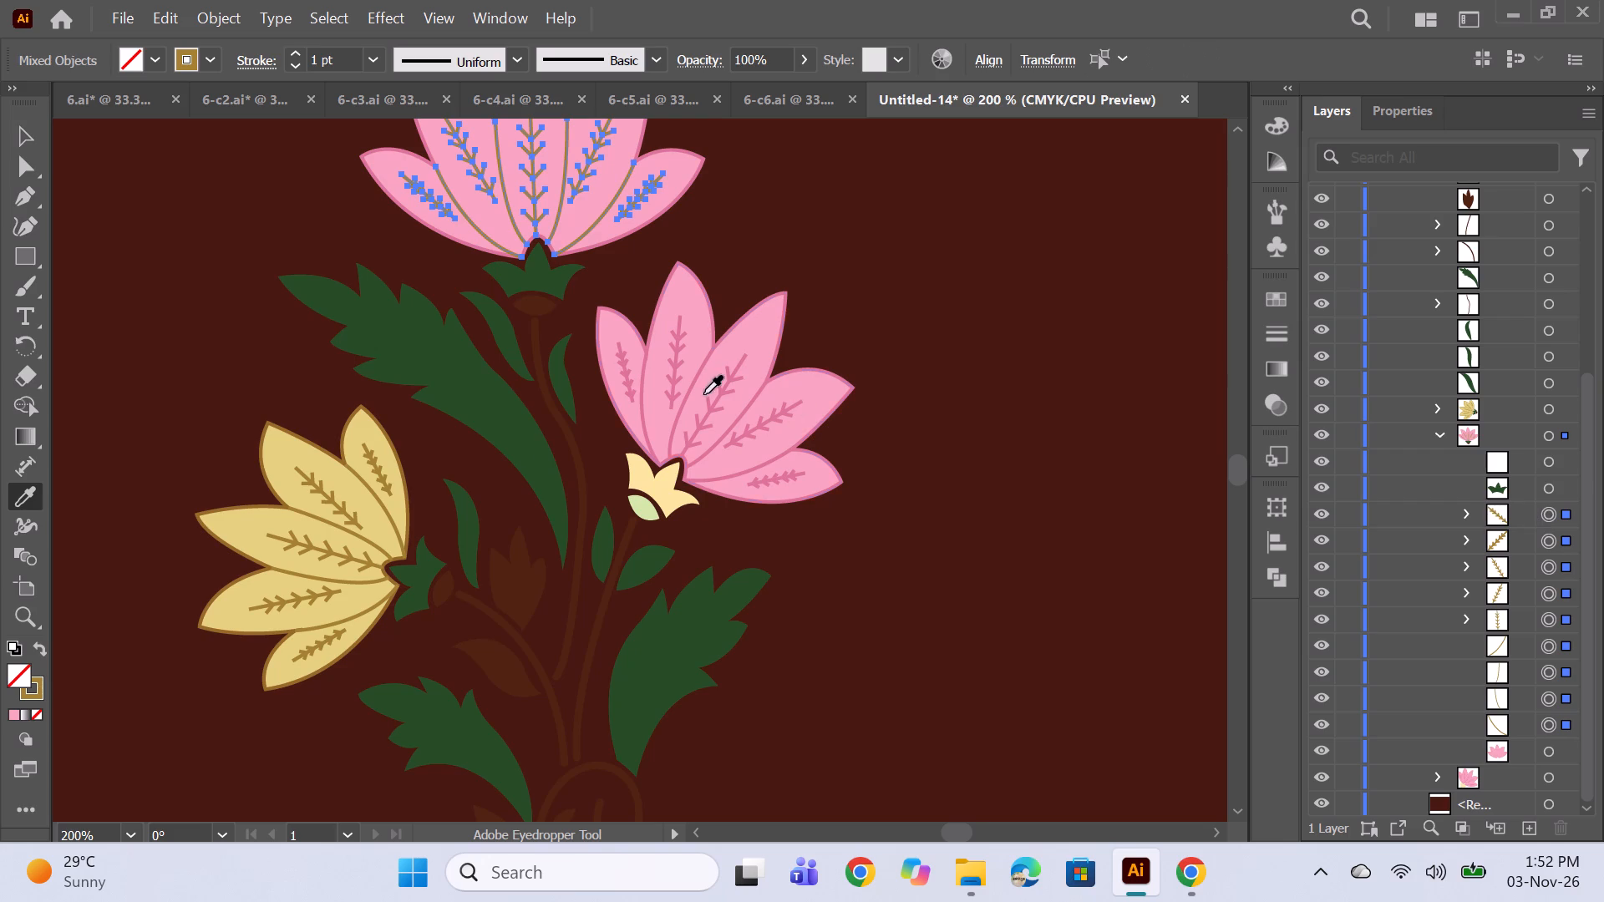
click(721, 390)
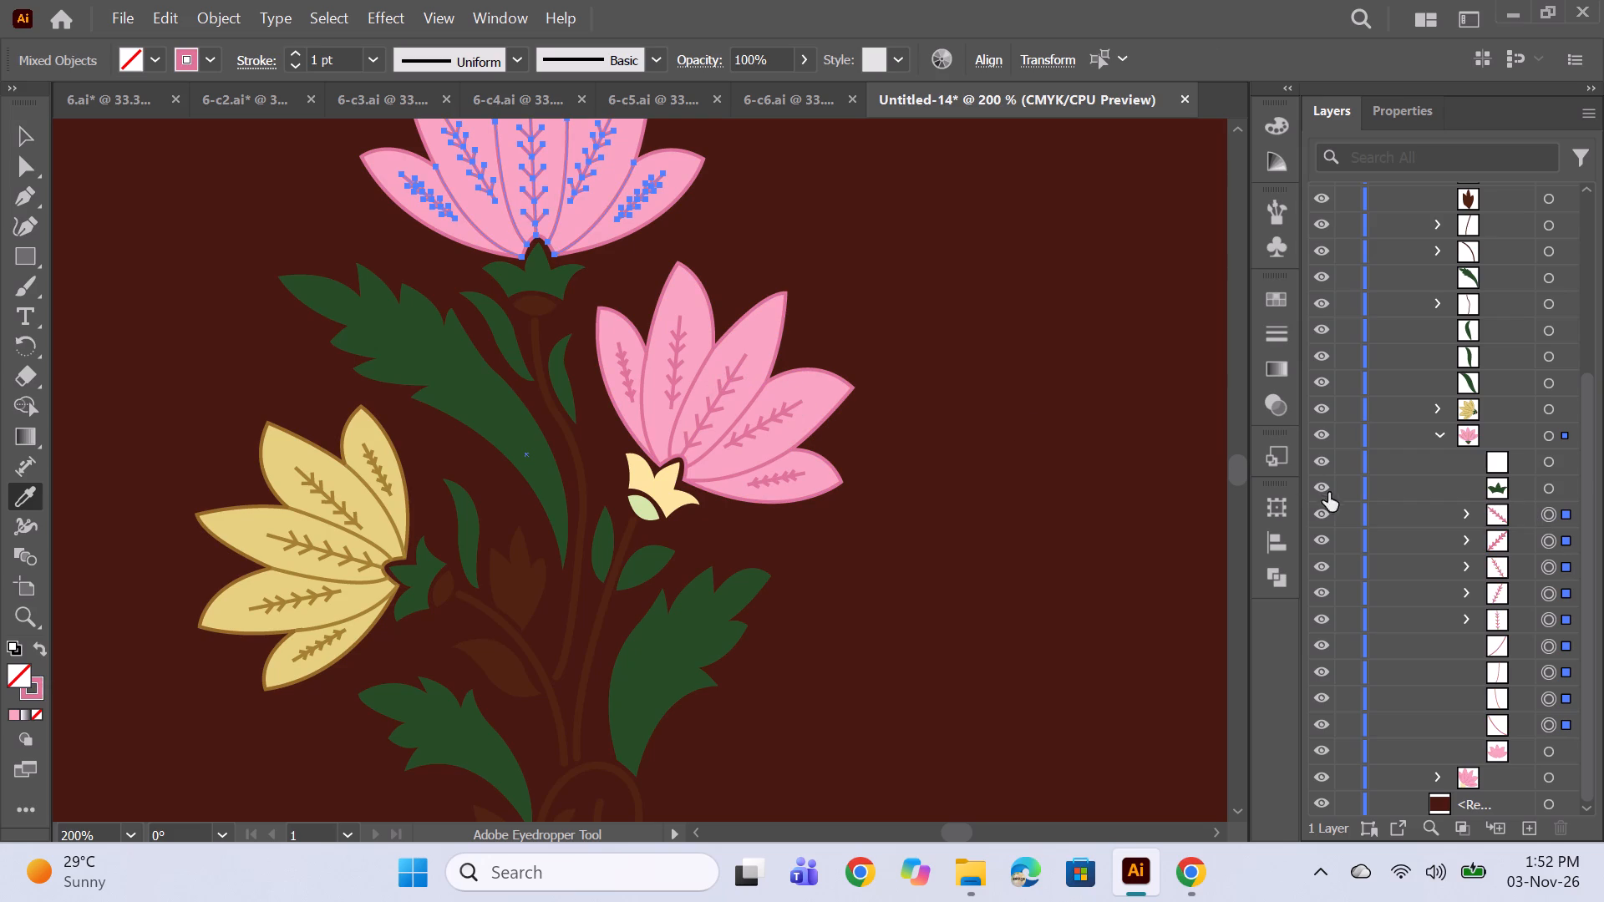
Sample the right flower's pale yellow sepal and light green bulb fills onto the top flower's sepals and bulb.
click(1553, 487)
click(650, 490)
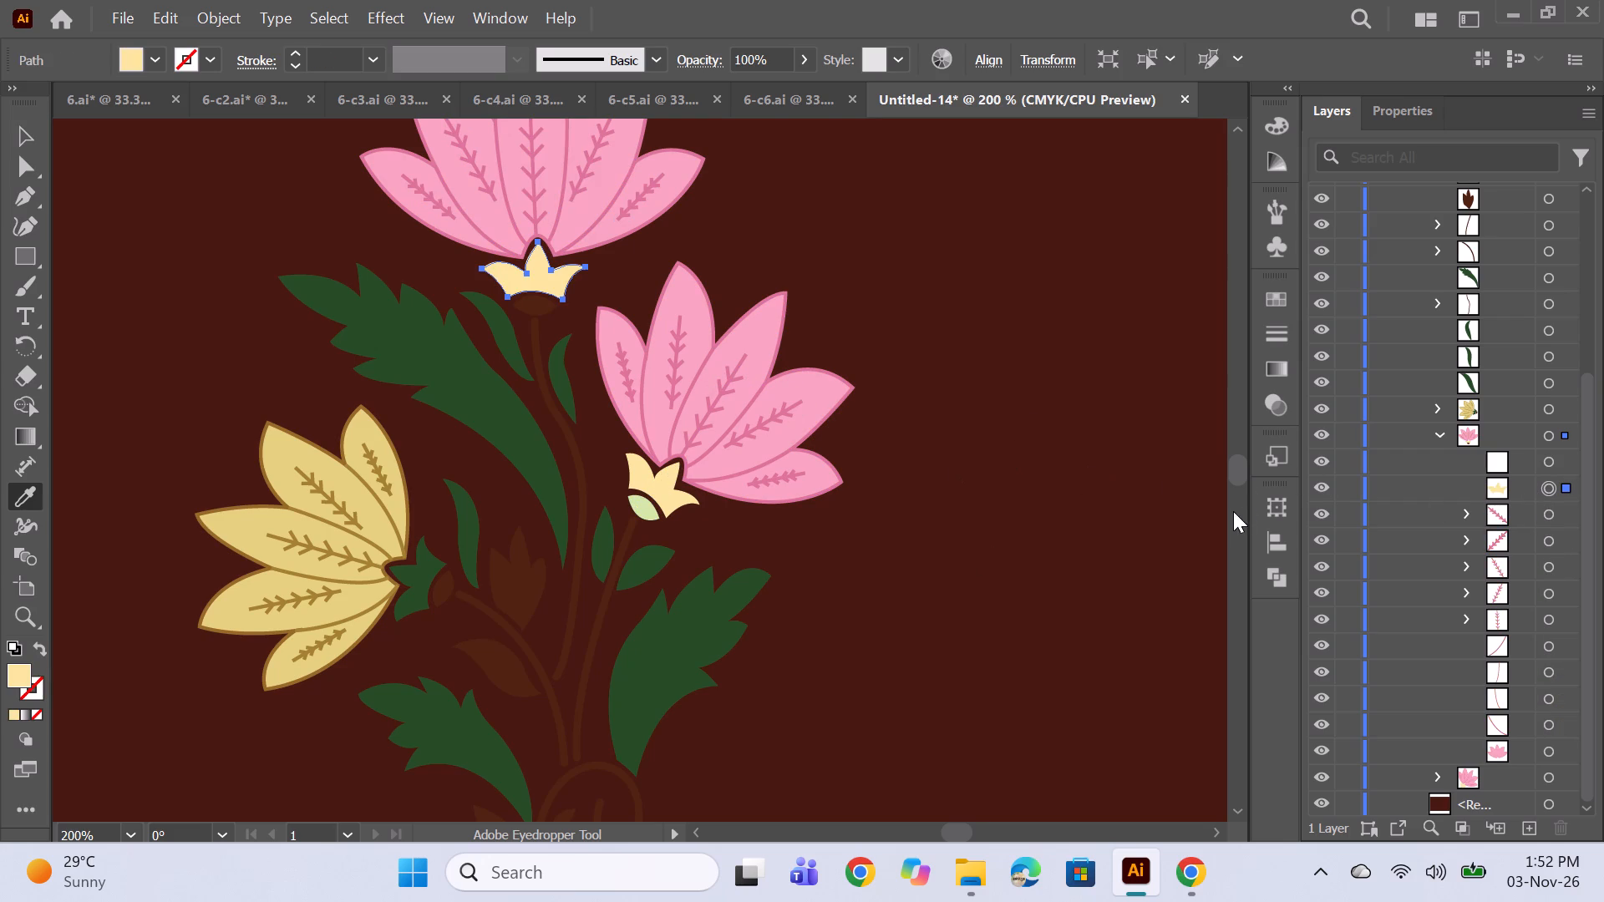
click(1551, 463)
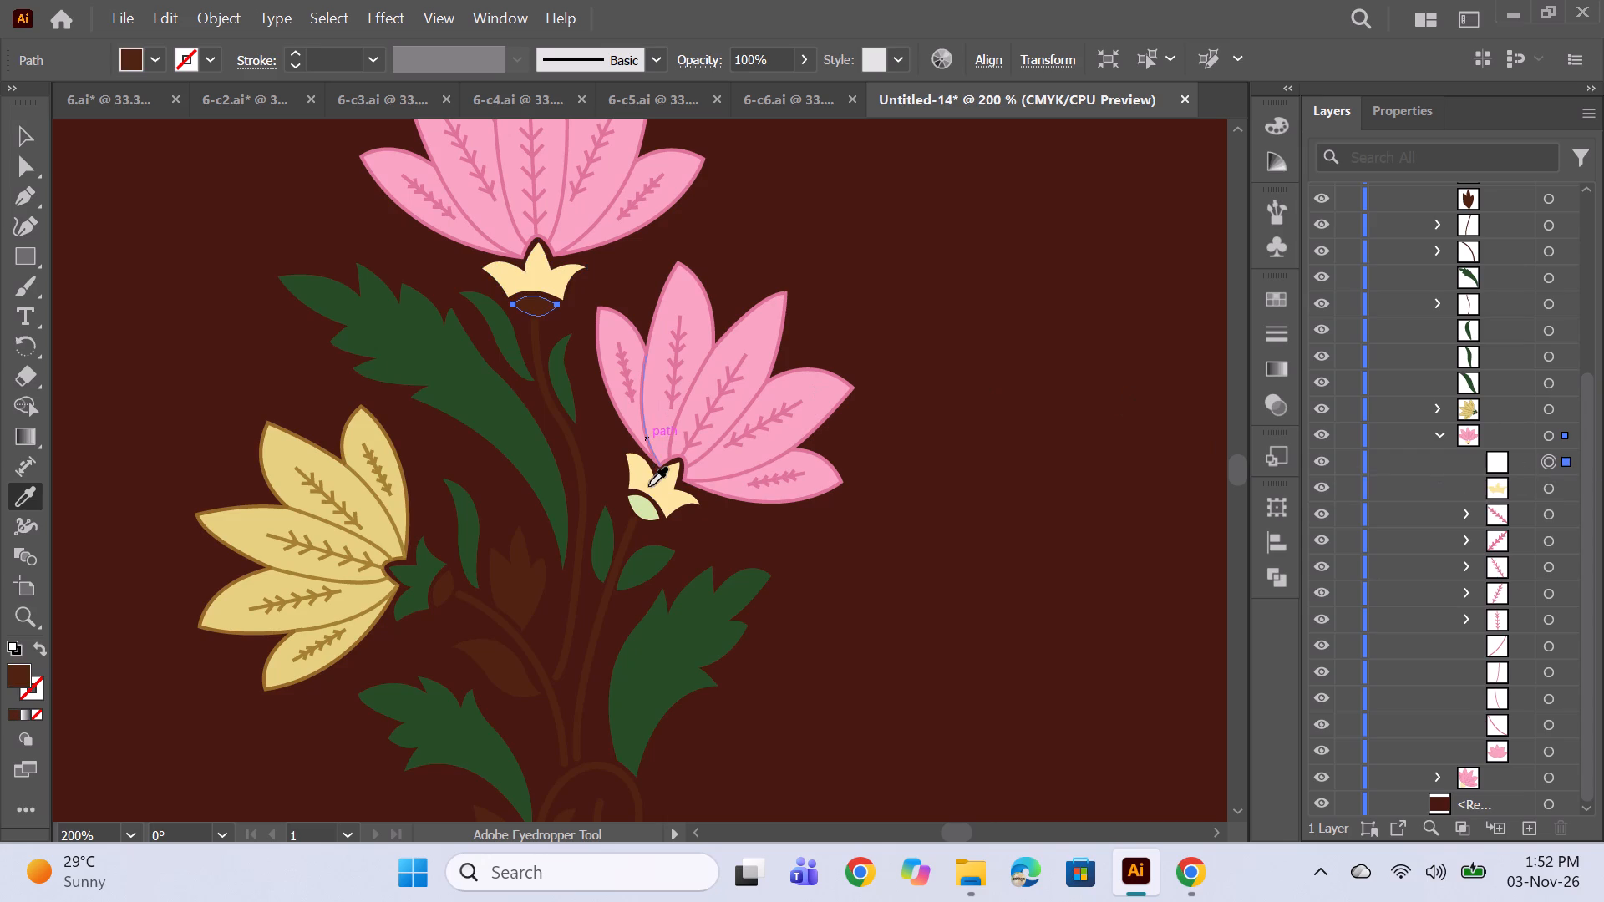
click(639, 514)
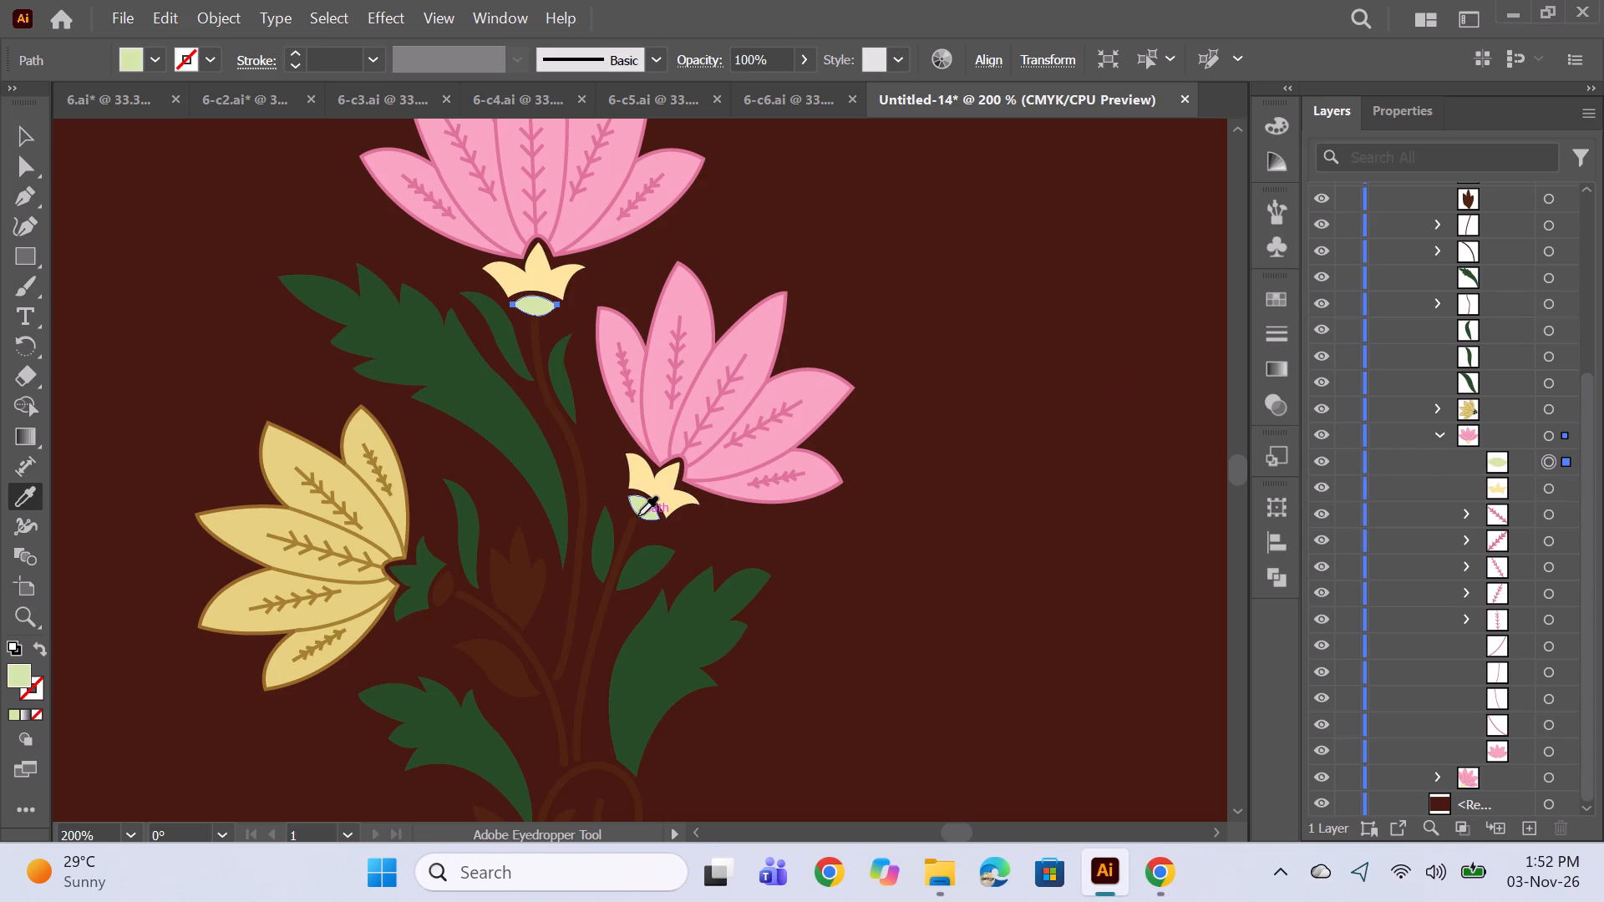
click(1444, 437)
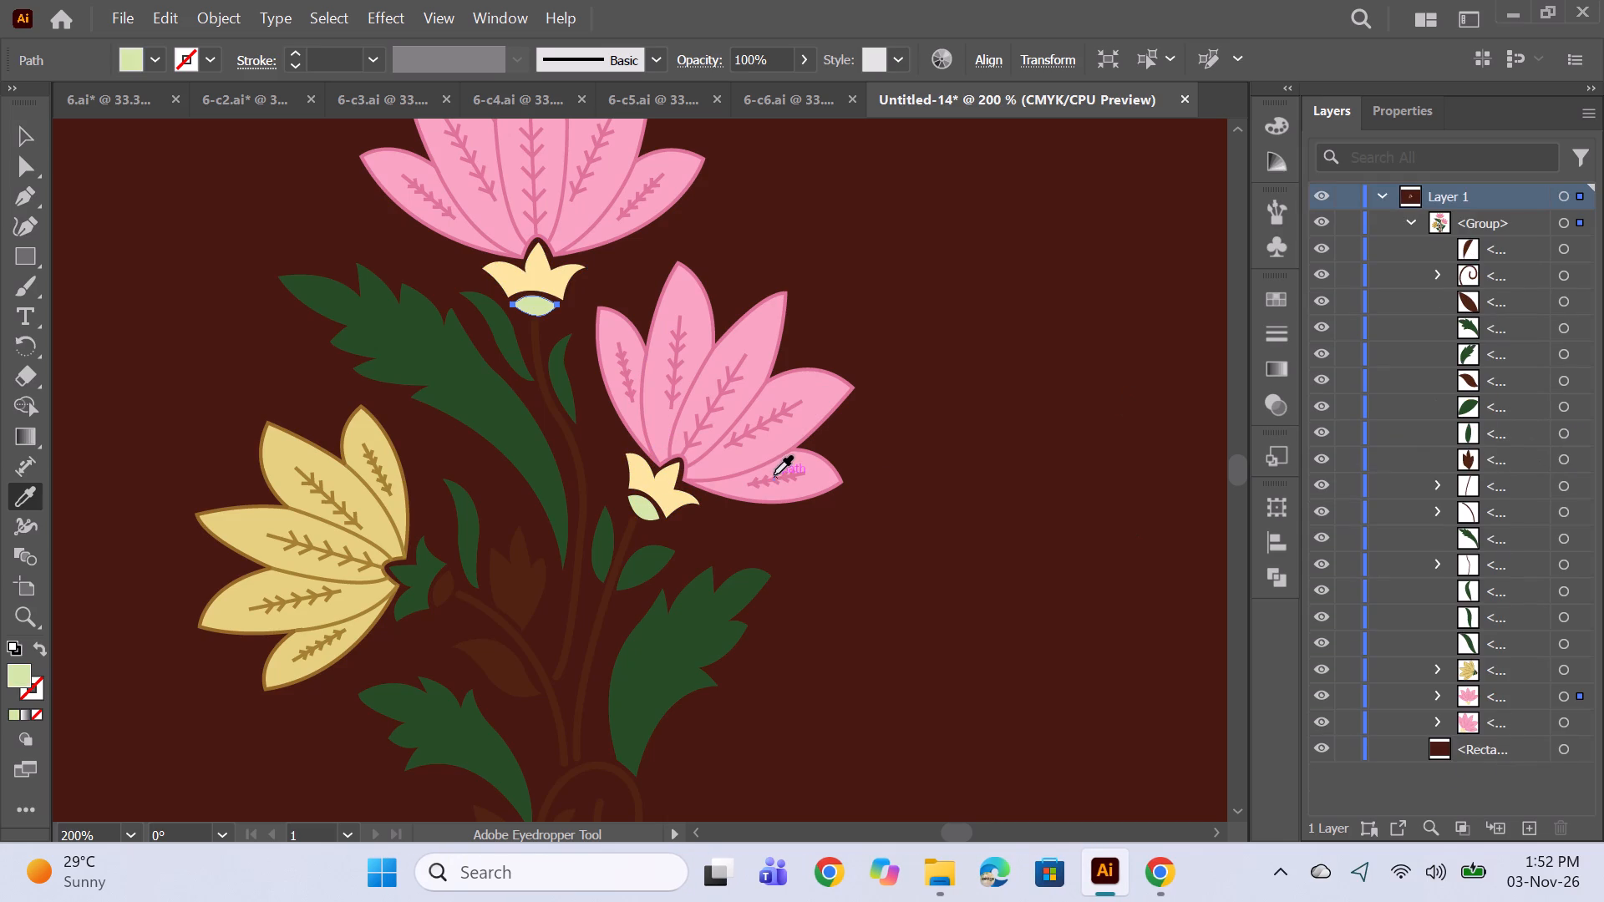
Change the fill of the right flower's bulb to a deeper, muted mid green.
alt+scroll(771, 475, down, 3)
alt+scroll(744, 430, up, 2)
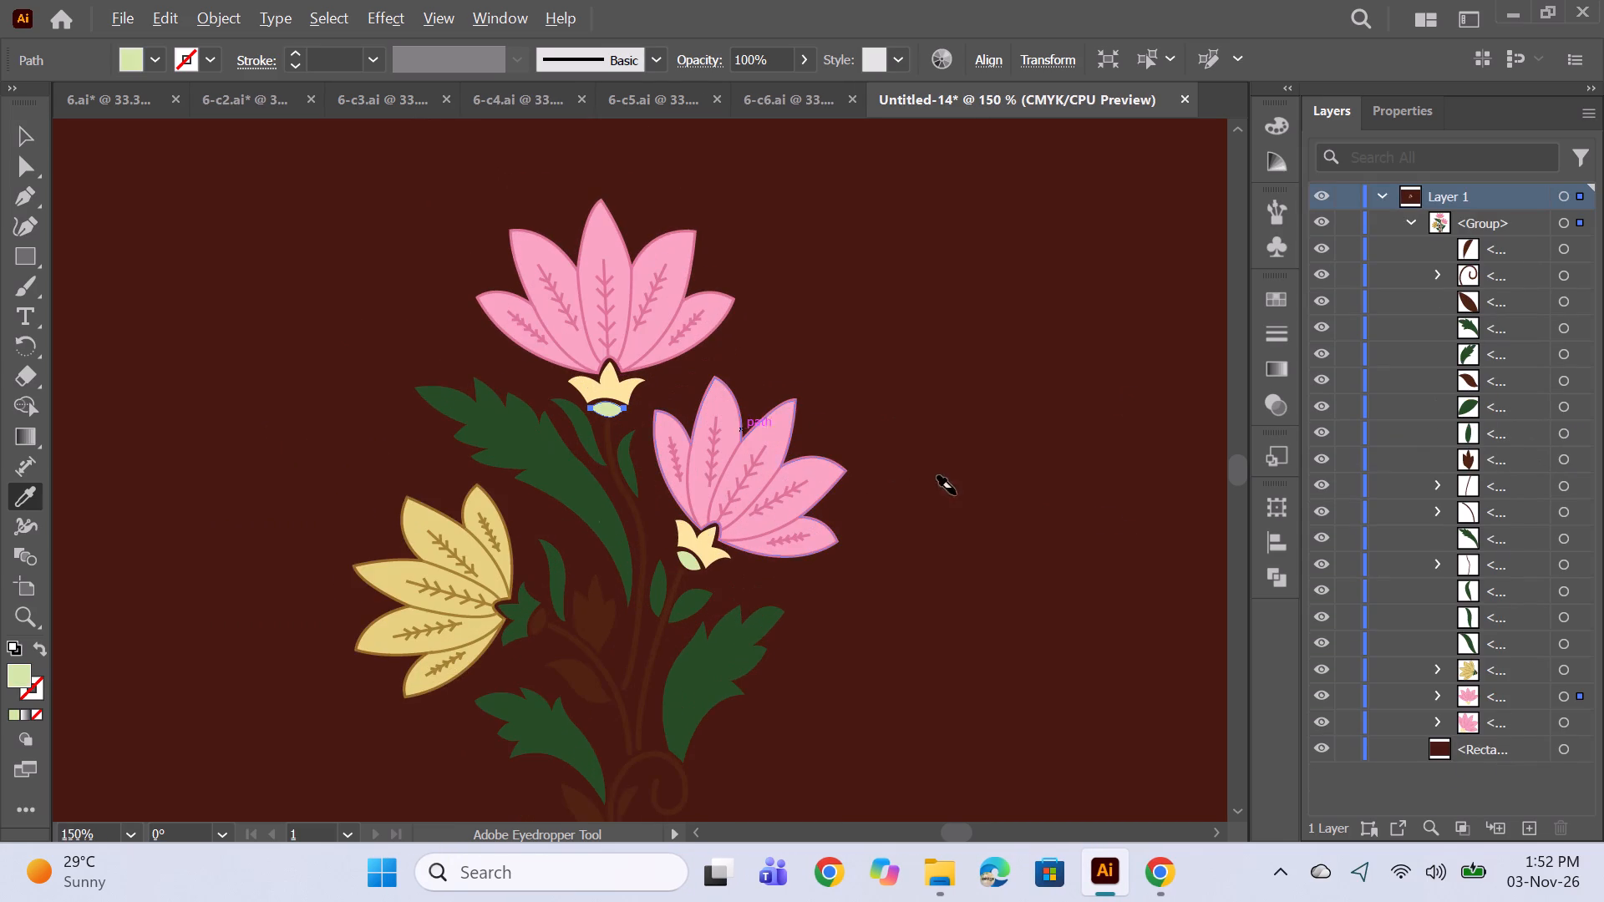
scroll(813, 479, down, 3)
click(1434, 719)
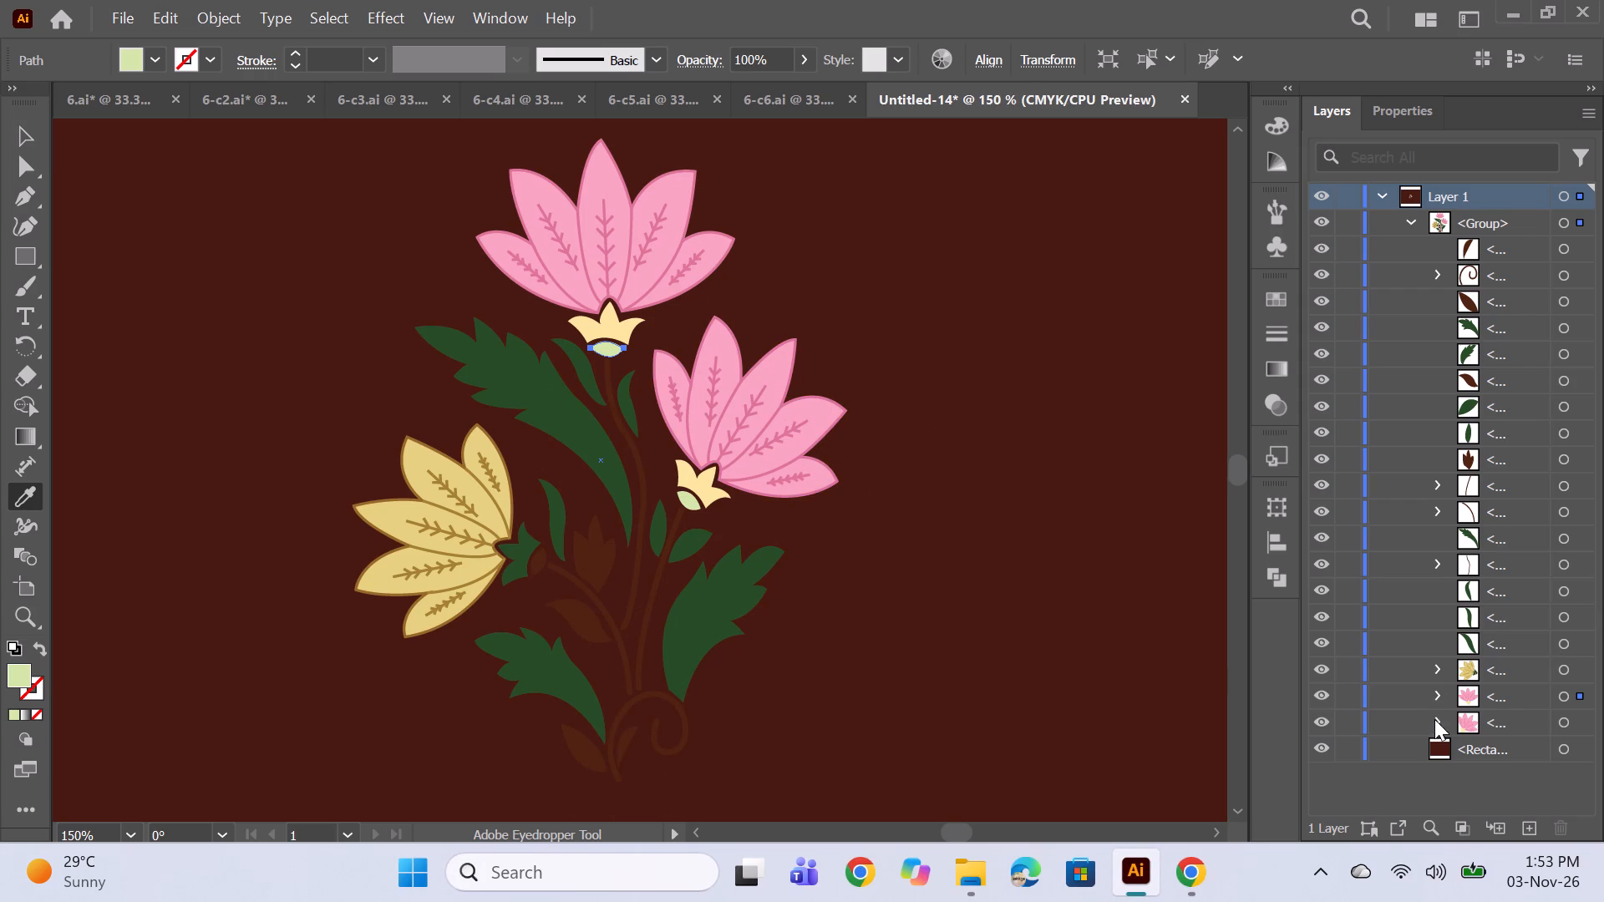
scroll(1547, 758, down, 1)
click(1547, 671)
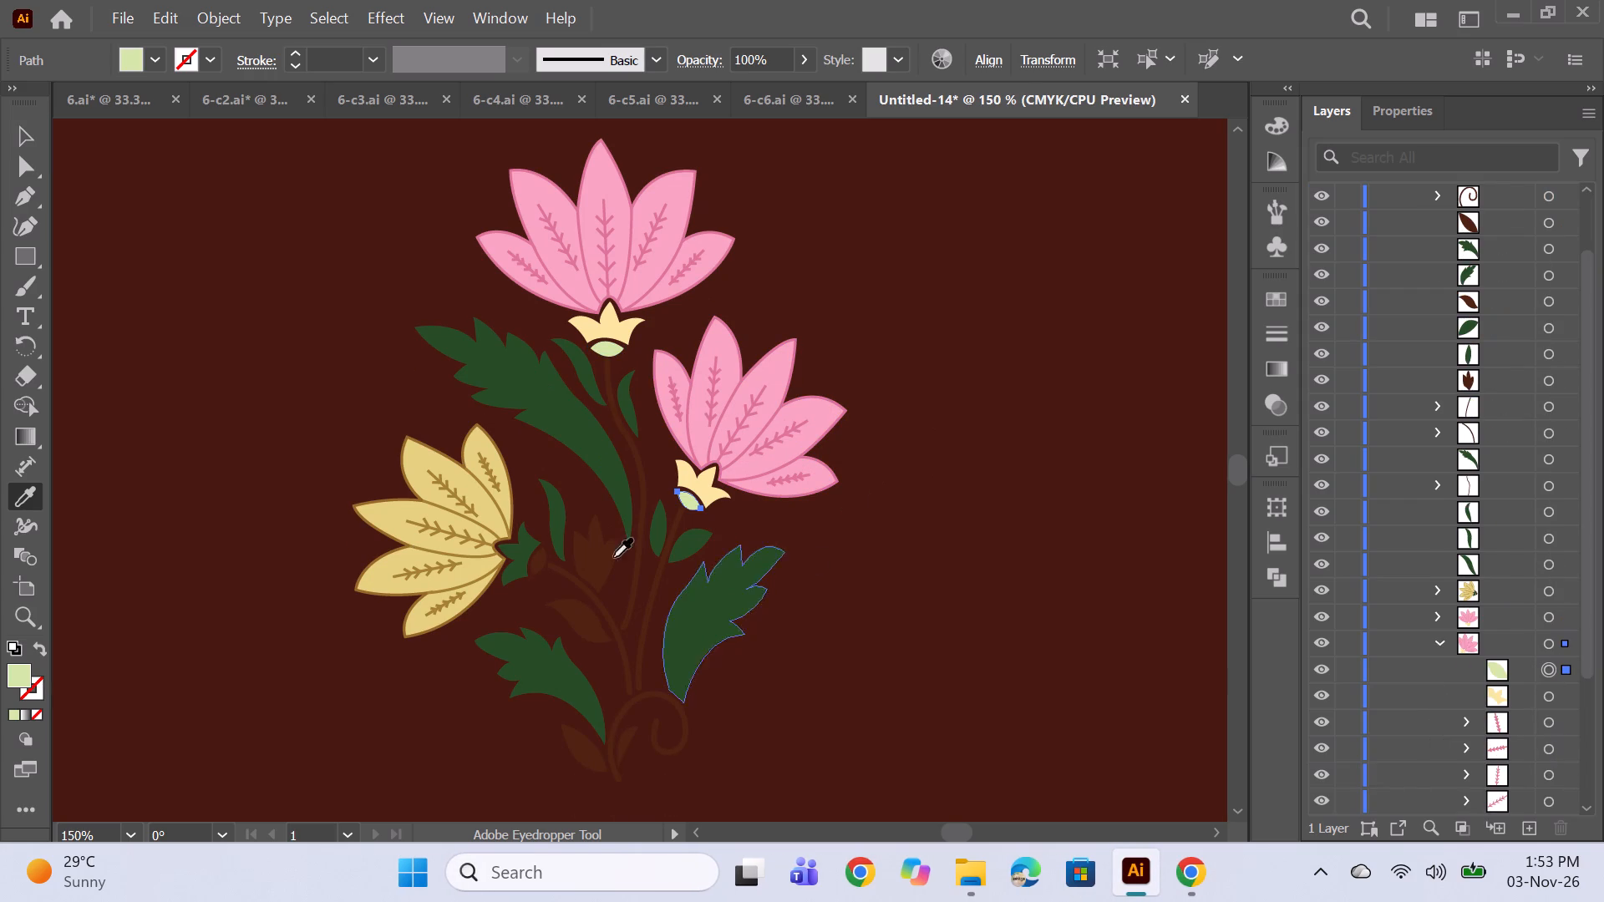
double_click(14, 683)
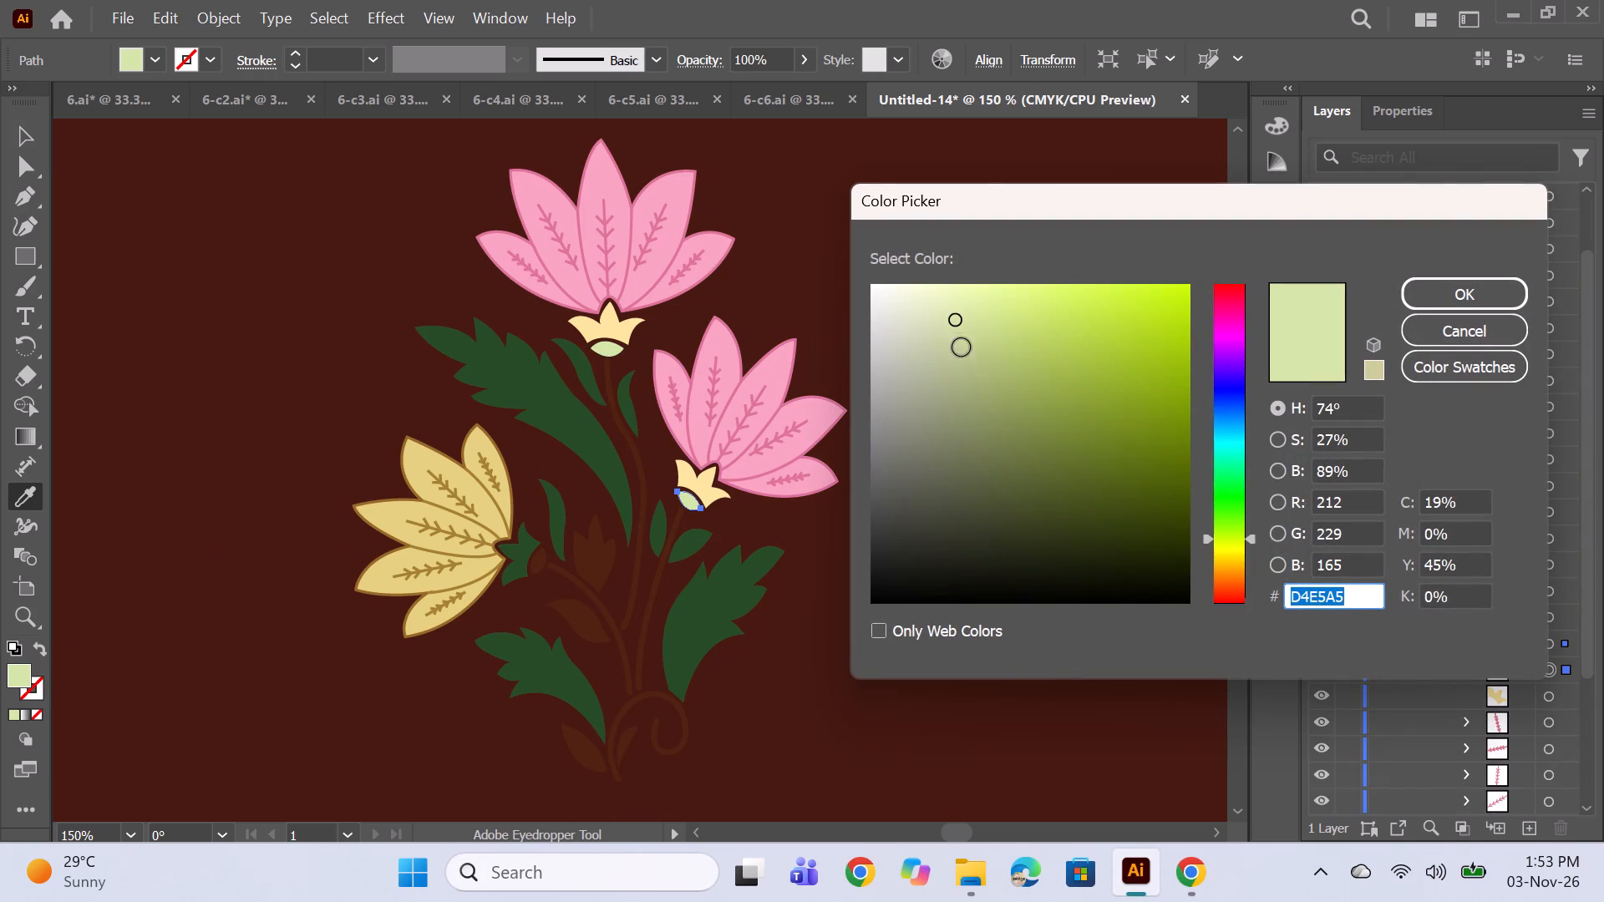
click(1230, 521)
click(1238, 512)
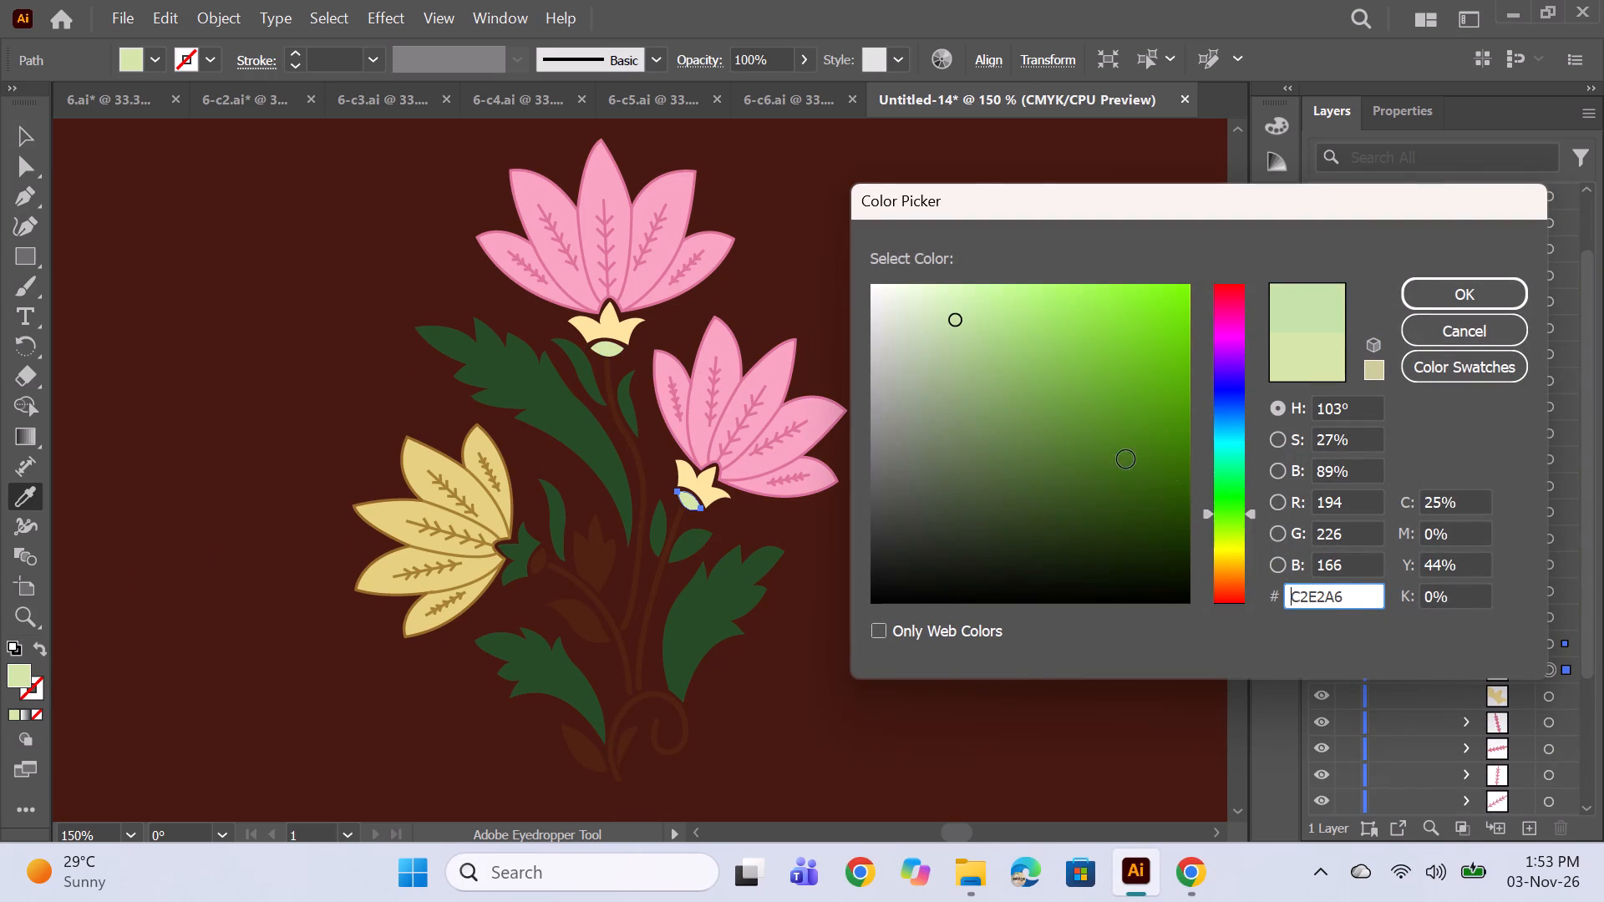
click(1010, 349)
click(987, 368)
click(982, 360)
click(970, 383)
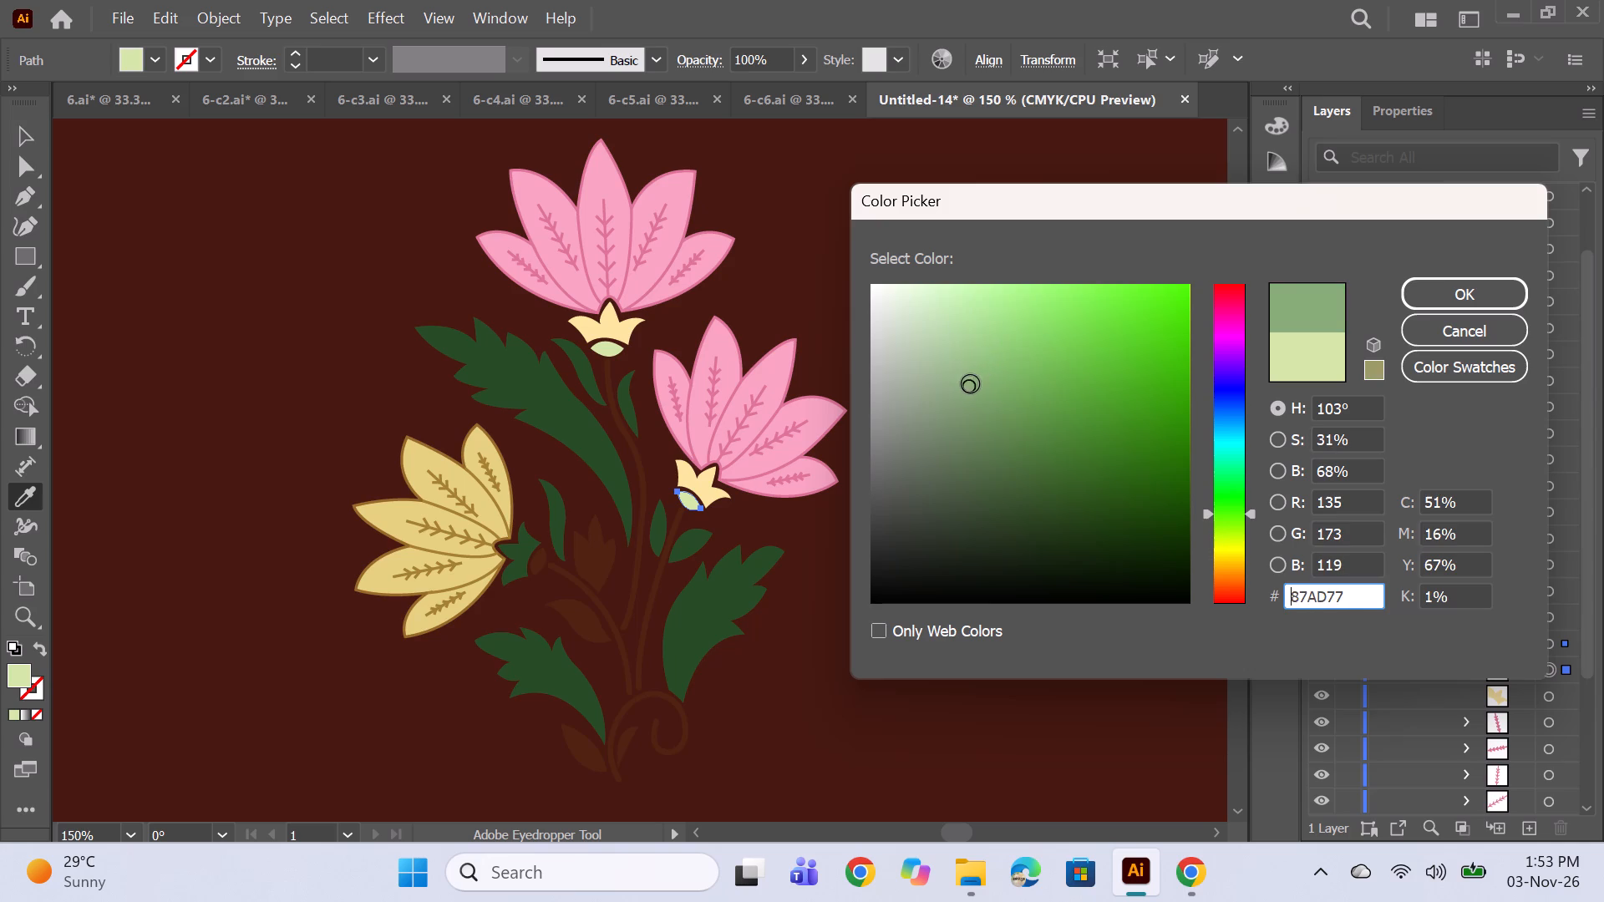
click(961, 360)
click(981, 359)
click(1428, 290)
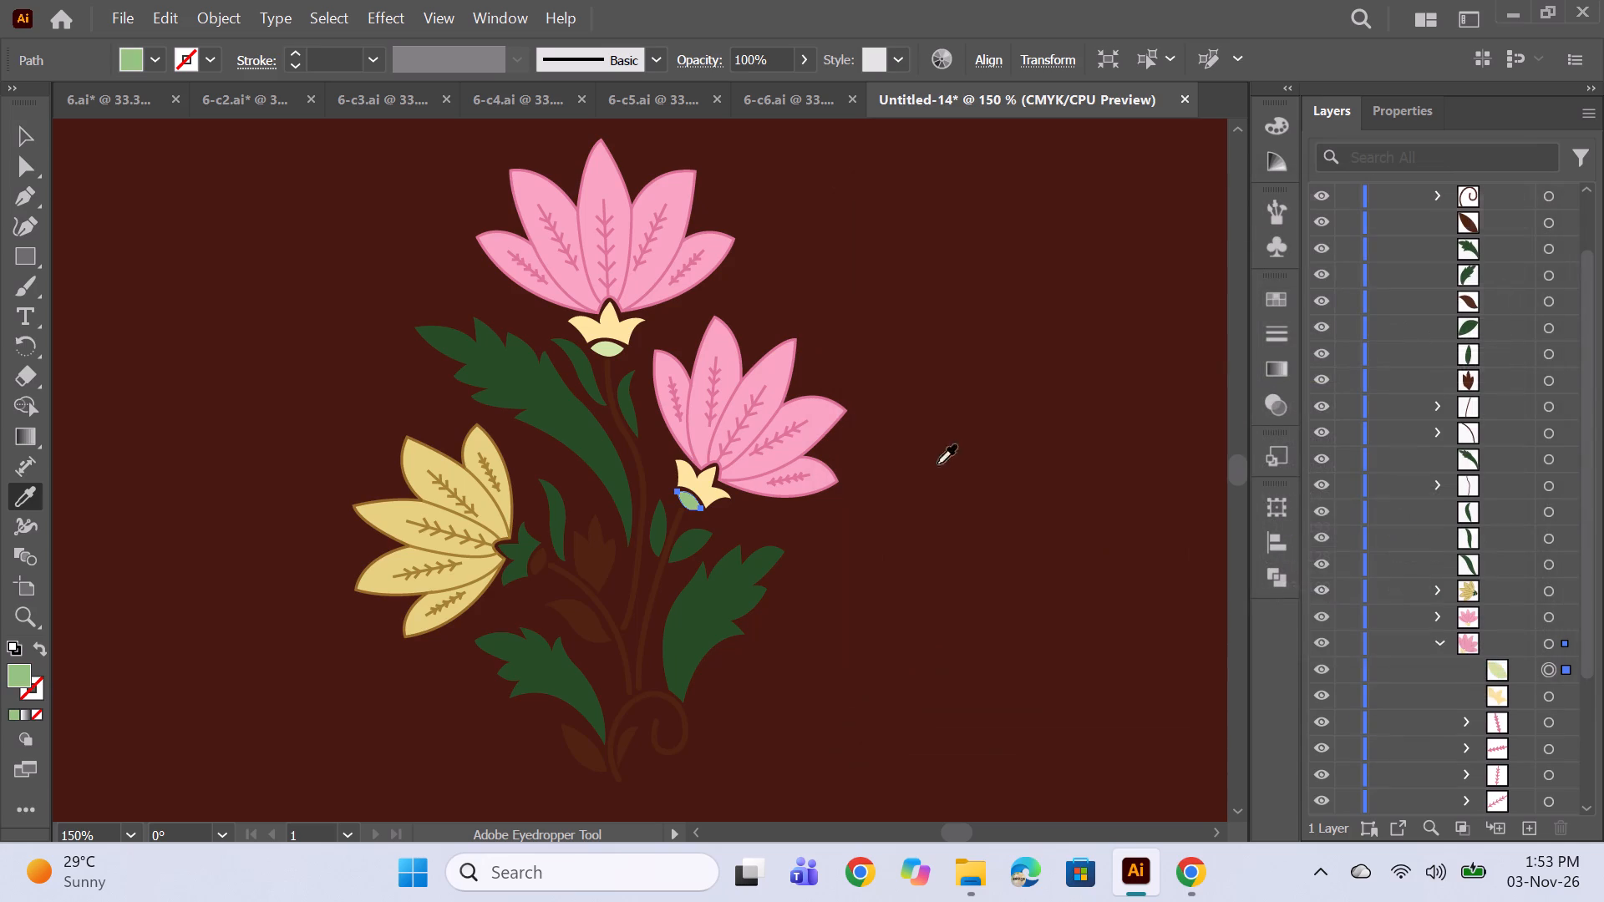
click(1445, 641)
Sample the right flower's mid green bulb fill onto the top flower's bulb.
click(1433, 689)
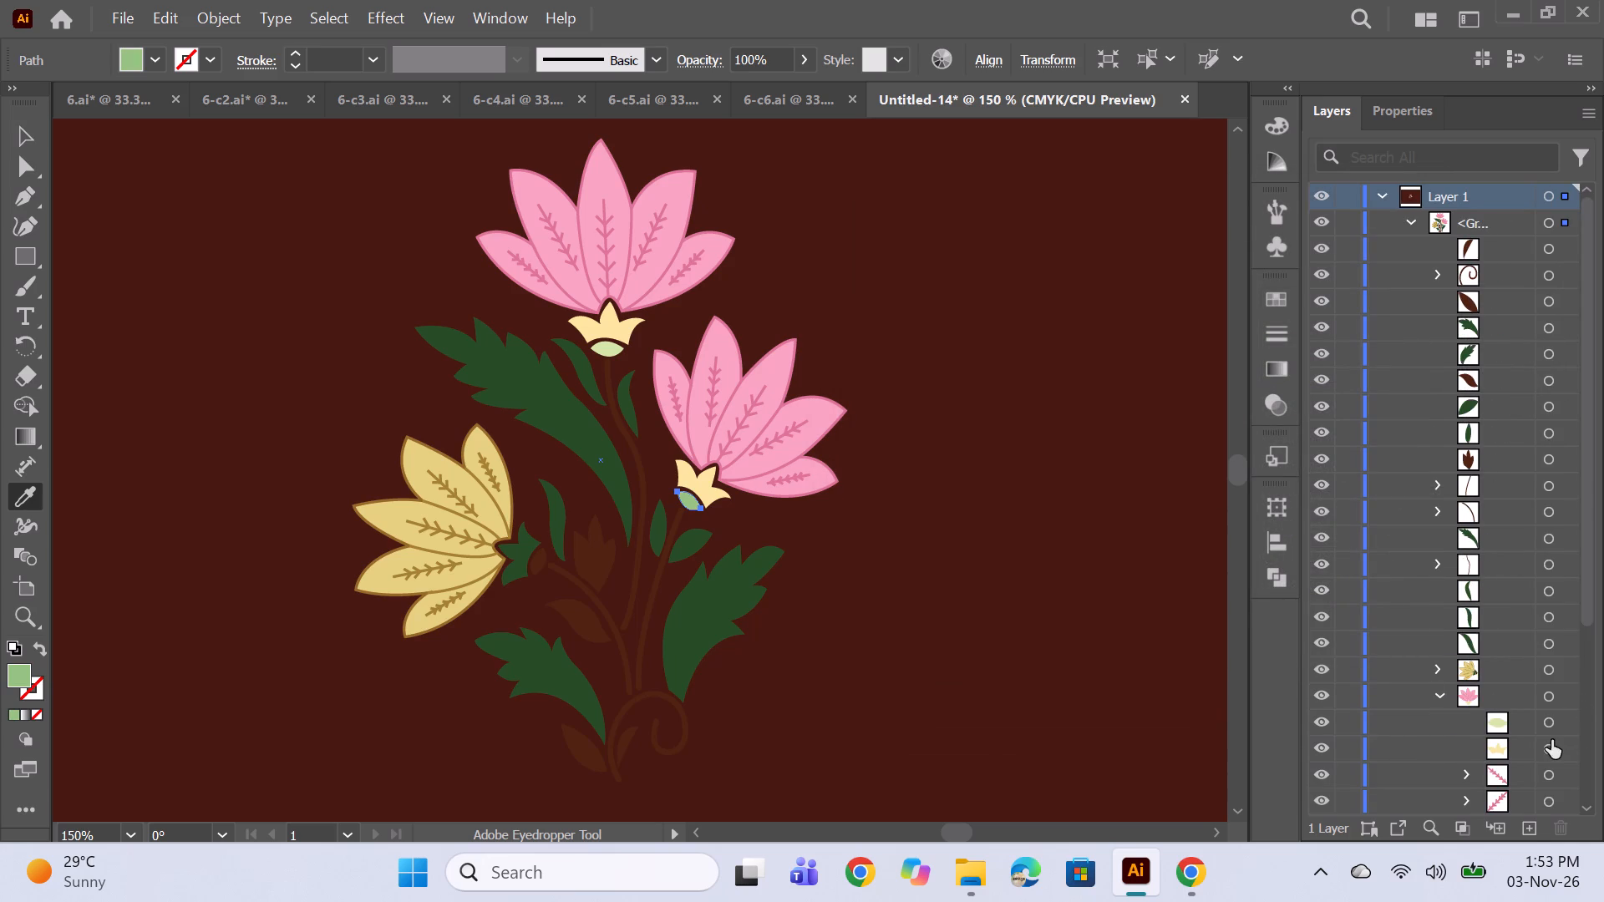
click(1548, 727)
click(684, 502)
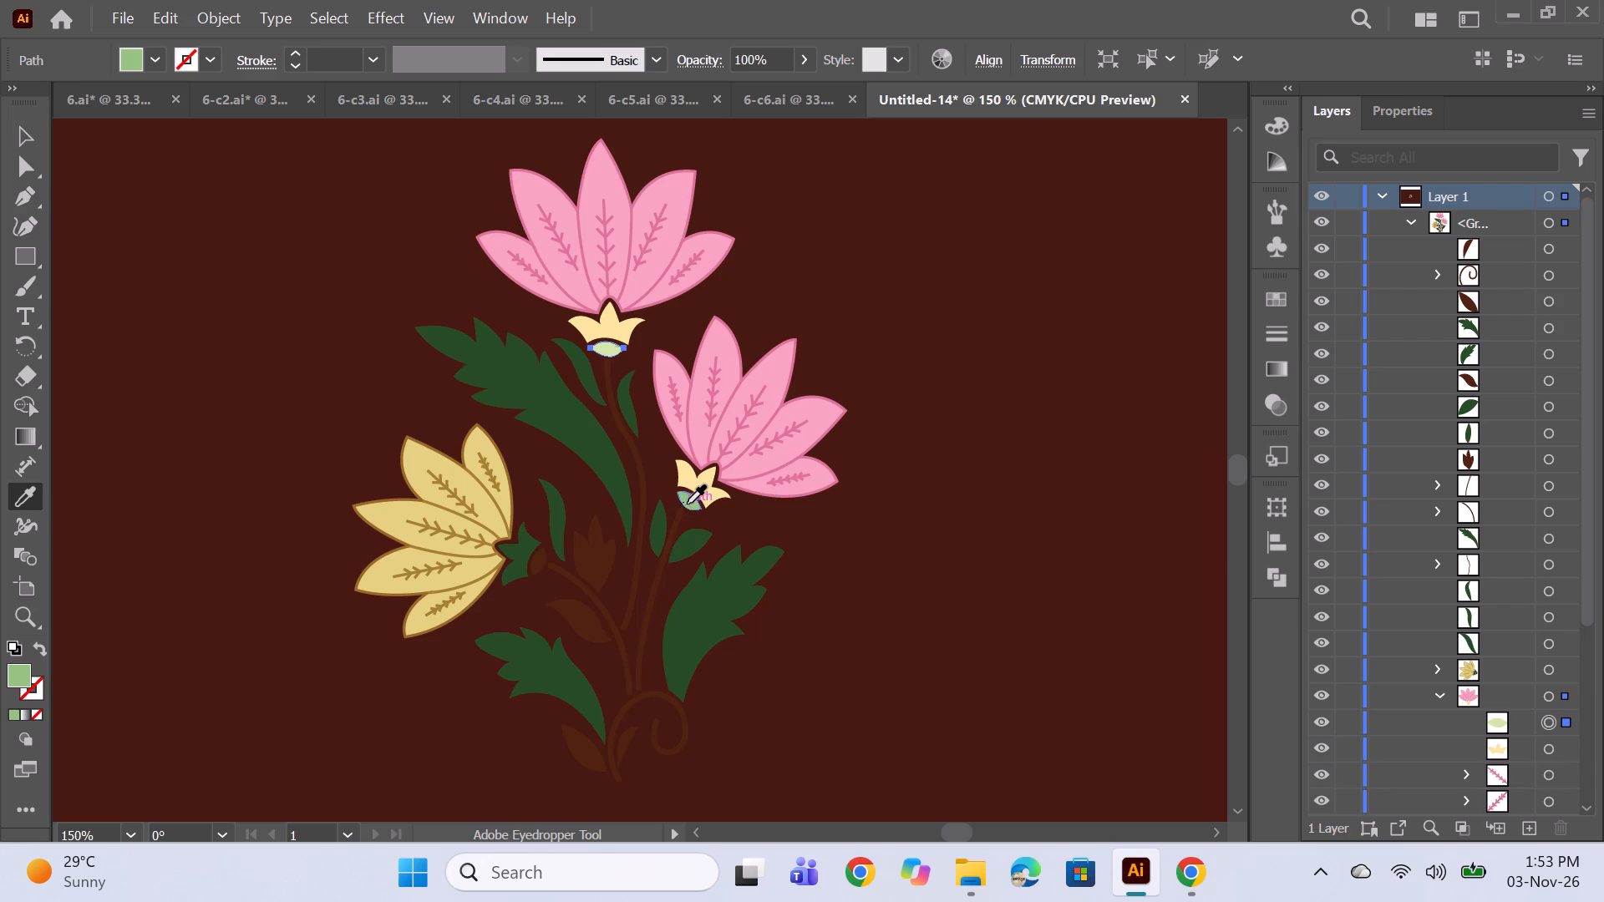
click(1433, 706)
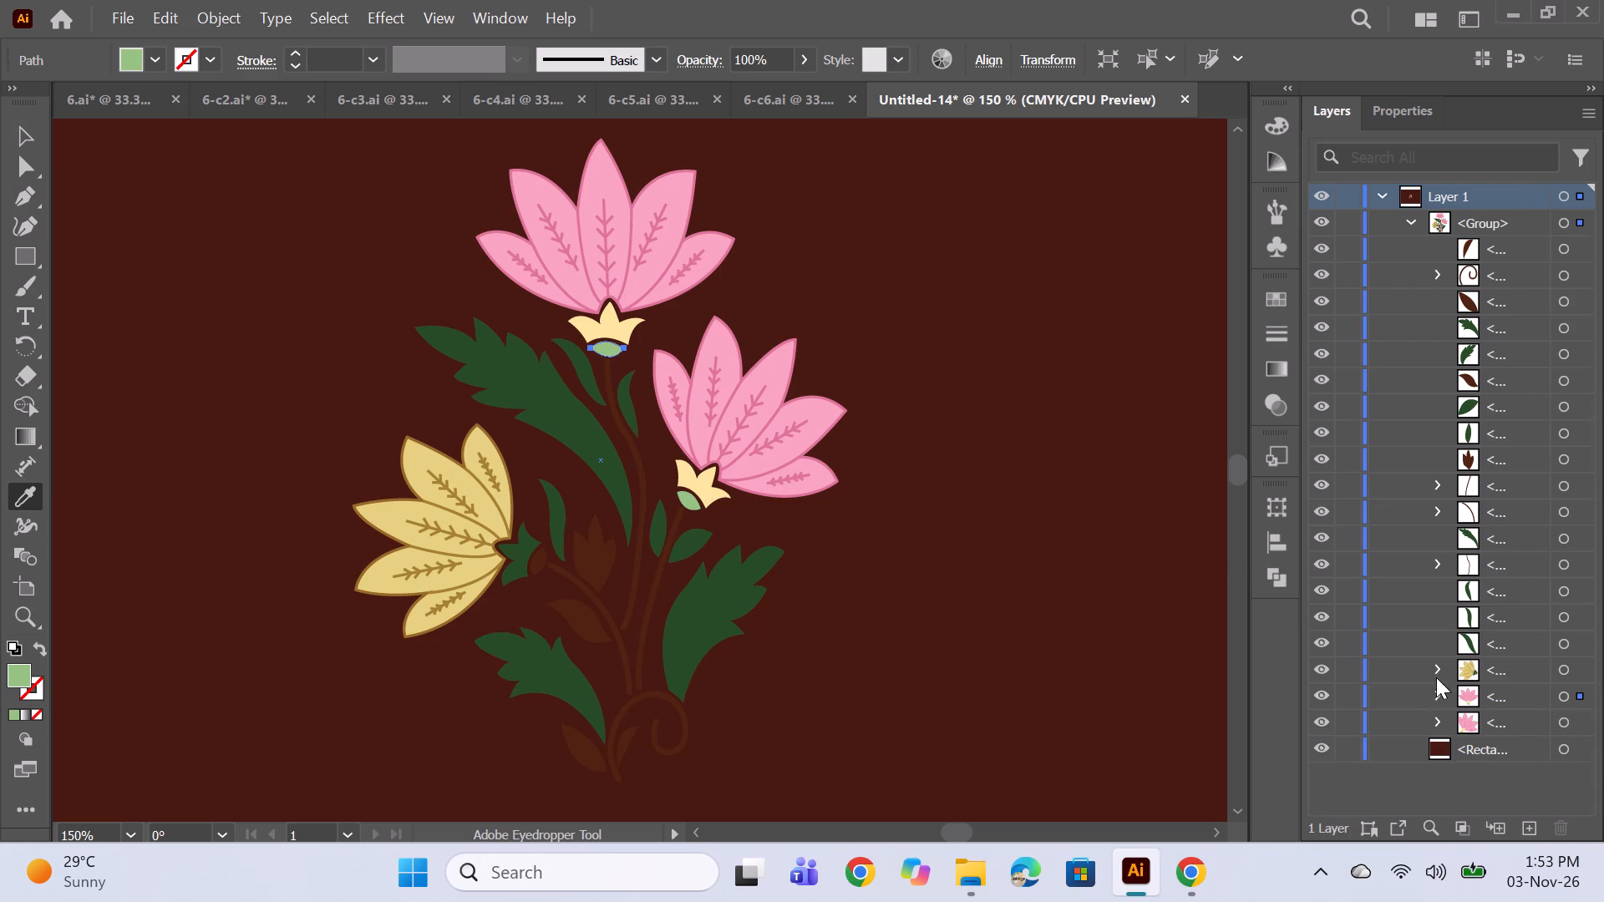
Sample the right flower's pink petal colours and darker pink vein stroke onto the yellow flower's petals and vein lines.
click(1439, 676)
scroll(1538, 772, down, 3)
click(1549, 742)
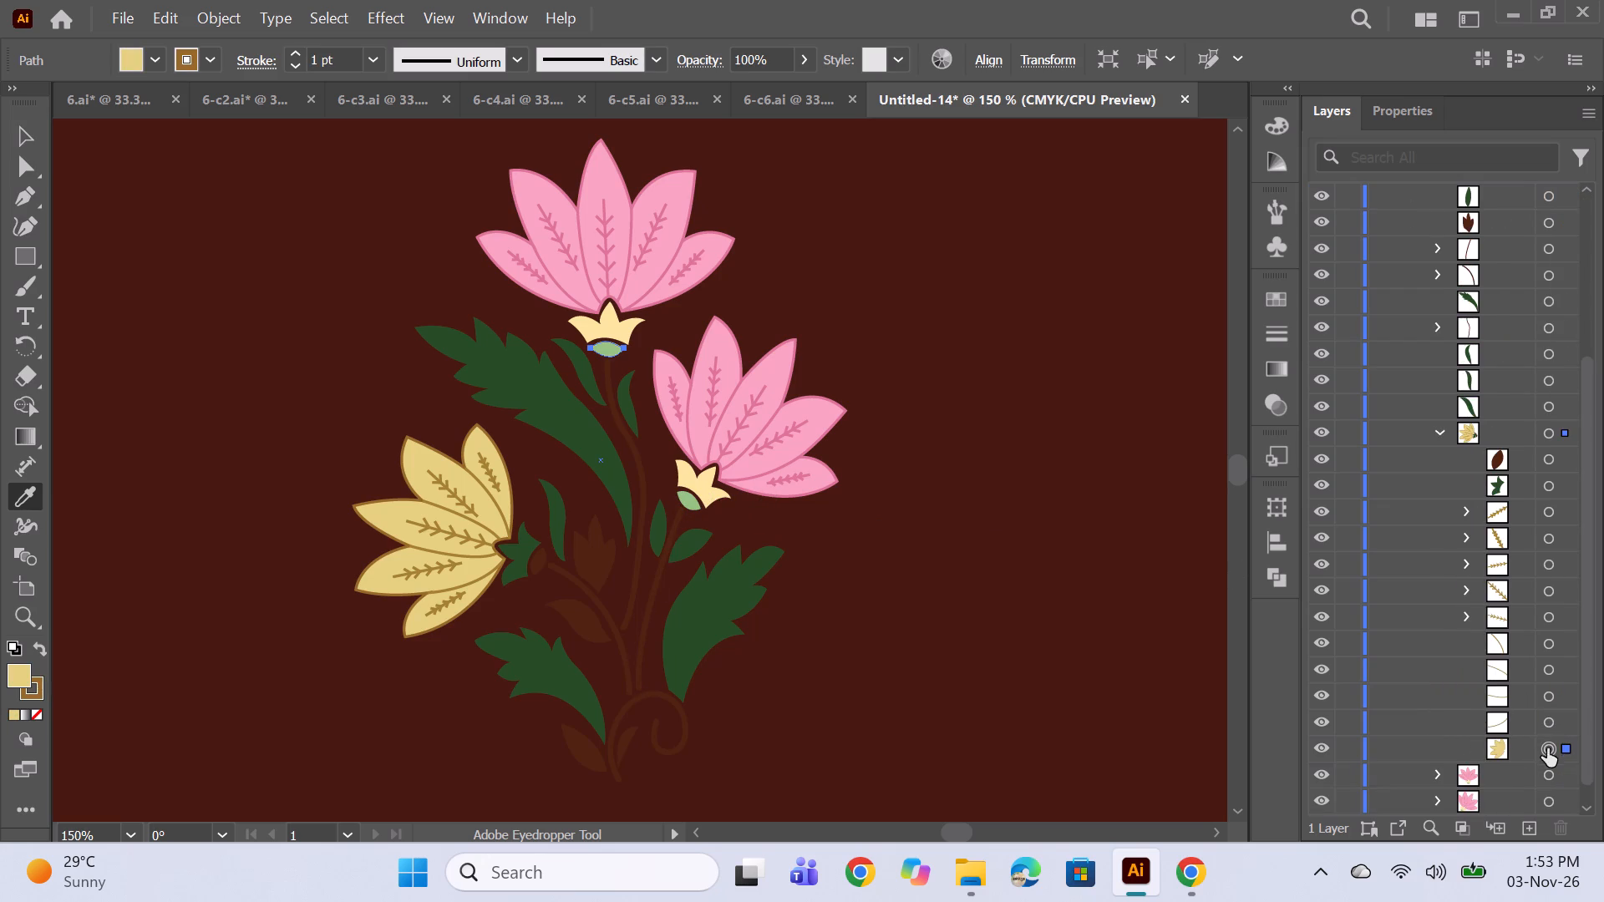
click(711, 350)
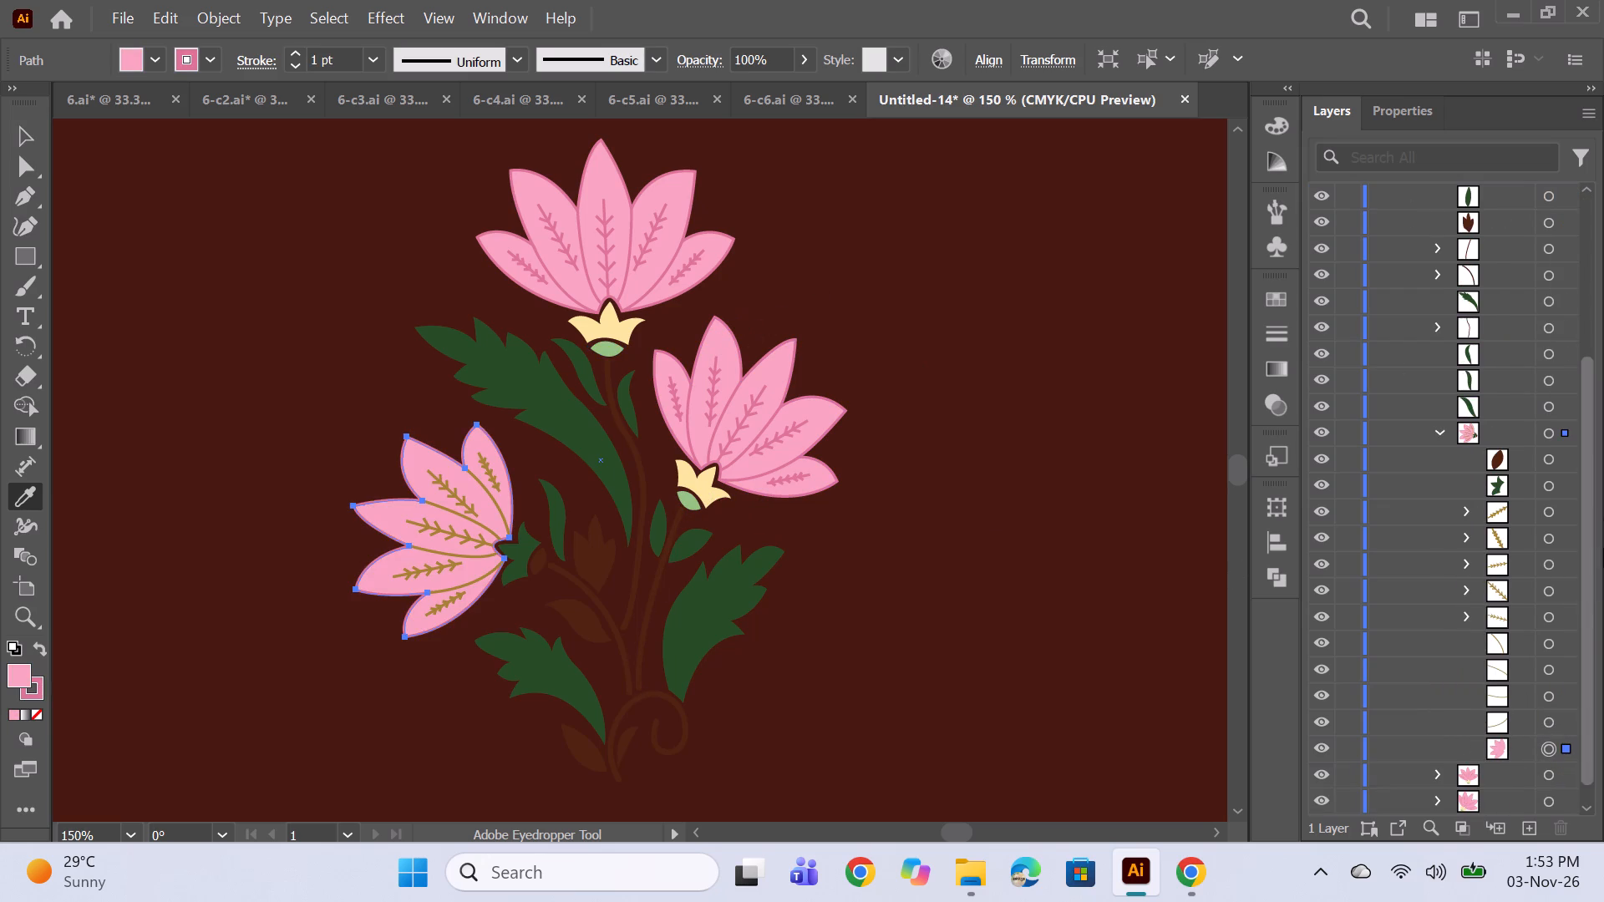
click(1553, 722)
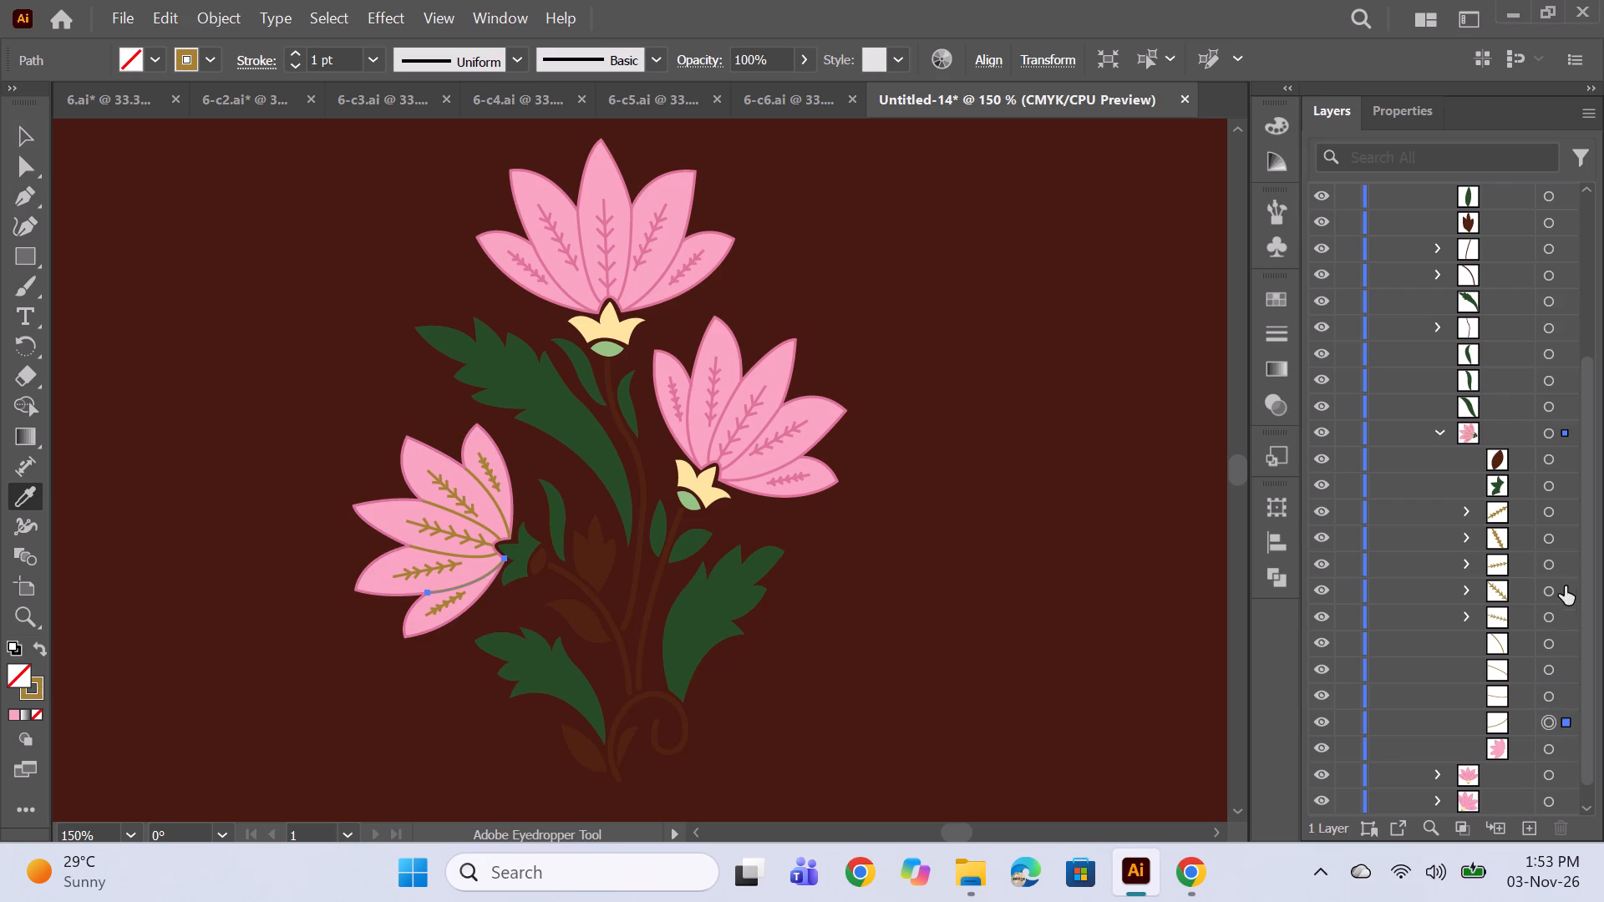
shift+click(1553, 515)
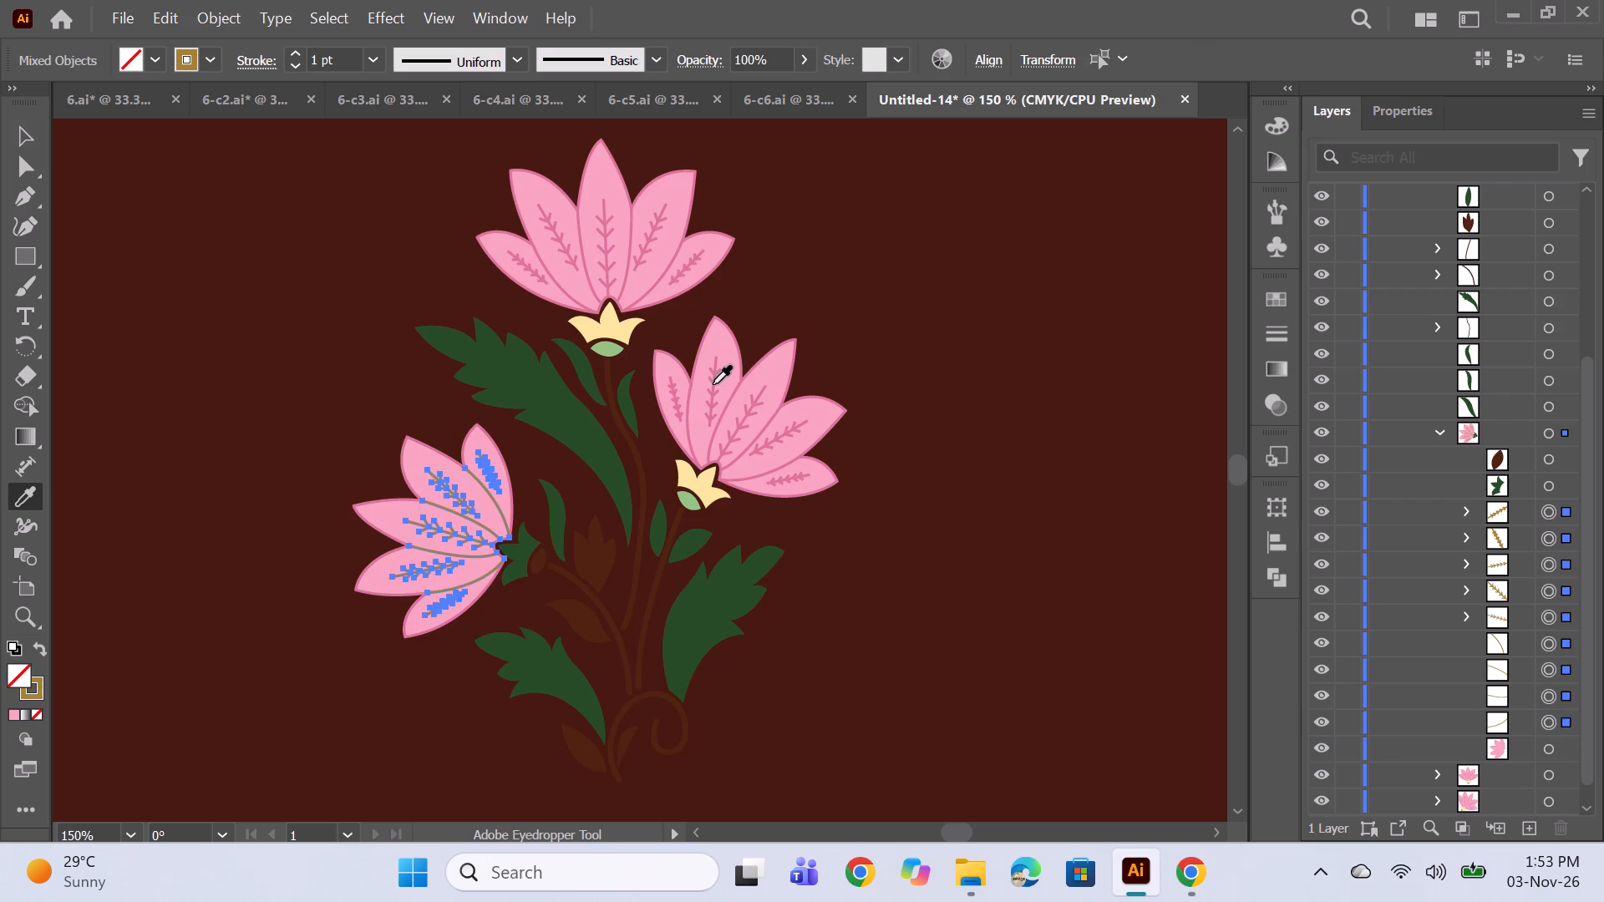
click(713, 383)
Sample the right flower's pale yellow sepal and mid green bulb fills onto the left flower's sepals and bulb.
click(1550, 485)
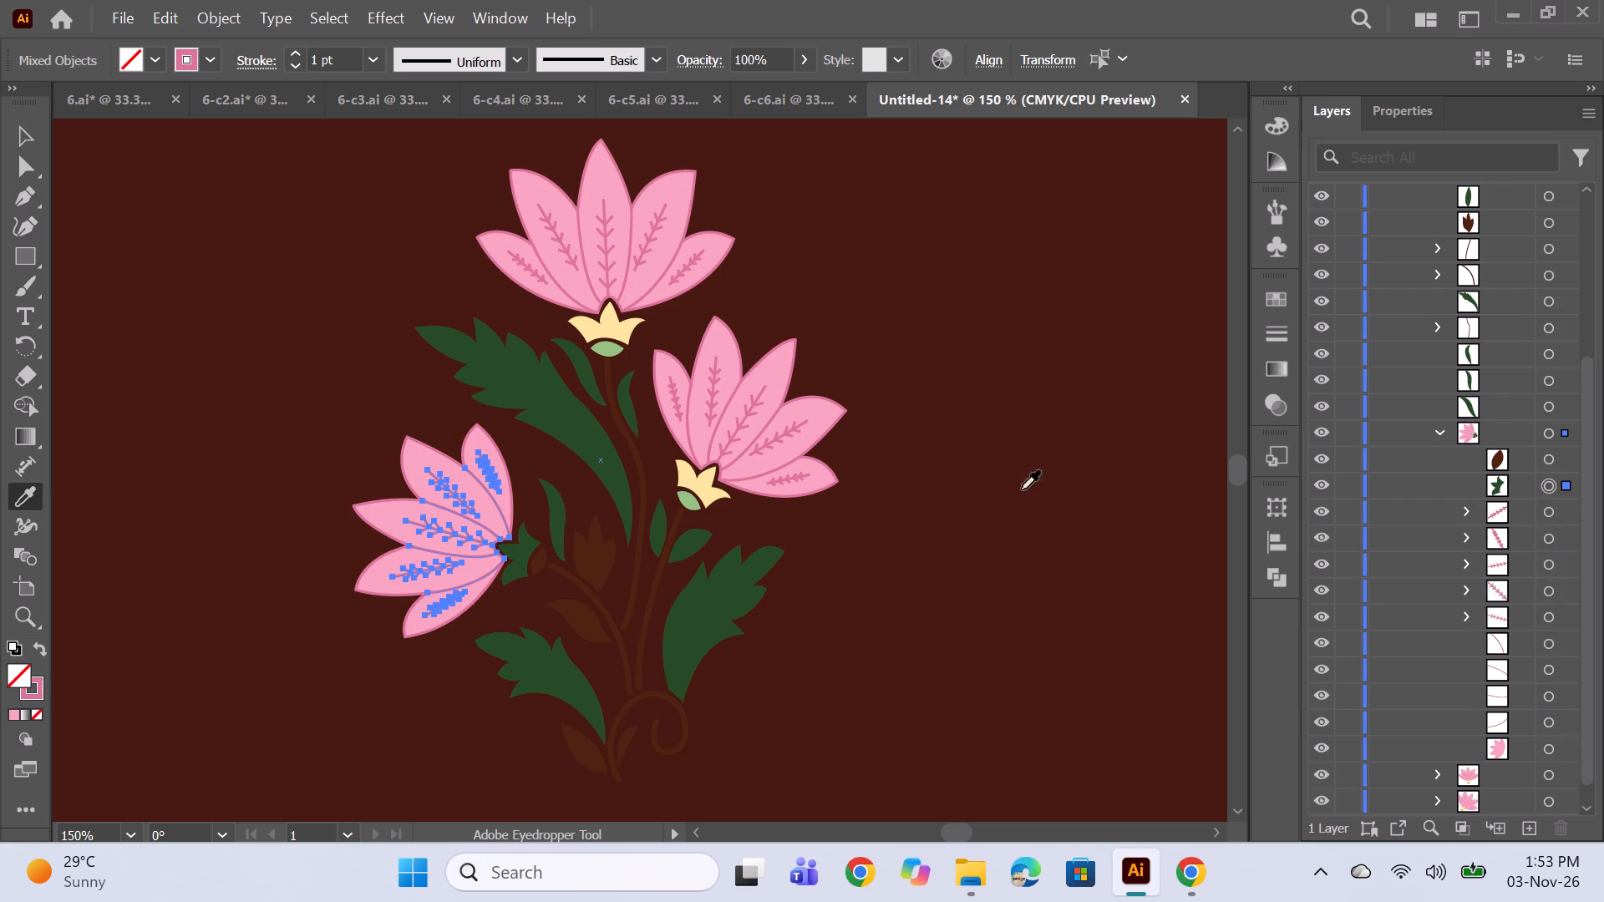
click(715, 491)
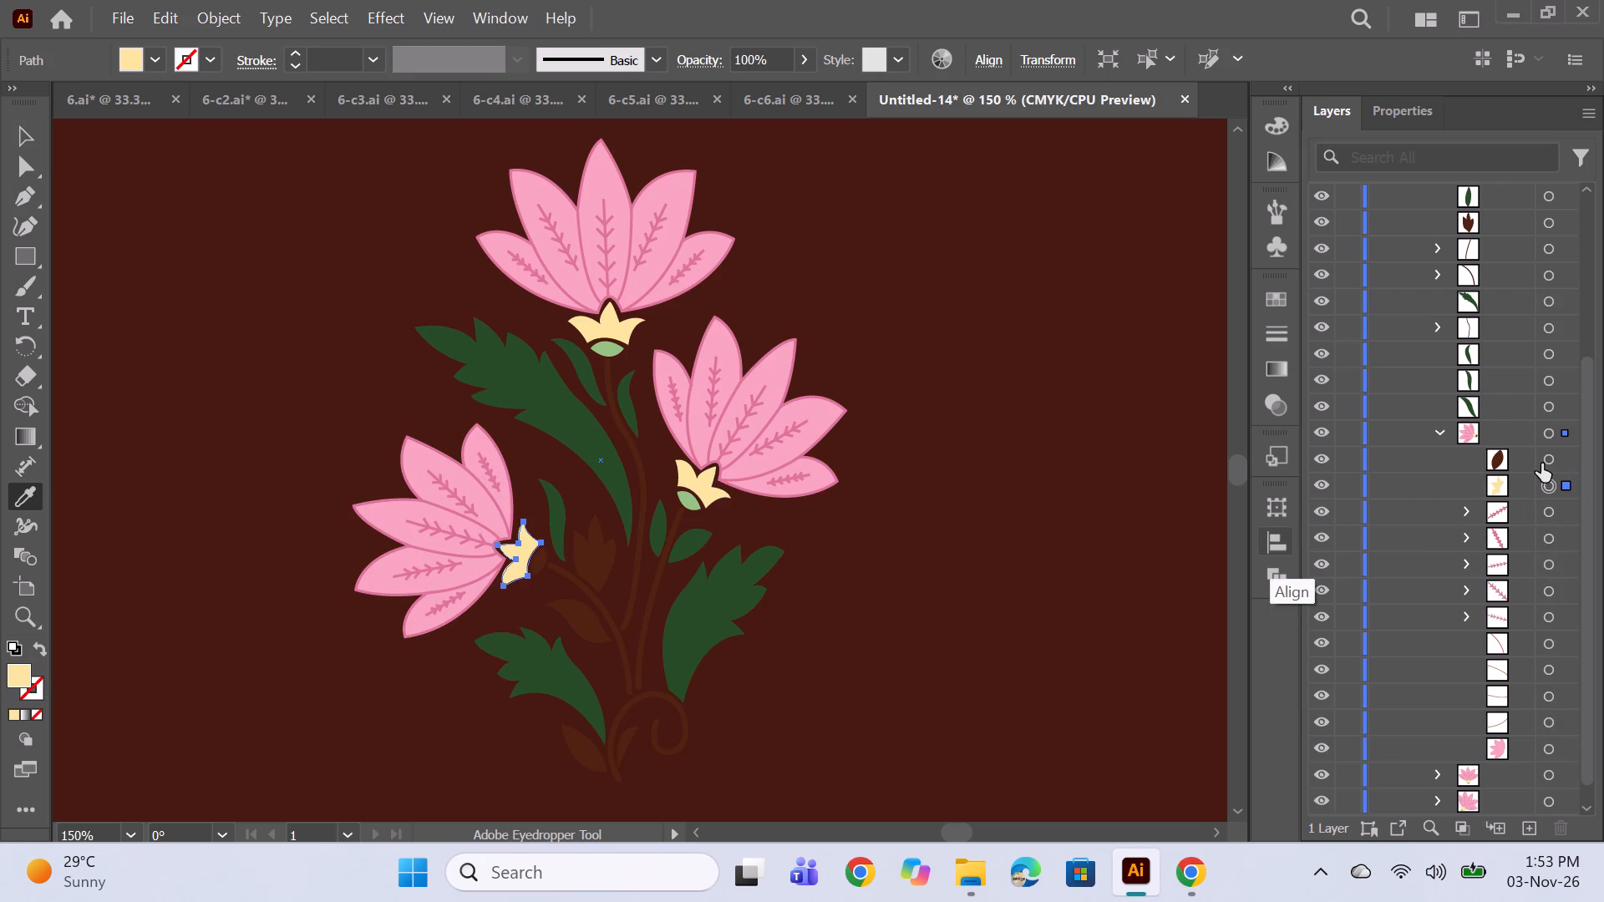
click(1552, 459)
click(689, 504)
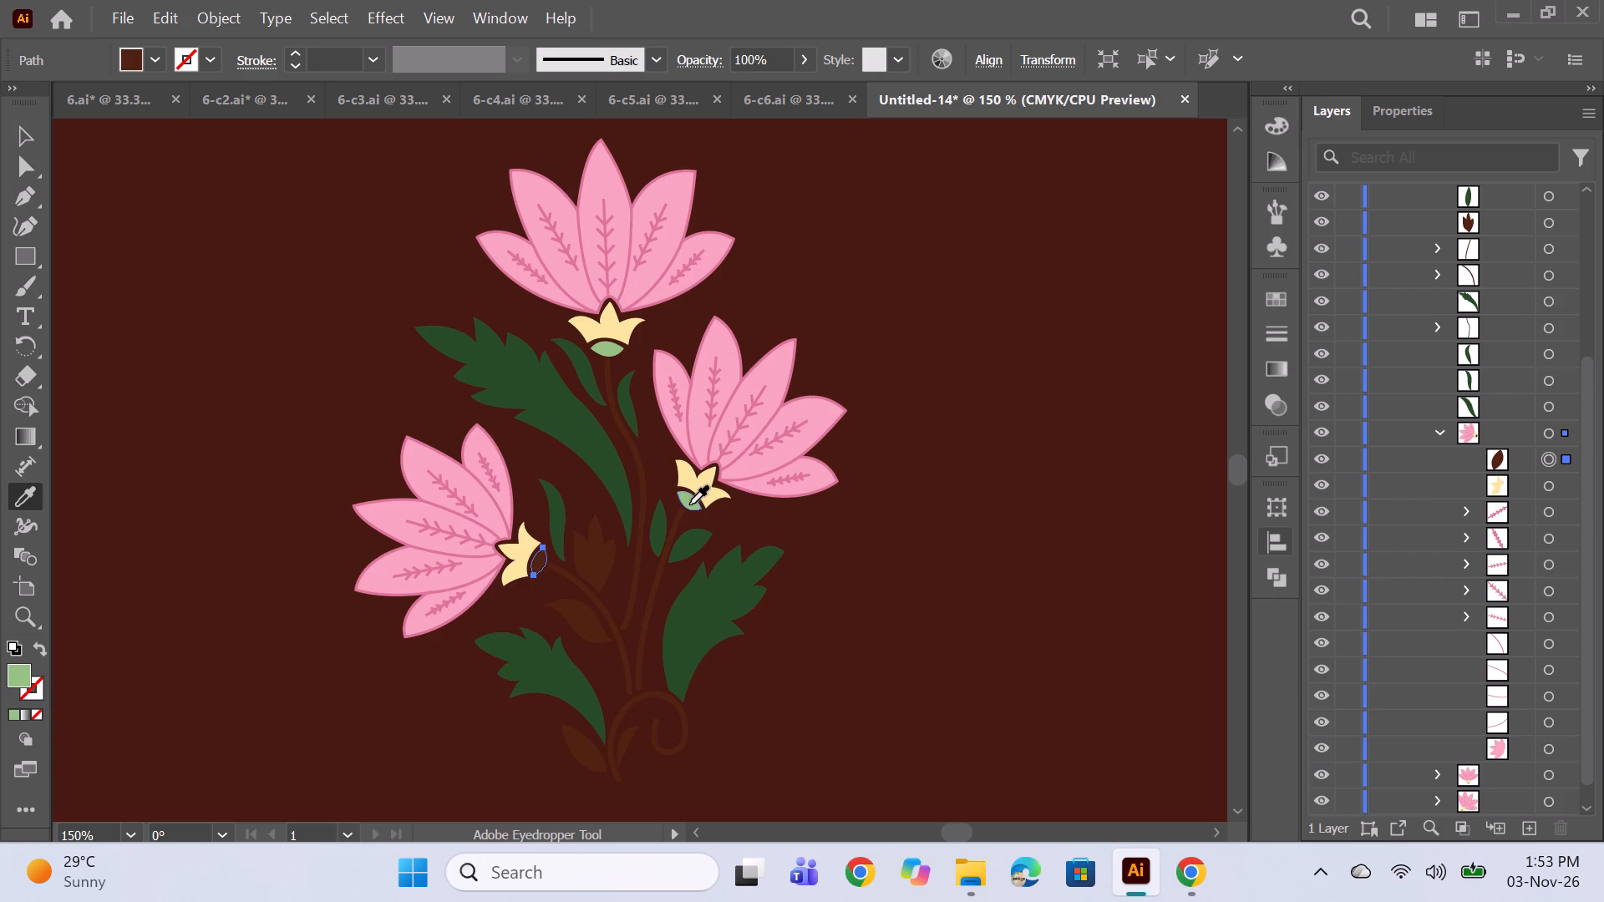
click(1439, 435)
Recolour the three slender leaves beside the top and left flowers with the sepals' pale yellow using the Eyedropper.
click(1568, 637)
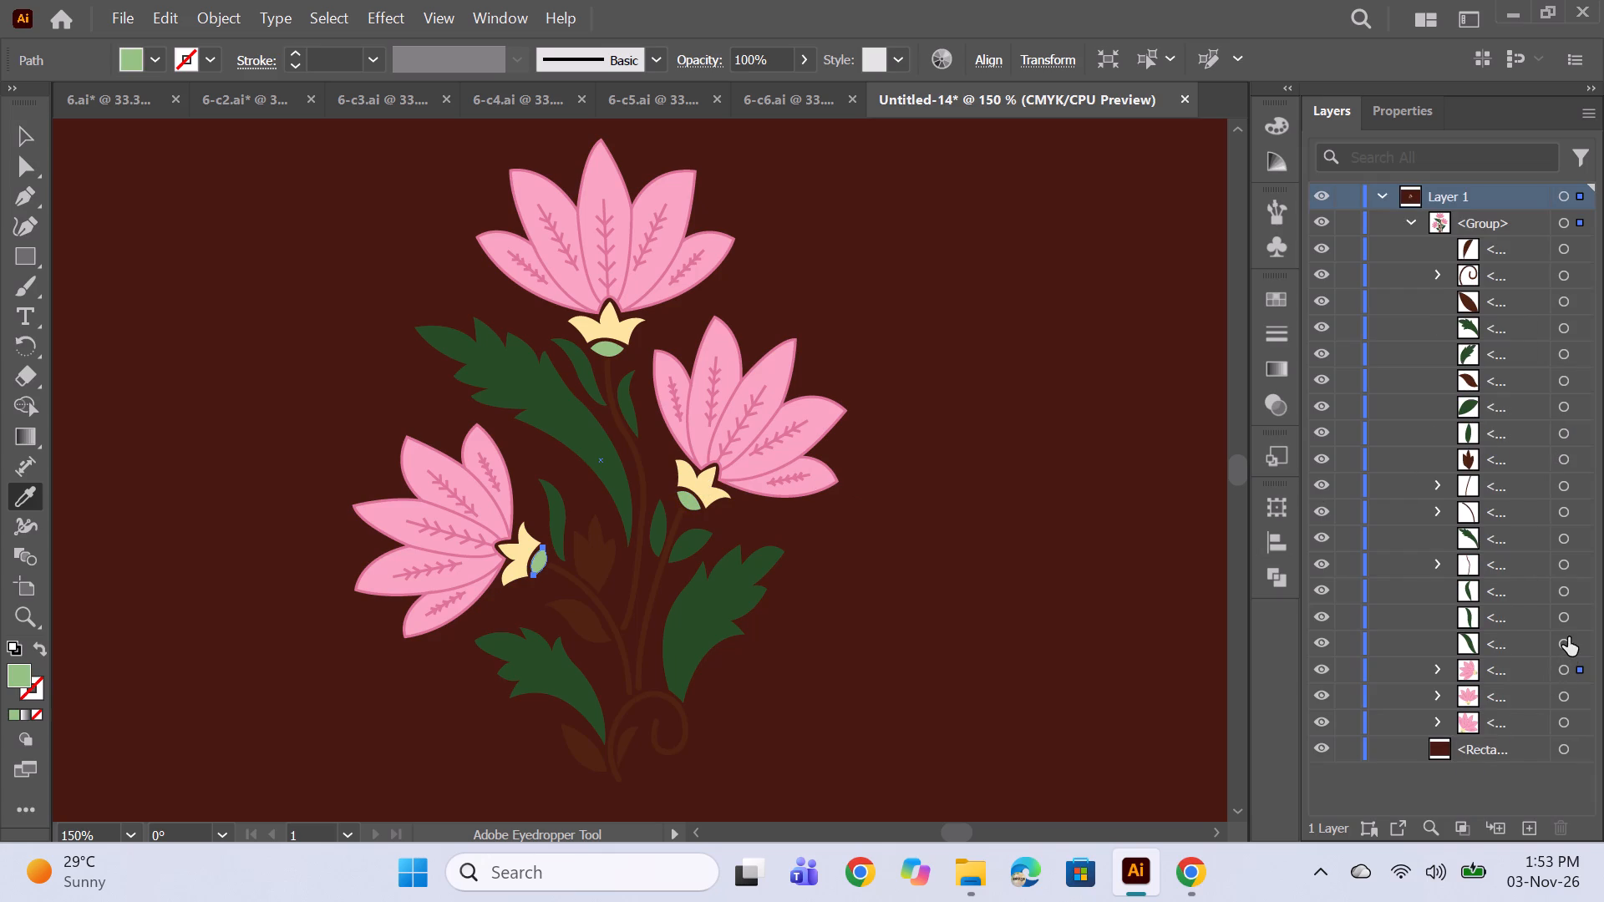
click(524, 551)
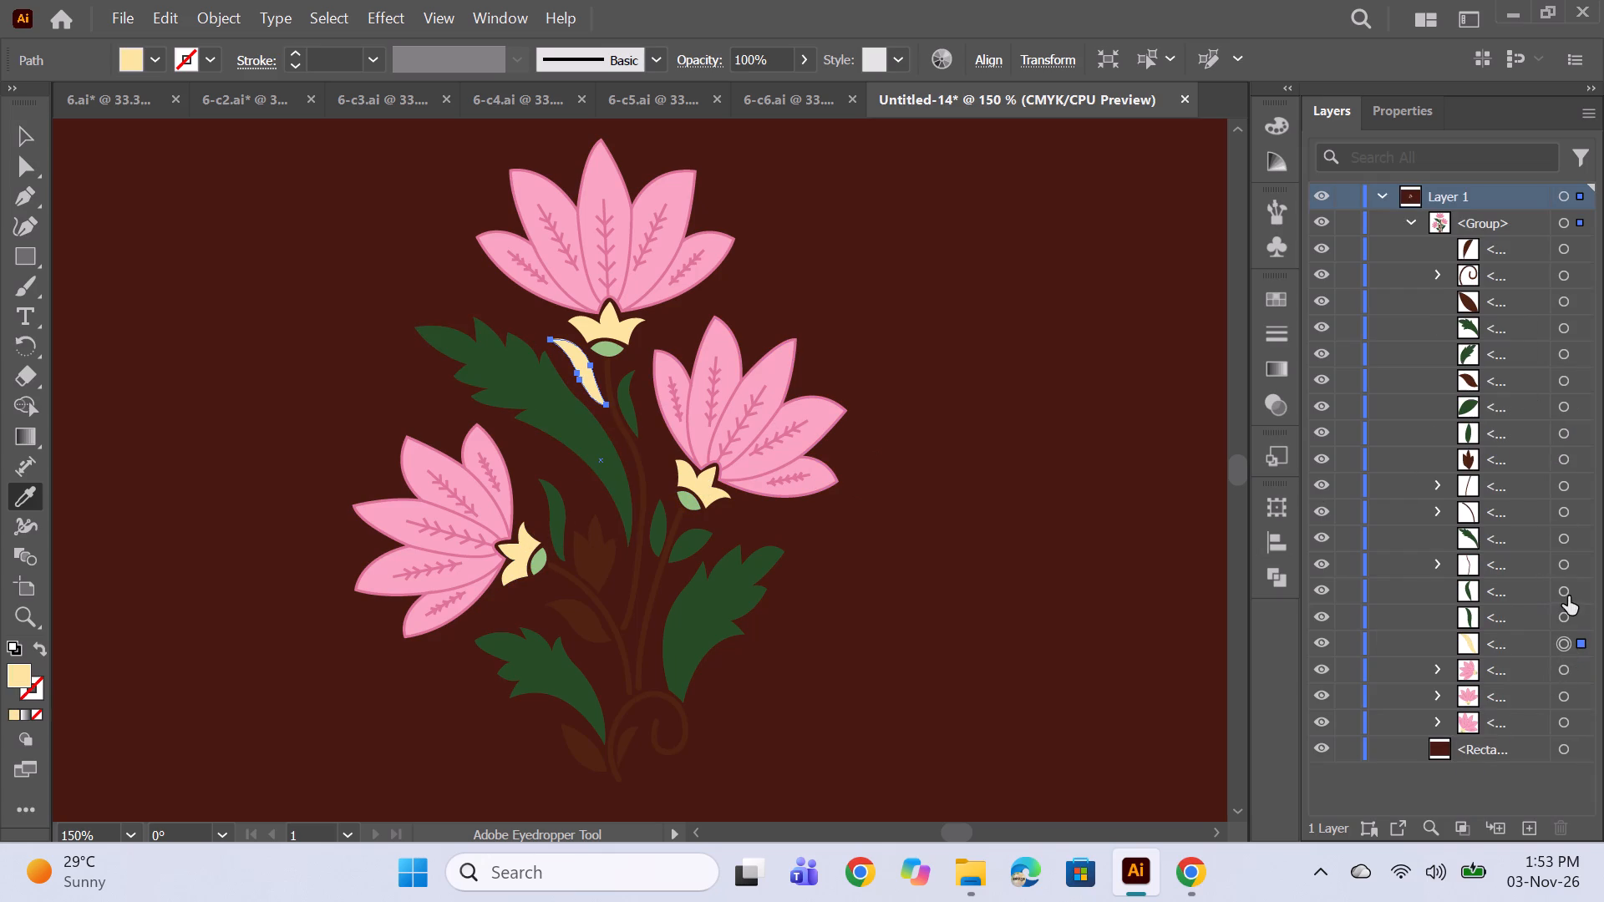
click(1566, 590)
click(525, 545)
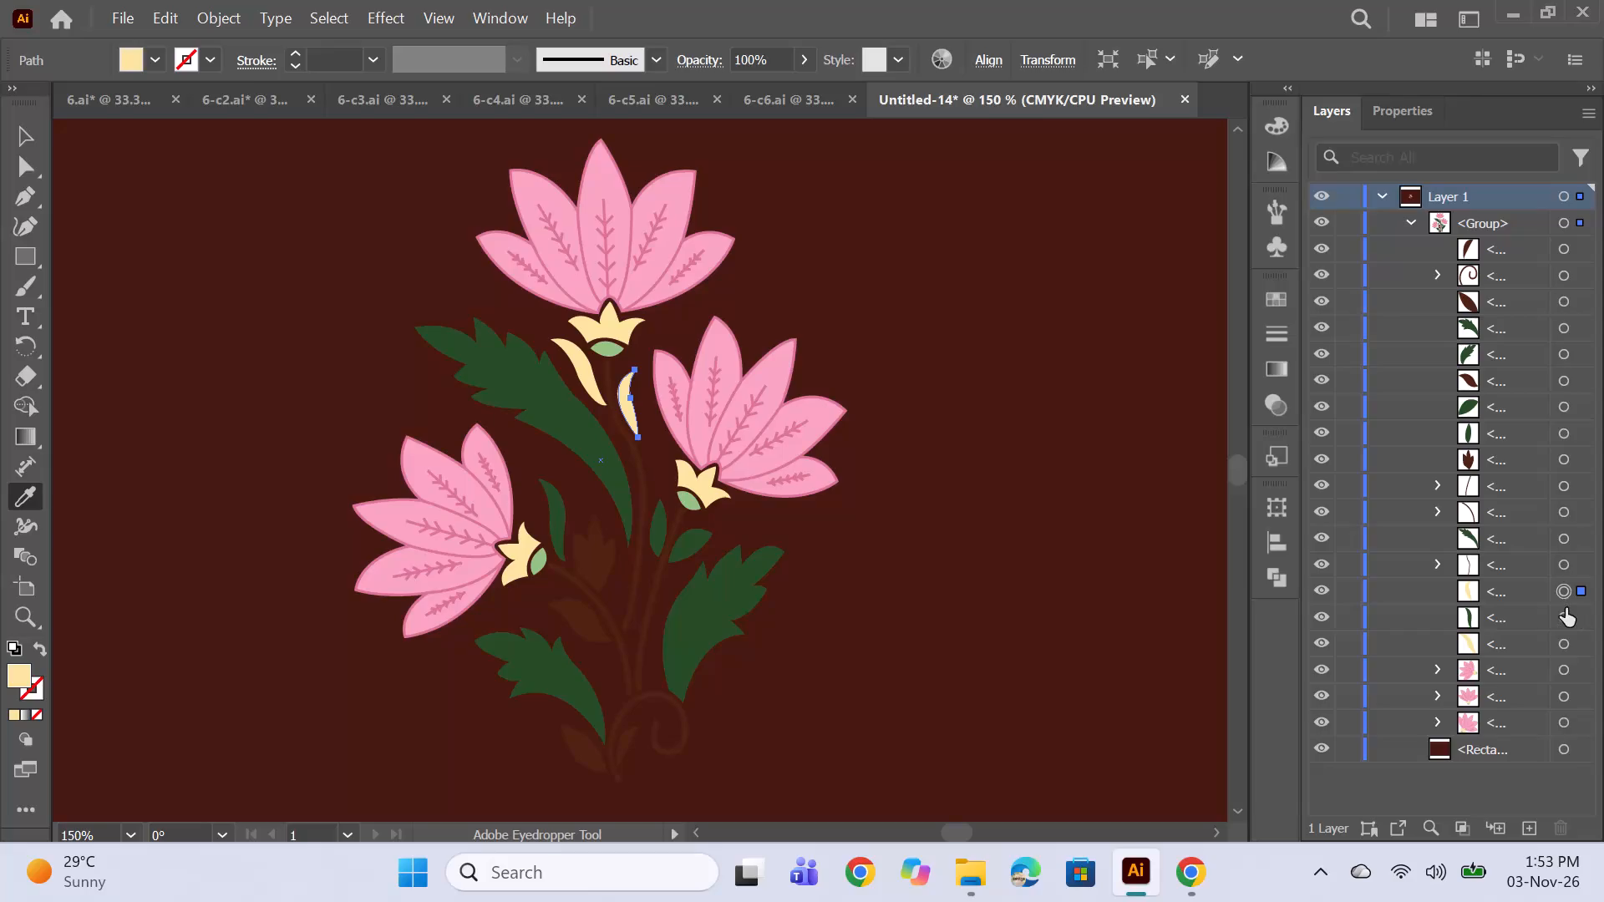
click(1564, 611)
click(591, 382)
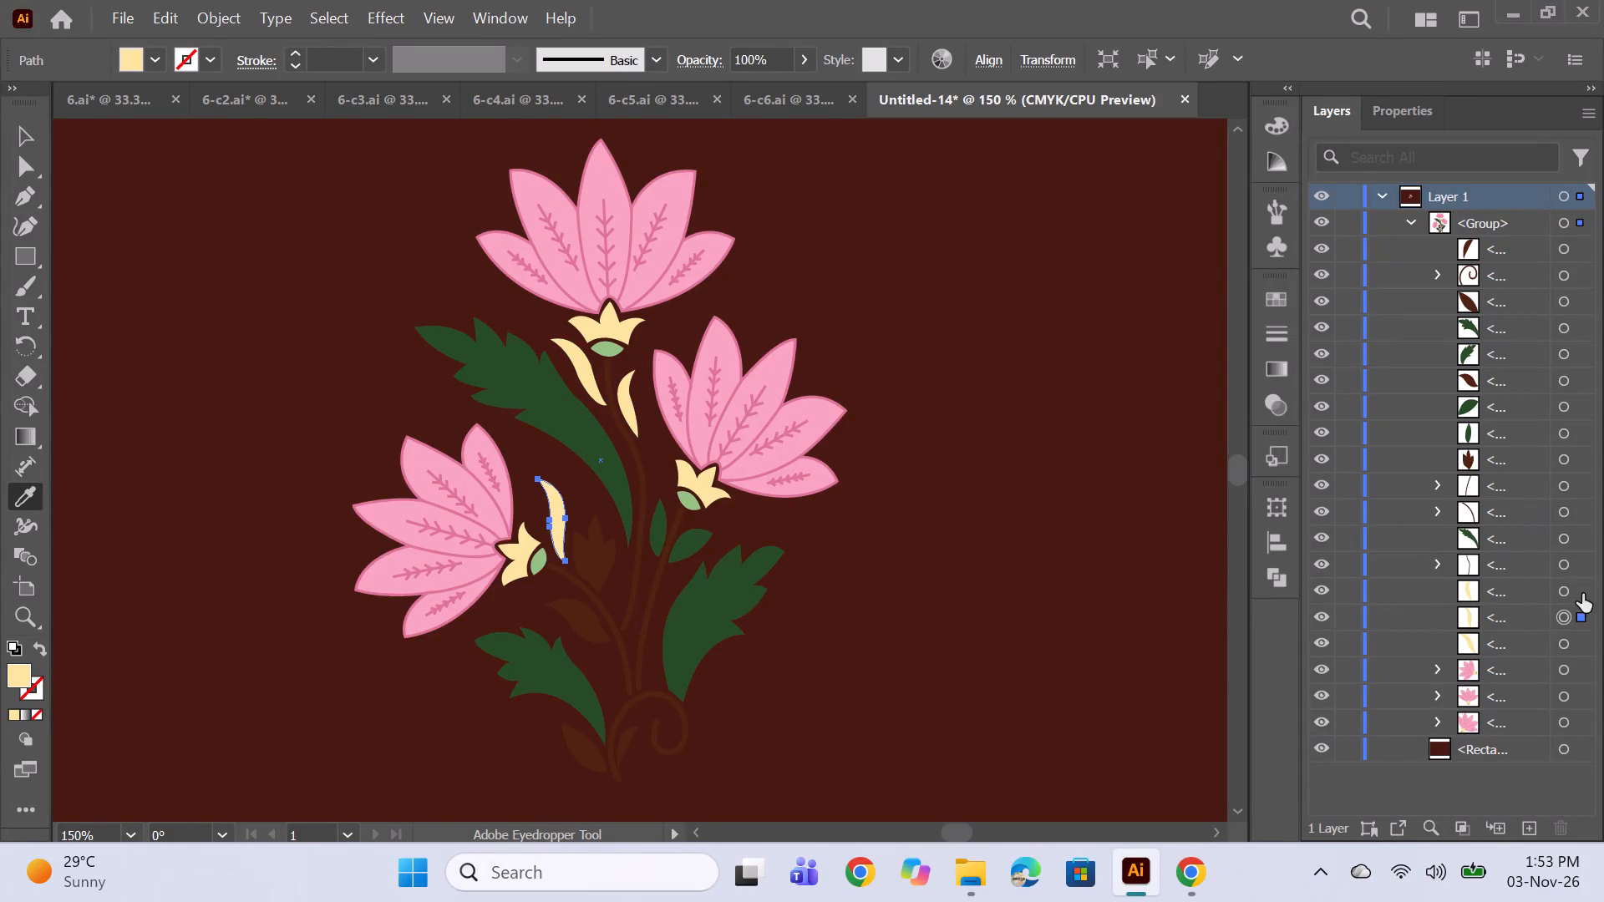
Sample the mid green bulb fill onto the top flower's stem.
click(1565, 554)
click(1564, 560)
click(524, 384)
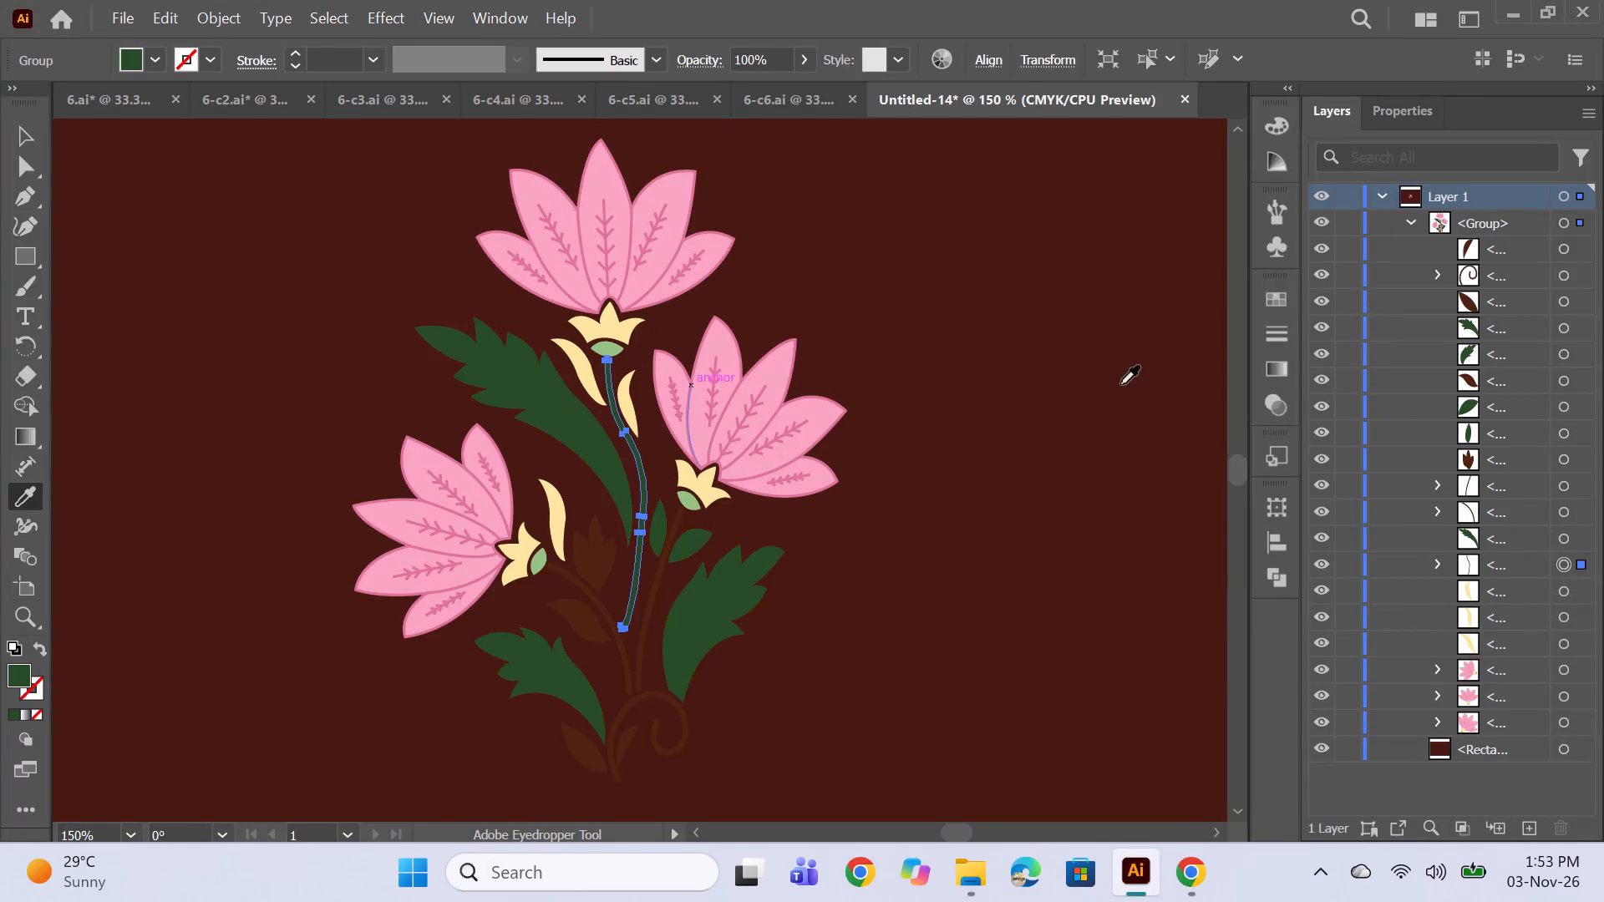
click(611, 350)
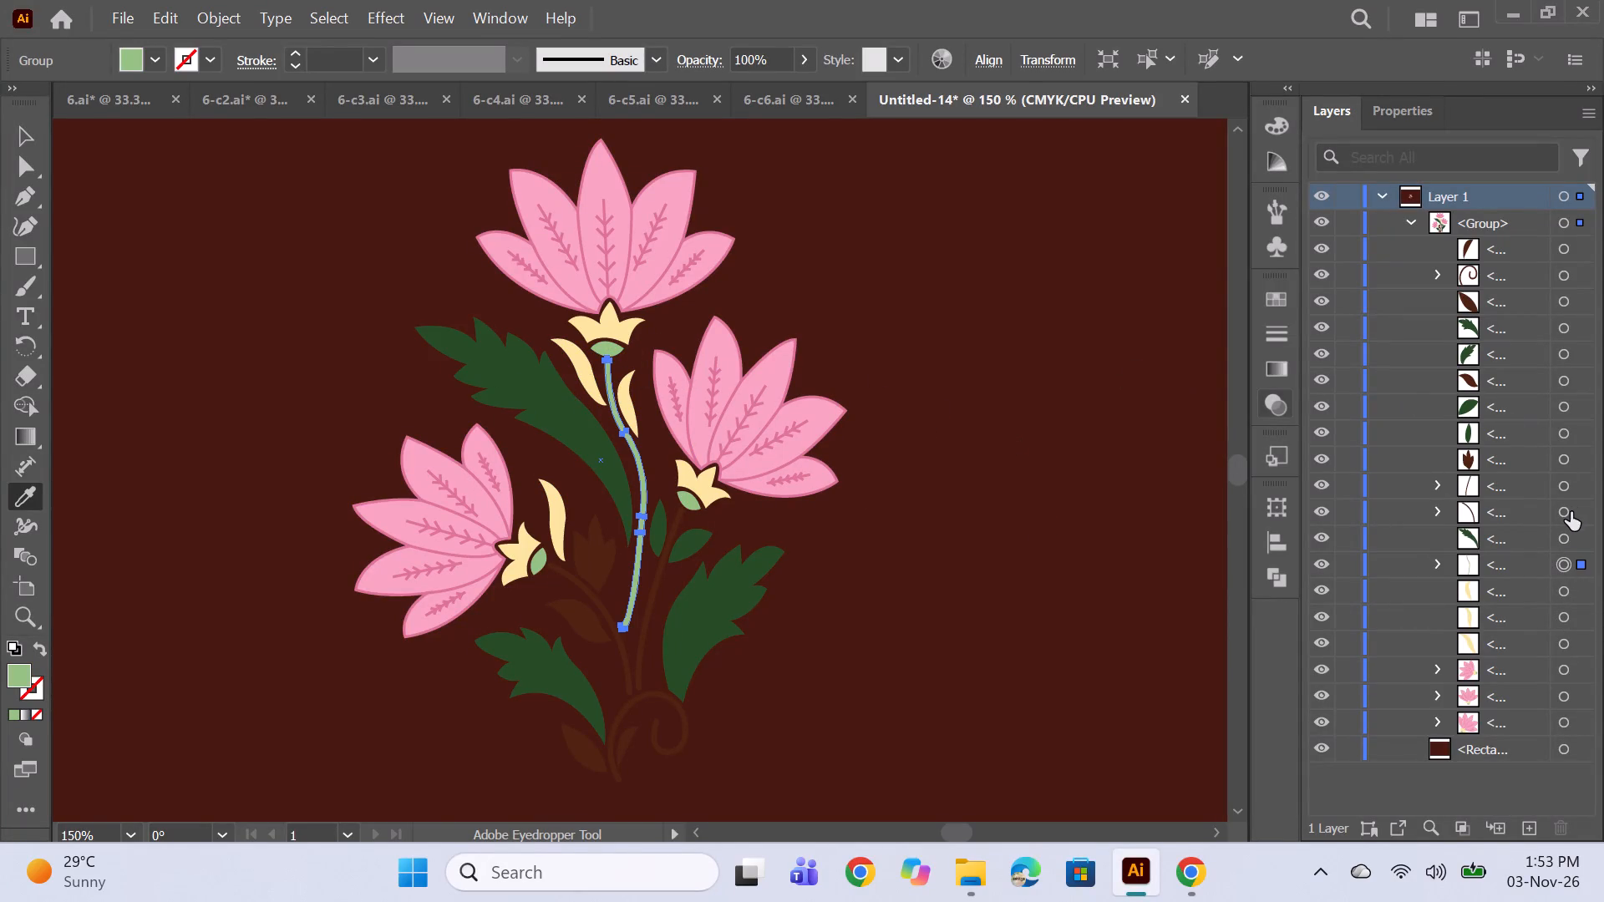
Sample the sepals' pale yellow onto the large serrated leaf beneath the top flower.
click(1566, 517)
click(1566, 529)
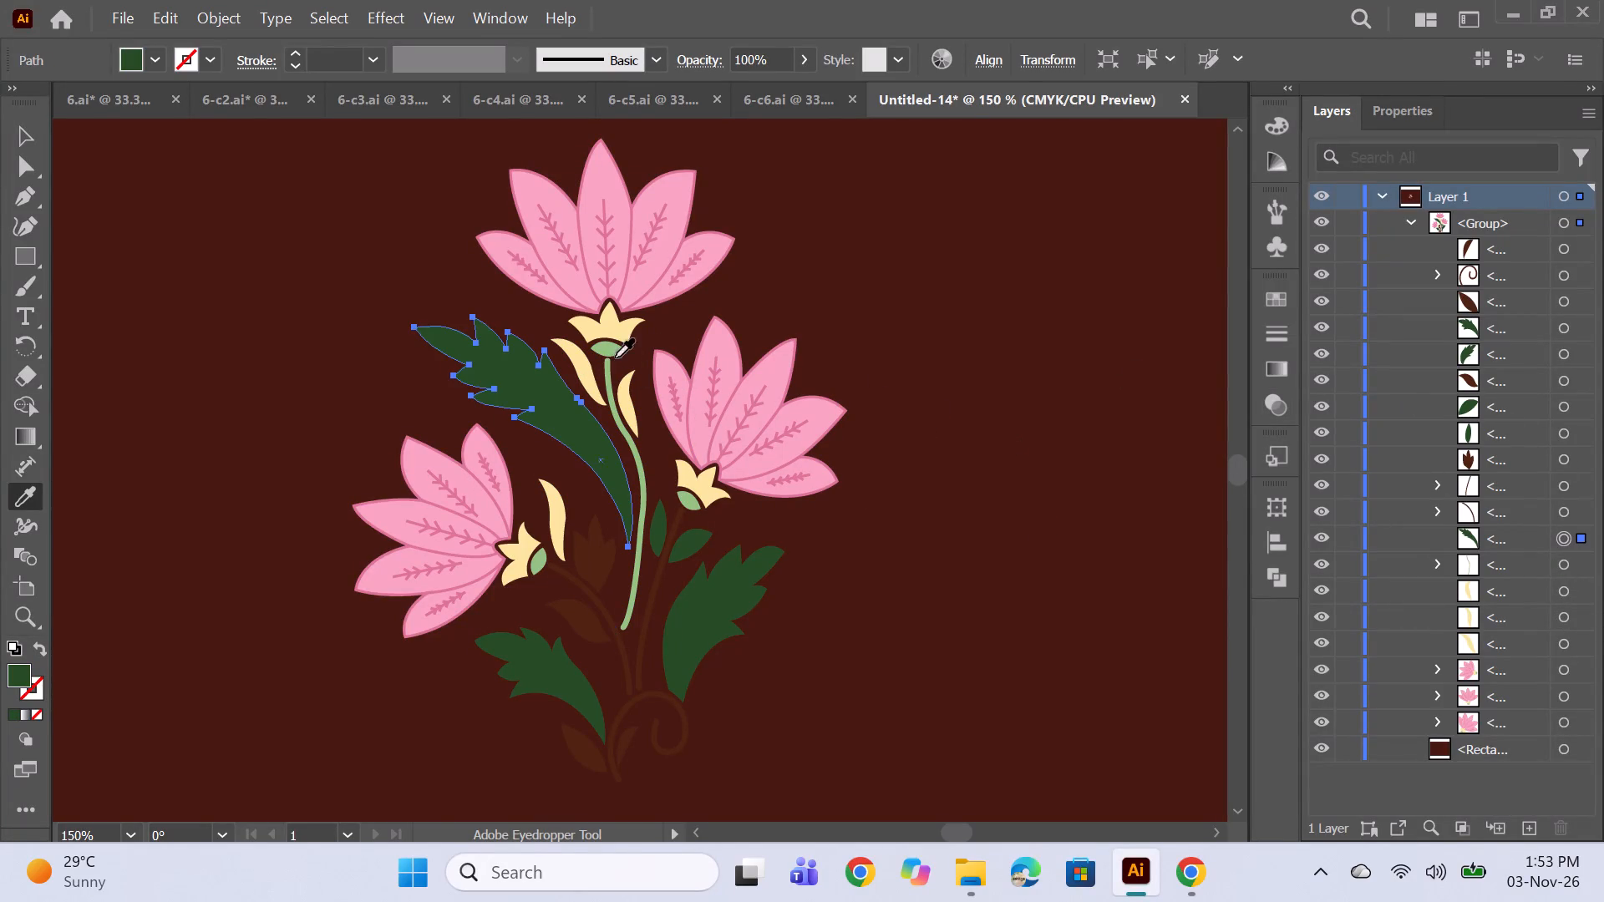
click(607, 327)
Sample the top flower stem's mid green onto the stems of the left and right flowers.
click(1566, 509)
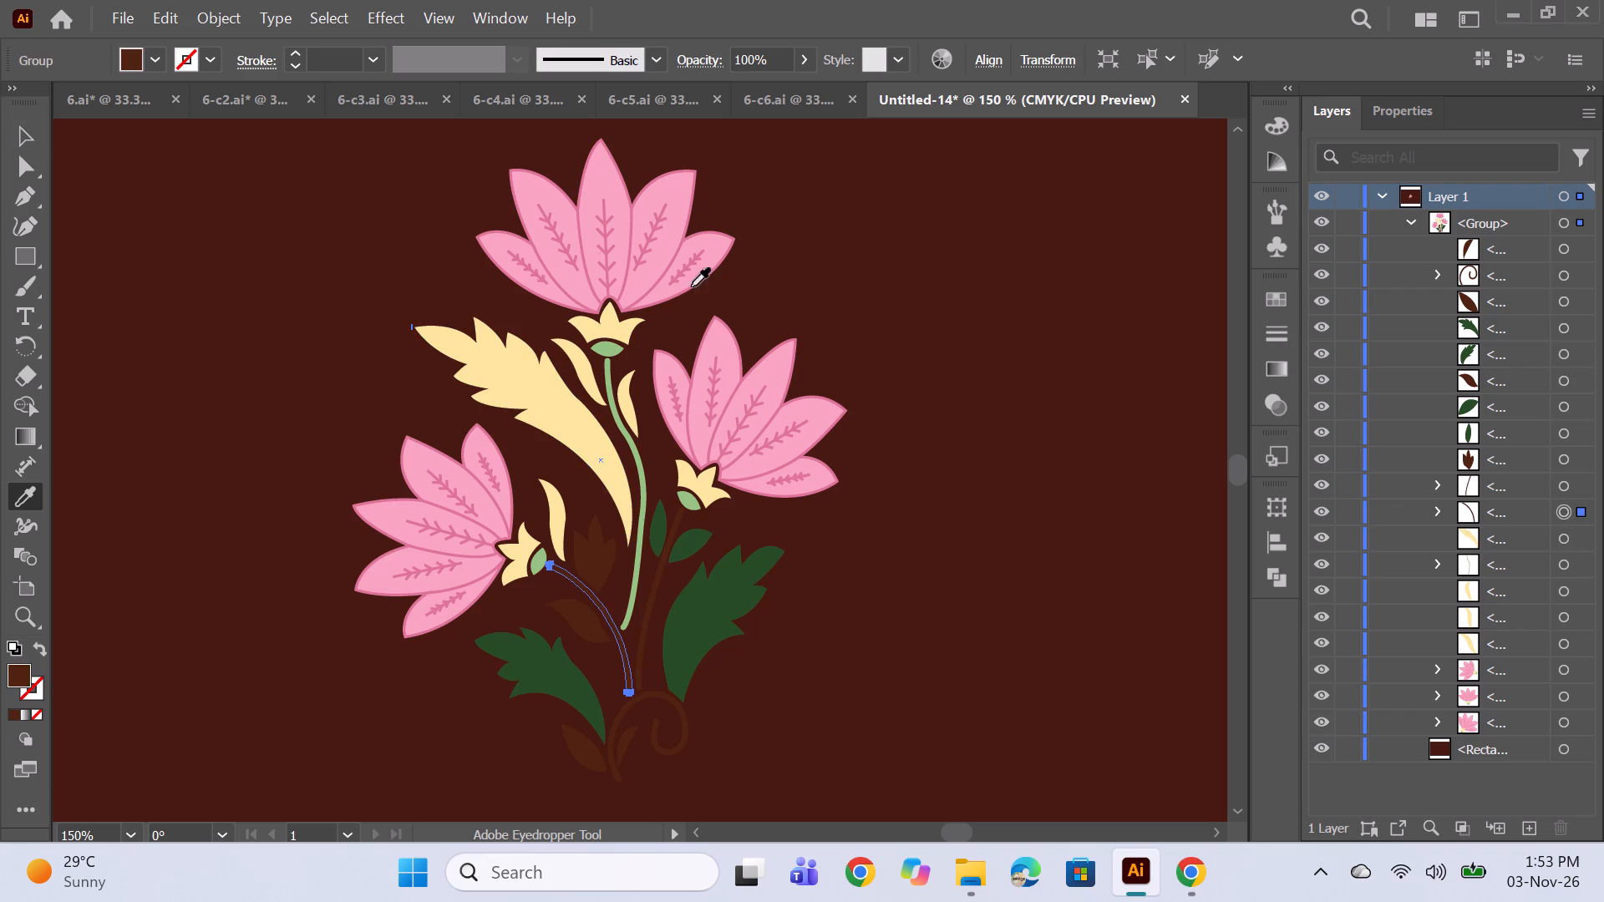
click(602, 373)
click(1568, 487)
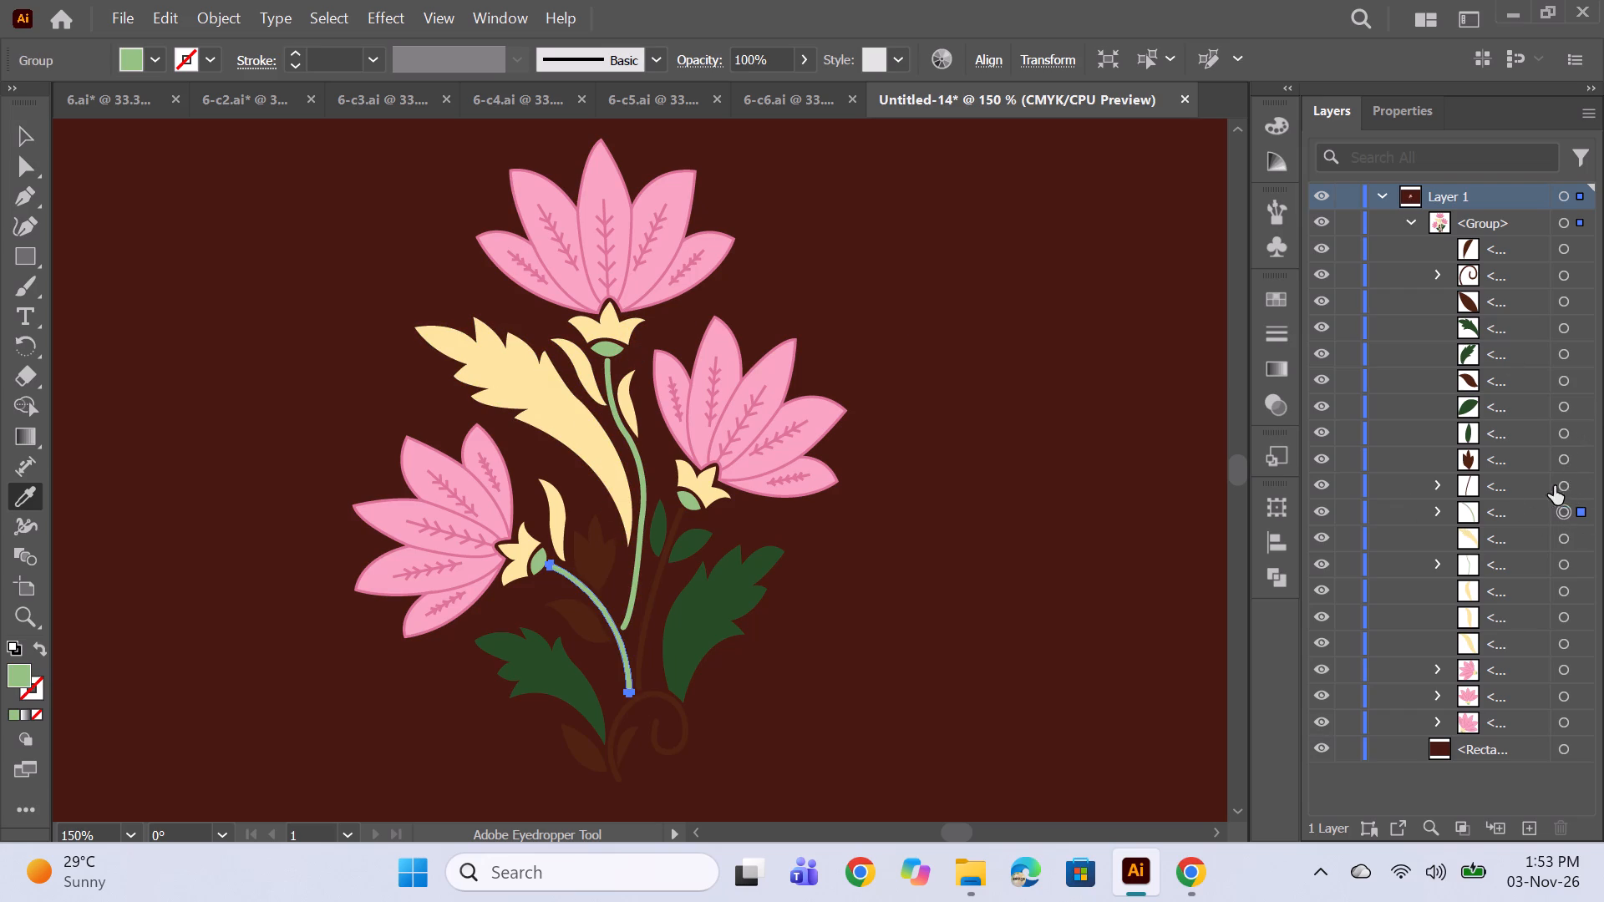
click(620, 424)
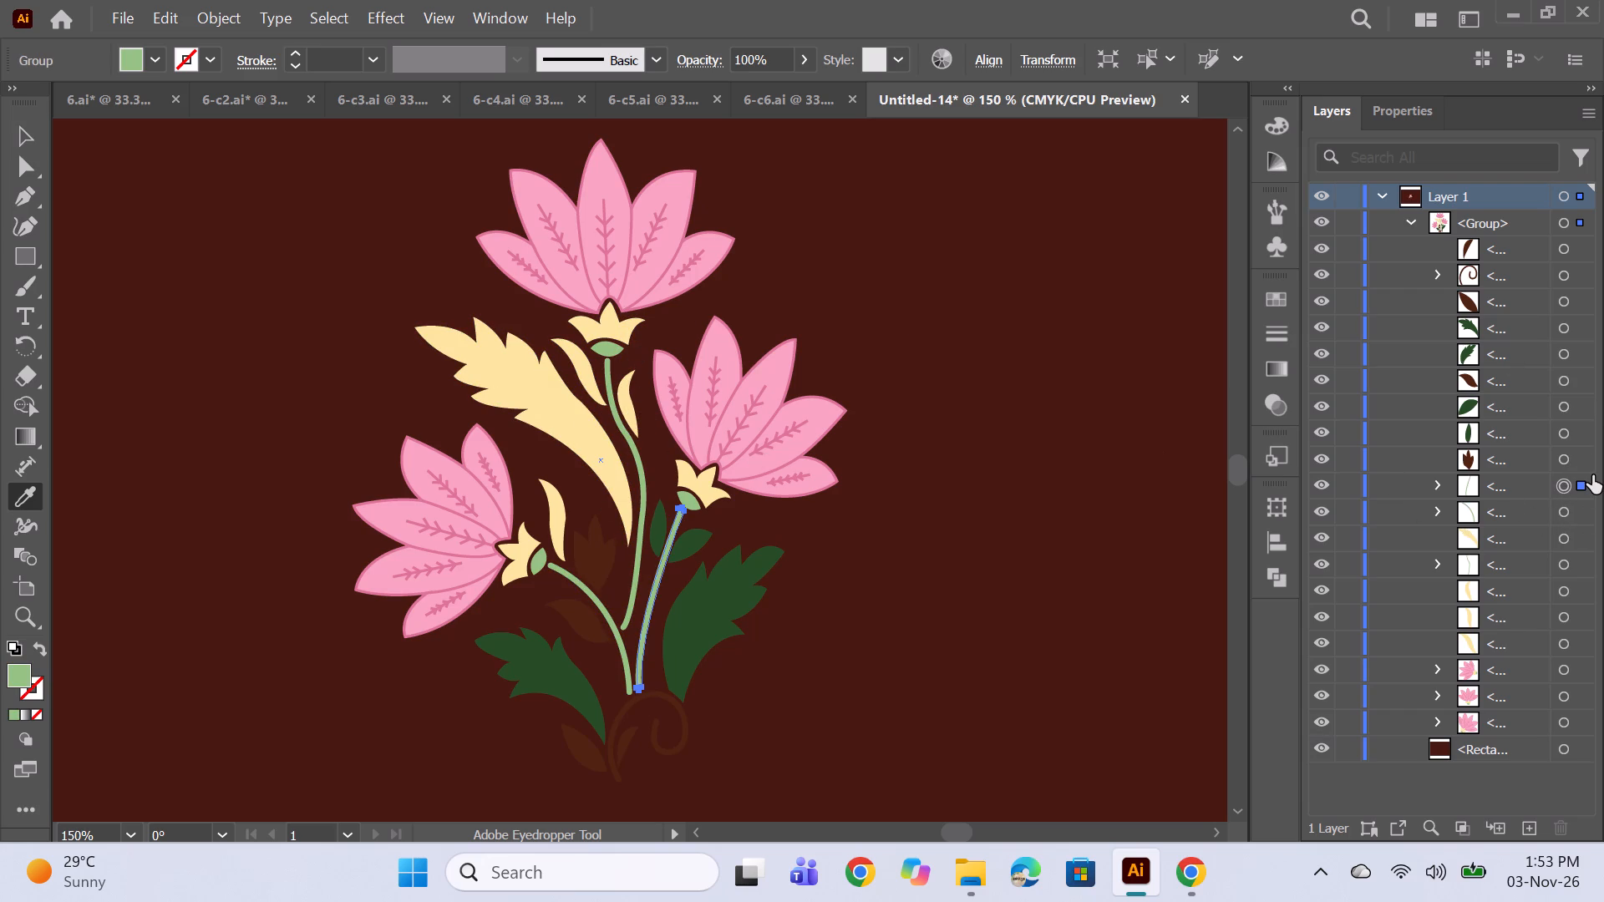
Sample the mid green bulb fill onto the small tulip-shaped bud between the left and top flower stems.
click(1562, 460)
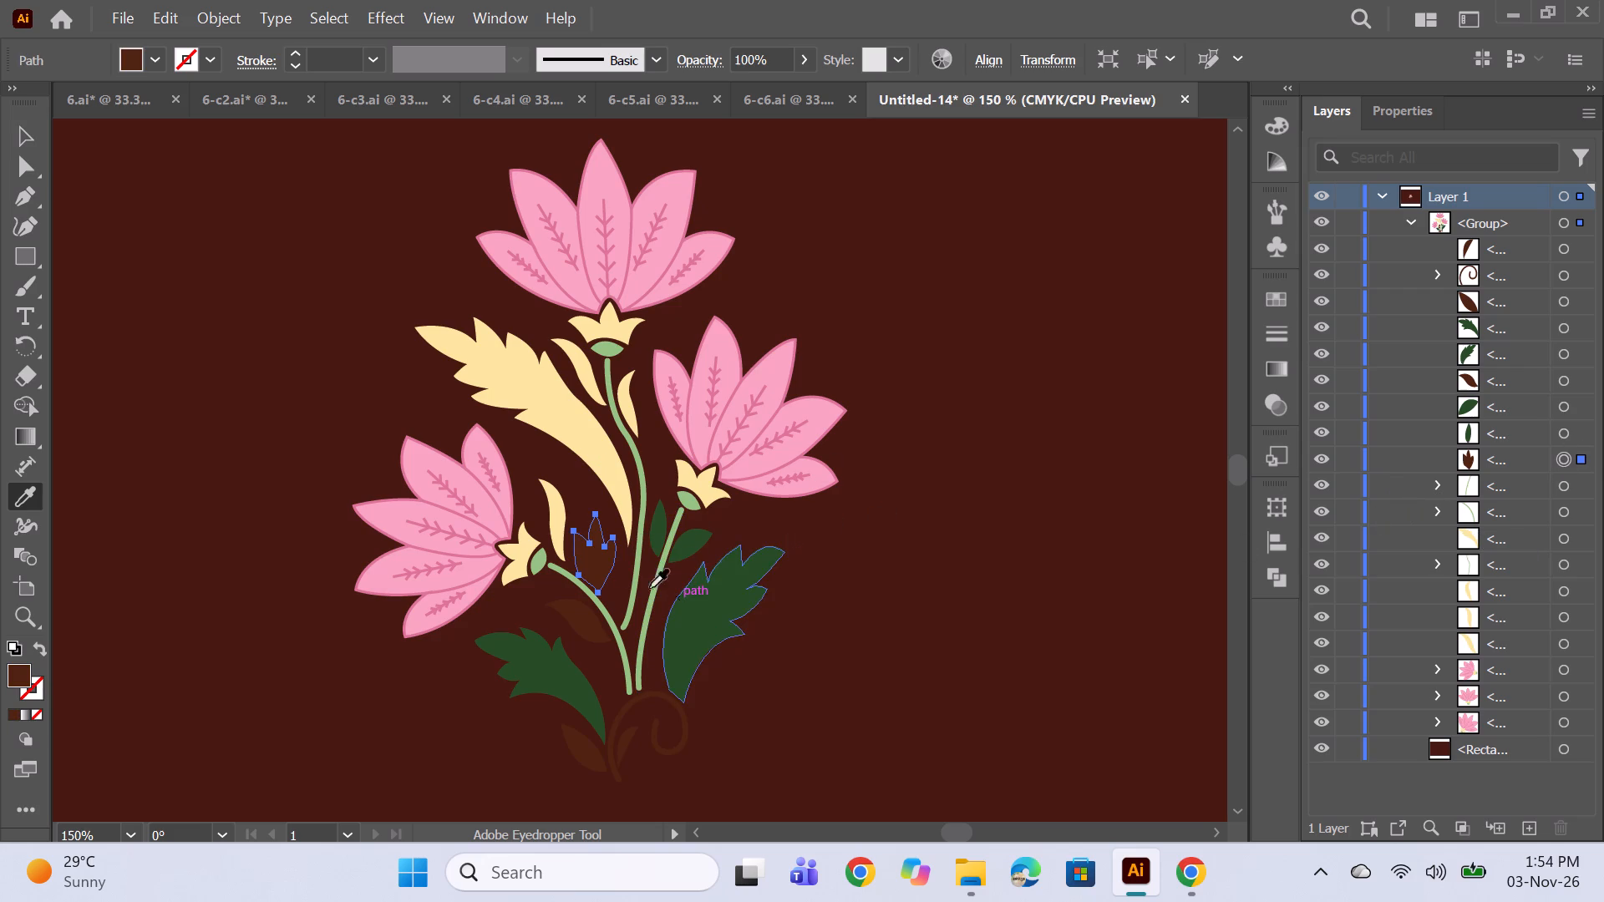
click(539, 565)
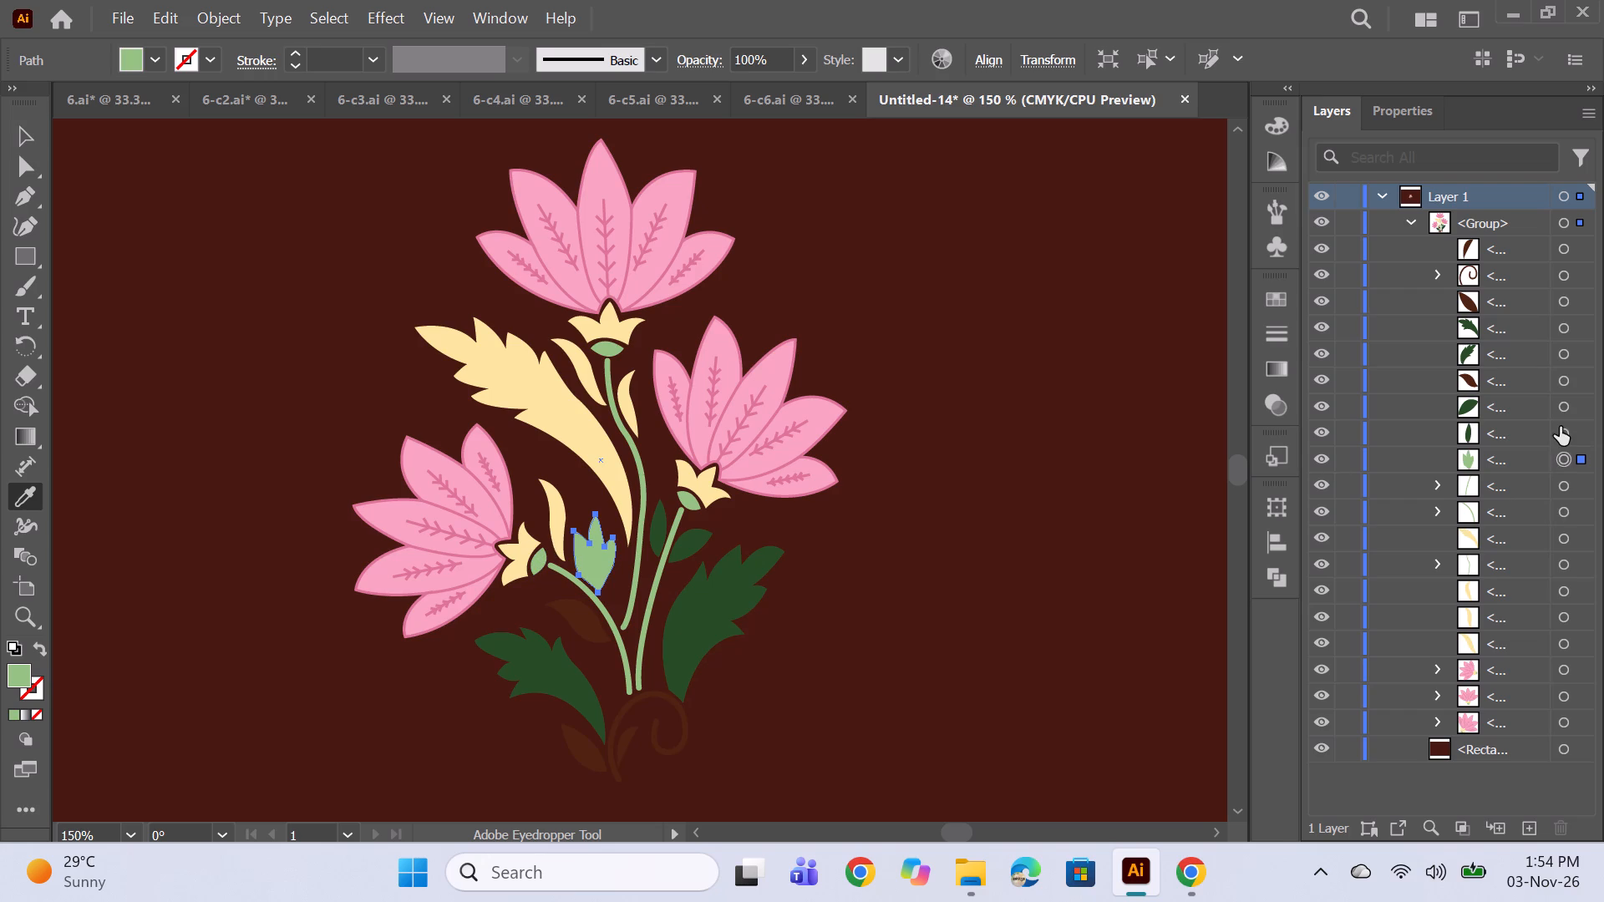
Recolour the two small leaves on the right flower's stem with the large serrated leaf's pale yellow using the Eyedropper.
click(1560, 427)
click(556, 419)
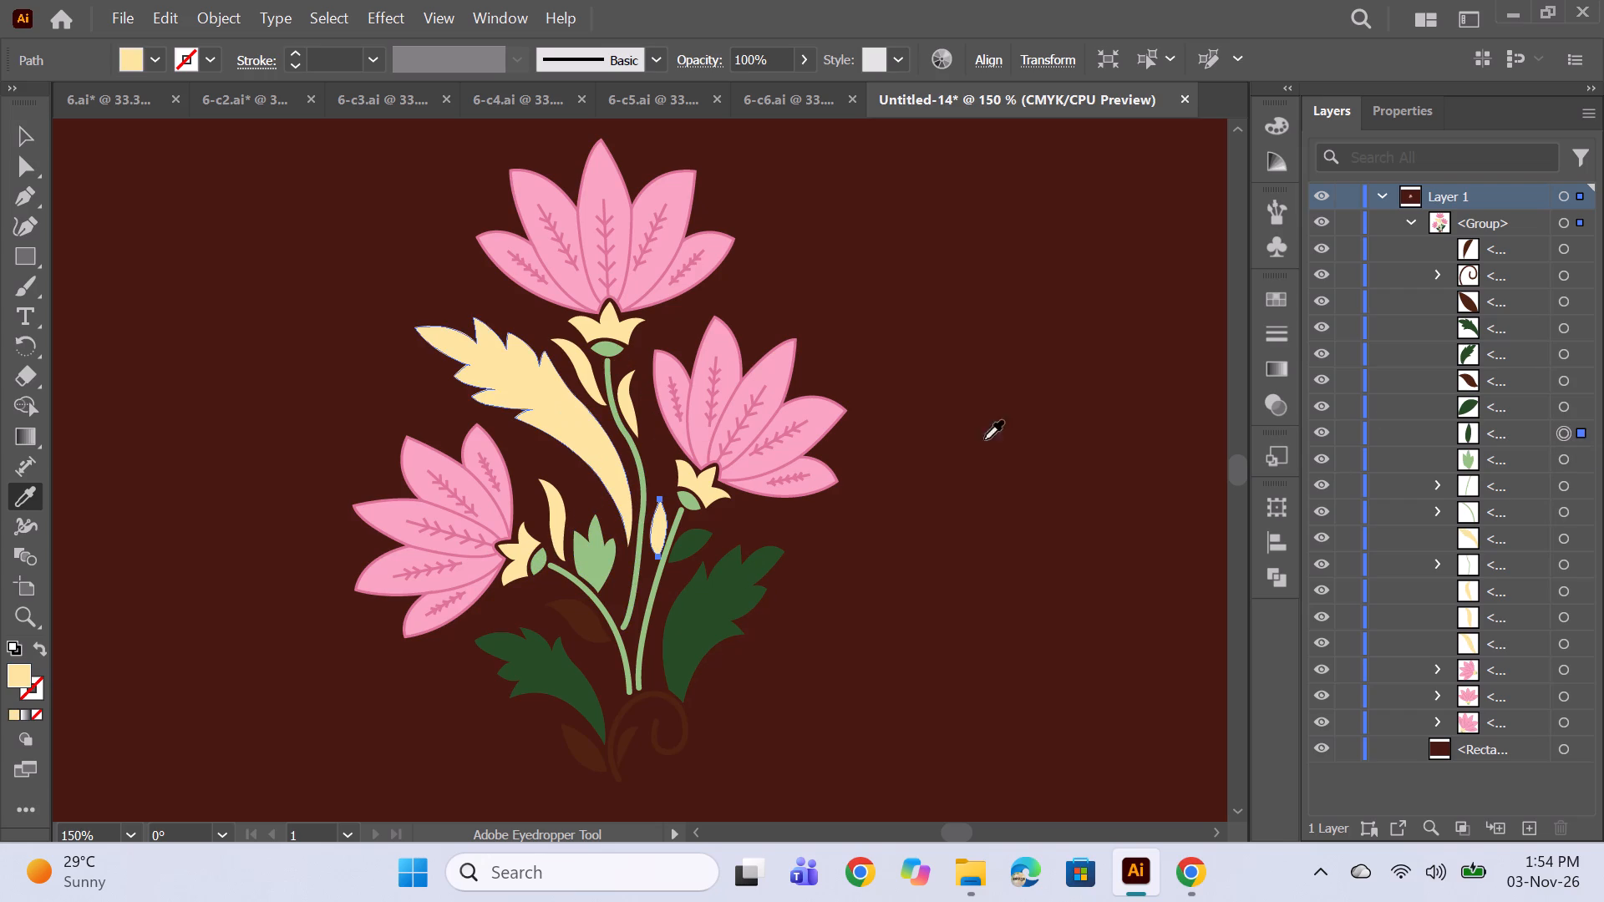
click(1563, 406)
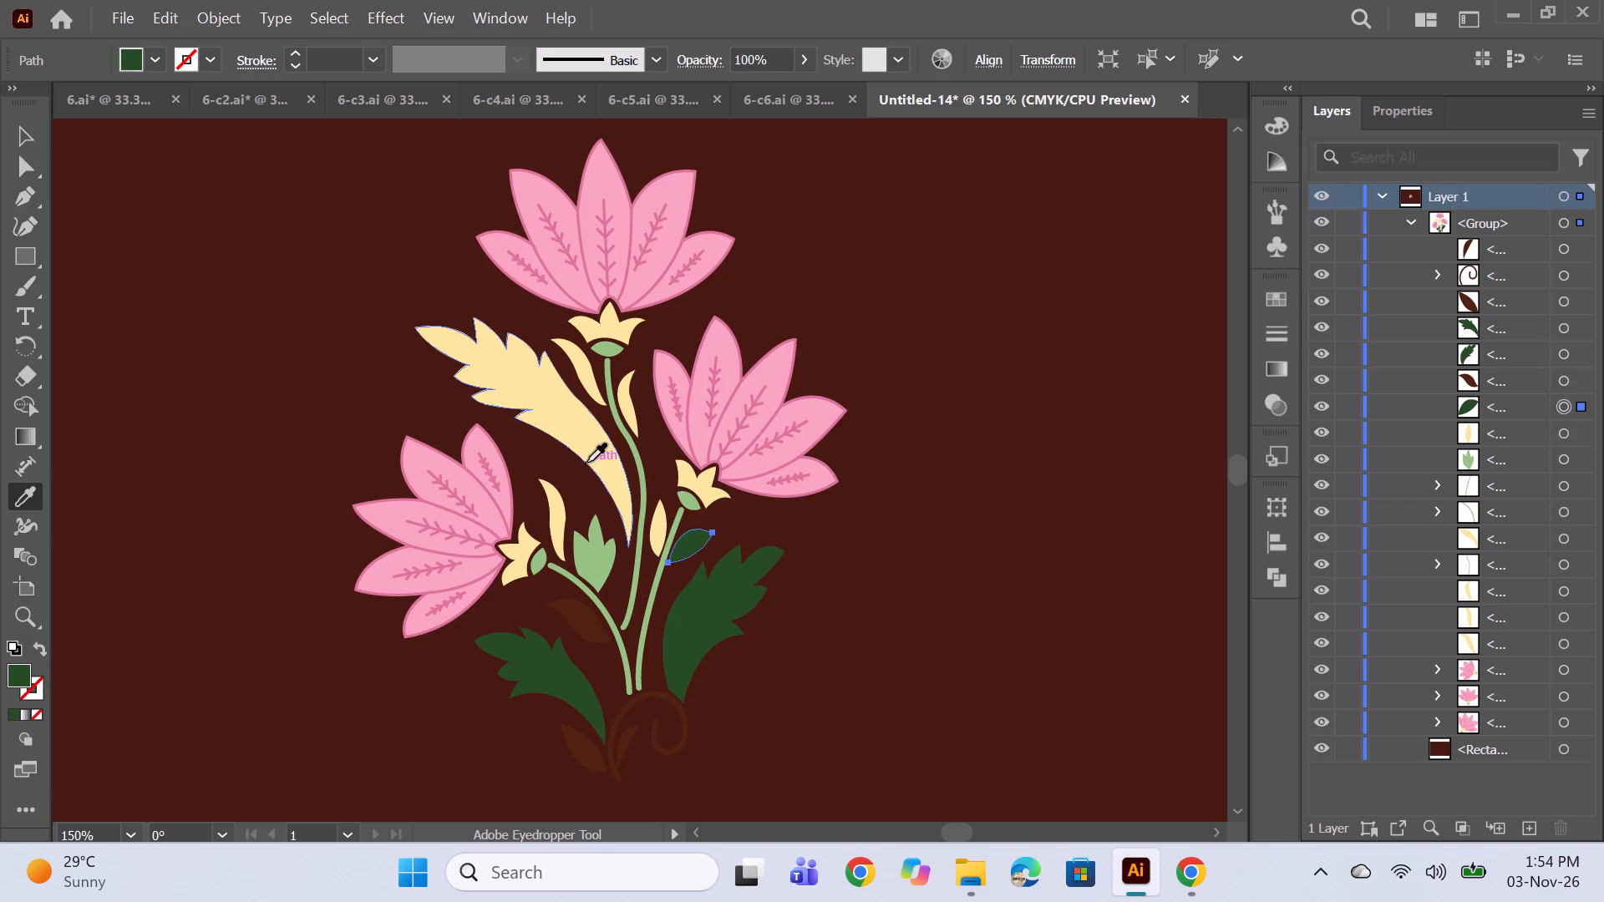
click(587, 462)
Sample the bud's mid green onto the small curved leaf below the left flower's stem.
click(1565, 378)
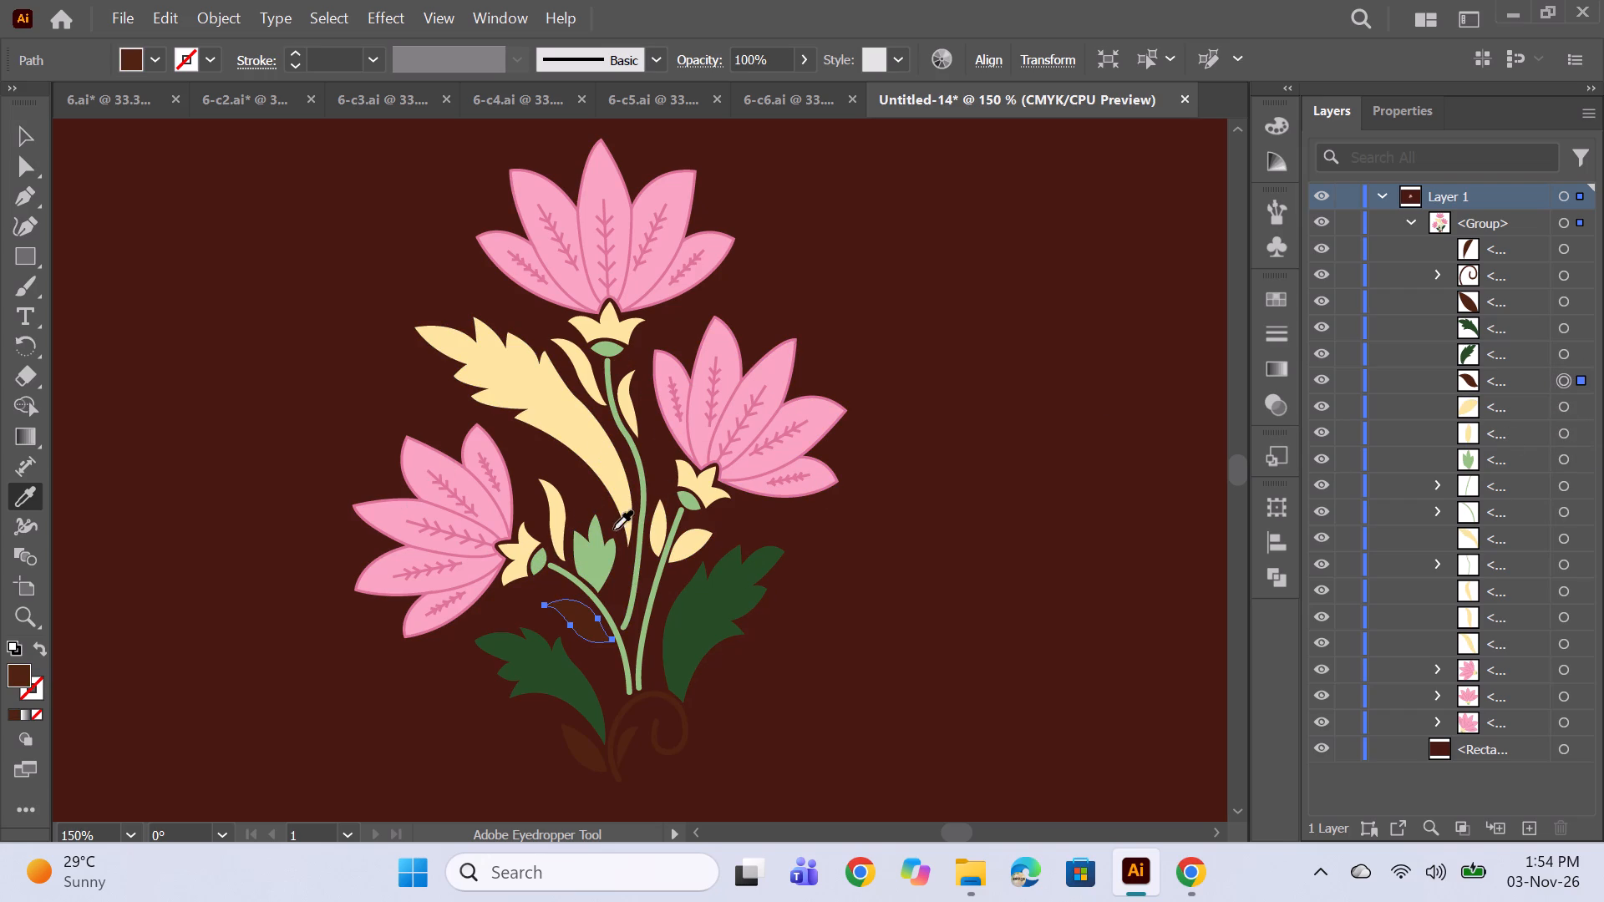
click(599, 545)
Recolour the two lower serrated leaves on either side of the stems with the pale yellow of the recoloured leaves.
click(1563, 356)
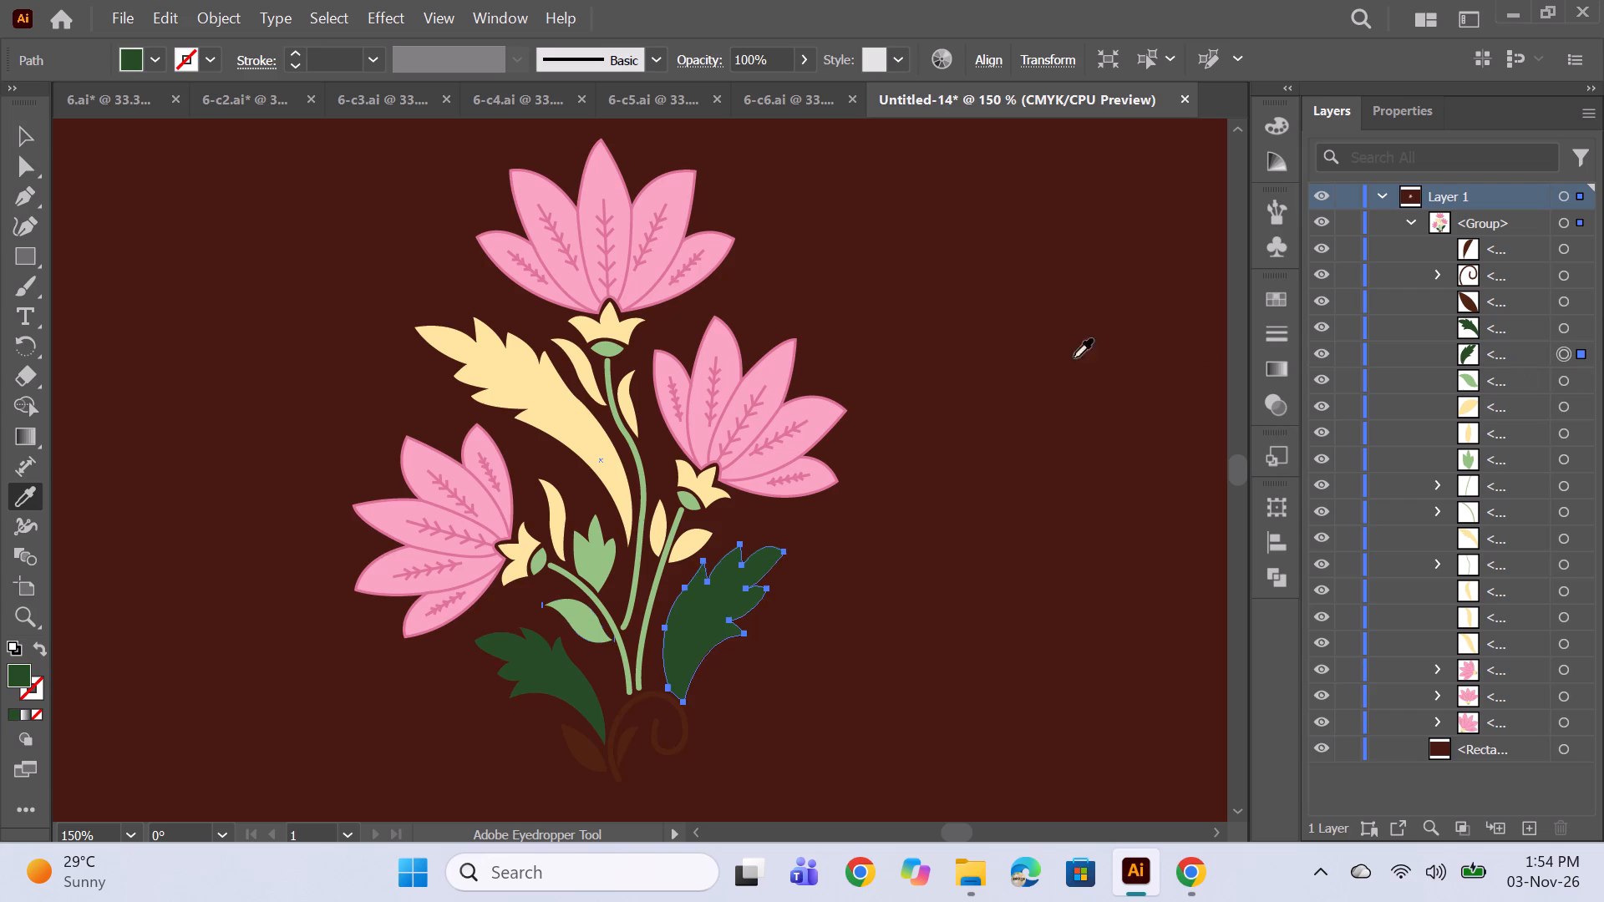
click(553, 403)
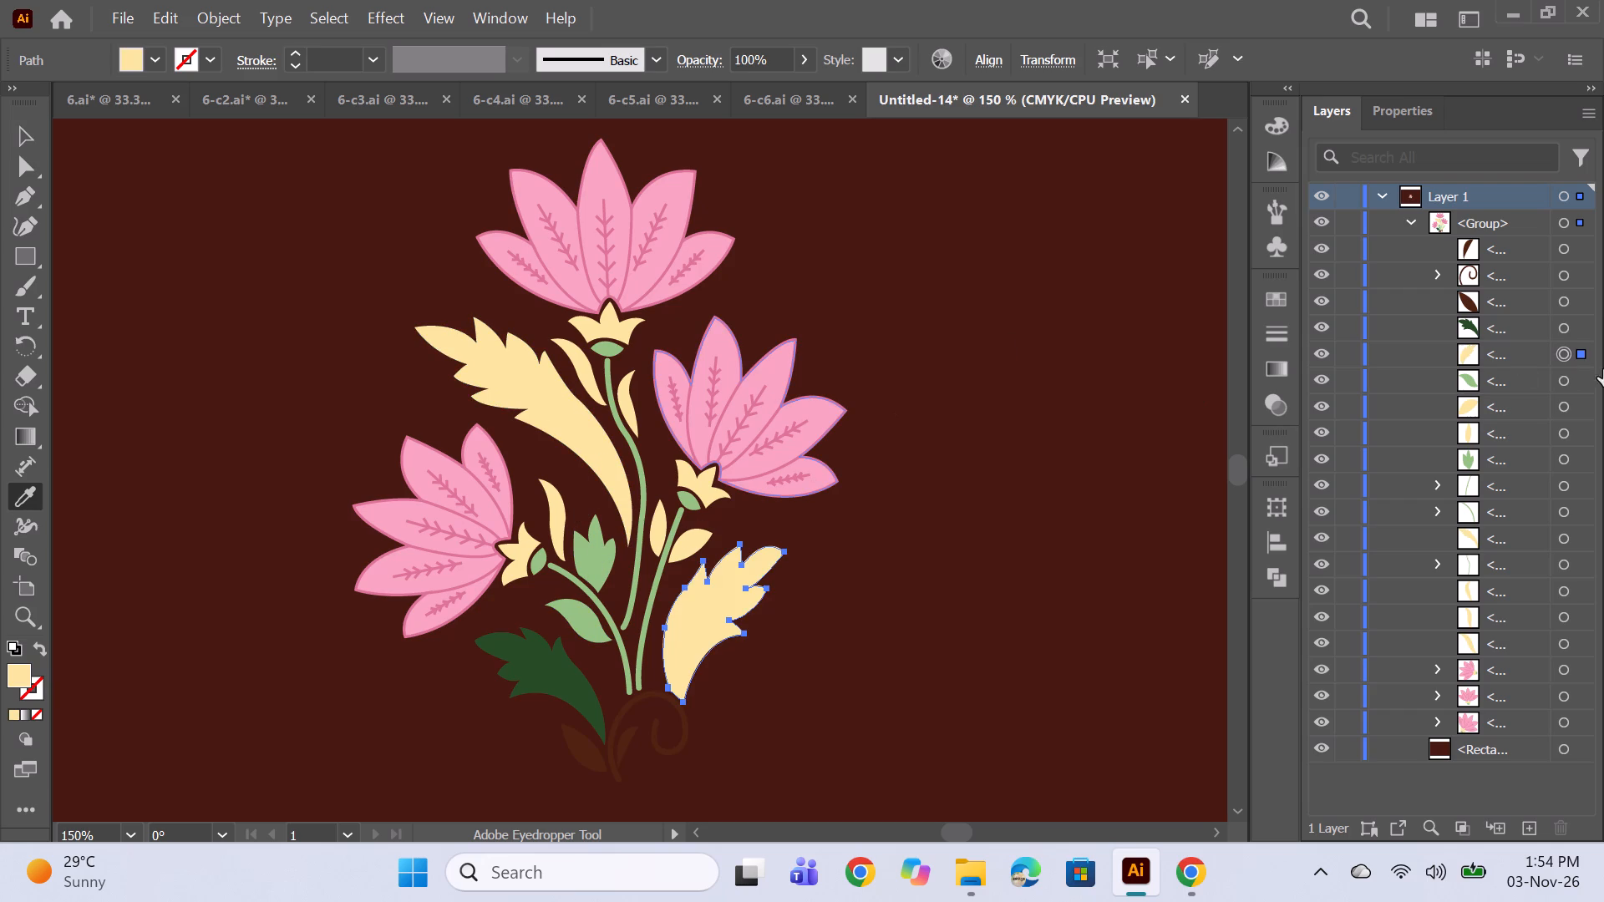
click(1561, 327)
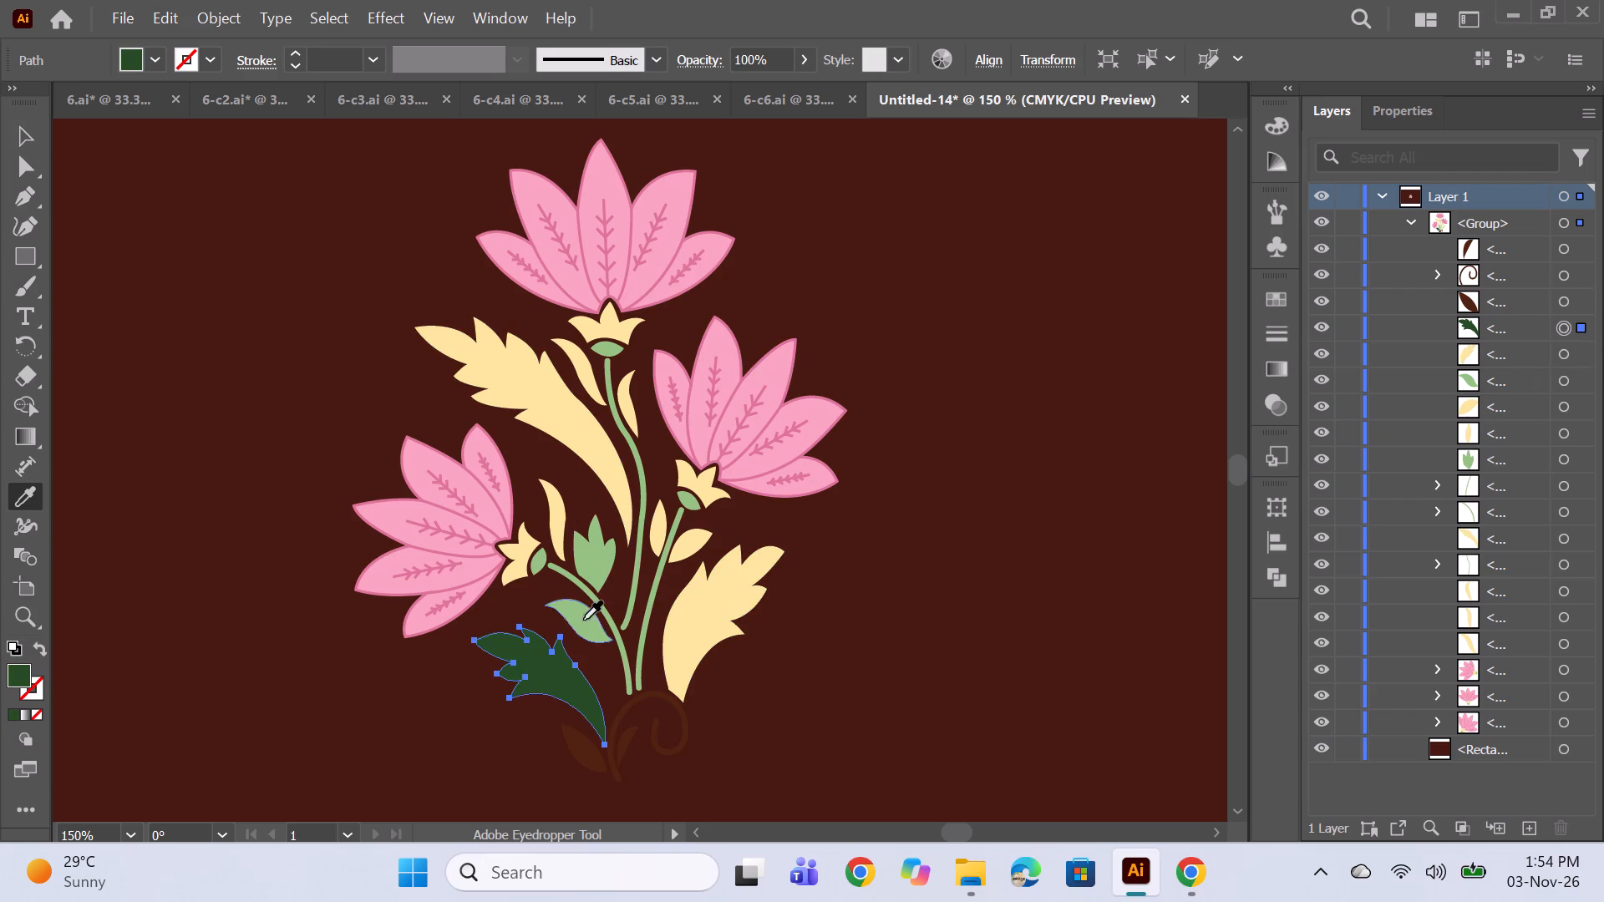
click(708, 619)
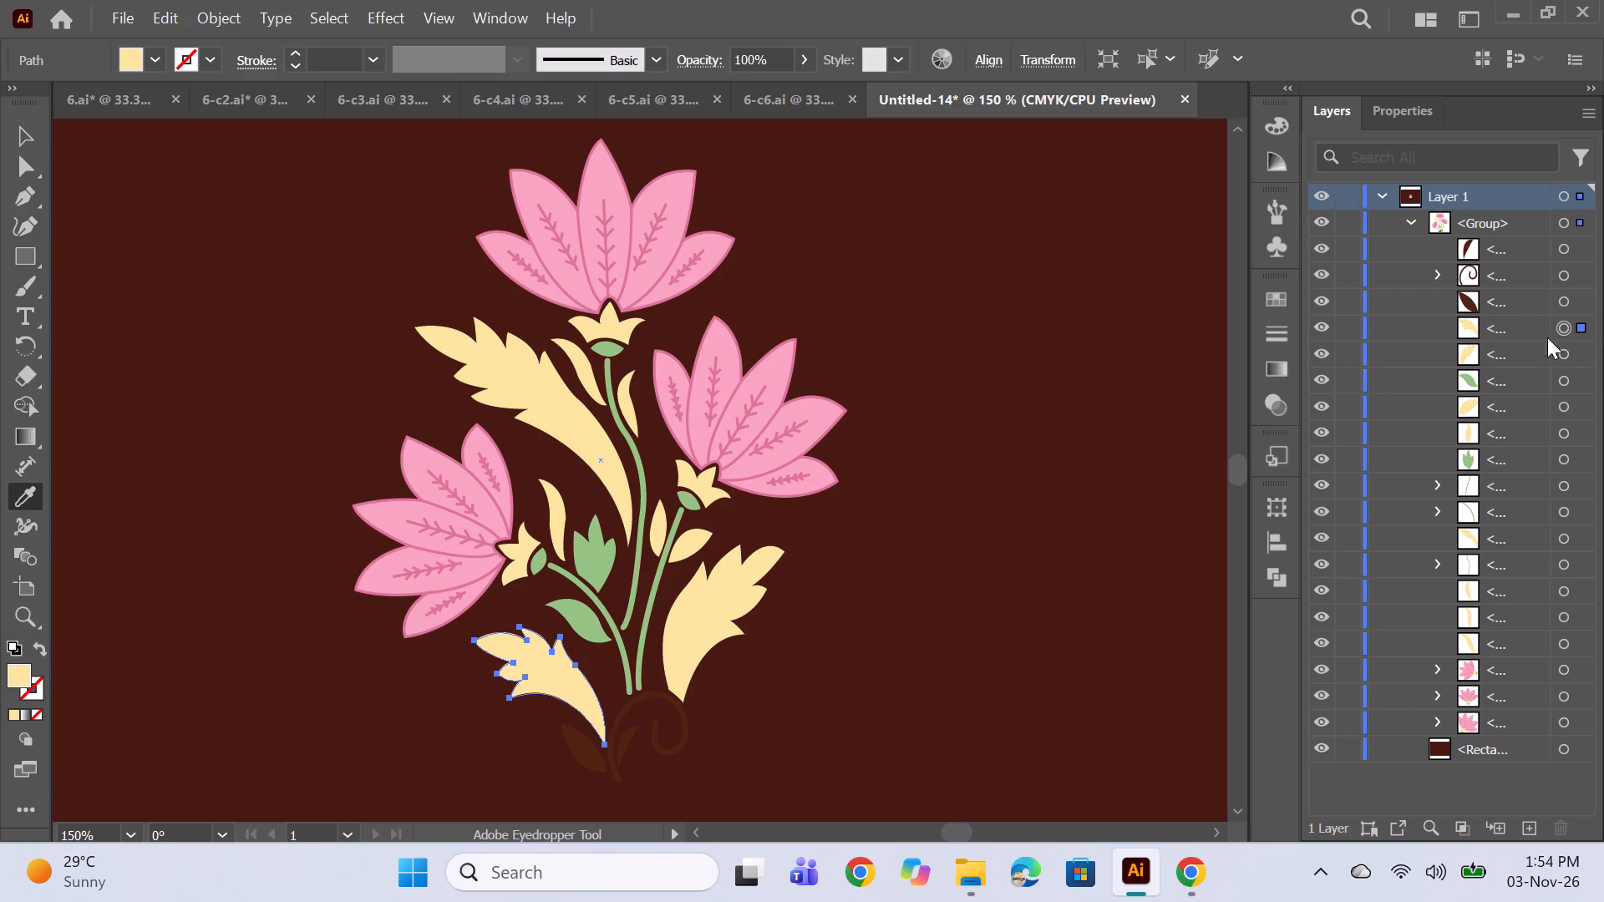
Sample the bud's mid green onto the two small leaves and the curled tendril at the motif's base.
click(1561, 307)
click(603, 556)
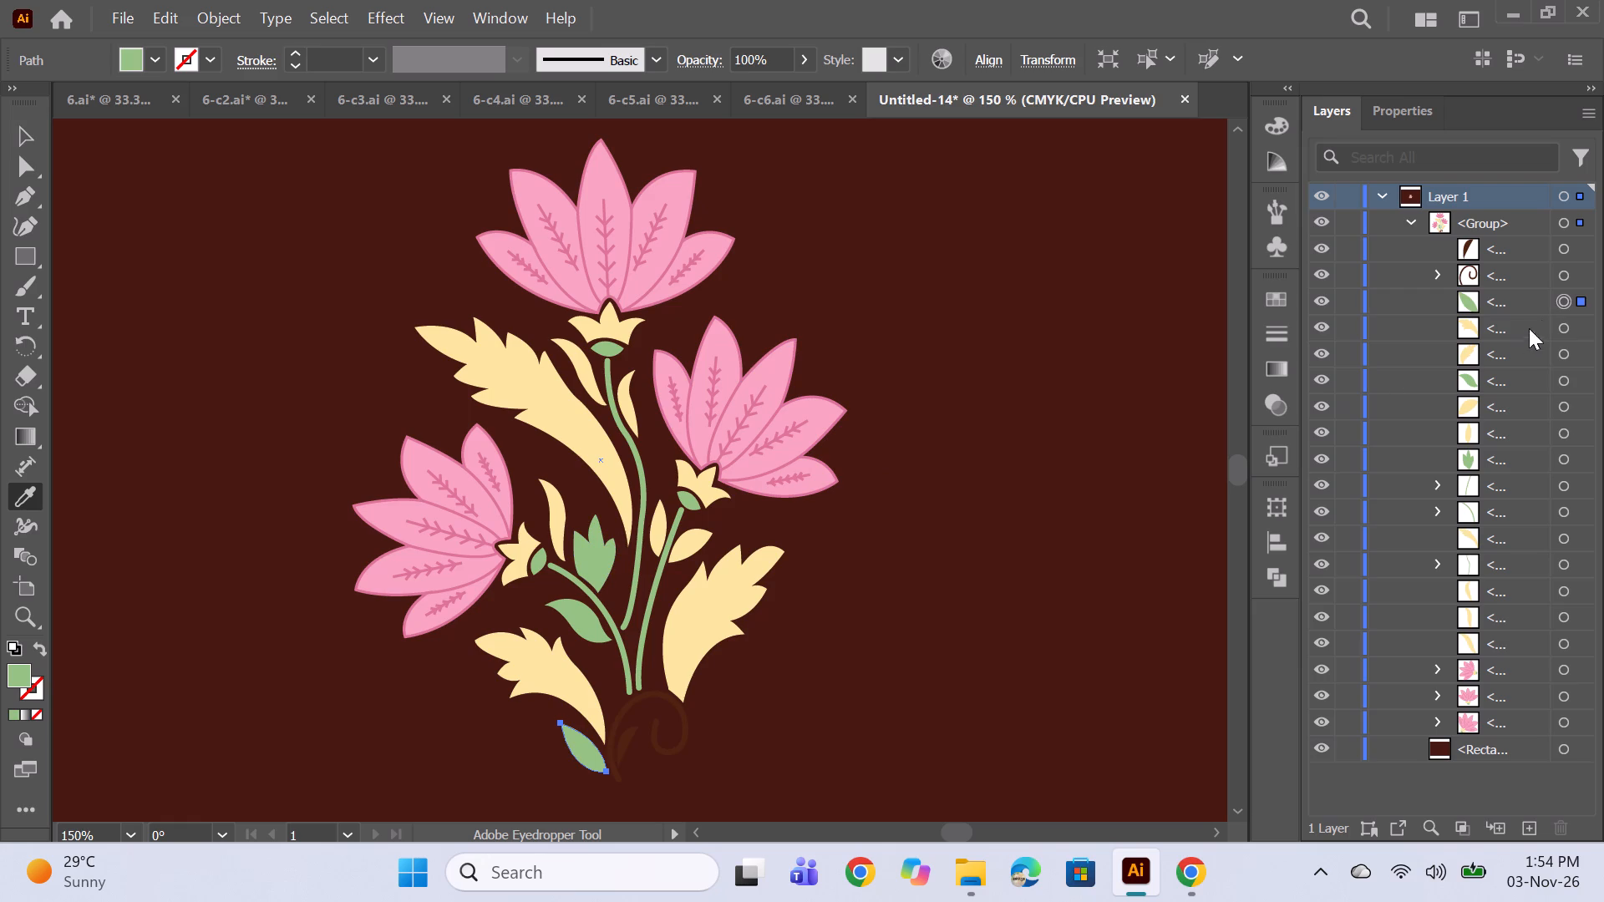
click(1575, 276)
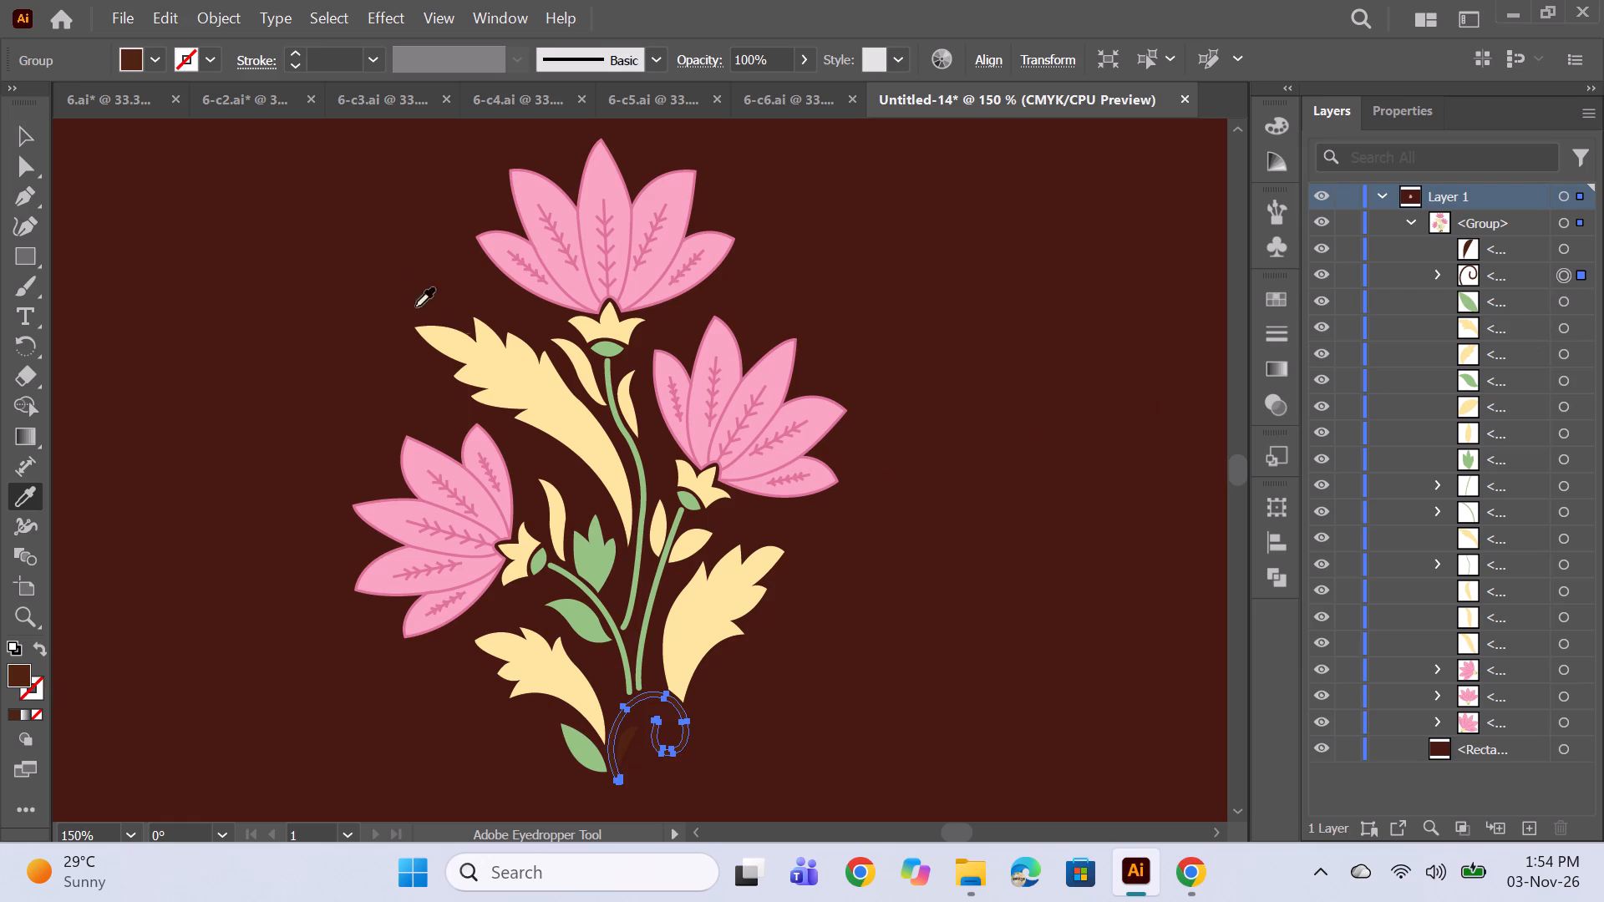
click(590, 554)
click(1563, 250)
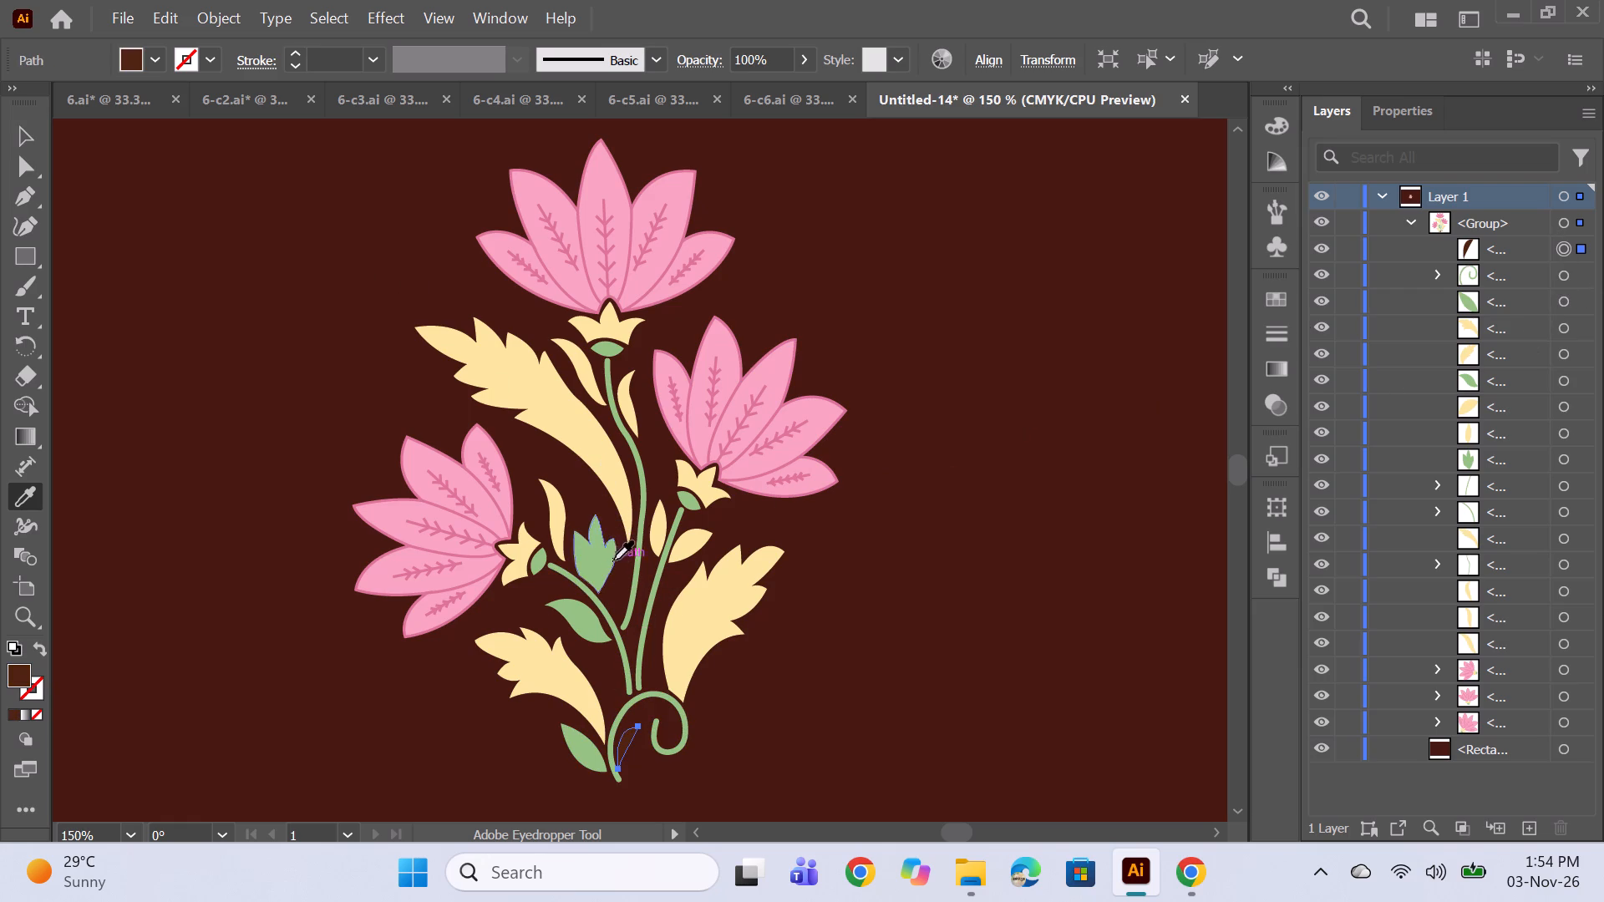
click(596, 560)
Make a new pattern from the whole recoloured motif group.
key(alt+x)
alt+scroll(833, 375, down, 1)
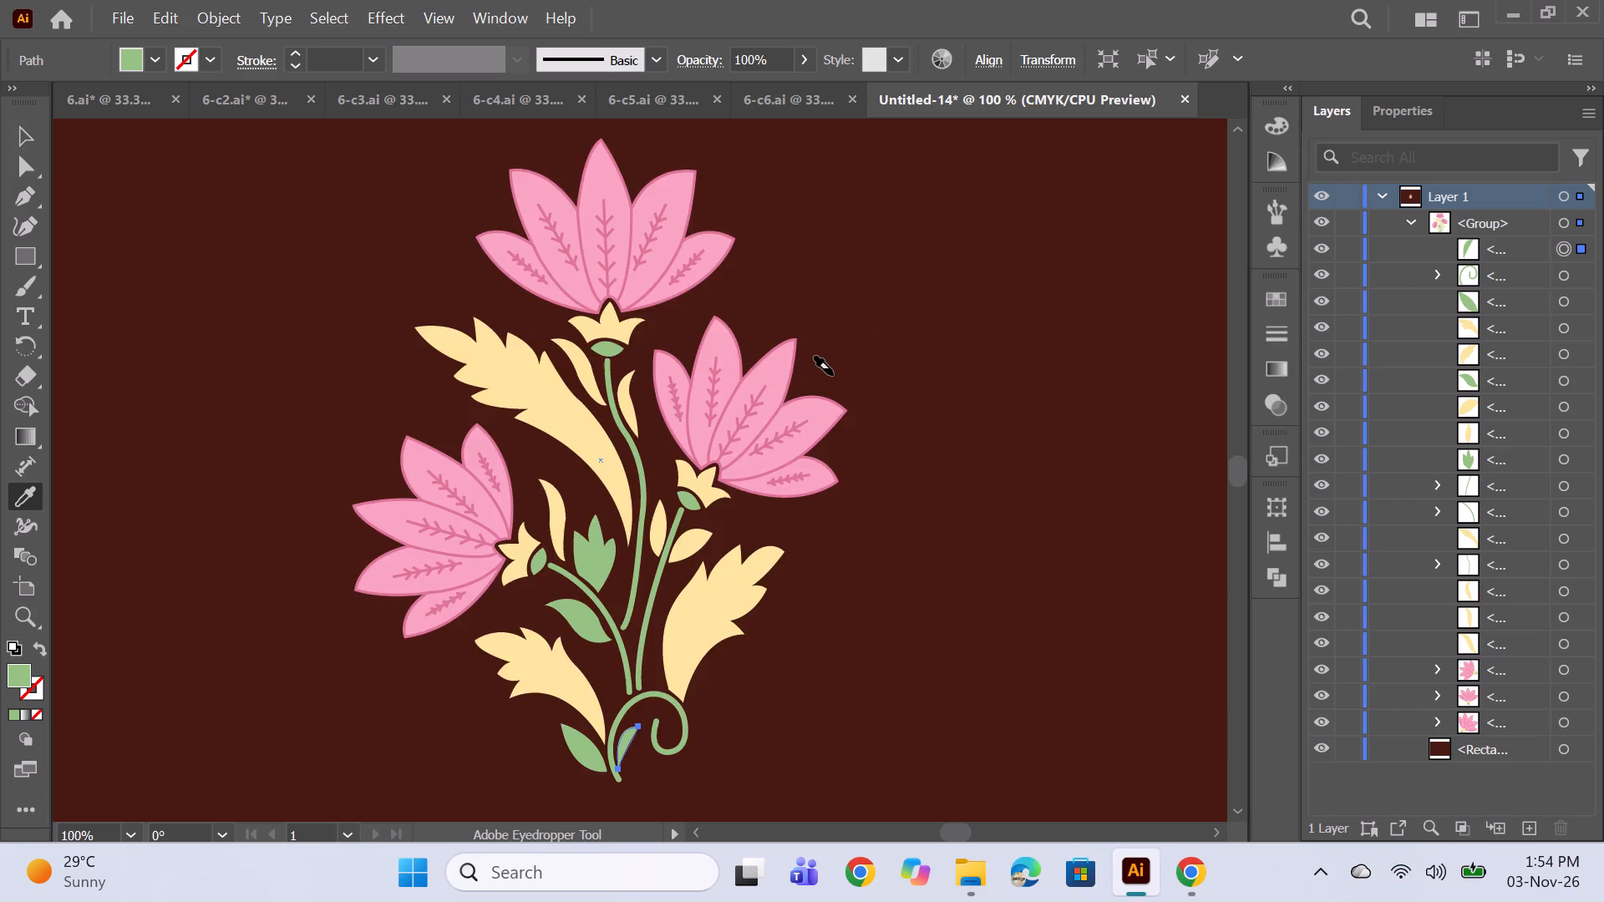
alt+scroll(833, 375, down, 4)
ctrl+click(413, 416)
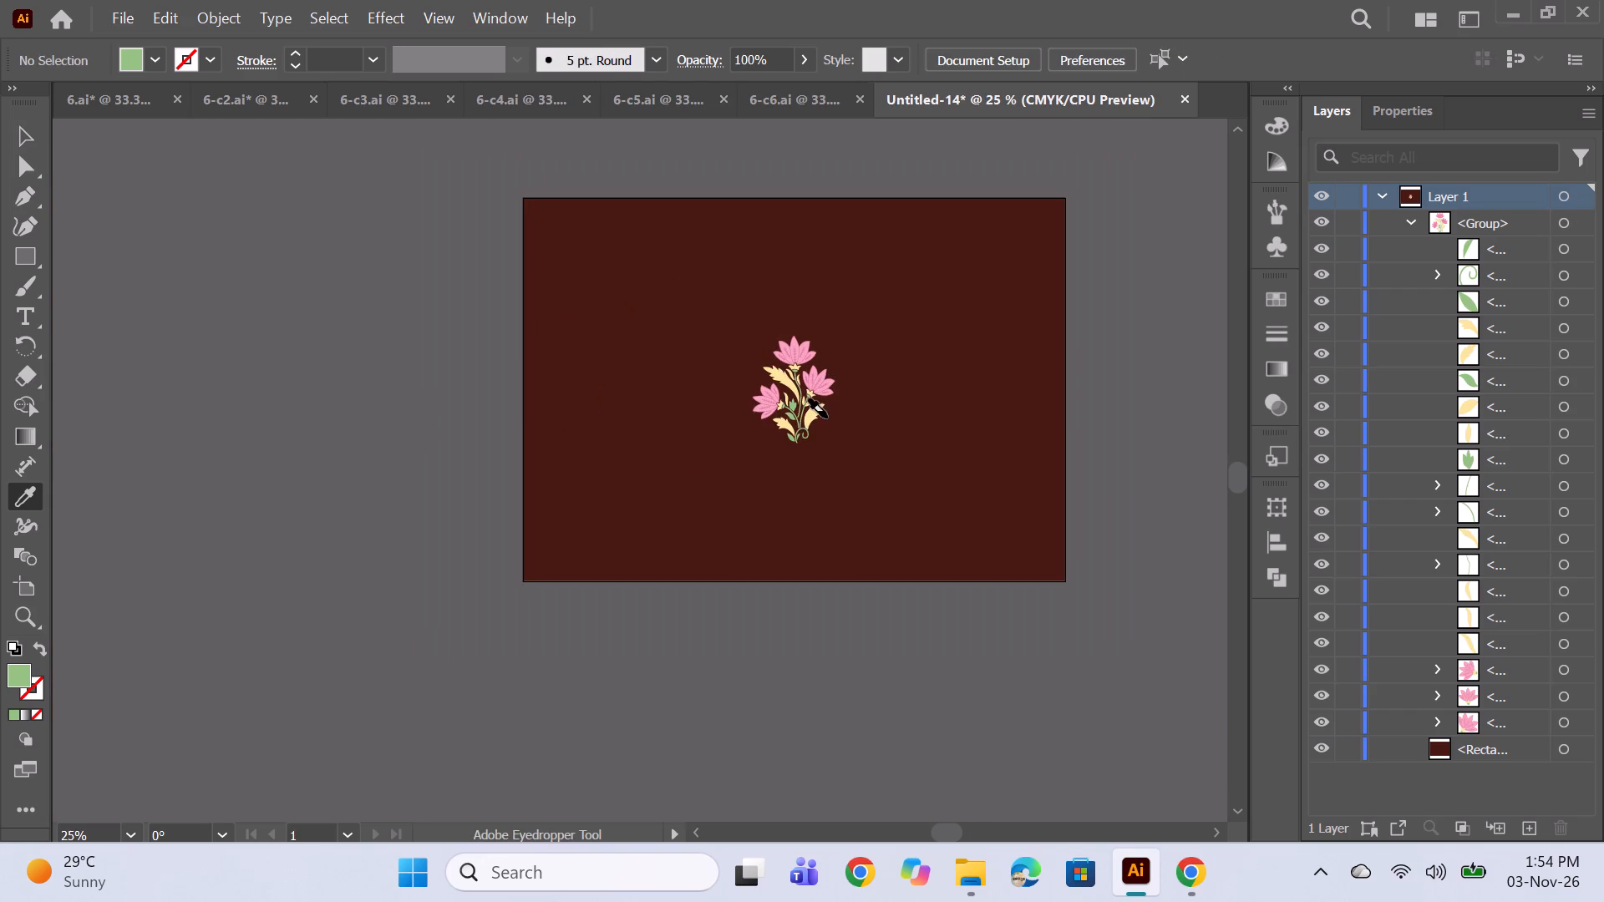
alt+scroll(827, 418, up, 1)
key(space)
key(space)
key(space)
key(space)
drag(1070, 443, 964, 526)
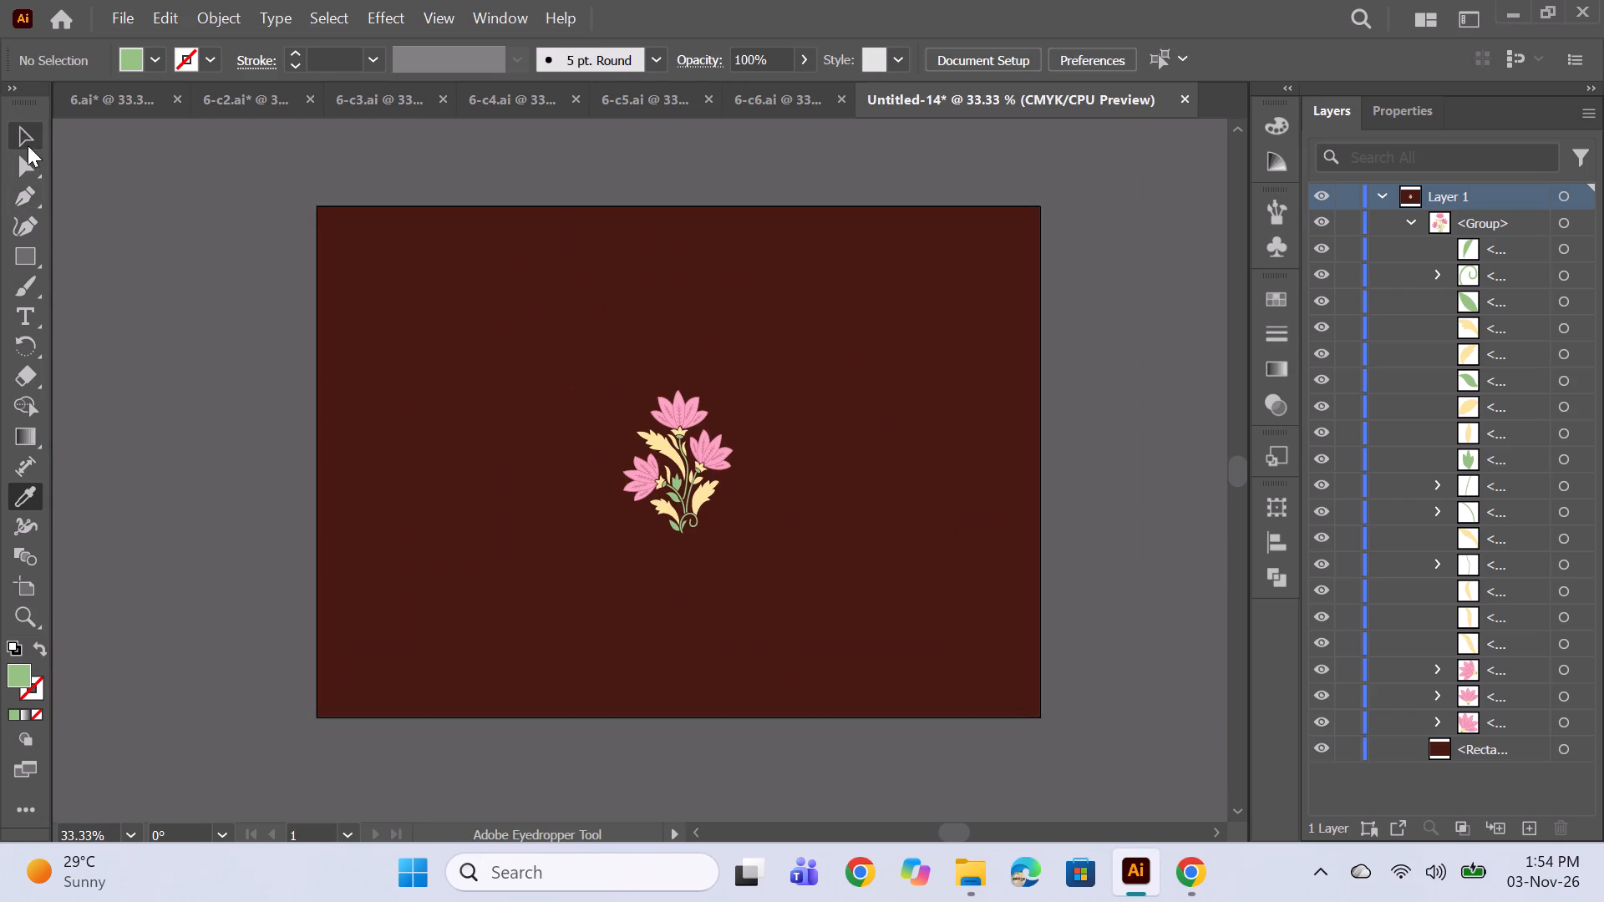
click(28, 145)
click(687, 484)
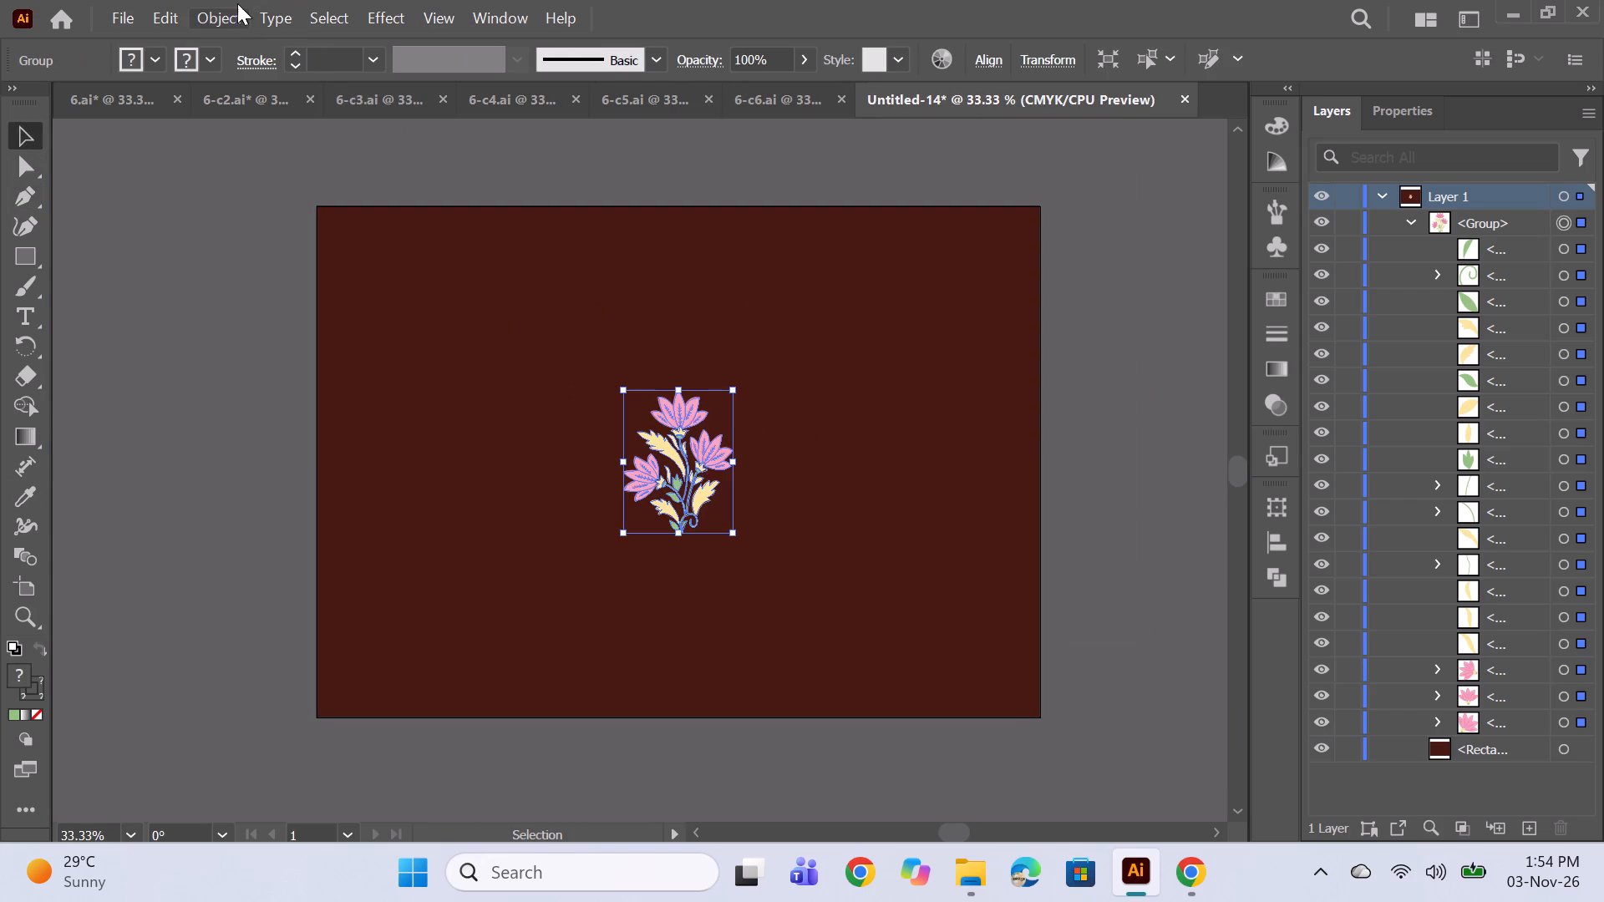
click(237, 3)
click(227, 16)
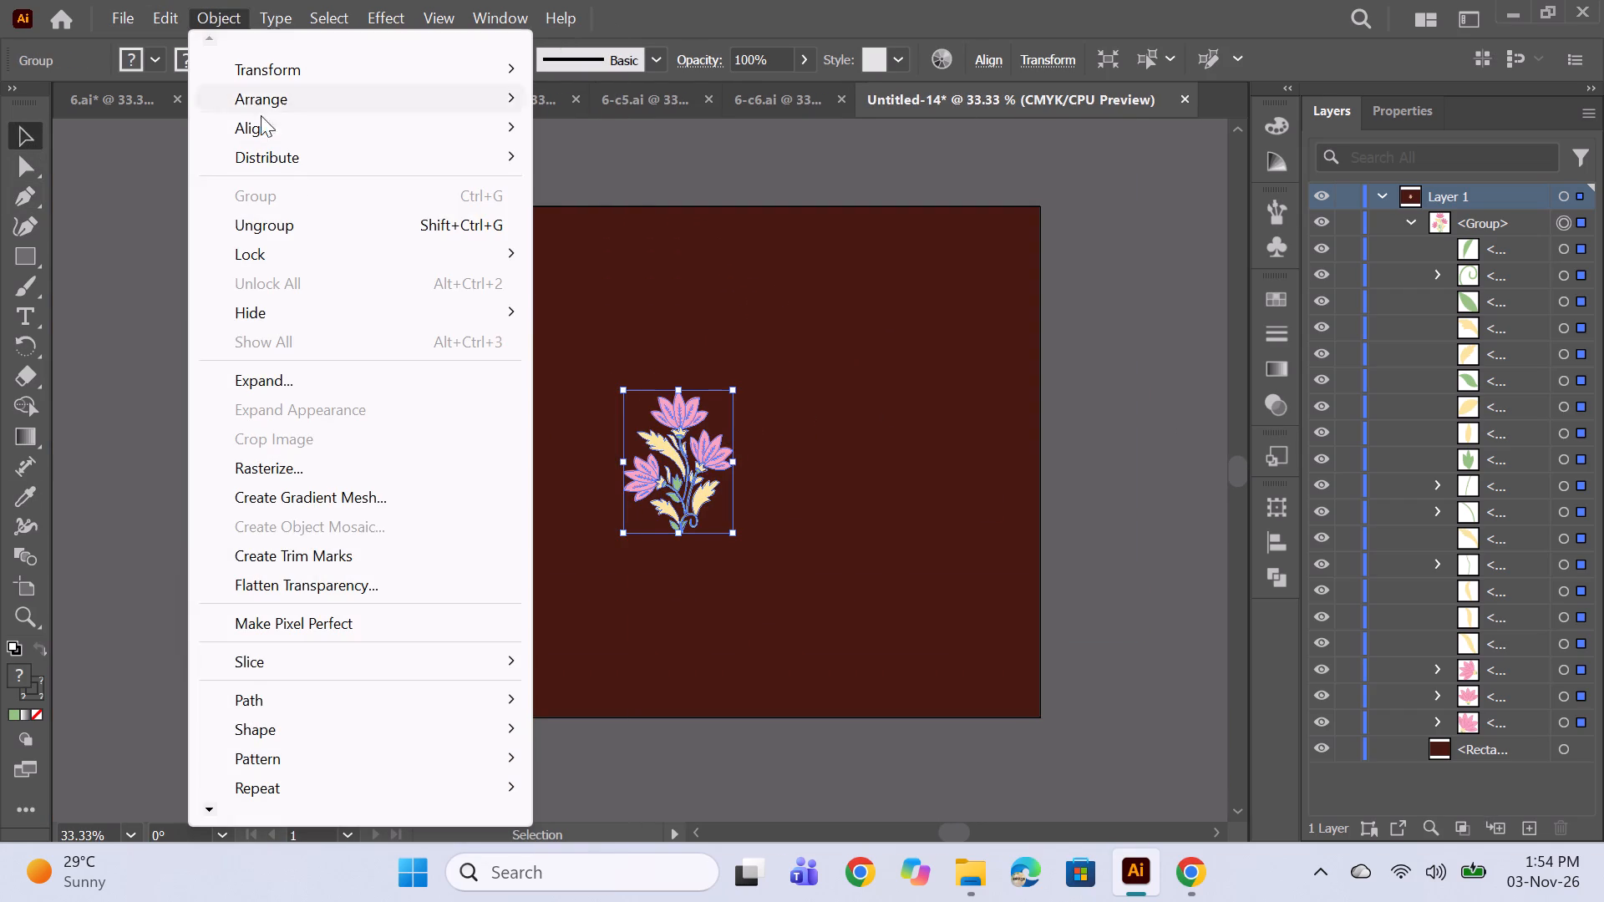
click(288, 757)
click(662, 768)
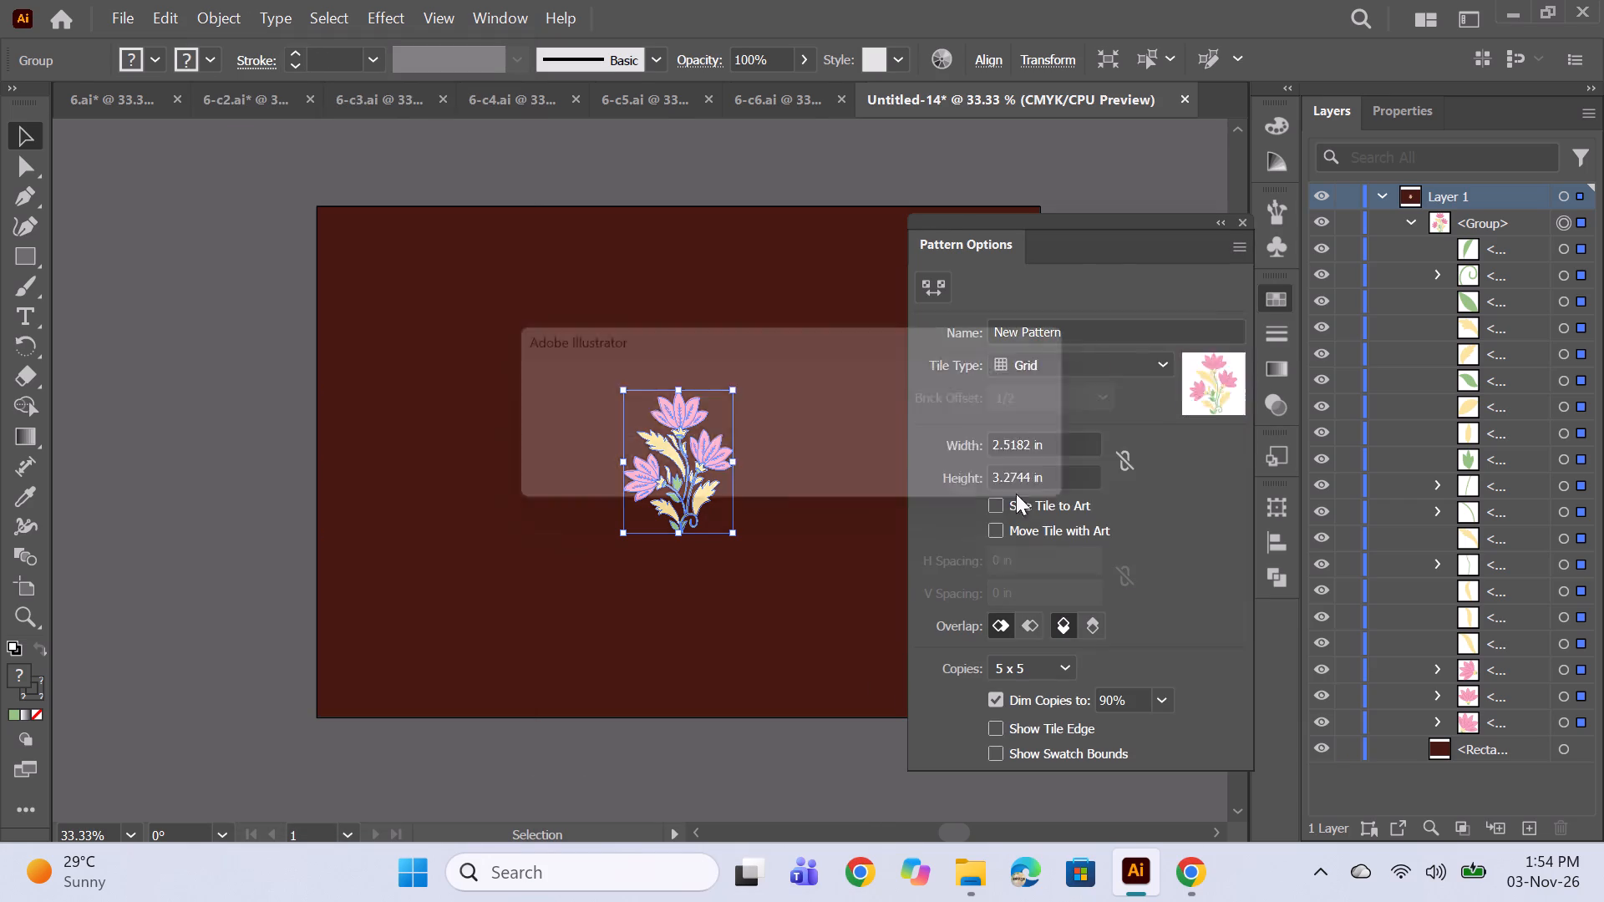
click(1039, 479)
Set the pattern to Hex by Column, sized to art with 0.5 in horizontal and vertical spacing, and finish editing it.
click(1110, 372)
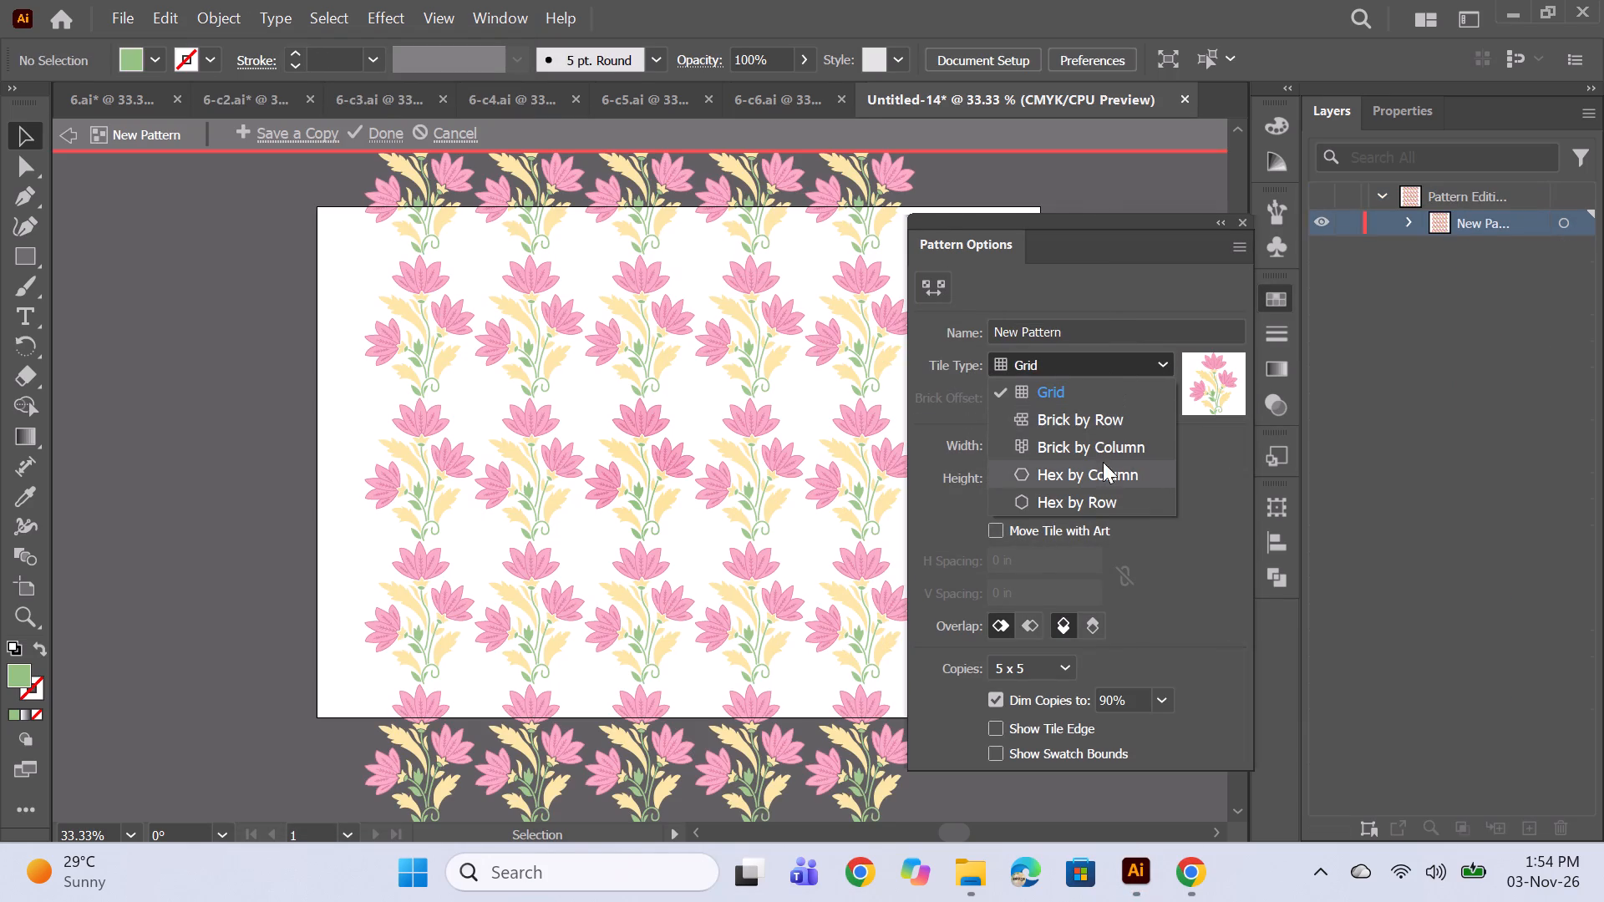
click(1103, 470)
click(994, 506)
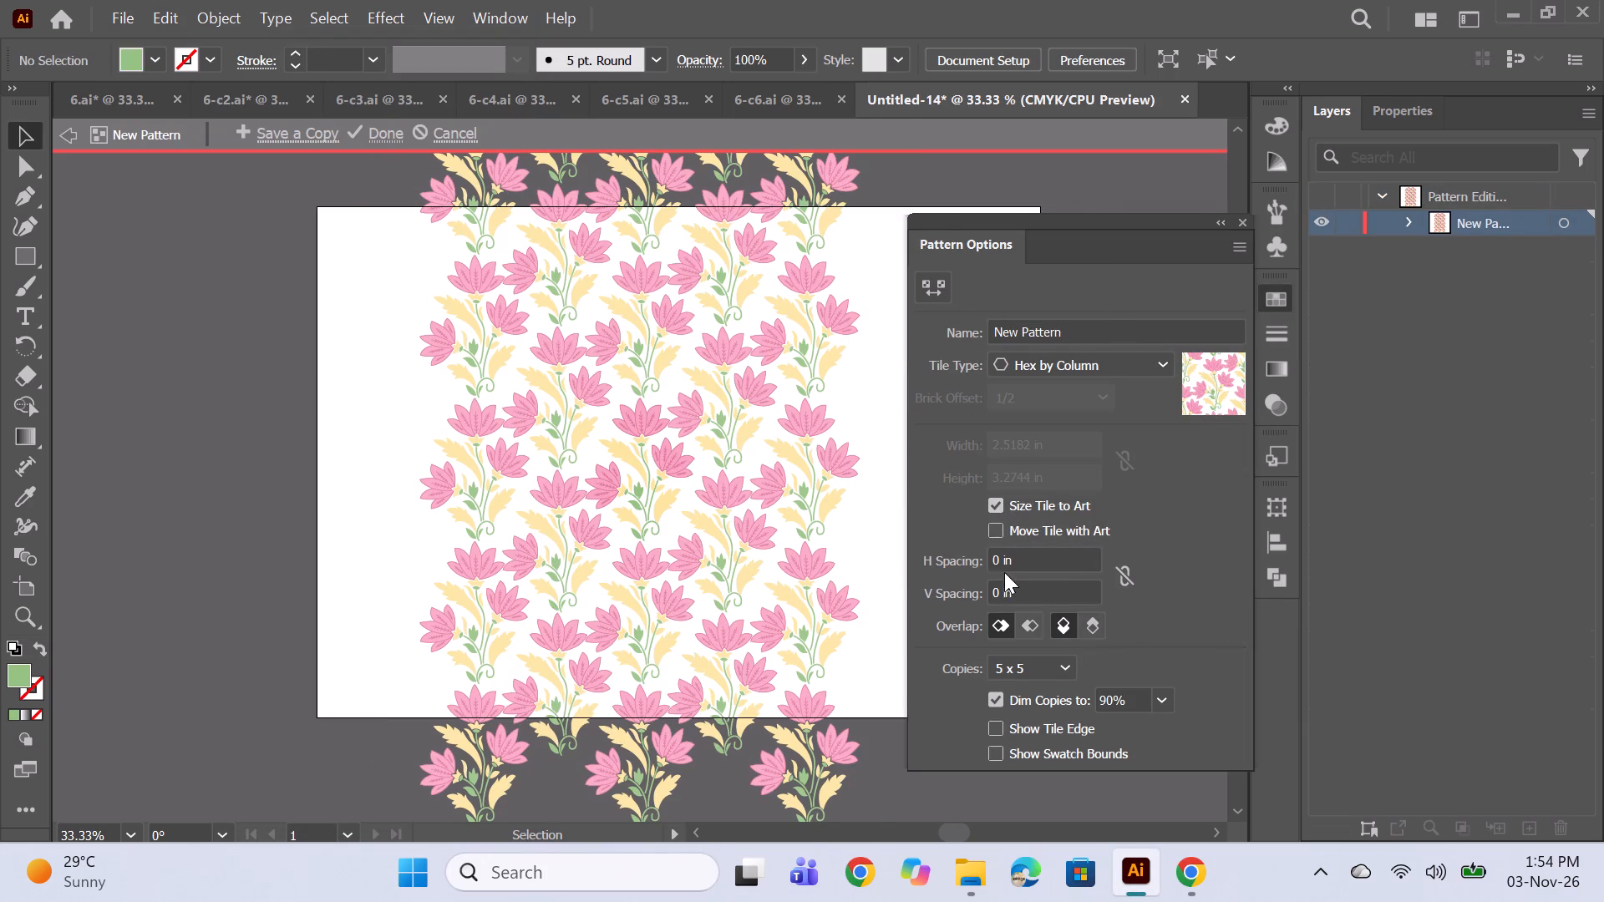
click(998, 558)
text(.5)
key(Return)
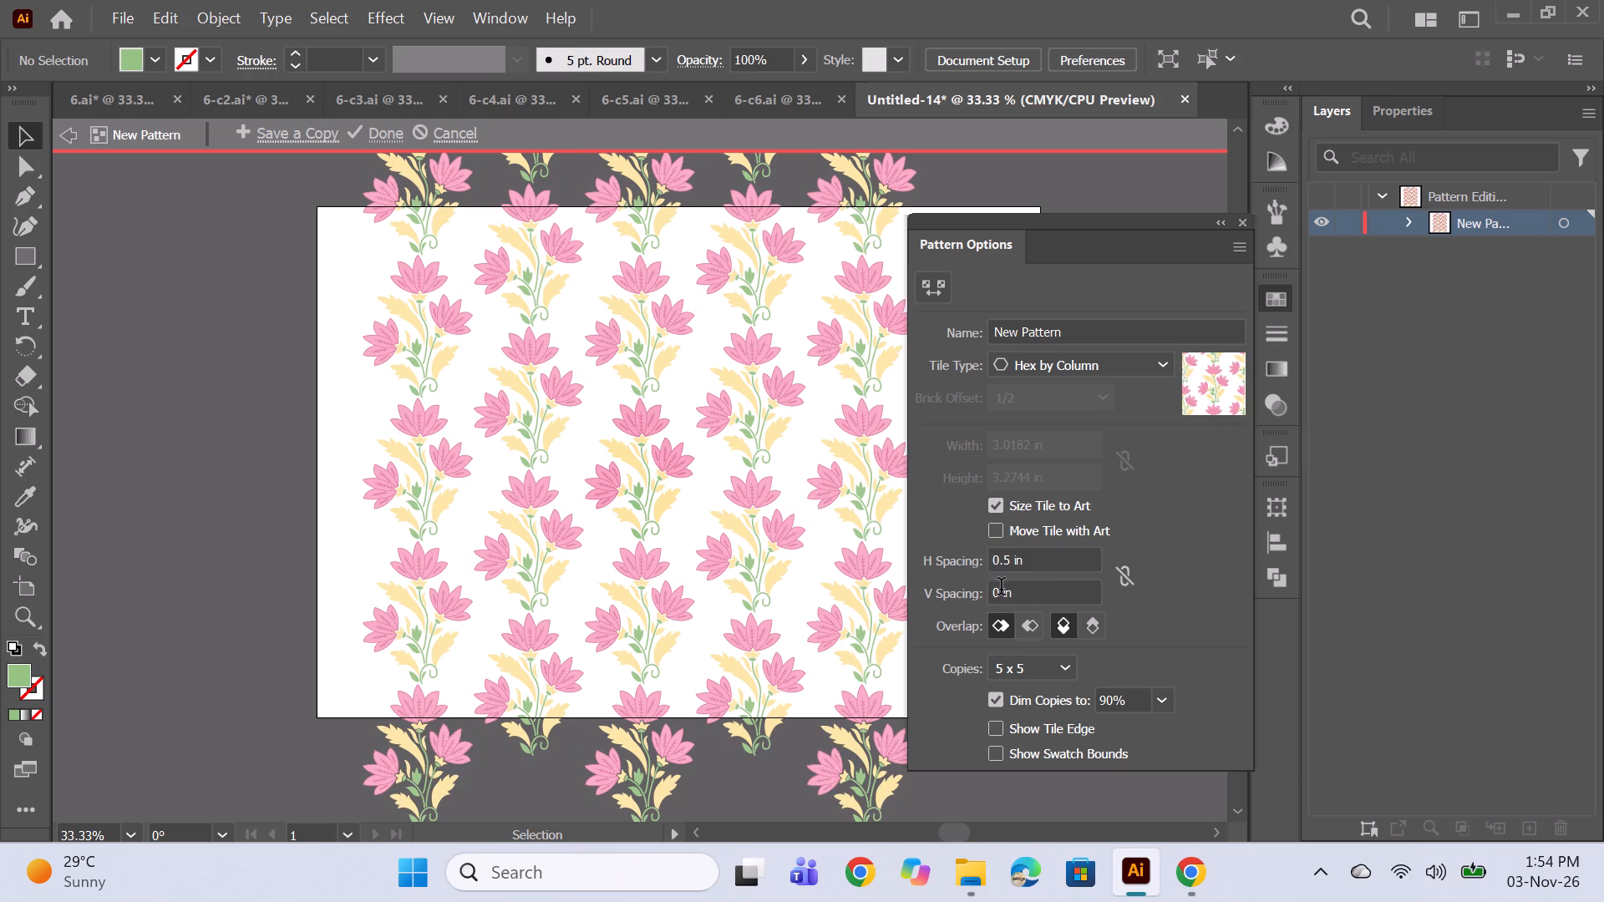
click(1000, 596)
text(.5)
key(Return)
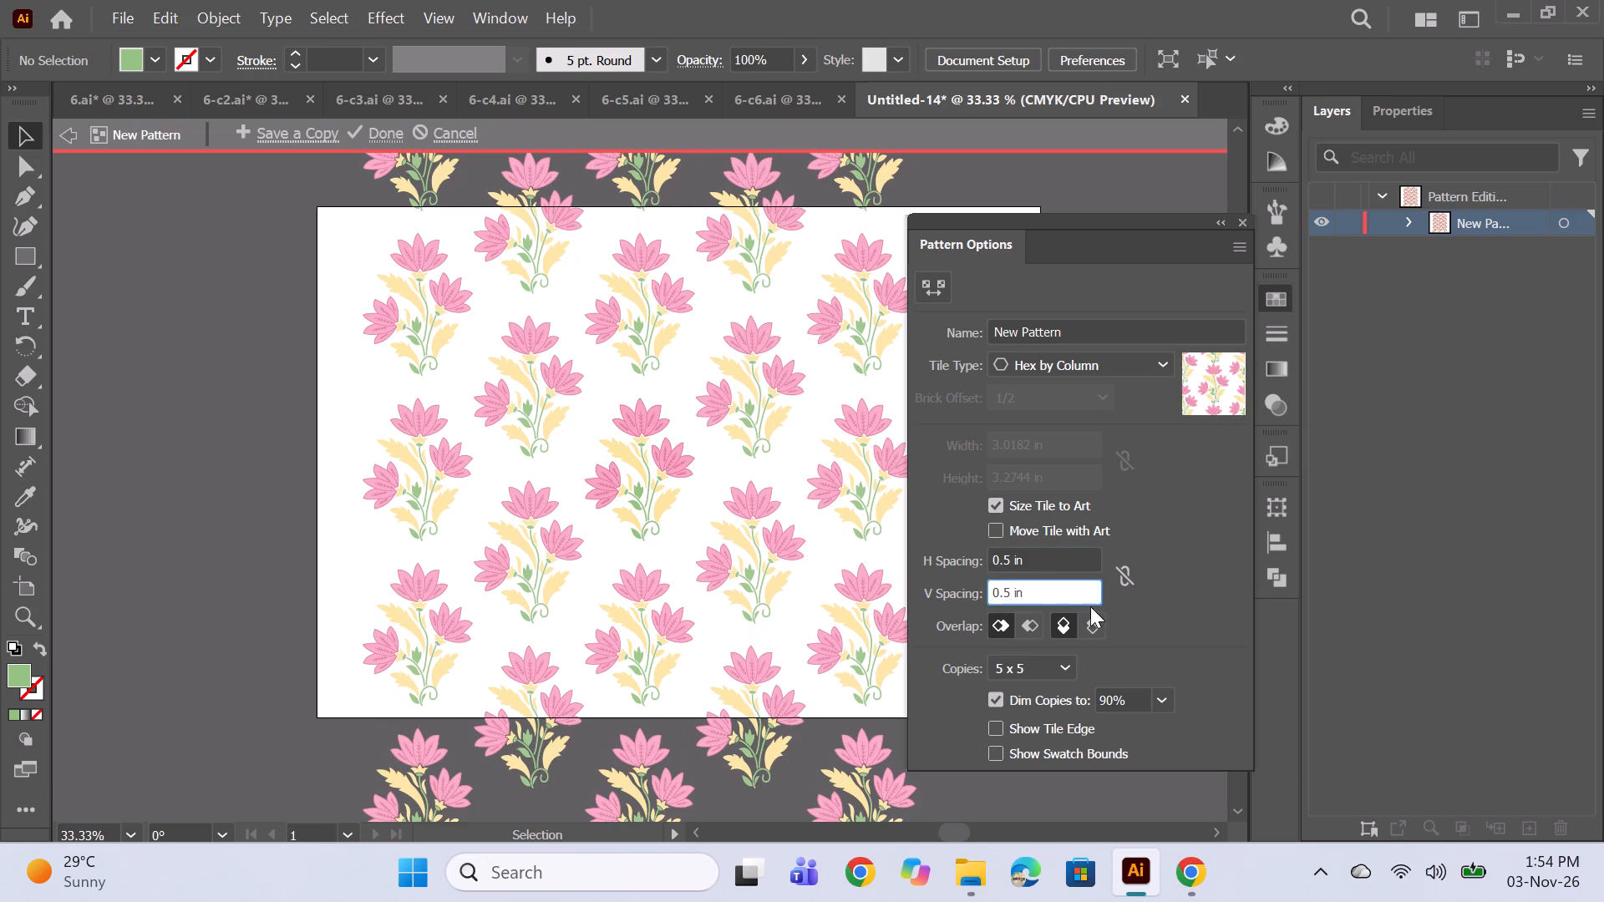
click(368, 136)
Draw a rectangle about 16.6 by 11.7 in over the whole artboard and fill it with the new pink floral pattern swatch.
click(34, 245)
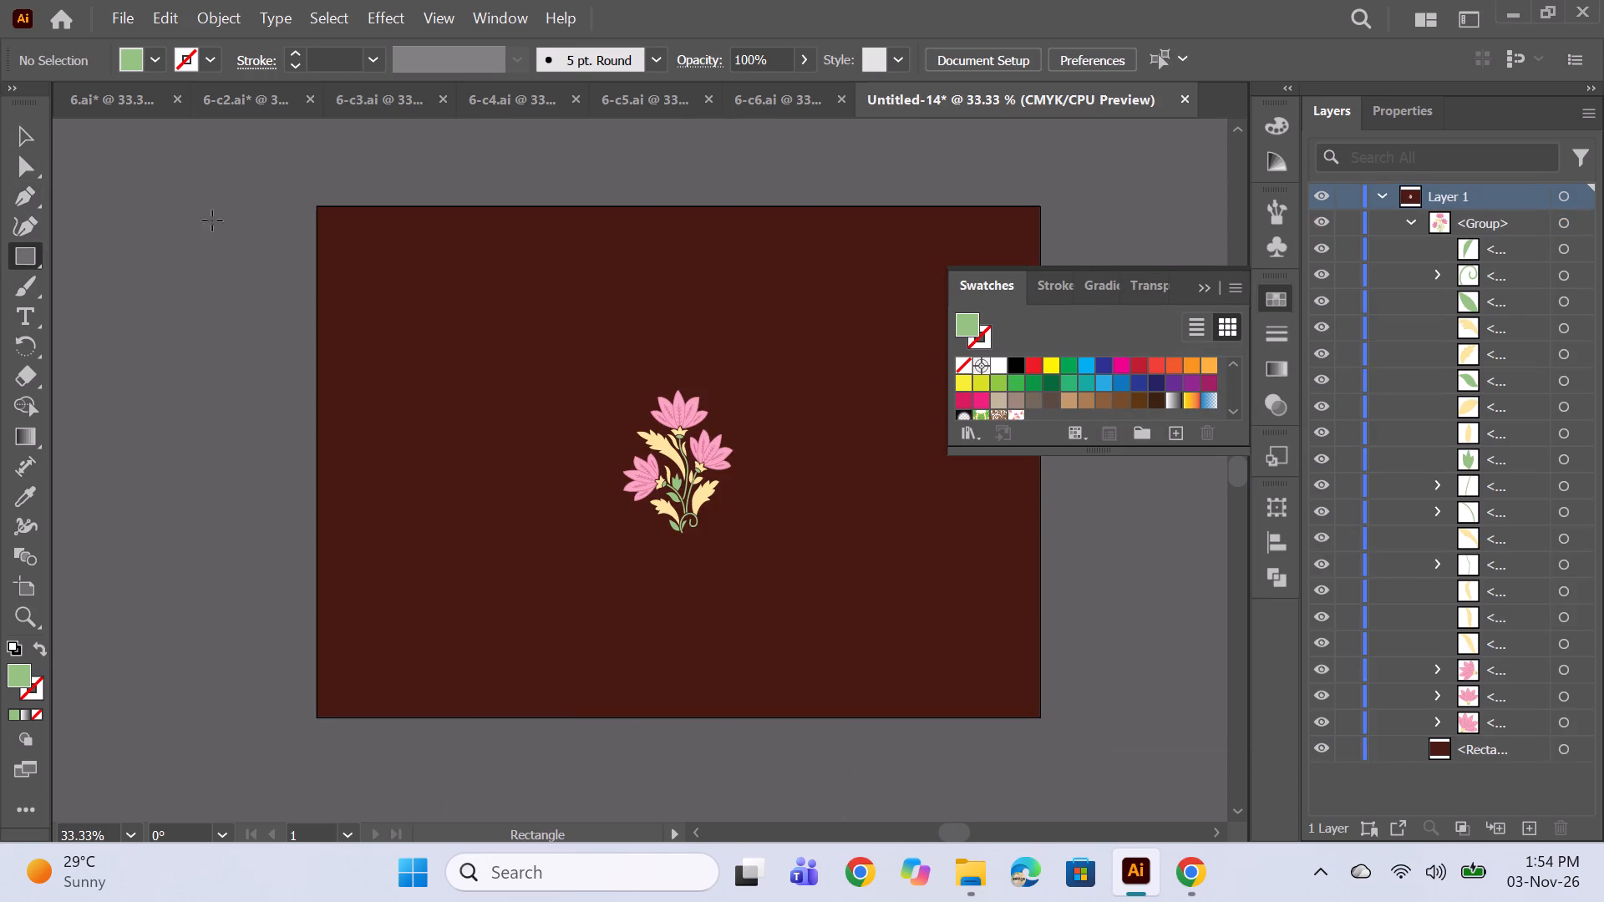
drag(314, 204, 972, 730)
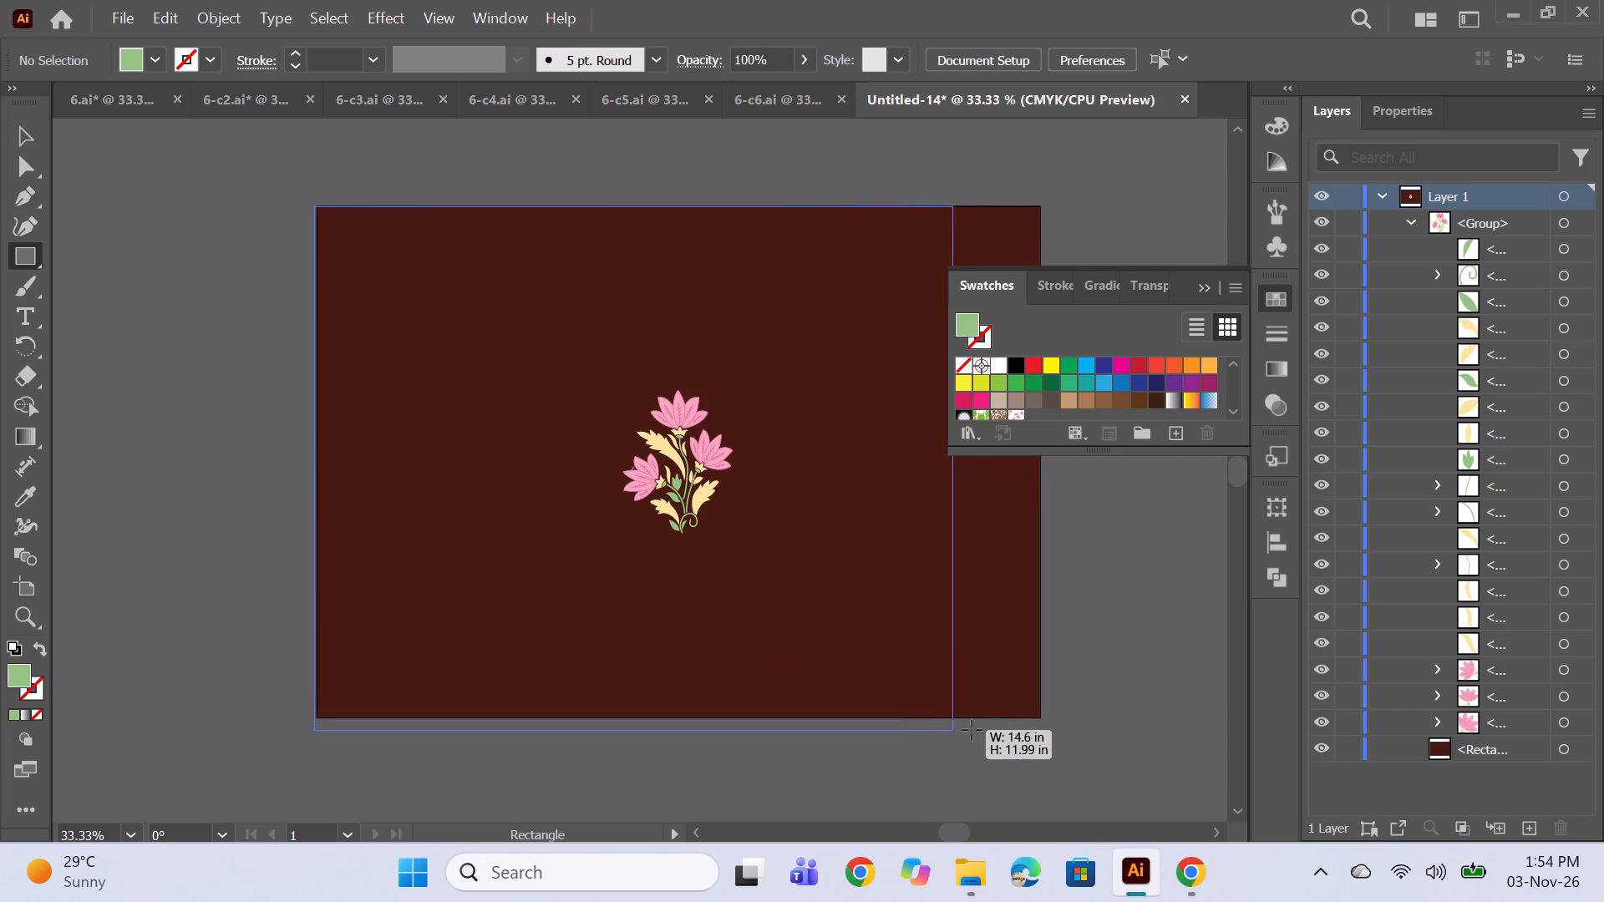
drag(972, 730, 1041, 717)
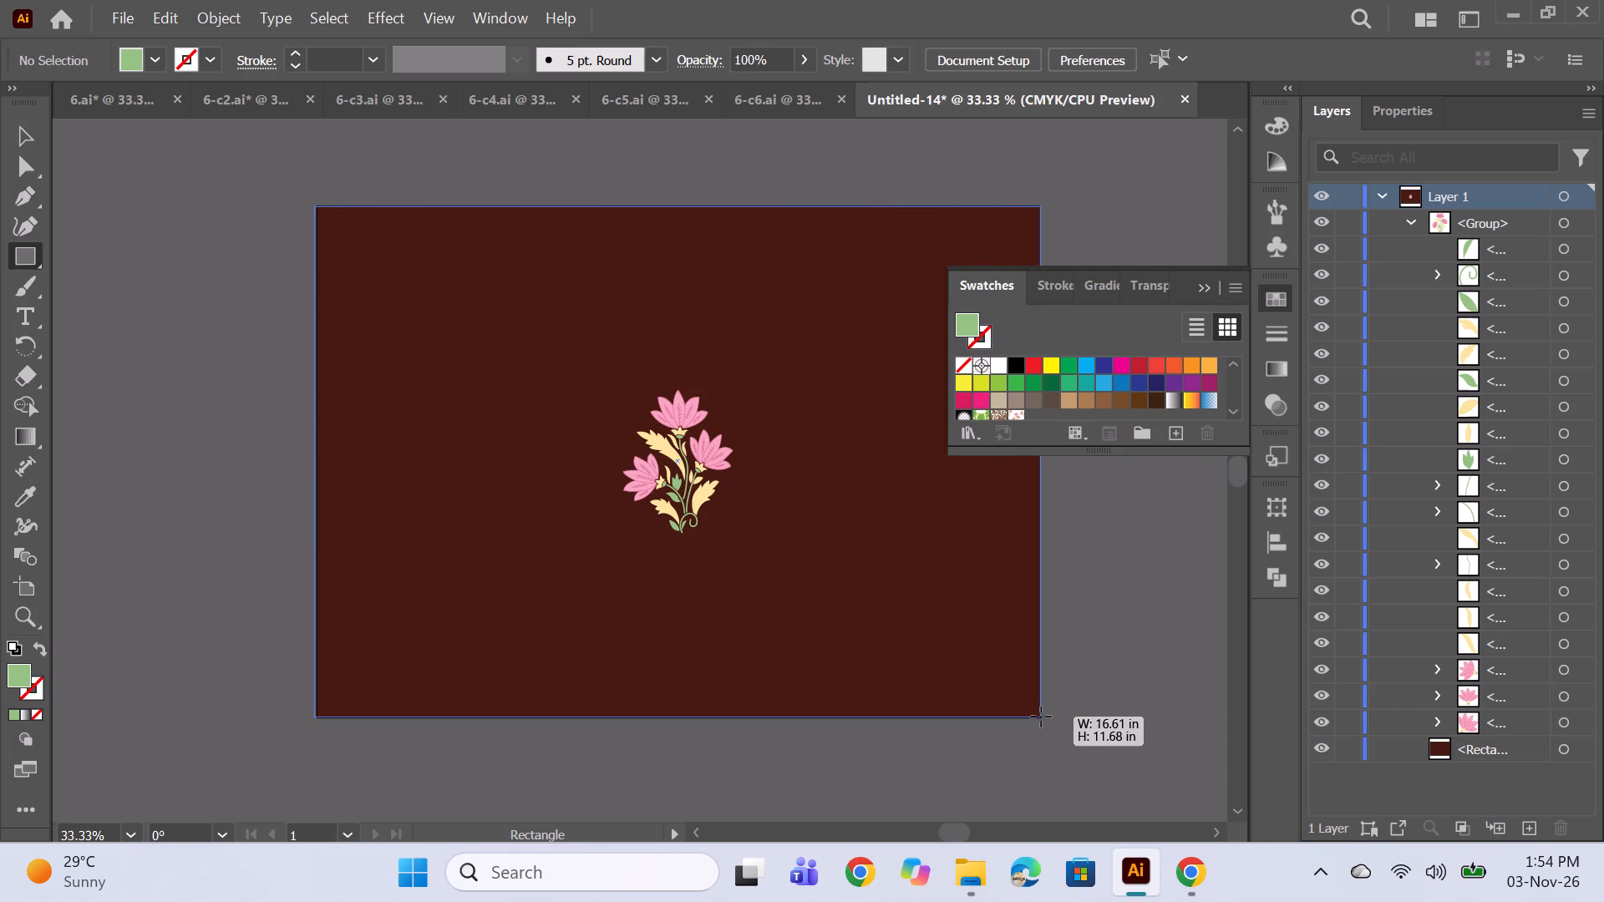
drag(1041, 717, 1040, 719)
click(1012, 419)
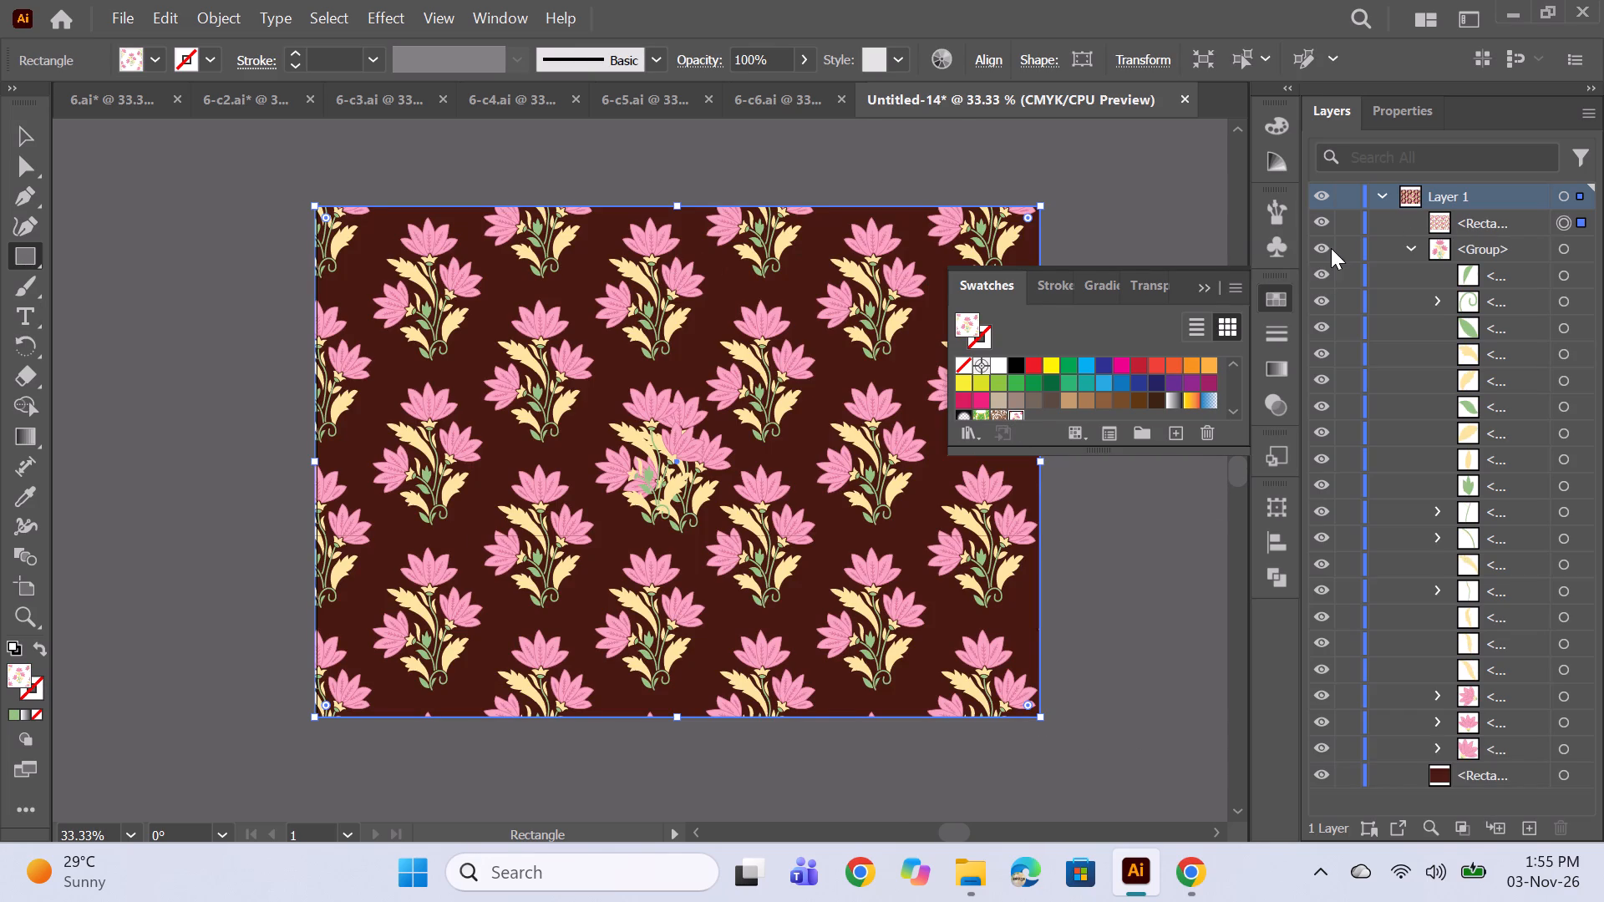
Hide the original motif group beneath the pattern rectangle, leaving the pattern and the maroon background shown.
drag(1328, 244, 1323, 234)
click(1323, 225)
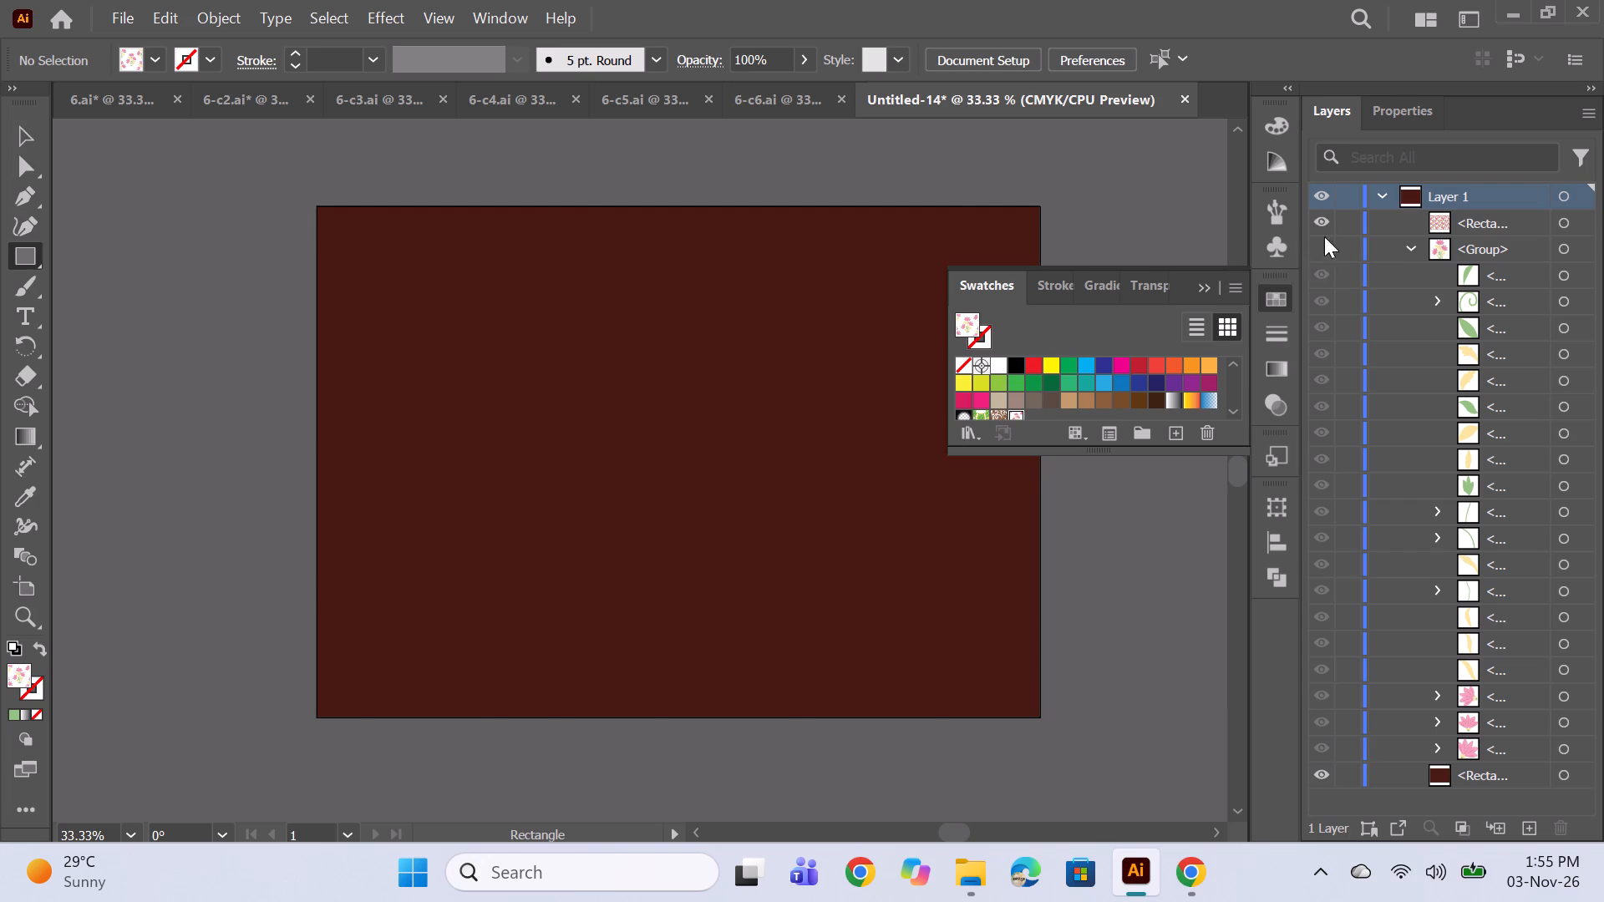
click(1418, 245)
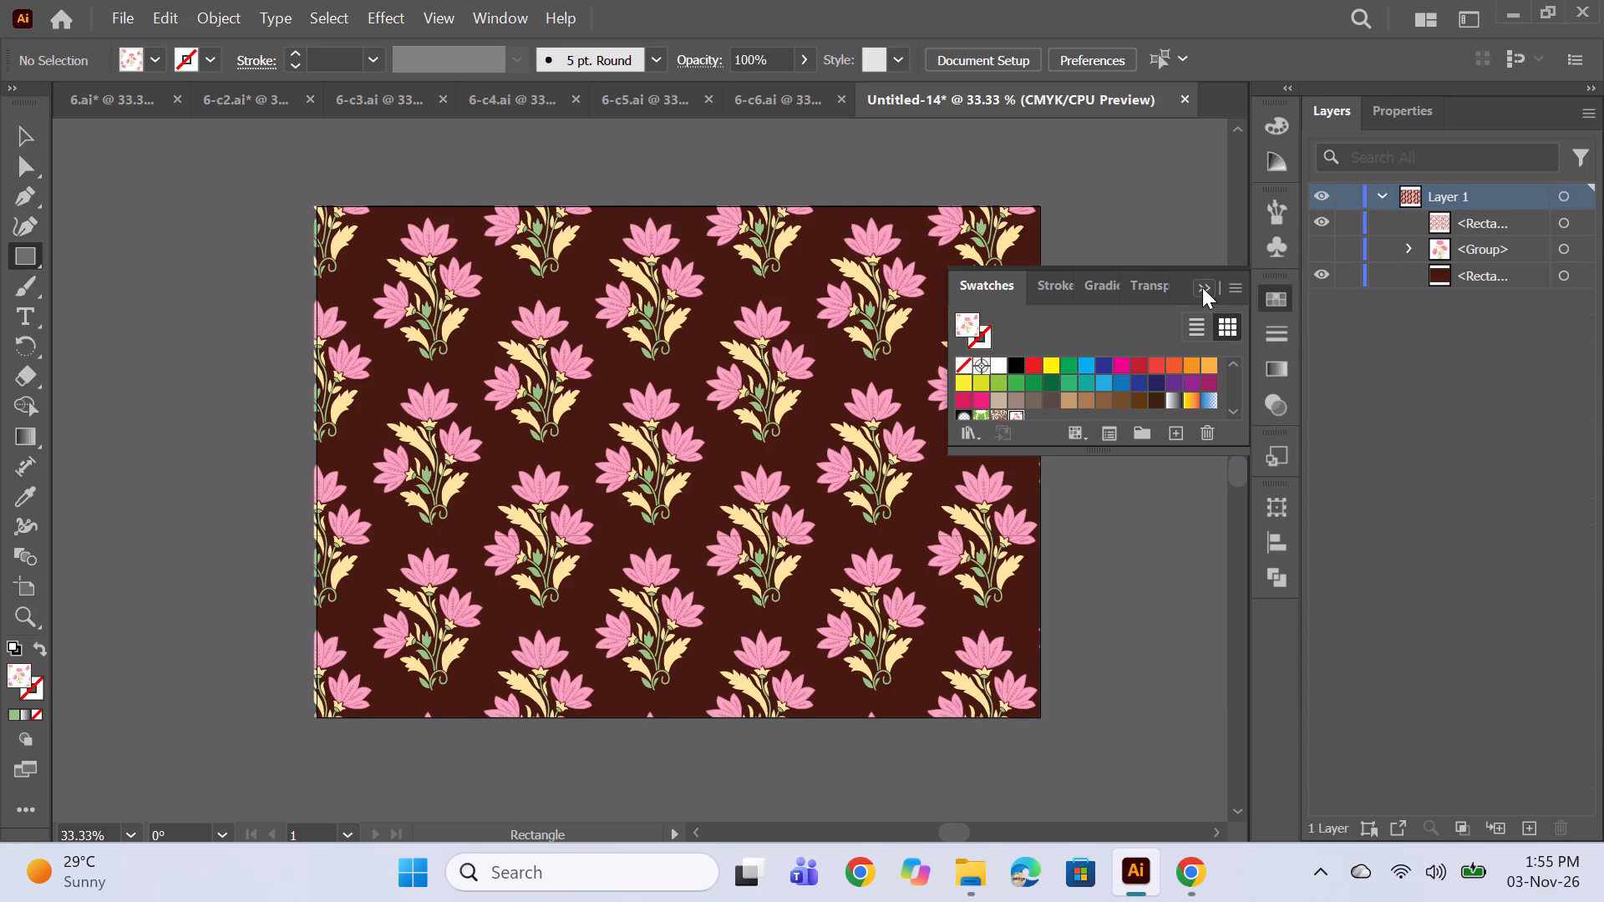
drag(1202, 285, 1202, 264)
click(1205, 286)
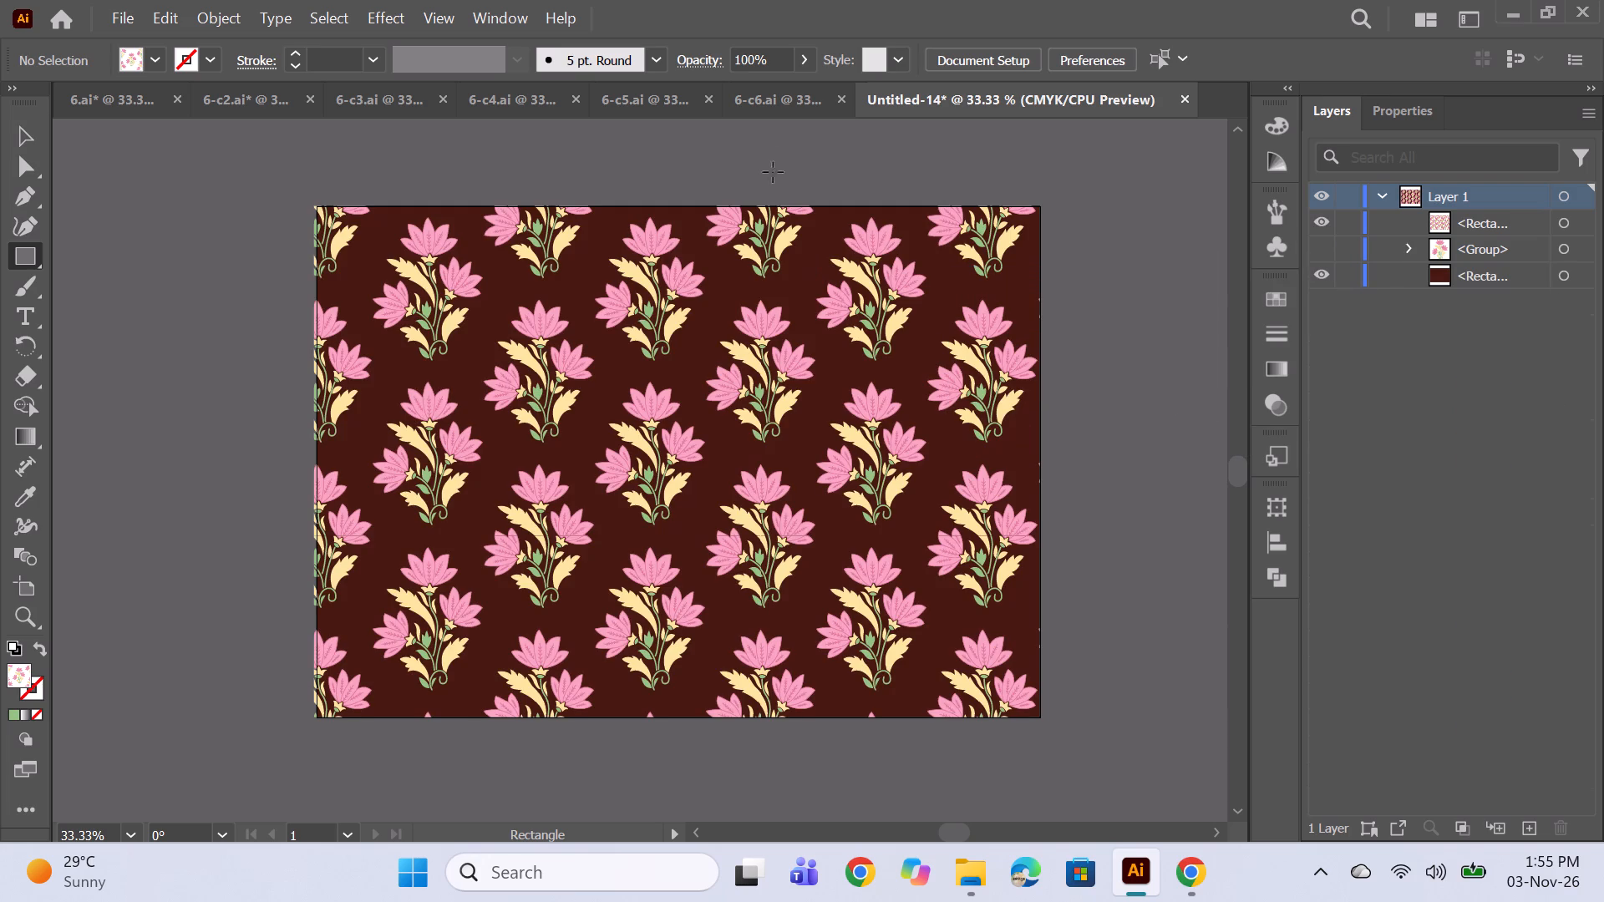
Compare the new pink-on-maroon colourway with the other open colourway documents, including 6-c5 and 6-c6.
click(794, 105)
click(1093, 99)
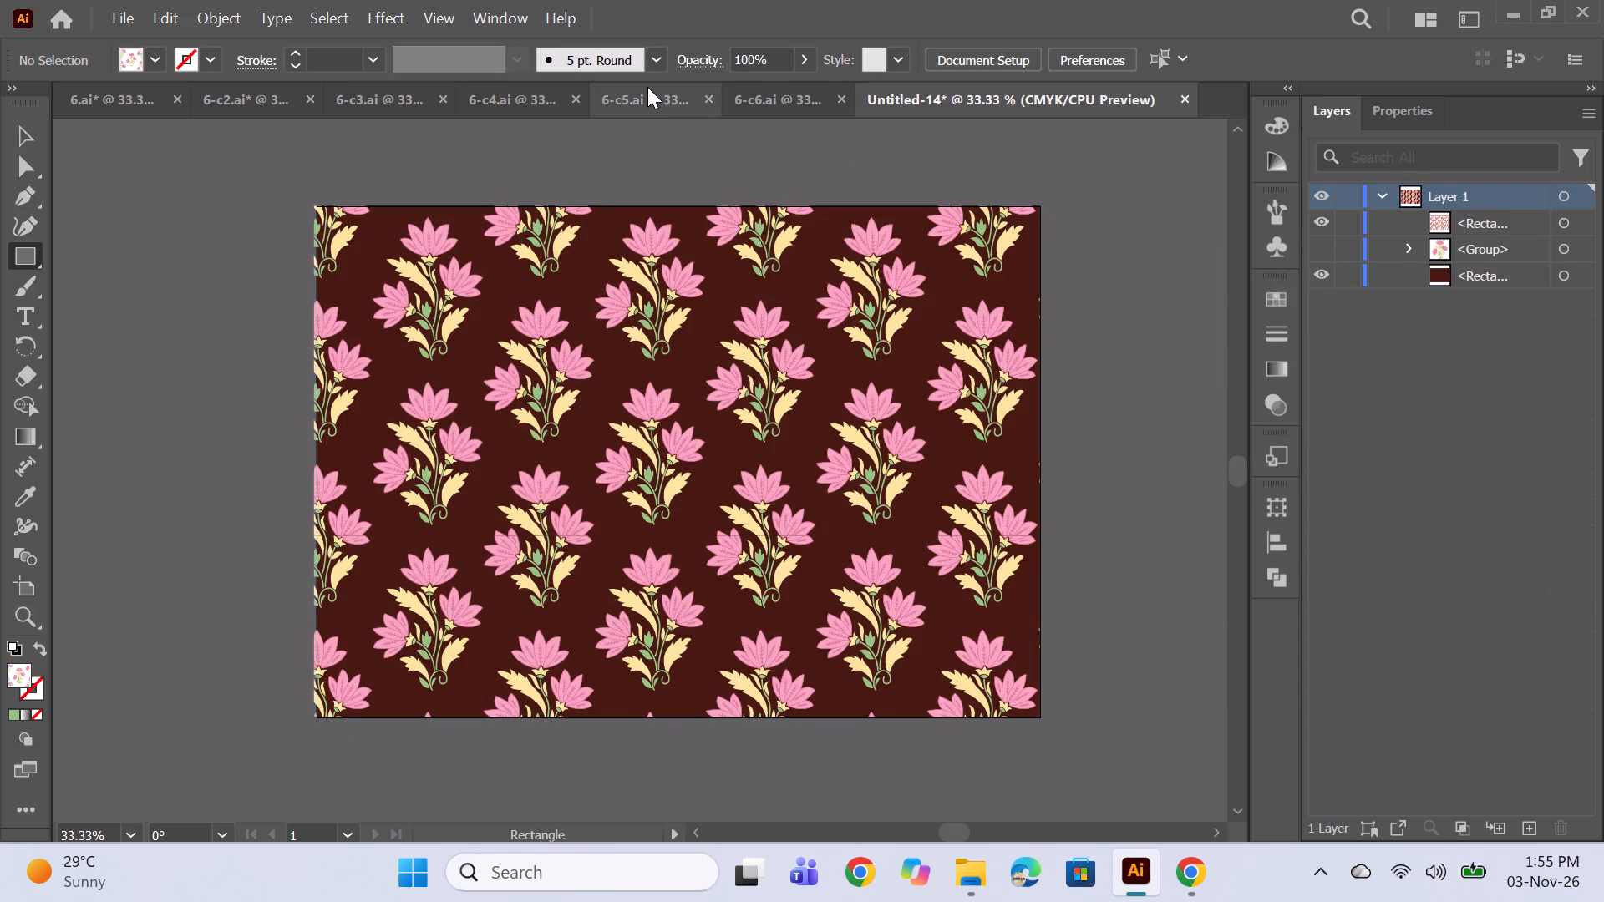
click(627, 100)
click(933, 89)
click(1099, 94)
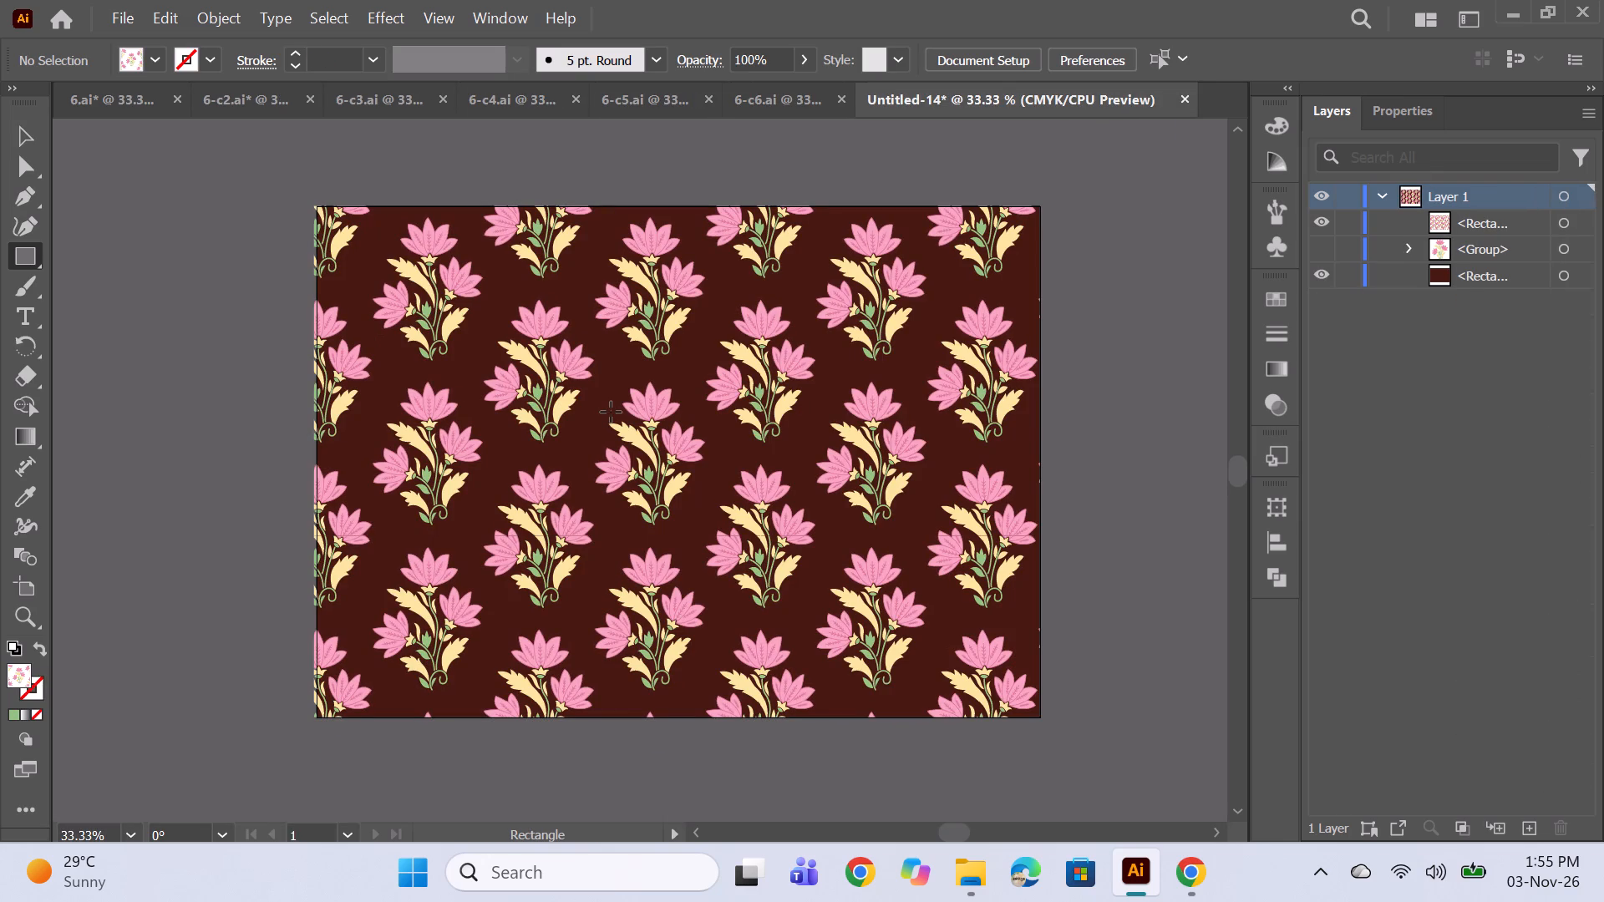
click(499, 88)
click(832, 96)
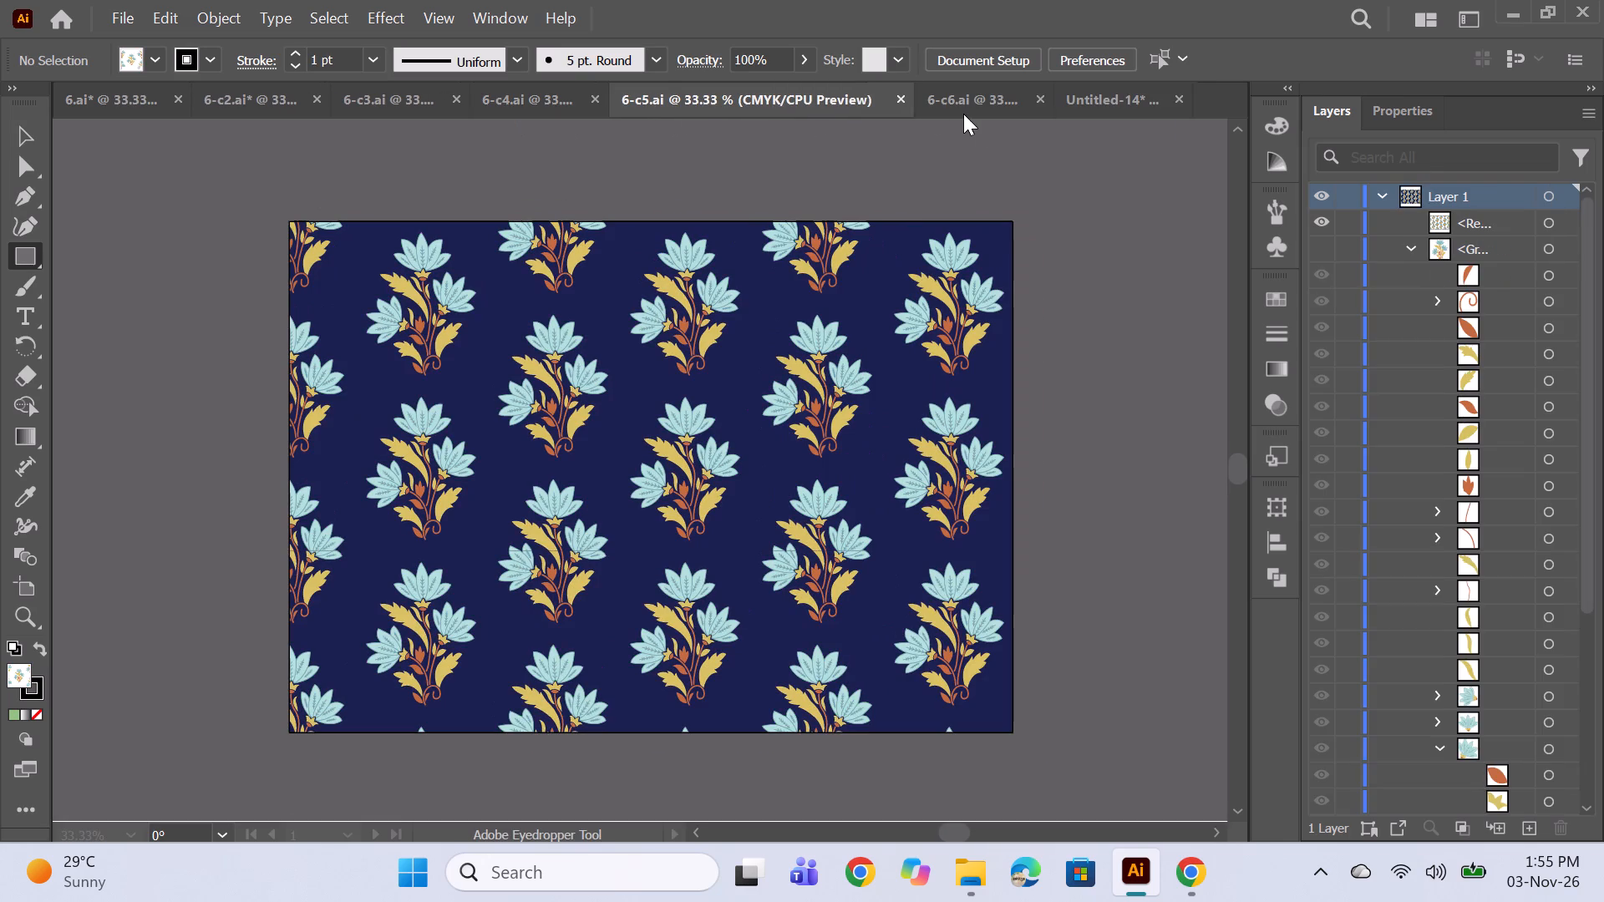
click(977, 105)
click(1093, 100)
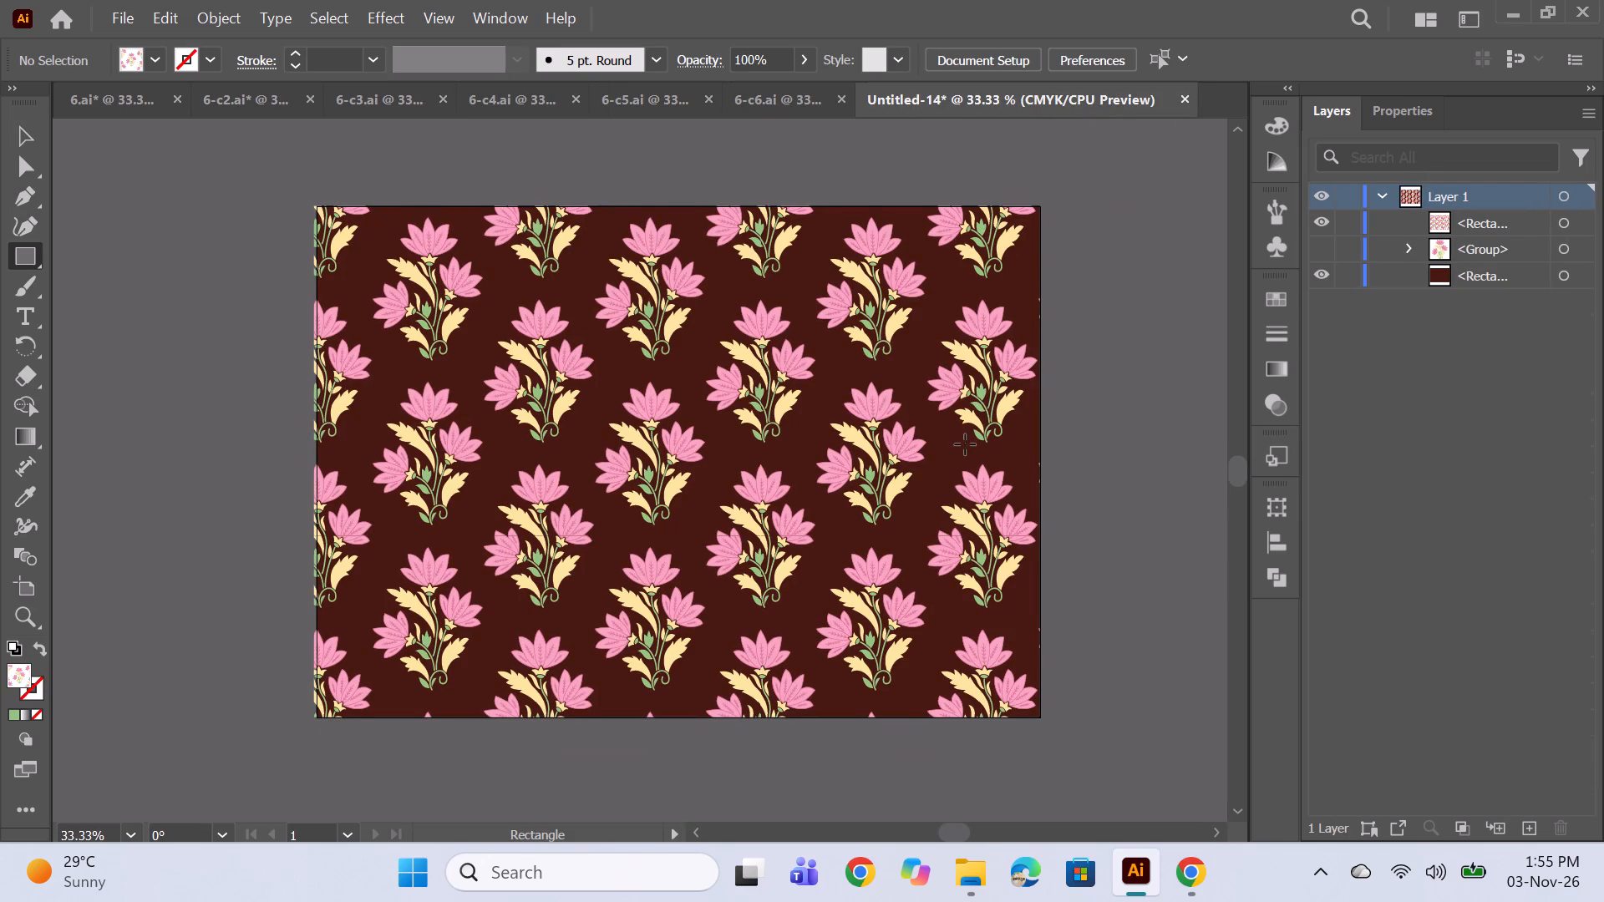
Save the document as 6-c7 in Illustrator format in the Plain prints folder, keeping the Illustrator 2020 version options.
scroll(965, 444, up, 1)
key(ctrl+s)
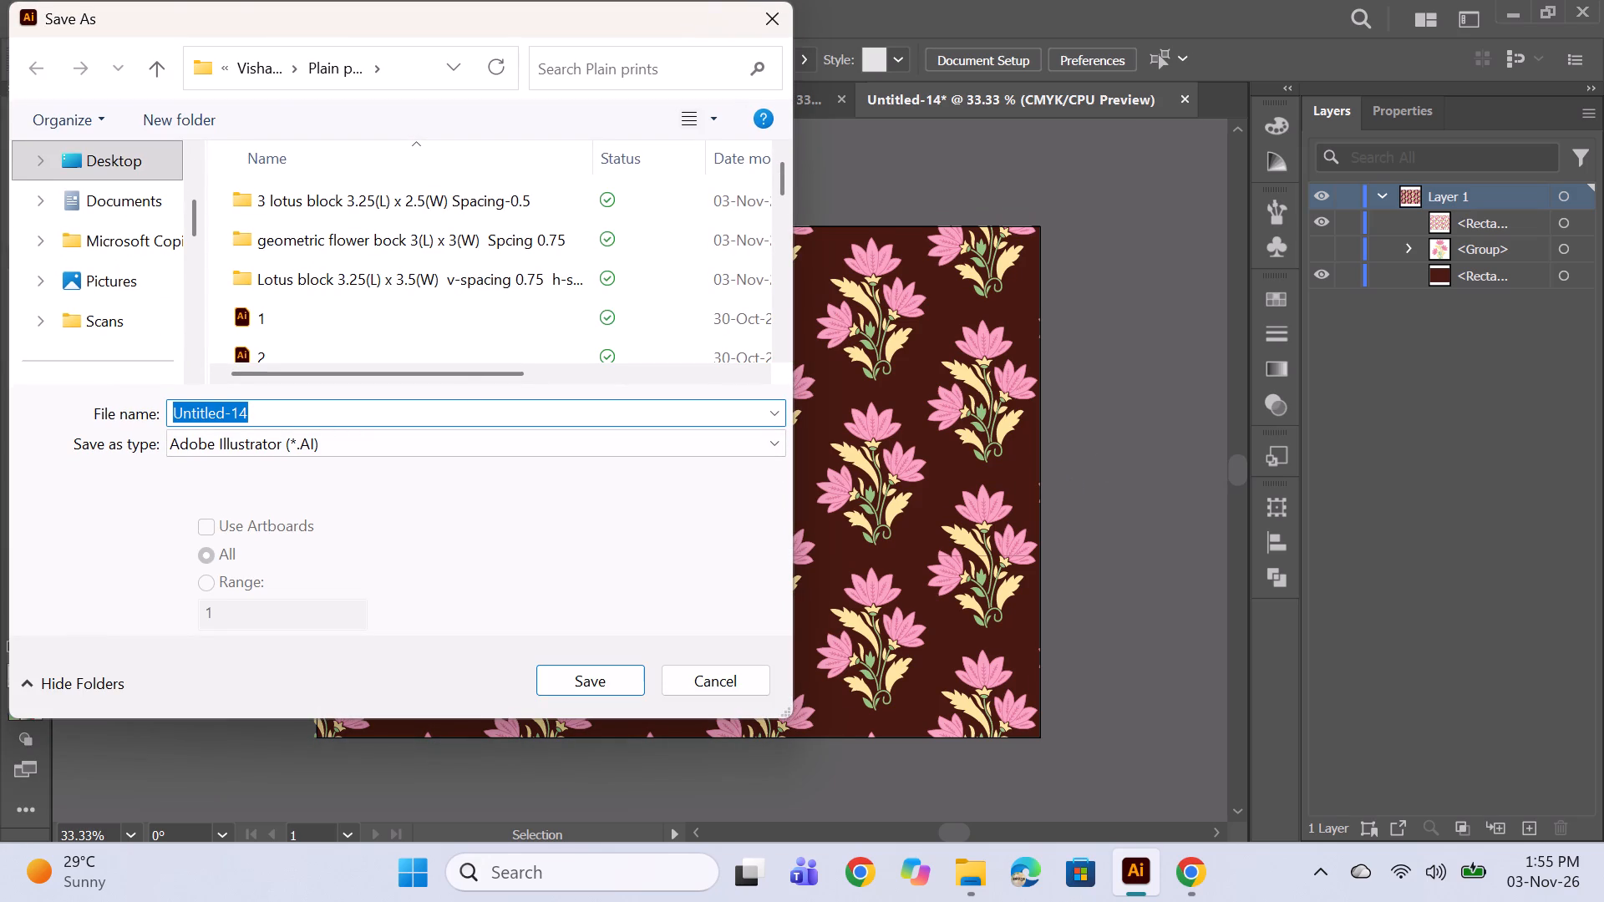
key(6)
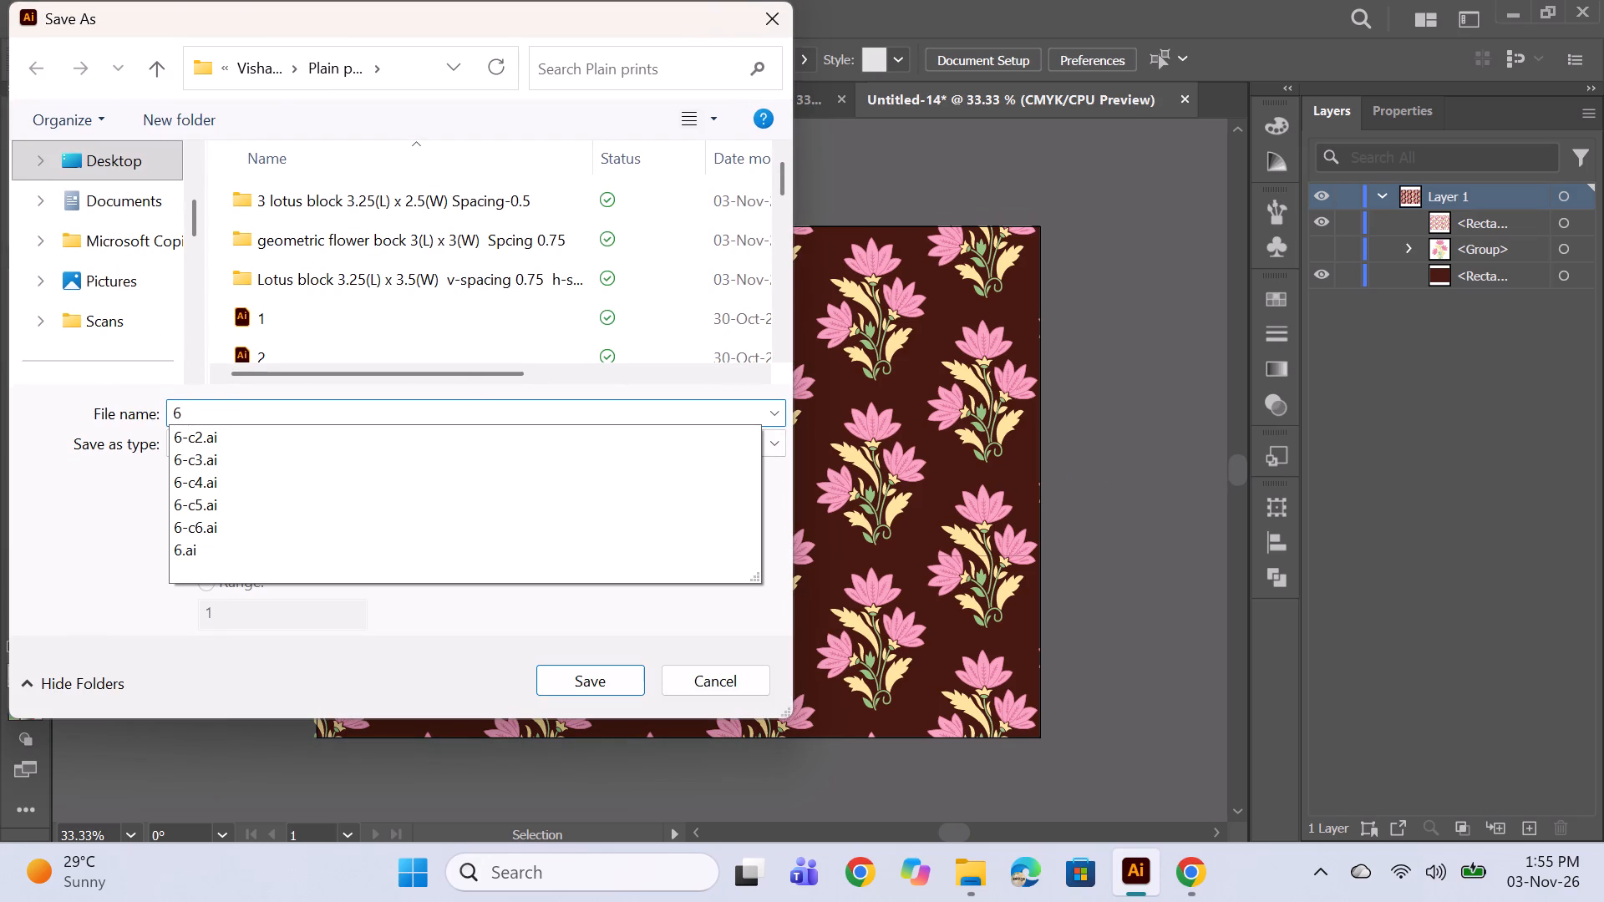
text(-c)
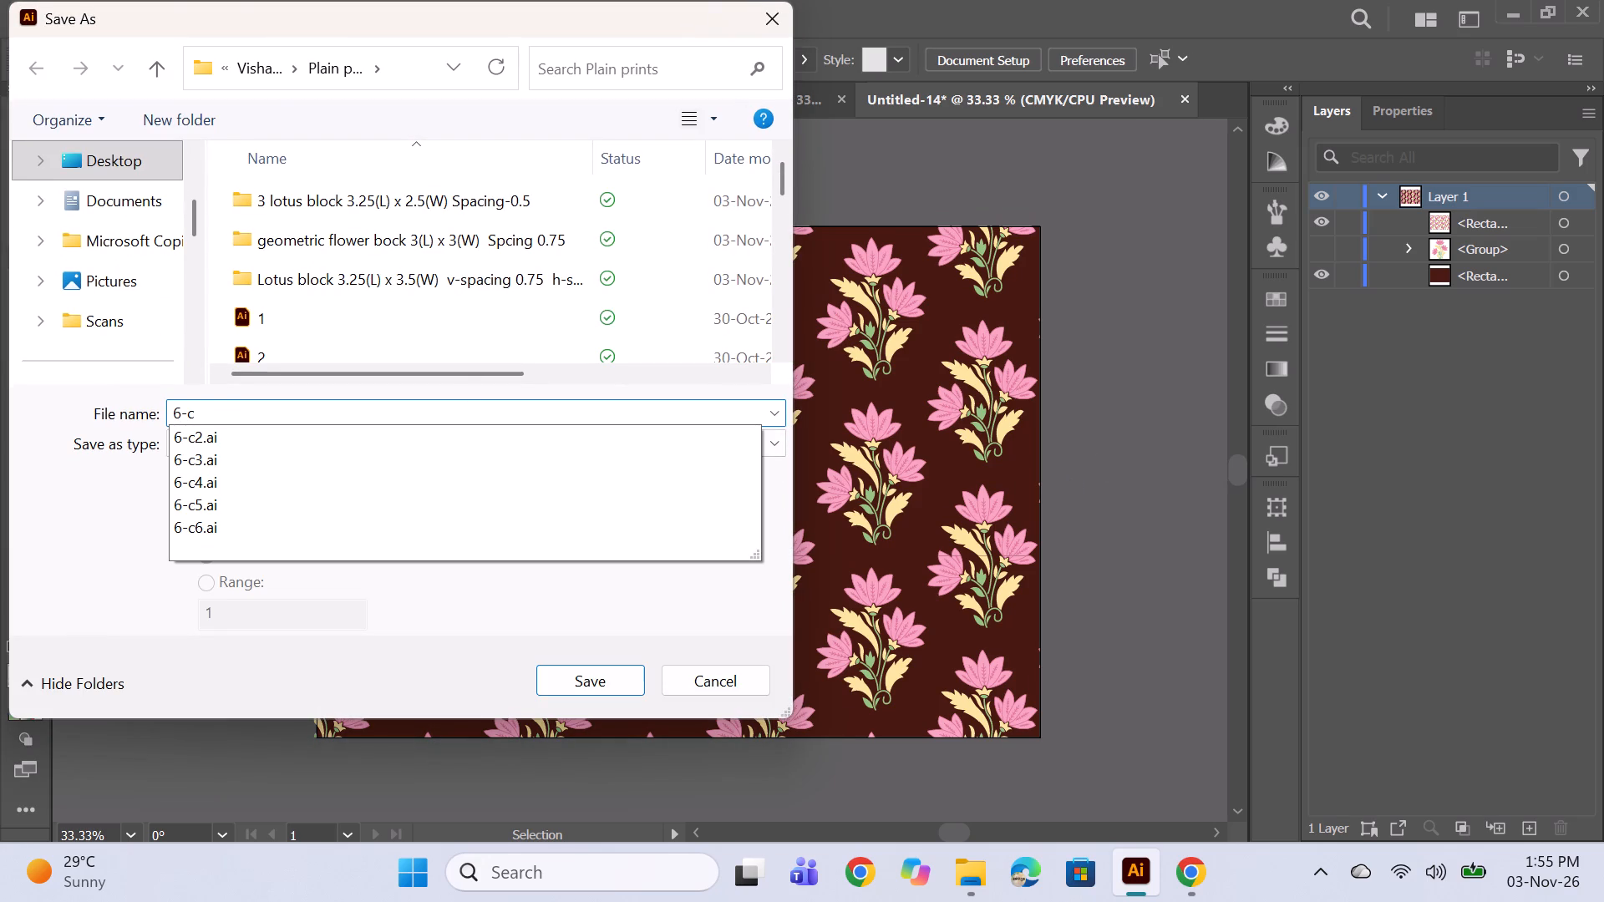
key(7)
key(Return)
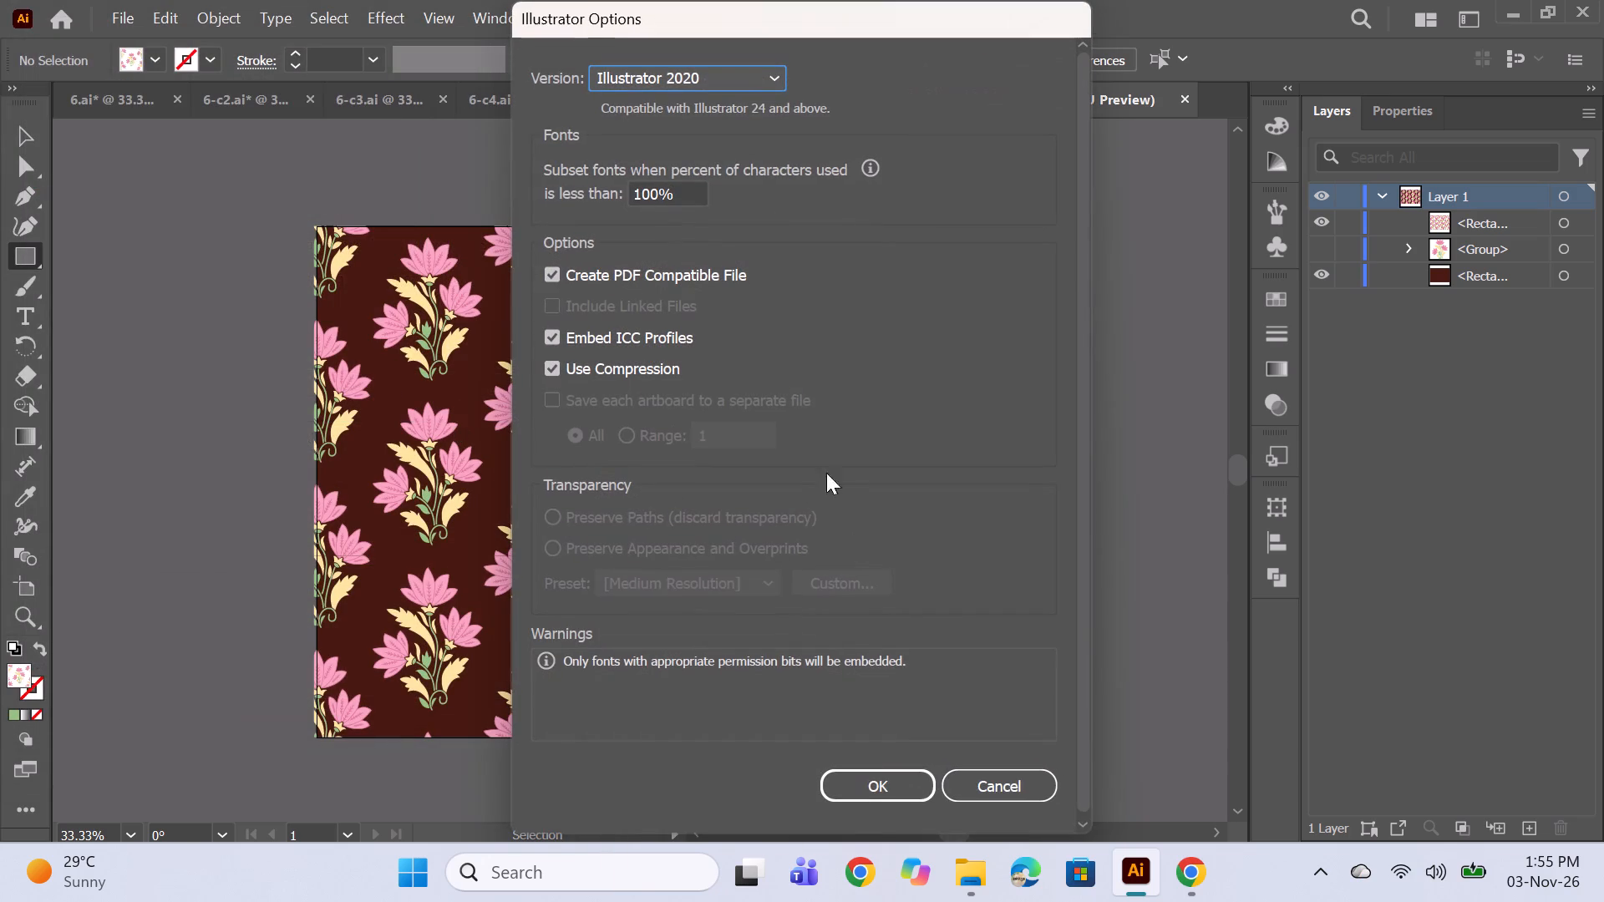
click(872, 788)
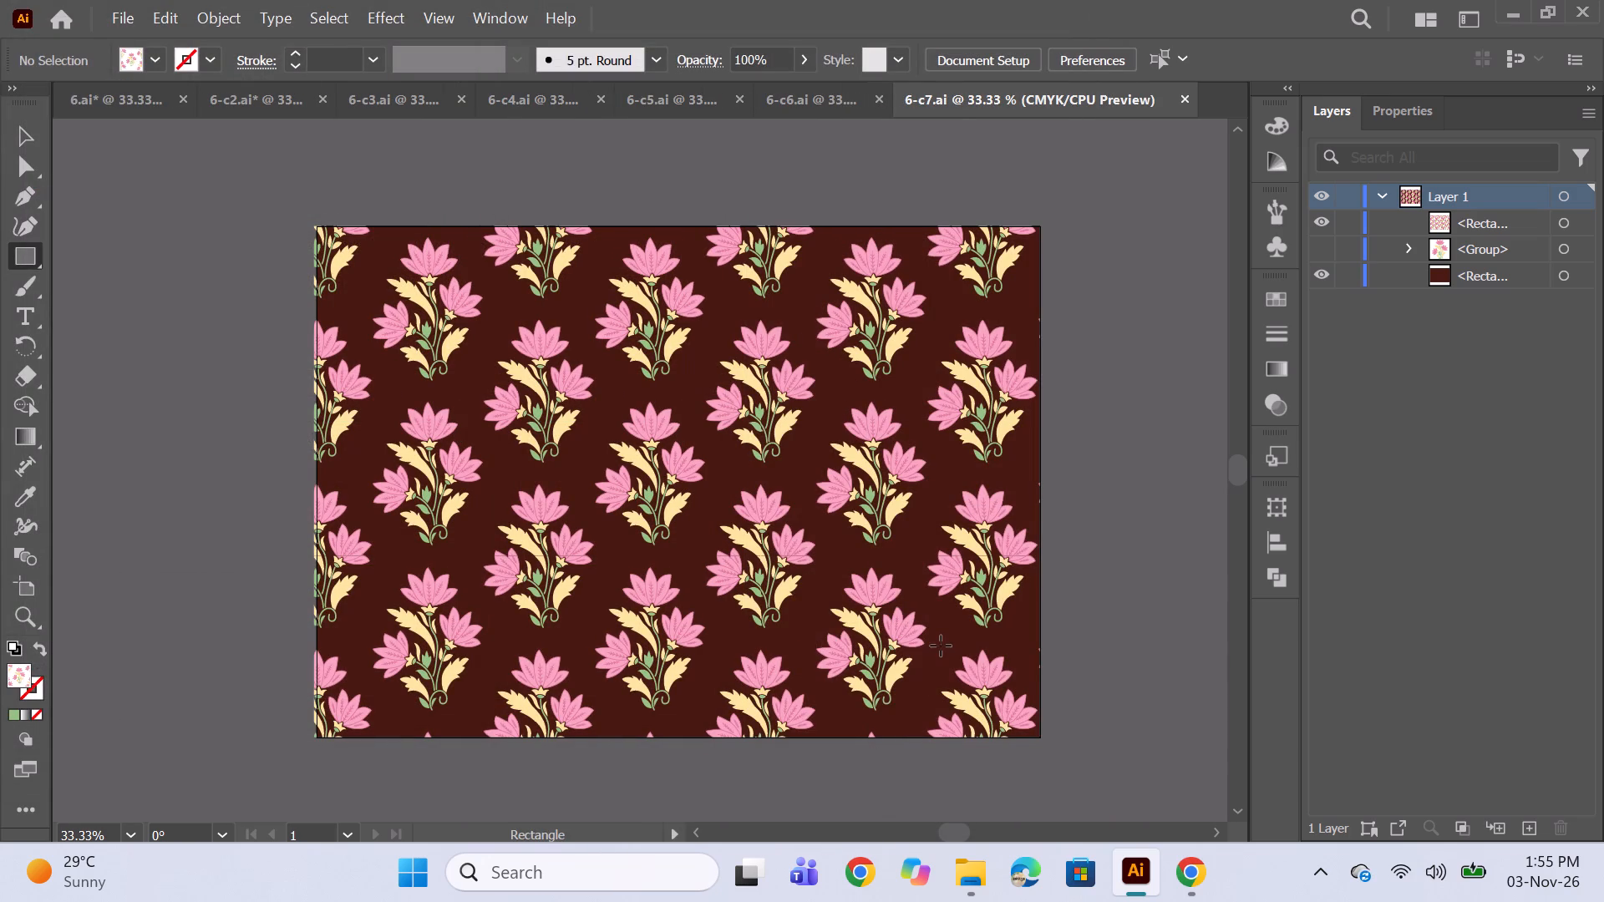
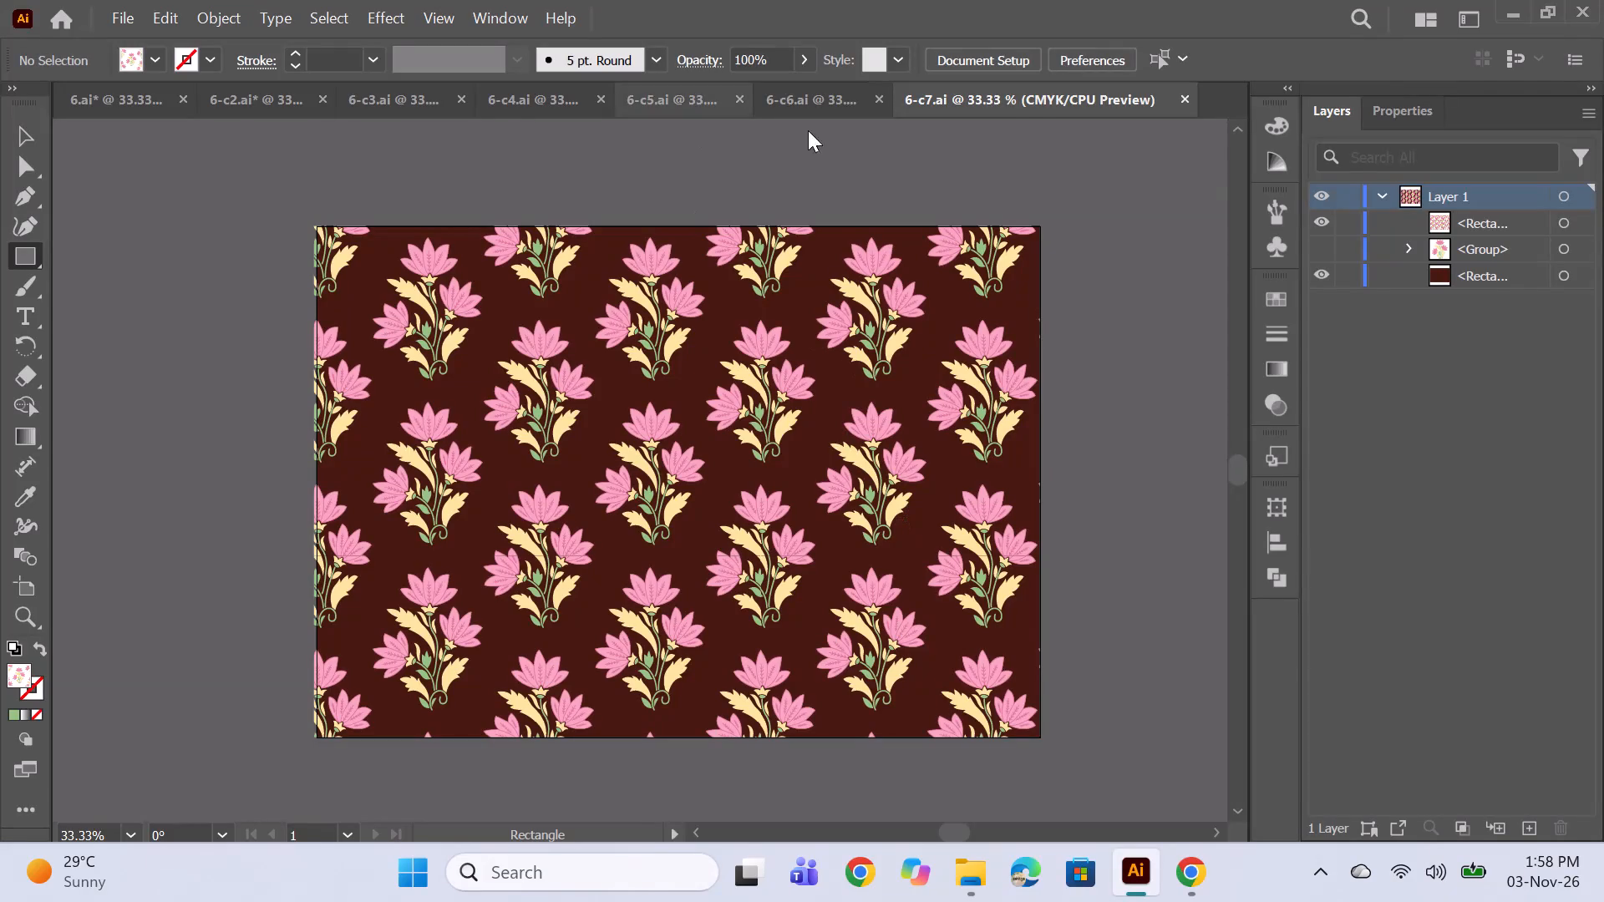
Review the open colourway documents from 6-c6 back to 6-c2, comparing their floral patterns with the pink-on-maroon 6-c7 version.
click(822, 101)
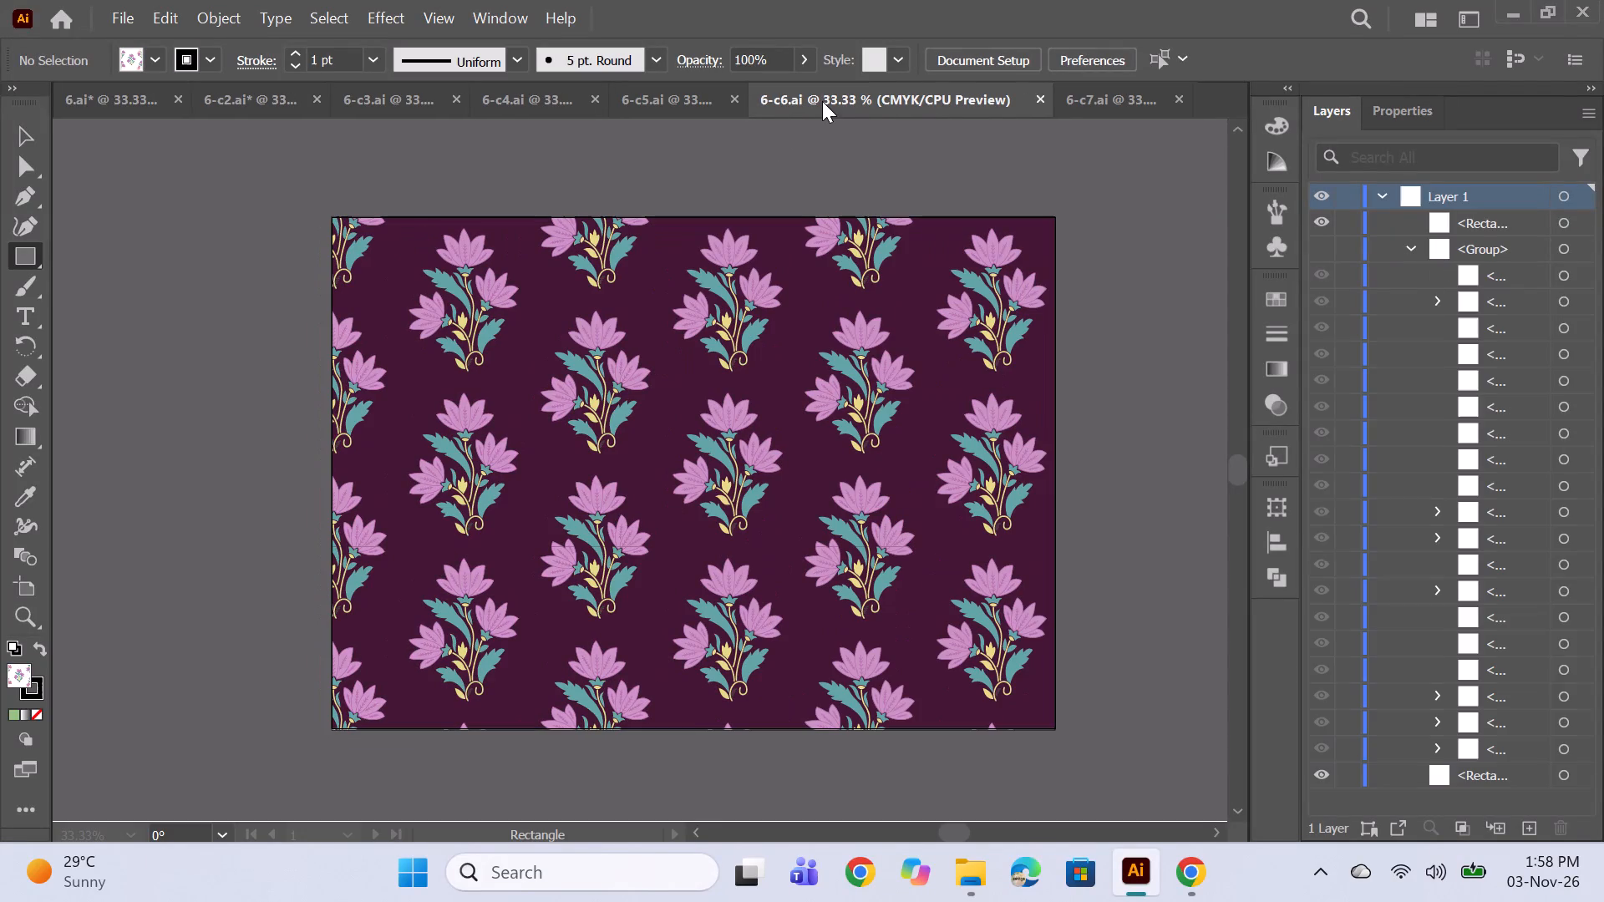
click(646, 98)
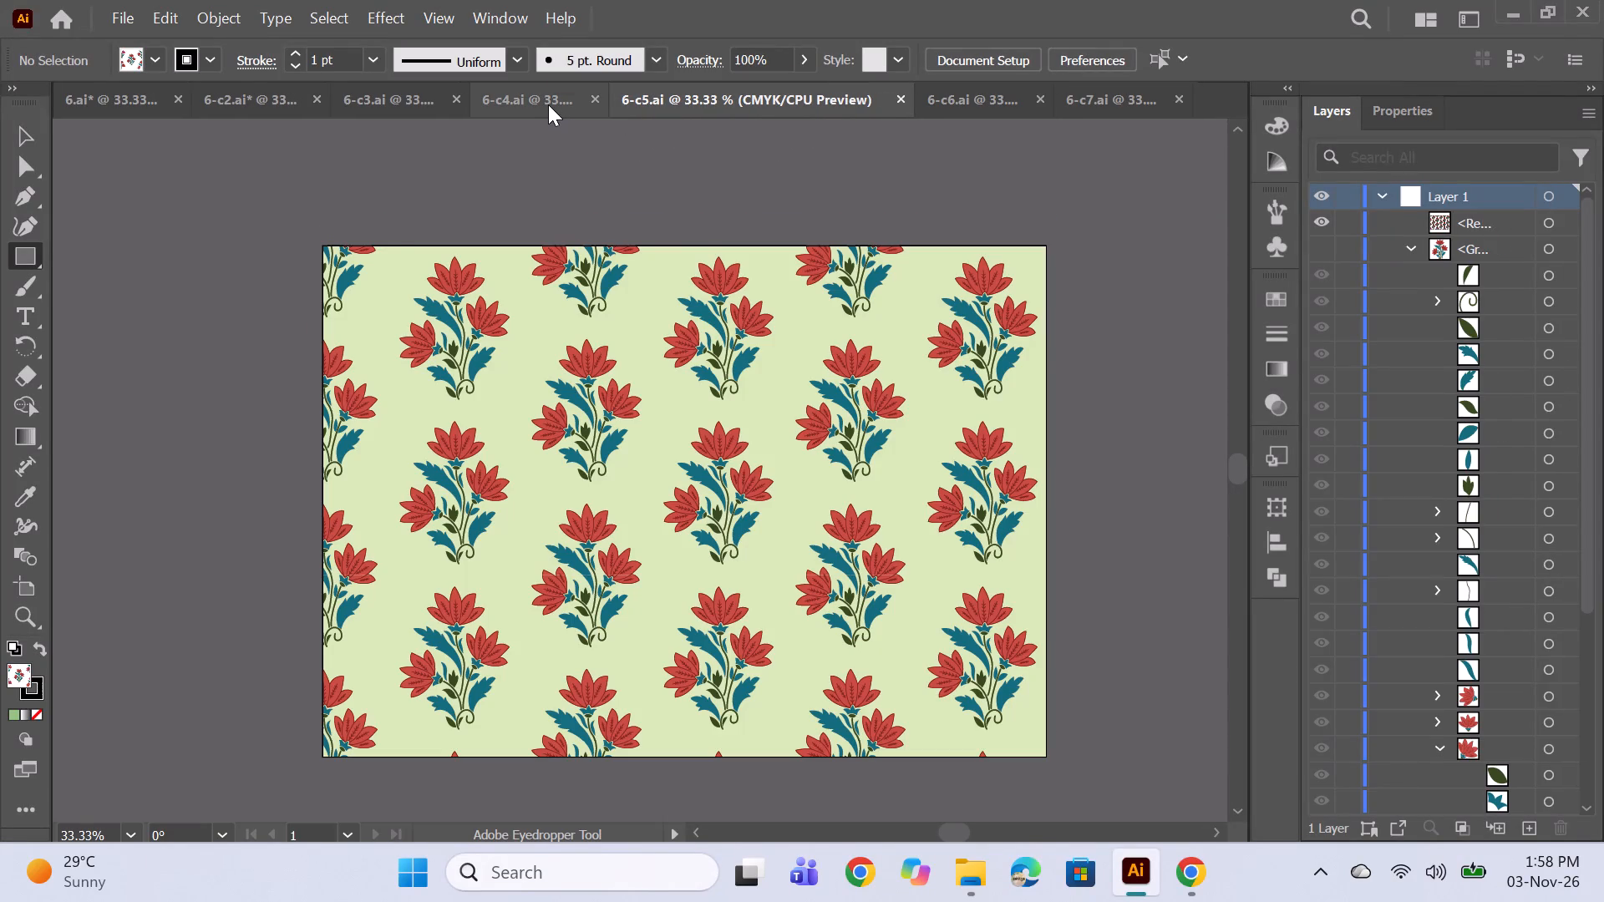
click(548, 104)
click(394, 88)
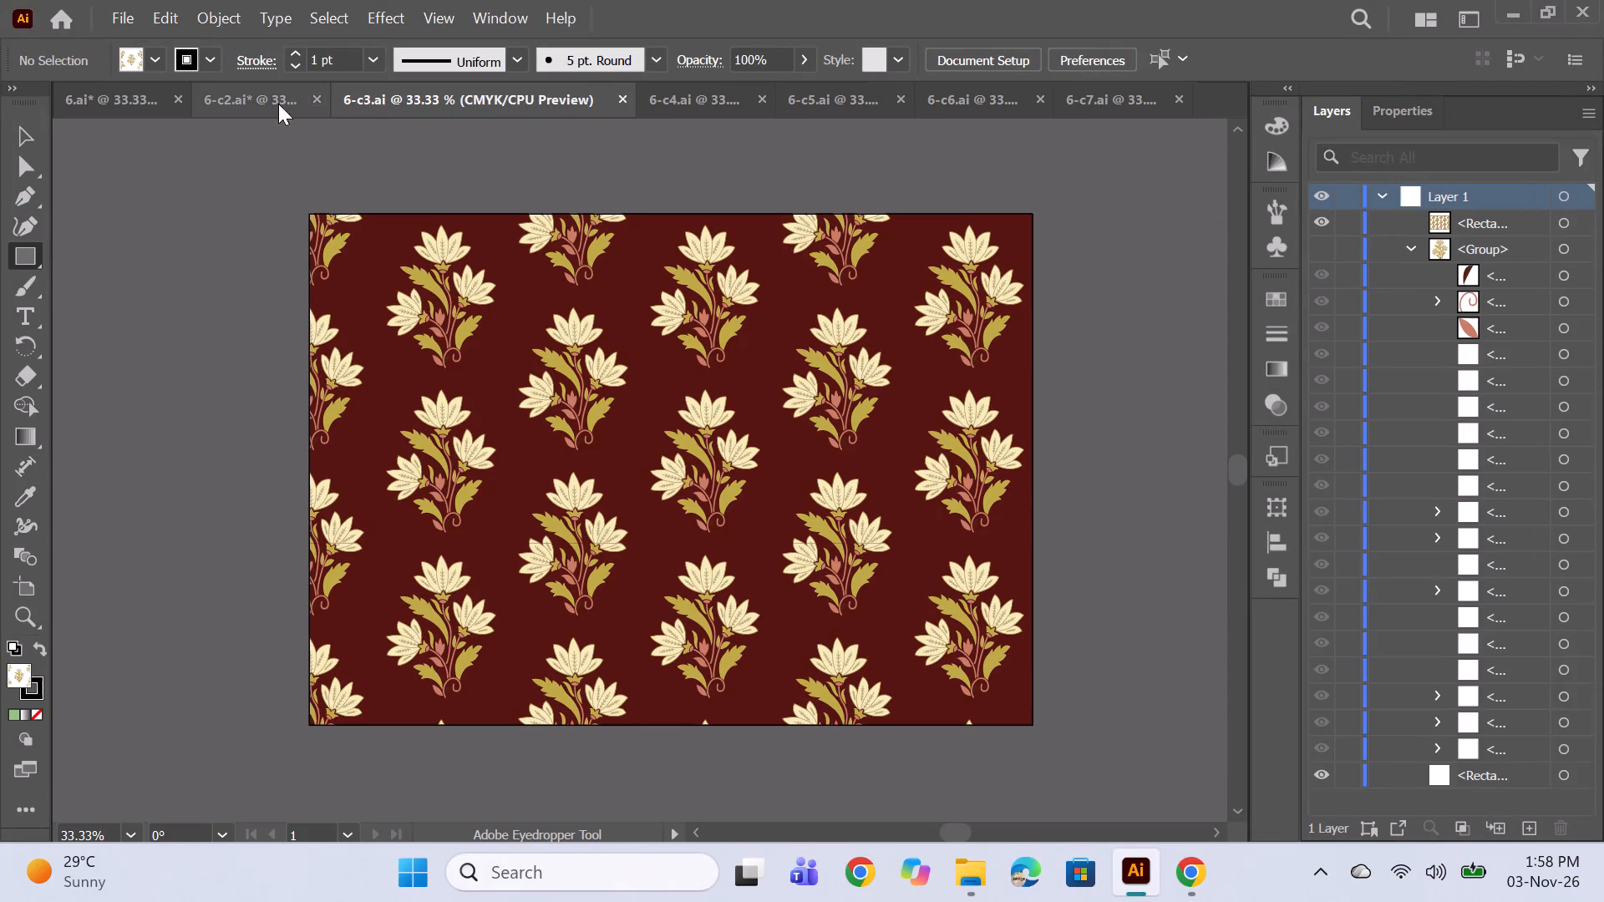
click(265, 104)
click(554, 99)
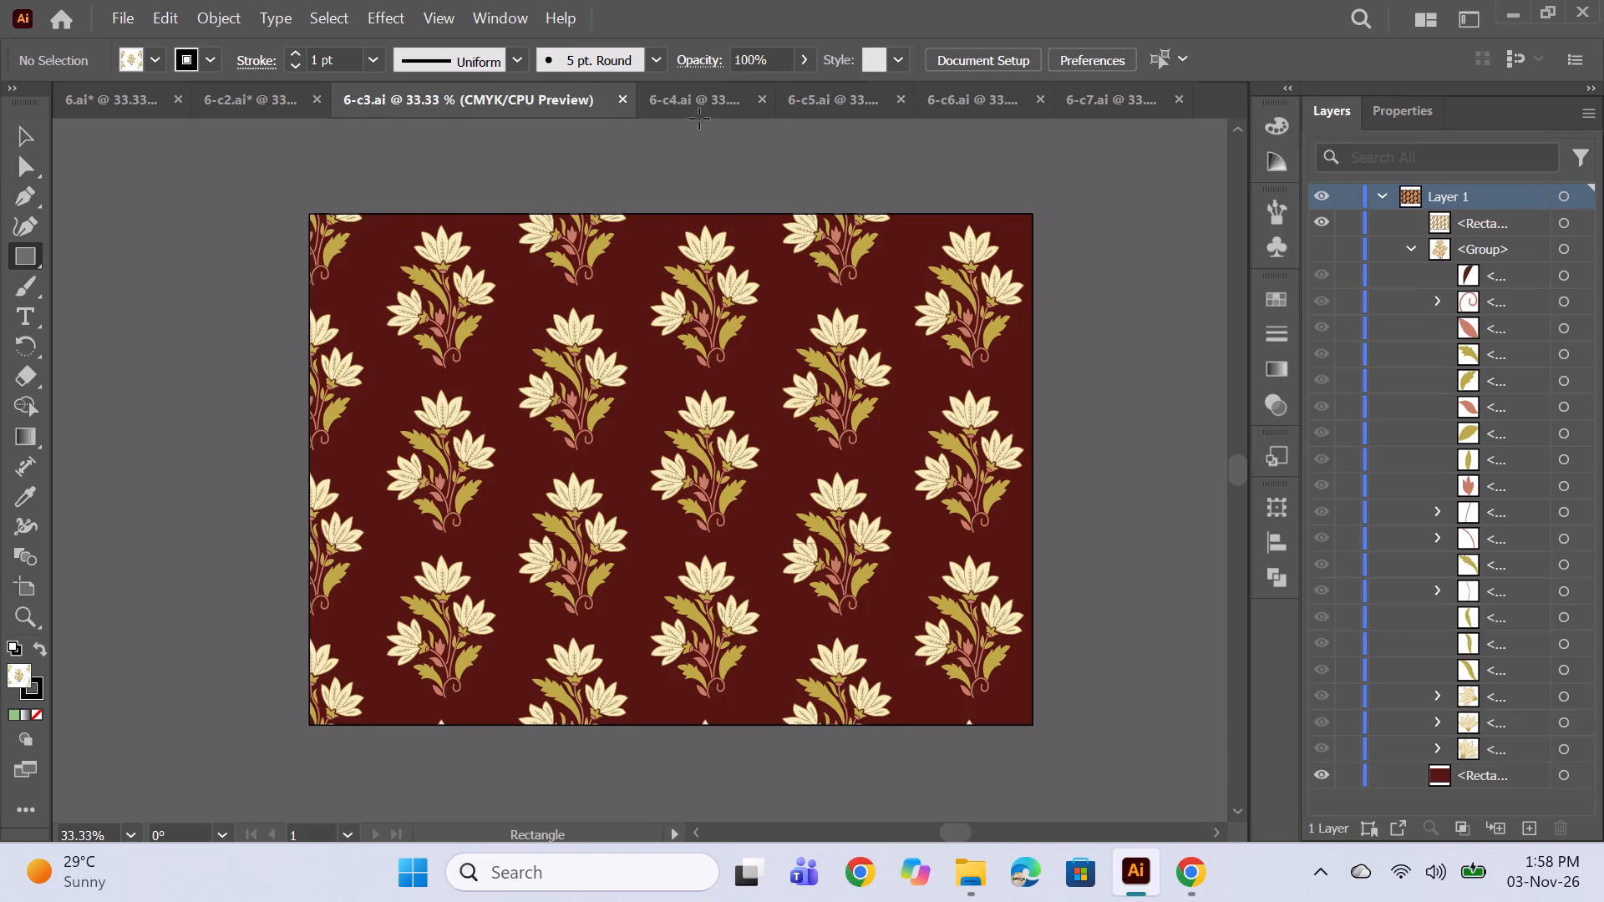
click(701, 109)
click(1077, 99)
scroll(906, 356, down, 1)
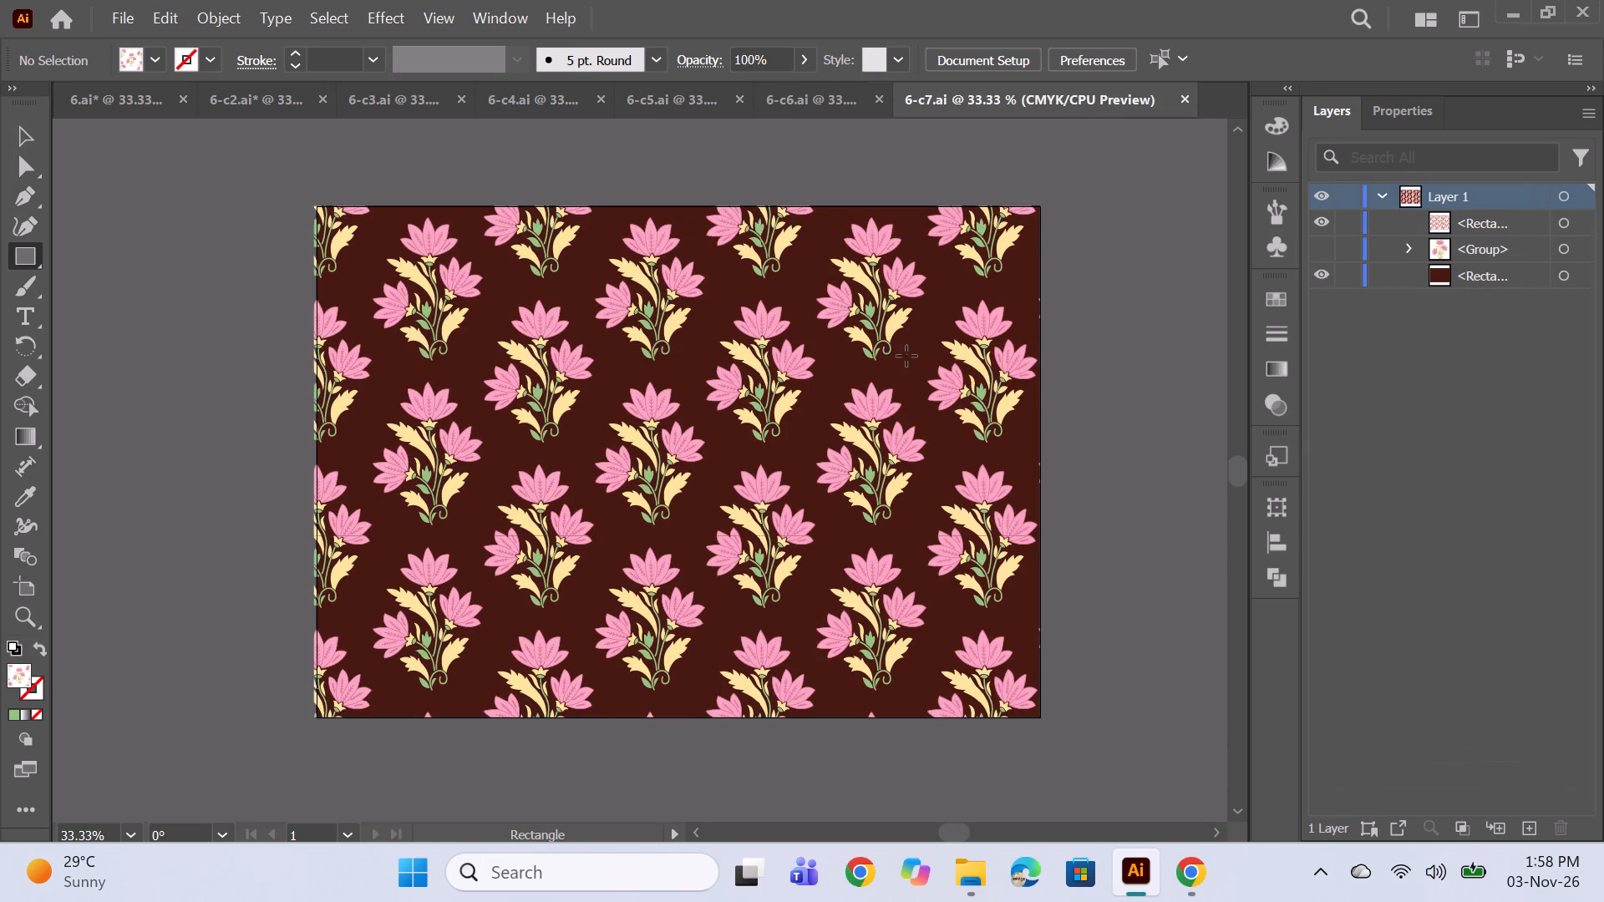
scroll(997, 382, up, 1)
Save the 6-c7 document again.
key(ctrl+s)
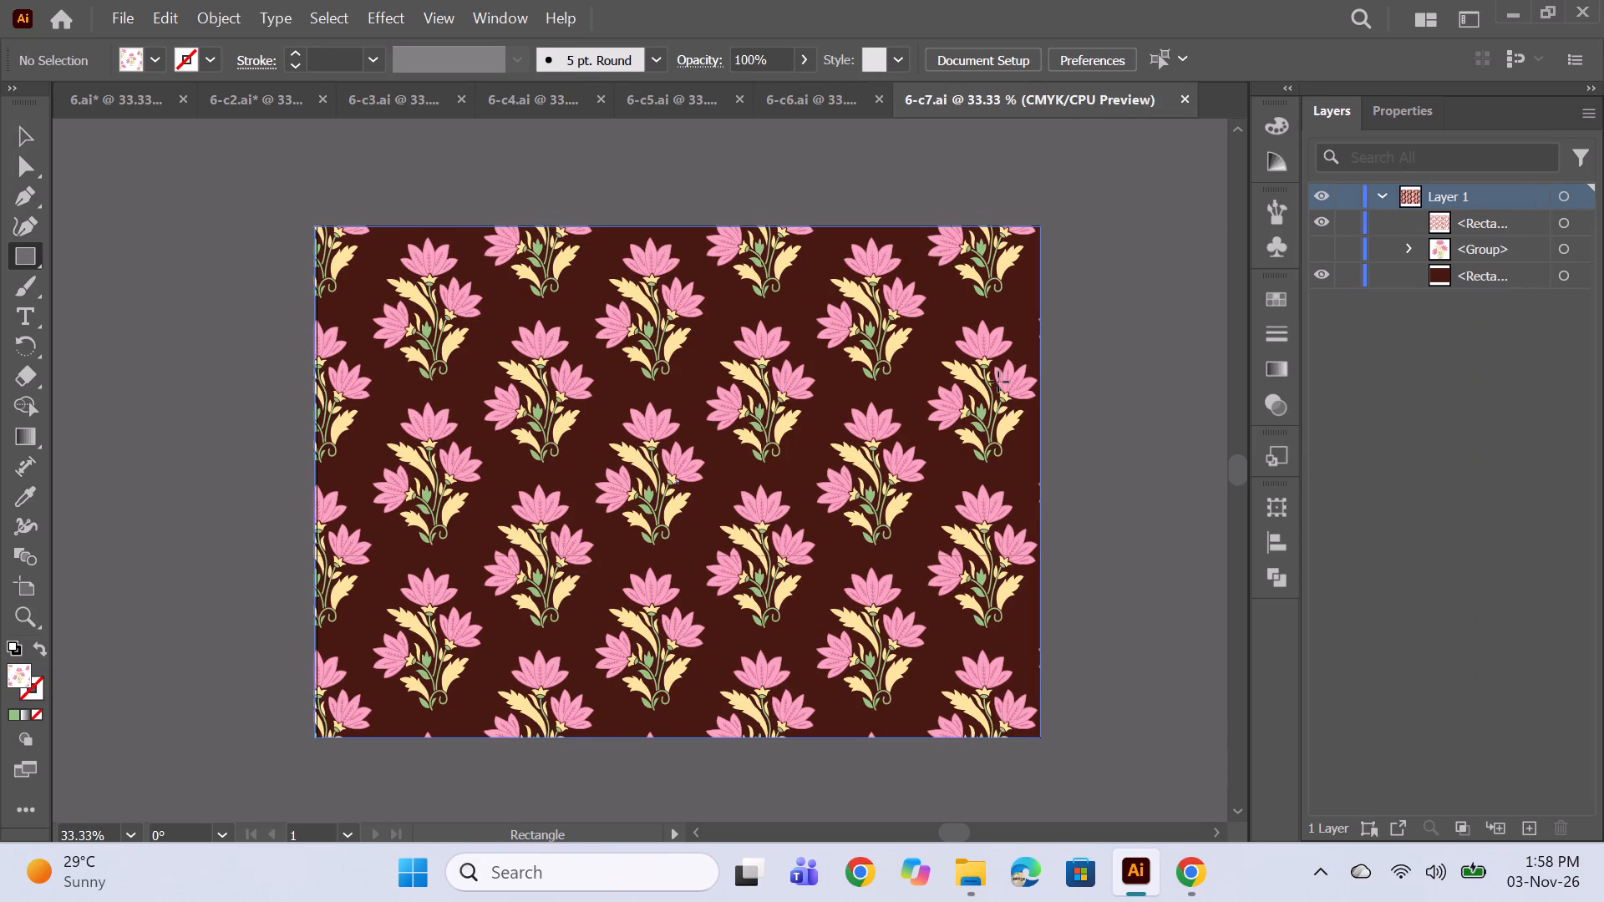
Switch to Chrome to browse the printed fabrics image results for reference.
click(1194, 881)
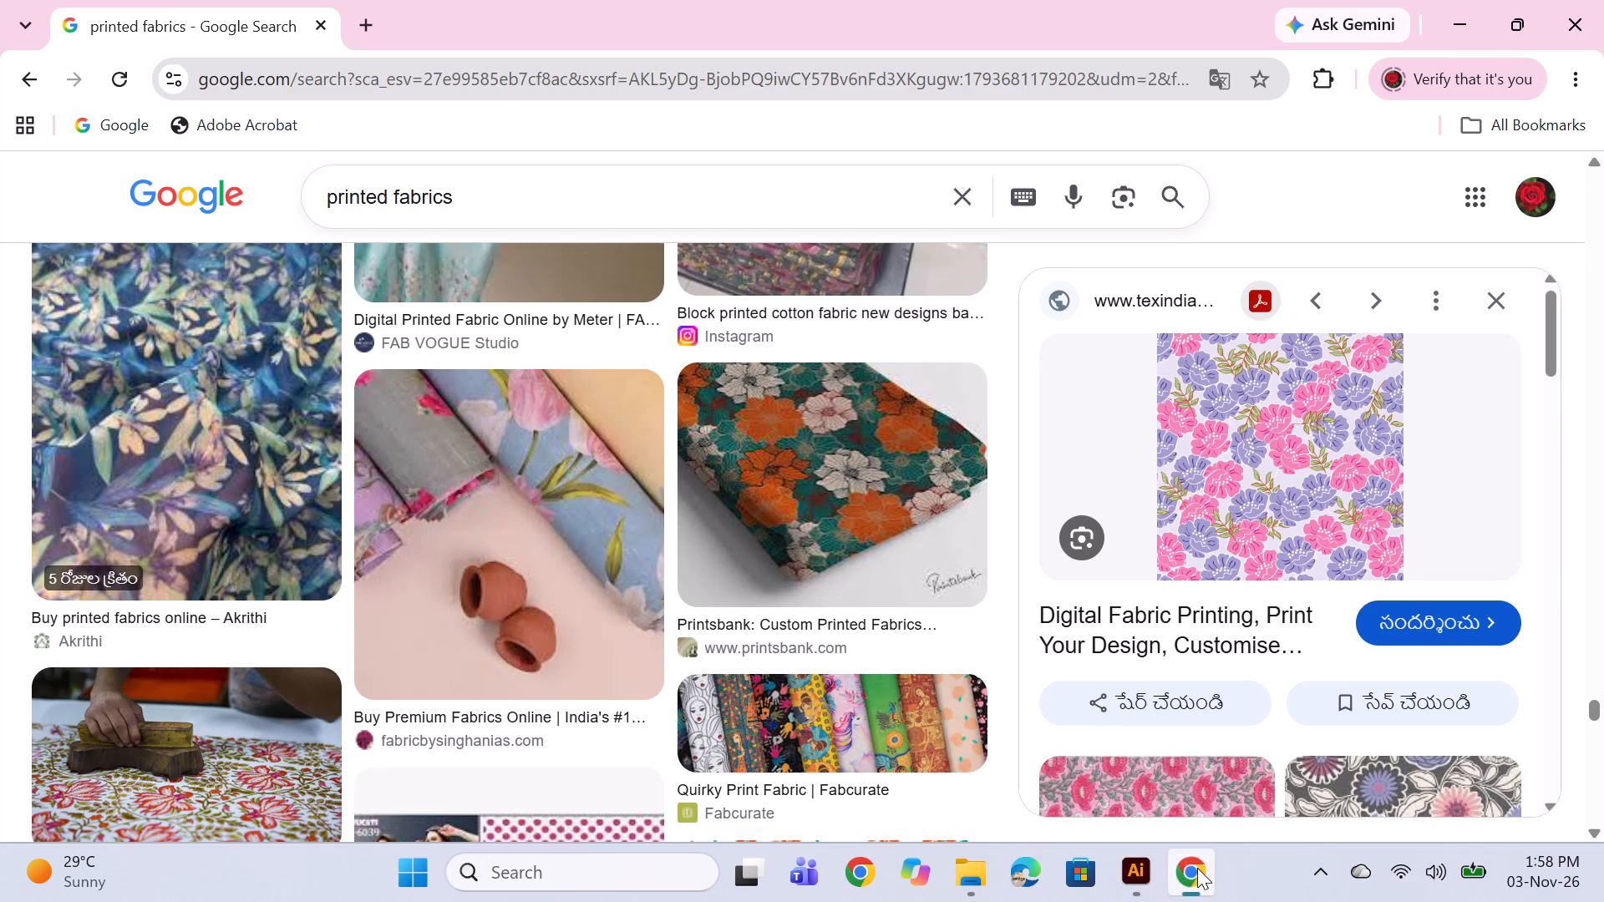
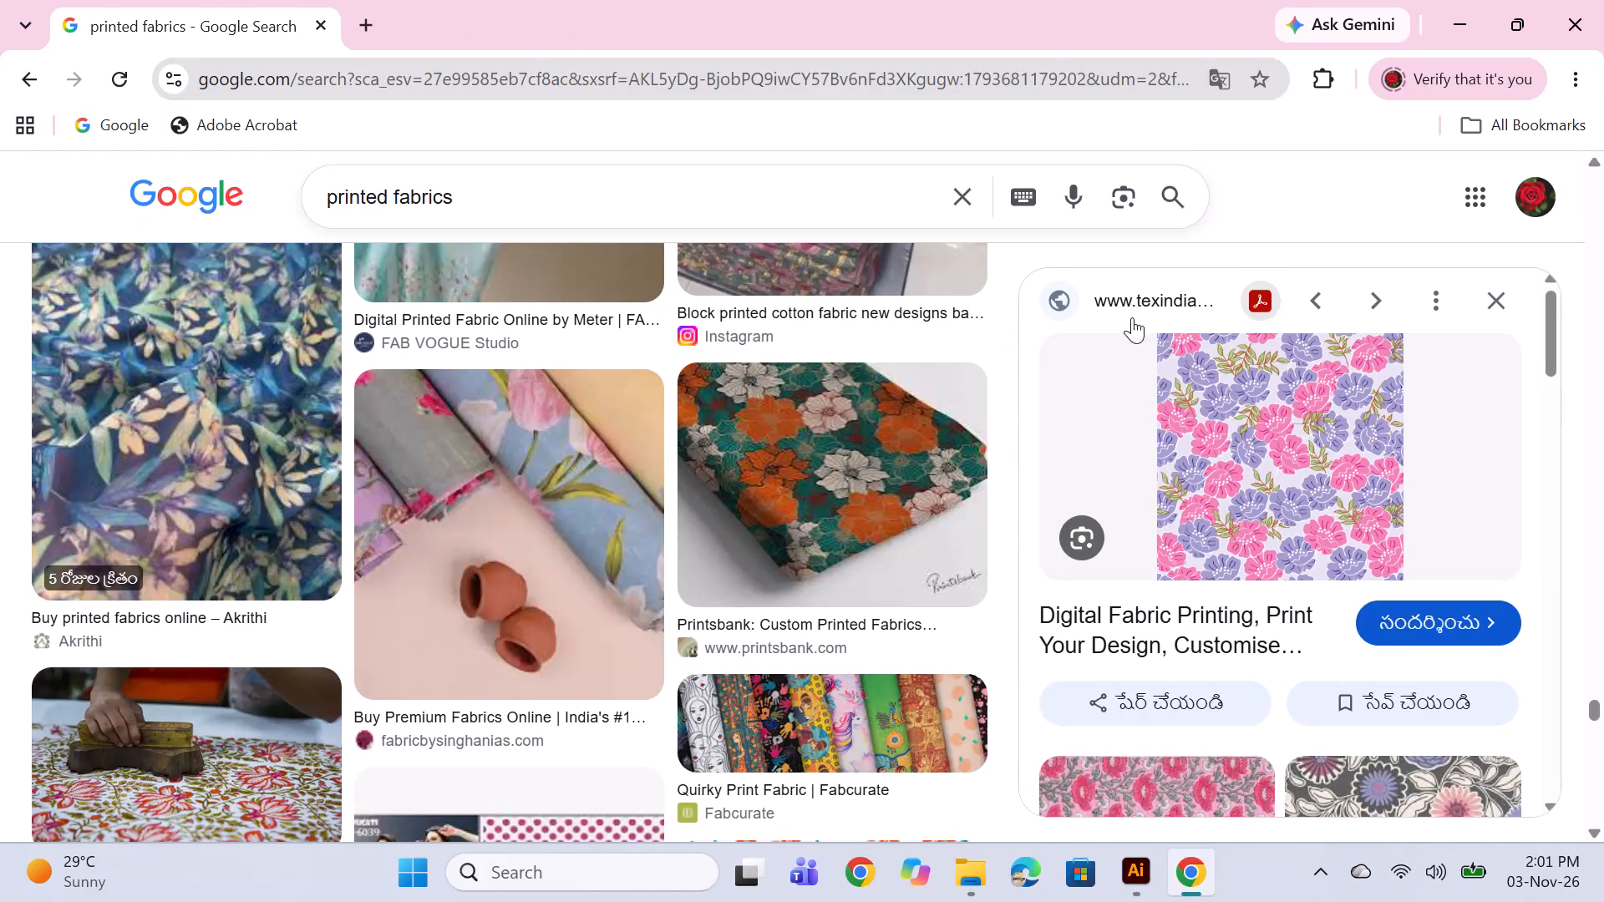
Browse further through the printed fabrics image results for floral print and colour references.
scroll(1202, 475, down, 2)
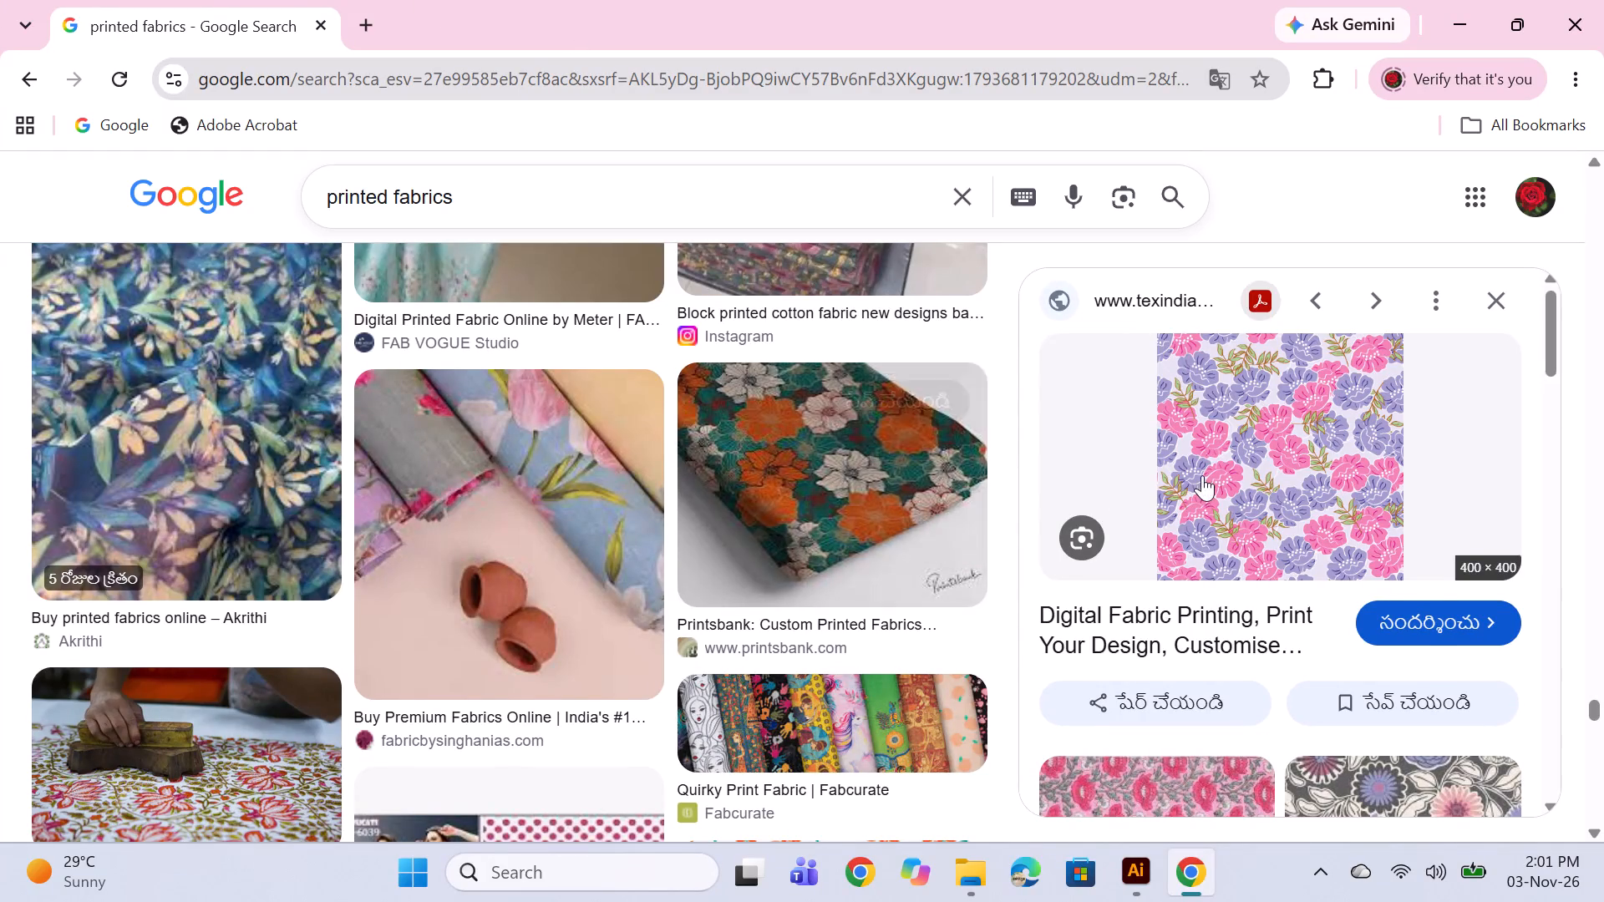
scroll(1202, 475, down, 2)
scroll(680, 485, down, 10)
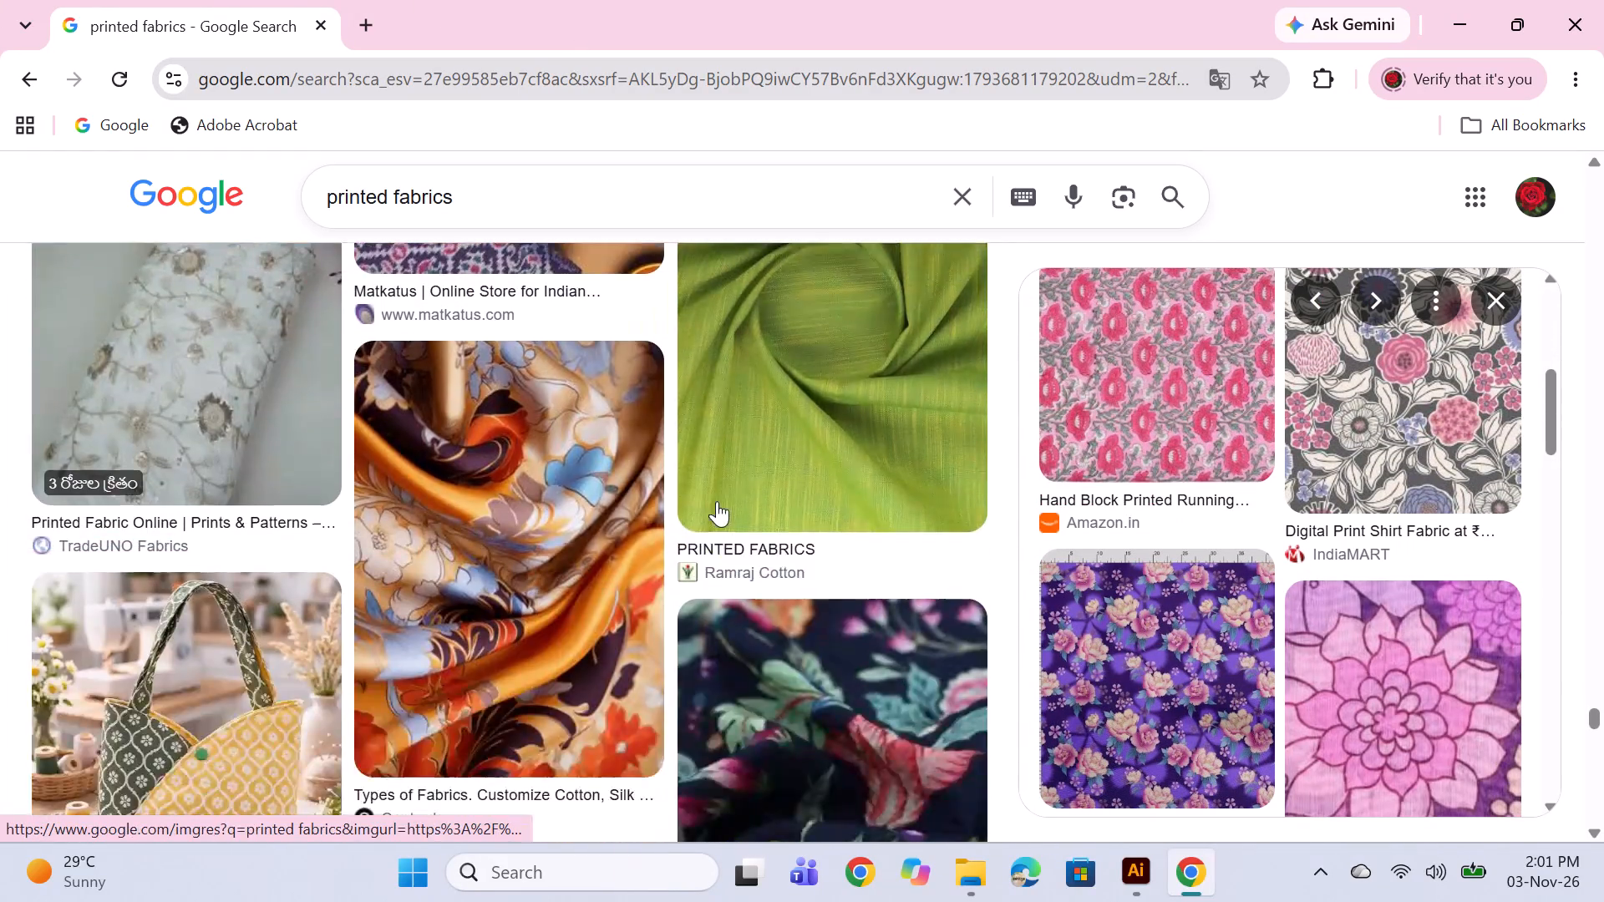
scroll(717, 501, down, 5)
scroll(624, 884, down, 3)
scroll(450, 393, down, 4)
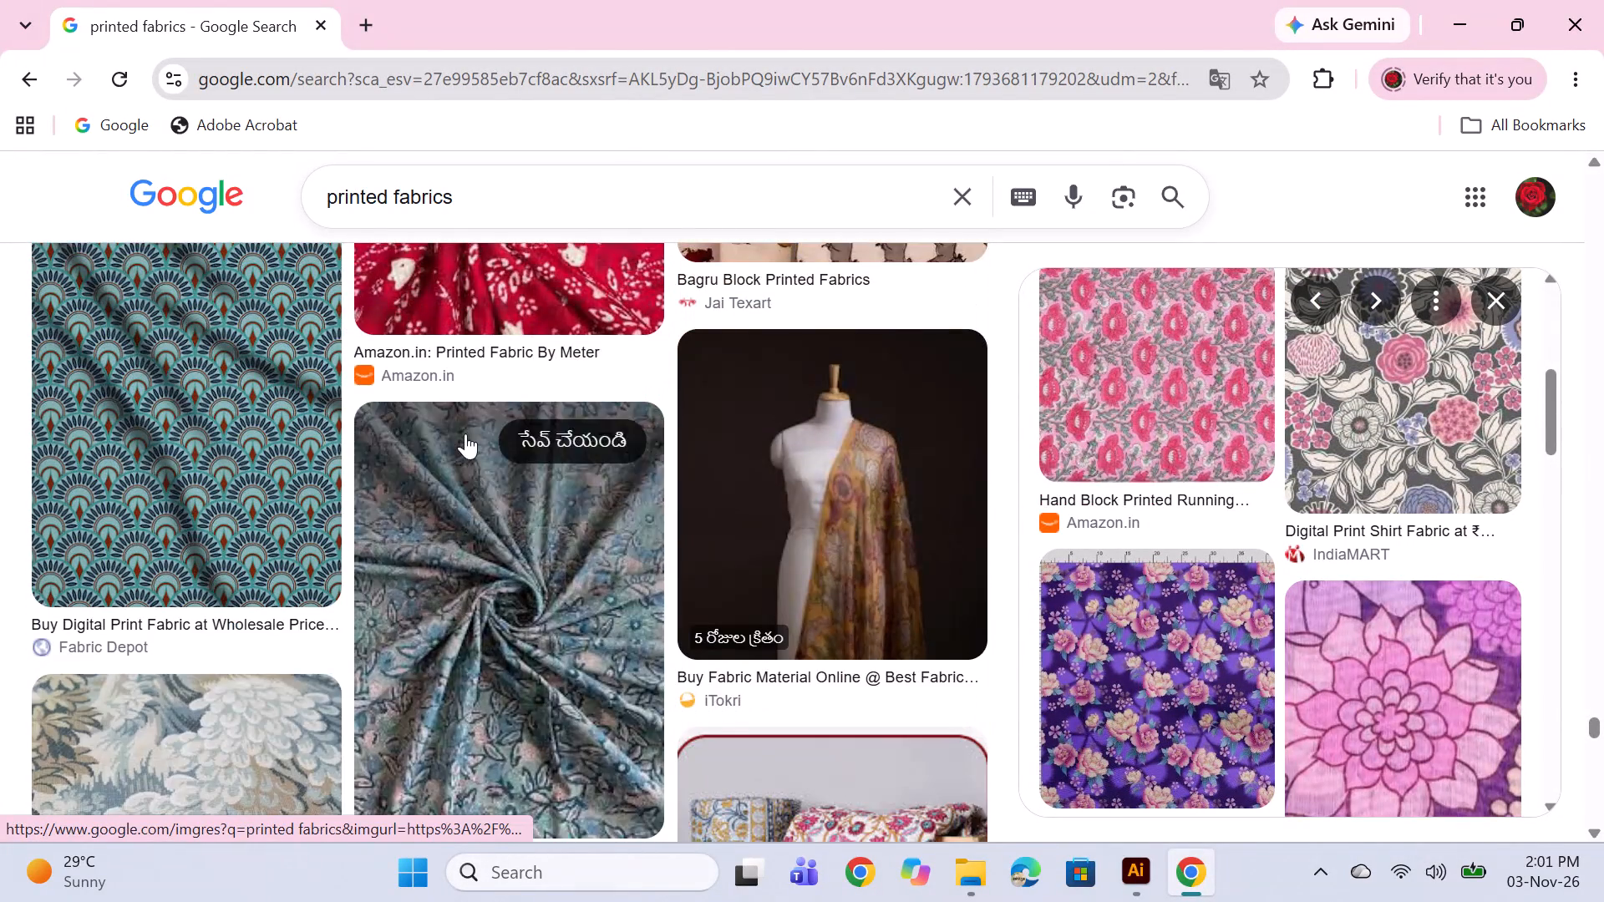
scroll(465, 433, down, 17)
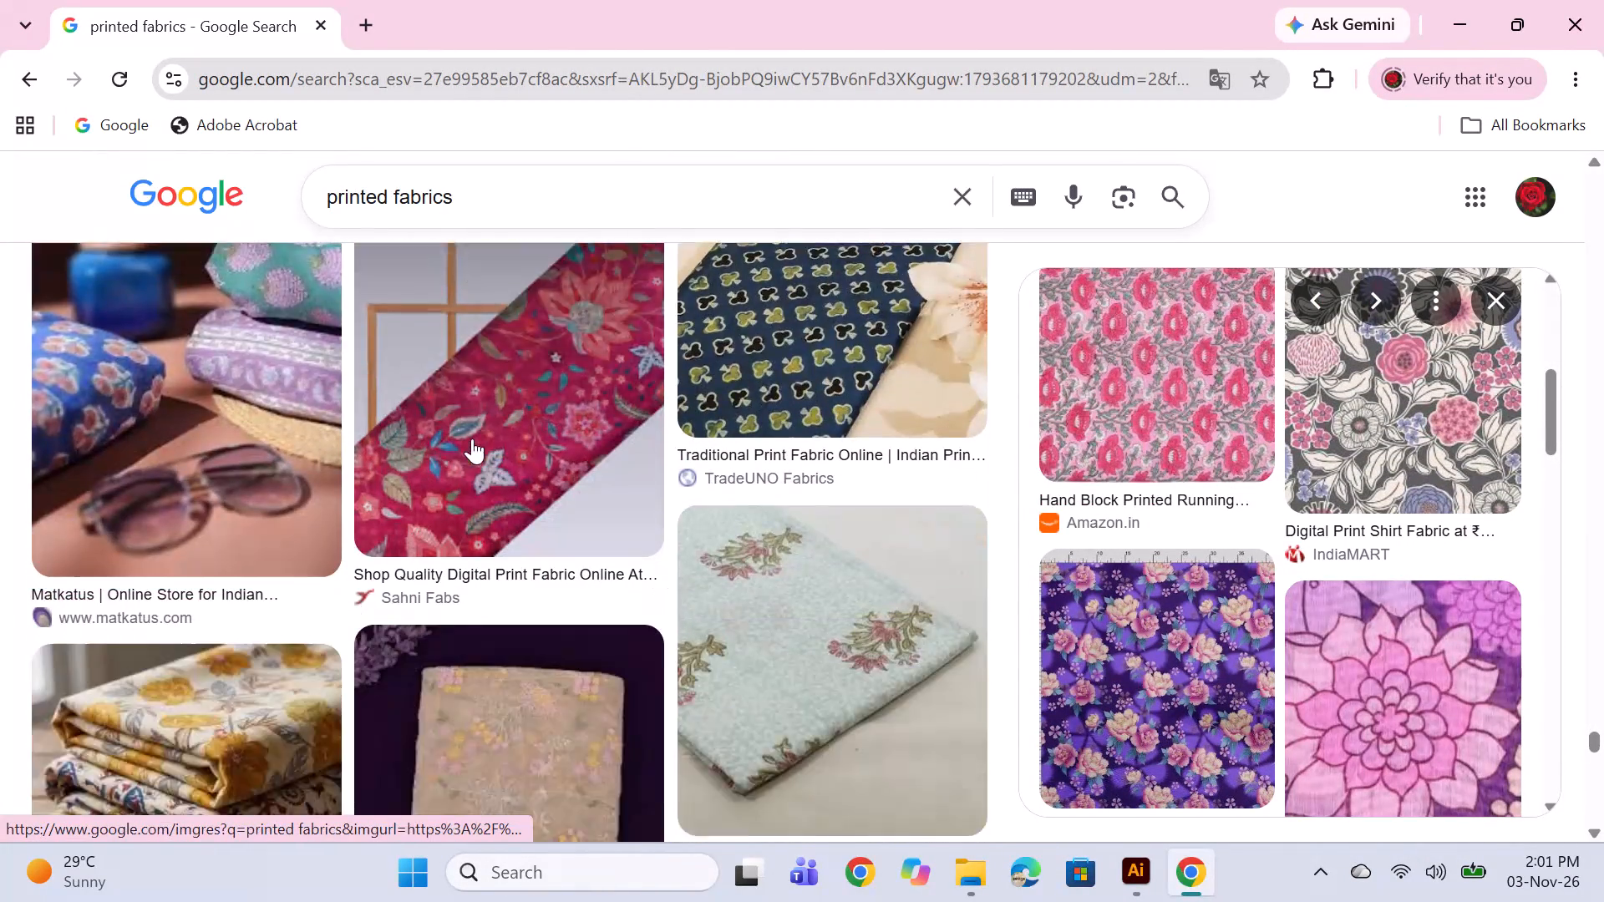
scroll(472, 438, down, 5)
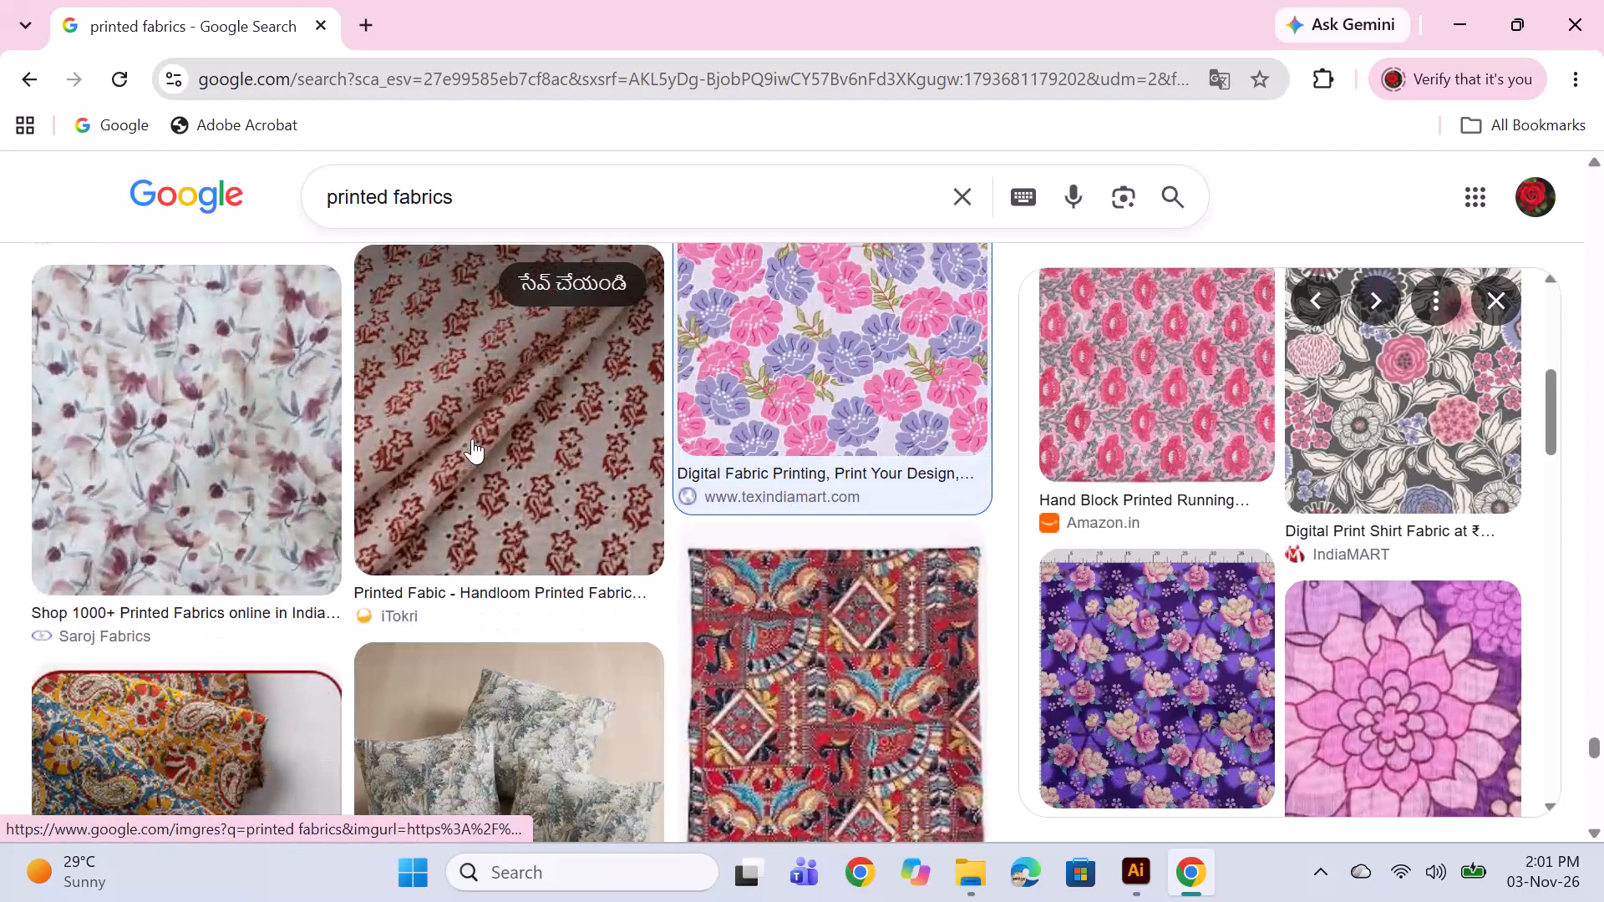
scroll(472, 438, down, 7)
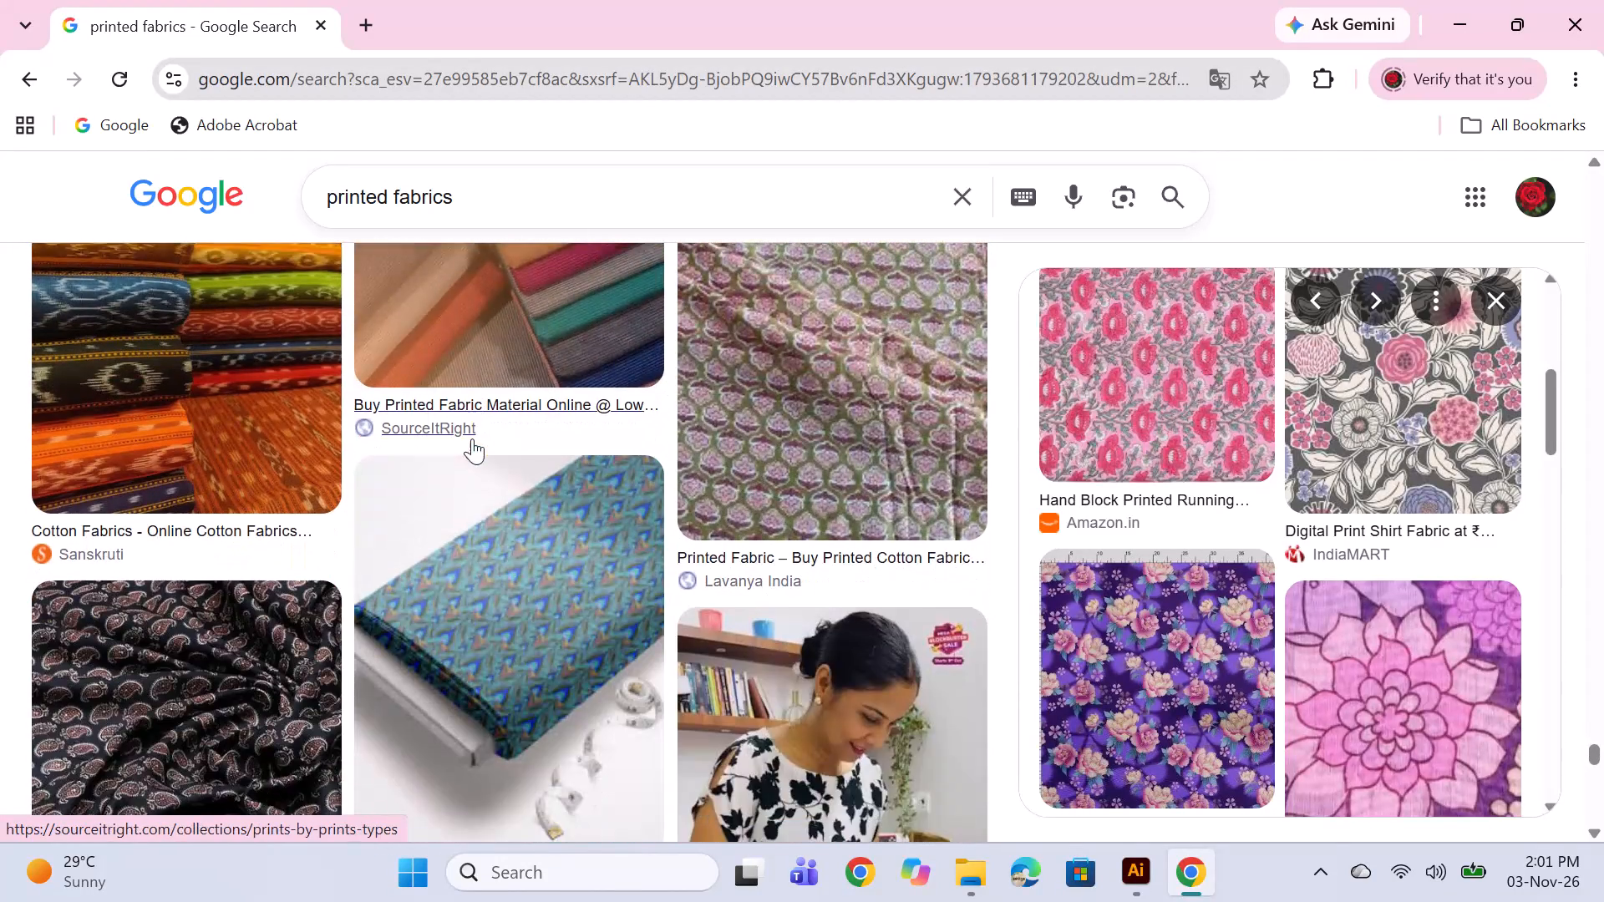
scroll(472, 438, down, 9)
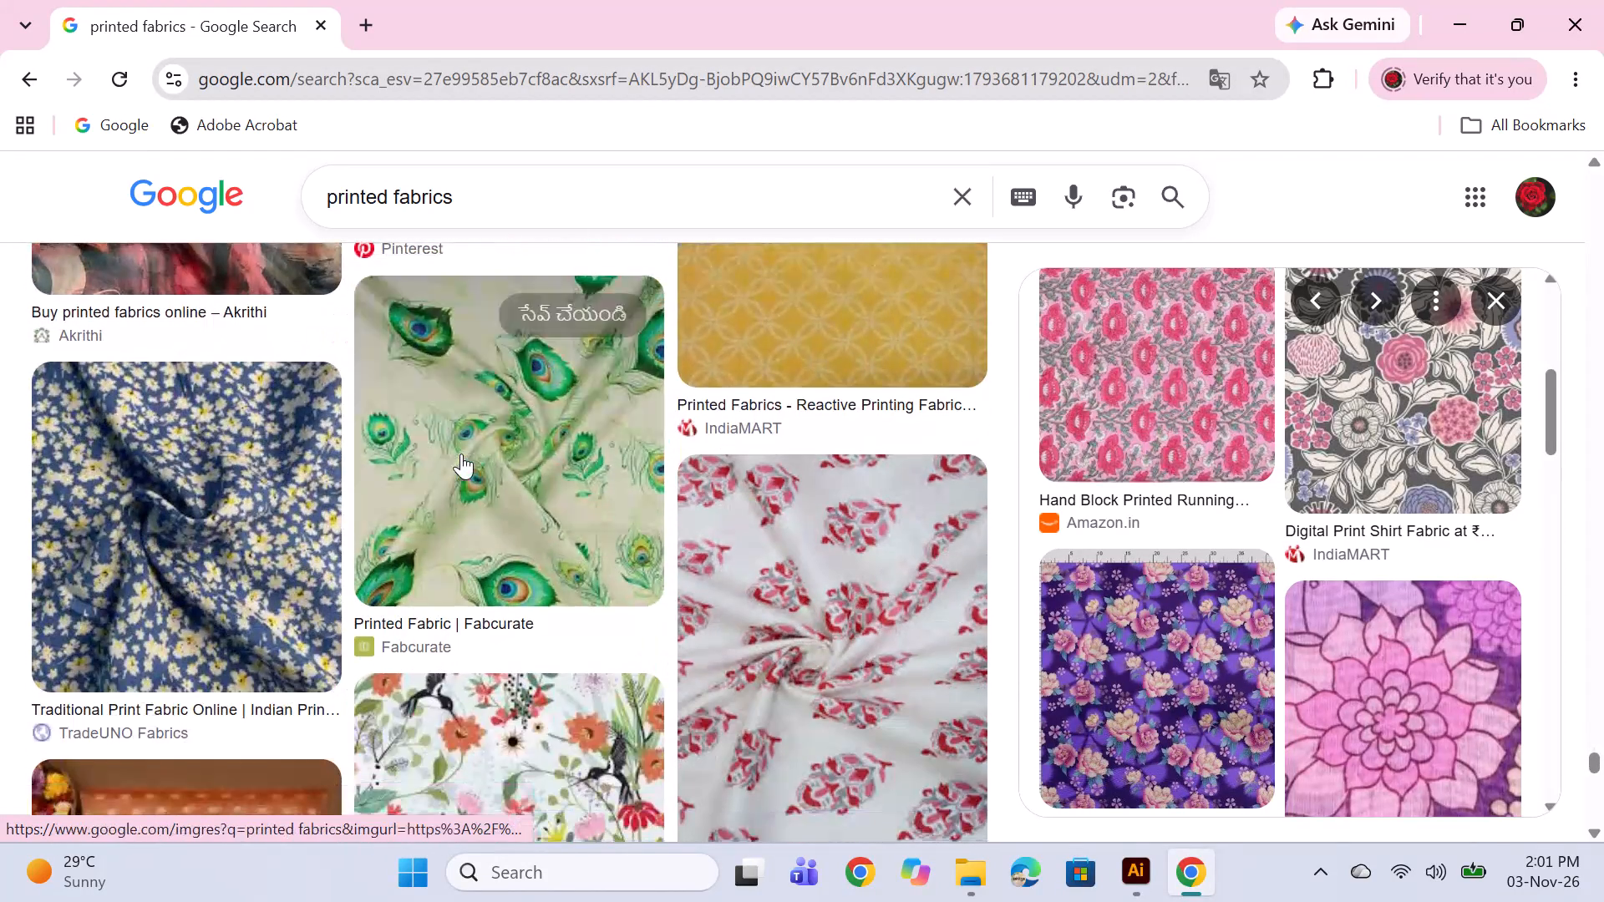
scroll(461, 454, down, 8)
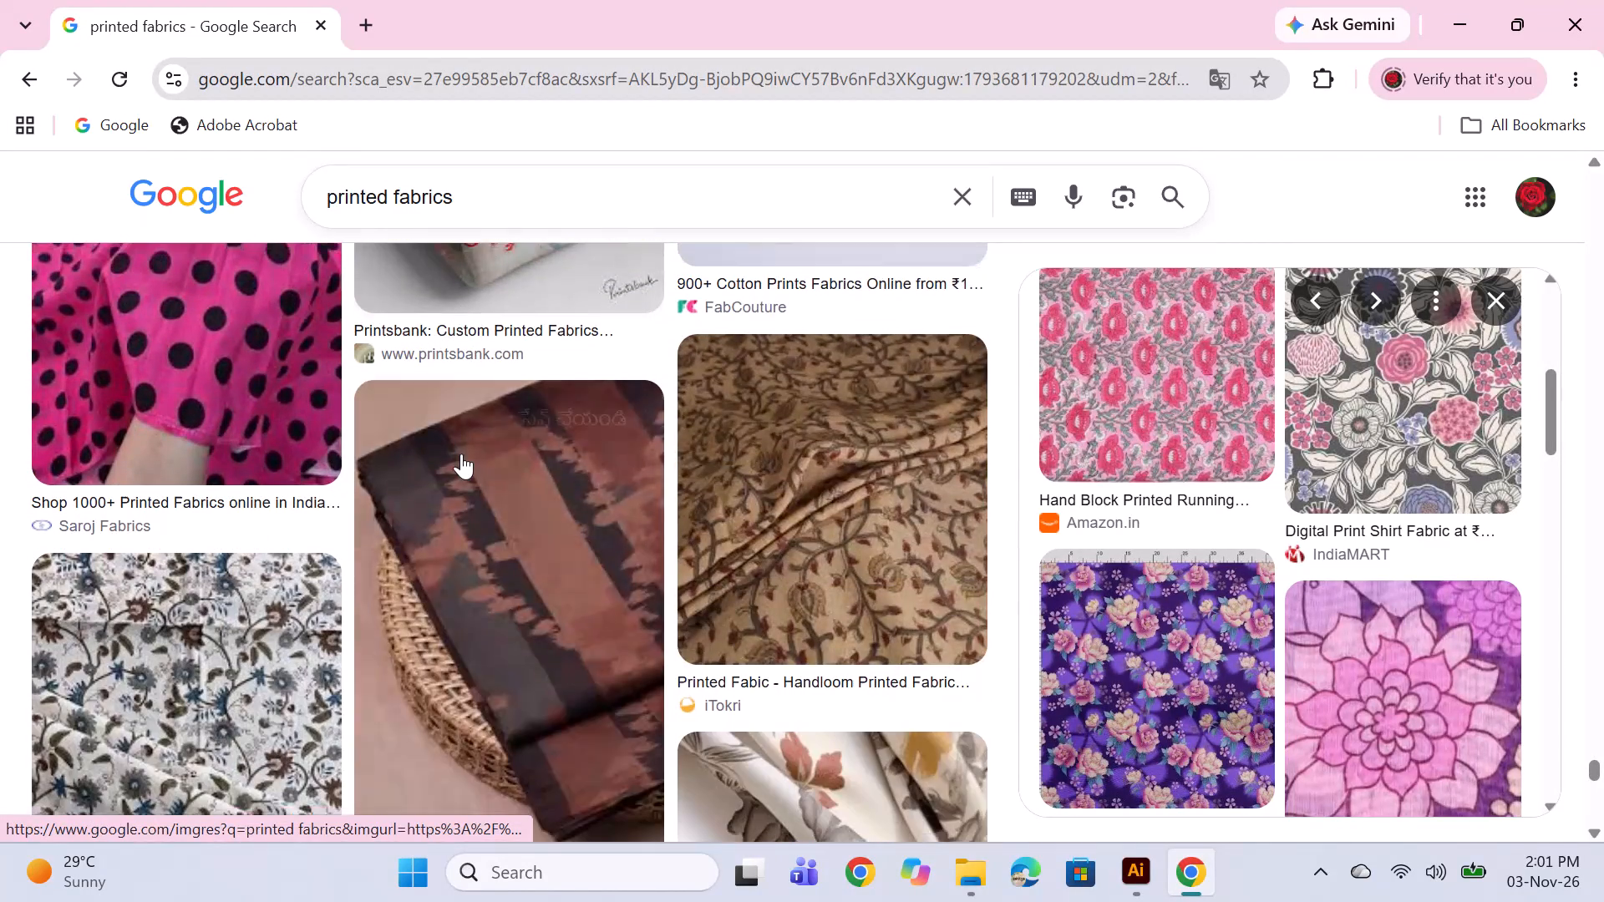
scroll(461, 454, down, 3)
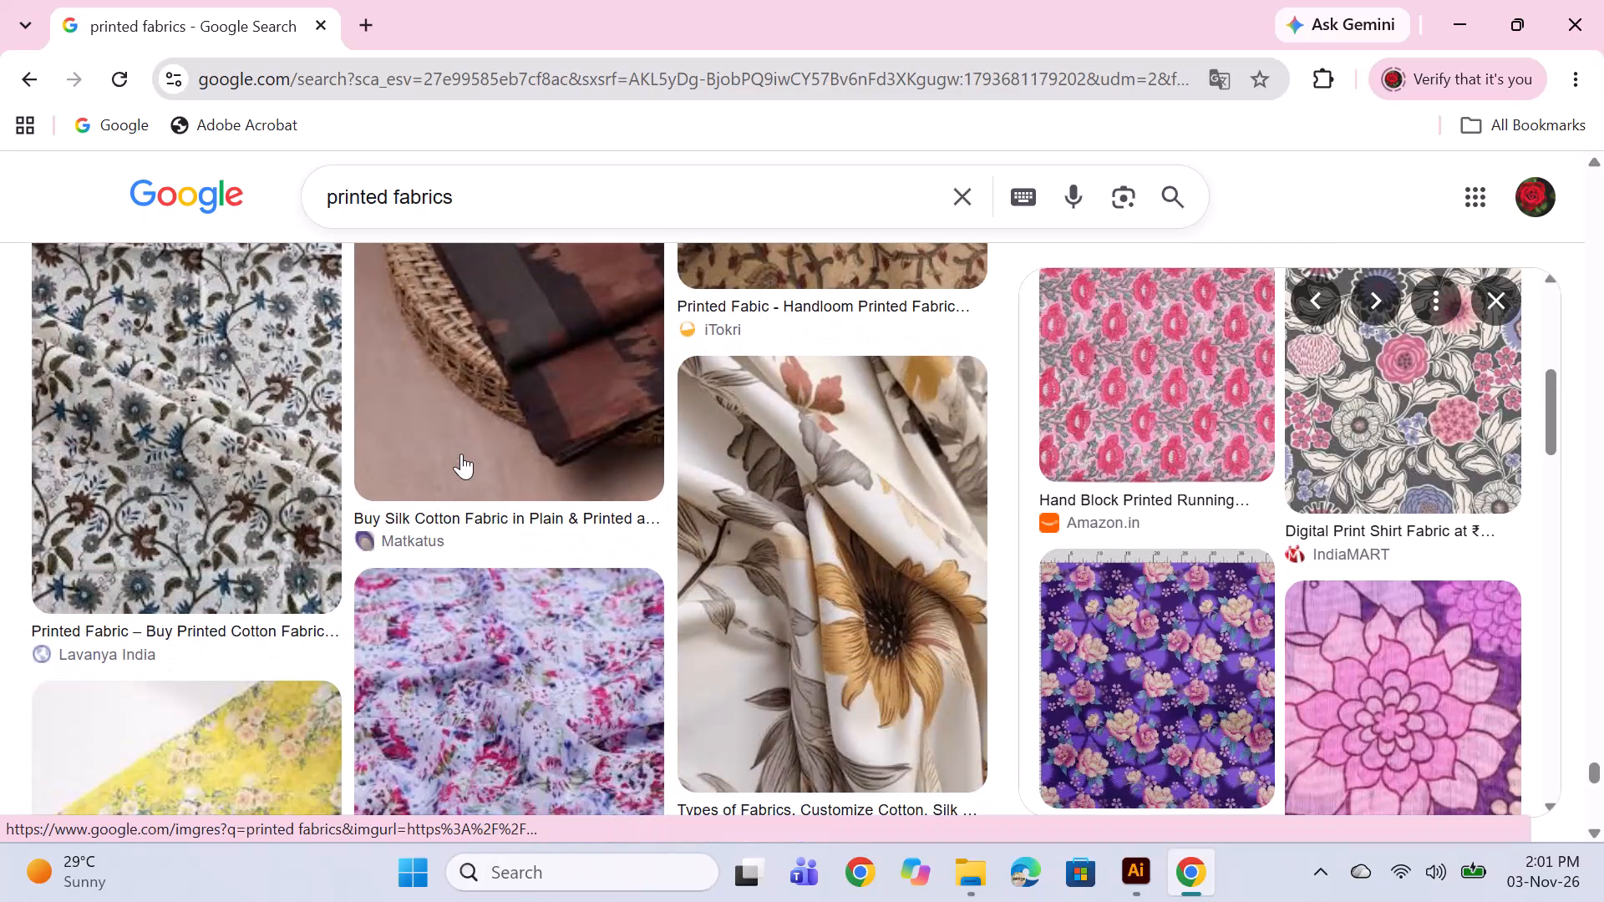
scroll(461, 454, down, 2)
Switch to Illustrator, create a new document and paste the copied three-flower motif into it.
click(1123, 877)
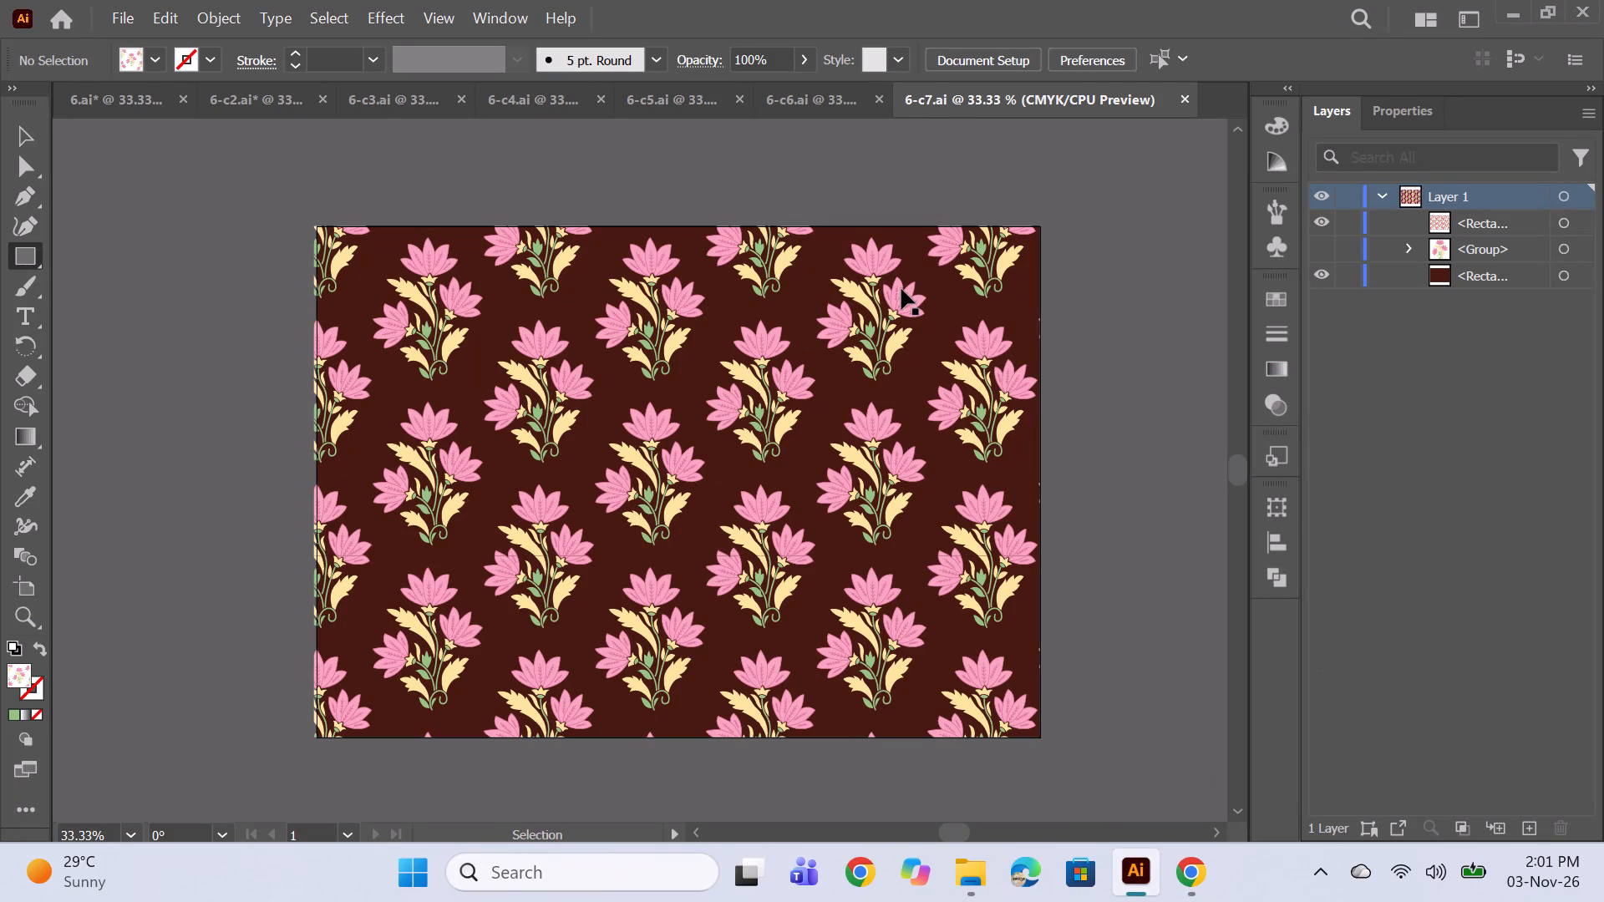
key(ctrl+n)
key(Return)
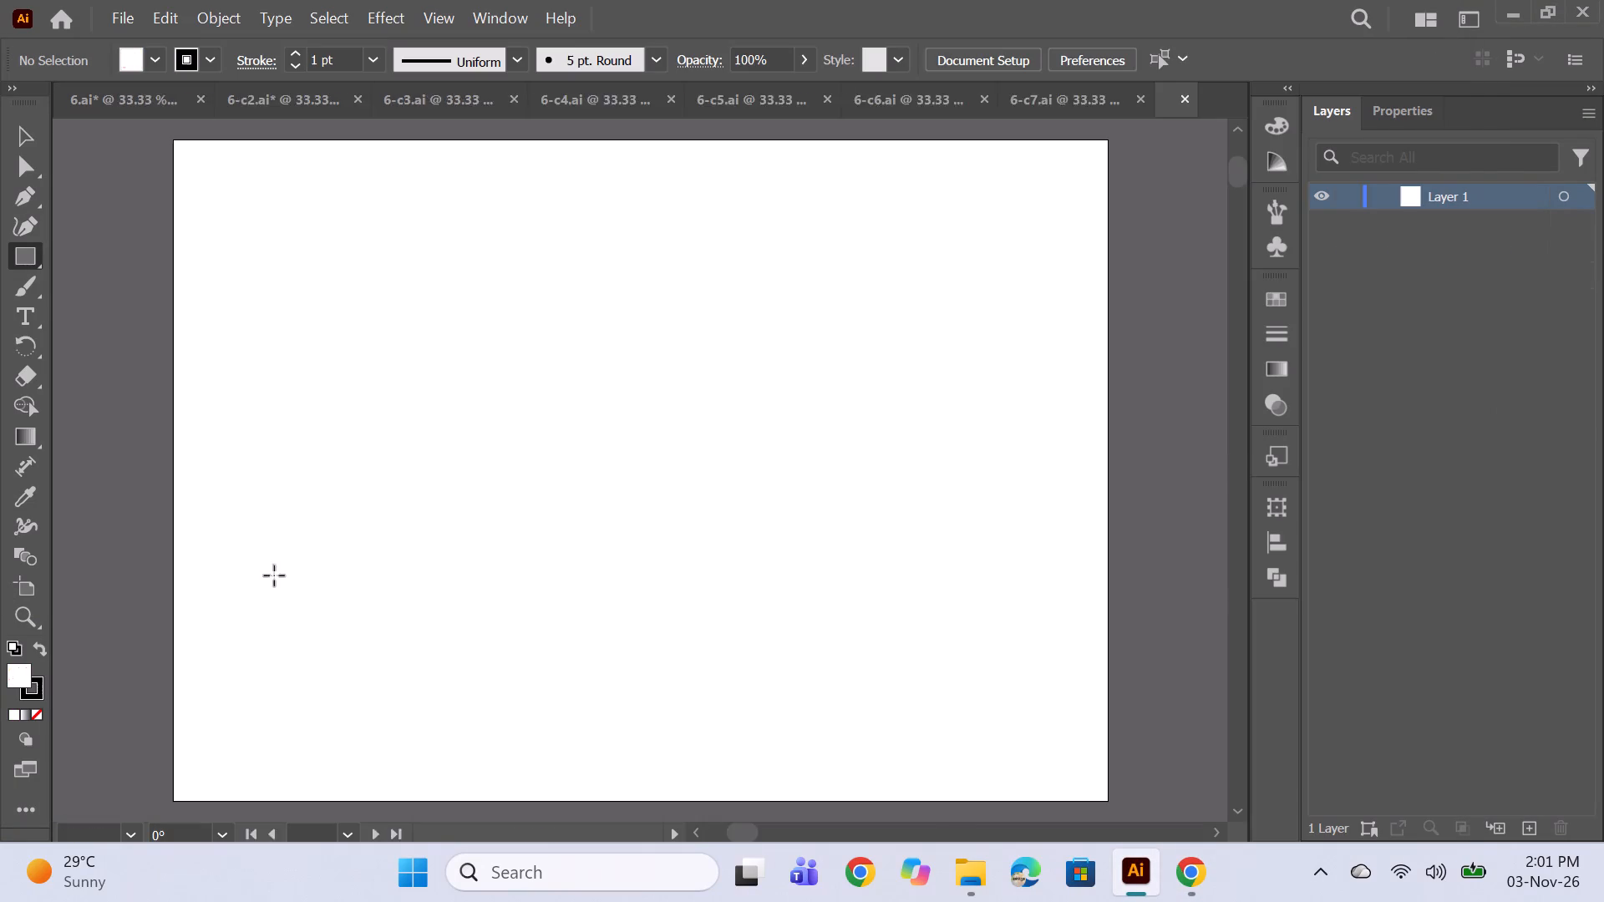
key(ctrl+v)
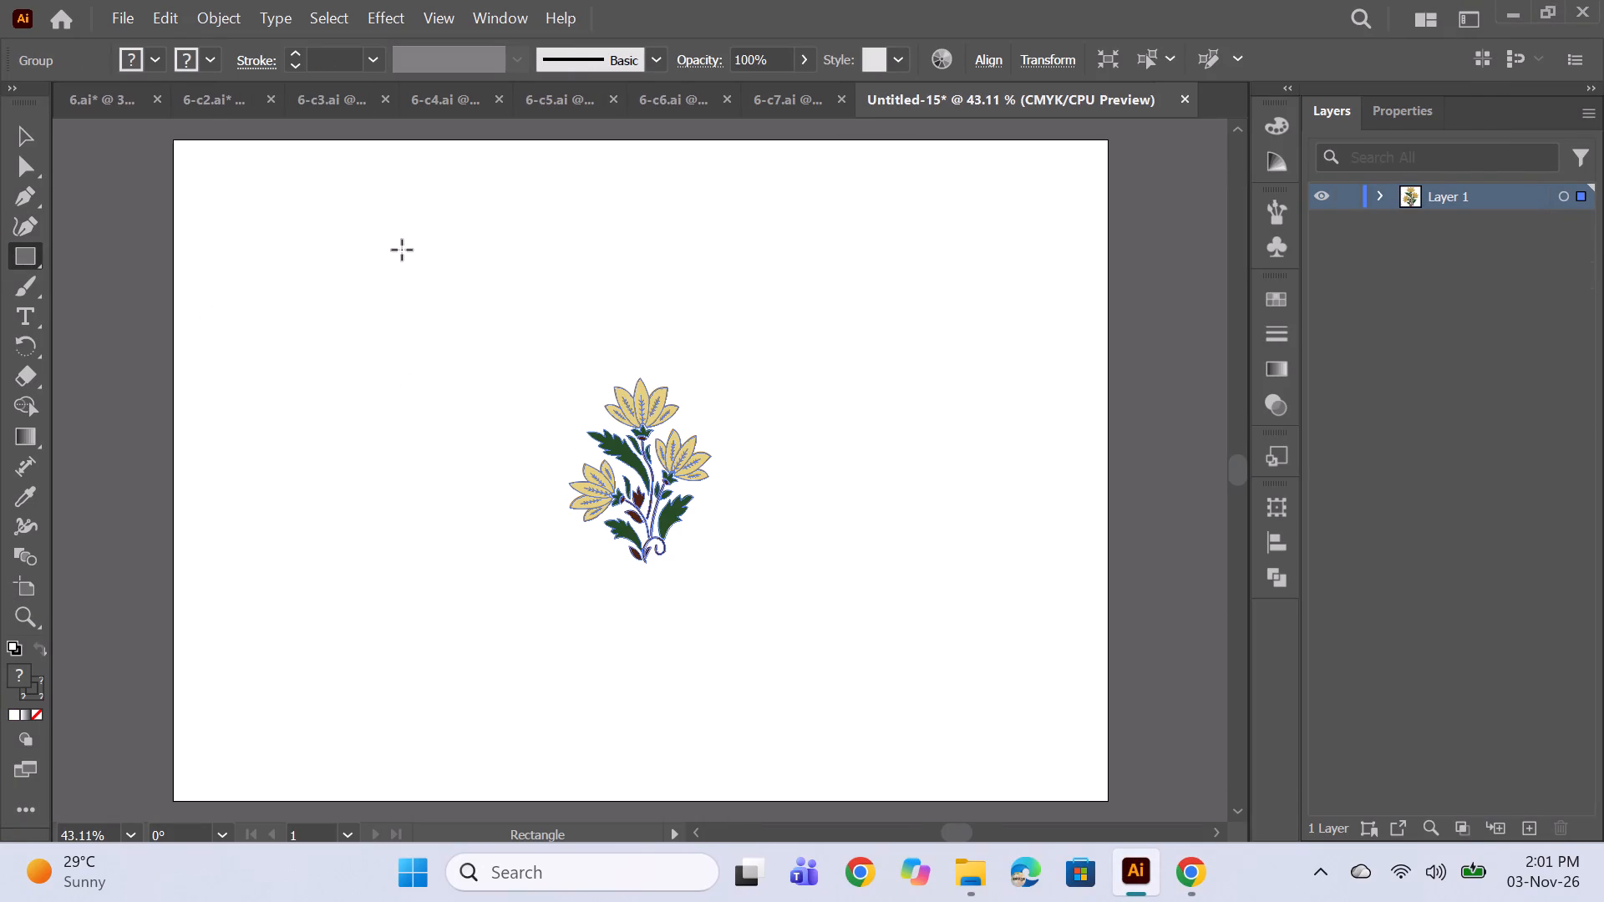
Fill the petal shape of the motif's right-hand flower with deep red A81A1A.
click(1378, 188)
scroll(1429, 339, down, 5)
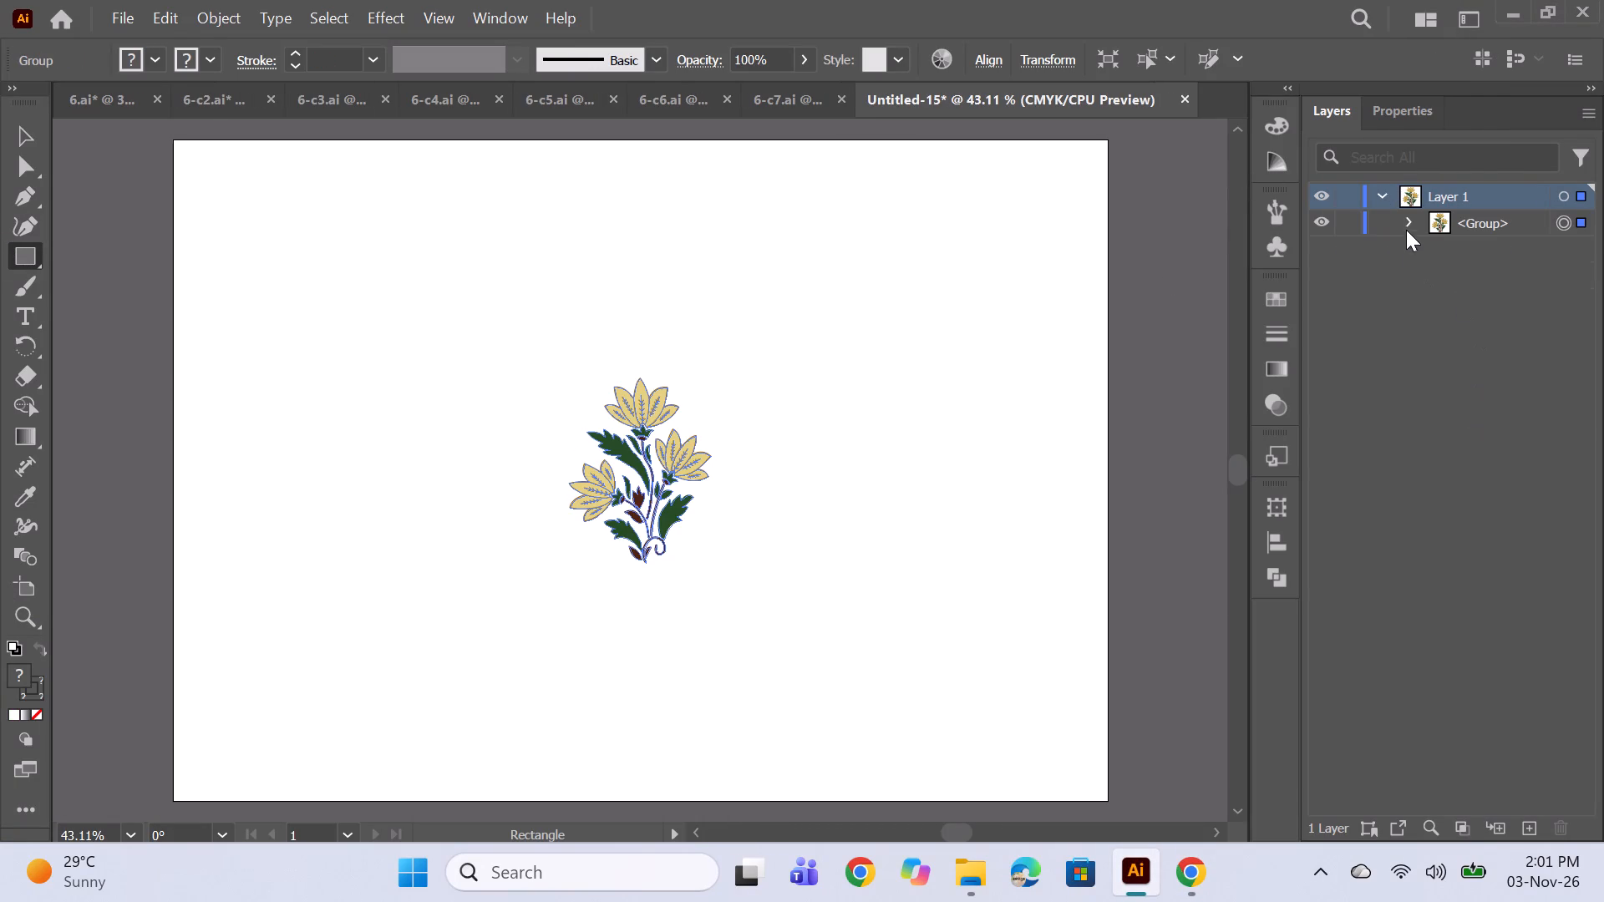
click(1408, 224)
scroll(1432, 284, down, 7)
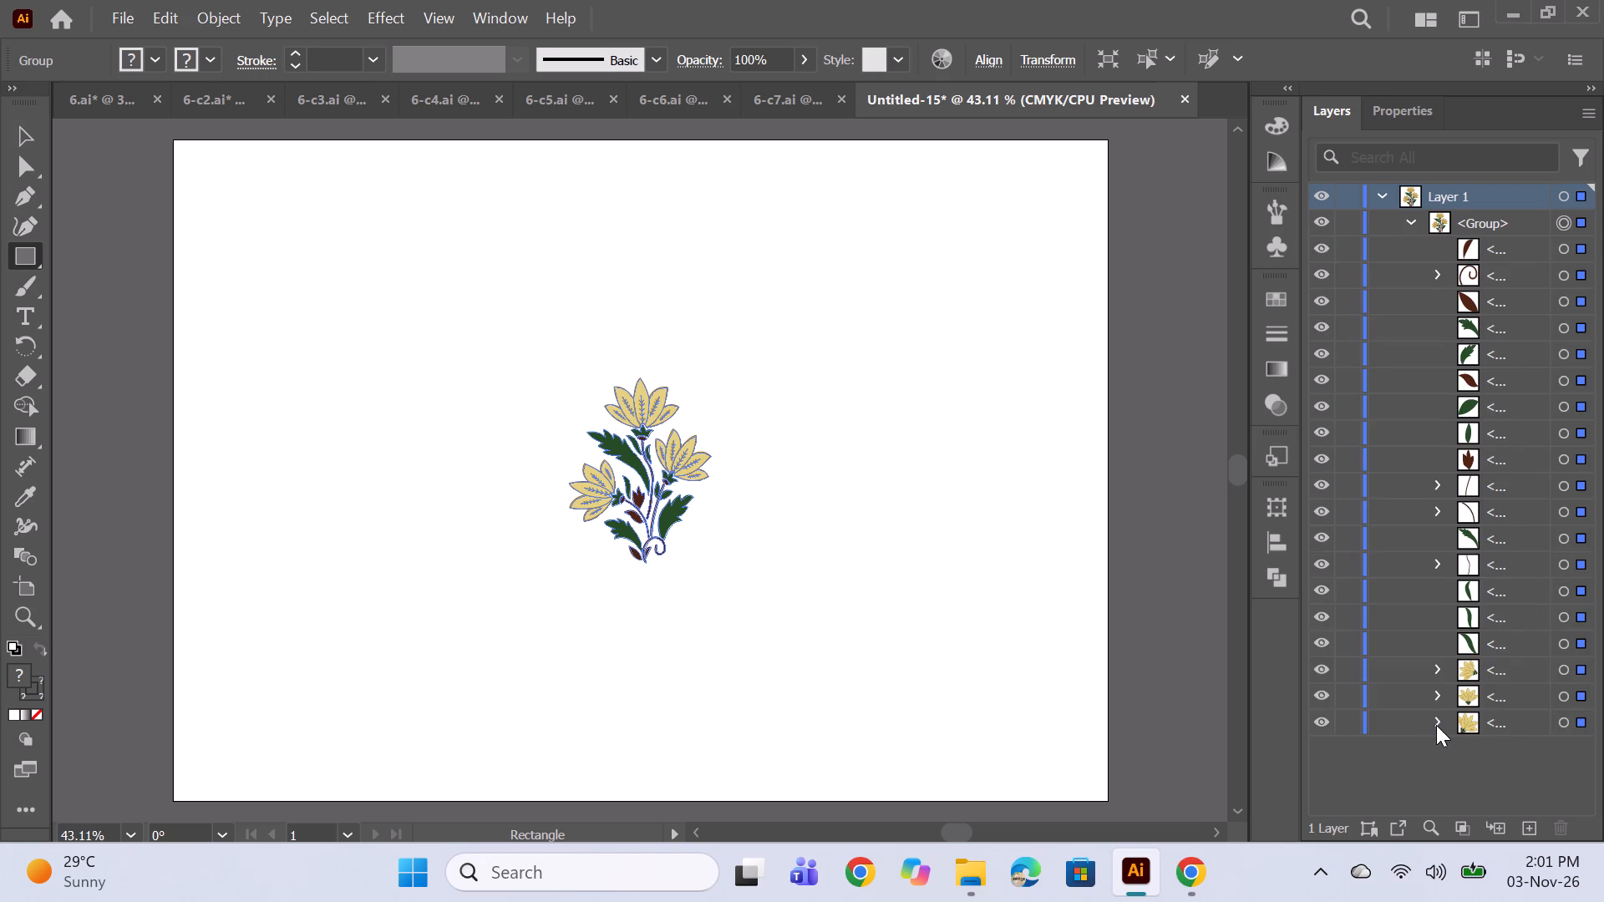
click(1435, 726)
scroll(1514, 705, down, 8)
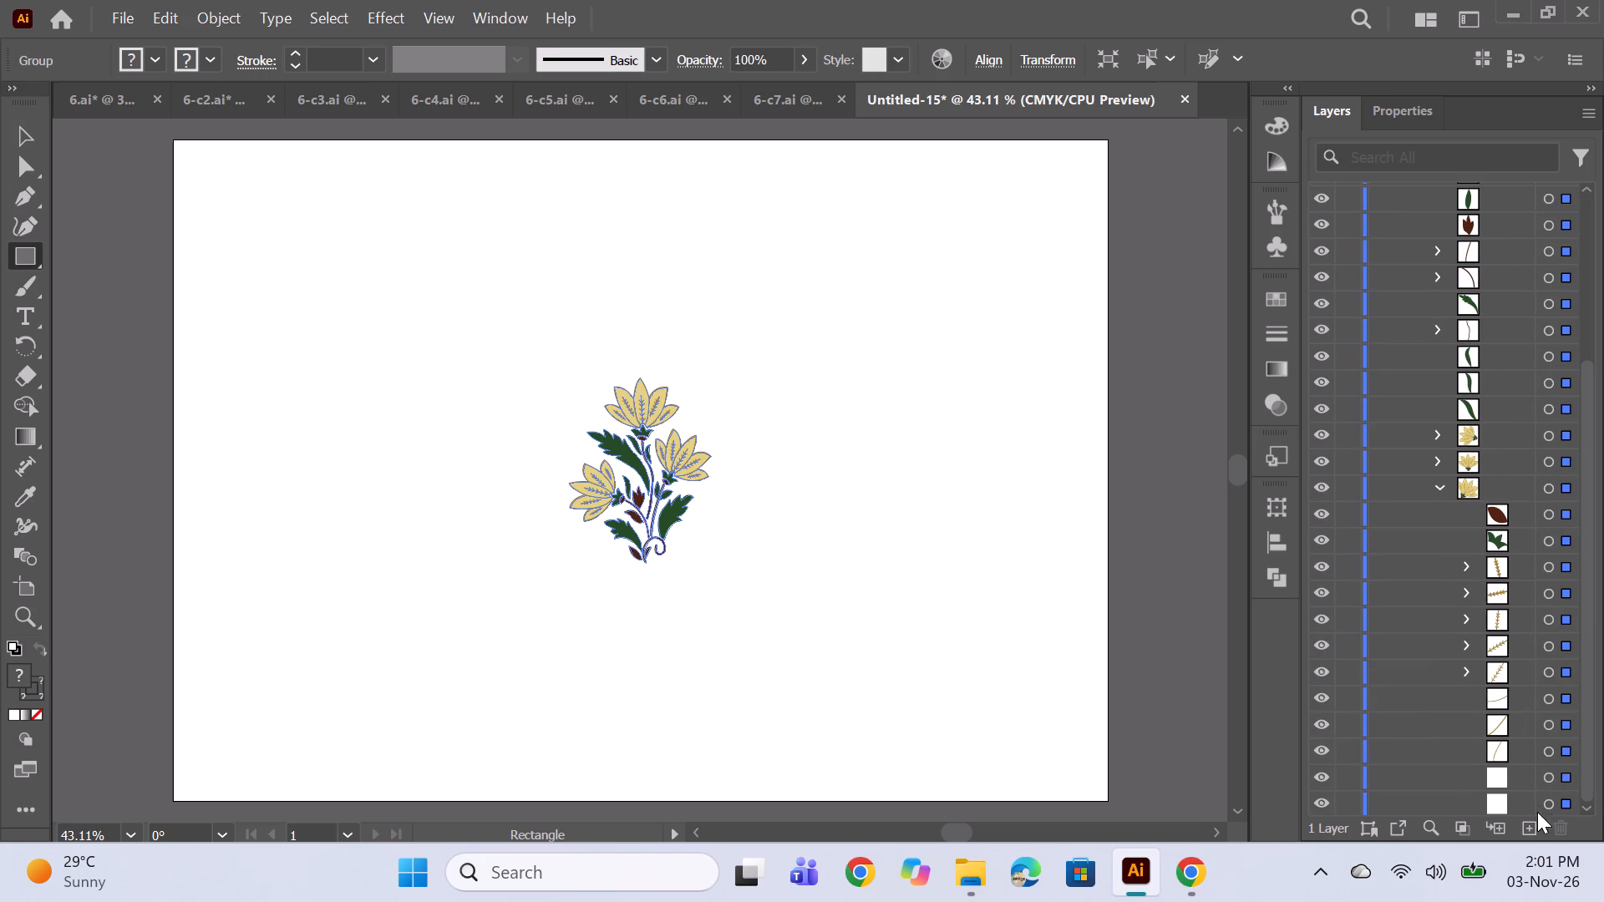
click(1549, 802)
double_click(23, 668)
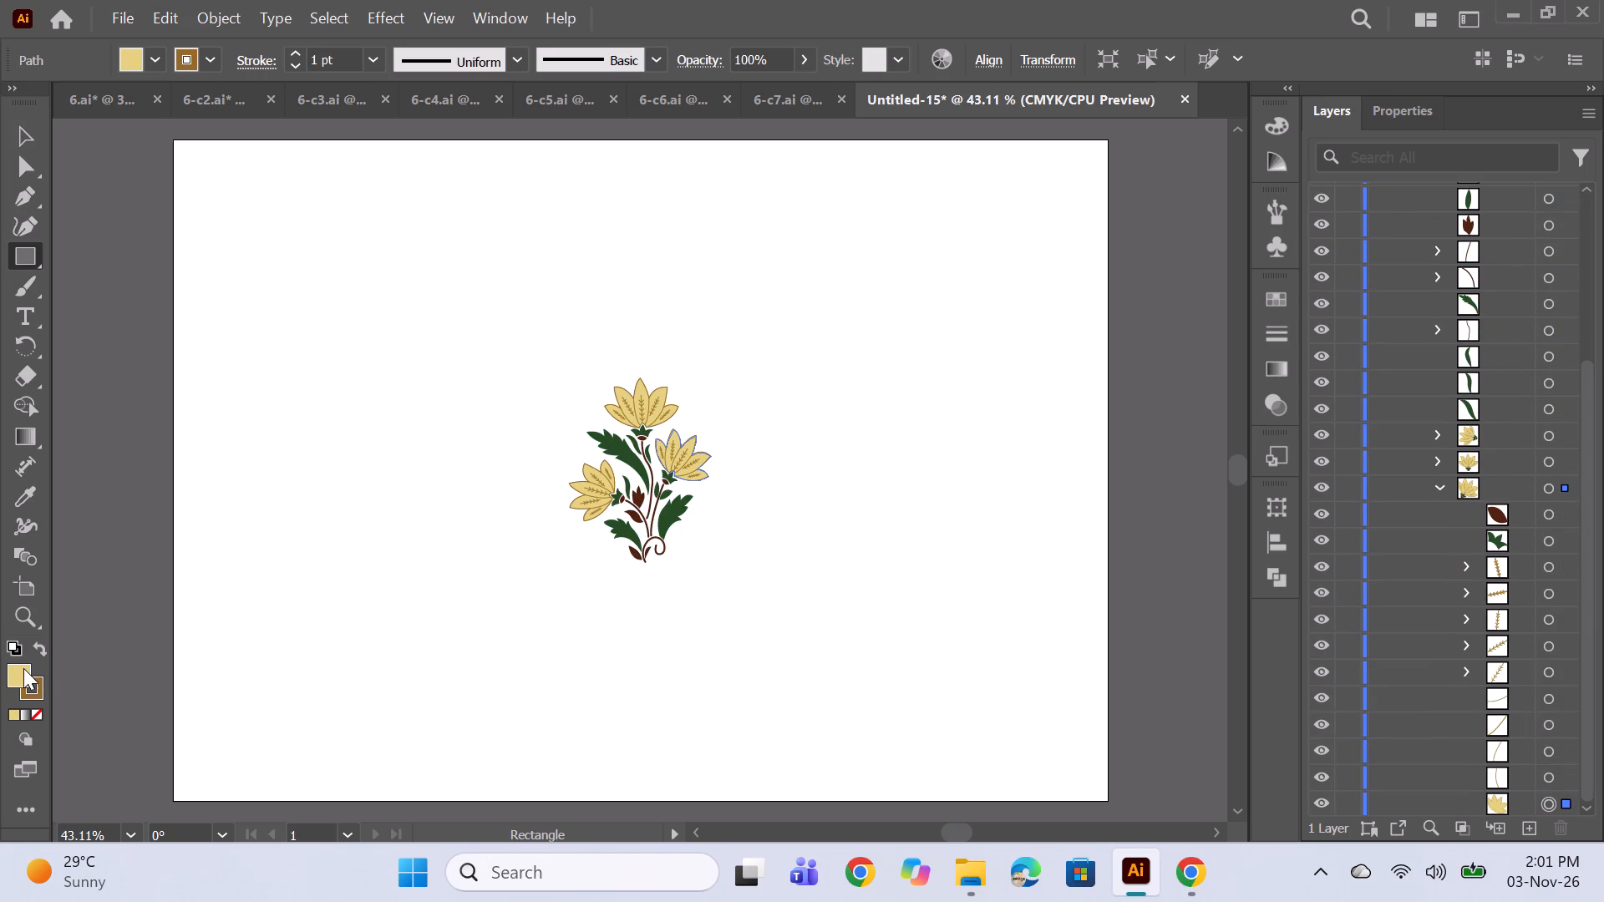
click(1232, 301)
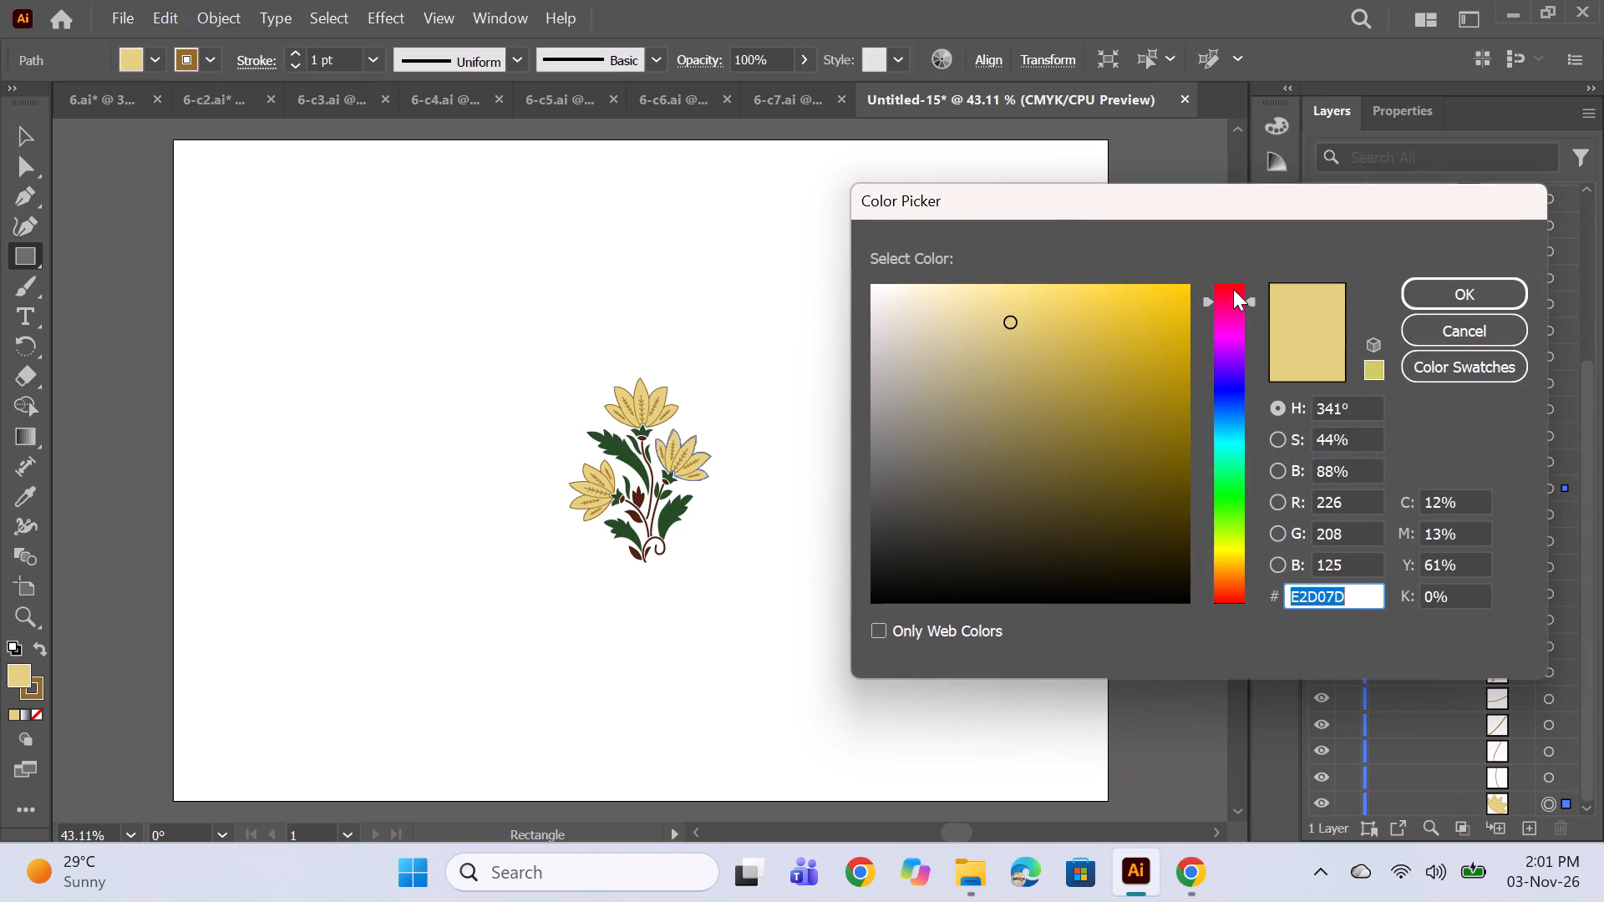
click(1233, 289)
click(1235, 284)
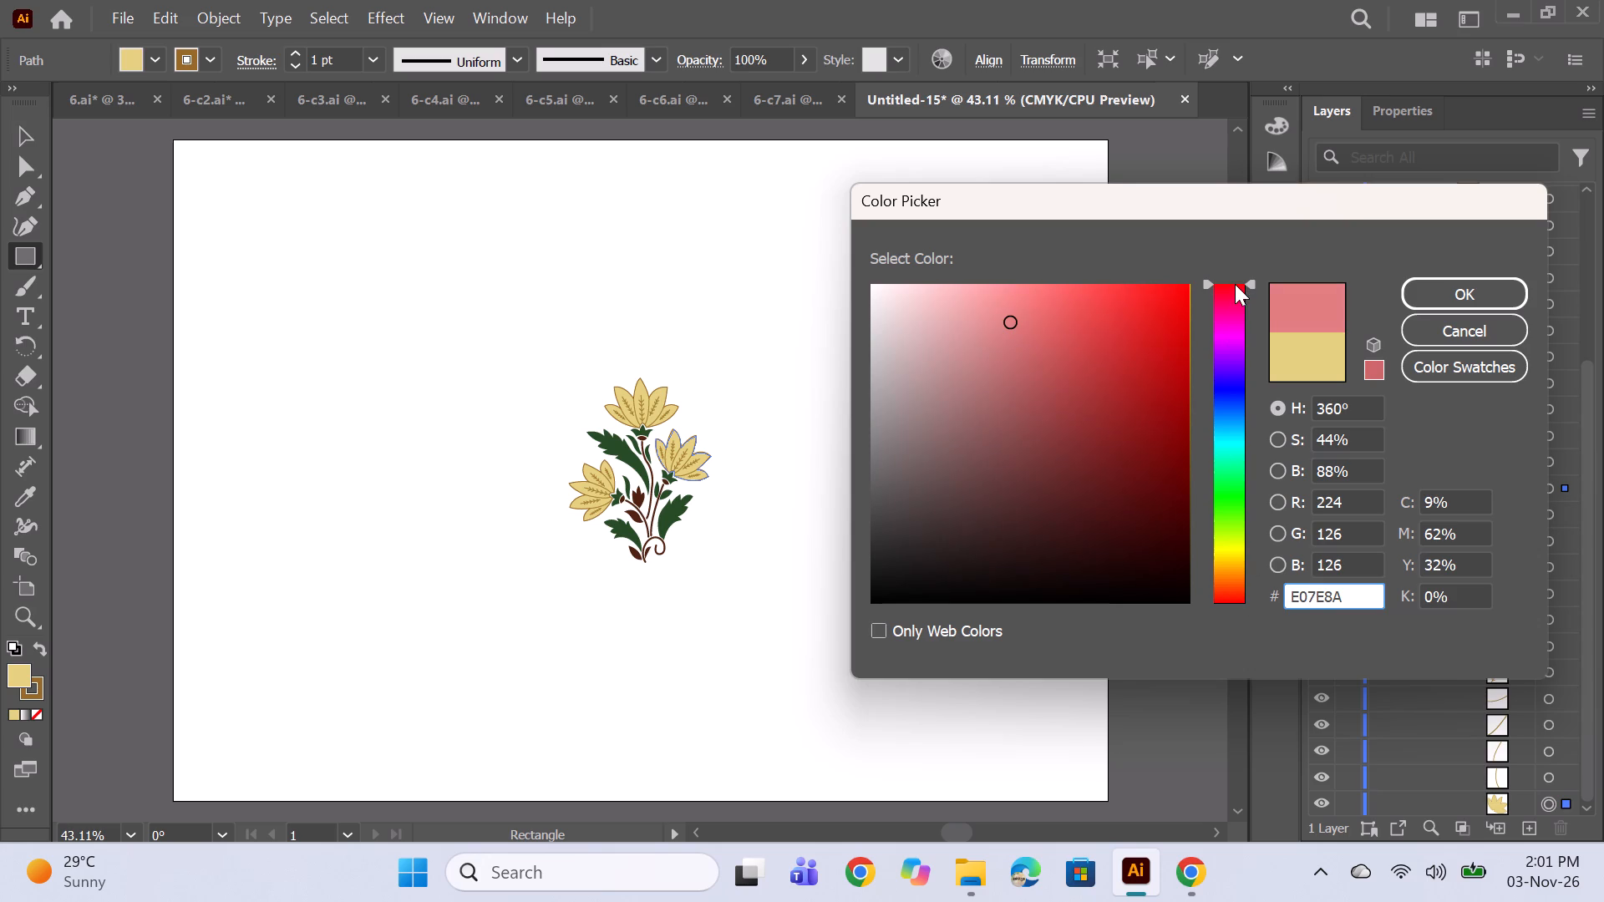
click(1121, 294)
click(1094, 411)
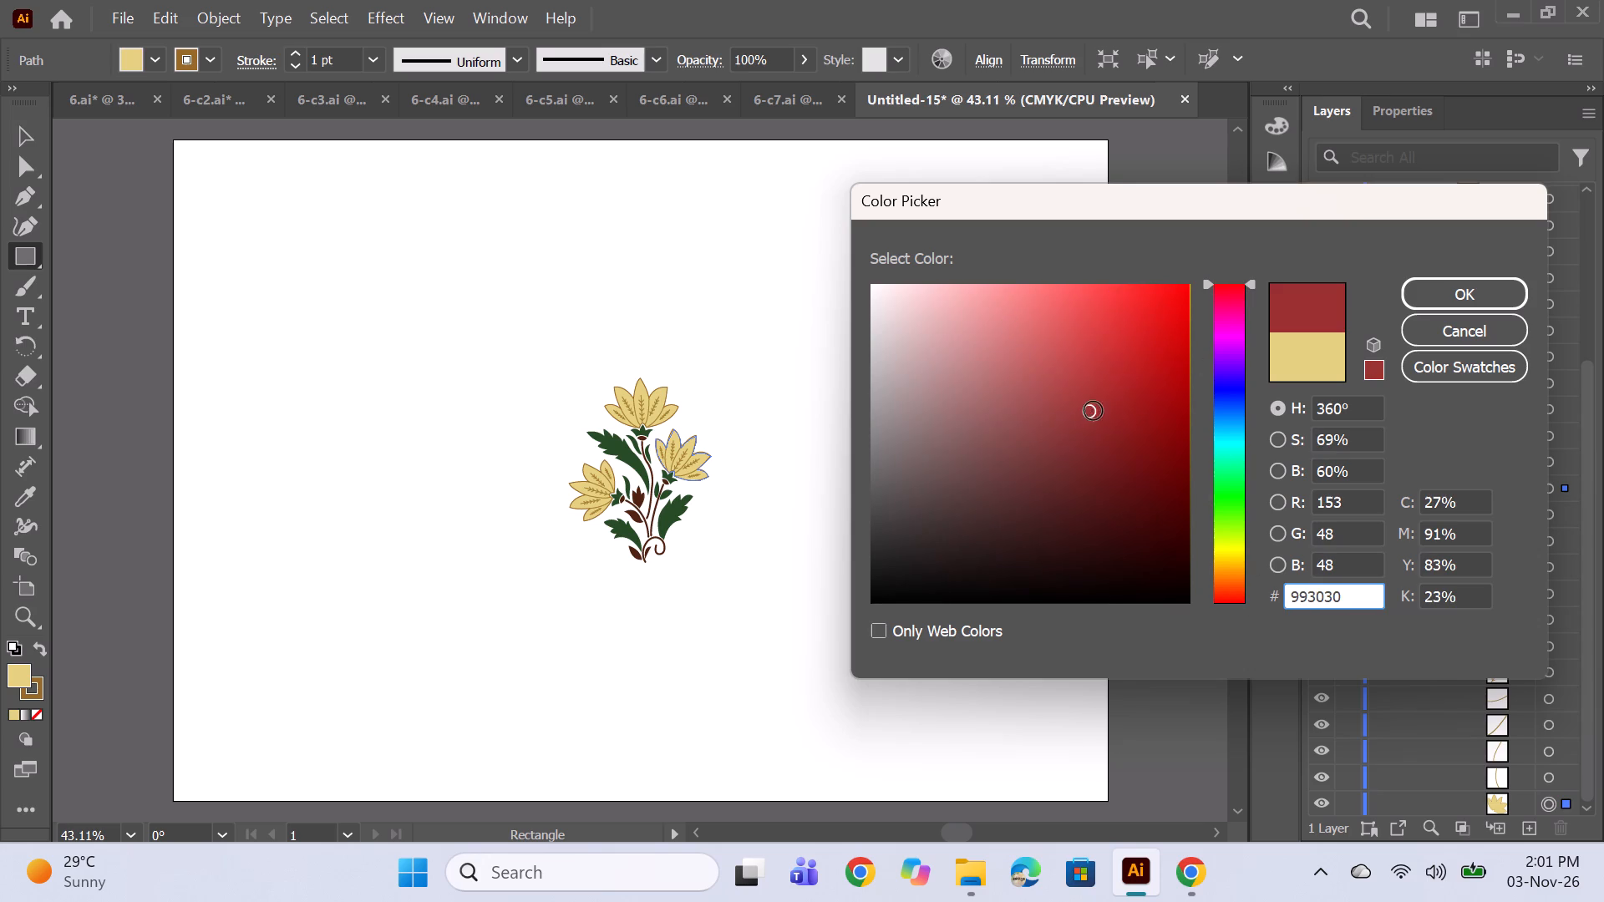
click(1123, 417)
click(1141, 404)
click(1130, 393)
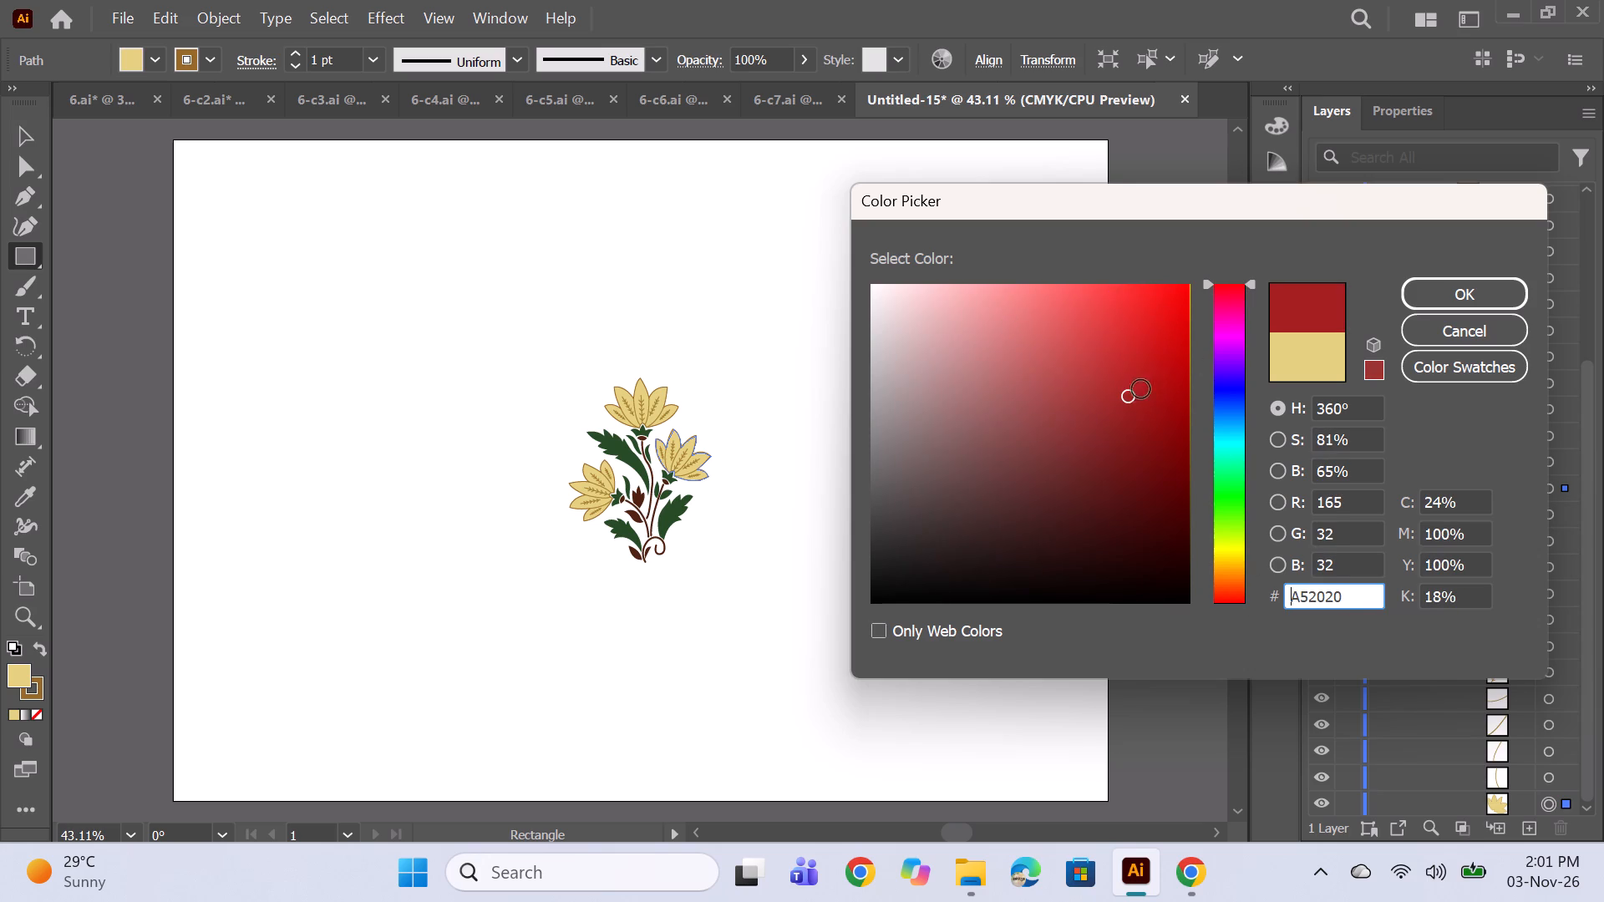
click(1144, 392)
click(1499, 287)
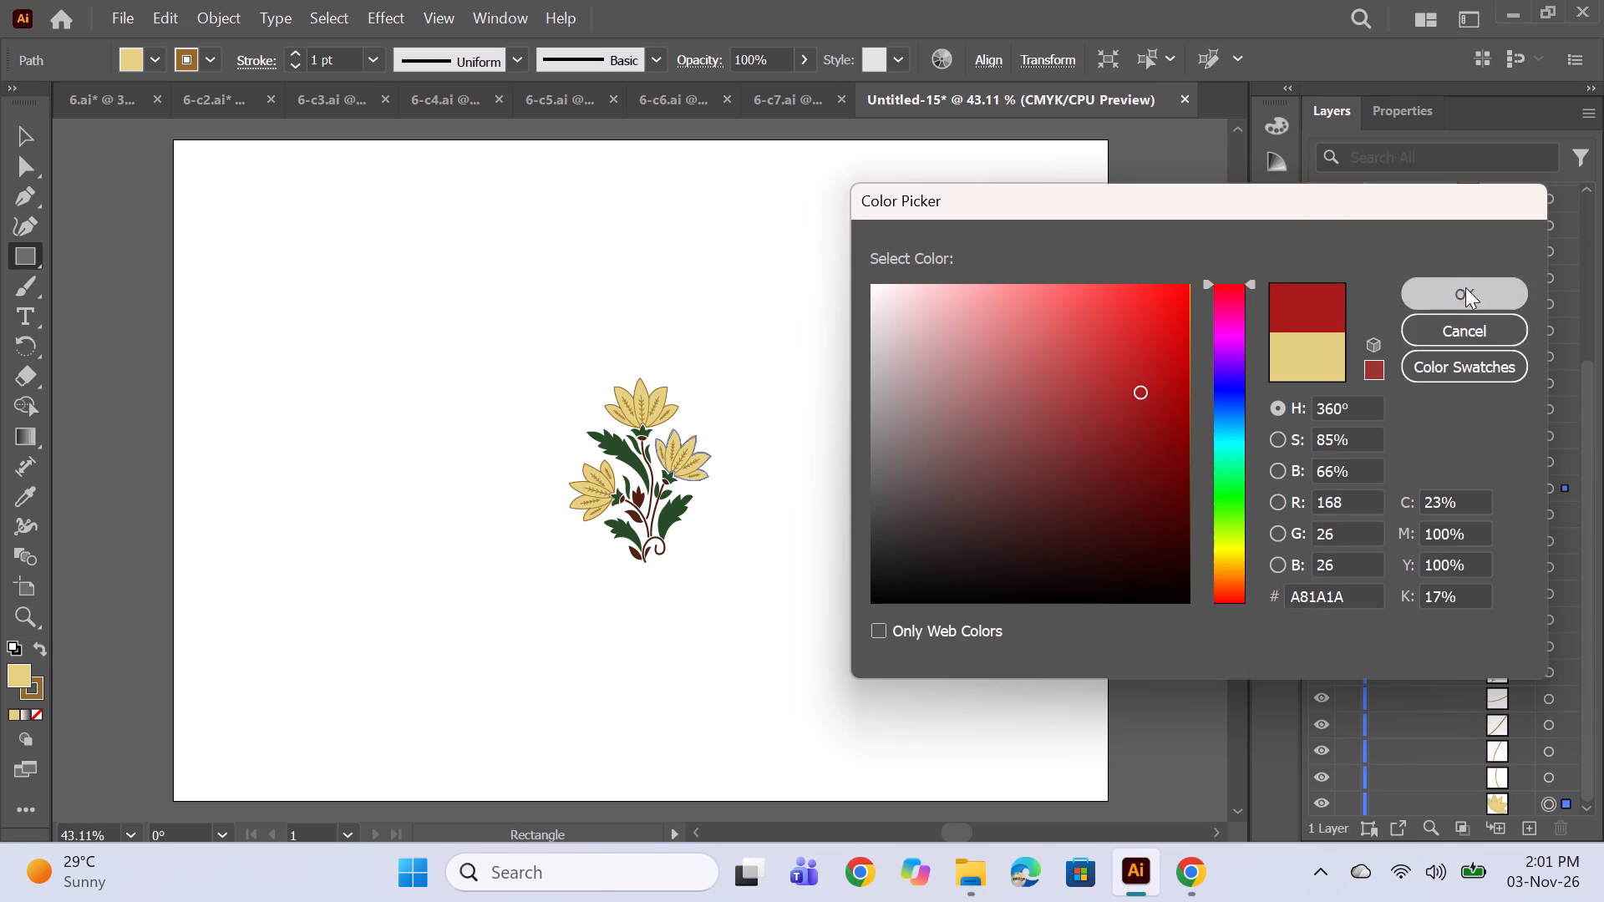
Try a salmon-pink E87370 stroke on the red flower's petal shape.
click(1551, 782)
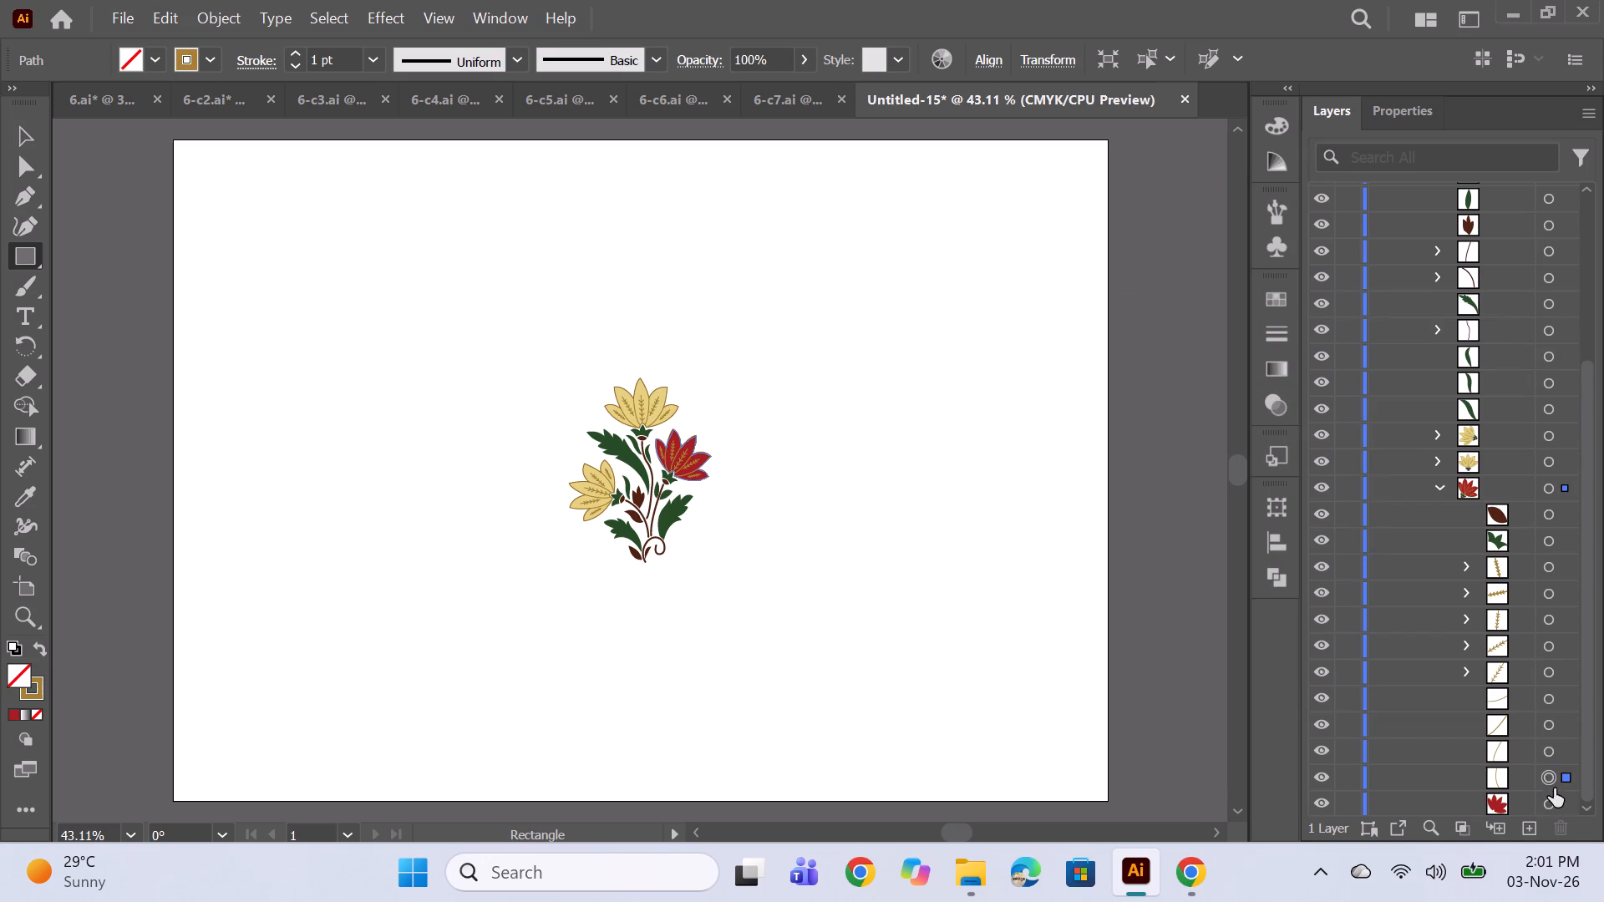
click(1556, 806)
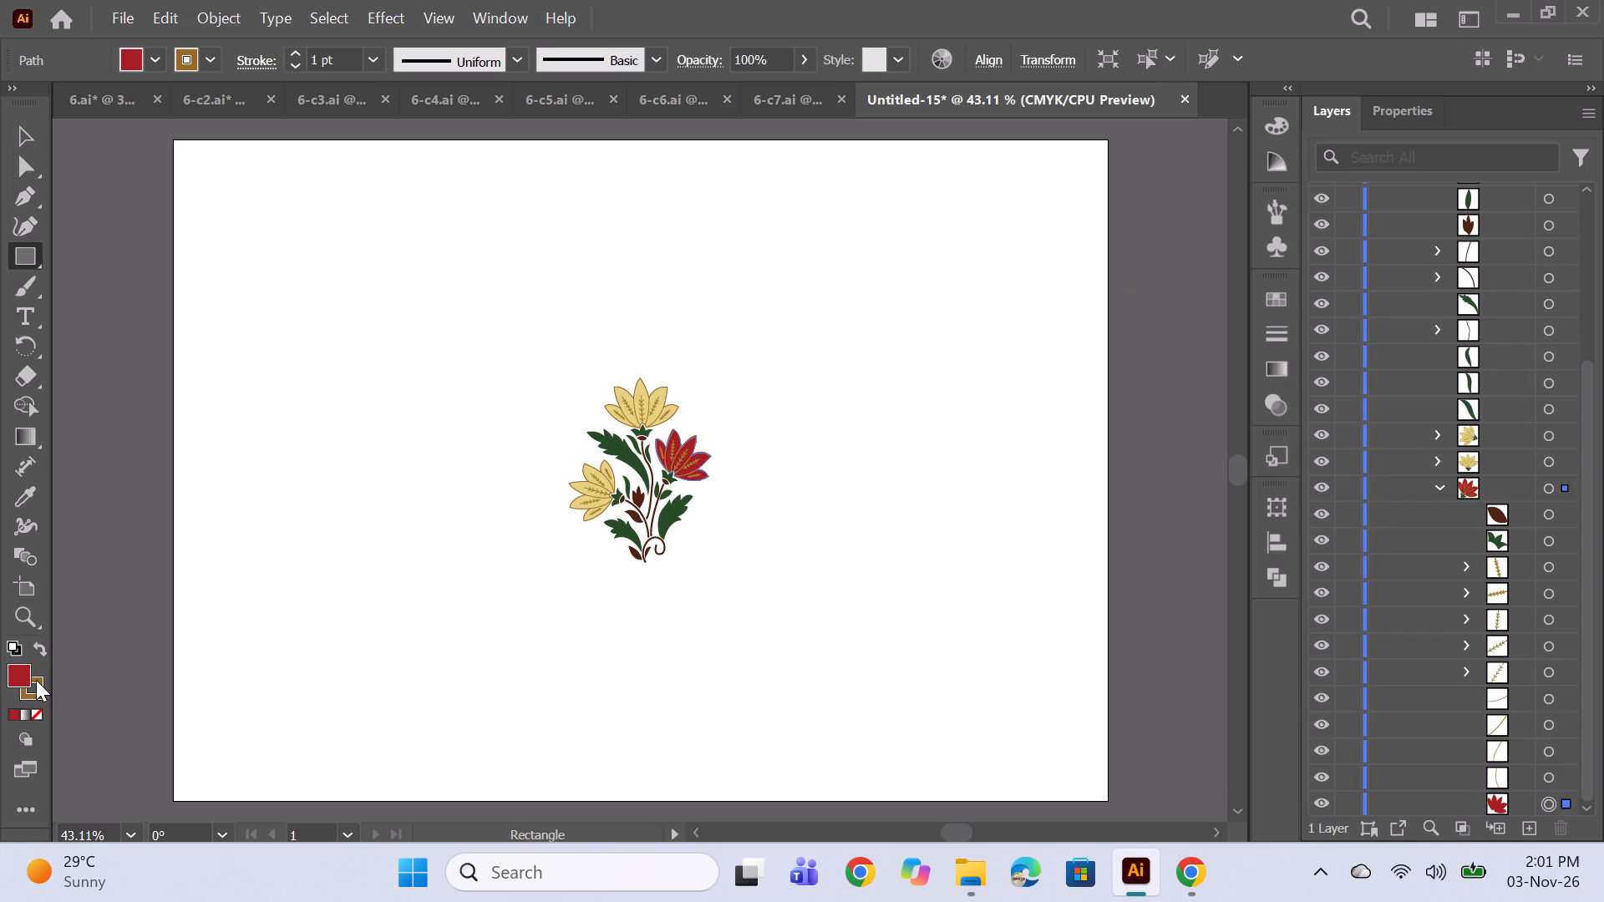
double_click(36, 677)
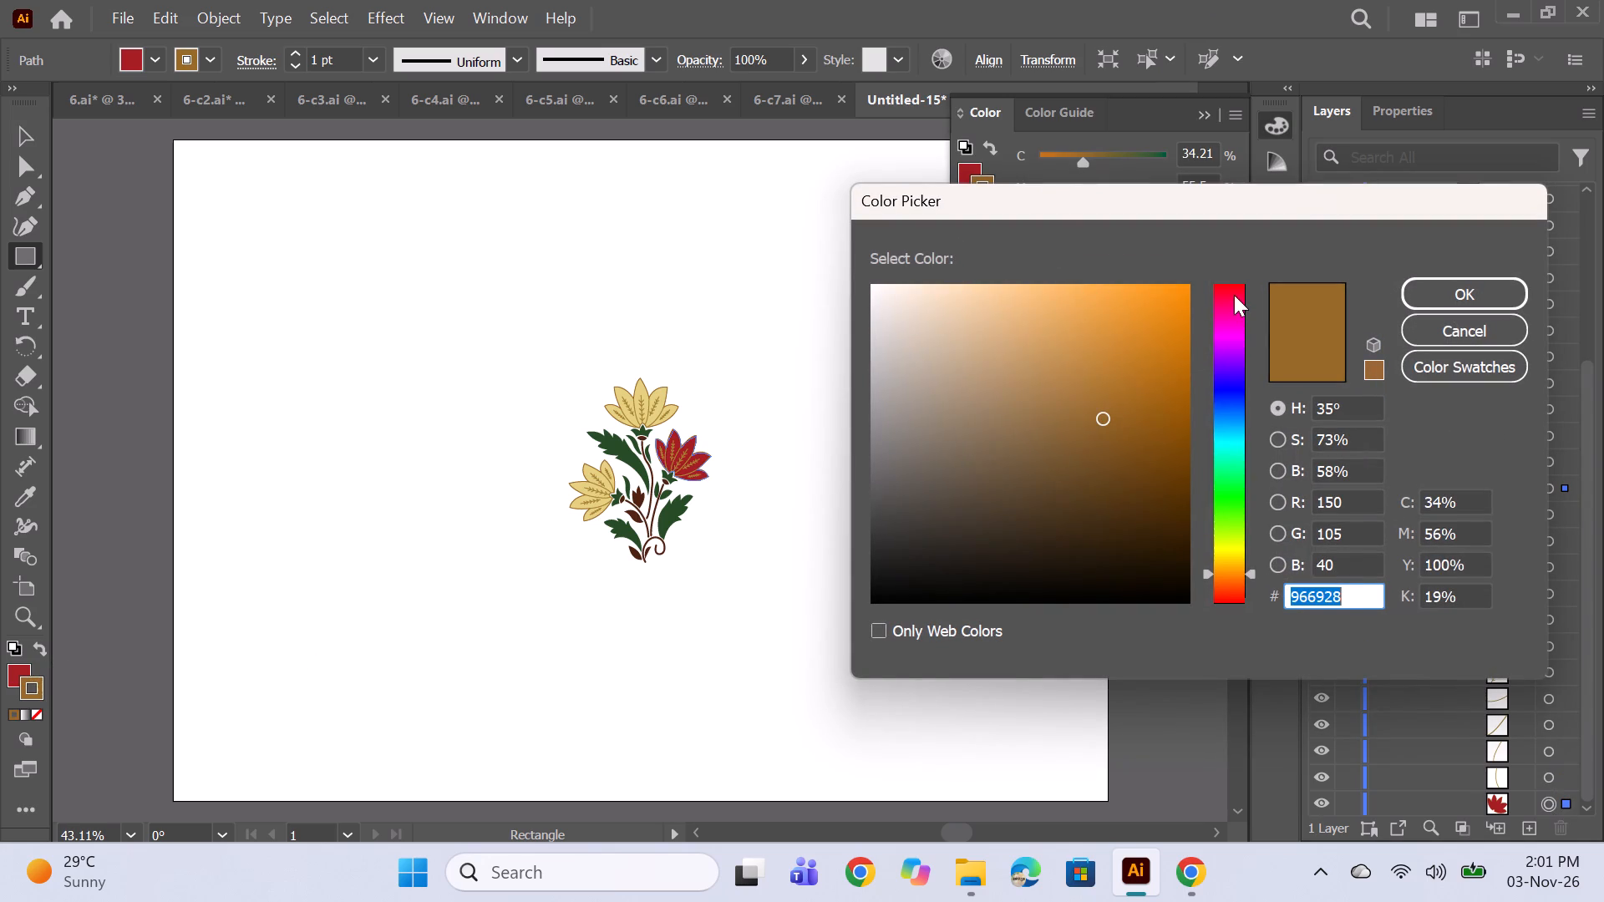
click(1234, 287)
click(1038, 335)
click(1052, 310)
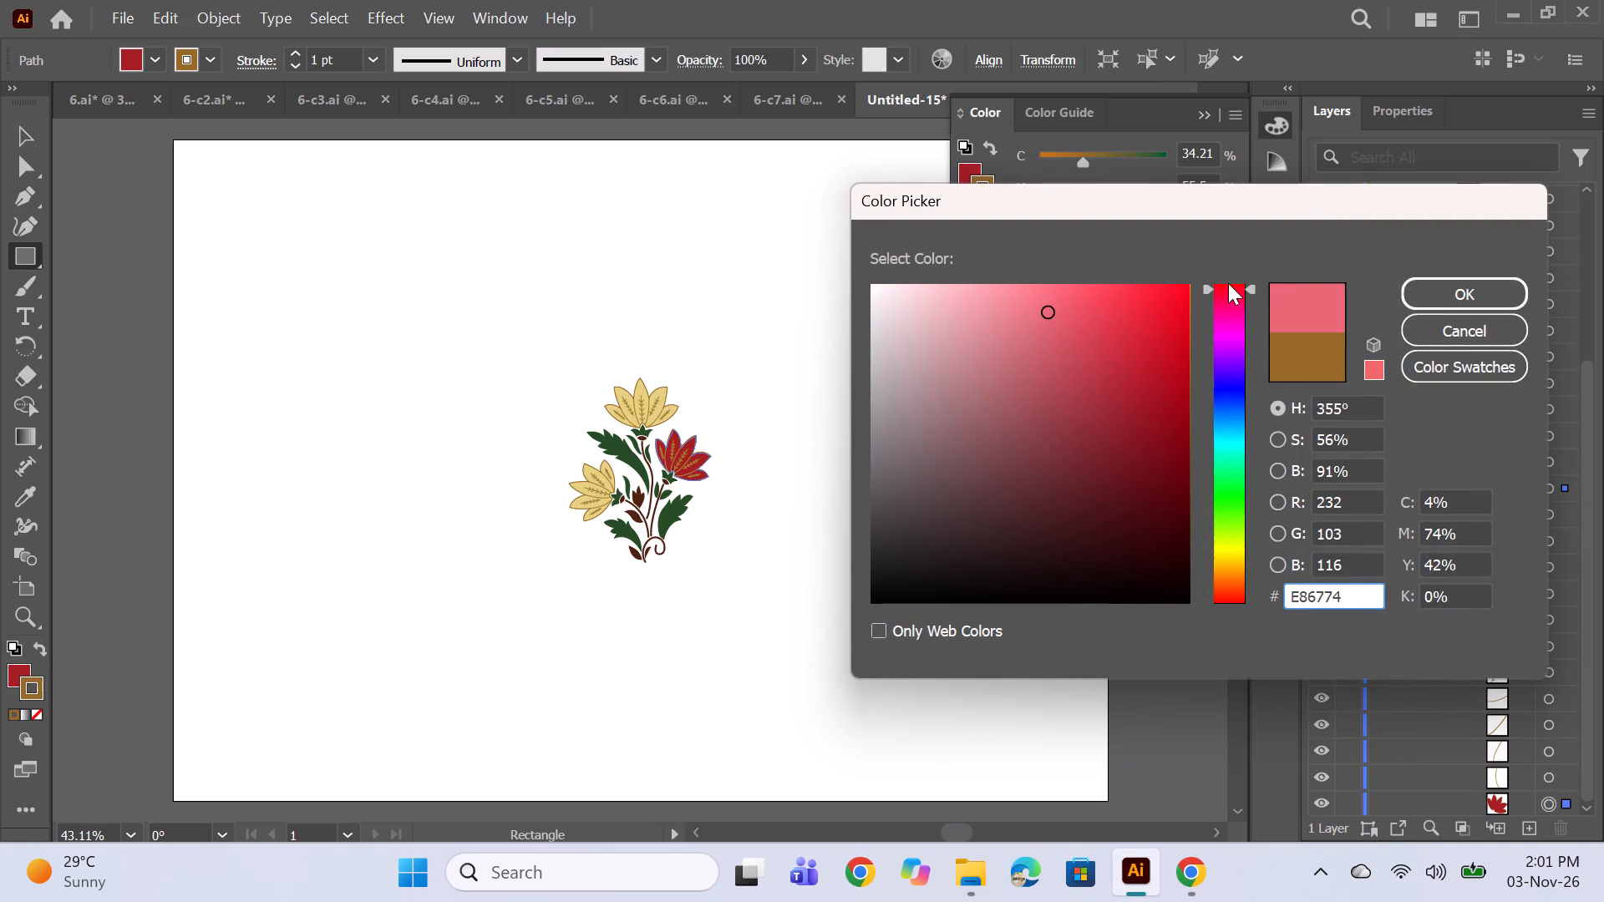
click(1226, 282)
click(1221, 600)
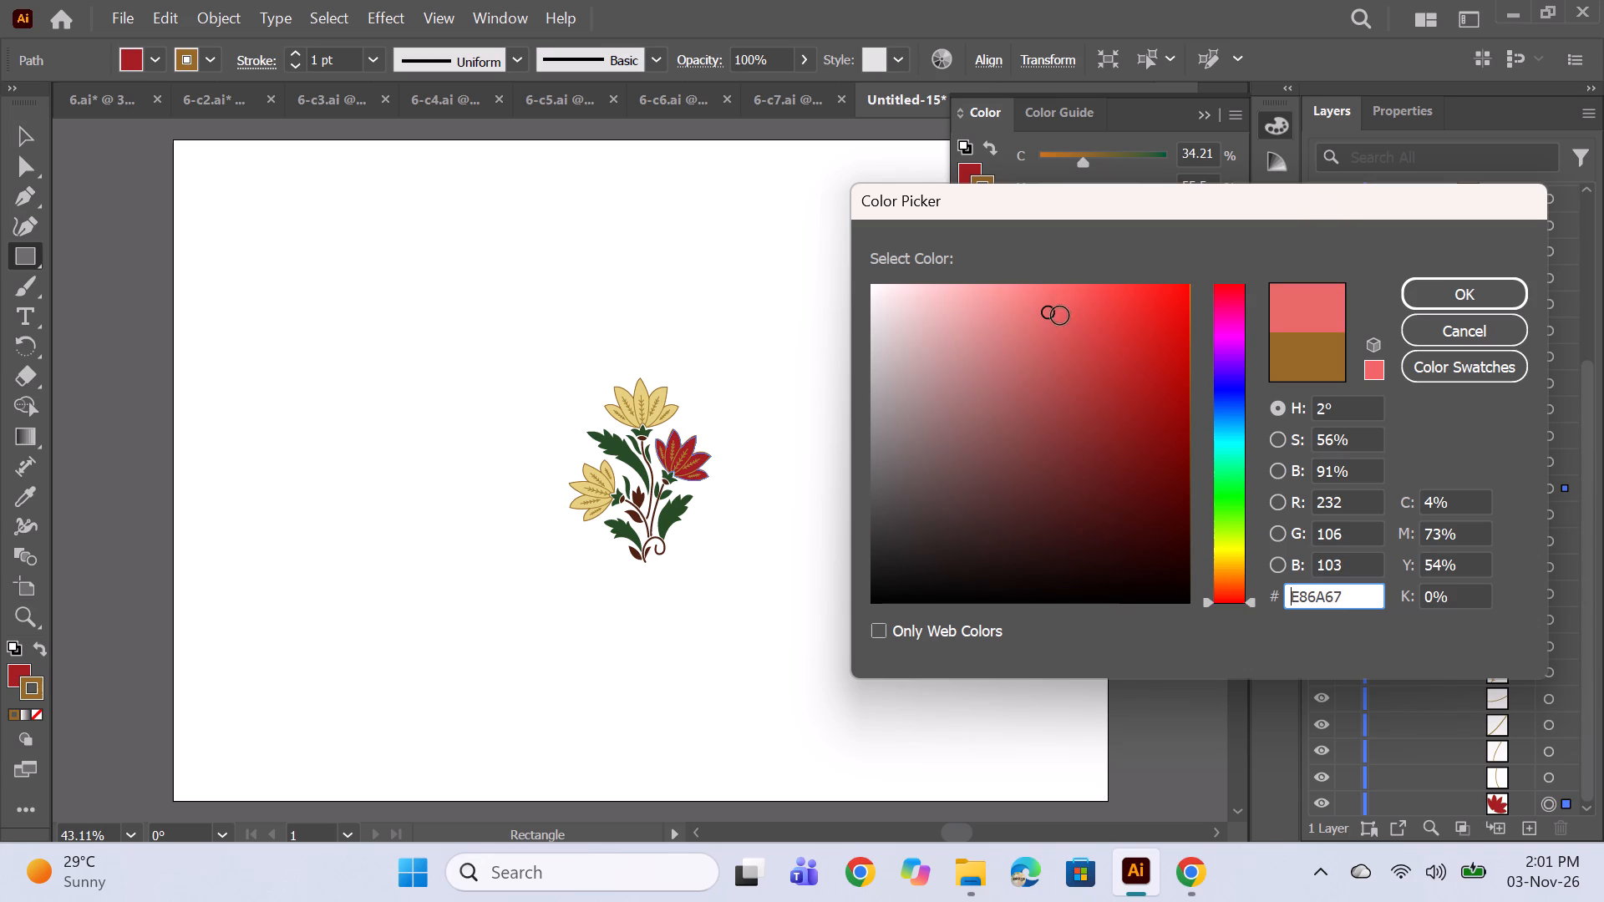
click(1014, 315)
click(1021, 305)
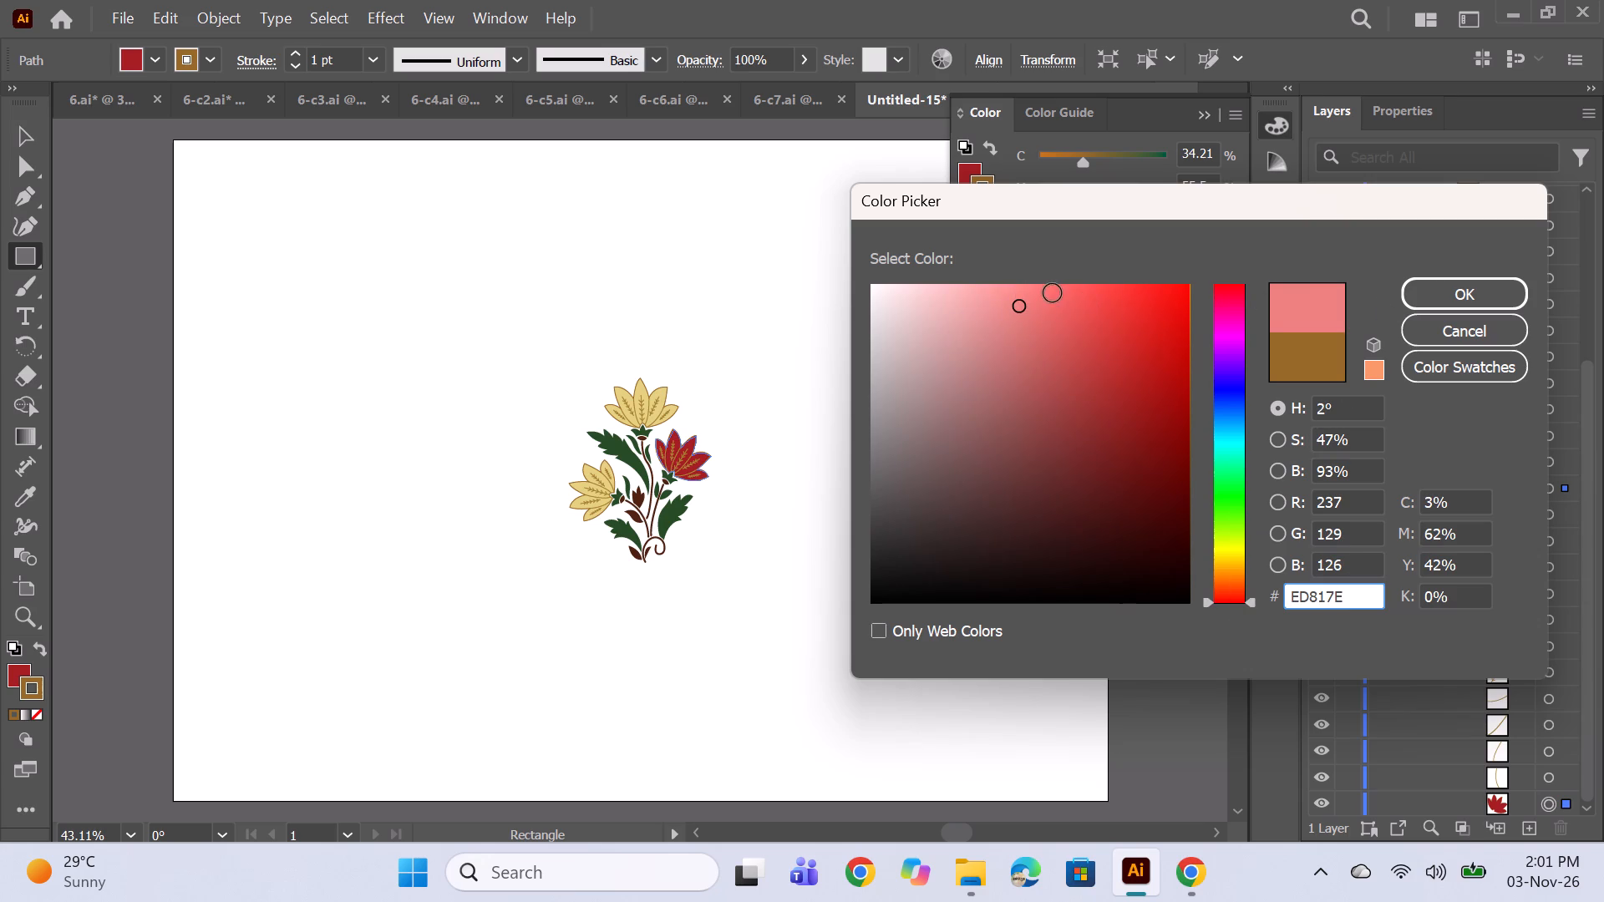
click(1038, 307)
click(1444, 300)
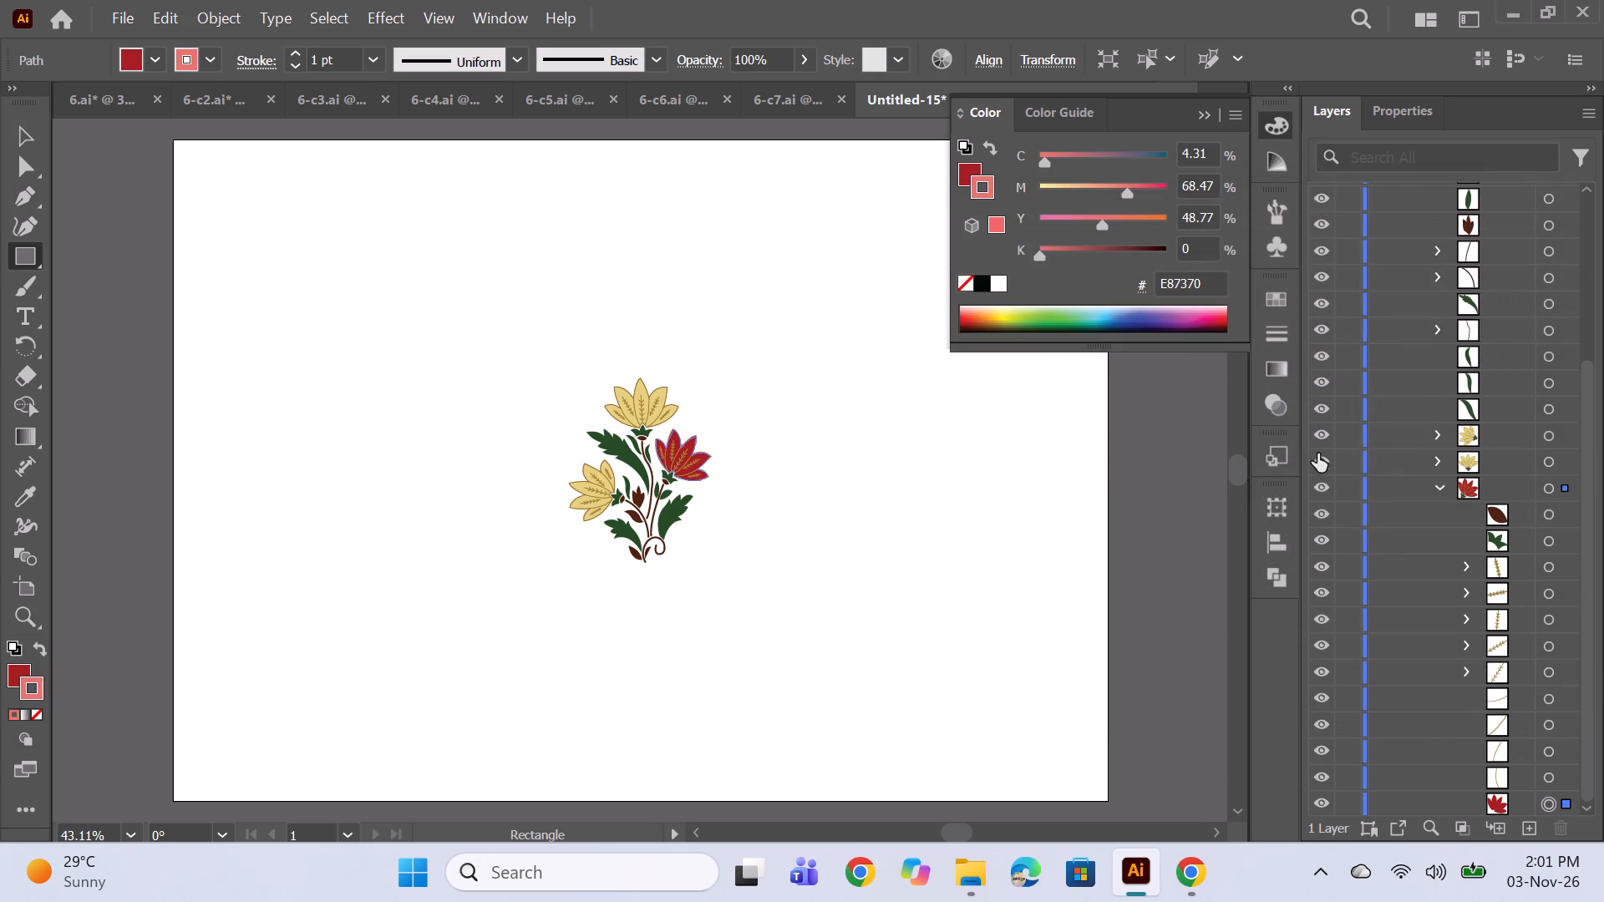
Set the stroke of the red flower's petal shape to near-black 020000.
alt+scroll(698, 469, up, 6)
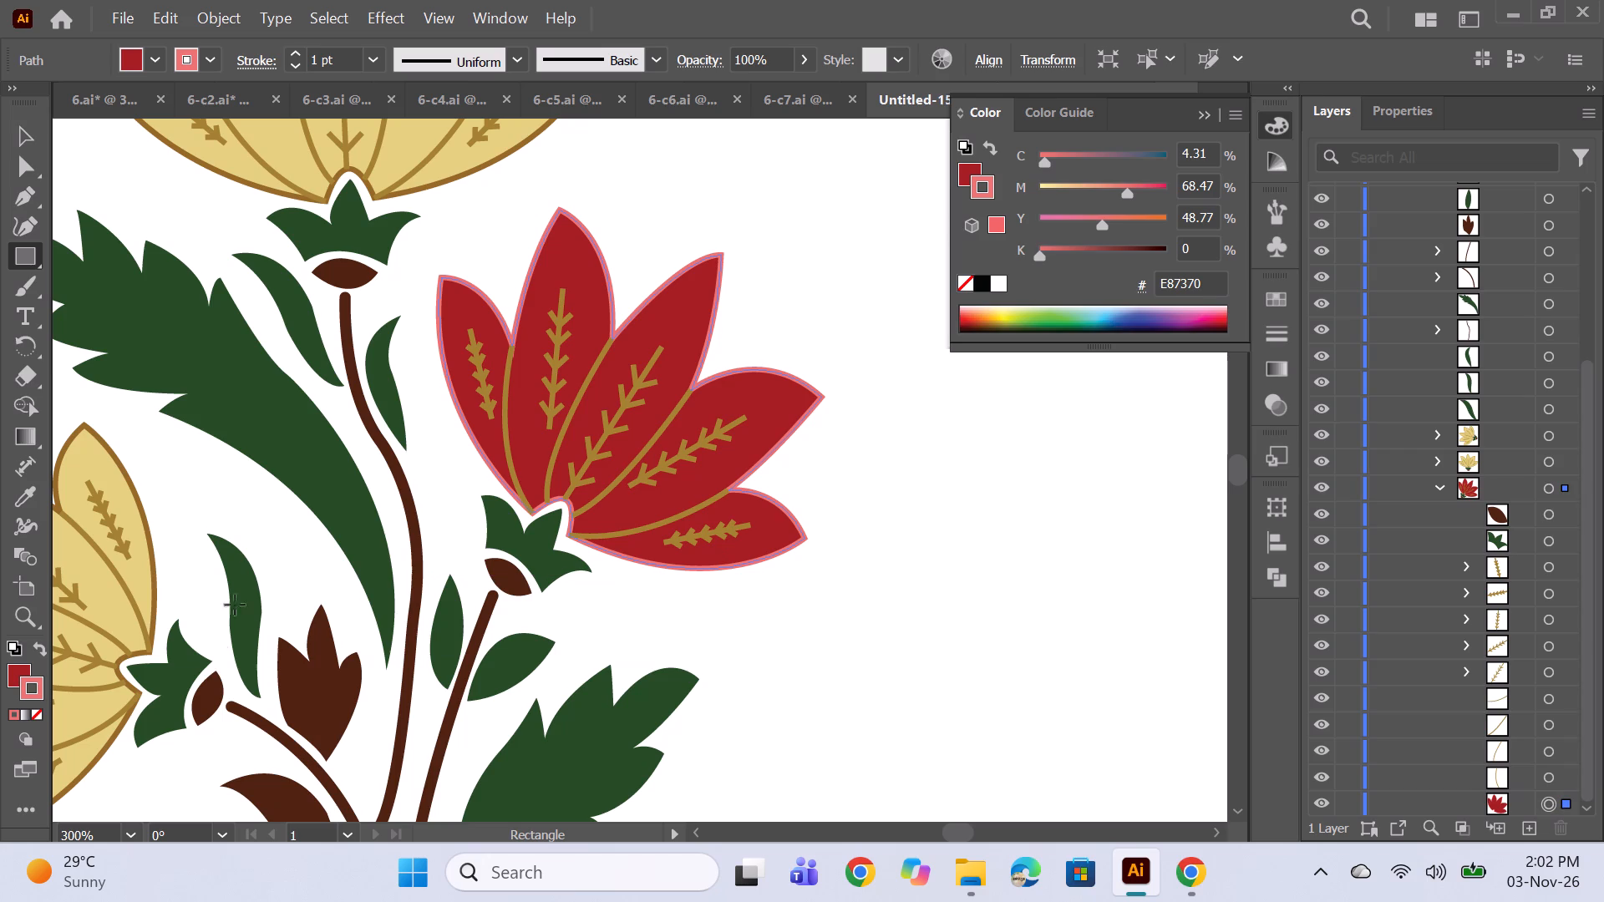
double_click(23, 681)
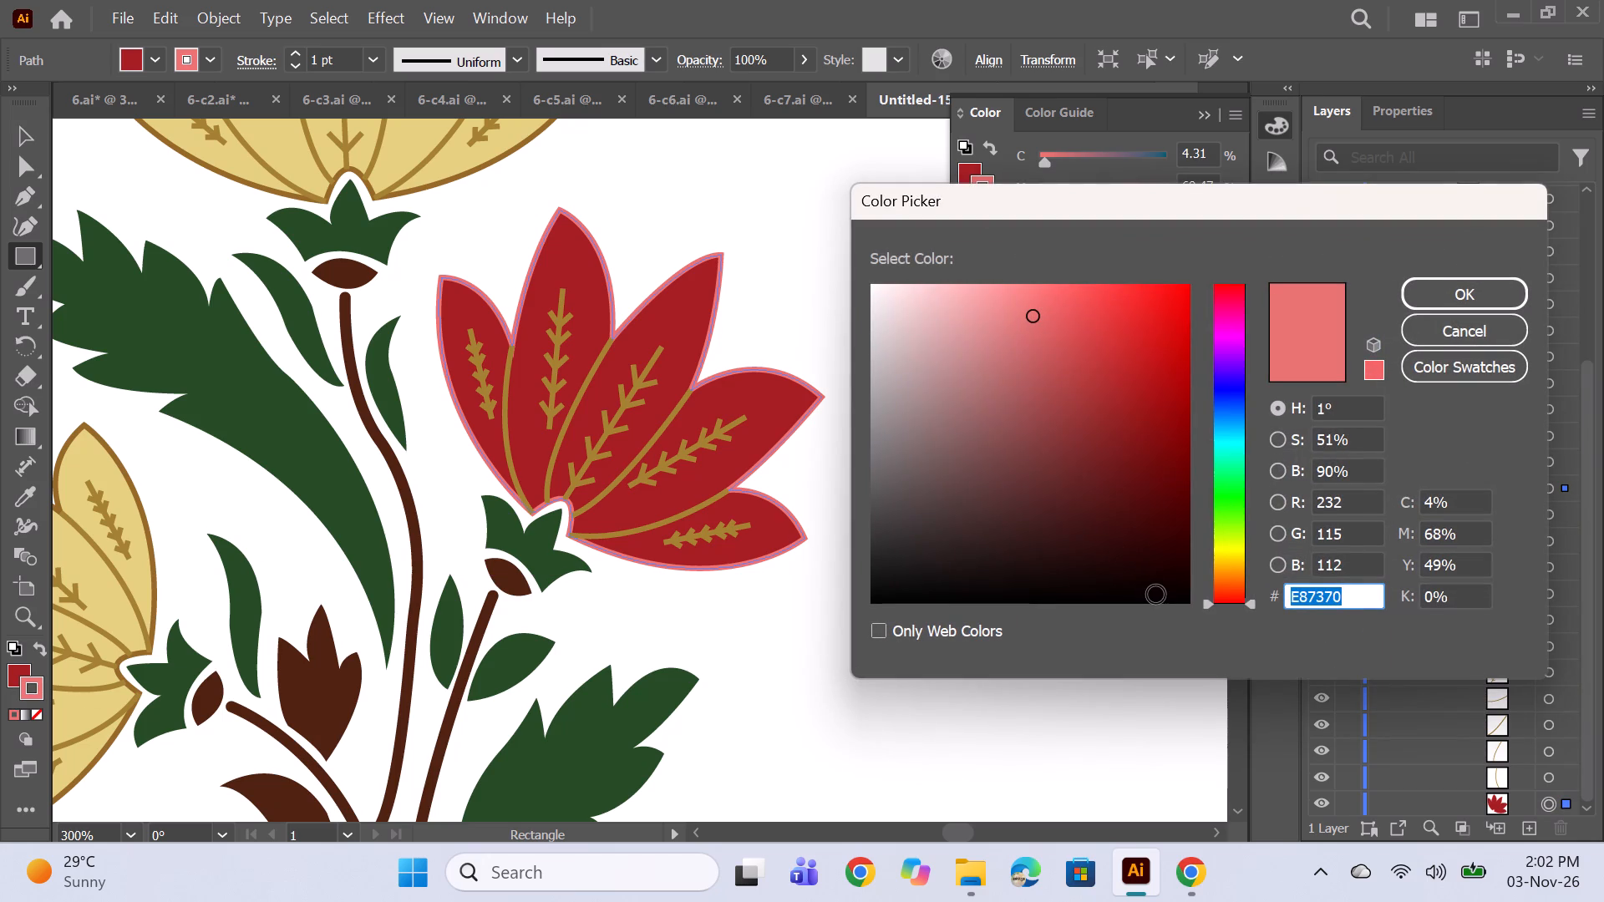
click(1156, 599)
click(1450, 283)
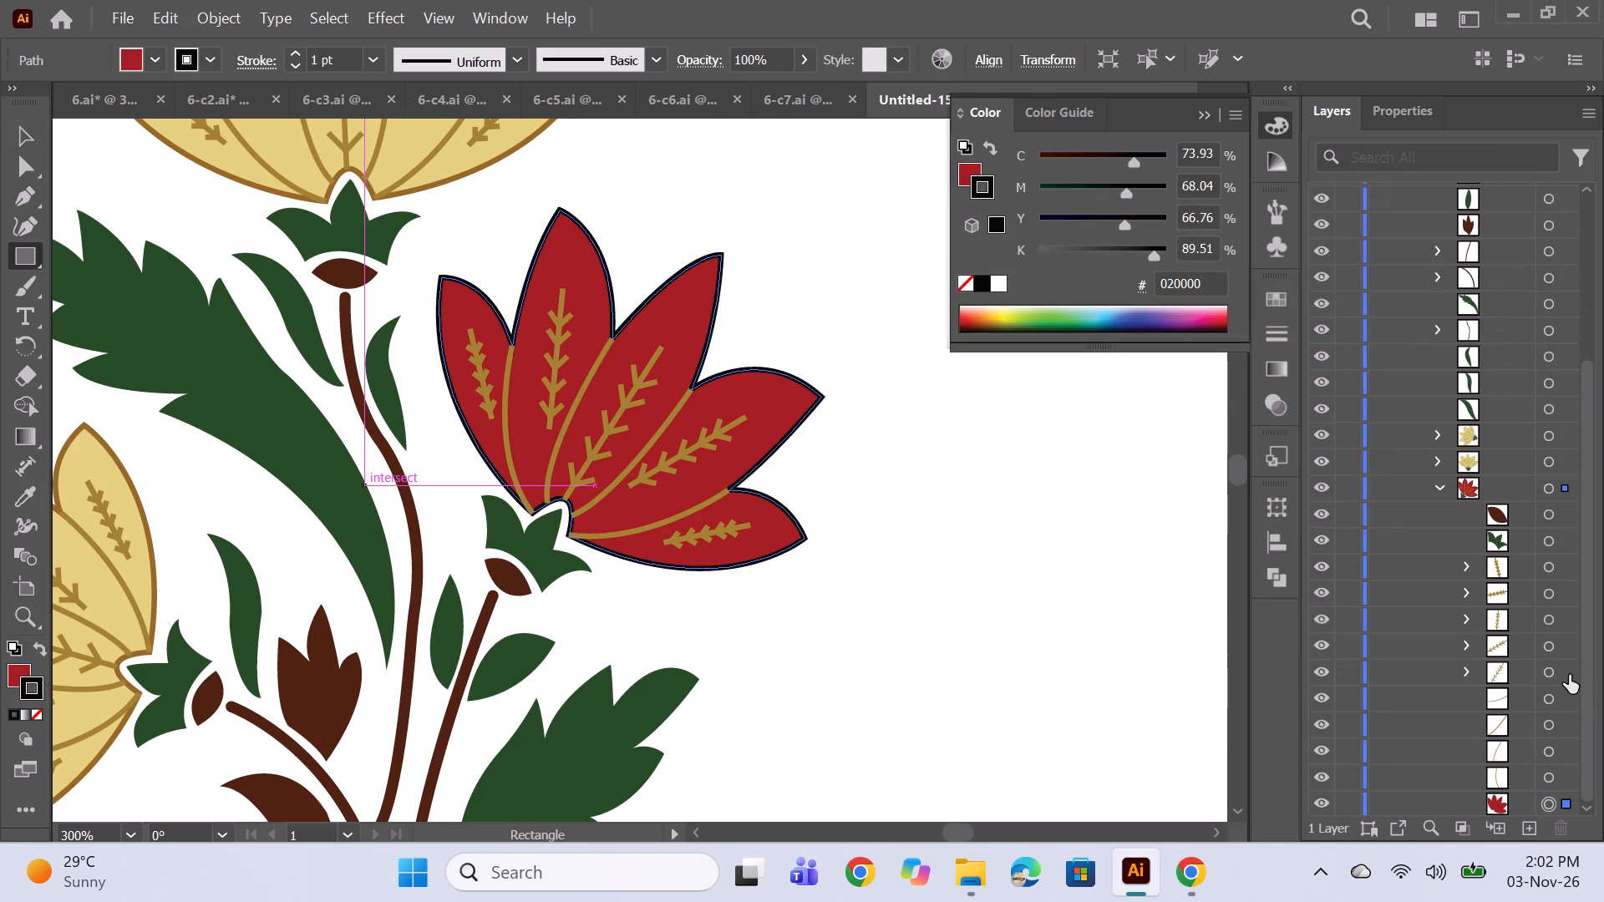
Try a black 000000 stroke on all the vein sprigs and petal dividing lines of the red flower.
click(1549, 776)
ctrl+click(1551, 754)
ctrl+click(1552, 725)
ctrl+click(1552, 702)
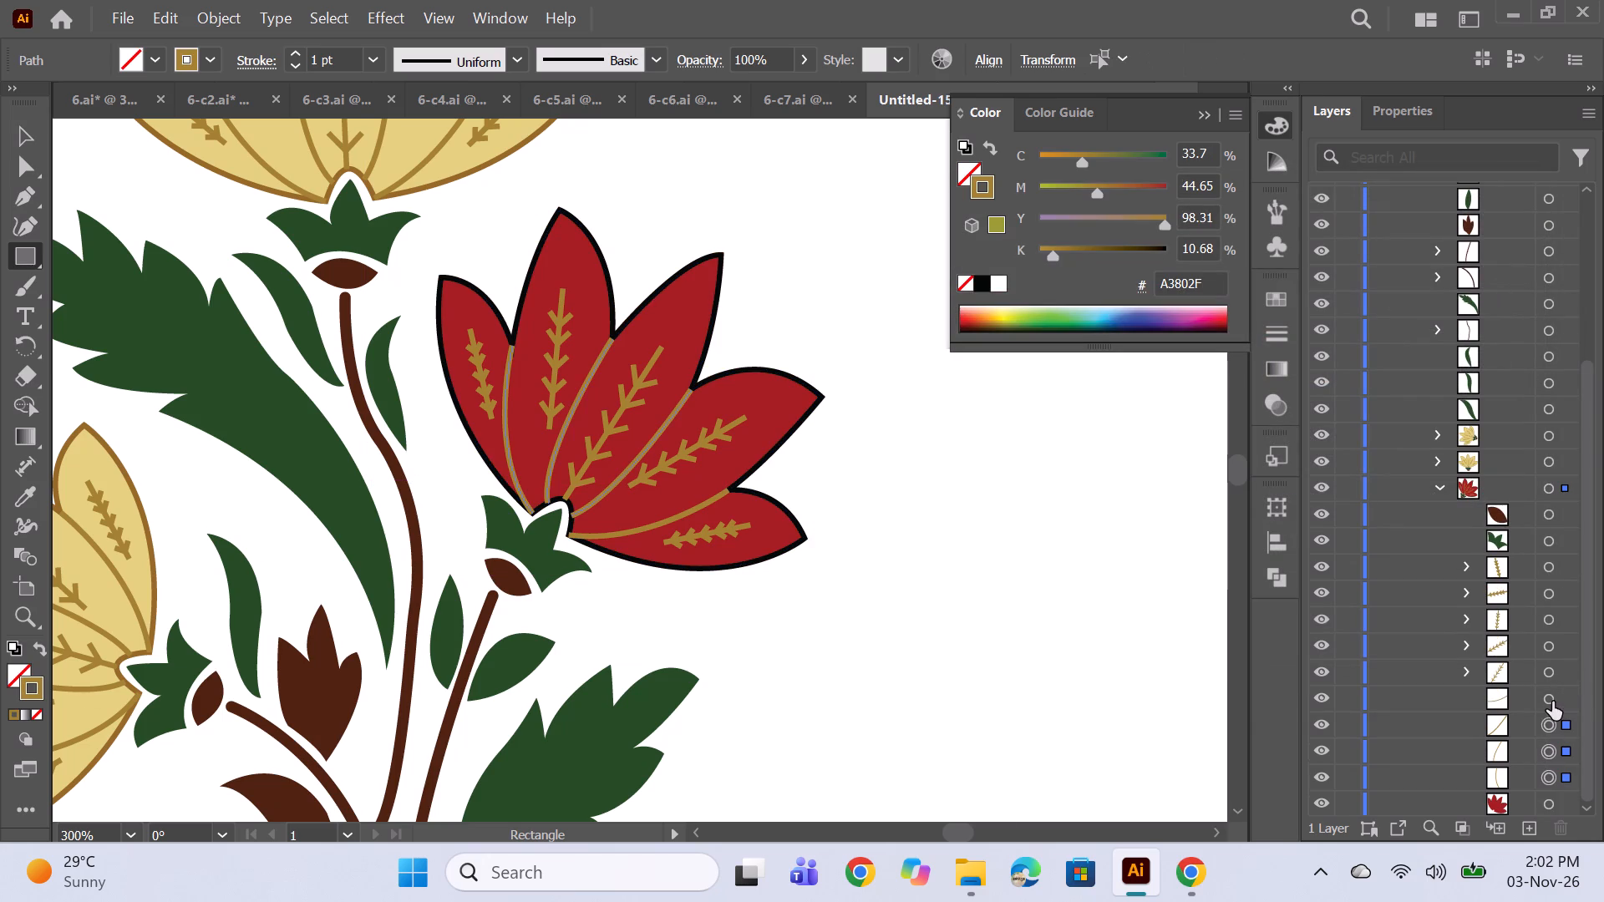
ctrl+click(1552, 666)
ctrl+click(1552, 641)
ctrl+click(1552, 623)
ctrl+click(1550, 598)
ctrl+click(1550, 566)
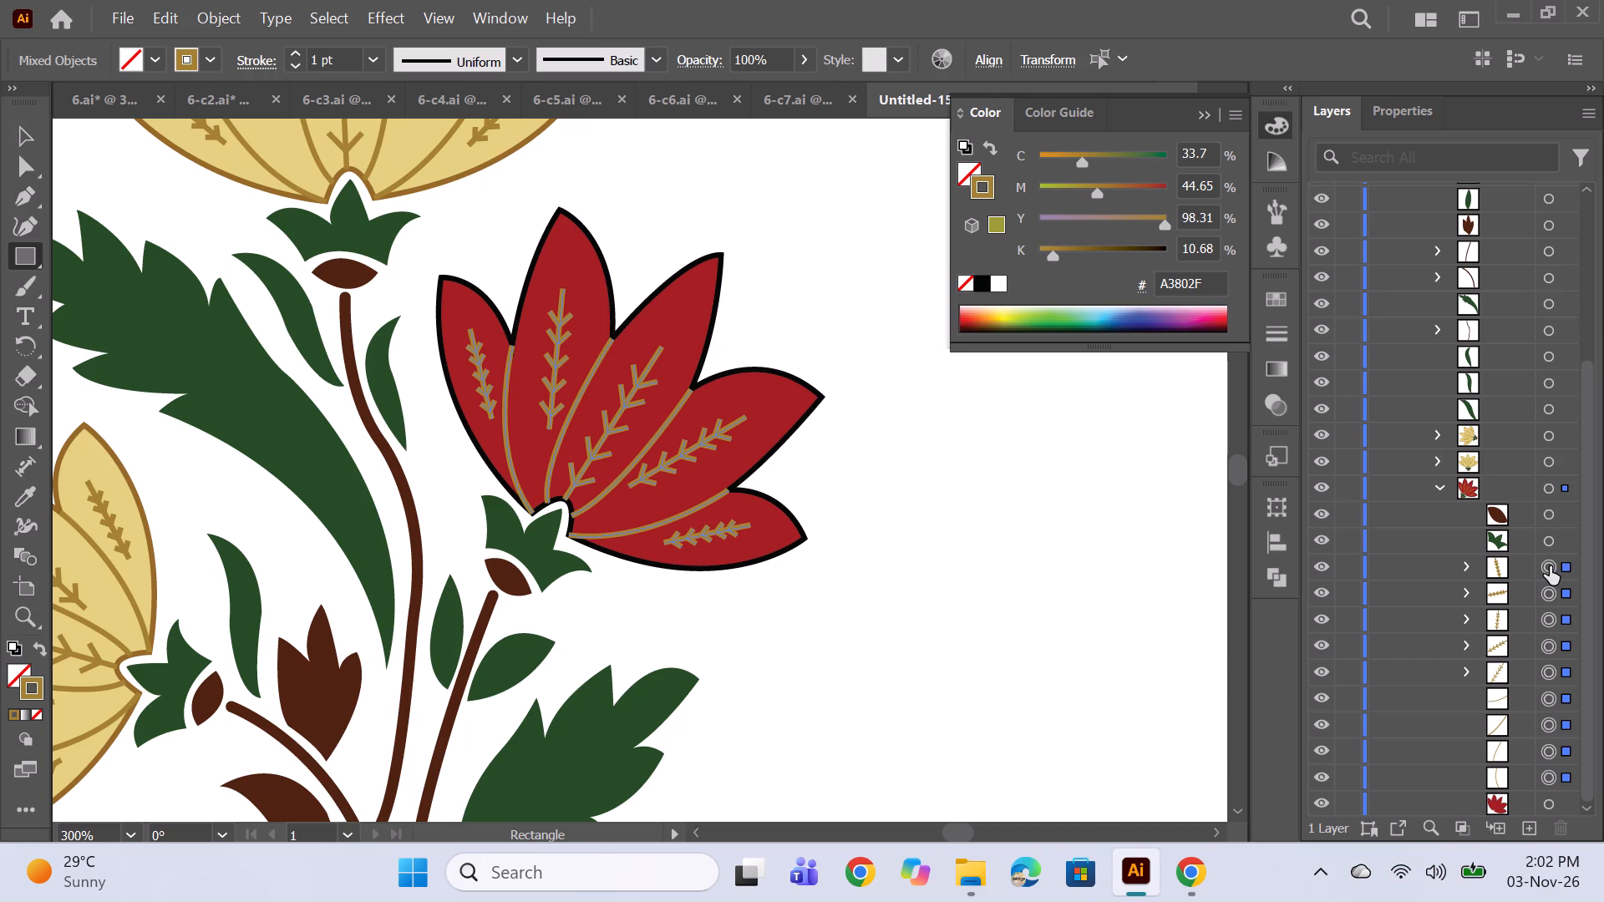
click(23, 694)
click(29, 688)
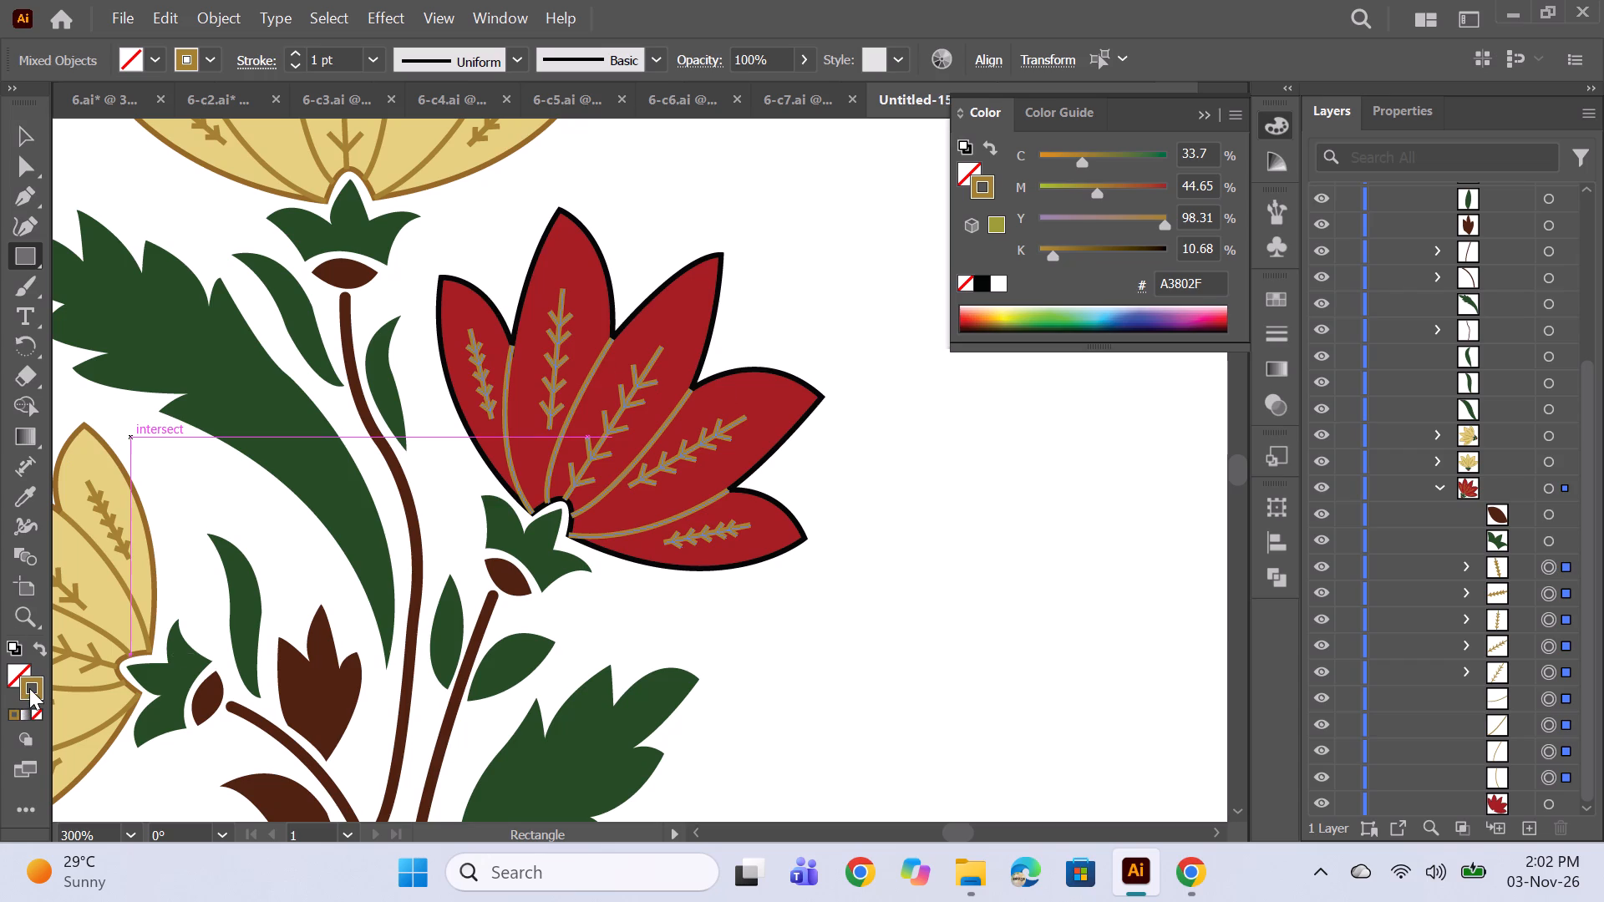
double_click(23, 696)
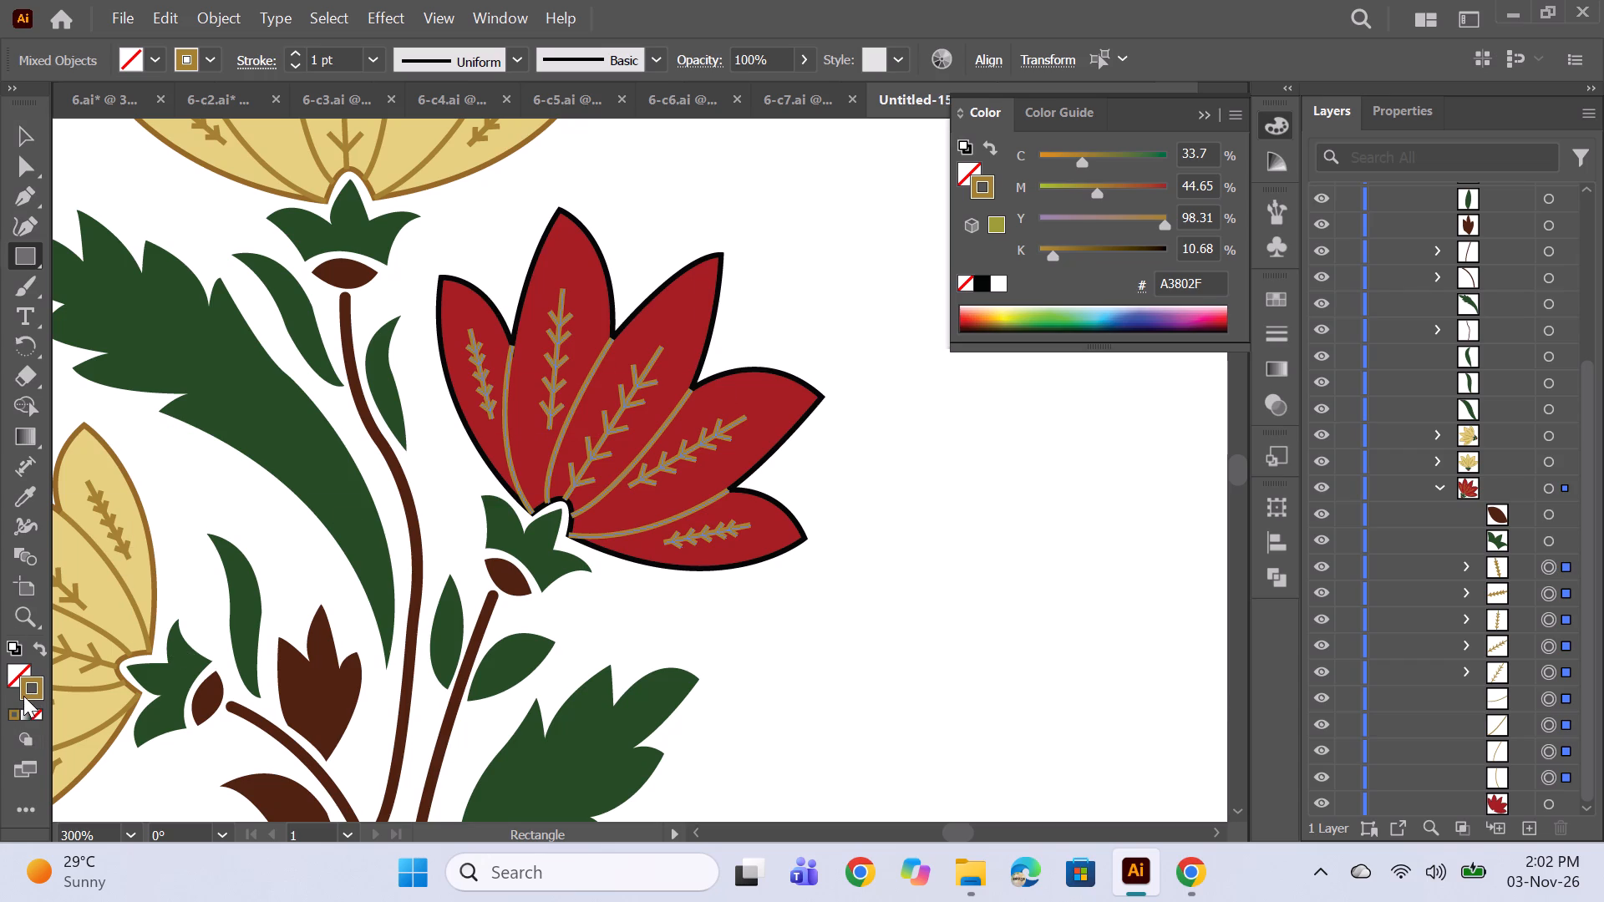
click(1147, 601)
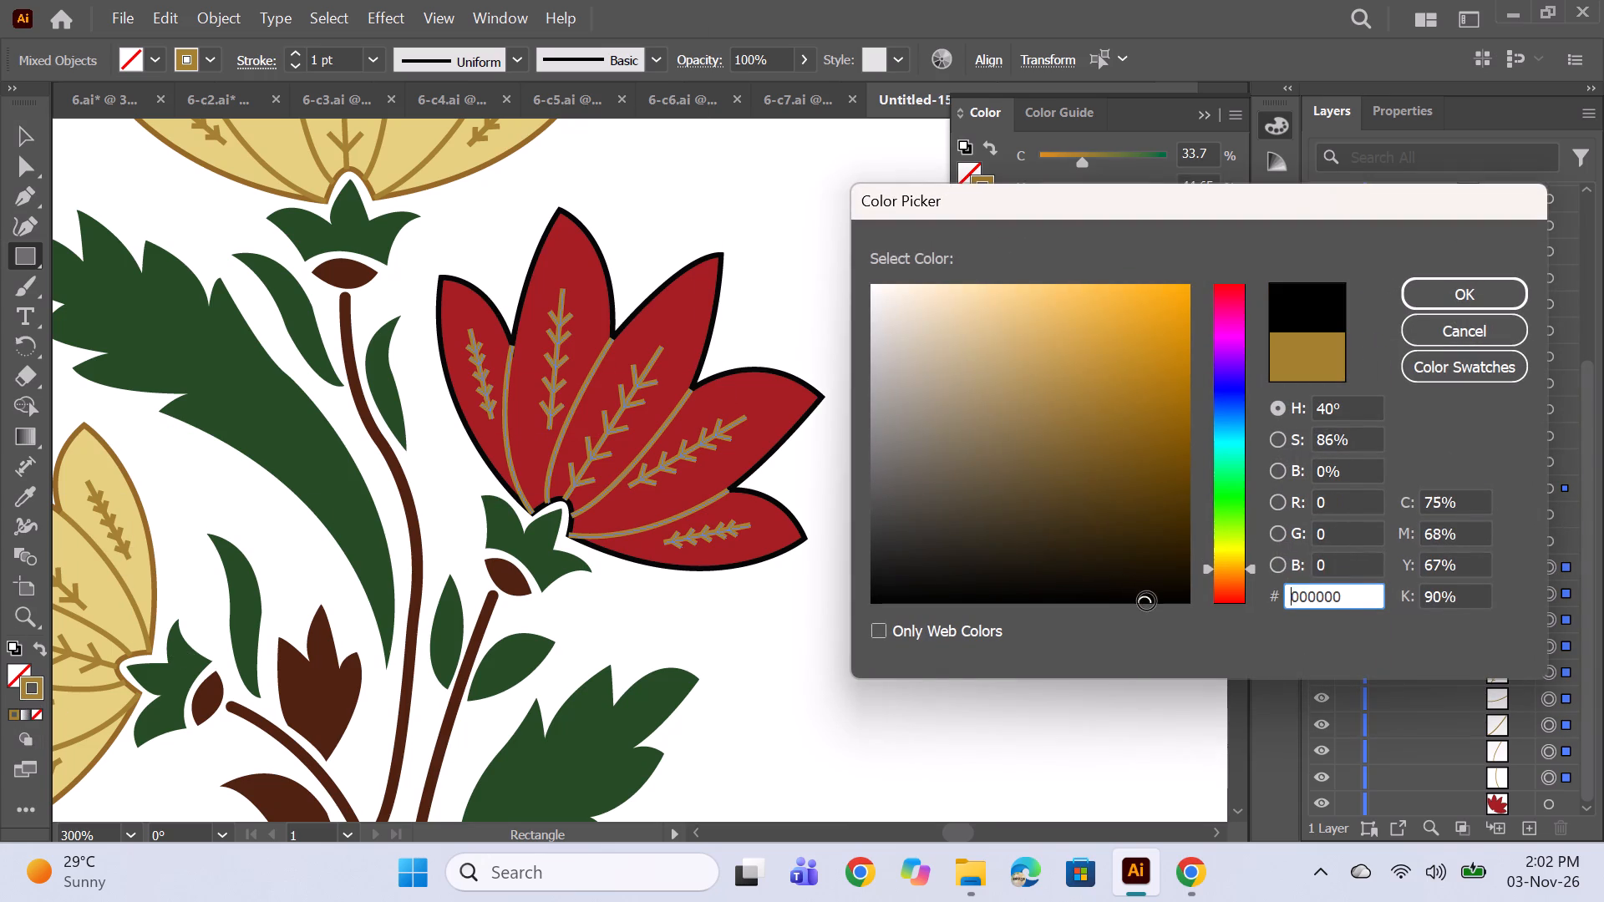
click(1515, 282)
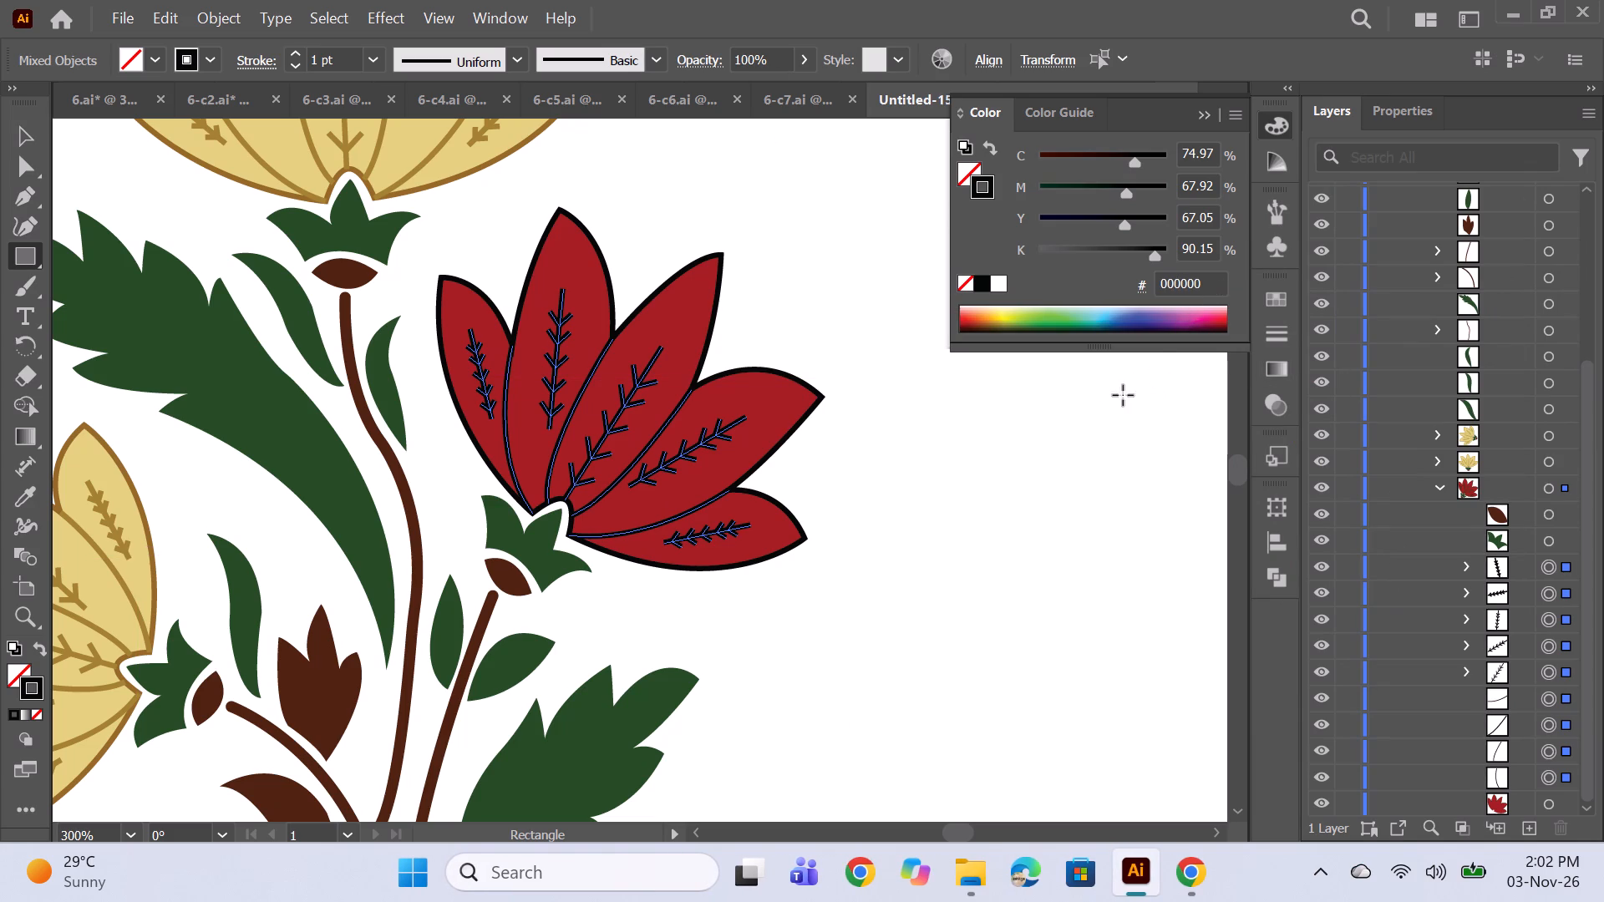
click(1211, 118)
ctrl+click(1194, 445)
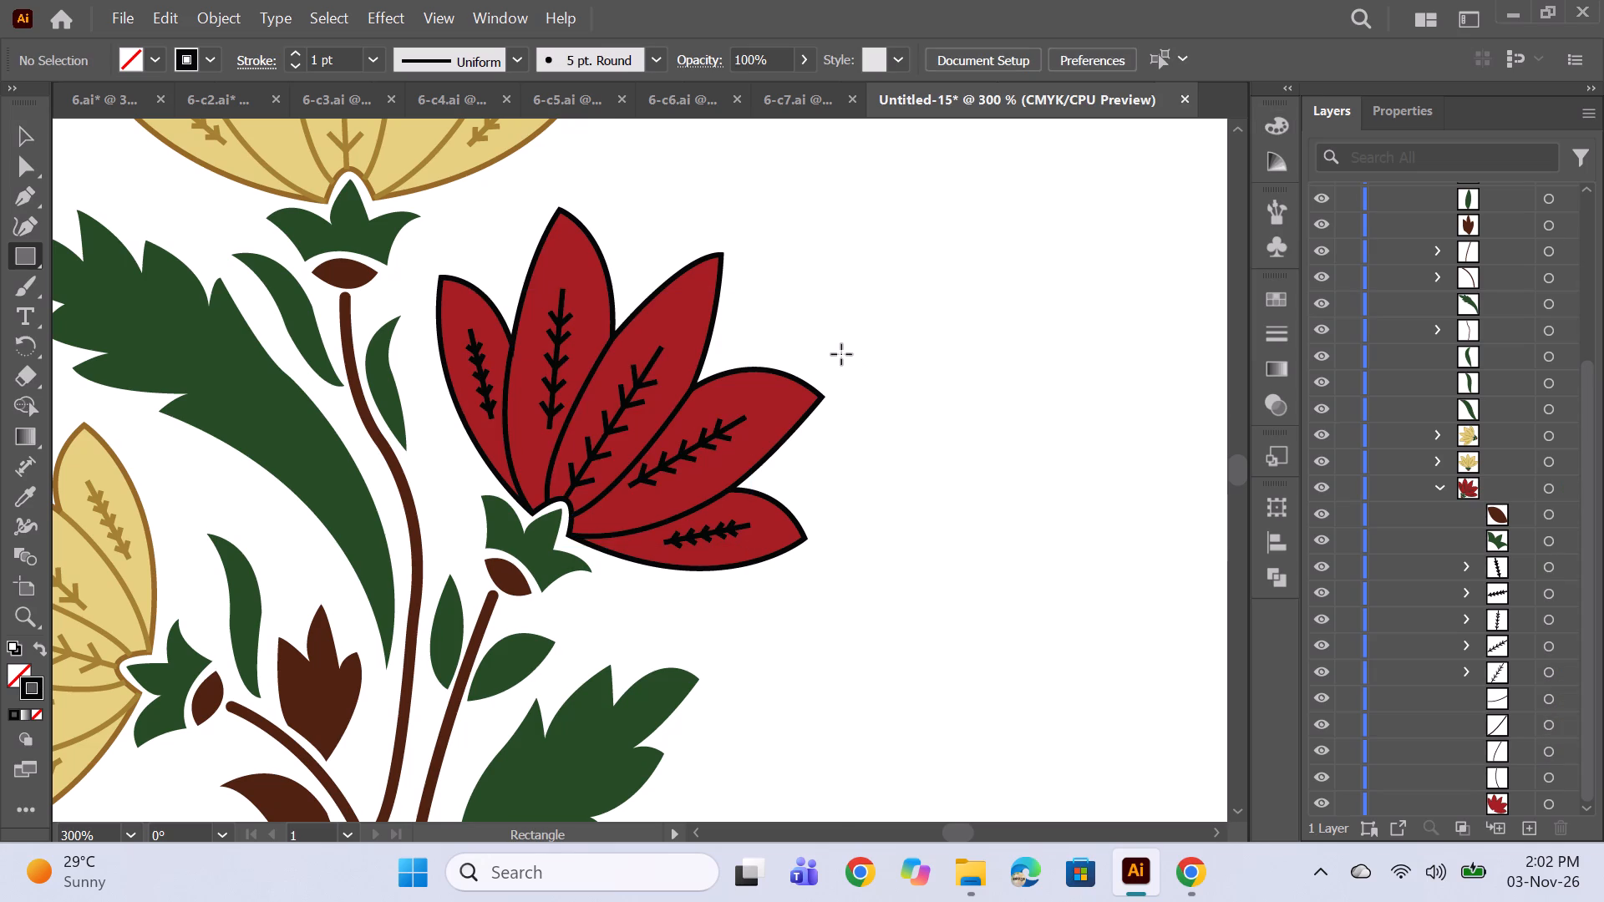
Set the stroke of the red flower's vein sprigs and petal dividing lines to pink F4767C.
alt+scroll(841, 354, down, 5)
alt+scroll(820, 315, up, 1)
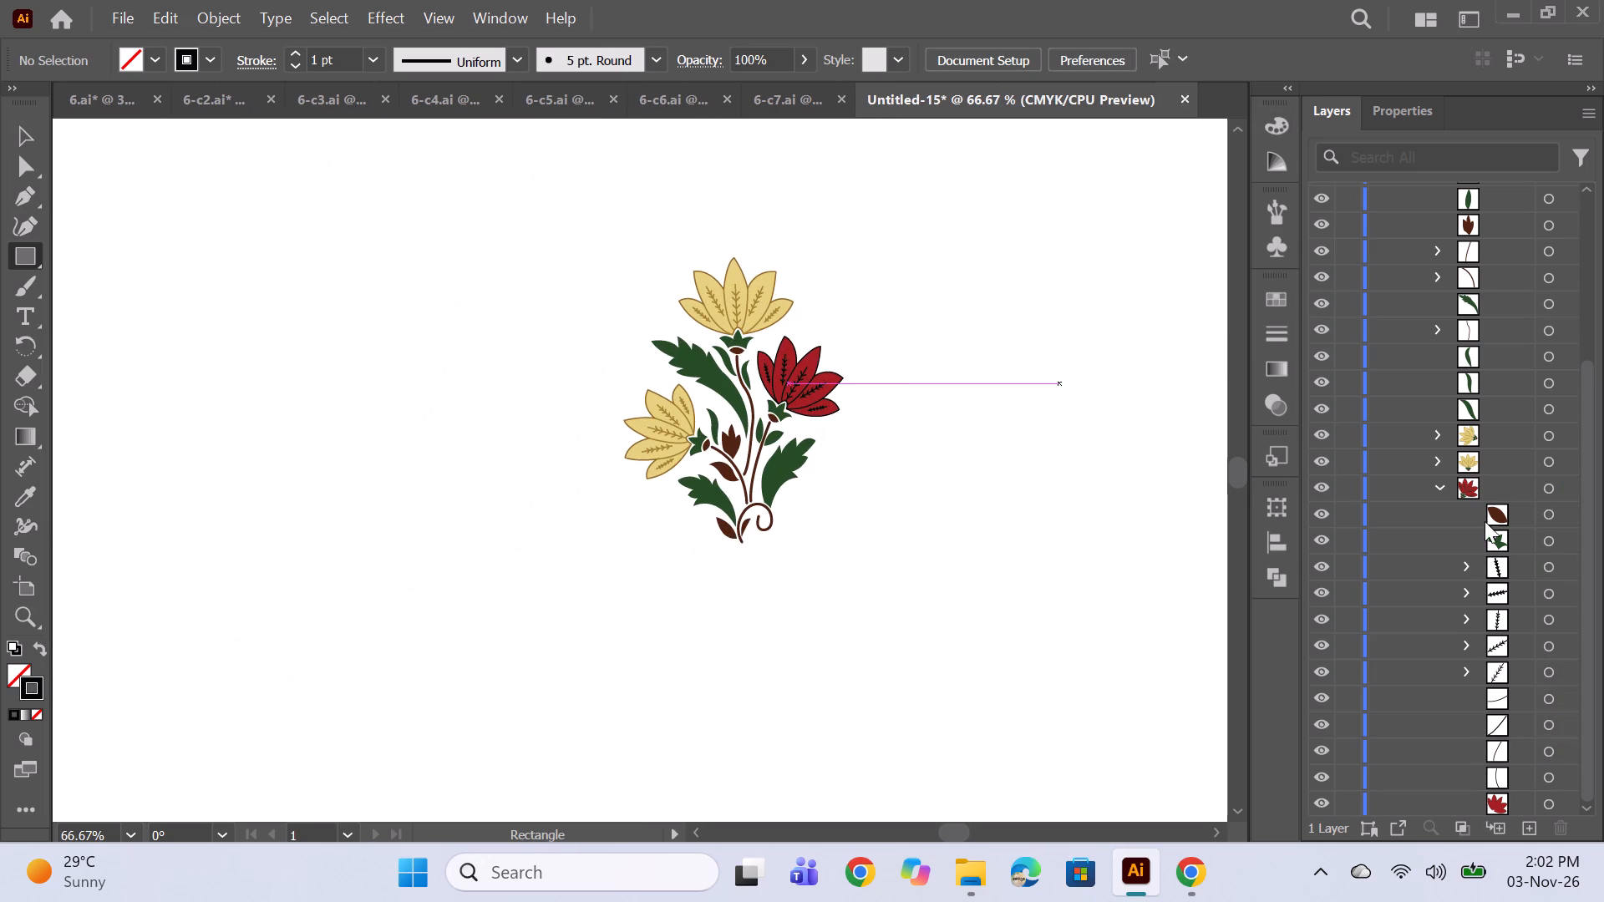
click(1549, 565)
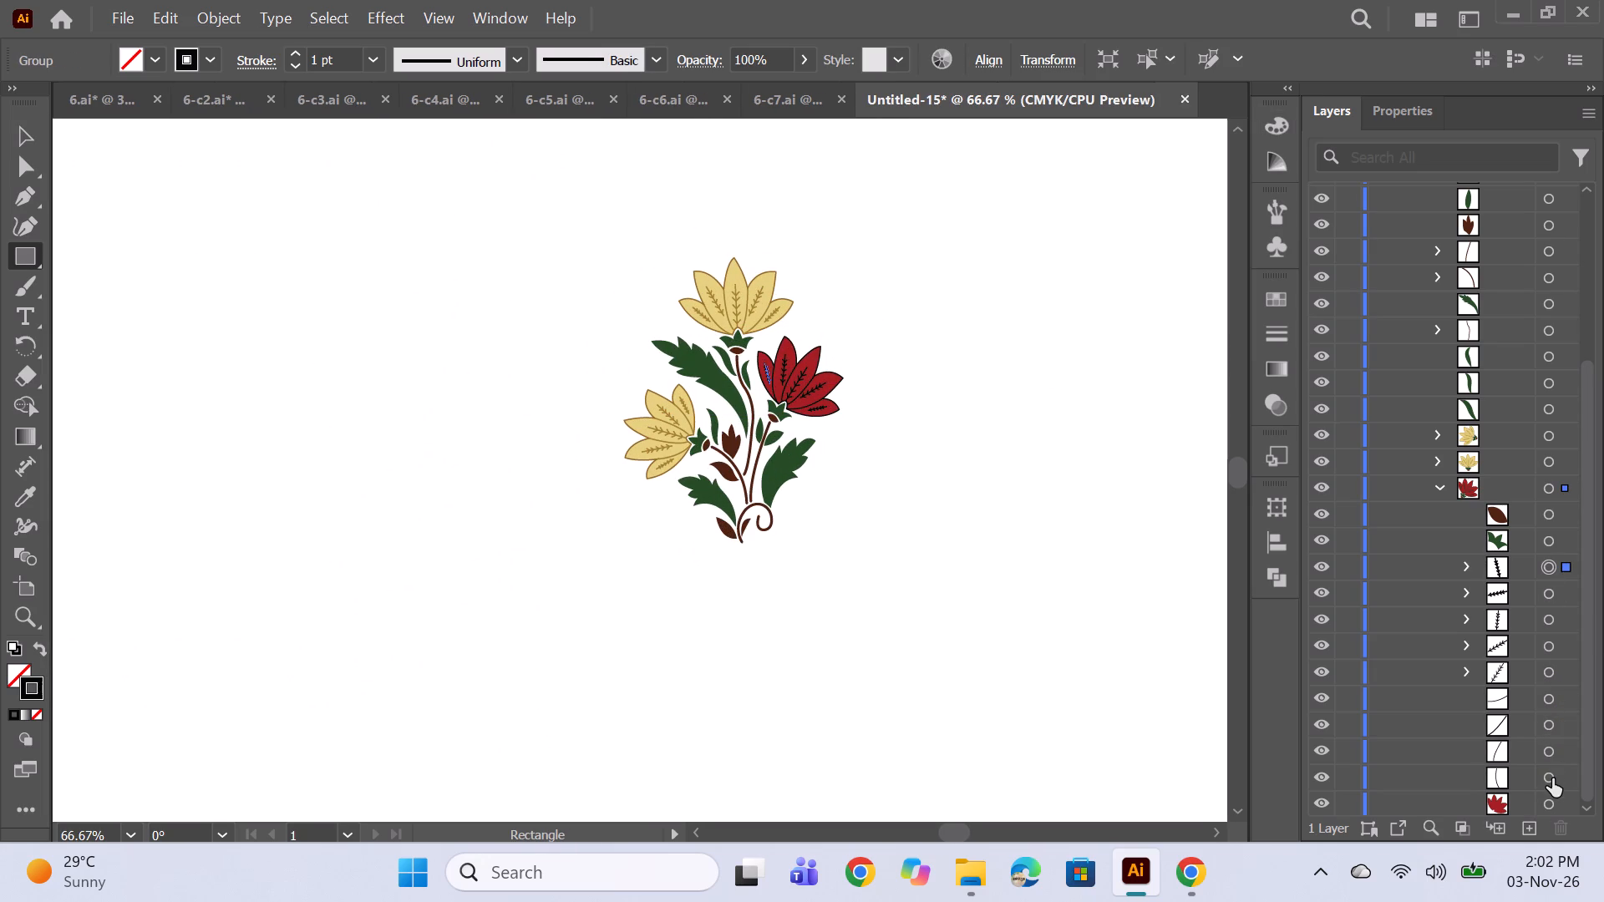
shift+click(1552, 778)
double_click(23, 682)
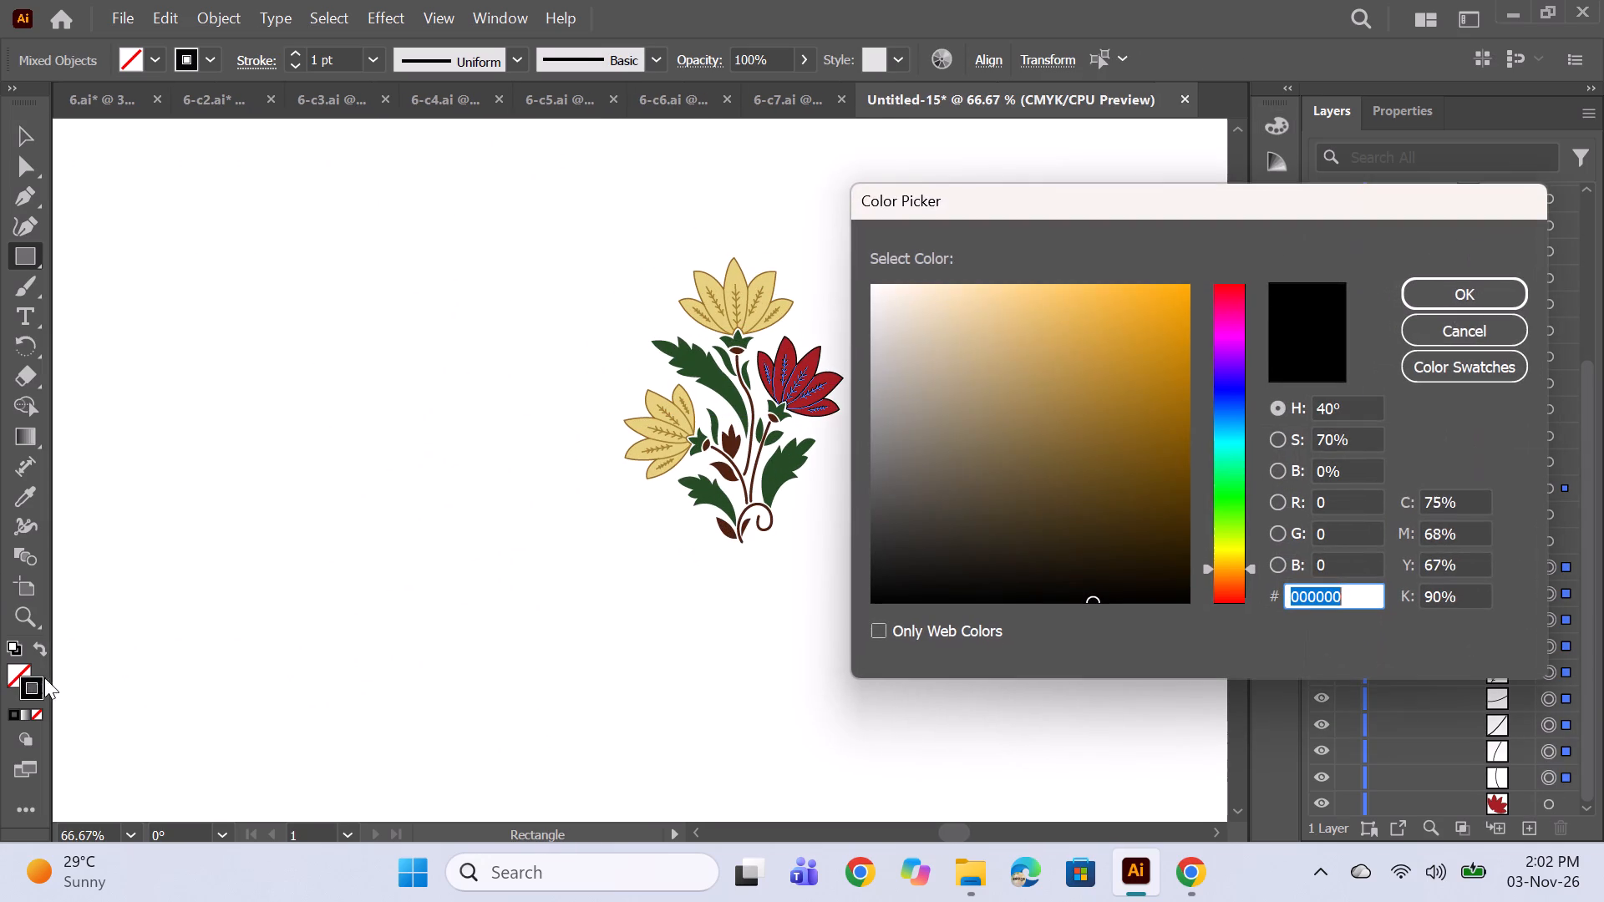
click(1225, 285)
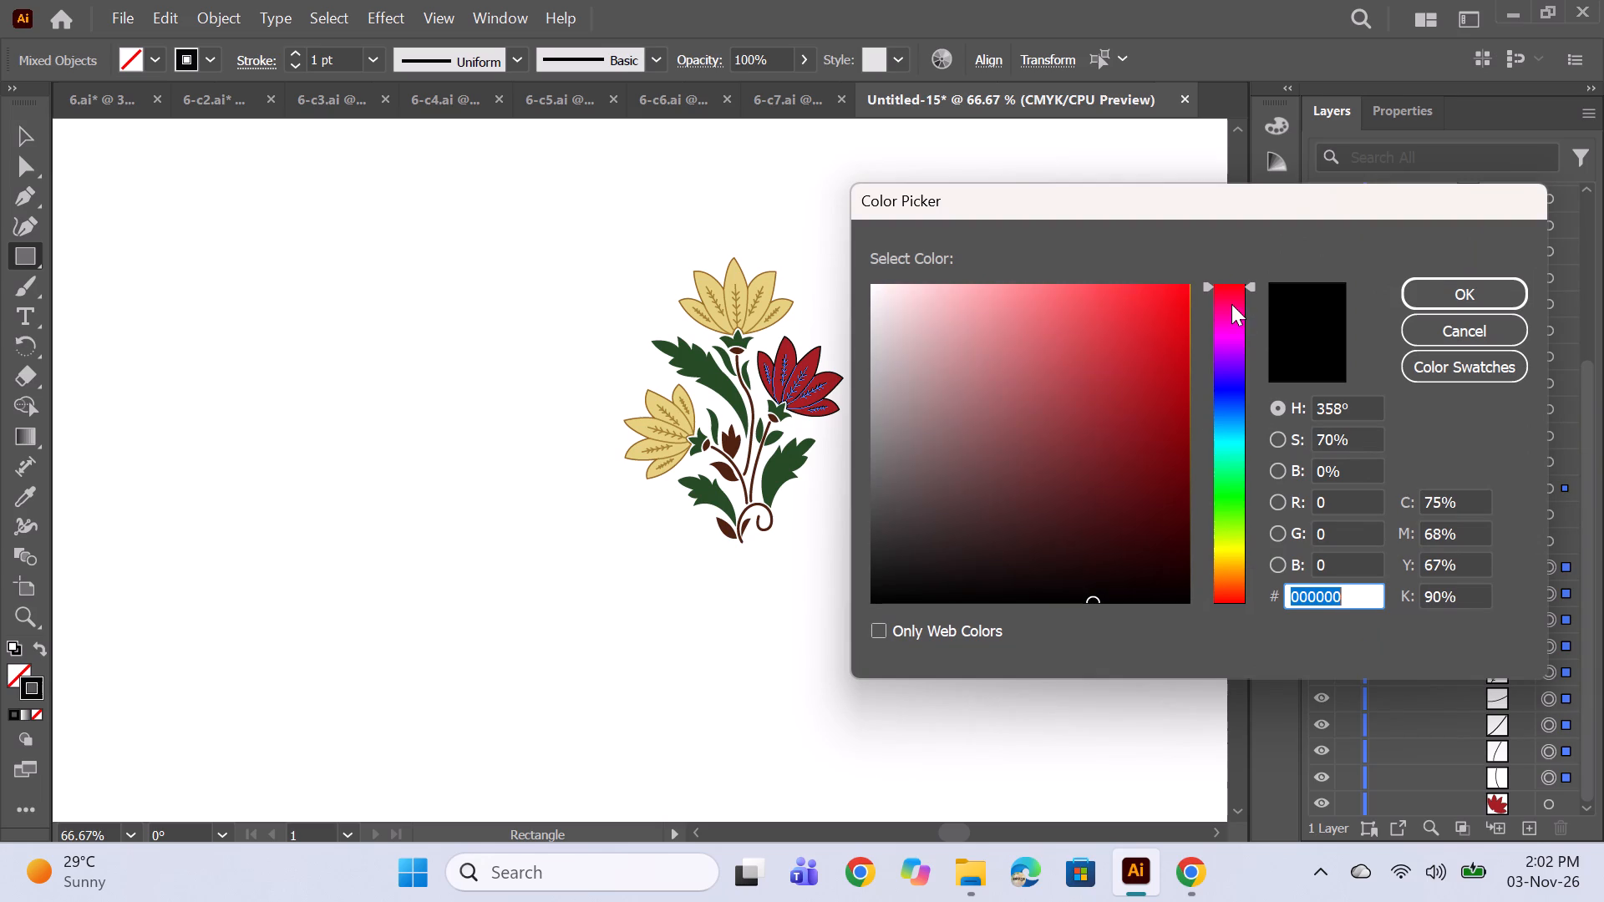
click(1231, 296)
click(1234, 286)
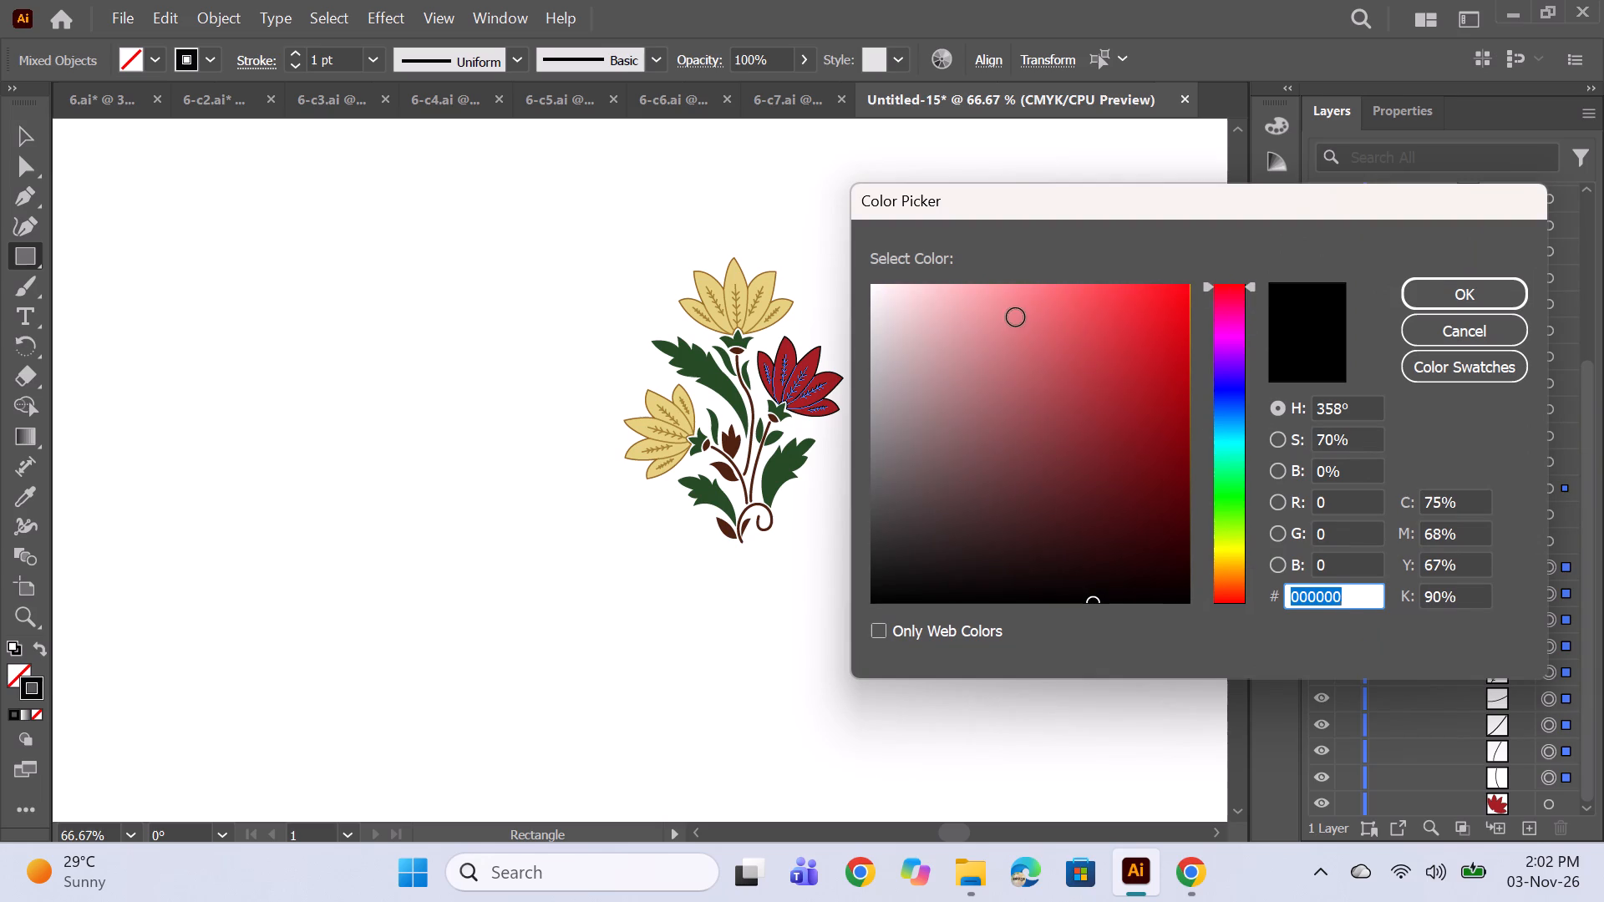
click(1014, 321)
click(996, 312)
click(1038, 295)
click(1469, 301)
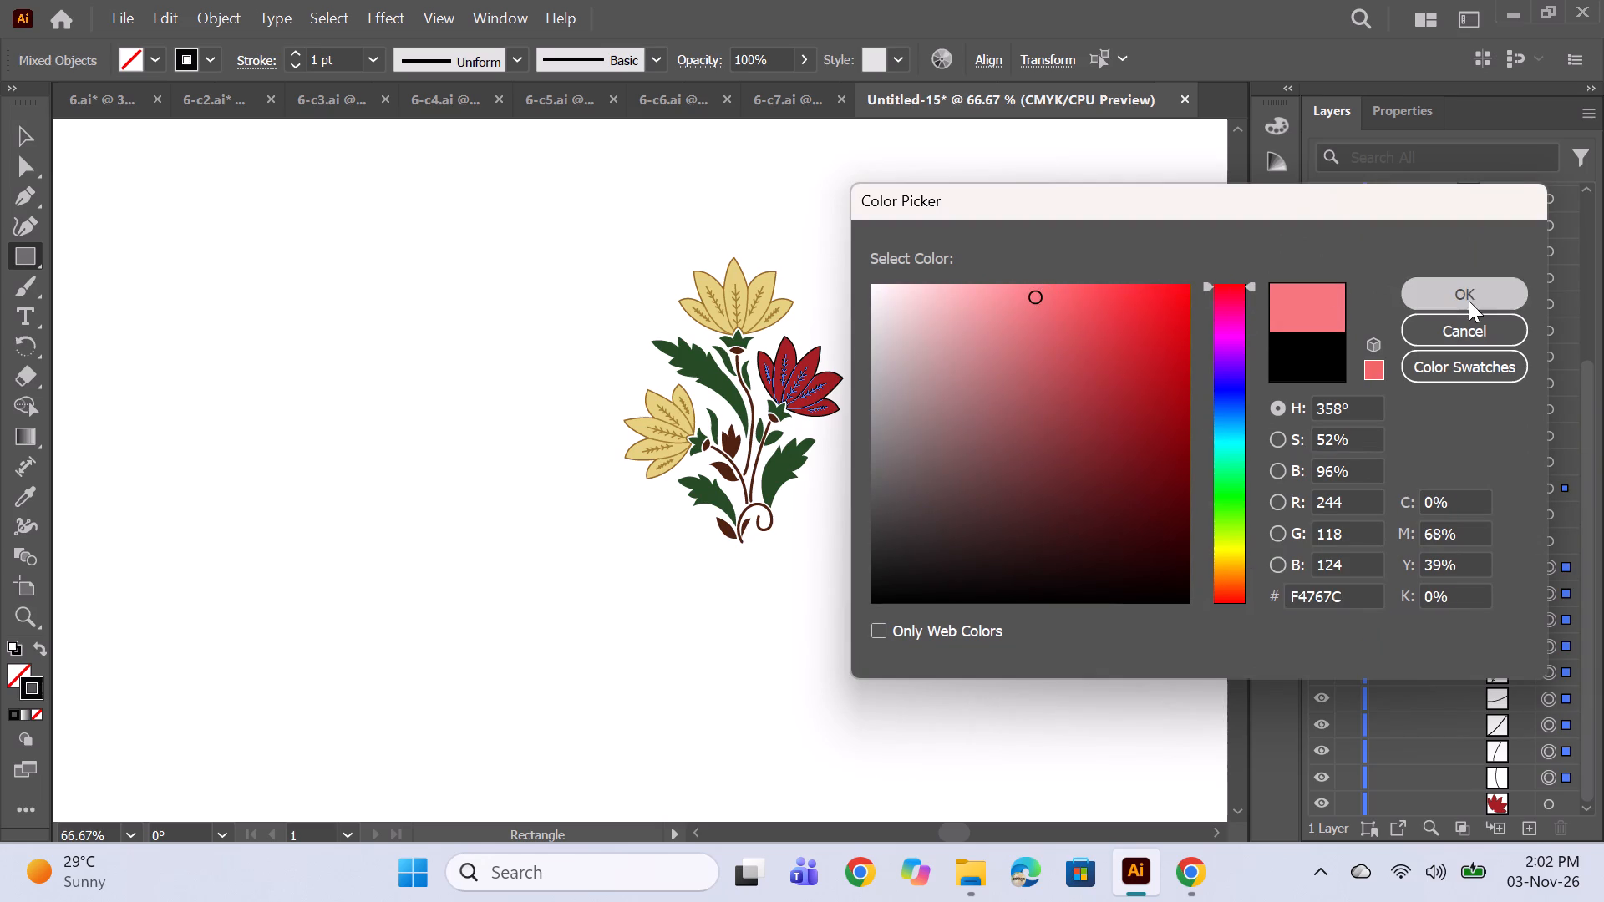
ctrl+click(992, 505)
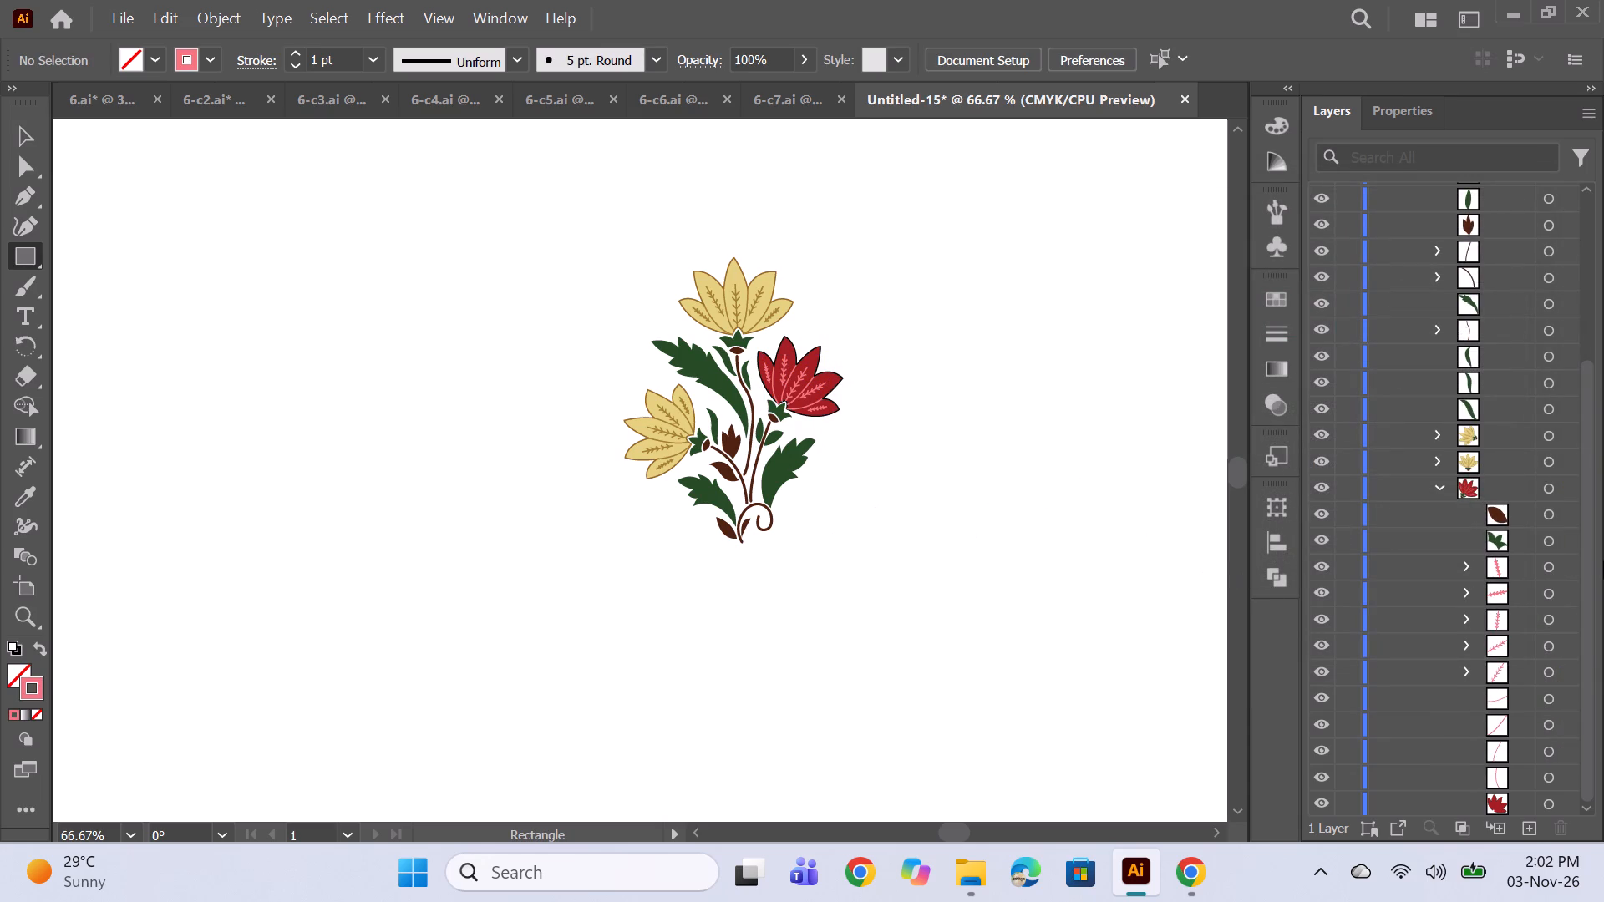
Set the stroke of the red flower's petal shape to light pink ED8E8E.
alt+scroll(699, 480, down, 1)
alt+scroll(789, 365, up, 1)
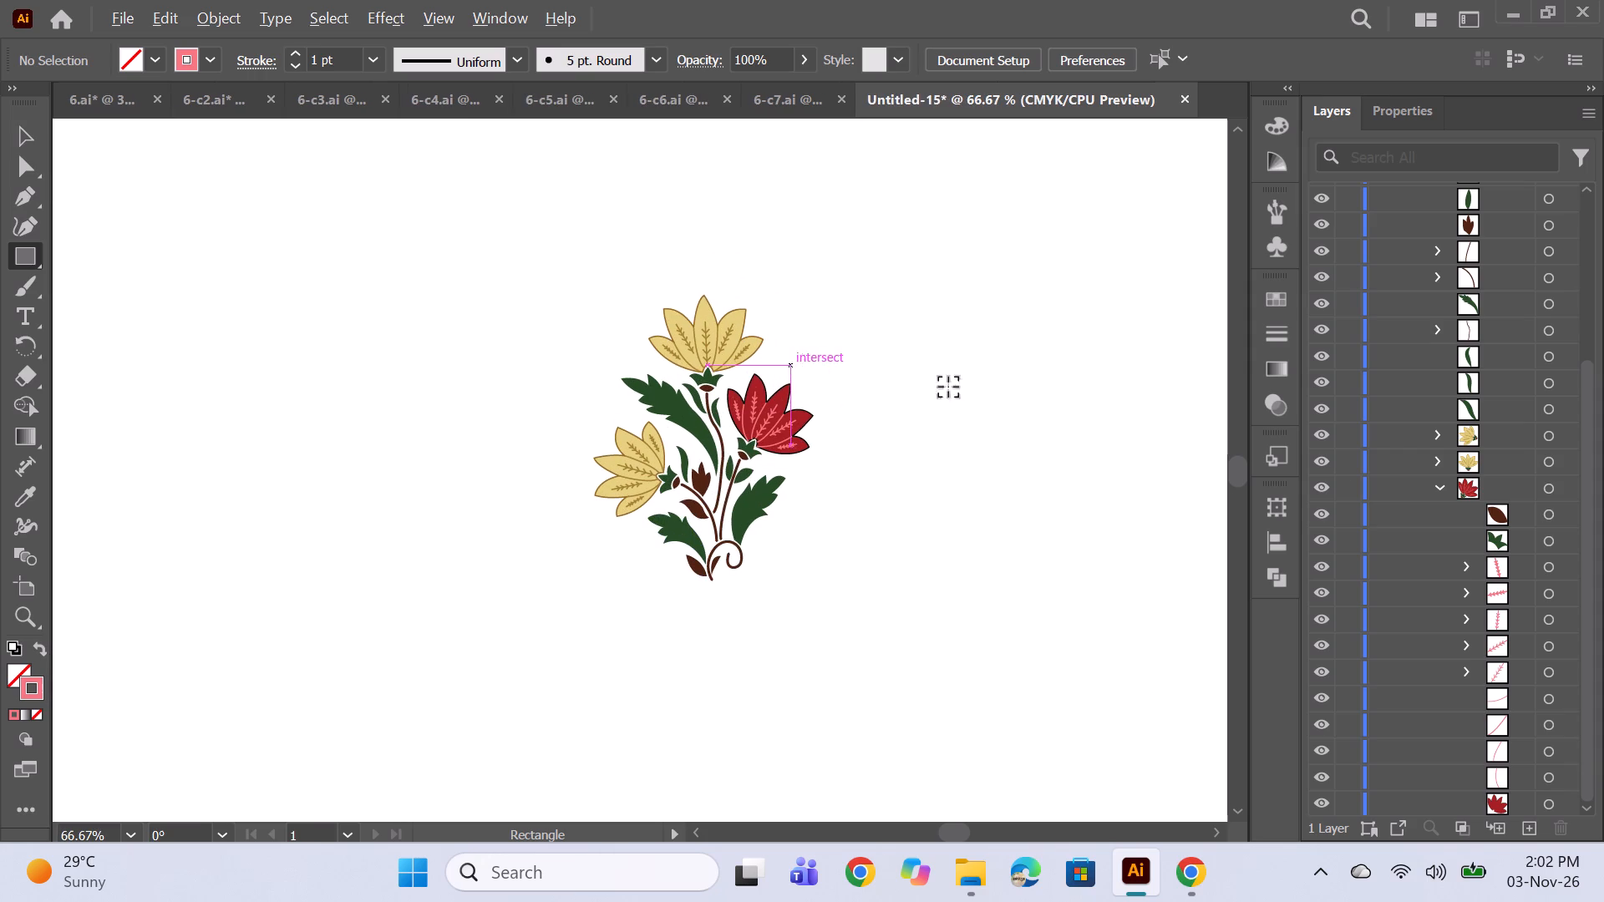
click(1553, 801)
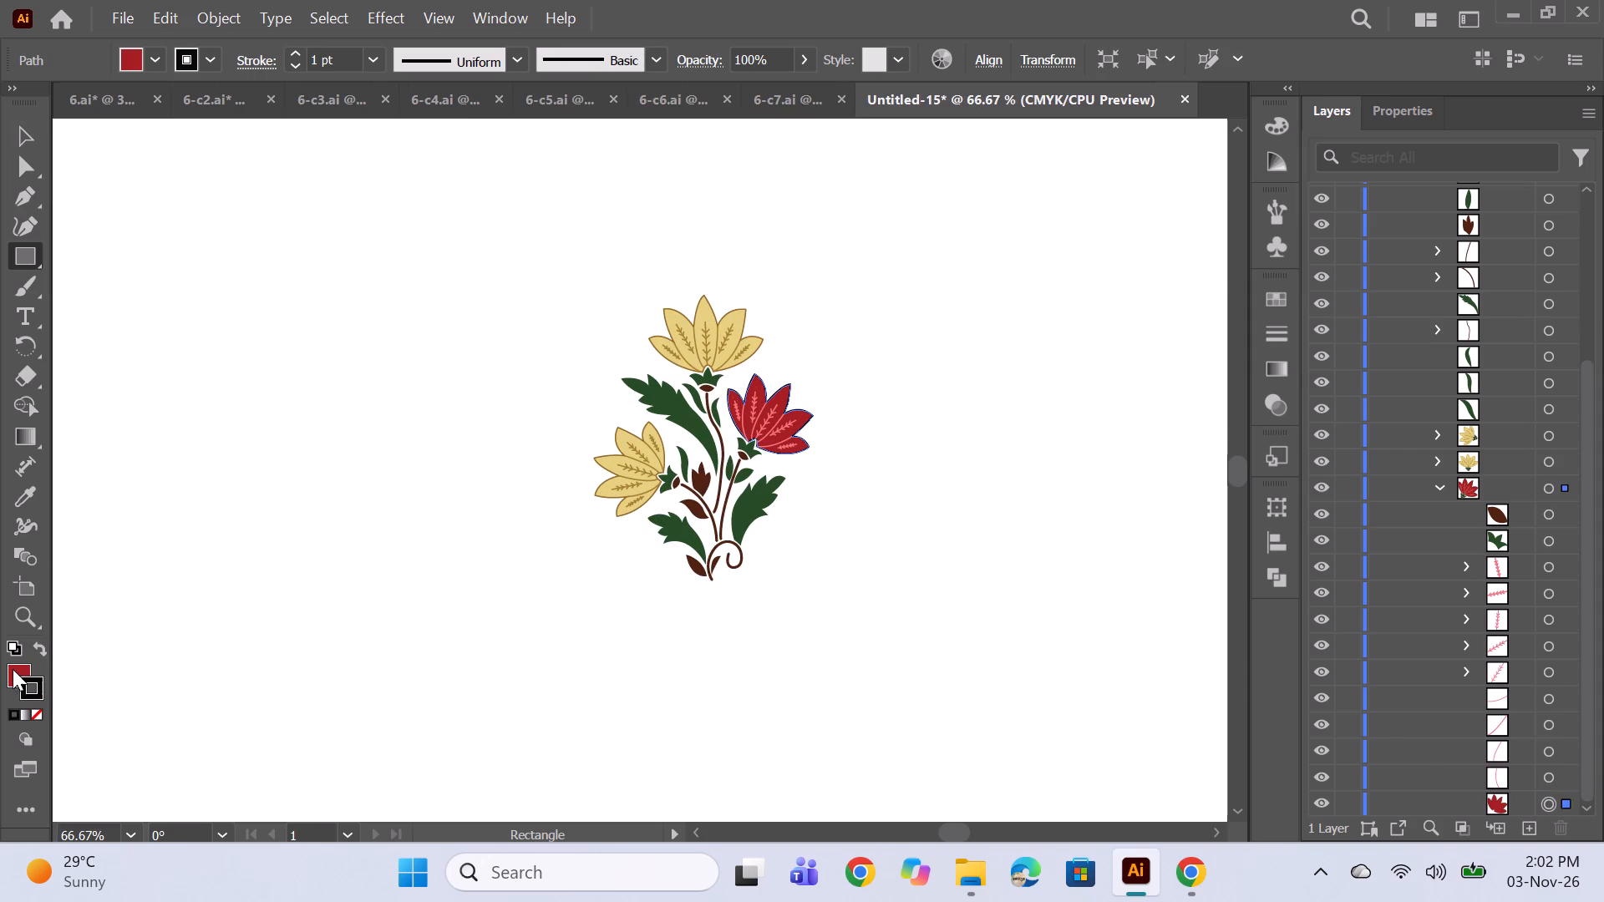
double_click(27, 679)
click(999, 305)
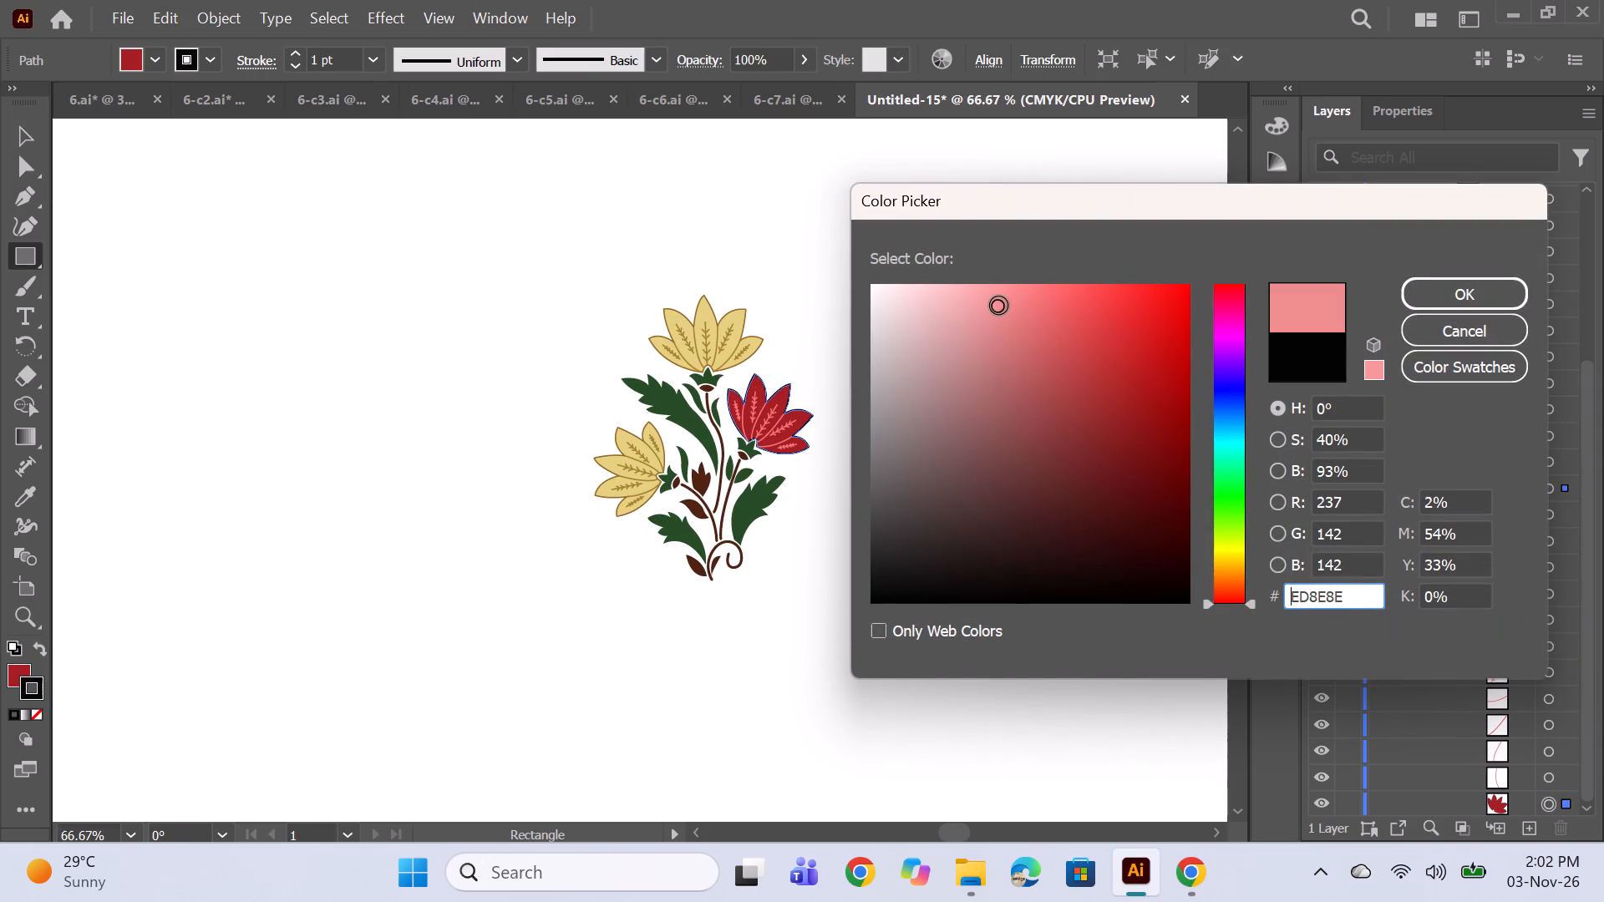
click(1415, 289)
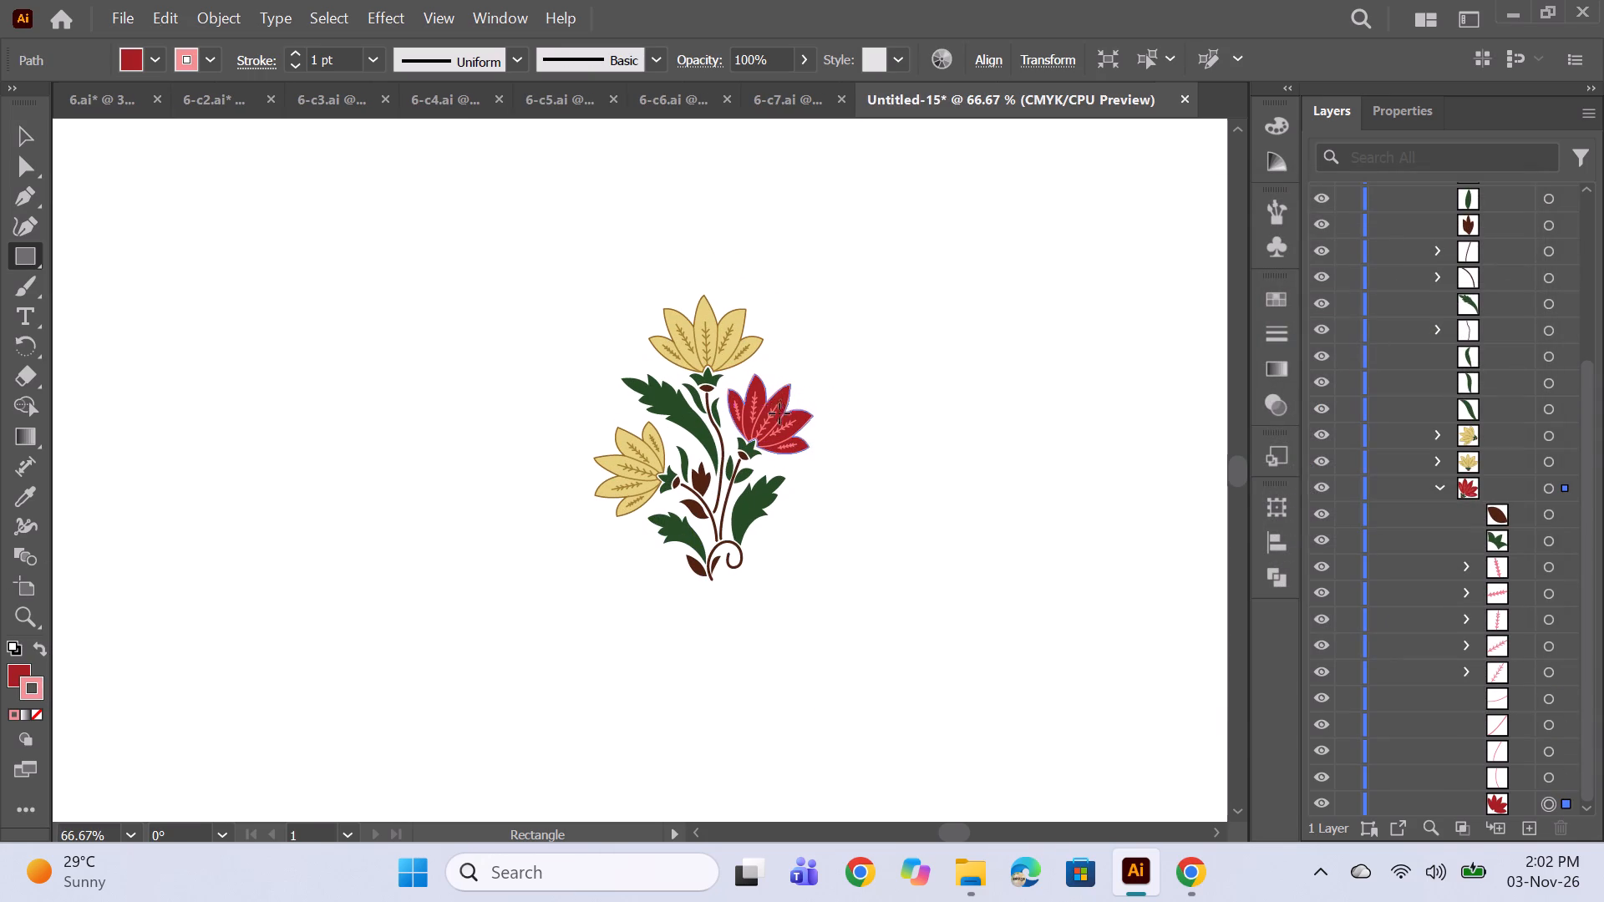
Inspect the red flower's pink outline and veins up close and within the whole motif.
alt+scroll(774, 415, up, 6)
ctrl+click(1044, 342)
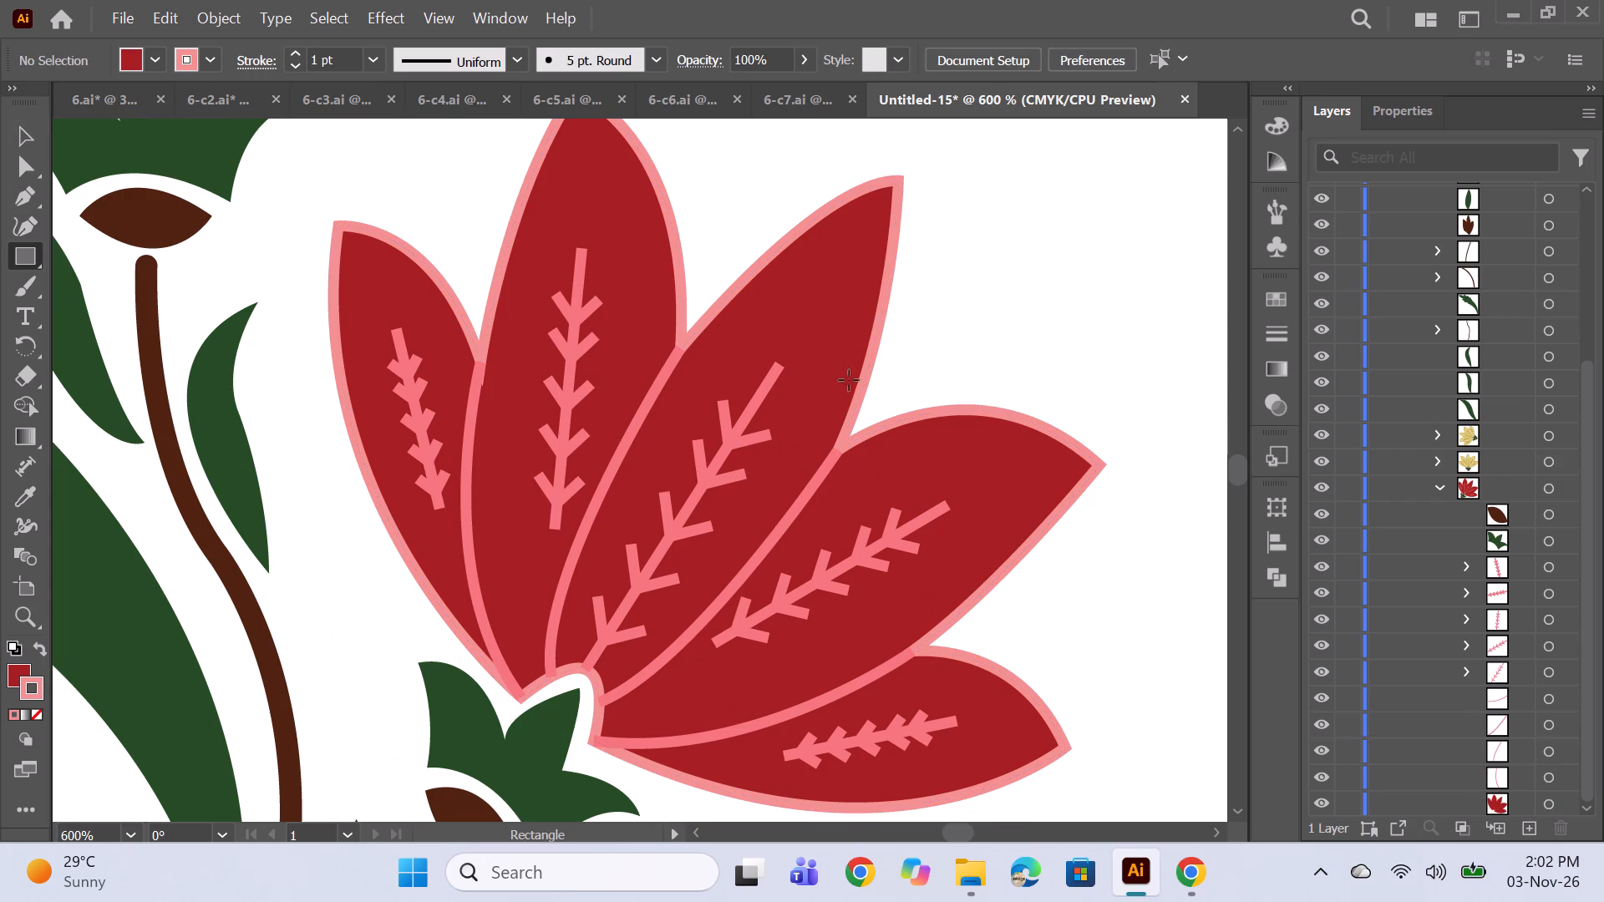
alt+scroll(810, 363, down, 6)
alt+scroll(789, 368, up, 4)
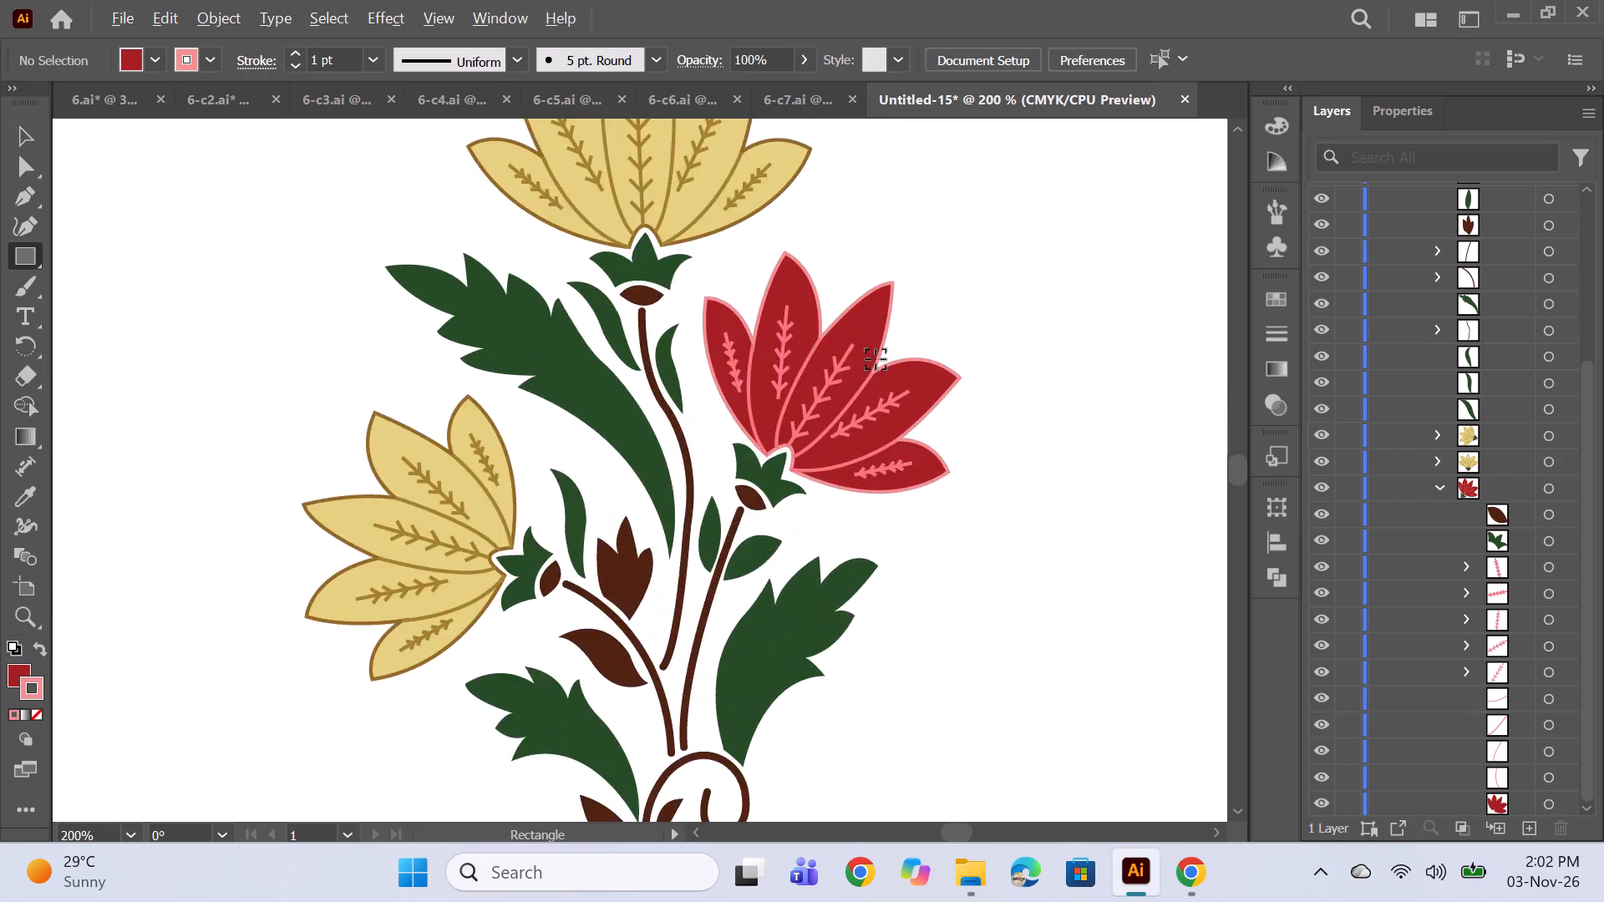
alt+scroll(876, 359, up, 1)
alt+scroll(890, 339, down, 5)
key(space)
drag(1129, 336, 1071, 384)
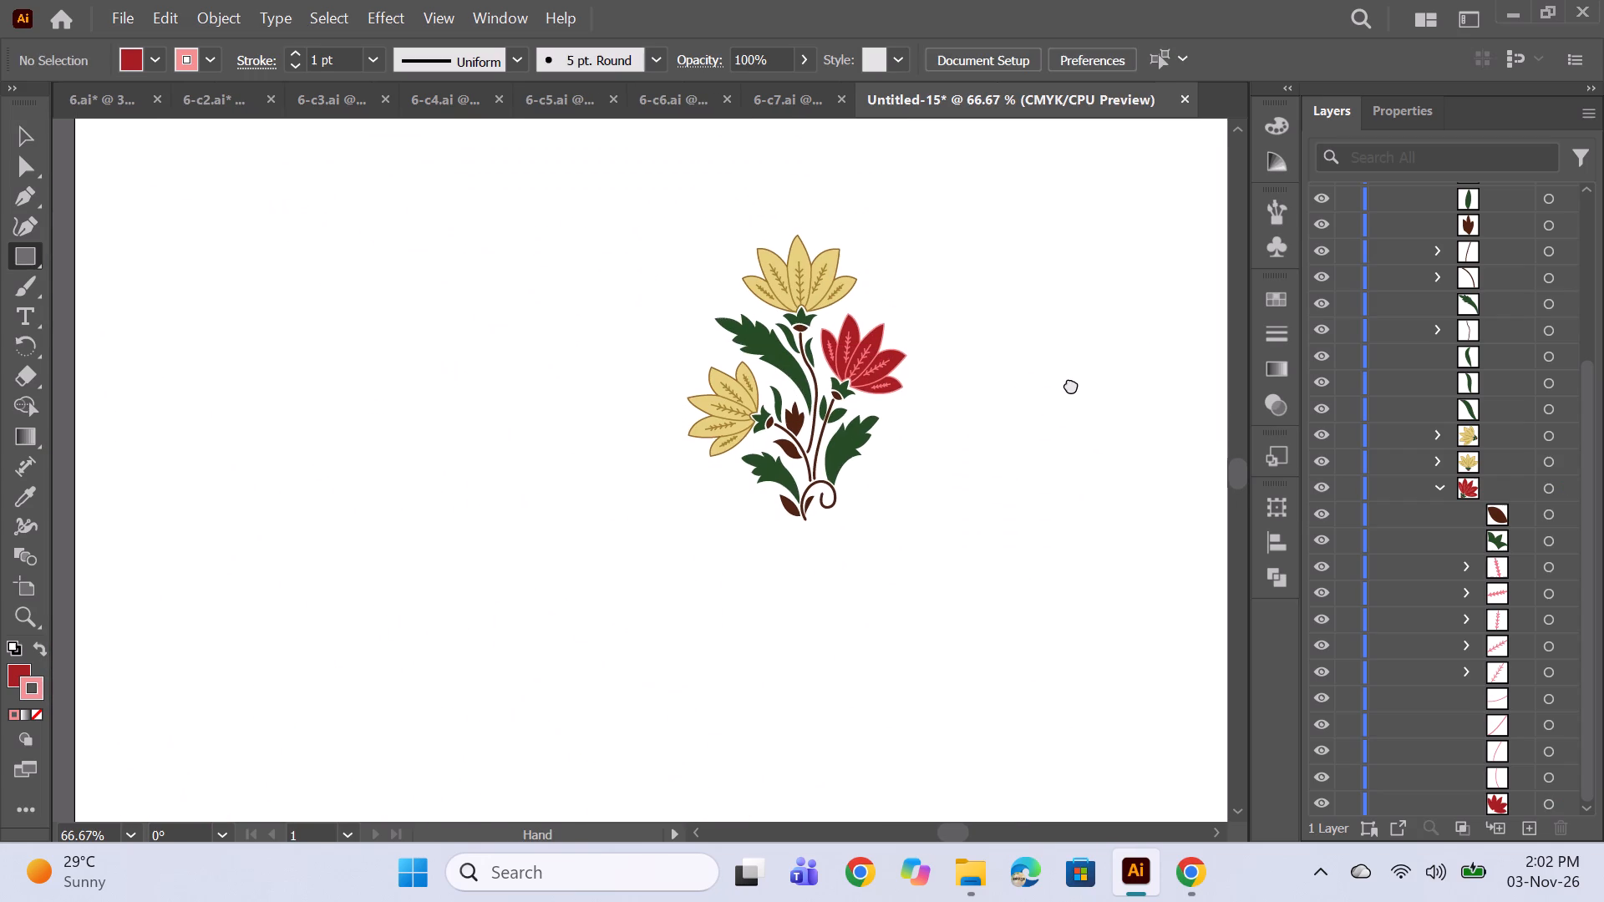
drag(1071, 384, 1069, 386)
Check the fill colour of the green calyx at the base of the red flower.
click(1549, 545)
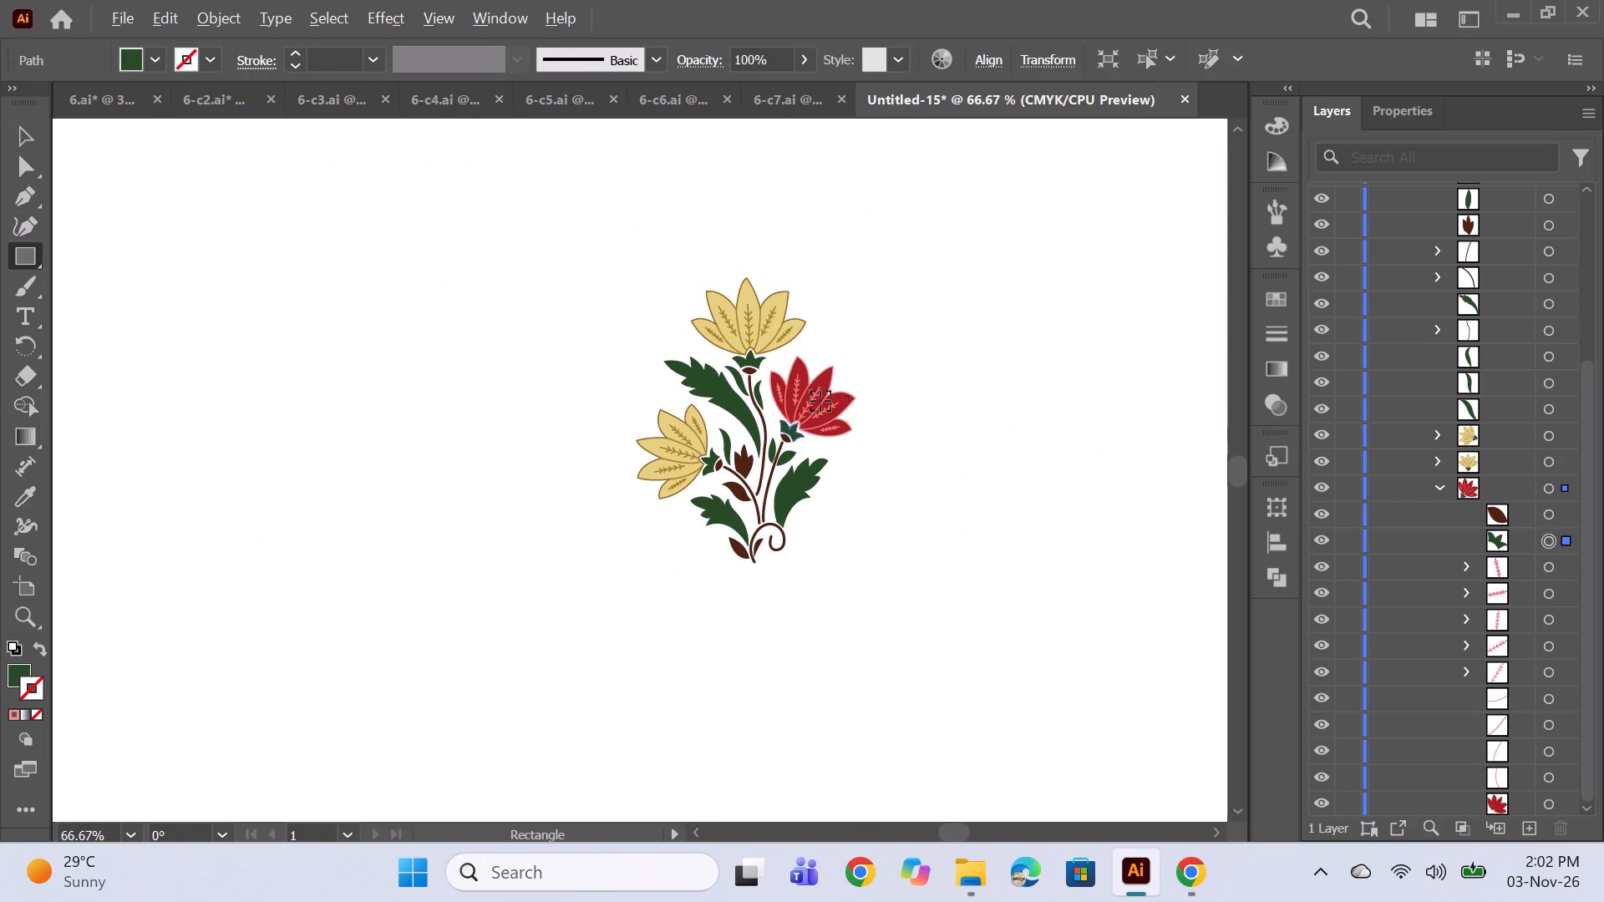
alt+scroll(824, 396, up, 5)
double_click(8, 663)
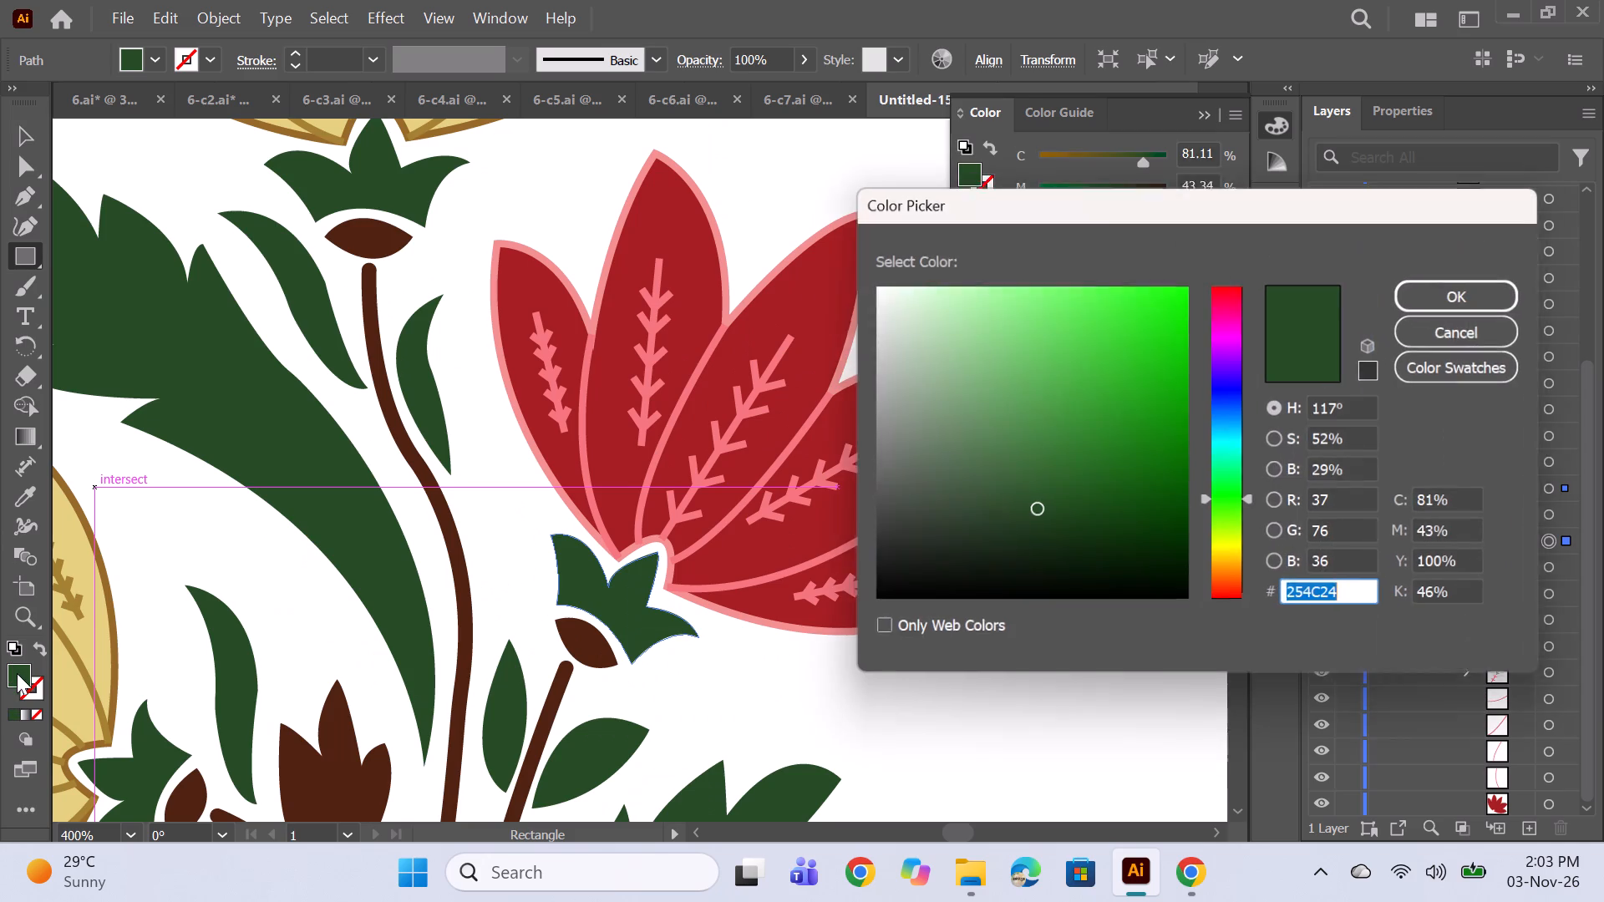
click(1501, 288)
click(1211, 106)
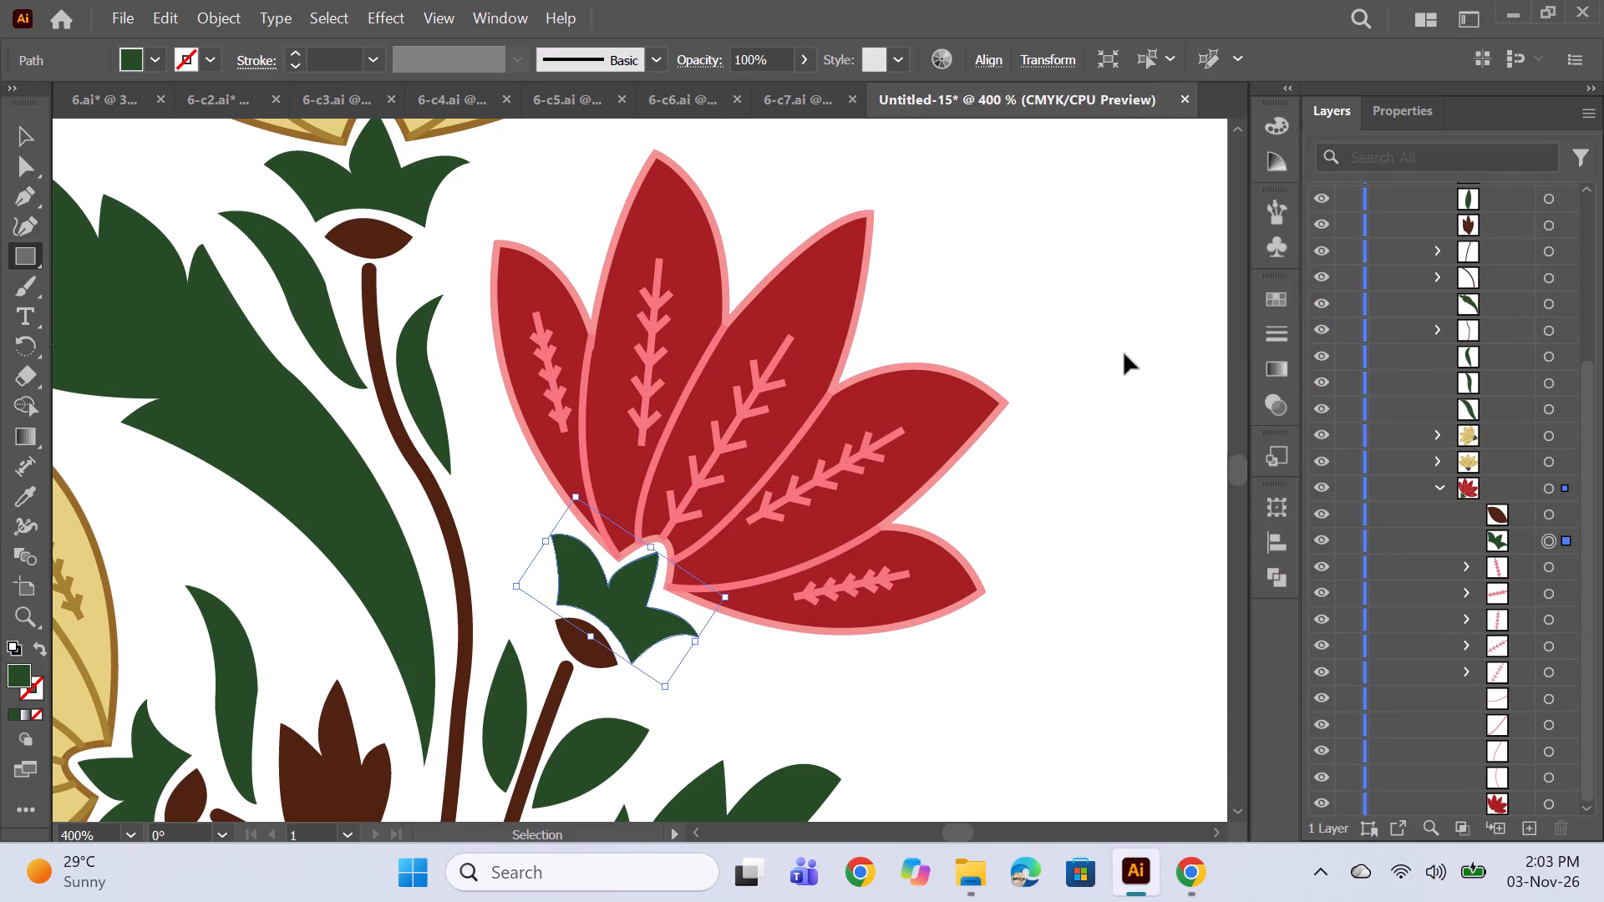
ctrl+click(1123, 356)
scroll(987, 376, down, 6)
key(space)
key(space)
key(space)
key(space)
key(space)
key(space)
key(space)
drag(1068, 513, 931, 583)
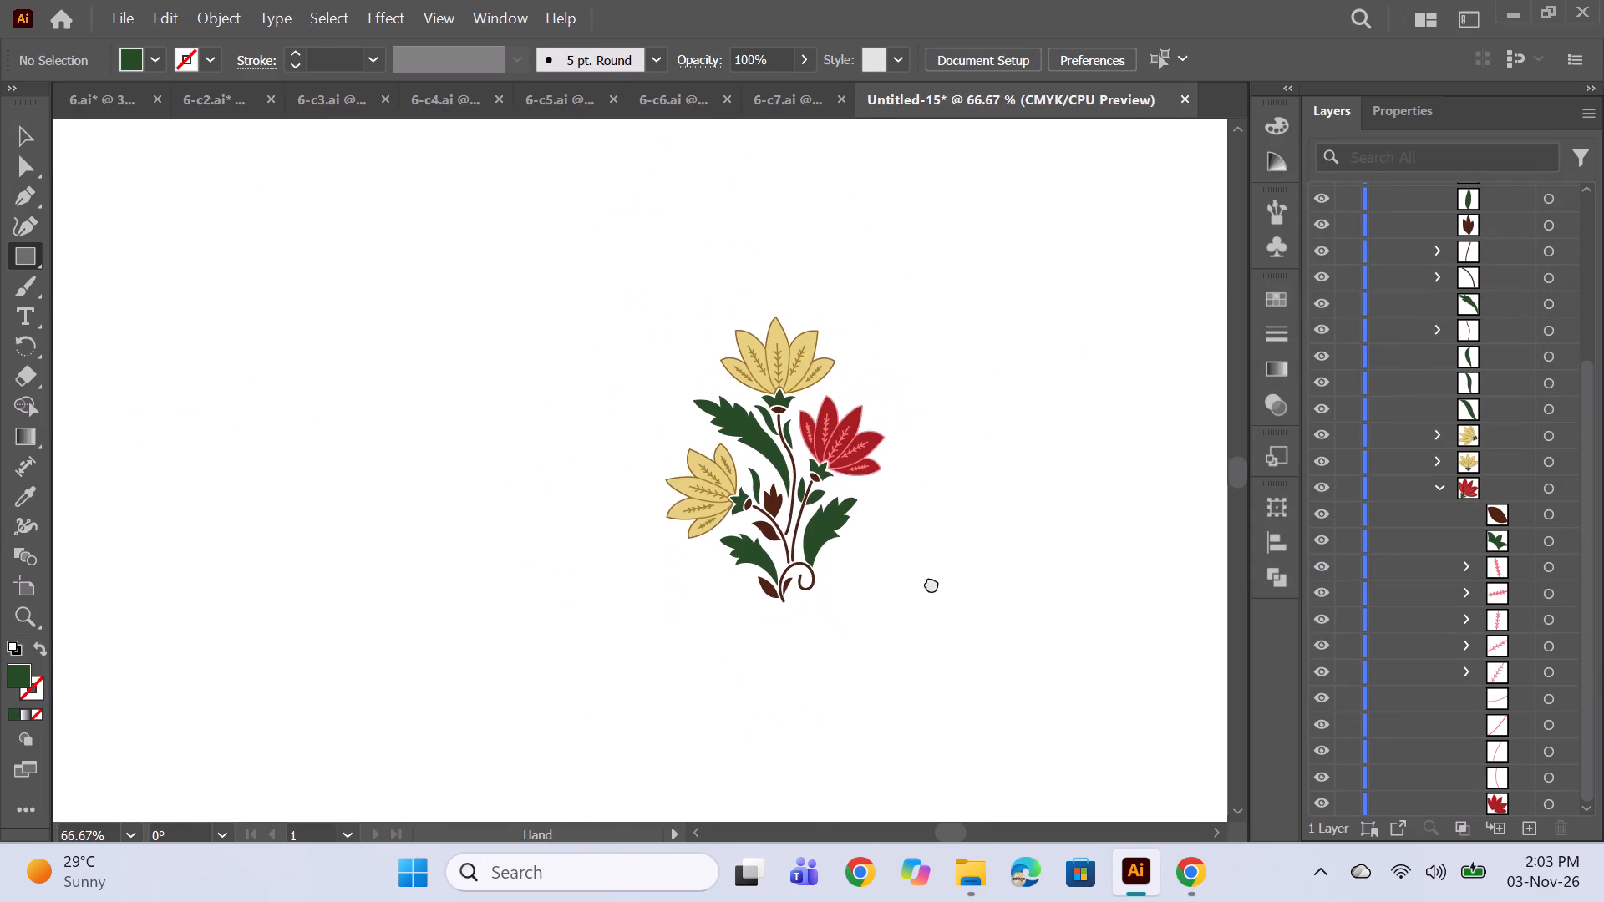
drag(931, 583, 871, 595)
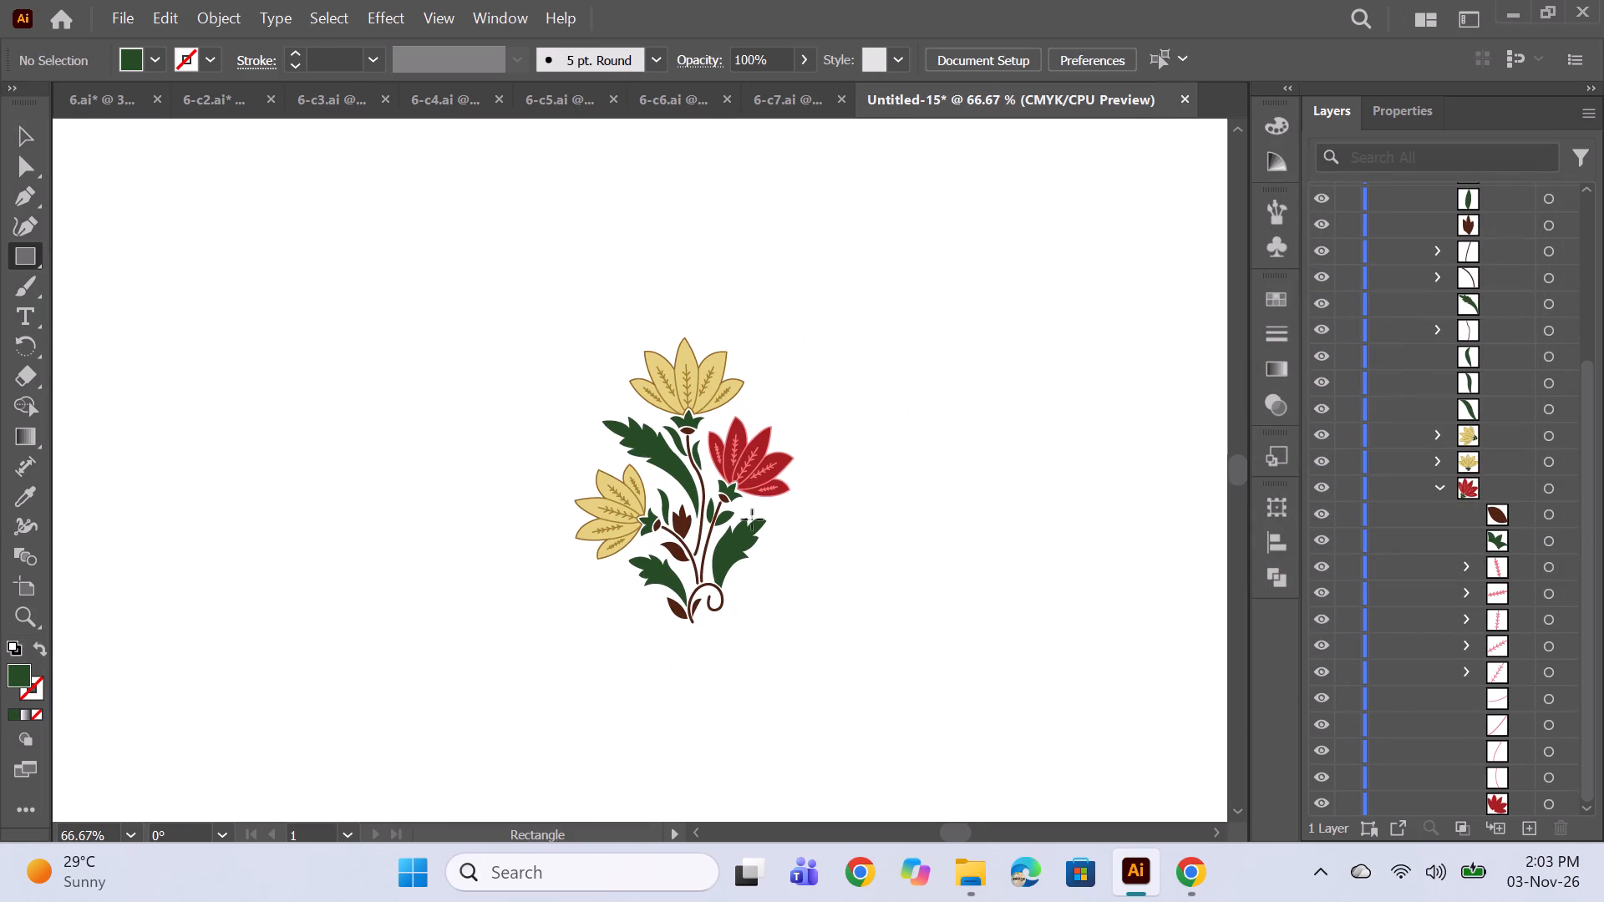
Fill the small brown bud base below the red flower's calyx with near-black 020100.
alt+scroll(709, 483, up, 4)
scroll(728, 512, down, 9)
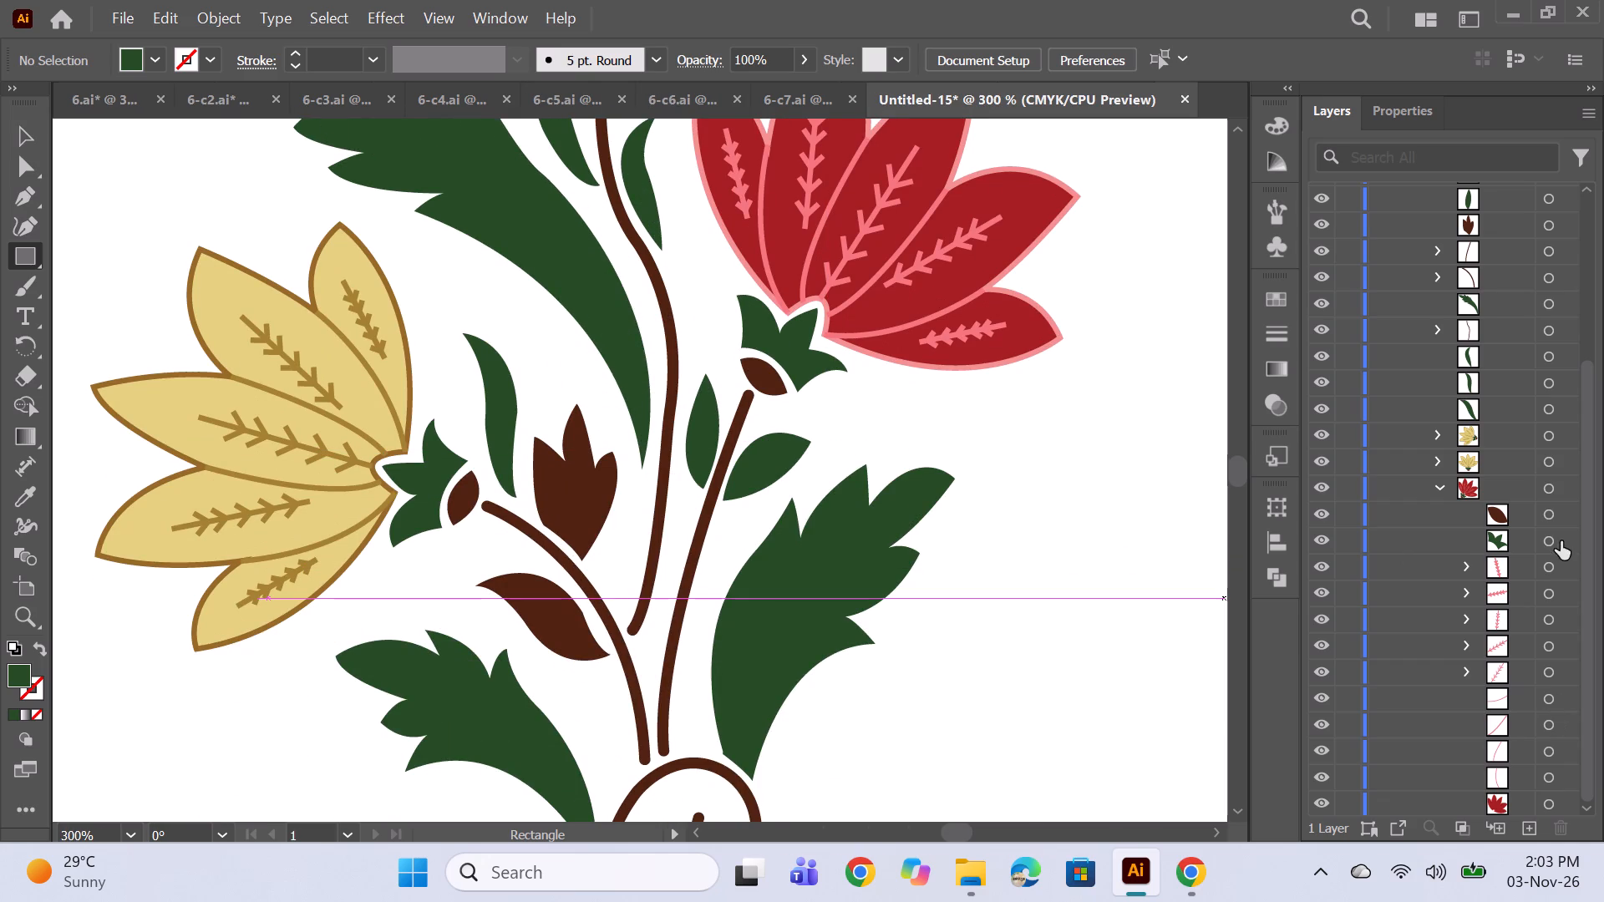
click(1551, 505)
click(1546, 511)
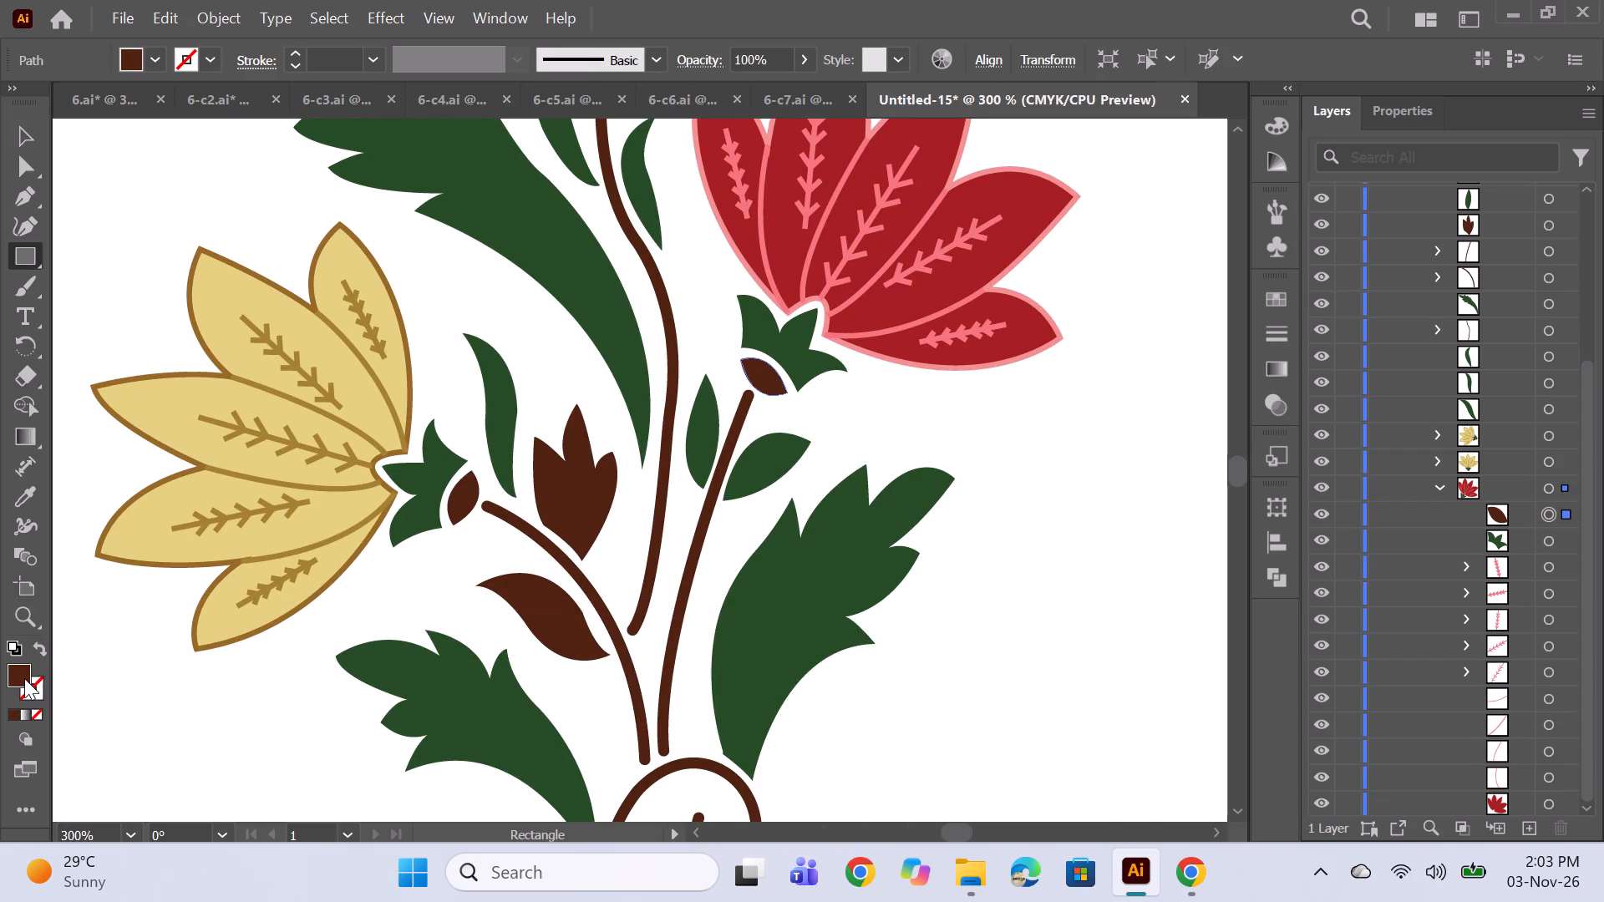
double_click(24, 678)
click(1159, 595)
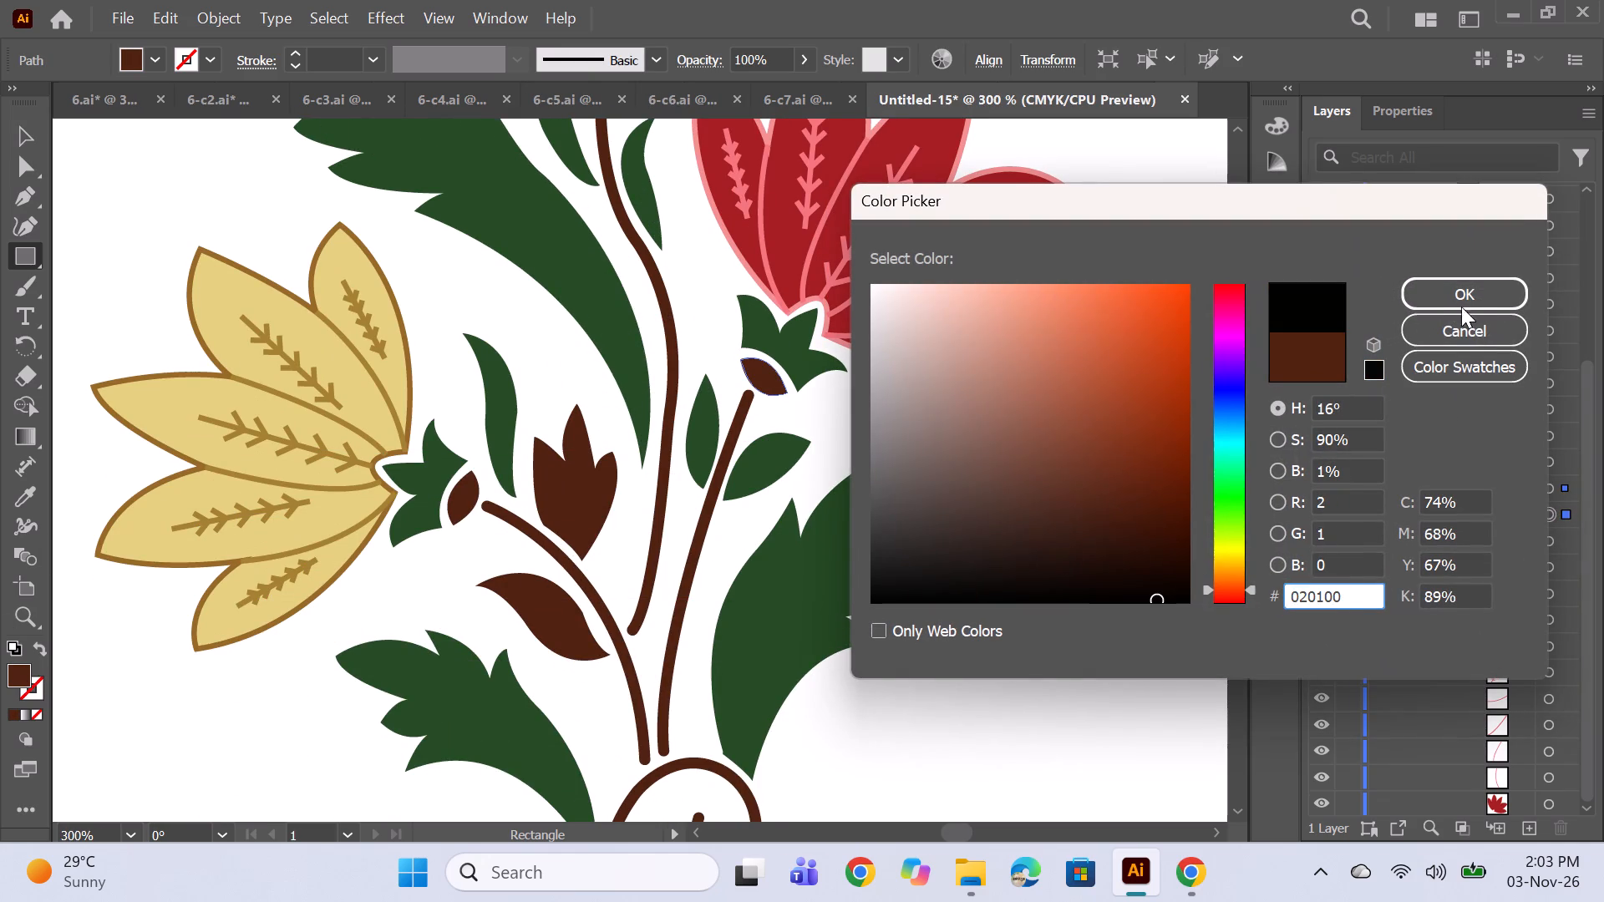
click(1464, 299)
ctrl+click(1066, 515)
Copy the red fill and pink stroke of the red flower's petals onto the top flower's petal shape with the Eyedropper.
alt+scroll(987, 450, down, 3)
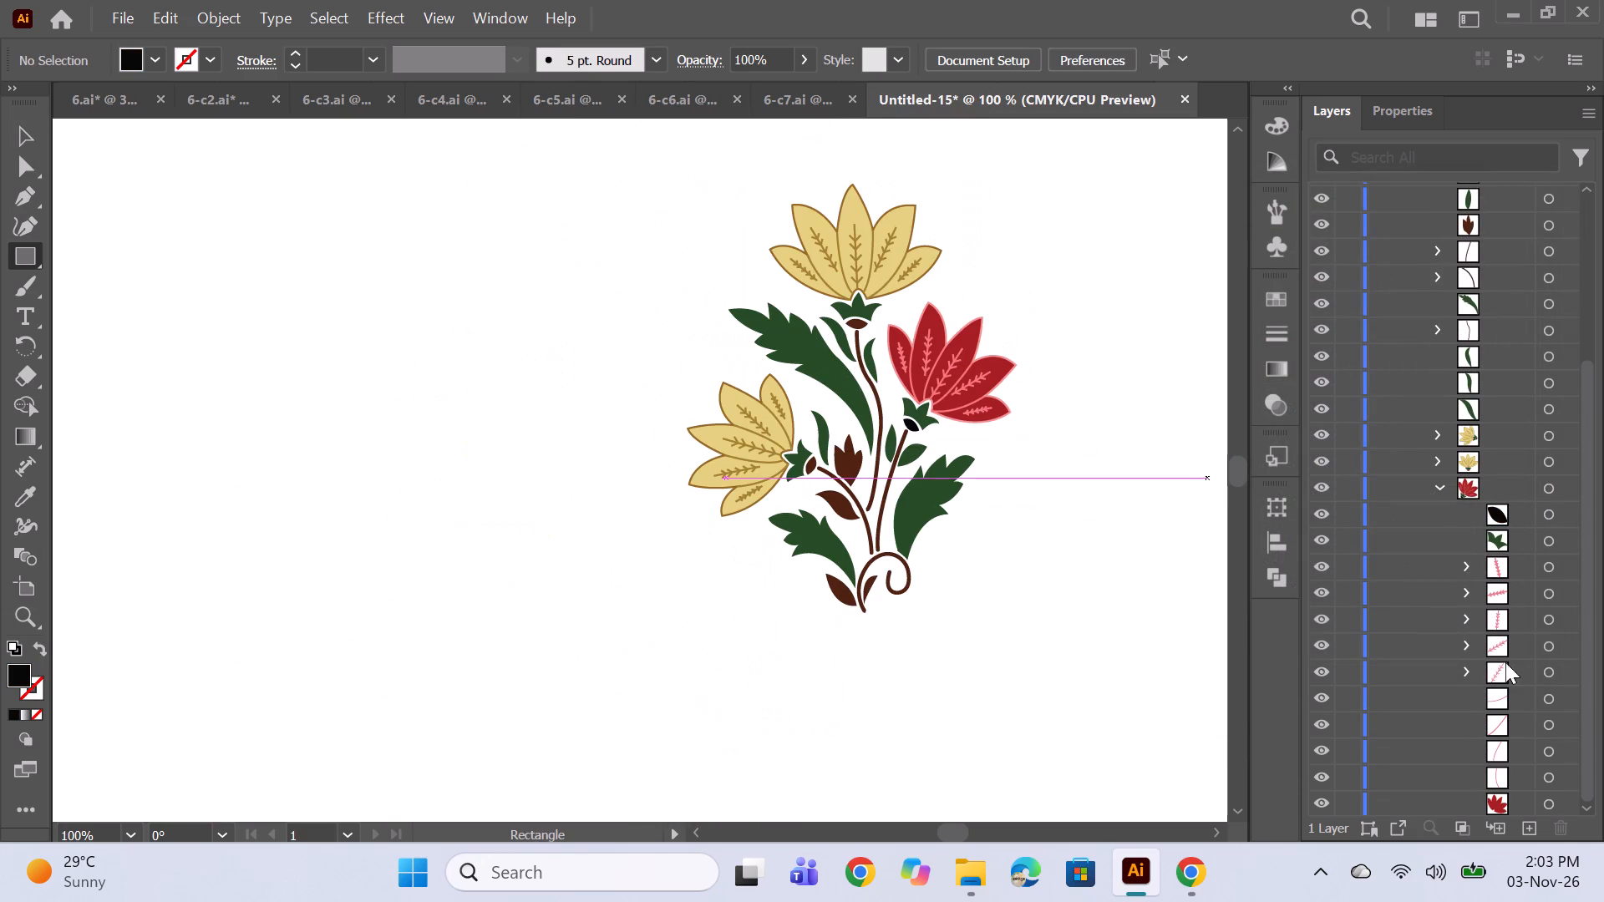
click(1441, 487)
click(1440, 697)
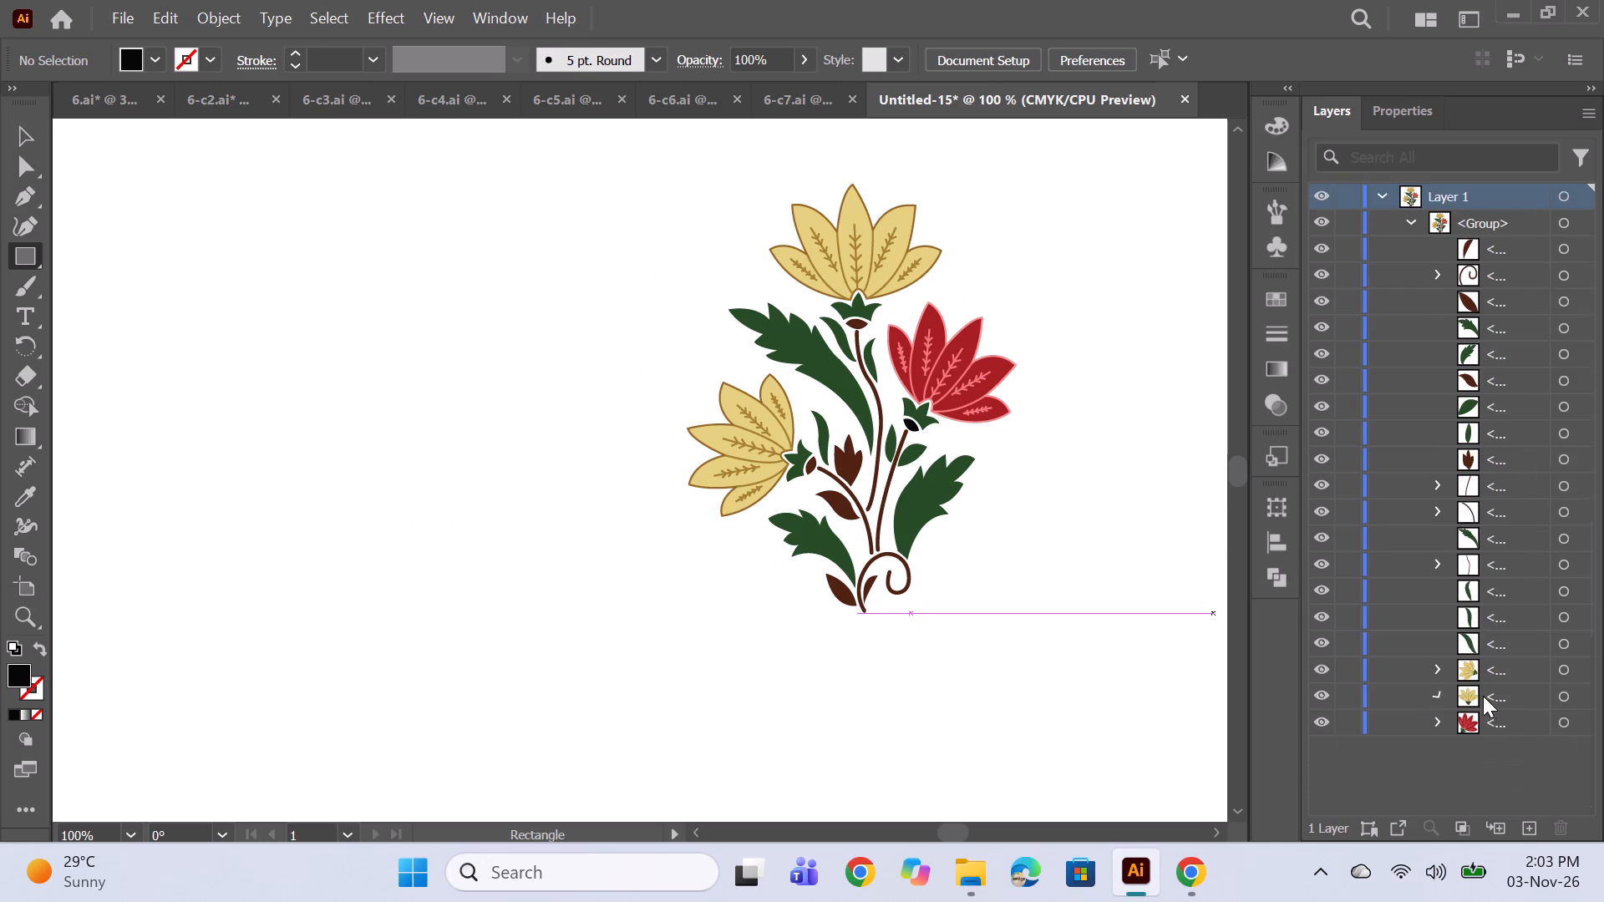
scroll(1528, 596, down, 11)
click(1547, 773)
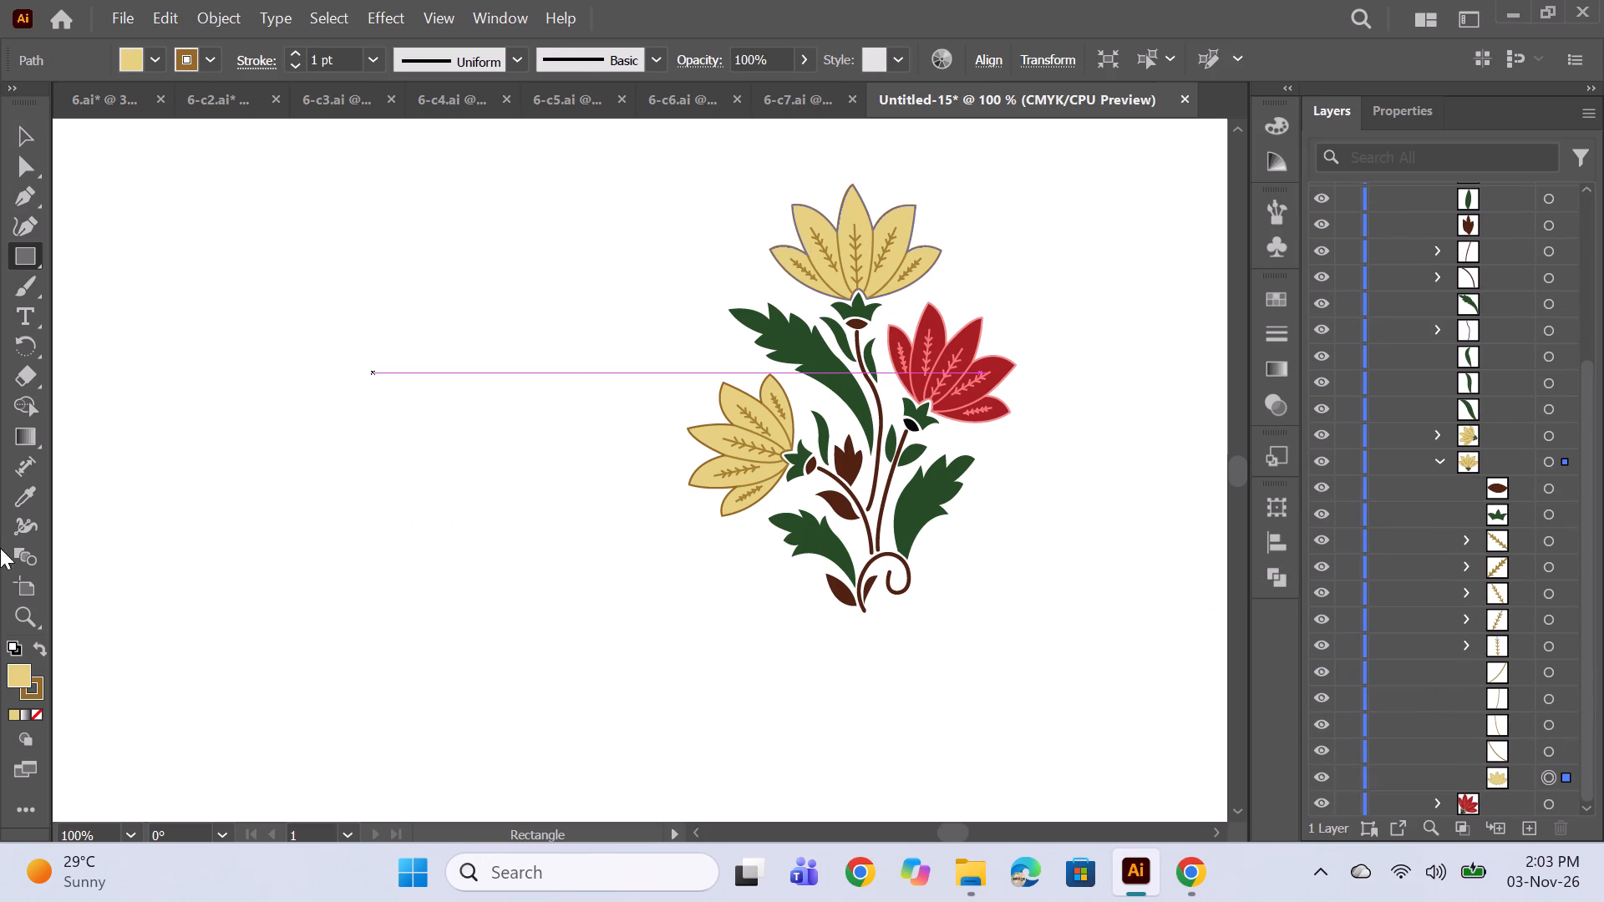
click(18, 499)
click(970, 344)
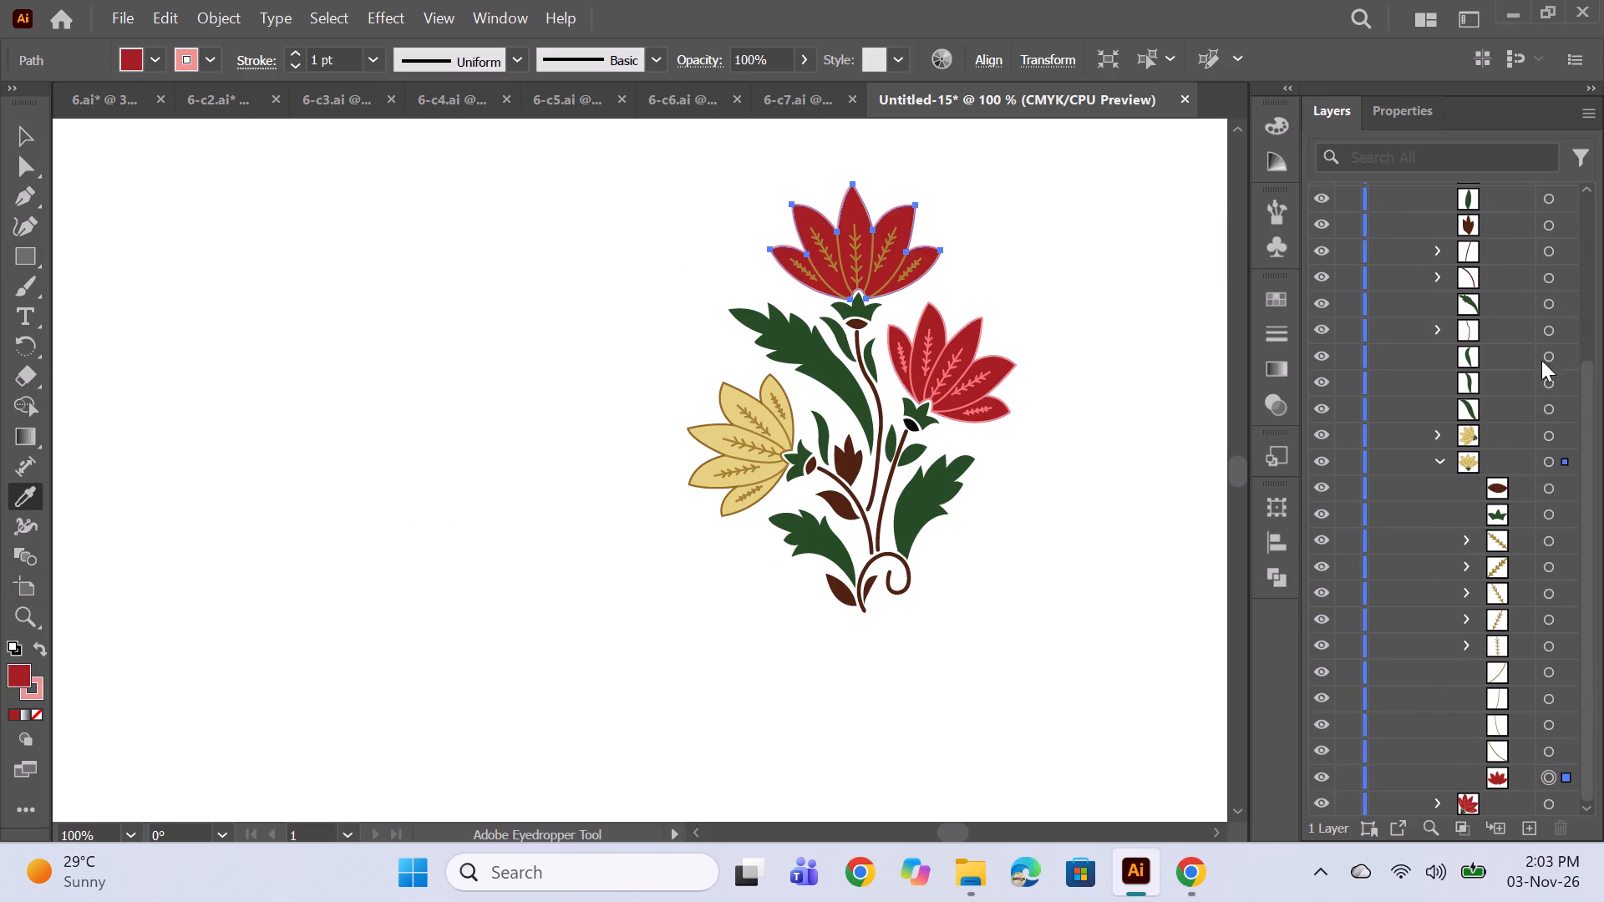
Copy the red flower's pink vein stroke onto the top flower's vein sprigs and petal dividing lines with the Eyedropper.
click(1550, 742)
shift+click(1545, 542)
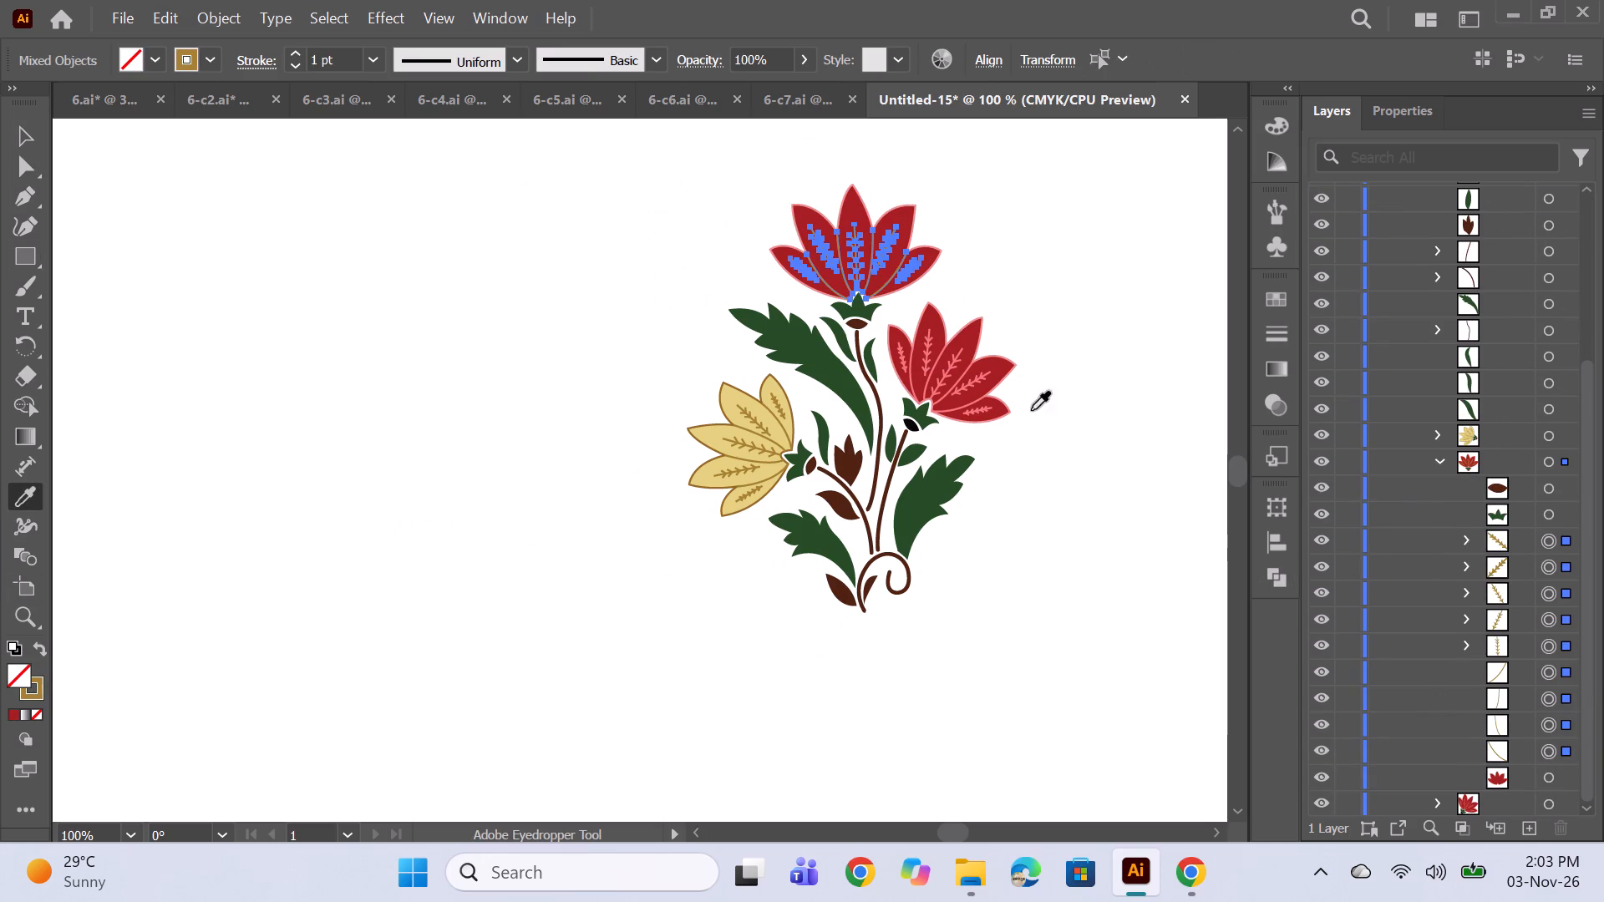
click(947, 371)
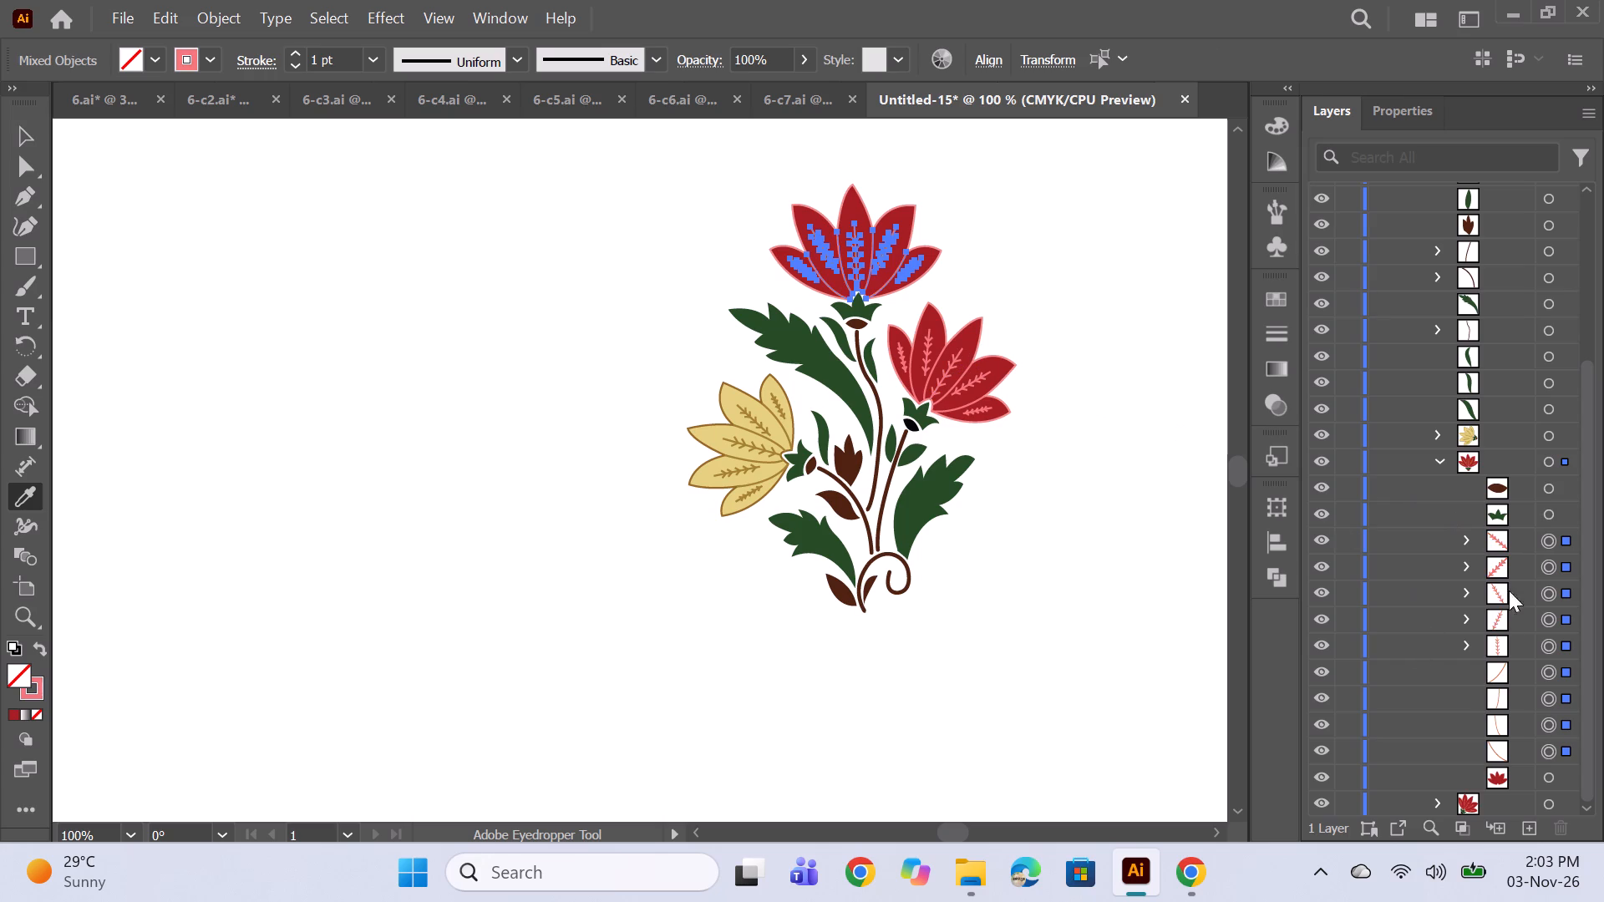
Copy the near-black fill of the right flower's bud base onto the top flower's brown bud base with the Eyedropper.
click(1546, 510)
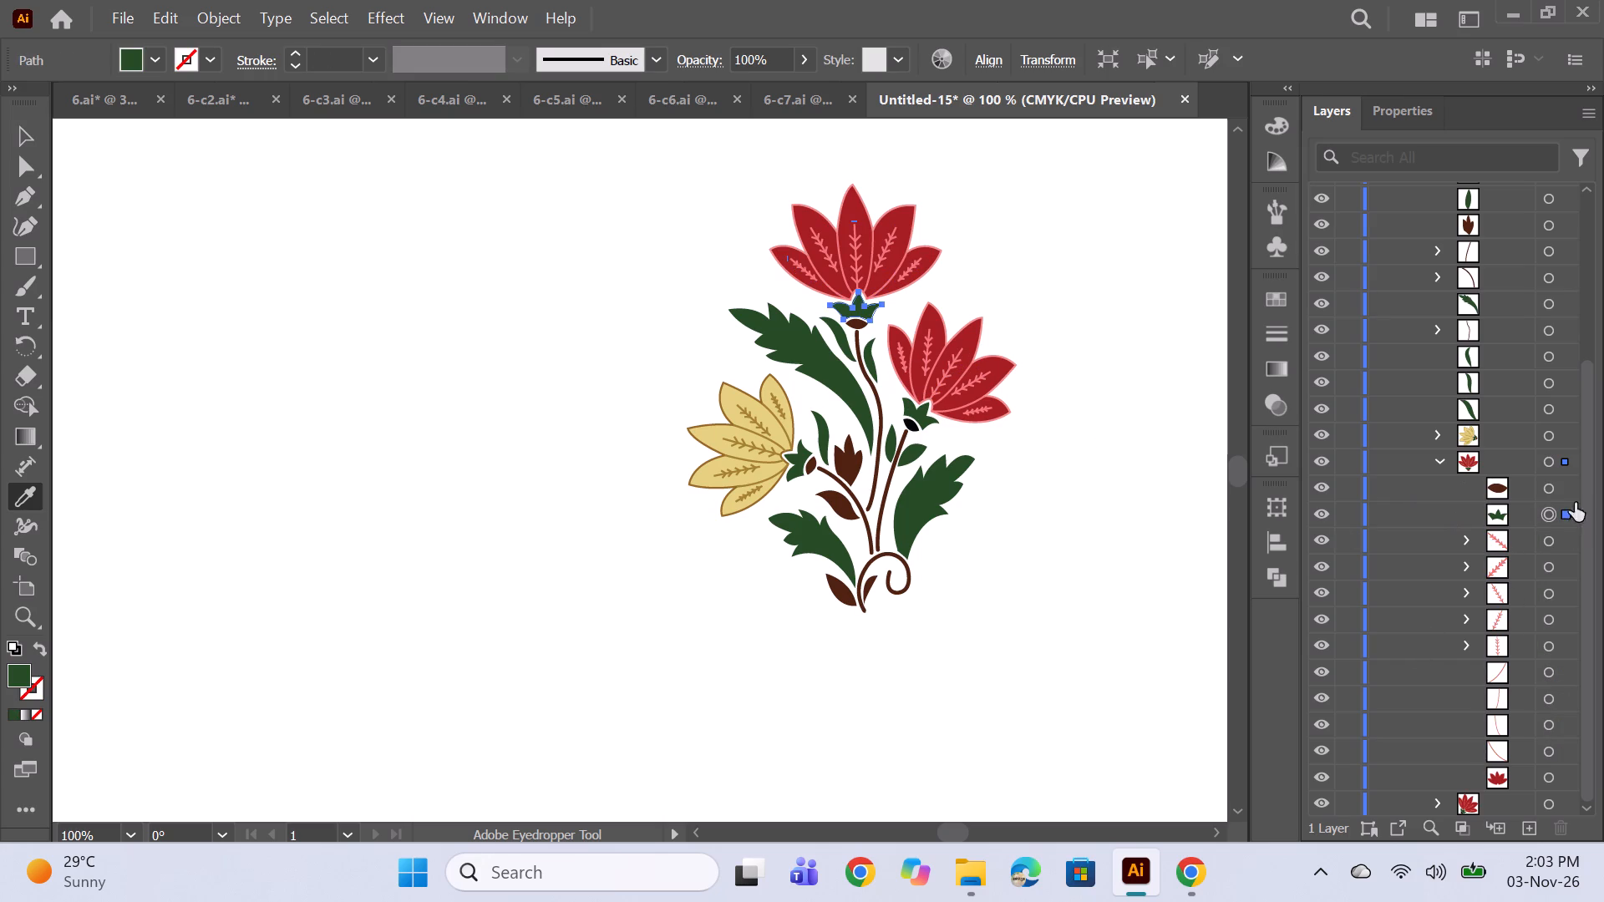
click(1553, 490)
scroll(964, 323, up, 2)
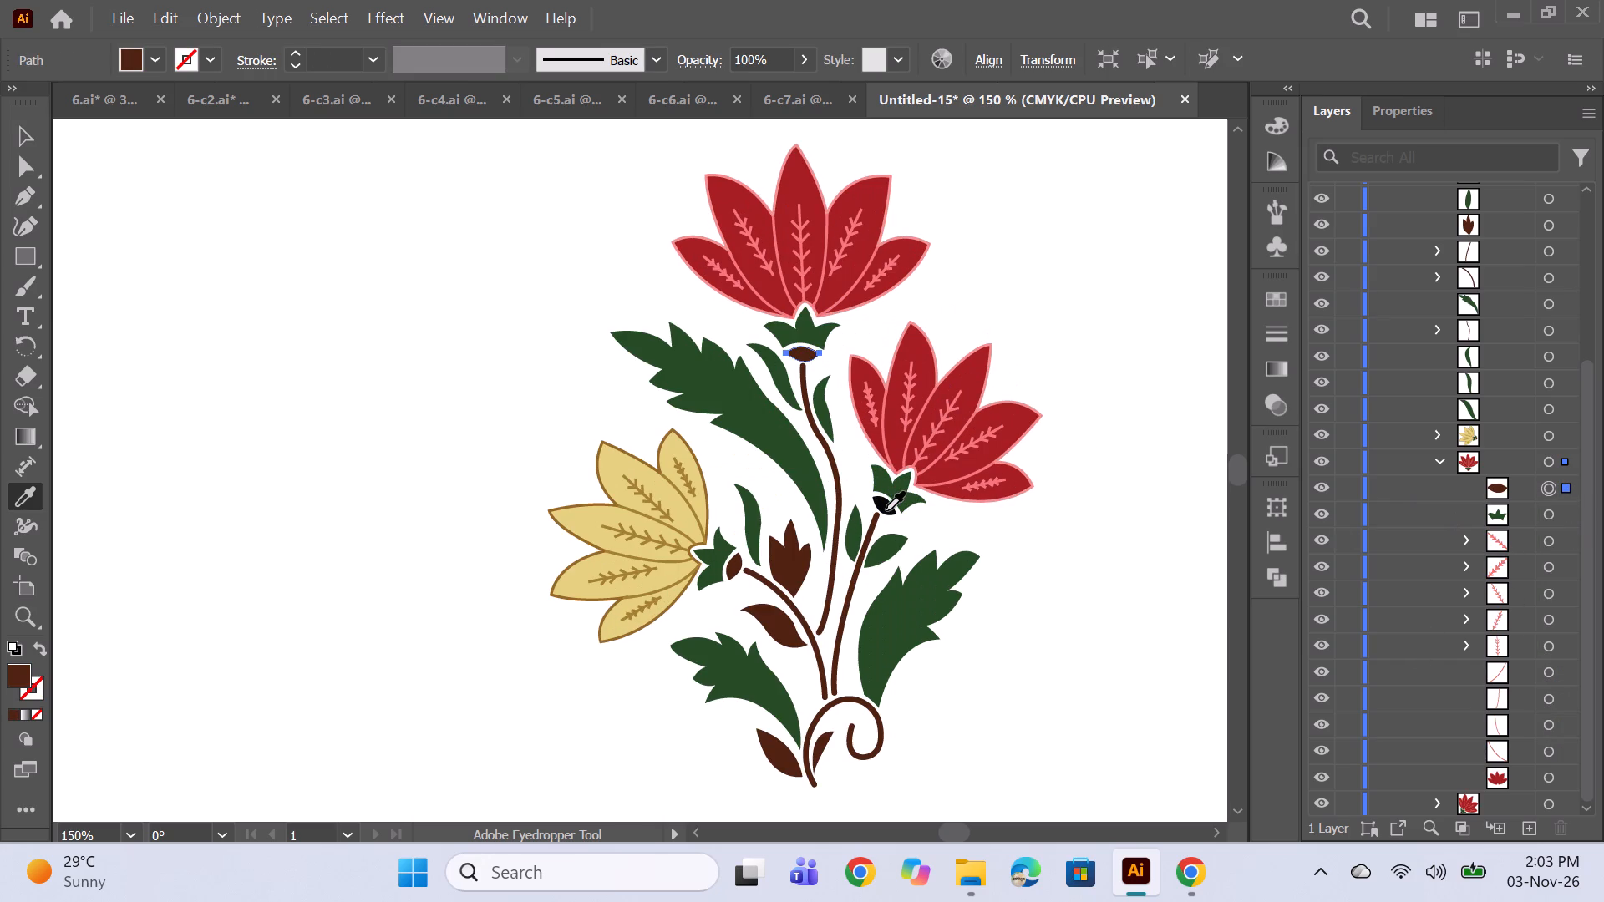
click(886, 510)
click(1439, 453)
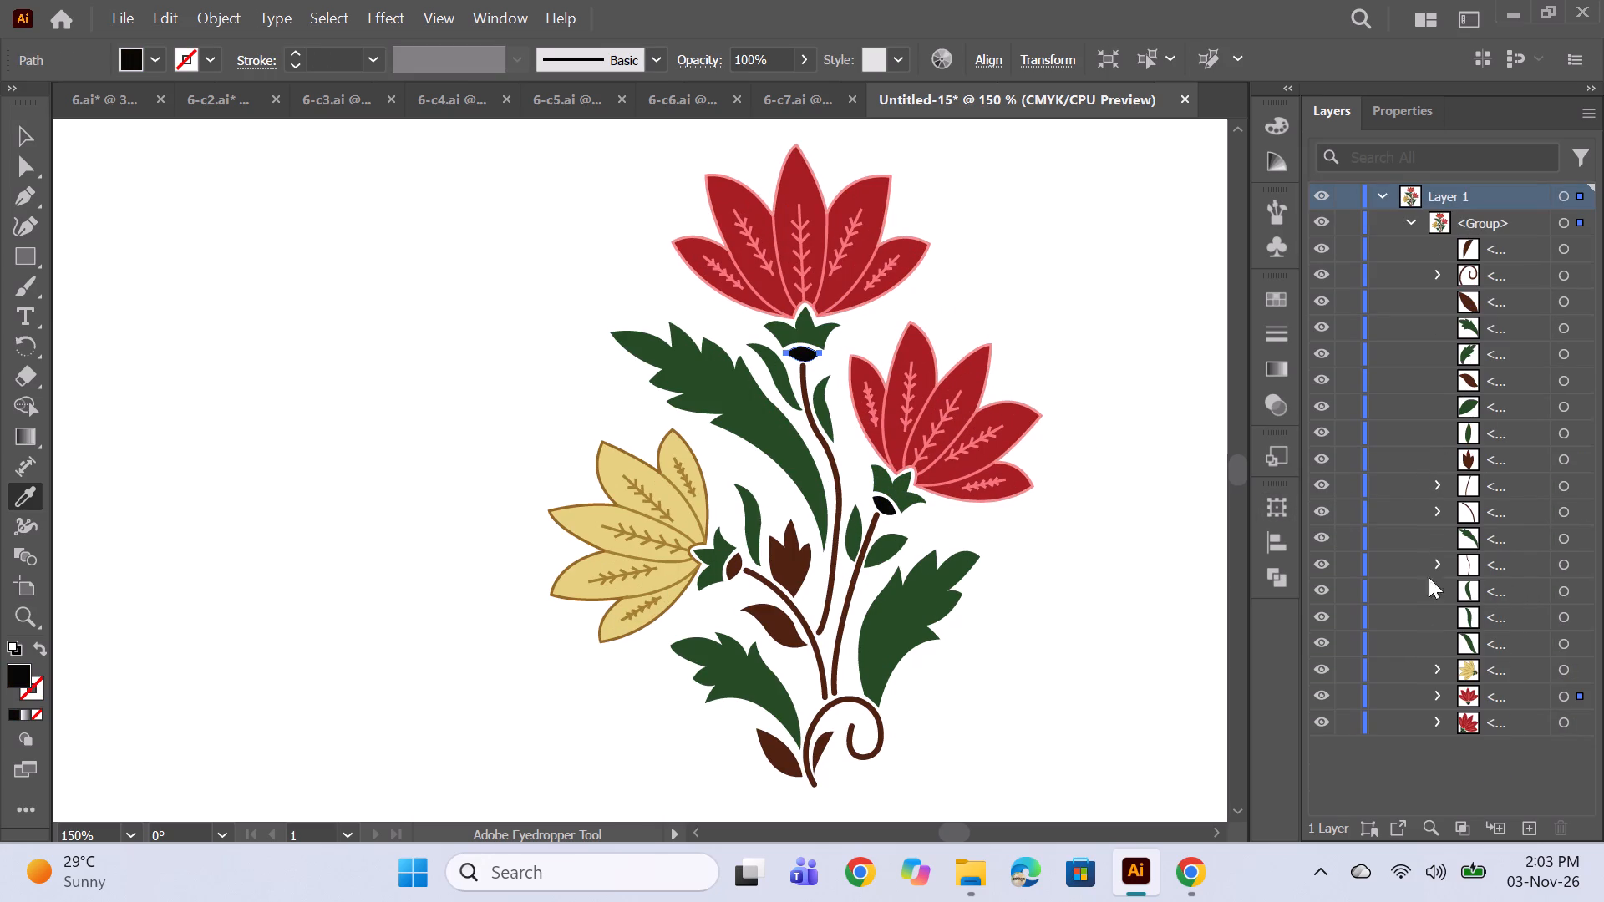
Copy the red fill and pink stroke of the red flower's petals onto the yellow flower's petal shape with the Eyedropper.
click(1433, 671)
scroll(1510, 530, down, 10)
click(1553, 756)
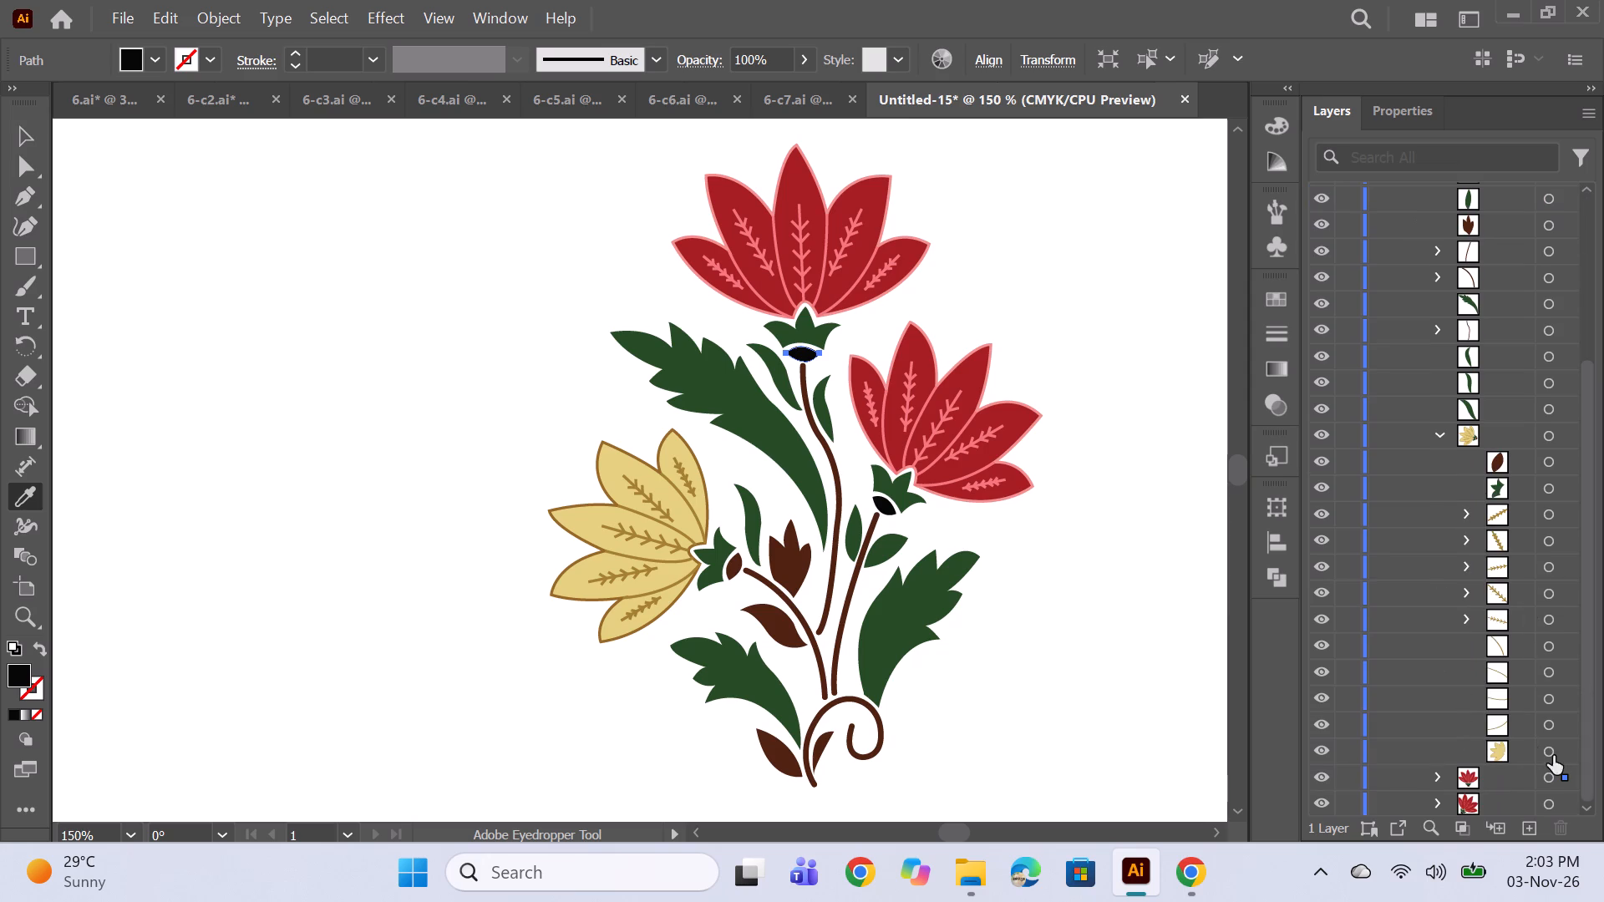
click(979, 374)
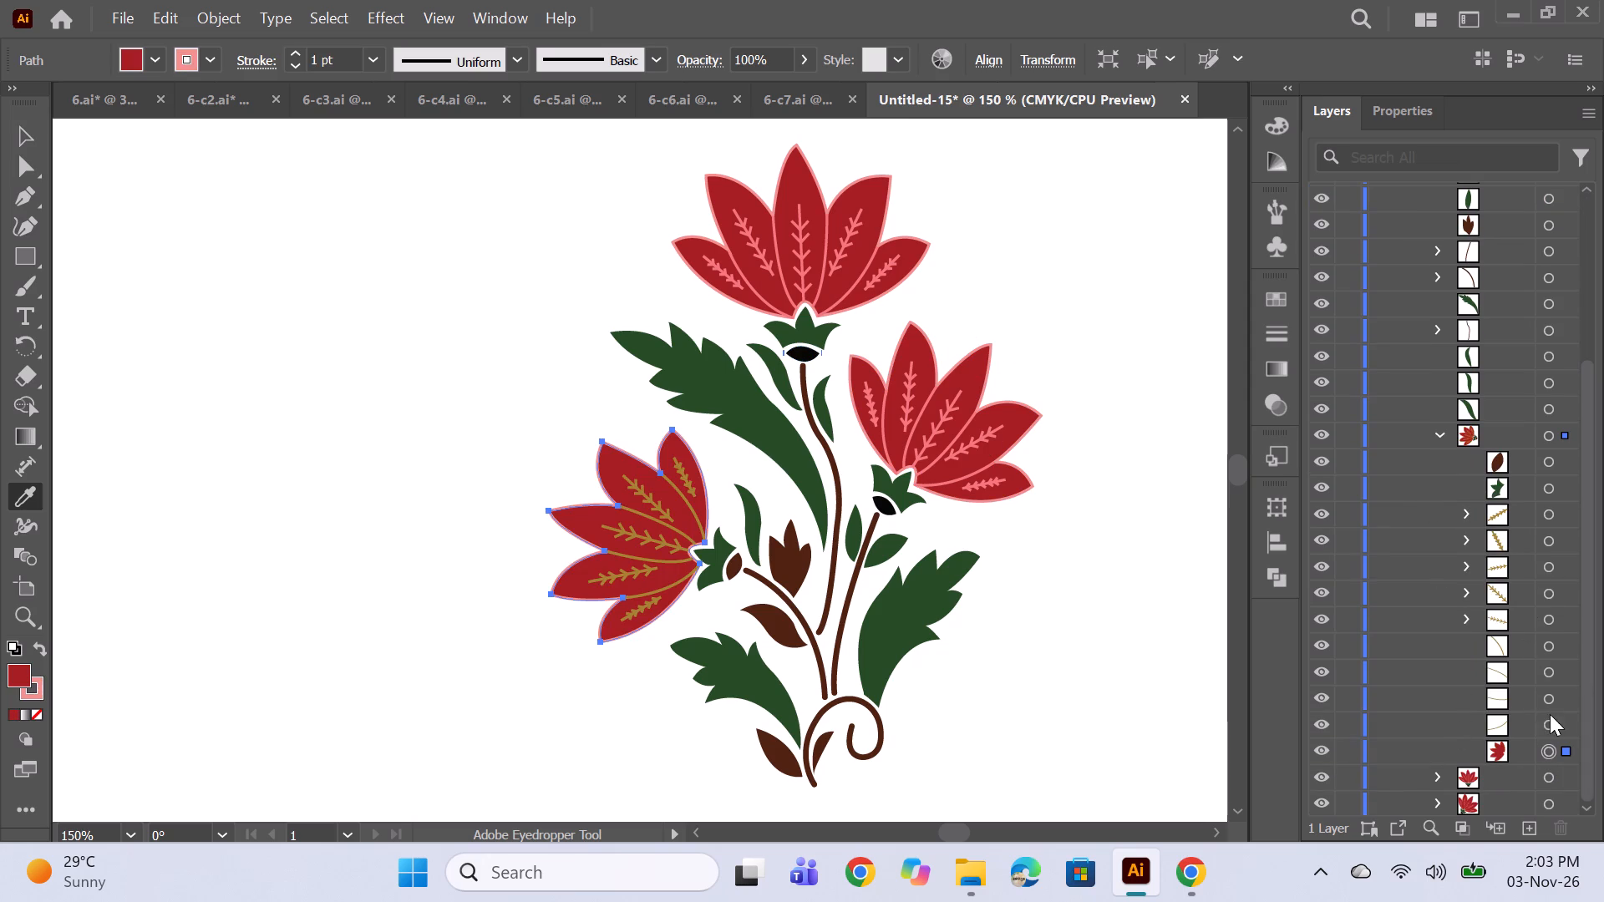
Copy the pink vein stroke onto the left flower's vein sprigs and petal dividing lines with the Eyedropper.
click(1552, 725)
shift+click(1545, 514)
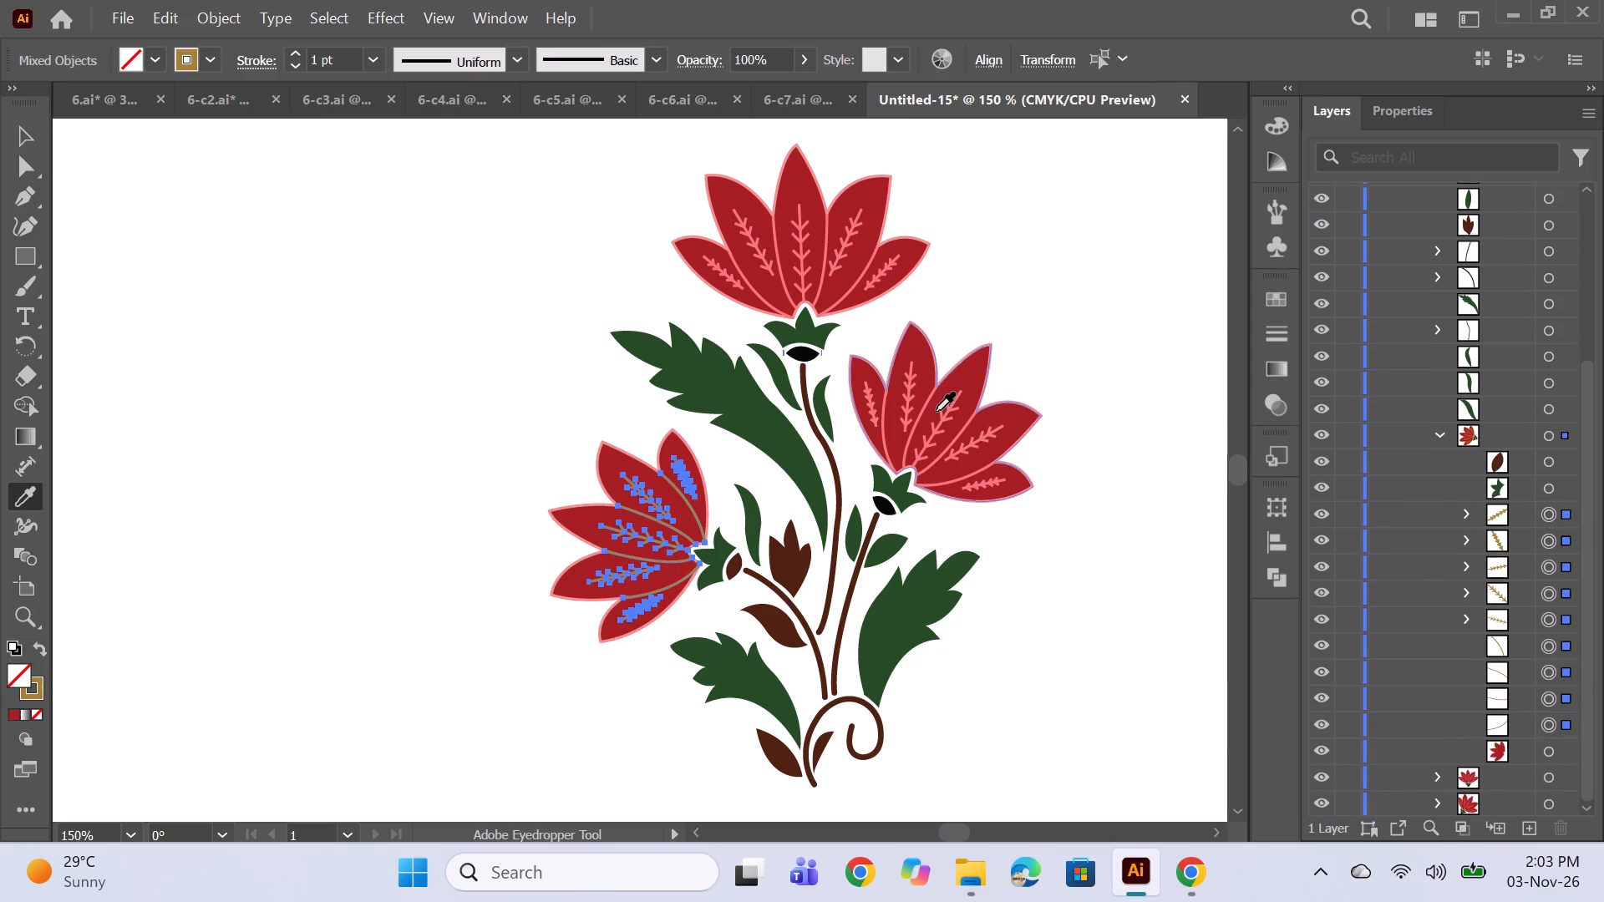
click(942, 417)
Copy the top flower's near-black bud base fill onto the left flower's brown bud base with the Eyedropper.
click(1549, 494)
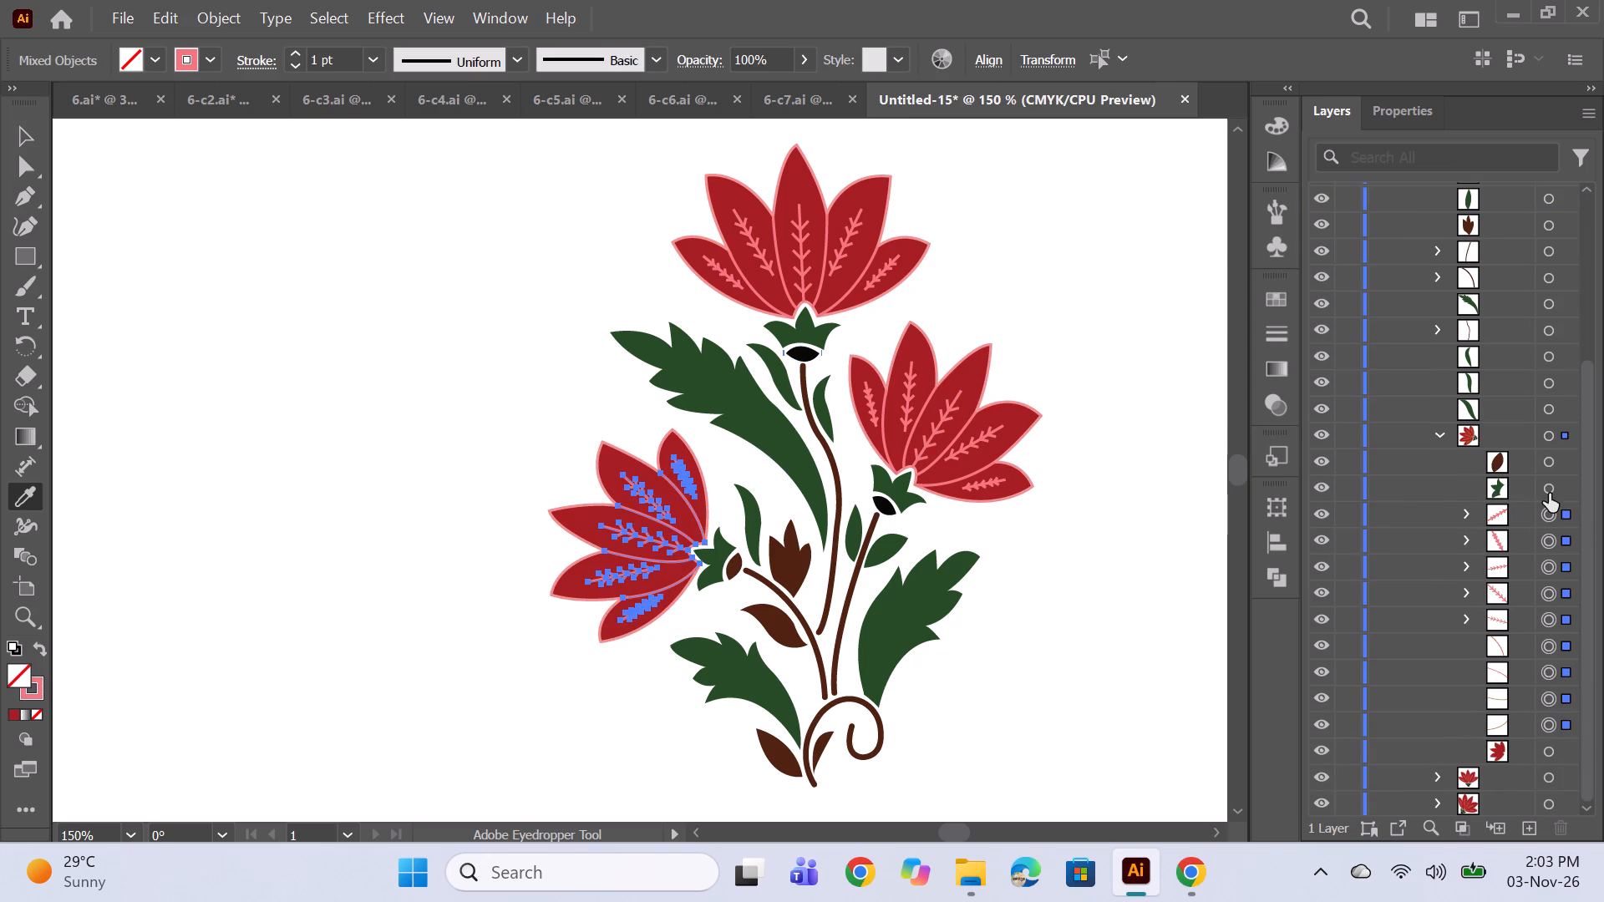
click(1554, 463)
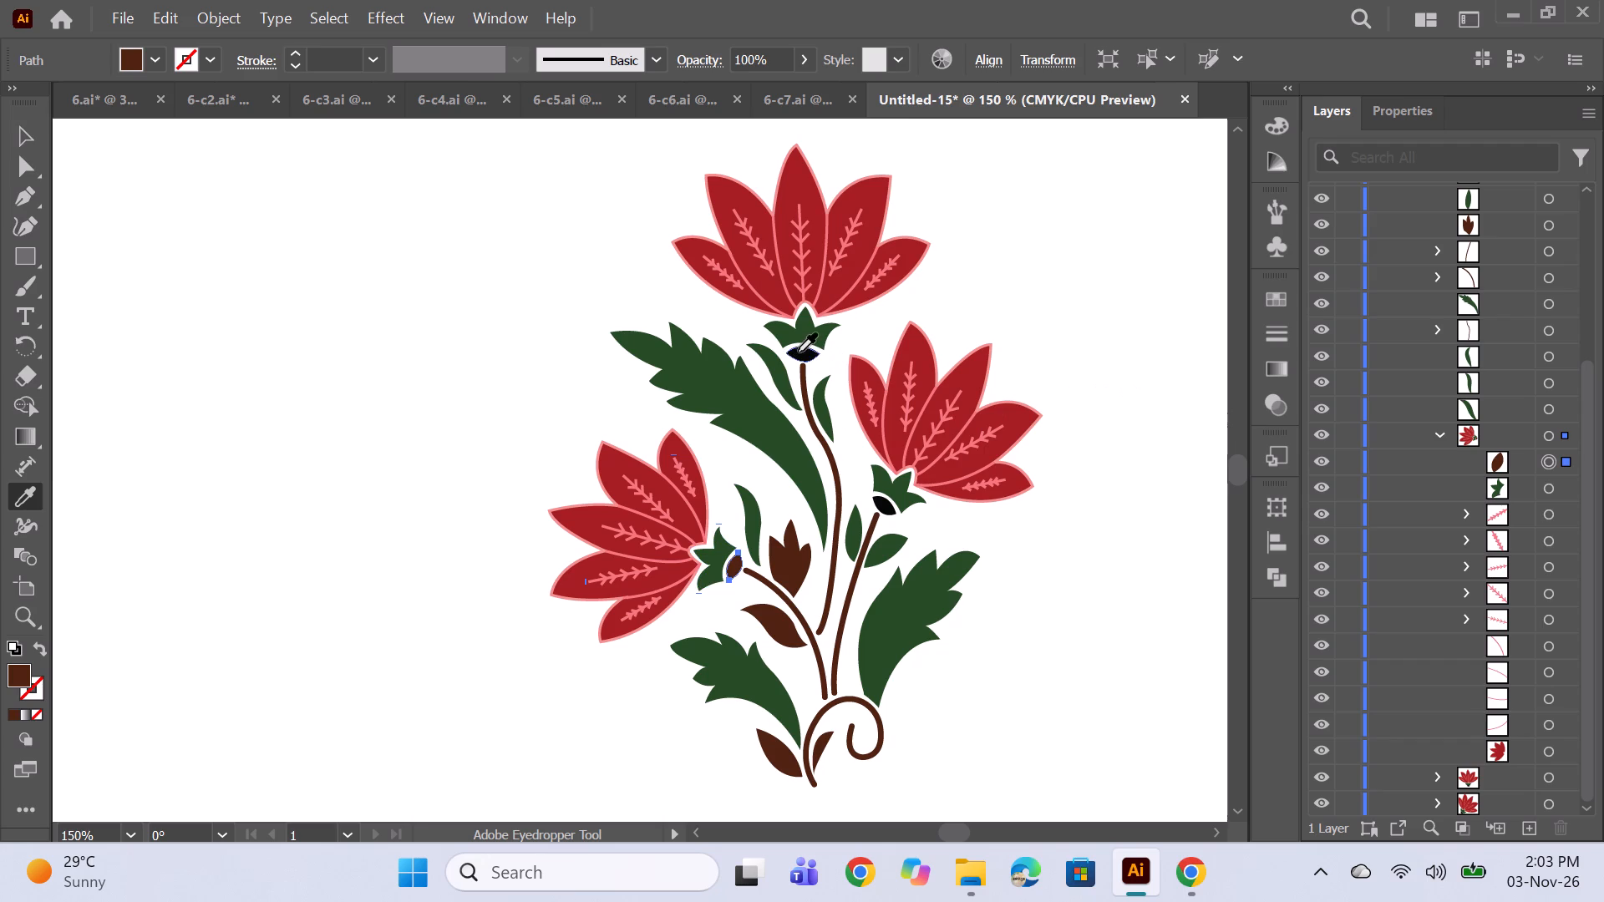
click(798, 352)
click(1434, 439)
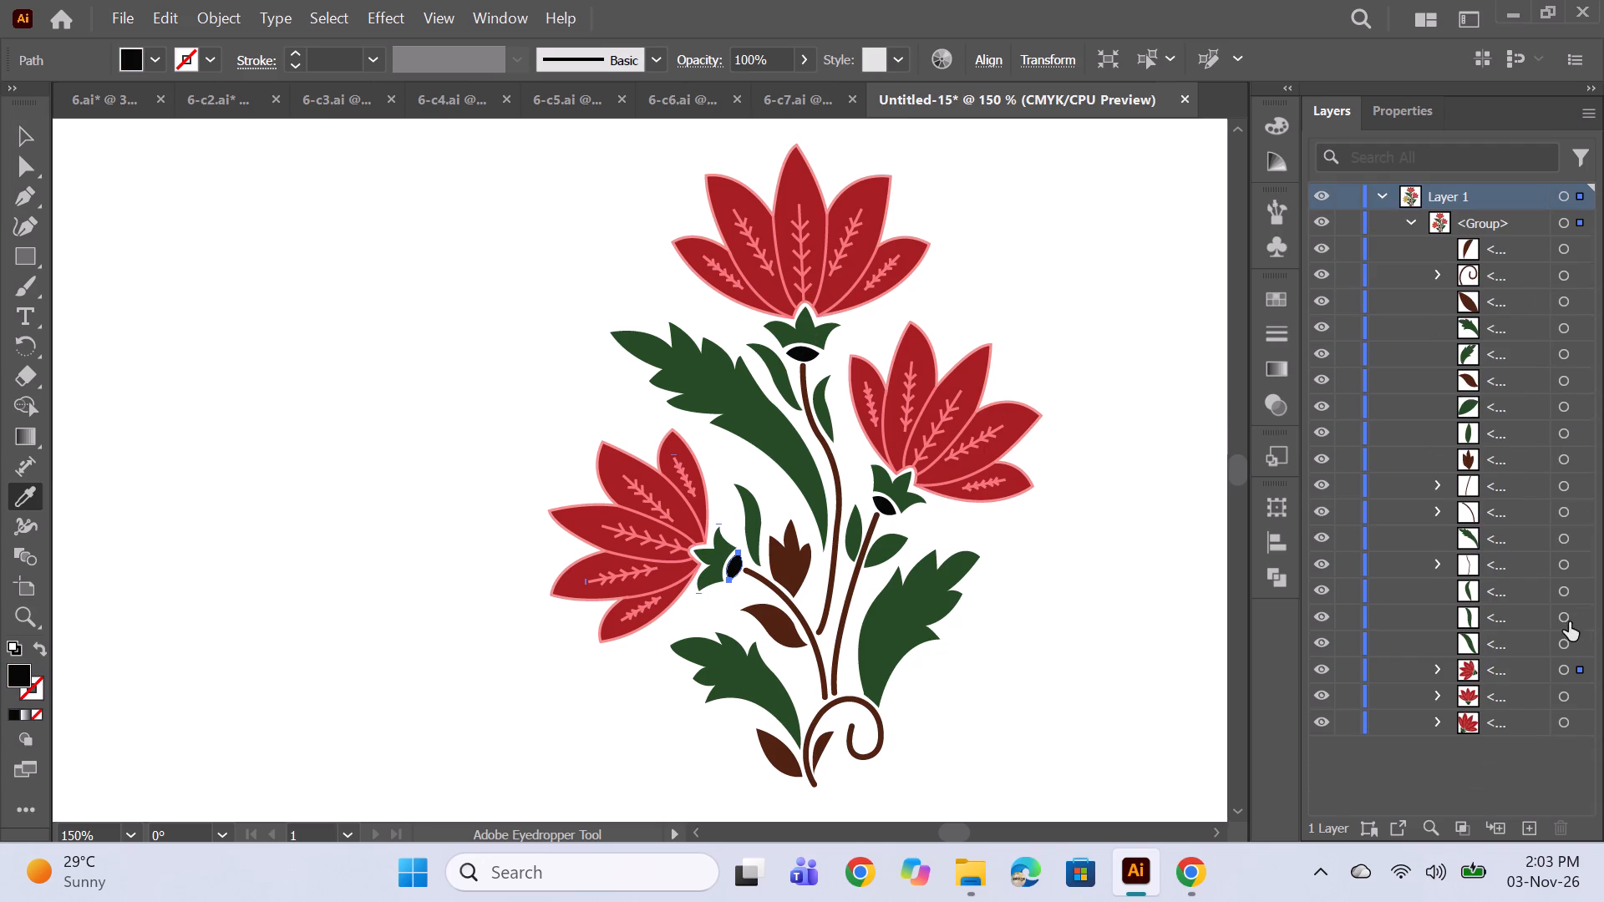
Recolour all the brown stems, the curled stem, the brown bud and the brown leaves near-black by sampling a bud base.
click(1564, 643)
scroll(985, 417, down, 2)
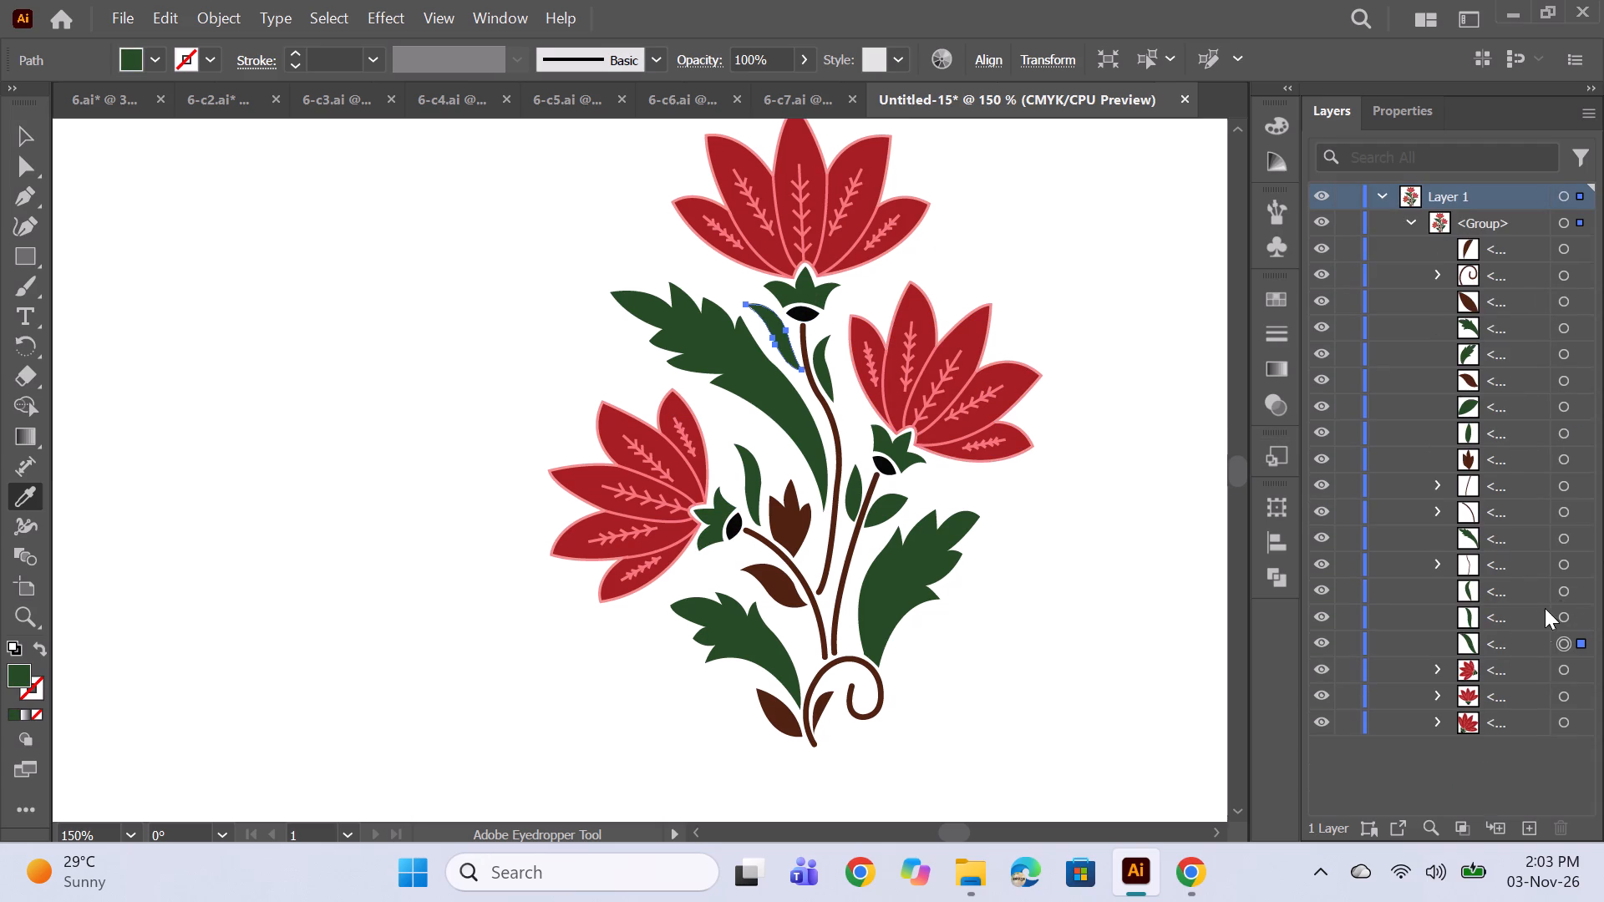
click(1561, 570)
ctrl+click(1570, 510)
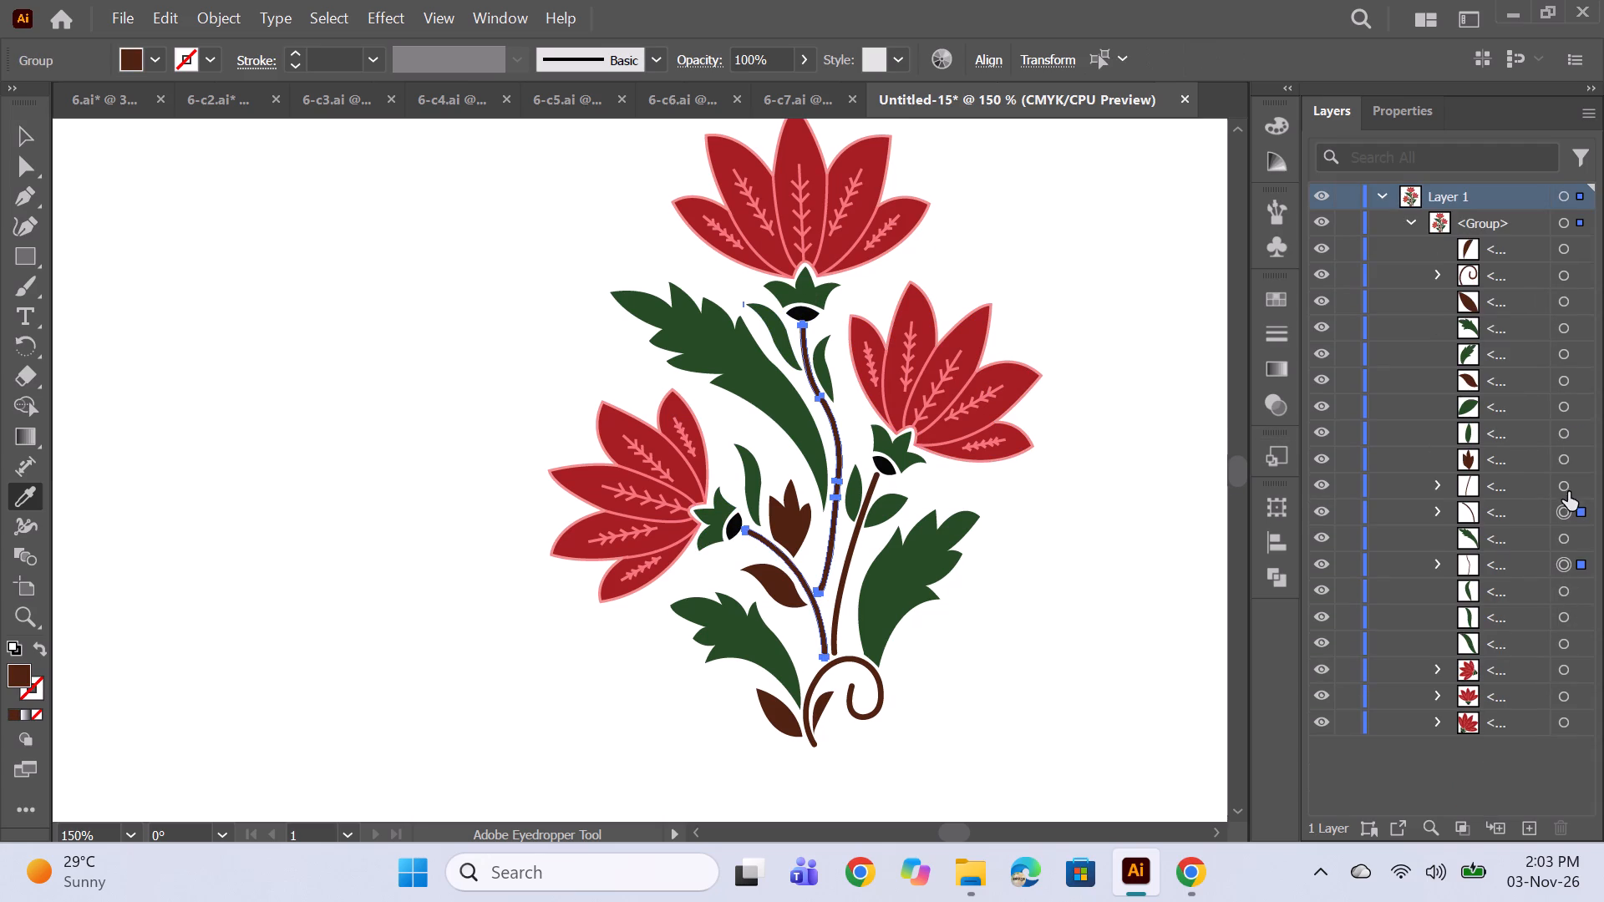
ctrl+click(1567, 489)
ctrl+click(1557, 457)
ctrl+click(1564, 378)
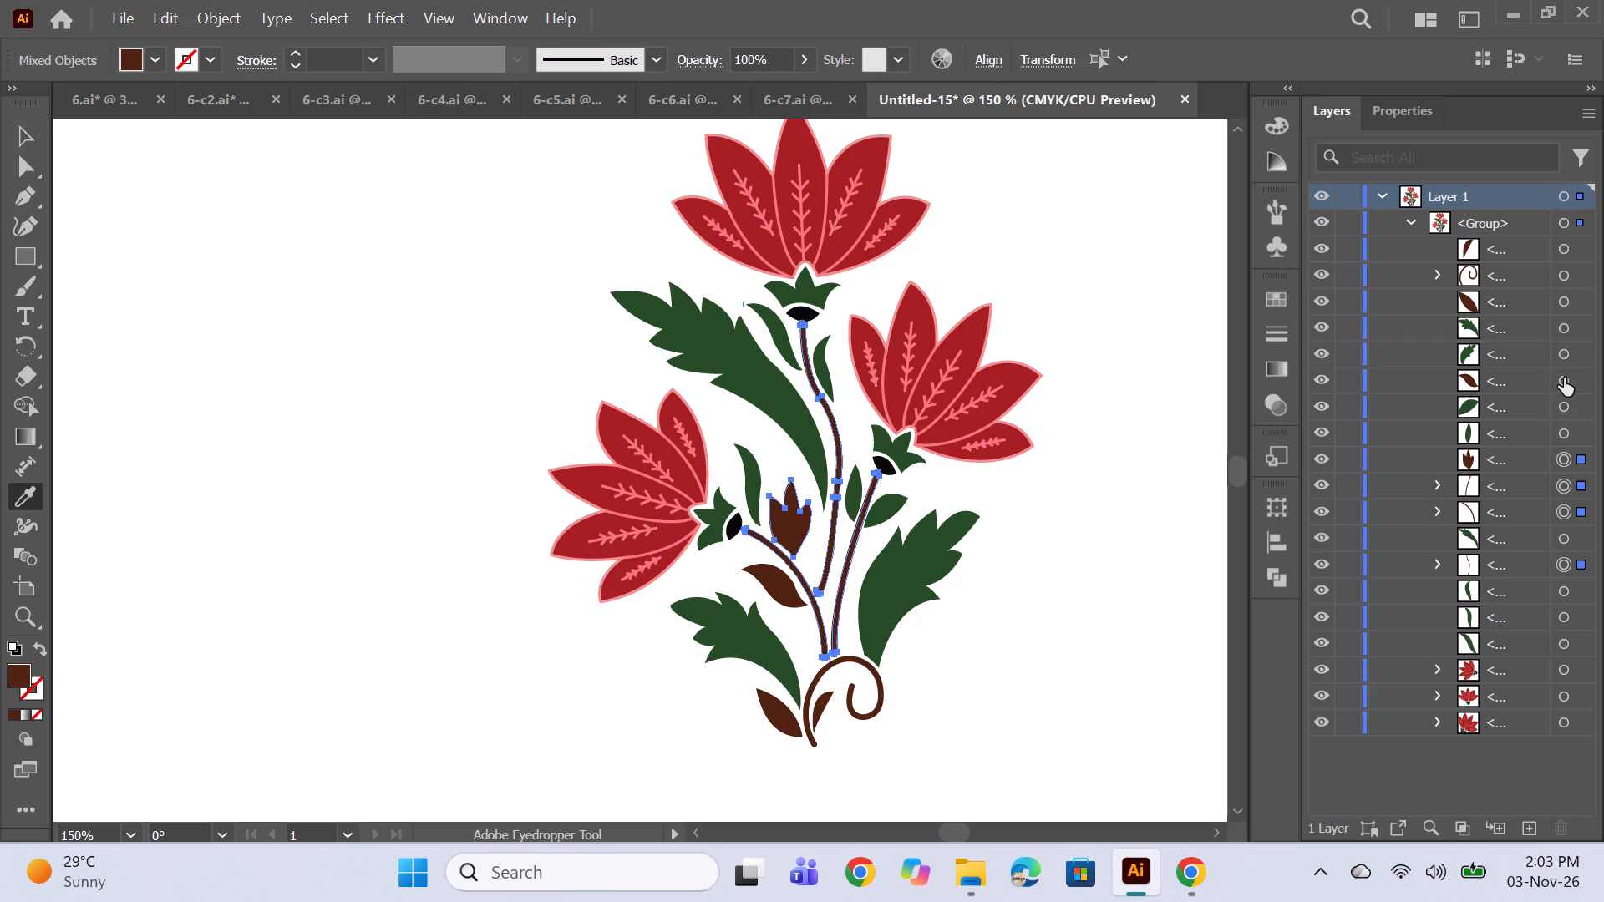
ctrl+click(1569, 298)
ctrl+click(1566, 281)
ctrl+click(1564, 251)
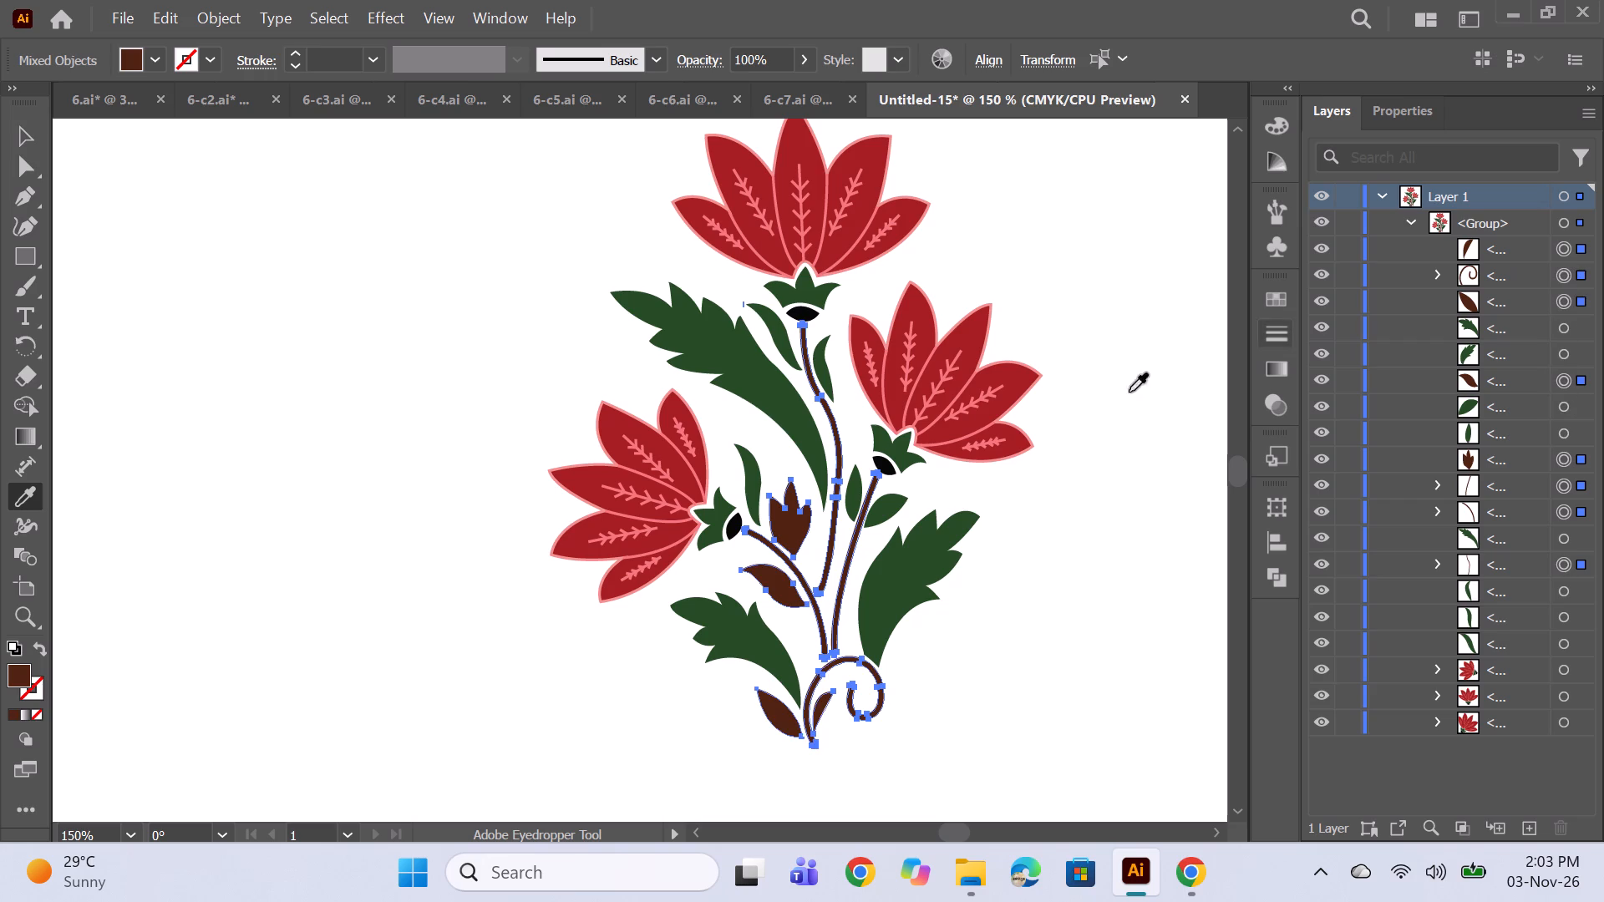
click(733, 524)
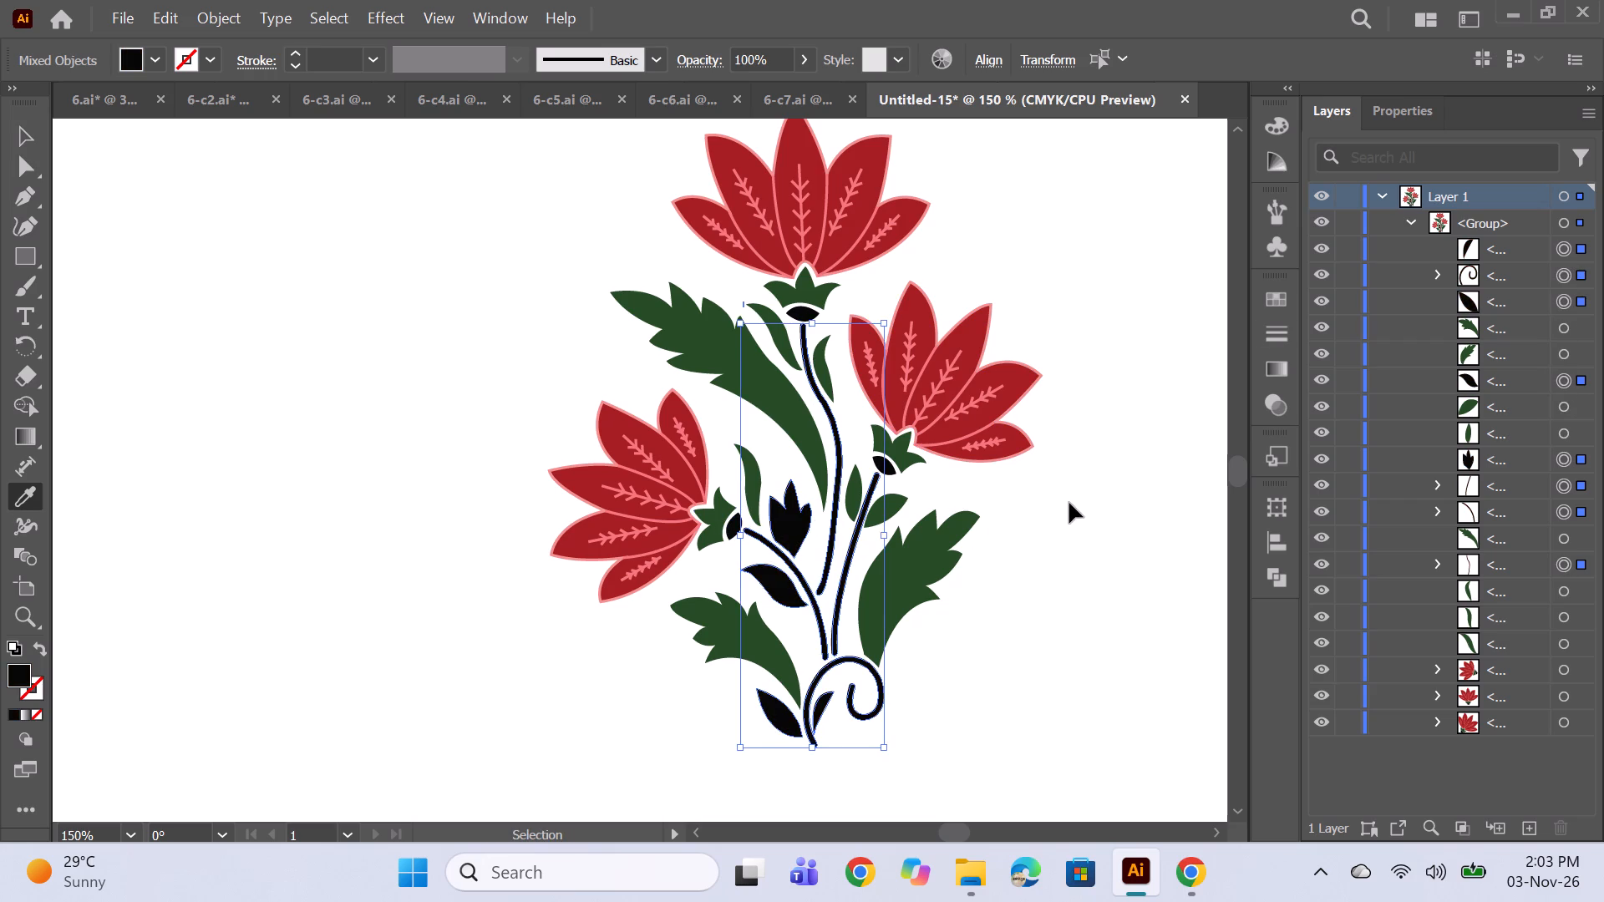
ctrl+click(1069, 503)
Select the whole recoloured flower motif group.
alt+scroll(859, 400, down, 4)
key(space)
drag(967, 470, 811, 509)
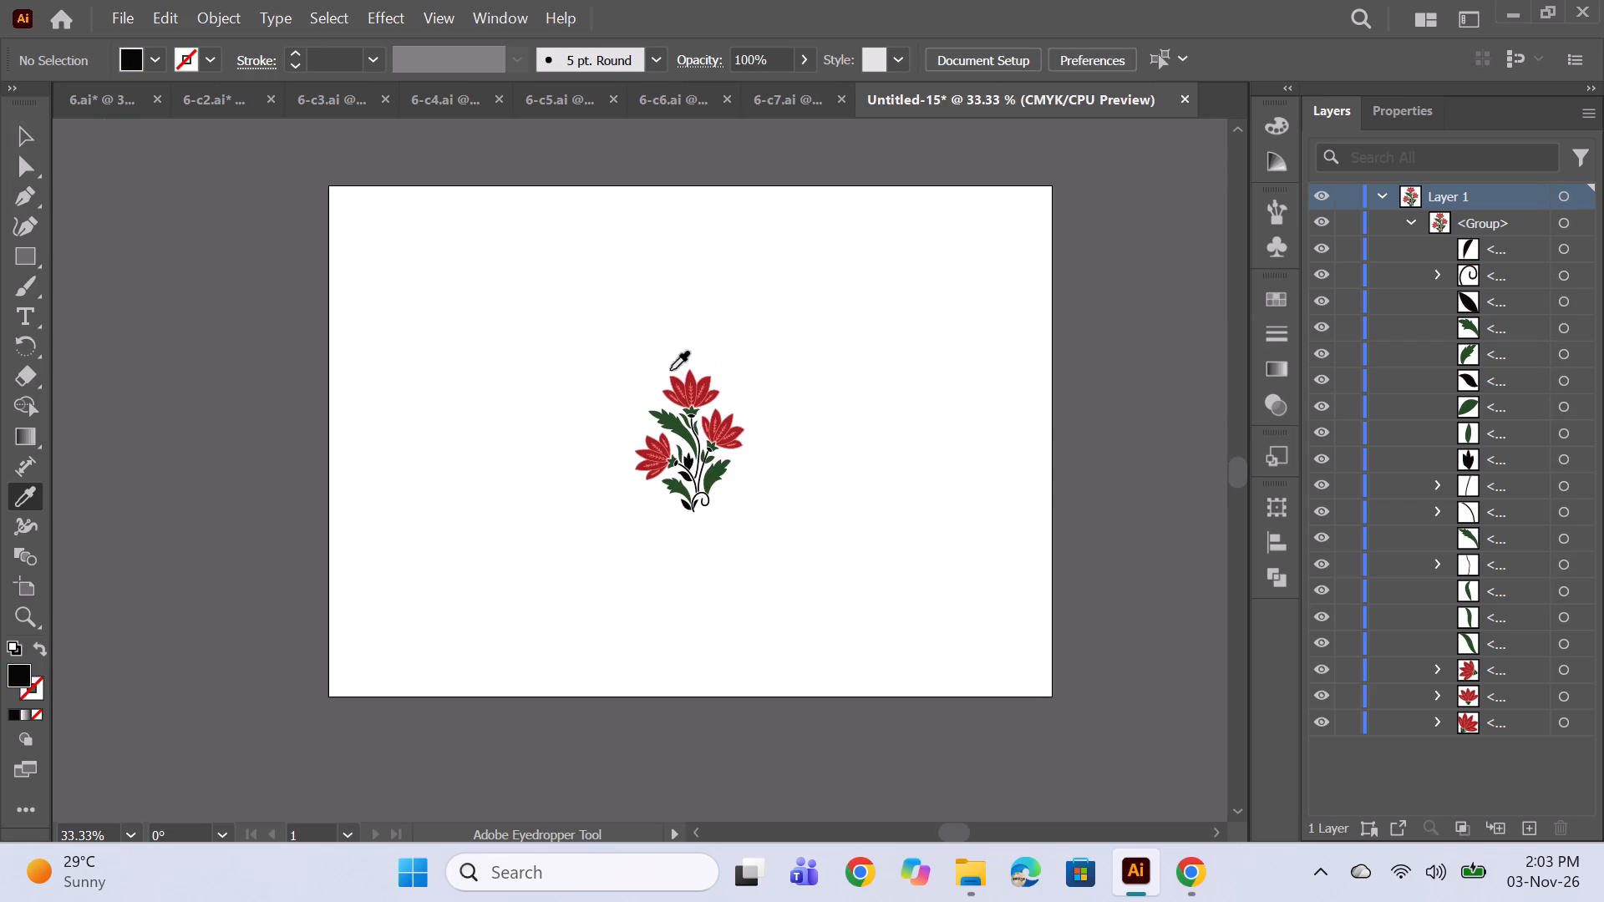
click(18, 141)
click(710, 473)
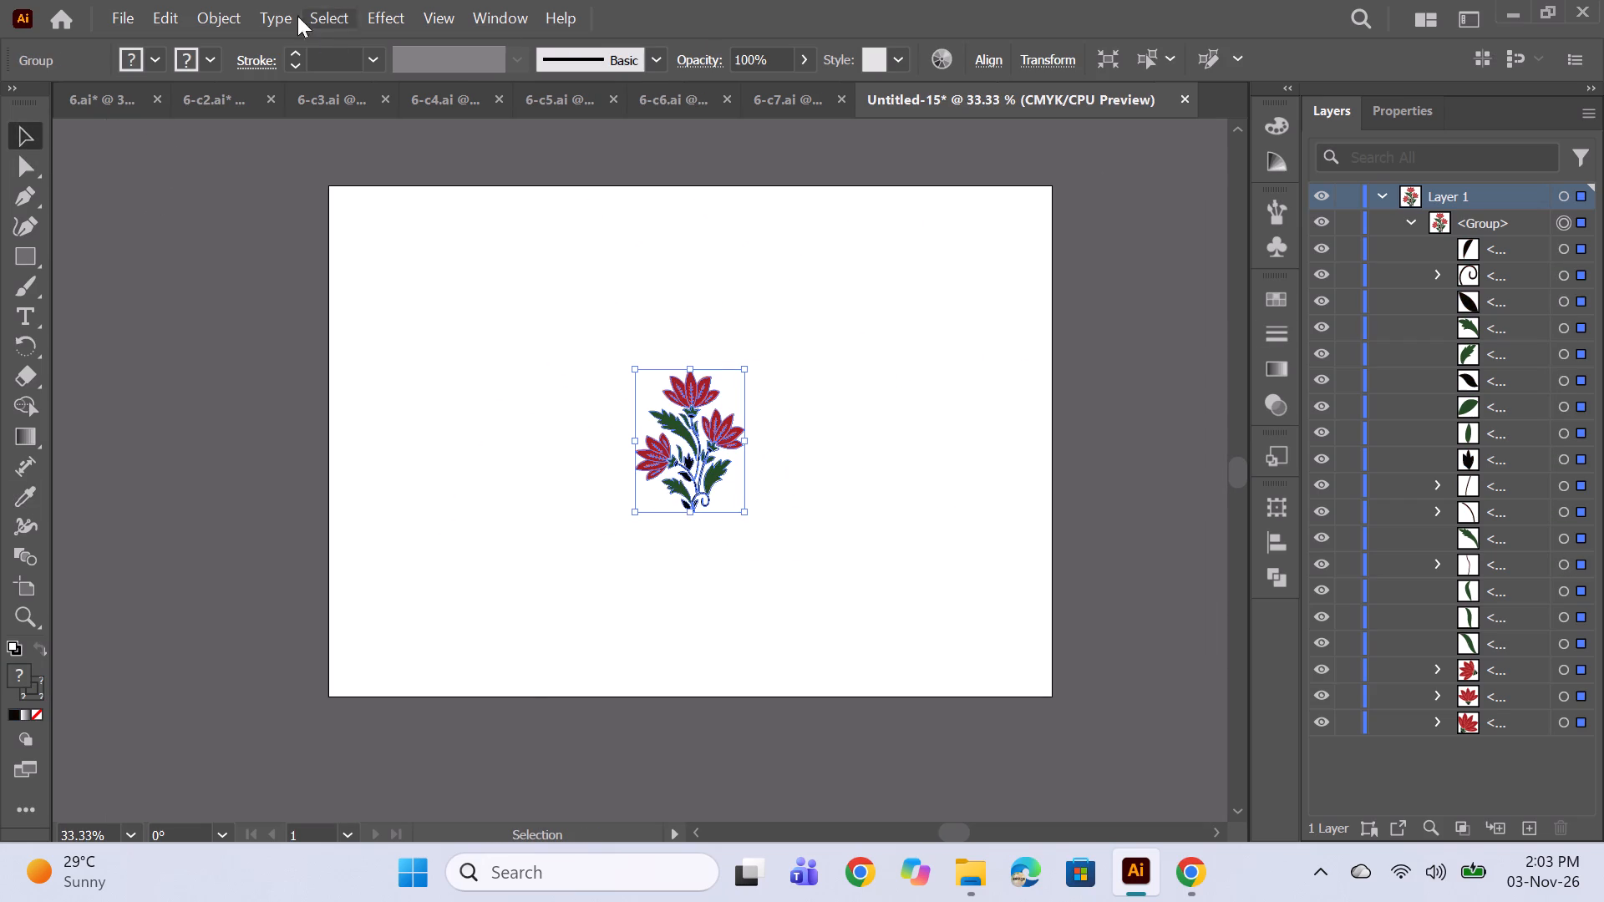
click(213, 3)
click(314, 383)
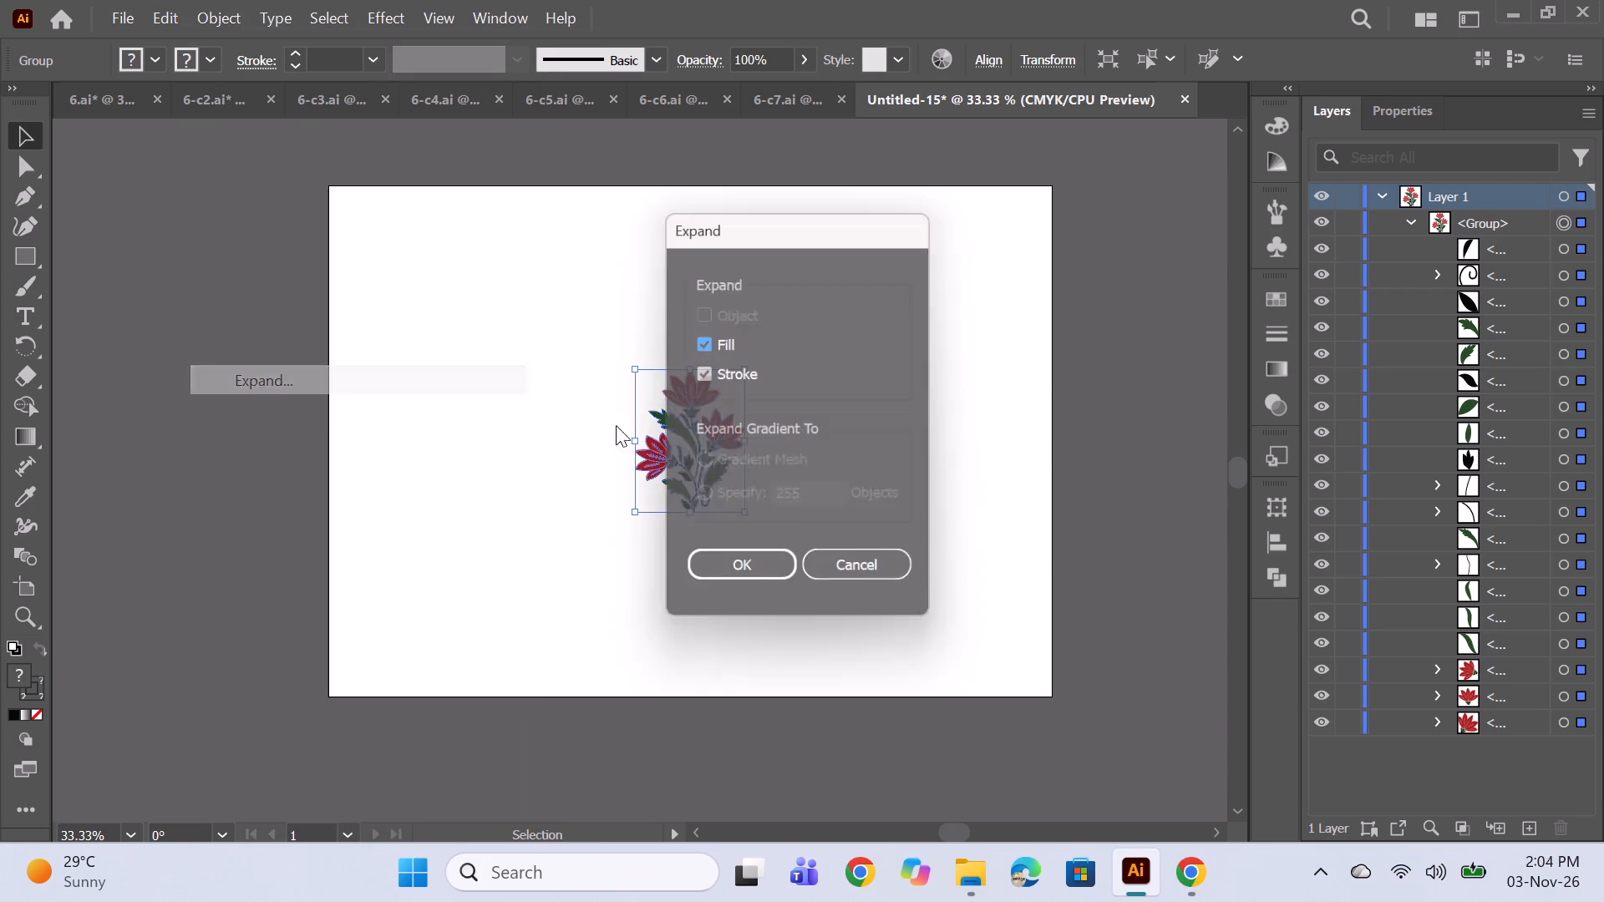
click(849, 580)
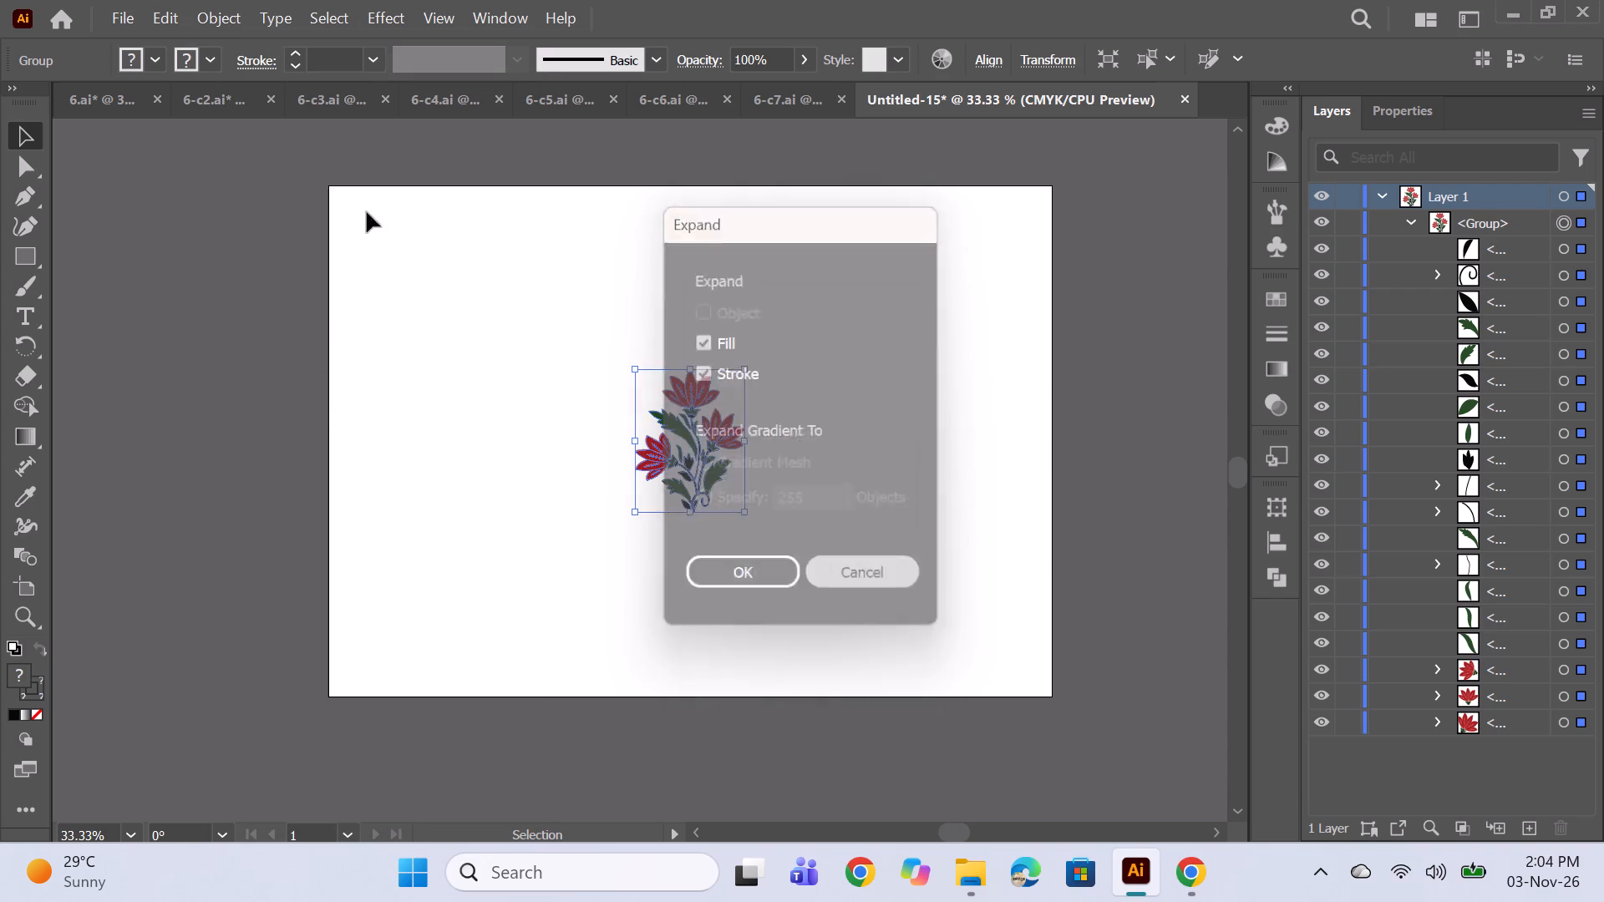
Make a new pattern from the flower motif with the Brick by Column tile type.
click(215, 10)
click(297, 748)
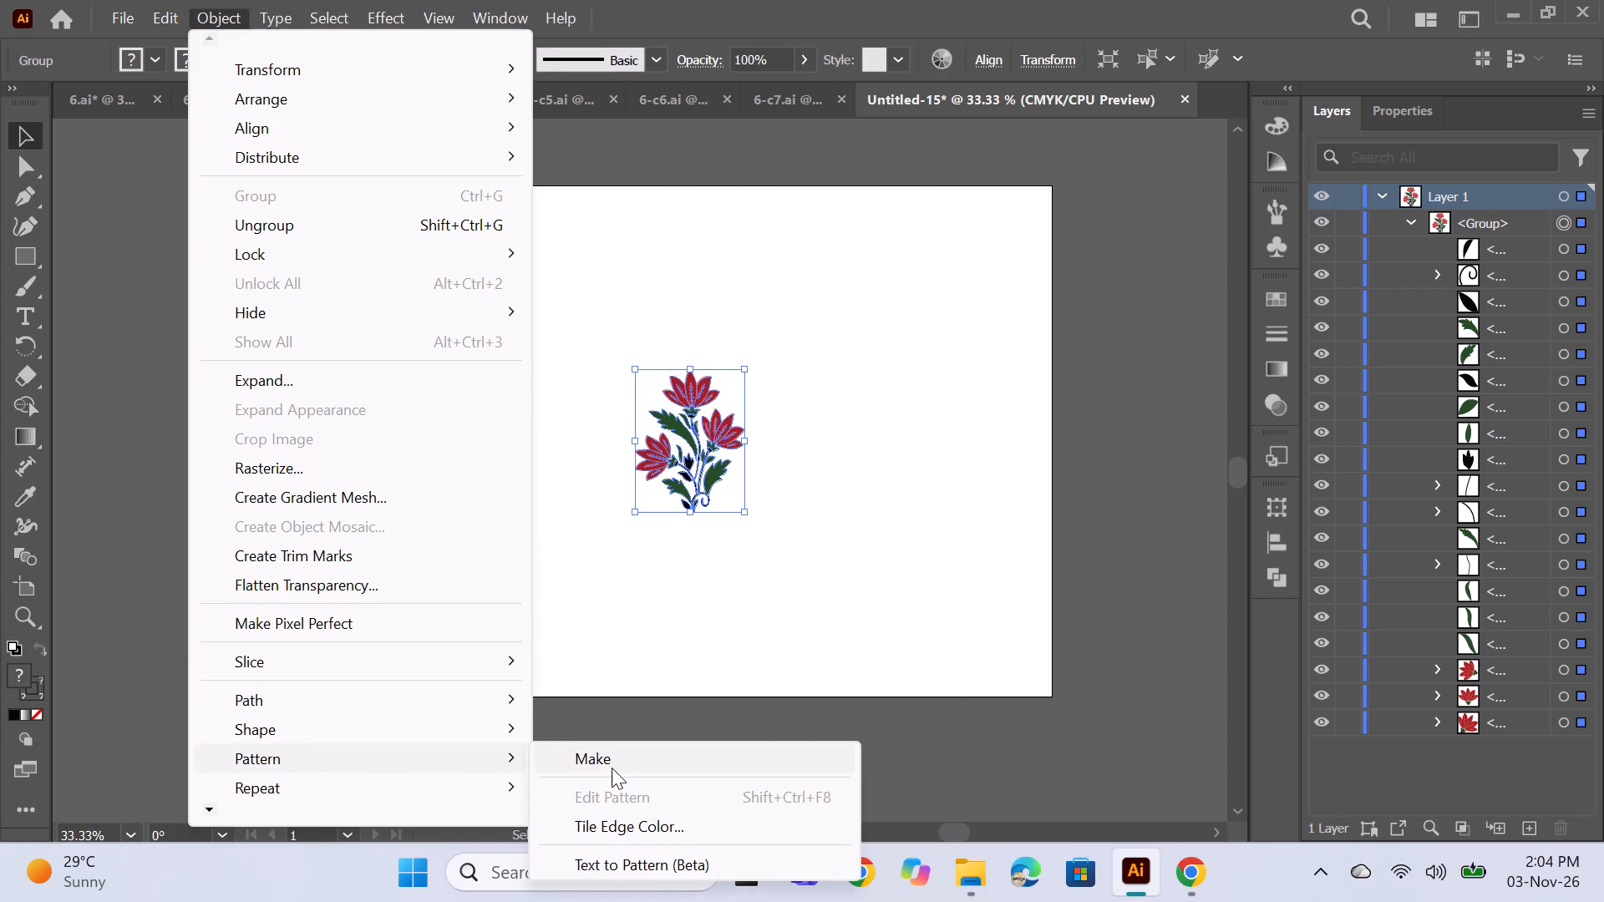
click(612, 763)
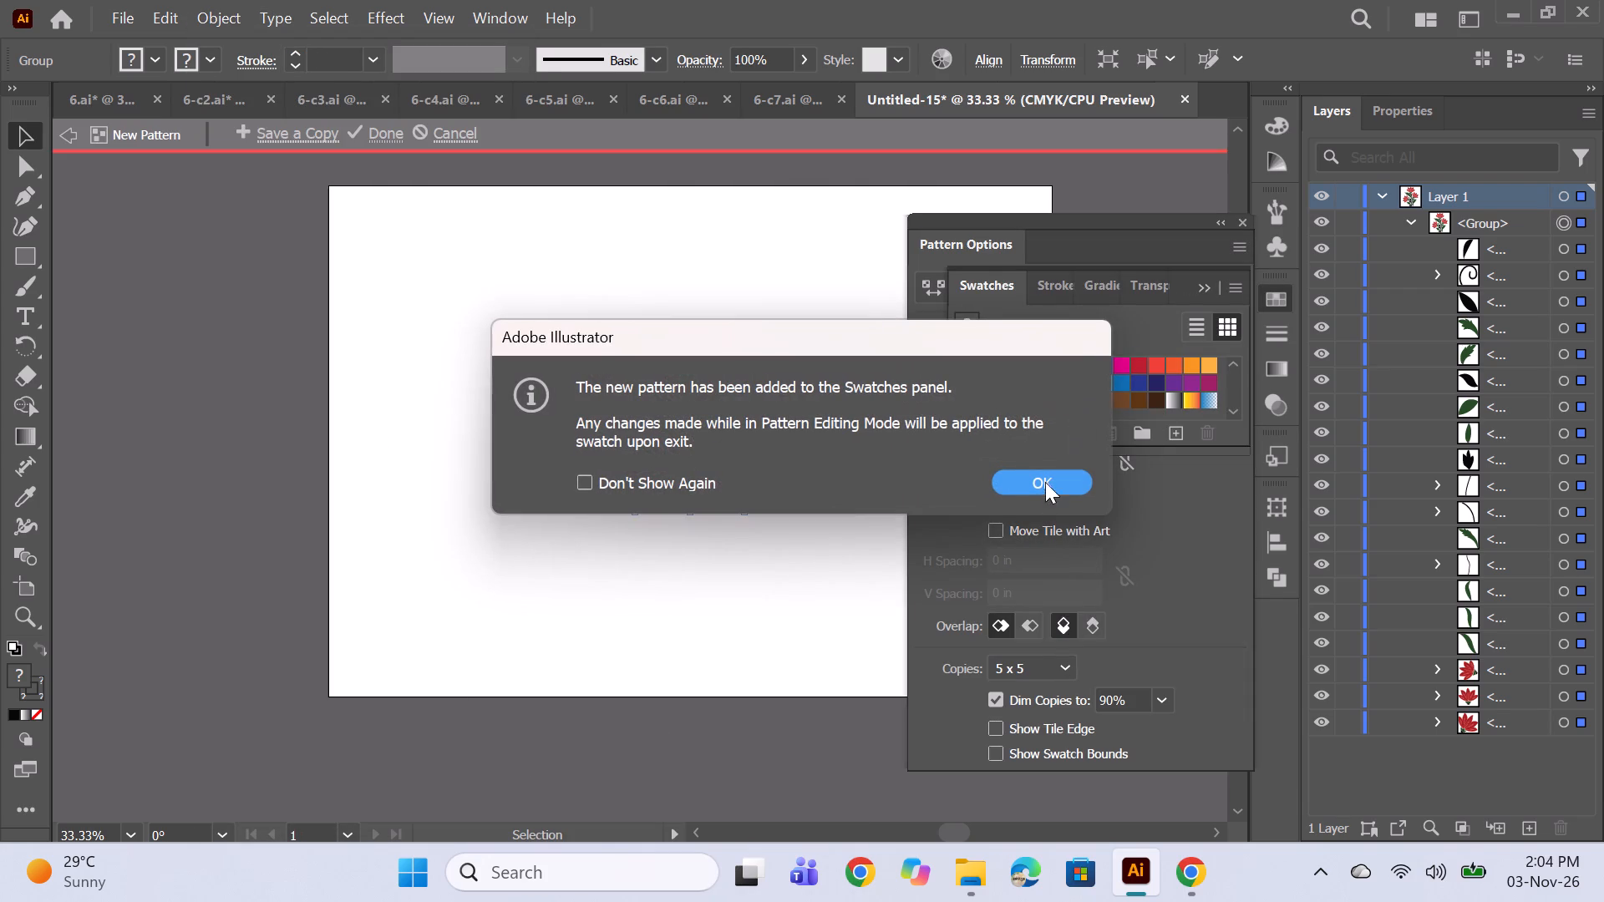
click(1045, 482)
click(1119, 361)
click(1109, 458)
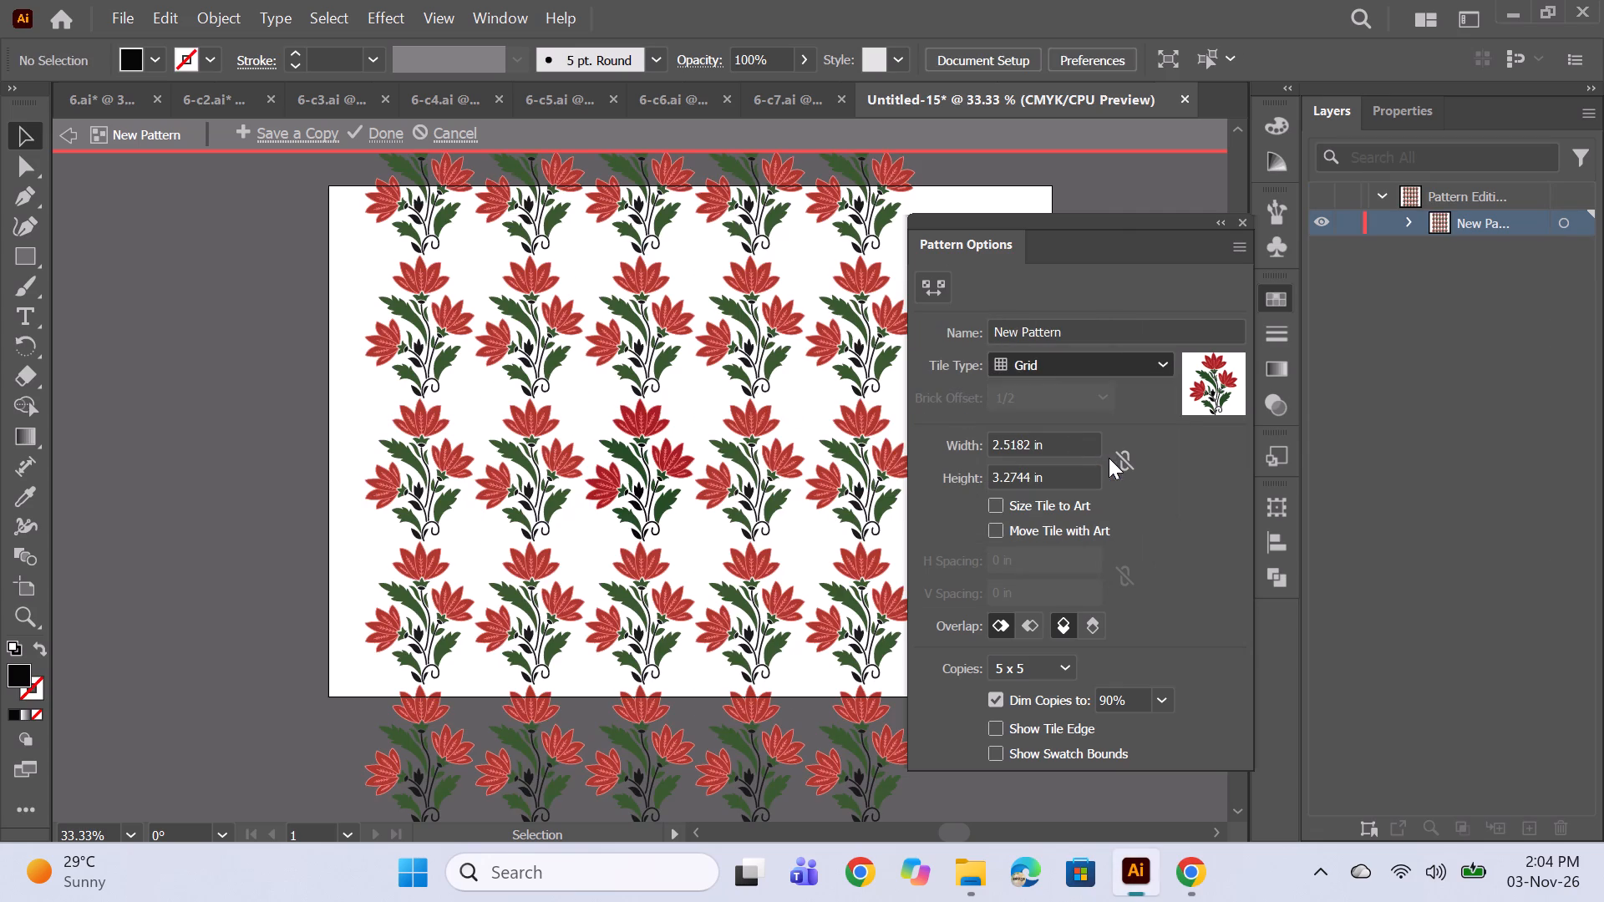
Size the pattern tile to the art with 0.5 in horizontal and 0.5 in vertical spacing, and finish pattern editing.
click(996, 498)
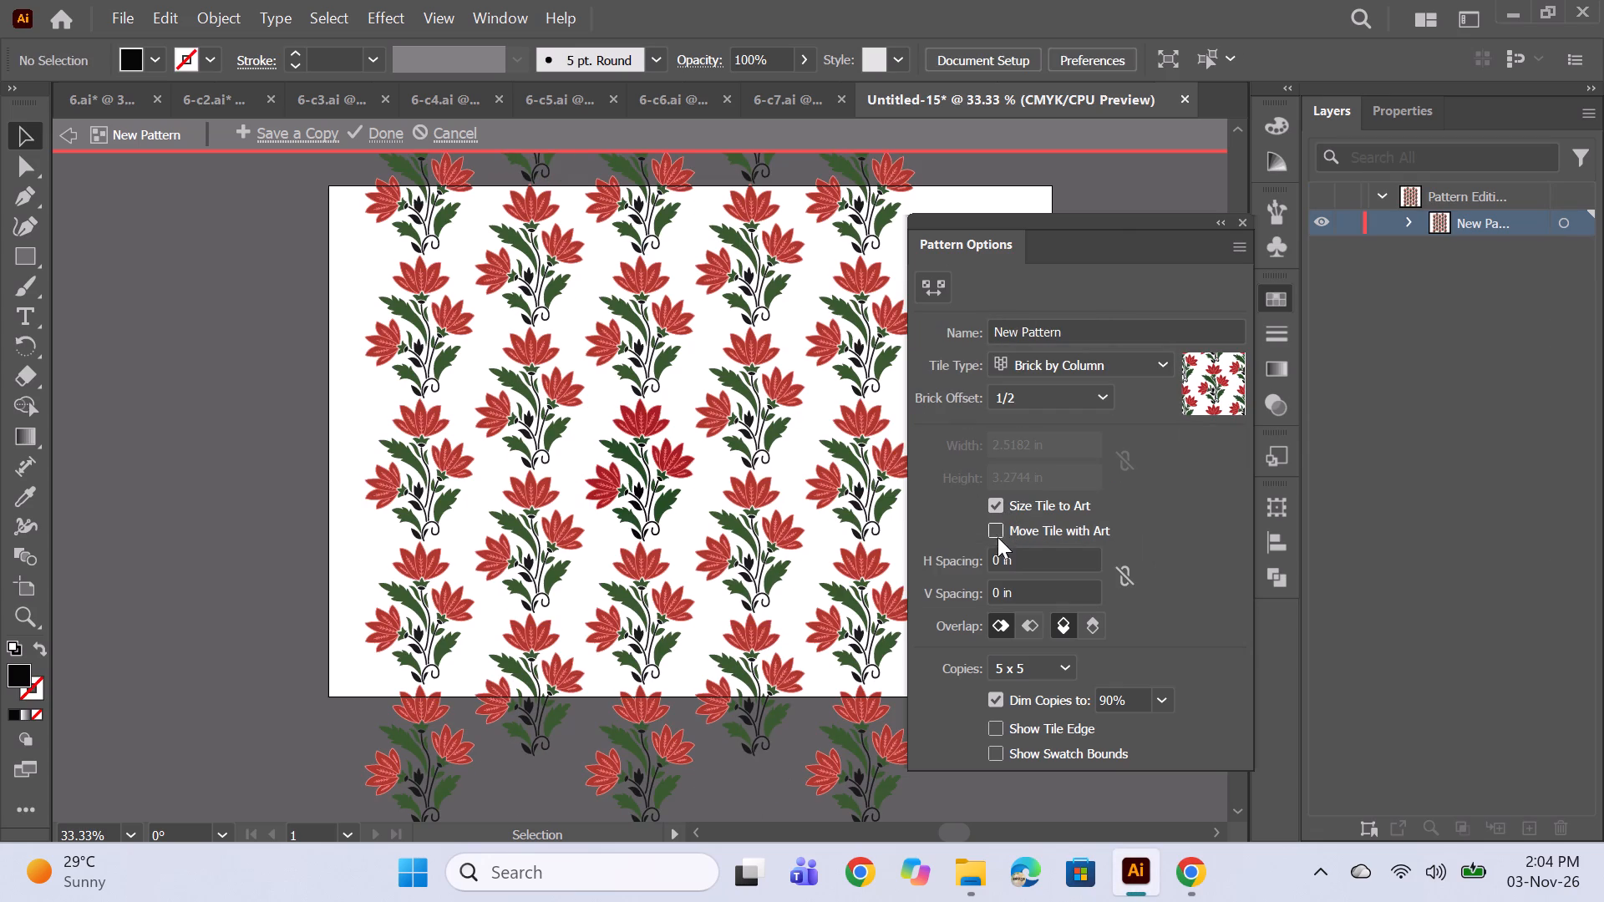
click(997, 554)
text(.5)
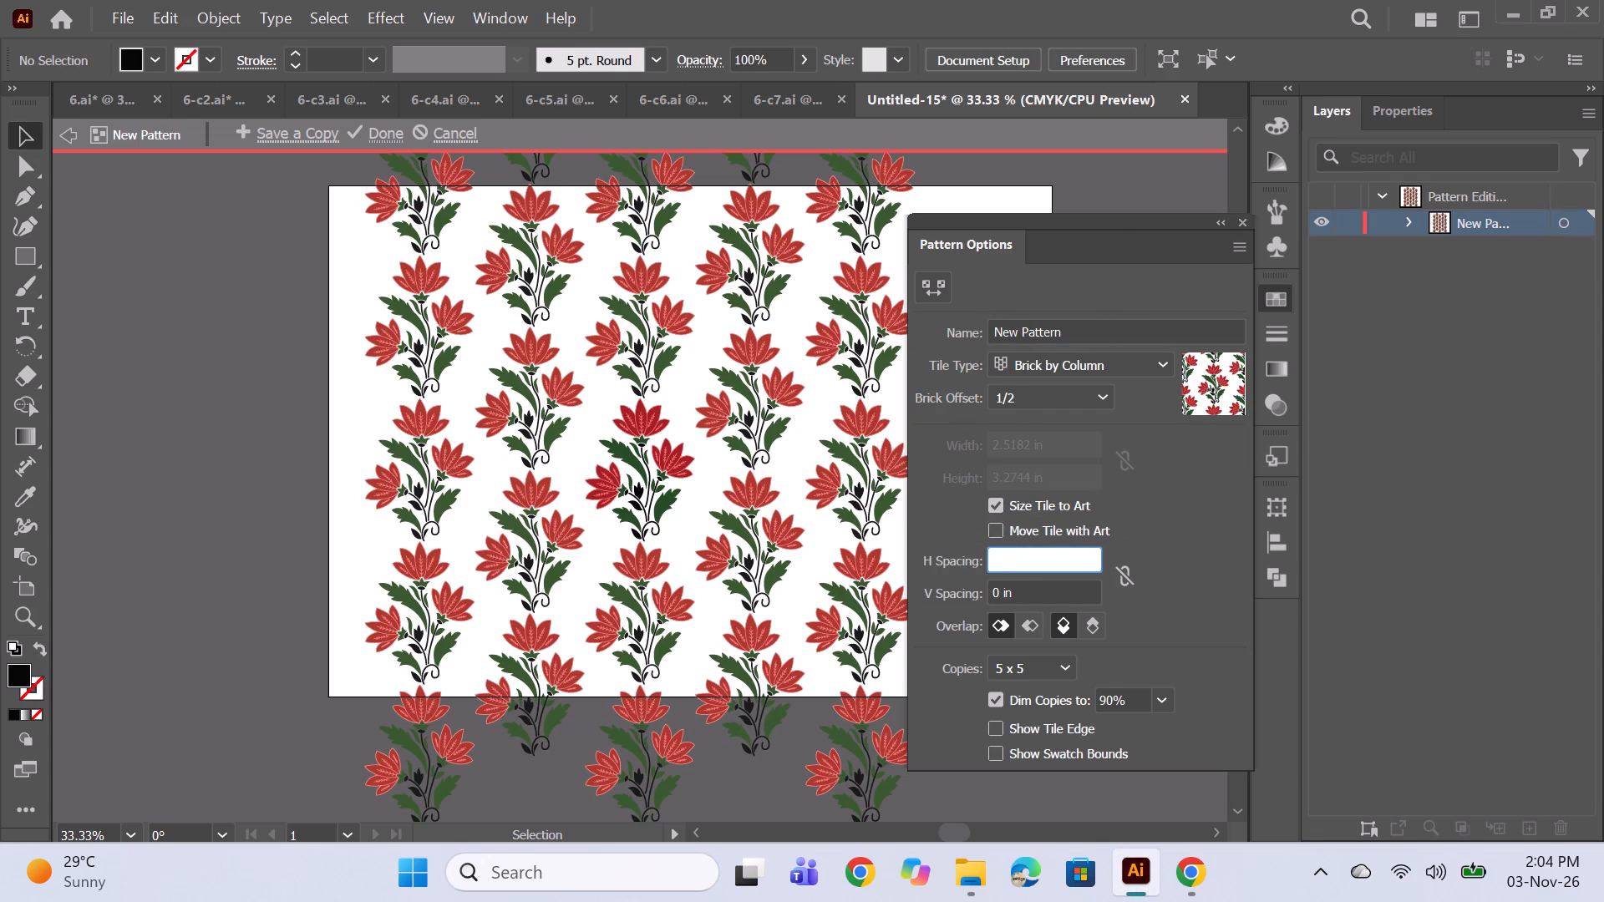
key(Return)
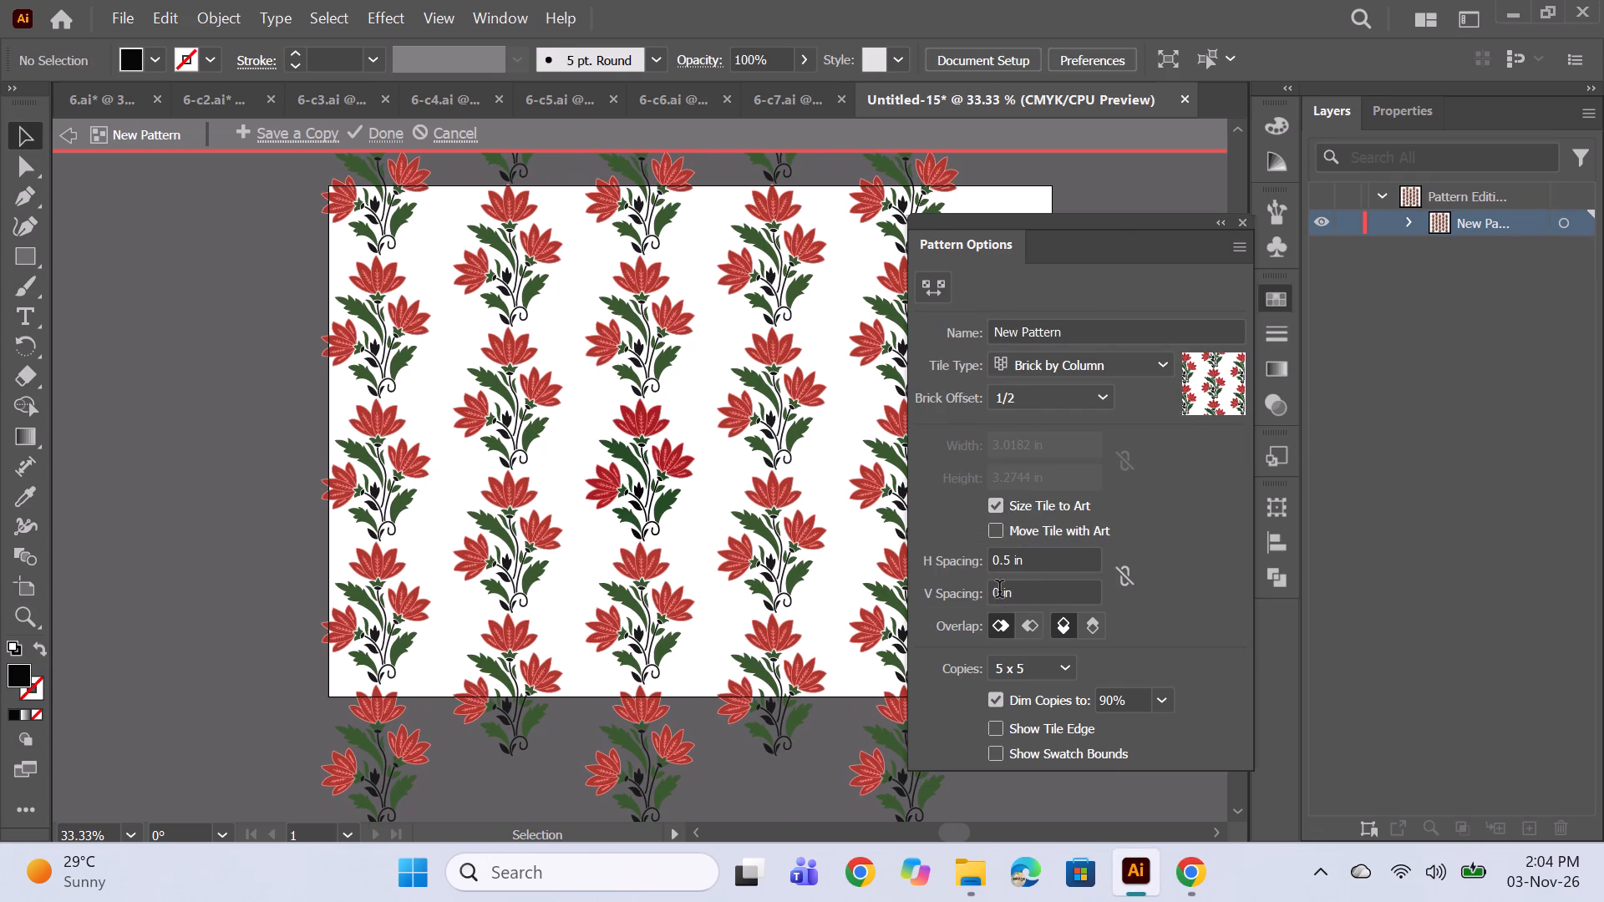
click(1000, 591)
key(period)
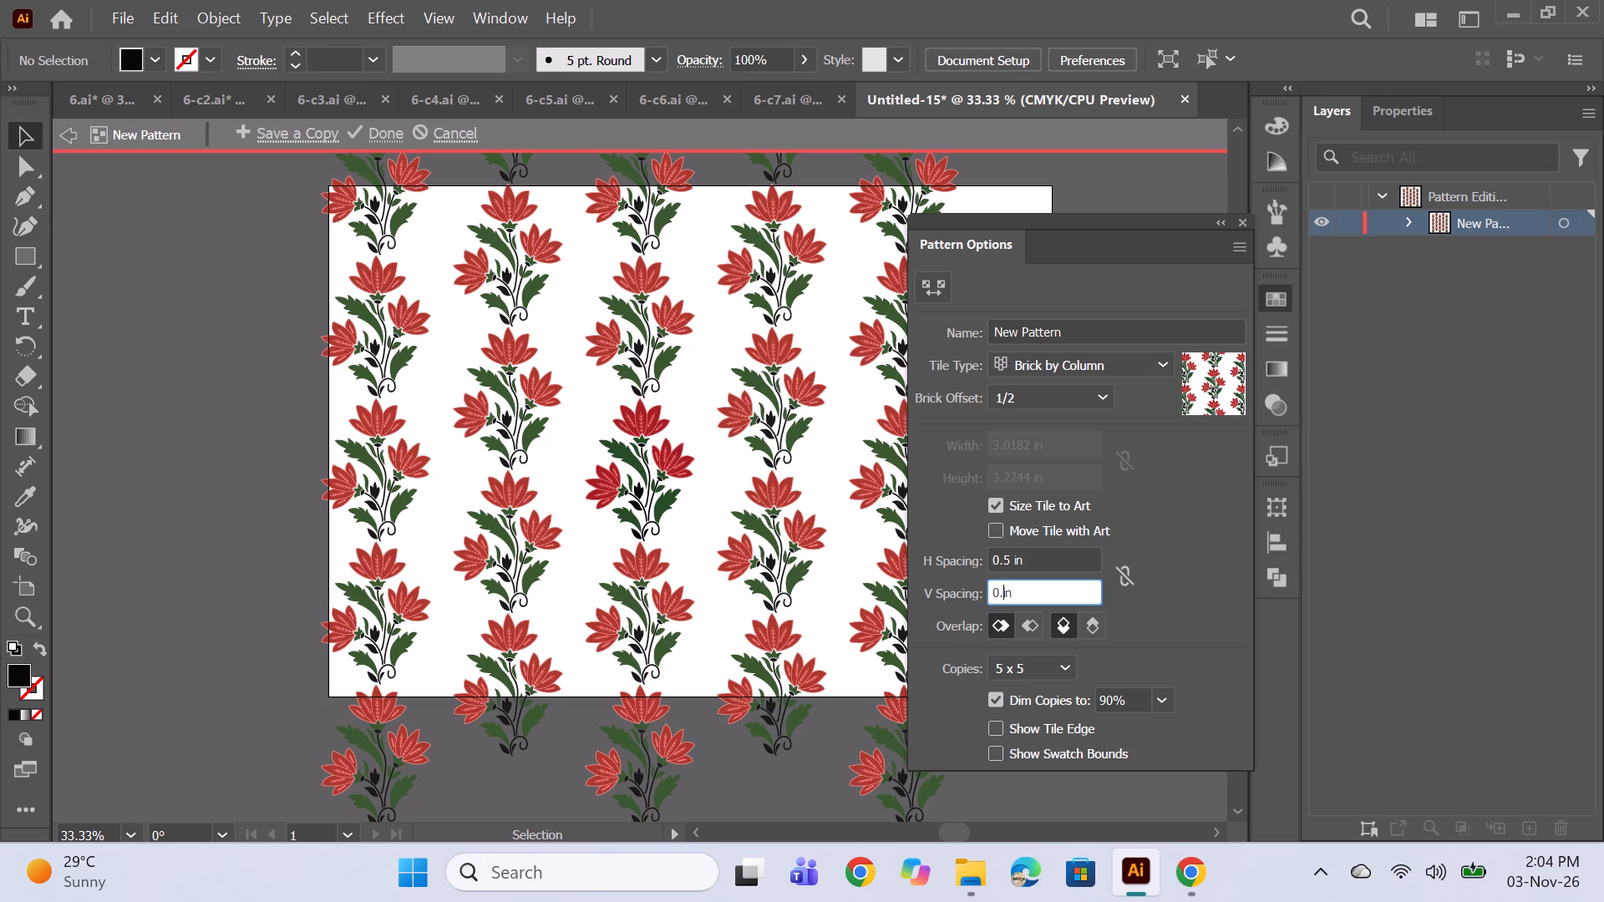
key(5)
key(Return)
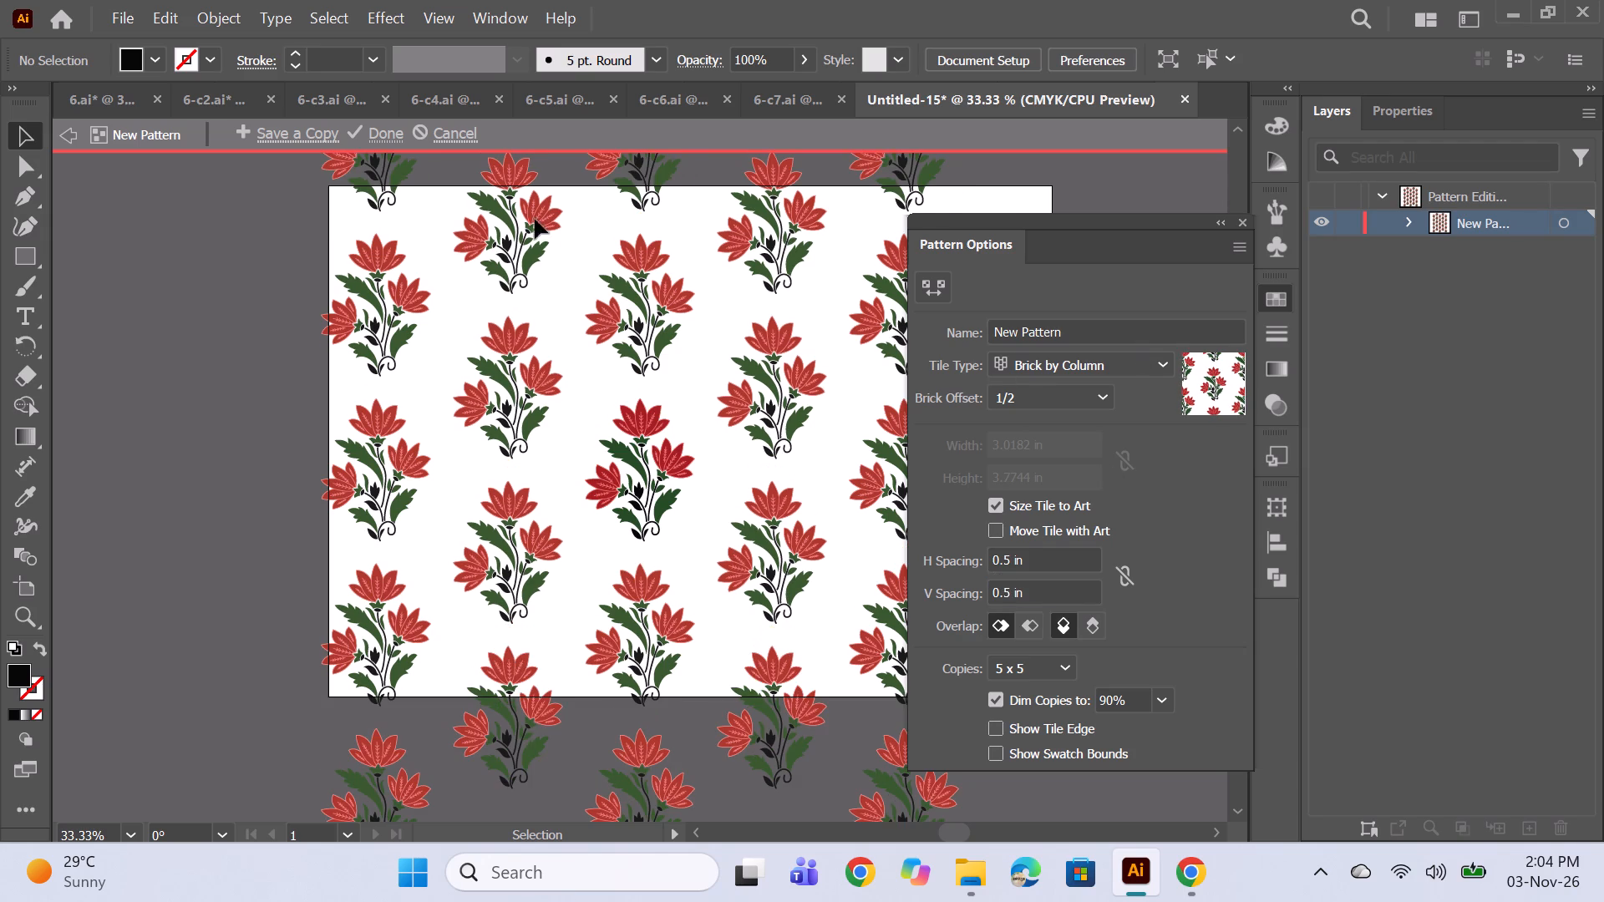
click(378, 137)
Draw a rectangle covering the whole artboard and fill it with the new floral pattern swatch.
click(36, 260)
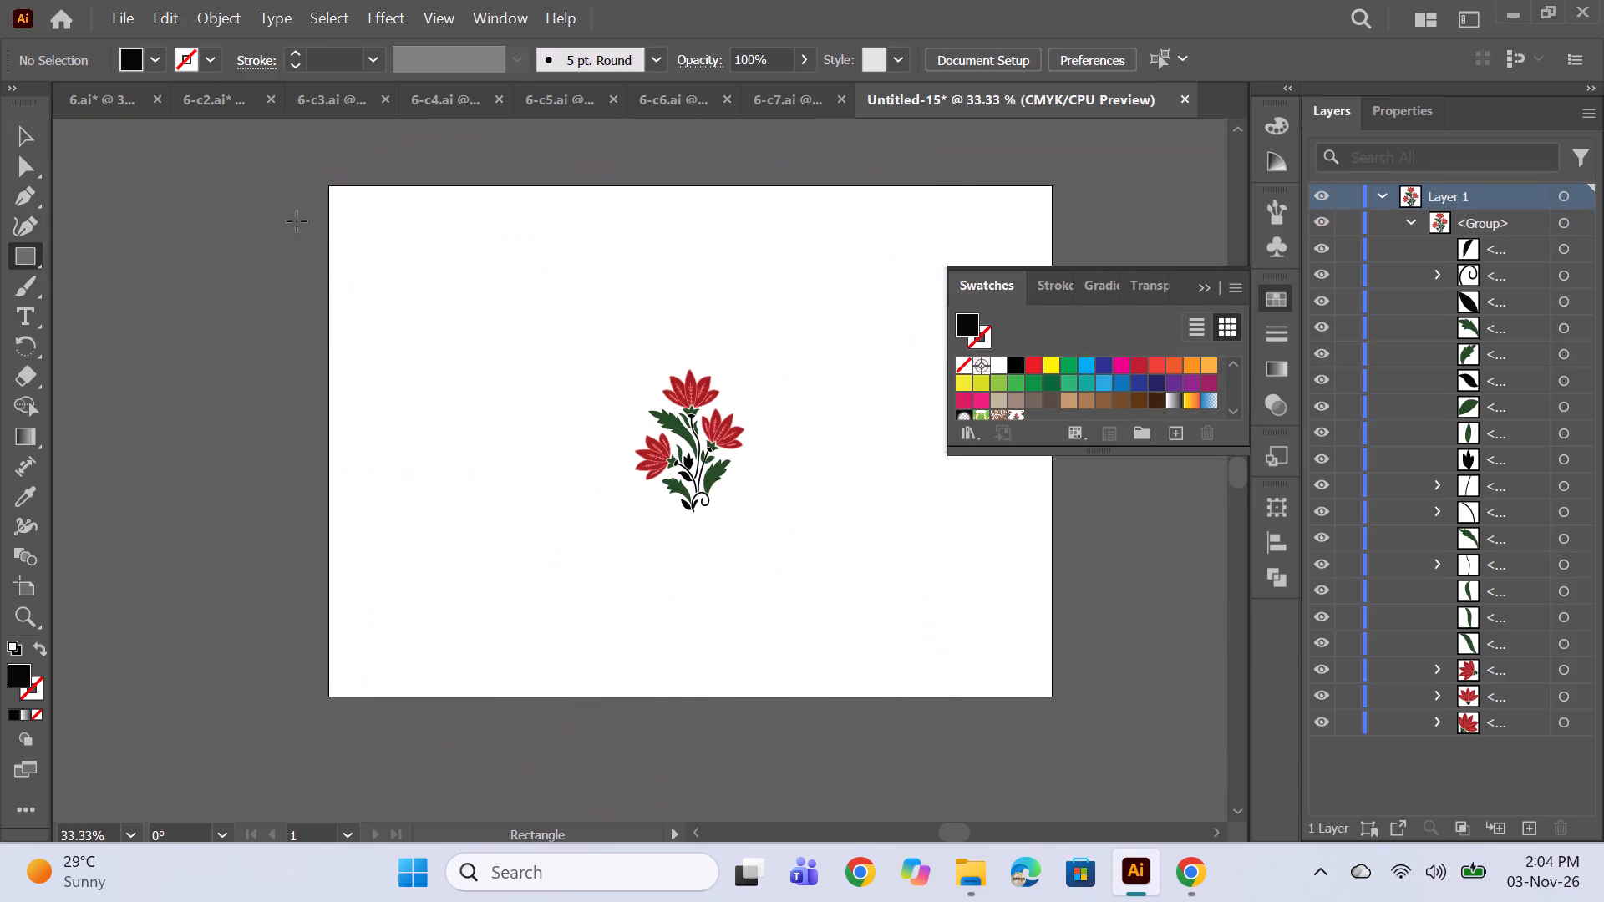
drag(329, 187, 996, 637)
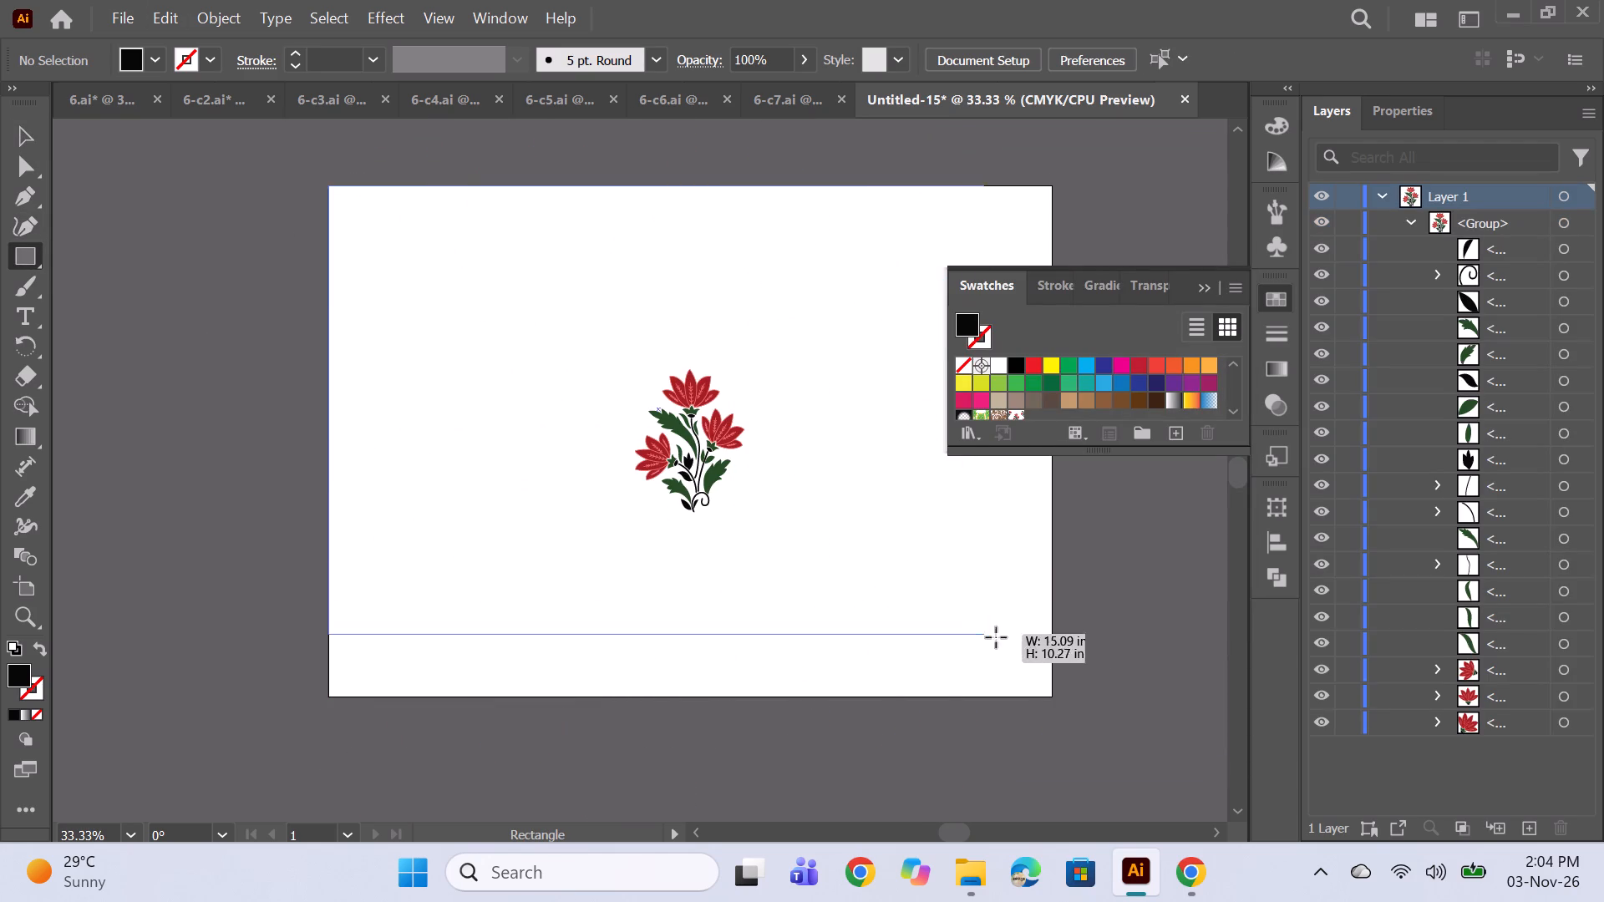
drag(996, 637, 1052, 697)
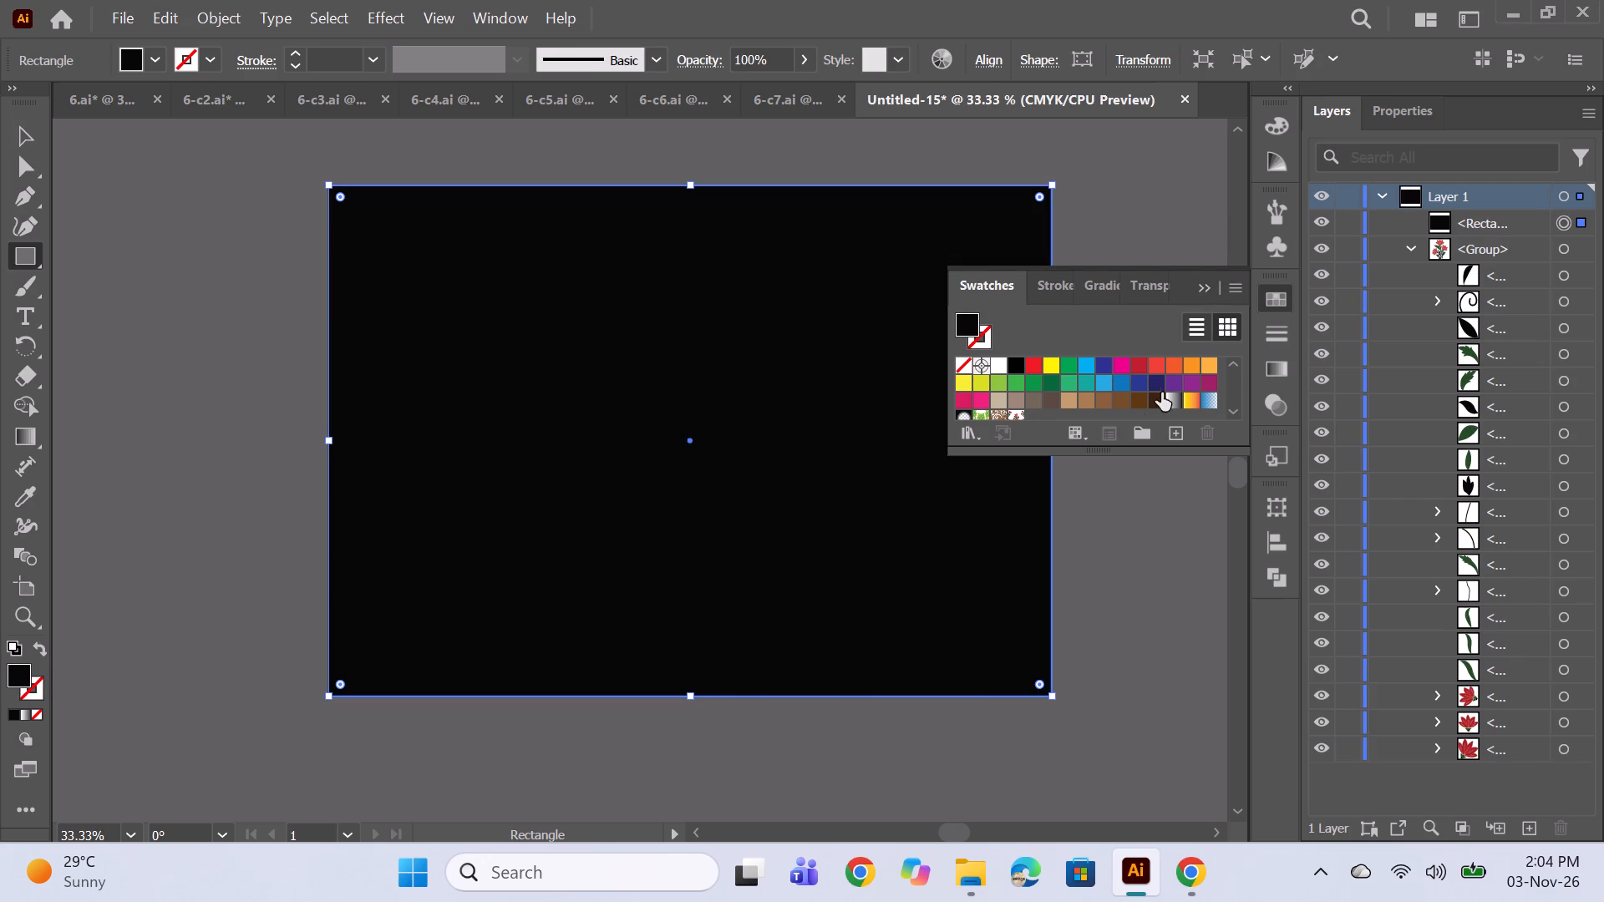
click(1024, 413)
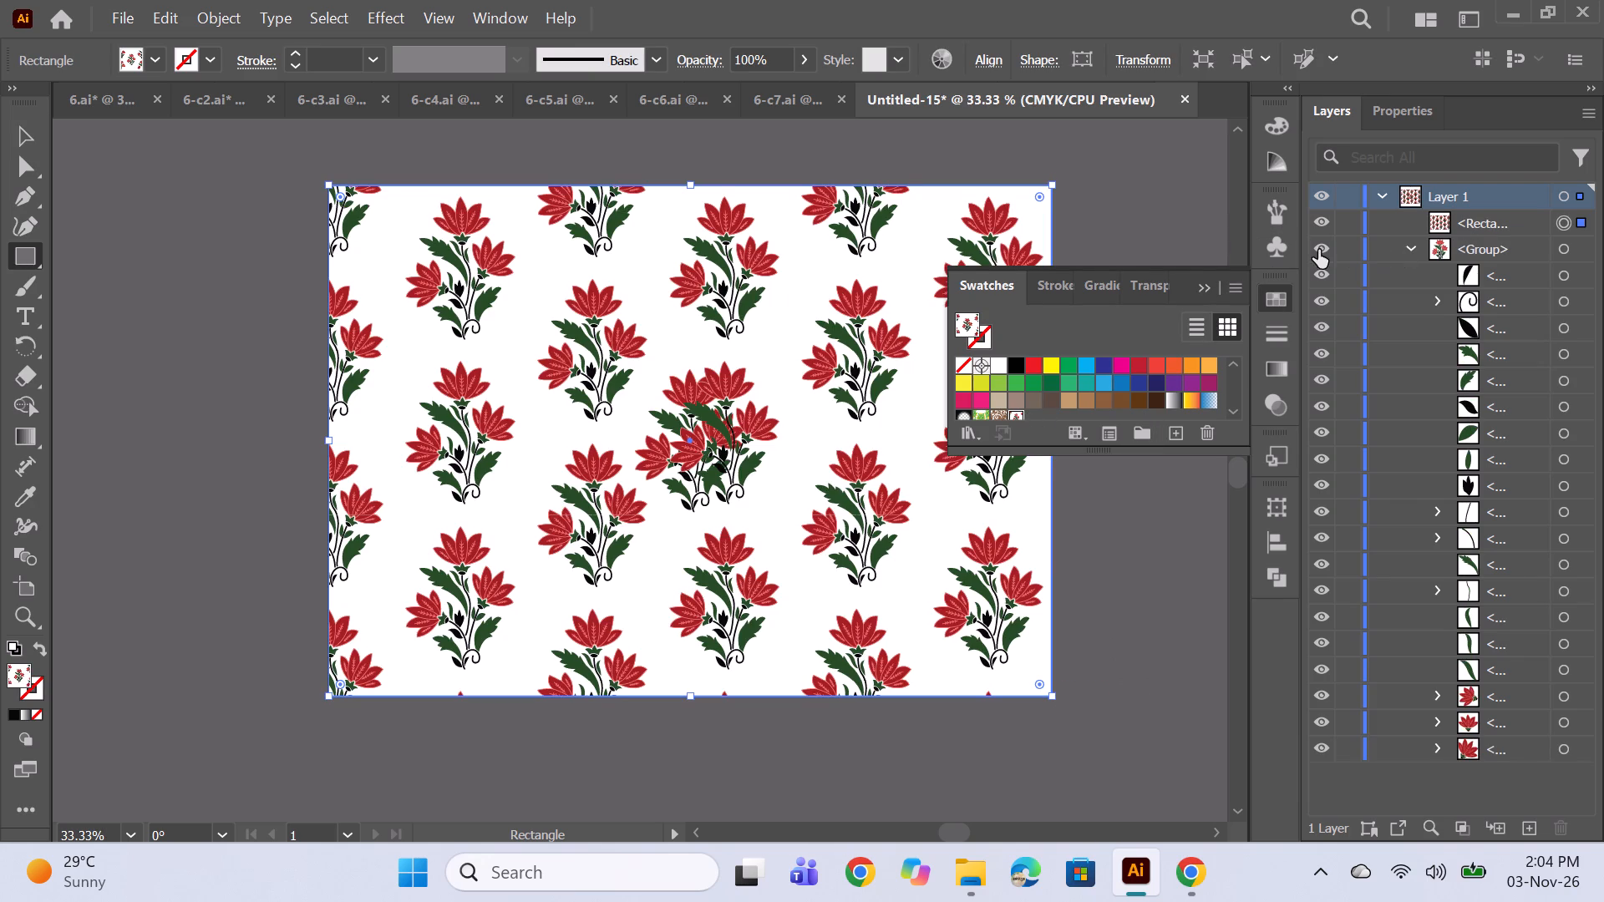
Hide the original flower motif group so that only the pattern-filled rectangle shows.
click(1317, 248)
click(1208, 287)
ctrl+click(1107, 438)
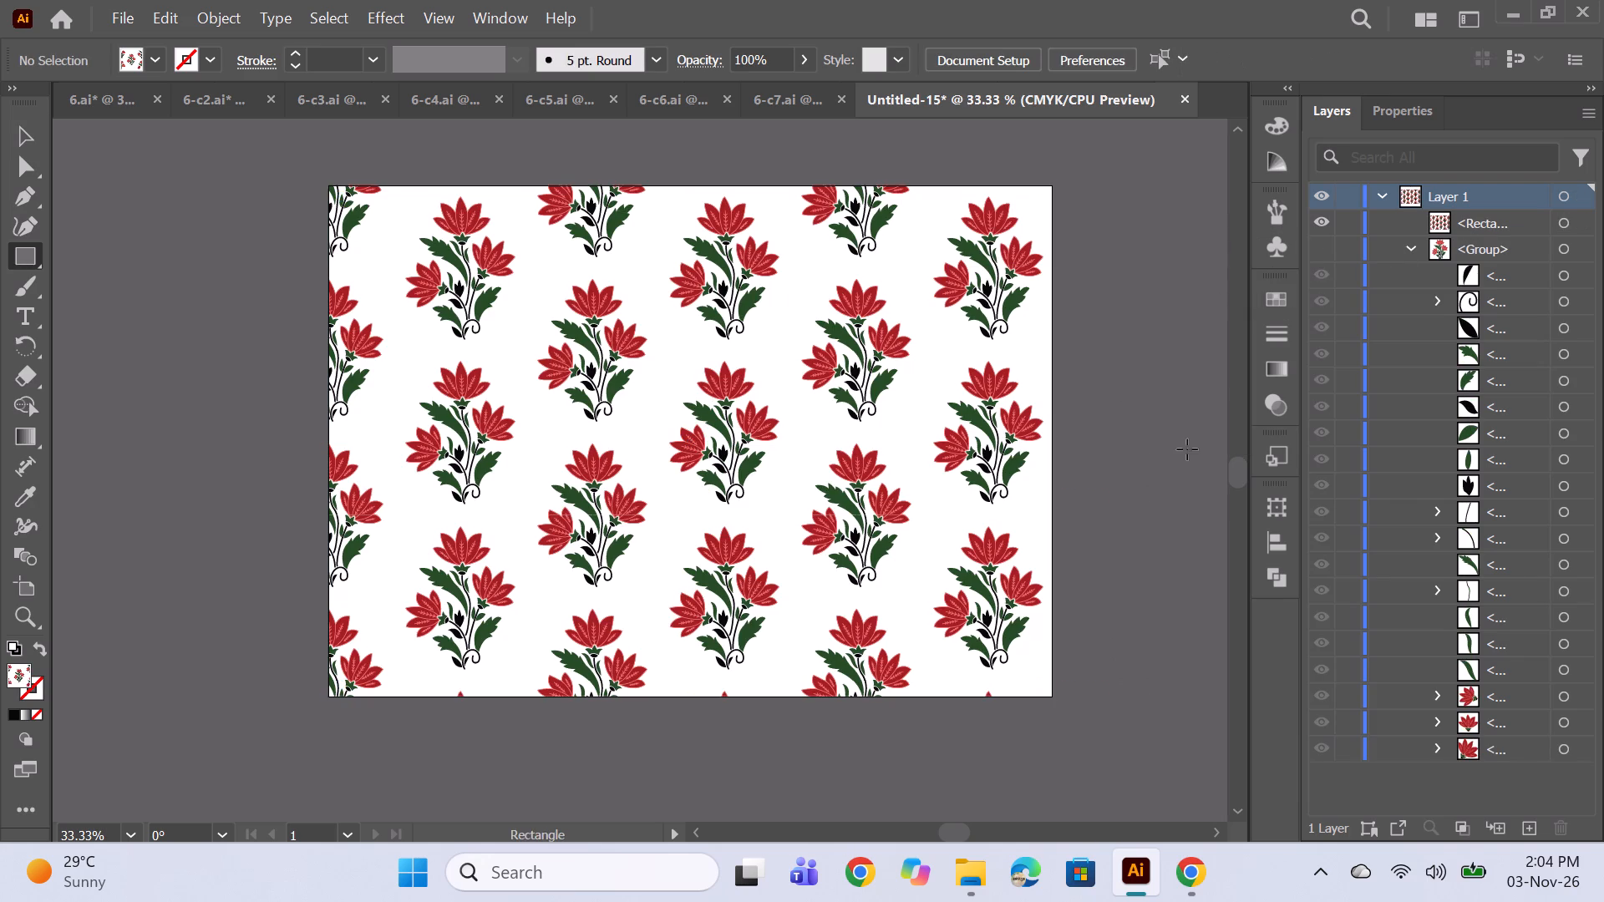
Save the document as an Illustrator file named 6-c8 in the Plain prints folder.
key(ctrl+s)
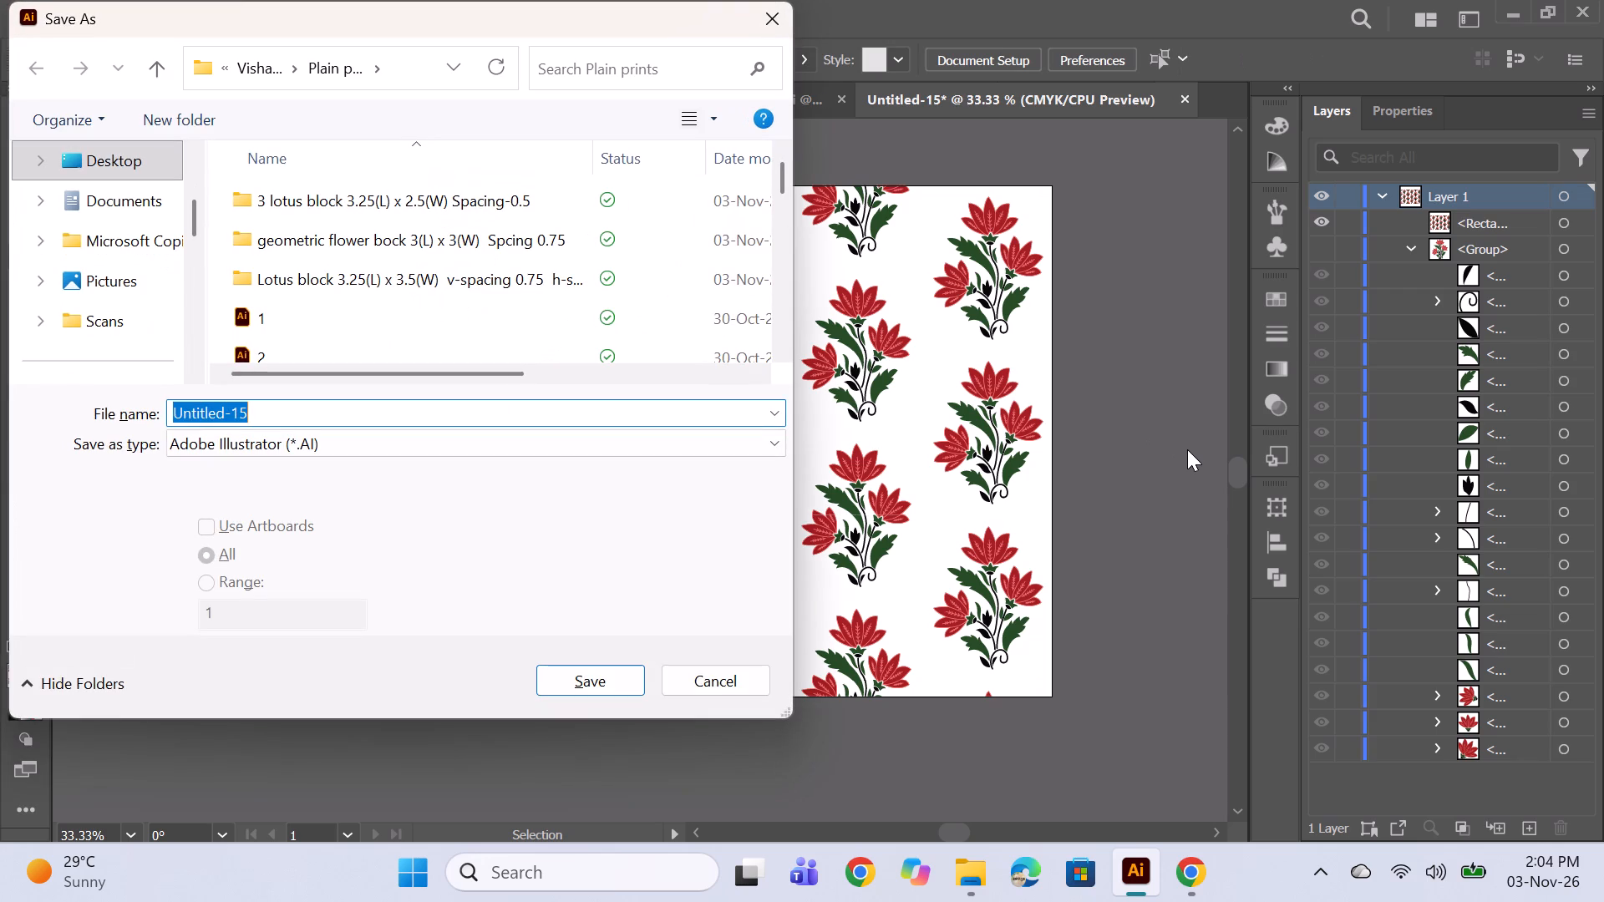
key(6)
text(-c)
key(8)
key(Return)
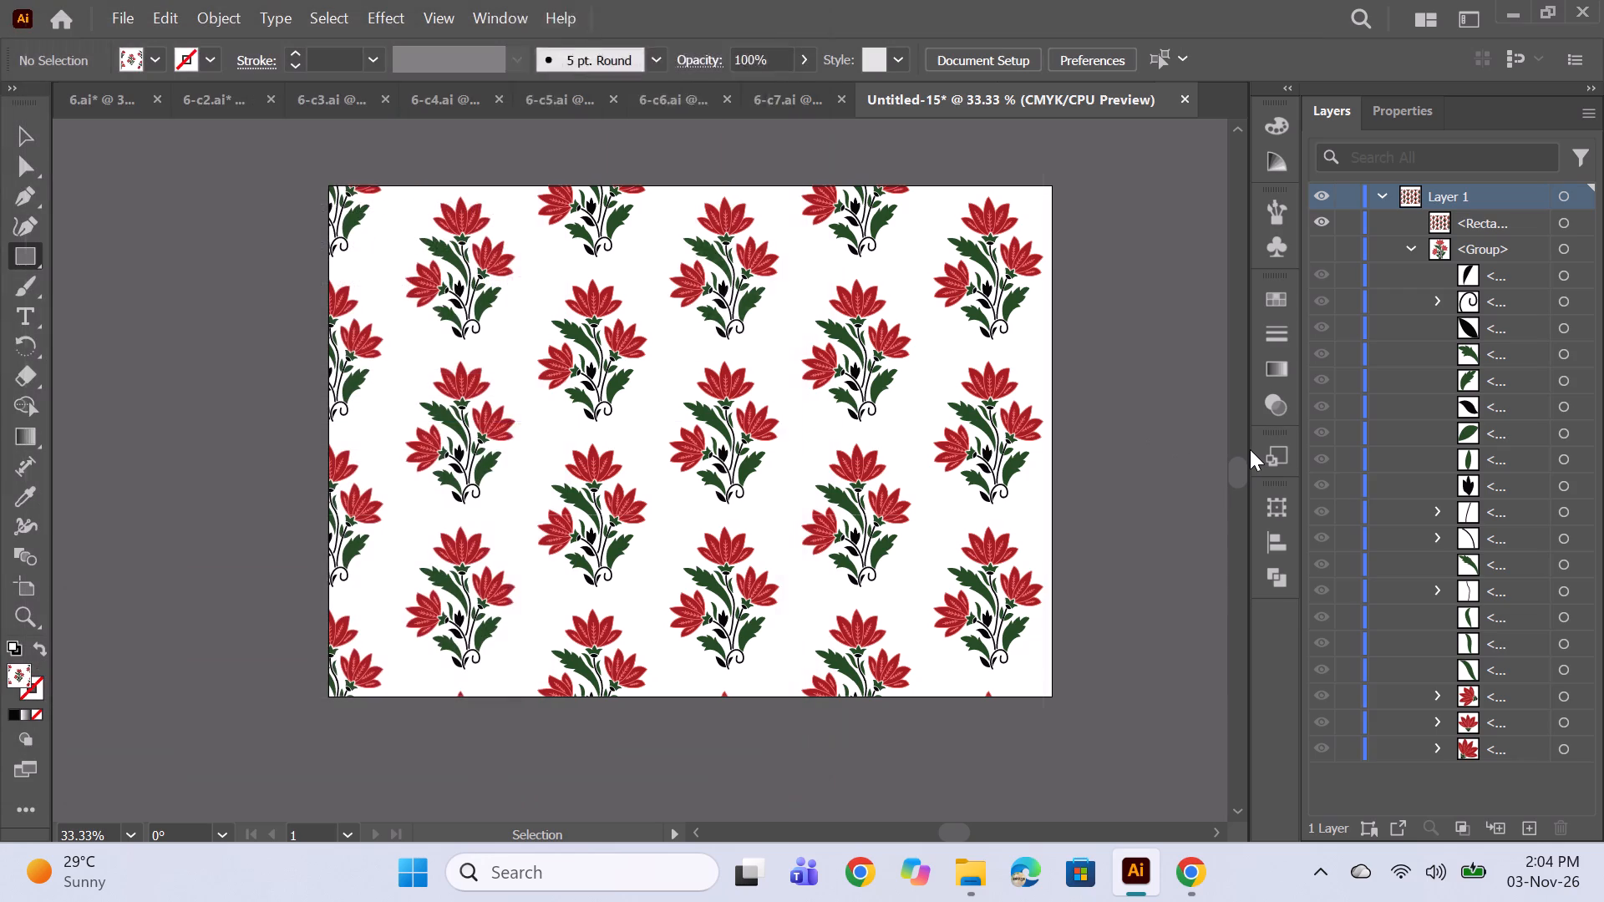
click(897, 775)
Review the earlier colourways from 6-c7 back to the original 6, and return to 6-c8.
click(801, 105)
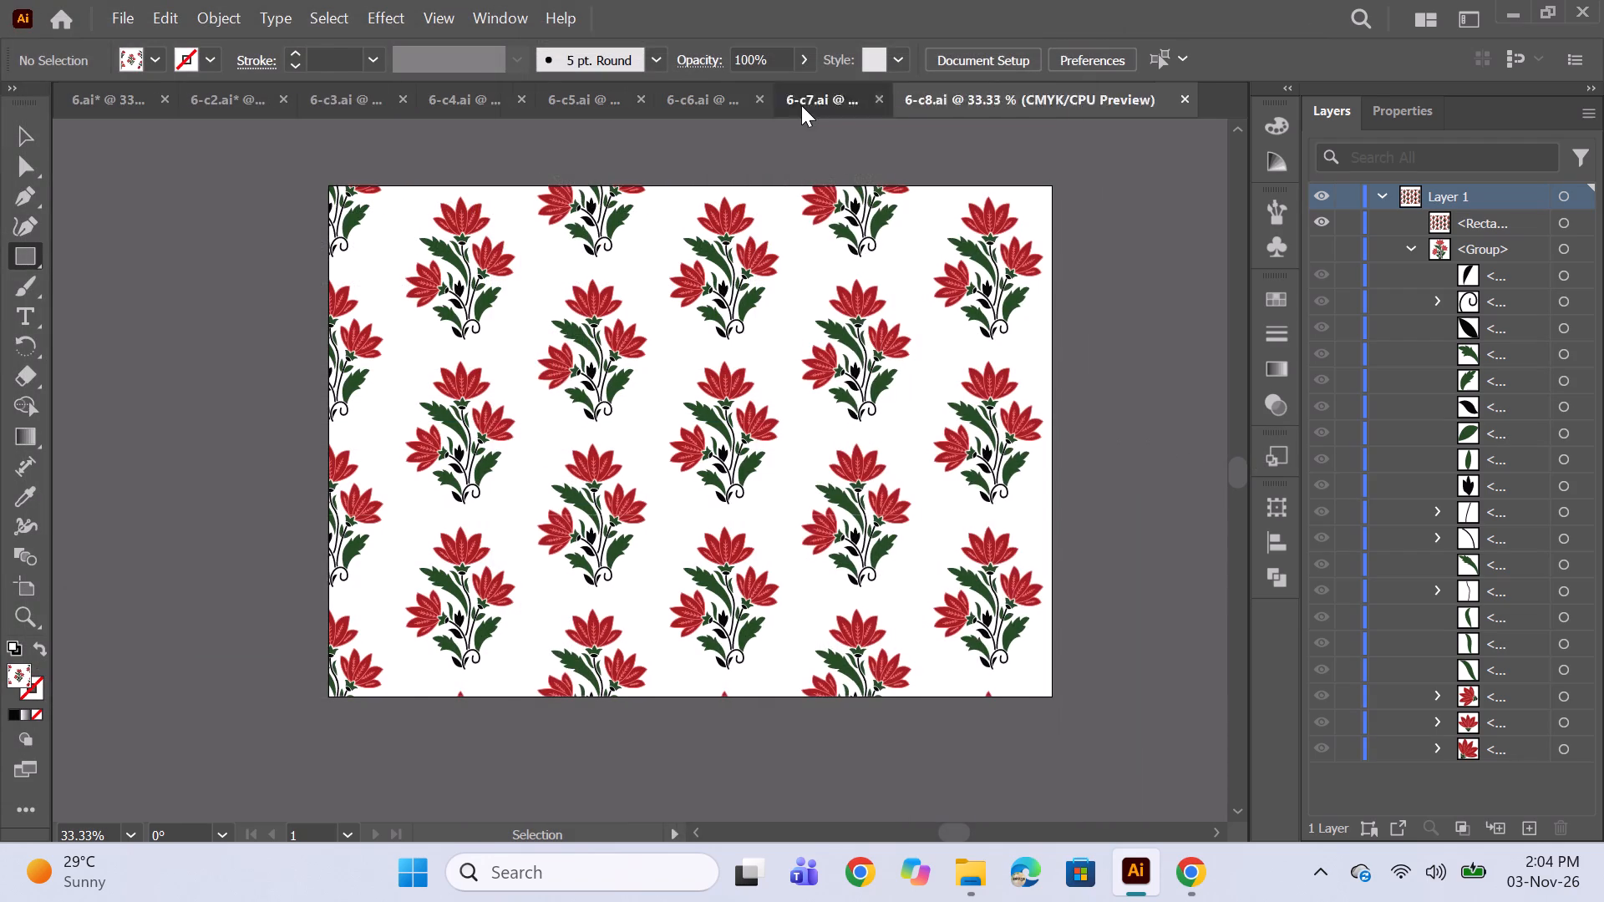
click(690, 95)
click(566, 98)
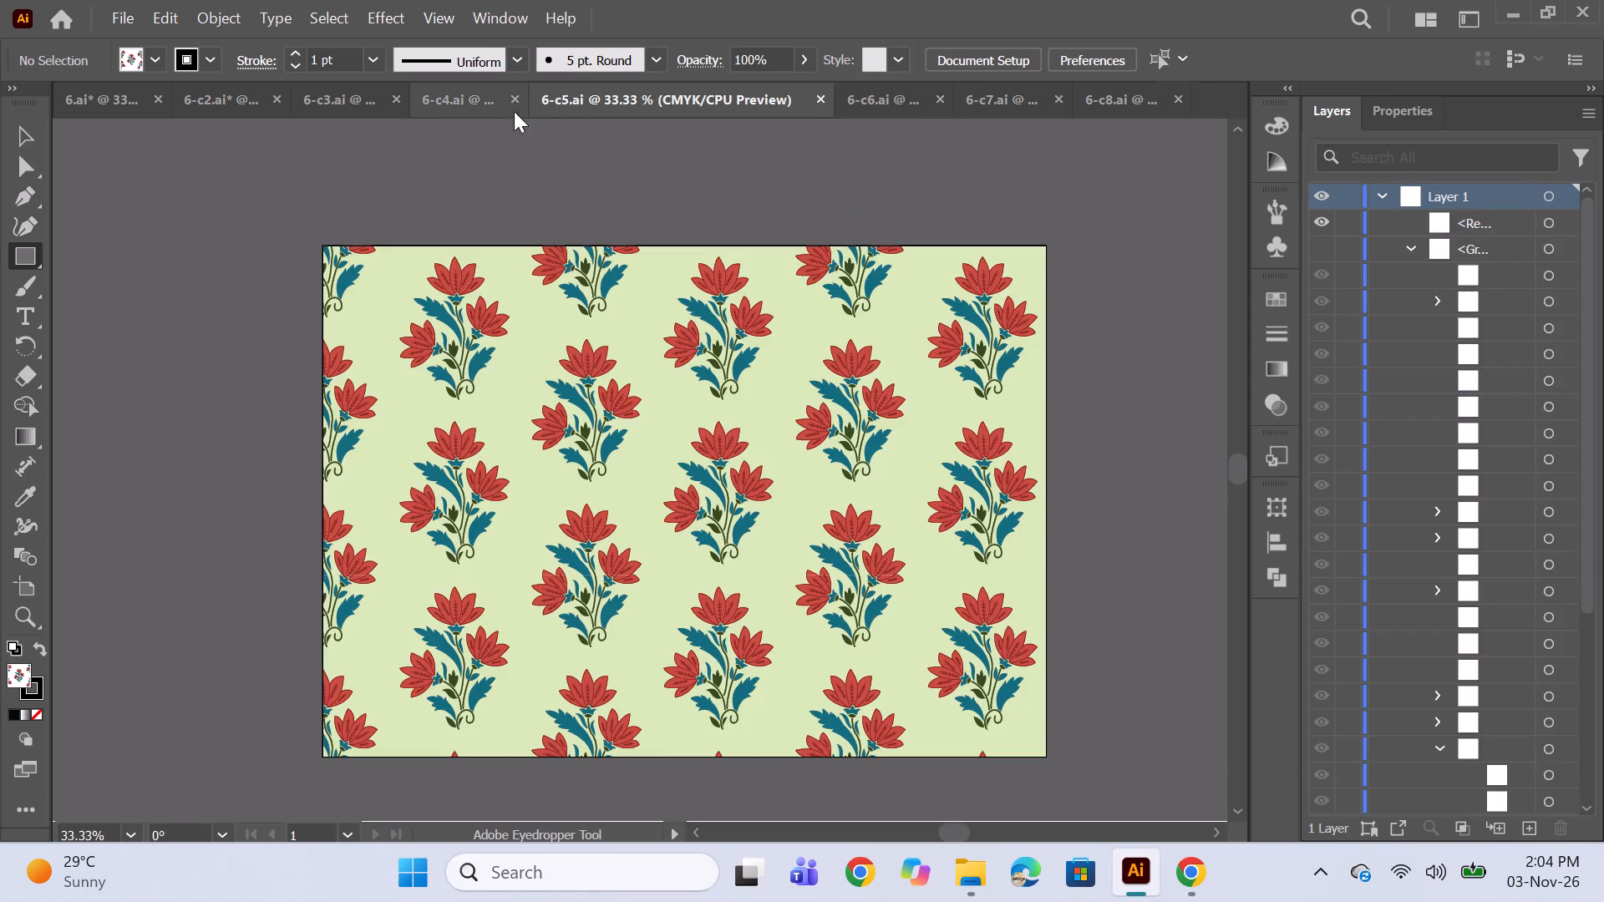
click(431, 97)
click(340, 108)
click(238, 107)
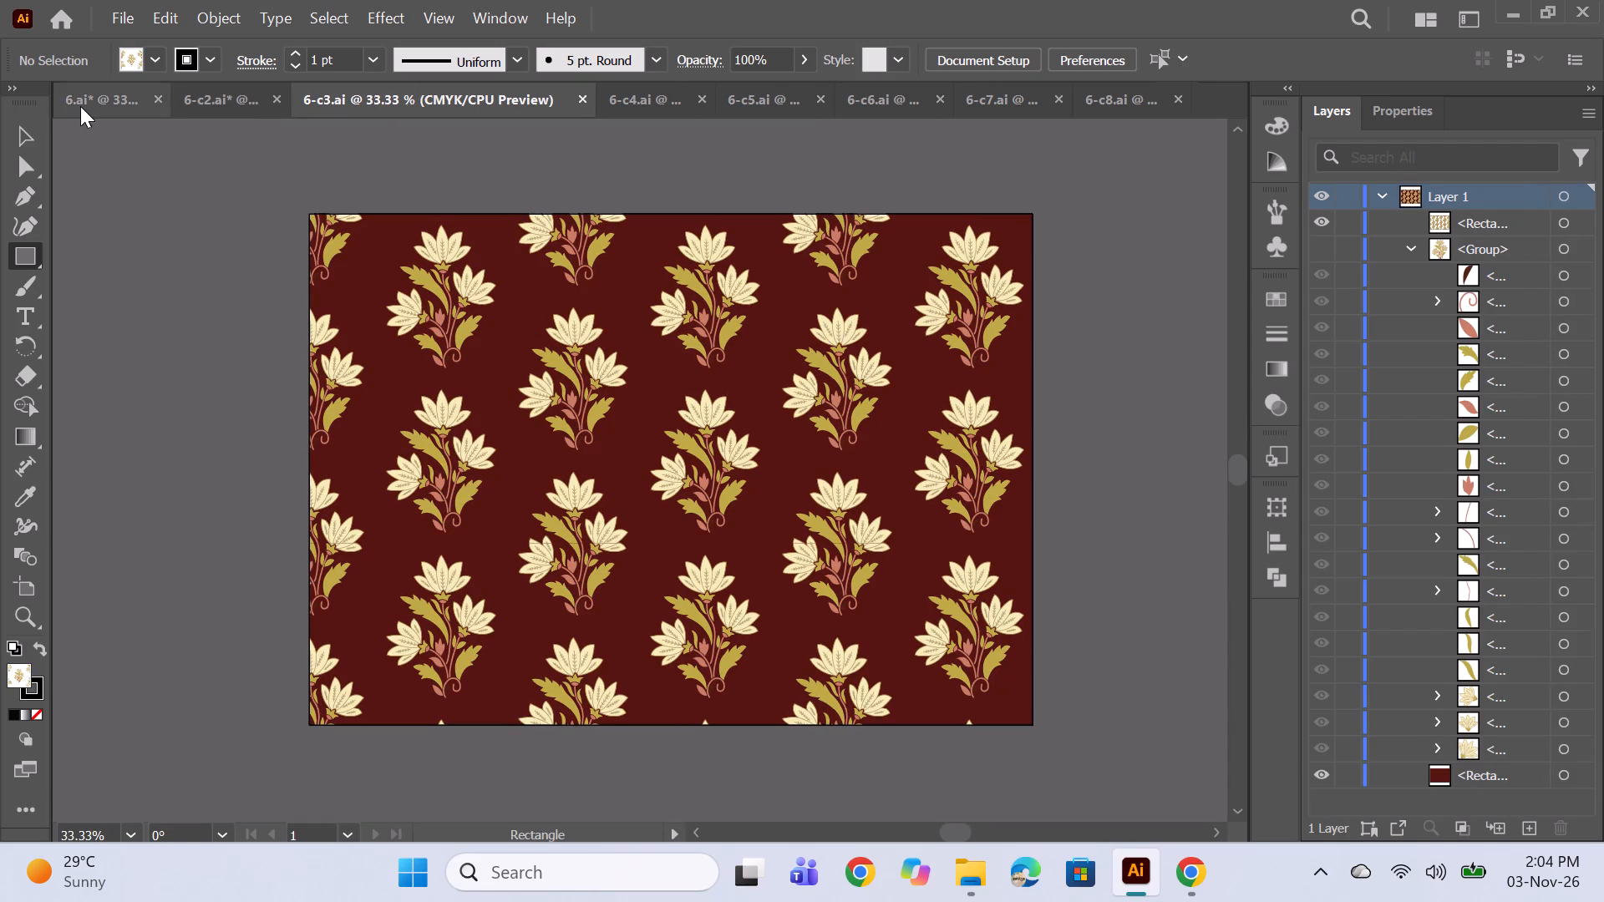
click(225, 91)
click(78, 104)
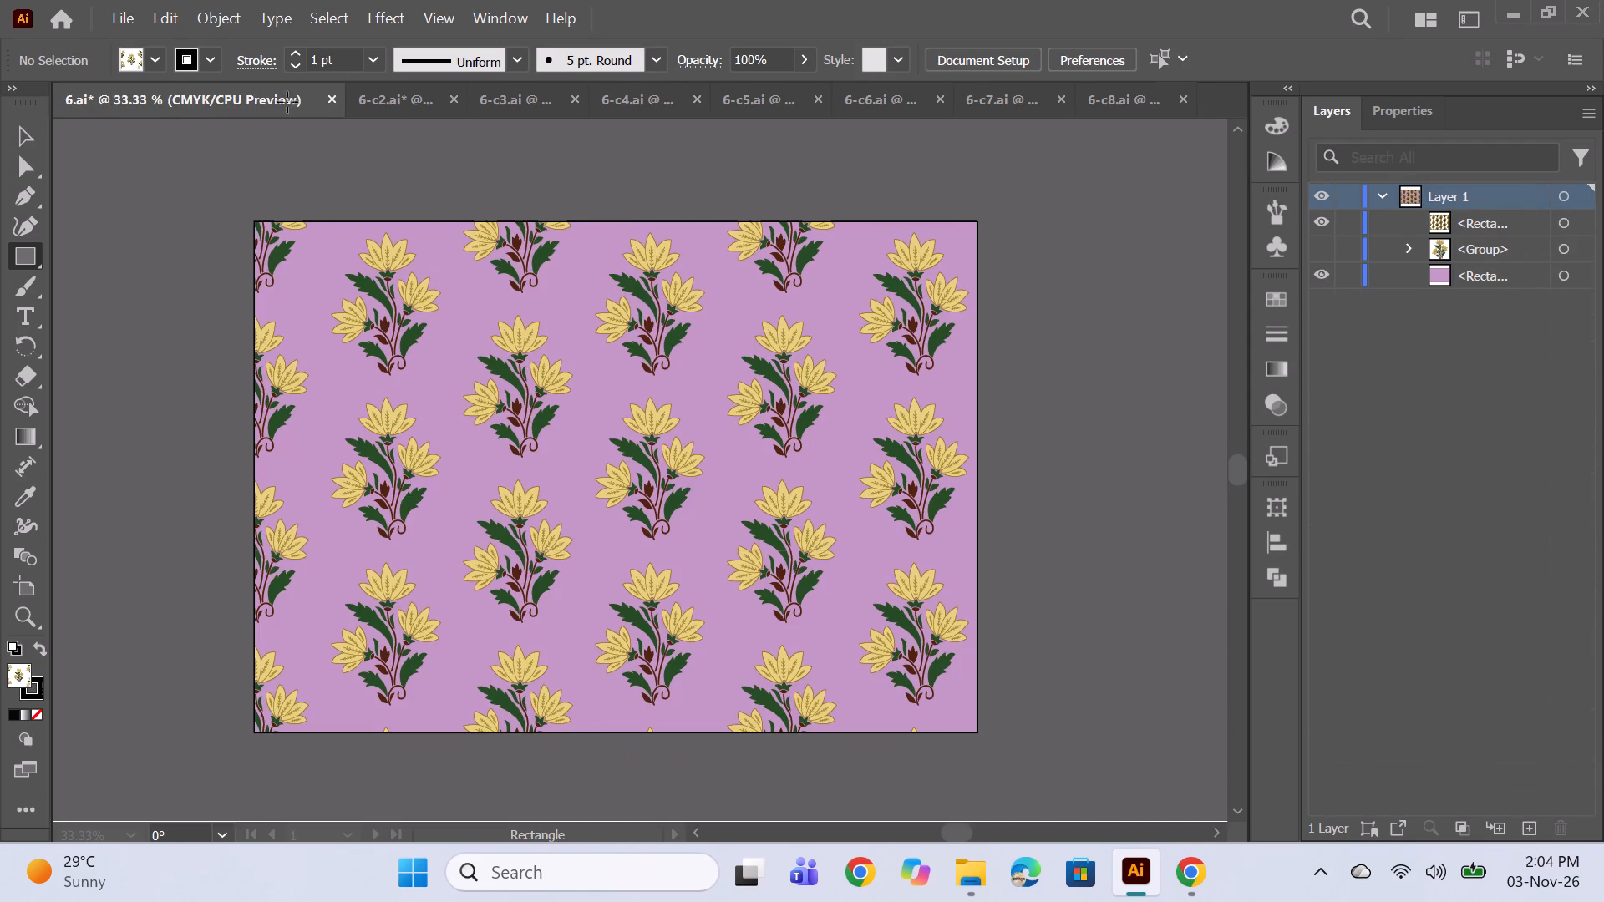
click(1096, 101)
scroll(1033, 317, up, 2)
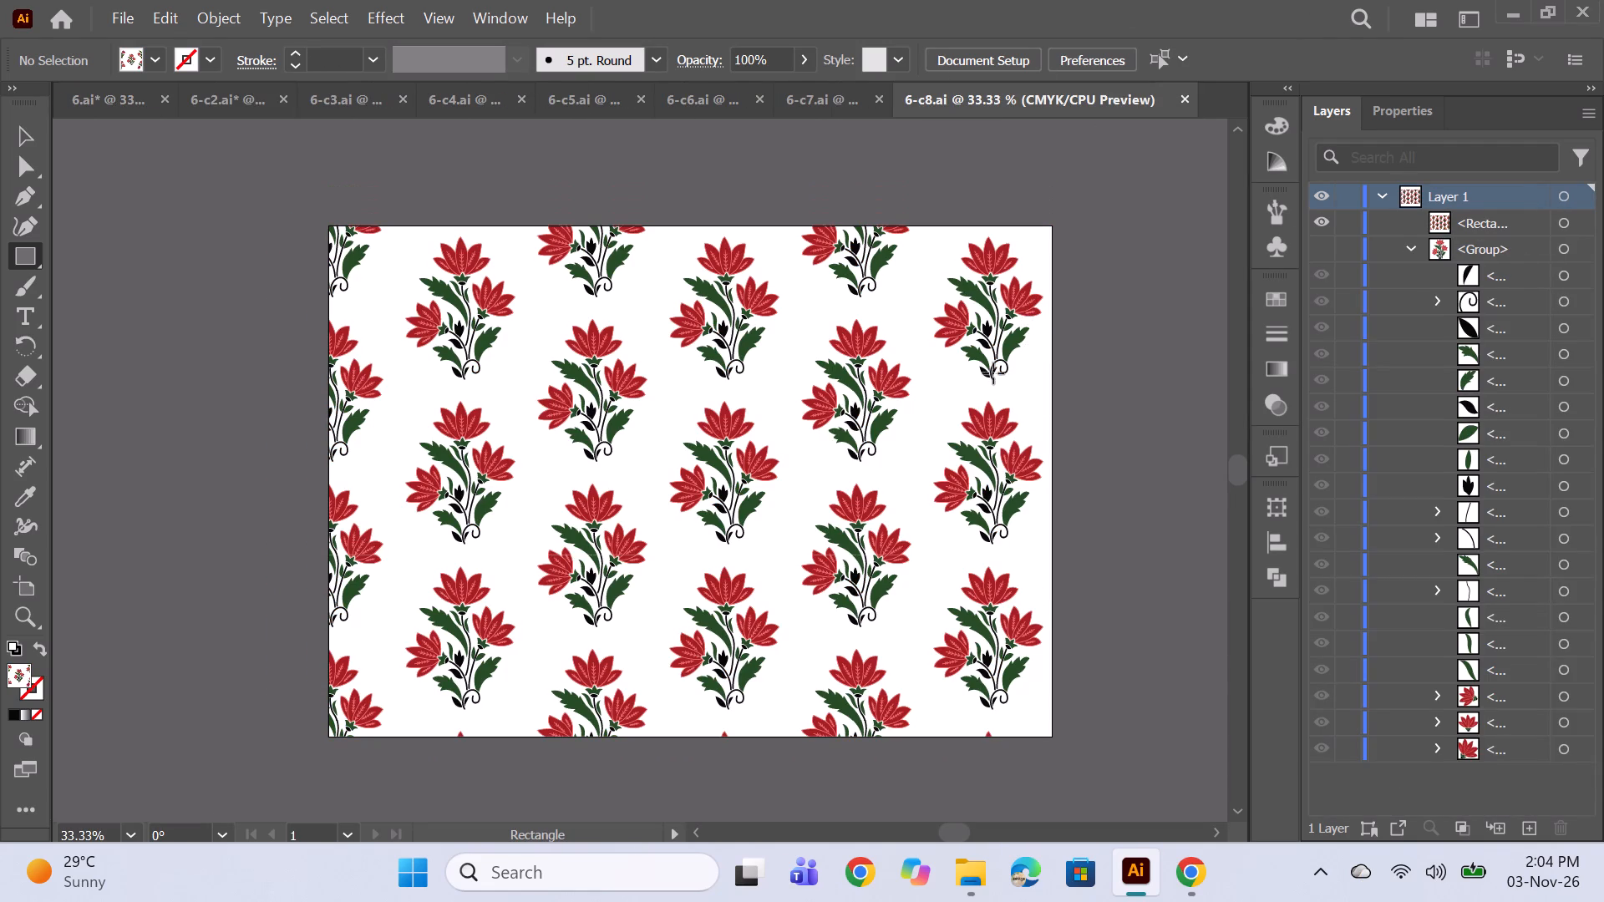
Create a new A3 landscape document, 16.5354 by 11.6929 in, in CMYK colour.
key(ctrl+n)
key(Return)
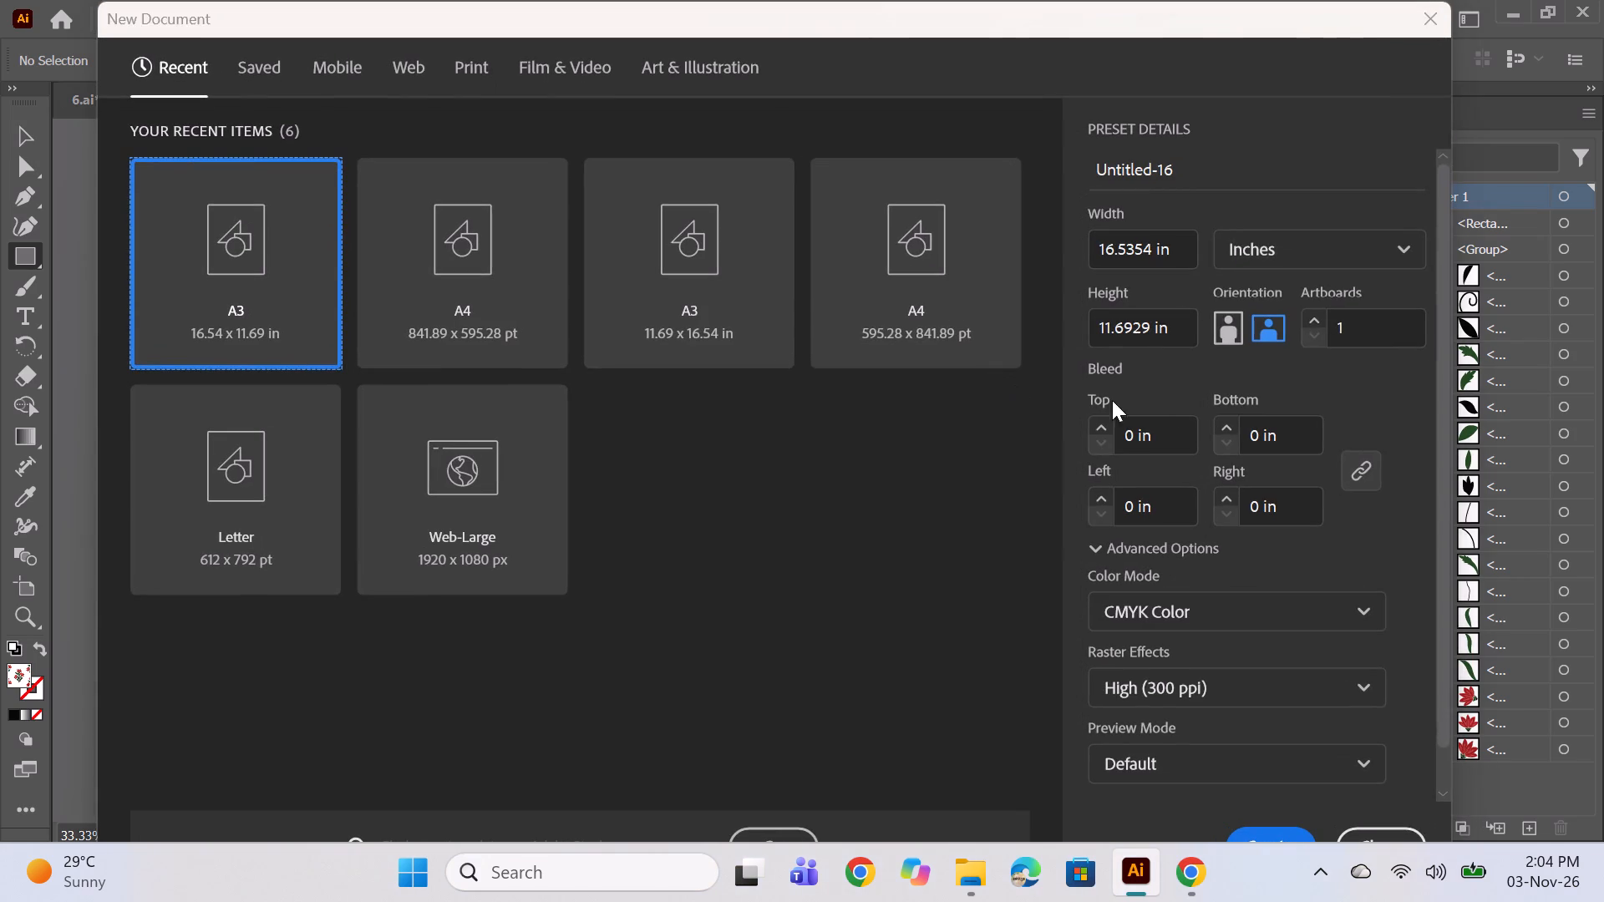
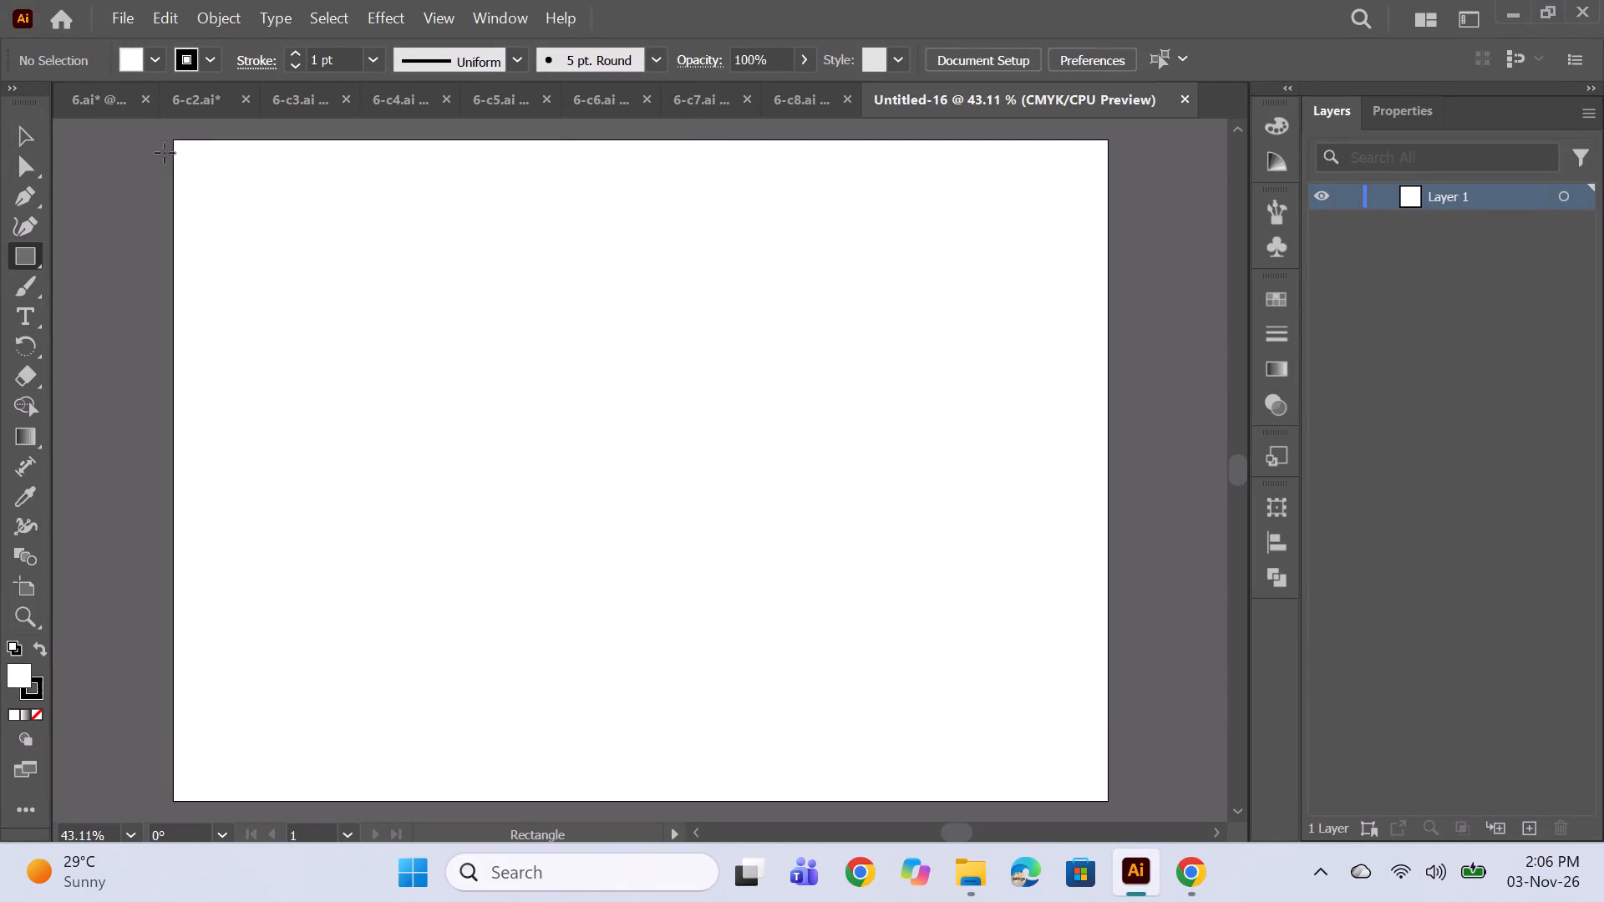
Draw a rectangle covering the whole A3 artboard.
drag(174, 138, 911, 651)
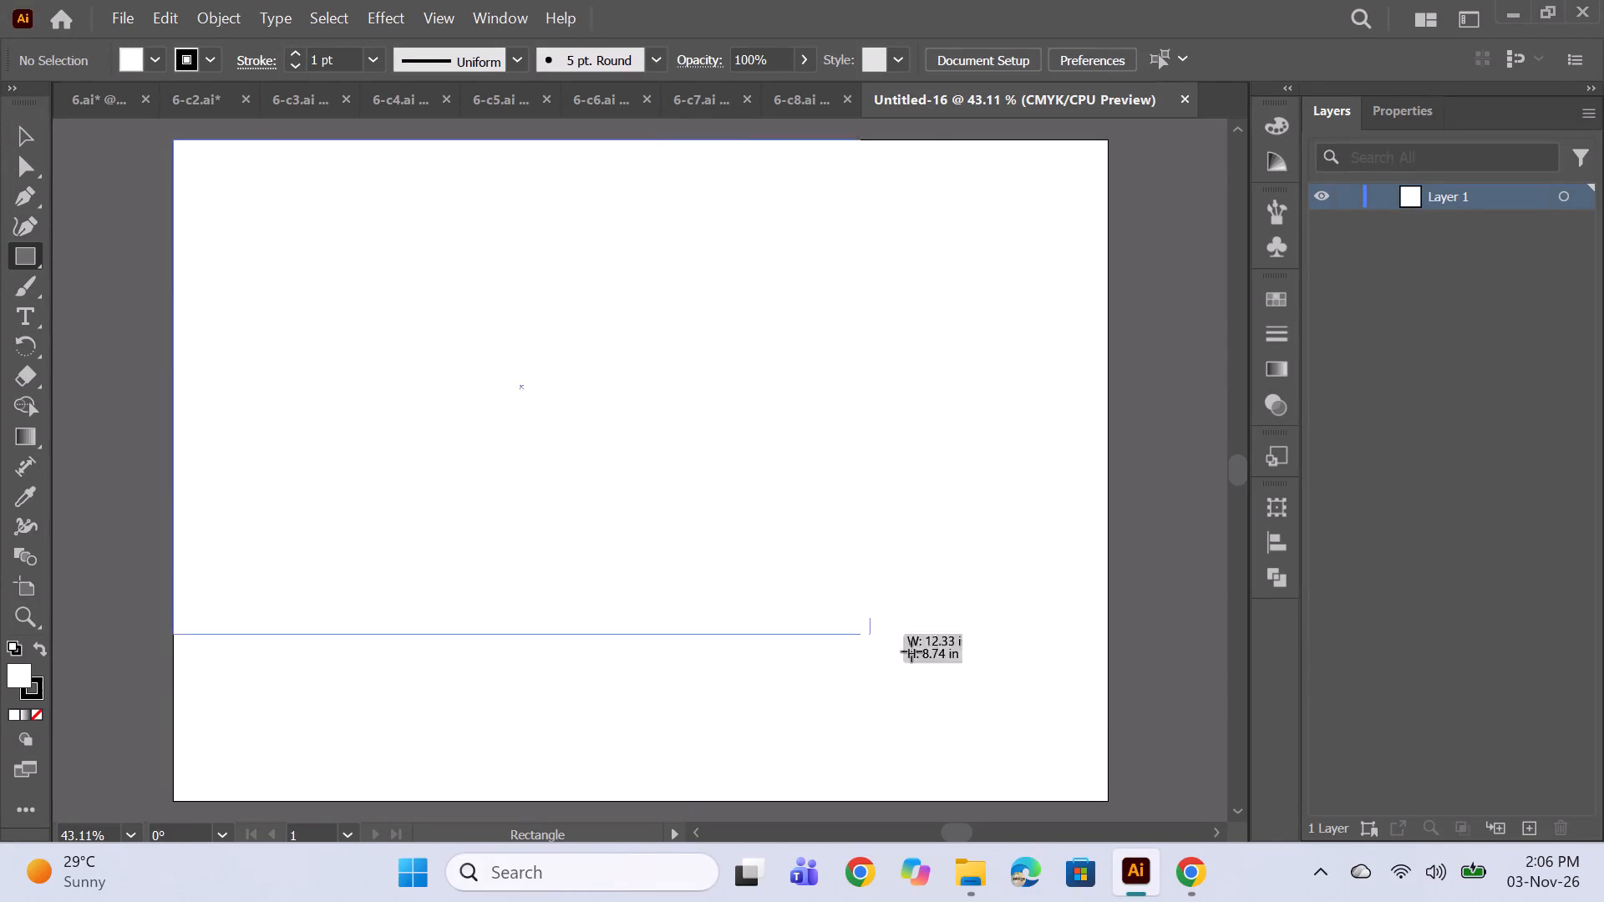
drag(911, 651, 1094, 804)
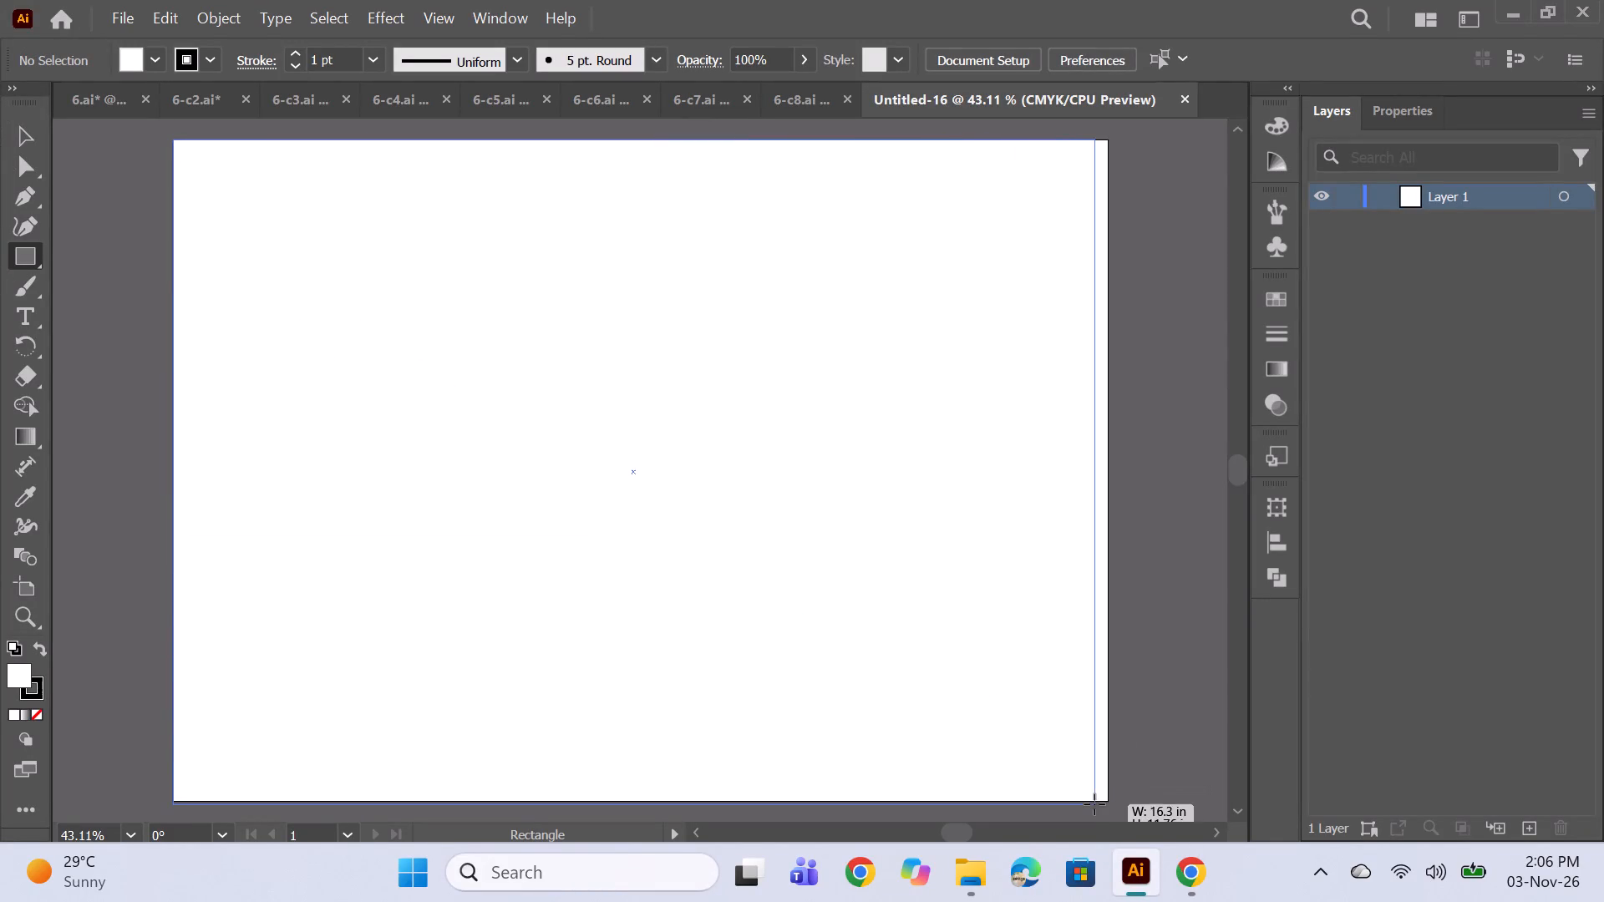
drag(1094, 804, 1108, 798)
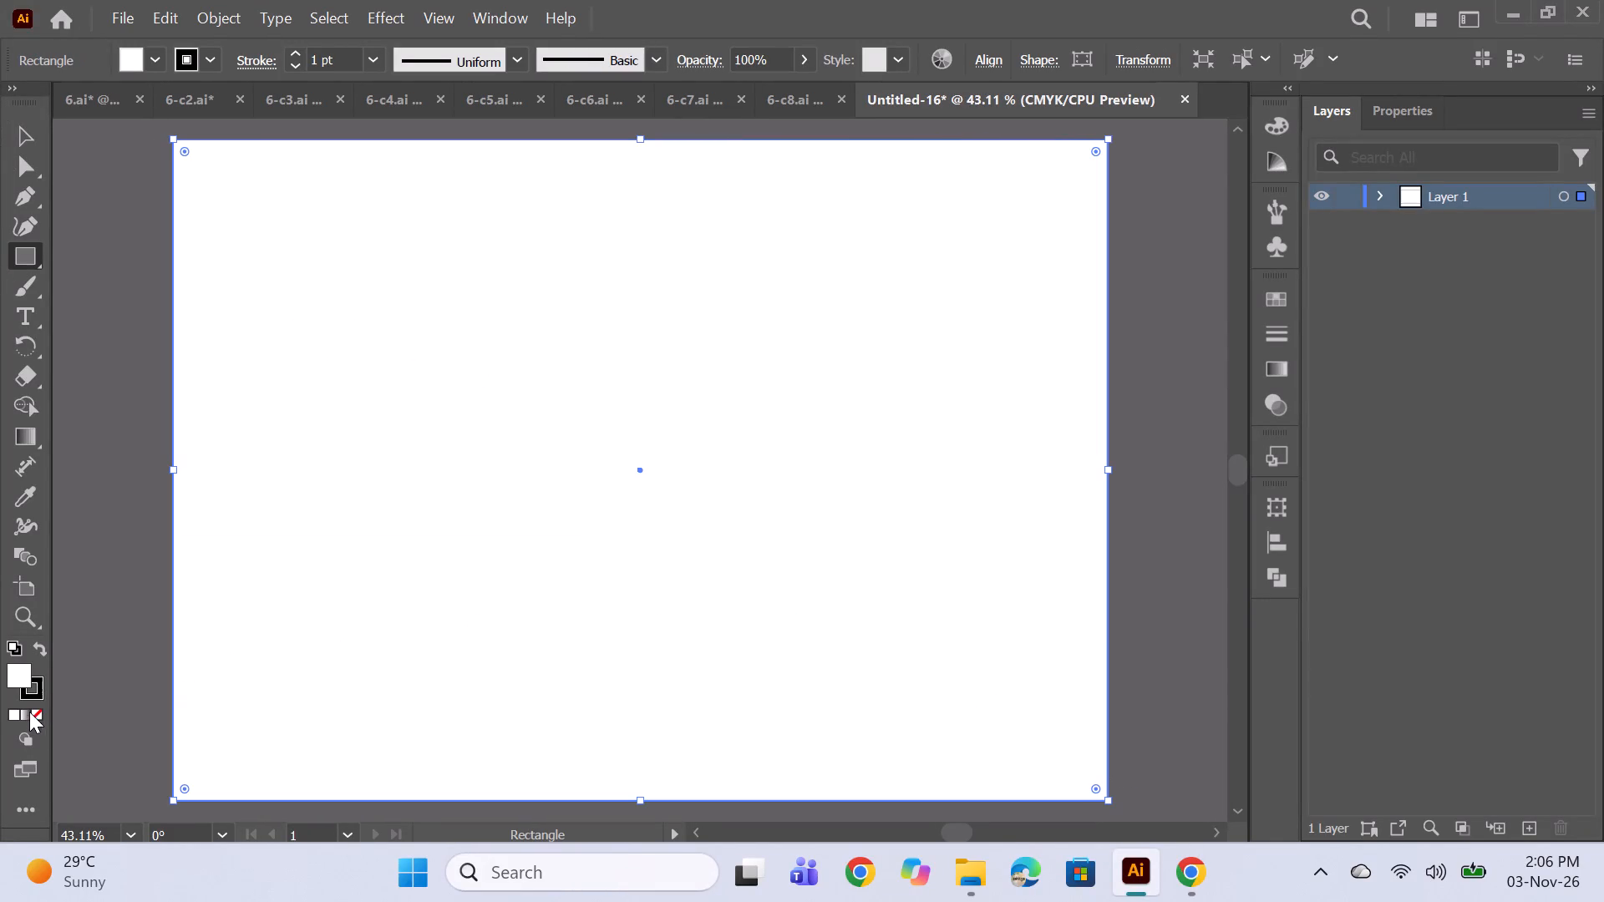
Fill the background rectangle with a near-black colour.
click(13, 678)
click(13, 678)
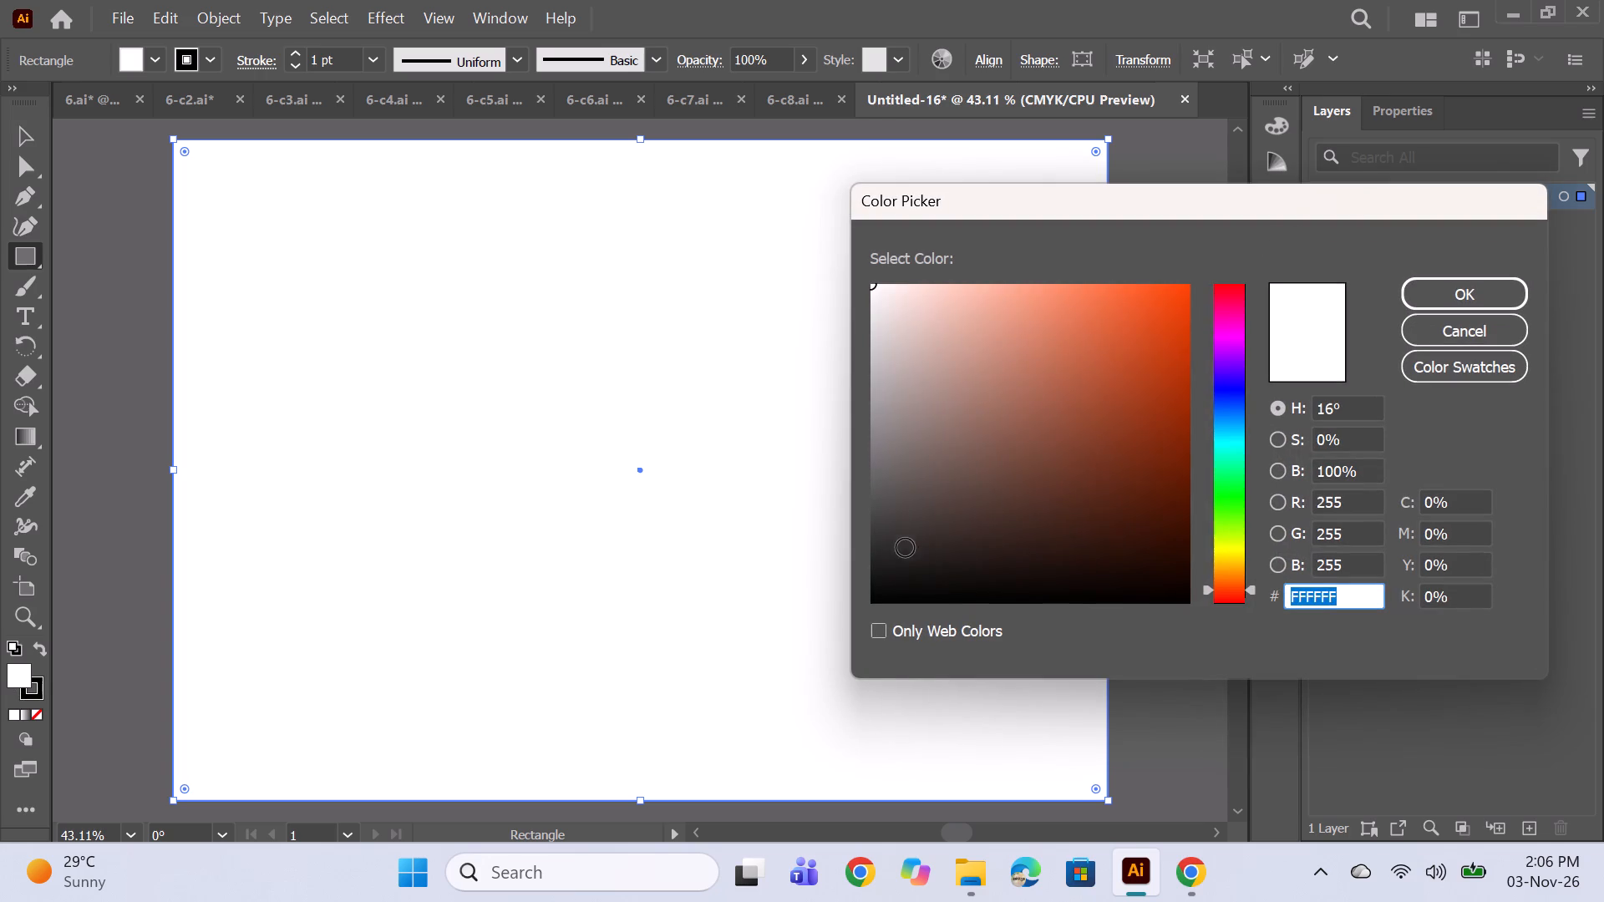
click(892, 535)
click(883, 536)
click(1403, 305)
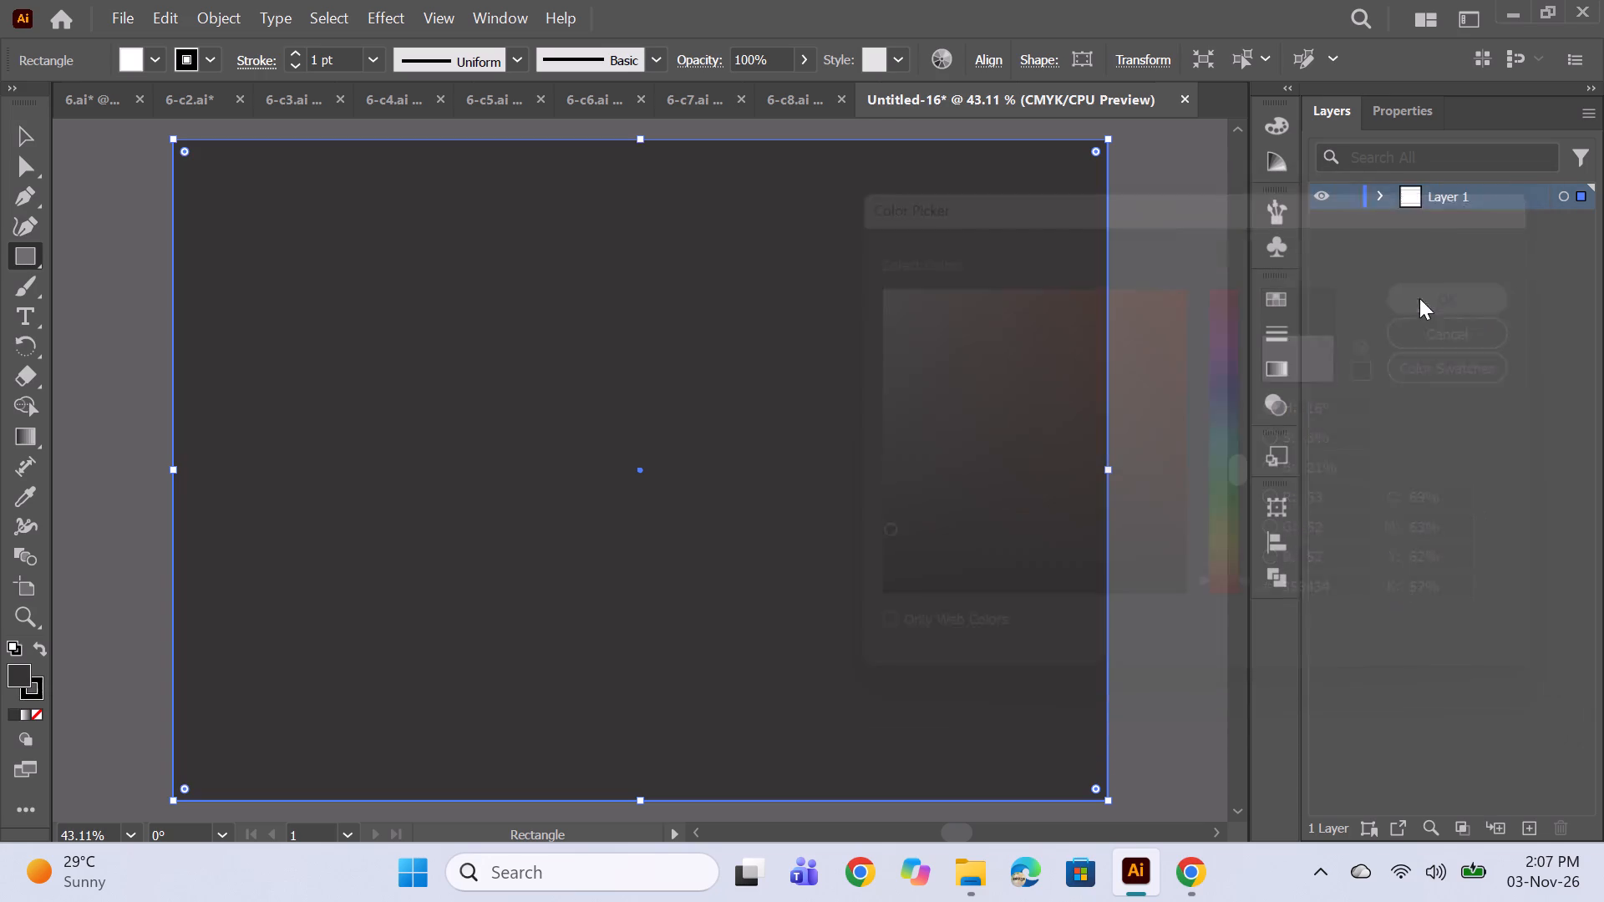
double_click(22, 674)
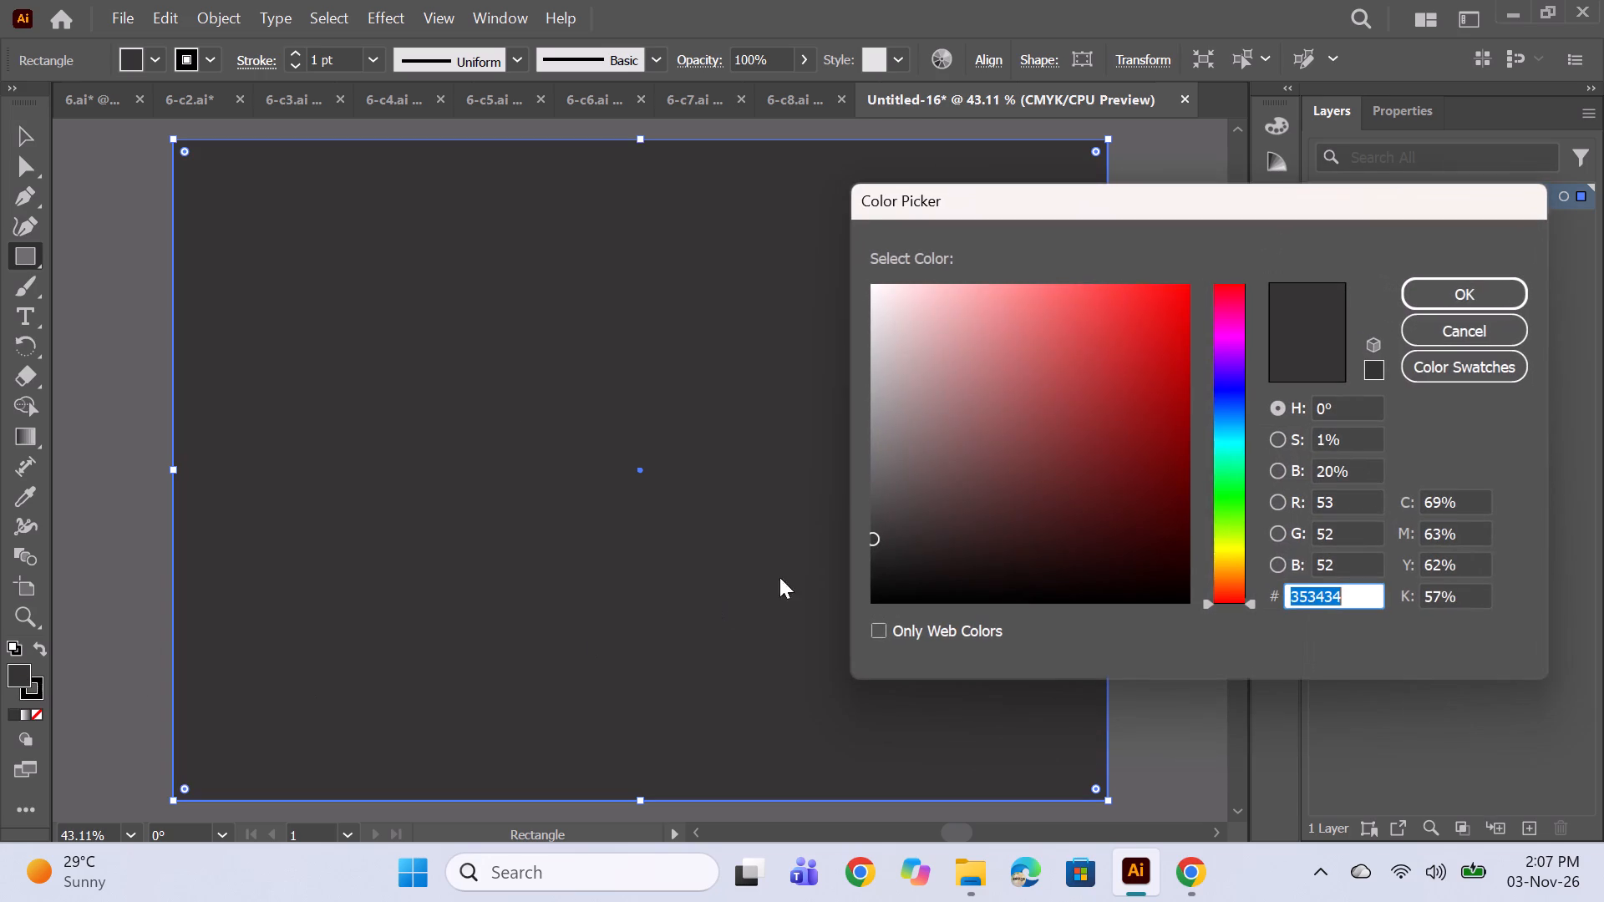
click(871, 566)
click(1477, 294)
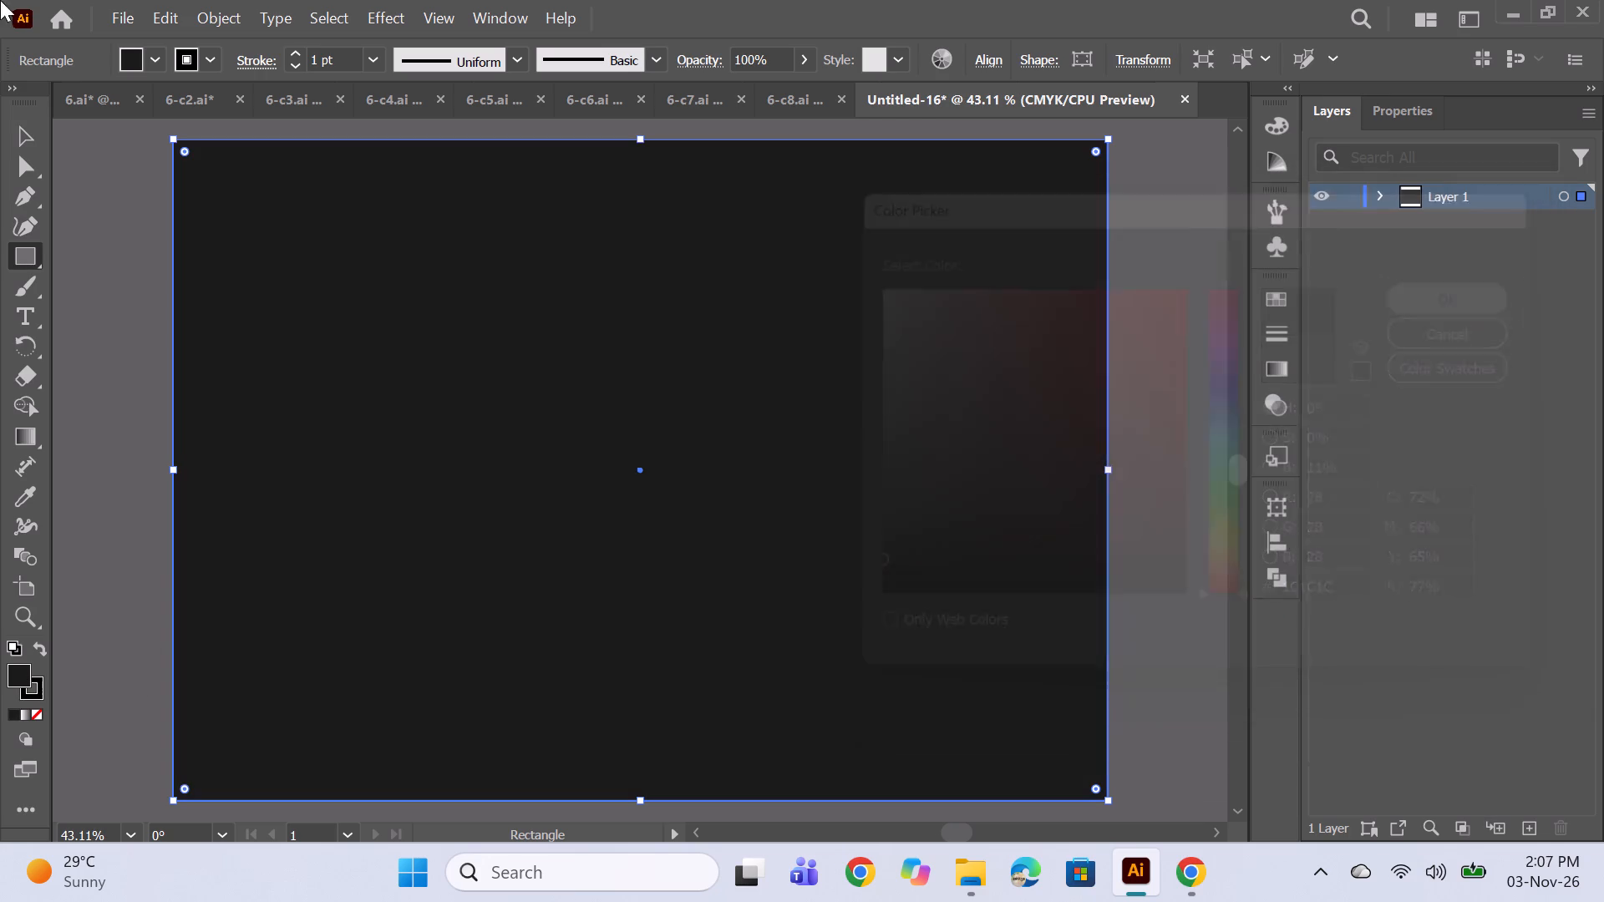
Paste the copied yellow floral motif onto the dark background.
key(ctrl+v)
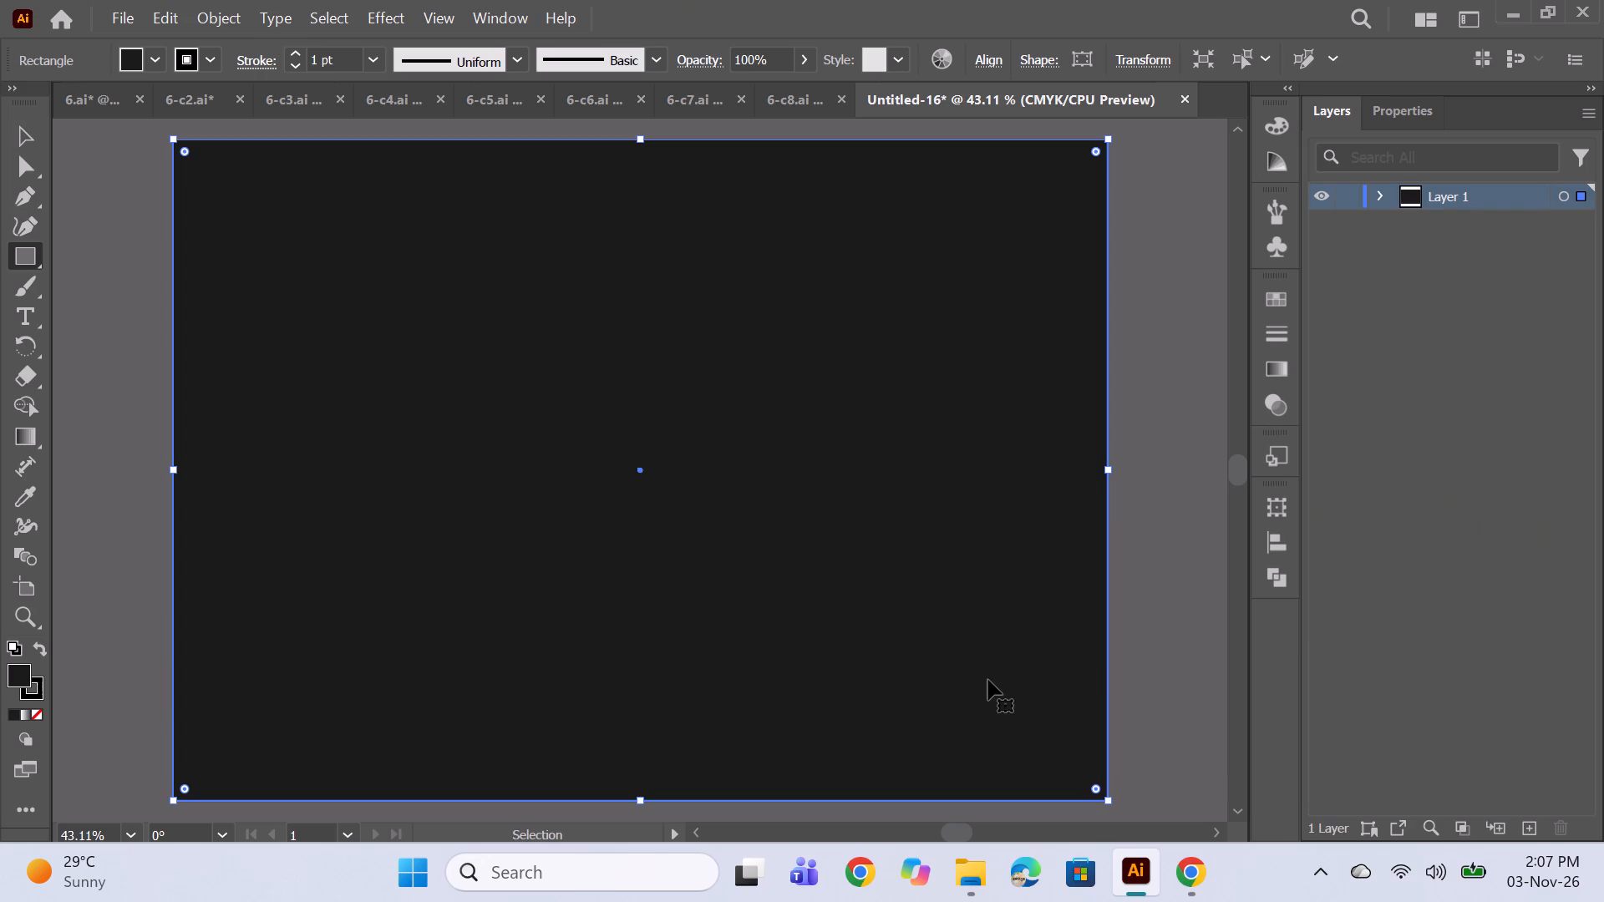
Locate the petal shape of the motif's right-hand flower within its nested groups and set its fill to salmon orange D38766.
click(1384, 192)
scroll(1447, 345, down, 3)
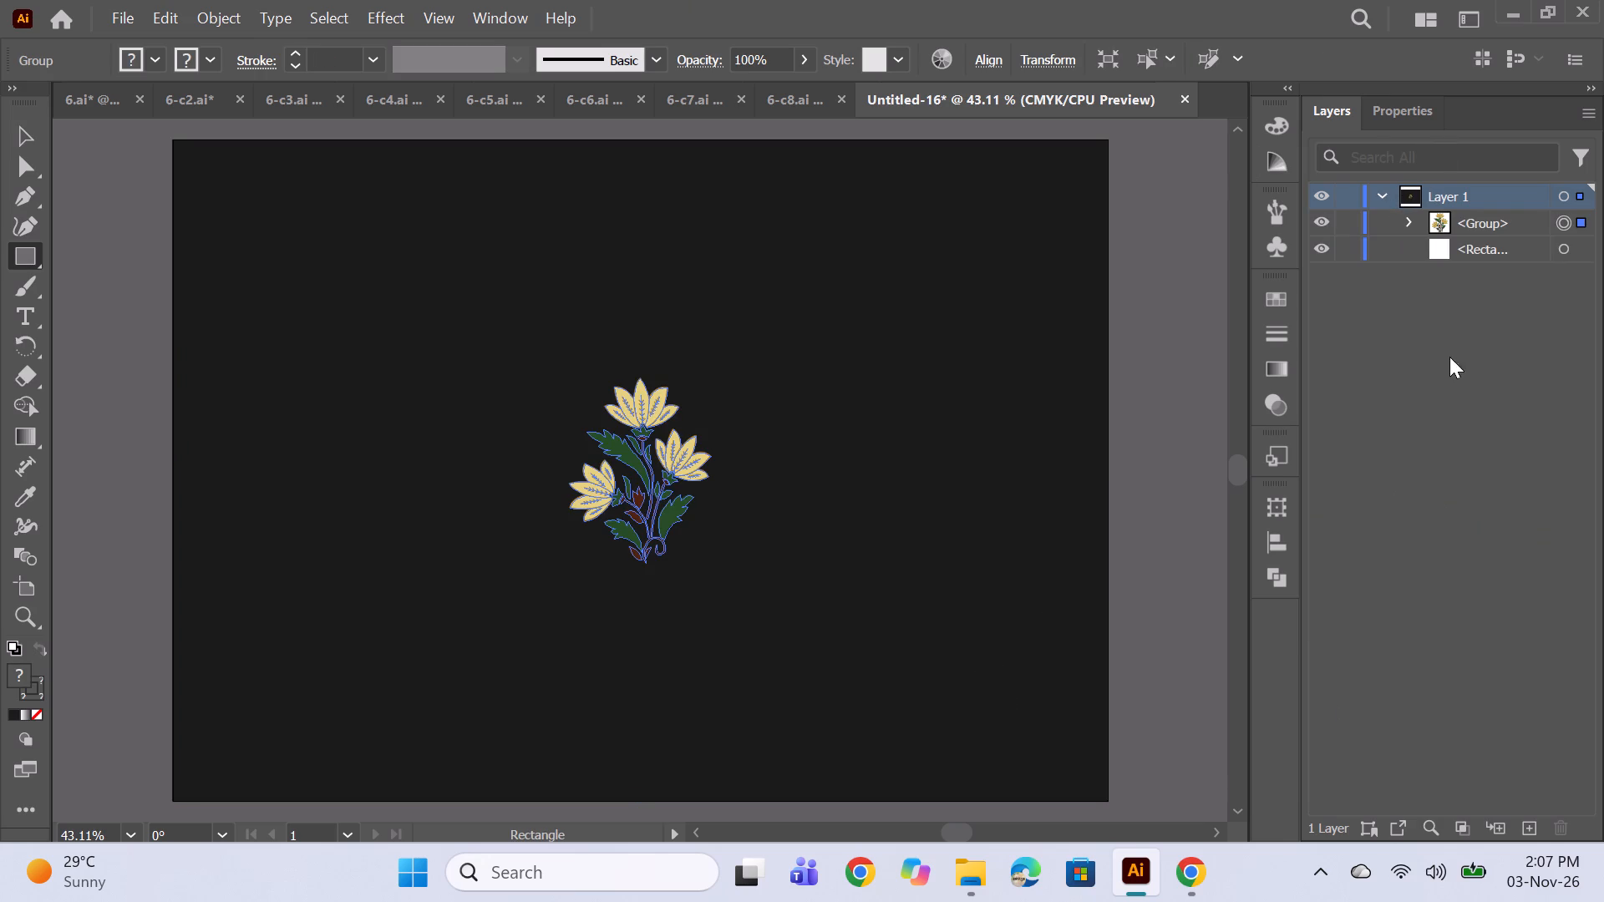
scroll(1449, 357, down, 2)
click(1407, 215)
scroll(1449, 295, down, 10)
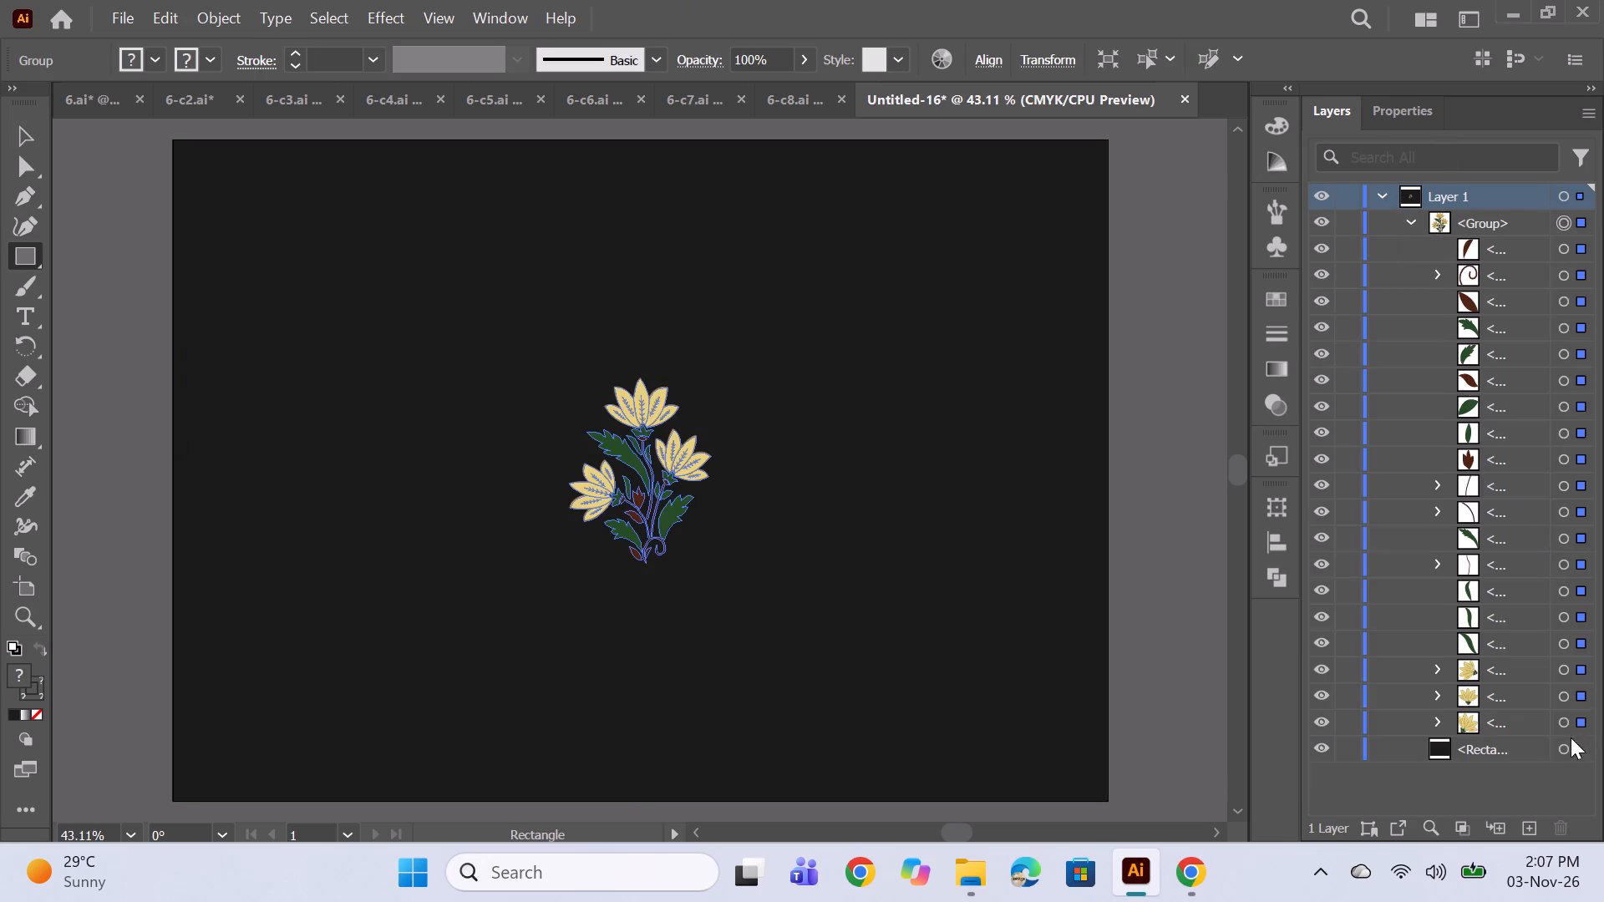
click(1444, 719)
scroll(1512, 647, down, 14)
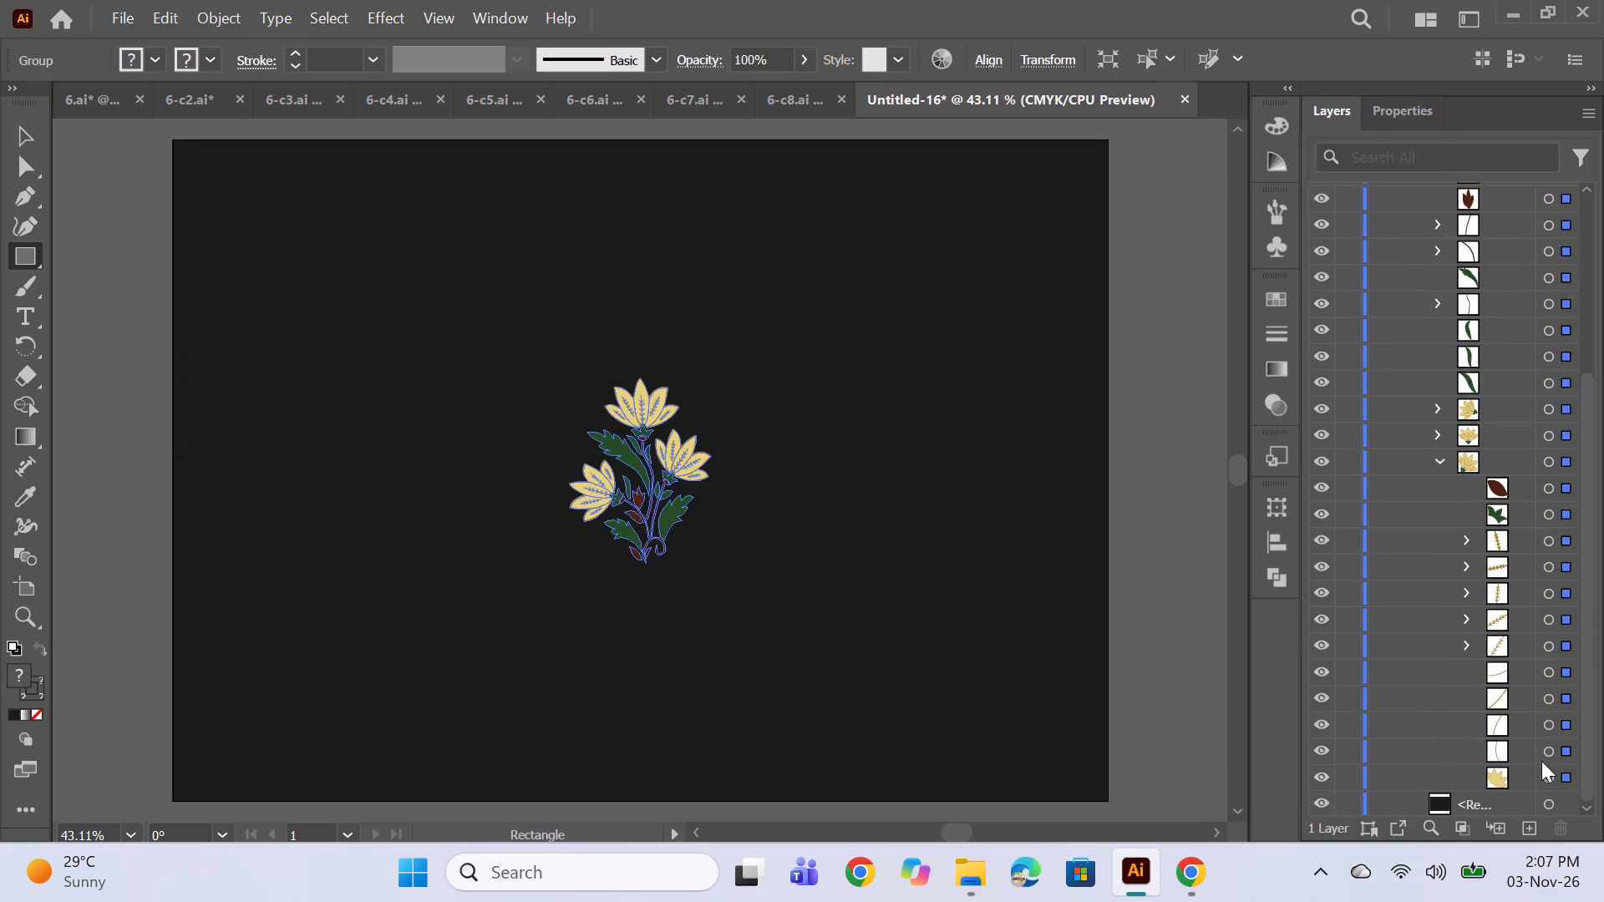
click(1550, 774)
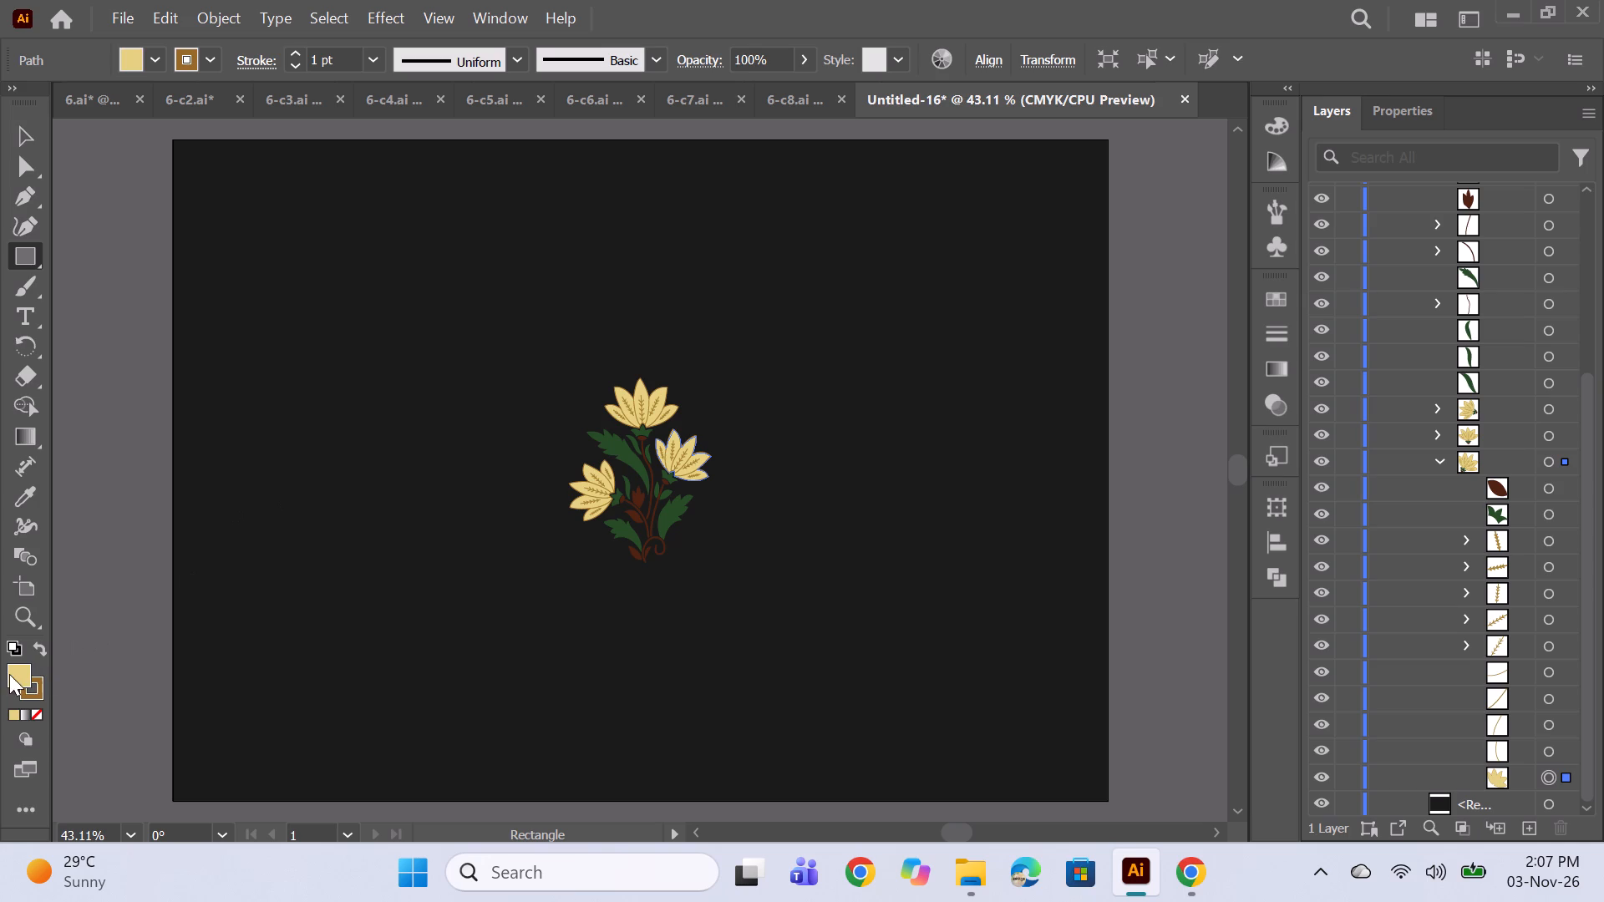
double_click(8, 675)
double_click(1228, 590)
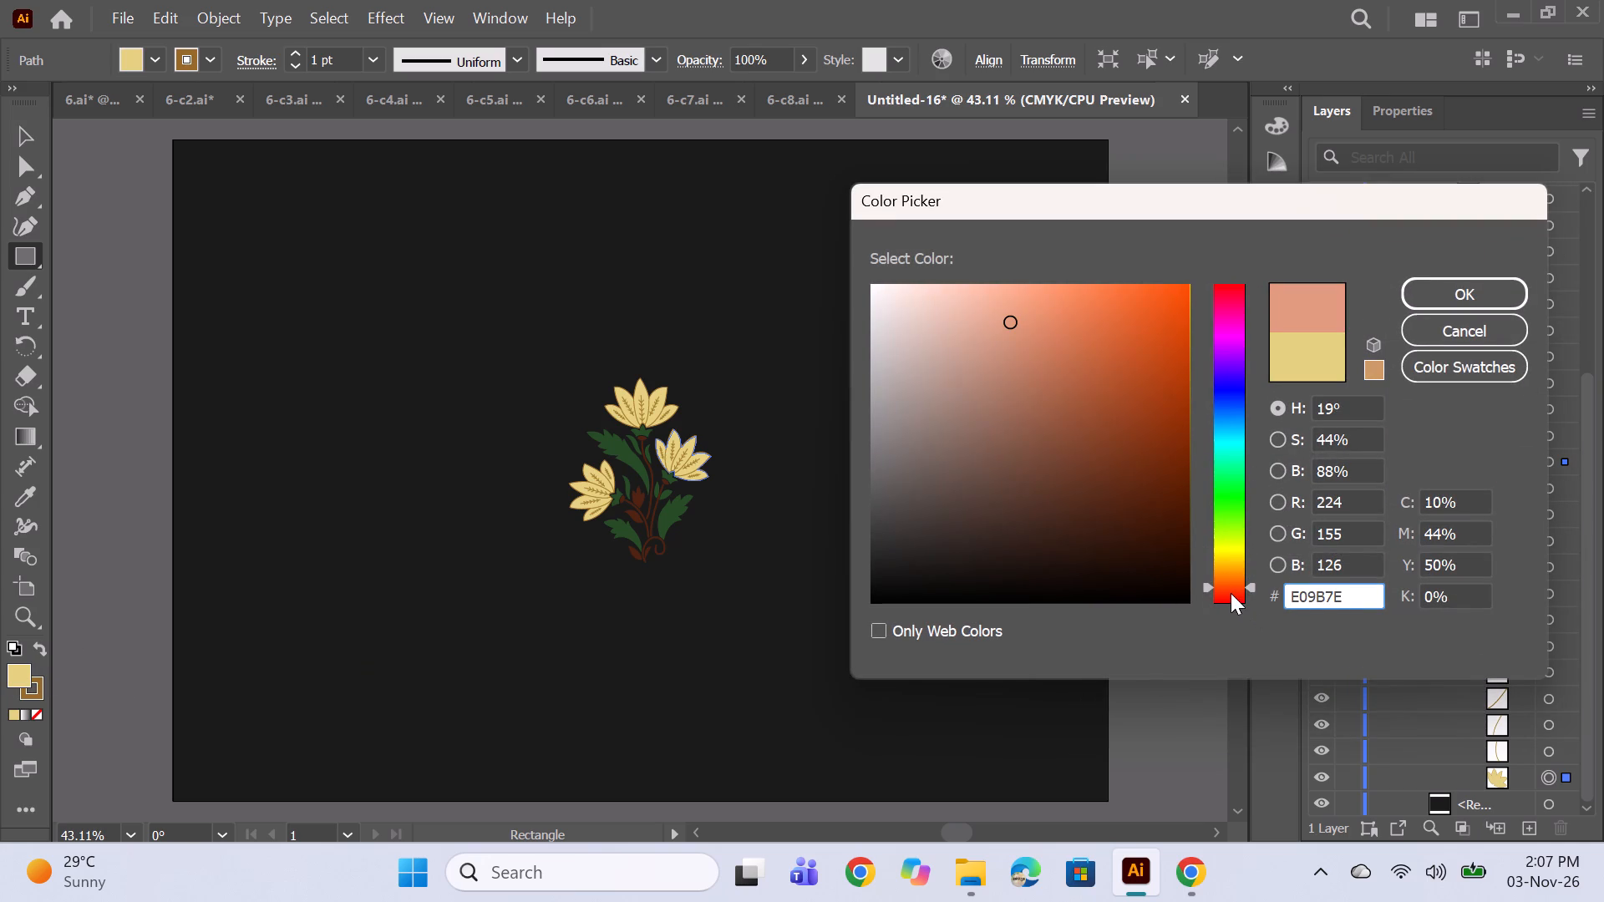
click(1231, 585)
click(1004, 309)
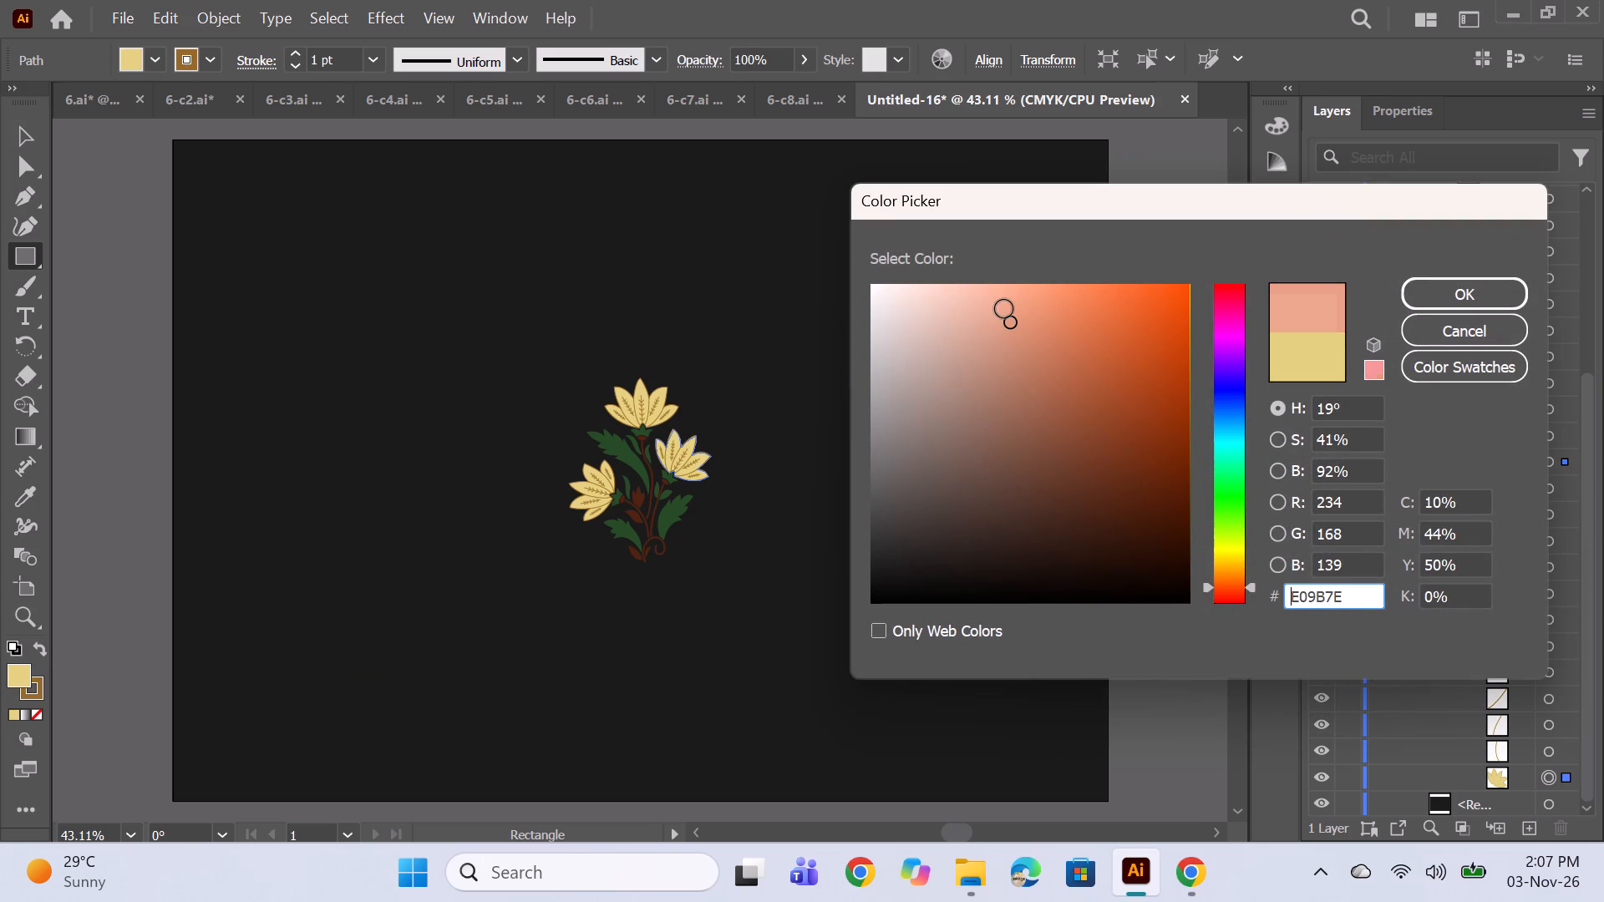
click(1034, 302)
click(1062, 291)
click(1009, 332)
click(1011, 357)
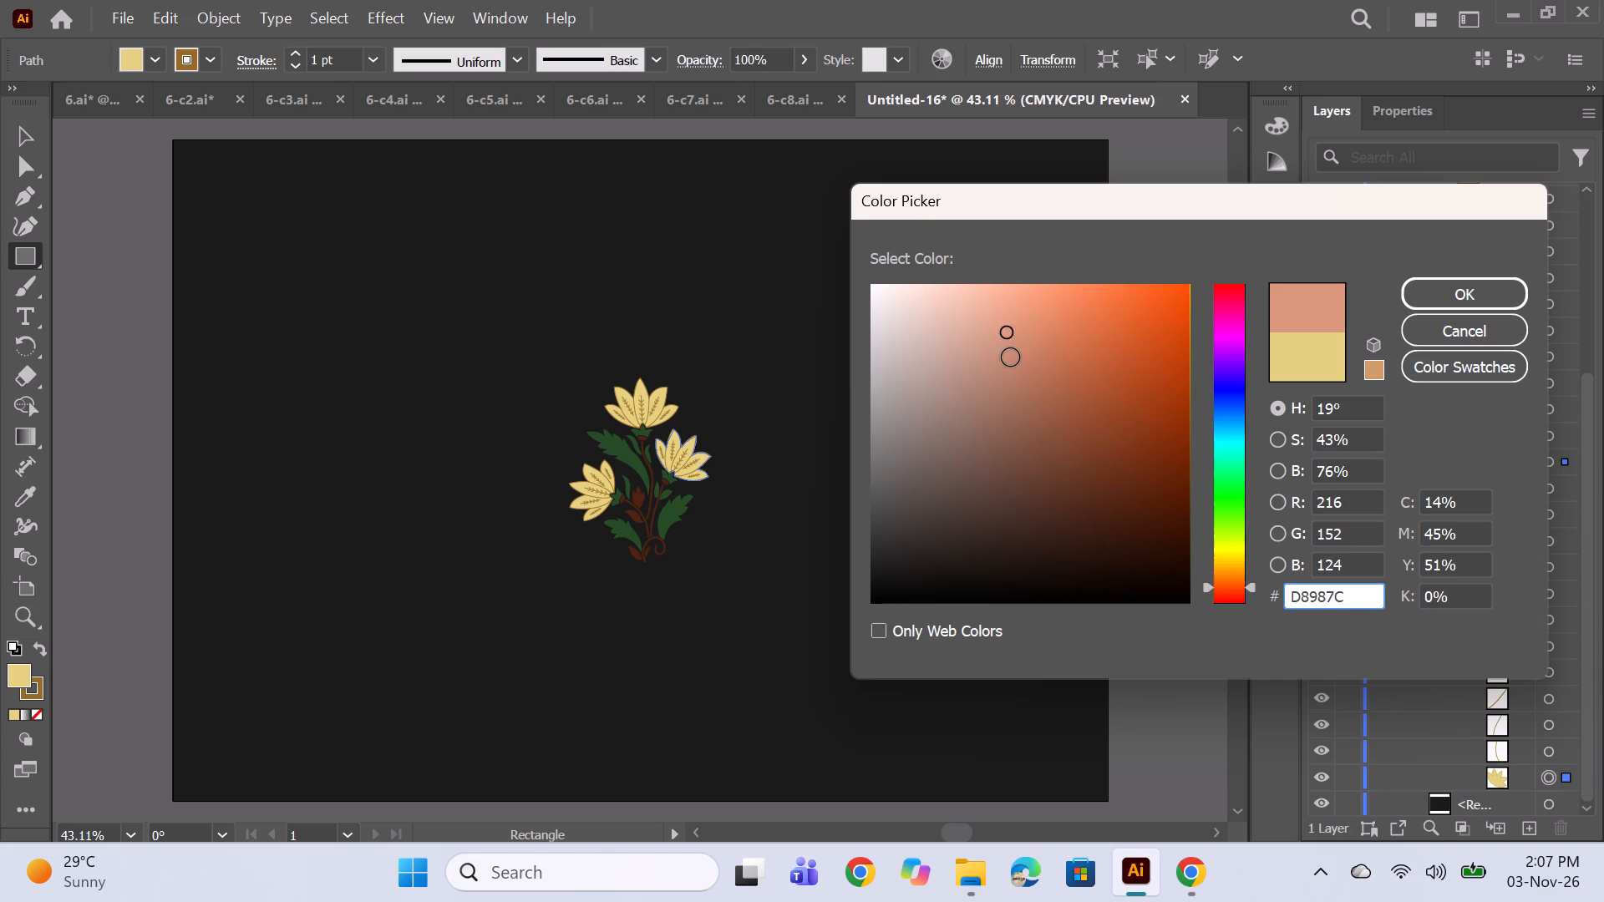
click(1038, 335)
click(1453, 296)
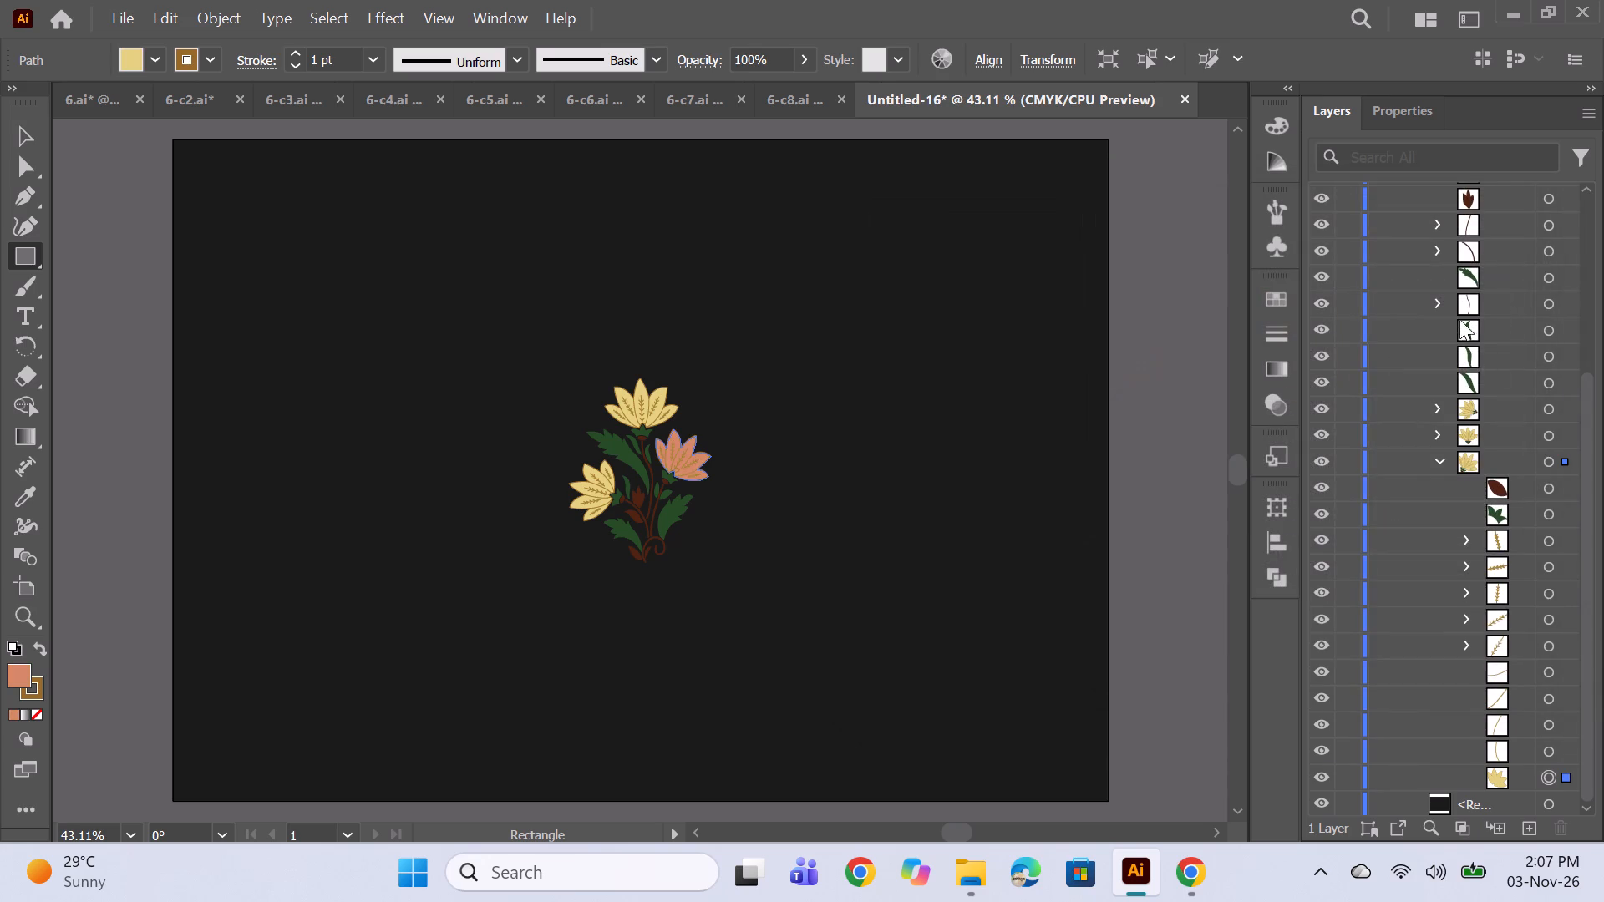
Adjust the same flower's petal fill to a slightly darker, more muted salmon pink.
click(1547, 749)
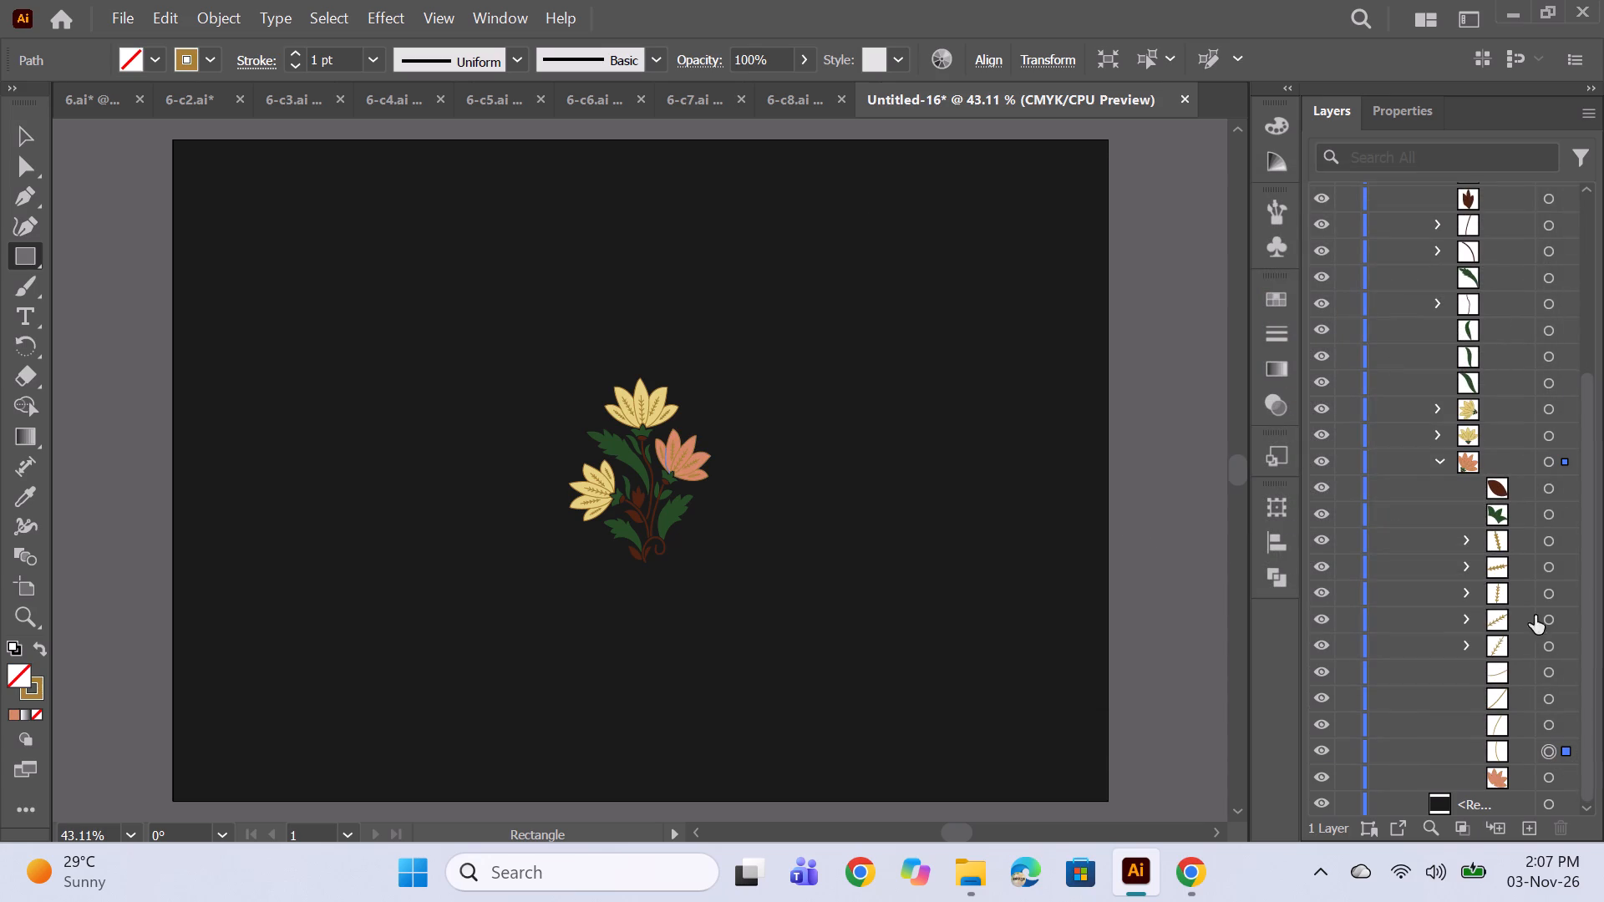
click(1547, 774)
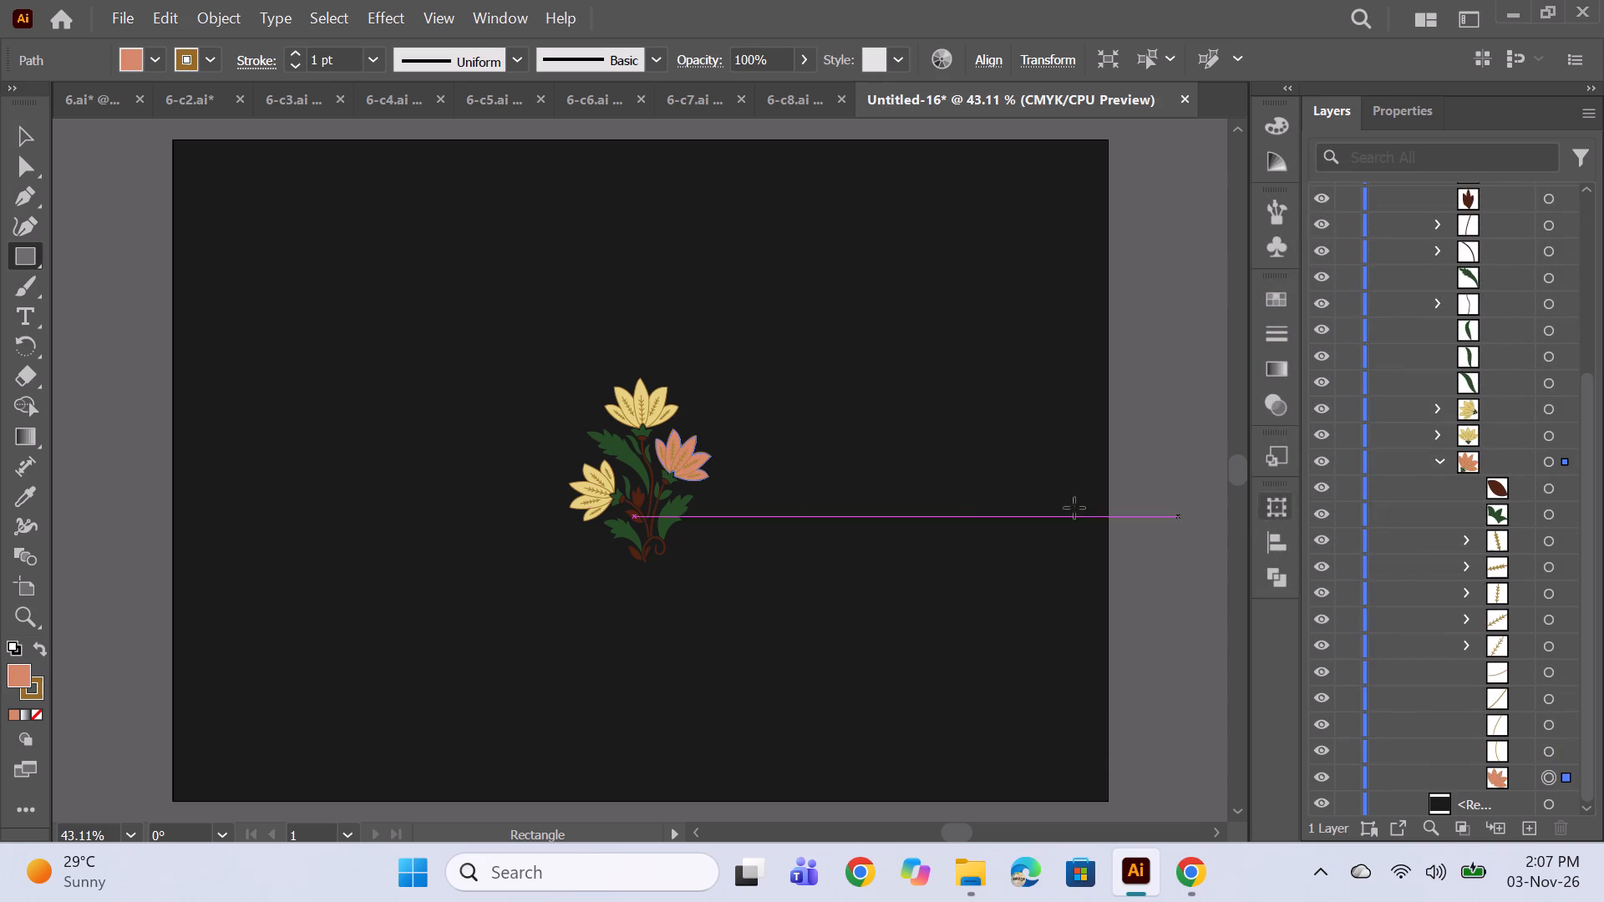
double_click(21, 678)
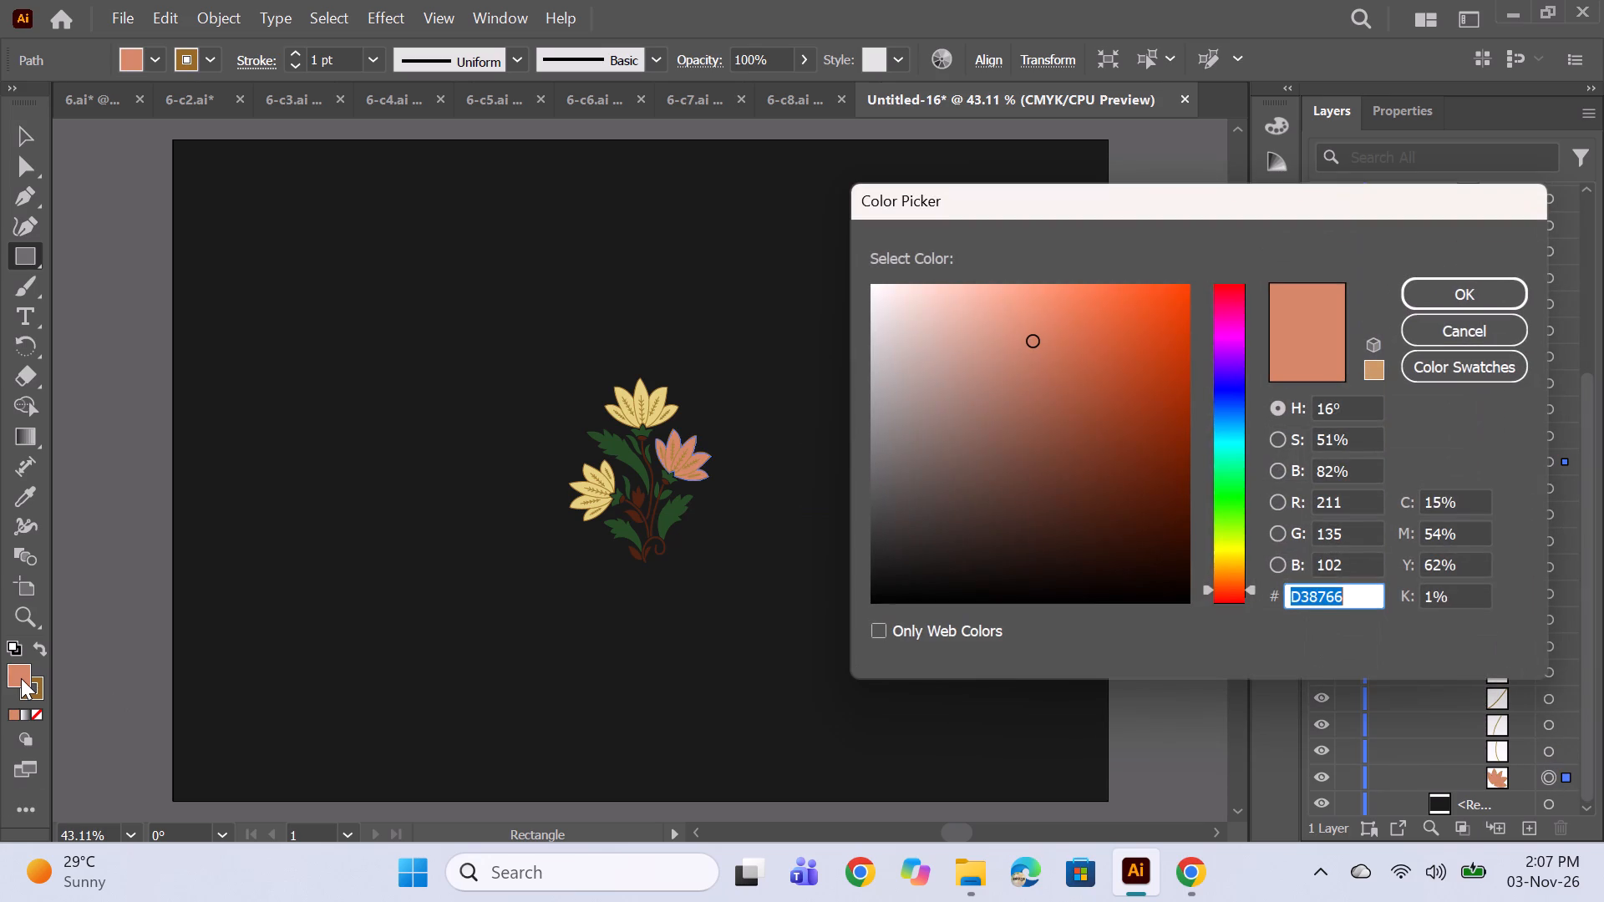
click(1016, 363)
click(1449, 289)
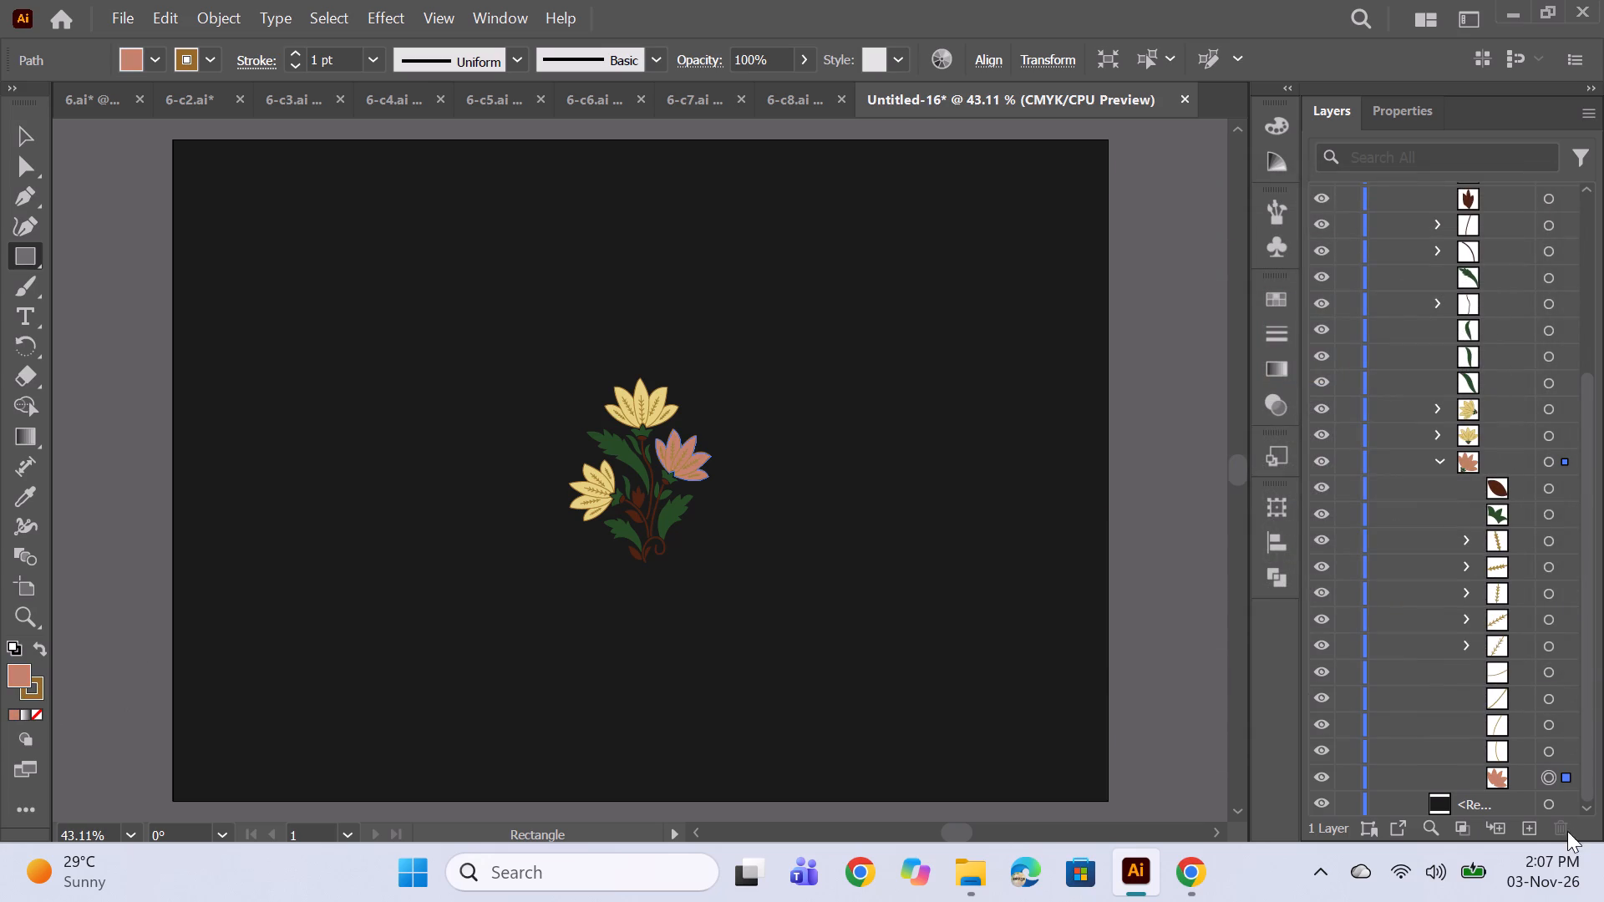
Set the stroke of the salmon flower's petal dividing lines and leafy vein details to reddish brown 934D31.
click(1555, 753)
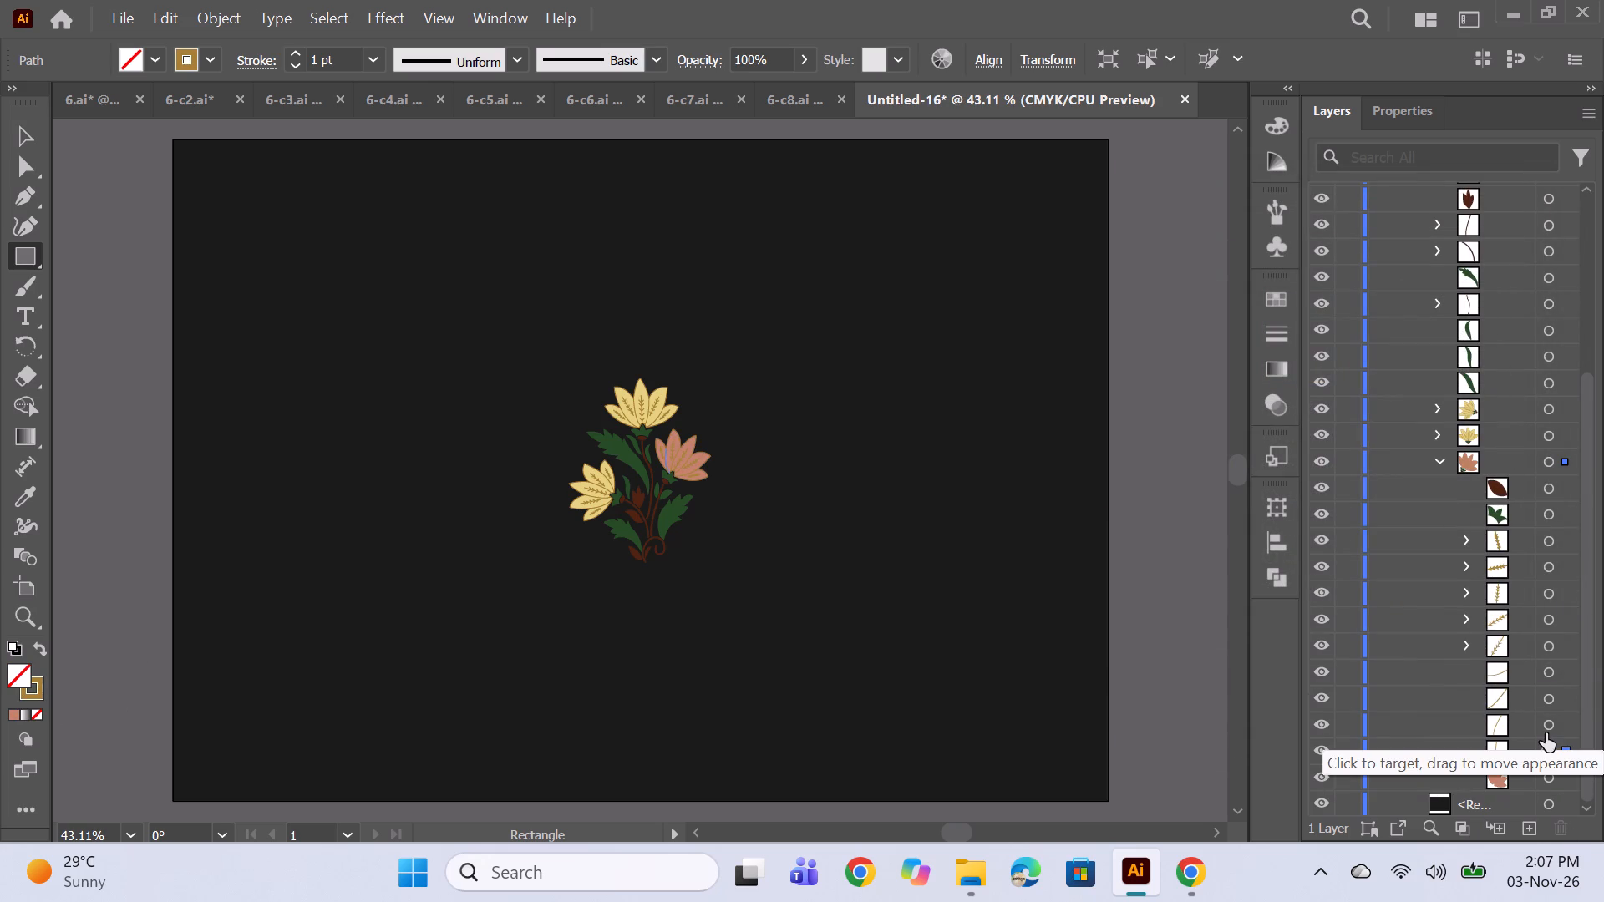
ctrl+click(1551, 728)
ctrl+click(1551, 701)
ctrl+click(1551, 679)
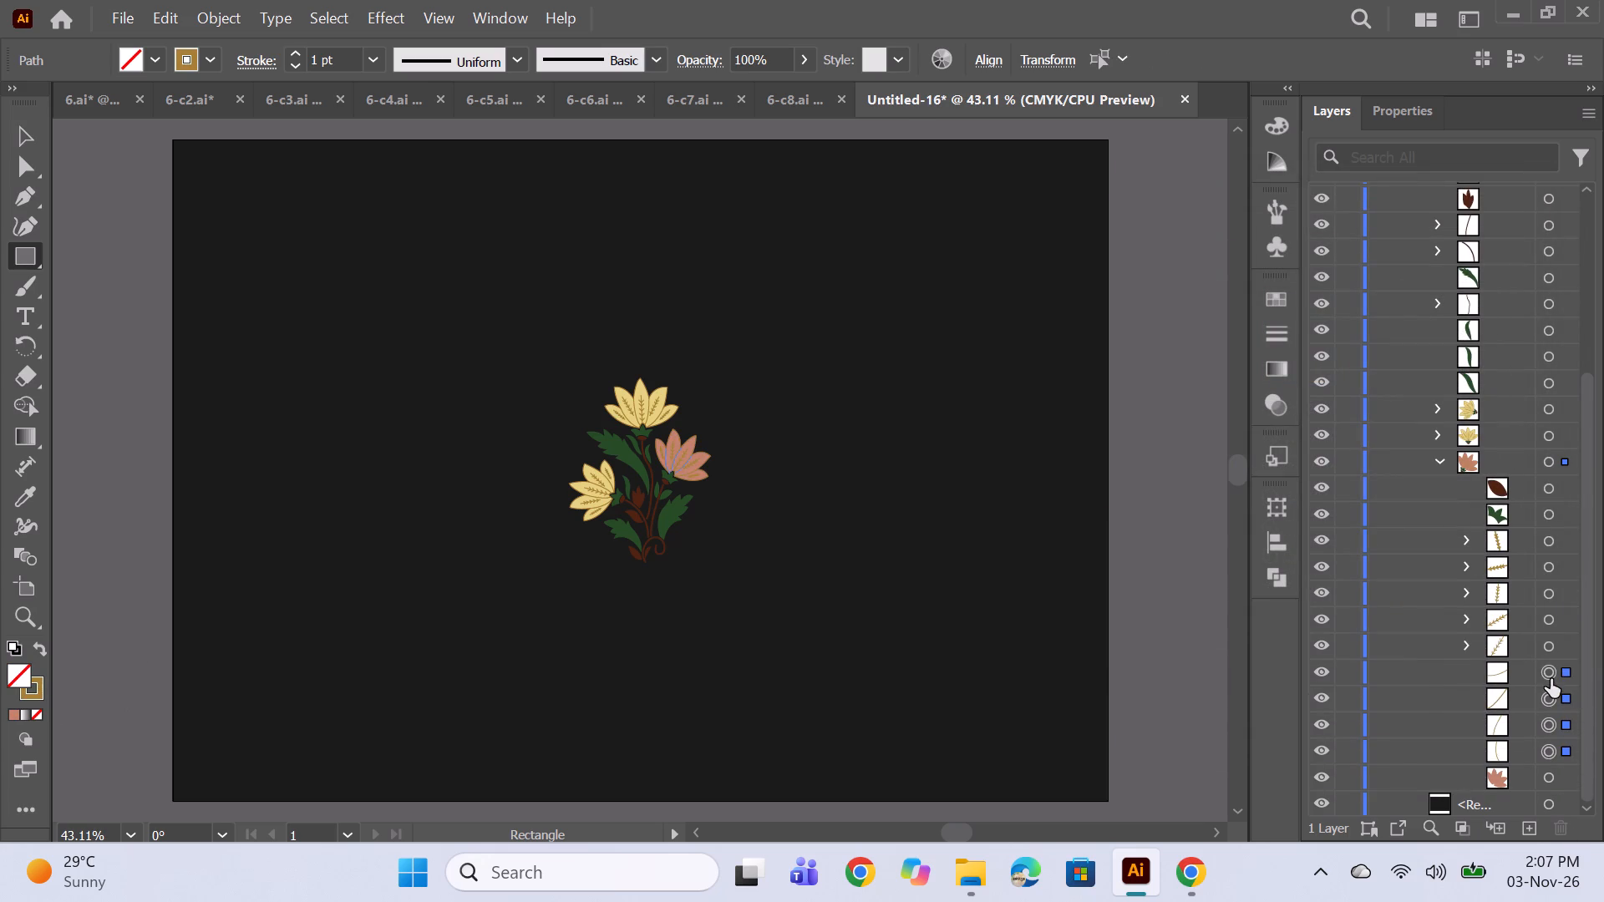
ctrl+click(1551, 648)
ctrl+click(1547, 619)
ctrl+click(1551, 594)
ctrl+click(1551, 572)
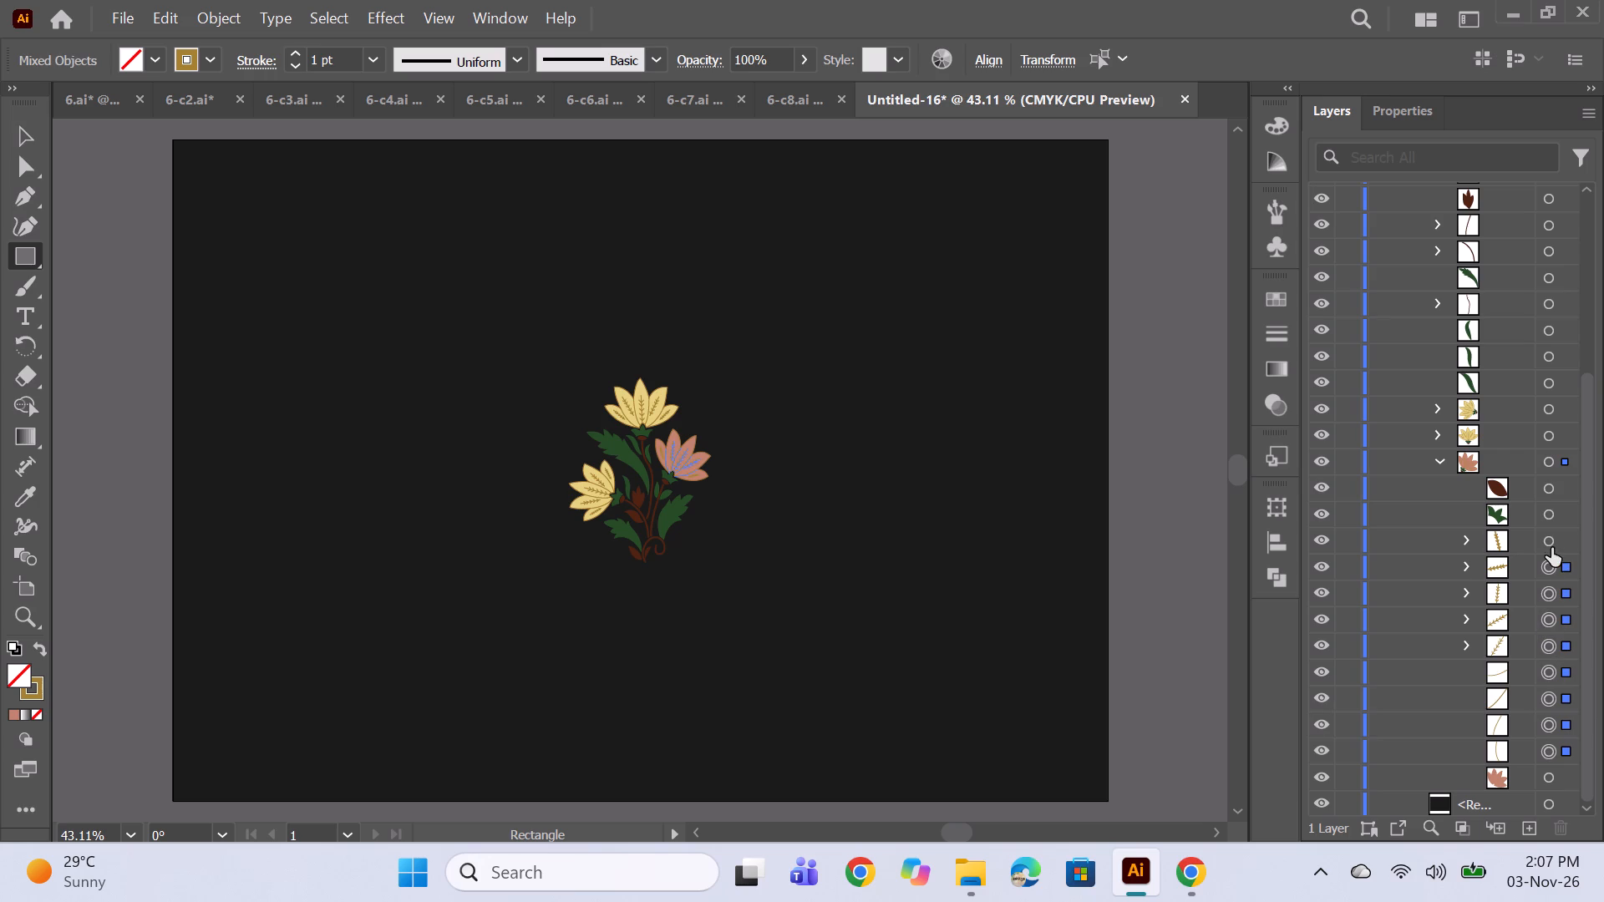
ctrl+click(1551, 542)
double_click(35, 693)
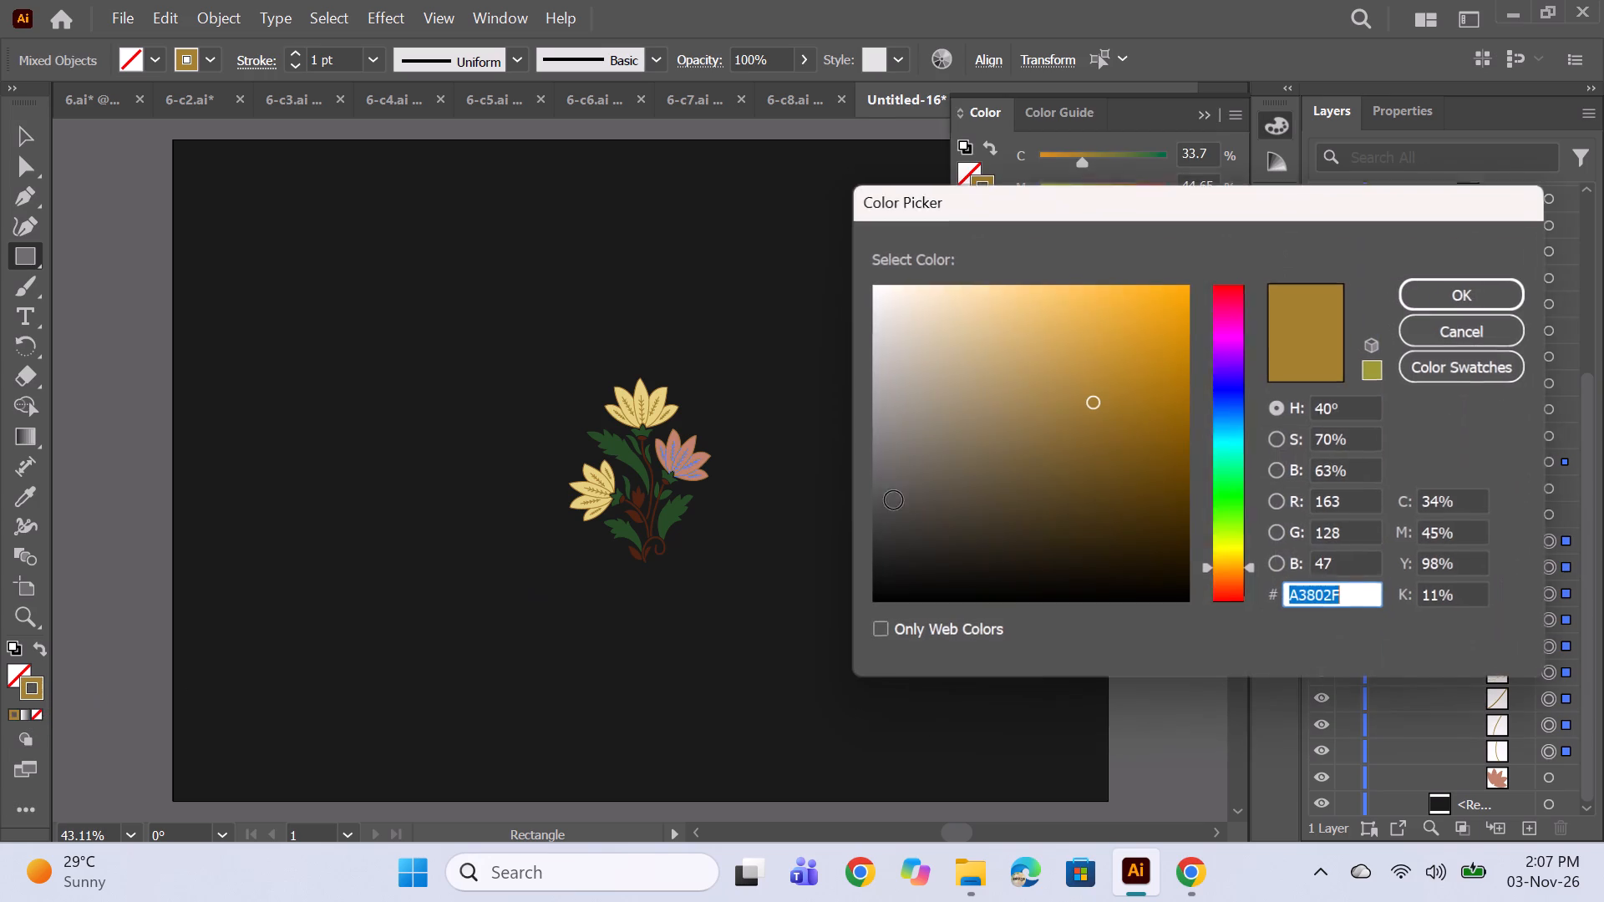
click(1233, 583)
click(1233, 587)
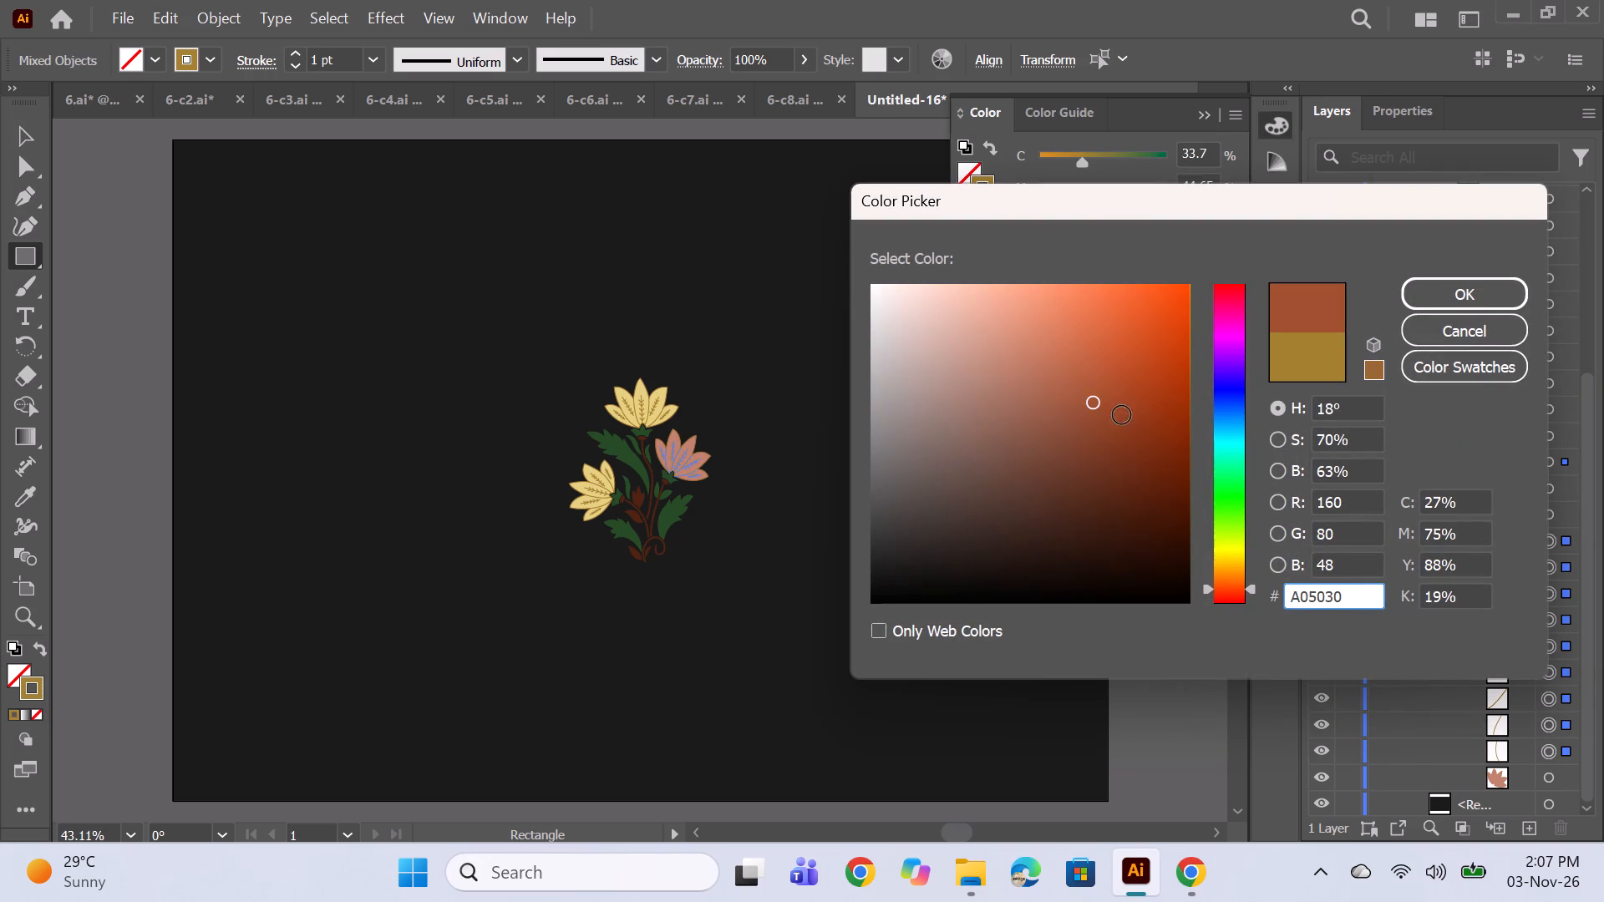
click(1085, 418)
click(1480, 289)
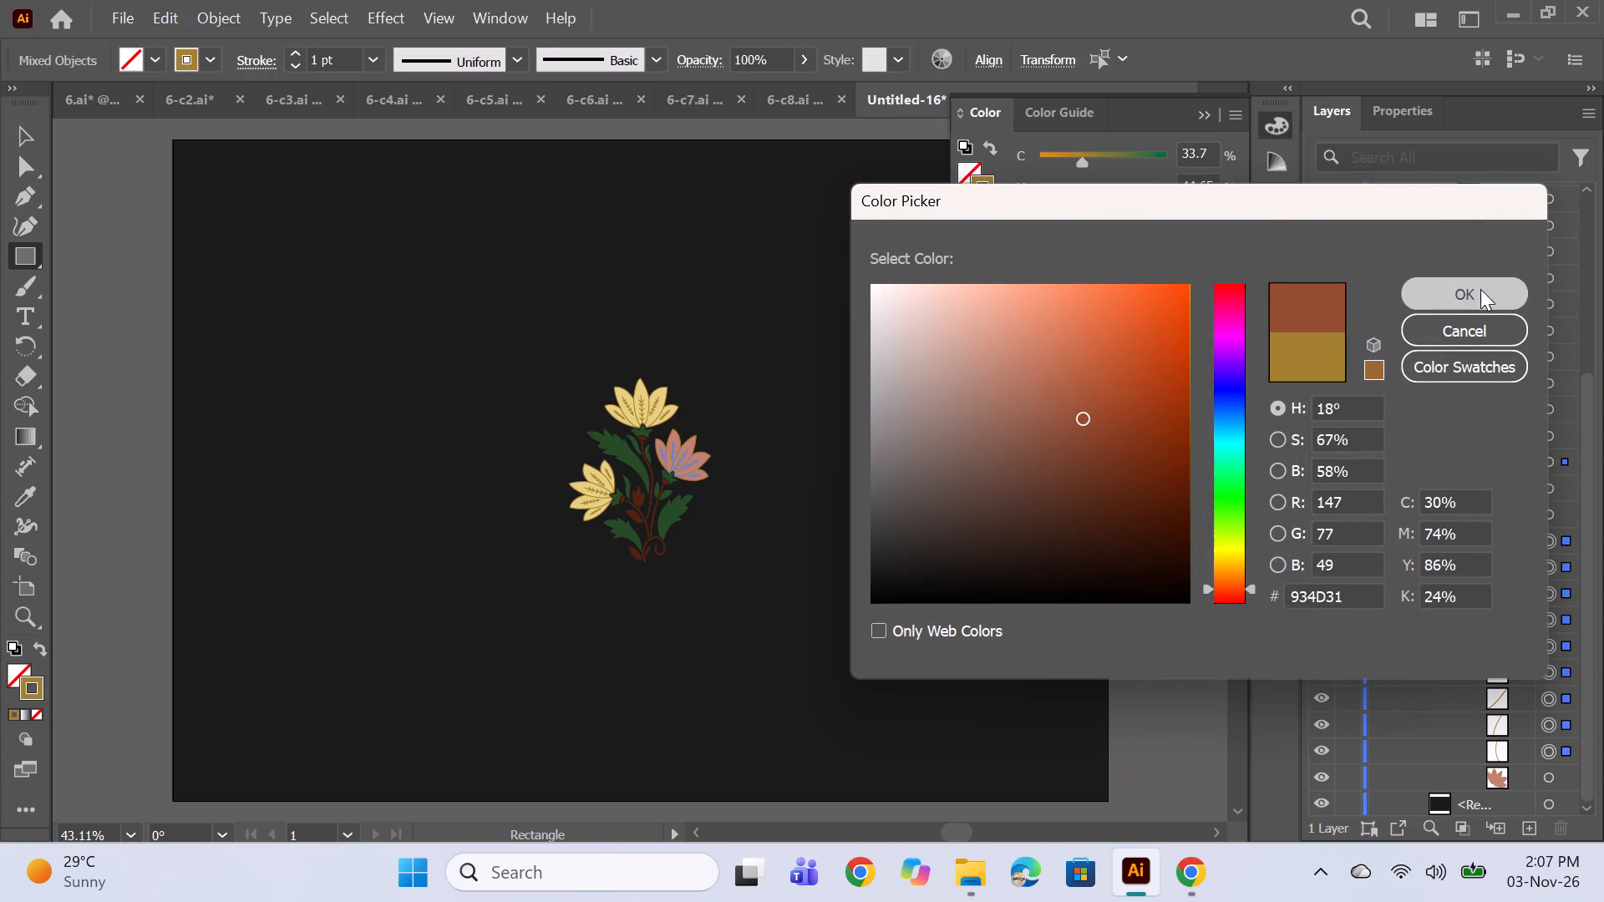
Set the outline stroke of the salmon petal shape to dark brown 72401C.
click(1545, 771)
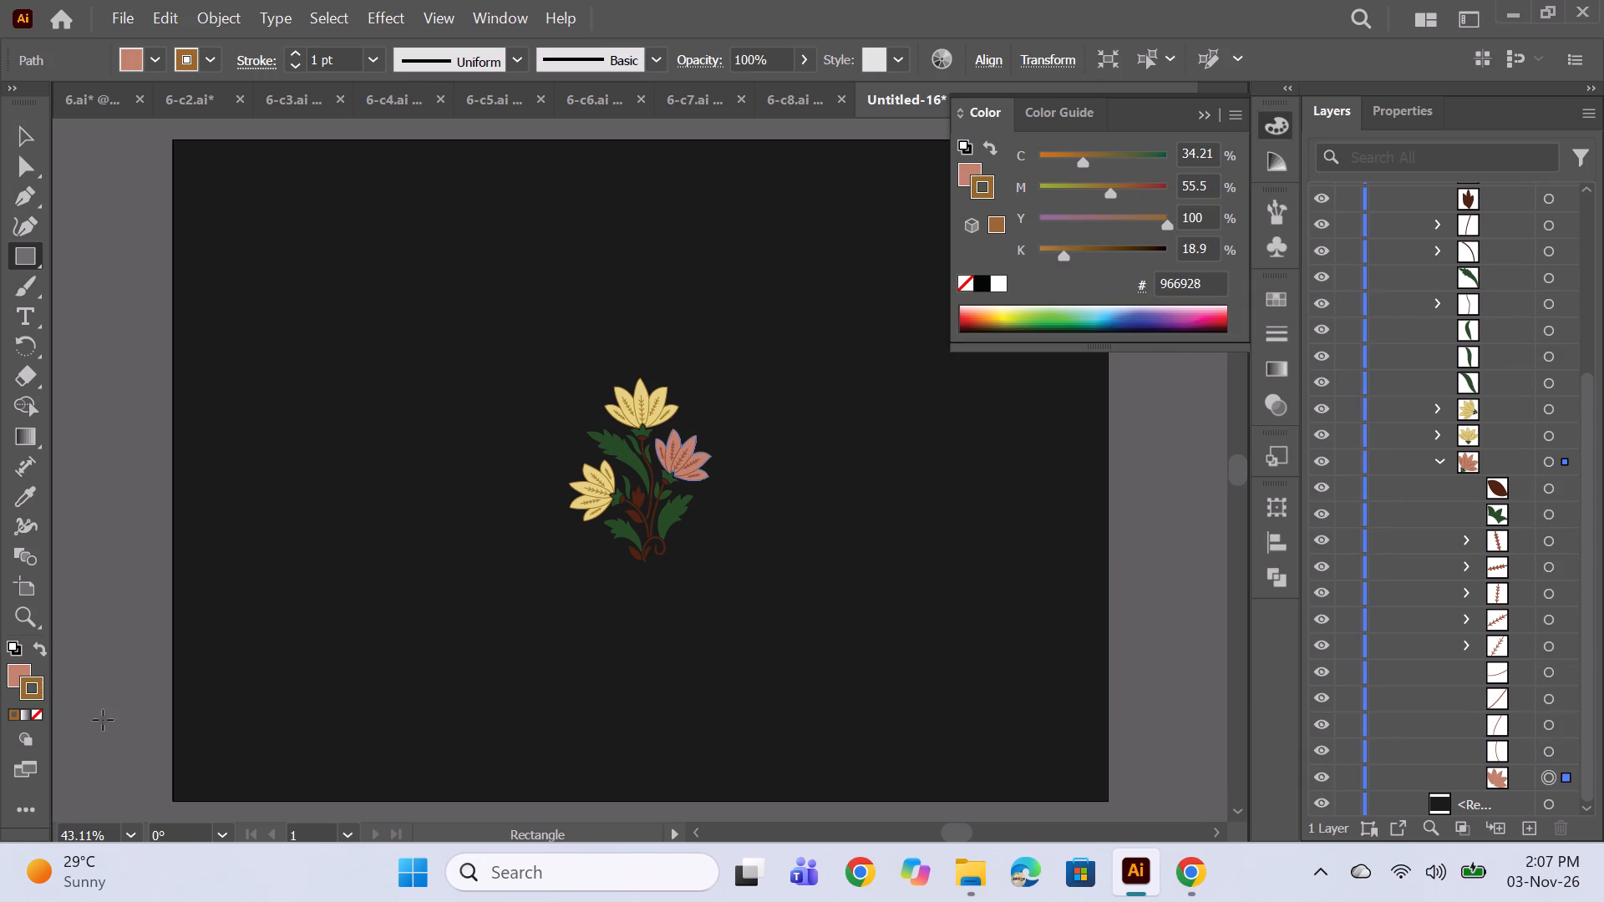
double_click(38, 695)
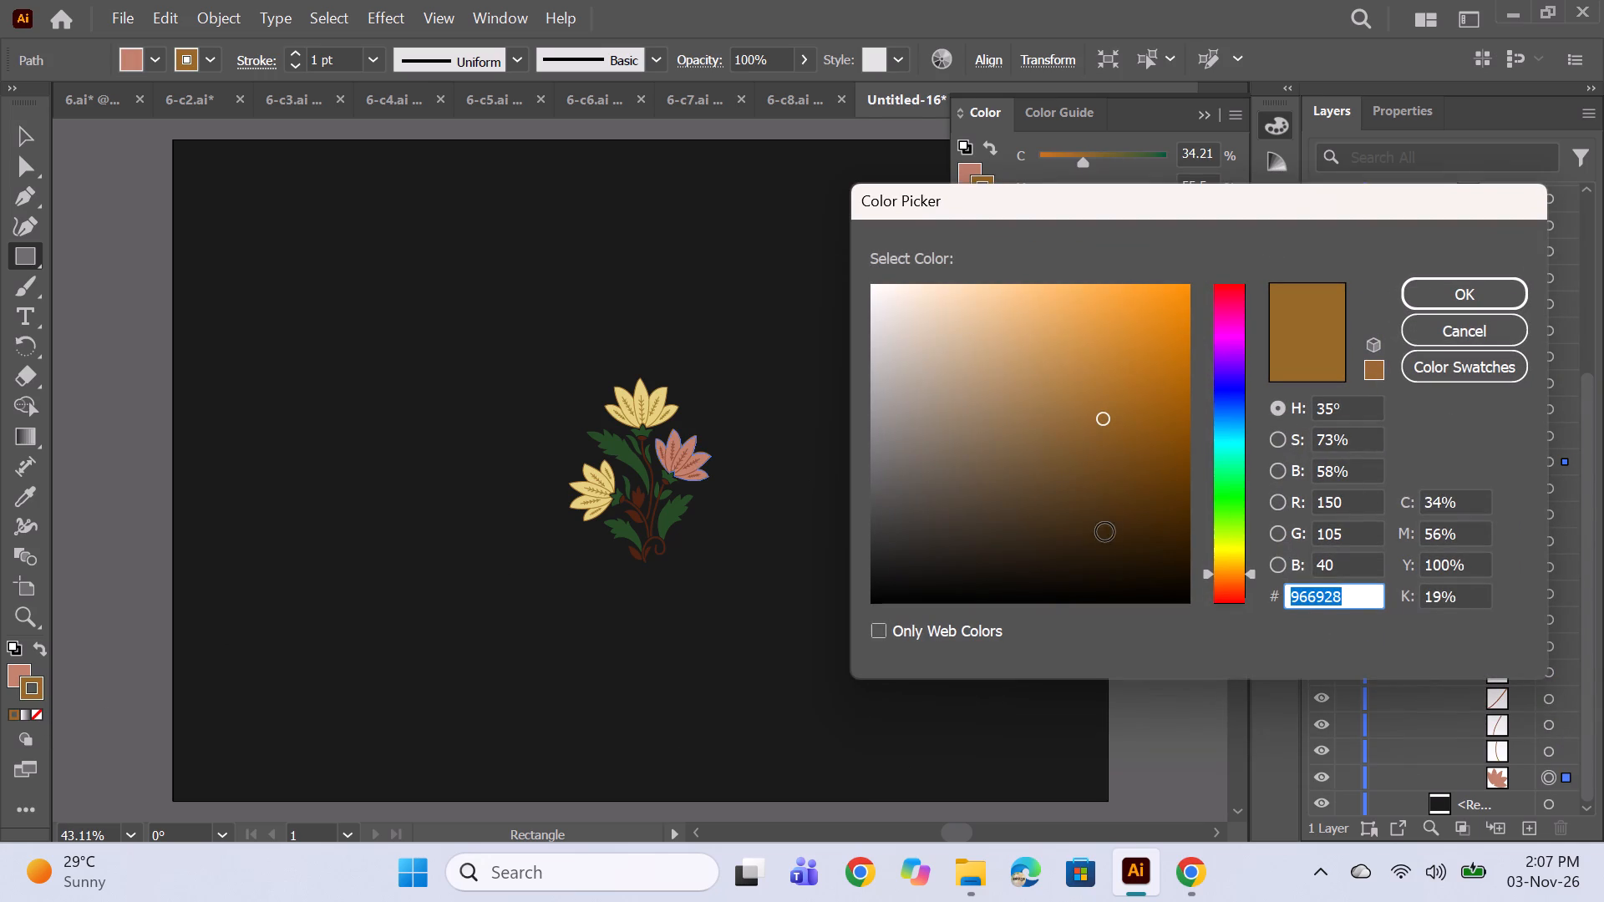
click(1228, 582)
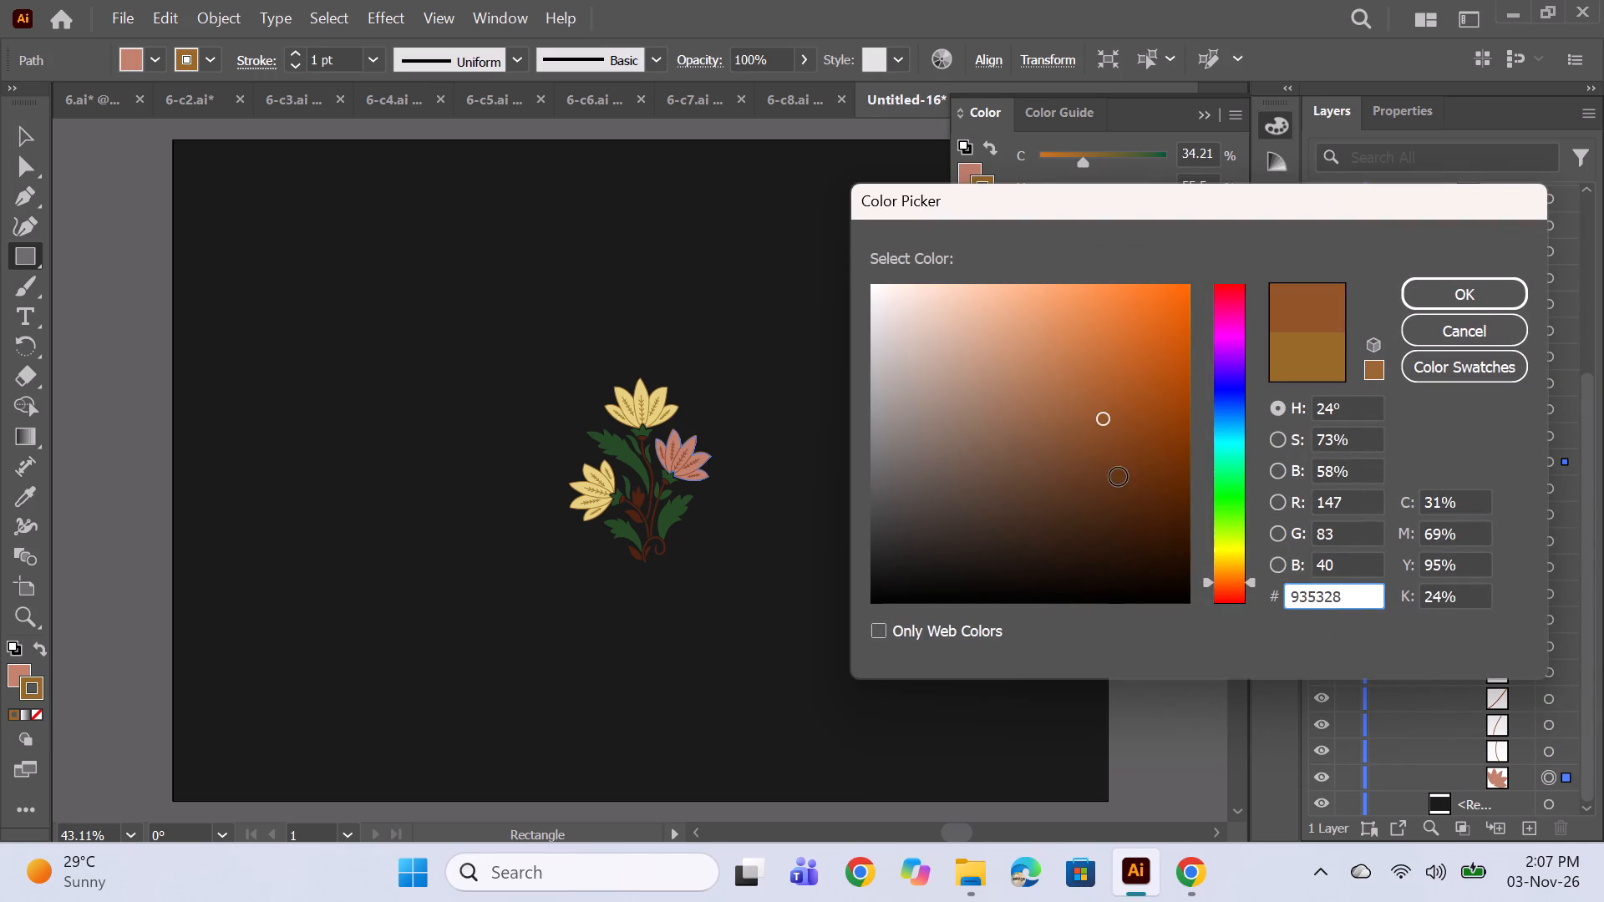
click(1119, 477)
click(1111, 457)
click(1452, 303)
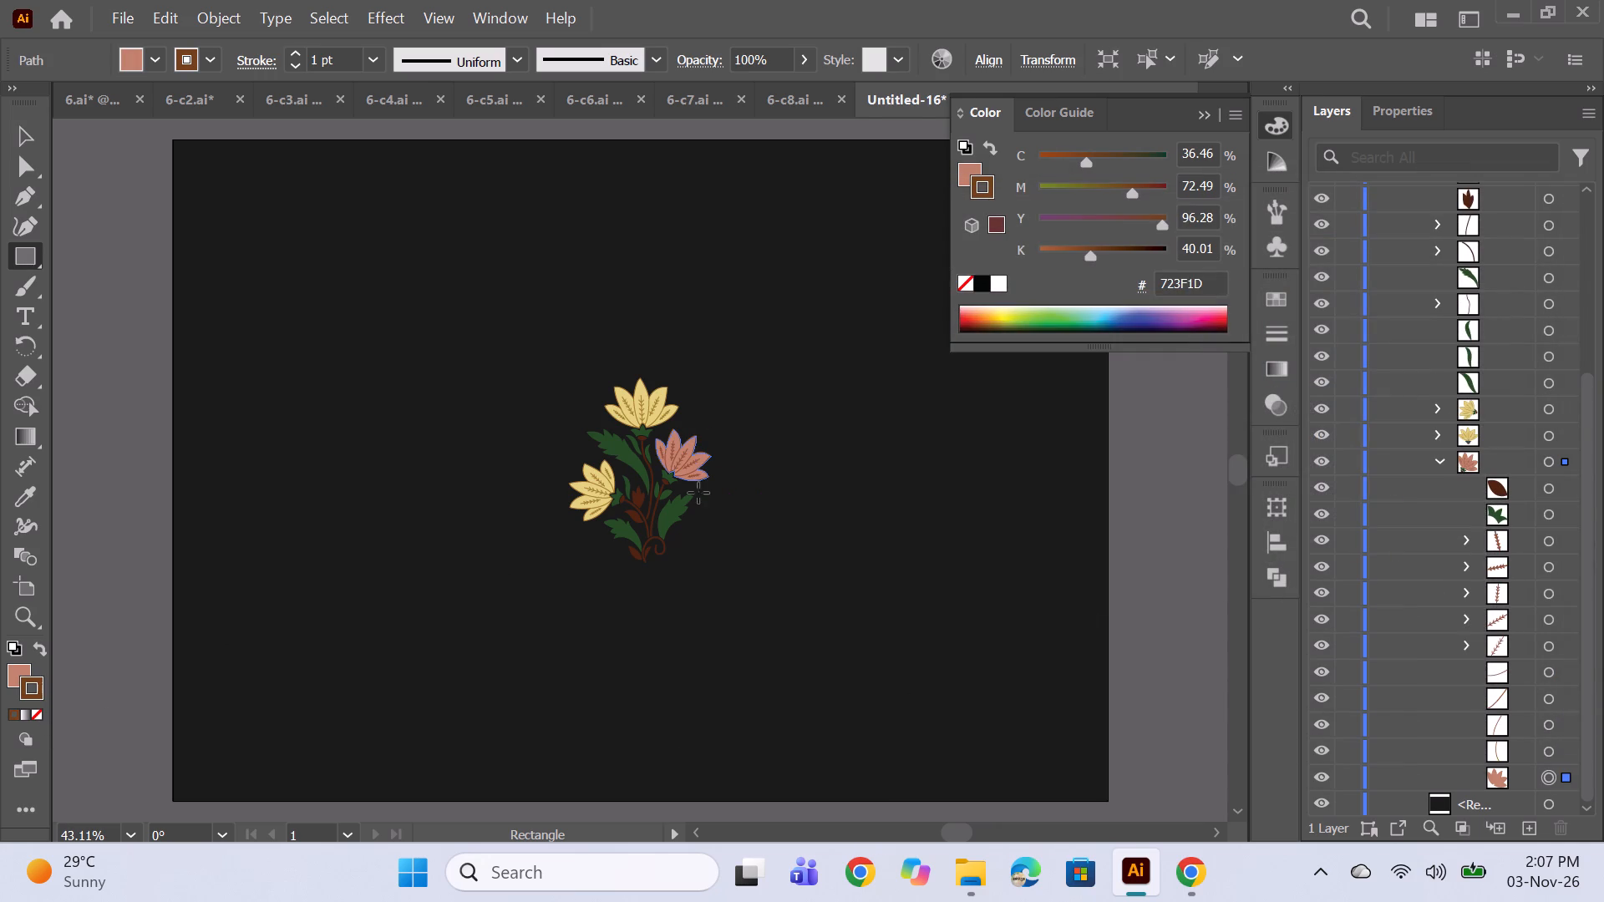
Lighten the outline stroke of the salmon flower's petal shape to reddish brown 7F4325.
alt+scroll(694, 479, up, 6)
ctrl+click(913, 418)
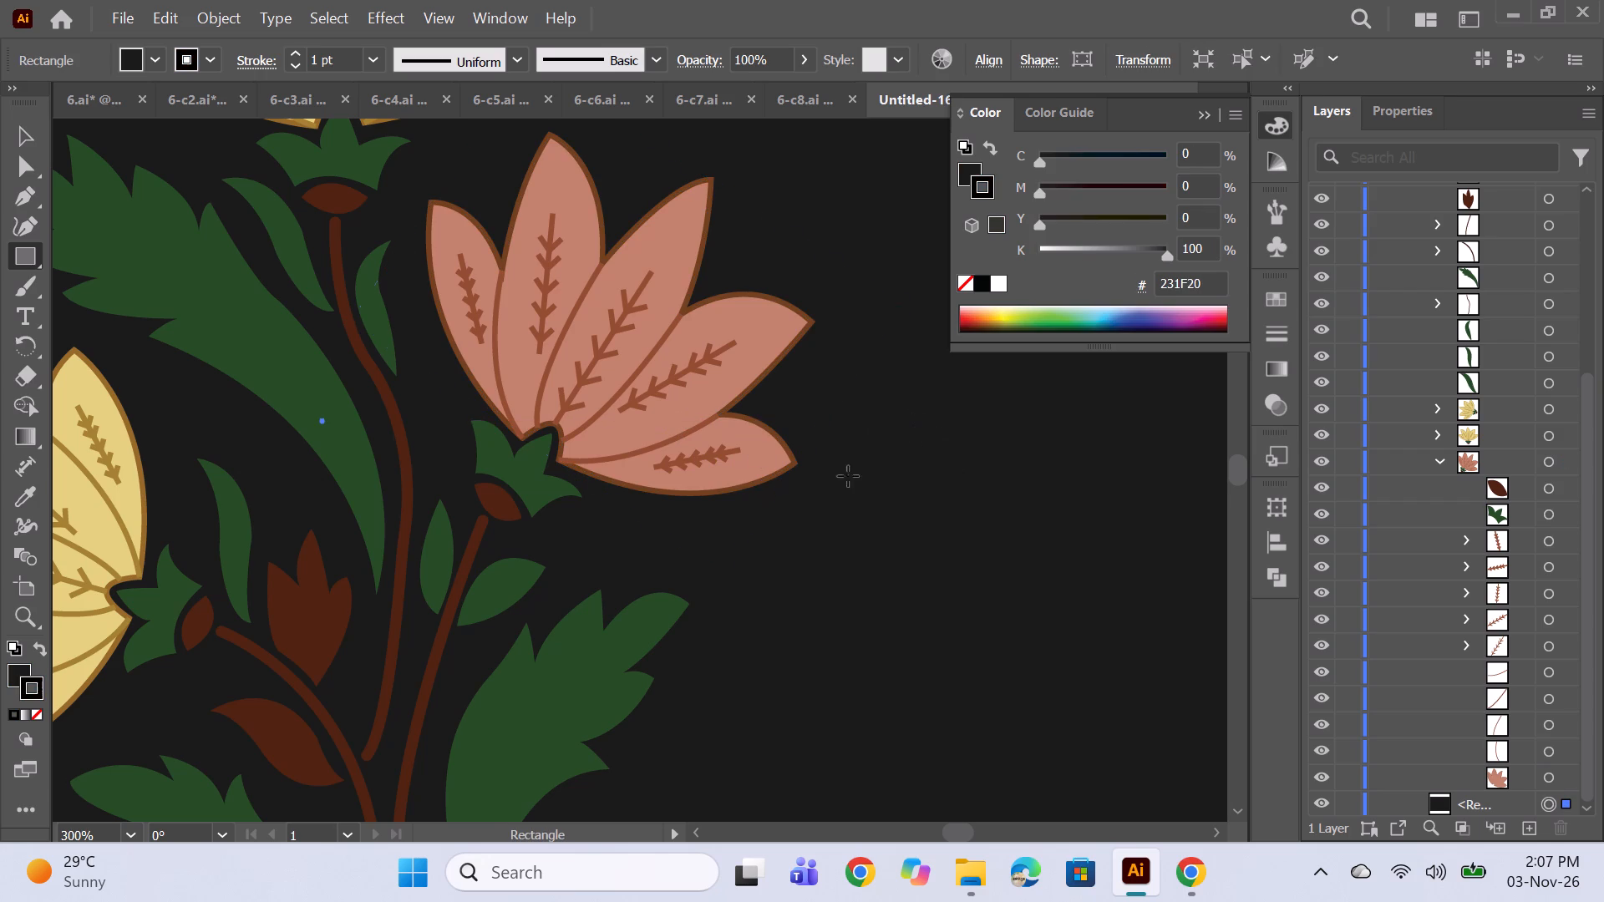
click(1551, 774)
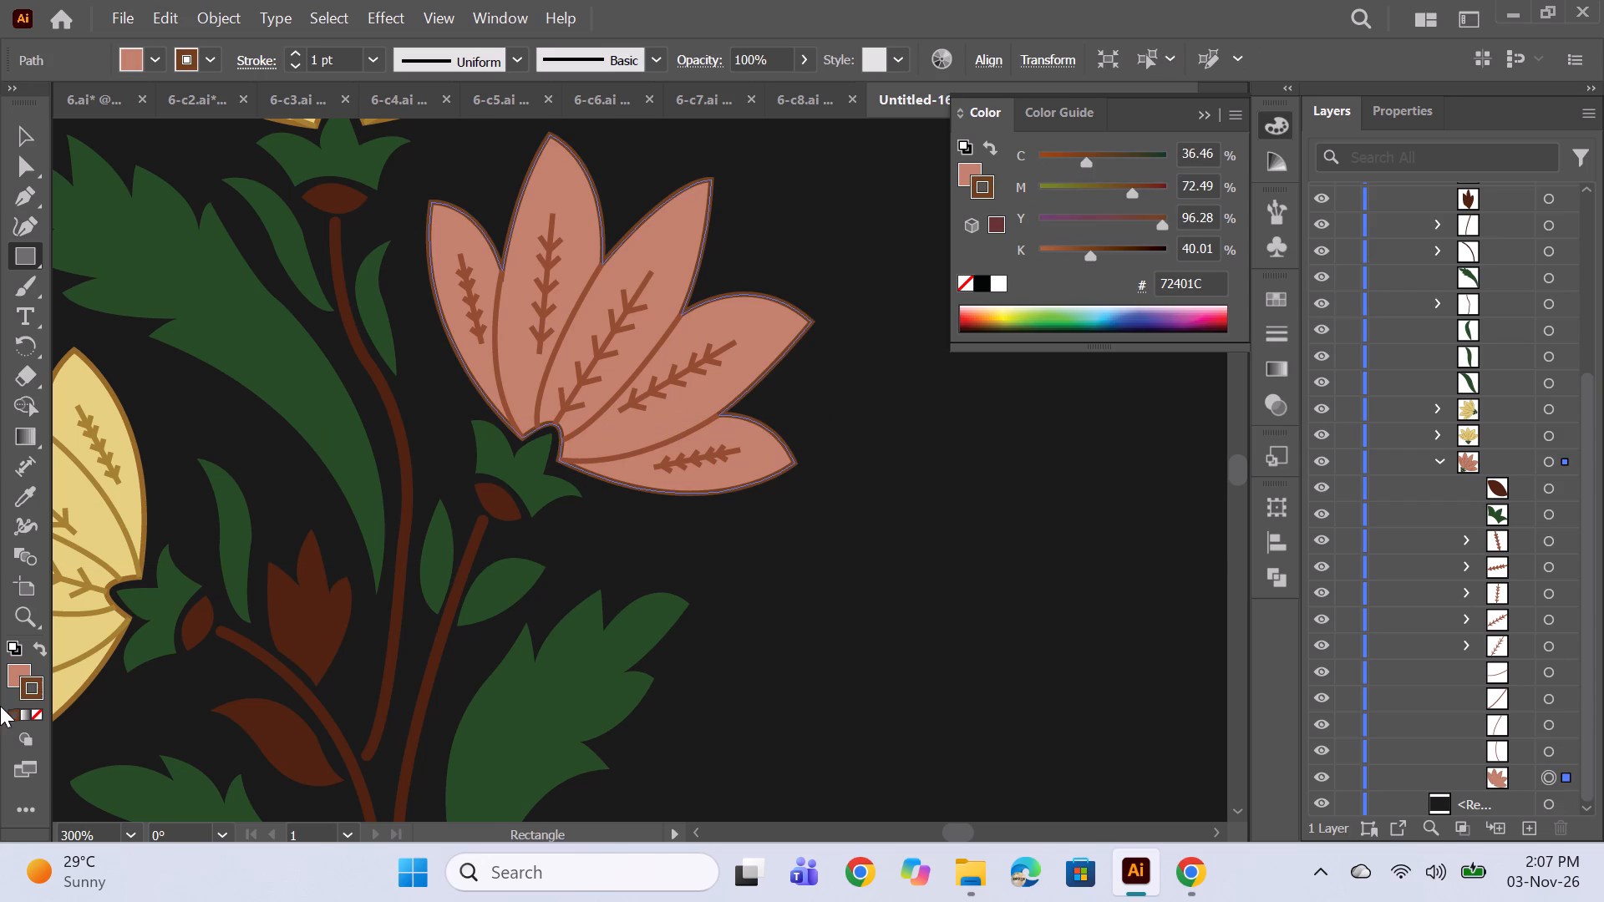
double_click(30, 693)
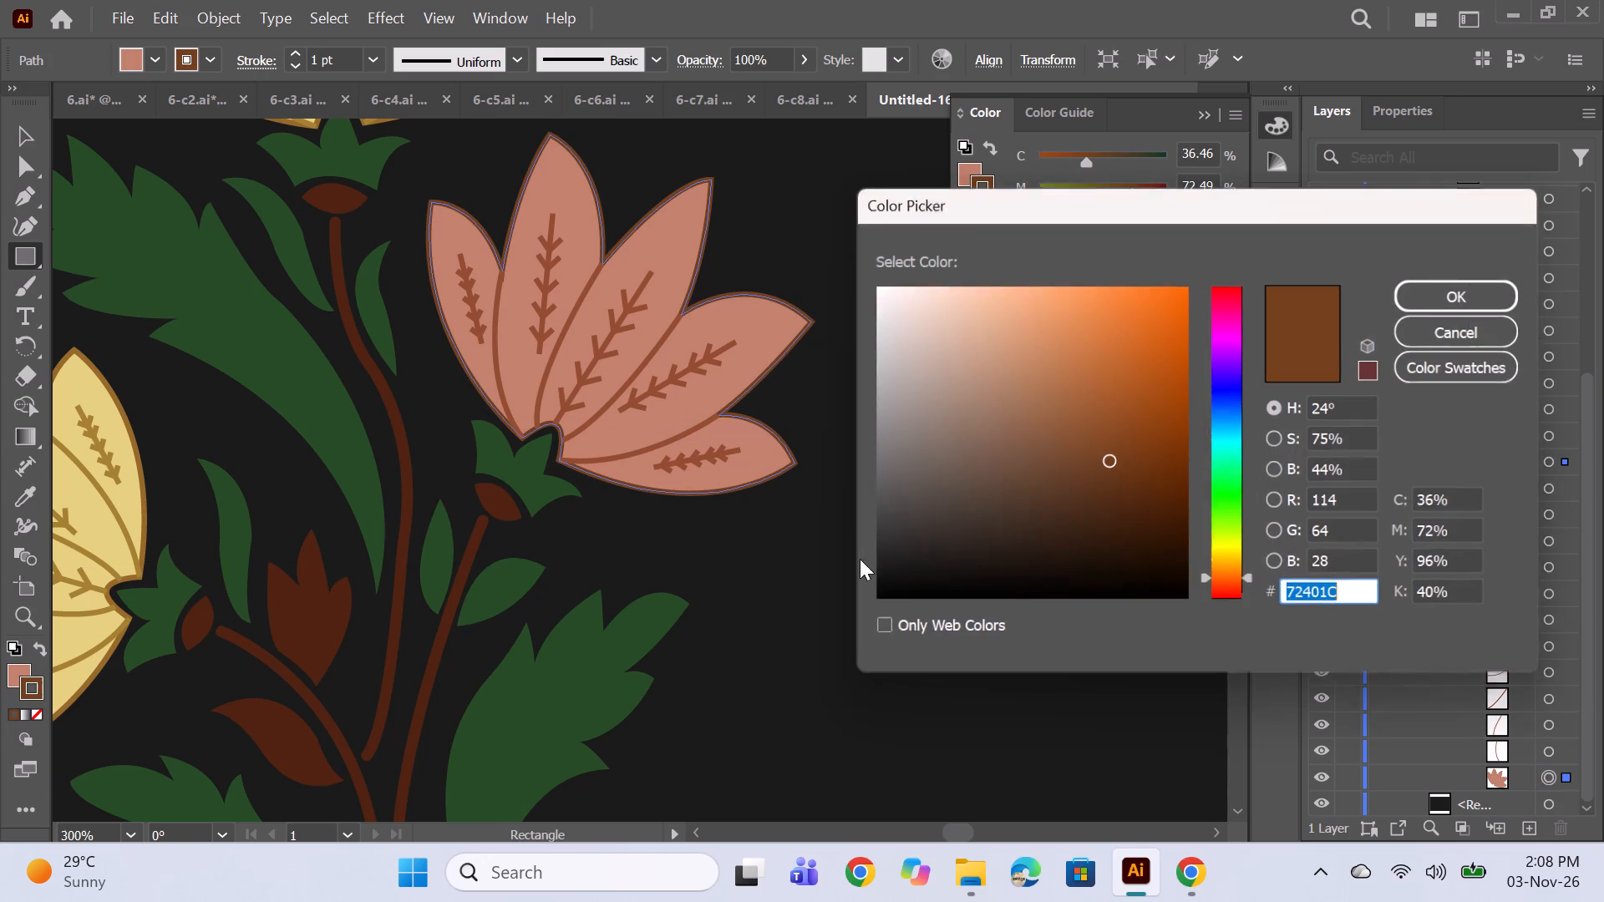
click(1111, 452)
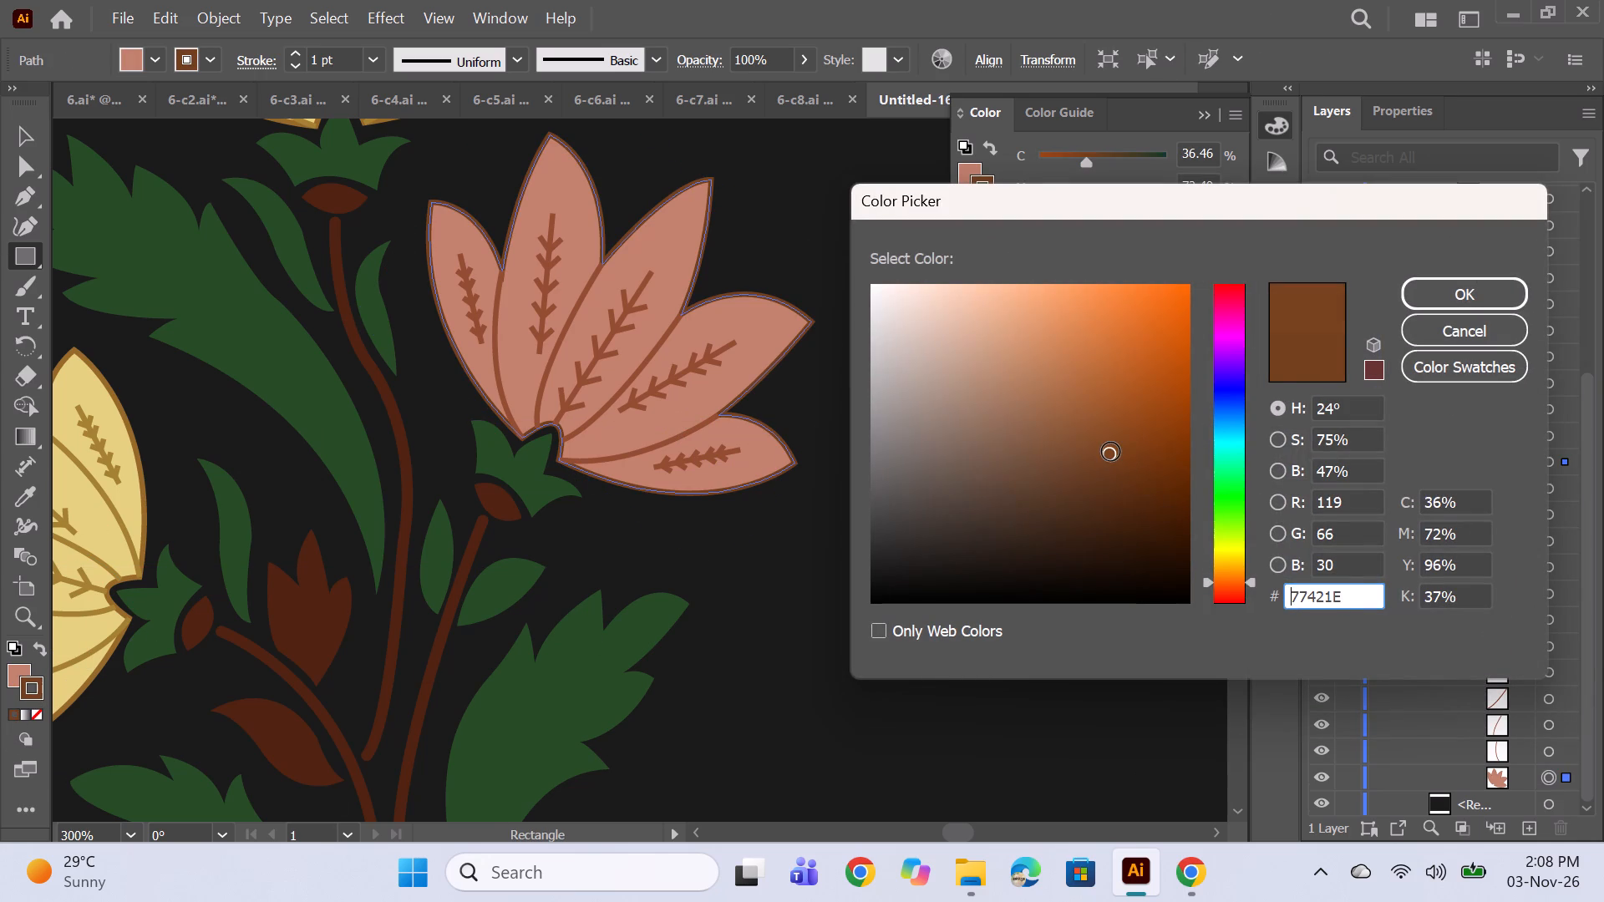
click(1446, 305)
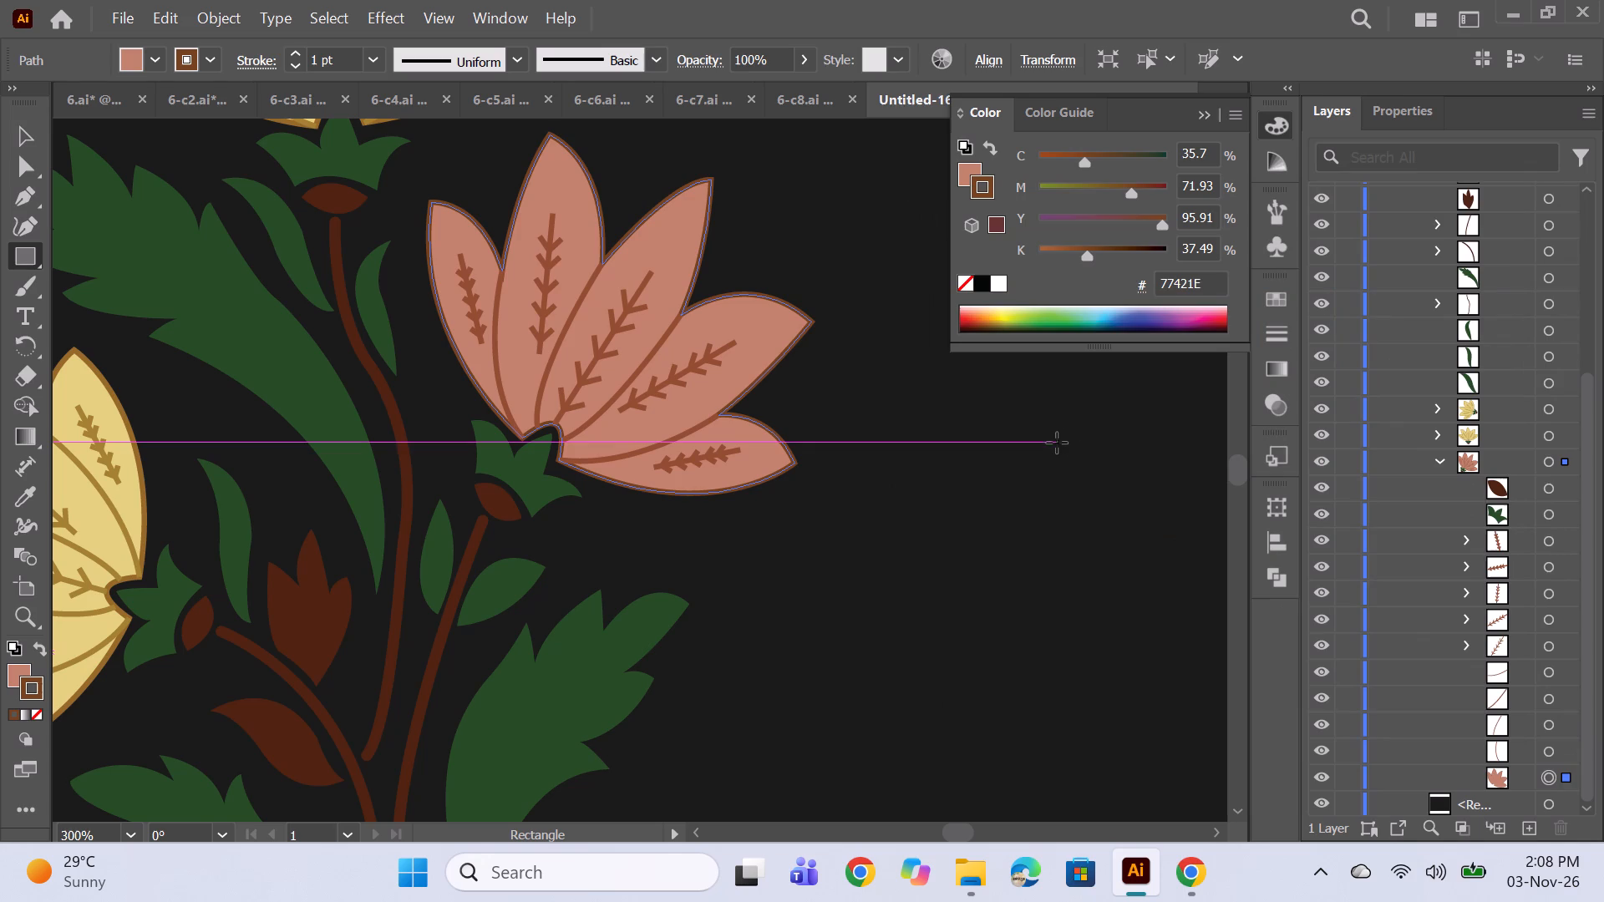
ctrl+click(1057, 443)
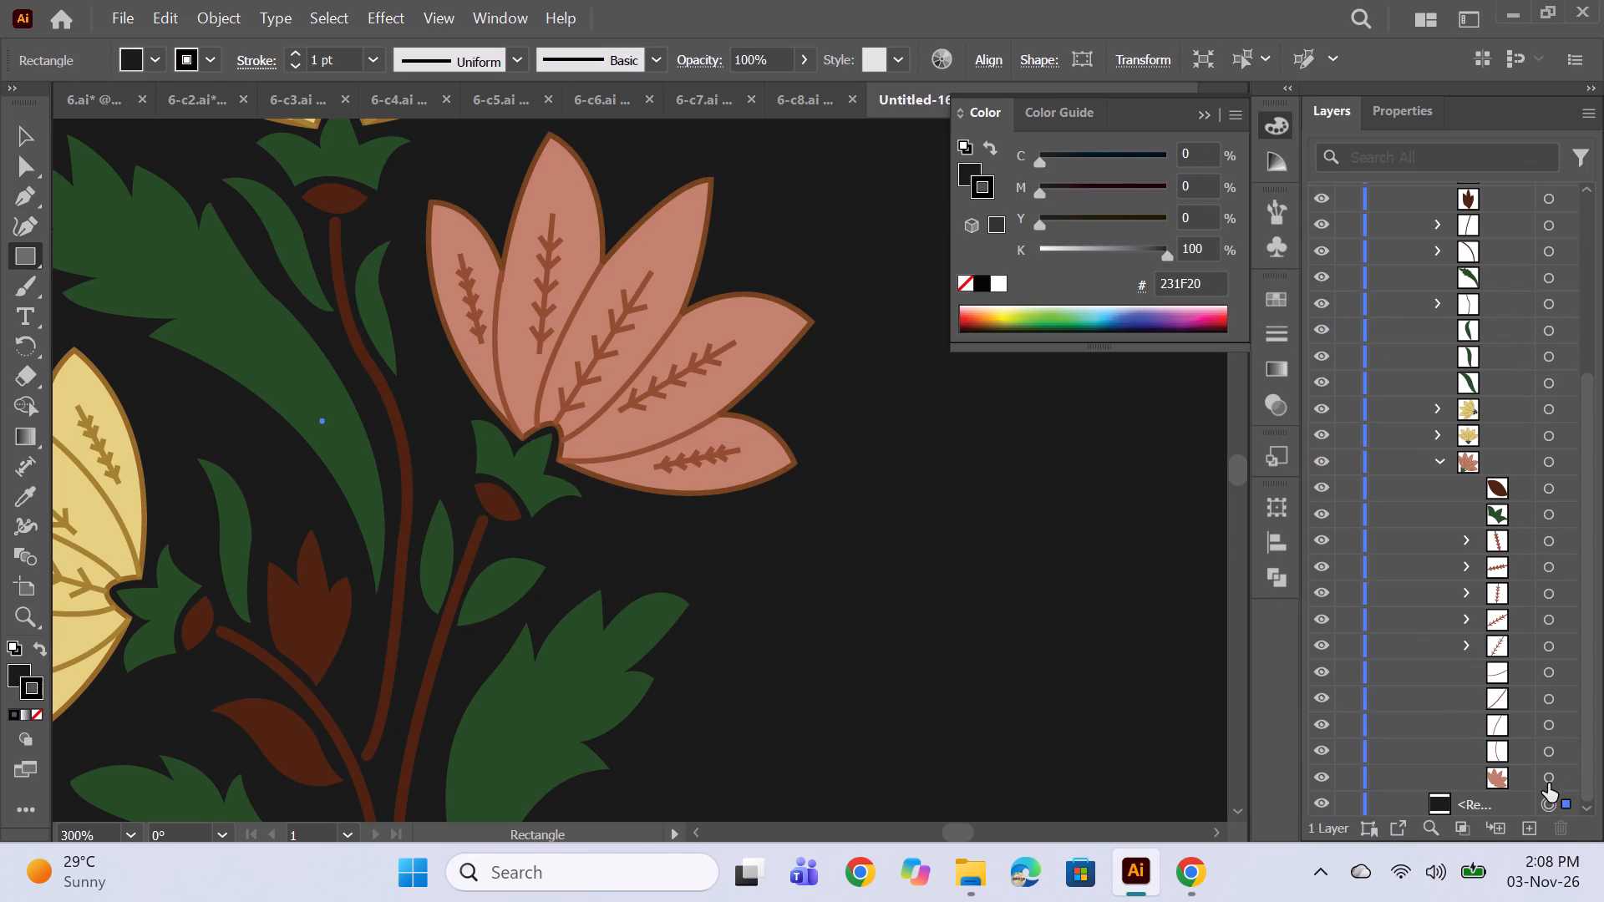
click(1548, 783)
double_click(37, 681)
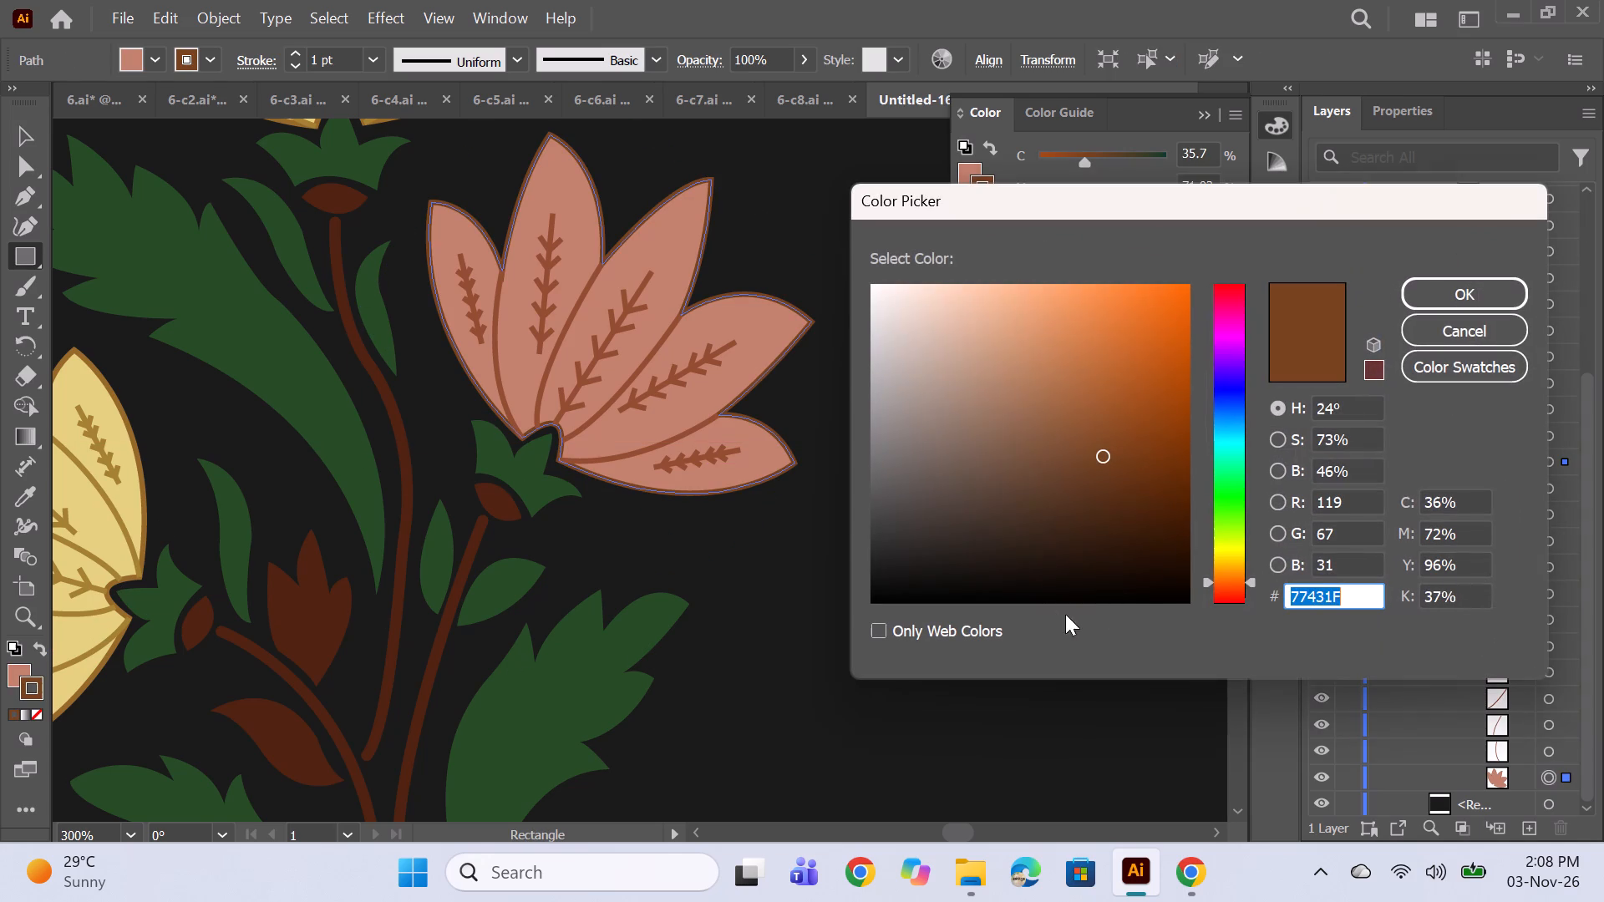
click(1220, 585)
click(1099, 441)
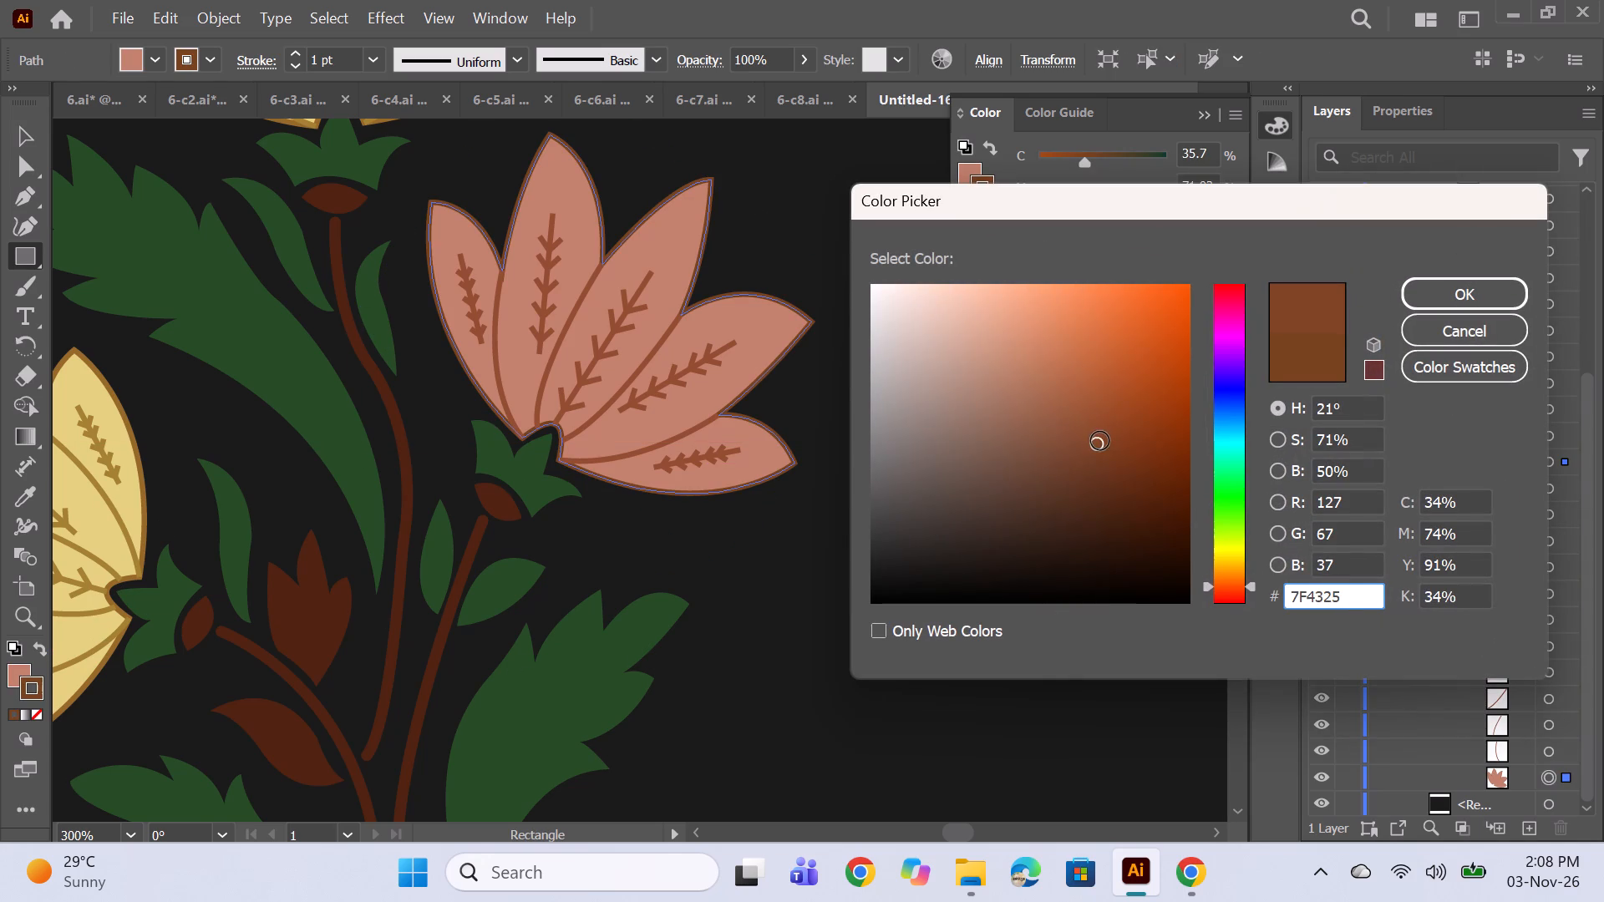
click(1432, 298)
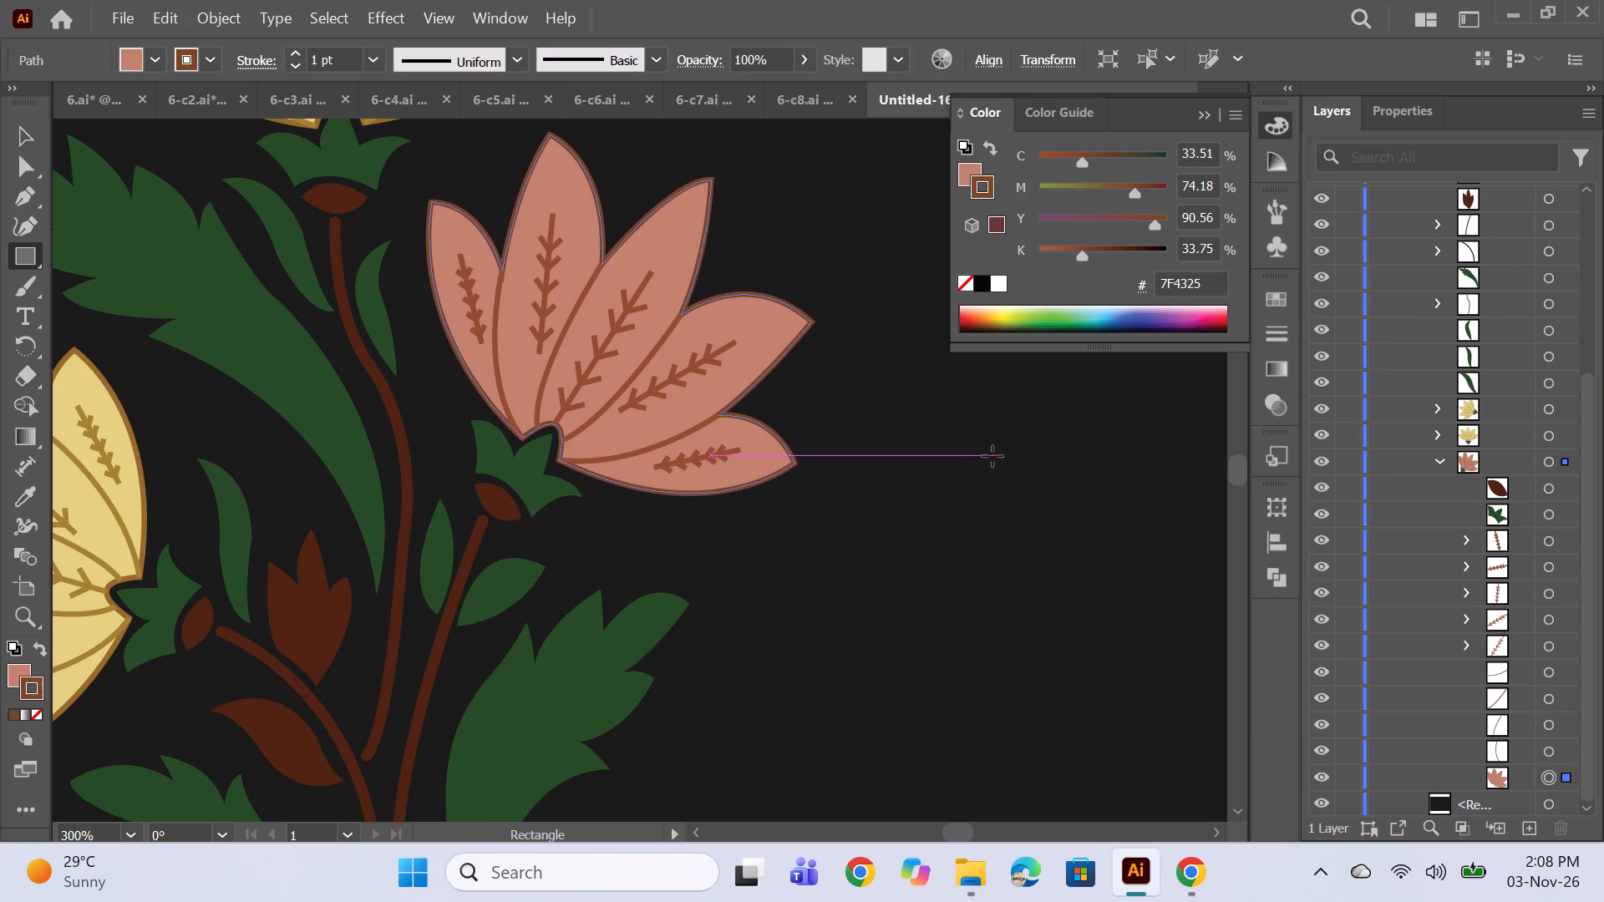
ctrl+click(984, 456)
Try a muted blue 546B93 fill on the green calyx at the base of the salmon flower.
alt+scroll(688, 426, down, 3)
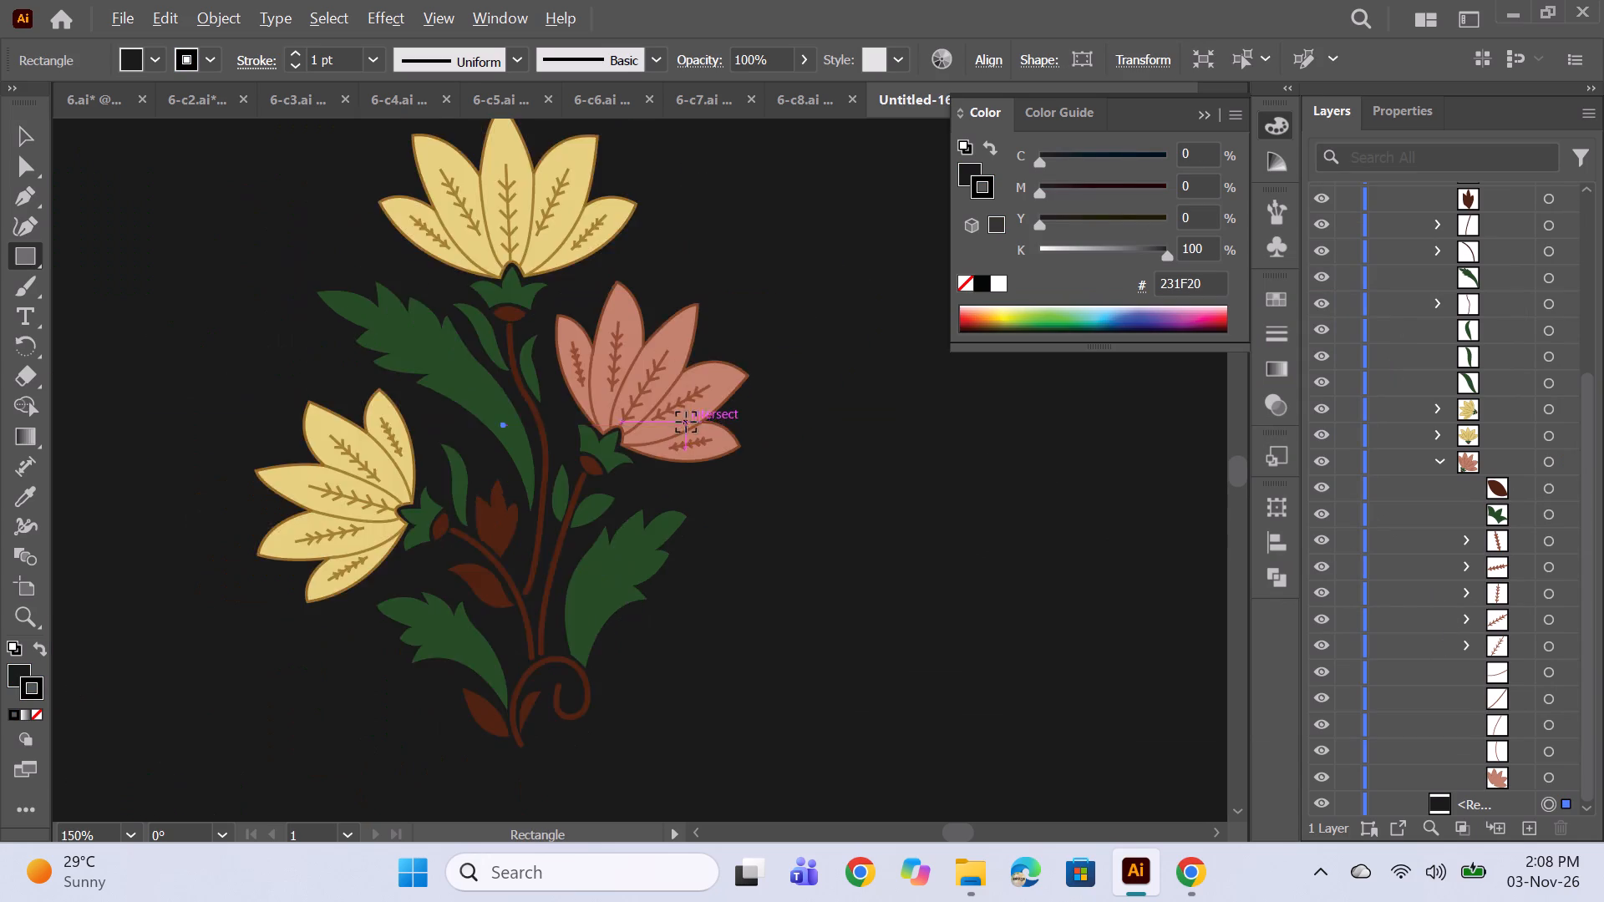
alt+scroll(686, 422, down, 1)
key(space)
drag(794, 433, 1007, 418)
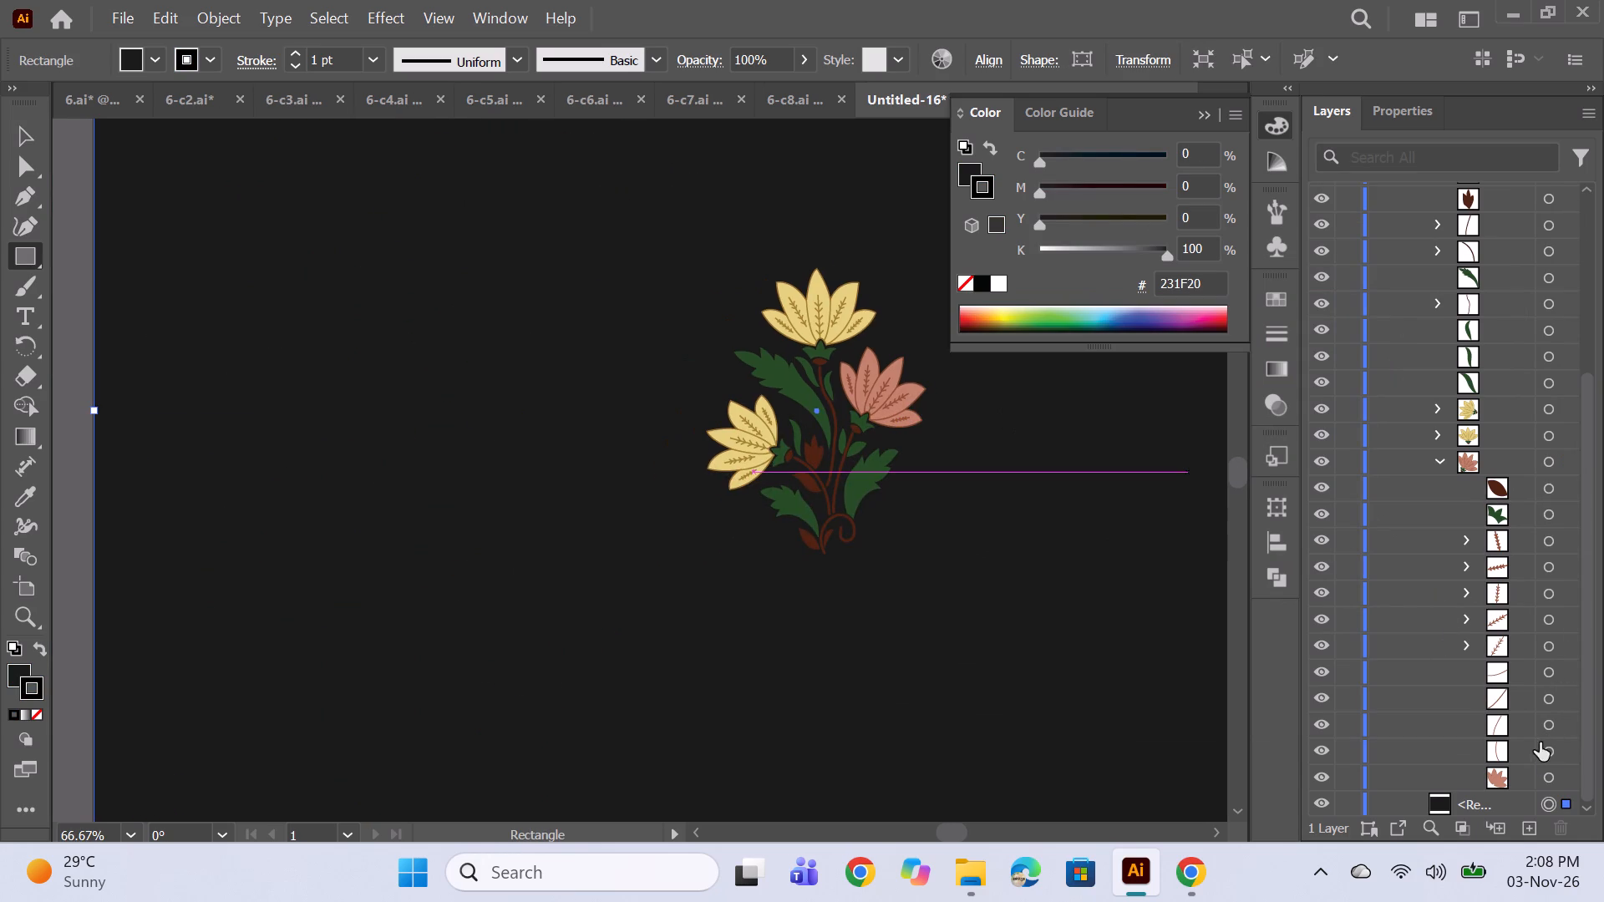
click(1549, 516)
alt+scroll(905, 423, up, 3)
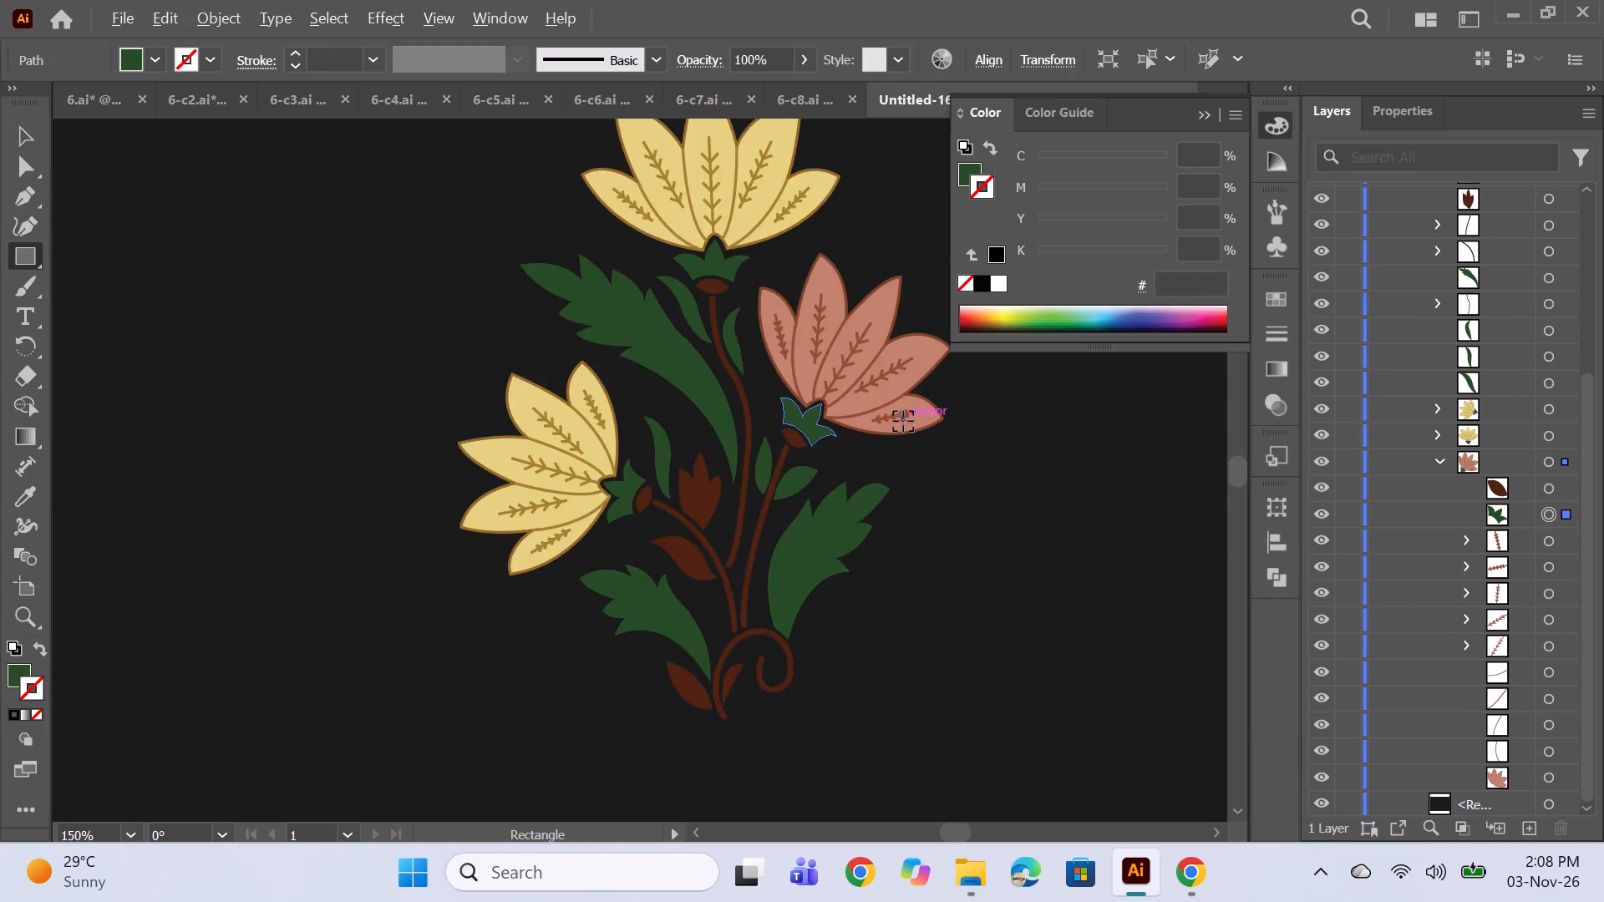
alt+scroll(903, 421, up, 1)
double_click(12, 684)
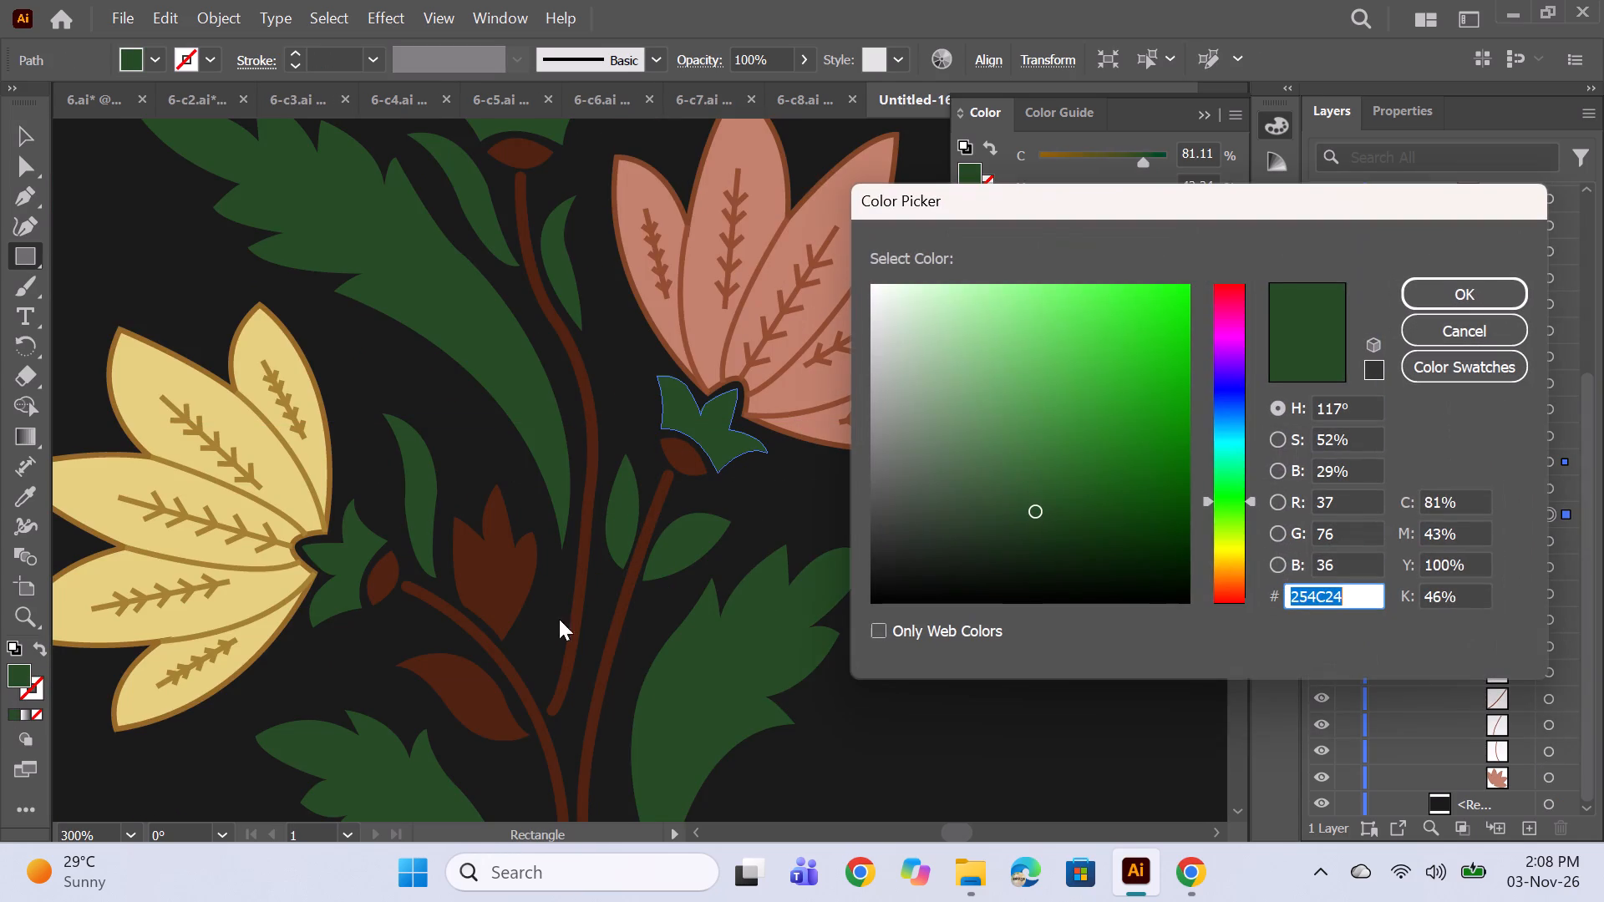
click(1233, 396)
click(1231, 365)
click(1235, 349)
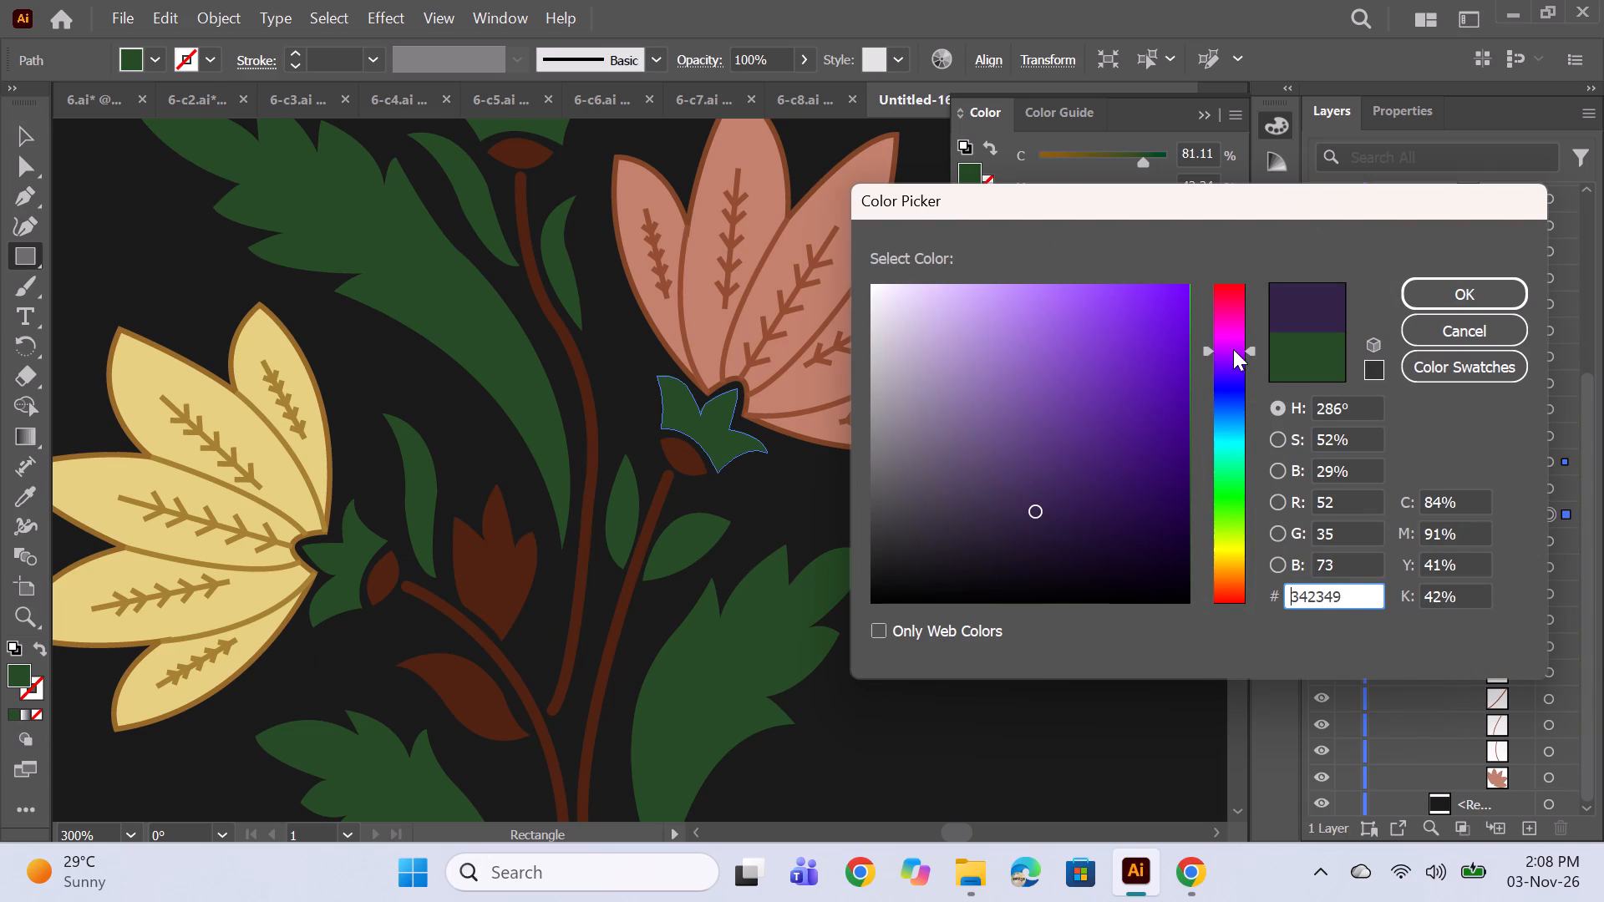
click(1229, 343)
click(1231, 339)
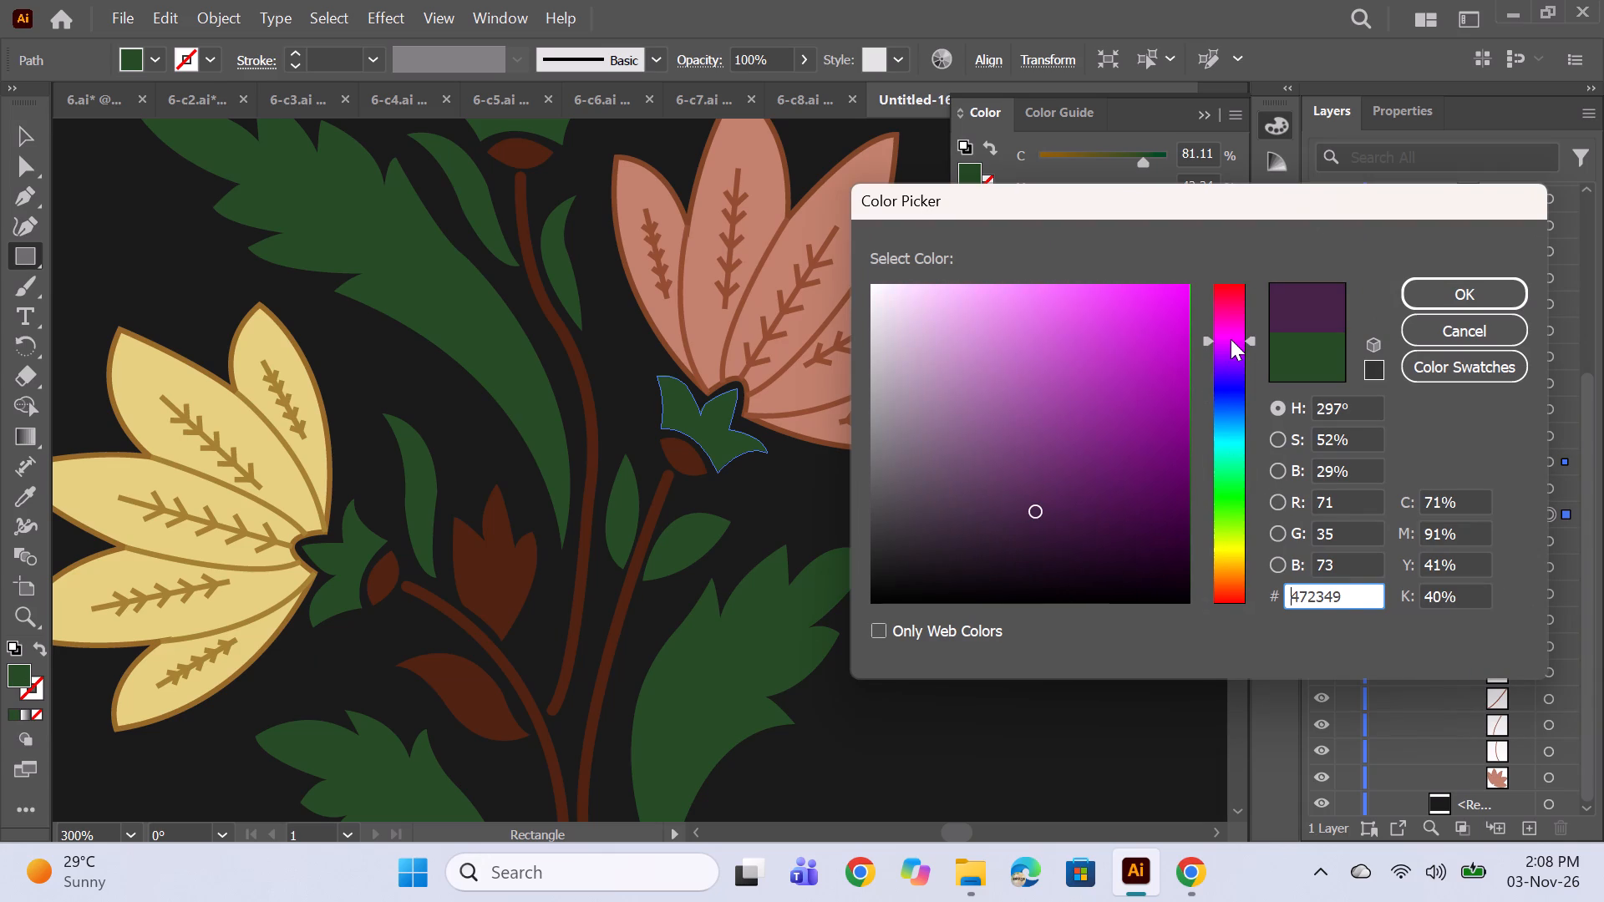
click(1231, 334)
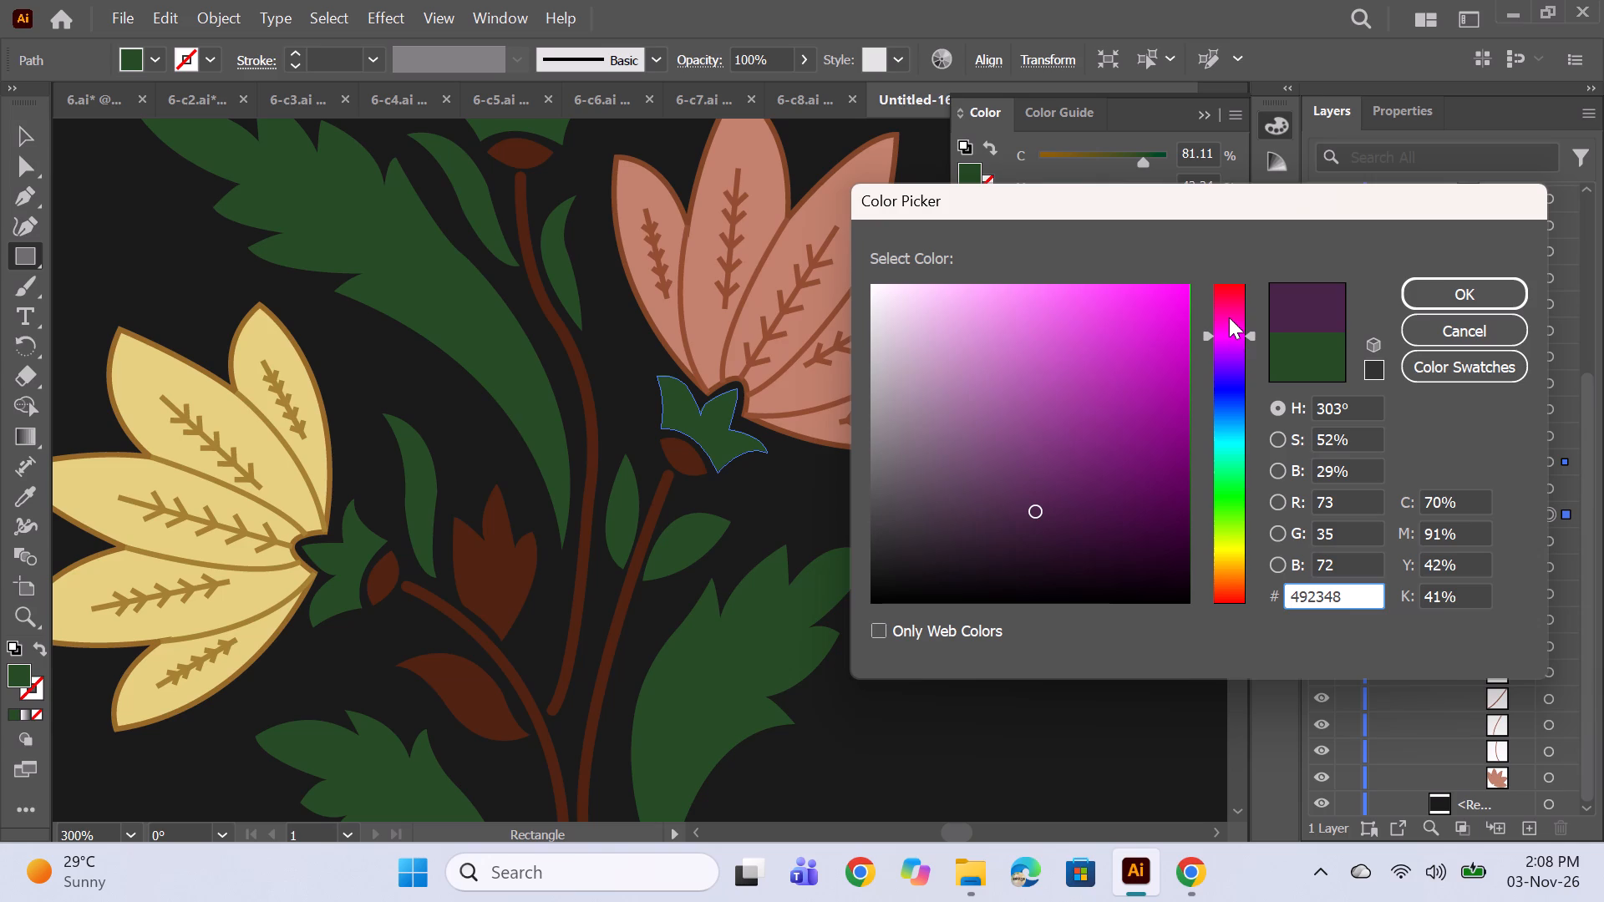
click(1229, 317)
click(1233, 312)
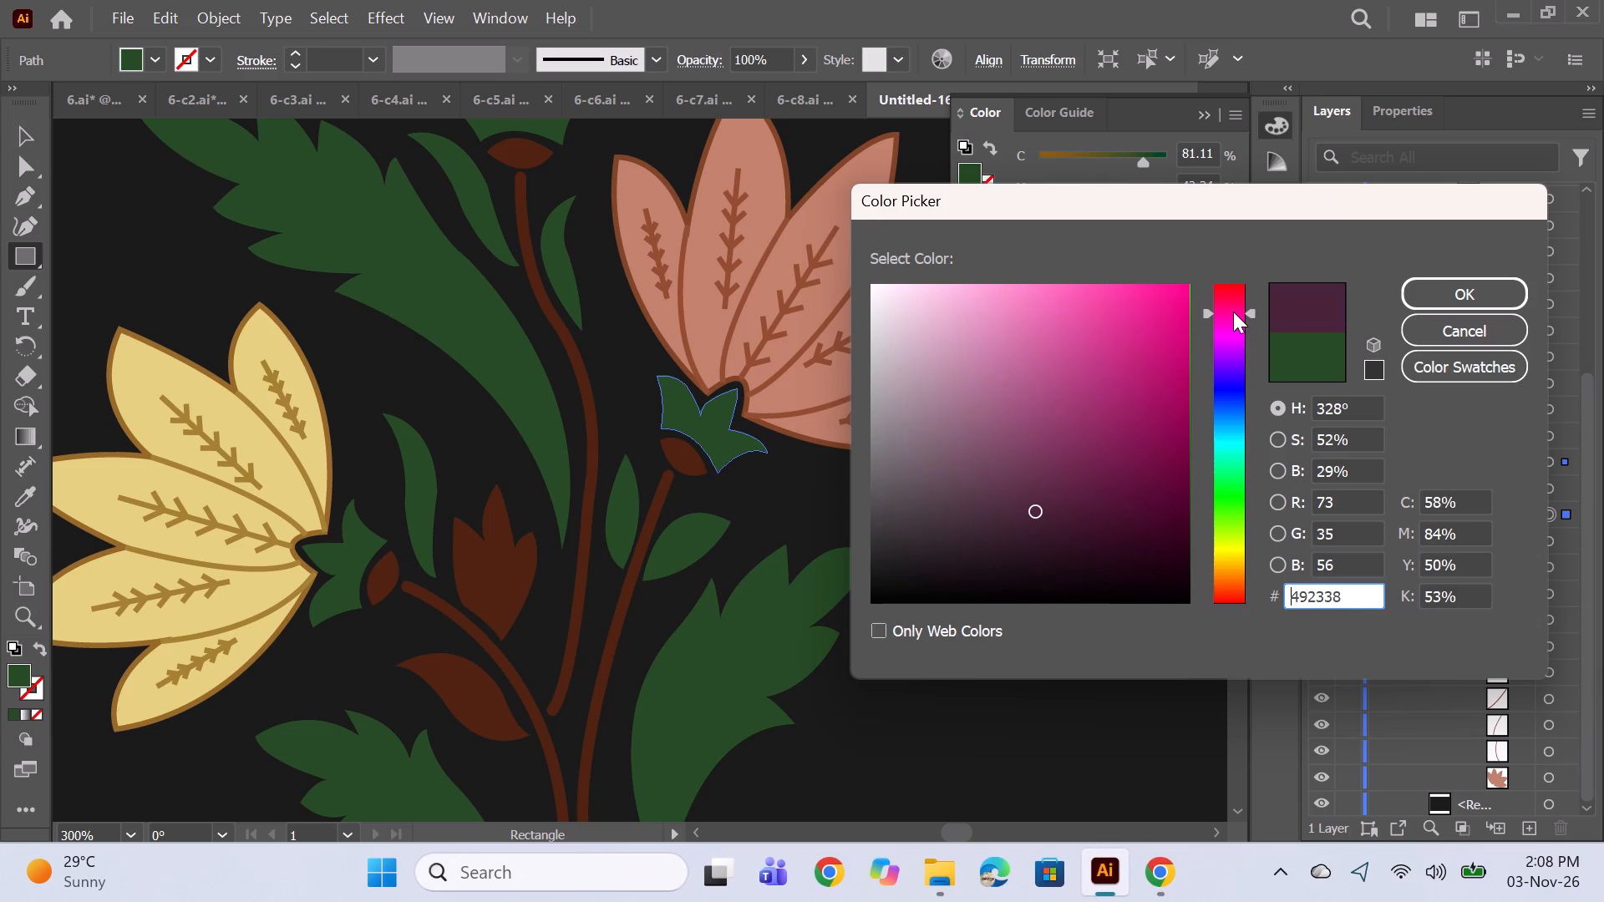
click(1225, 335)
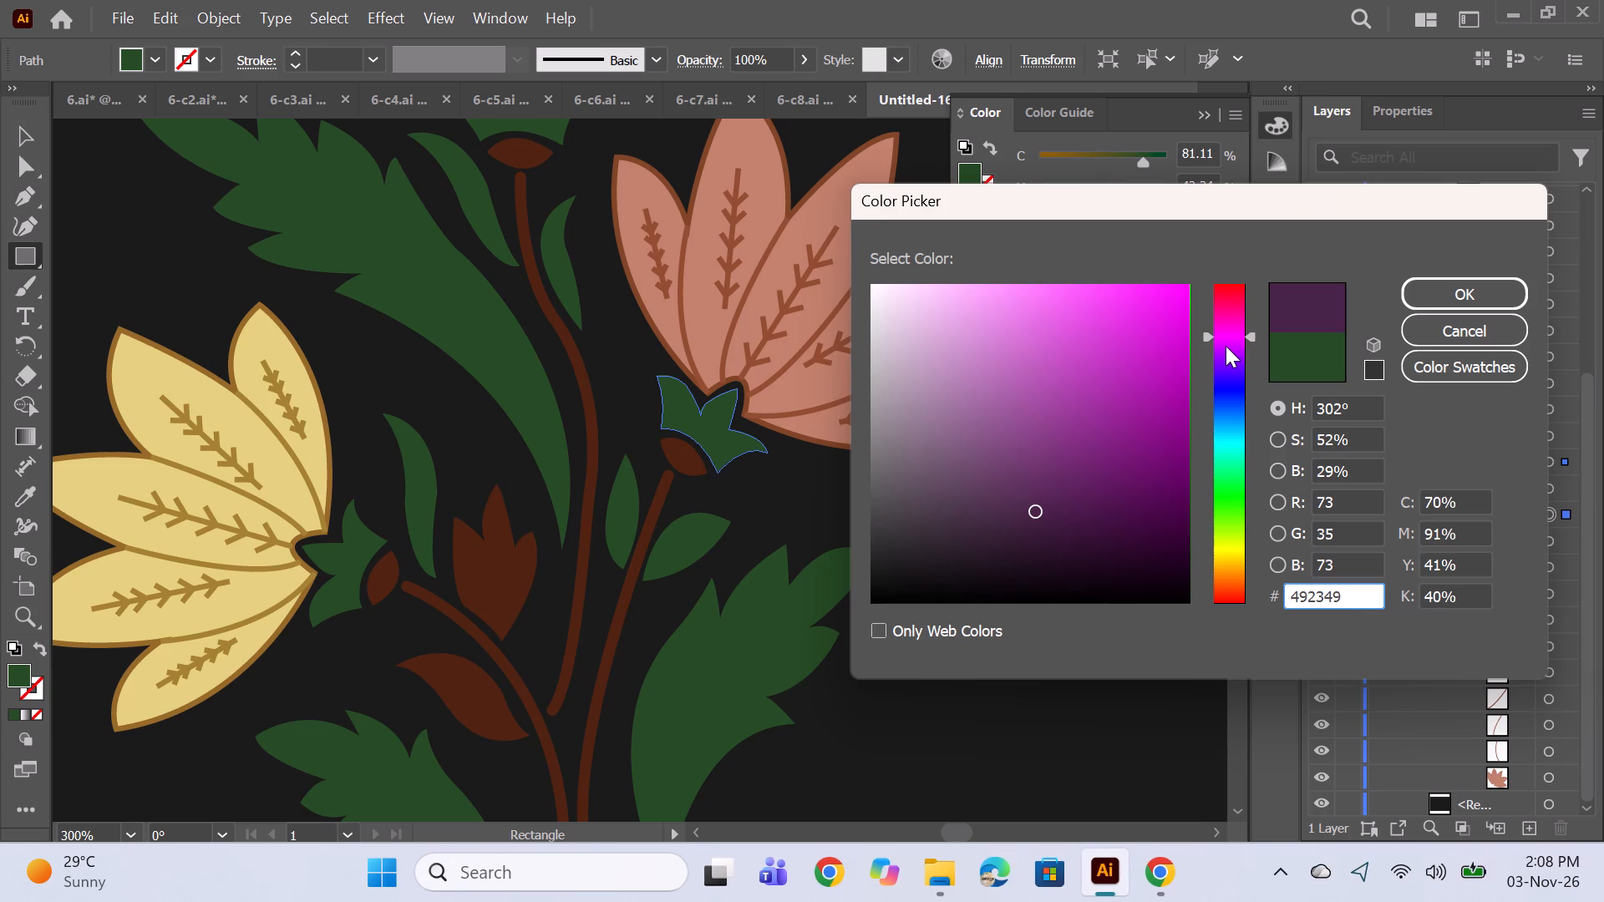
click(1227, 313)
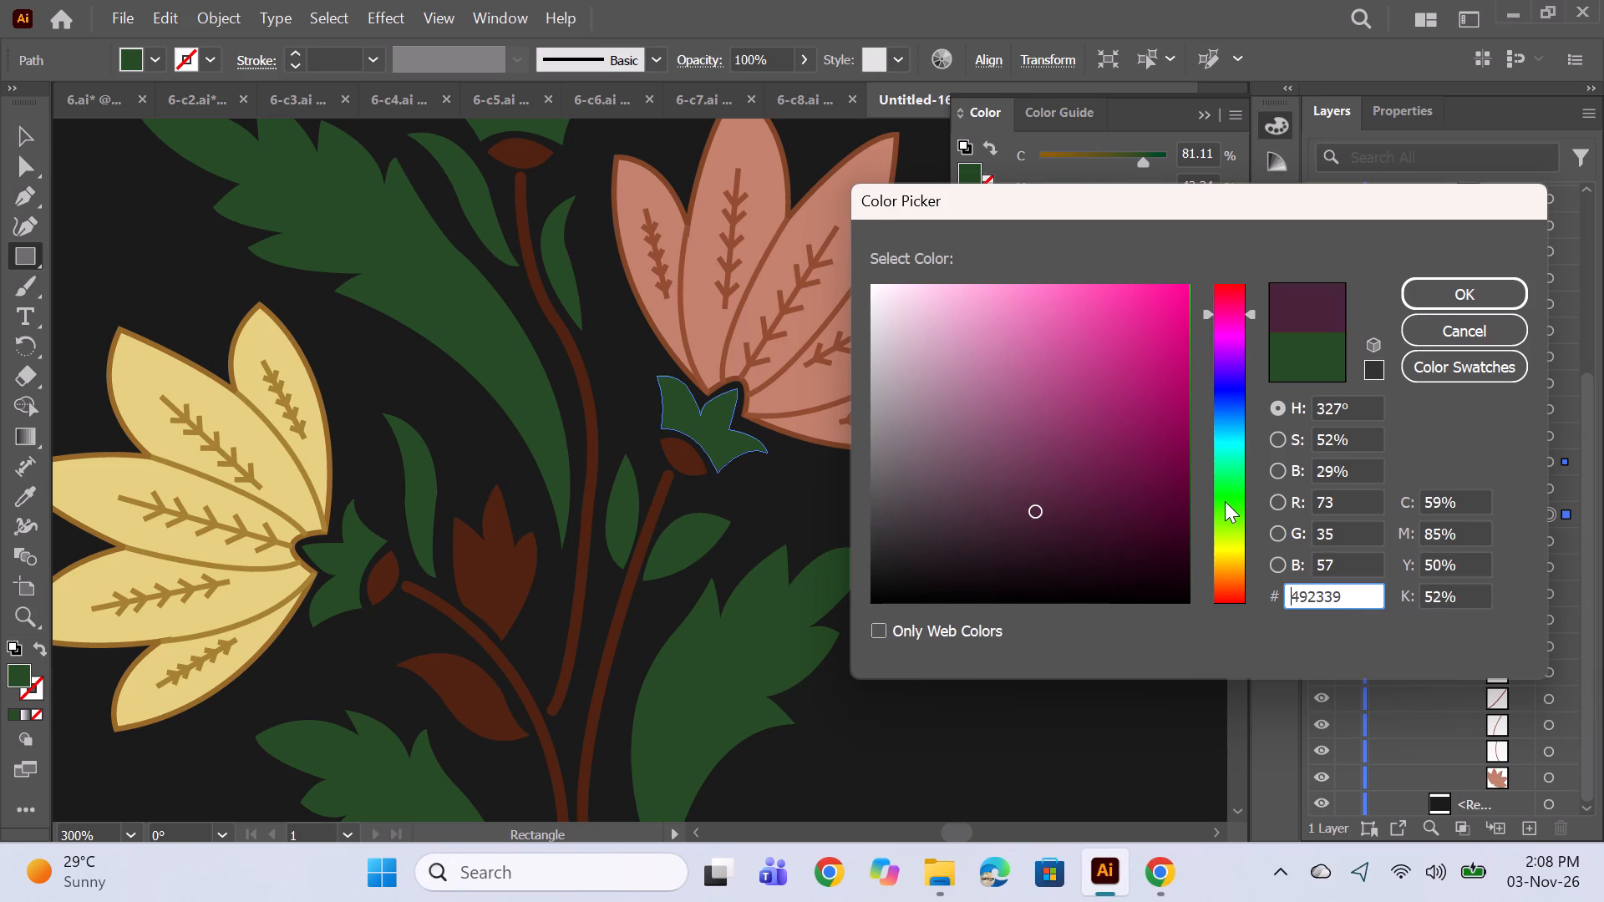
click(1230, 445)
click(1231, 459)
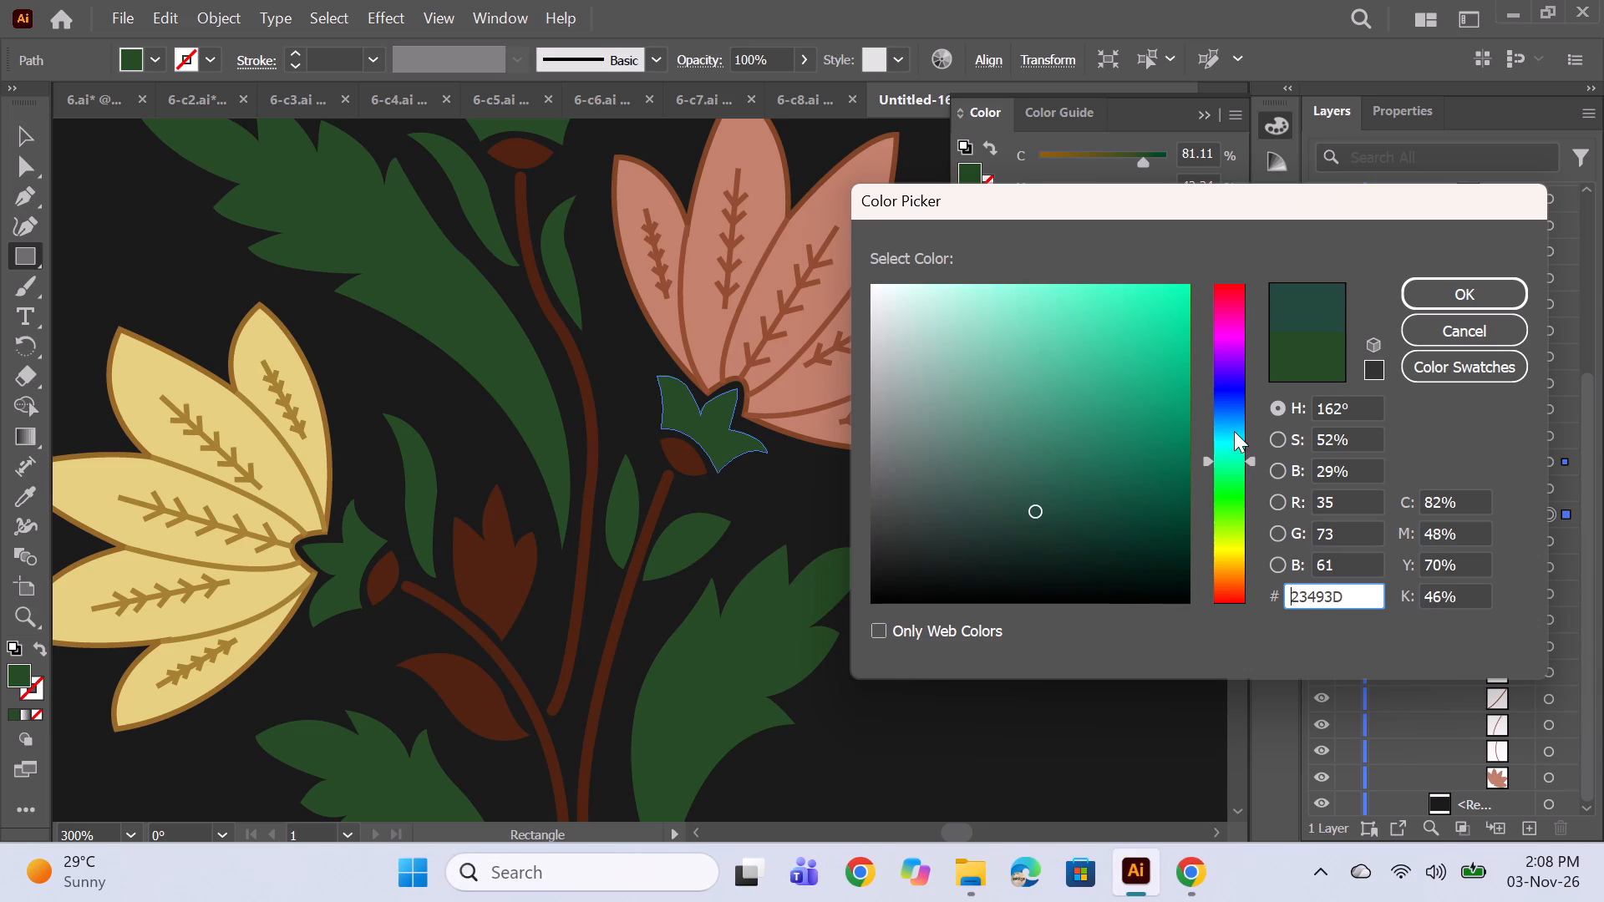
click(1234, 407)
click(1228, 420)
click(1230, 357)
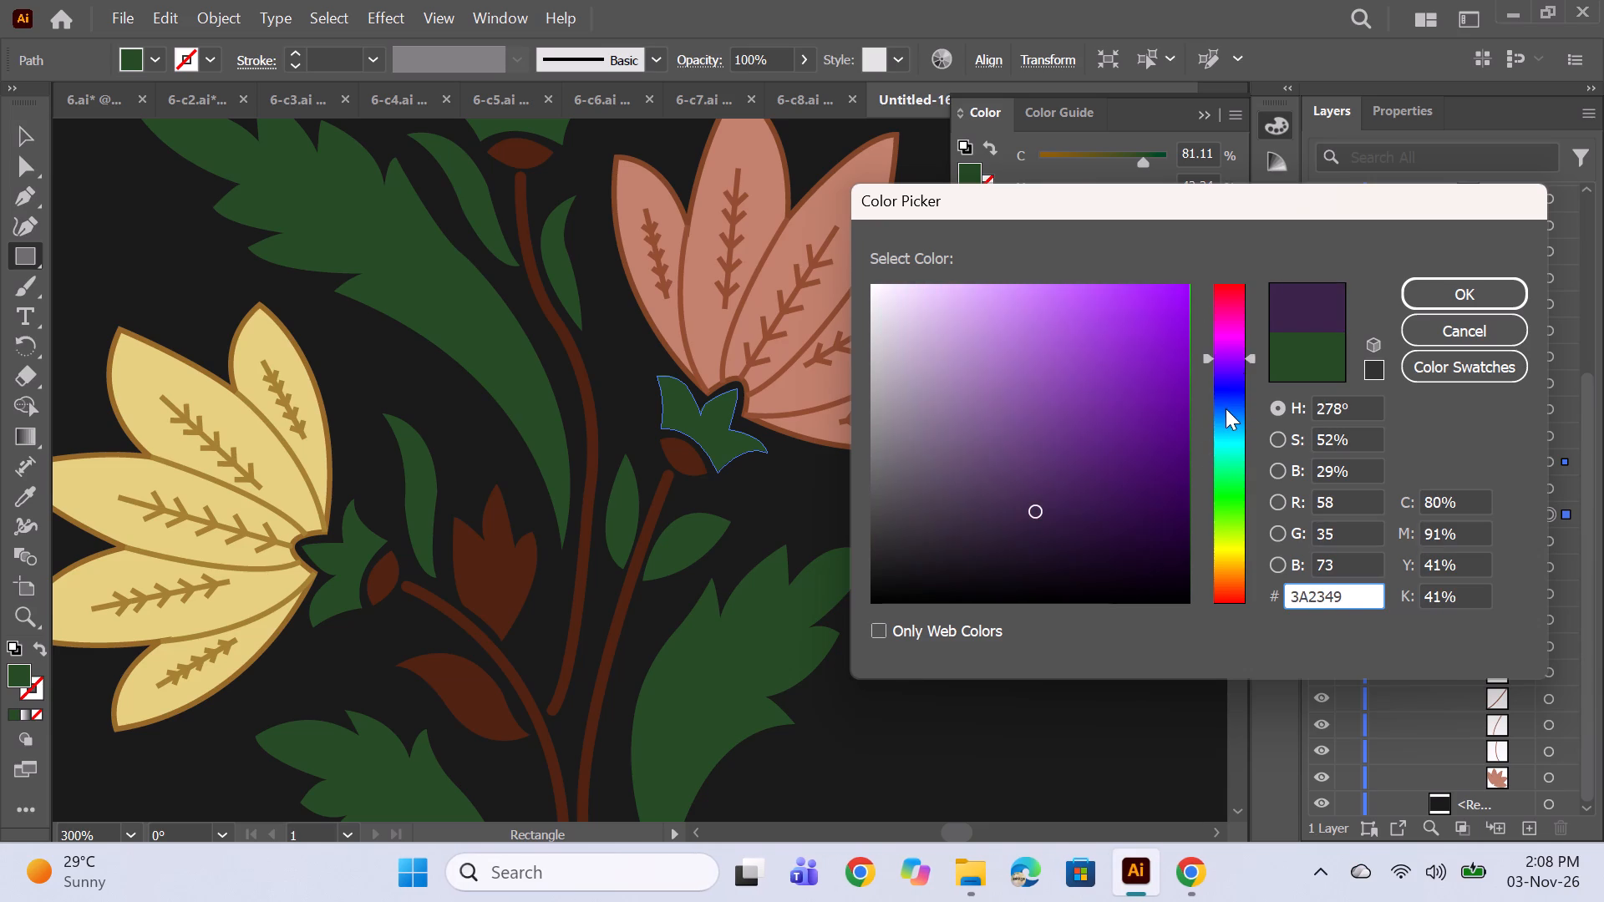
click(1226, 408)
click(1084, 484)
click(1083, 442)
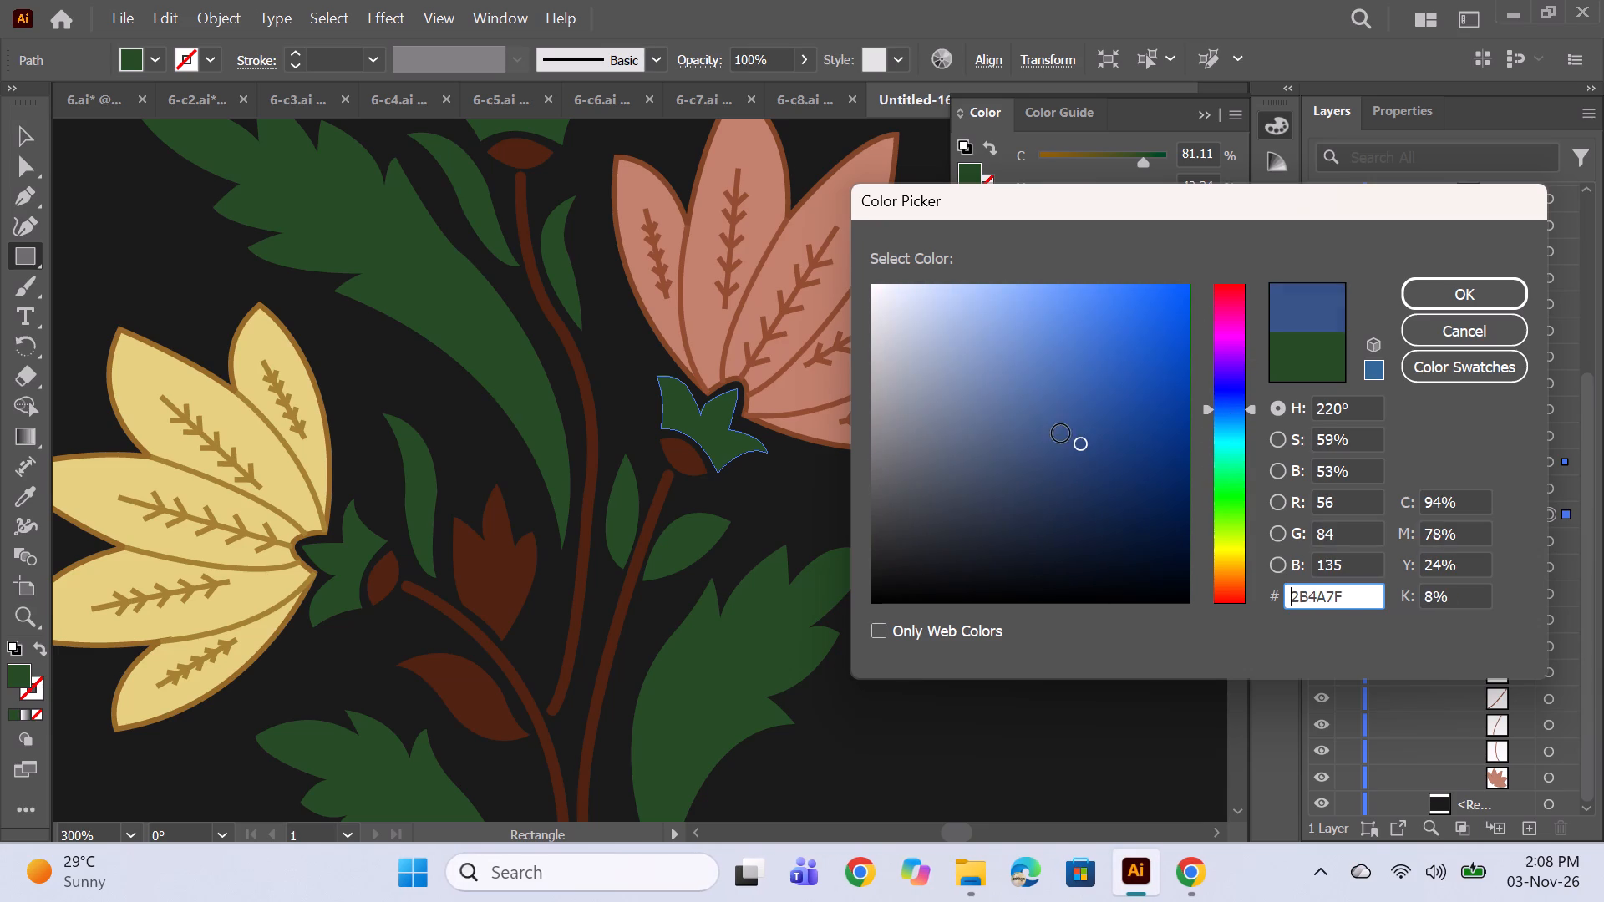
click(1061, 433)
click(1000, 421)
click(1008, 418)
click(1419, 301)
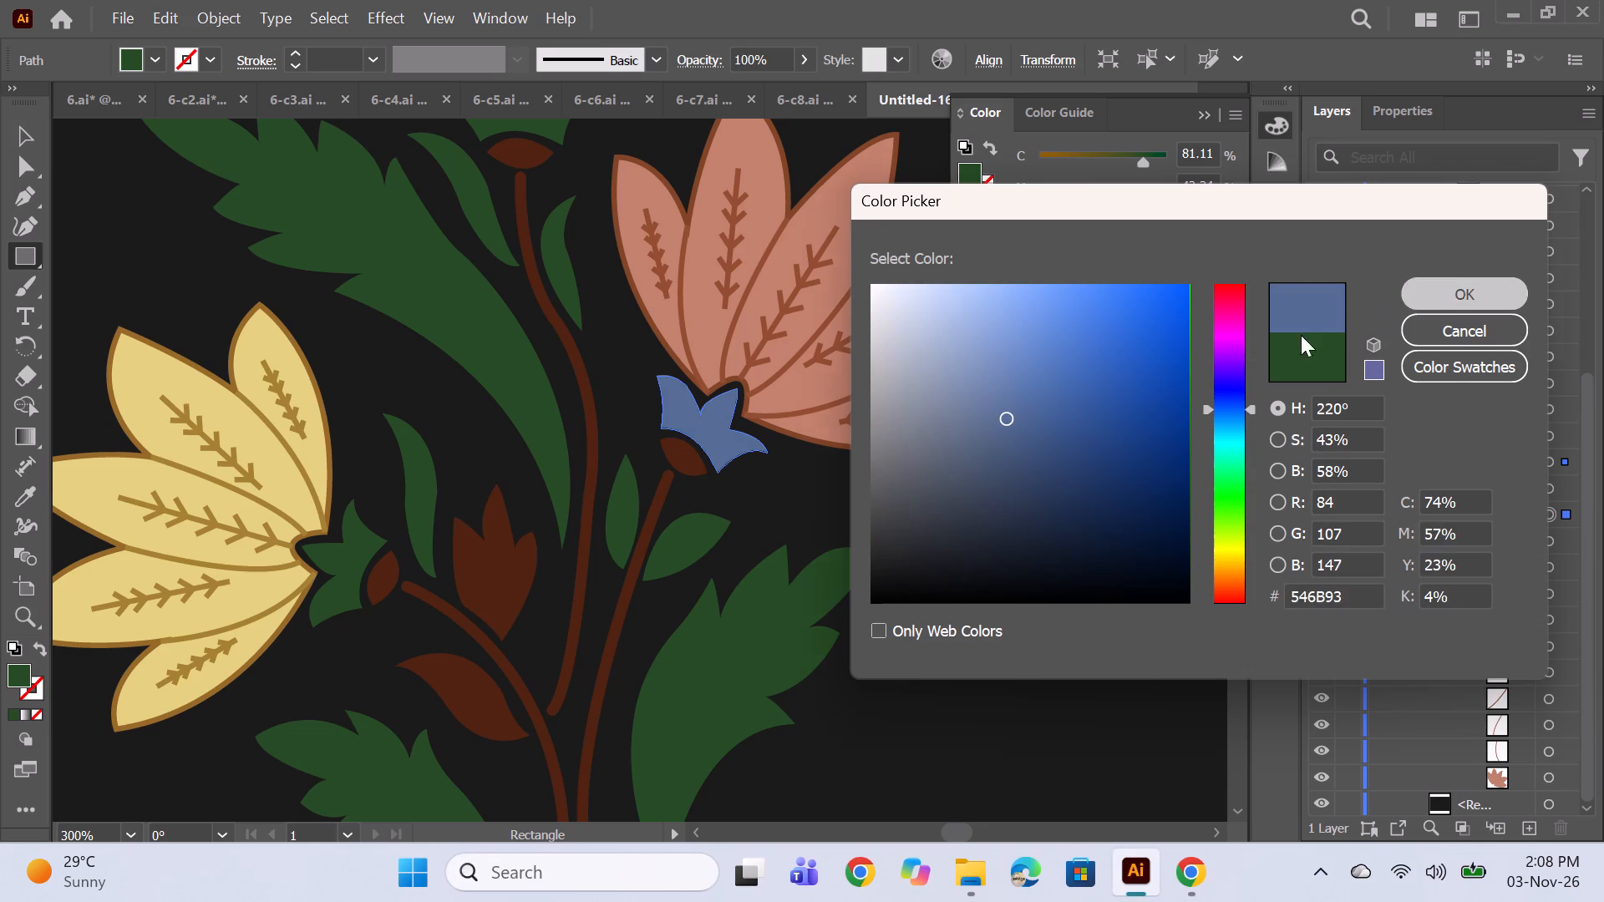
Set the fill of the salmon flower's calyx to muted sage green 7C8964.
double_click(25, 669)
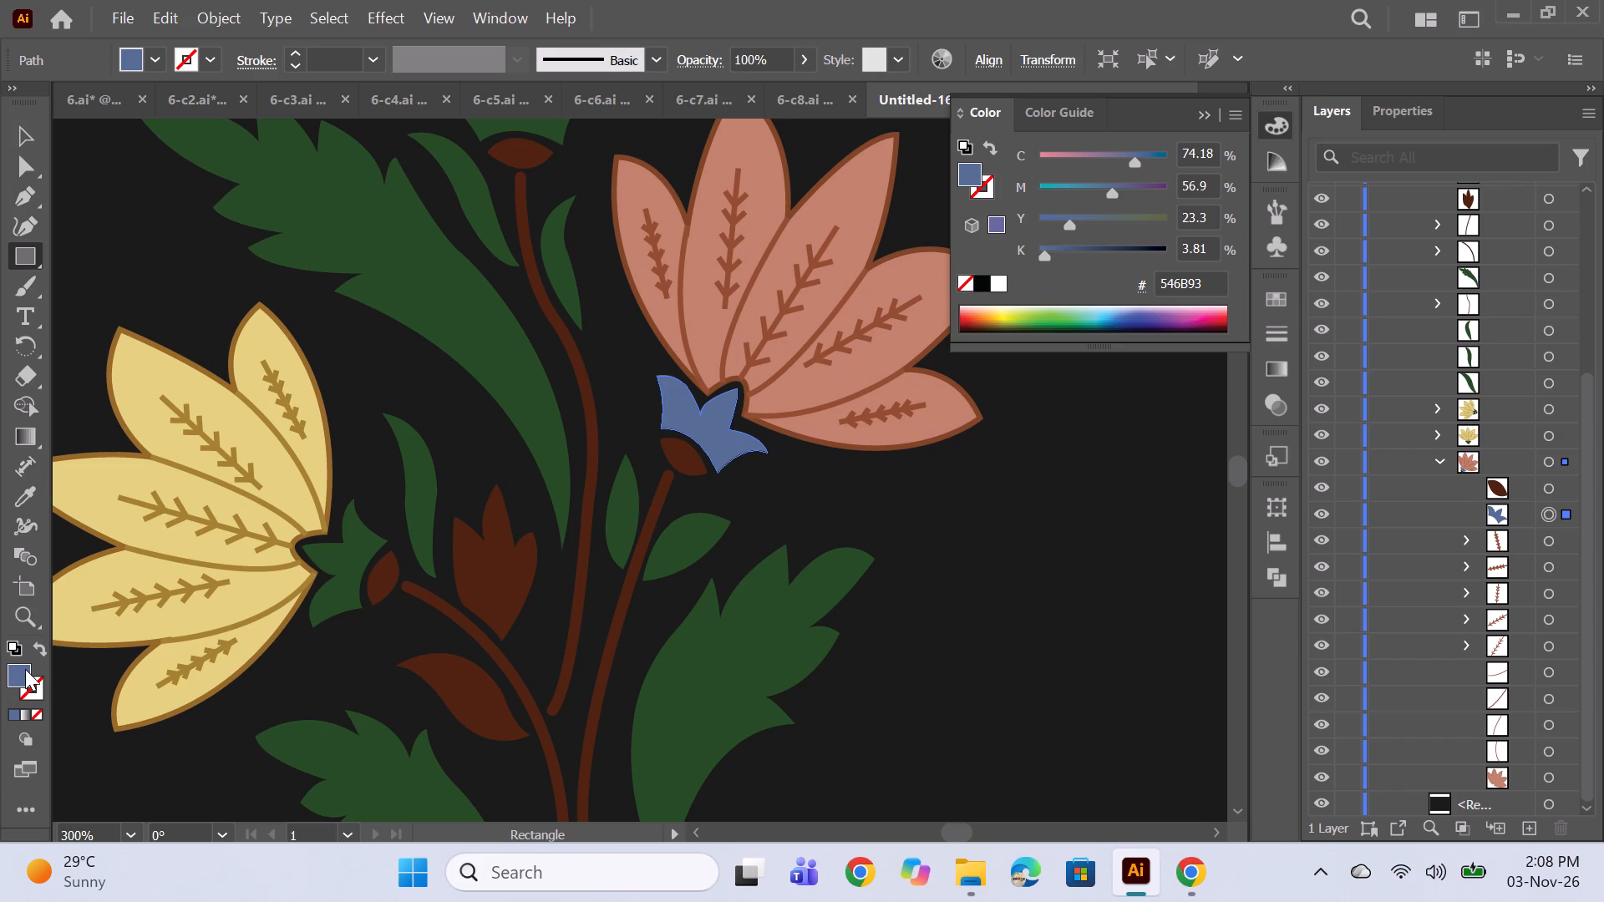
drag(1231, 495, 1232, 503)
click(1234, 528)
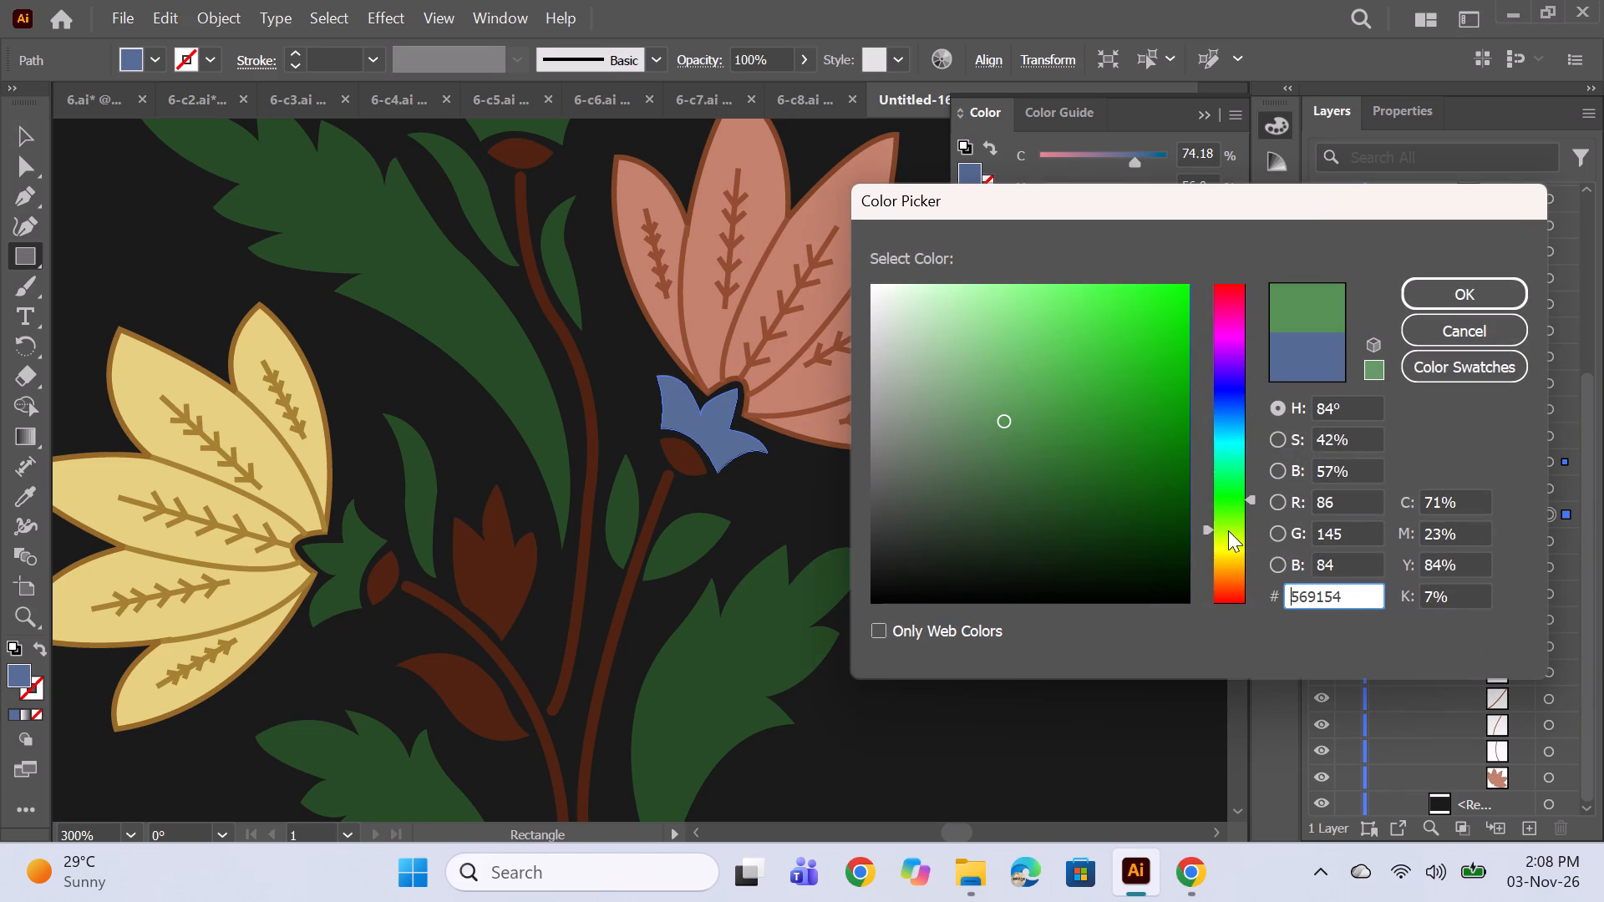
click(977, 399)
click(974, 372)
click(981, 353)
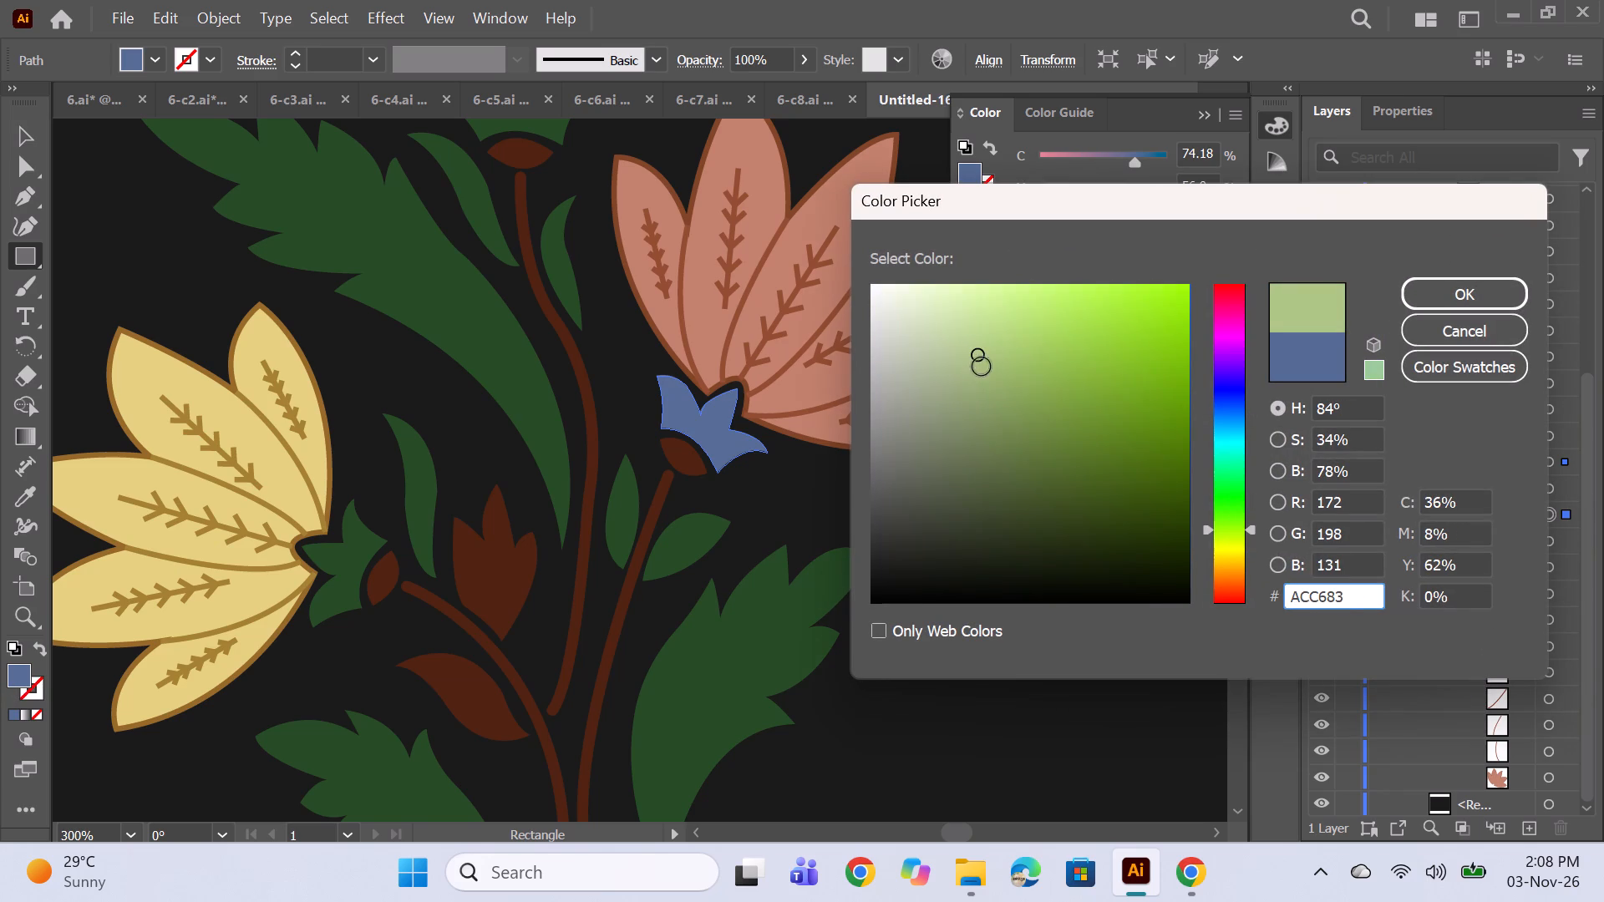
click(972, 384)
click(1430, 285)
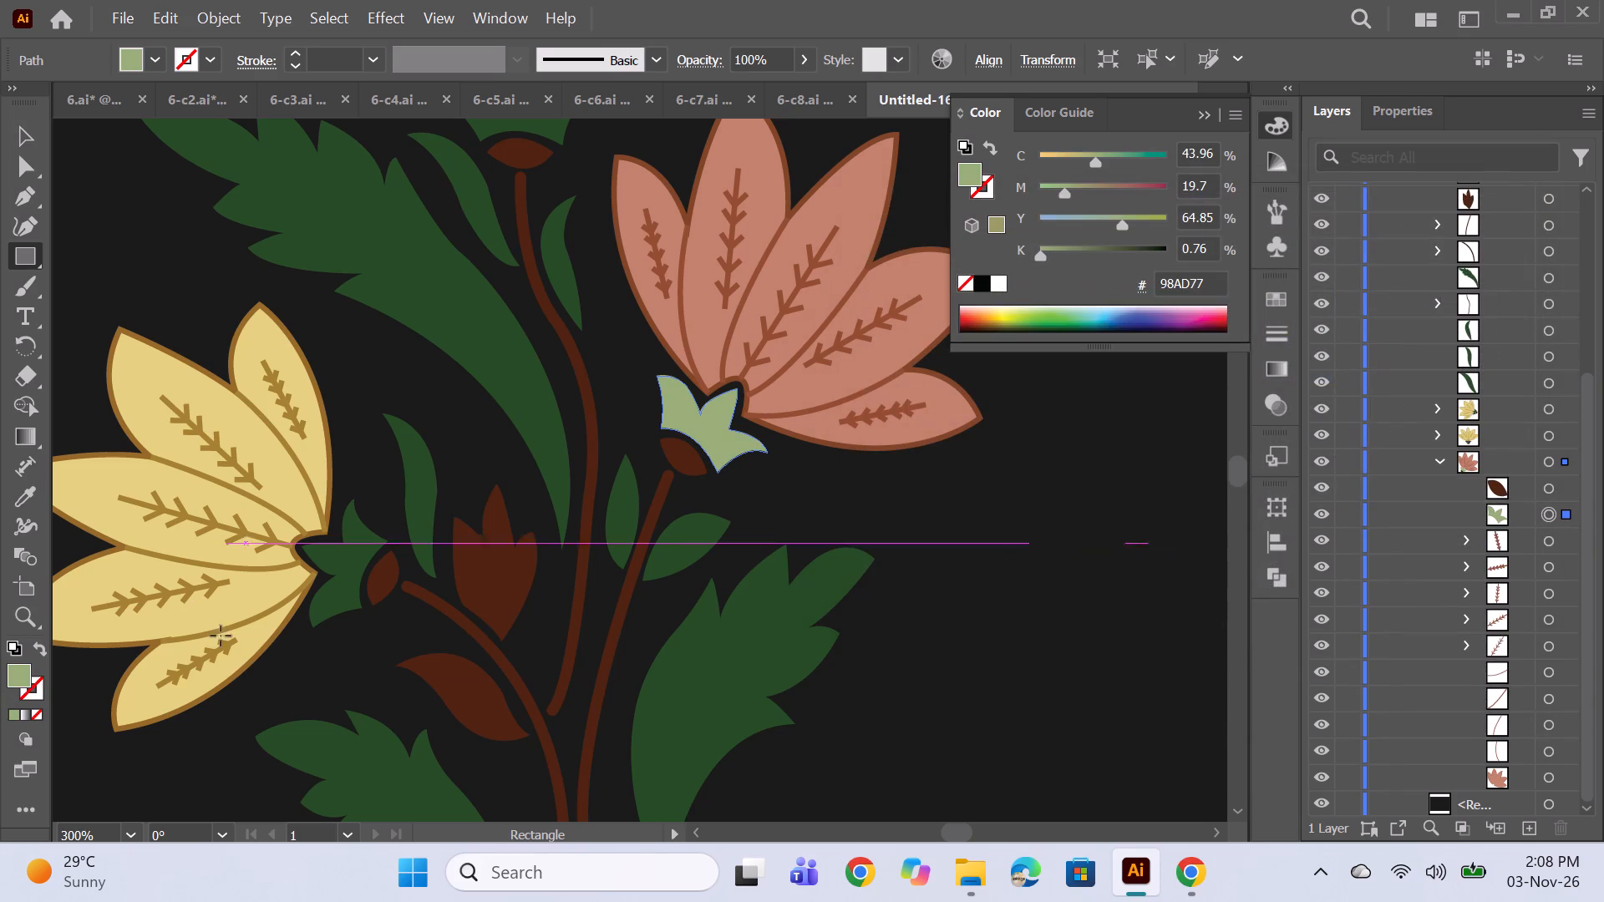
double_click(17, 683)
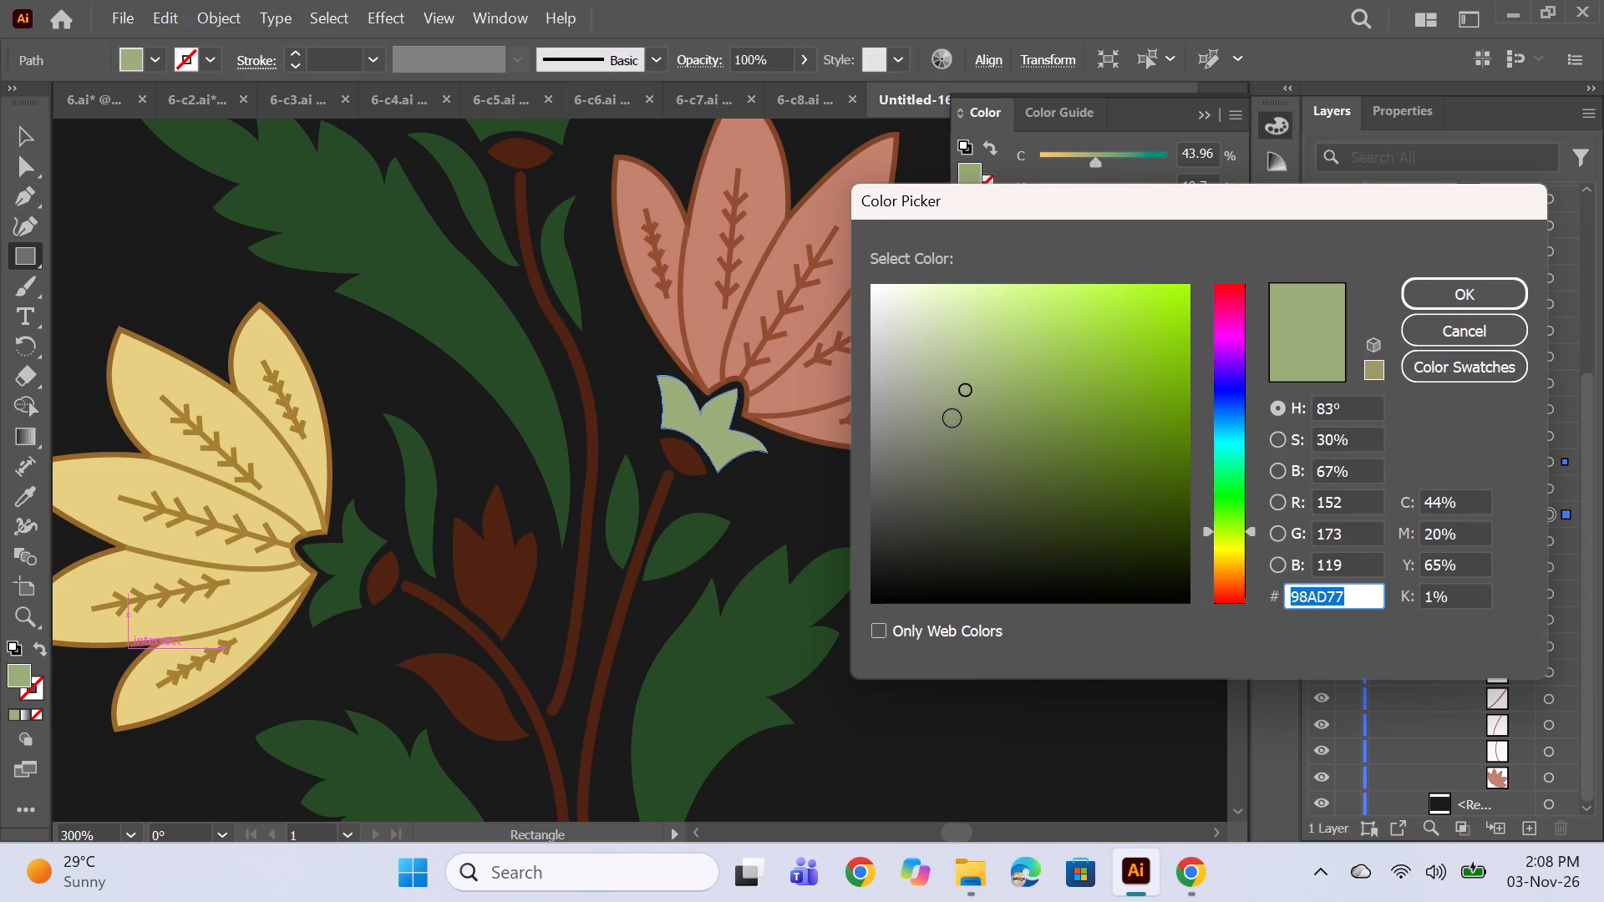
click(954, 418)
click(957, 428)
click(1463, 297)
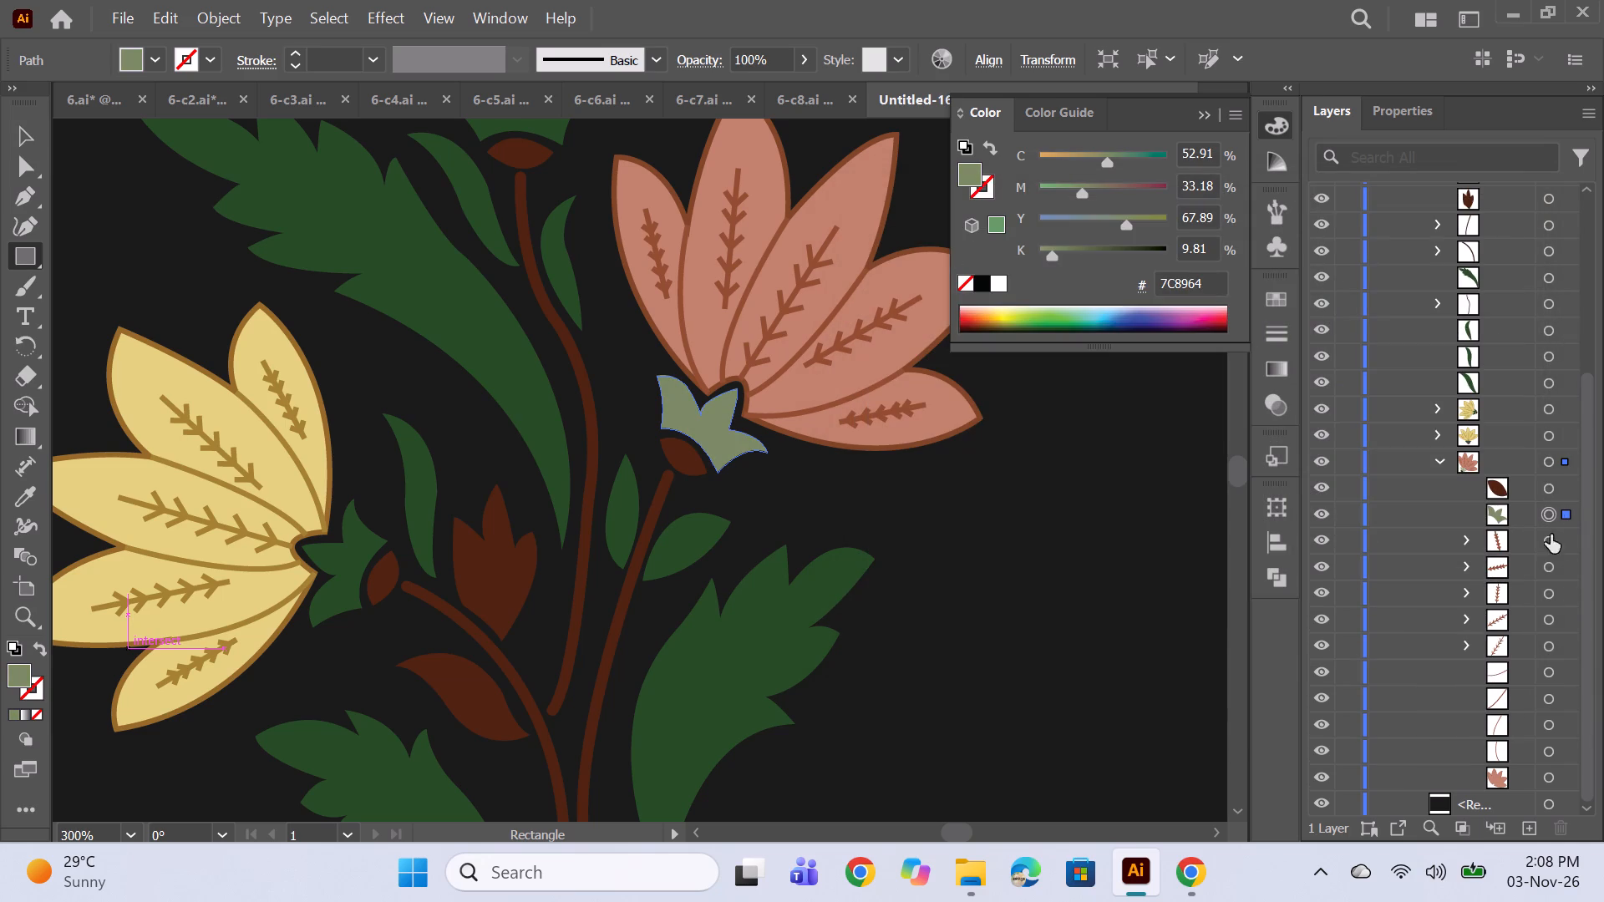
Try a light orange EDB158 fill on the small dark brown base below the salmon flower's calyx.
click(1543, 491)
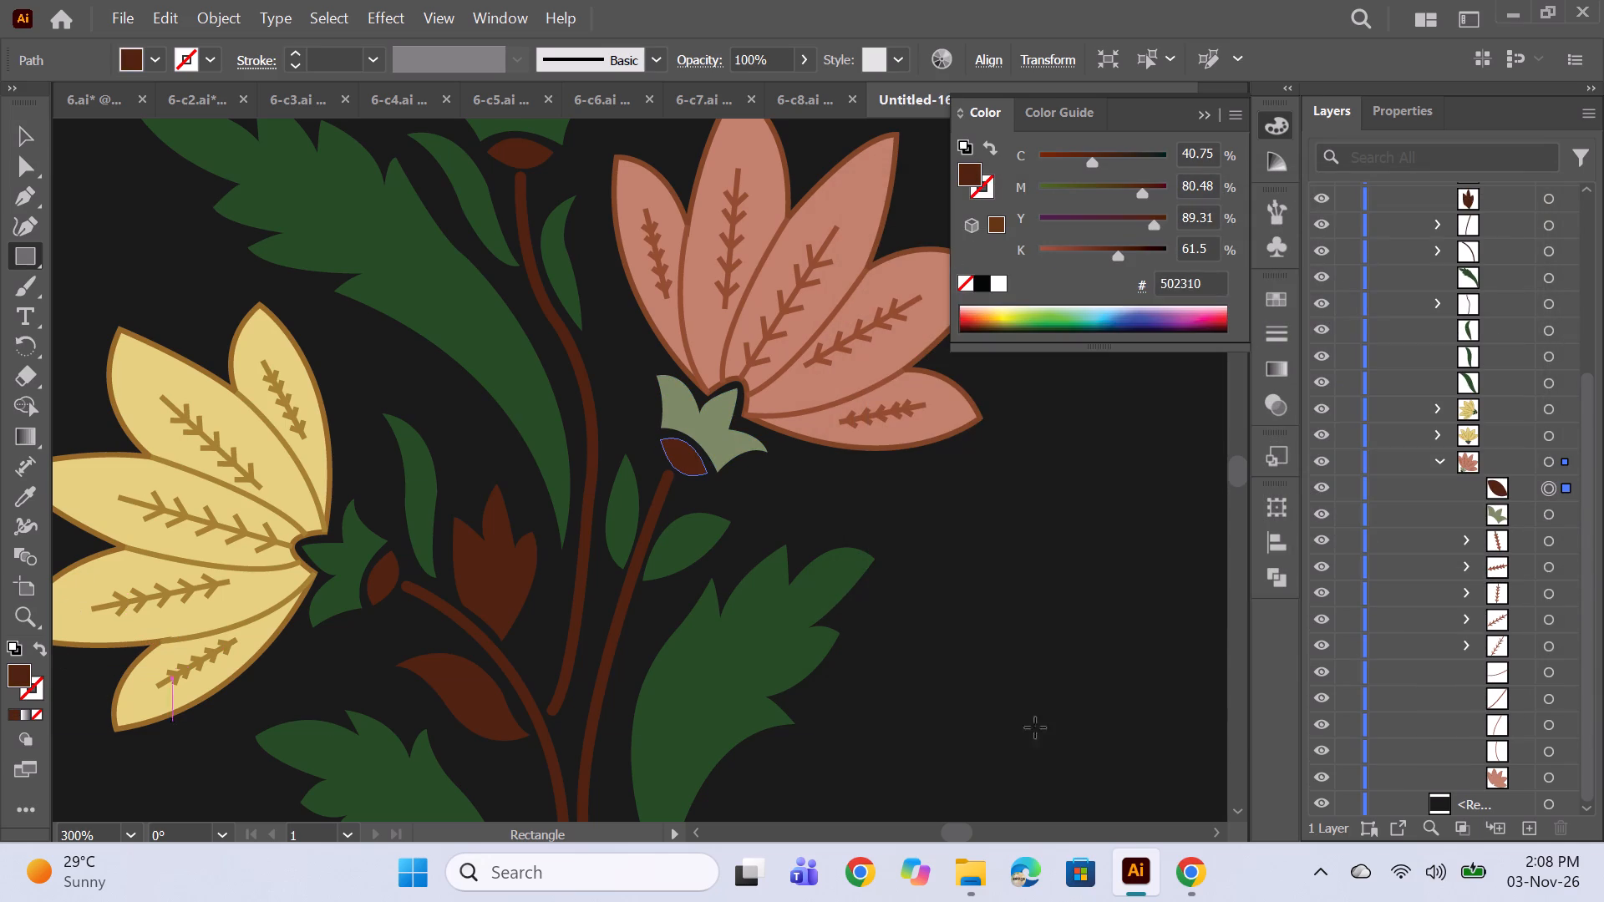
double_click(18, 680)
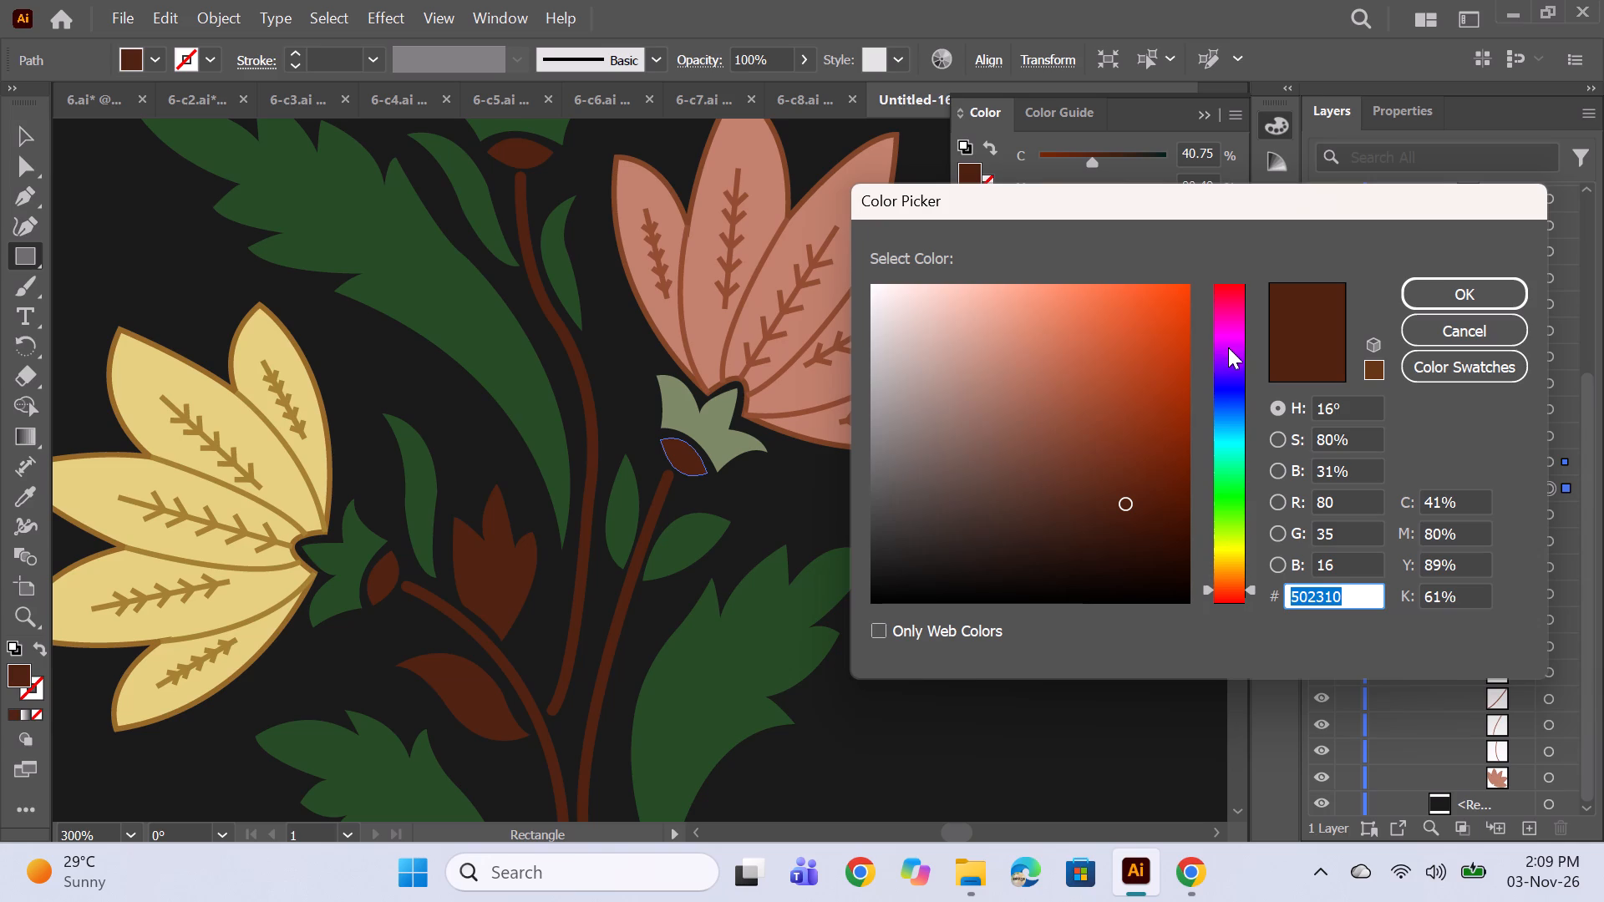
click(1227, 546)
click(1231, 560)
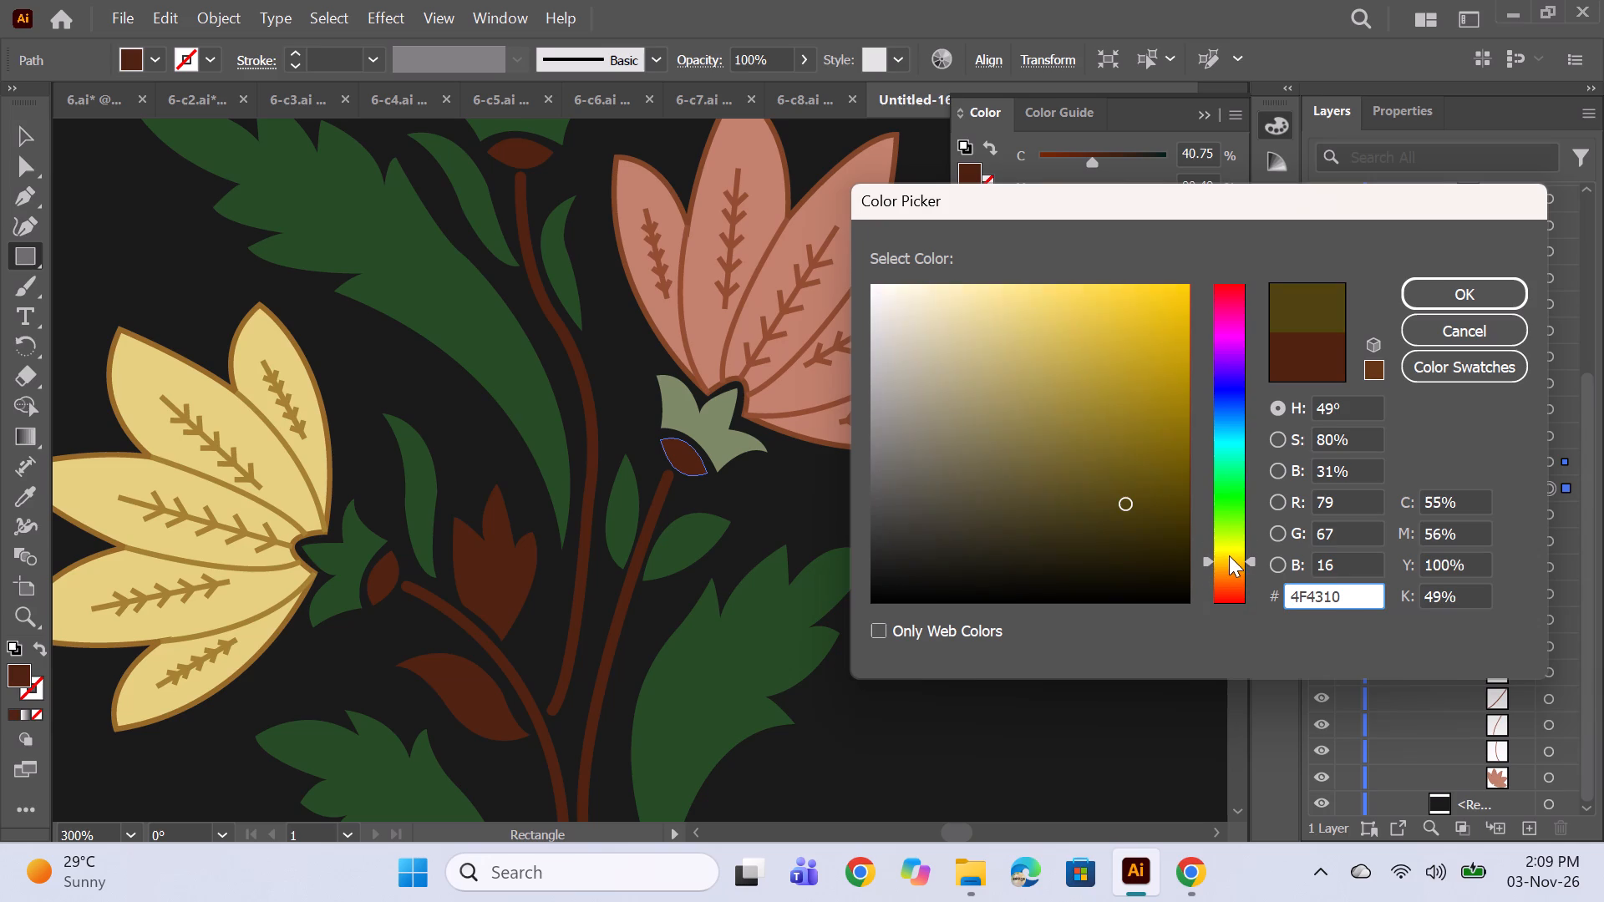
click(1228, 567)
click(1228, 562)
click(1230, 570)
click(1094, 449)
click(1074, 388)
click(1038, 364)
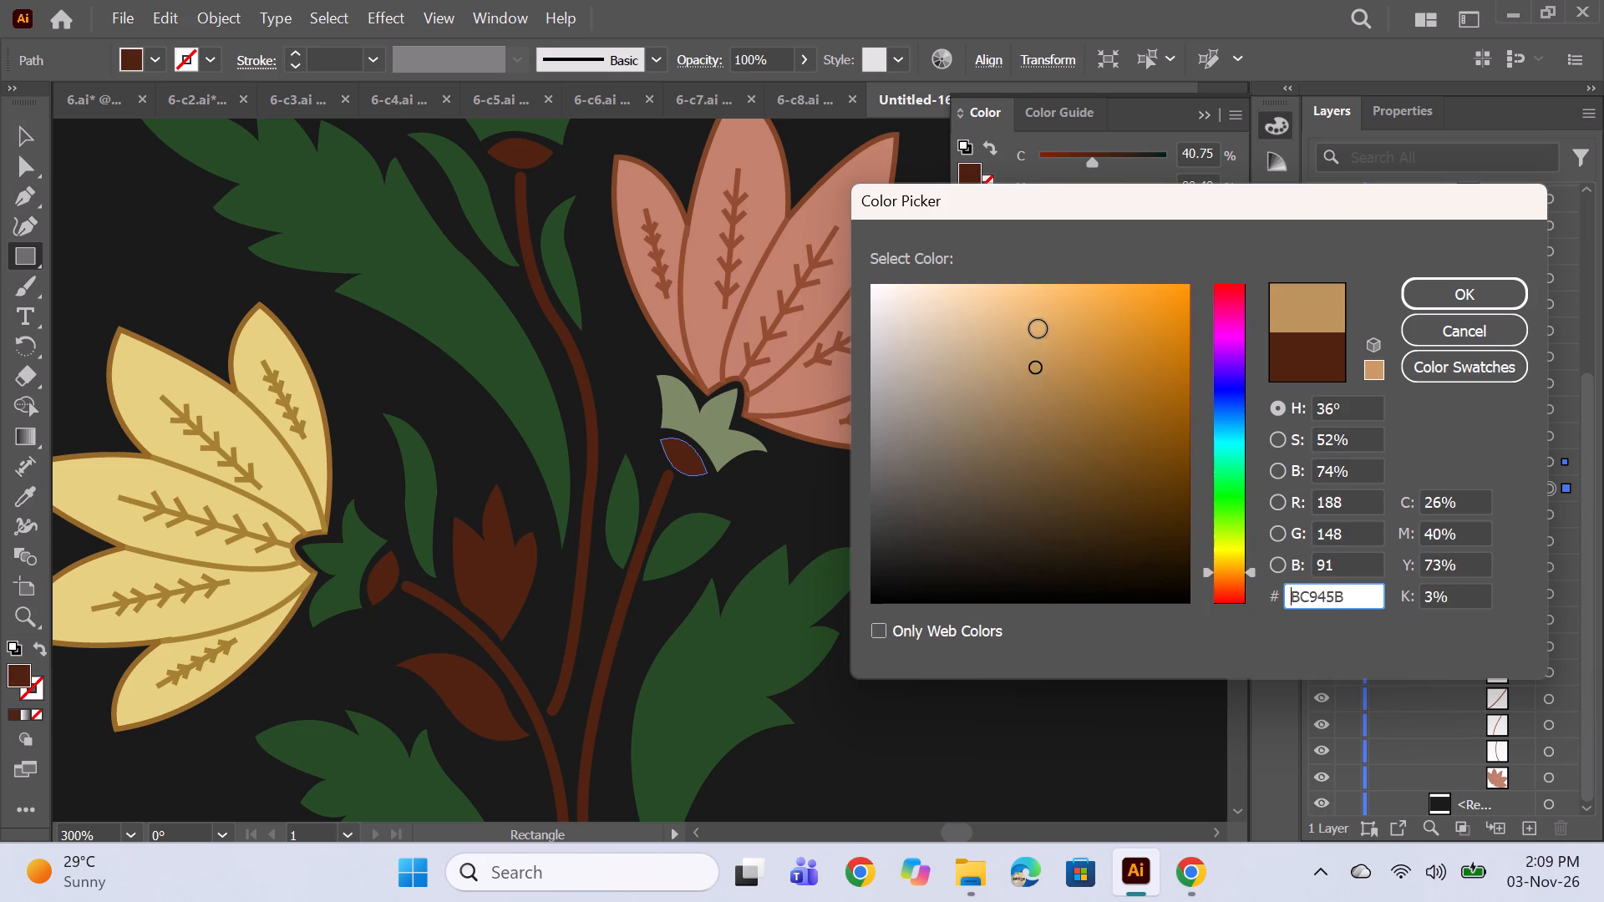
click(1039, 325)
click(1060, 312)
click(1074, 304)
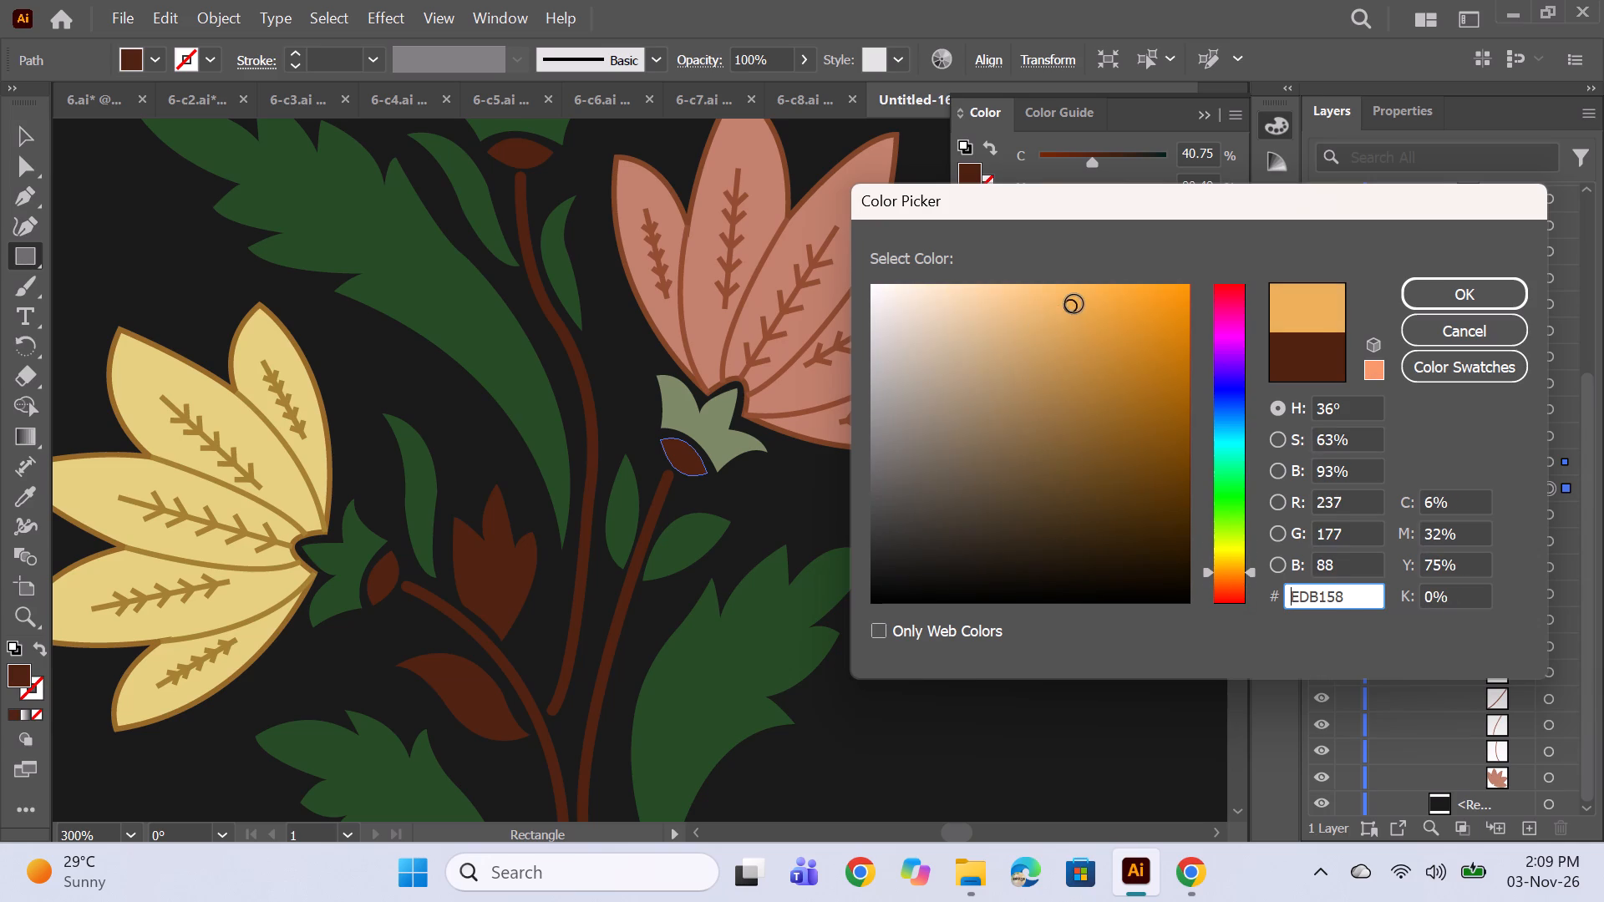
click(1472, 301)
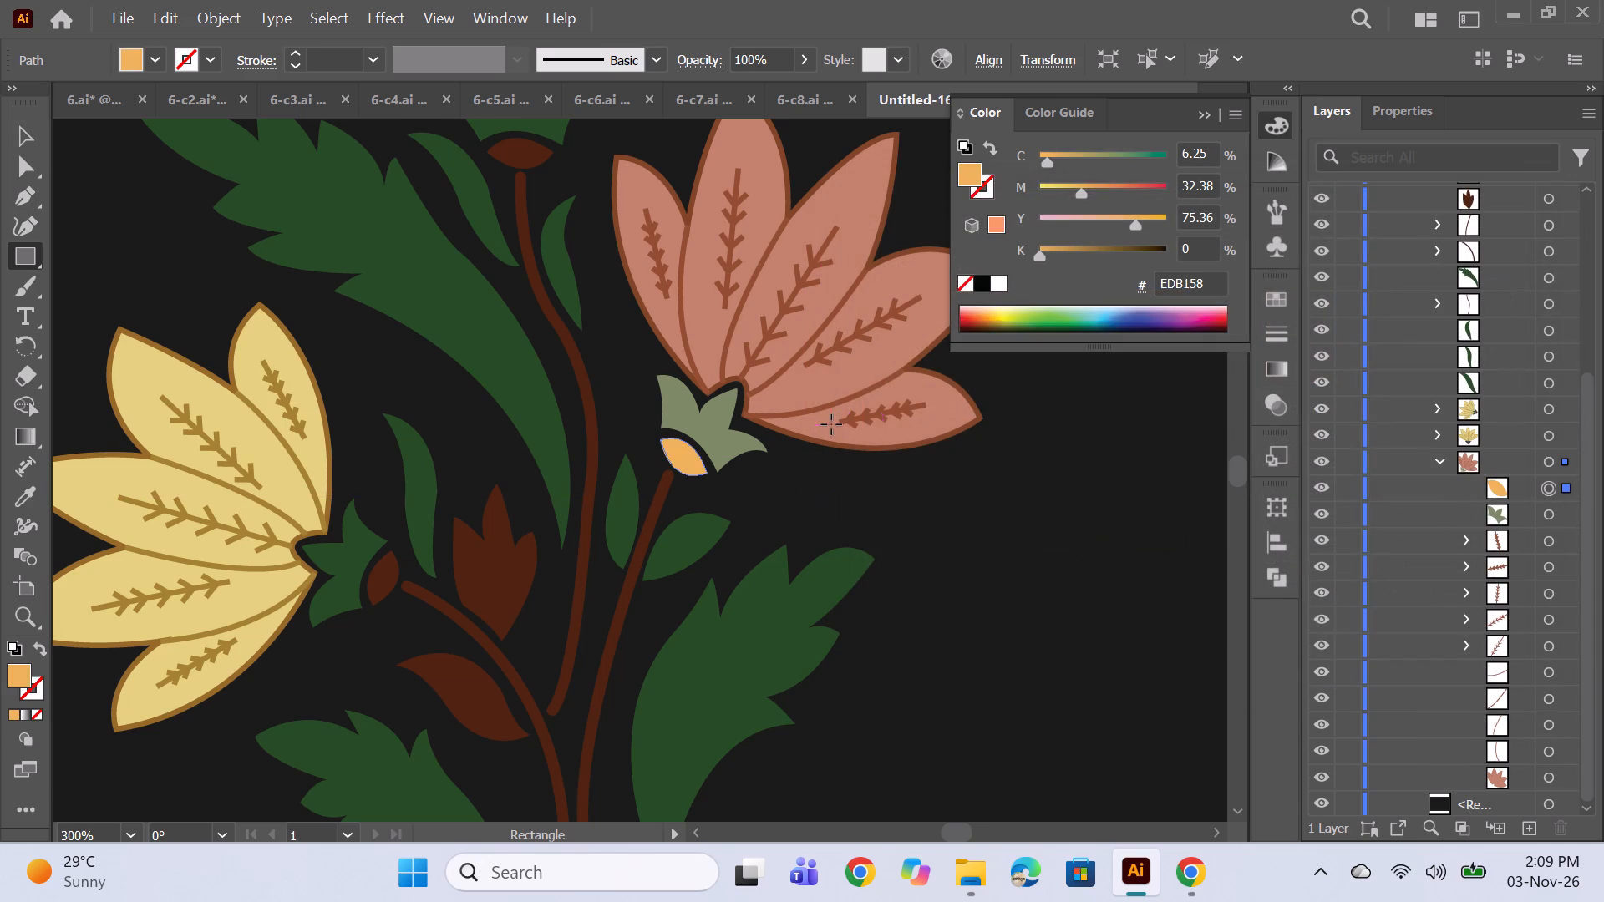
Set the fill of the small base below the salmon flower's calyx to muted tan B78953.
alt+scroll(832, 425, down, 1)
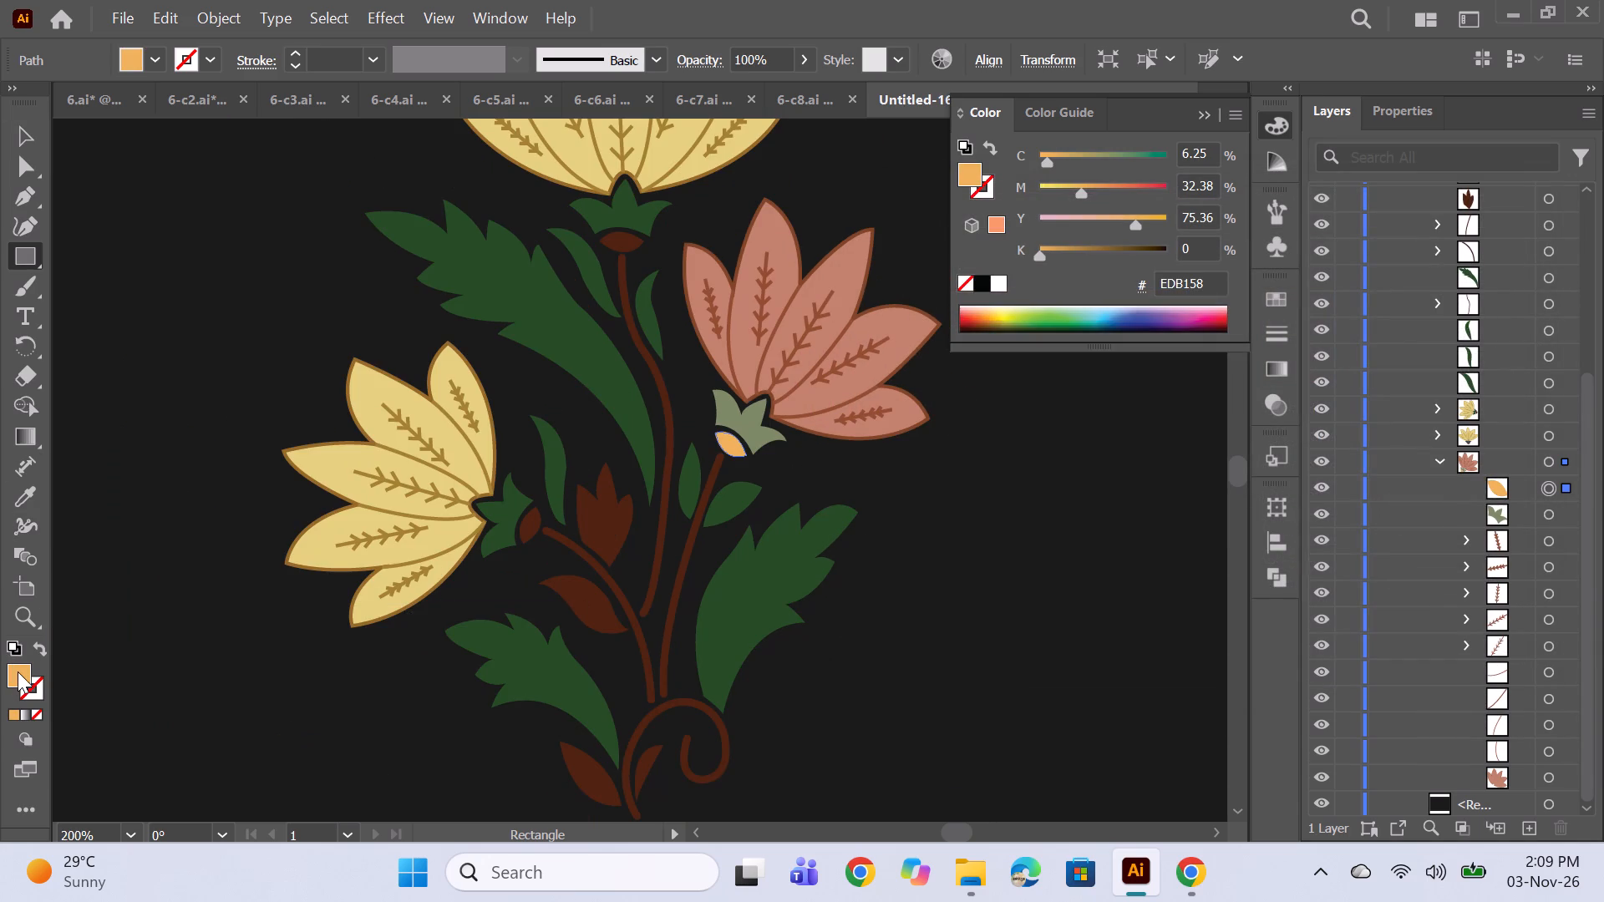
double_click(18, 671)
click(1059, 347)
click(1056, 375)
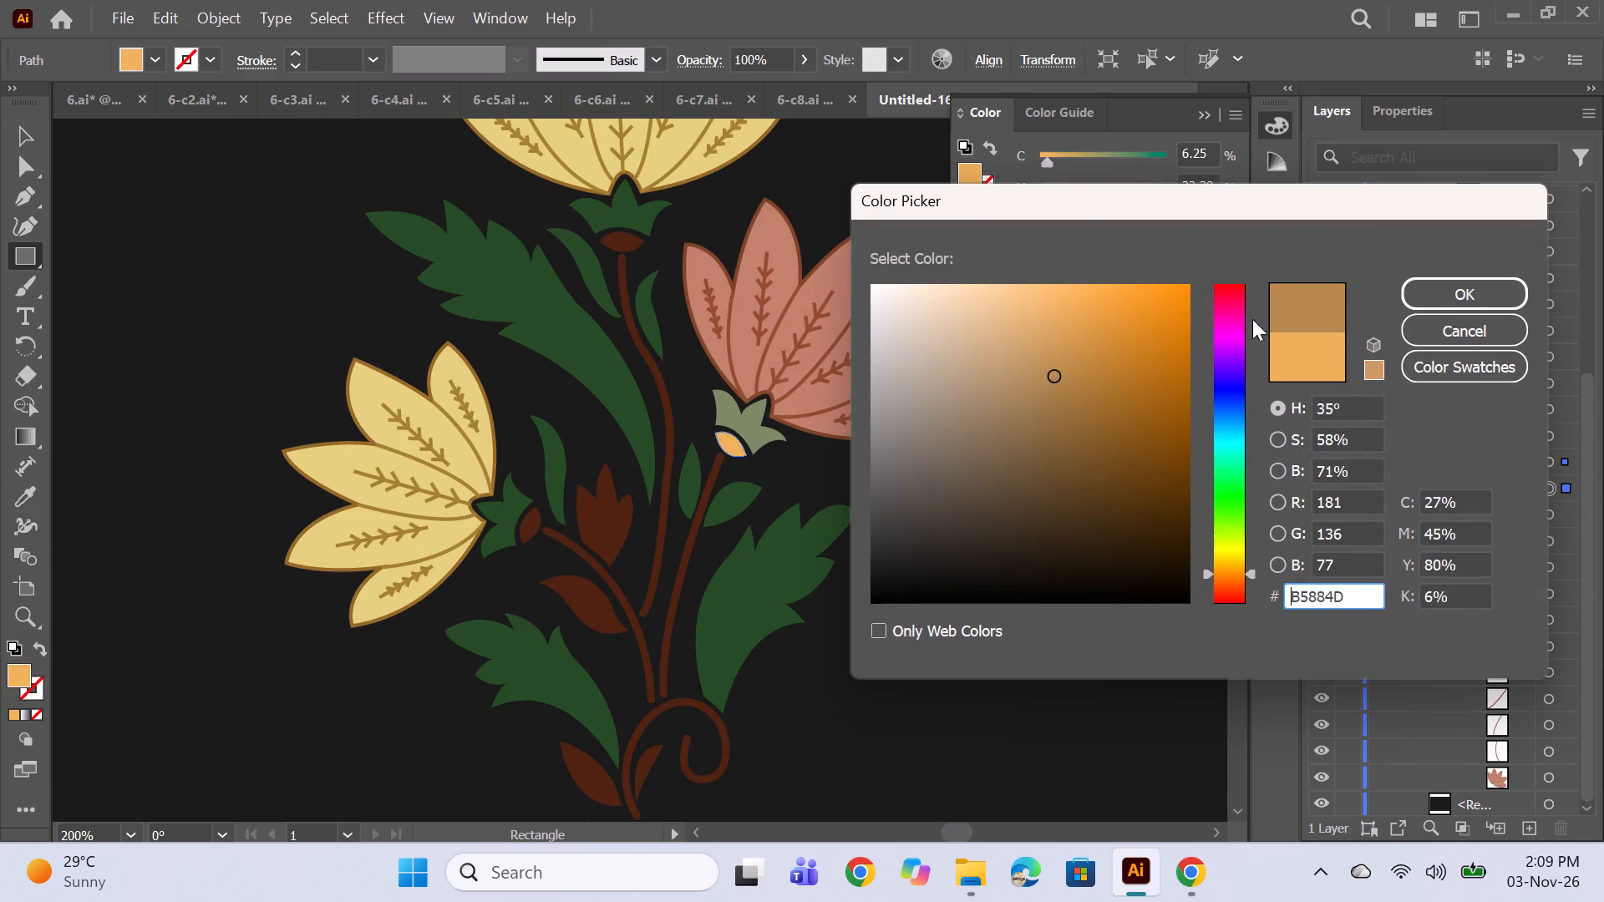
click(1425, 299)
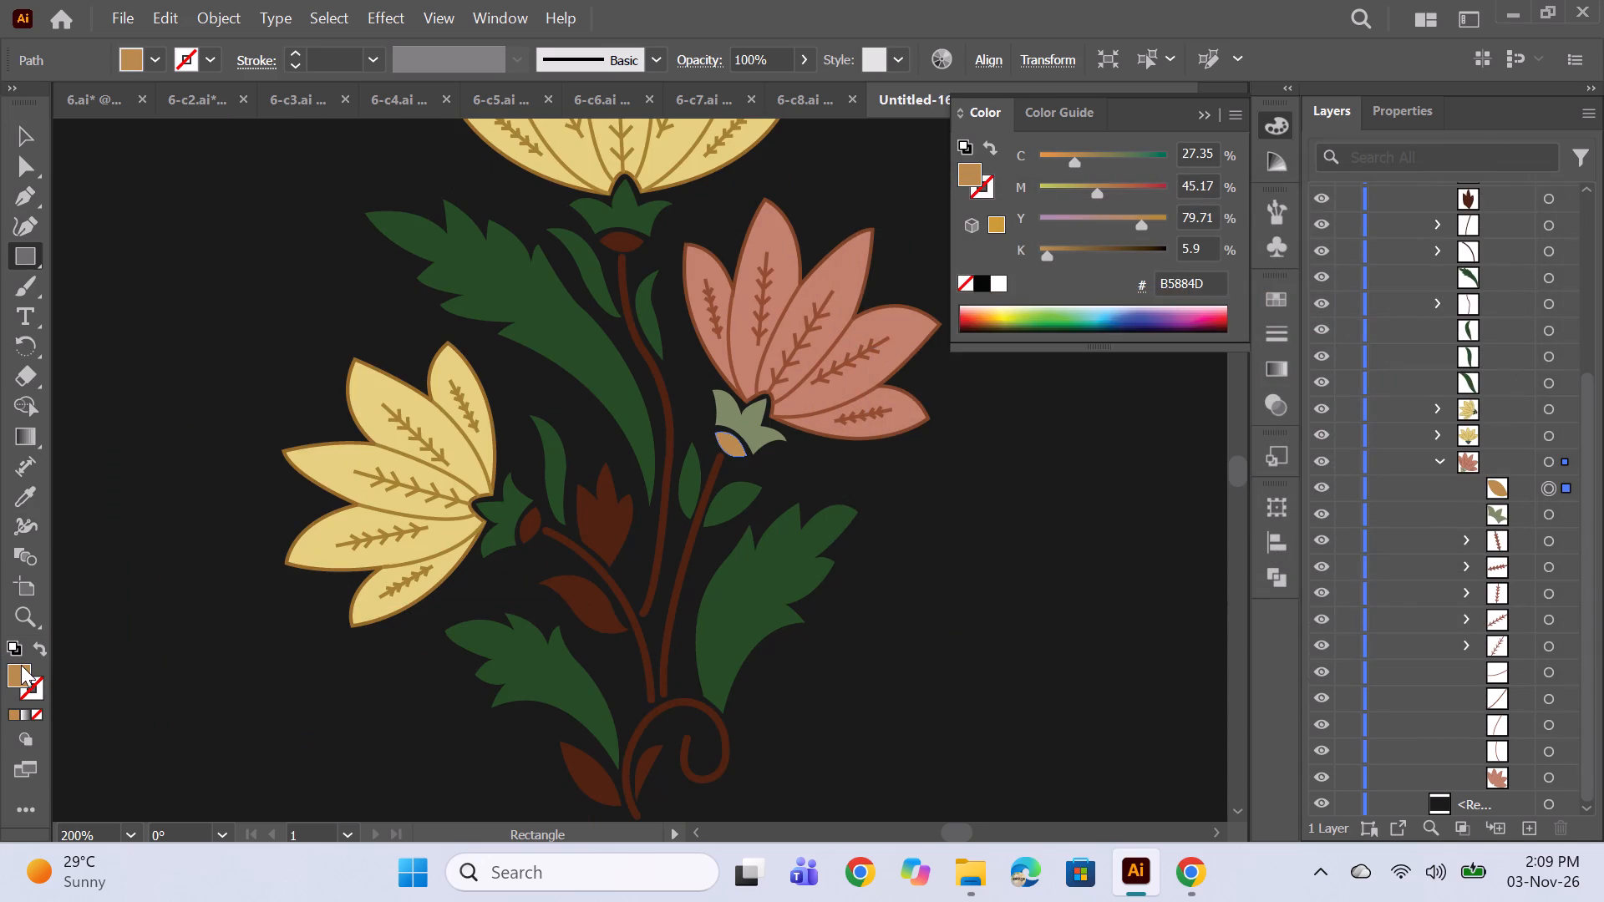
double_click(21, 665)
click(1047, 369)
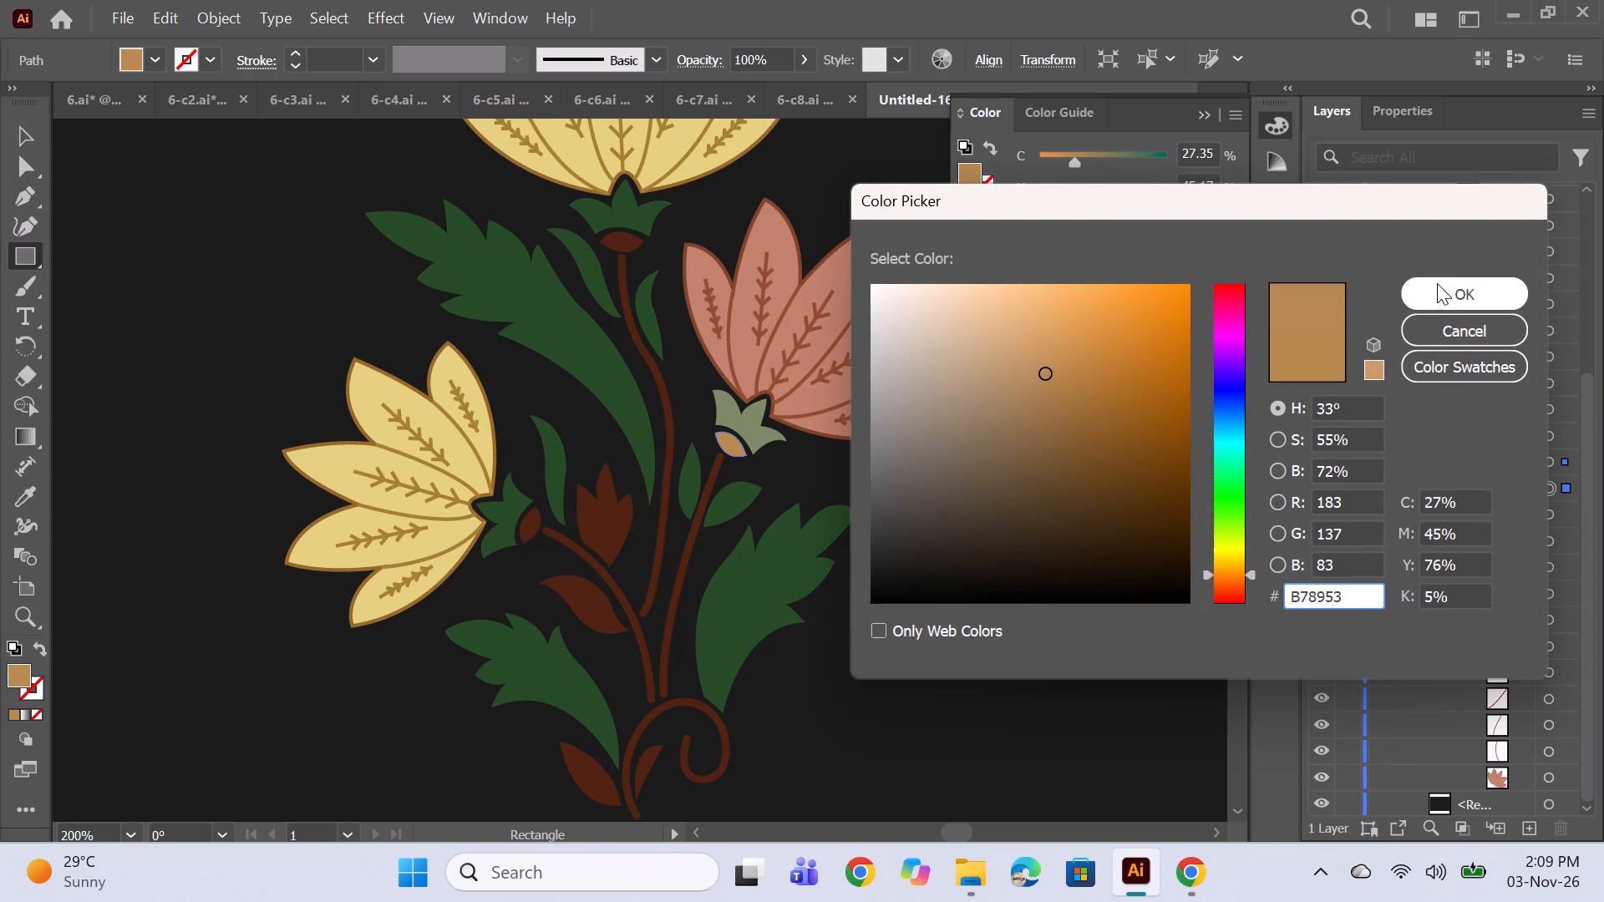
click(1439, 290)
Copy the salmon flower's petal fill and outline onto the petal shape of the motif's topmost yellow flower.
alt+scroll(849, 334, down, 2)
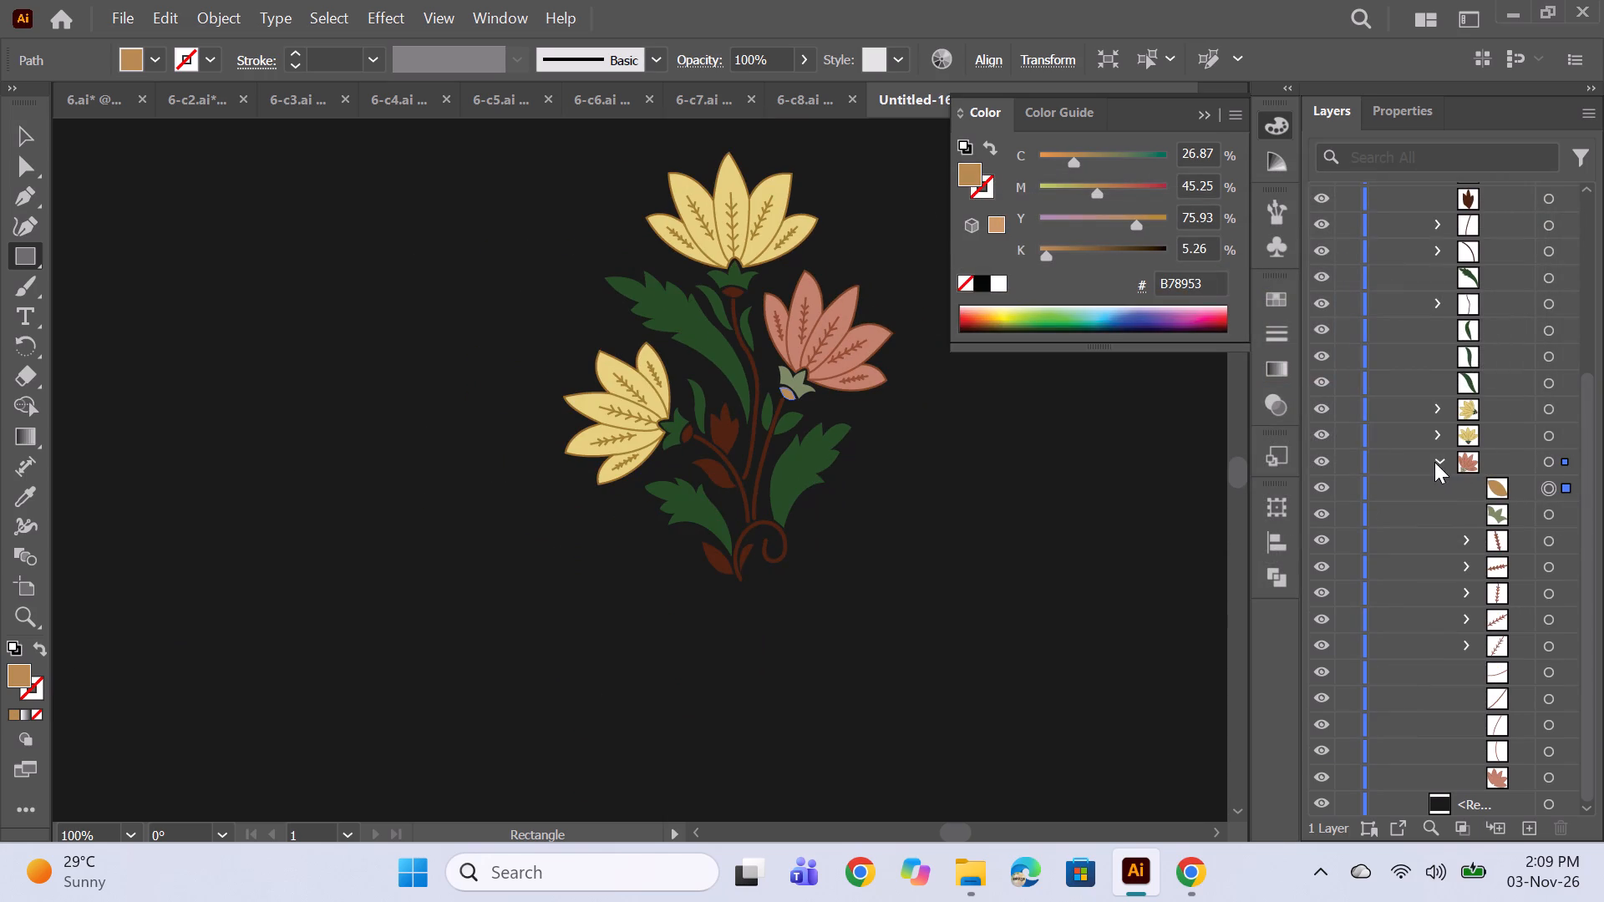
click(1434, 462)
drag(1561, 696, 1554, 693)
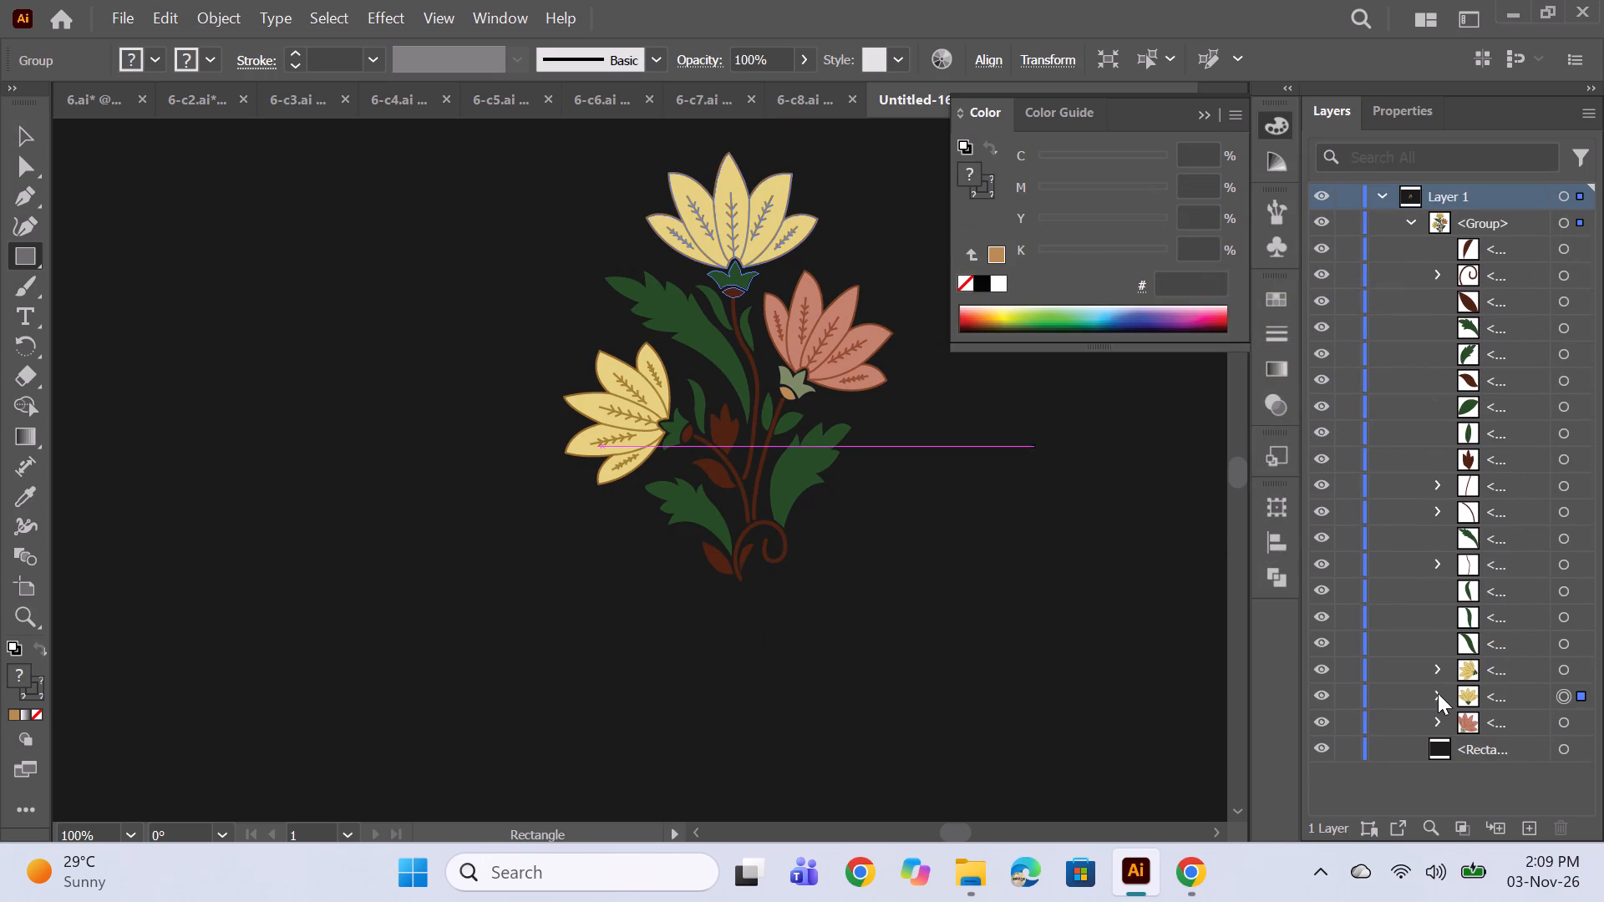
click(1435, 691)
scroll(1512, 747, down, 8)
click(1549, 747)
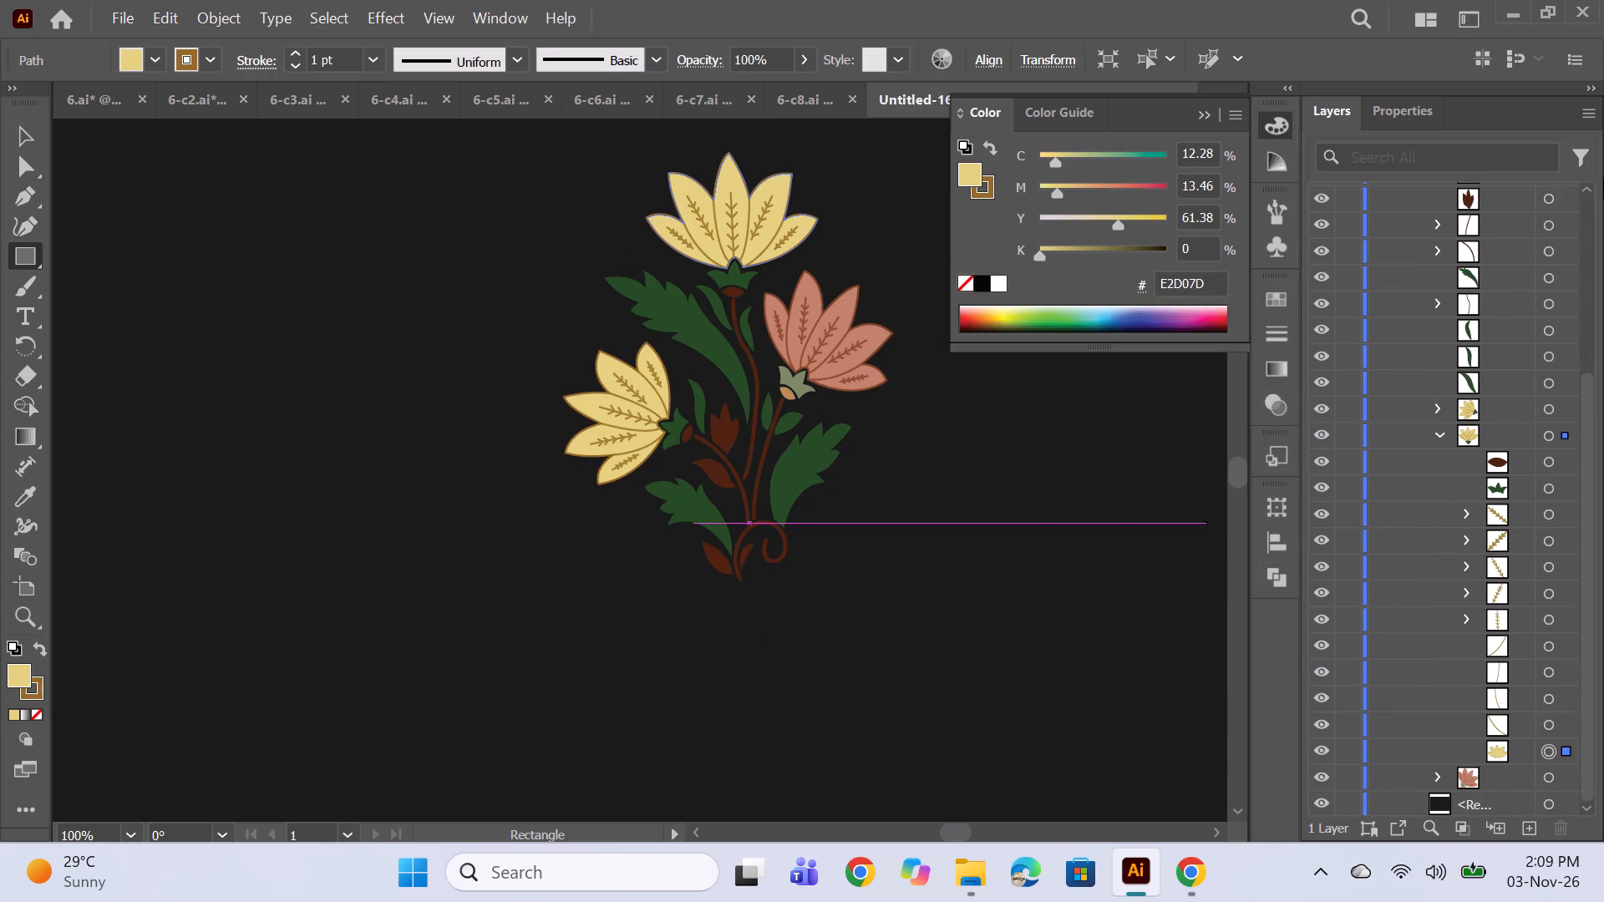
click(27, 484)
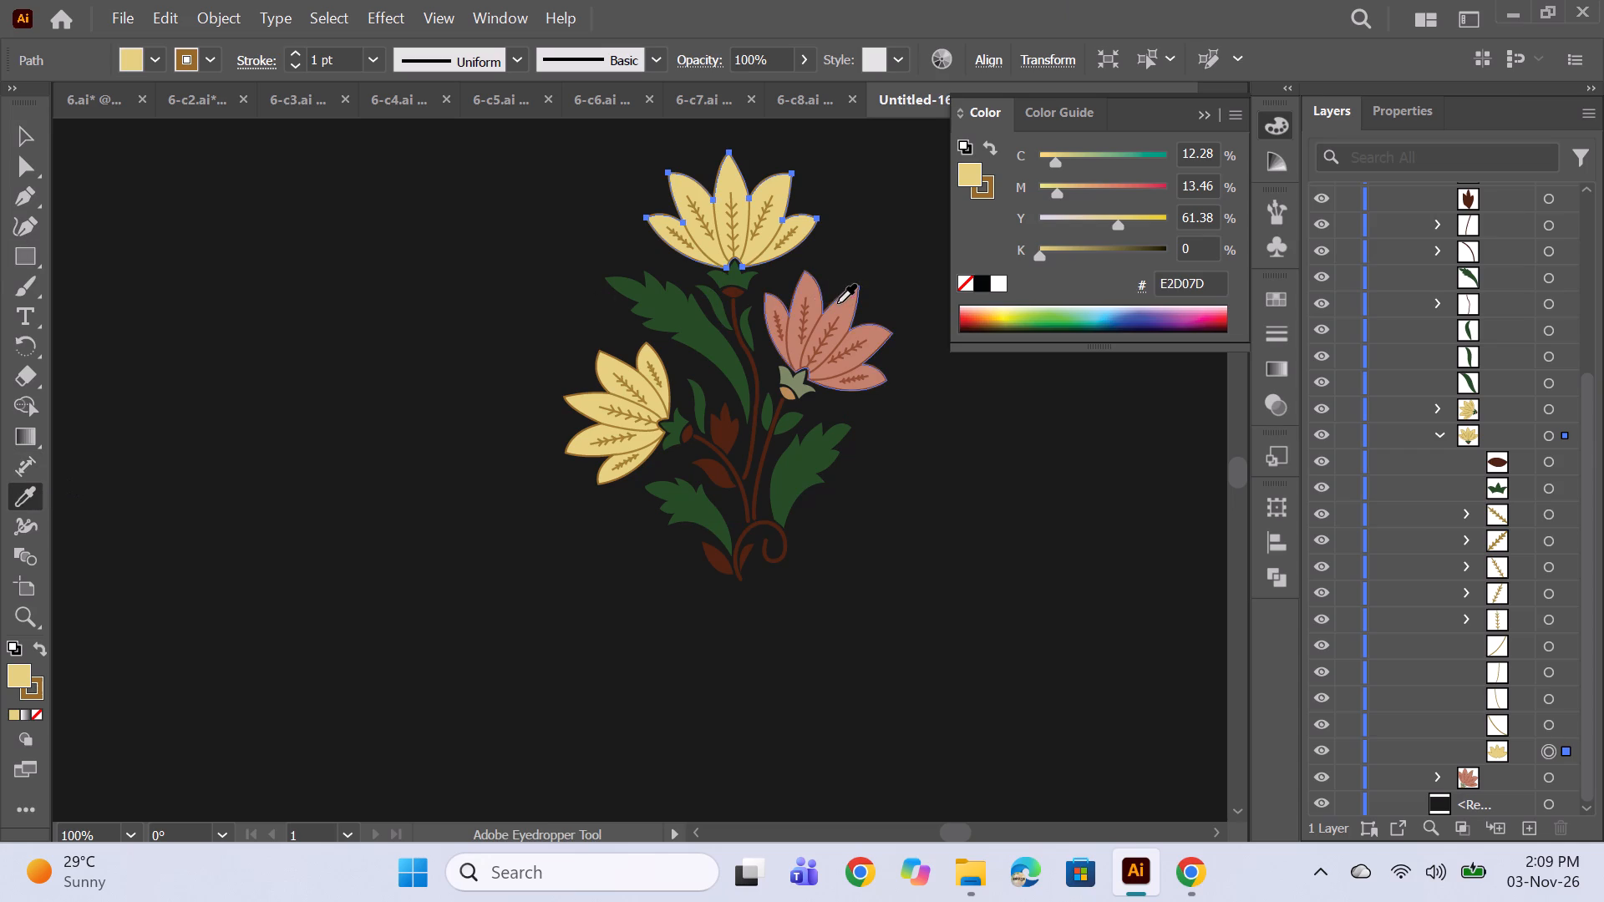
click(837, 303)
Recolour the topmost flower's vein groups and petal dividing lines together with the salmon flower's reddish-brown stroke.
click(1552, 722)
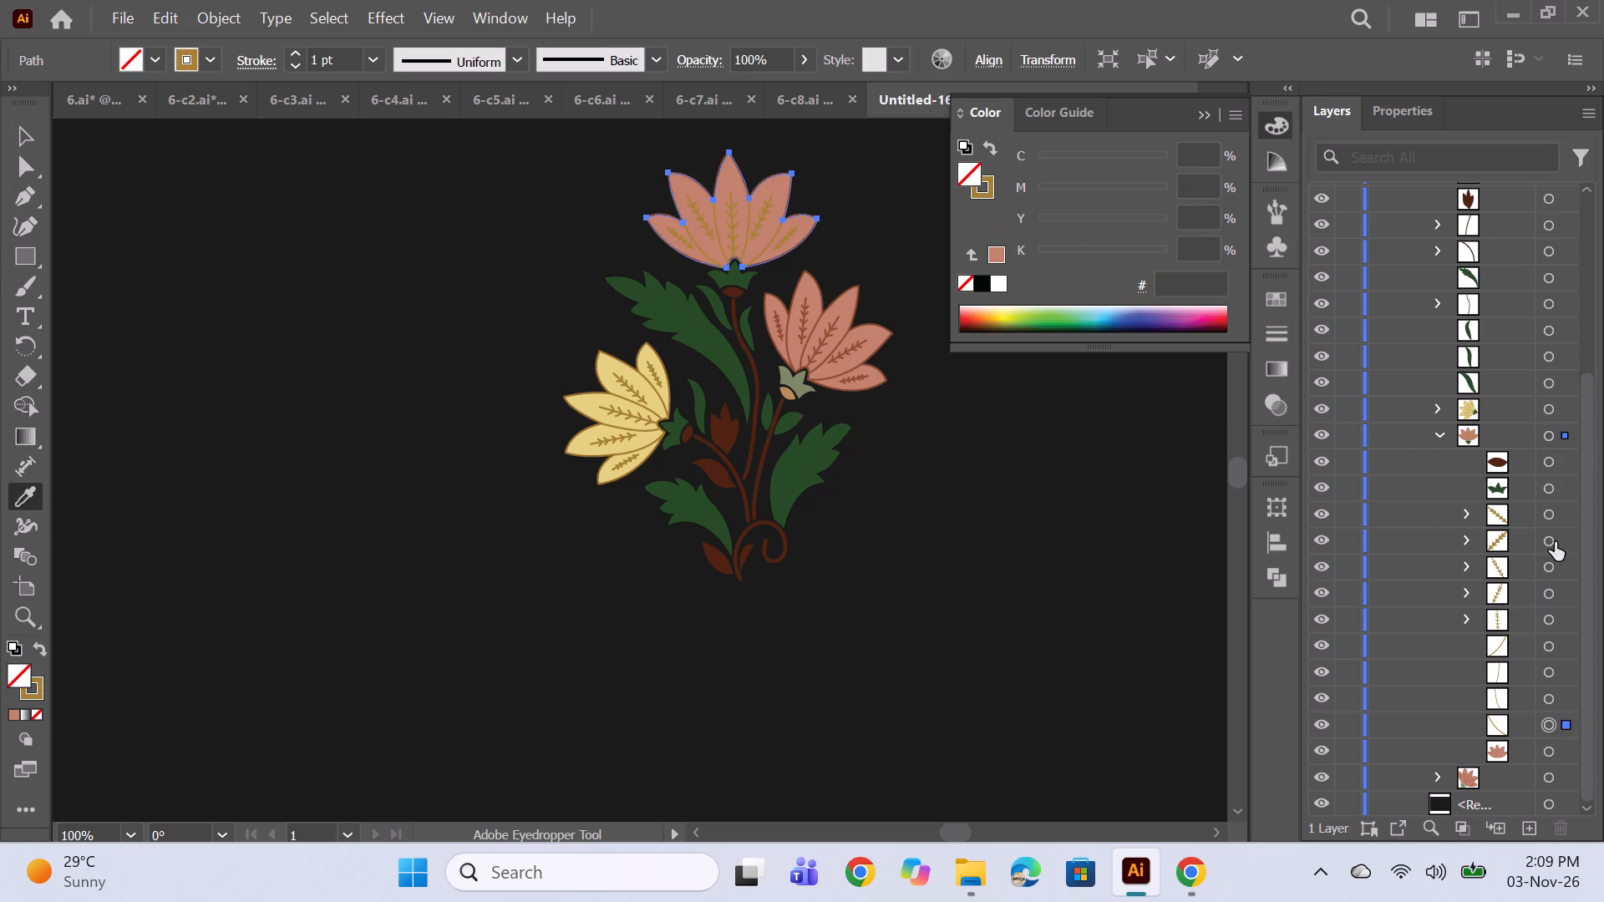
shift+click(1546, 517)
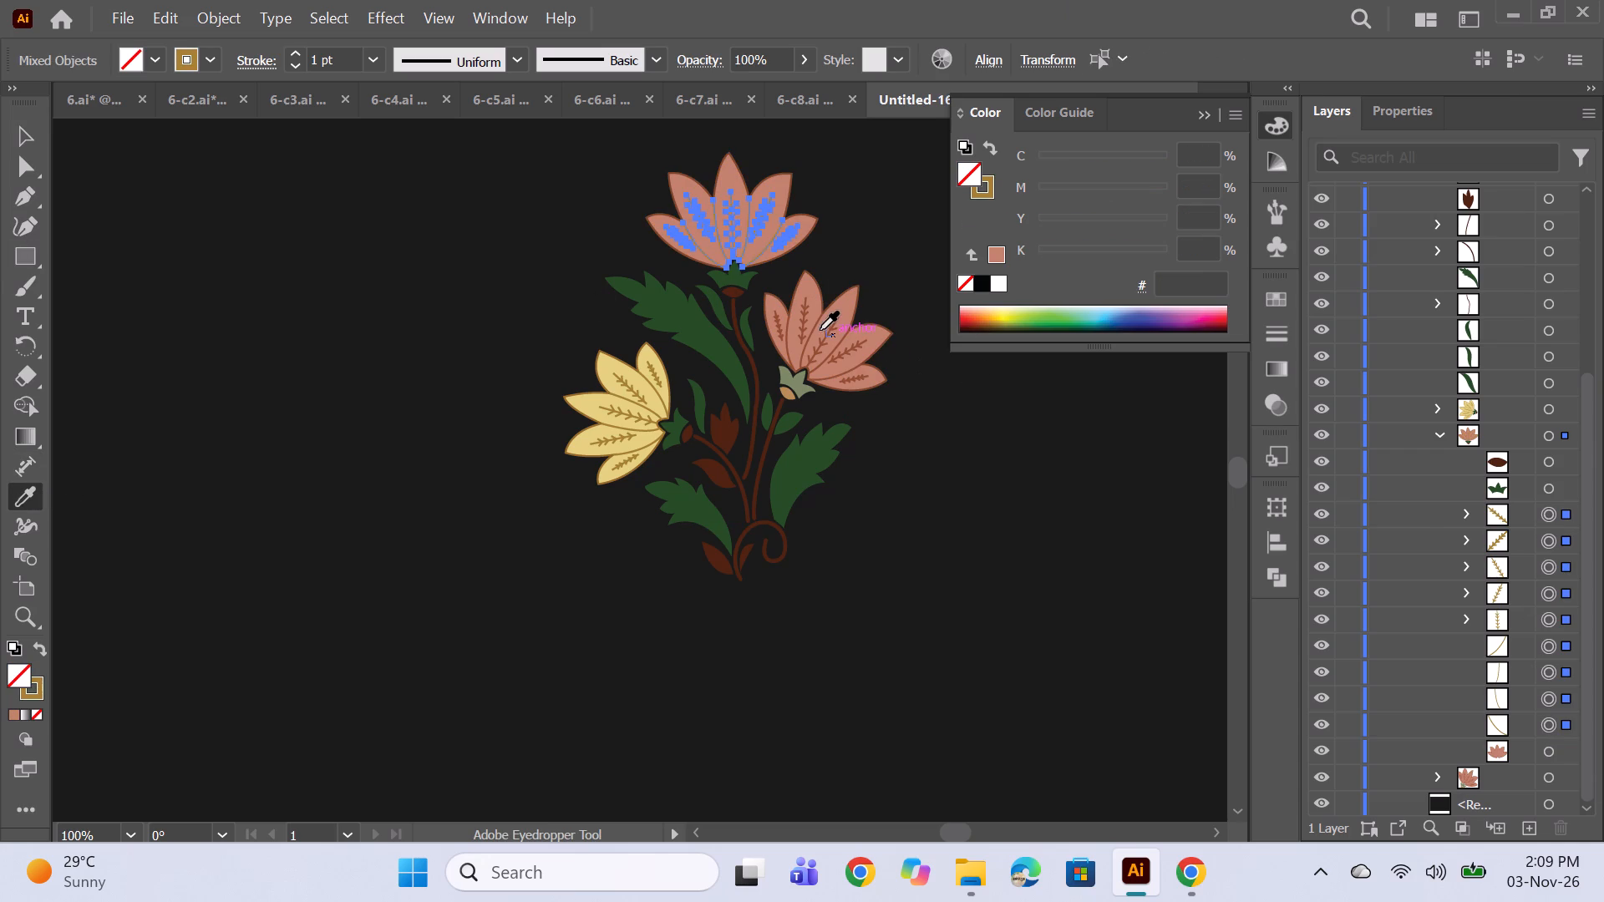
click(825, 335)
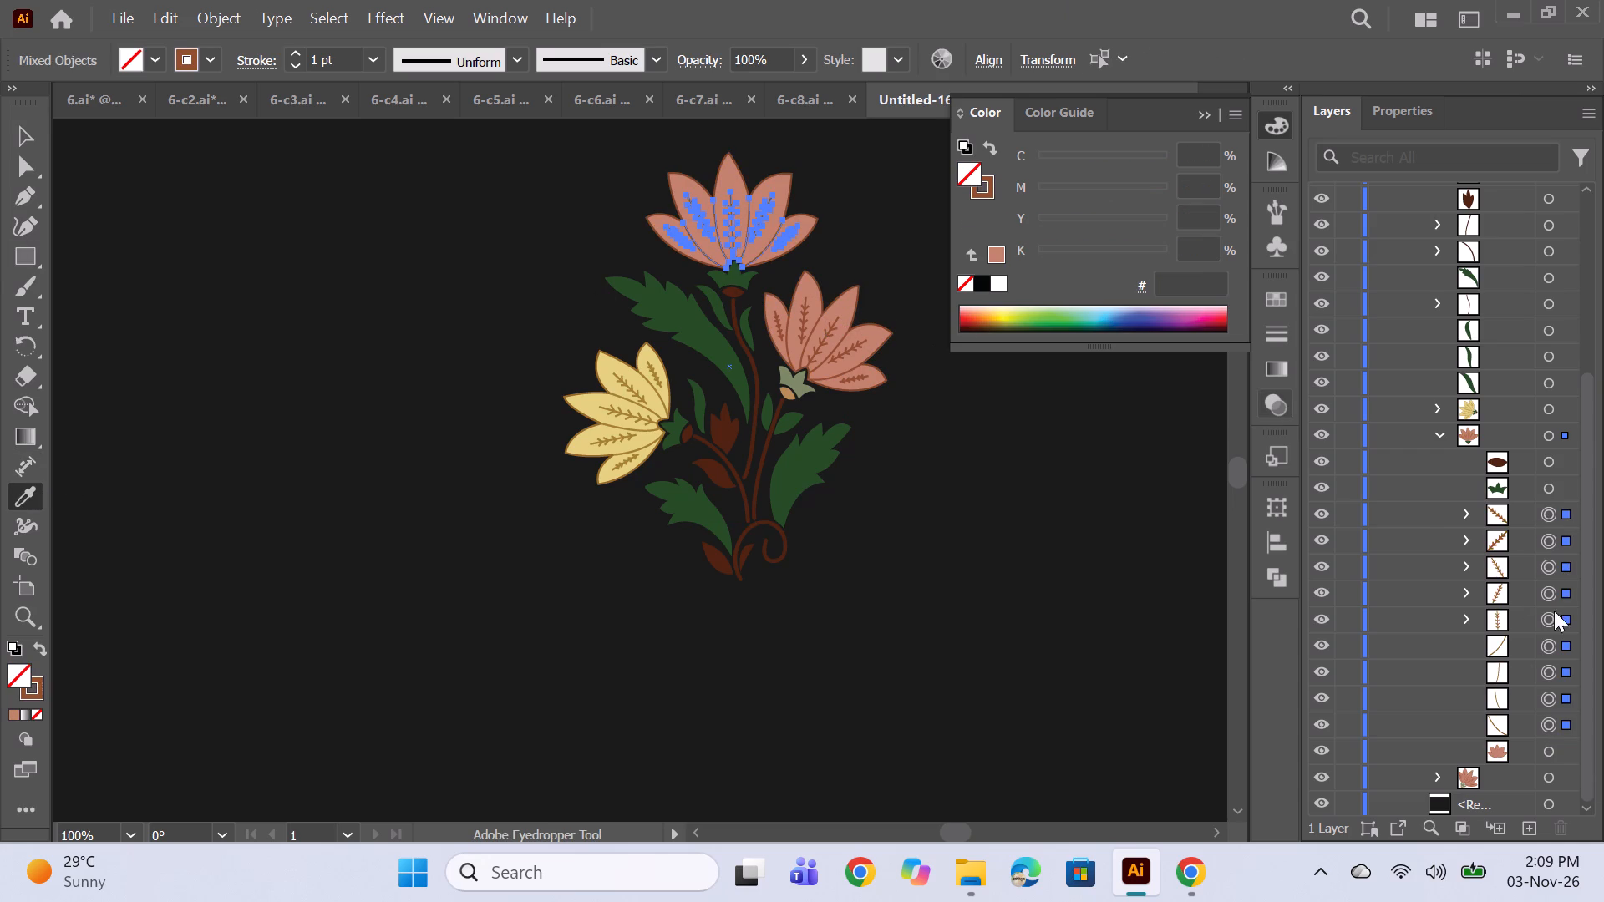
Match the topmost flower's calyx and base to the sage green and tan fills of the finished salmon flower.
click(1550, 490)
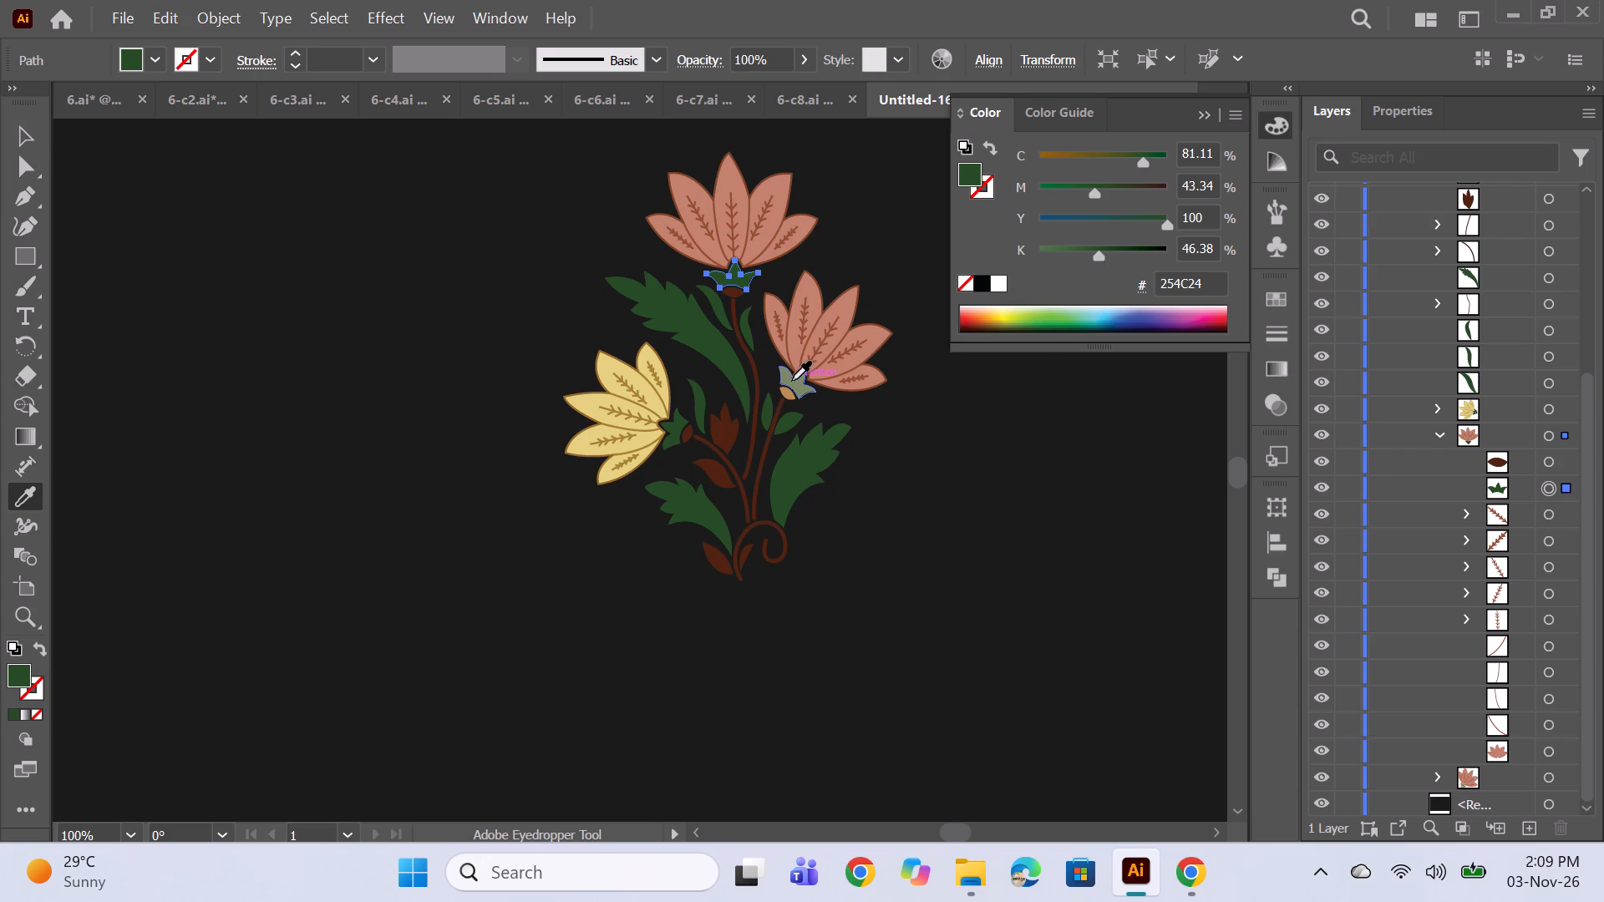
click(792, 380)
drag(1551, 462, 1522, 460)
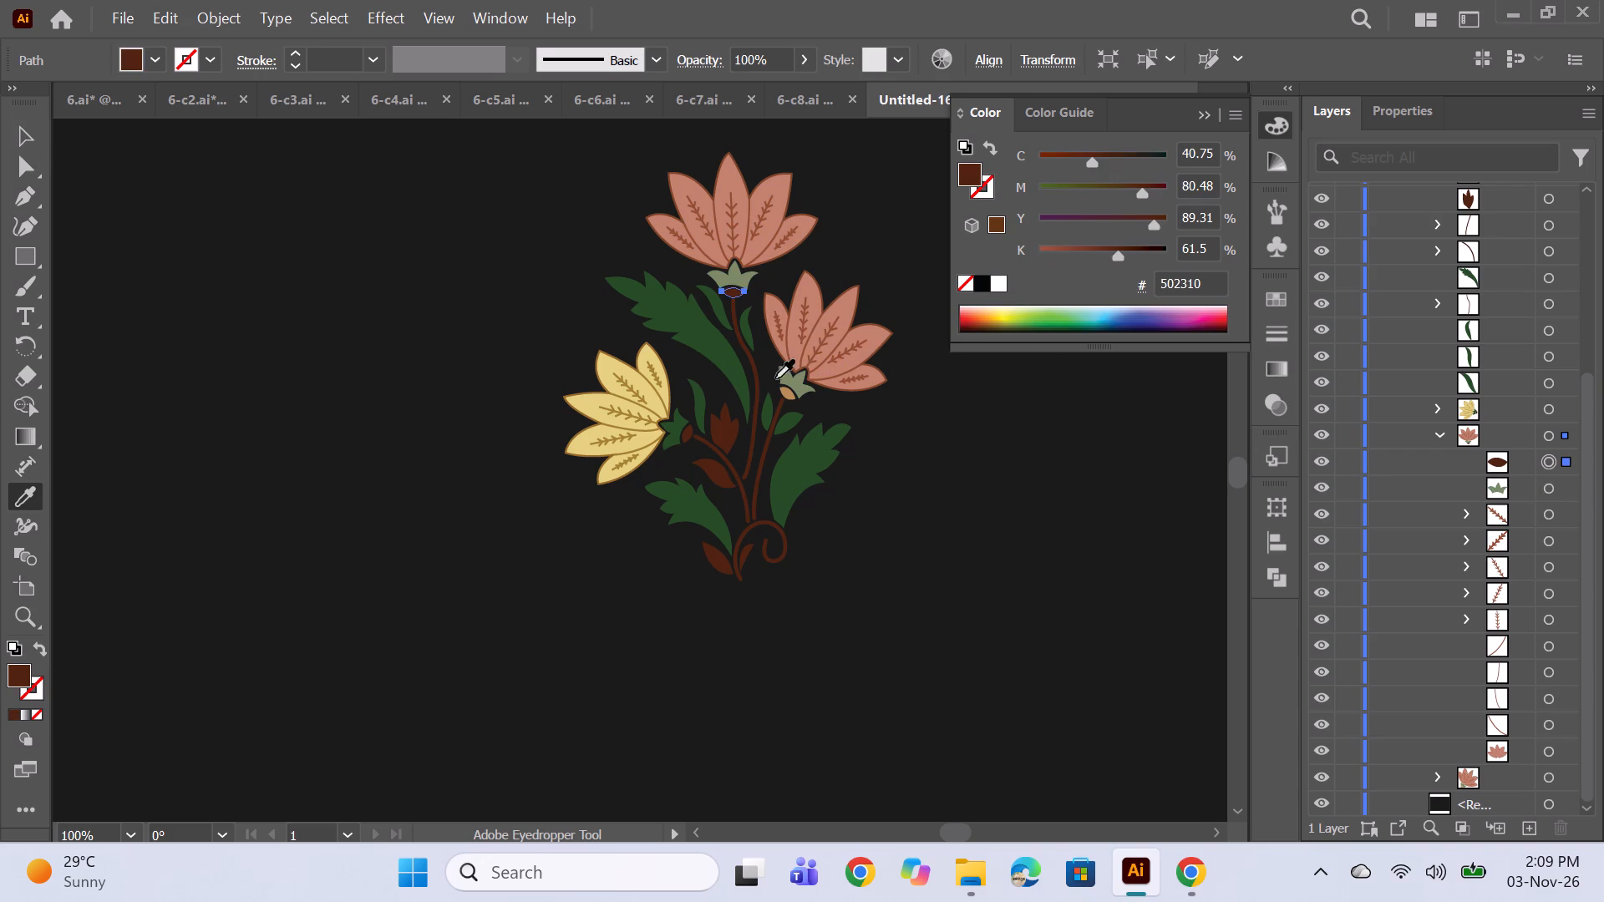
click(784, 394)
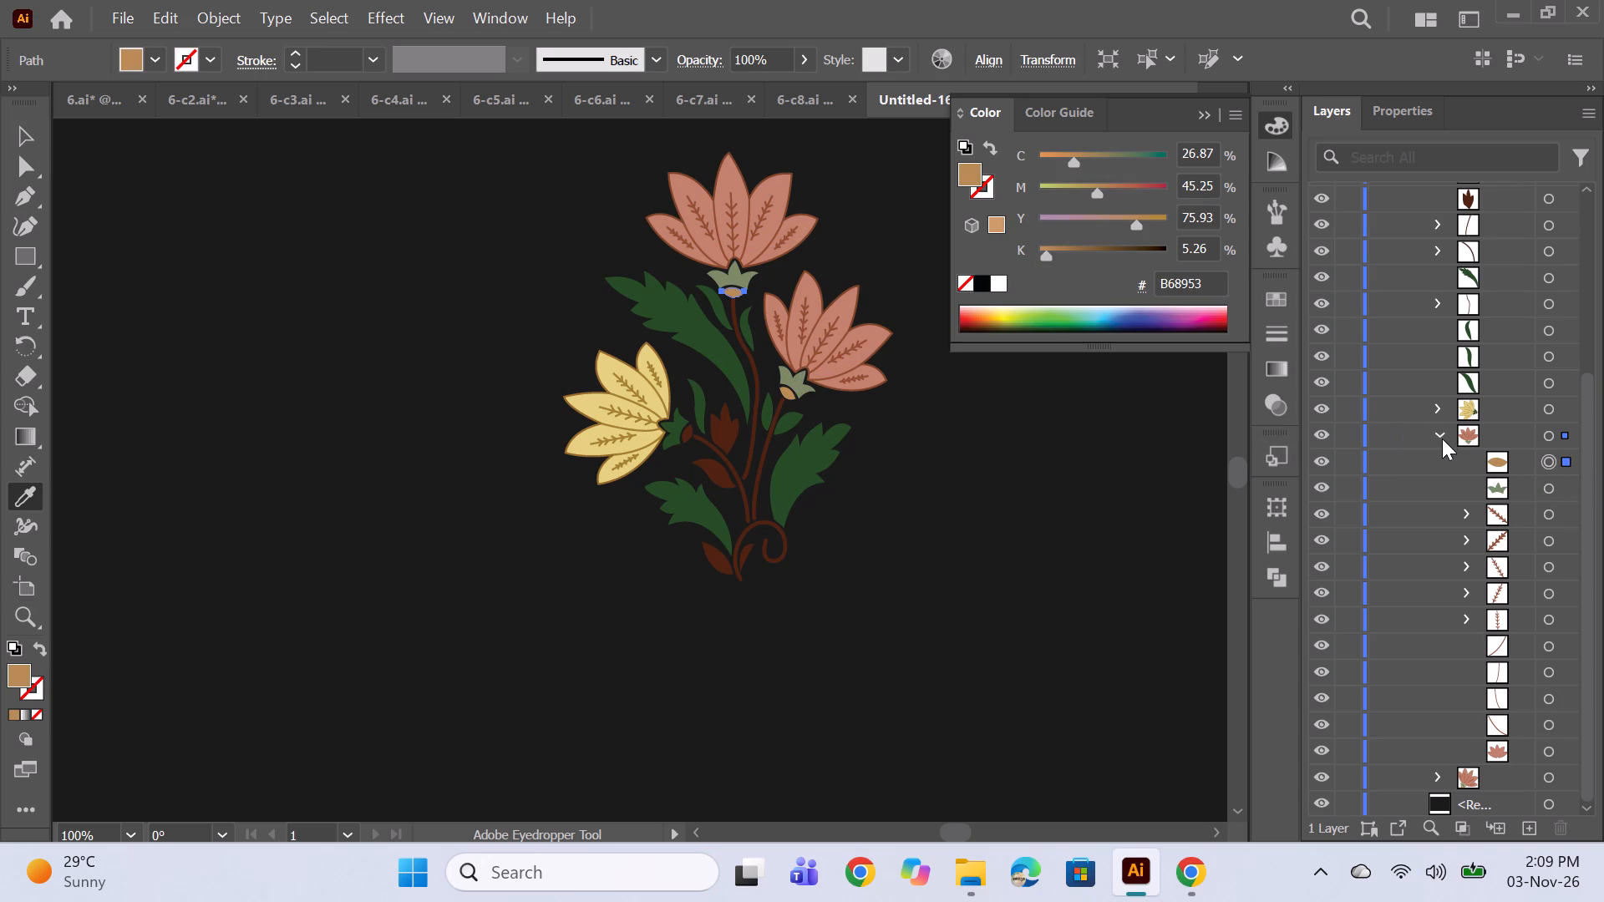
Copy the topmost flower's salmon BF806A fill and its outline onto the remaining yellow flower's petal shape.
click(1442, 438)
click(1439, 671)
scroll(1528, 557, down, 8)
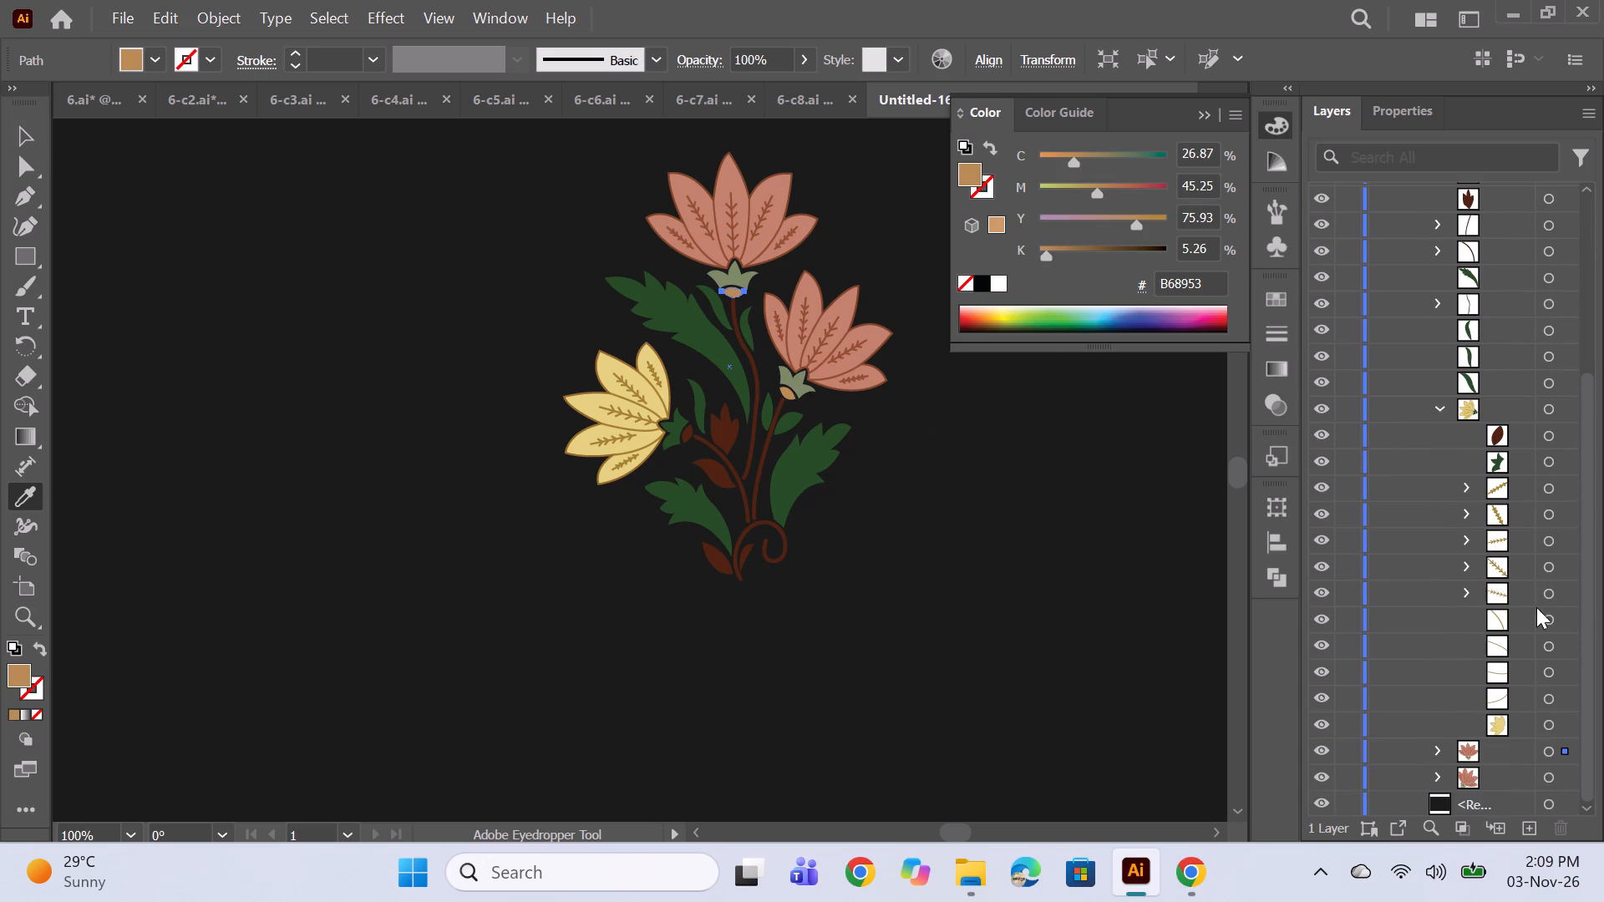
scroll(1536, 607, down, 3)
click(1553, 718)
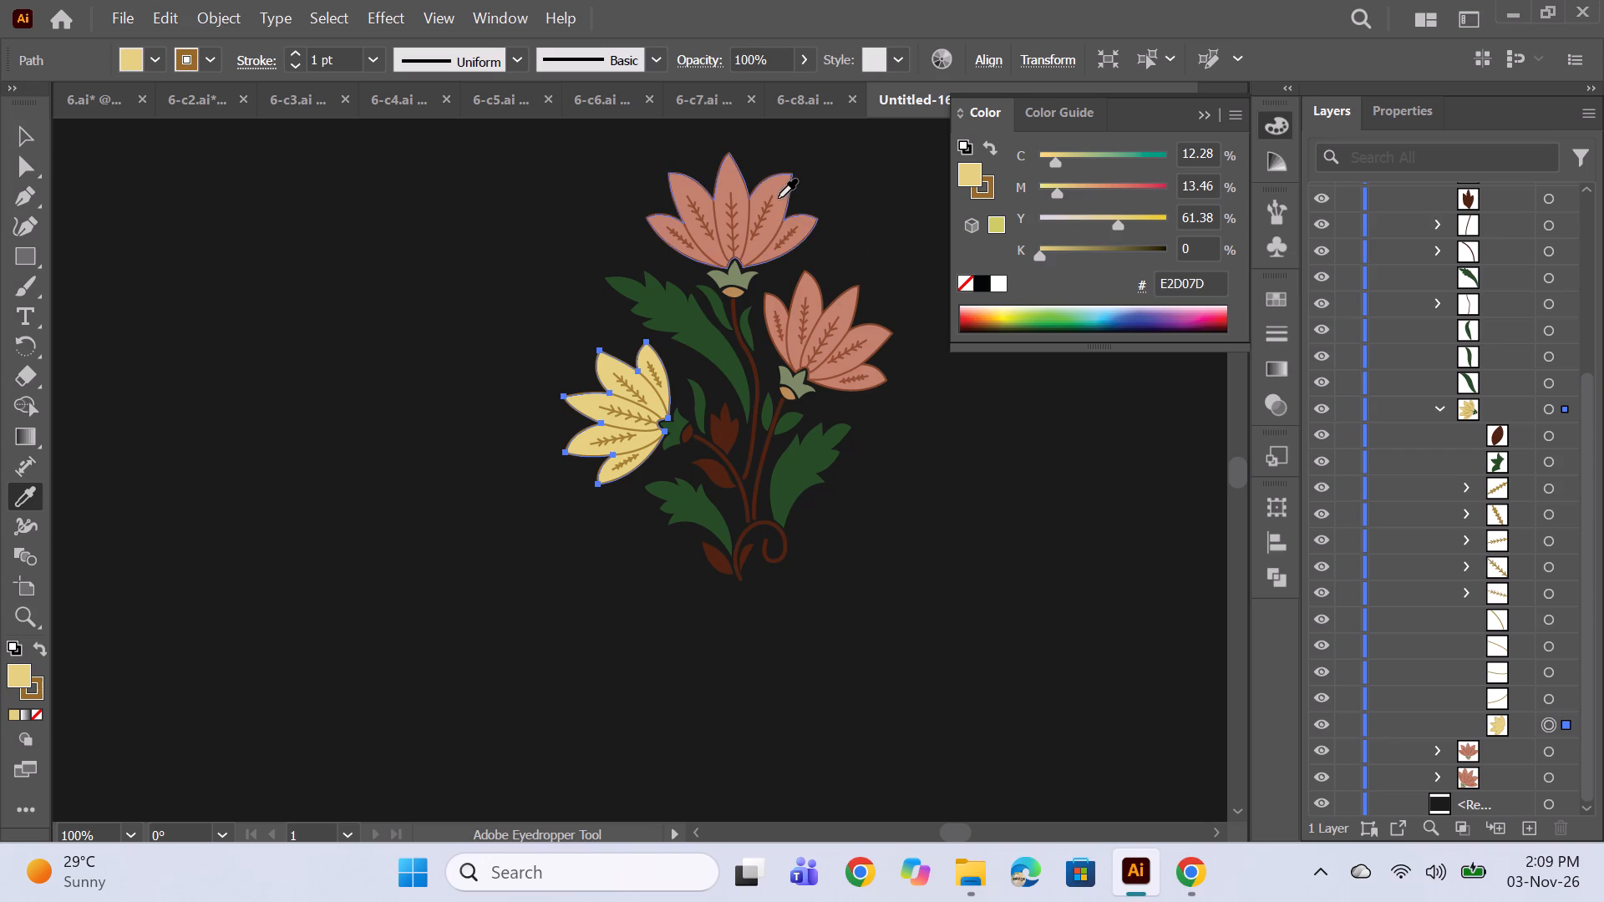
click(778, 198)
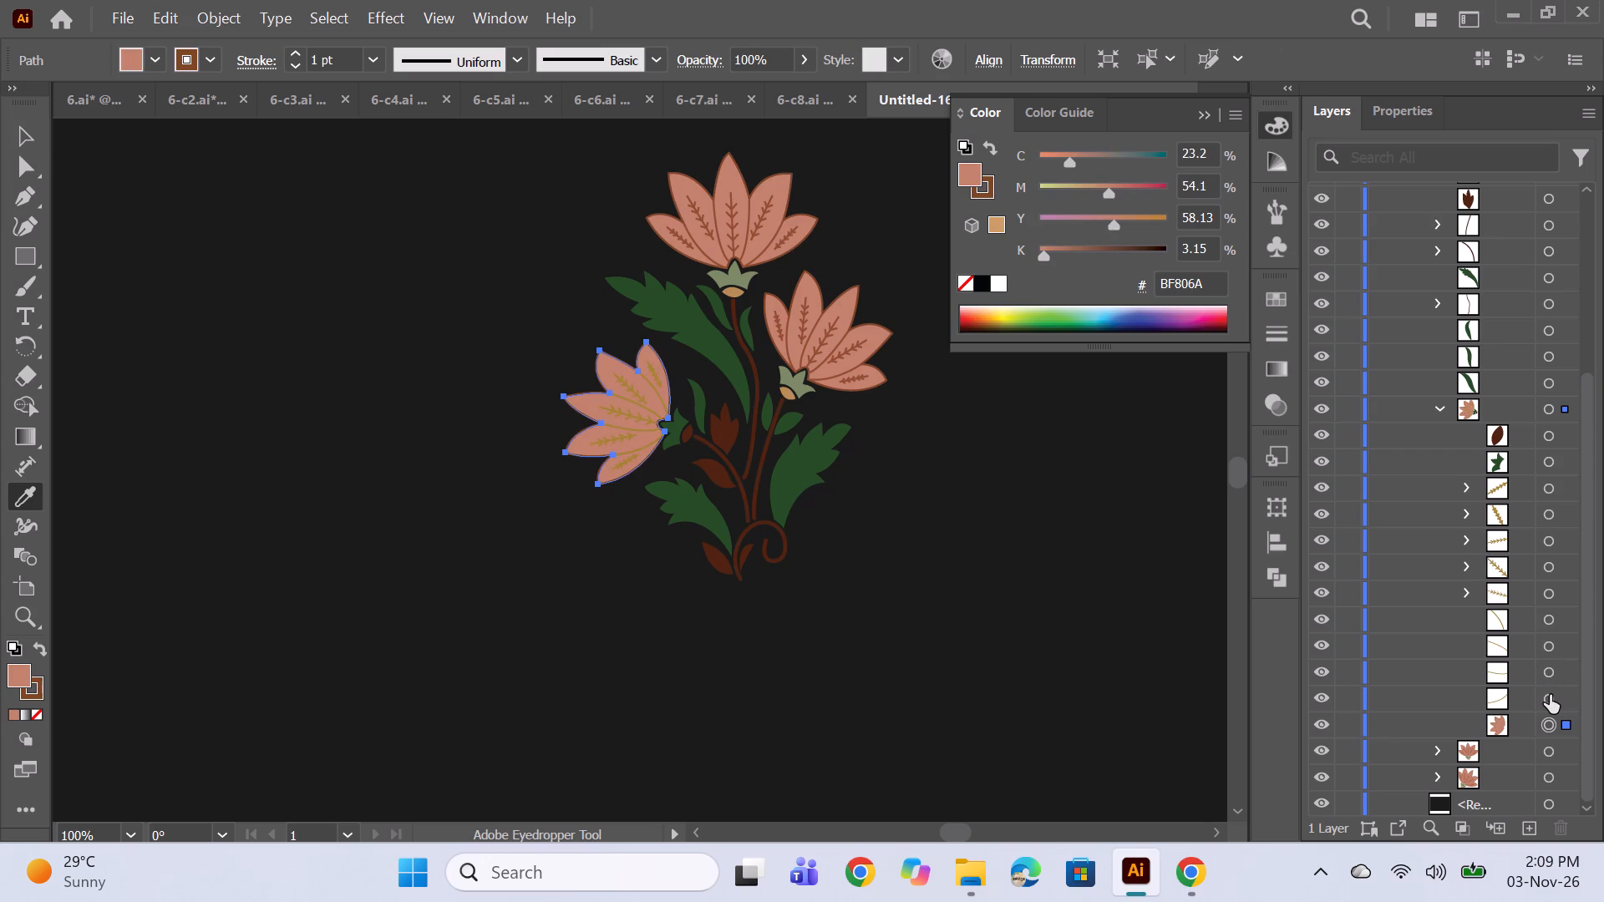
Recolour the lower-left flower's four petal dividing lines one by one with the topmost flower's reddish-brown stroke.
click(1550, 695)
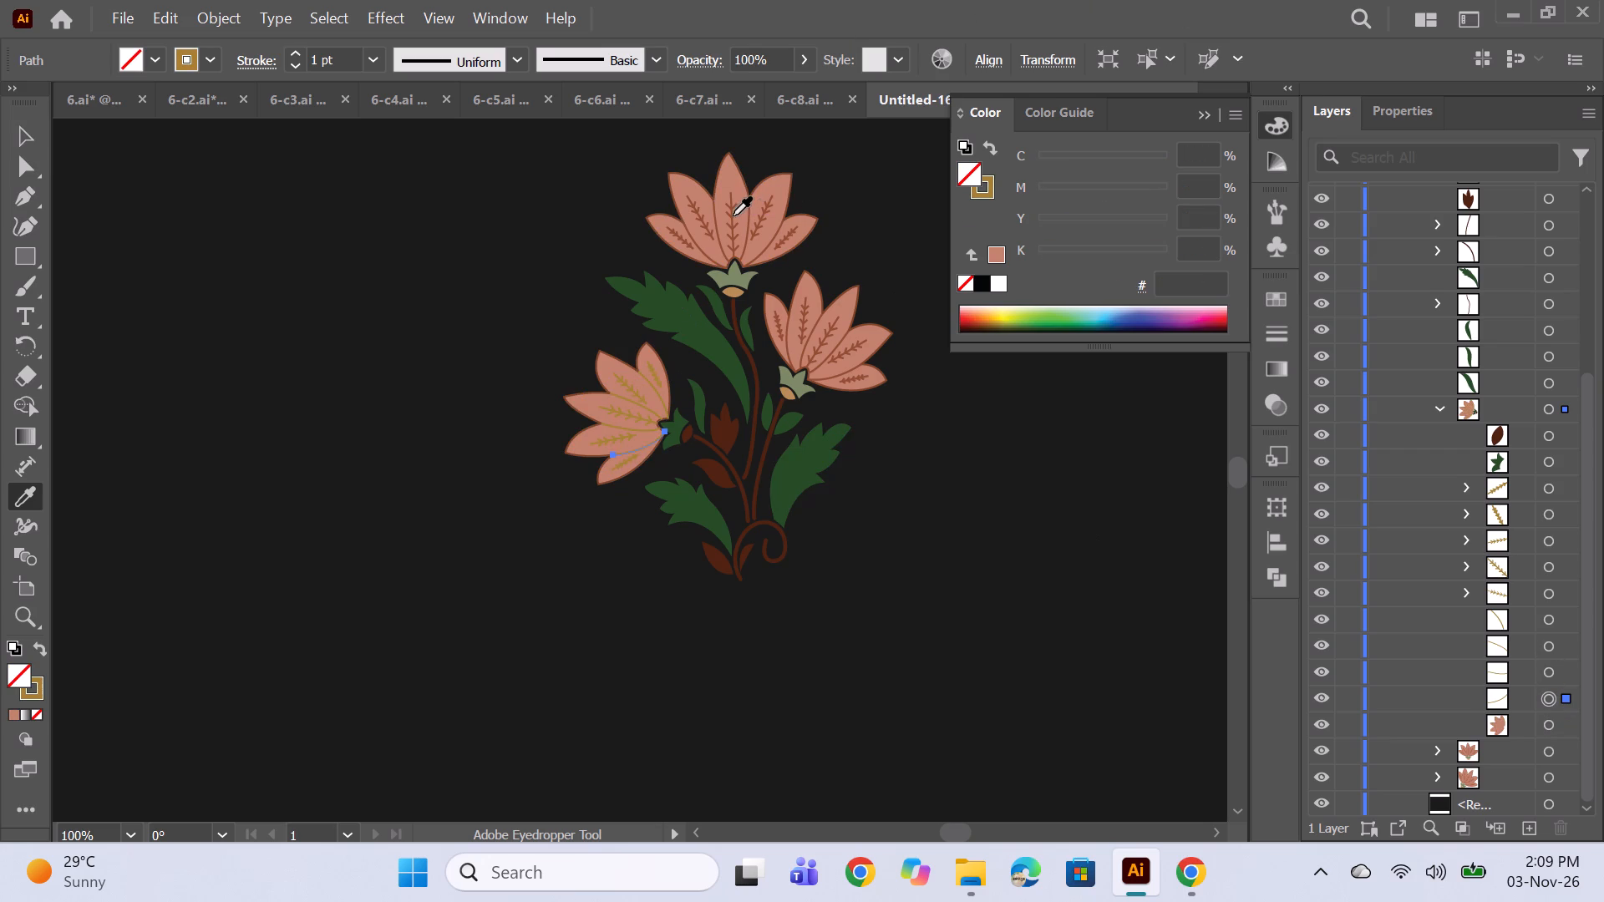
click(731, 215)
click(1546, 671)
click(728, 213)
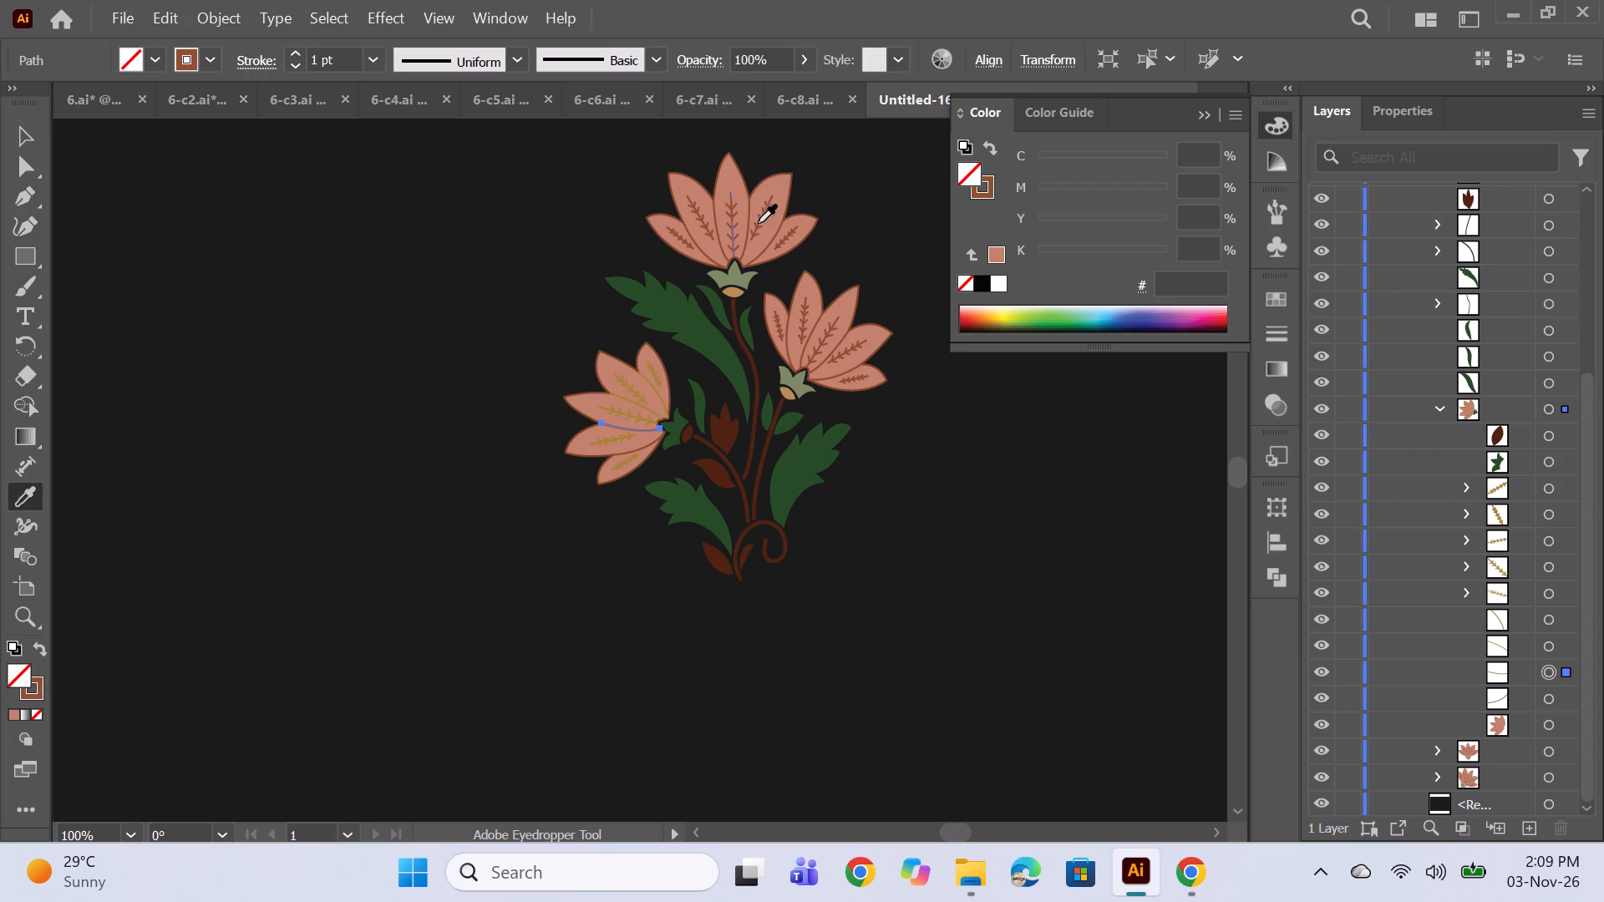
click(1556, 643)
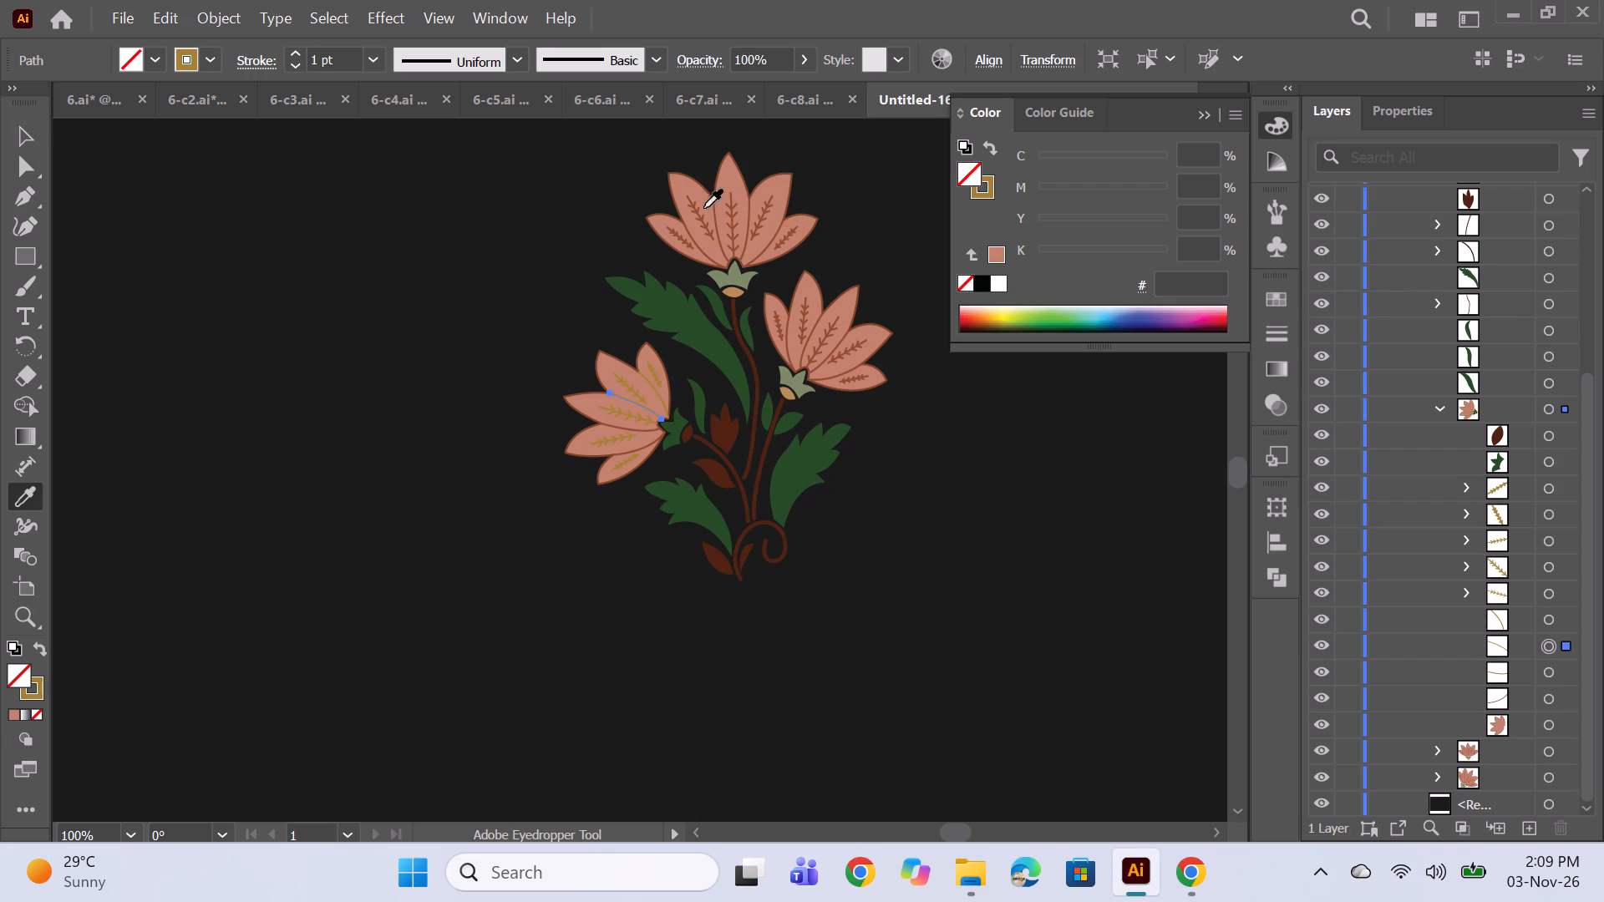
click(688, 235)
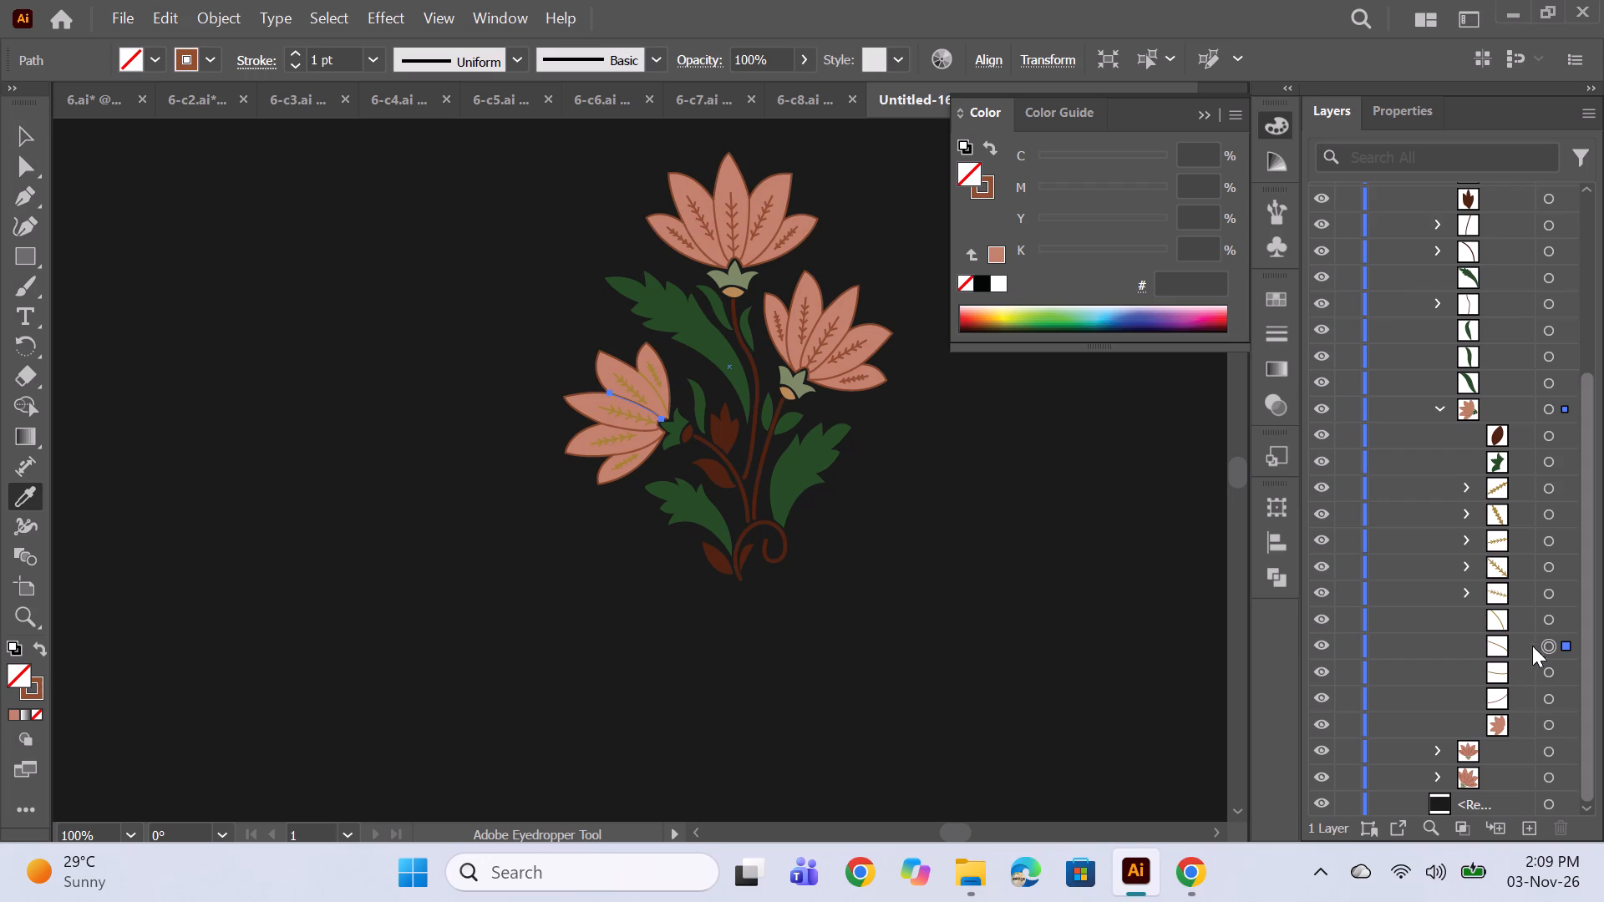
click(1545, 618)
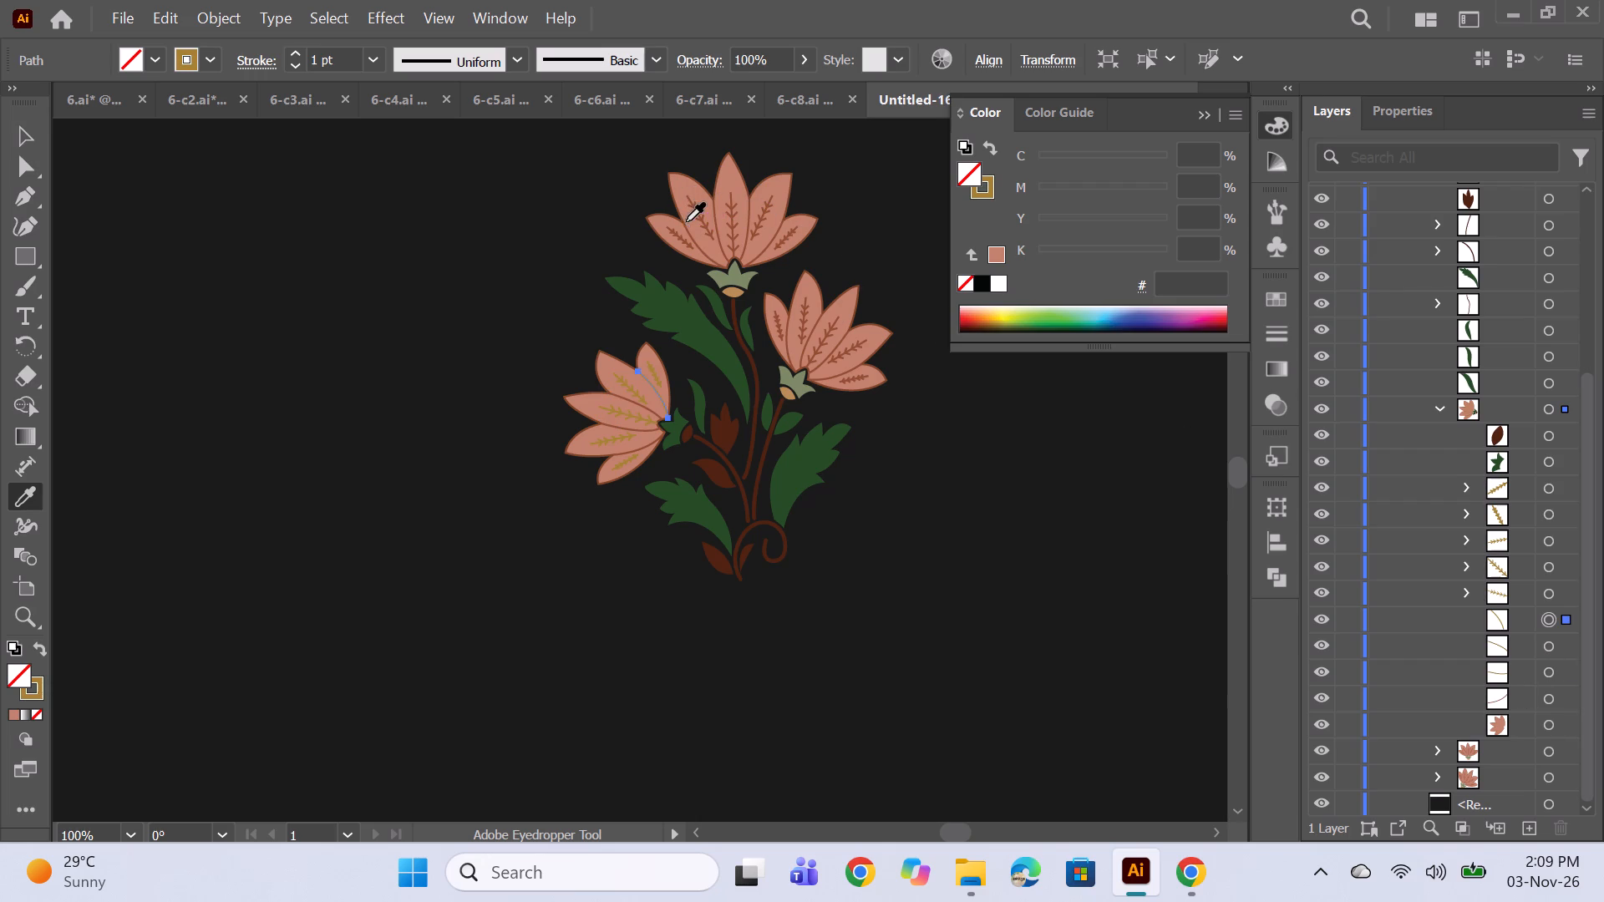
click(686, 221)
Recolour the lower-left flower's five petal vein groups one by one with the topmost flower's reddish-brown stroke.
click(1555, 595)
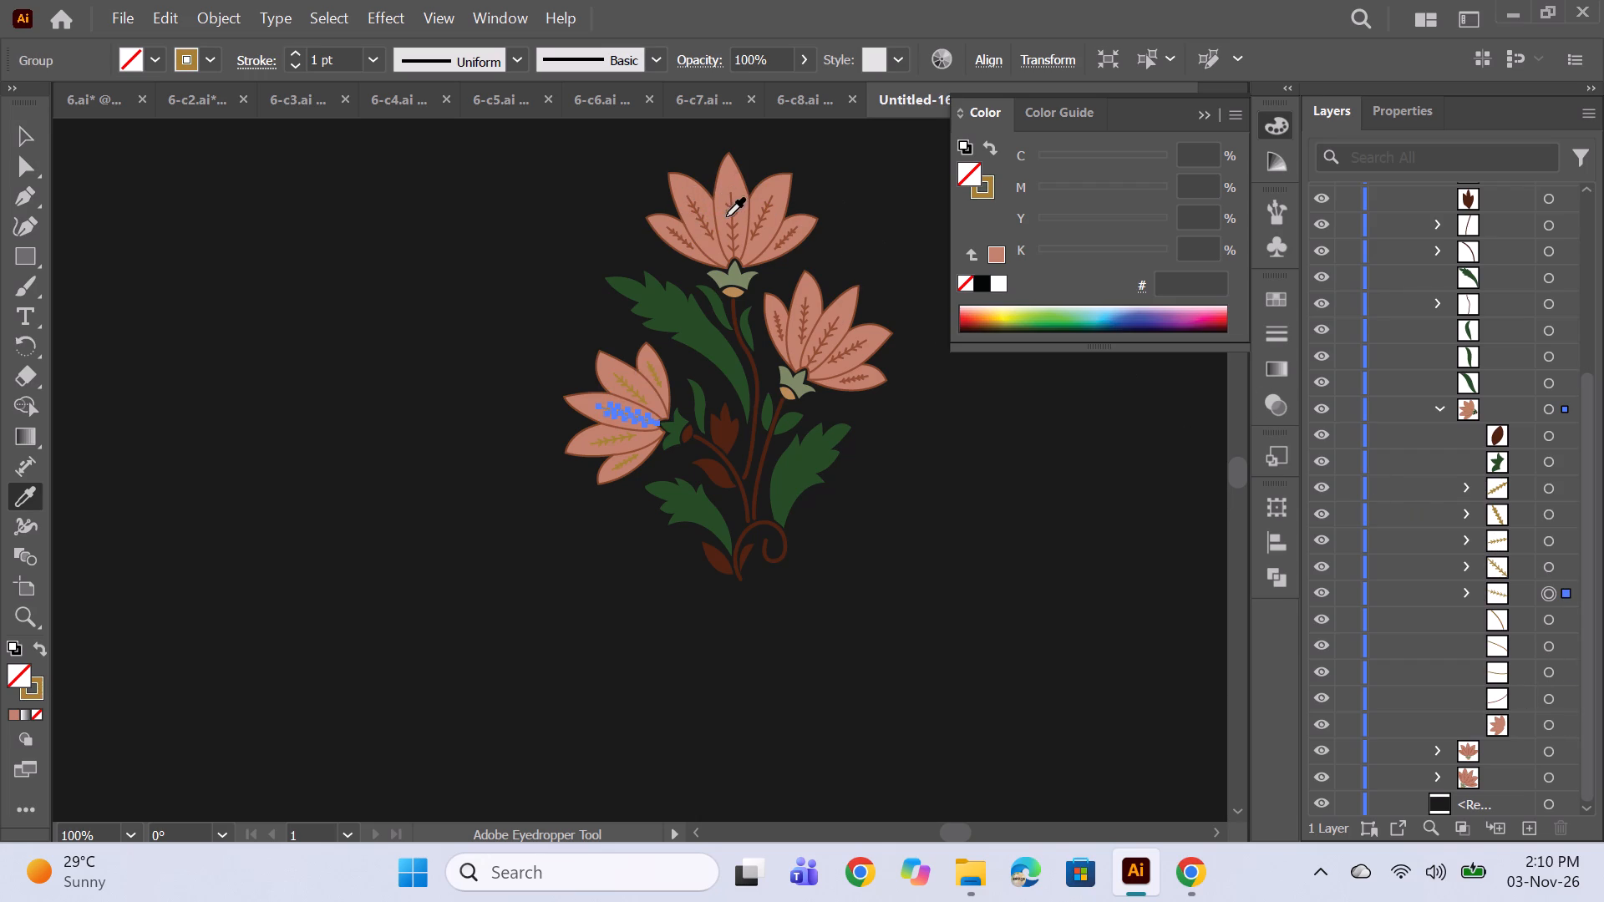
click(731, 208)
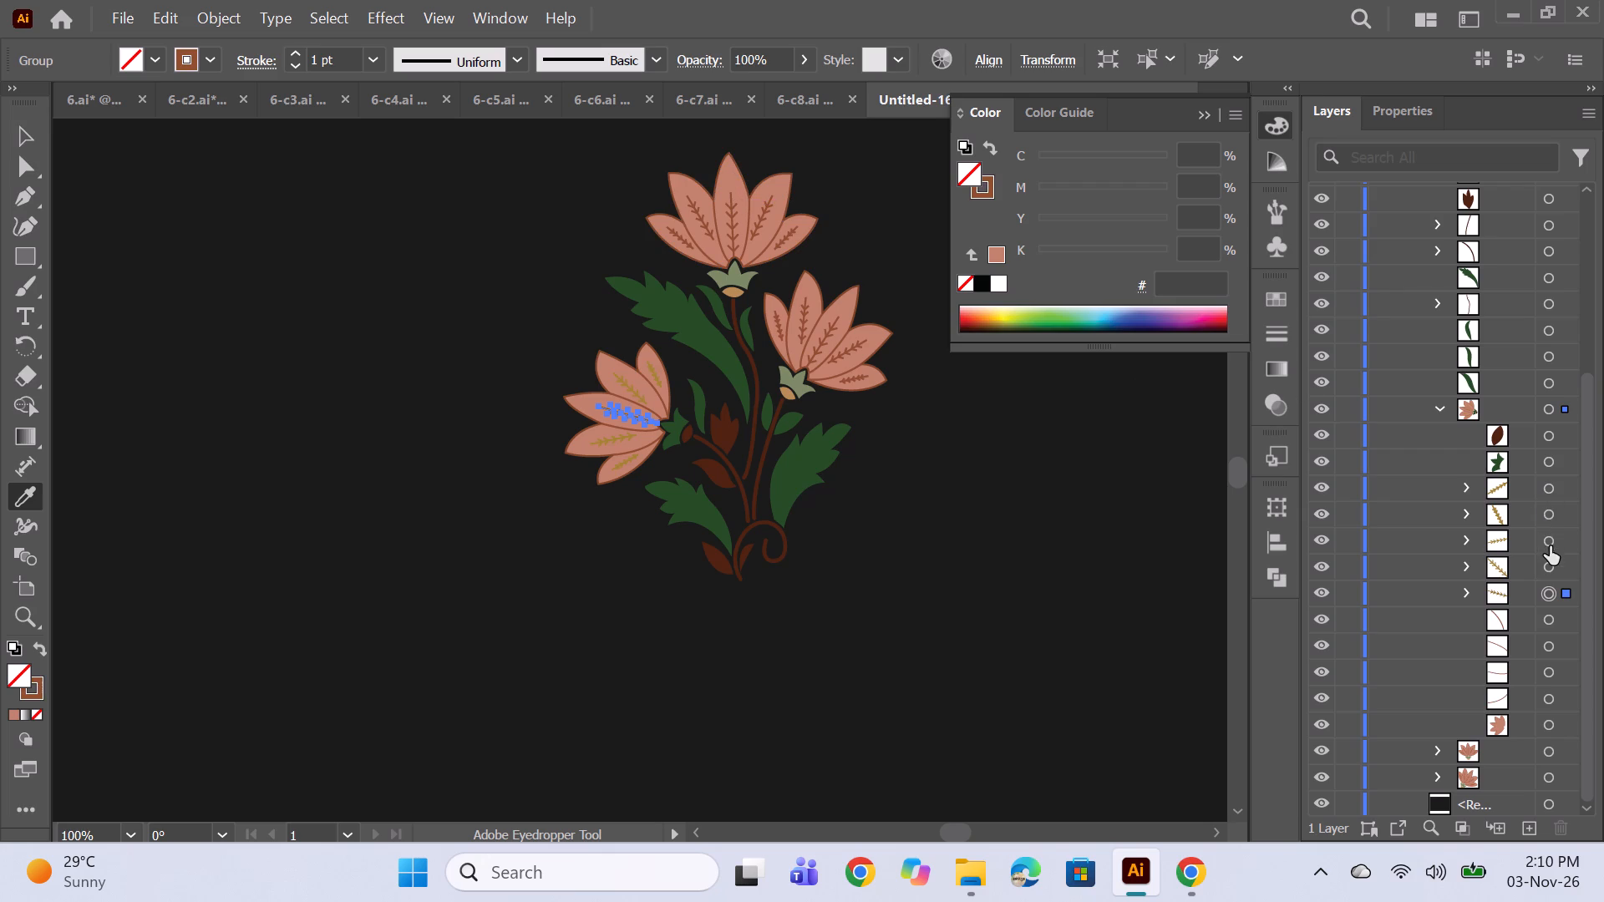
click(1550, 546)
click(730, 217)
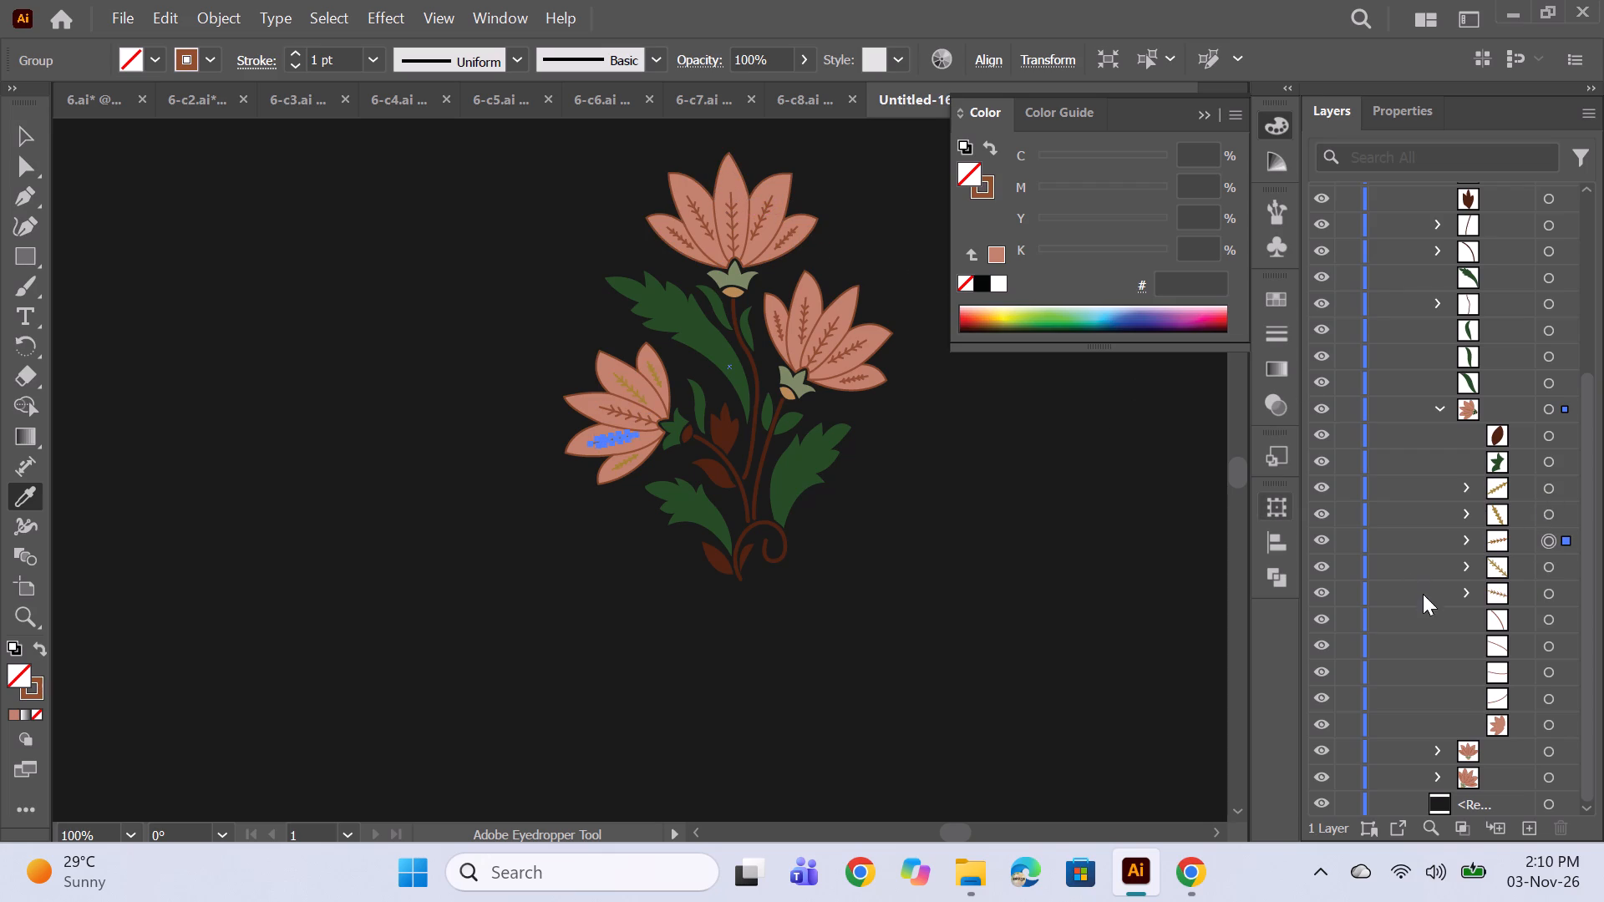
click(1547, 571)
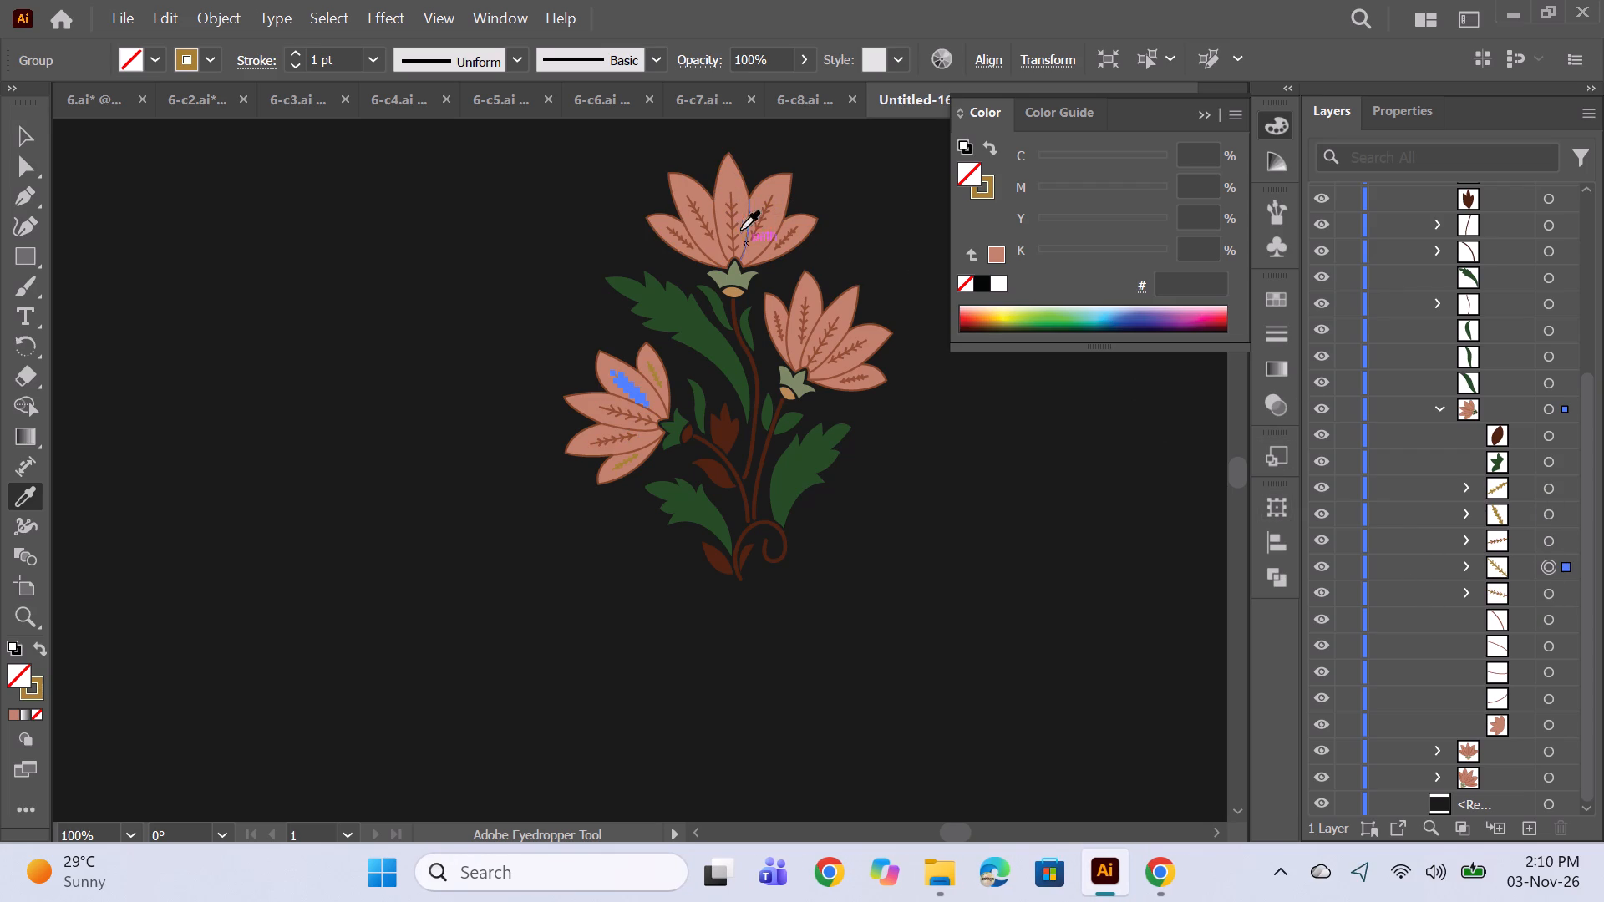
click(730, 215)
click(1546, 509)
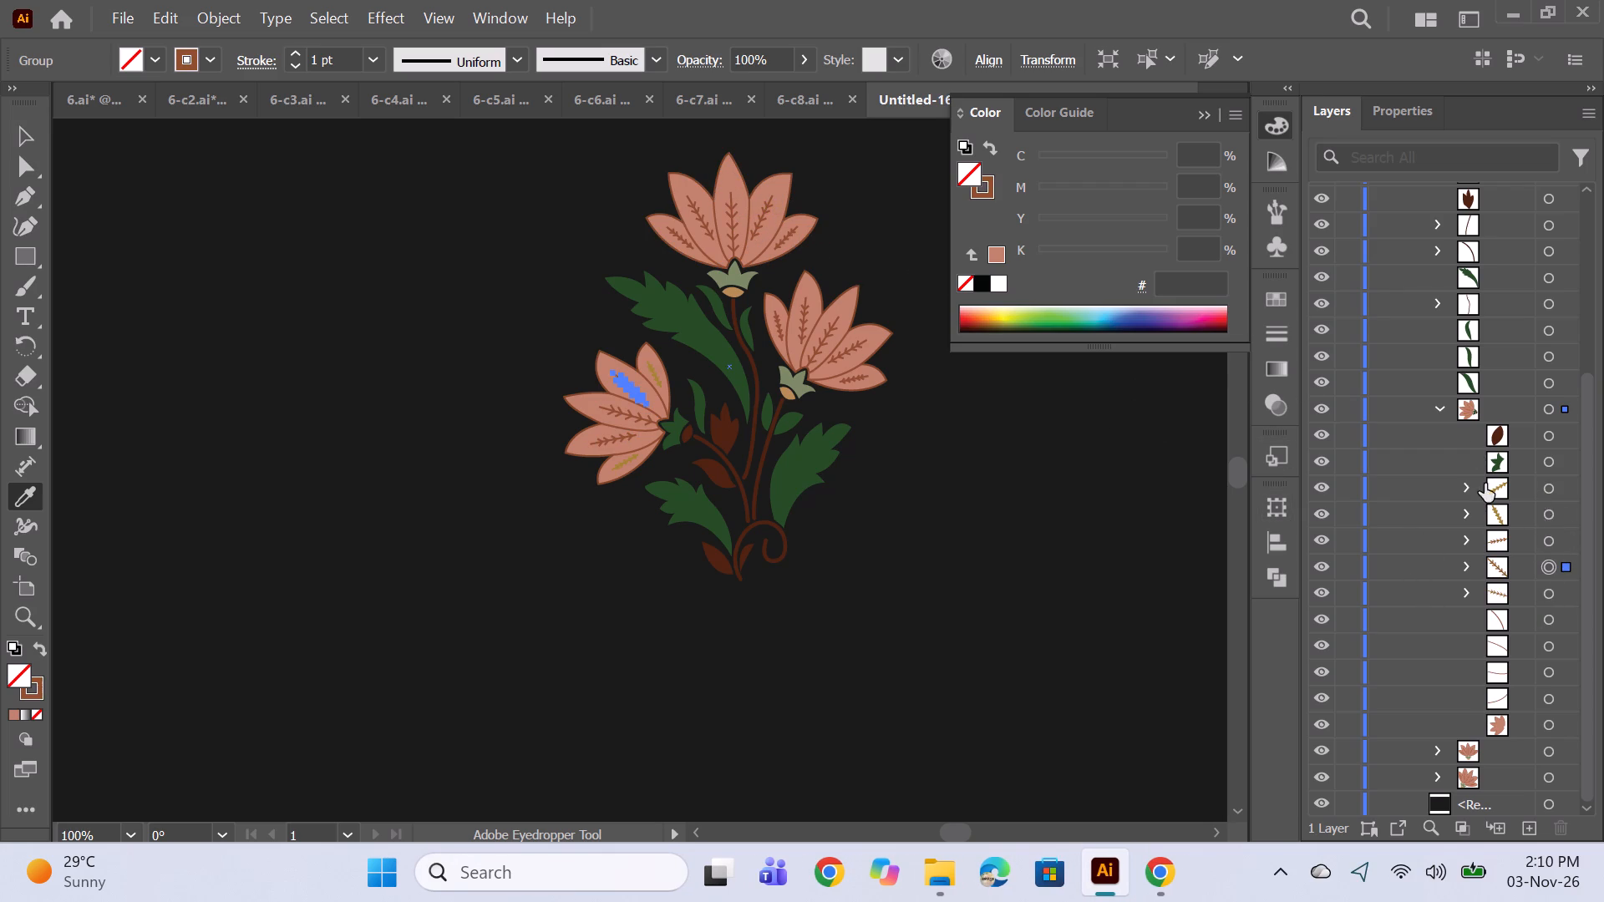
click(730, 210)
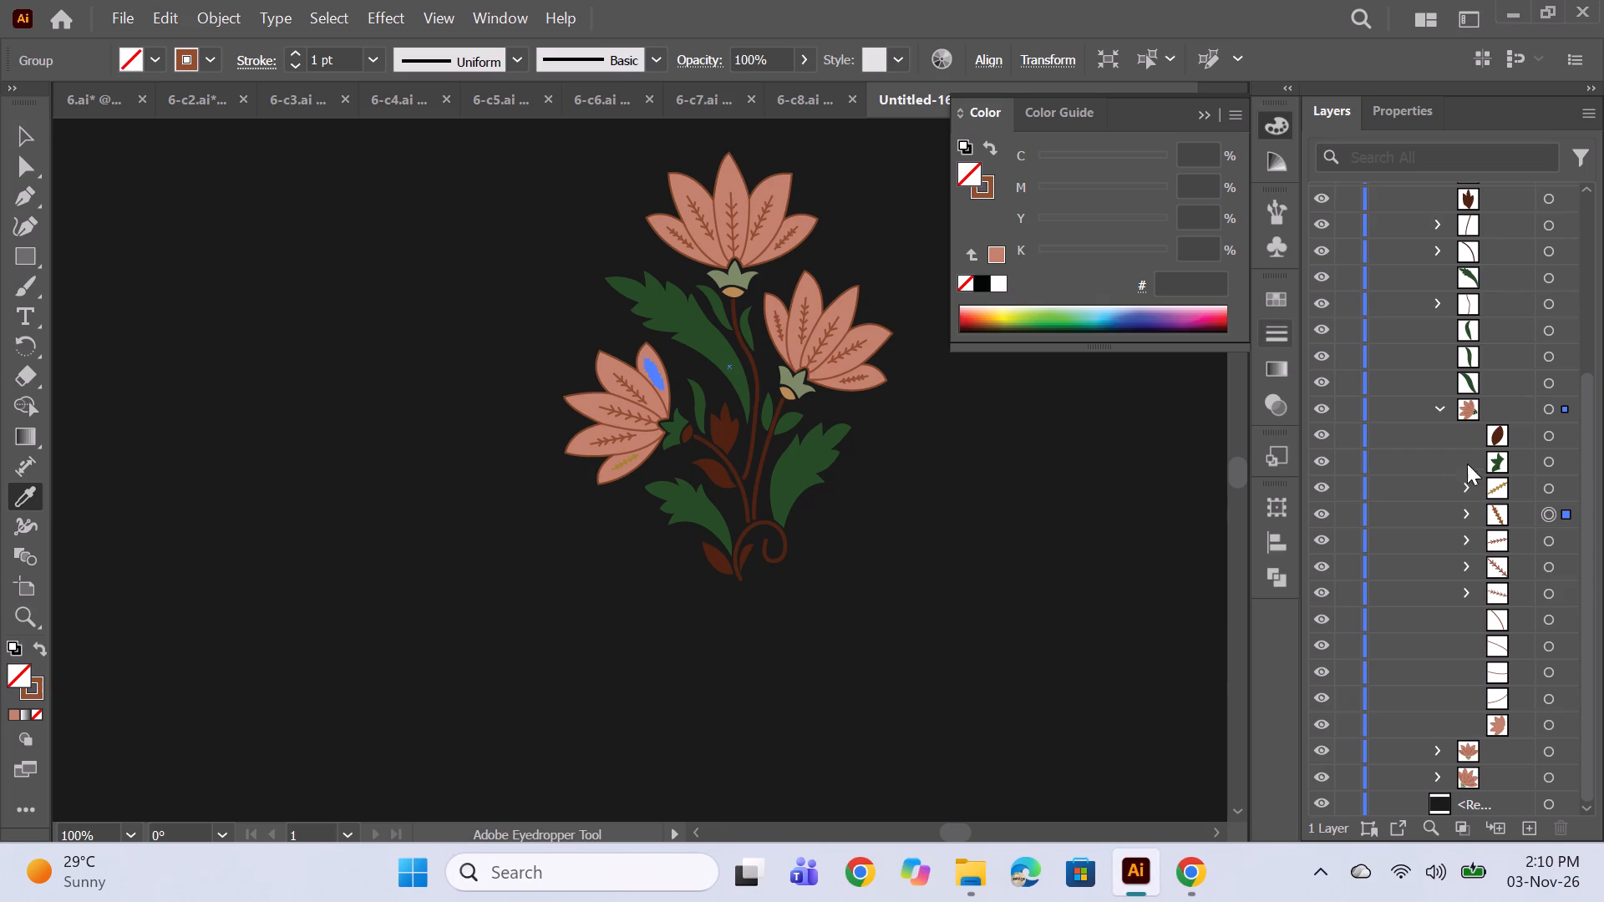
click(1543, 485)
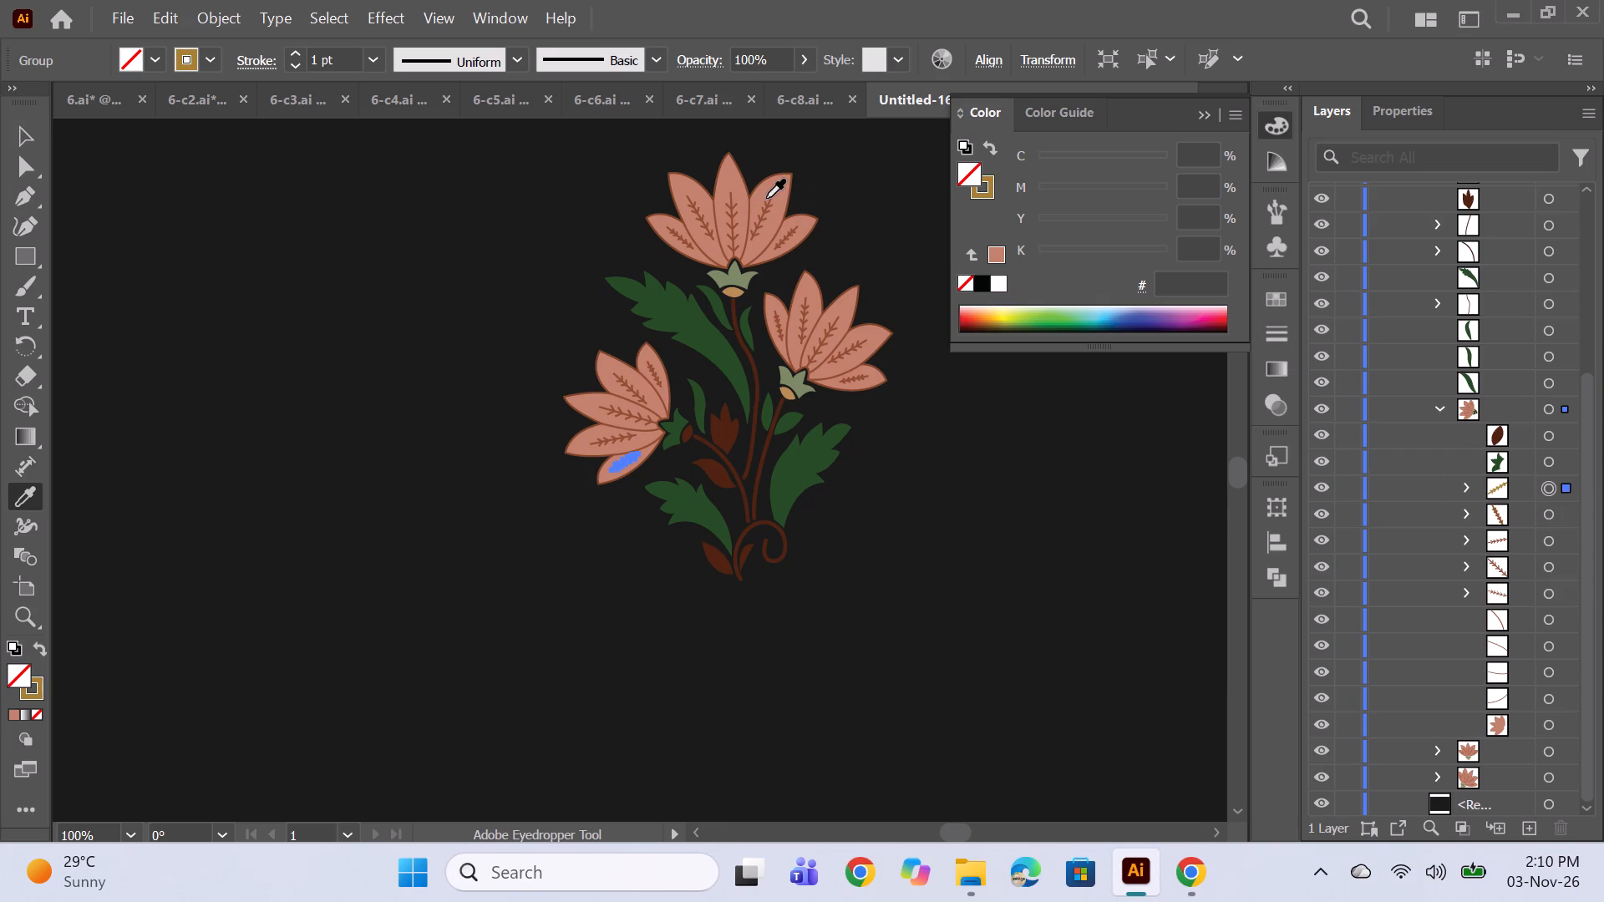
click(769, 204)
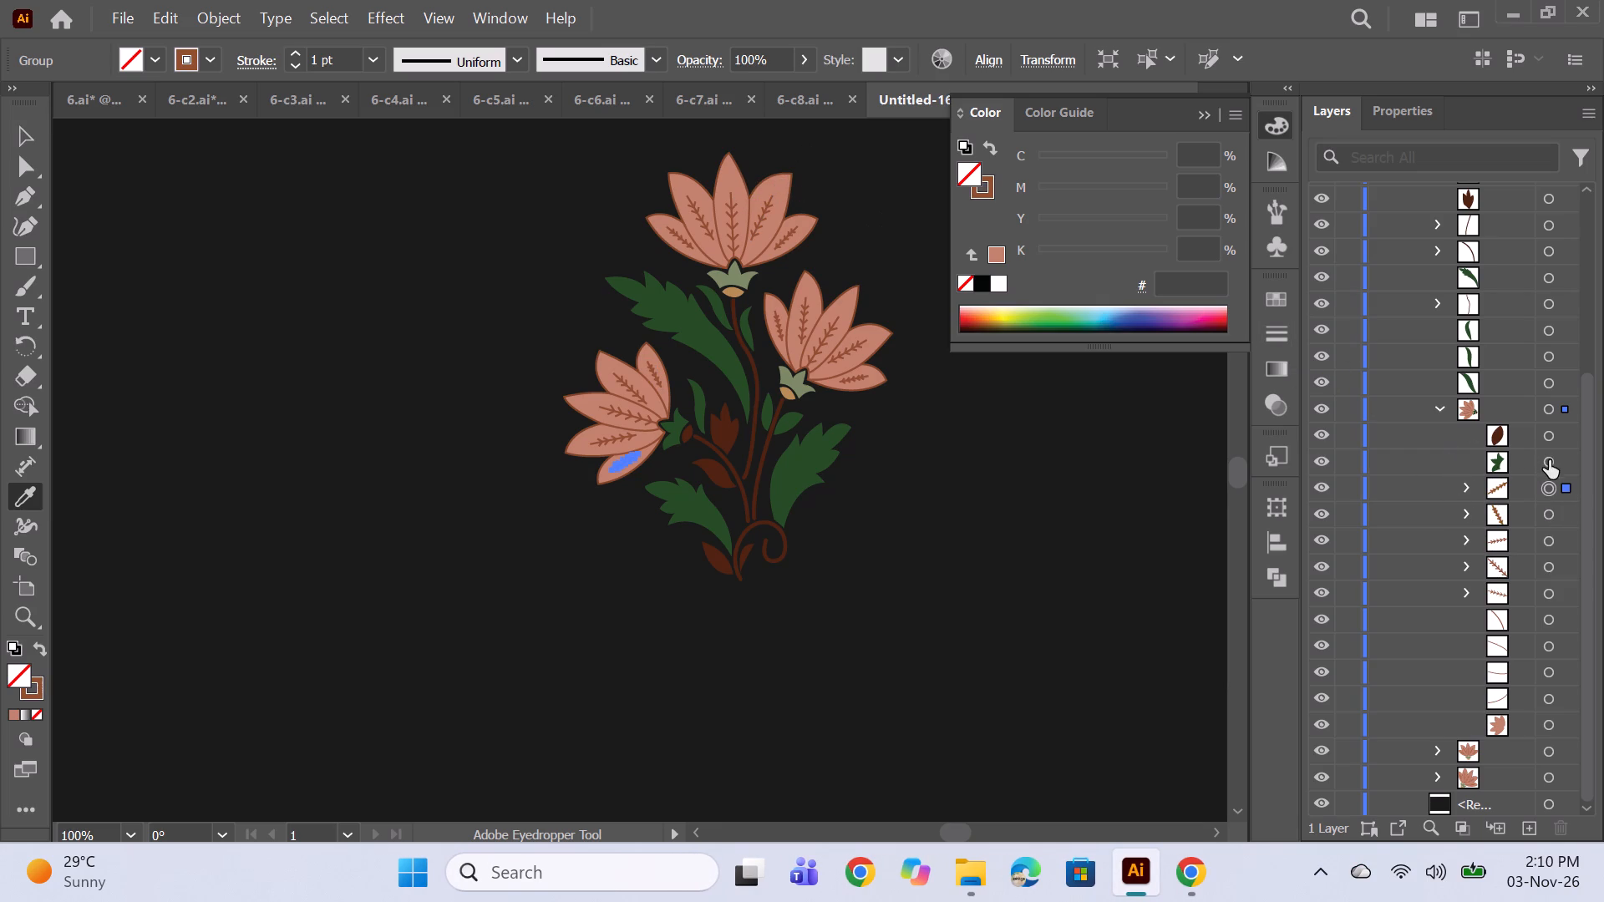
Match the lower-left flower's calyx to the topmost flower's sage green 7C8964 and its base to the tan B68953.
click(1549, 459)
click(737, 271)
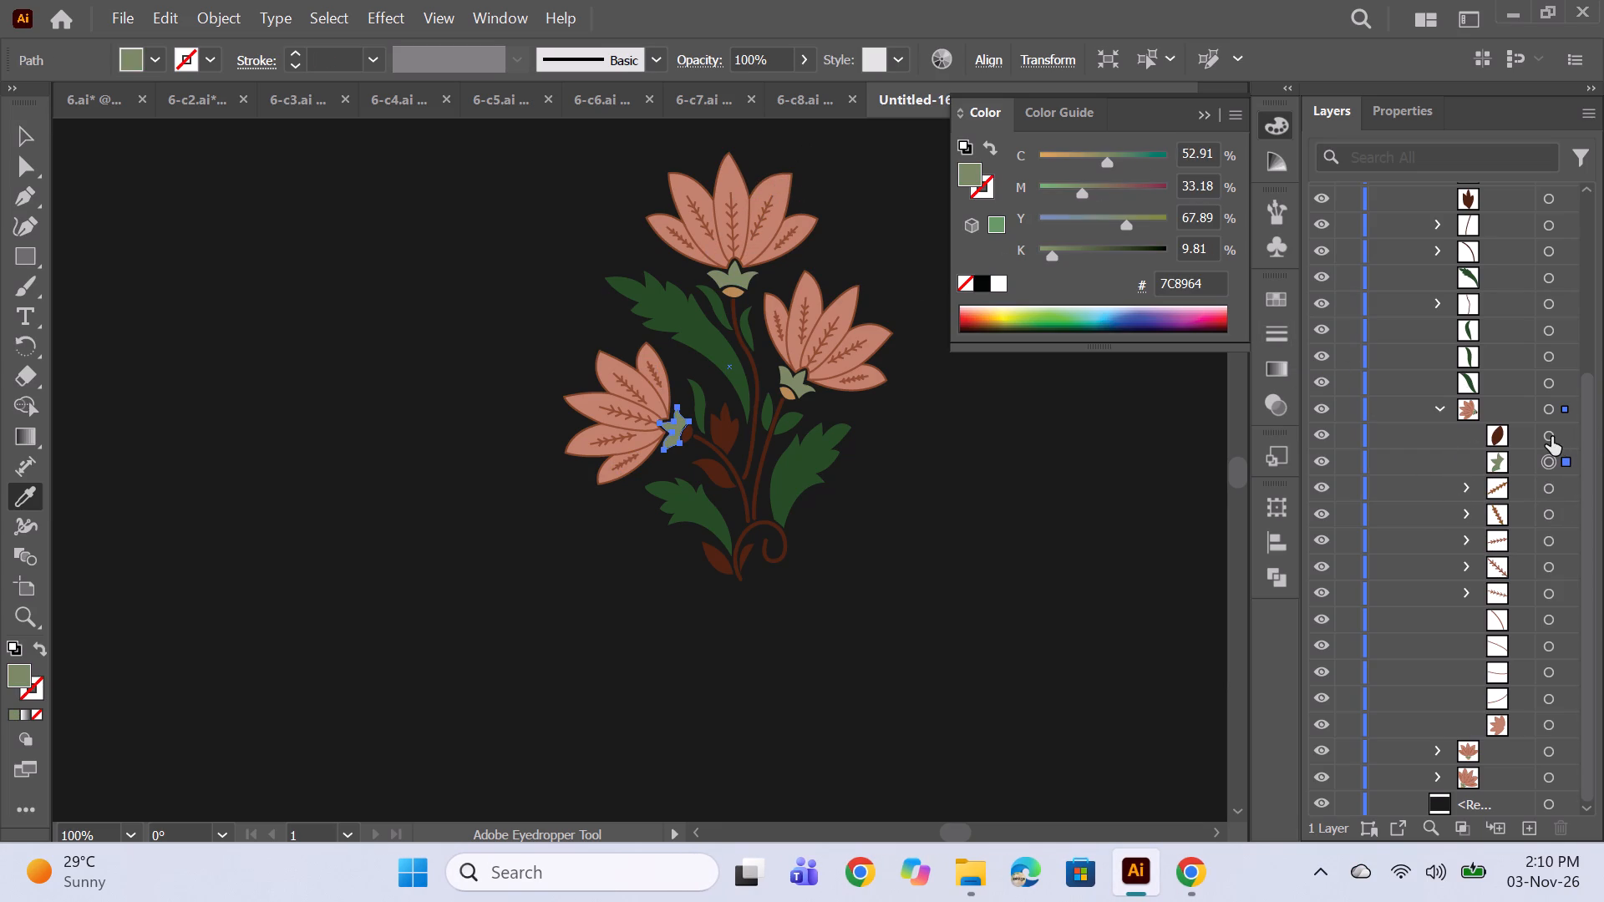
click(1551, 437)
click(733, 292)
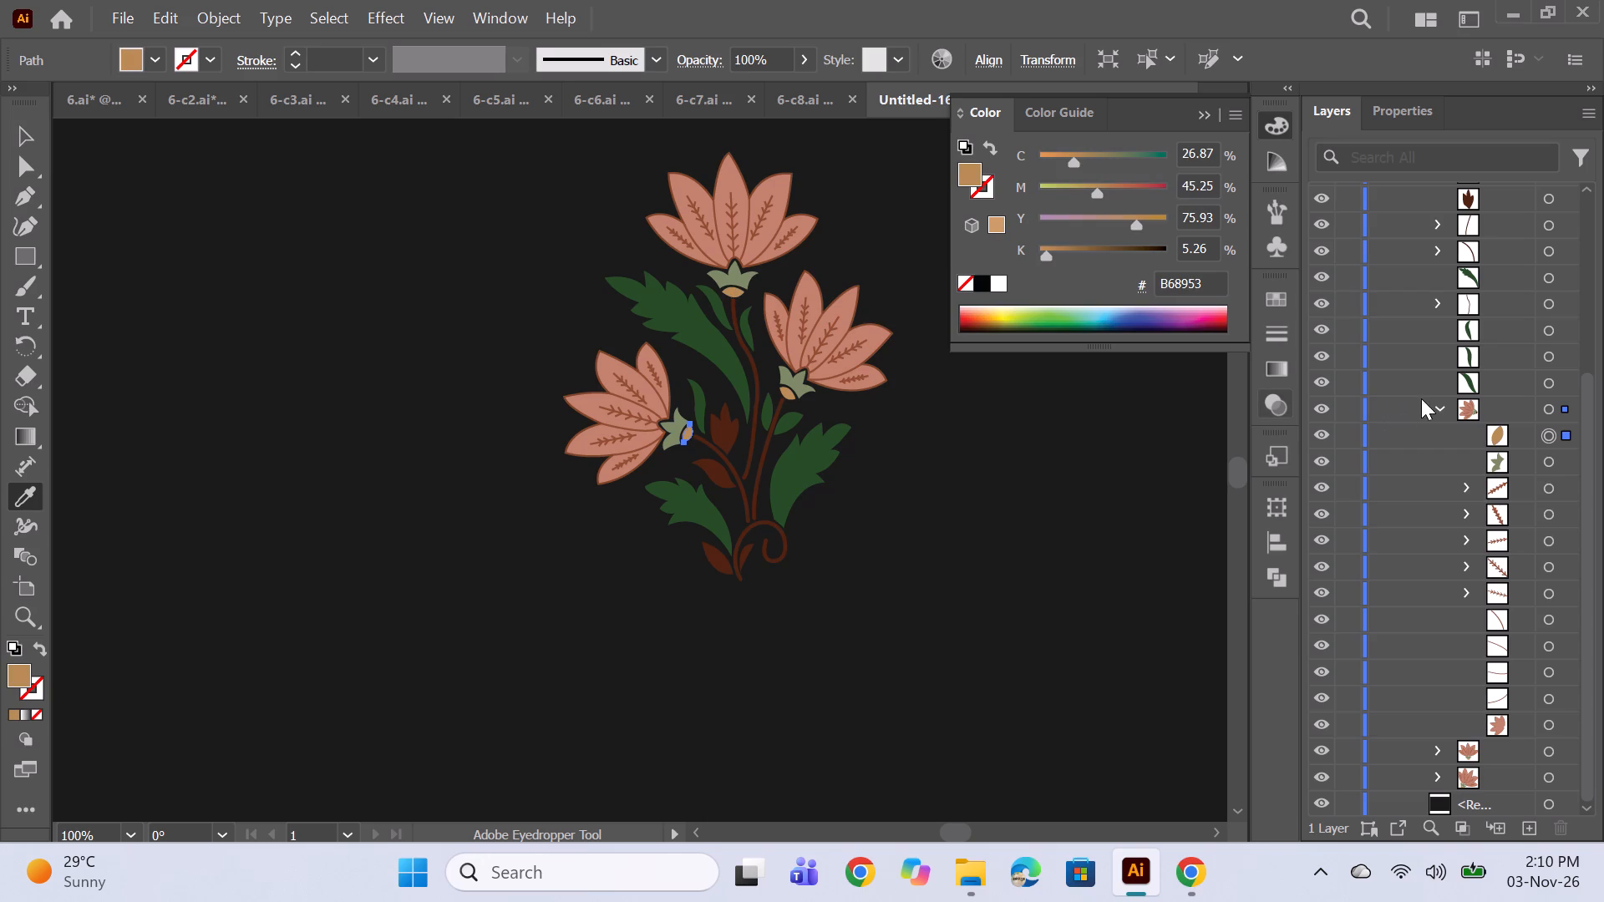
click(1436, 403)
Recolour the three slender dark green leaves beside the topmost and lower-left flowers with the calyx's sage green 7C8964.
click(1570, 646)
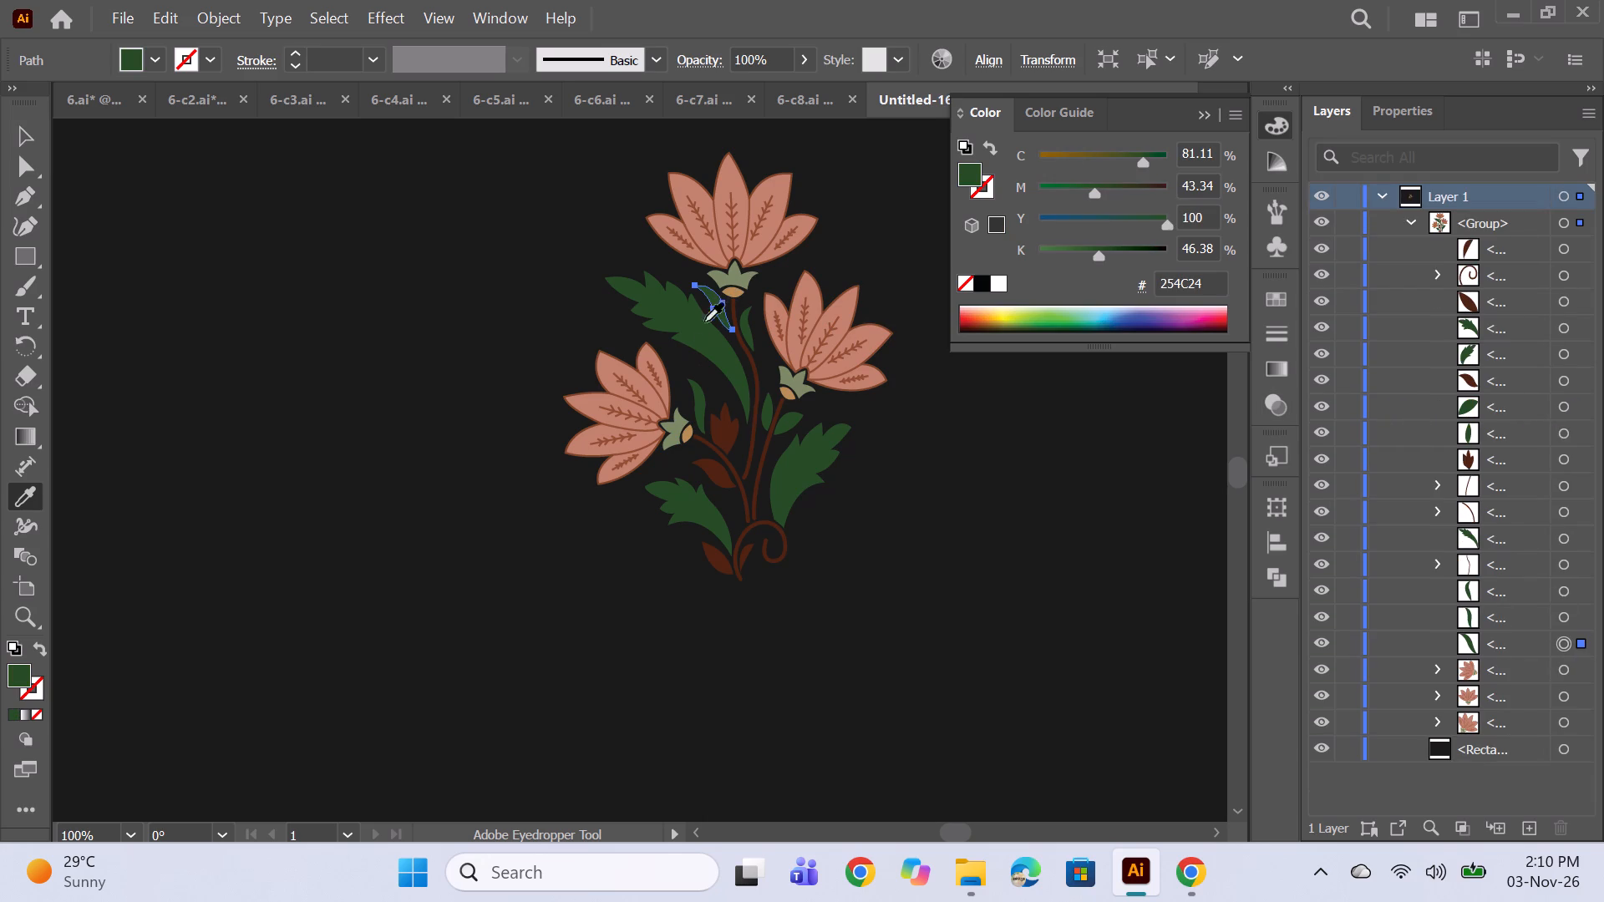
click(728, 275)
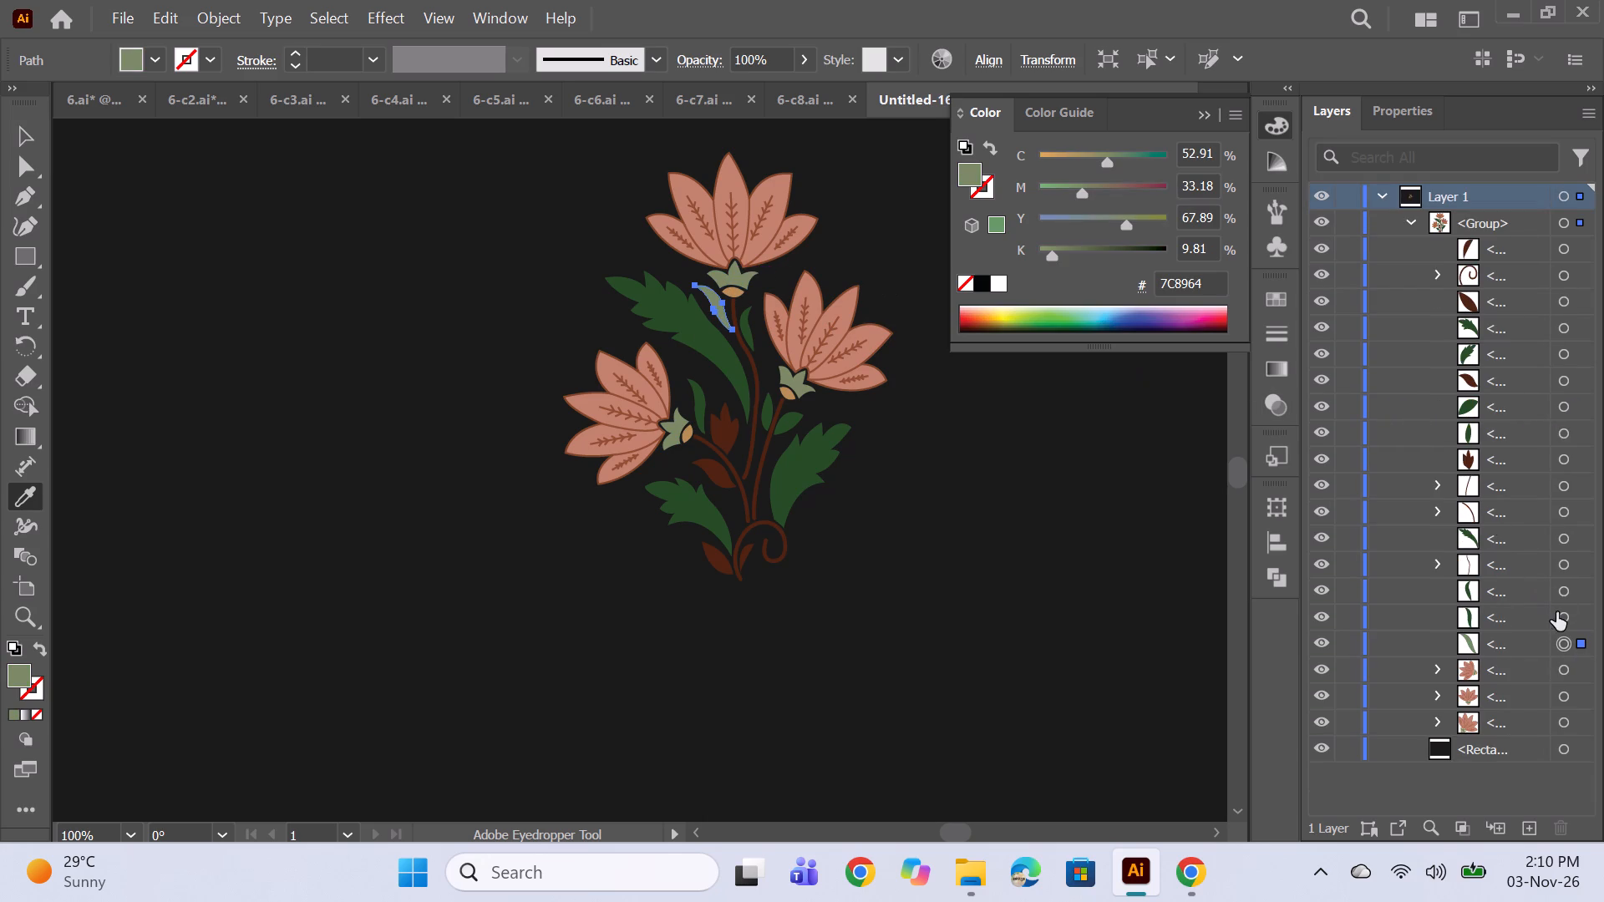
click(1557, 612)
click(733, 282)
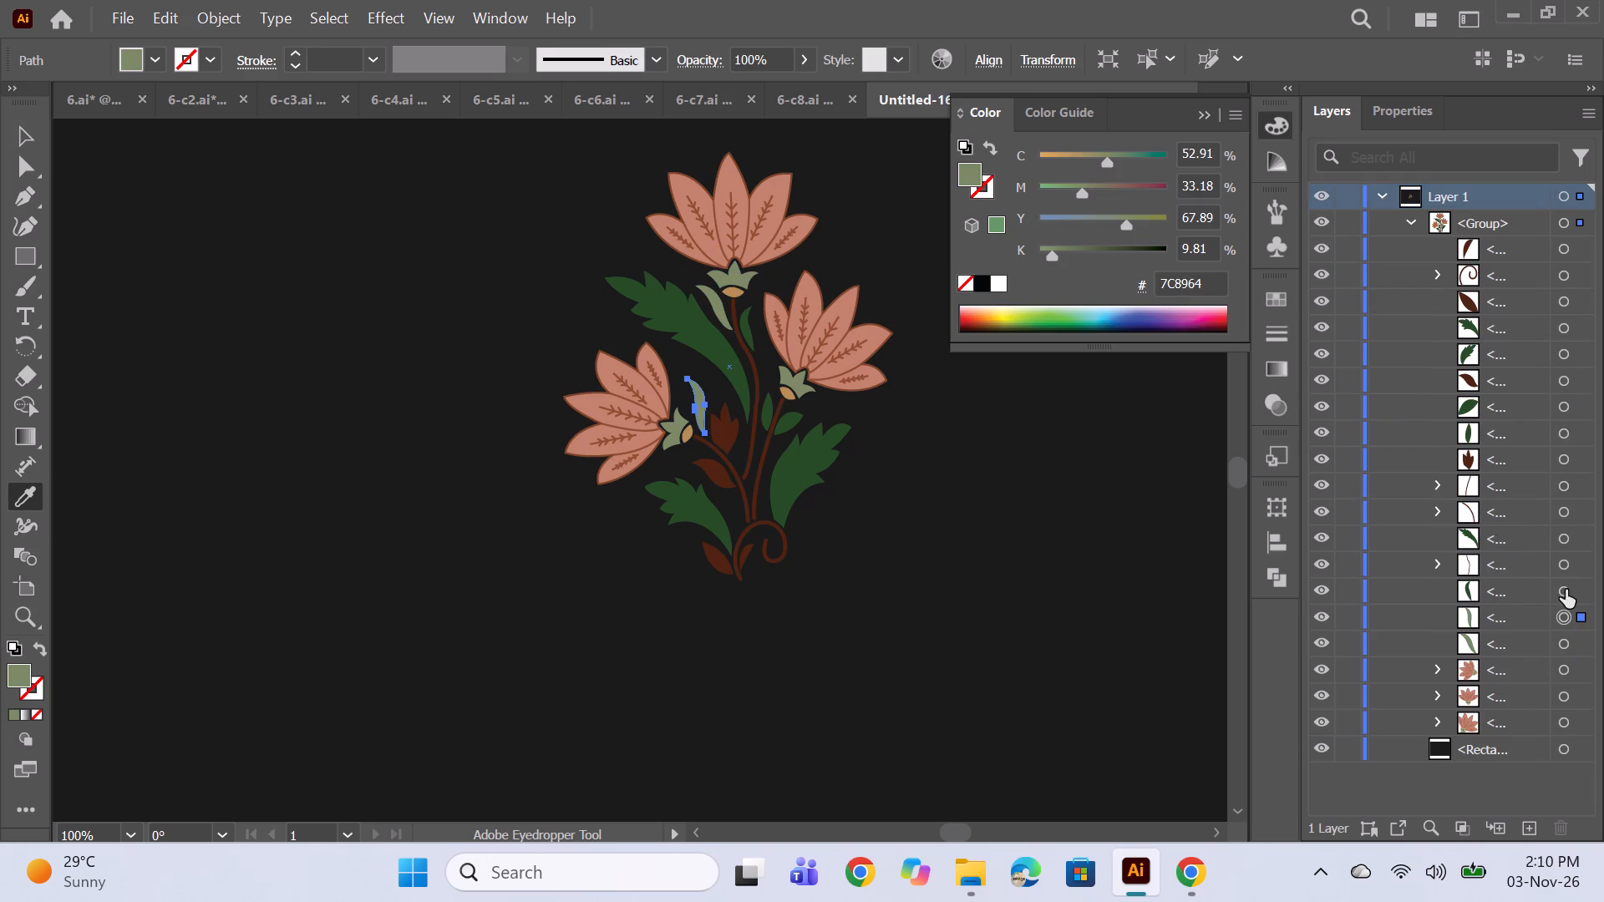
click(1566, 590)
click(729, 276)
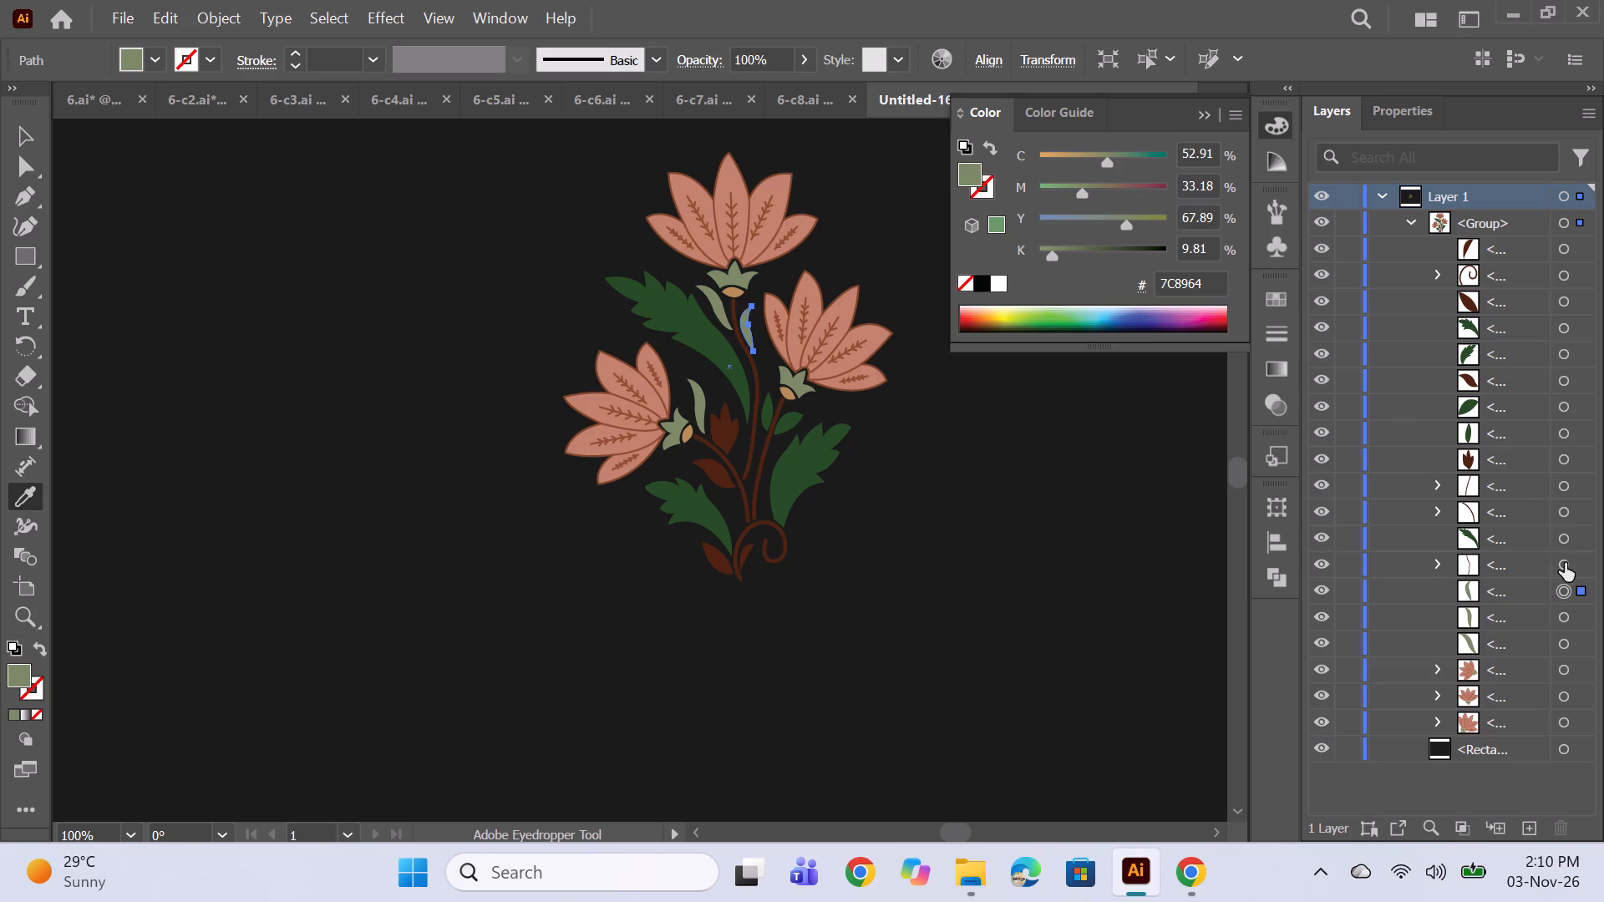
Recolour the three flower stems tan B68953 and the large upper-left leaf sage green 7C8964.
click(1562, 561)
click(730, 292)
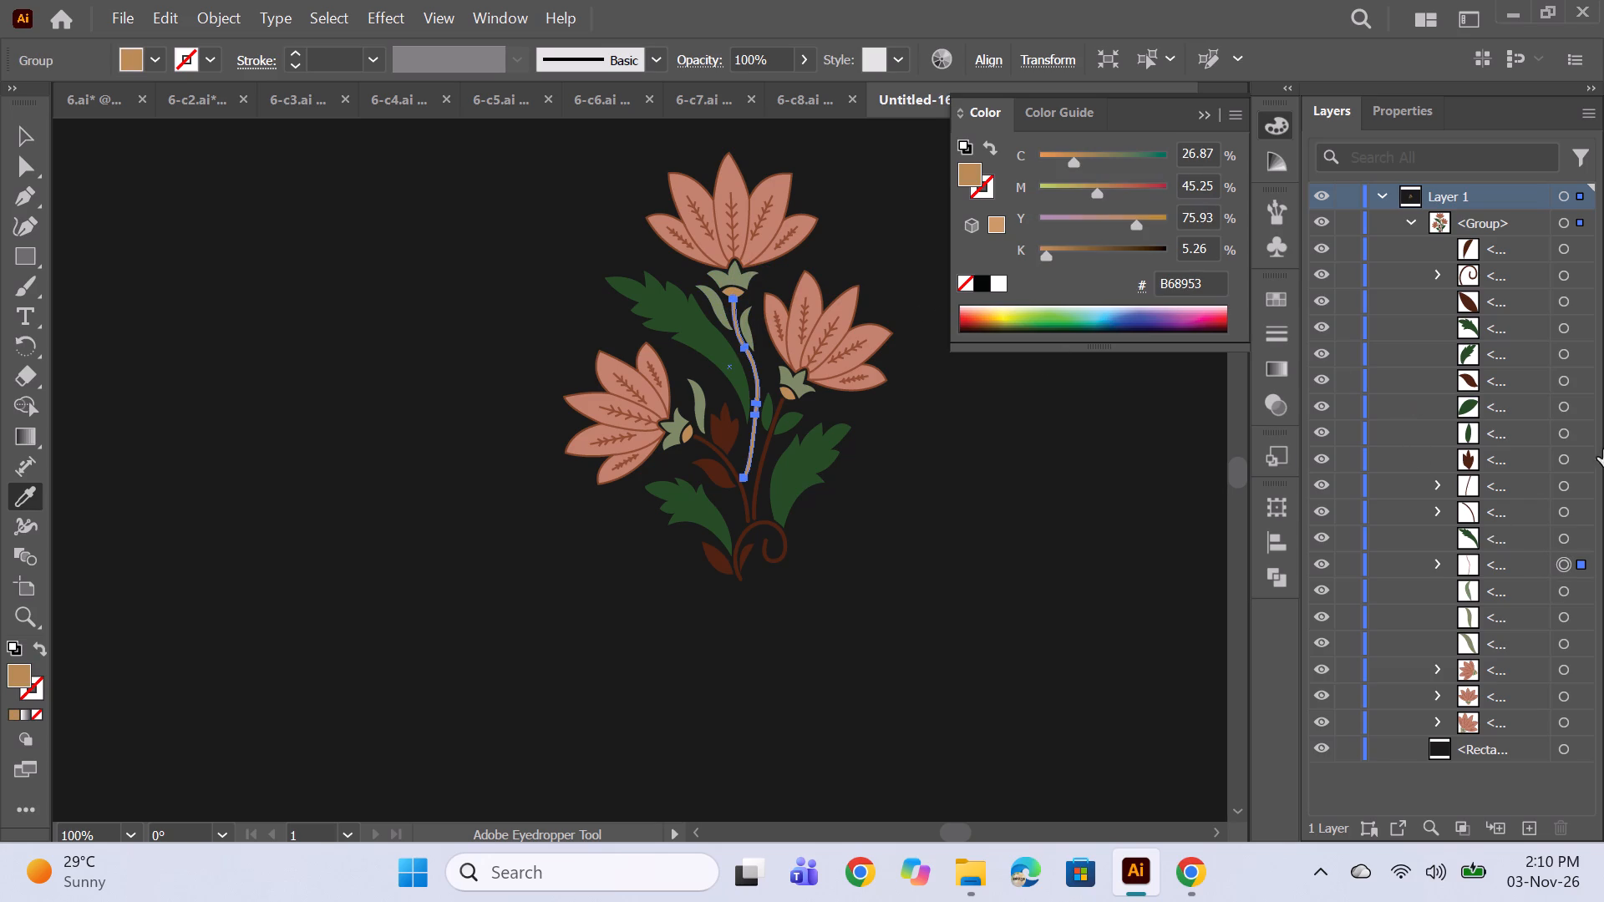
click(1566, 535)
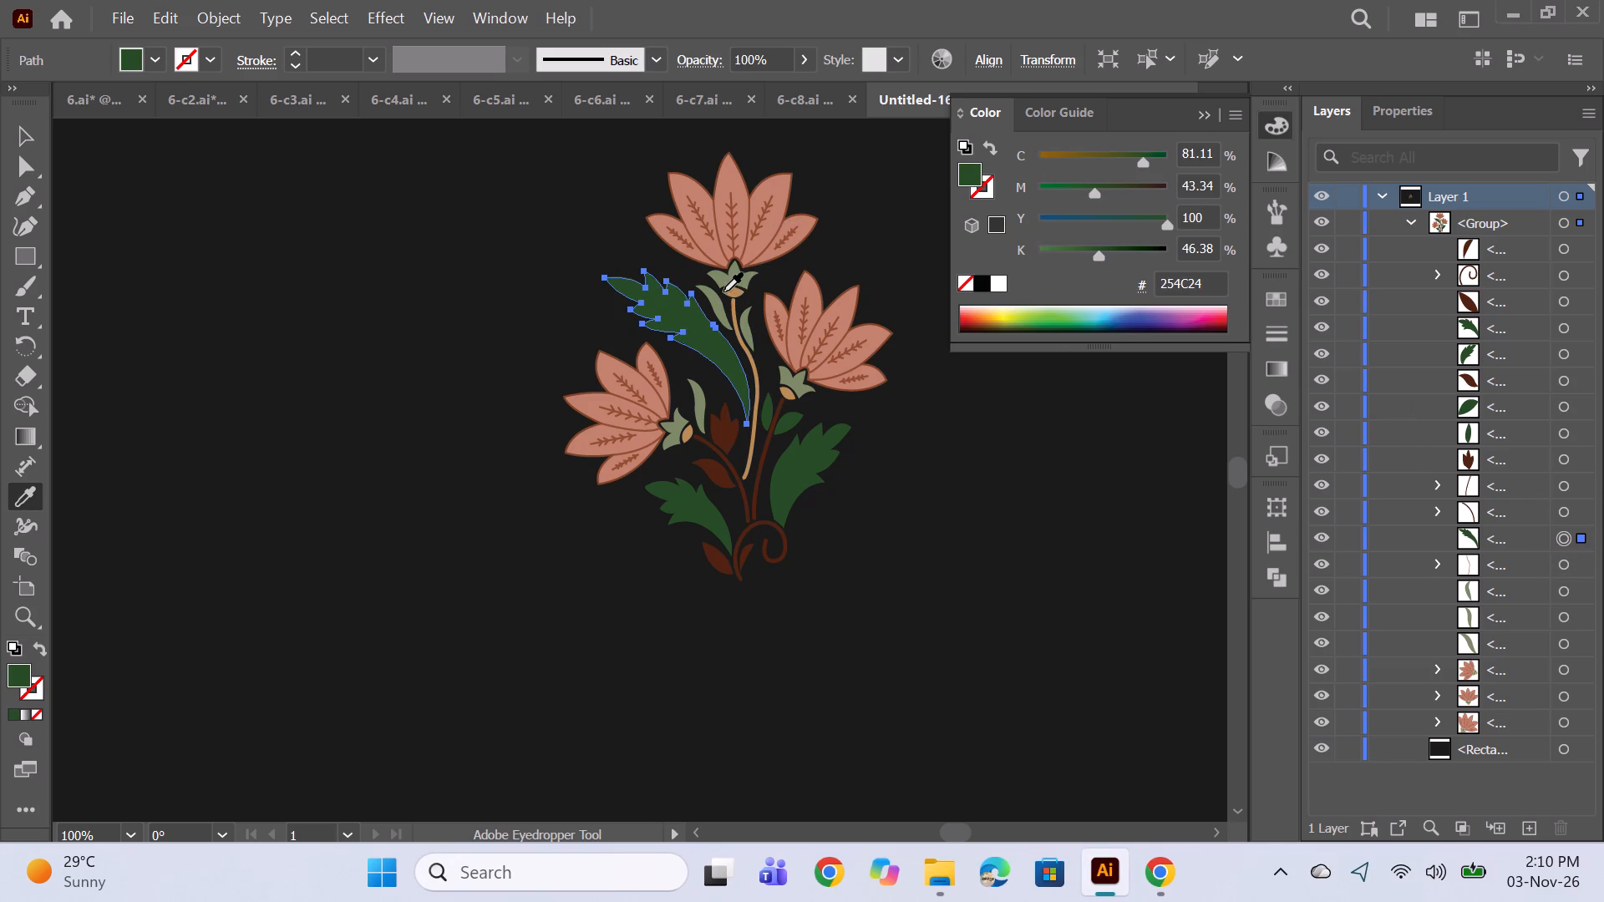
click(726, 280)
click(1563, 514)
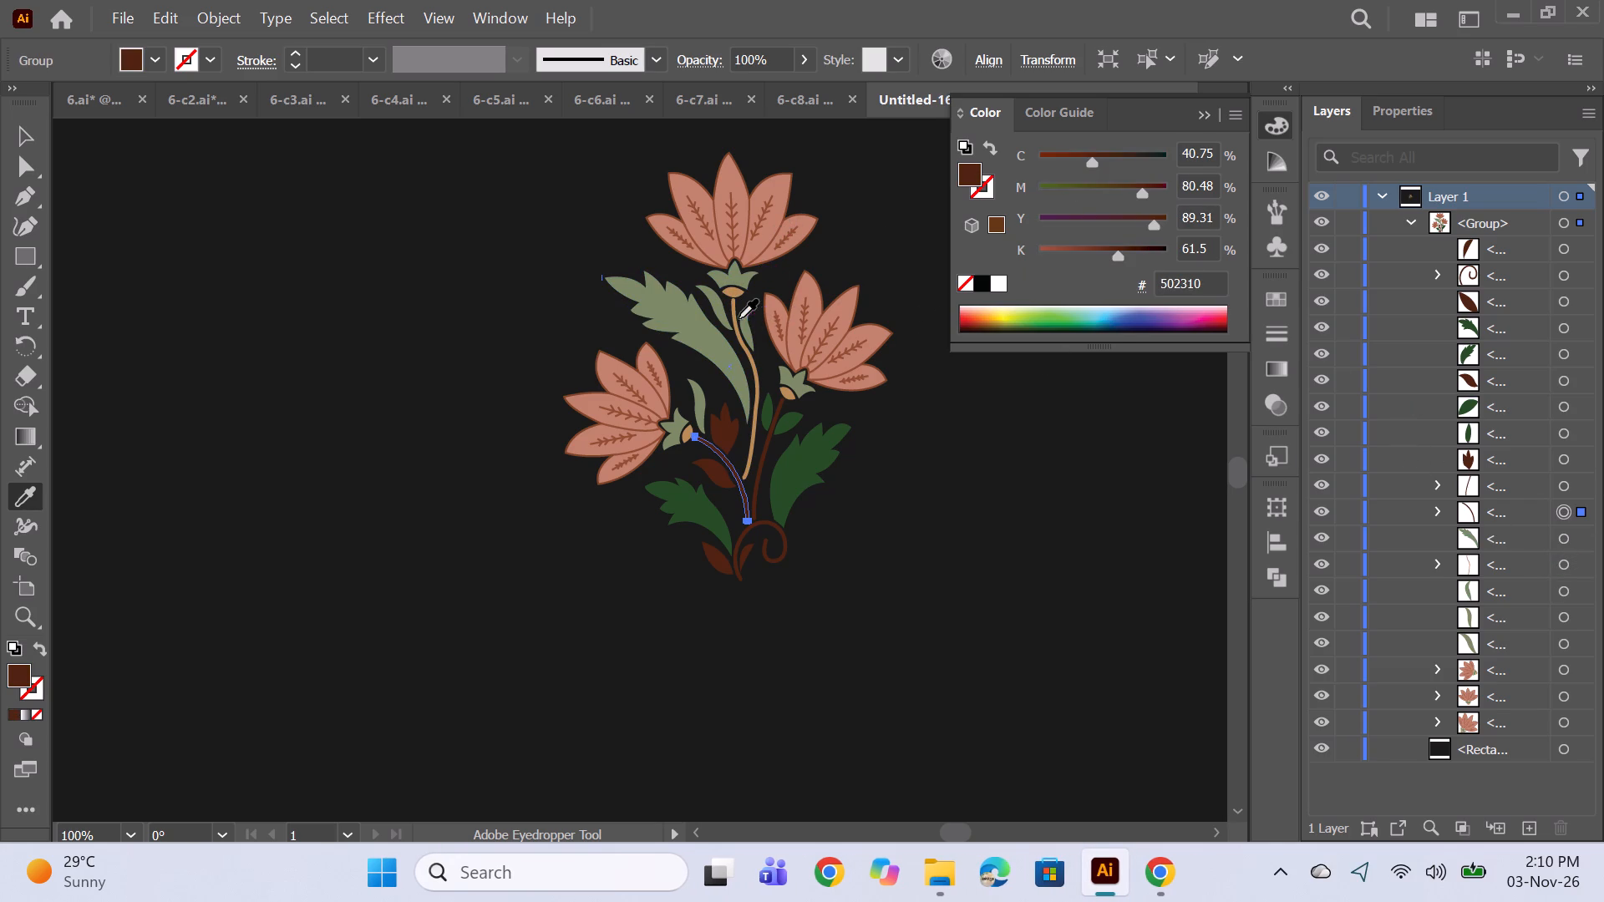
click(735, 322)
click(1558, 487)
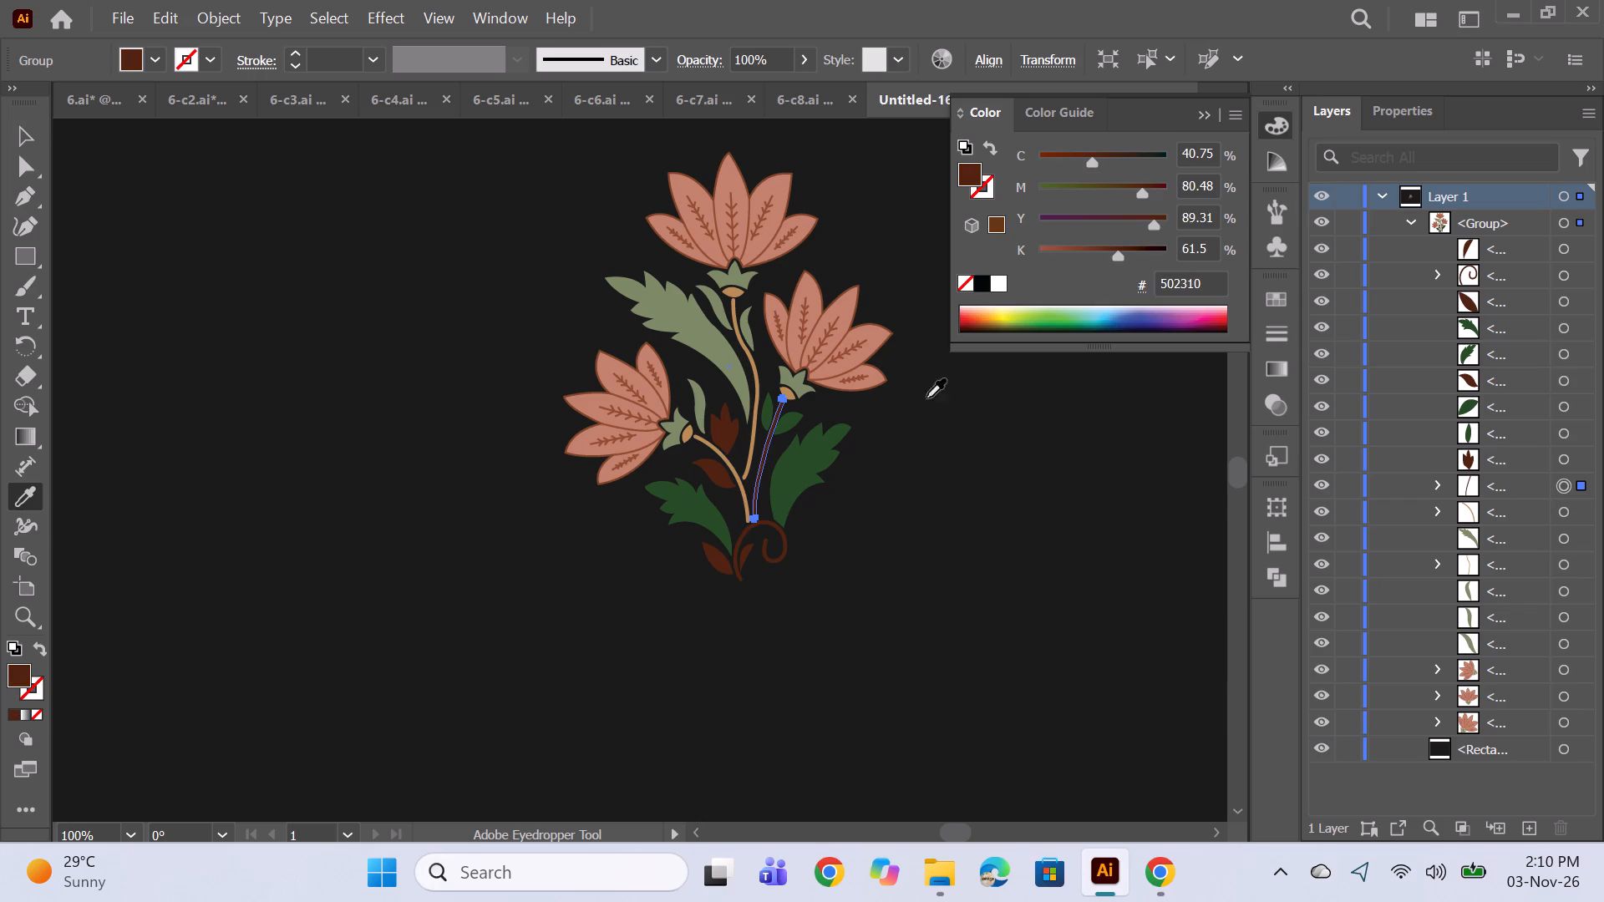
click(733, 331)
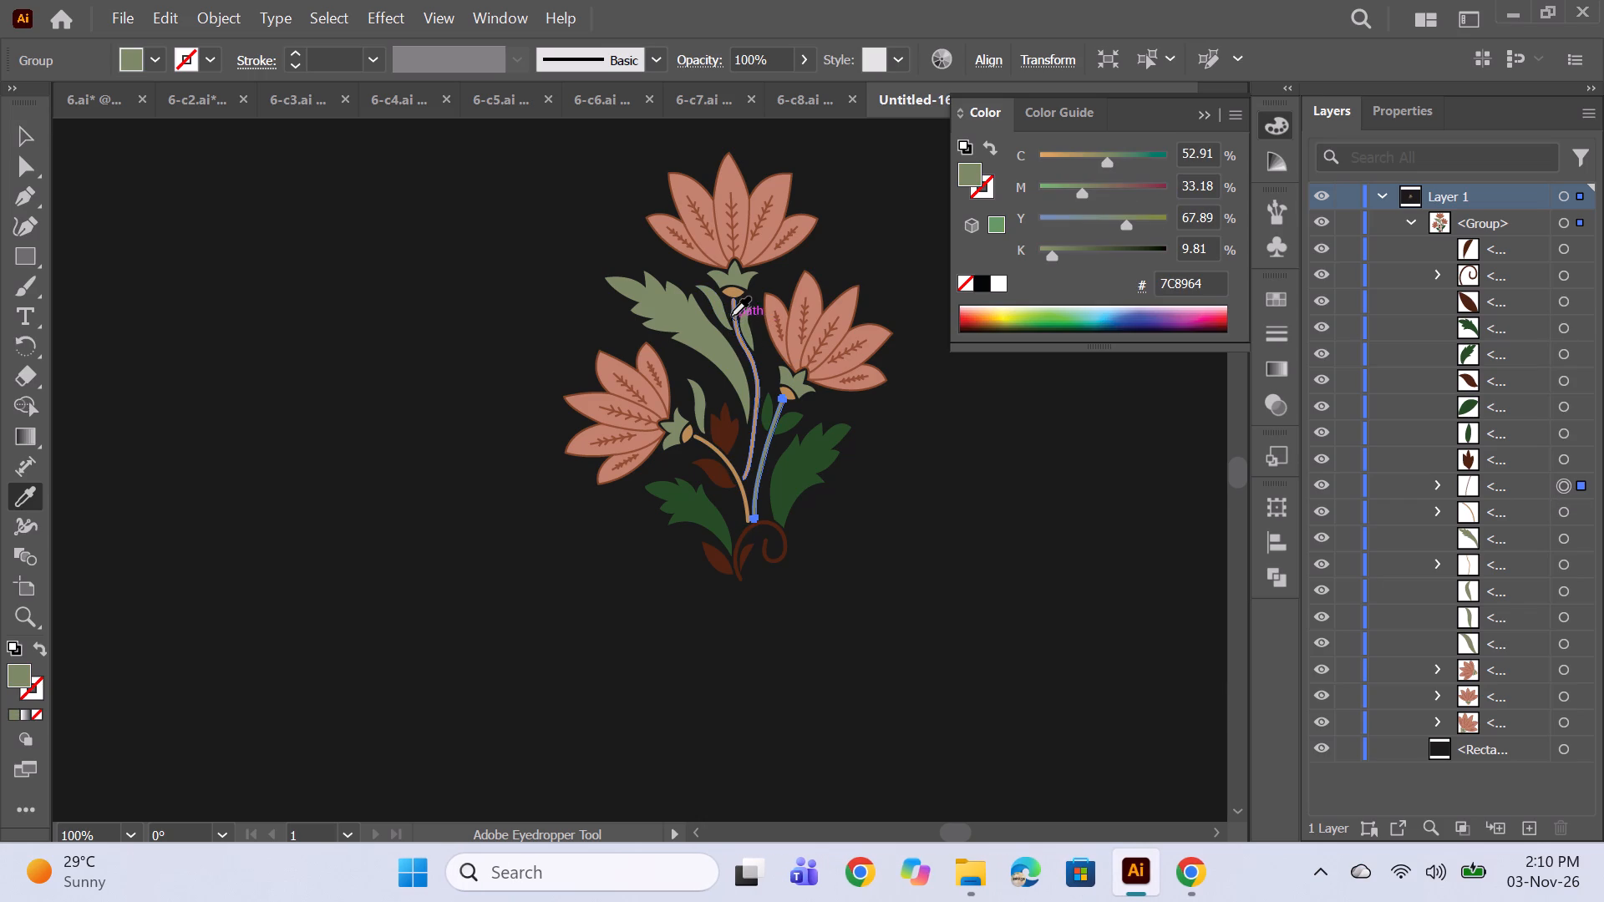
click(731, 315)
Fill the small bud and the brown leaf below it with tan B68953, and the two small leaves by the right-hand flower's stem with sage green 7C8964.
click(1556, 455)
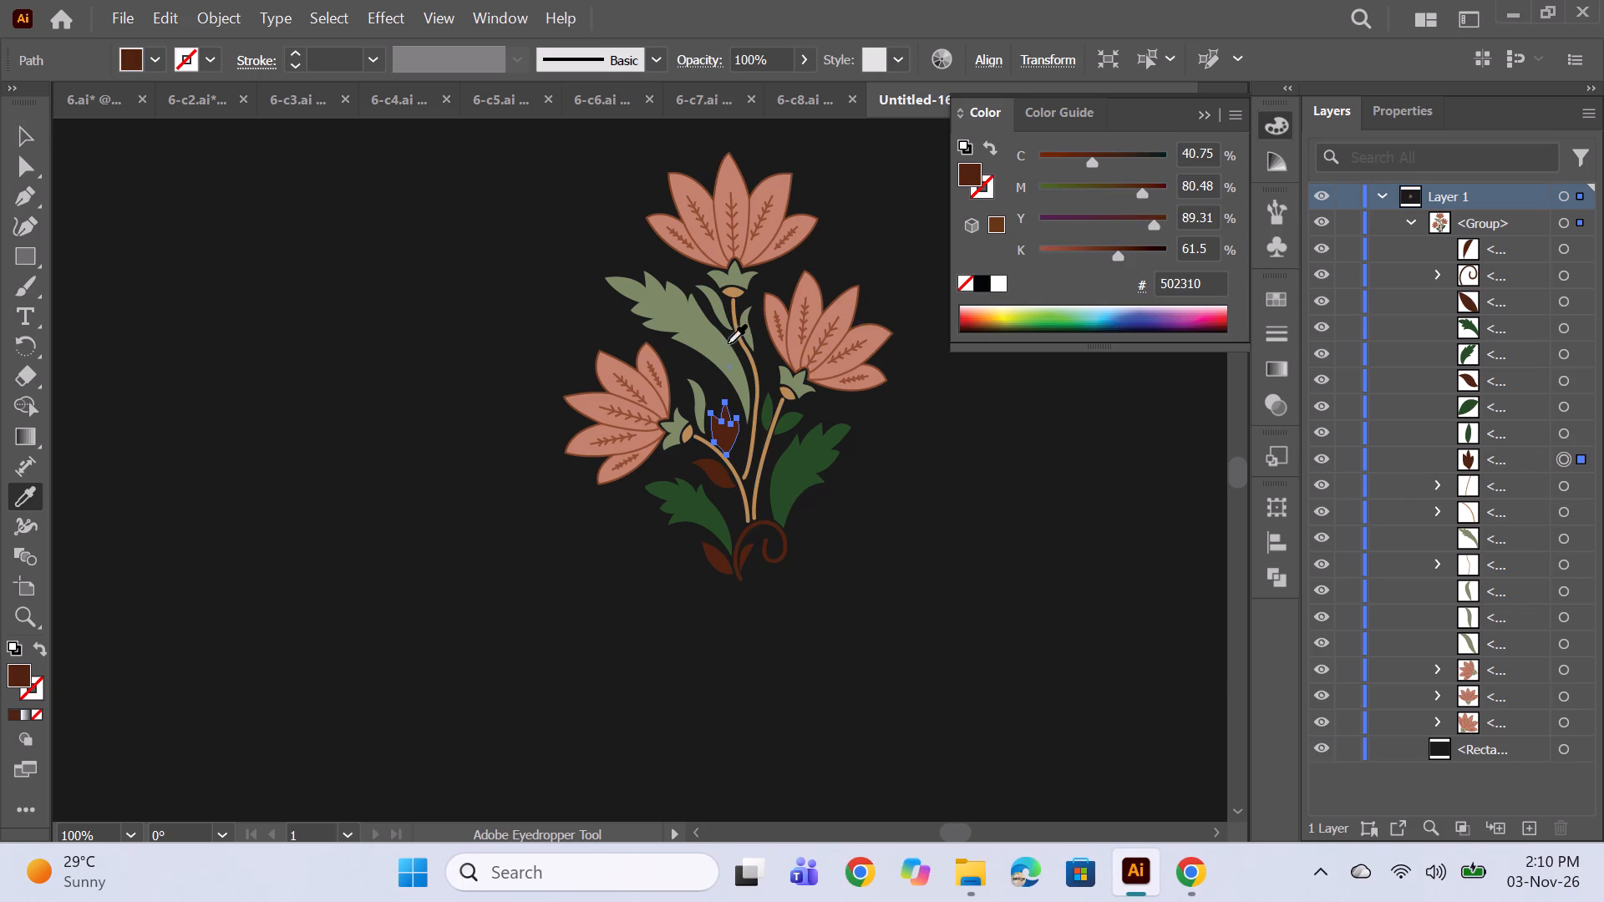
click(705, 335)
click(734, 296)
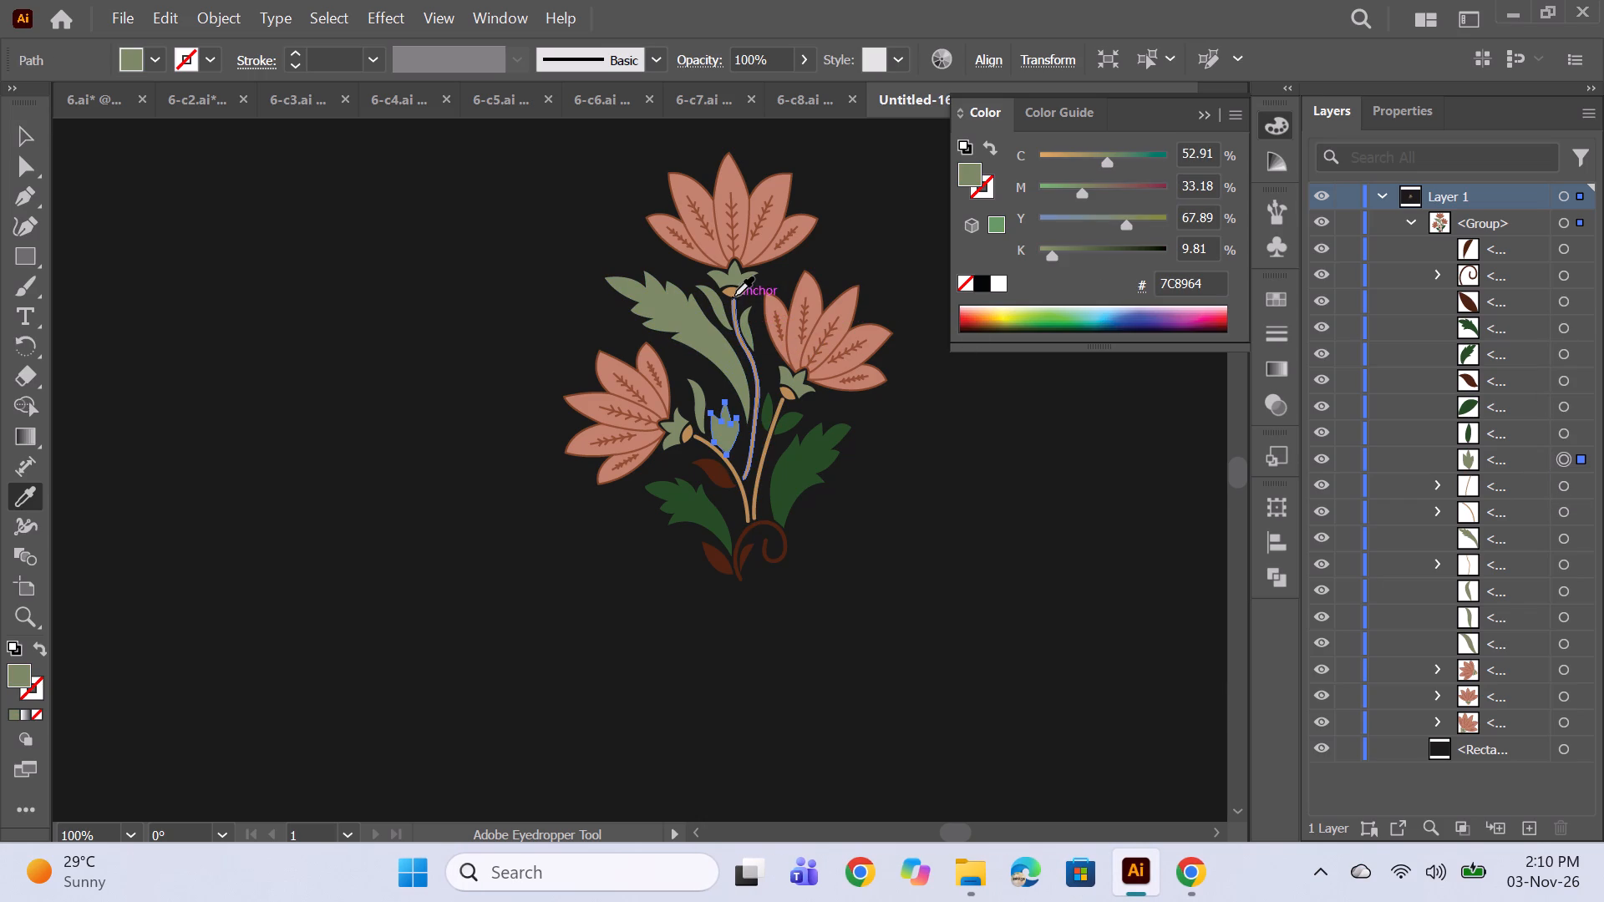
click(1568, 431)
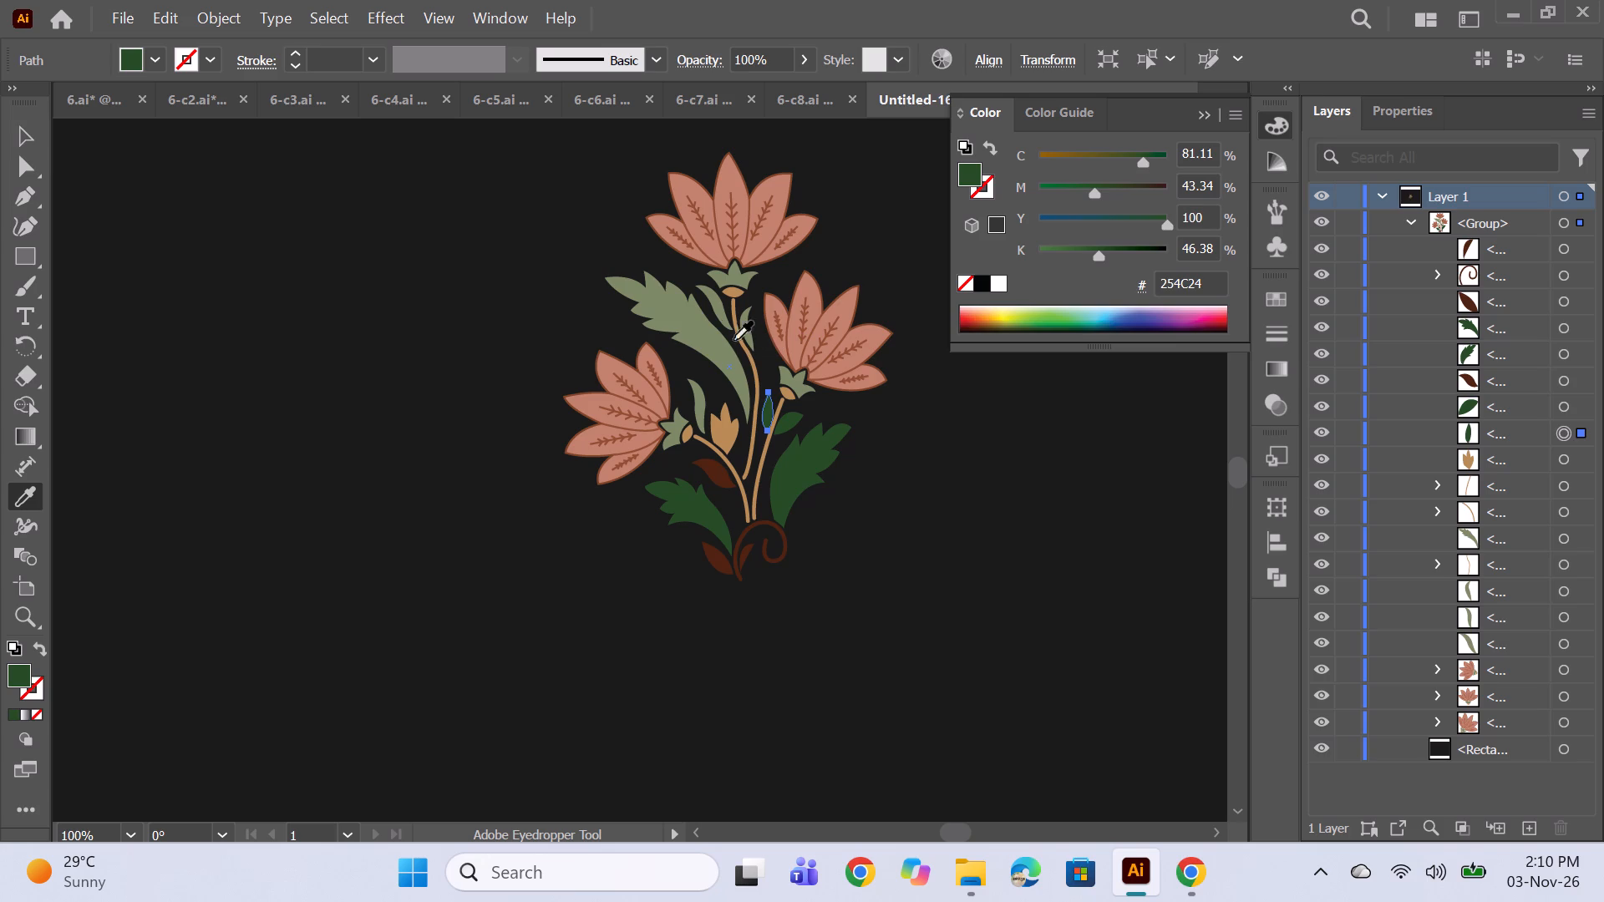
click(689, 338)
click(1562, 398)
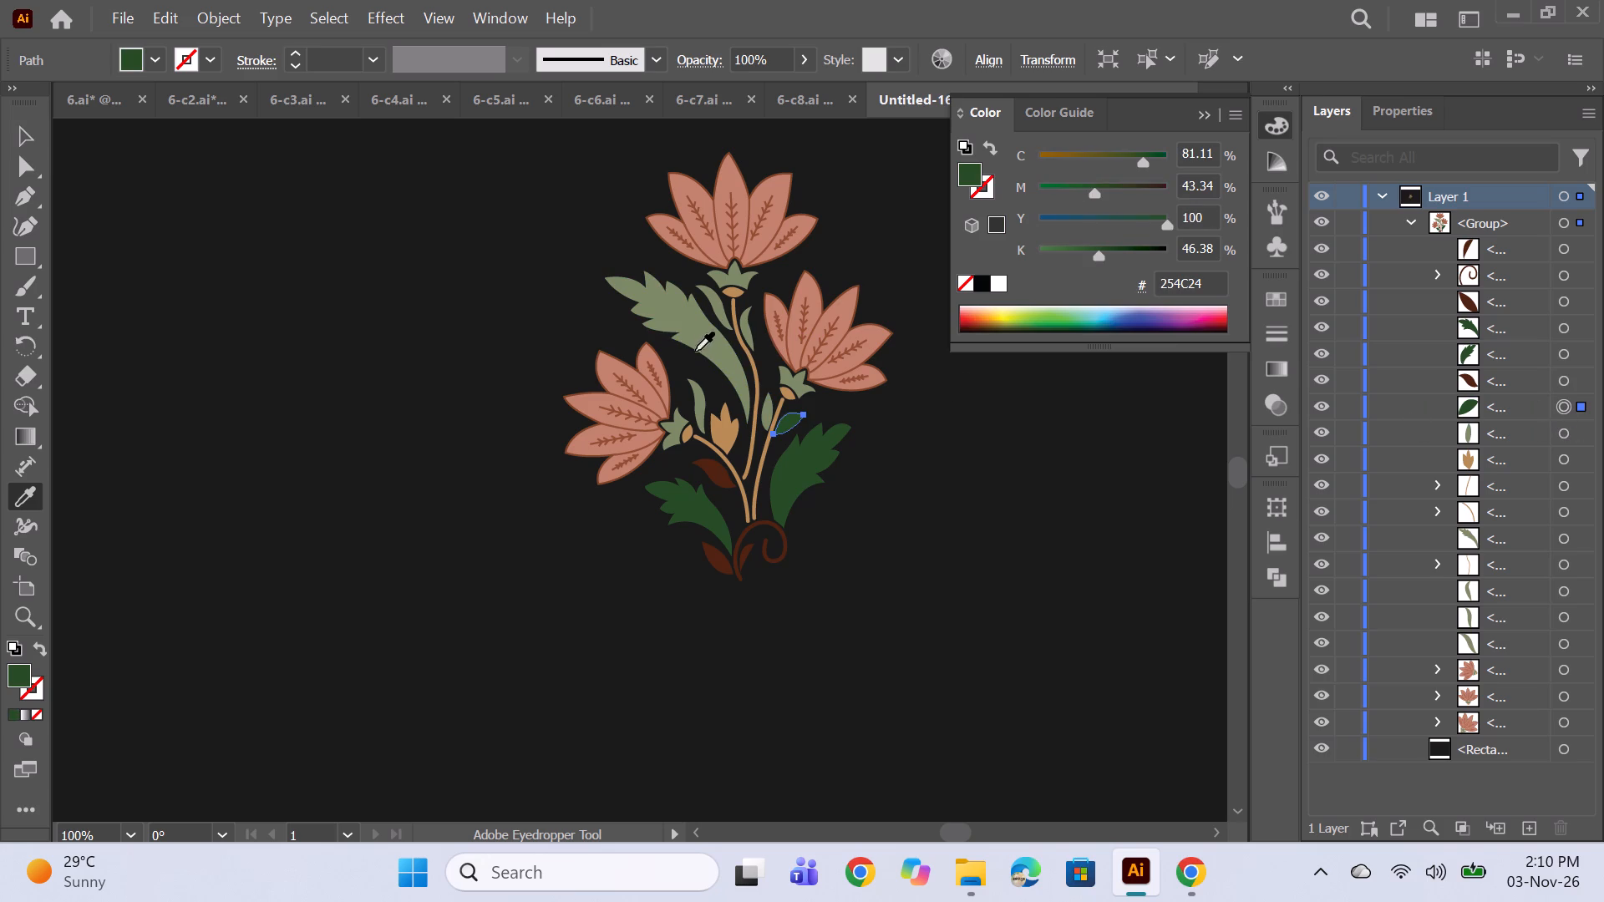
click(696, 343)
click(1562, 380)
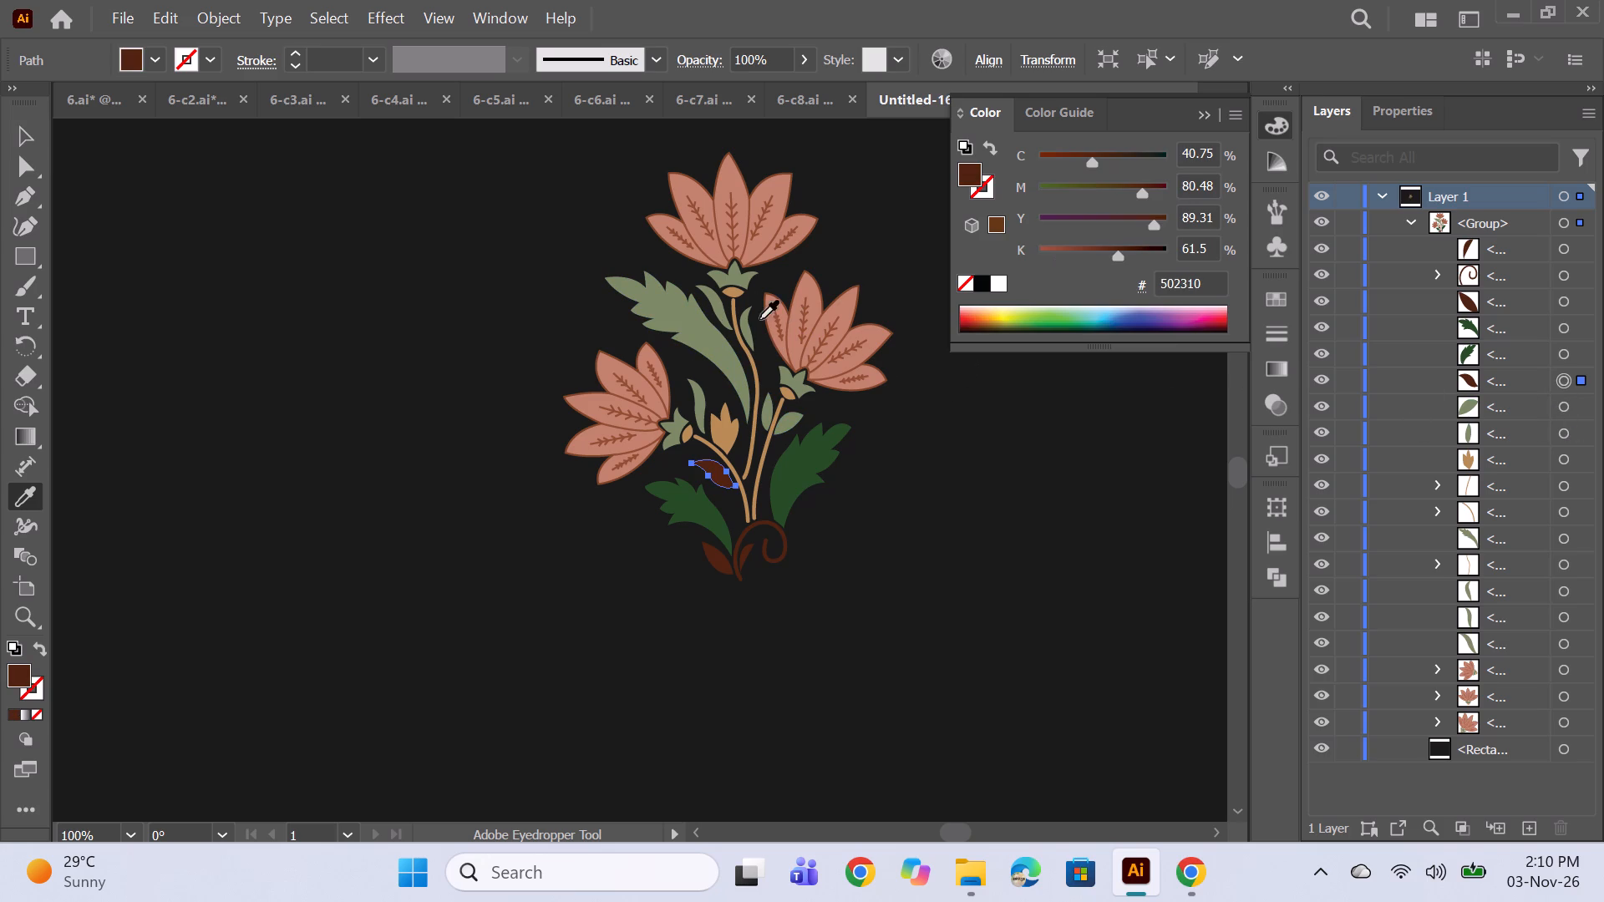
click(733, 293)
Recolour the two large dark green leaves on either side of the motif's lower part with the upper leaf's sage green 7C8964.
click(1561, 355)
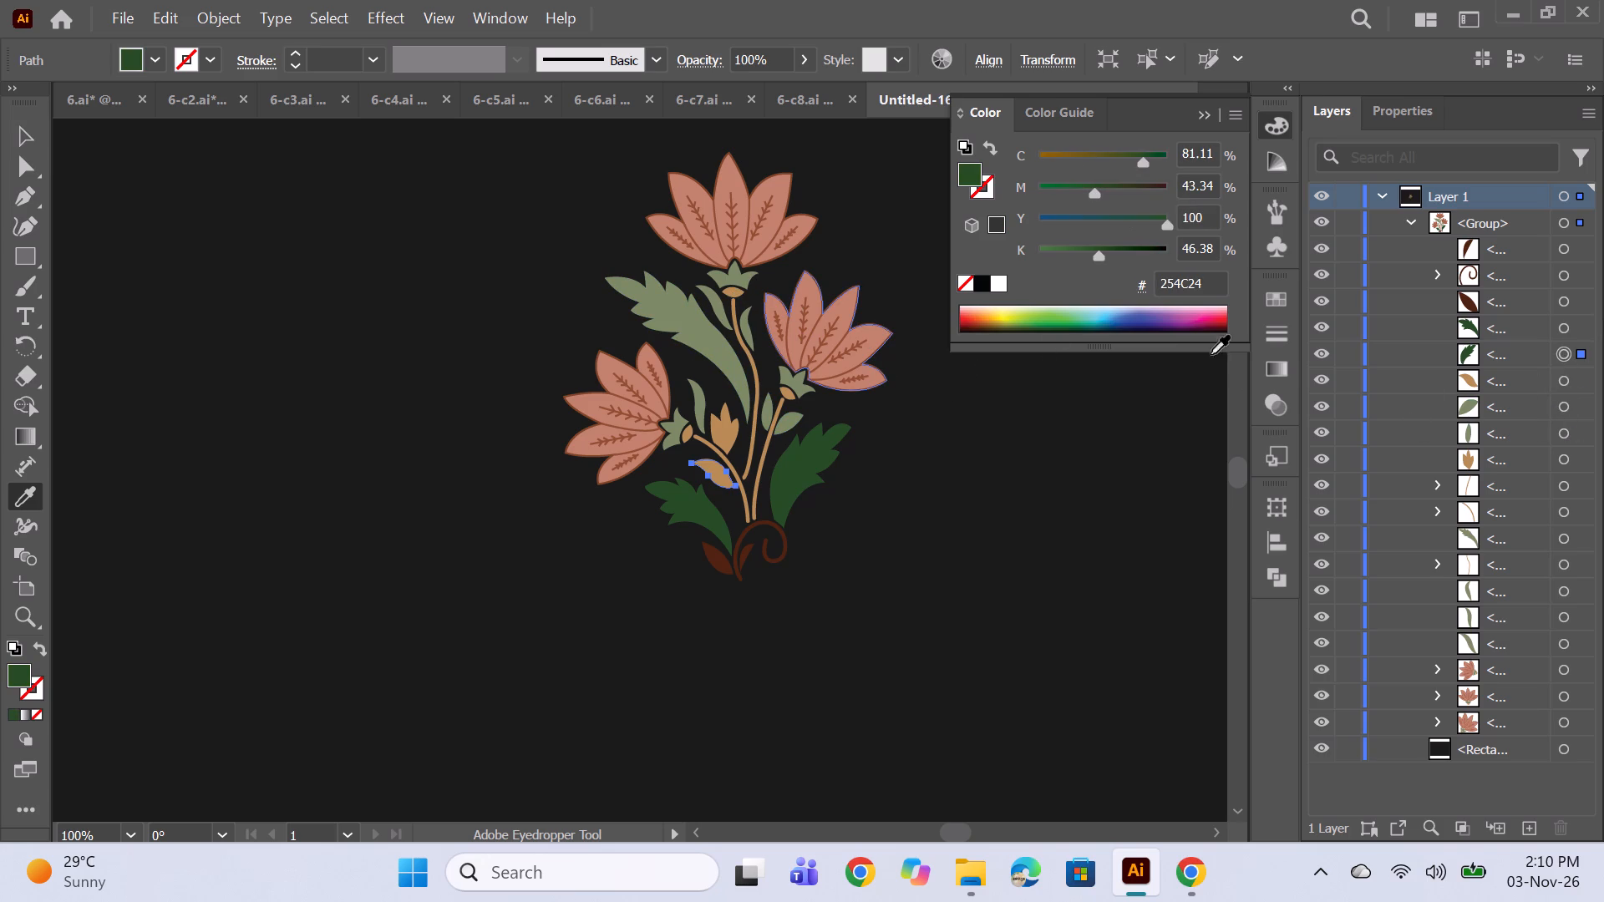
click(713, 353)
click(1568, 326)
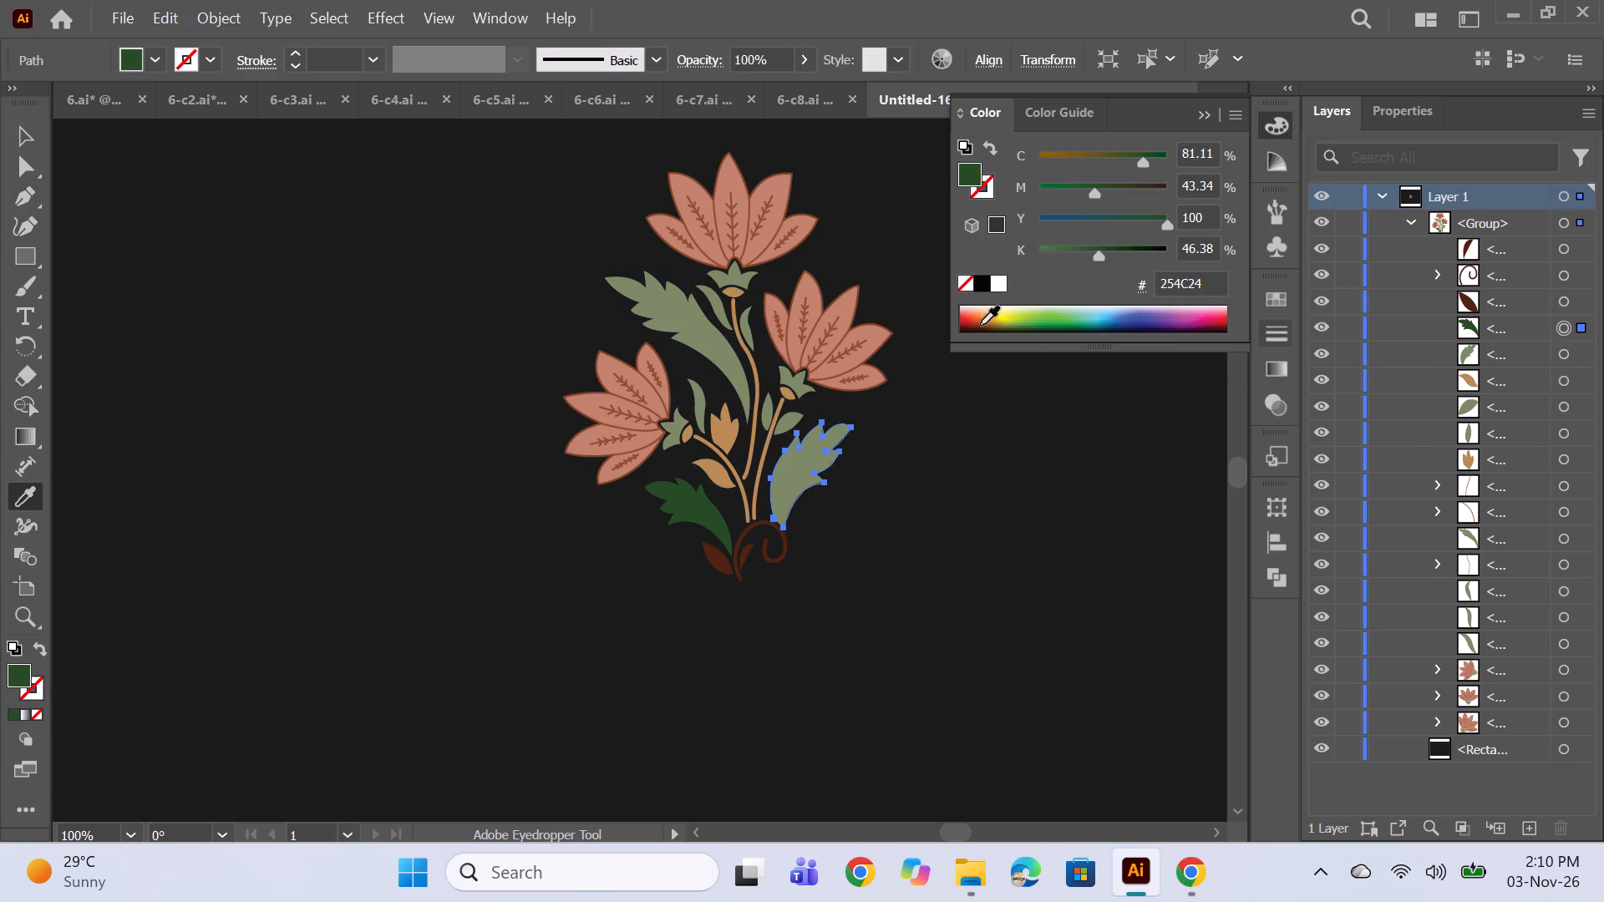
click(730, 362)
drag(1561, 295, 1524, 315)
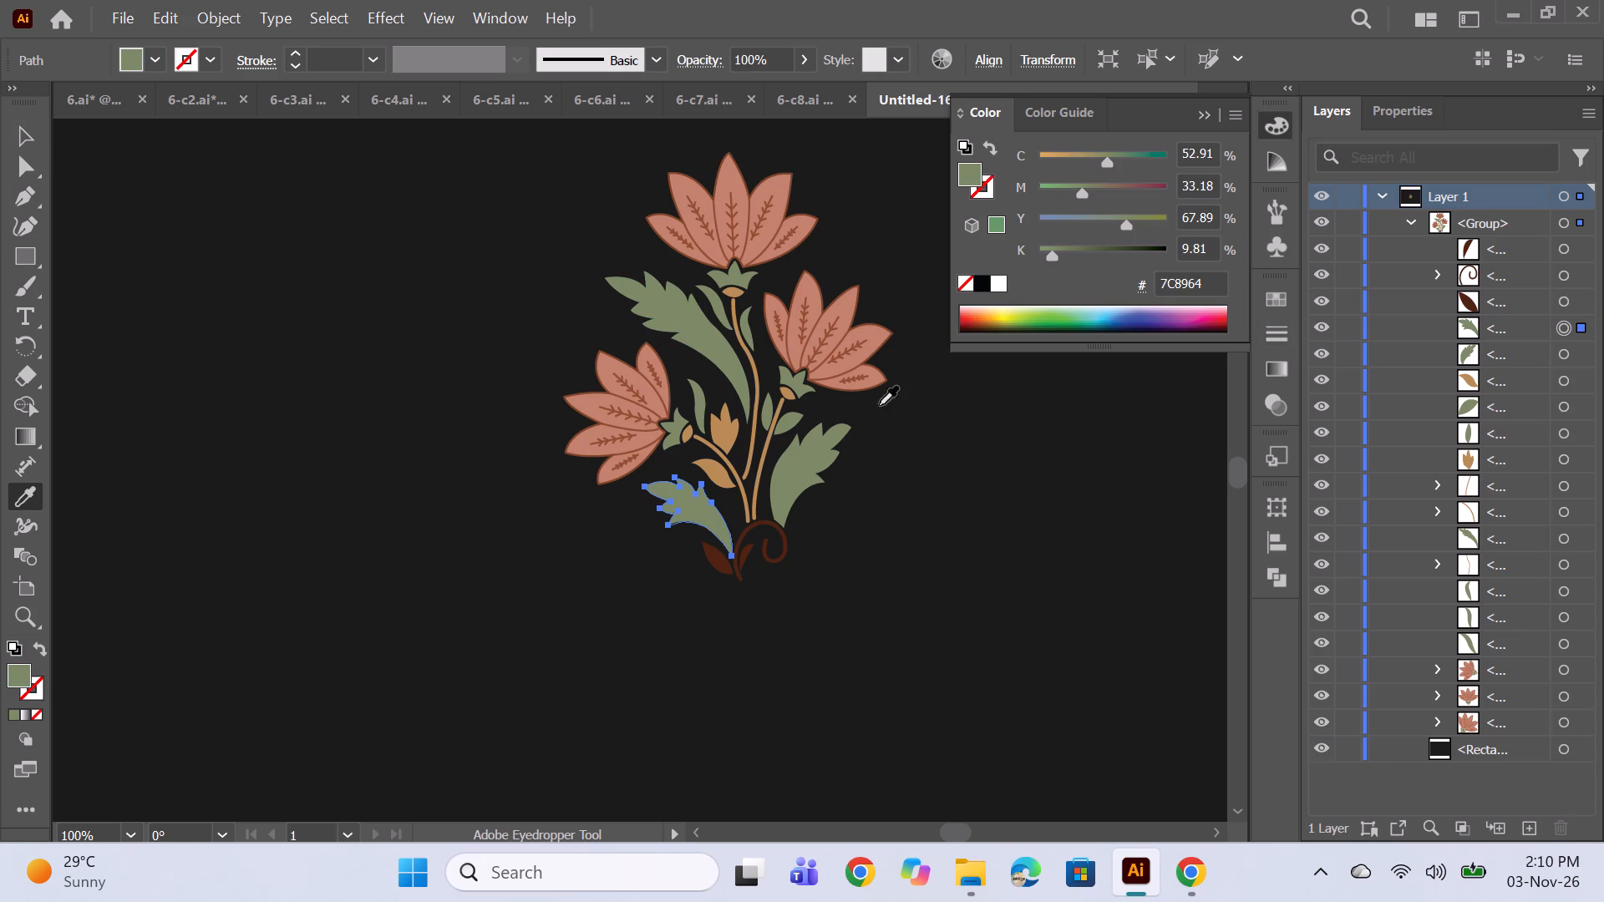
click(724, 438)
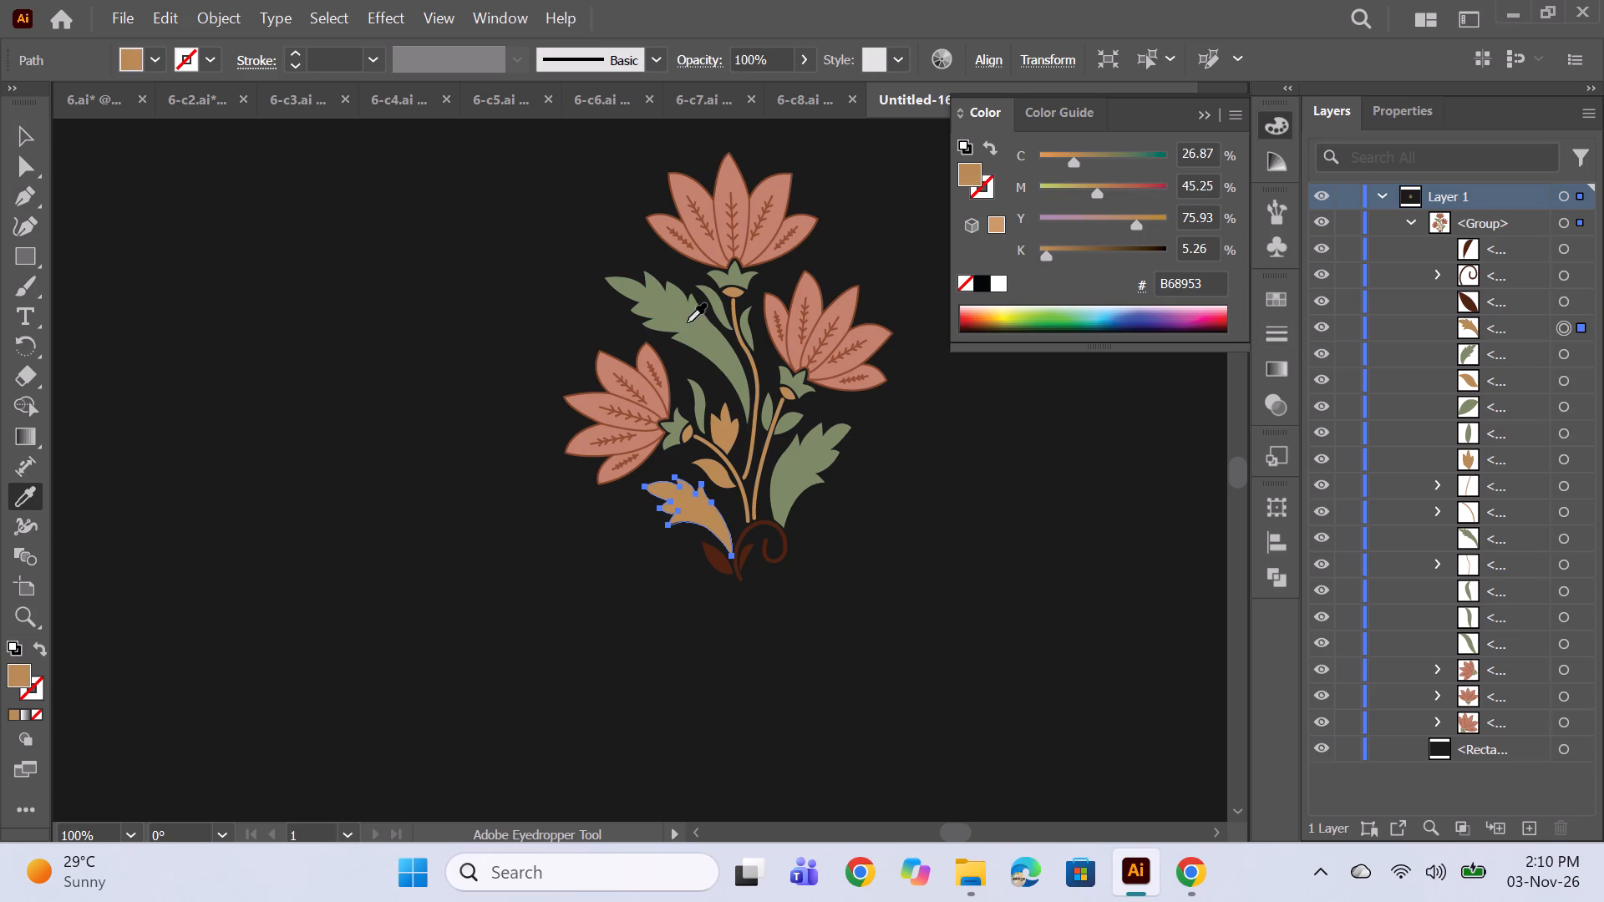
click(687, 312)
Recolour the curled stem and the two small brown leaves at the motif's base with the bud's tan B68953.
click(1564, 296)
click(720, 443)
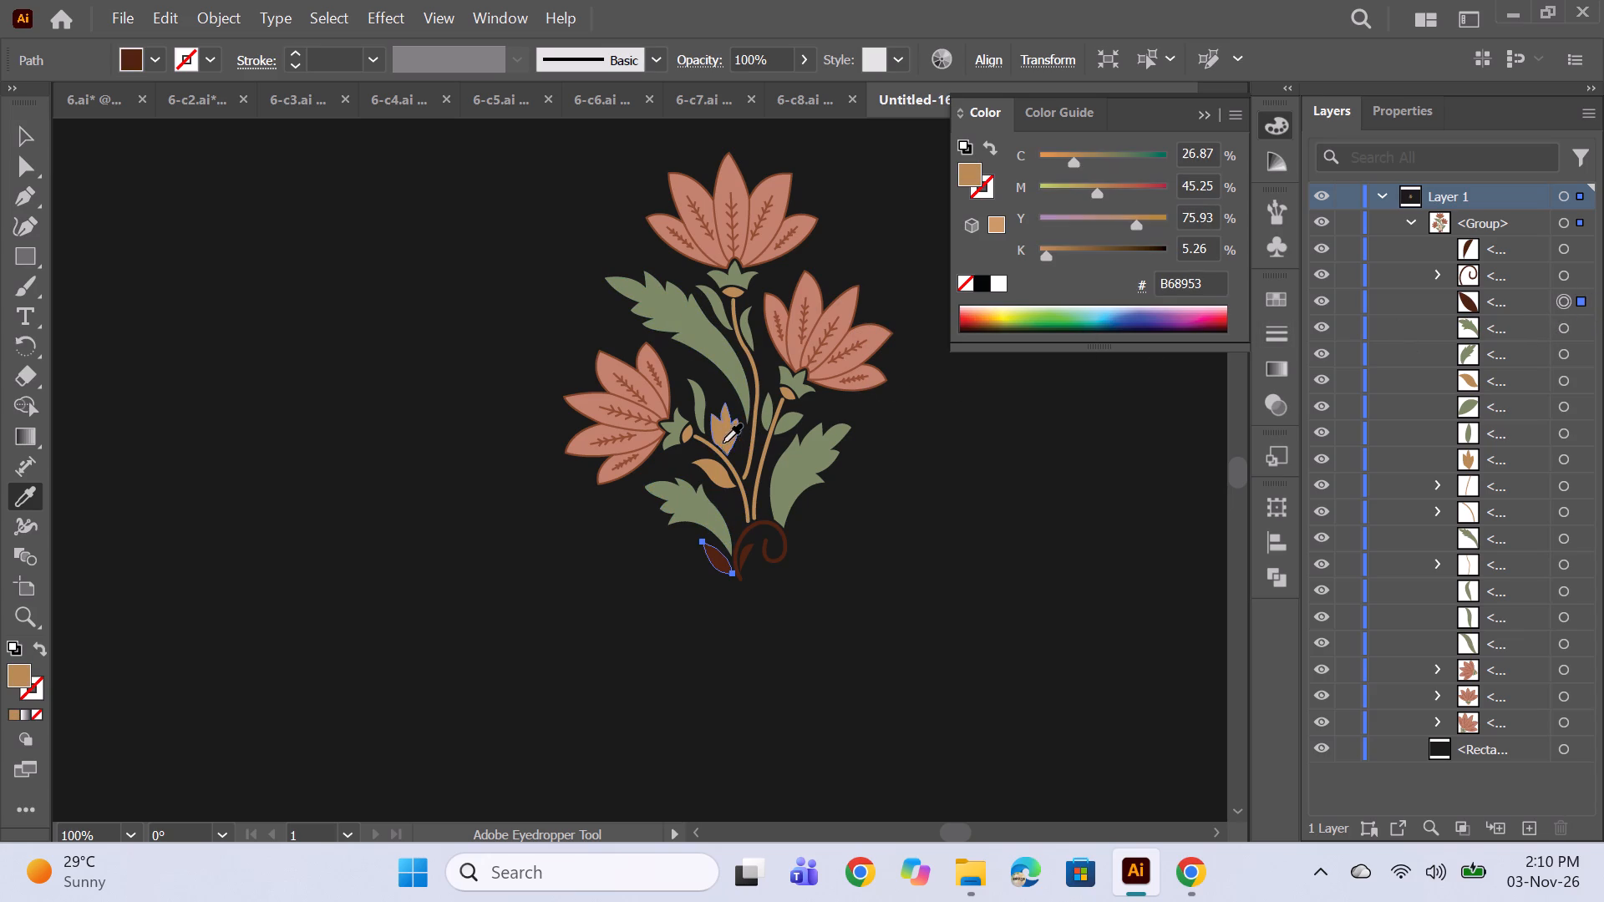
drag(1566, 270, 1539, 283)
click(720, 423)
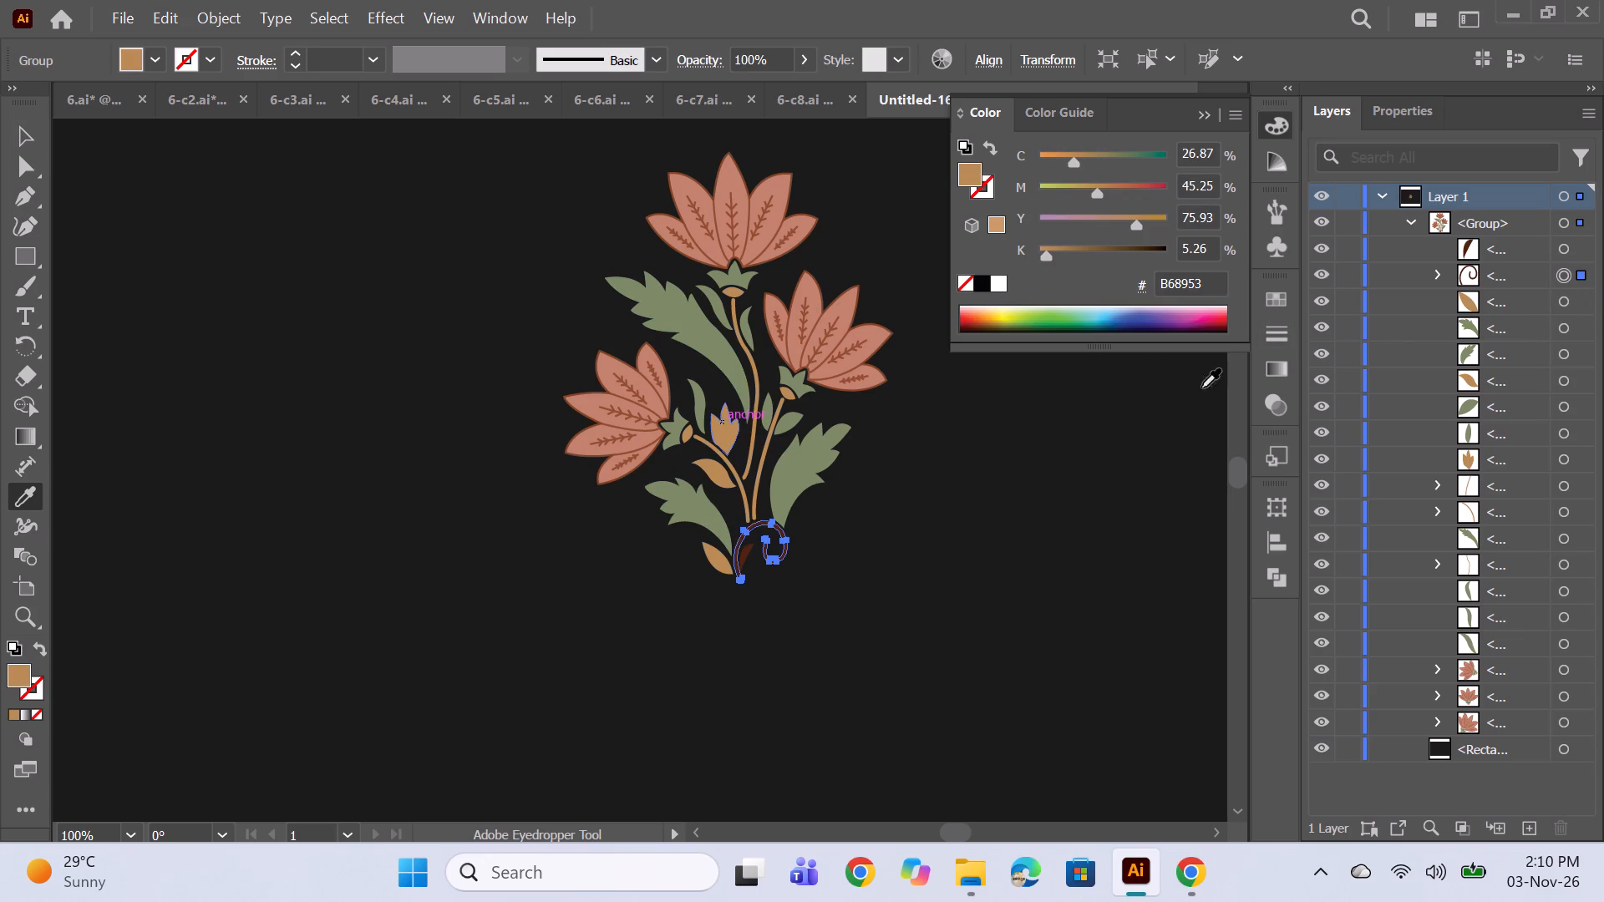
click(1561, 247)
click(718, 431)
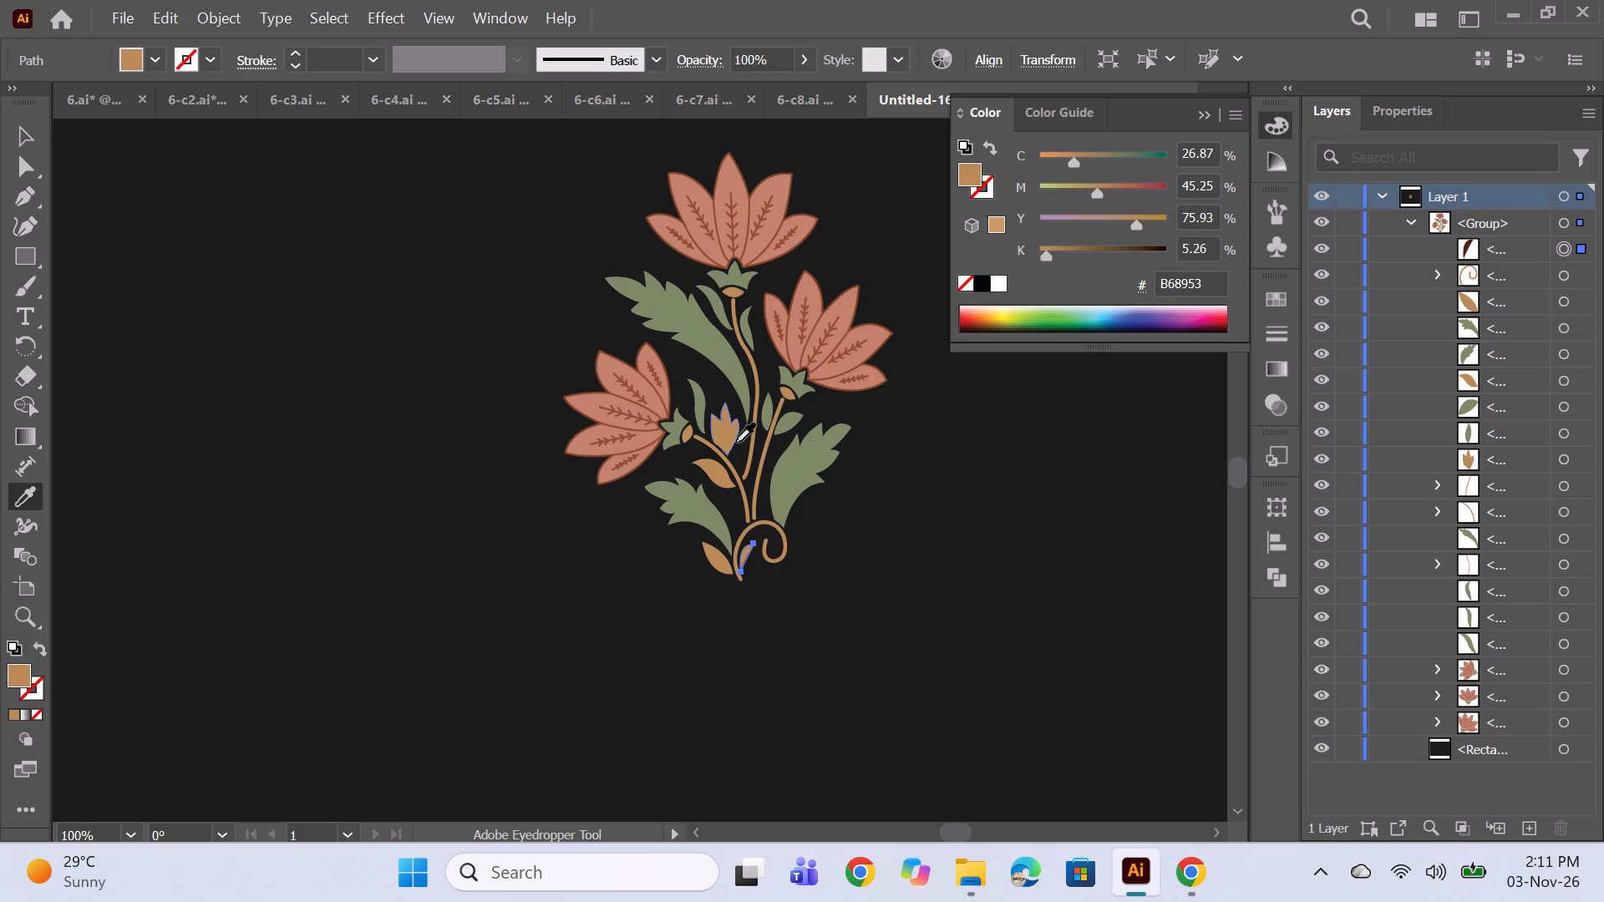
ctrl+click(980, 480)
Make a pattern from the whole recoloured flower motif group, using the Brick by Column tile type.
alt+scroll(909, 438, down, 3)
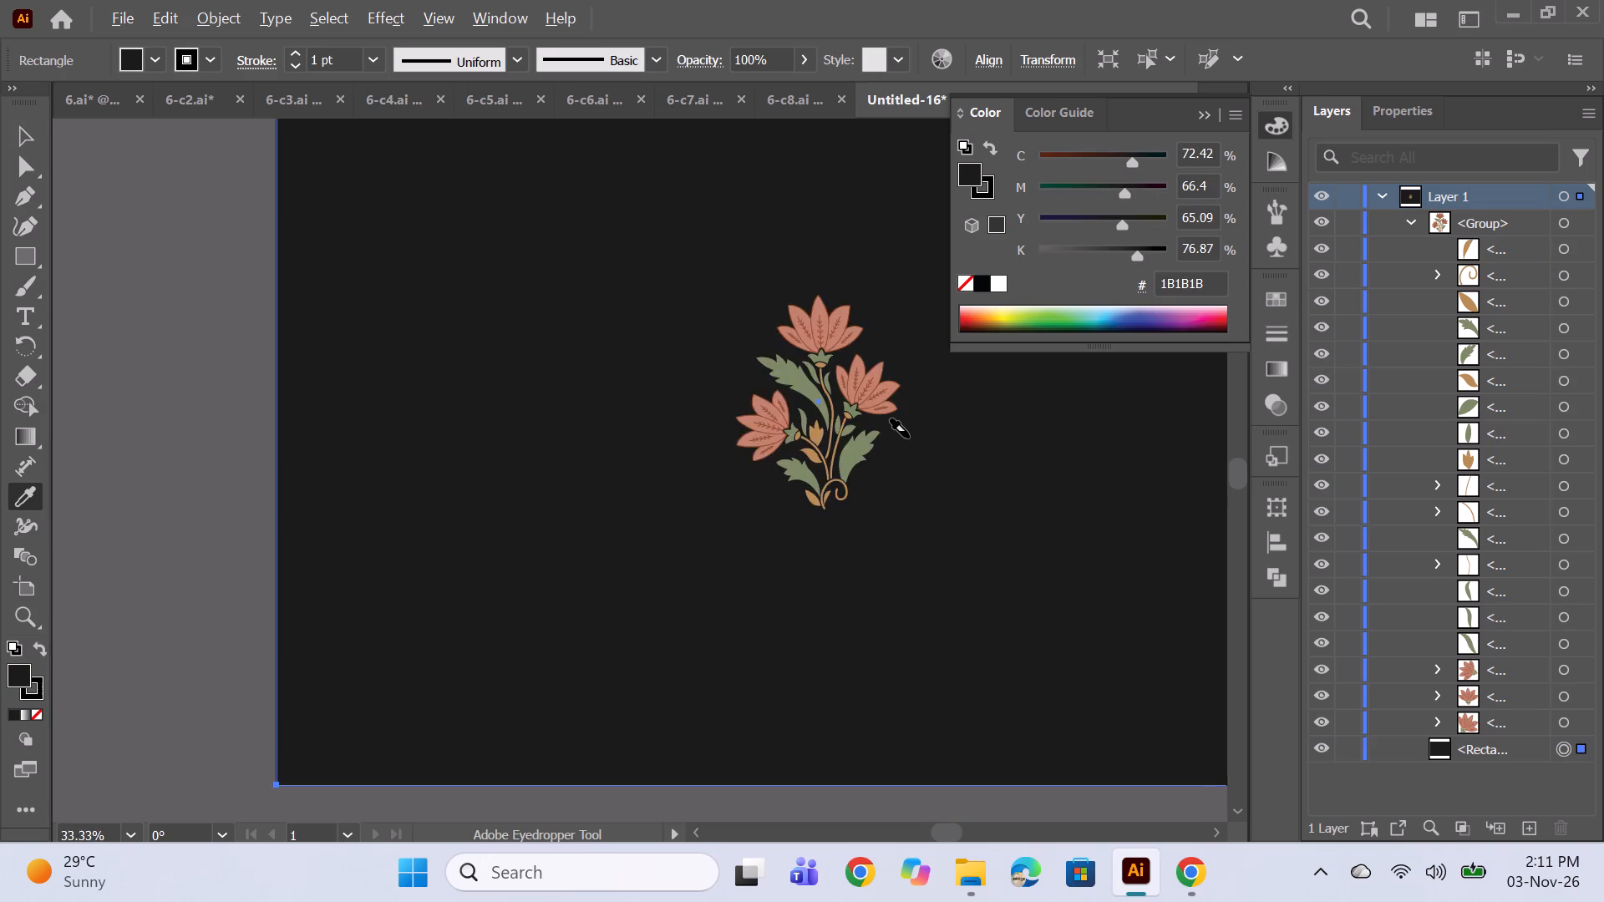
click(1202, 117)
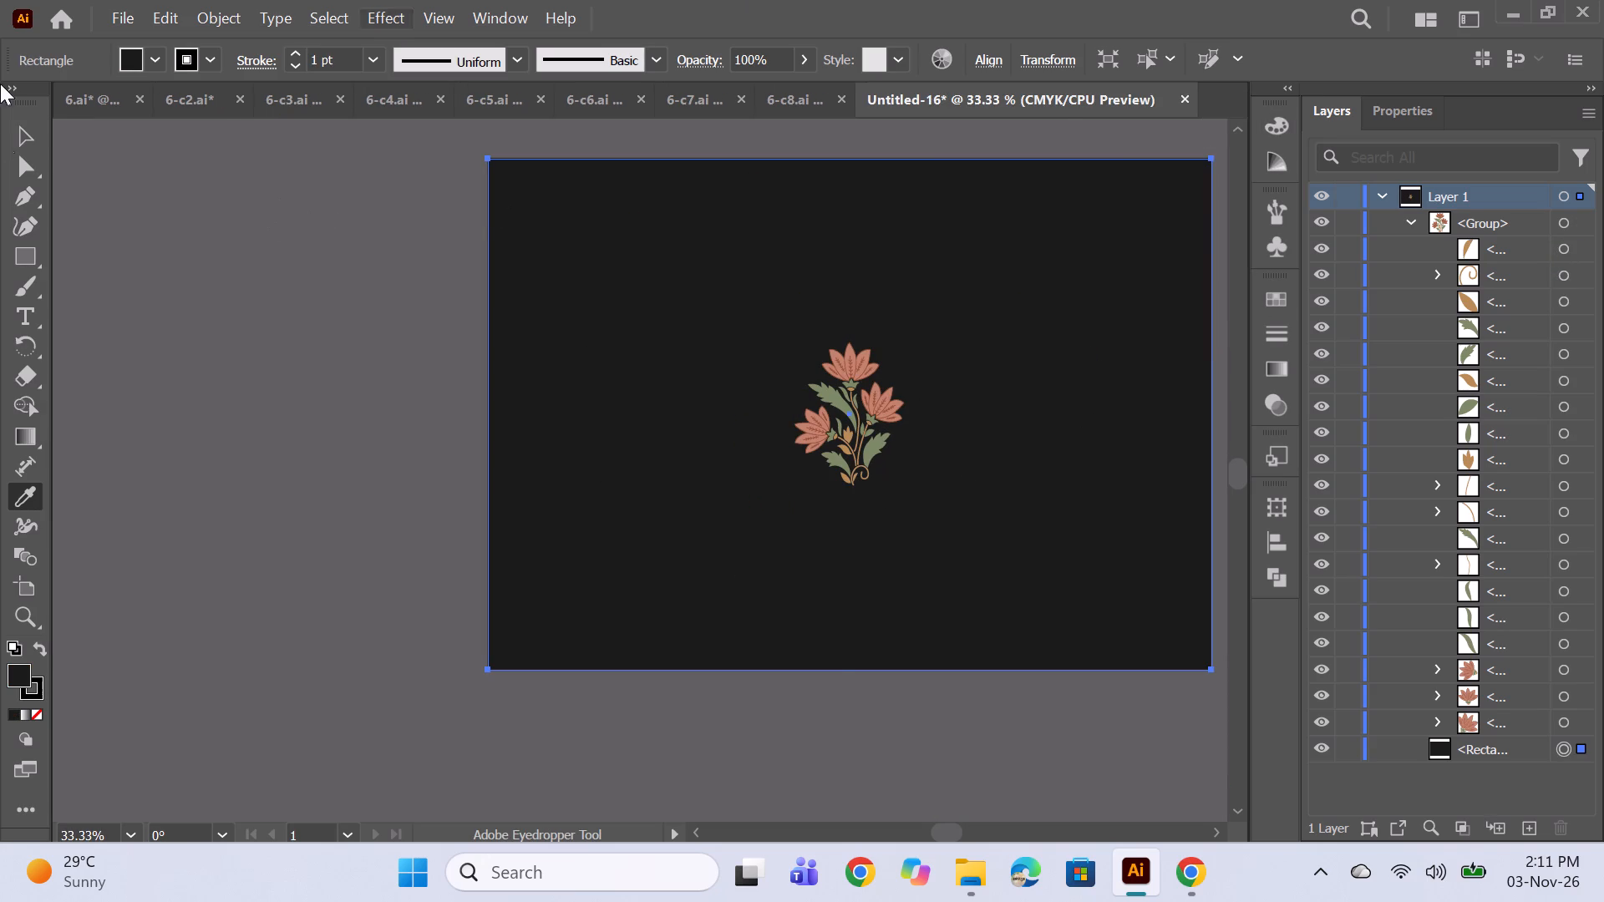
click(13, 135)
click(842, 413)
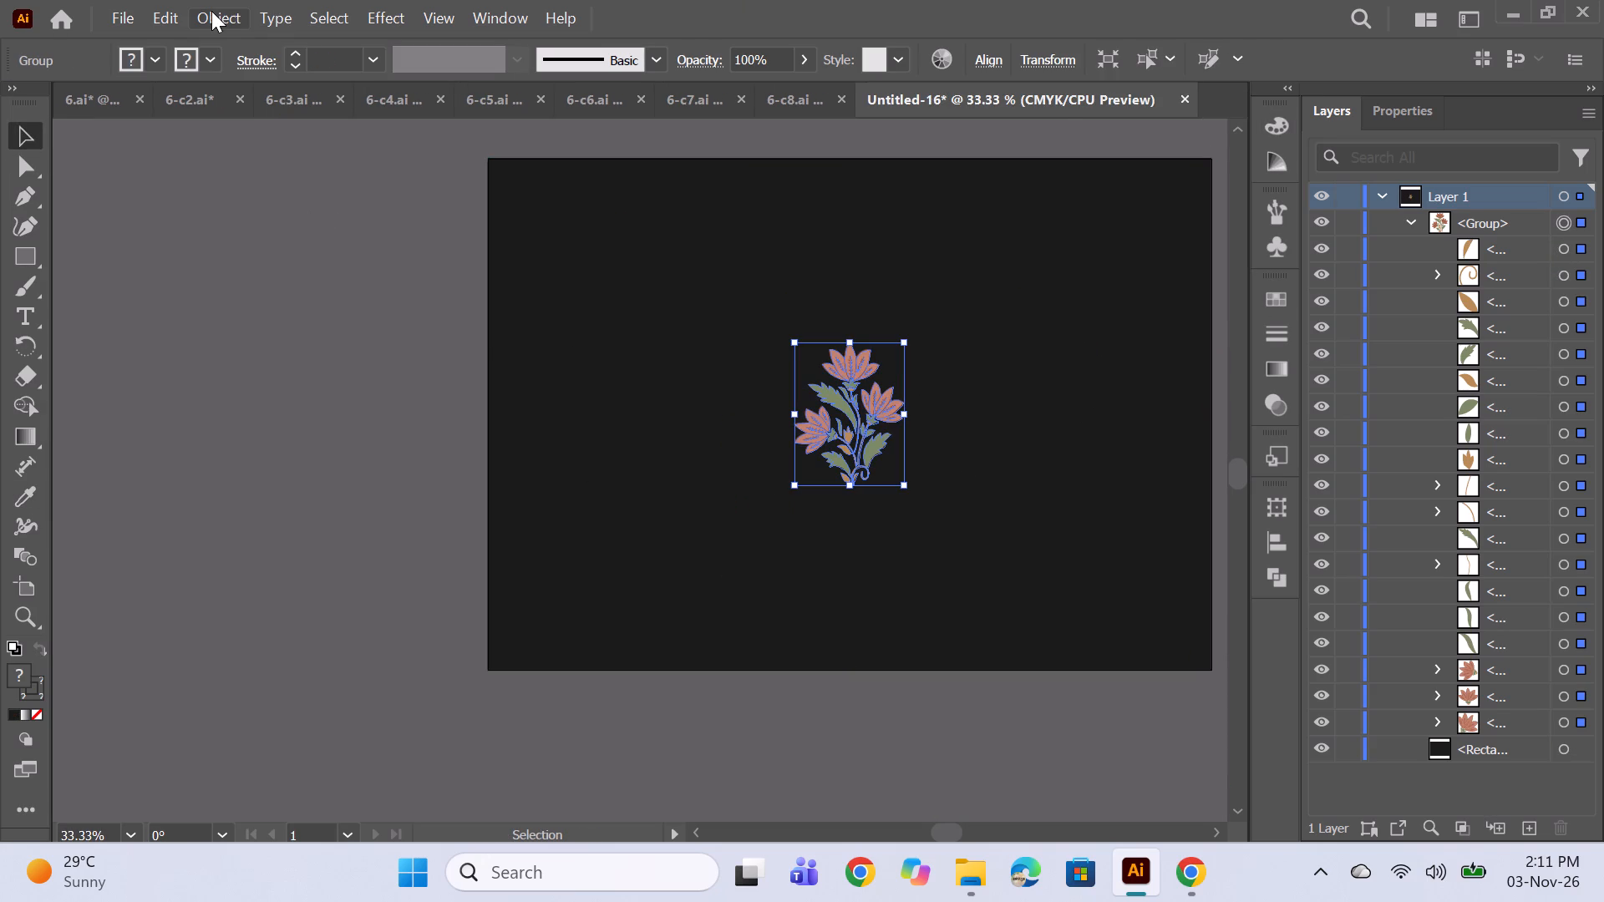
click(211, 10)
click(246, 759)
click(616, 766)
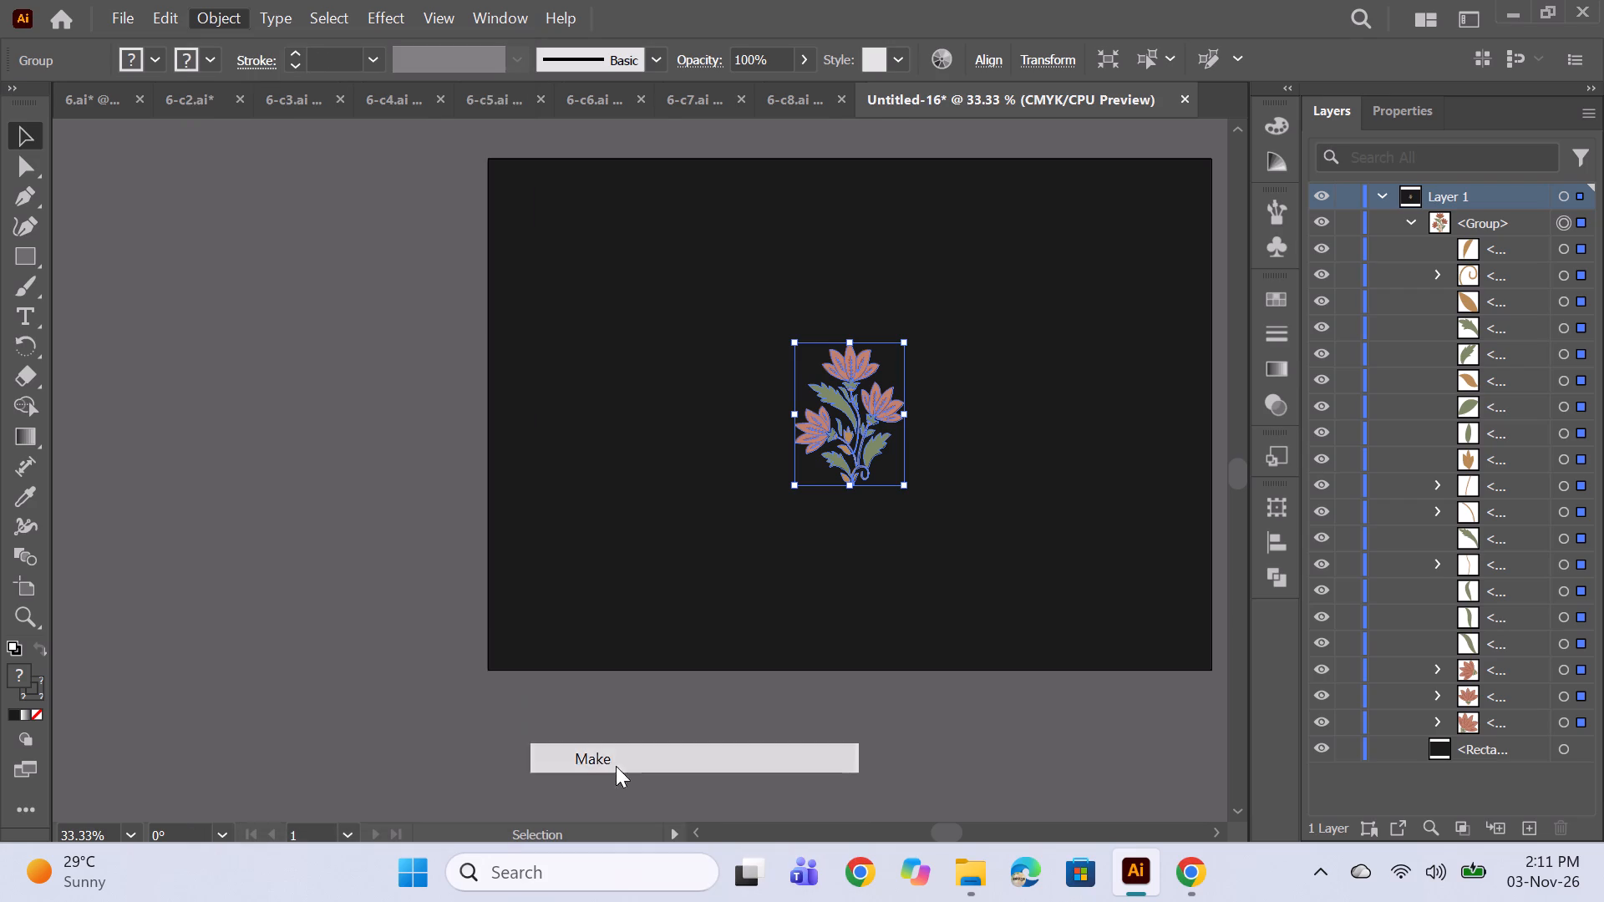
click(1043, 480)
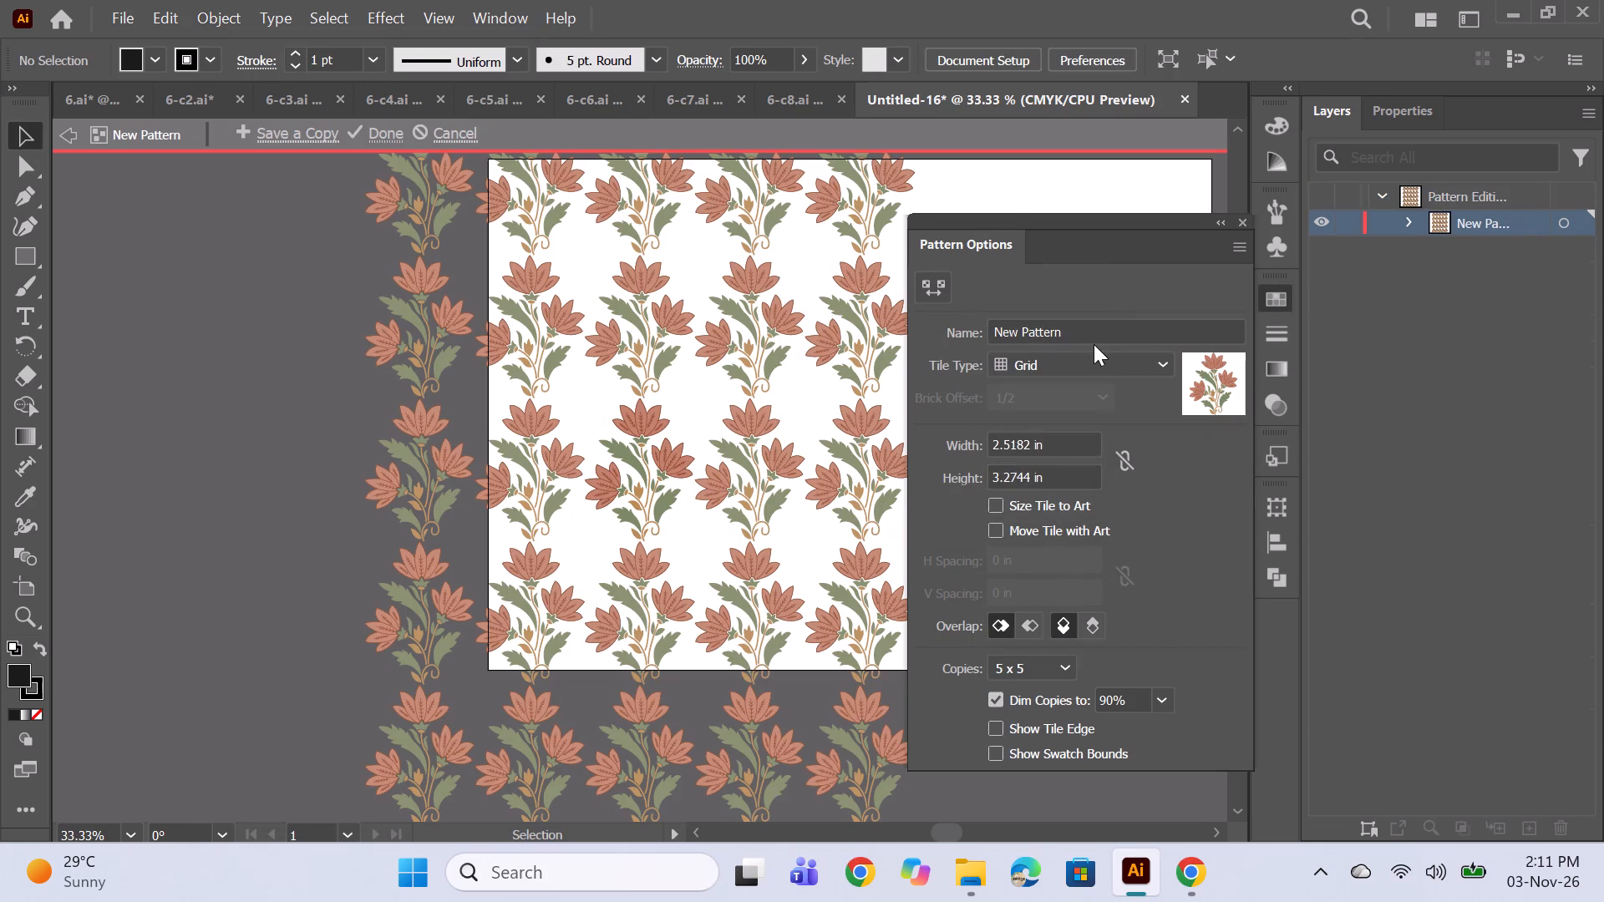
click(1089, 364)
click(1100, 454)
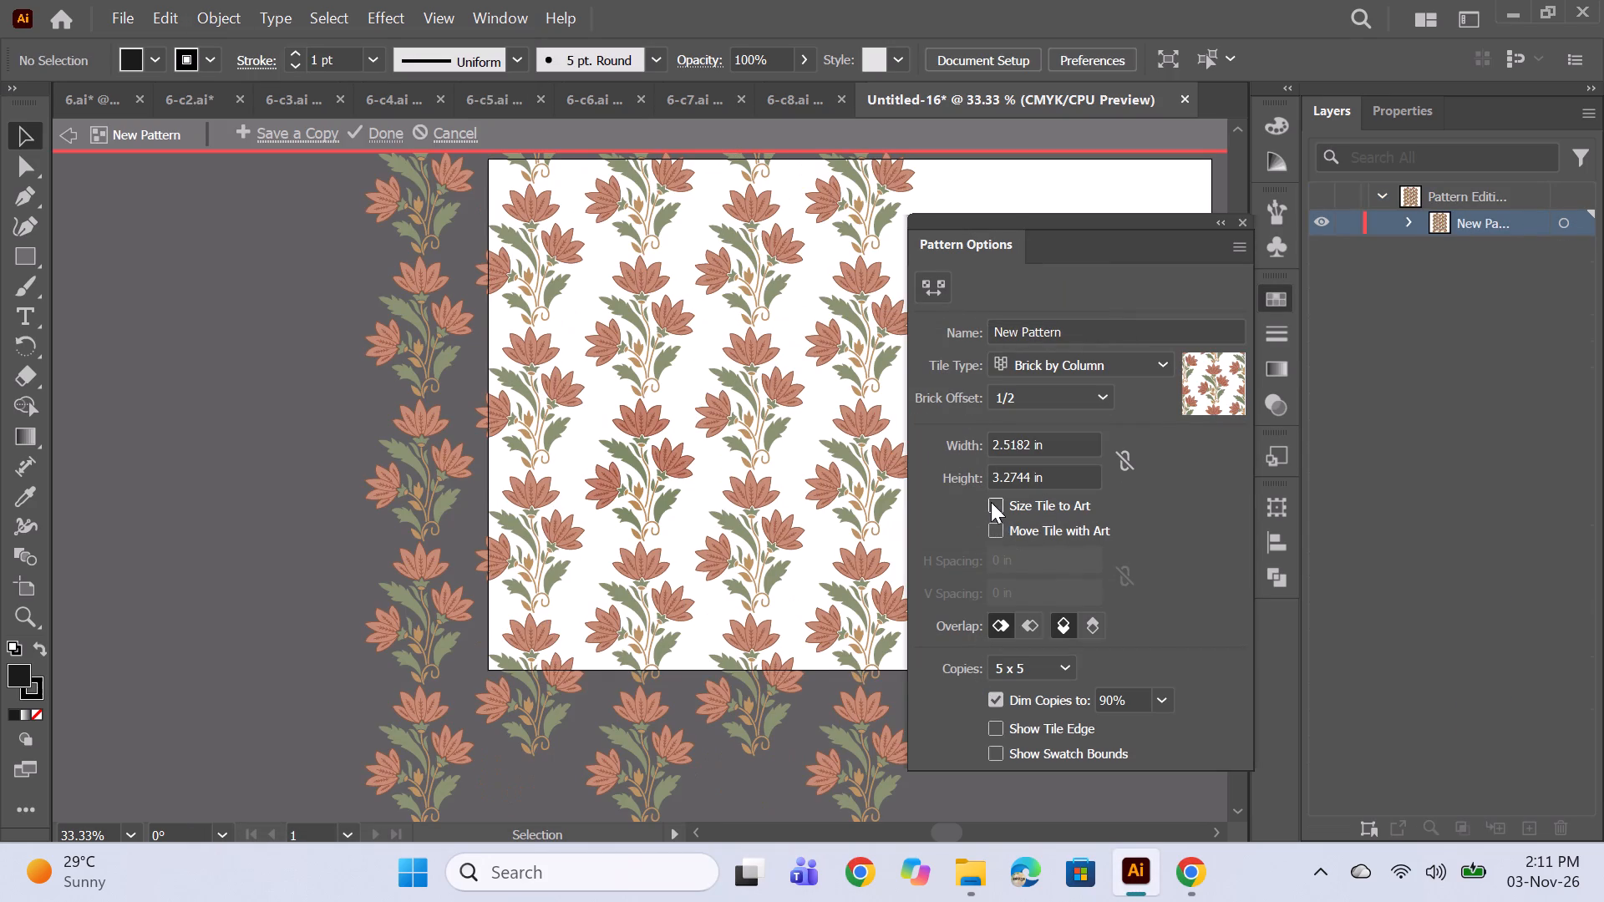
Size the pattern tile to the art with 0.5 in horizontal and vertical spacing, and finish editing the pattern.
click(991, 502)
click(997, 553)
text(.5)
key(Return)
click(999, 595)
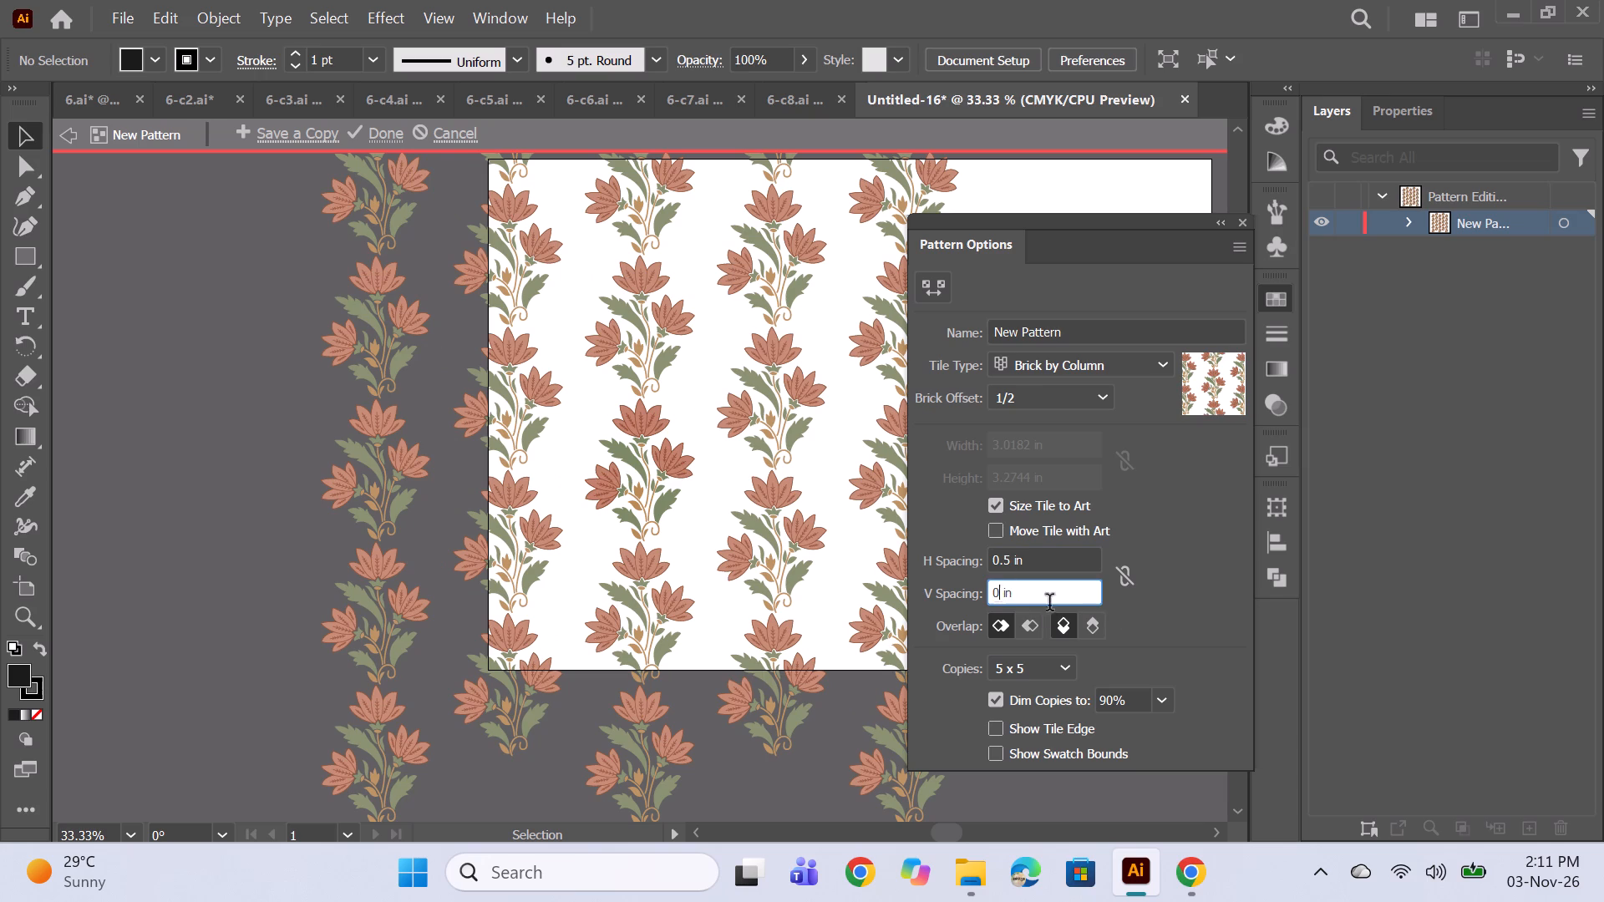
text(.5)
key(Return)
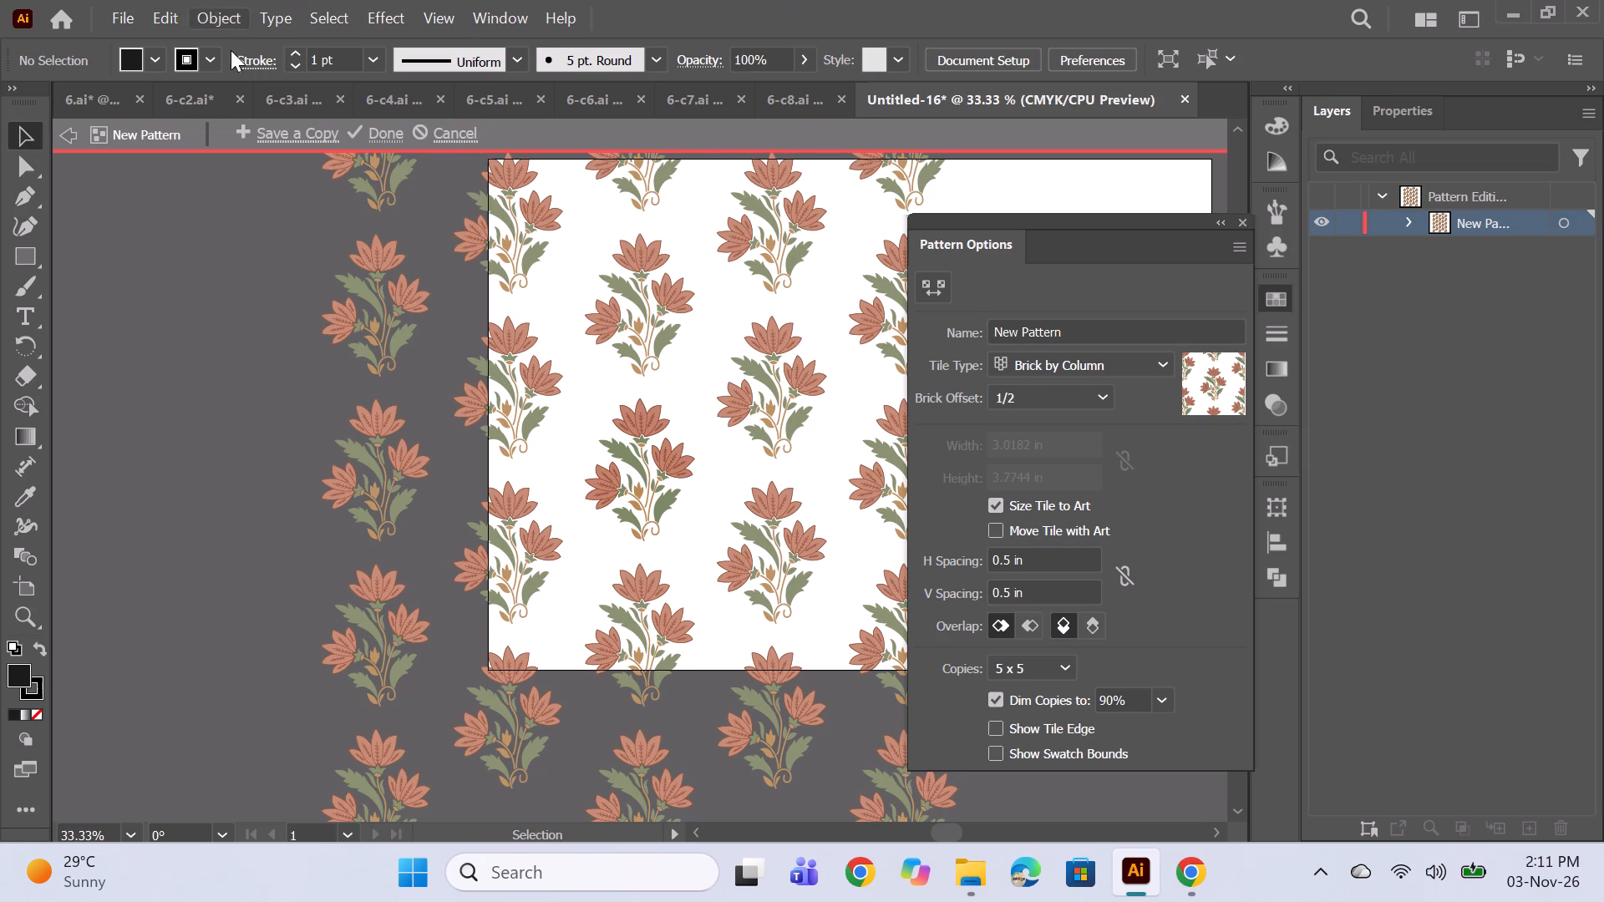
click(377, 127)
Draw a rectangle covering the whole dark artboard background and fill it with the new floral pattern swatch.
click(38, 255)
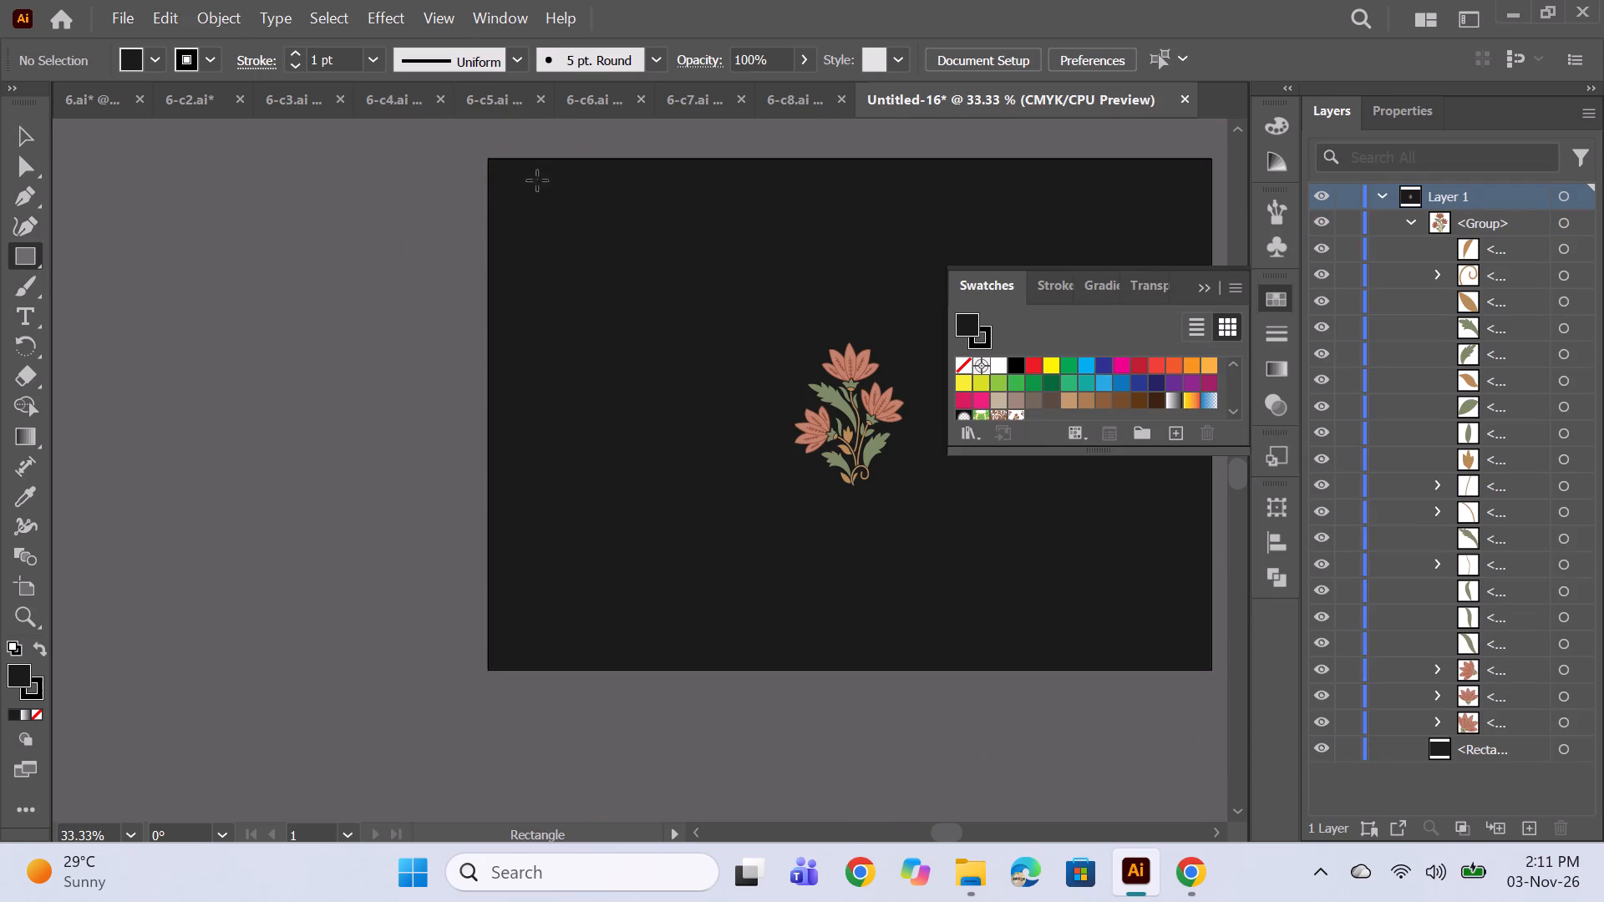
drag(486, 160, 1124, 602)
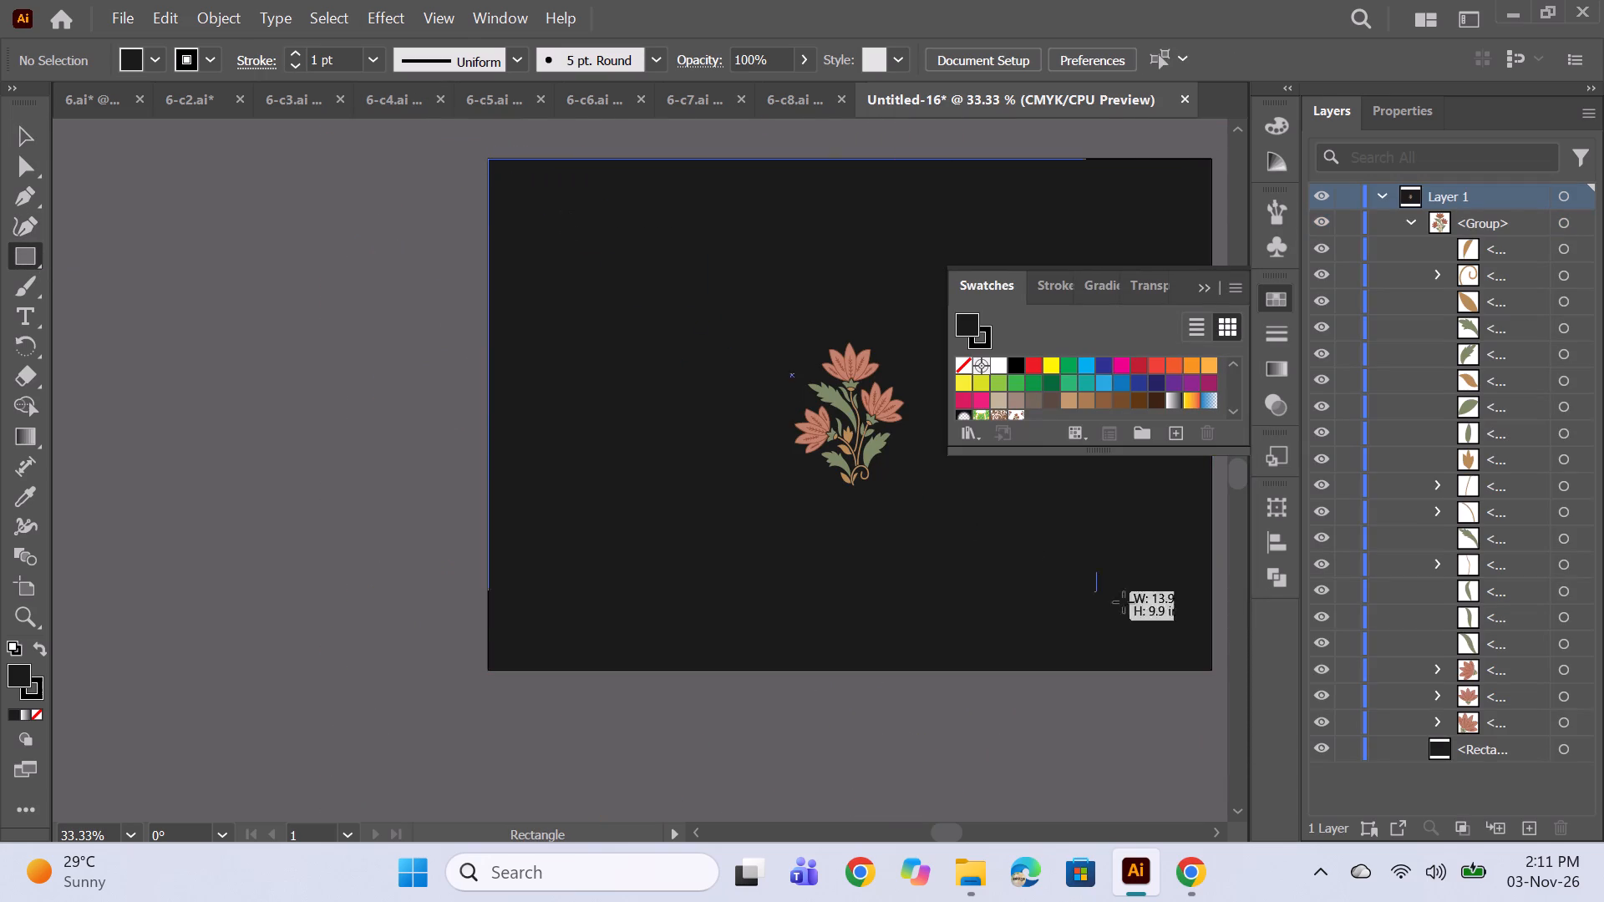
drag(1124, 602, 1211, 671)
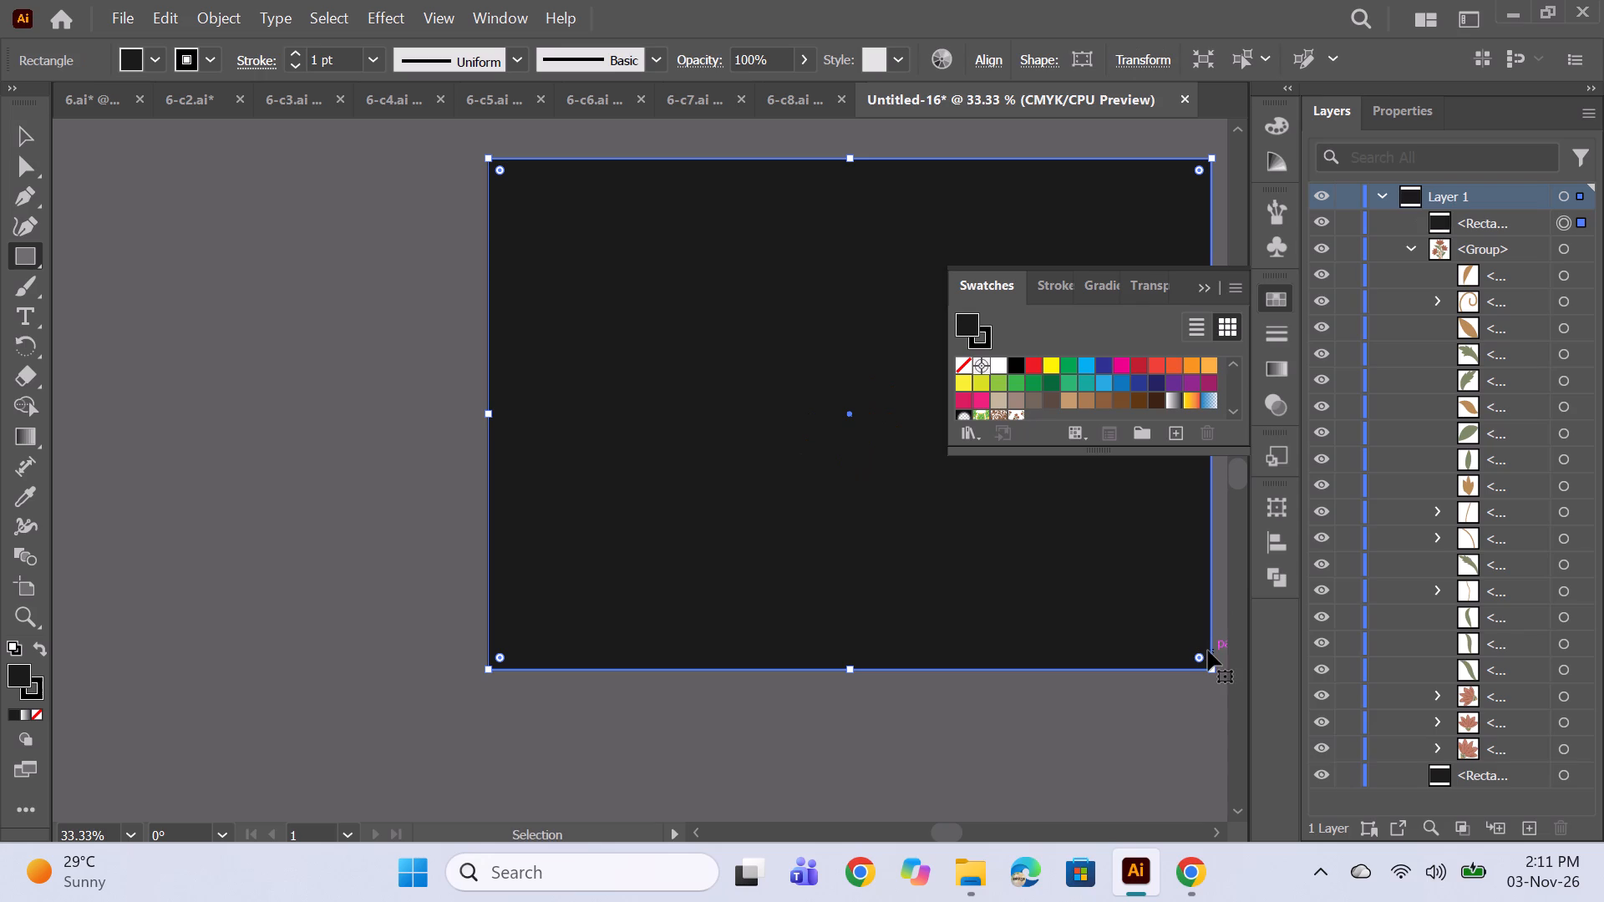
click(1014, 413)
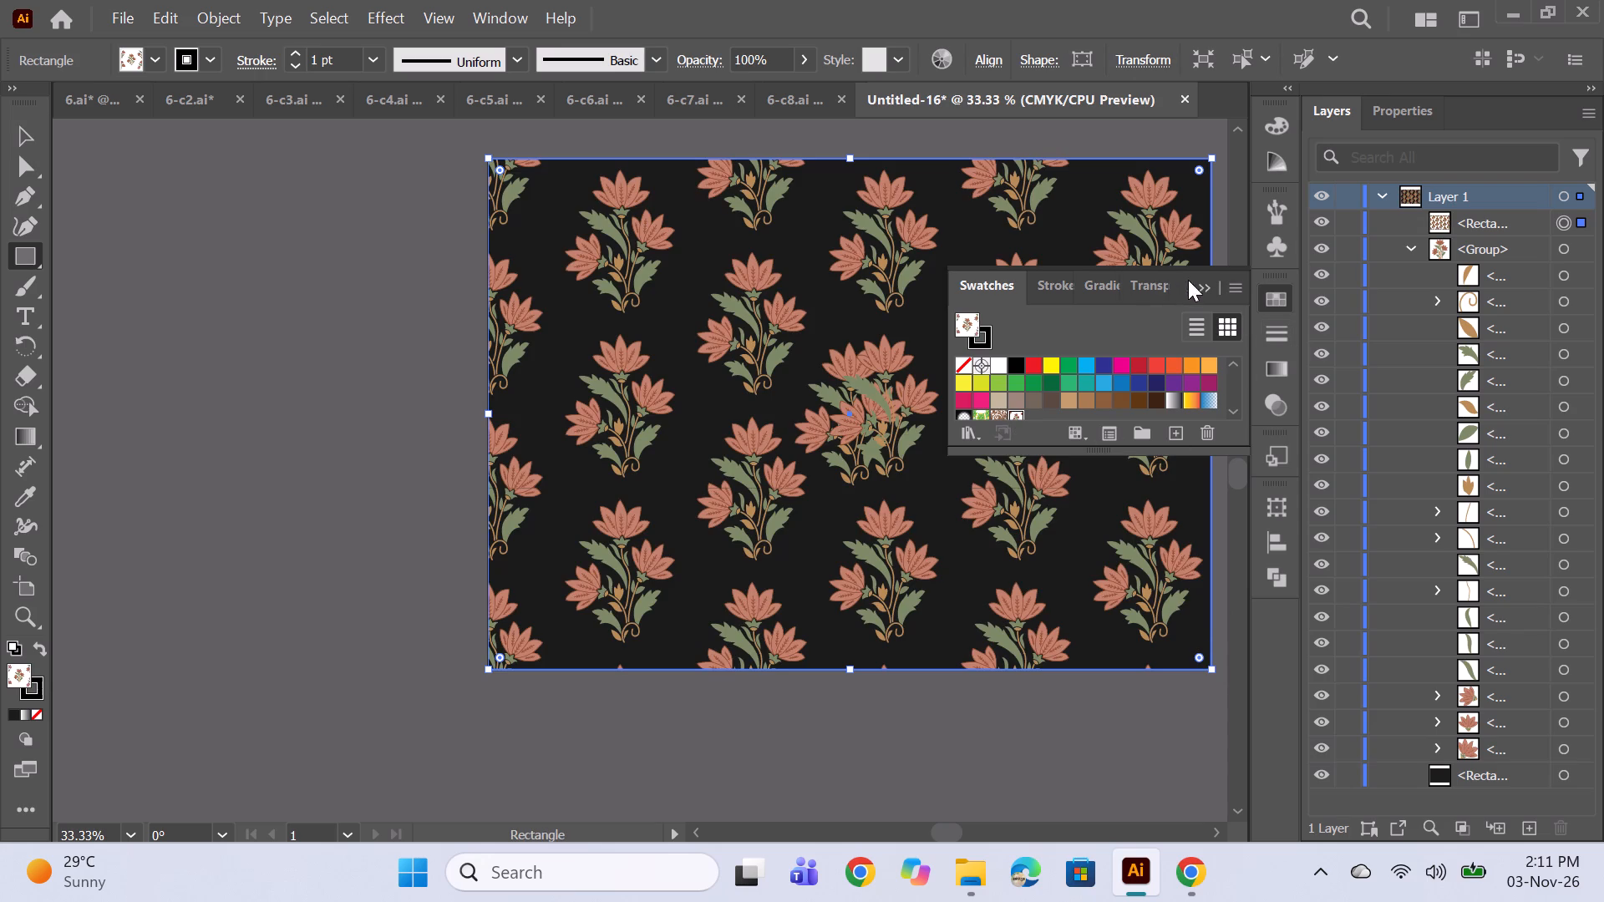
click(1201, 287)
Hide the original motif group so only the patterned rectangle and dark background show.
click(1318, 250)
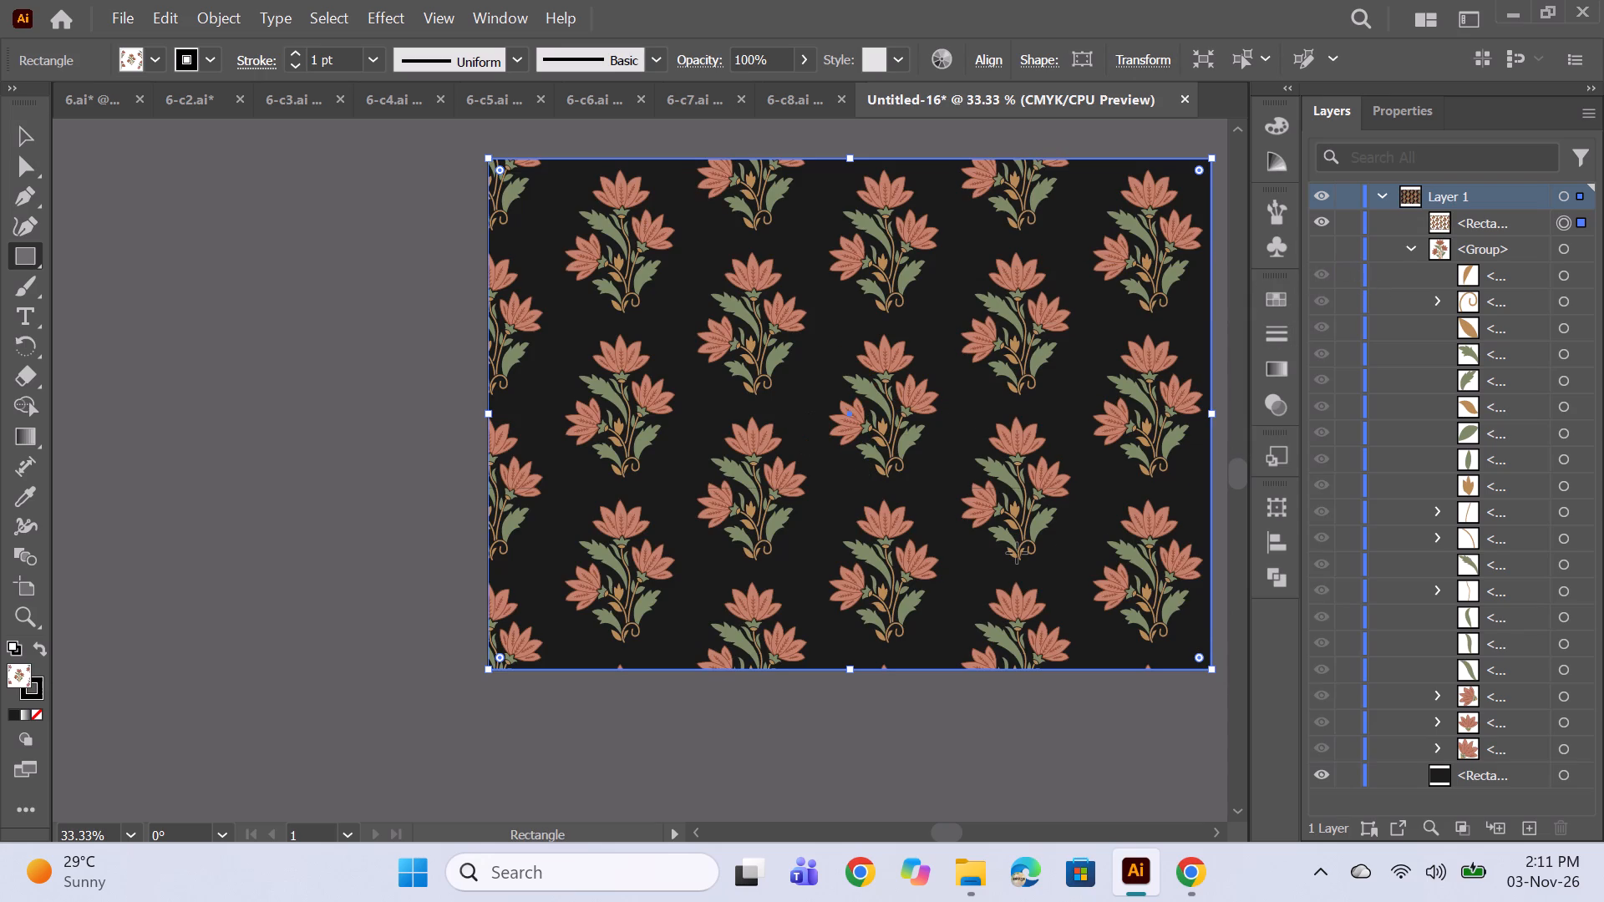
Save the patterned document as an Illustrator file named 6-c9.
key(space)
key(space)
key(space)
key(space)
key(space)
key(space)
key(space)
key(space)
key(space)
drag(977, 523, 806, 562)
key(ctrl+s)
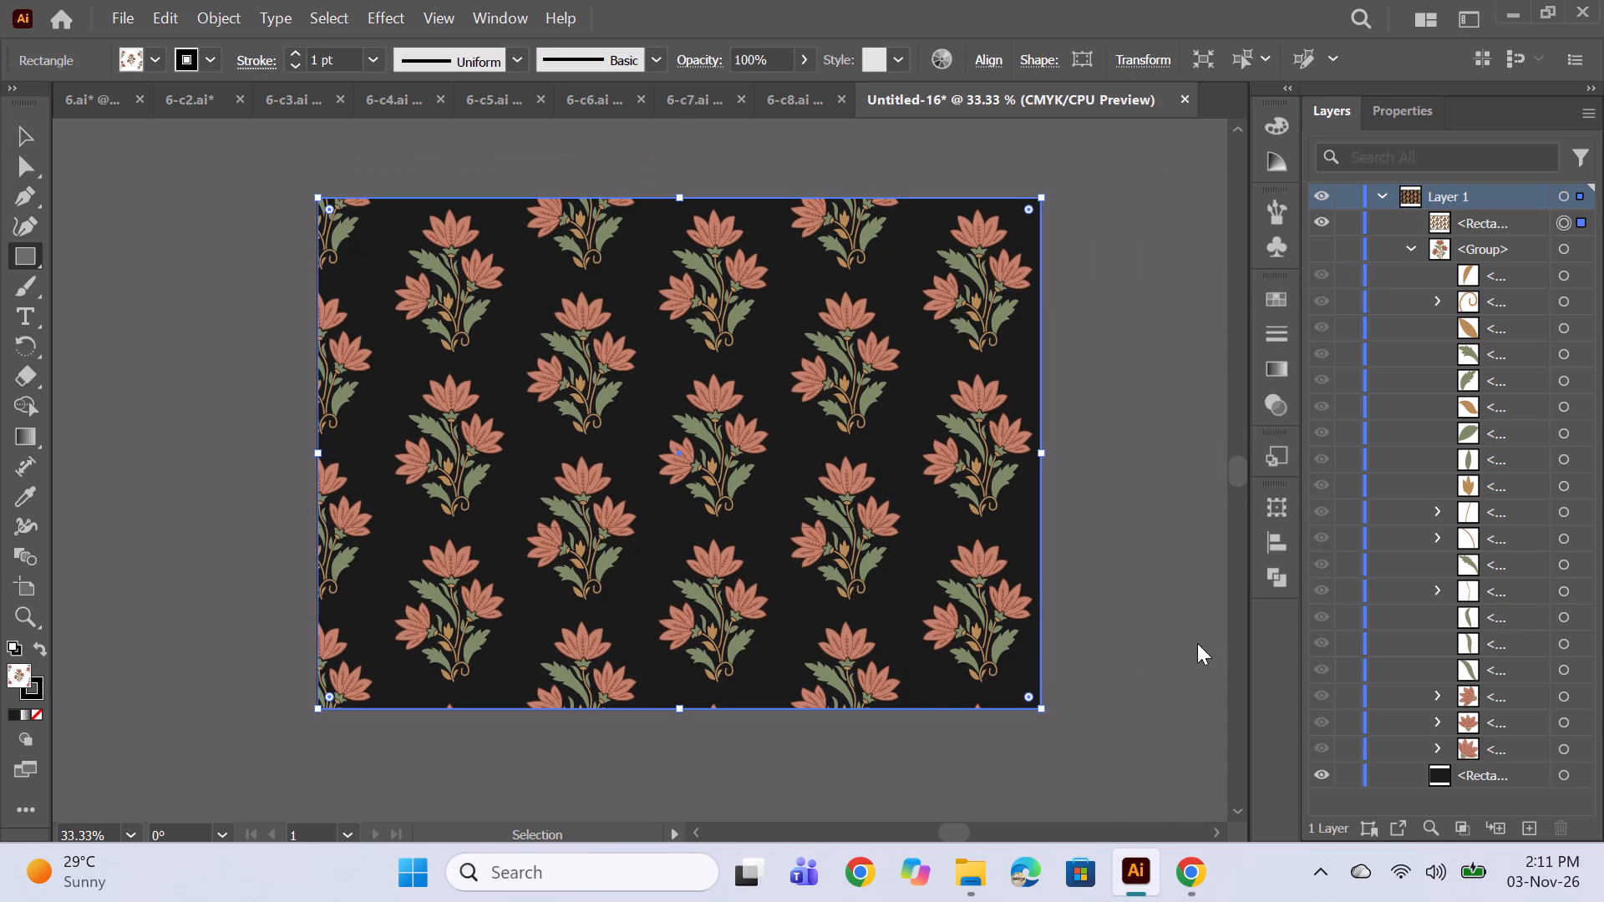
text(6-c9)
key(Return)
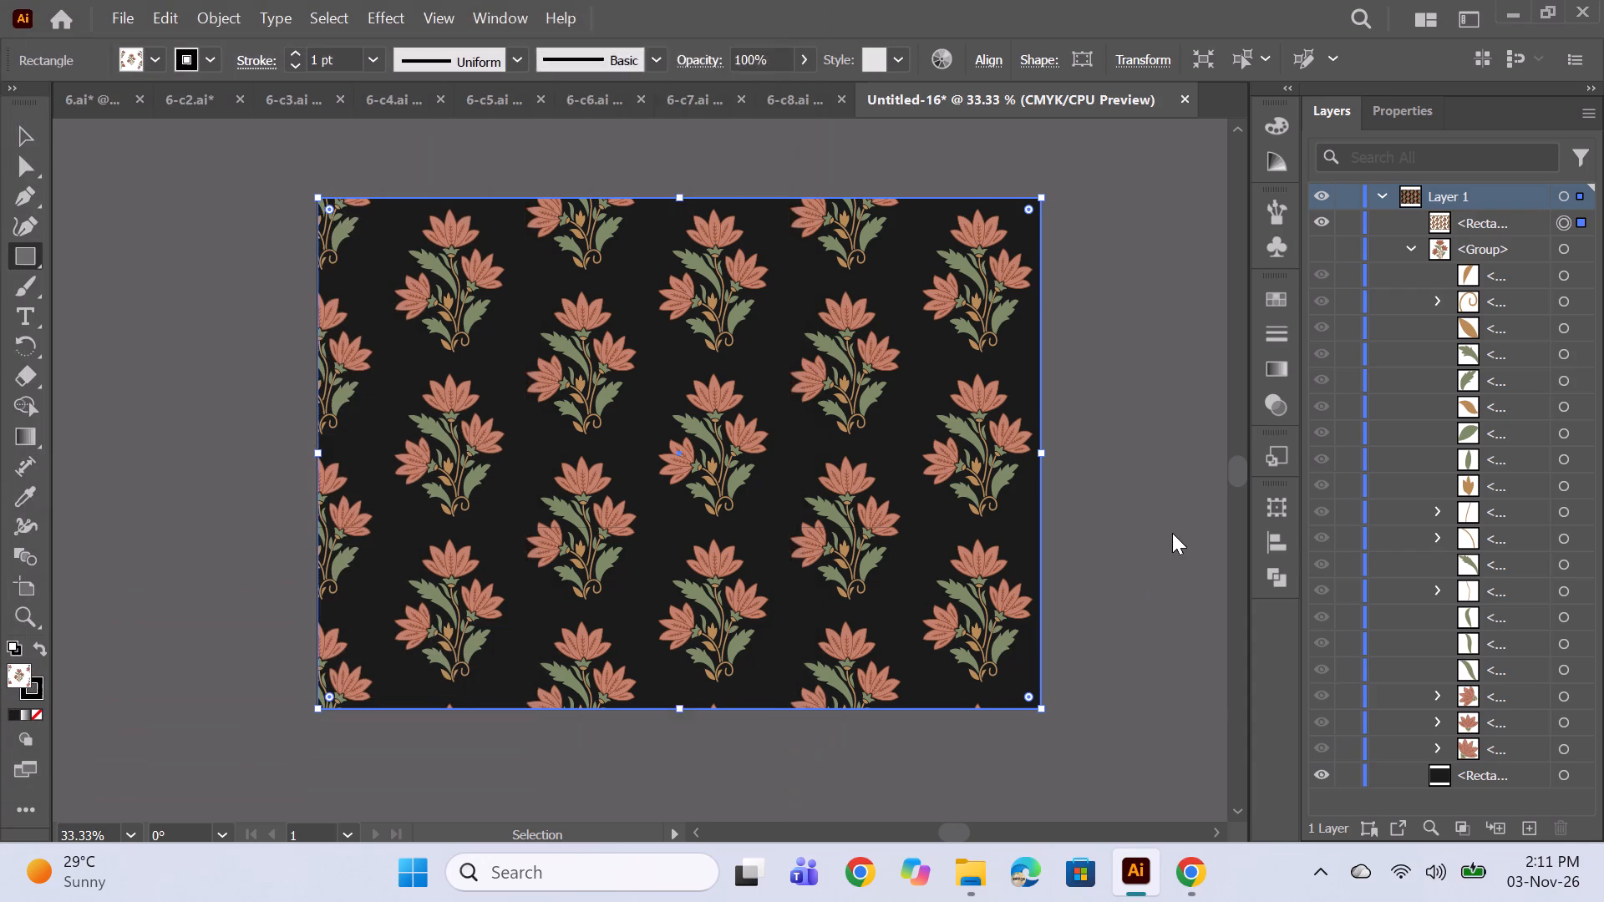
click(855, 792)
ctrl+click(1108, 616)
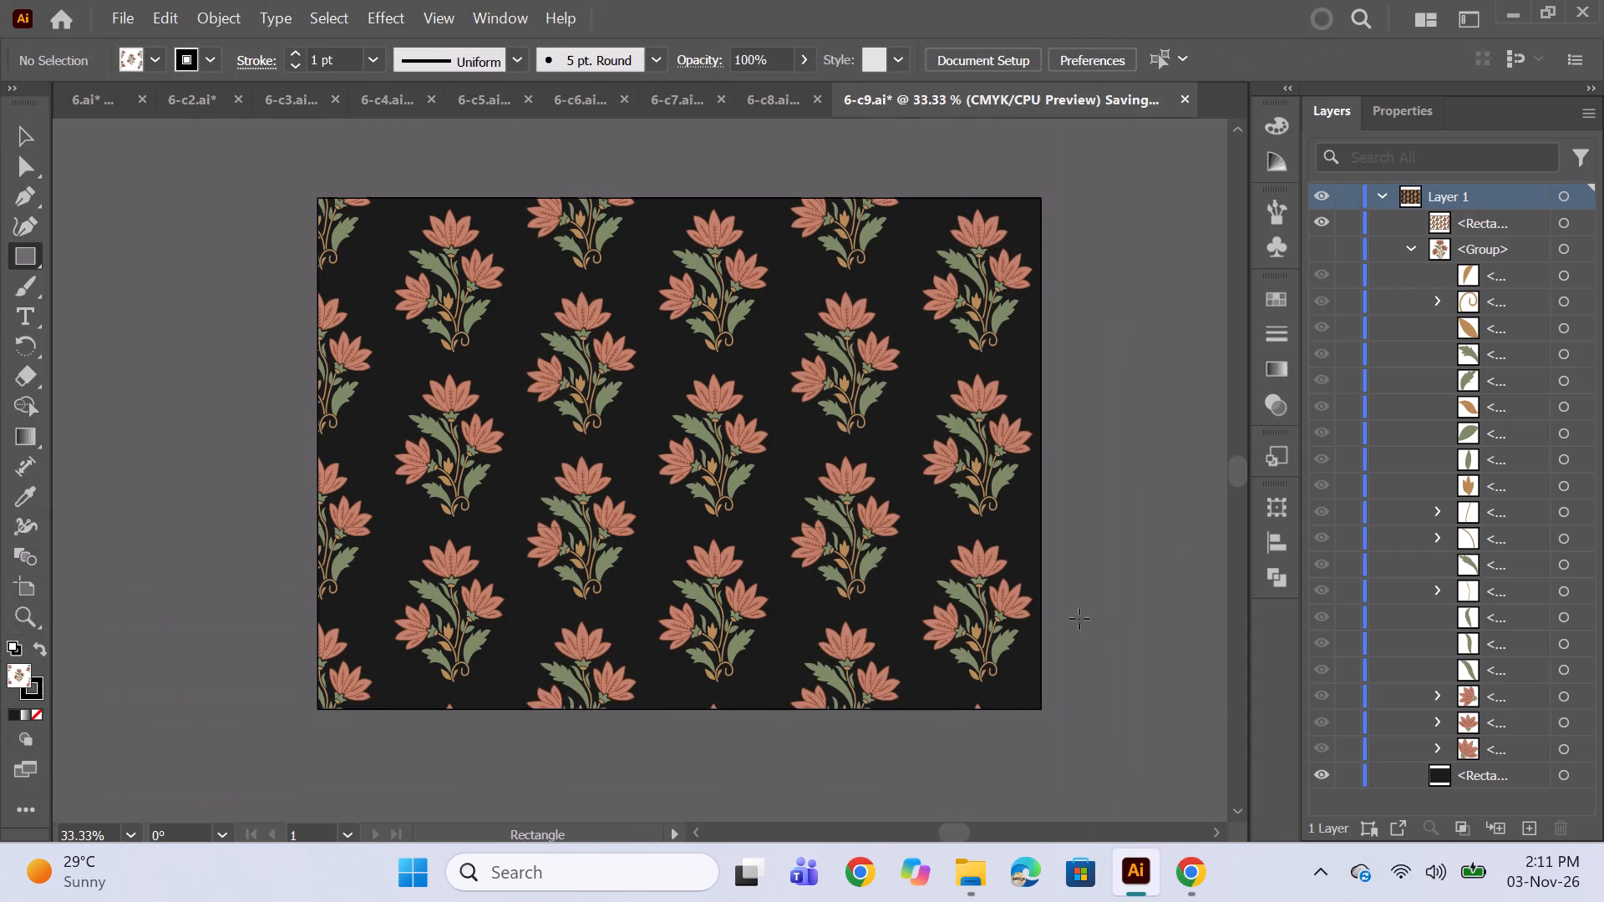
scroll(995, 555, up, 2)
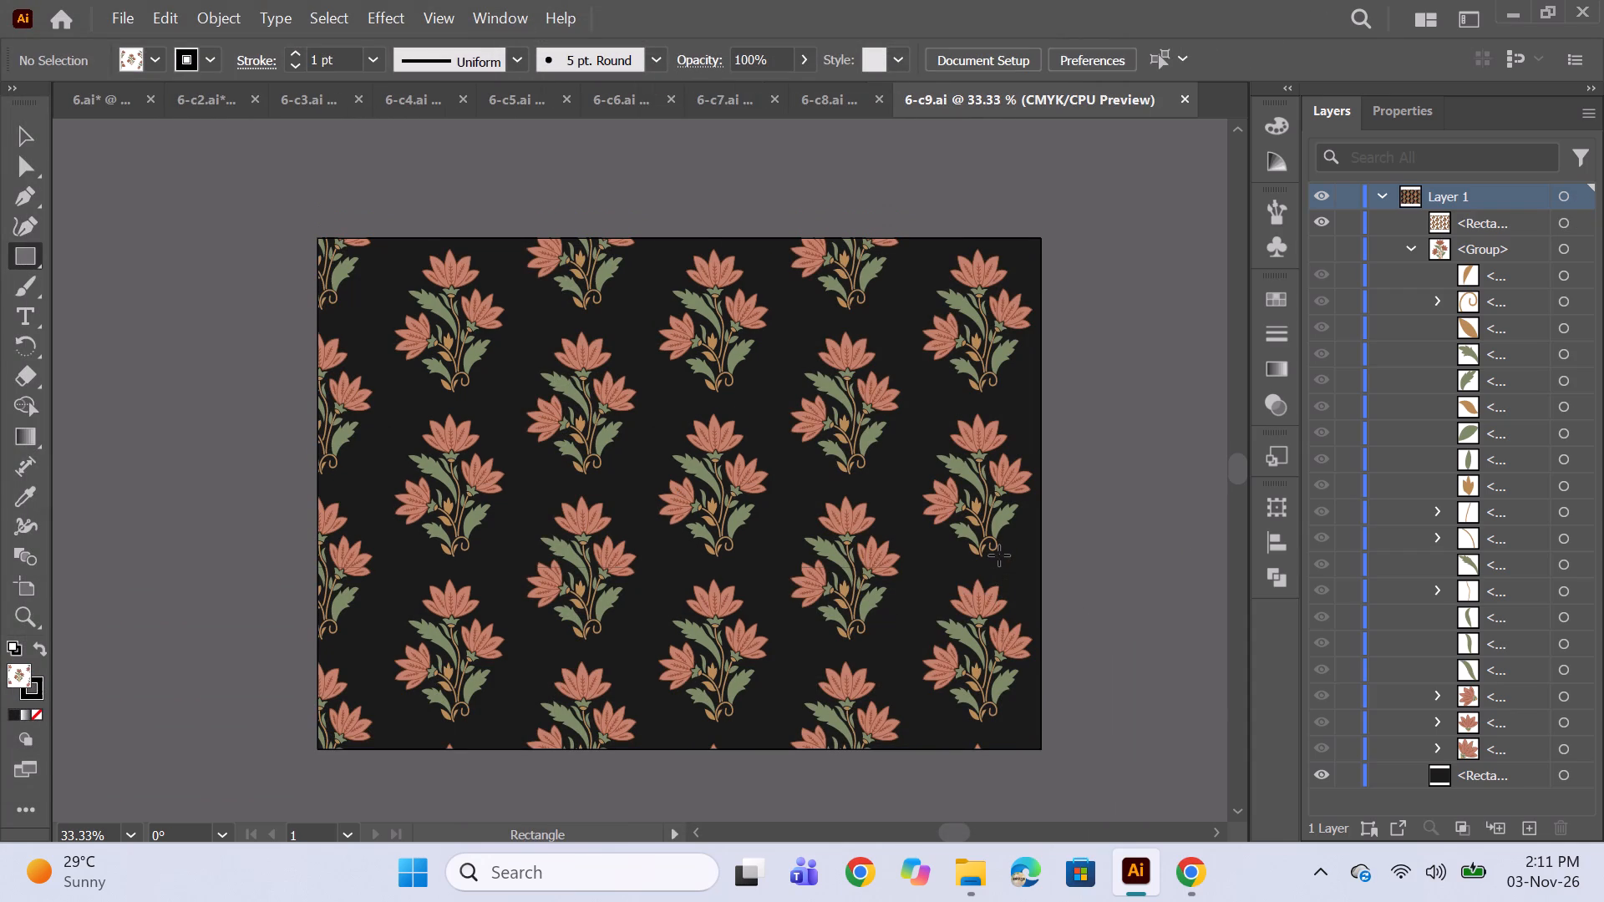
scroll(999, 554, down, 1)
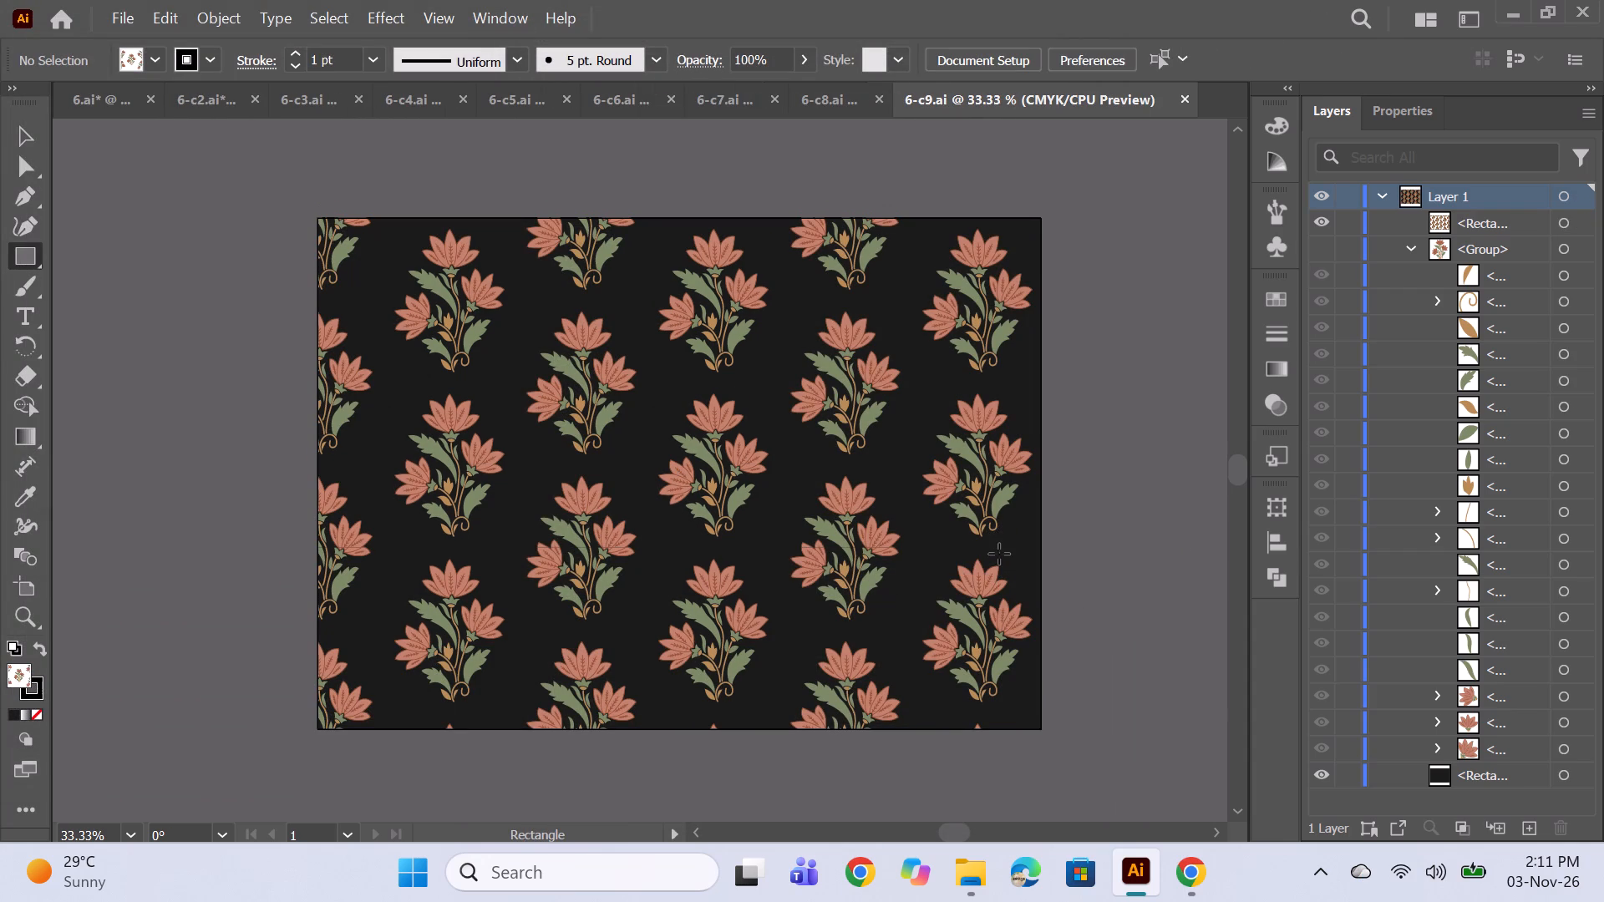
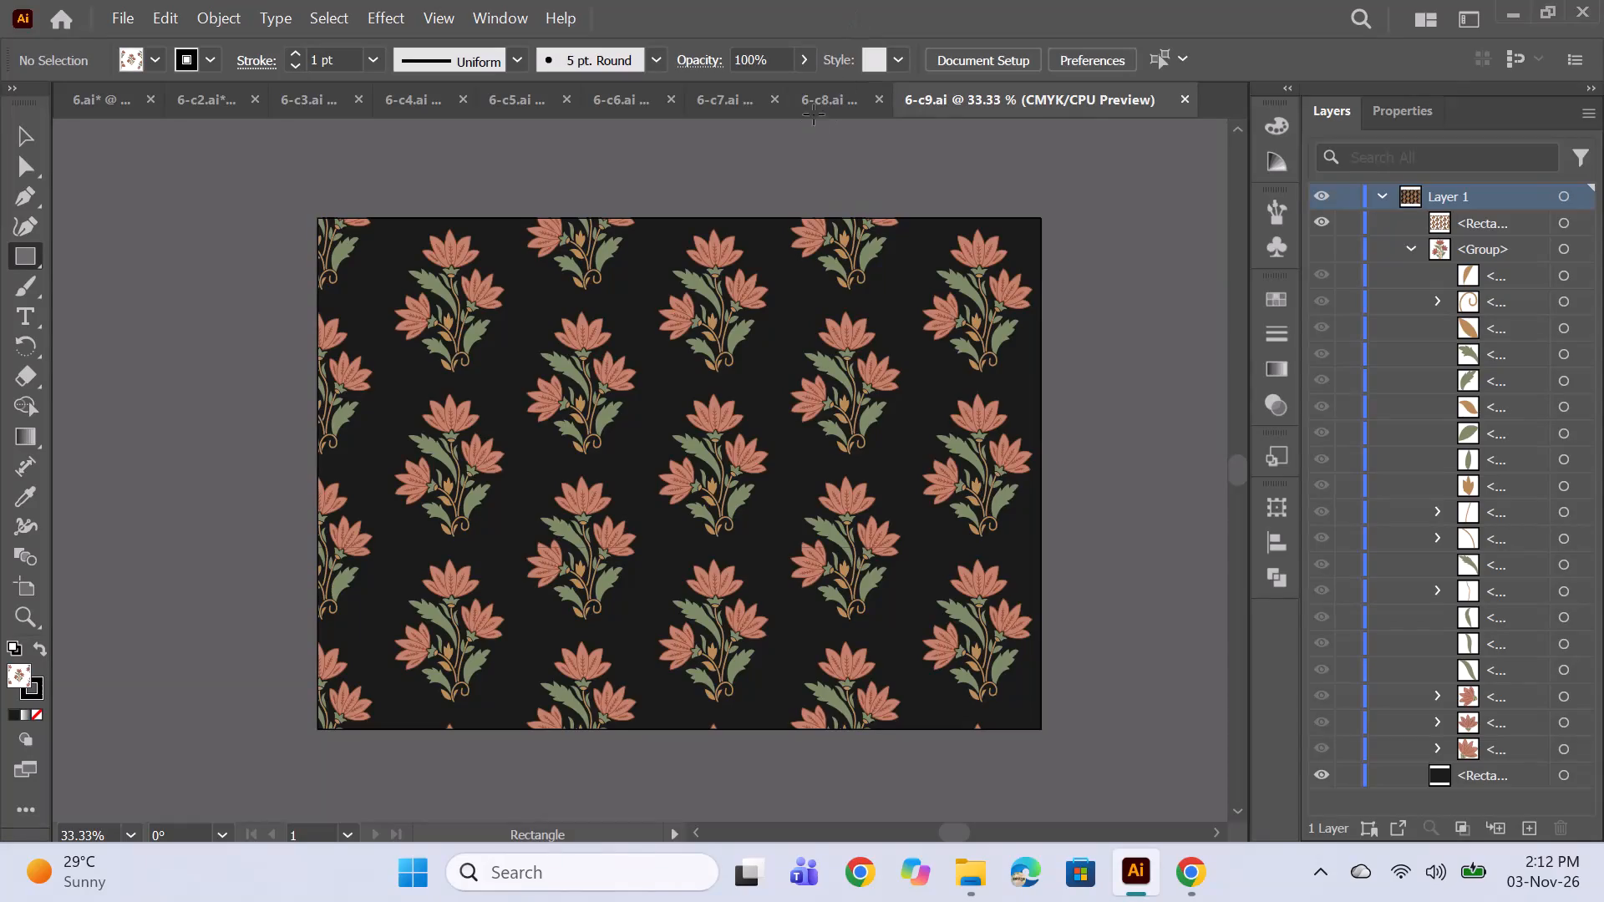
Review the saved 6-c8, 6-c7 and 6-c6 colourways, returning to the 6-c9 document.
click(825, 95)
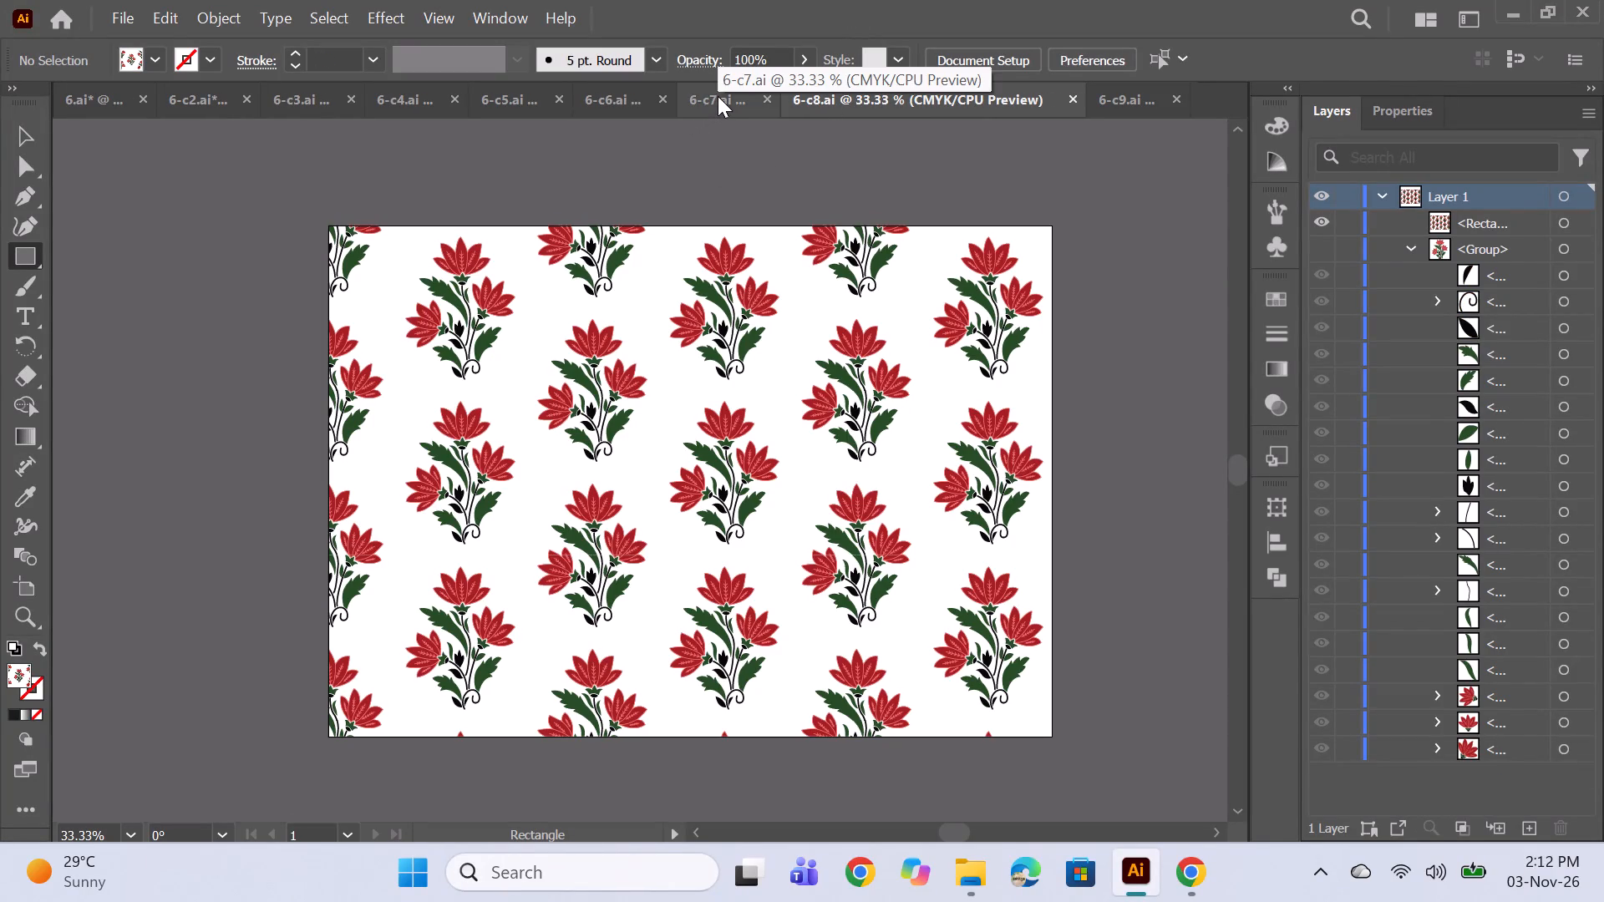
click(718, 96)
click(607, 96)
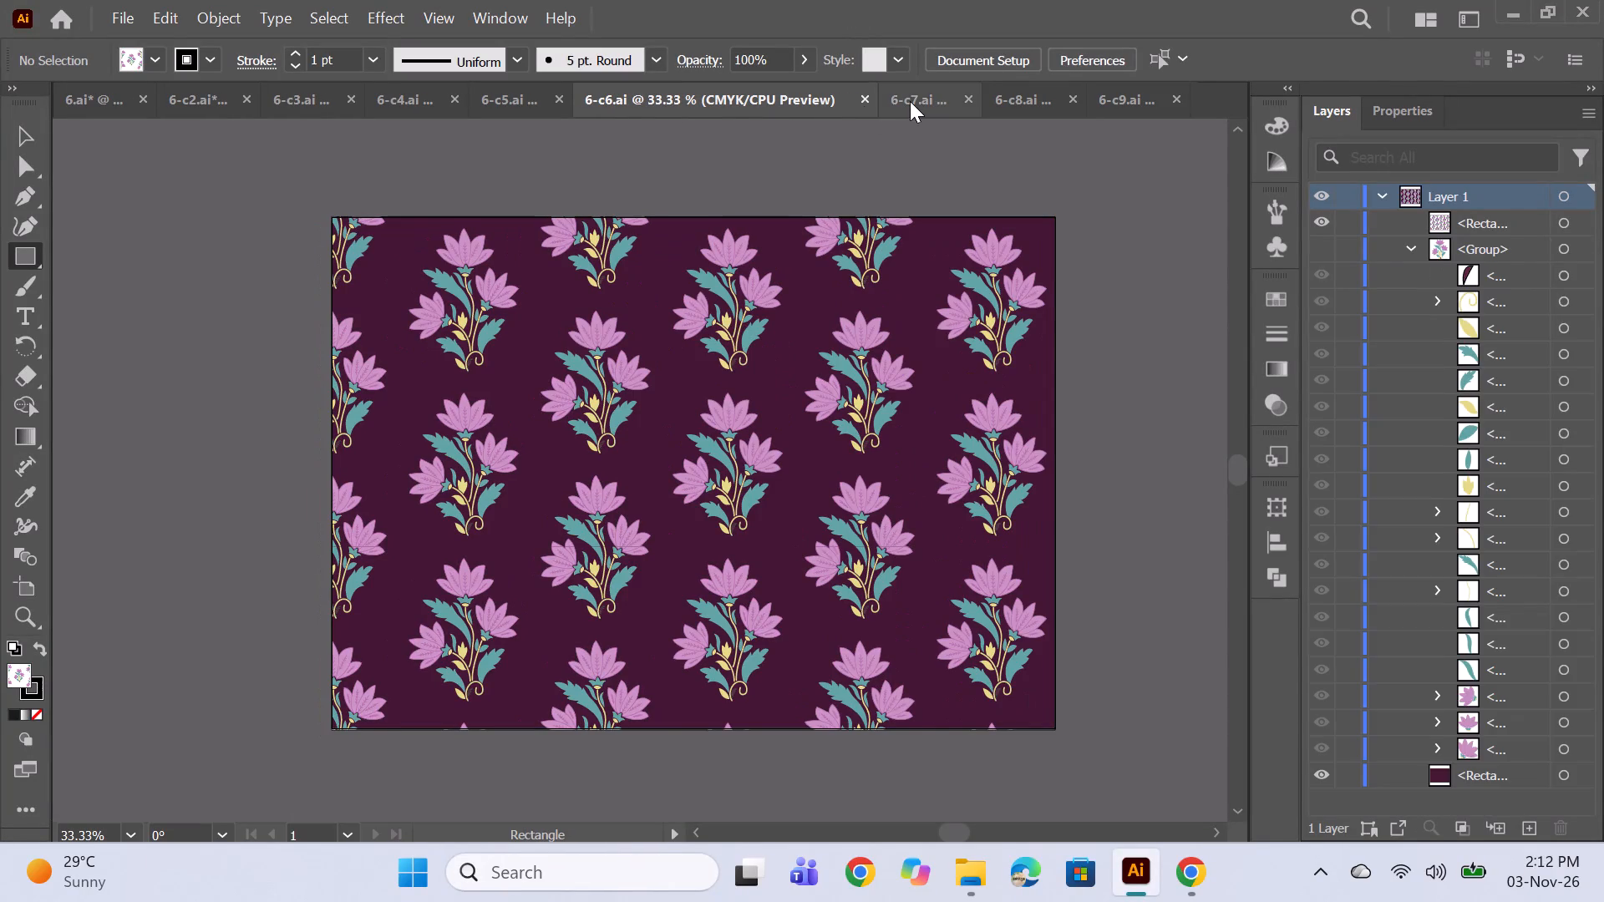
click(910, 101)
click(1035, 104)
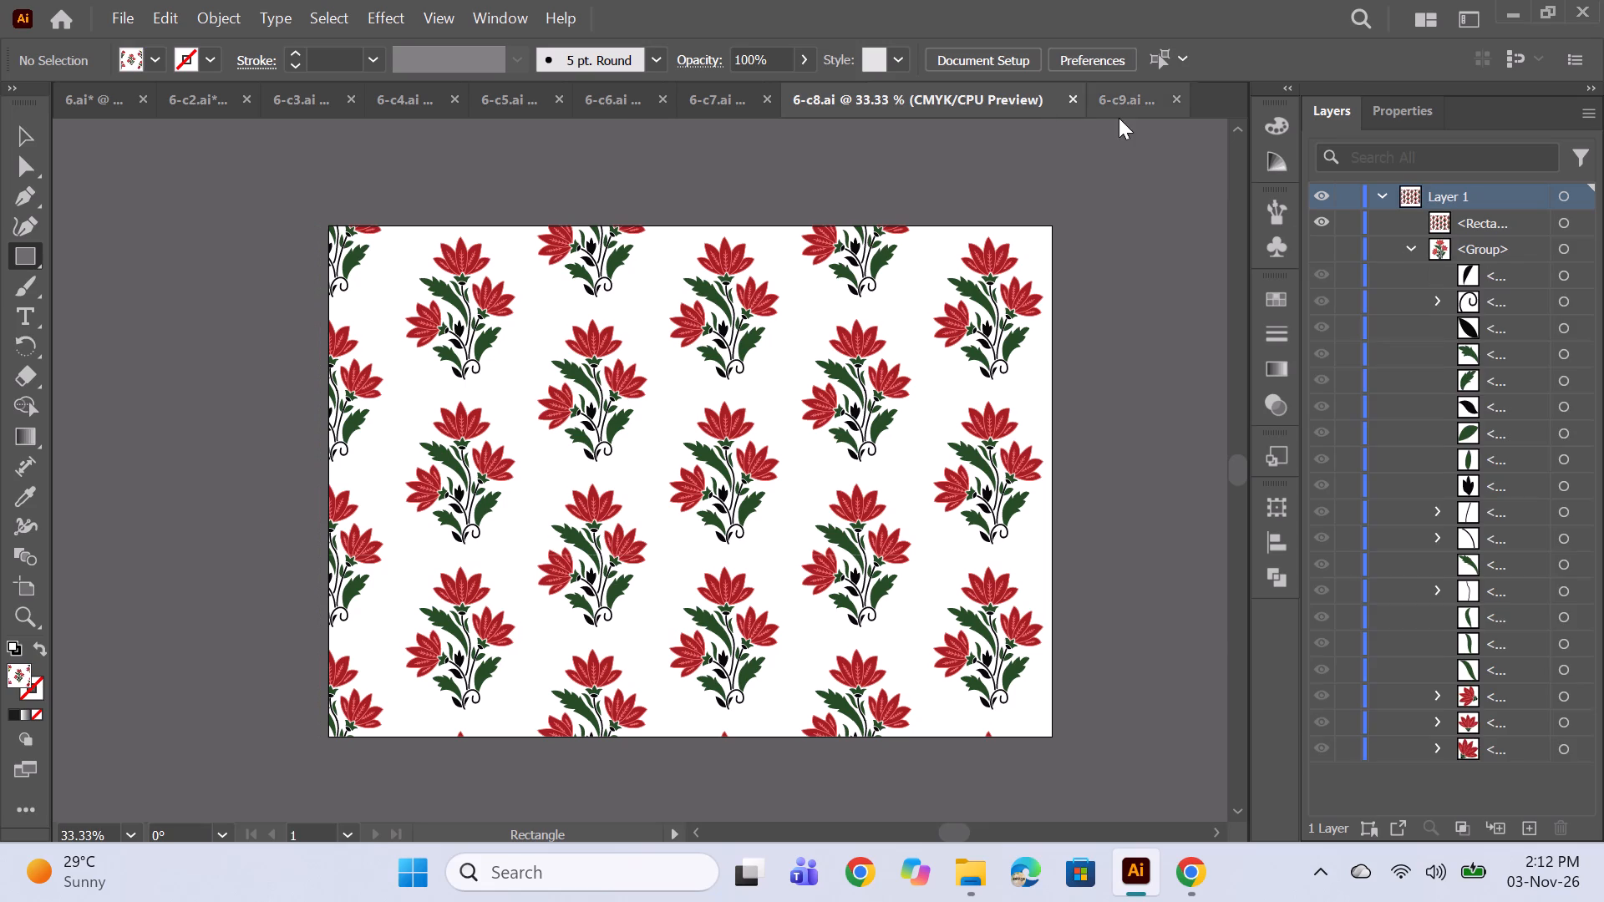
click(1119, 114)
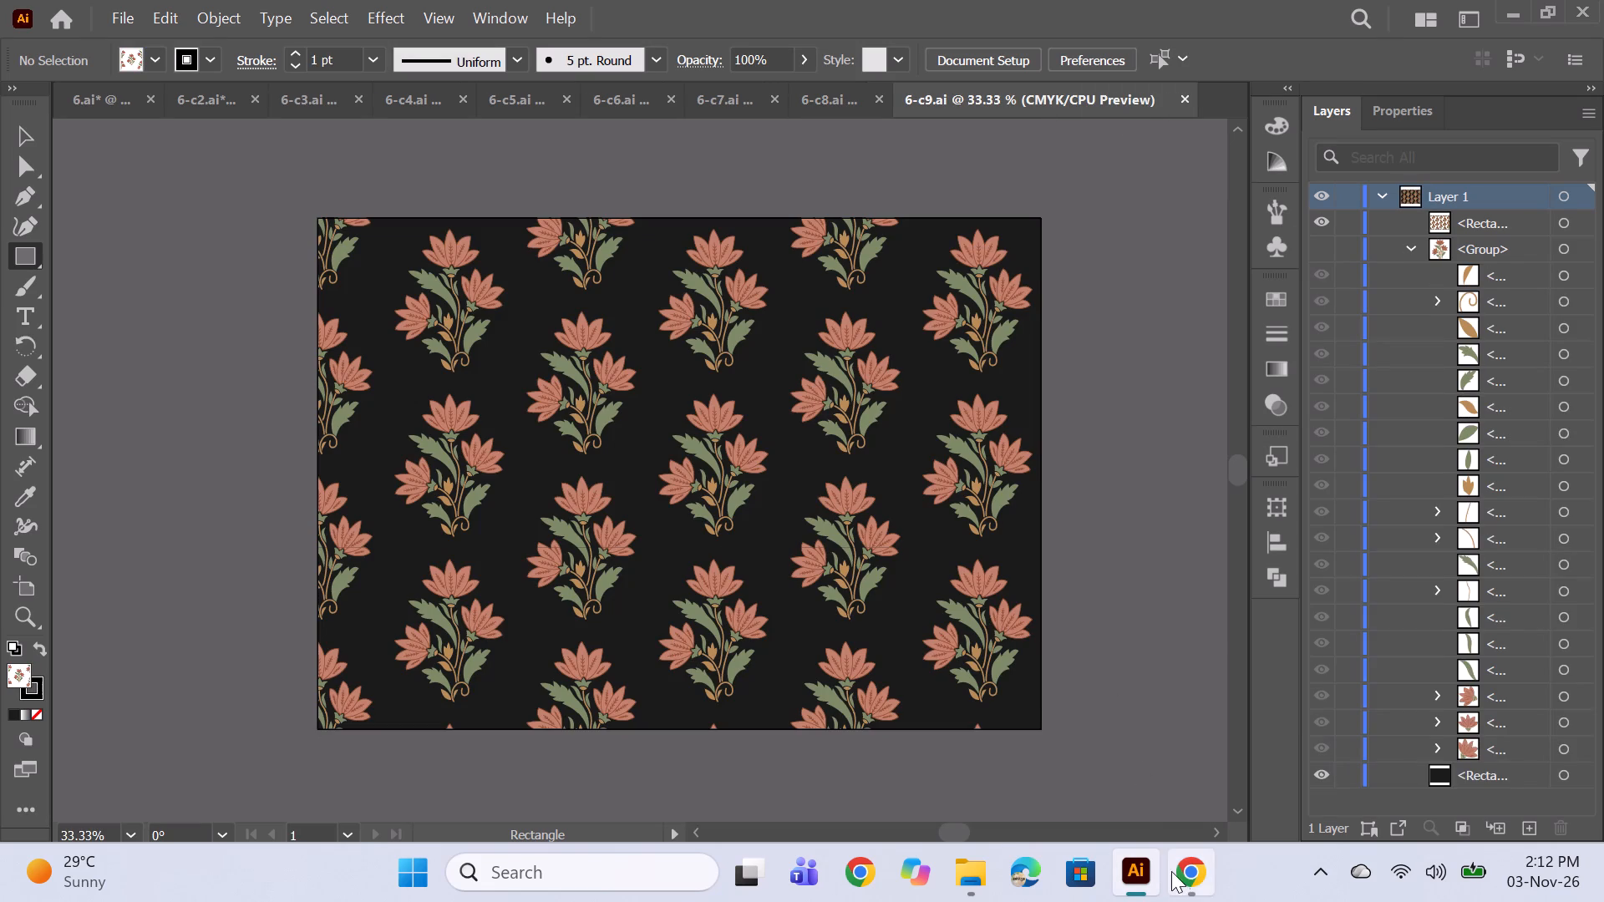
Switch to Chrome and look through the printed fabrics image results and related images for colour references.
click(1188, 875)
scroll(825, 550, down, 7)
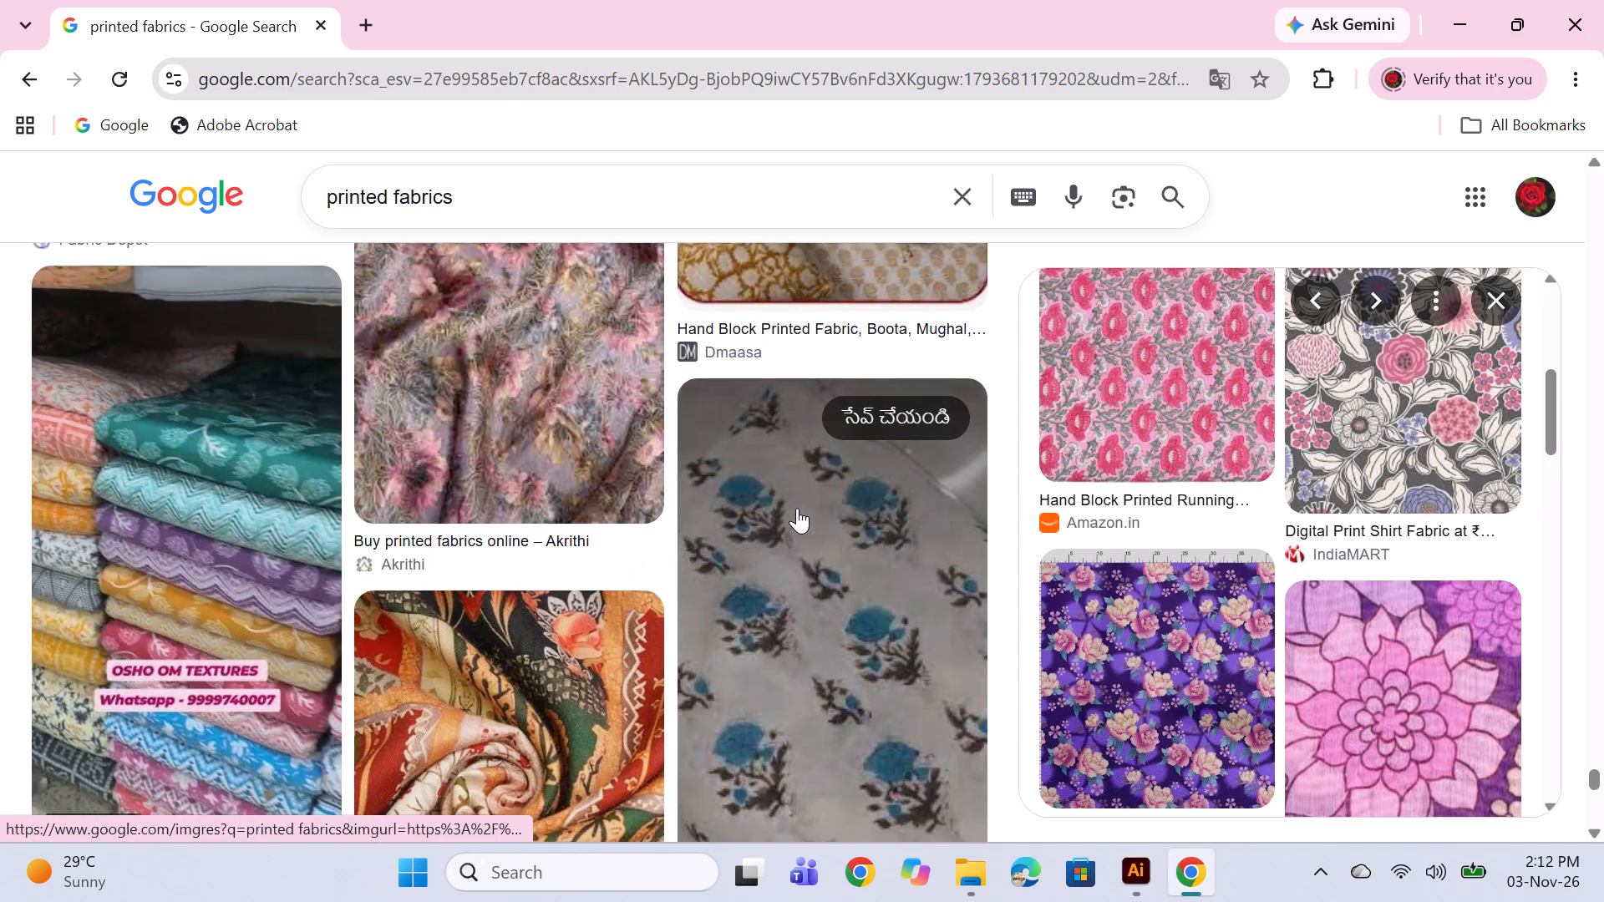
scroll(773, 508, down, 6)
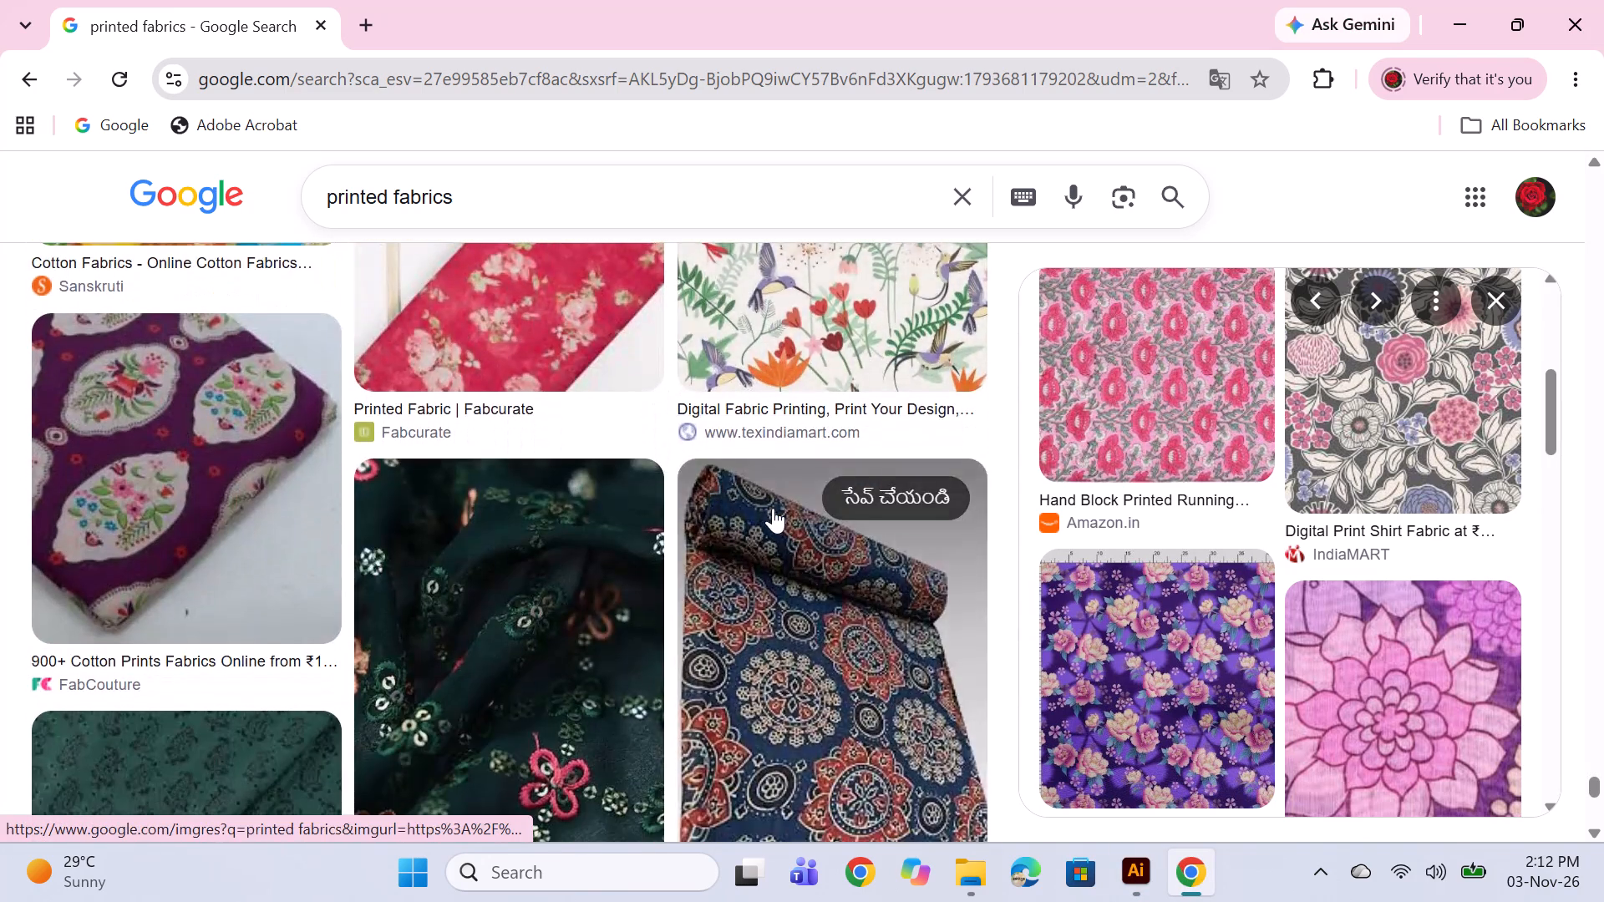
scroll(773, 508, down, 8)
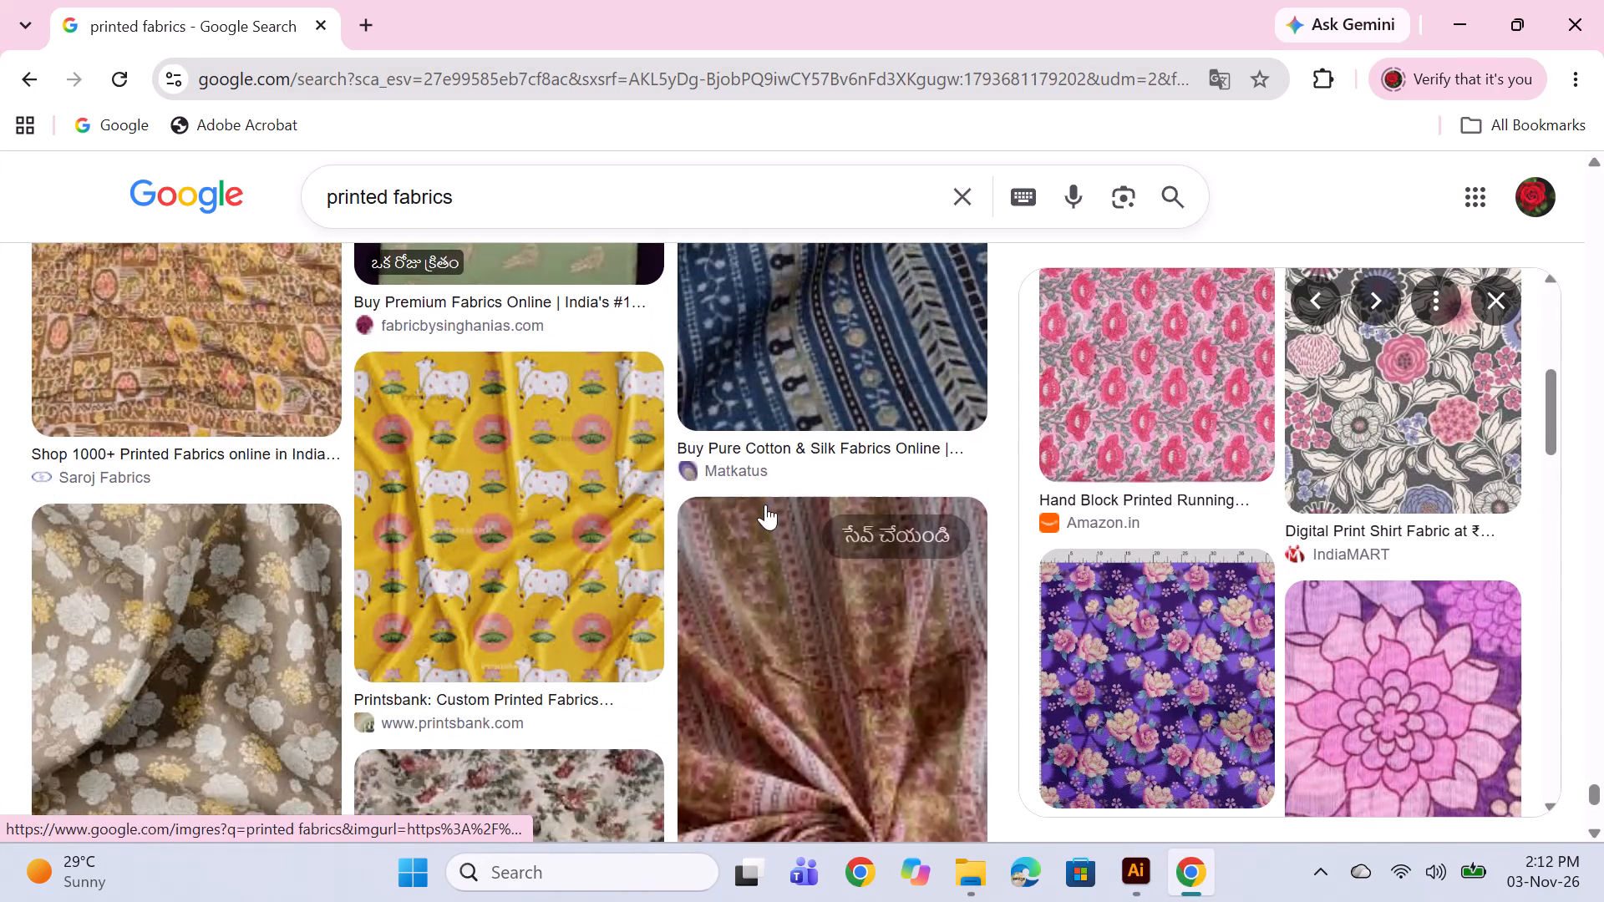
scroll(765, 504, up, 2)
scroll(763, 494, down, 7)
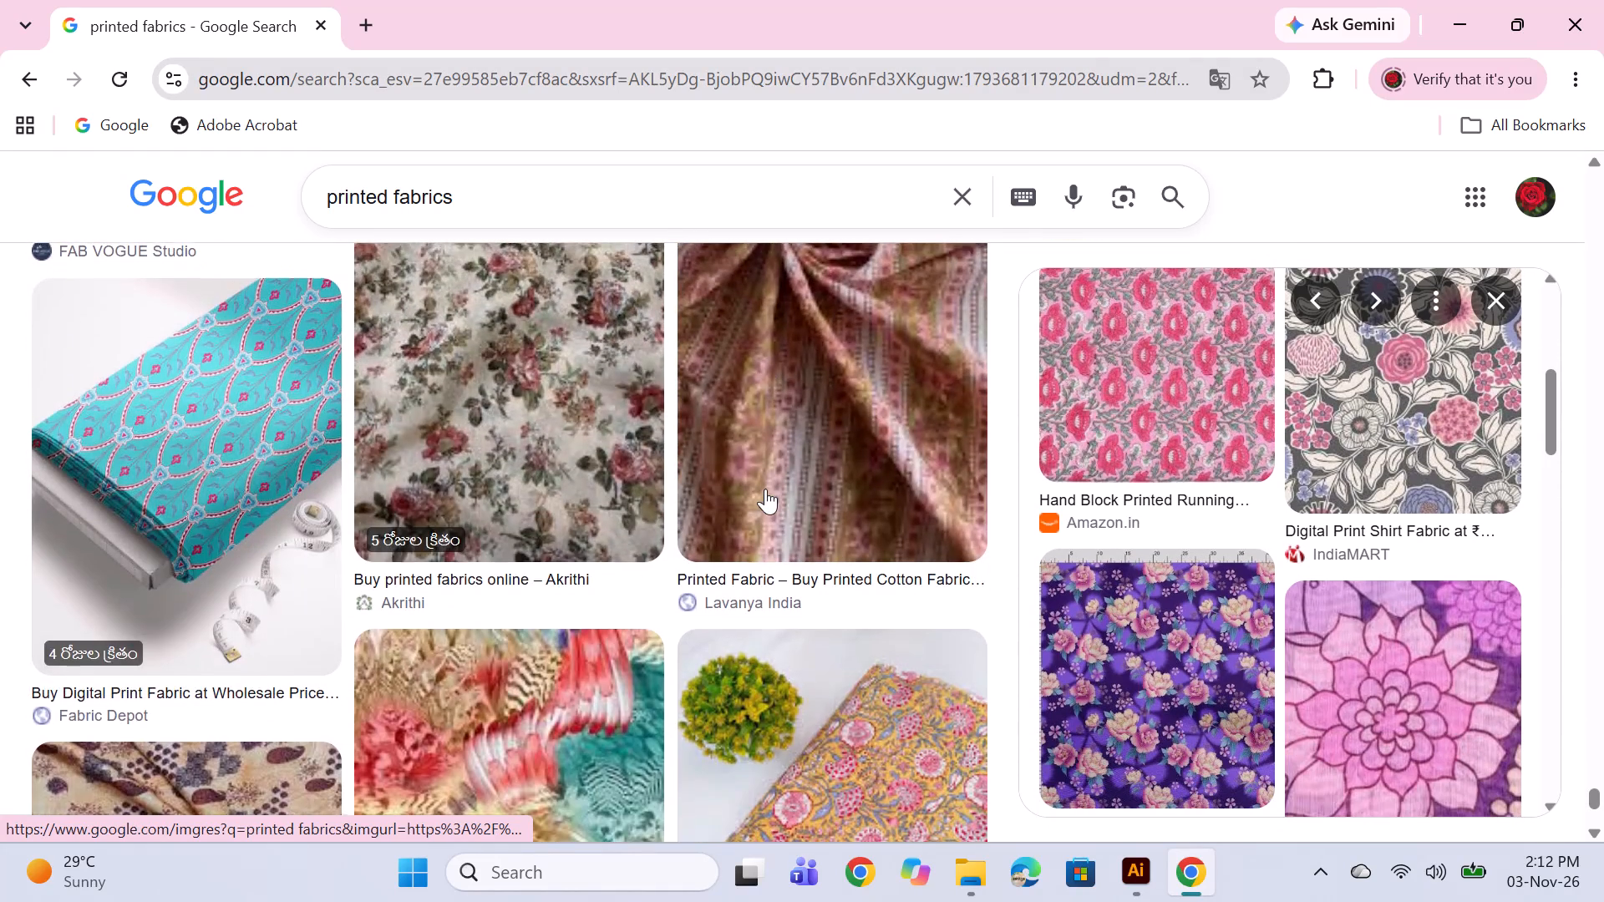
scroll(765, 489, down, 3)
scroll(1144, 495, down, 2)
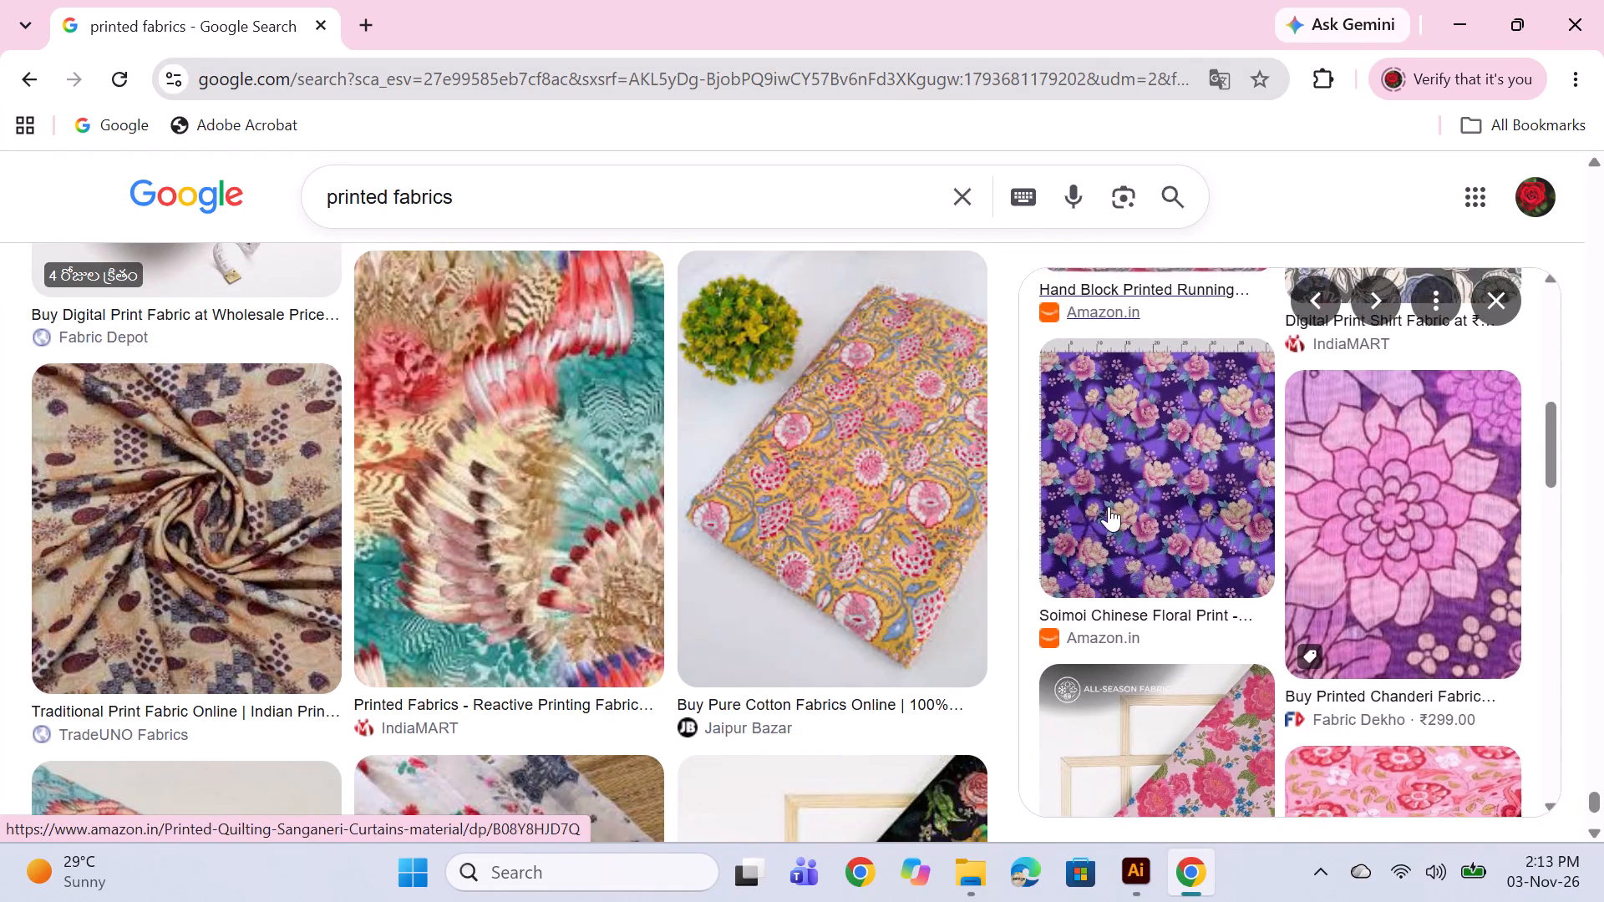
scroll(1084, 525, down, 11)
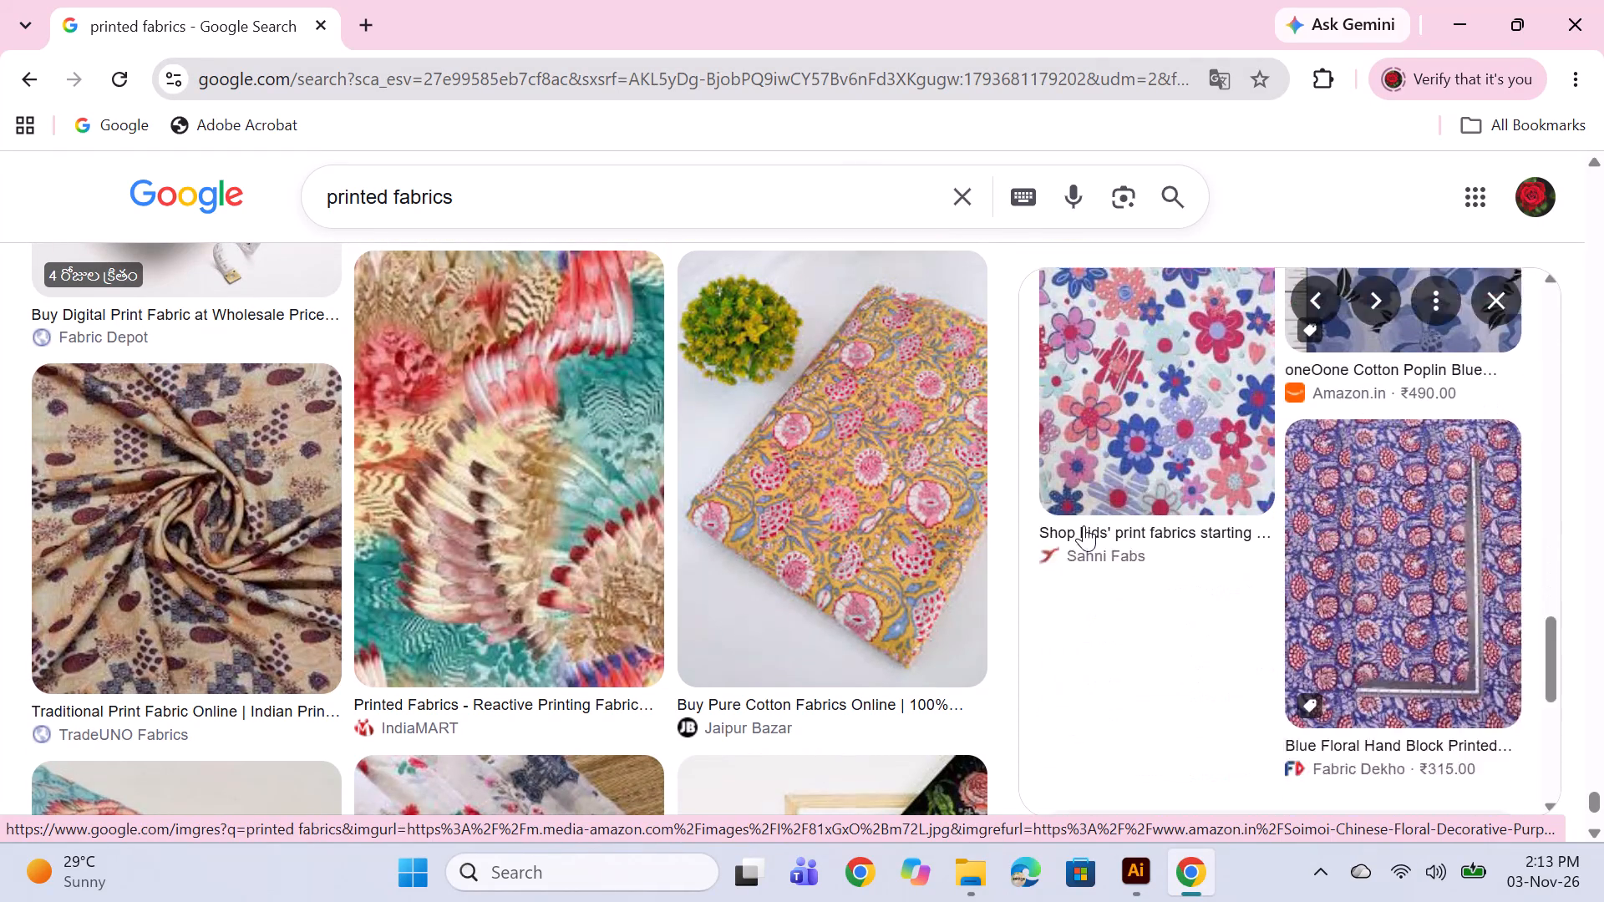
scroll(1084, 525, down, 2)
scroll(812, 533, down, 10)
scroll(810, 534, up, 2)
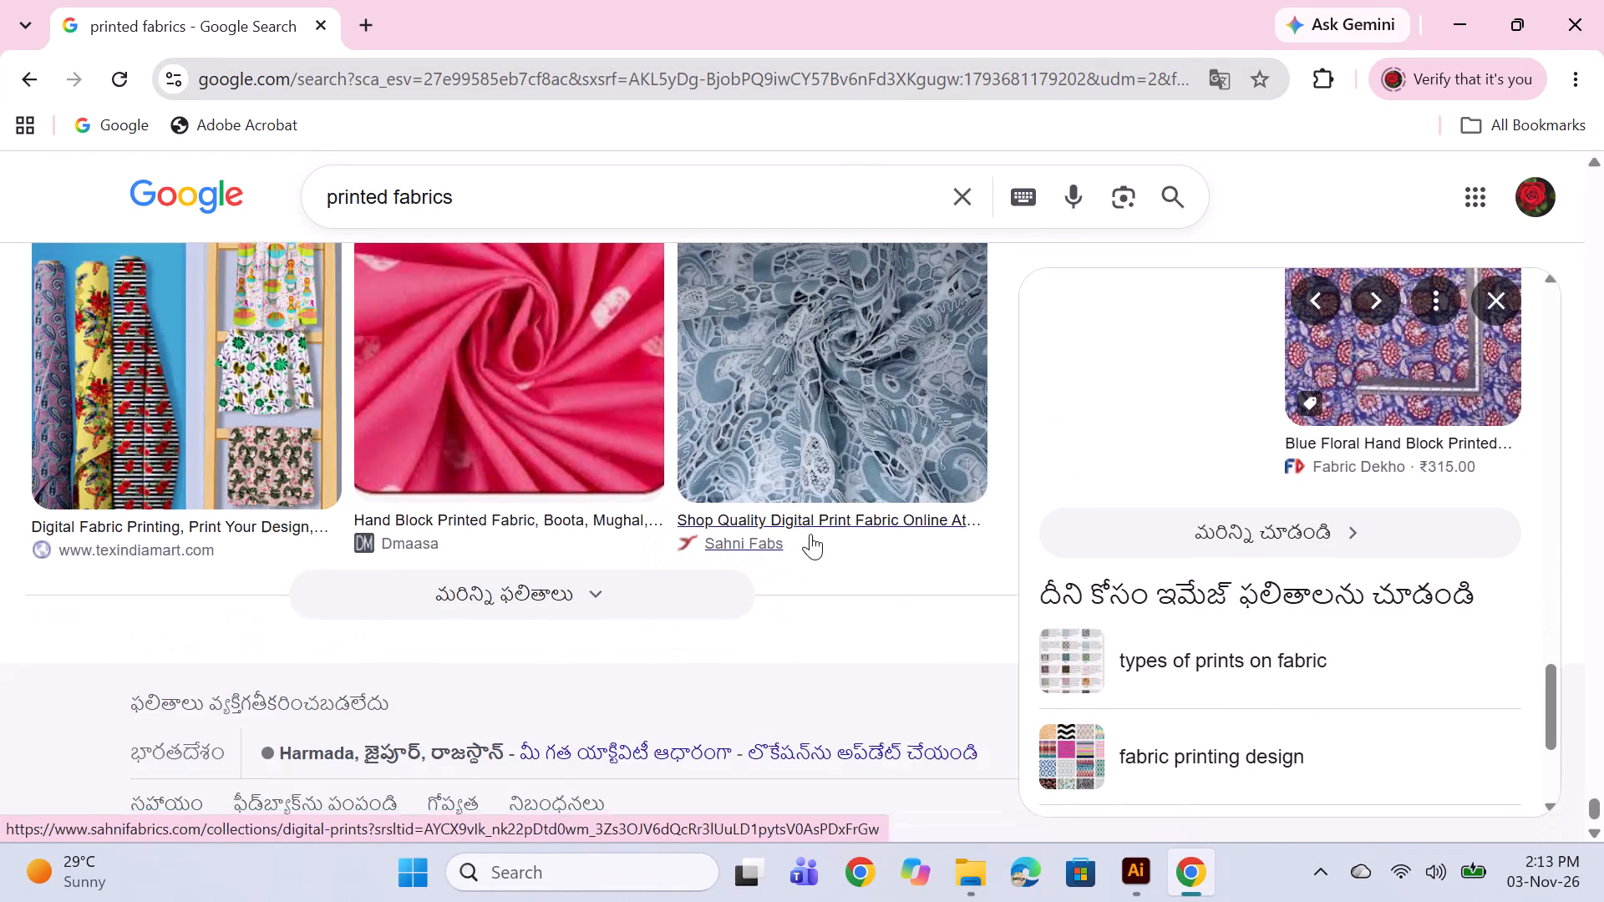
scroll(810, 534, up, 11)
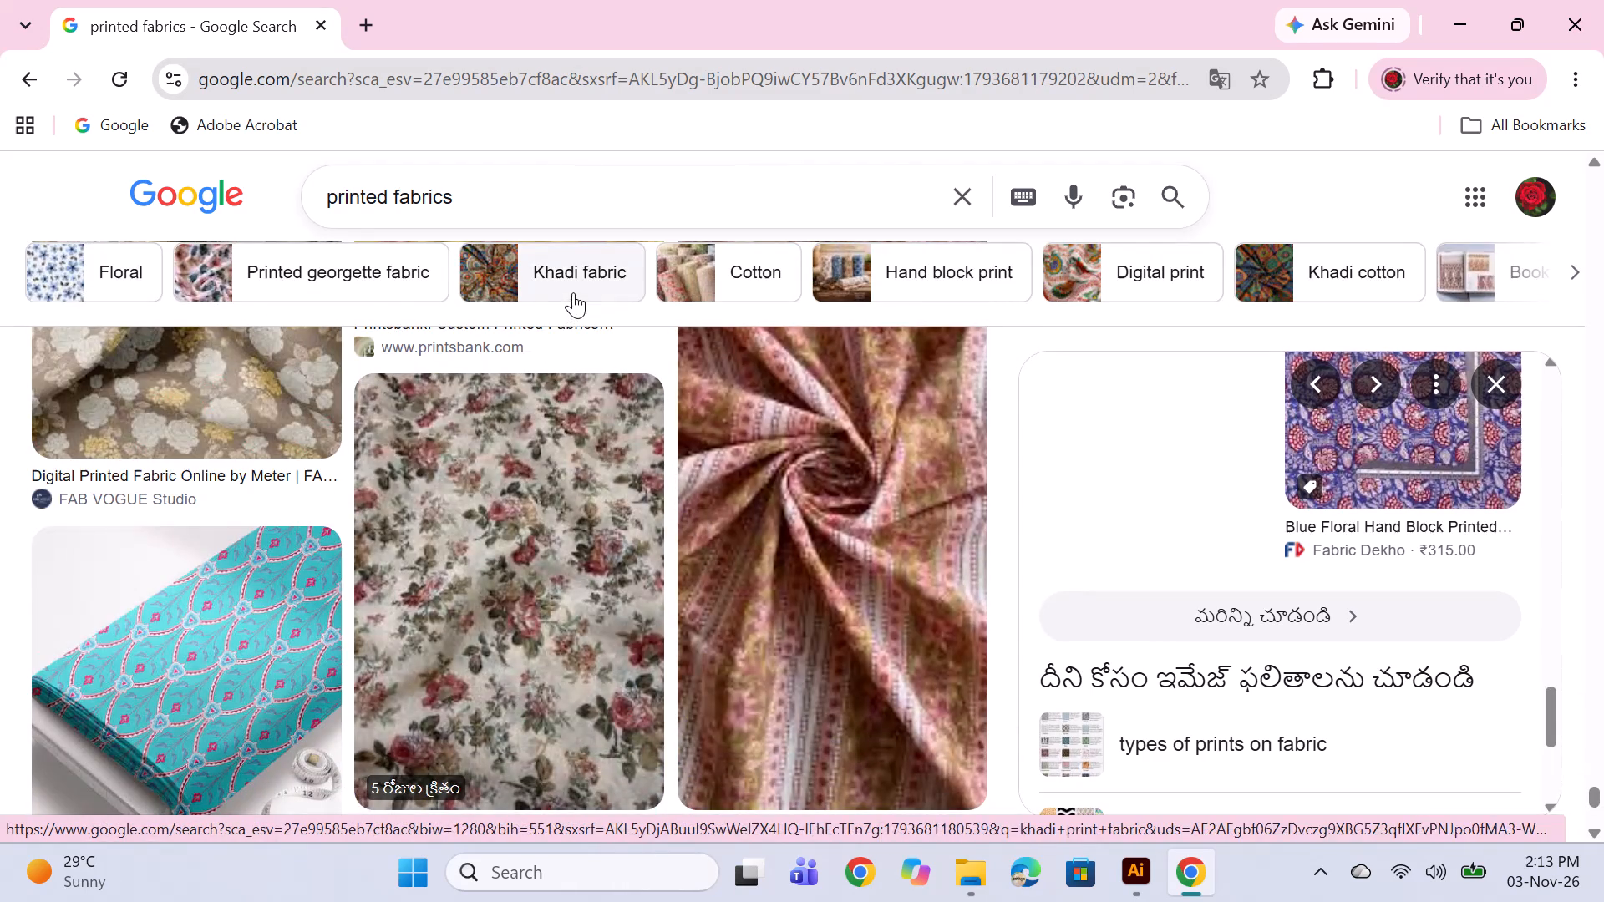
Narrow the fabric image search to khadi fabric and further to khadi silk fabric.
click(573, 292)
scroll(616, 586, down, 2)
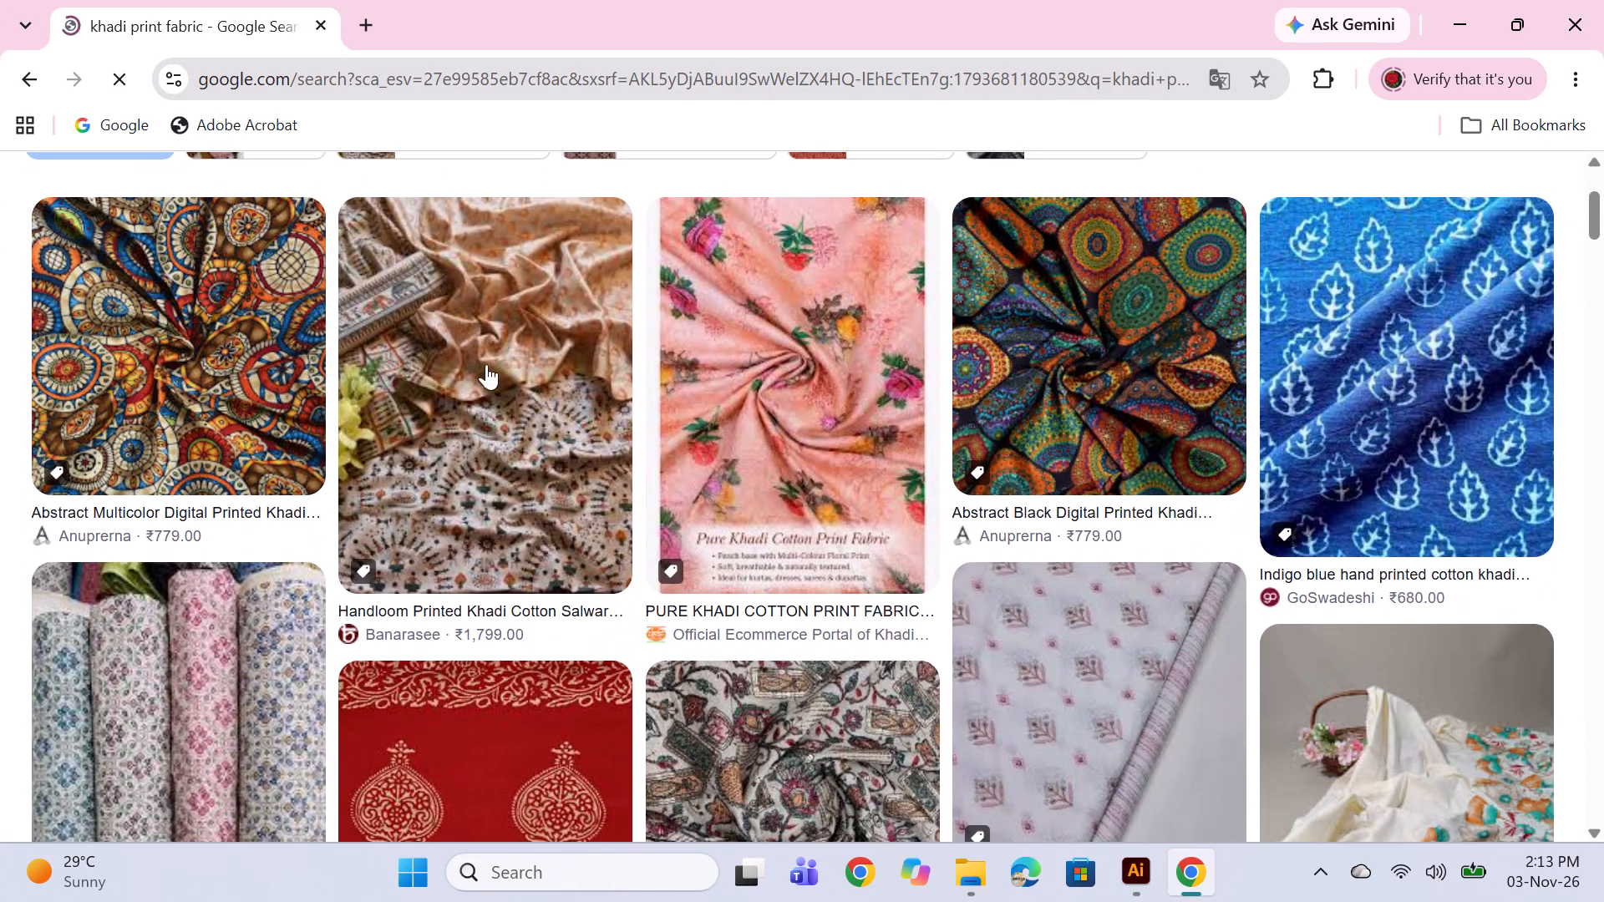
scroll(475, 327, up, 4)
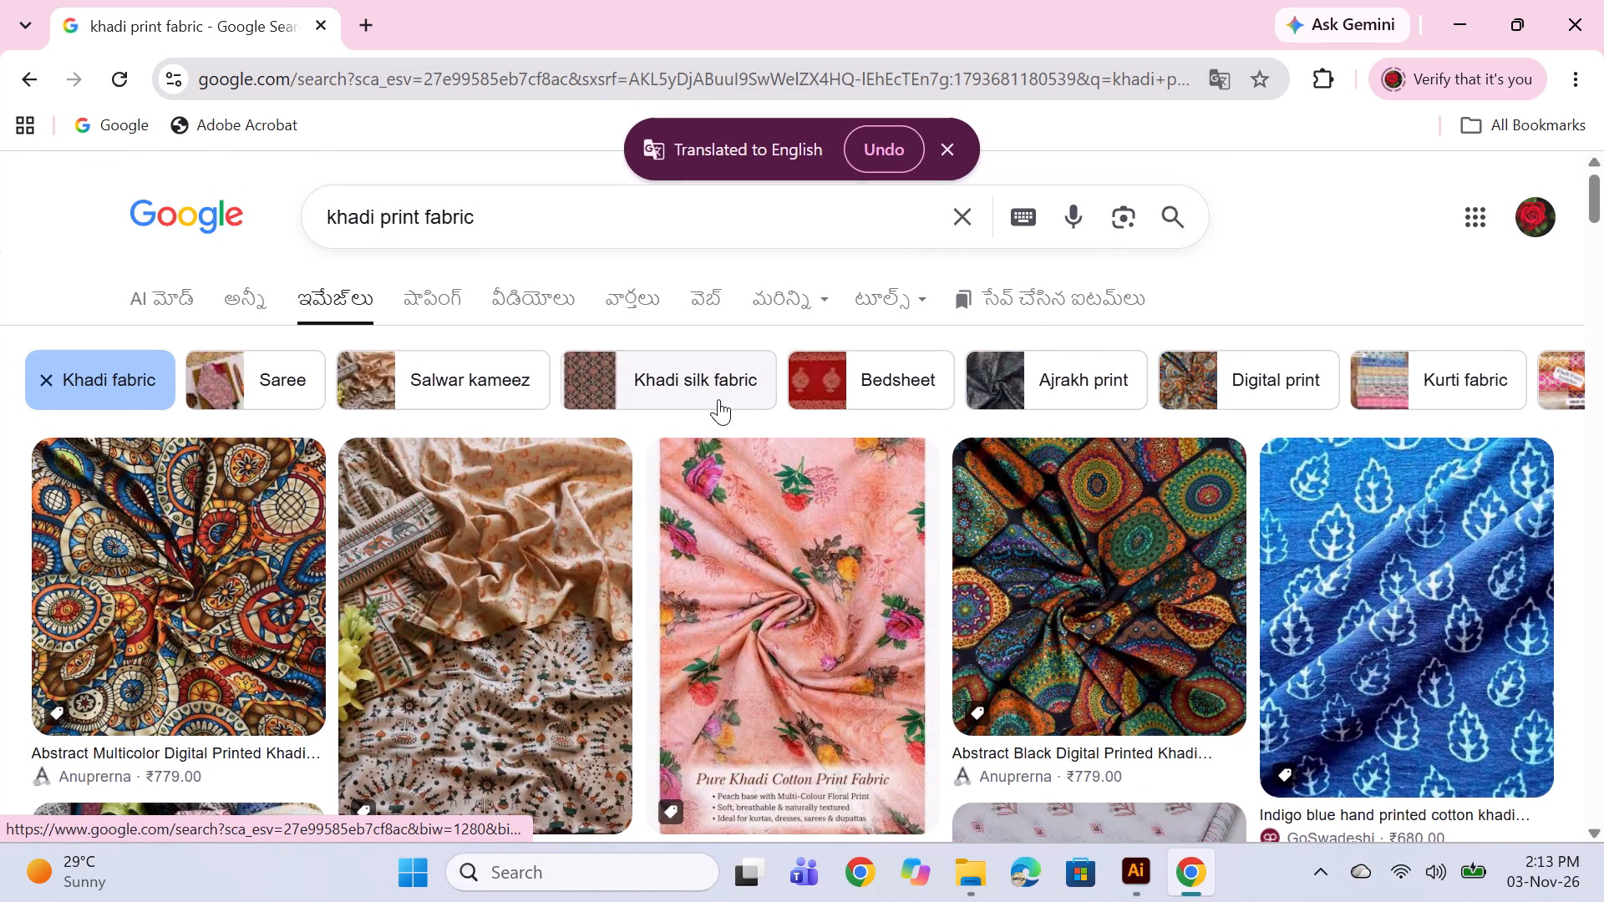
click(718, 399)
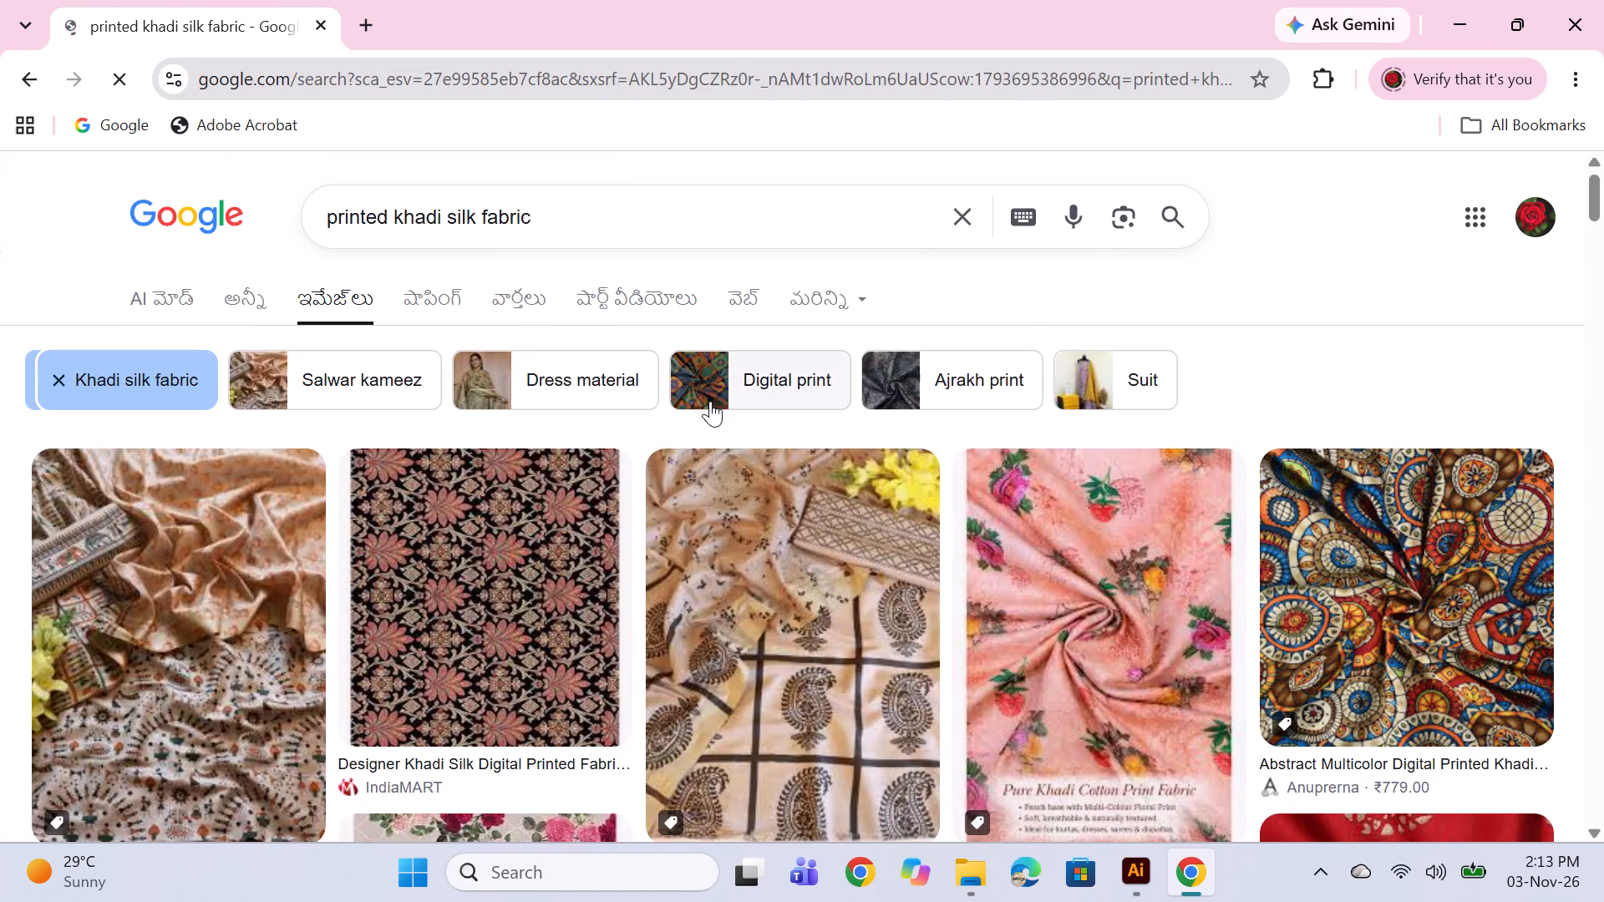
Examine the printed khadi silk fabric image results for colour combinations suited to another floral colourway.
scroll(710, 413, down, 1)
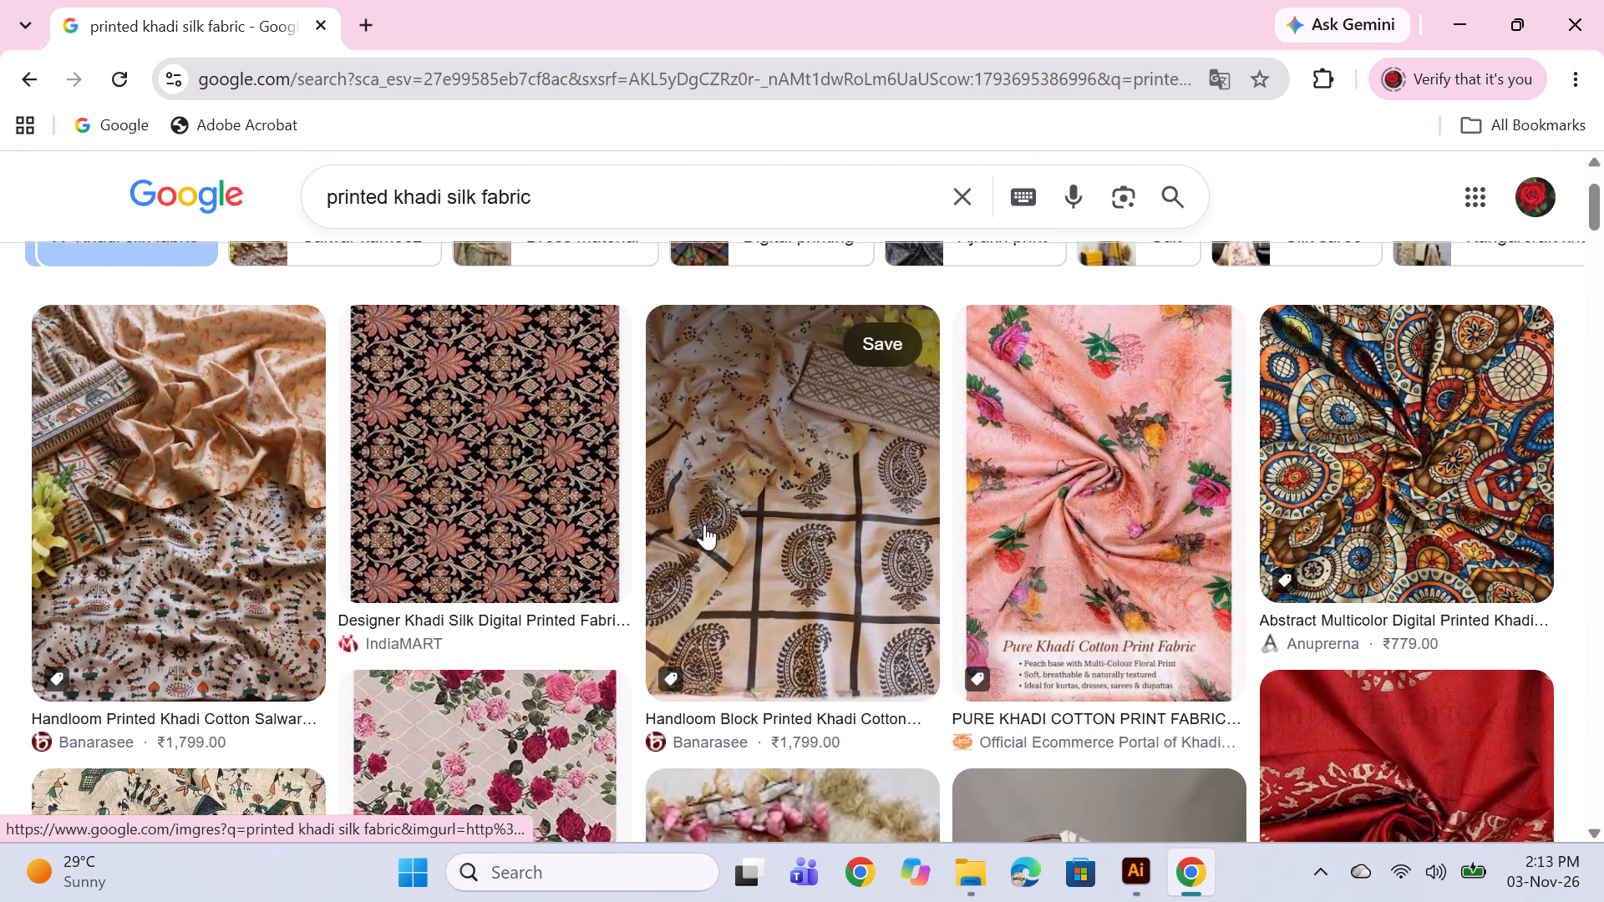
scroll(704, 524, down, 13)
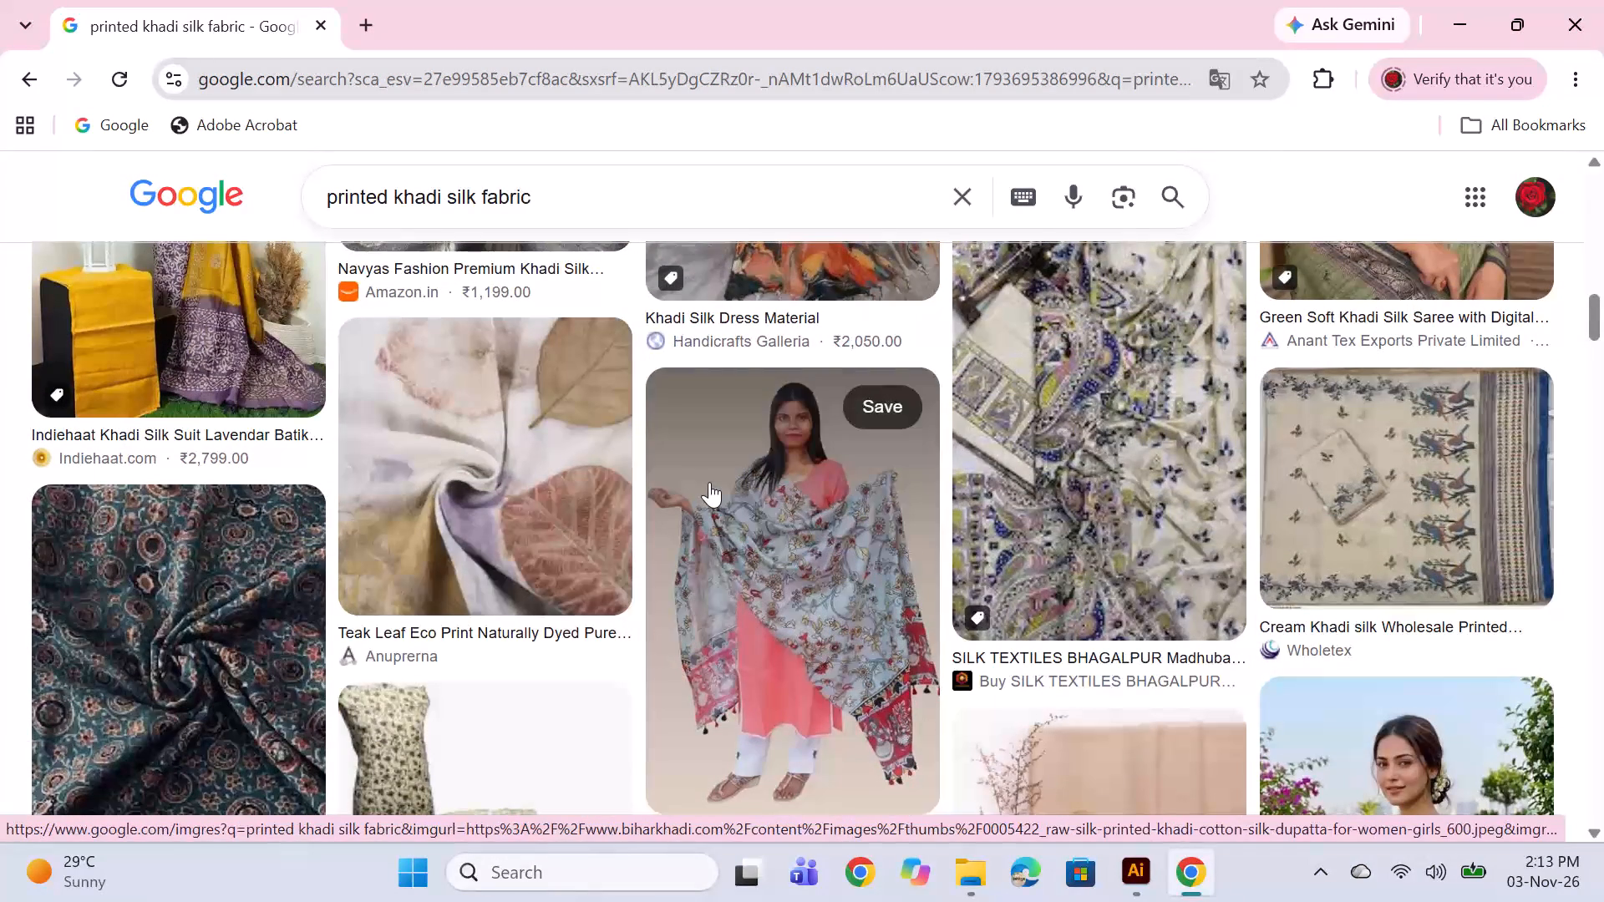
scroll(709, 482, down, 7)
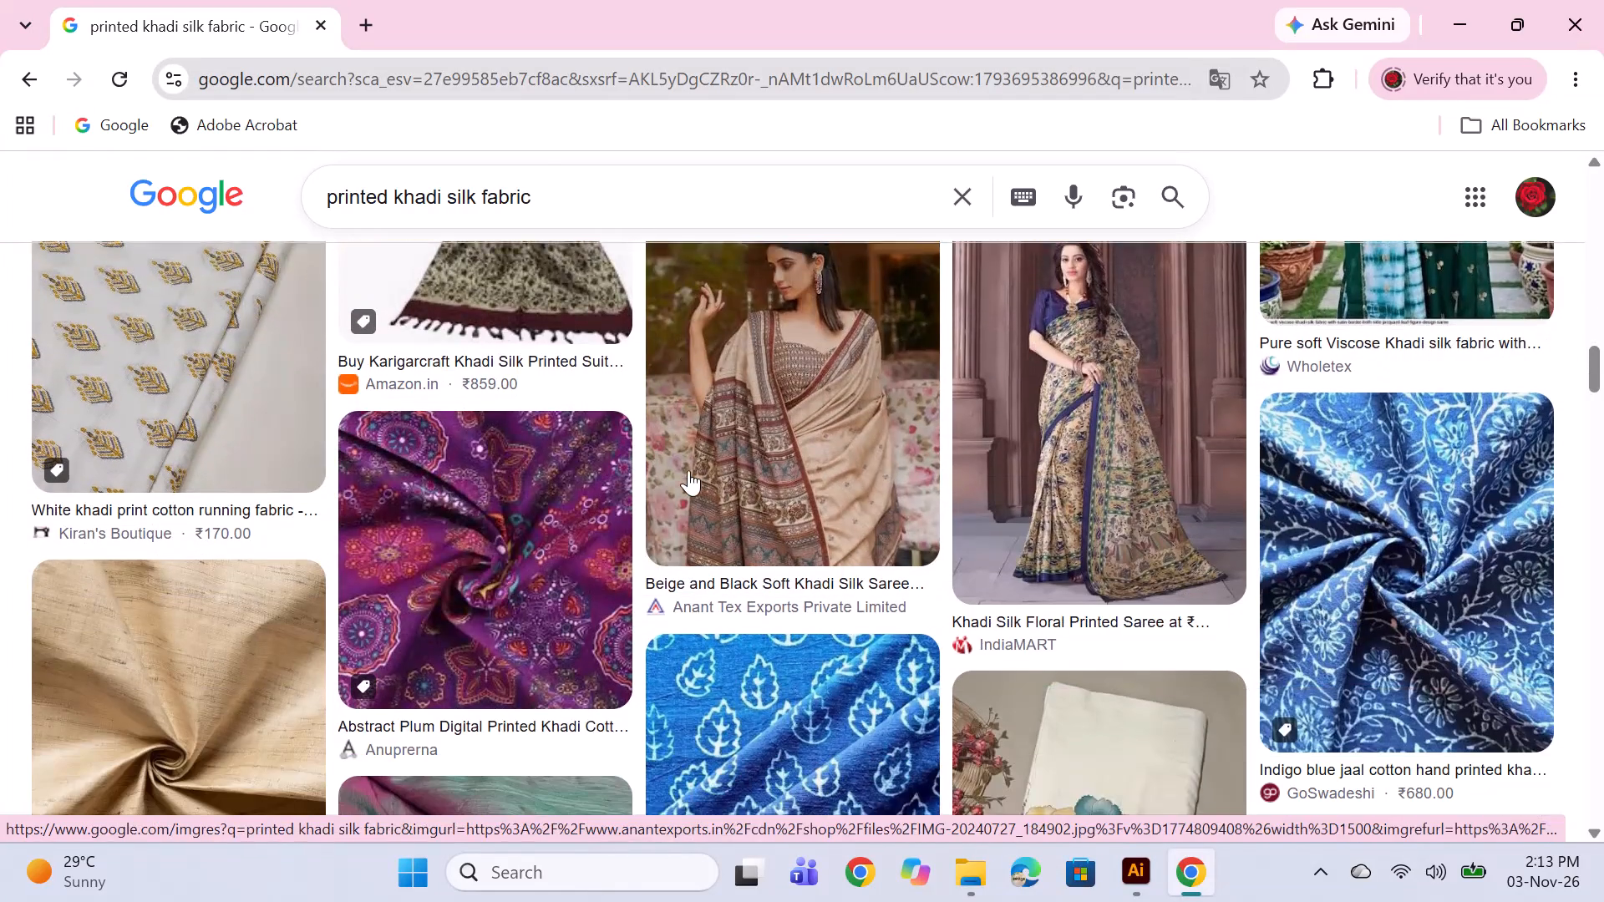
scroll(688, 470, down, 1)
scroll(688, 470, up, 1)
scroll(688, 470, down, 10)
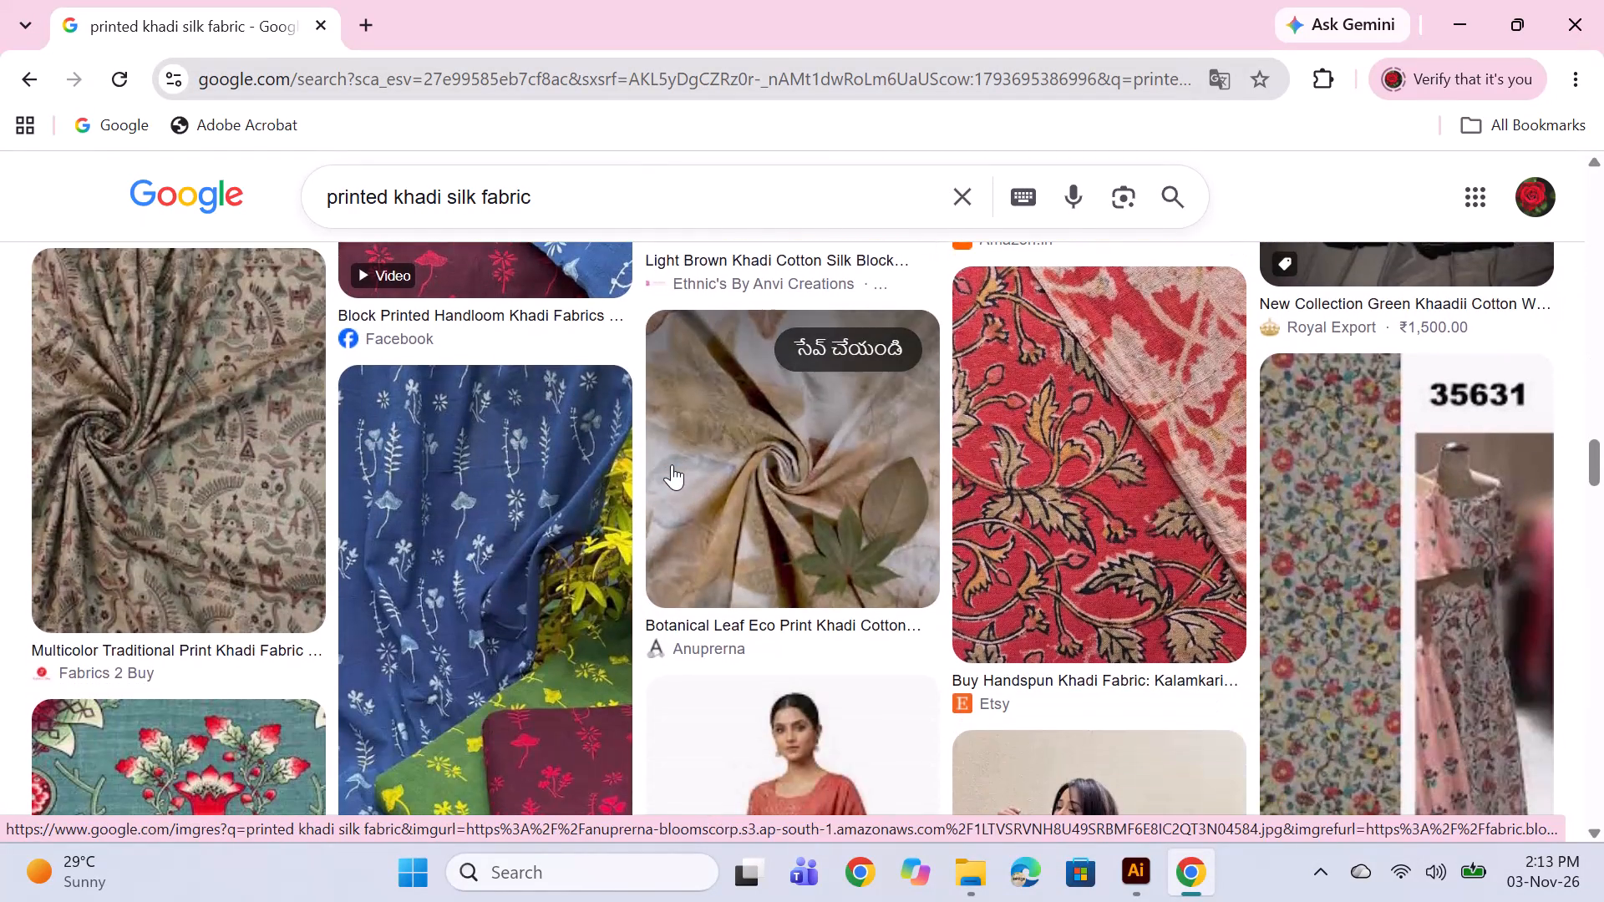
scroll(670, 519, down, 1)
scroll(674, 565, up, 5)
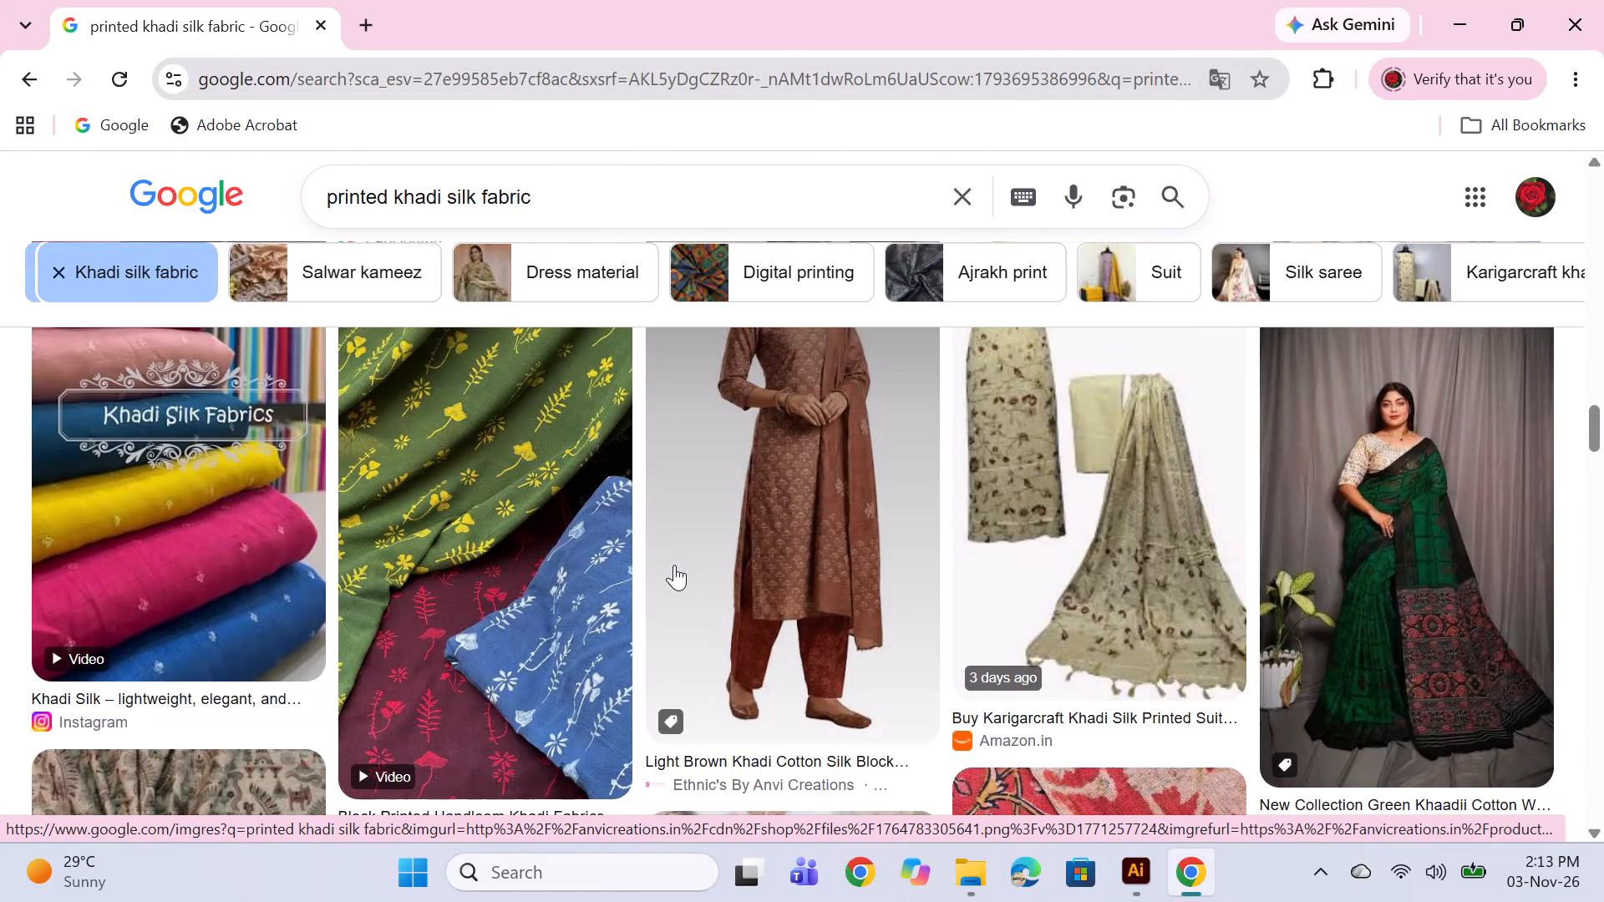
scroll(674, 565, down, 5)
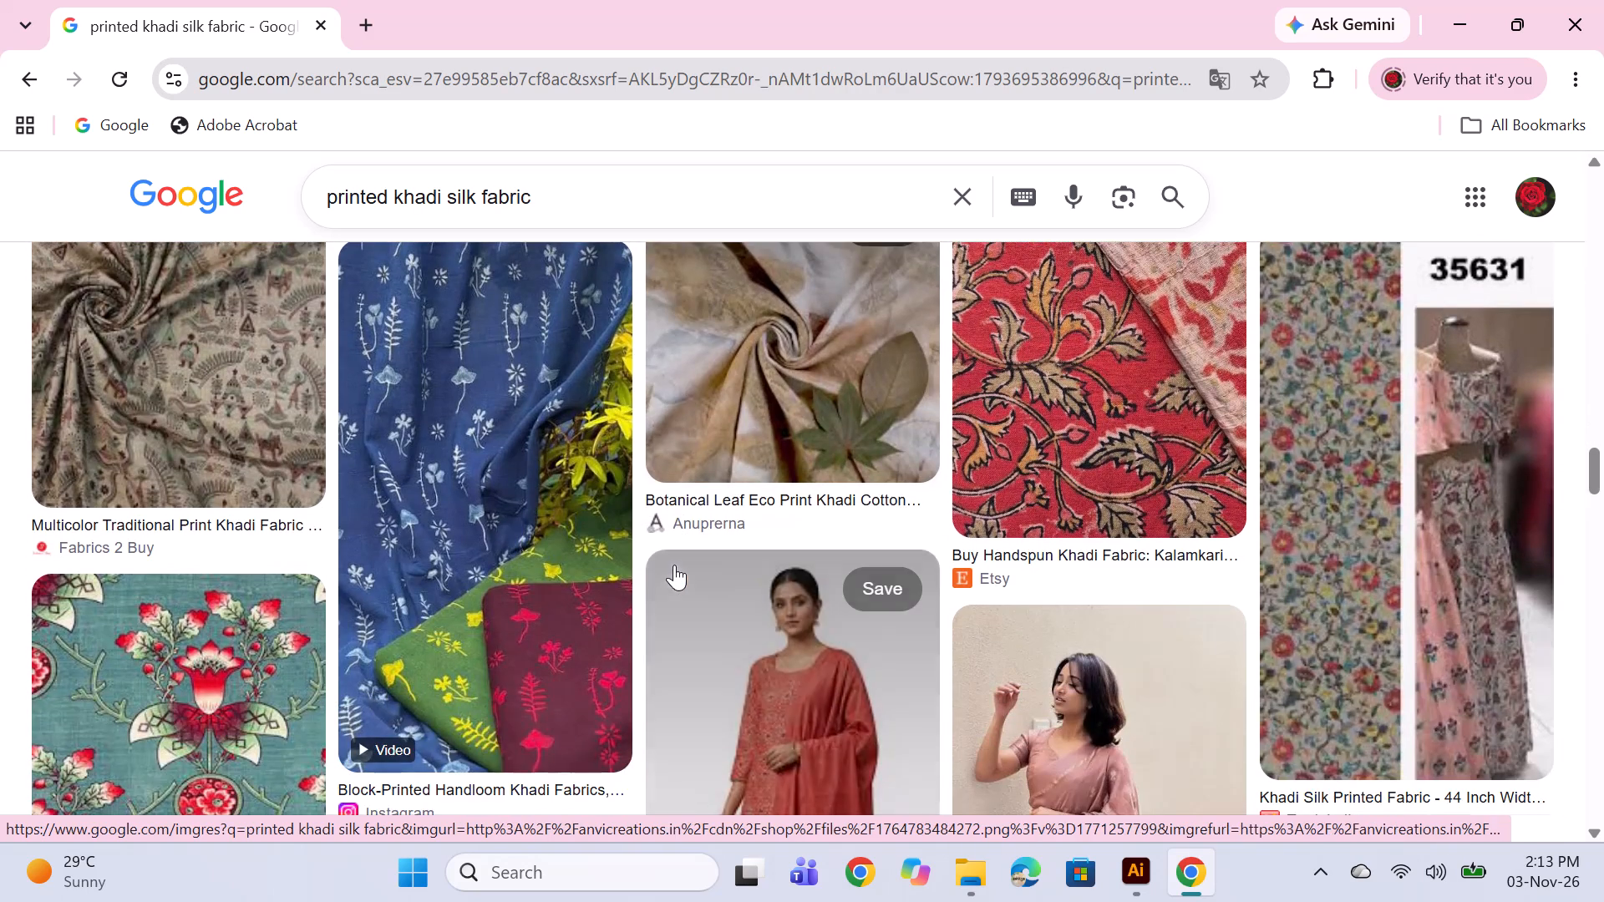
scroll(674, 565, down, 4)
scroll(674, 565, up, 2)
scroll(674, 565, down, 3)
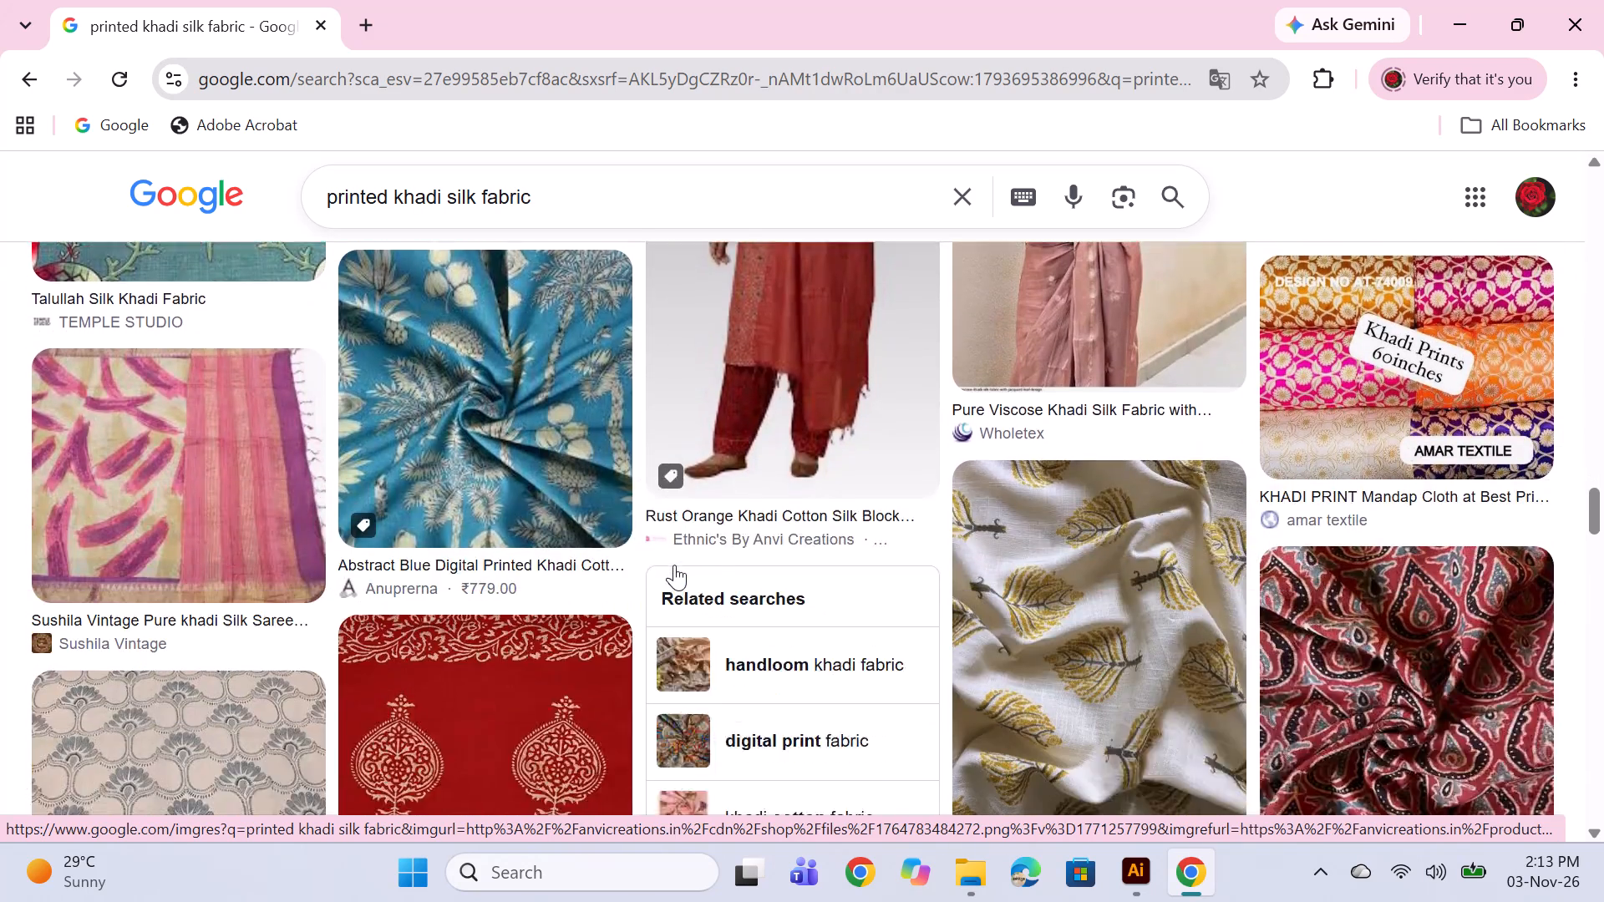
scroll(674, 565, down, 20)
scroll(676, 598, down, 4)
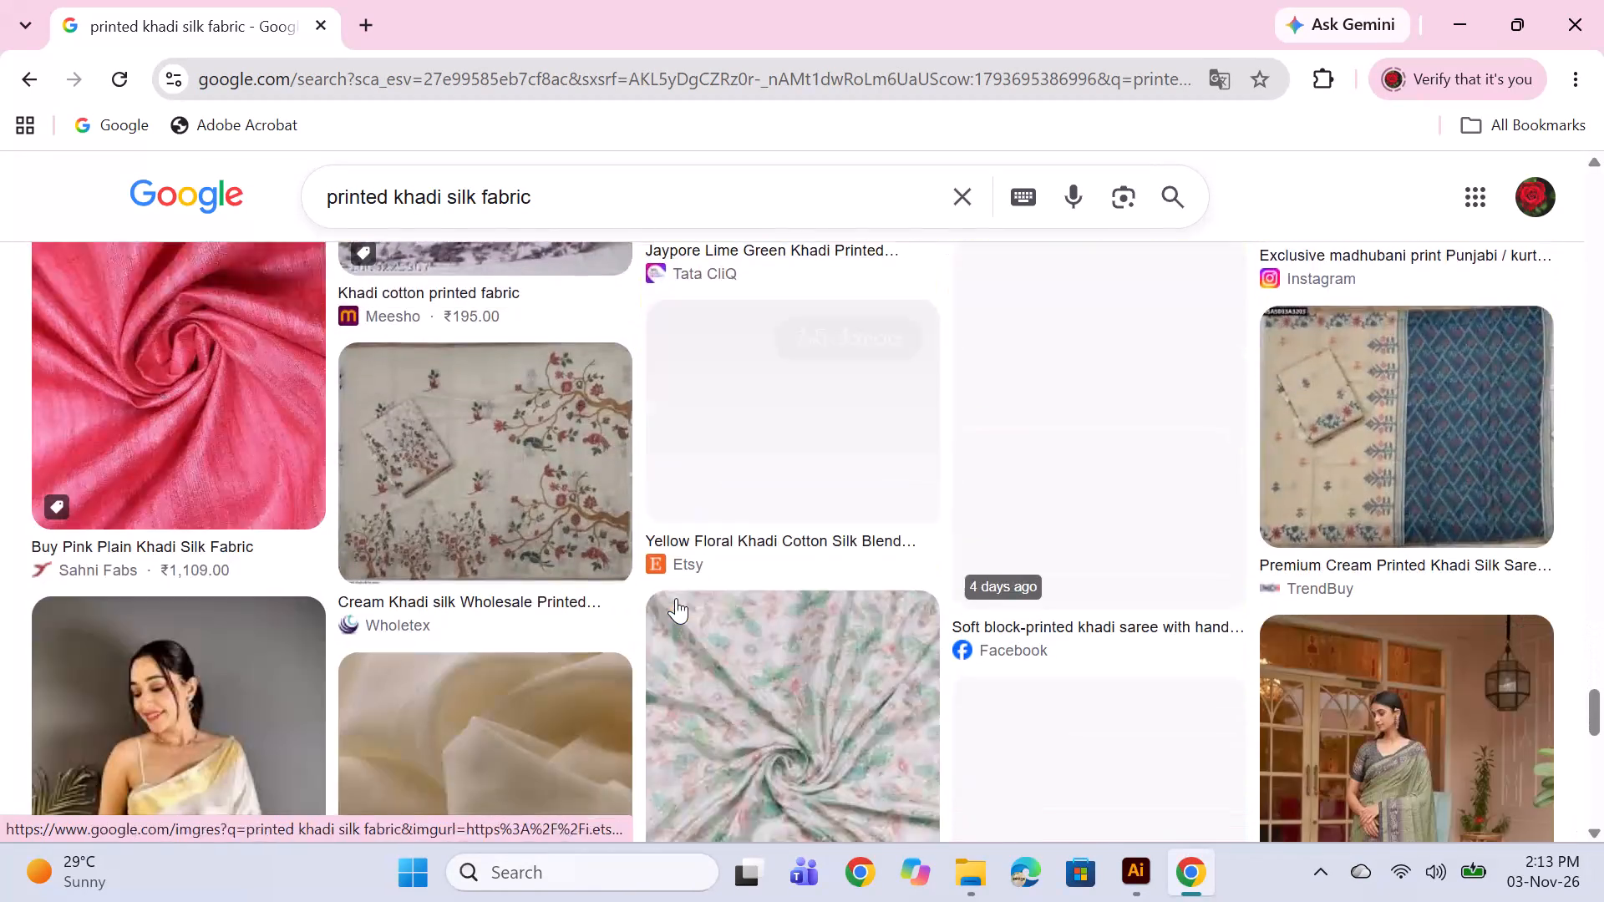
scroll(676, 598, down, 7)
scroll(676, 598, up, 4)
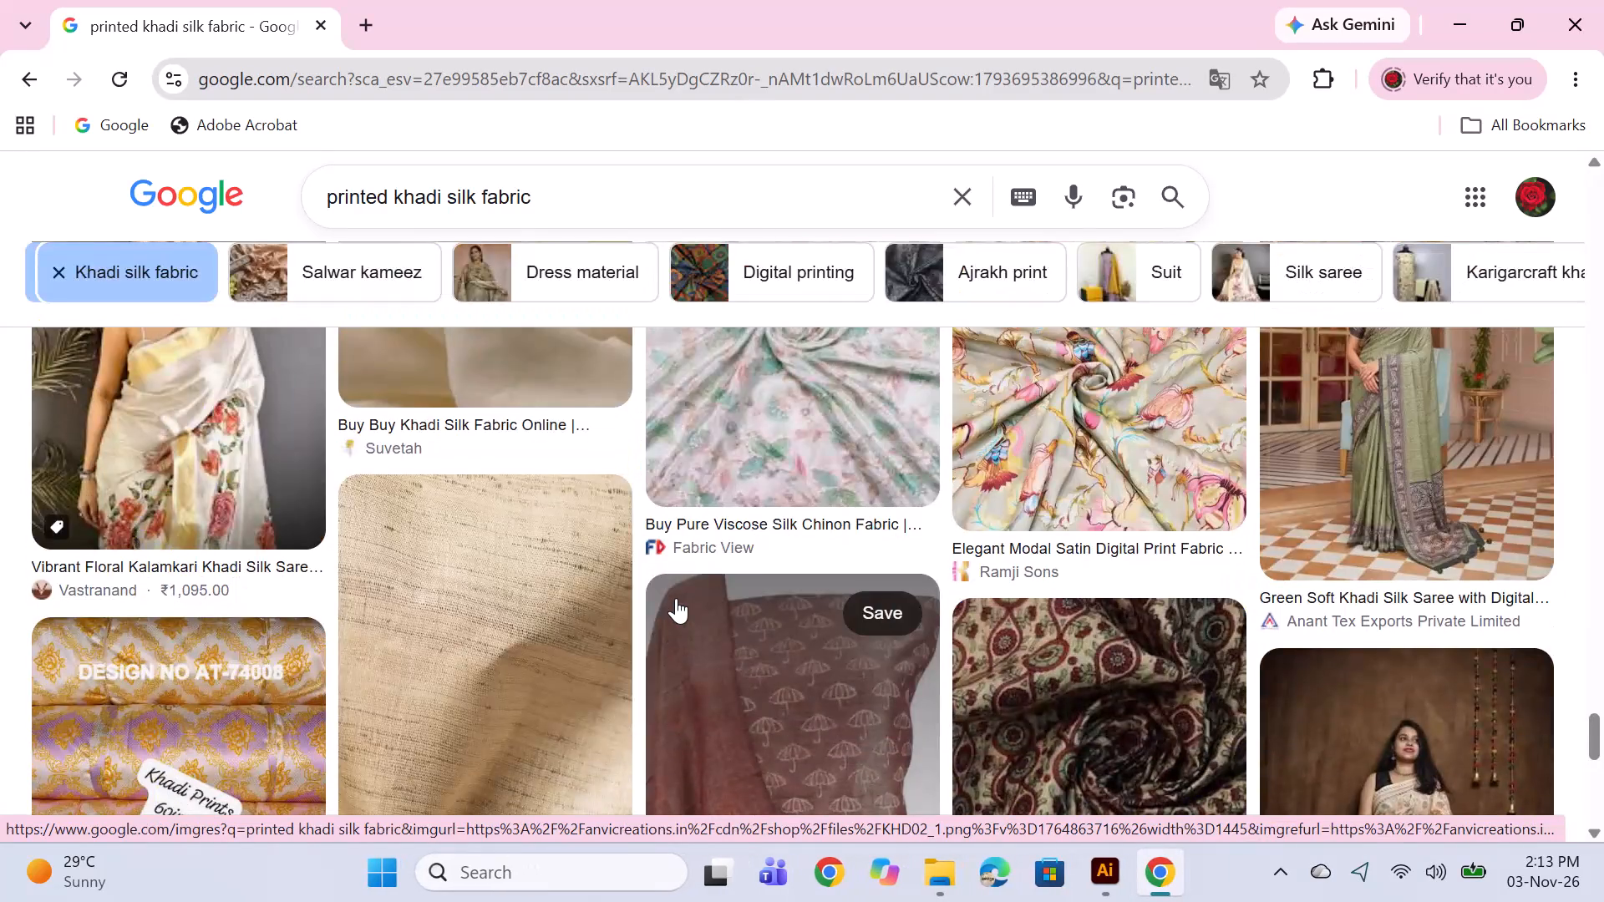
scroll(676, 598, down, 9)
scroll(676, 598, up, 5)
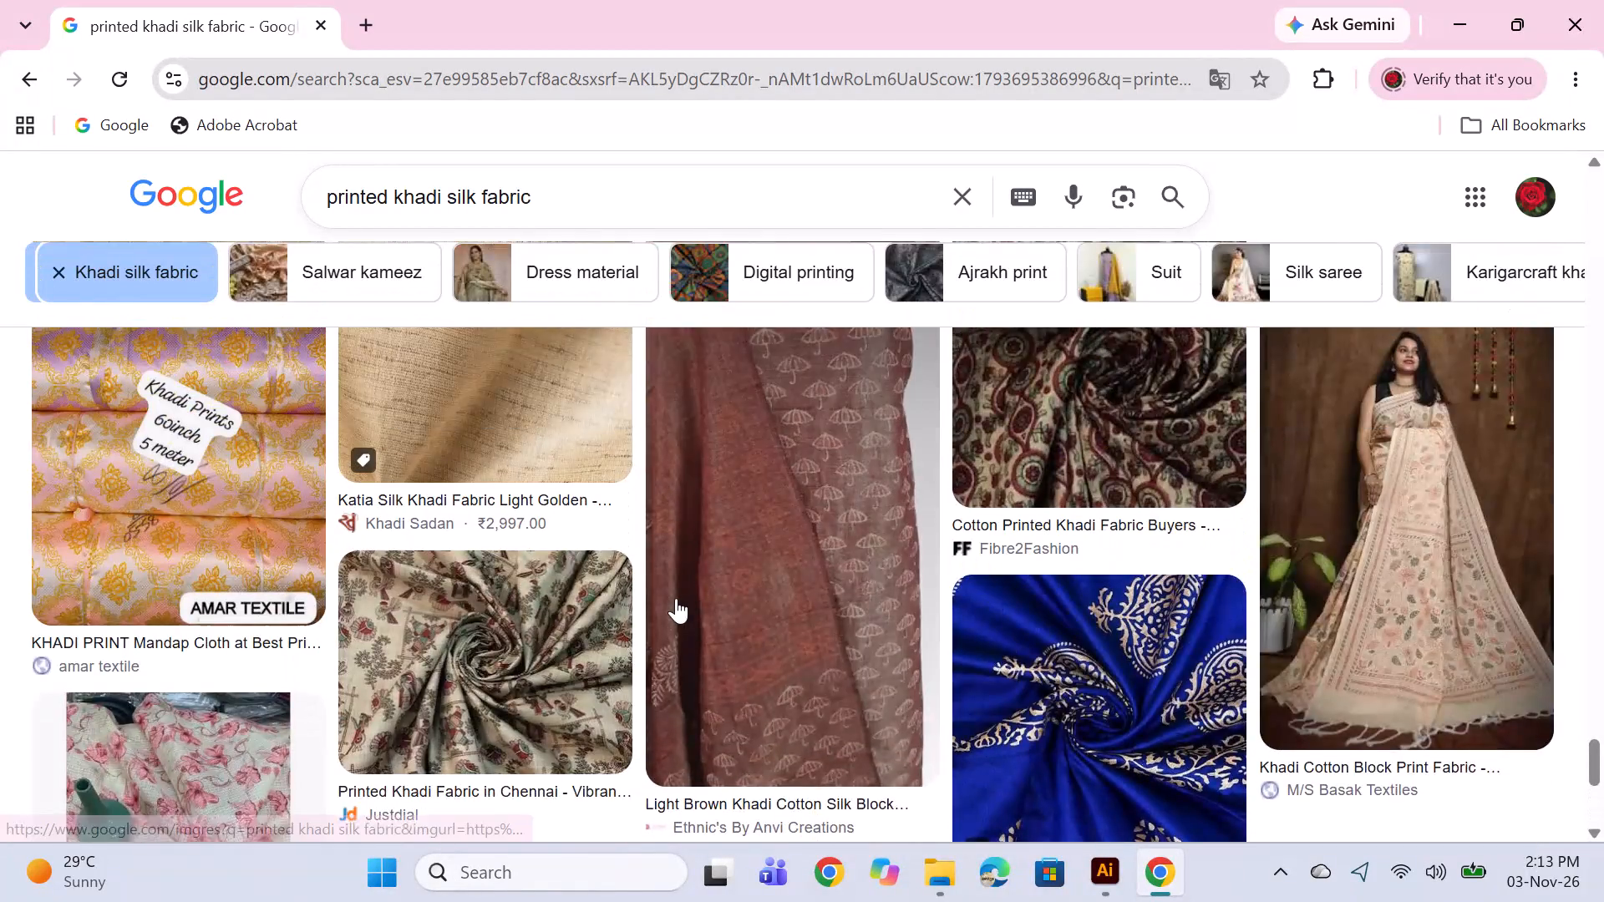
scroll(676, 598, up, 1)
scroll(676, 598, down, 5)
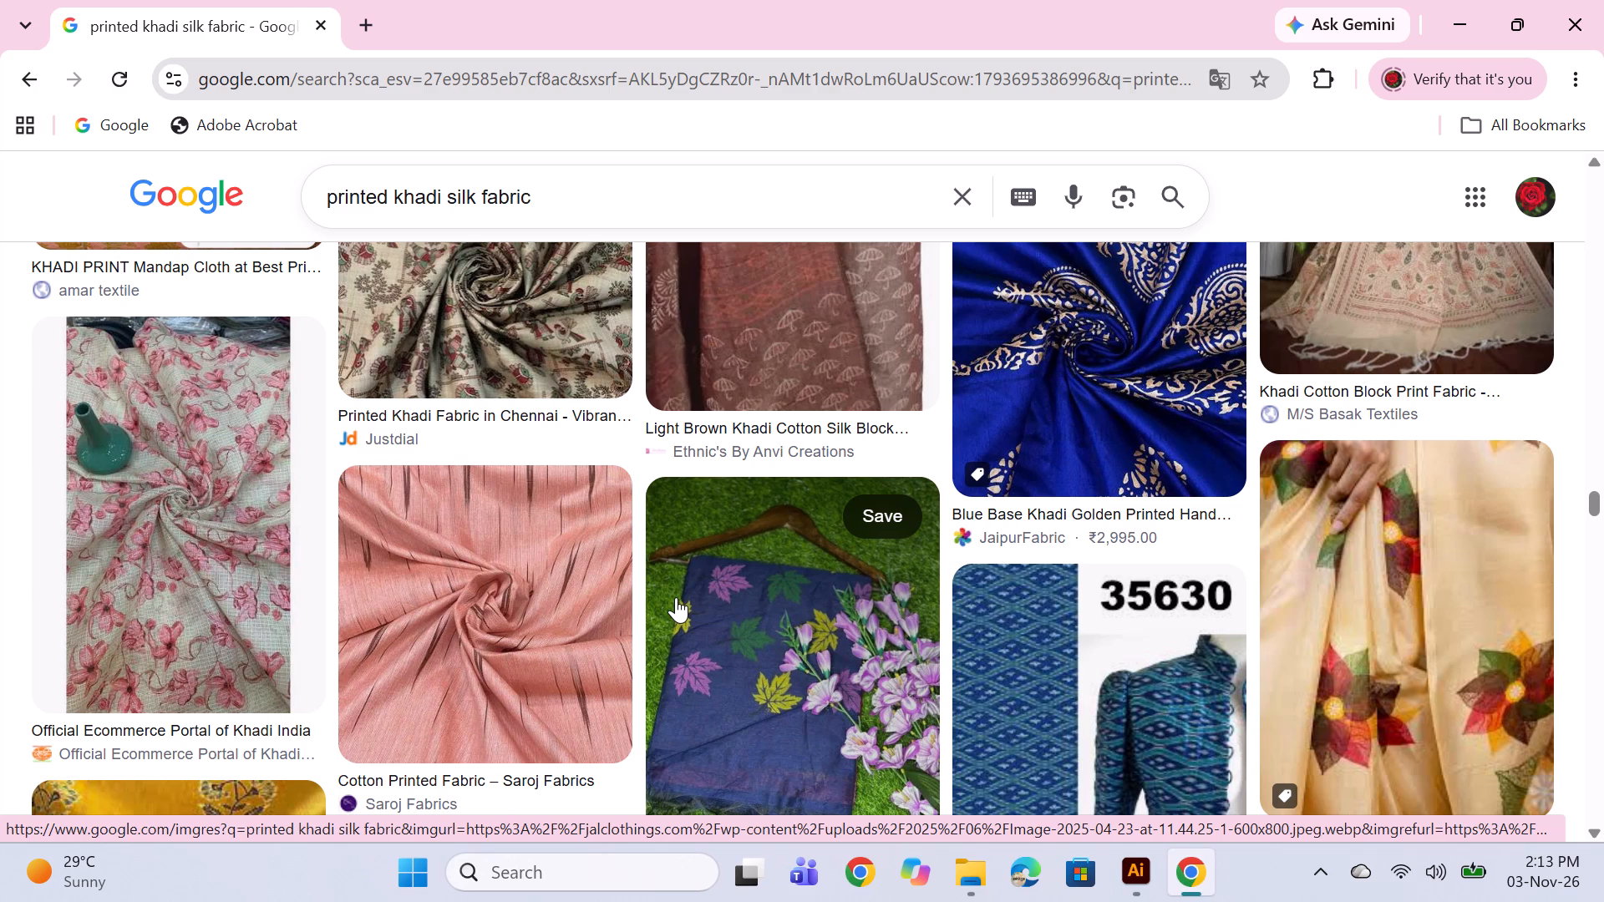
scroll(676, 597, down, 11)
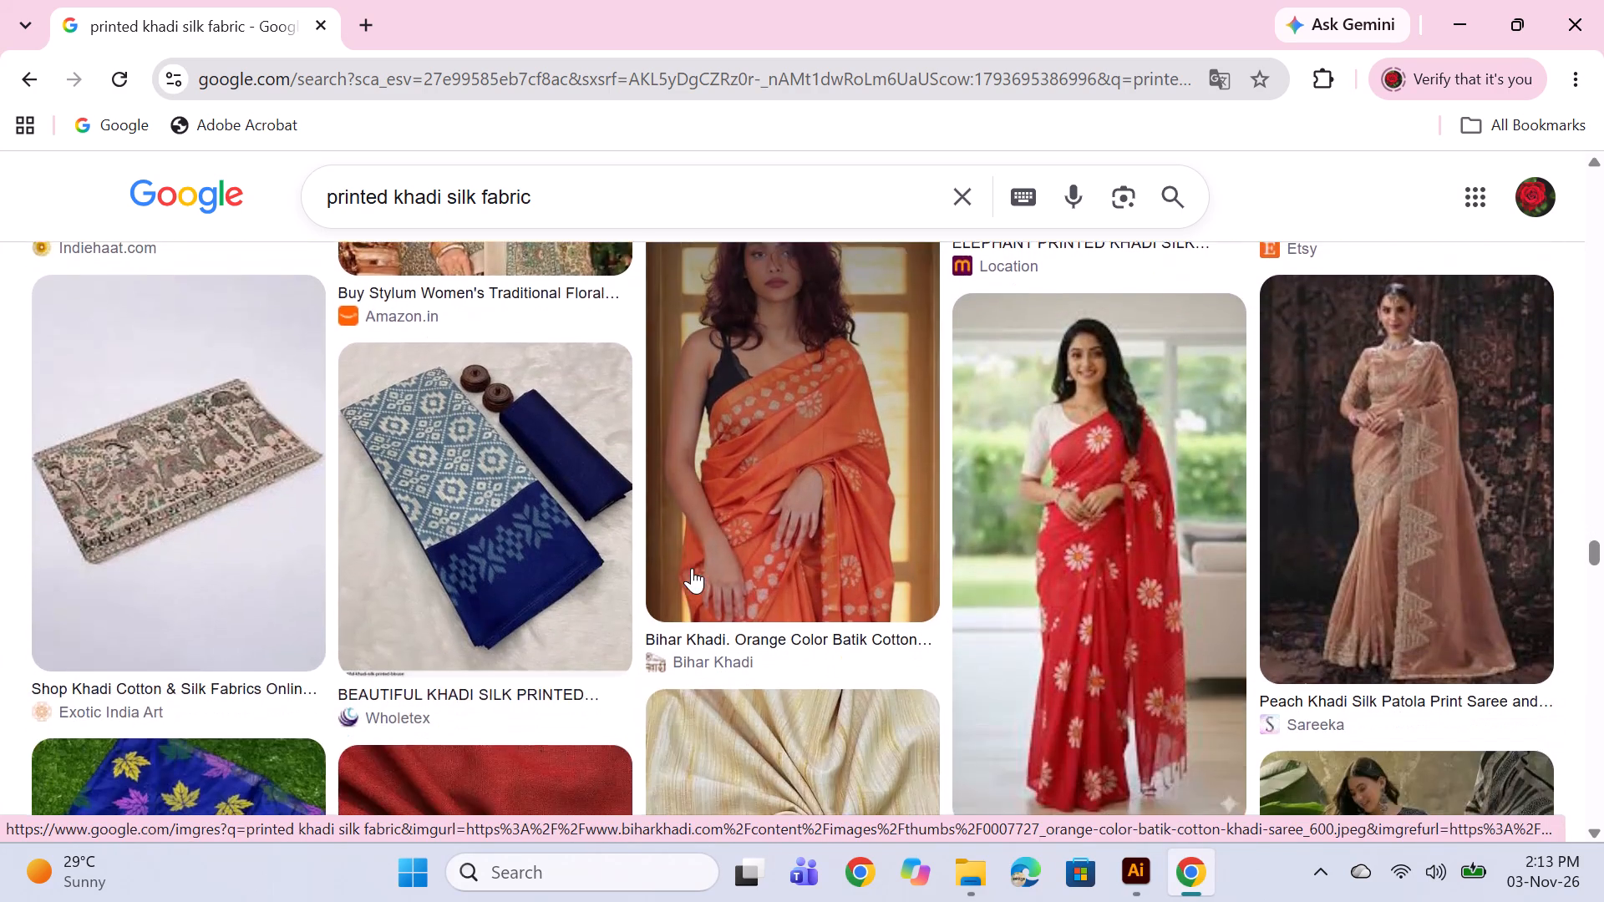
scroll(692, 568, down, 6)
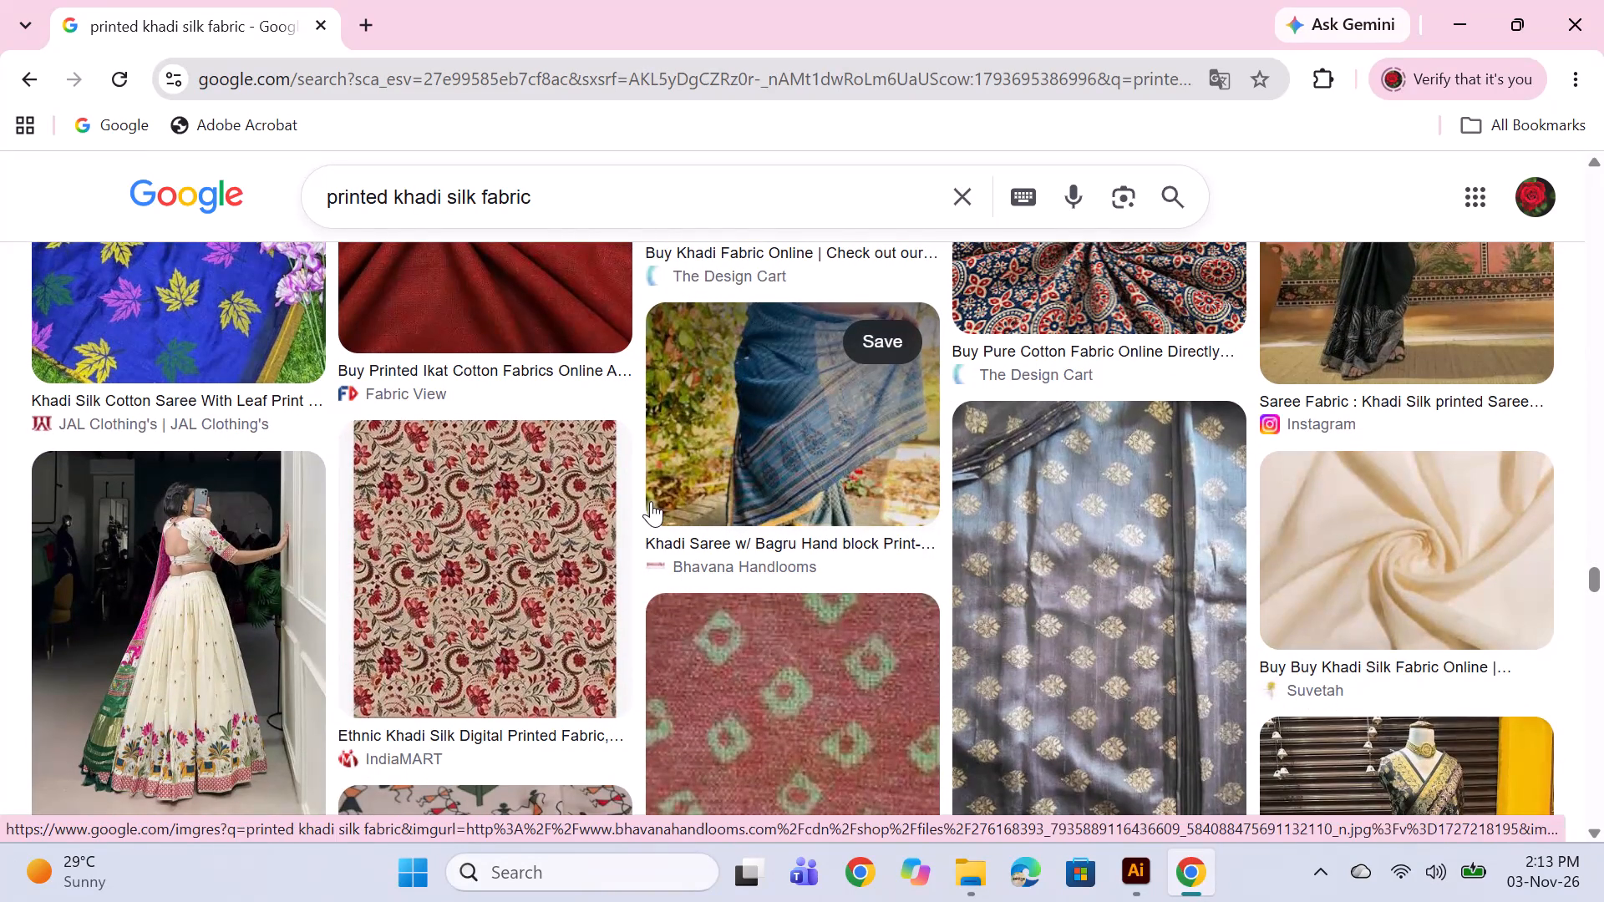
scroll(651, 500, down, 5)
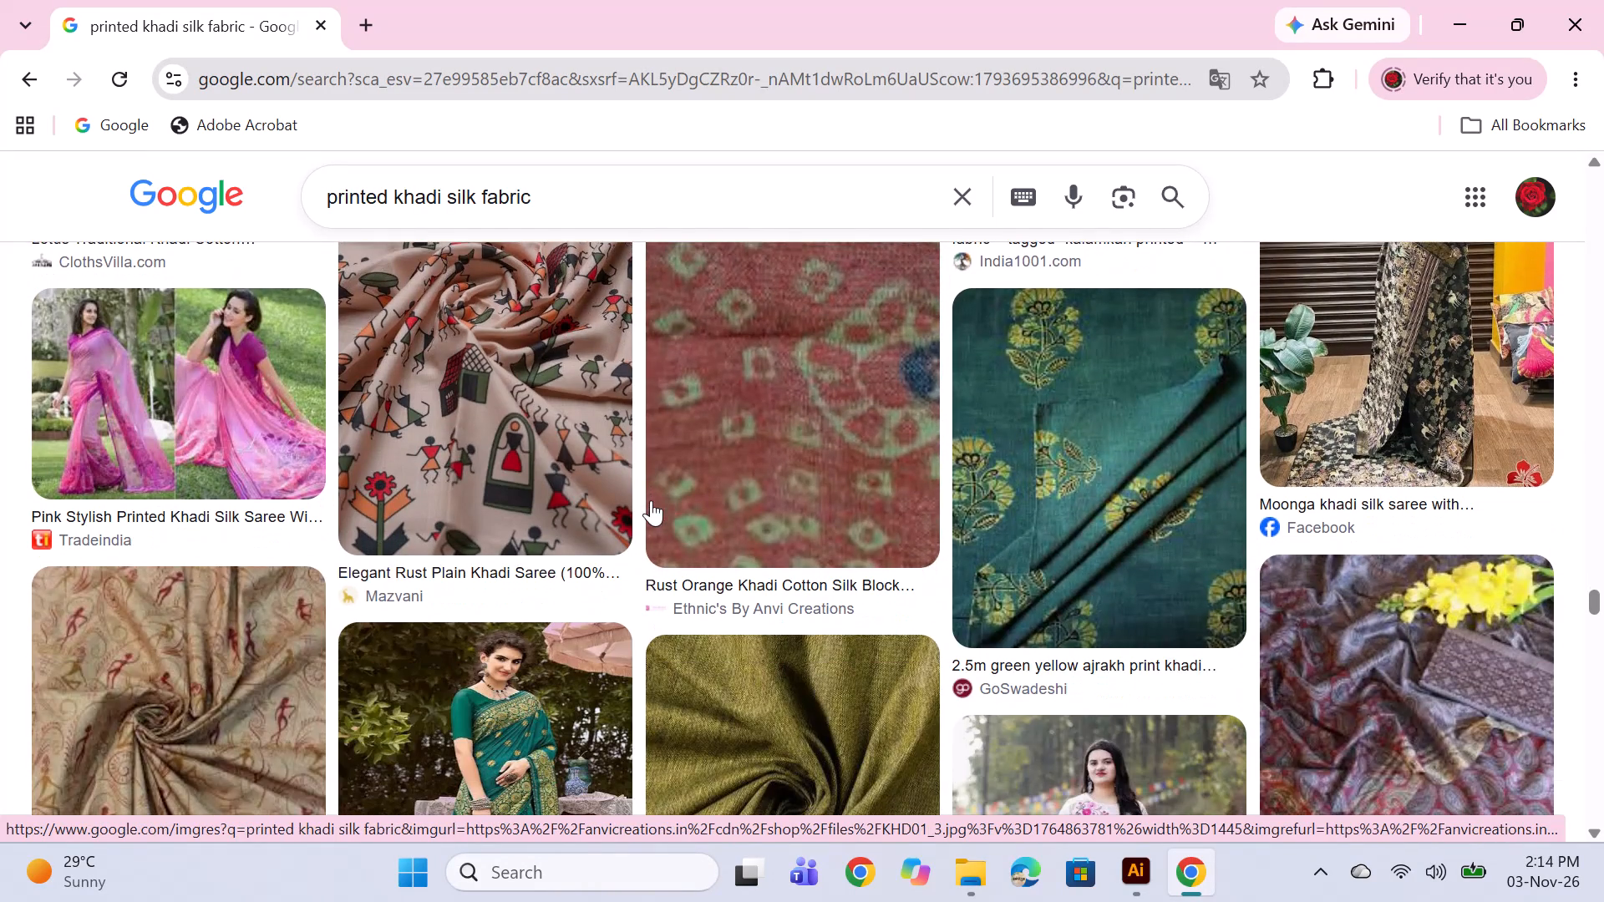
scroll(749, 488, down, 7)
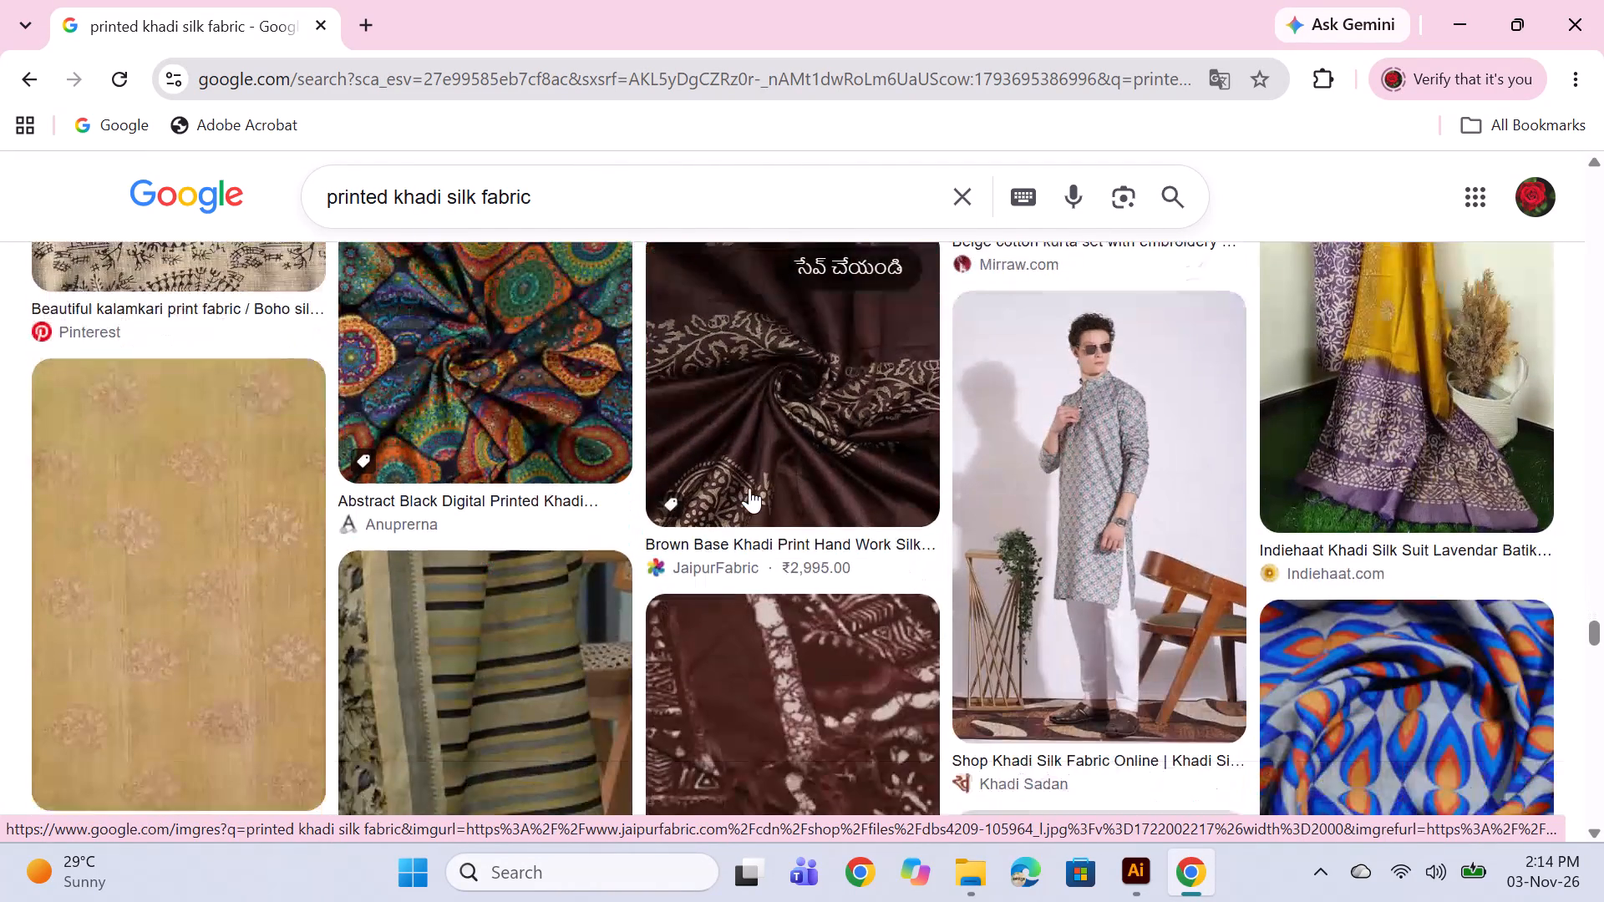
scroll(747, 484, down, 5)
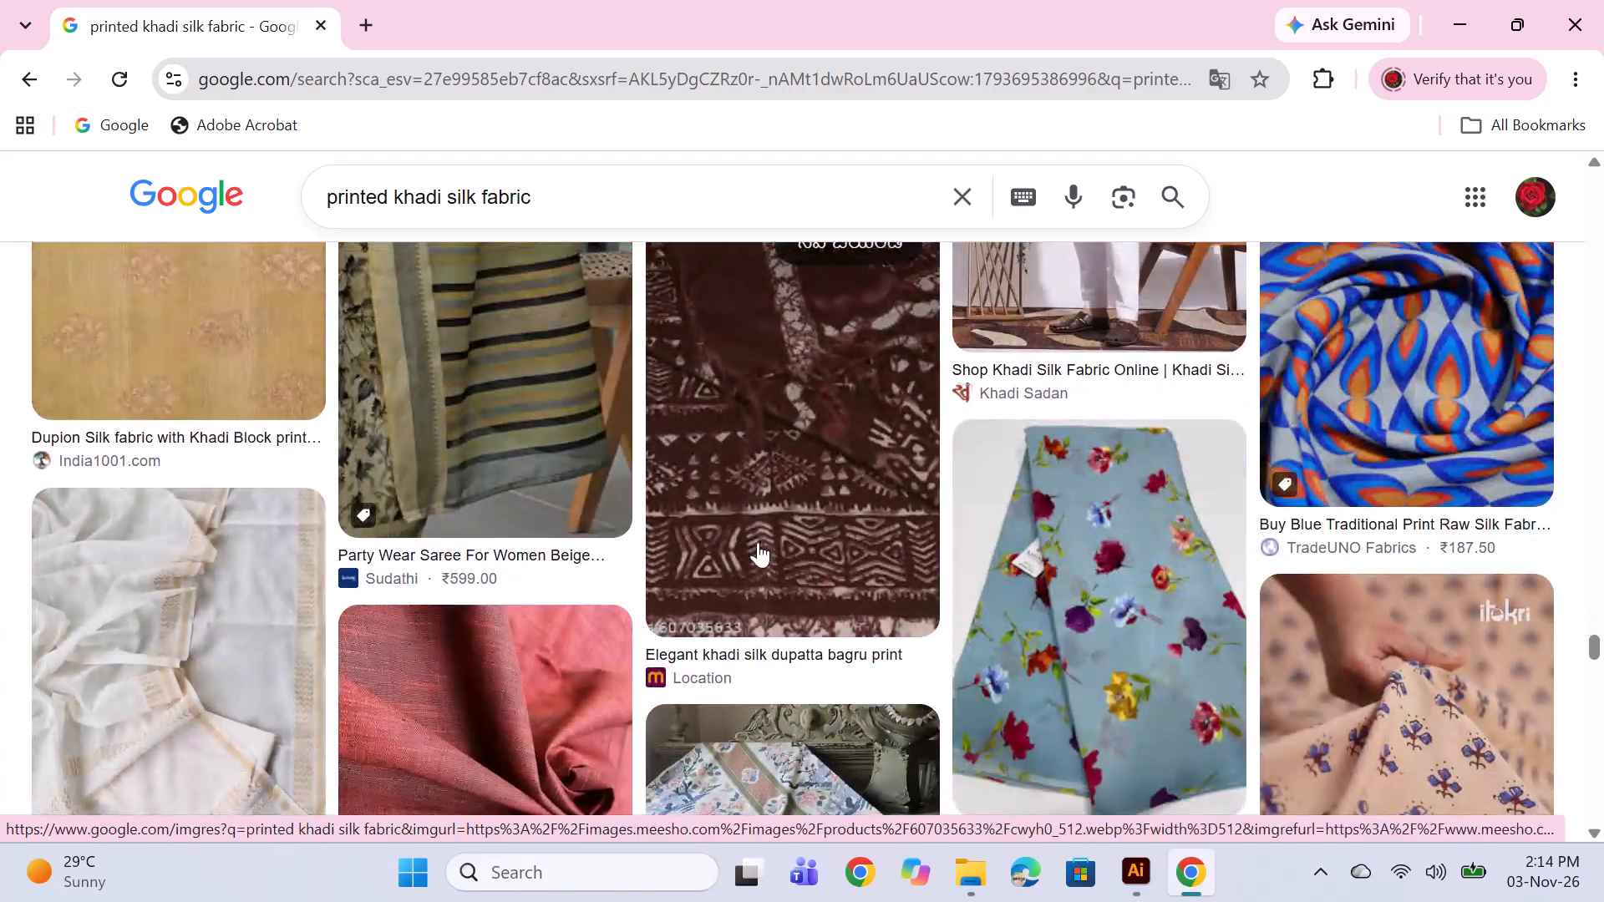
scroll(749, 514, down, 5)
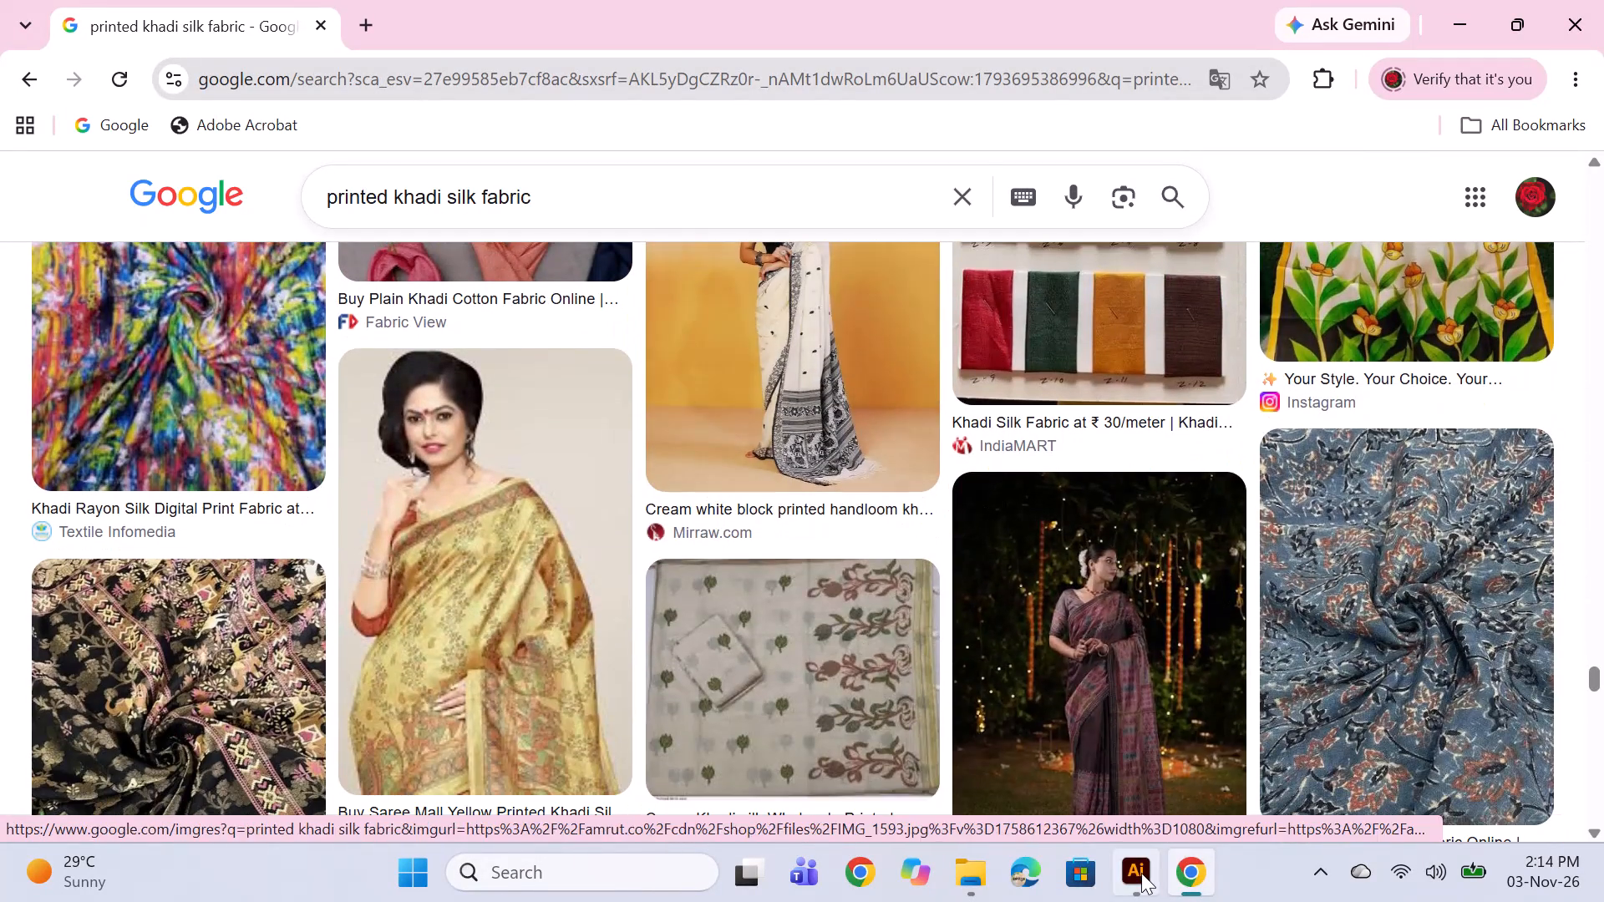
Switch back to Illustrator and review the 6-c8 and 6-c7 colourways, returning to the 6-c9 document.
click(1141, 872)
click(835, 92)
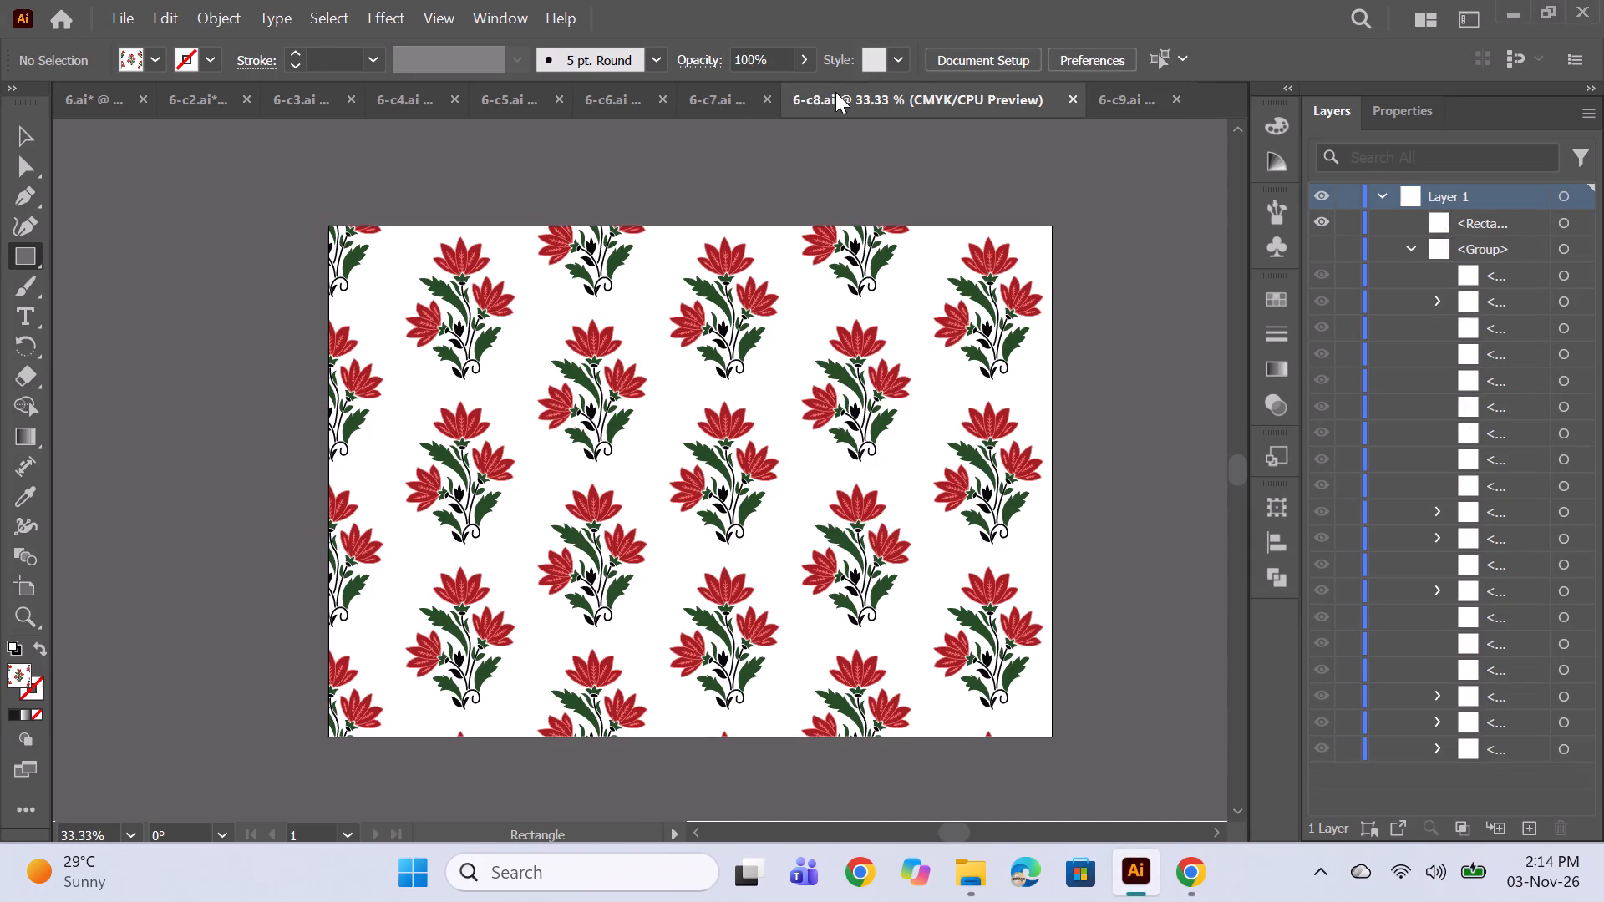
click(713, 113)
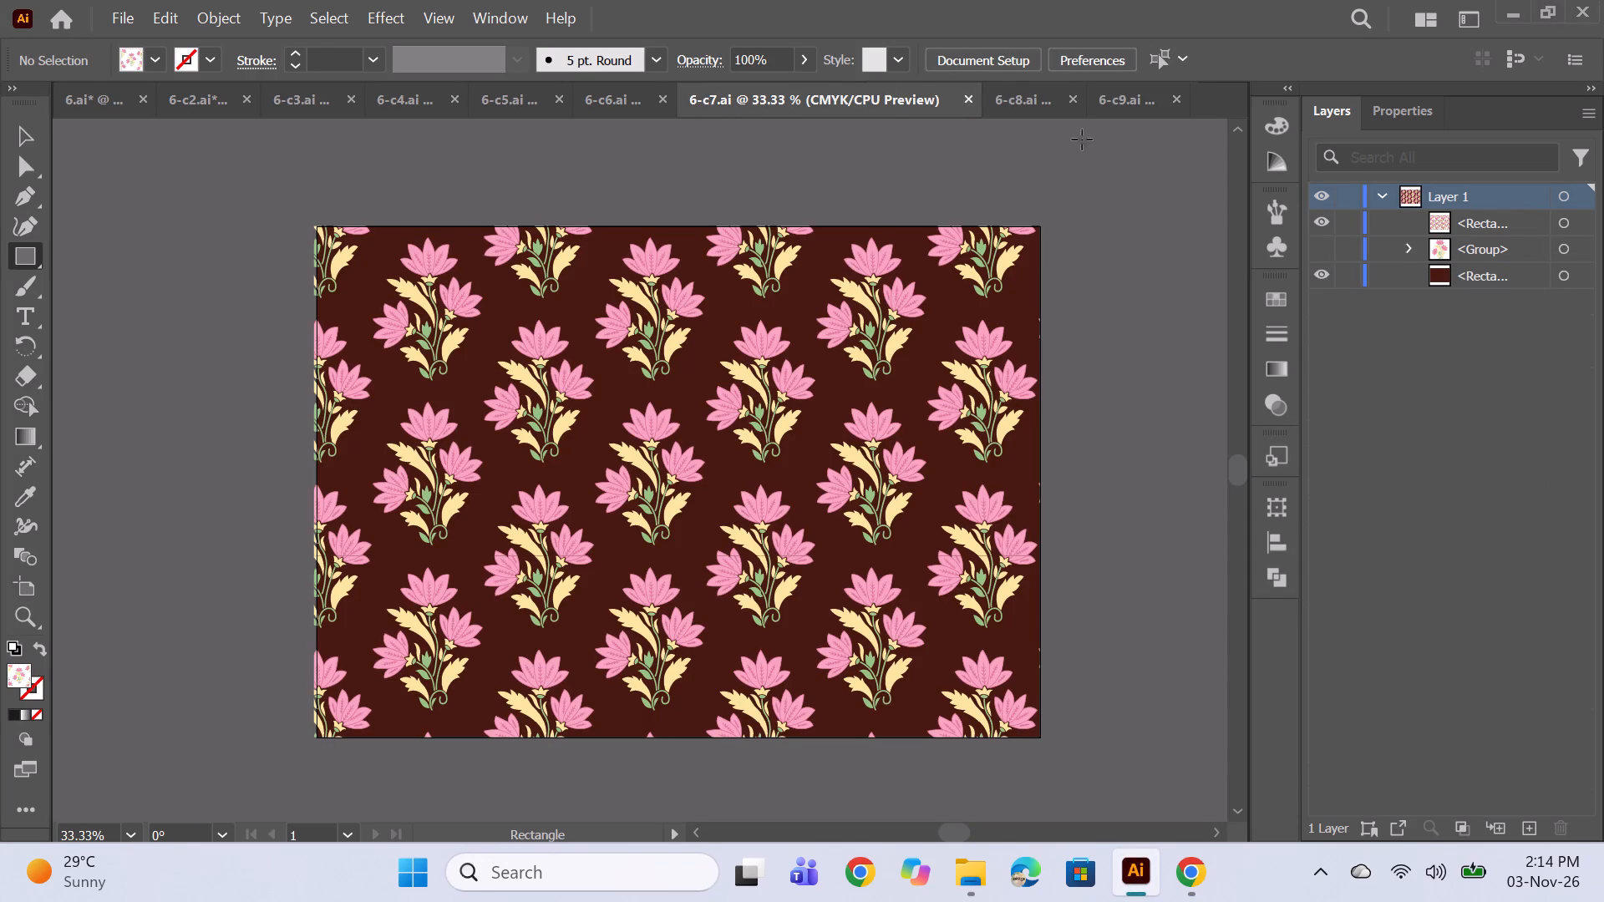
click(1106, 93)
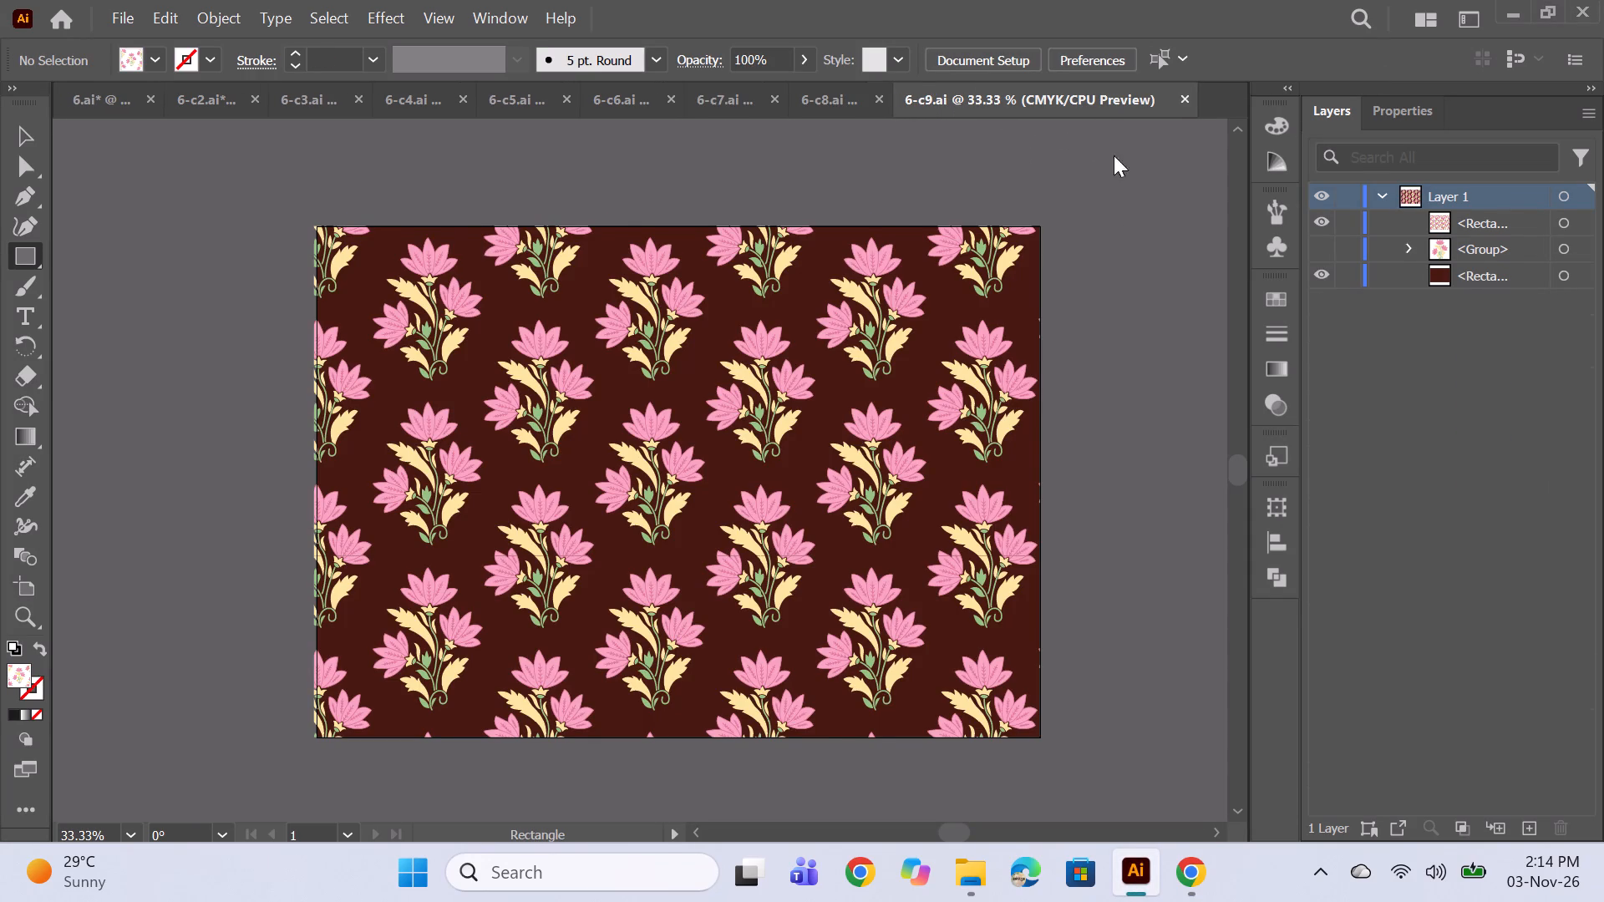
Look through the open colourways from 6-c8 back to the original 6 document to compare their palettes, ending on 6-c9.
click(819, 102)
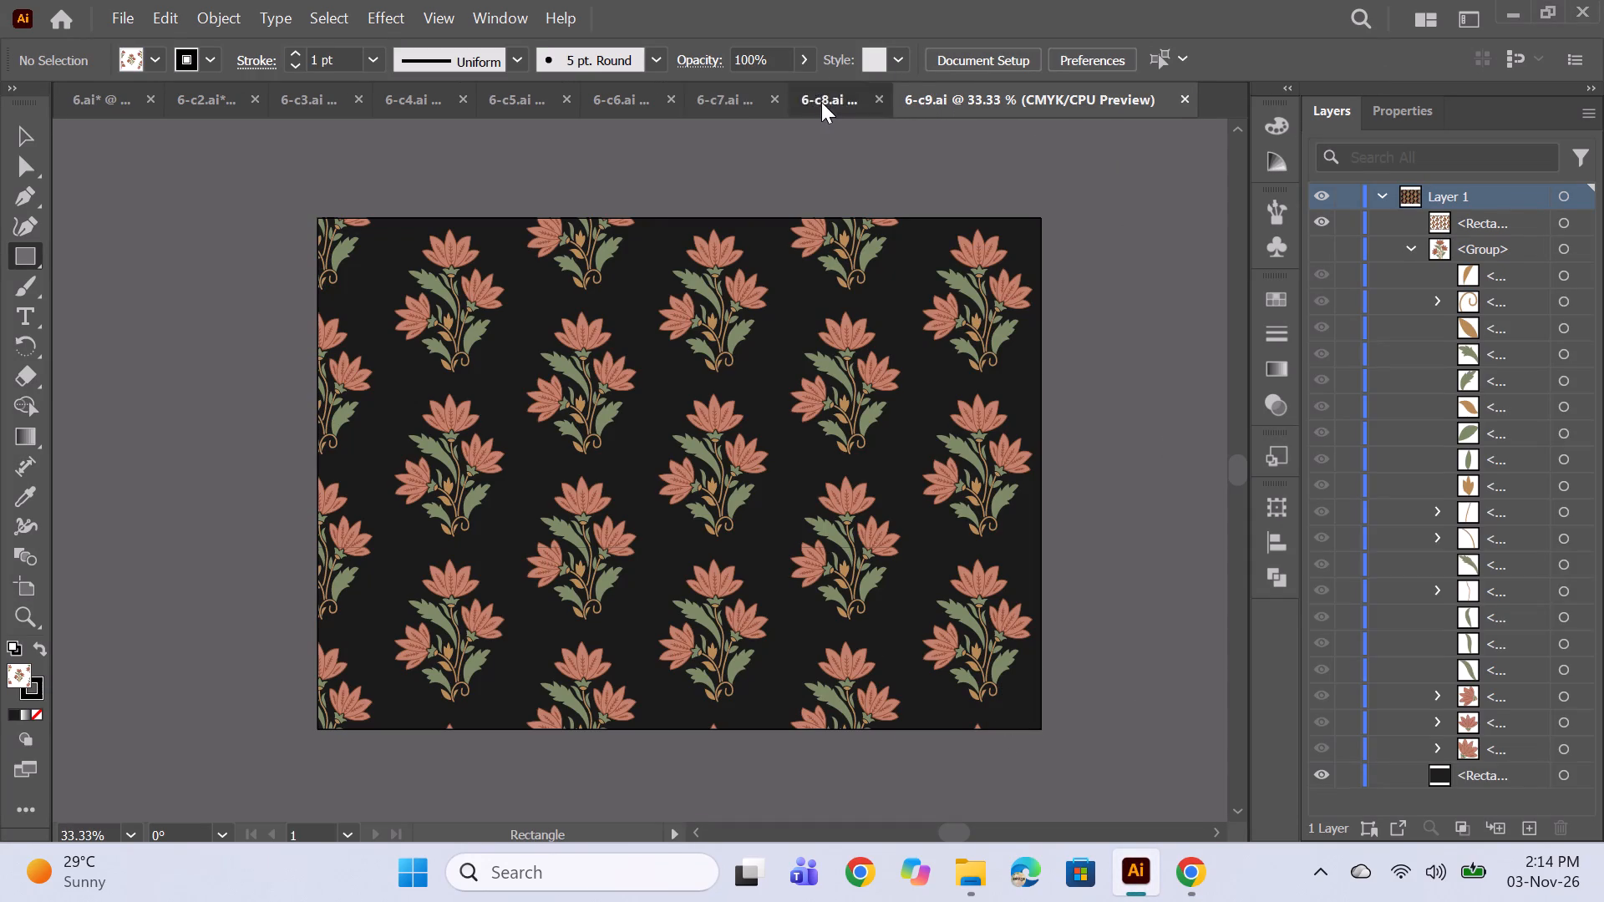
click(720, 92)
click(603, 96)
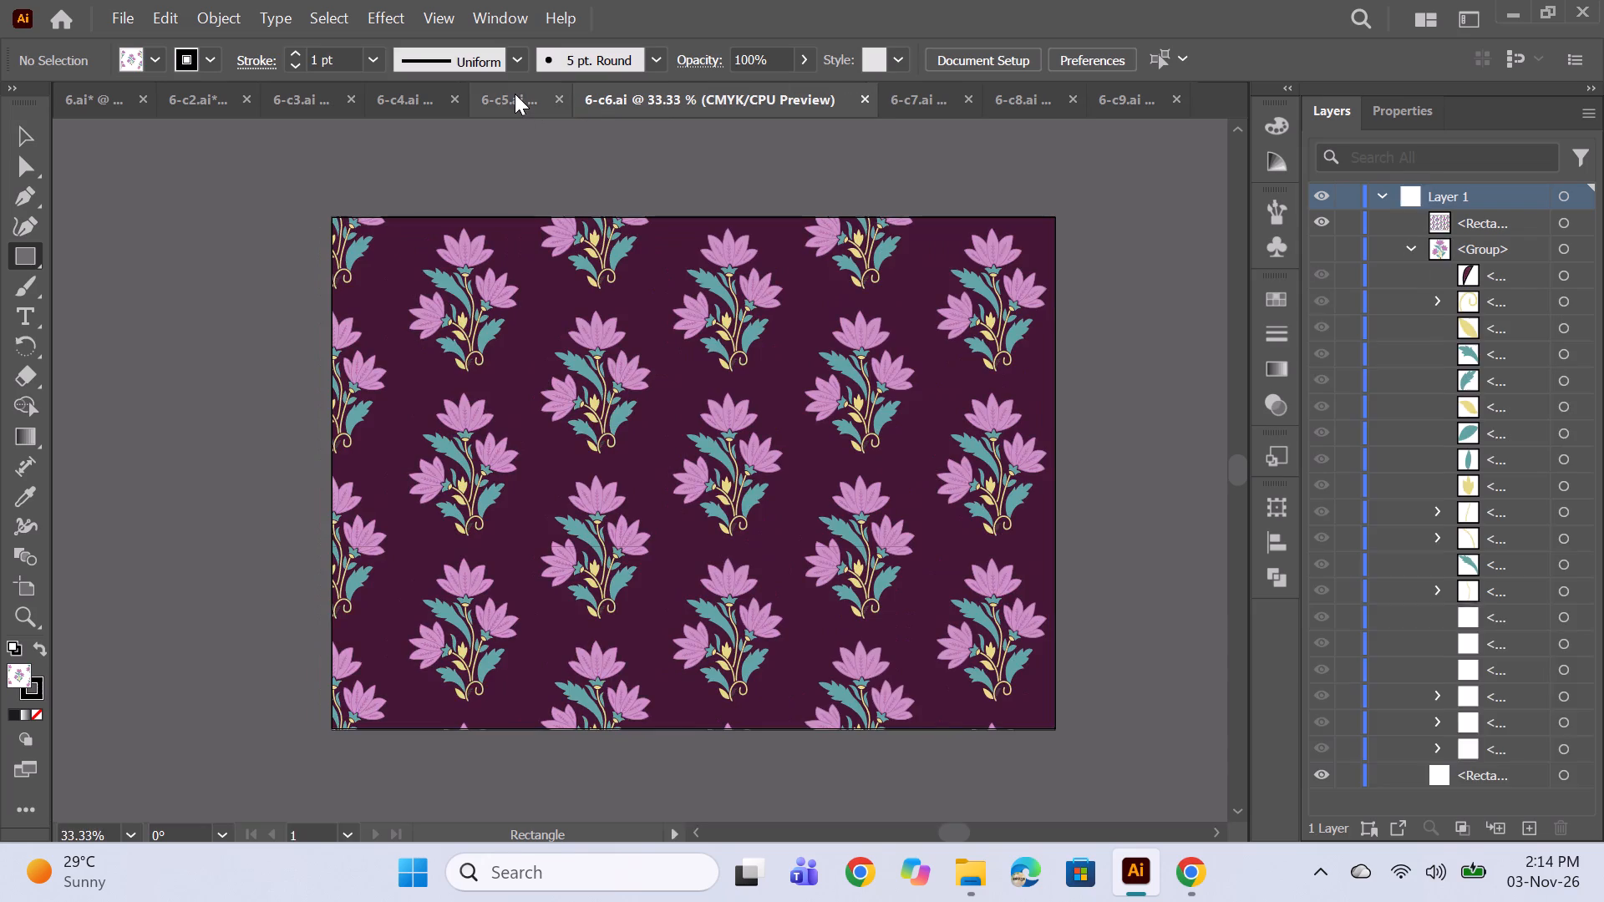
click(515, 94)
click(401, 107)
click(288, 92)
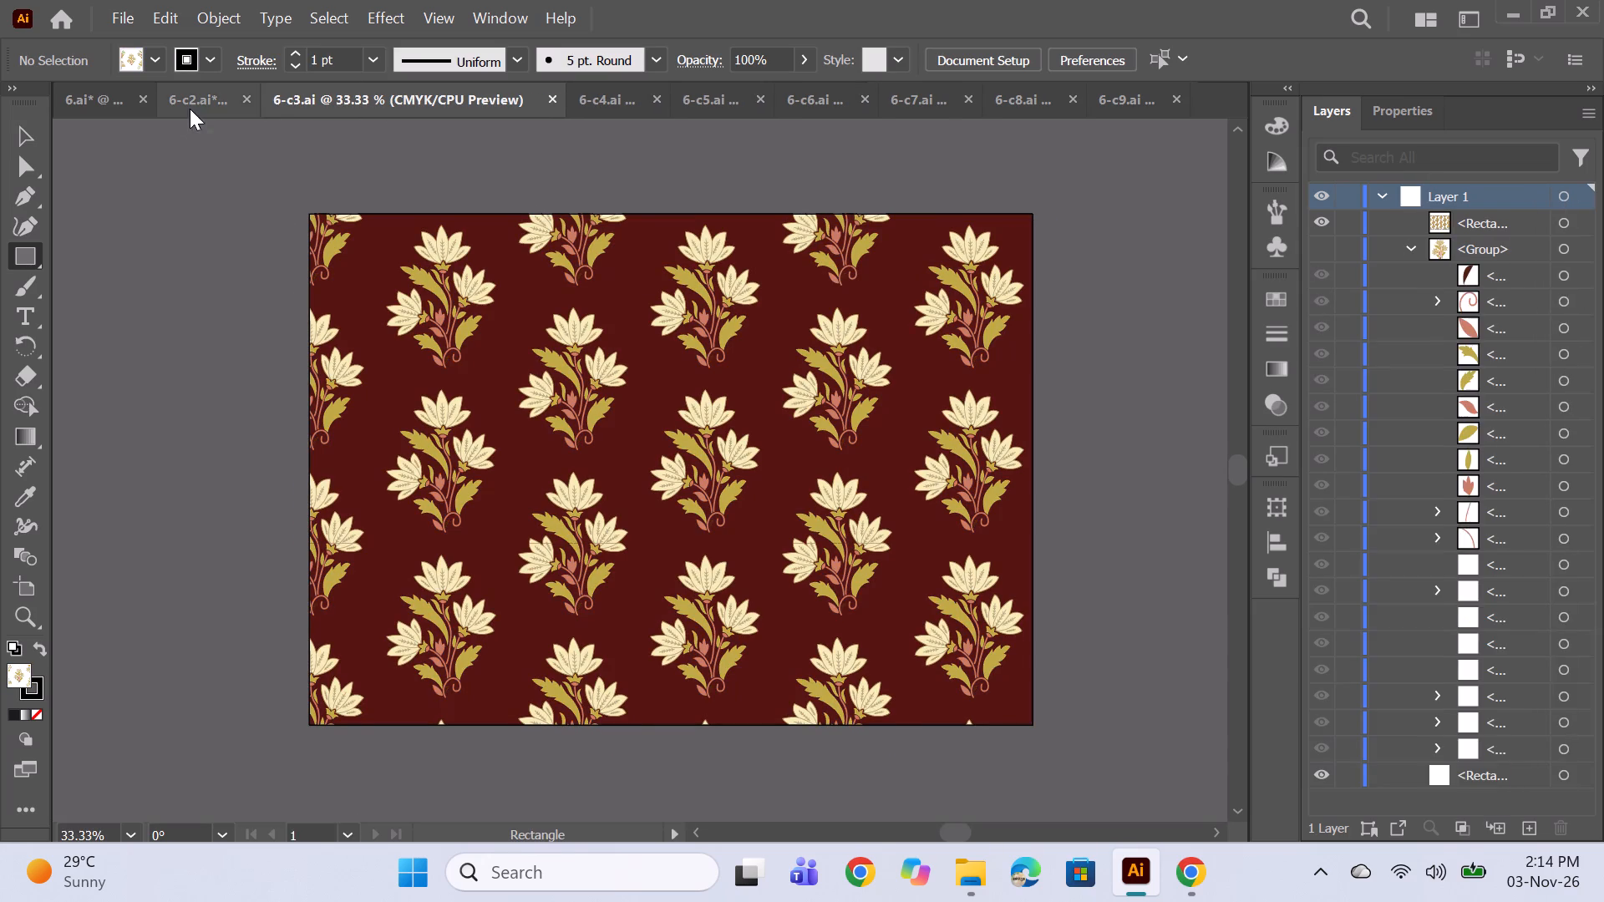
click(190, 106)
click(79, 99)
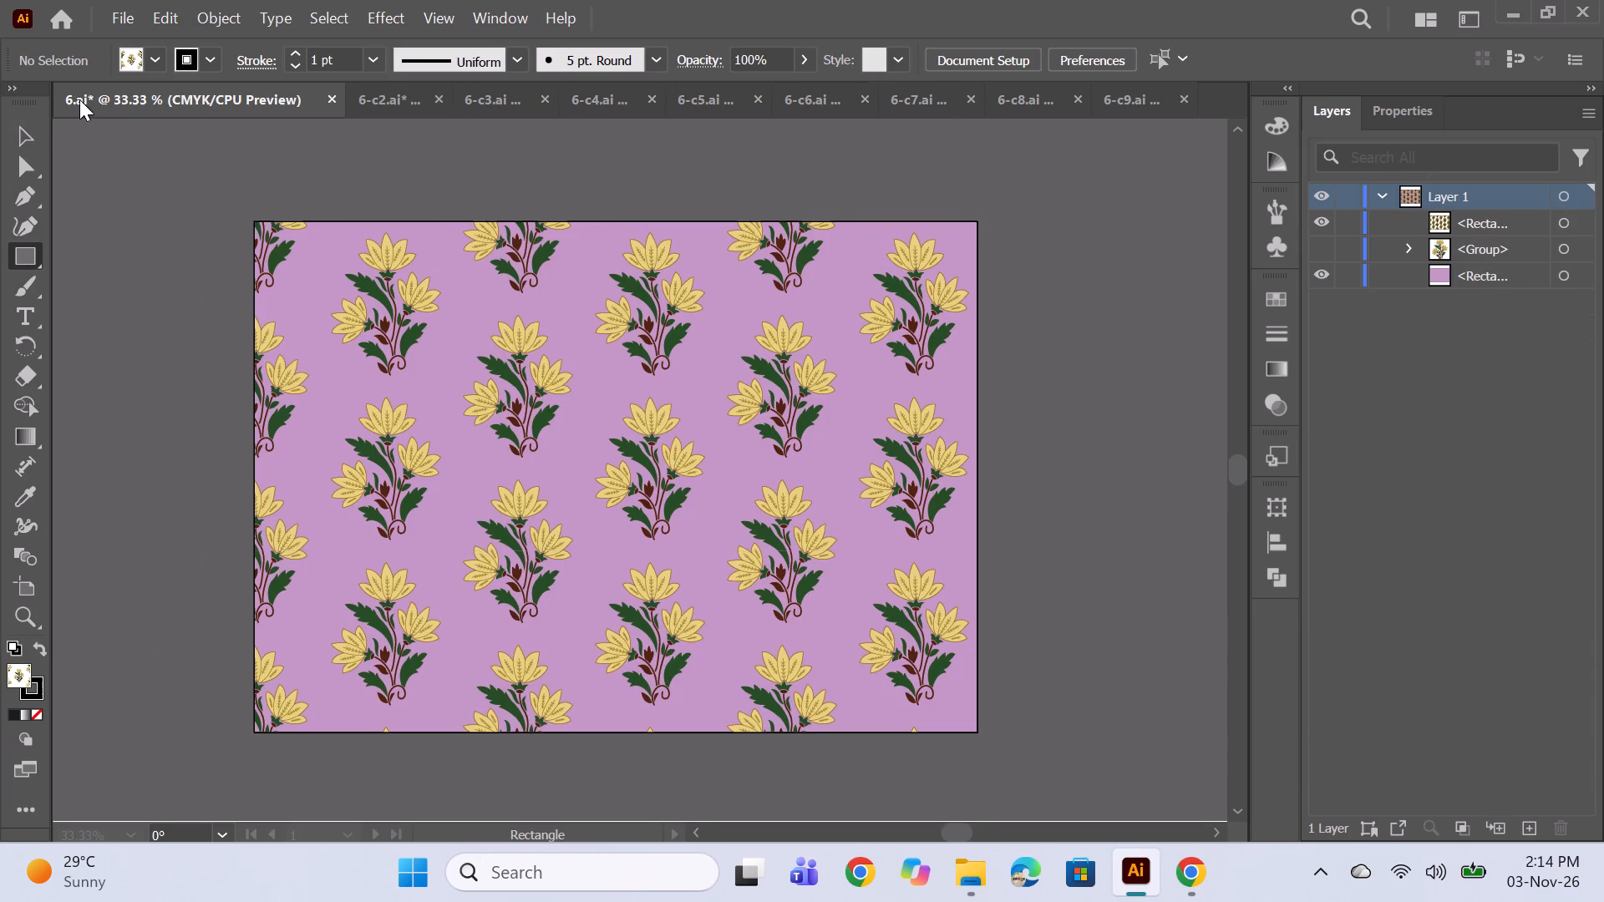
click(1118, 96)
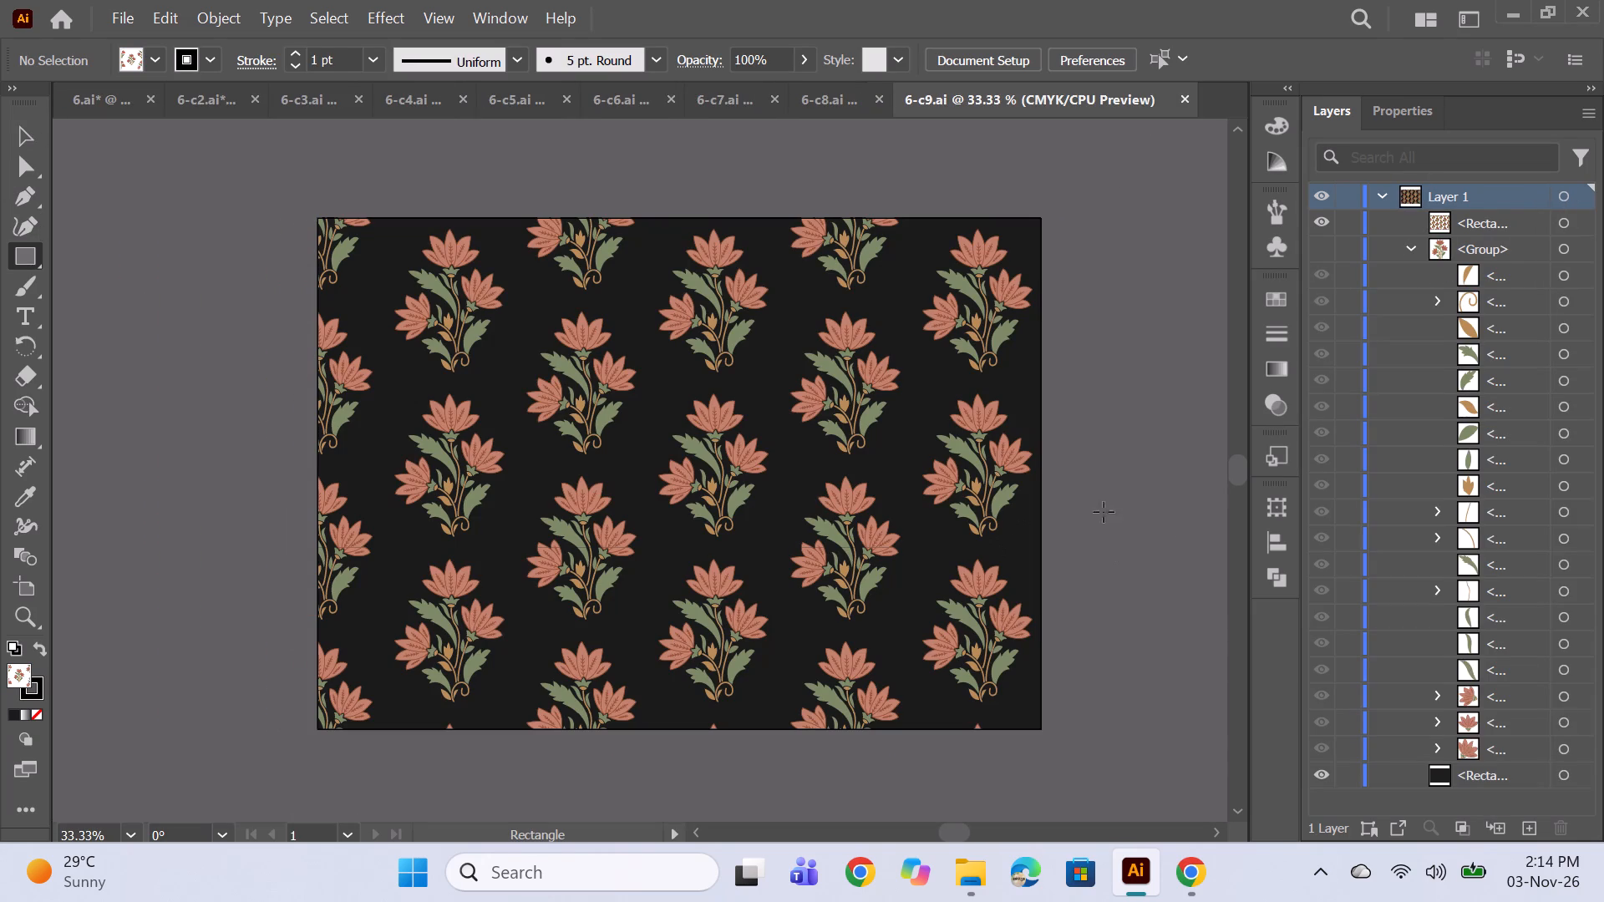
Create a new blank document with the current preset for another colourway.
key(ctrl+n)
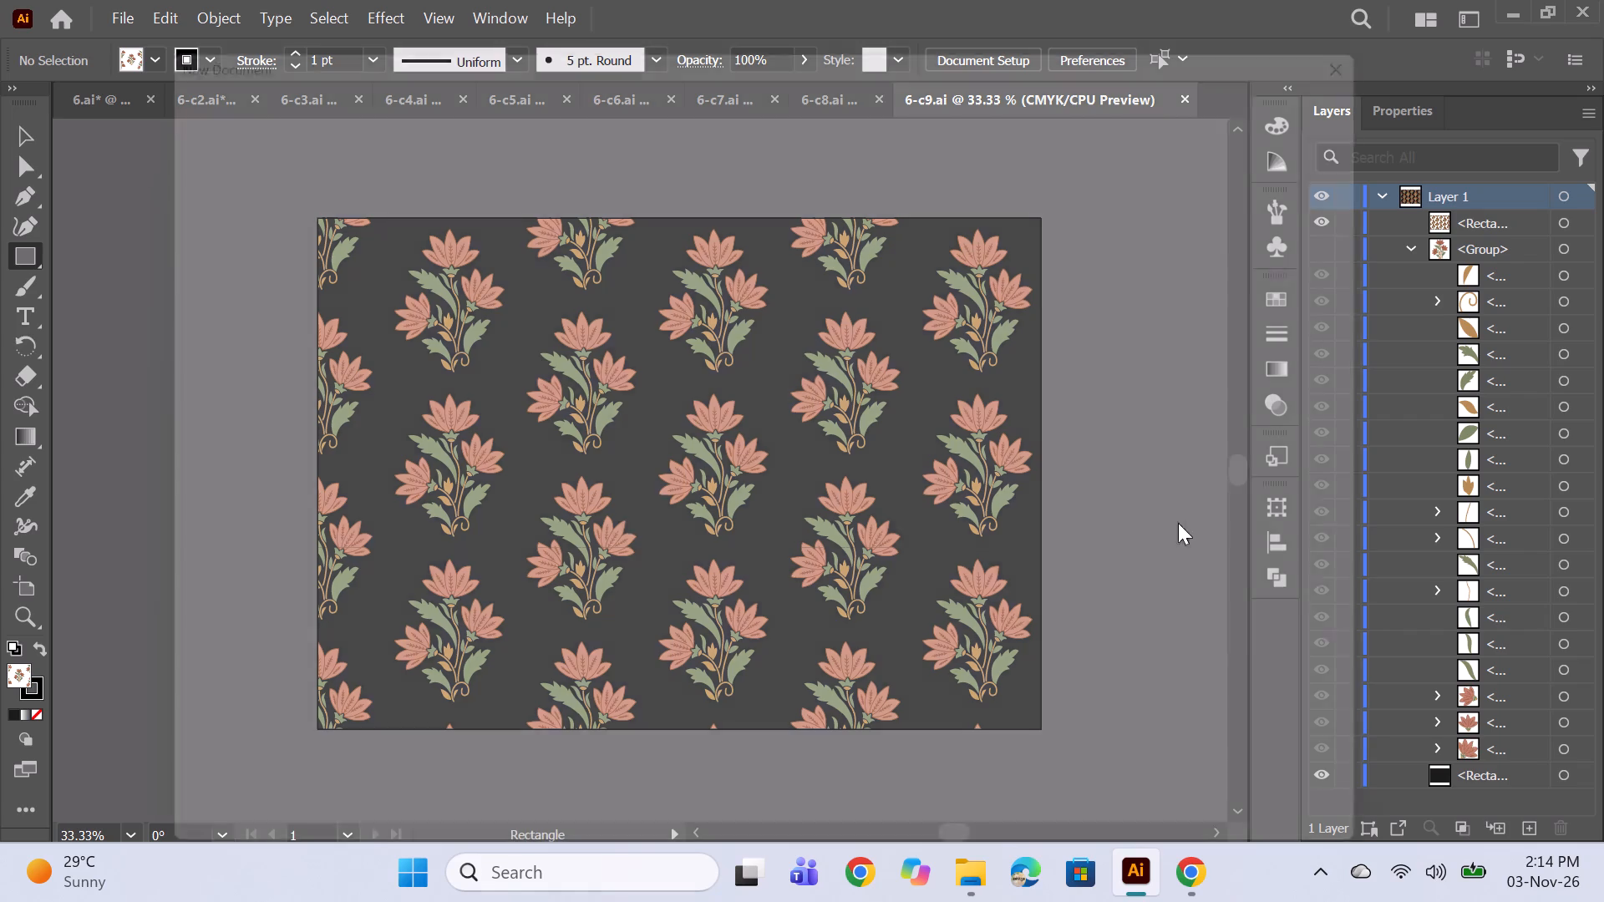
key(Return)
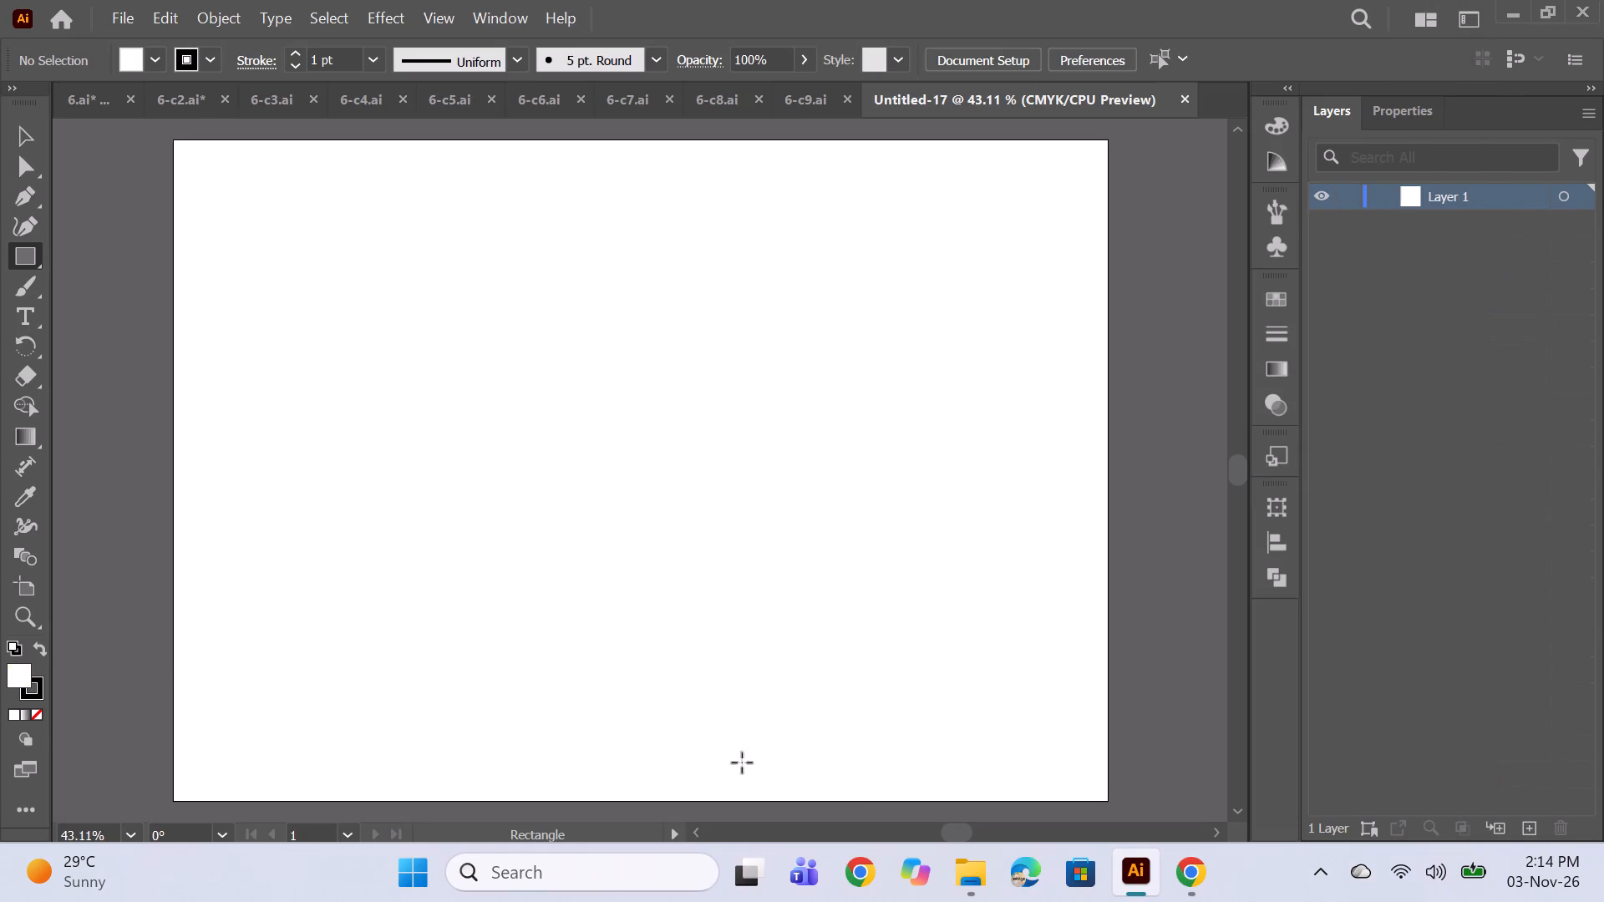
Examine the existing colourways from 6-c9 down to 6 again, rechecking the 6-c6 and 6-c5 palettes.
click(811, 90)
click(718, 91)
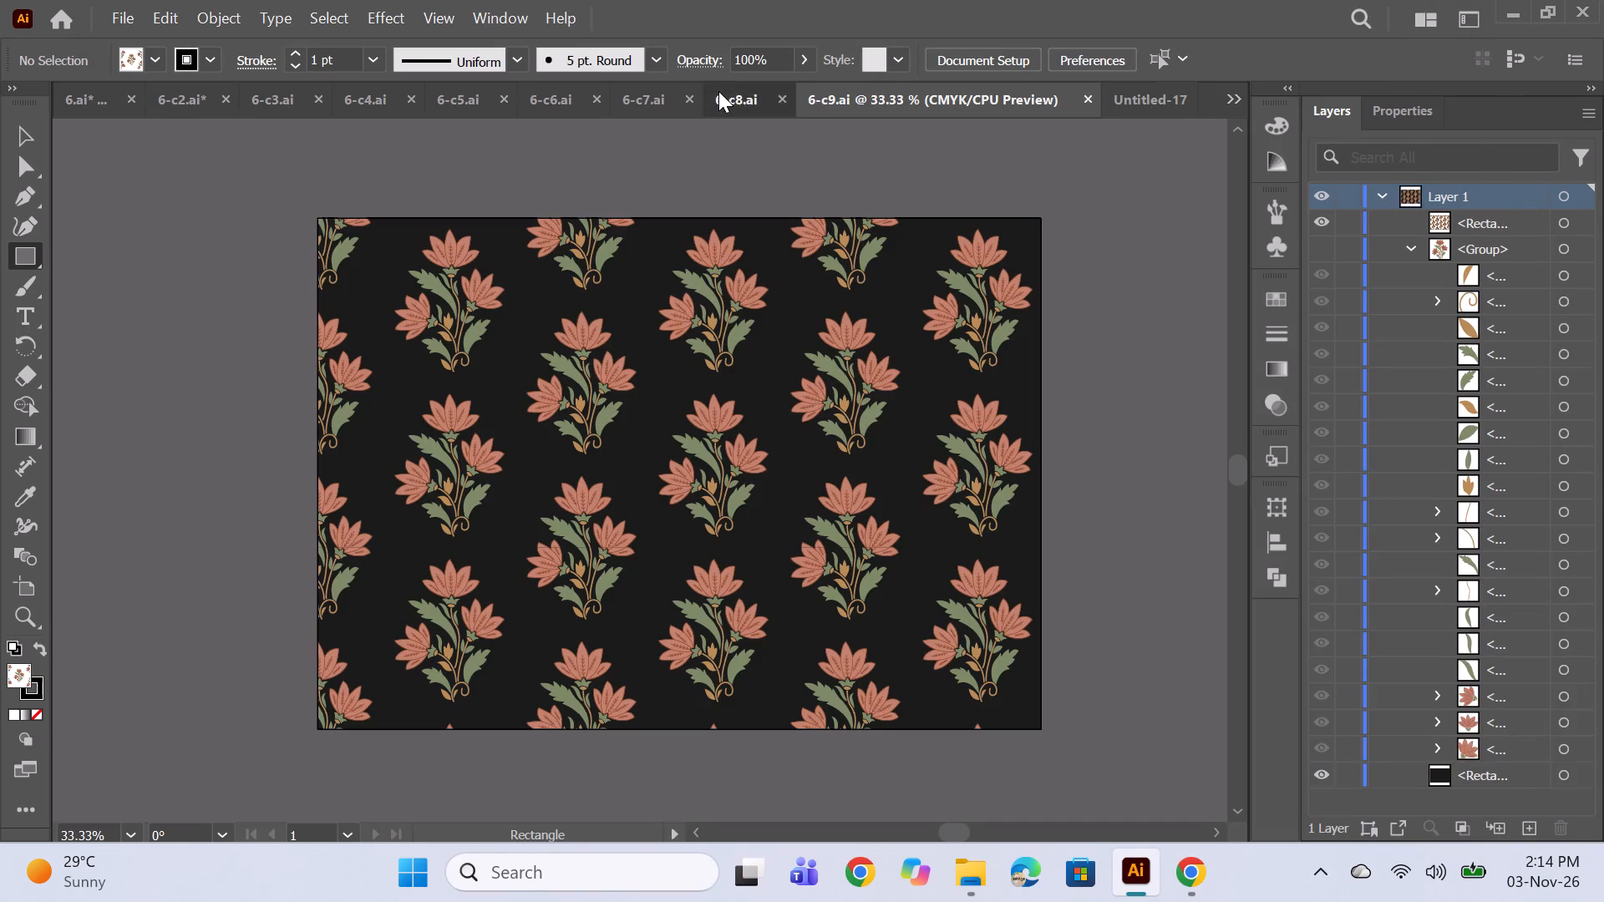
click(655, 91)
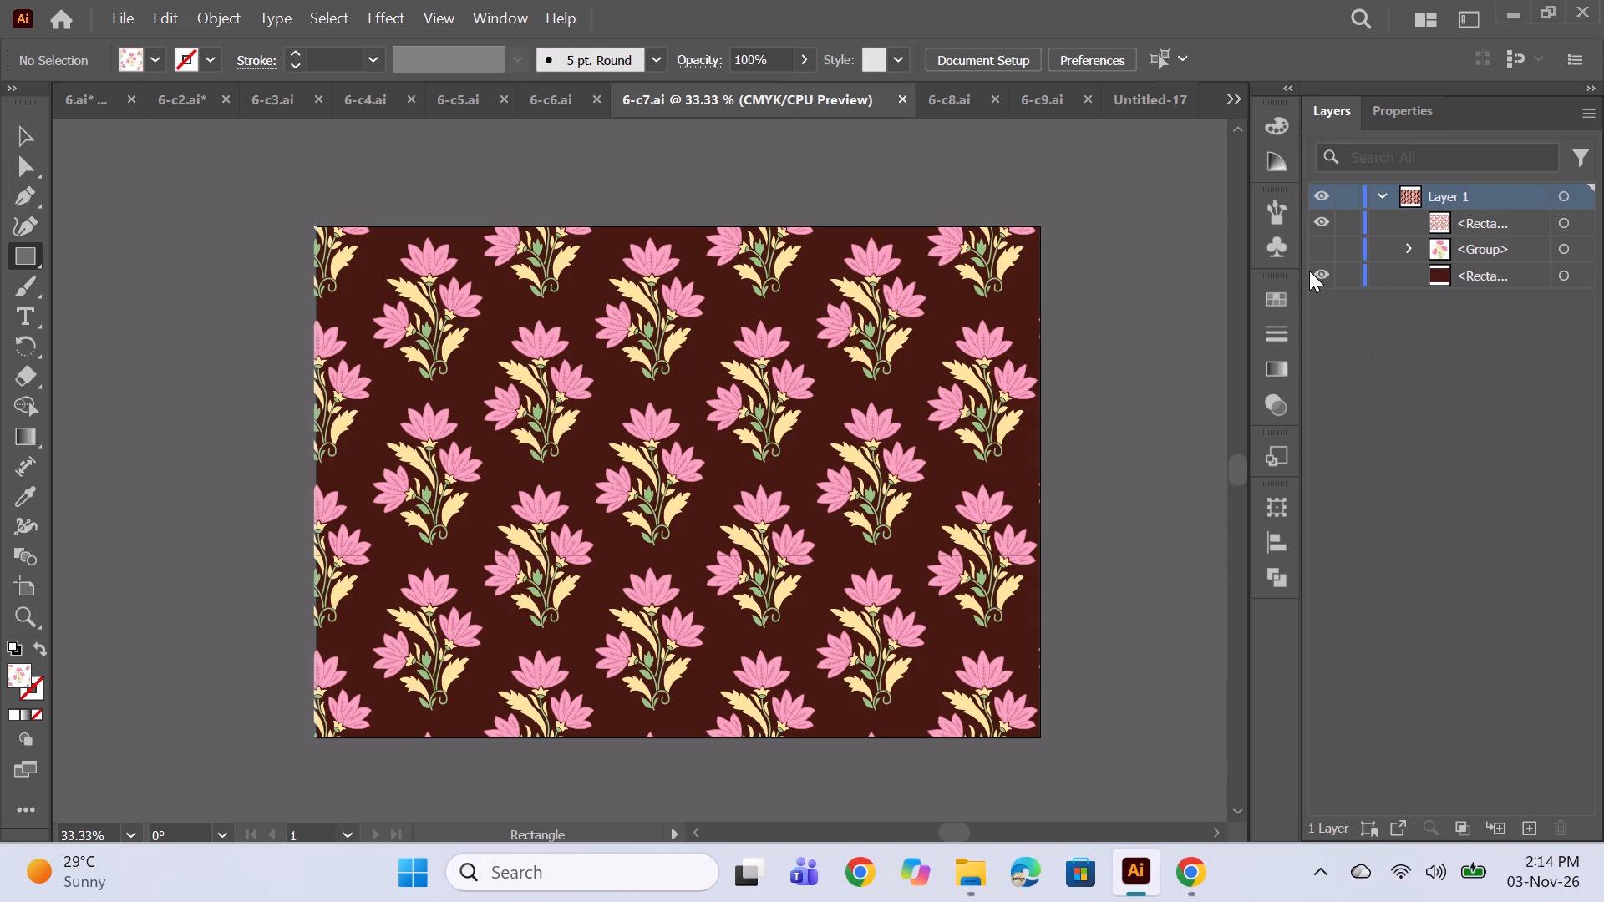
click(545, 107)
click(459, 109)
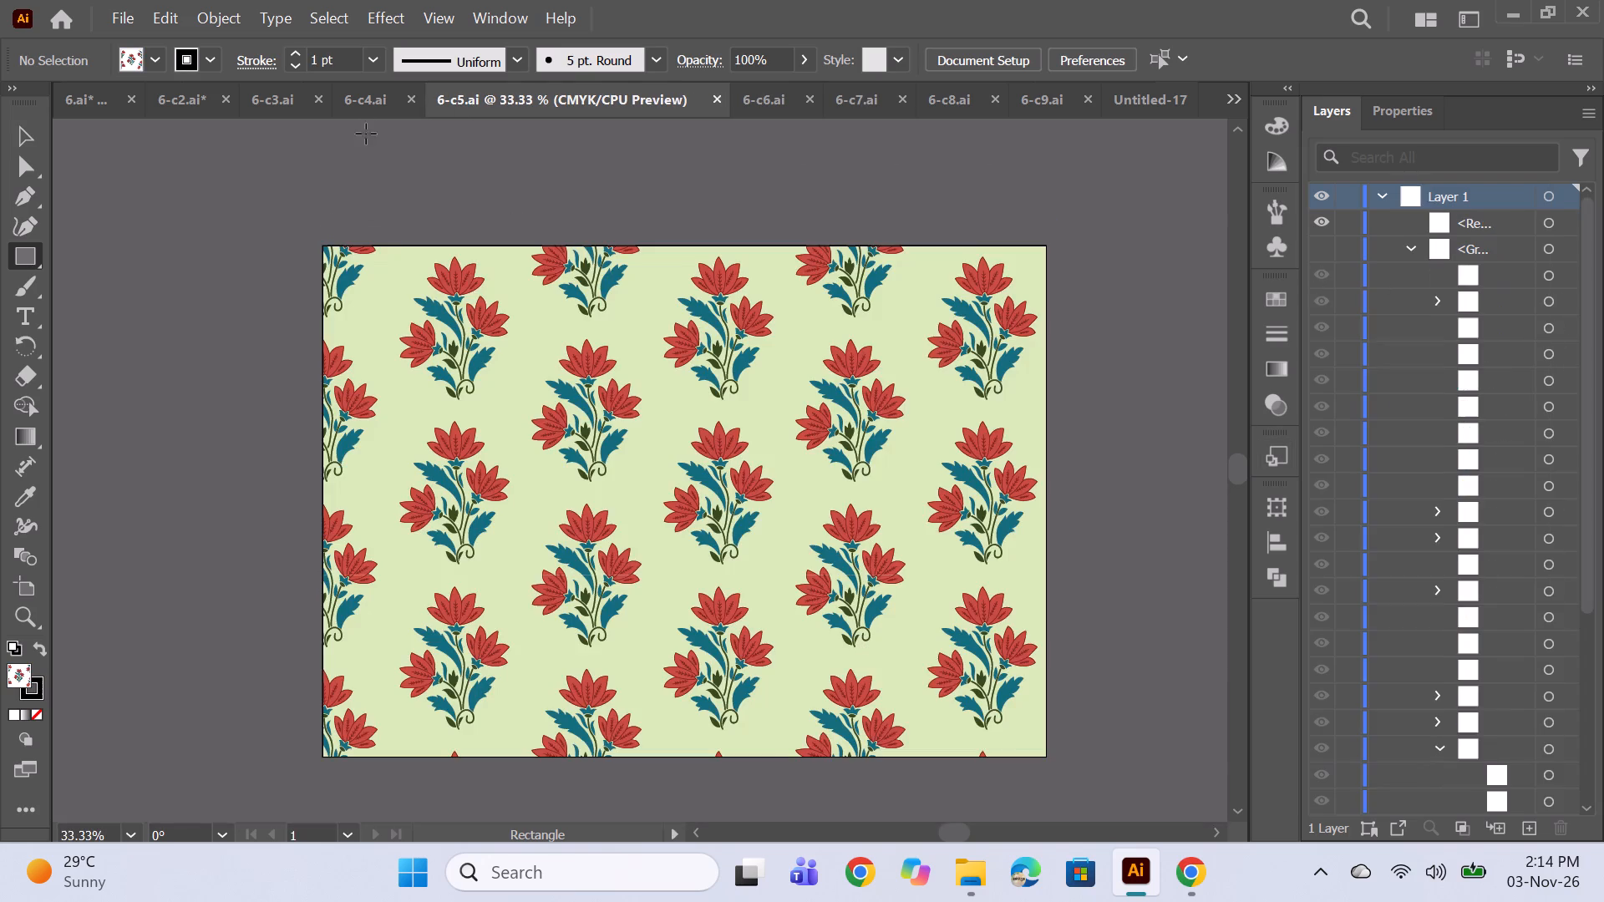
click(362, 114)
click(274, 101)
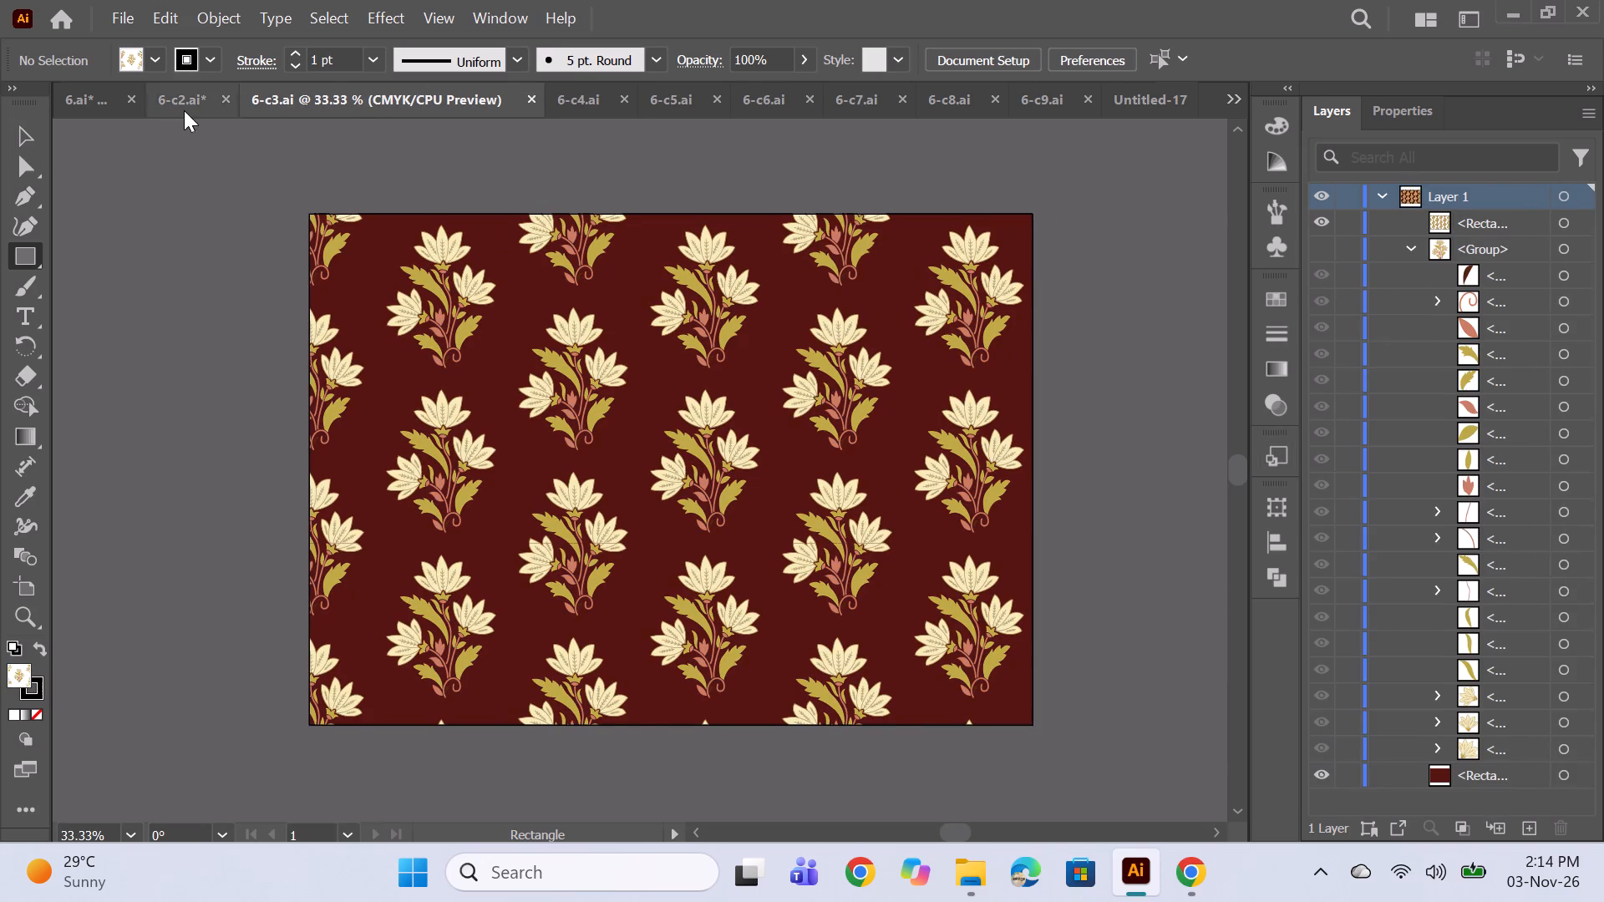
click(184, 110)
click(91, 94)
click(730, 97)
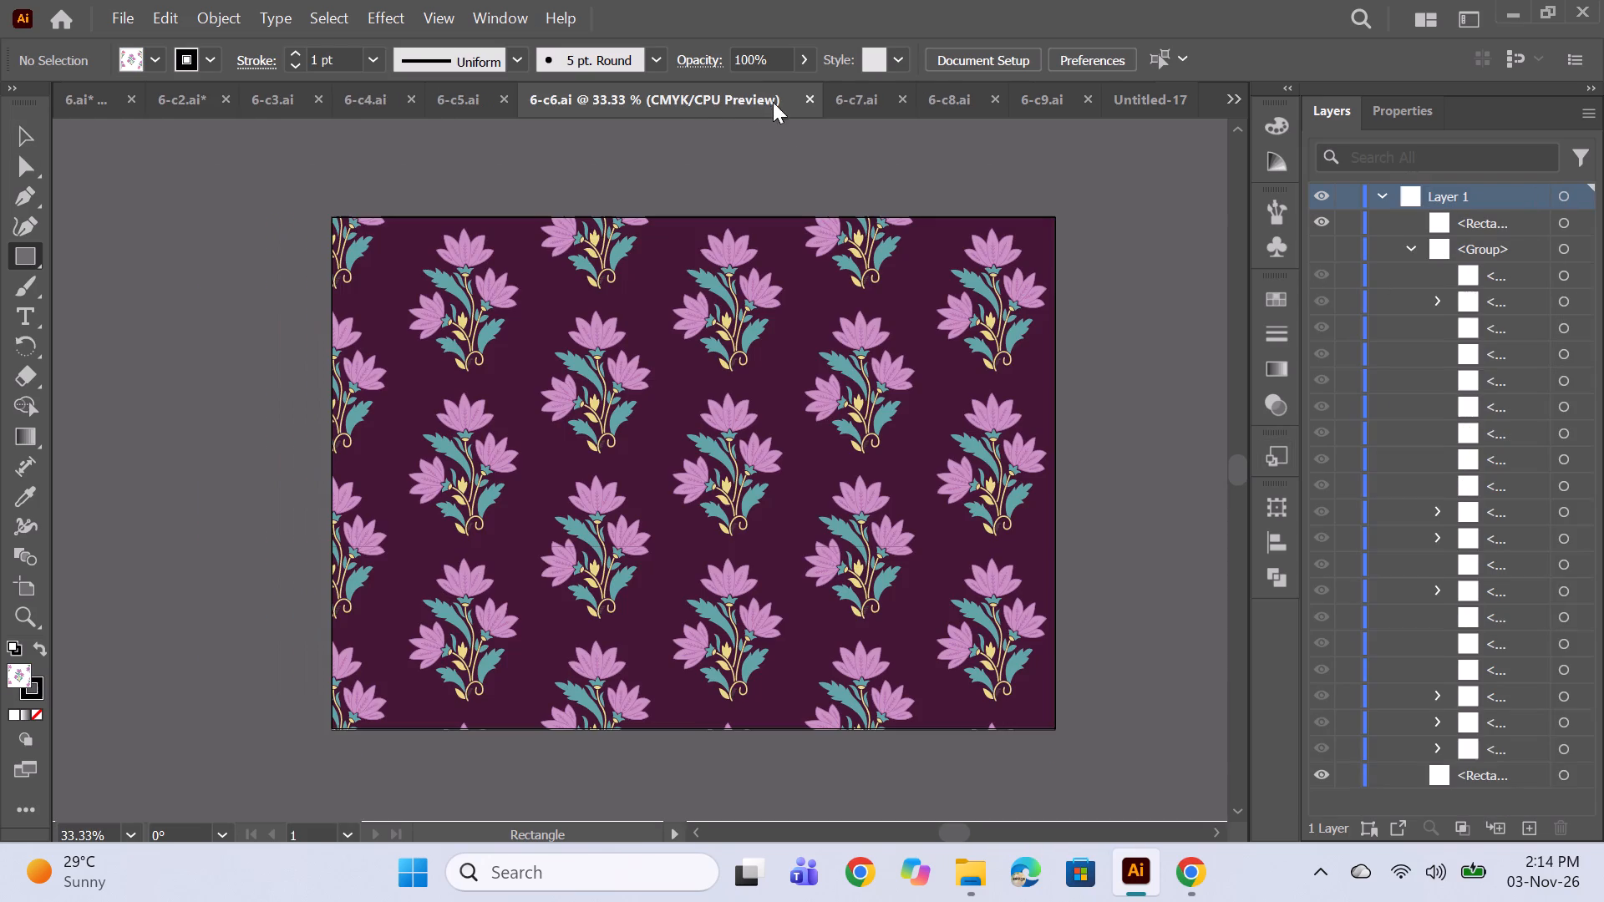
click(463, 94)
Recolour the background rectangle of the 6-c7 pattern from maroon to a very dark green.
click(840, 94)
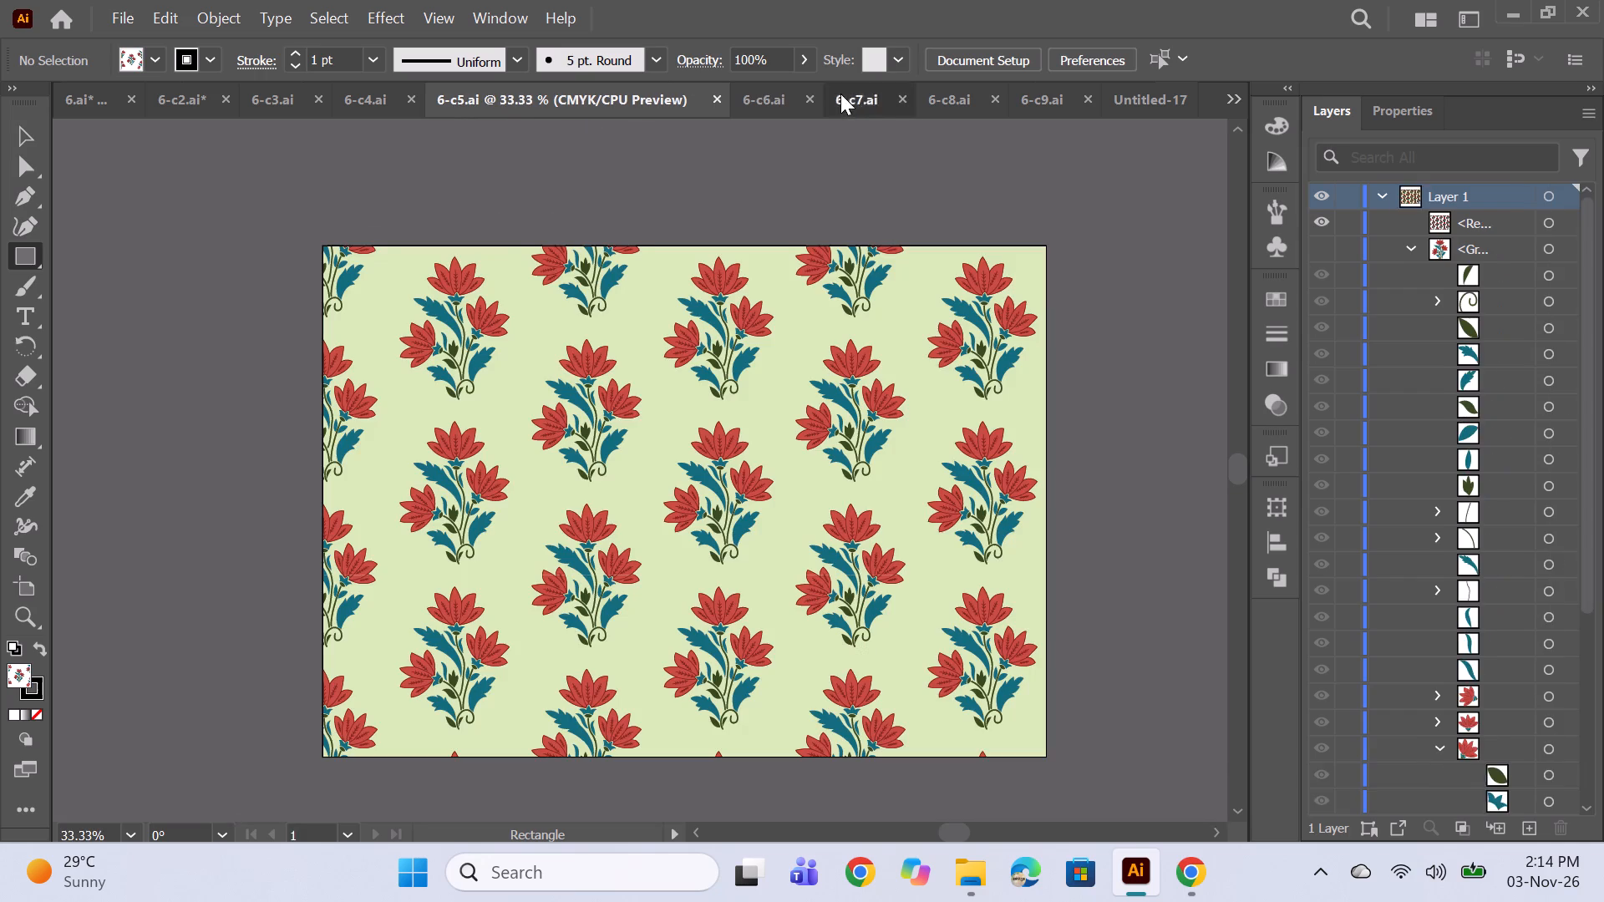
click(1566, 273)
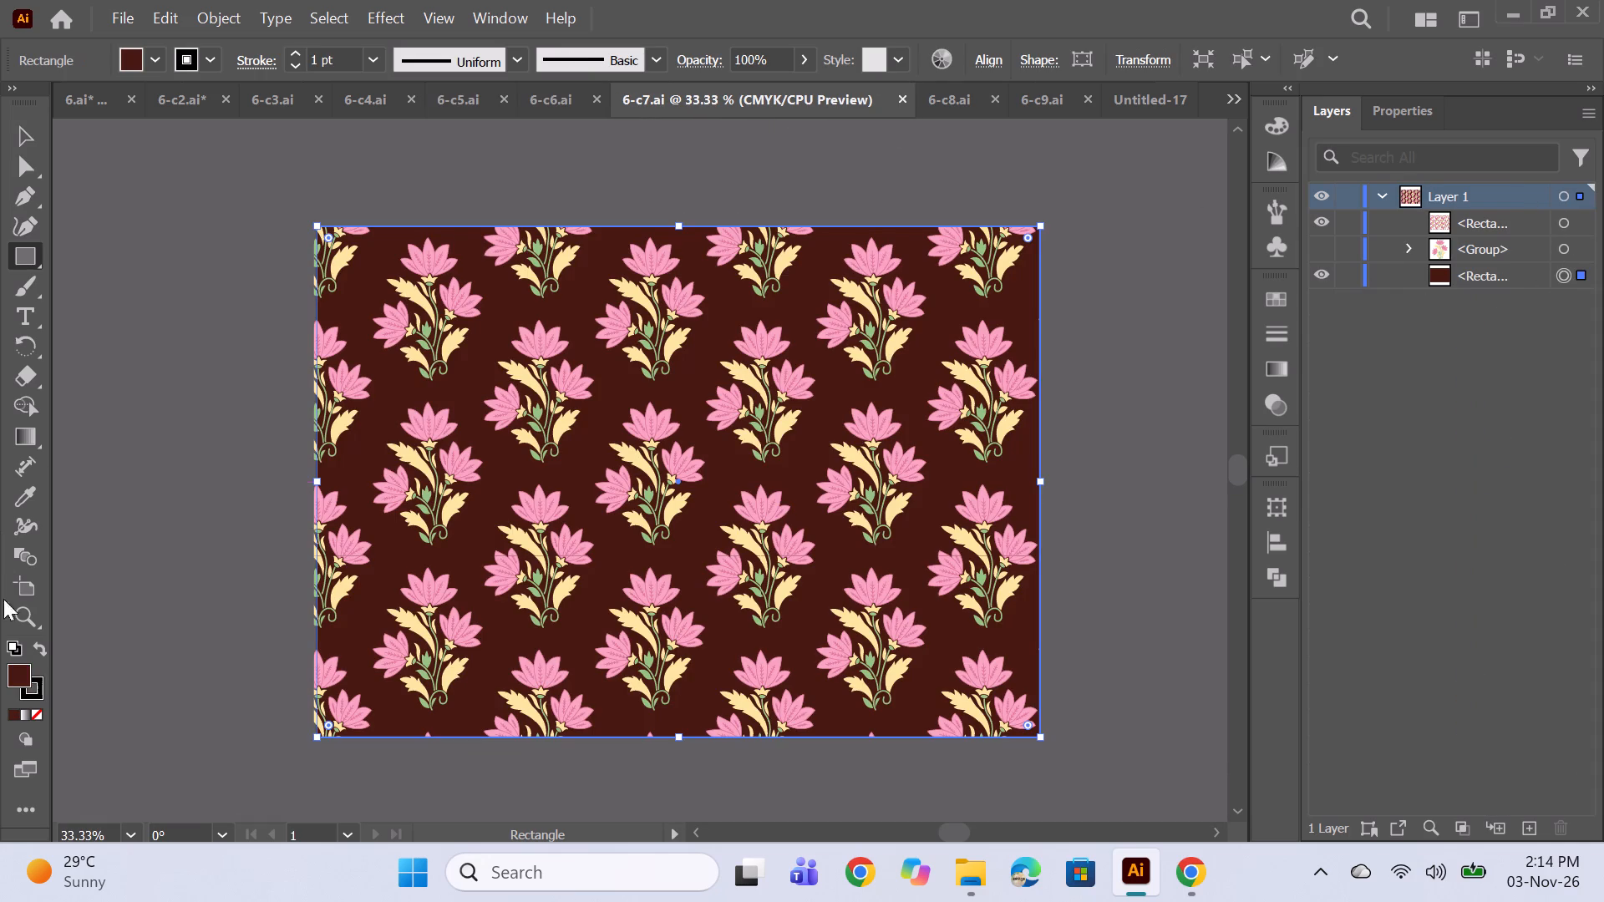
double_click(15, 667)
click(1227, 520)
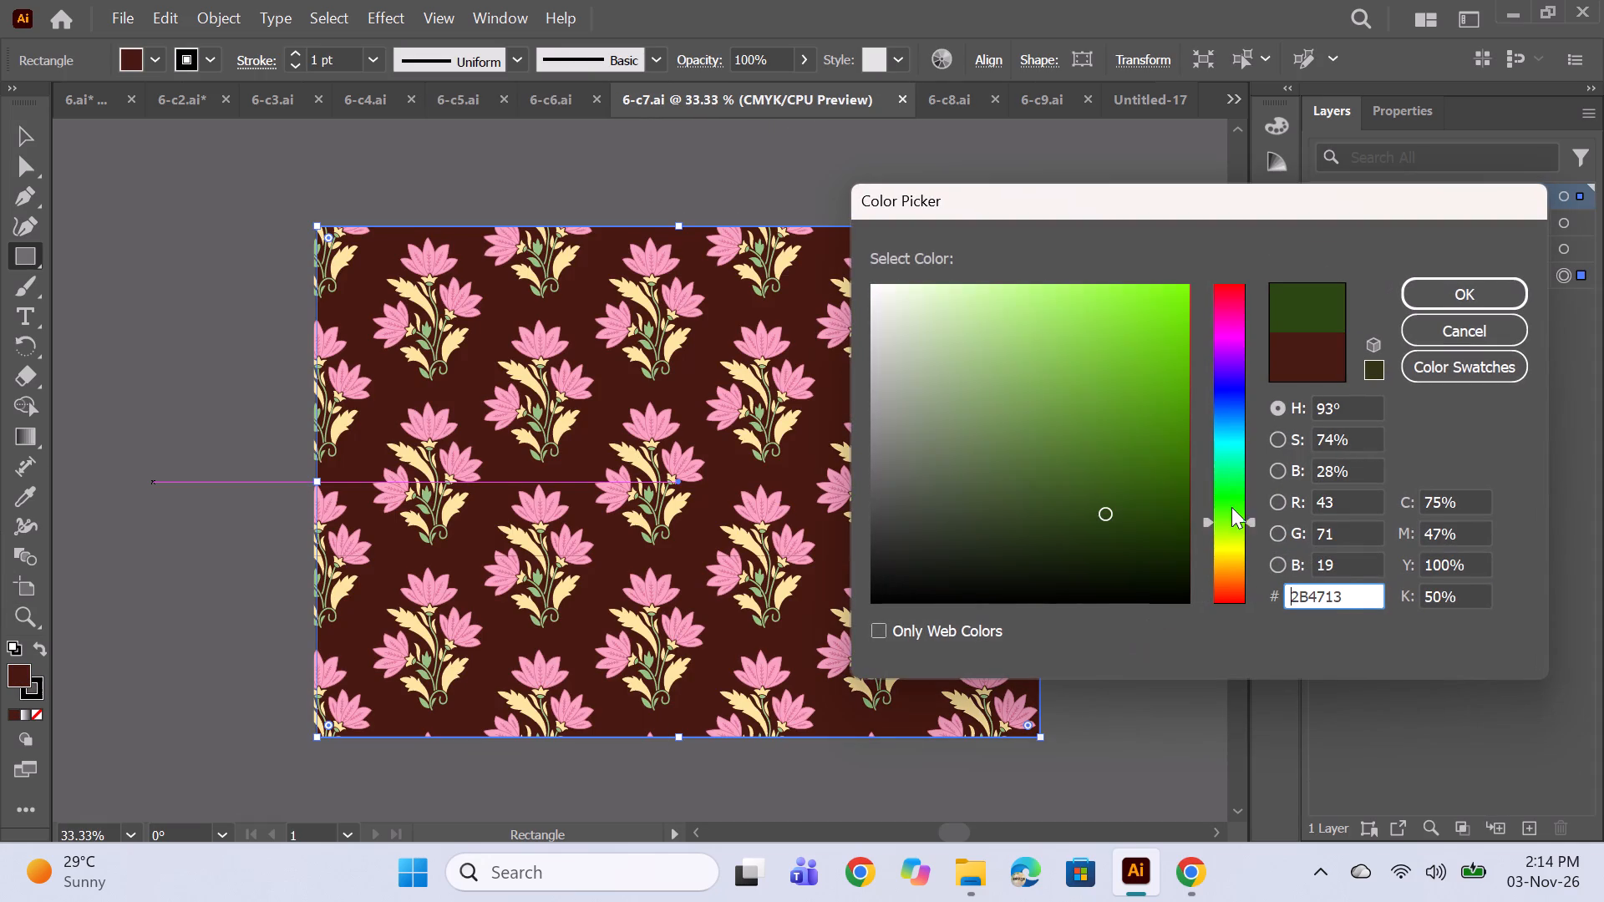
click(1232, 503)
click(1129, 550)
click(1144, 543)
click(1464, 296)
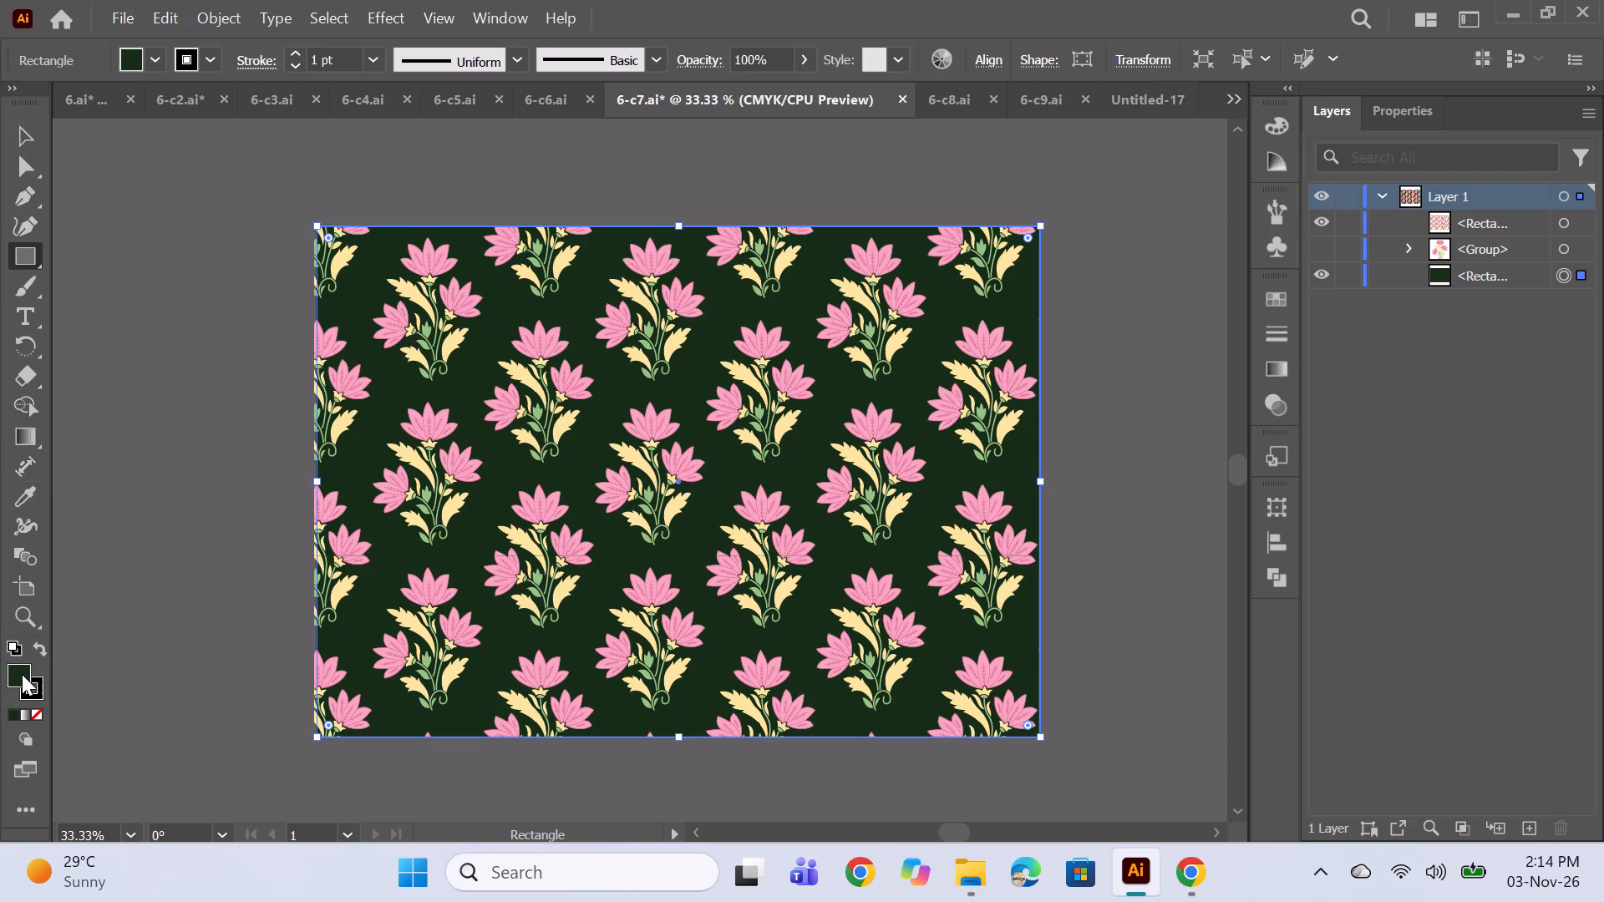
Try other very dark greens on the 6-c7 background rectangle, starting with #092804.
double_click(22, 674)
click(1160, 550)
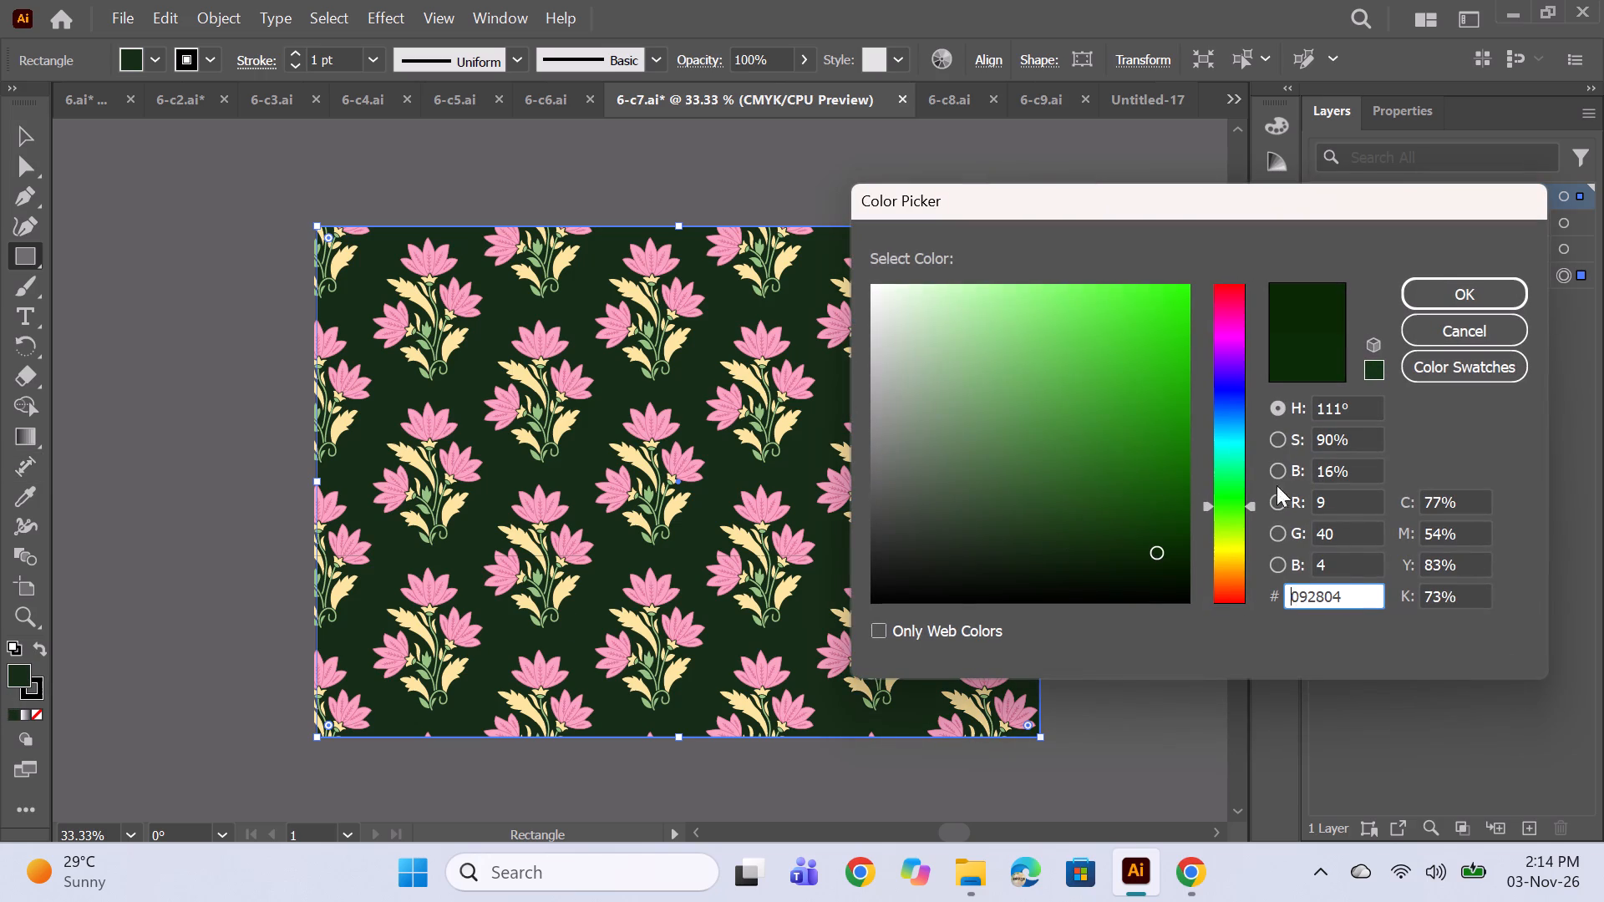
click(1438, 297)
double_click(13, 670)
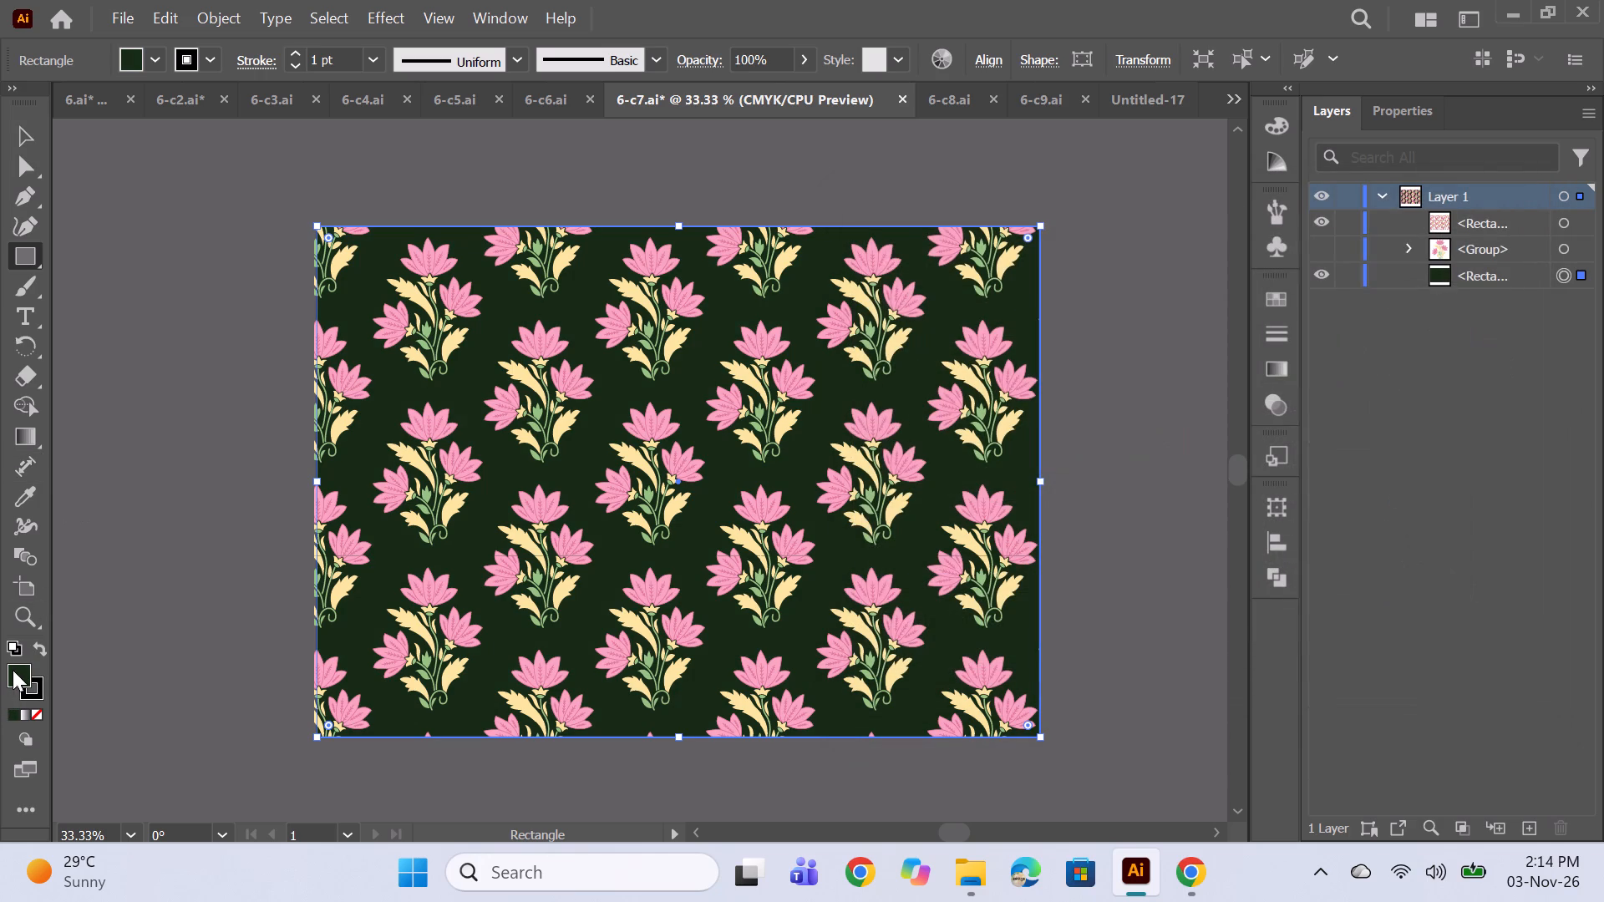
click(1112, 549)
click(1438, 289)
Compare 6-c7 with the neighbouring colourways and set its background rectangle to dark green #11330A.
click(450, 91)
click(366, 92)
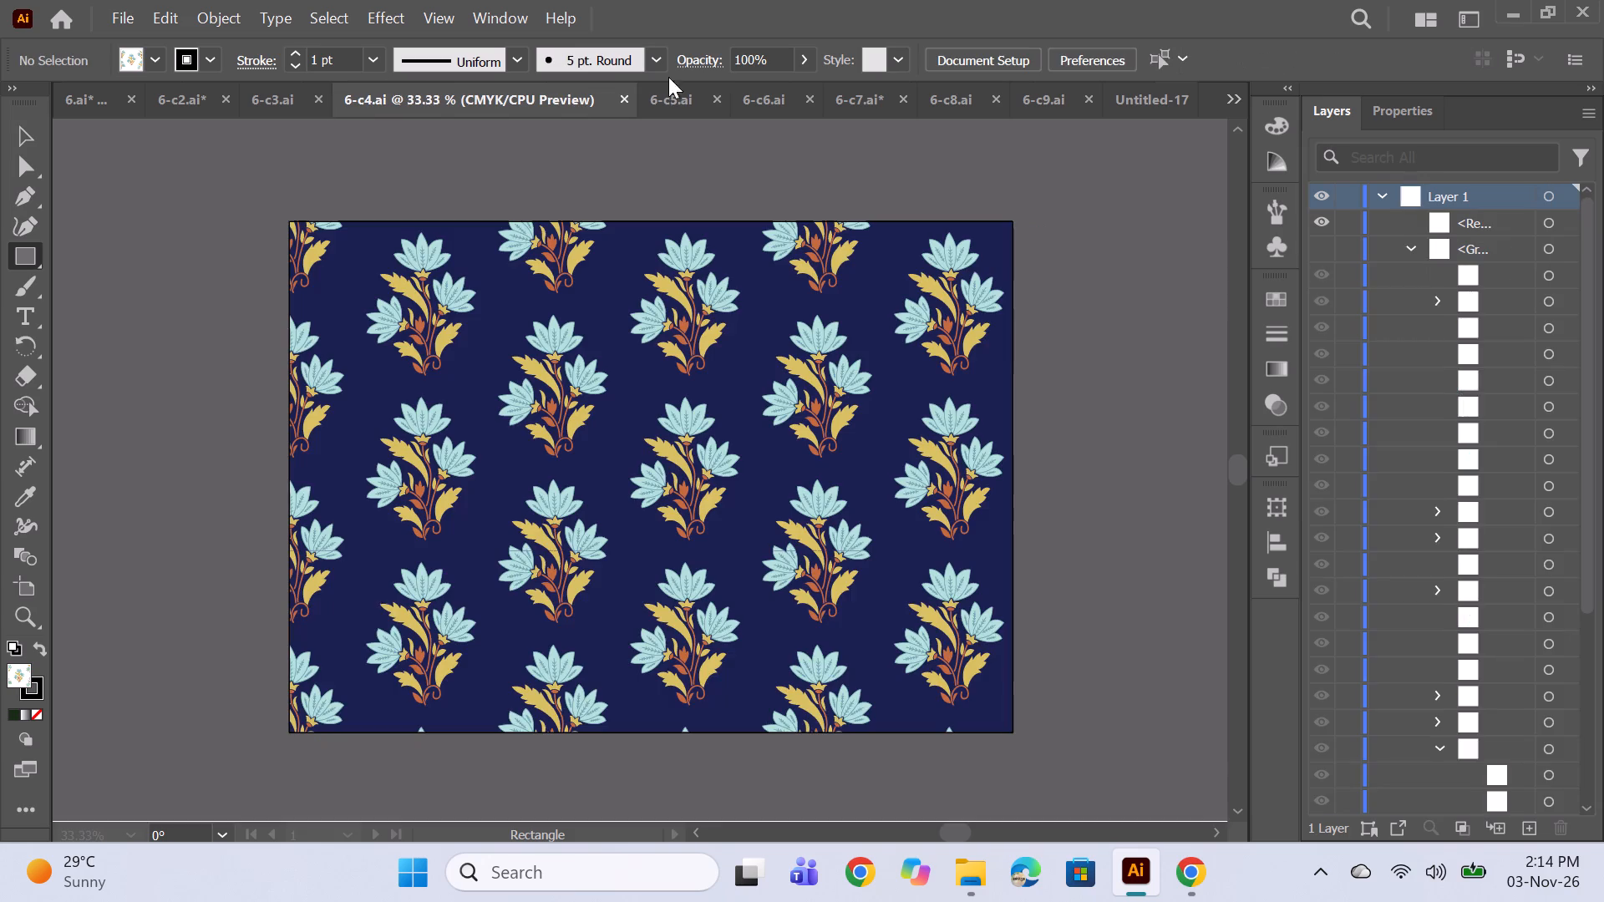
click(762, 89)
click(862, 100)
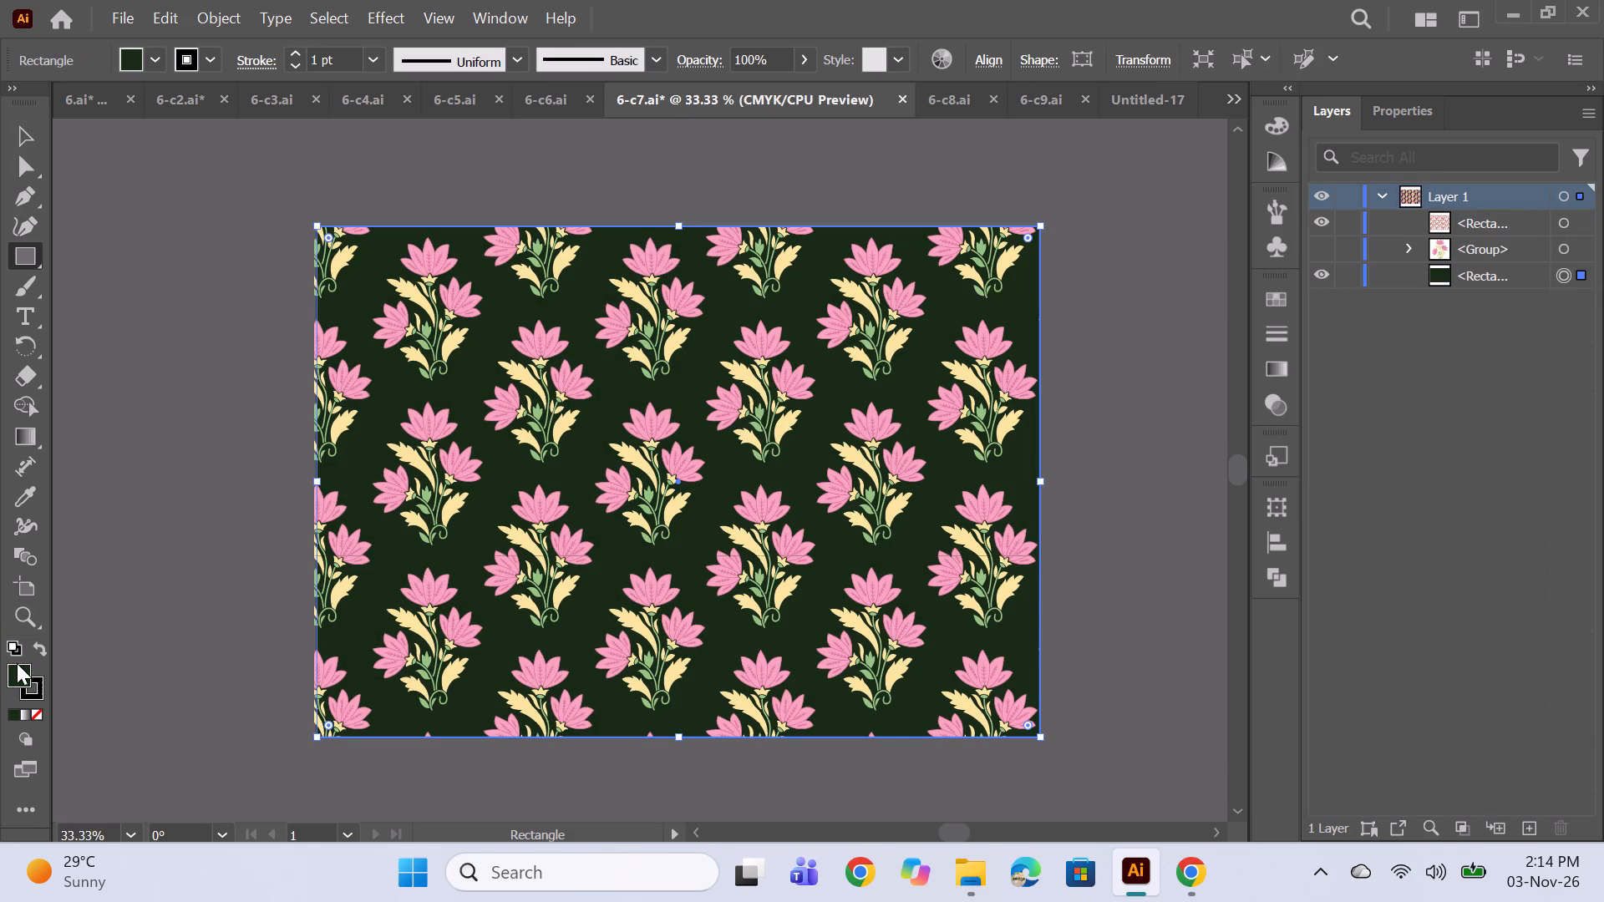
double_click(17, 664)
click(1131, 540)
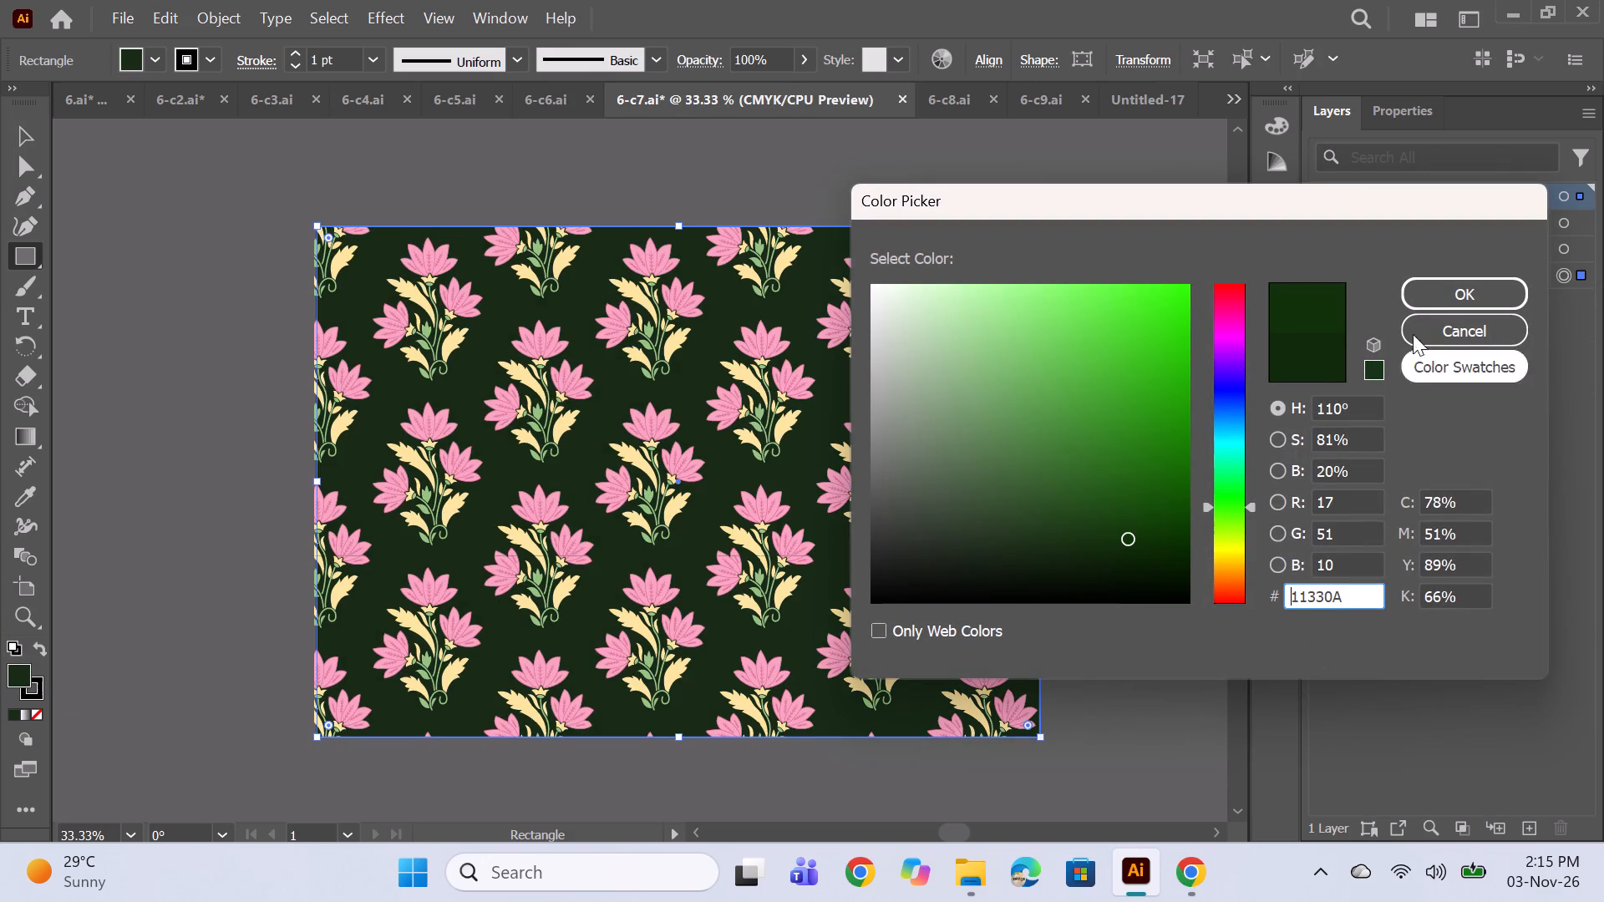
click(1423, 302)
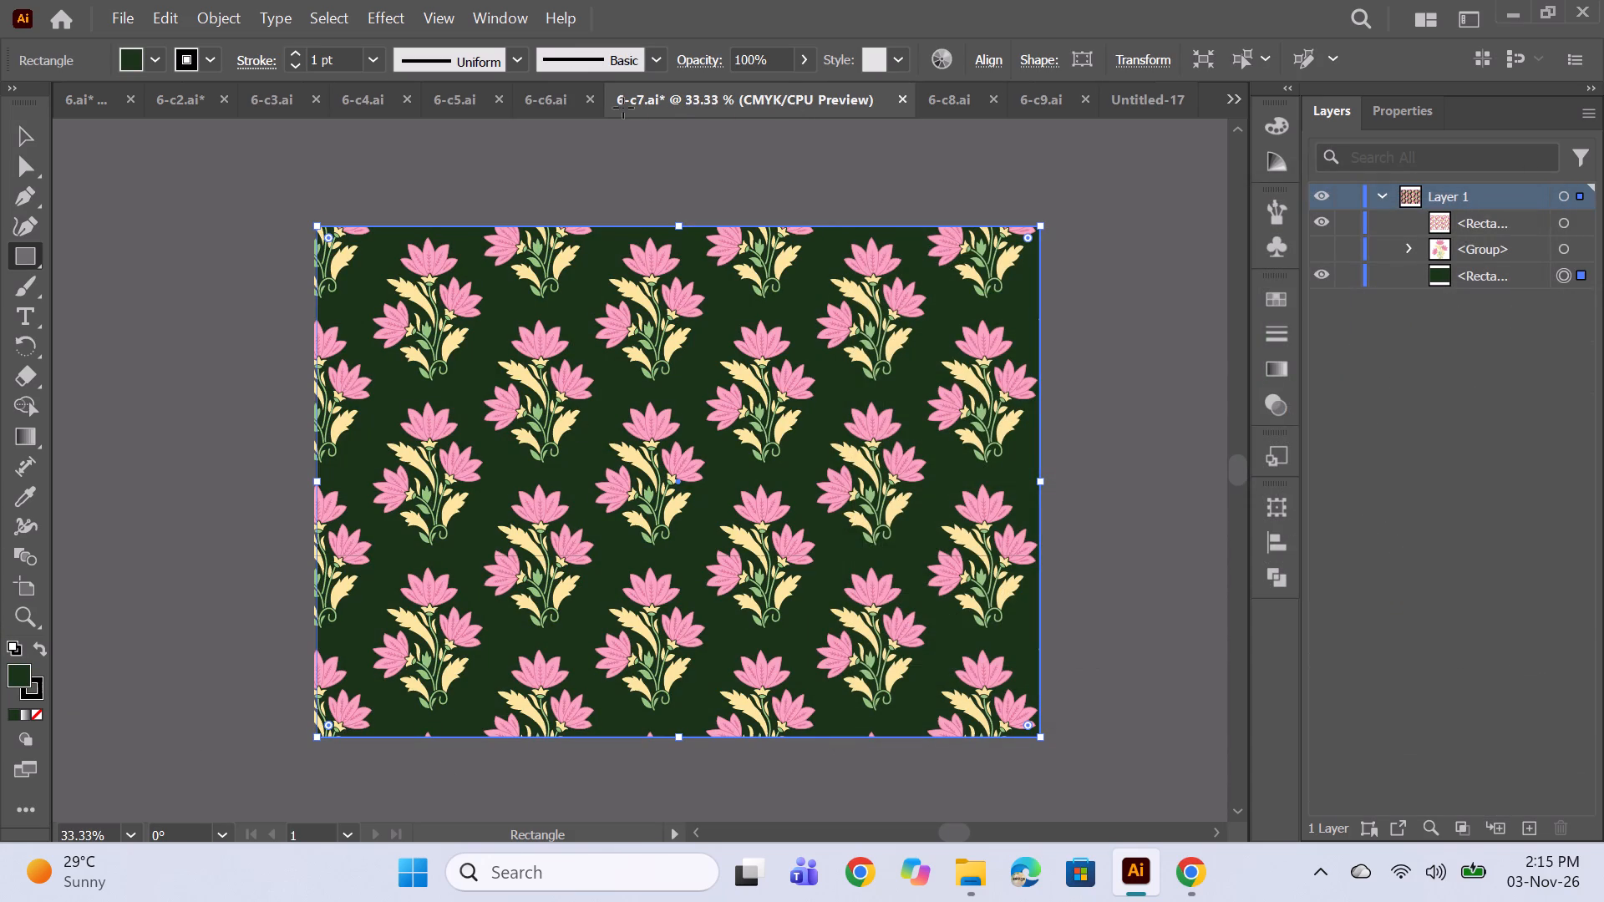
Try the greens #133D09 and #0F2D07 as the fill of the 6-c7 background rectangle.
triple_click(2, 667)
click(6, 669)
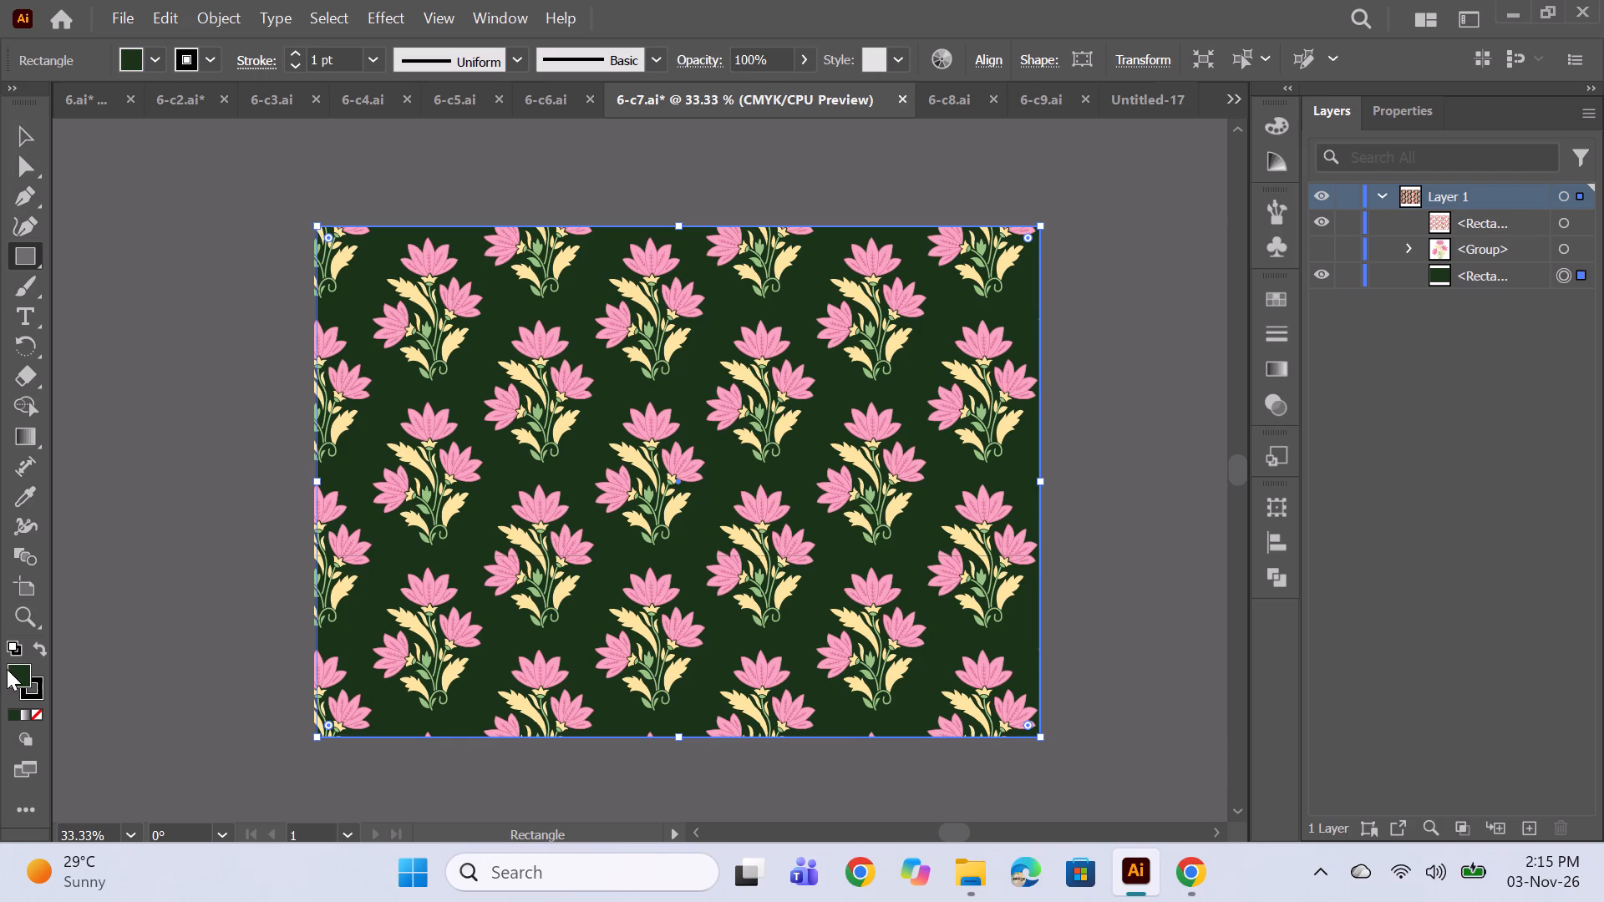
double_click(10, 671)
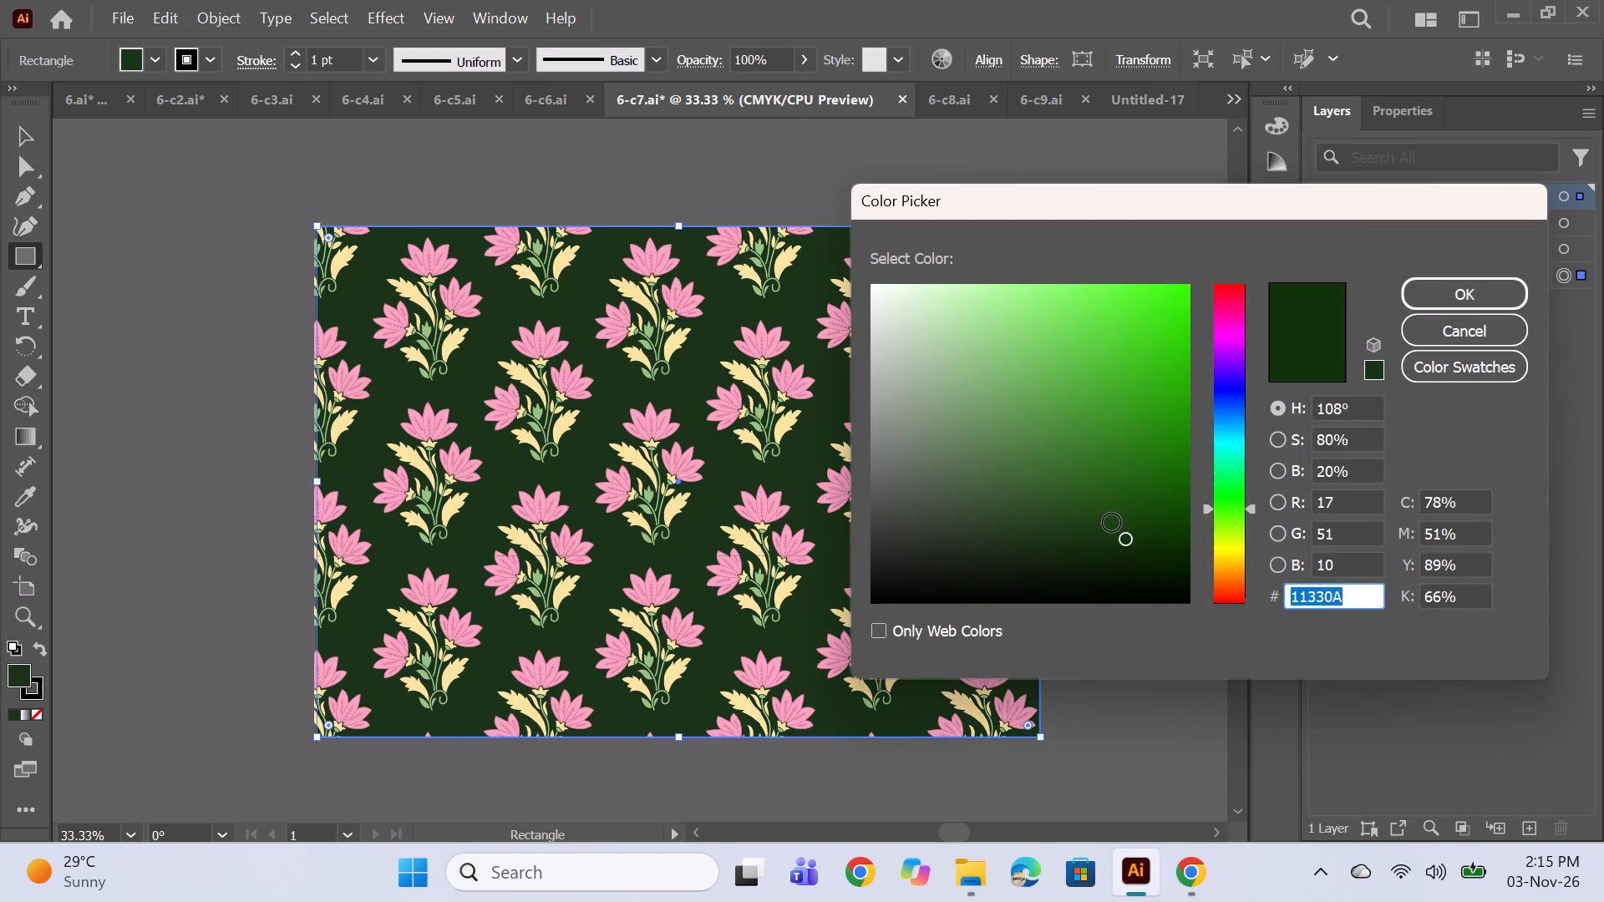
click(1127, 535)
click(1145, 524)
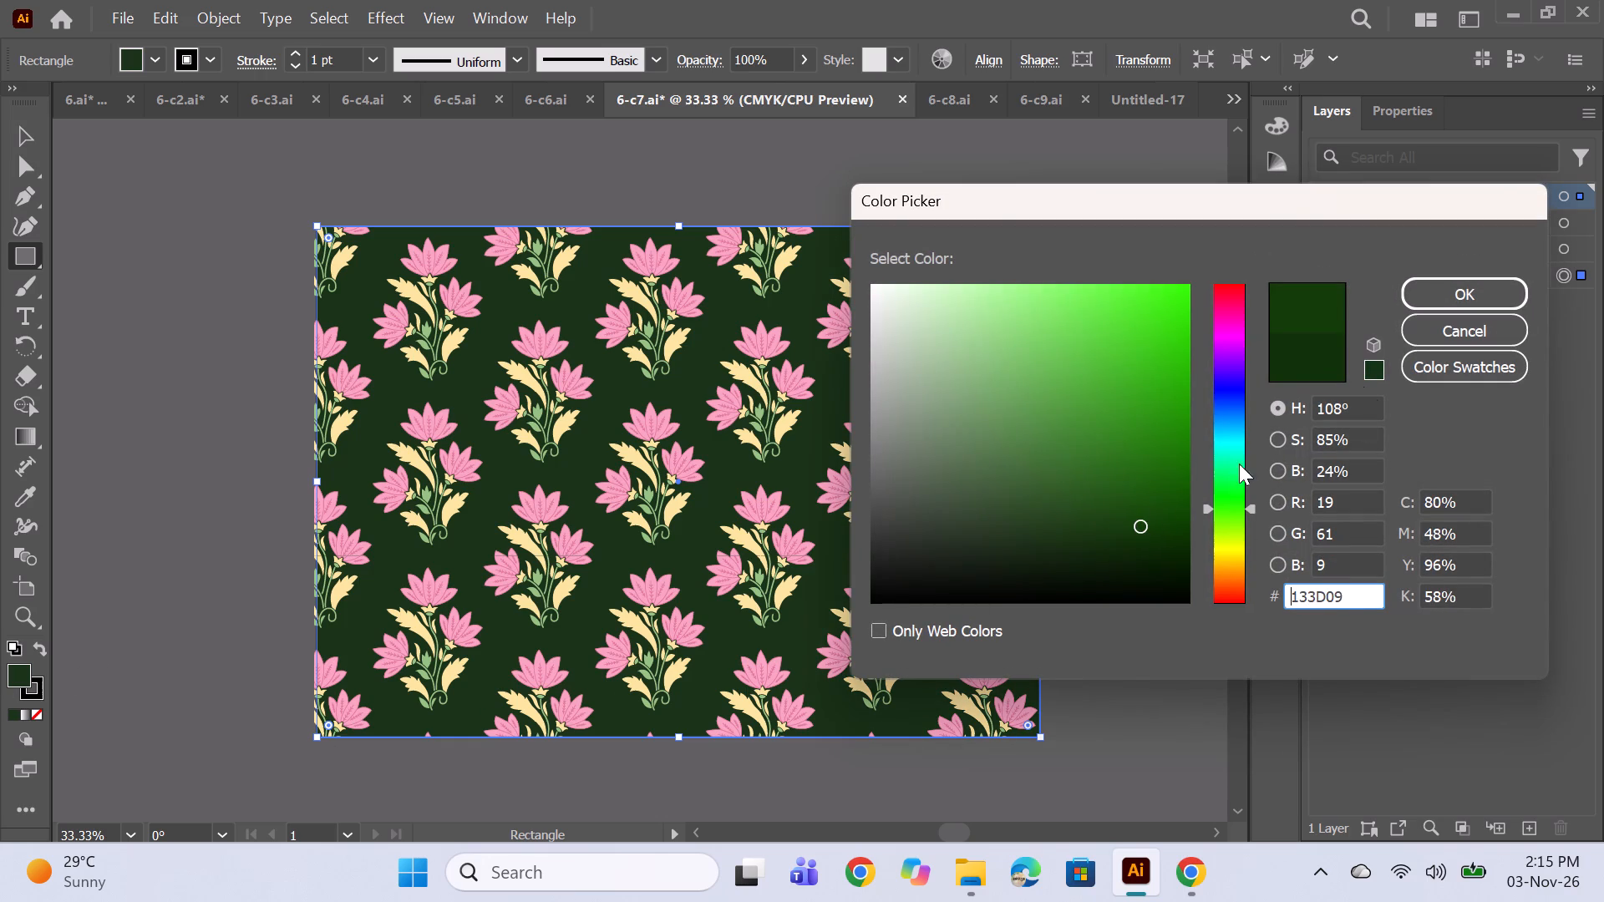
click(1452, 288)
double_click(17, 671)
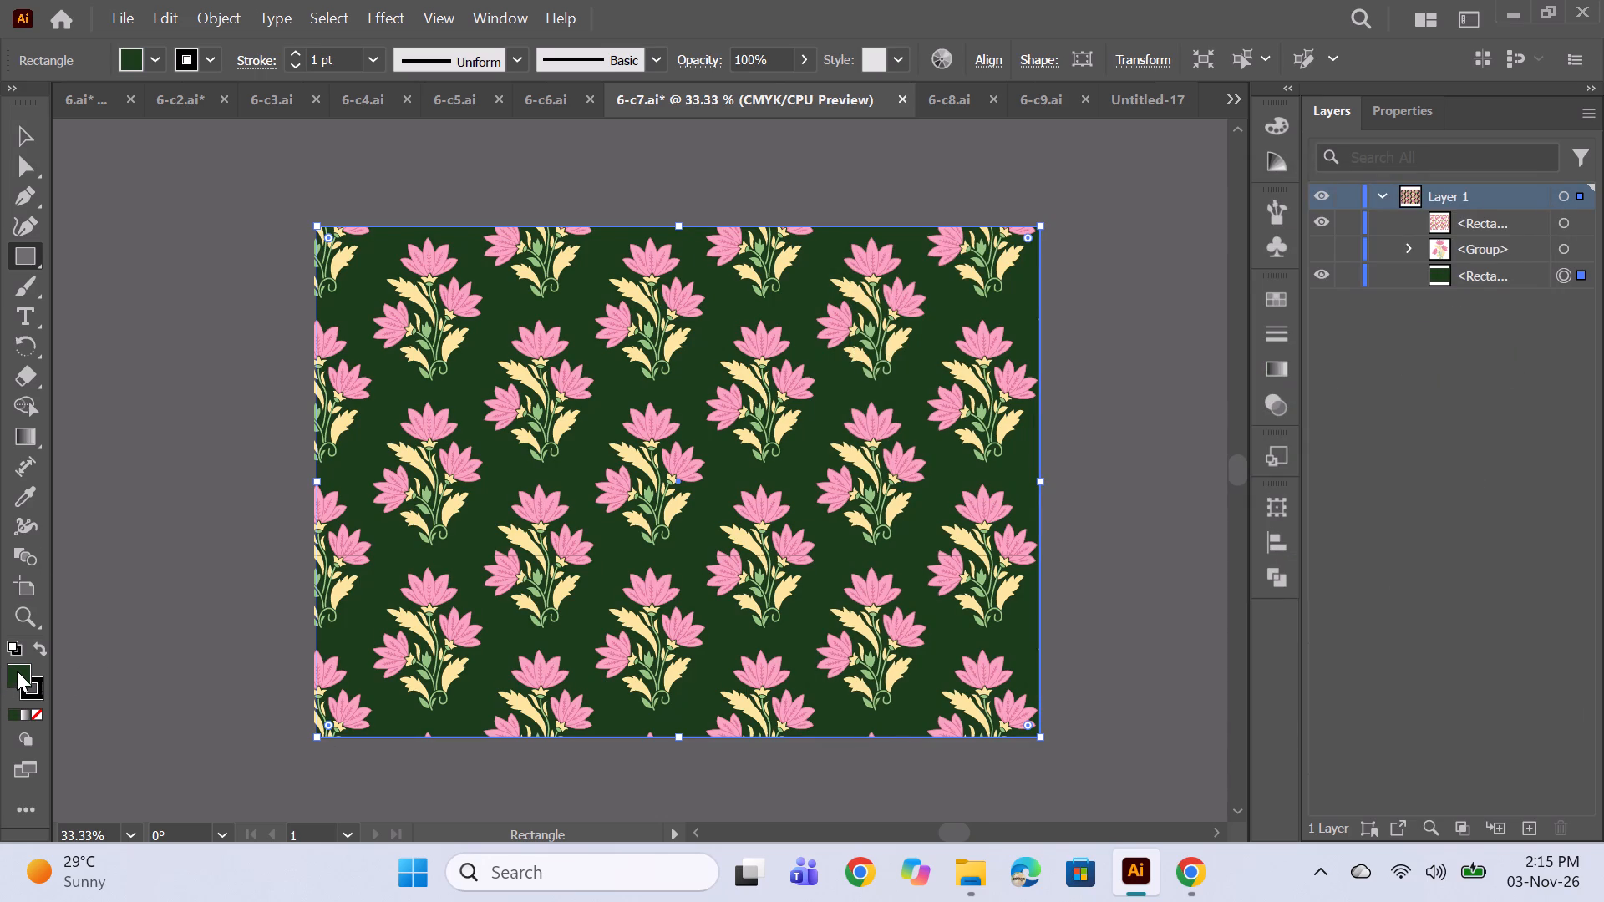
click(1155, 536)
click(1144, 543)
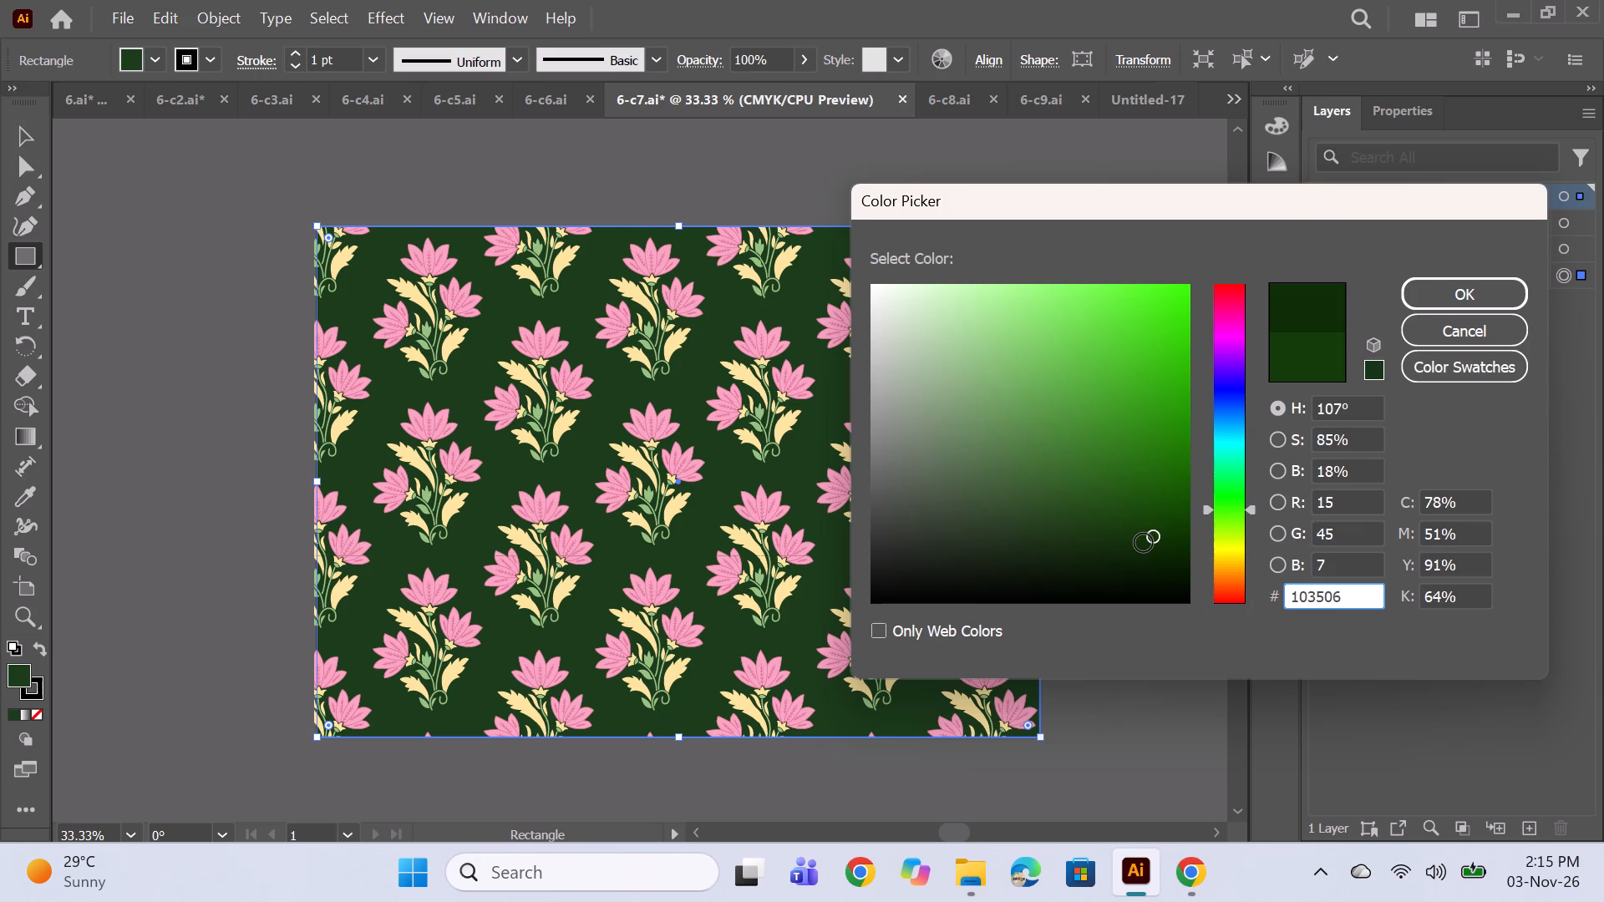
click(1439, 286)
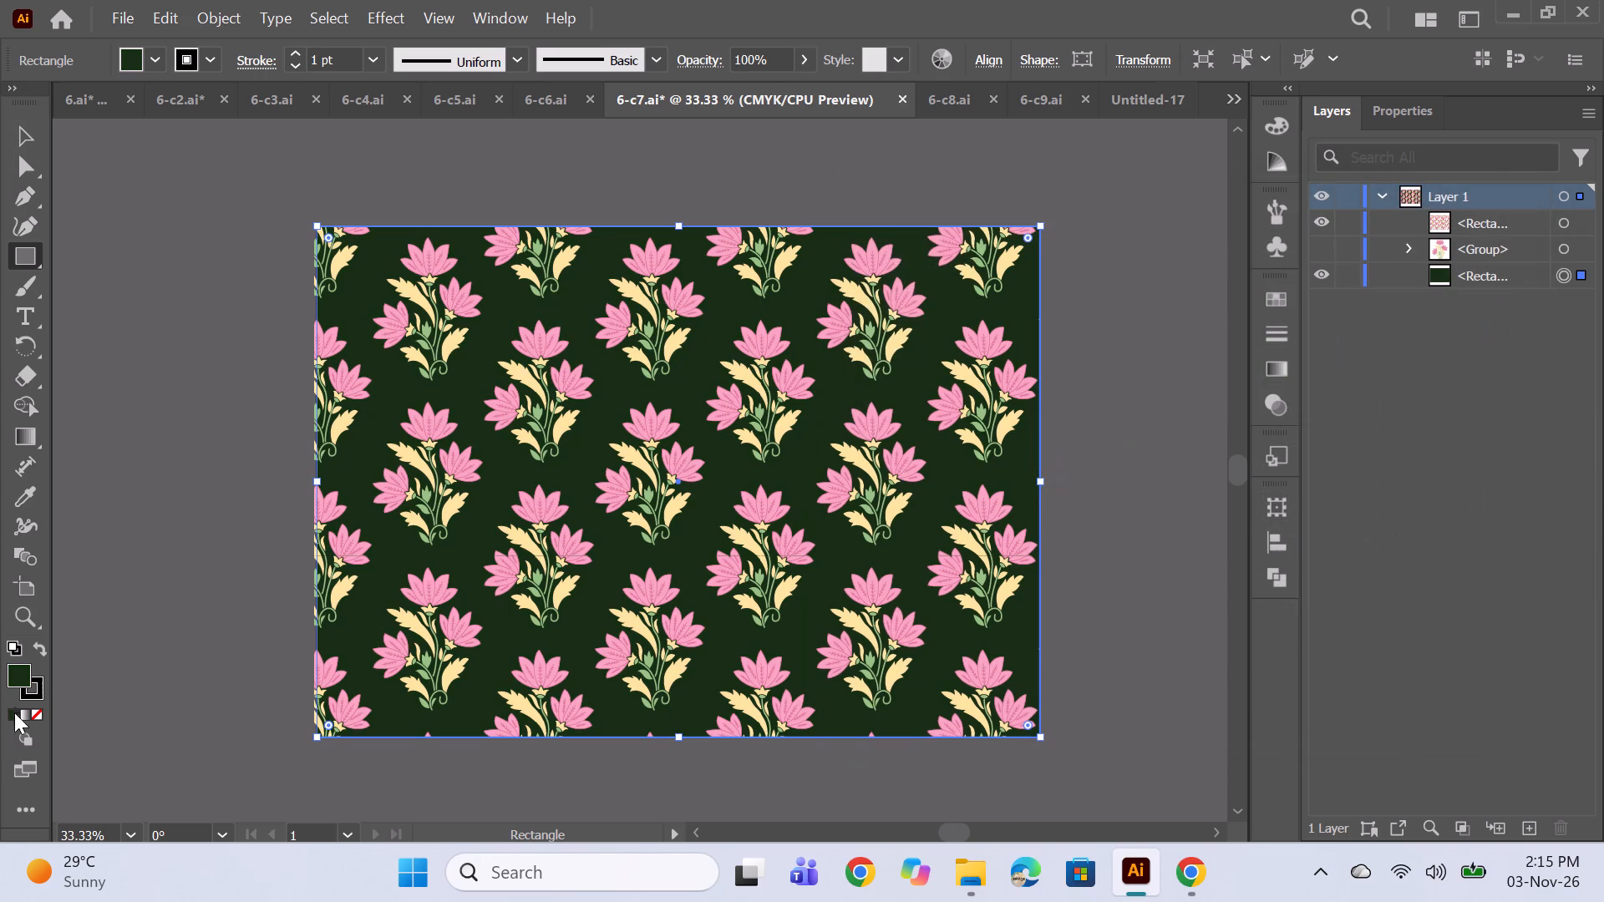
Set the 6-c7 background rectangle to a slightly lighter dark green than #0F2D07 and save the file.
double_click(20, 675)
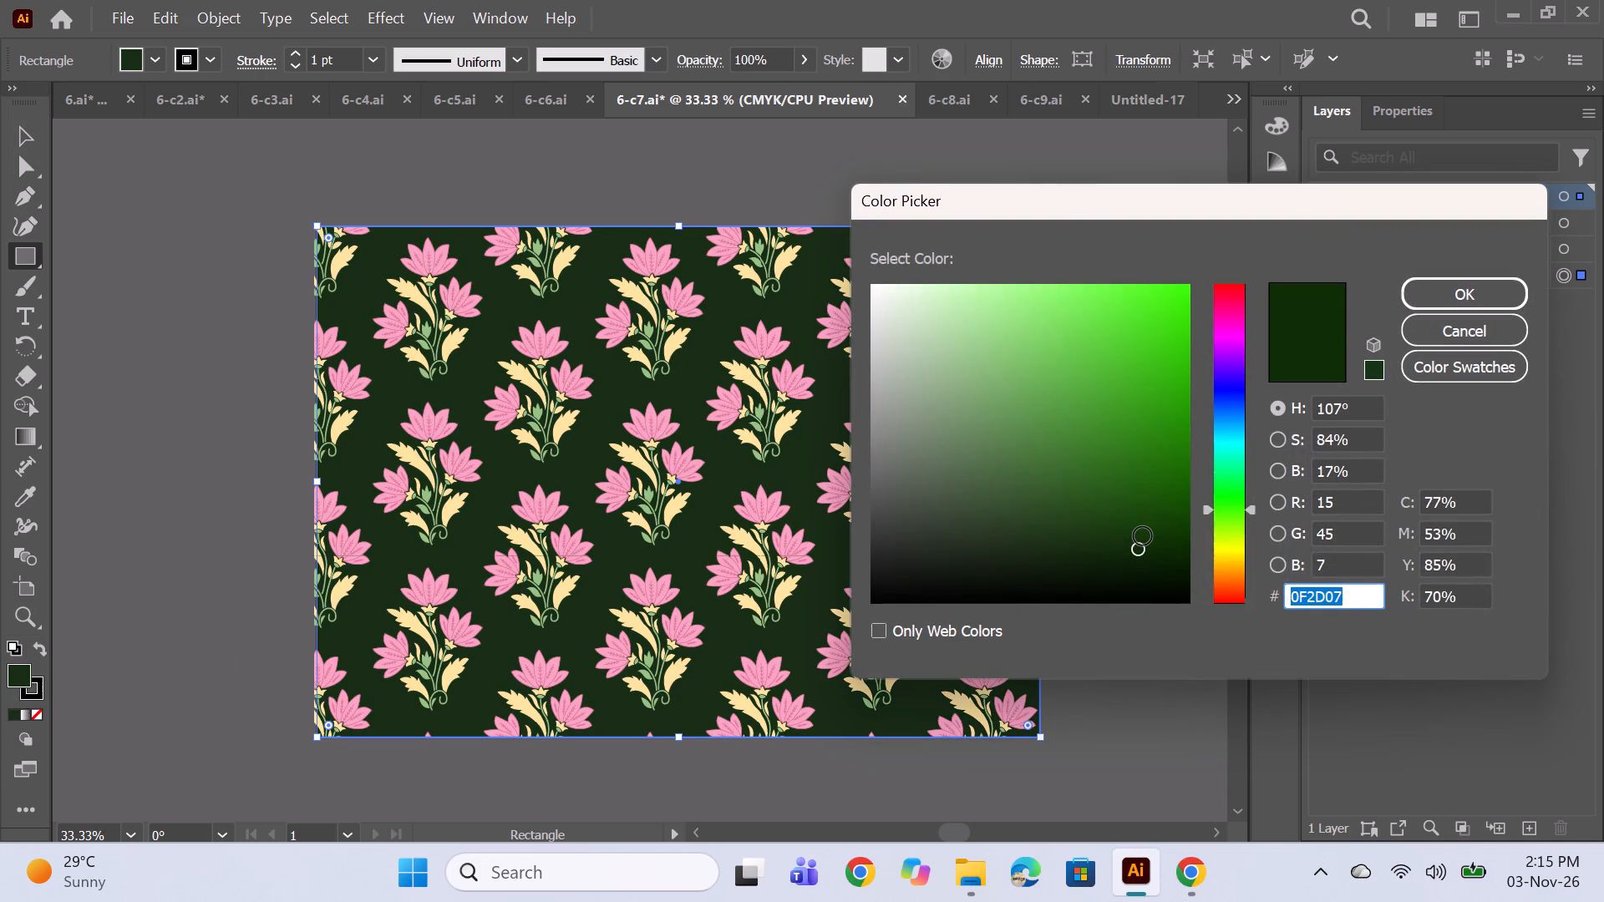
click(1143, 536)
click(1435, 296)
key(ctrl+s)
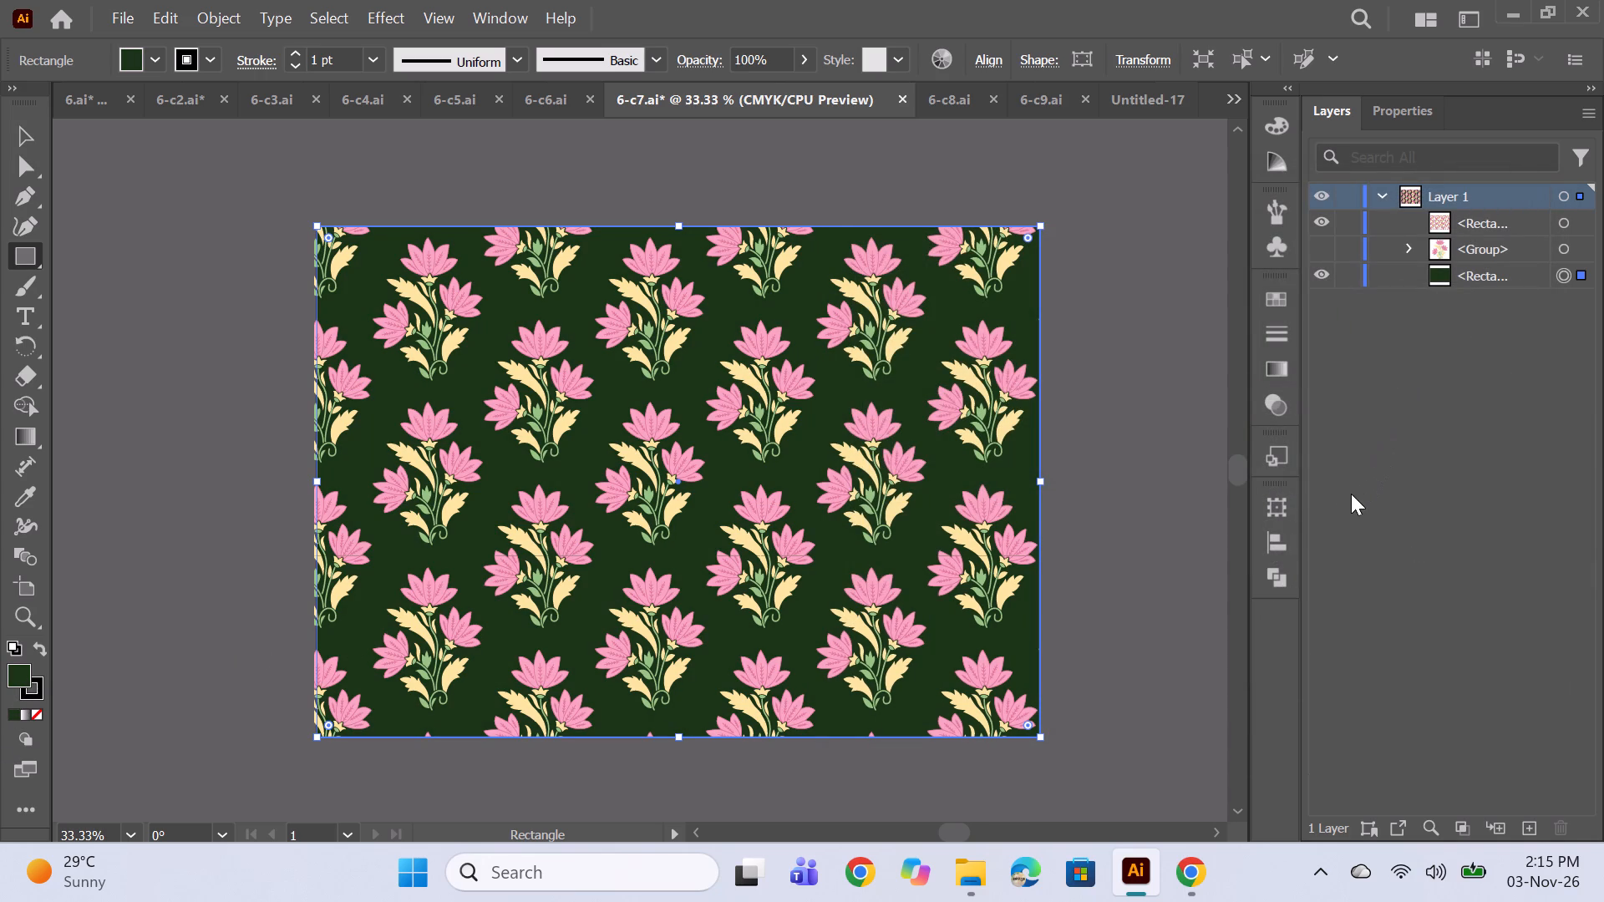
key(ctrl+s)
In the new untitled document, draw a white rectangle from the artboard's top-left corner and stretch it to cover the whole artboard.
click(1134, 104)
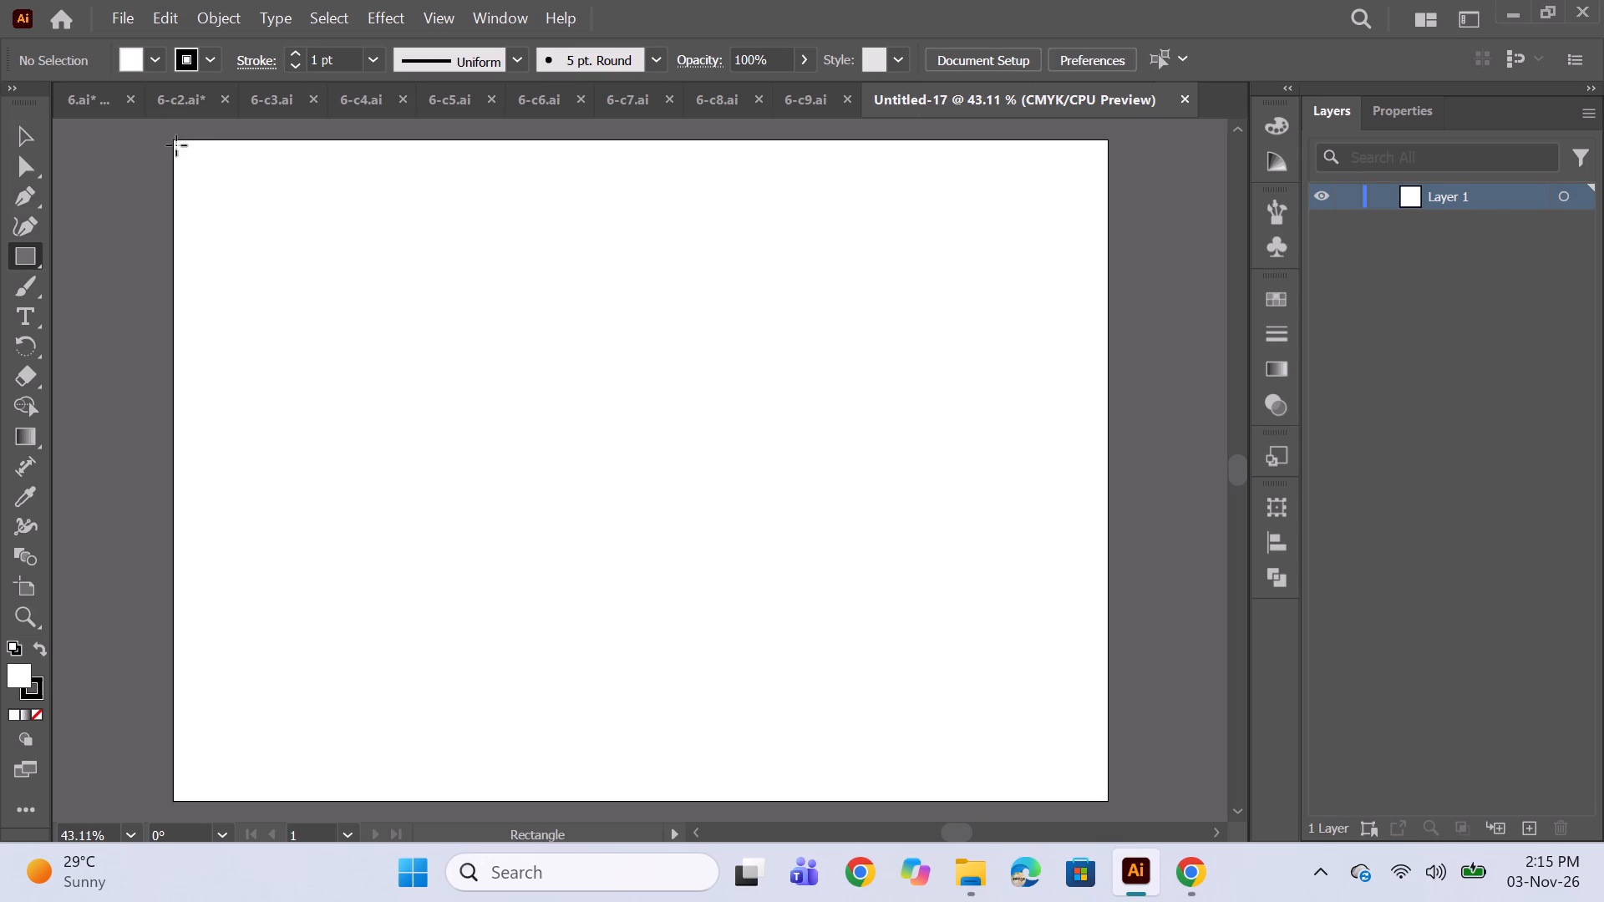
drag(172, 141, 1024, 753)
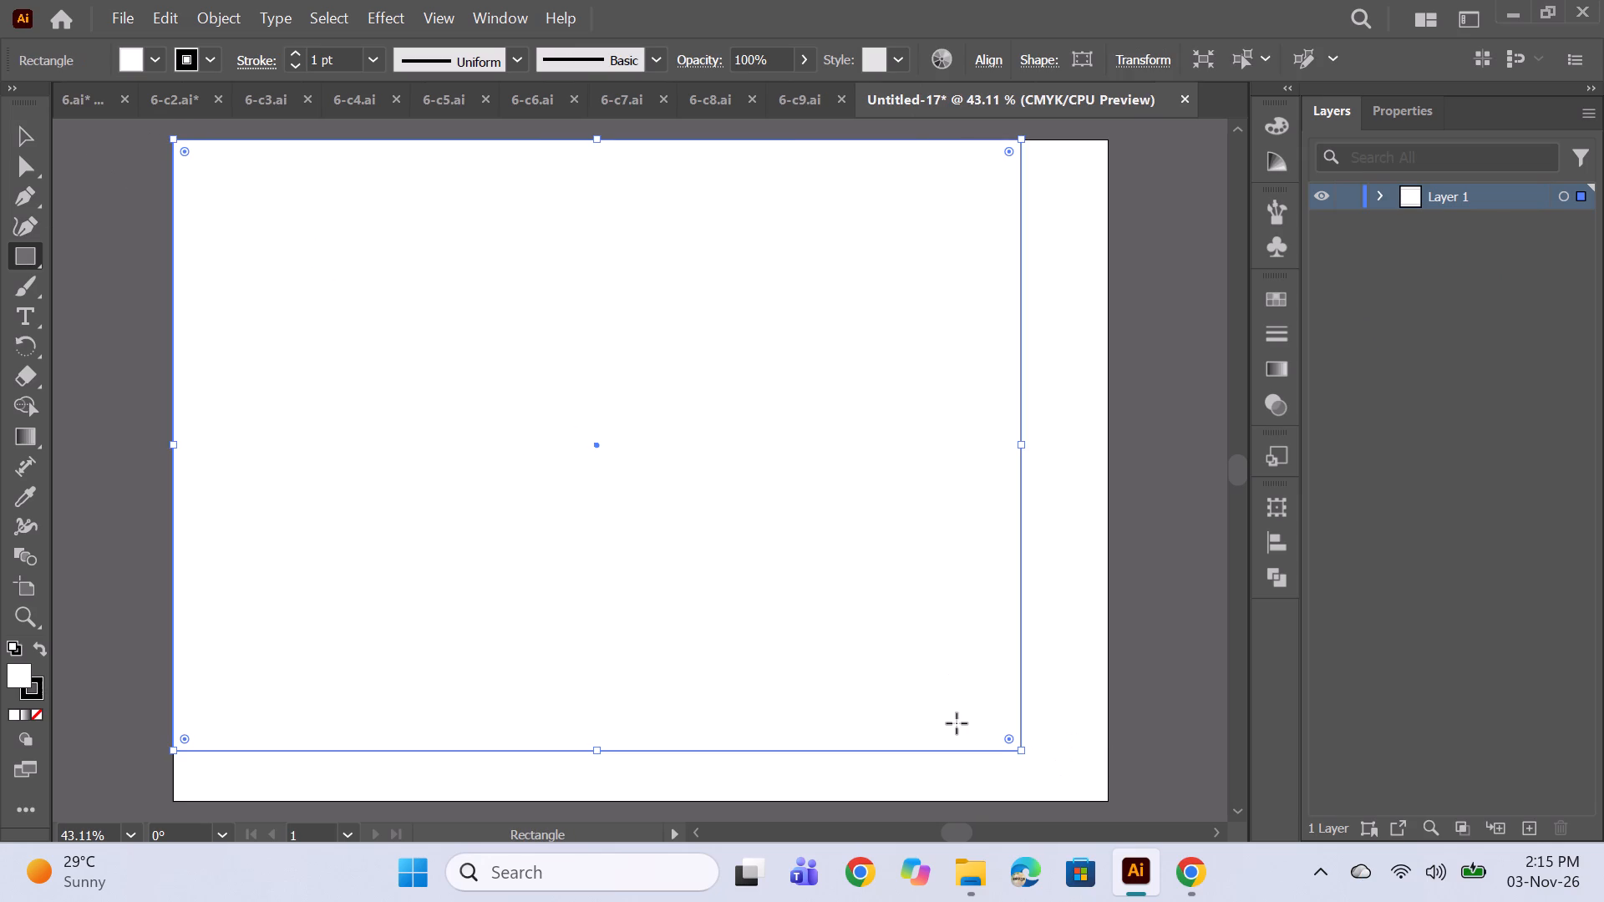
drag(1023, 749, 1097, 786)
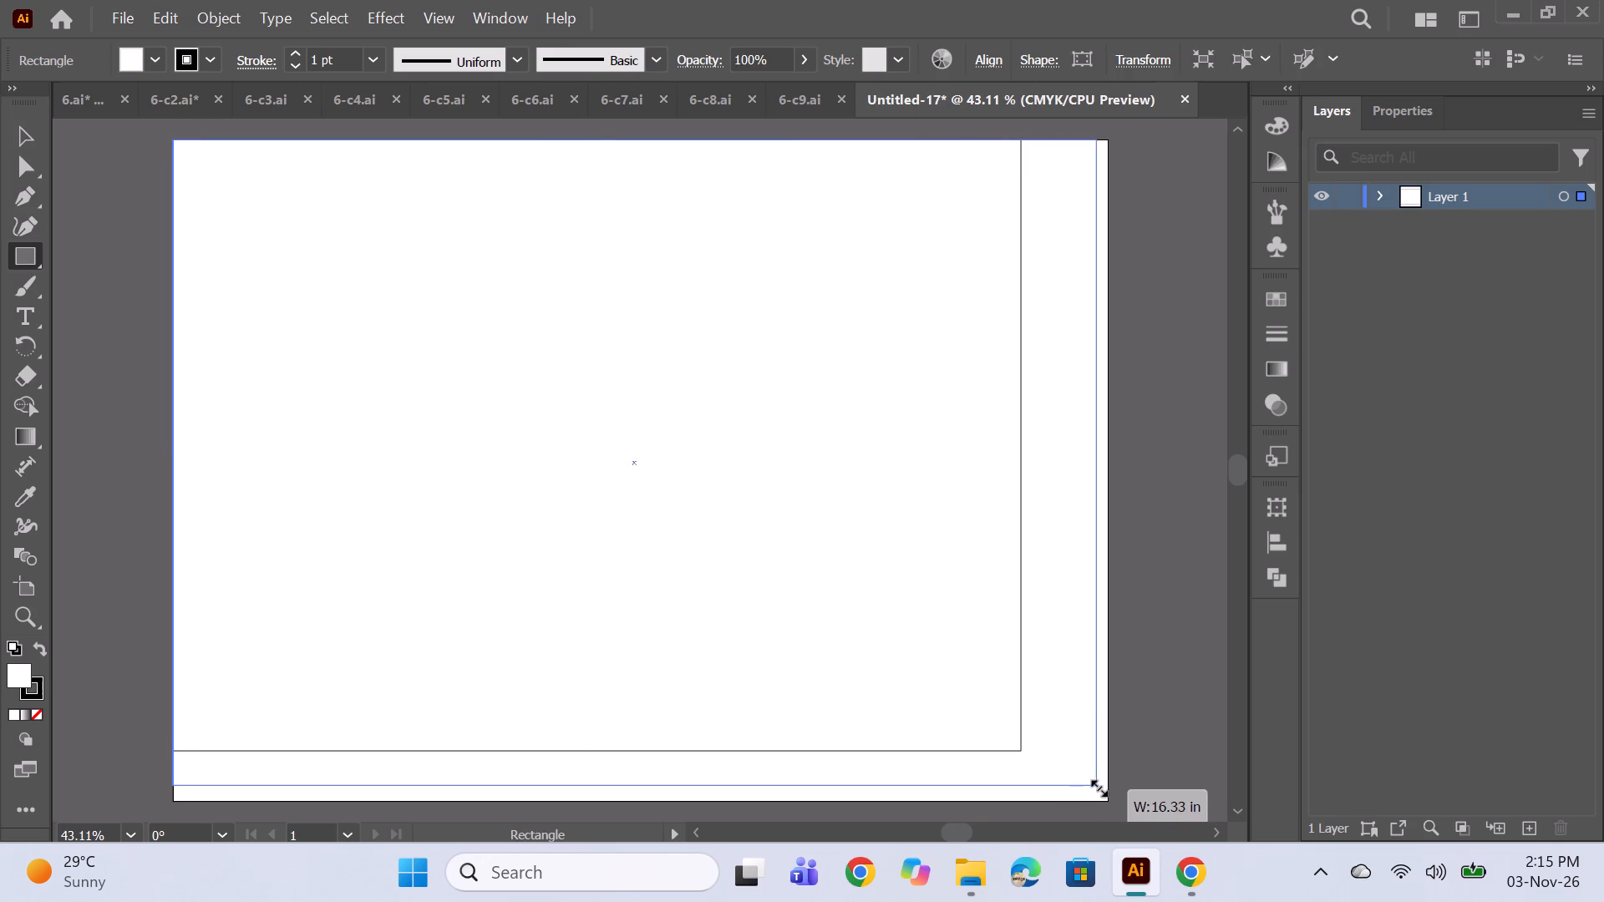
drag(1097, 786, 1106, 803)
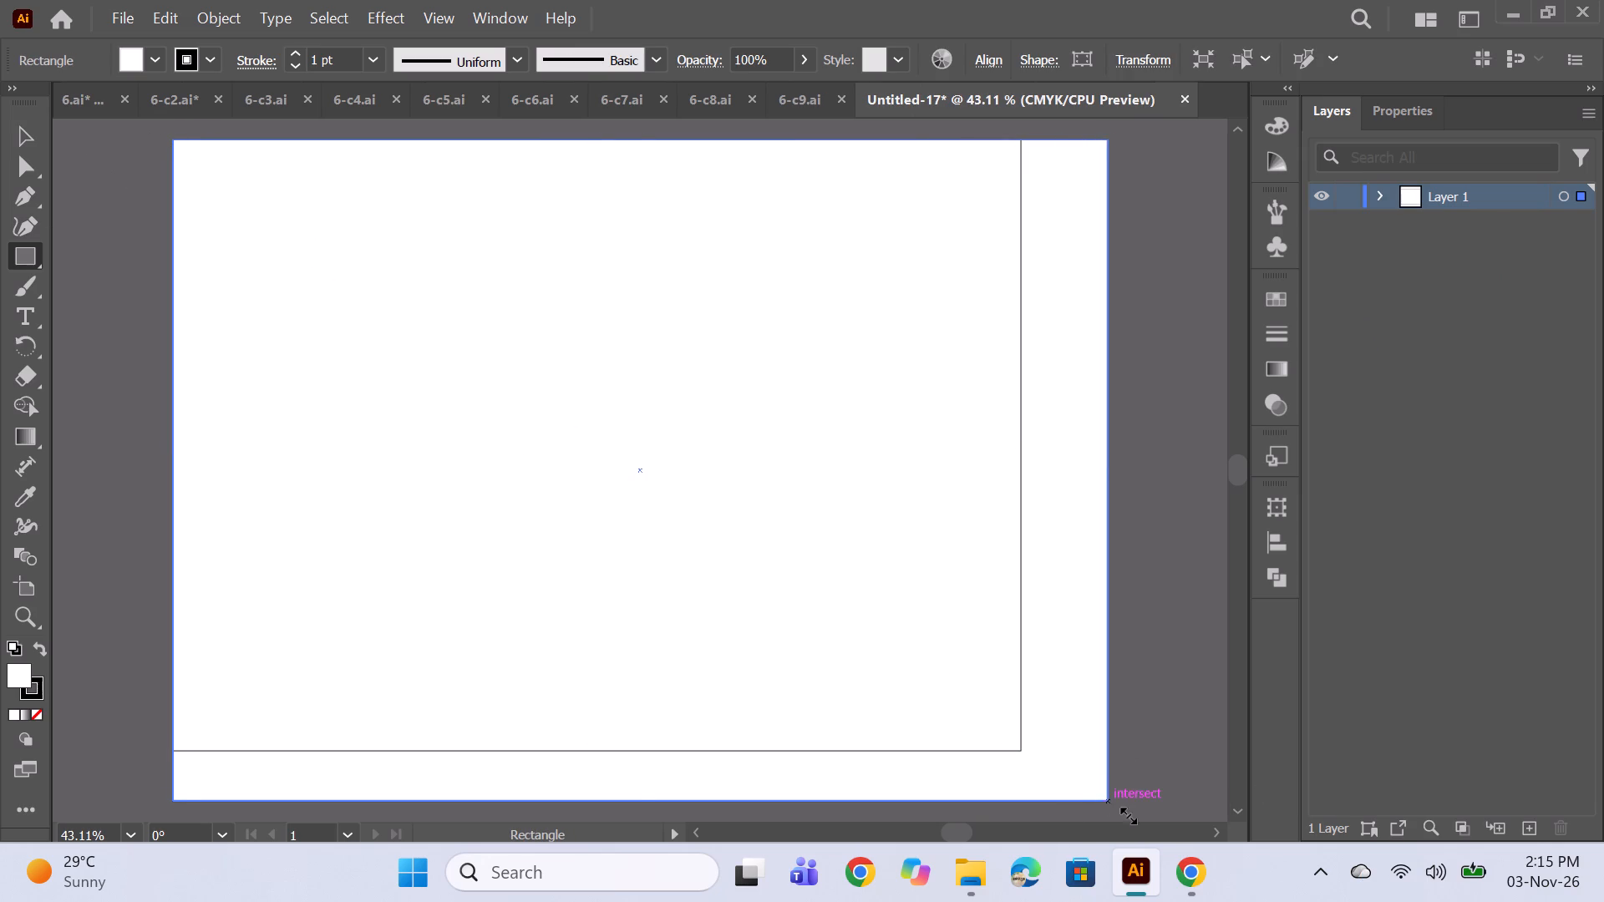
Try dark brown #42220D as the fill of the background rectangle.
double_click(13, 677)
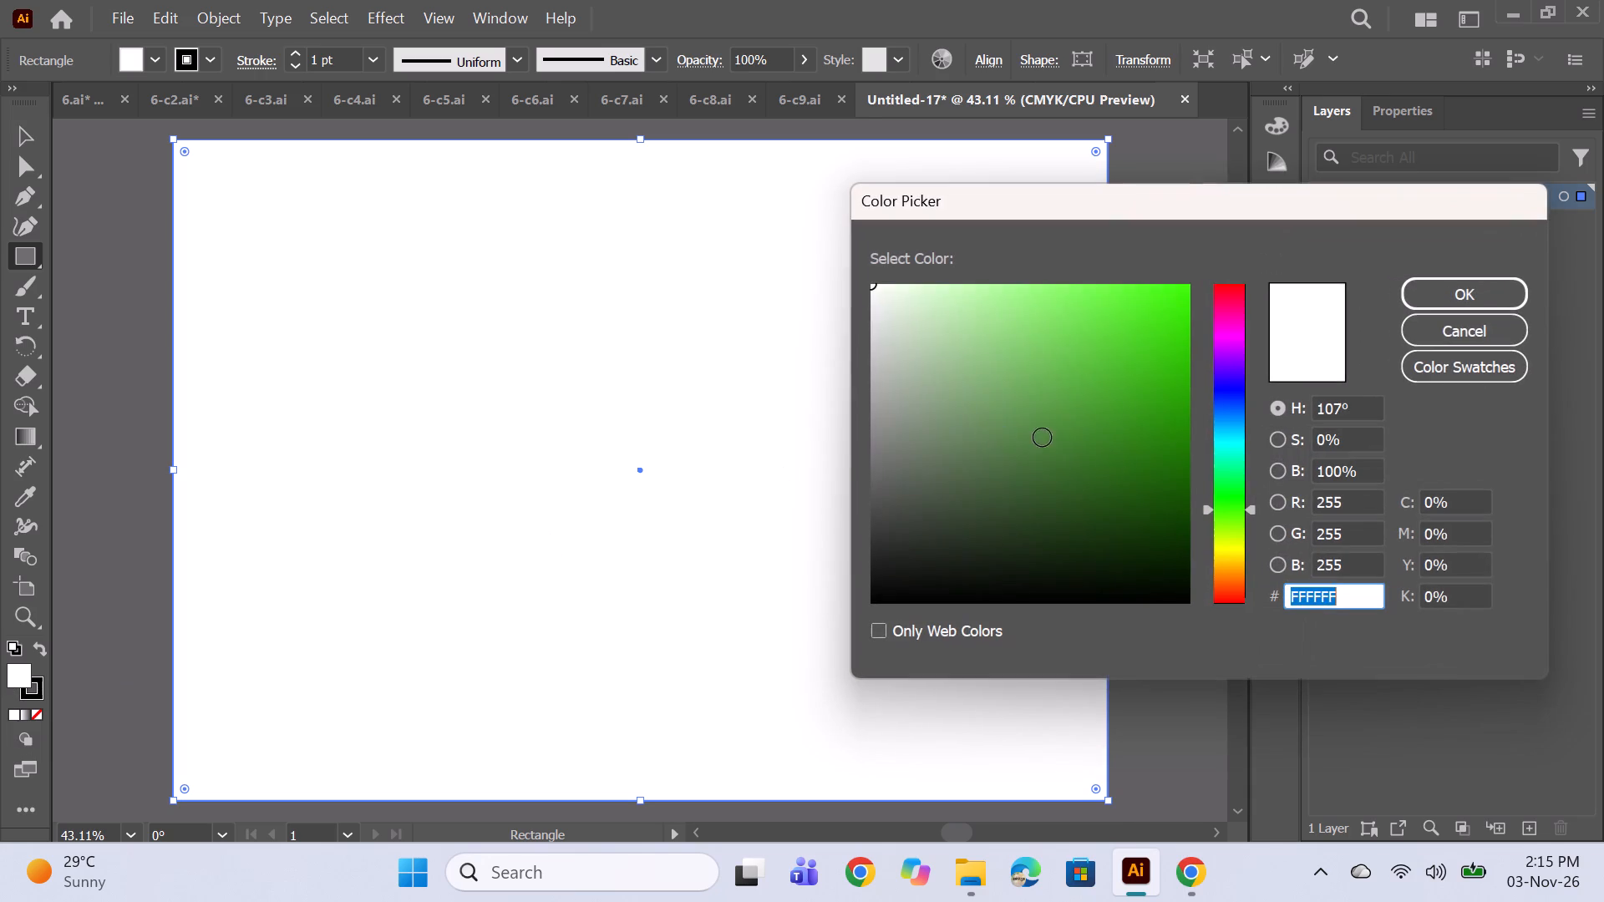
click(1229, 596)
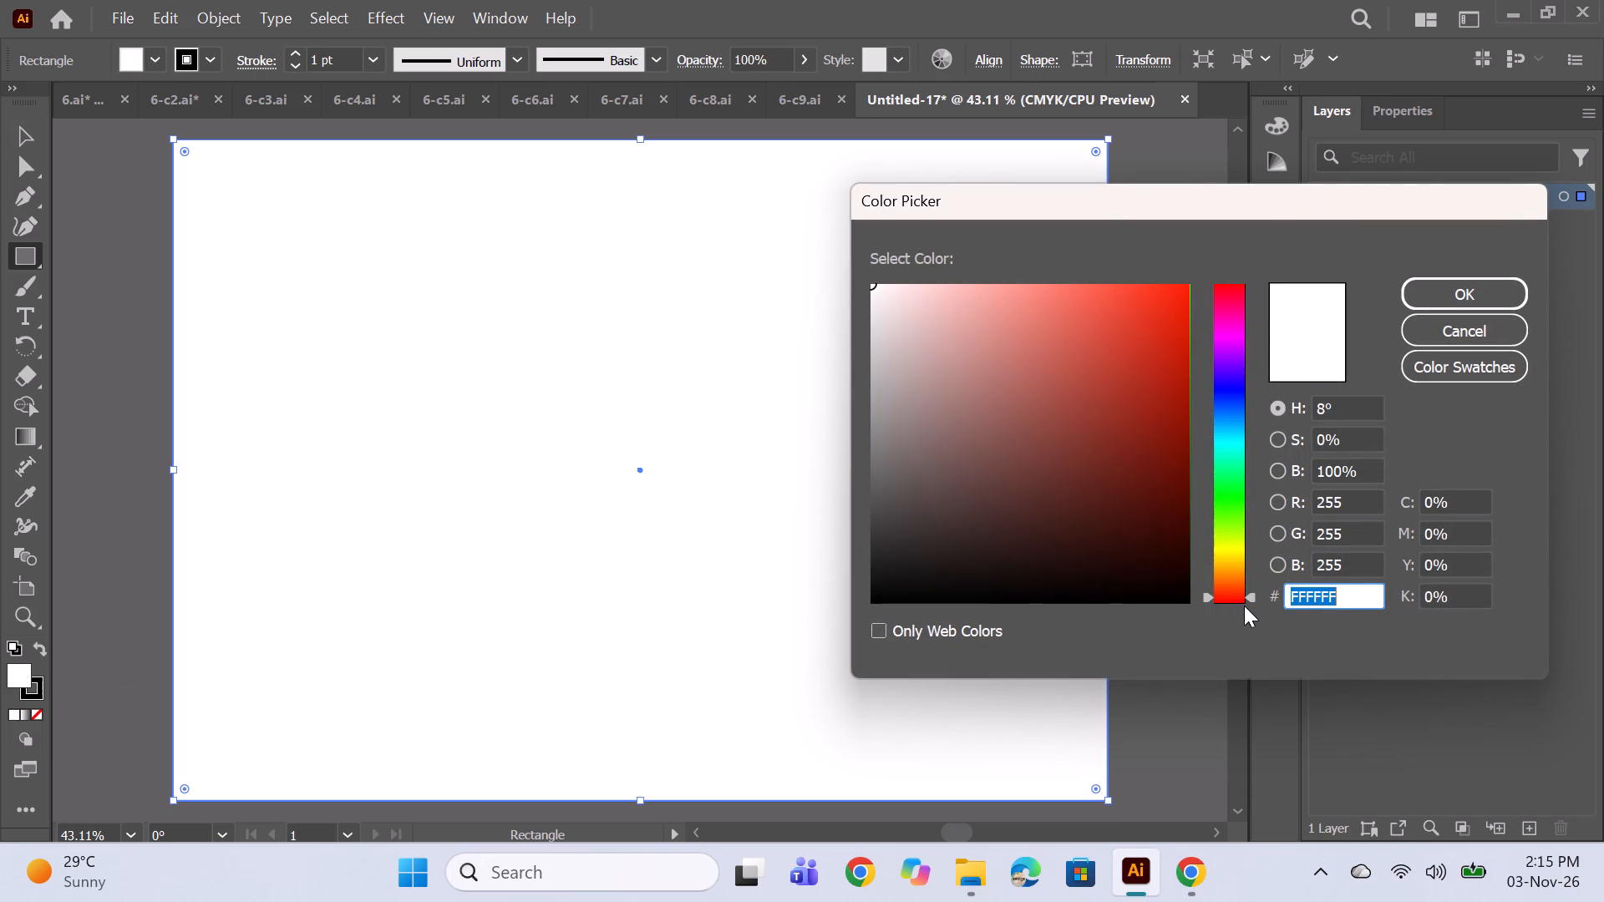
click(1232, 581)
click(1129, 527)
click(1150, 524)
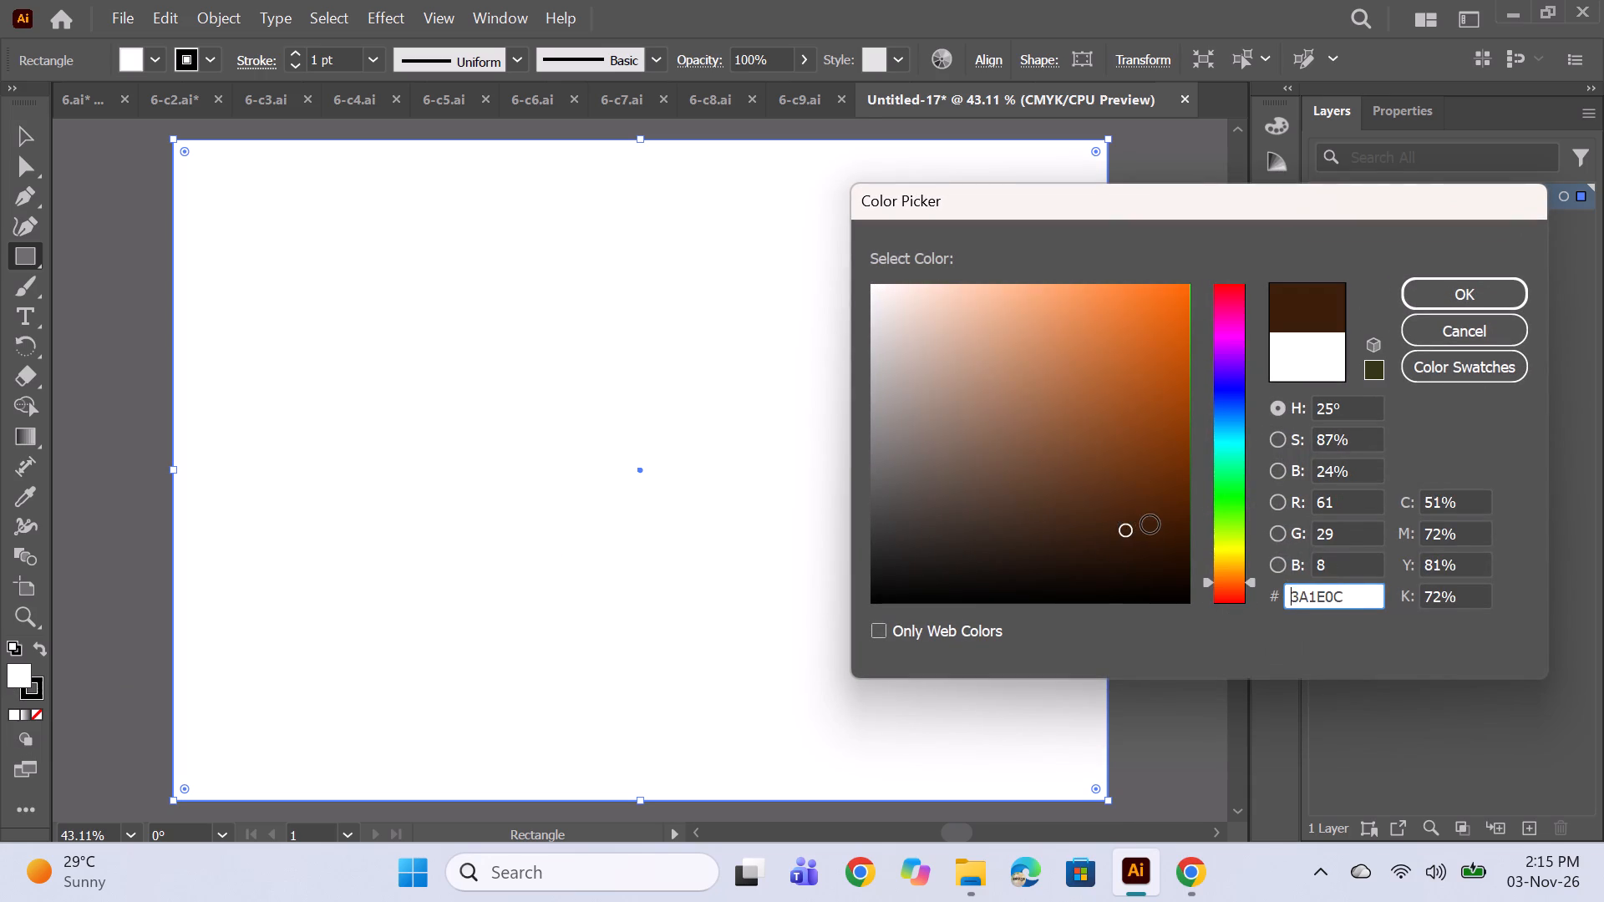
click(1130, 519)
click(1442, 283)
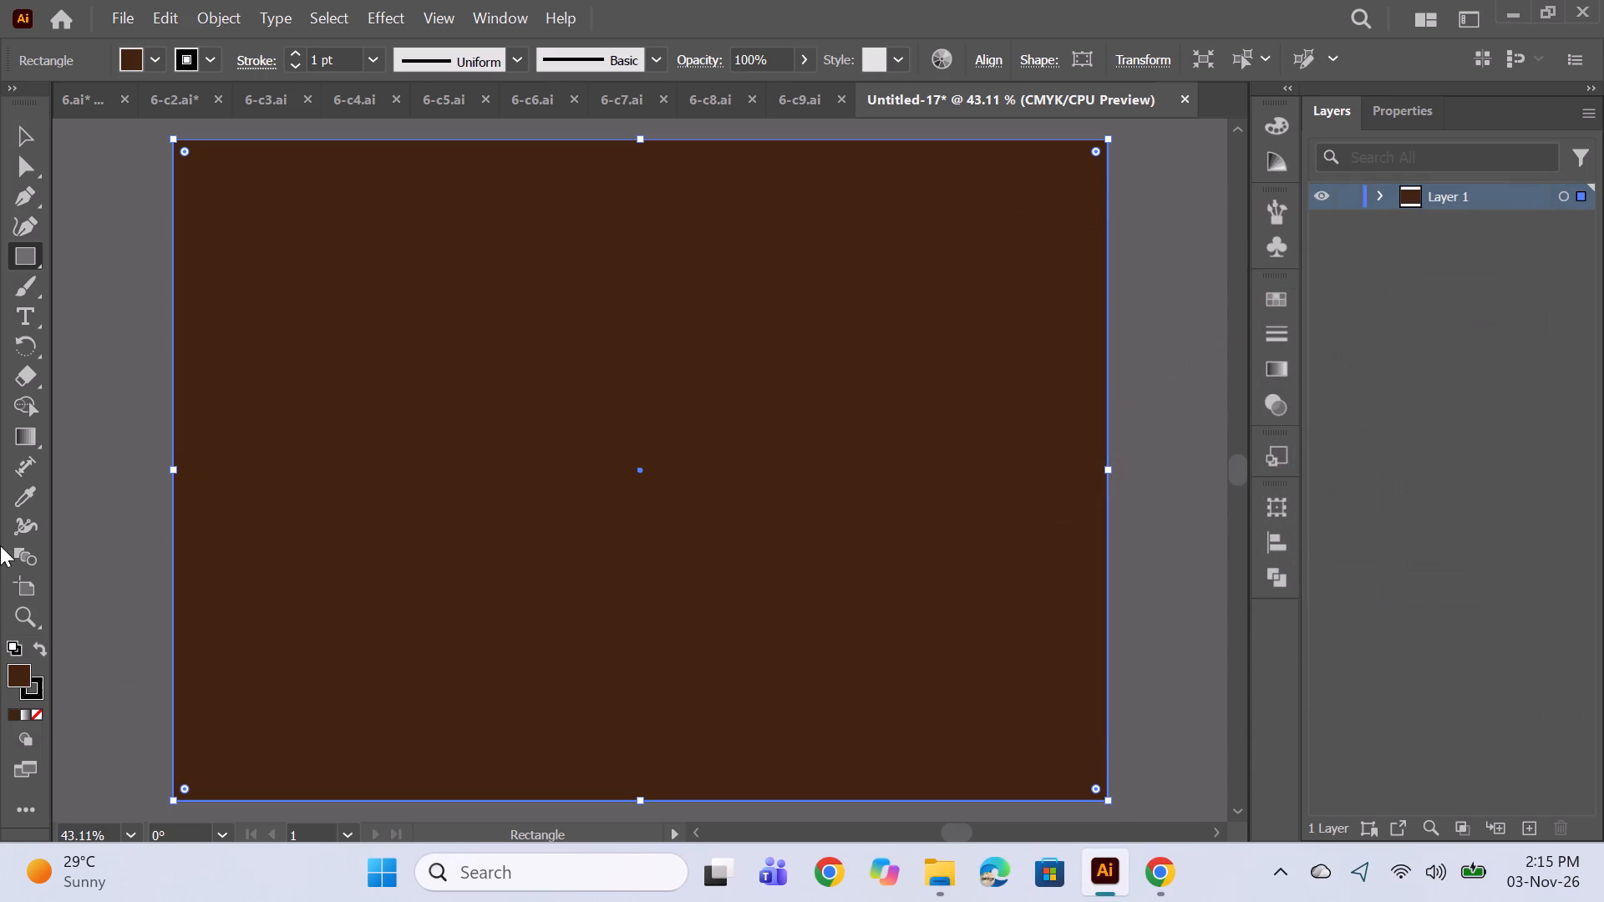
Set the background rectangle's fill to very dark brown #351503 and deselect it.
double_click(20, 677)
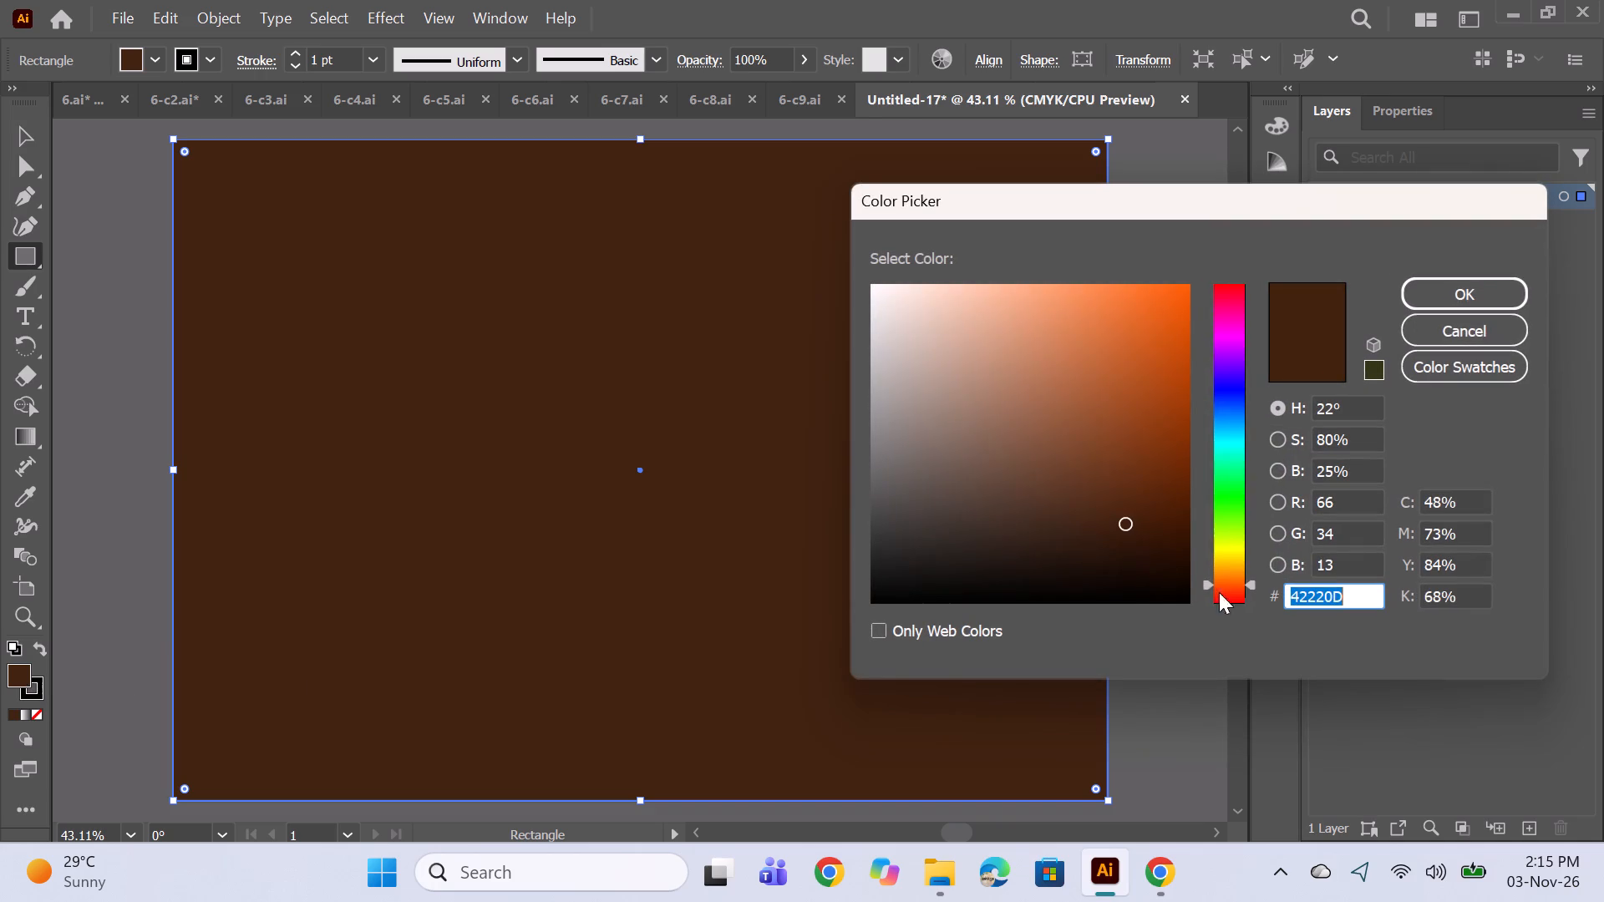
click(1166, 549)
click(1175, 536)
click(1429, 301)
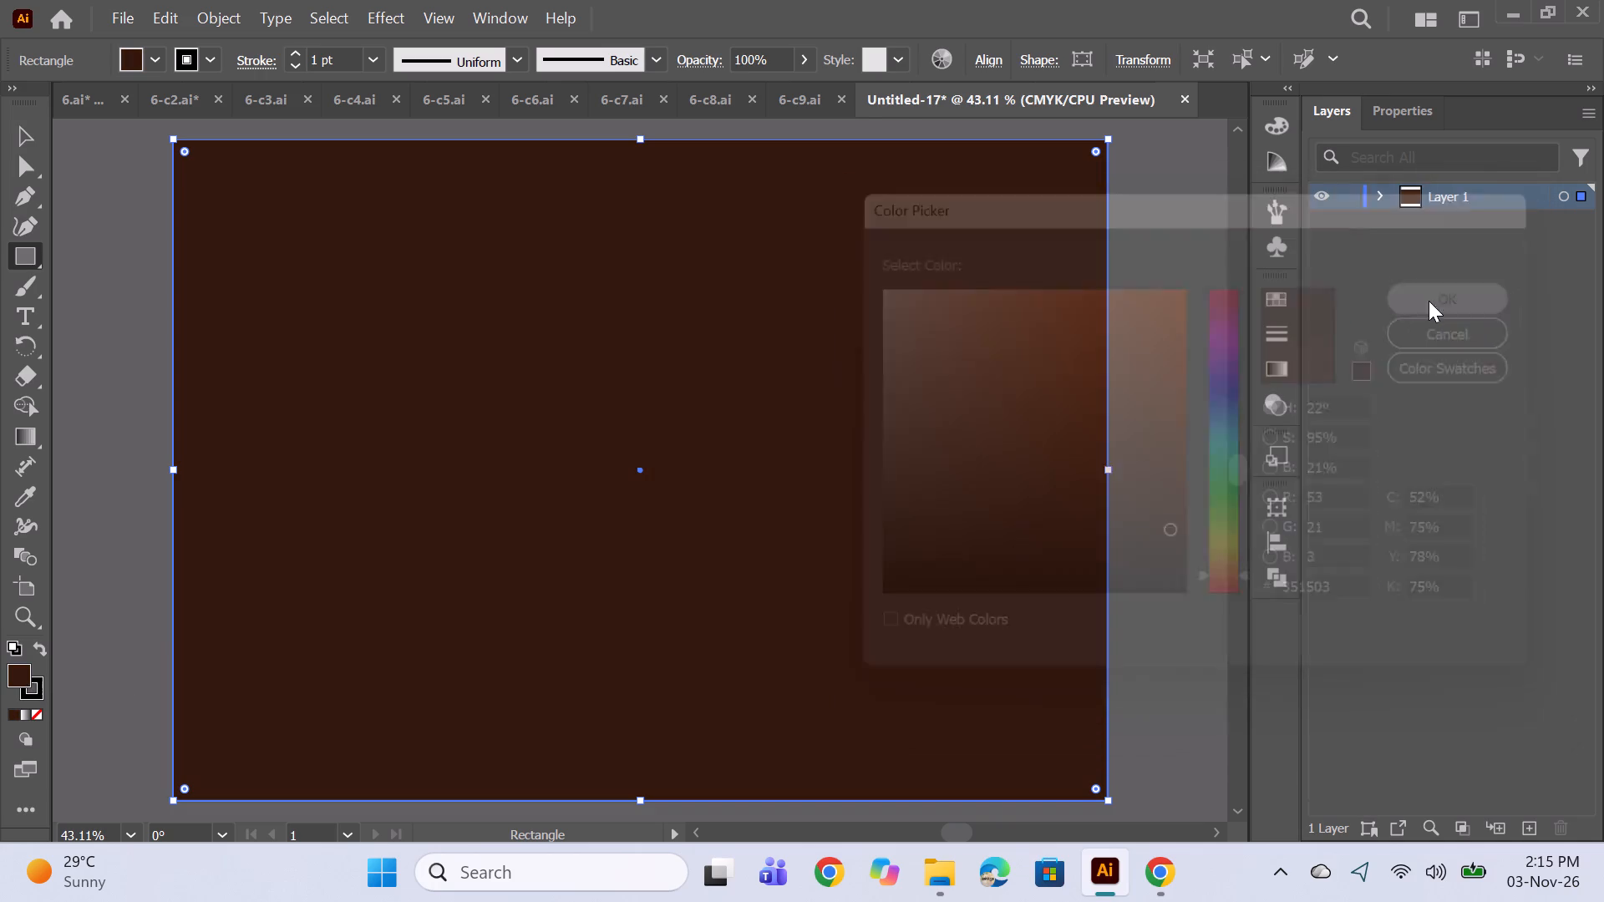
ctrl+click(1143, 462)
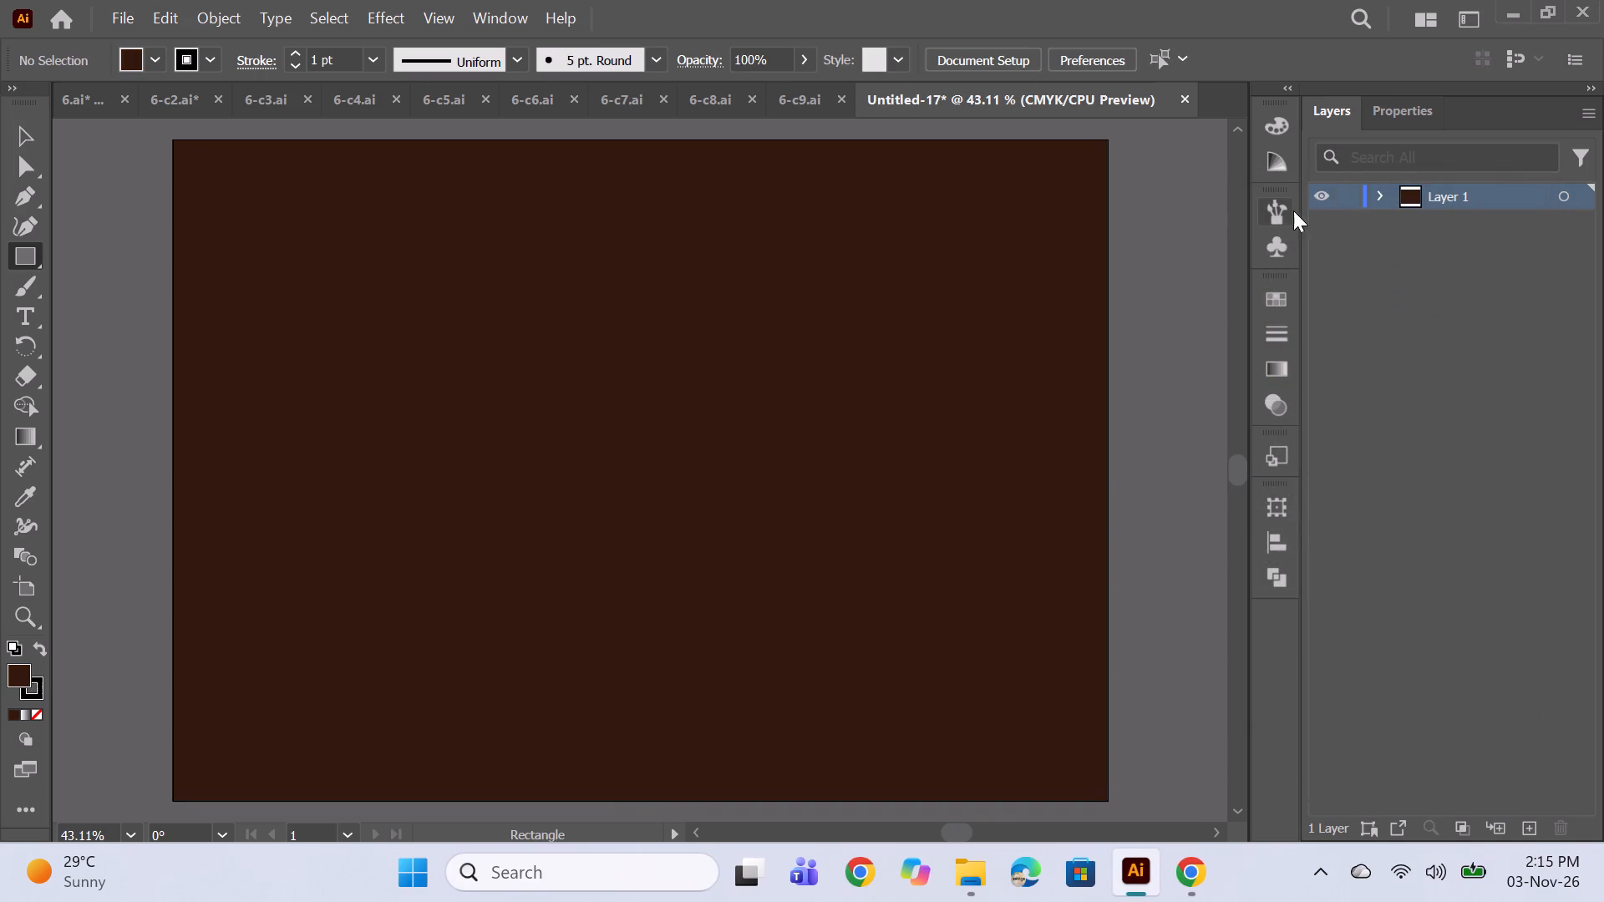
Paste the copied three-flower motif group onto the dark brown background.
click(1379, 198)
scroll(1434, 286, down, 3)
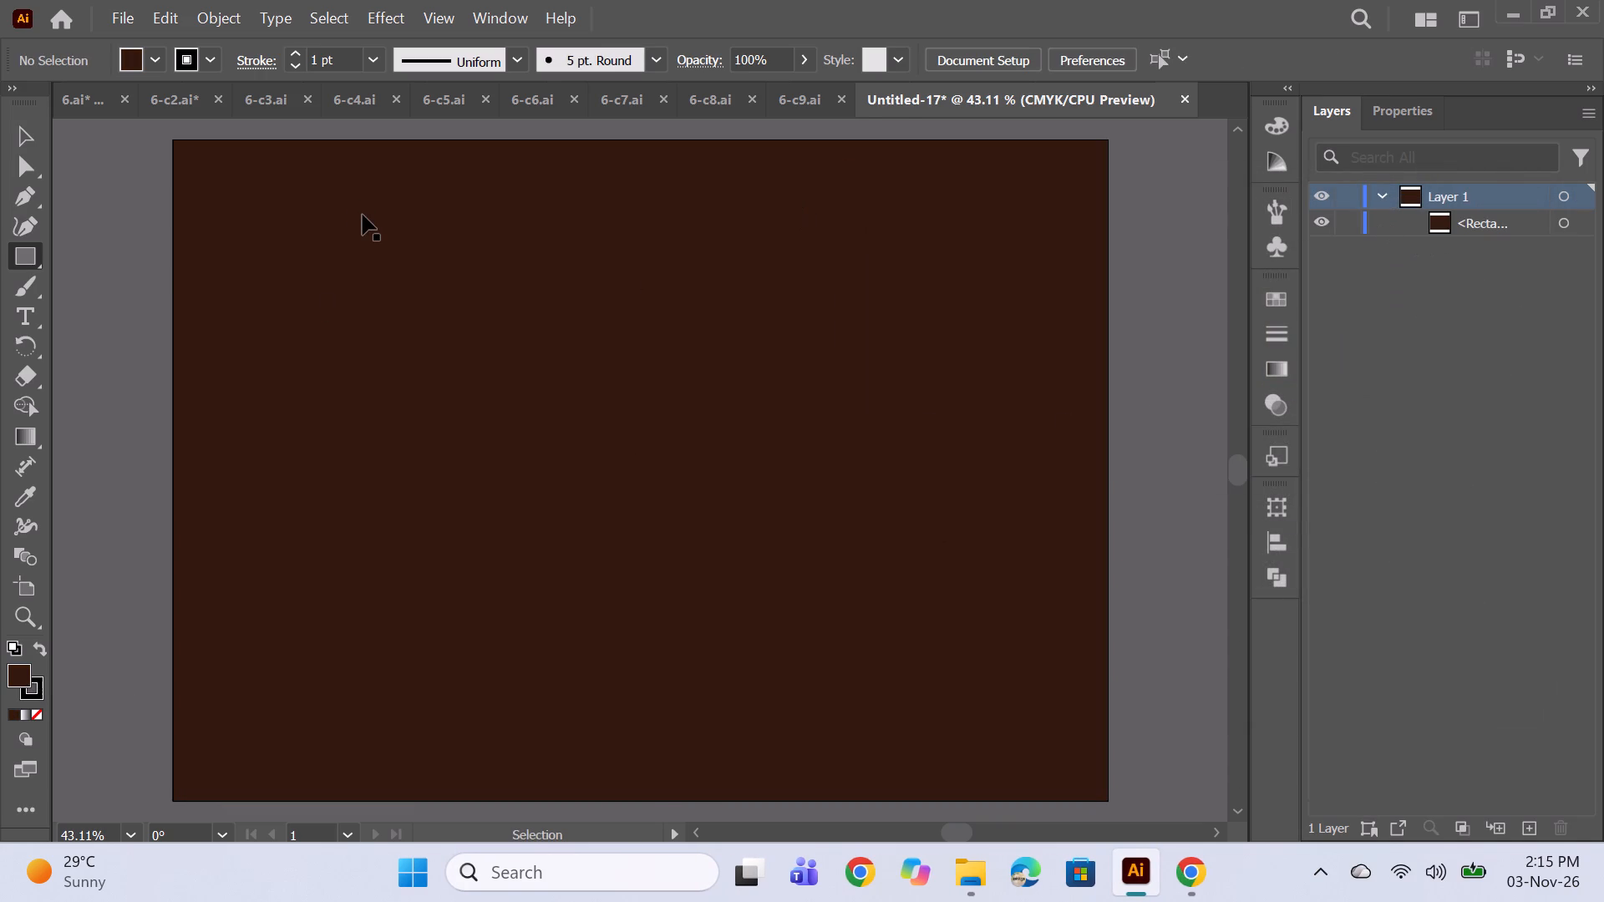
key(ctrl+v)
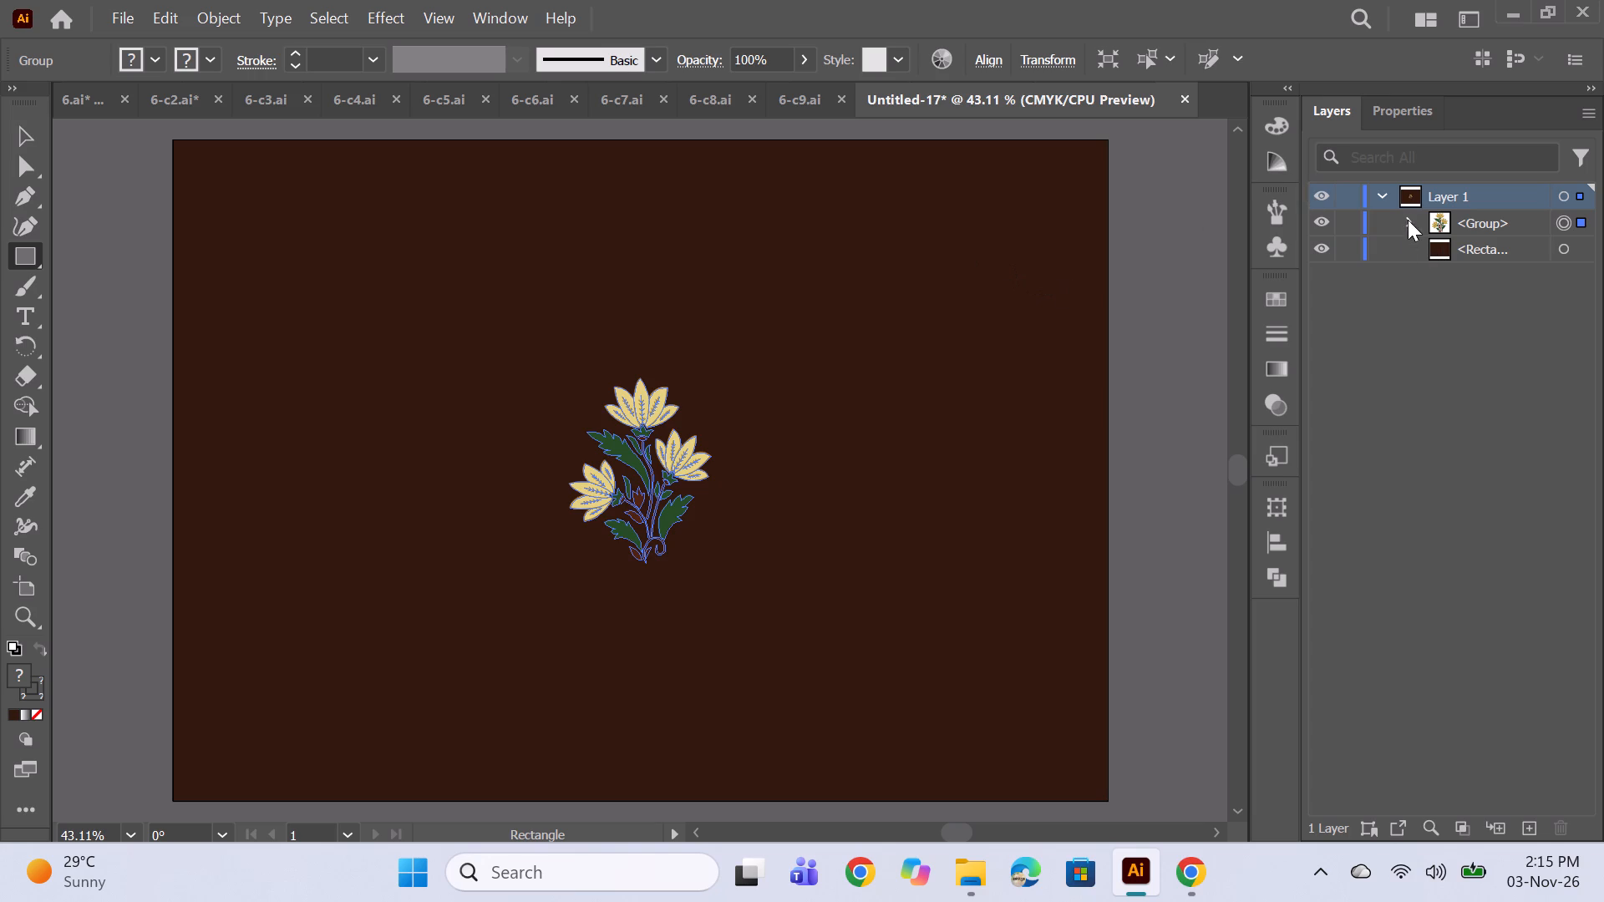
Isolate the petal shape of the motif's right-hand flower within its group and set its fill to peach tan #D3A57D.
click(1408, 220)
scroll(1521, 224, down, 10)
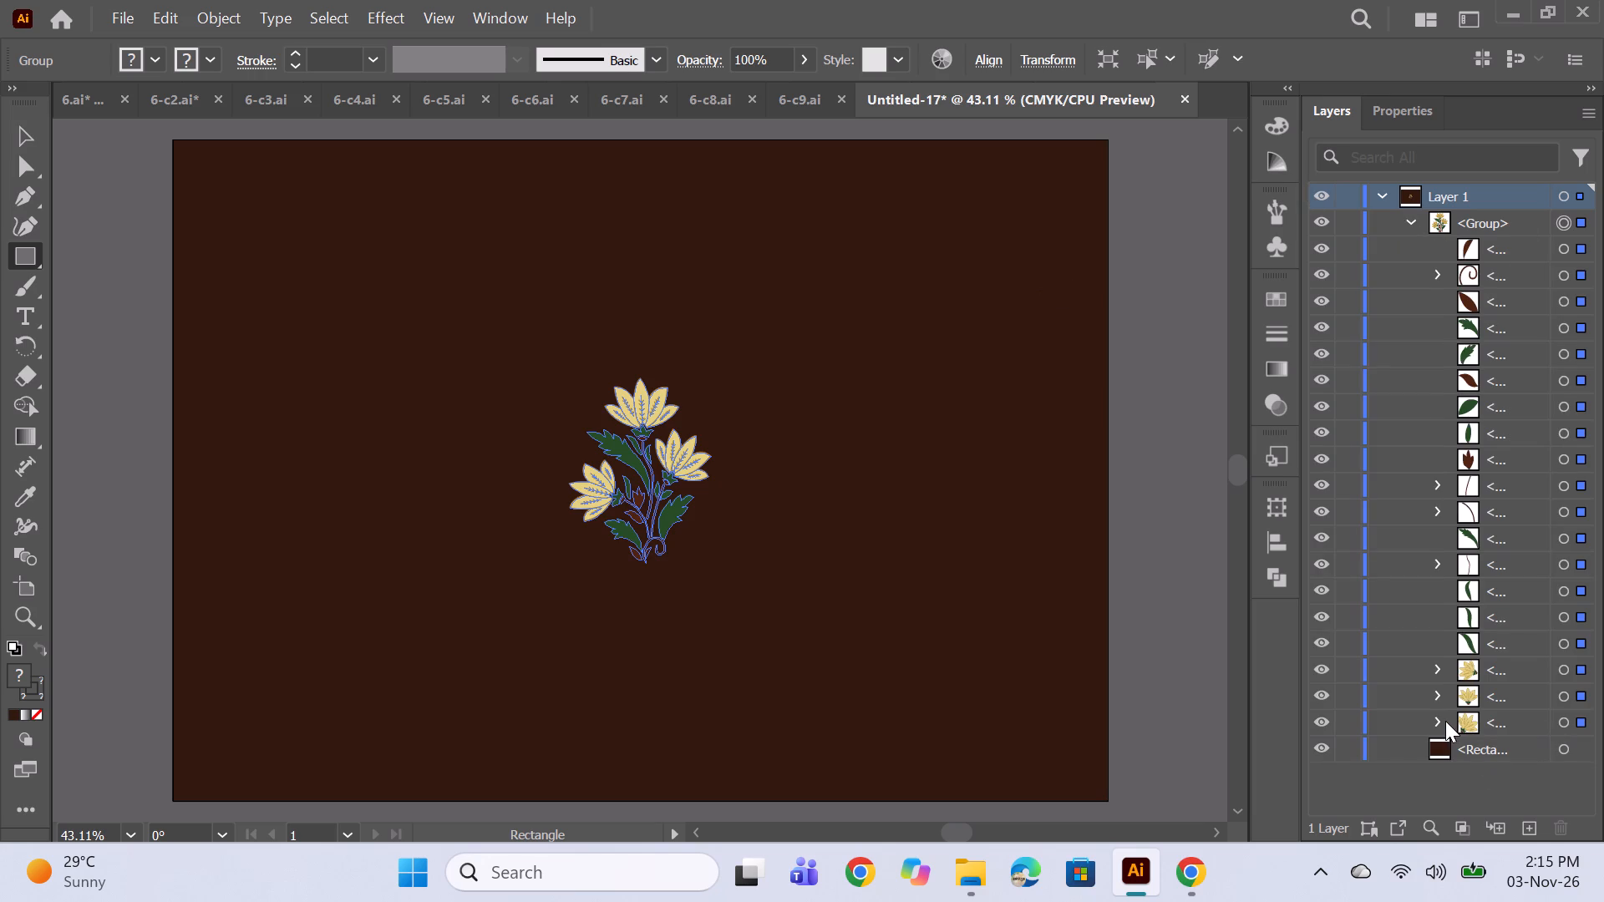
click(1444, 720)
scroll(1419, 667, down, 8)
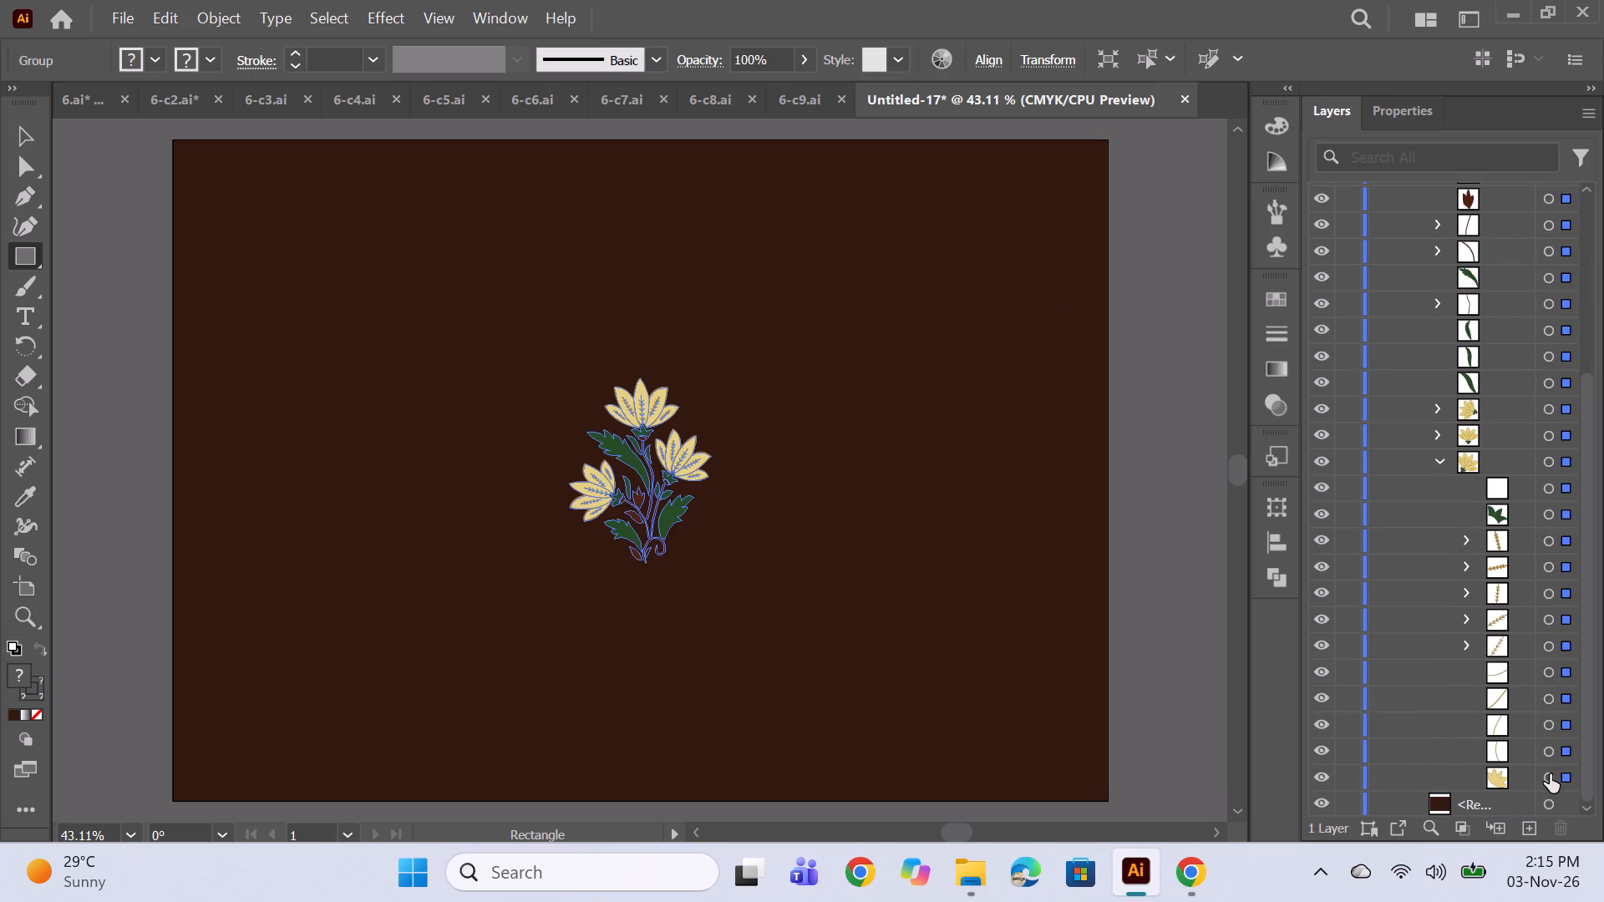
click(1550, 774)
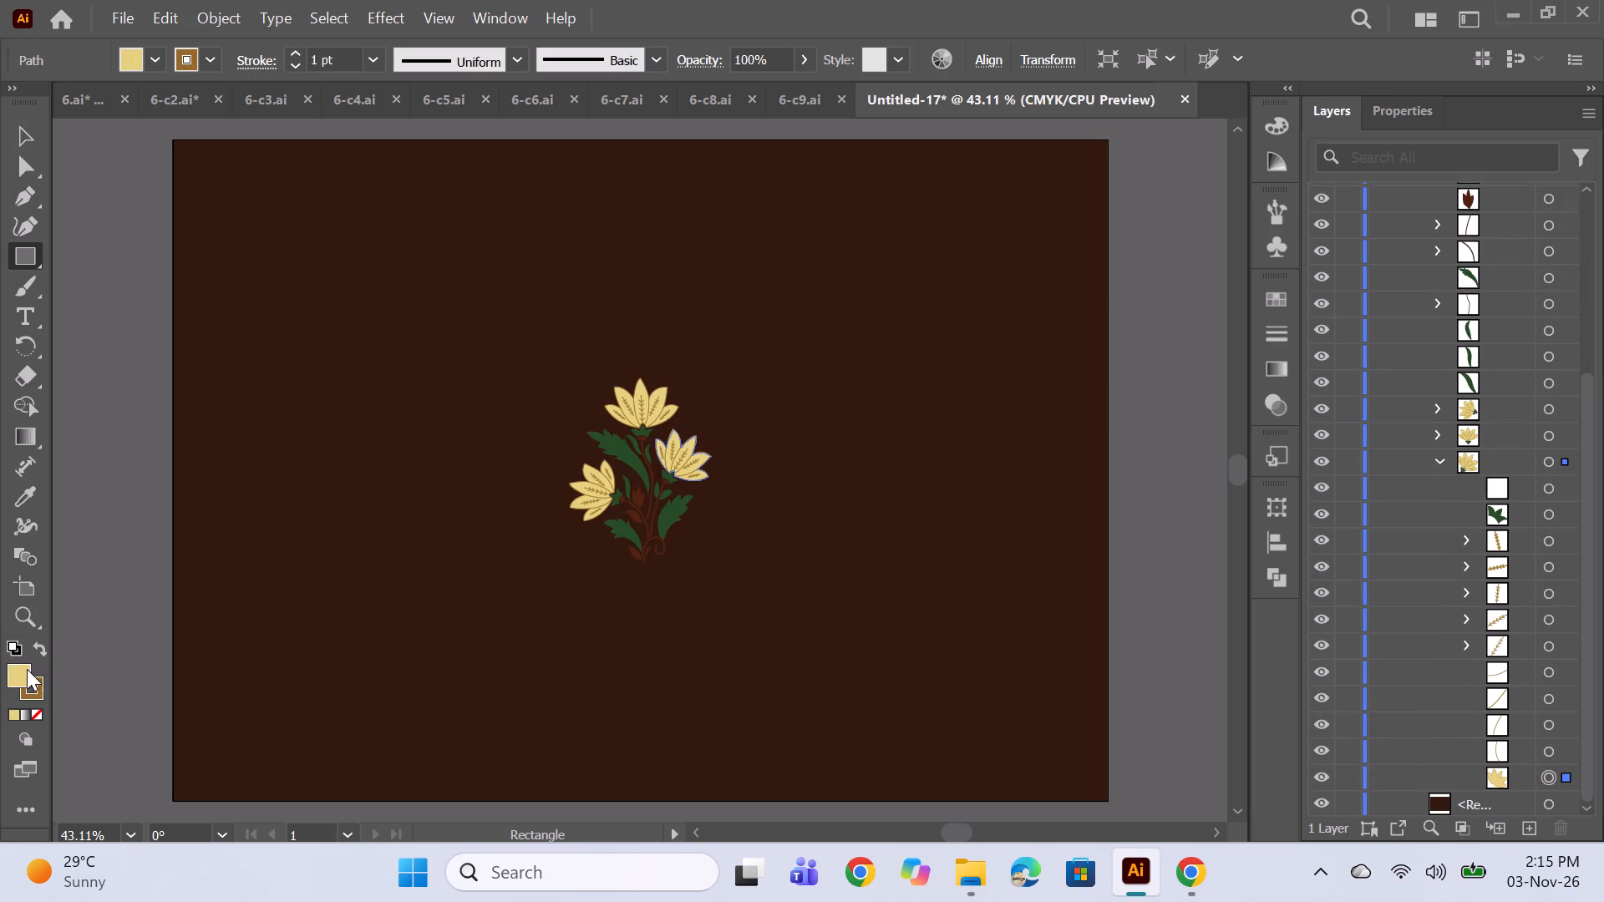
double_click(10, 669)
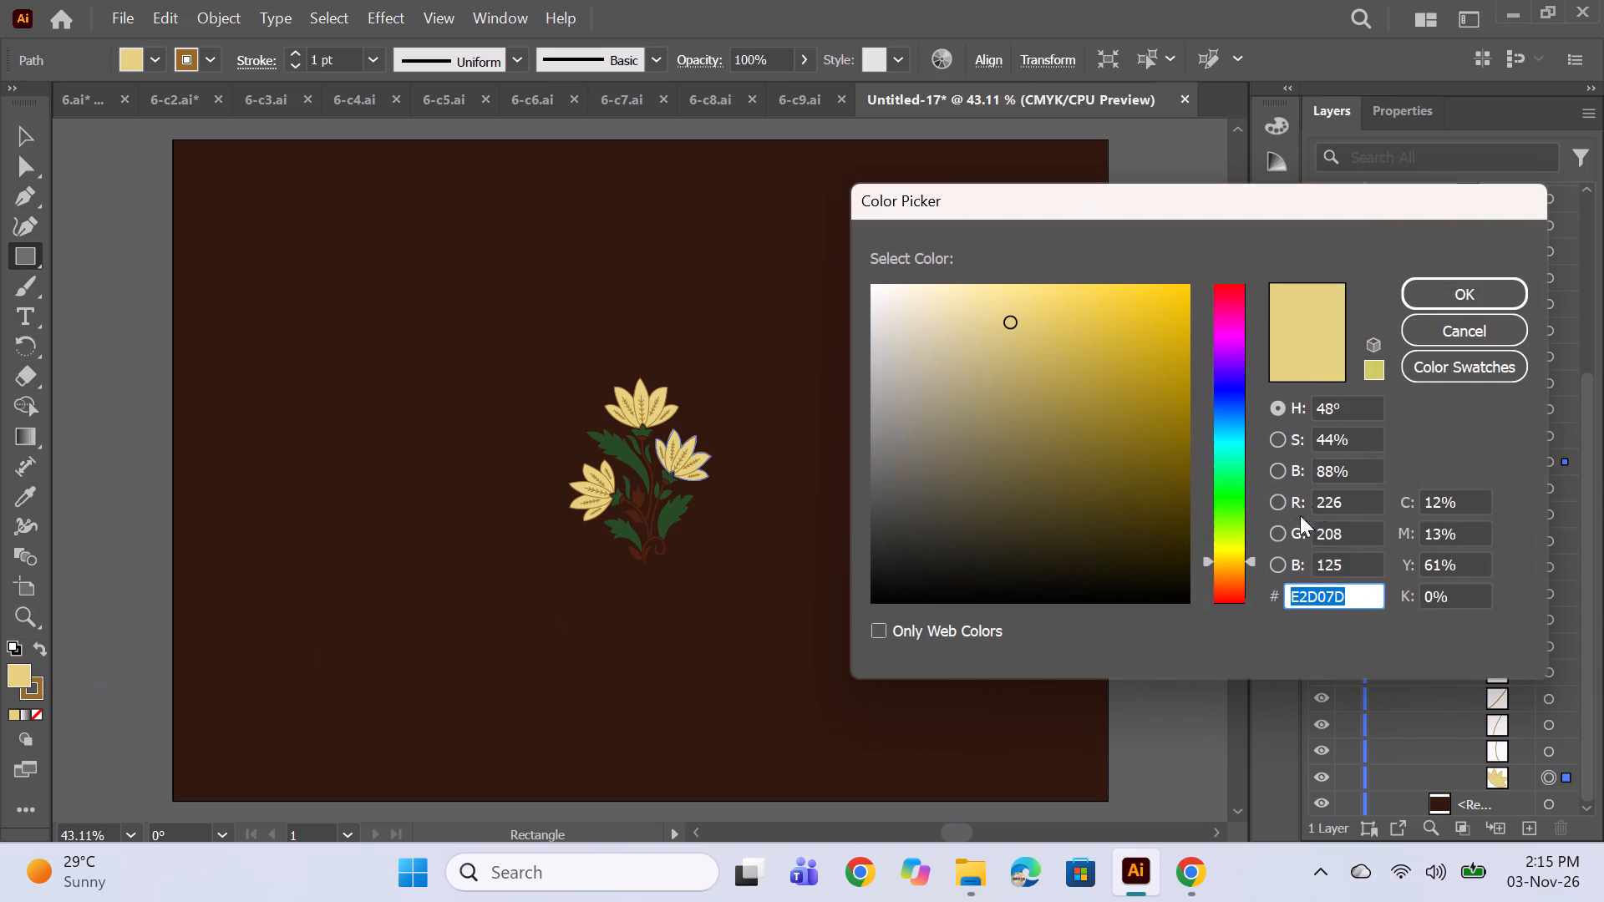
click(1228, 566)
click(986, 296)
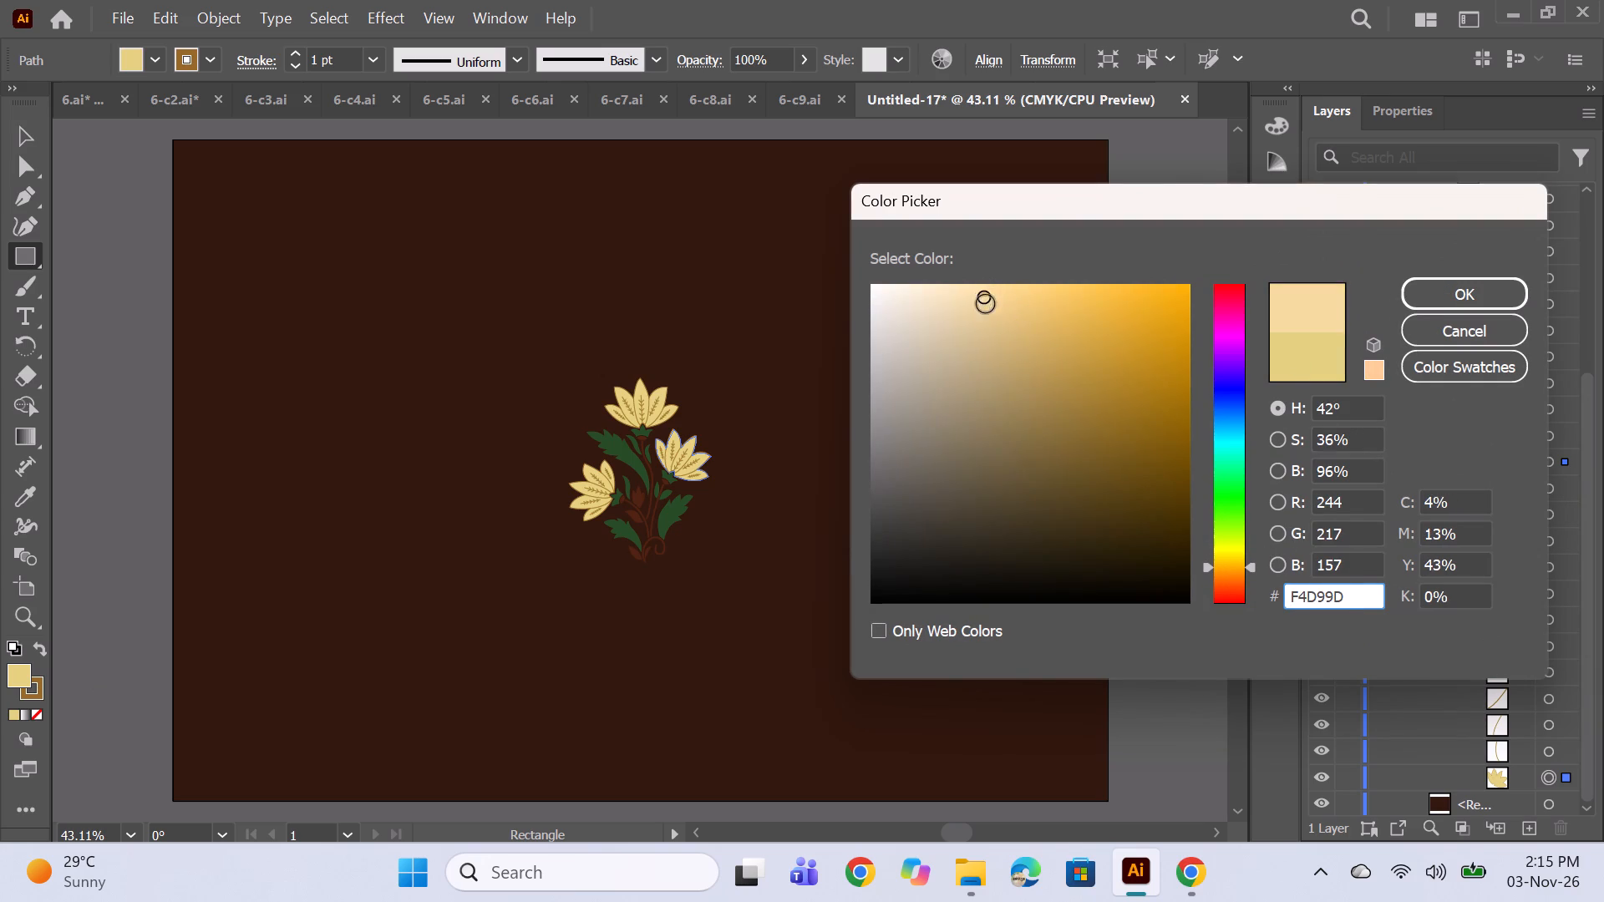
click(989, 319)
click(1018, 310)
click(992, 356)
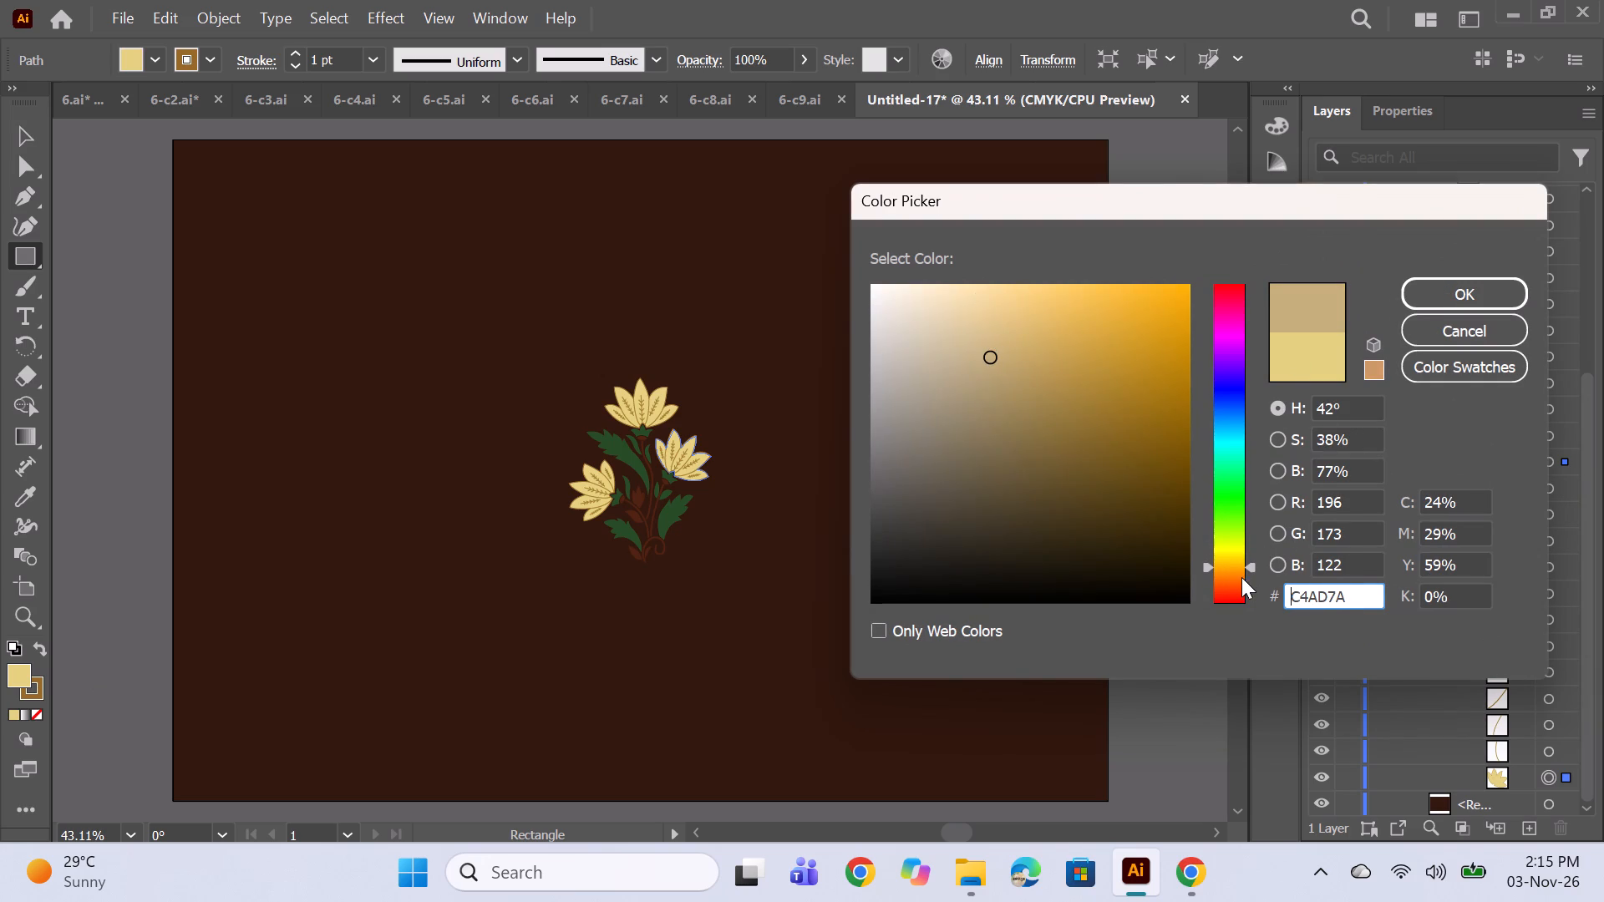
click(1239, 577)
click(1005, 342)
click(1002, 327)
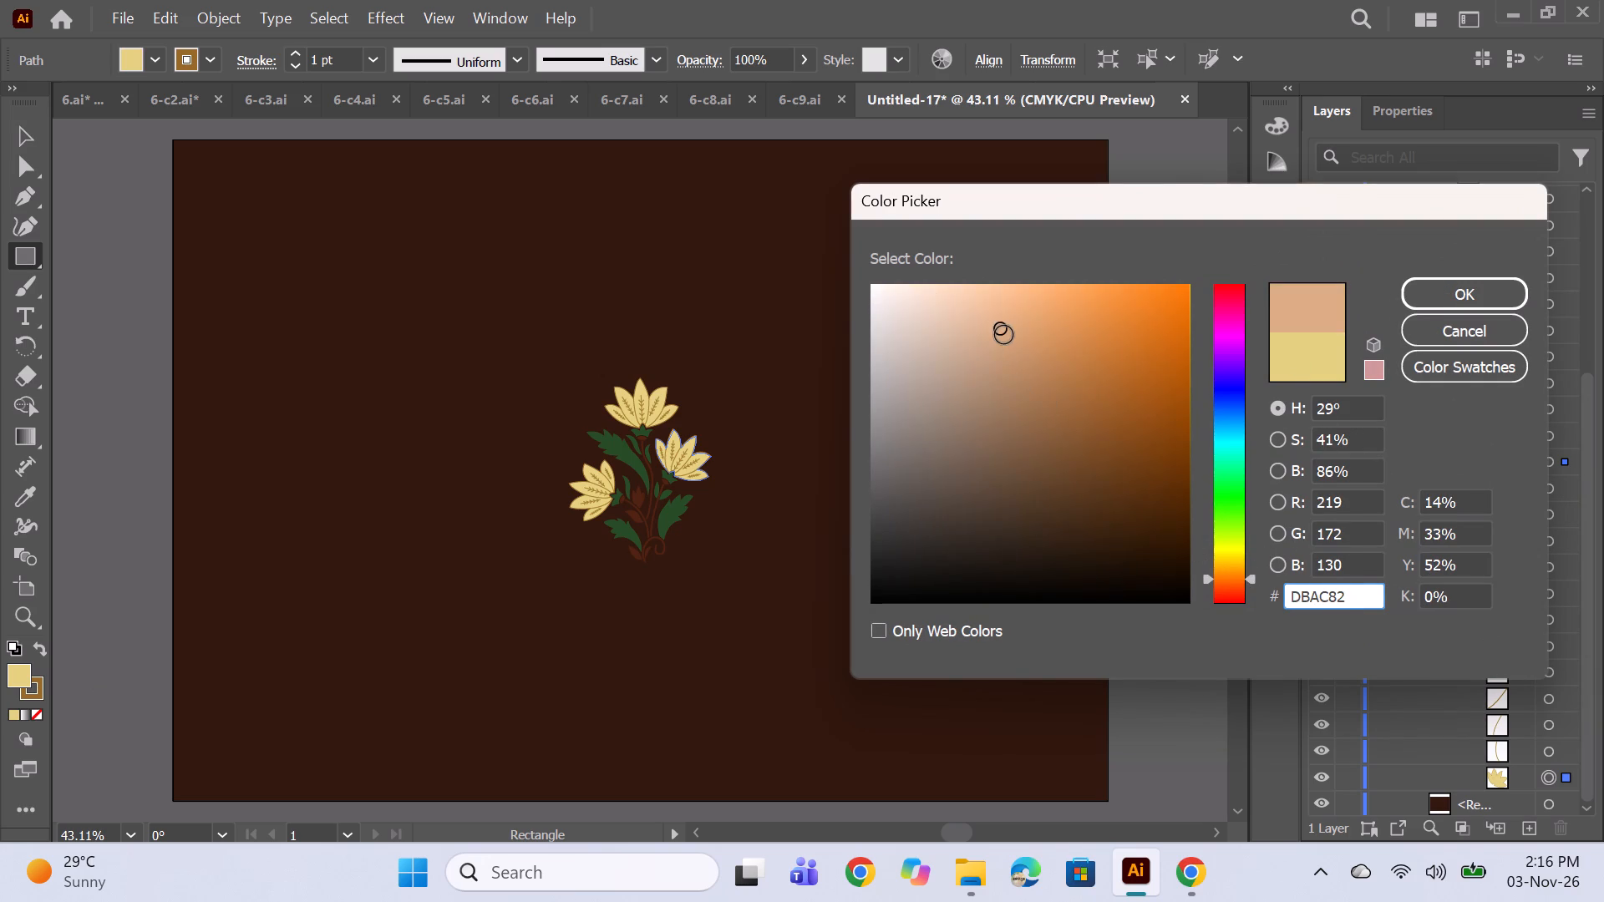
click(1004, 335)
click(1474, 302)
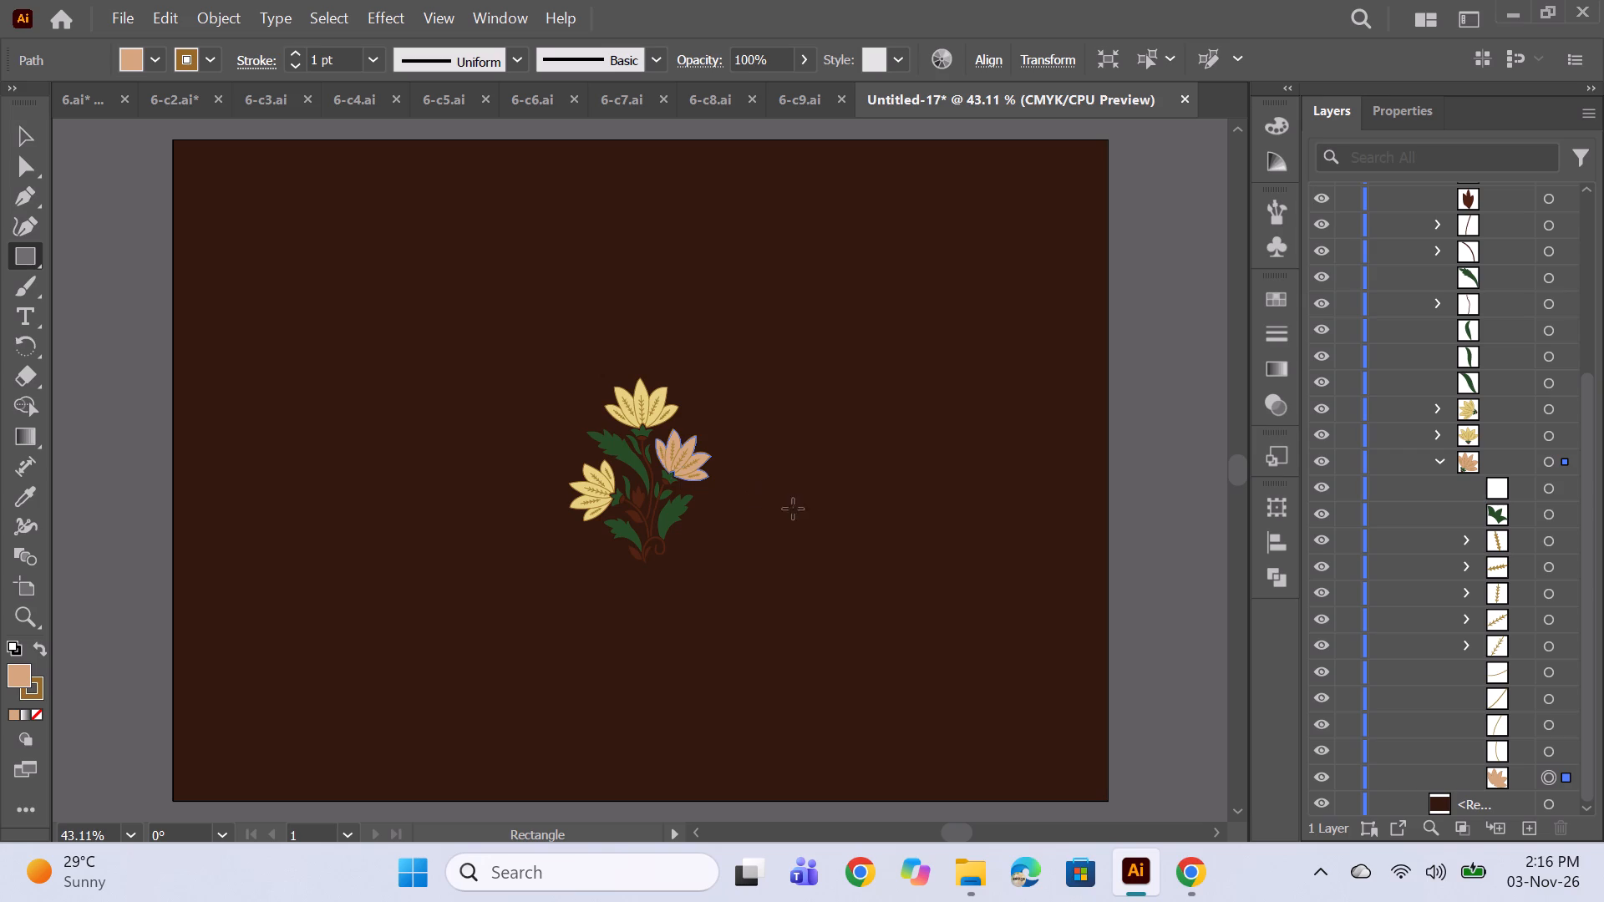
Darken the right-hand flower's petal fill to a duskier, more muted pinkish tan.
double_click(11, 671)
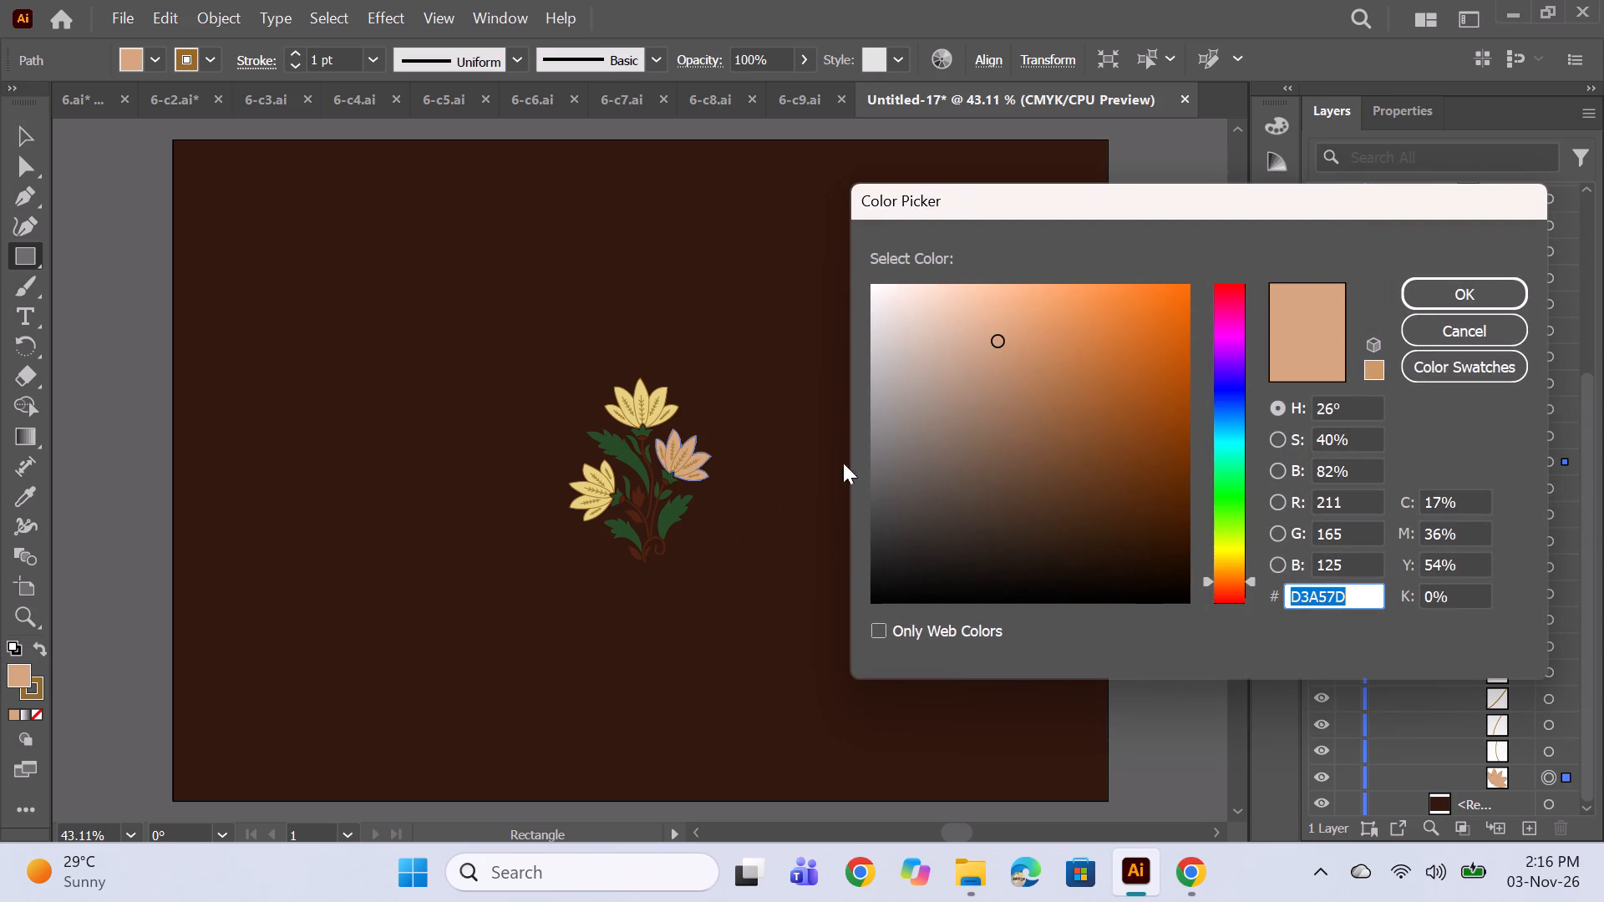
click(985, 371)
click(1432, 290)
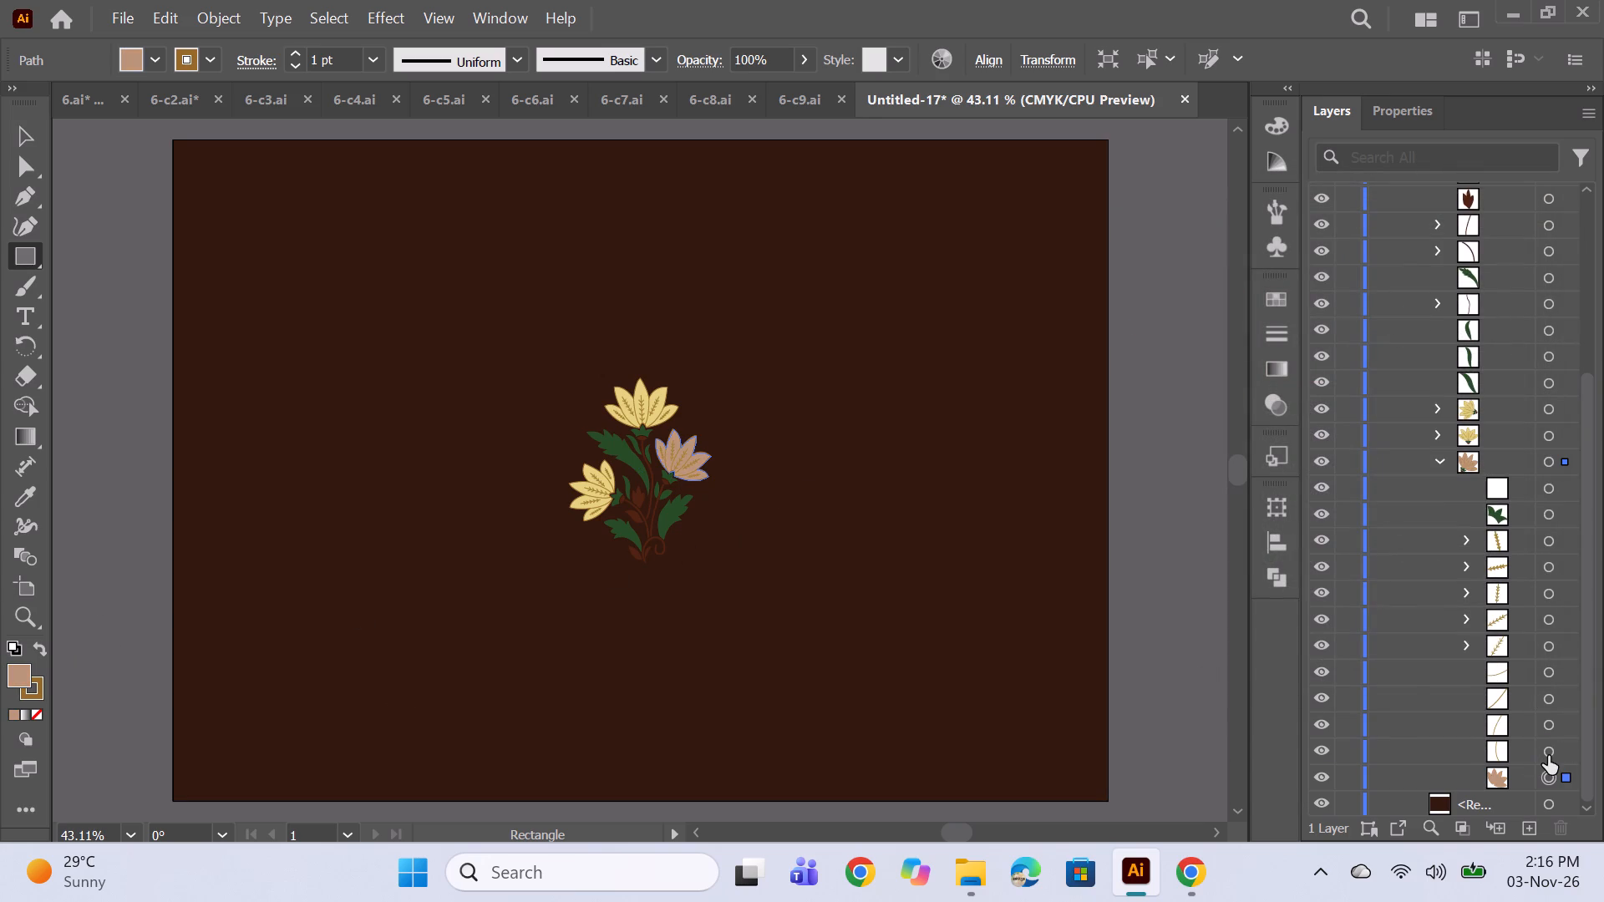
Select all the vein and petal-divider lines of the right-hand flower and set their stroke to dark brown #56402F.
click(1548, 756)
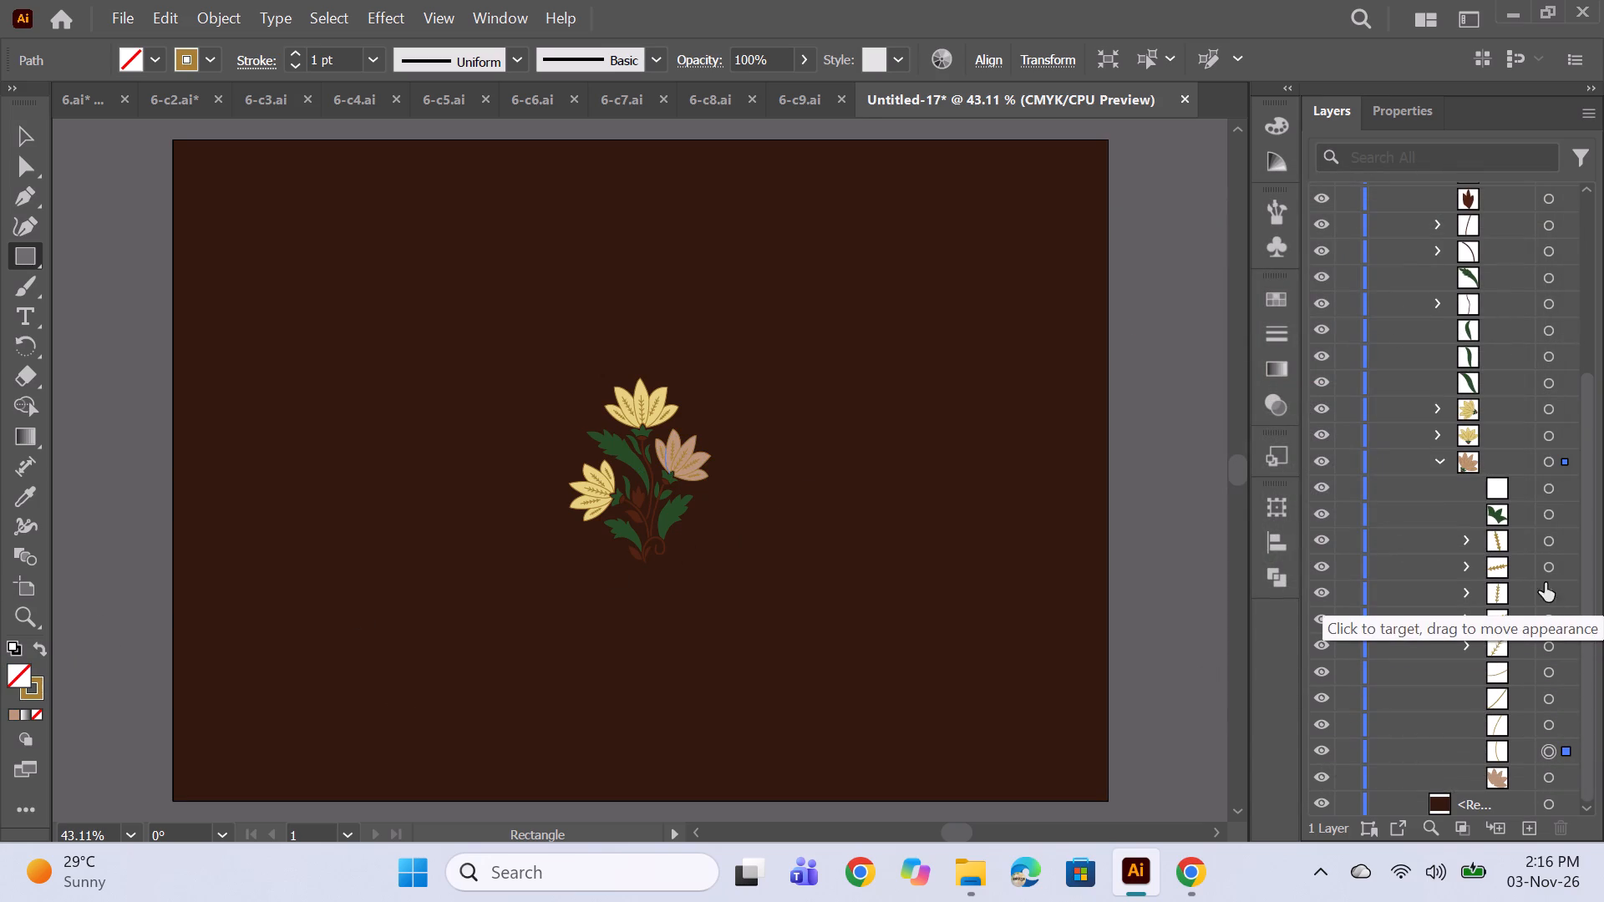
shift+click(1544, 540)
alt+scroll(693, 482, up, 2)
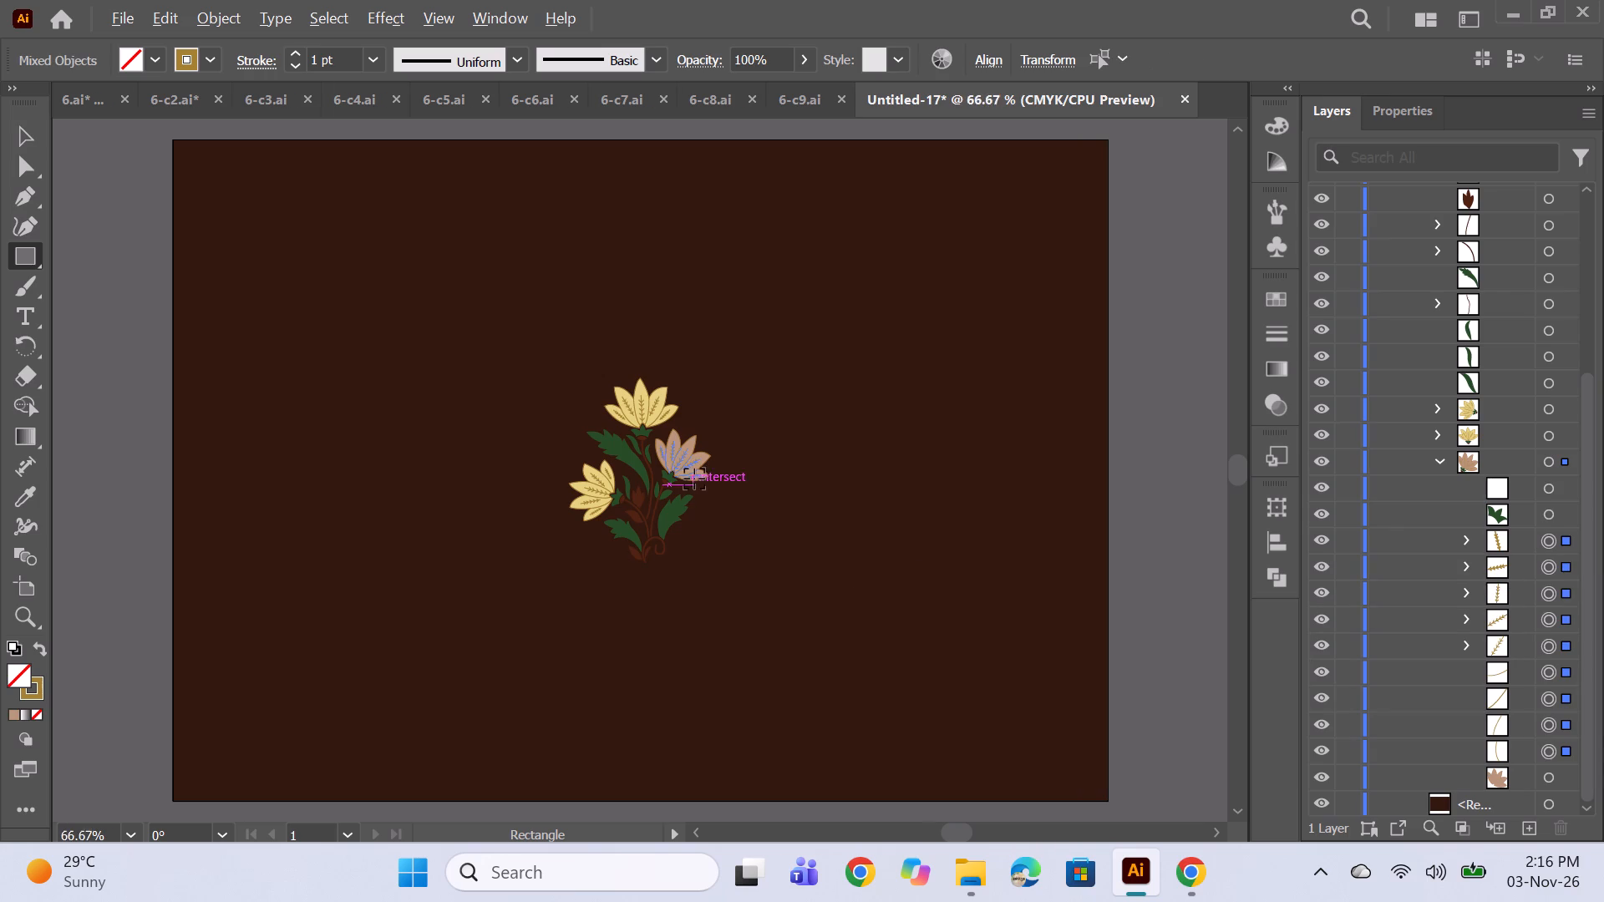
alt+scroll(694, 479, up, 5)
double_click(28, 697)
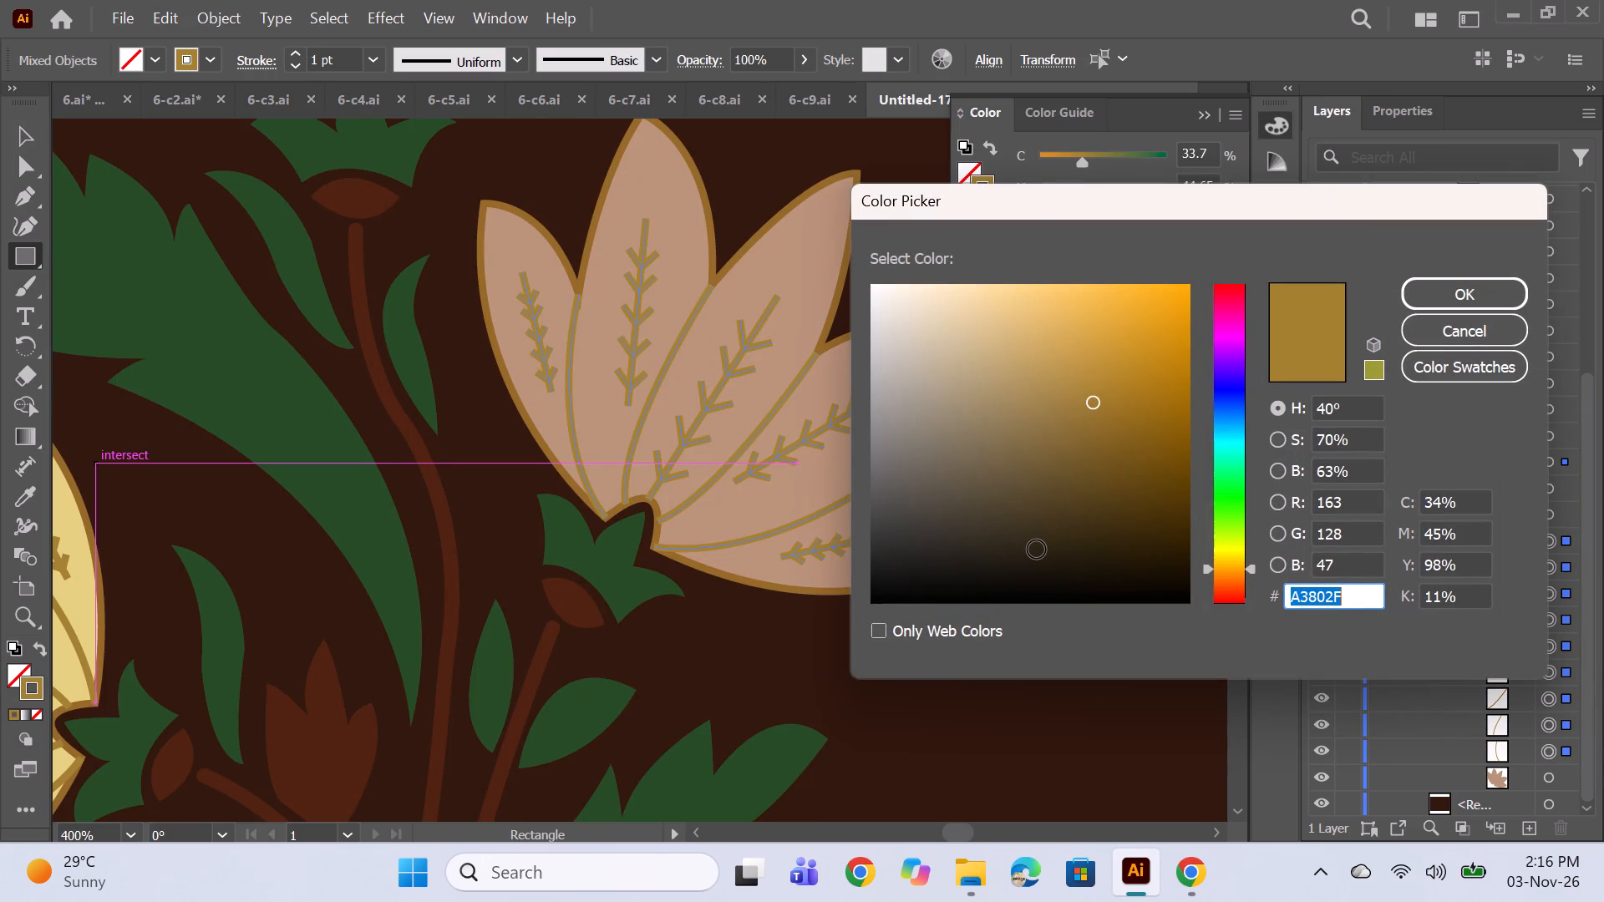
click(1037, 550)
click(1002, 527)
click(952, 524)
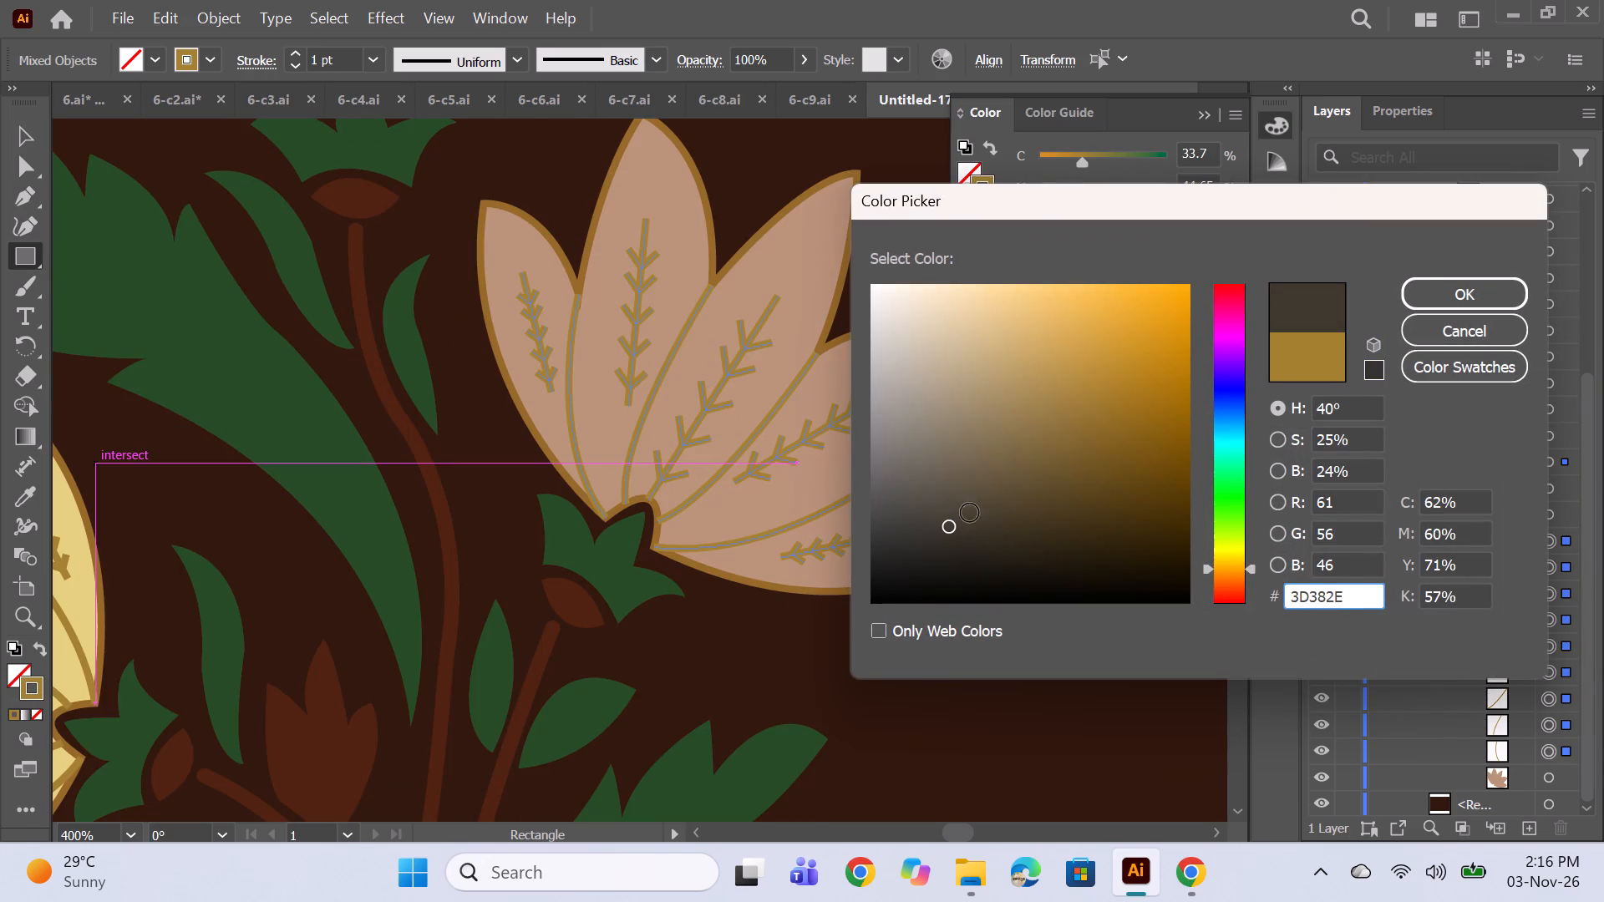
click(1098, 525)
click(1236, 579)
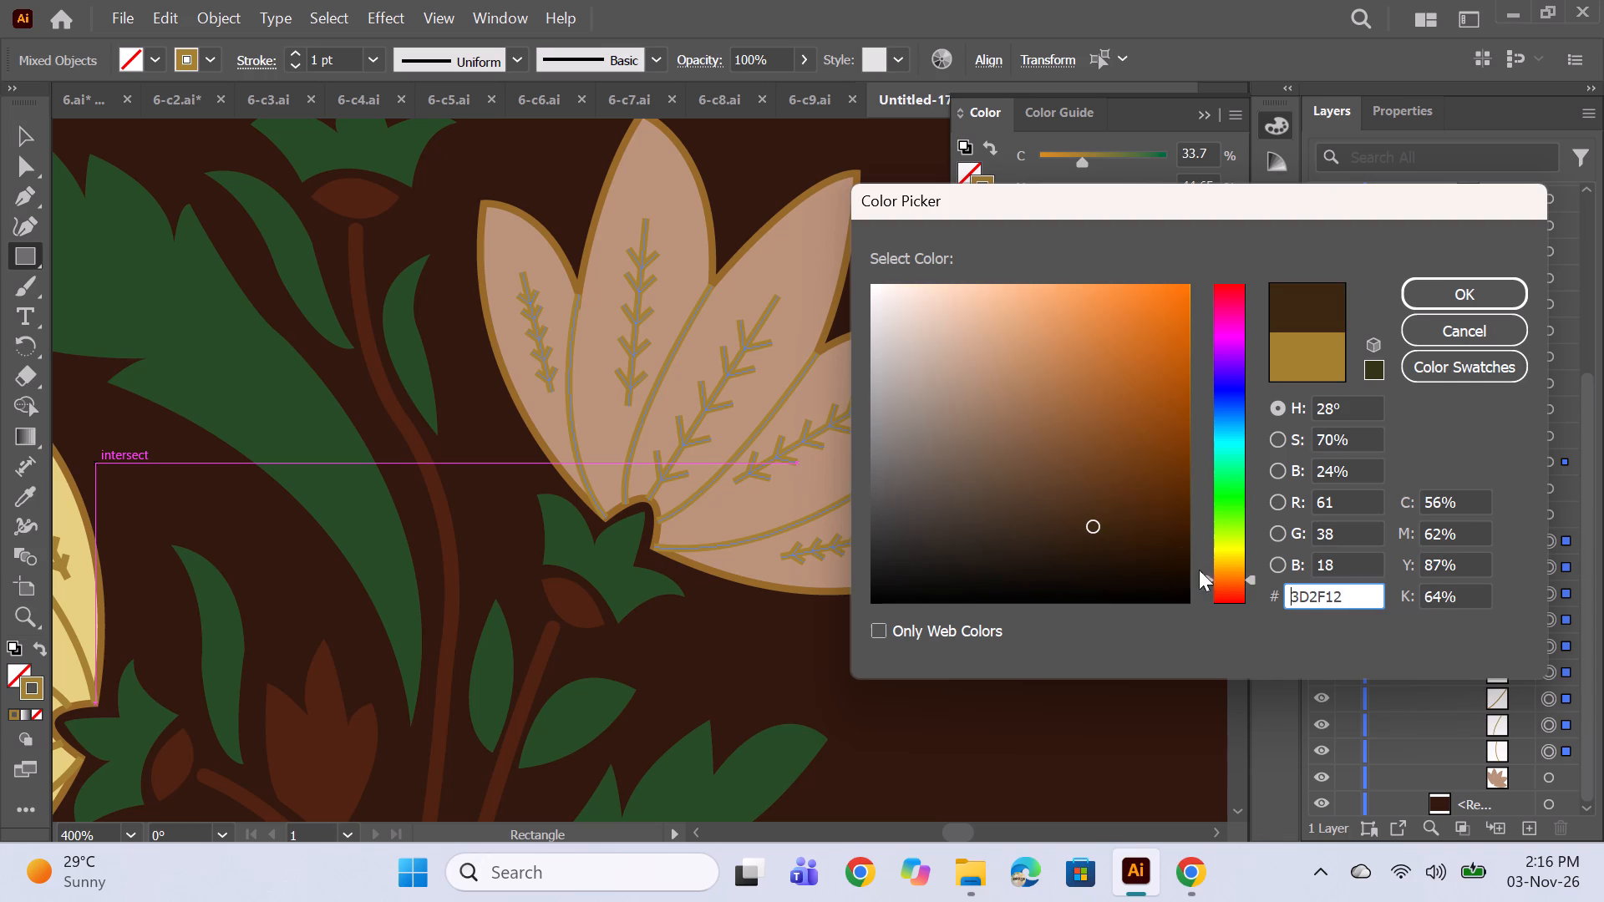
click(1155, 535)
click(1101, 530)
click(1023, 520)
click(976, 519)
click(1005, 525)
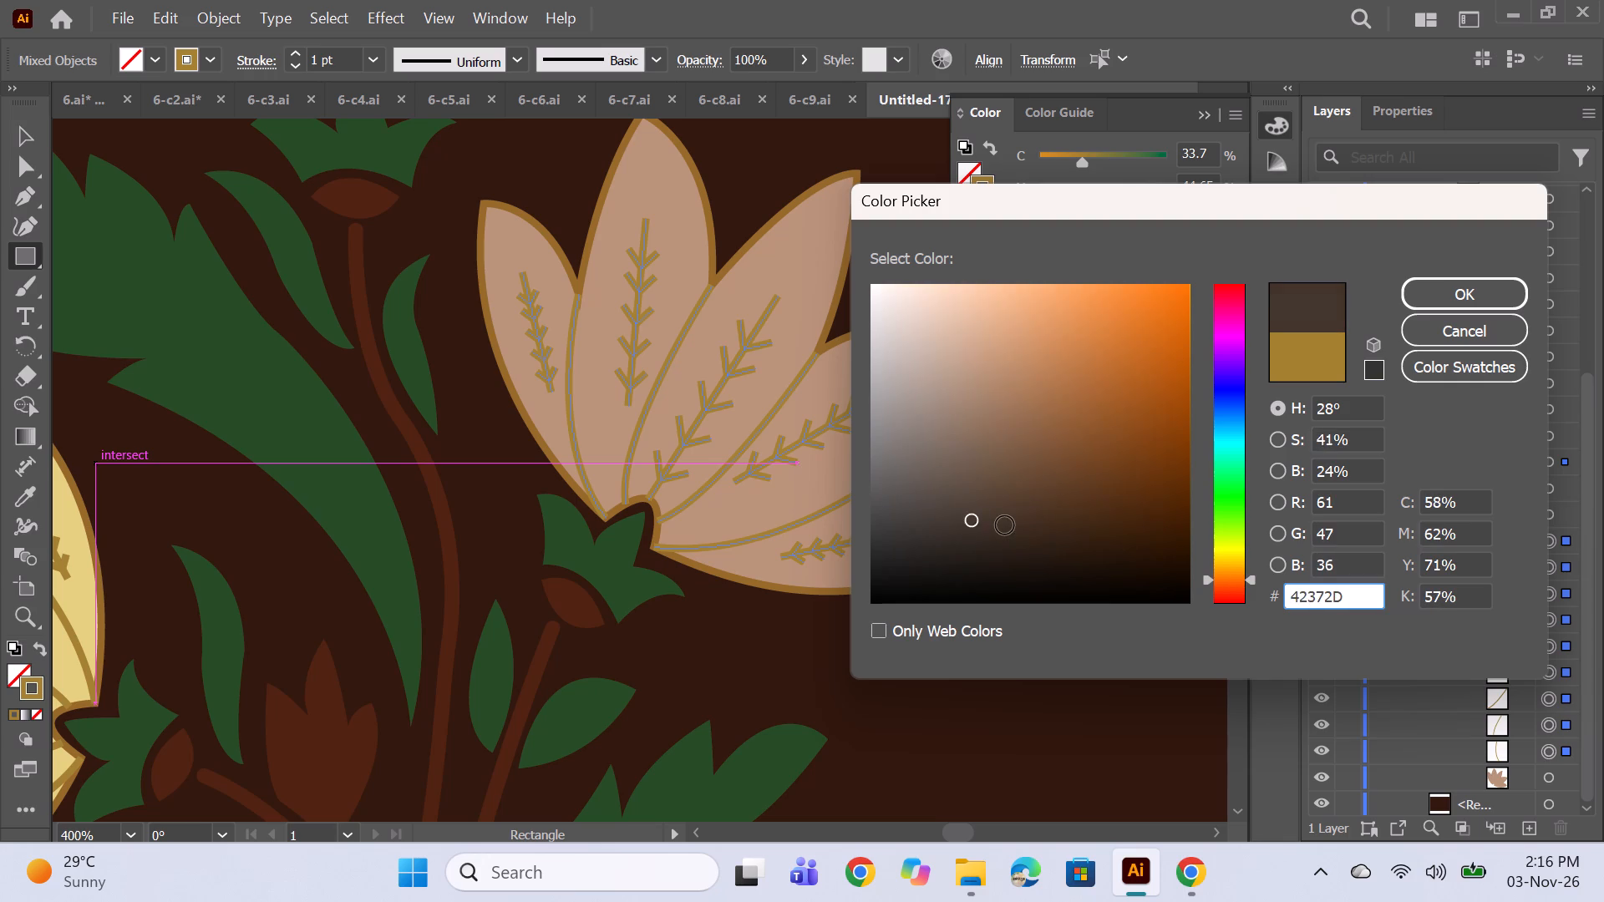
click(1041, 525)
click(1079, 516)
click(992, 500)
click(995, 484)
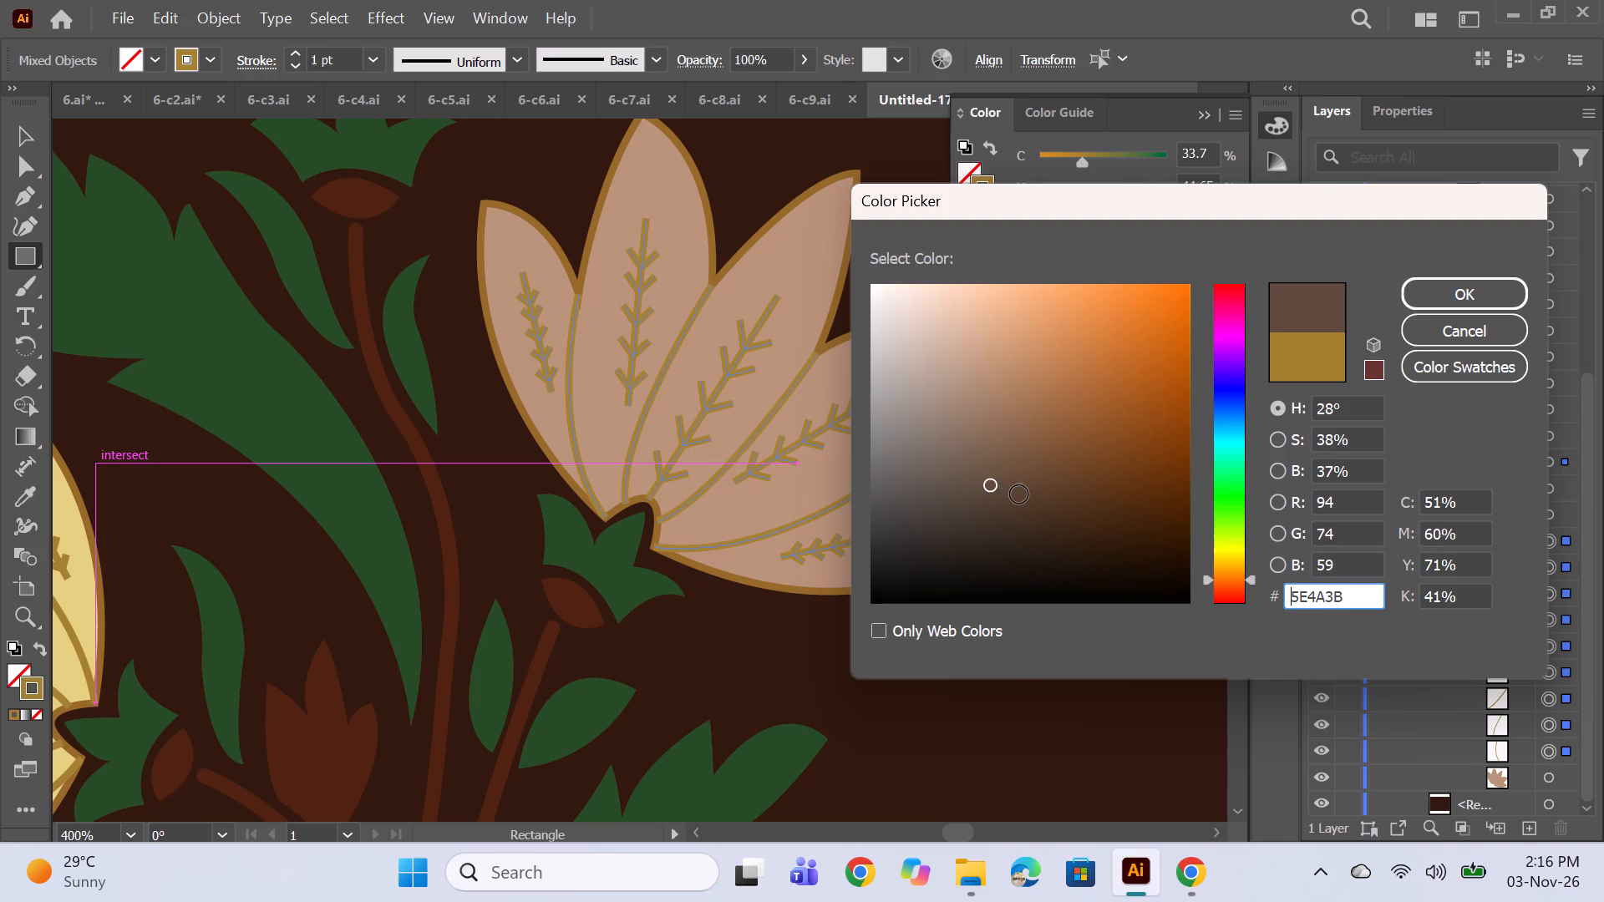
click(1019, 494)
click(1483, 289)
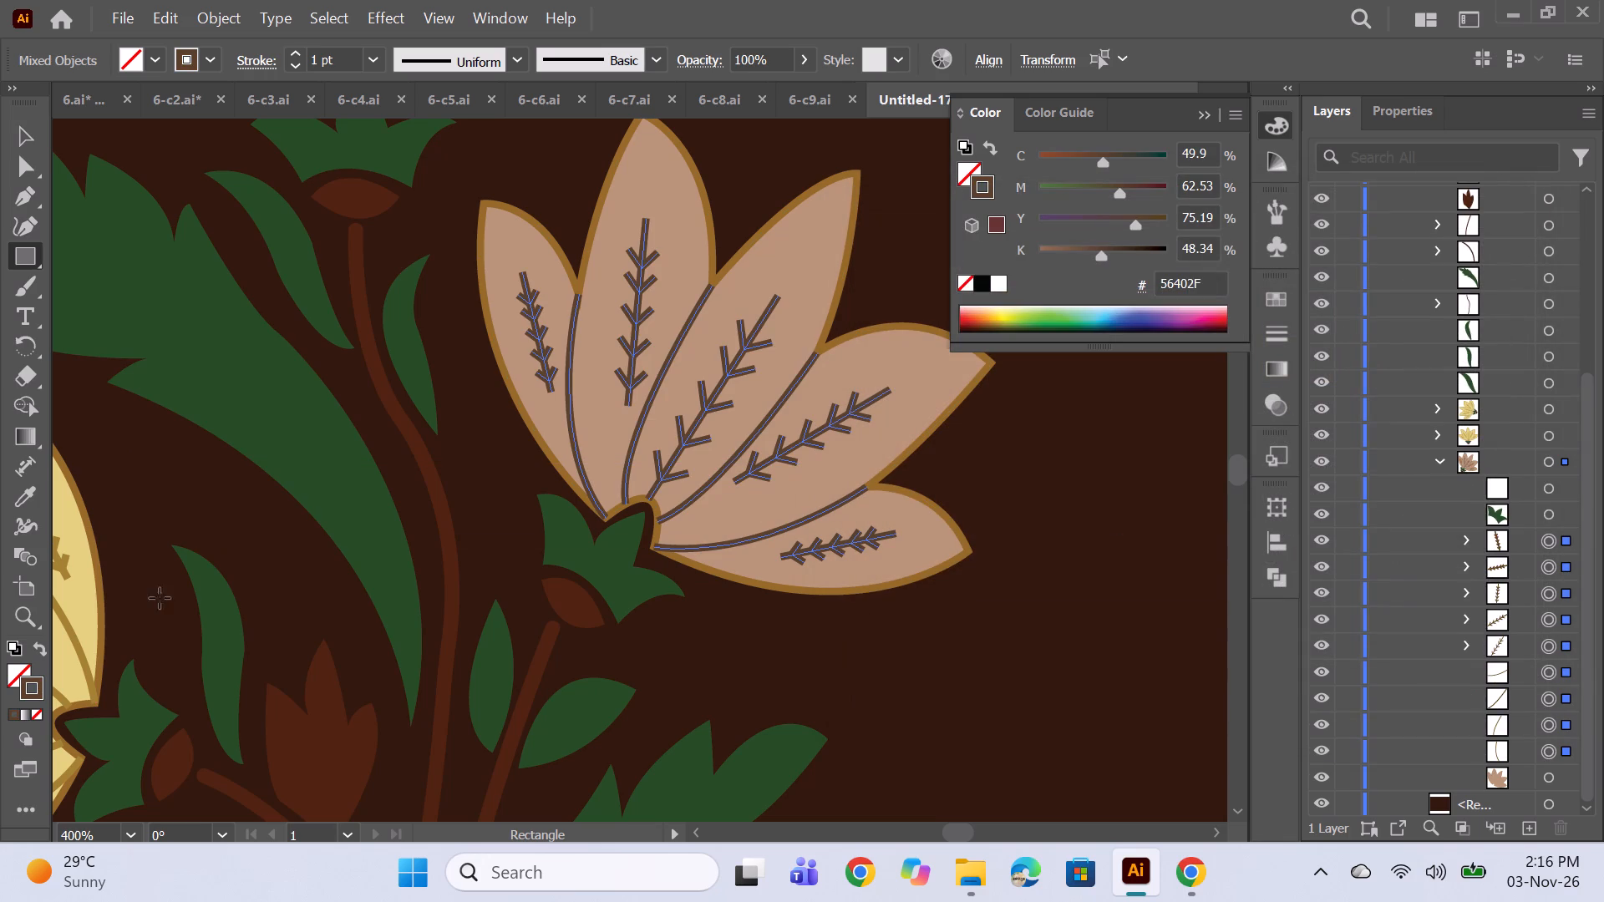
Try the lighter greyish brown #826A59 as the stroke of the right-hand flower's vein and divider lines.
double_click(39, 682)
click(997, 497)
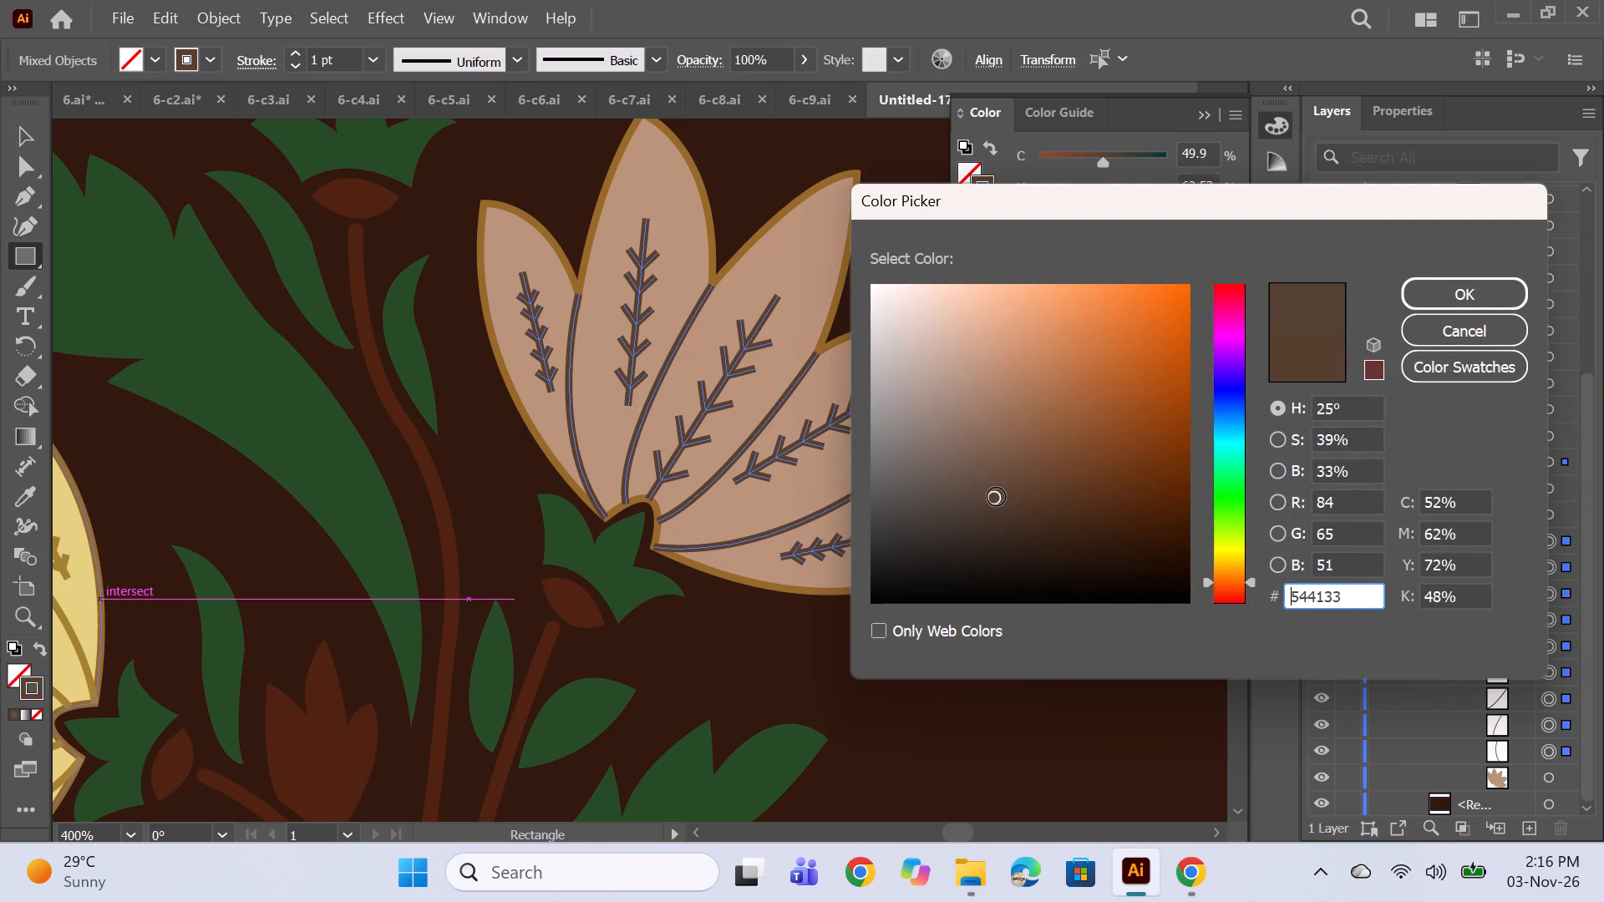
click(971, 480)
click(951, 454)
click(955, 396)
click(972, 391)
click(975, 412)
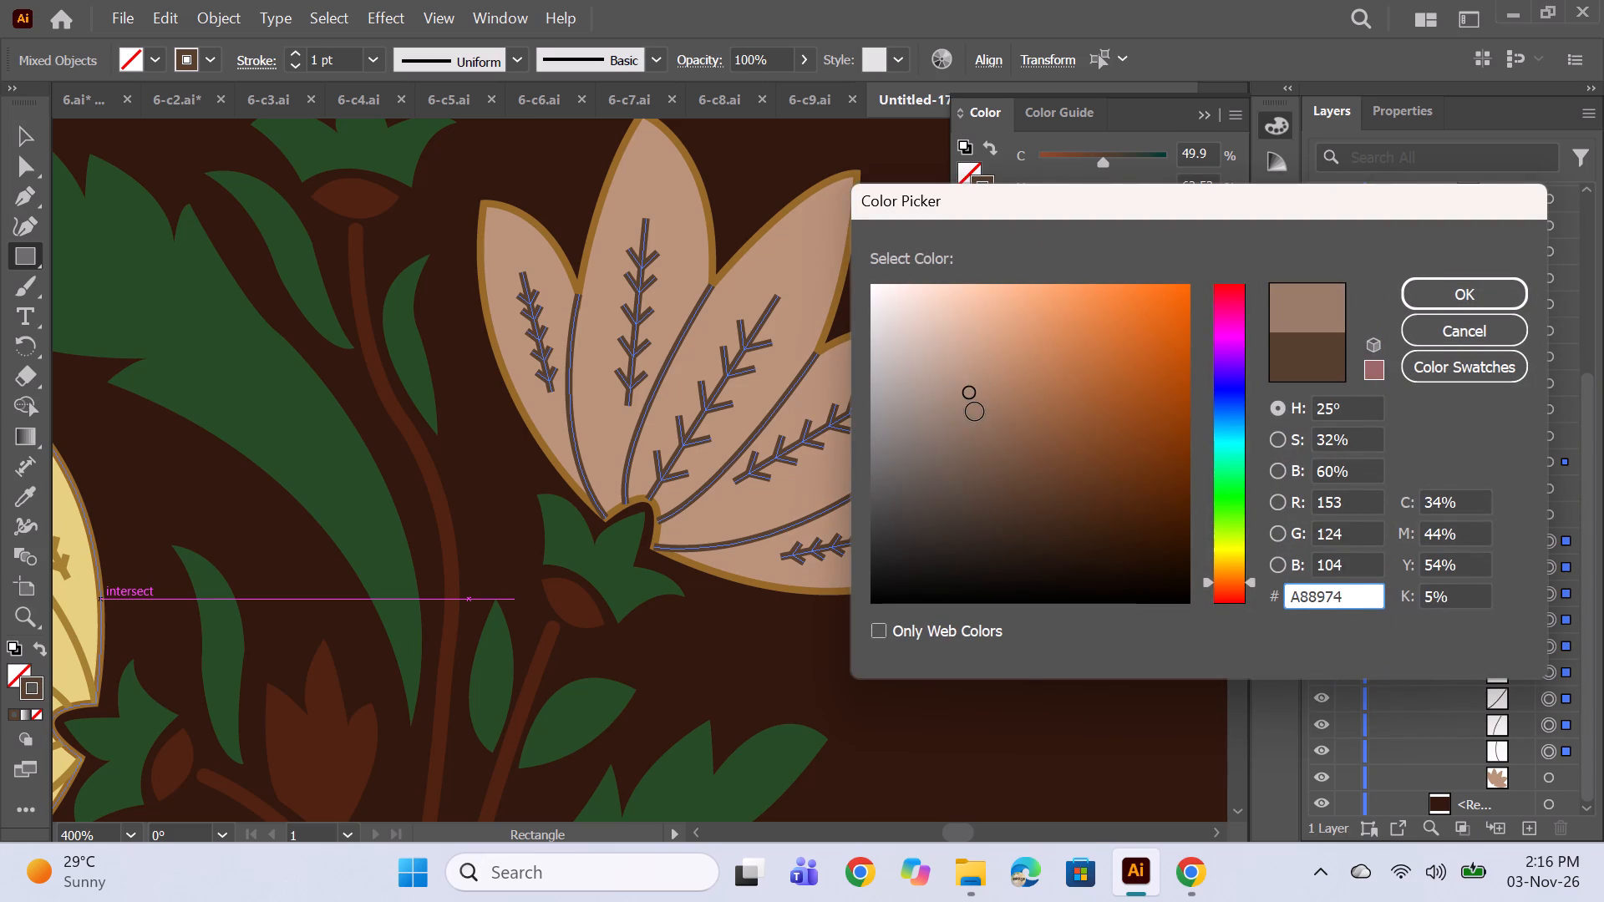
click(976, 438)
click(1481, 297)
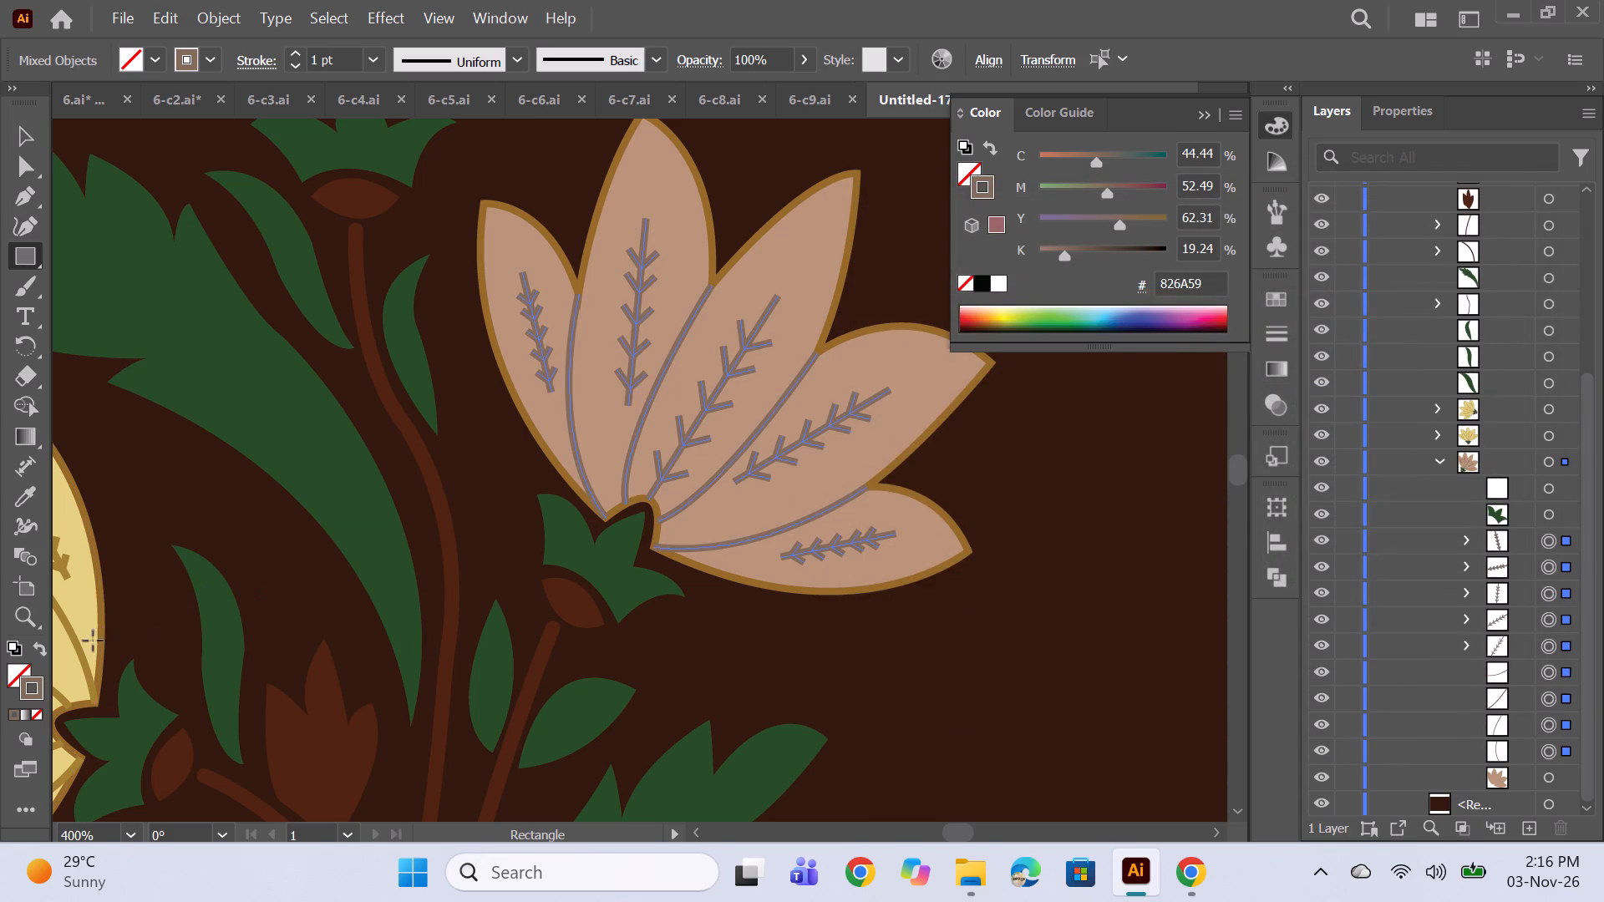
Set the stroke of the right-hand flower's vein and divider lines to warm brown #8C674D.
double_click(20, 688)
click(973, 427)
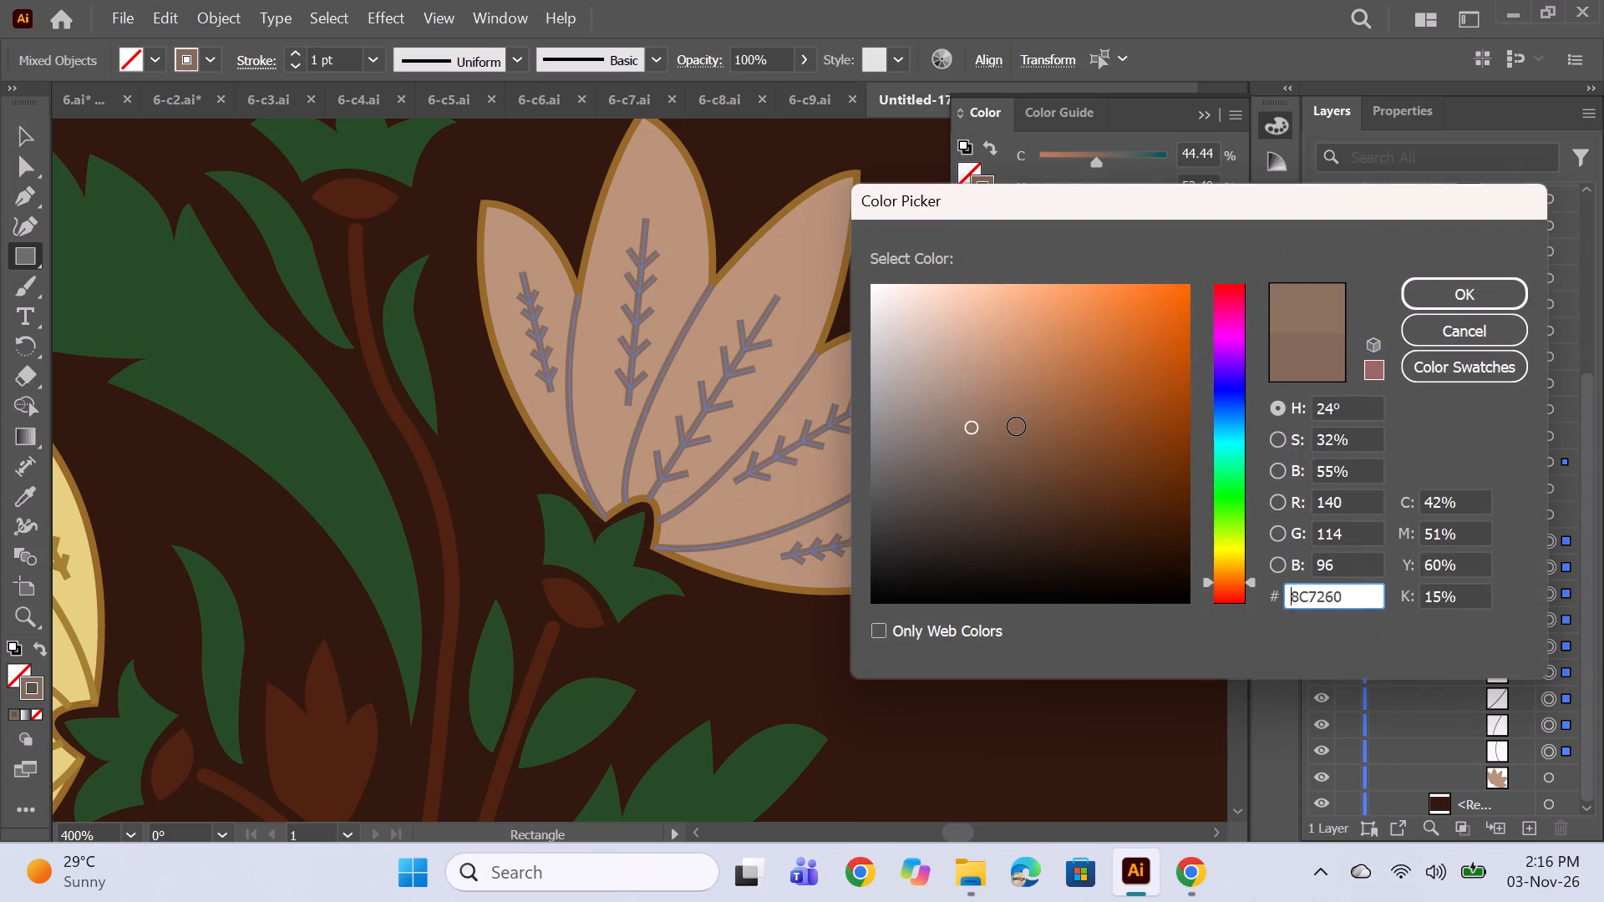
click(1017, 427)
click(1456, 294)
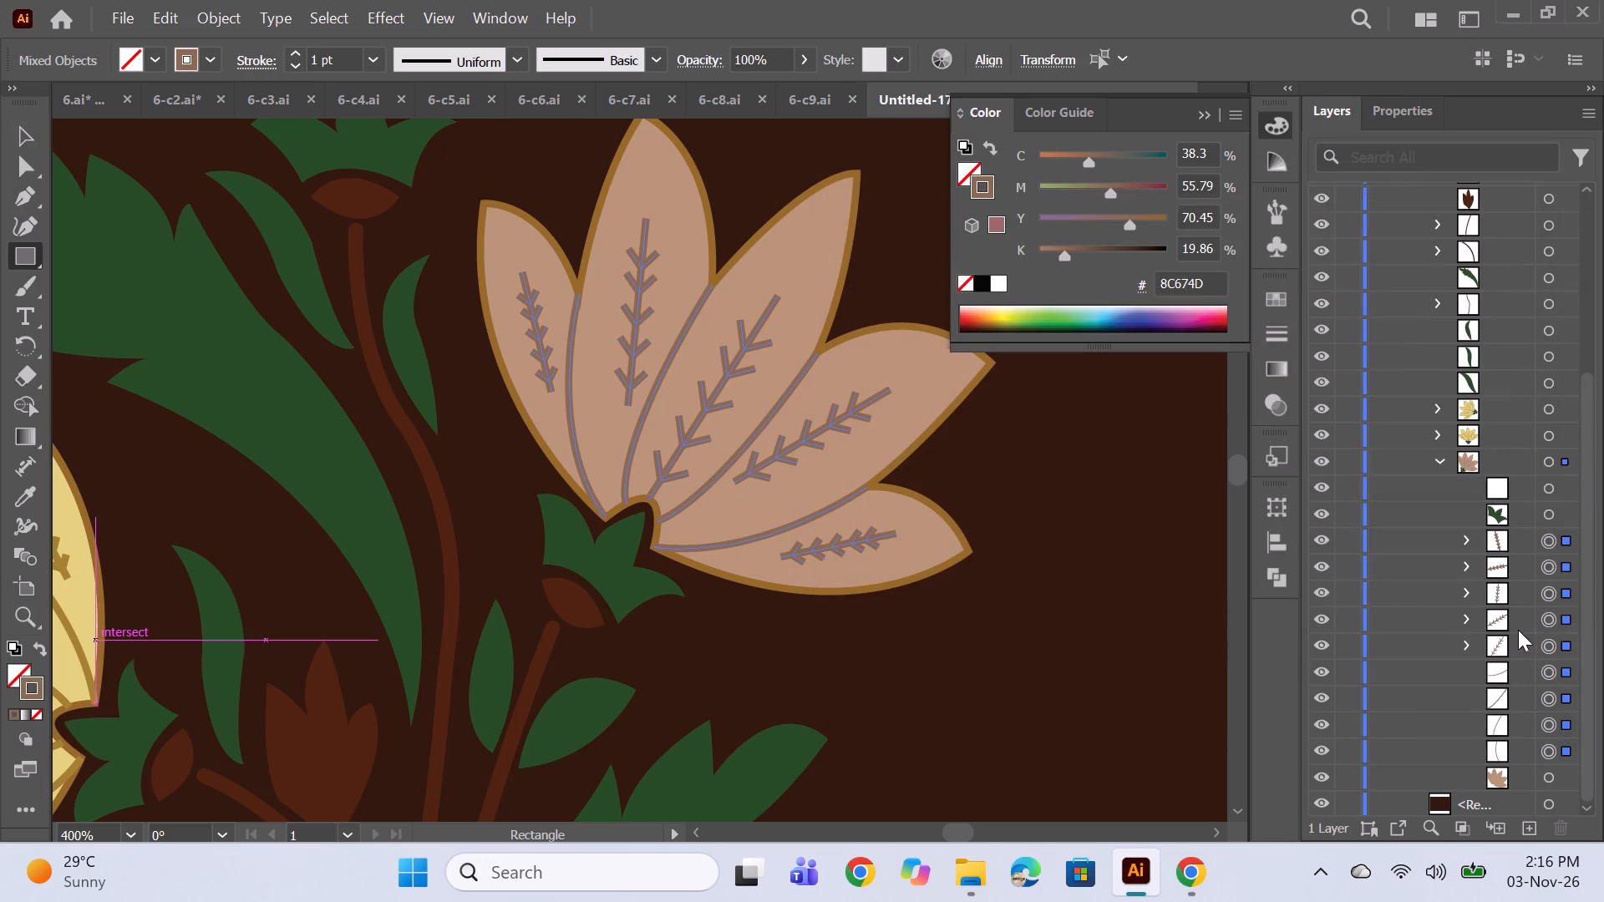
Select the petal shape of the right-hand flower and set its outline stroke to muted brown #8E7059.
click(1544, 778)
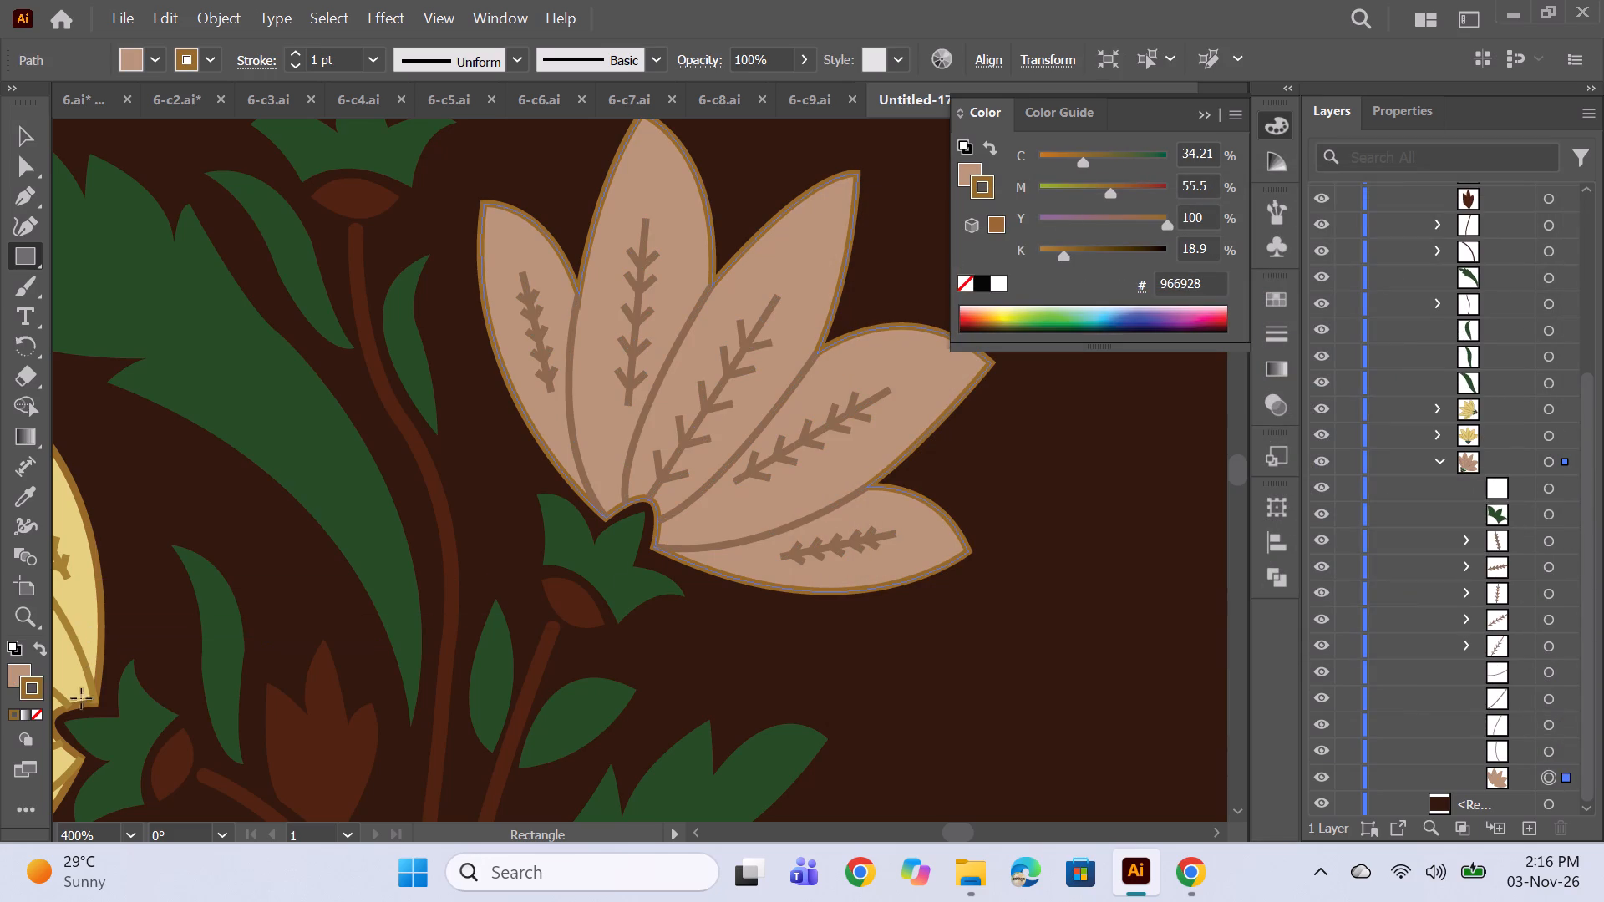
double_click(40, 689)
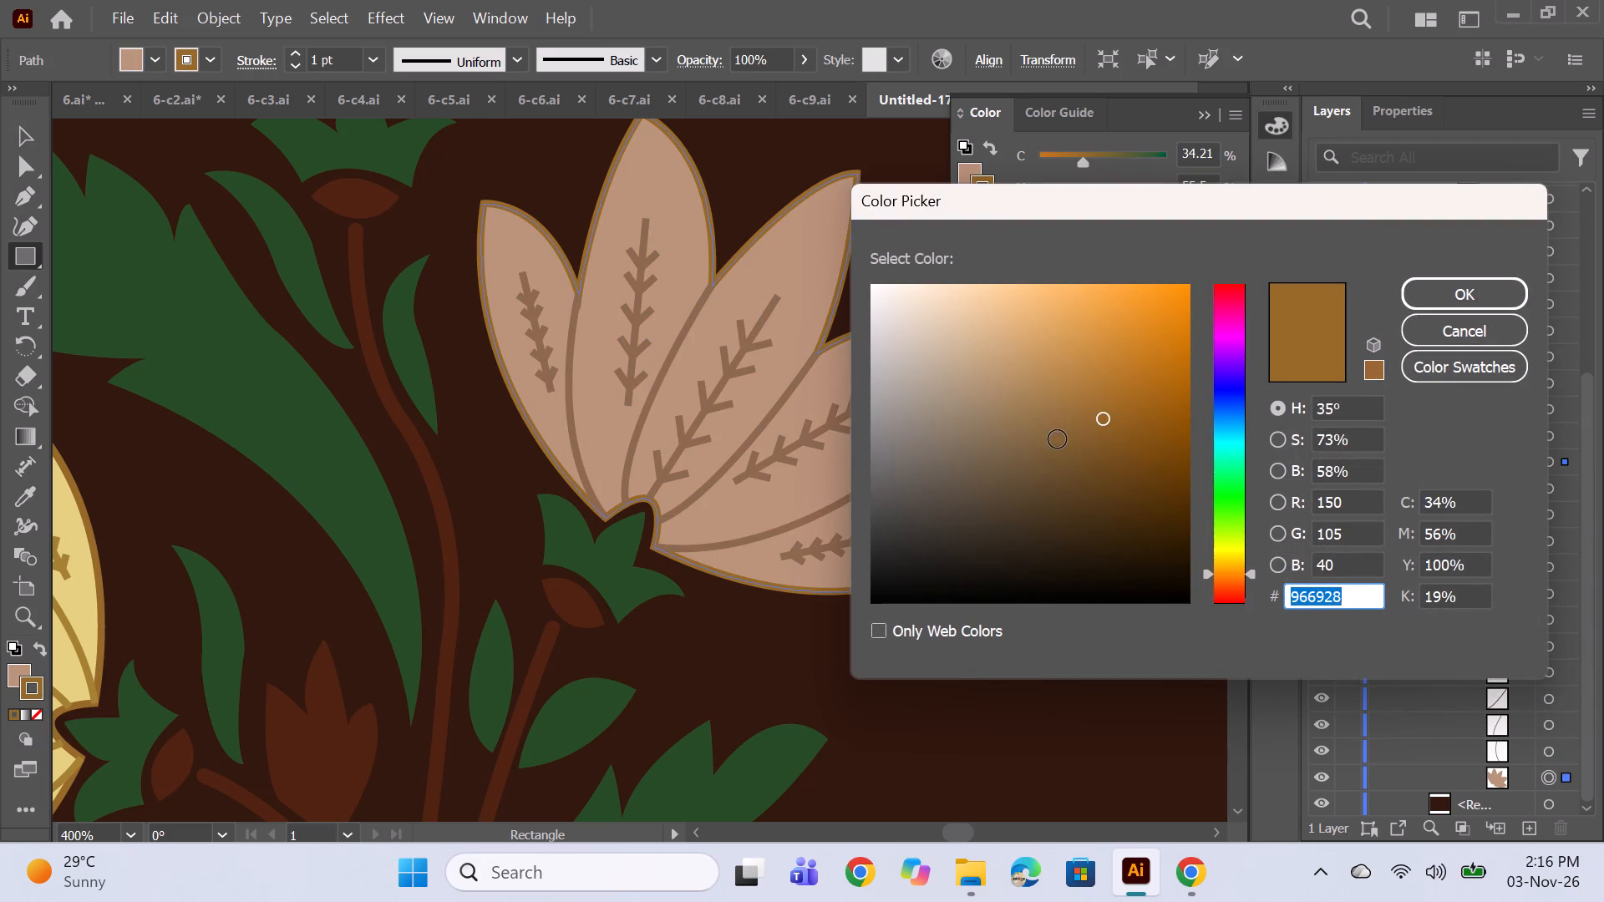
click(1231, 578)
click(973, 400)
click(987, 404)
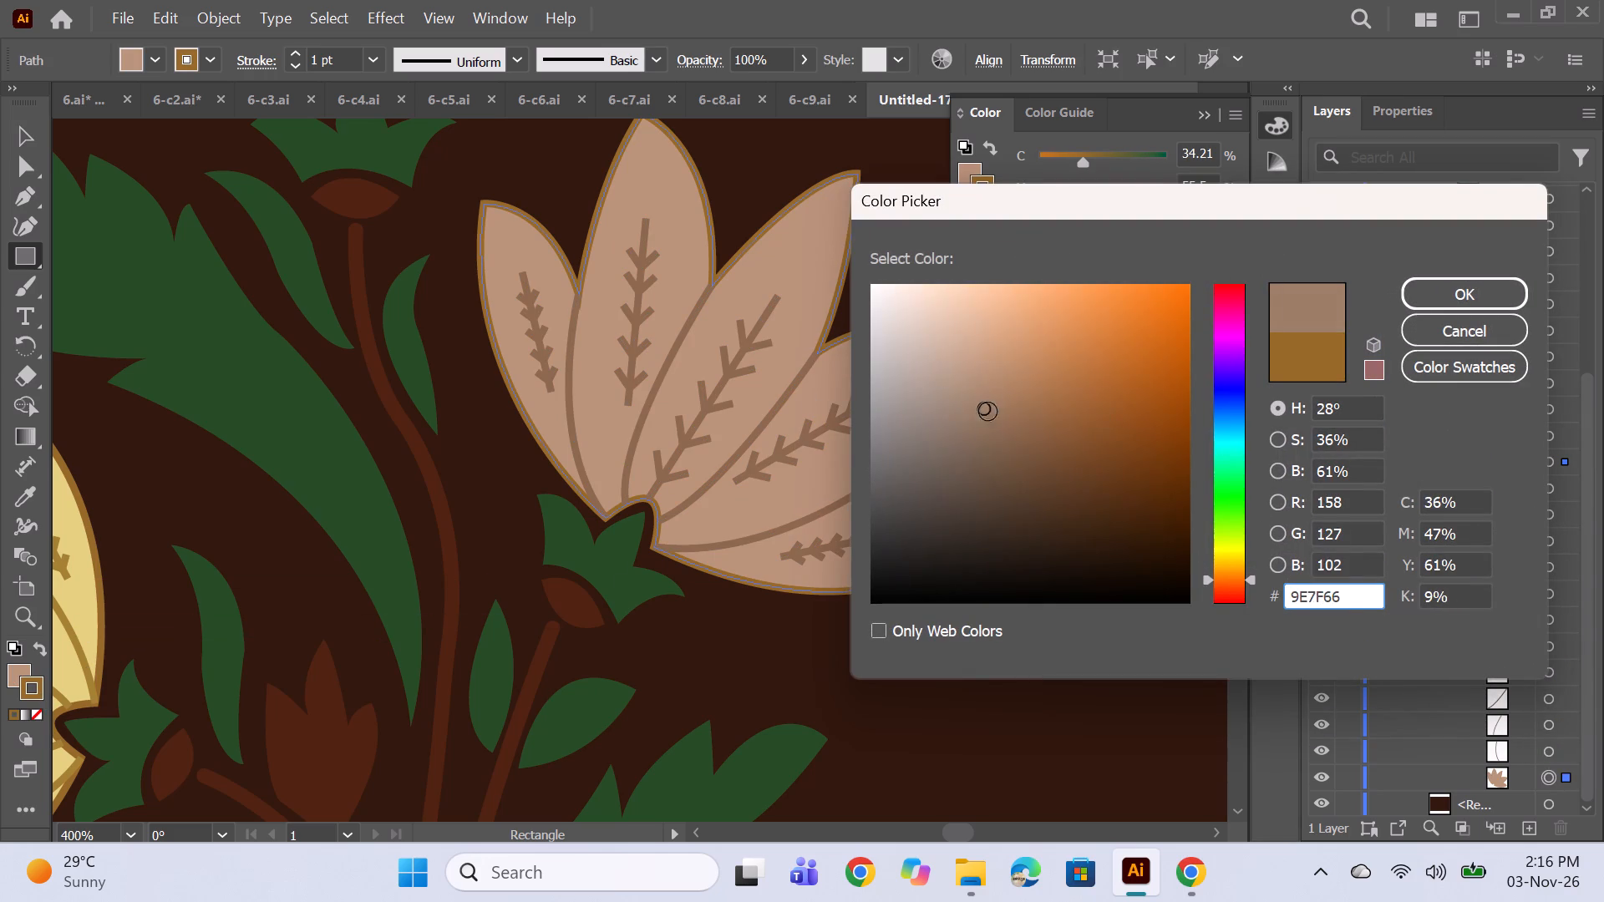
click(988, 435)
click(995, 424)
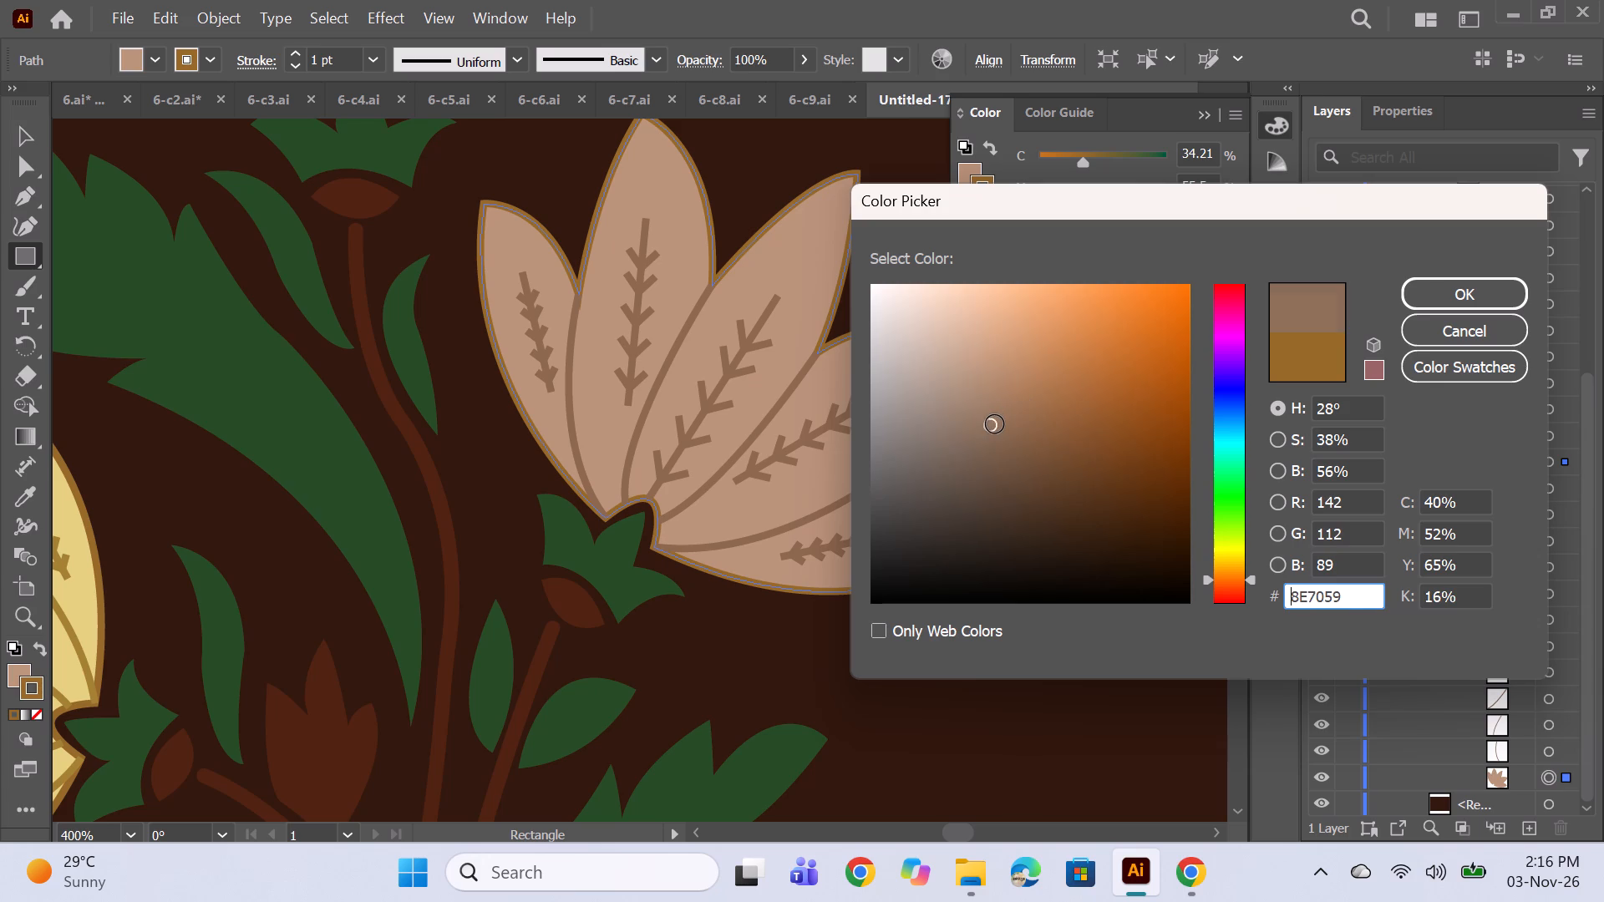
click(1436, 295)
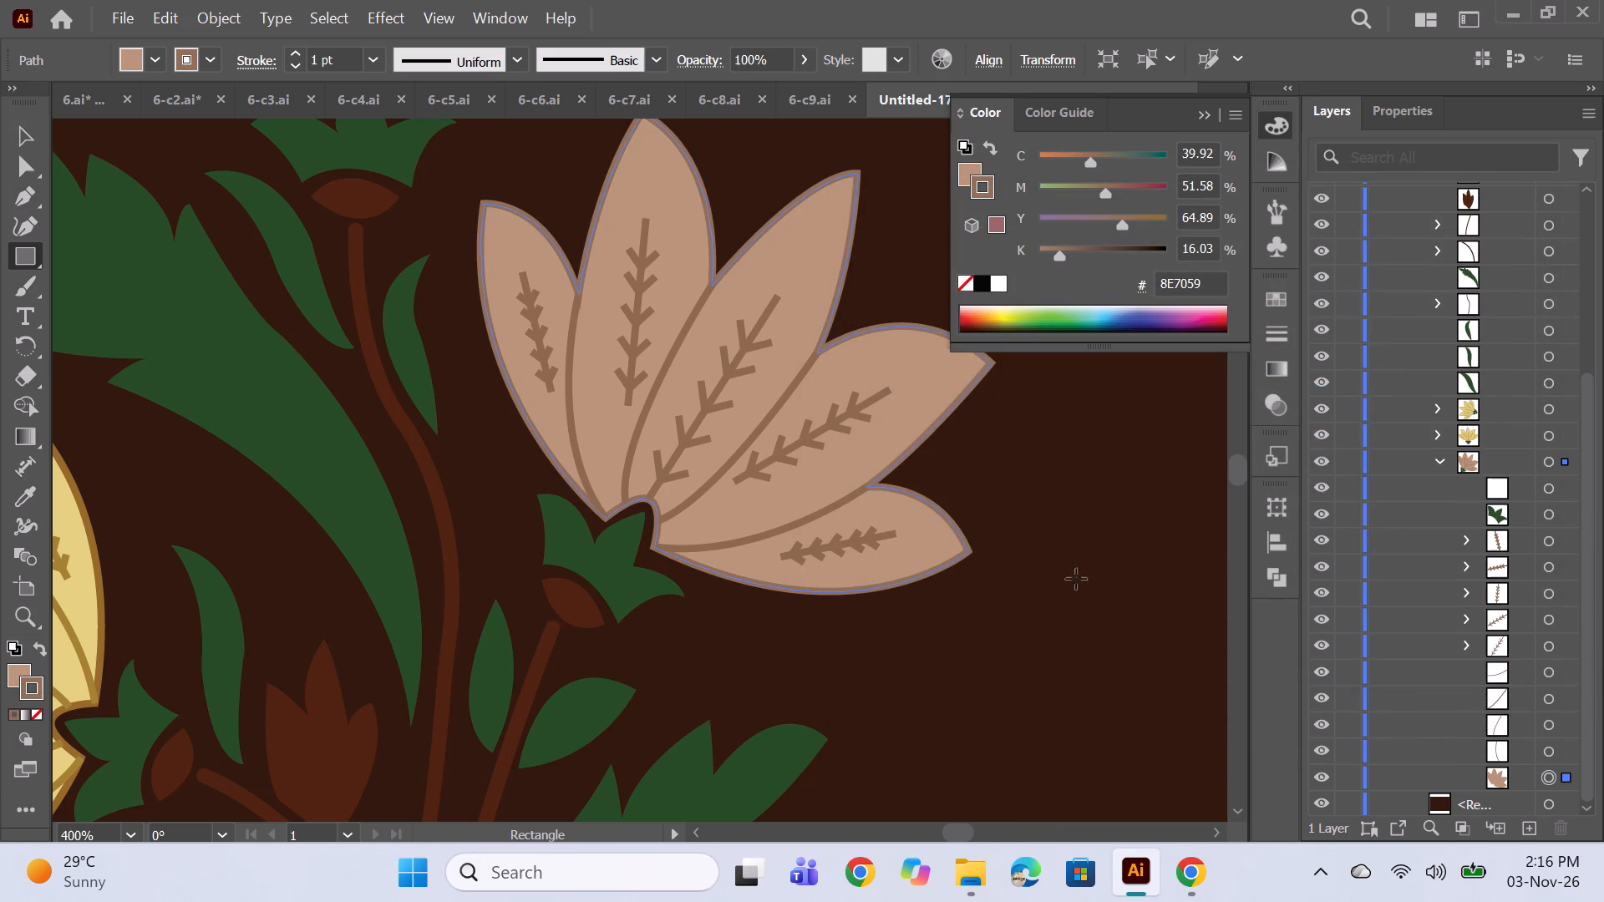
click(1110, 569)
click(882, 477)
ctrl+click(1180, 500)
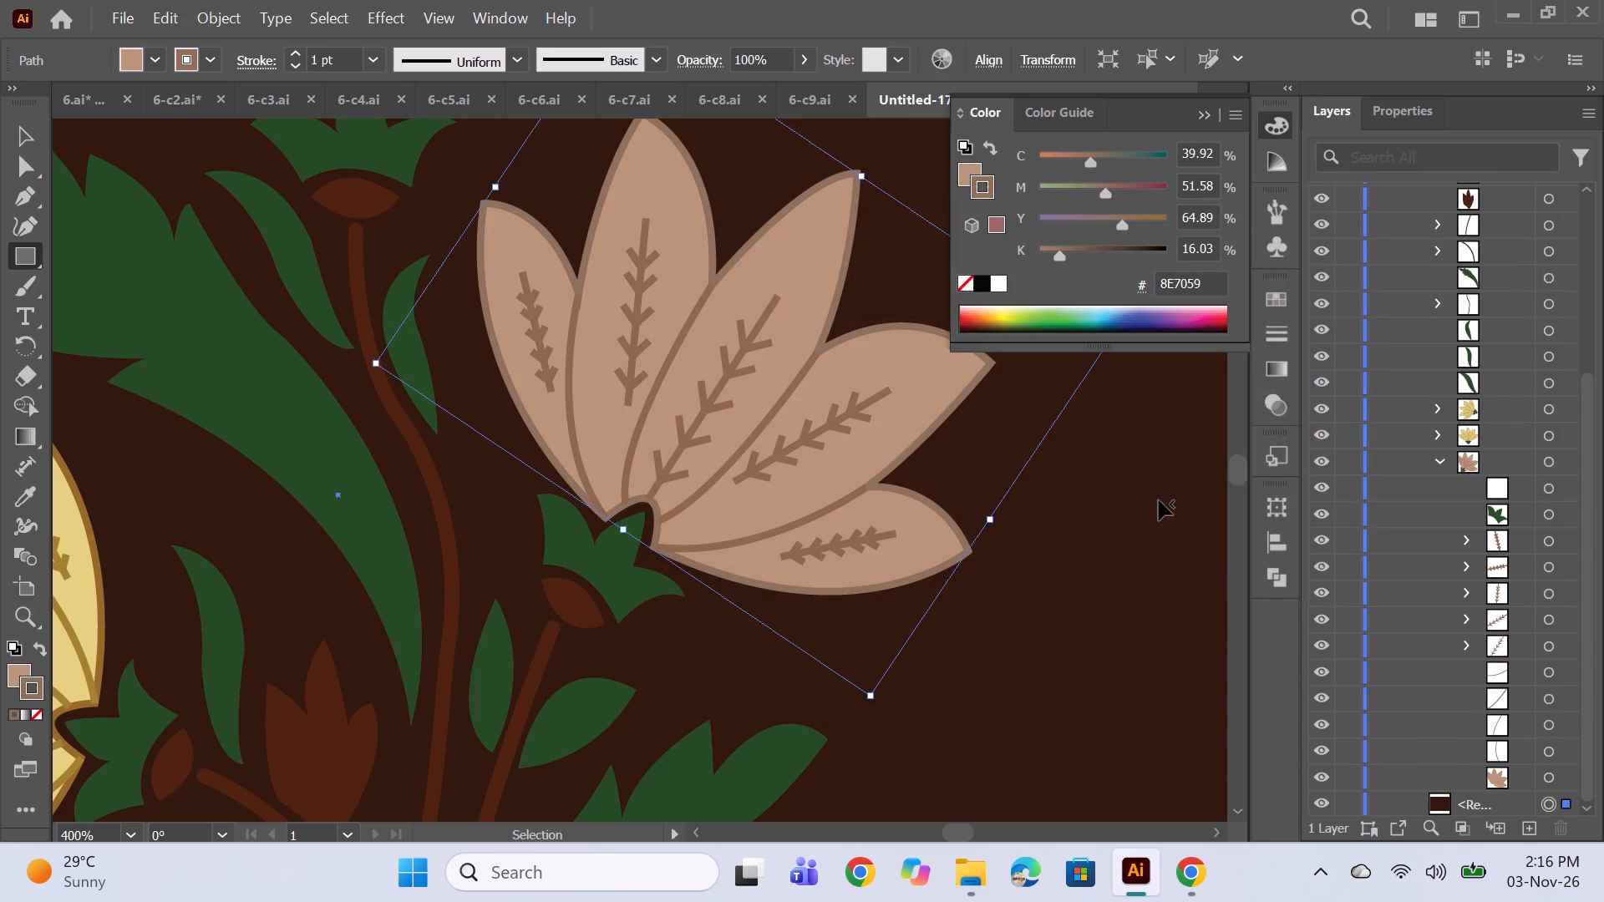
Recolour the green sepals beneath the right-hand flower with a dusty pink fill, #C6878A.
alt+scroll(960, 518, down, 4)
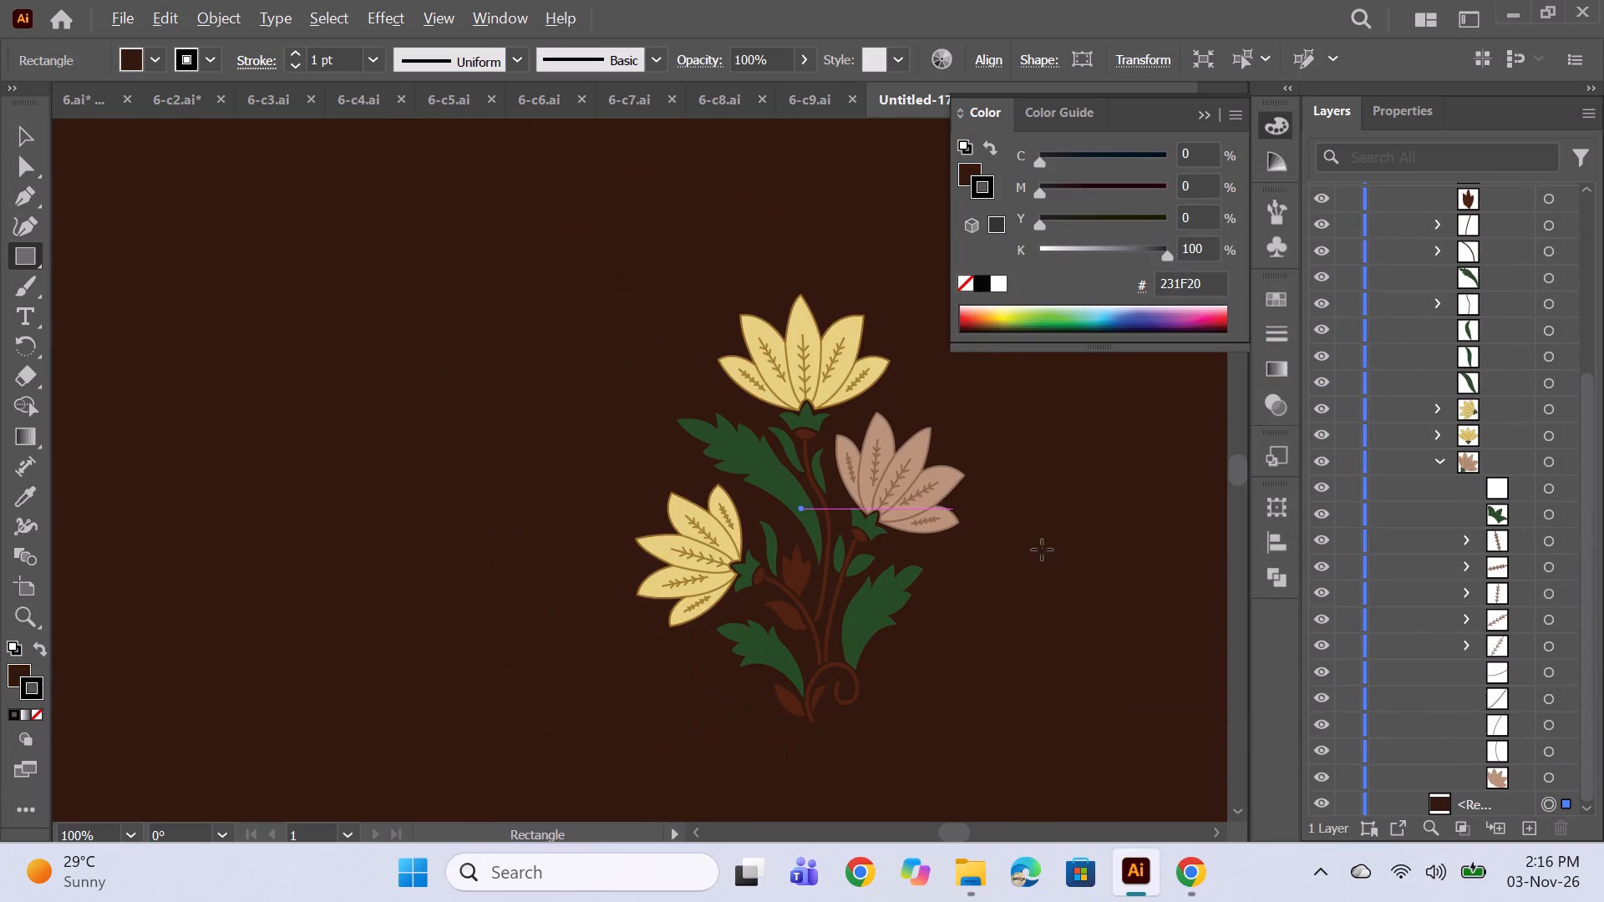
key(space)
key(space)
key(space)
key(space)
key(space)
drag(1072, 607, 862, 573)
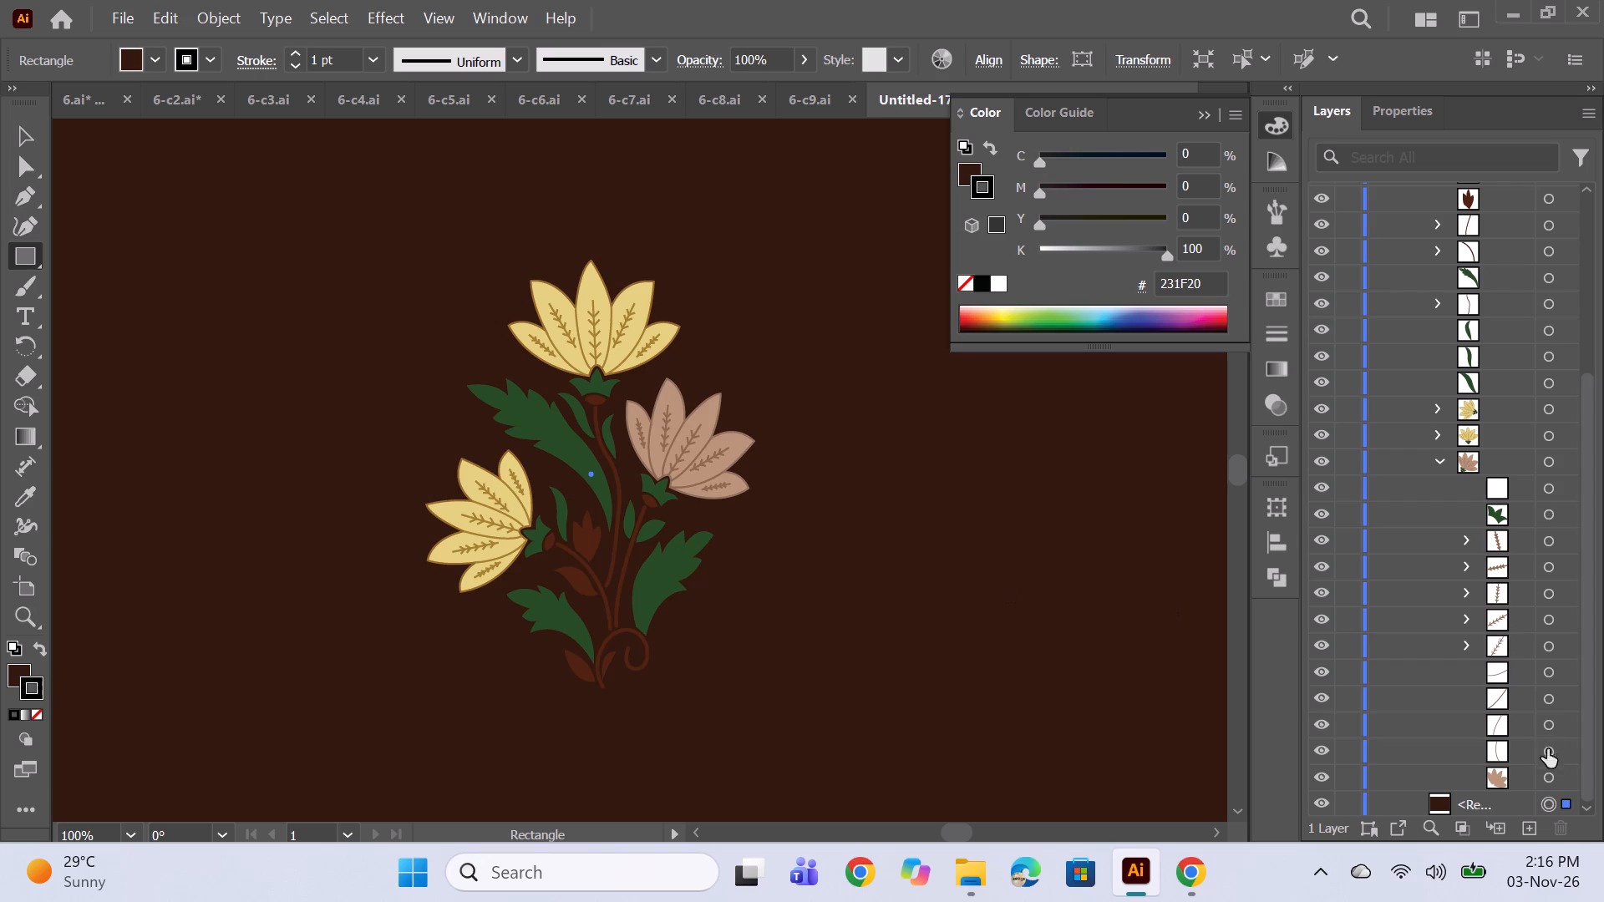
click(1546, 513)
alt+scroll(688, 458, up, 1)
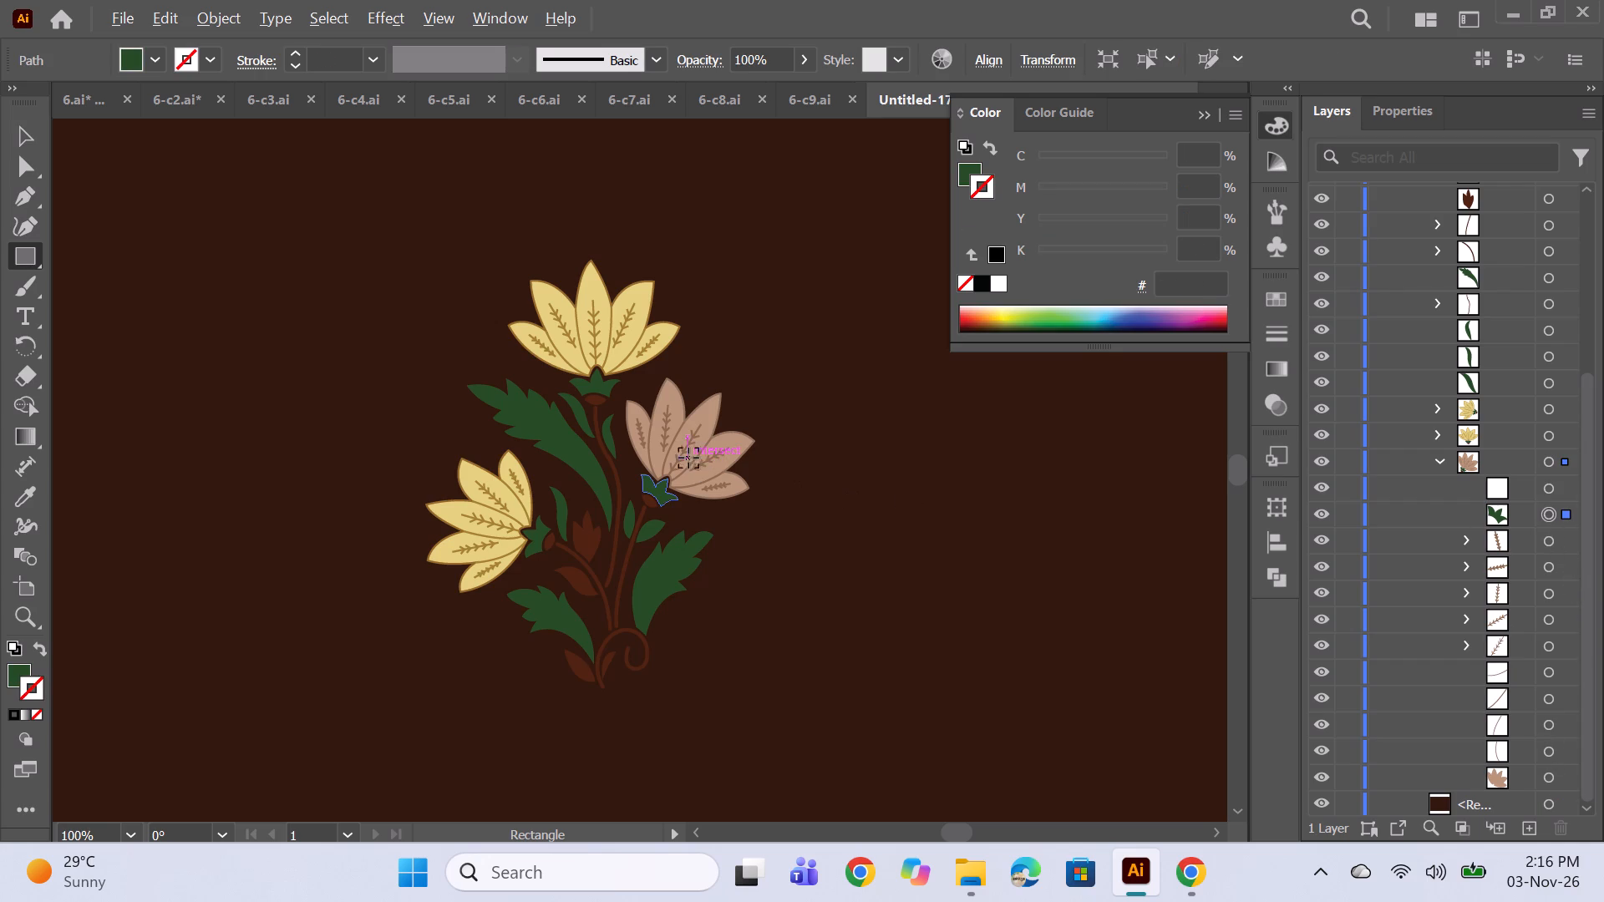
alt+scroll(688, 458, up, 2)
double_click(14, 671)
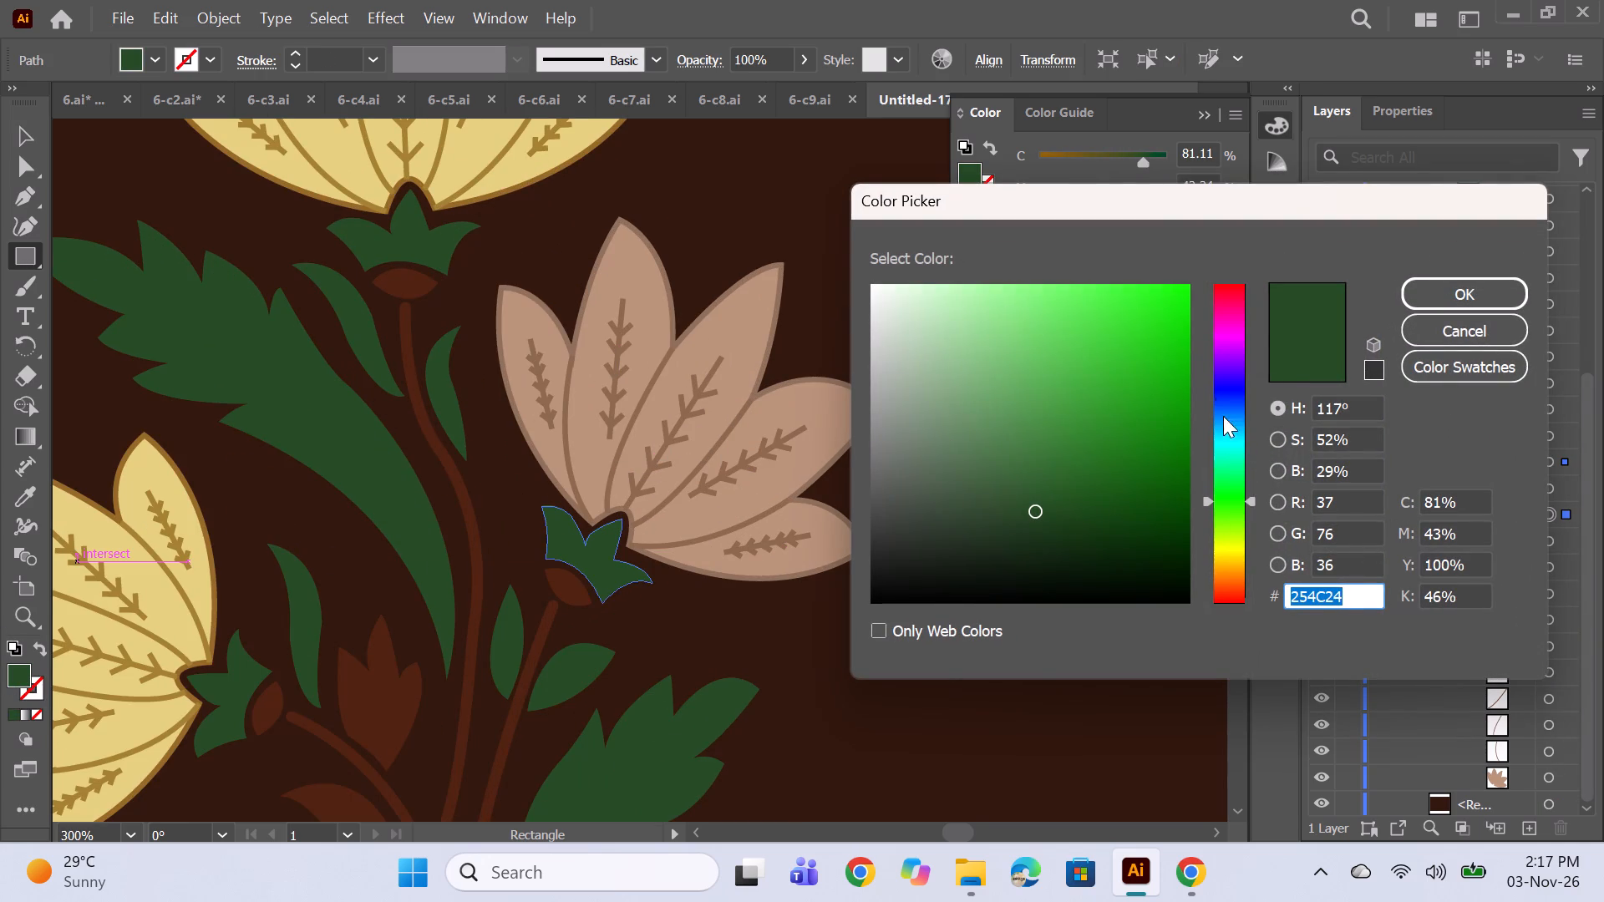
click(1220, 308)
click(1219, 283)
click(1222, 286)
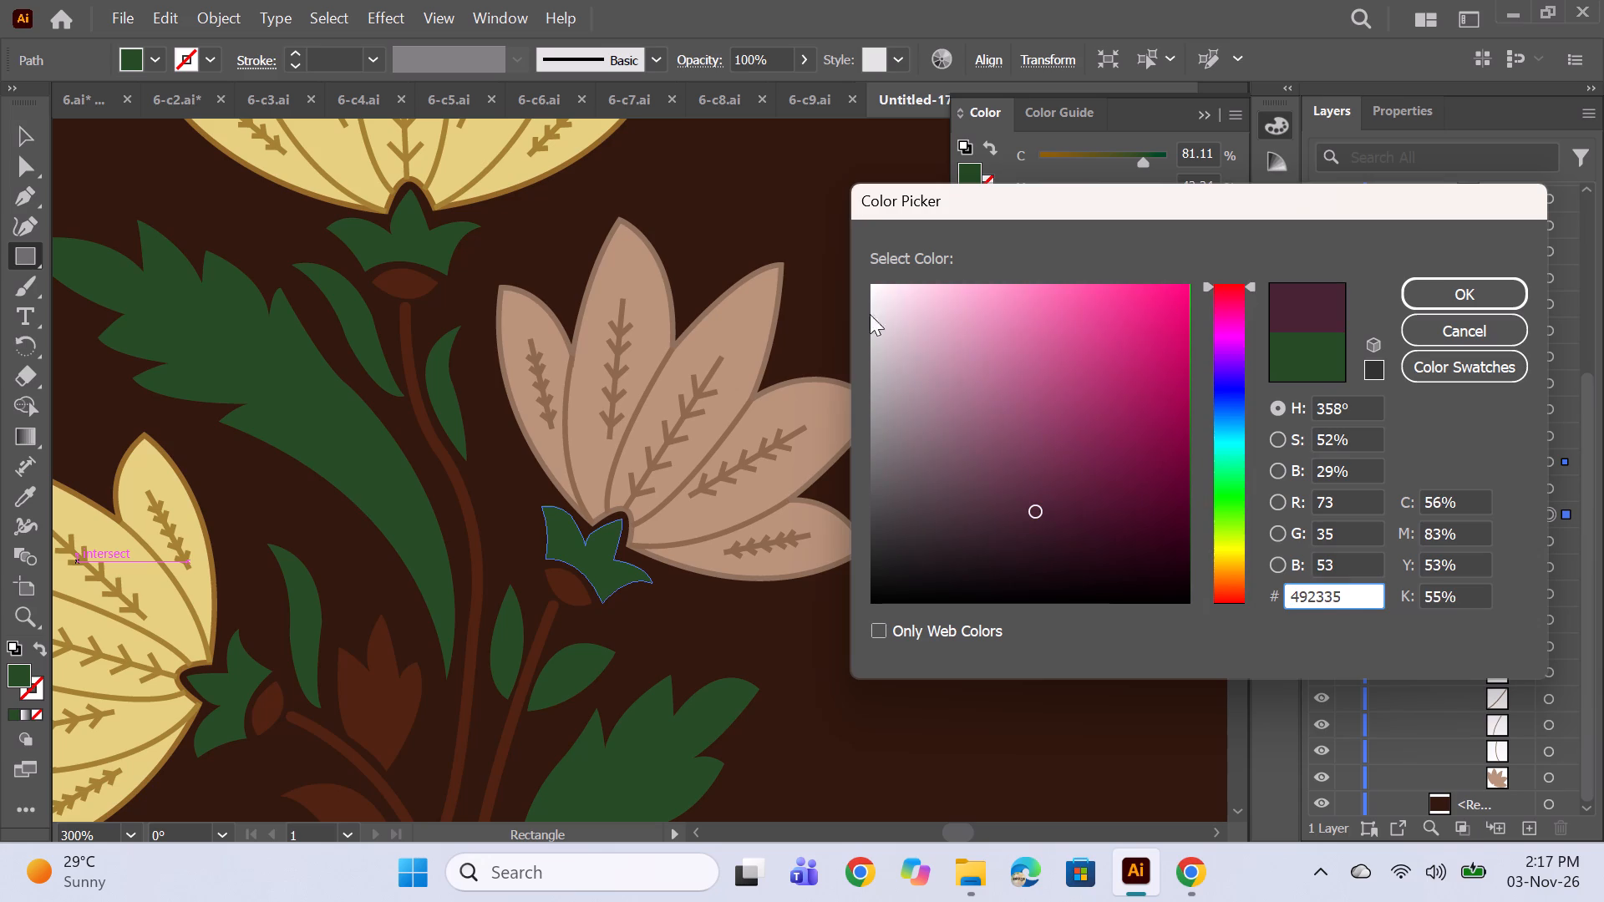
click(987, 306)
click(997, 286)
click(1030, 289)
click(970, 341)
click(990, 381)
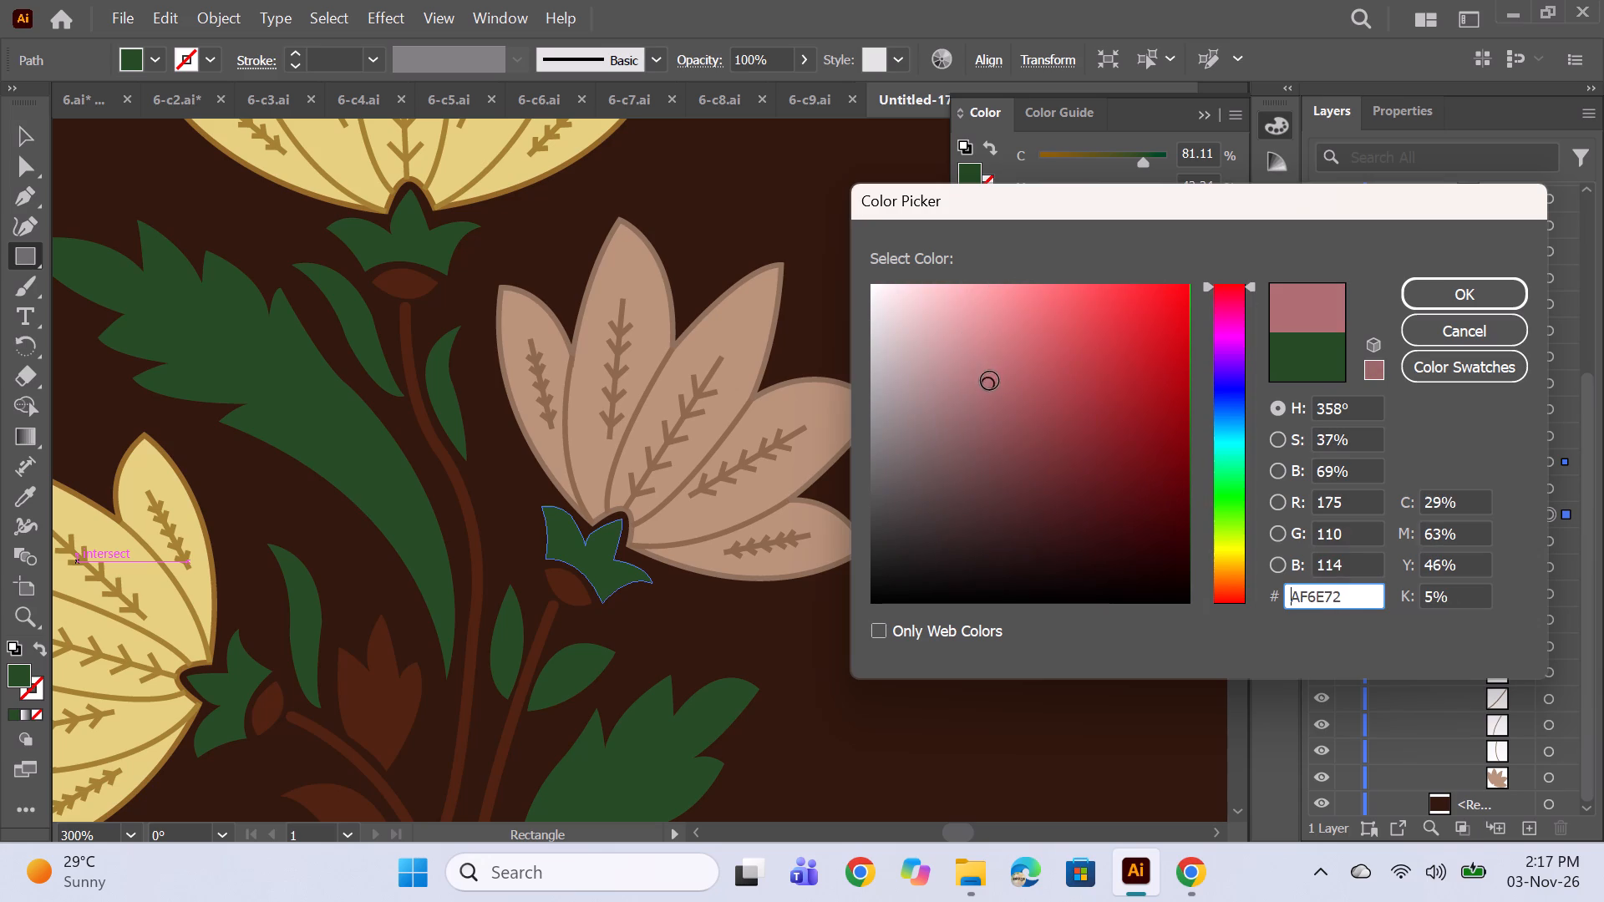
click(1008, 363)
click(985, 362)
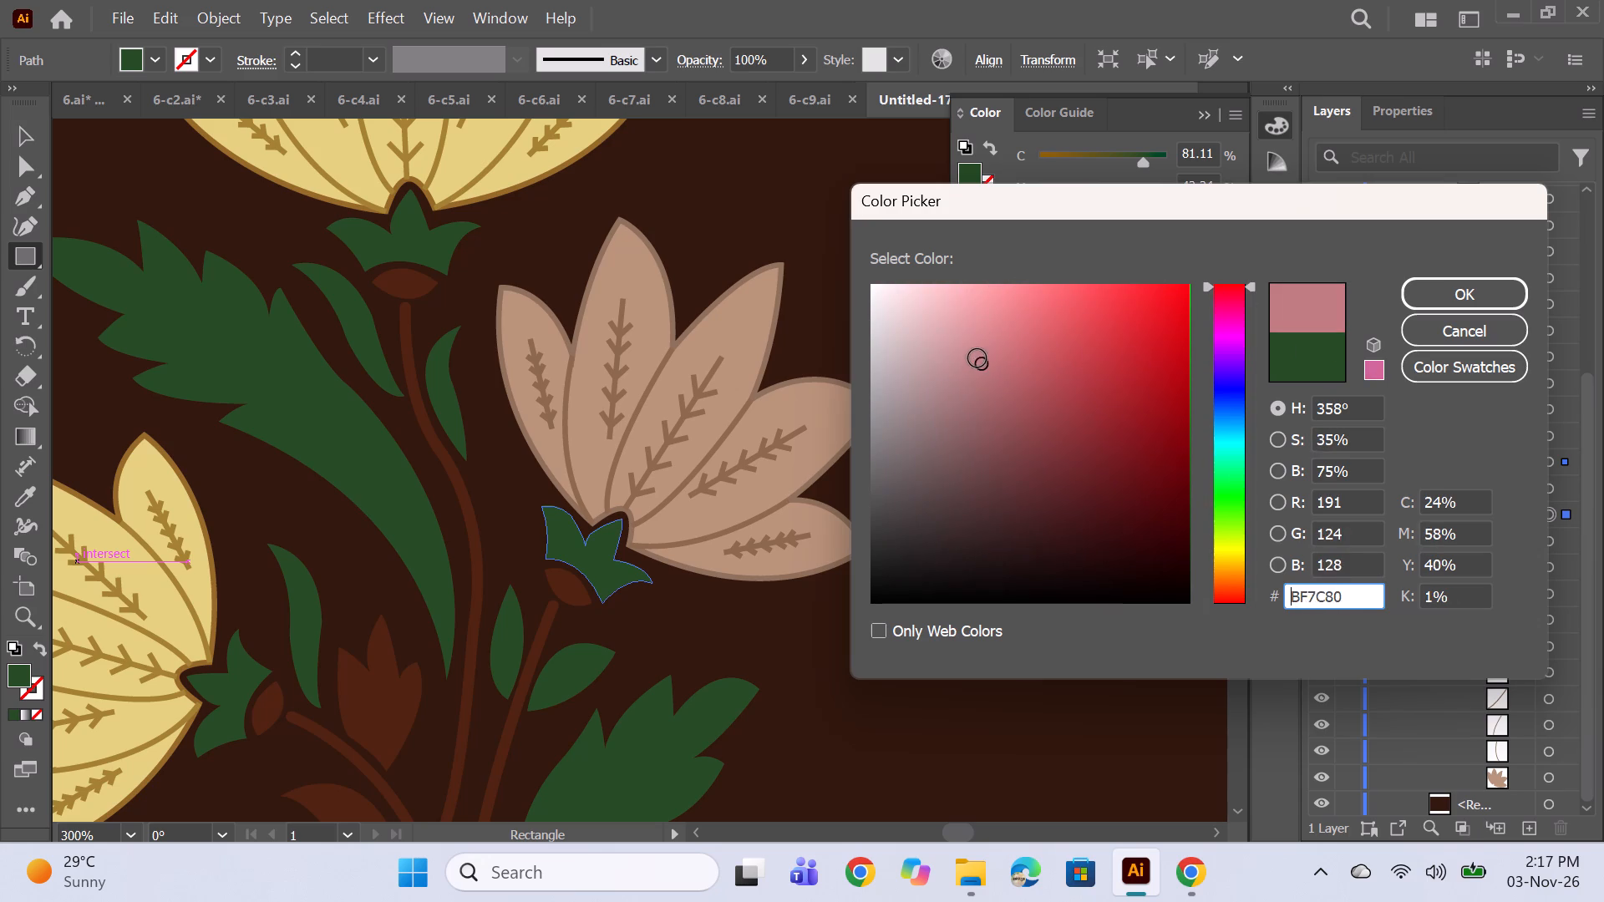
click(977, 358)
click(962, 353)
click(931, 359)
click(973, 353)
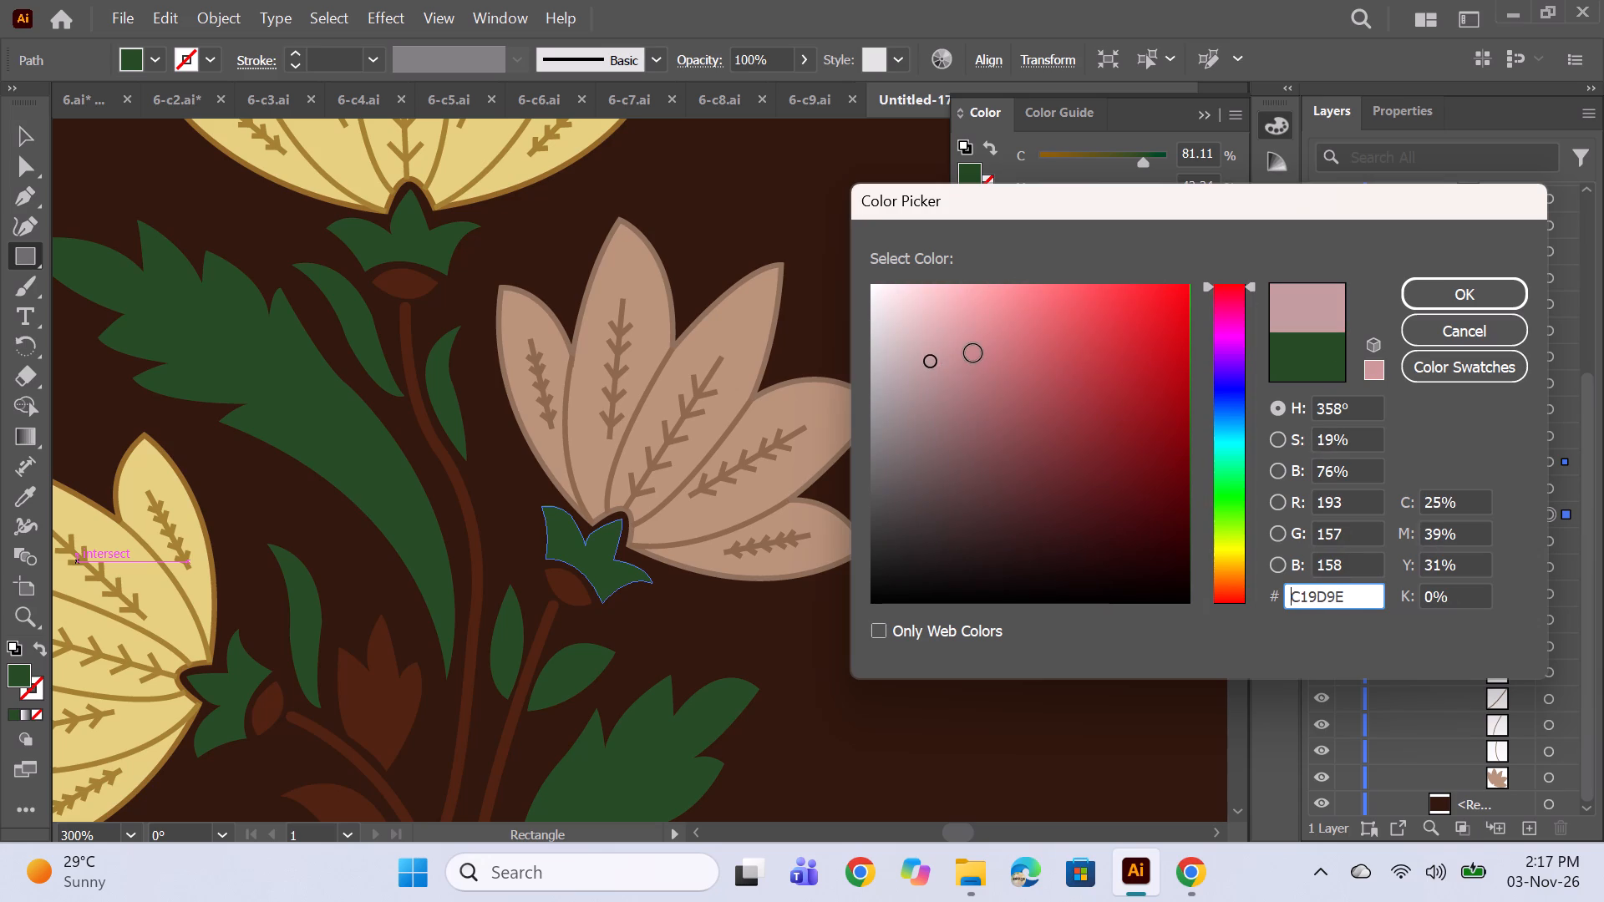
click(1451, 292)
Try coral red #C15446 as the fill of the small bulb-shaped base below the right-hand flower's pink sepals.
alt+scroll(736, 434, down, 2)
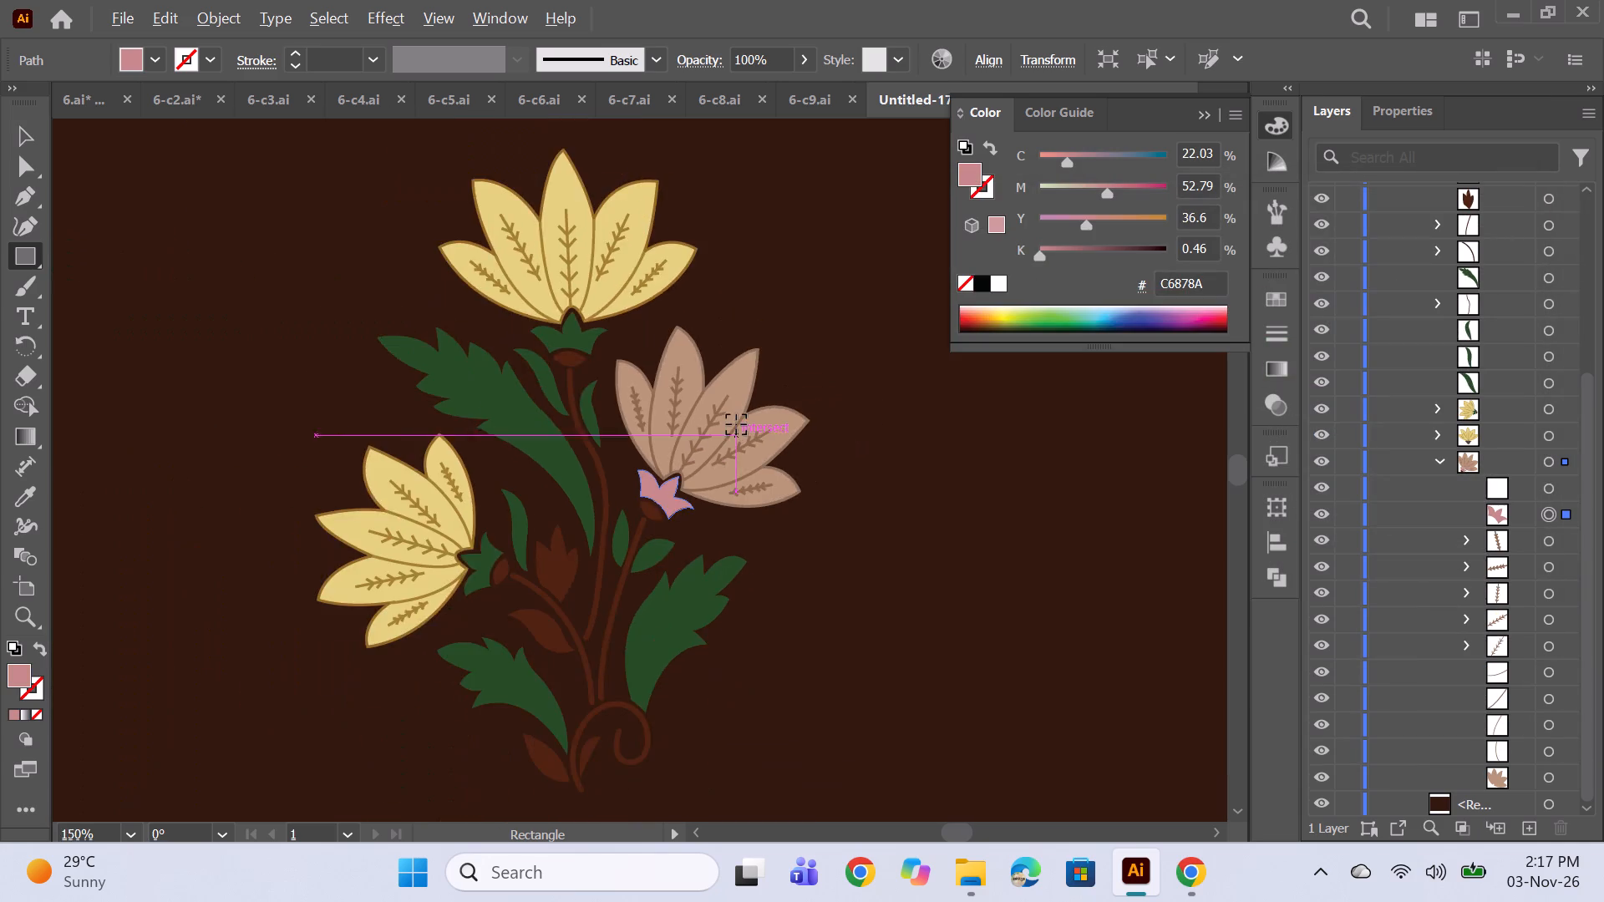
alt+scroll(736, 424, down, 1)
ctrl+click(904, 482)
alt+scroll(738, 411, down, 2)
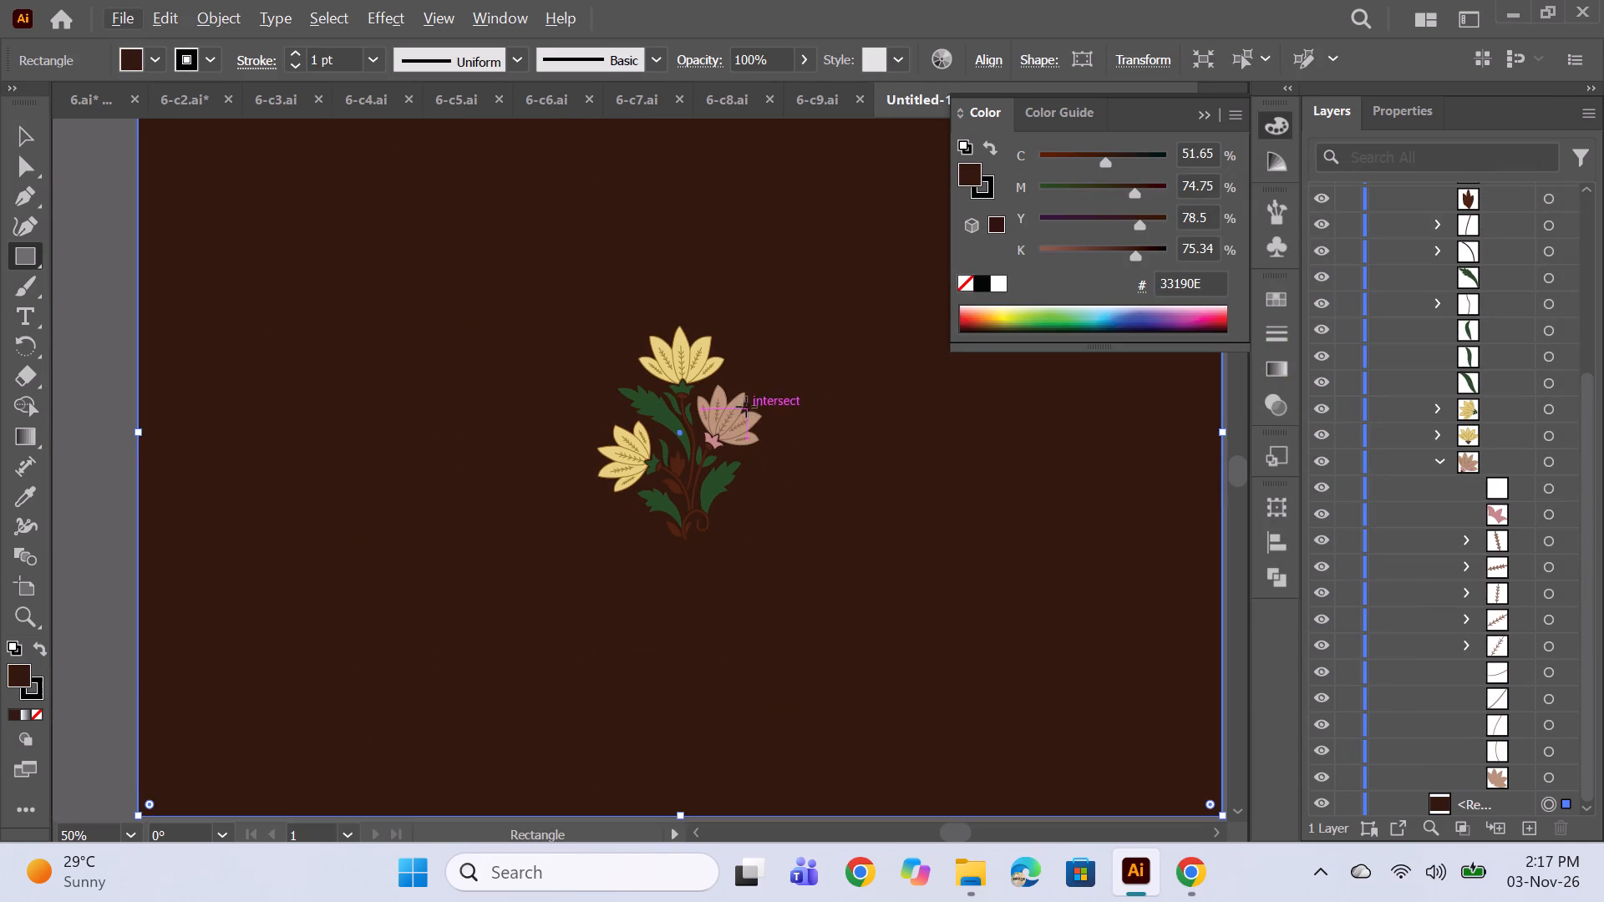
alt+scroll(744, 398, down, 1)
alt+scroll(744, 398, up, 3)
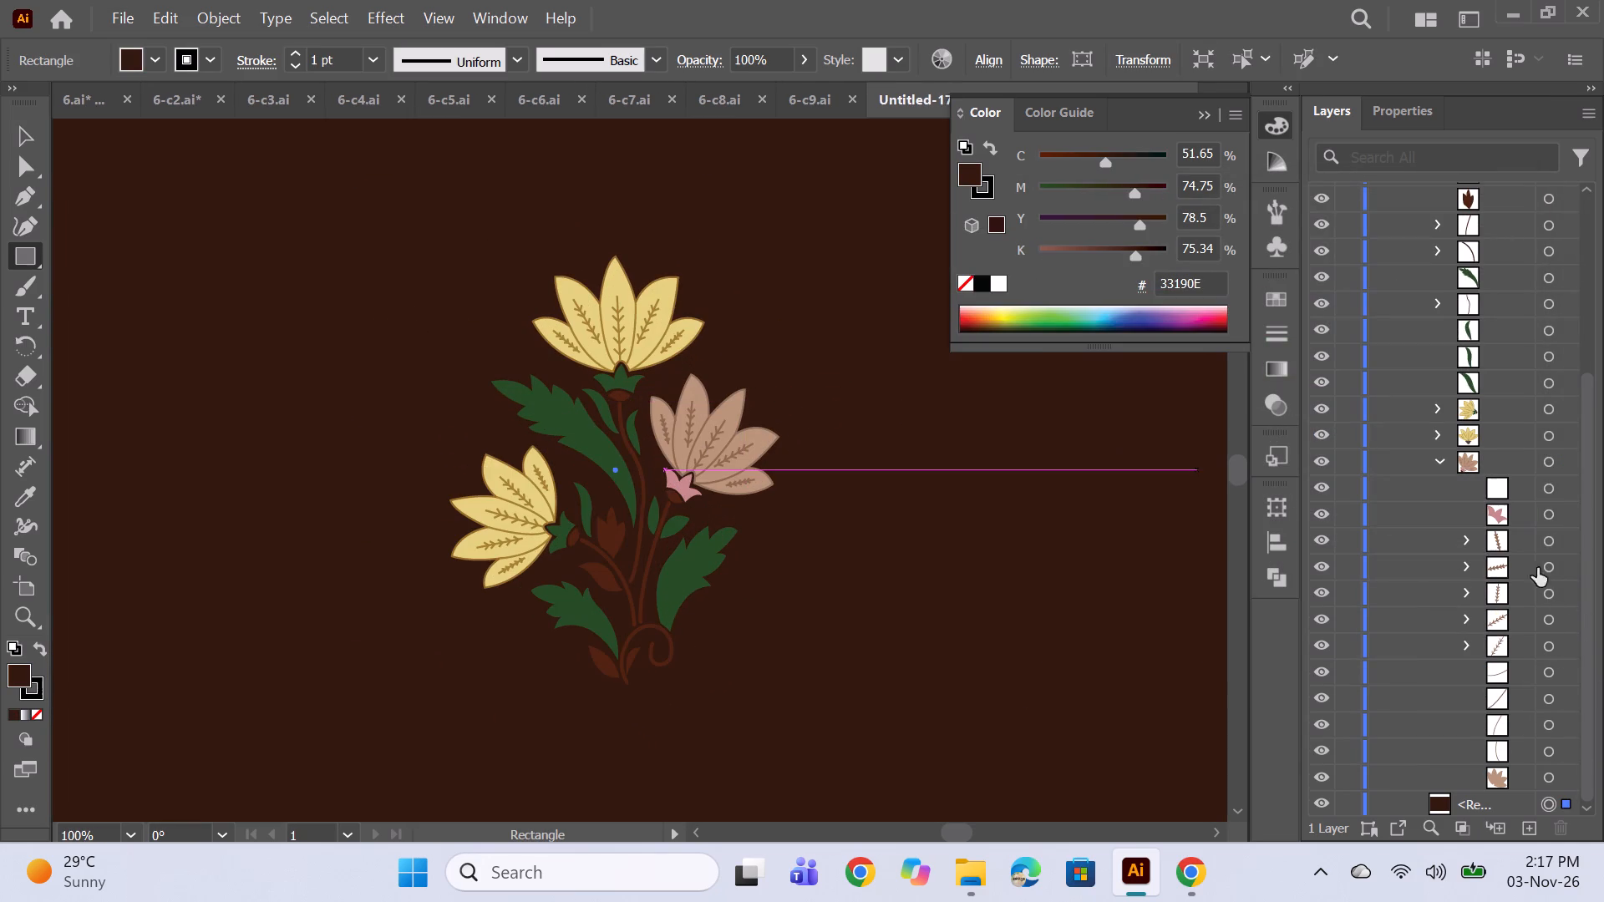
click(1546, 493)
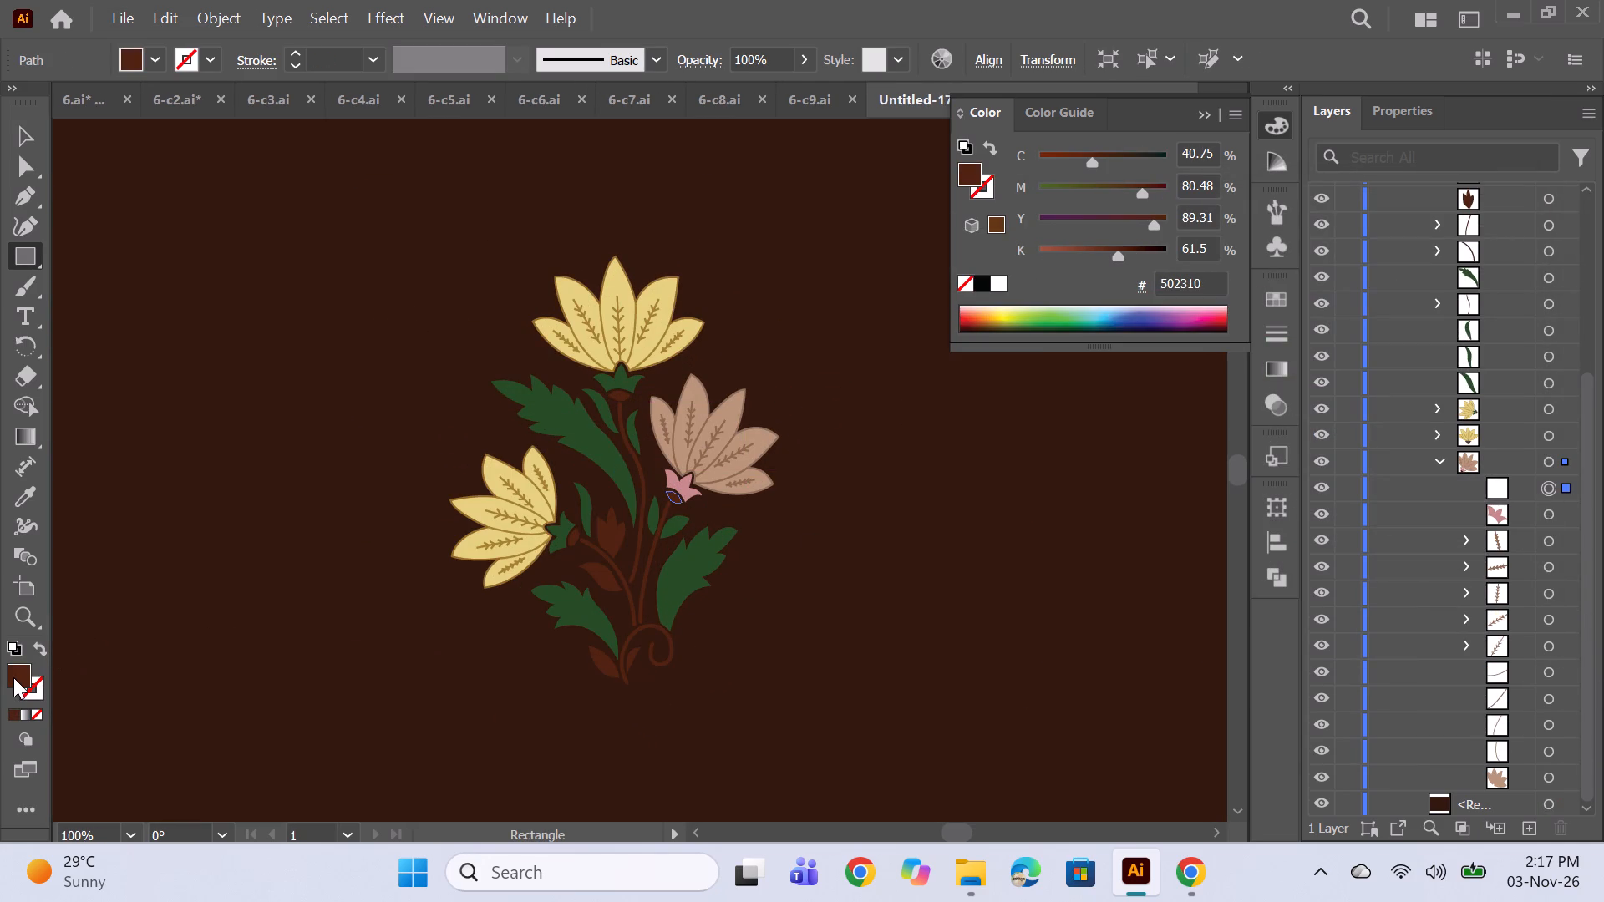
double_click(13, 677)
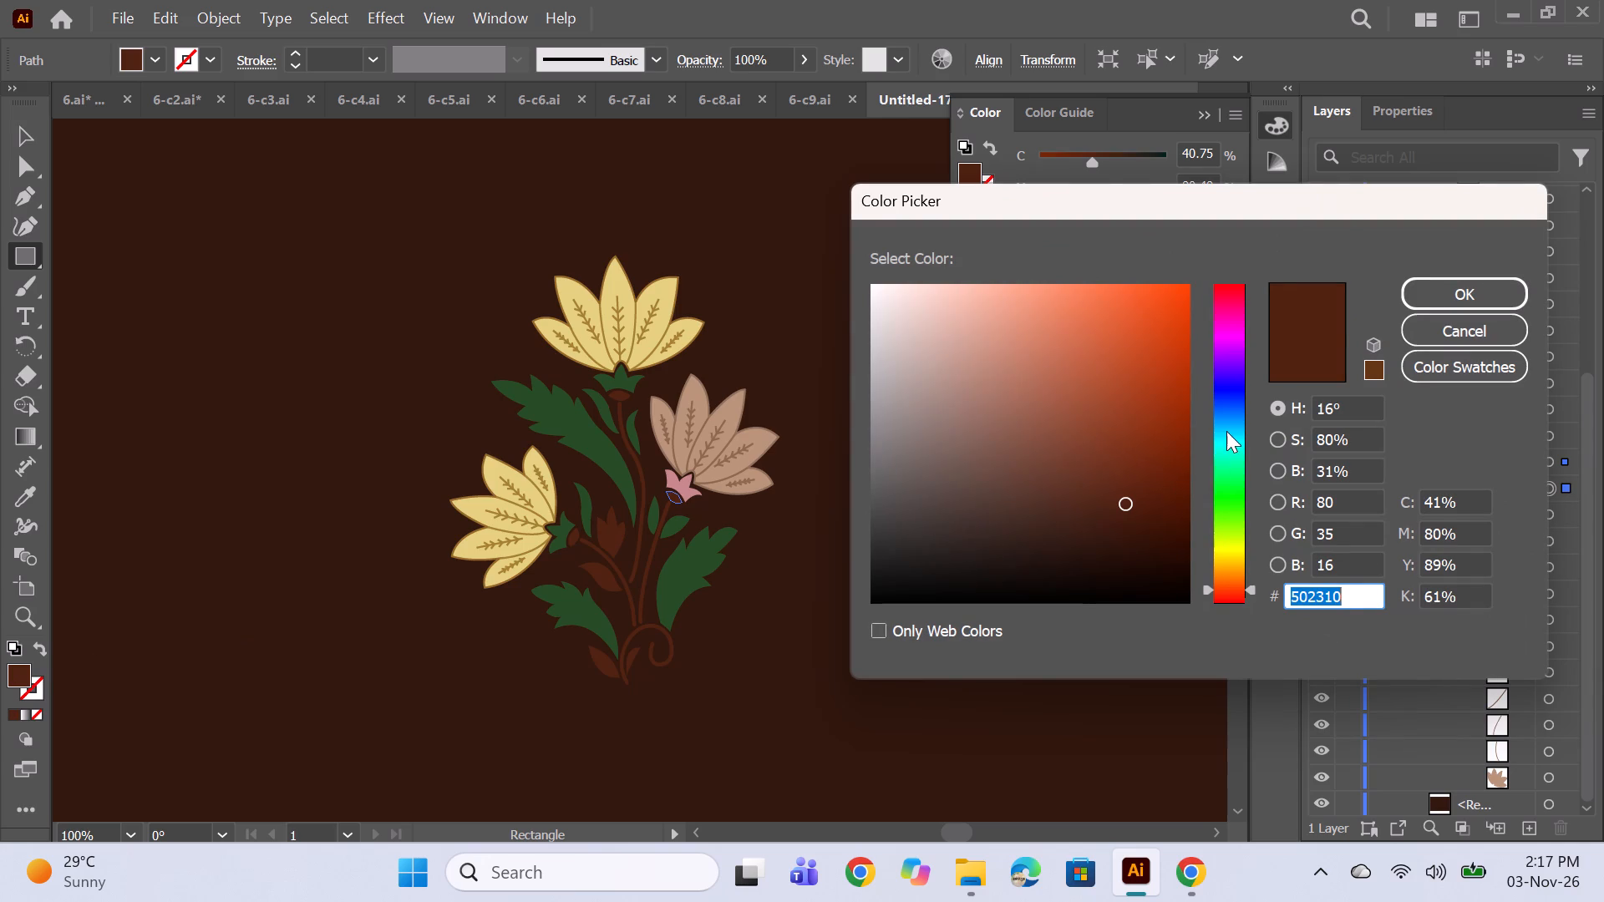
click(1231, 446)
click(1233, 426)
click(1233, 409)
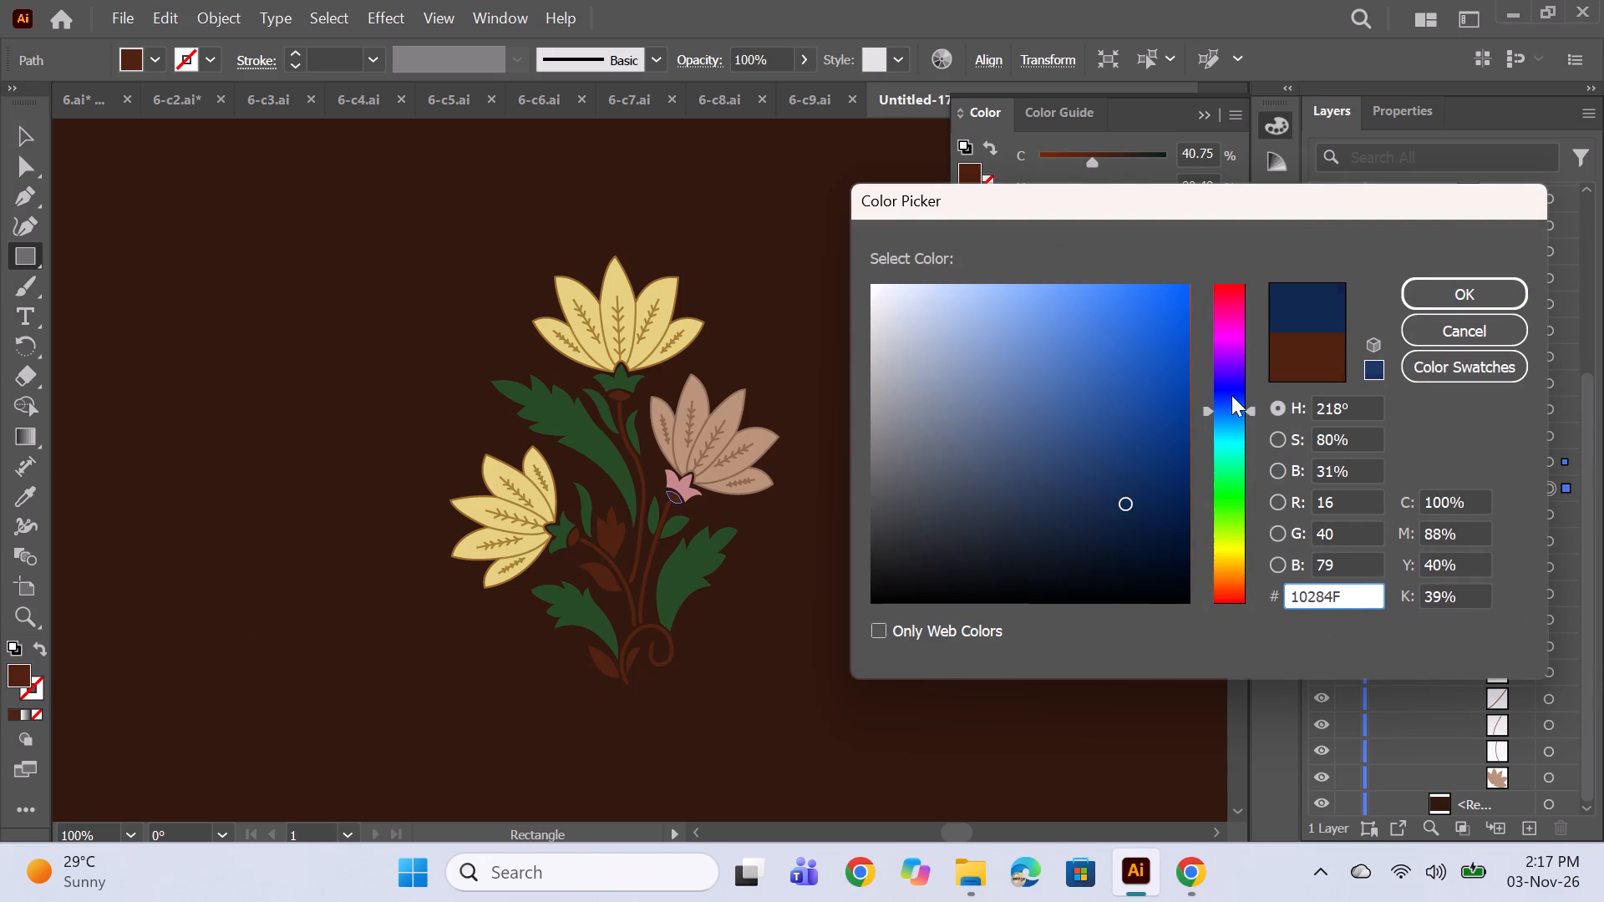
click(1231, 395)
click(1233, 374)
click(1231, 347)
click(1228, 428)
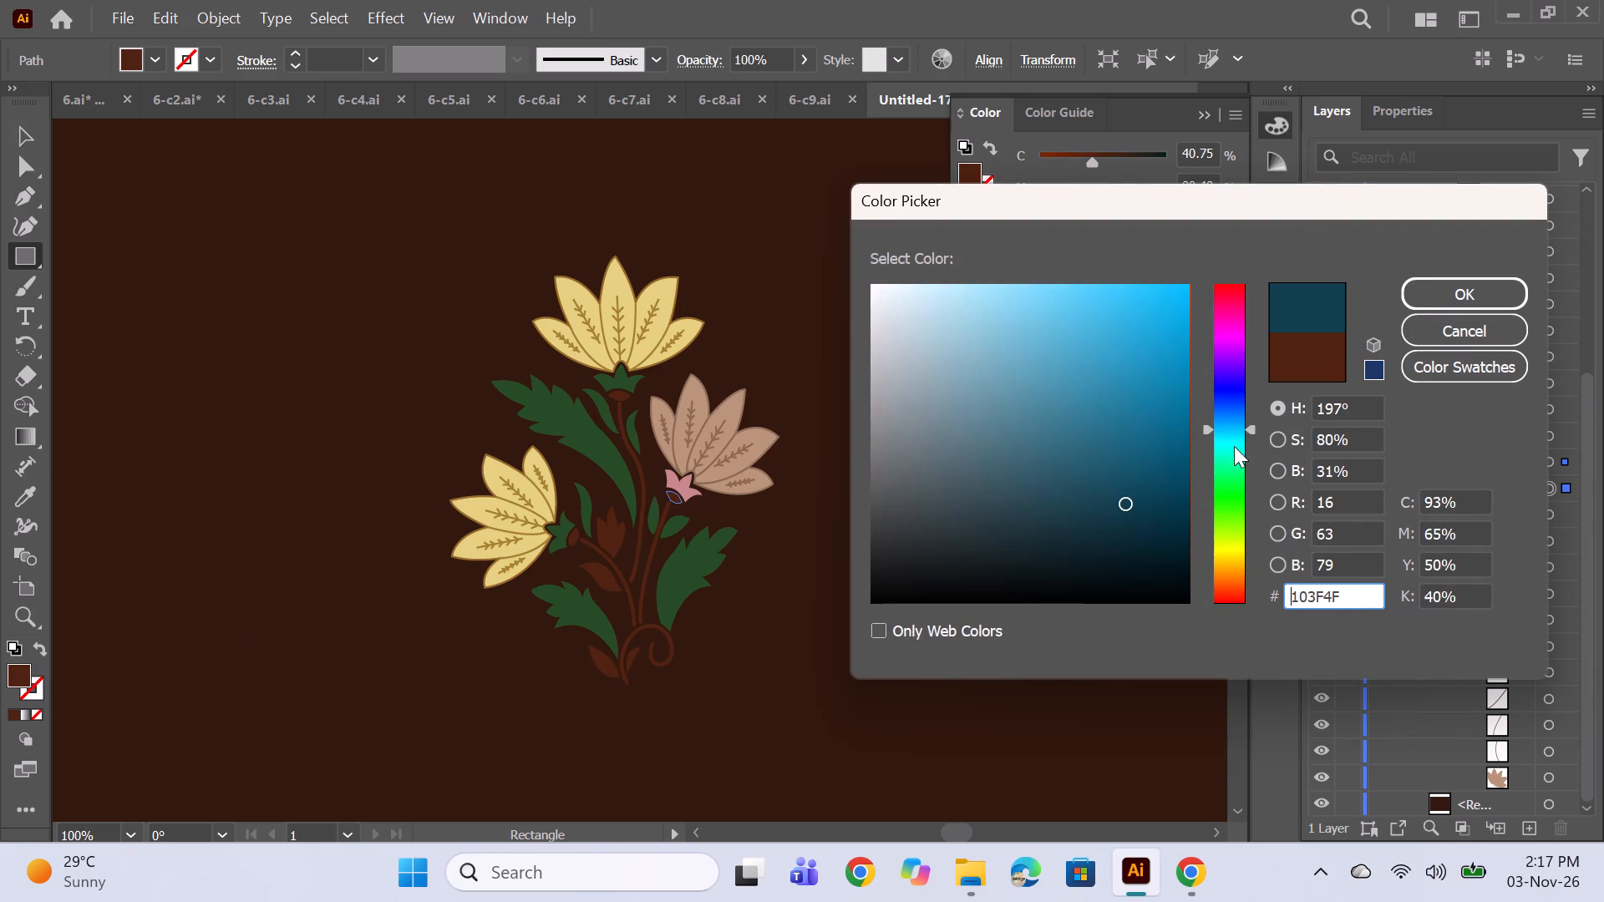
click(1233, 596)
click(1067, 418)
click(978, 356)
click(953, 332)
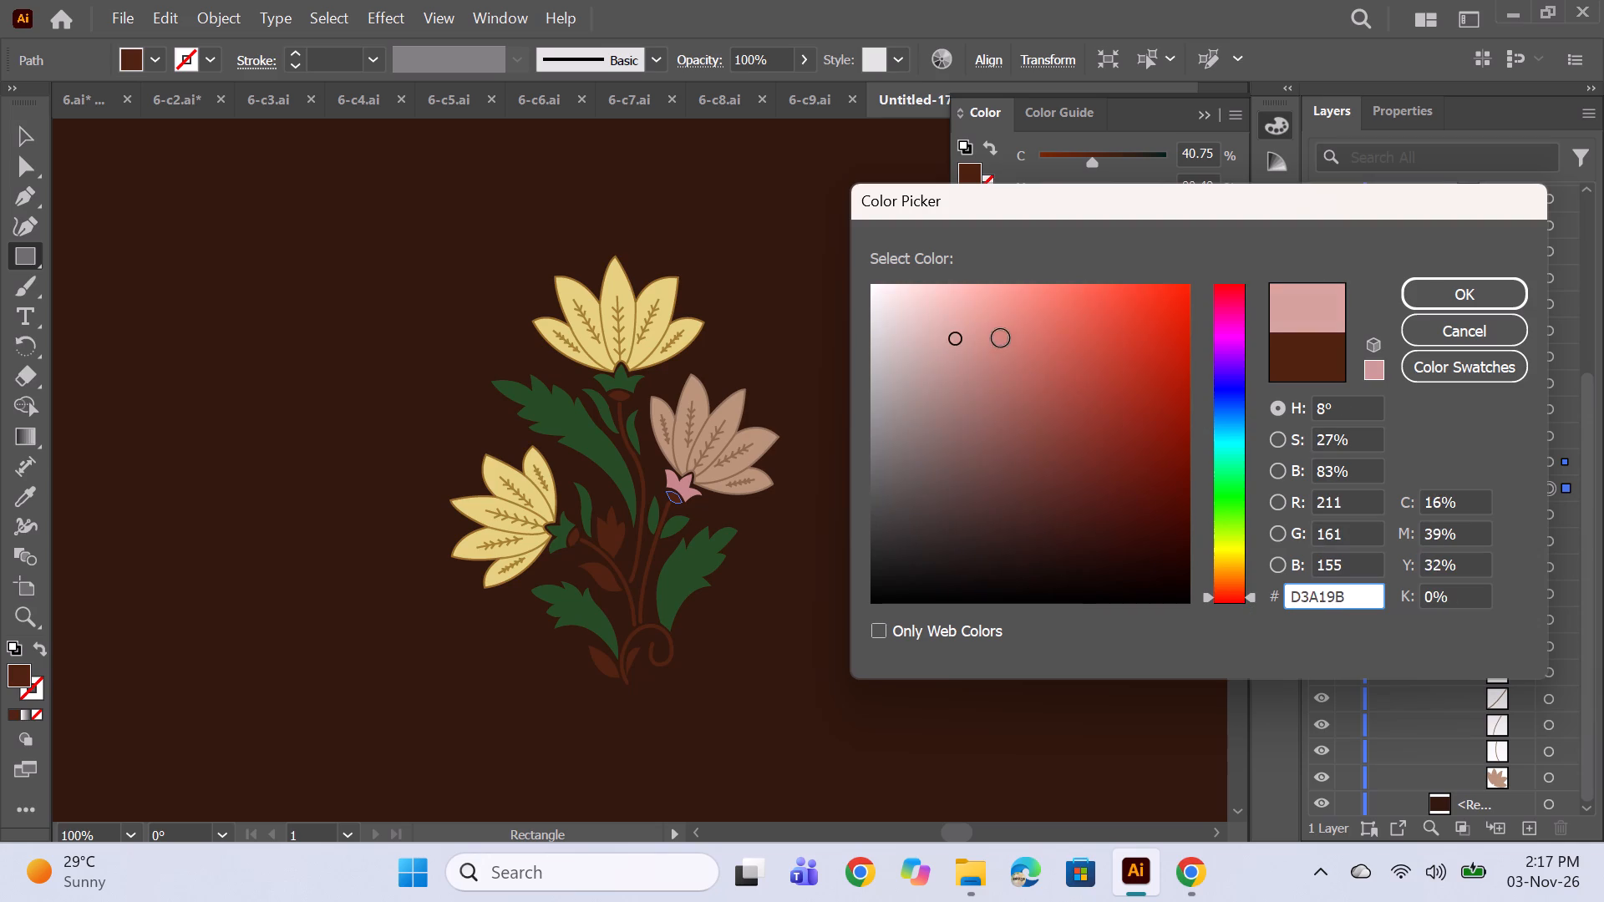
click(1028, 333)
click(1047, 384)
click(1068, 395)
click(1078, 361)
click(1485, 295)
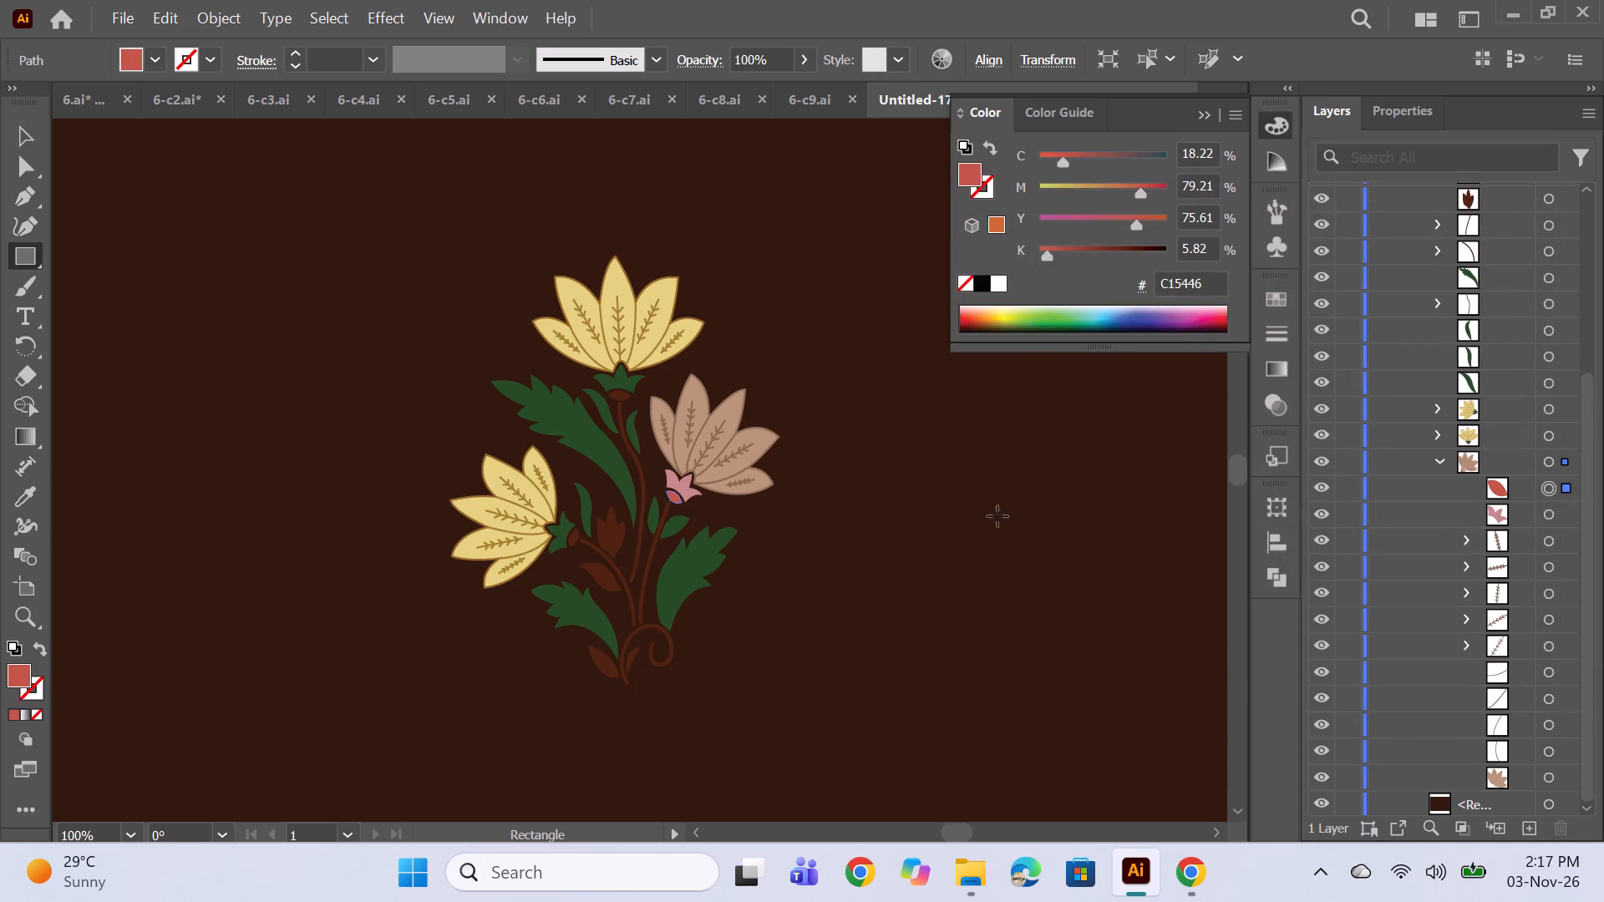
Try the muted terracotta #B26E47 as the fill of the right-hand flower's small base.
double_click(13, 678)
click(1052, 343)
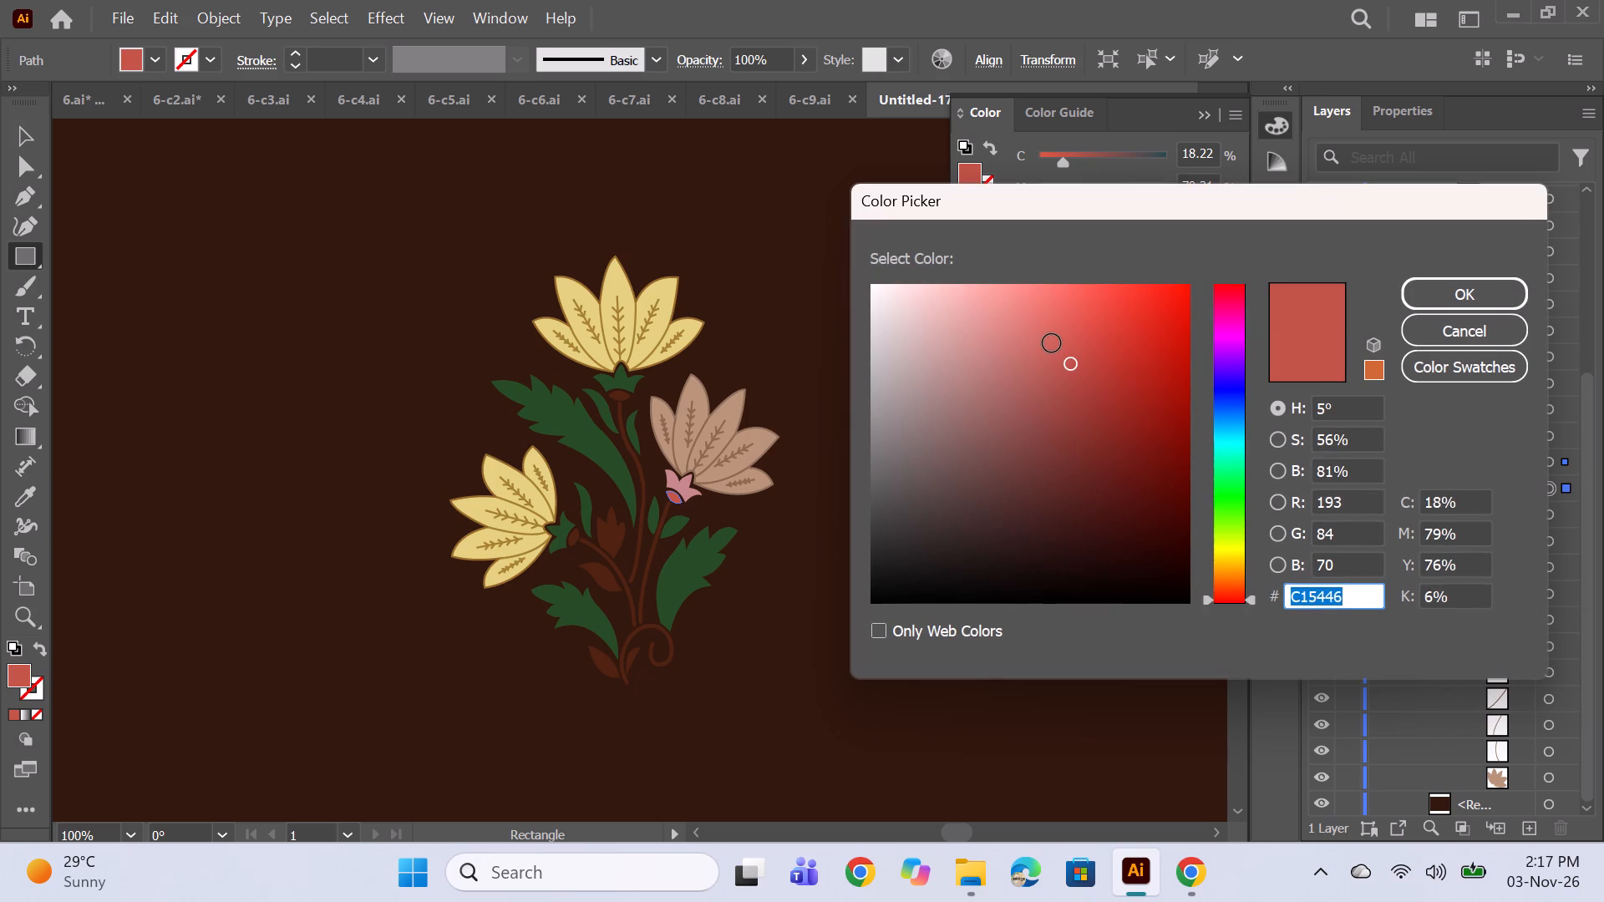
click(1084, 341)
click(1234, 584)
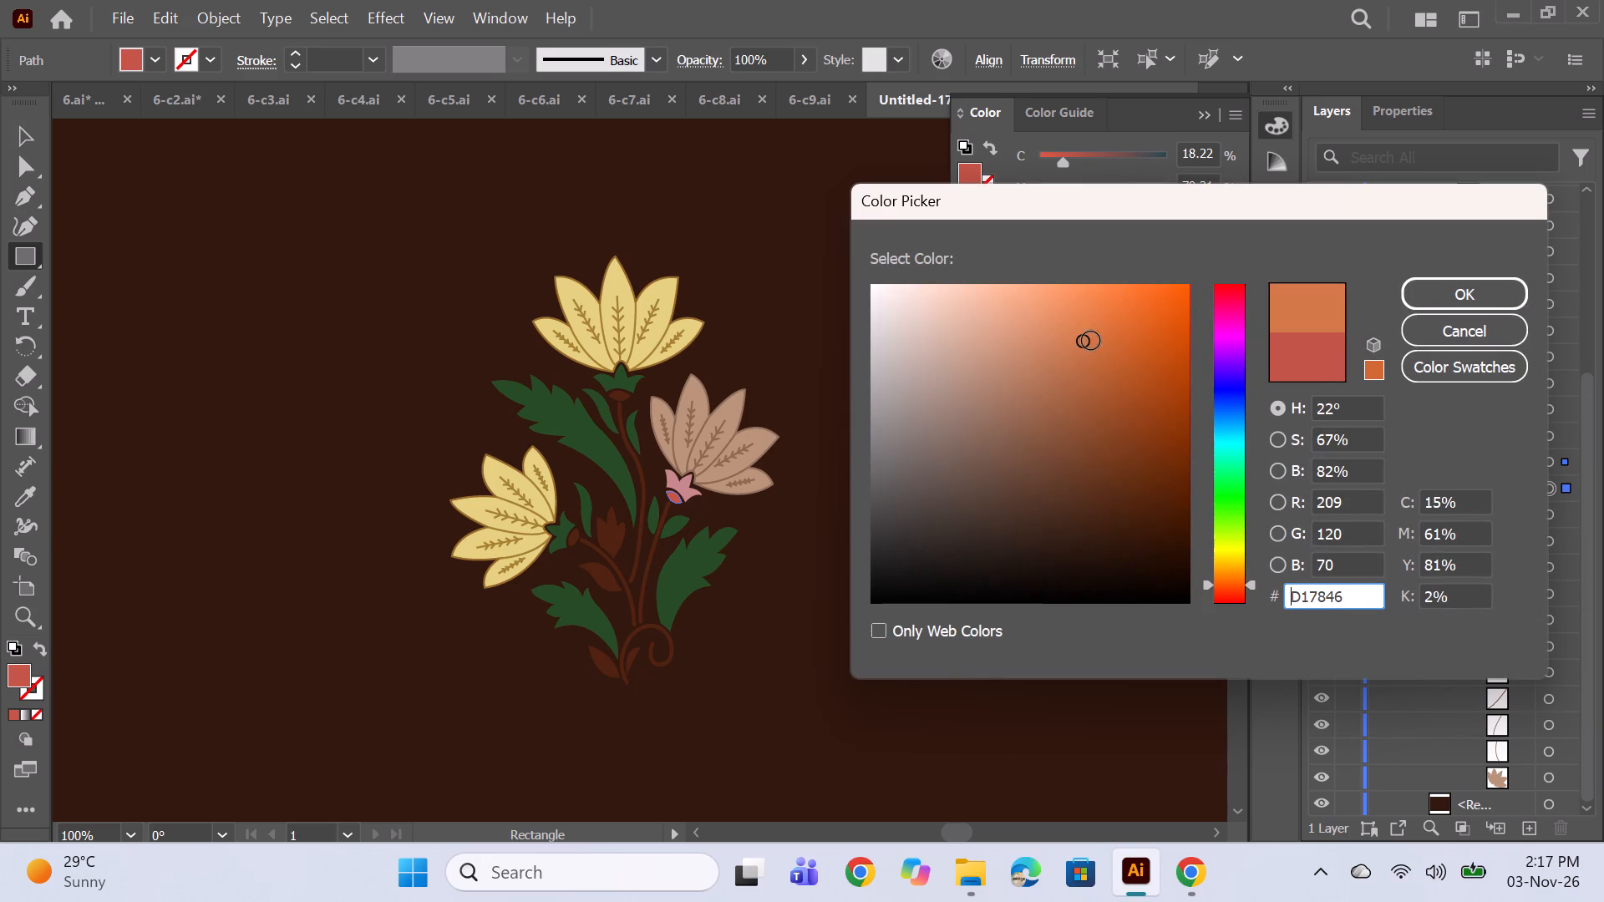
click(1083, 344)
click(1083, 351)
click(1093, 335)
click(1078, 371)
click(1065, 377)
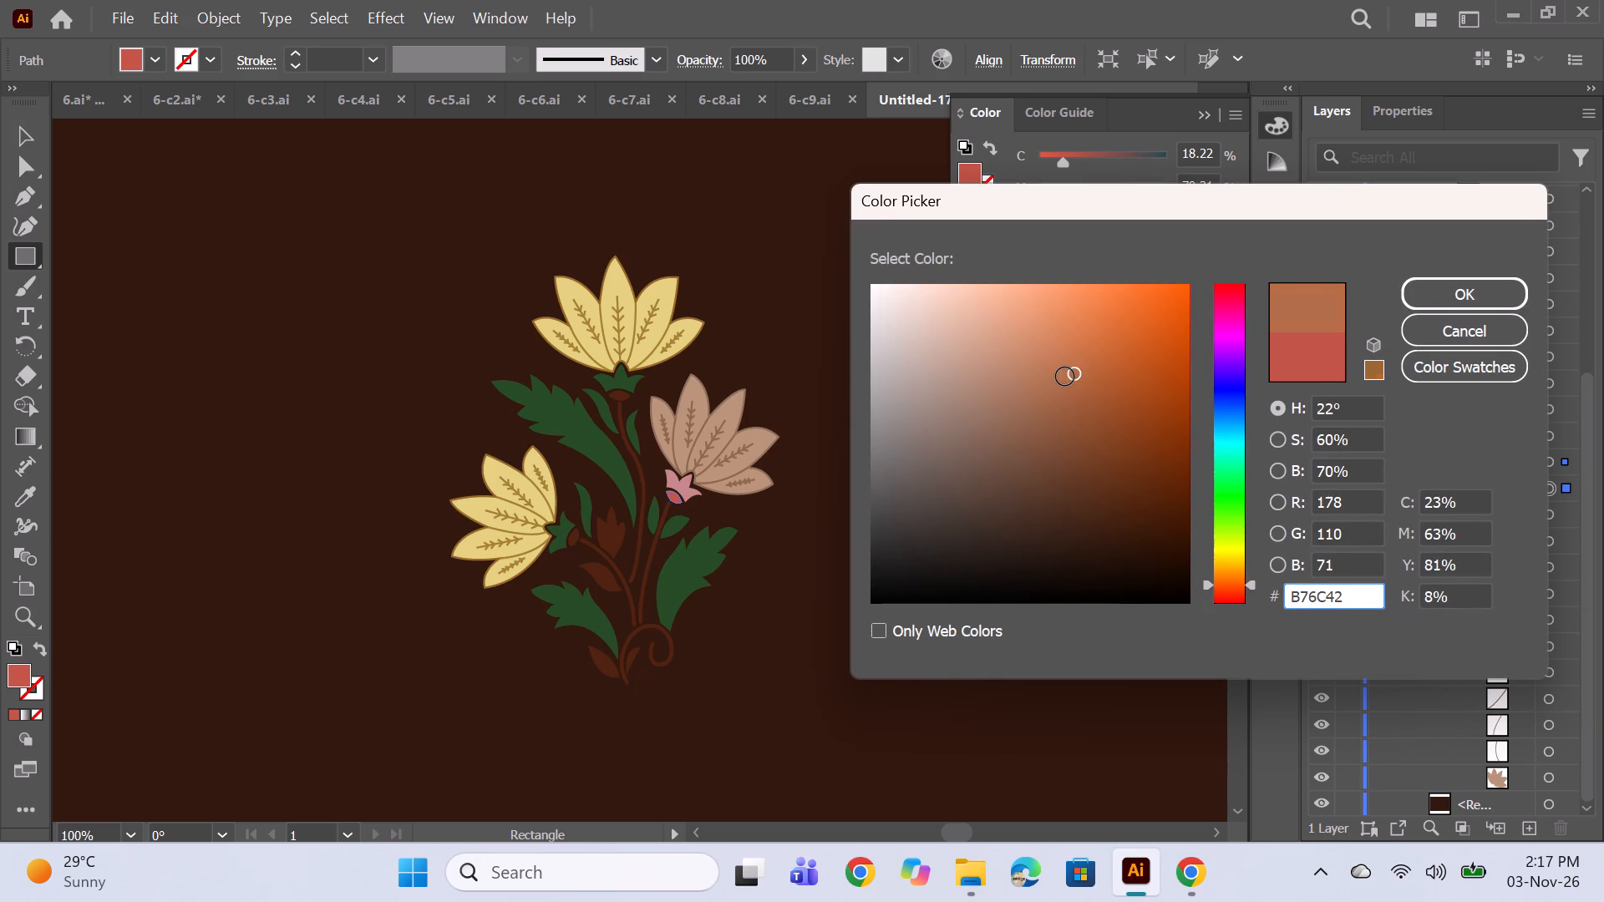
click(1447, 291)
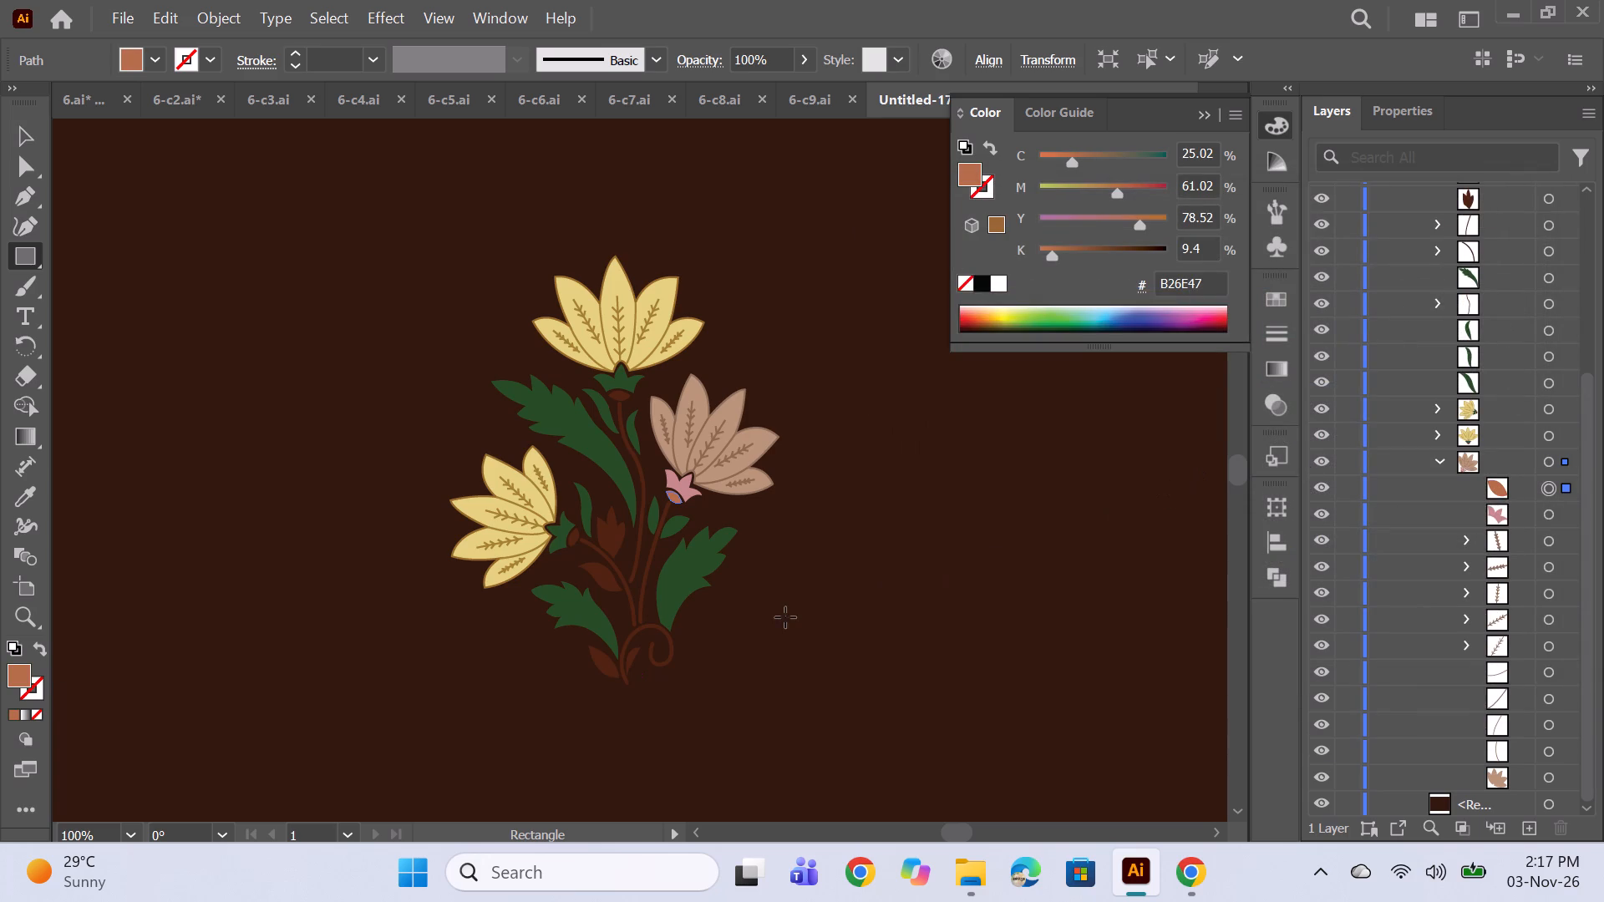
Set the fill of the right-hand flower's small base to brighter orange #D38048.
double_click(18, 680)
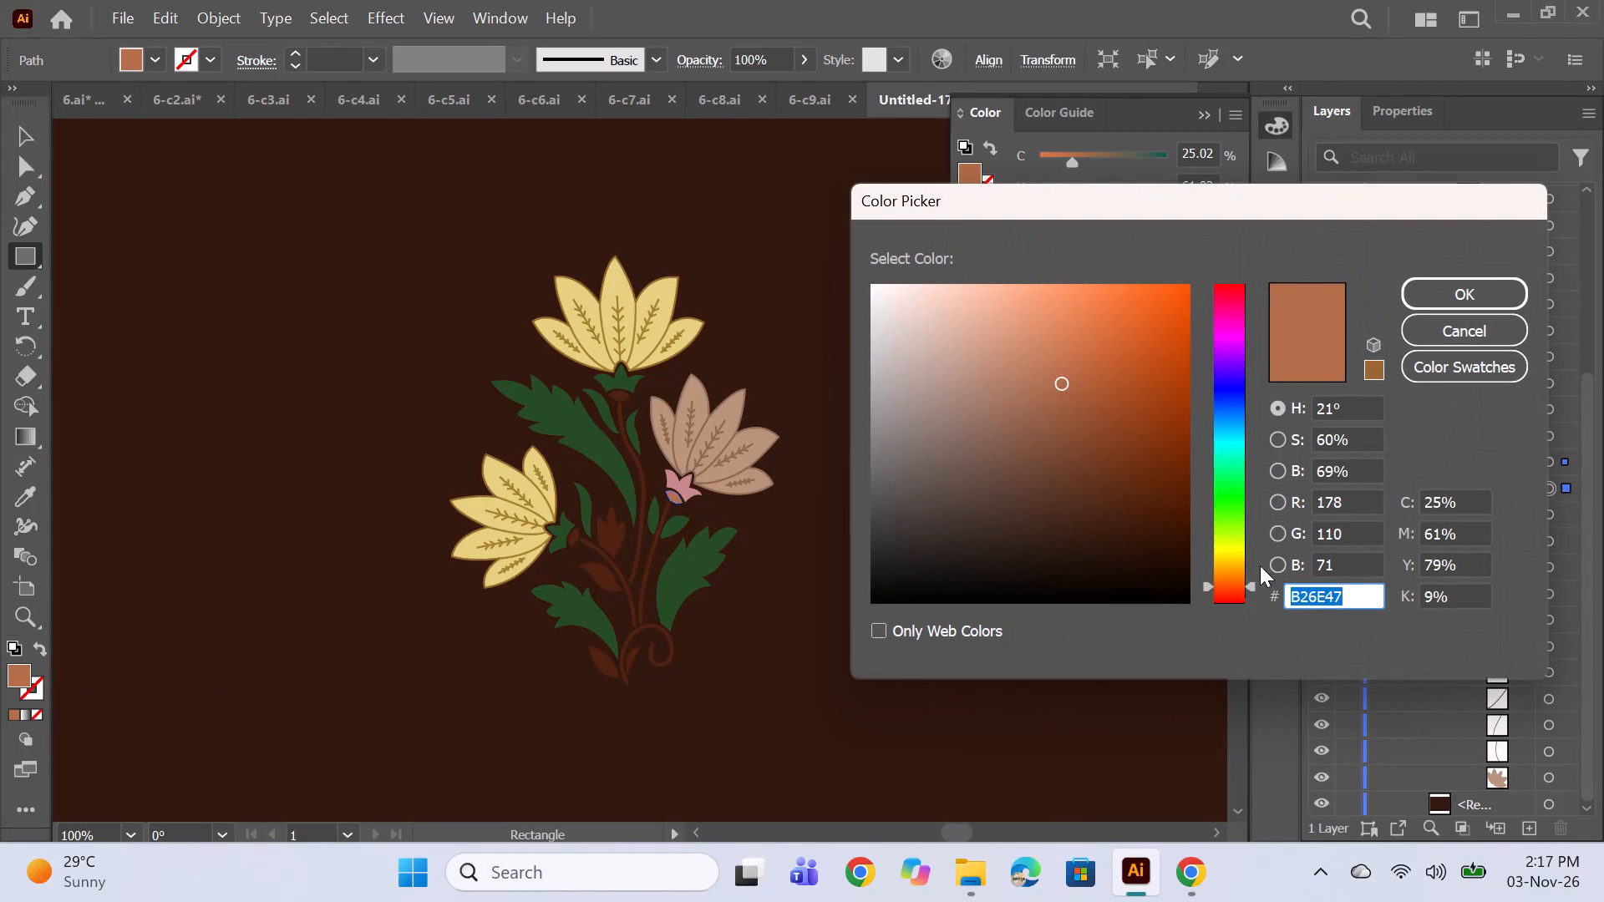
click(1232, 582)
click(1084, 371)
click(1085, 342)
click(1066, 361)
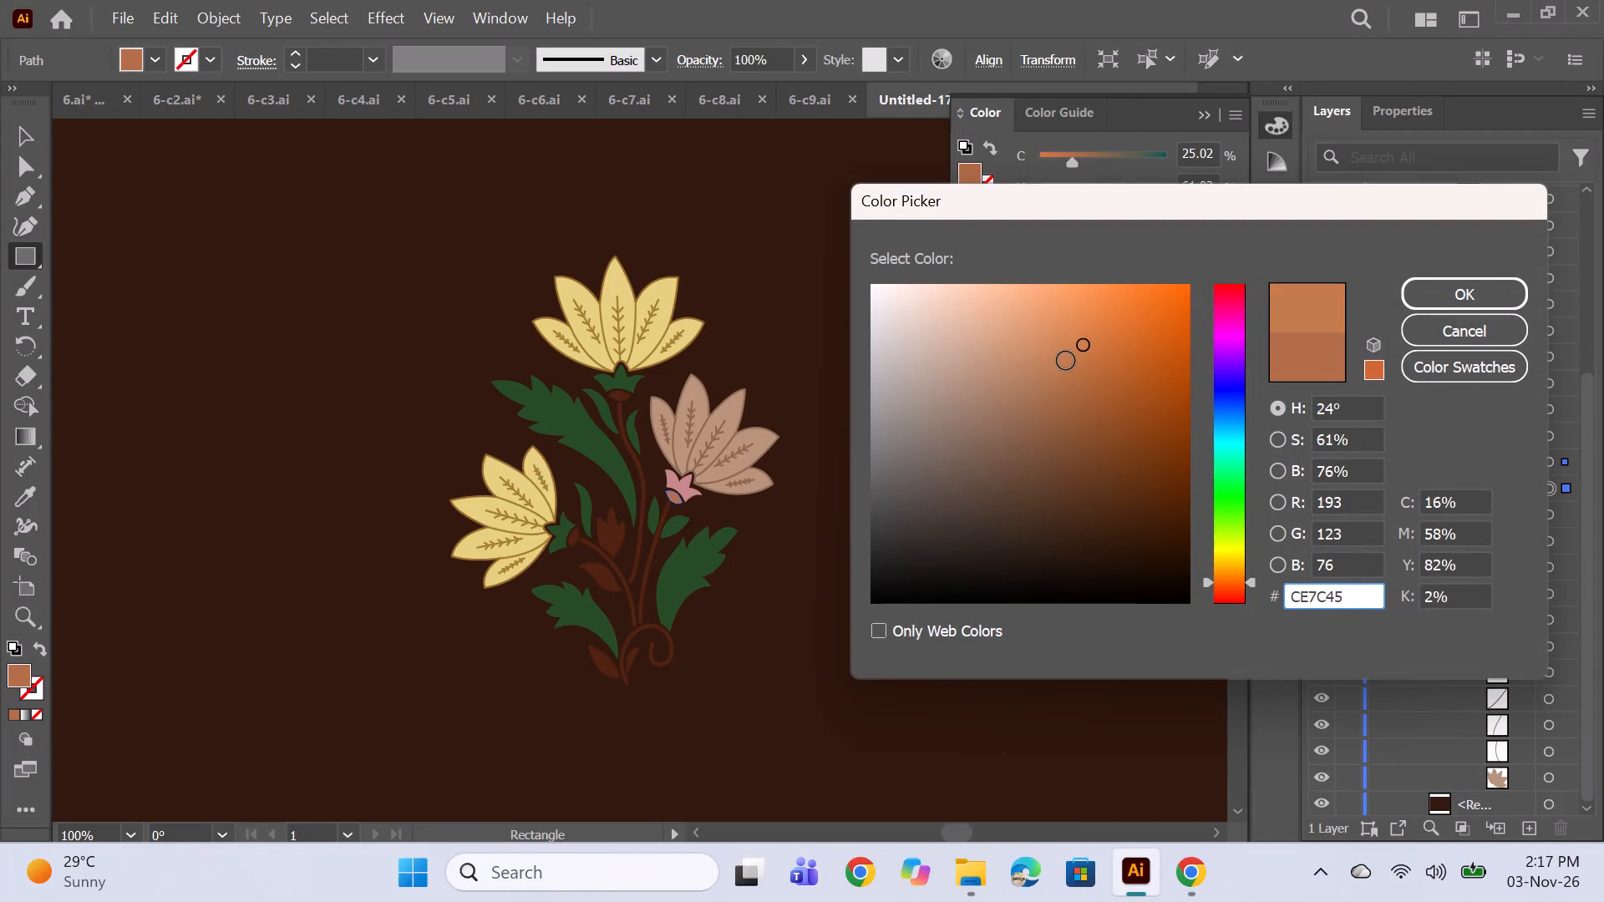
click(1101, 342)
click(1082, 336)
click(1475, 290)
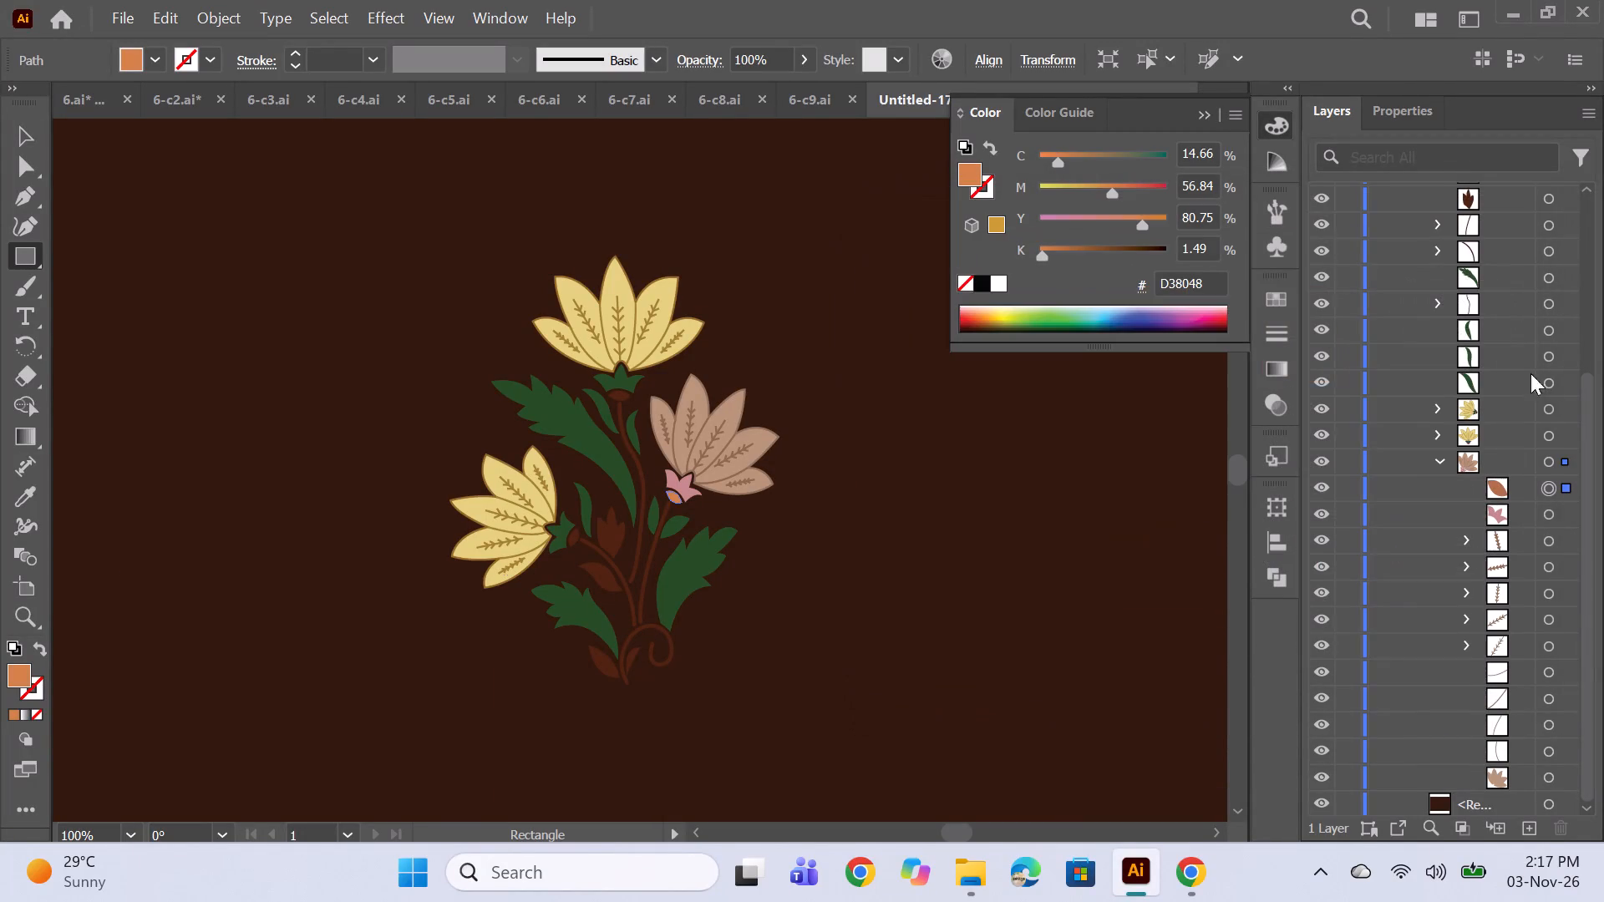
Select the top flower's yellow petal shape and copy the right-hand flower's petal fill and outline onto it with the Eyedropper.
click(1445, 459)
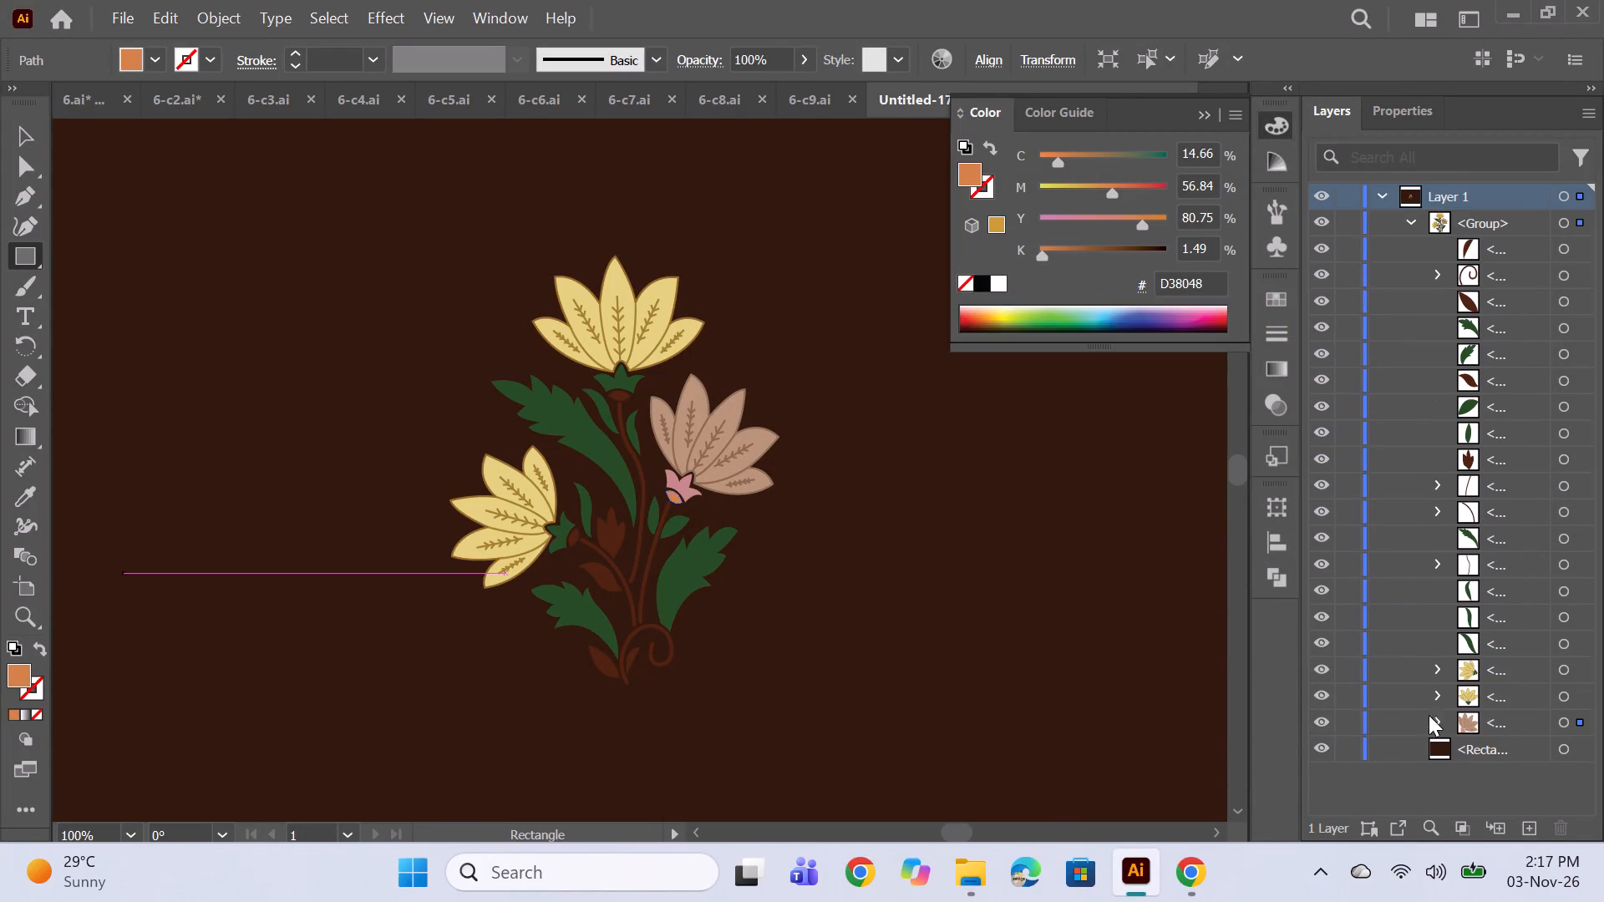
click(1430, 693)
scroll(1484, 671, down, 8)
click(1550, 747)
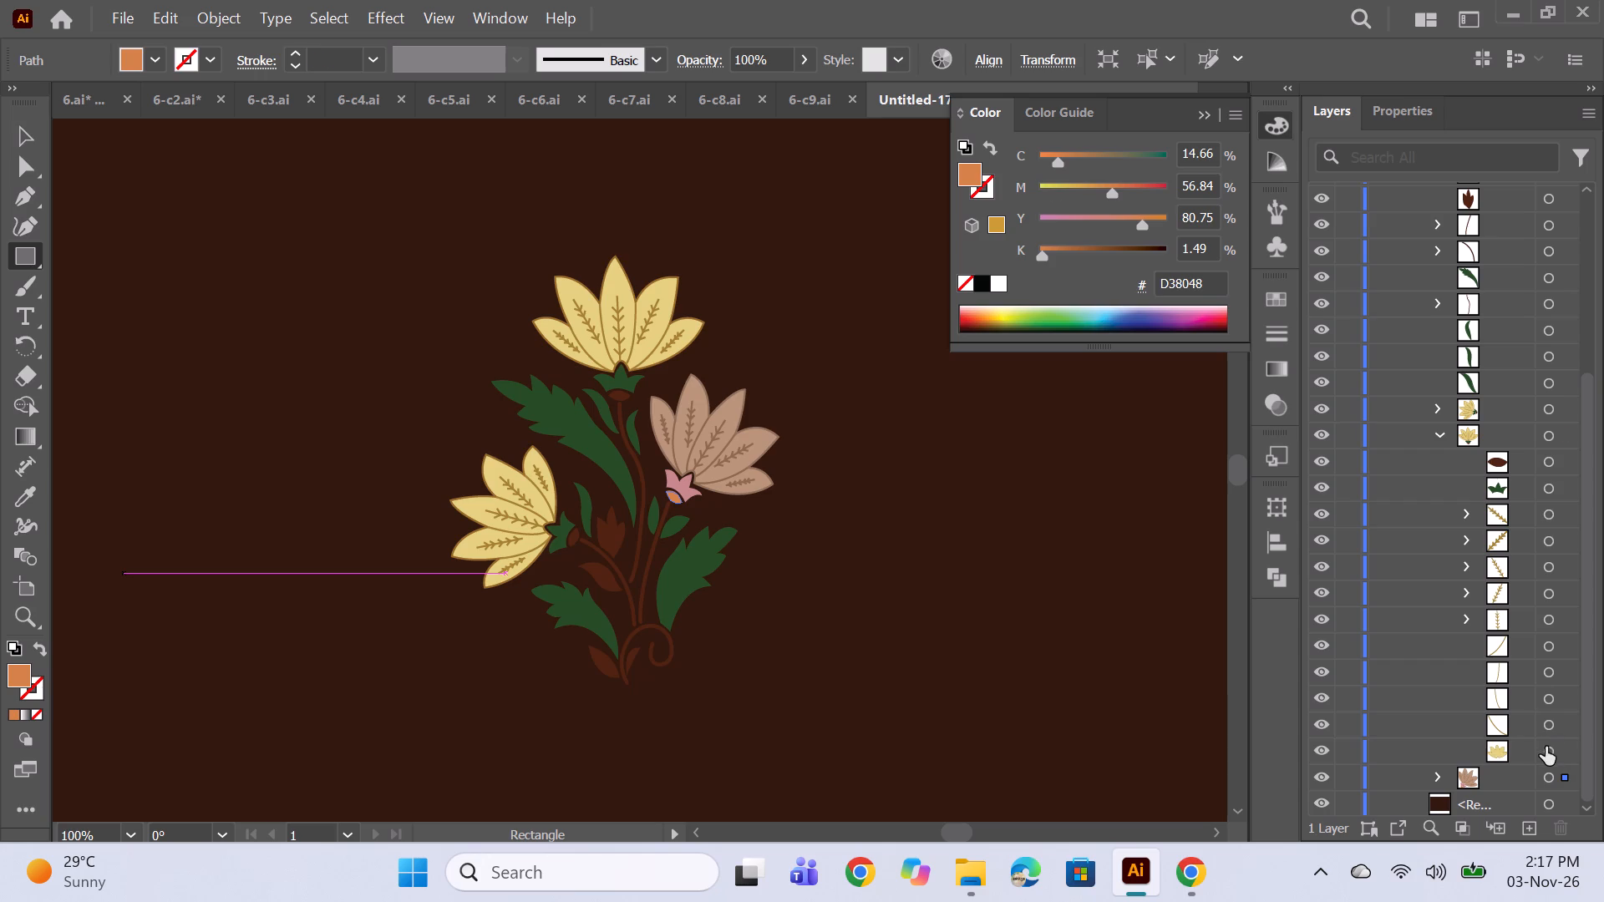
click(24, 500)
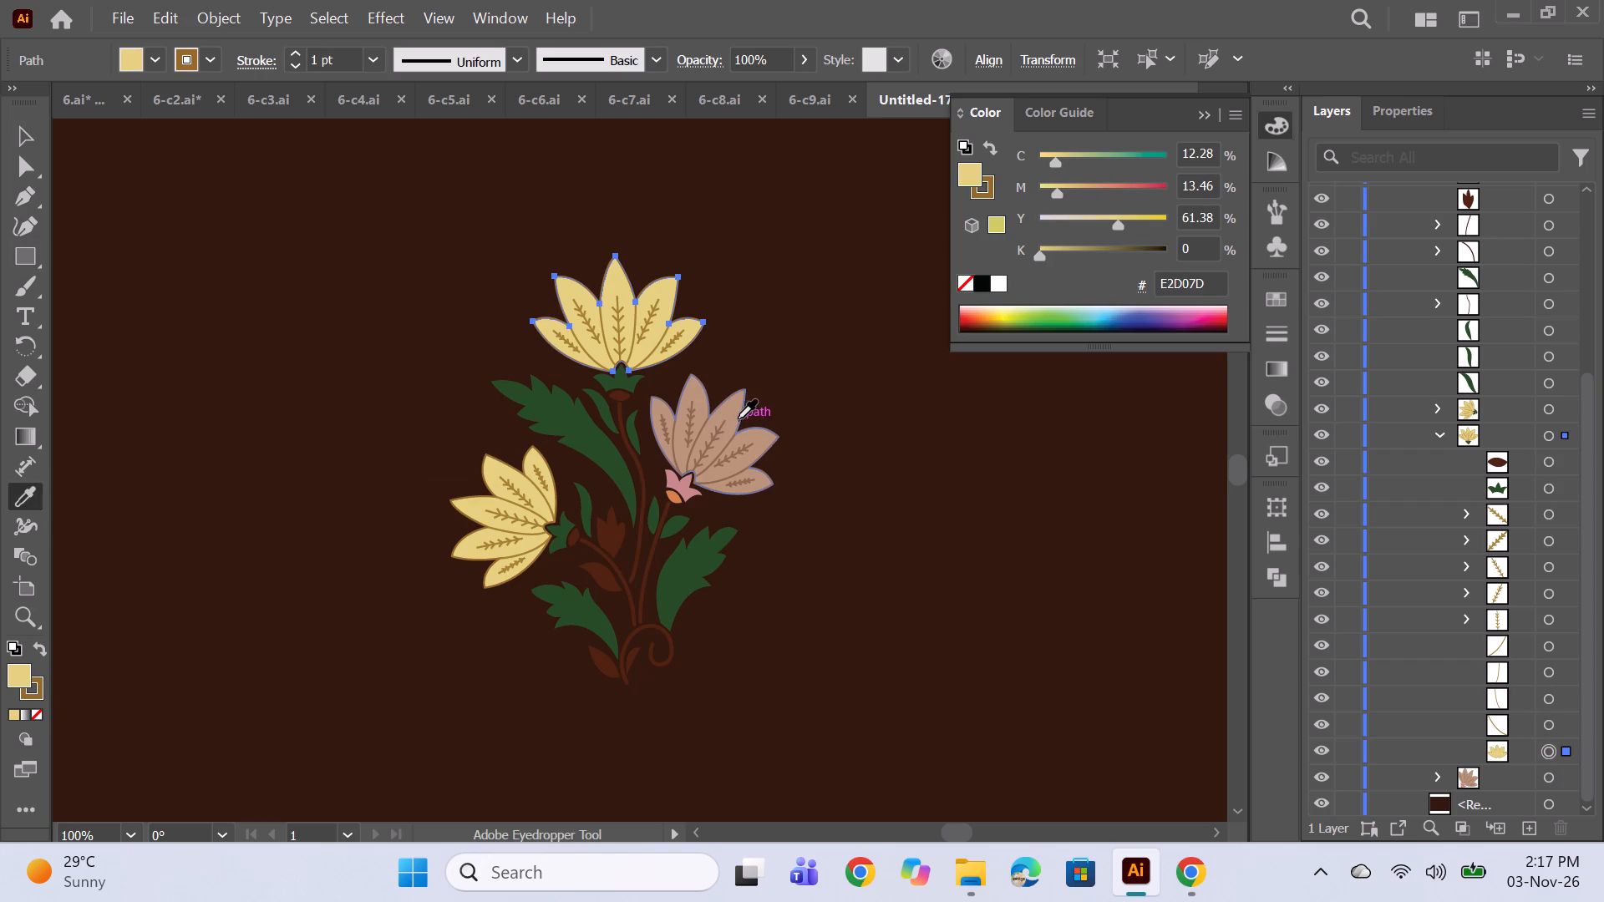
click(732, 417)
Select all the petal lines and vein sprigs of the top flower and copy the right-hand flower's vein colour onto them.
click(1553, 726)
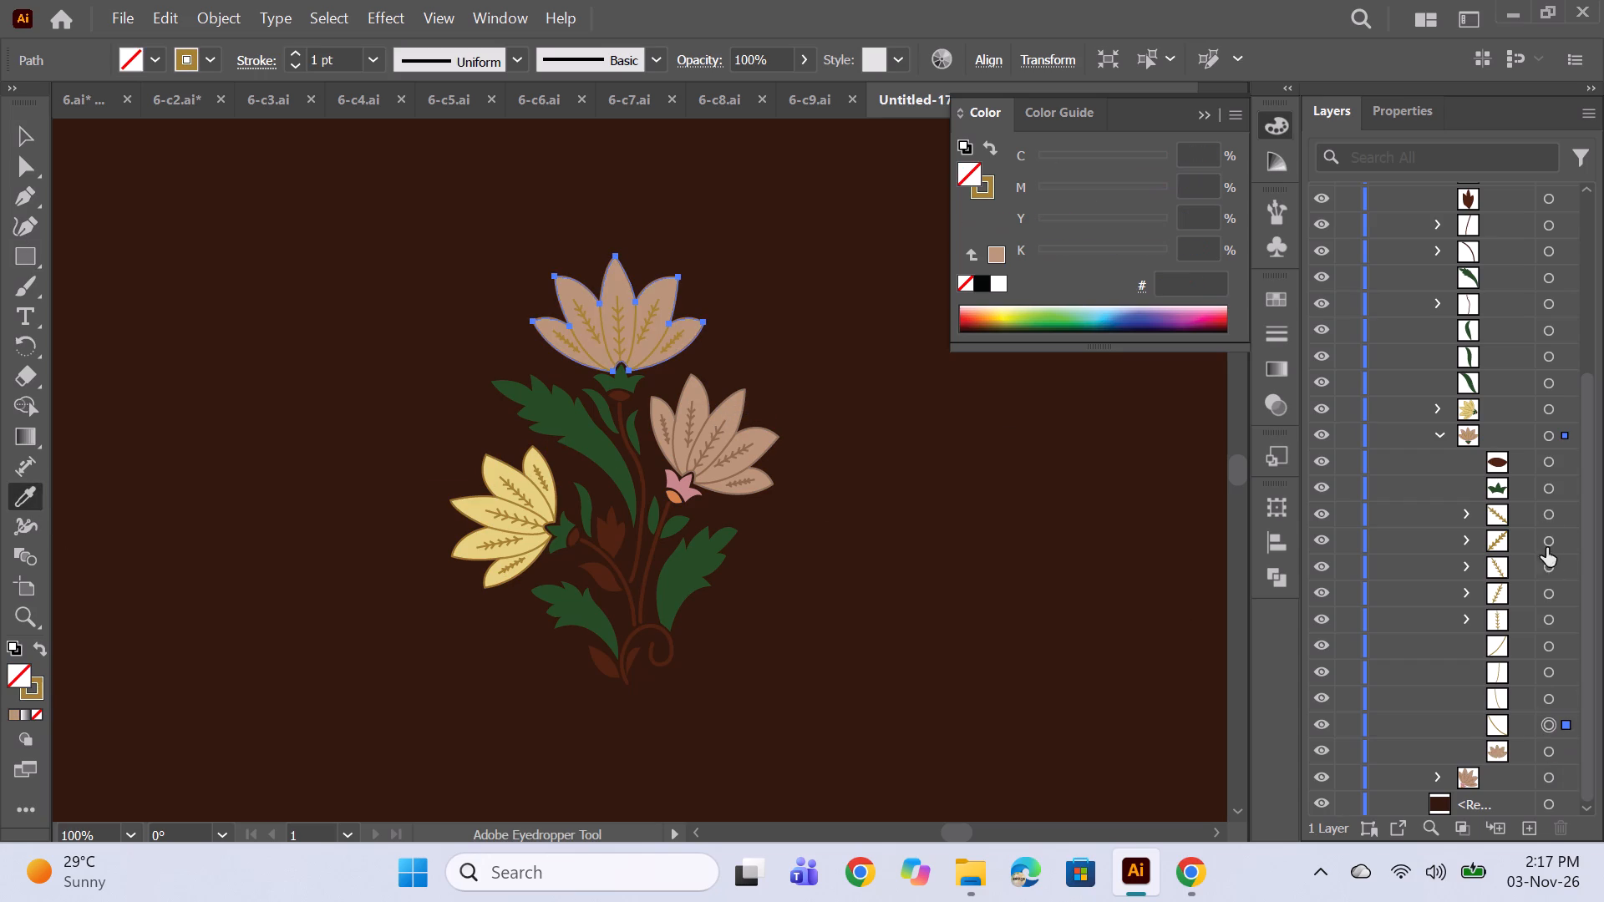
shift+click(1551, 506)
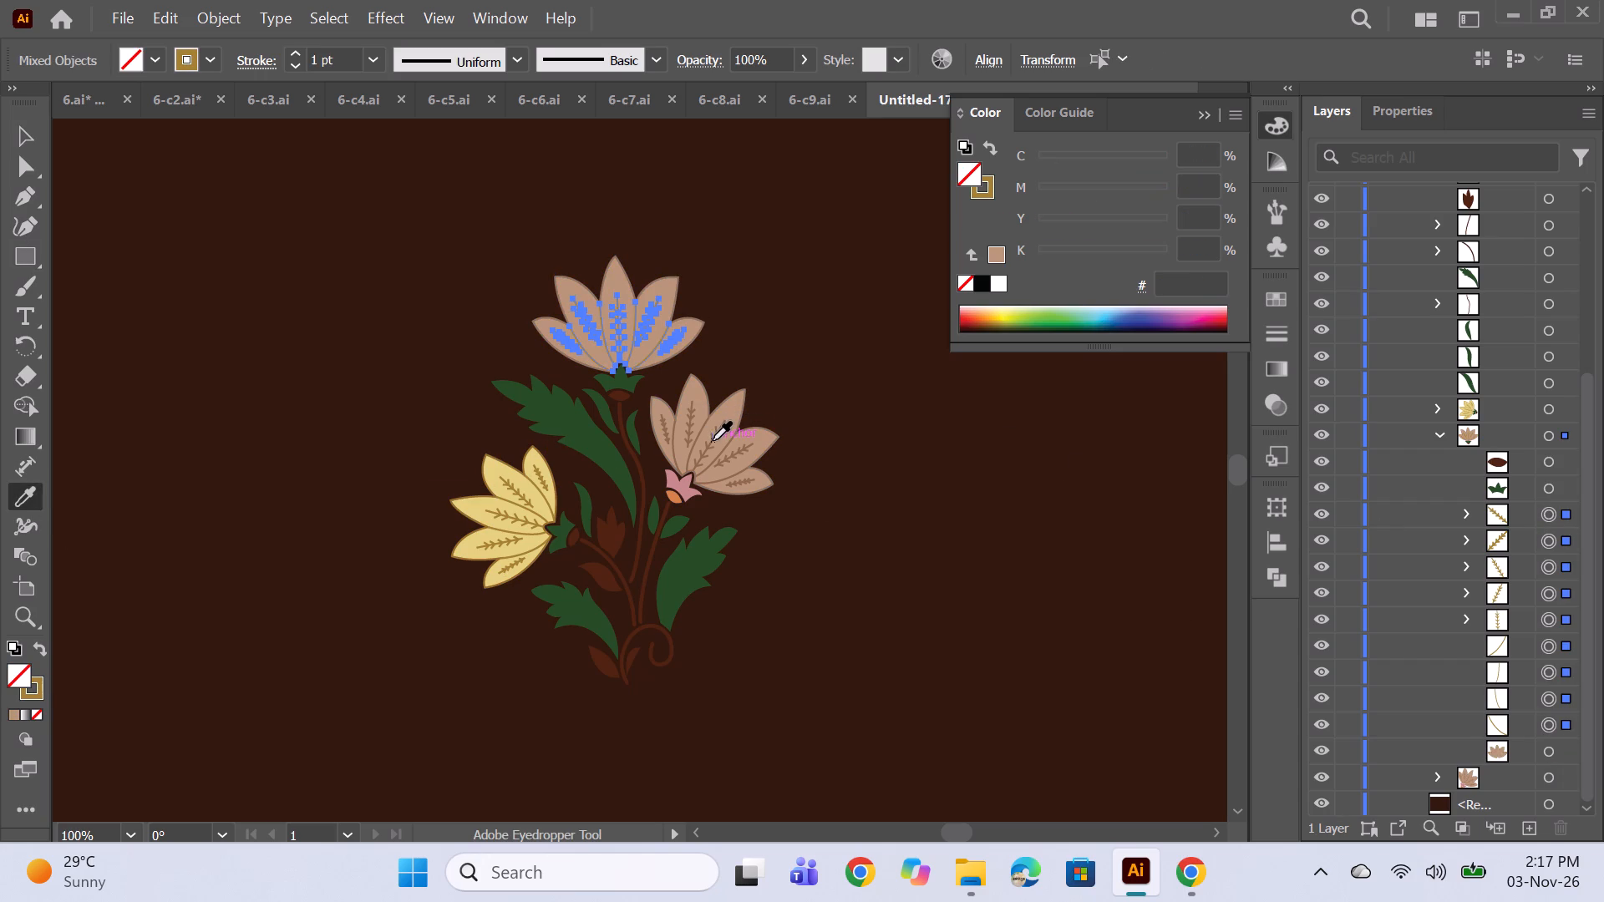
click(713, 440)
Recolour the top flower's green sepals pink #C6878A and its small base orange #D38047, sampled from the right-hand flower.
click(1544, 489)
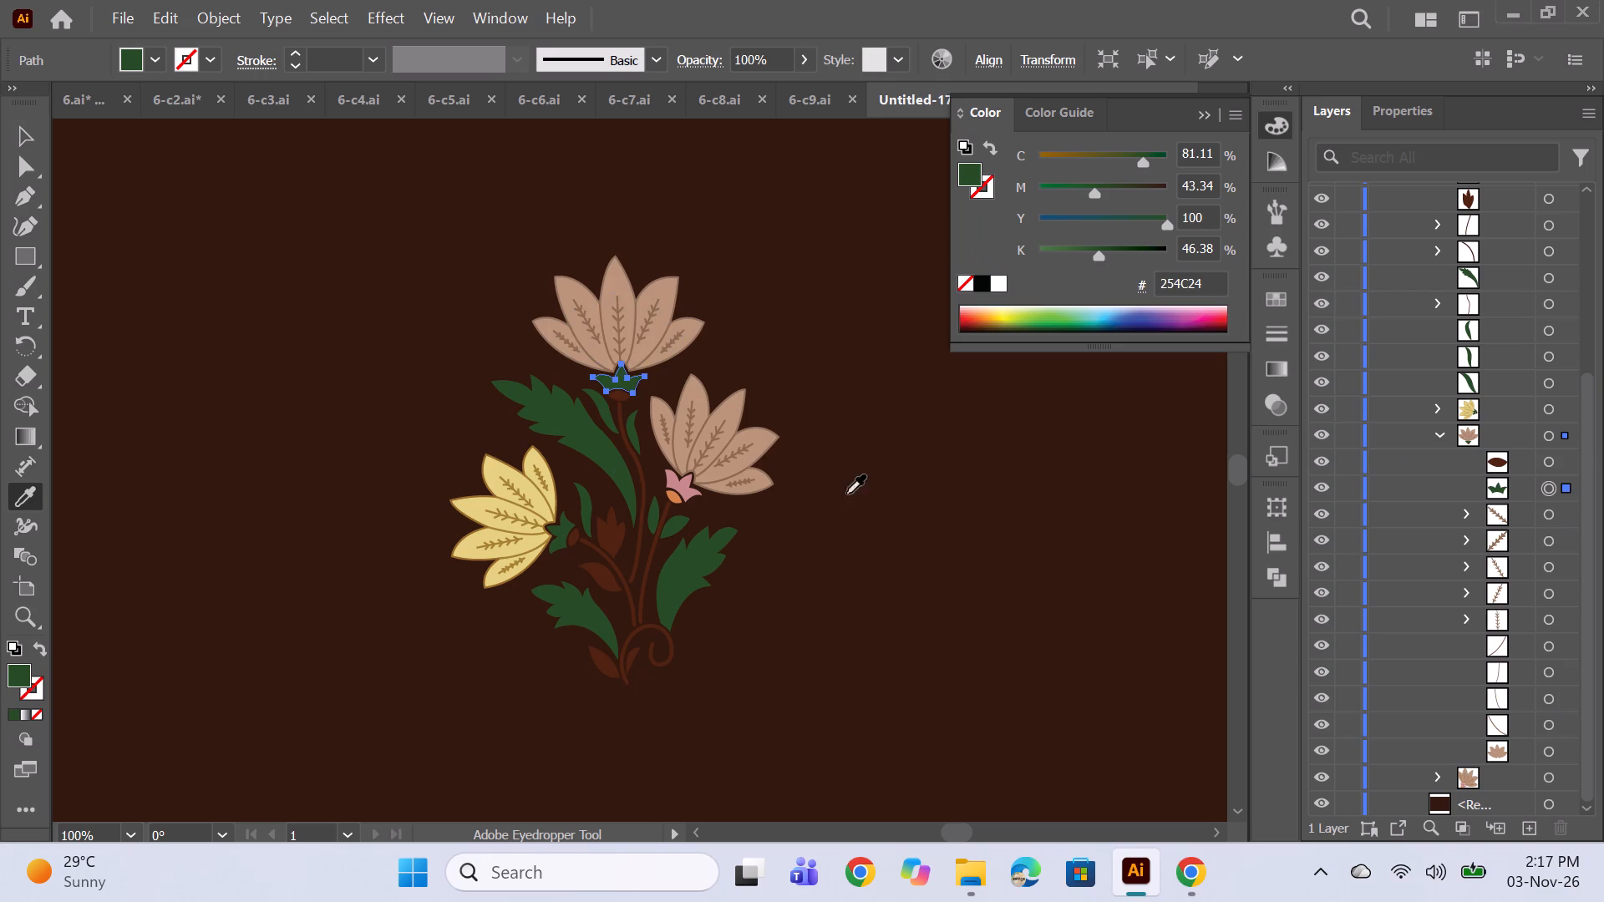
click(689, 486)
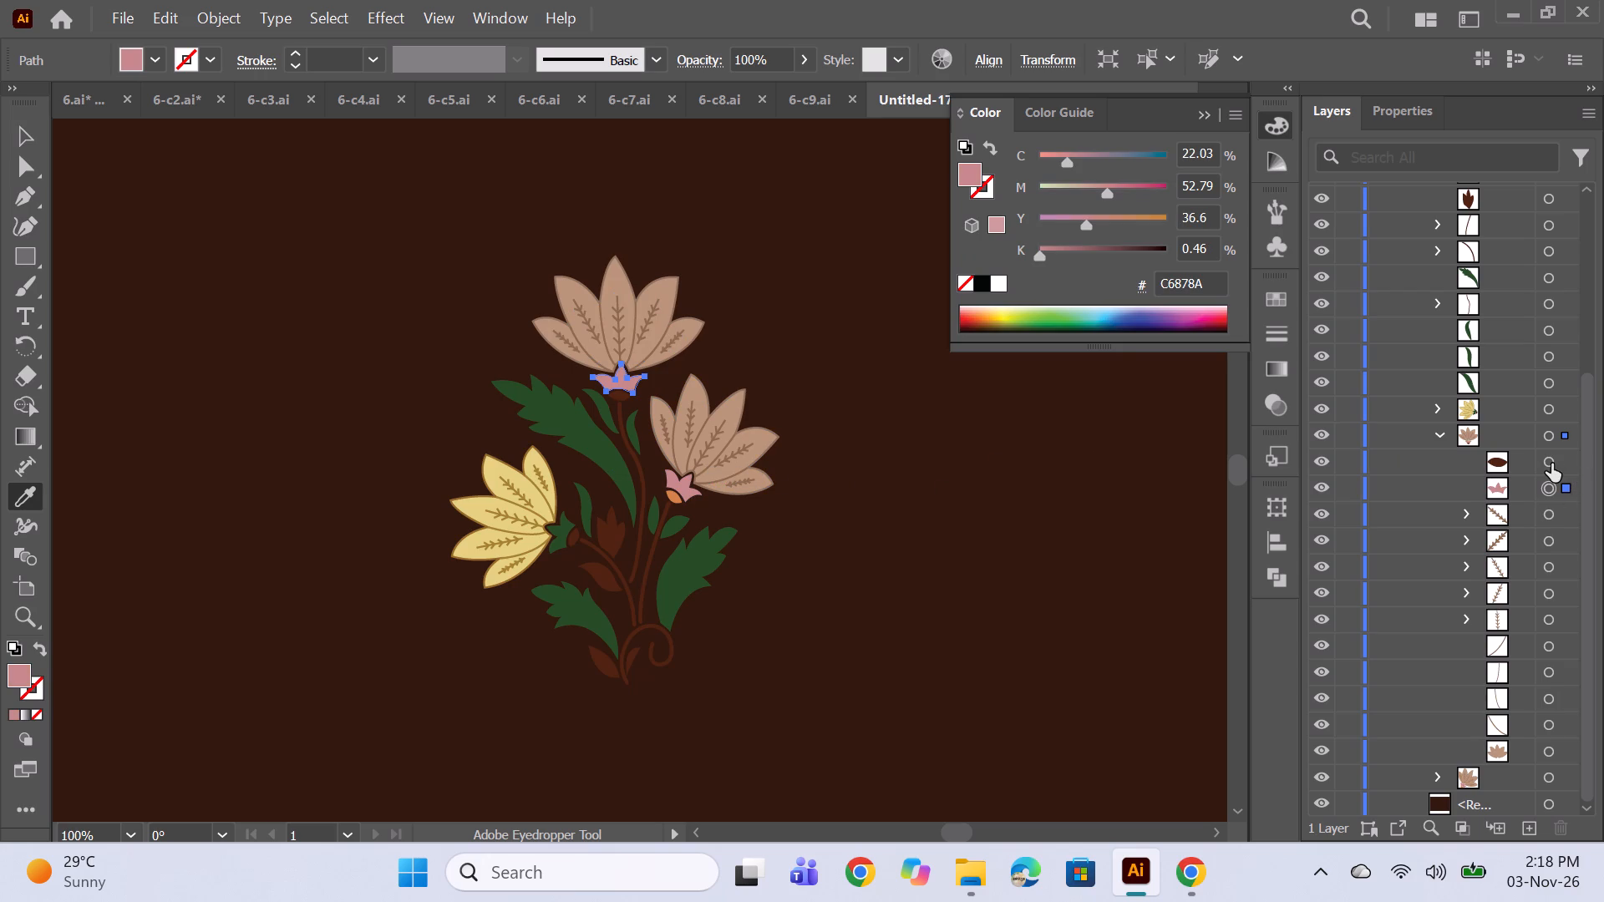
drag(1551, 464, 1518, 464)
click(673, 497)
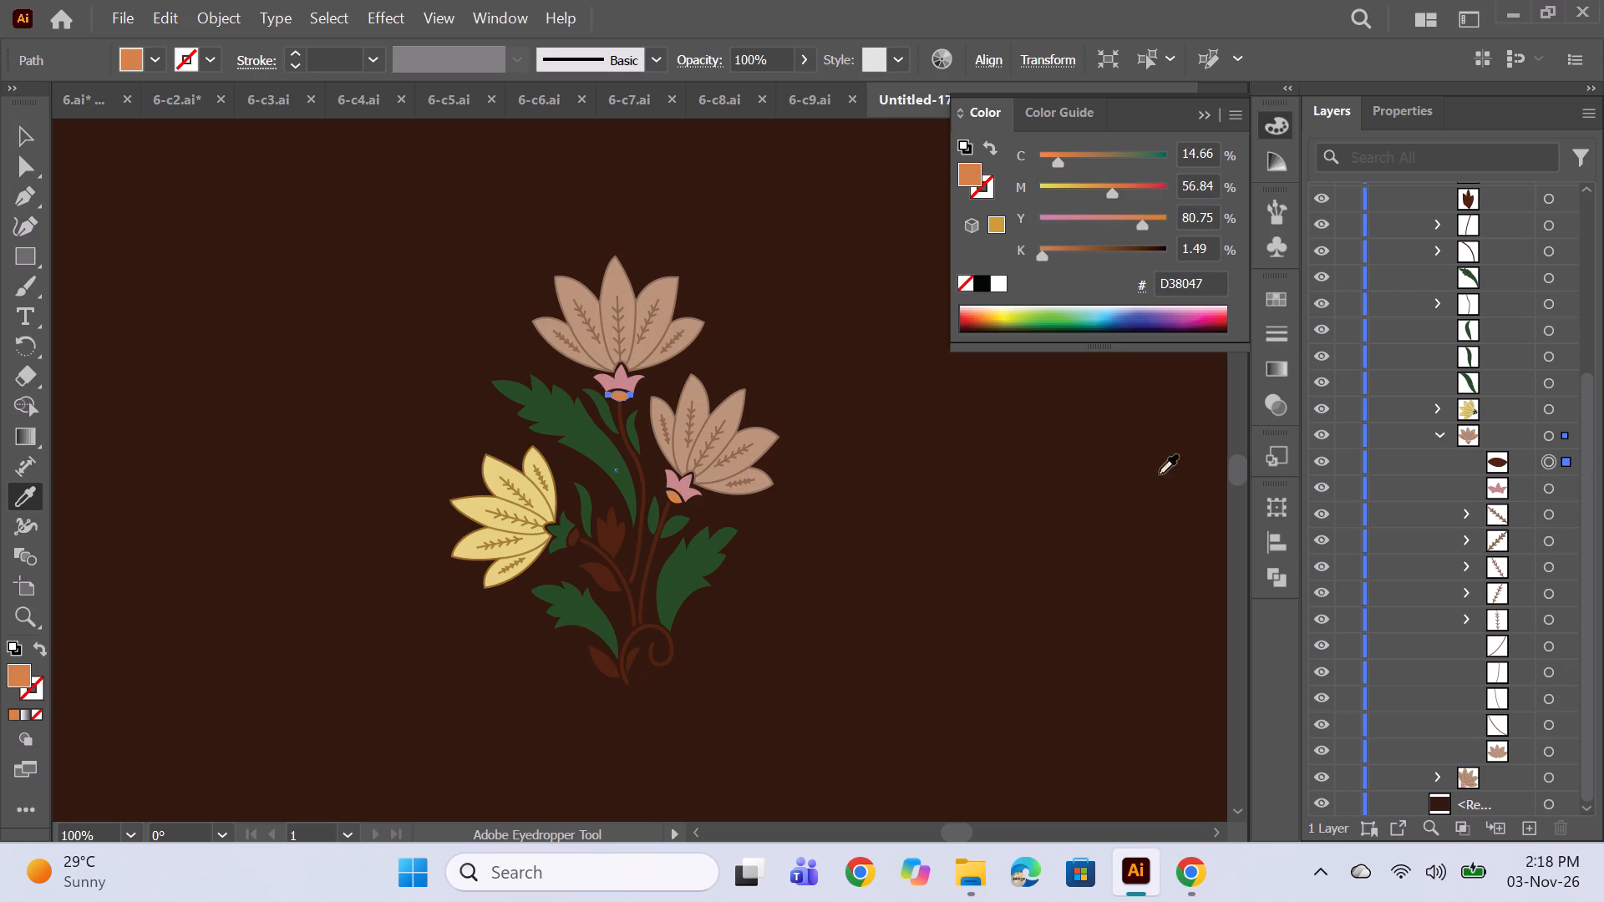
Copy the recoloured flowers' dusty tan petal fill and brown vein colour onto the left-hand flower's petals and veins.
click(1444, 438)
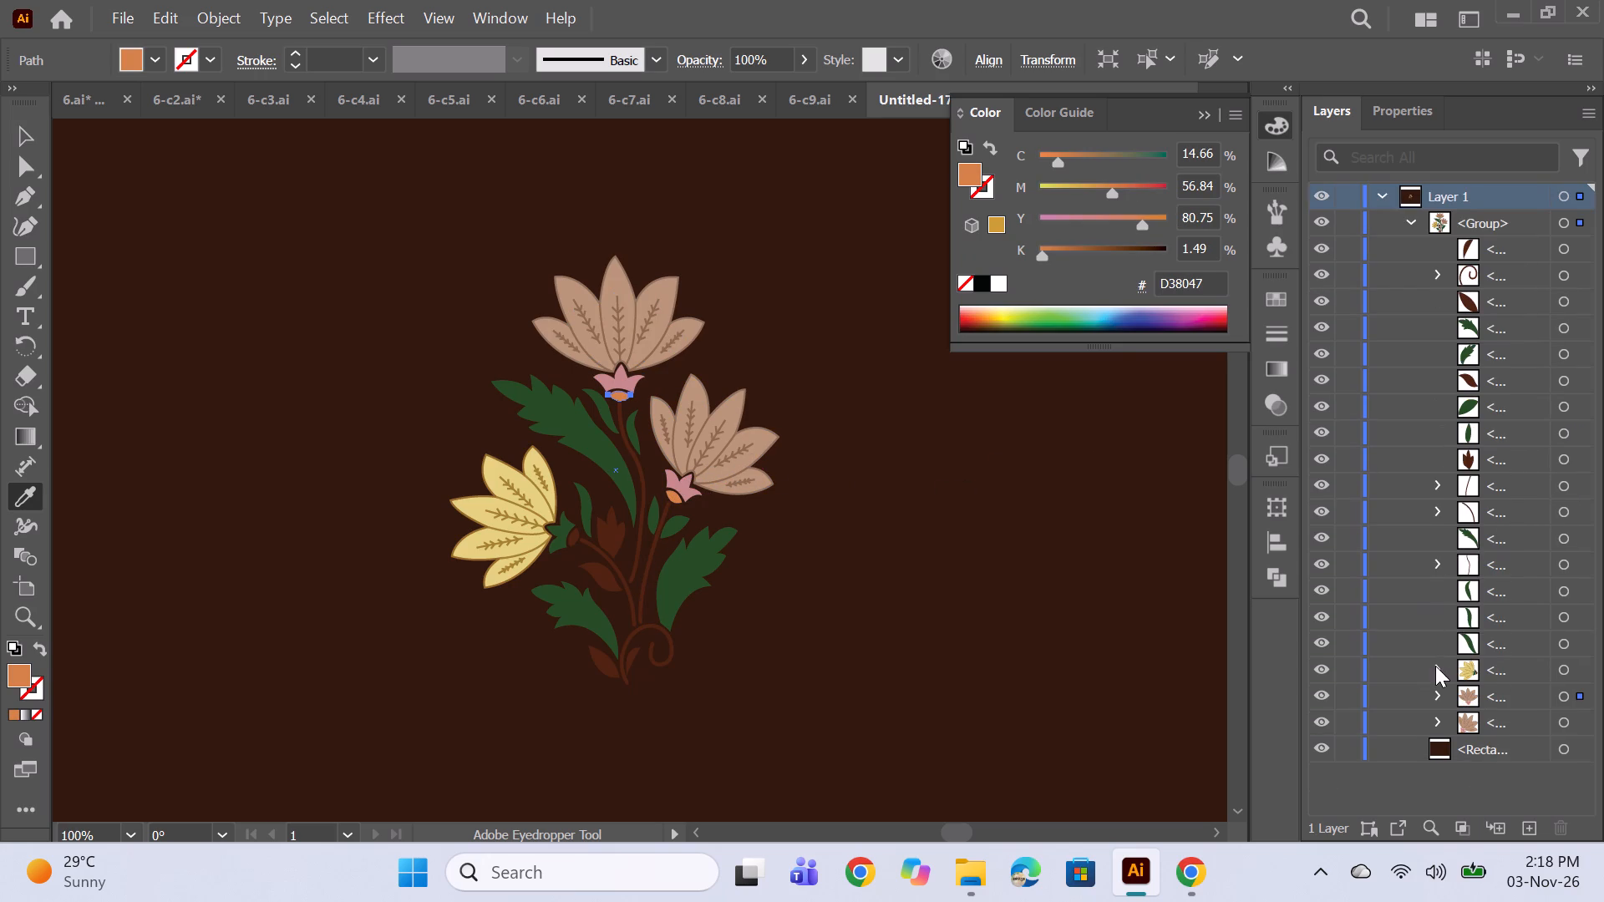
click(1435, 666)
scroll(1478, 579, down, 11)
click(1551, 721)
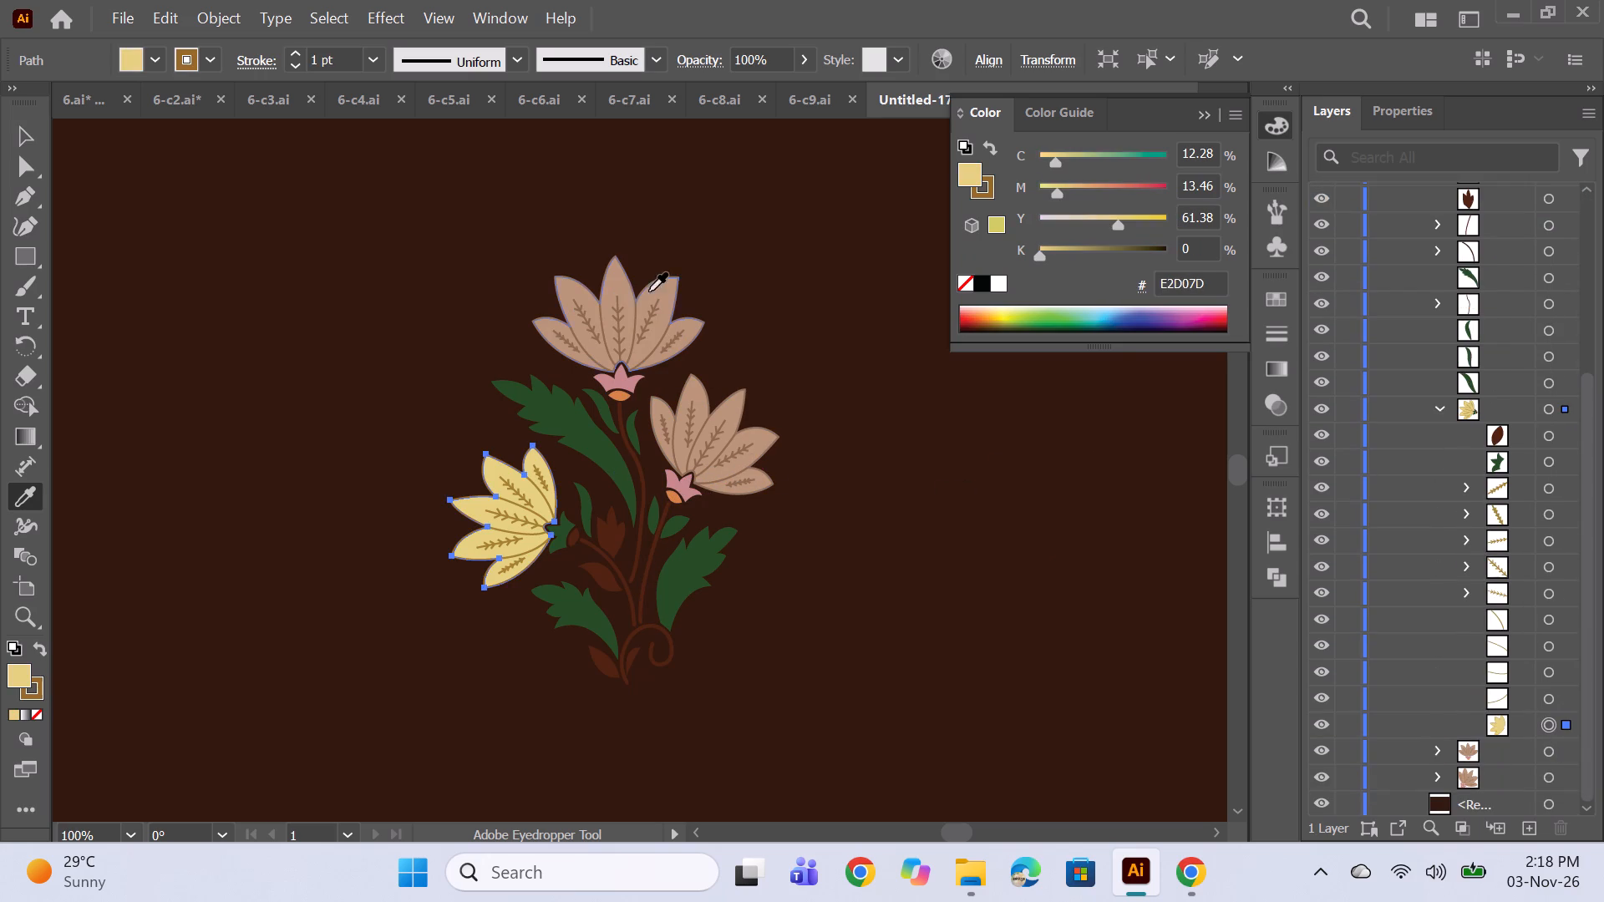
click(614, 294)
click(1550, 697)
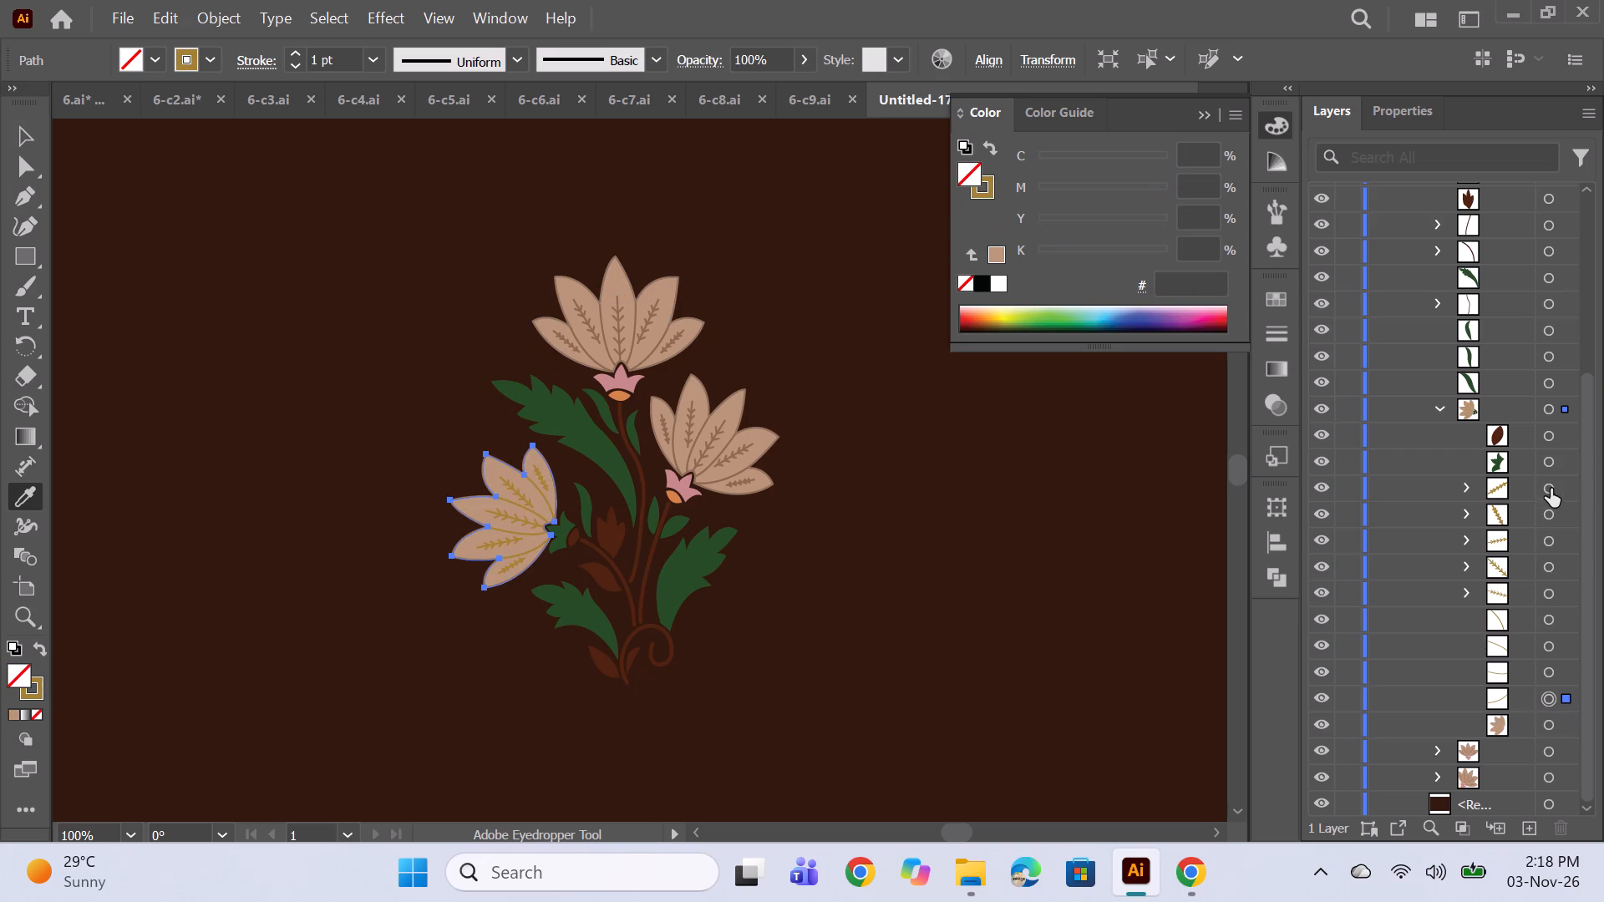
shift+click(1546, 487)
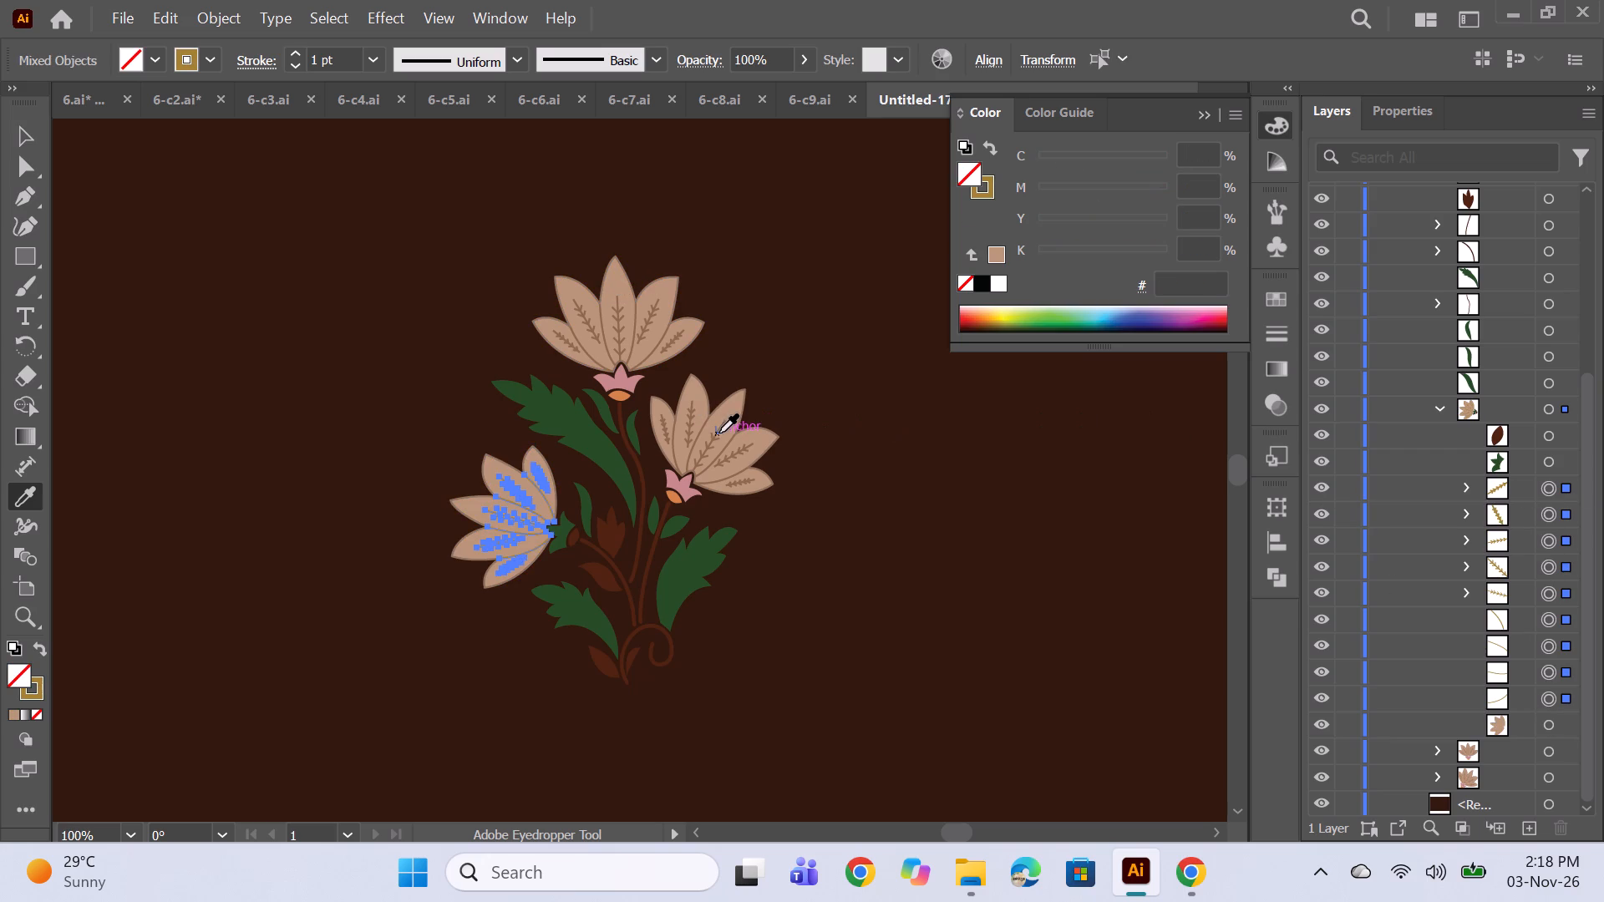
click(719, 433)
Recolour the left-hand flower's sepals pink #C6878A and its small base orange #D38047 by sampling the other flowers.
click(1548, 469)
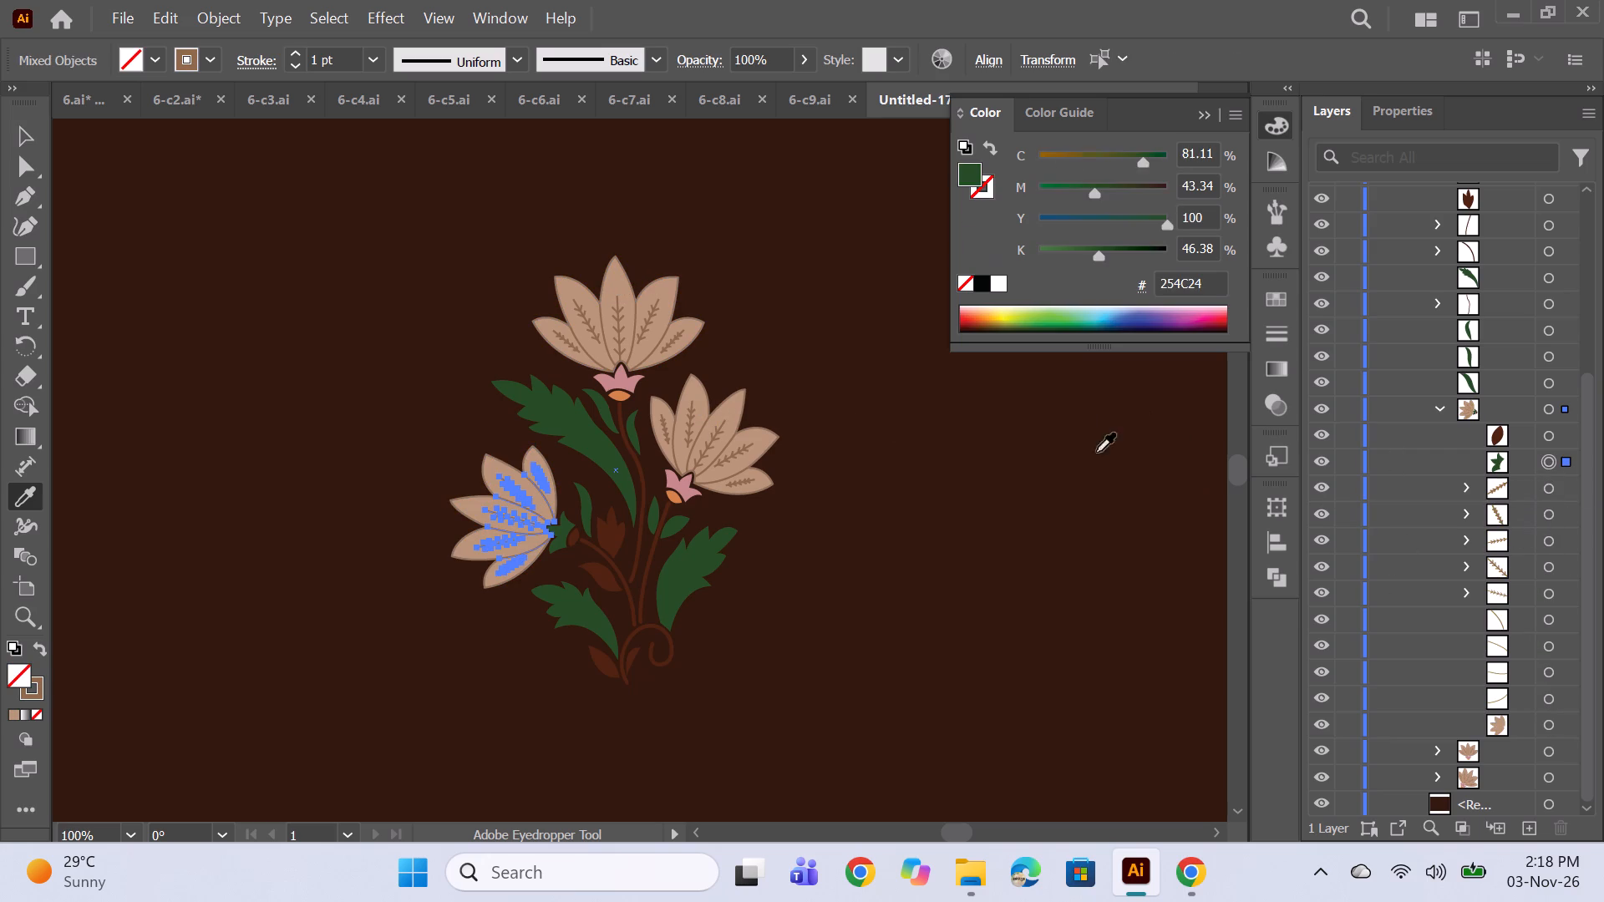
click(688, 484)
click(1552, 433)
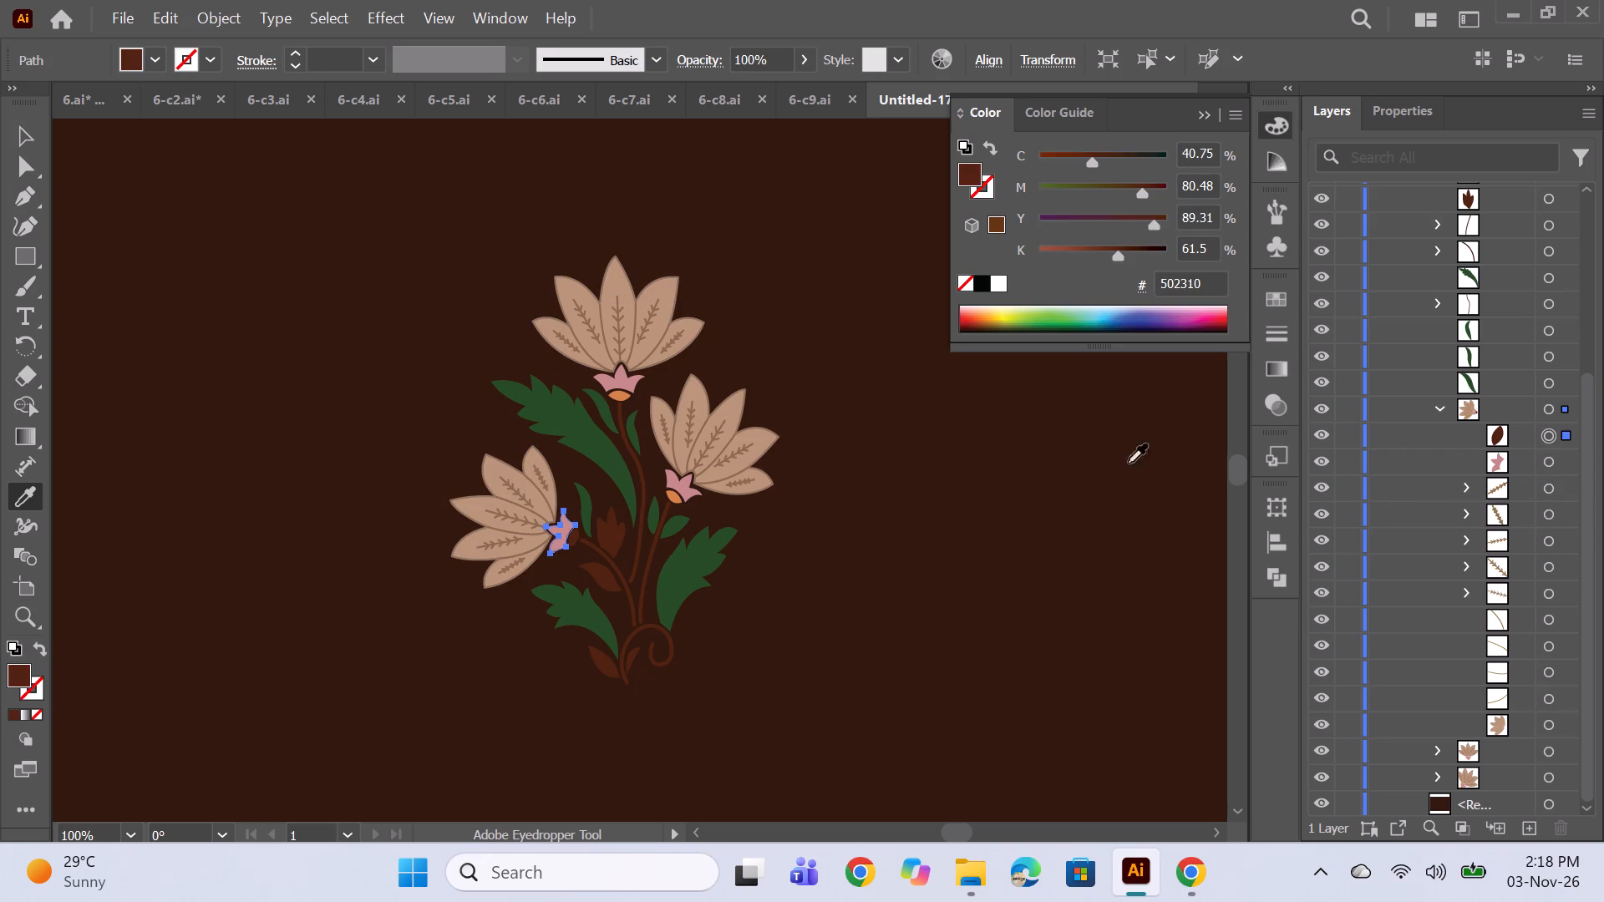
click(622, 393)
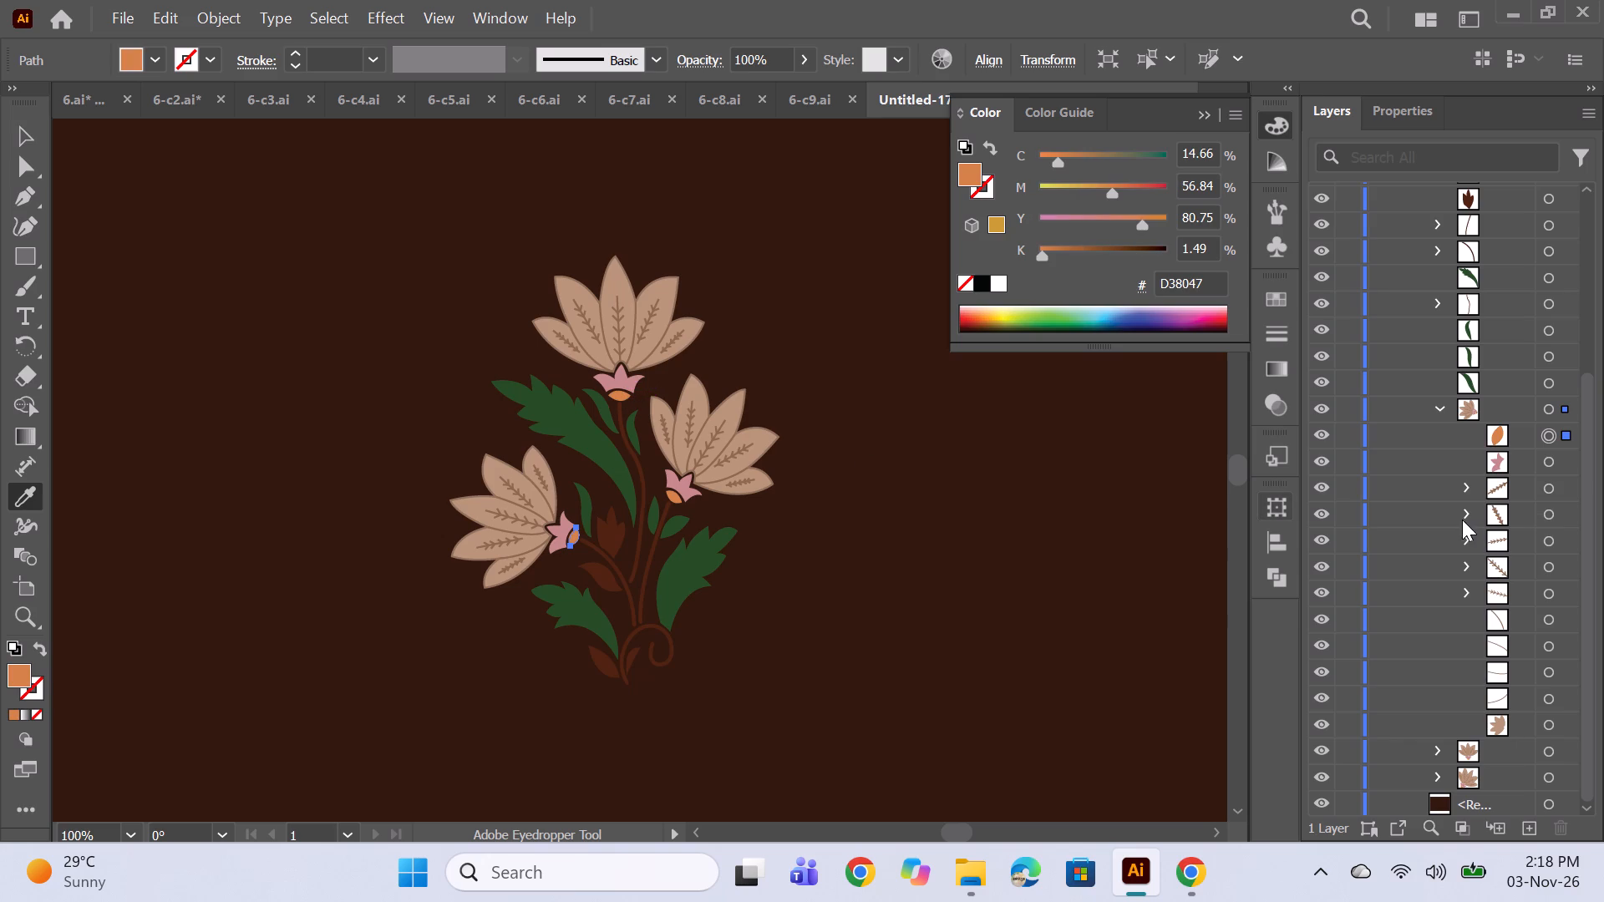
click(1435, 406)
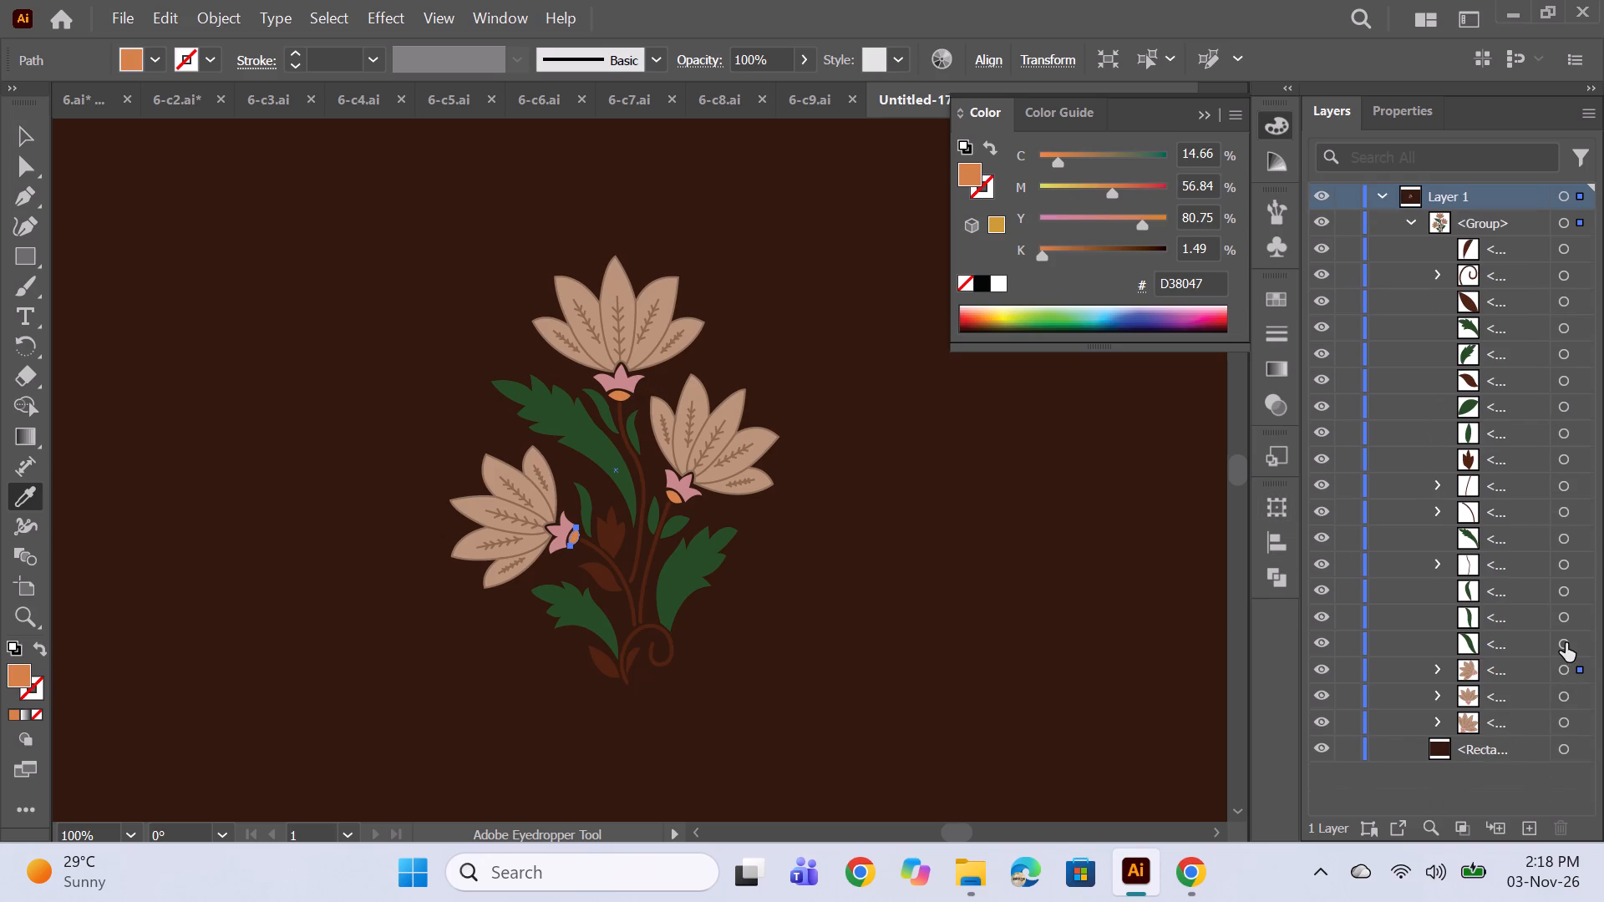
Recolour the three slender green leaves, two near the top flower's stem and one beside the left-hand flower, pink #C6878A.
click(1566, 643)
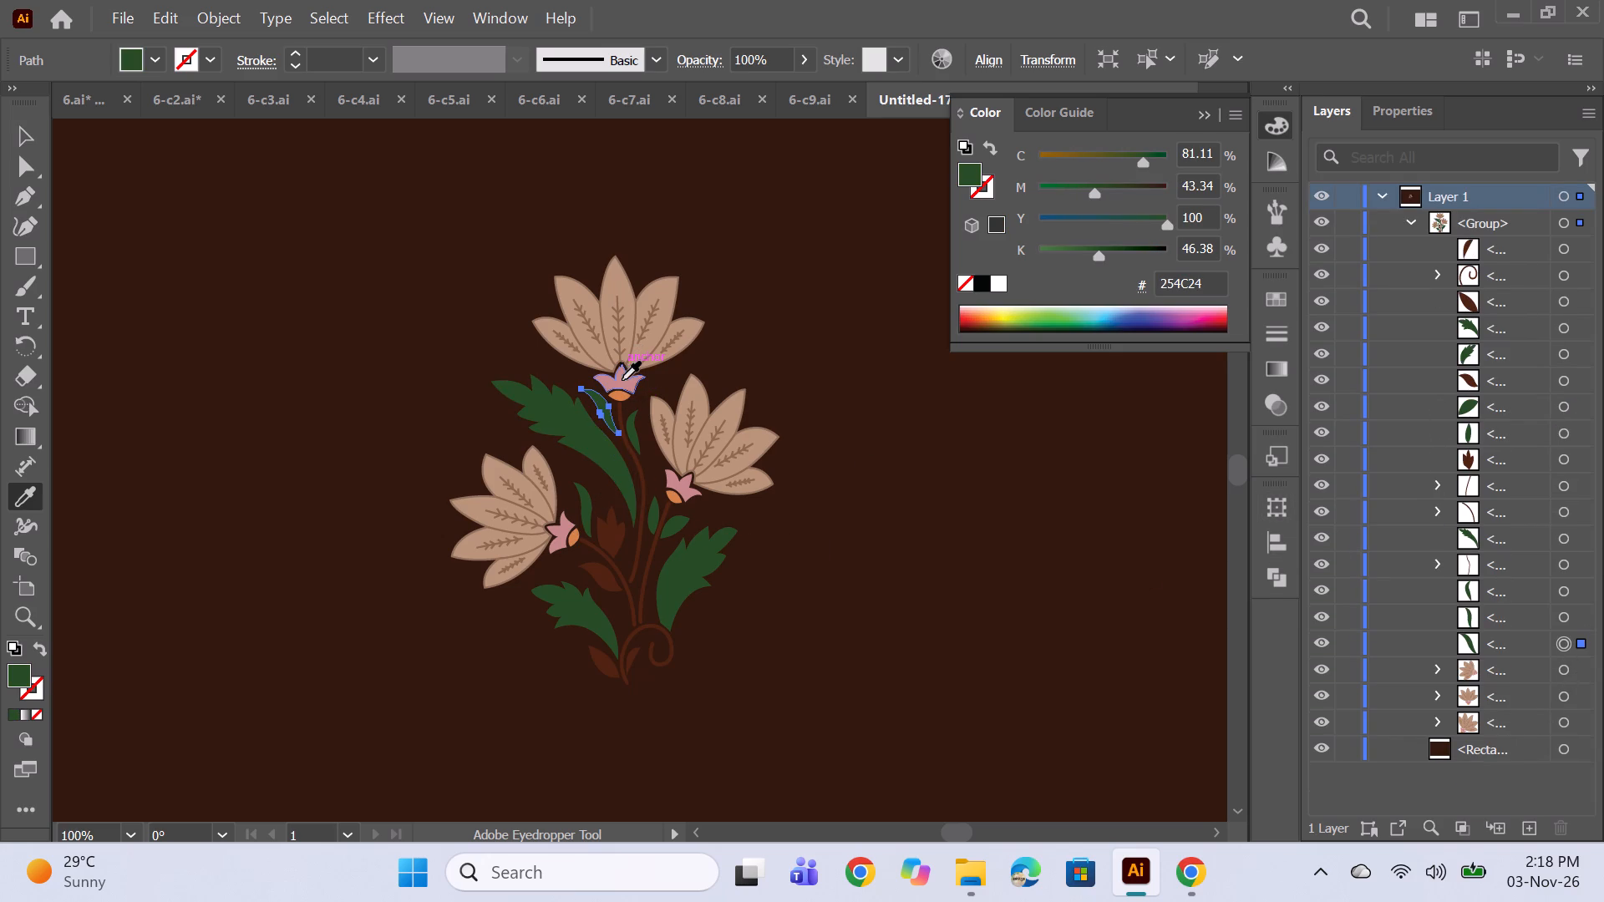
click(622, 380)
click(1566, 616)
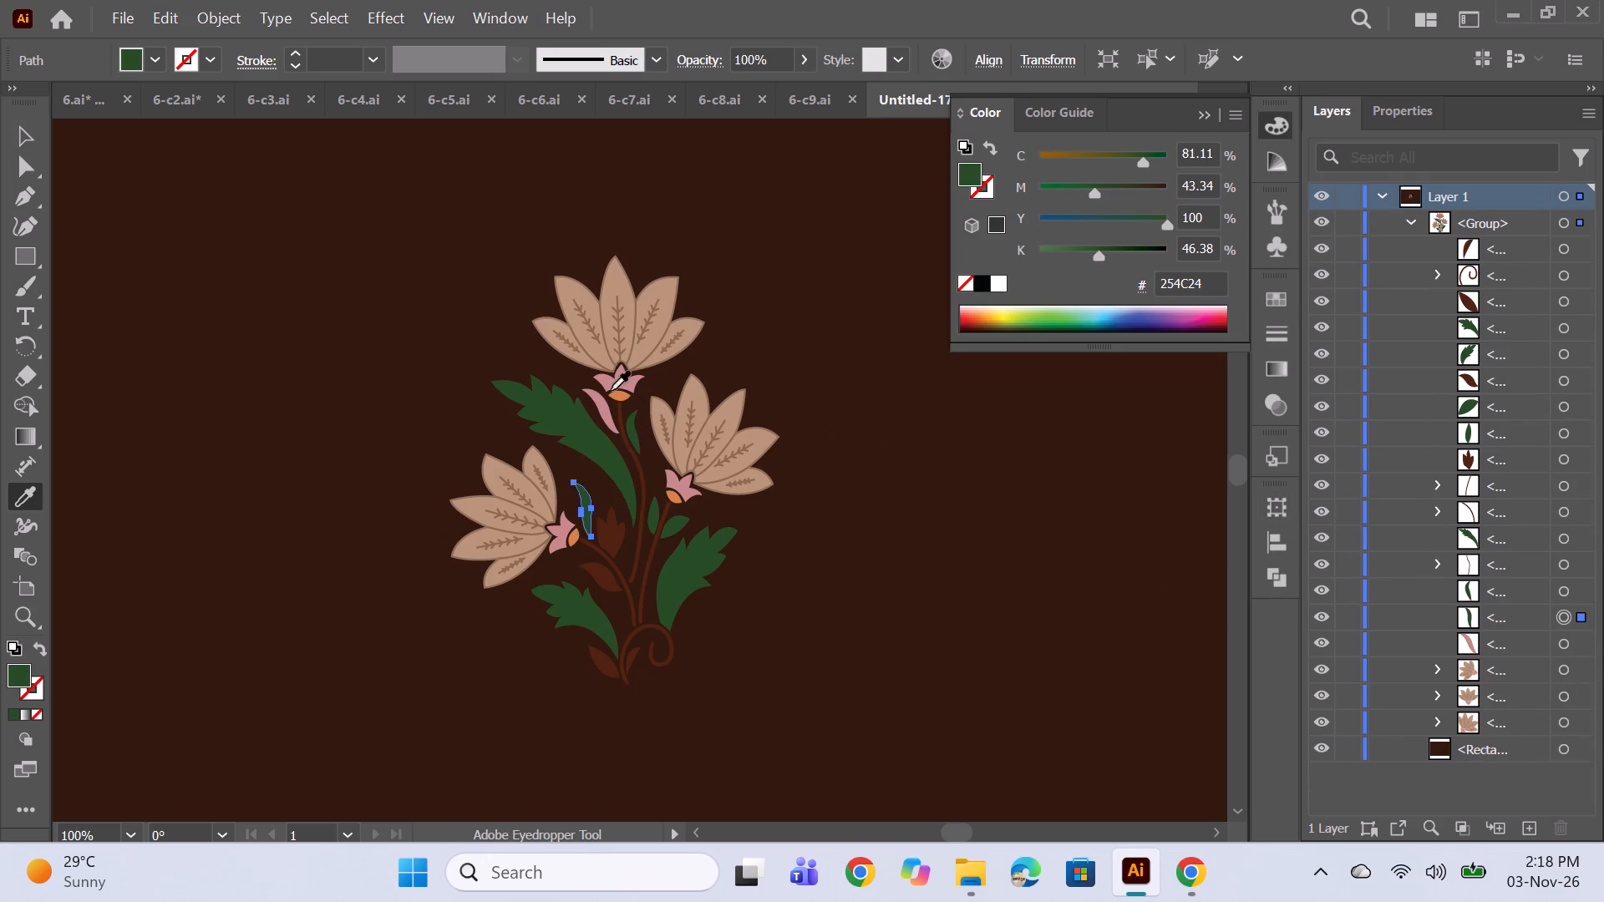
click(619, 376)
click(1563, 588)
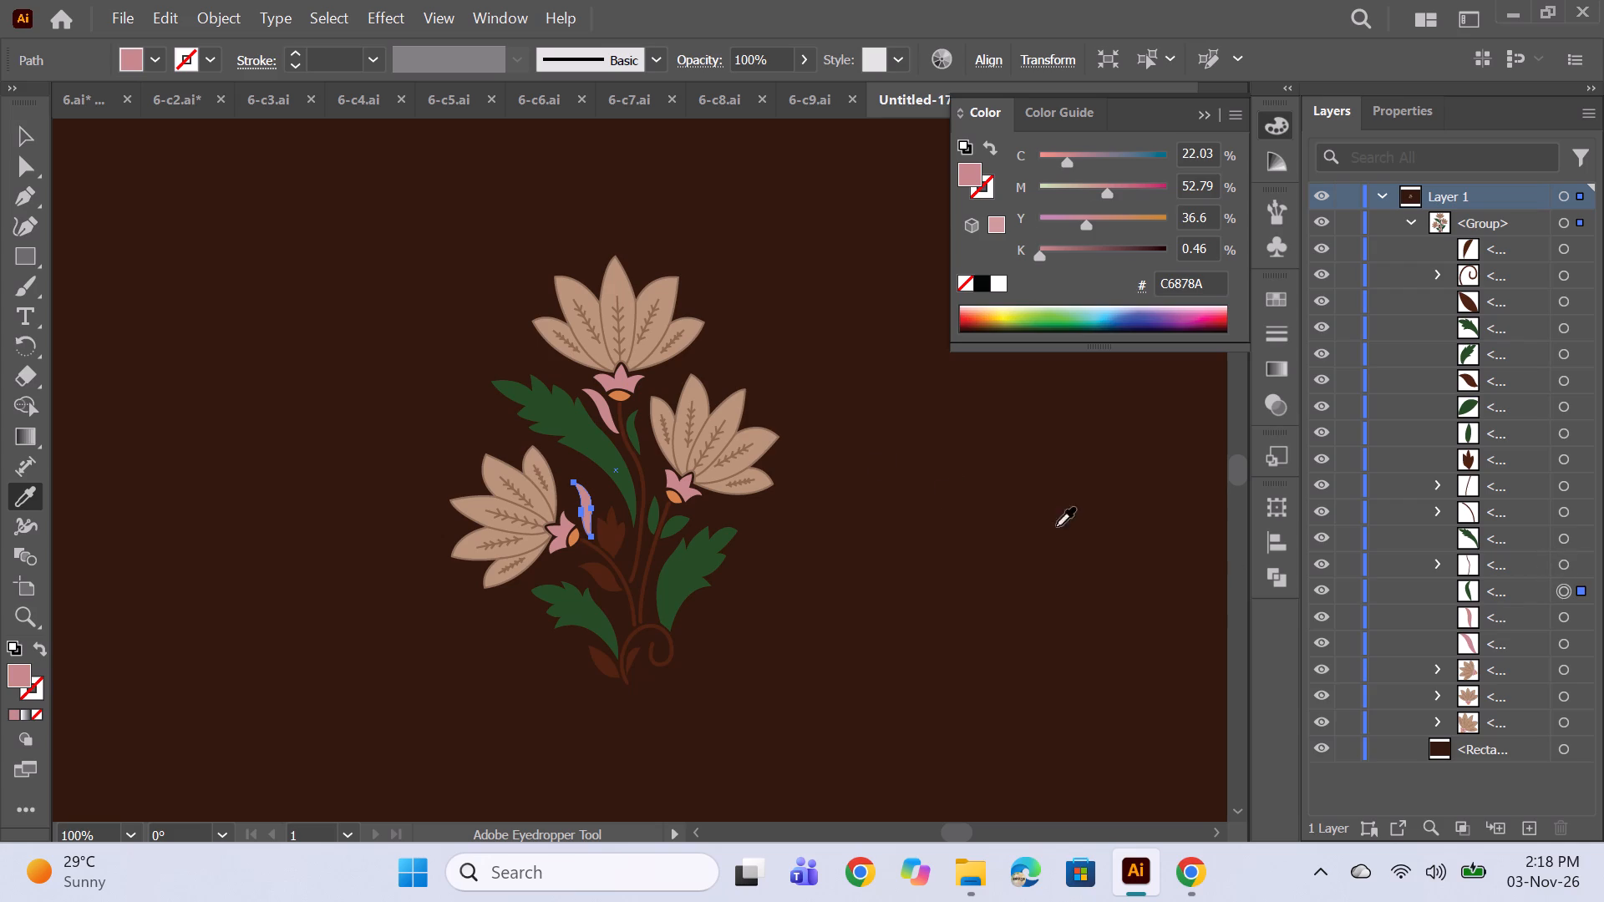
click(594, 401)
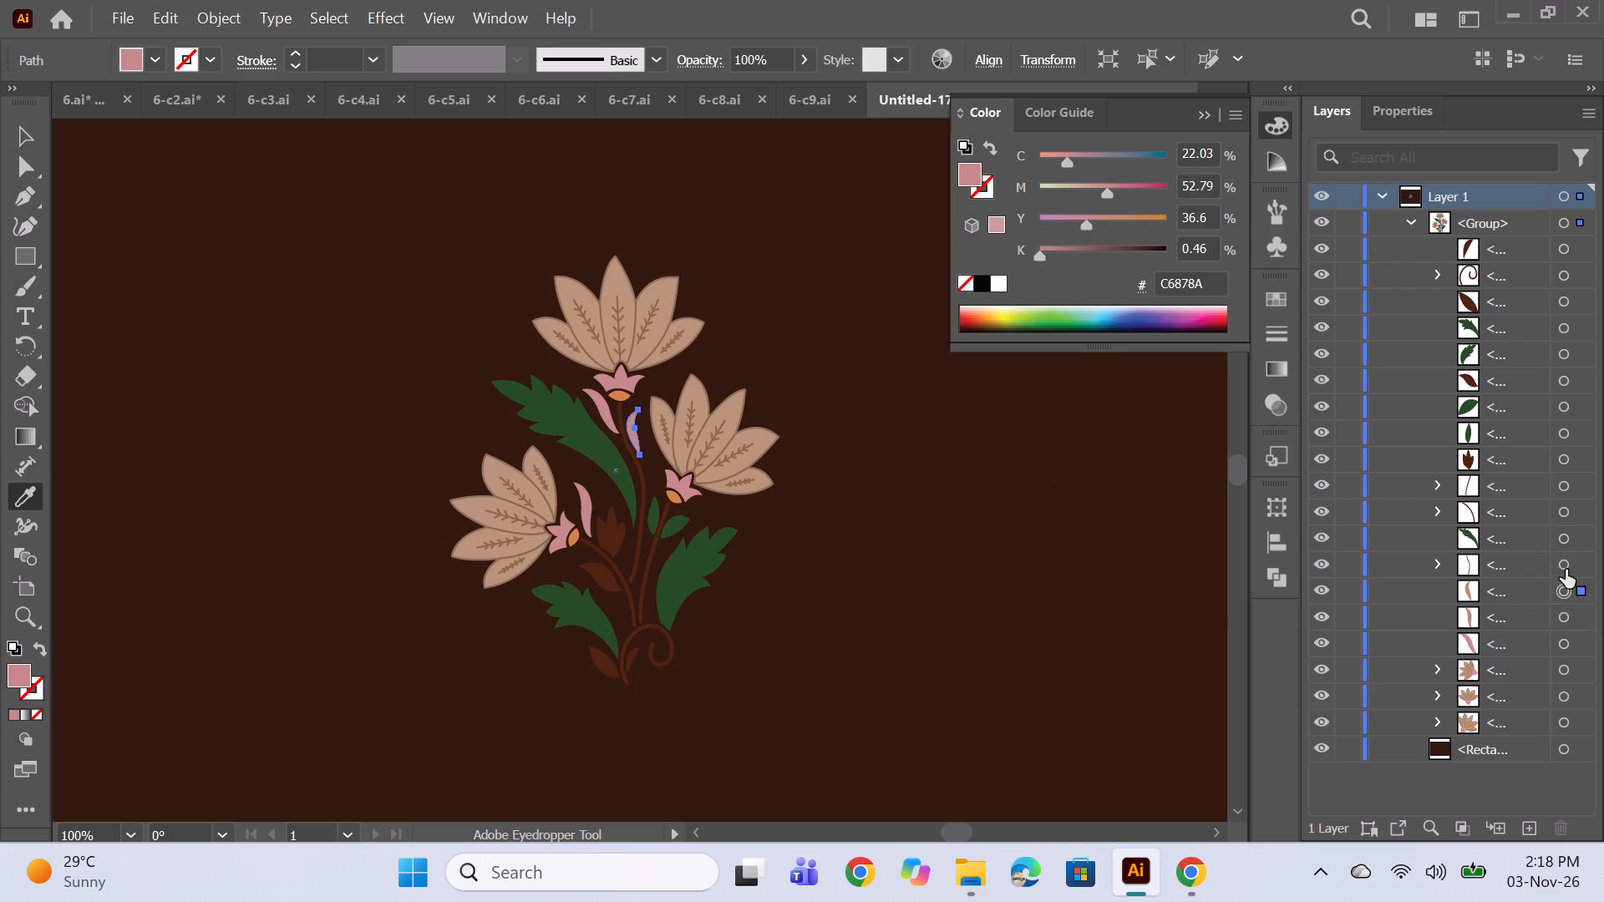
Recolour the central stem below the top flower orange #D38047, sampled from the right-hand flower's small base.
click(1566, 561)
click(678, 499)
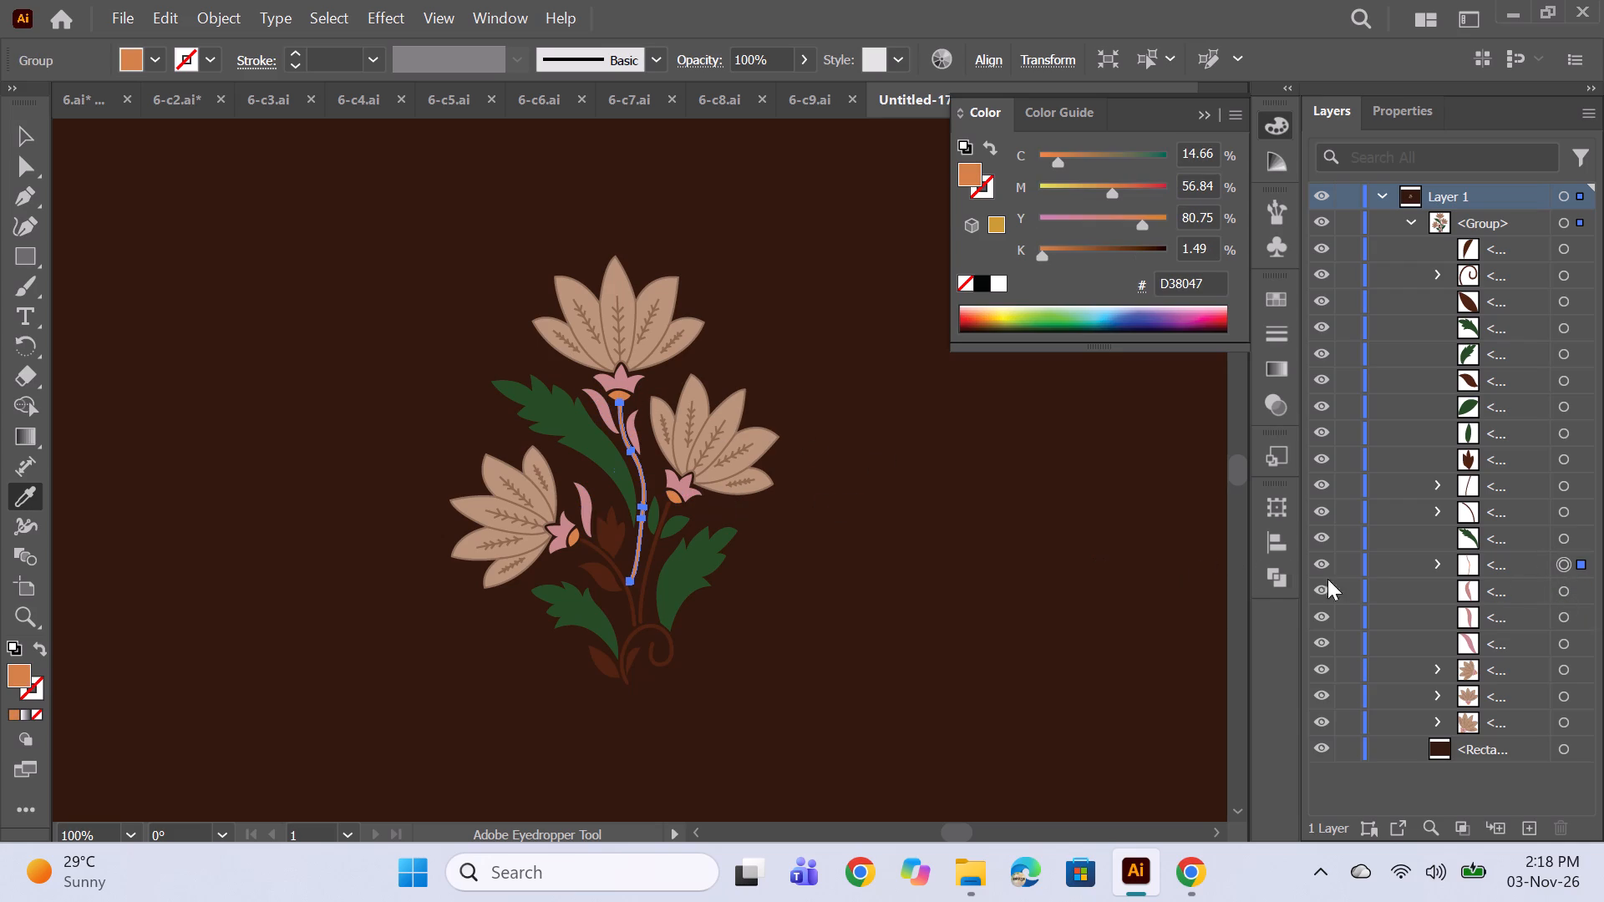
click(667, 495)
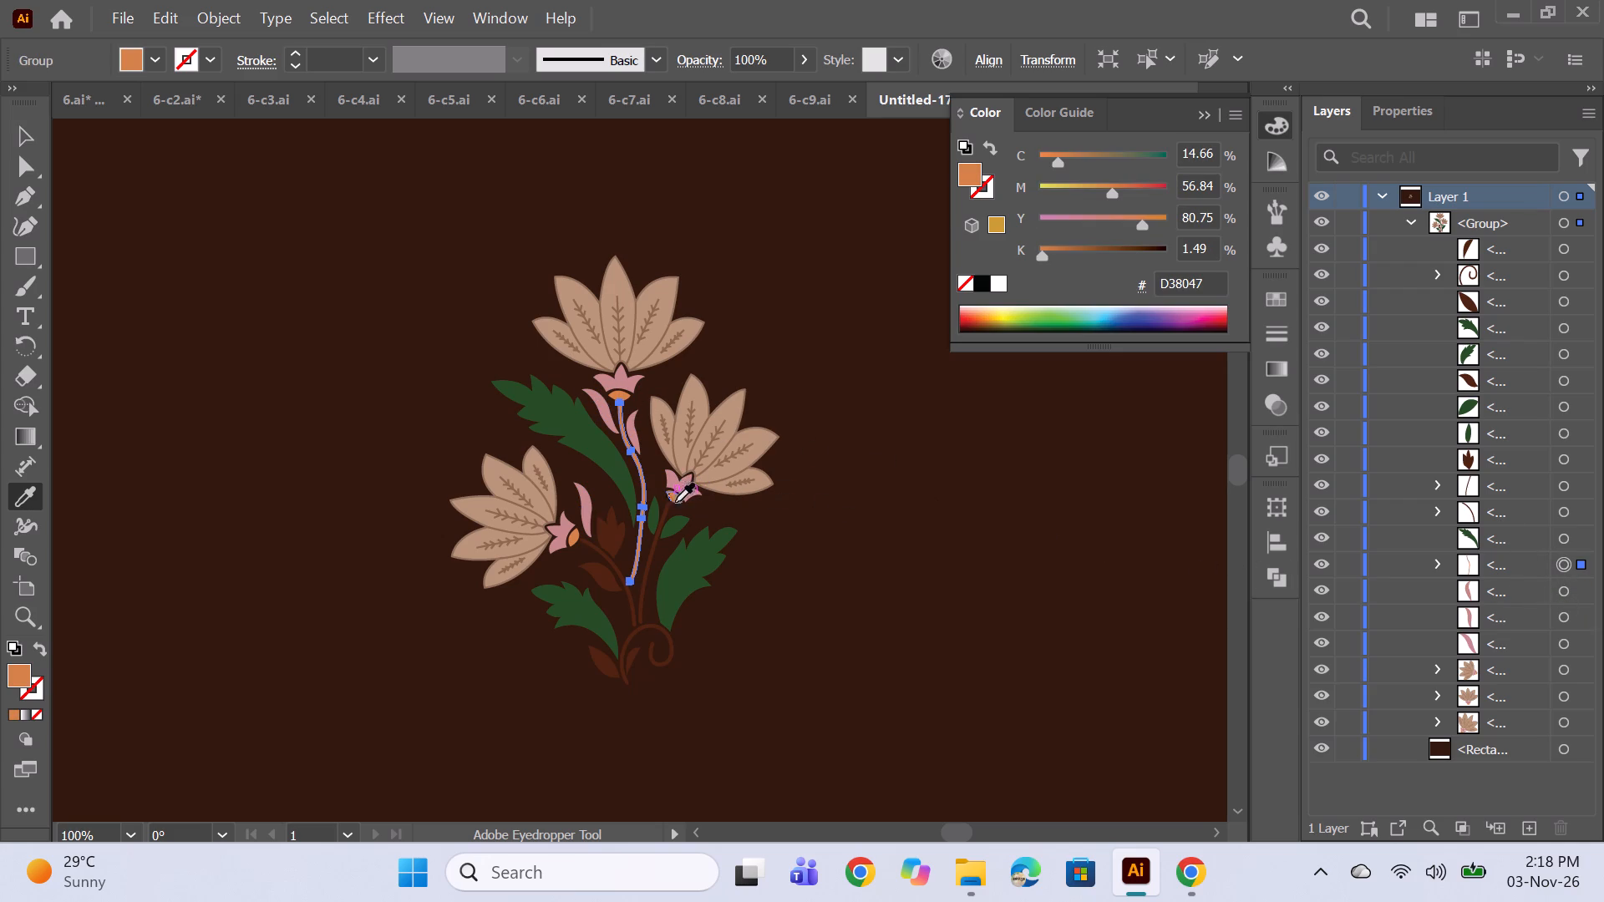
click(672, 496)
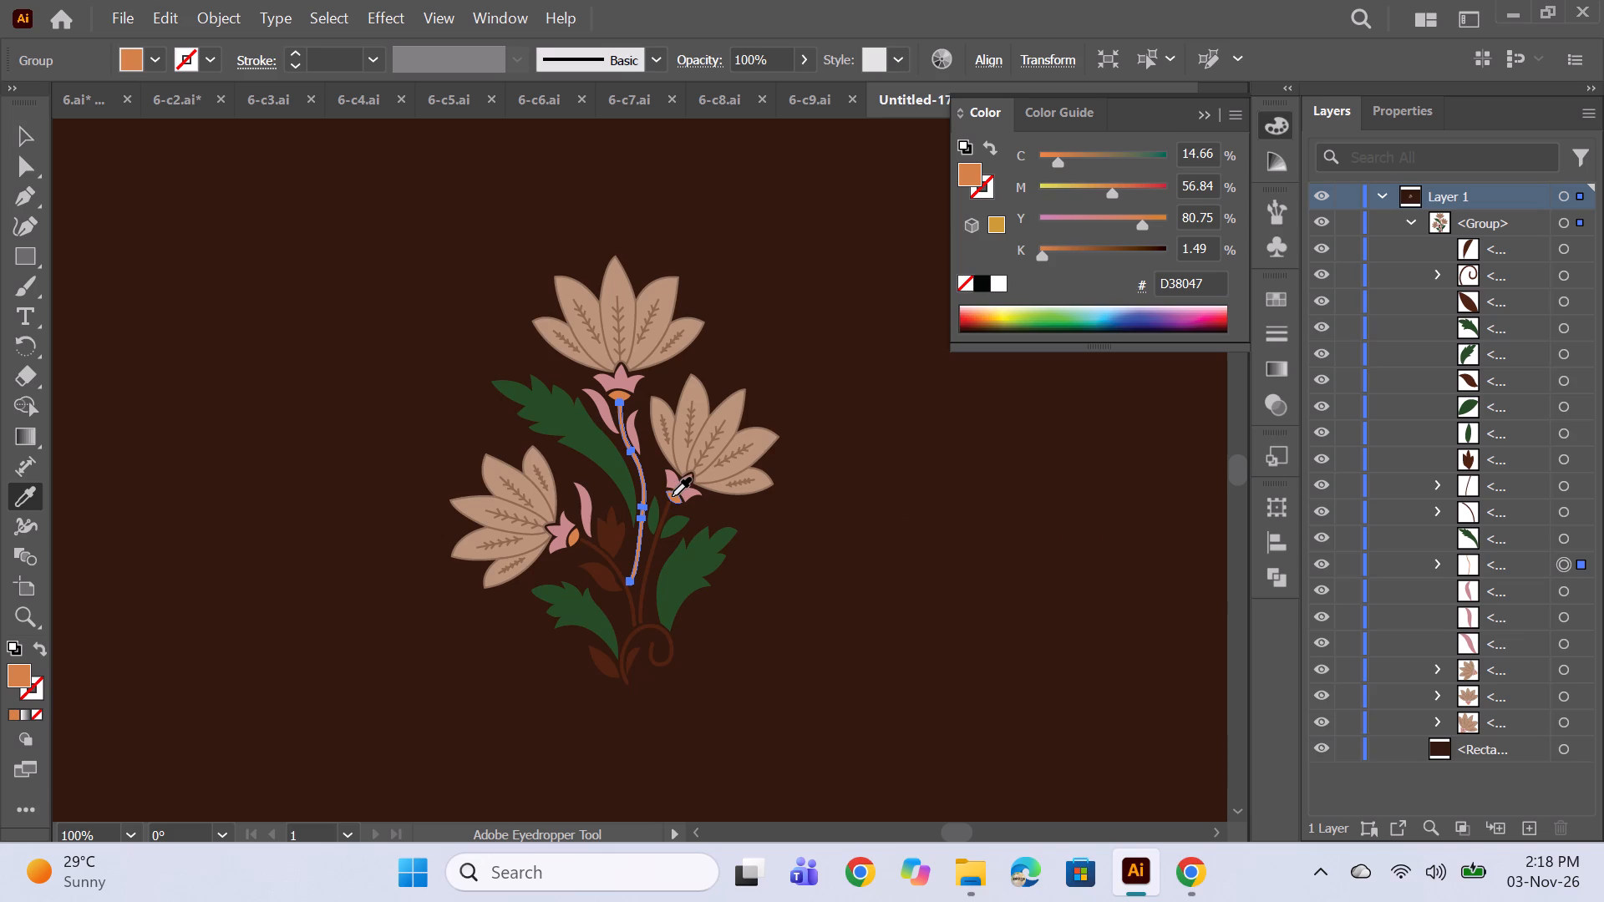
triple_click(672, 496)
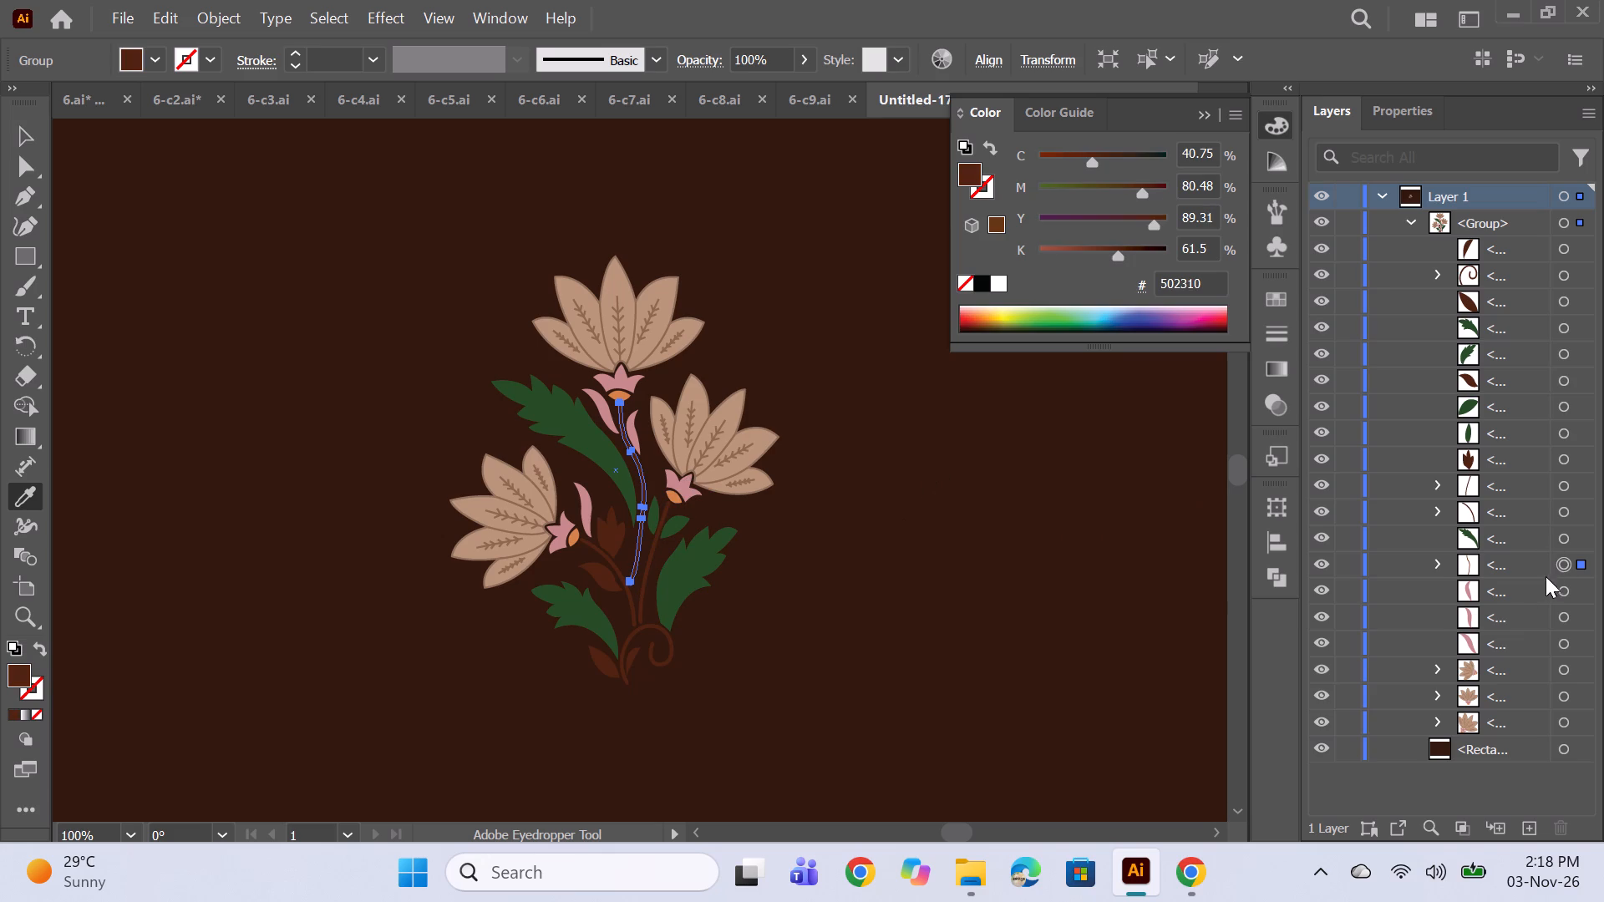
alt+scroll(689, 477, up, 3)
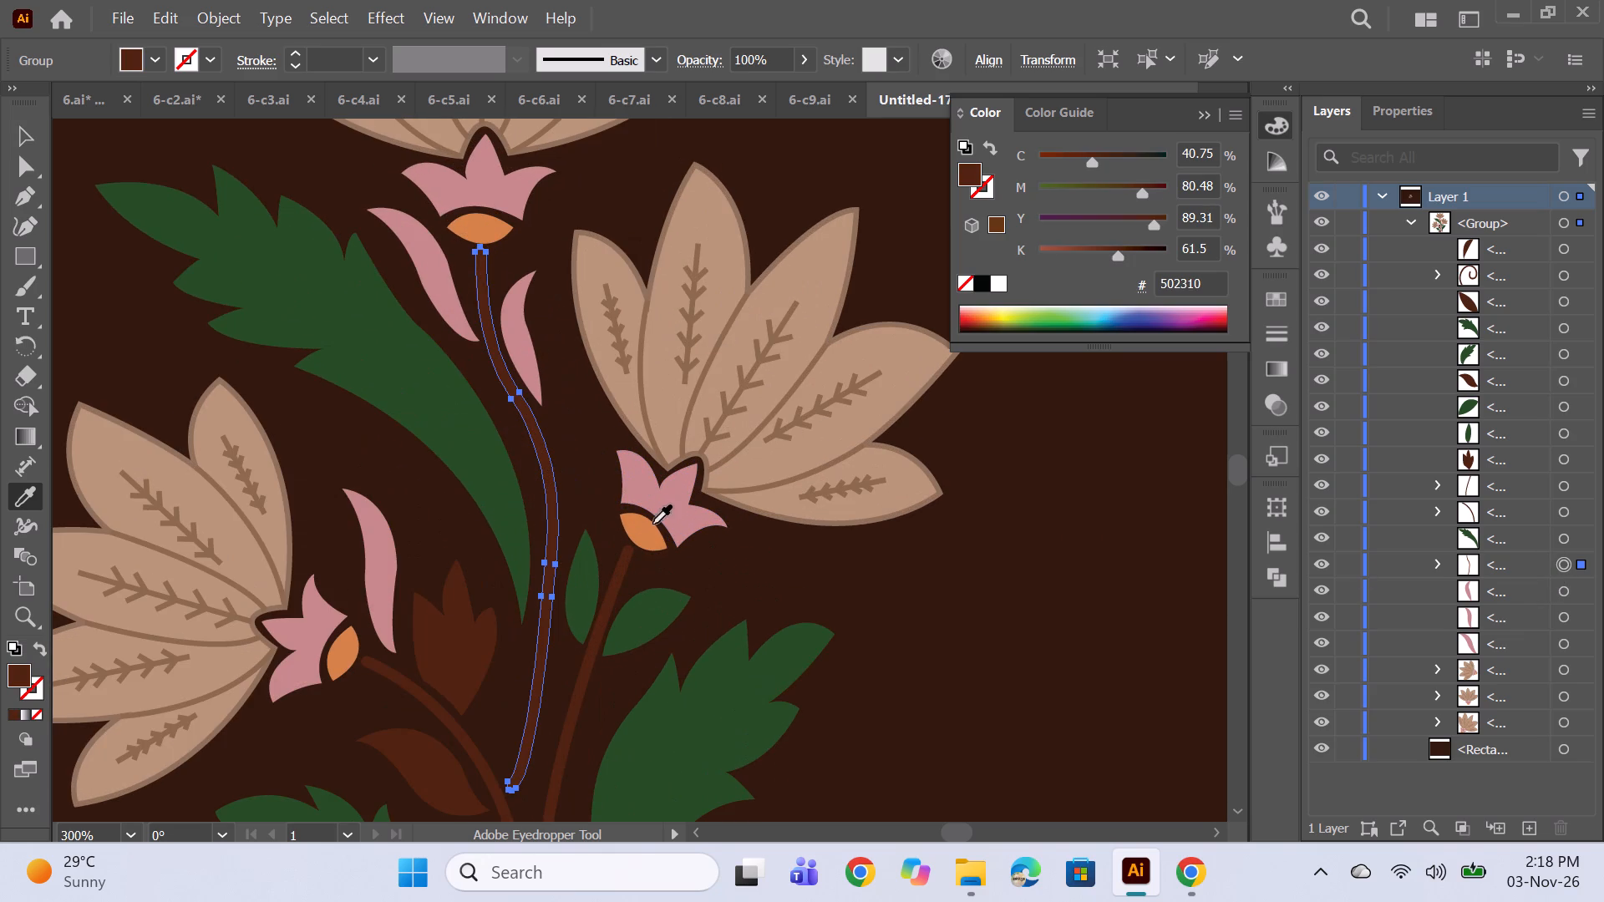
click(647, 532)
Recolour the large upper-left jagged leaf pink #C6878A and the stems of the left-hand and right-hand flowers orange #D38047.
click(1562, 535)
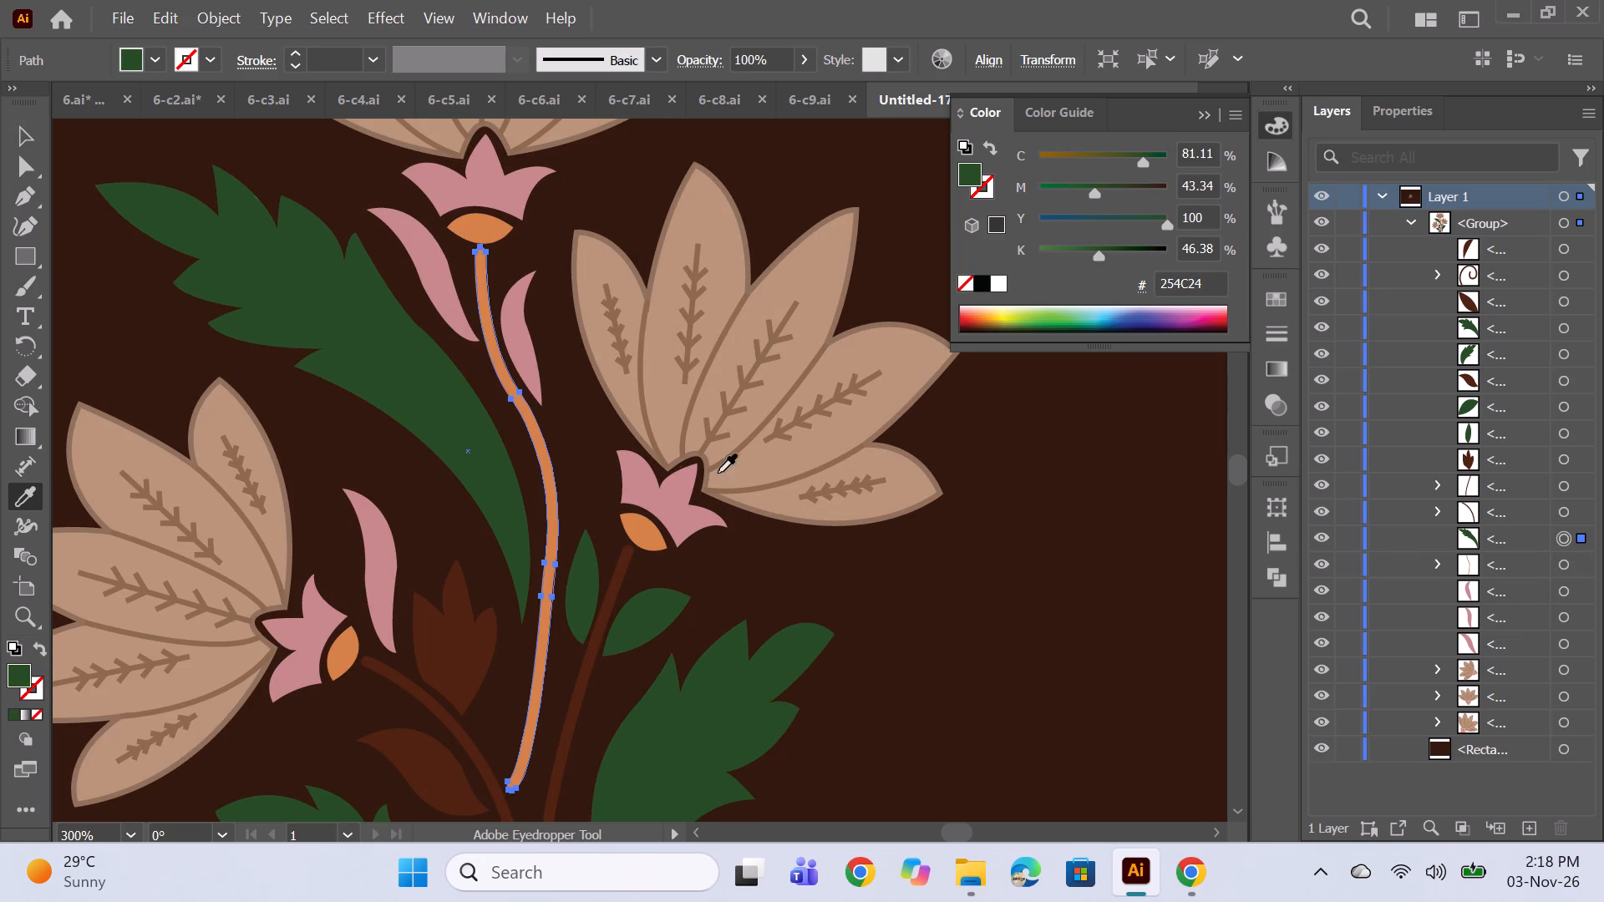
click(676, 489)
click(1568, 506)
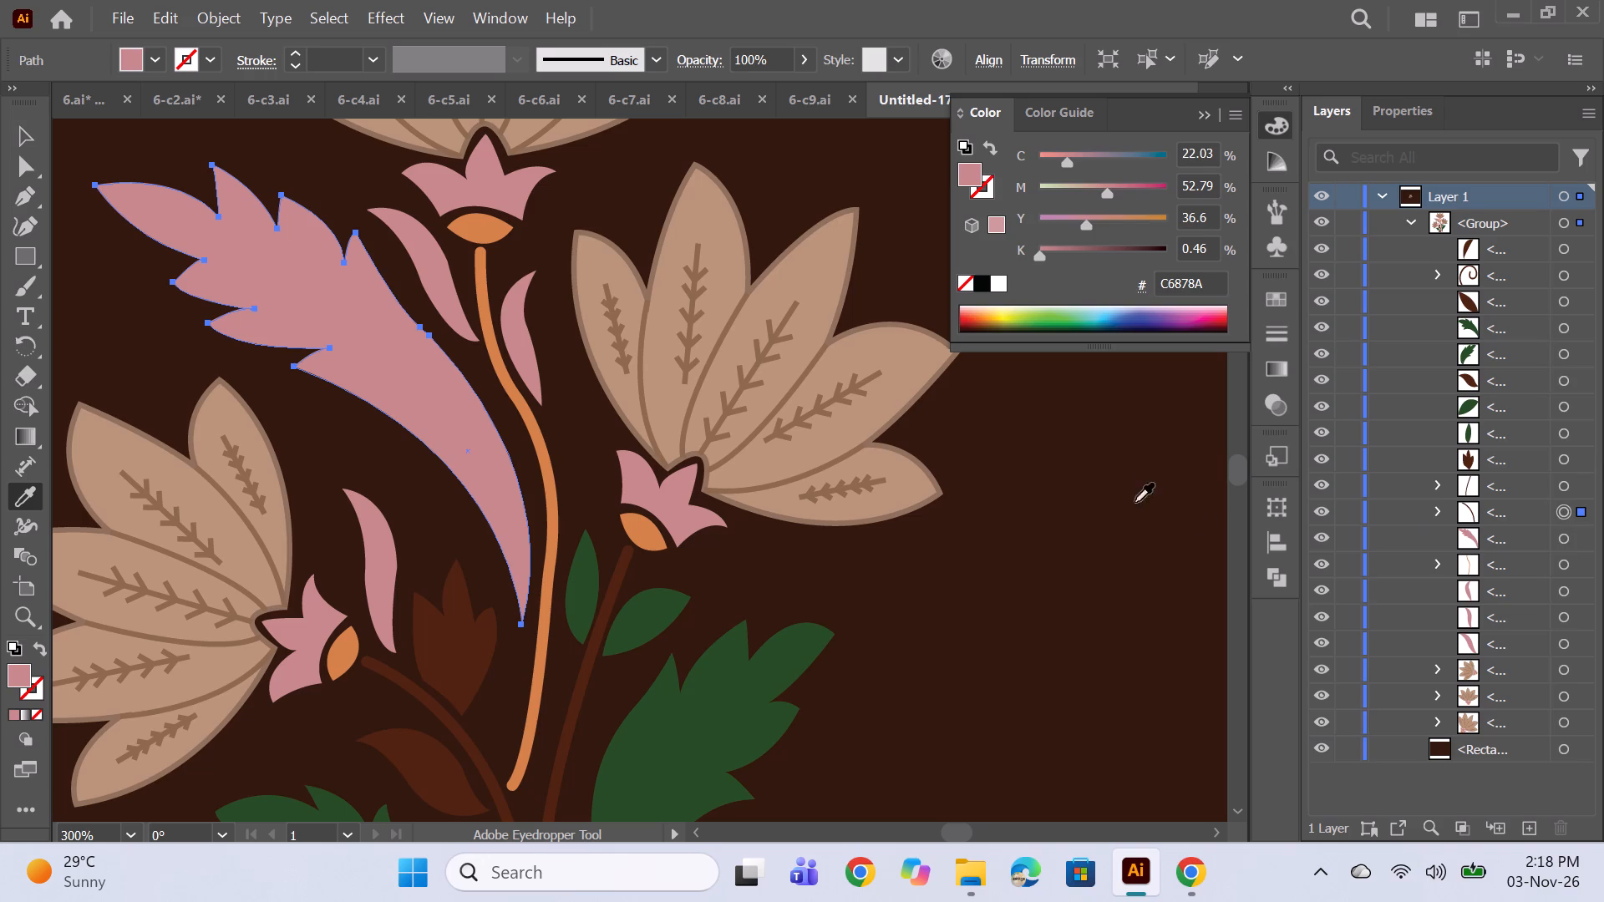
click(348, 656)
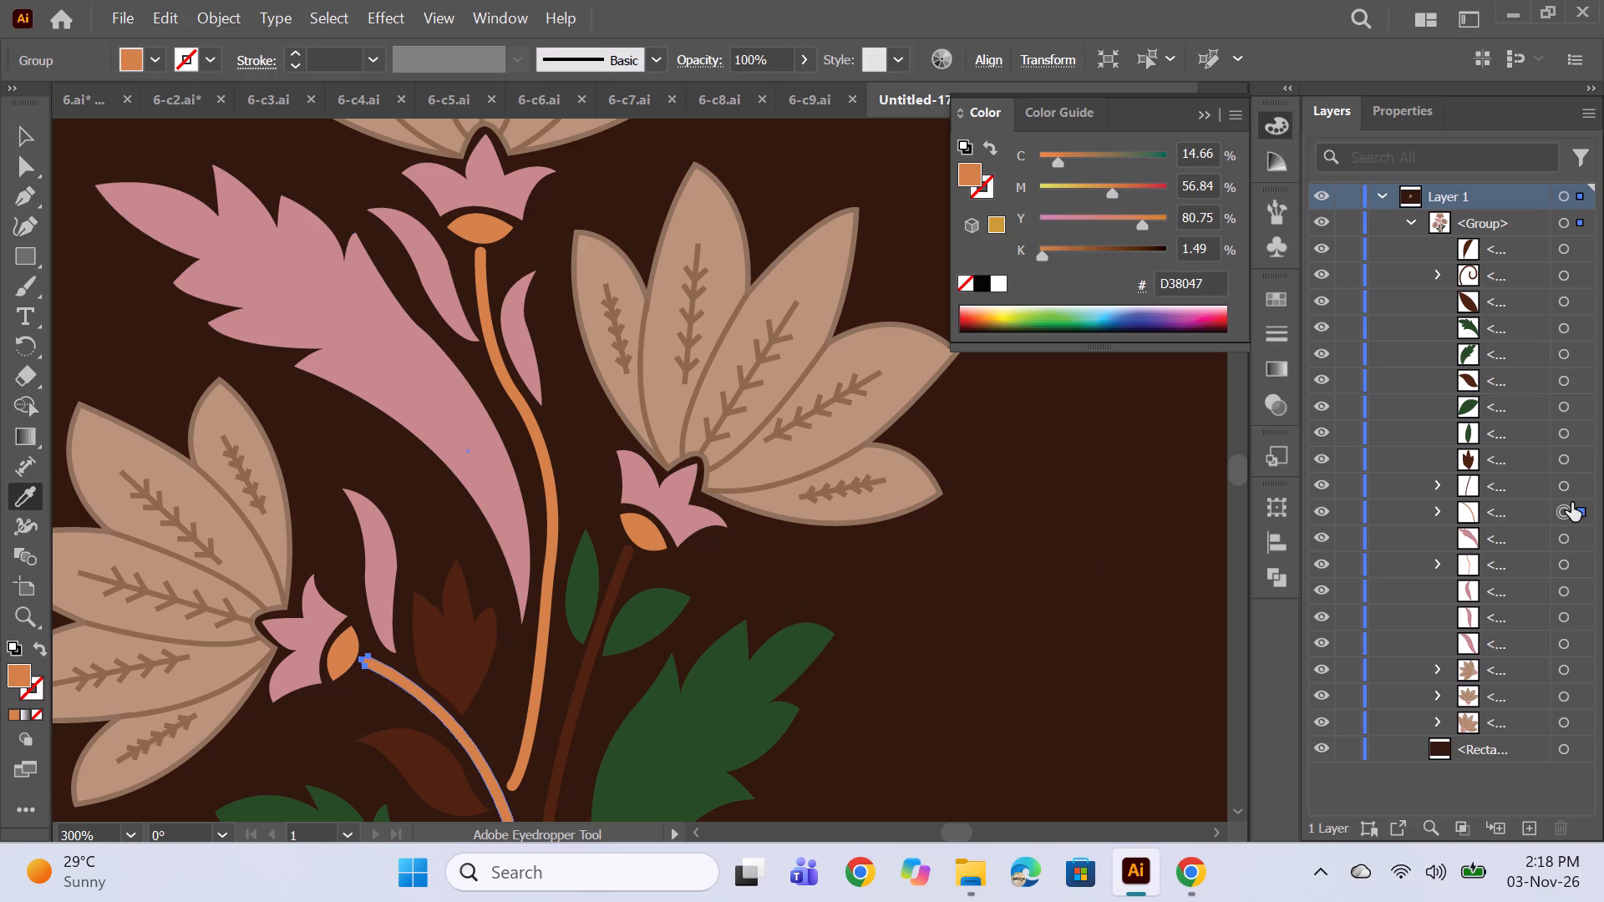
click(1570, 484)
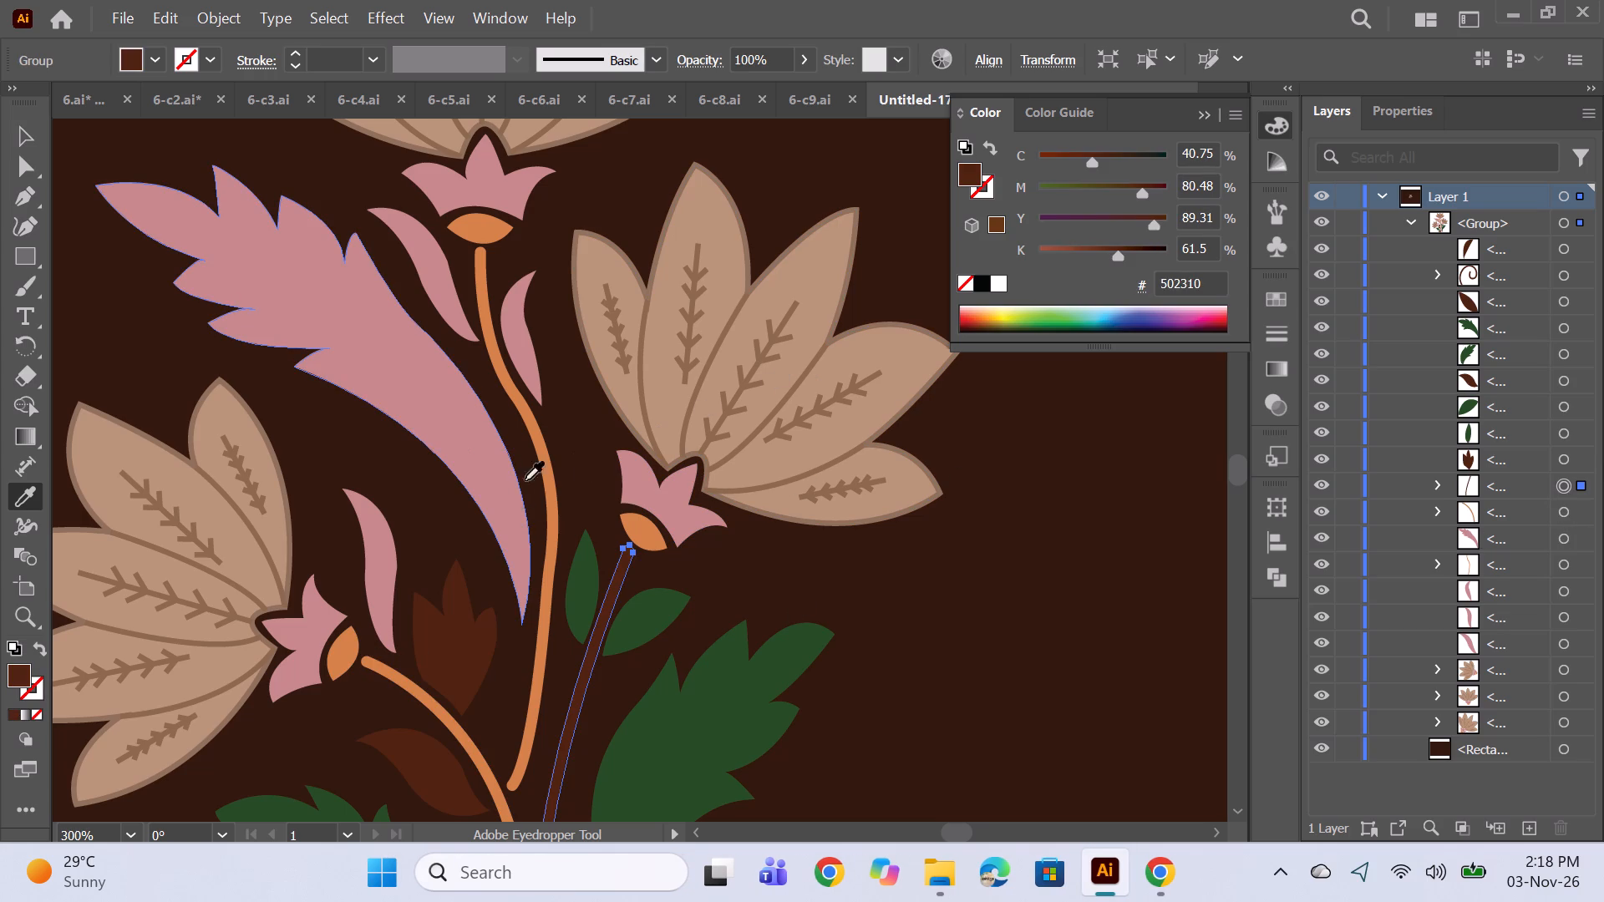
click(530, 426)
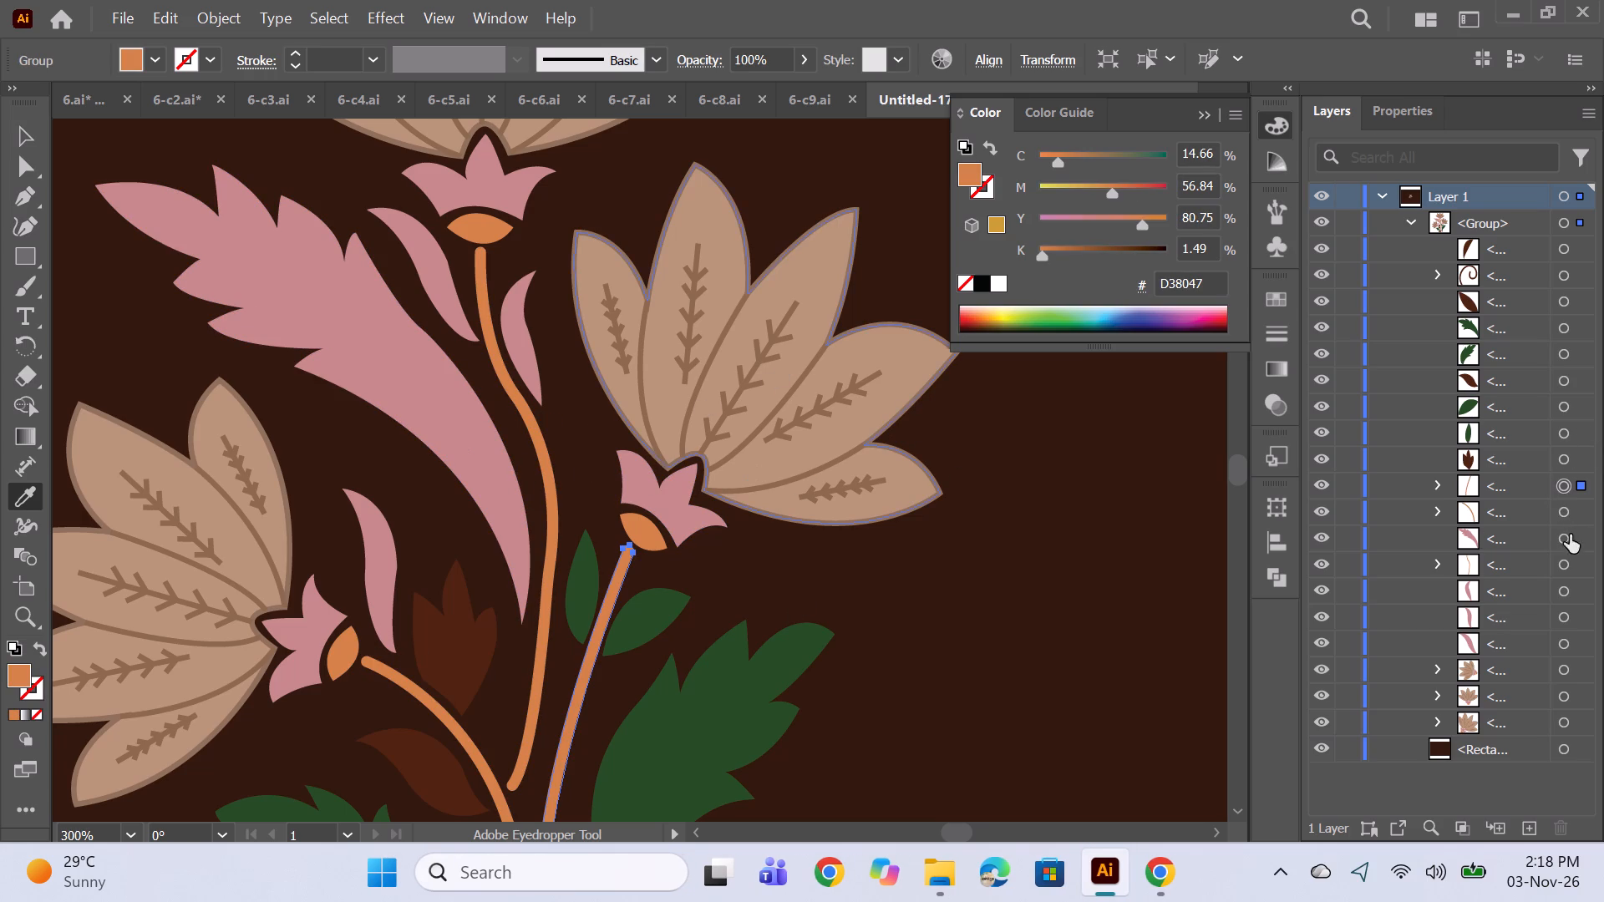
Recolour the brown tulip-shaped bud orange #D38047 and the two small leaves on the right-hand stem pink #C6878A.
click(1563, 457)
click(602, 621)
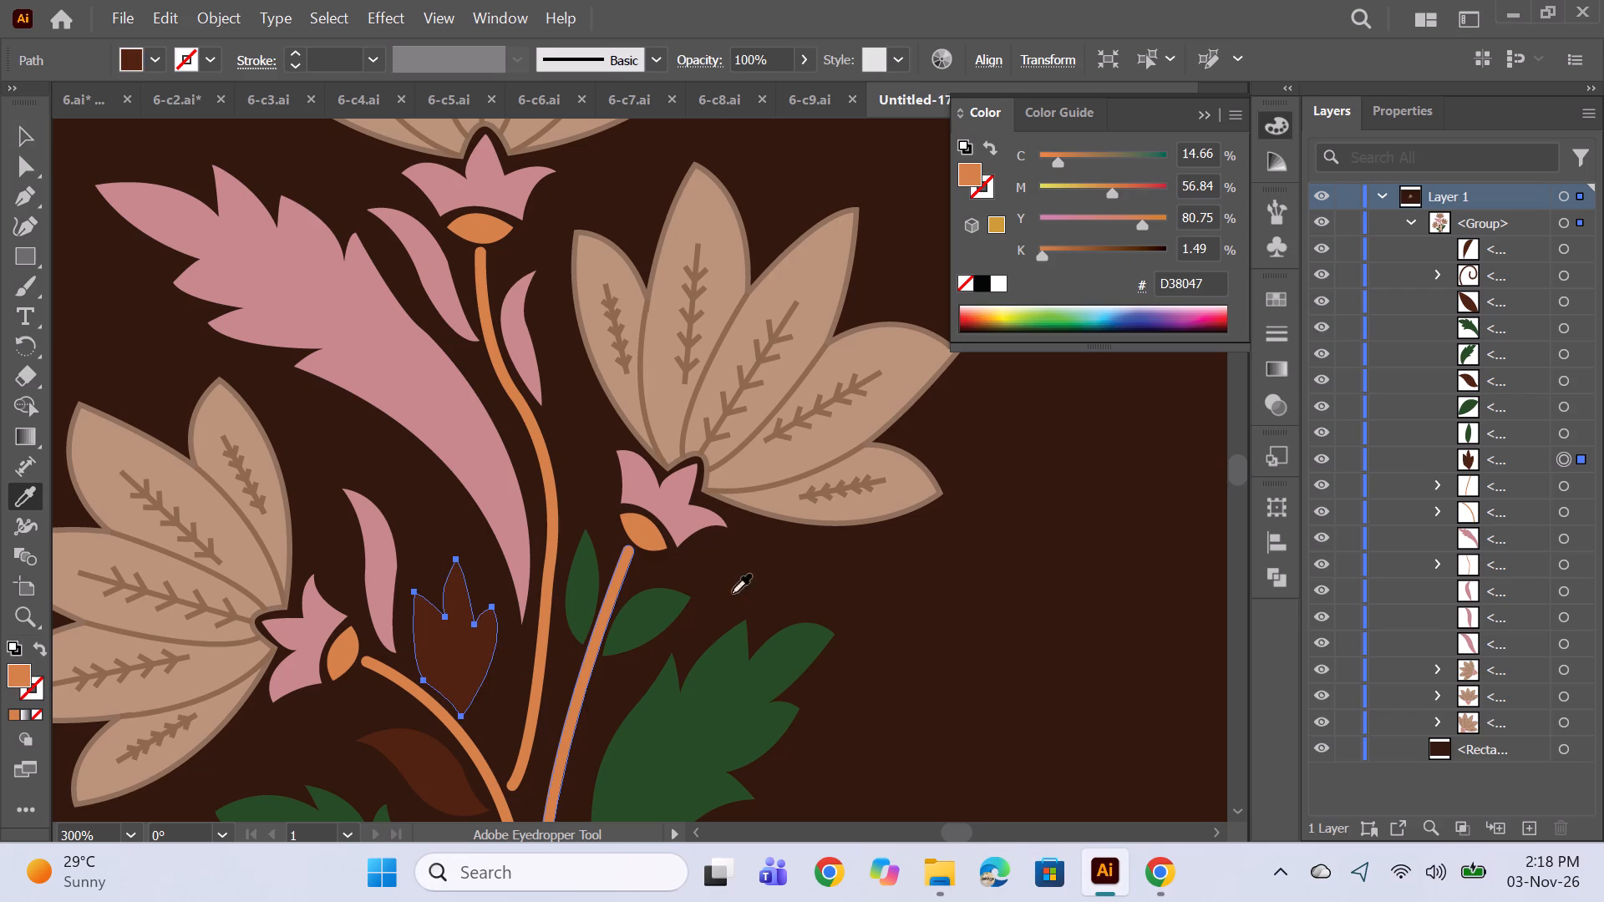
click(1560, 428)
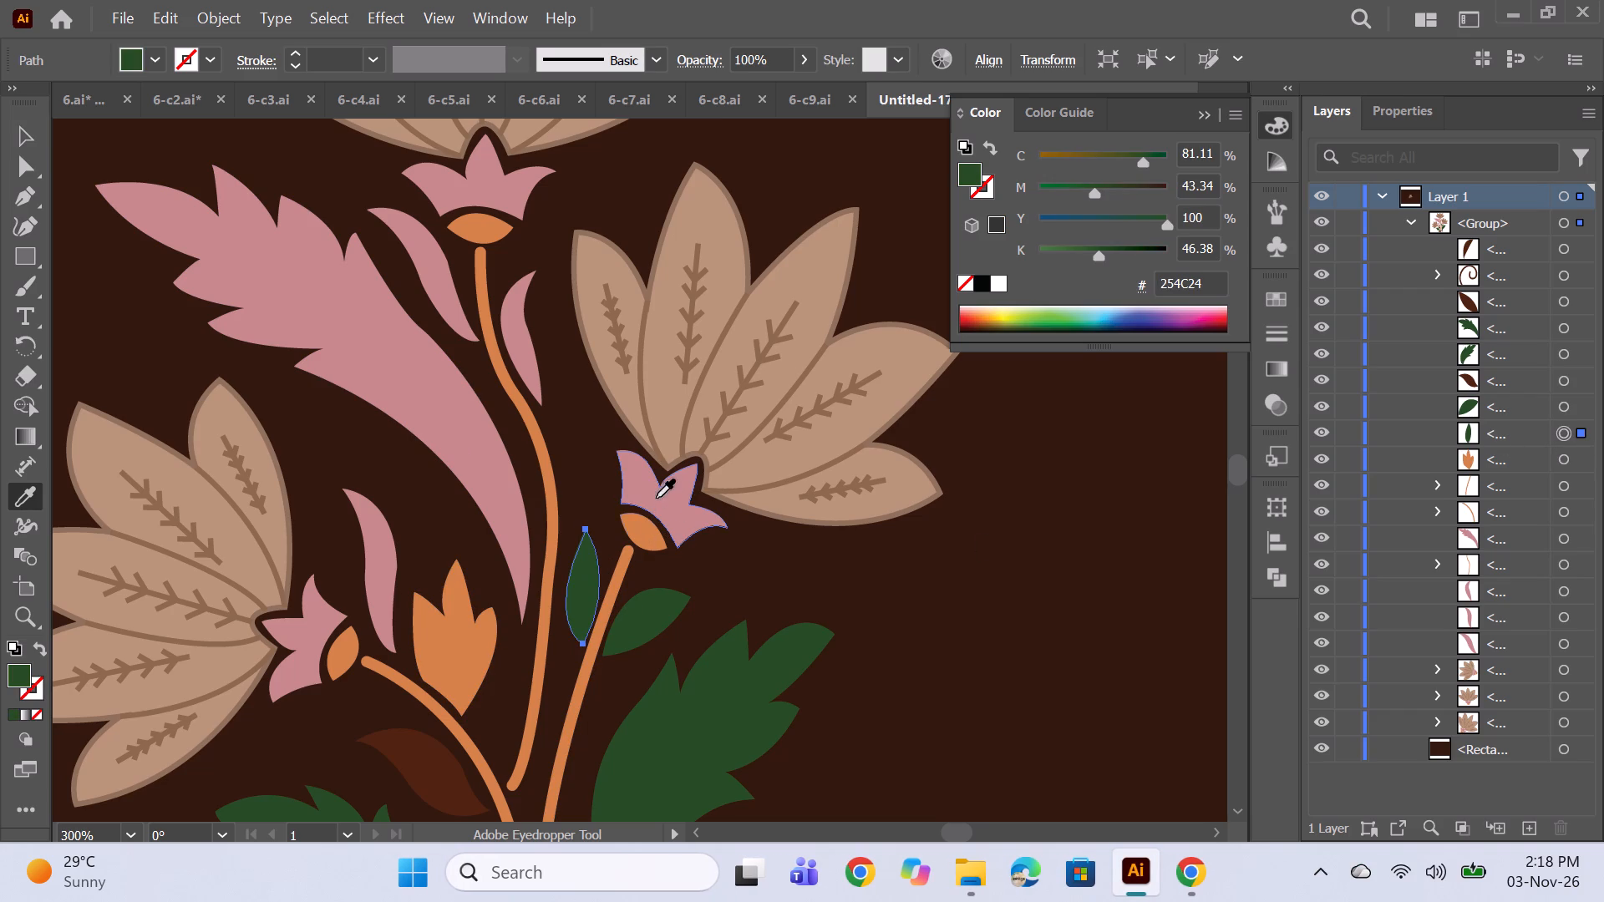
click(656, 498)
click(1565, 408)
drag(639, 494, 647, 494)
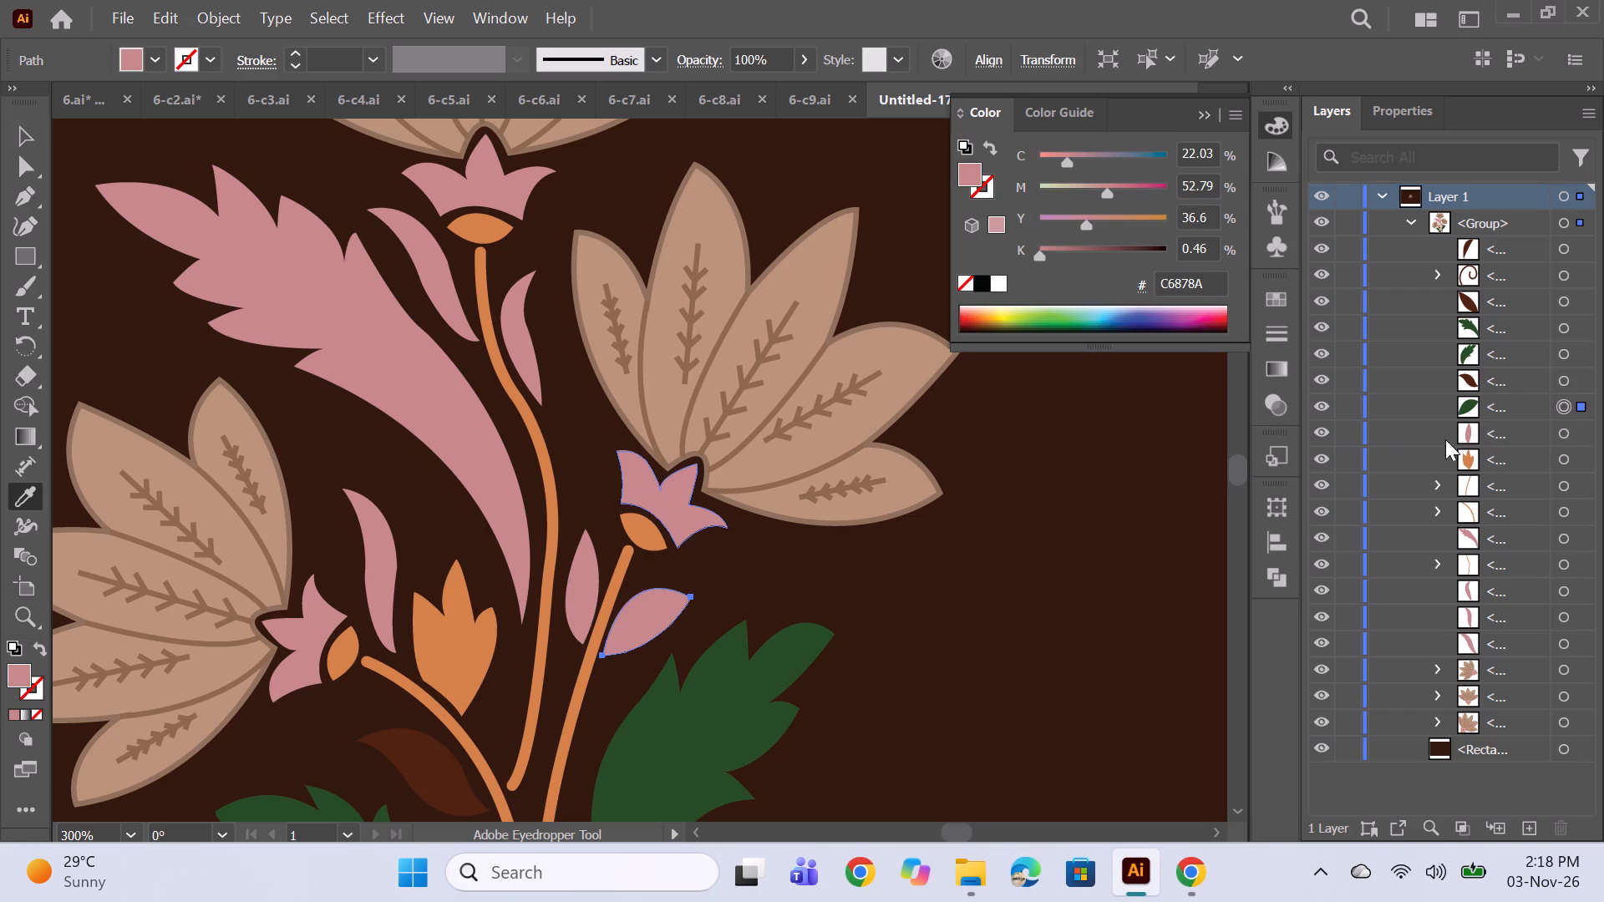
Recolour the brown leaf below the bud orange #D38047 and the two lower jagged green leaves pink #C6878A.
click(1559, 380)
click(459, 637)
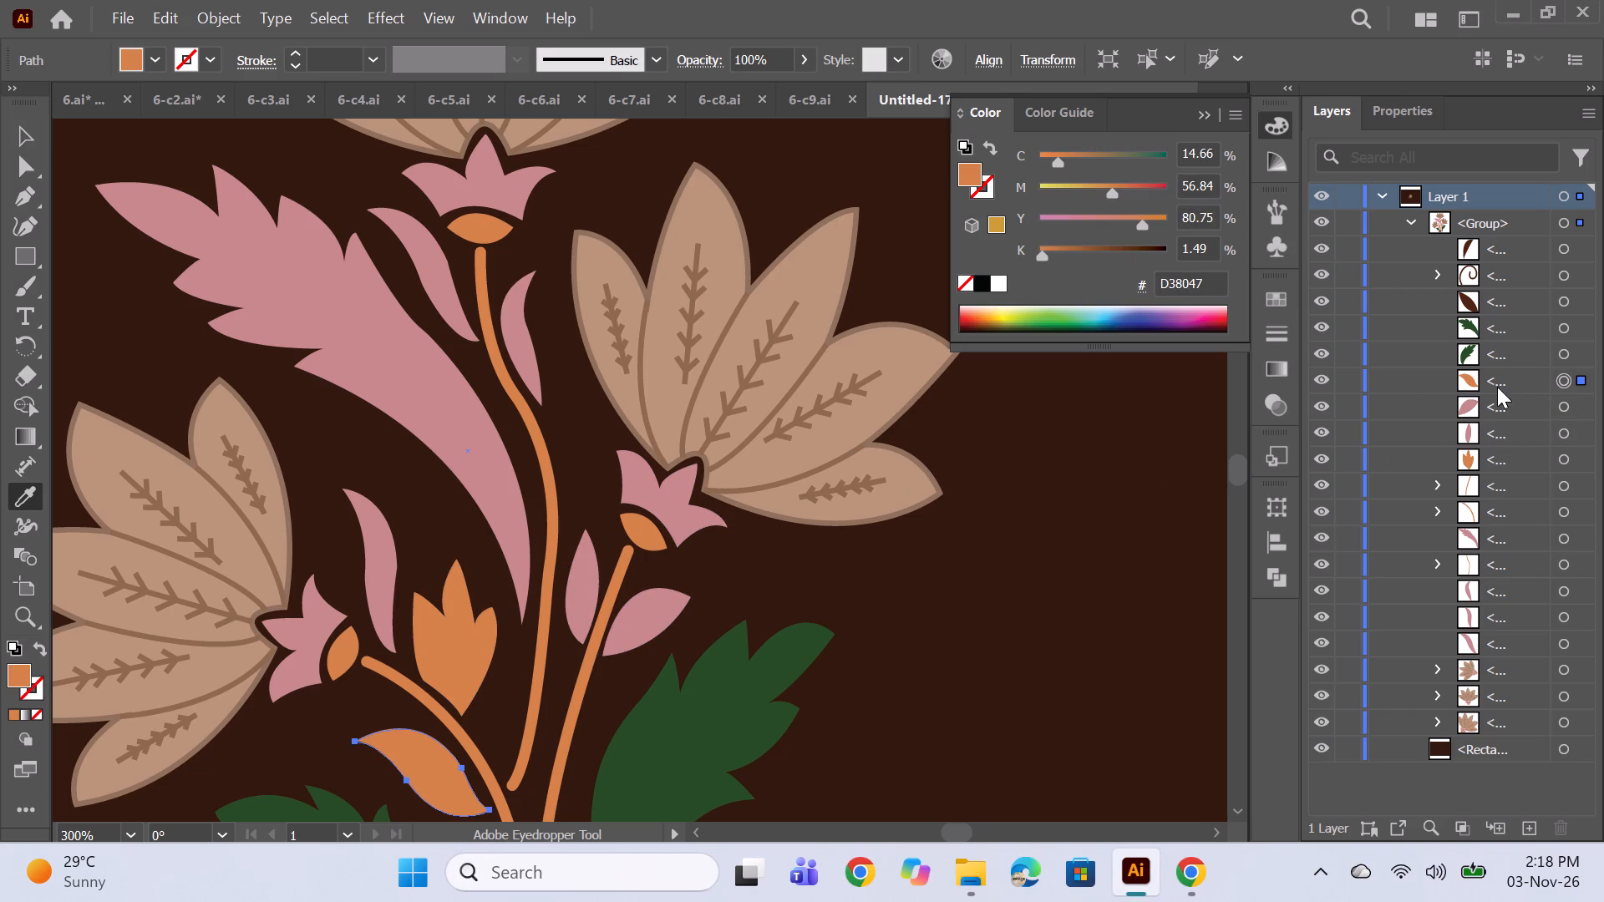
click(1562, 356)
drag(659, 511, 671, 512)
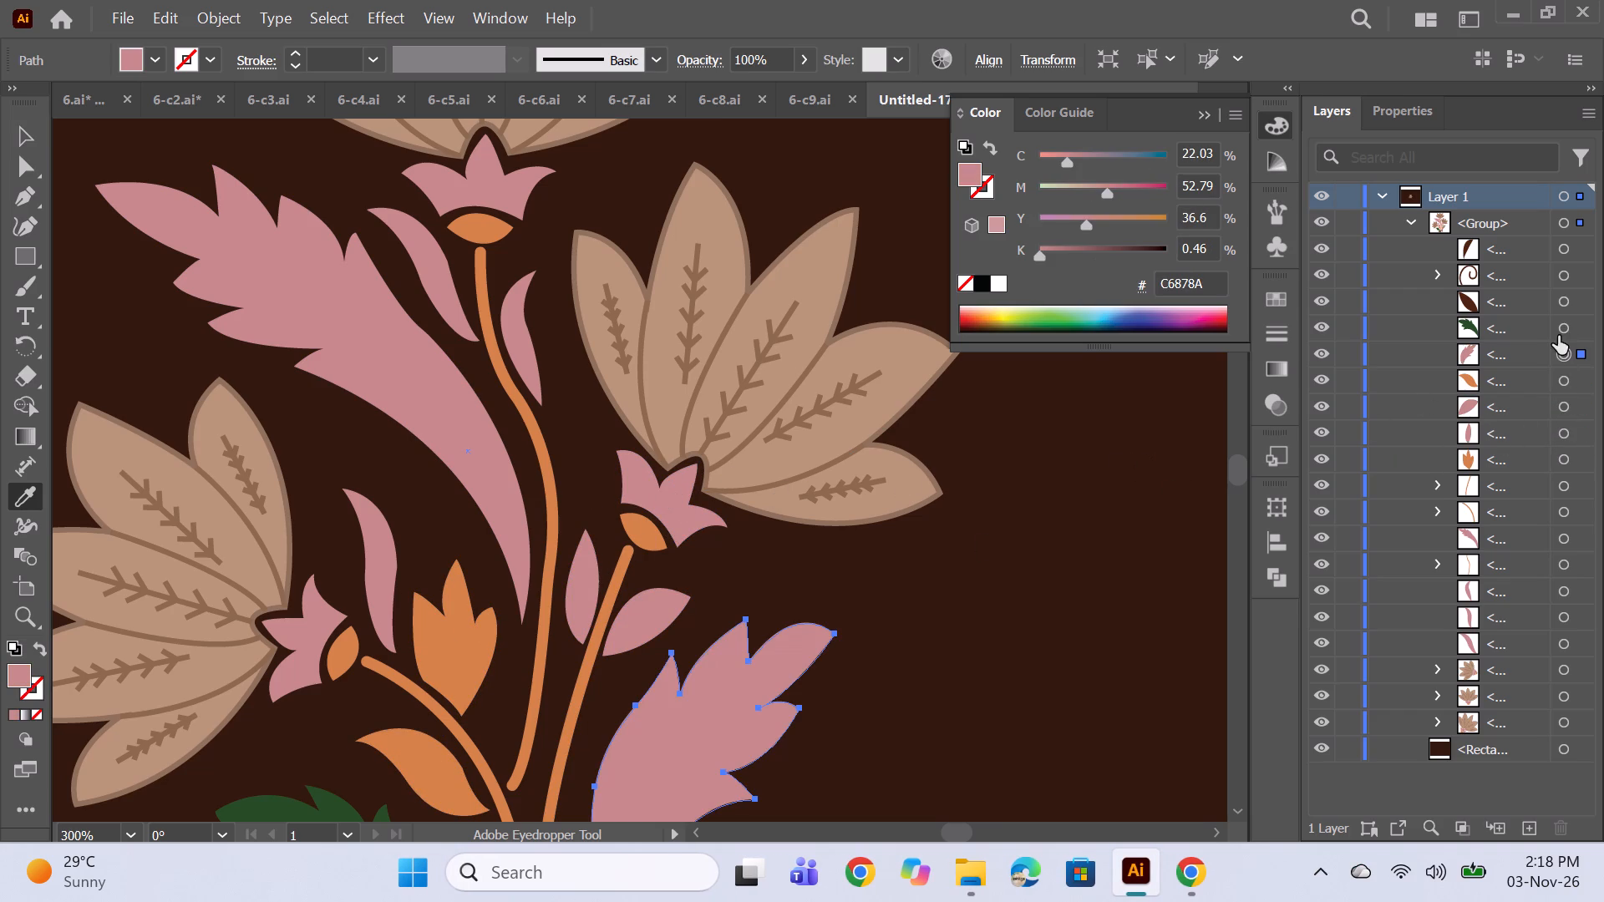
click(1560, 332)
click(659, 508)
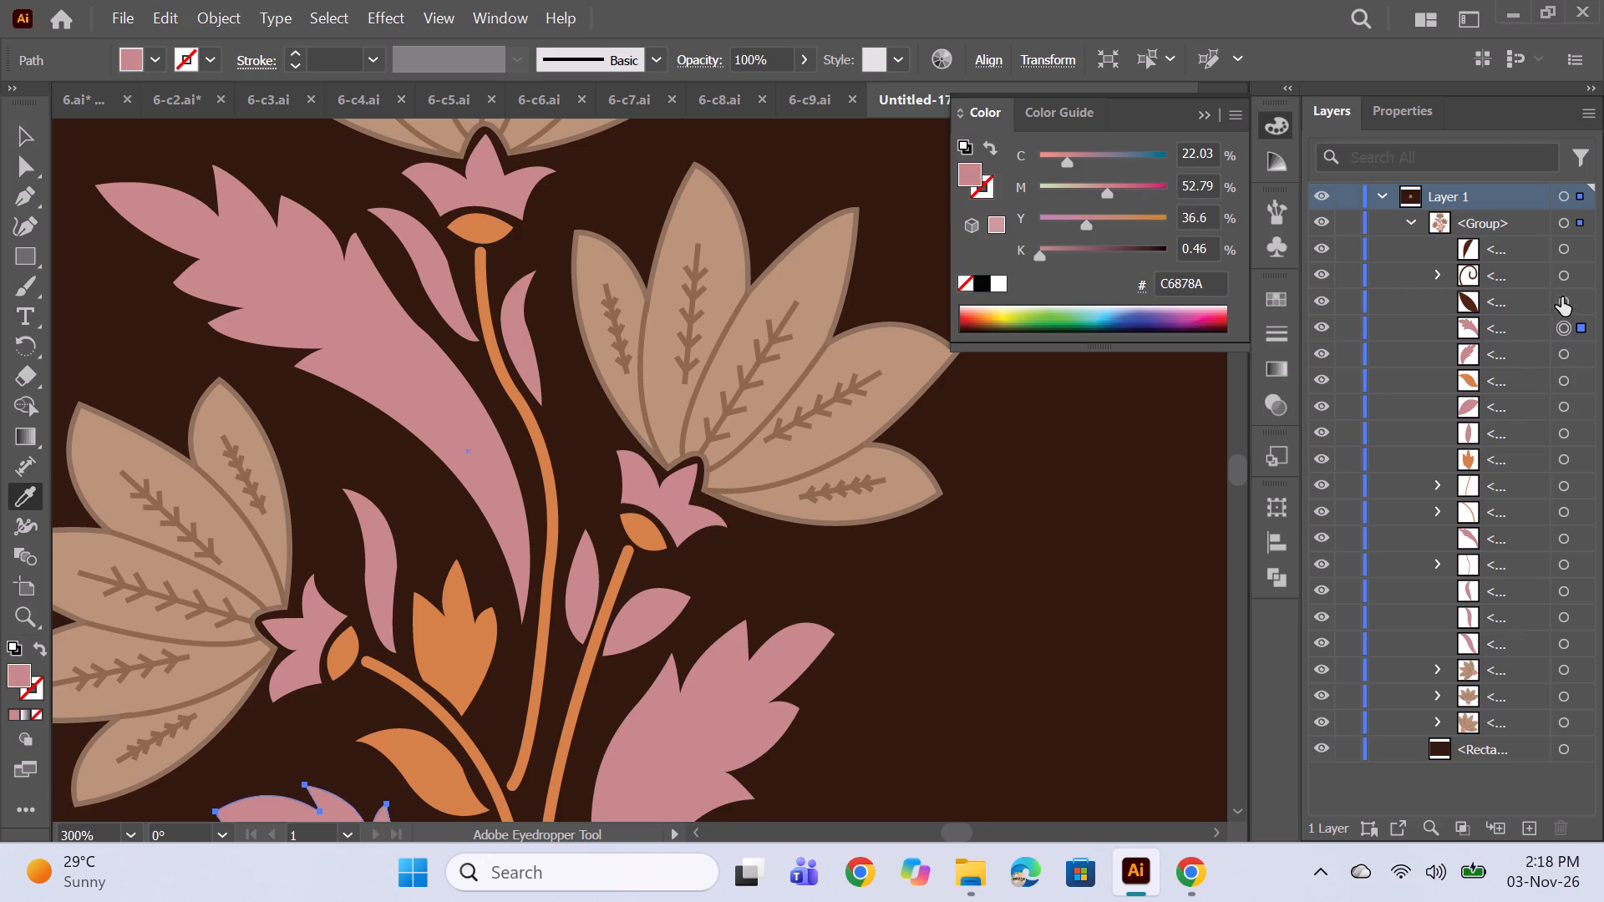
Recolour the brown leaf at the motif's lower left and the curled stem at its base orange #D38047.
click(1561, 296)
click(549, 467)
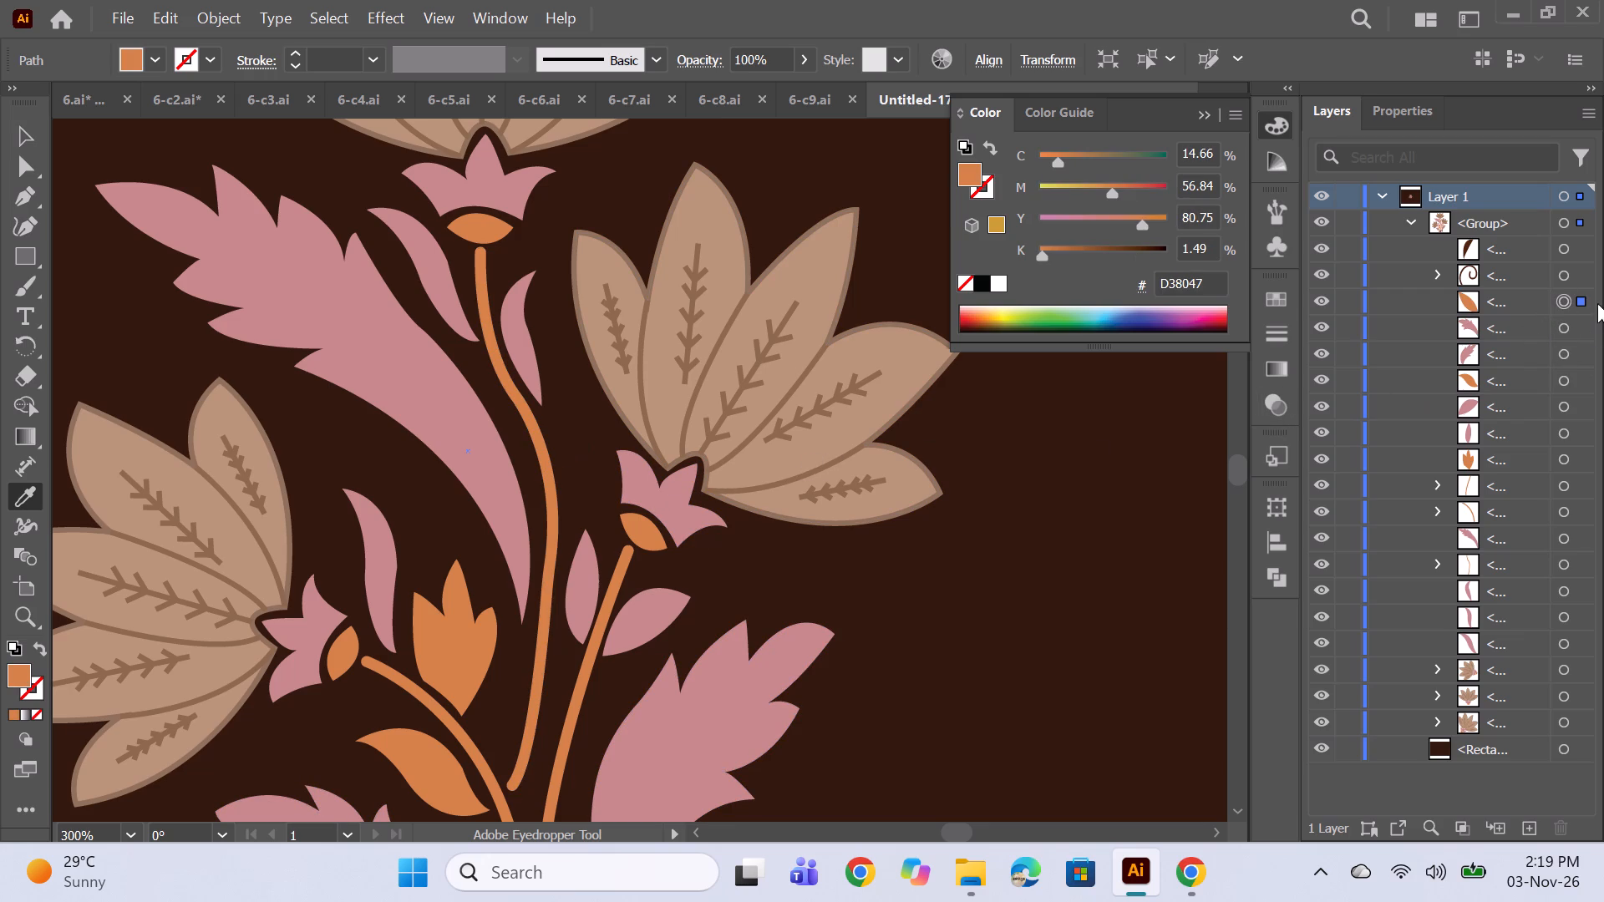
click(1566, 275)
drag(435, 650, 446, 652)
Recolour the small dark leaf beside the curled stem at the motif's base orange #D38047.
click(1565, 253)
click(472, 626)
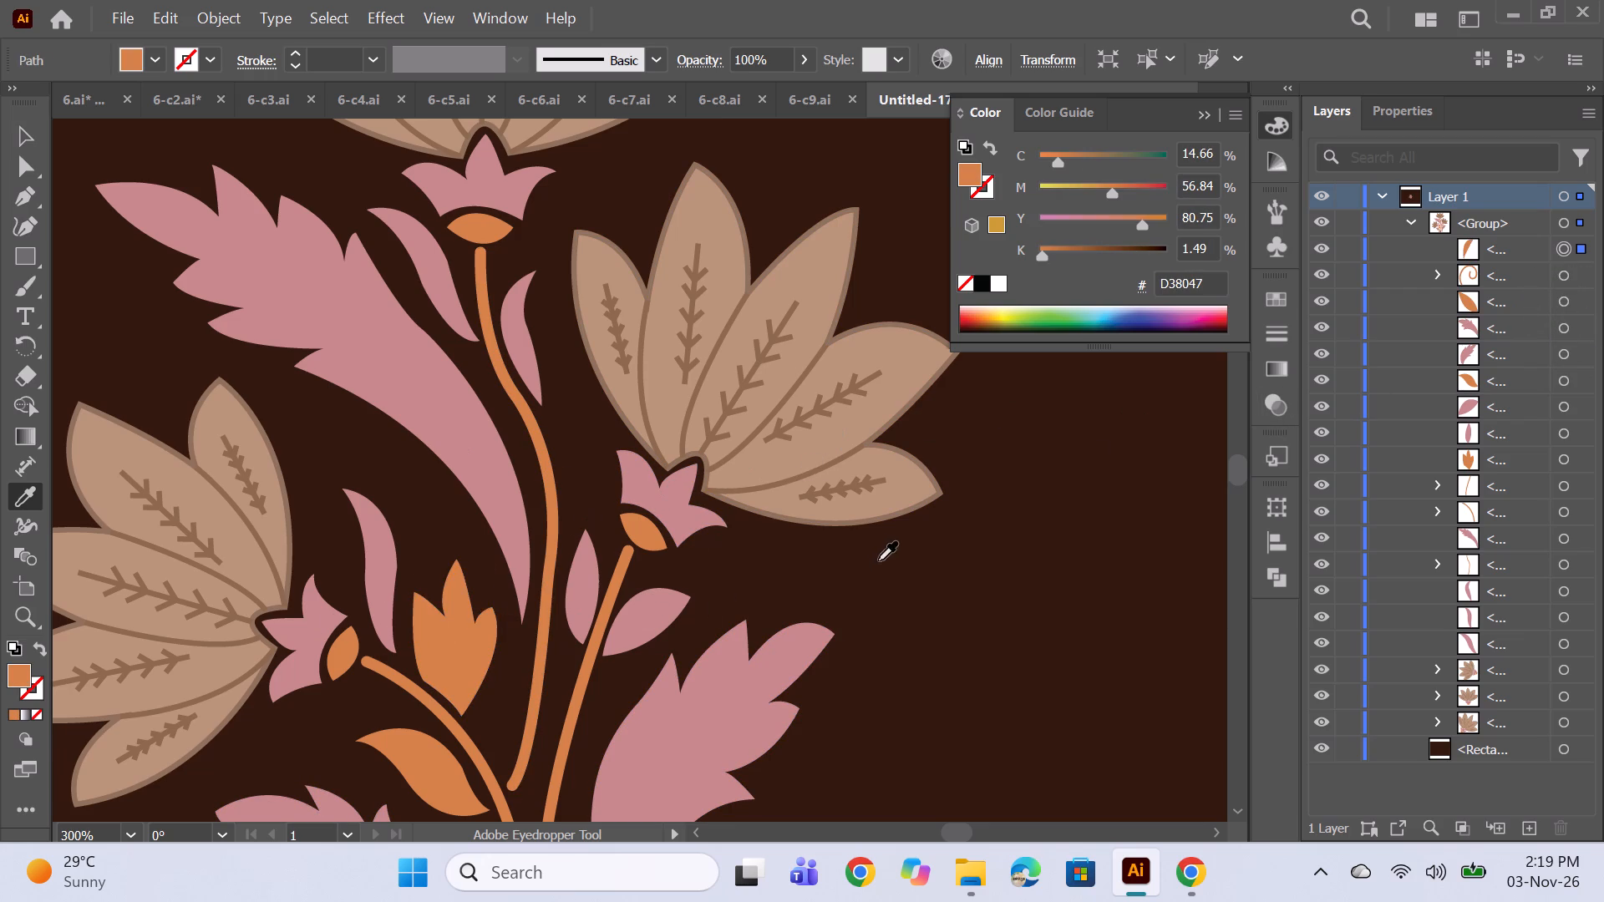
Examine the recoloured motif against the whole dark brown background, both from afar and close up.
alt+scroll(845, 549, down, 3)
ctrl+click(954, 616)
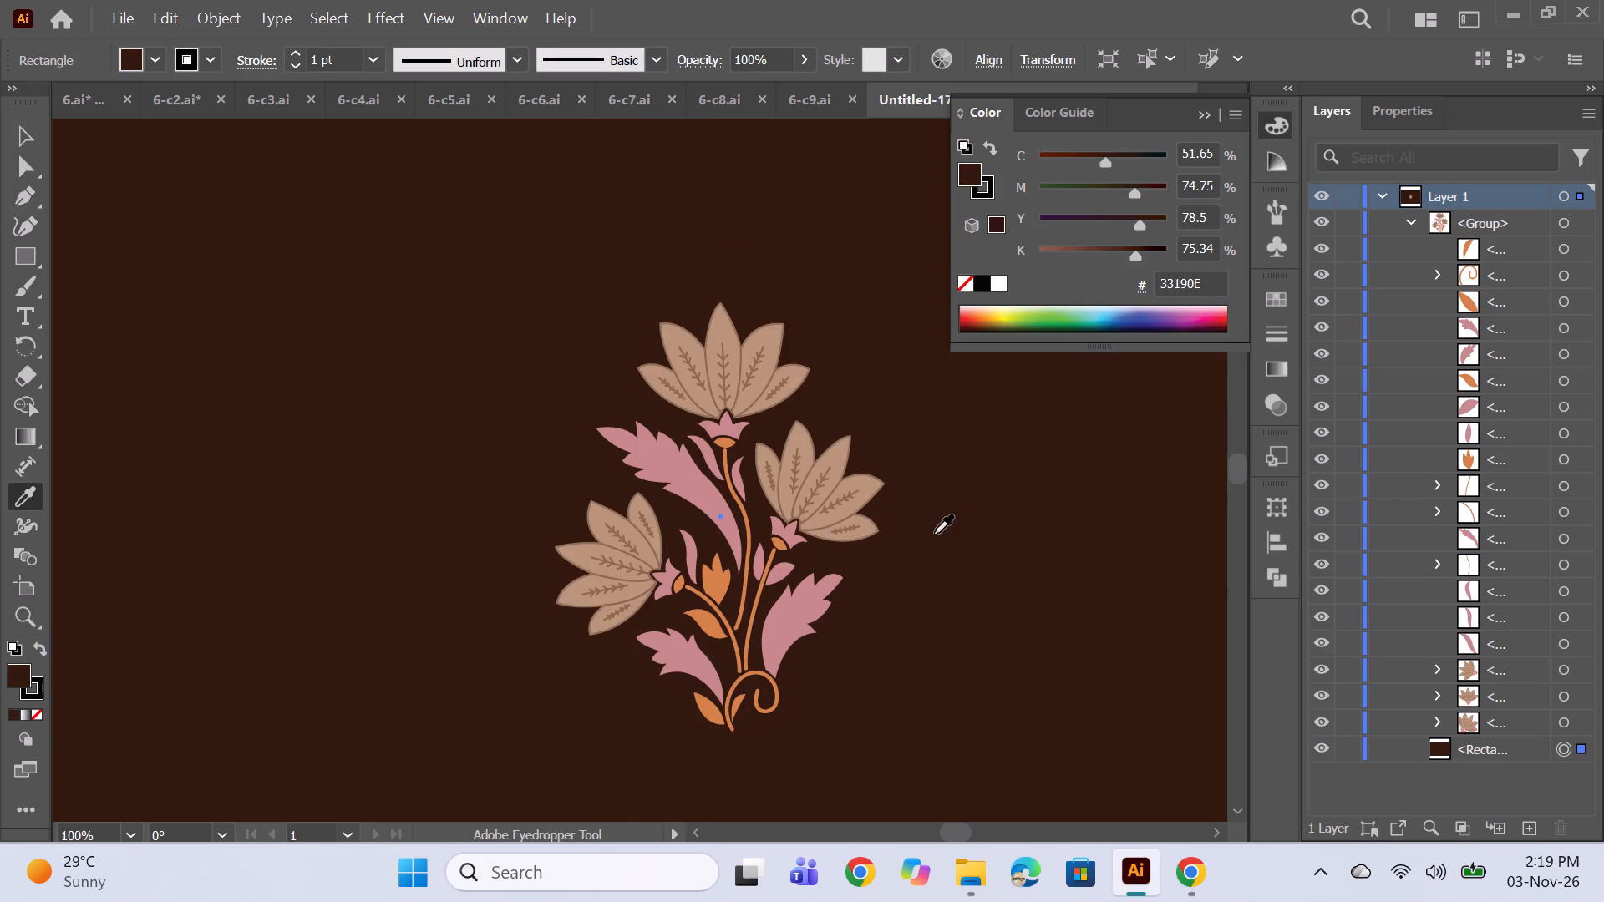
alt+scroll(927, 530, down, 2)
click(1205, 119)
alt+scroll(924, 515, down, 1)
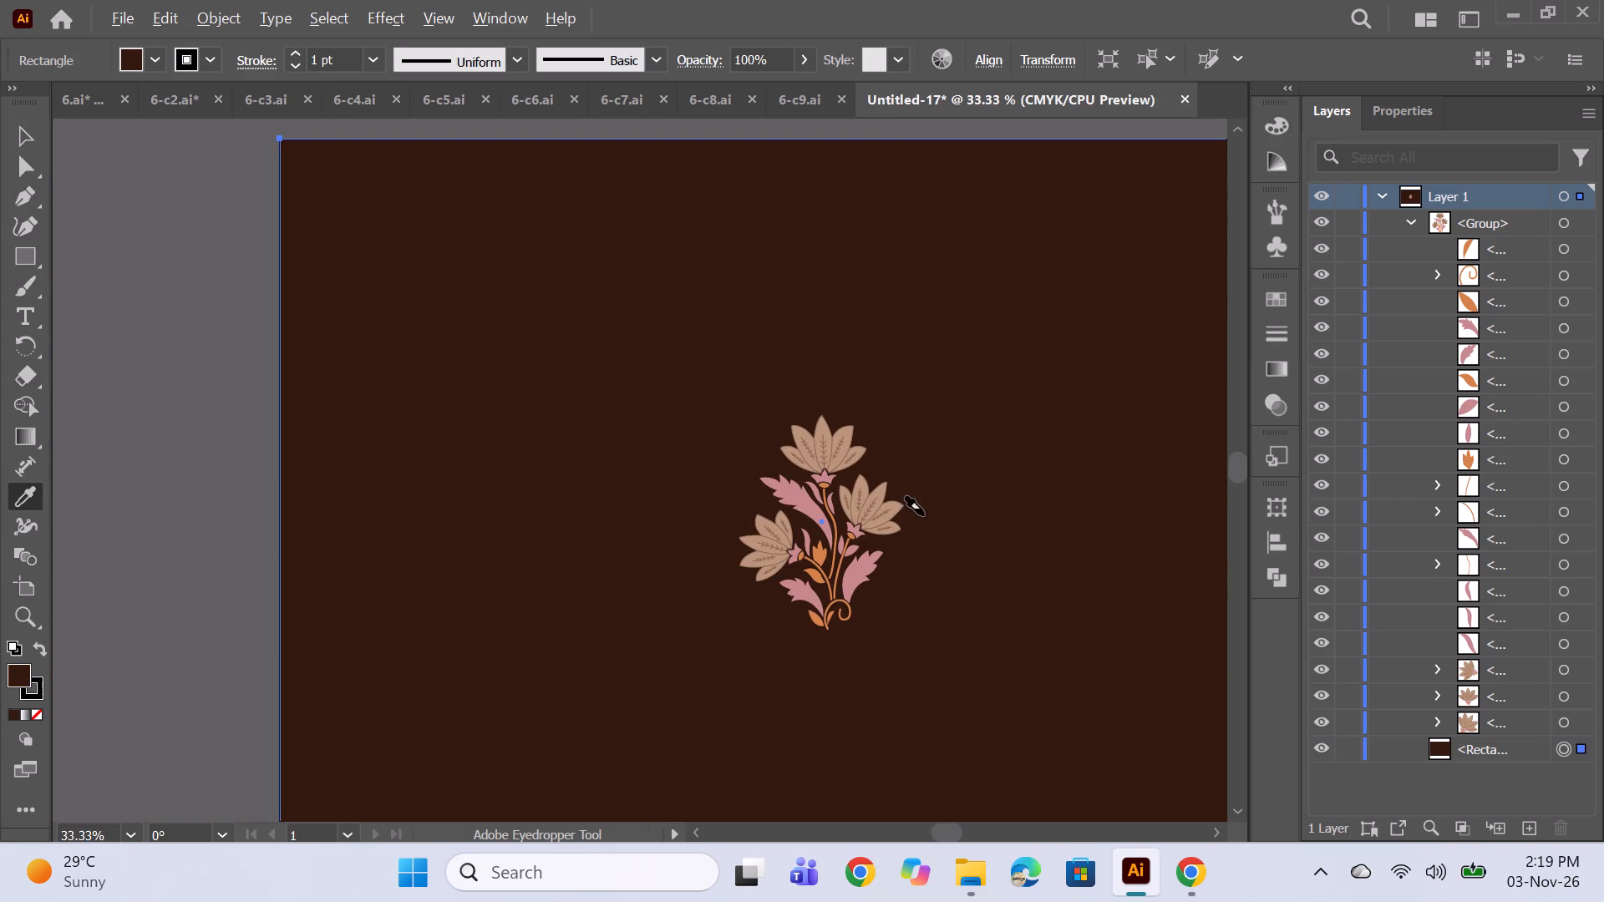
key(space)
key(space)
key(space)
key(space)
key(space)
key(space)
drag(1069, 649, 967, 539)
ctrl+click(1164, 503)
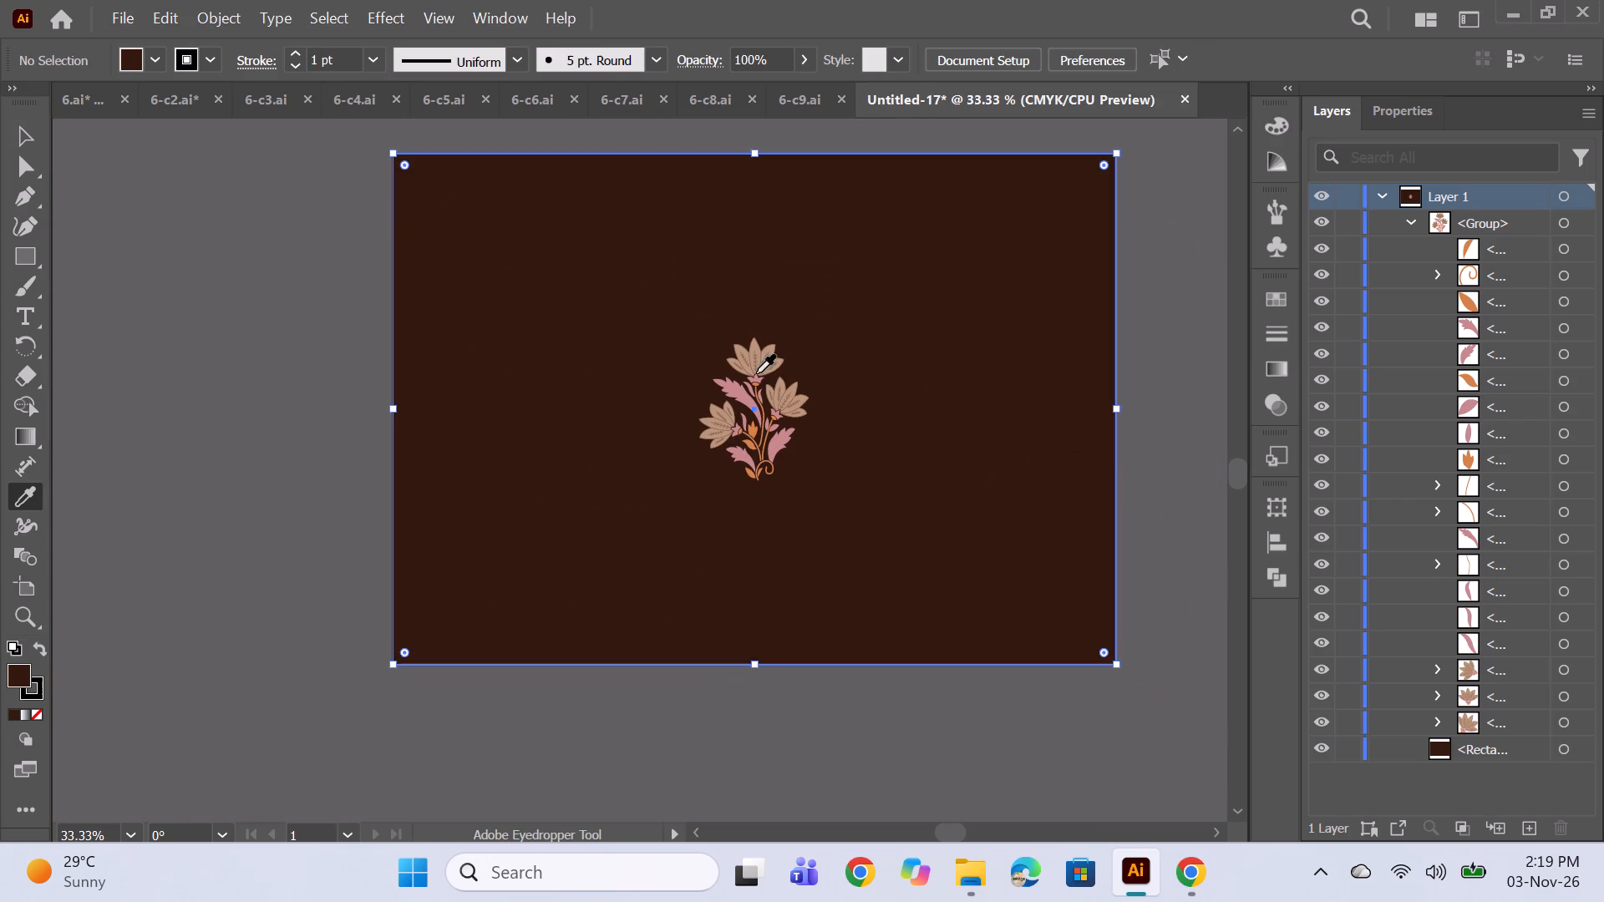
alt+scroll(759, 373, up, 2)
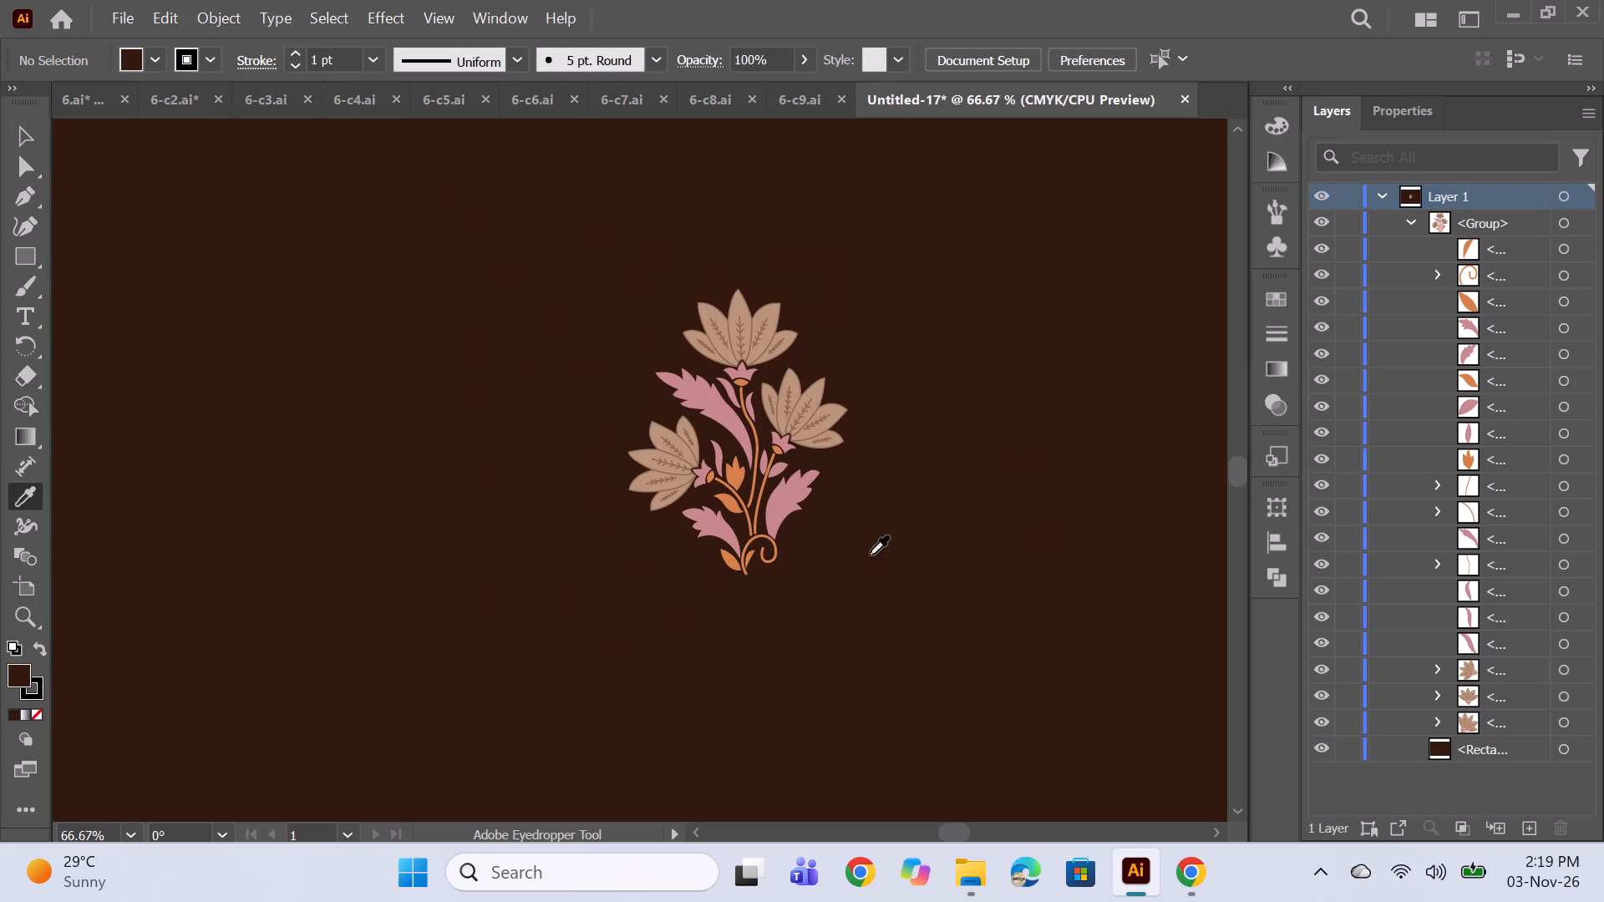
scroll(856, 539, up, 3)
scroll(861, 537, down, 3)
scroll(811, 461, down, 1)
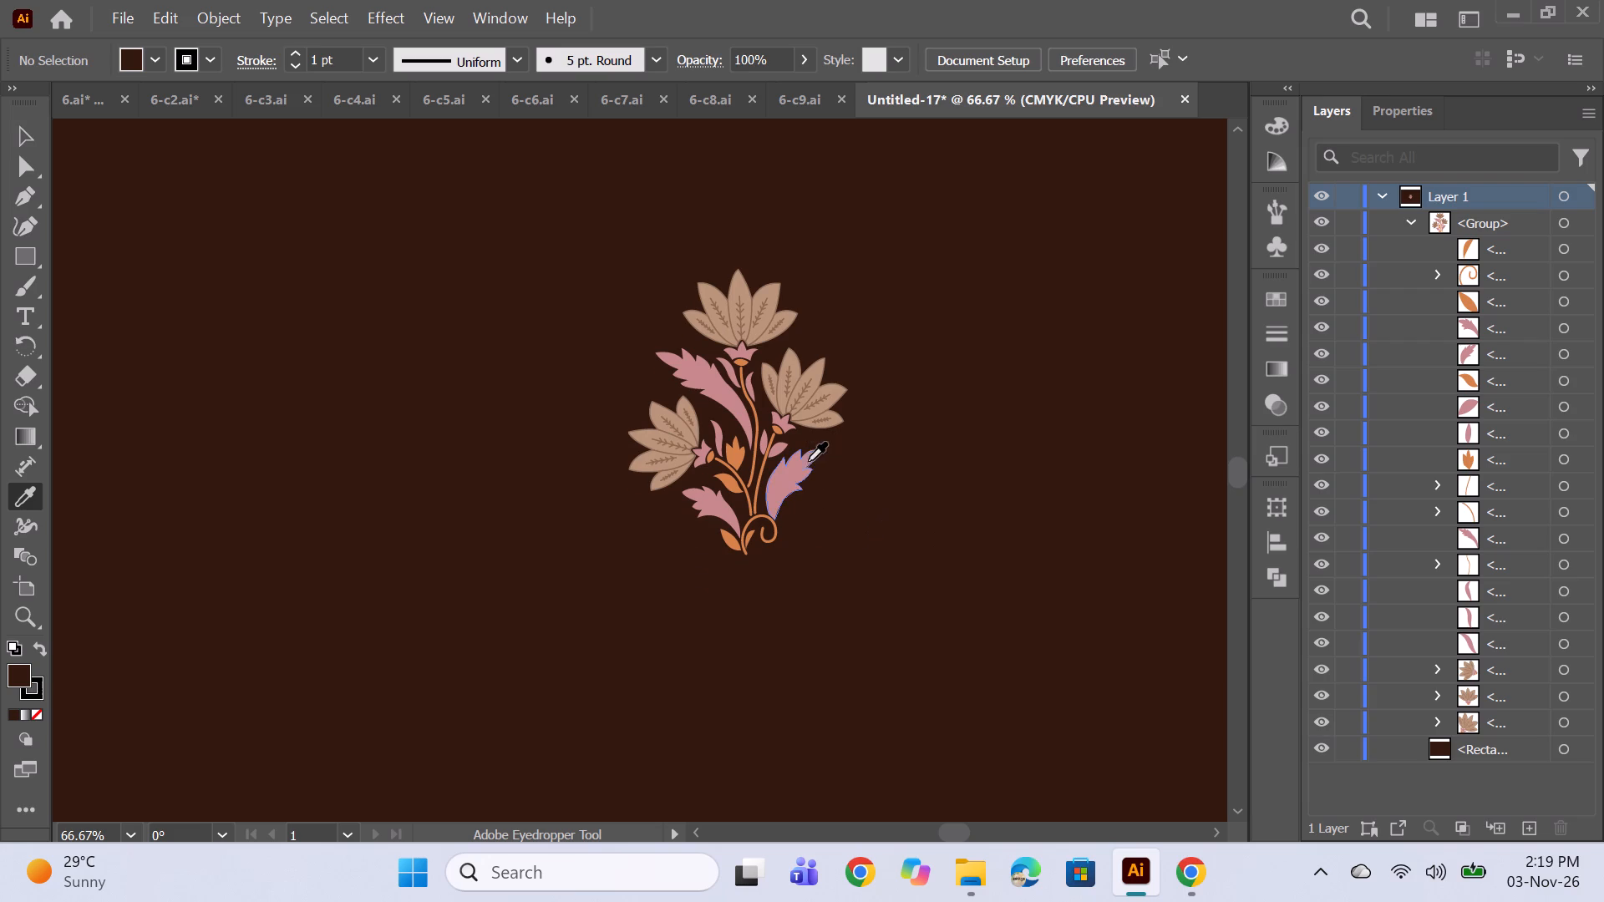
alt+scroll(817, 512, down, 2)
key(space)
key(space)
key(space)
key(space)
key(space)
drag(994, 544, 857, 542)
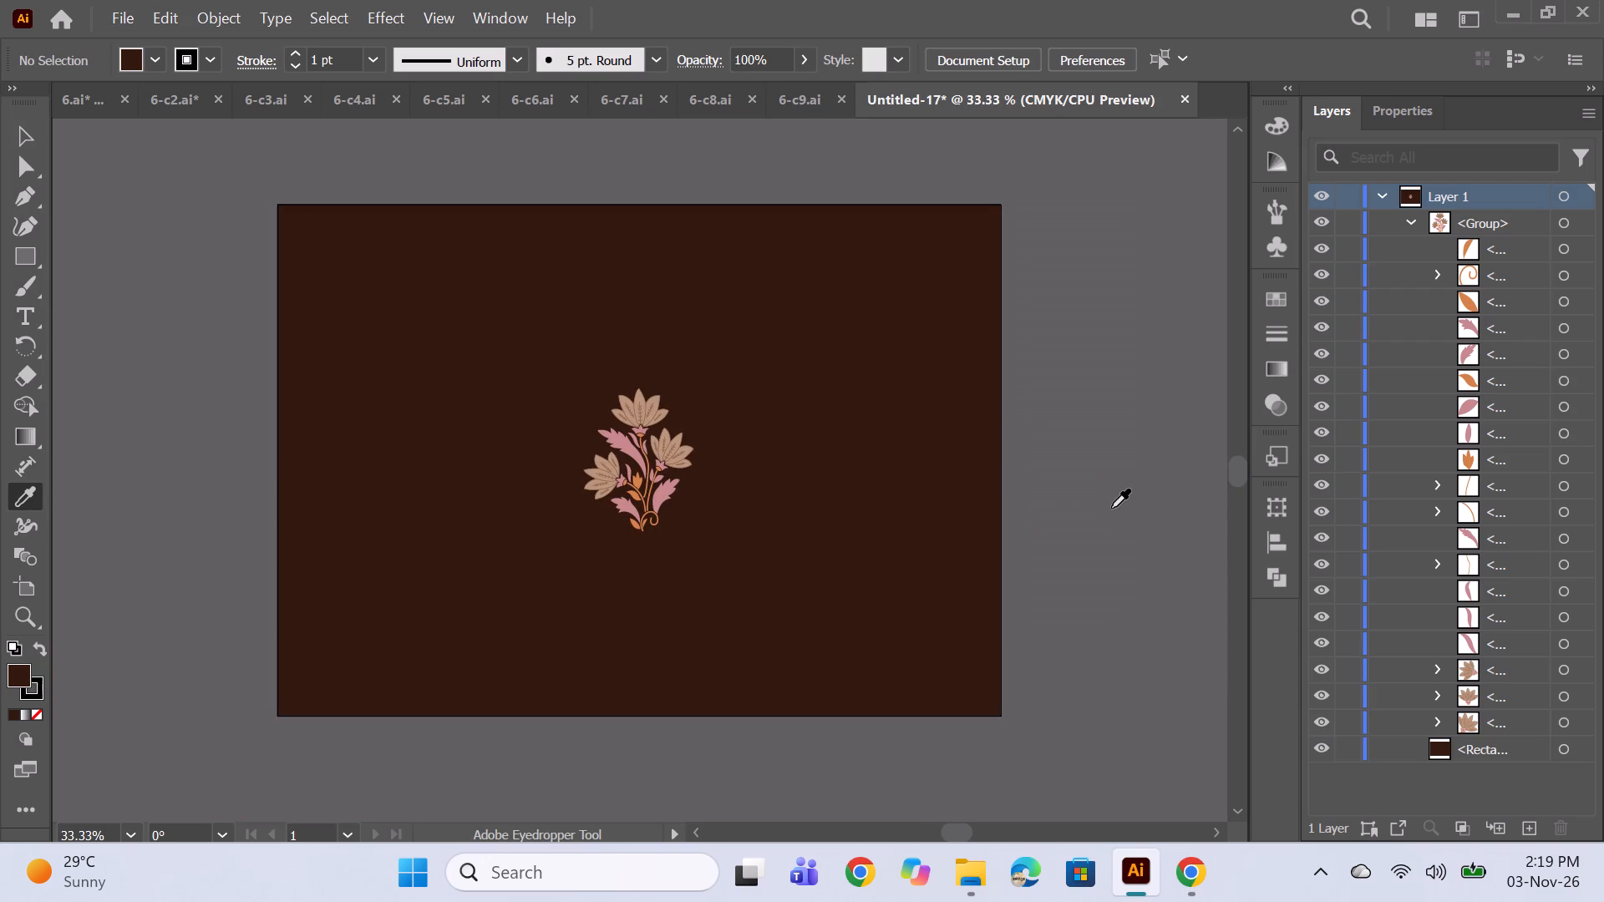
alt+scroll(607, 494, up, 3)
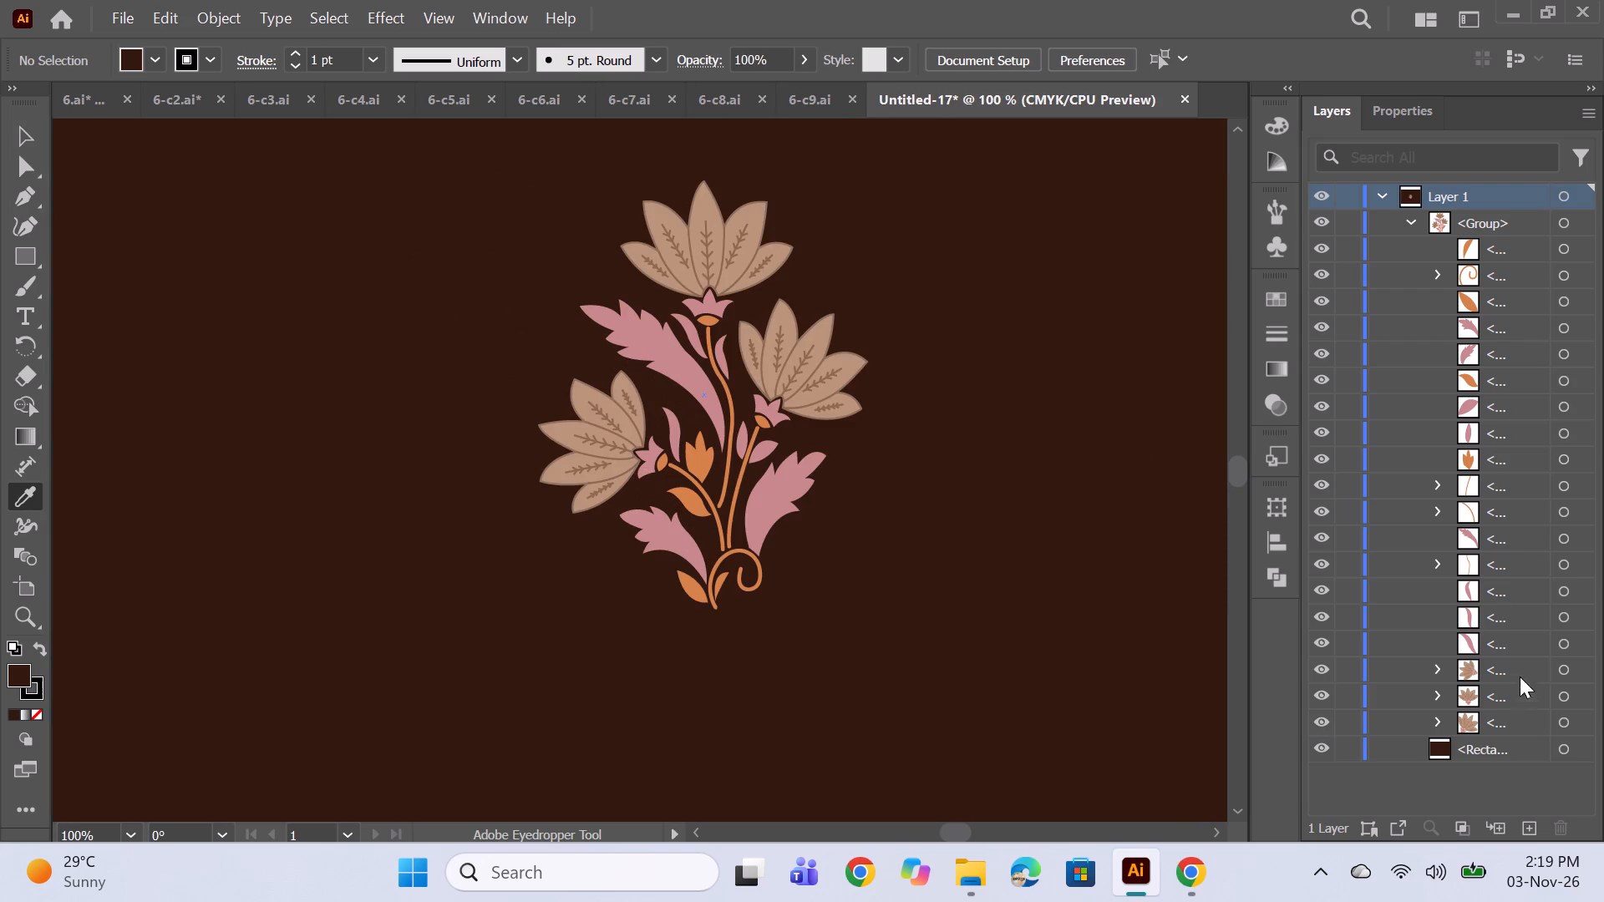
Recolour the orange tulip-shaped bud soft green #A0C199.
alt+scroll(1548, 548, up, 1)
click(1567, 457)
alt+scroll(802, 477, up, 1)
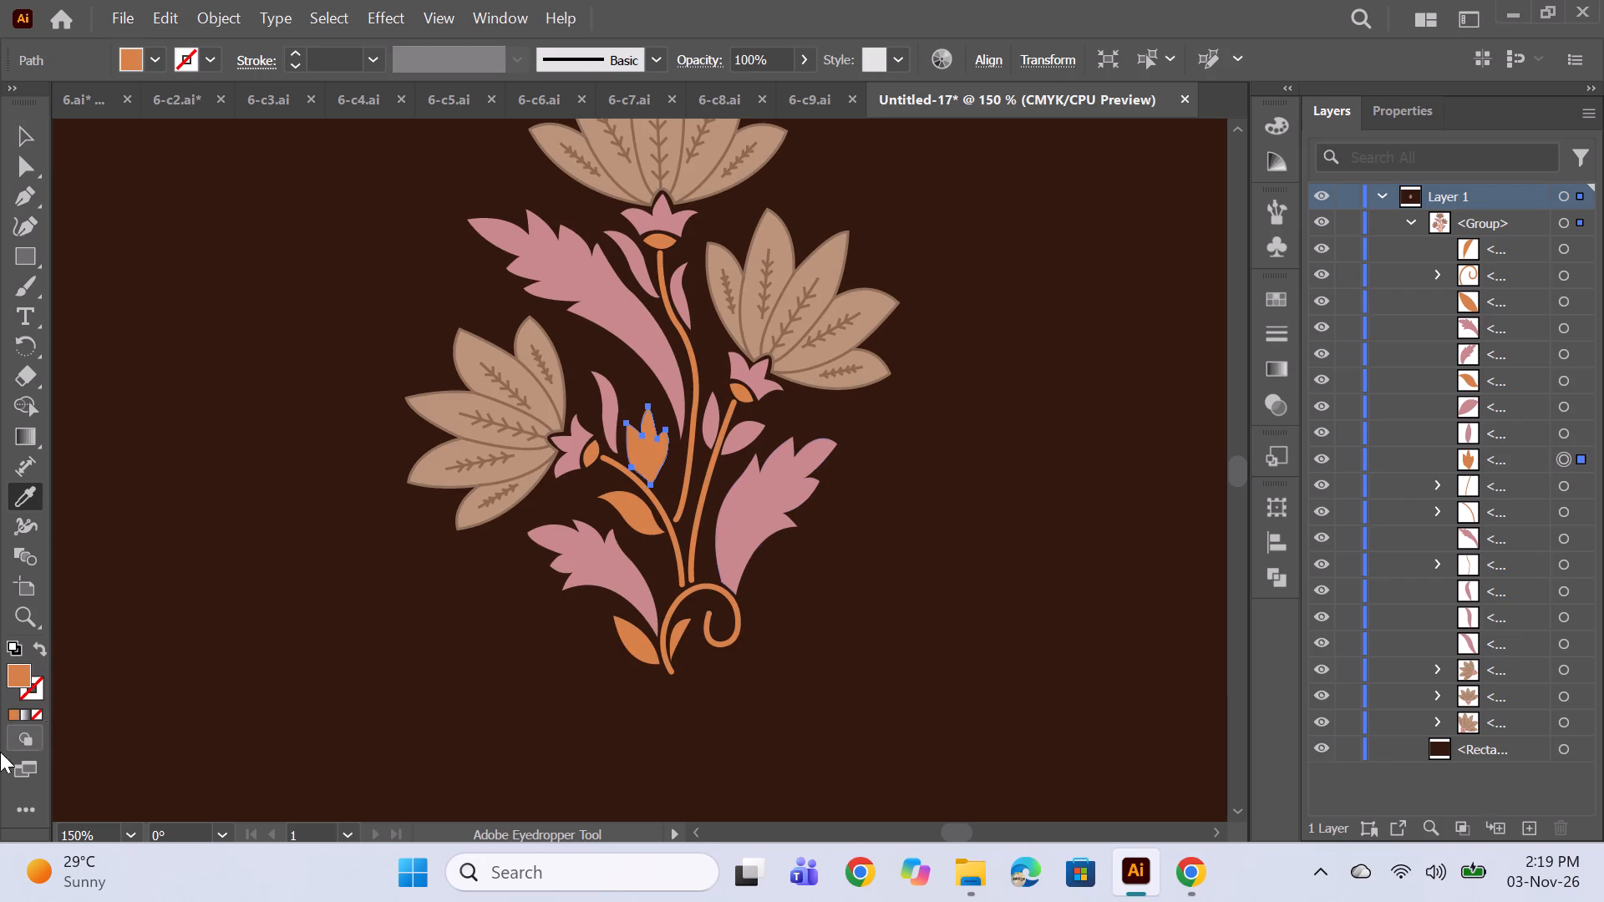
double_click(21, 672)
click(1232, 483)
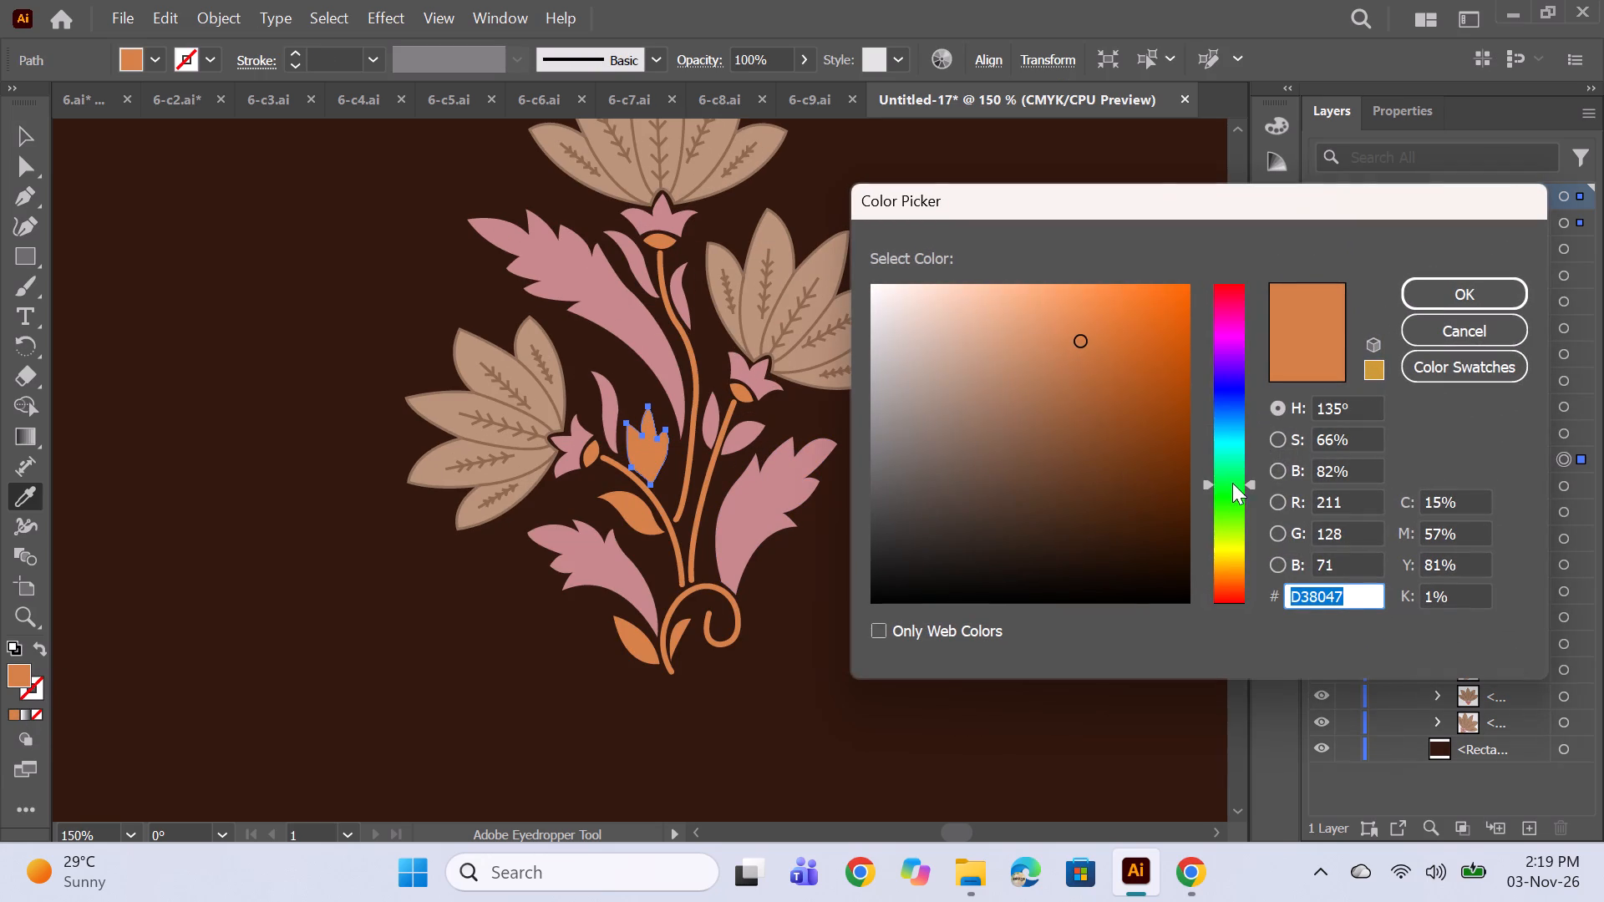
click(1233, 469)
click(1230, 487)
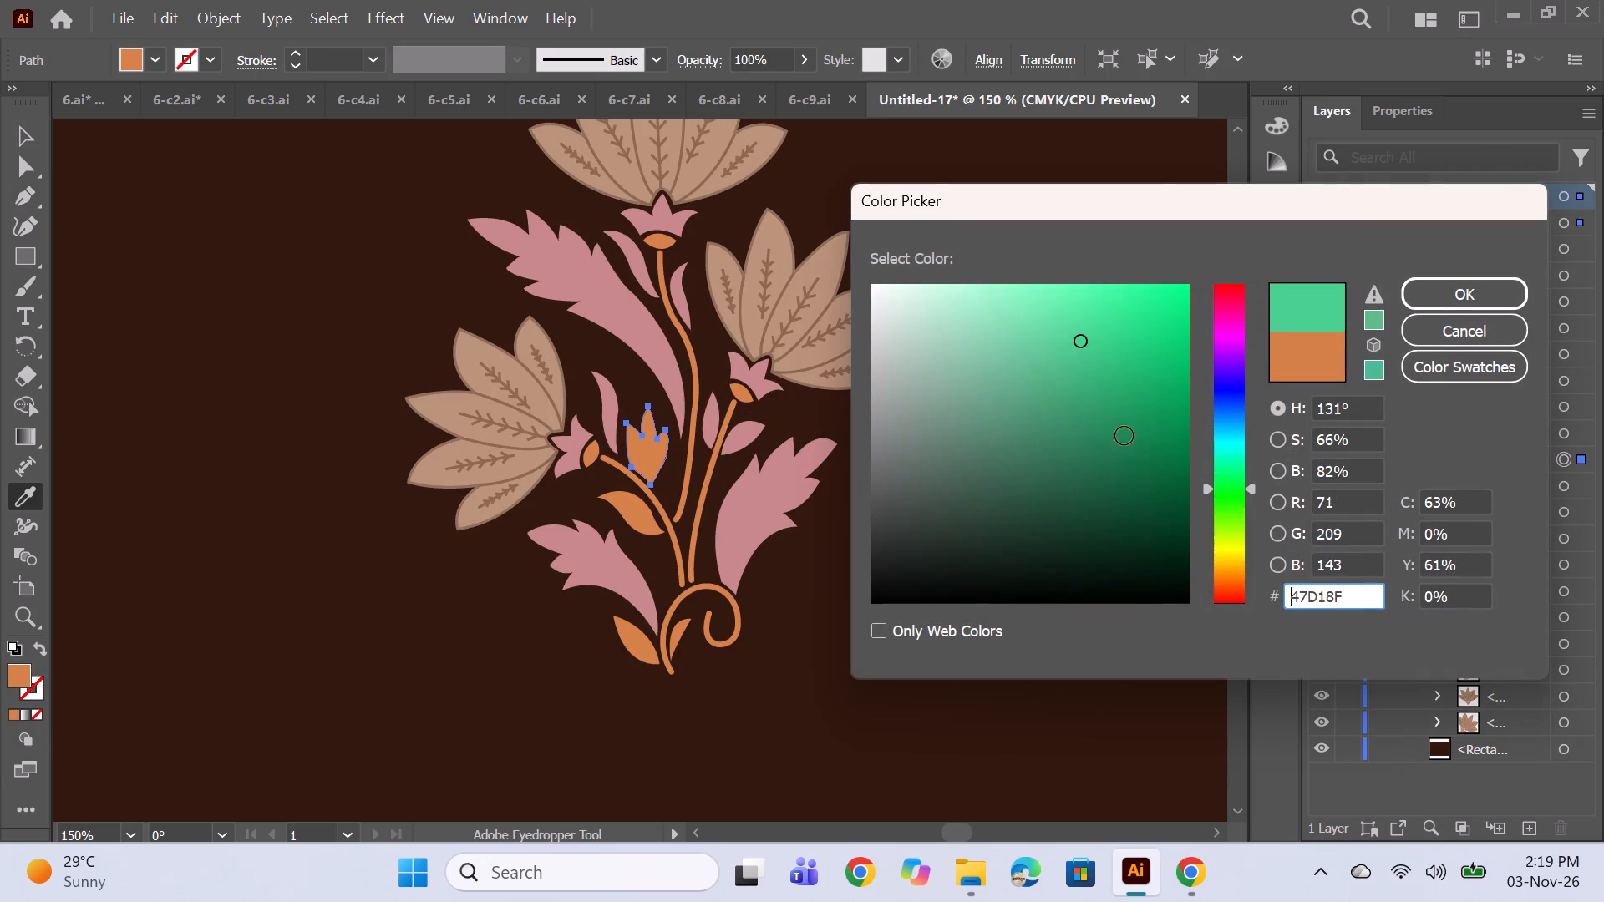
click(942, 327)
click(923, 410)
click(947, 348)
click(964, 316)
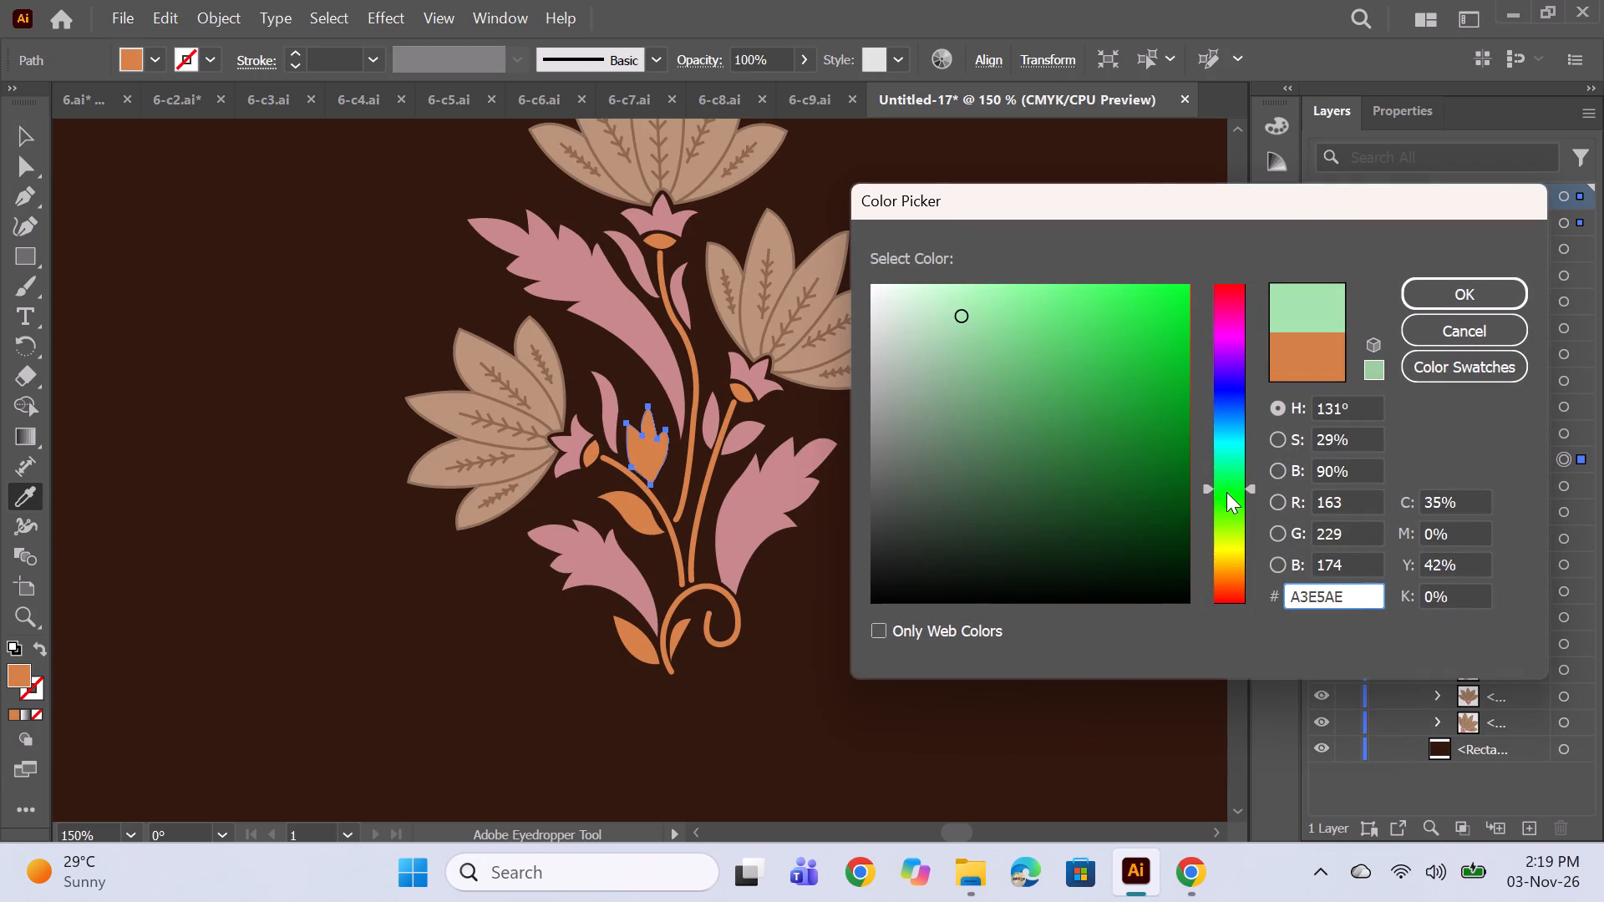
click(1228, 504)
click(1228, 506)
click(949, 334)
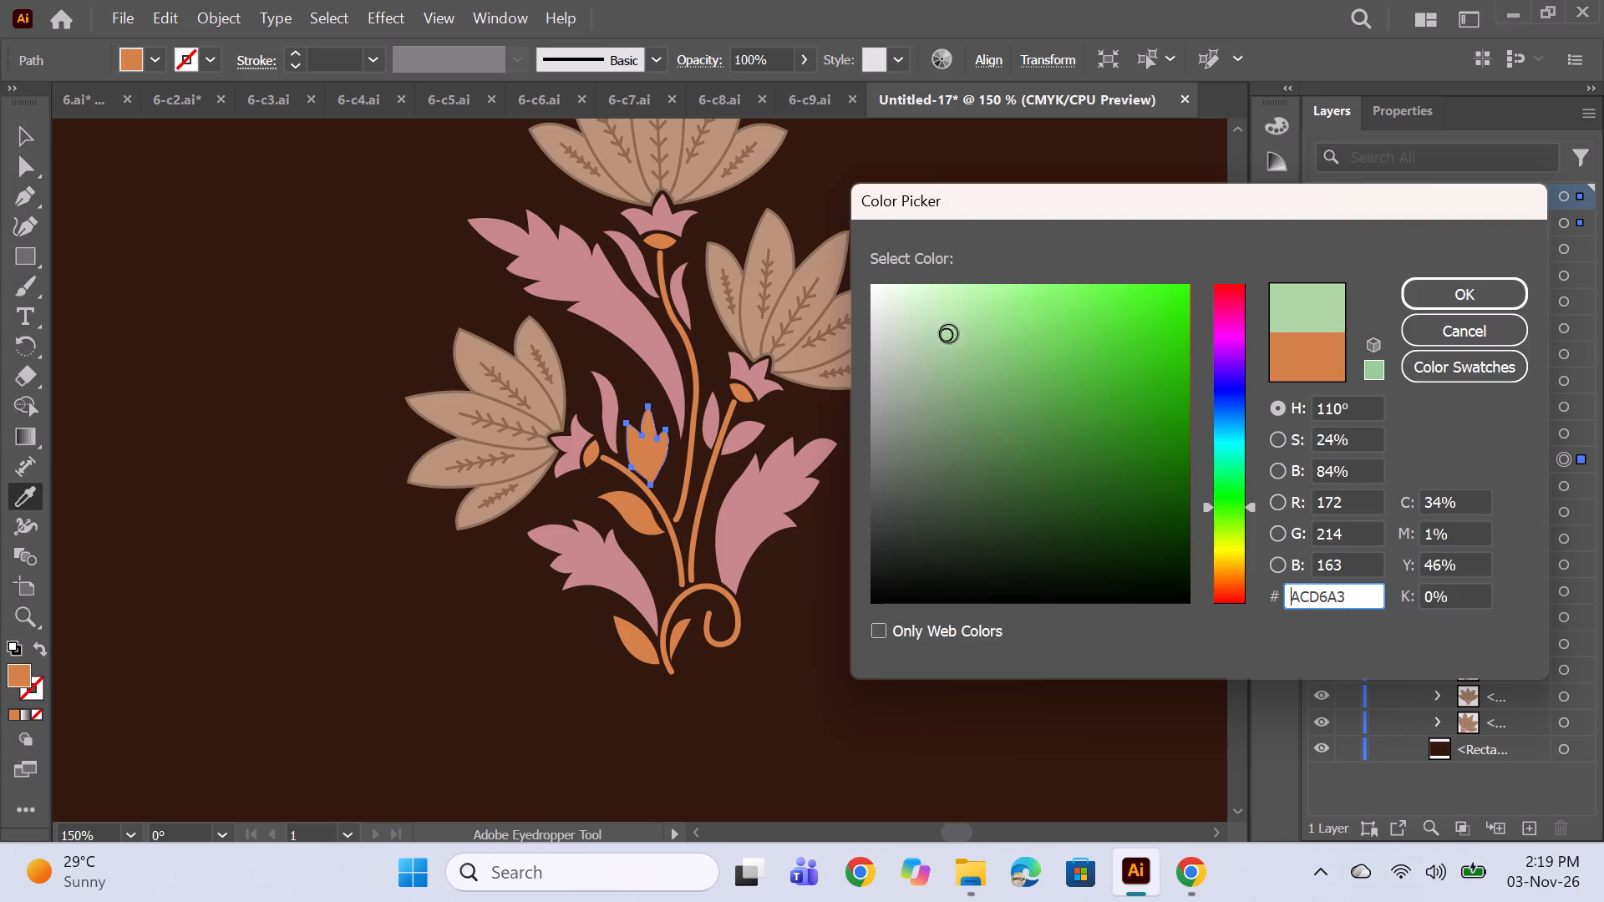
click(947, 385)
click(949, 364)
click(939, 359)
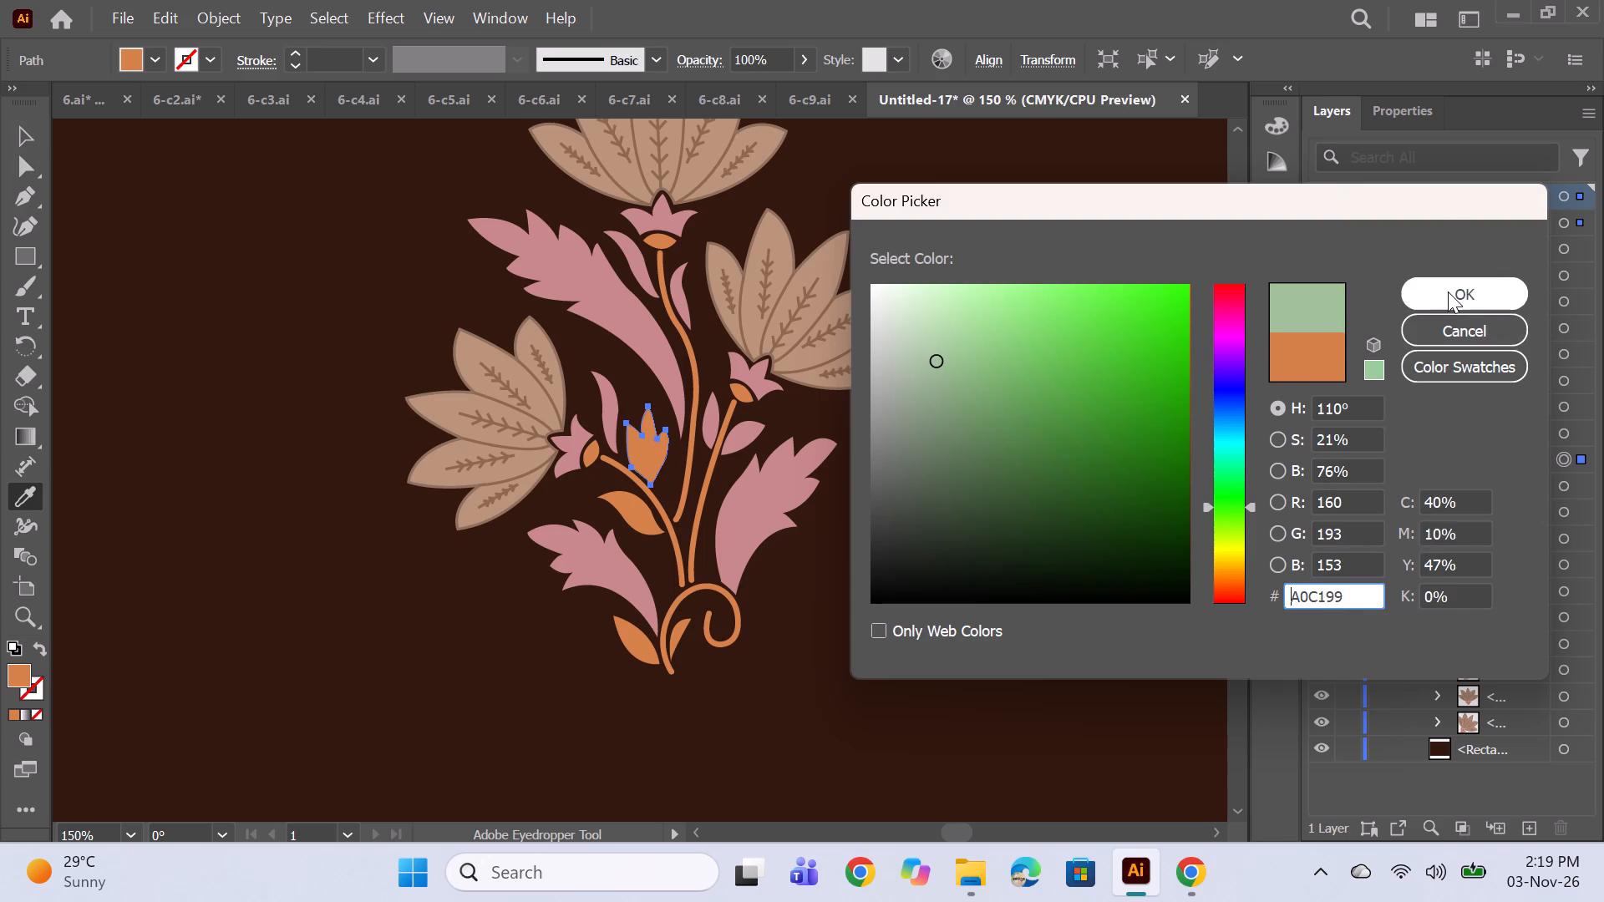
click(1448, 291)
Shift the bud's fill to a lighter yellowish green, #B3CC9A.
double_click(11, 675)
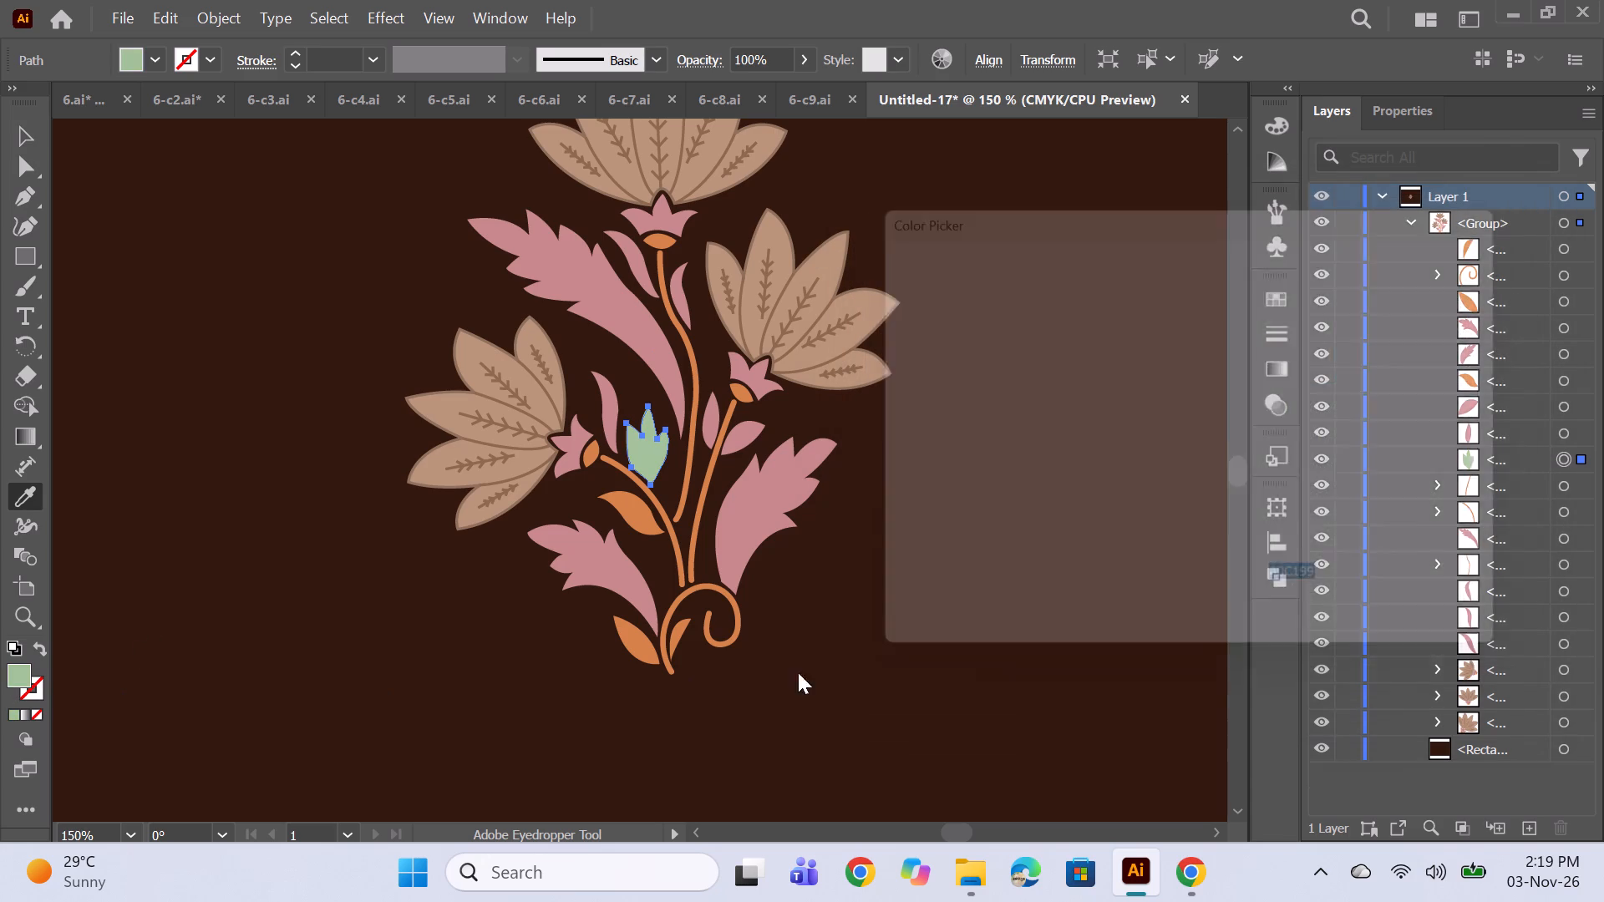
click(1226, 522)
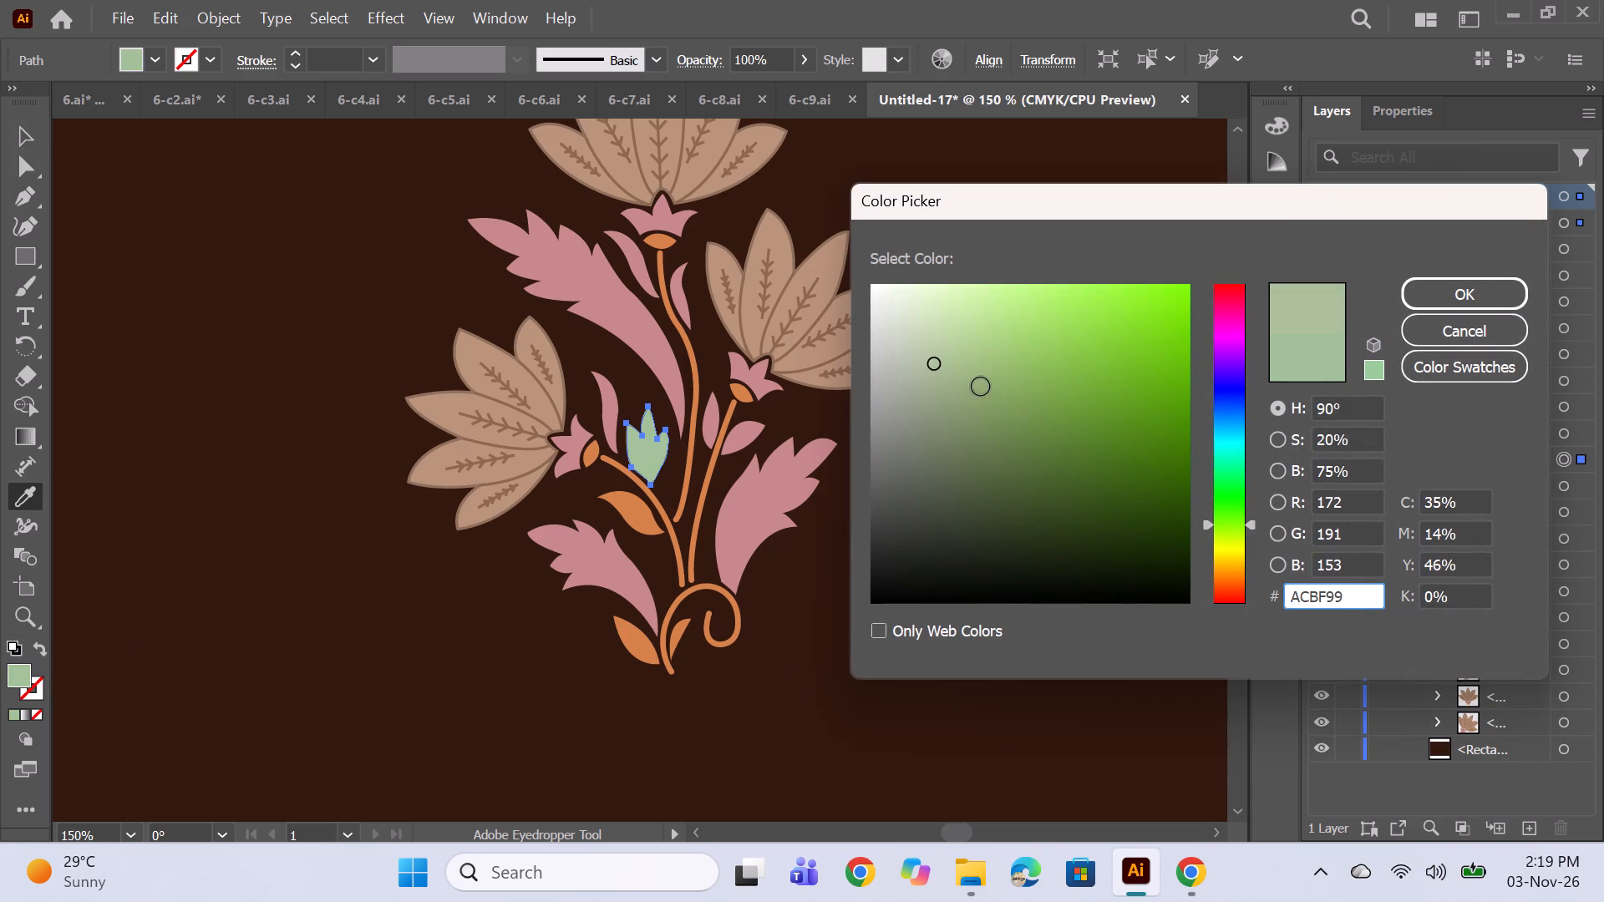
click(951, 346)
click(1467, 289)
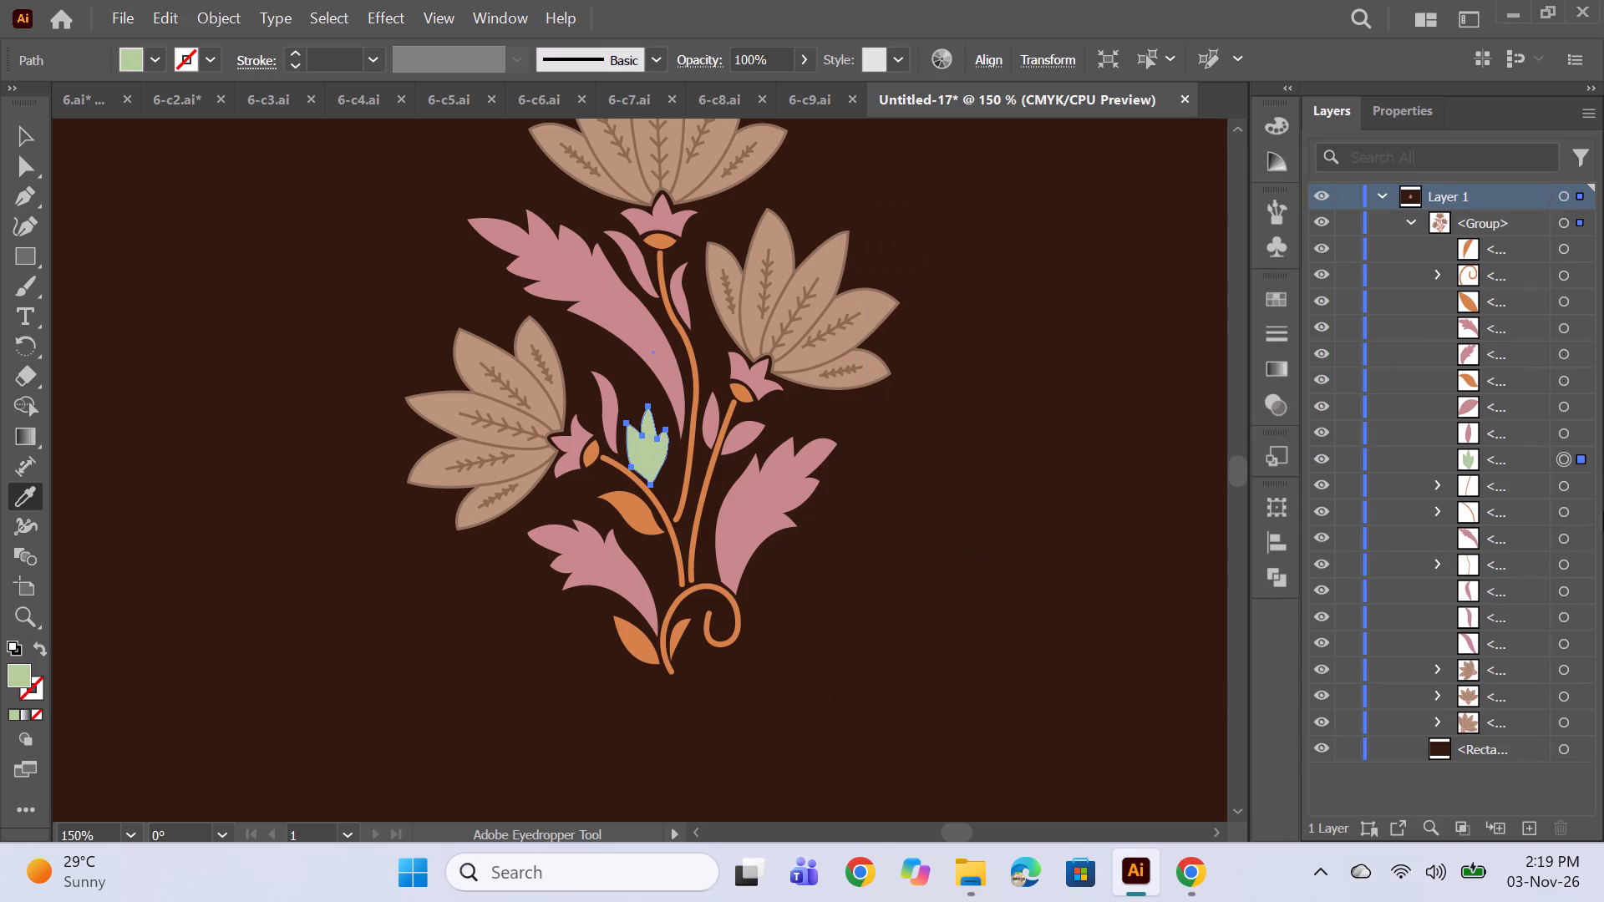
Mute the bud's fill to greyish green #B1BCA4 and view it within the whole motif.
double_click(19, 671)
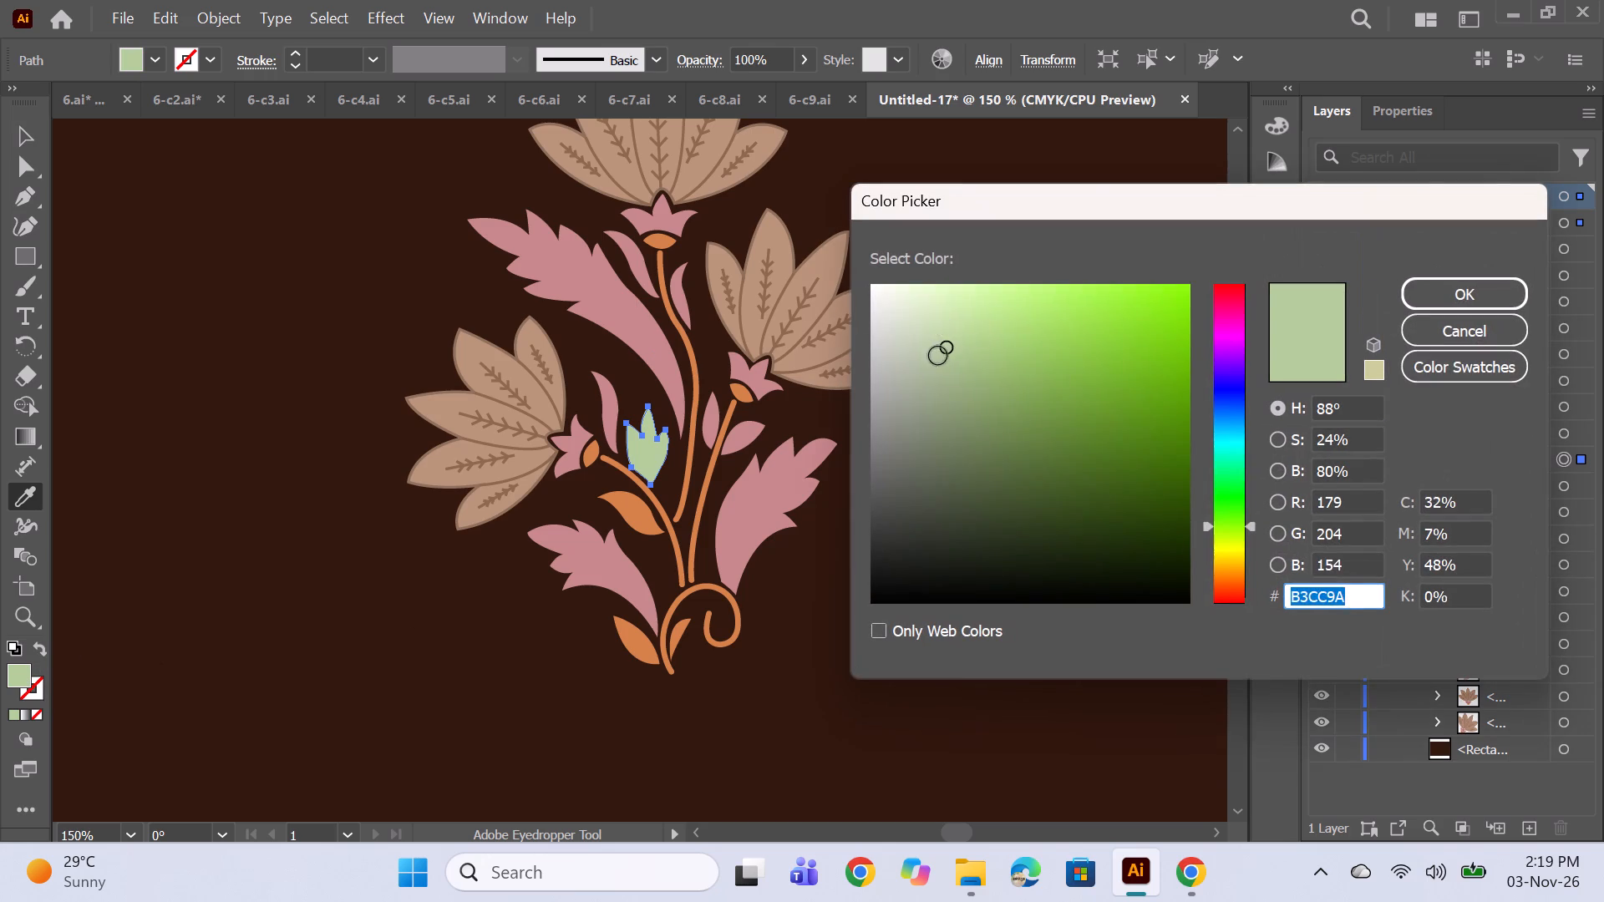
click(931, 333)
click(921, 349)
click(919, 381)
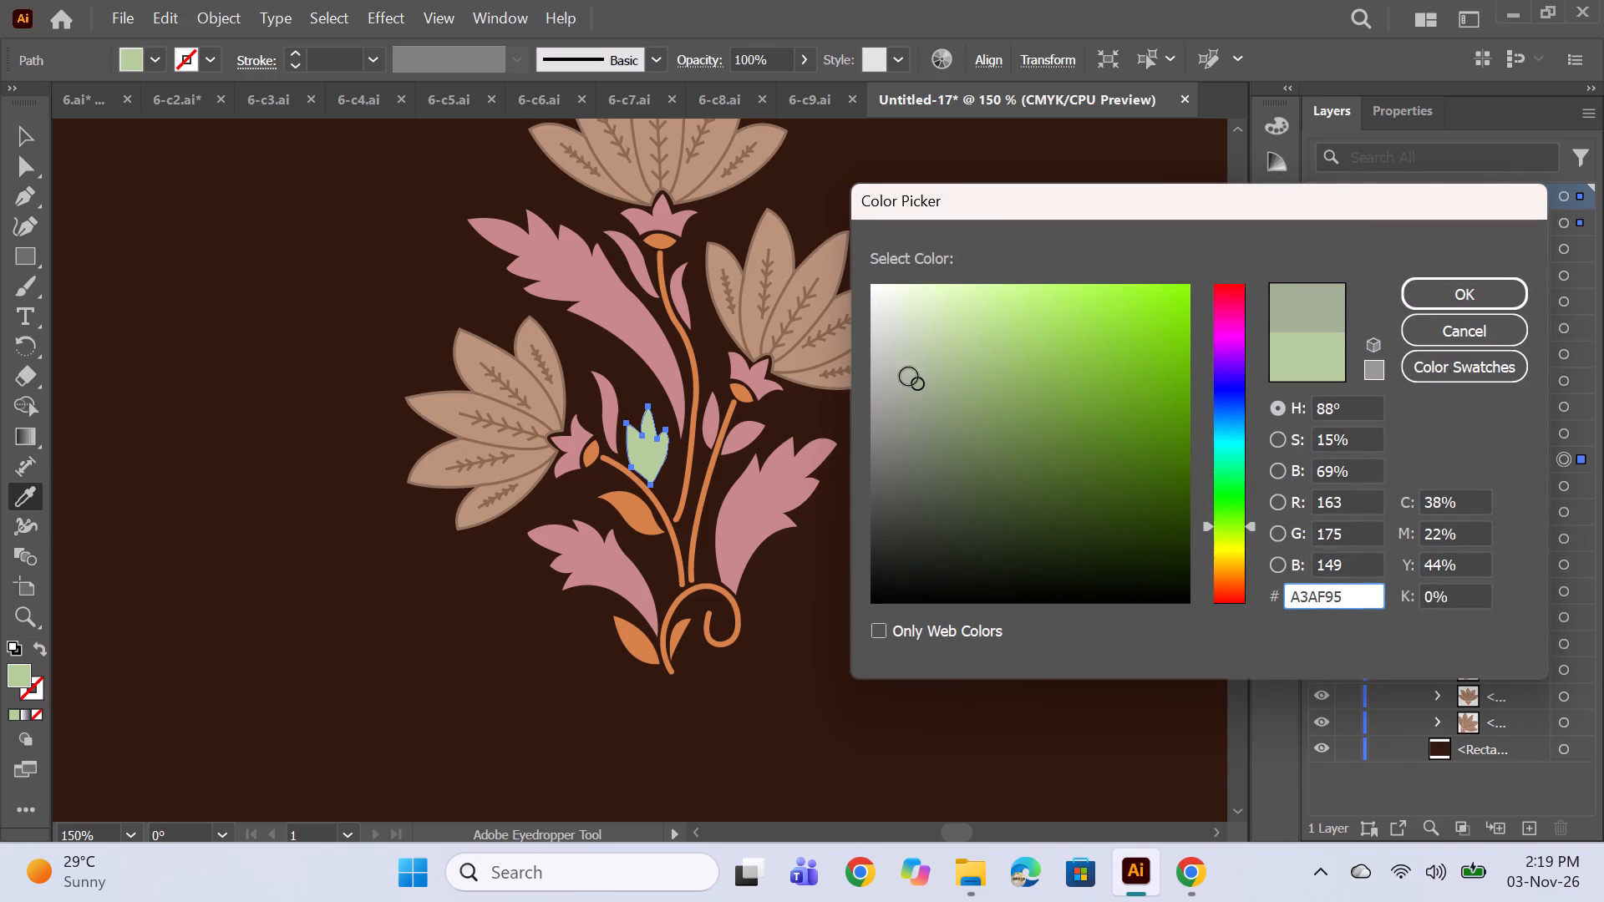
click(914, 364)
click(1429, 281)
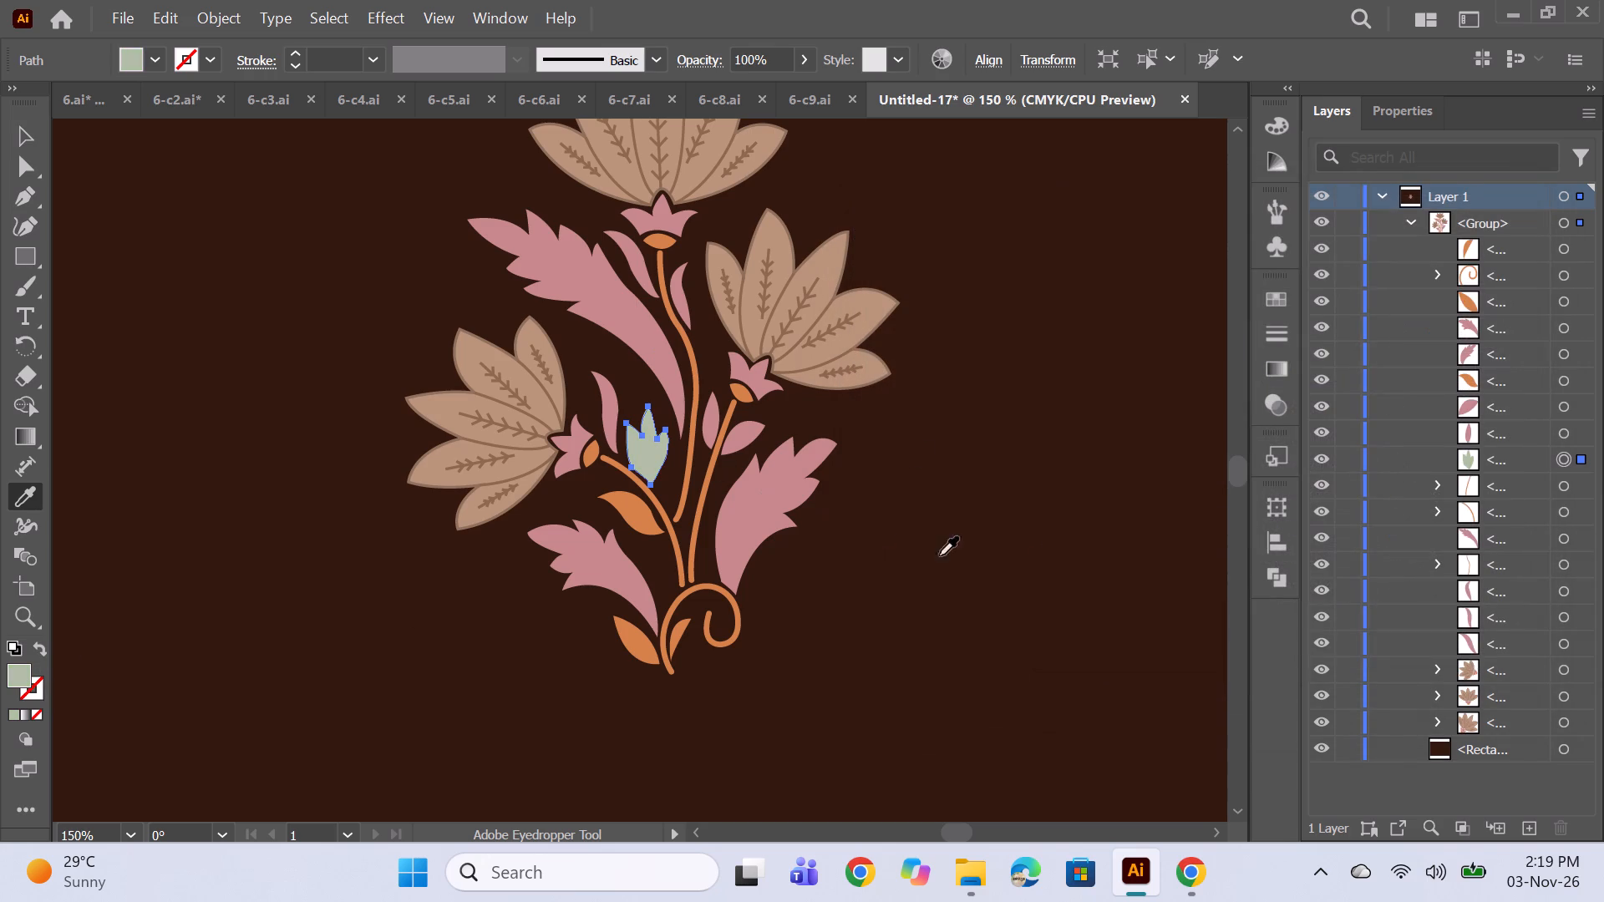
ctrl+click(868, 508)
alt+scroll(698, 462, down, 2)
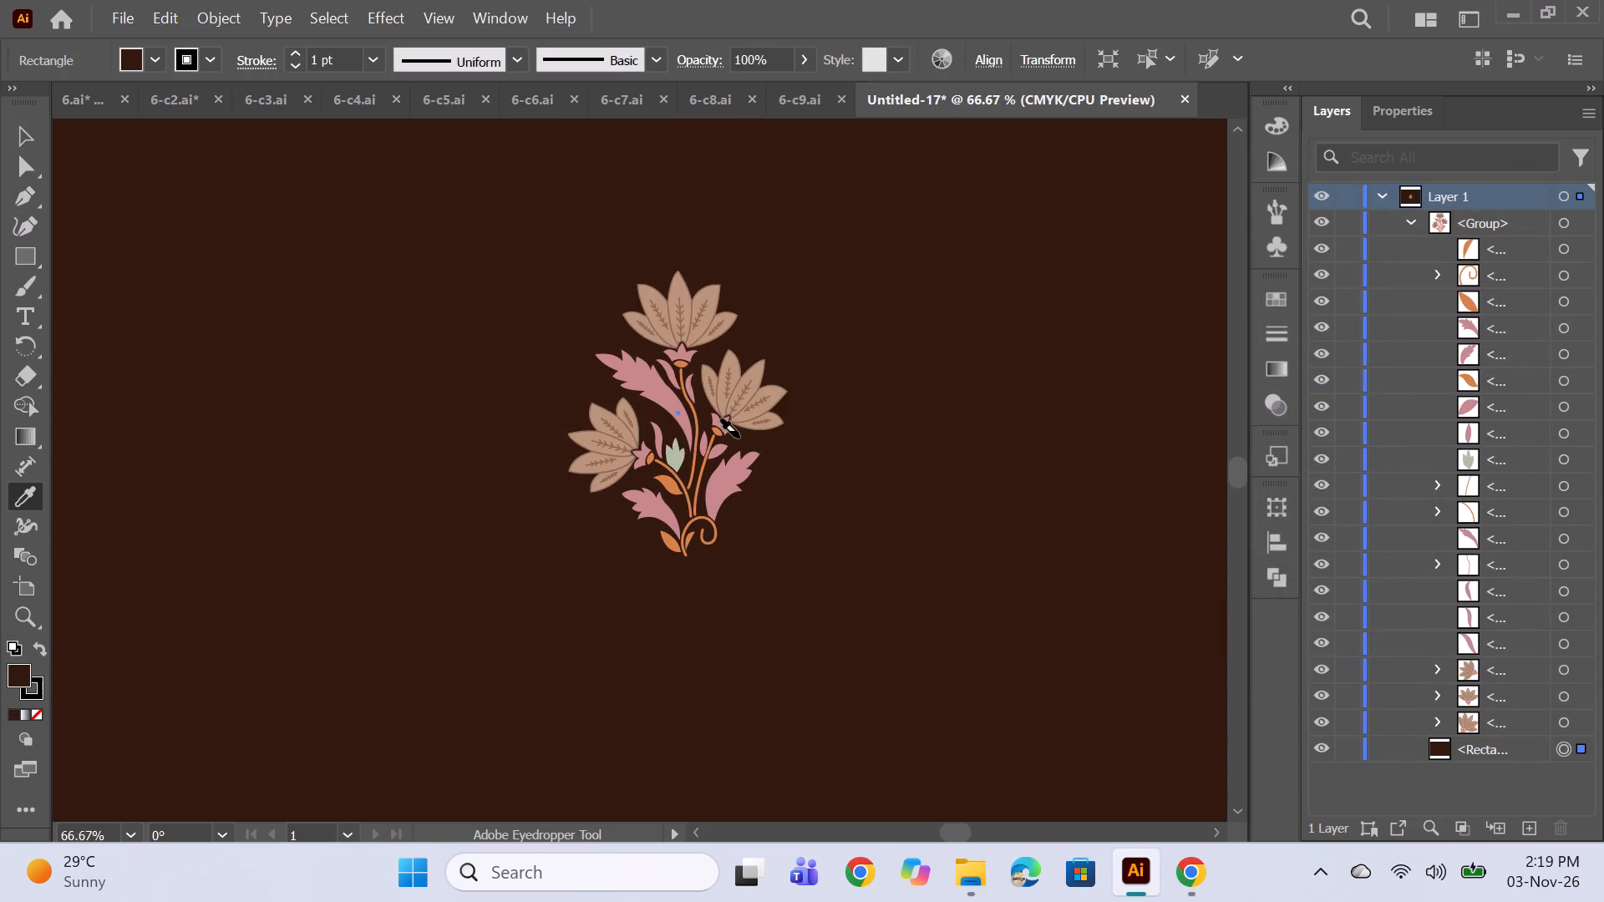
Recolour the tulip-shaped bud a more saturated light olive green.
alt+scroll(740, 438, up, 2)
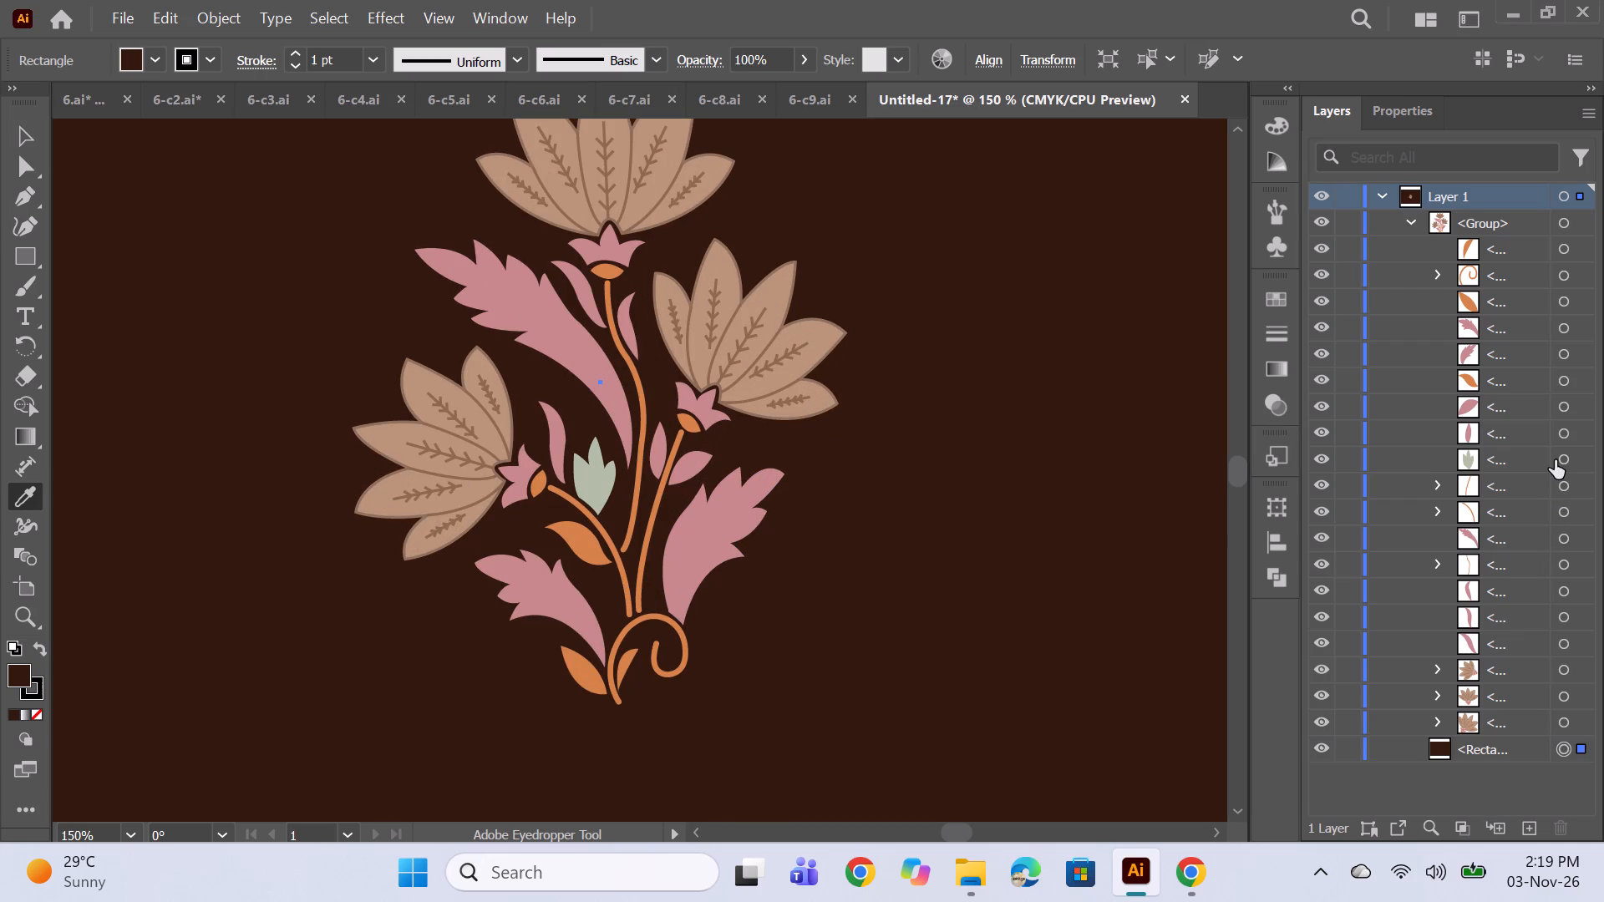
click(1574, 454)
double_click(18, 677)
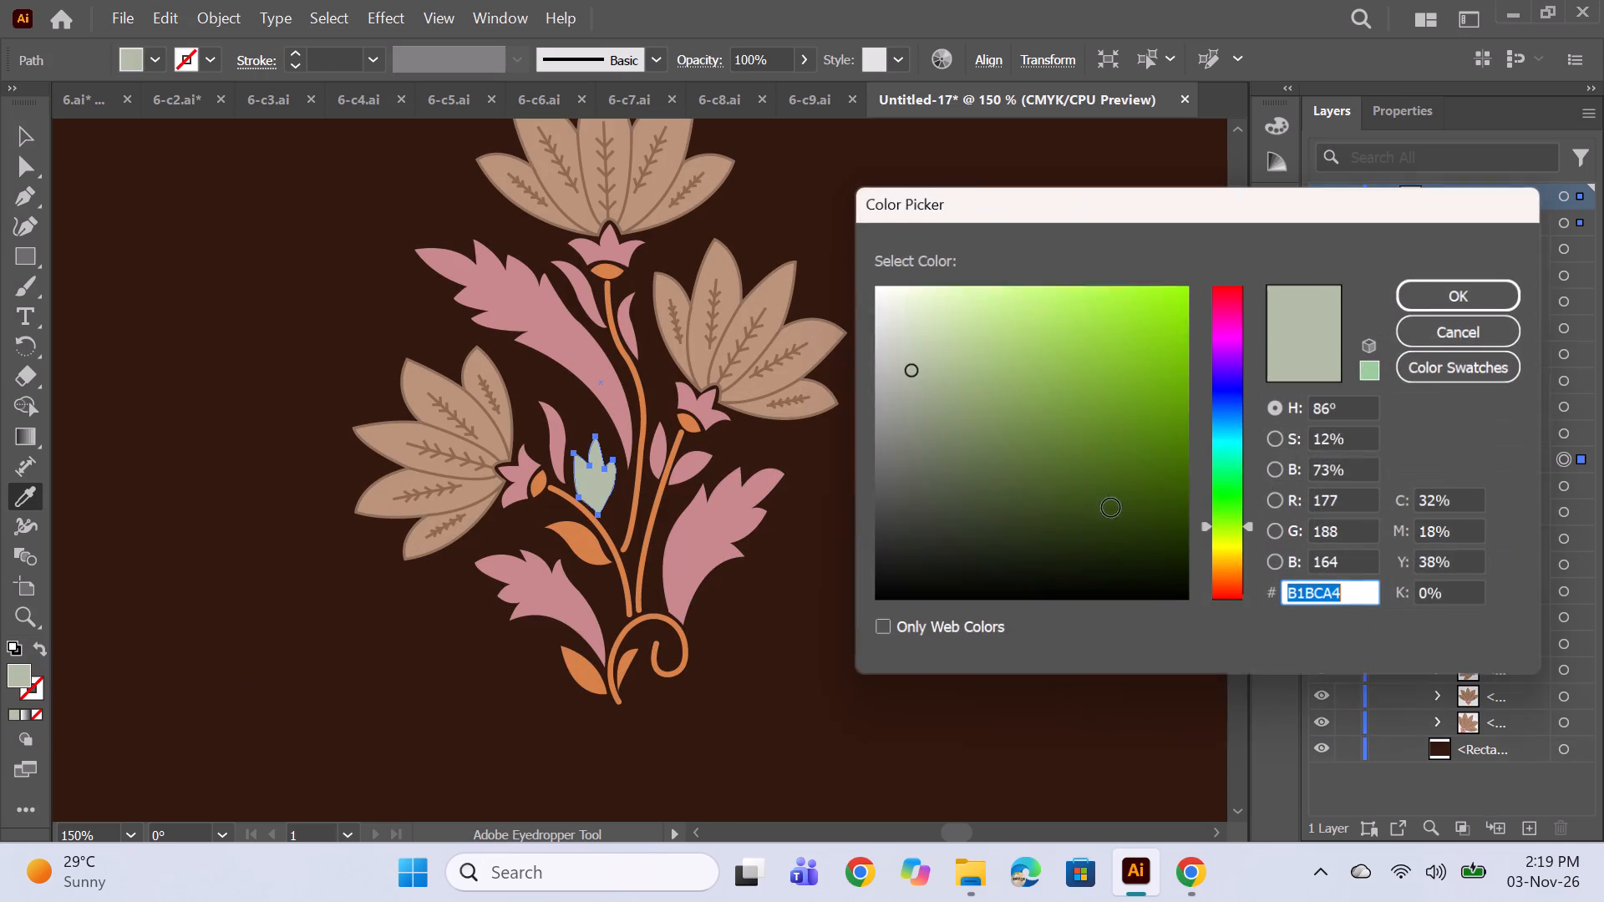
click(1232, 533)
click(949, 388)
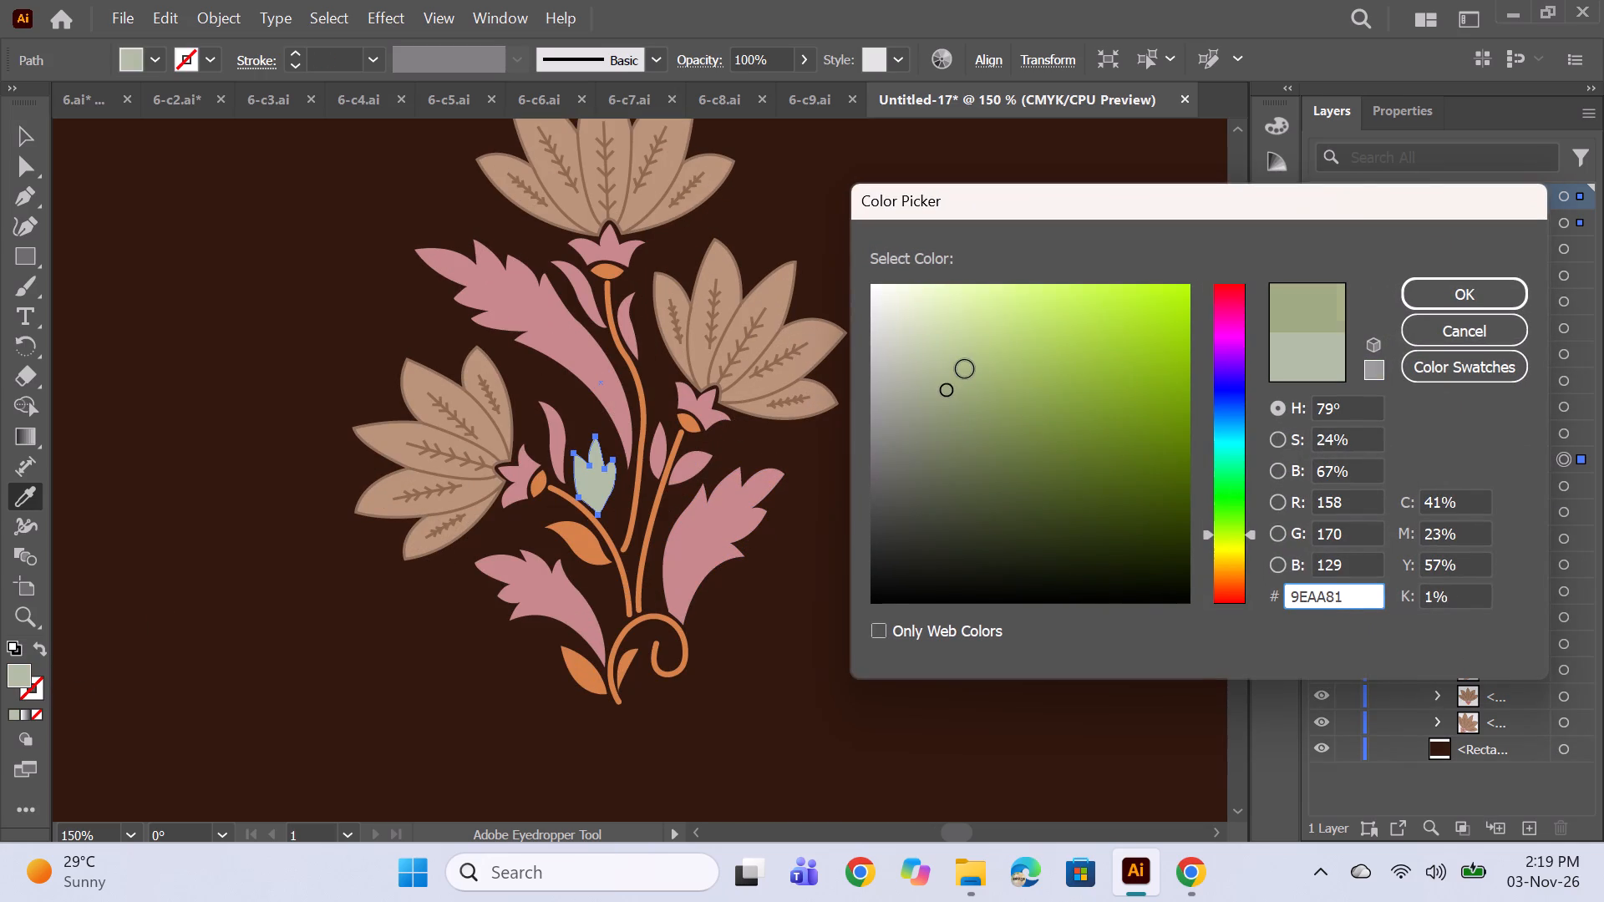
click(965, 369)
click(962, 357)
click(1471, 288)
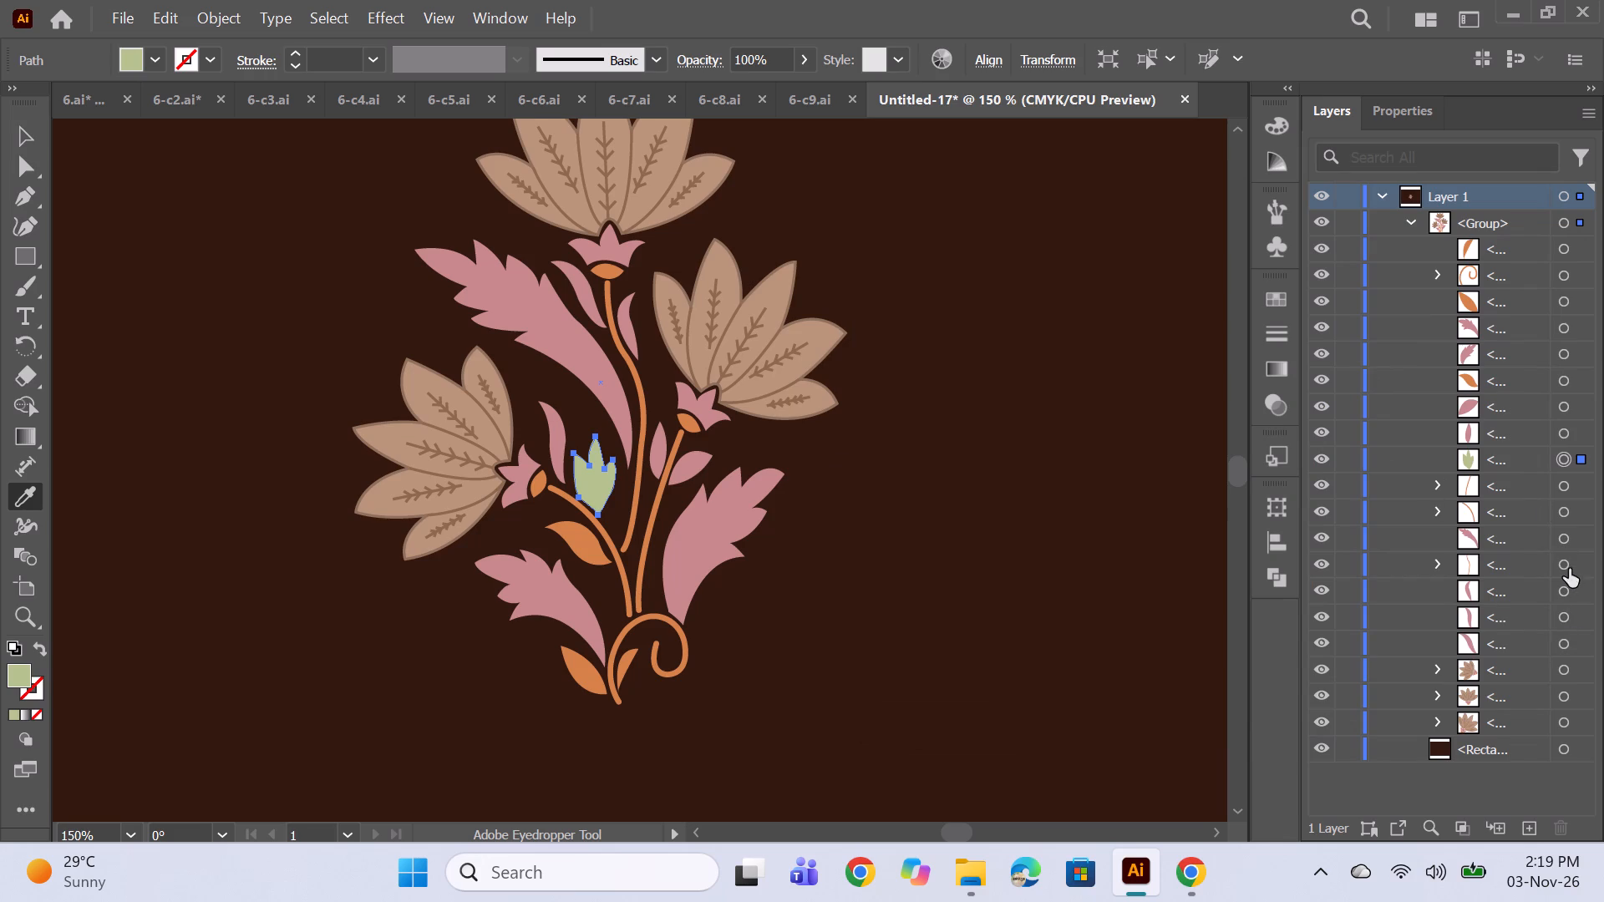
Recolour the three flowers' orange stems with the bud's light olive green.
click(1561, 567)
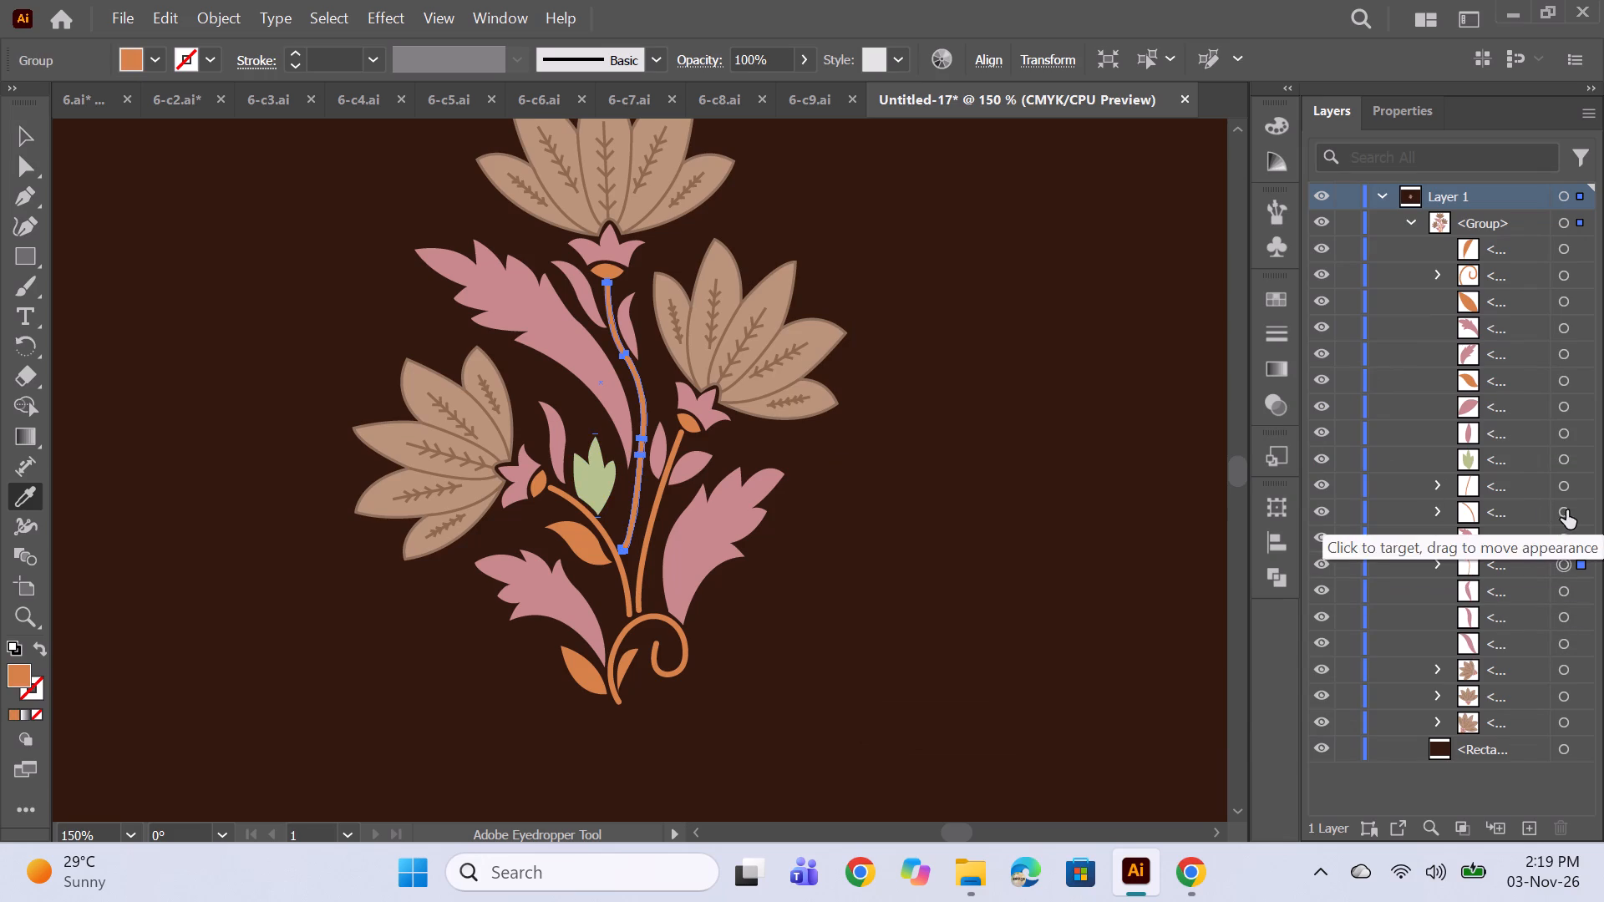
ctrl+click(1565, 503)
ctrl+click(1565, 487)
click(594, 463)
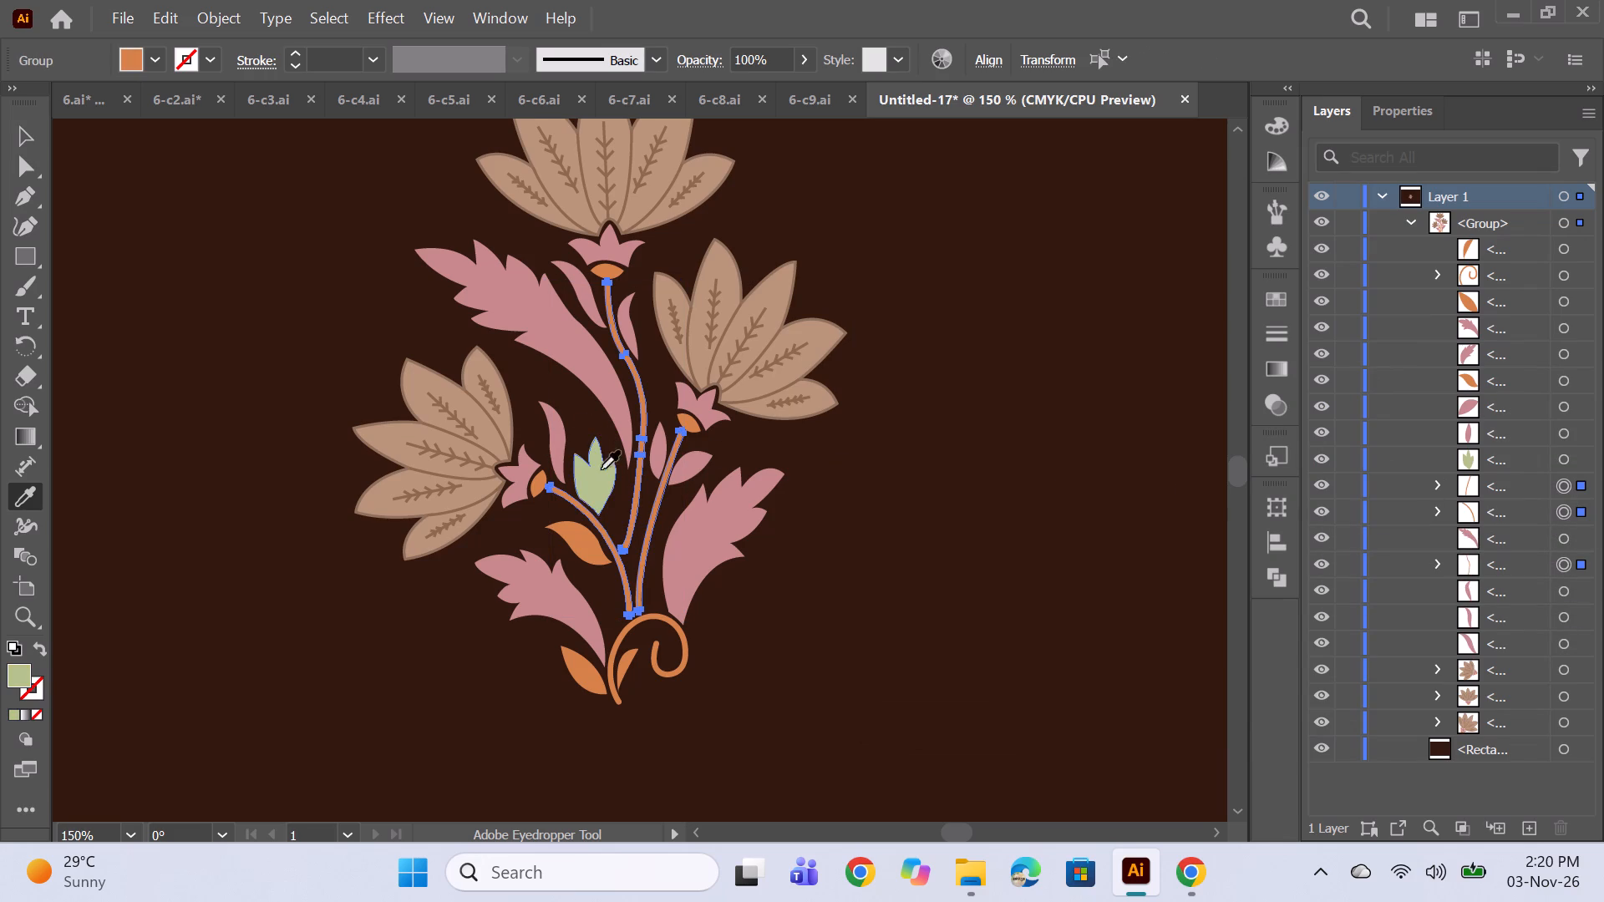
Recolour the orange leaf below the bud, the curled stem and the two small leaves at its base with the bud's light green.
click(1564, 382)
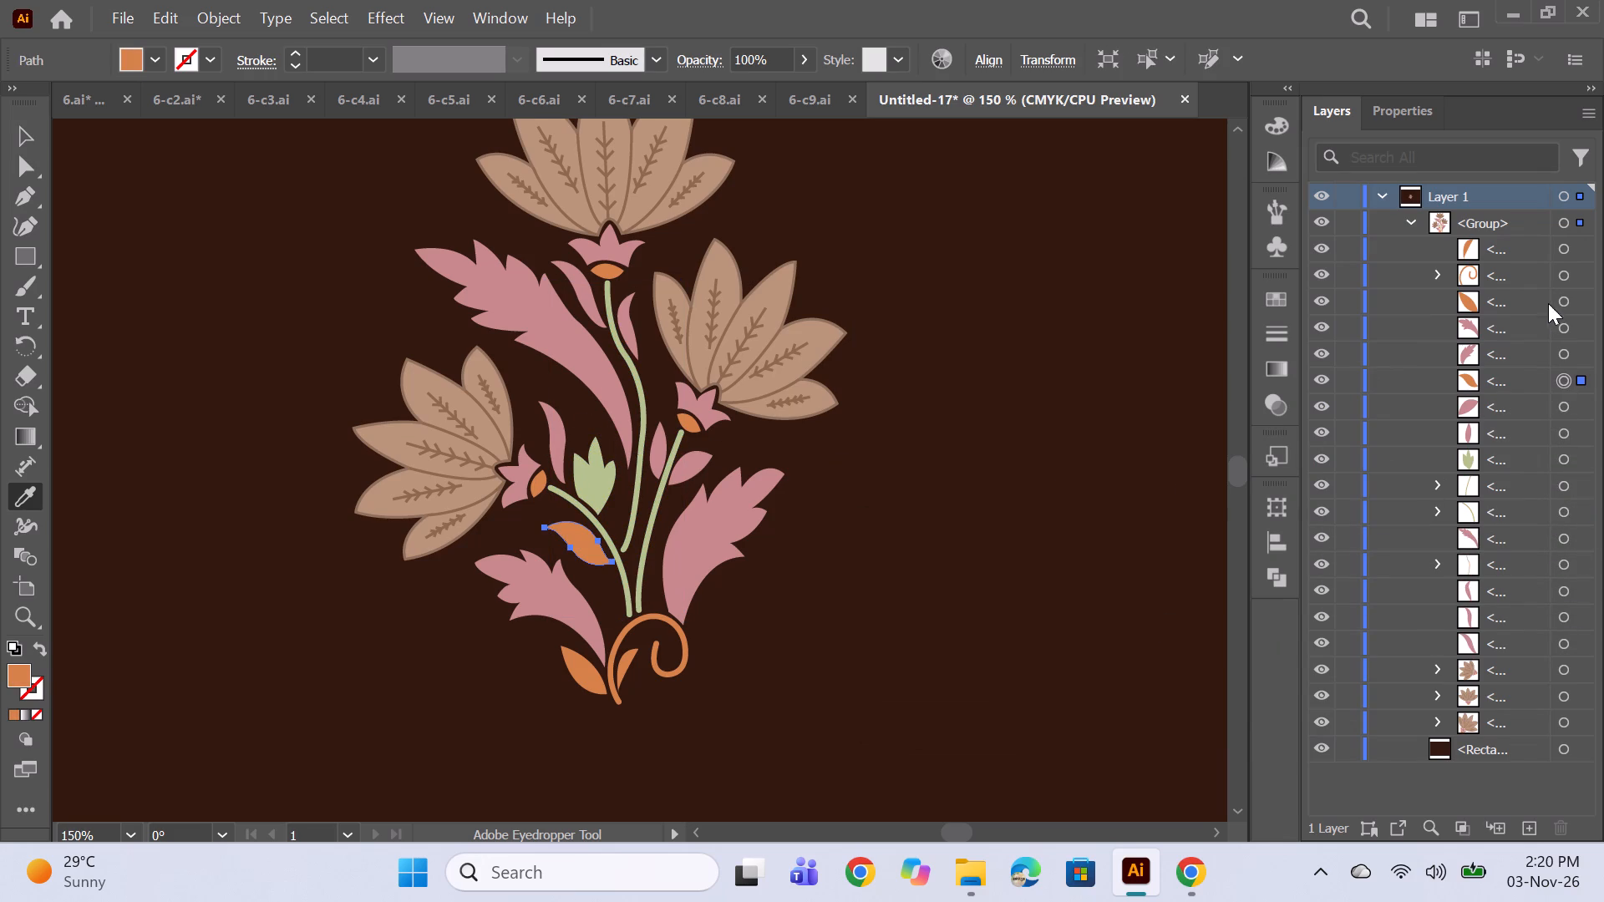
ctrl+click(1563, 302)
ctrl+click(1563, 269)
ctrl+click(1563, 239)
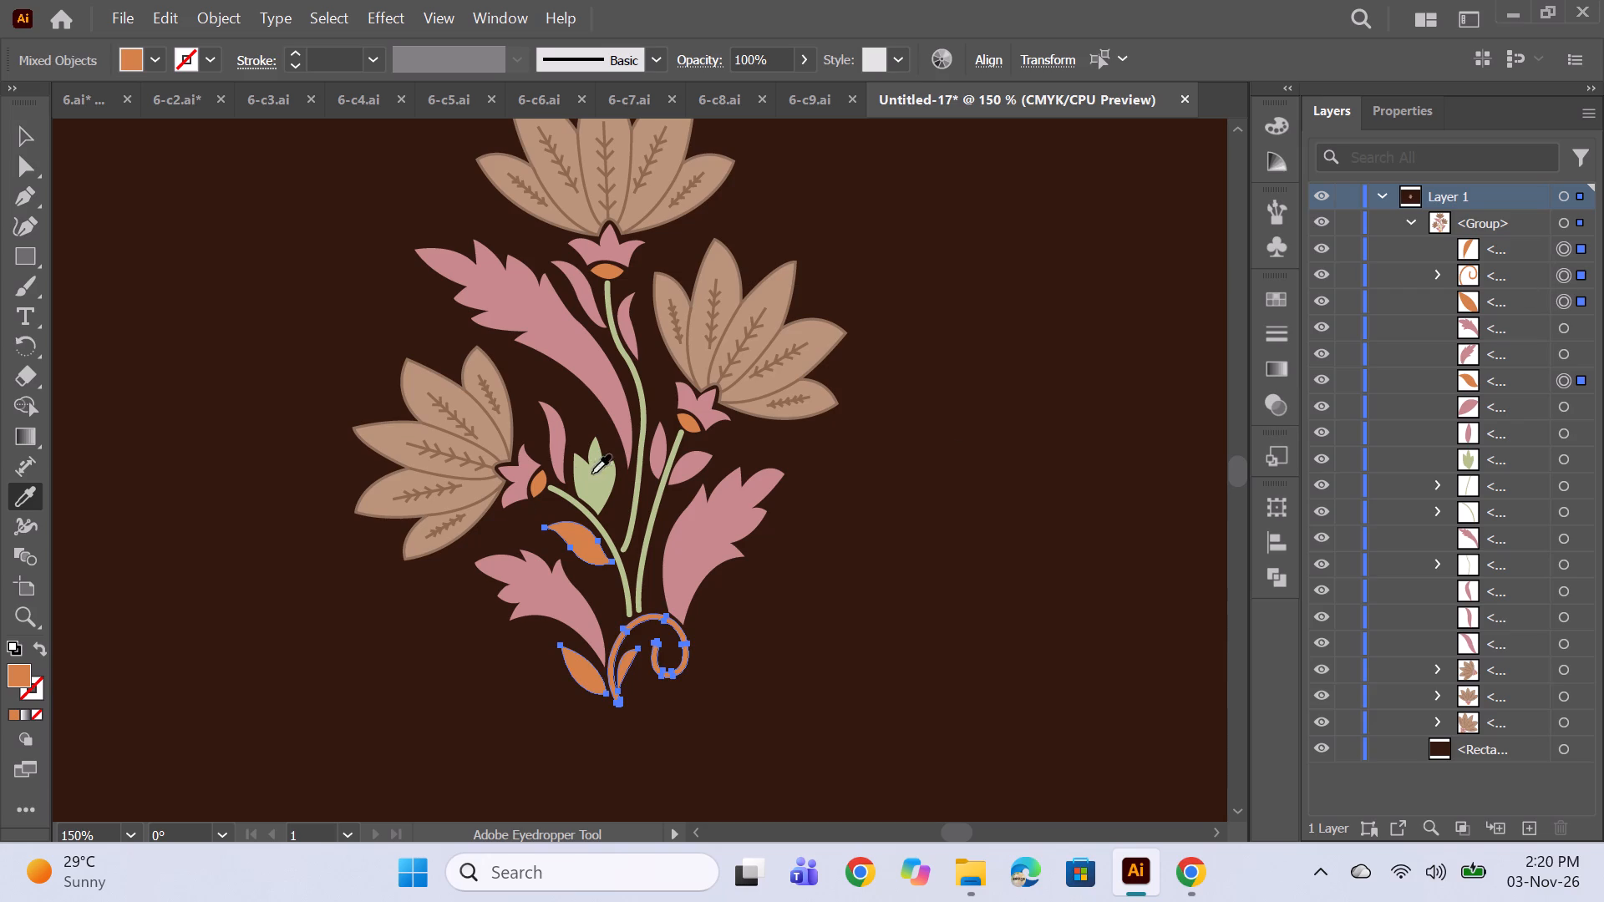
click(591, 474)
Recolour the orange oval bases of the left-hand, top and right-hand flowers with the bud's light green.
click(1434, 666)
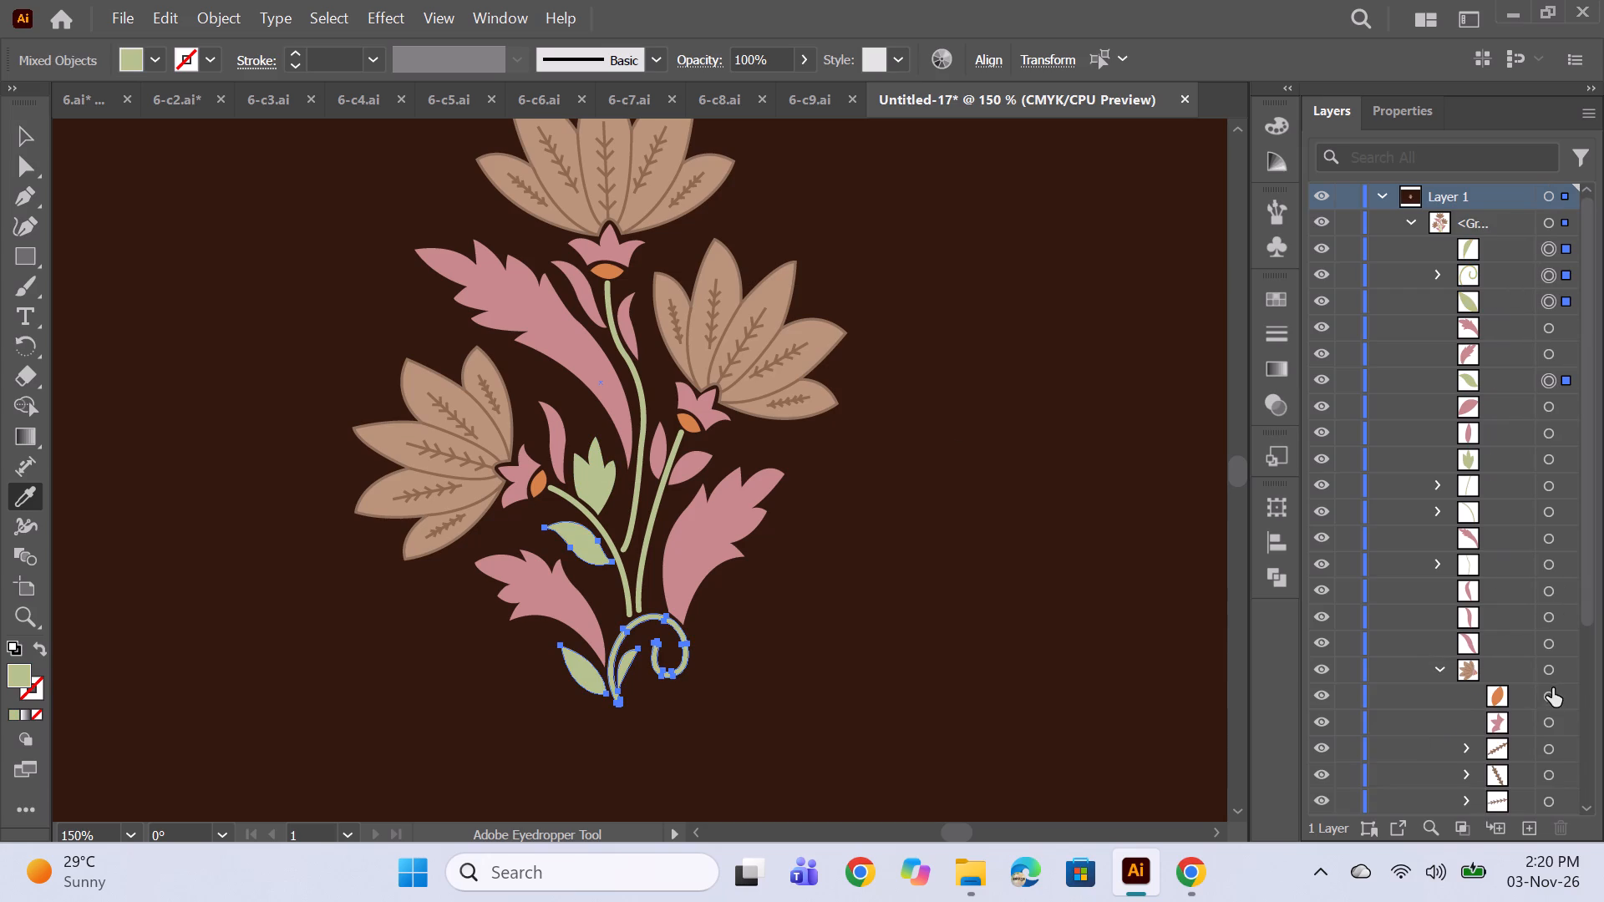
click(1549, 696)
click(582, 552)
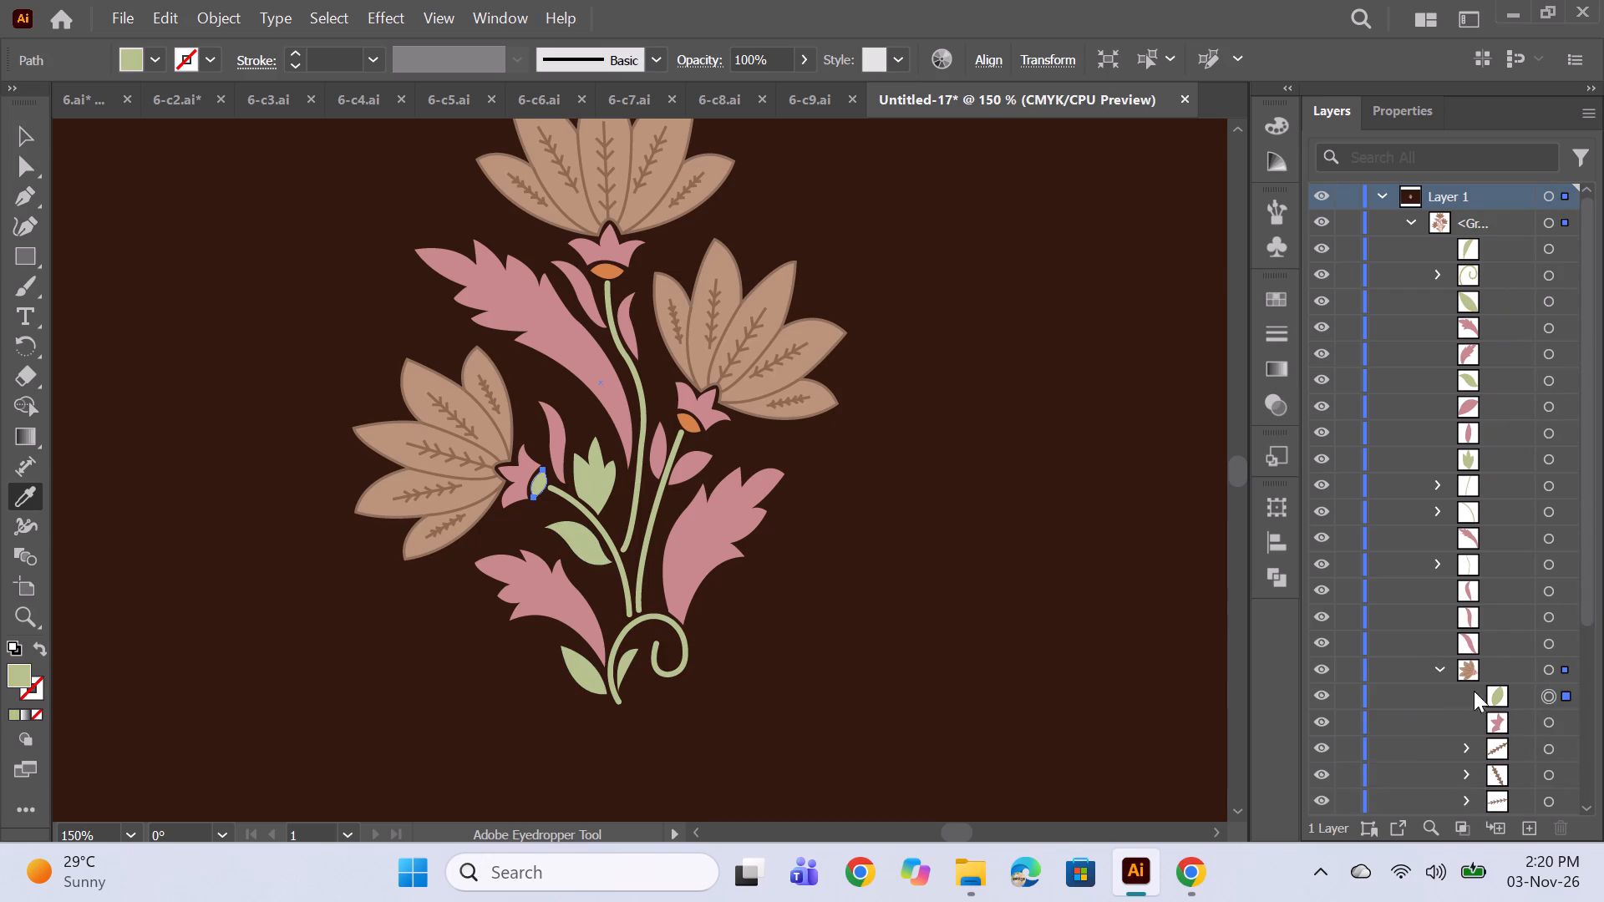
click(1444, 672)
click(1430, 697)
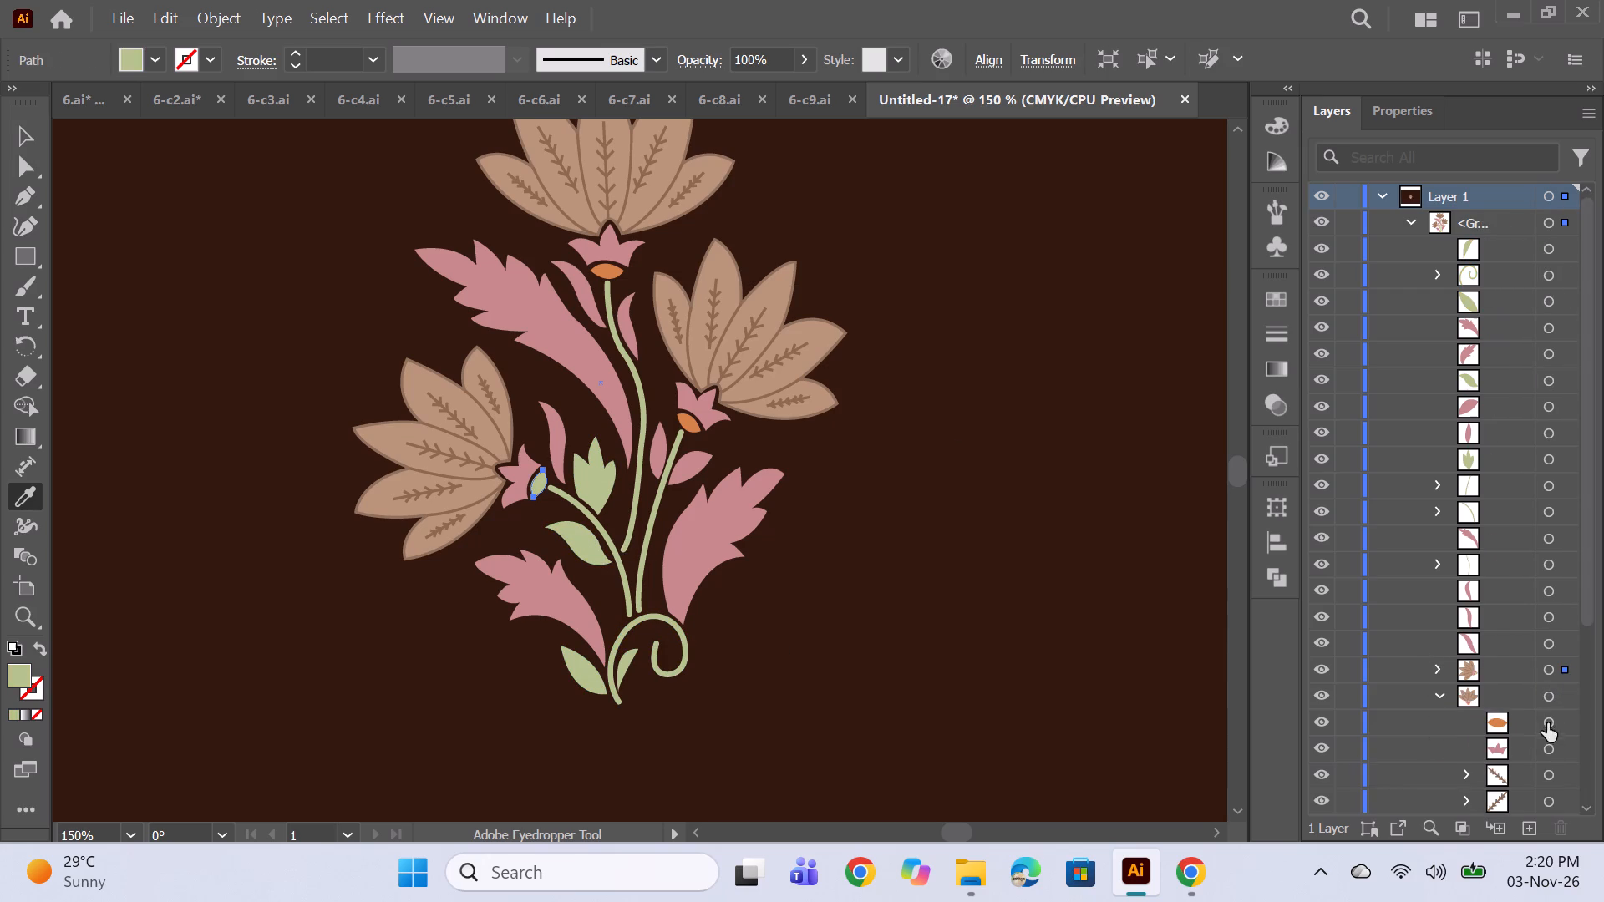
click(1547, 725)
click(586, 482)
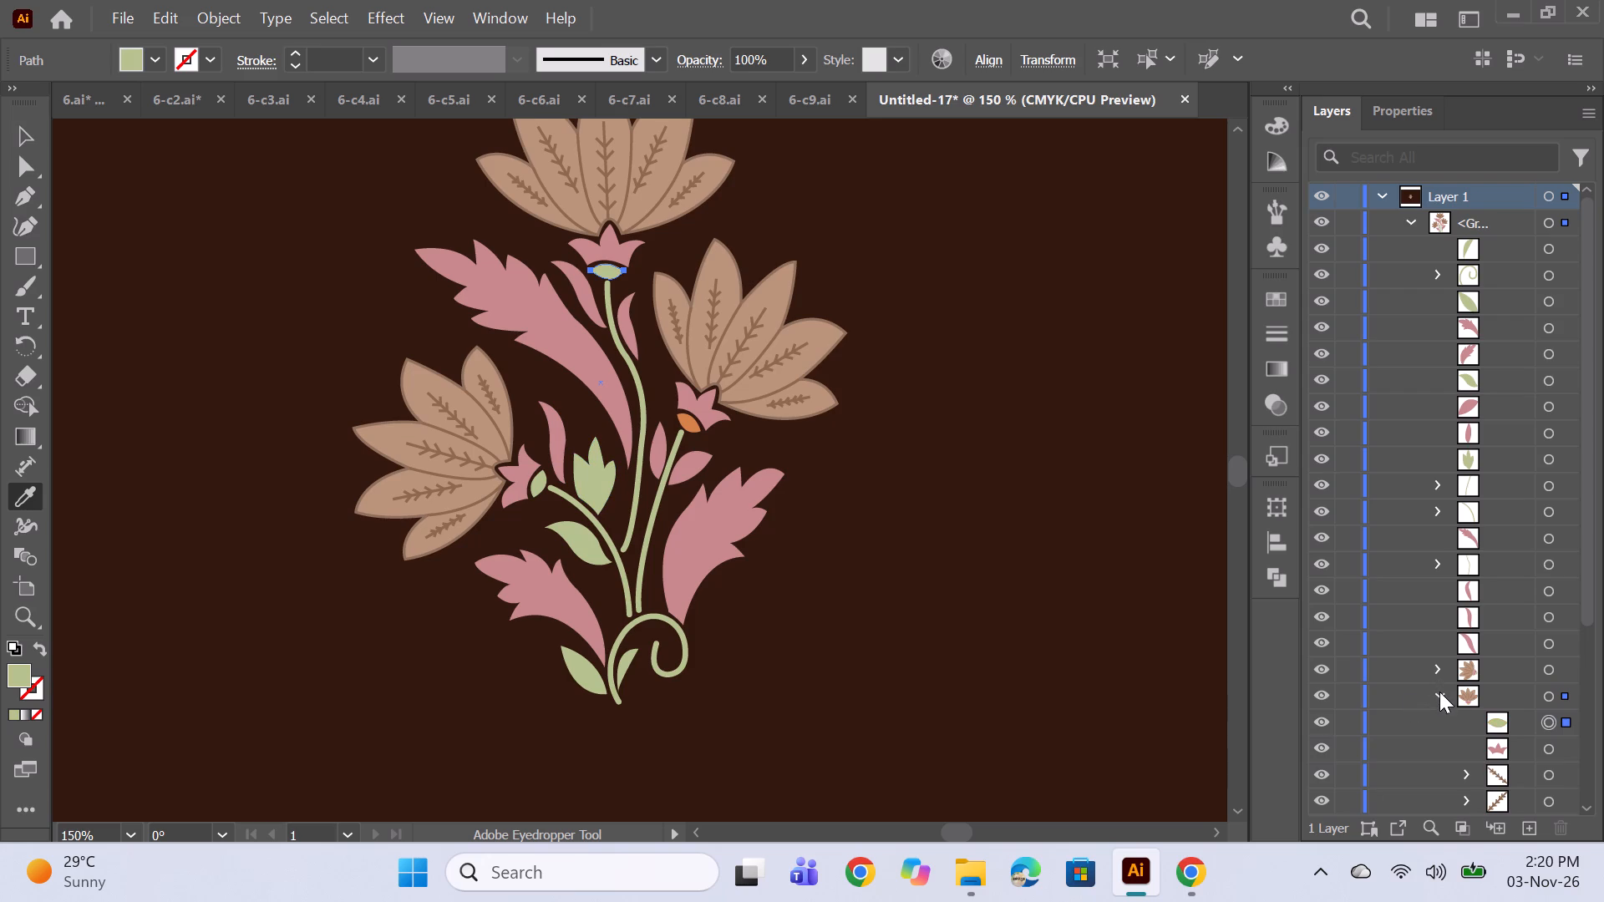
click(1440, 693)
click(1437, 718)
click(1550, 744)
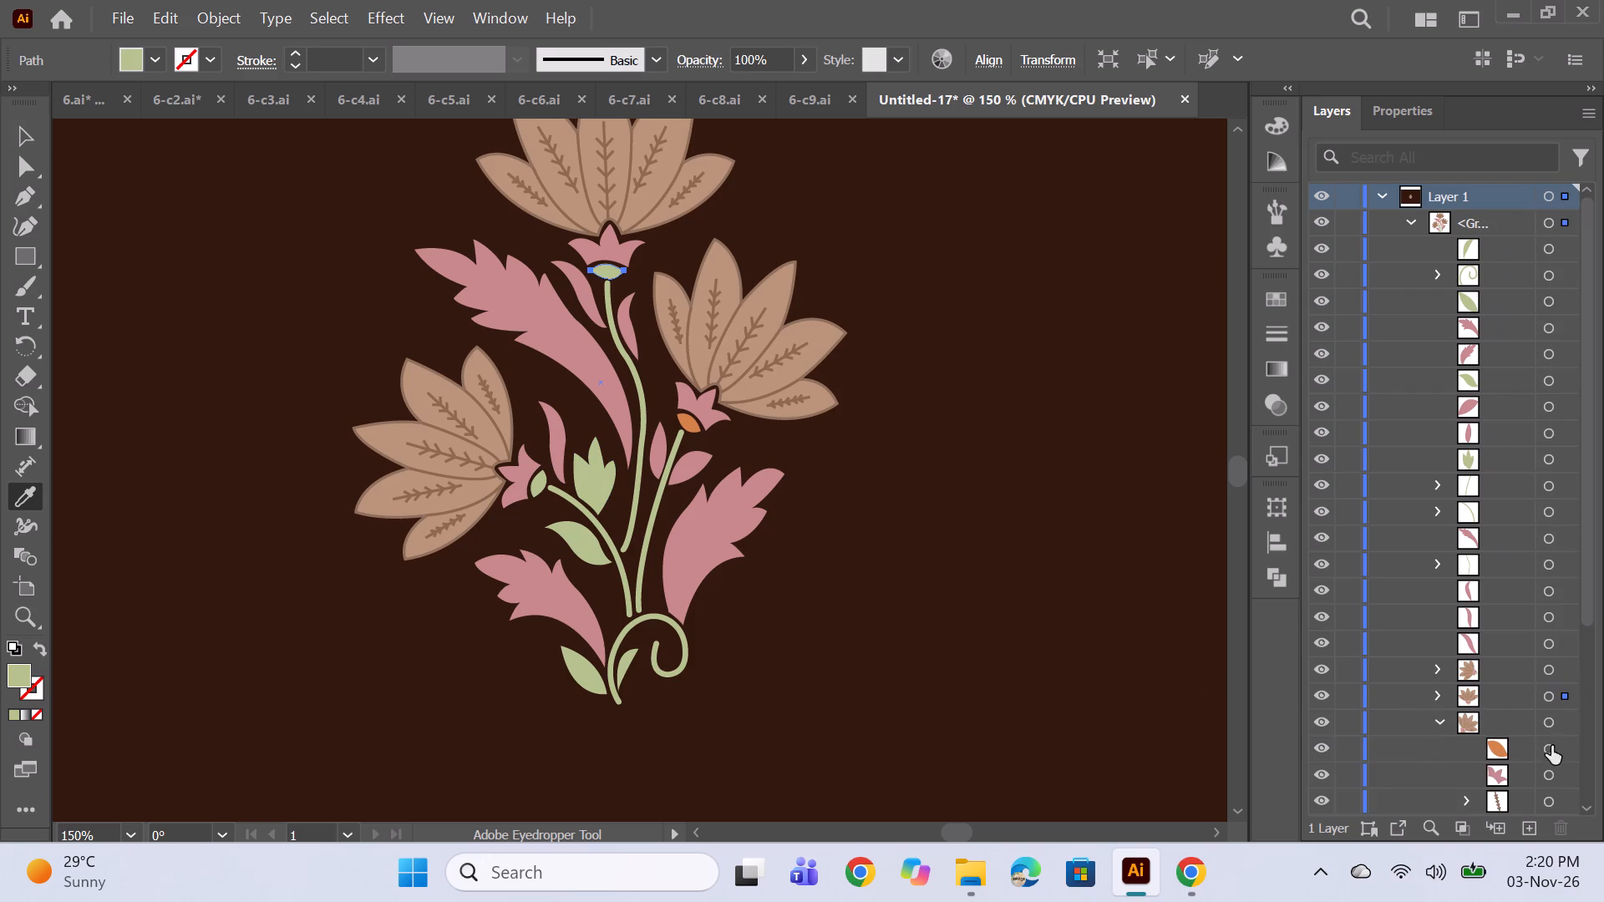
click(598, 479)
ctrl+click(976, 590)
alt+scroll(842, 538, down, 2)
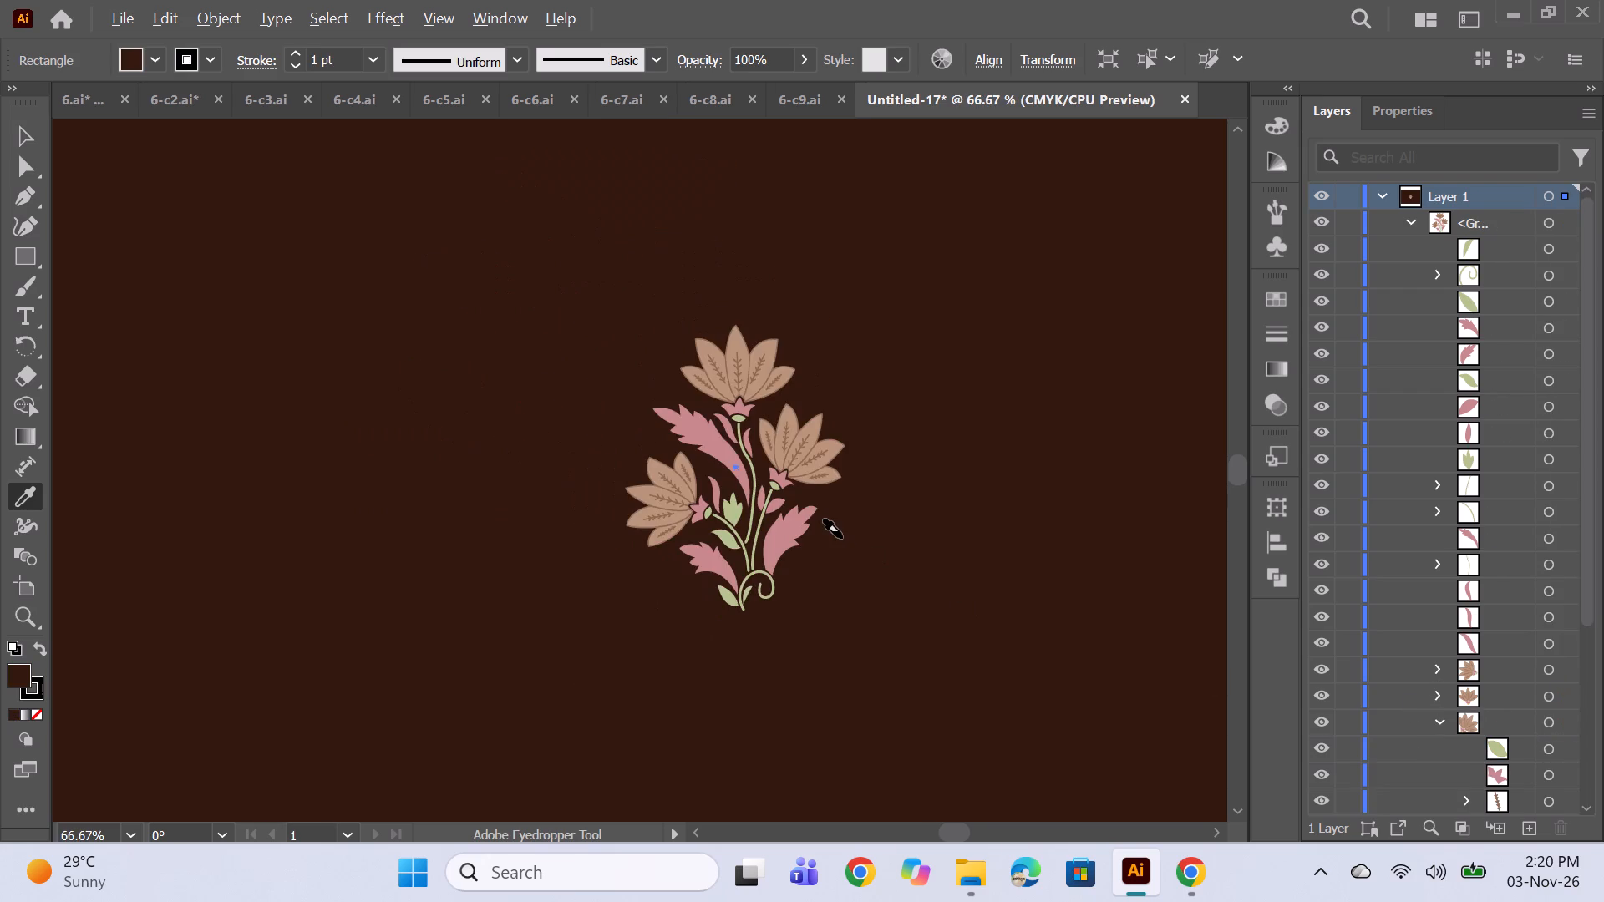
Make a repeating pattern from the whole floral motif group, using the Brick by Column tile type.
alt+scroll(842, 538, down, 2)
click(19, 124)
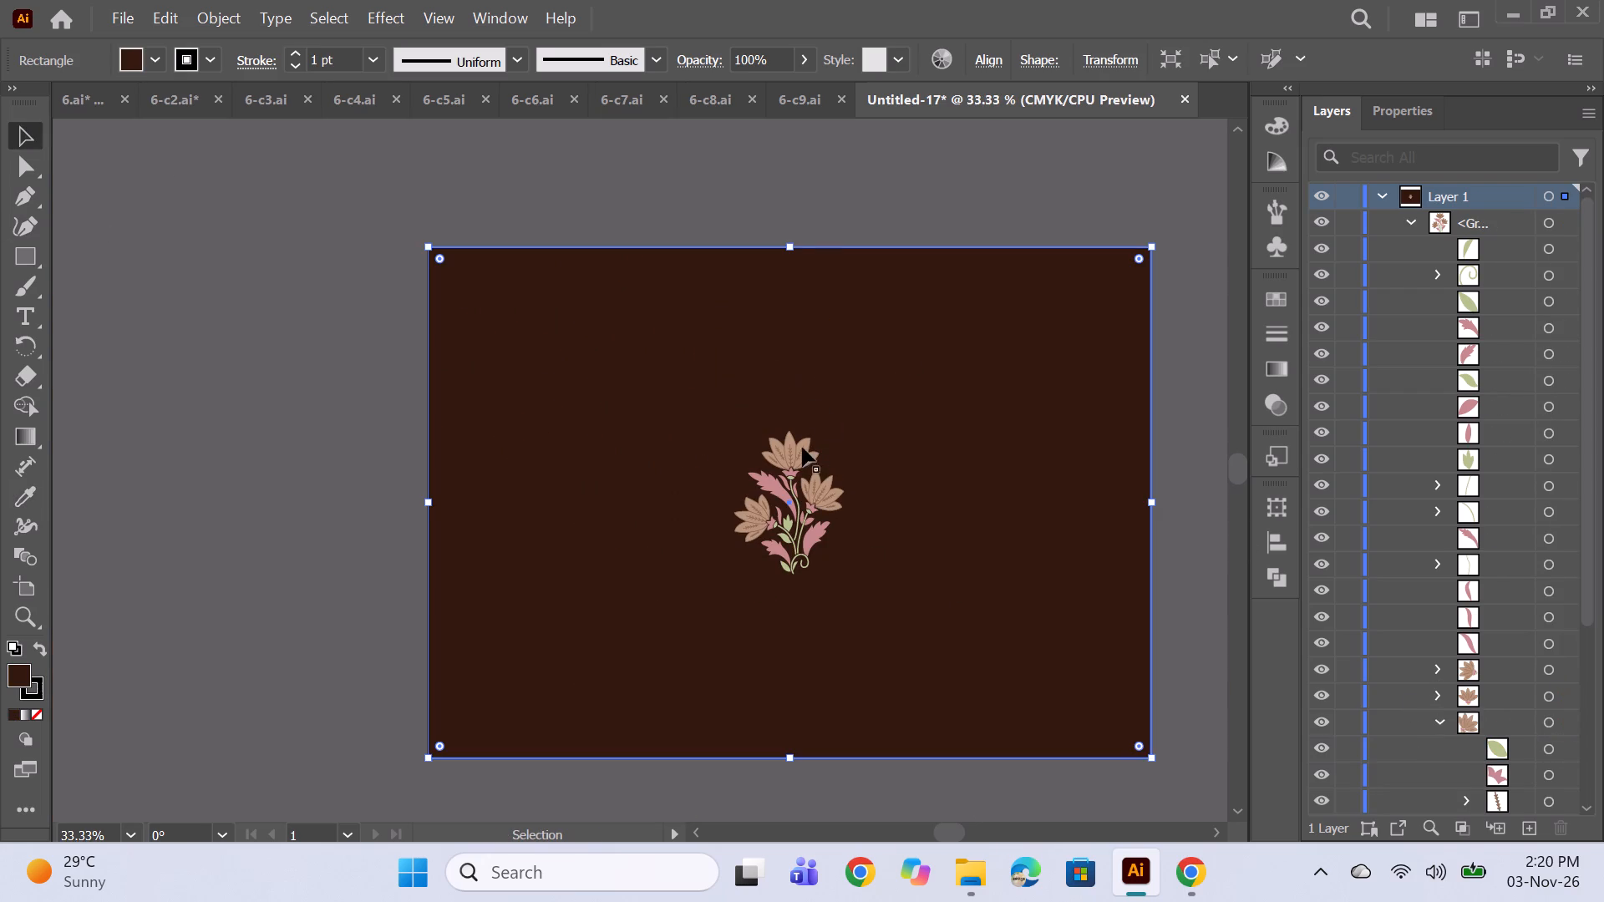
click(792, 485)
click(203, 22)
click(320, 764)
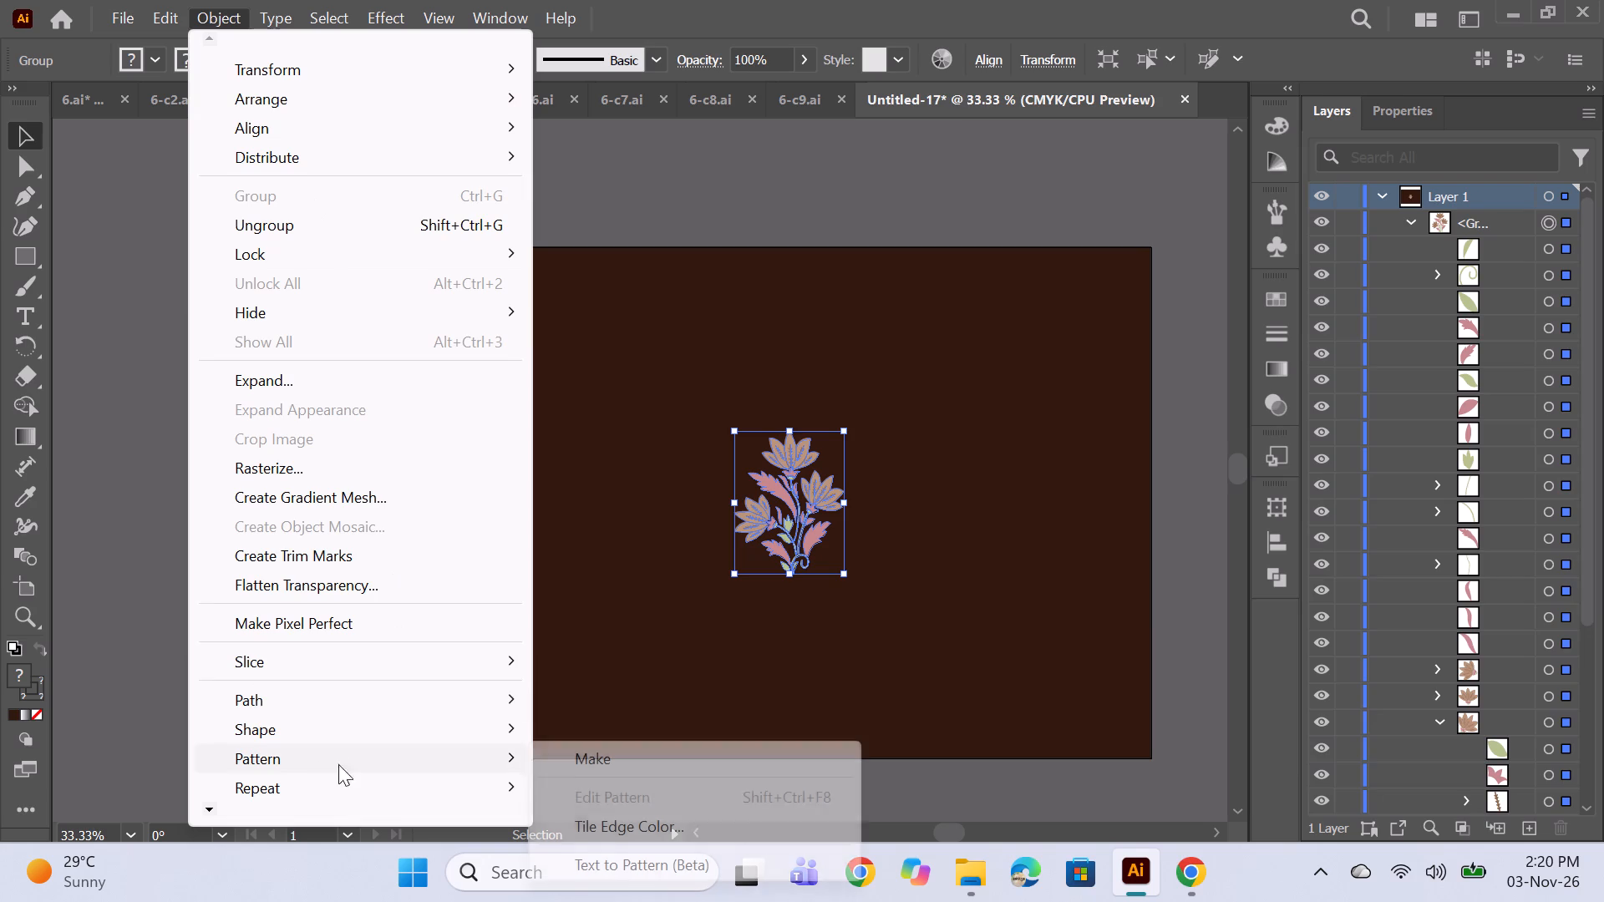
click(579, 759)
click(1037, 489)
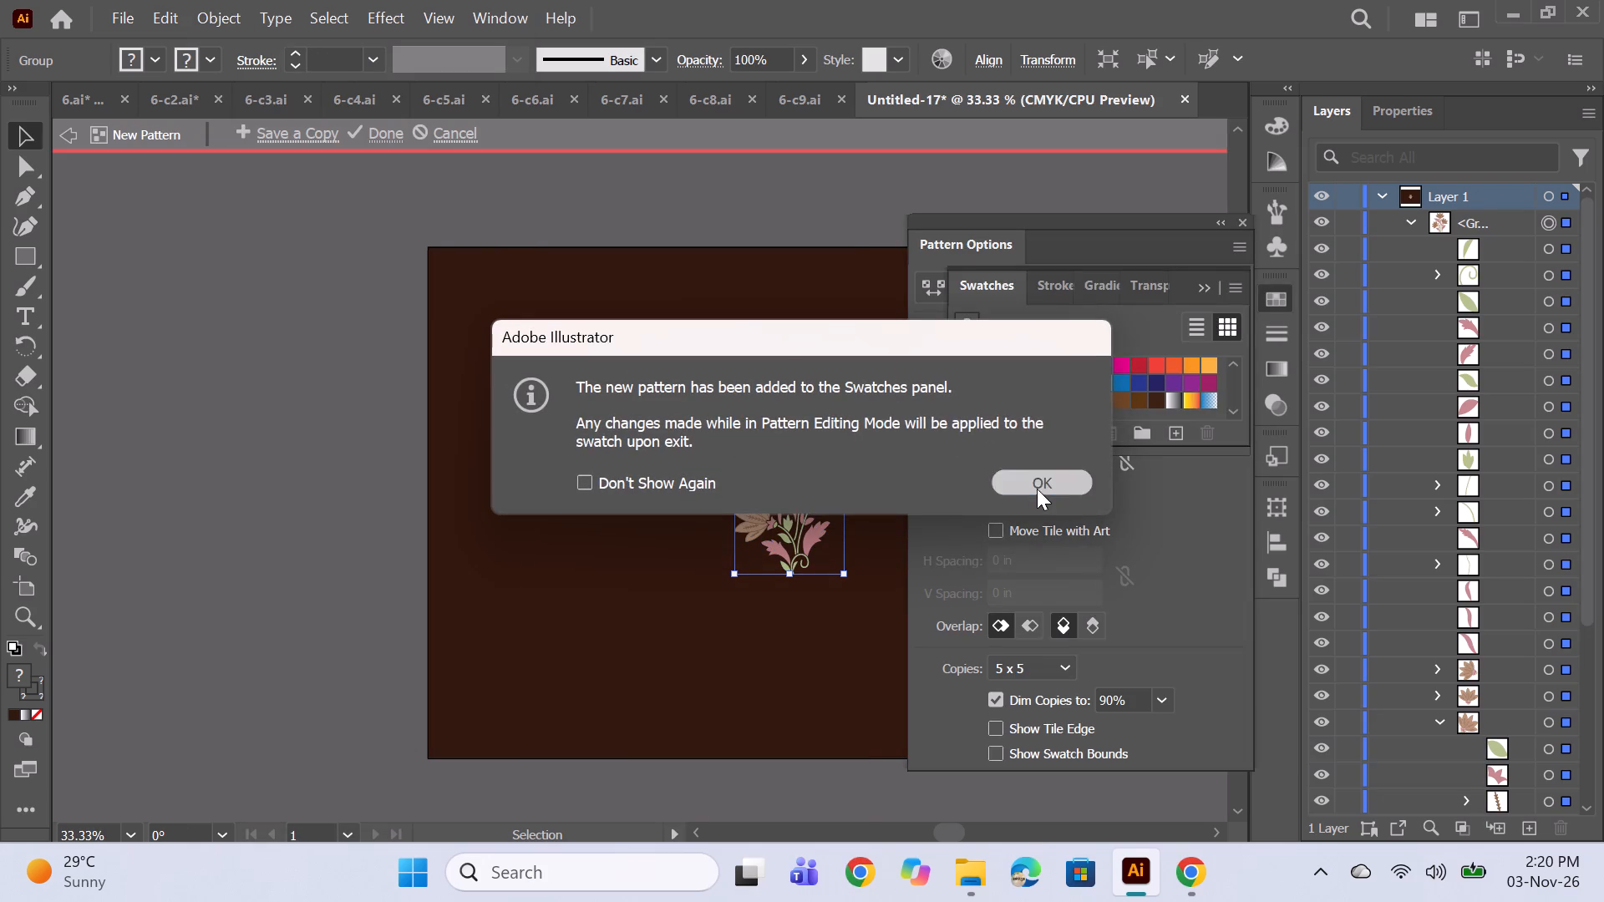
click(1023, 376)
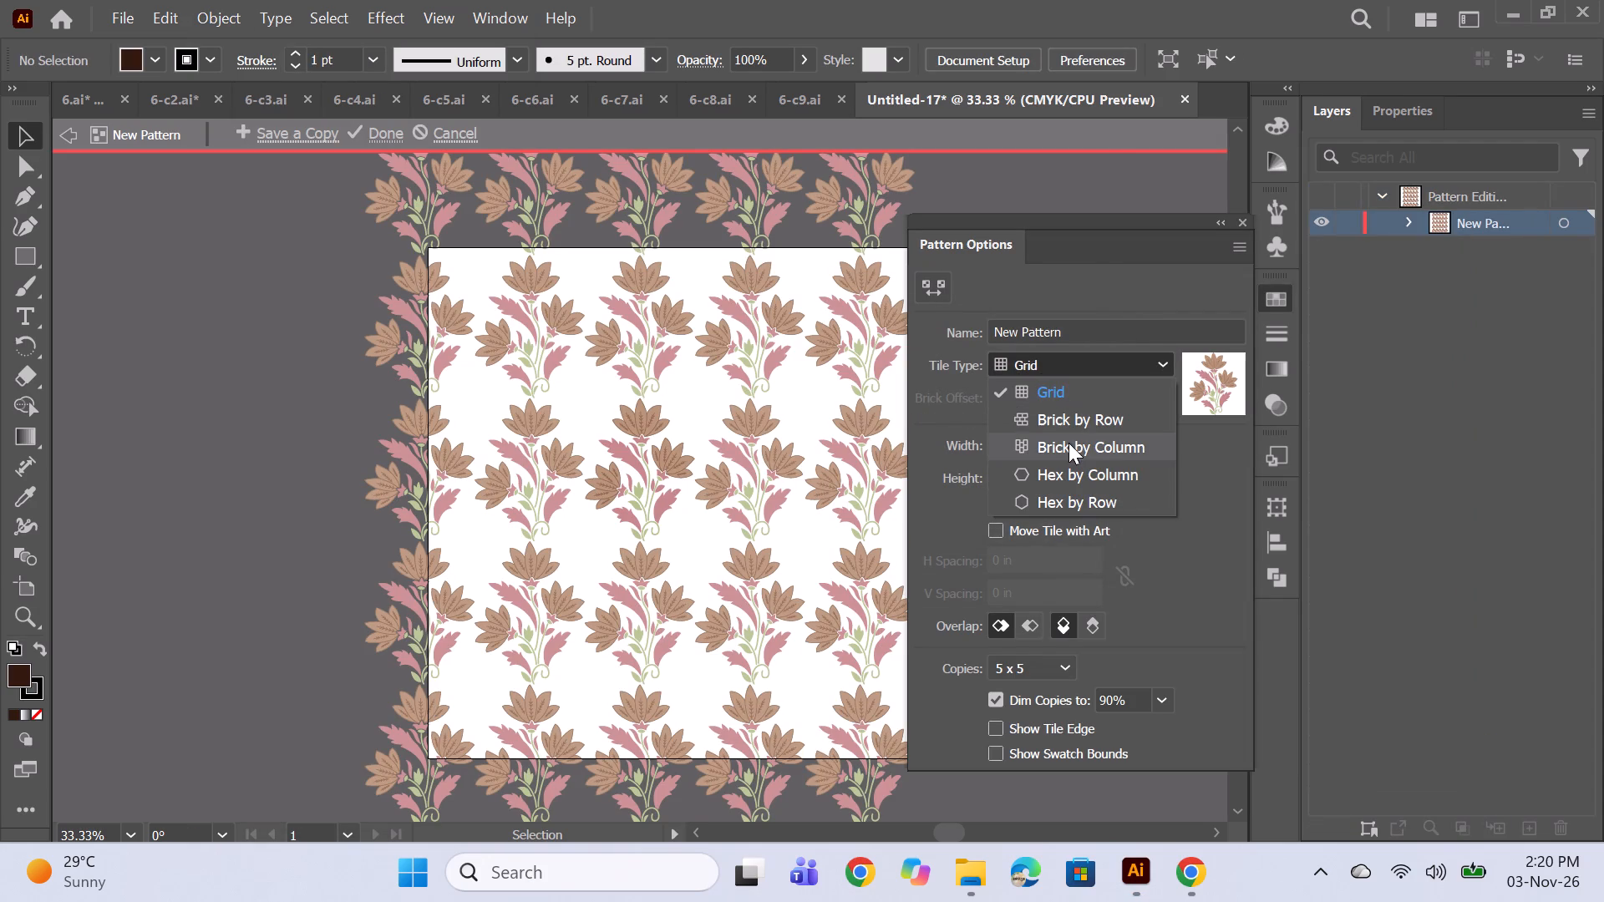
click(1068, 442)
Size the pattern tile to the art with 0.5 in horizontal and 0.5 in vertical spacing, and finish pattern editing.
click(998, 508)
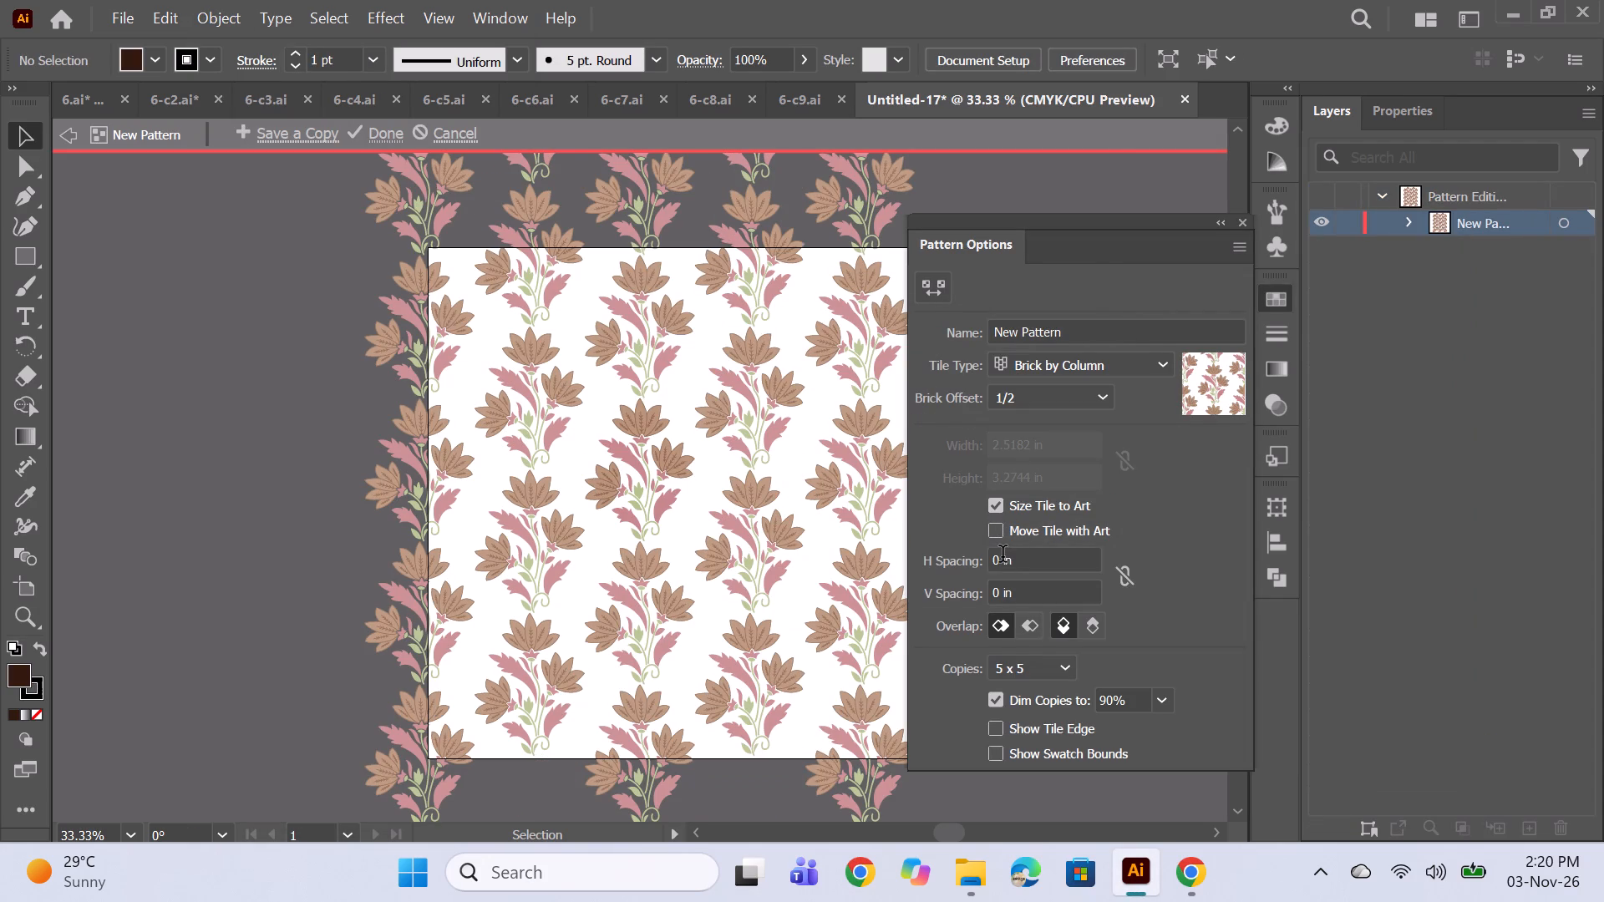
click(1002, 556)
key(BackSpace)
text(.5)
key(Return)
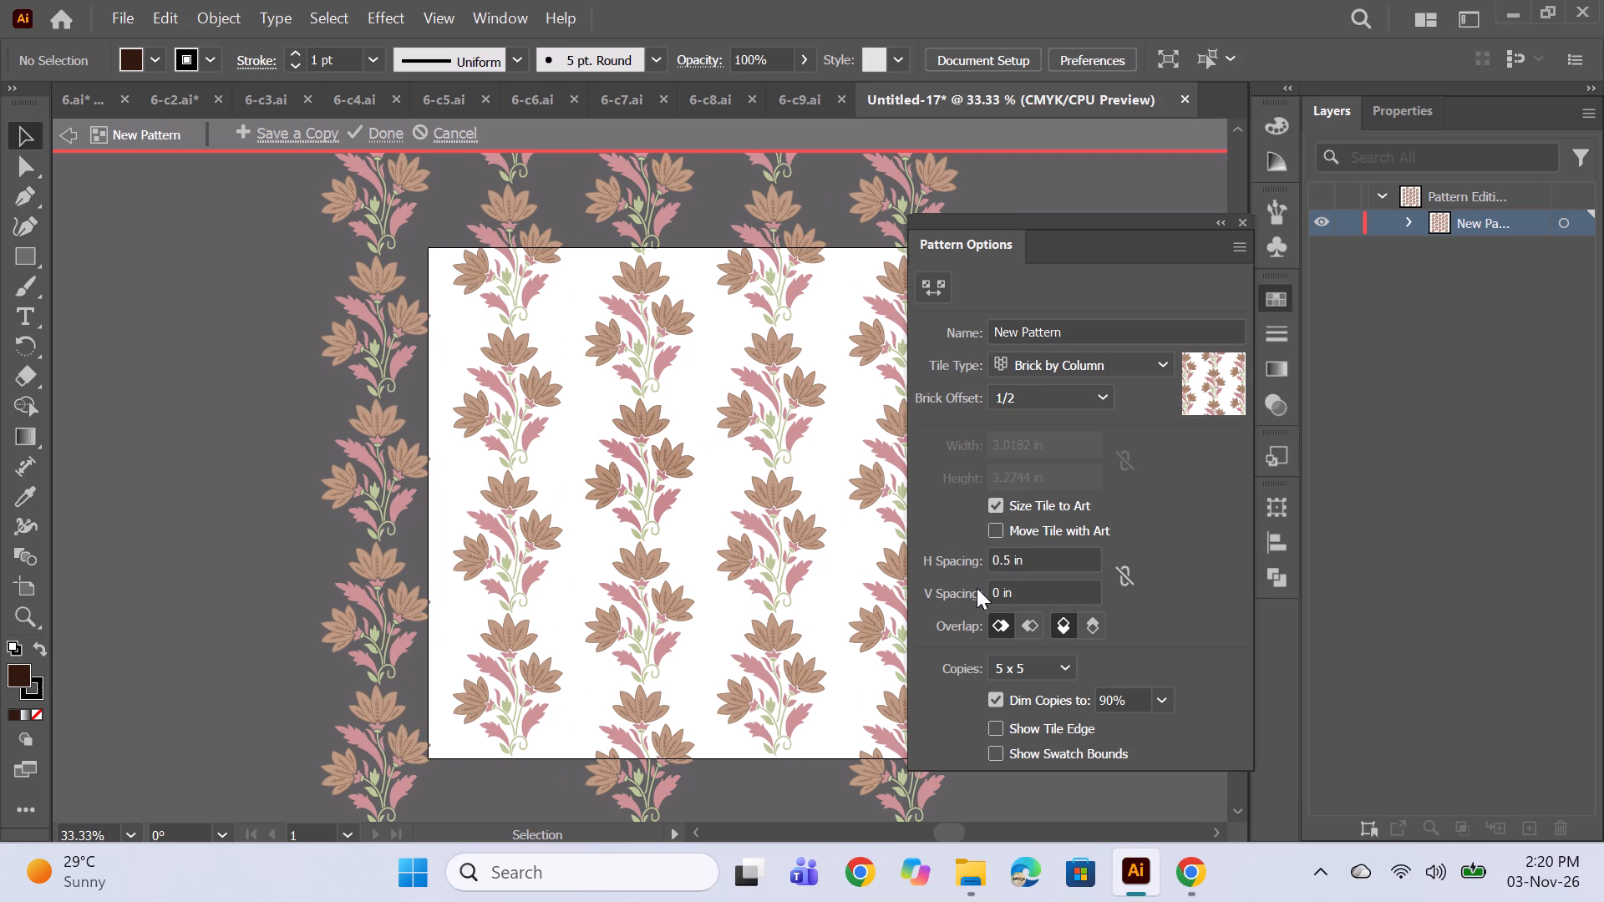
click(998, 596)
text(.5)
key(Return)
click(373, 131)
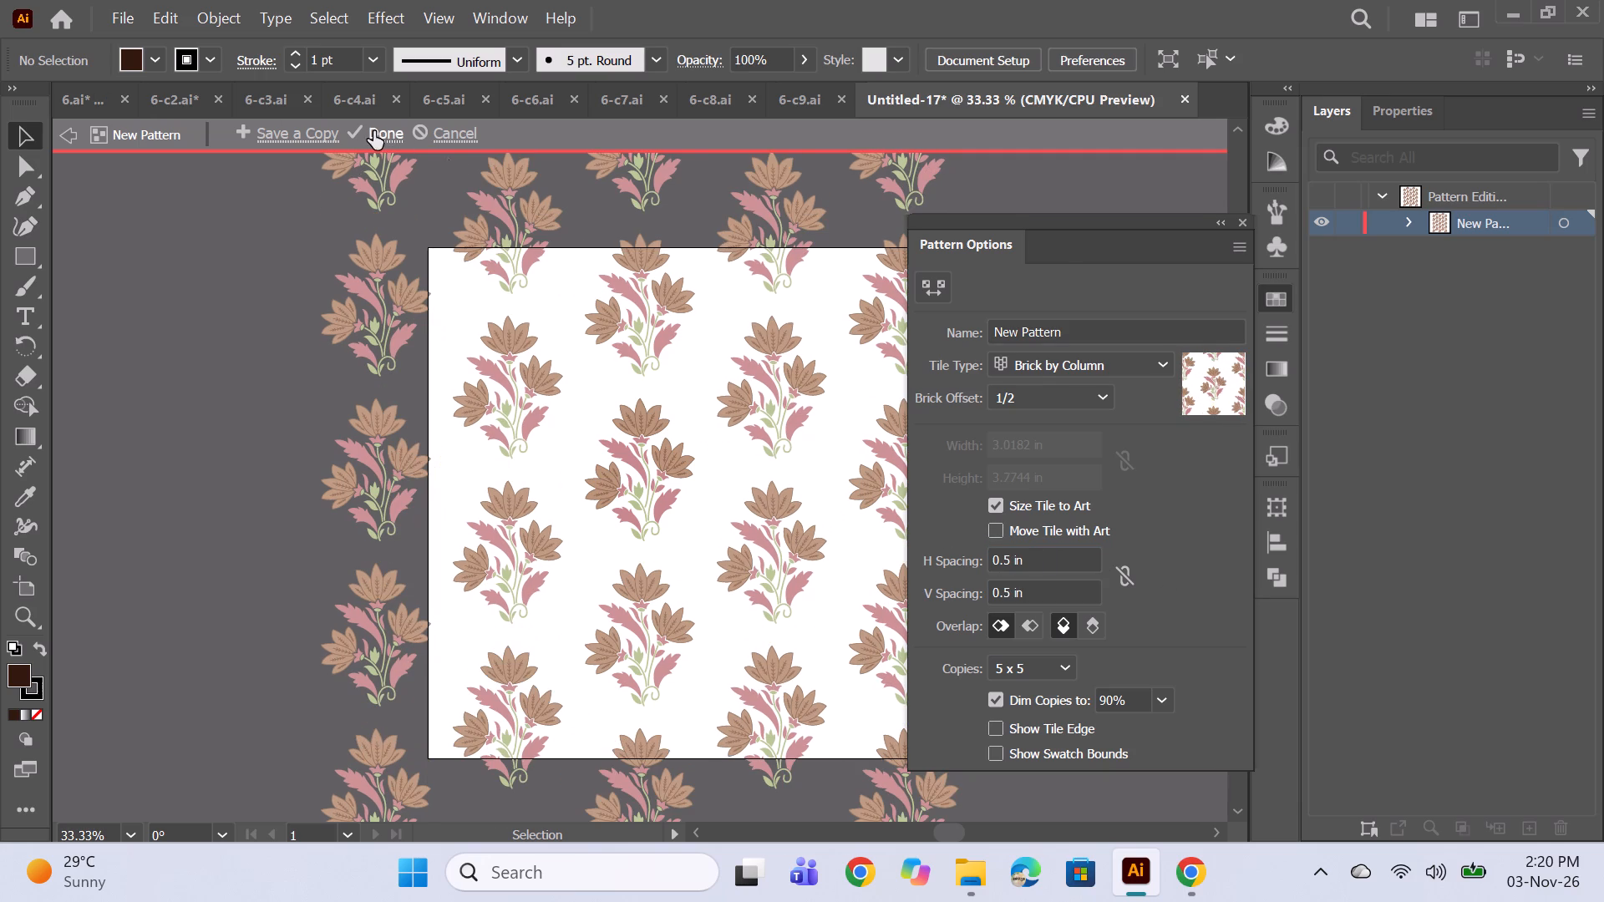
Draw a rectangle covering the whole dark brown background and fill it with the new floral pattern swatch.
click(36, 248)
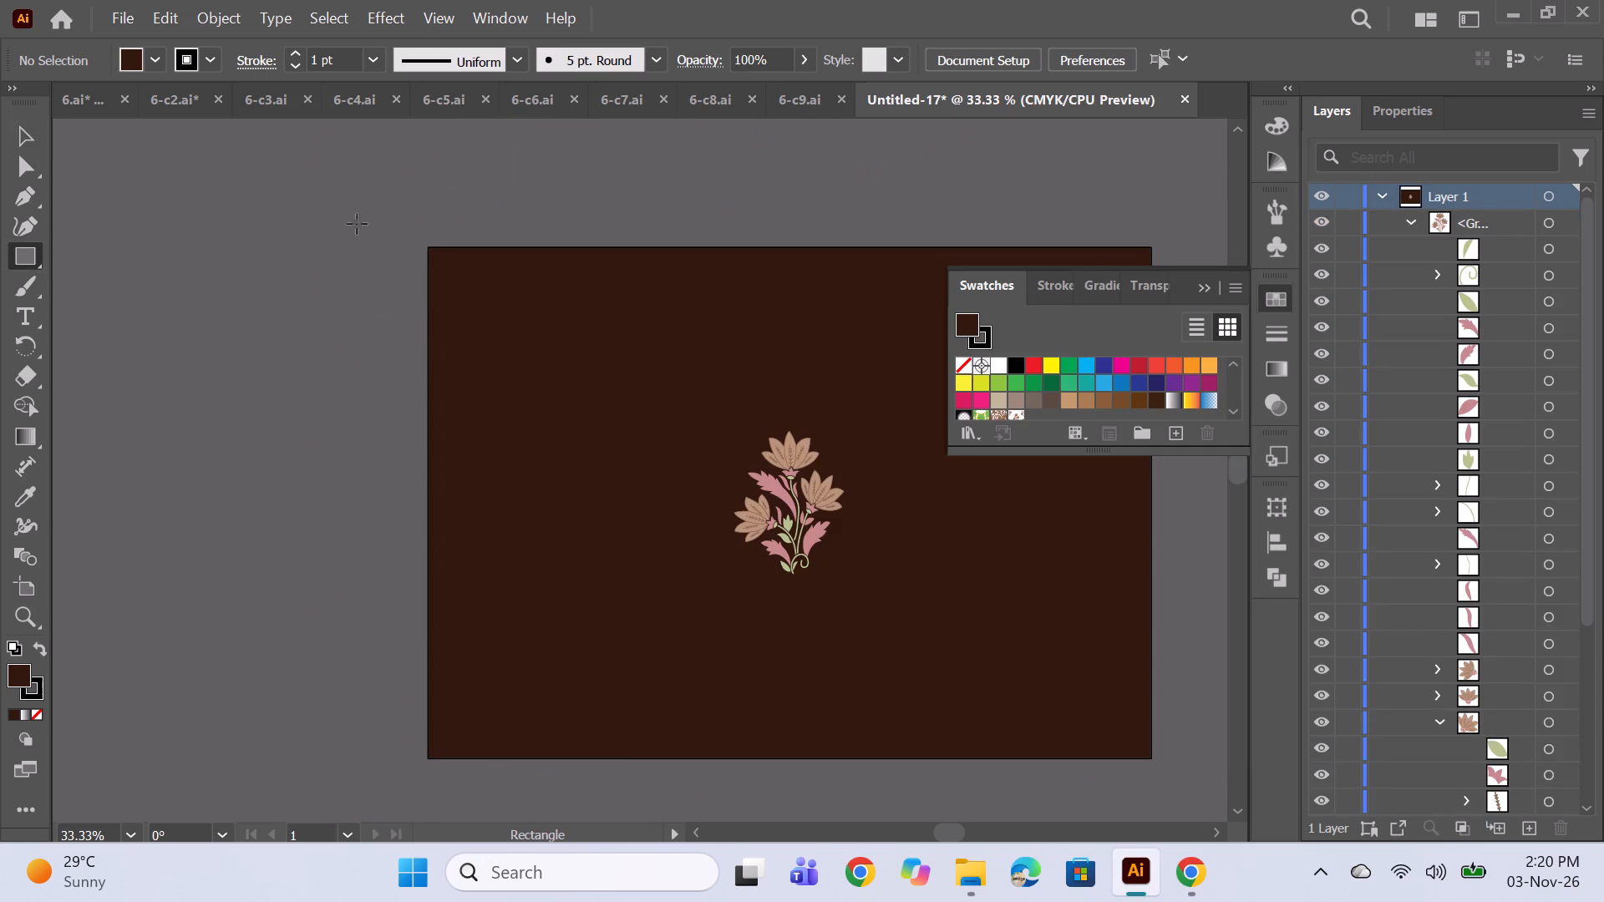
drag(429, 246, 1130, 737)
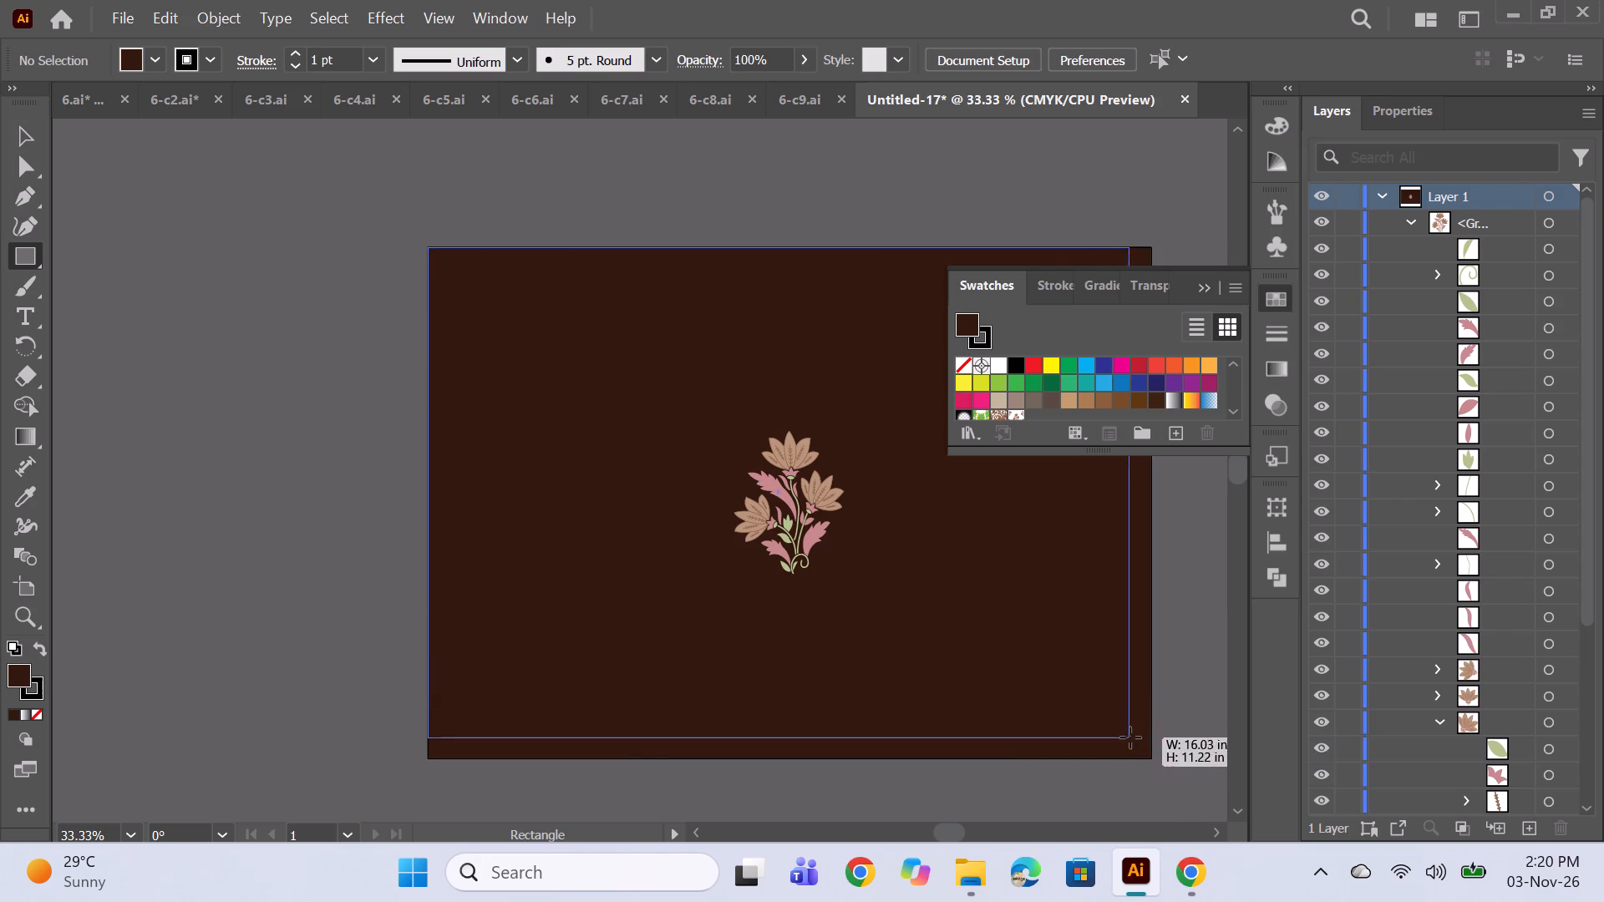
drag(1130, 737, 1154, 757)
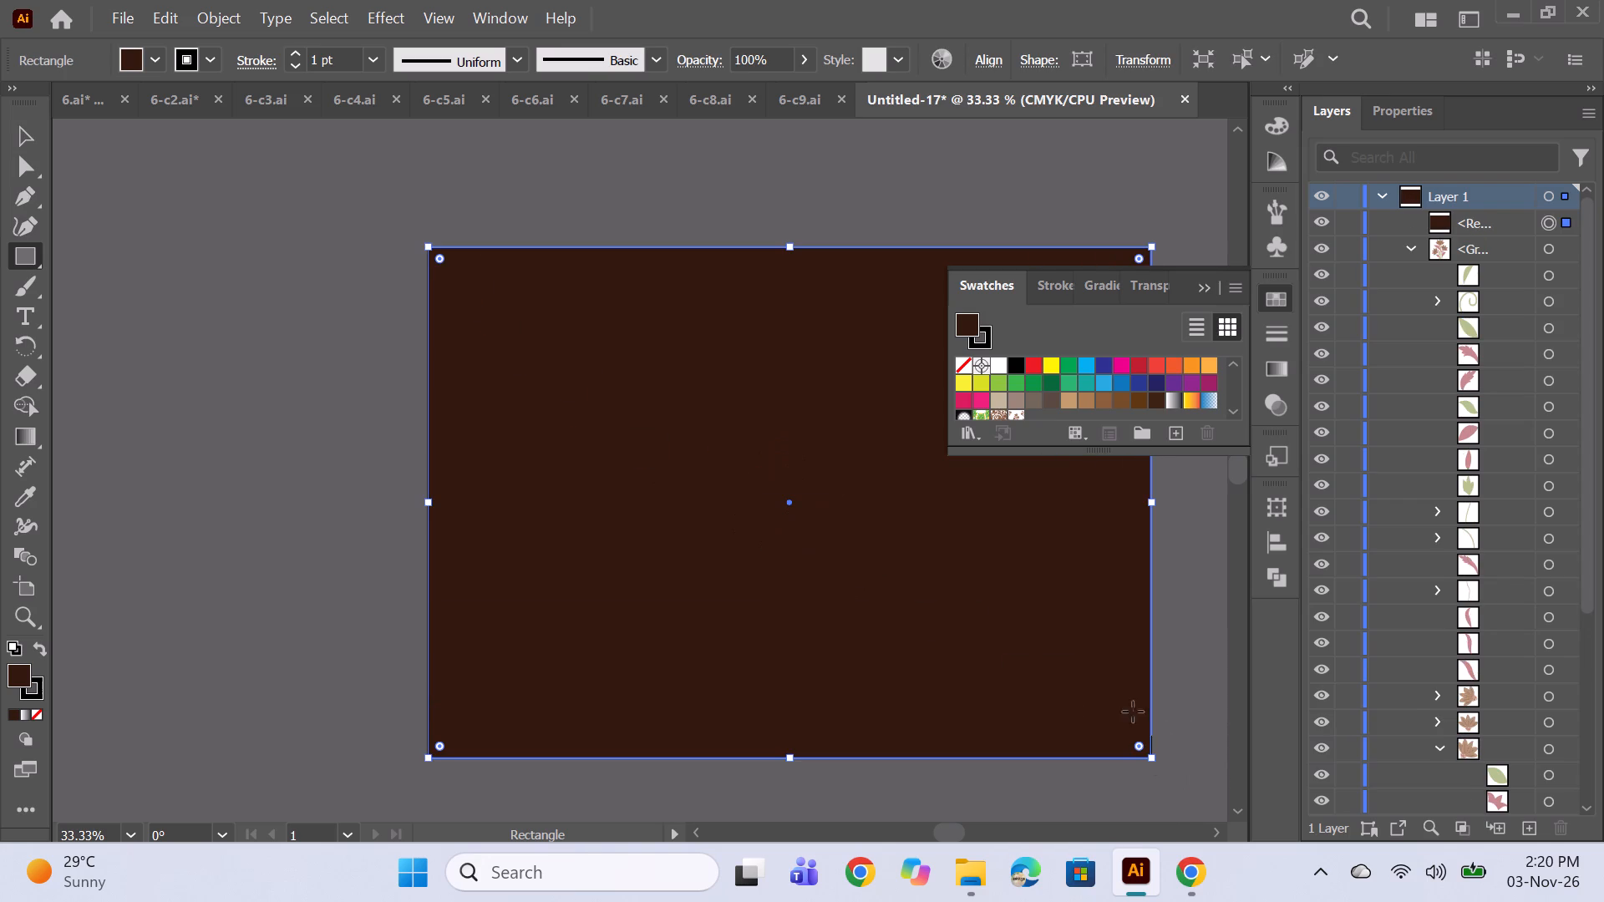
click(1019, 418)
click(1204, 288)
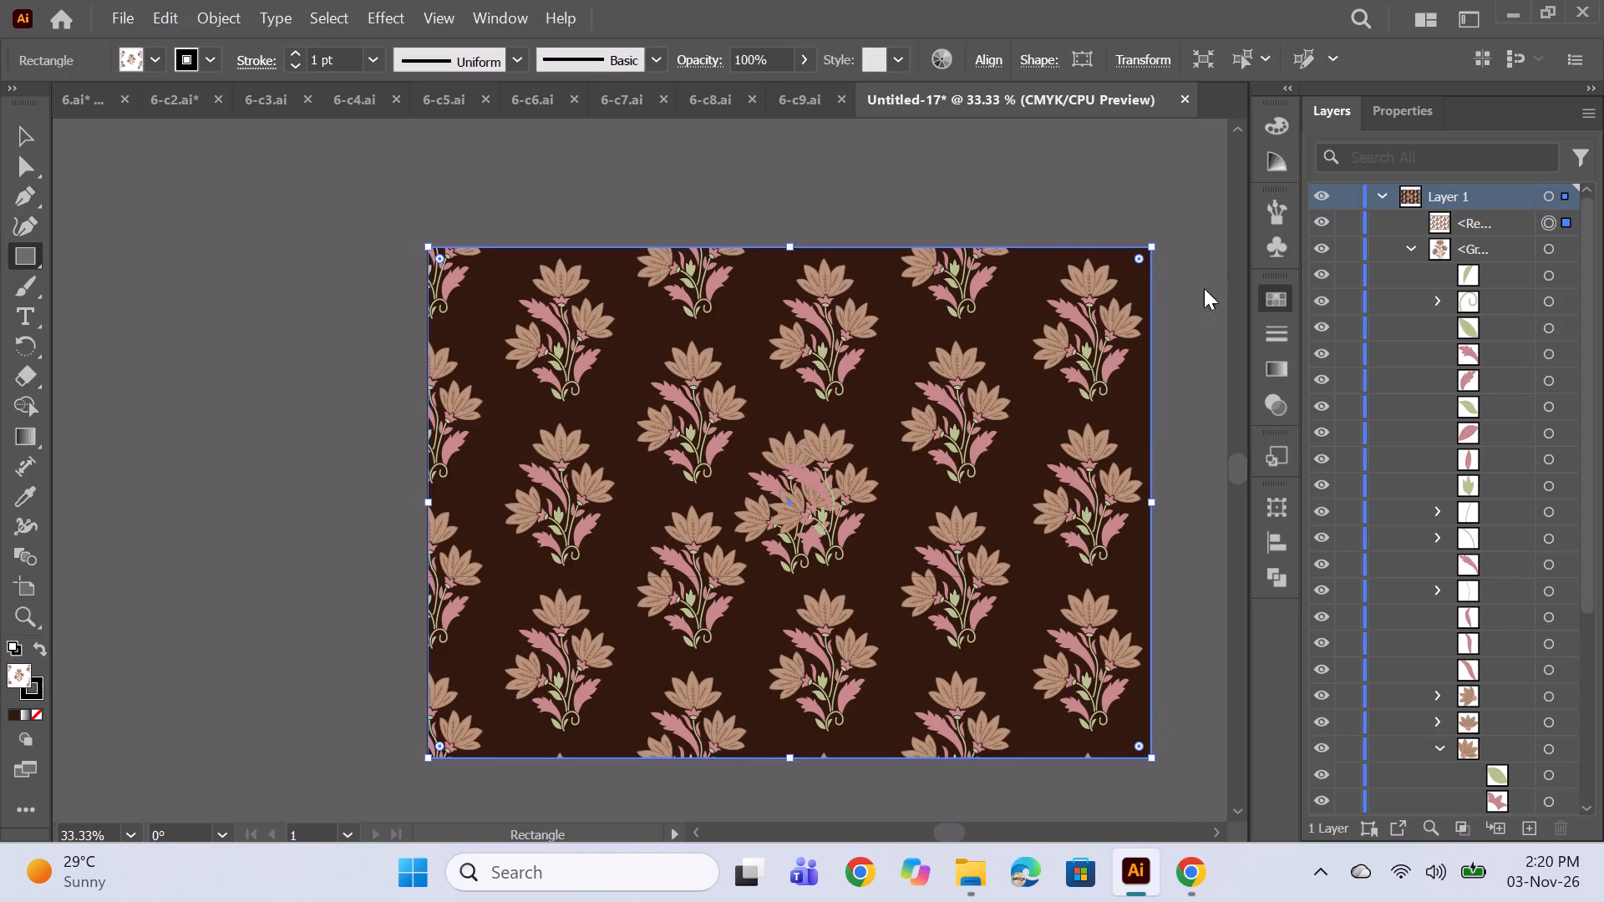
Hide the original floral motif group beneath the pattern rectangle and deselect the artwork.
click(1317, 252)
key(space)
drag(1188, 592, 1099, 567)
ctrl+click(1120, 490)
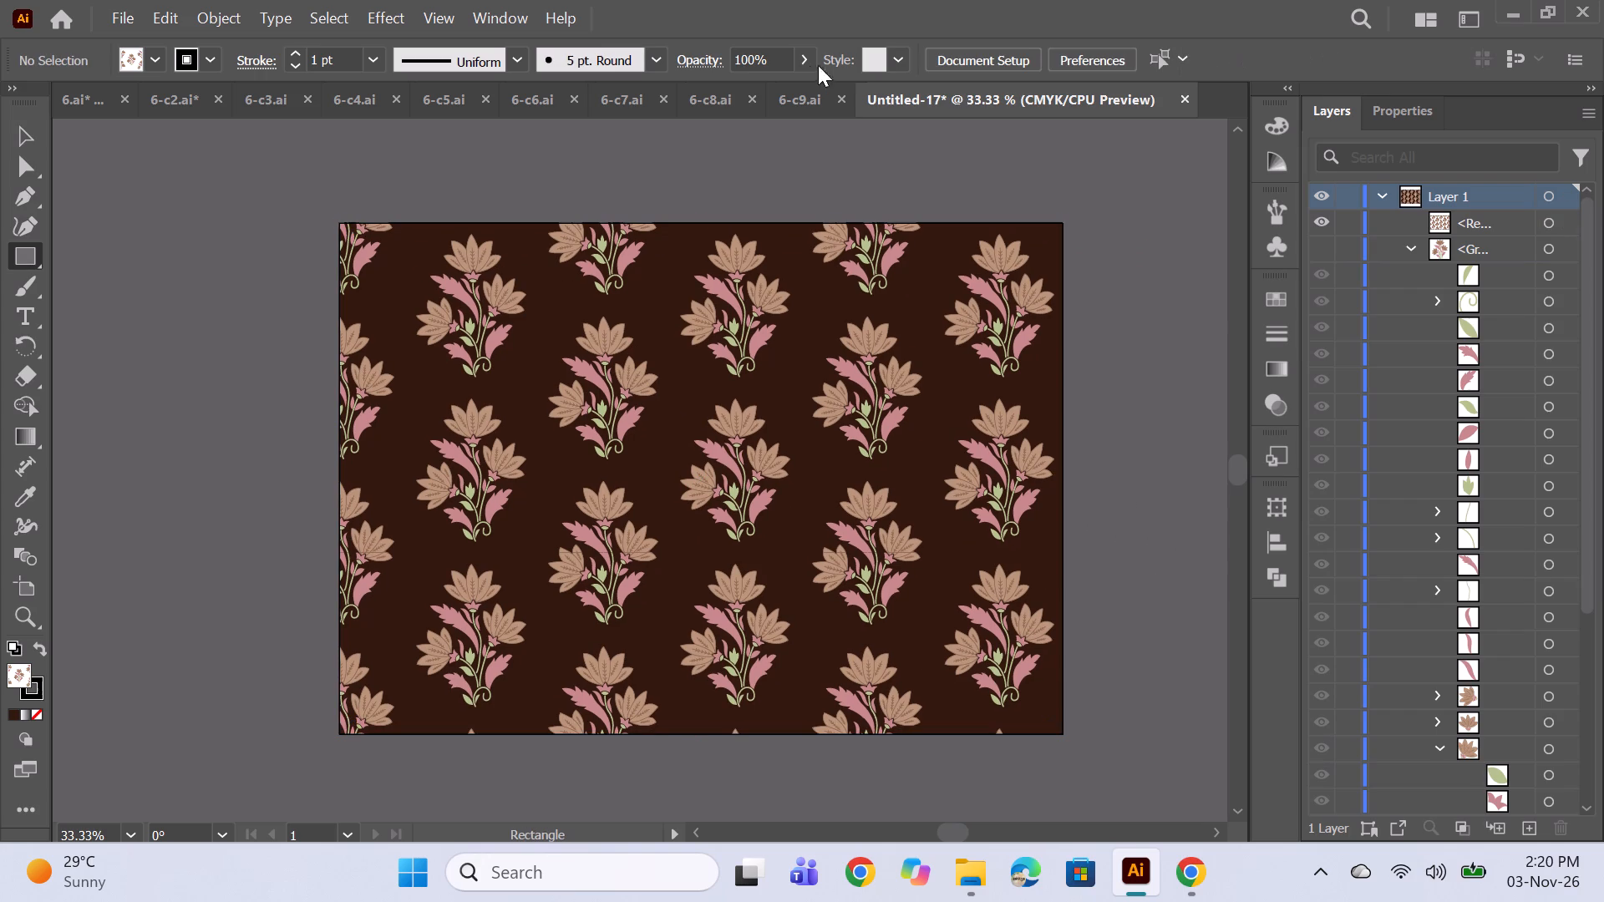
Compare the dark brown colourway with the 6-c9 design and examine its repeating pattern.
click(801, 88)
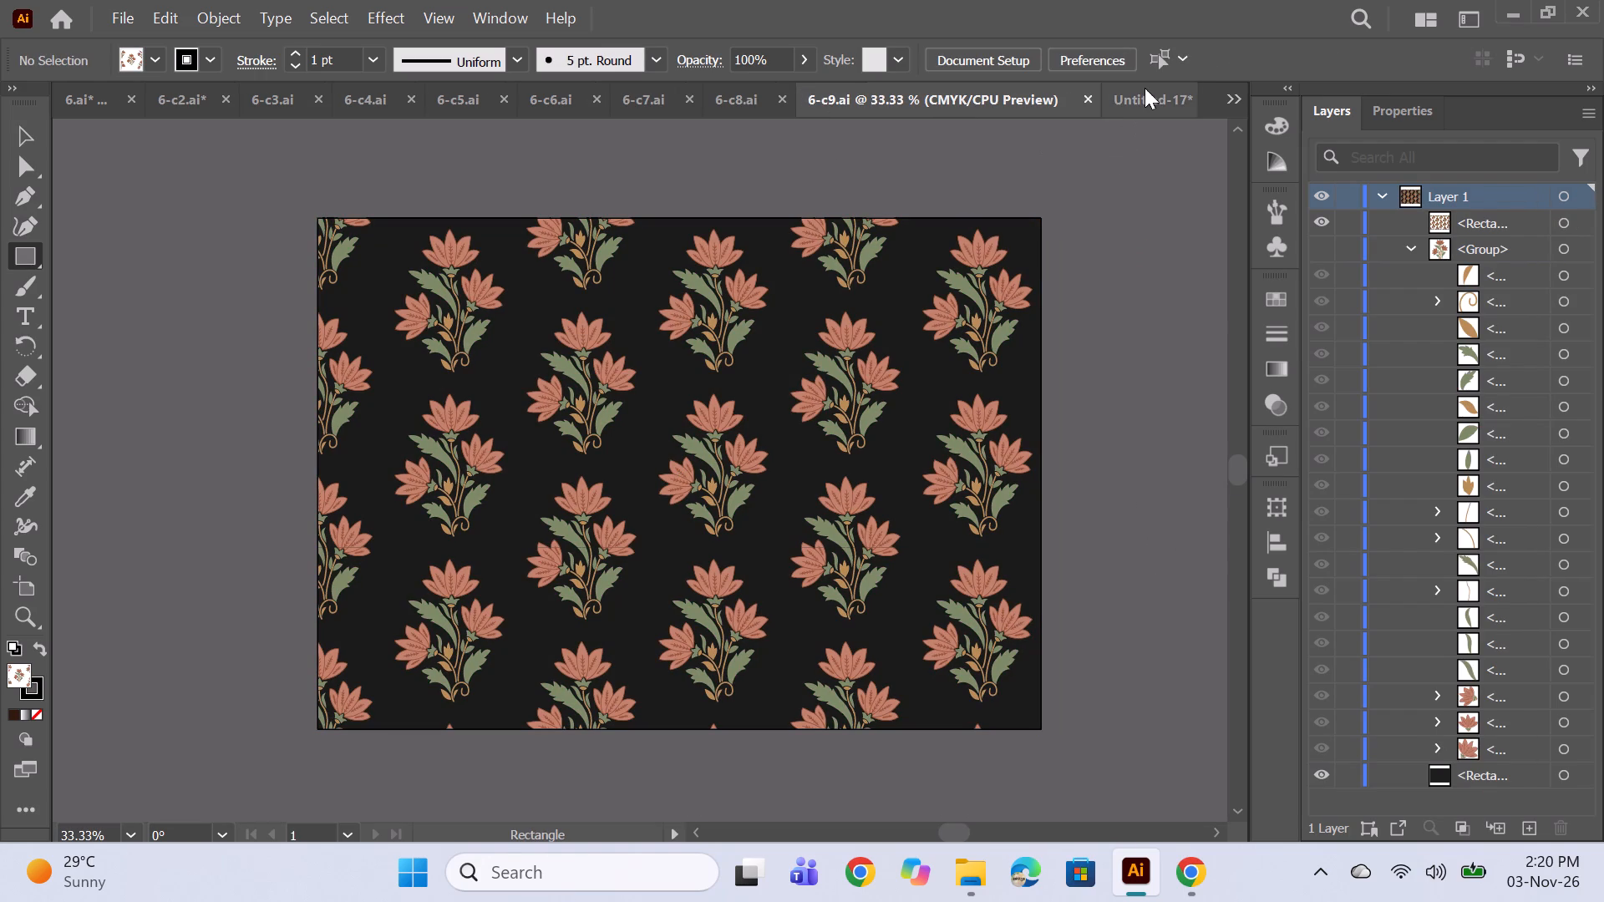
click(1145, 88)
key(space)
key(space)
key(space)
key(space)
key(space)
key(space)
key(space)
key(space)
key(space)
key(space)
key(space)
key(space)
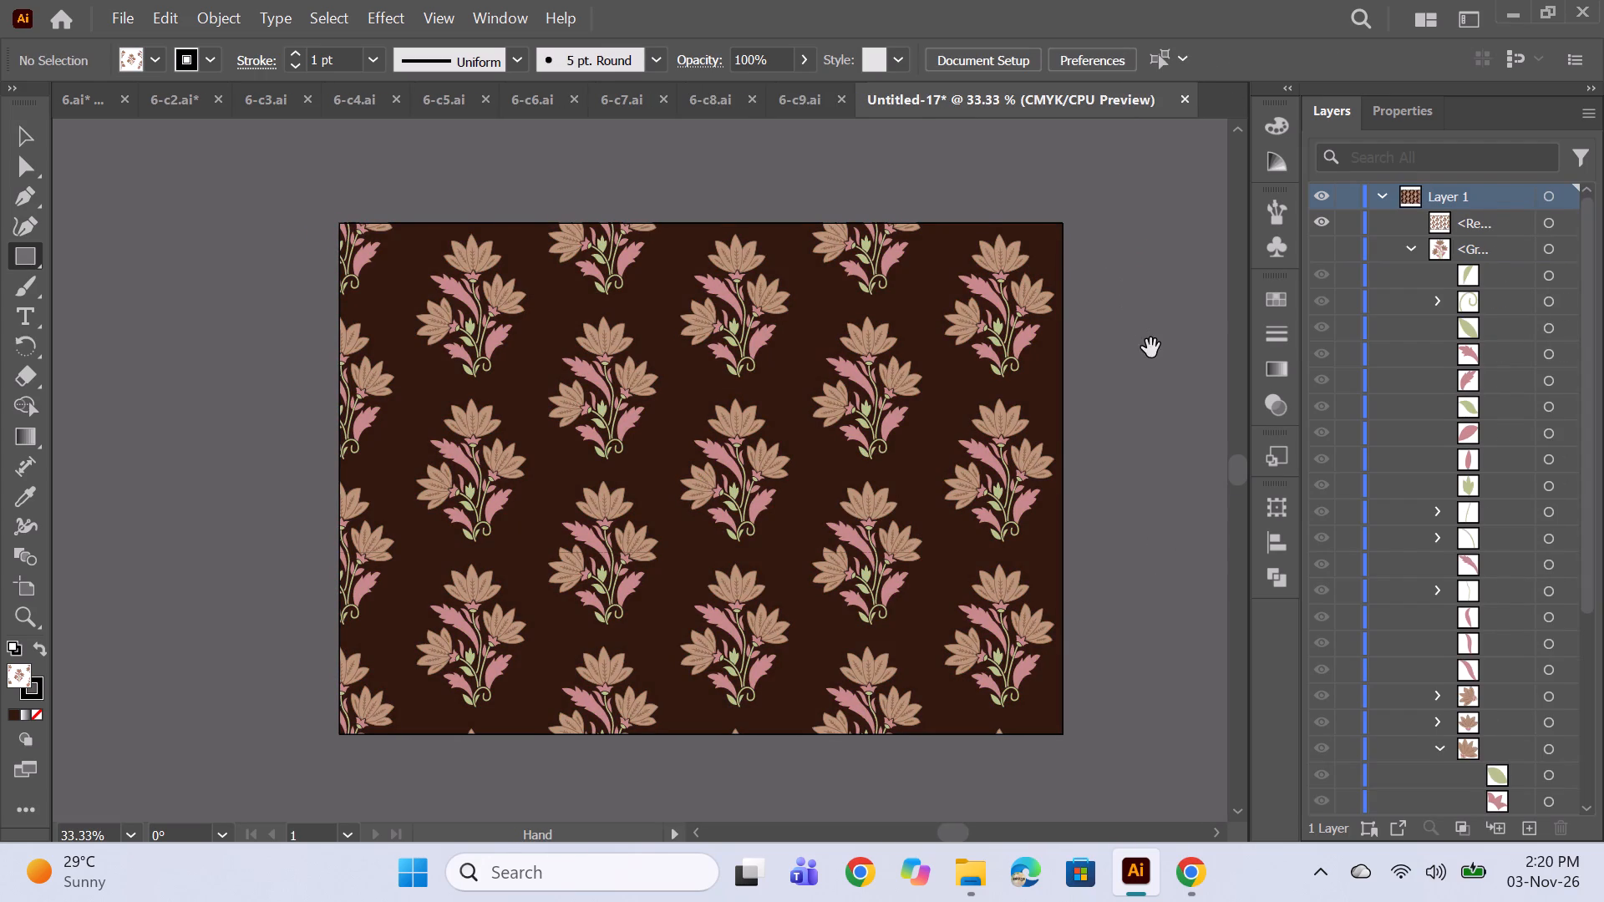
drag(1151, 348, 1064, 342)
alt+scroll(659, 373, up, 1)
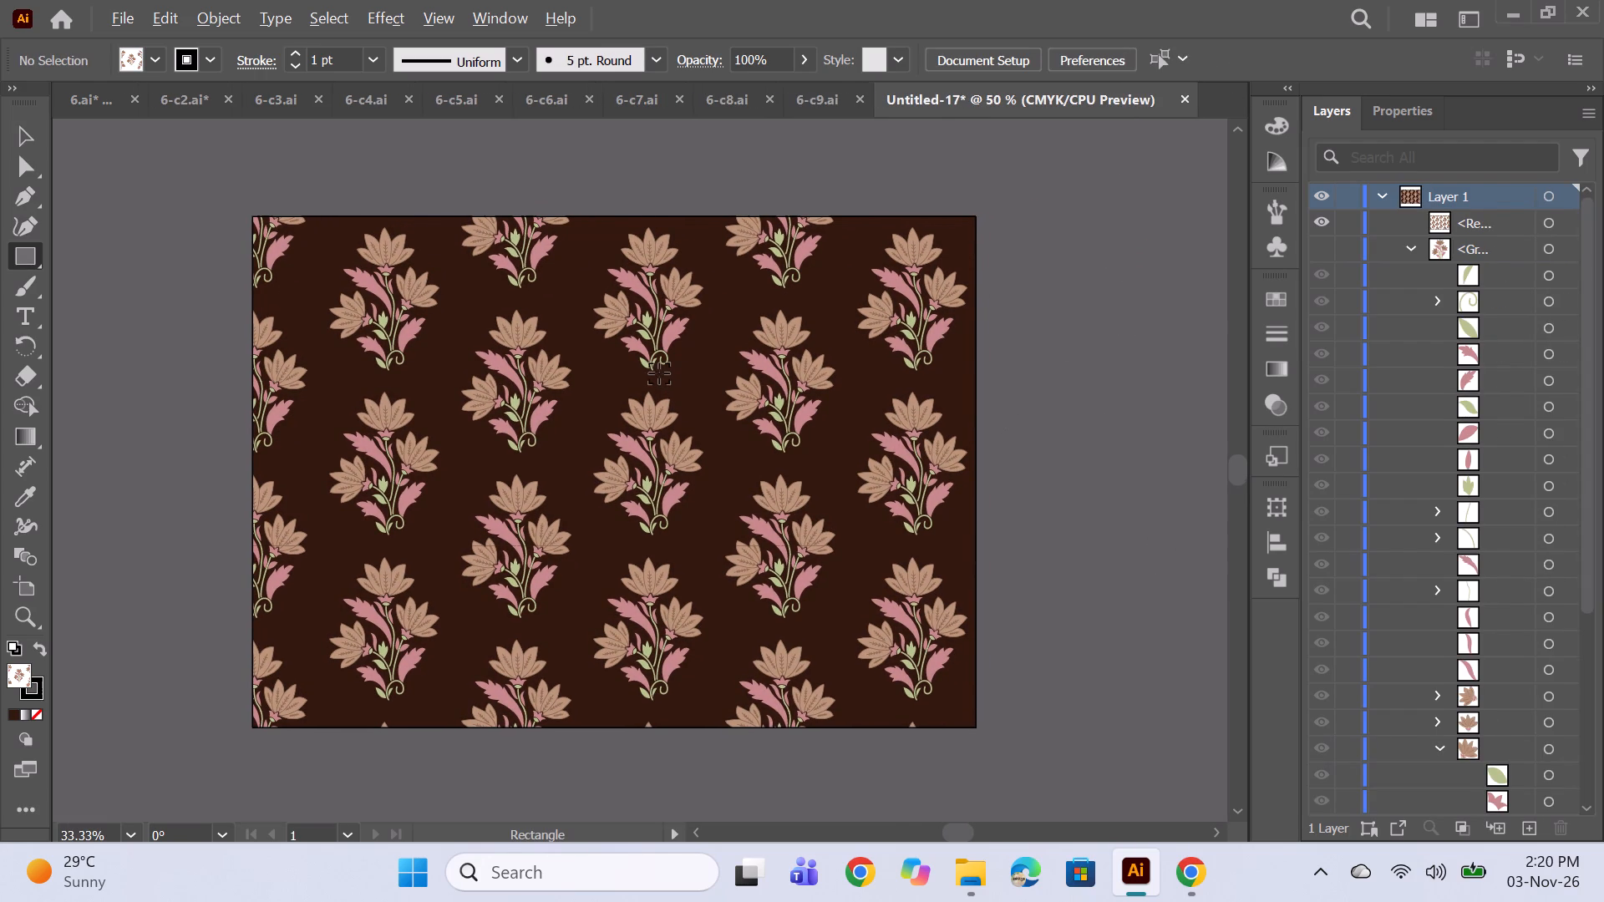
alt+scroll(659, 373, down, 1)
key(space)
key(space)
key(space)
key(space)
key(space)
key(space)
key(space)
key(space)
key(space)
drag(1022, 540, 1084, 526)
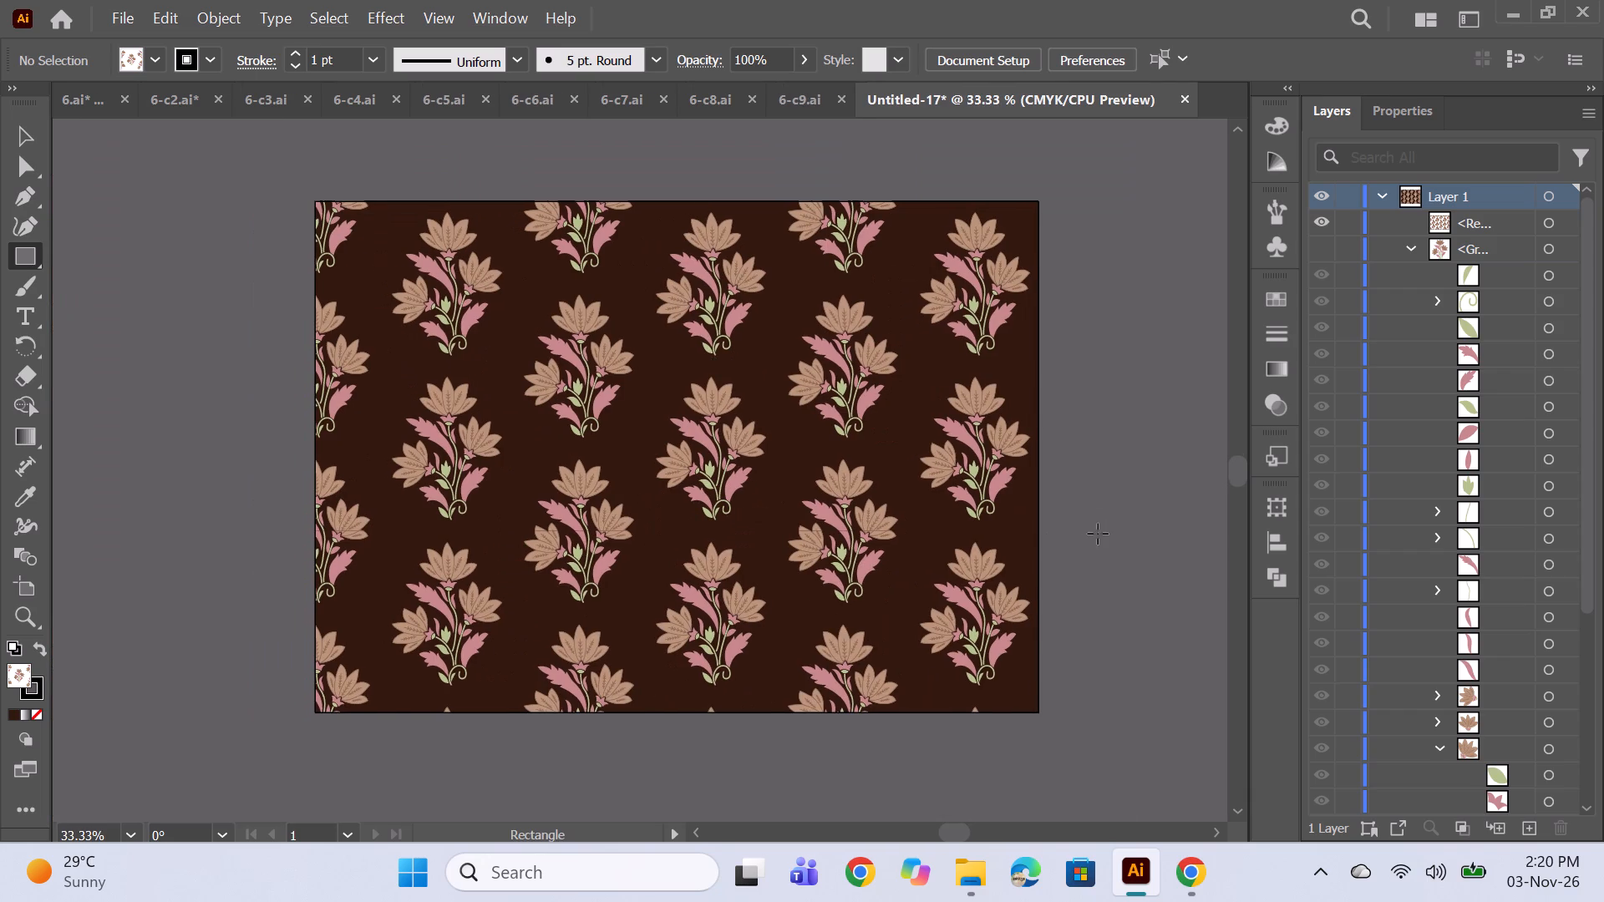
Save the dark brown colourway as an Adobe Illustrator file named 6-c10 in the Plain prints folder.
key(ctrl+s)
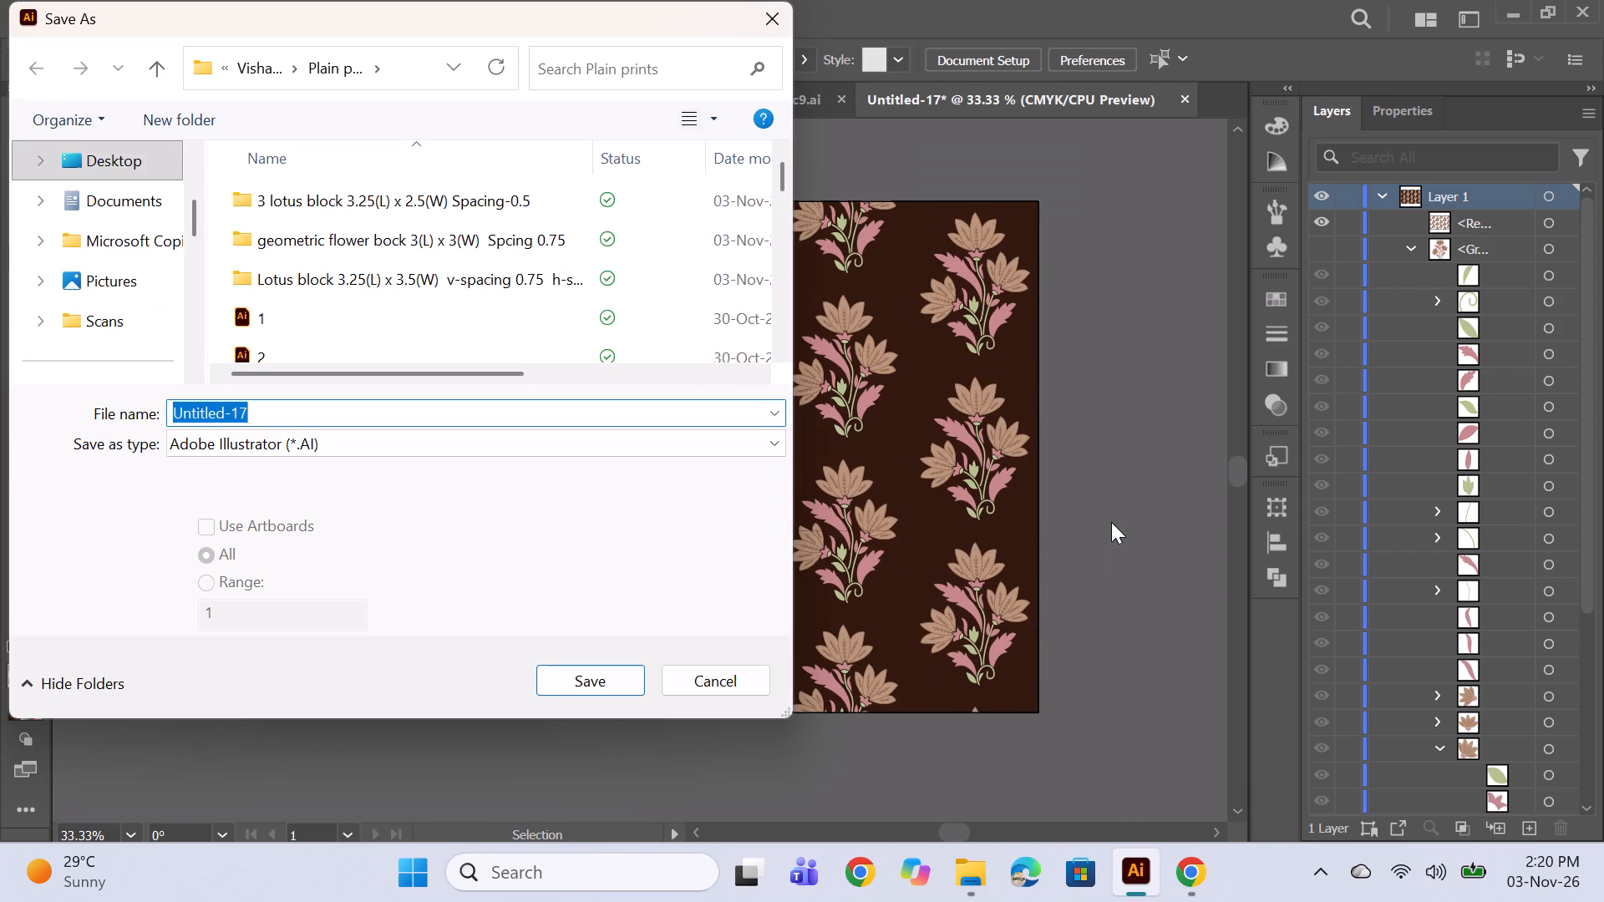
text(6-)
text(c10)
key(Return)
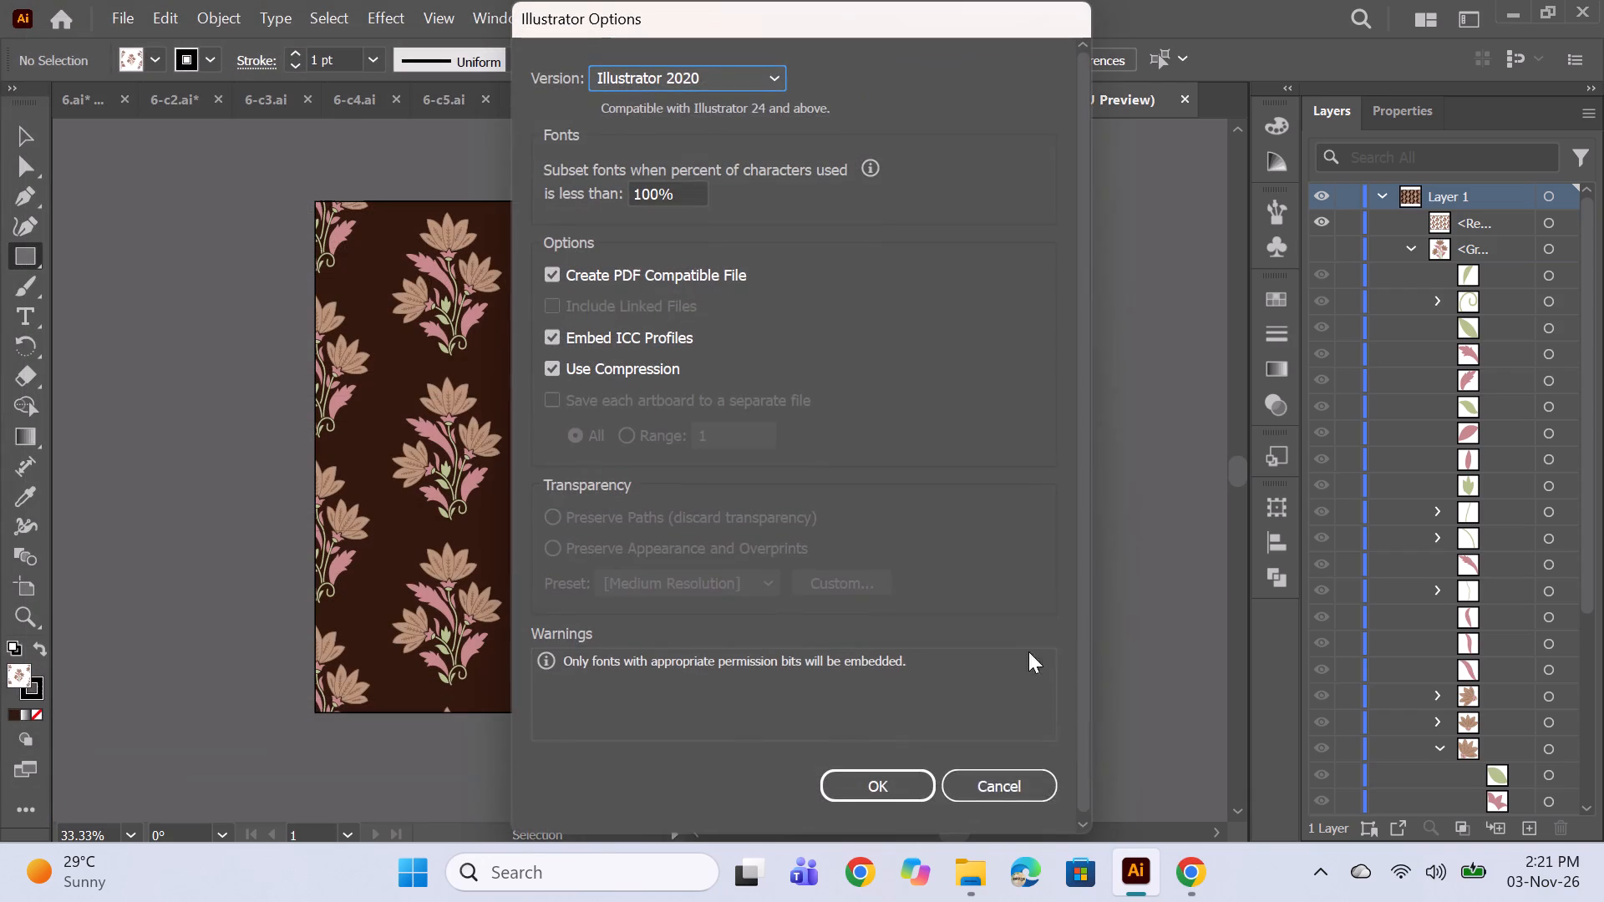
click(845, 788)
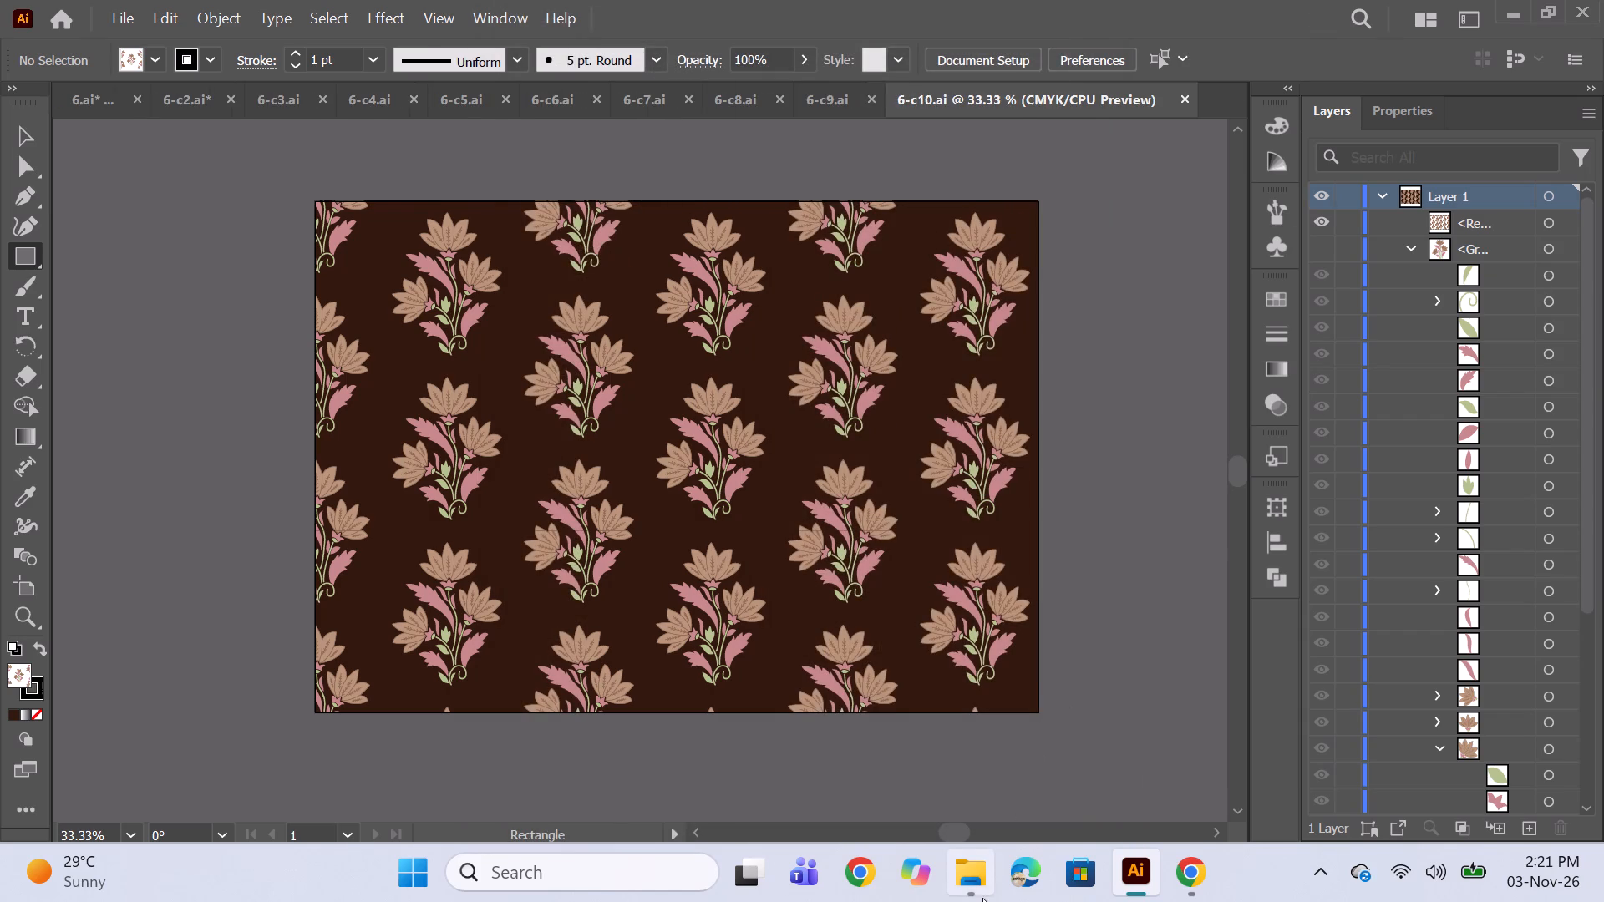
In File Explorer's Plain prints folder, move files 6, 6-c2 and 6-c3 into the "3 lotus block 3.25(L) x 2.5(W) Spacing-0.5" folder.
click(980, 888)
scroll(109, 602, down, 3)
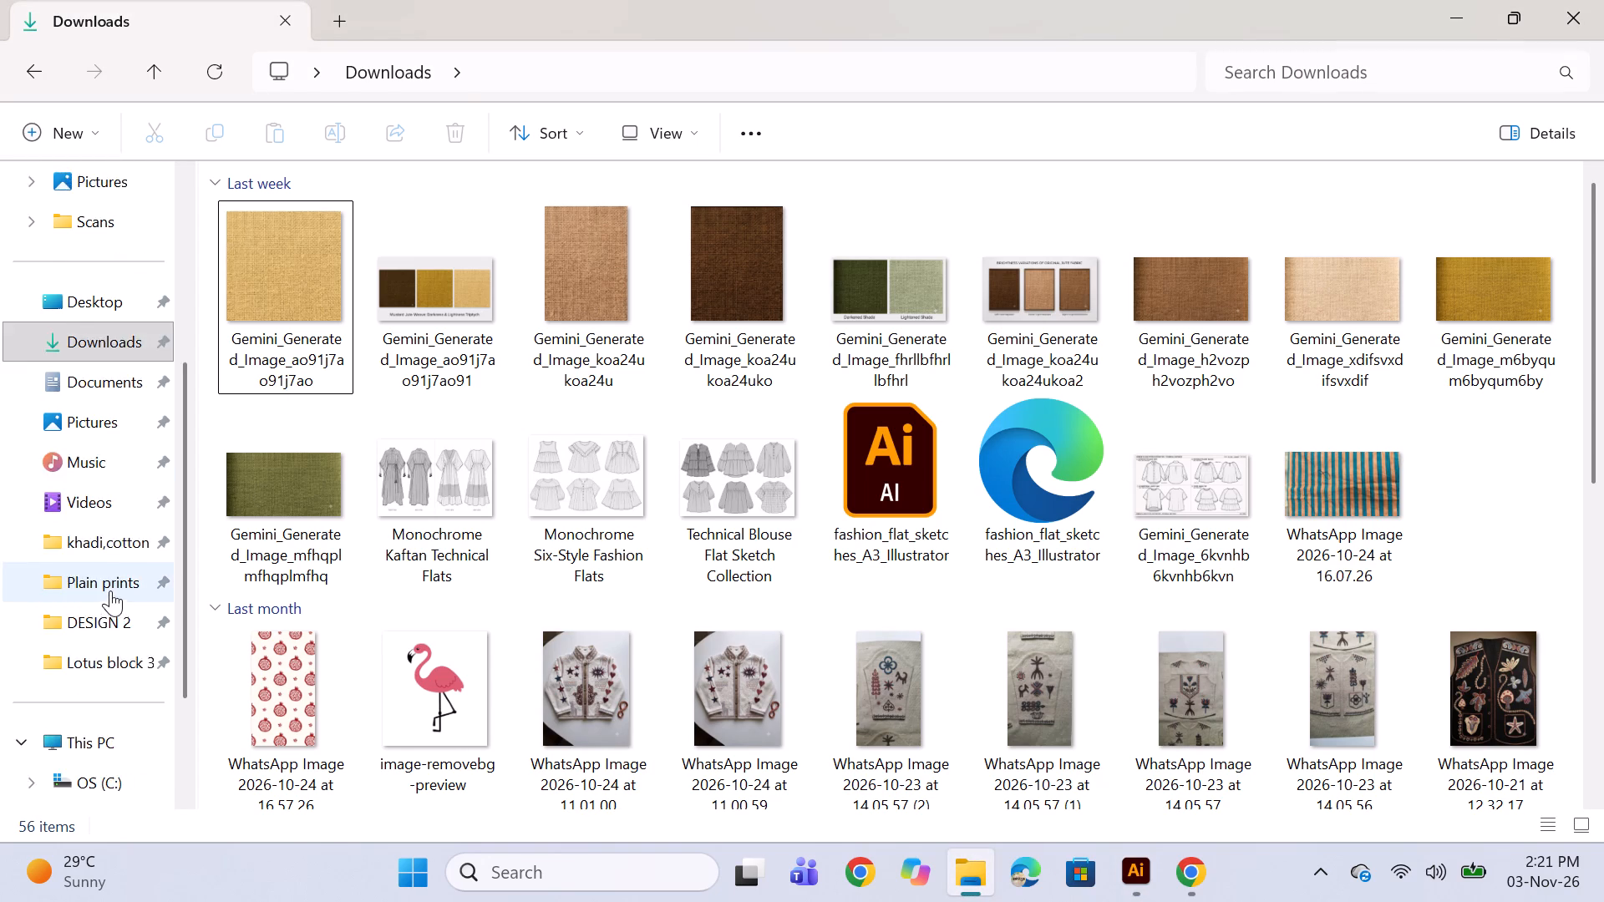
click(118, 435)
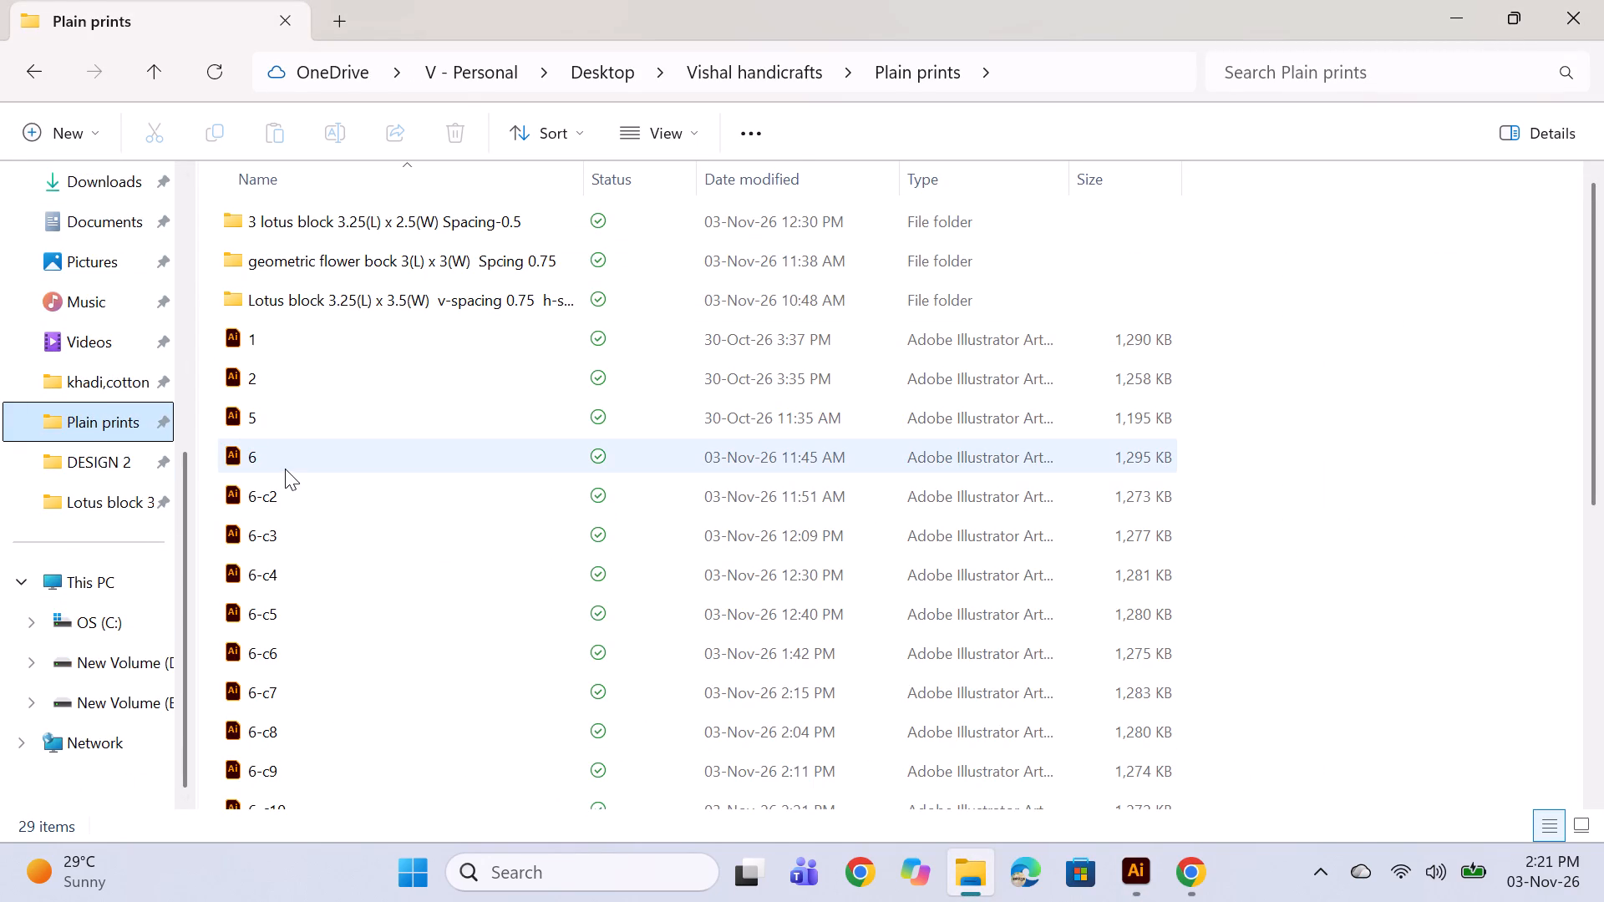
drag(285, 469, 300, 461)
drag(297, 459, 355, 374)
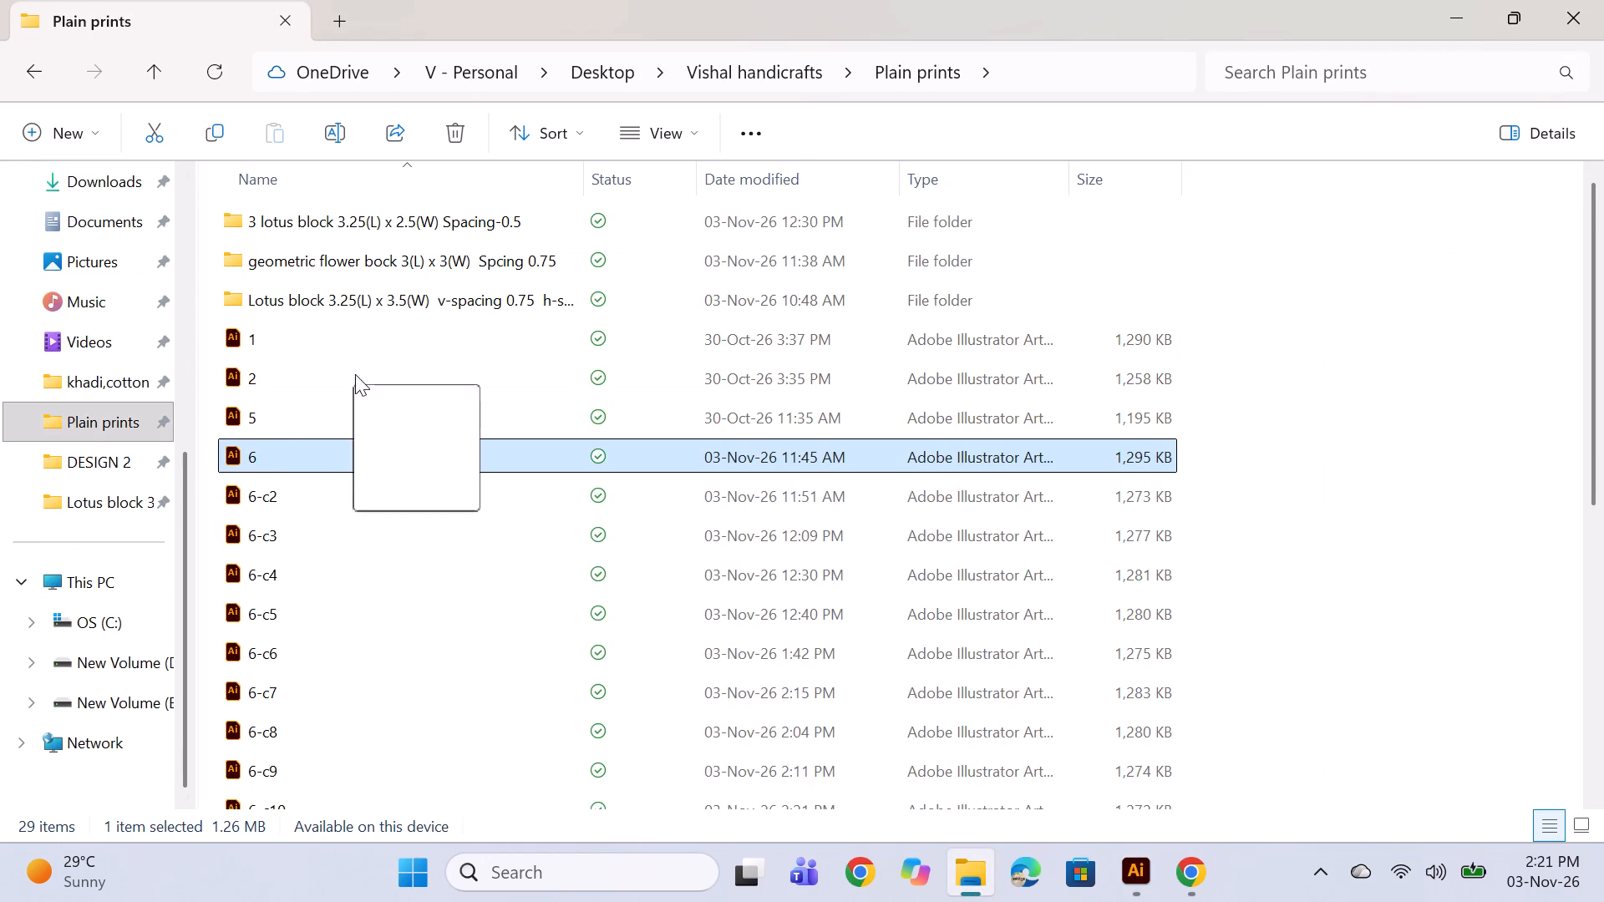
drag(355, 374, 324, 210)
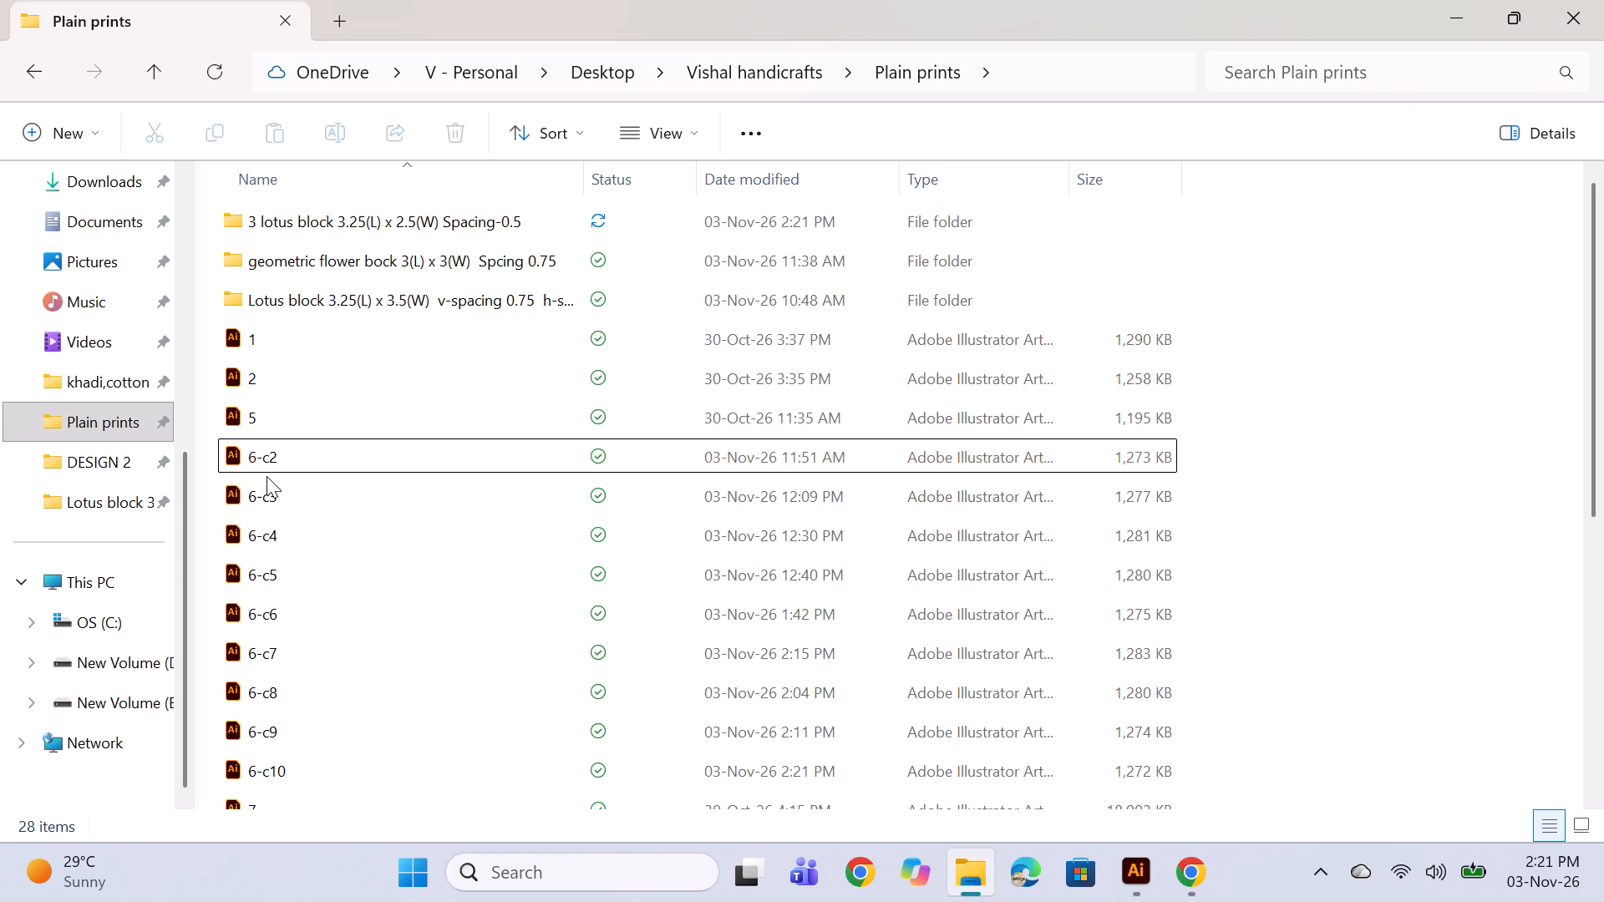
drag(266, 464, 322, 220)
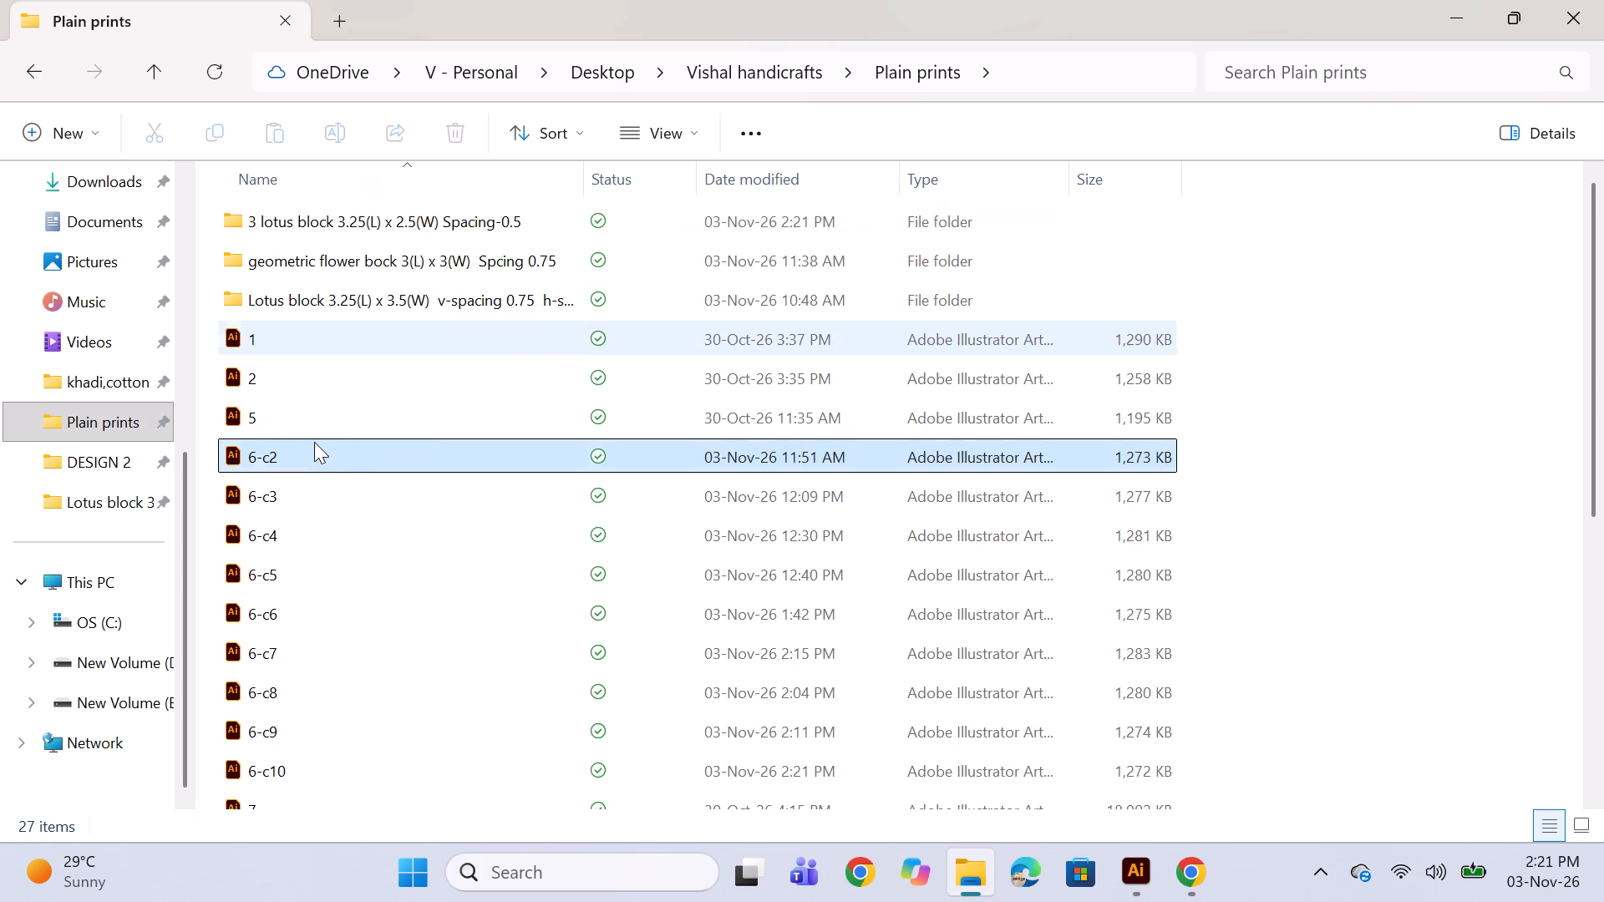
drag(295, 461, 333, 448)
drag(307, 454, 383, 427)
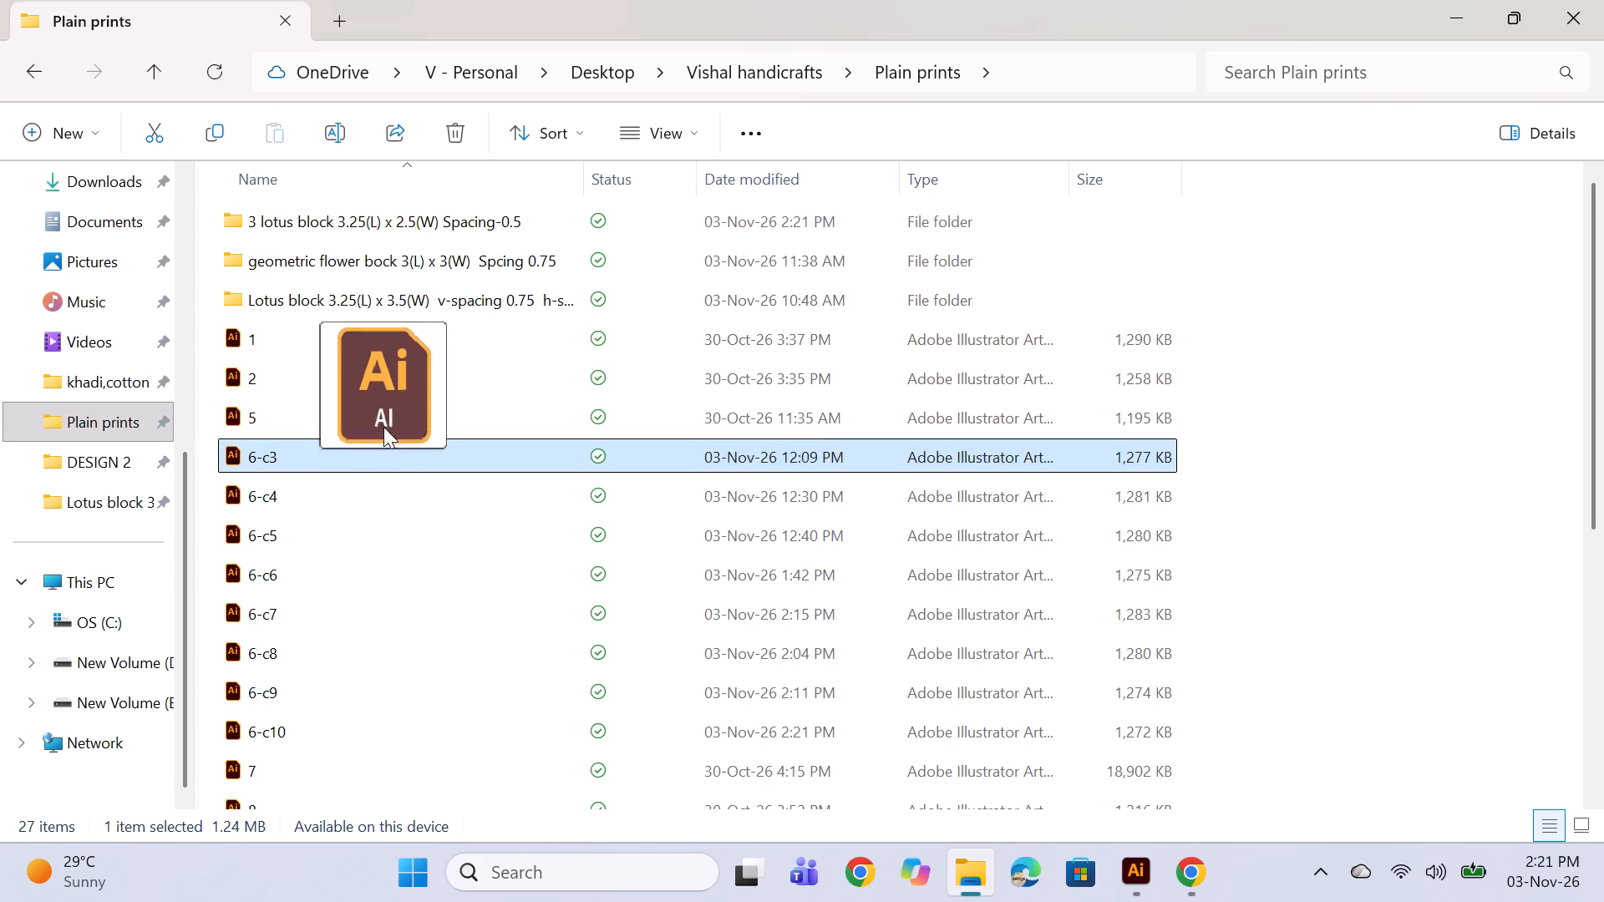
drag(383, 427, 361, 222)
Move the files 6-c4 through 6-c10 into the same 3 lotus block folder and return to Illustrator.
drag(270, 460, 294, 470)
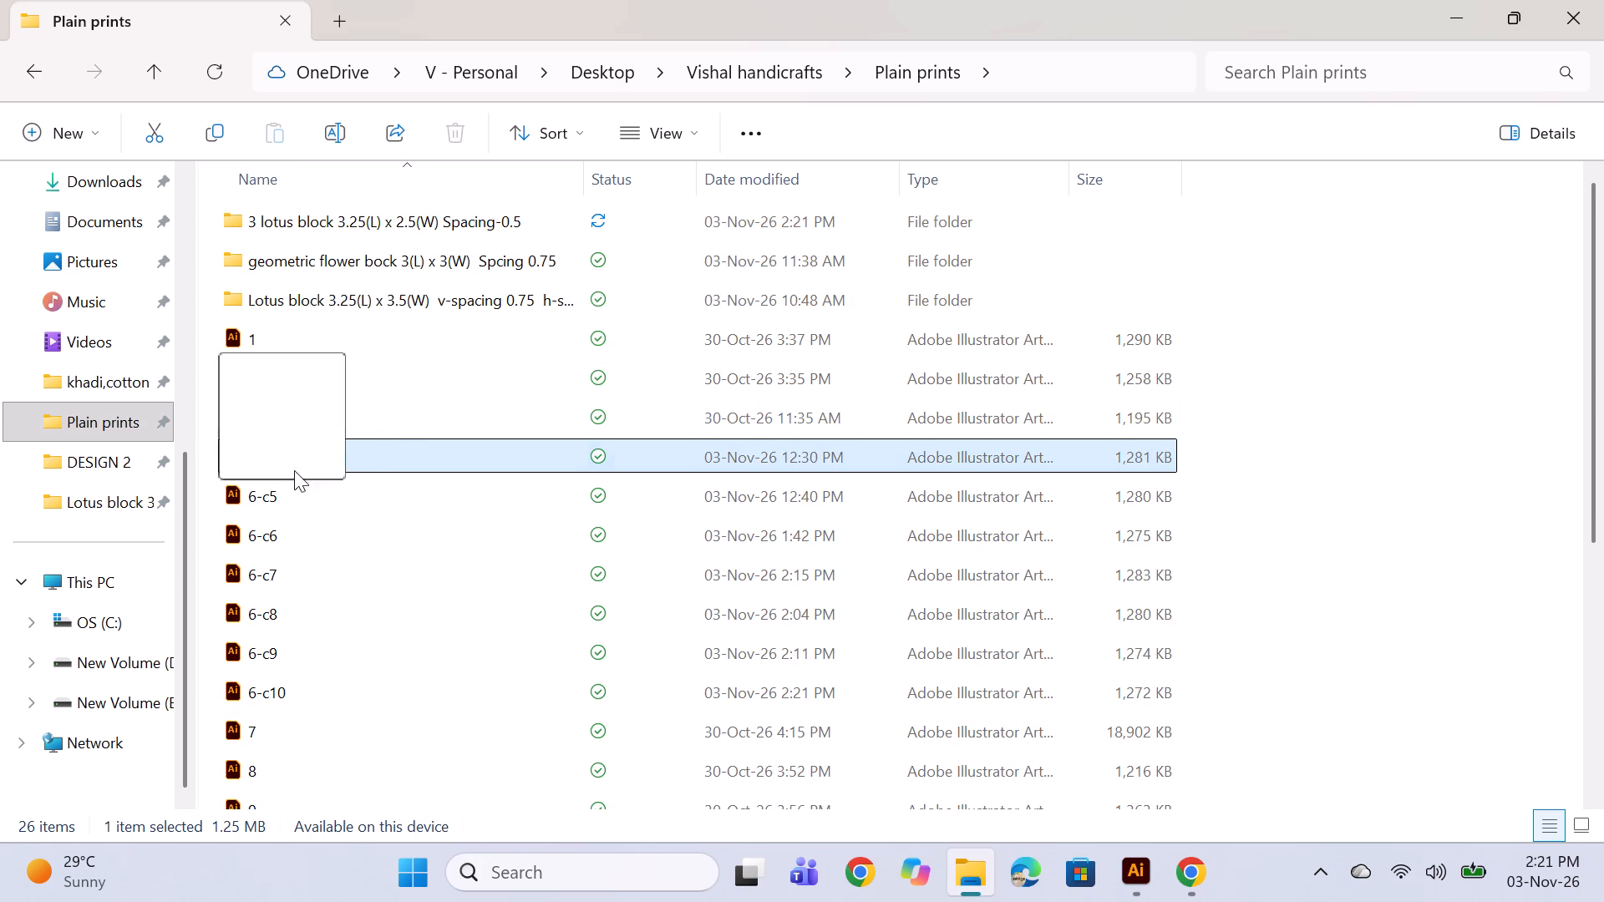
drag(294, 470, 350, 222)
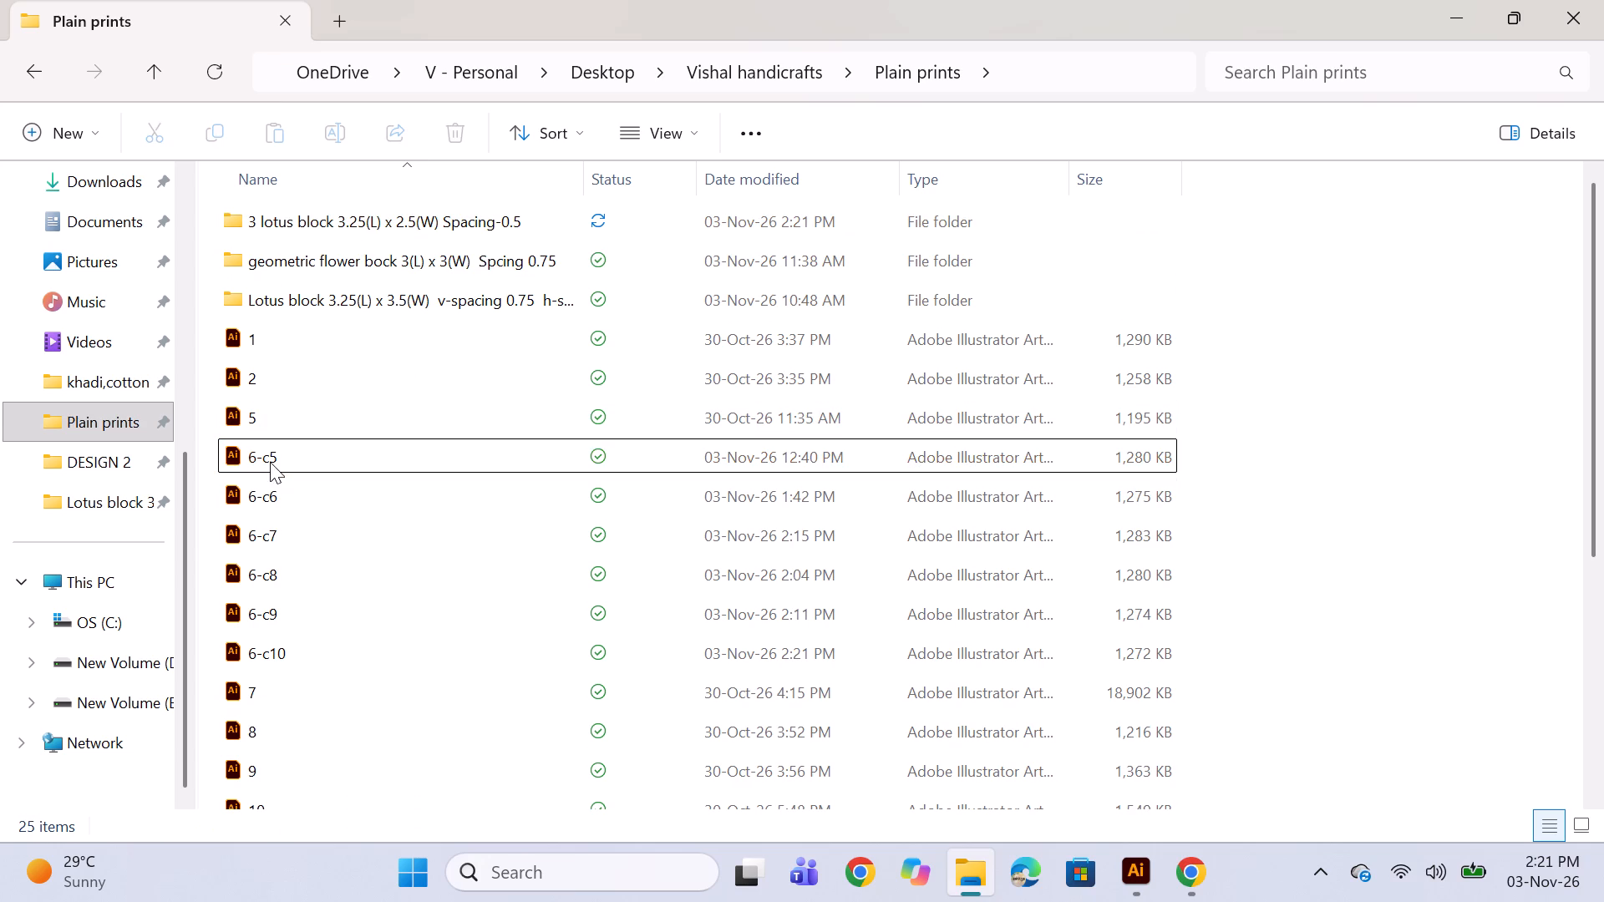
drag(270, 462, 344, 223)
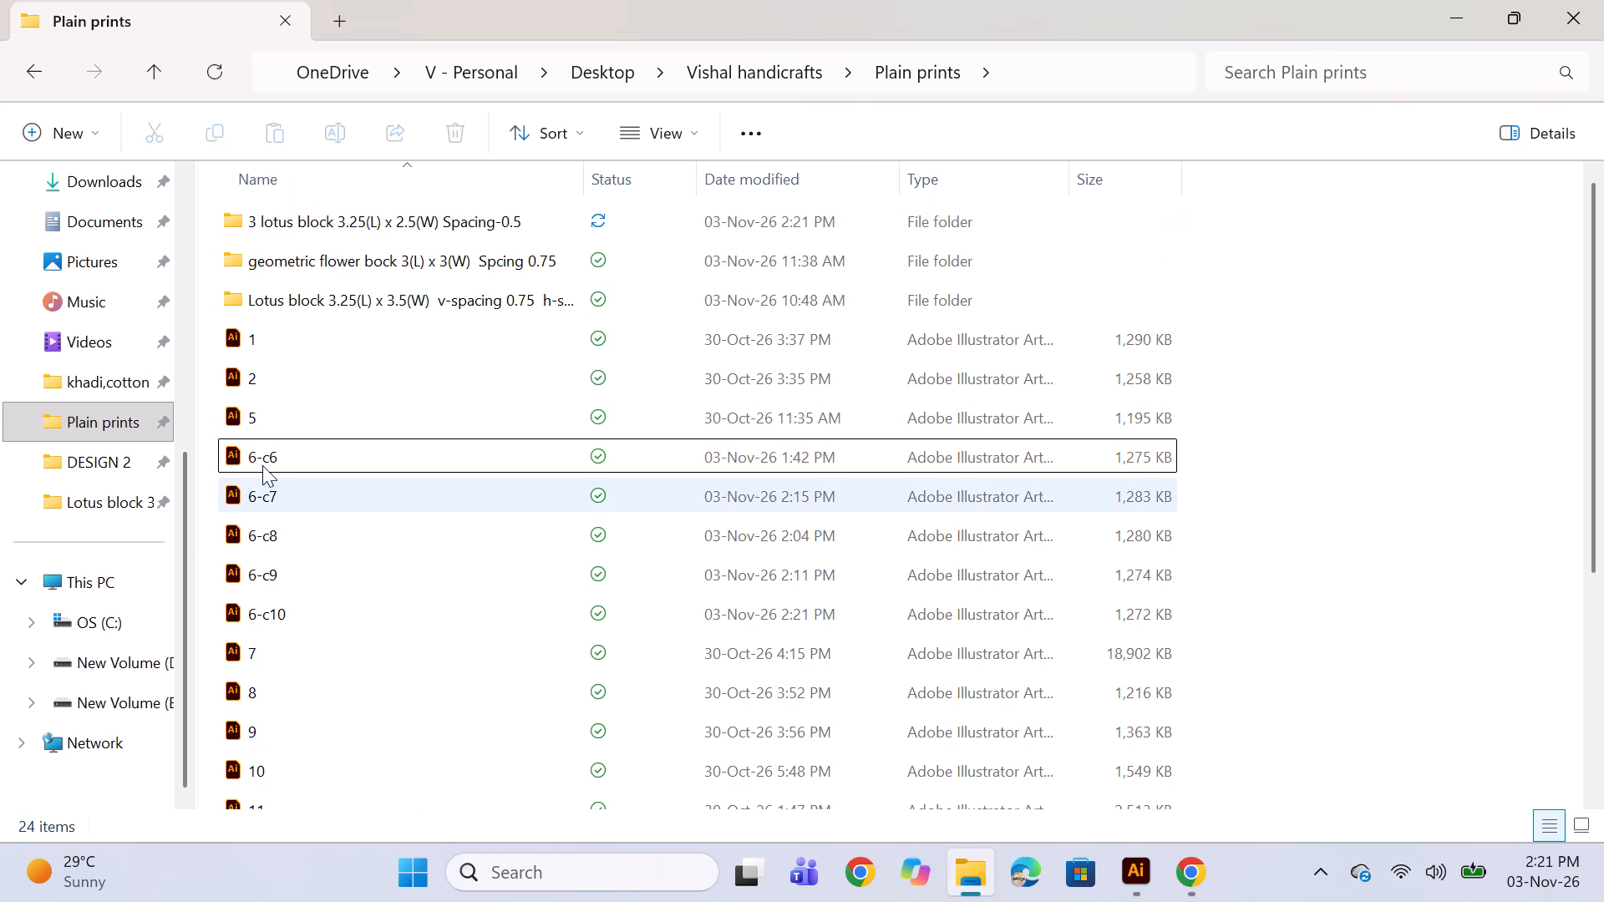
drag(262, 459, 352, 211)
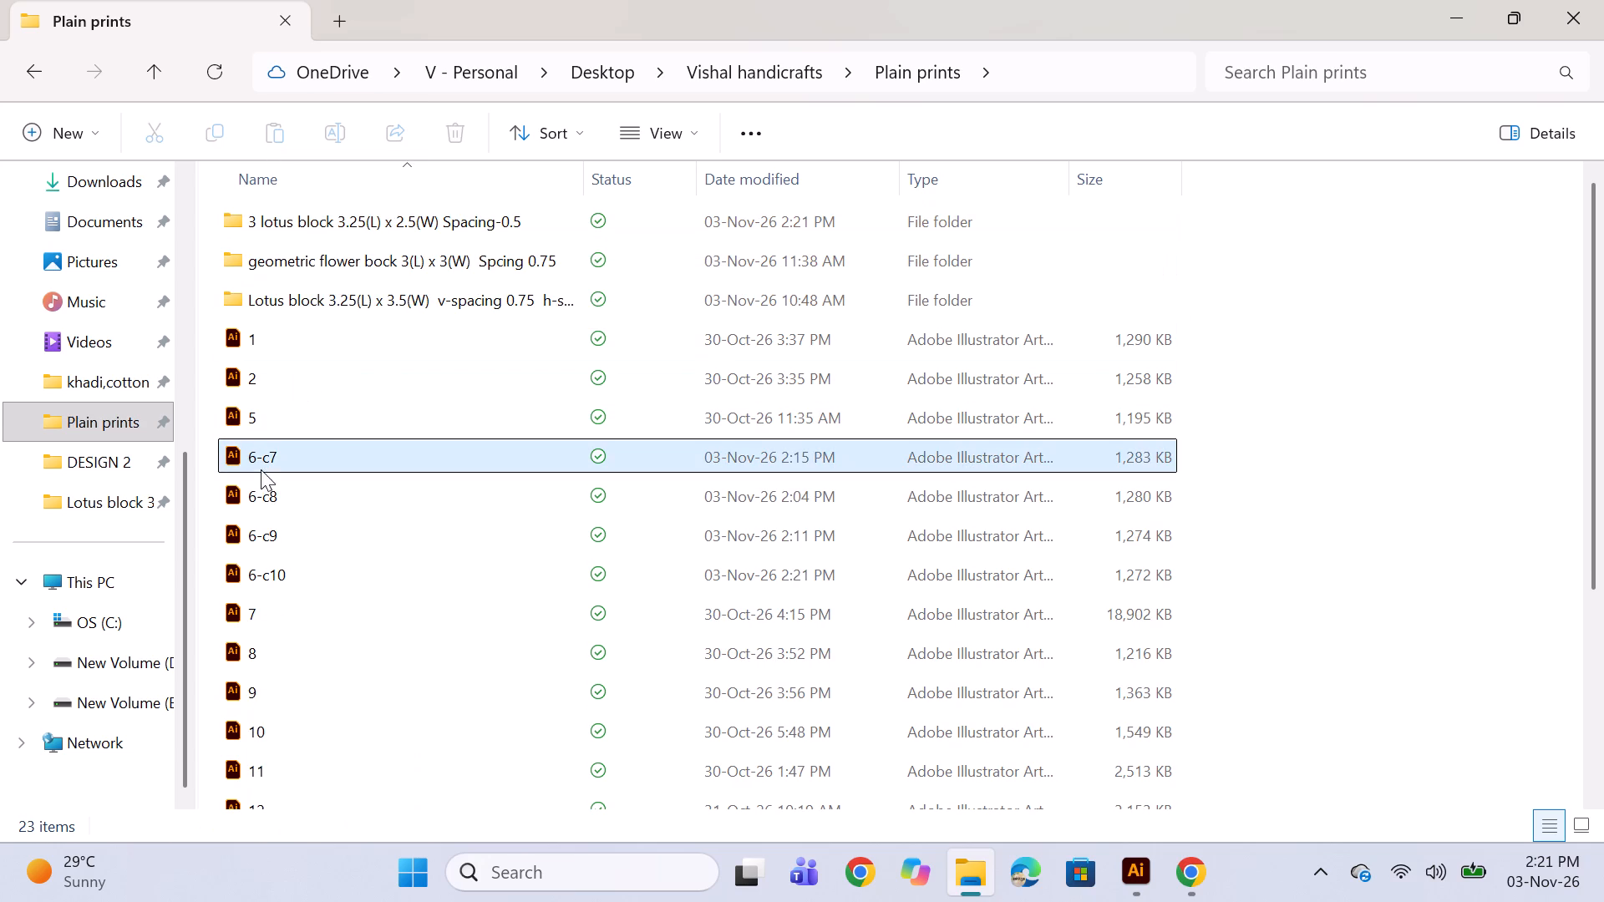
drag(261, 465, 409, 232)
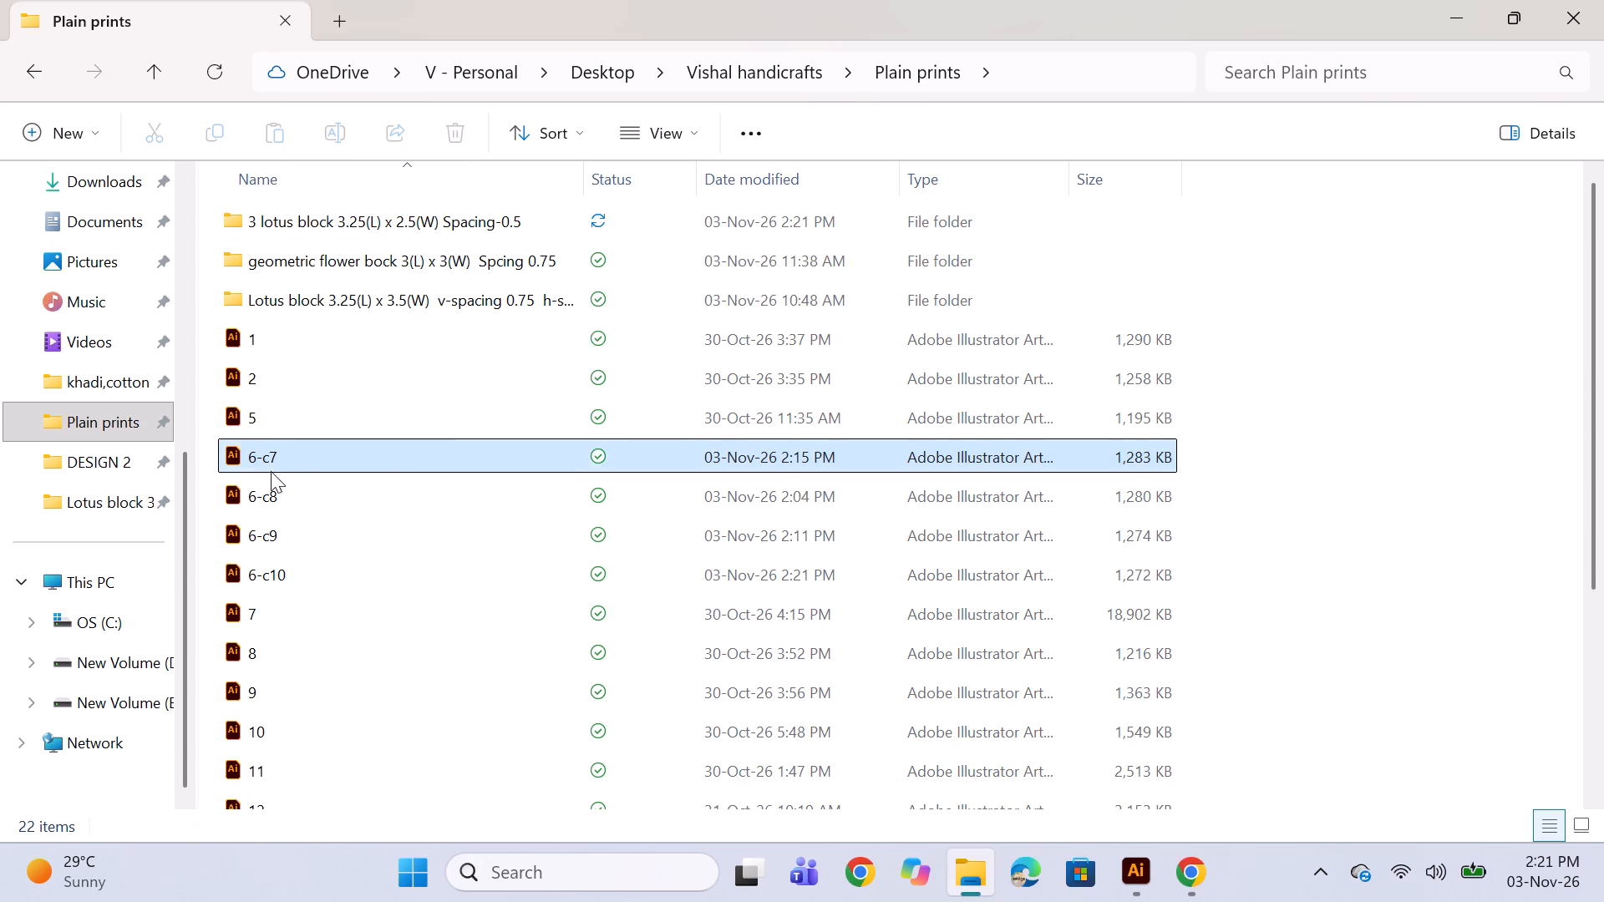
drag(266, 467, 444, 225)
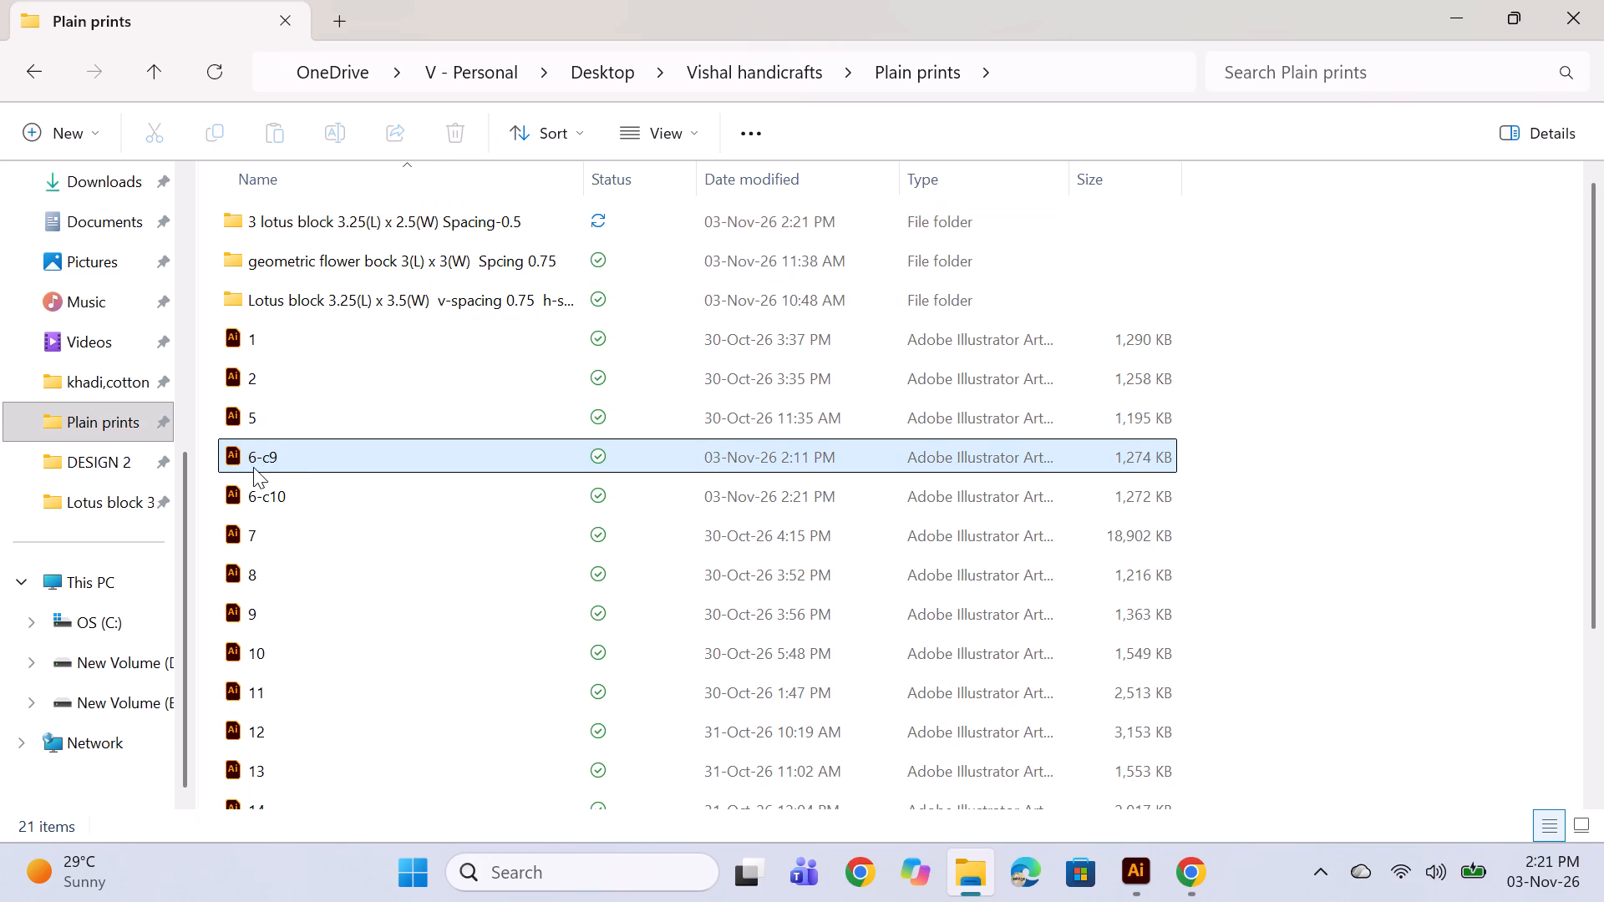
drag(253, 467, 449, 232)
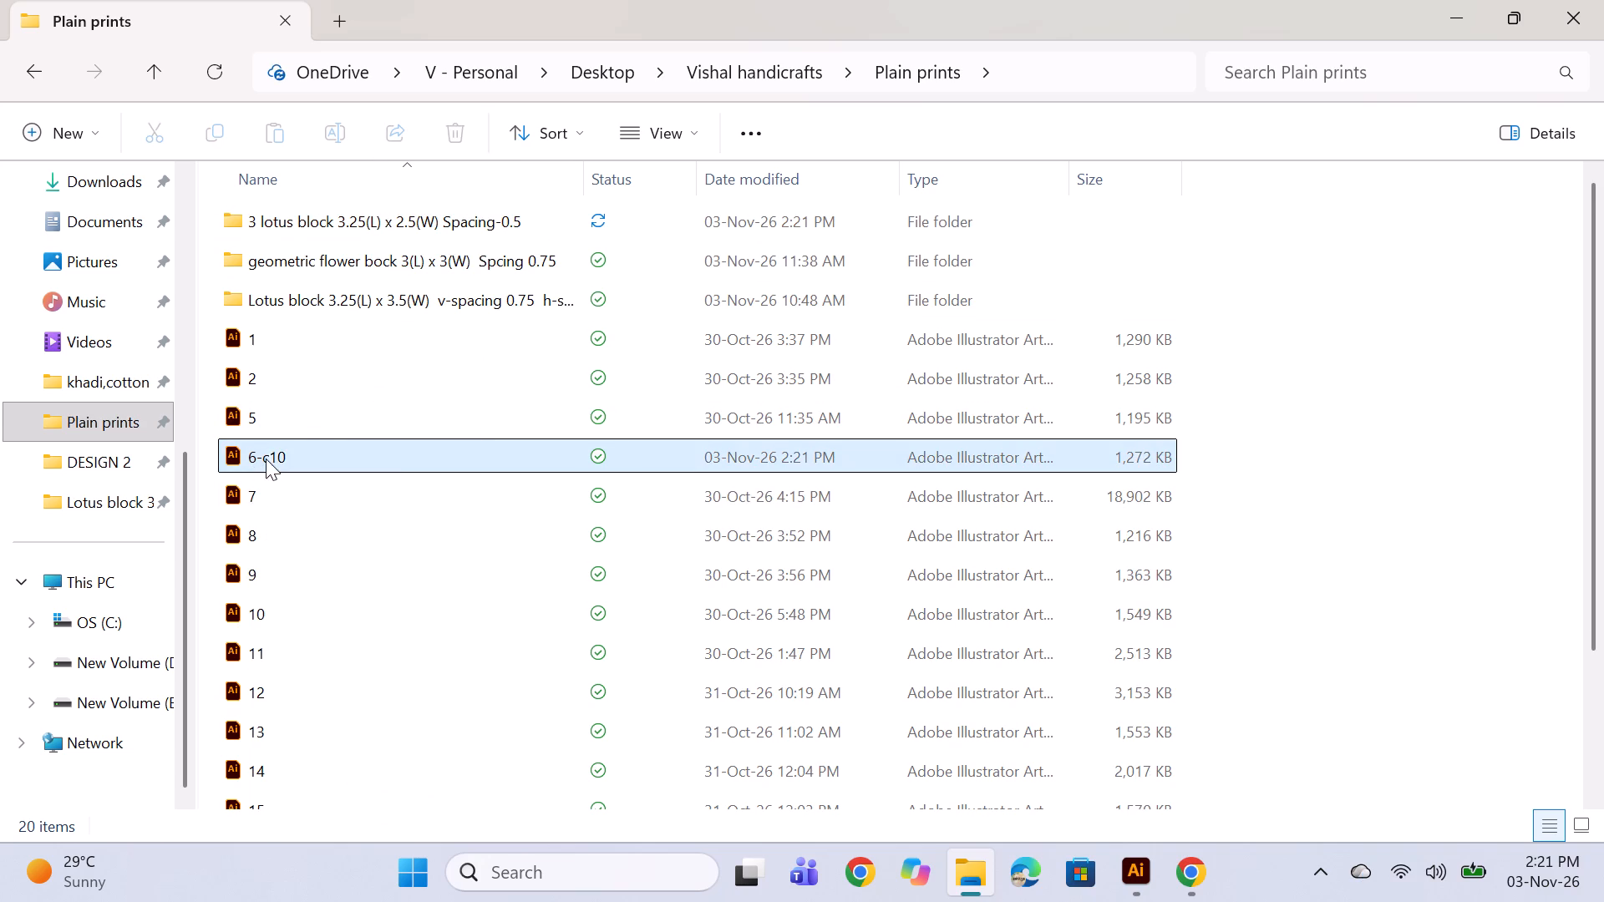
drag(266, 459, 431, 236)
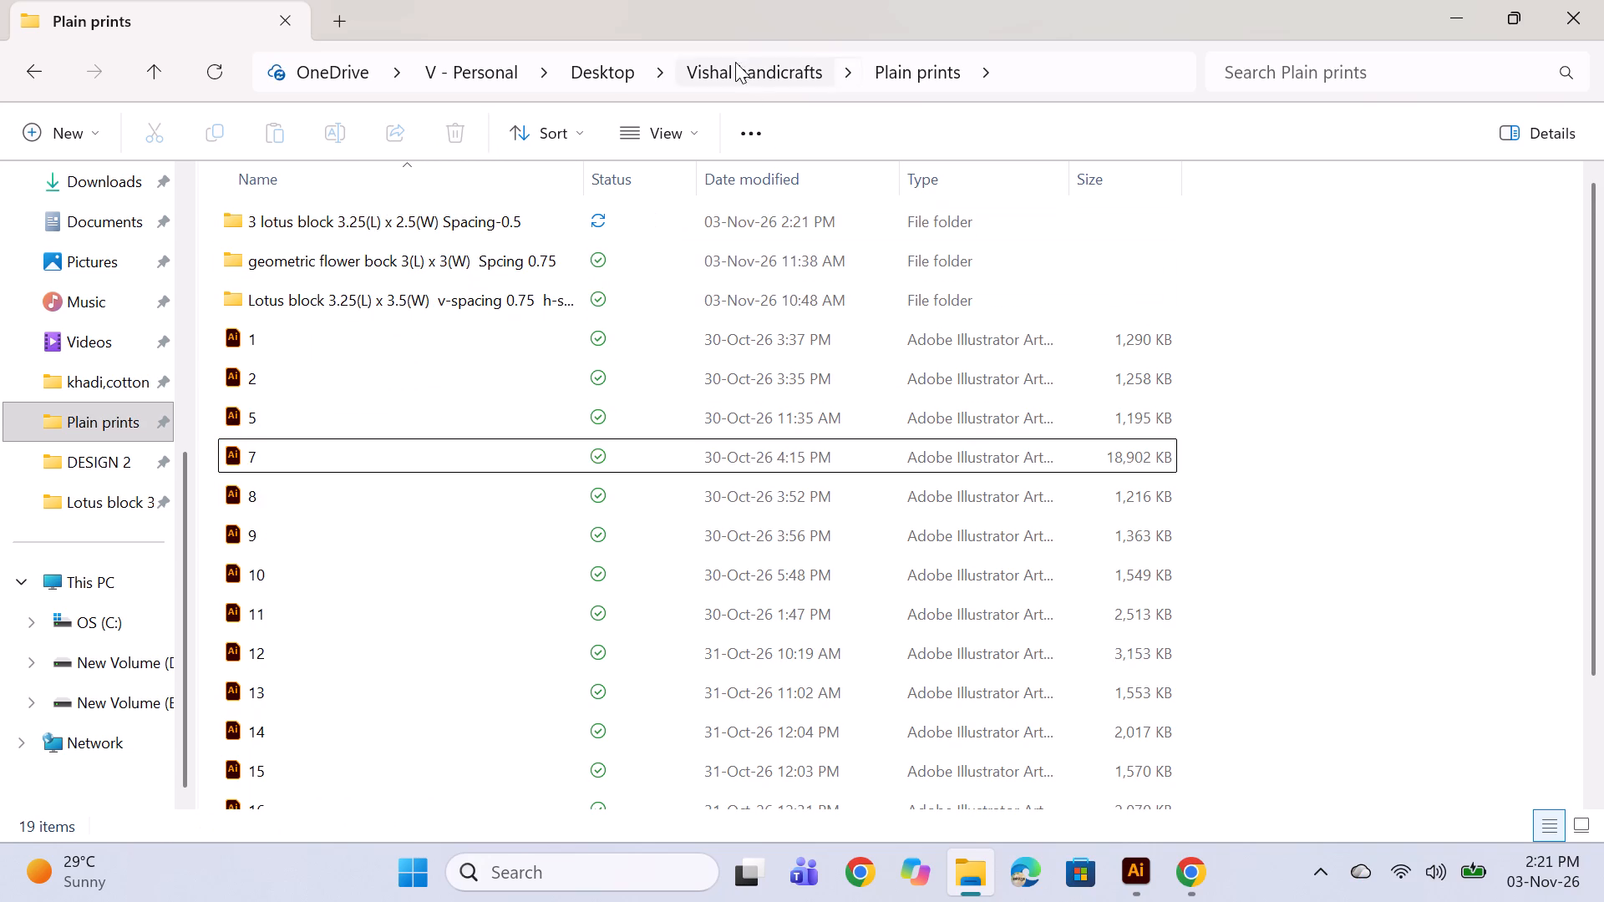
ctrl+click(761, 24)
scroll(419, 539, down, 15)
scroll(393, 674, up, 6)
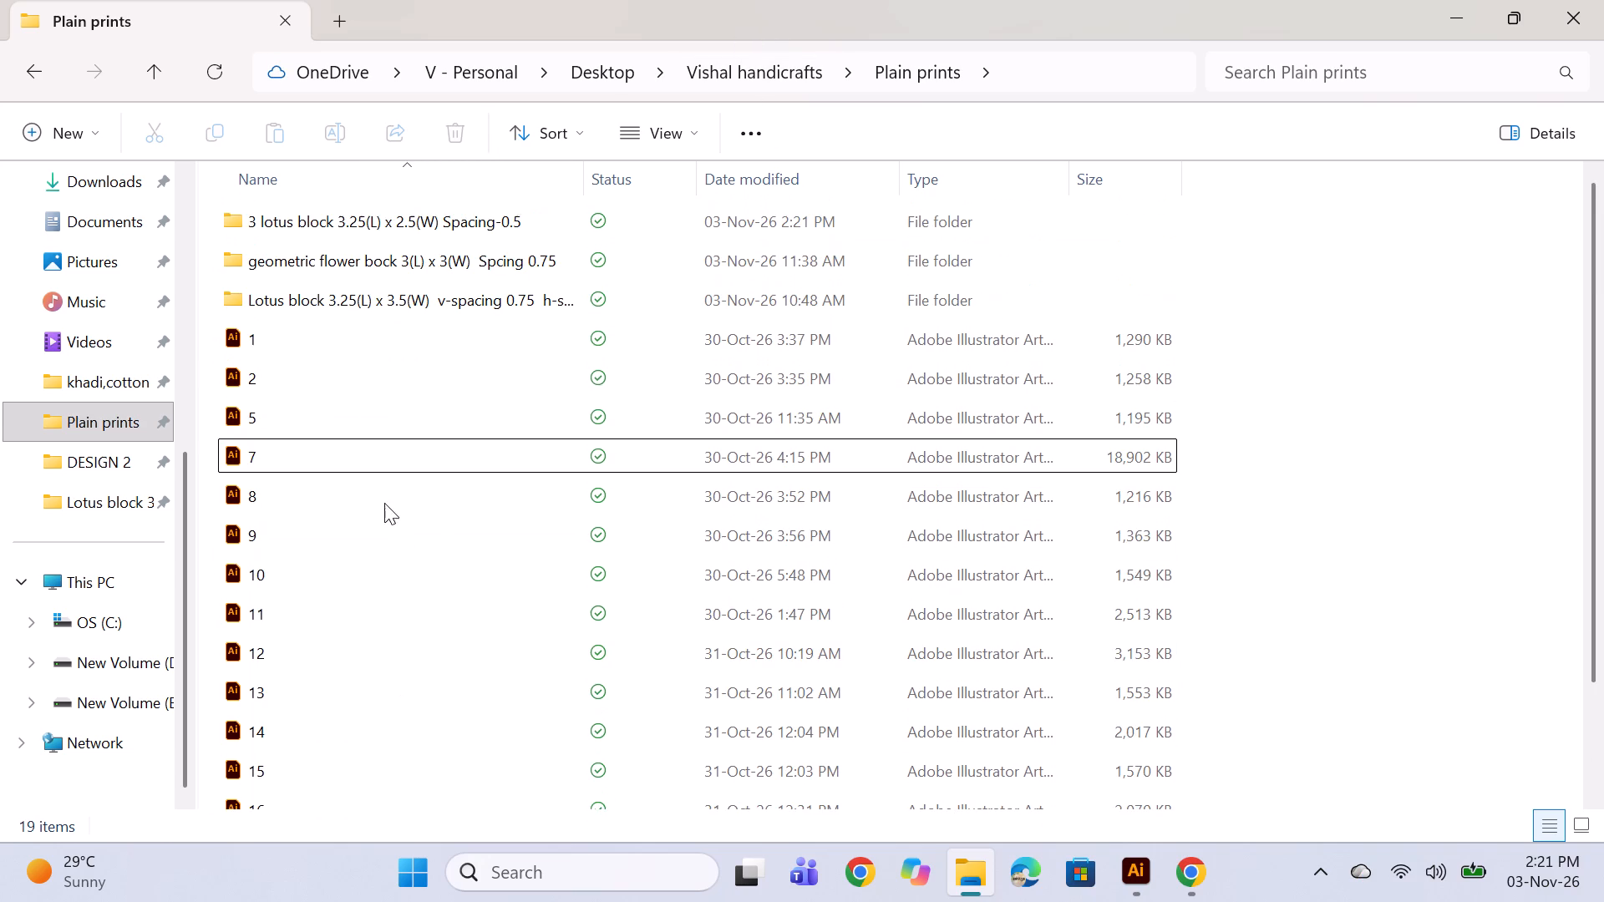
click(1427, 5)
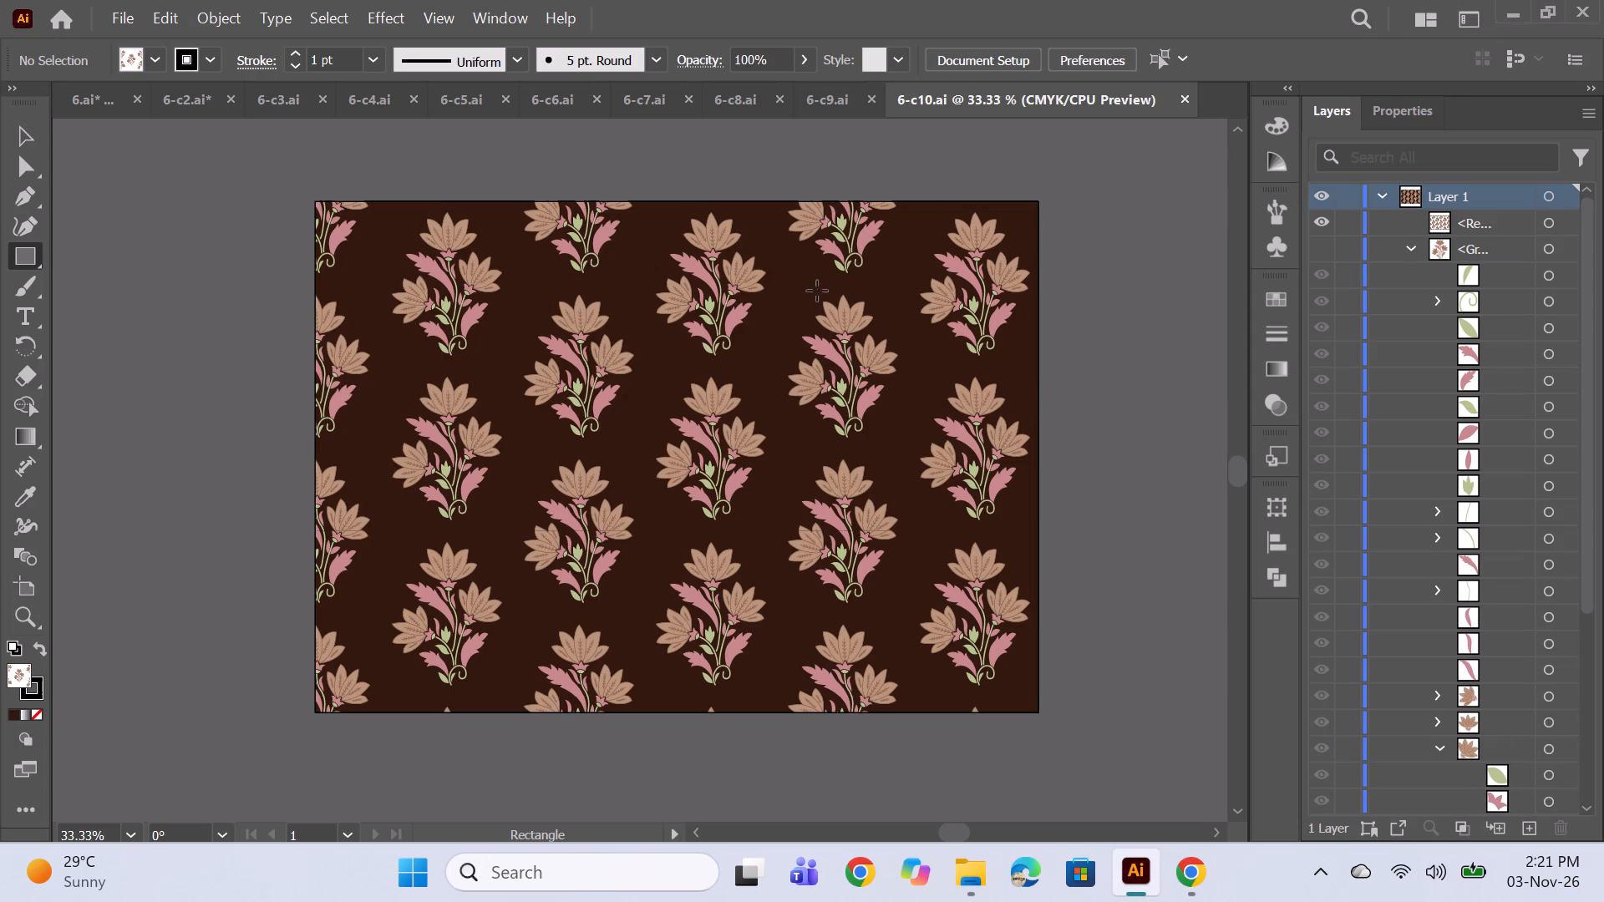
Review the saved colourways one after another, from 6-c9 back through 6, ending on the lilac 6-c2 design.
click(824, 106)
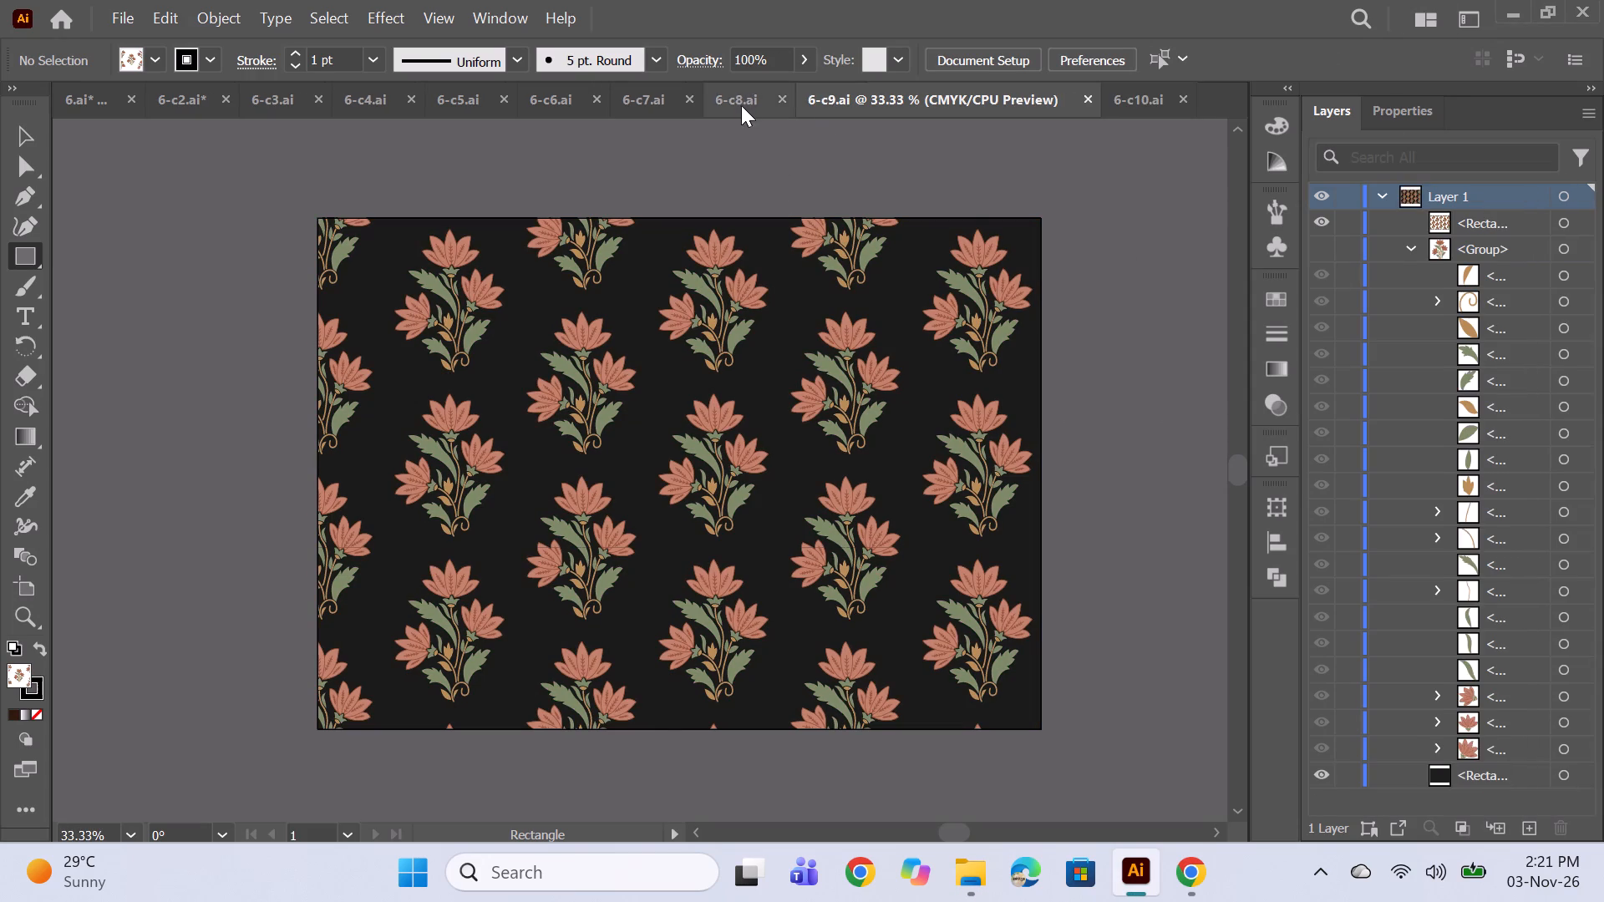
click(740, 105)
click(647, 100)
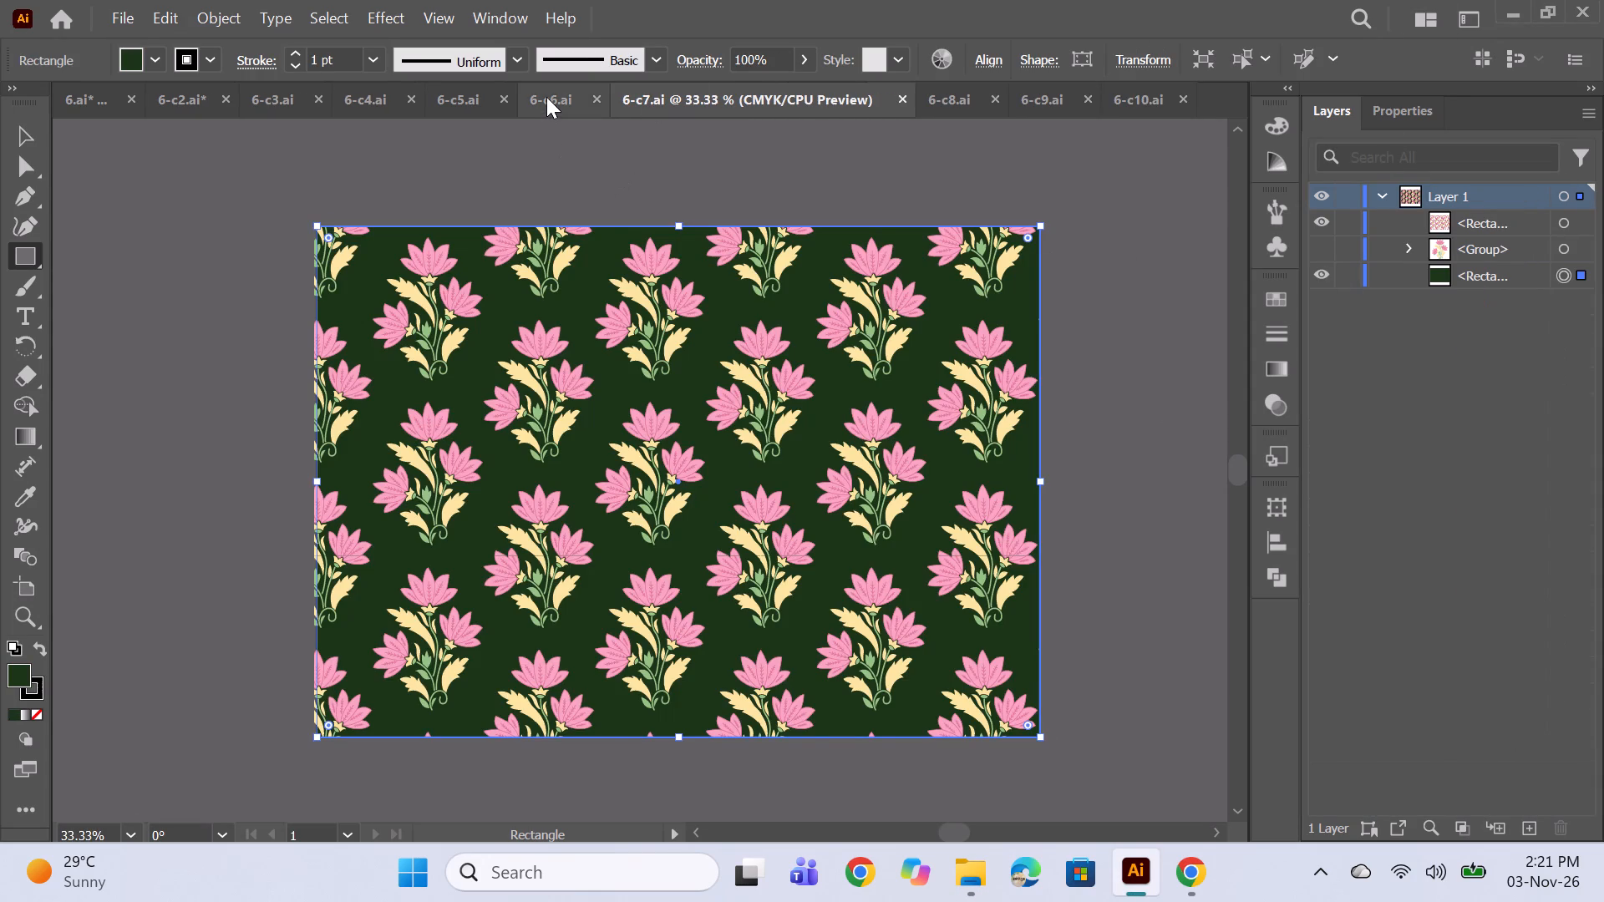
click(546, 97)
click(440, 104)
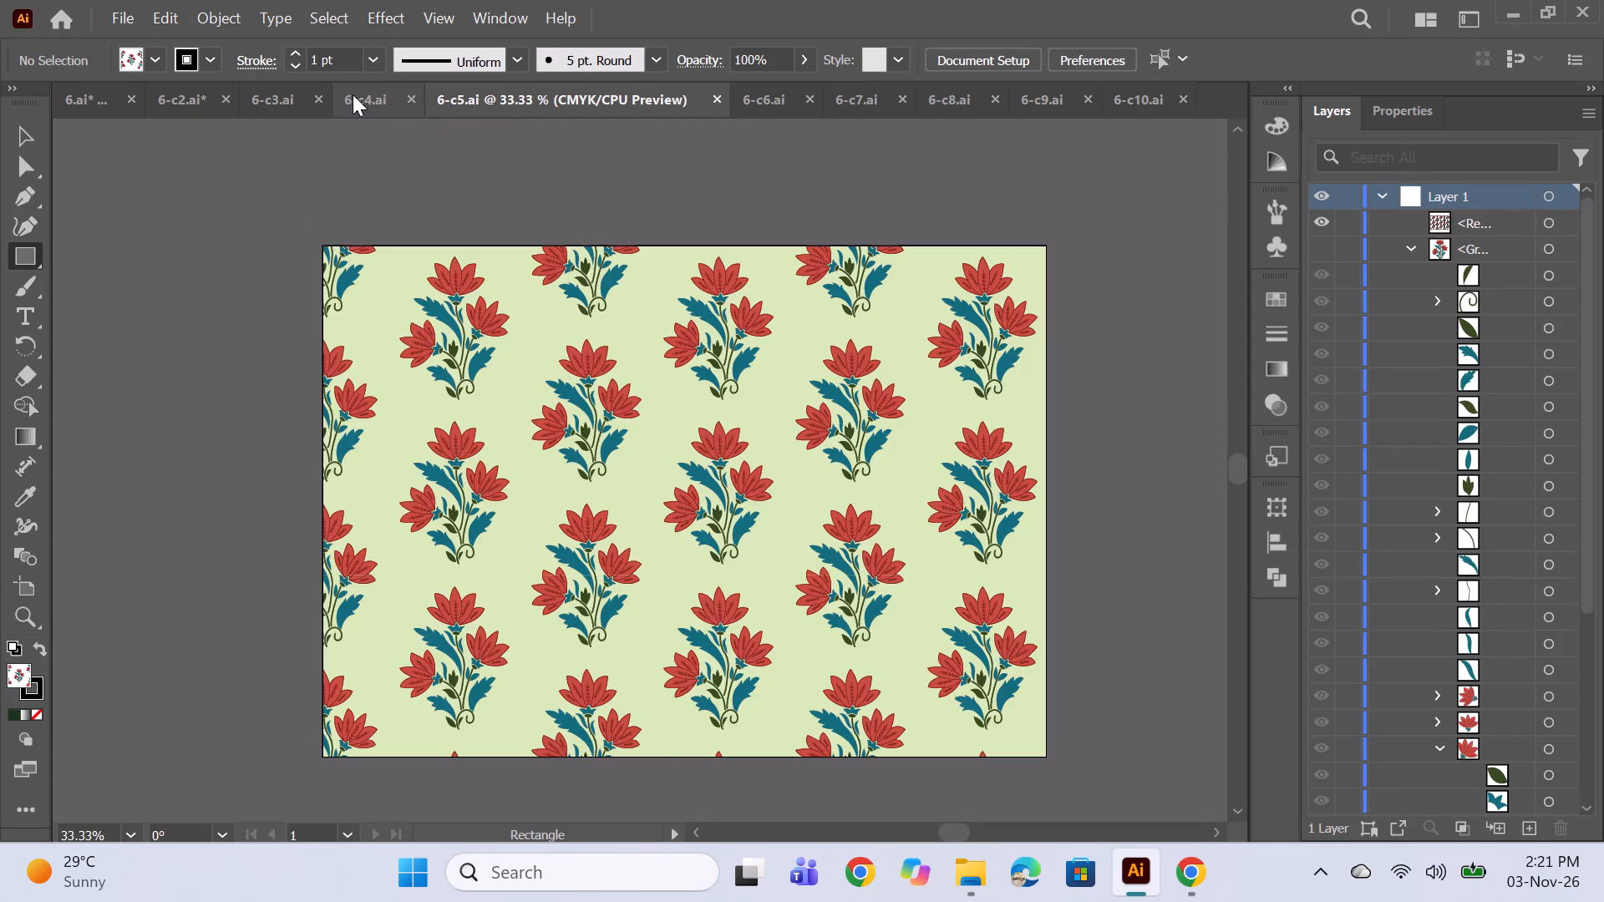
click(353, 94)
click(268, 96)
click(167, 108)
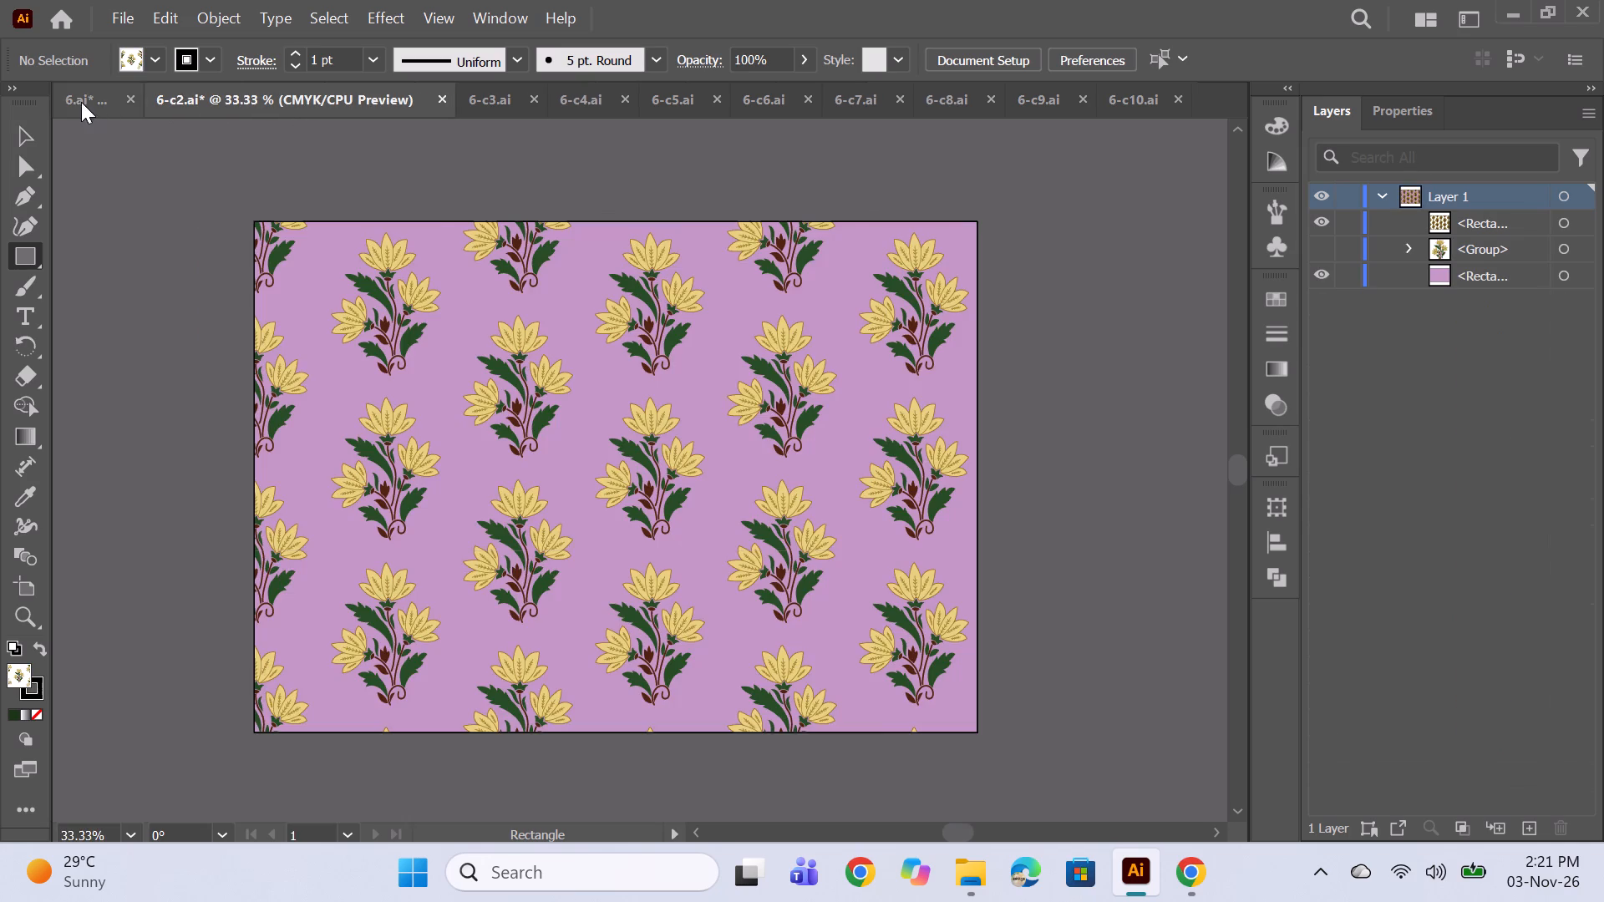
click(80, 101)
click(377, 103)
Switch to Chrome, search Google for pinterest in a new tab and open the Pinterest website from the results.
click(1190, 884)
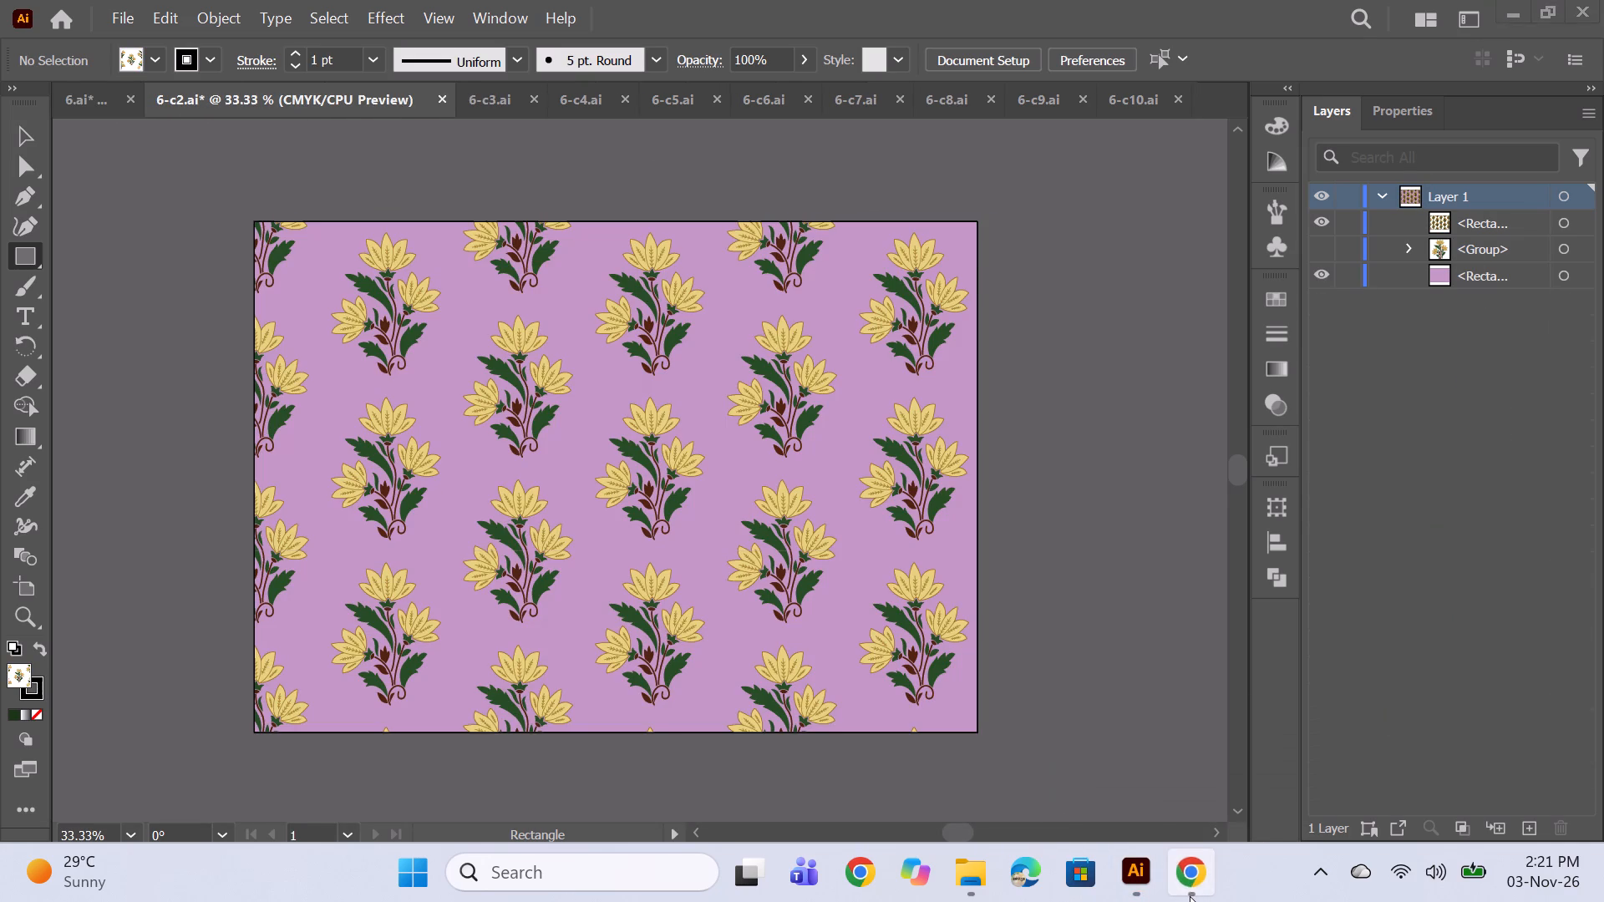
click(1190, 896)
click(358, 23)
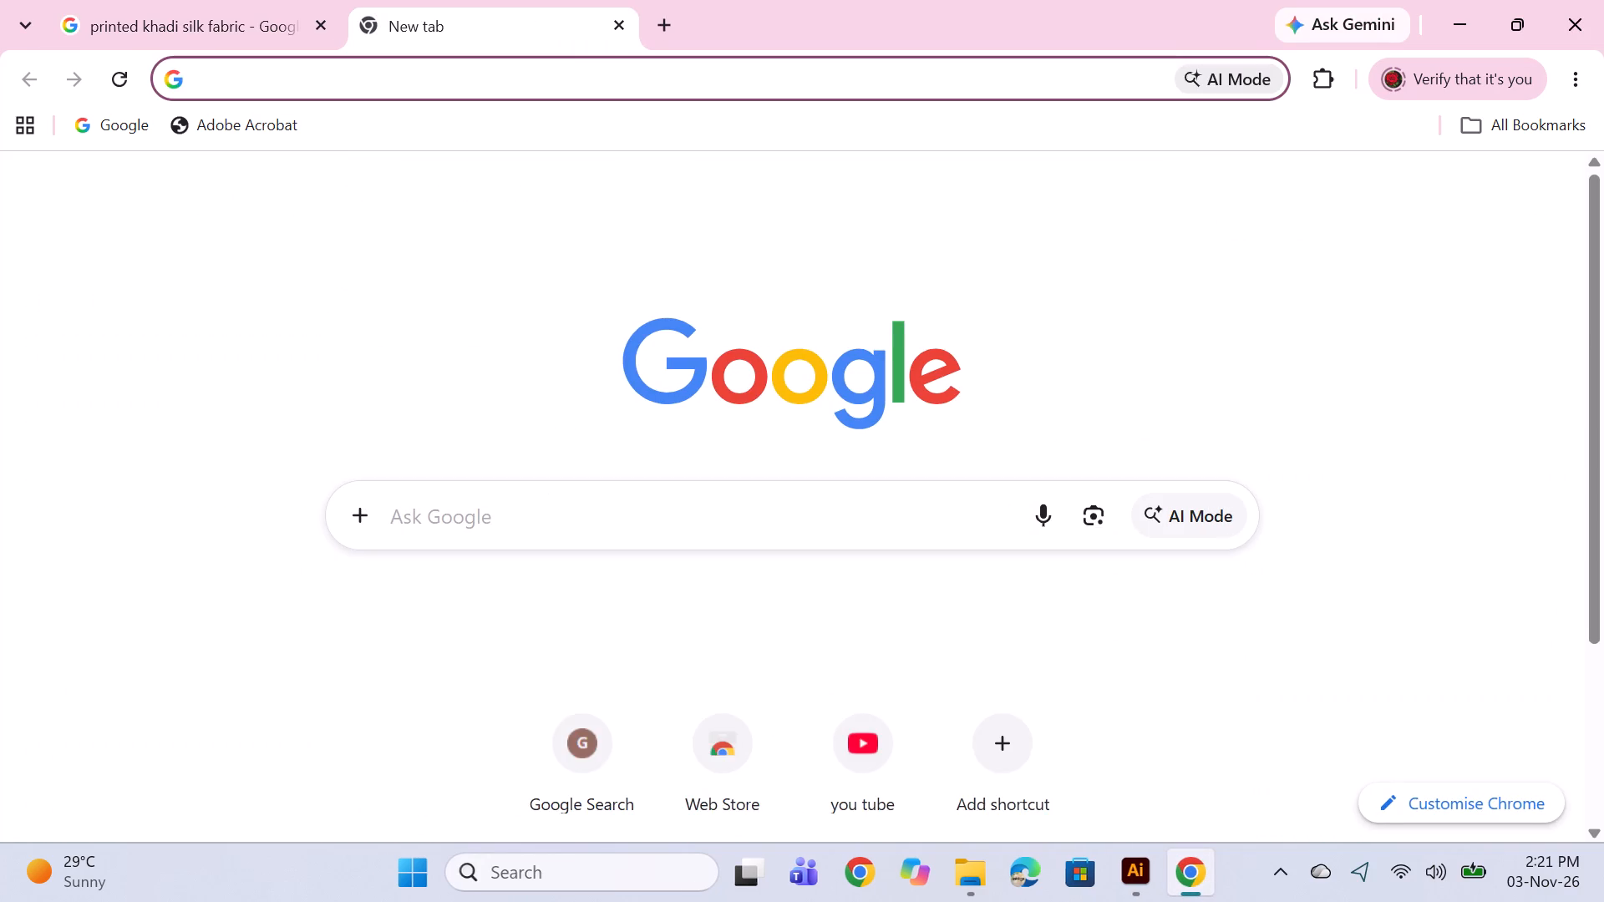
click(539, 530)
click(517, 651)
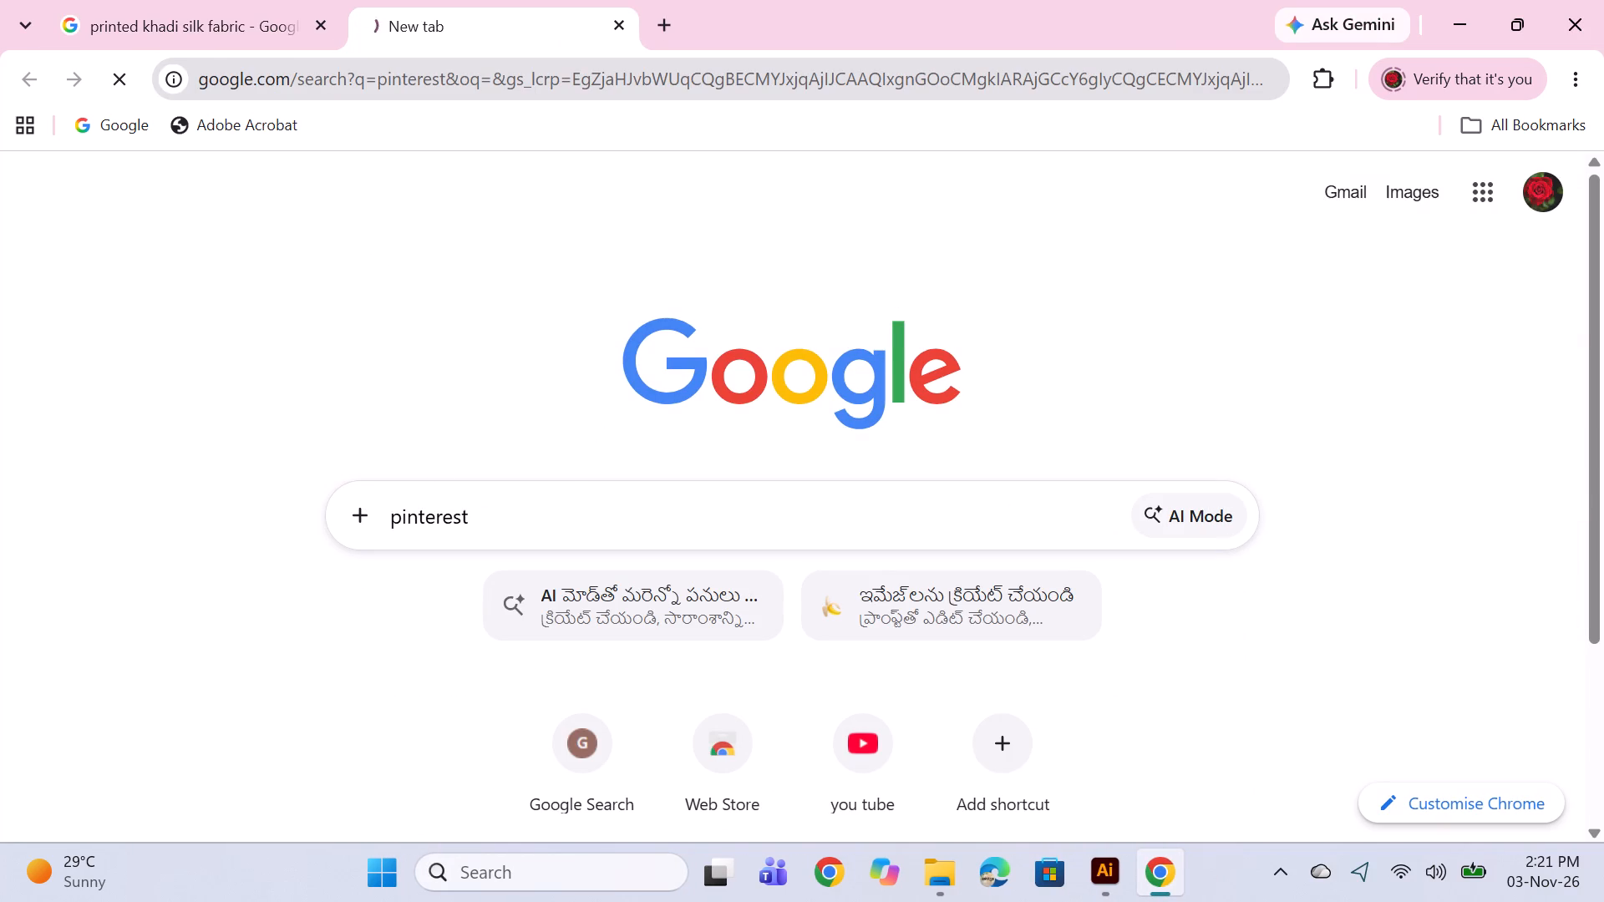
double_click(154, 418)
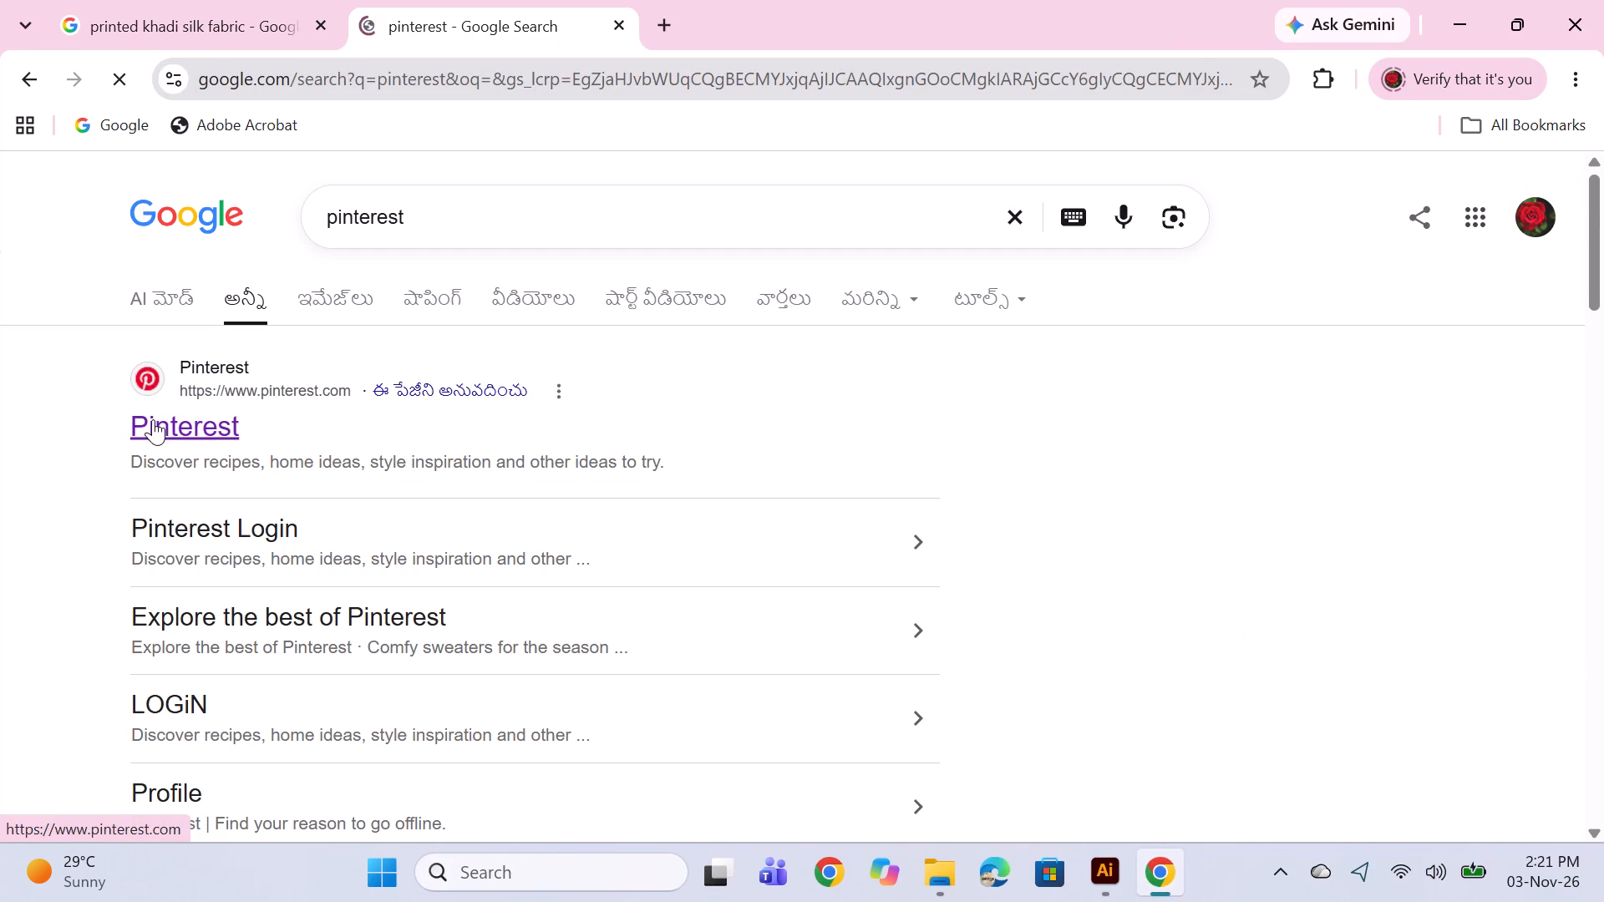
click(204, 432)
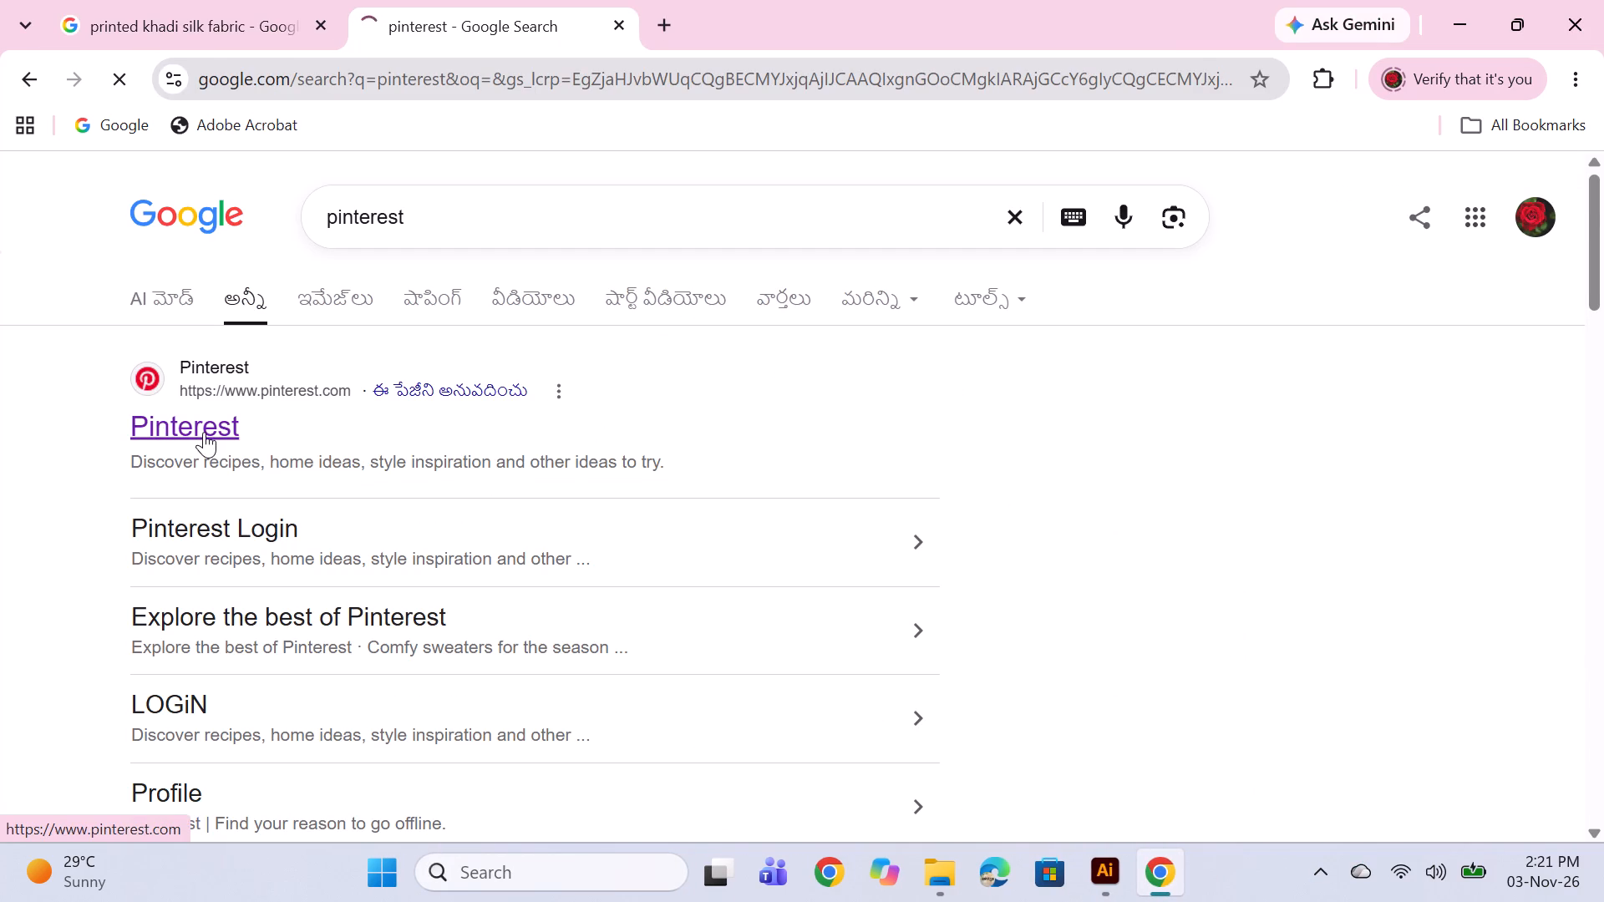
click(204, 432)
click(204, 432)
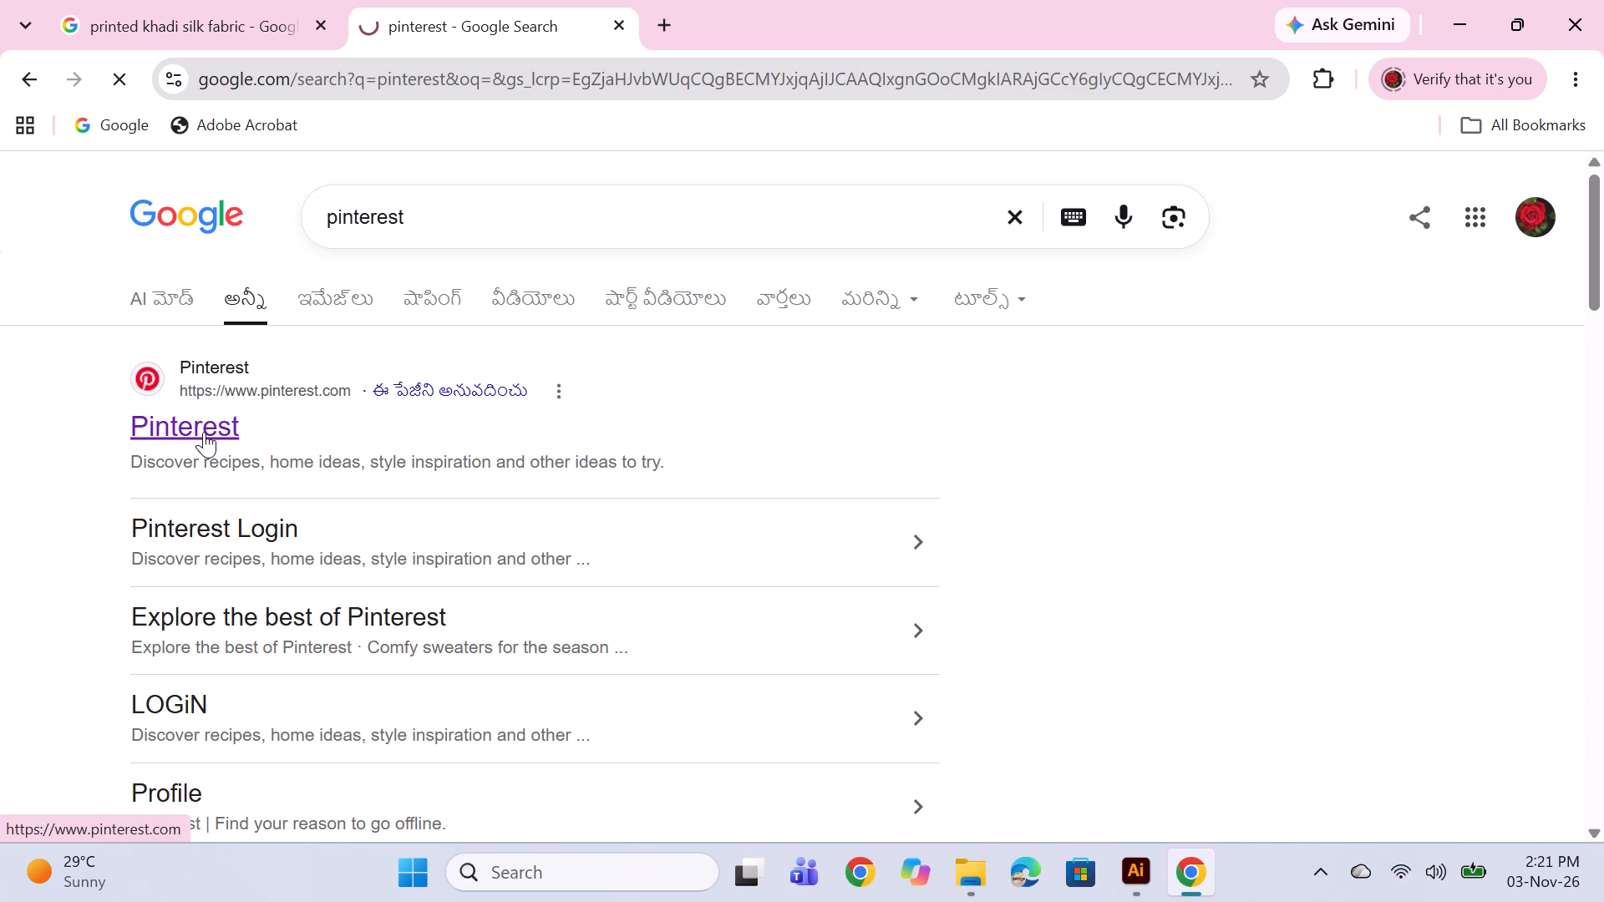
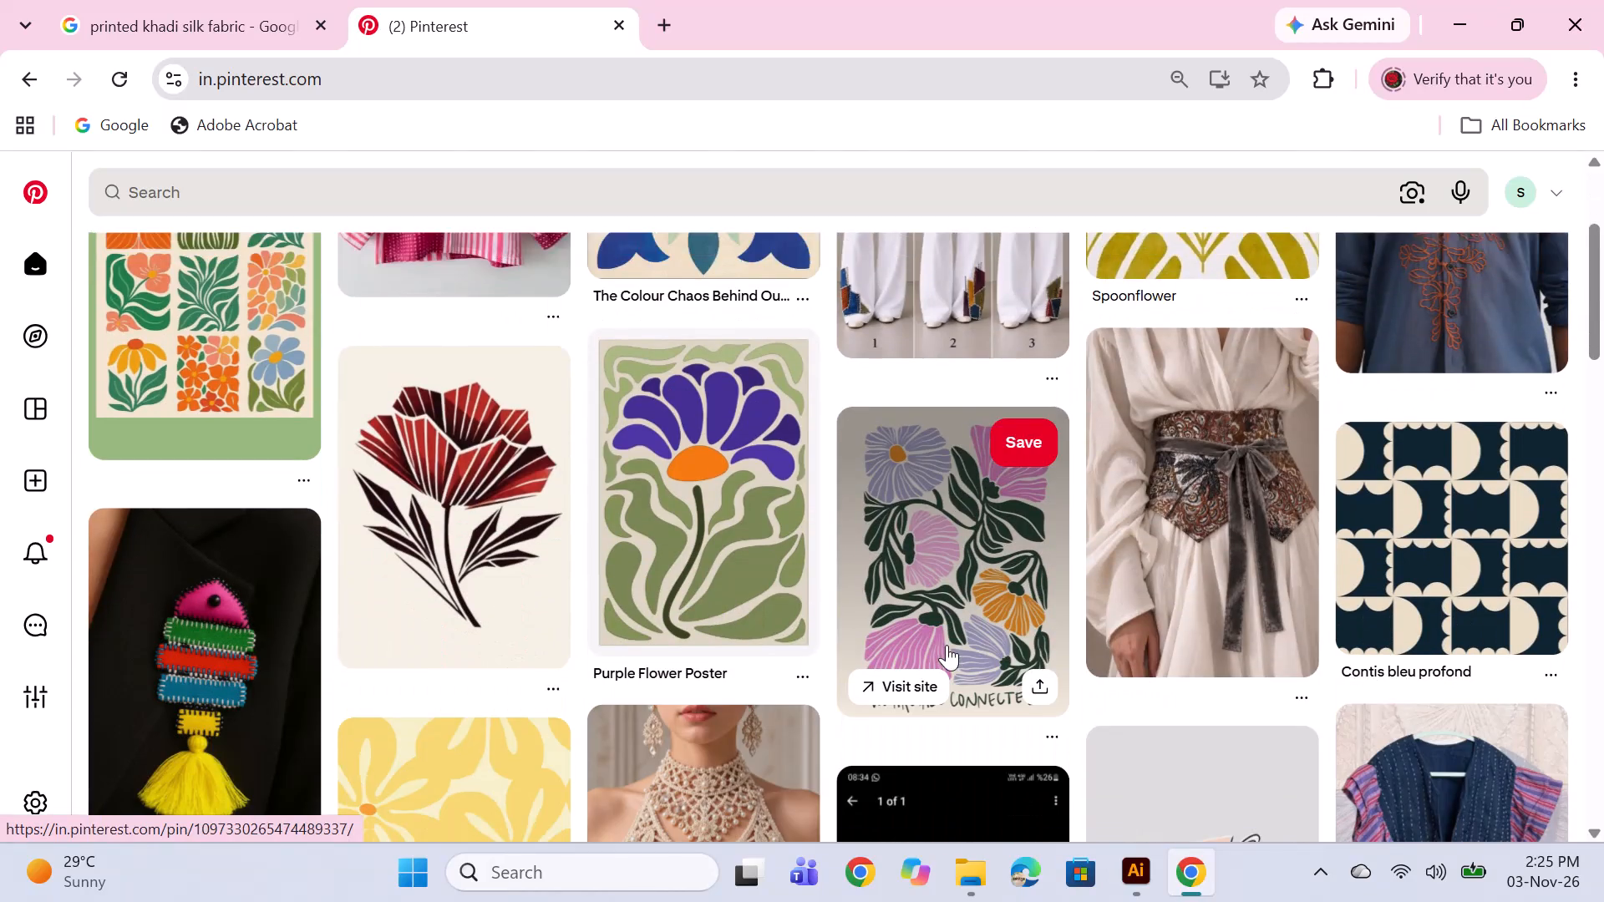
Open the red geometric flower pin from the feed and copy its image.
scroll(944, 642, down, 2)
scroll(908, 666, up, 2)
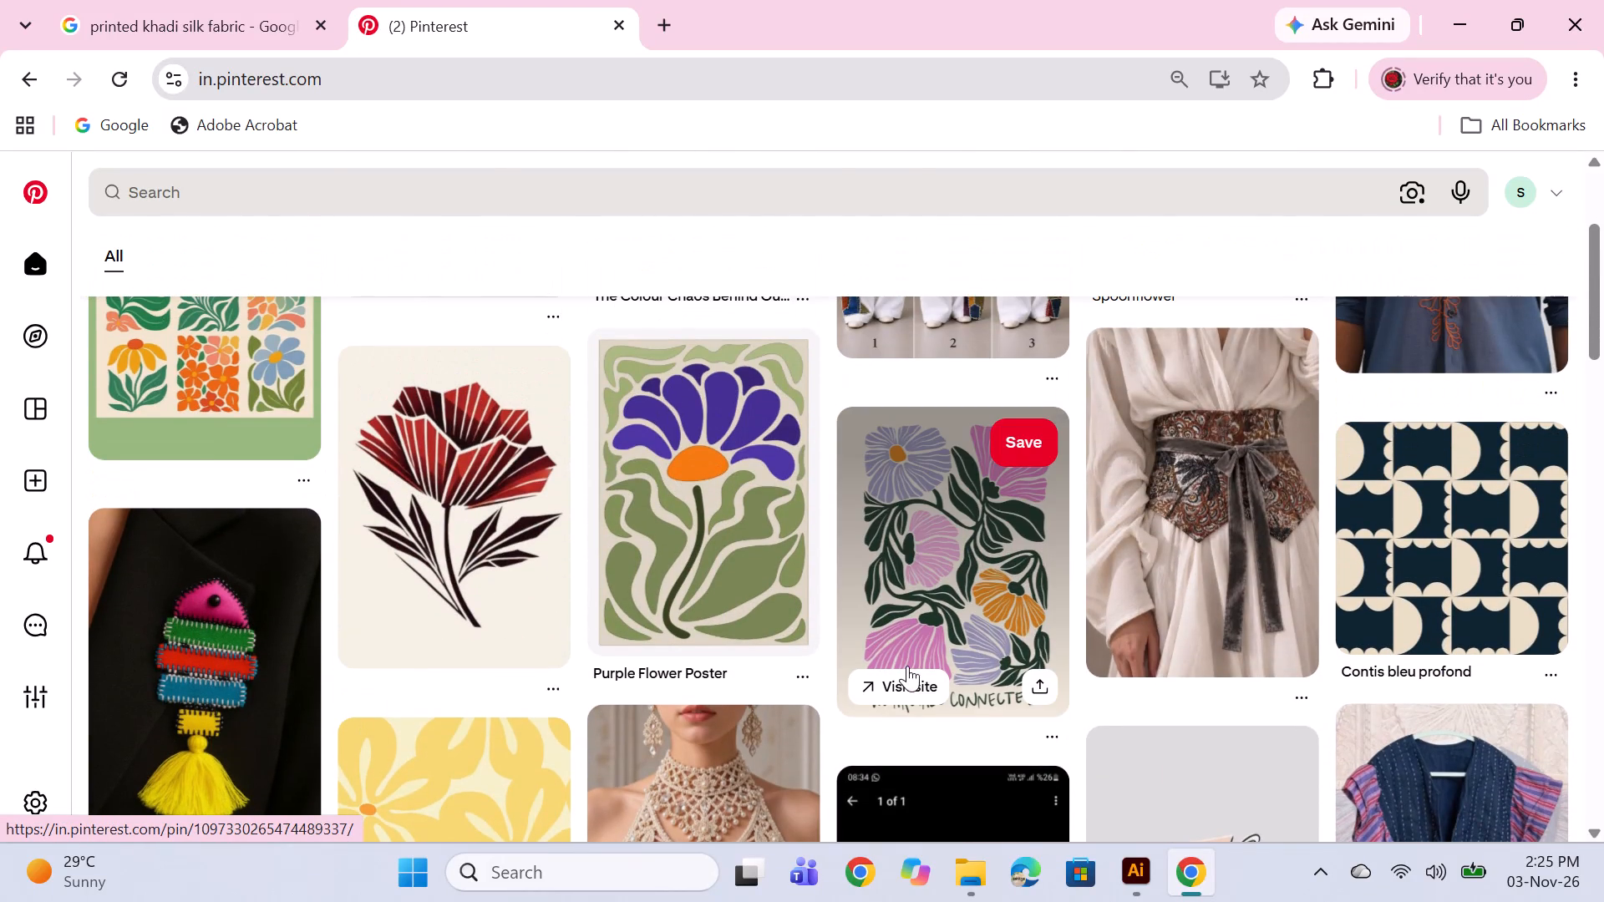
click(446, 453)
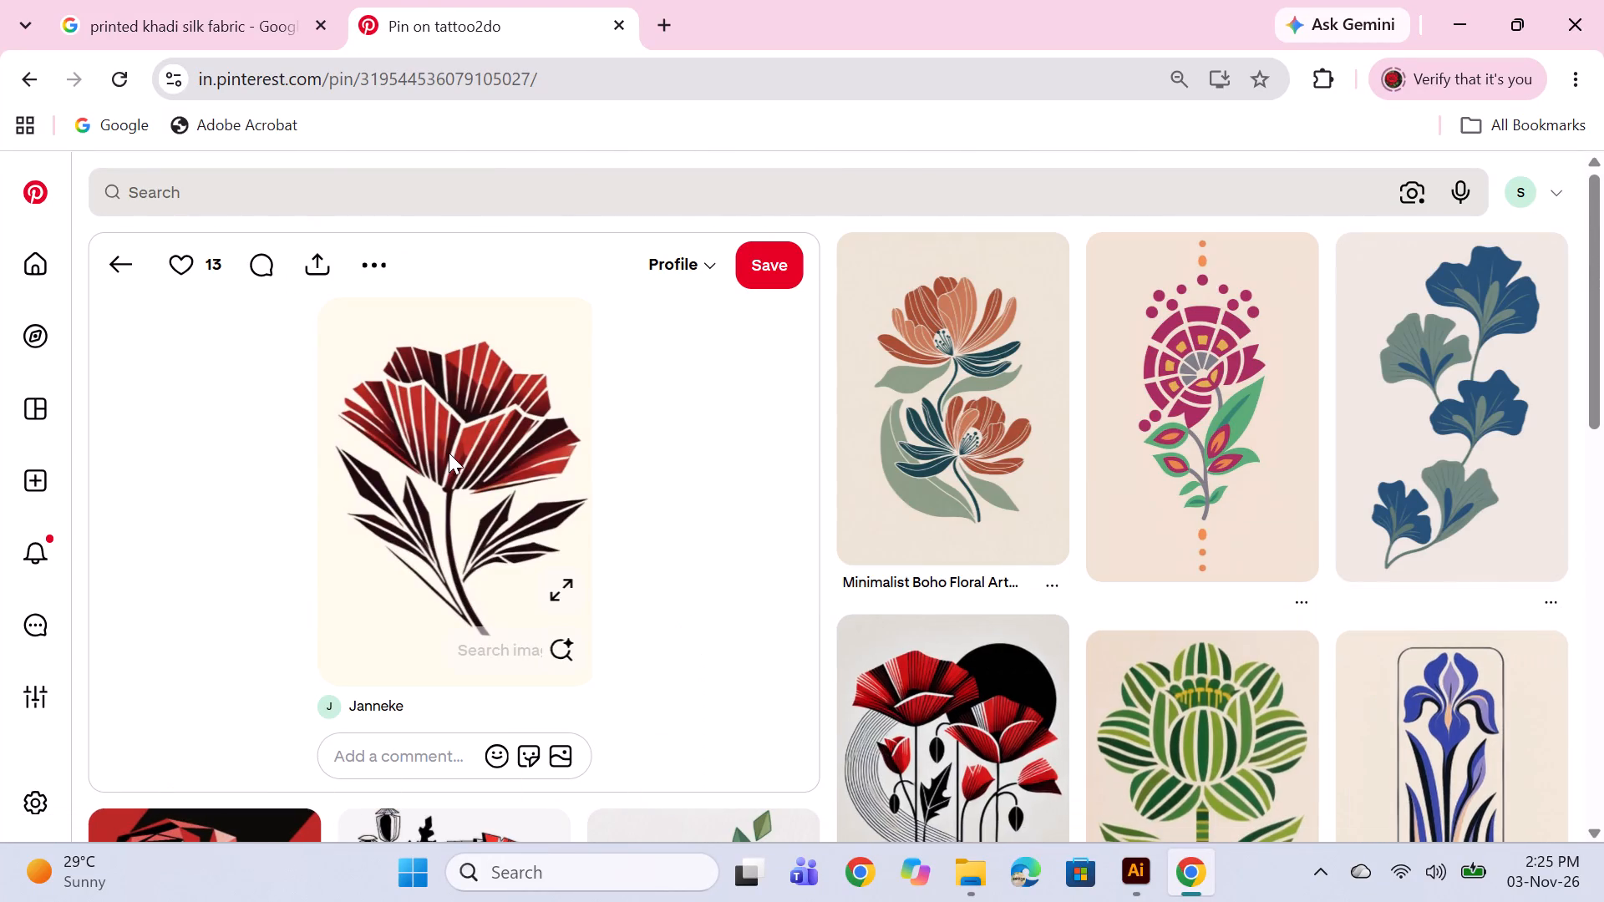
right_click(449, 453)
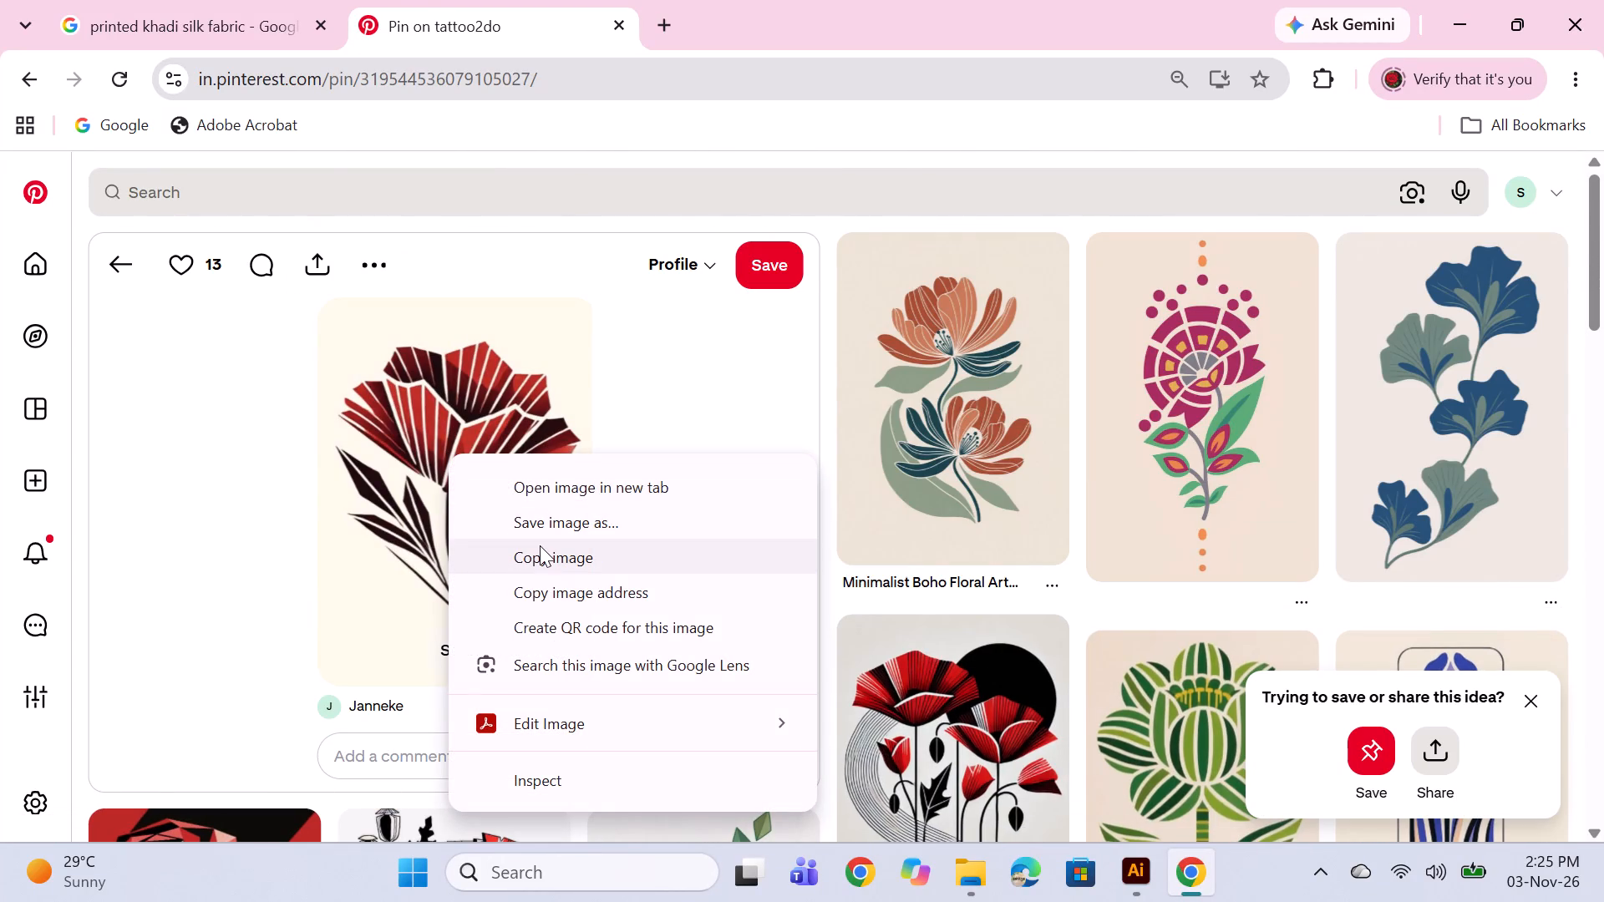
click(540, 545)
scroll(850, 548, down, 2)
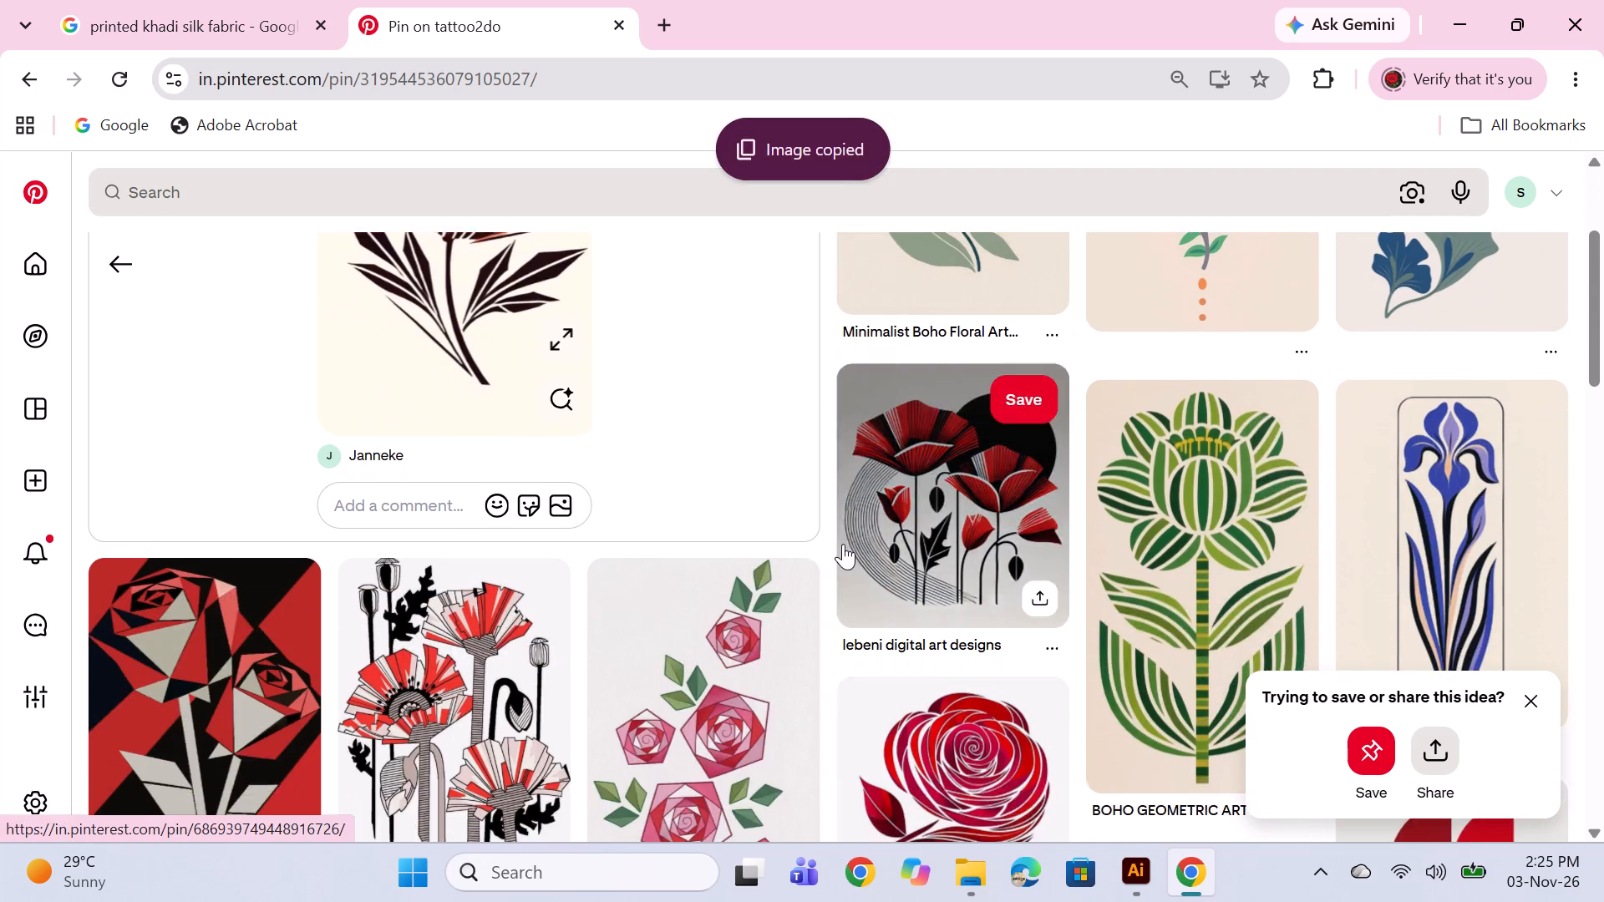
scroll(826, 543, down, 1)
scroll(826, 543, up, 4)
Switch to Illustrator and create a new landscape A3 document, 16.5354 x 11.6929 in, in CMYK color.
click(1125, 861)
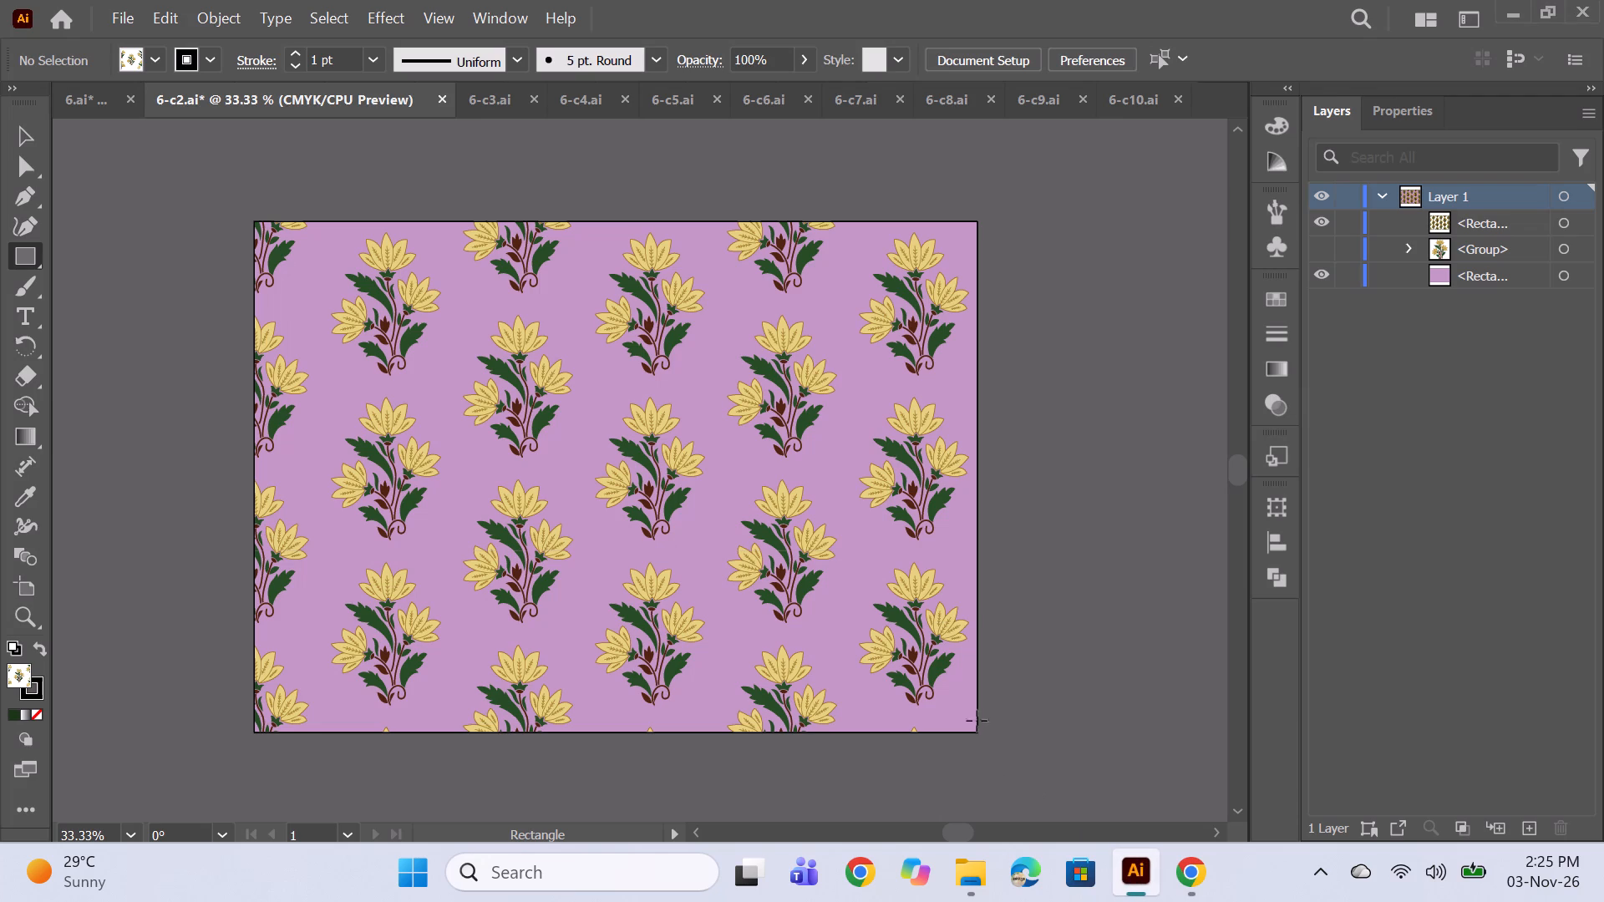
key(ctrl+n)
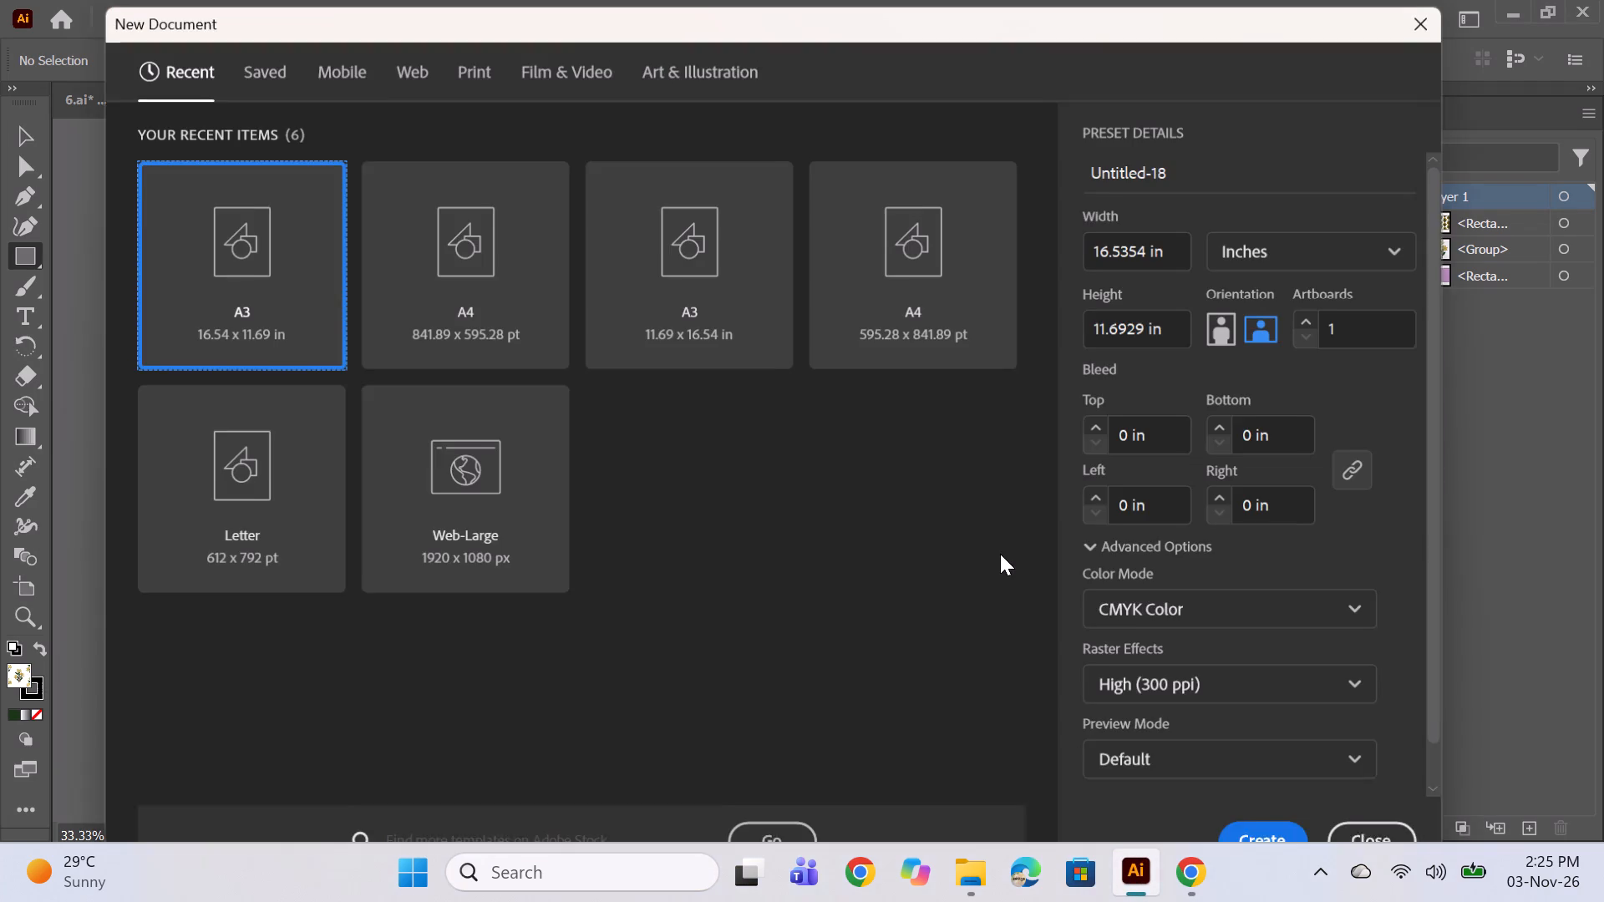
key(Return)
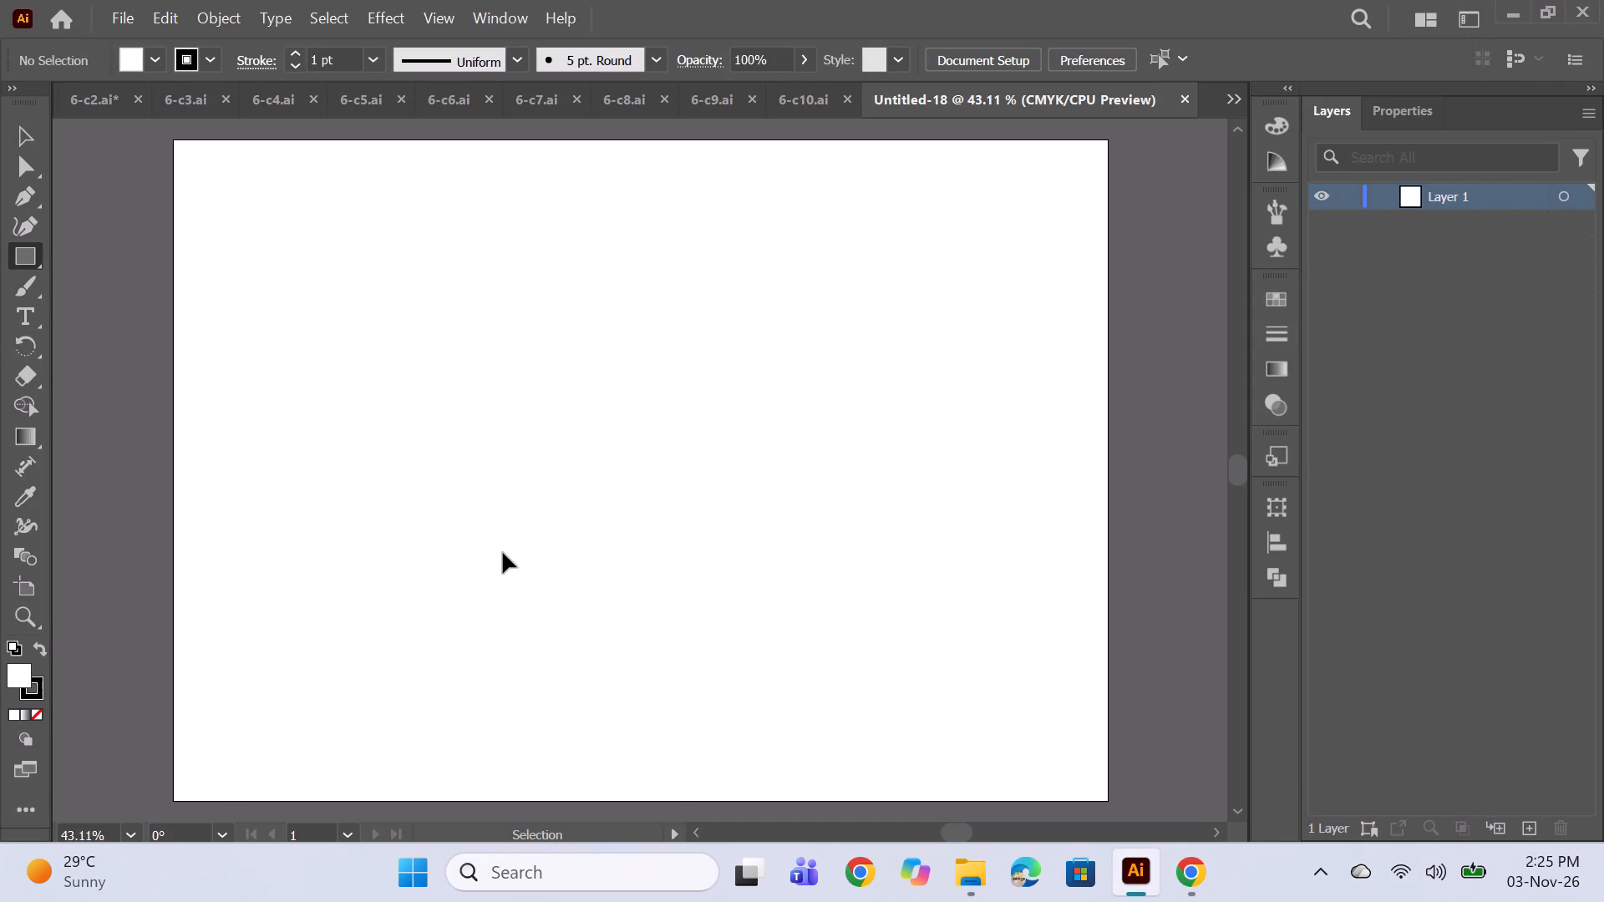
Paste the copied flower image and scale it down proportionally about its centre until it fits well inside the artboard.
key(ctrl+v)
click(43, 139)
alt+scroll(619, 332, down, 1)
alt+scroll(799, 506, down, 1)
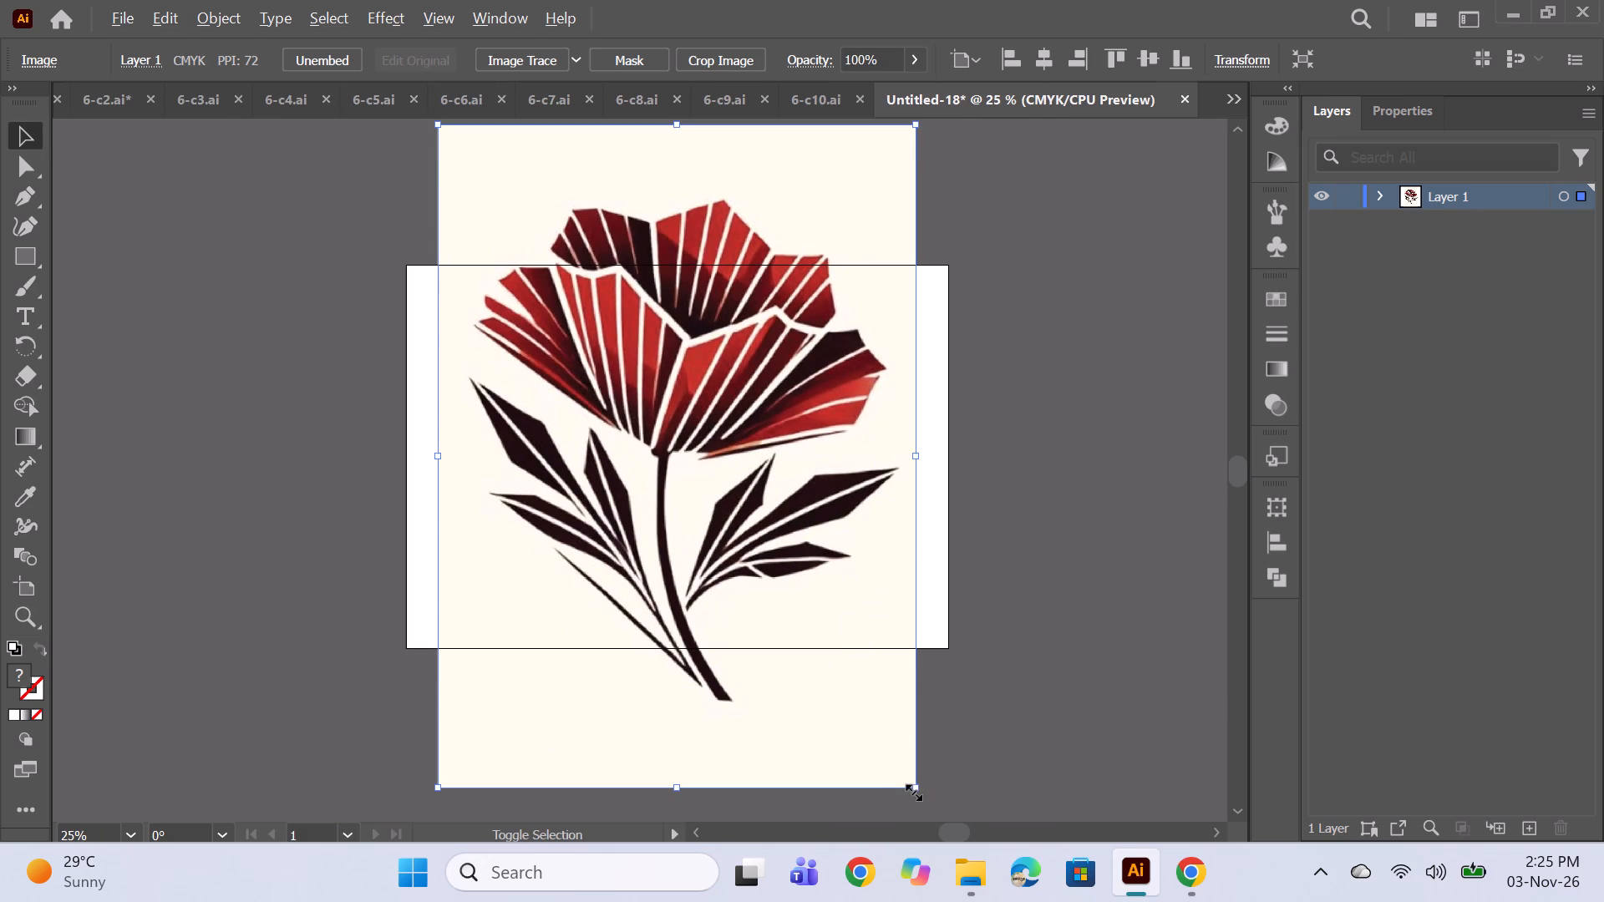
alt+shift+click(909, 786)
click(891, 760)
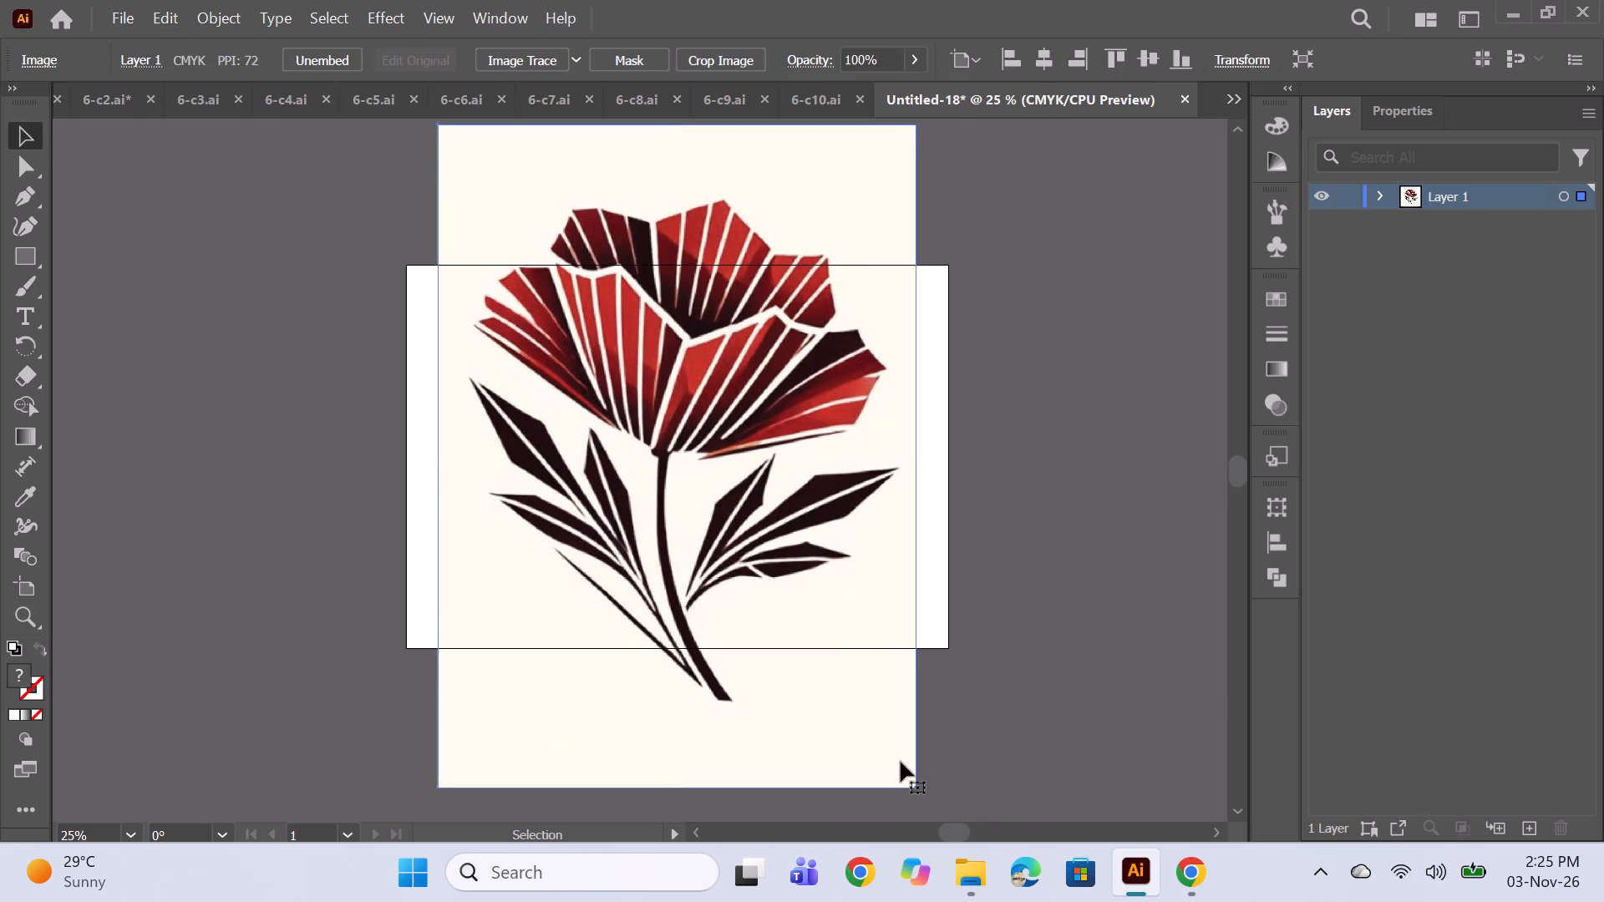
alt+shift+drag(919, 787, 816, 622)
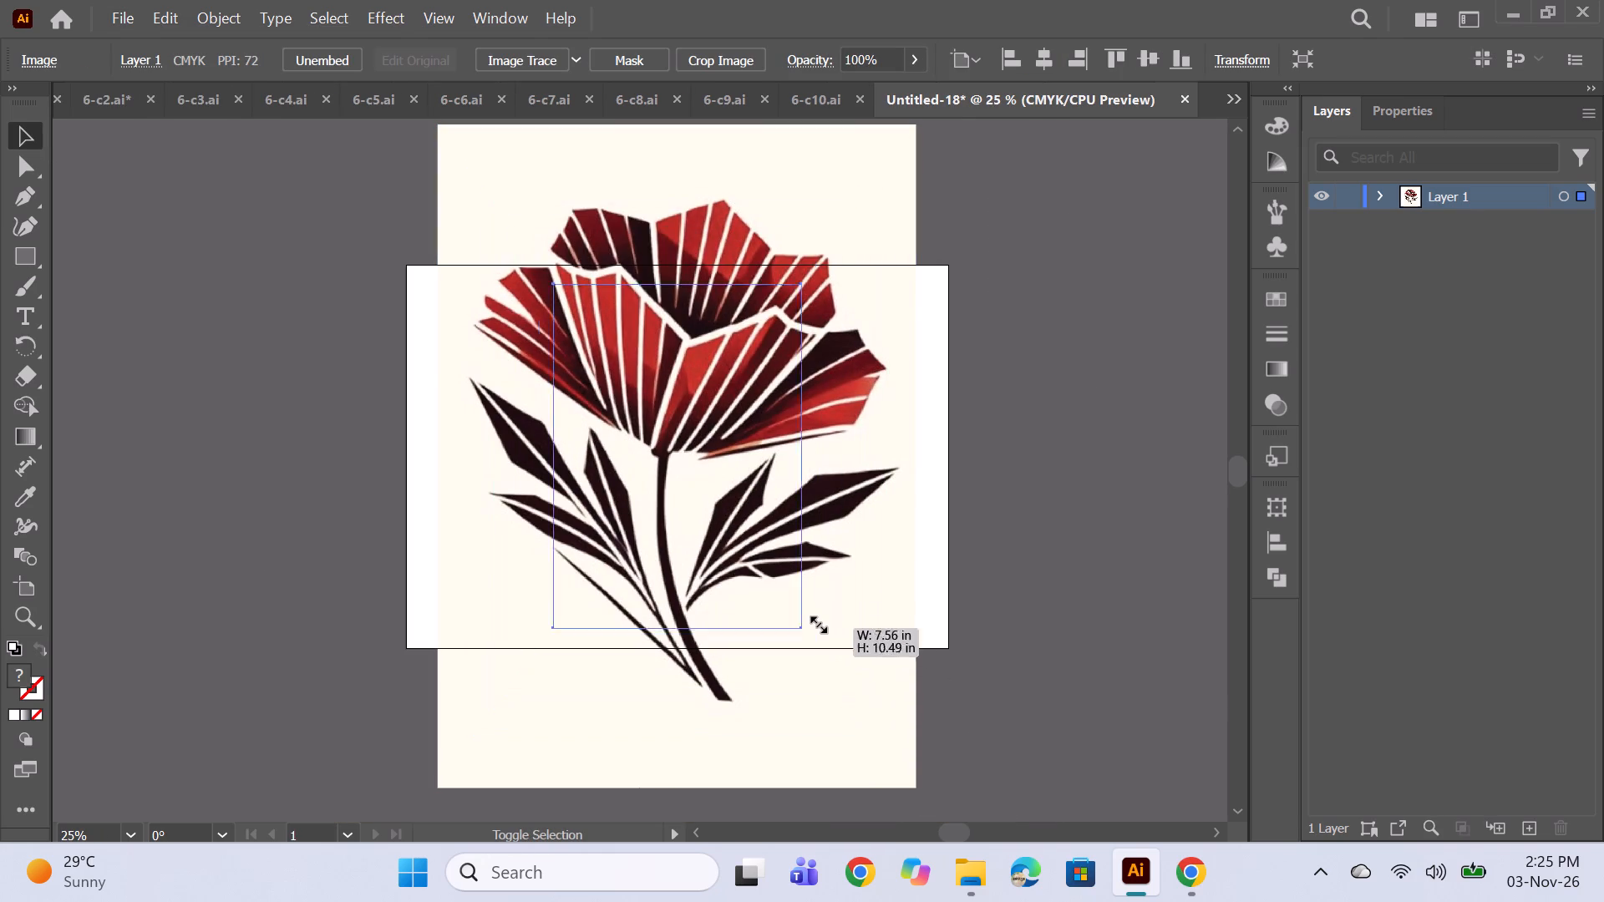
alt+shift+drag(816, 622, 804, 595)
click(960, 537)
alt+scroll(717, 400, up, 2)
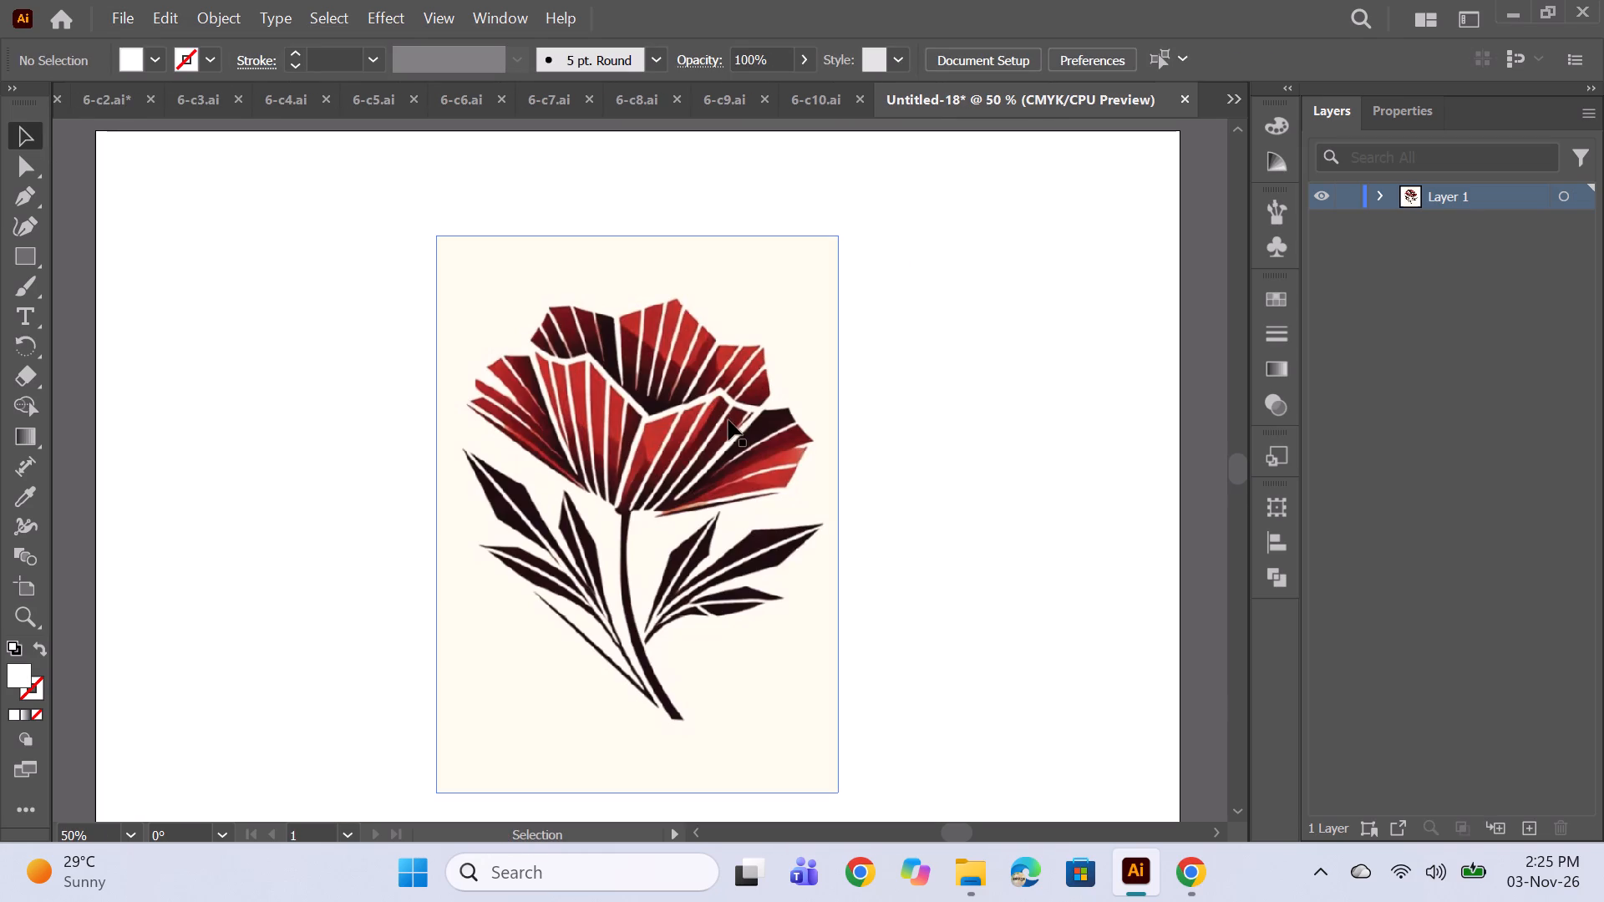
click(688, 412)
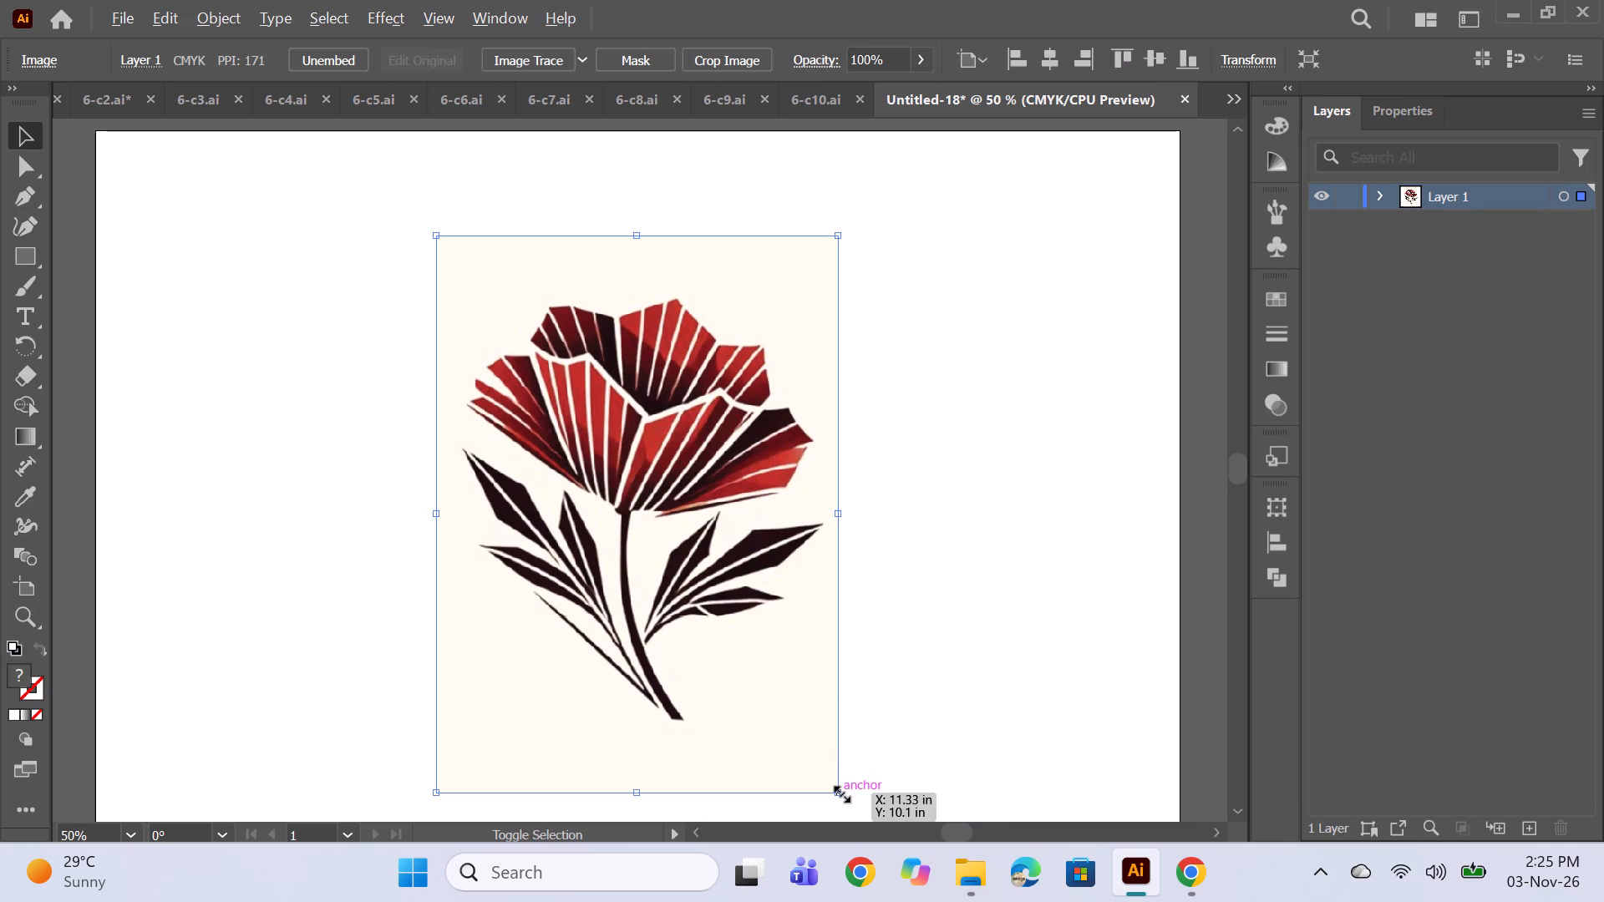
alt+shift+drag(840, 792, 760, 679)
click(935, 644)
With the Pen tool, trace the thin sliver under the flower's leftmost petals as a closed curved shape about 1.31 in long.
alt+scroll(679, 454, up, 2)
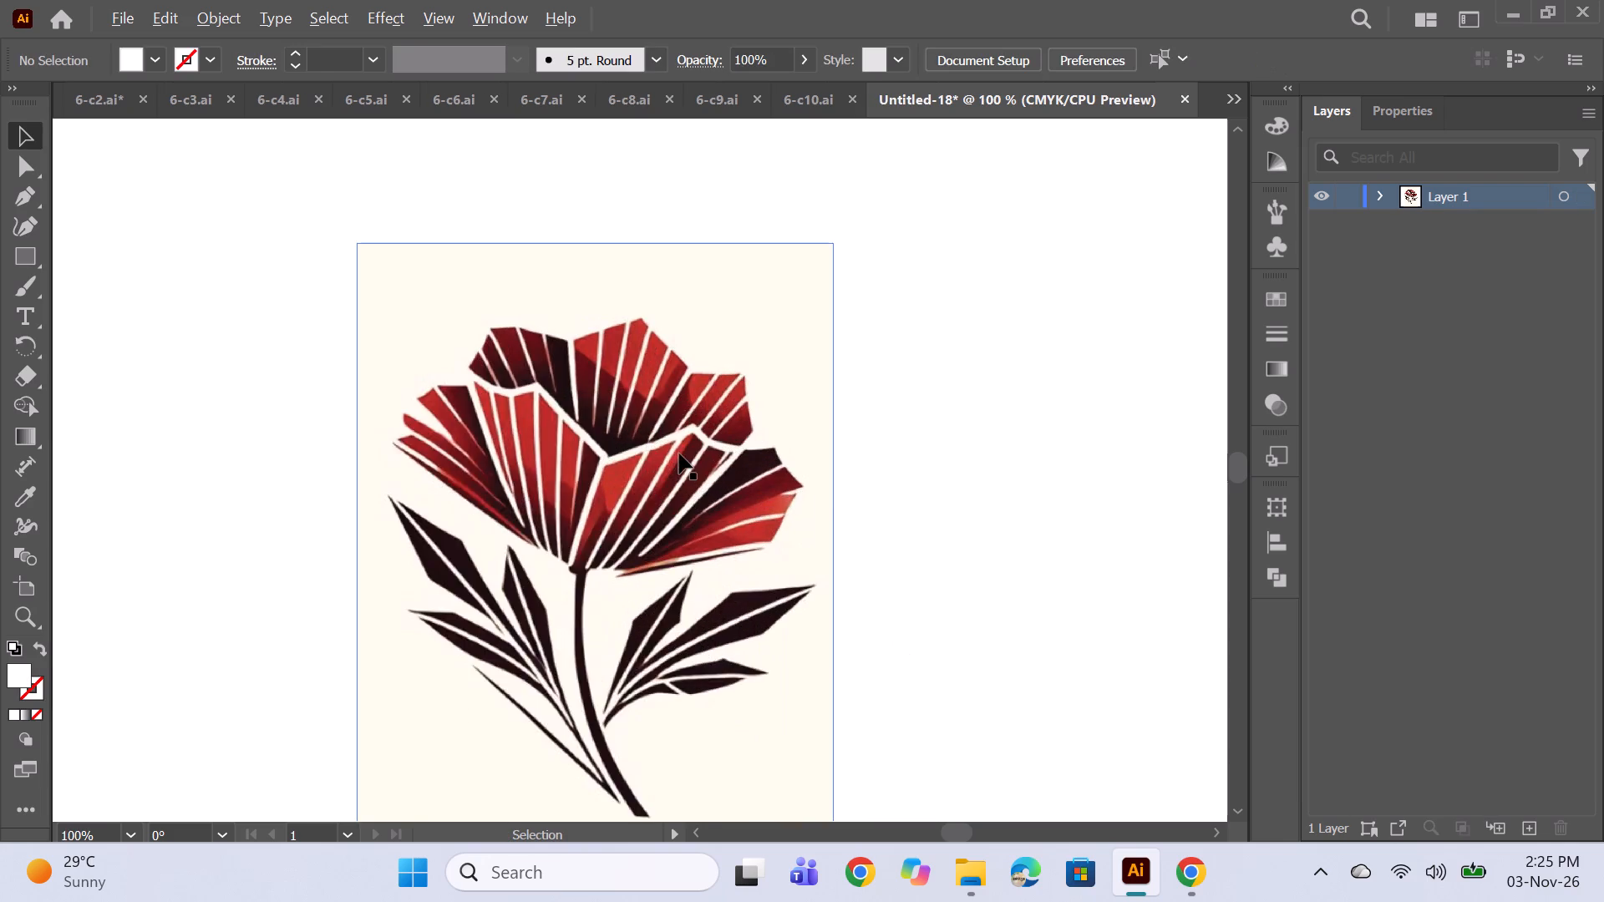
alt+scroll(679, 454, up, 1)
scroll(679, 454, down, 5)
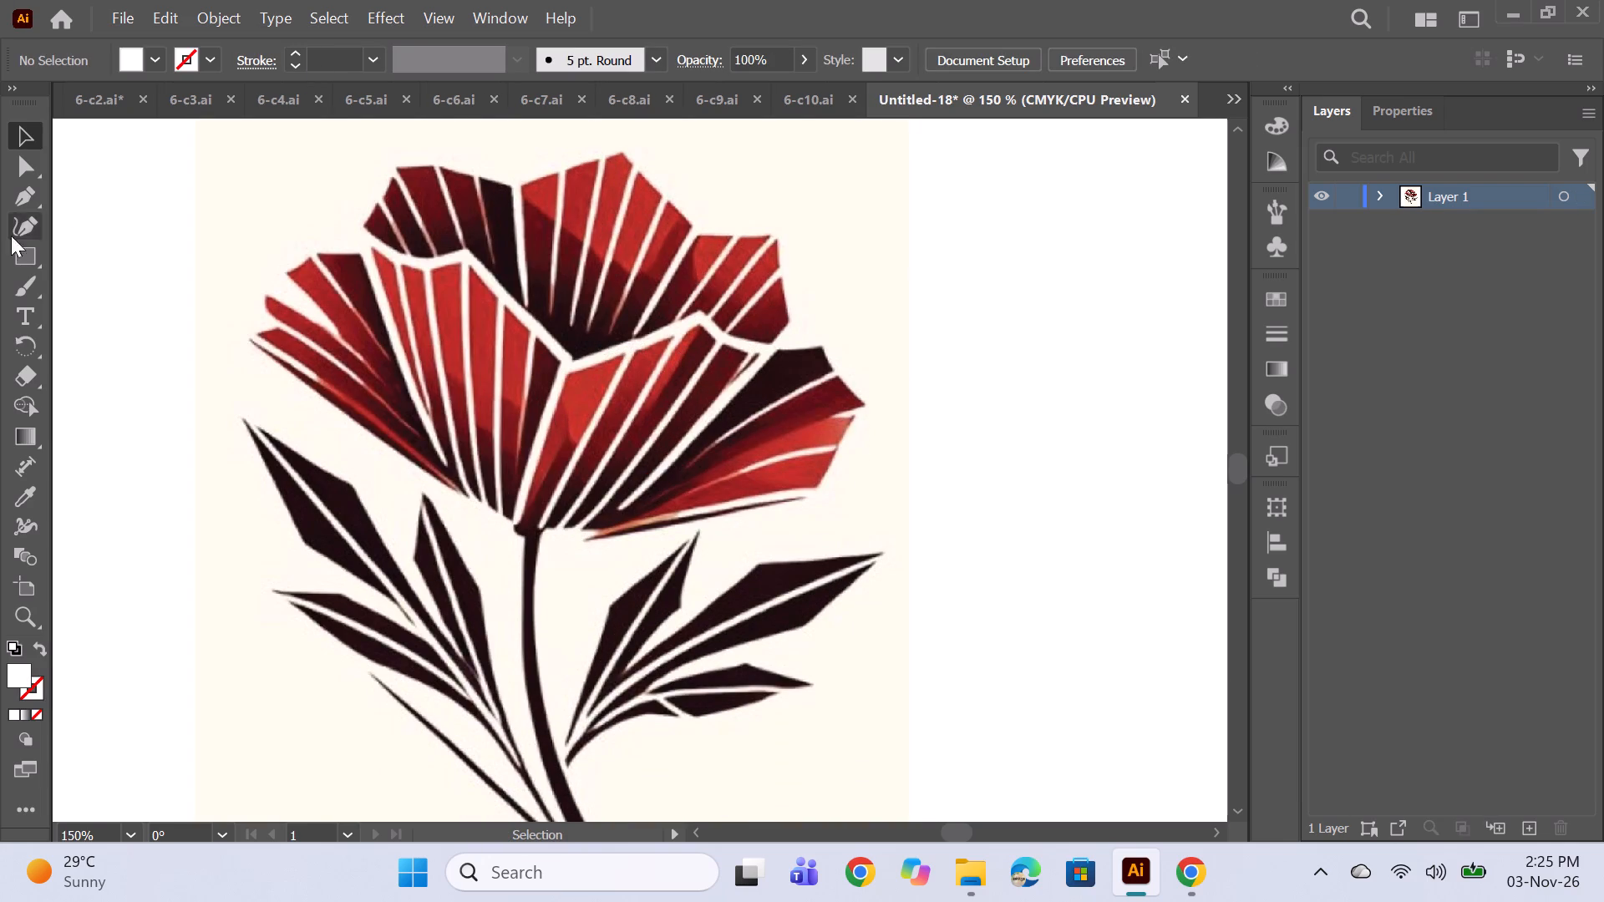
click(21, 201)
scroll(471, 361, up, 1)
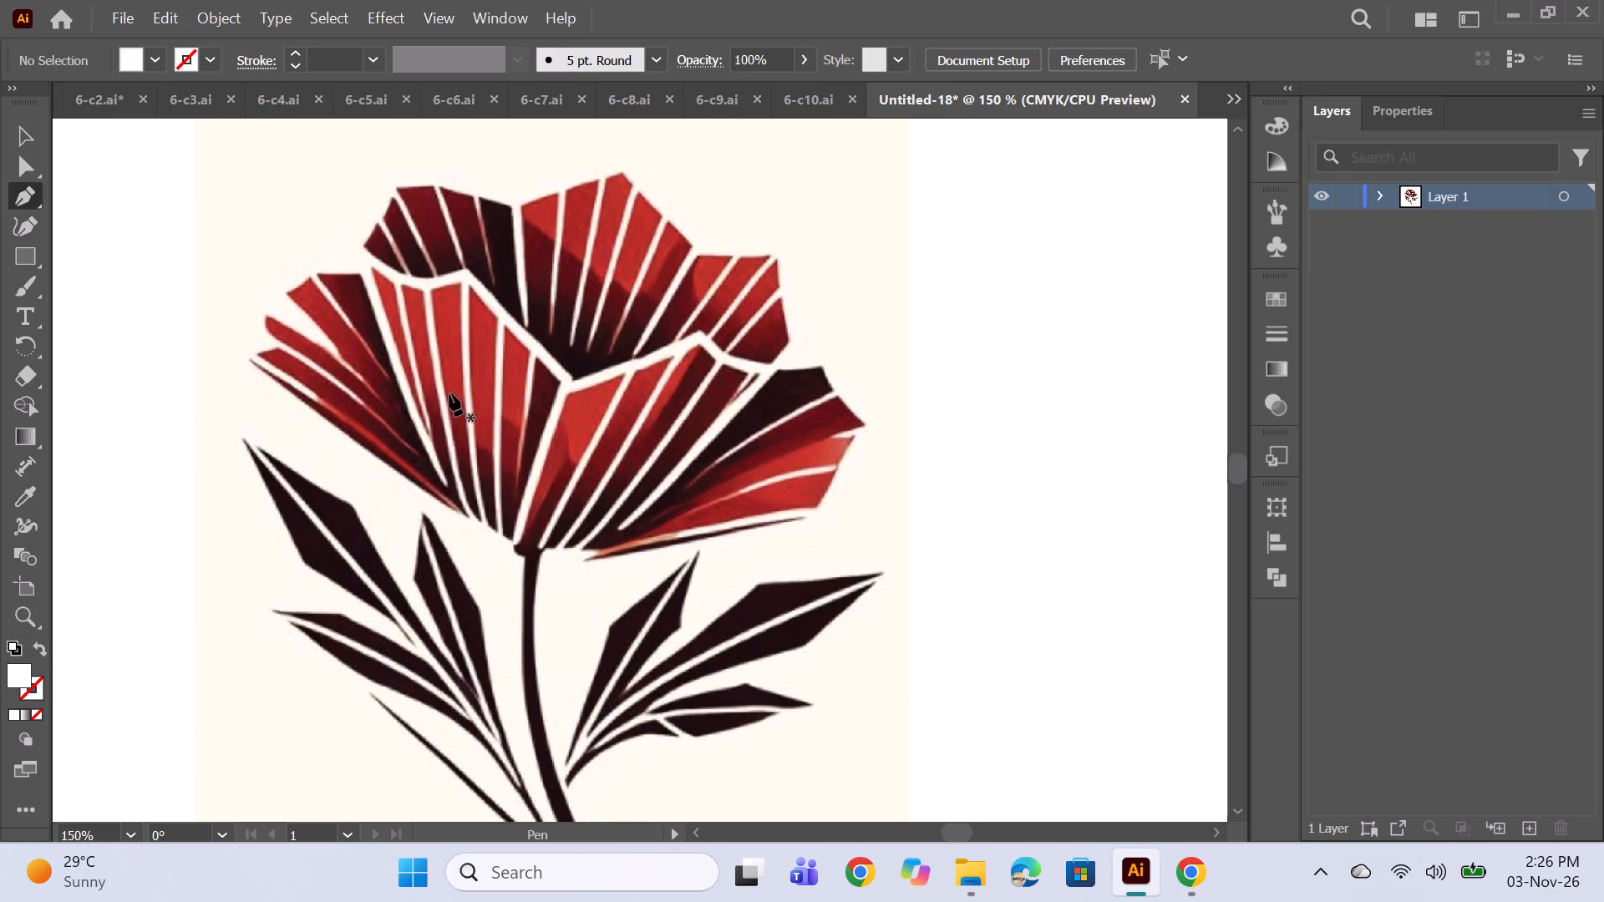
scroll(454, 395, down, 3)
scroll(479, 398, up, 5)
alt+scroll(523, 367, up, 1)
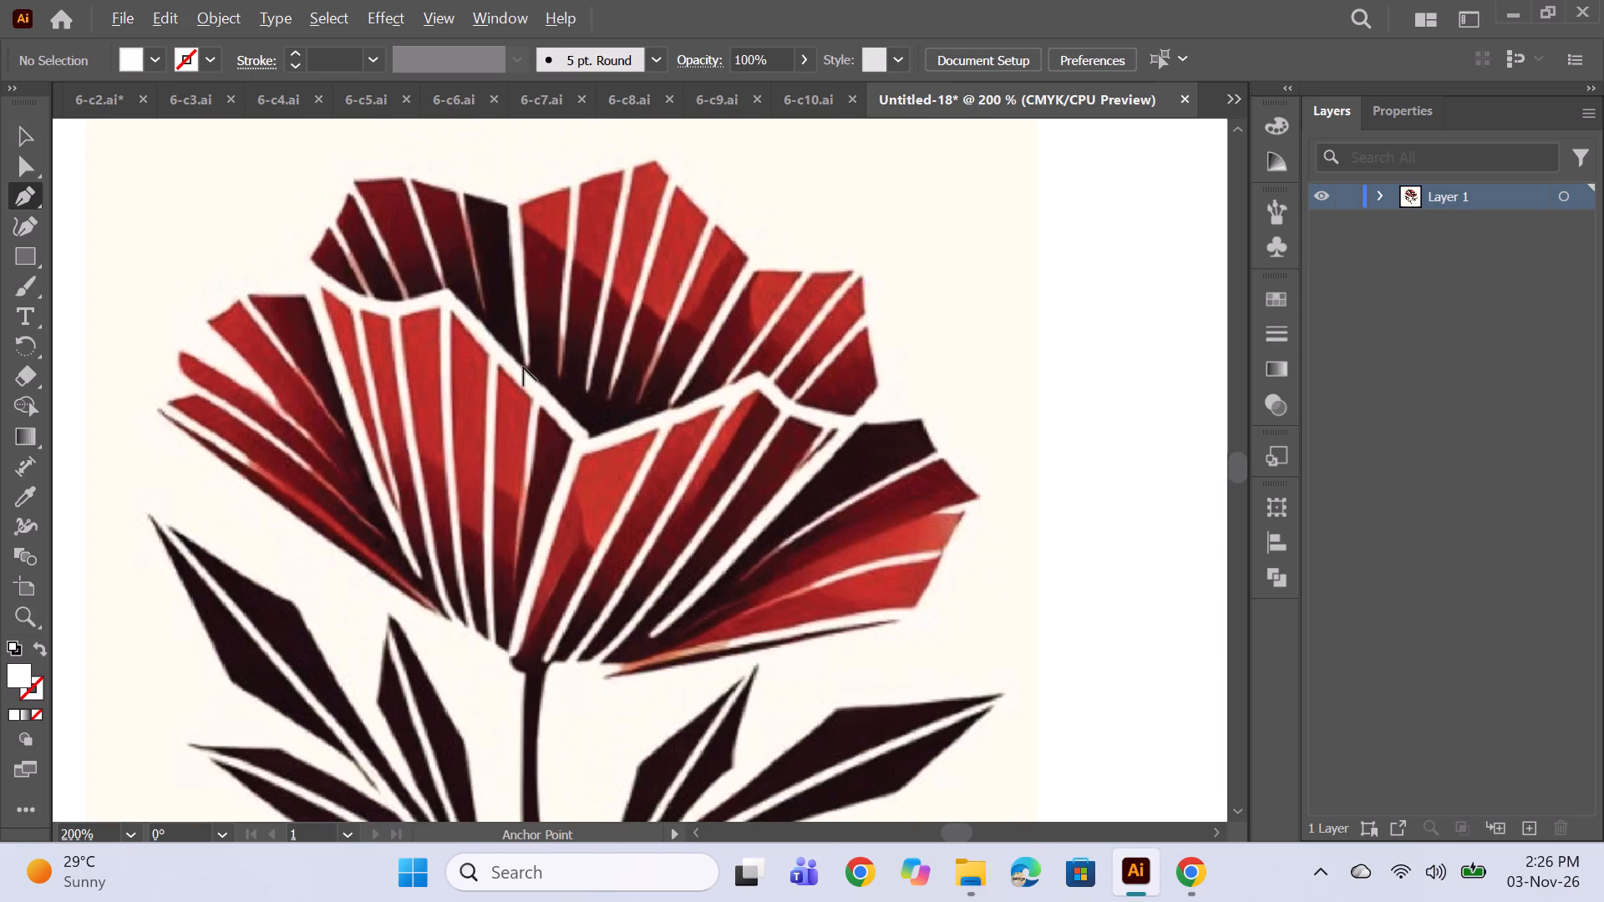
alt+scroll(523, 367, up, 1)
scroll(523, 367, down, 1)
scroll(372, 378, up, 7)
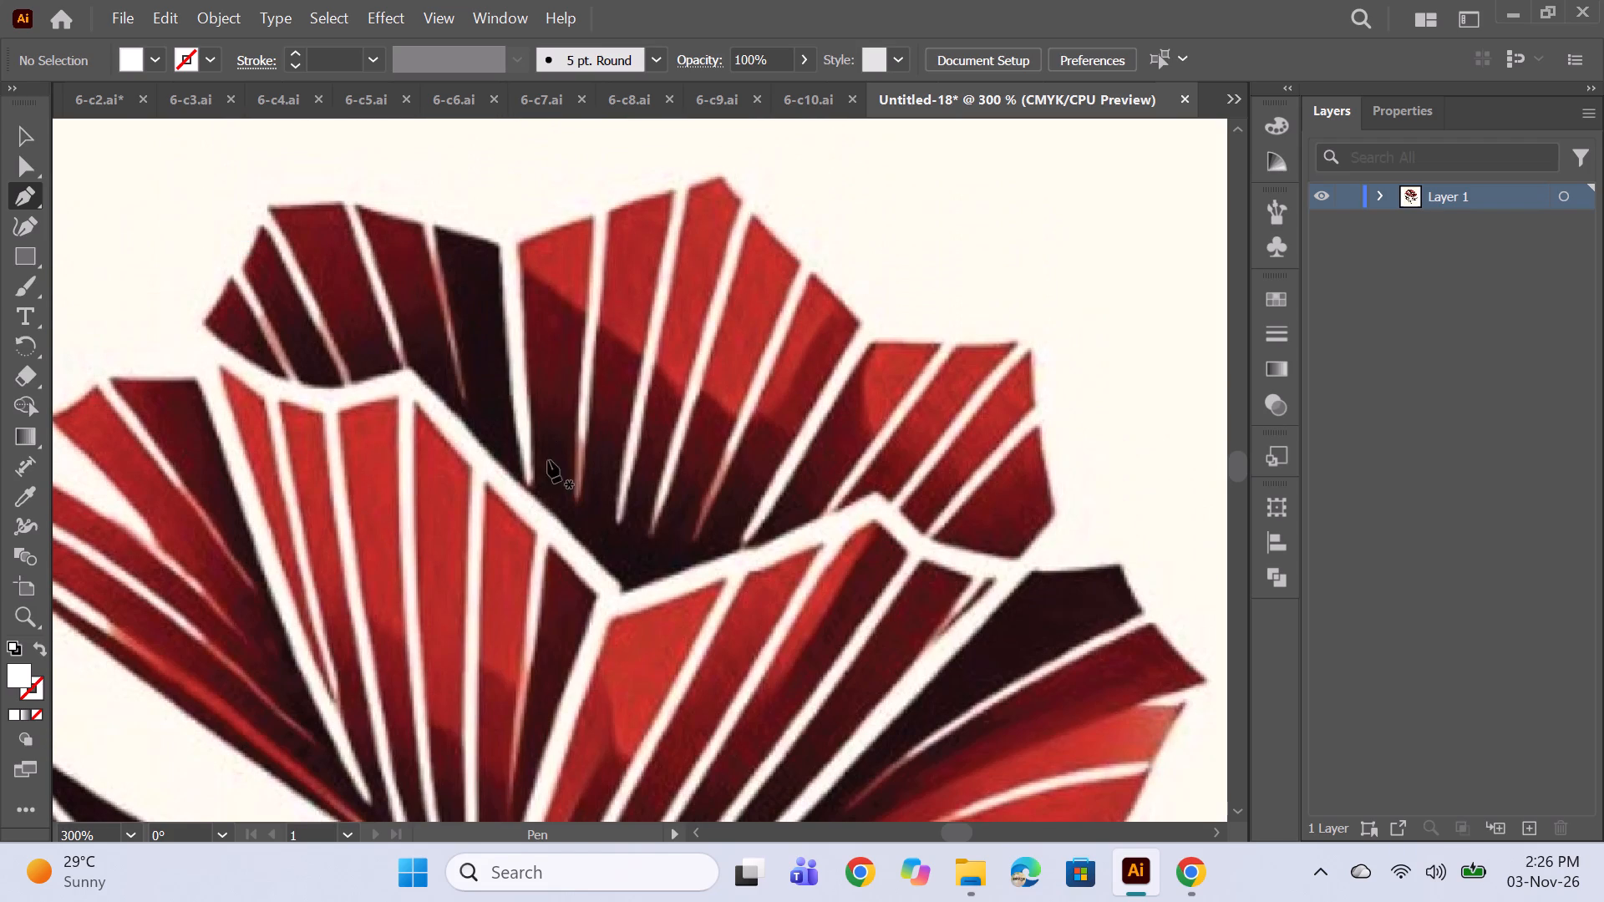
key(space)
key(space)
key(space)
key(space)
key(space)
drag(485, 481, 641, 413)
scroll(280, 445, down, 2)
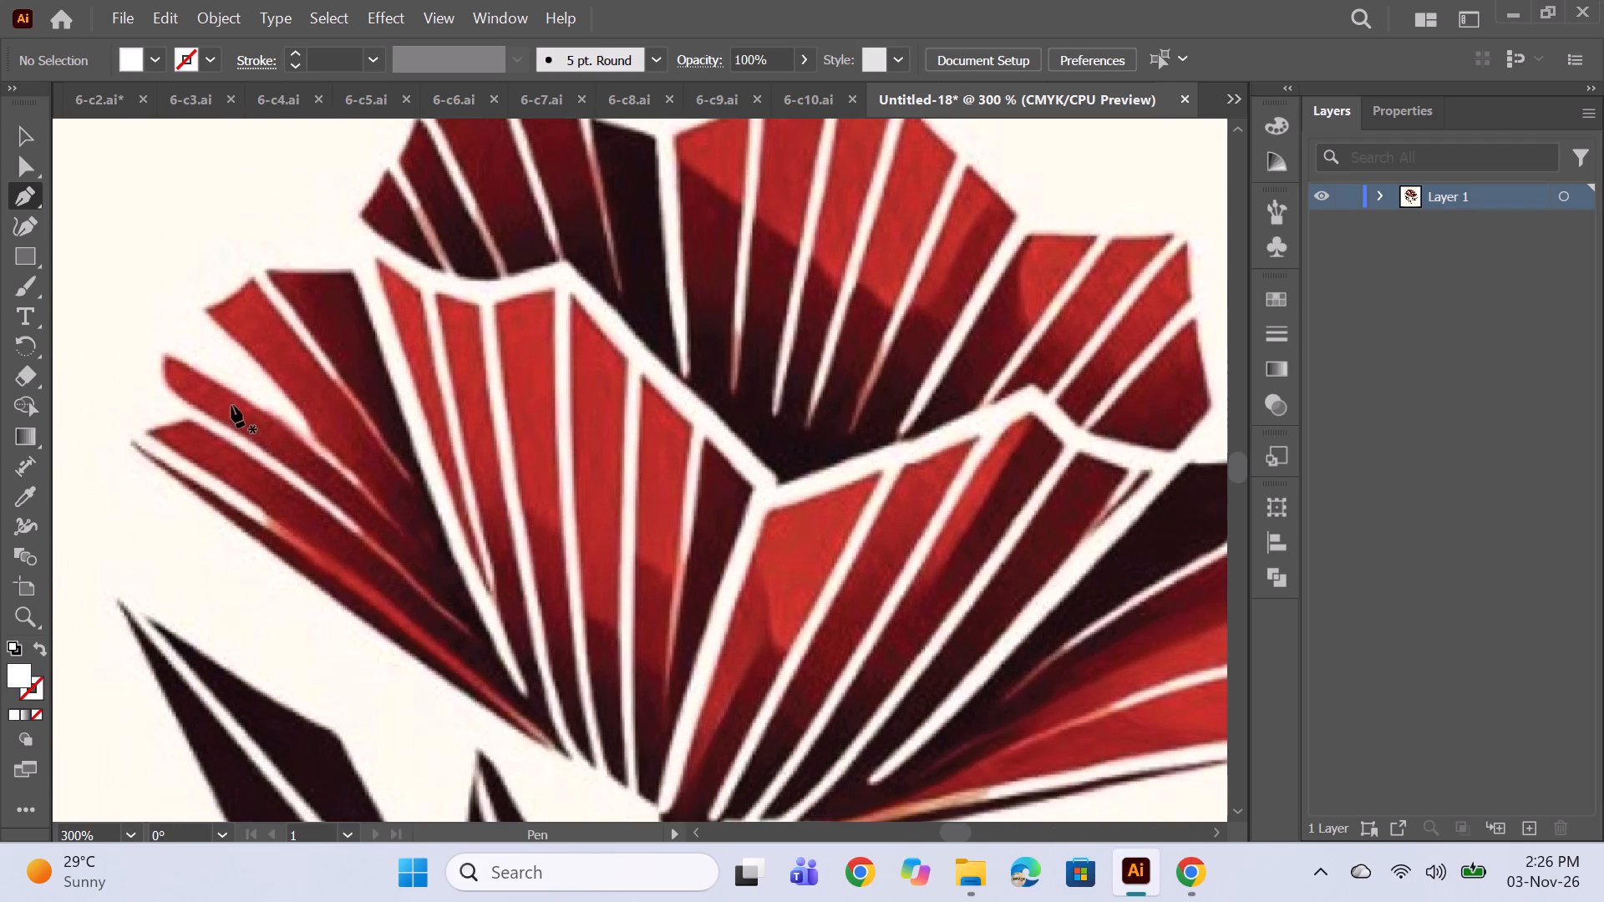
click(130, 441)
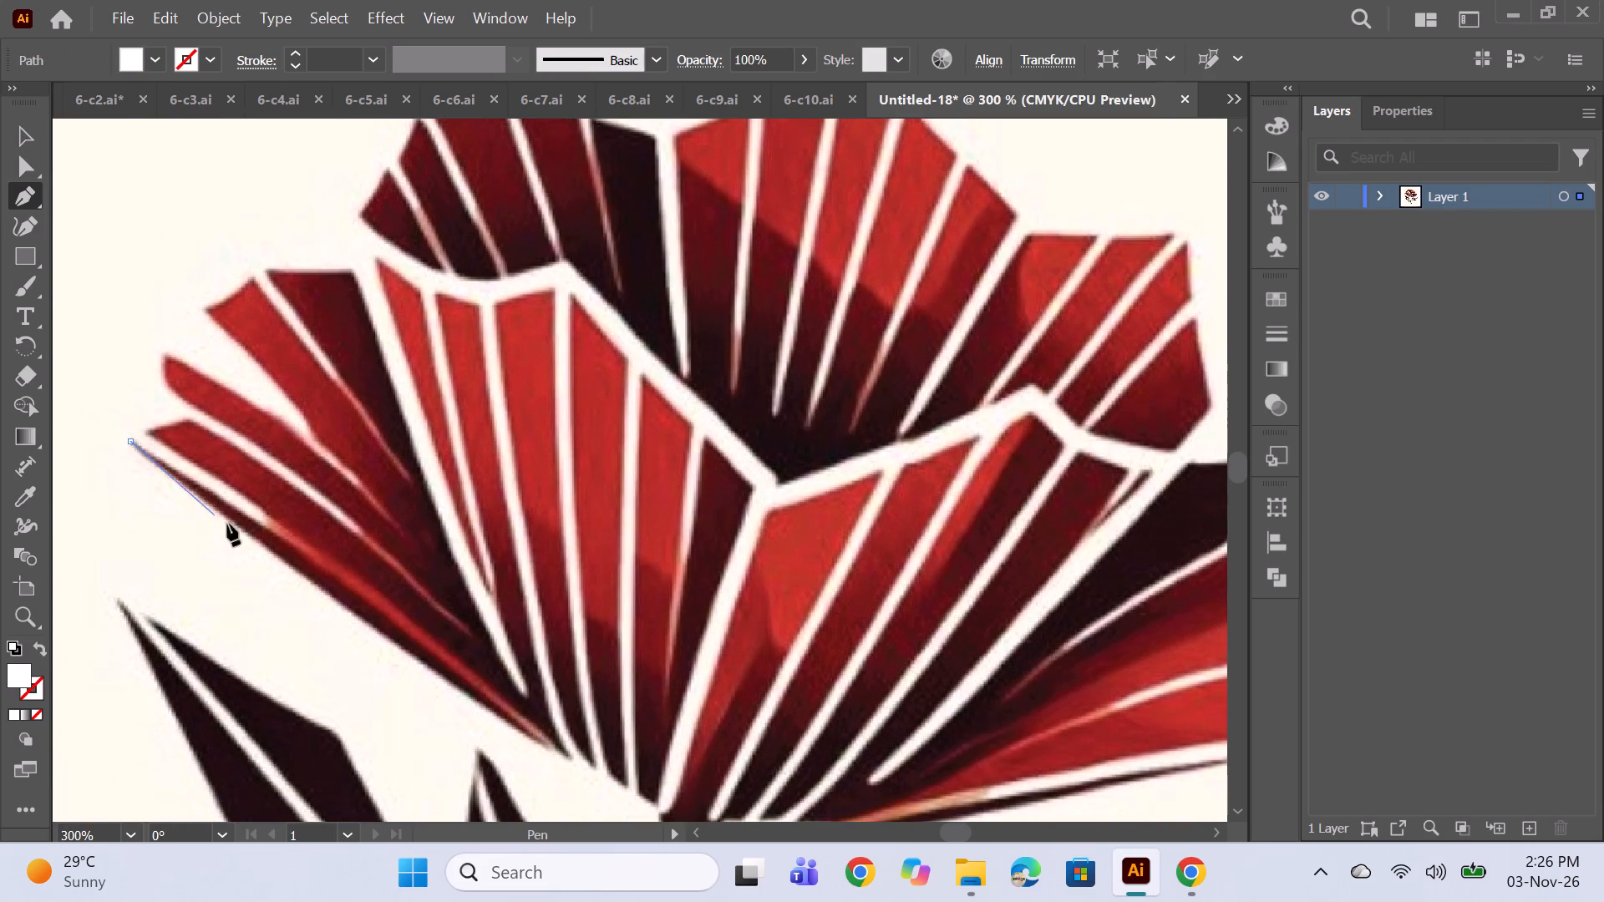
drag(546, 746, 635, 790)
alt+click(546, 747)
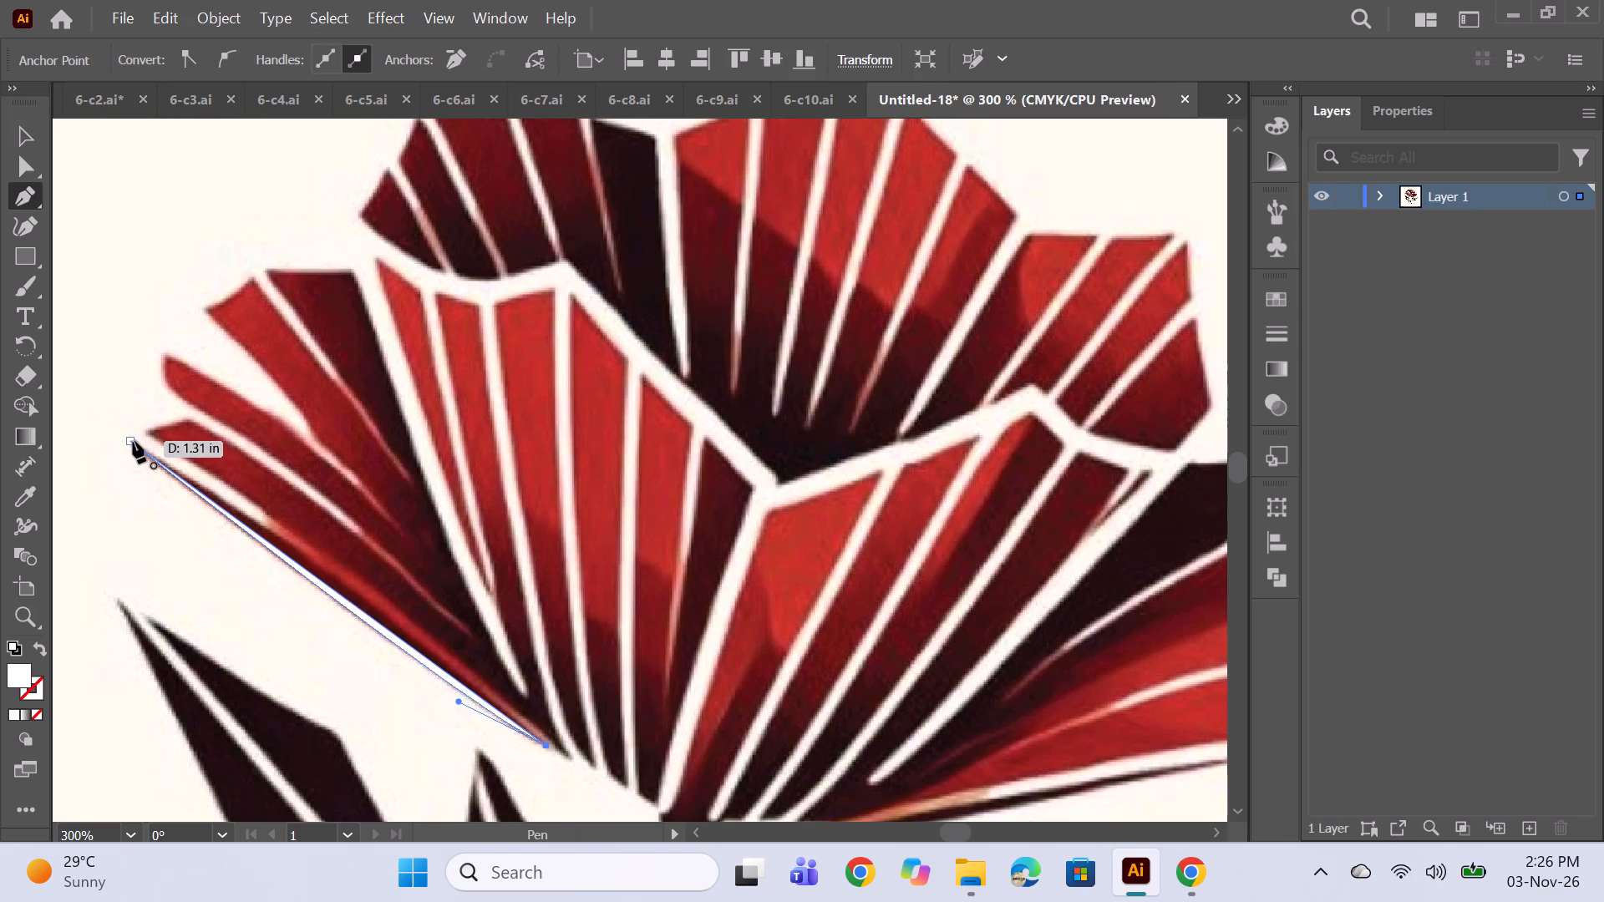
drag(133, 441, 431, 473)
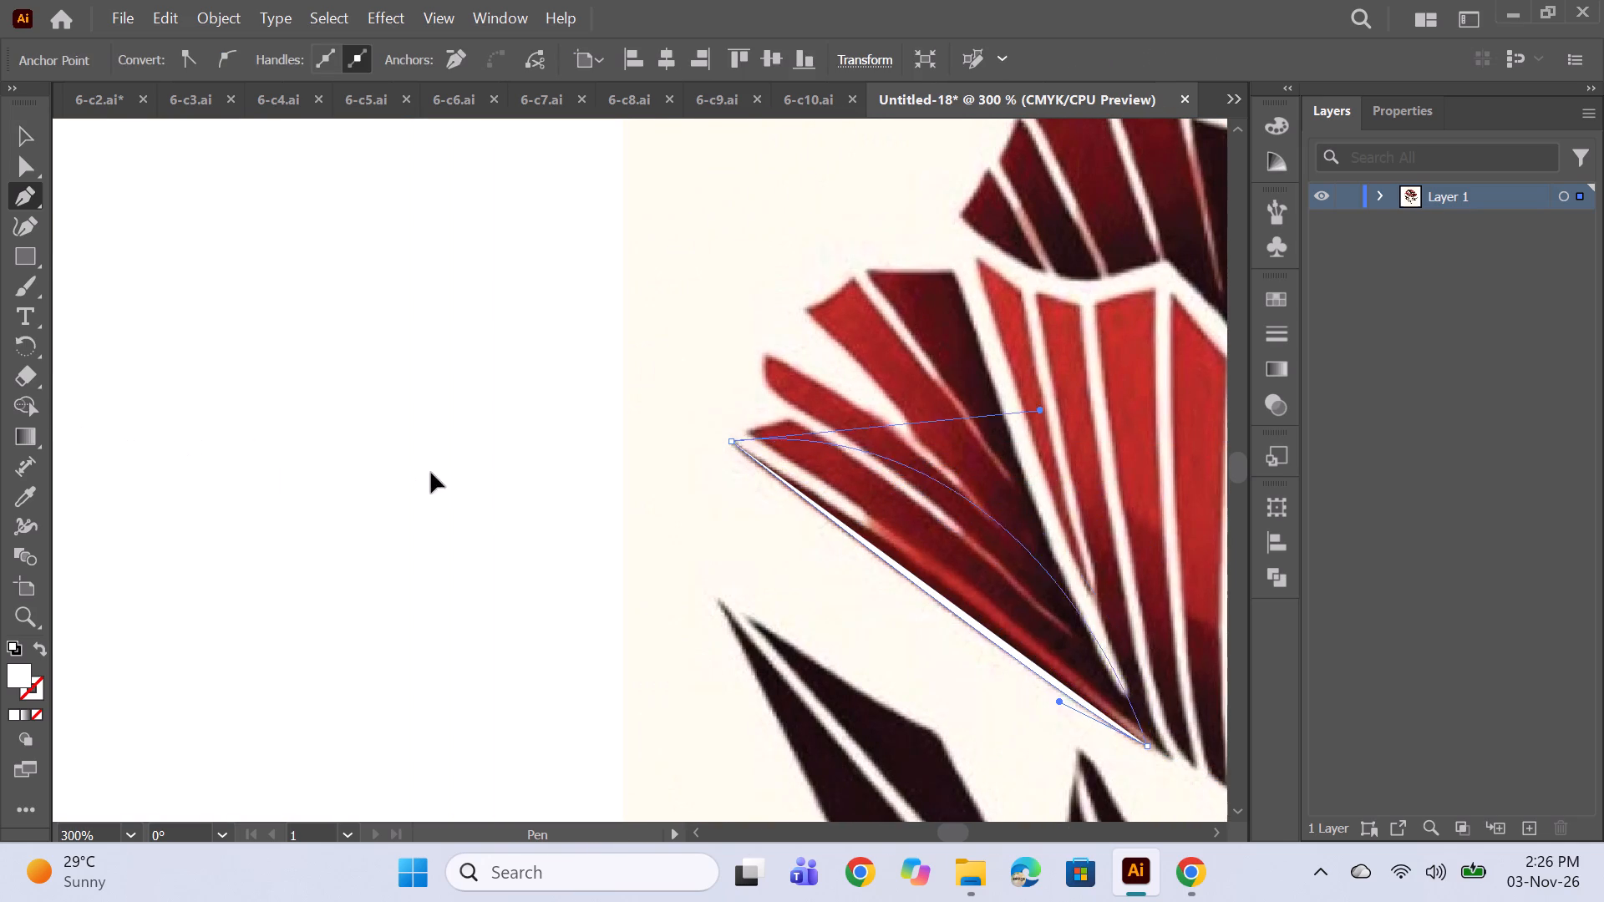
drag(431, 473, 566, 348)
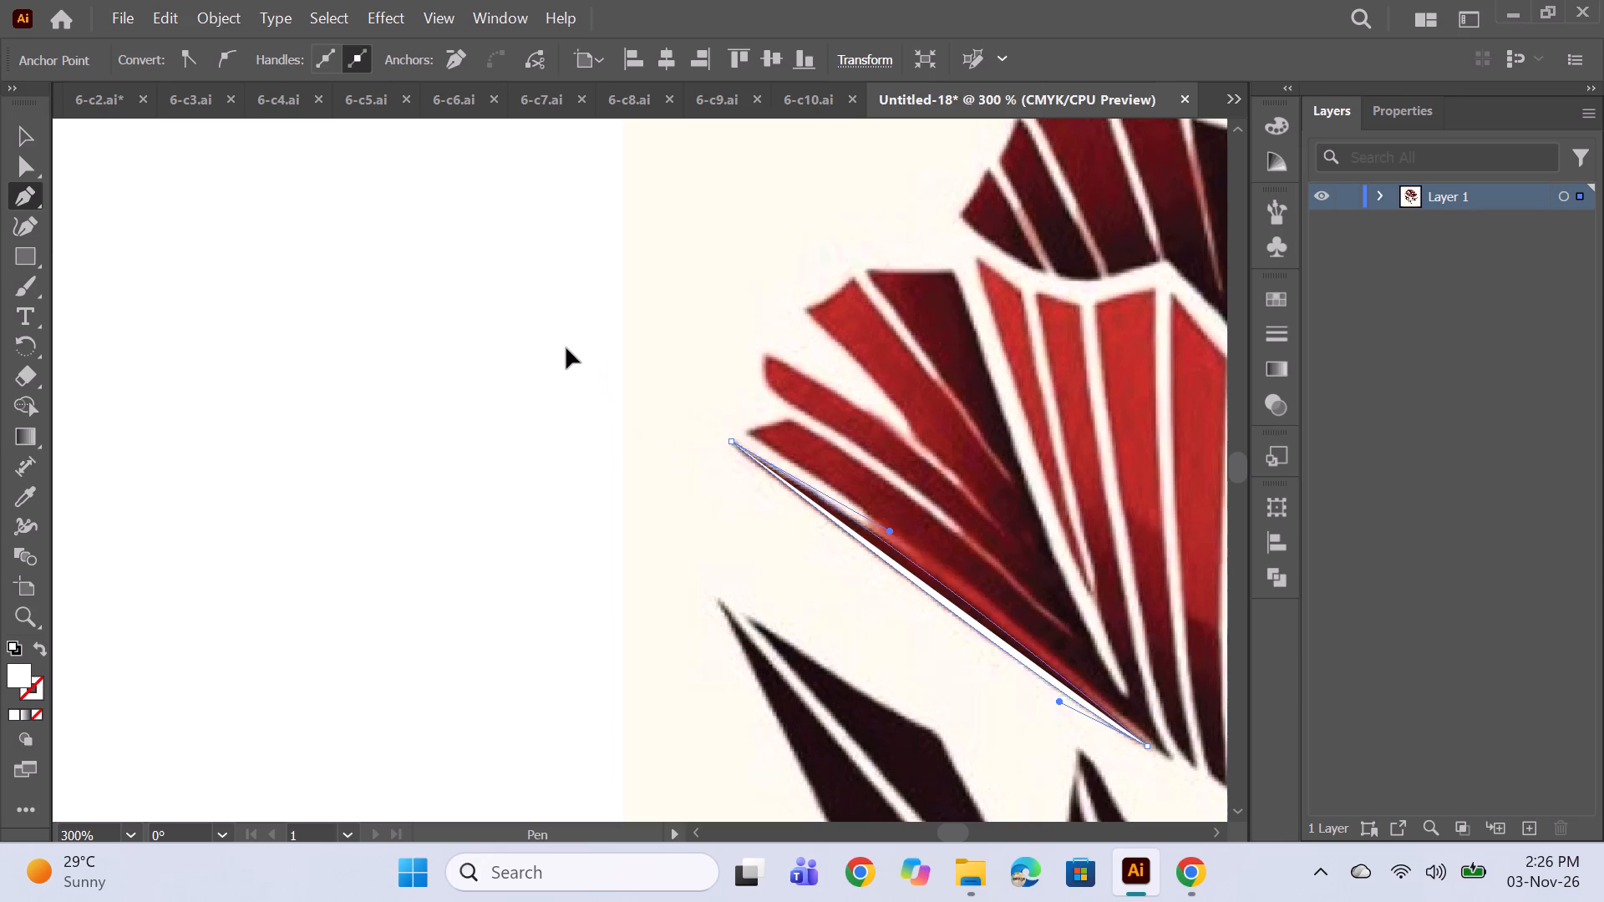
drag(566, 348, 566, 345)
Start a new Pen path at the leftmost petal's tip and run it along the lower edge to the front petal's base.
key(space)
key(space)
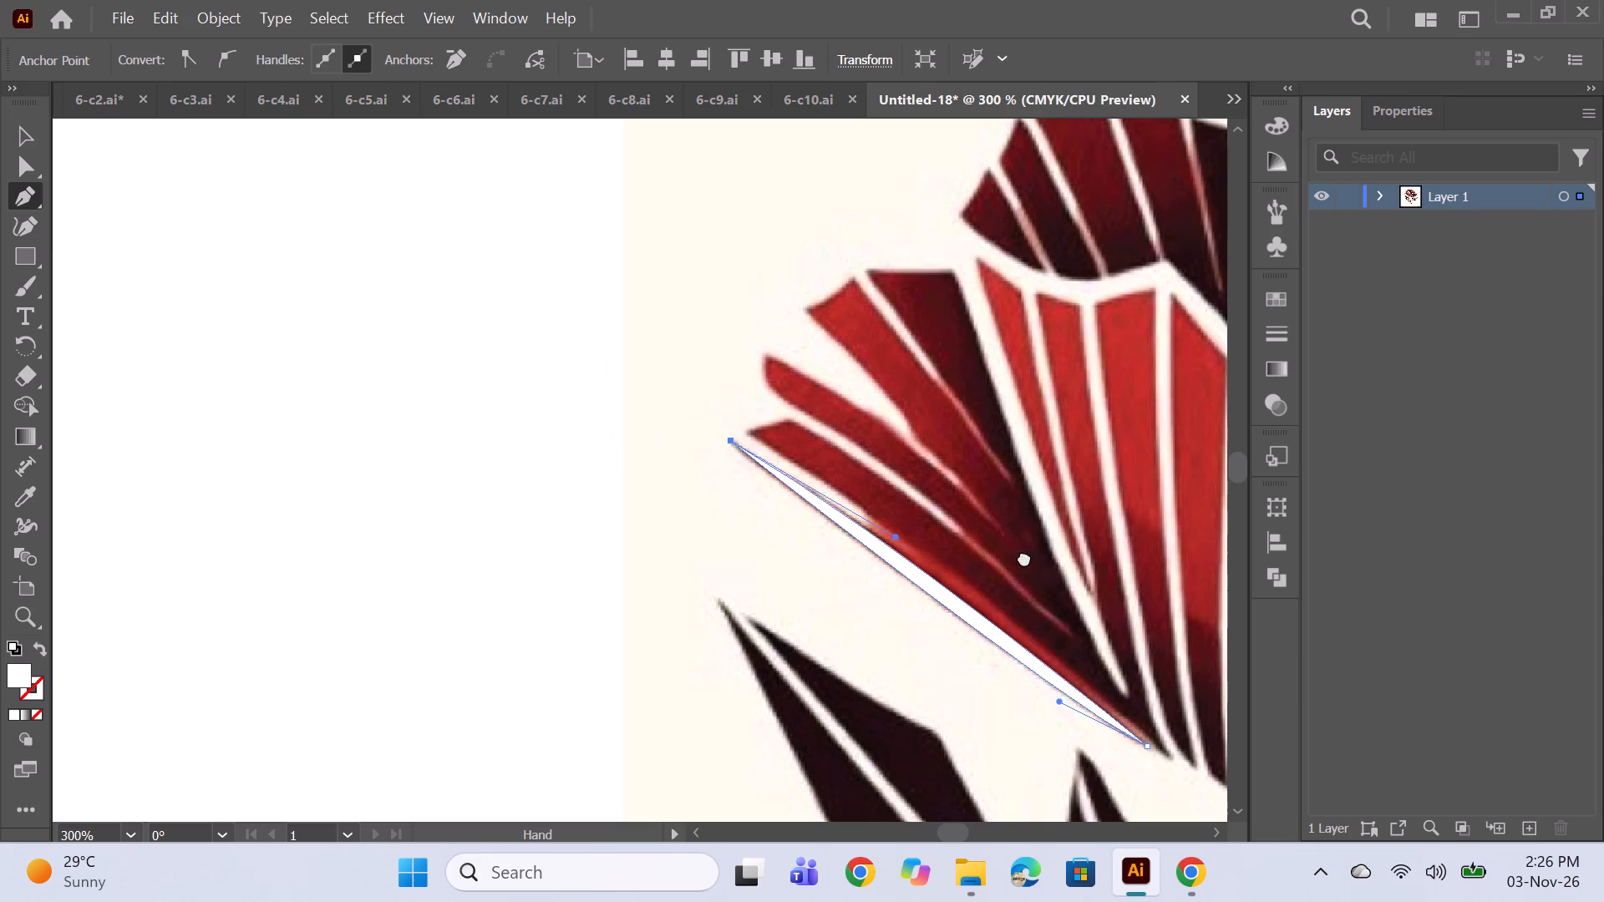
drag(1024, 557, 594, 548)
ctrl+click(449, 424)
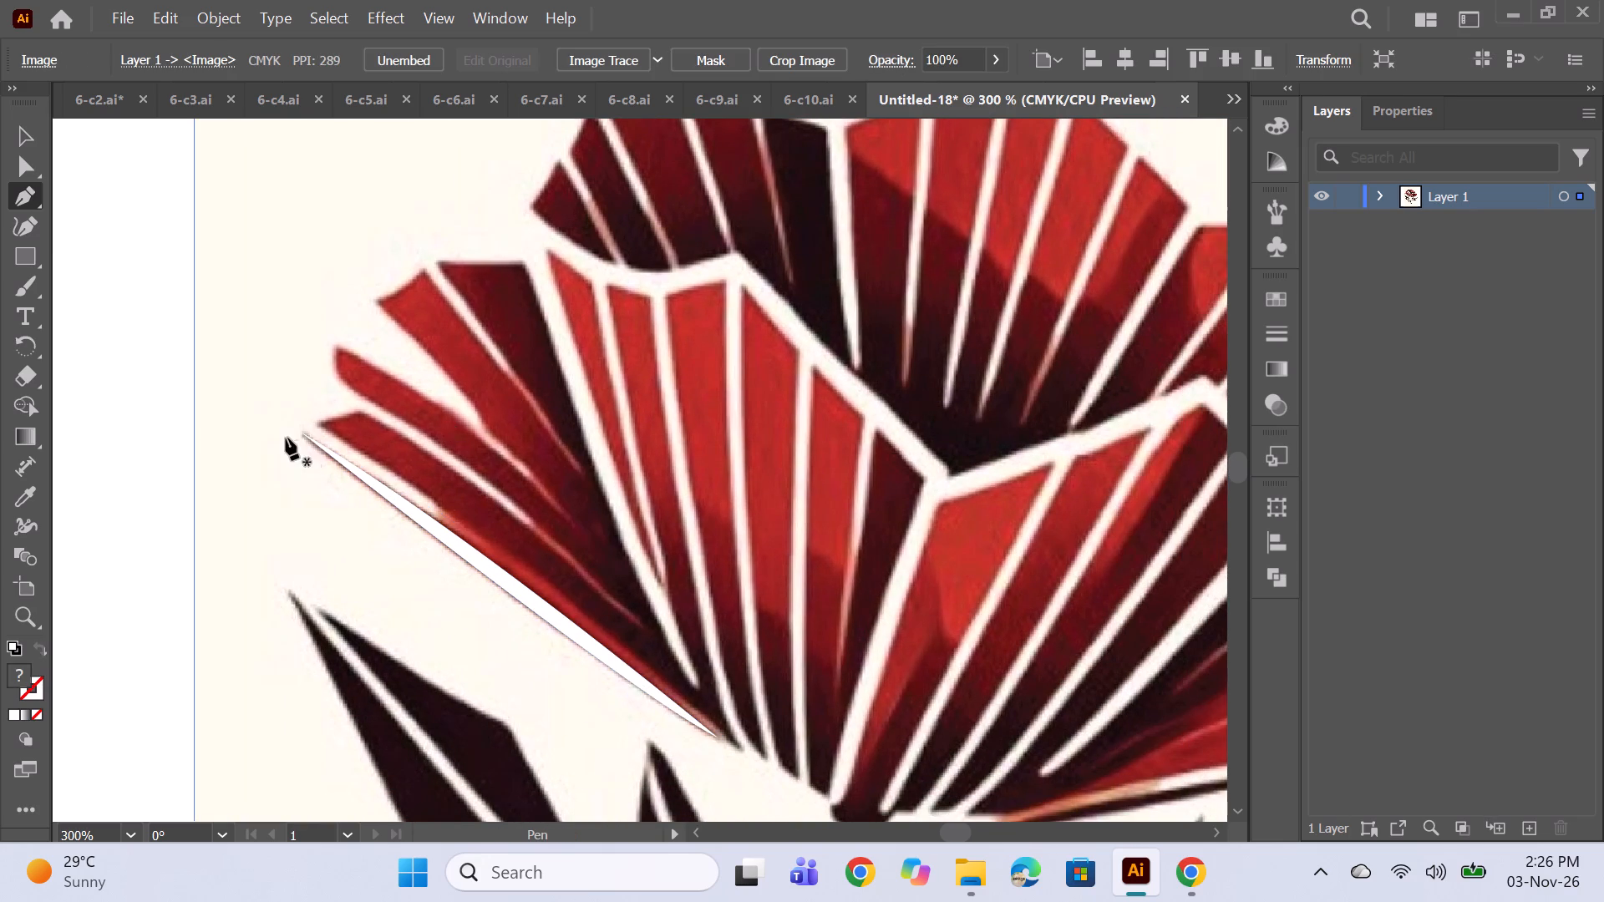
click(315, 426)
click(725, 739)
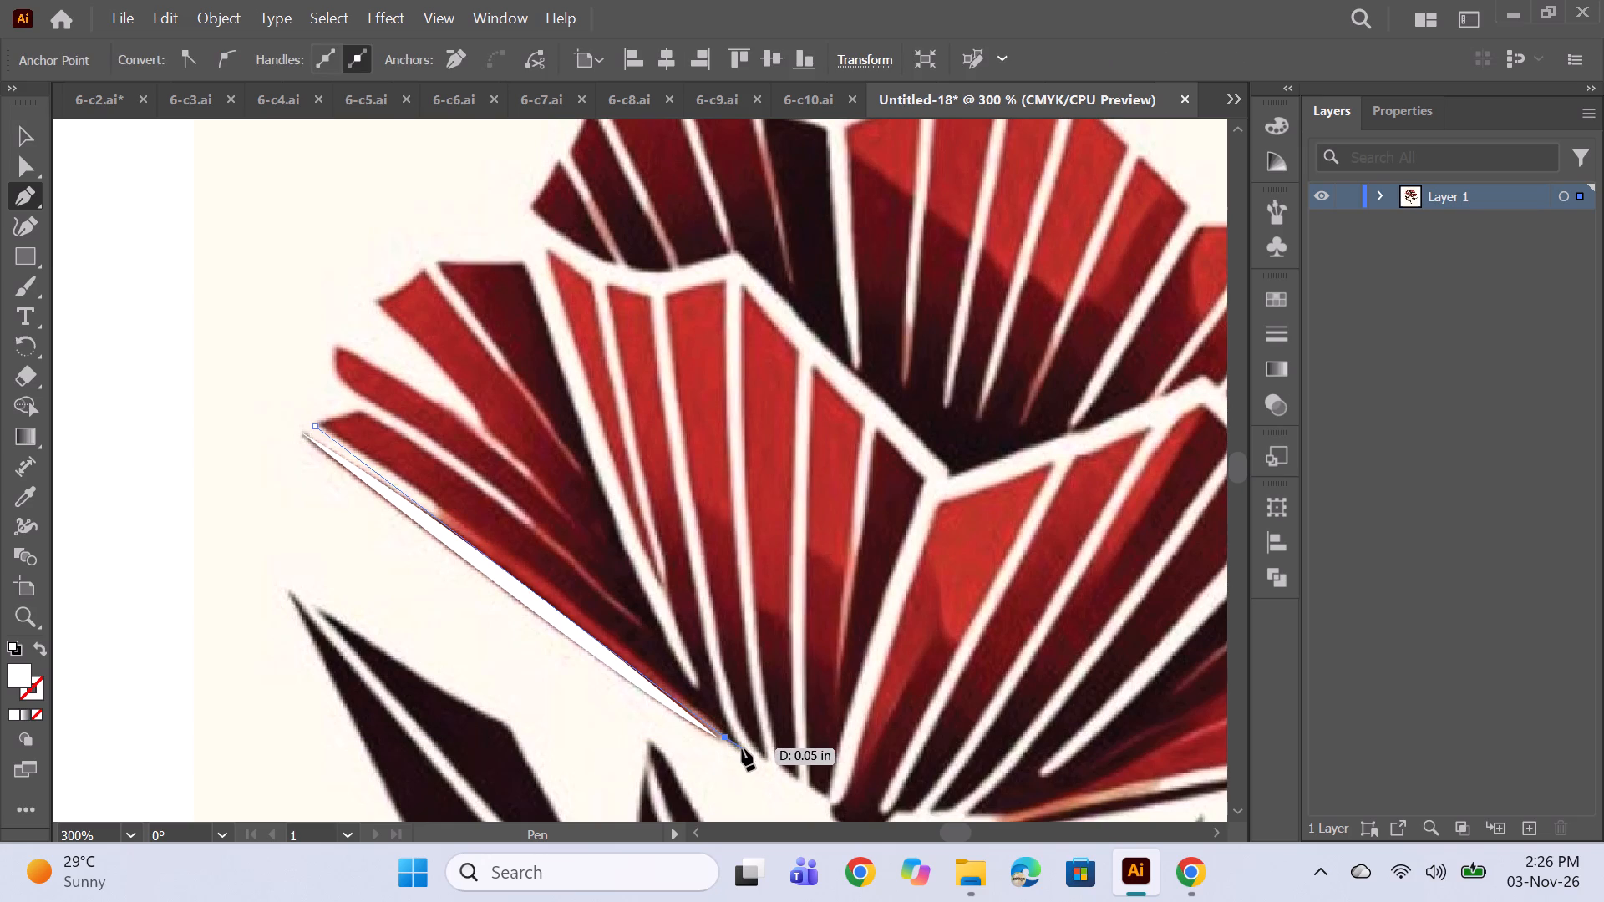
click(742, 748)
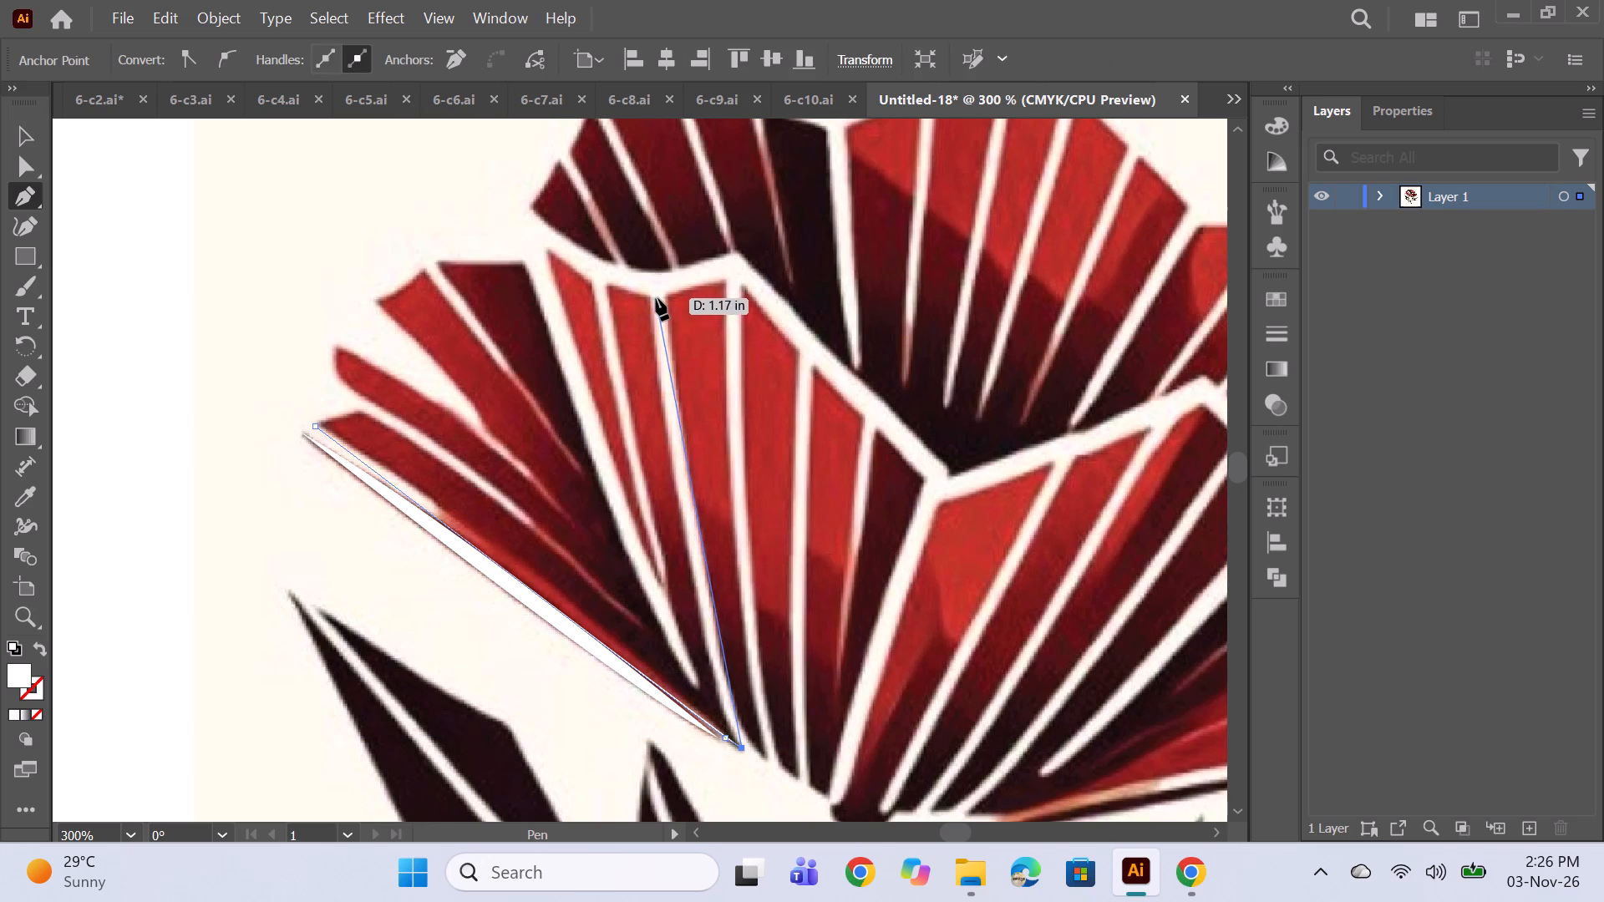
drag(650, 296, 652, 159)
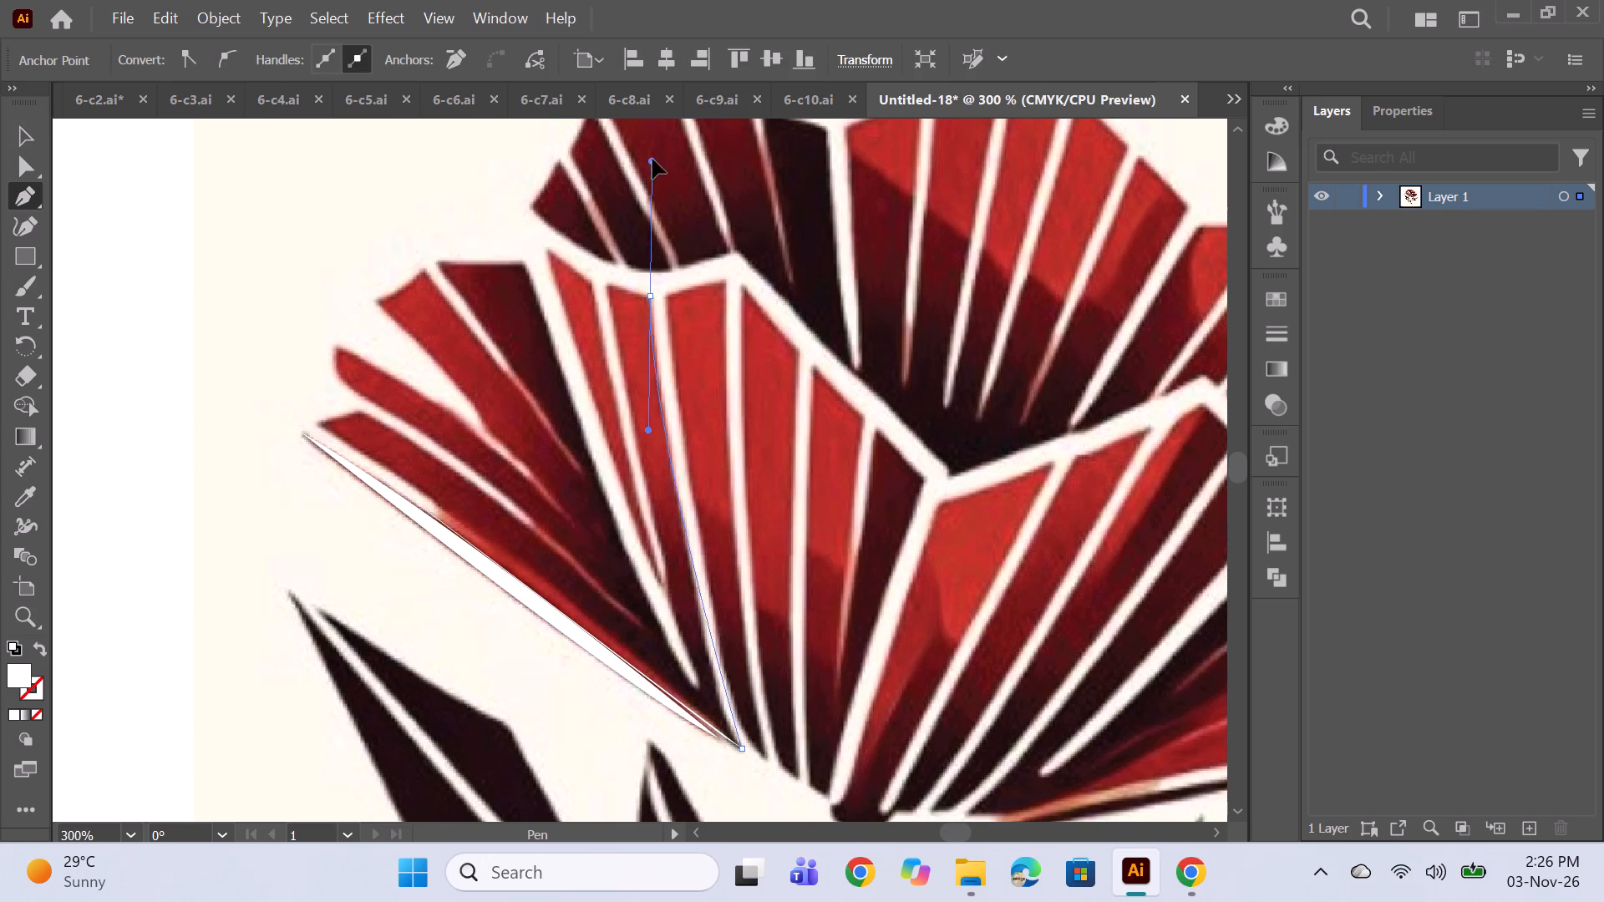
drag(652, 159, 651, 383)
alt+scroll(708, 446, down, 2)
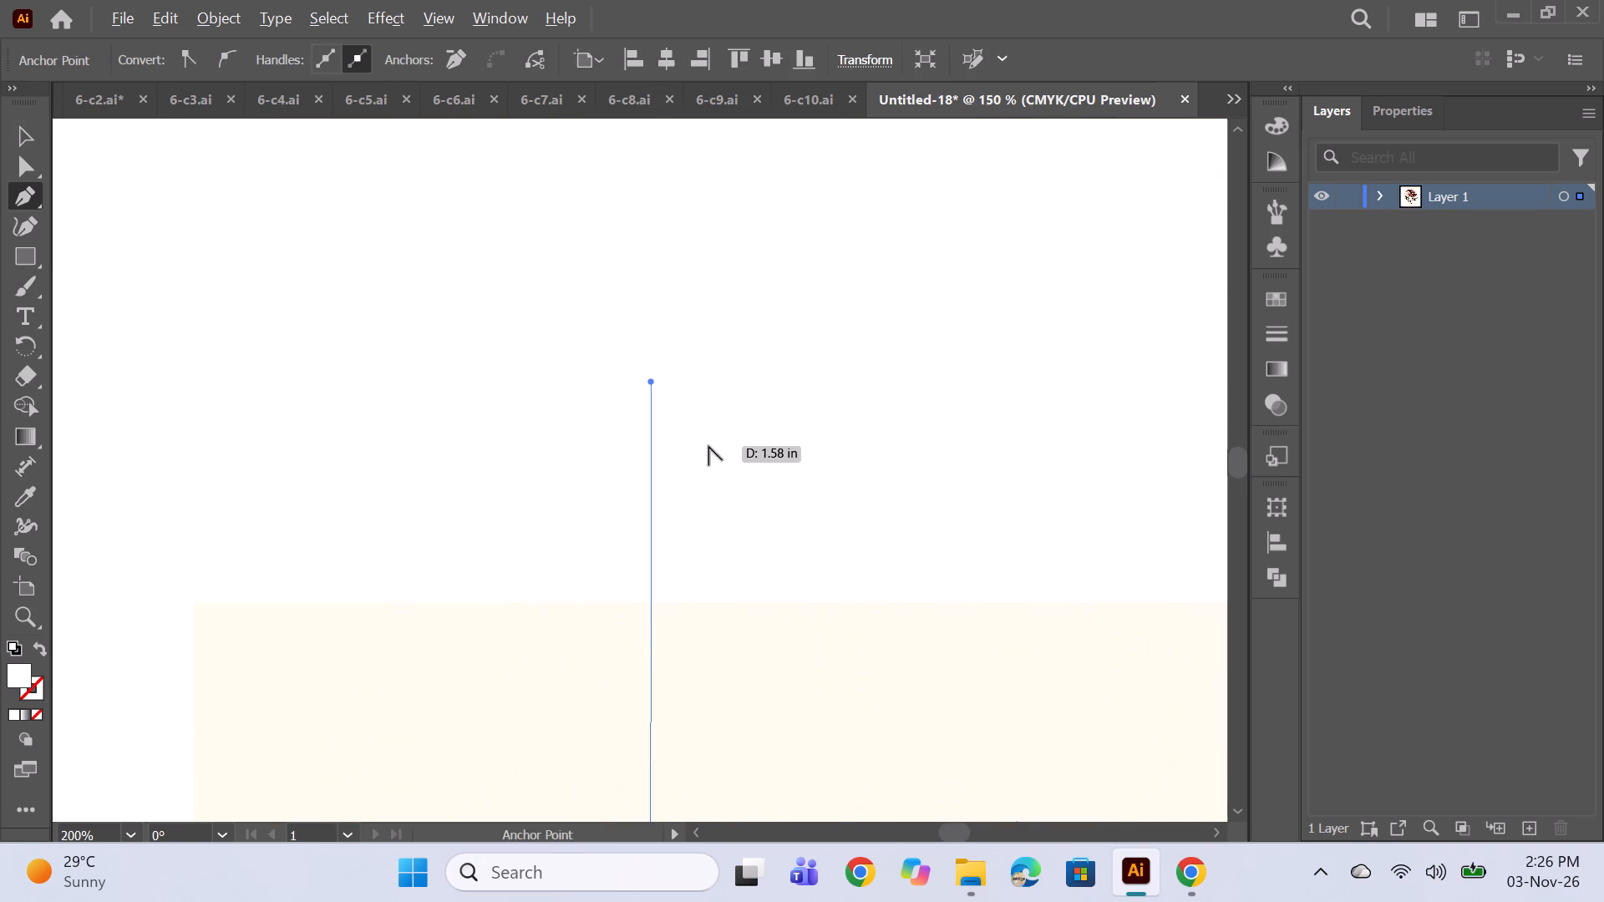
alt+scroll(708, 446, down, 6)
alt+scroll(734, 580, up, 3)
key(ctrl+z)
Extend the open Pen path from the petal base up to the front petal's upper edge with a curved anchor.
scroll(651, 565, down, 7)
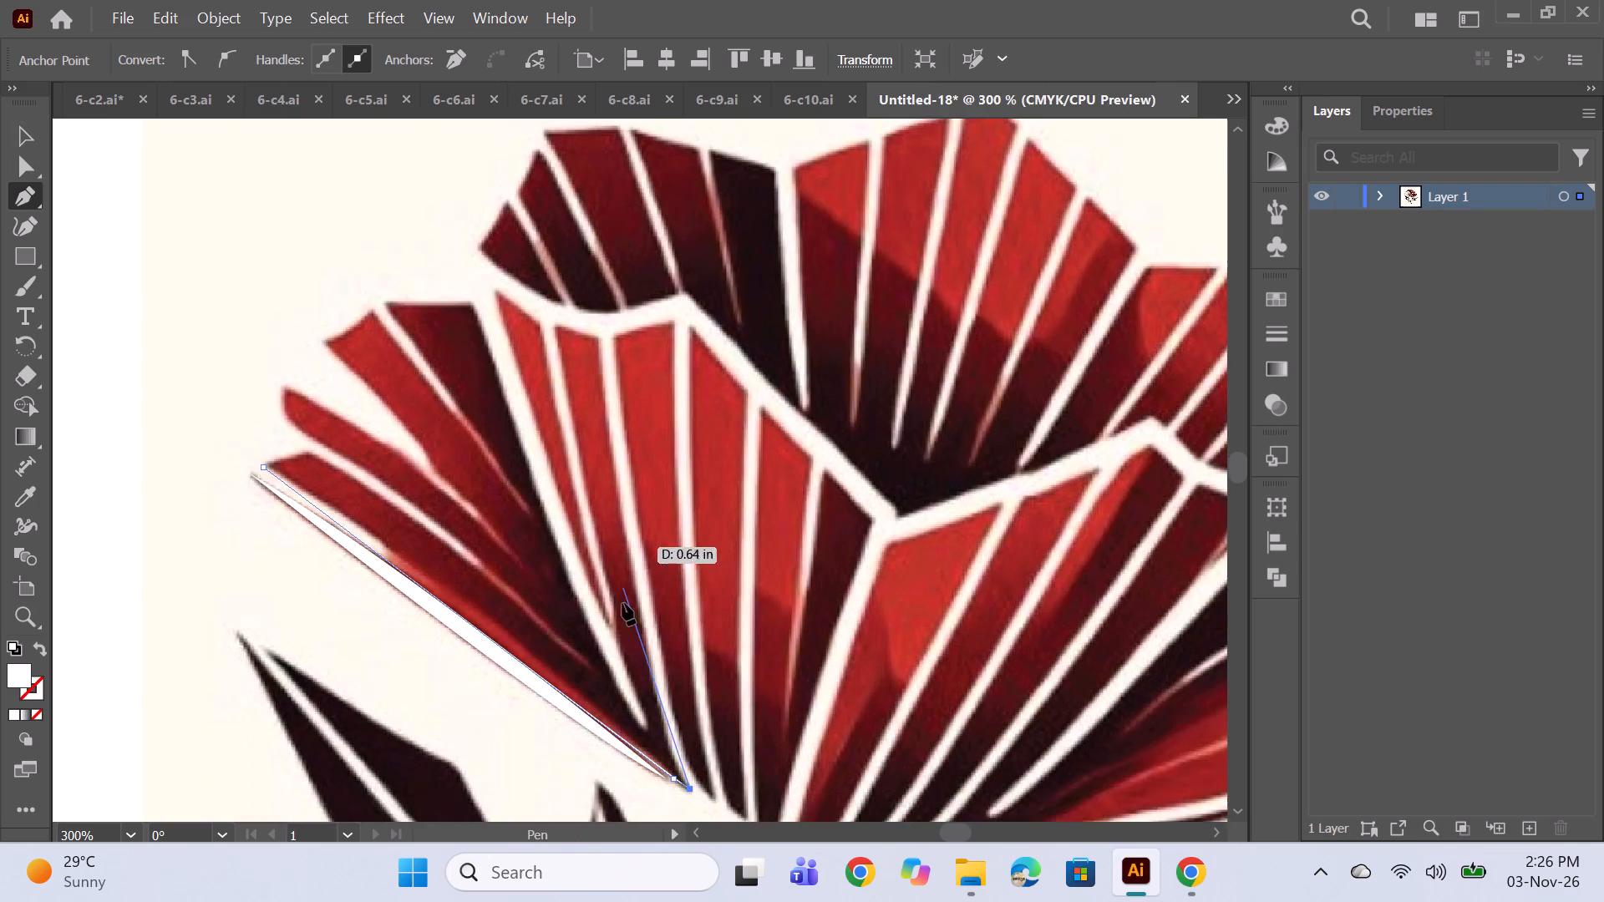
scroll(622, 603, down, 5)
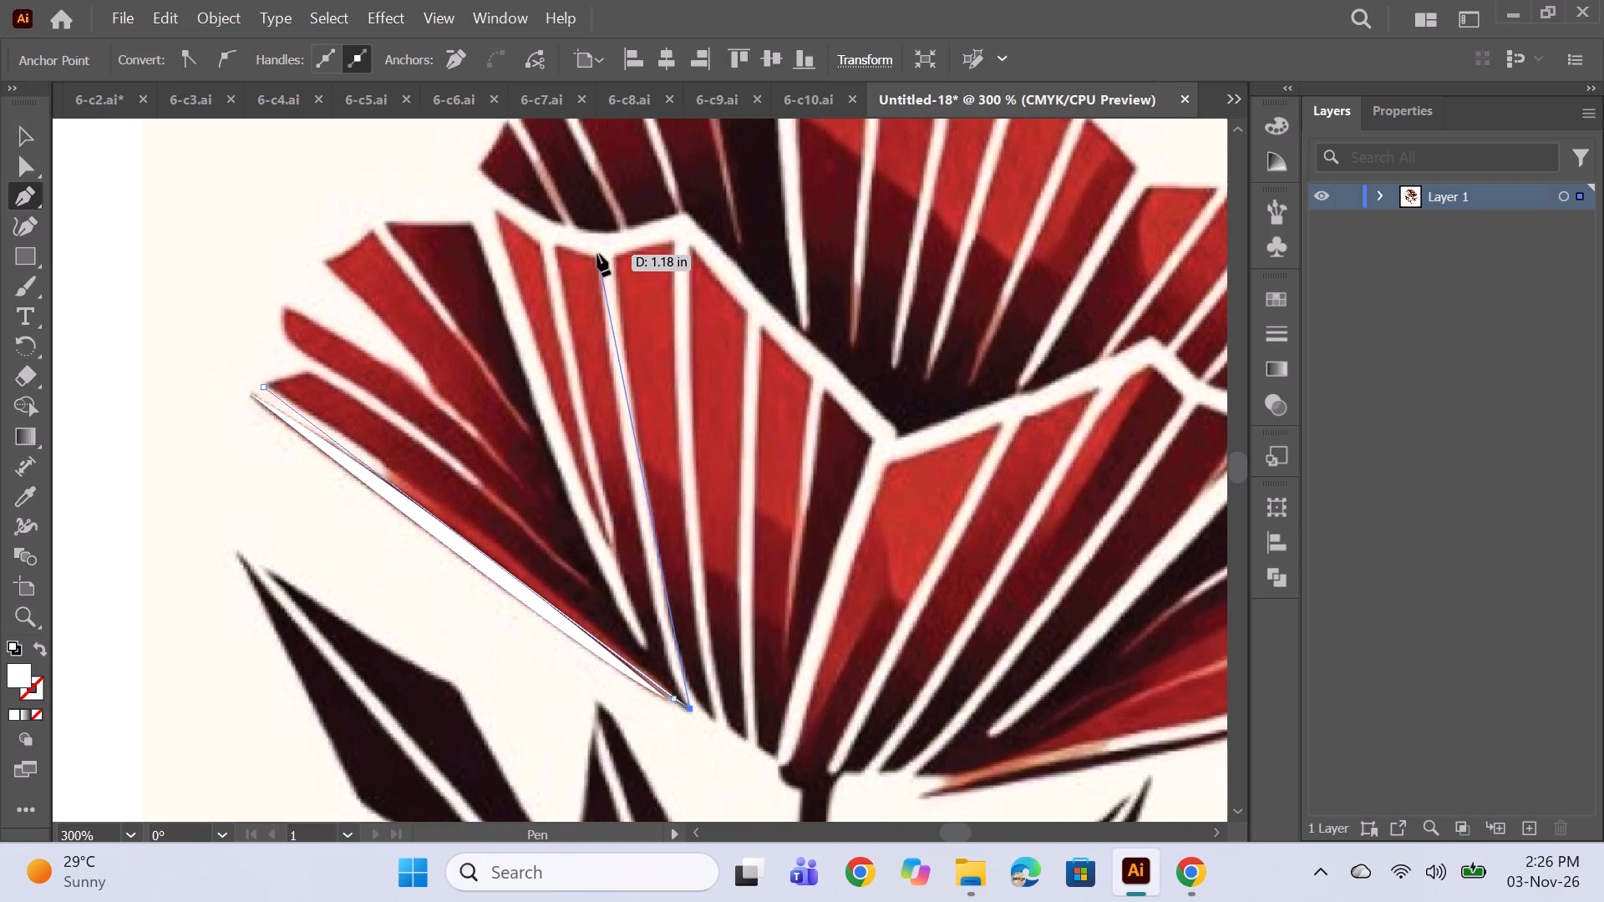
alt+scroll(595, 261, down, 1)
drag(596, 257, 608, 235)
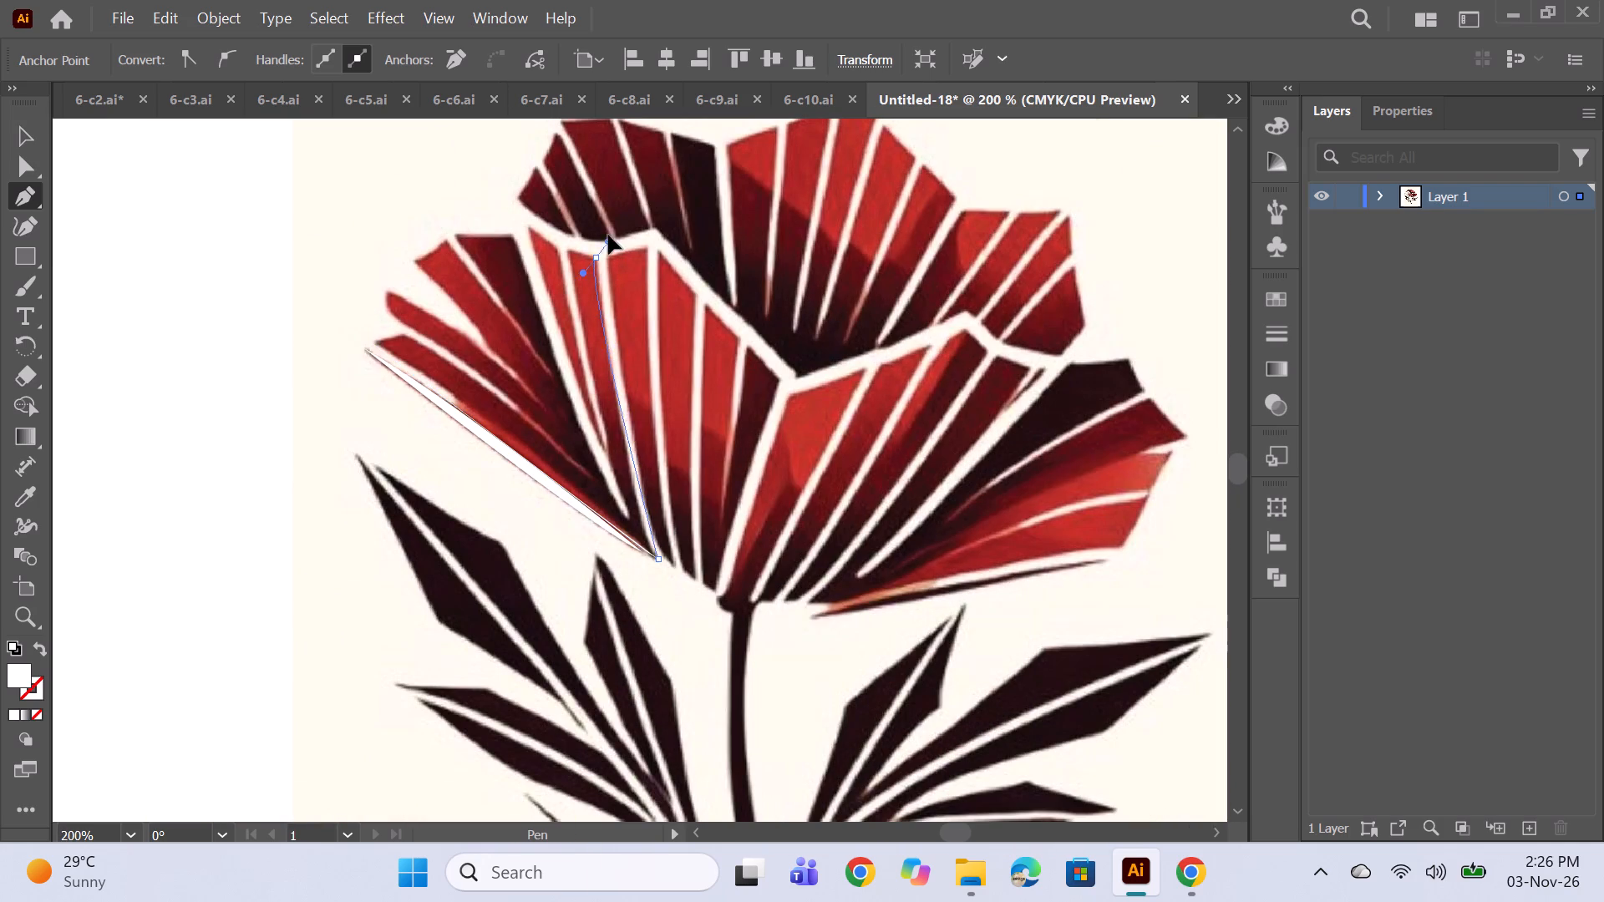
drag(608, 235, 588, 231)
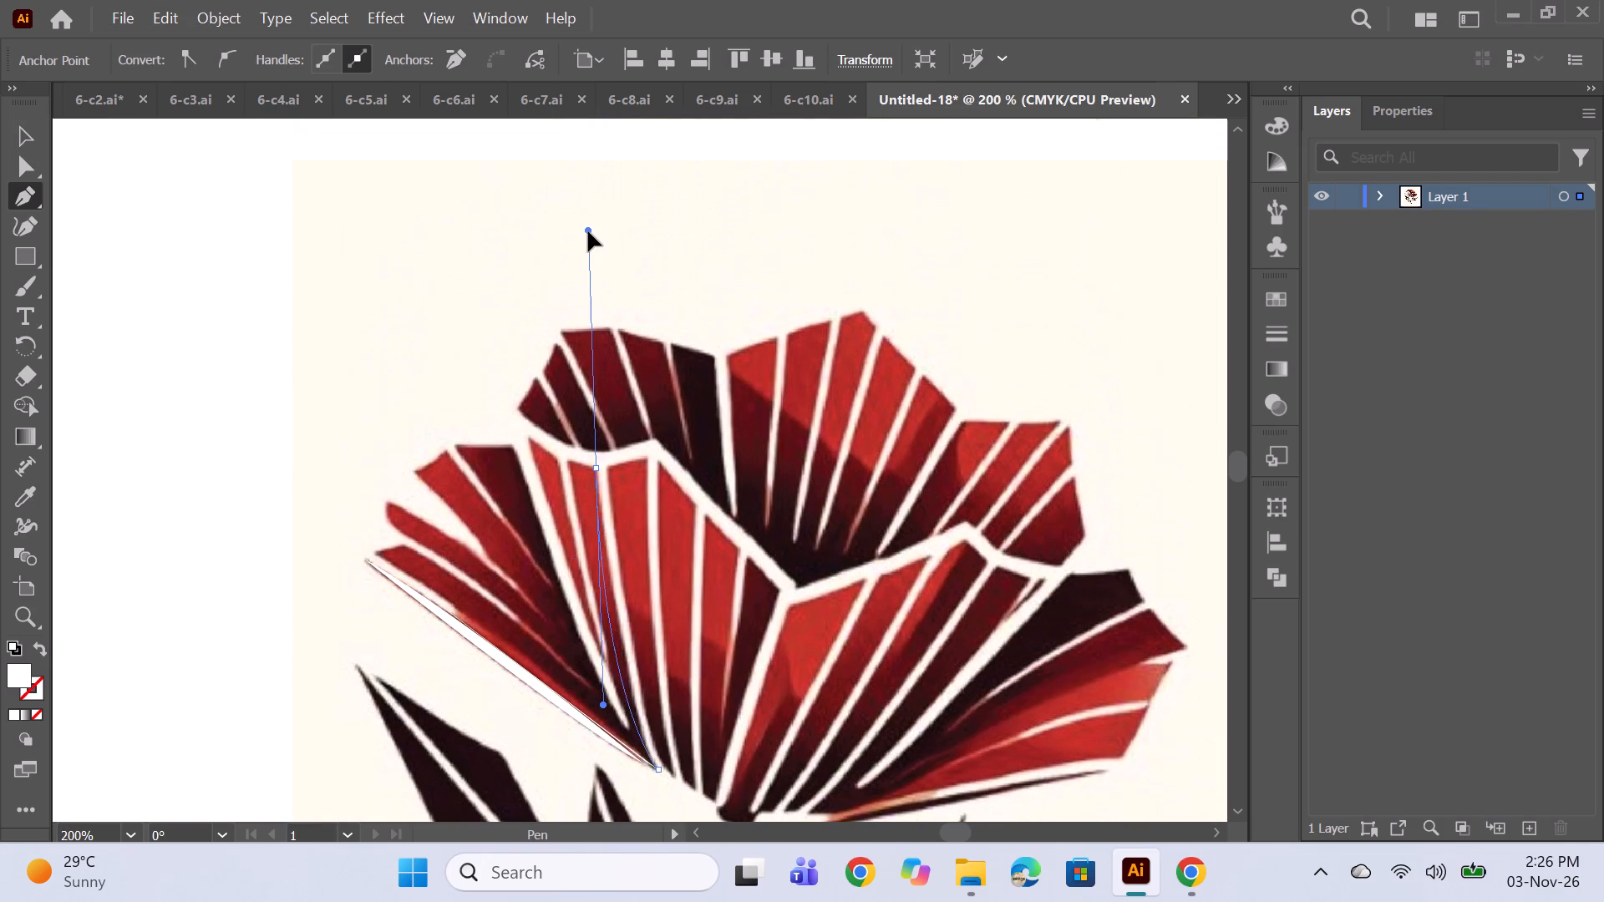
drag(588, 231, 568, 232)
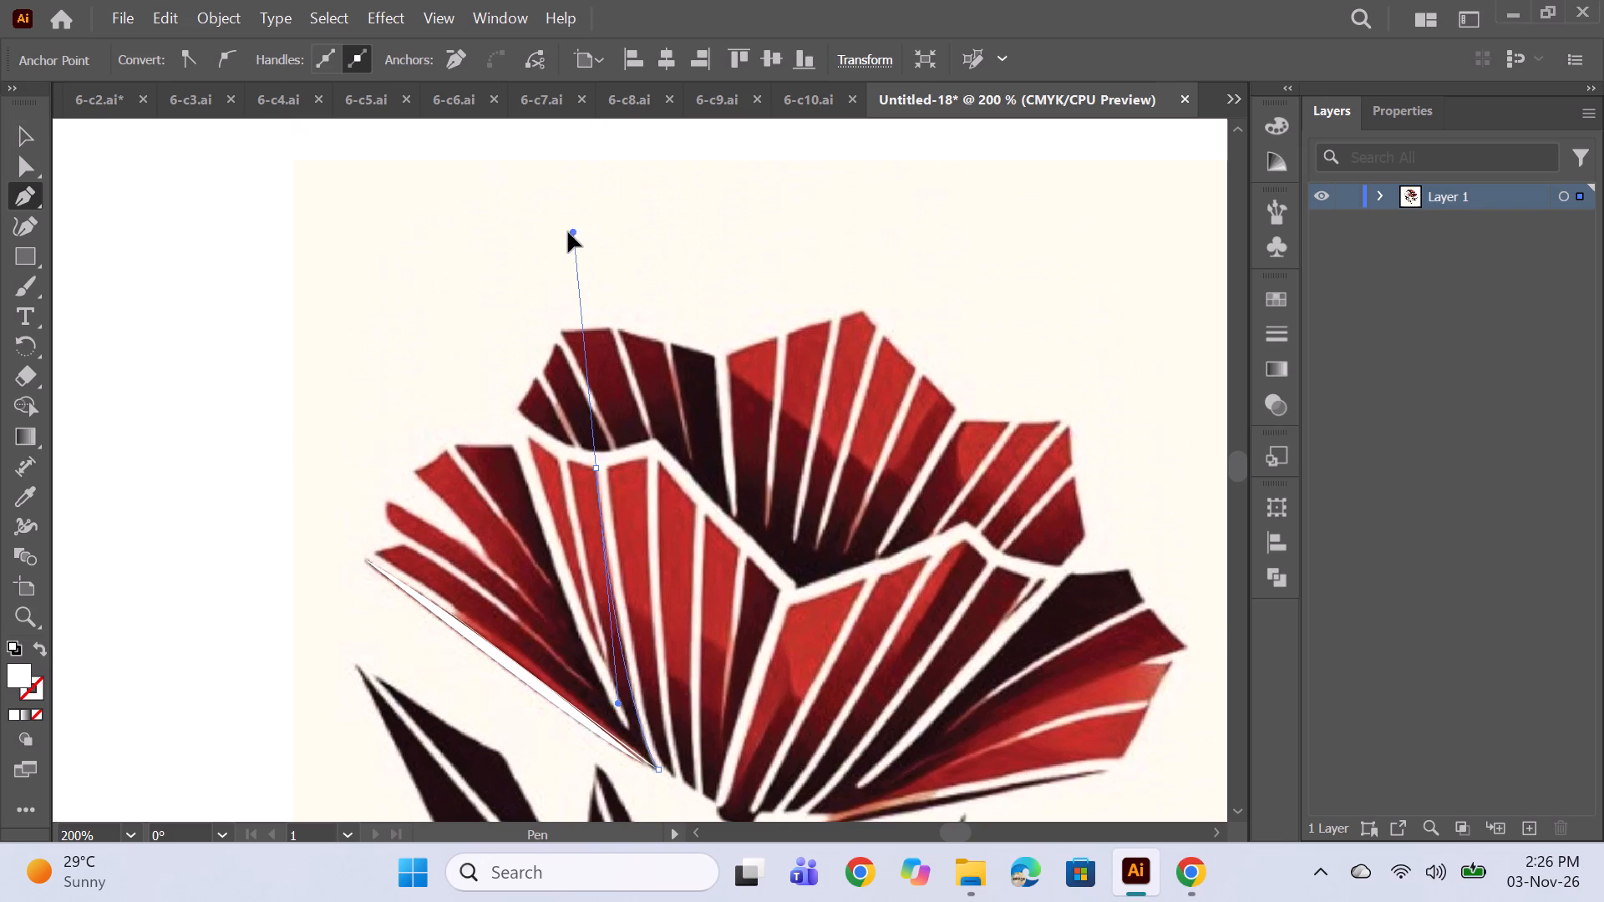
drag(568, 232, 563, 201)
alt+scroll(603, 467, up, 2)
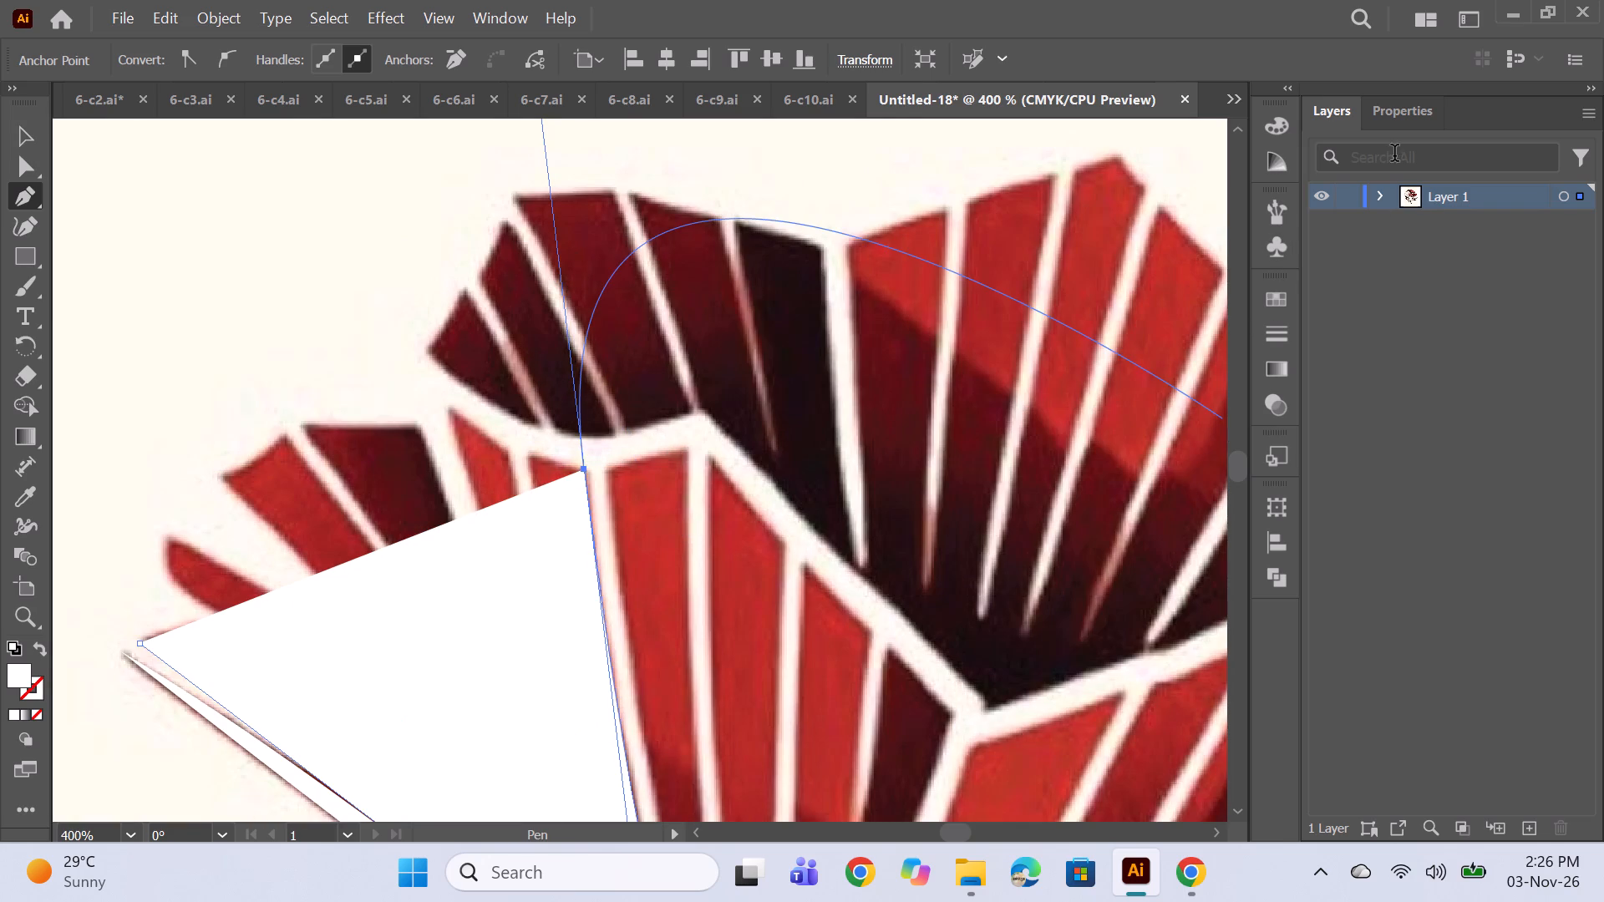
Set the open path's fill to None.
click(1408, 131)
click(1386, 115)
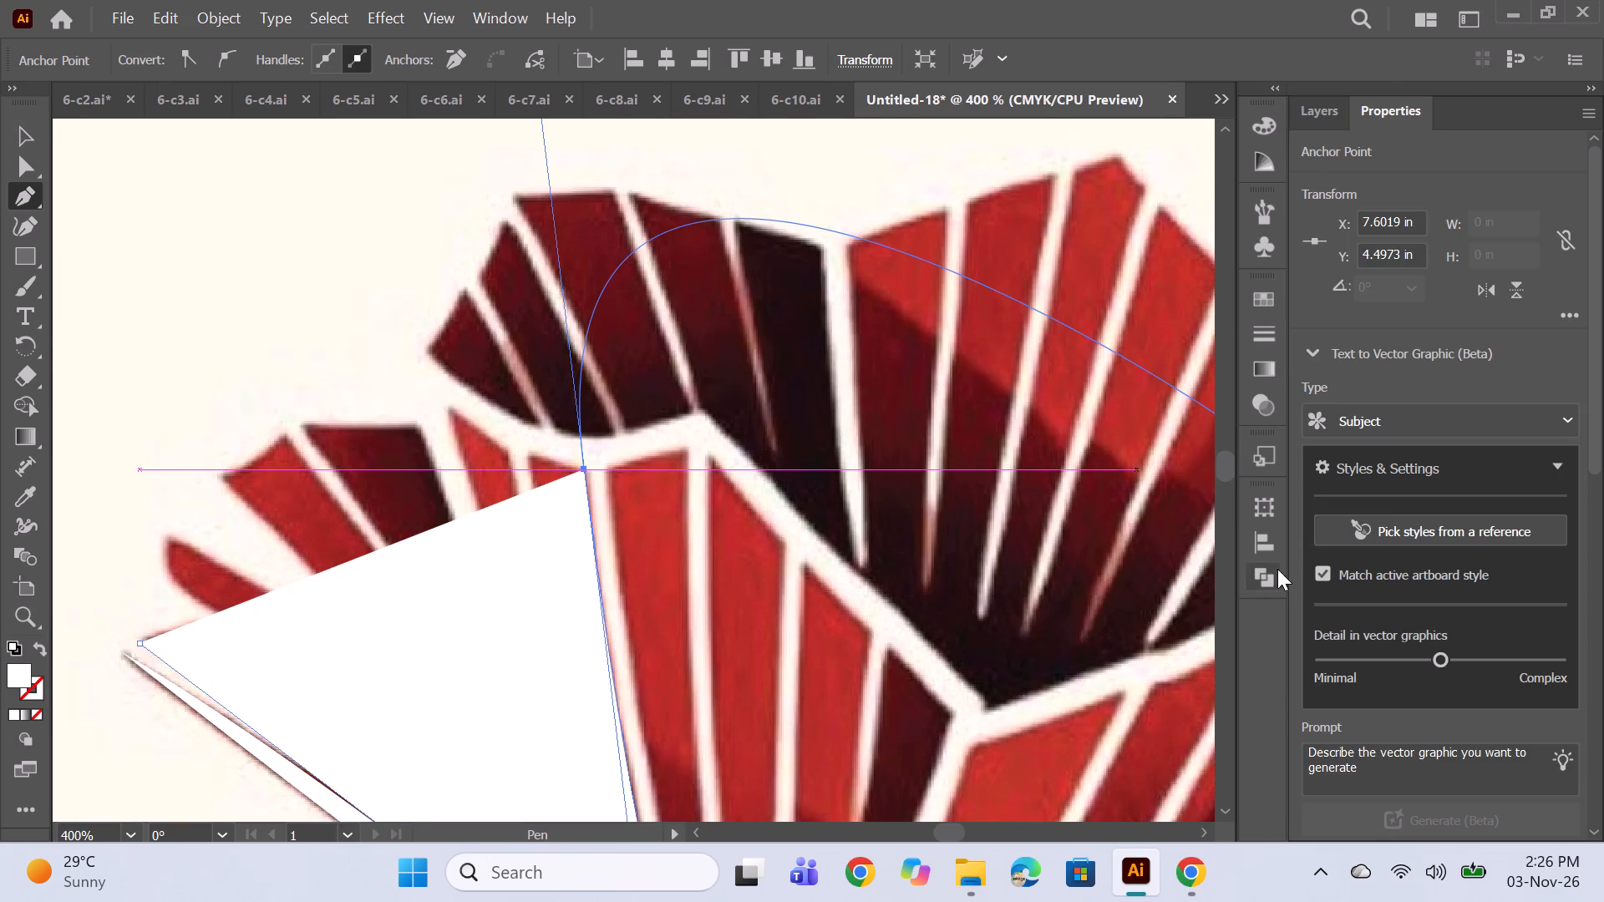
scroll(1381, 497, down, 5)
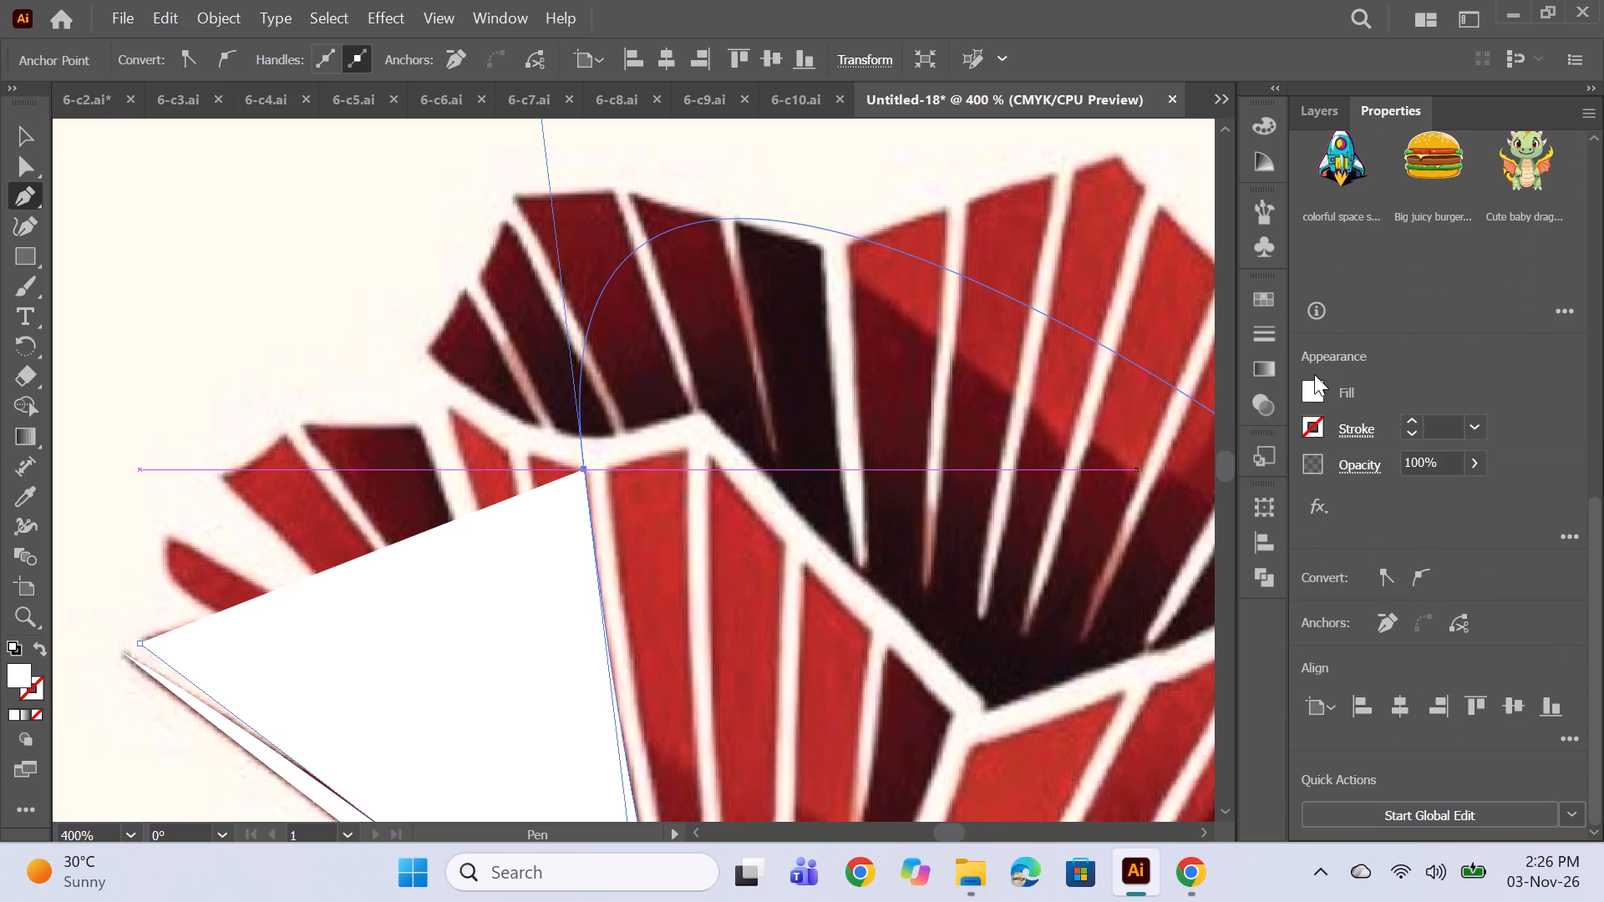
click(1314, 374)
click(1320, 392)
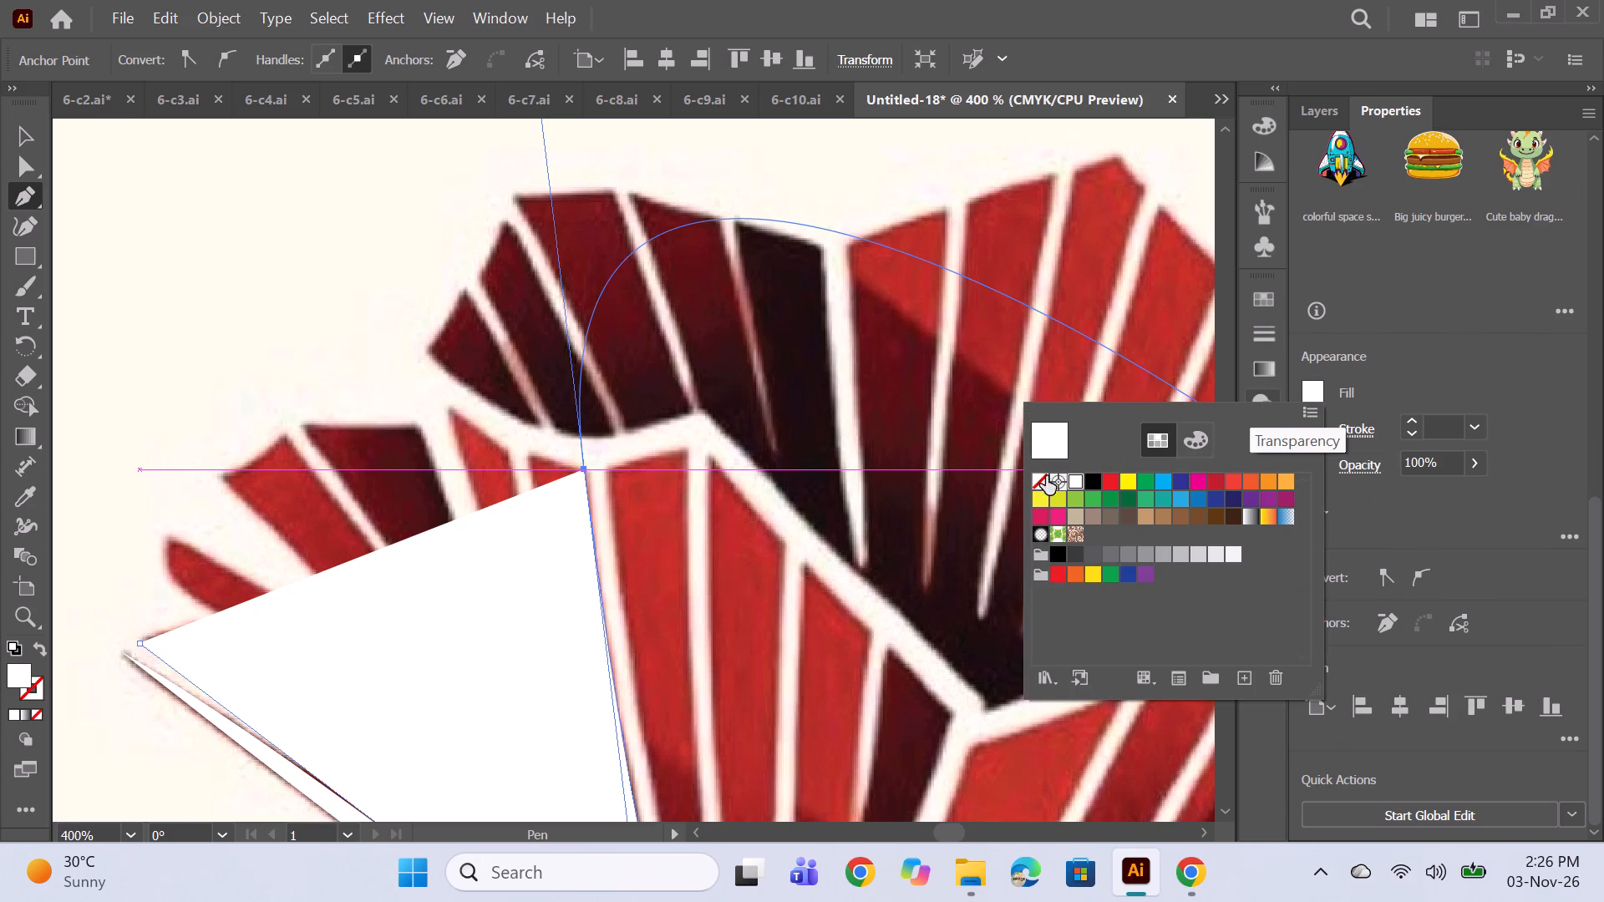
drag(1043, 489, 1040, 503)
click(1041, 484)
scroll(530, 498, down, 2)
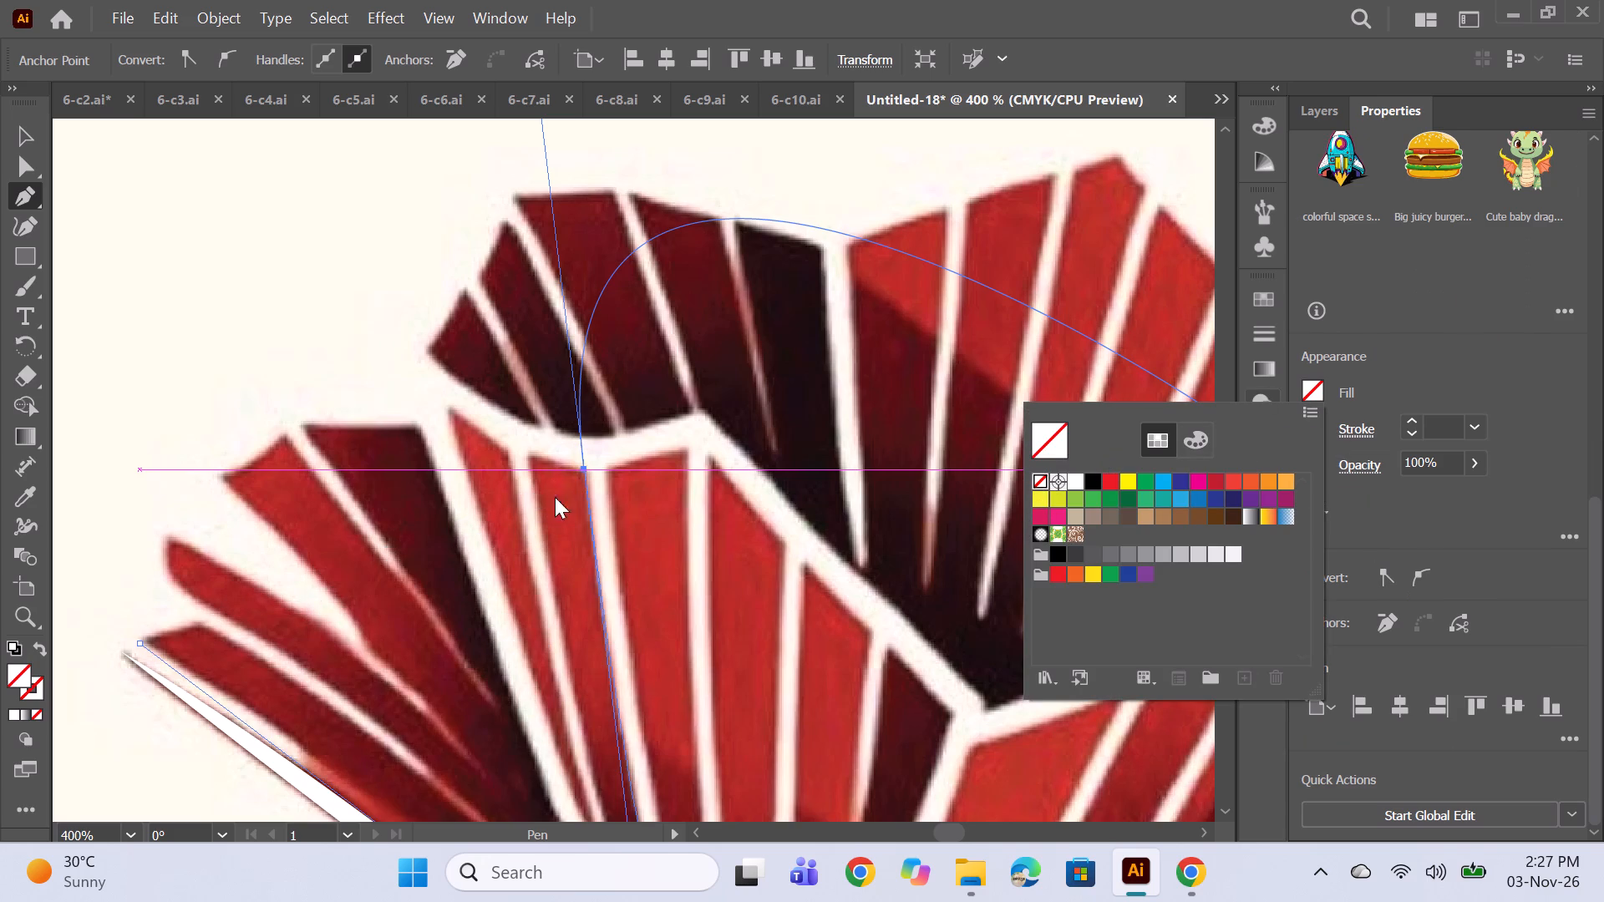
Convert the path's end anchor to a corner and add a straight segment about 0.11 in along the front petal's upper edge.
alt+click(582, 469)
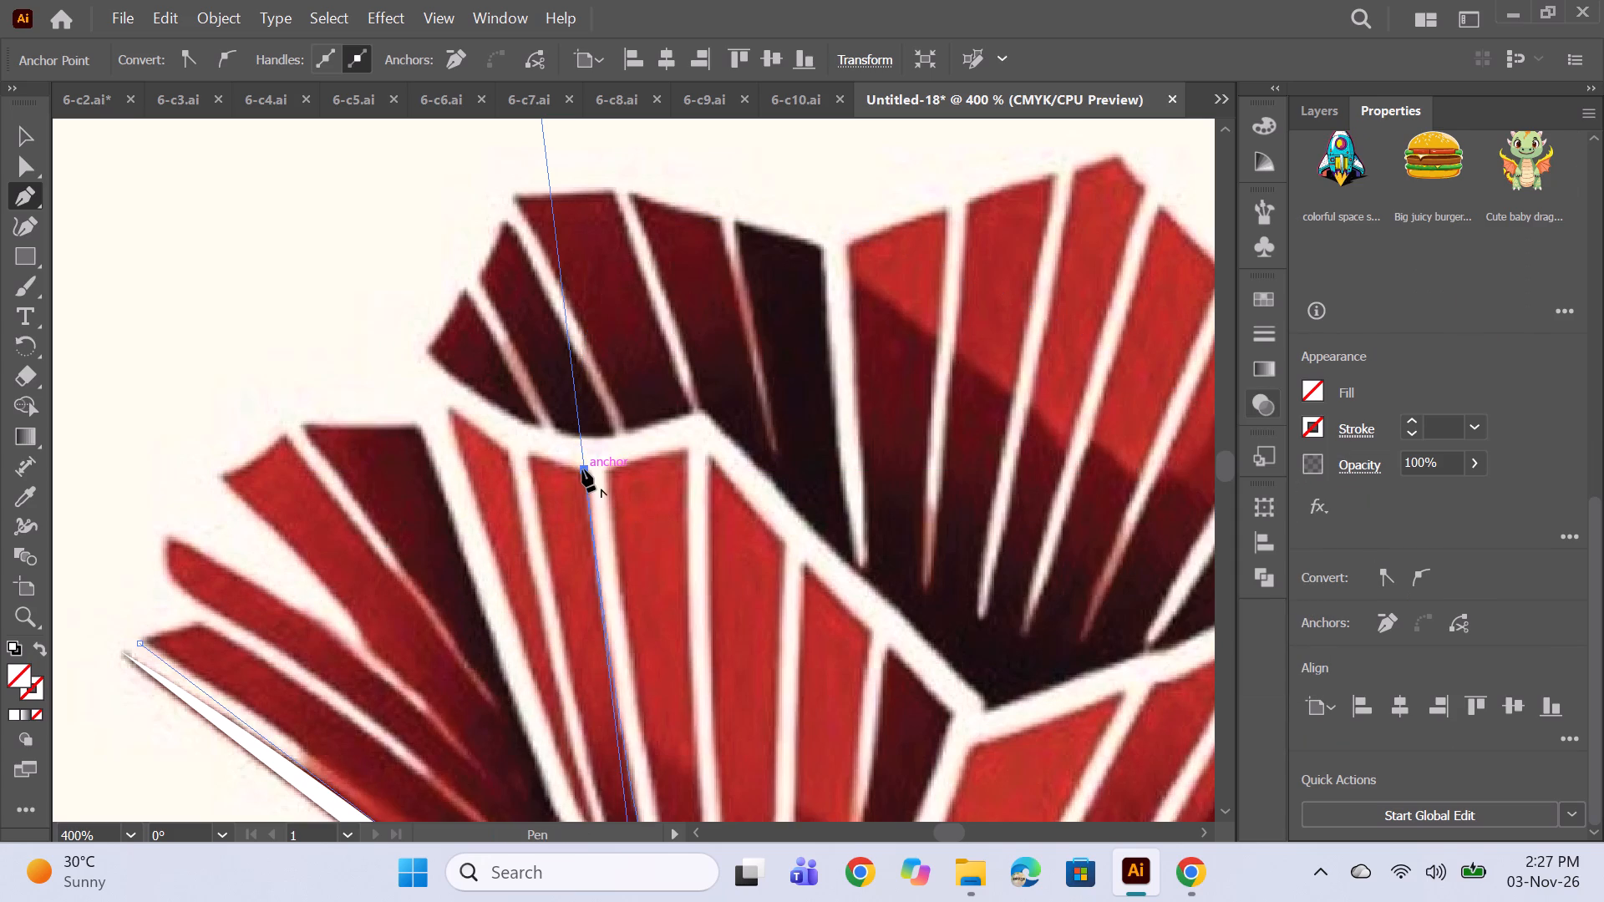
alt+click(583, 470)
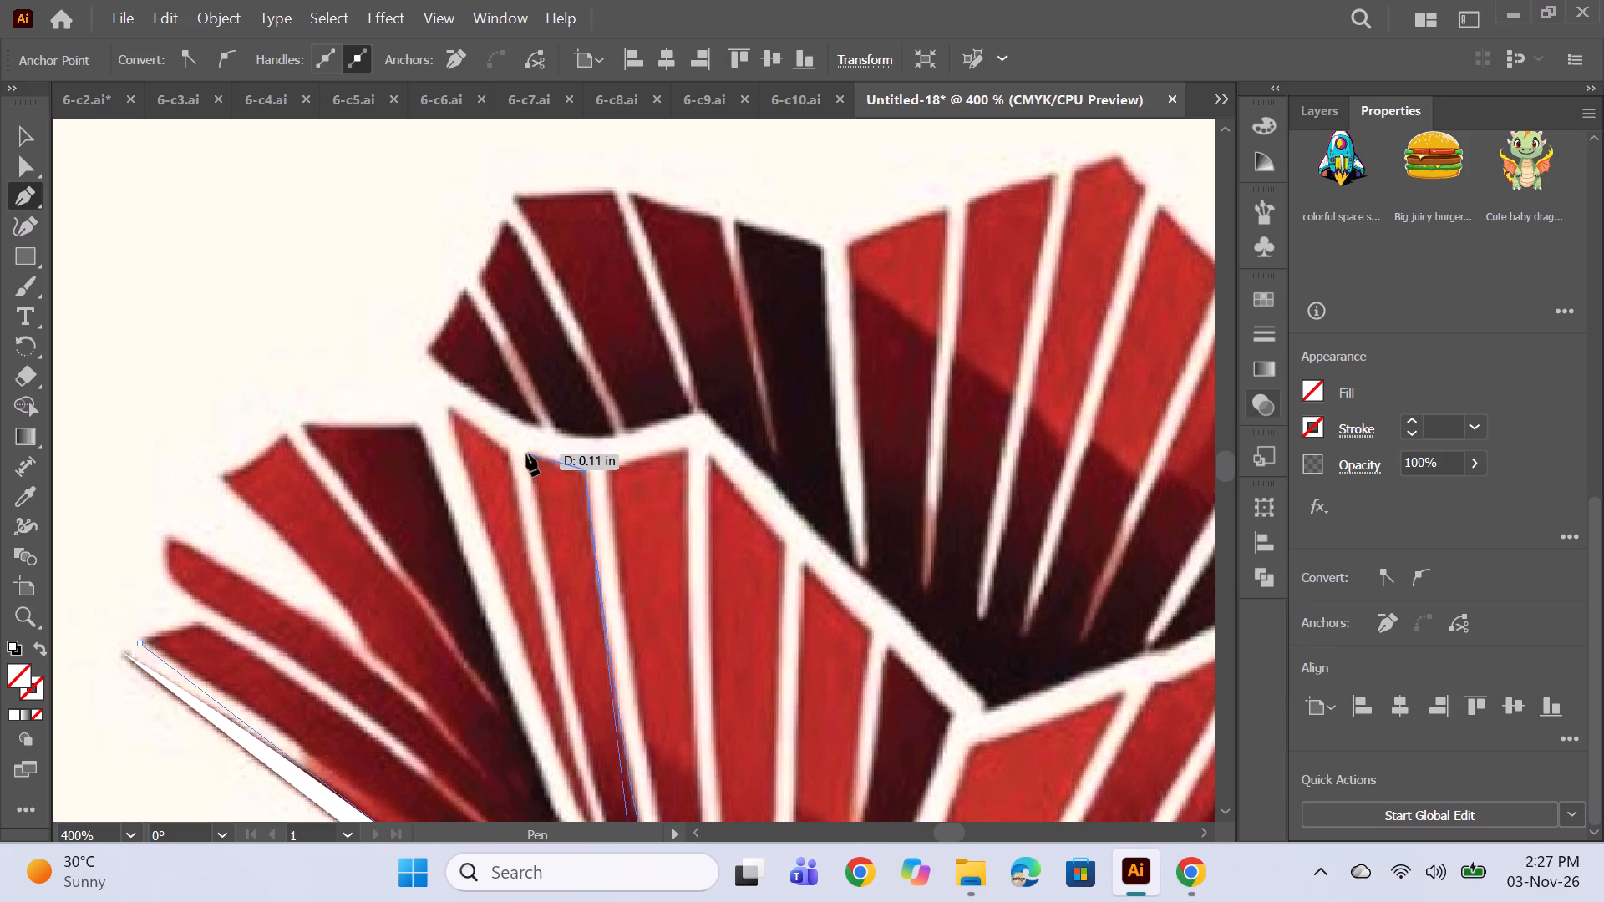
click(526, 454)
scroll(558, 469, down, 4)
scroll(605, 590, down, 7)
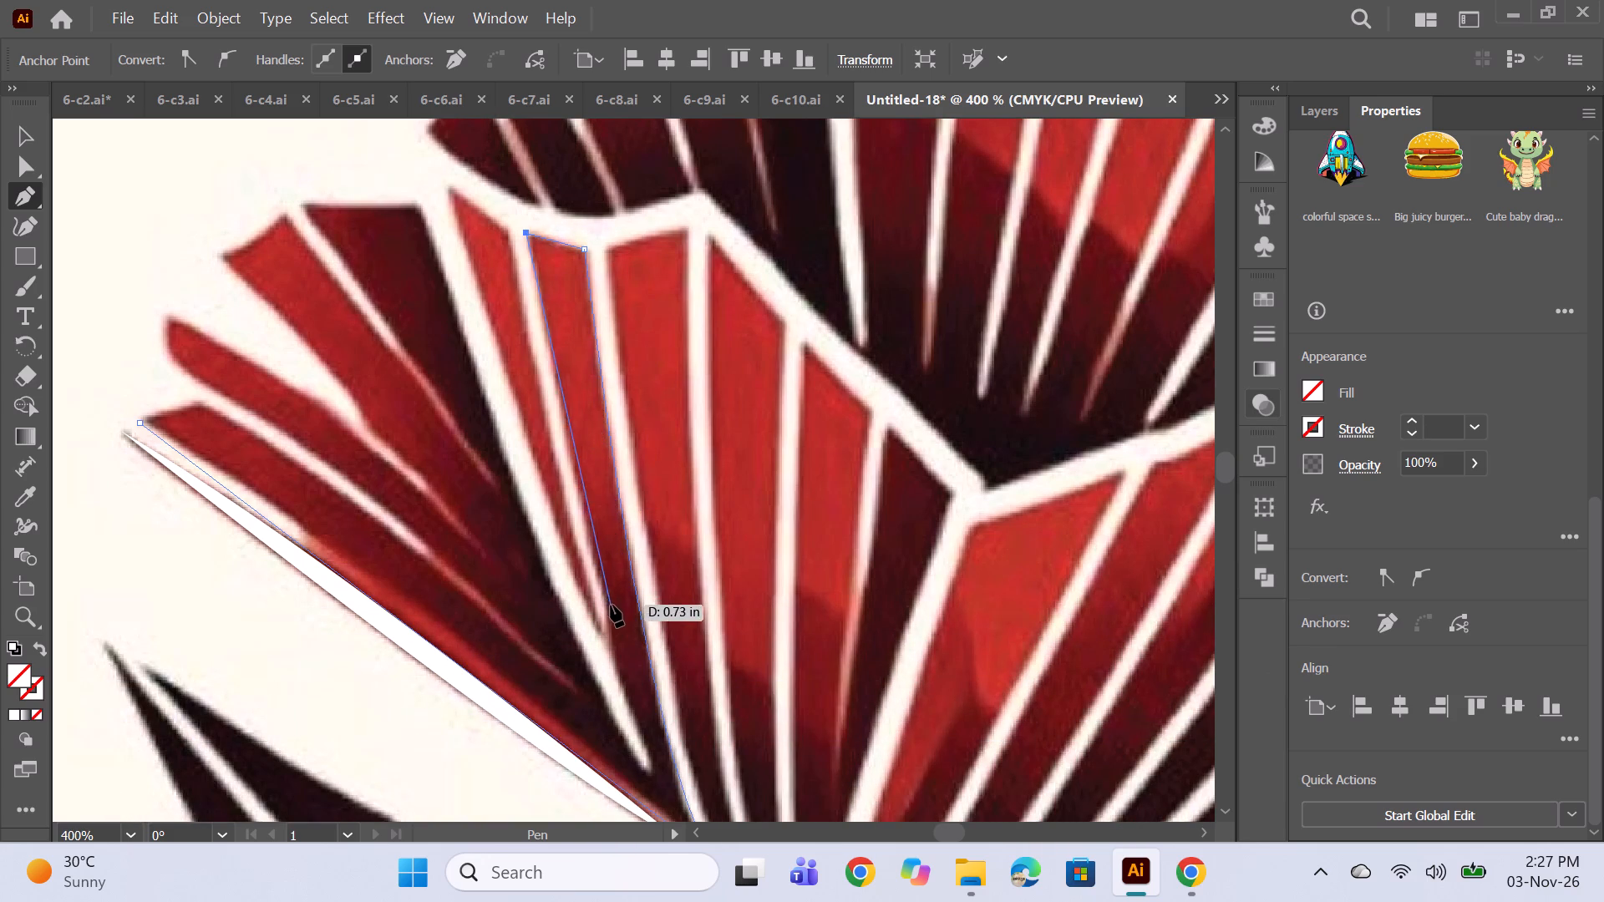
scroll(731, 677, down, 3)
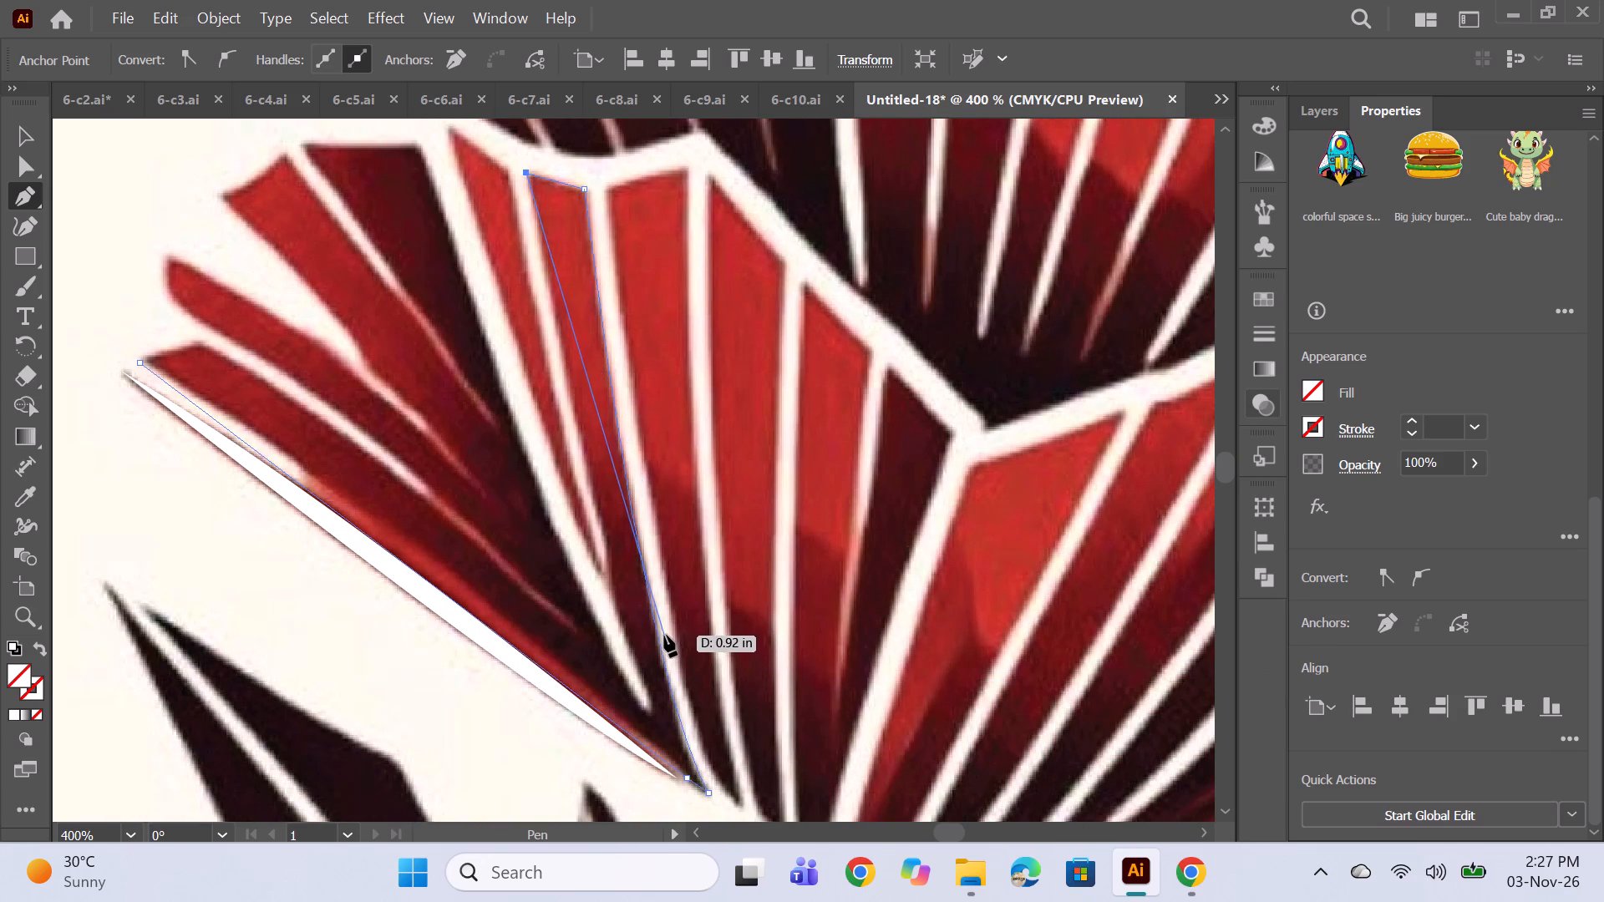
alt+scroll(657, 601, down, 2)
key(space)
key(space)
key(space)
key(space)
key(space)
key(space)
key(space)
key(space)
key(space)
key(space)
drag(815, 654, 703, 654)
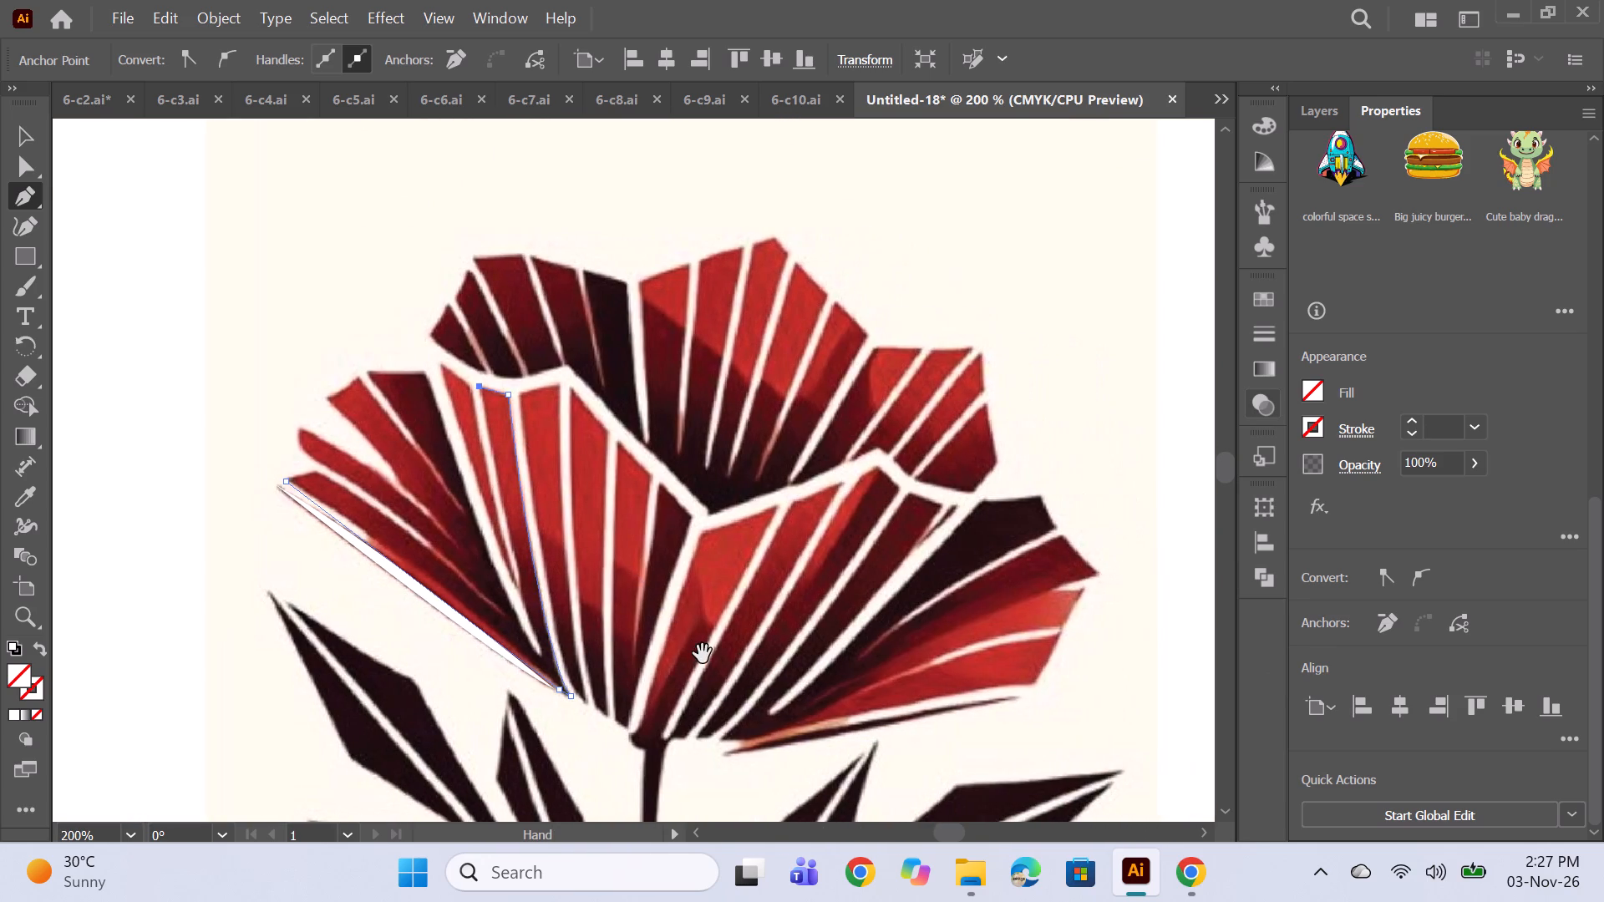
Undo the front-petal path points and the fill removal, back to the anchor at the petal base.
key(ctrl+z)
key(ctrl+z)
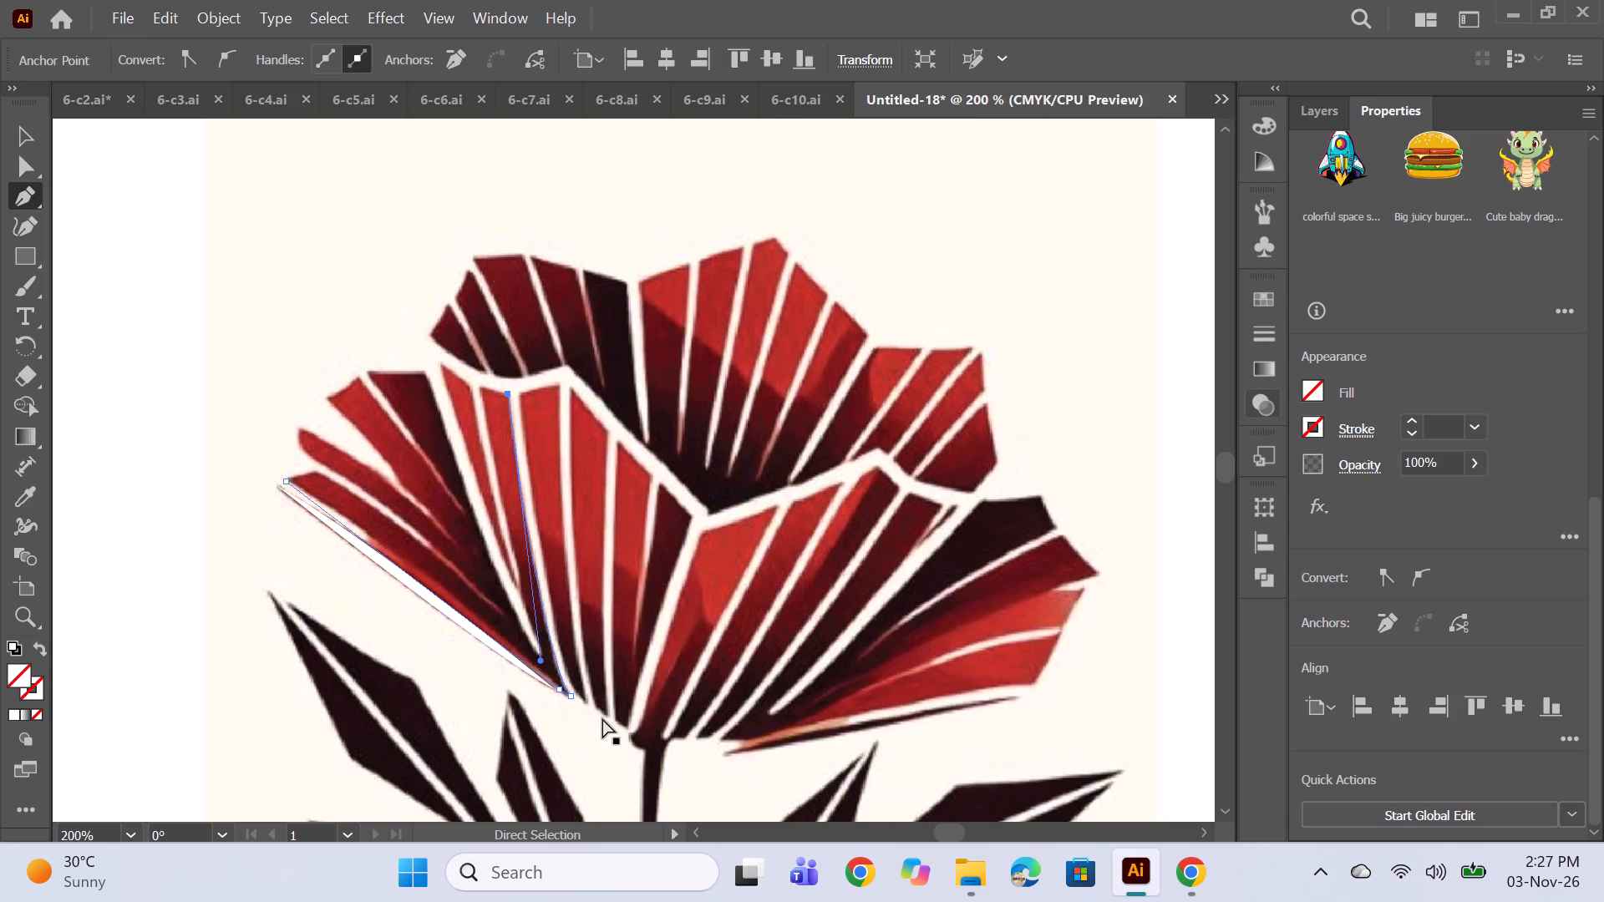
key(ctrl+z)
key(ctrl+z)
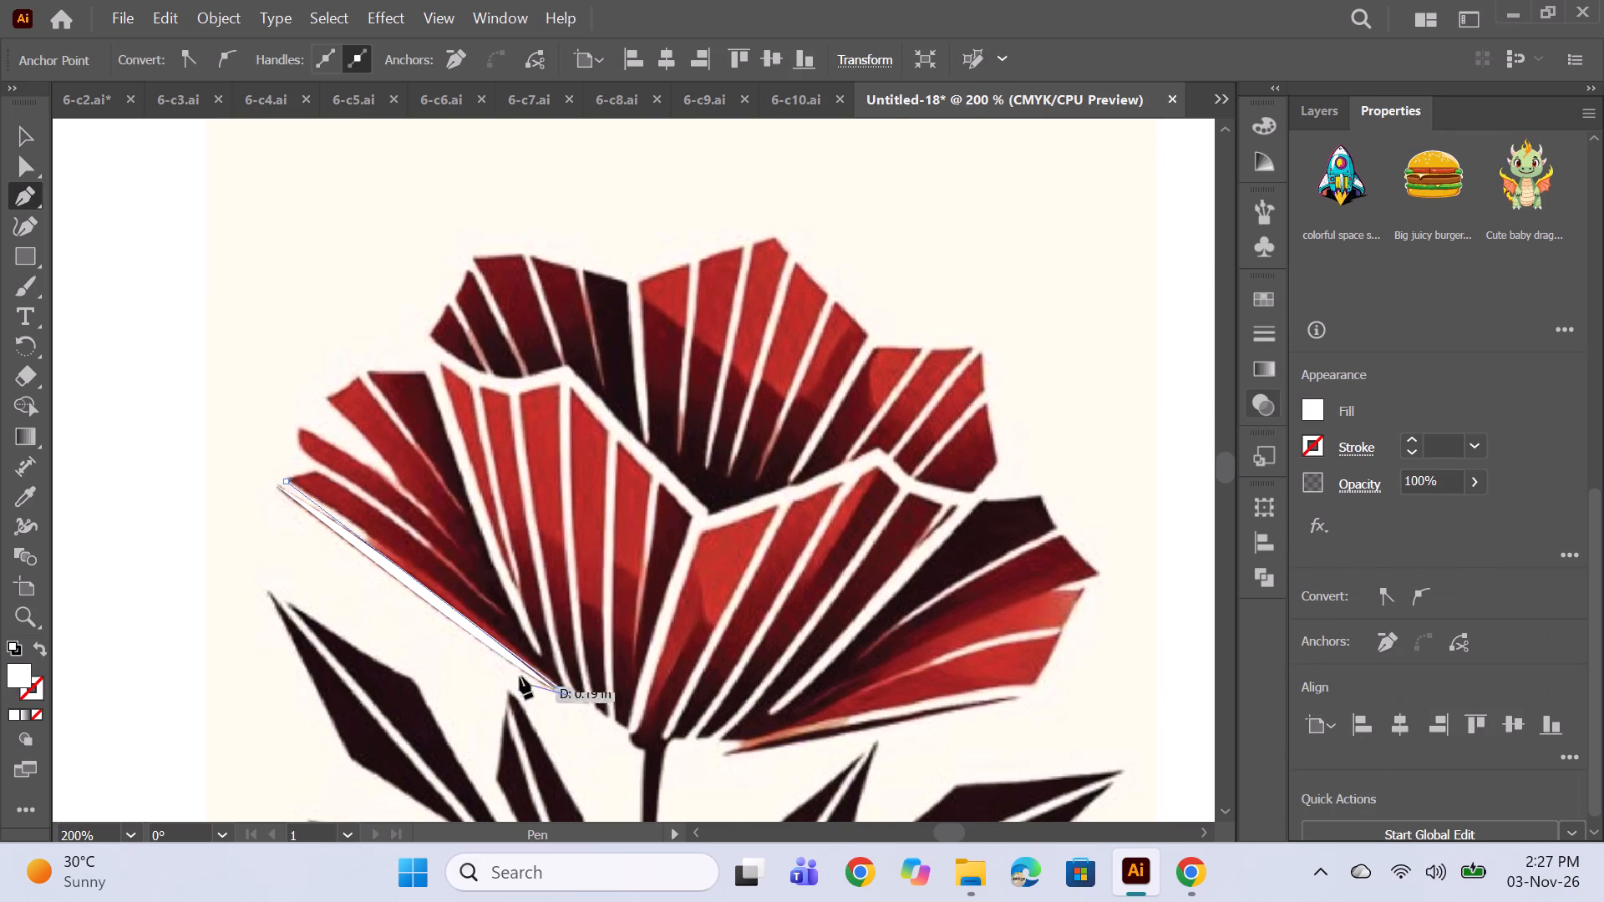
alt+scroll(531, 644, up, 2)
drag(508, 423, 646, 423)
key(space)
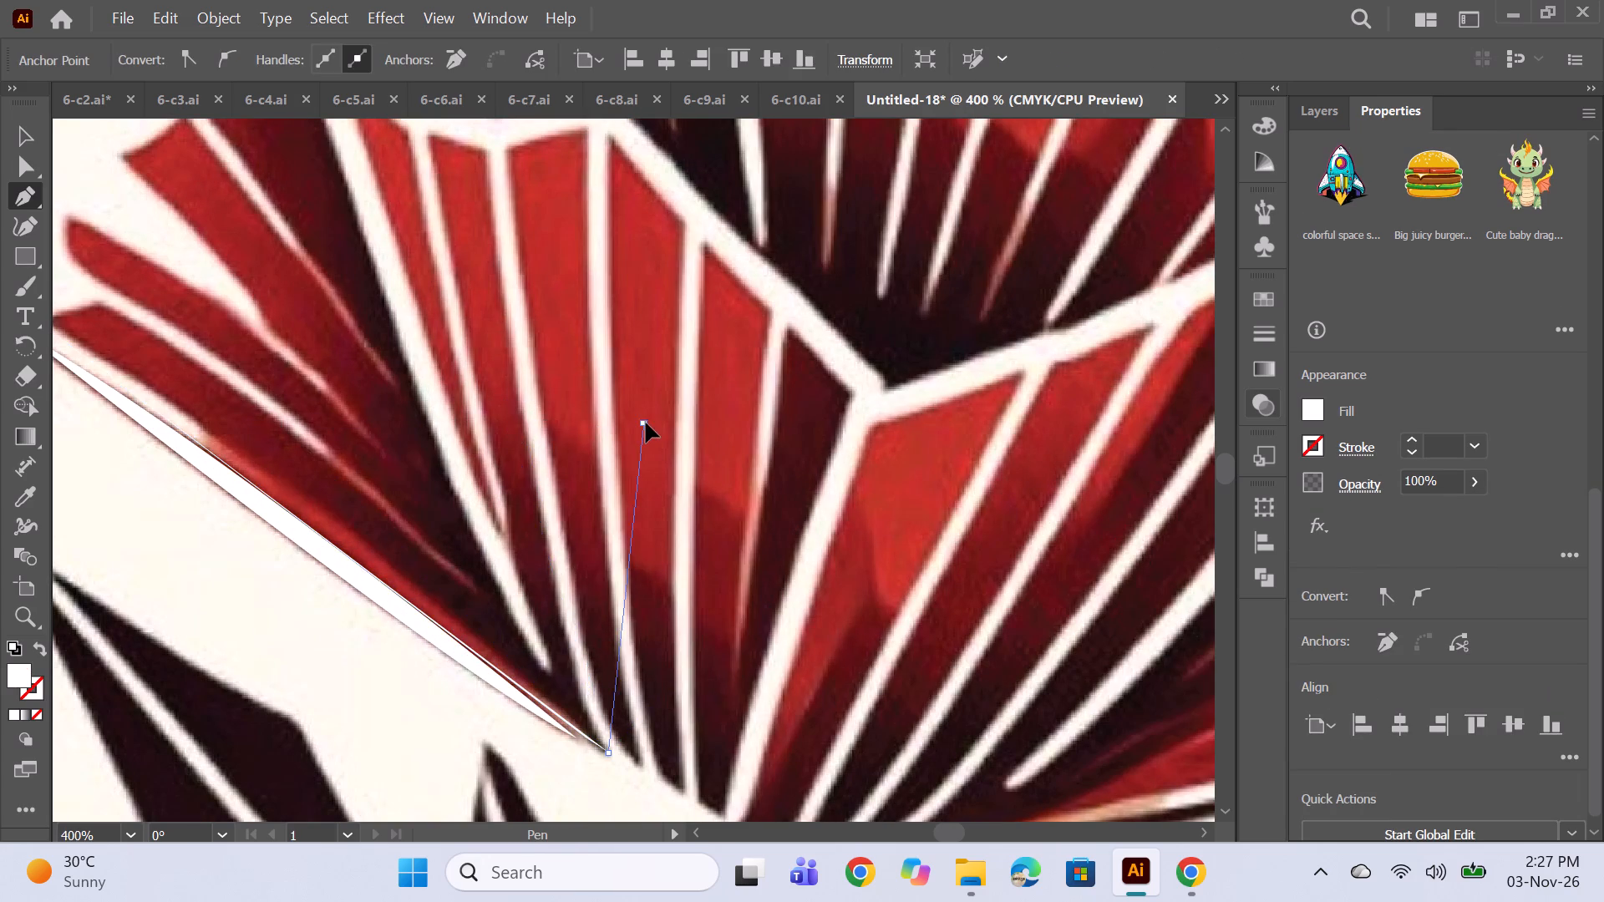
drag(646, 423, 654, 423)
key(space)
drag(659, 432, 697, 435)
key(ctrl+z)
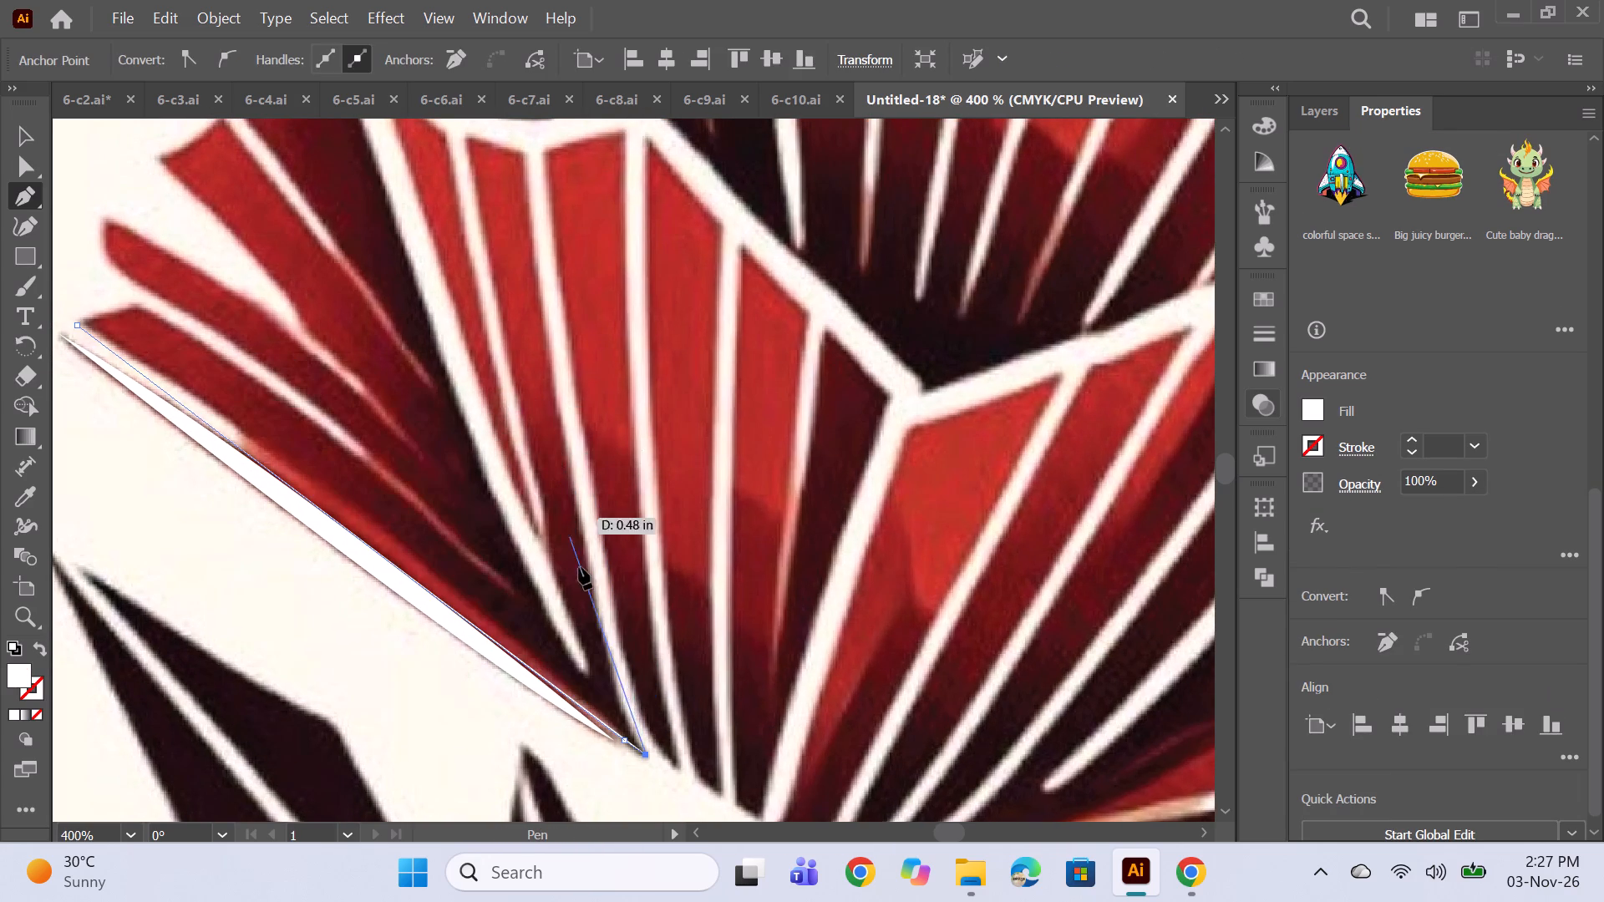
Run the open path back along the upper edge of the leftmost petal strip with three corner points, close it at the tip and deselect it.
click(576, 670)
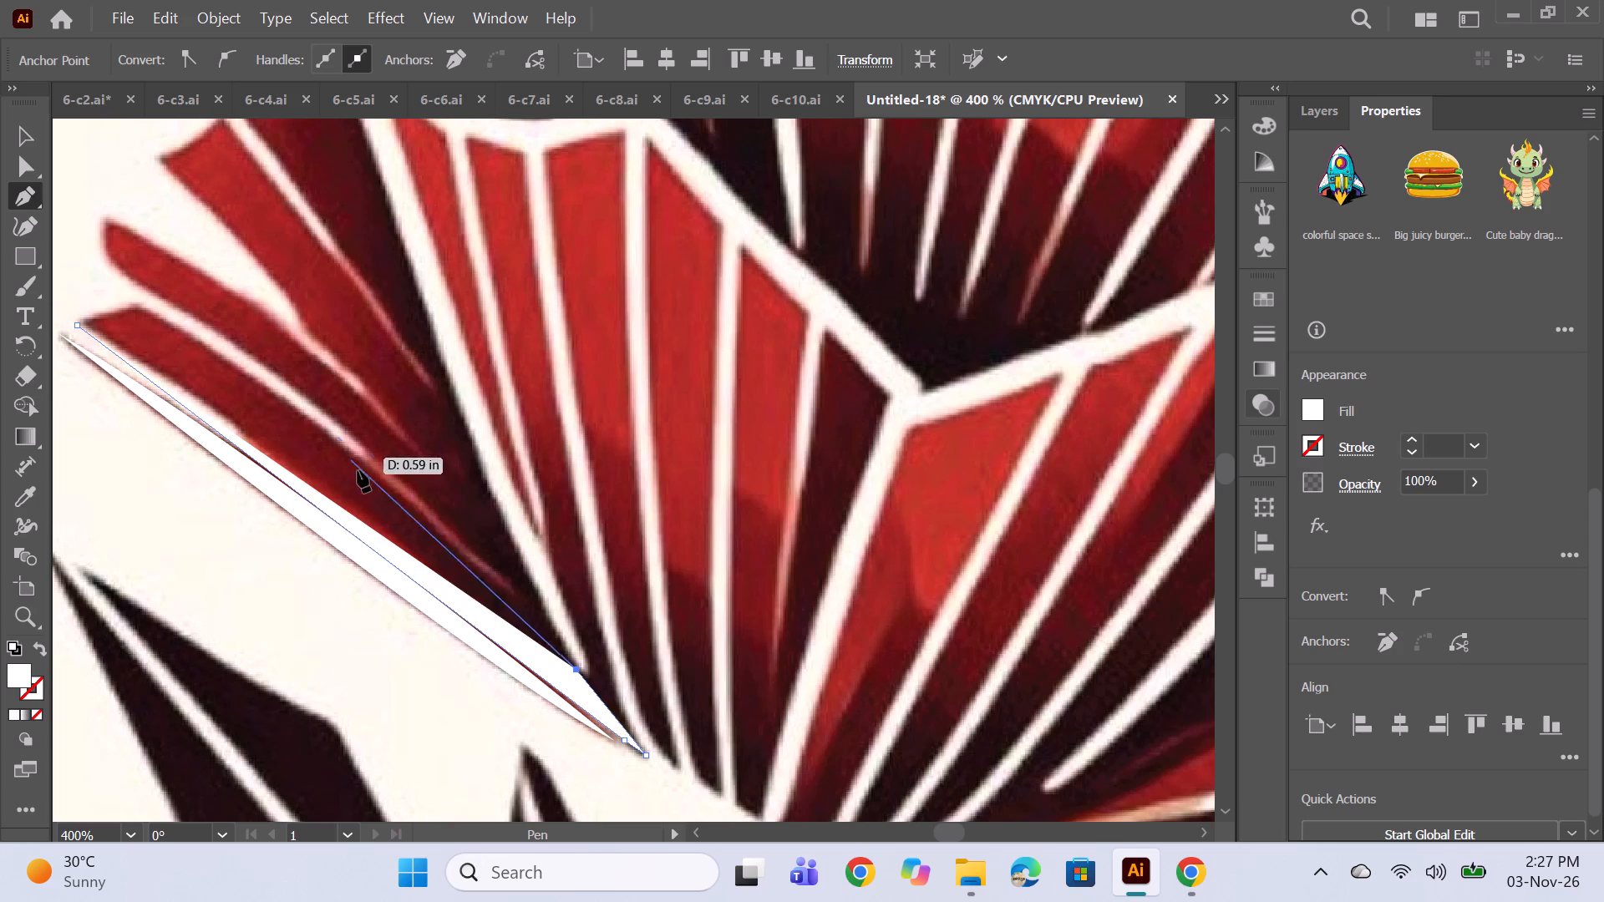
click(383, 473)
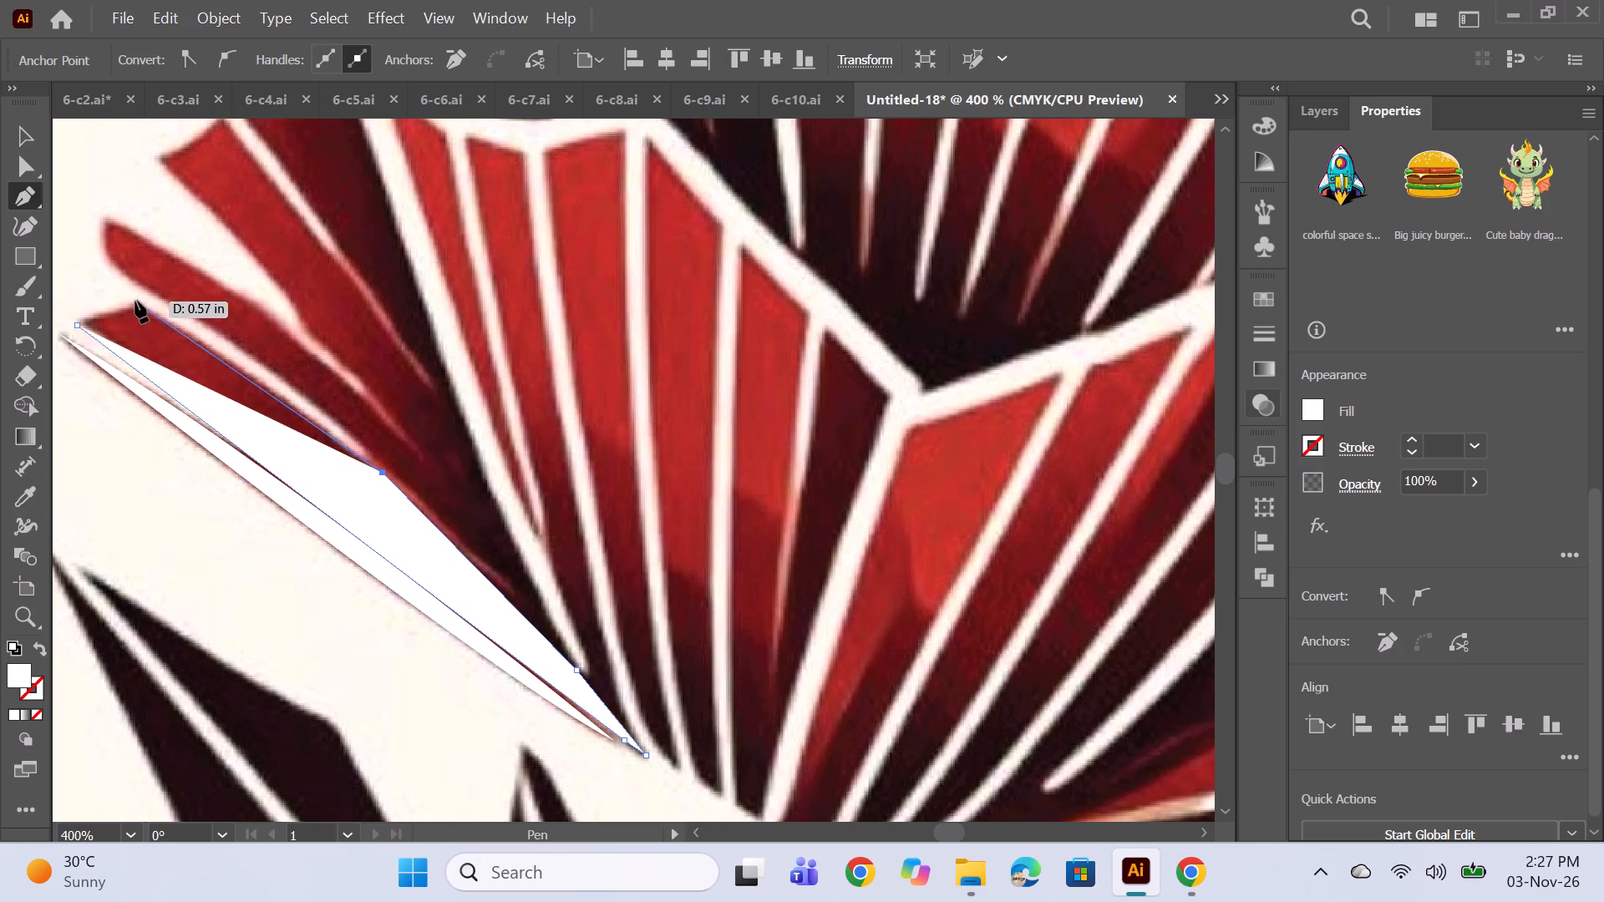
click(138, 304)
click(77, 324)
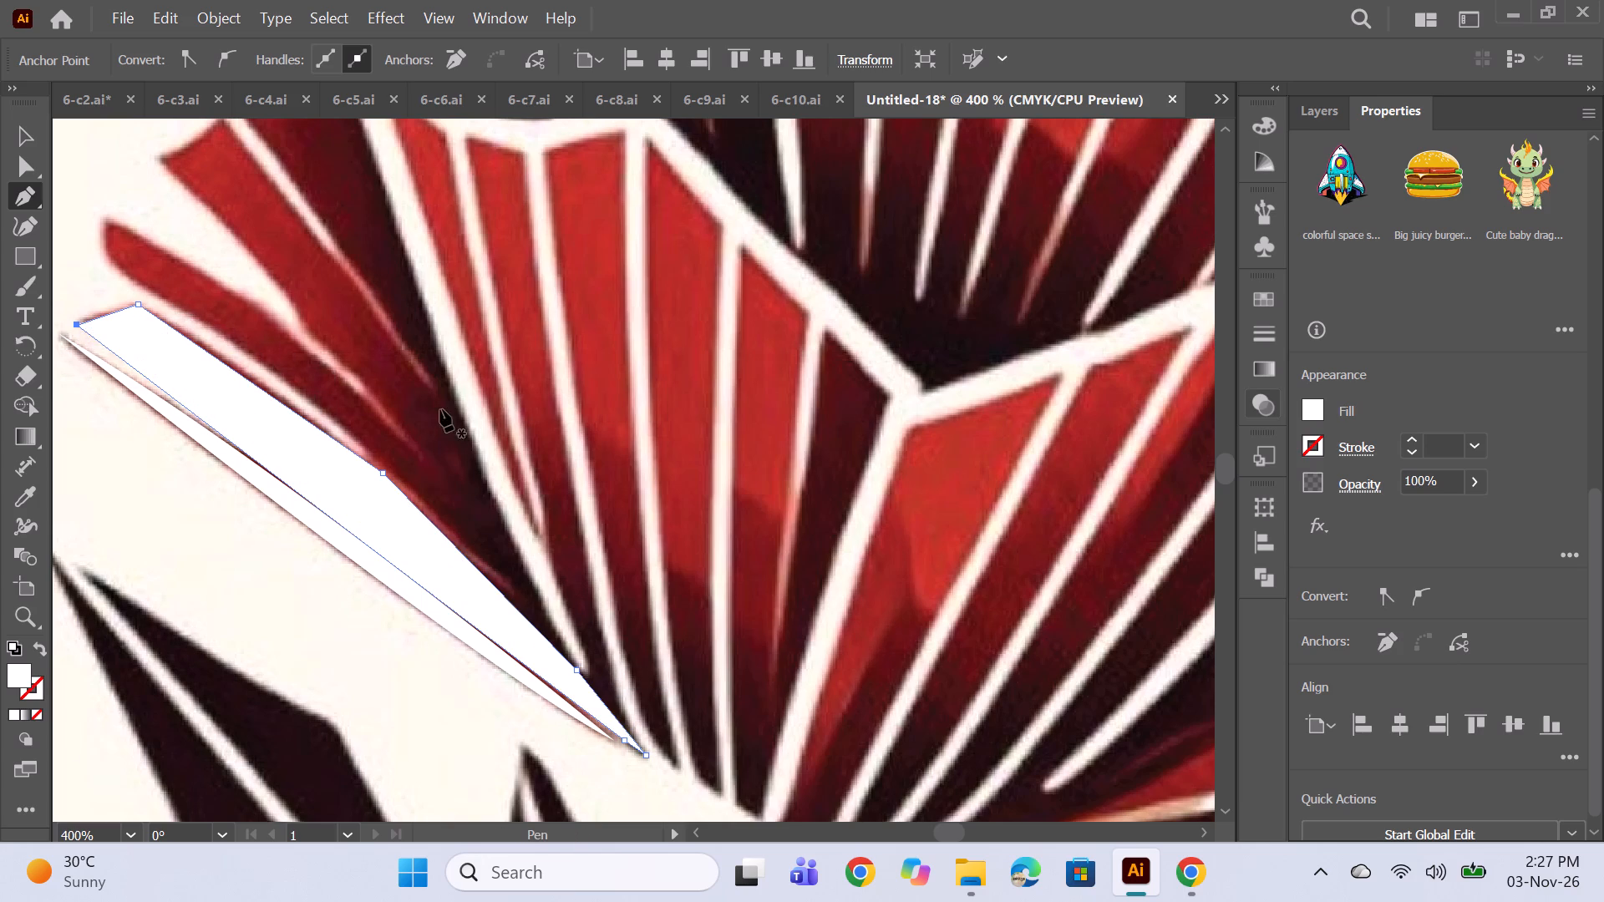
ctrl+click(596, 450)
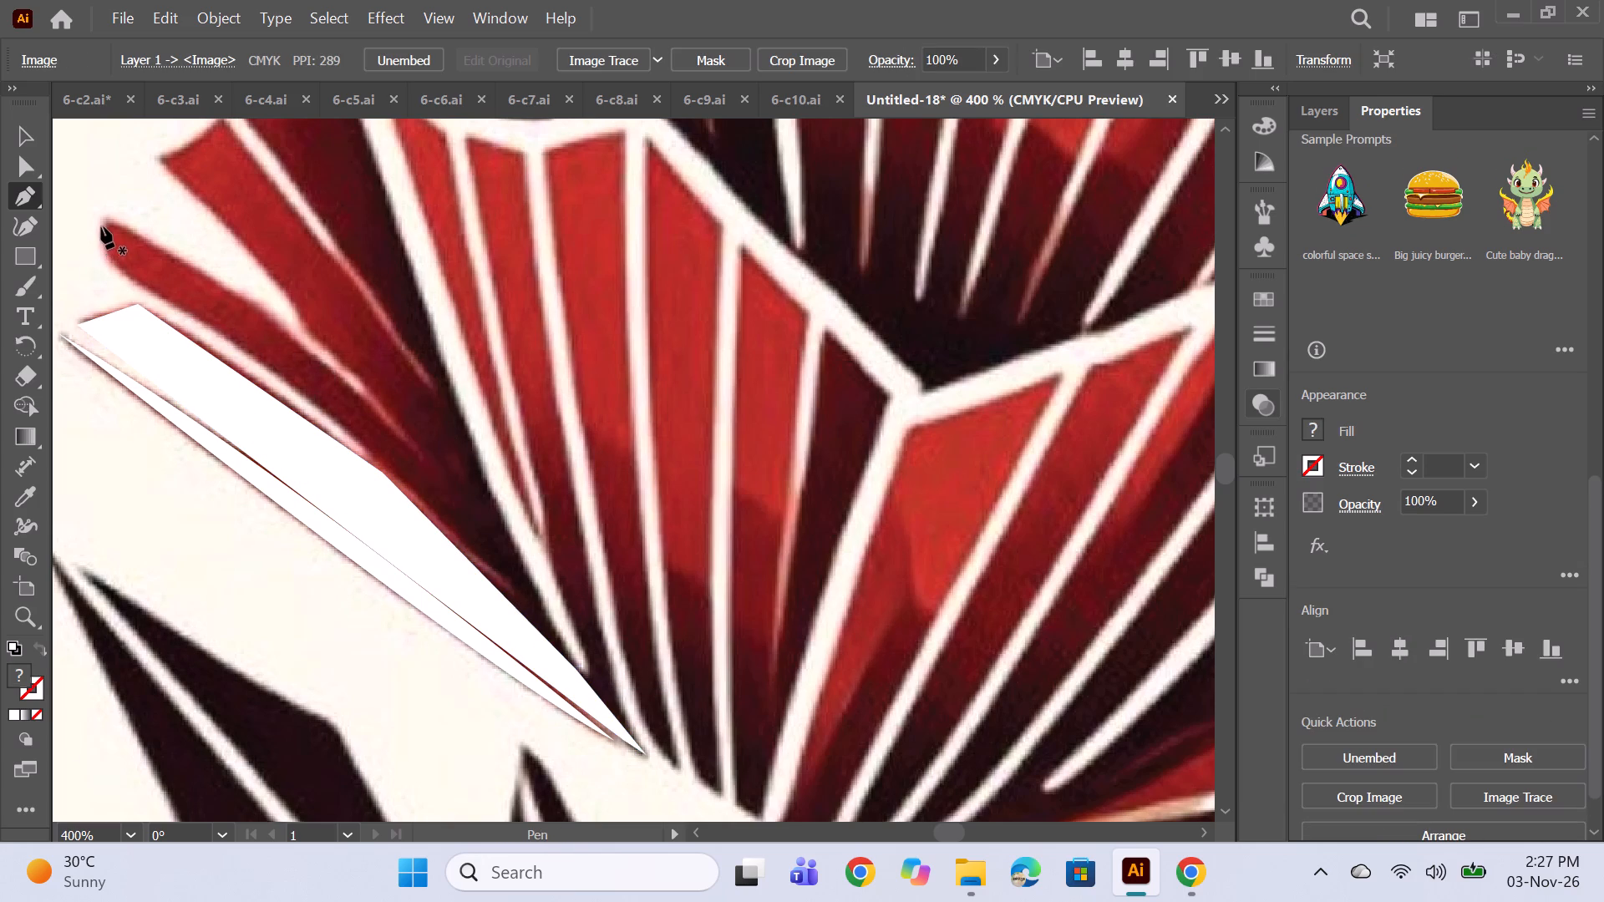
Trace the second strip, directly above the leftmost one, as a closed seven-point straight-sided shape with the Pen tool and deselect it.
click(102, 215)
click(104, 262)
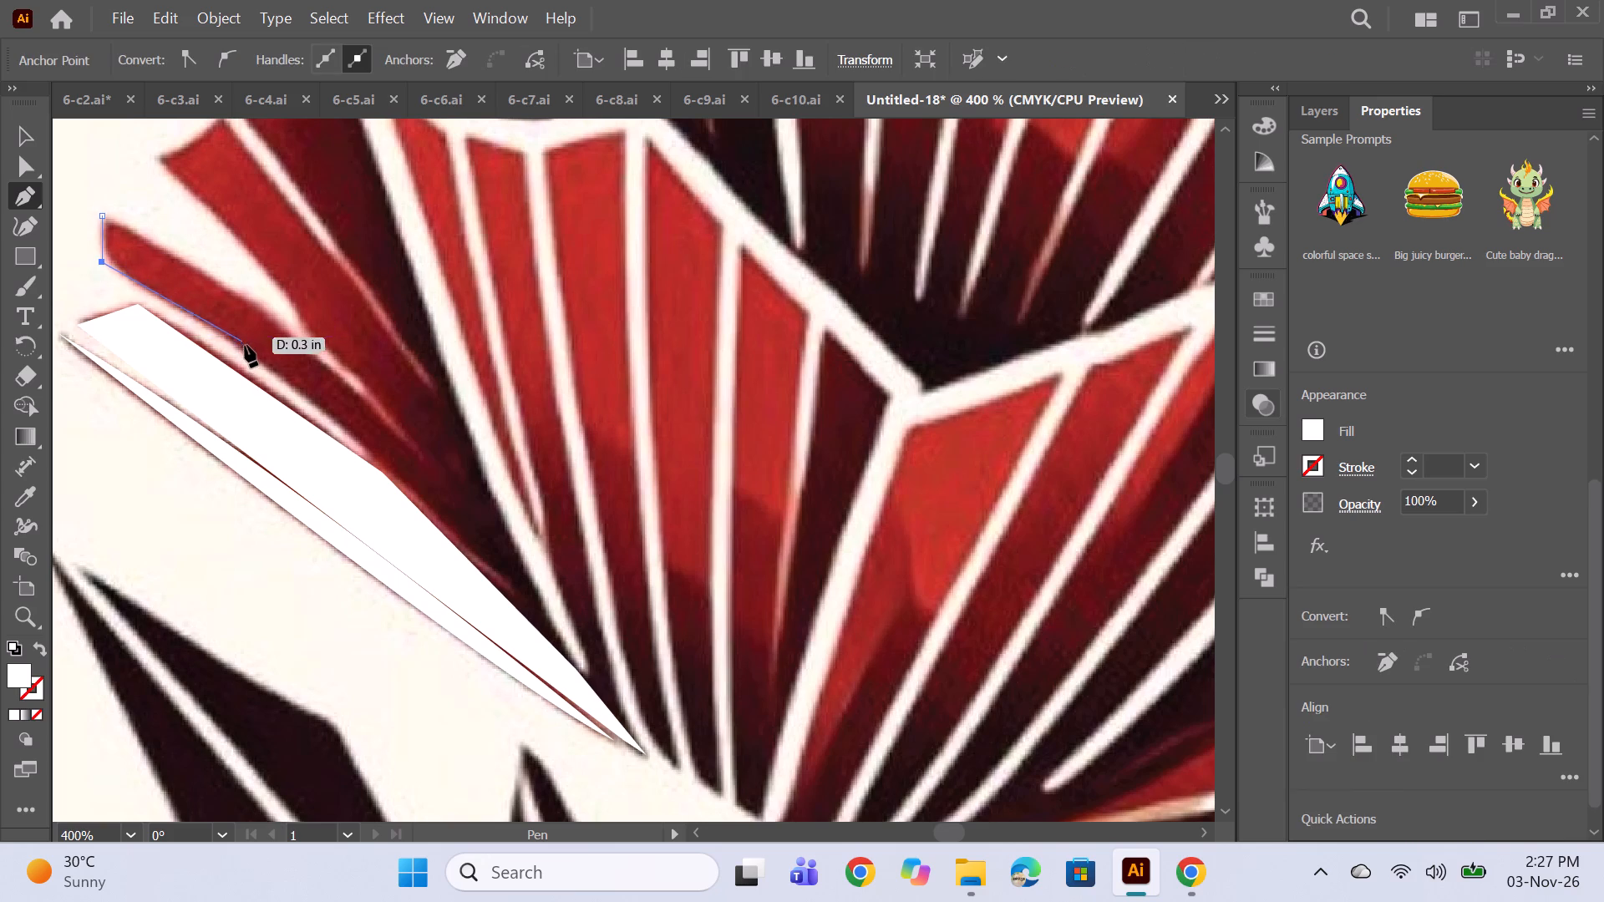
click(249, 350)
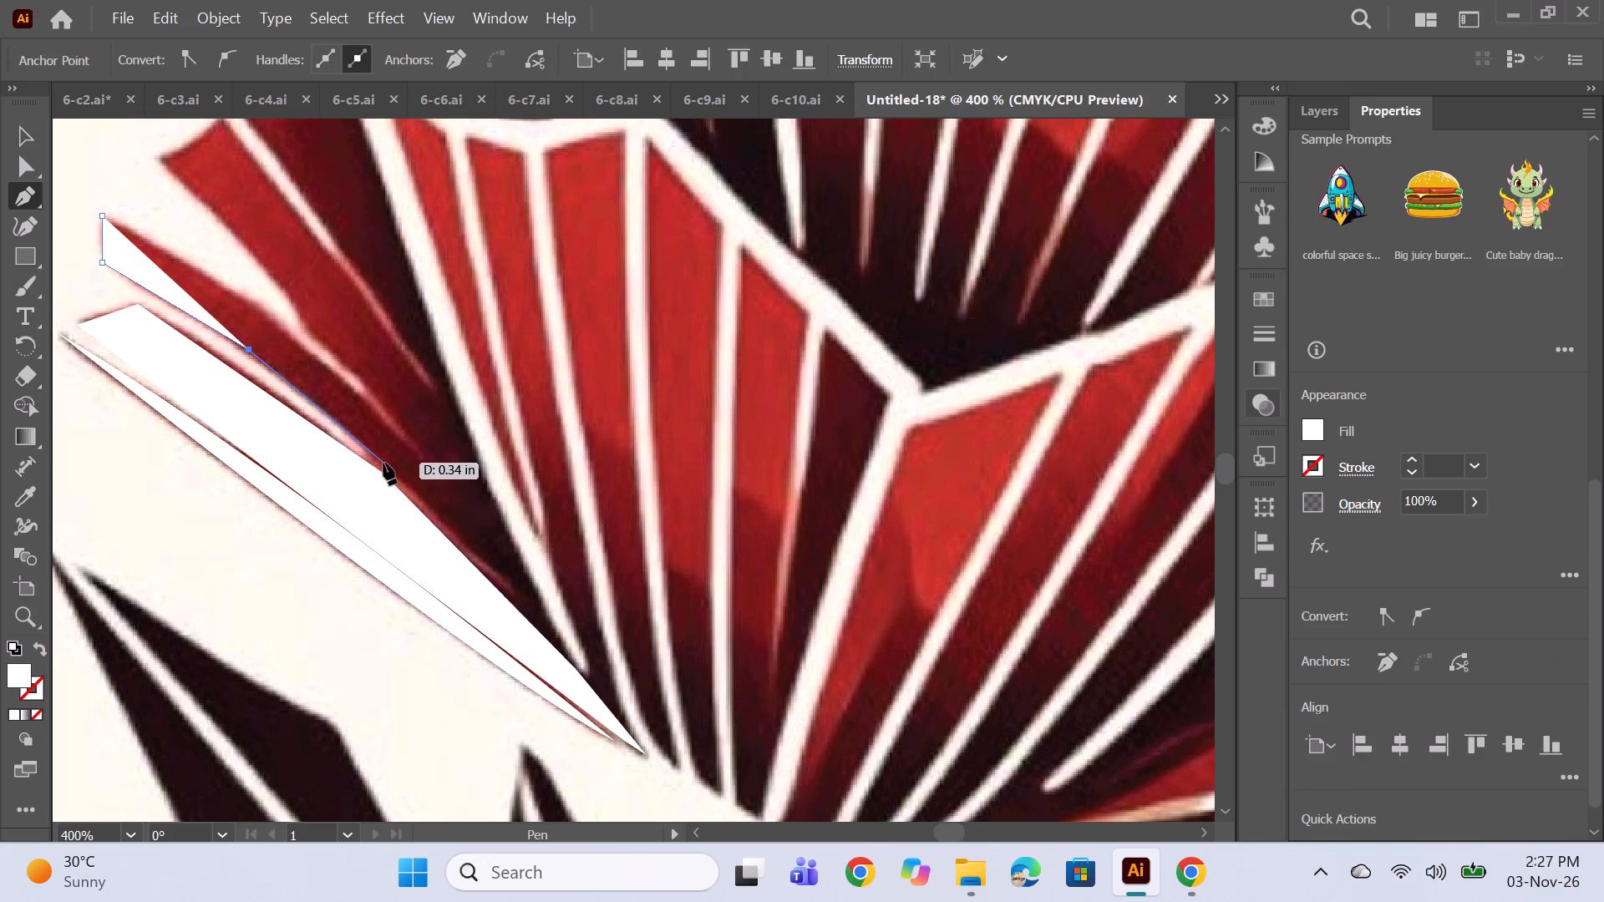
click(383, 463)
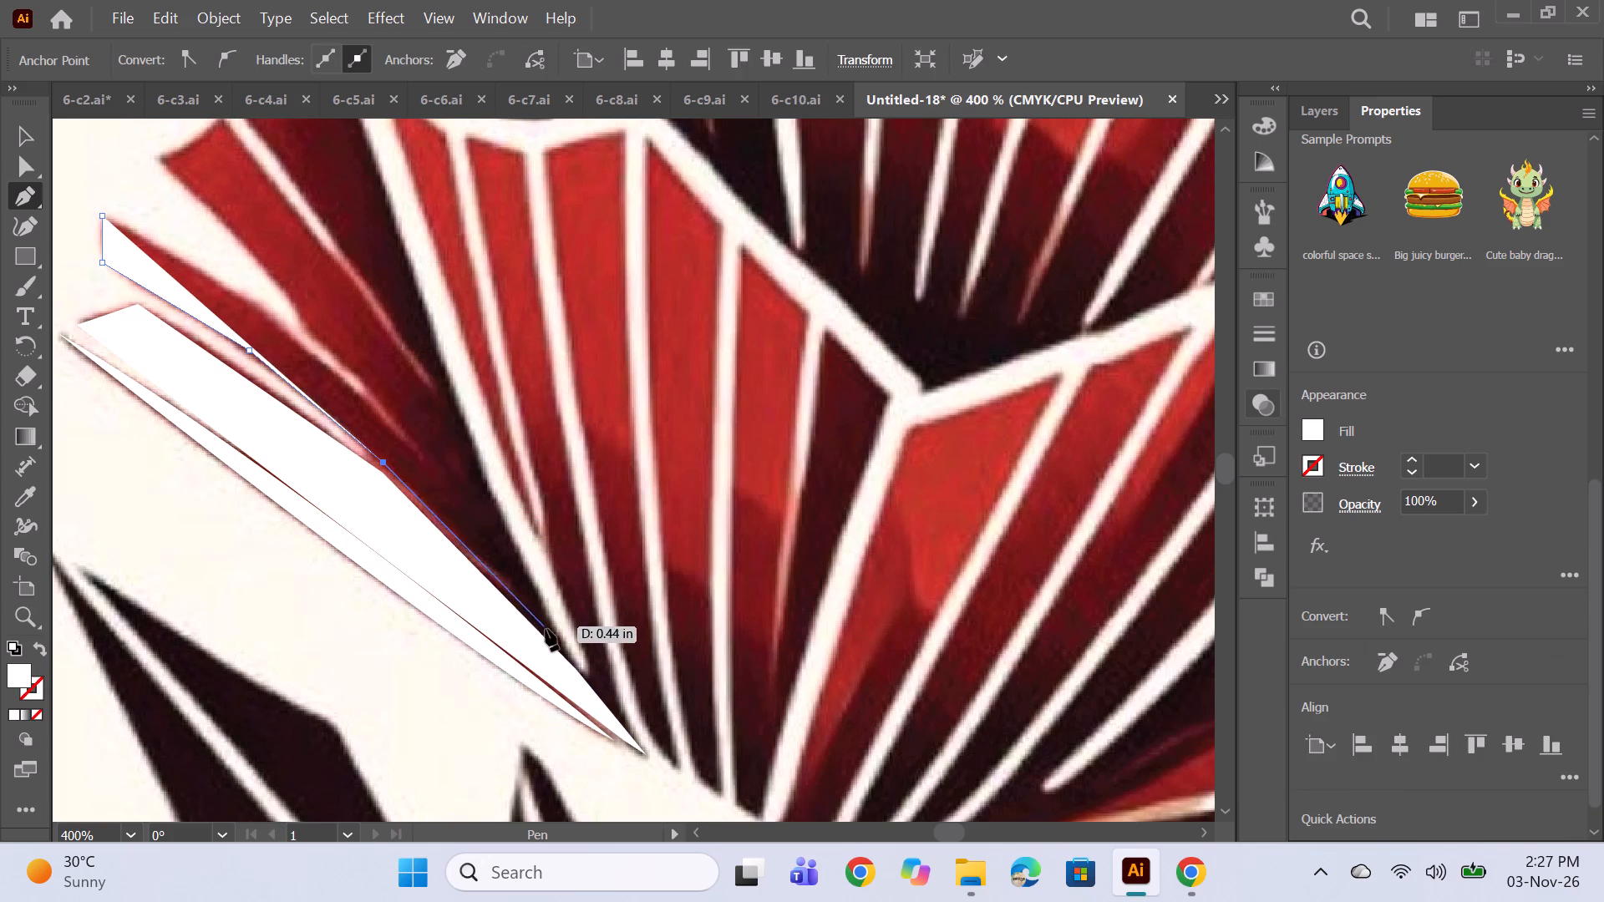
click(567, 651)
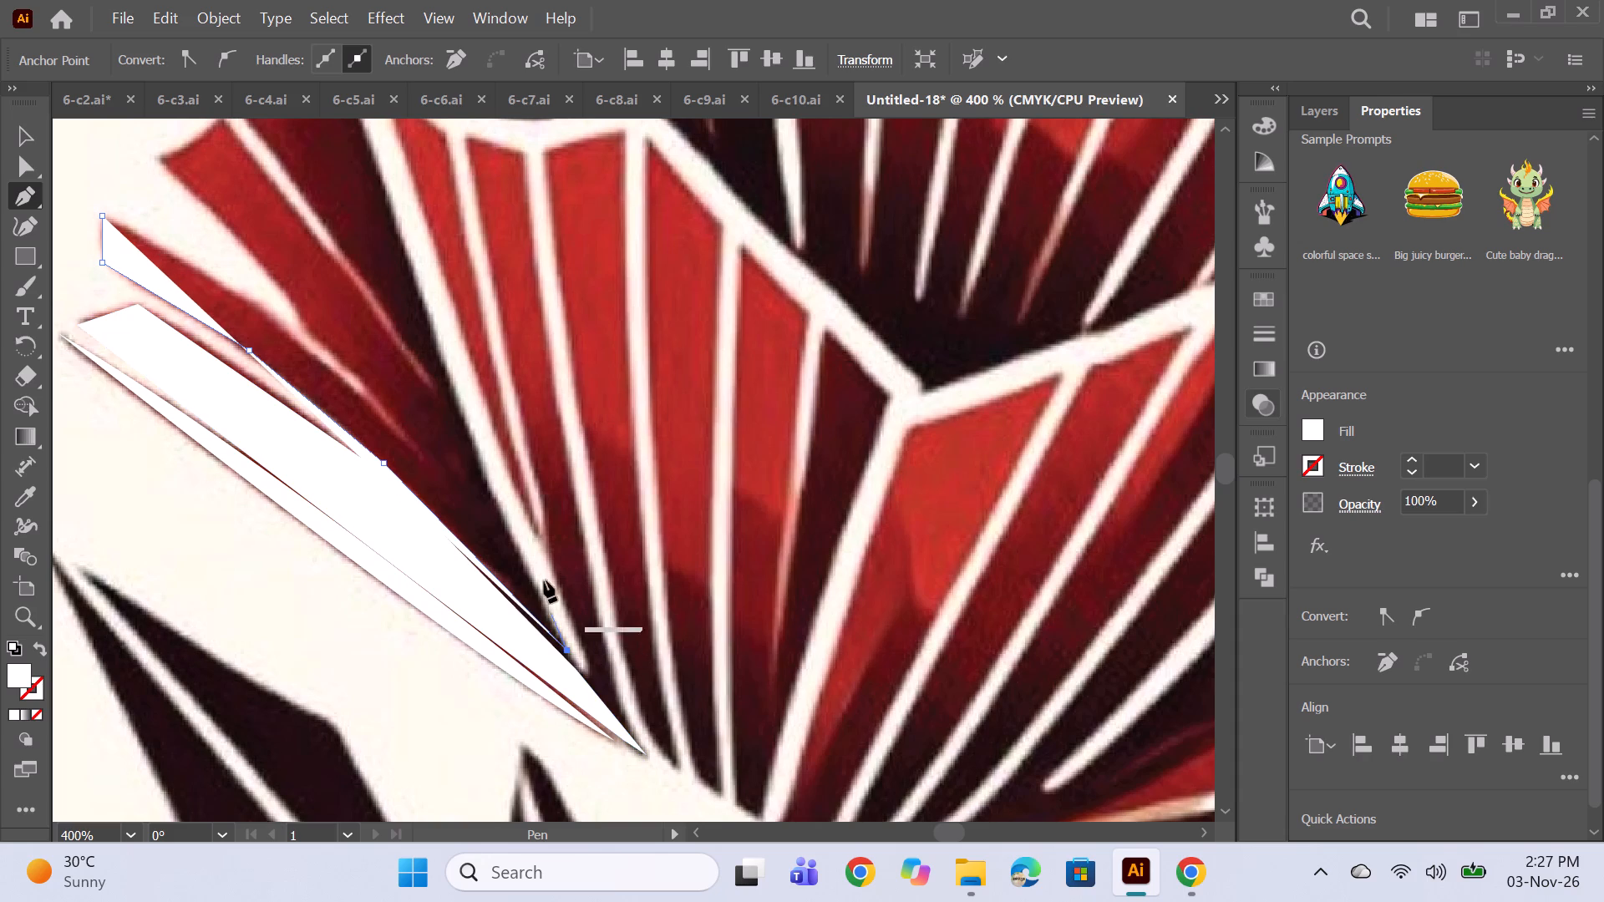
click(430, 459)
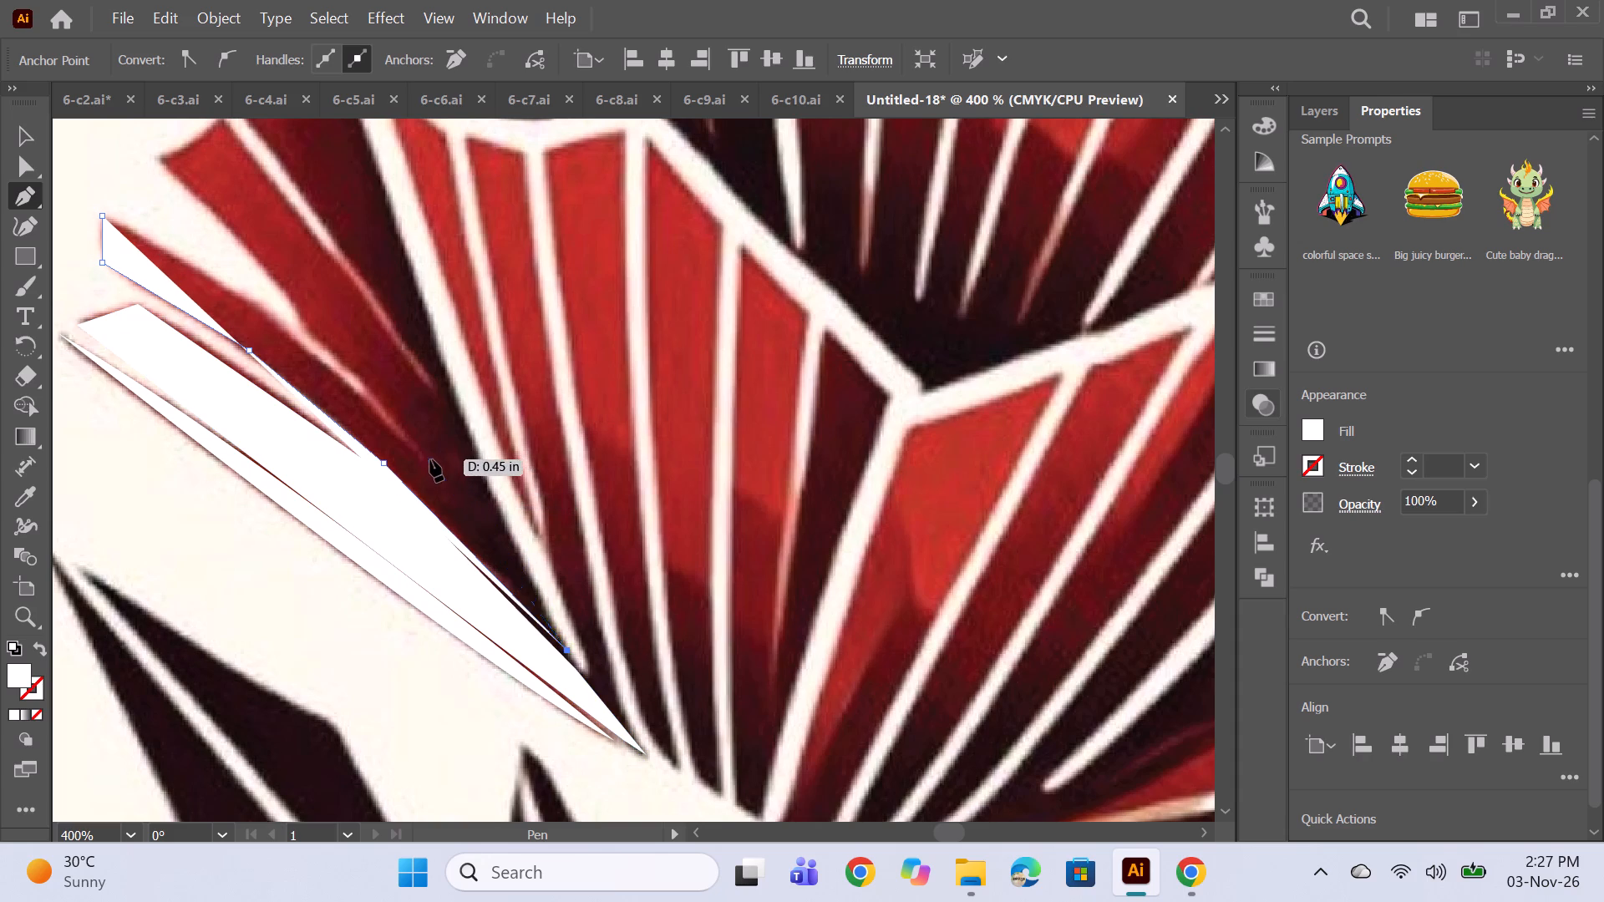
click(274, 315)
click(100, 213)
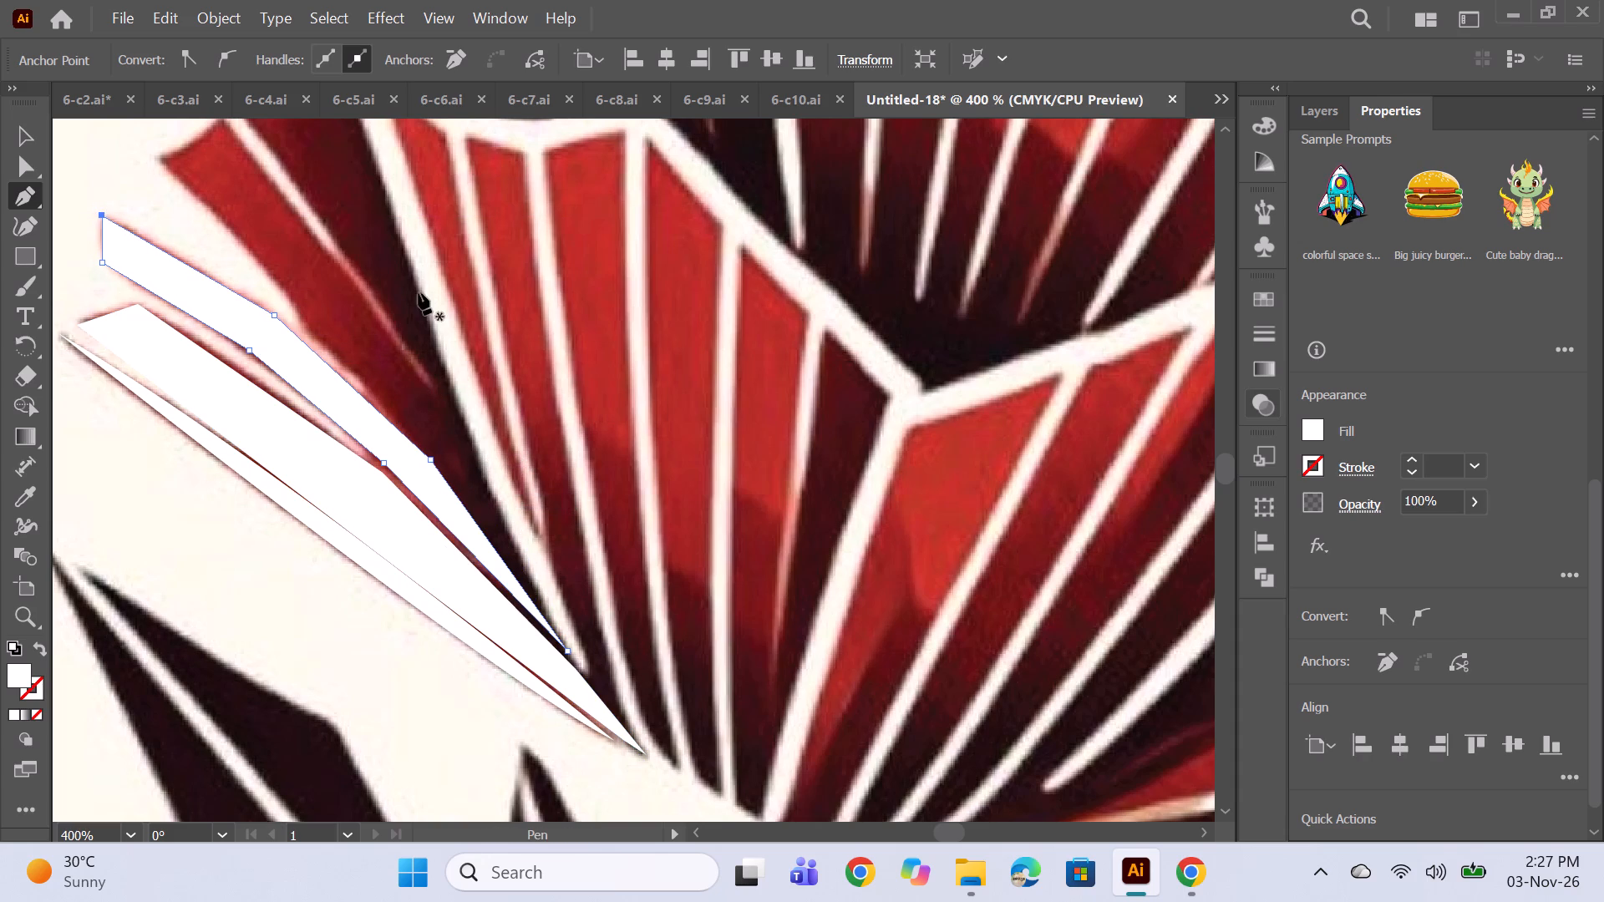
ctrl+click(446, 317)
Trace the third strip from the outer side of the petal as a closed five-point straight-sided shape with the Pen tool and deselect it.
scroll(231, 223, up, 3)
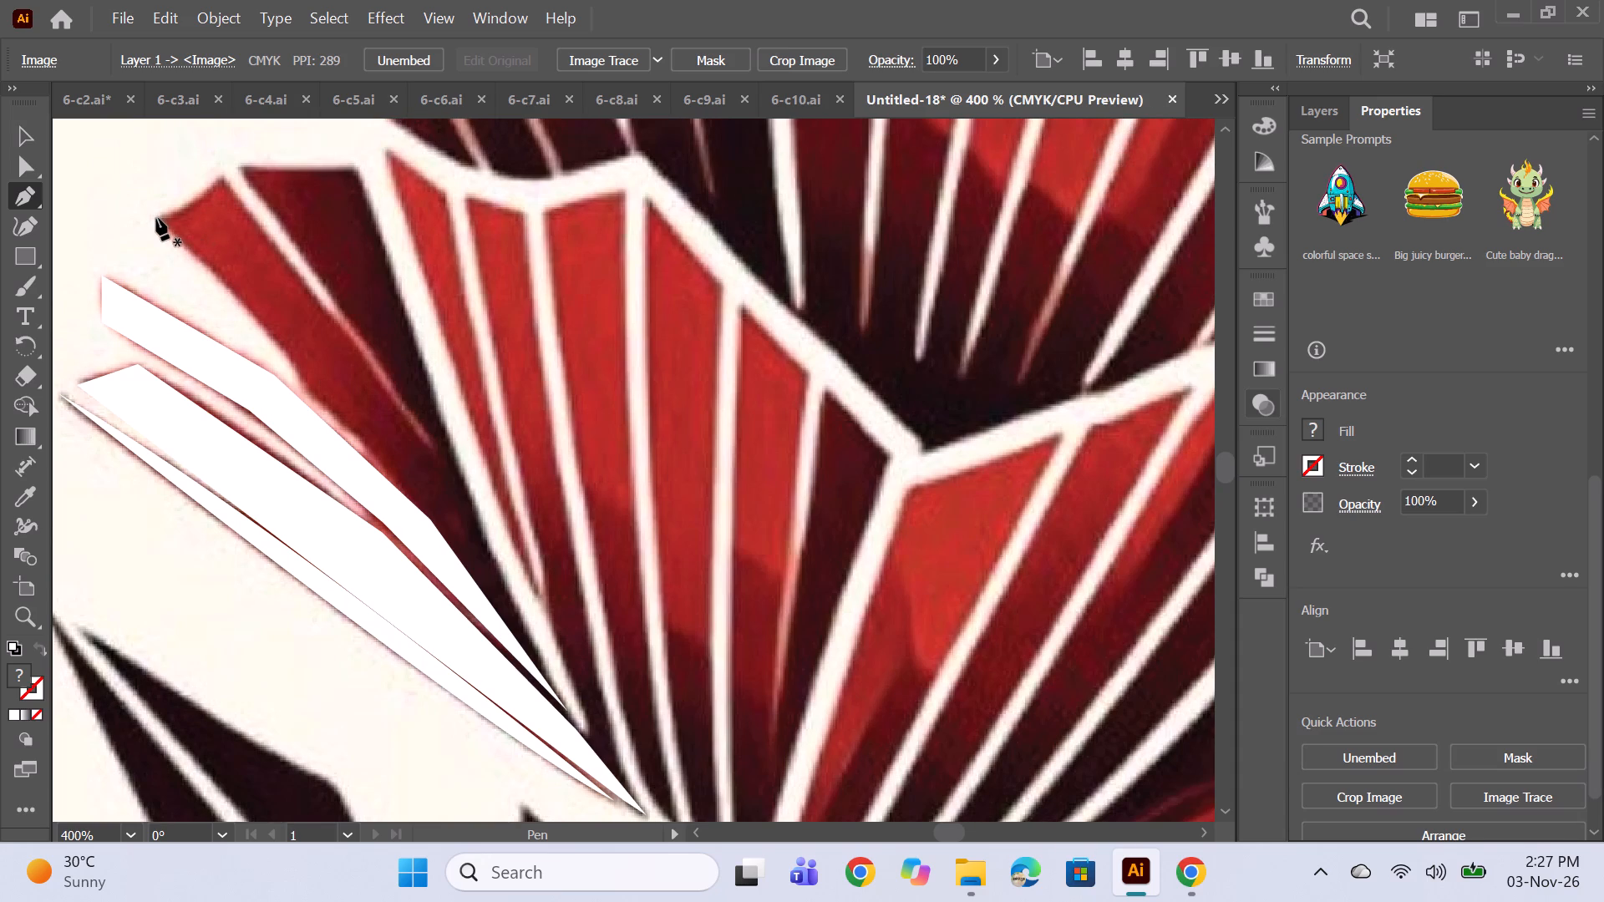
click(155, 218)
click(221, 174)
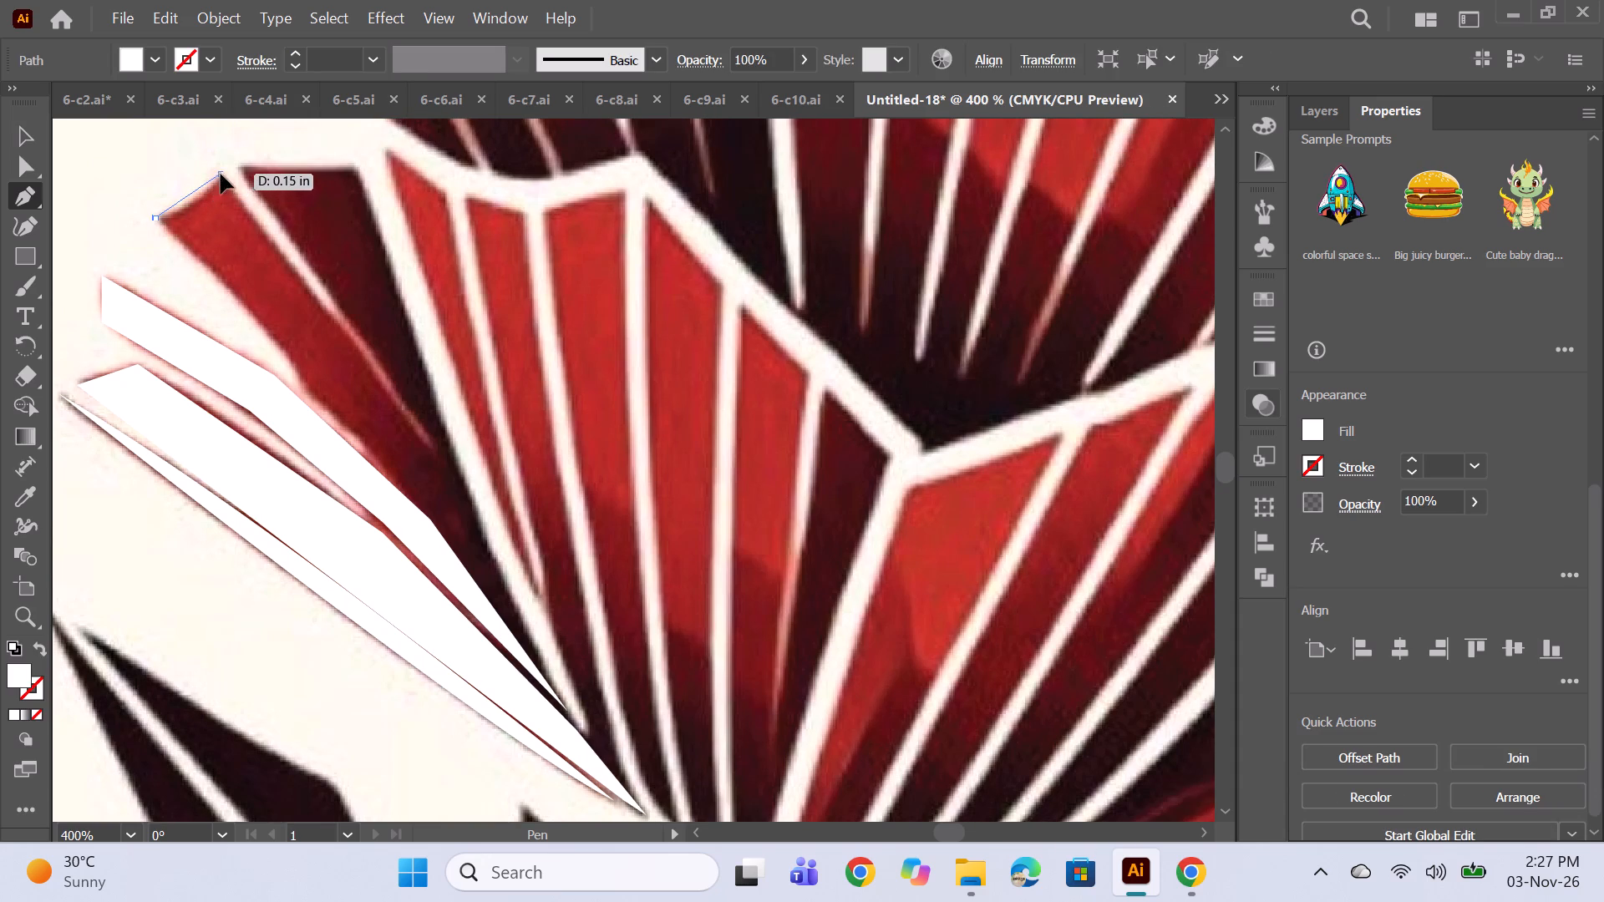
click(429, 446)
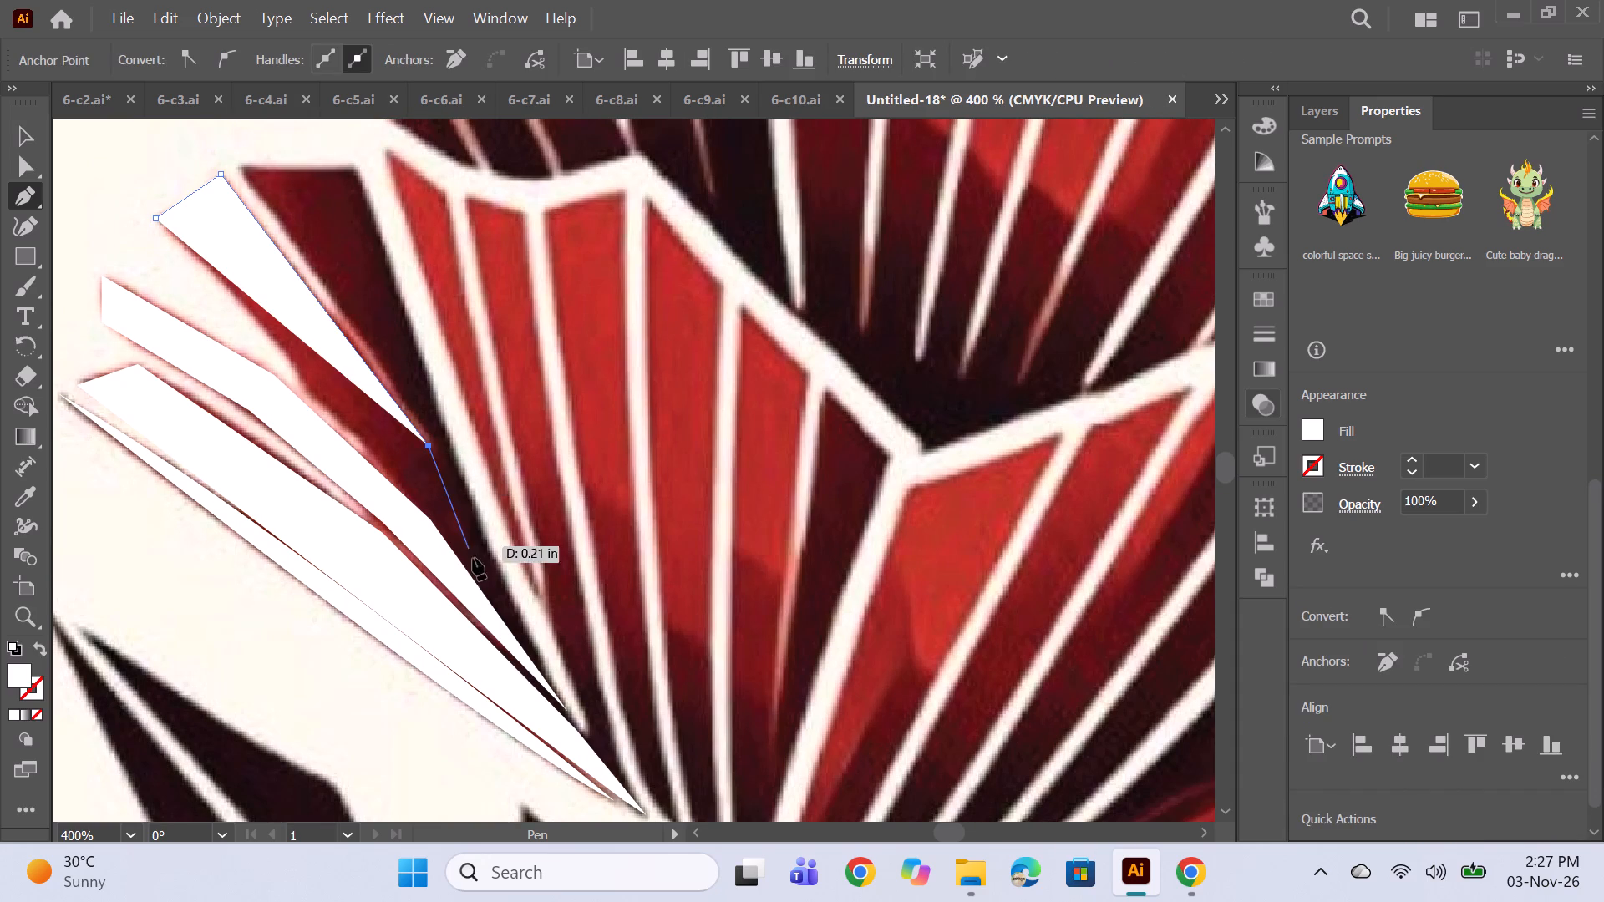
click(543, 667)
click(347, 407)
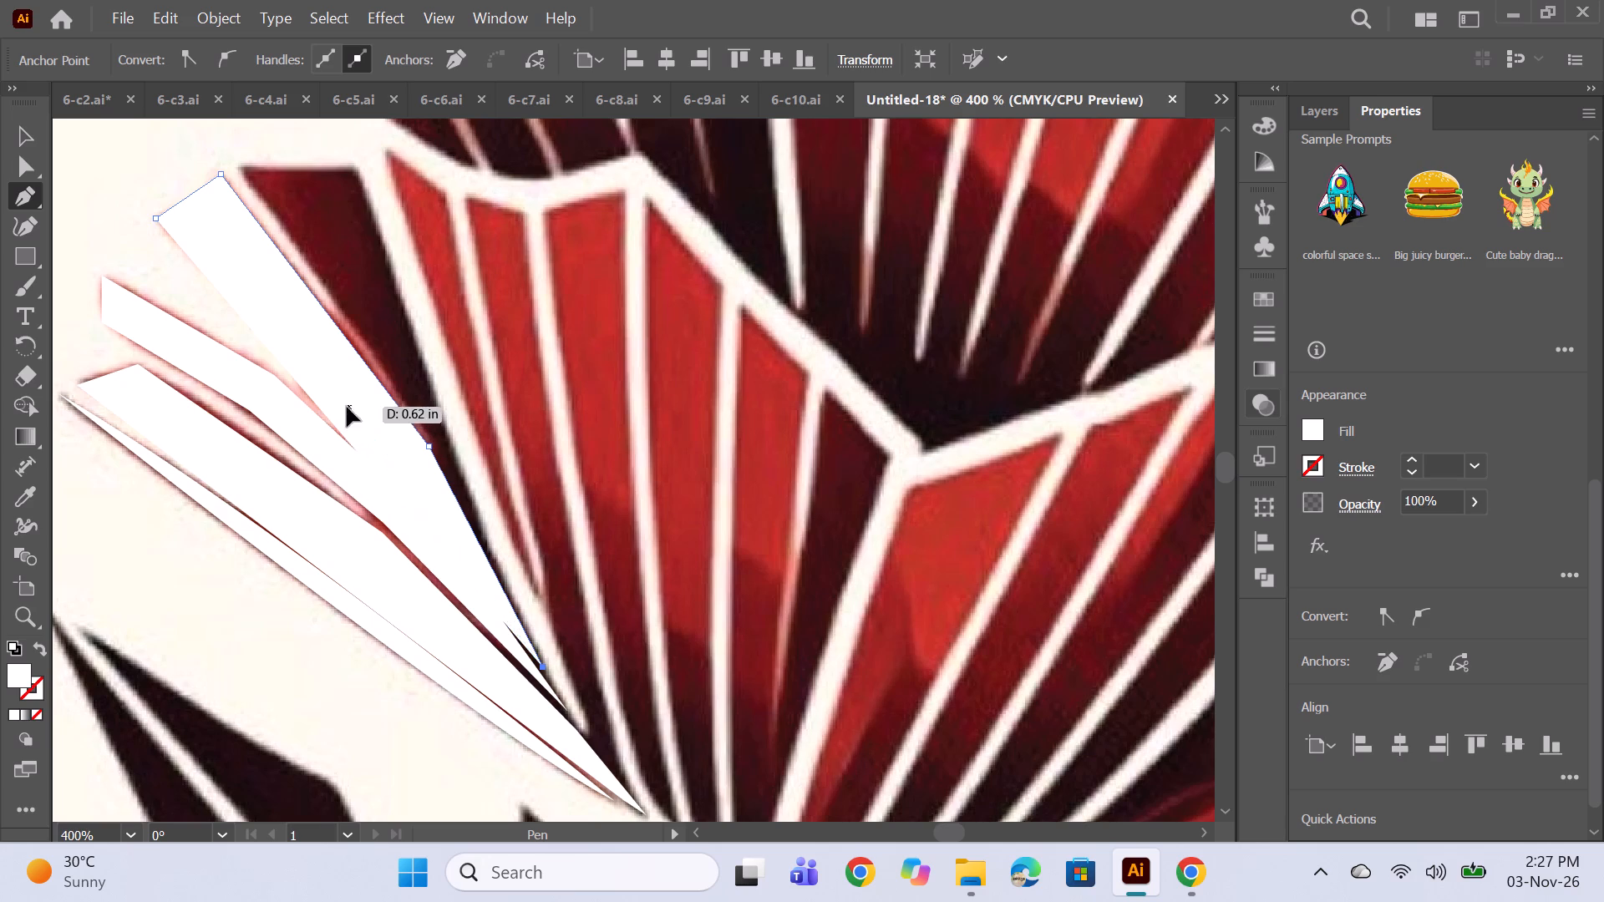
key(ctrl+z)
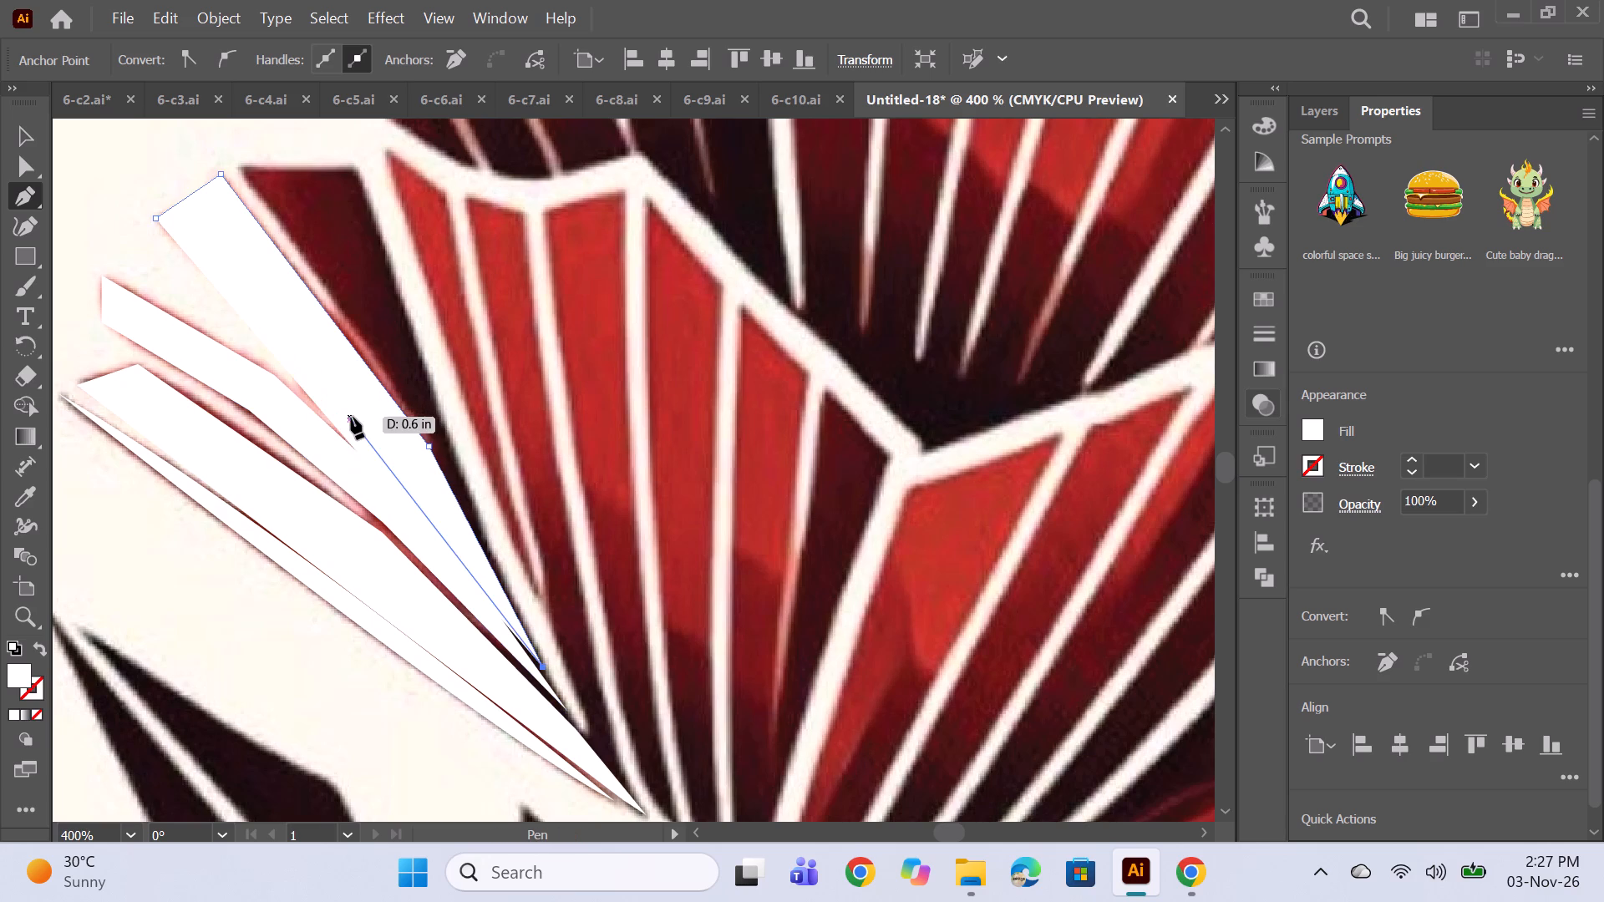
click(350, 416)
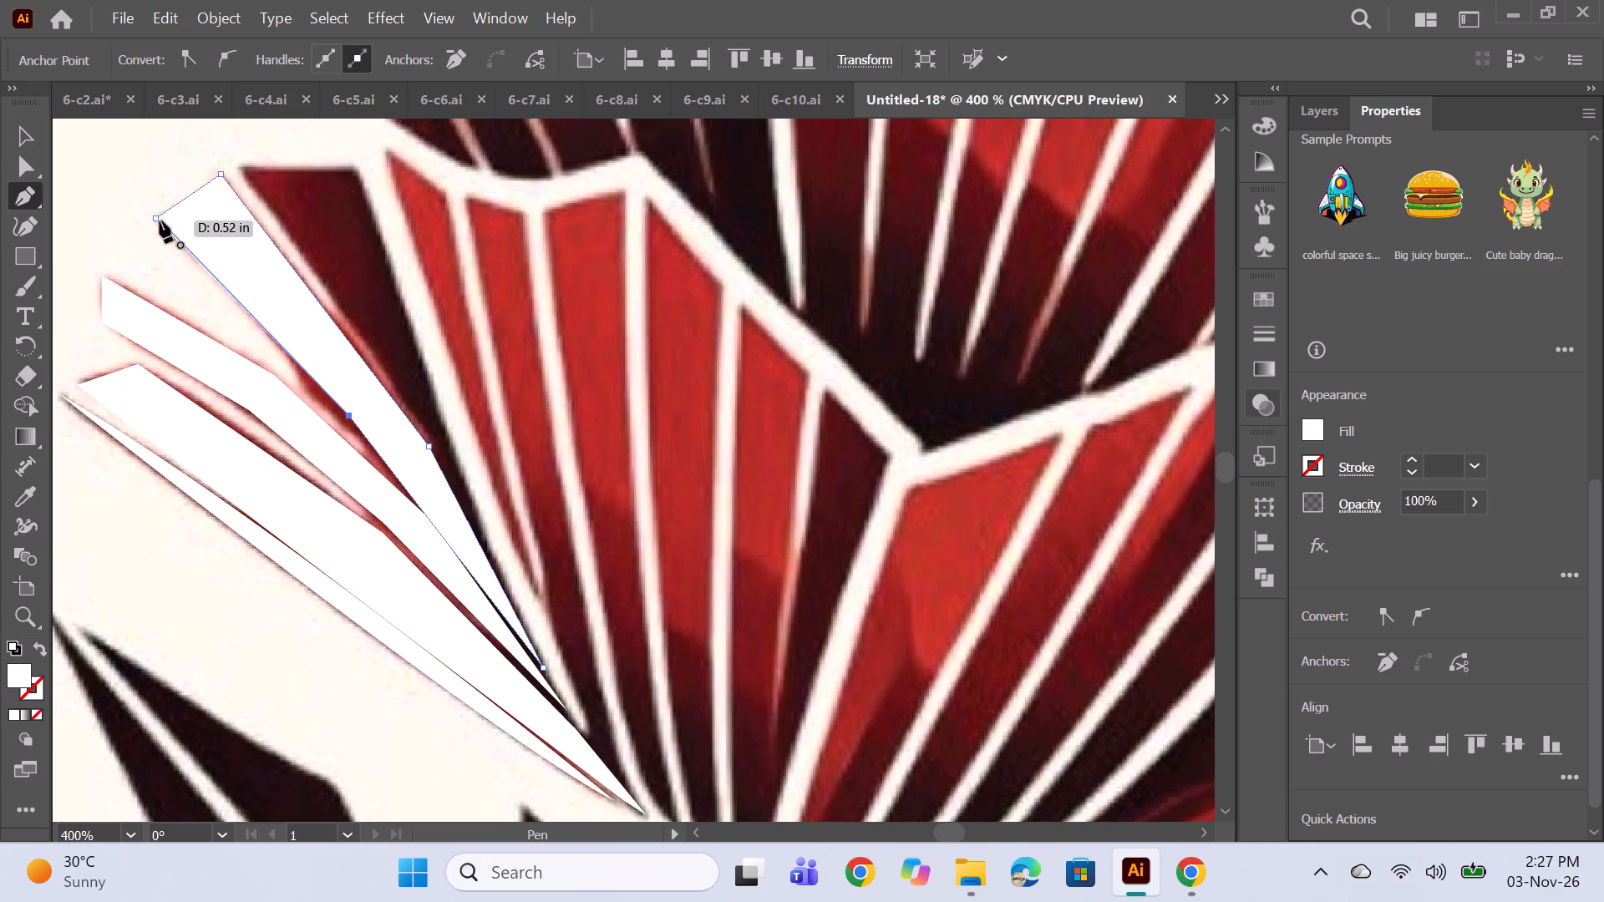
click(154, 220)
ctrl+click(423, 302)
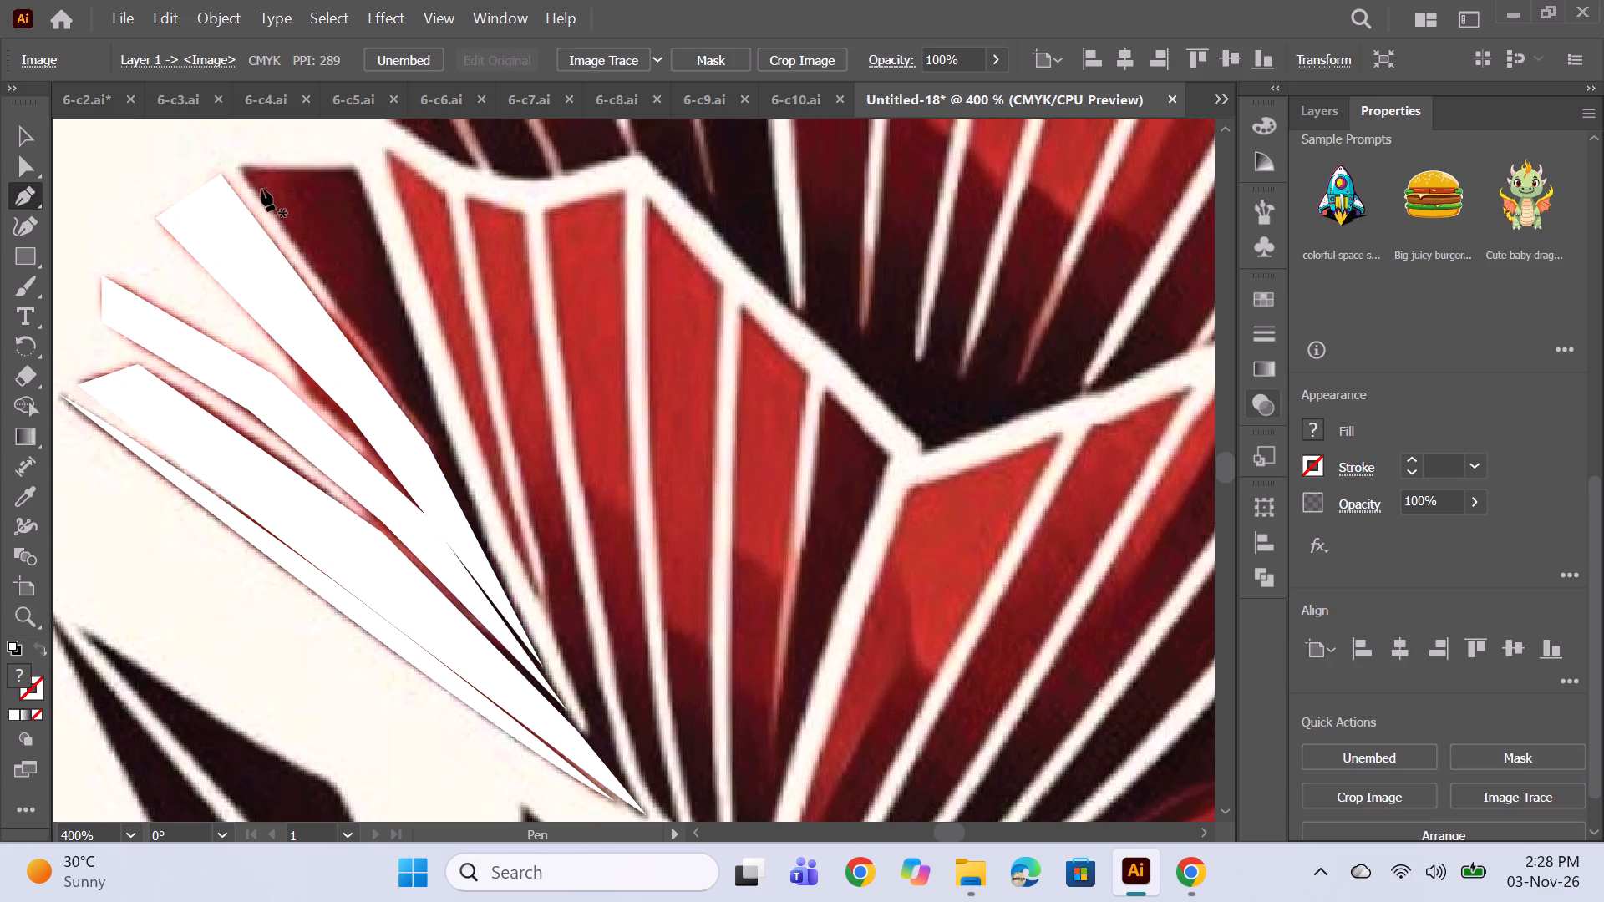
Trace the fourth strip, the dark one with the flat top edge, as a closed four-point straight-sided shape and deselect it.
click(238, 166)
click(355, 167)
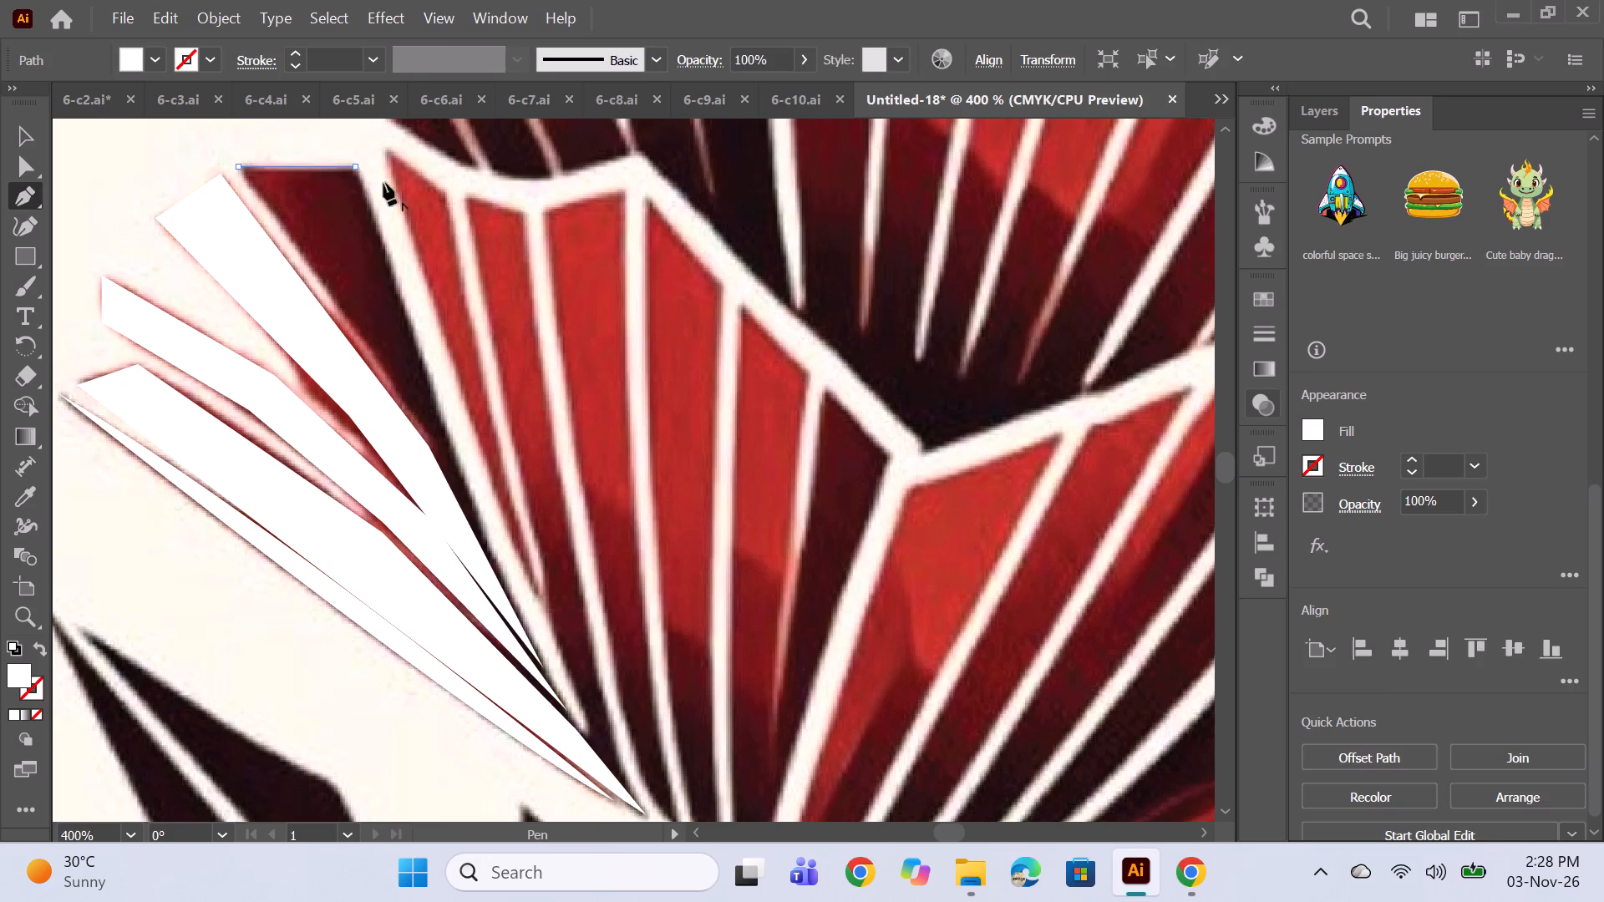
click(484, 530)
click(438, 454)
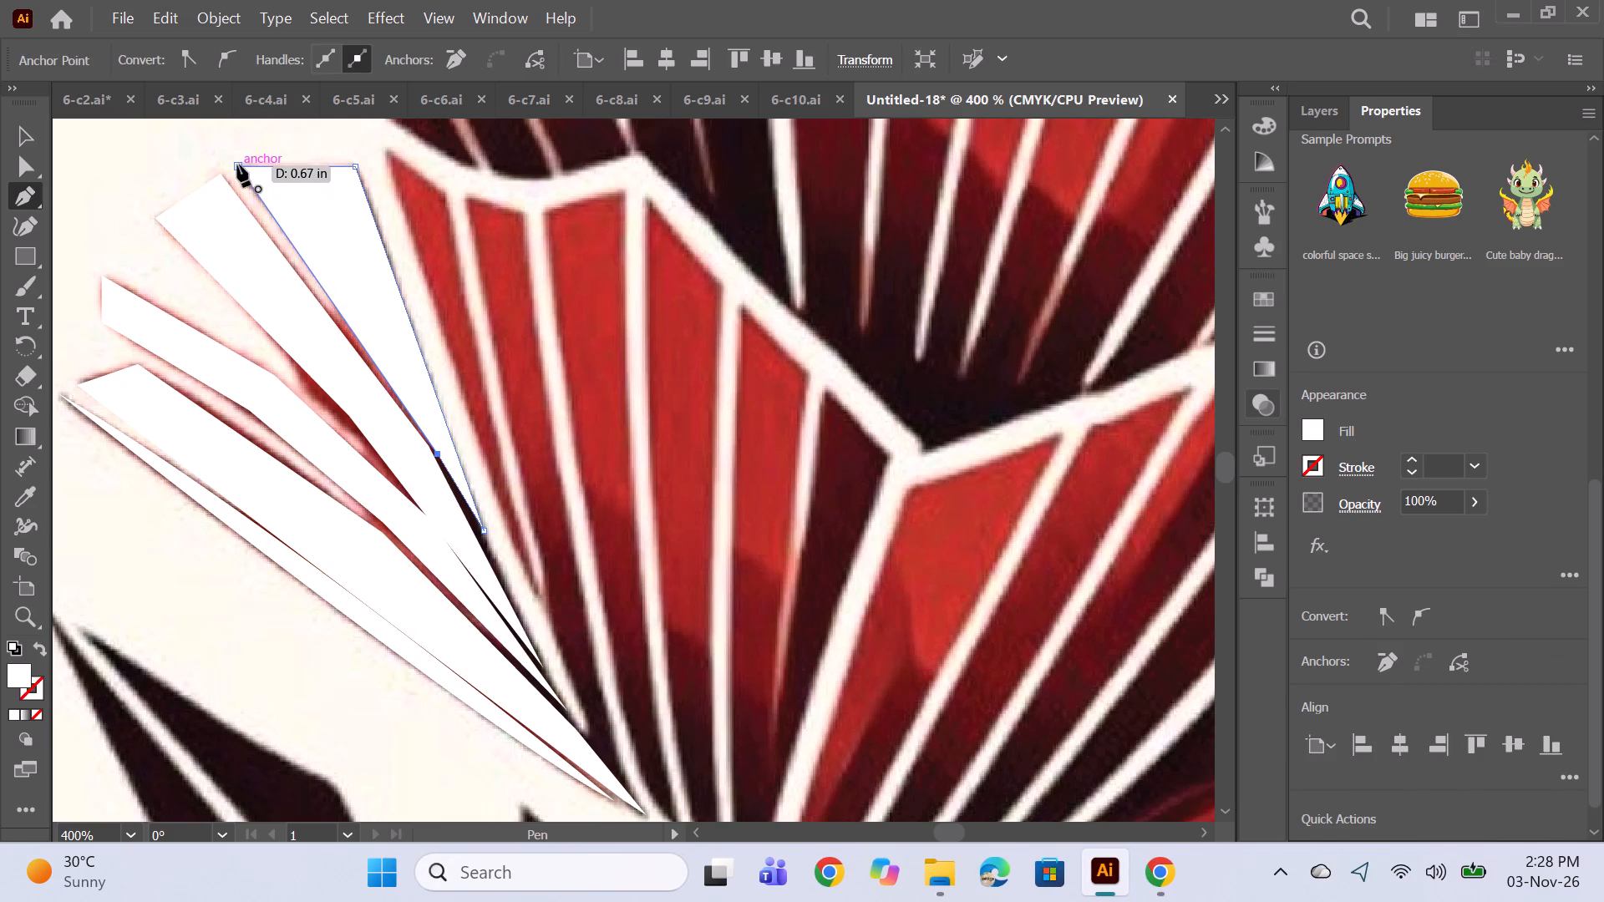
click(237, 165)
ctrl+click(555, 388)
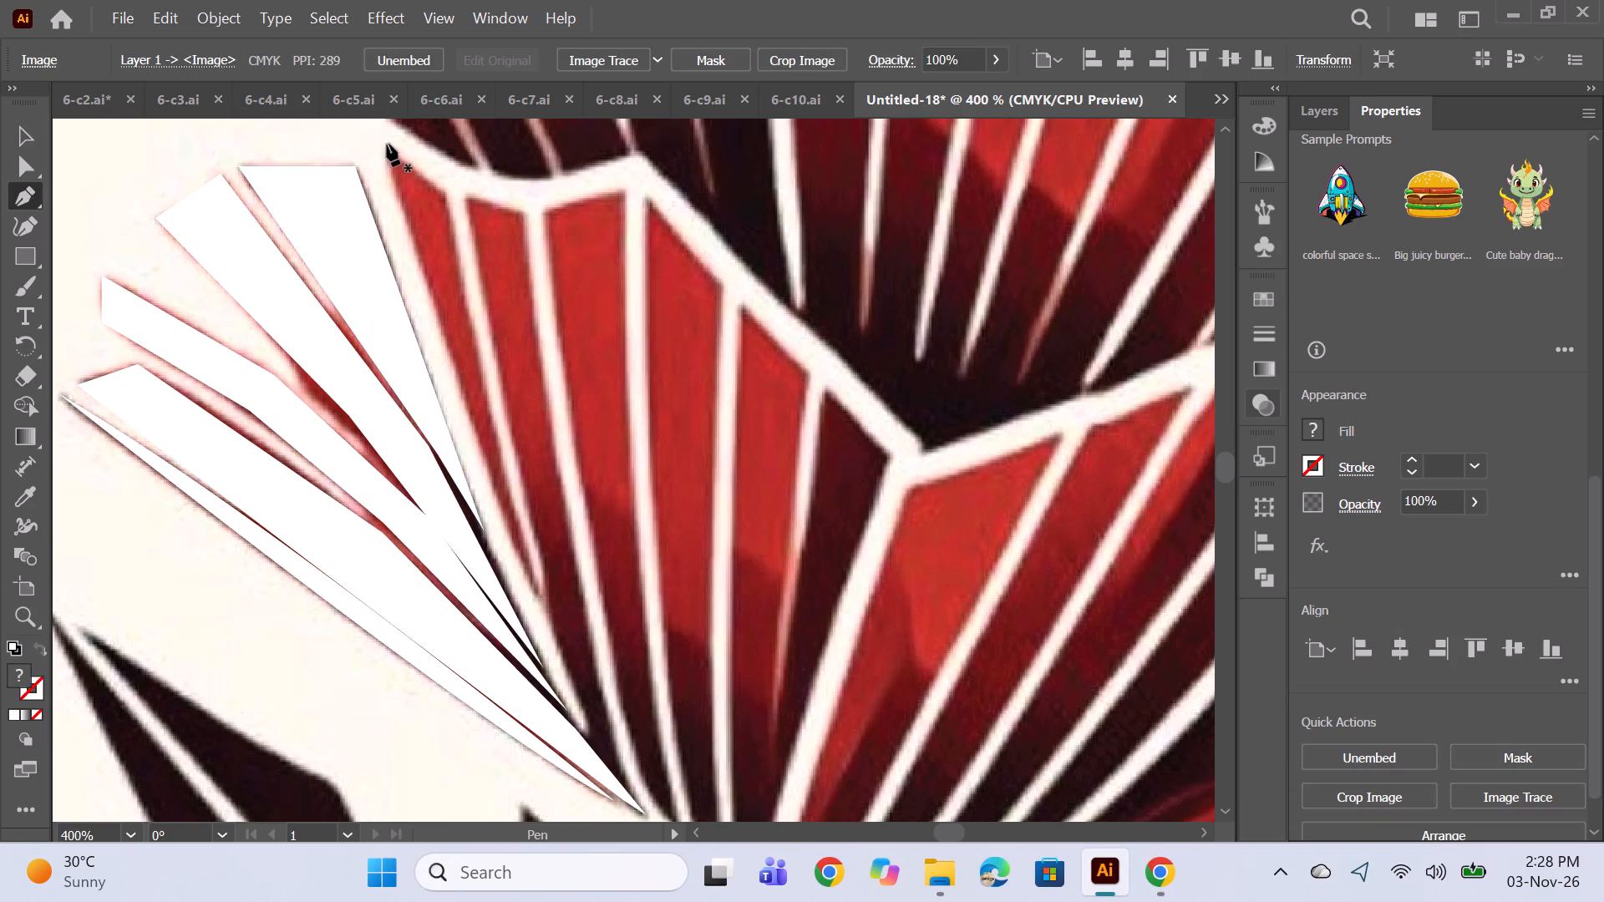
Trace the fifth strip, the narrow red wedge beside the flat-topped strip, as a closed three-point shape and deselect it.
click(387, 144)
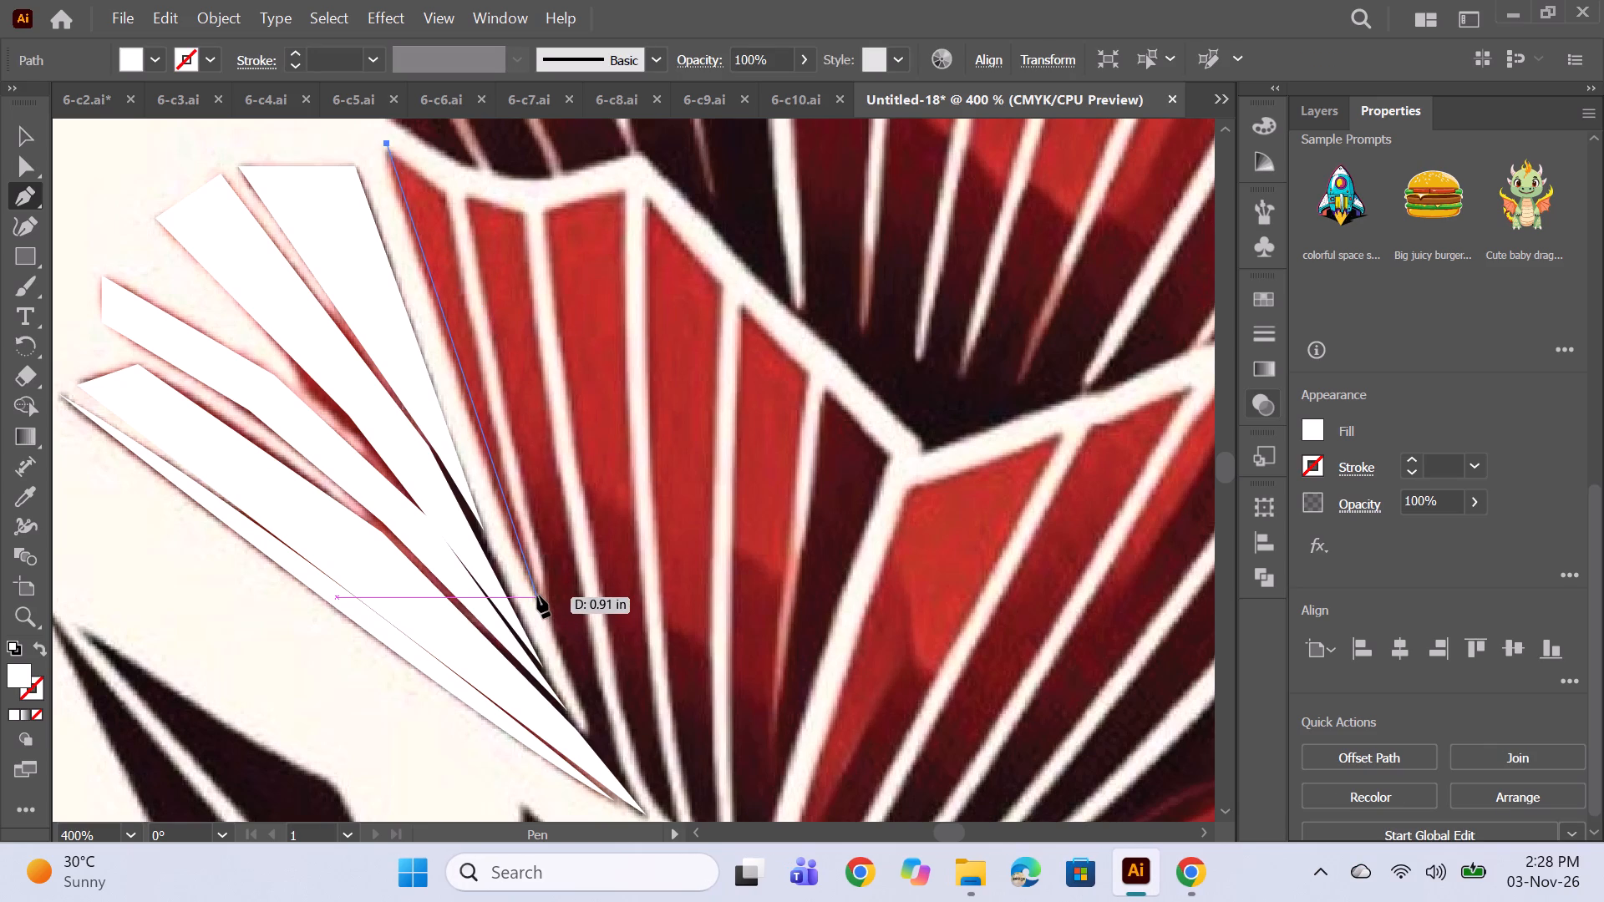
drag(537, 595, 565, 628)
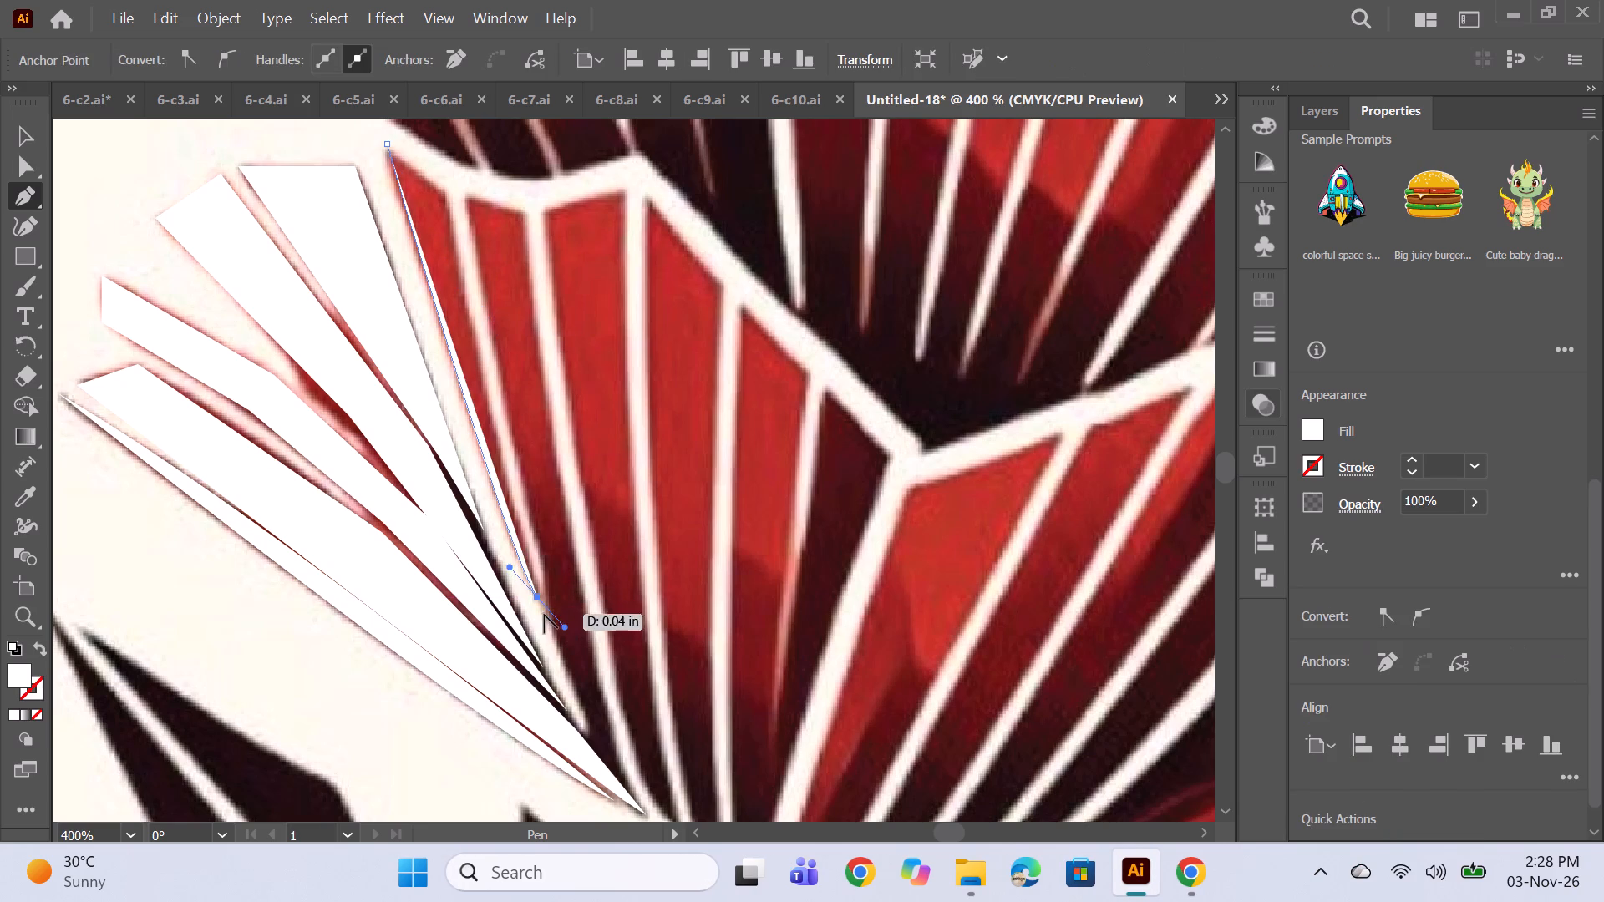
alt+click(536, 595)
click(443, 188)
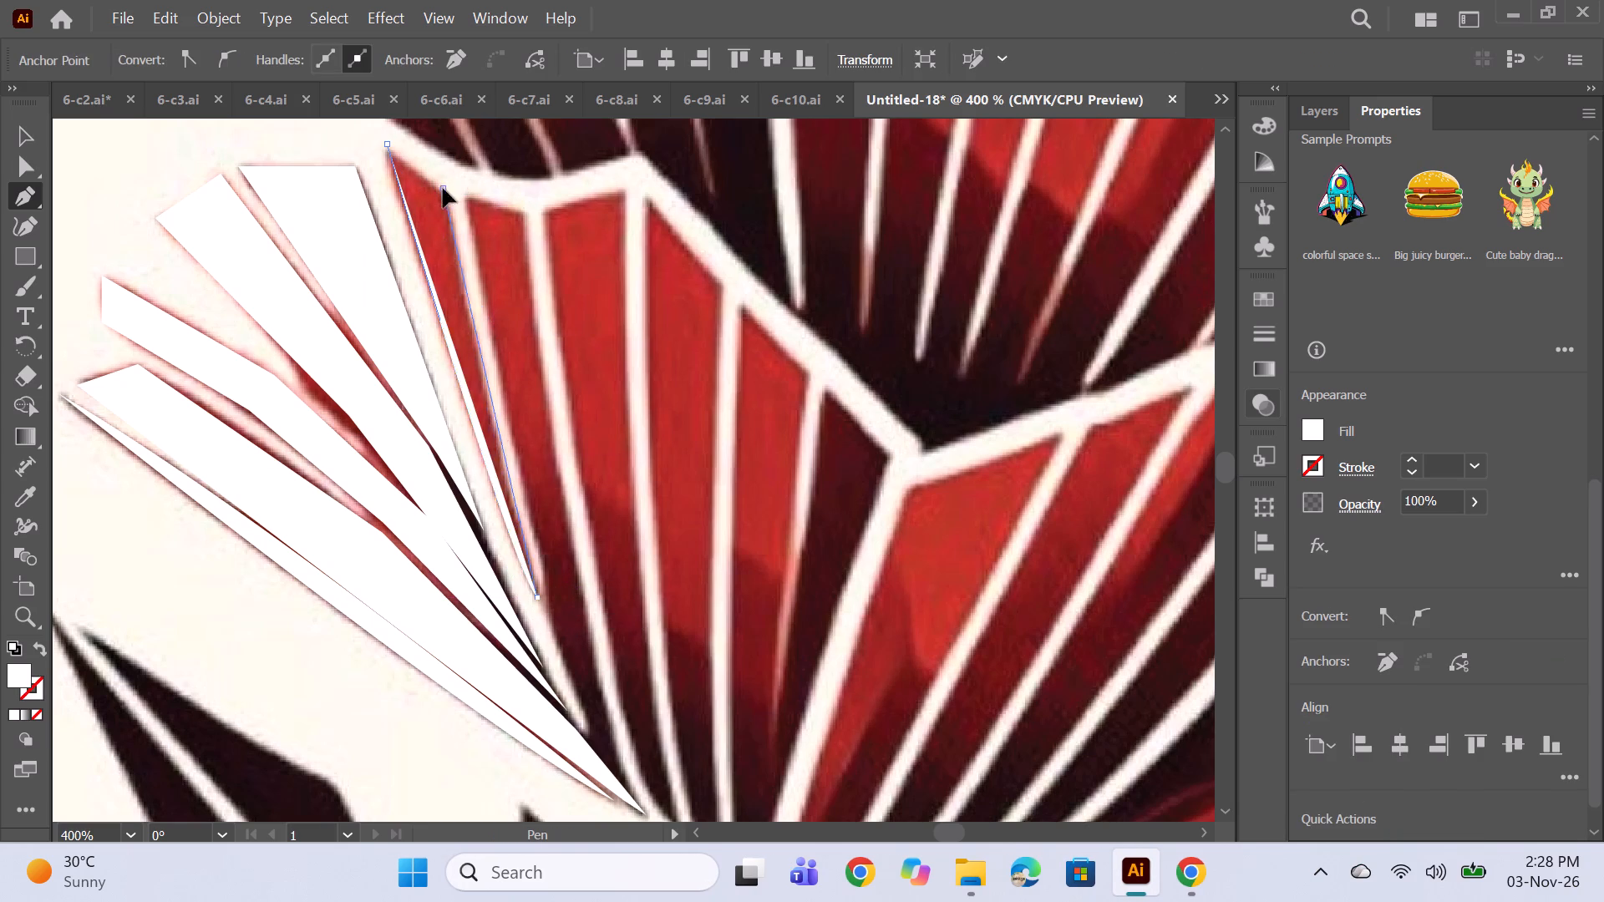
click(387, 144)
ctrl+click(620, 270)
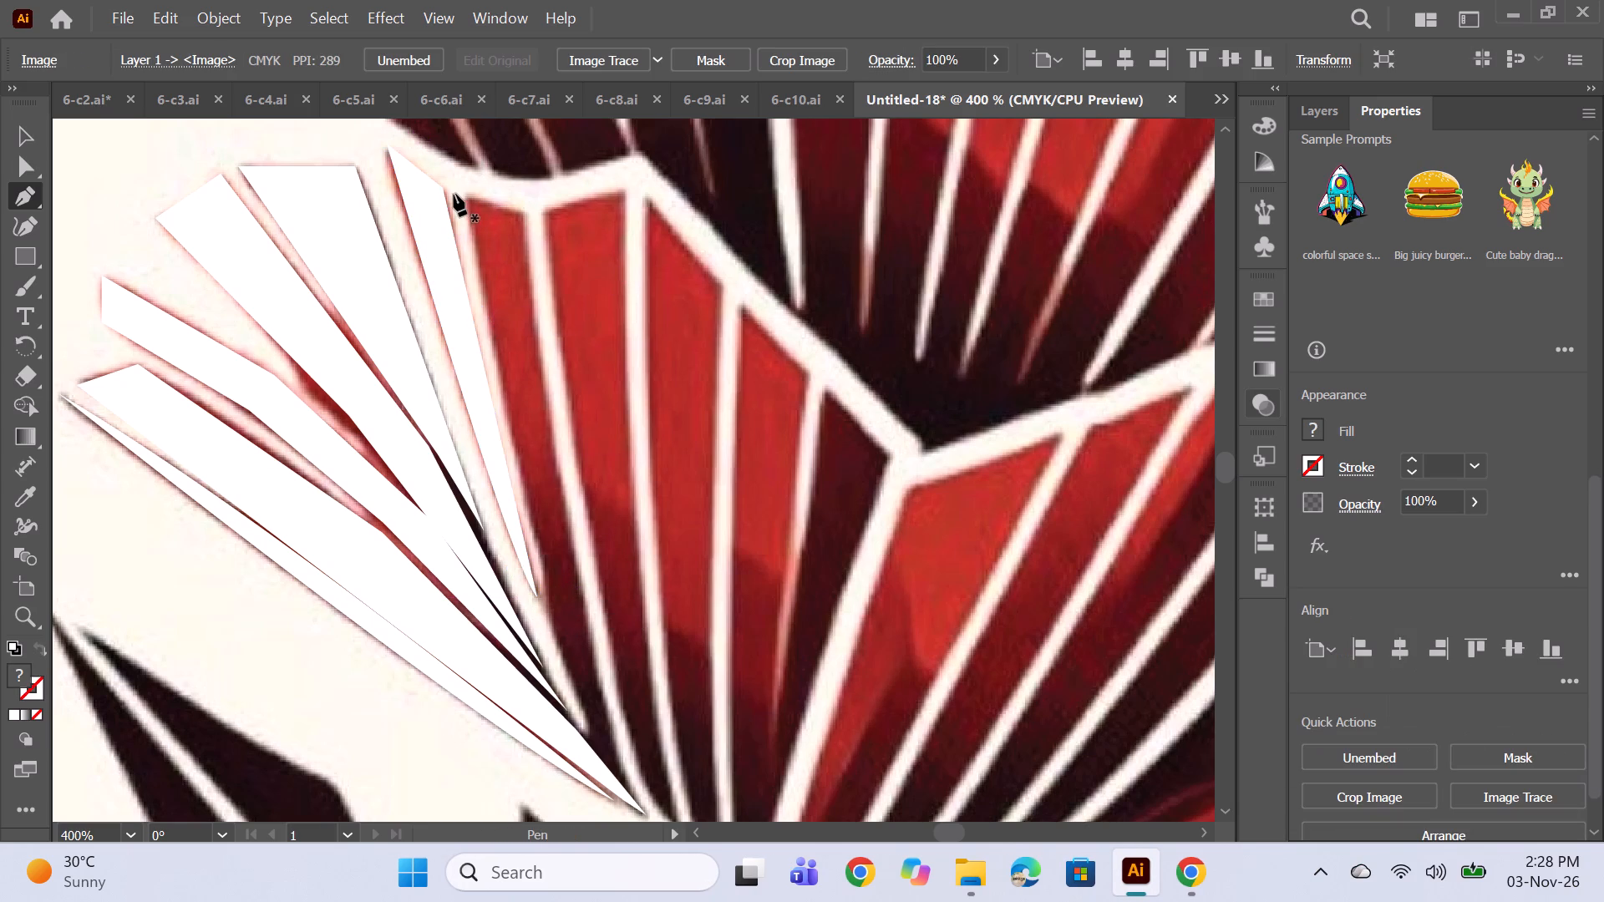
Trace the sixth strip down to the petal base as a closed four-point shape with a slightly curved inner edge.
click(464, 193)
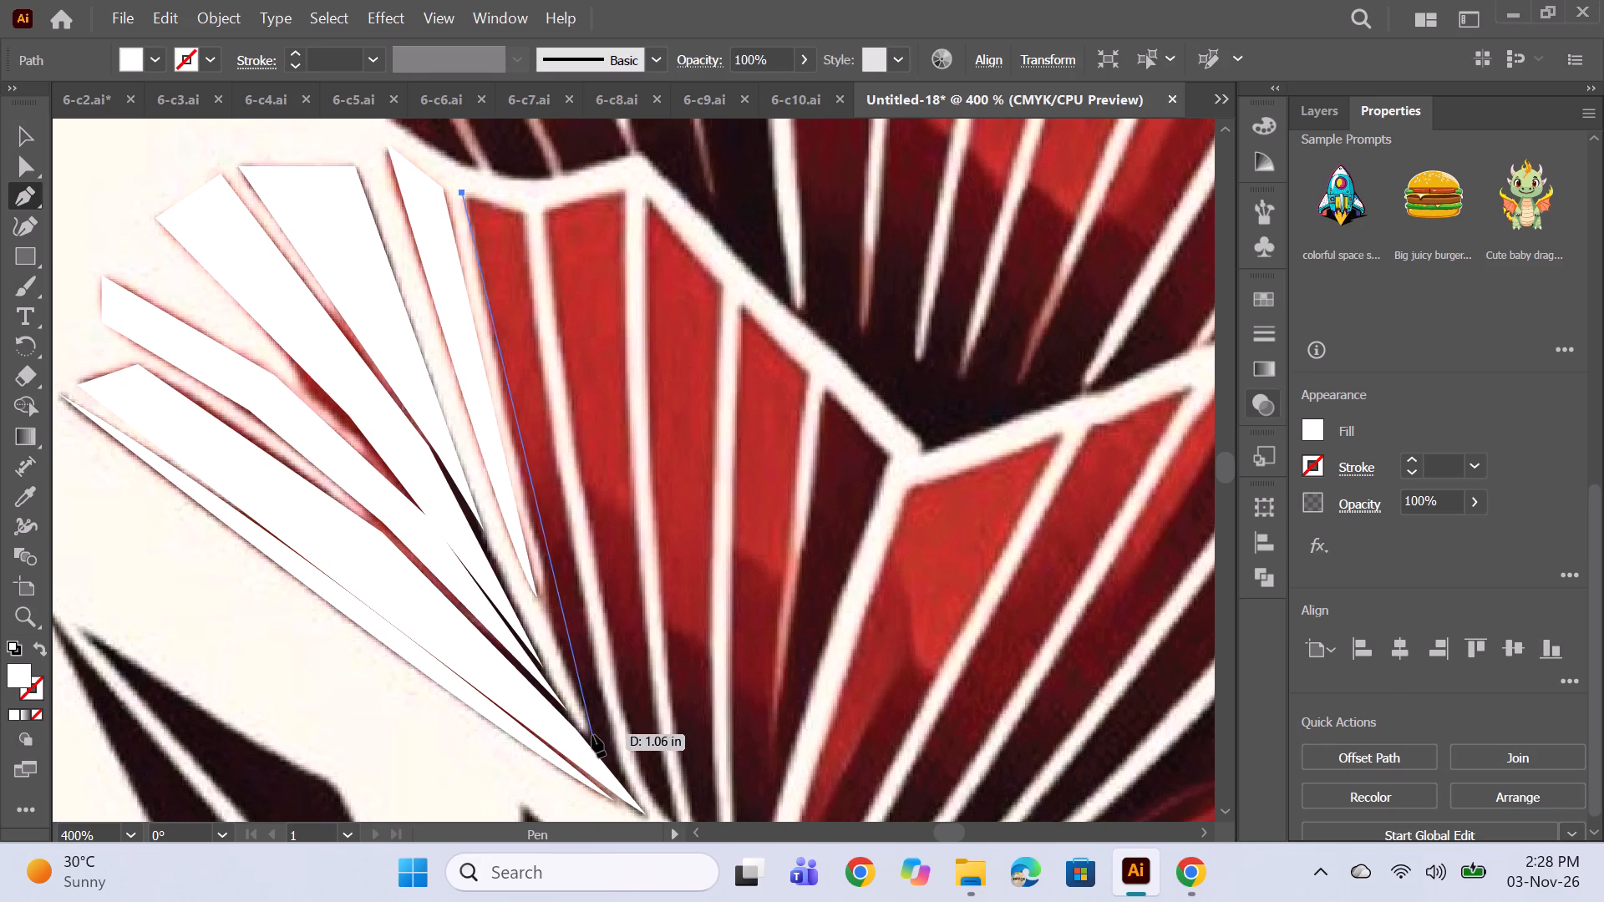
click(592, 735)
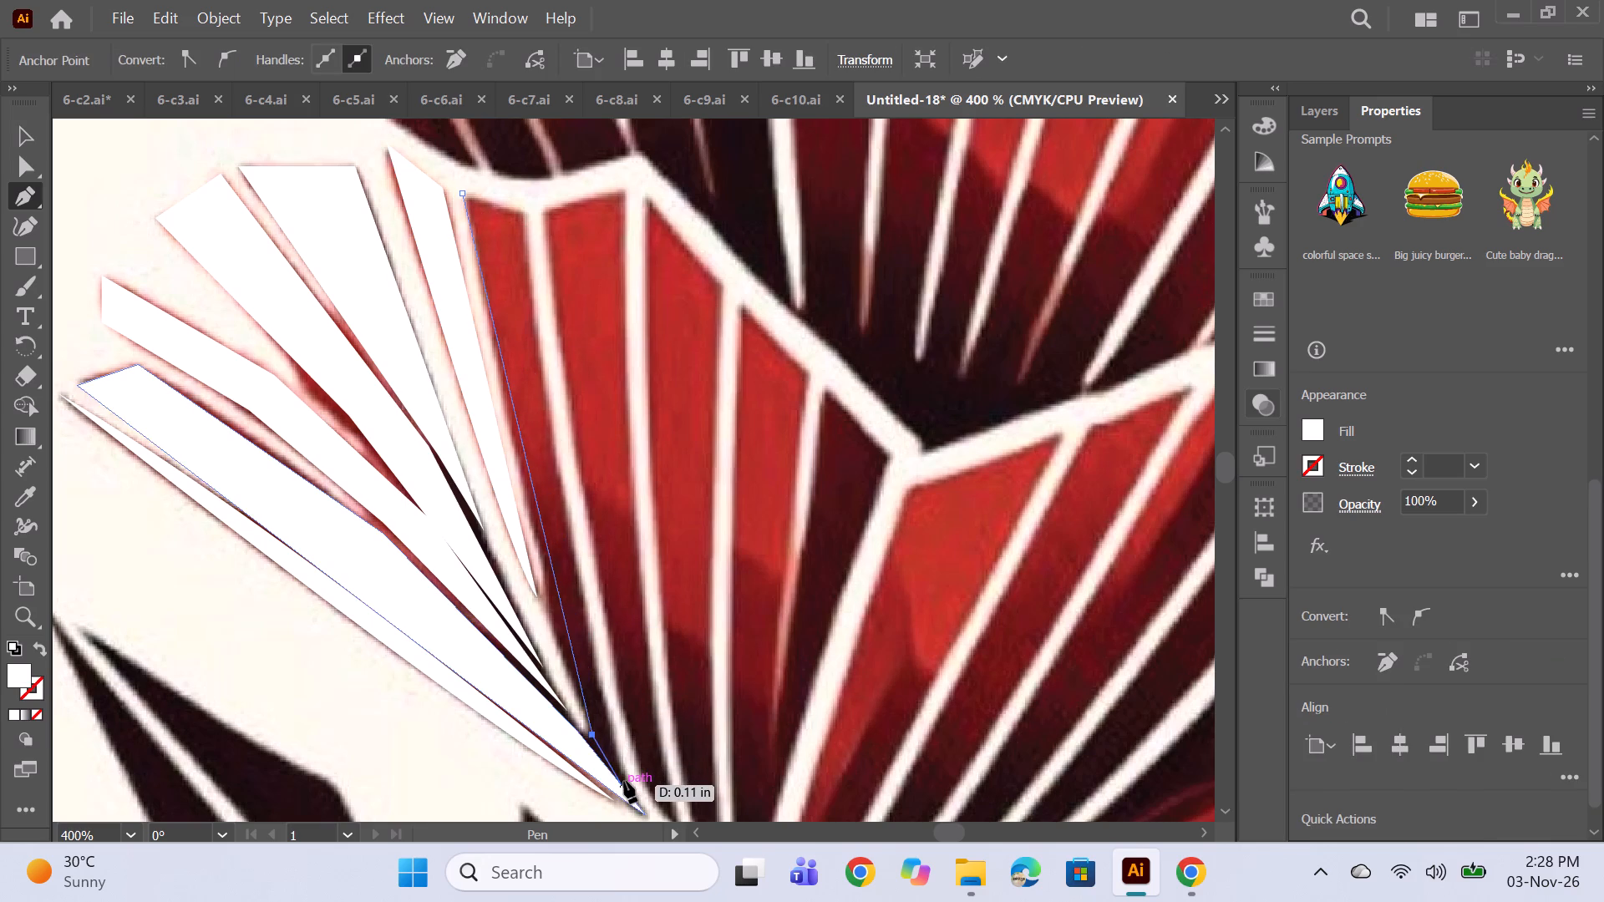
click(627, 783)
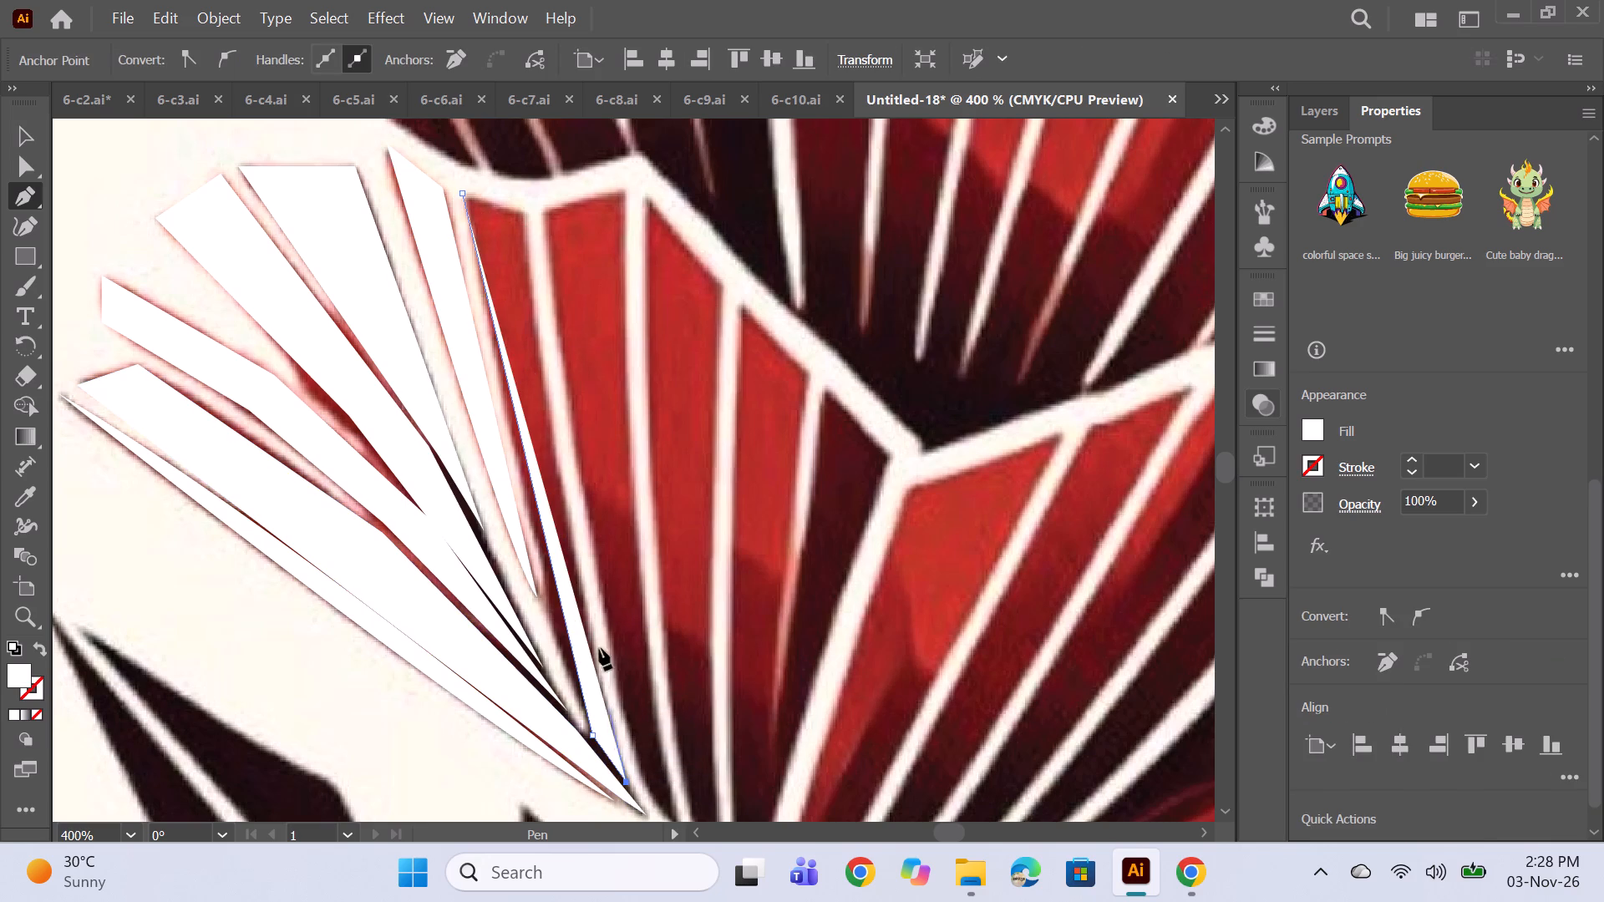
drag(525, 212, 541, 195)
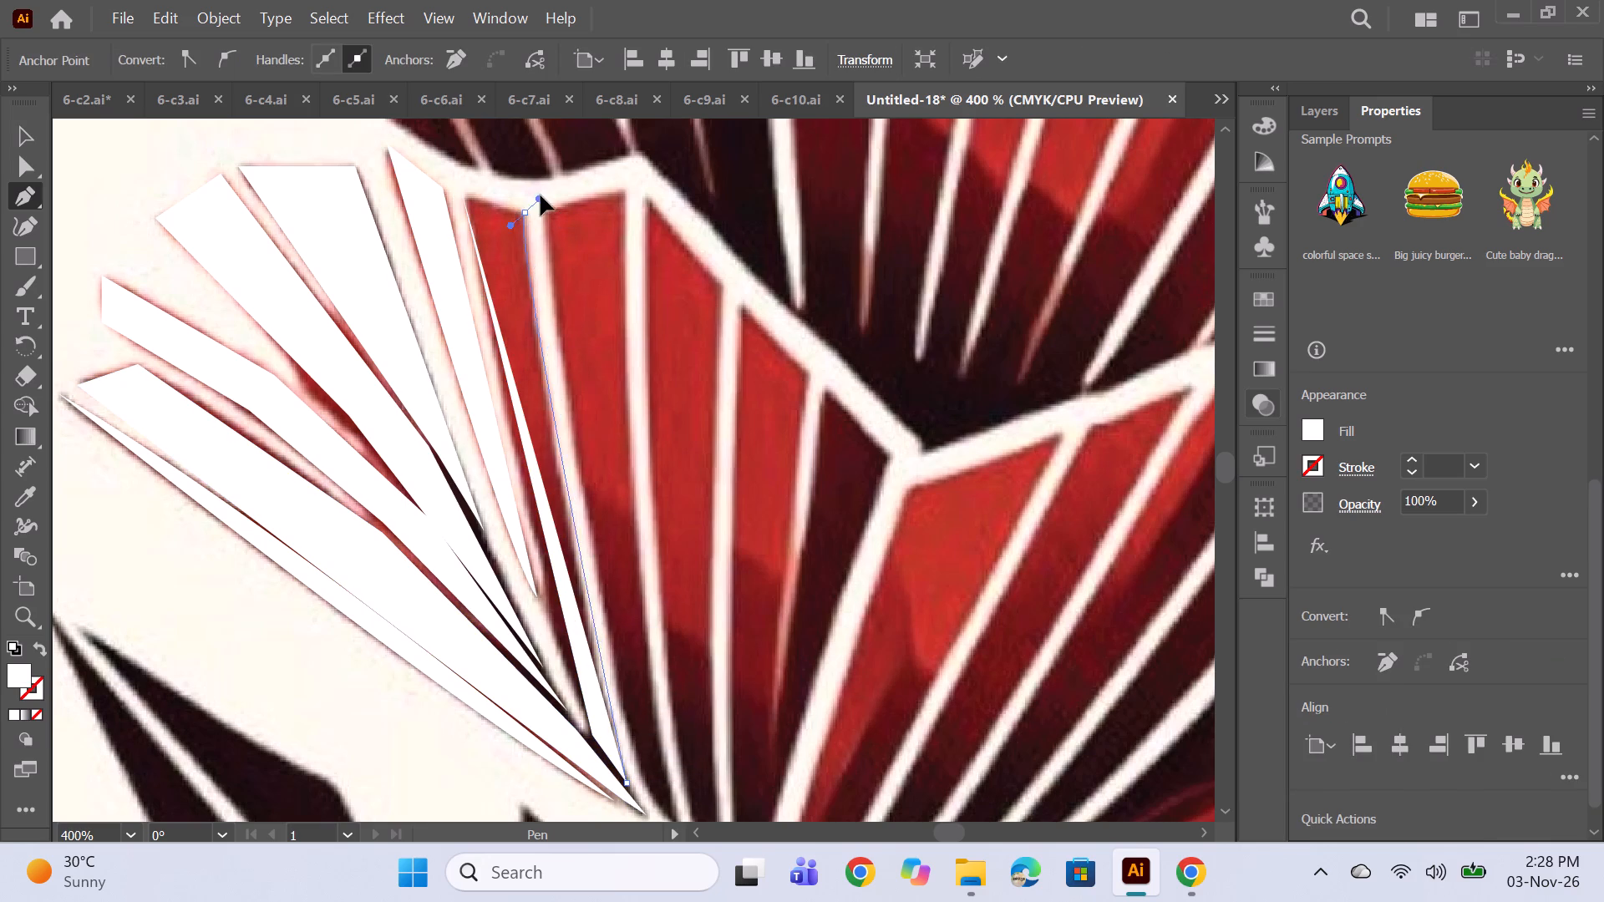
drag(541, 195, 533, 160)
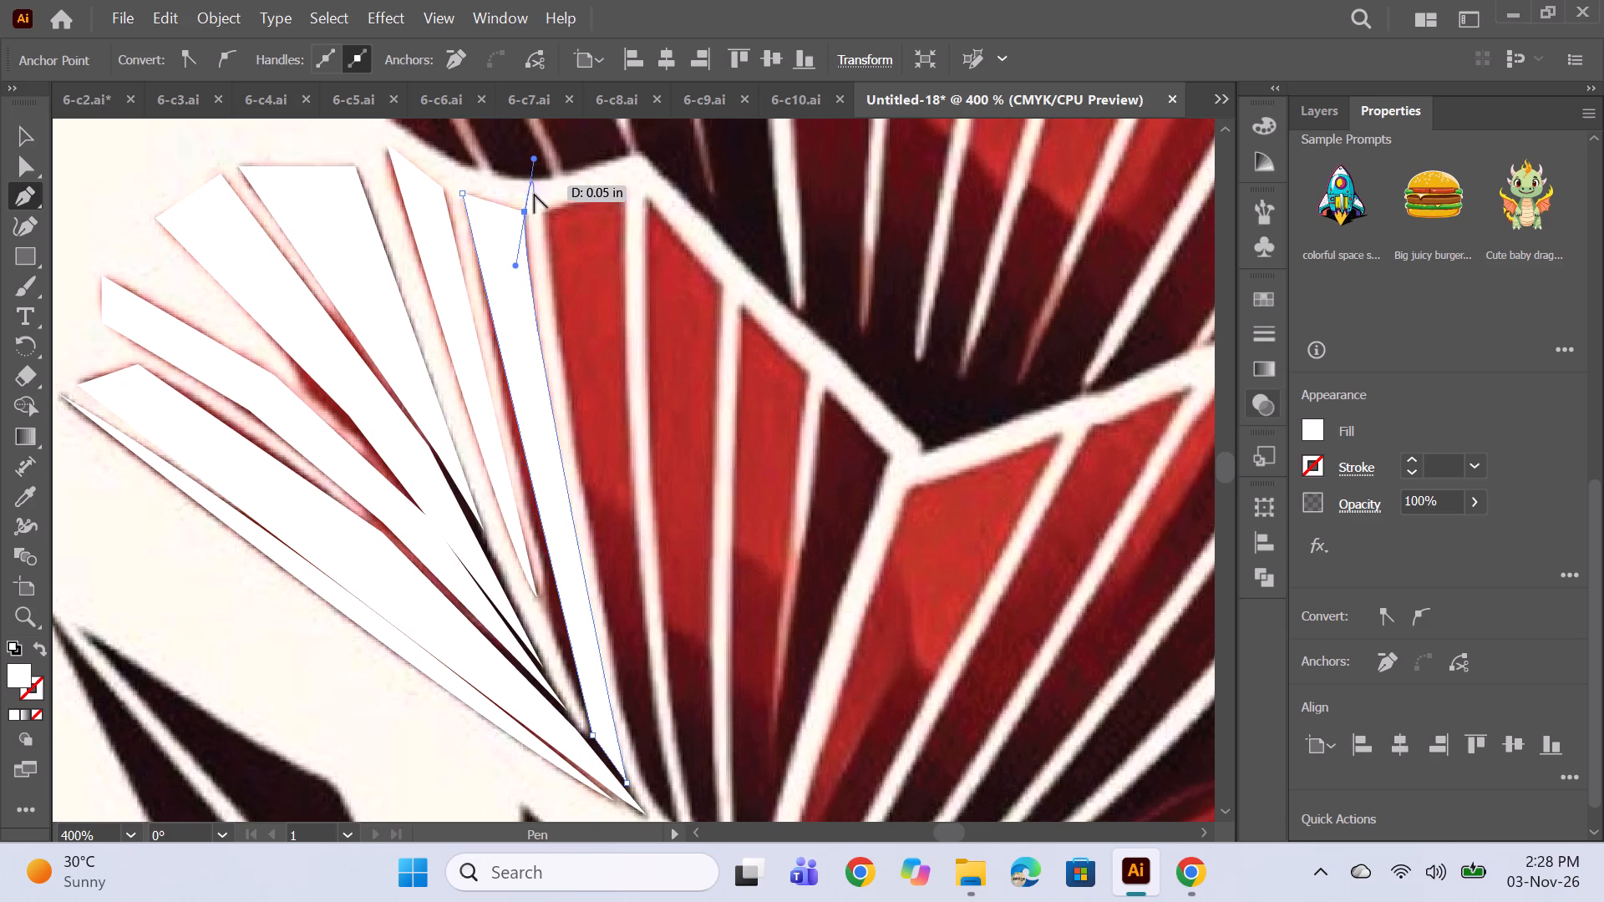
alt+click(525, 209)
click(460, 195)
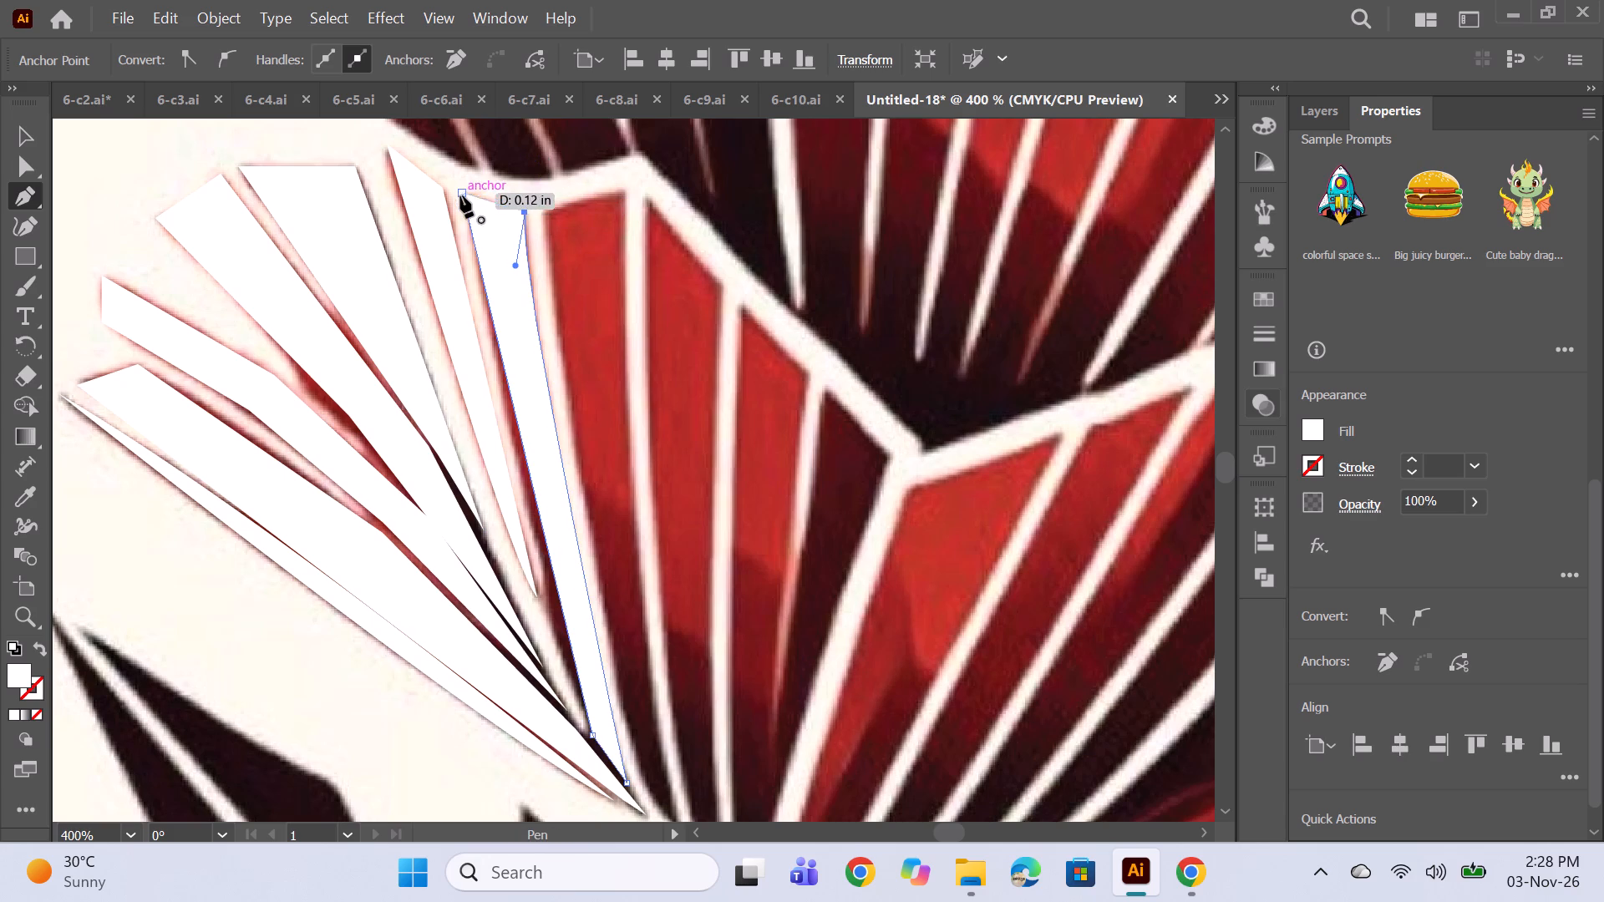
Trace the seventh strip, ending at the petal's upper peak, as a closed four-point shape with both long edges slightly curved.
alt+scroll(637, 253, down, 2)
key(space)
key(space)
drag(735, 553, 692, 554)
alt+scroll(641, 225, up, 1)
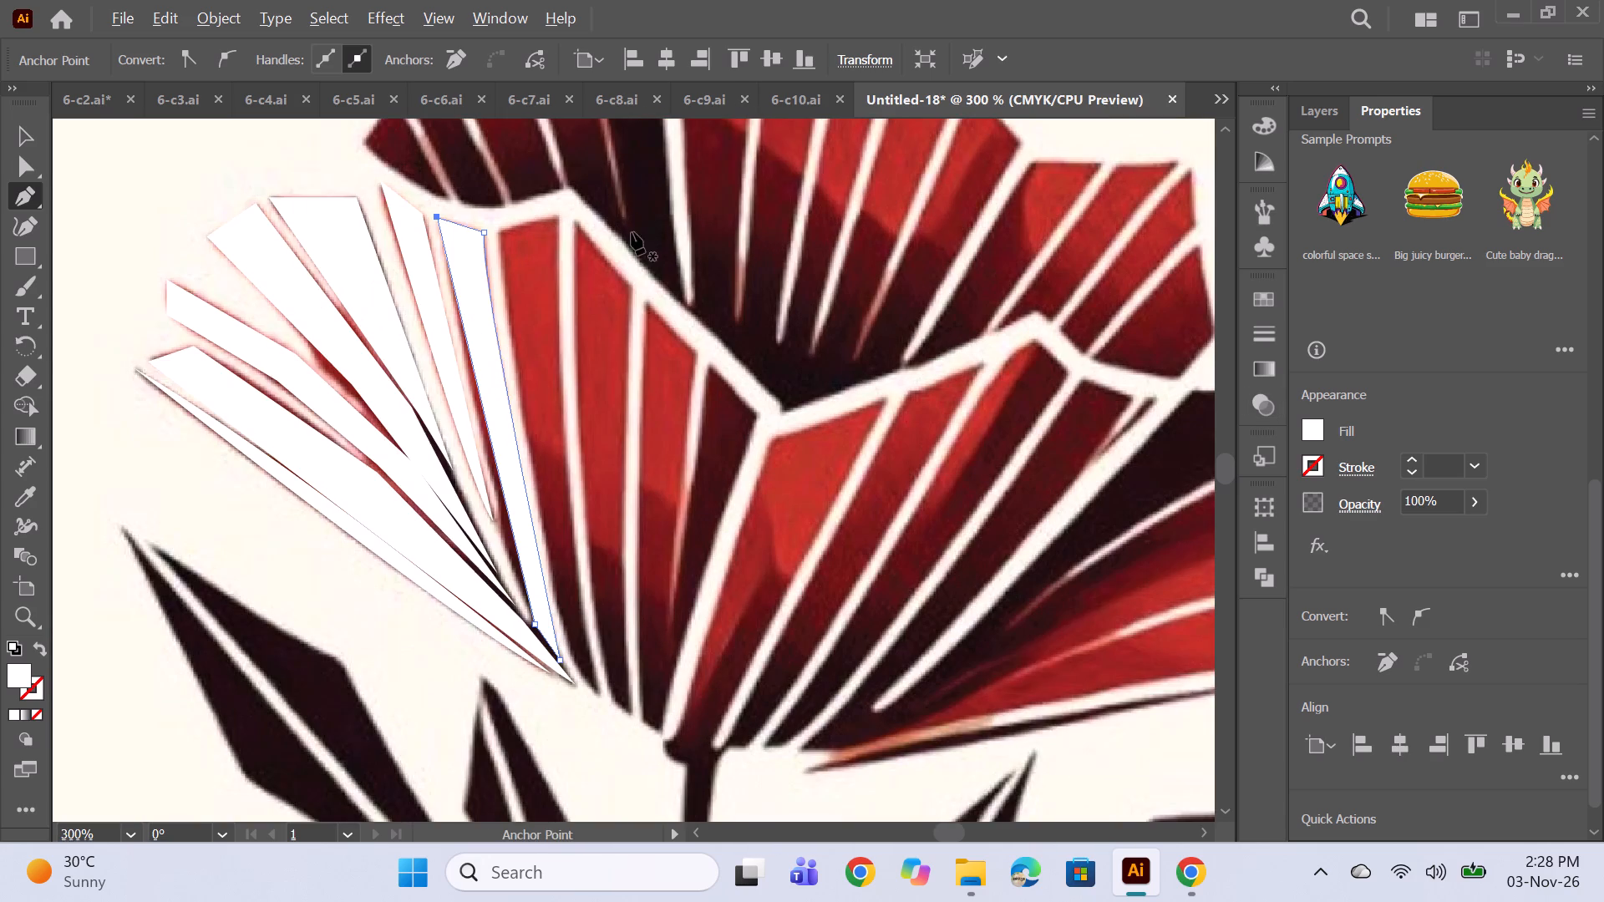
scroll(604, 352, up, 3)
scroll(512, 286, down, 2)
click(496, 248)
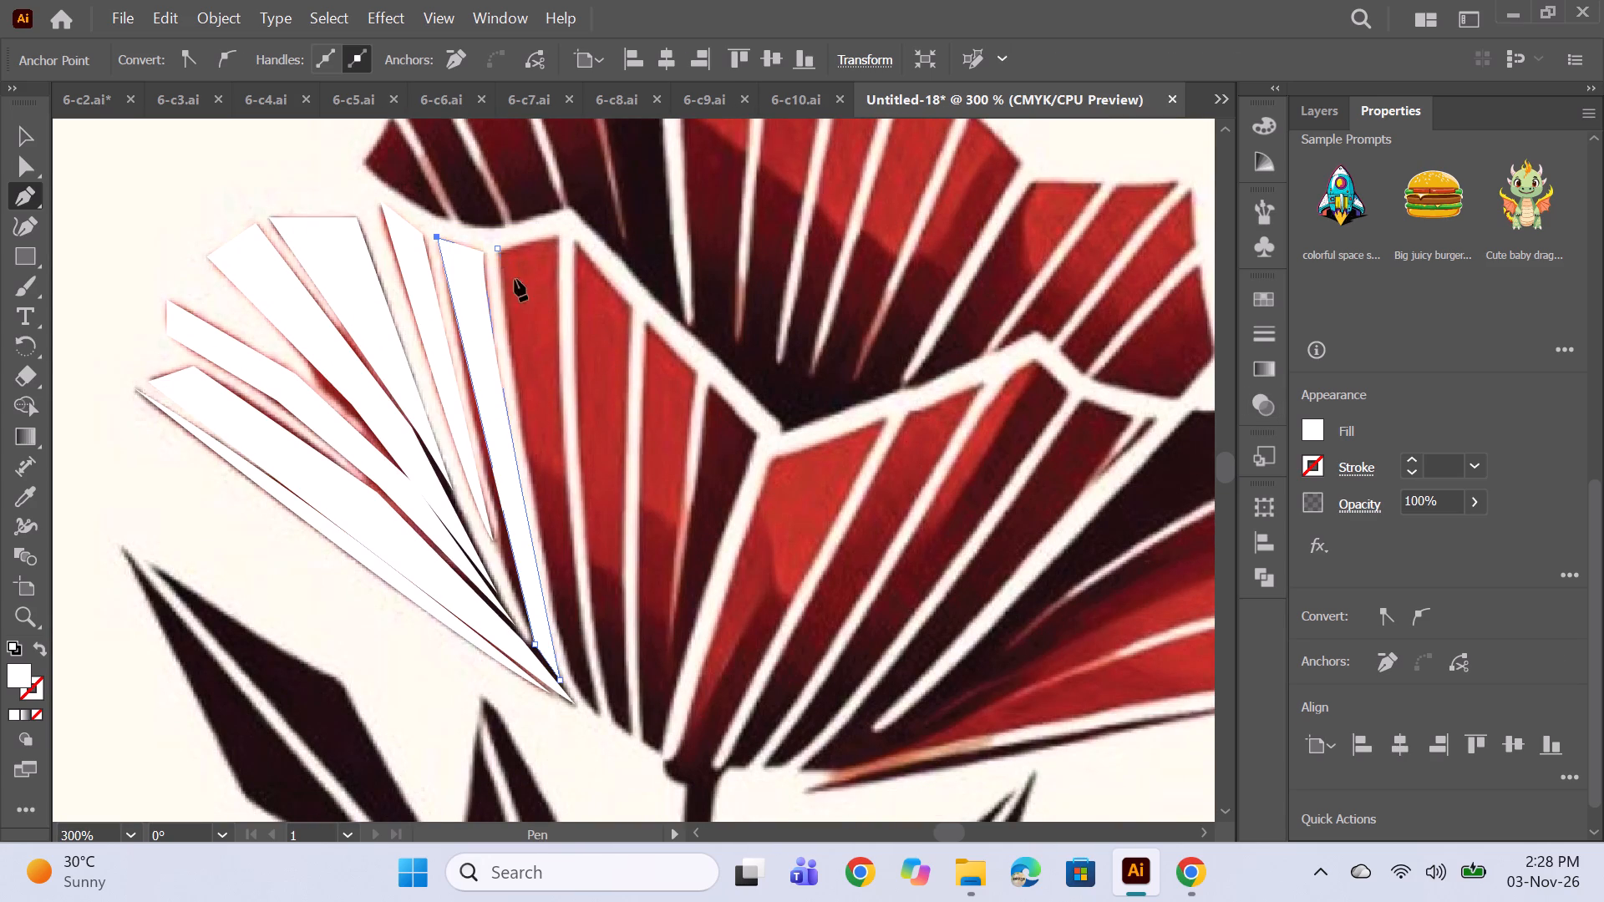
drag(571, 671, 581, 678)
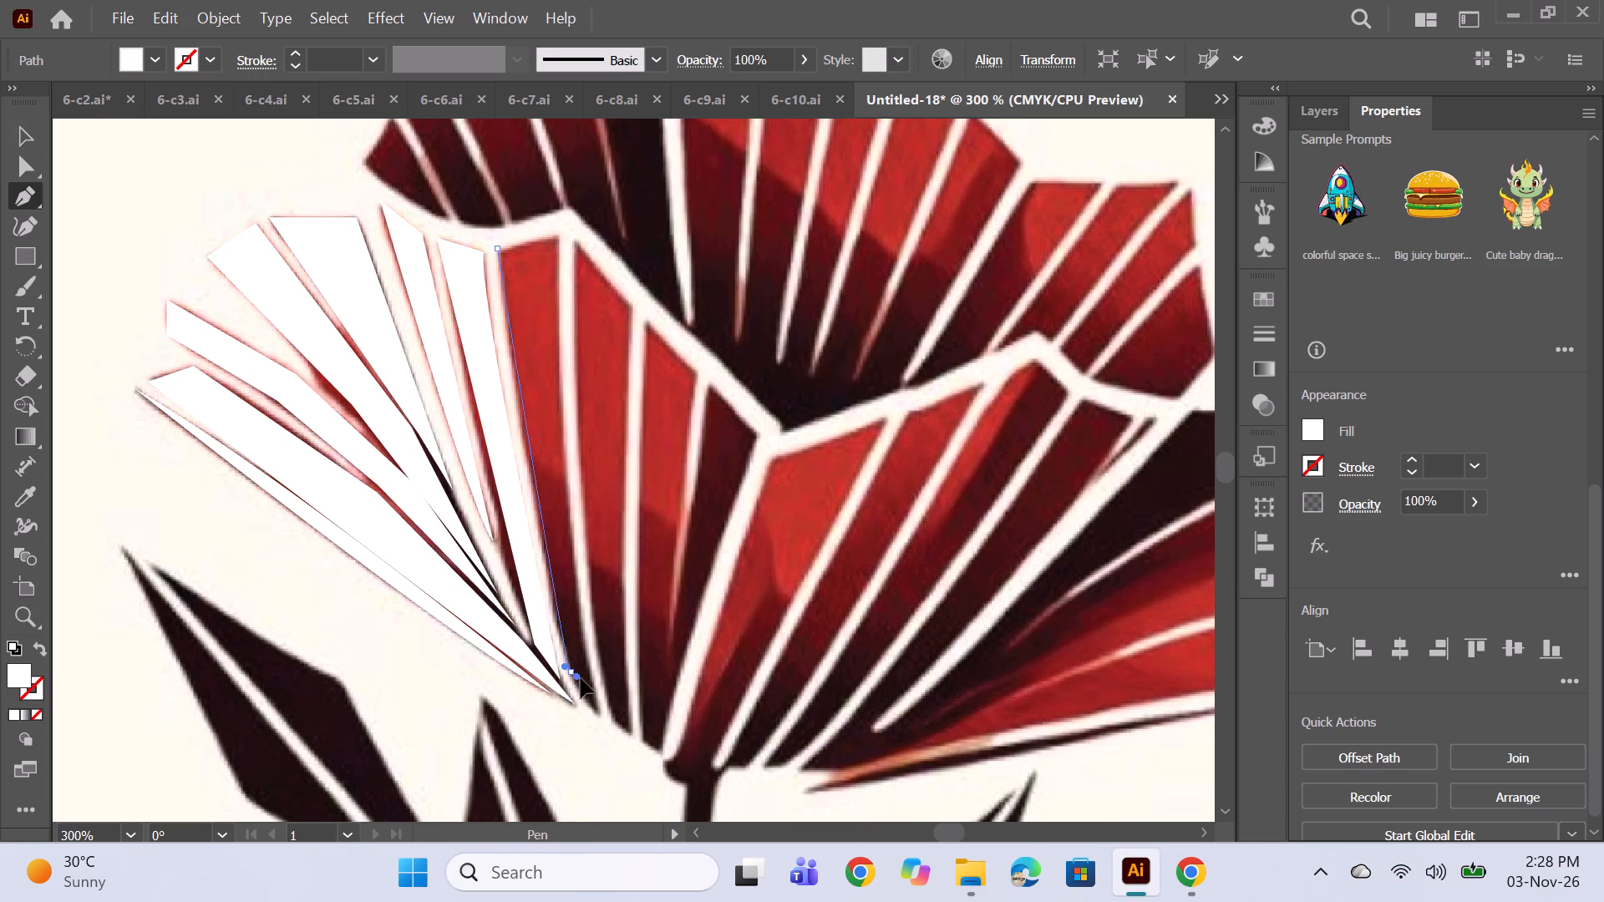
drag(581, 678, 595, 726)
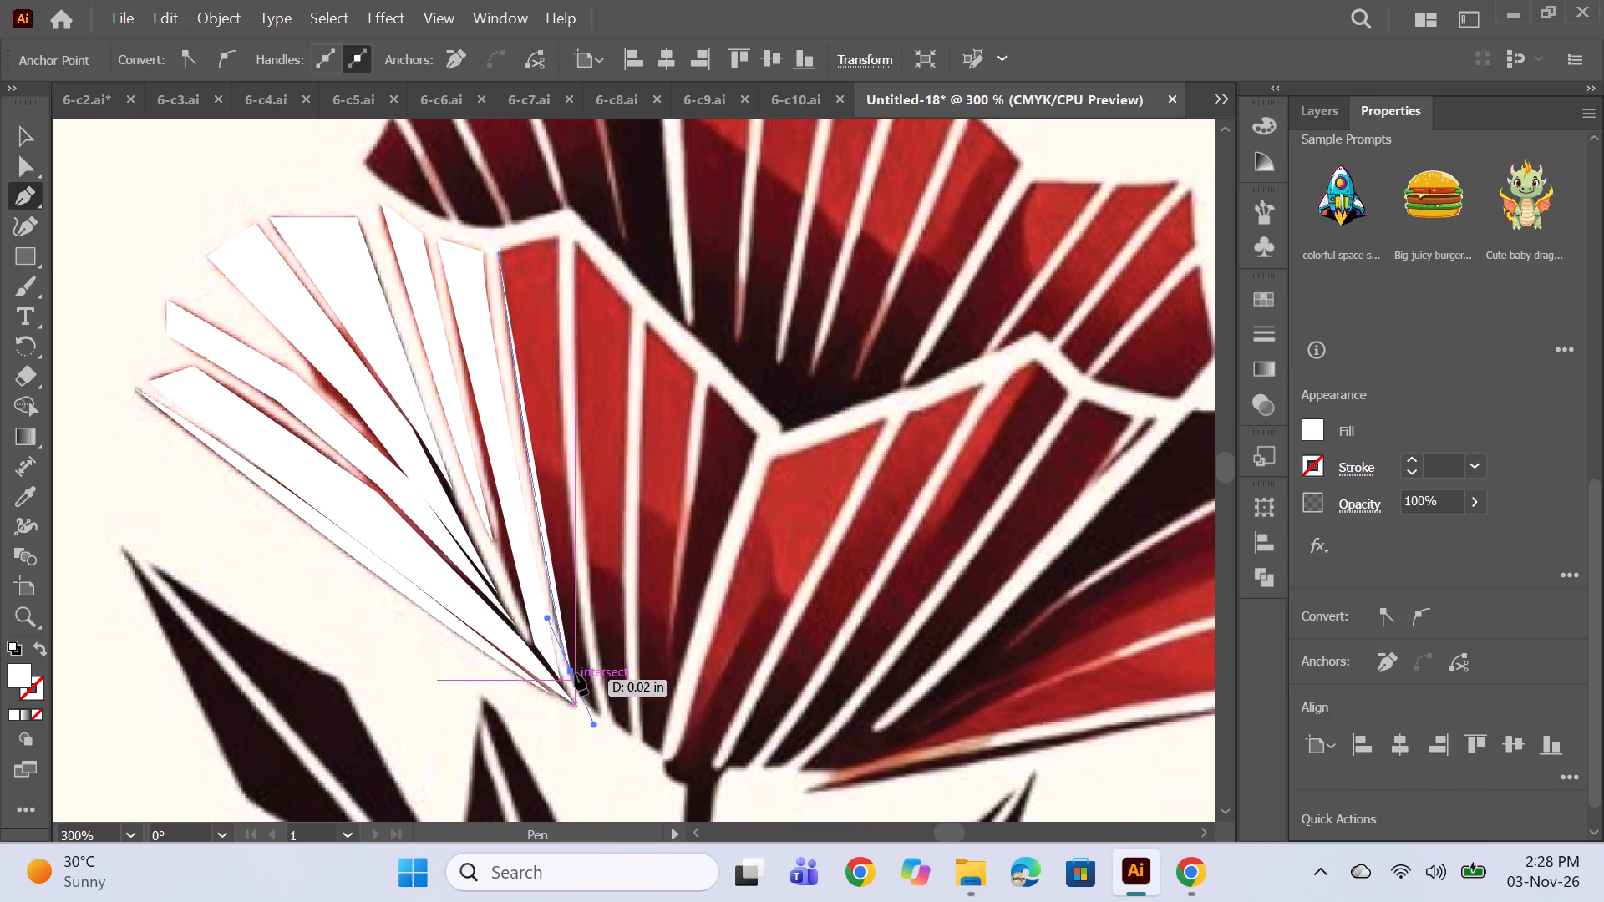
alt+click(567, 677)
alt+click(568, 671)
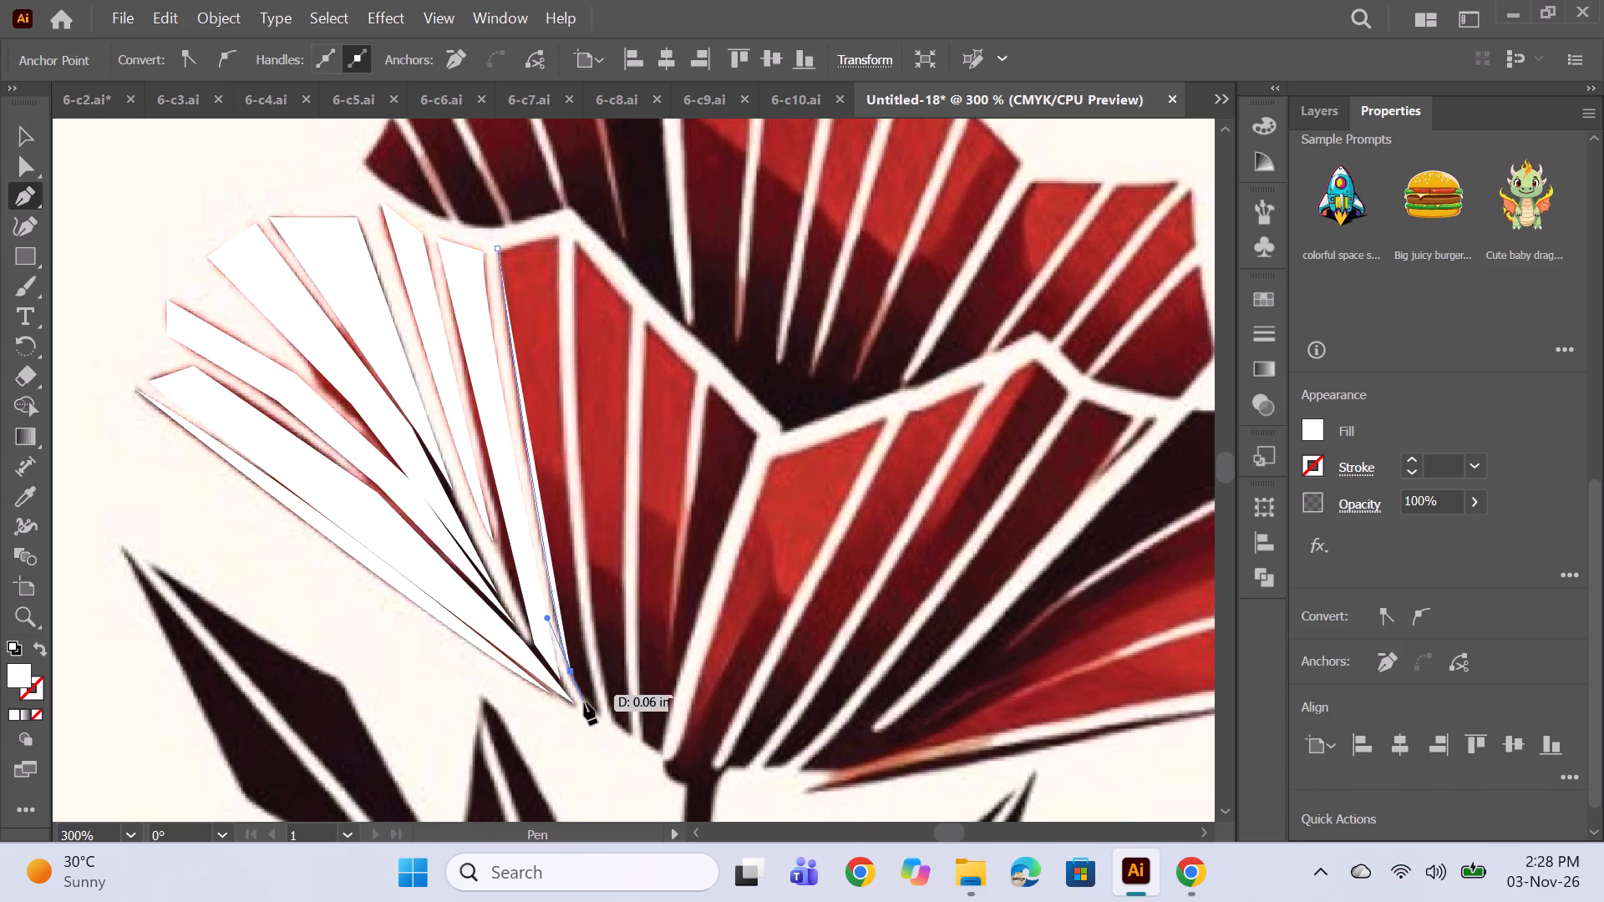
click(596, 712)
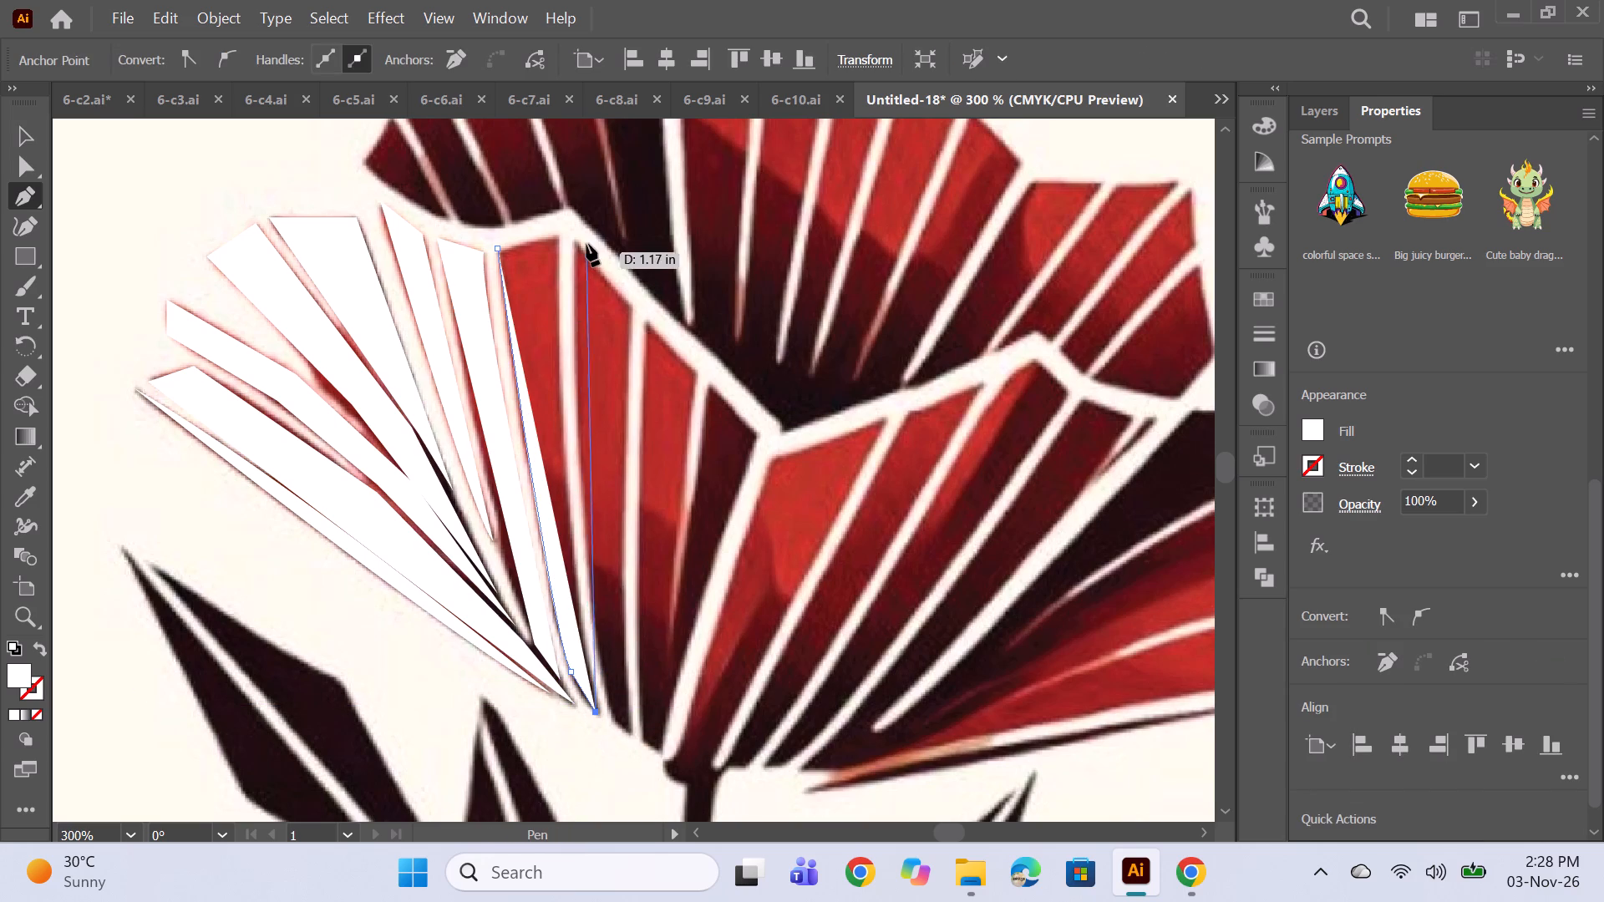
drag(558, 234, 584, 162)
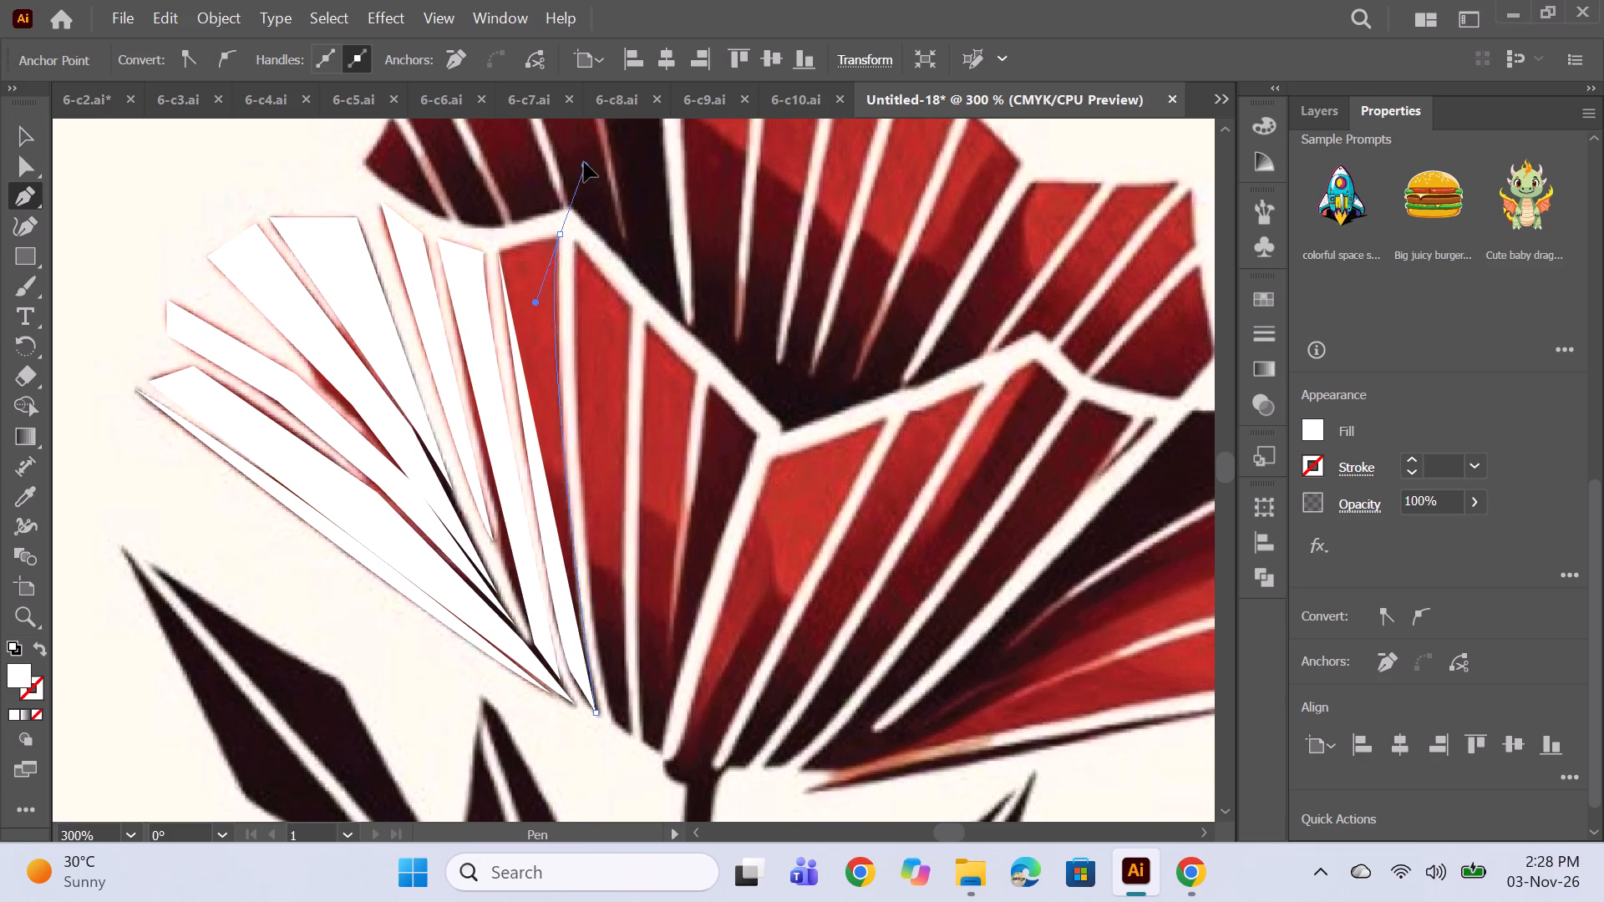
drag(584, 162, 580, 156)
alt+click(559, 236)
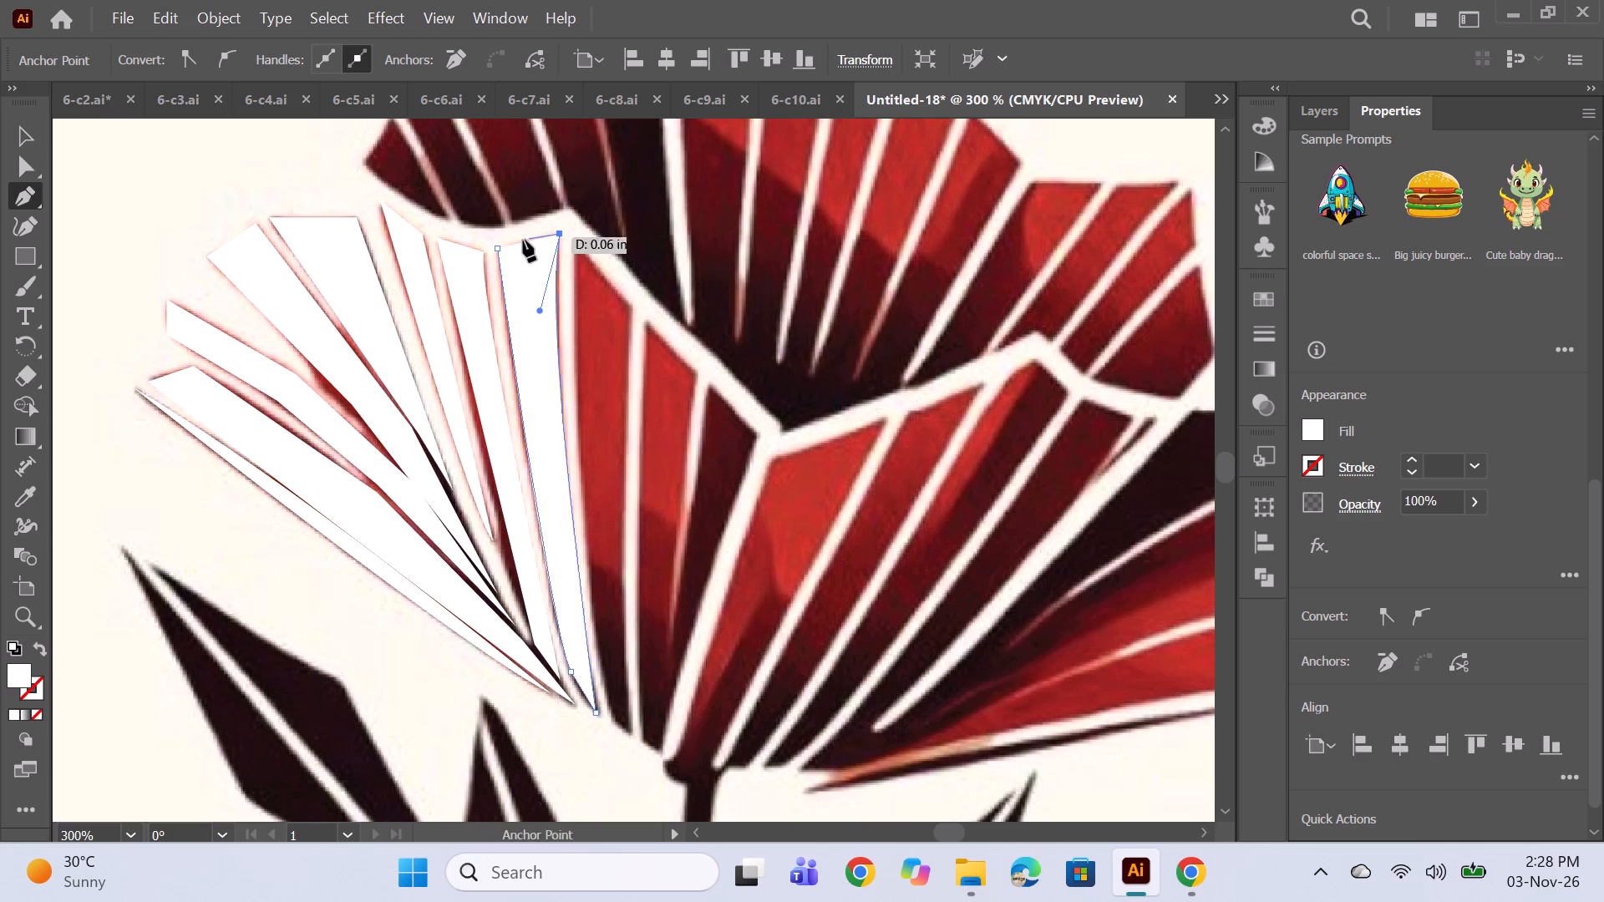
click(500, 251)
Trace the eighth strip, just past the petal's peak, as a closed four-point shape with slightly curved long edges and deselect it.
click(576, 241)
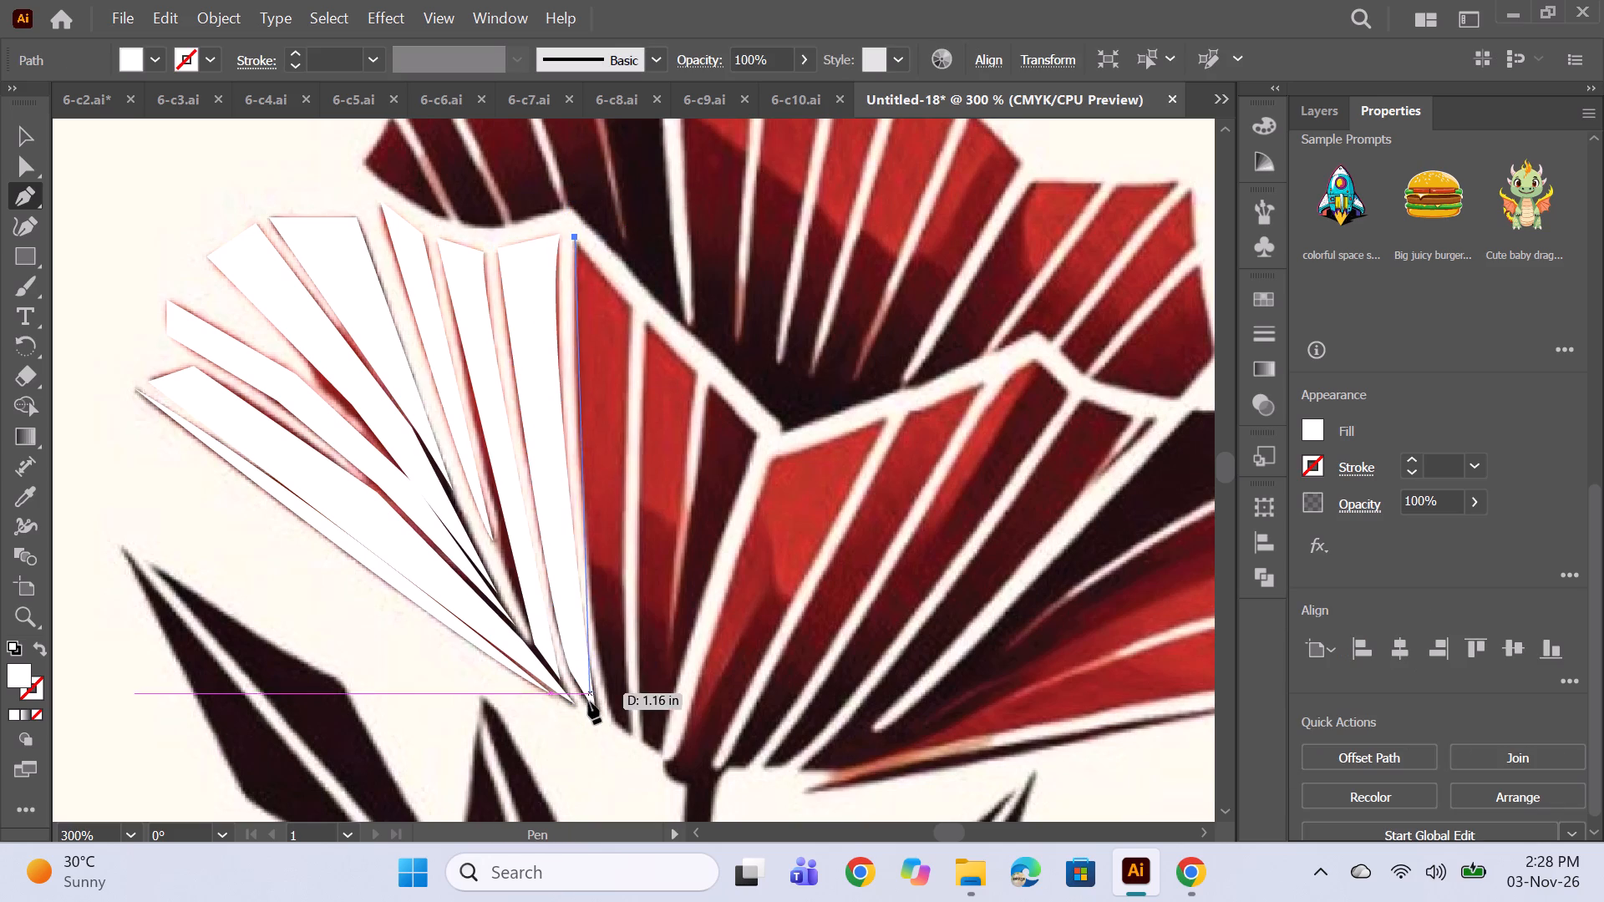
drag(611, 715, 630, 795)
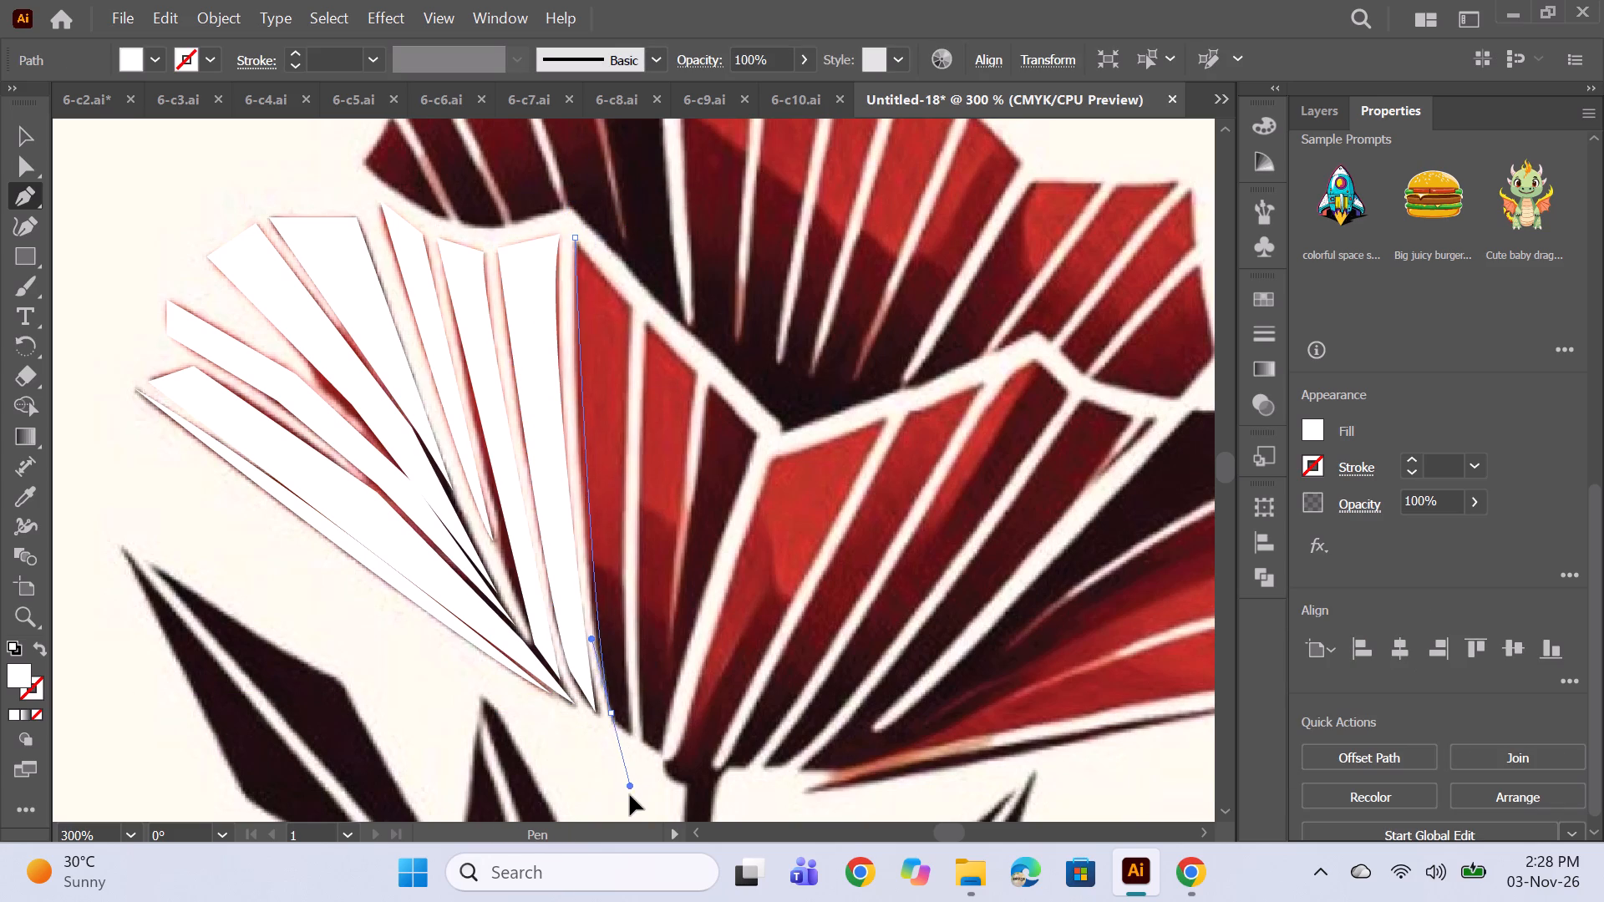
drag(630, 795, 642, 816)
alt+click(612, 712)
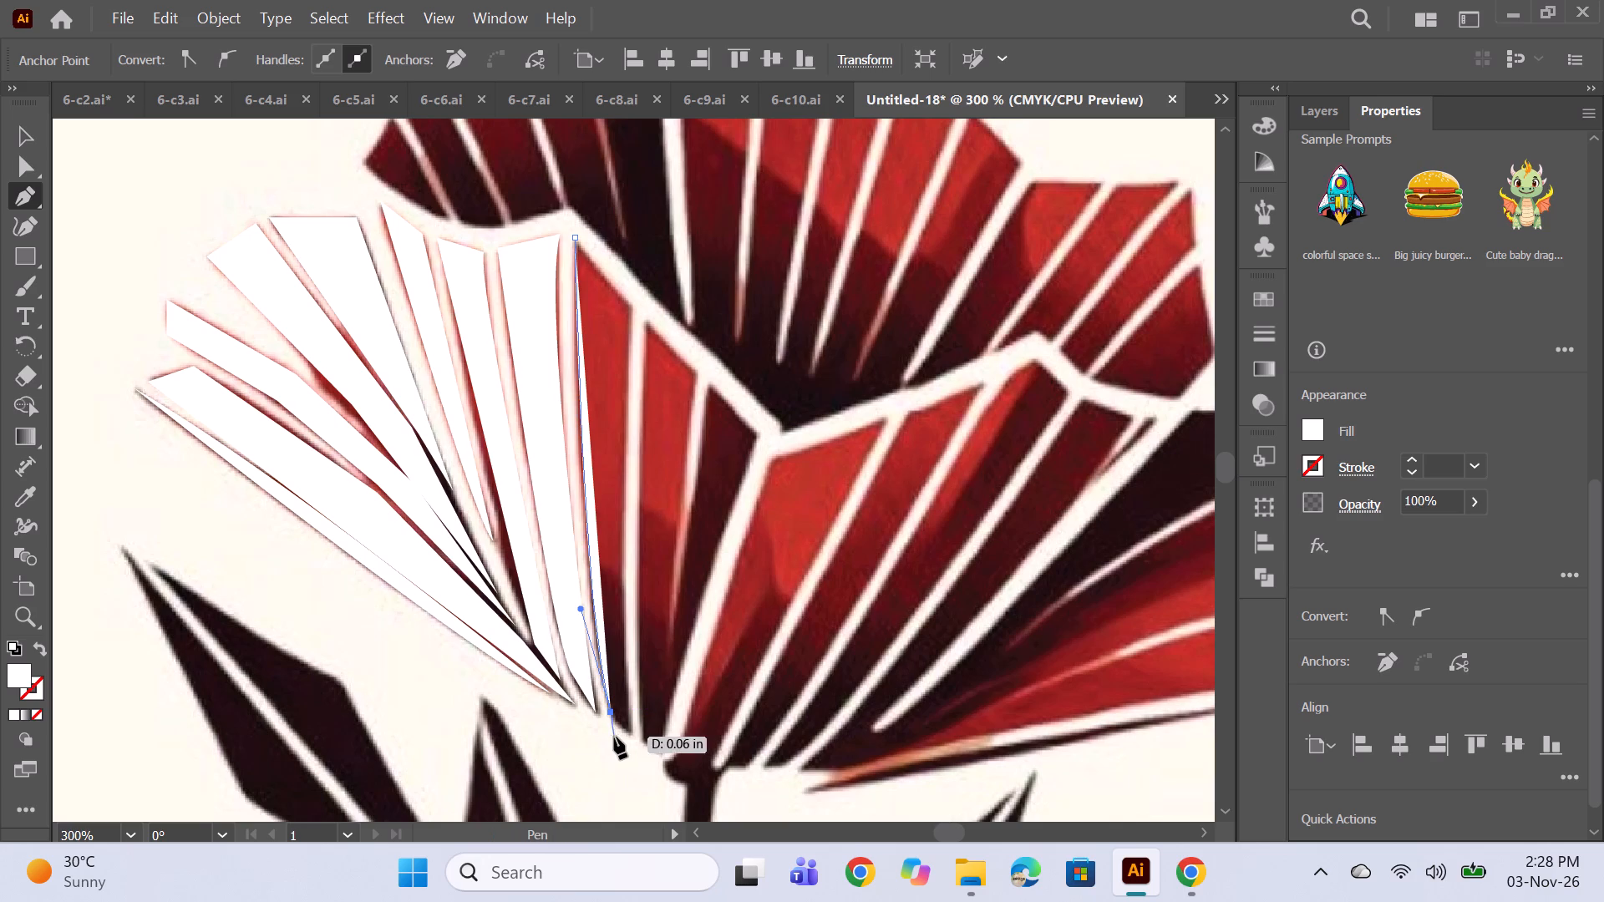
click(629, 735)
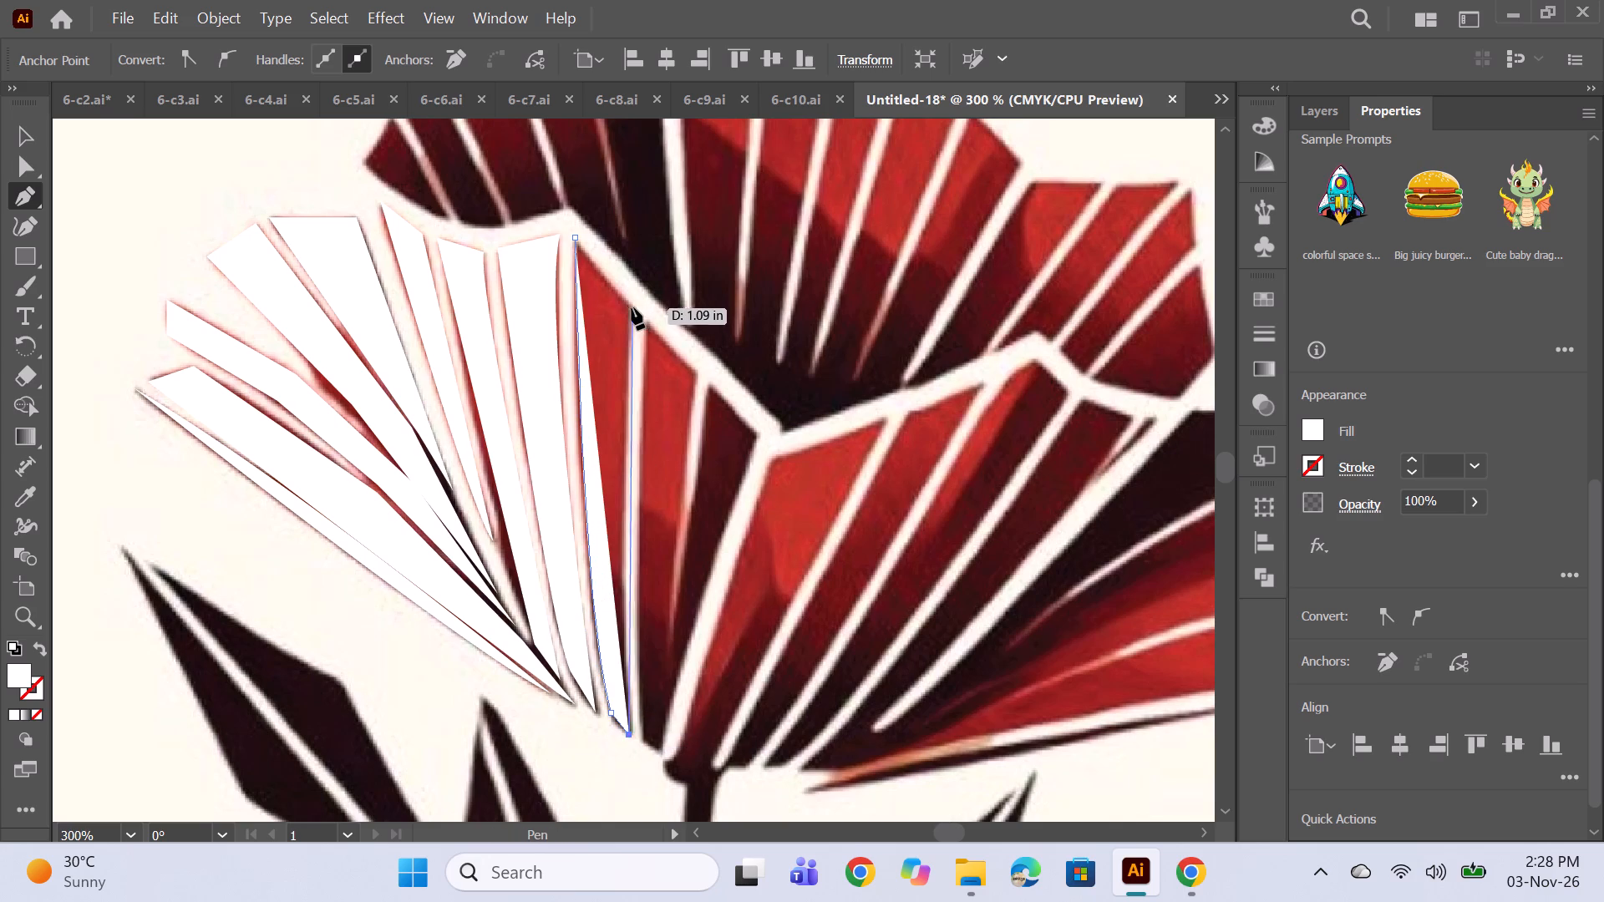
drag(632, 307, 638, 262)
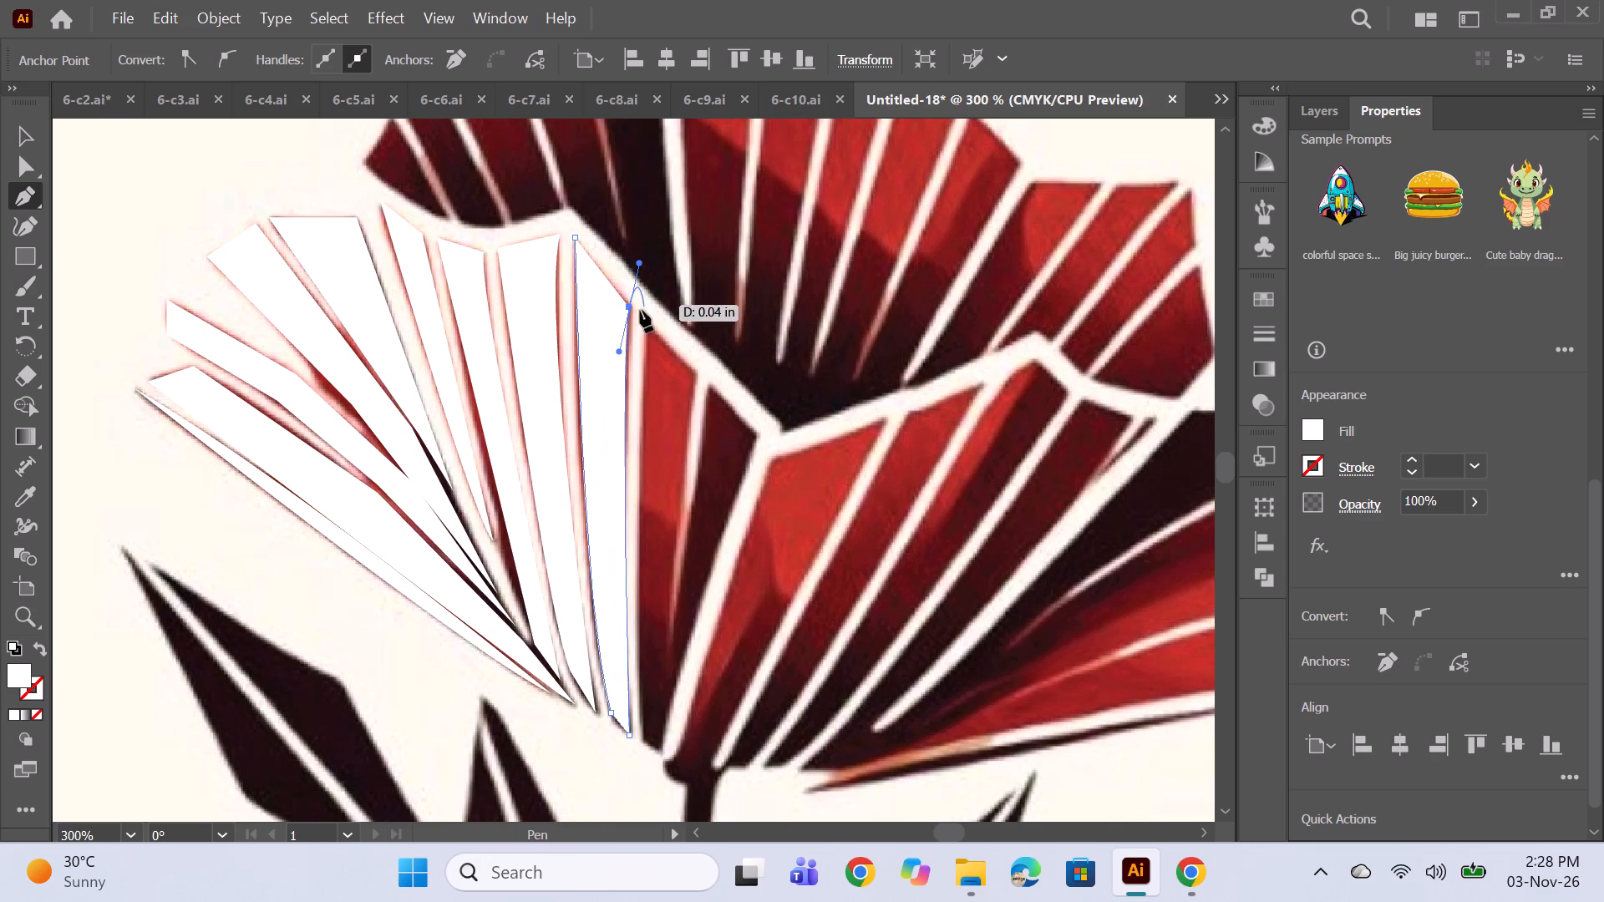
alt+click(628, 308)
click(577, 238)
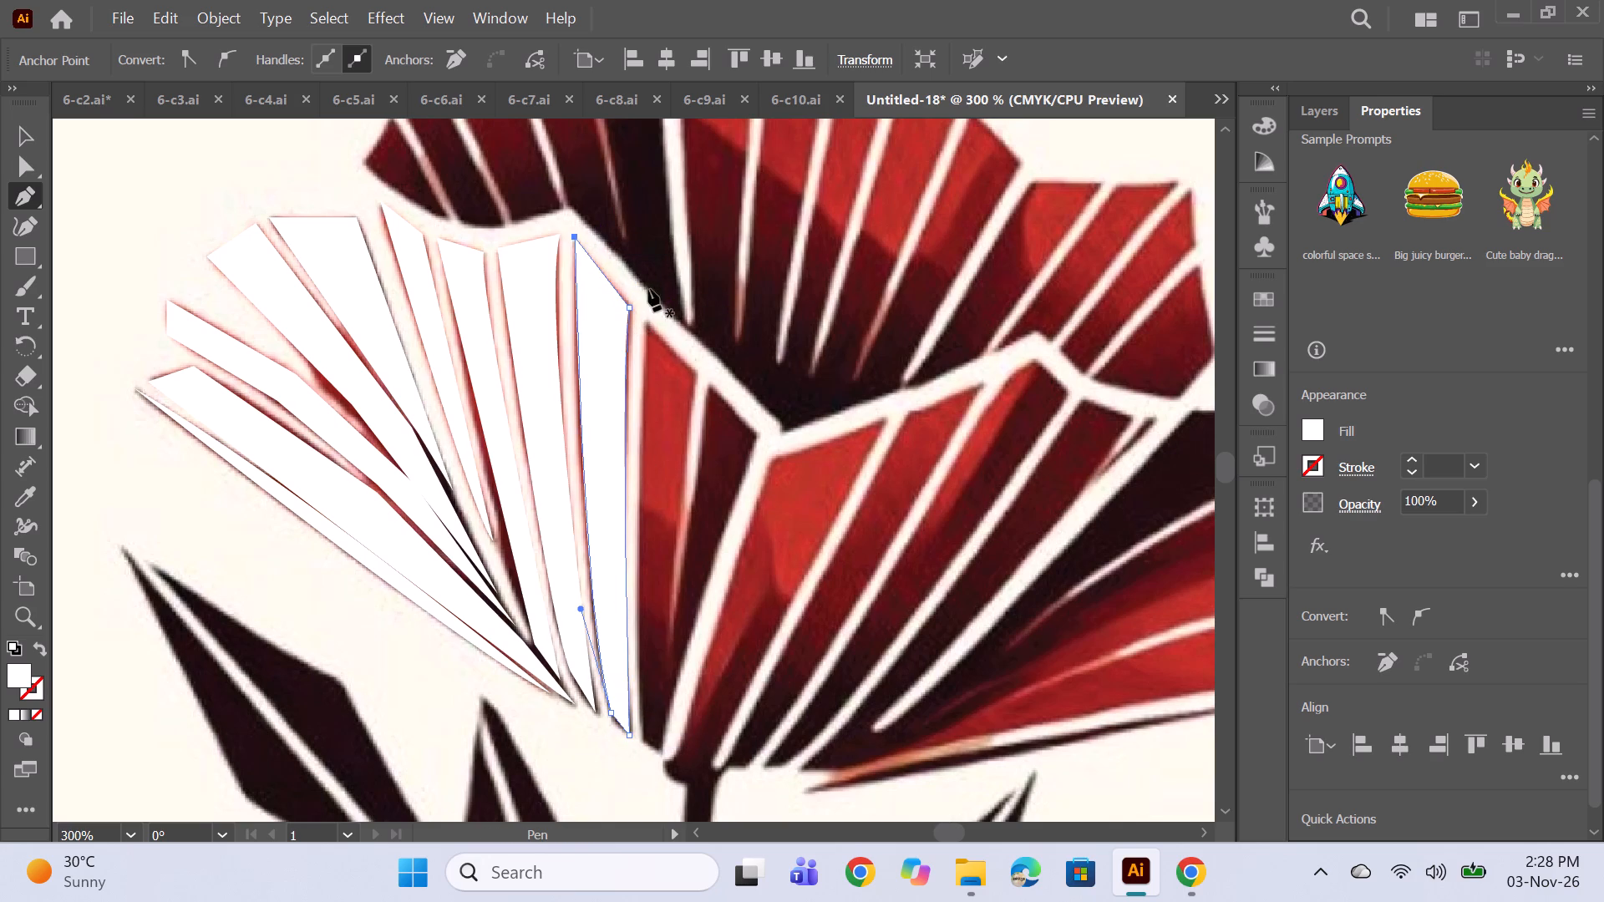
ctrl+click(718, 388)
Trace the ninth strip, beside the last traced one, as a closed four-point shape with a slightly curved outer long edge and deselect it.
click(646, 320)
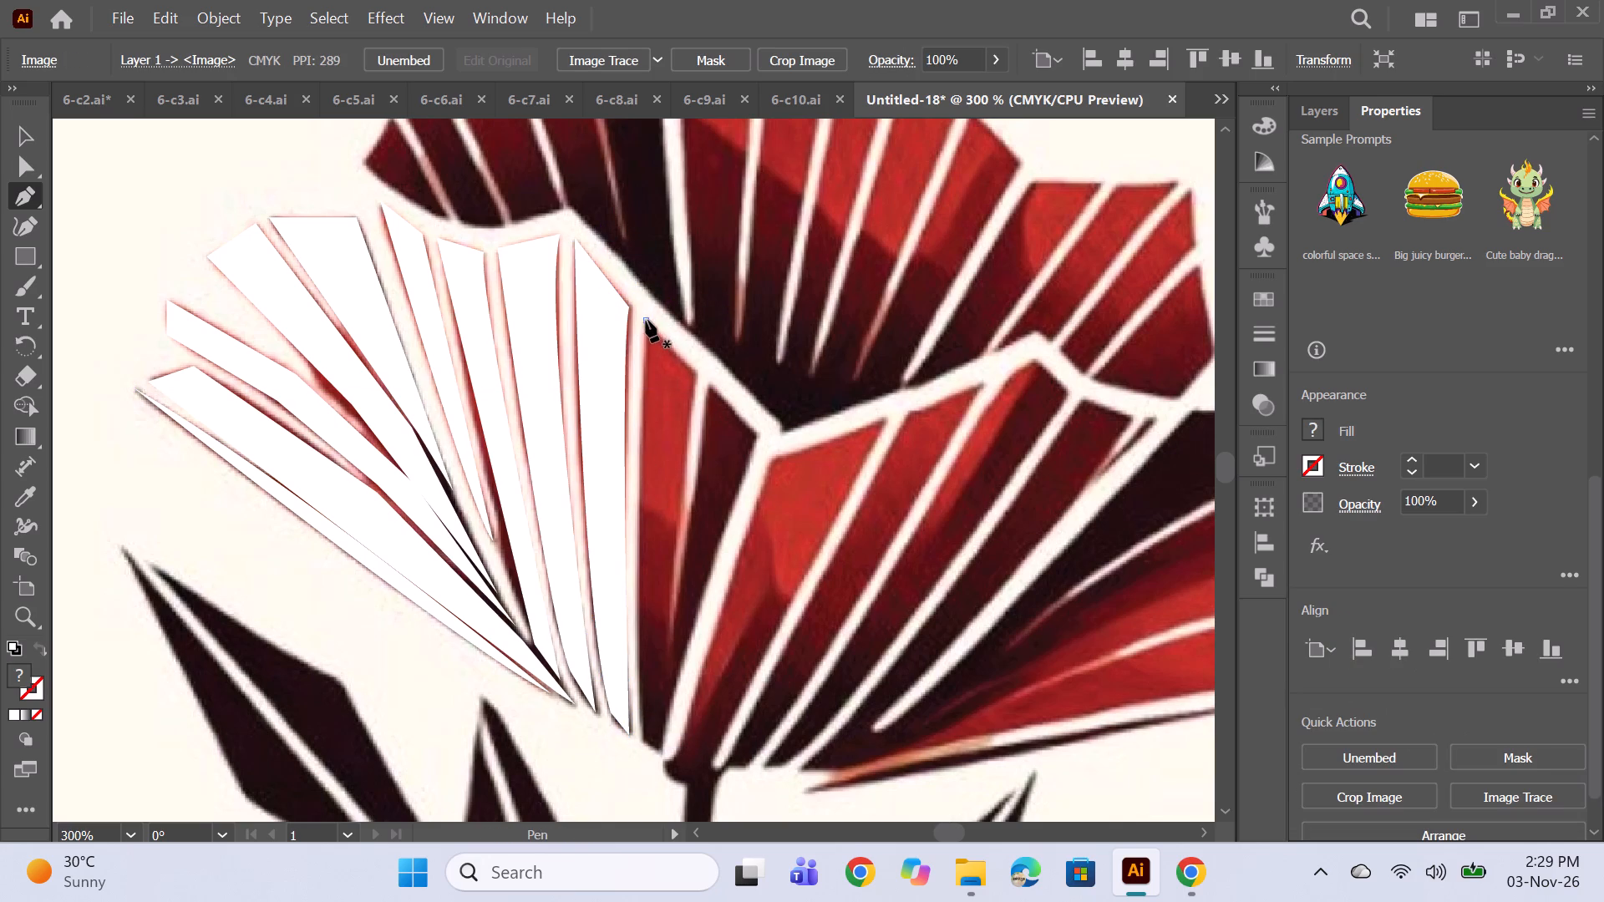
click(642, 739)
key(ctrl+z)
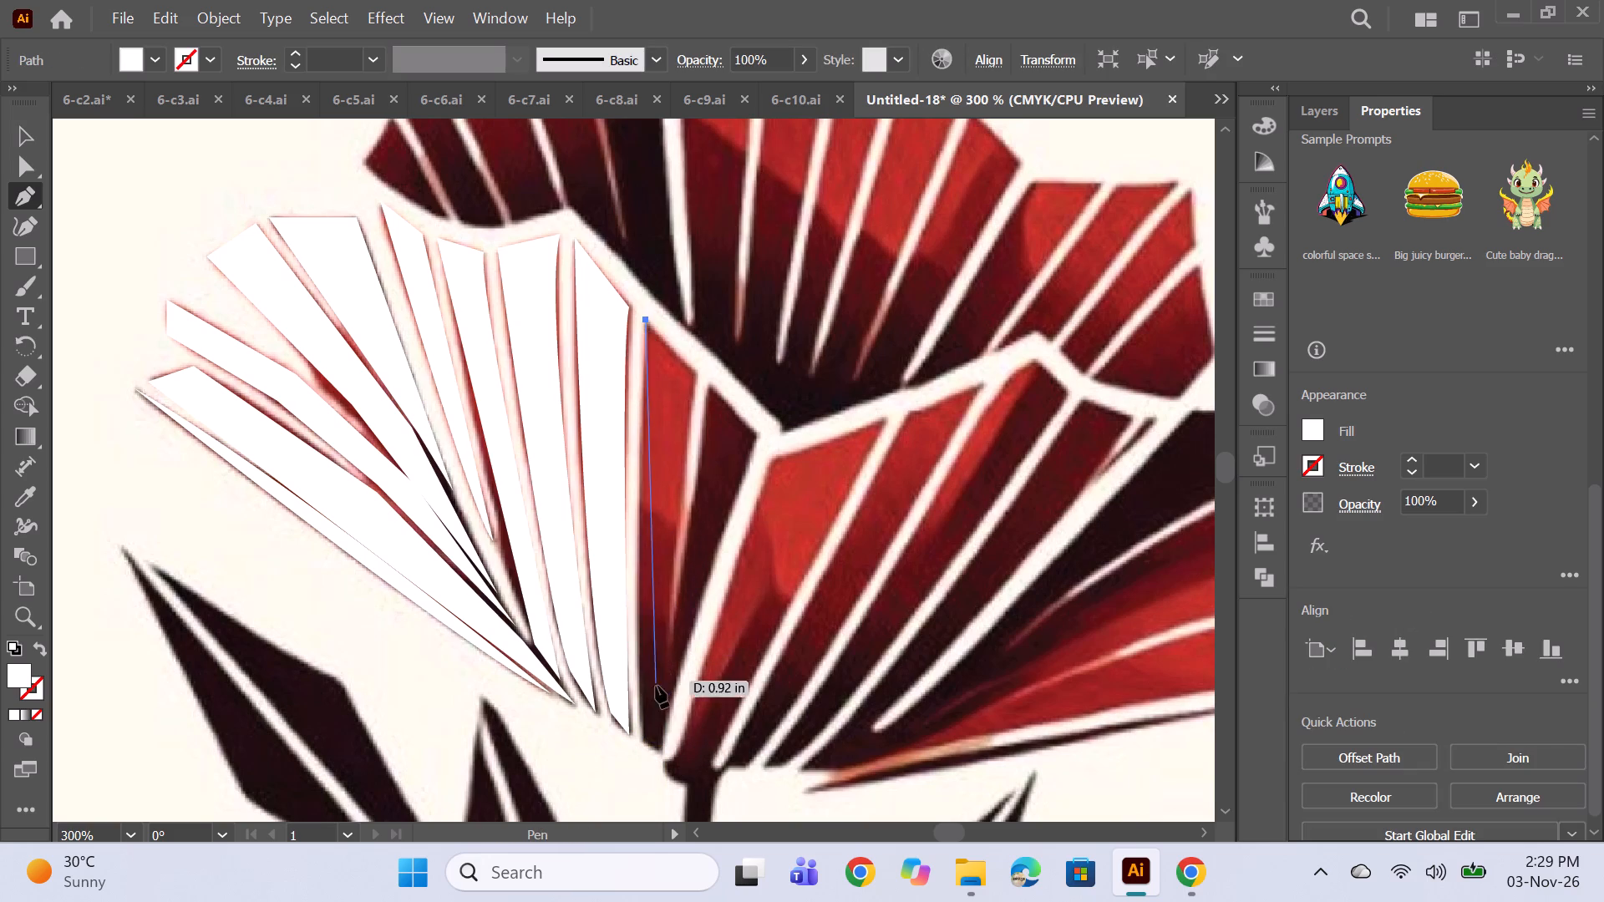
drag(642, 740, 660, 800)
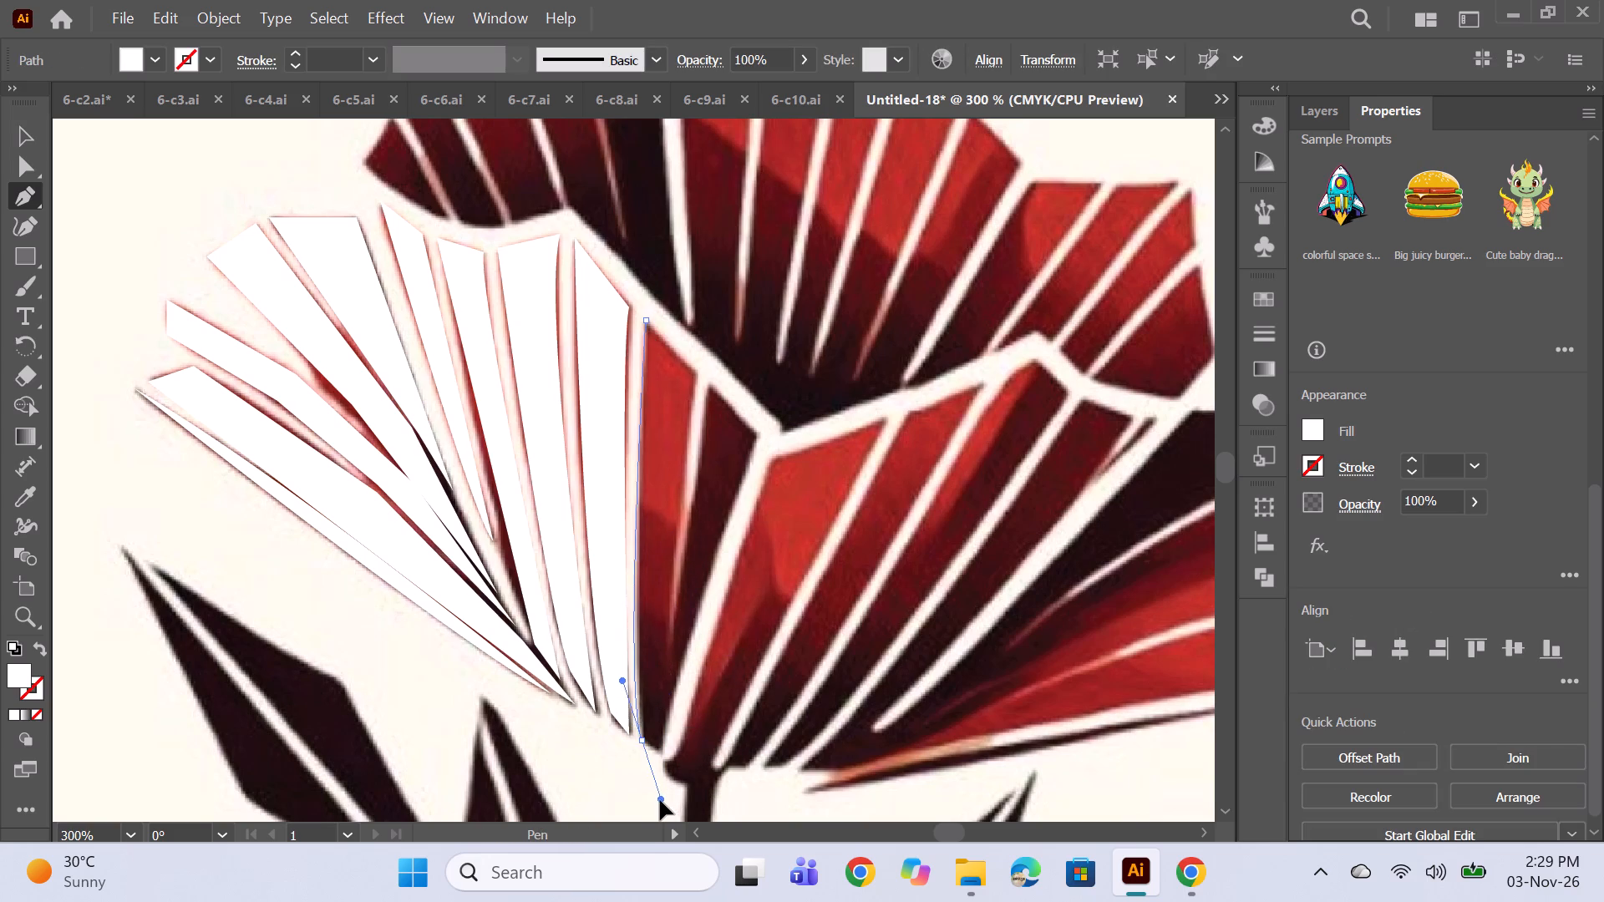
drag(660, 800, 655, 803)
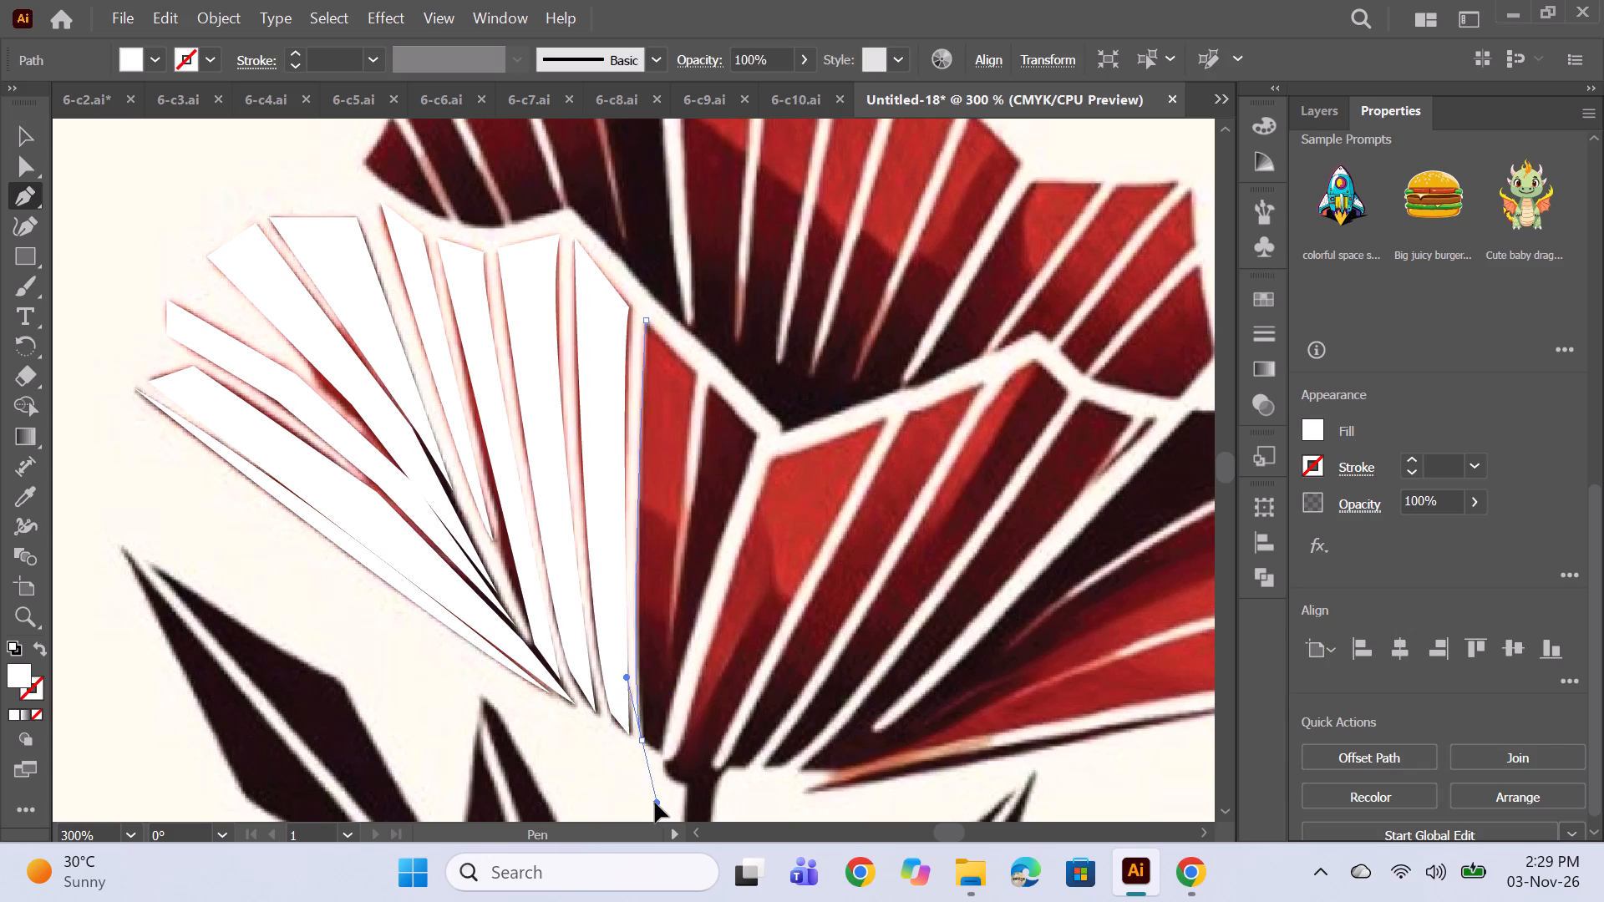
drag(655, 803, 654, 803)
alt+click(638, 742)
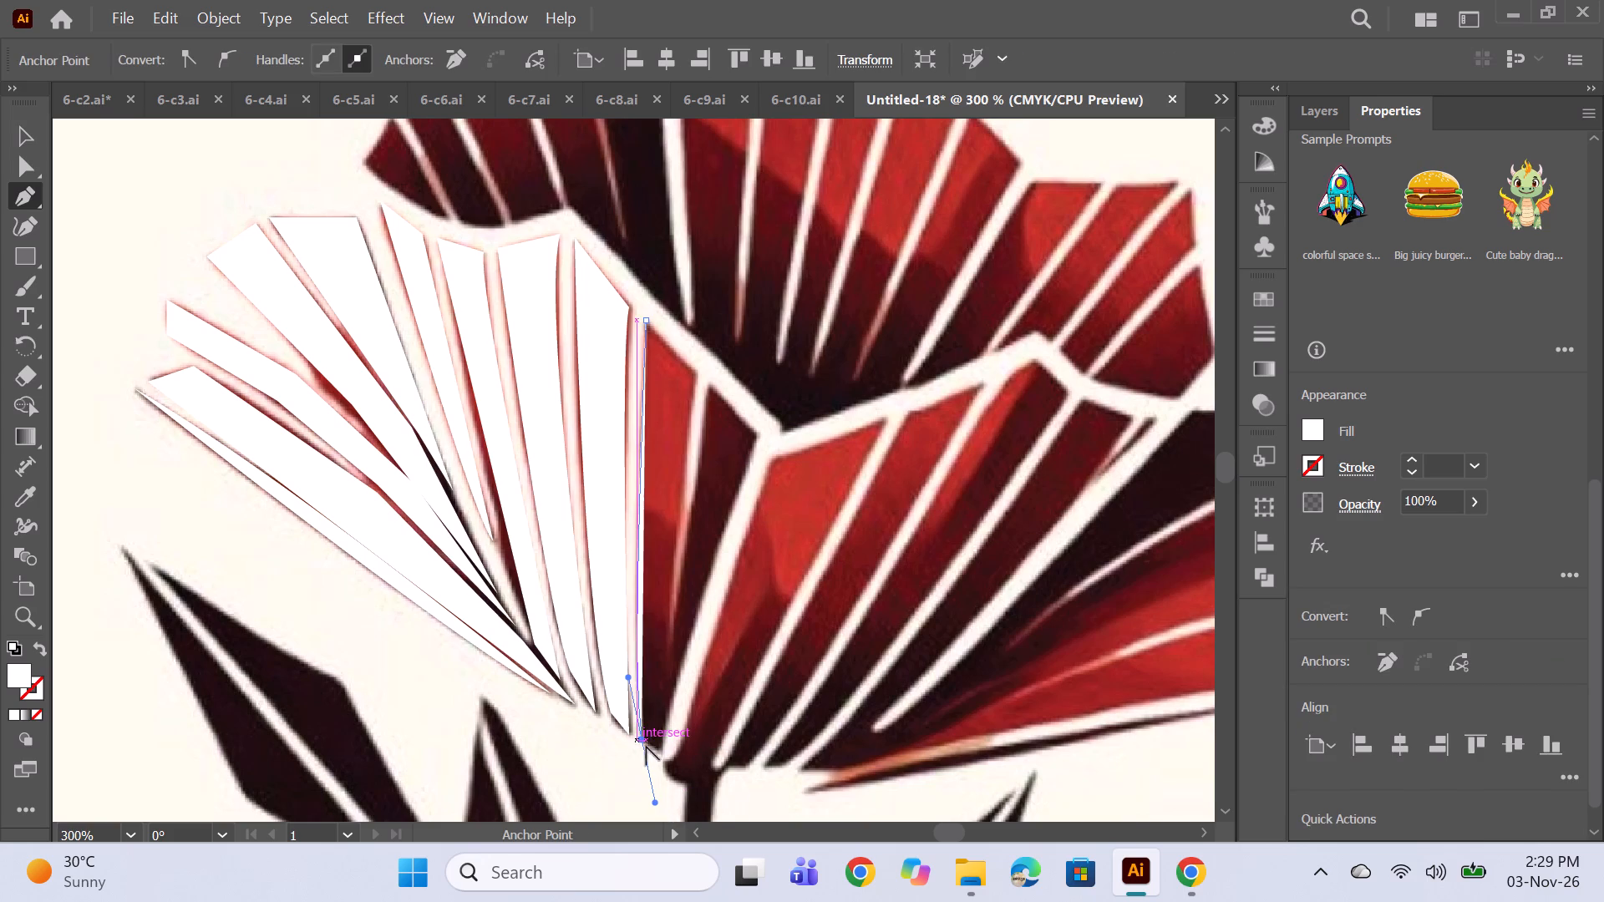
alt+click(642, 739)
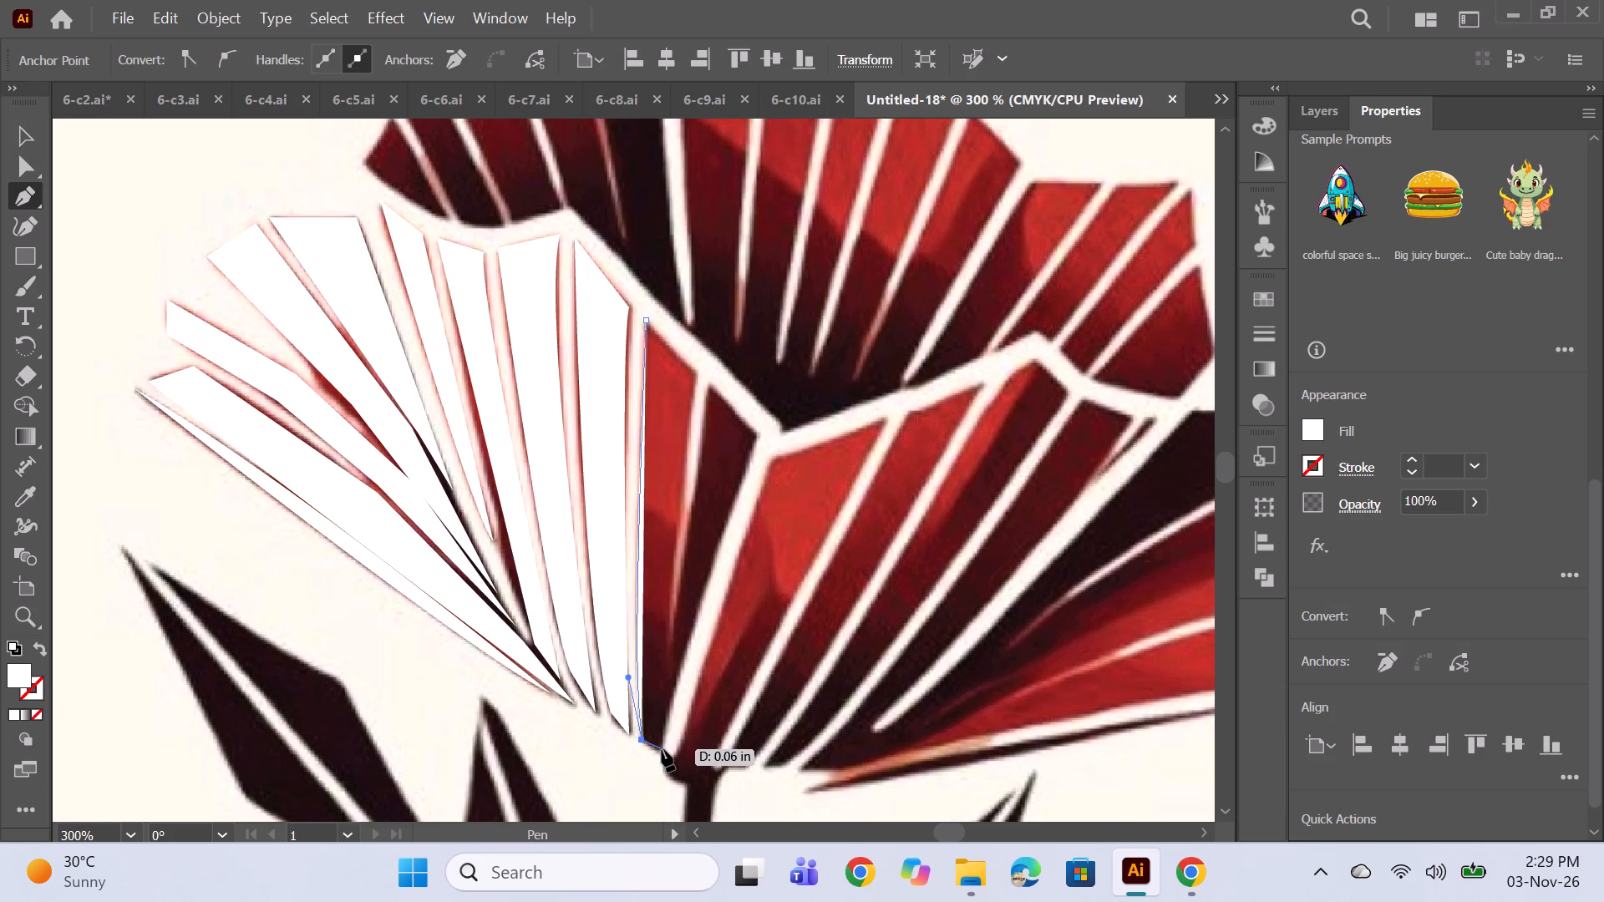
click(662, 750)
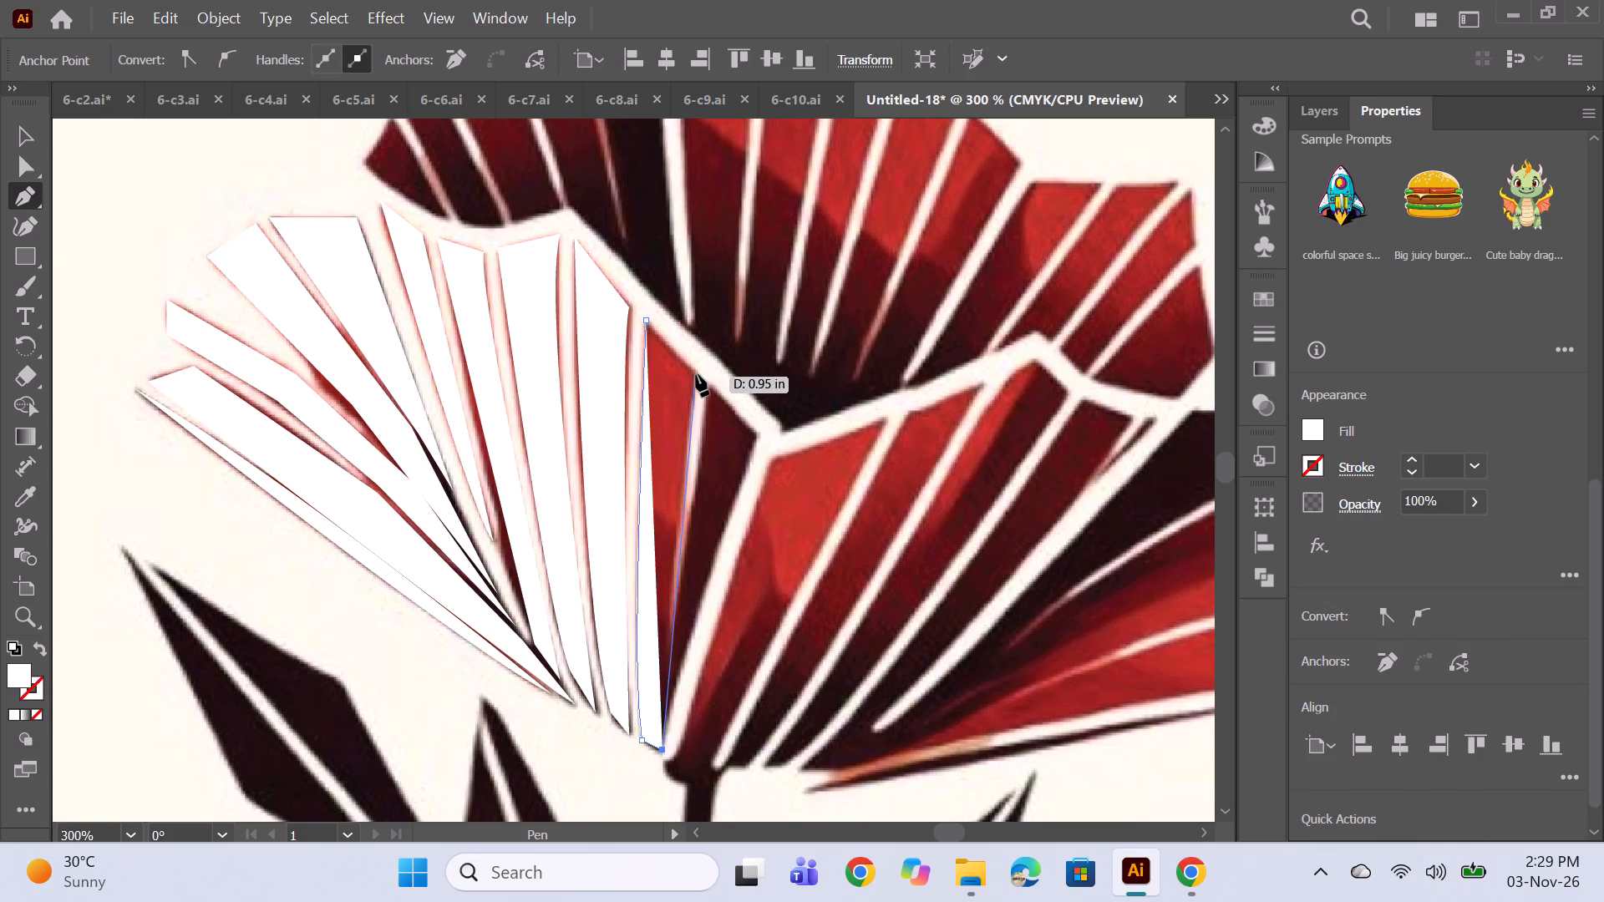
click(696, 374)
click(647, 320)
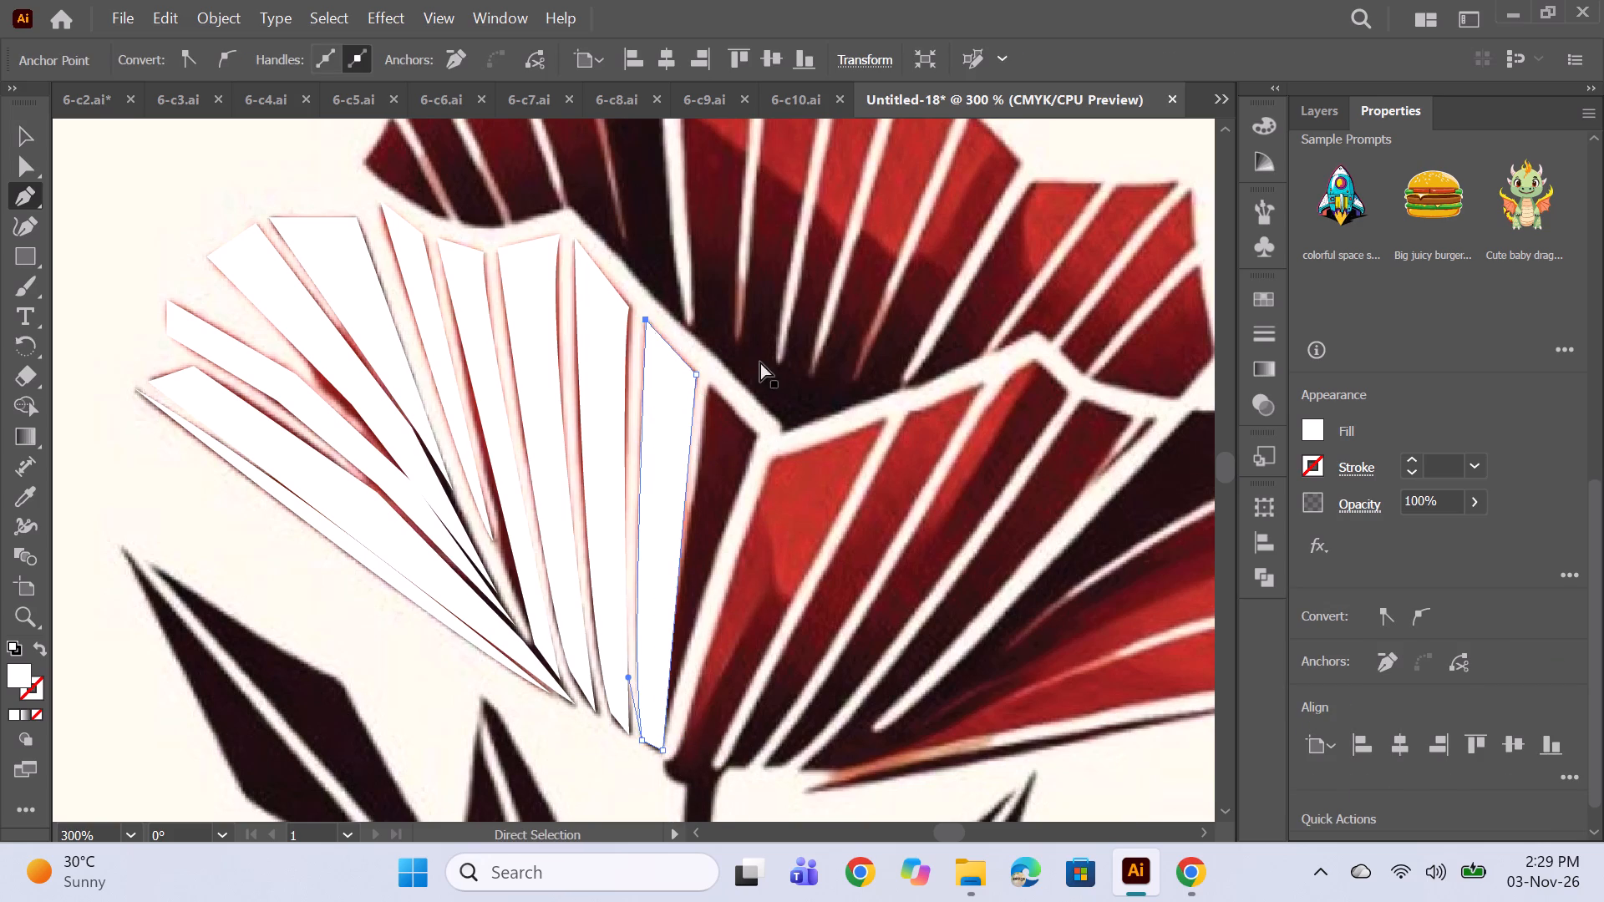
ctrl+click(760, 362)
Trace the tenth strip, the dark wedge ending where the two front petals meet, as a closed three-point shape and deselect it.
click(708, 385)
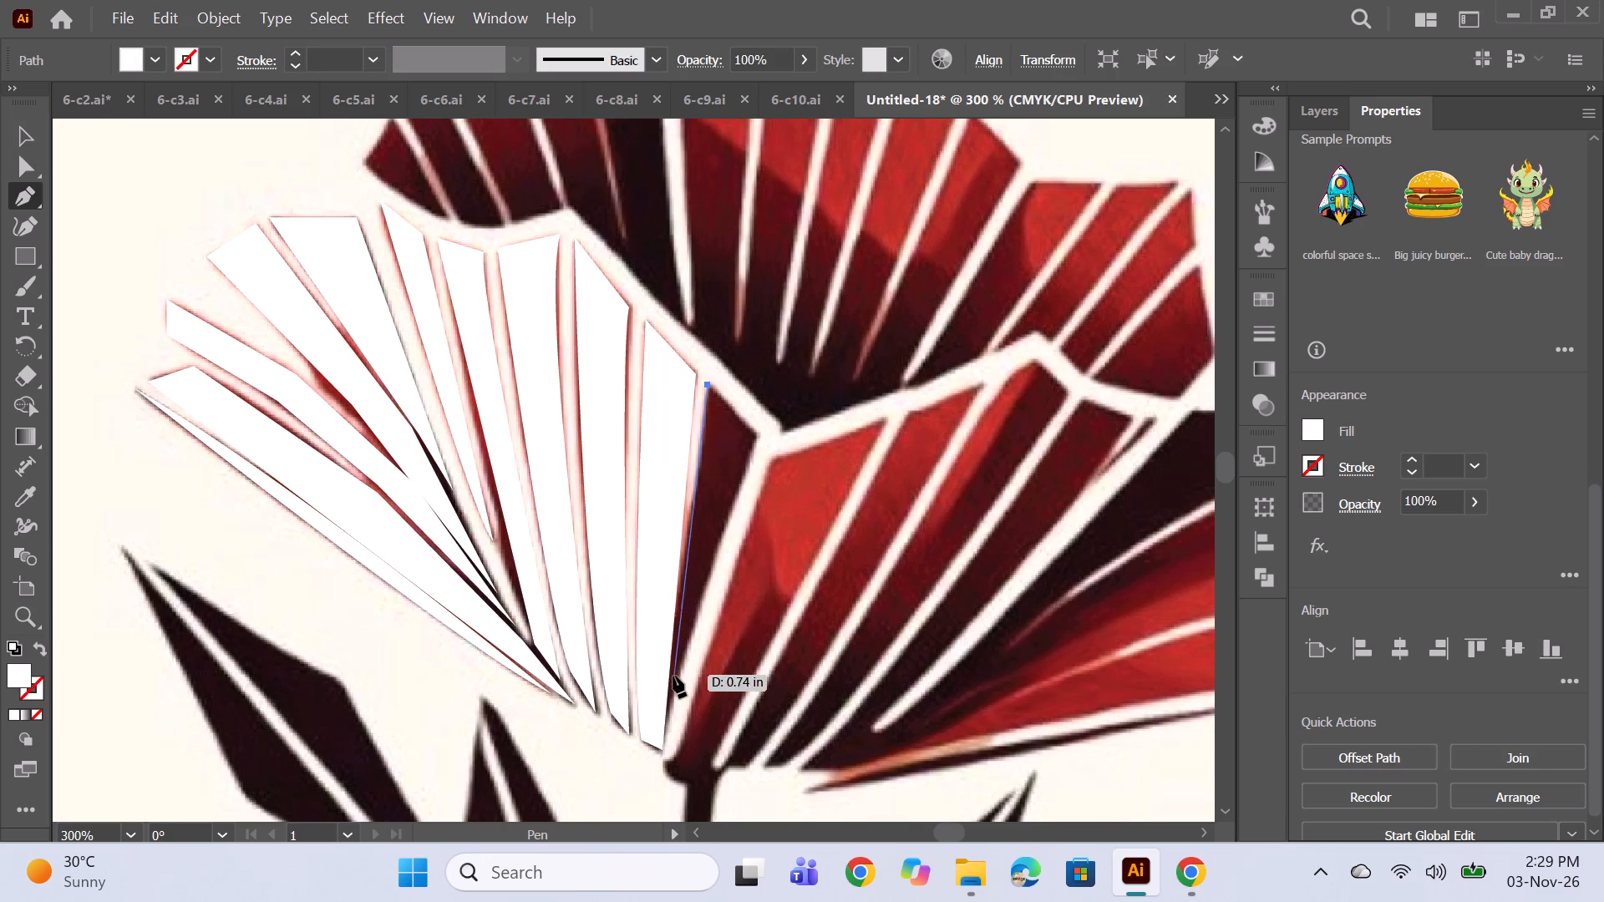
click(673, 697)
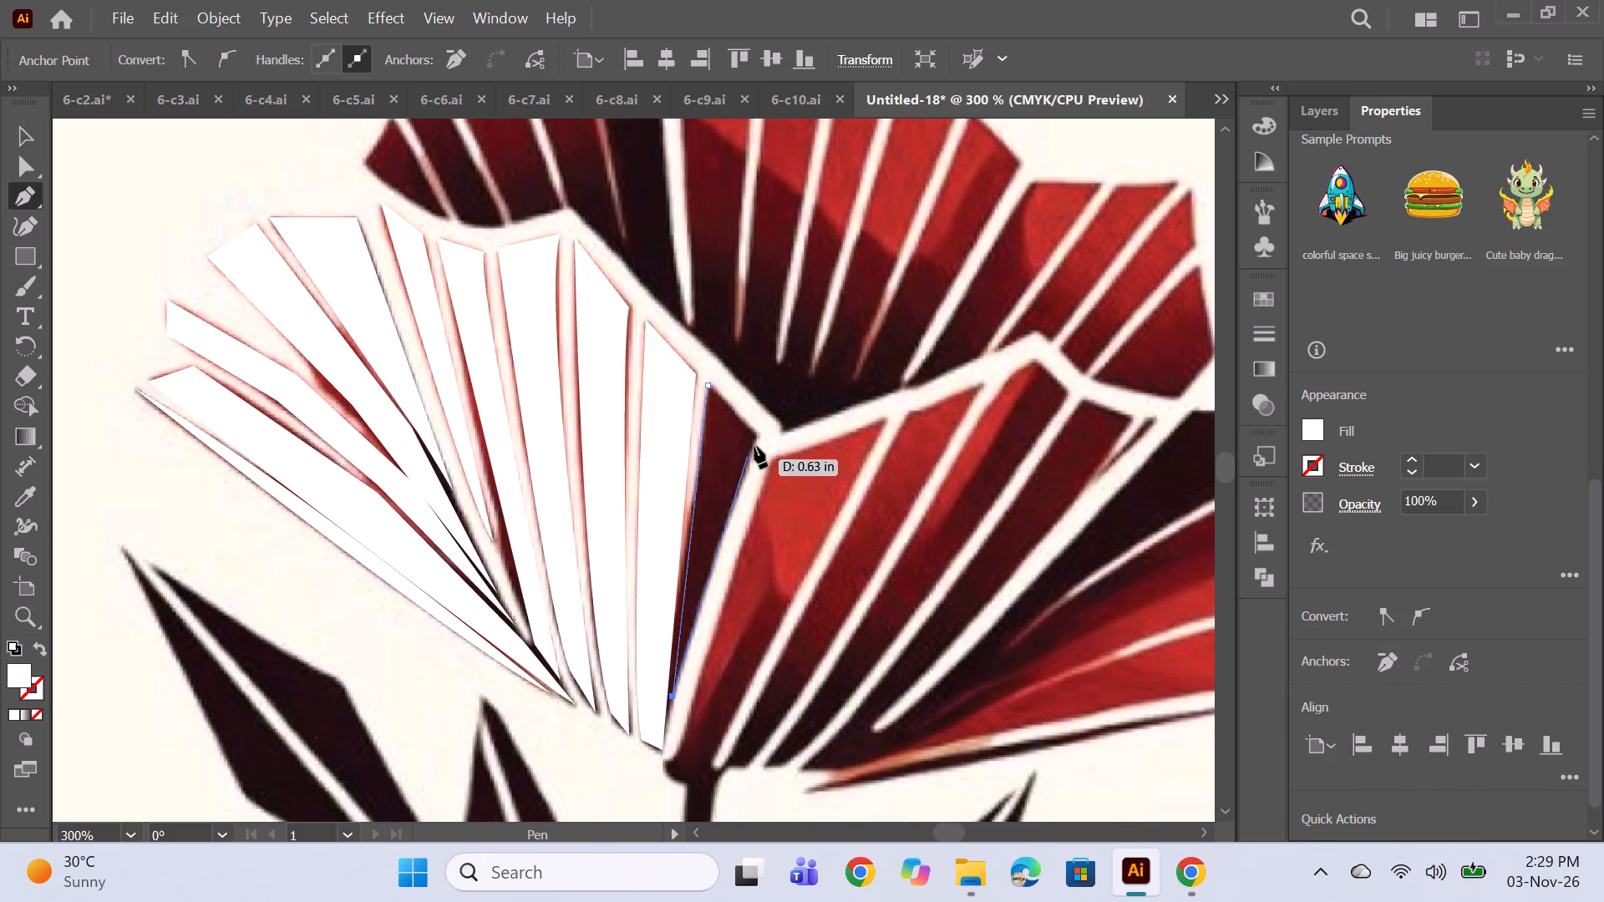
click(758, 433)
click(709, 388)
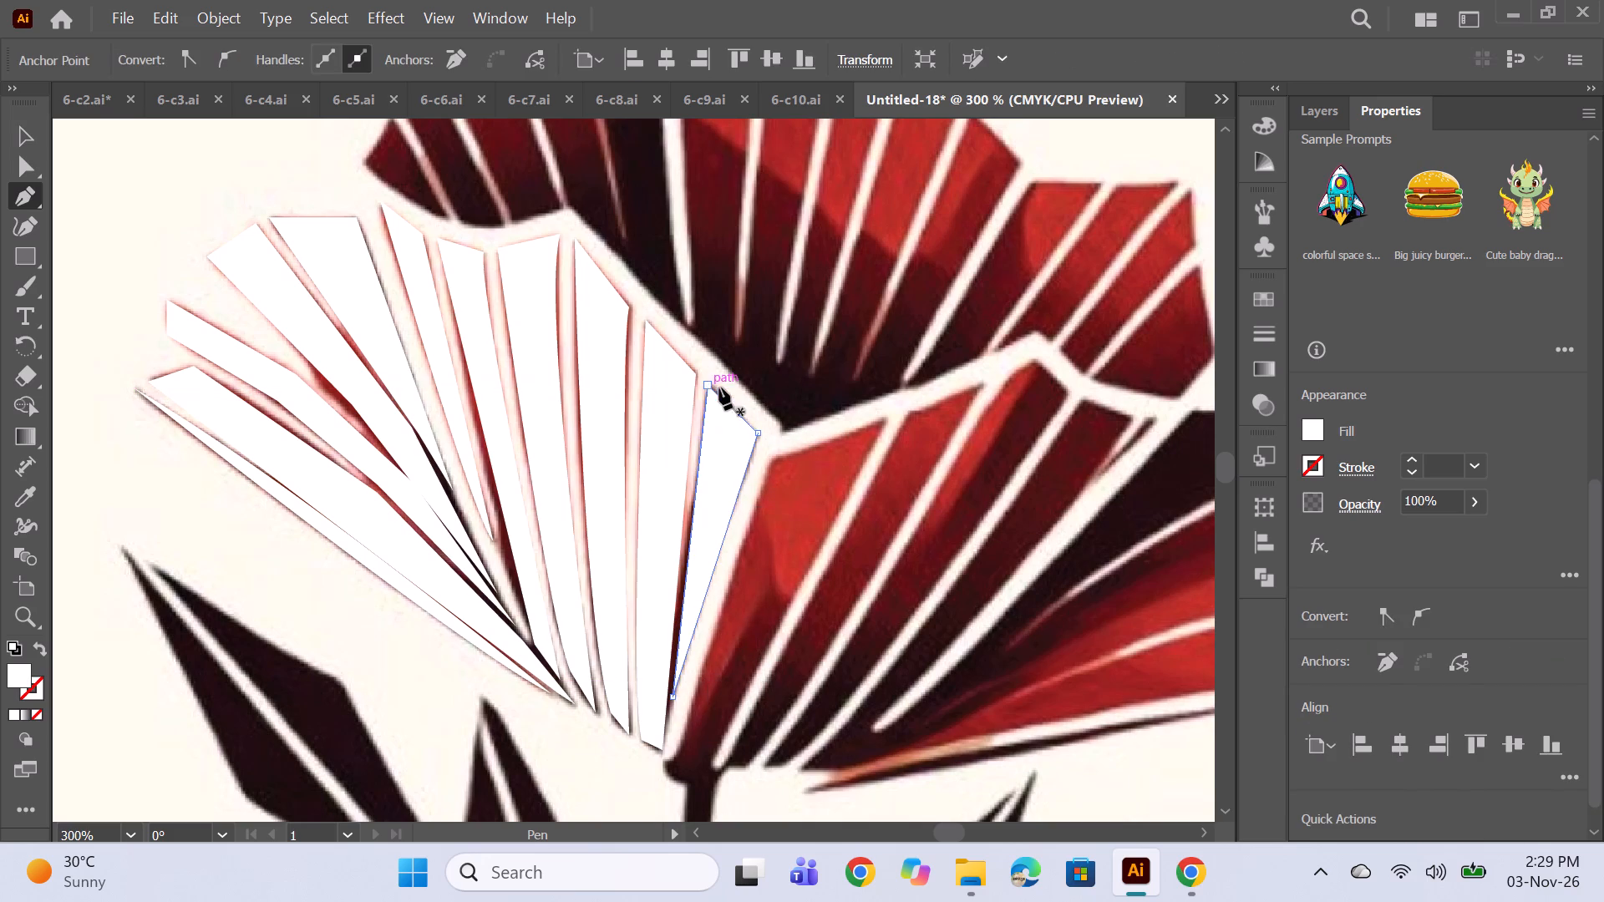
ctrl+click(845, 395)
Trace the wide first strip of the second front petal as a closed four-point shape with a rounded base at the stem.
alt+scroll(827, 412, down, 1)
key(space)
key(space)
drag(958, 558, 940, 550)
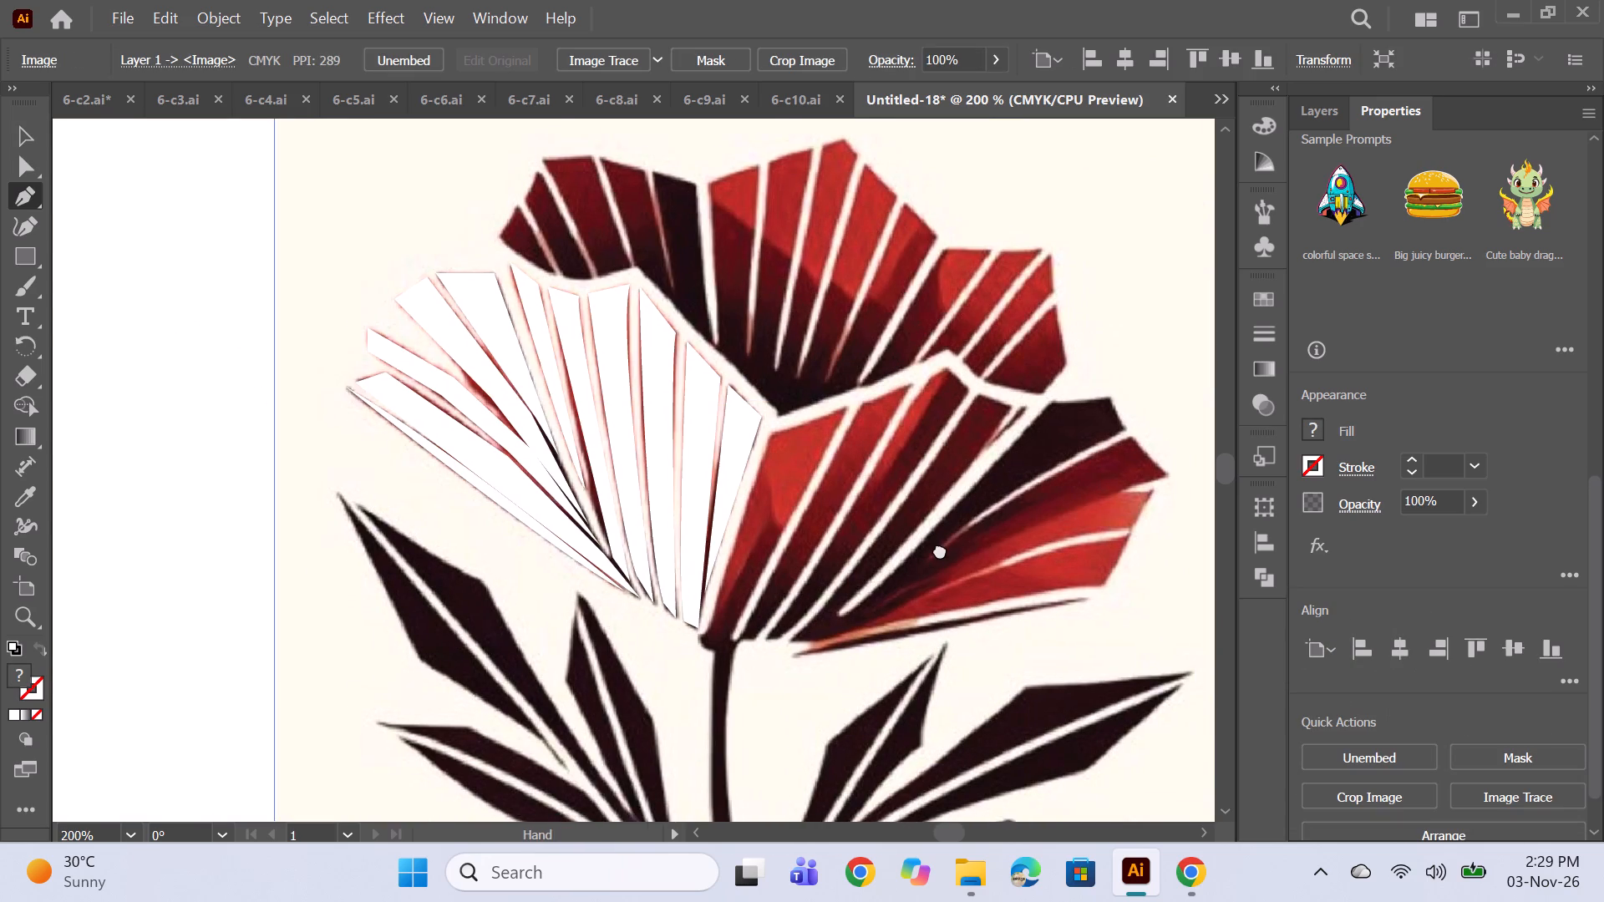
drag(940, 550, 877, 504)
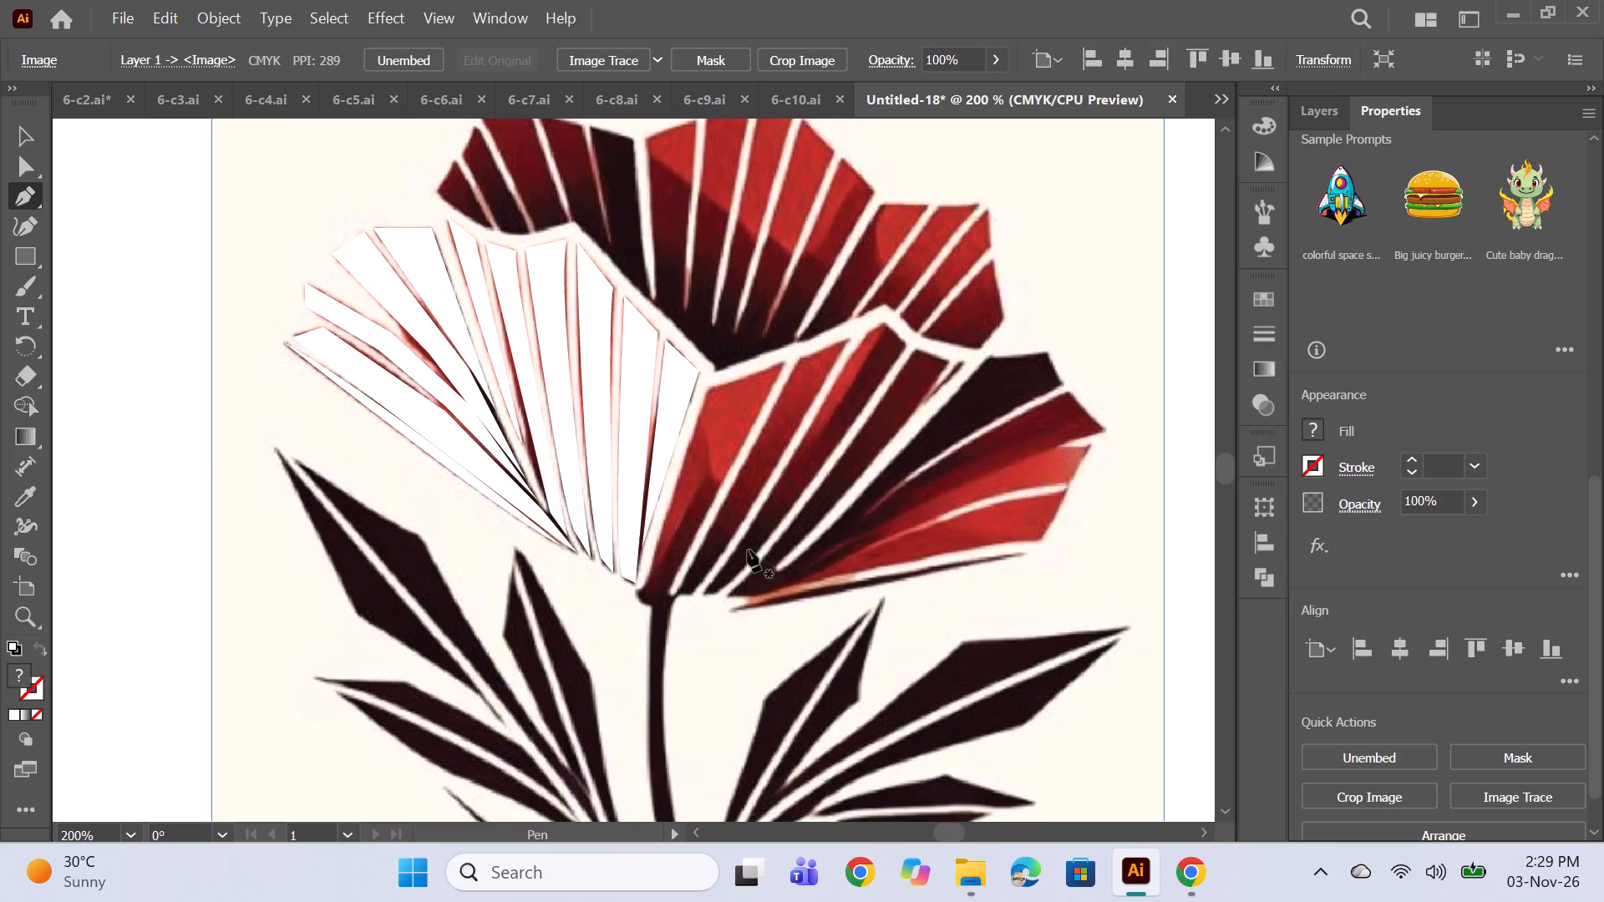
alt+scroll(722, 538, up, 1)
scroll(704, 560, up, 1)
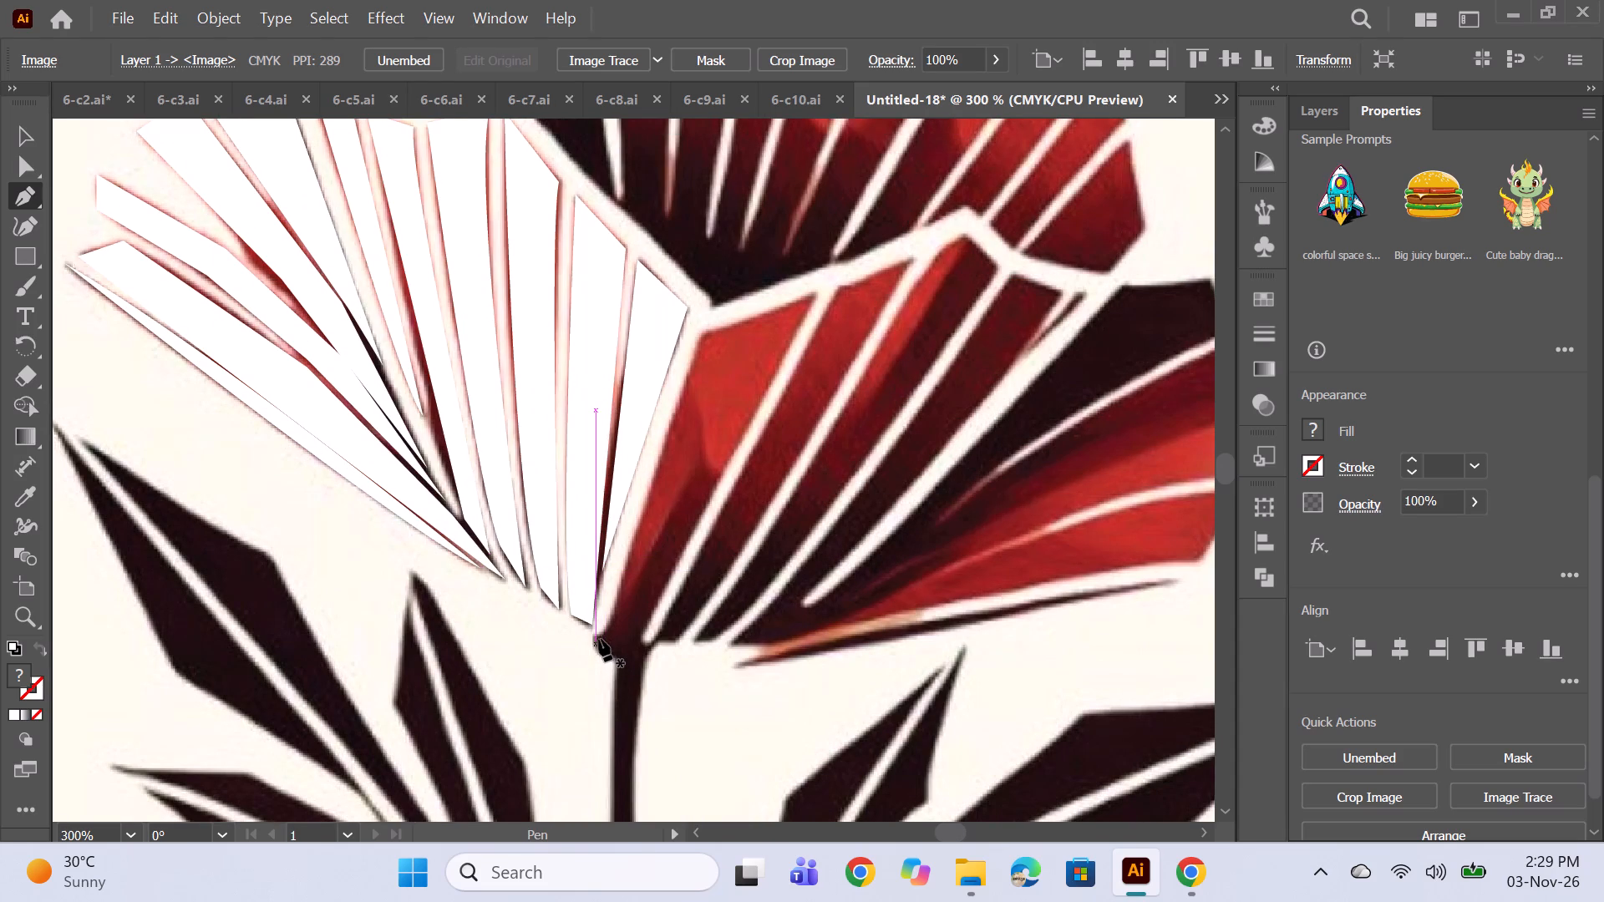
click(602, 633)
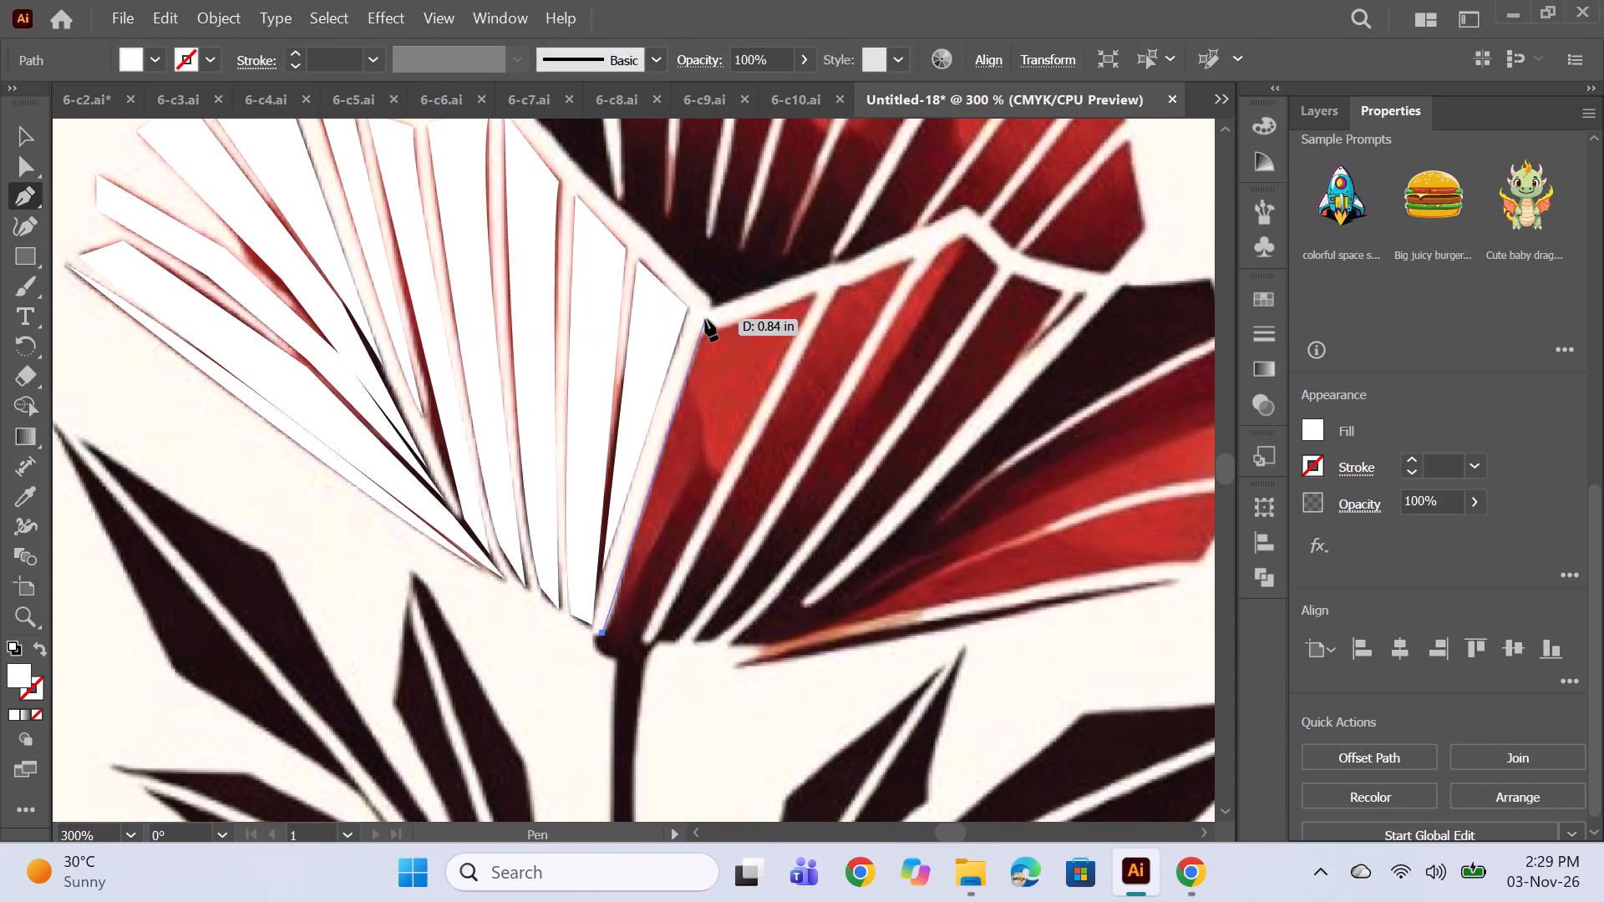
click(704, 330)
click(815, 291)
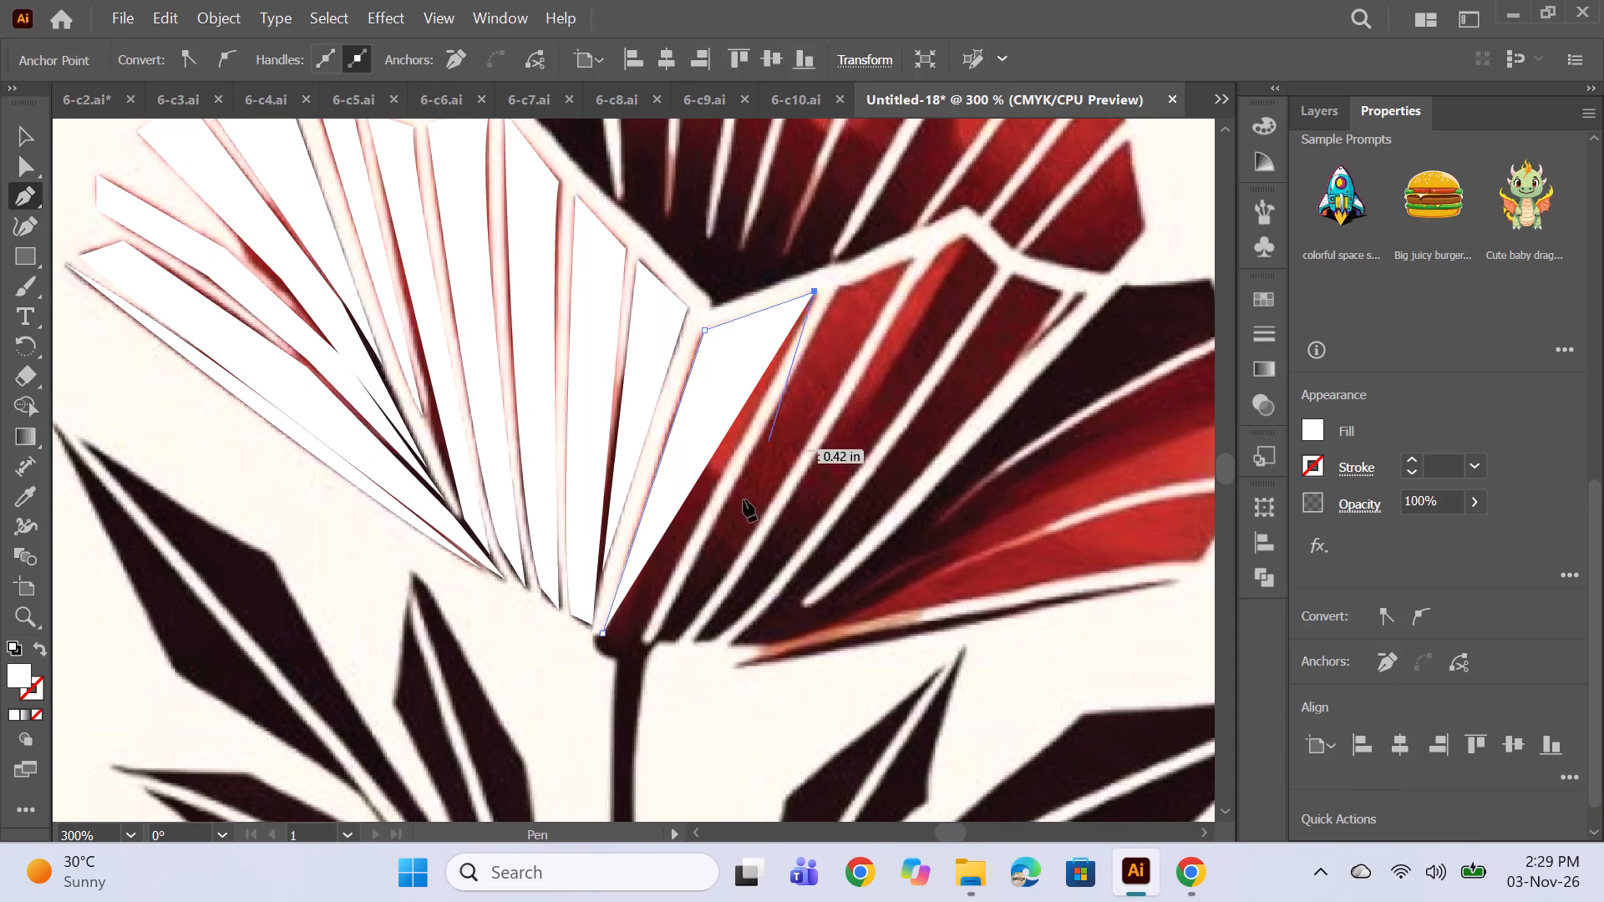
click(641, 641)
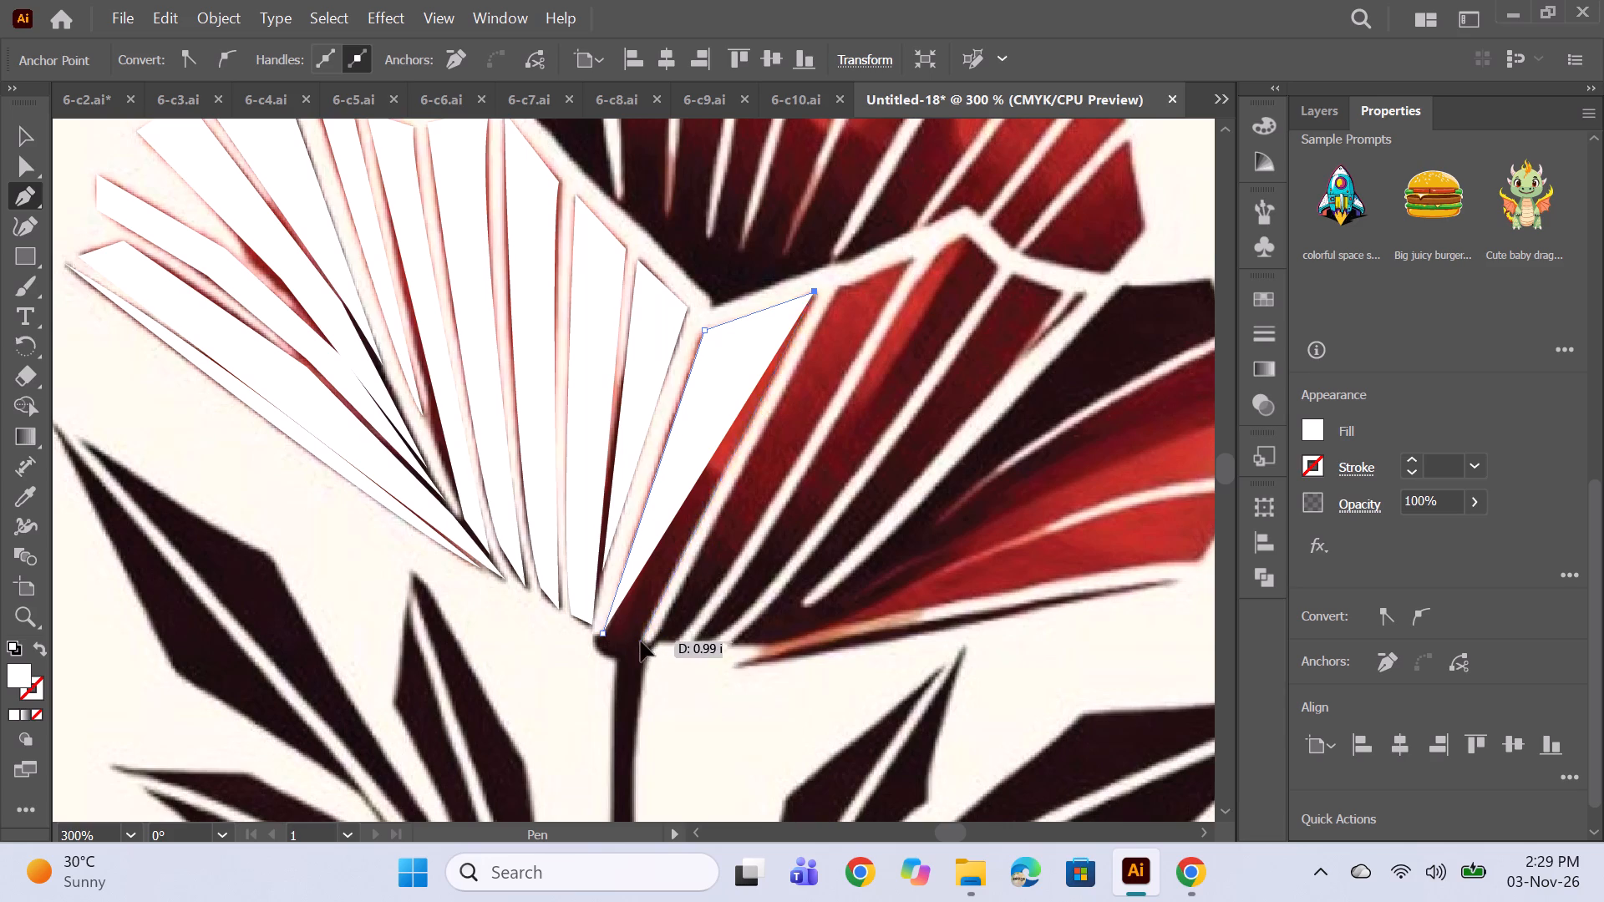
drag(602, 636, 610, 591)
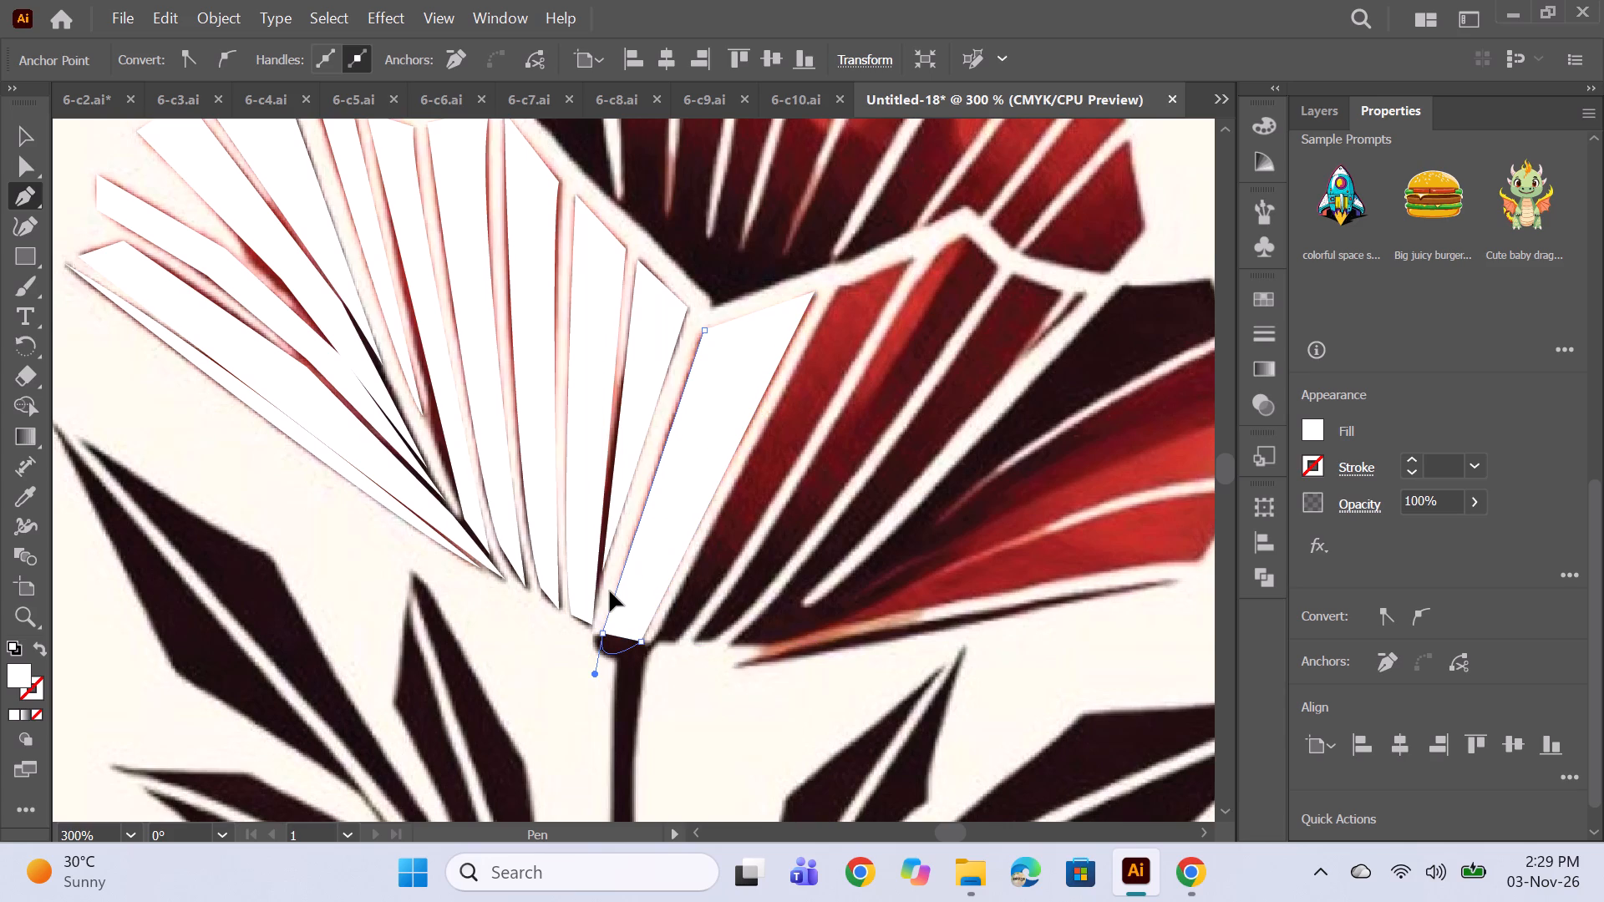
drag(610, 591, 615, 584)
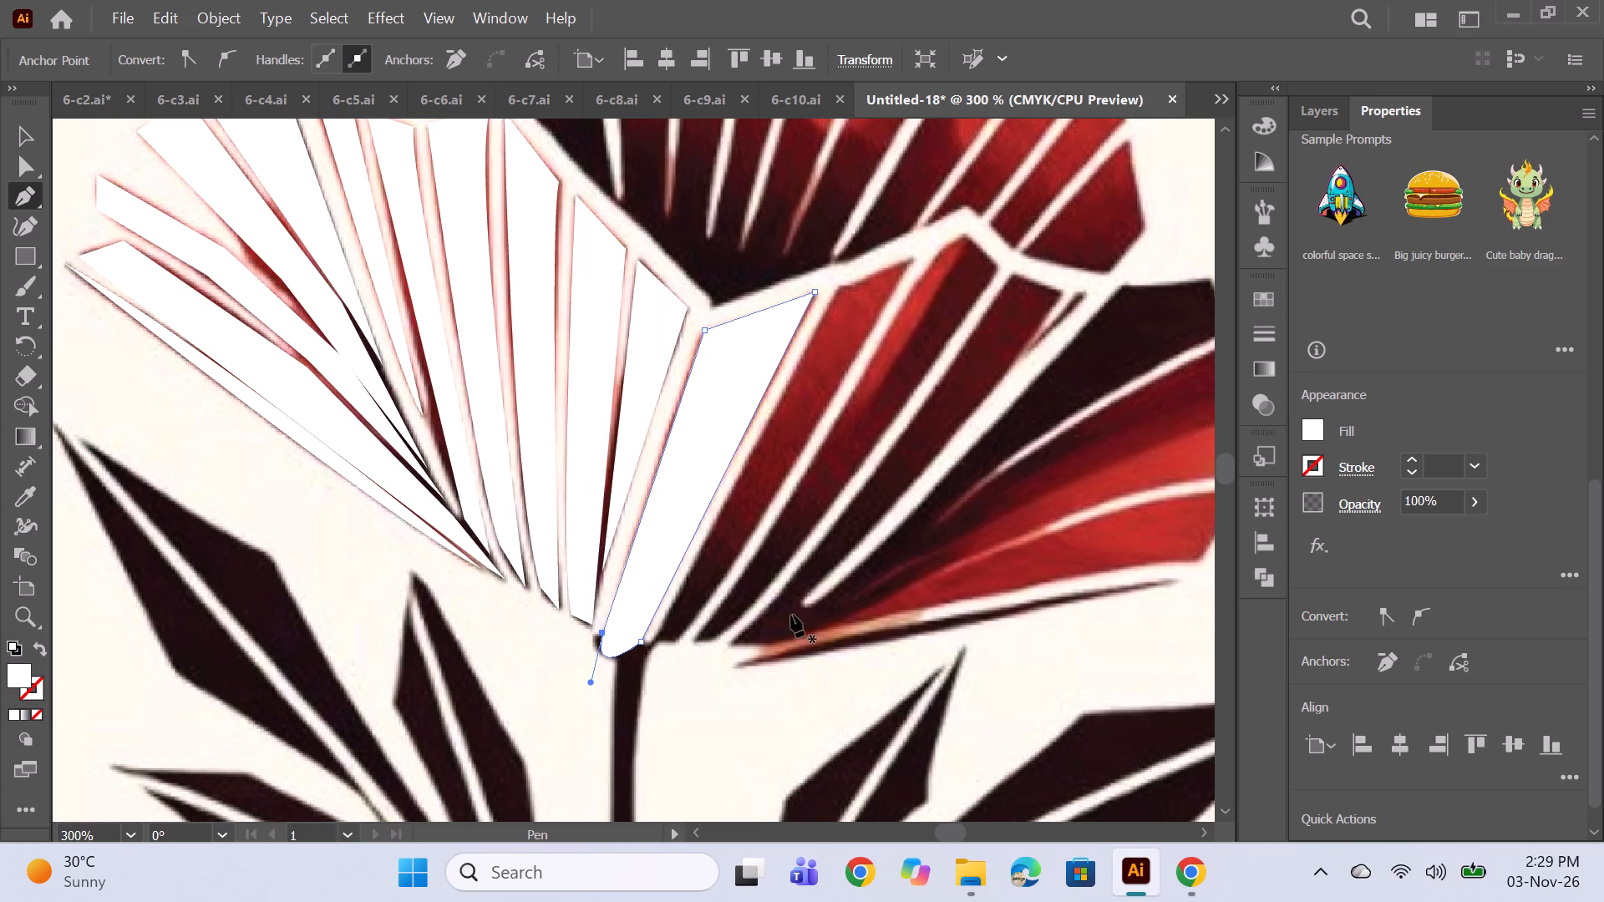
Trace the second strip of this petal as a closed four-point shape with a slightly curved far long edge and deselect it.
click(651, 640)
click(840, 285)
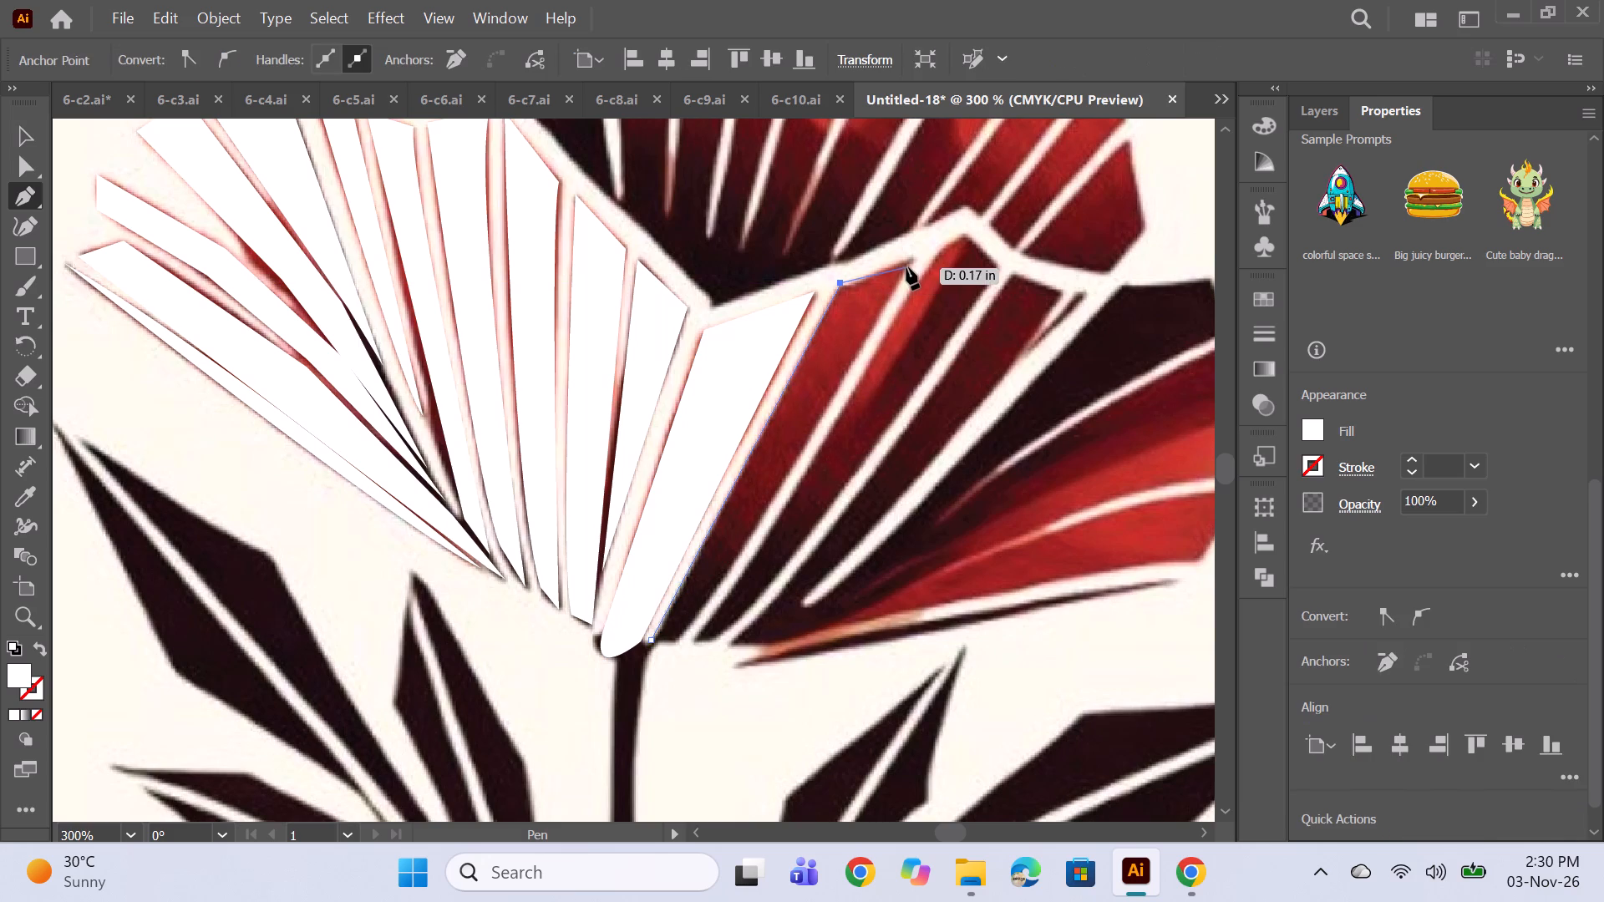
click(913, 256)
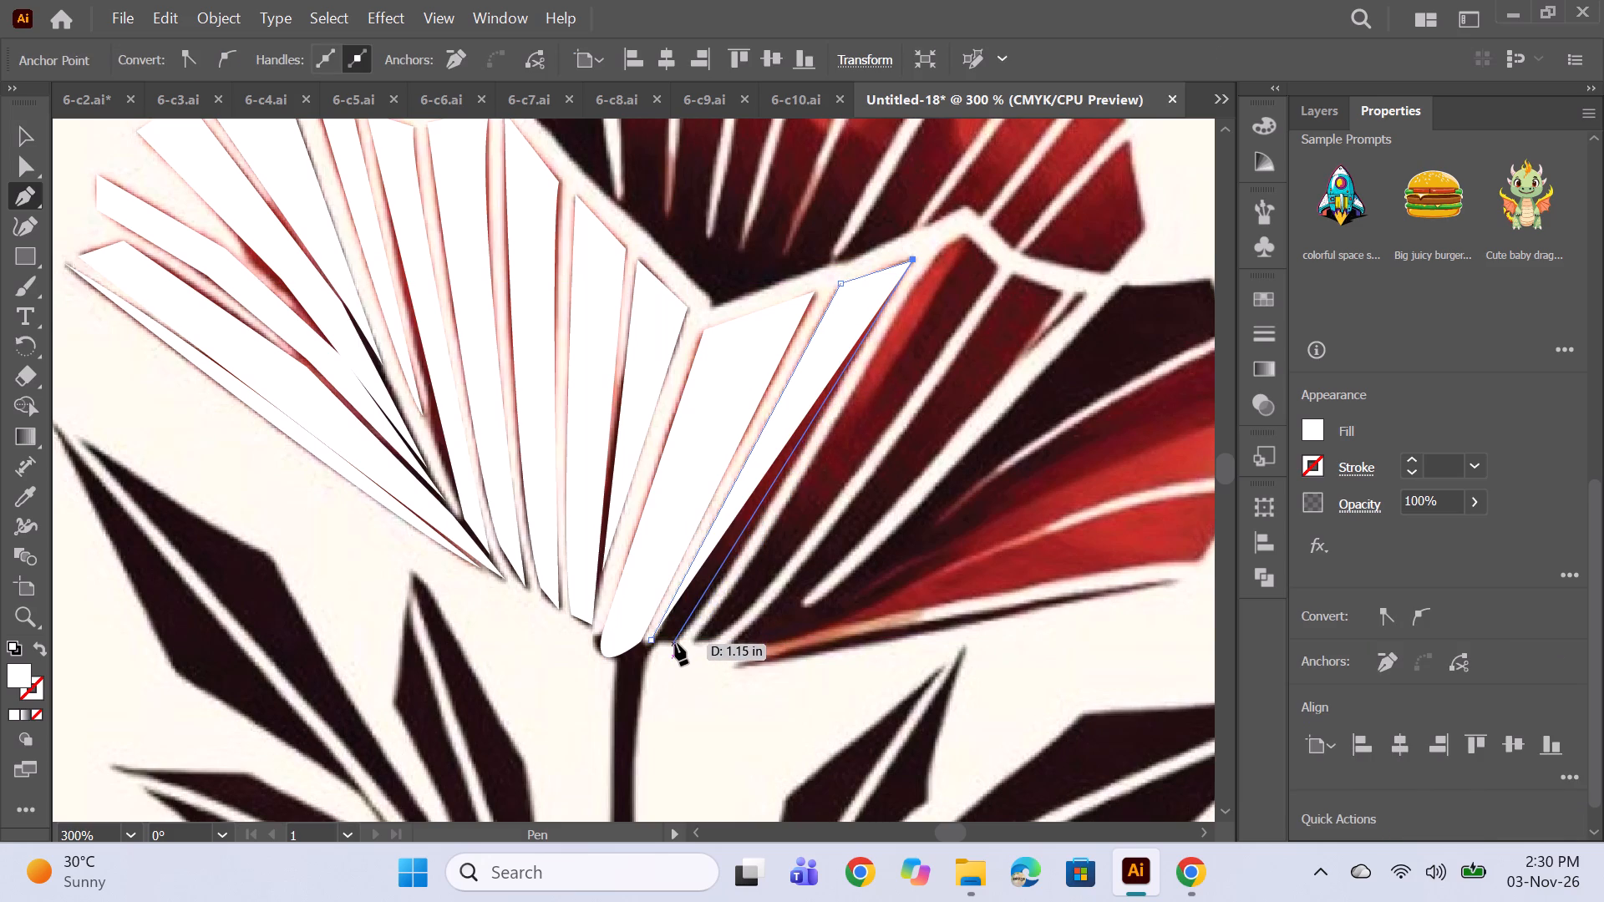
drag(675, 643, 637, 663)
alt+click(672, 644)
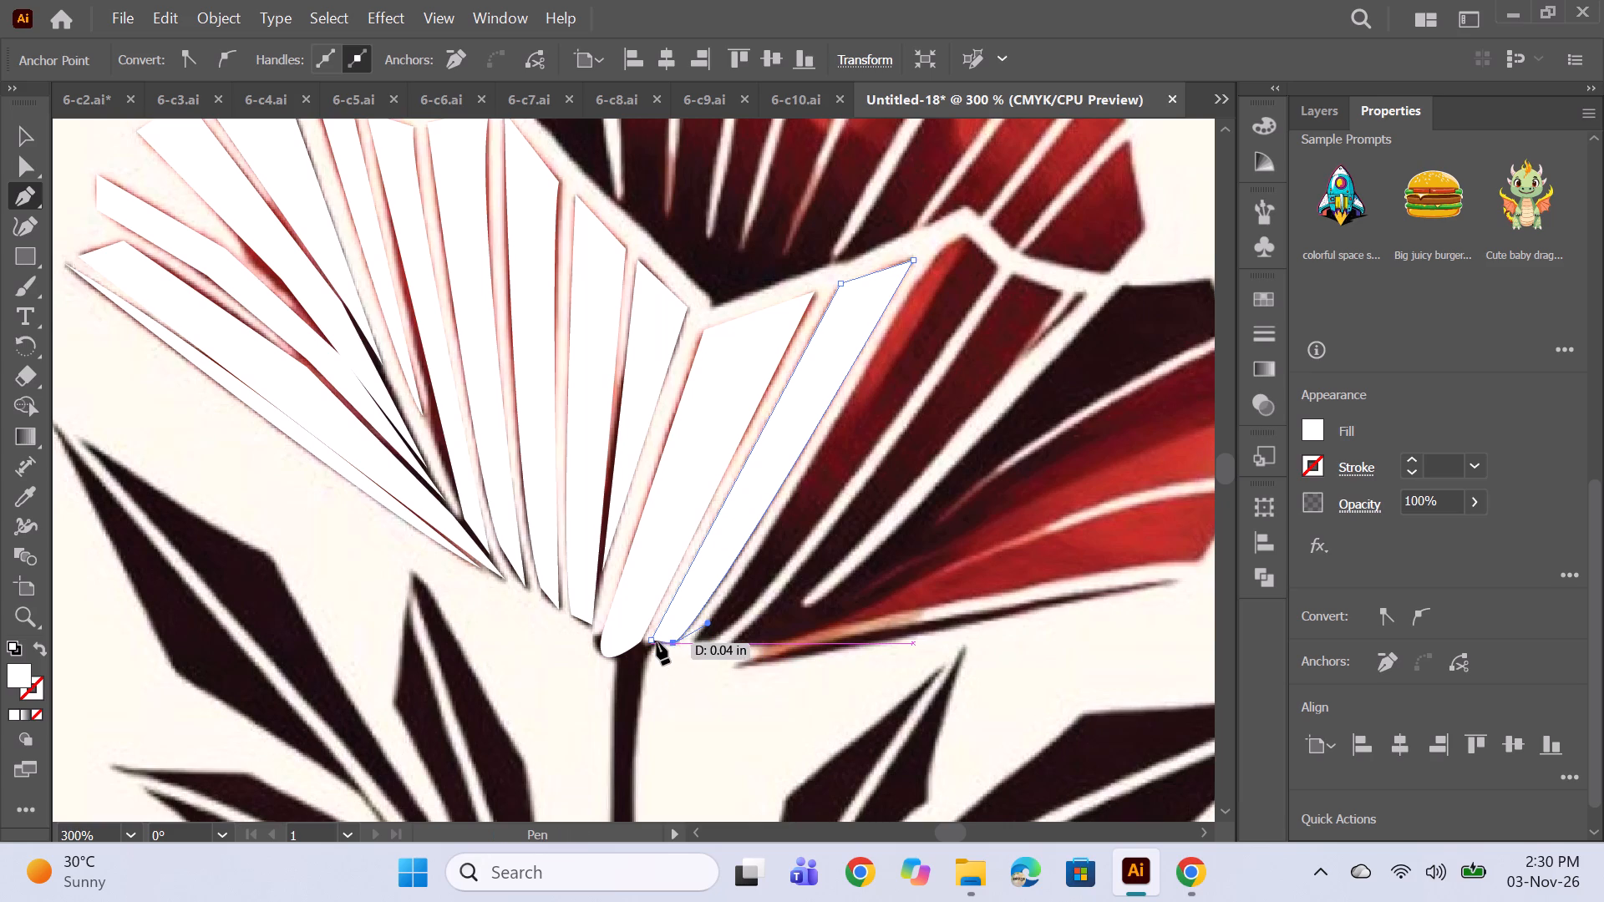
click(652, 638)
ctrl+click(821, 616)
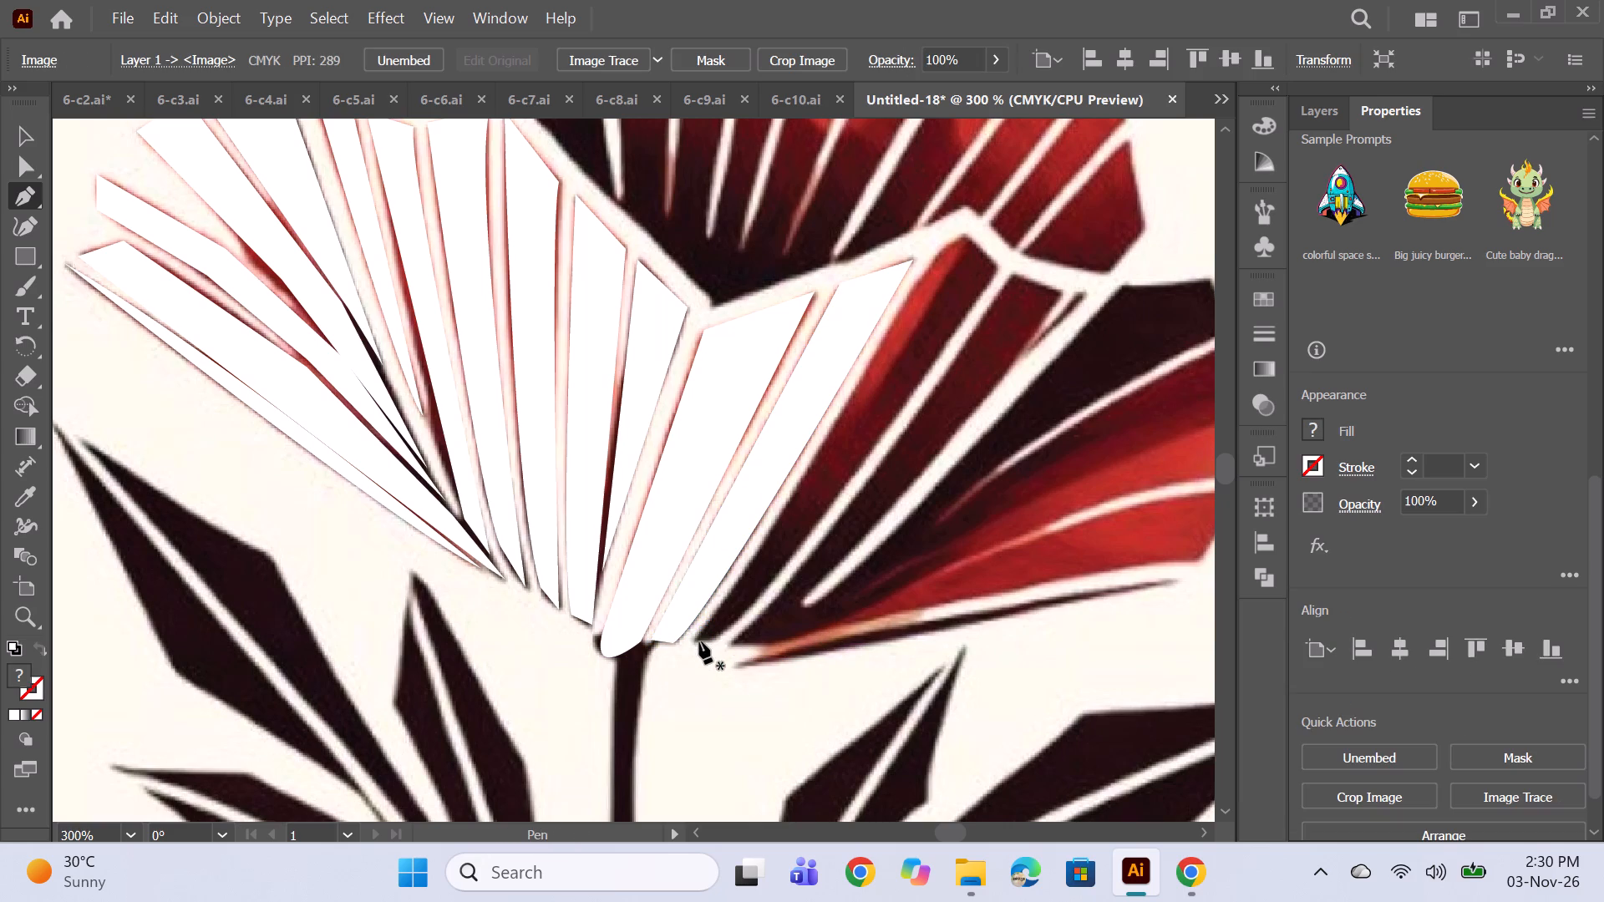
Trace the third strip of the second front petal, ending at its peak, as a closed five-point shape with slightly curved long edges.
click(692, 638)
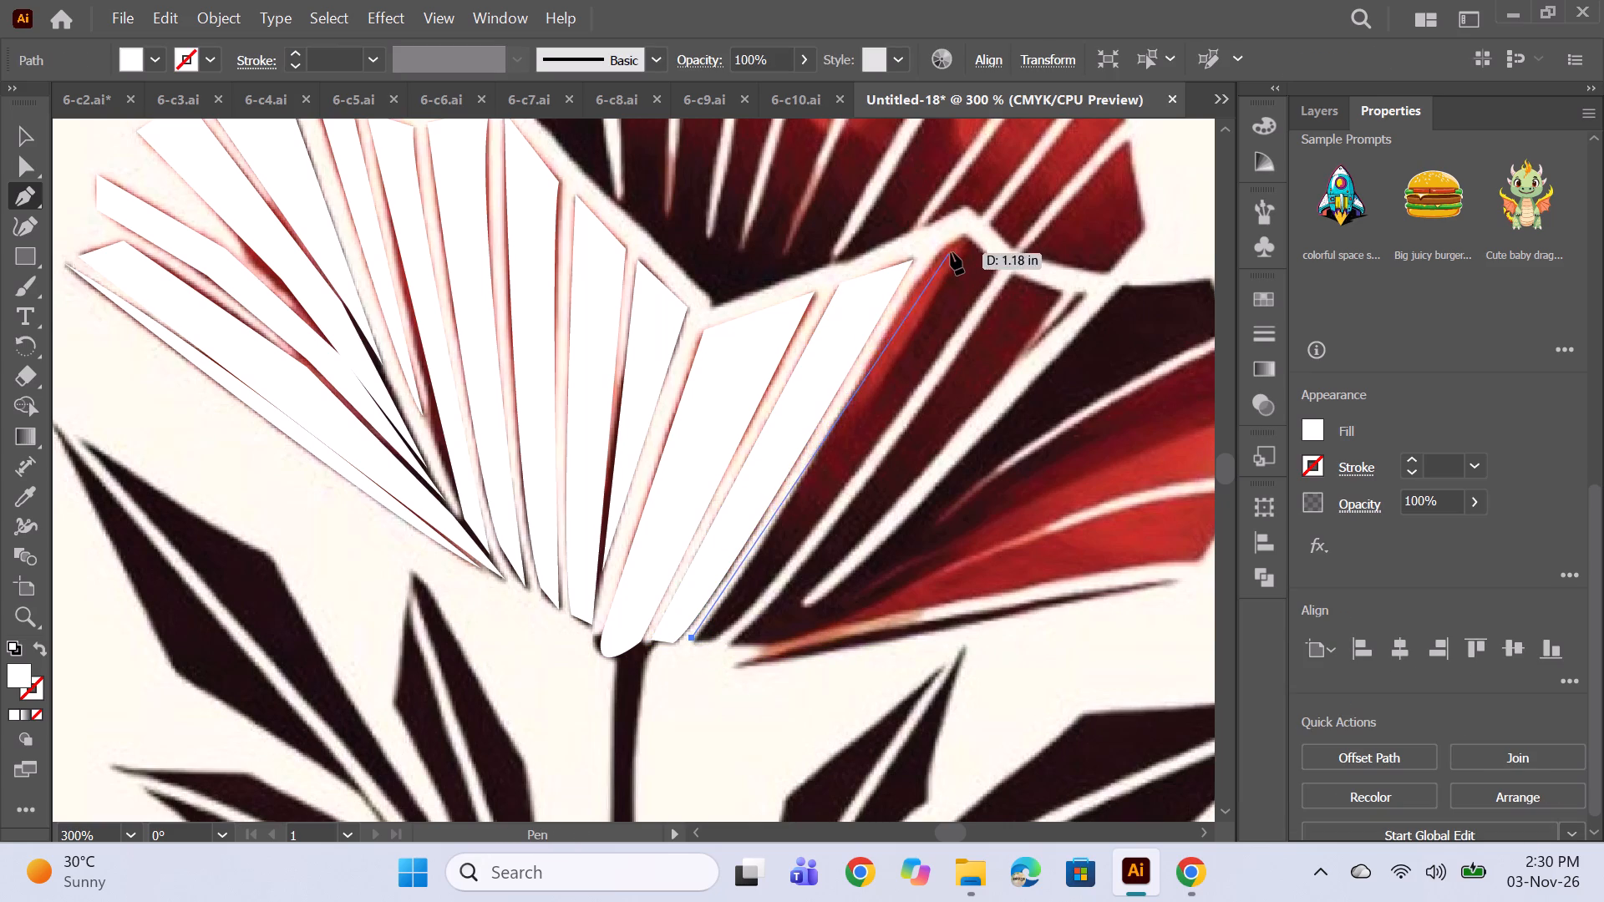
drag(939, 250, 1031, 163)
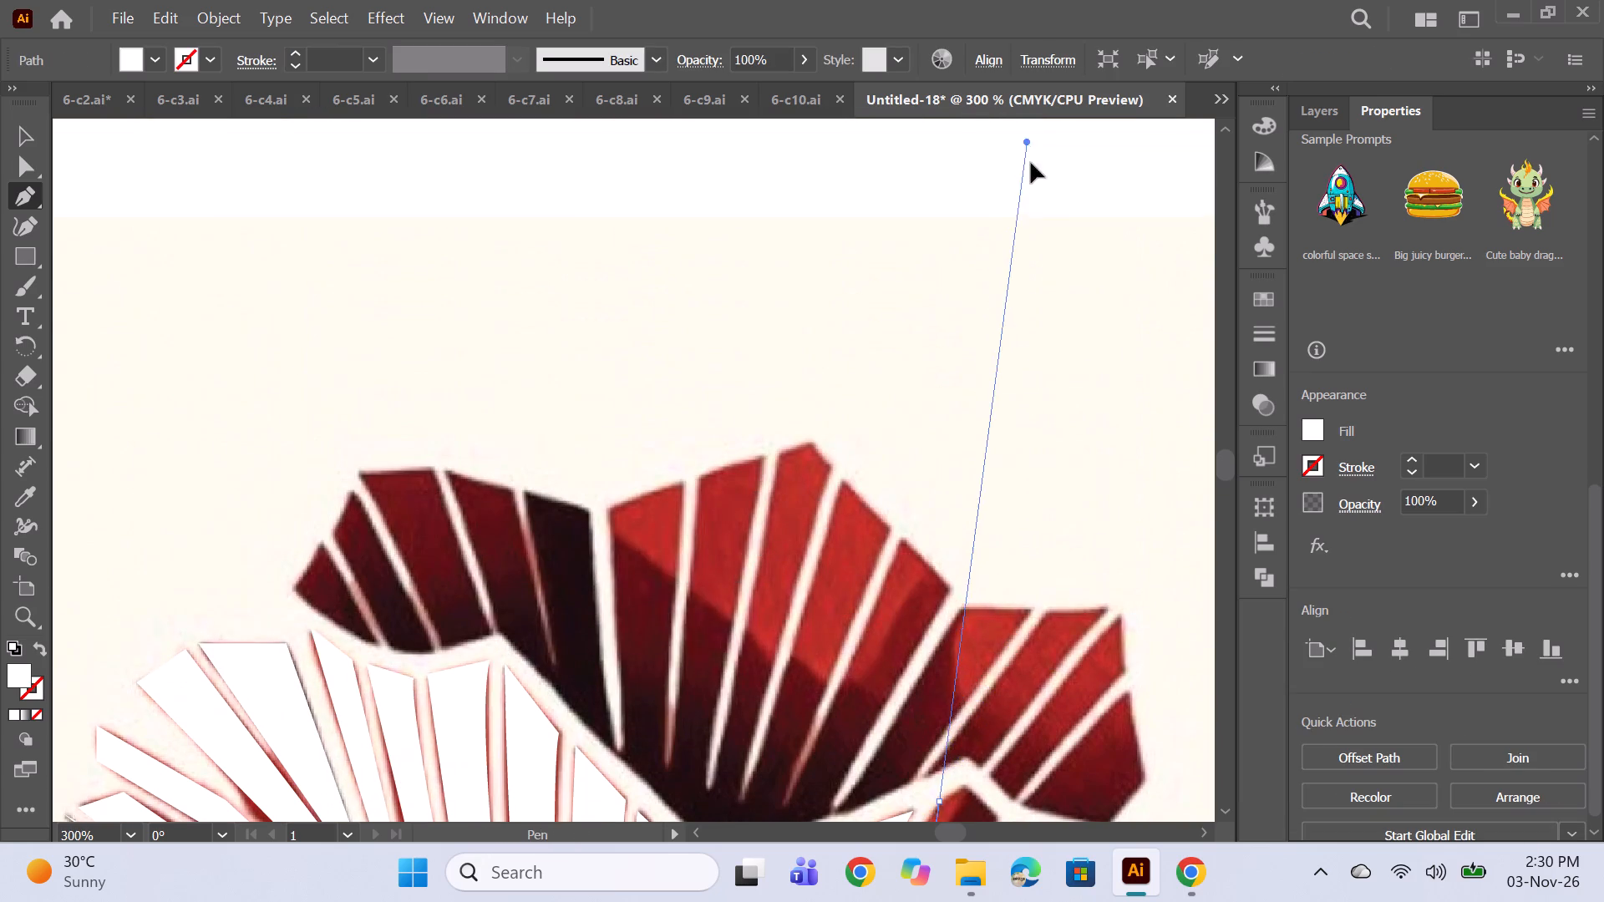
drag(1031, 163, 1046, 225)
key(ctrl+z)
scroll(971, 457, down, 14)
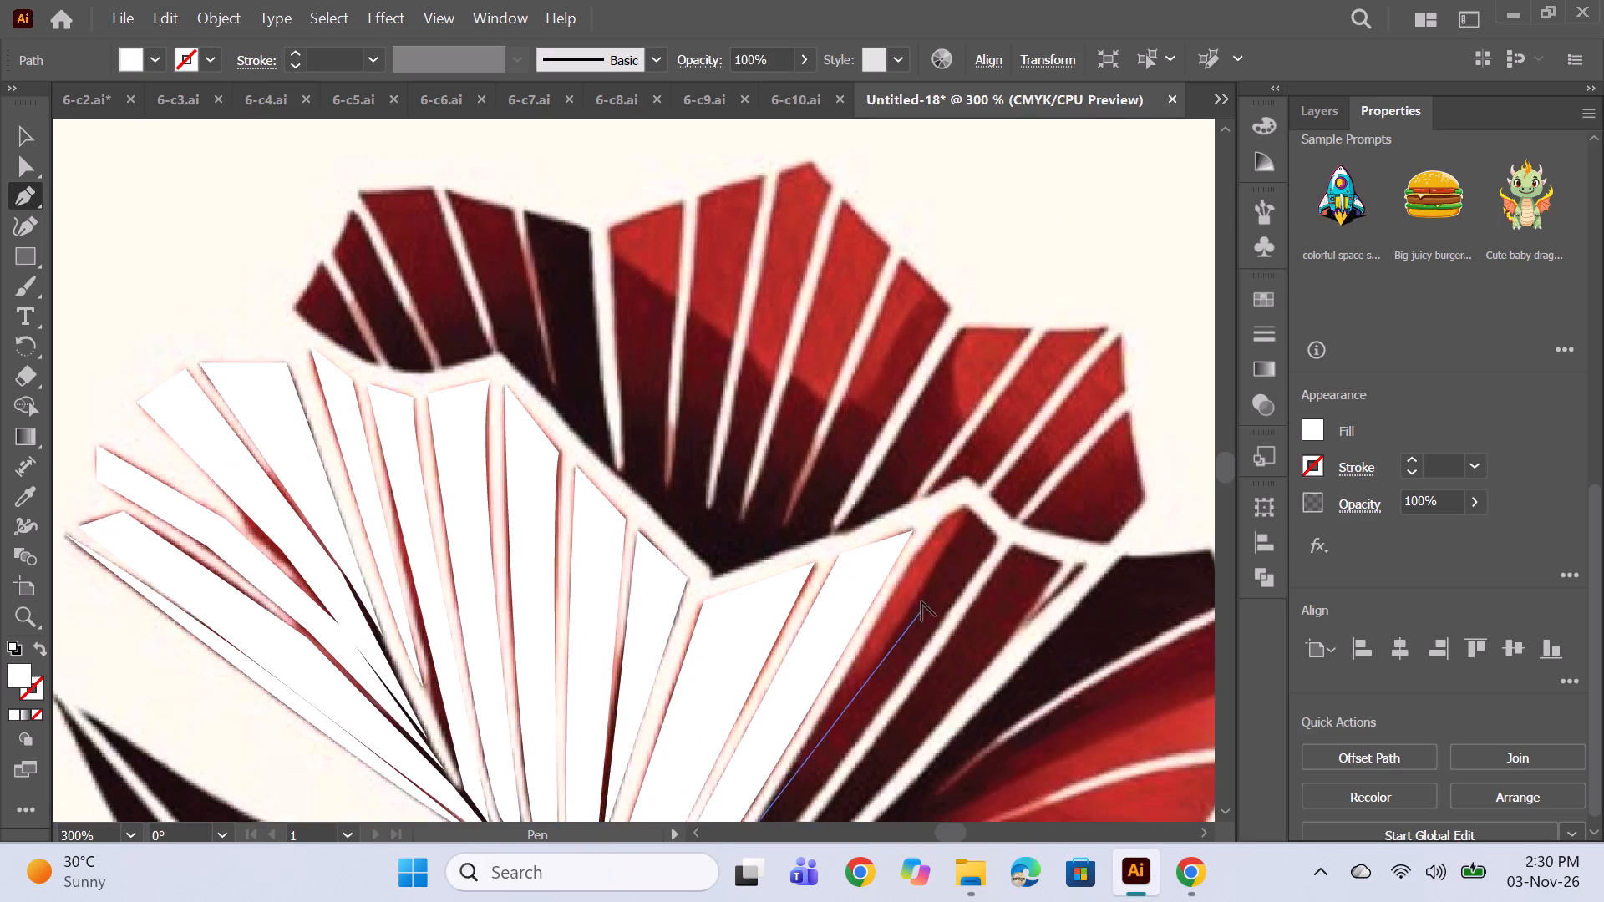
alt+scroll(921, 569, down, 2)
key(space)
drag(970, 683, 873, 586)
alt+scroll(832, 497, up, 1)
scroll(832, 497, up, 1)
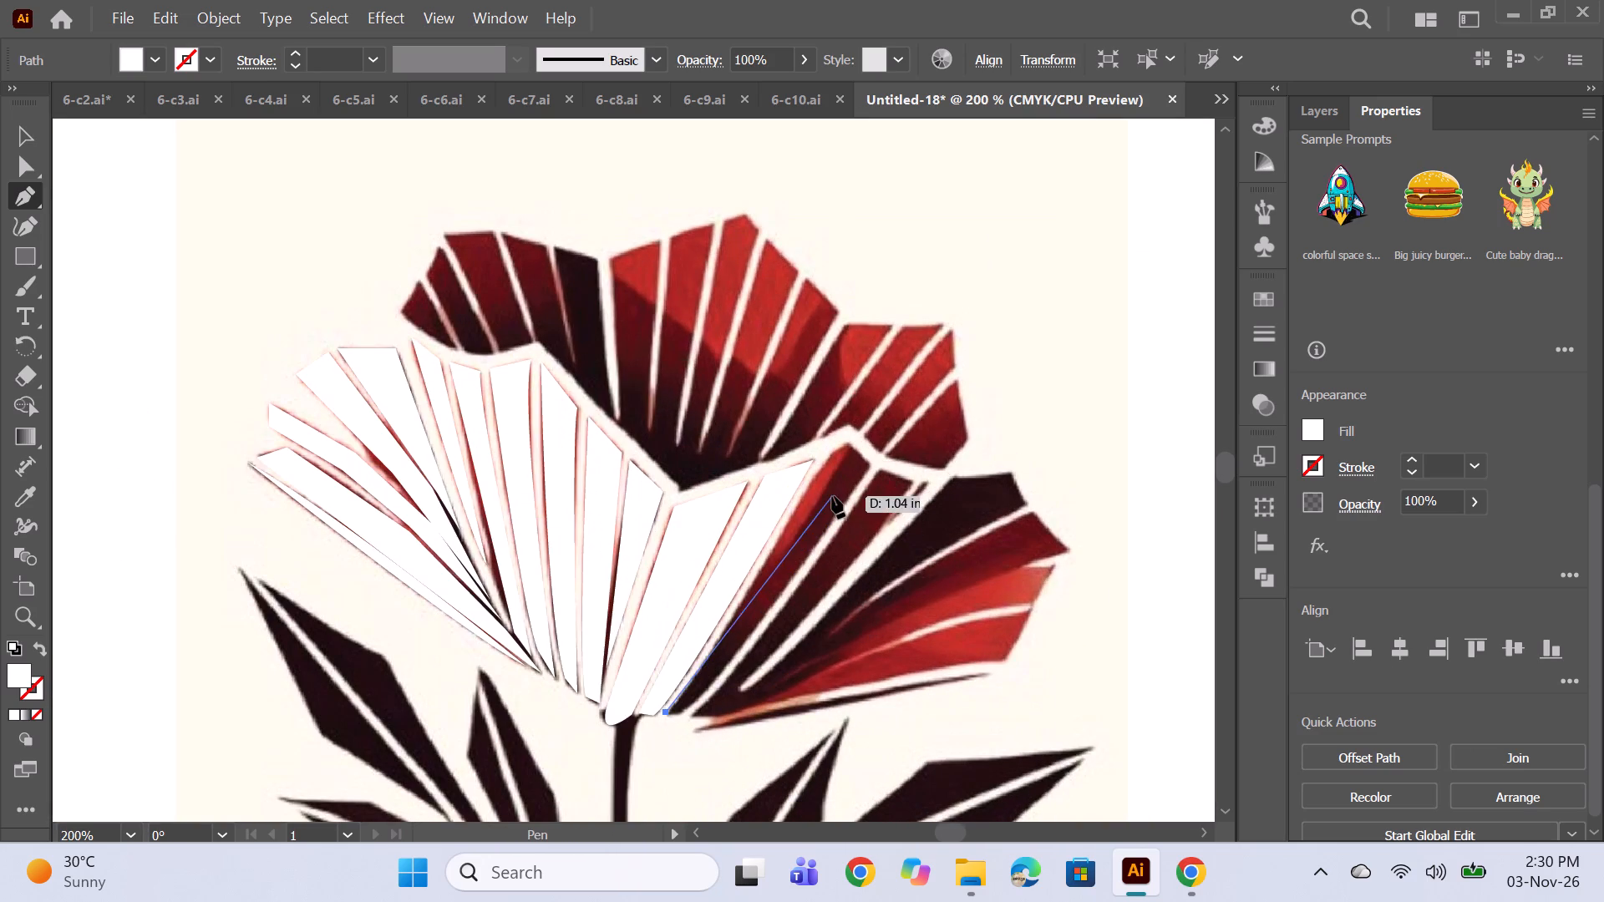
alt+scroll(843, 462, up, 1)
scroll(855, 455, down, 7)
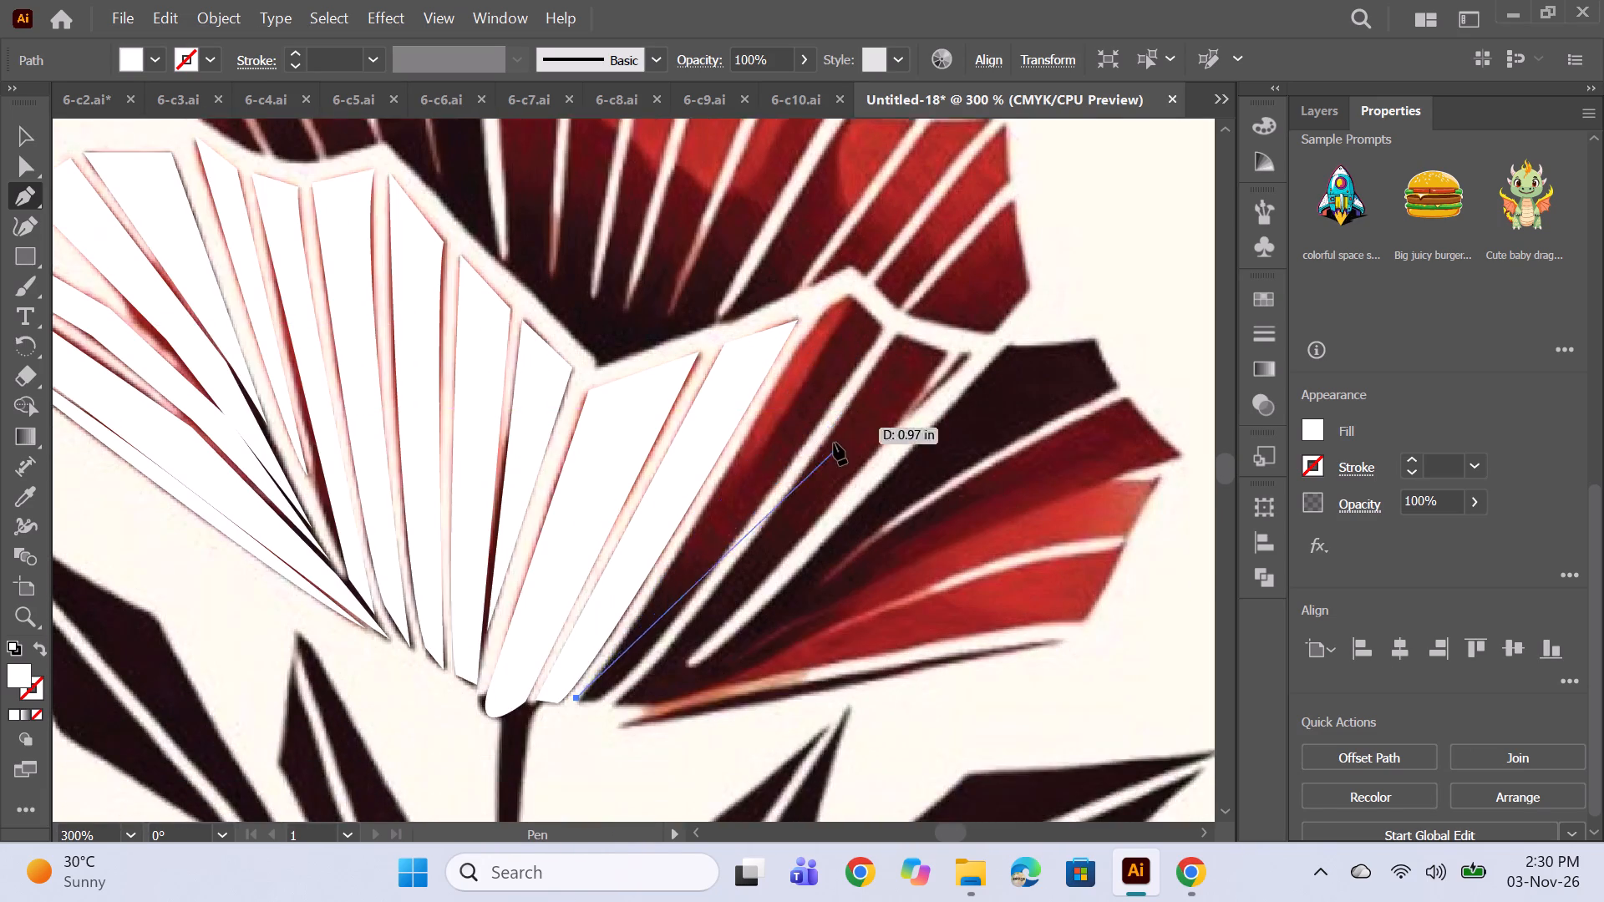
drag(825, 315, 874, 237)
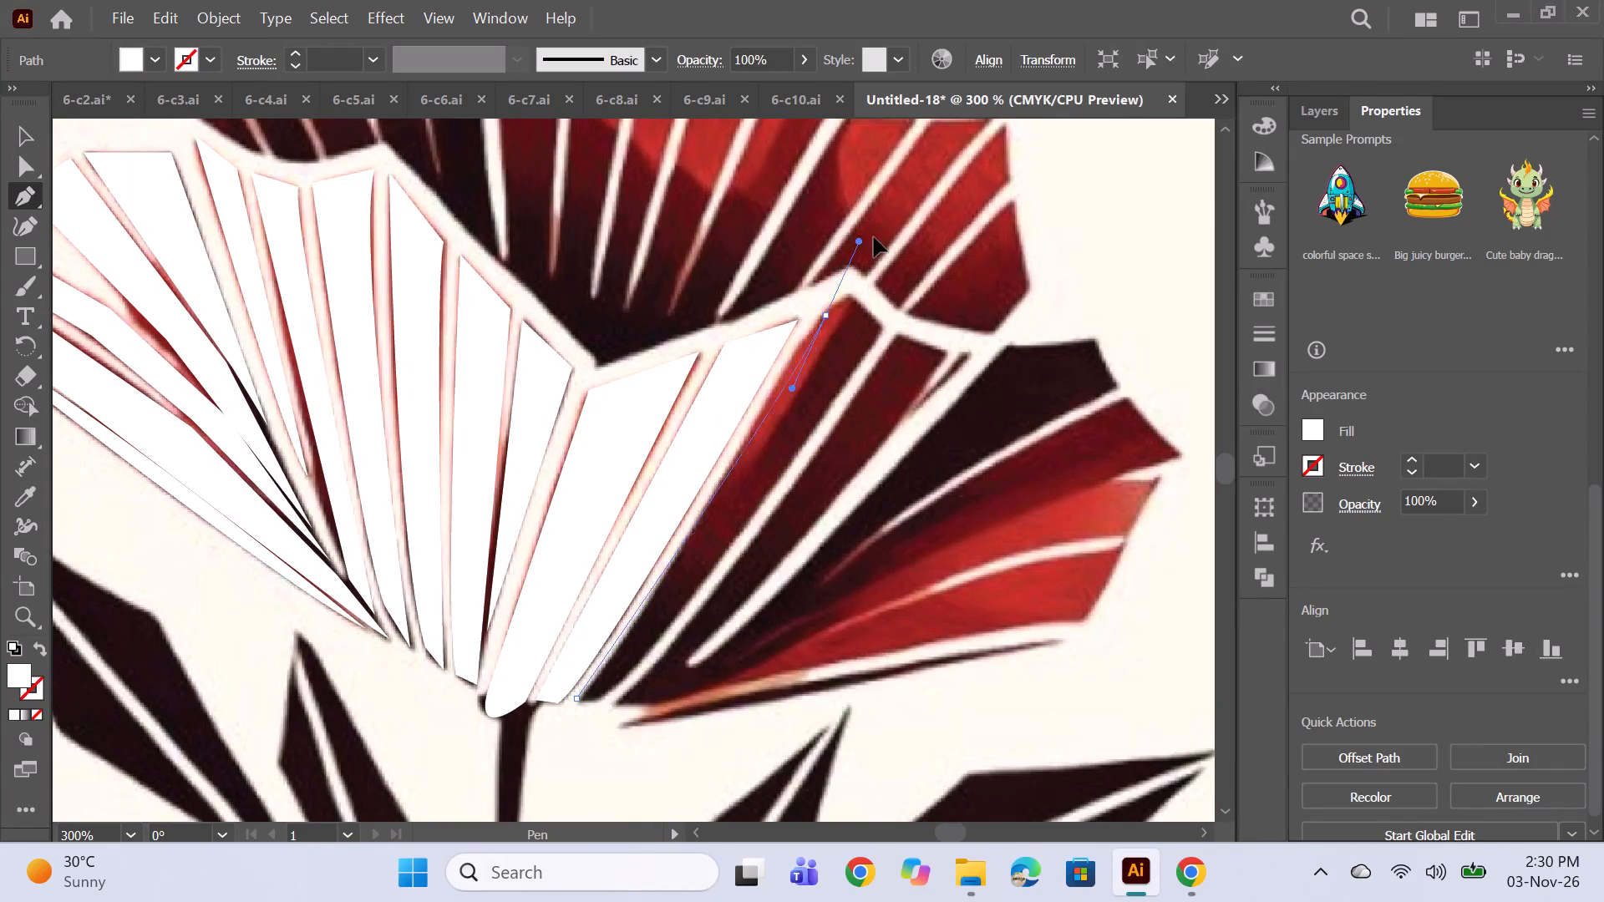
drag(874, 237, 909, 170)
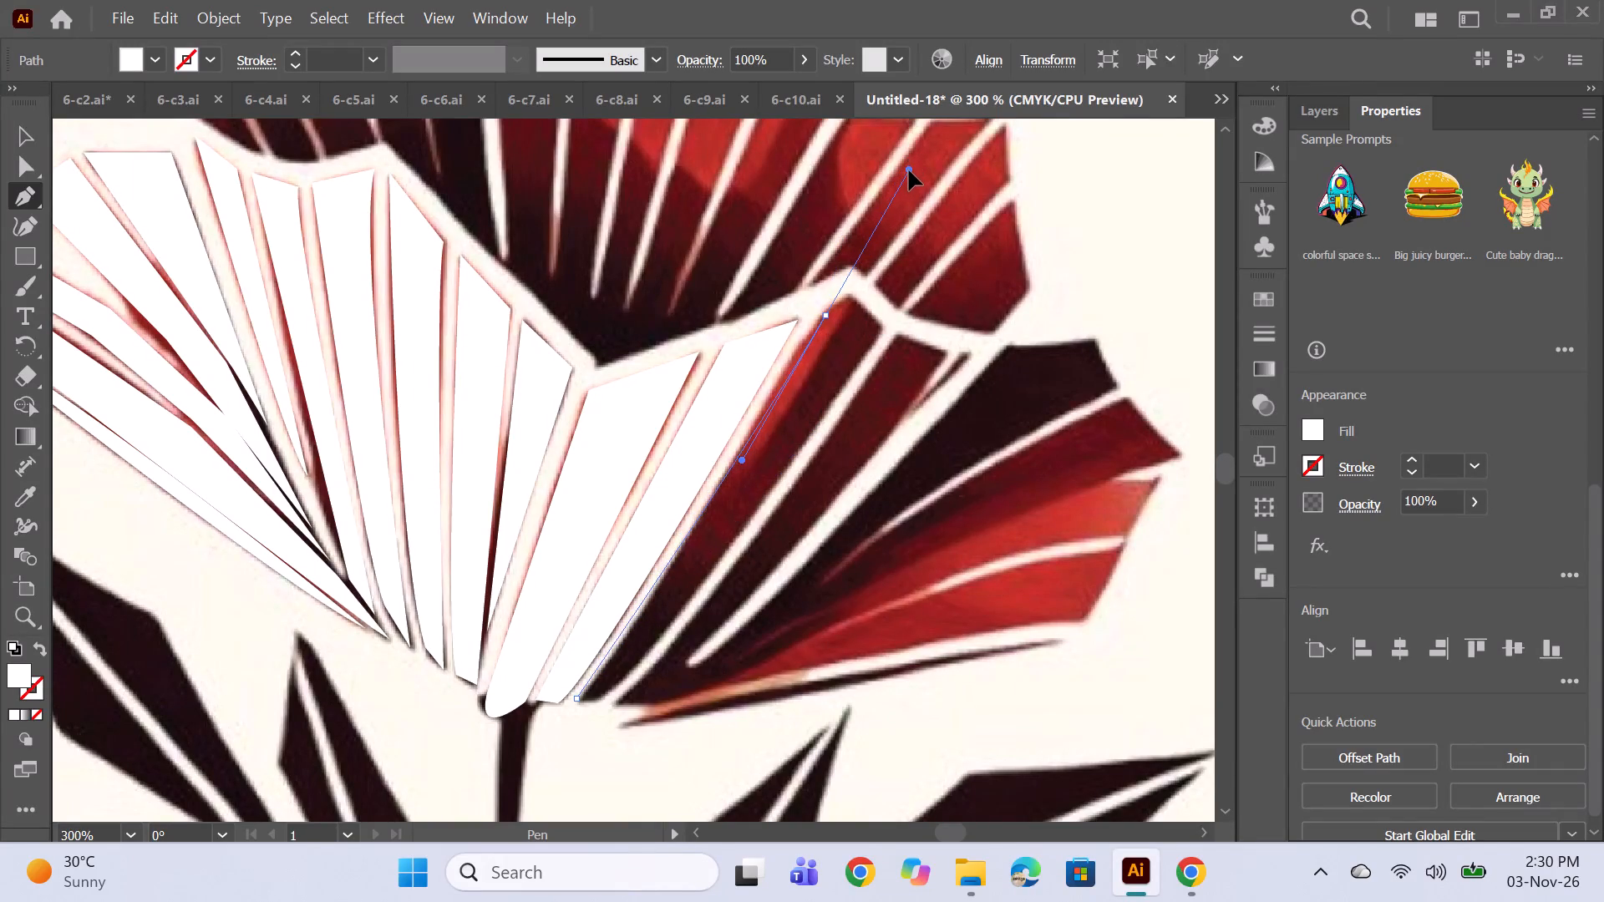
drag(909, 170, 905, 177)
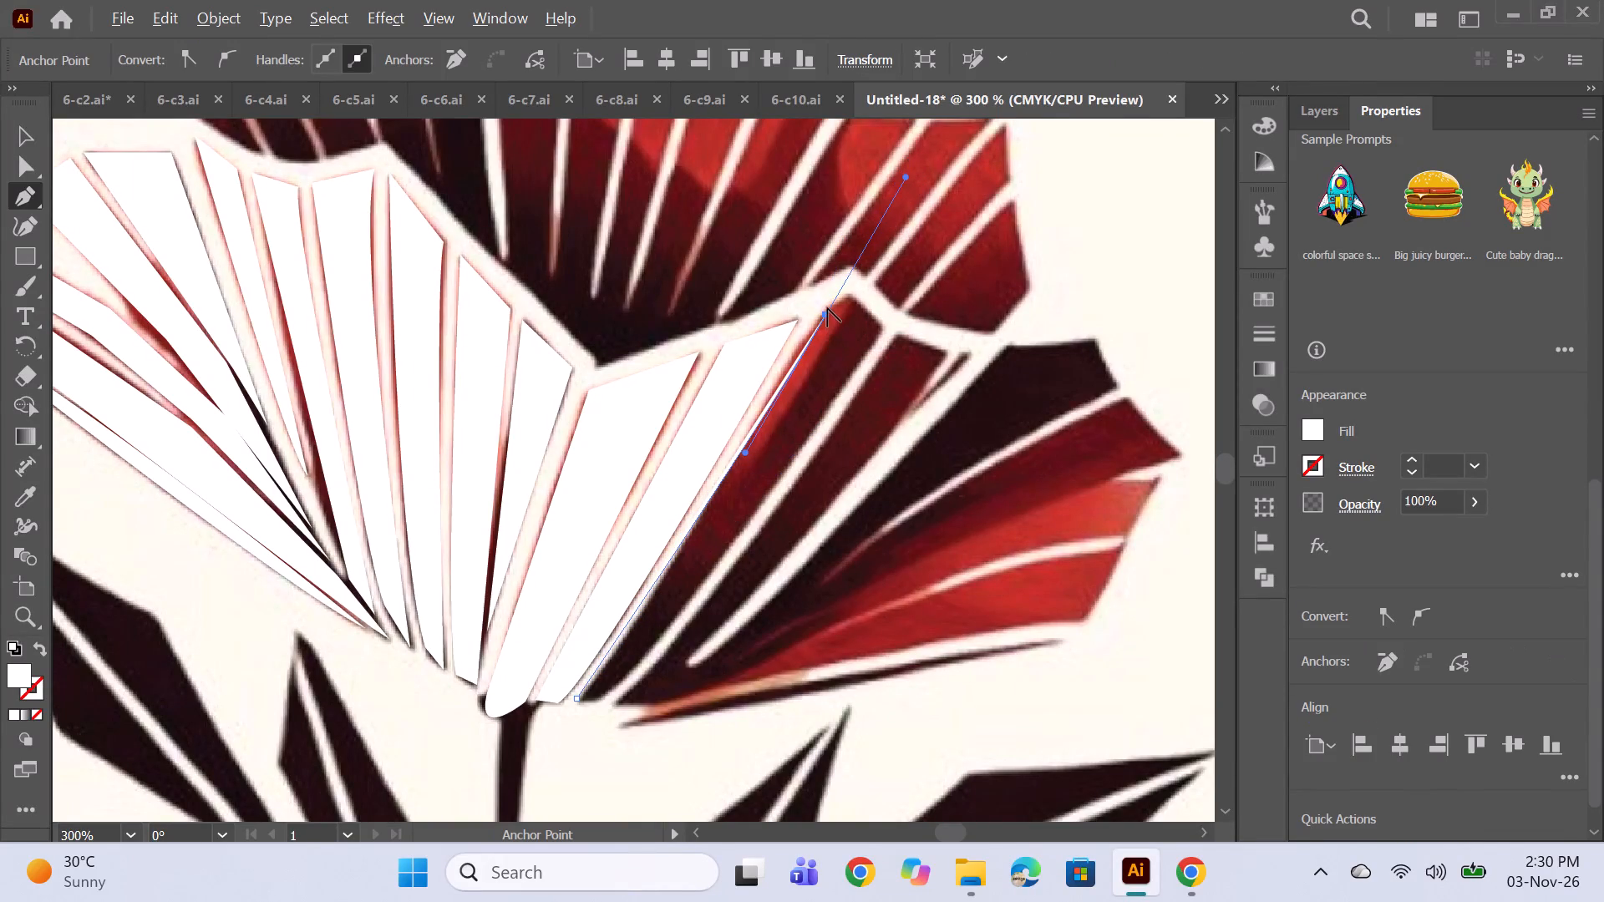
alt+click(825, 312)
click(851, 293)
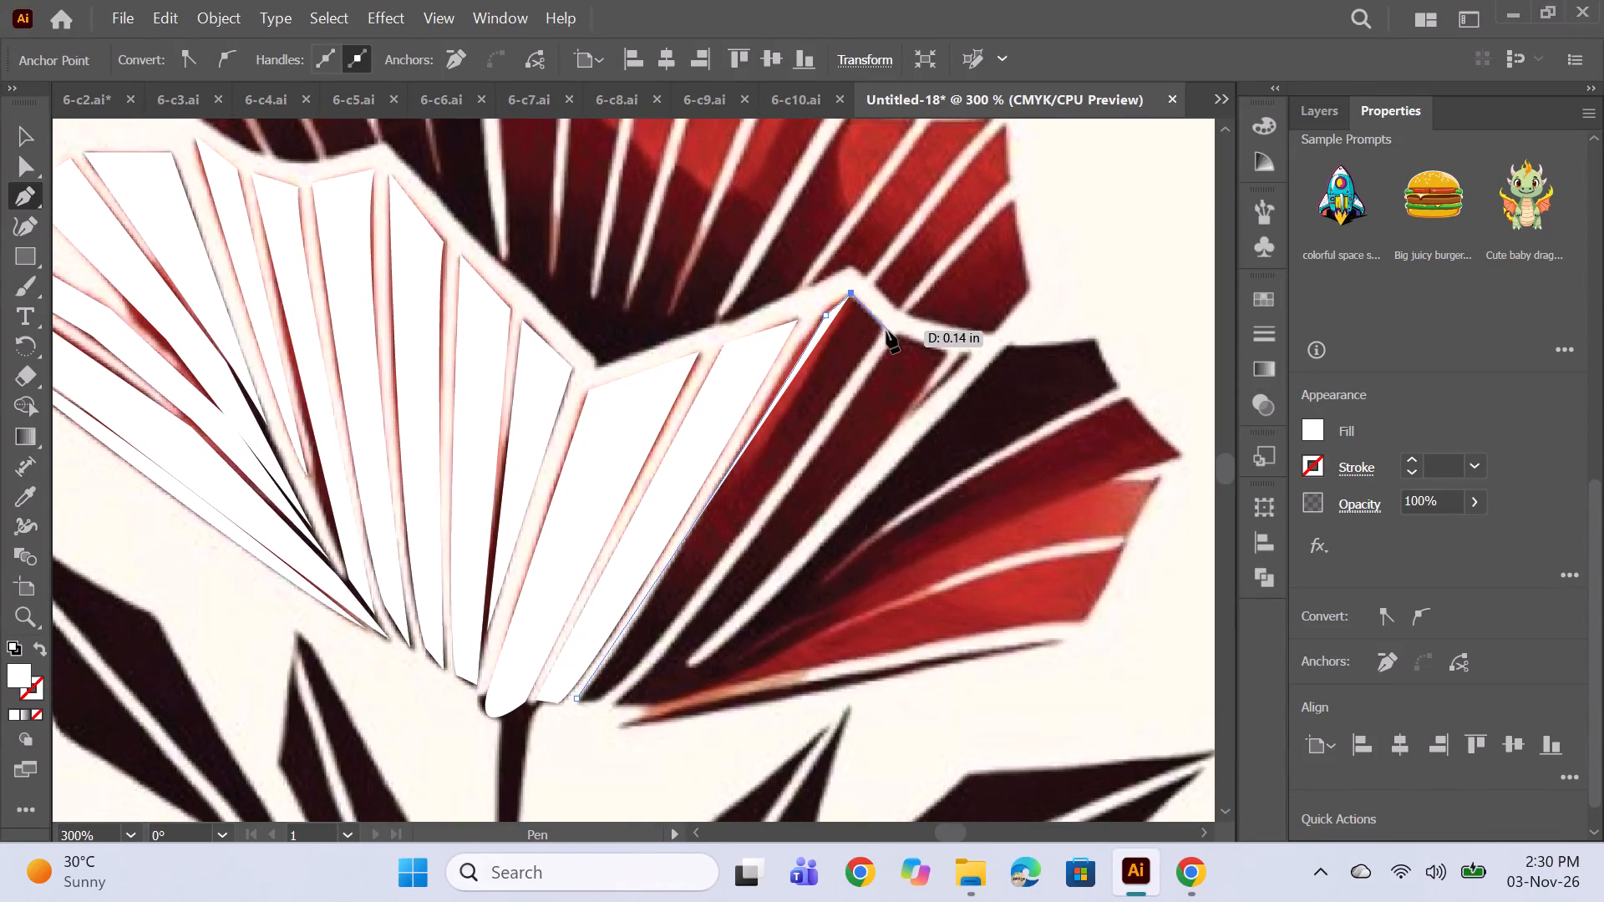
click(884, 328)
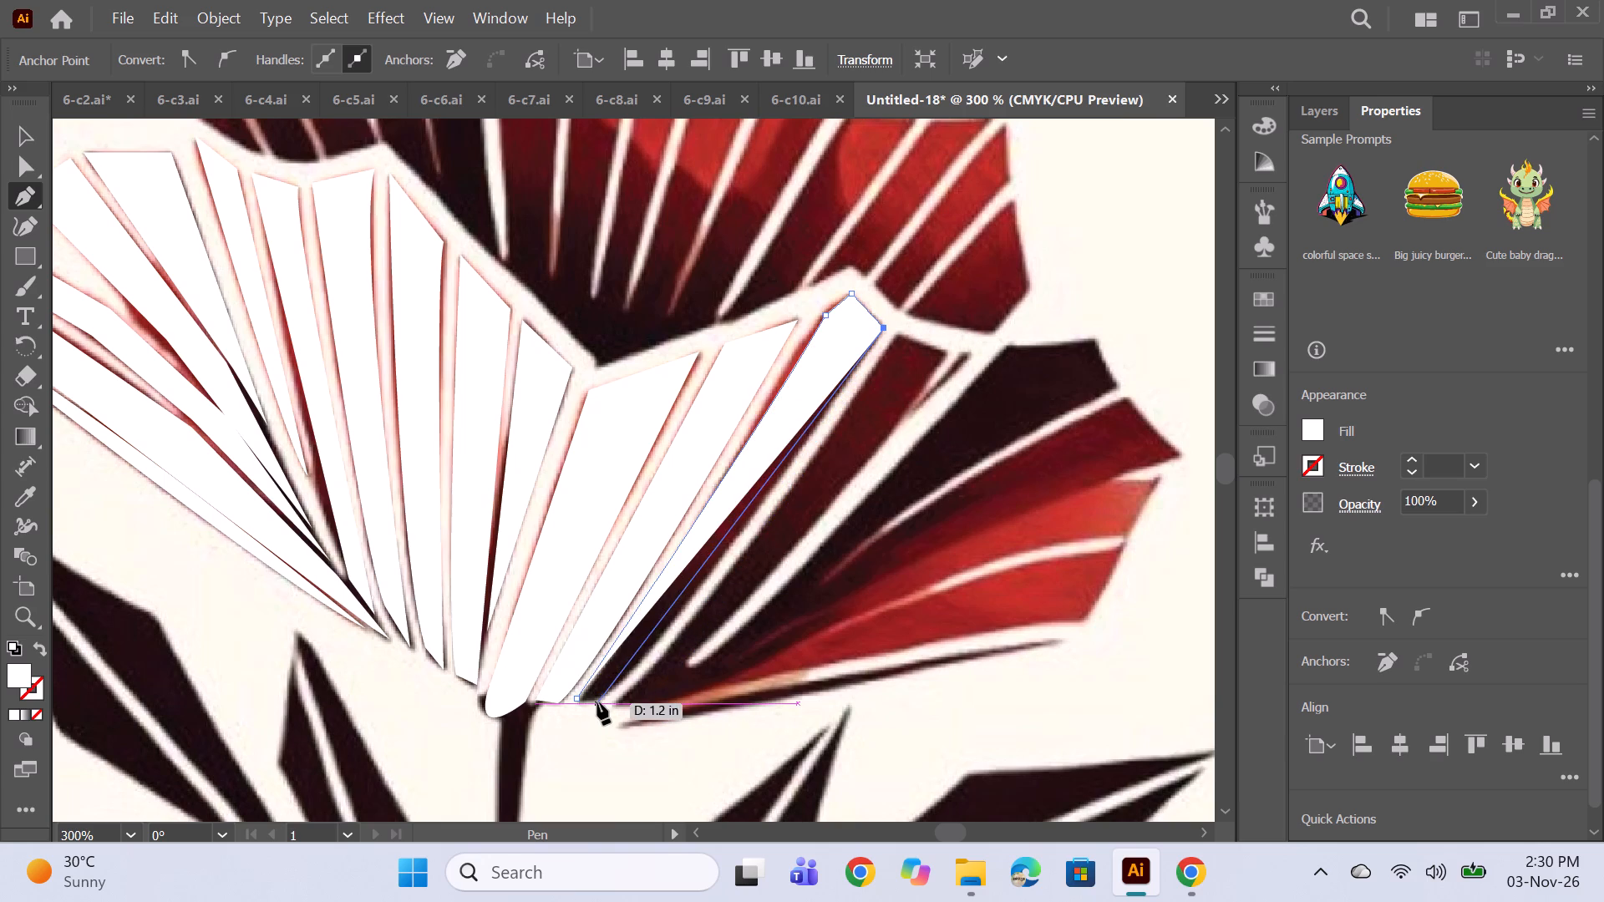
drag(600, 700, 553, 718)
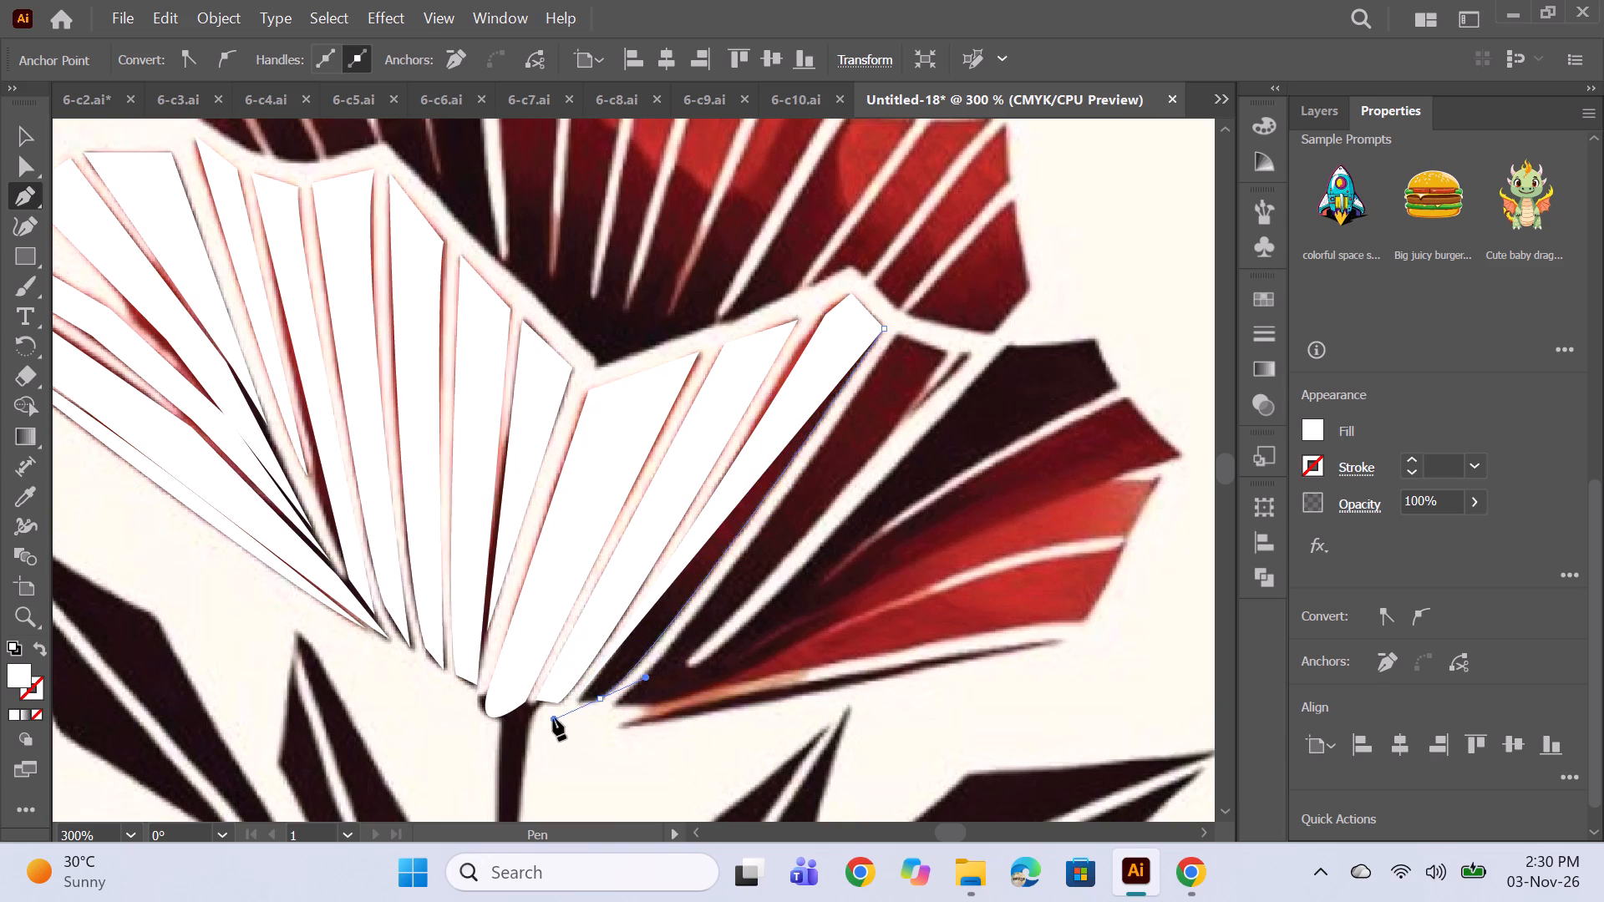
alt+click(600, 698)
click(578, 697)
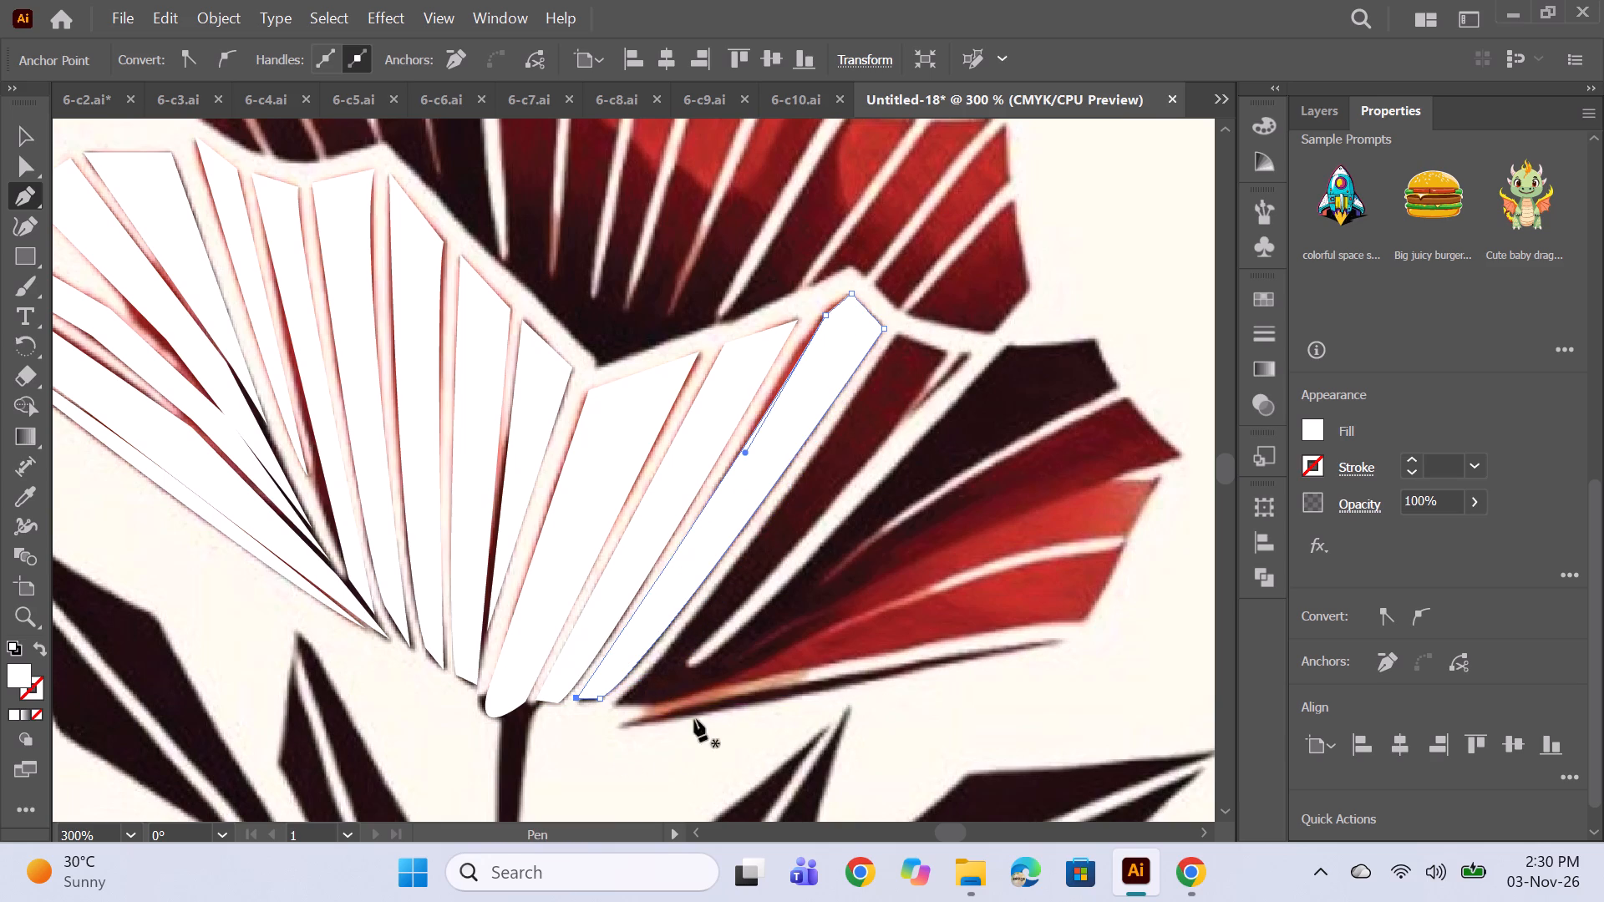
Trace the fourth strip of this petal, just past the peak, as a closed four-point shape with straight edges.
click(899, 333)
click(967, 355)
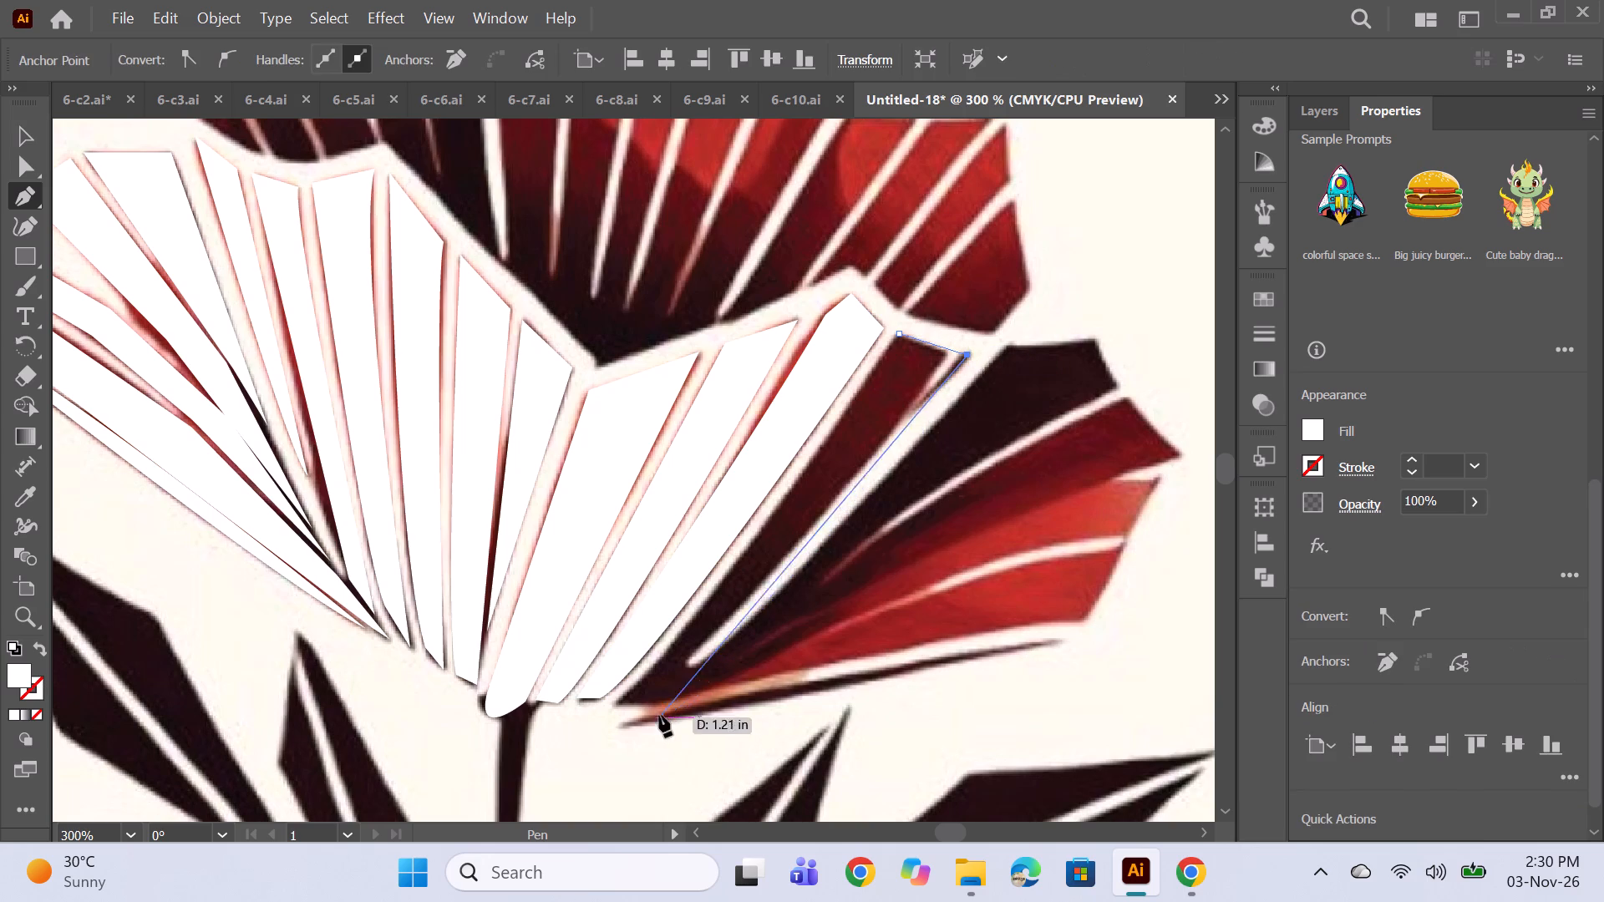
click(647, 703)
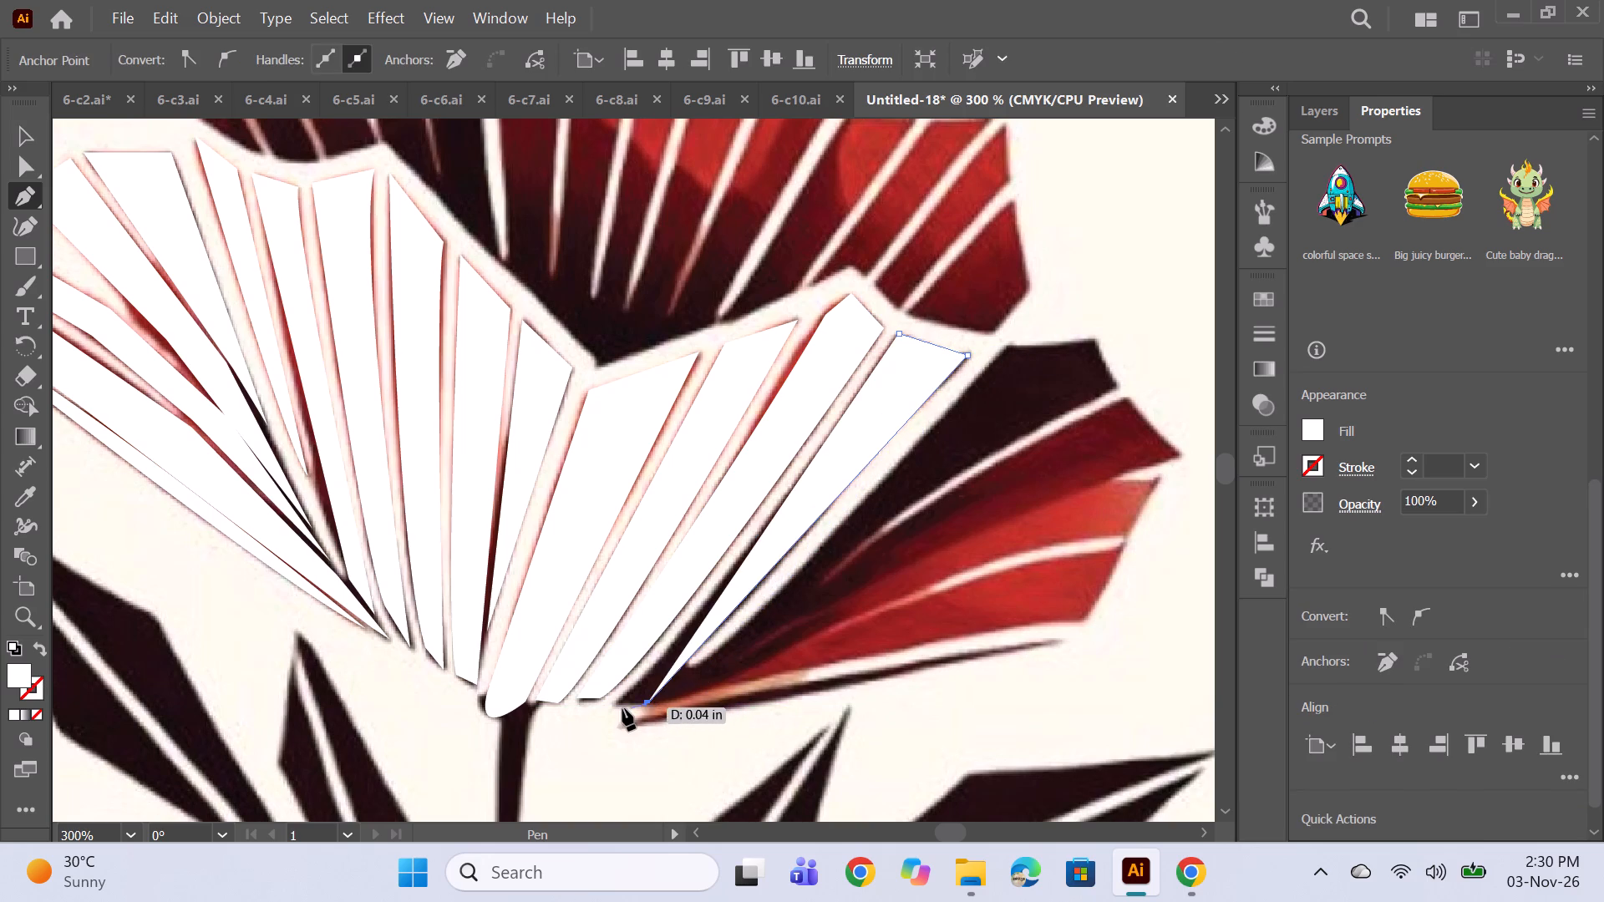
click(613, 703)
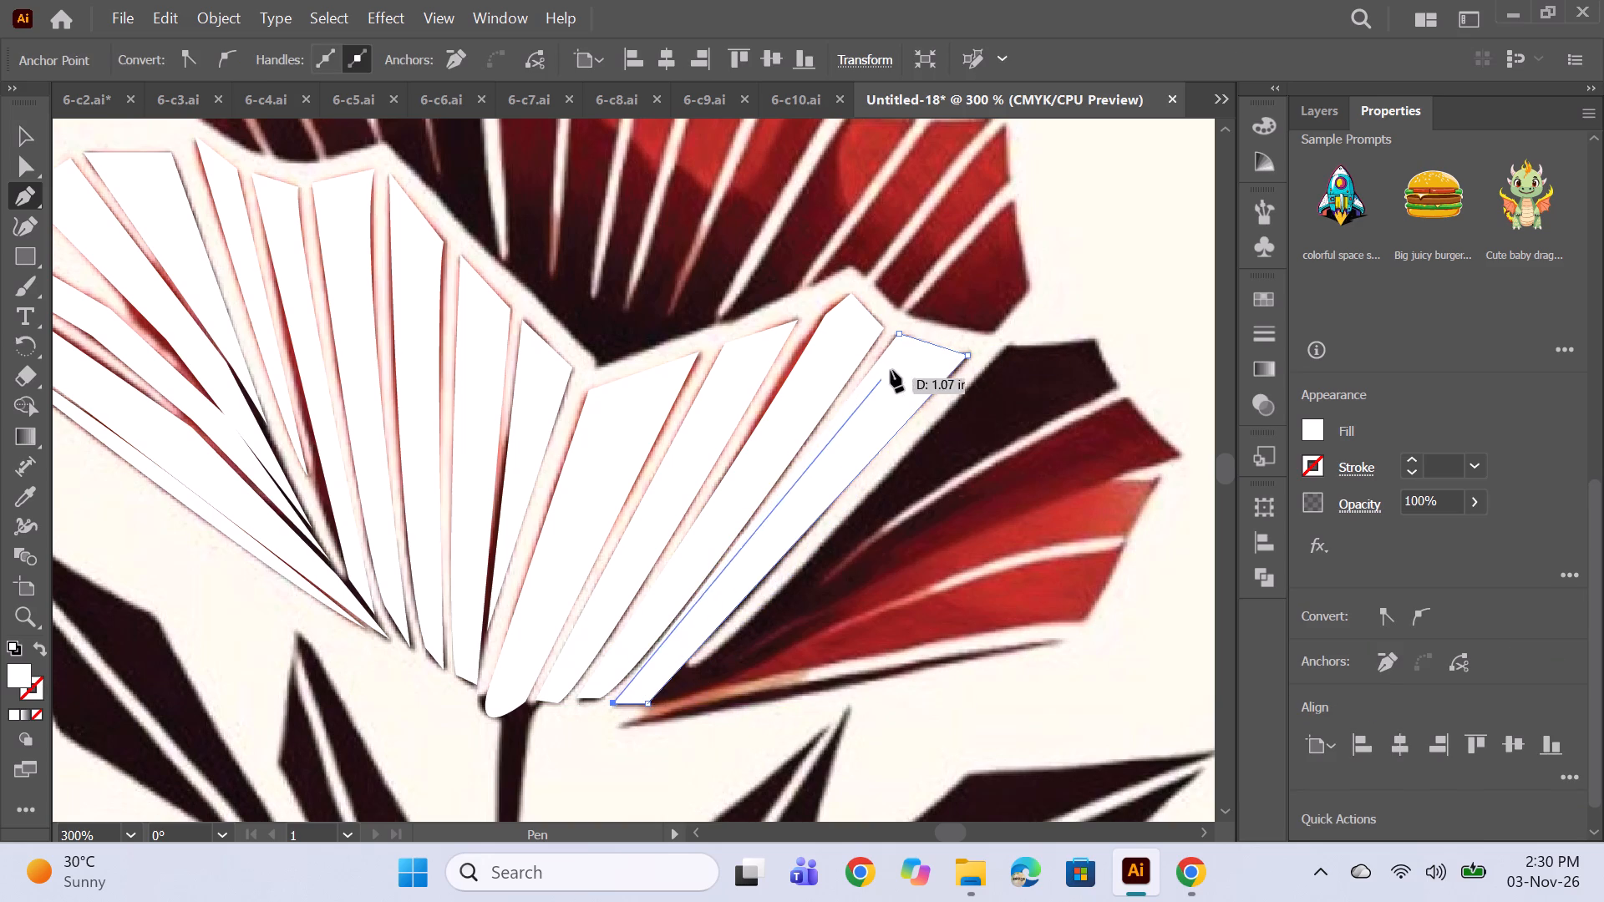
click(901, 334)
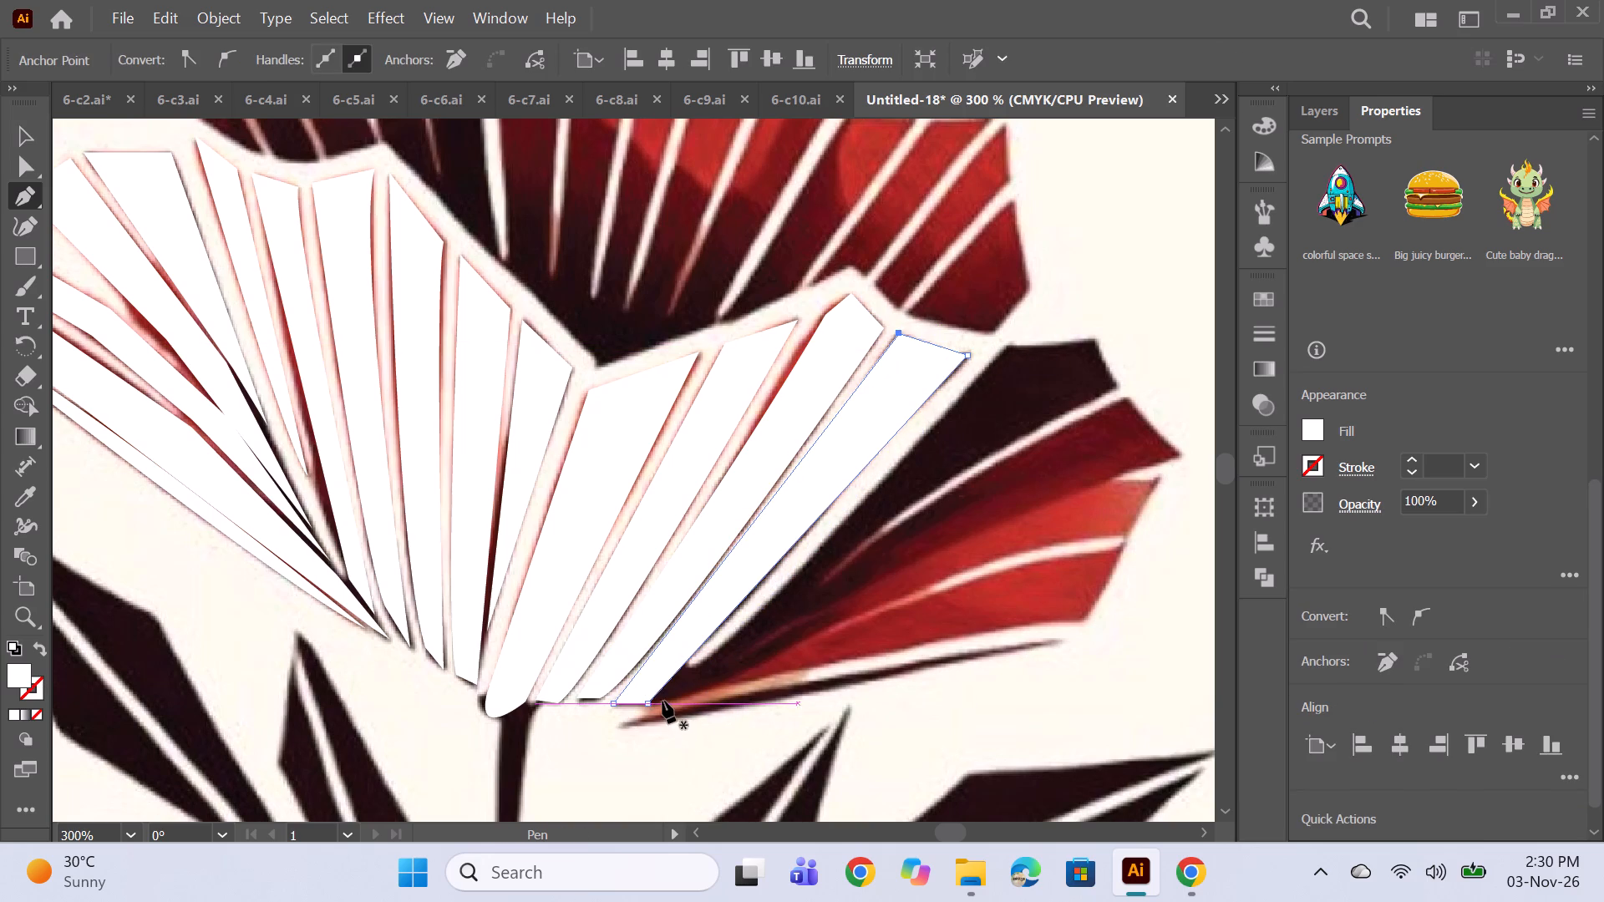
Trace the wide dark fifth strip as a closed four-point shape with a slightly curved upper long edge and a straight lower one.
click(653, 705)
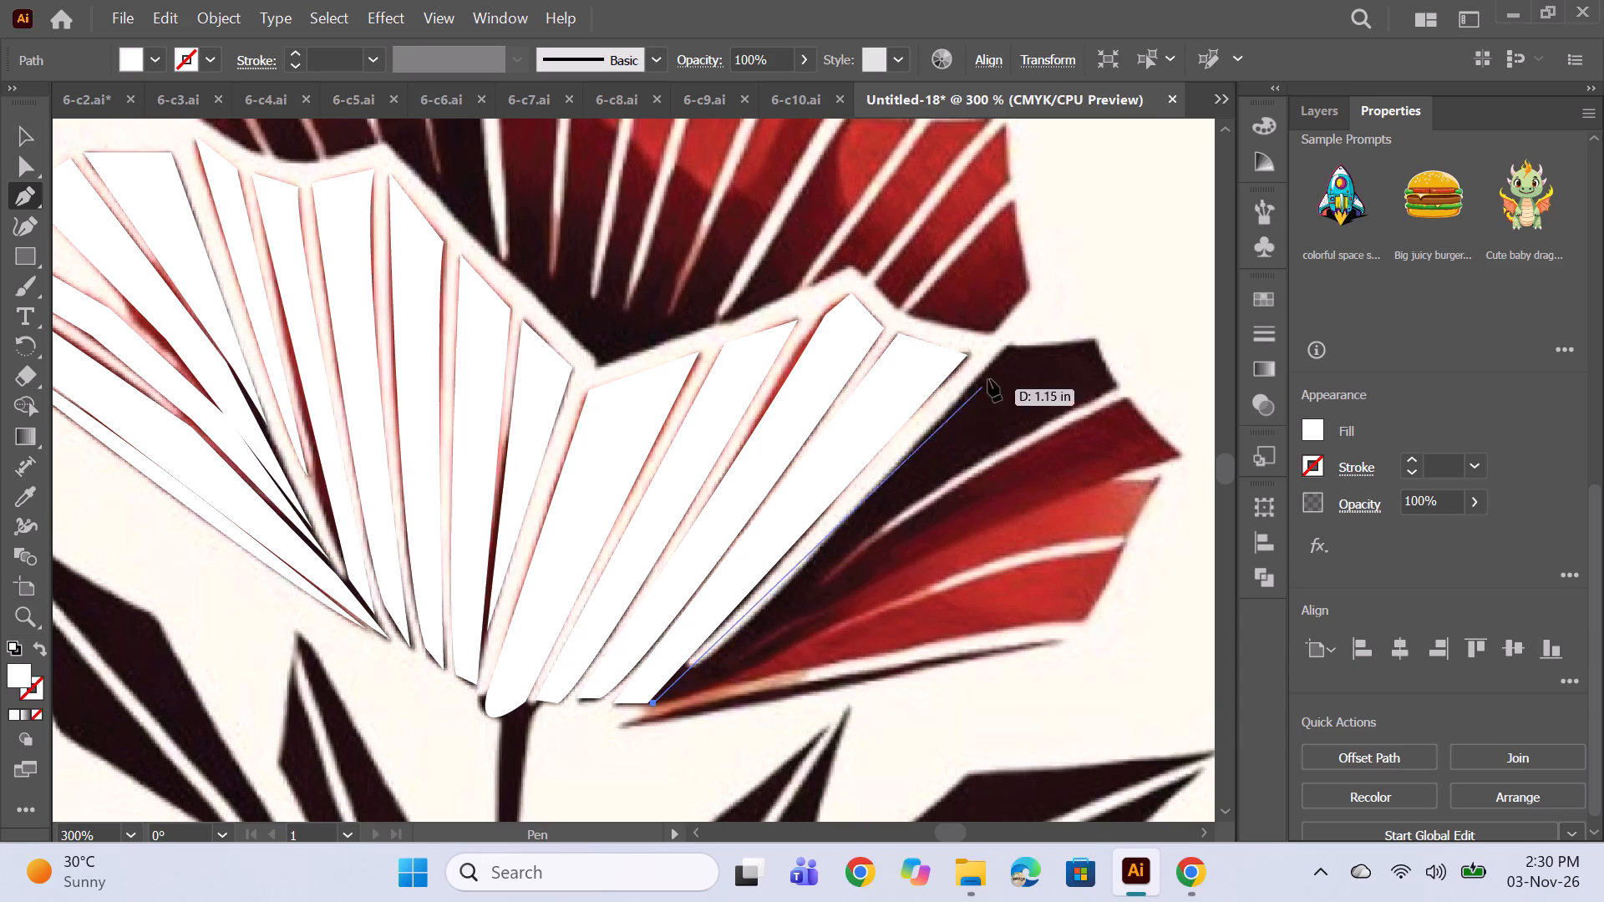
drag(1007, 346, 1039, 312)
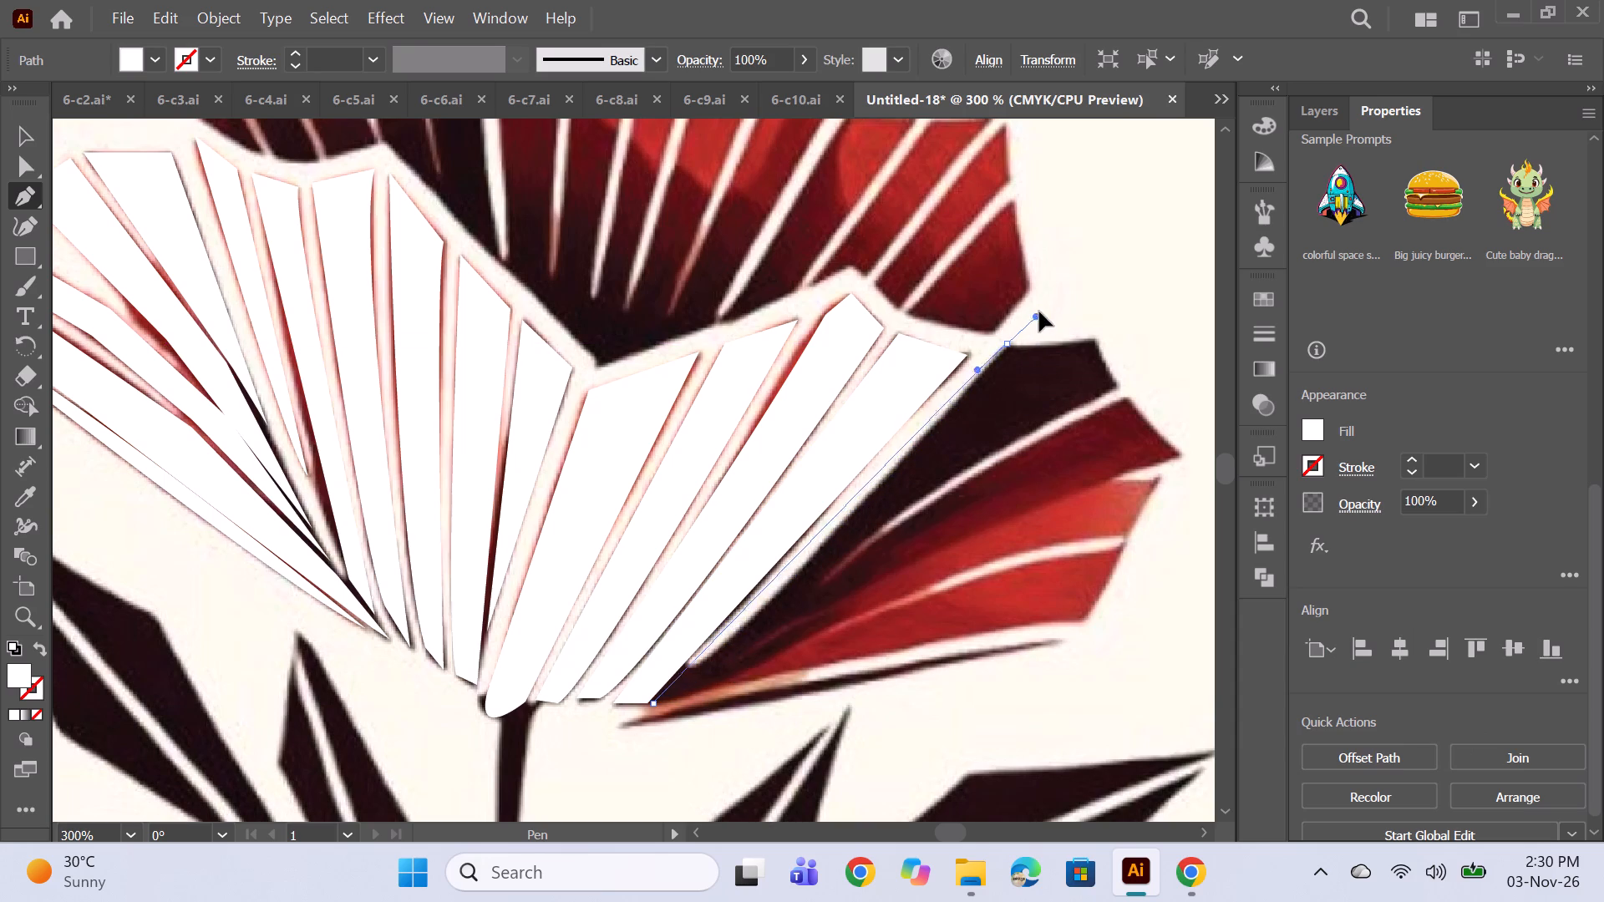
drag(1039, 312, 1113, 215)
alt+click(1008, 343)
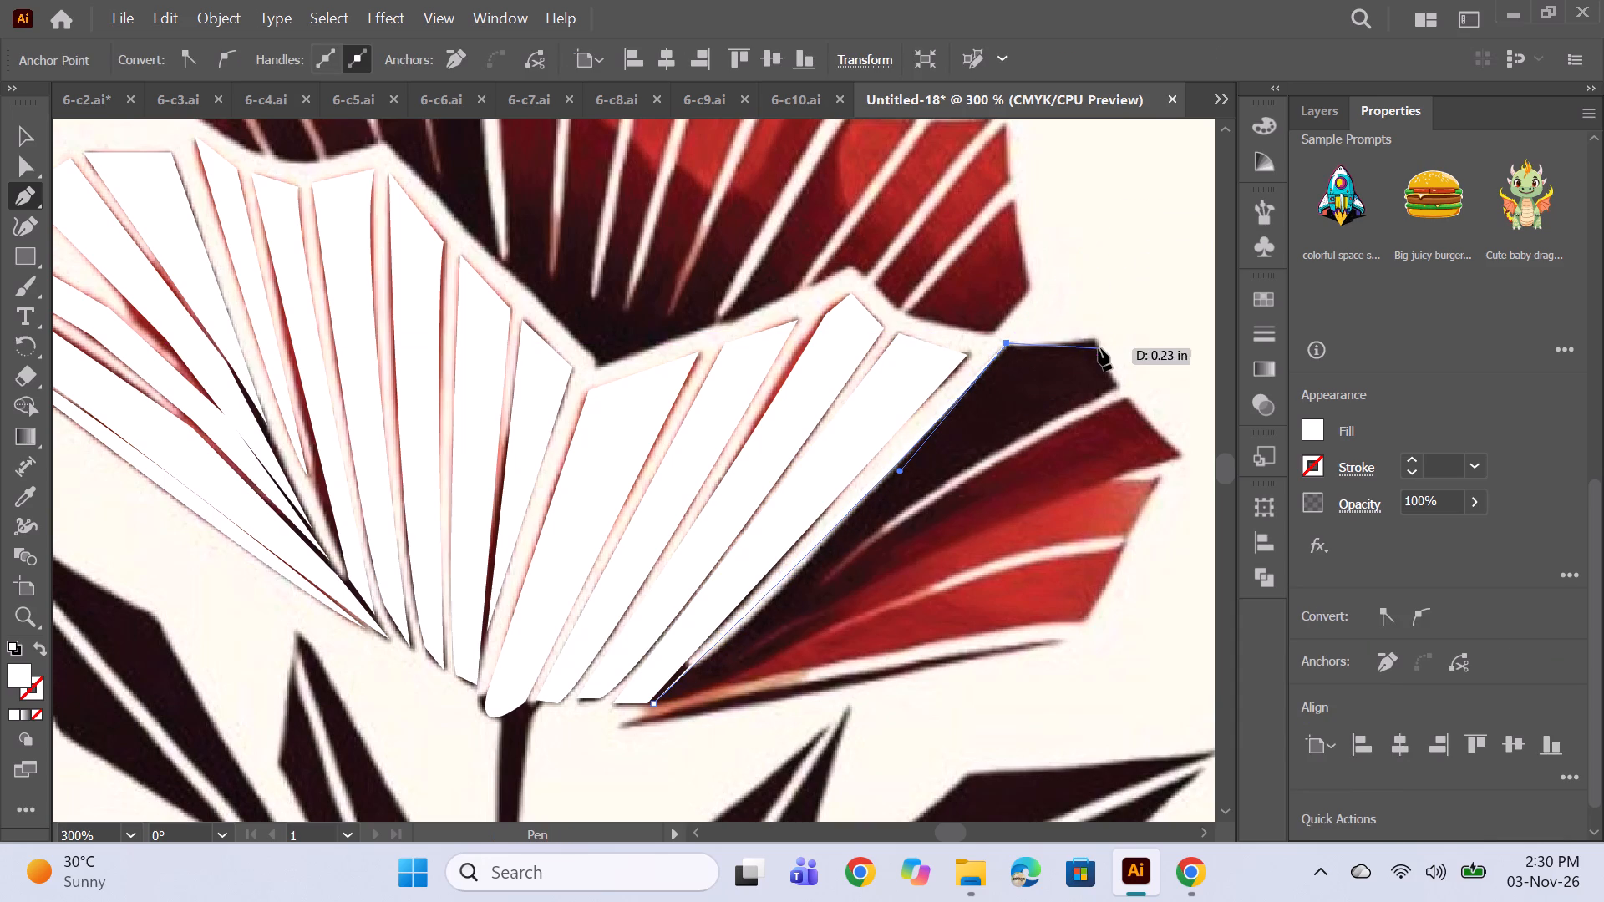
click(1095, 340)
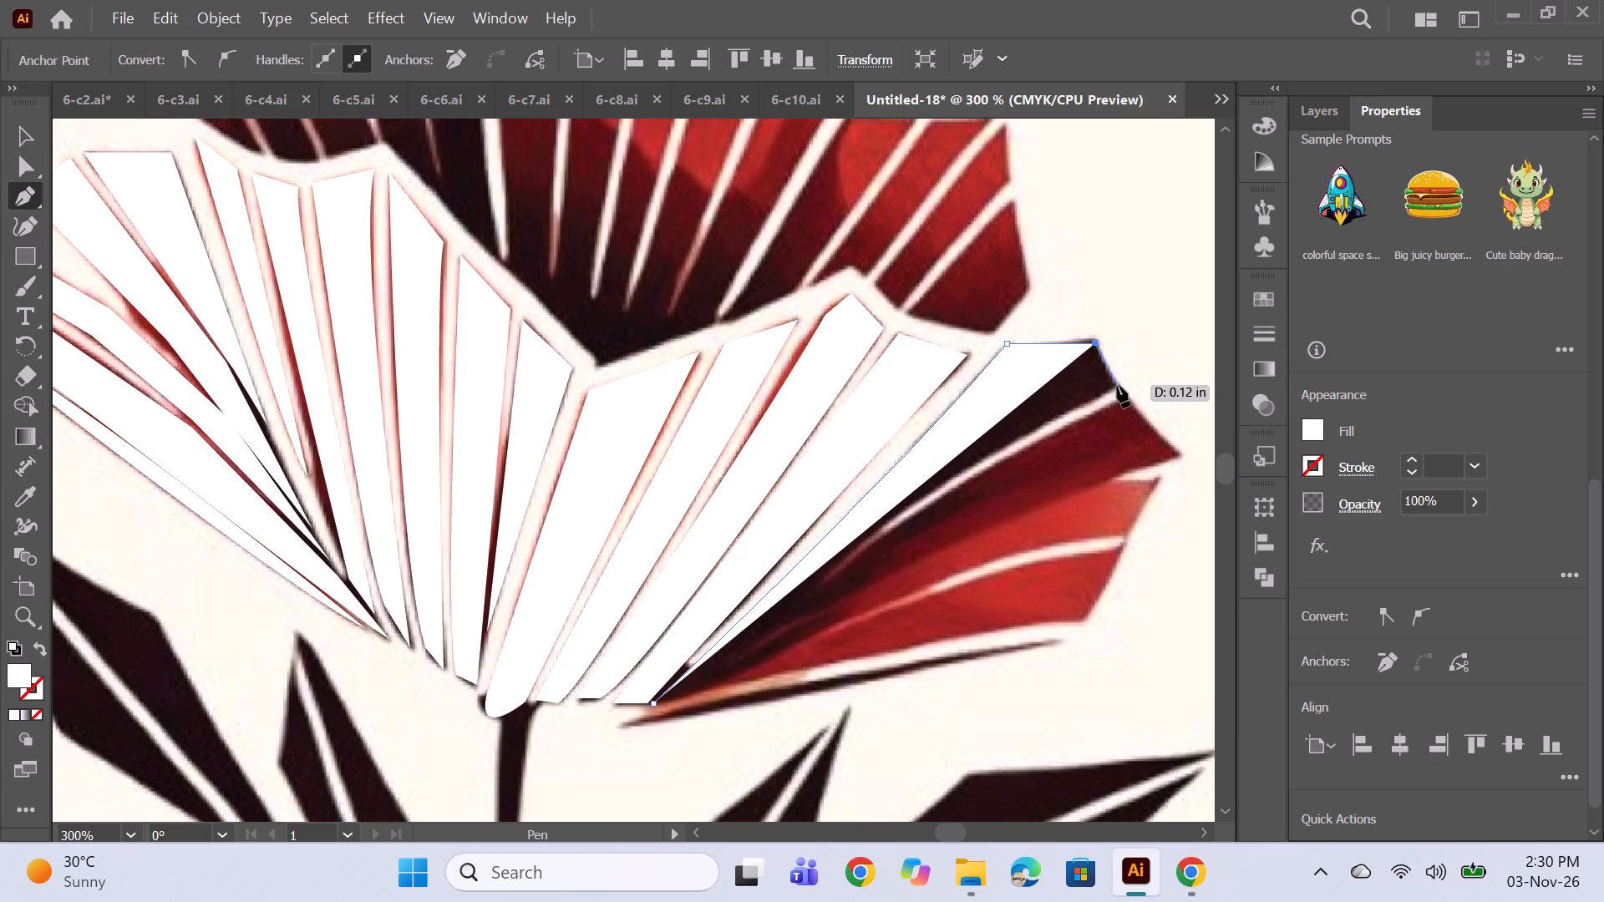
click(1117, 385)
click(652, 703)
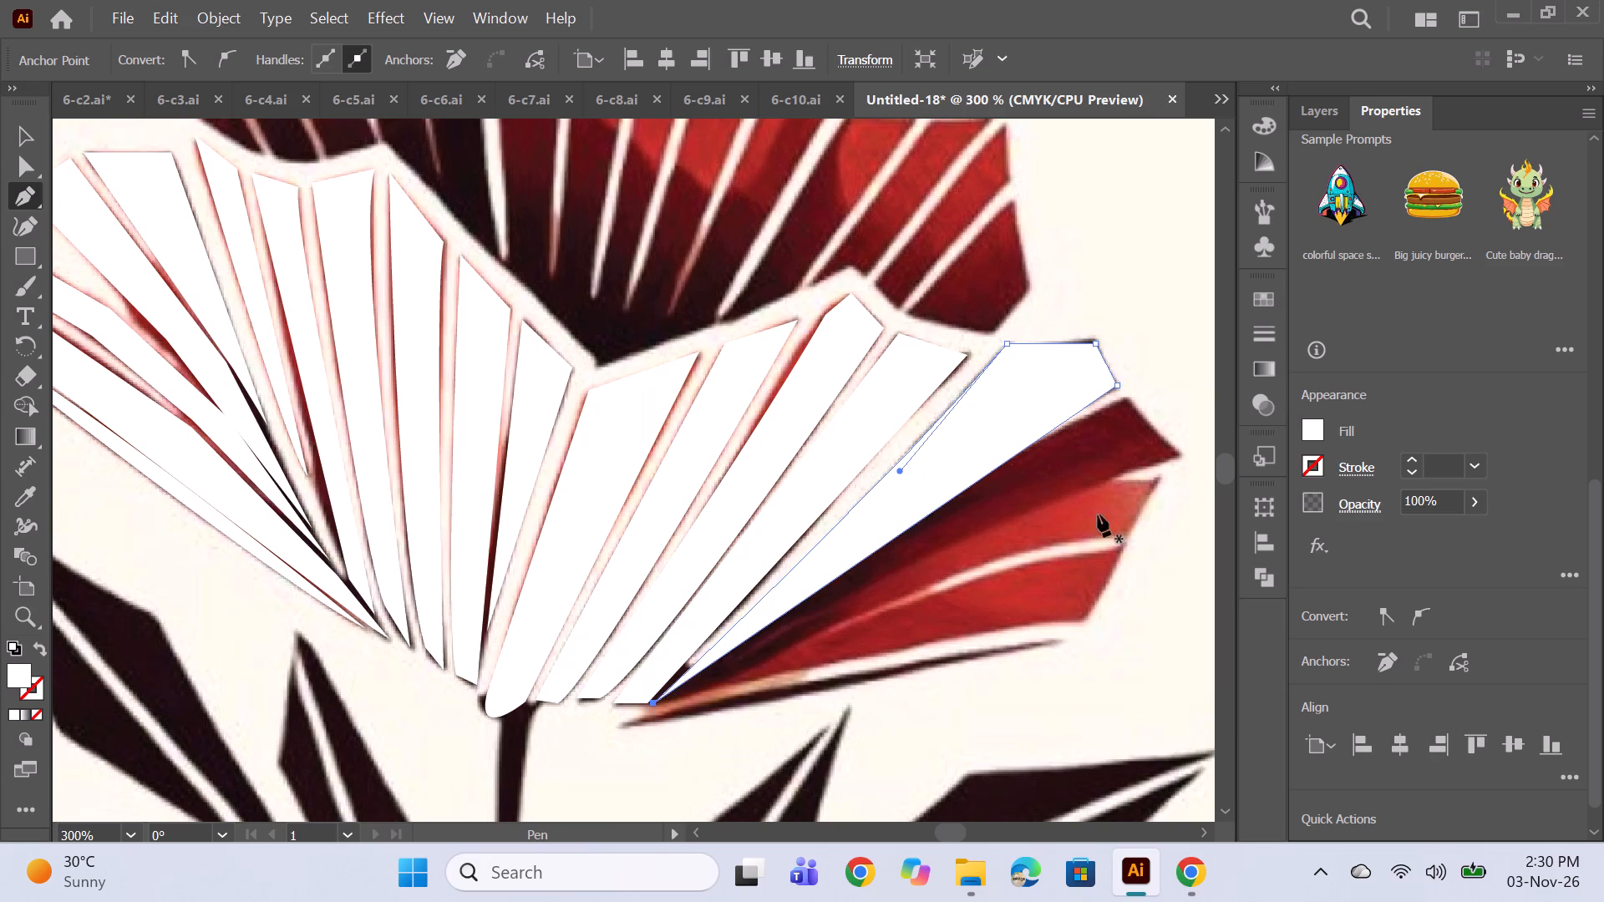
Trace the sixth strip, below the wide dark one, as a closed three-point shape with a slightly curved lower long edge.
click(1128, 395)
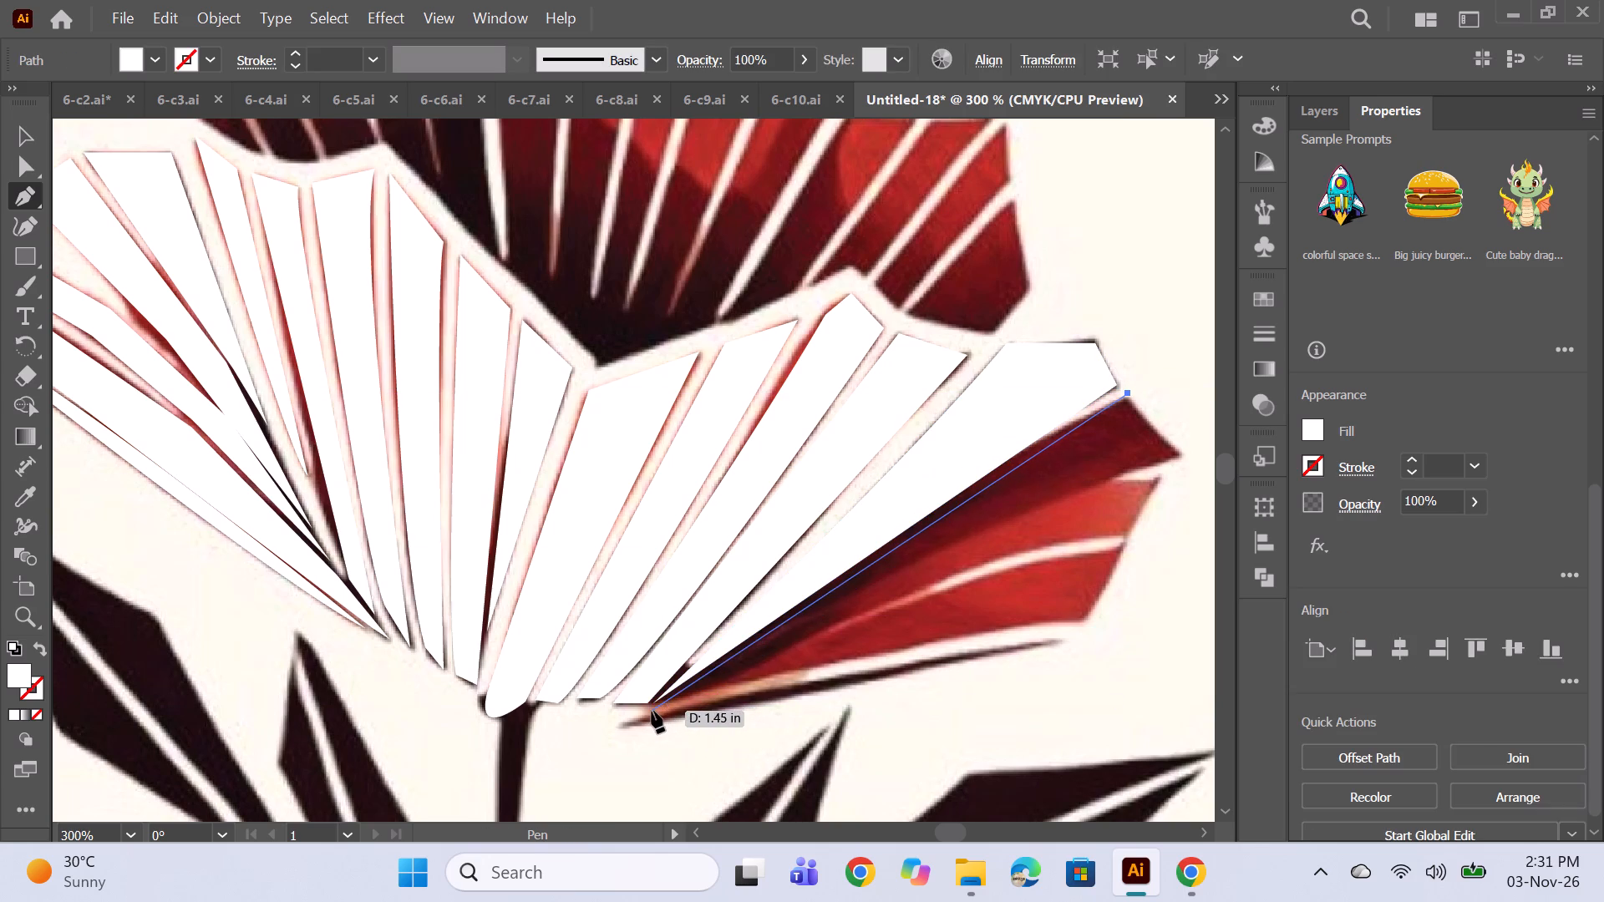
click(652, 707)
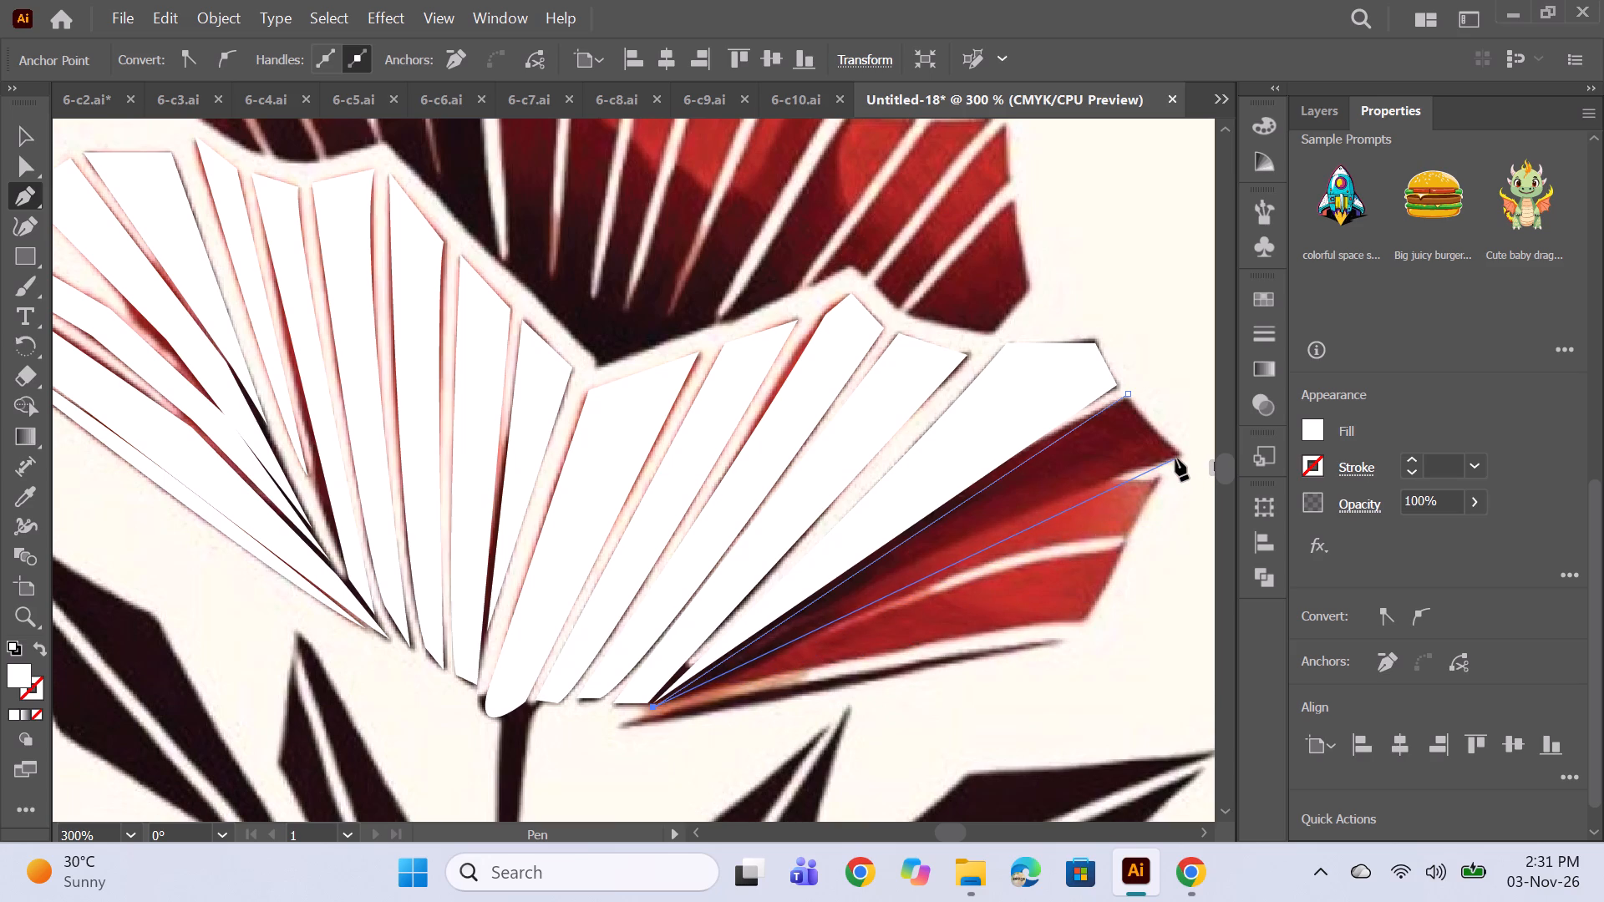
drag(1175, 459, 1206, 482)
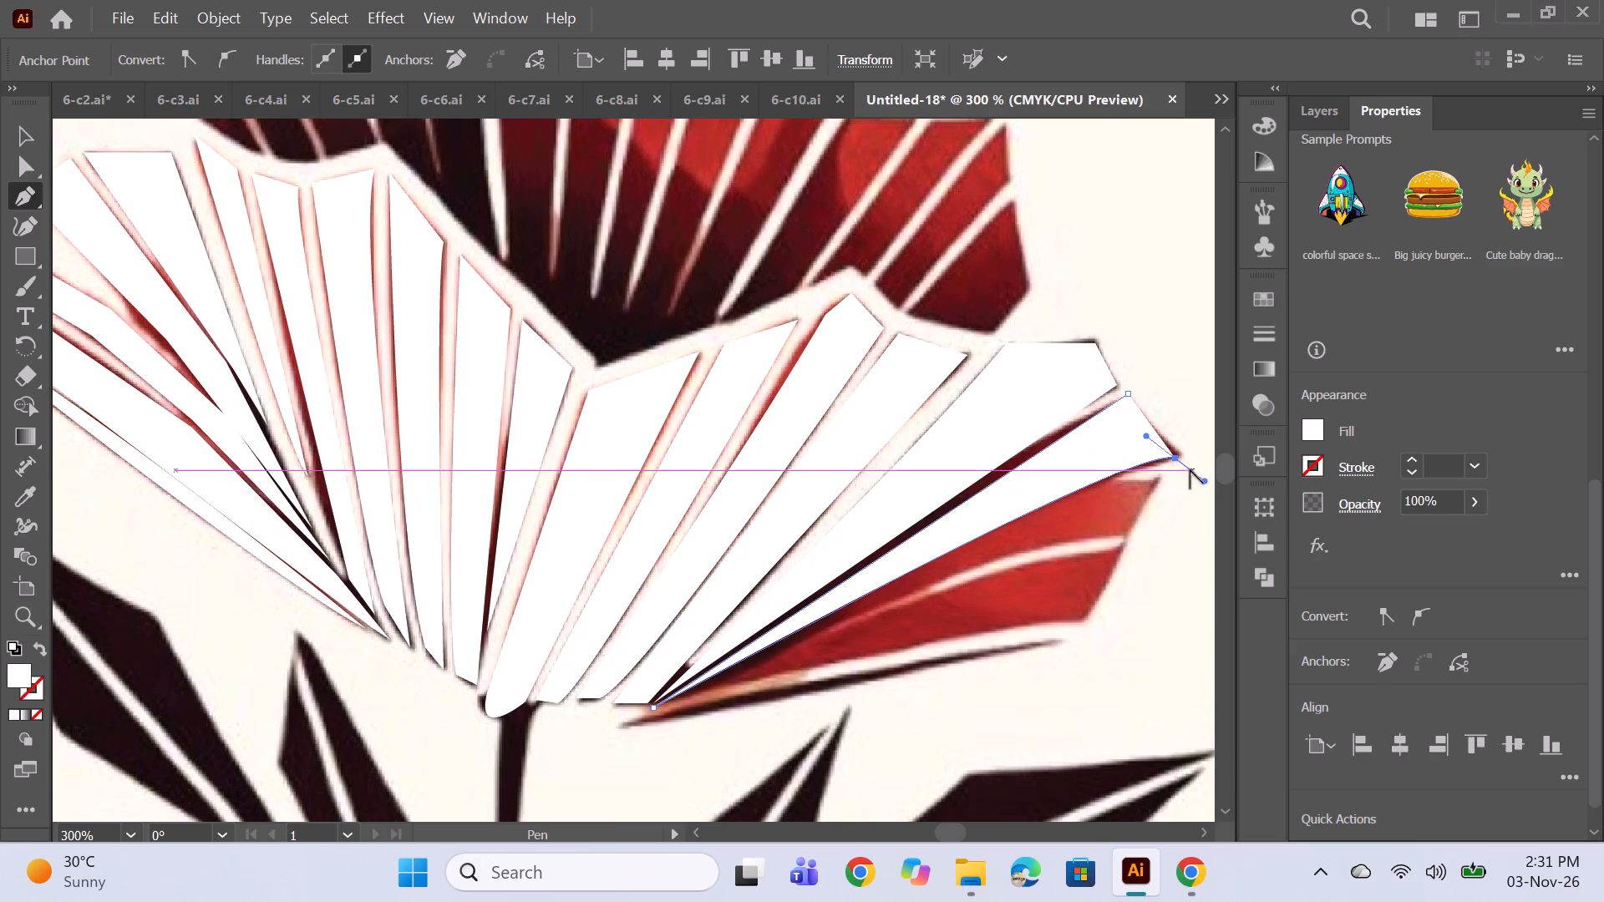
alt+click(1175, 459)
click(1127, 395)
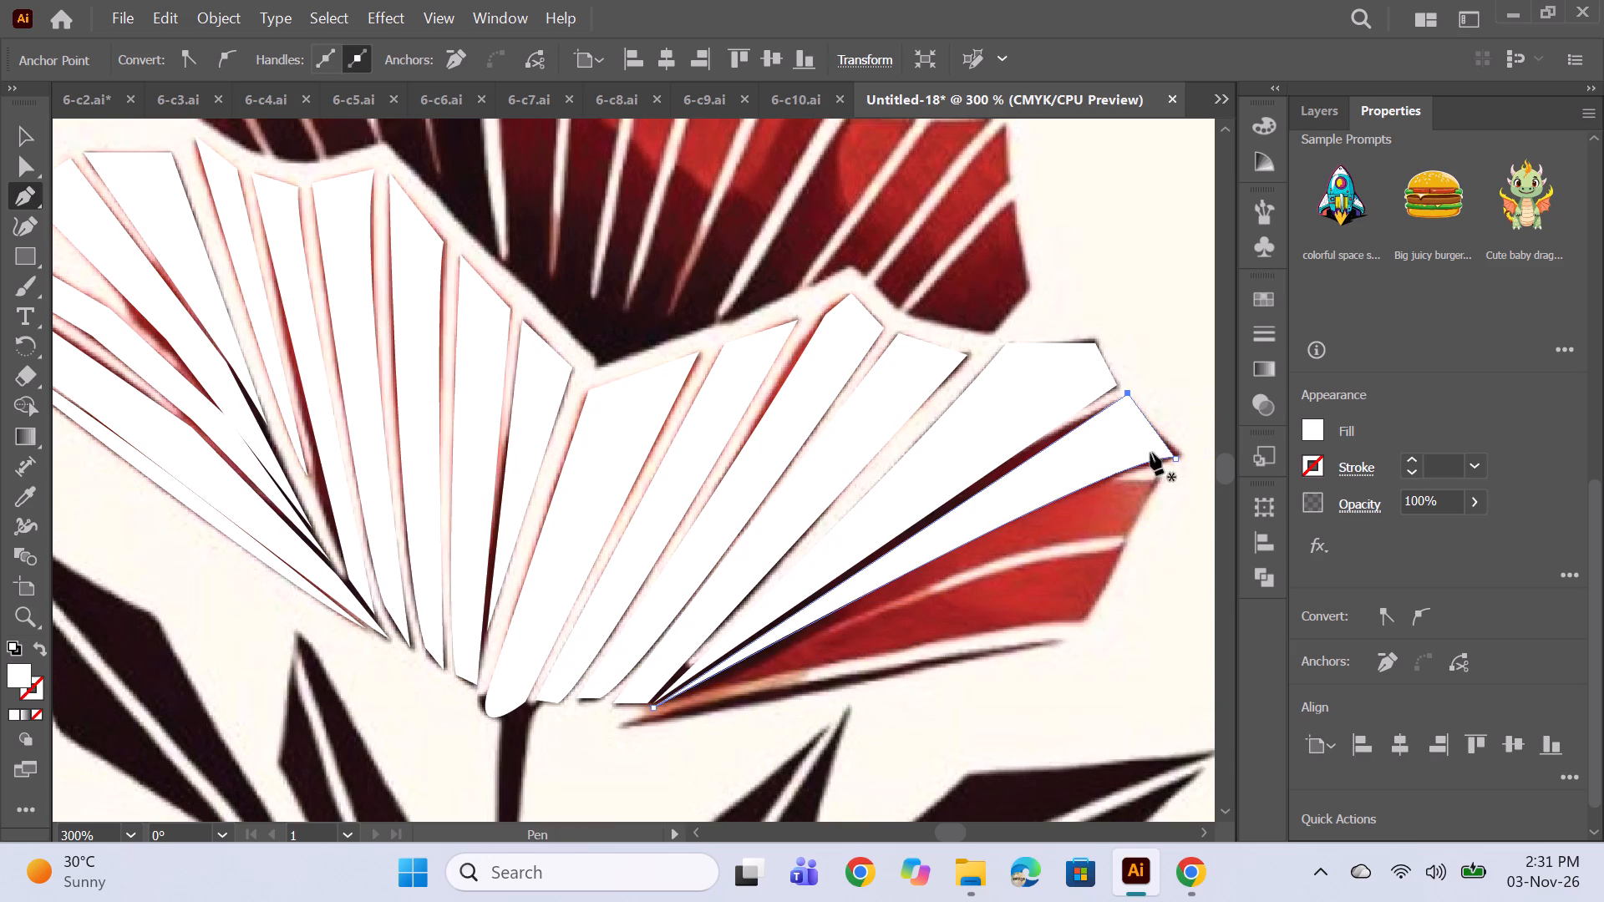
Trace the seventh strip, the upper bright red one, as a closed four-point shape with a curved lower long edge.
click(1156, 476)
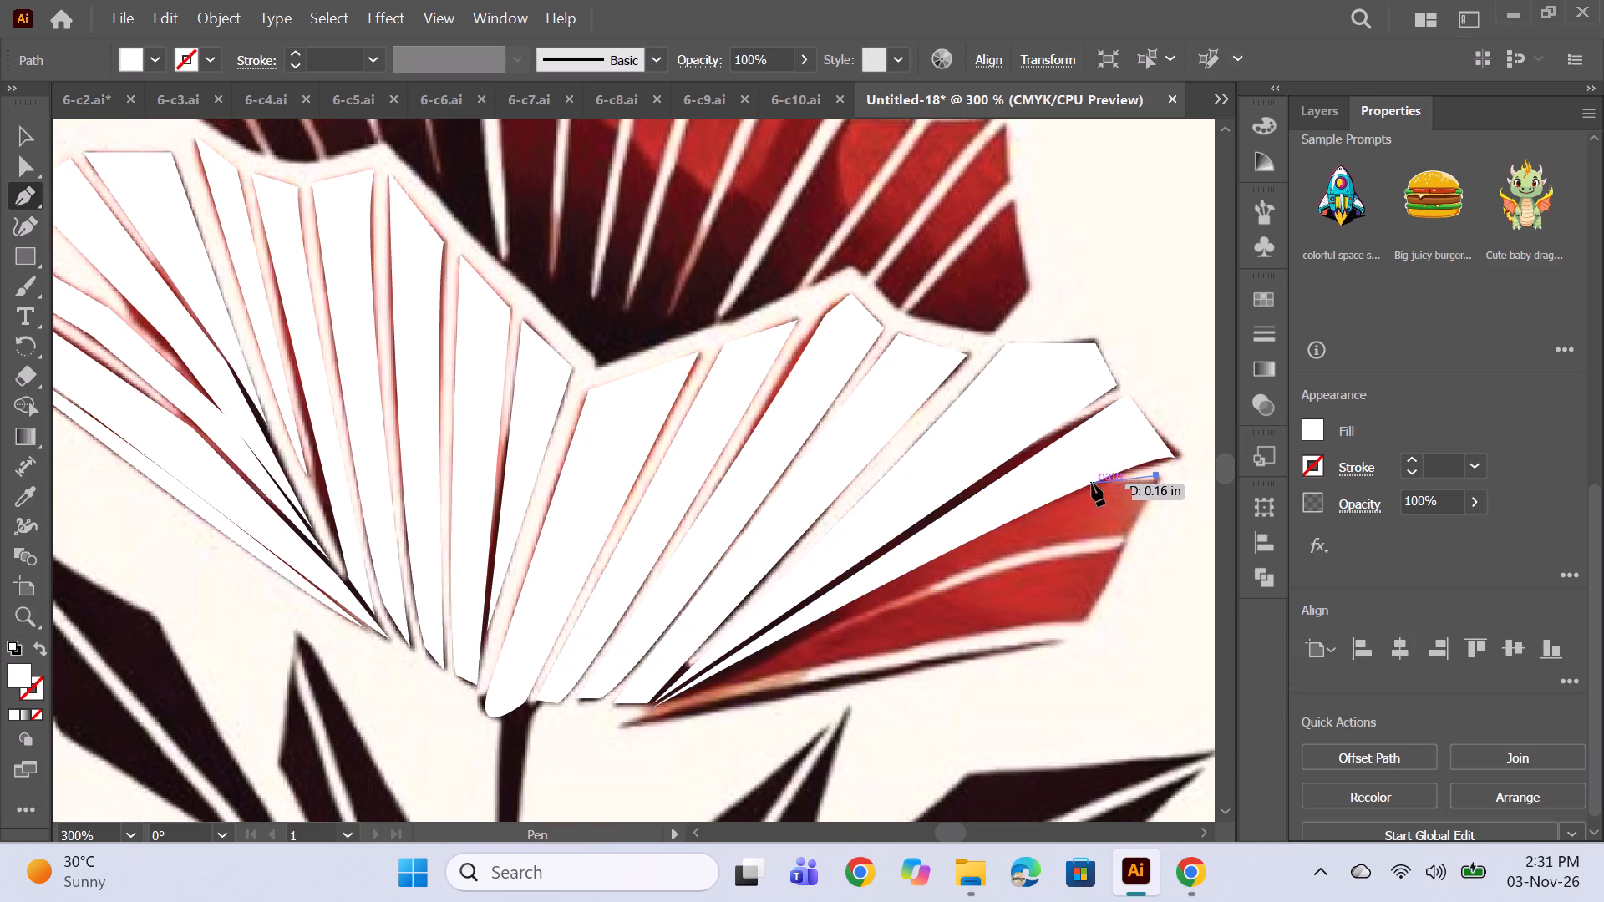
click(1109, 482)
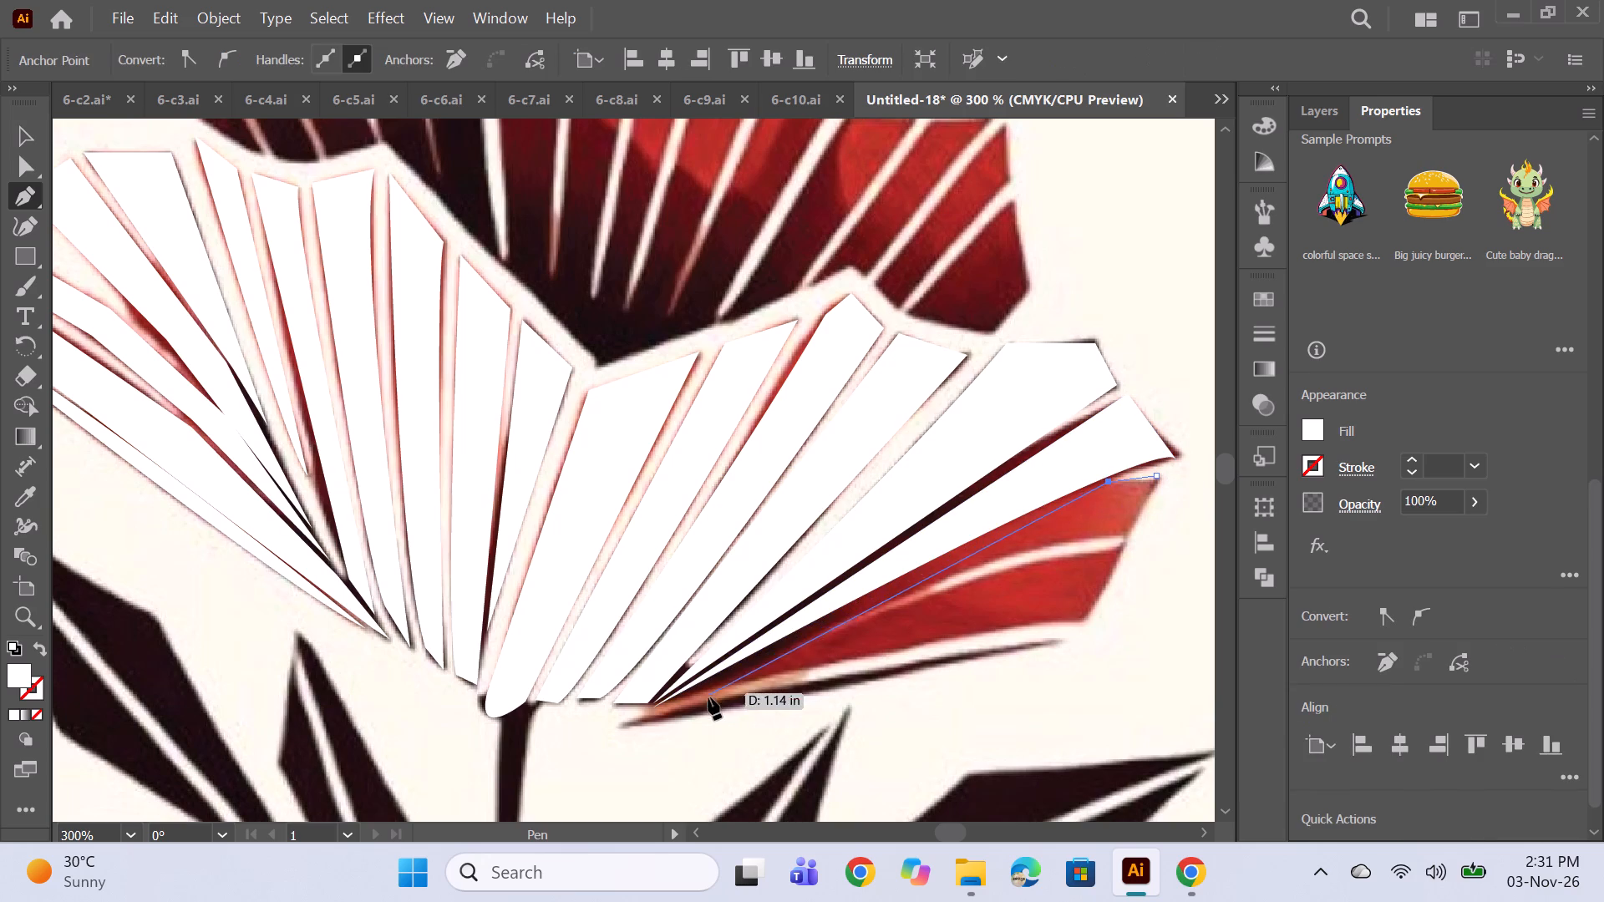
click(676, 699)
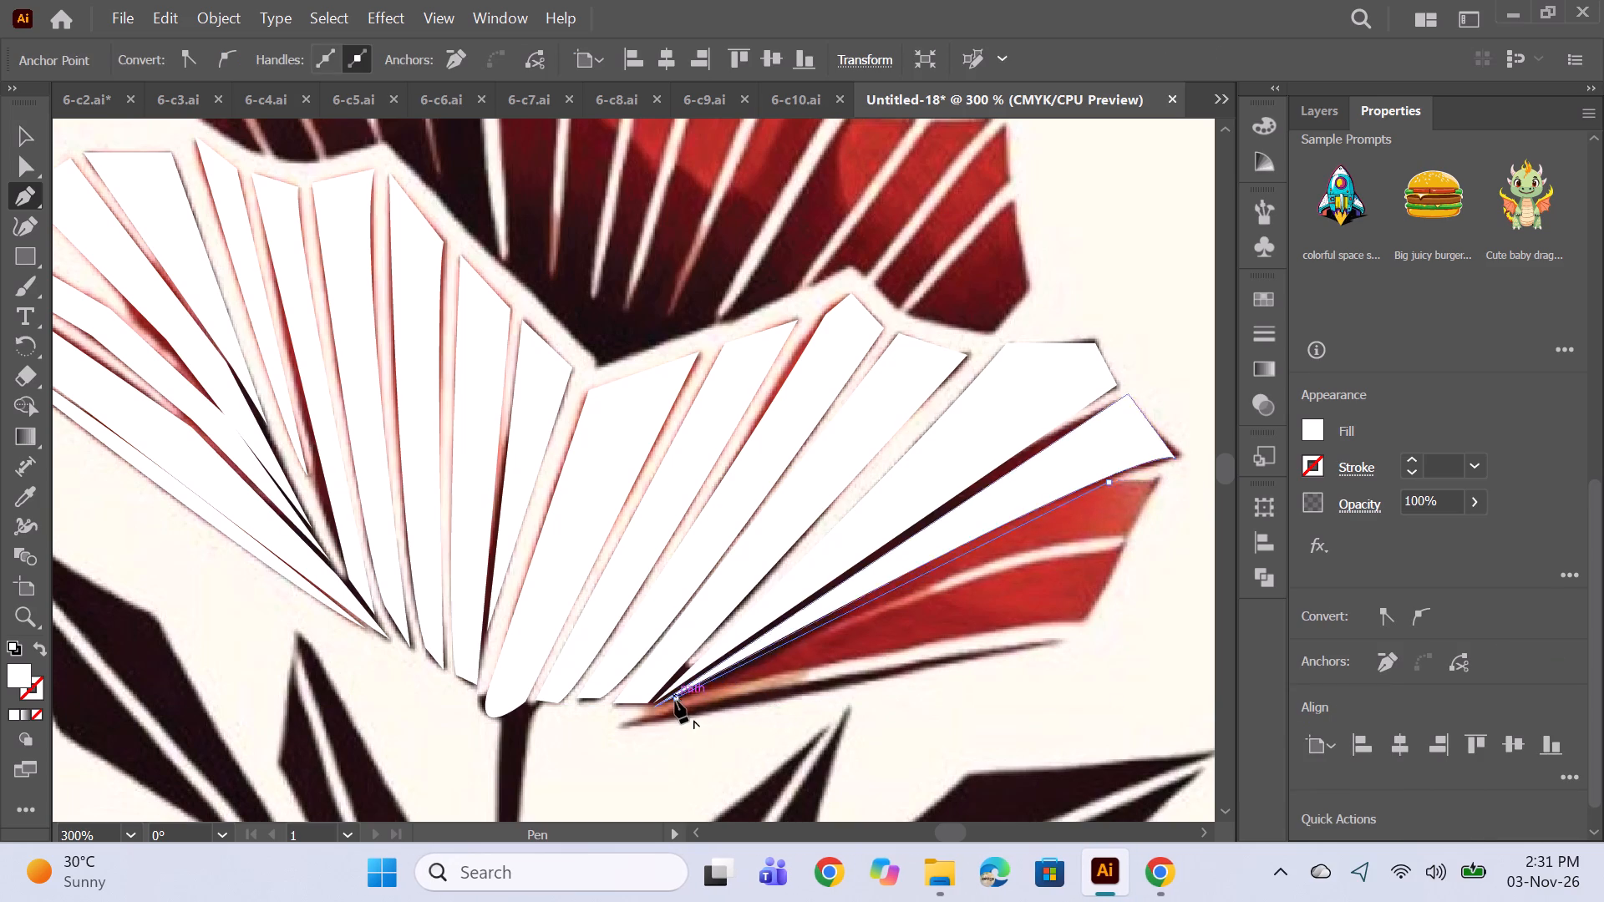
drag(1129, 535, 1143, 555)
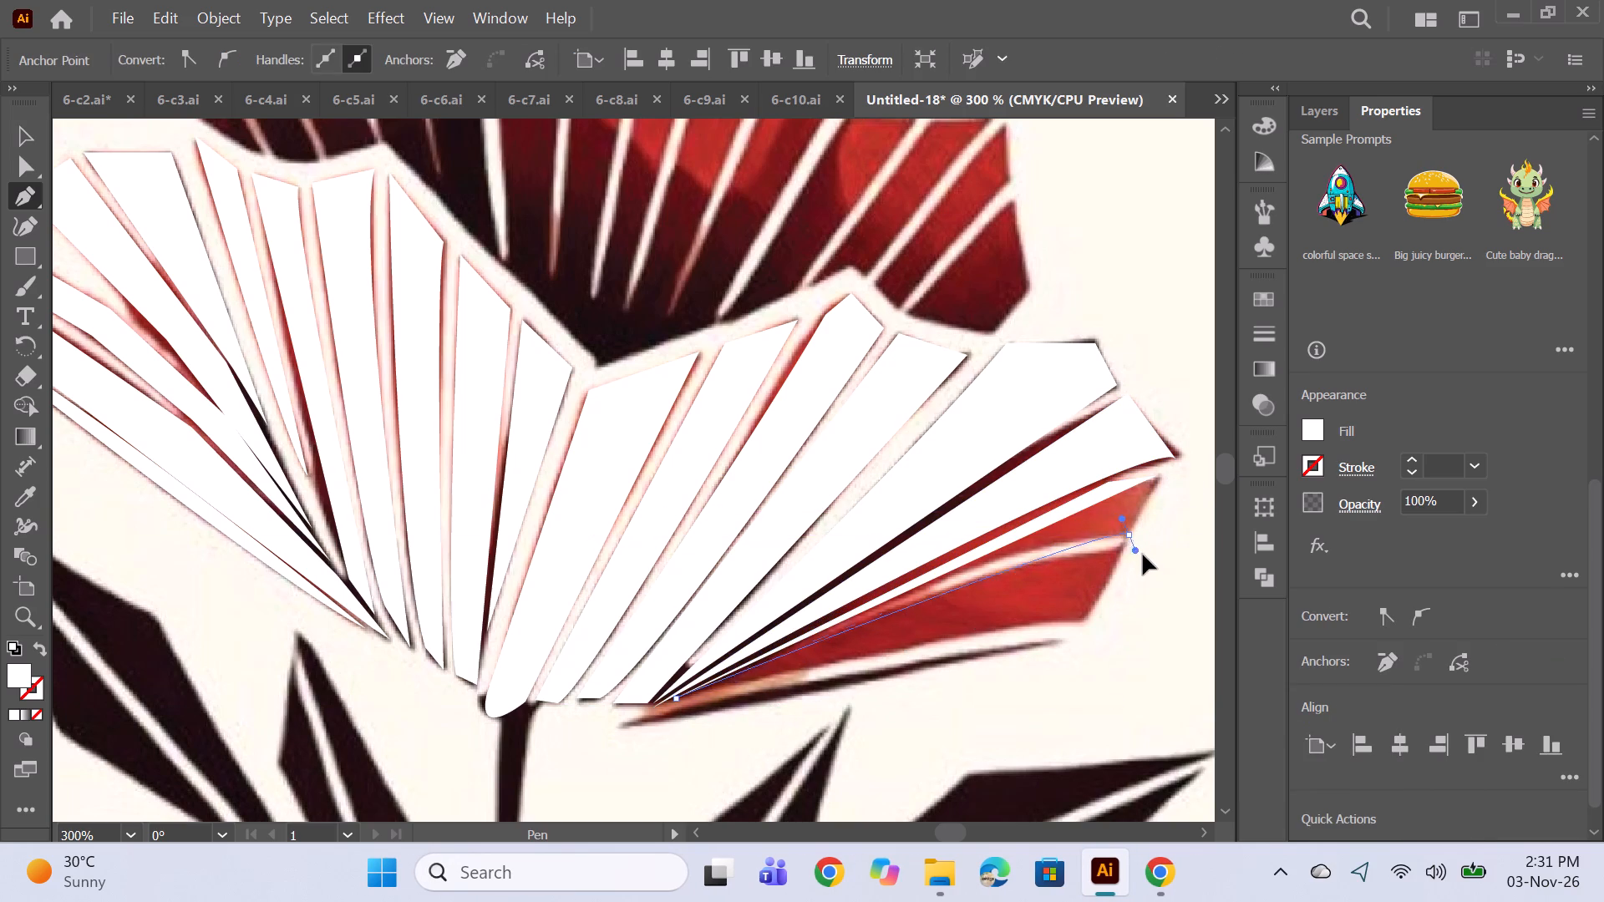
drag(1143, 555, 1203, 547)
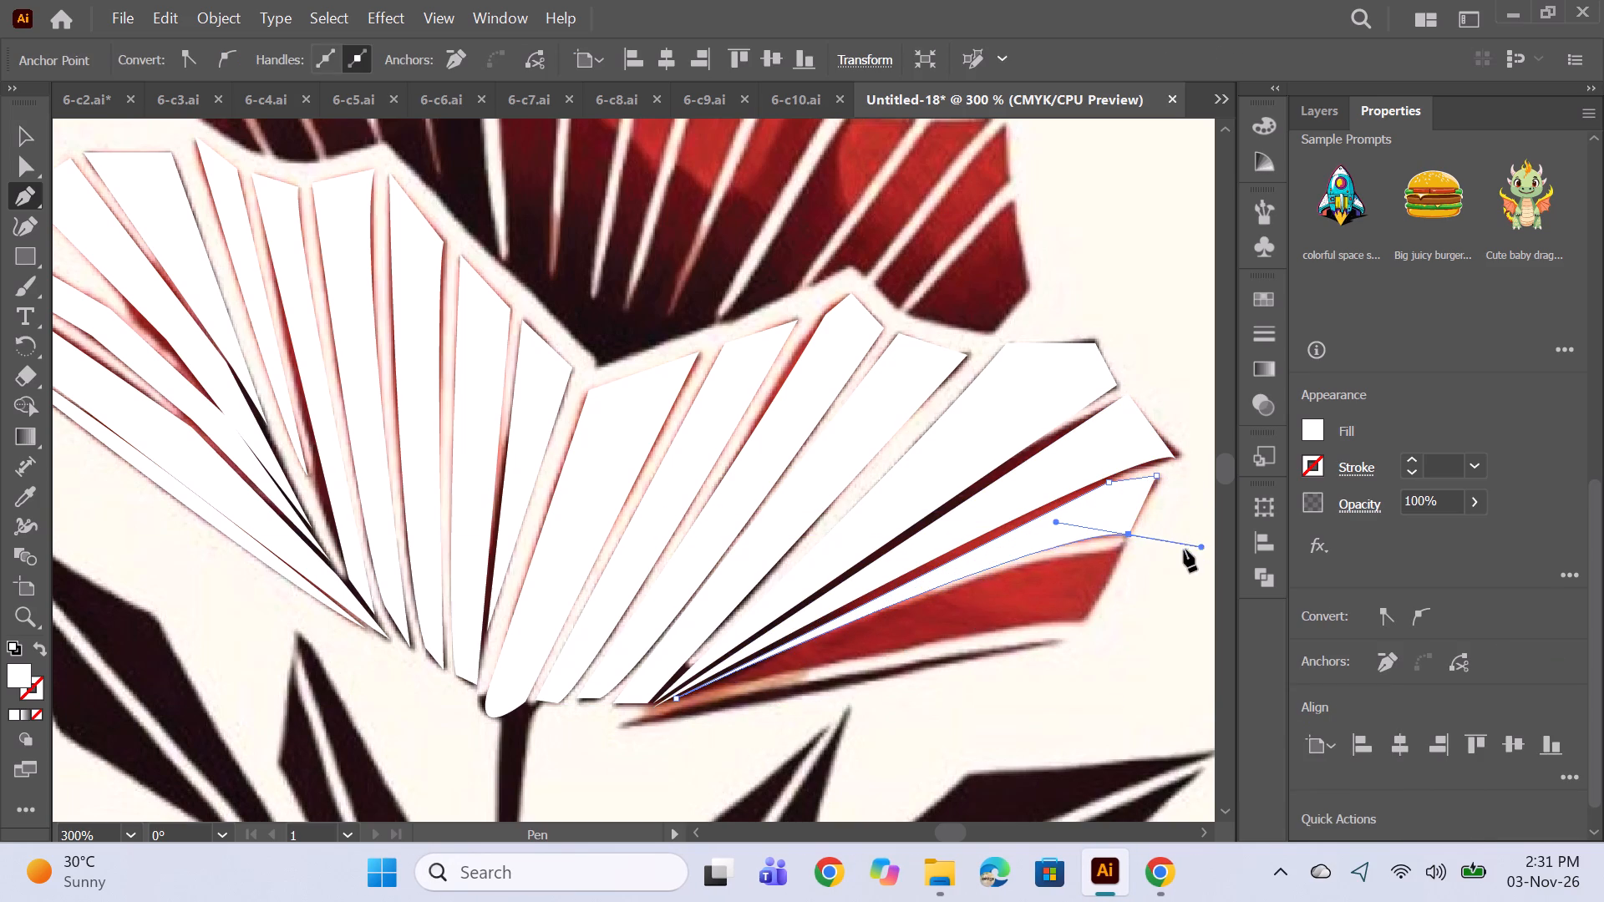
alt+click(1131, 536)
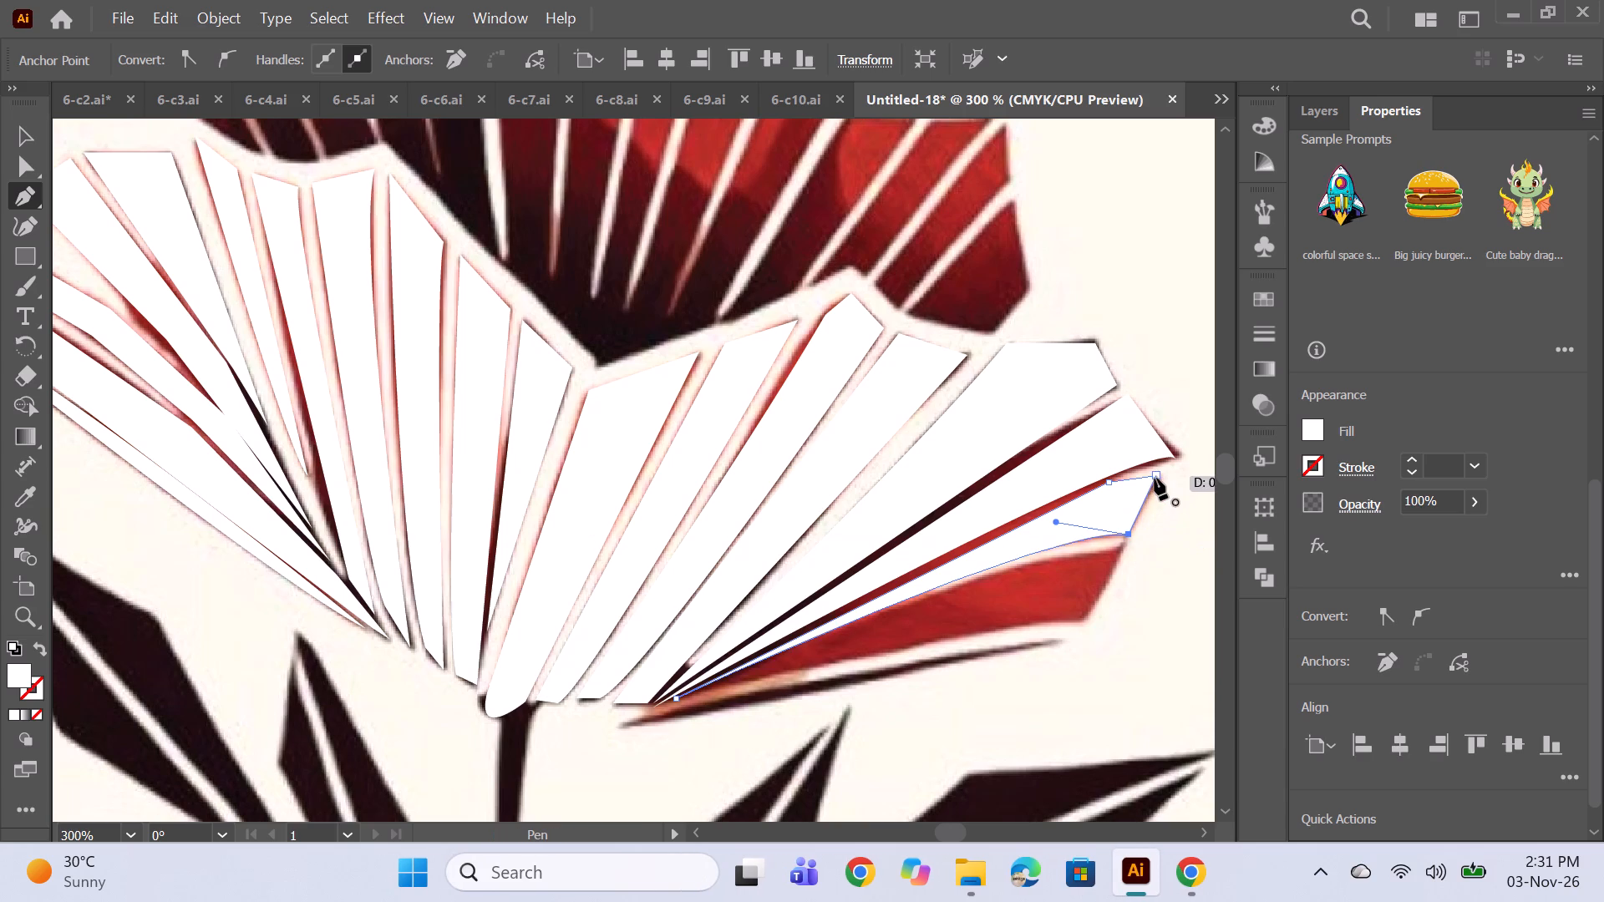
click(1155, 478)
Trace the bottom bright red strip of the front right petal as a closed three-point shape with a curved upper long edge.
click(1119, 546)
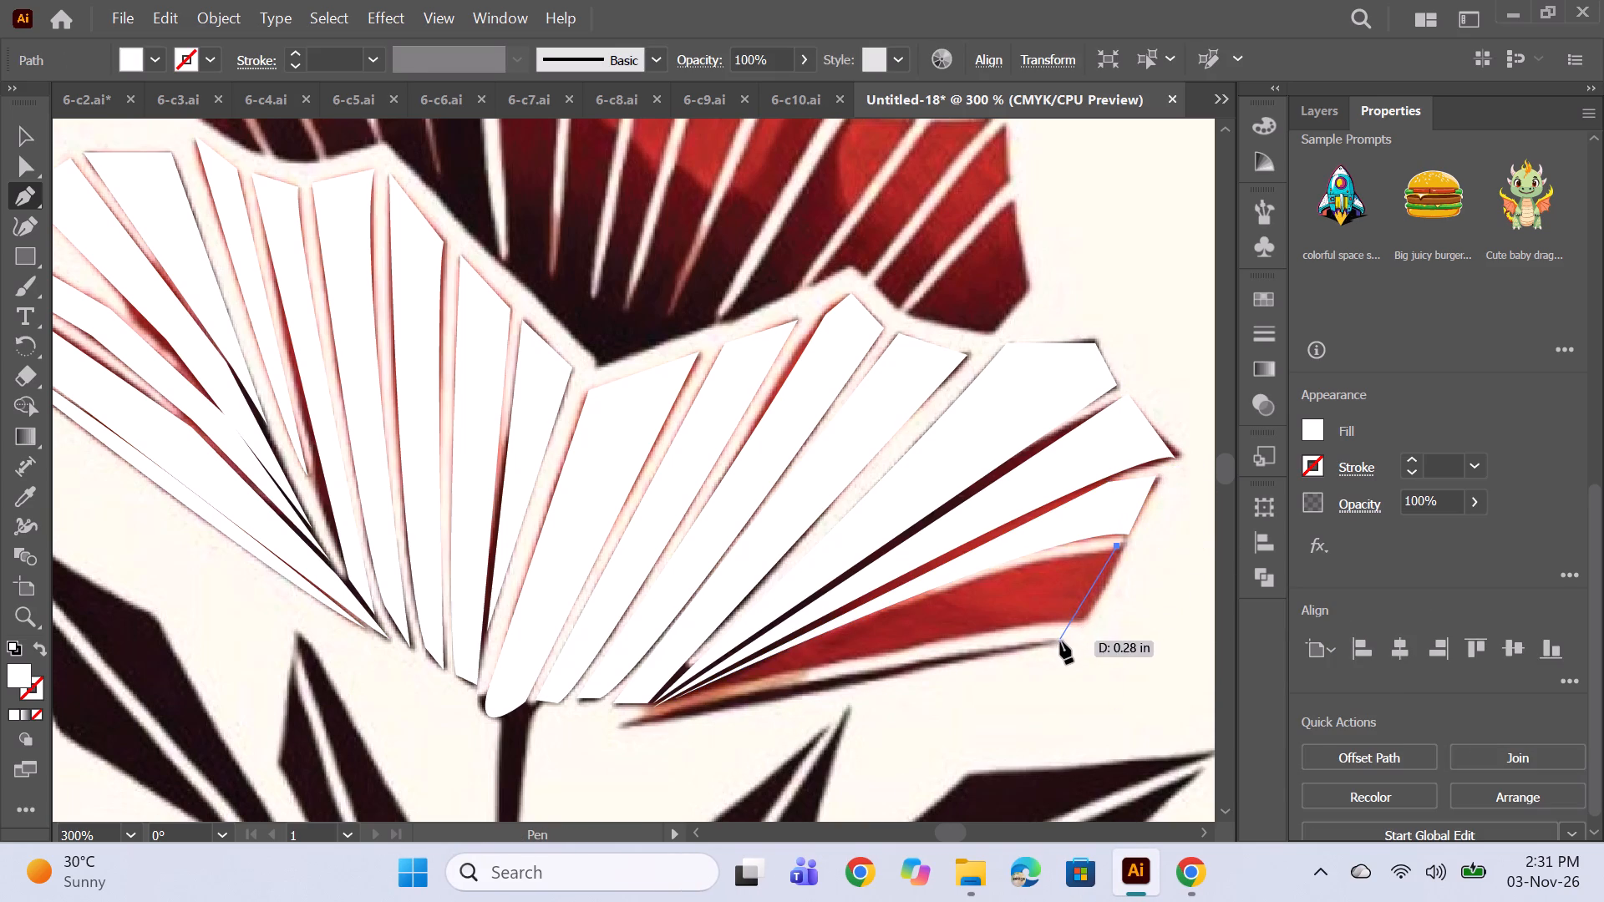
click(1060, 641)
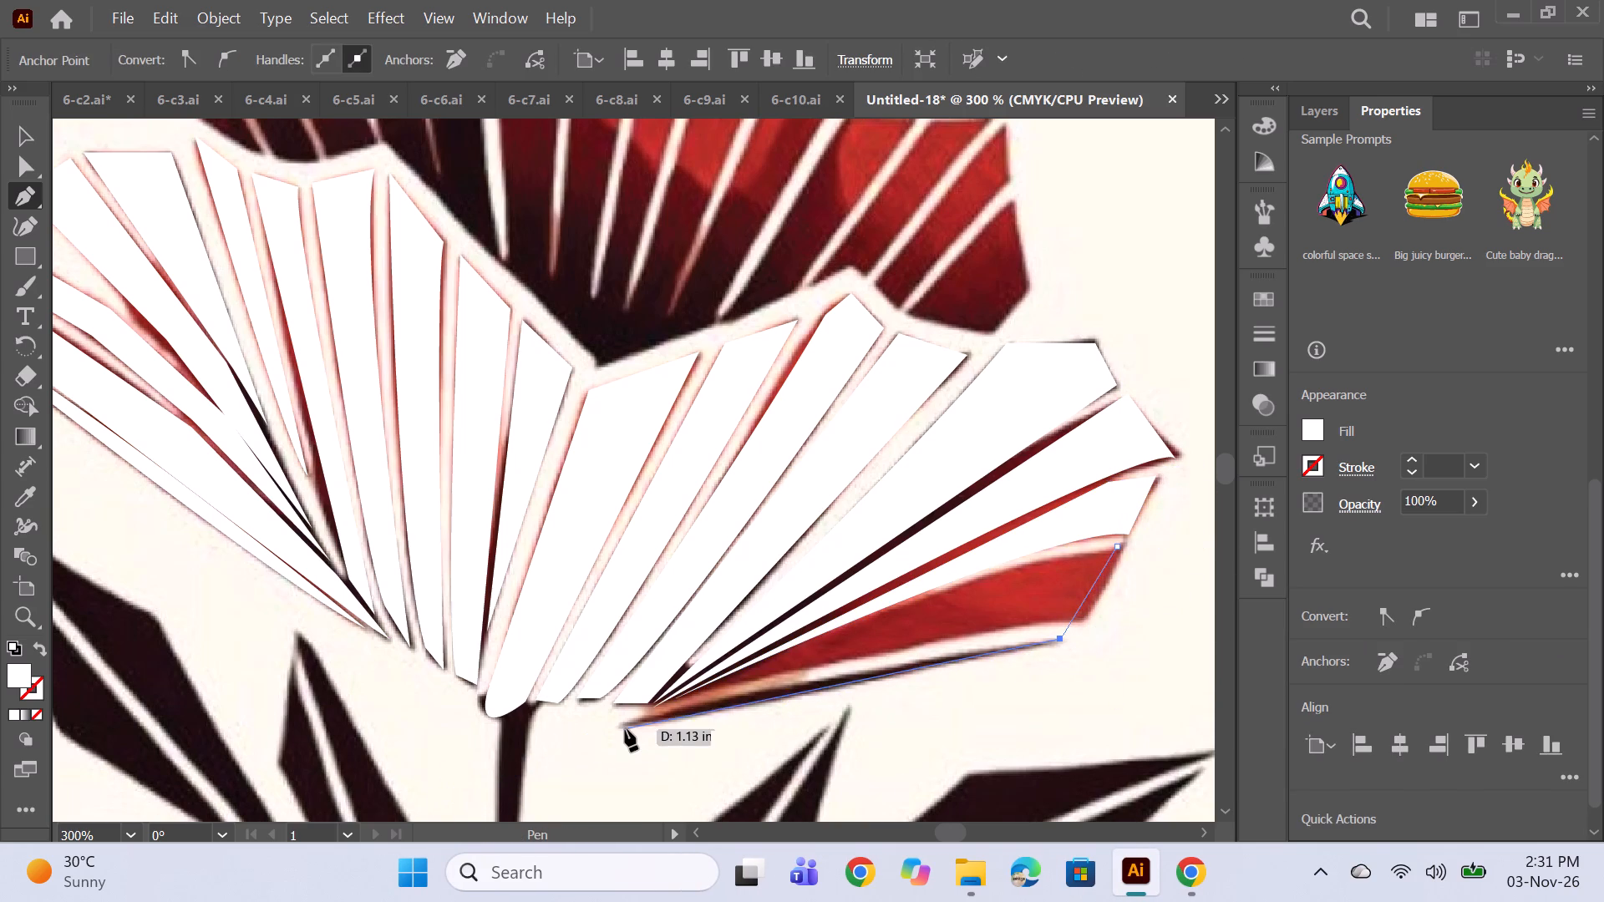
click(624, 727)
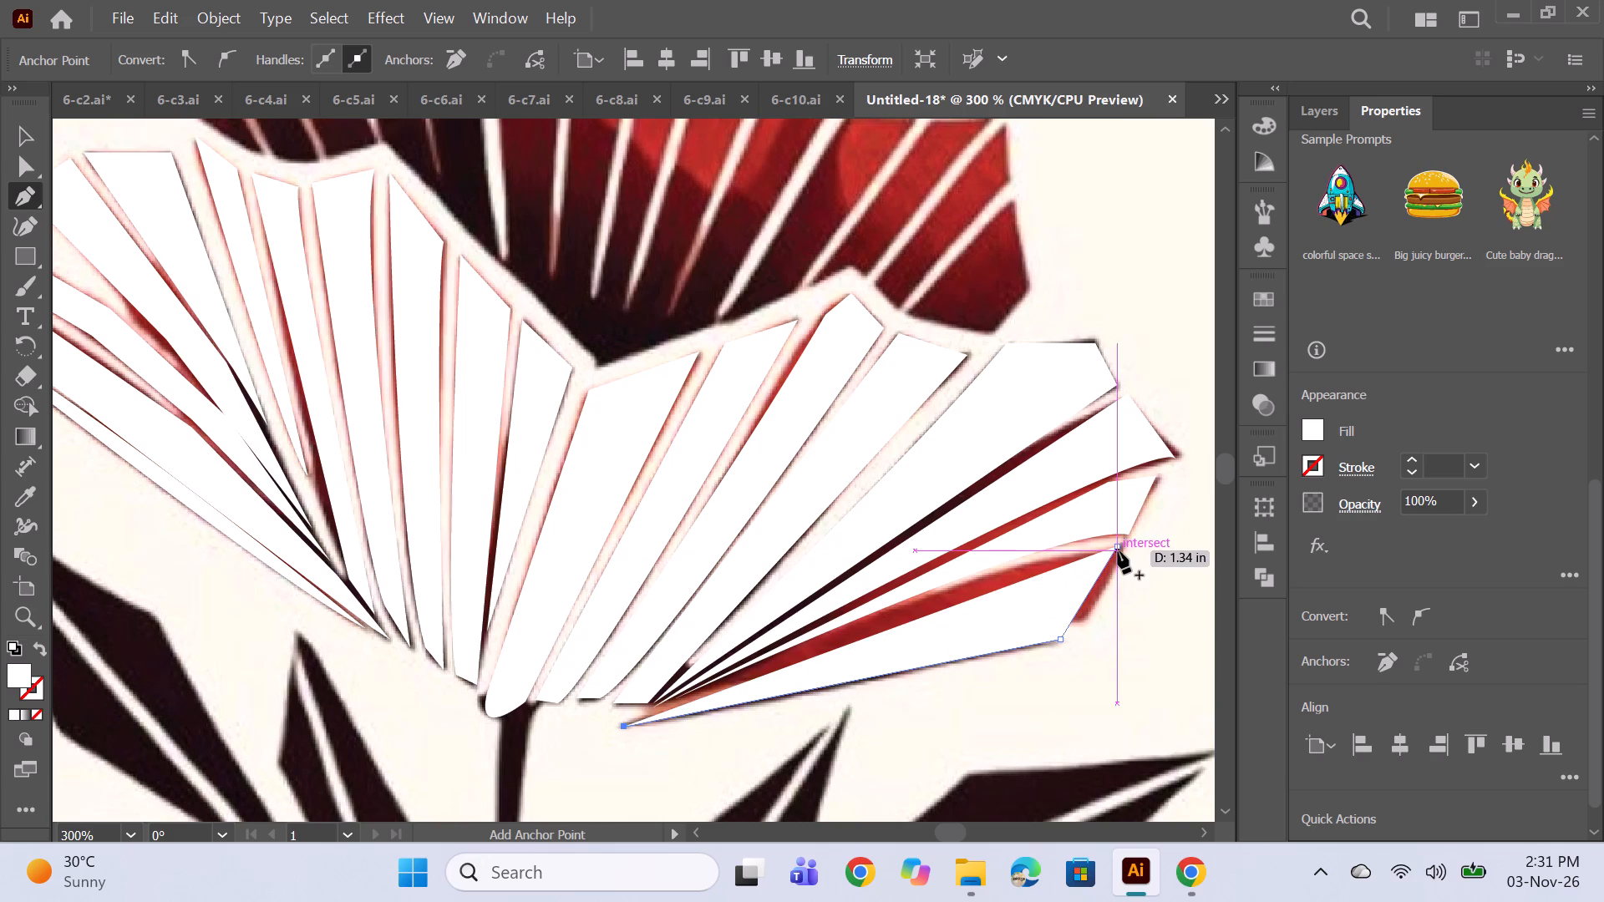
drag(1115, 544, 1194, 546)
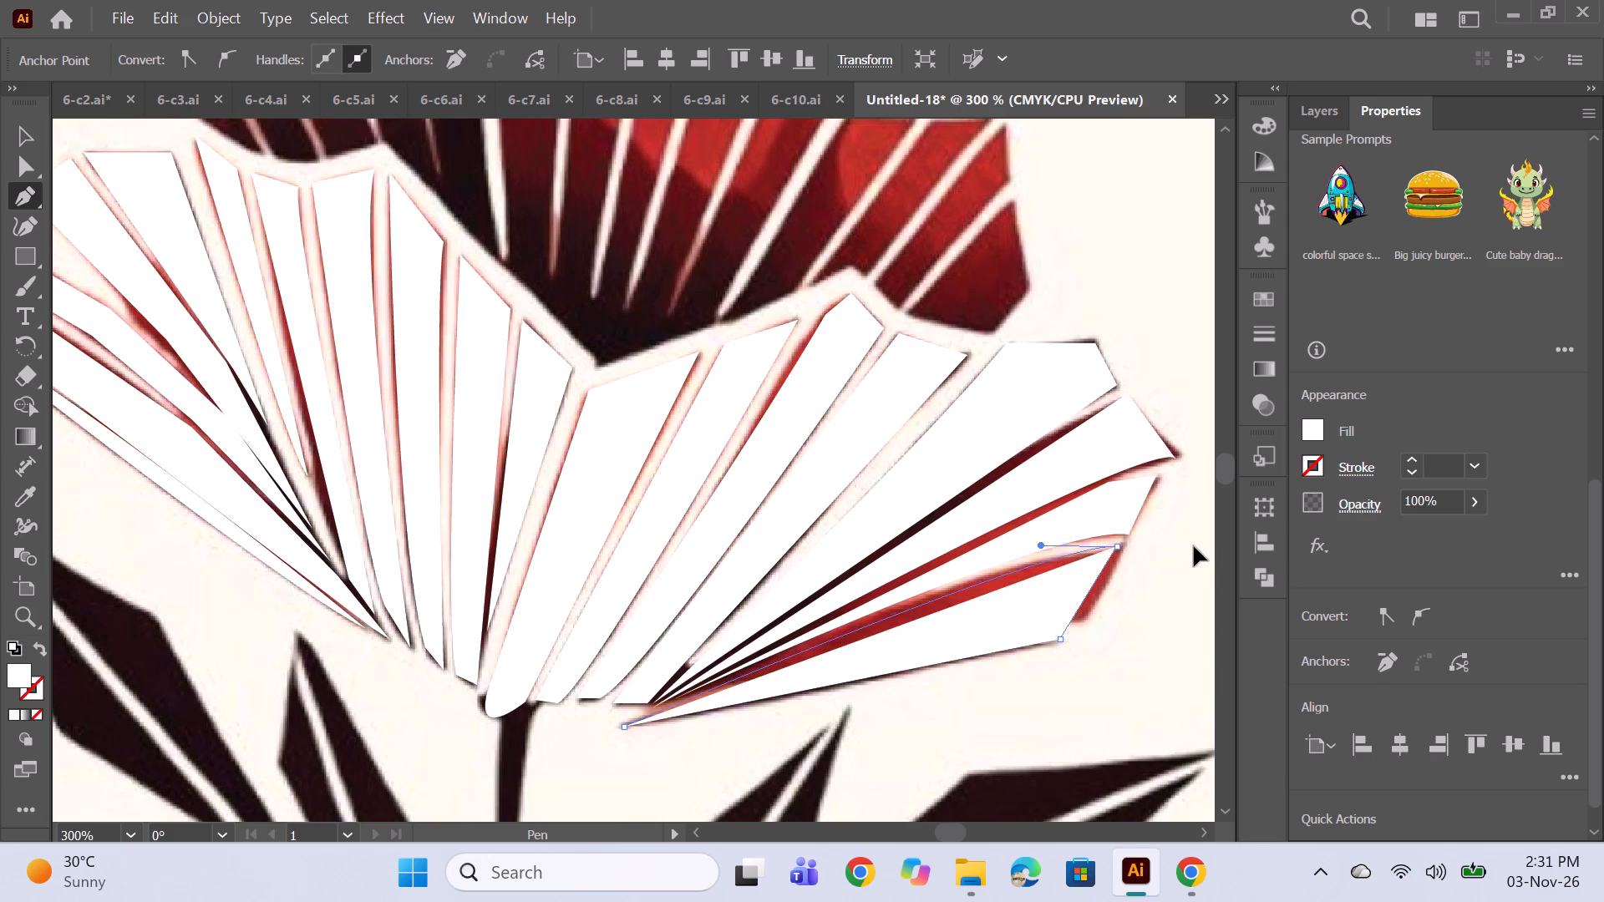
drag(1194, 546, 1206, 550)
ctrl+click(1157, 397)
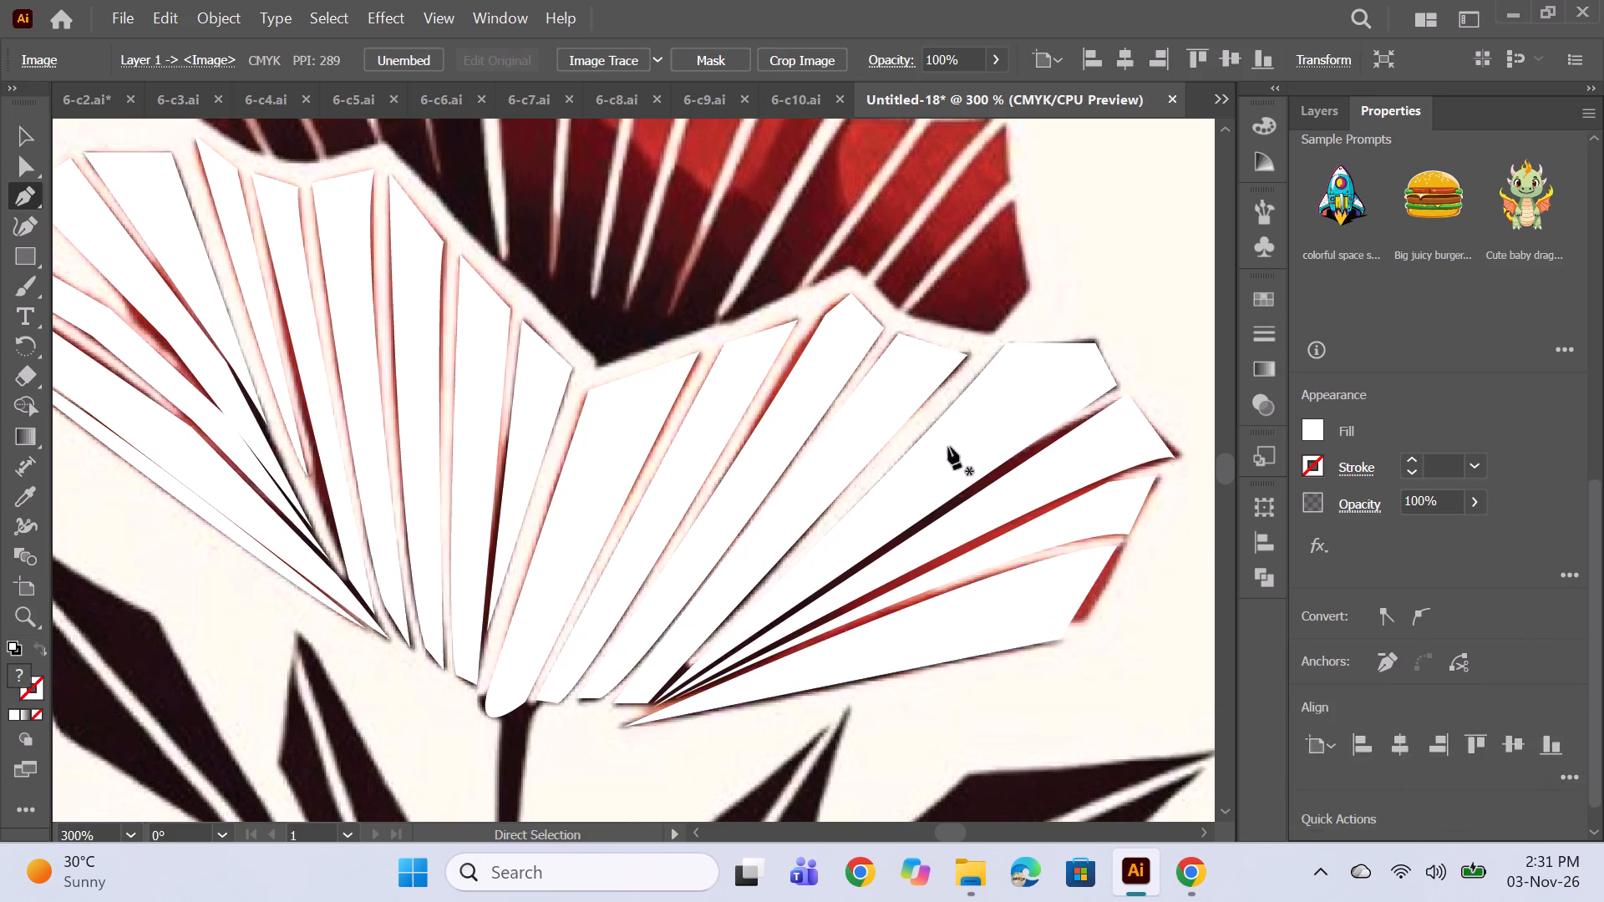
Trace the outermost small strip of the dark red left back petal as a closed triangle with straight edges.
alt+scroll(831, 477, down, 3)
scroll(779, 426, up, 3)
alt+scroll(664, 362, up, 2)
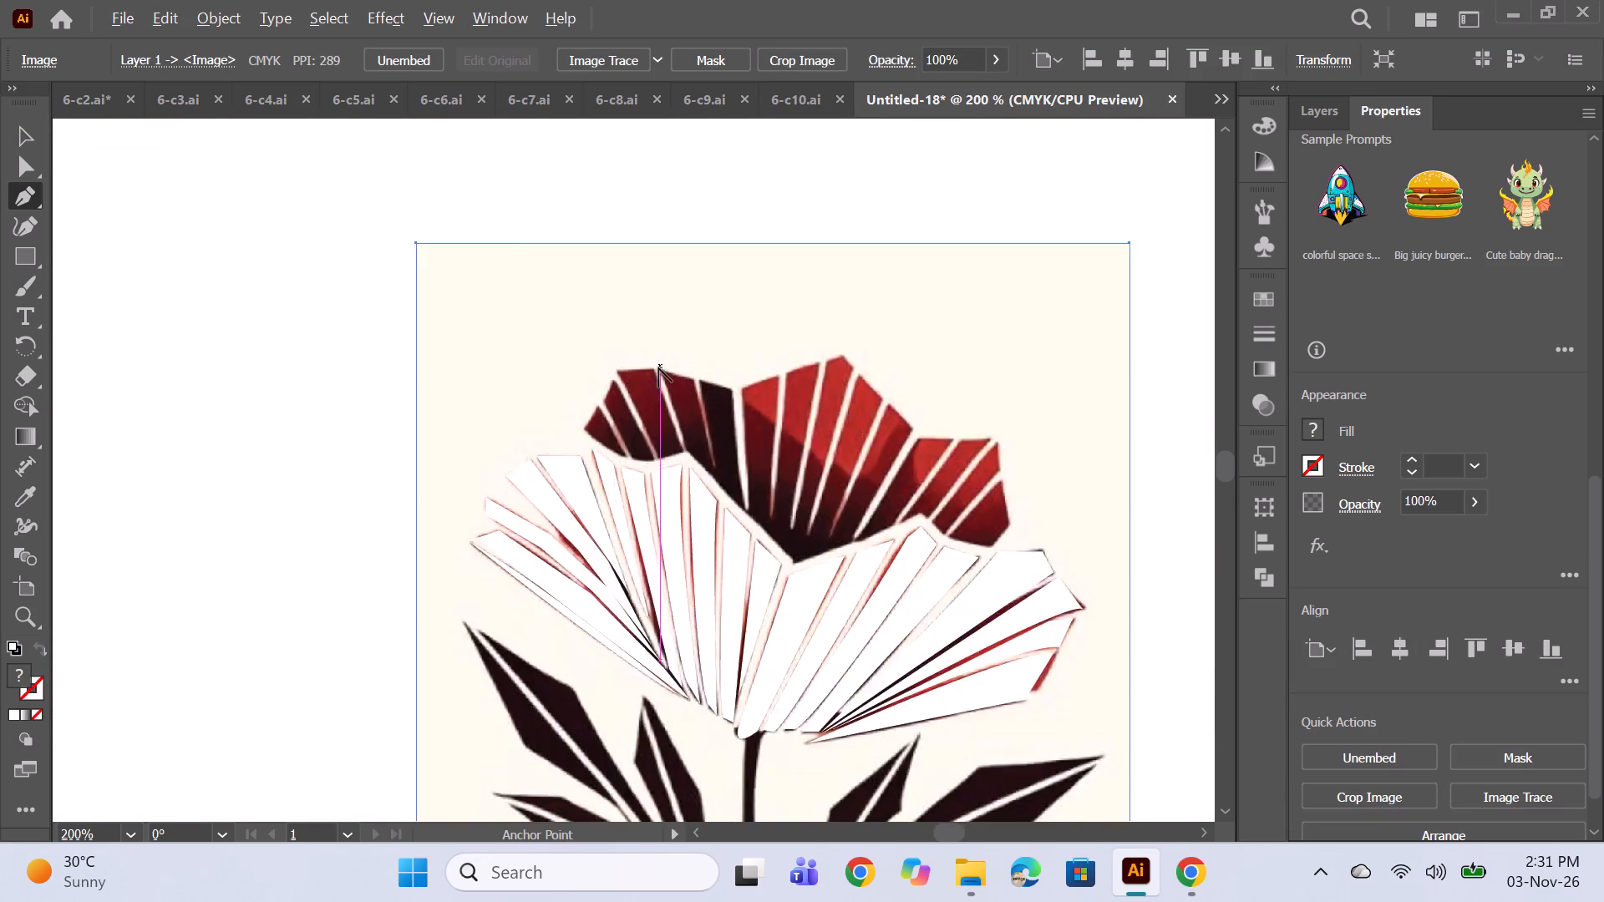
alt+scroll(576, 397, up, 3)
scroll(570, 434, down, 2)
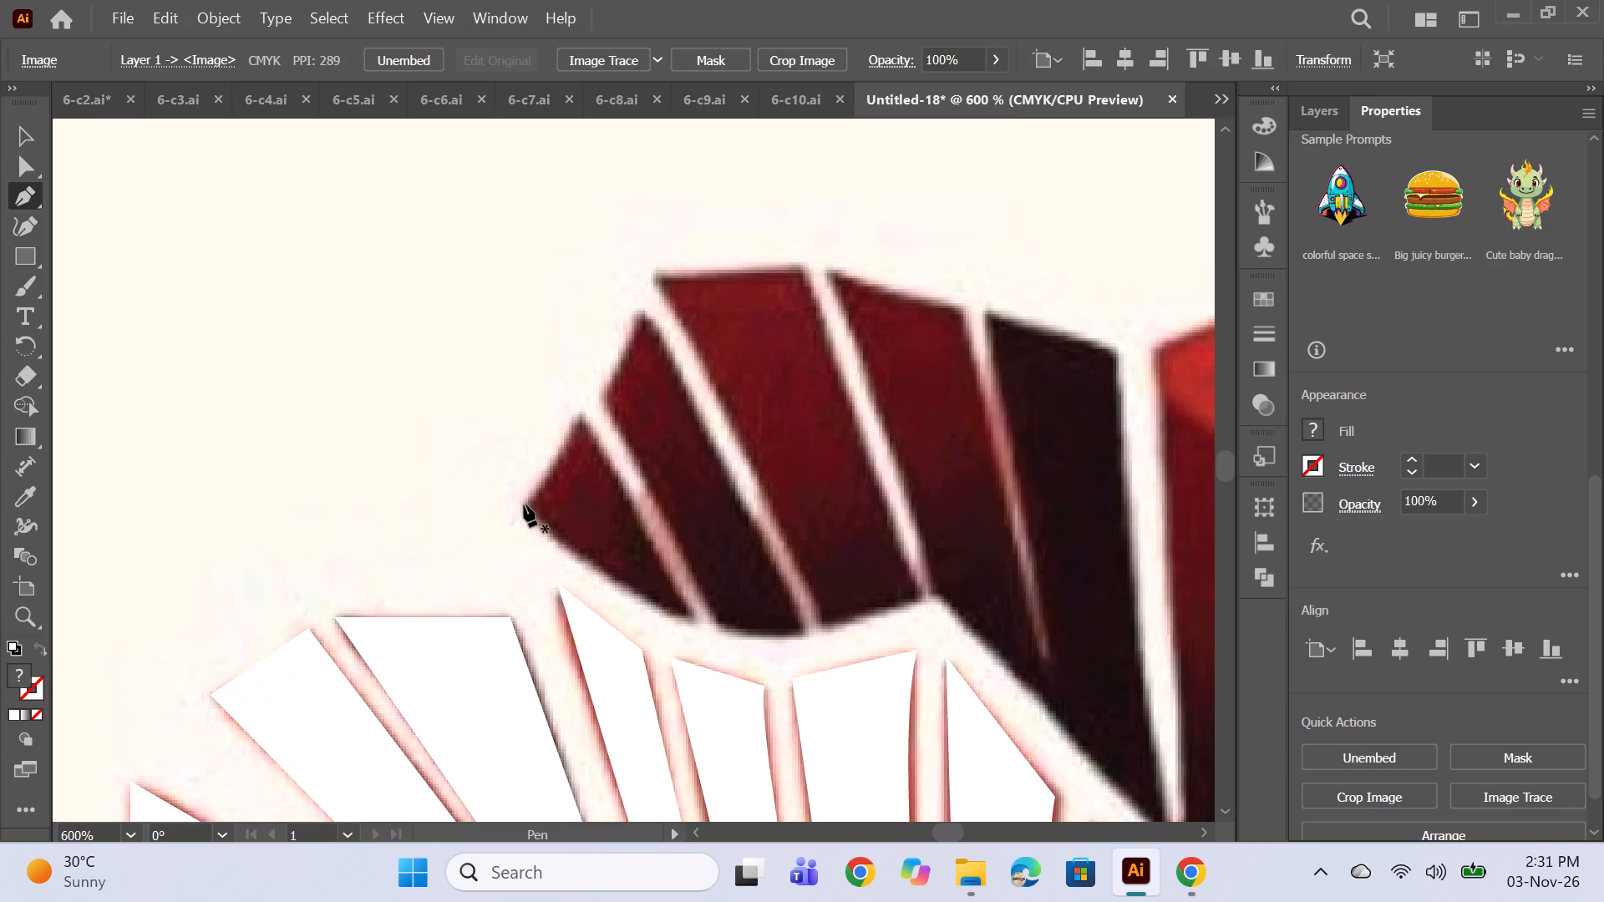
click(524, 504)
click(582, 413)
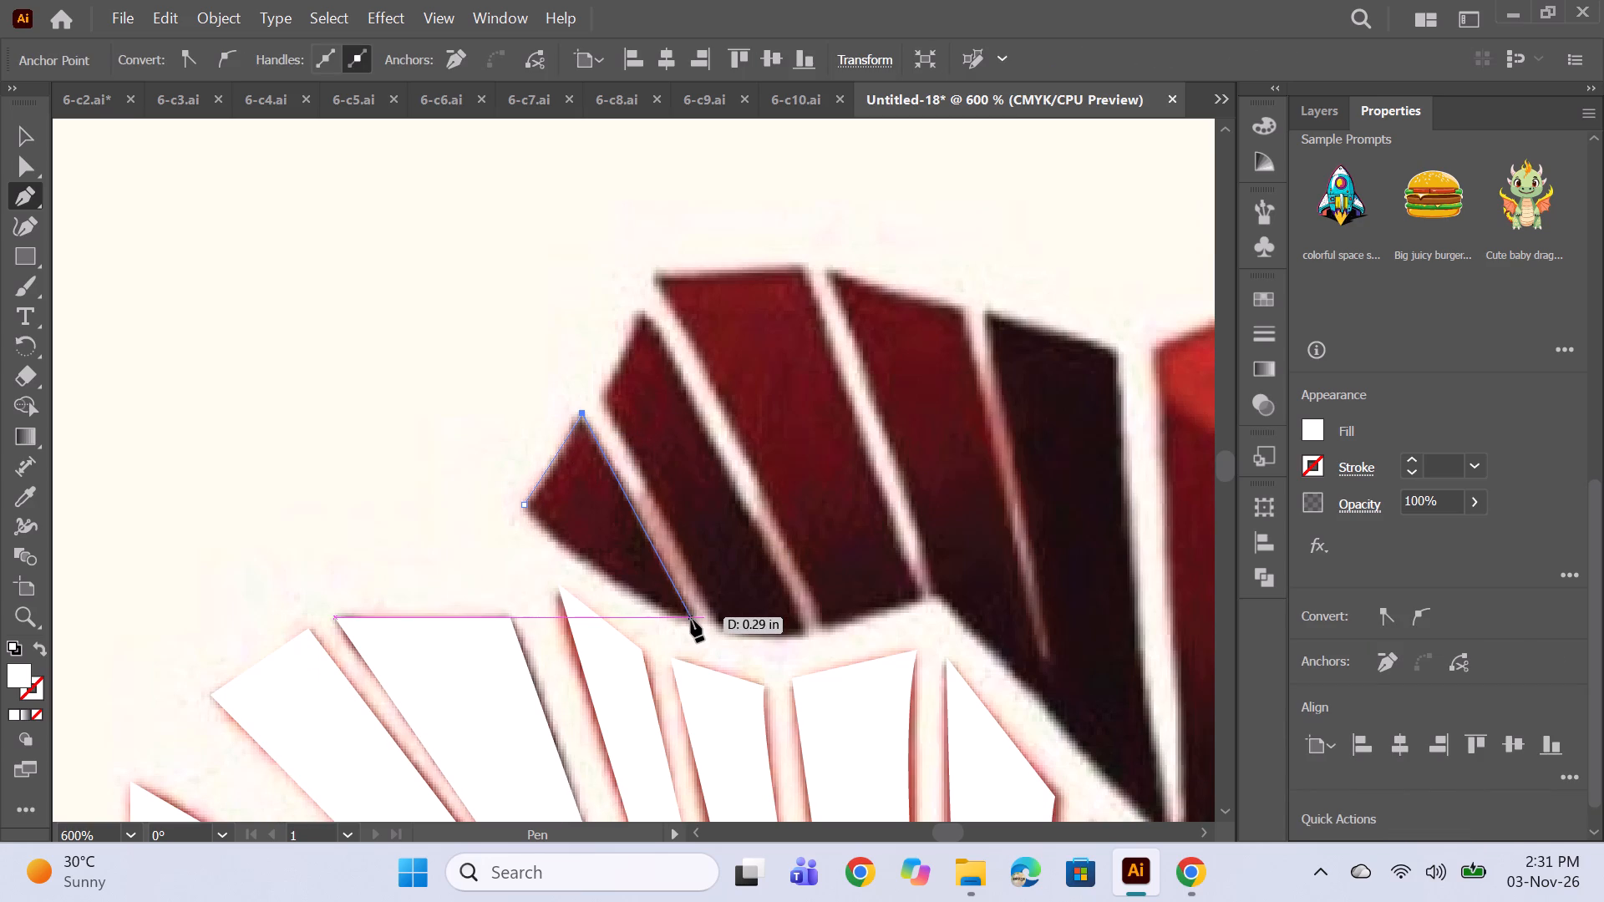
click(692, 620)
click(520, 506)
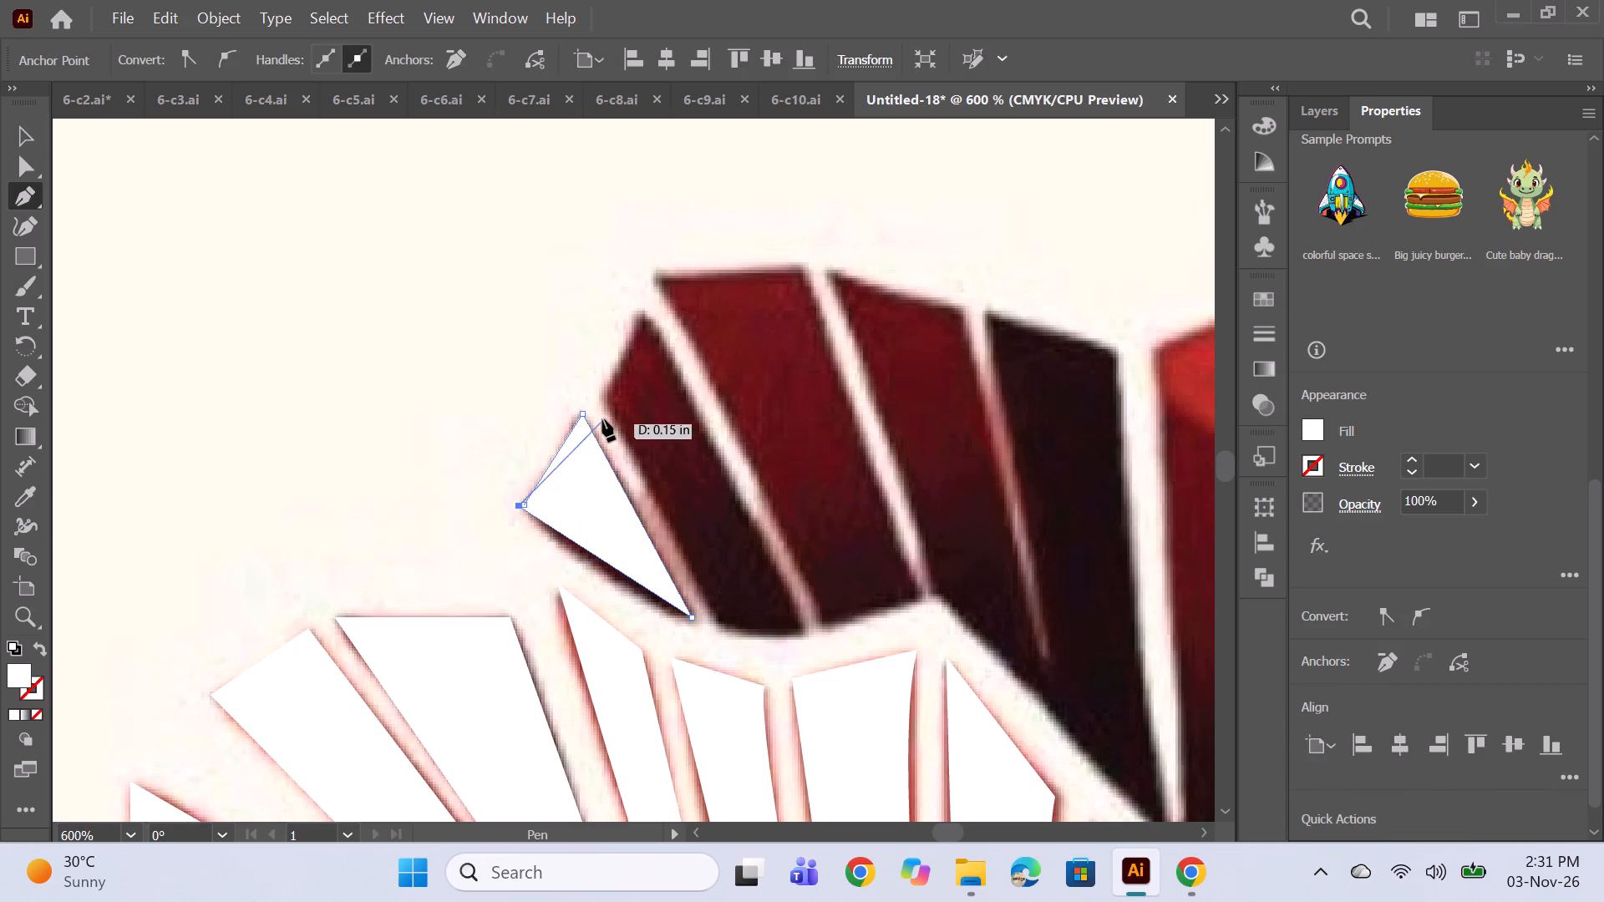
key(ctrl+z)
click(524, 504)
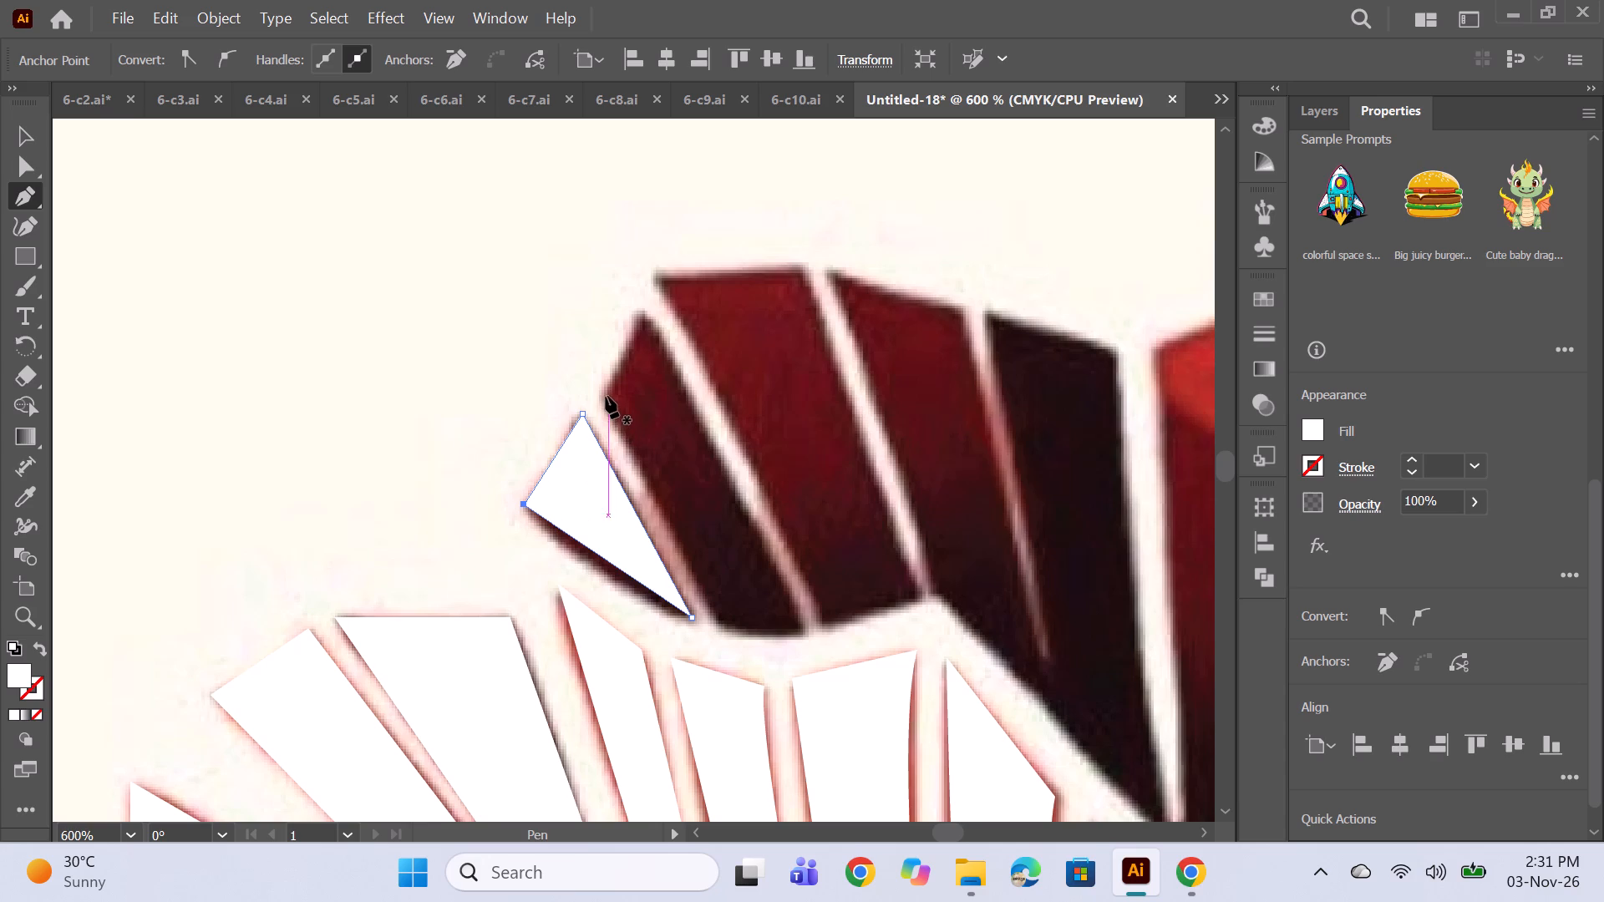
Trace the second strip of the left back petal as a closed four-point shape with straight edges.
click(601, 398)
click(641, 312)
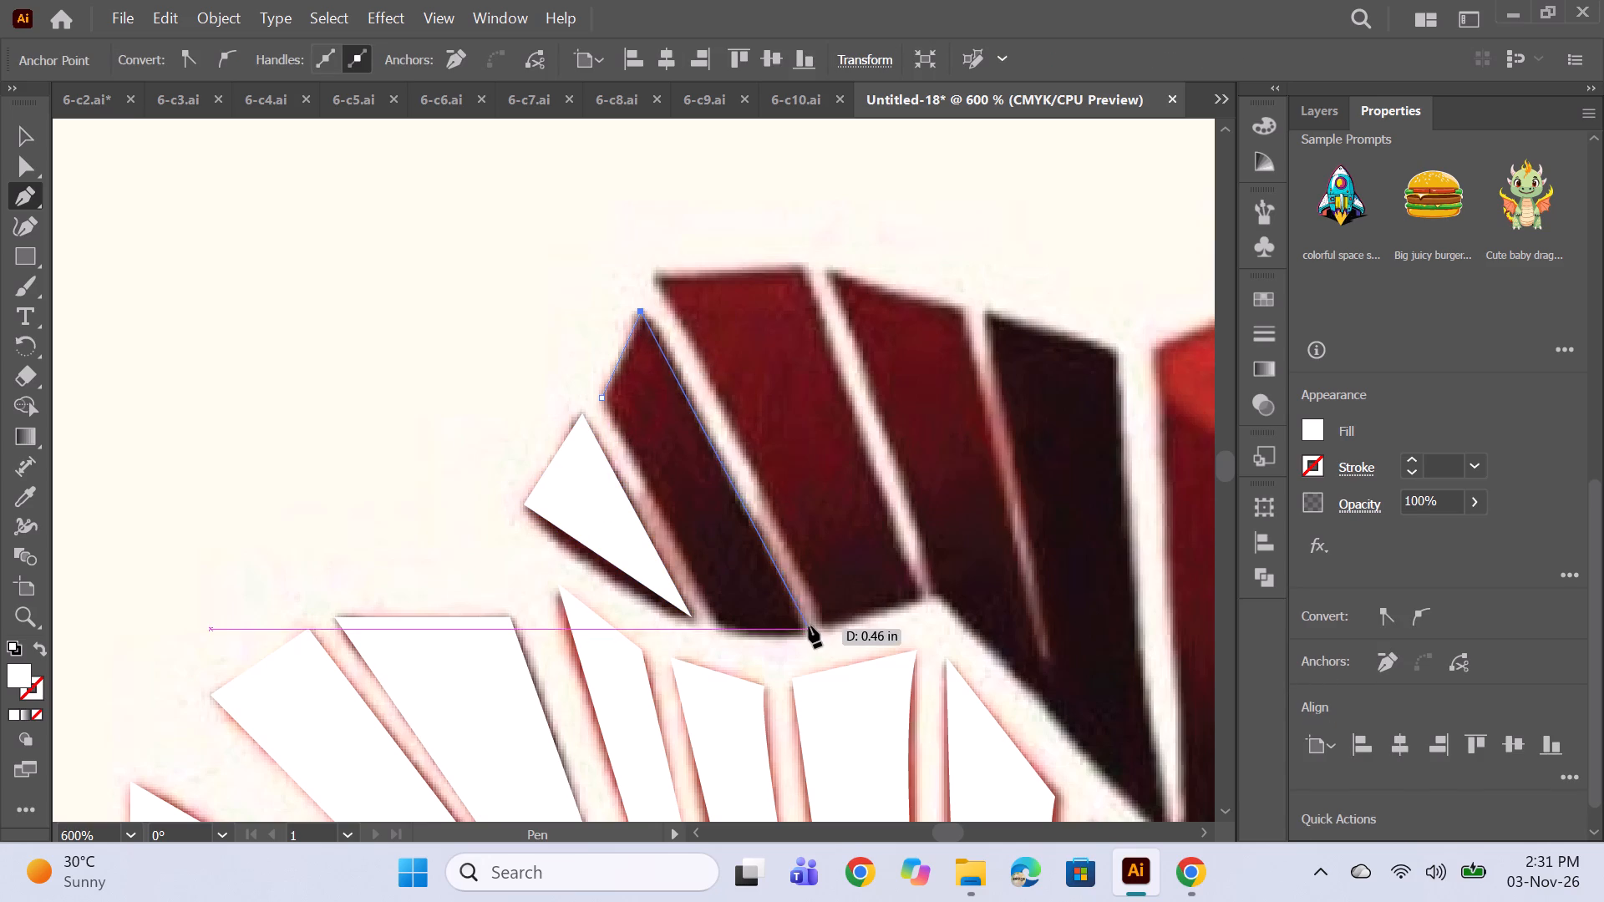
click(809, 636)
click(719, 631)
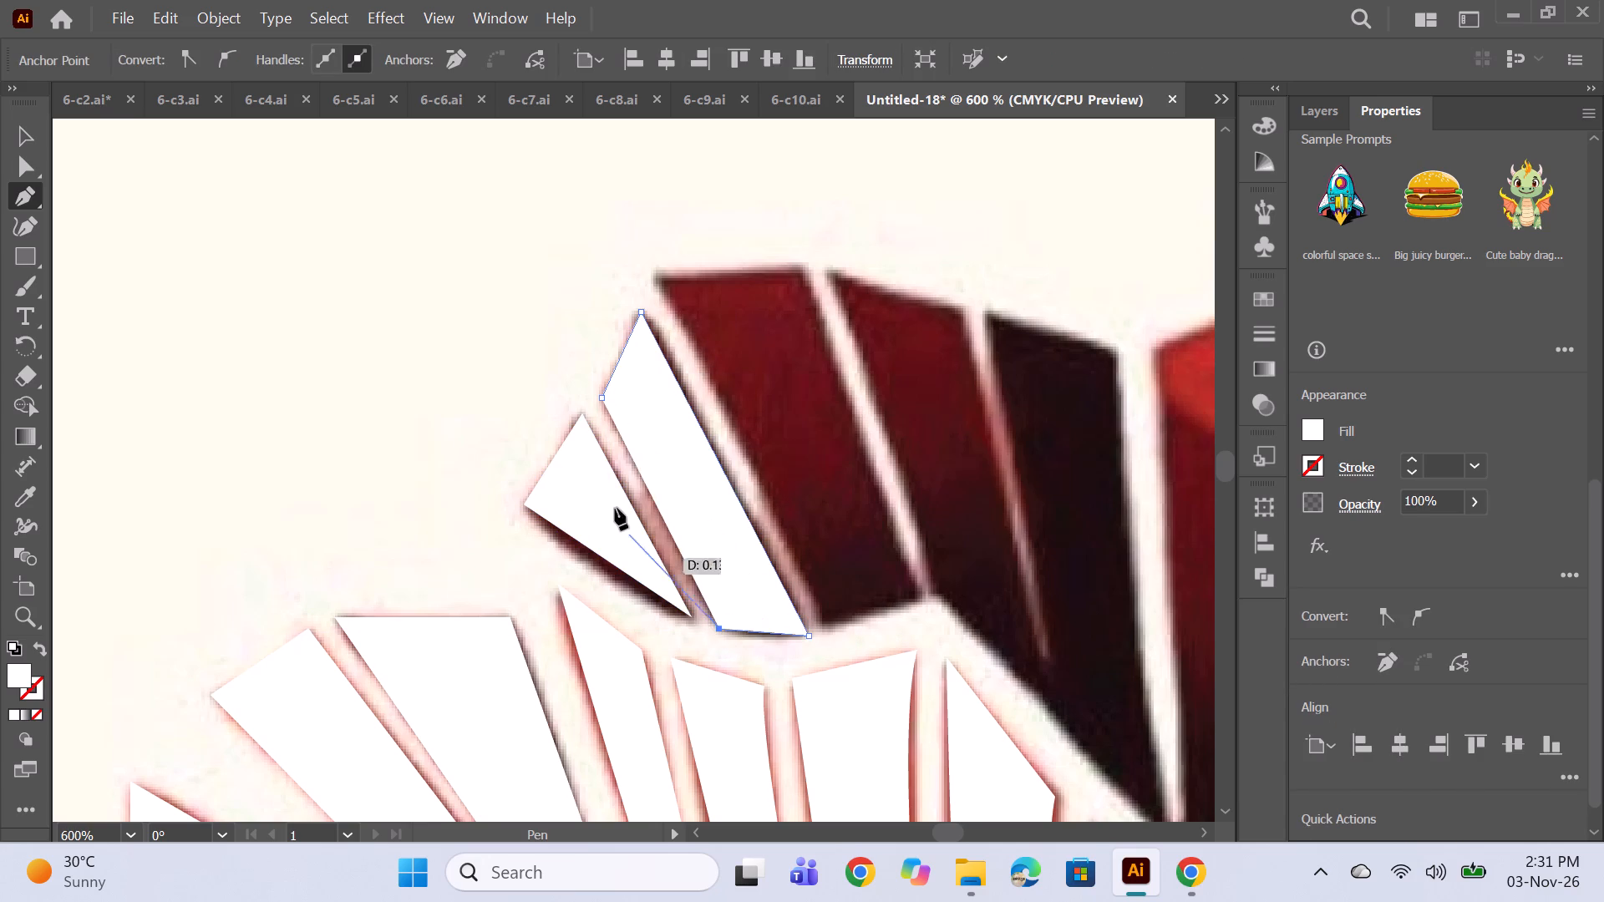
click(599, 396)
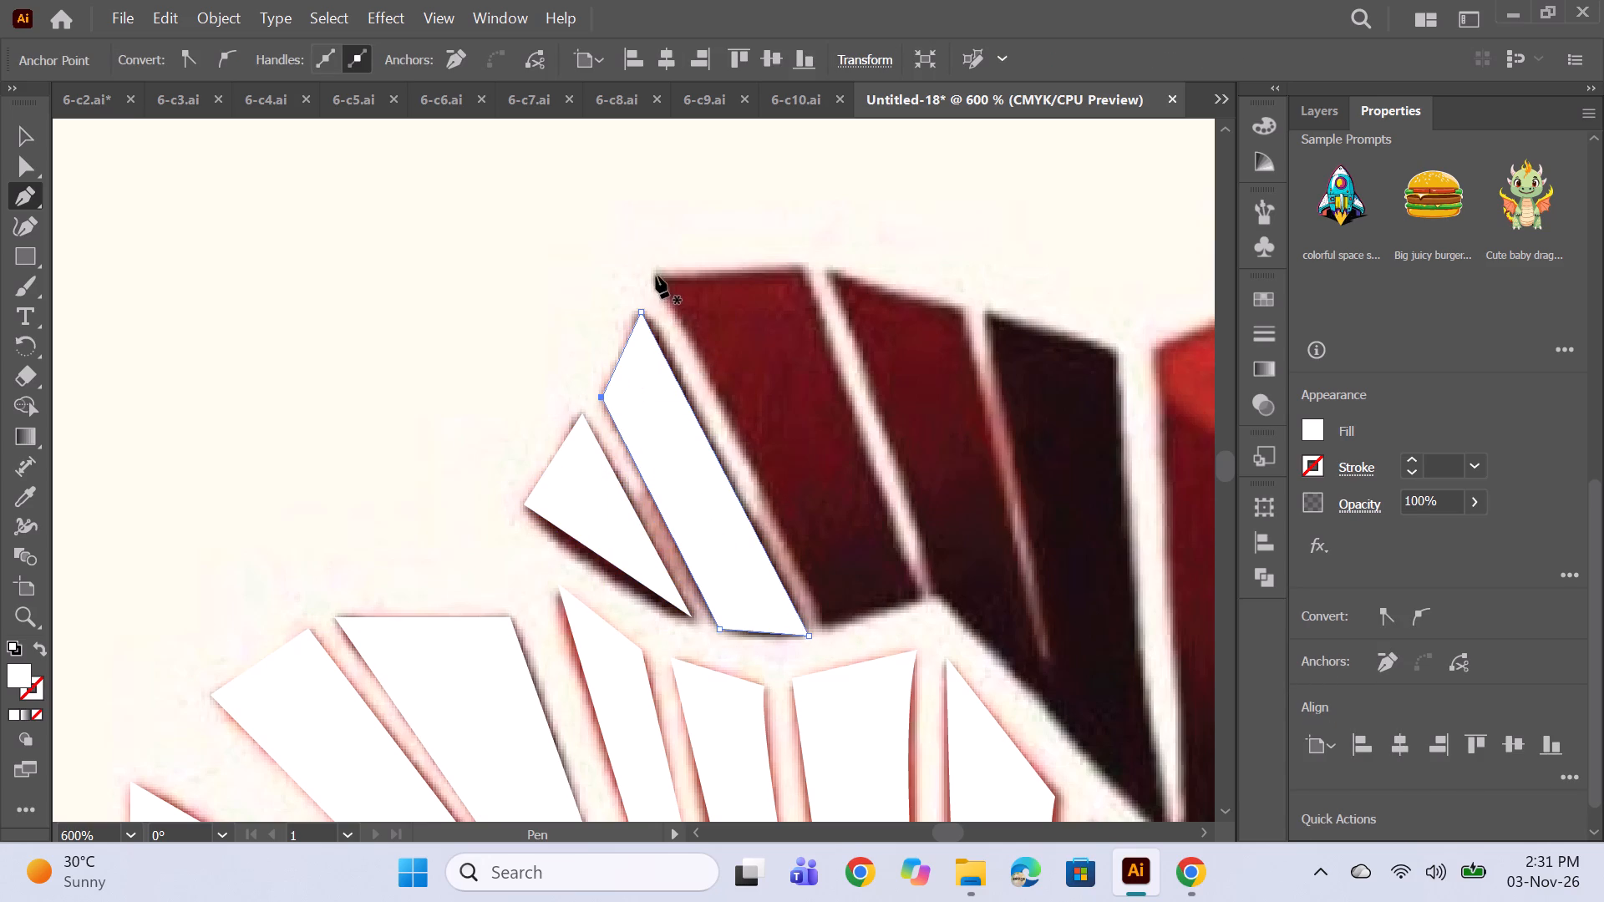
Trace the wide third strip of the left back petal as a closed four-point shape with straight edges.
click(656, 276)
click(809, 264)
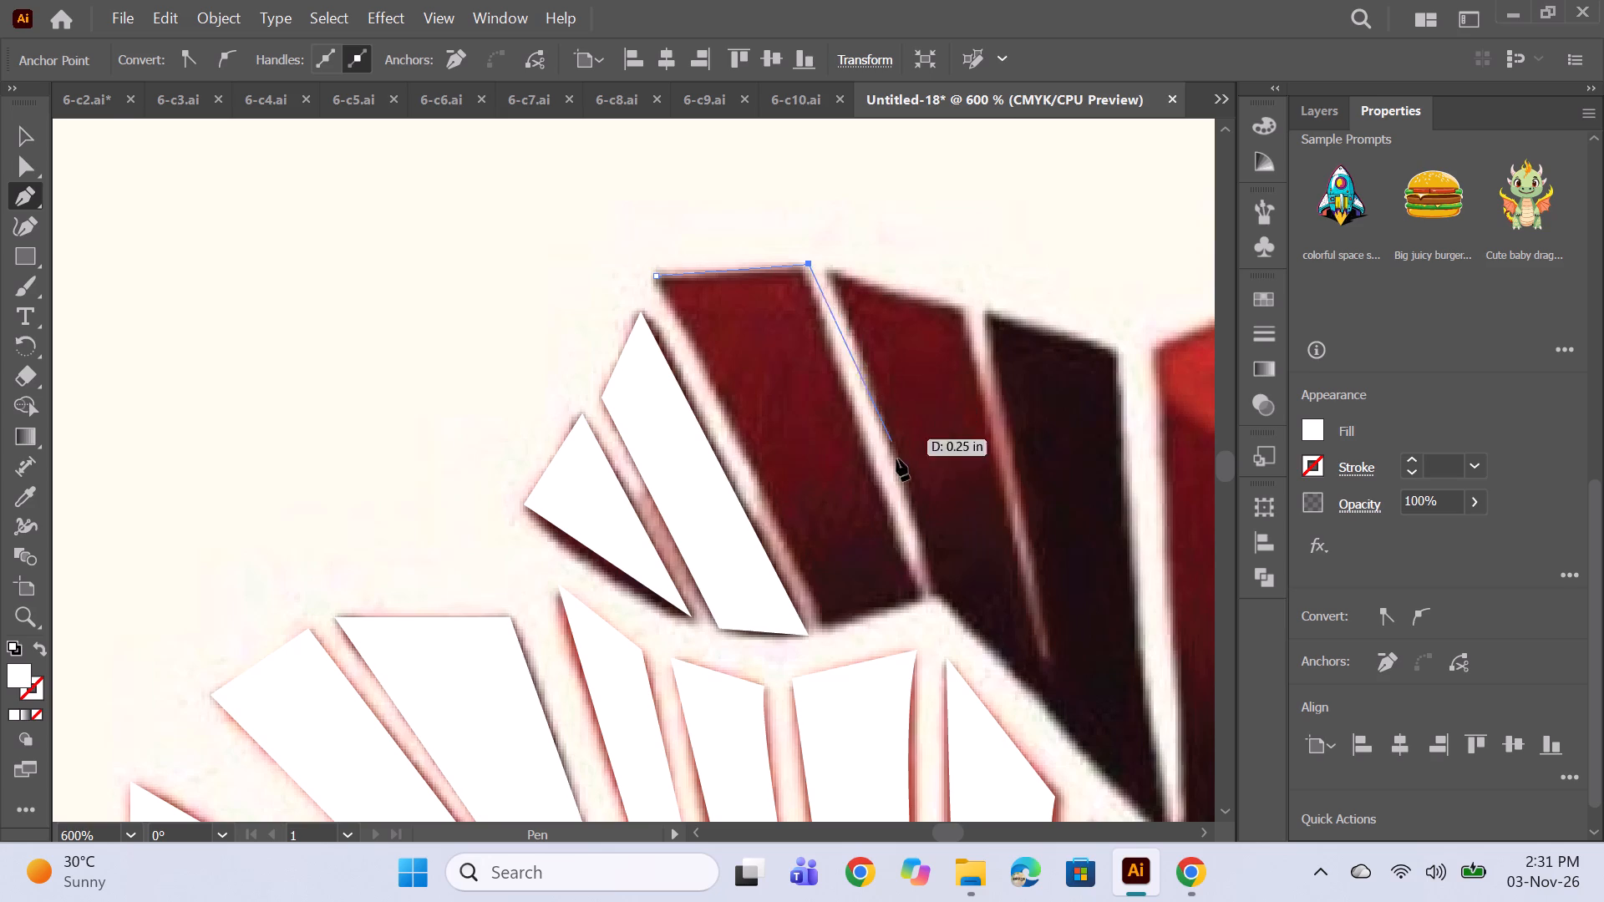
click(926, 601)
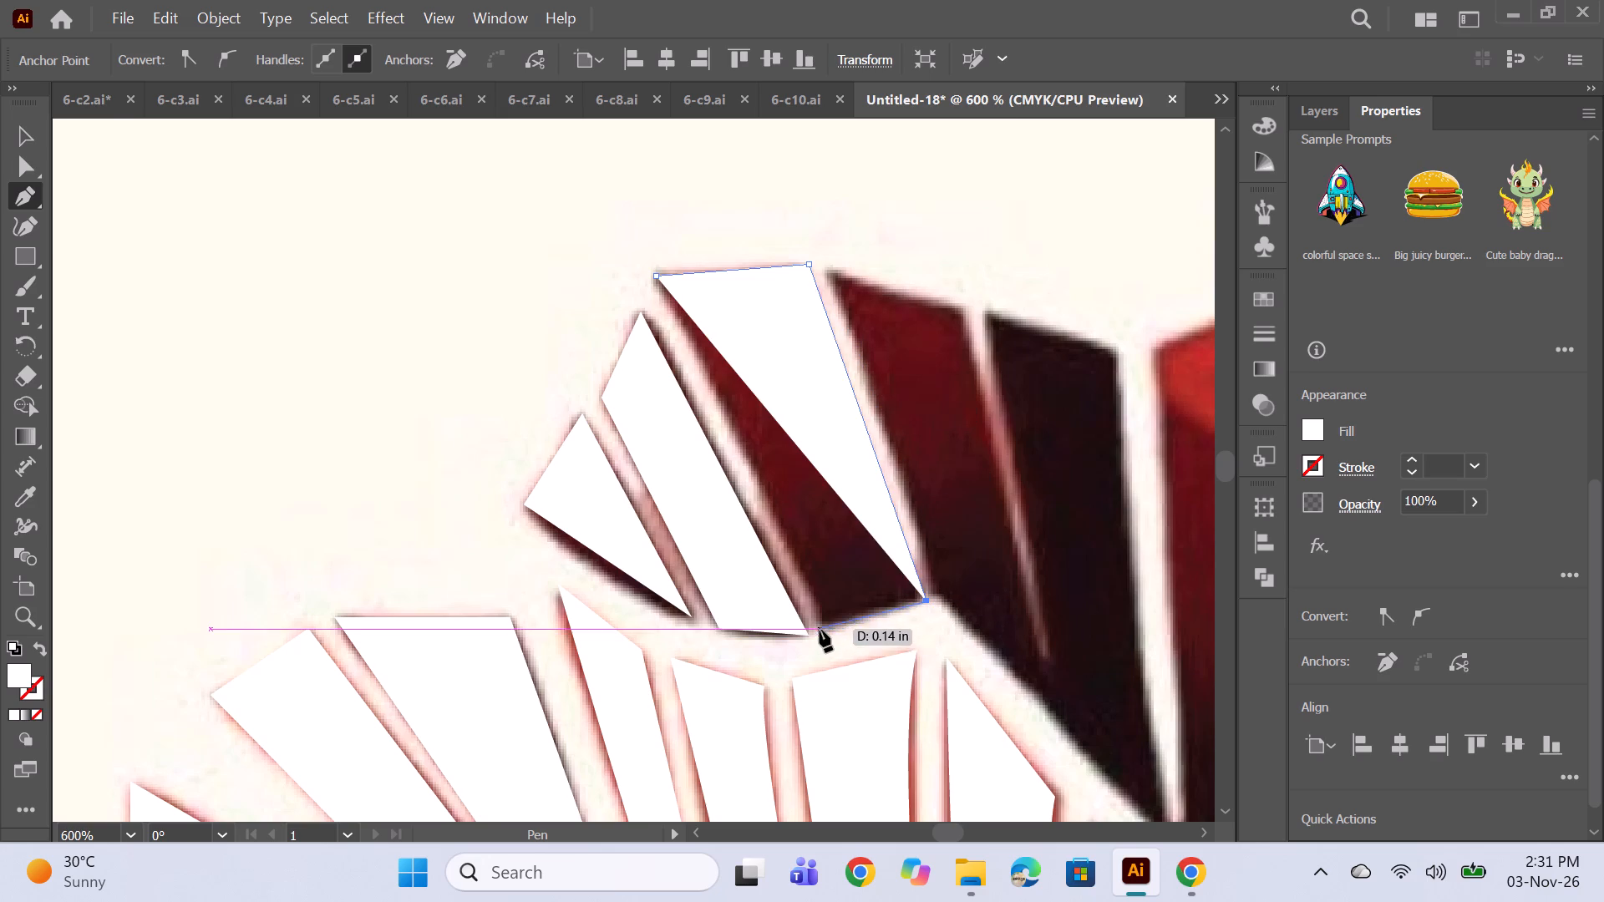
click(820, 630)
click(657, 276)
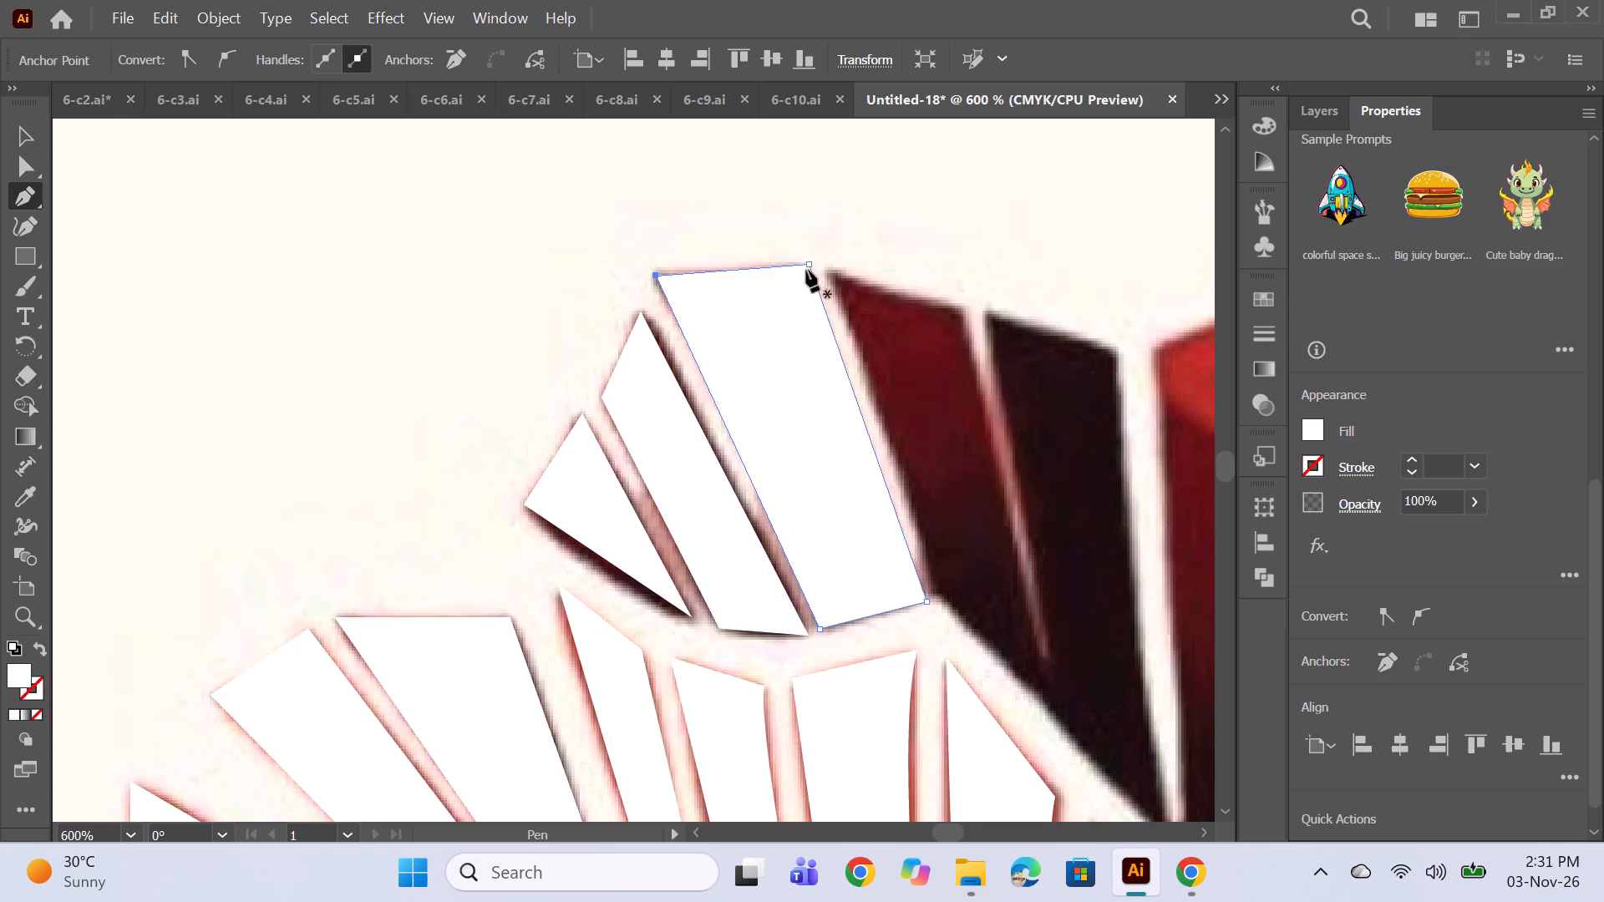
Trace the fourth strip of the left back petal as a closed four-point shape, its slanted base following the front petal's edge.
click(828, 270)
click(933, 593)
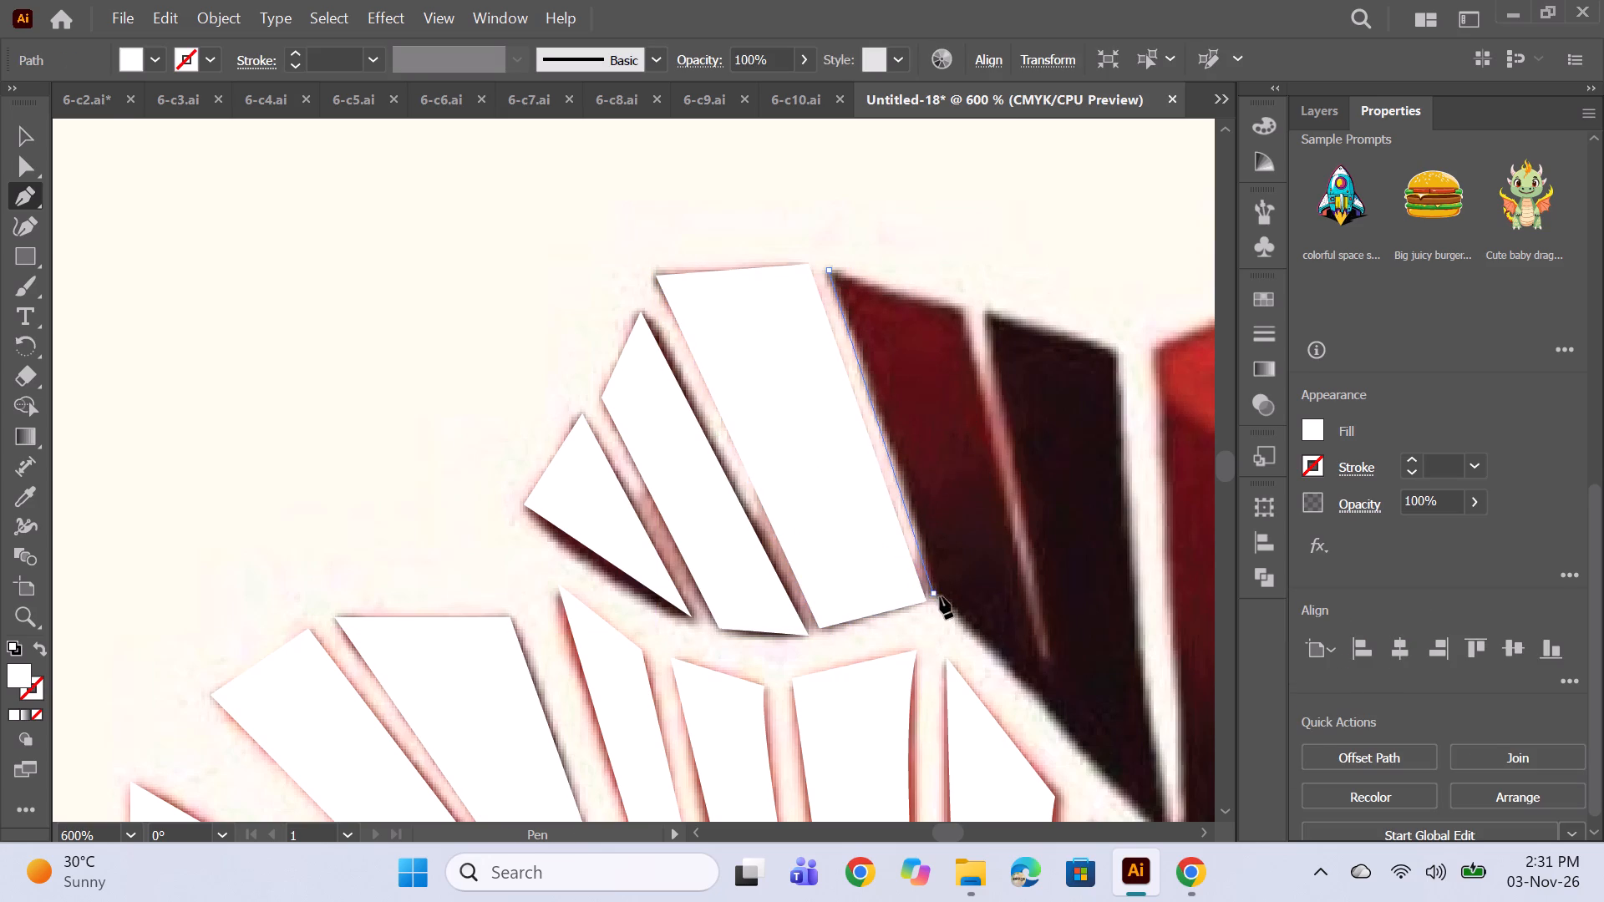
click(1043, 701)
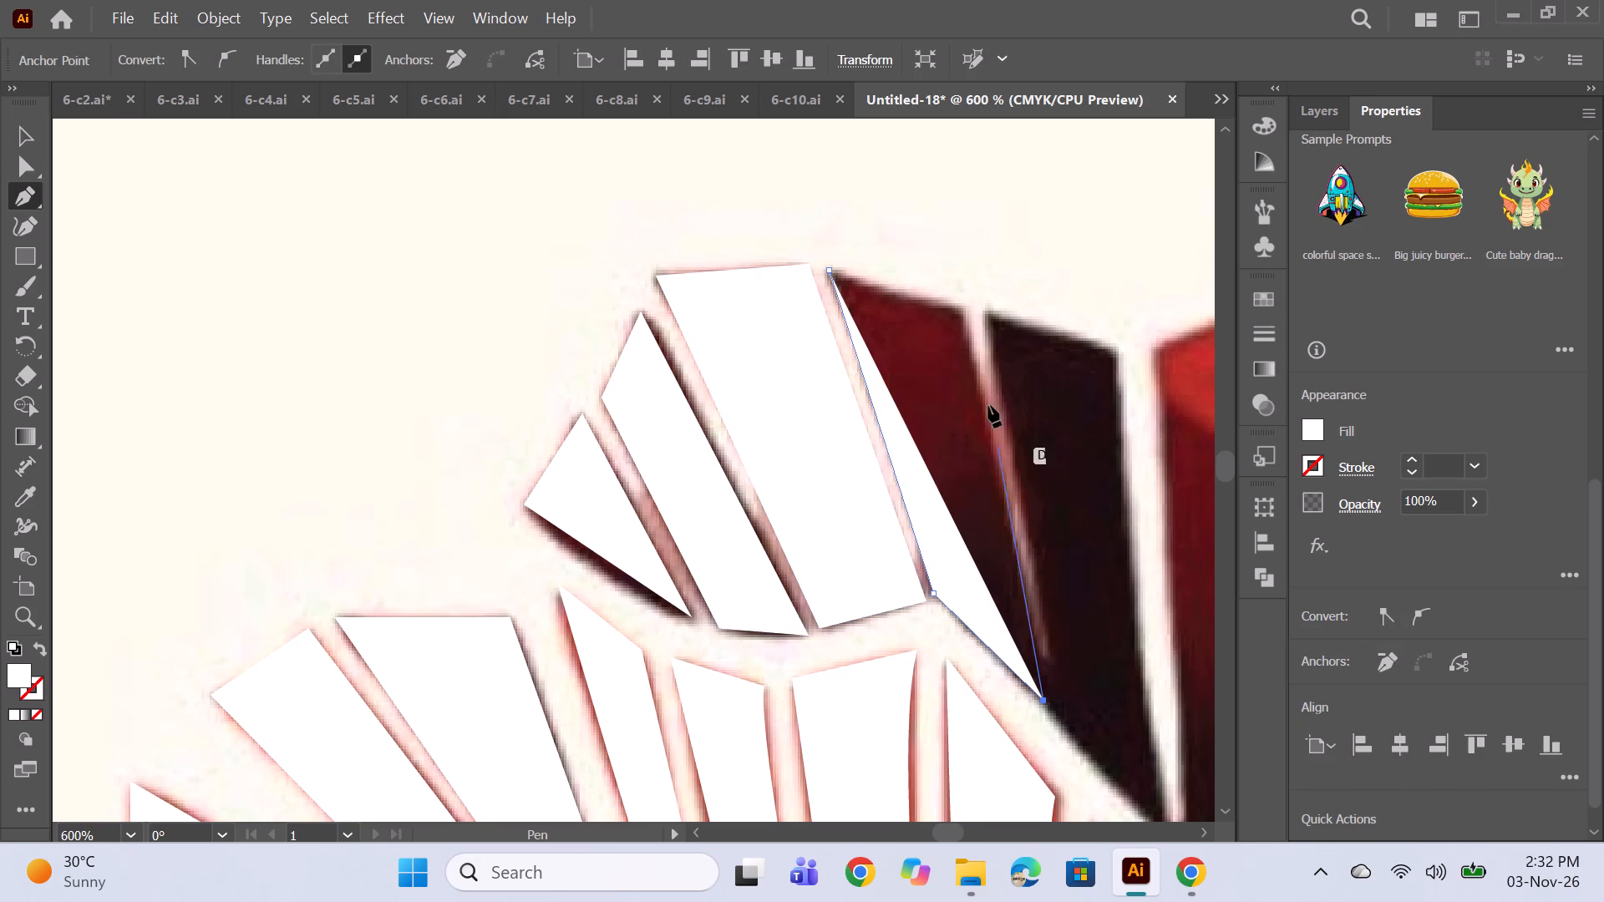
click(961, 309)
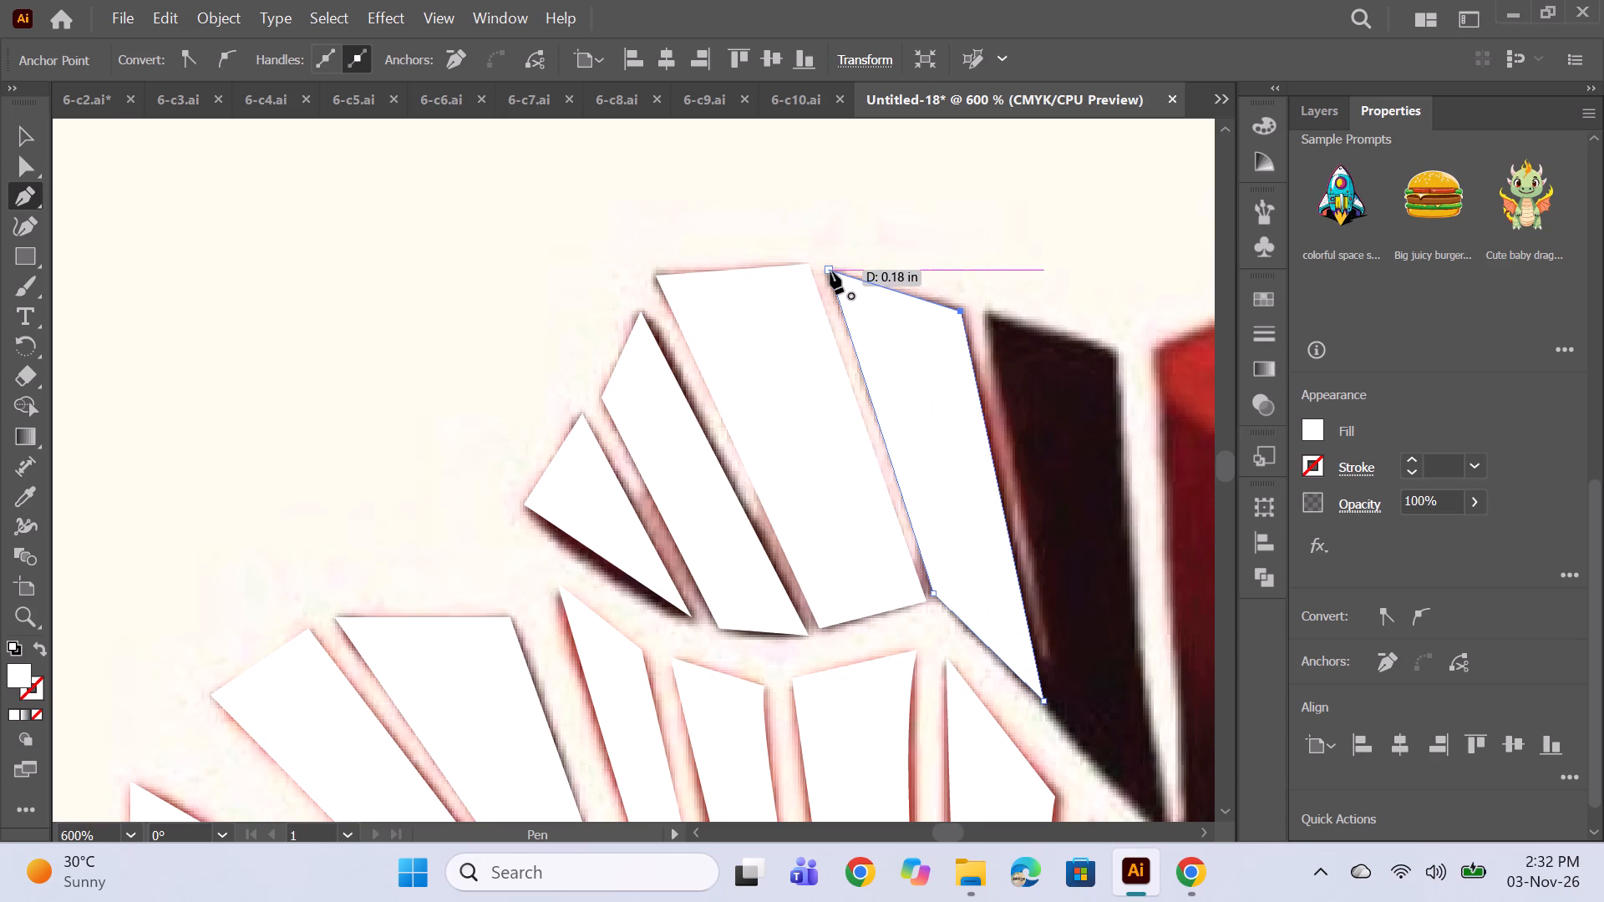
click(830, 271)
Trace the nearly black fifth strip of the left back petal as a closed four-point shape and deselect it.
click(982, 310)
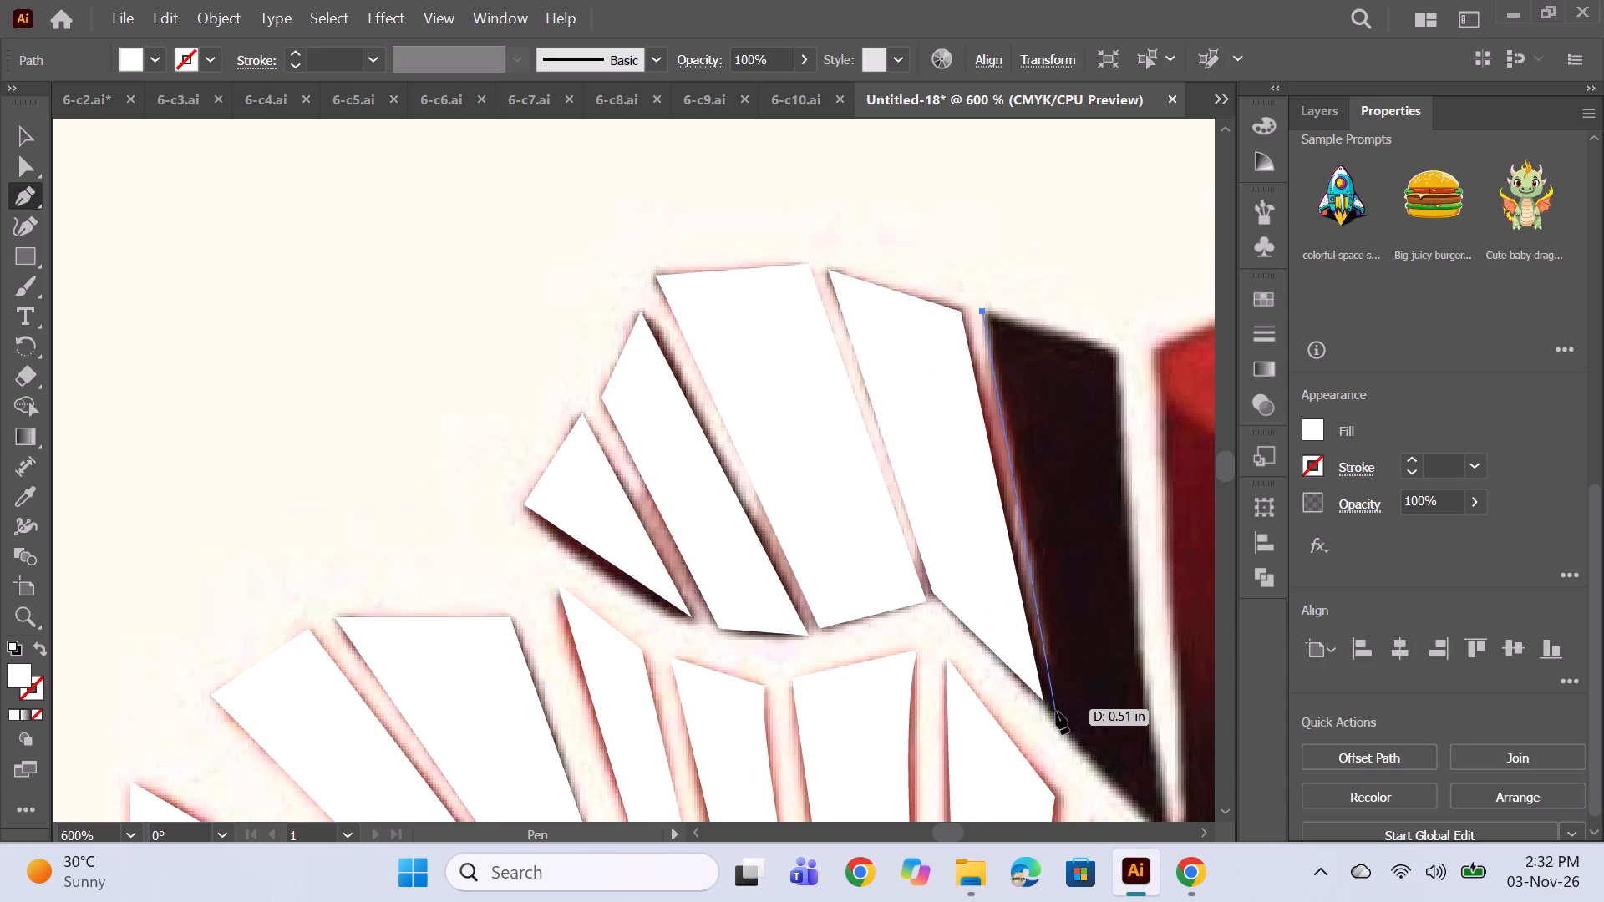
click(1056, 717)
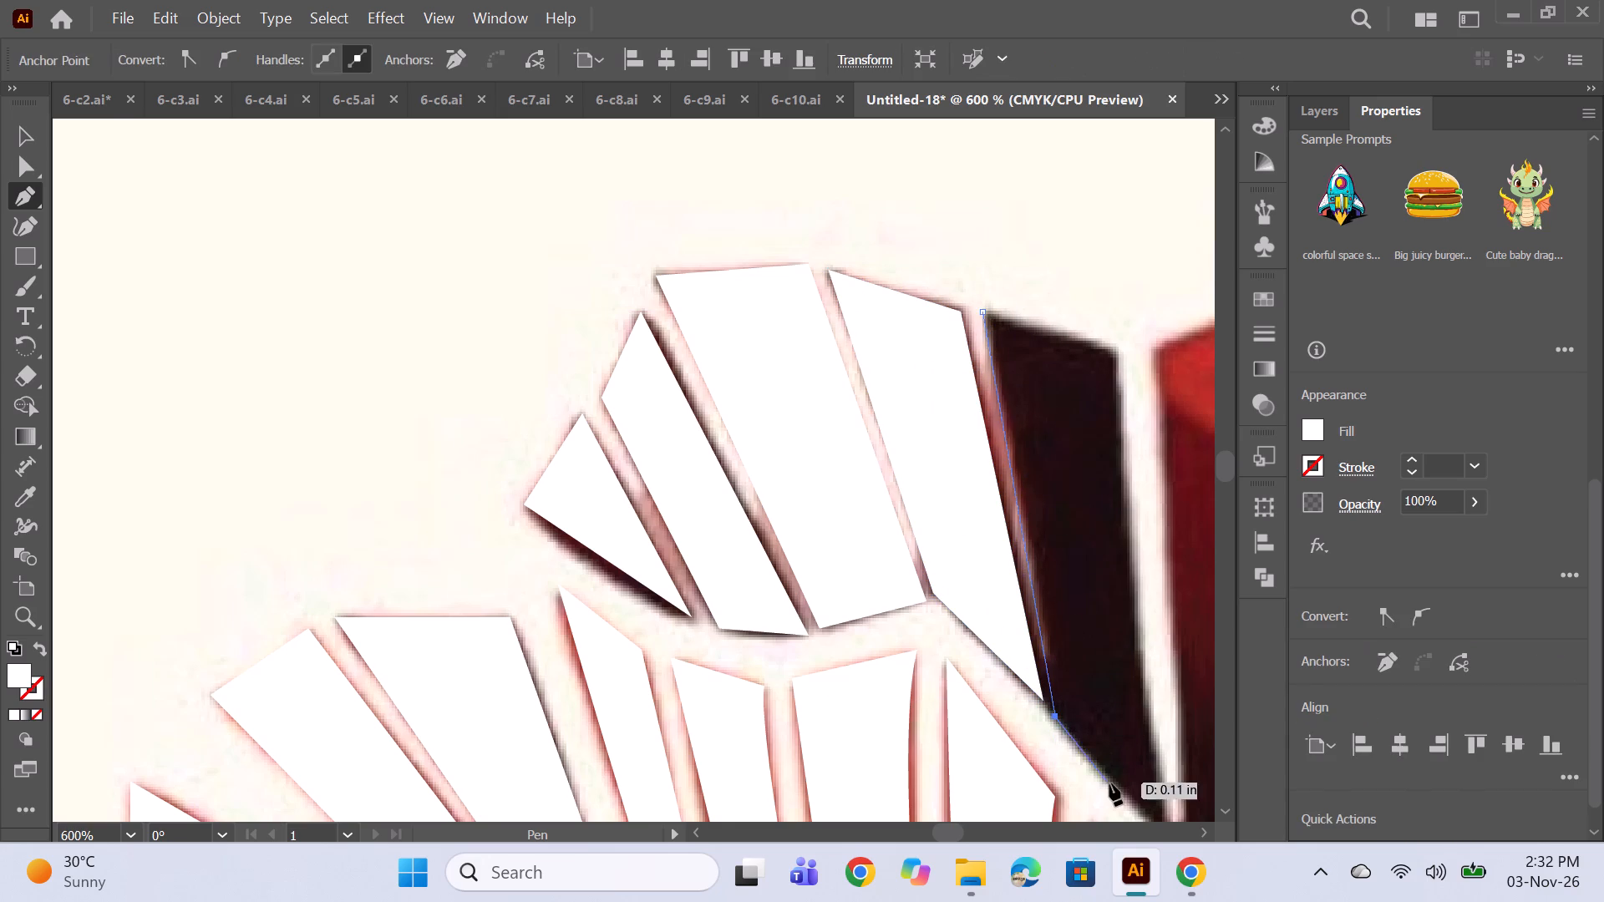
scroll(1121, 773, down, 4)
click(1169, 758)
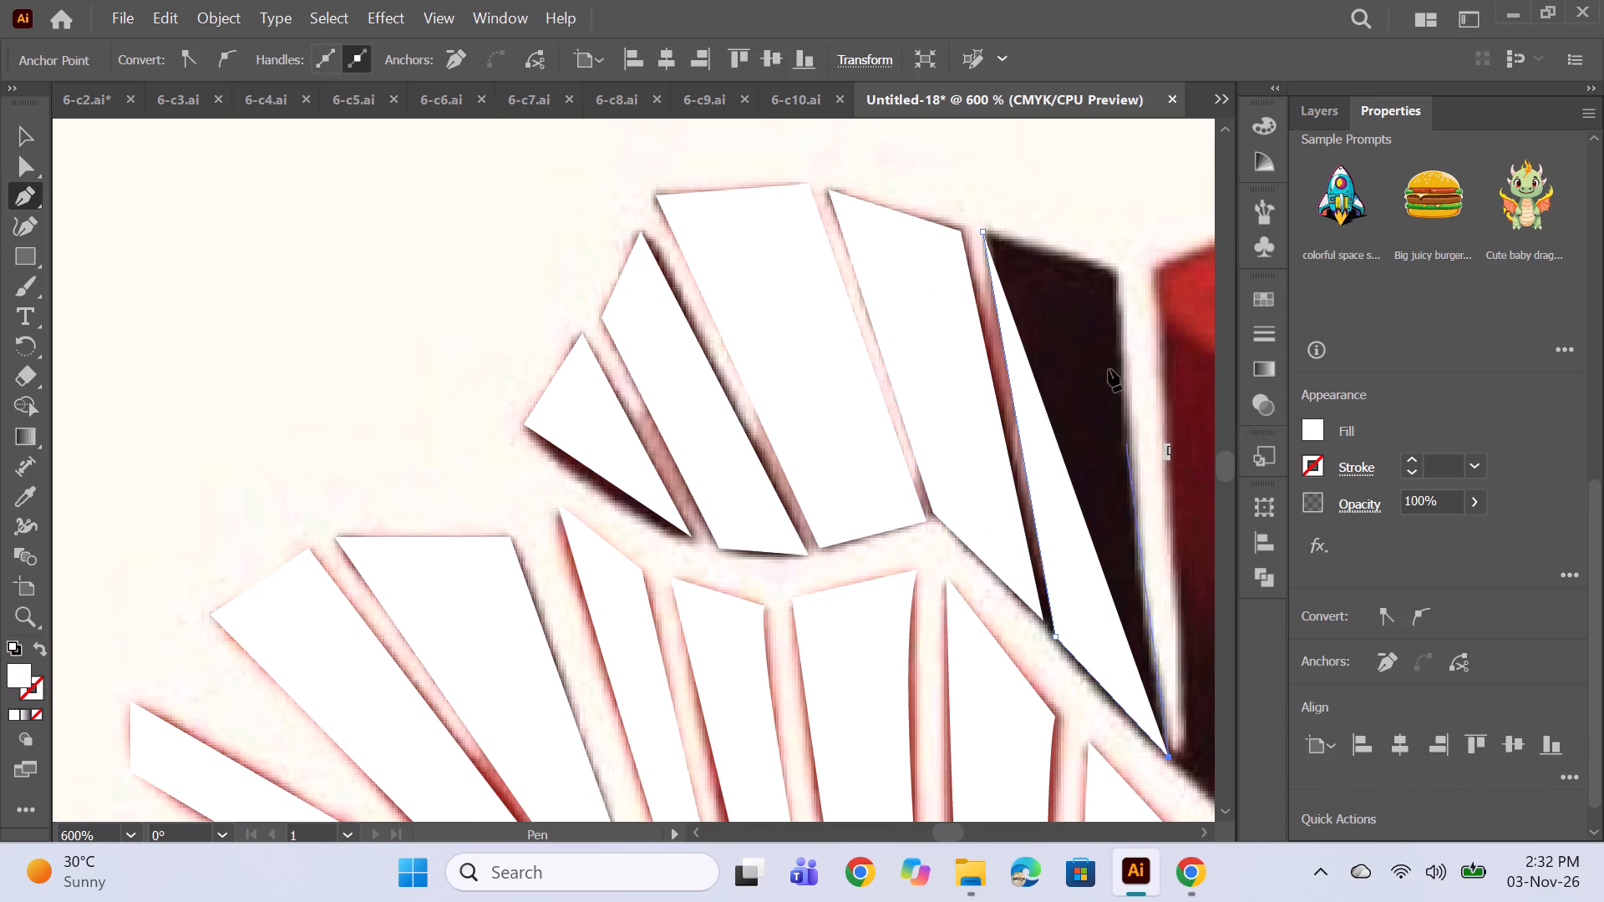
click(1116, 269)
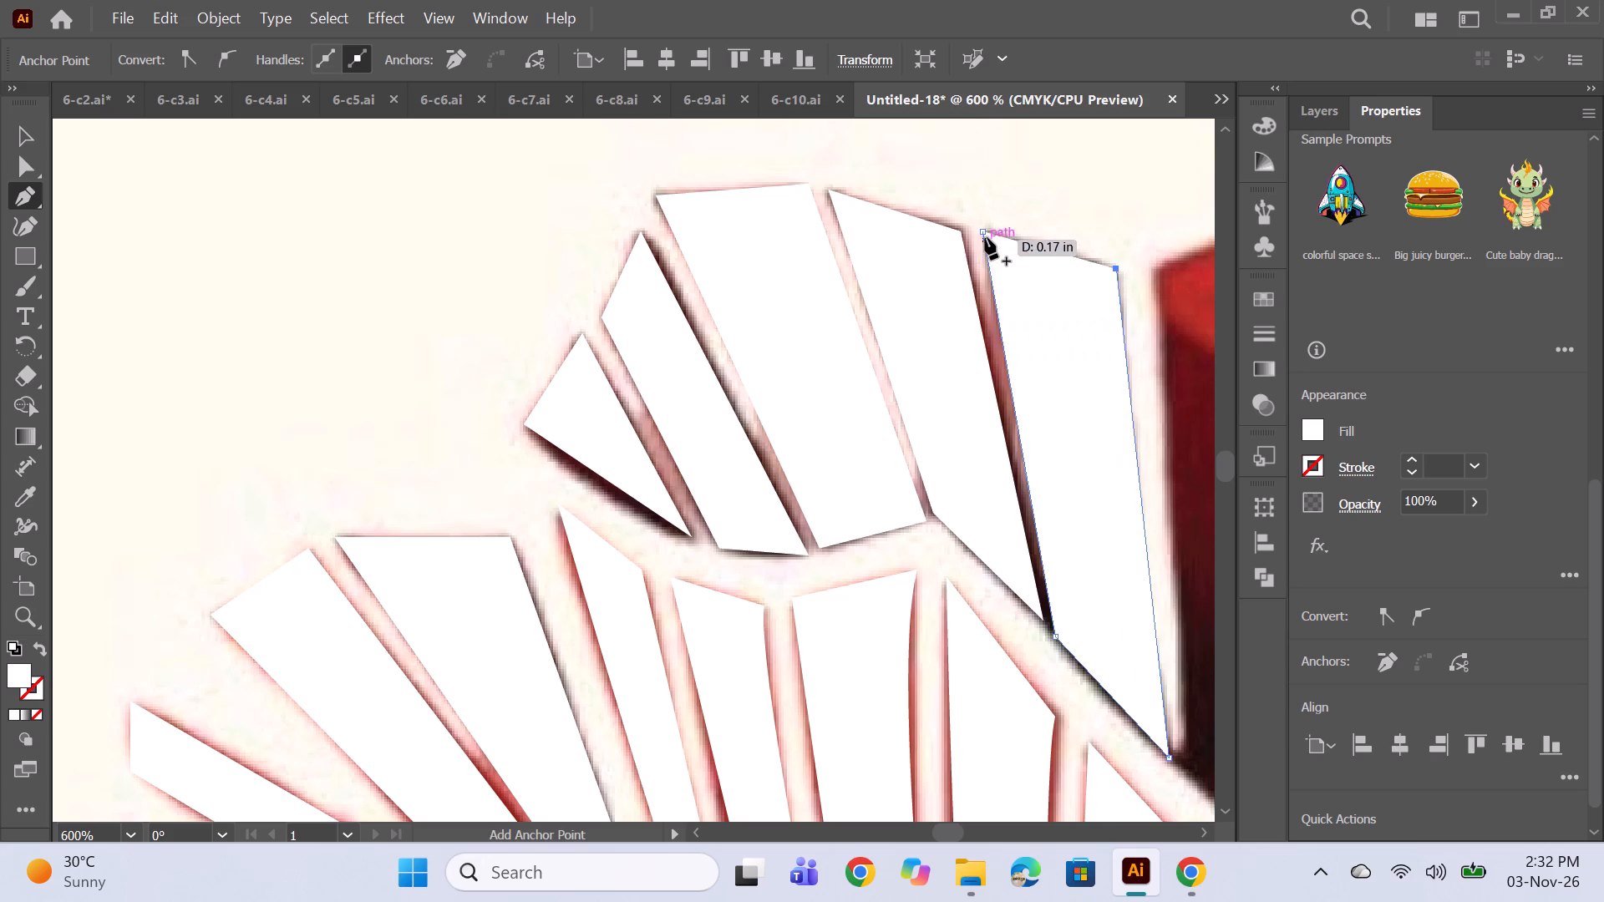
click(982, 231)
ctrl+click(1061, 177)
Trace the first strip of the central back petal, beside the finished left back petal, as a closed four-point shape with straight edges.
key(space)
key(space)
key(space)
key(space)
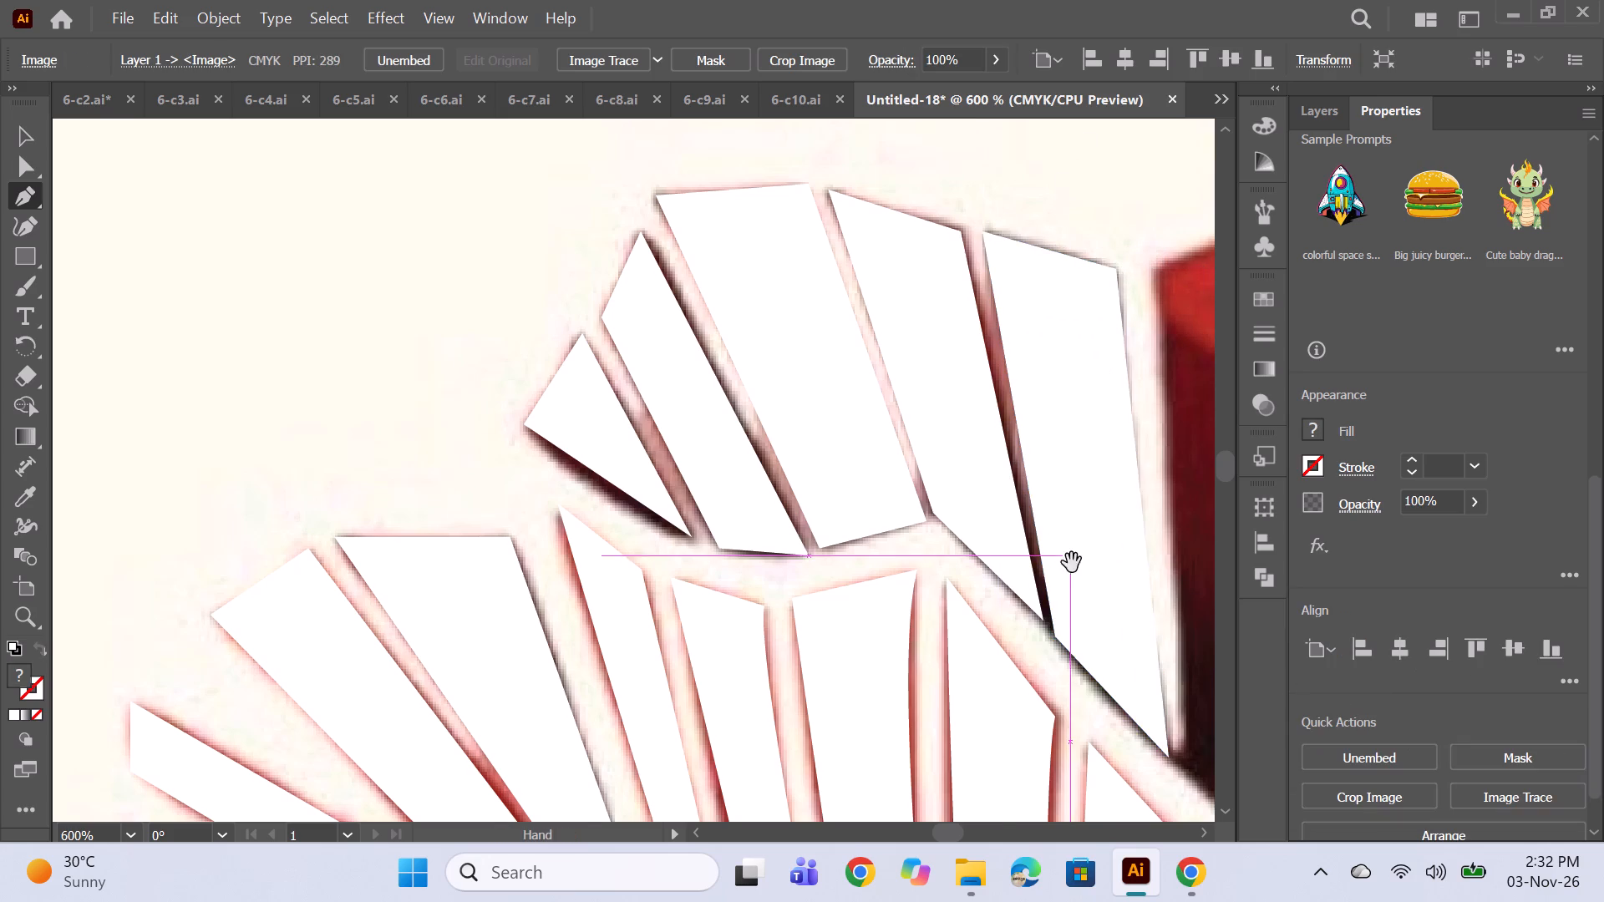
drag(1072, 563, 581, 449)
alt+scroll(685, 524, down, 5)
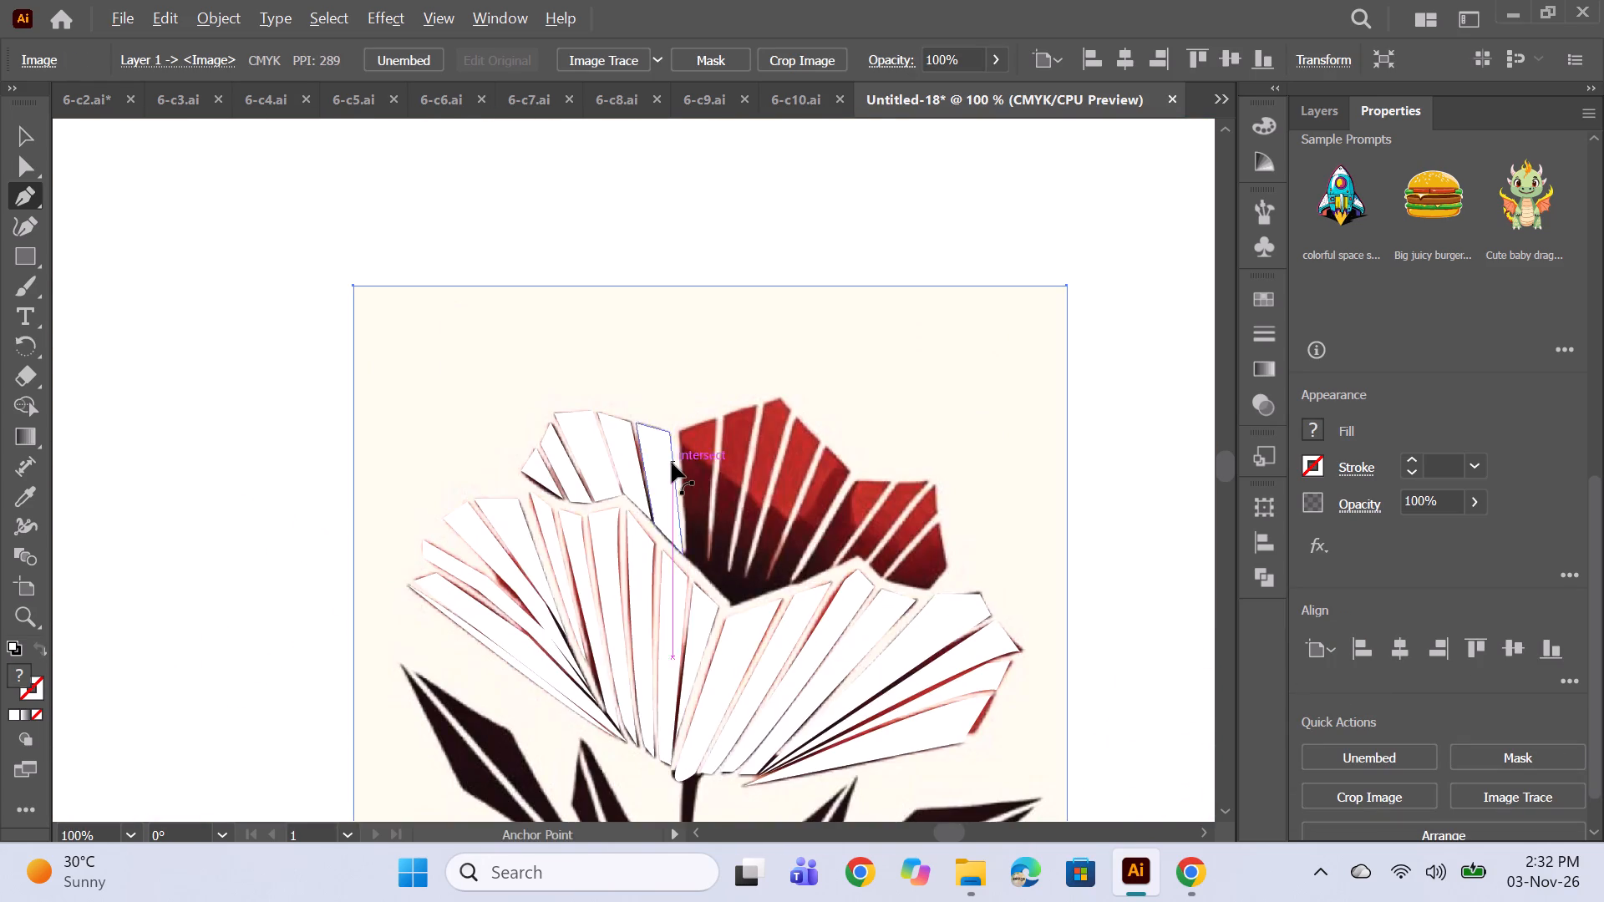
scroll(675, 451, up, 6)
scroll(700, 466, down, 18)
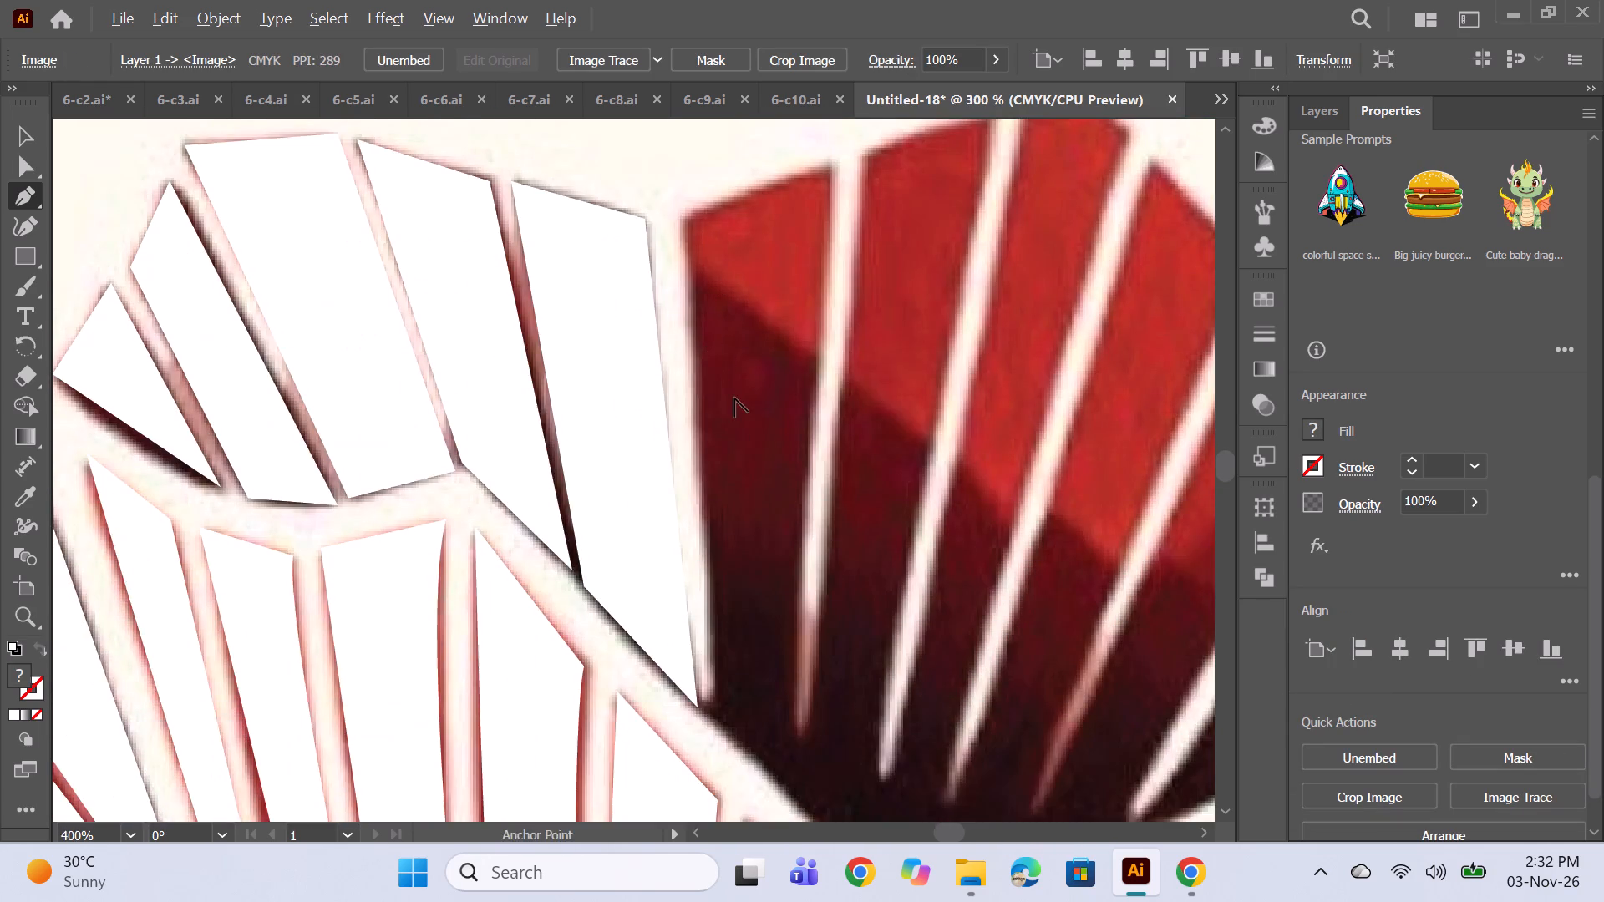
key(space)
drag(792, 466, 710, 438)
scroll(673, 340, up, 3)
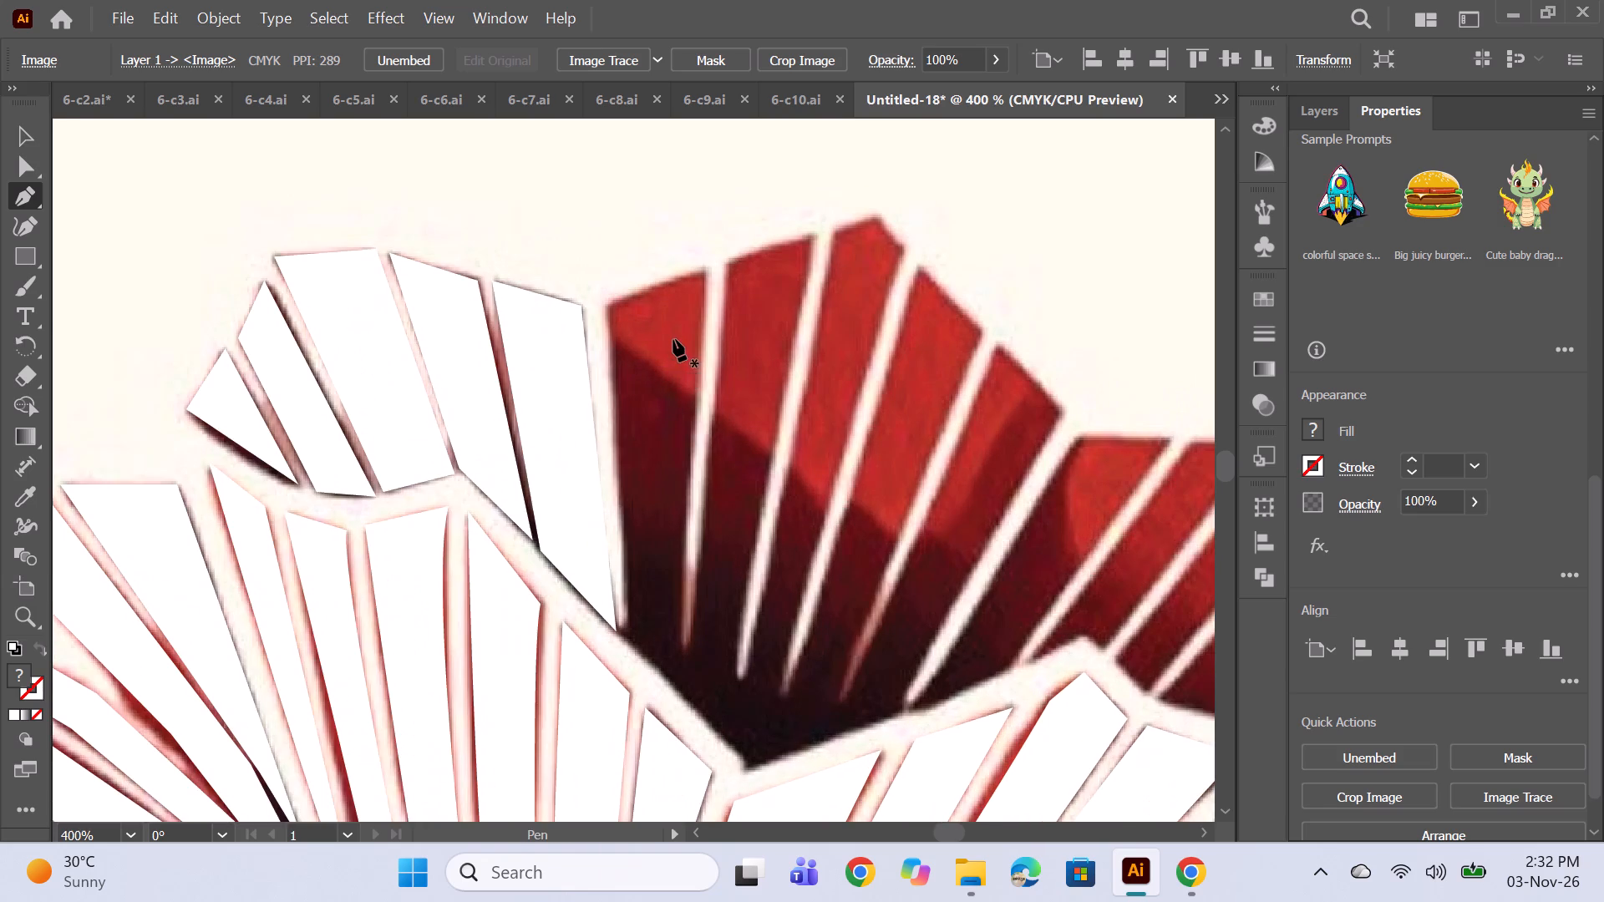
scroll(660, 330, down, 2)
click(610, 261)
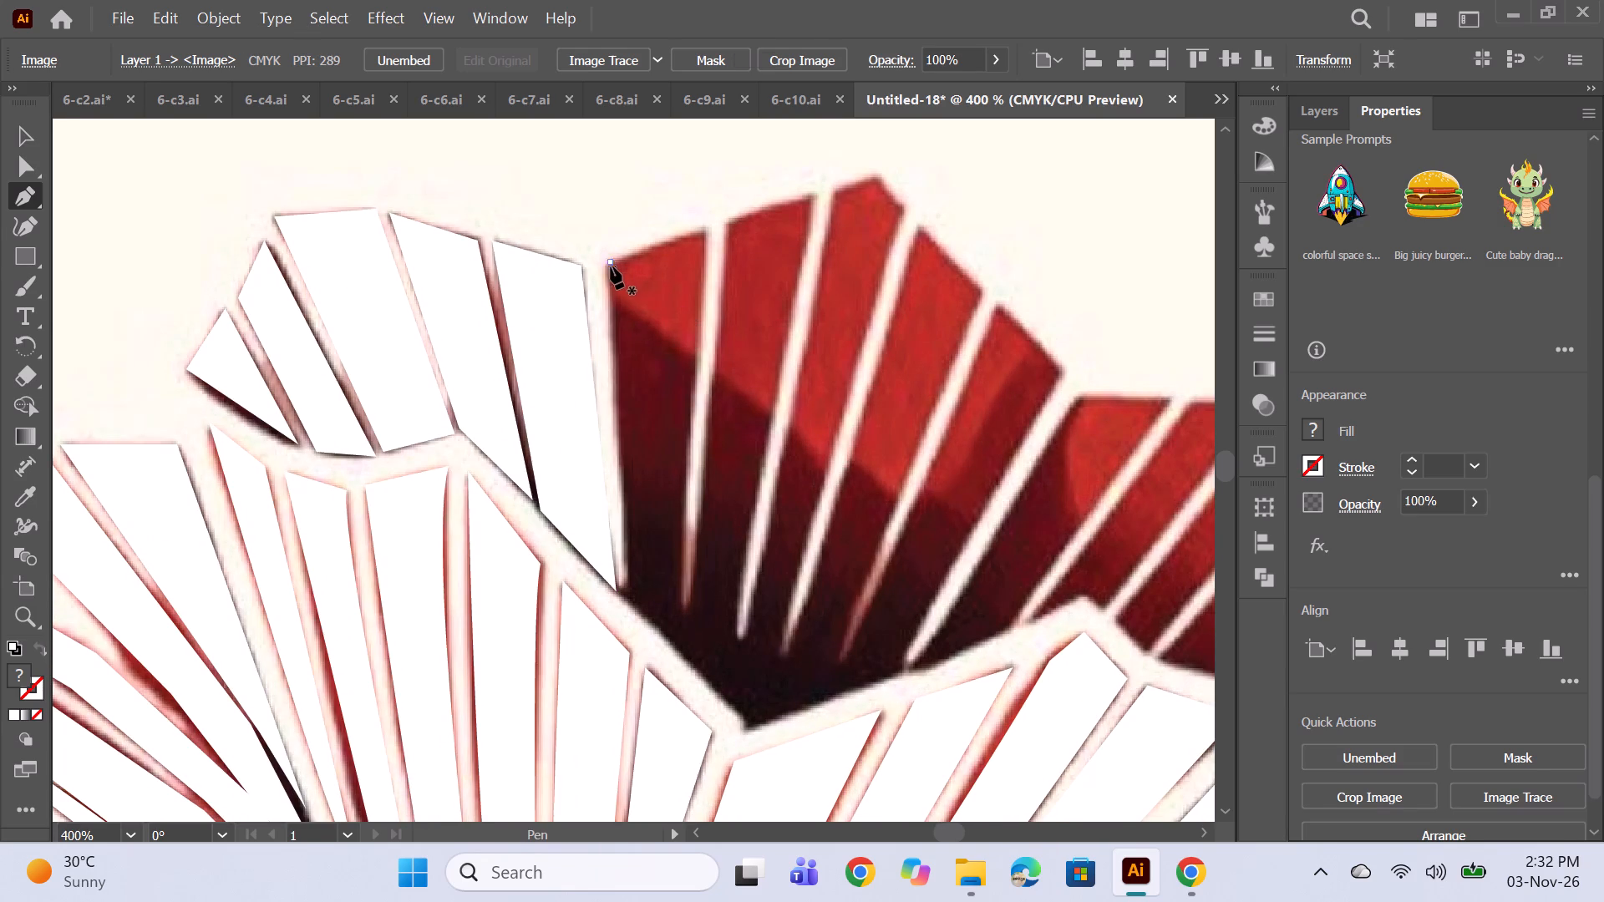
click(627, 601)
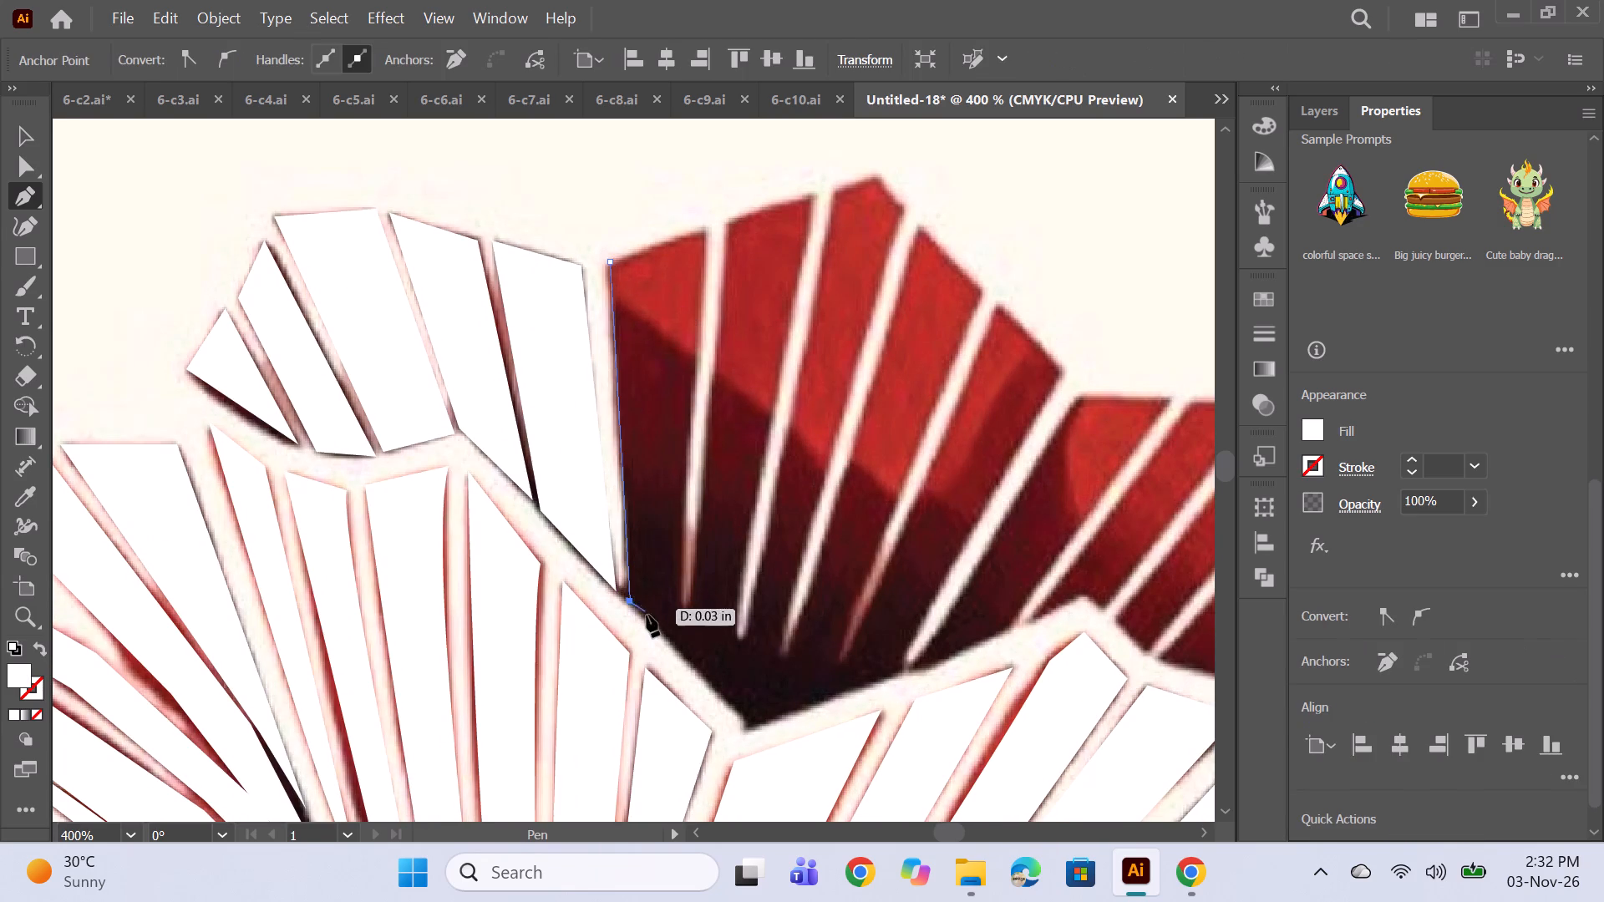
click(678, 650)
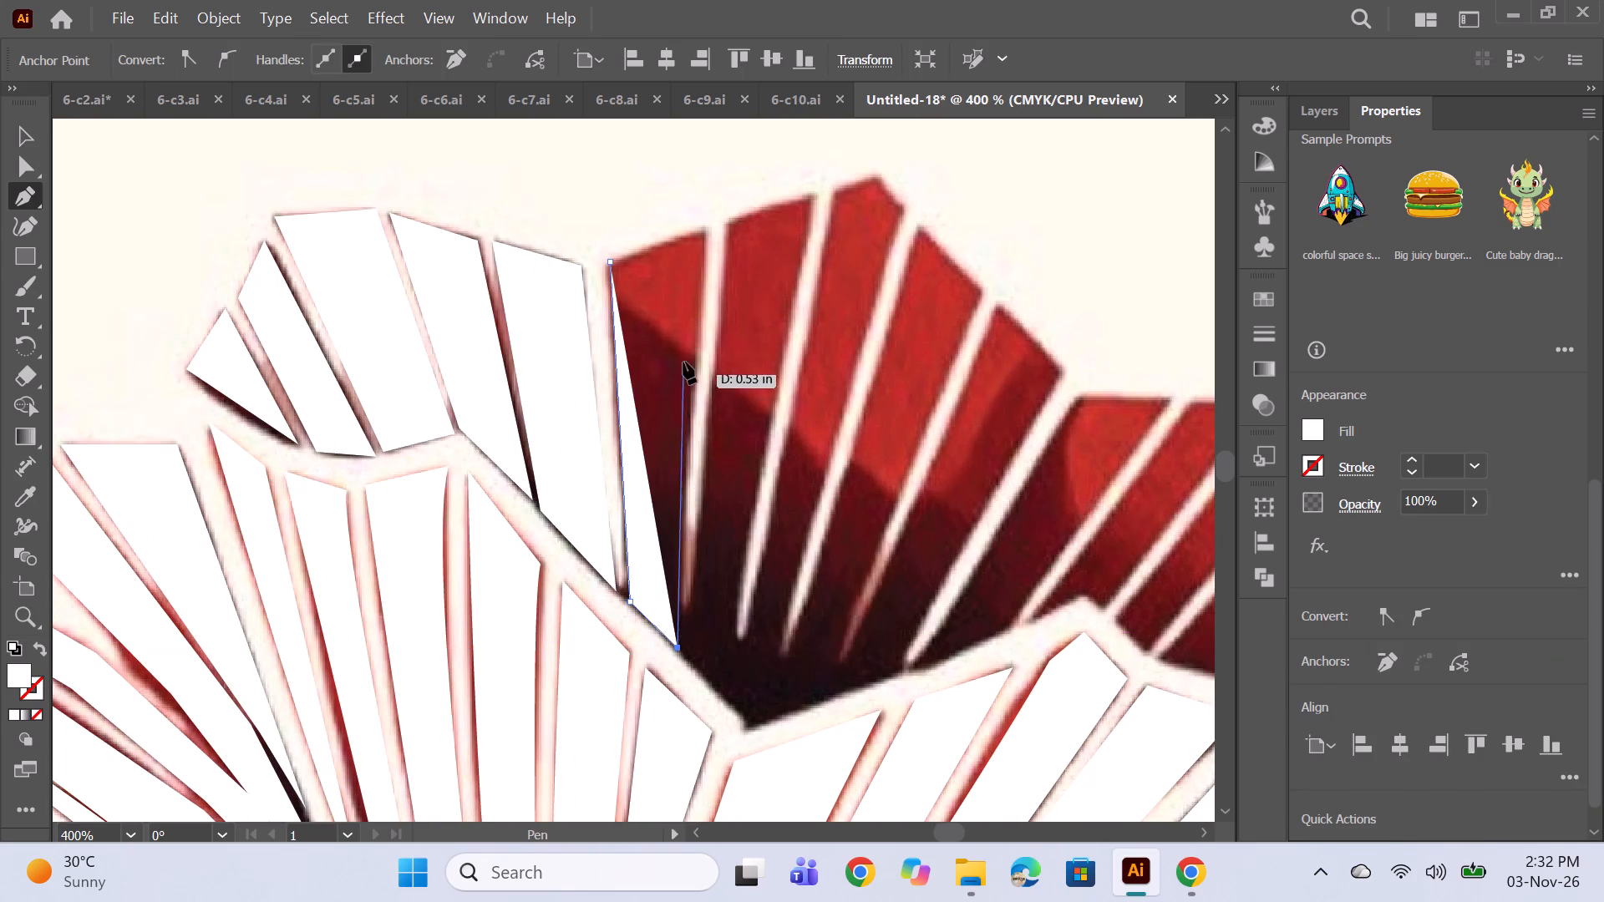
click(705, 227)
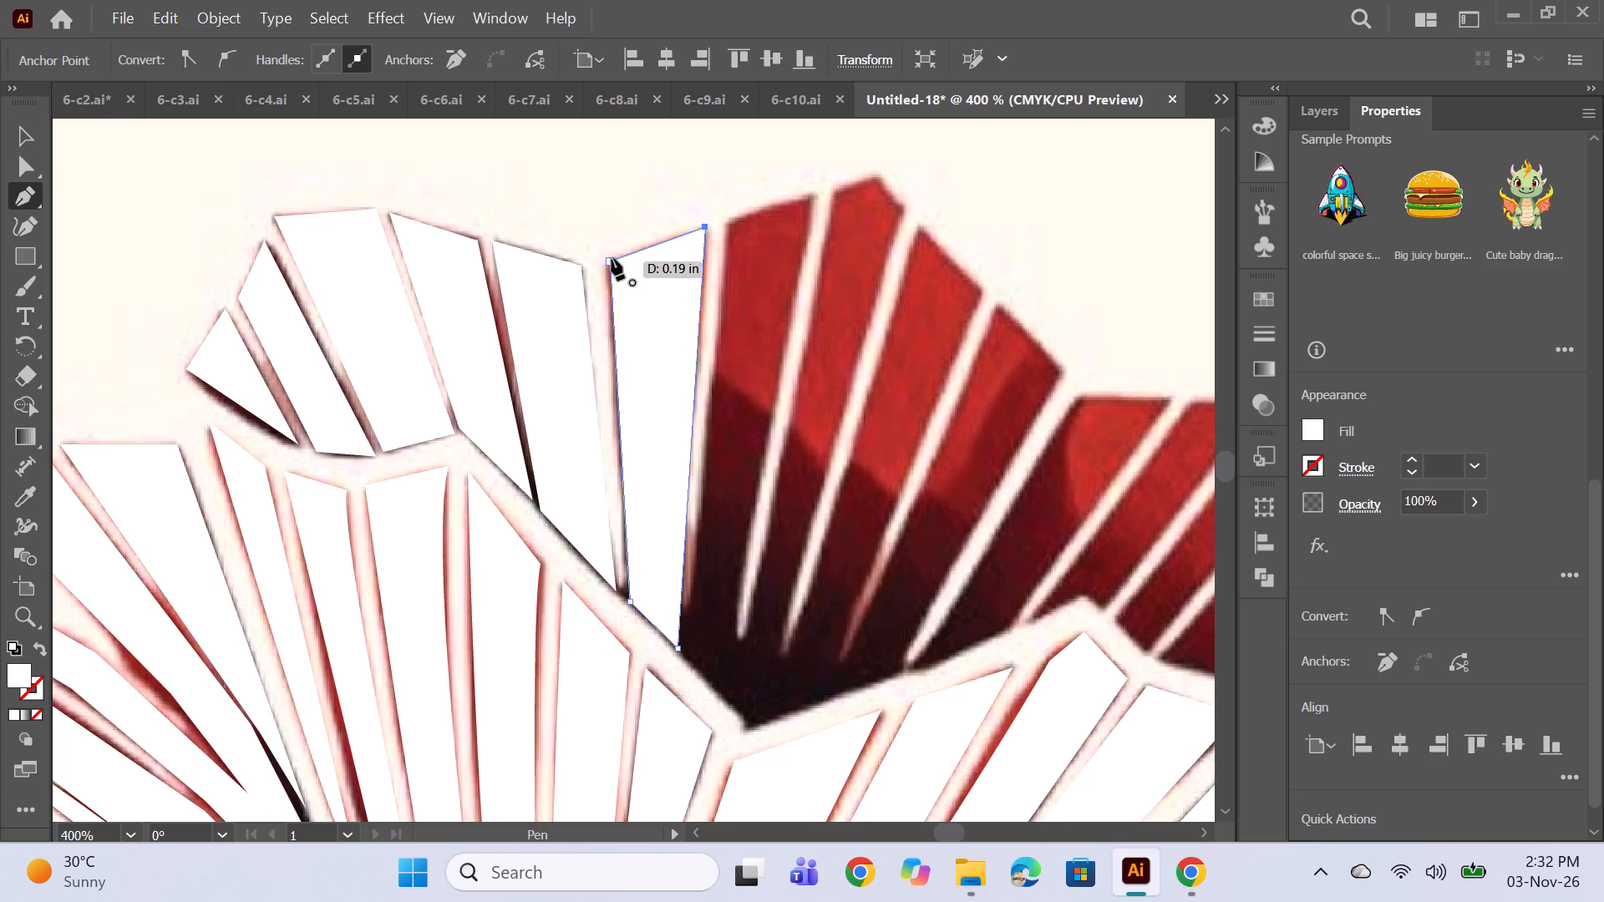
click(612, 259)
Trace the second strip of the central back petal as a closed four-point shape with straight edges.
click(725, 221)
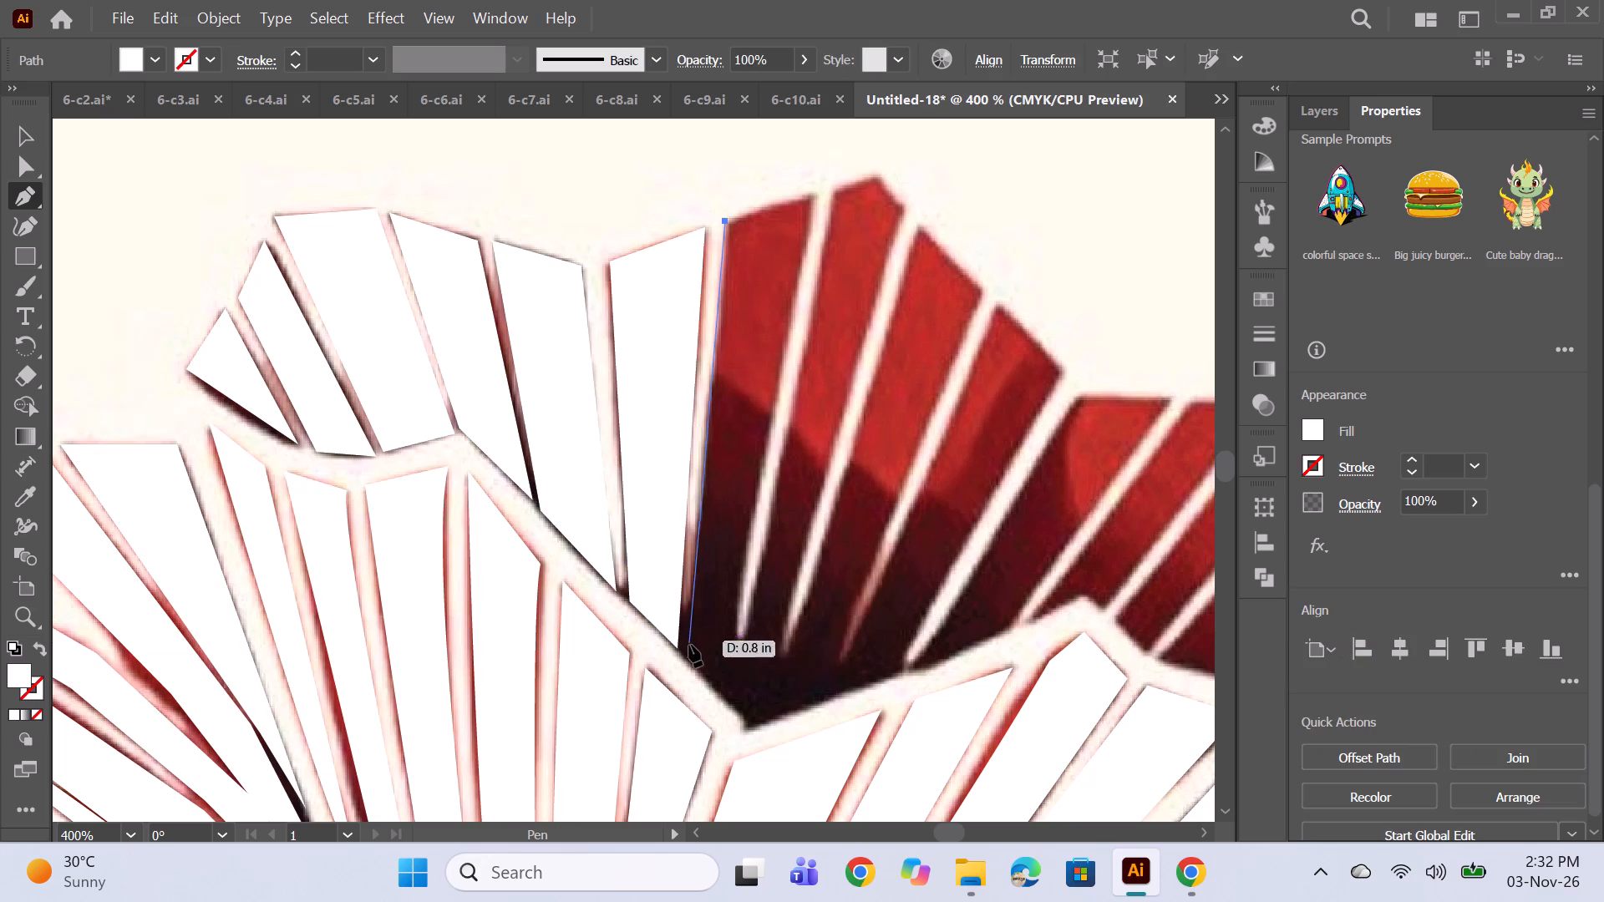
click(682, 656)
click(723, 702)
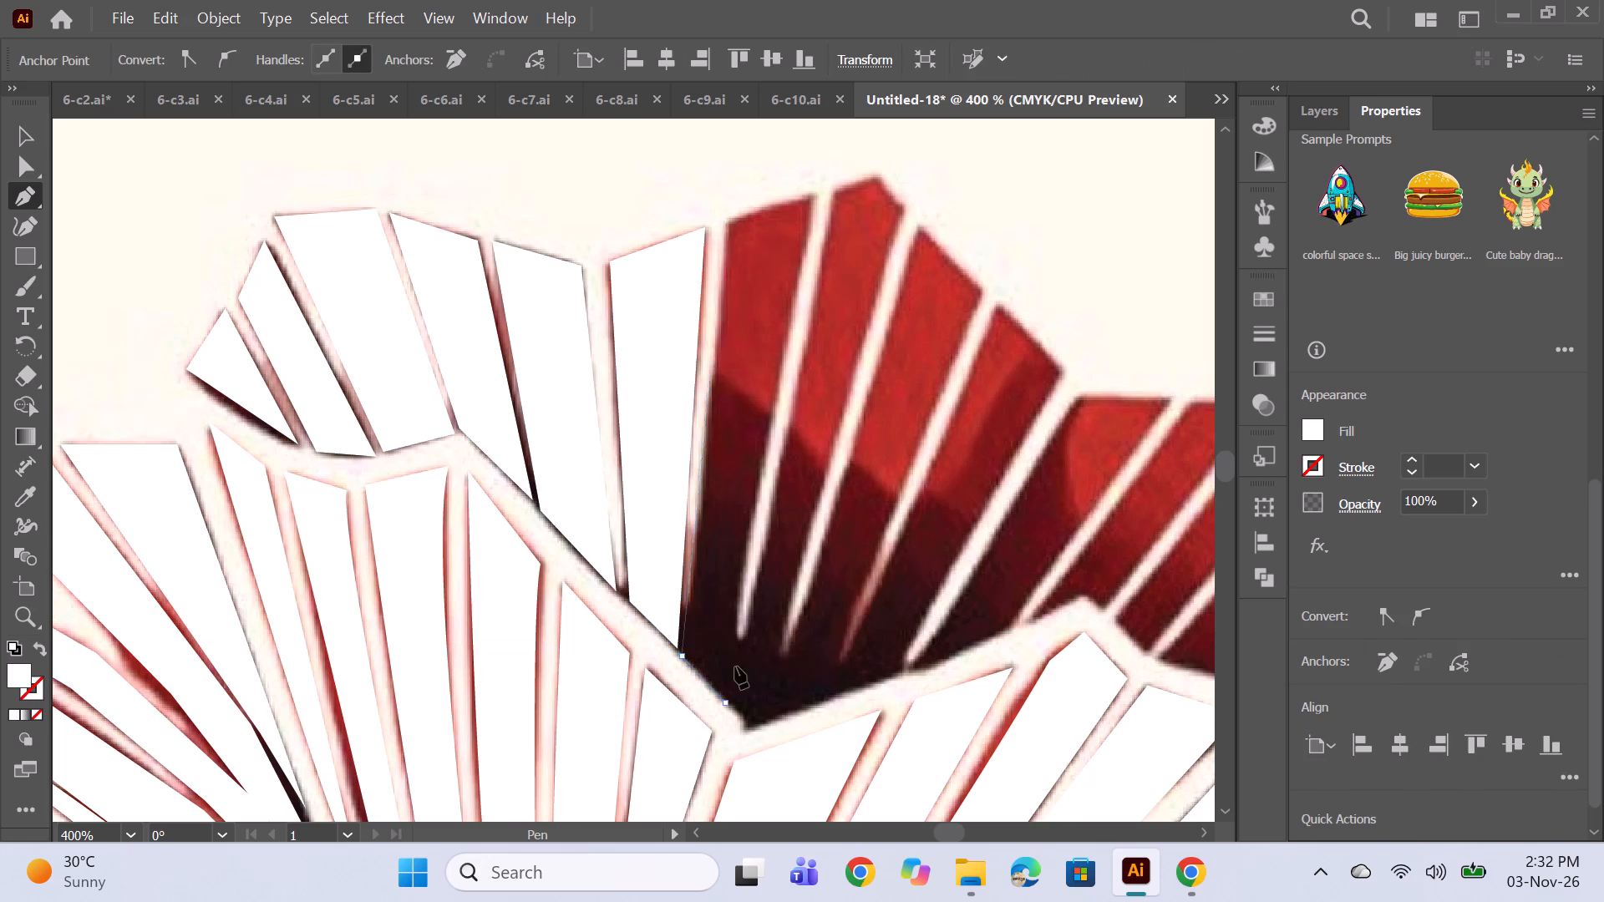
click(813, 192)
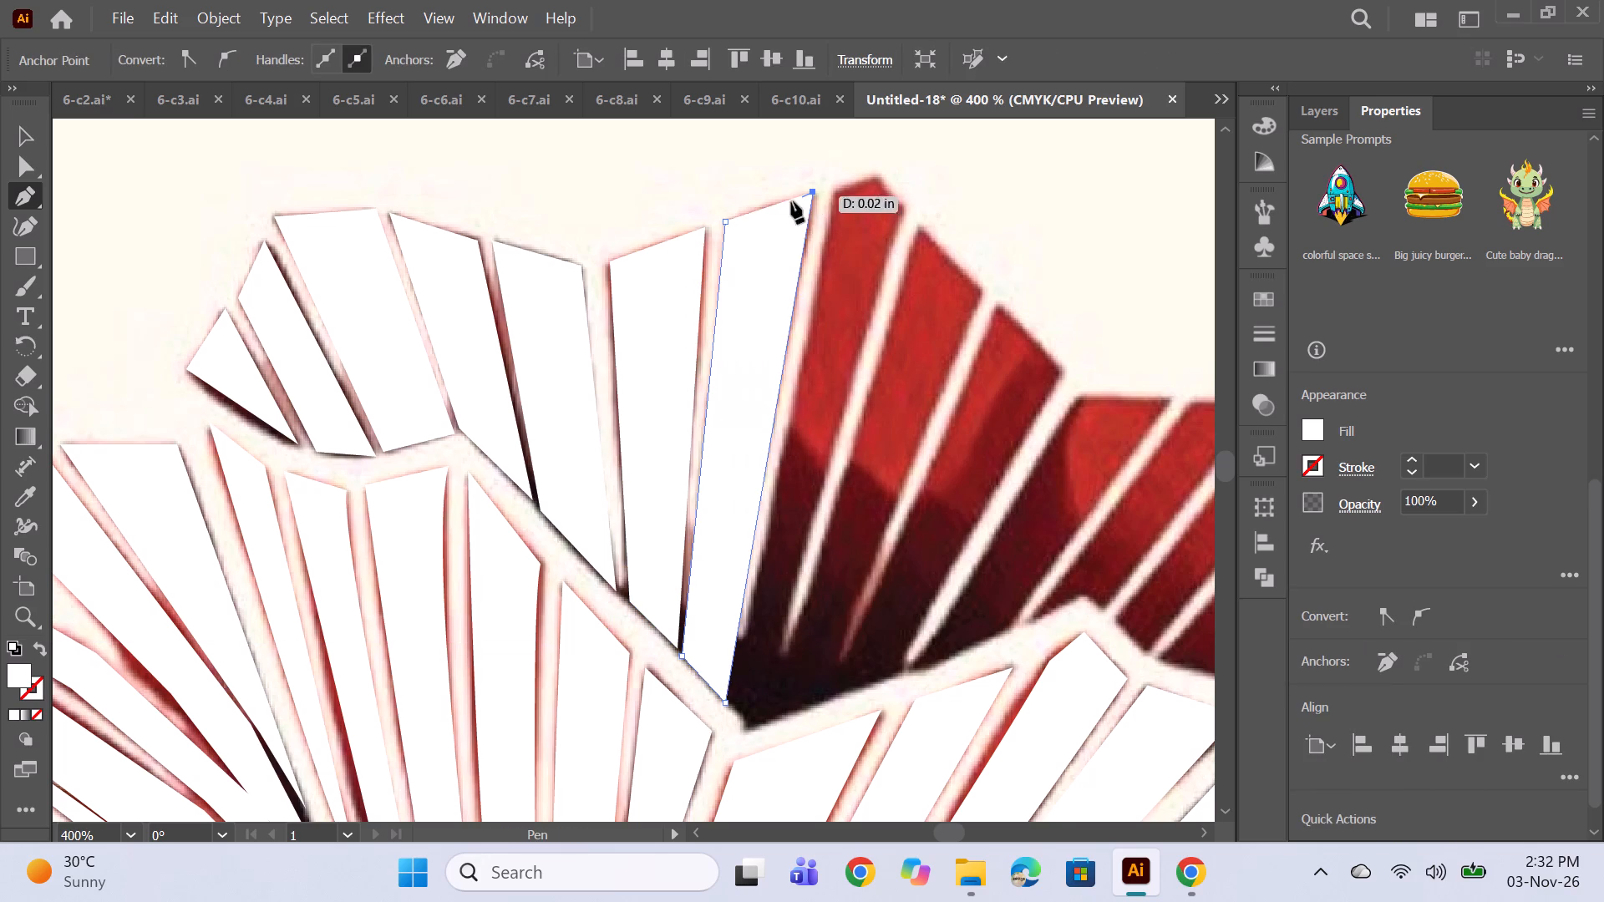
click(725, 220)
Trace the third strip of the central back petal as a closed five-point shape, including its peaked tip and narrow angled base.
click(833, 189)
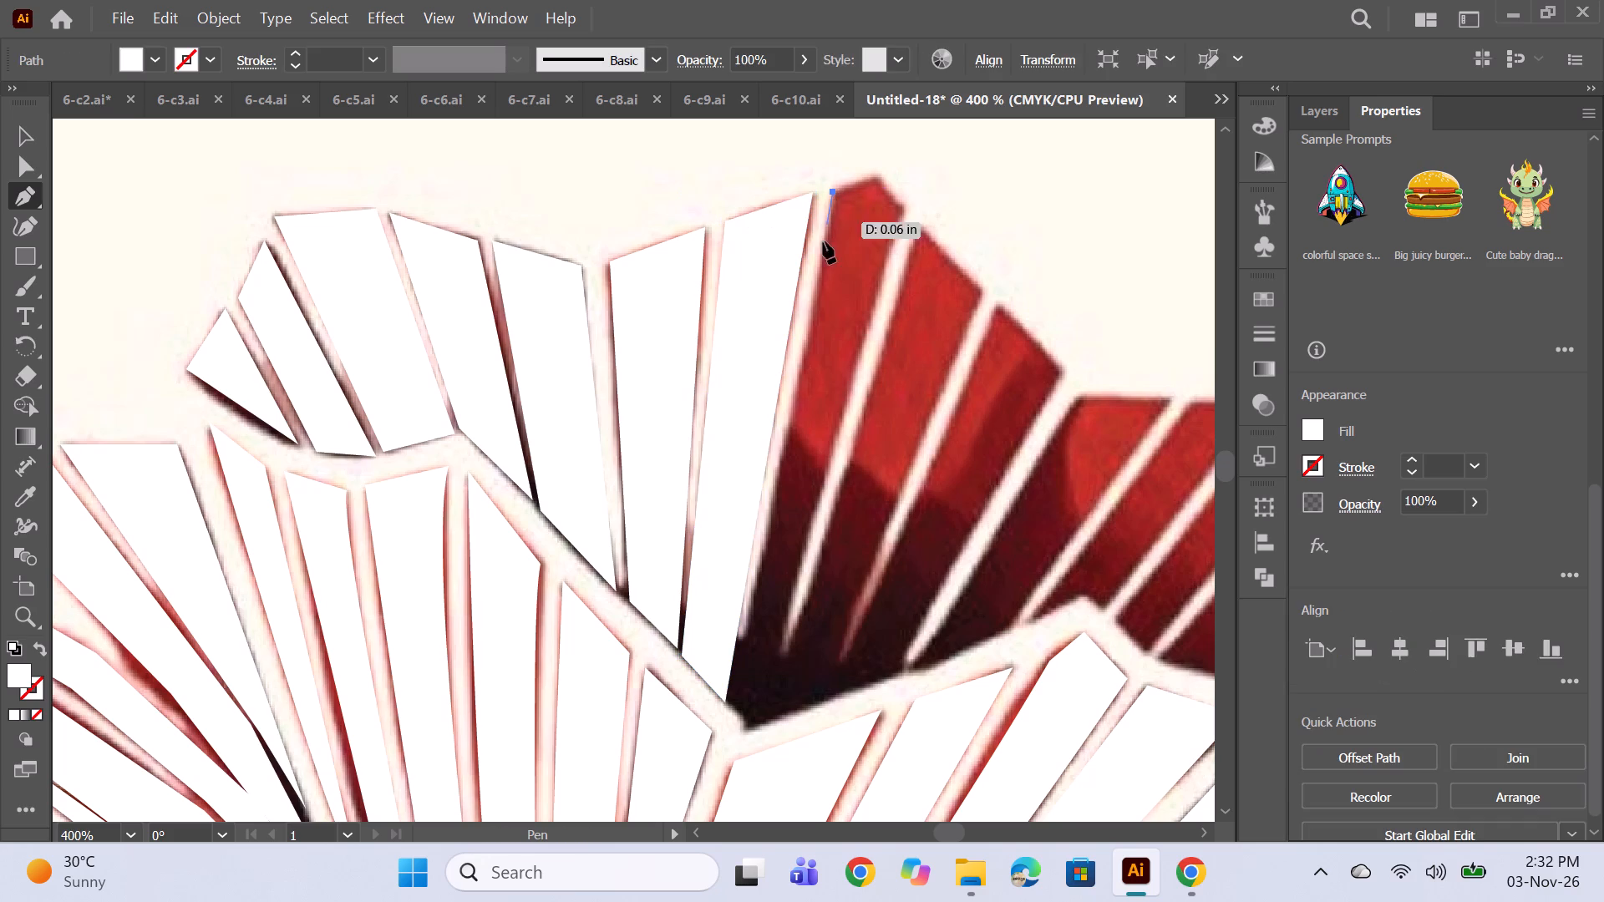
click(729, 705)
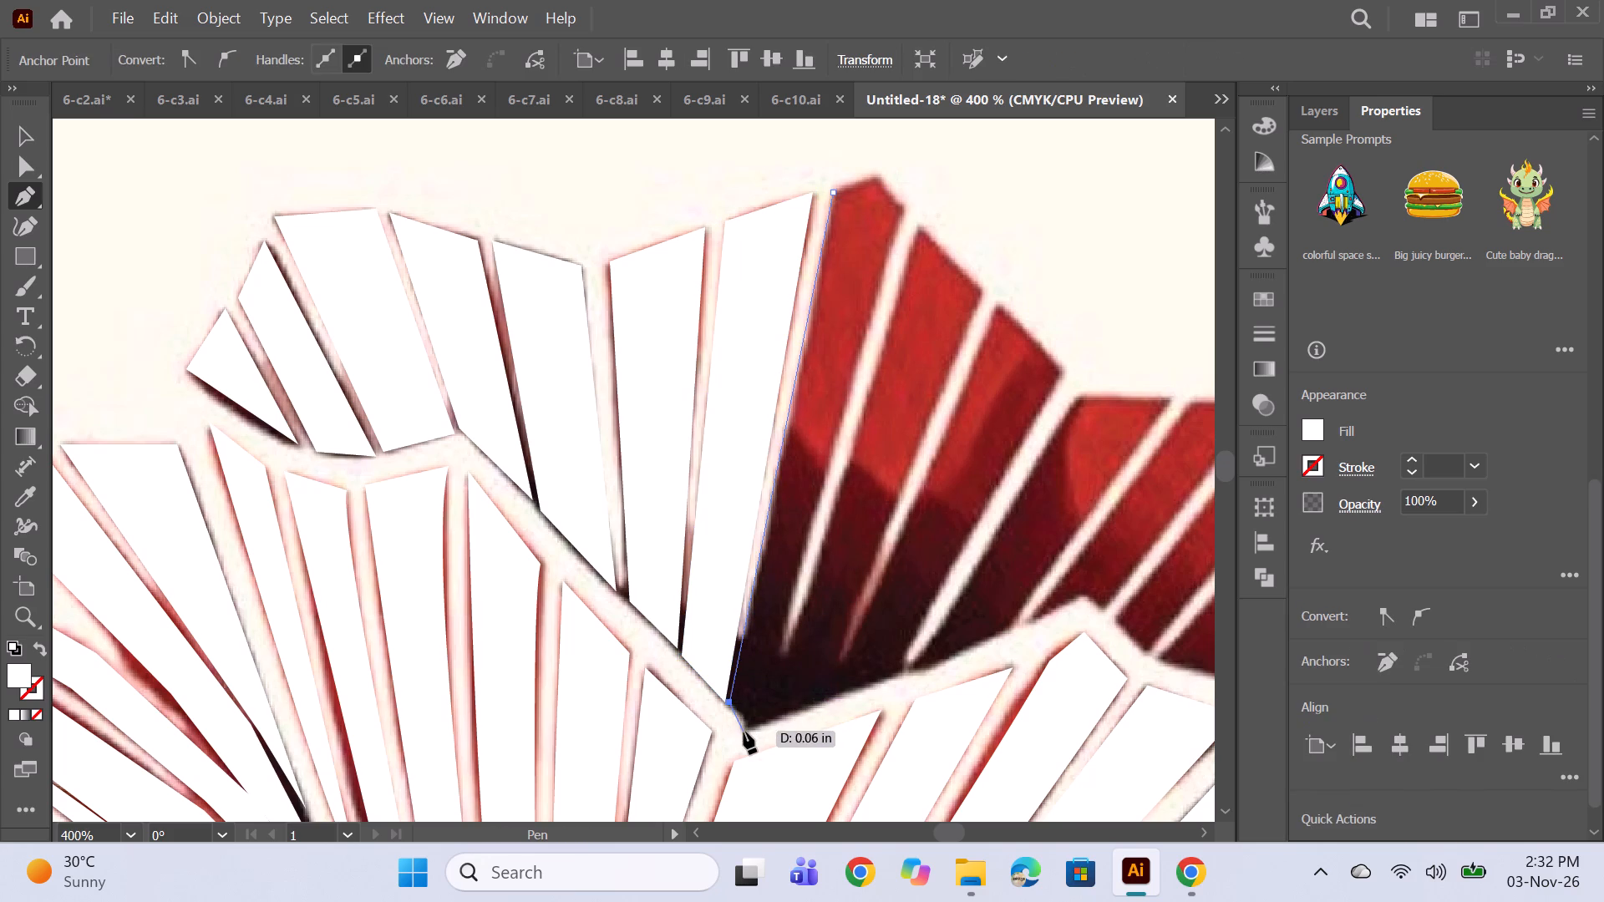
click(750, 727)
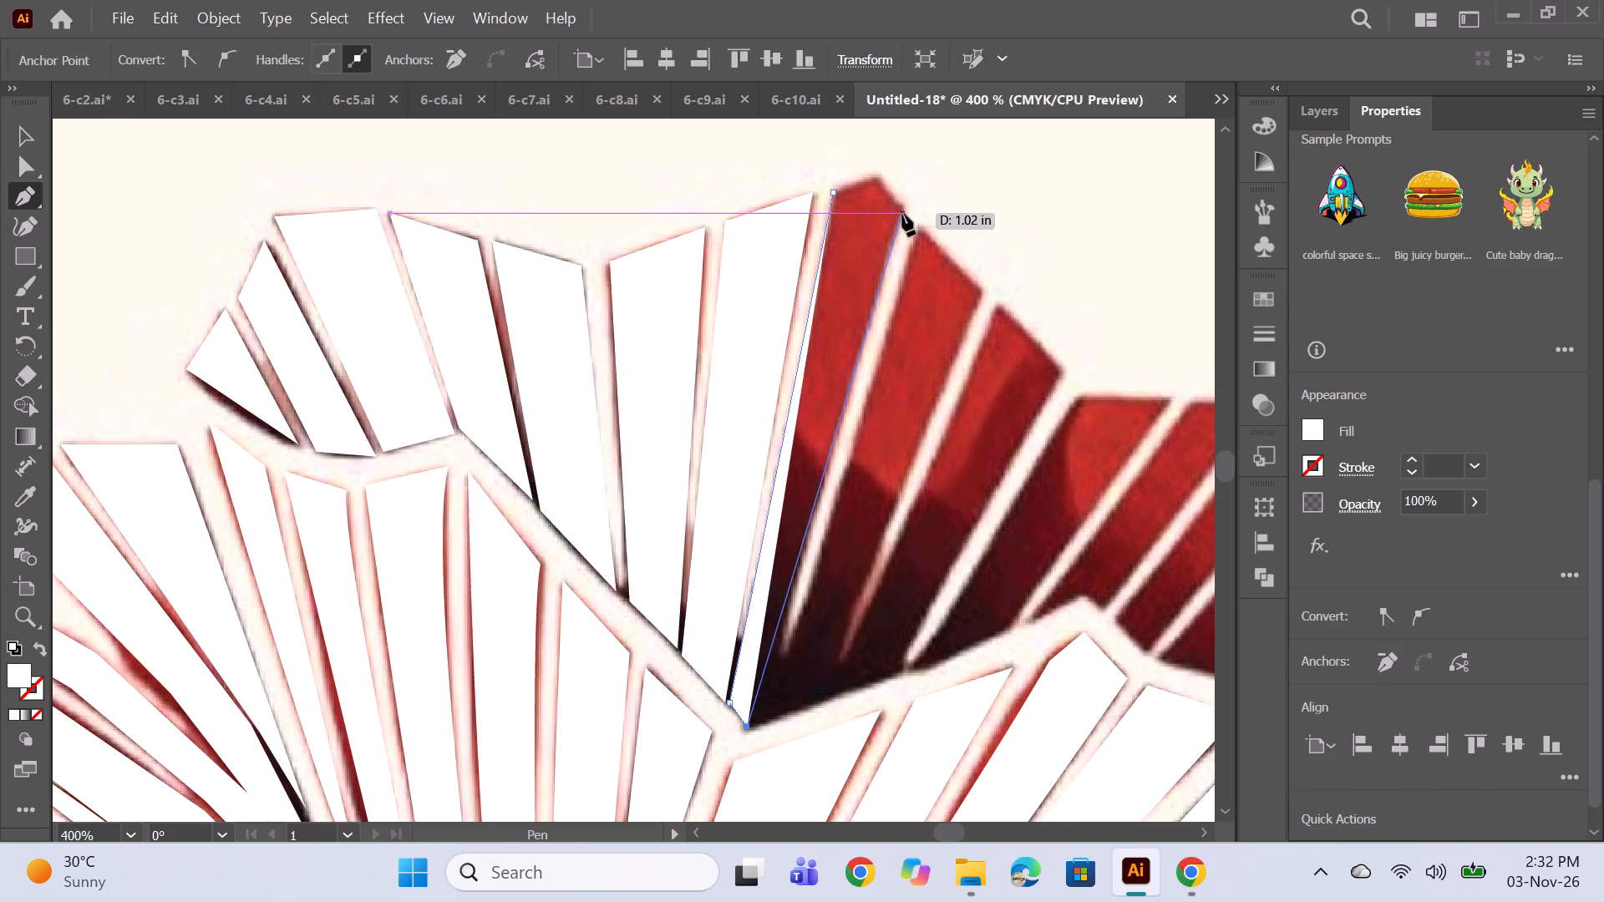
click(902, 211)
click(879, 174)
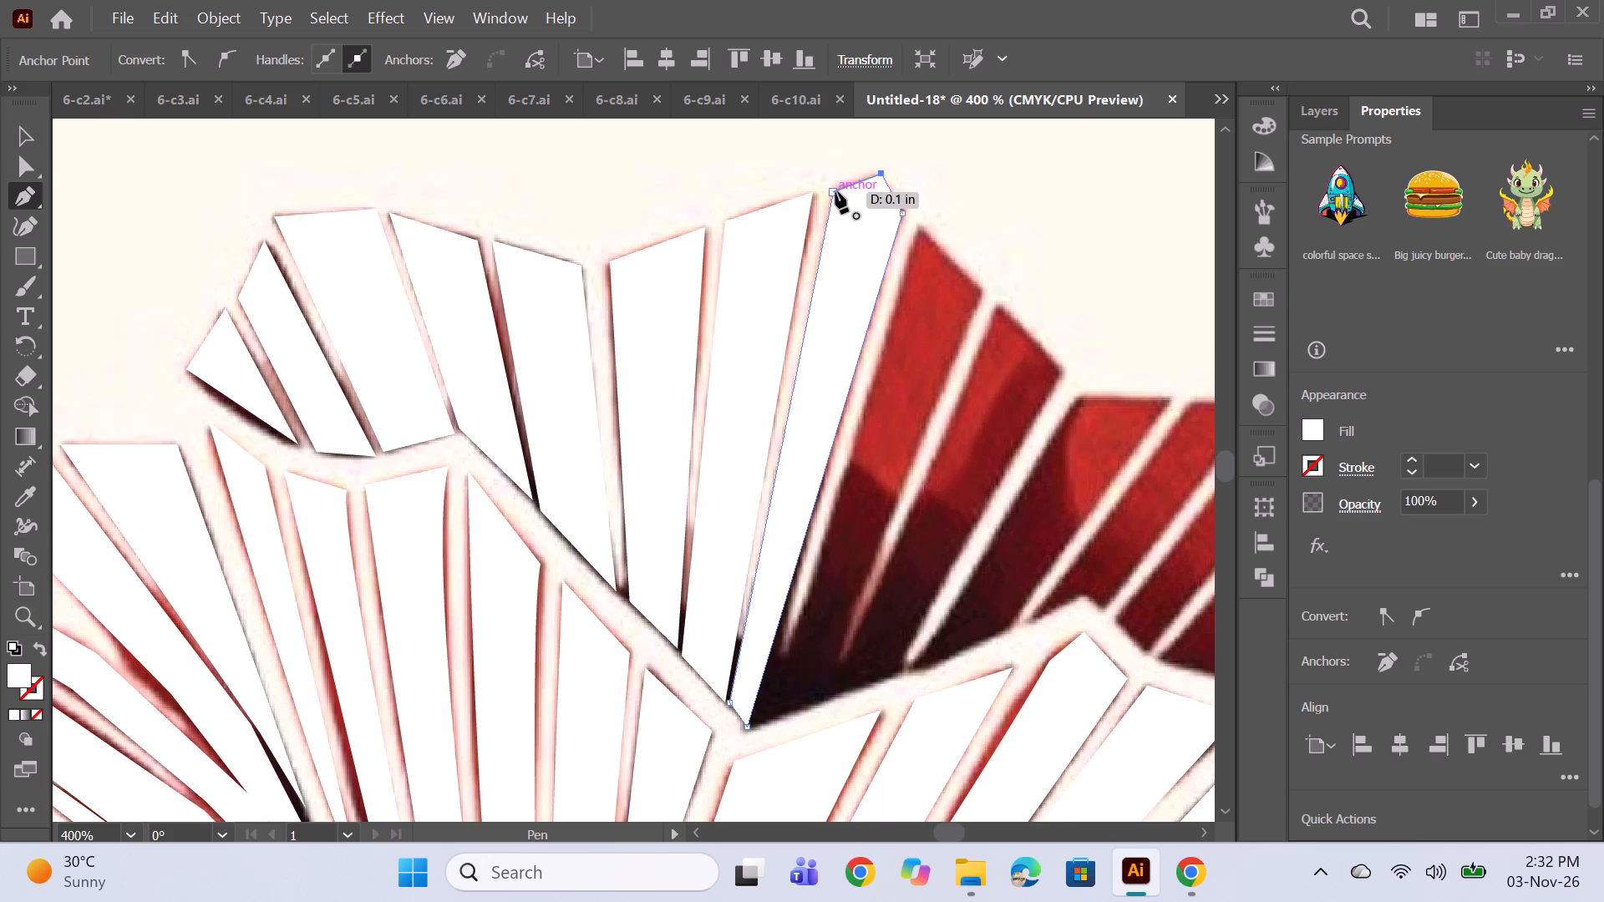
click(834, 193)
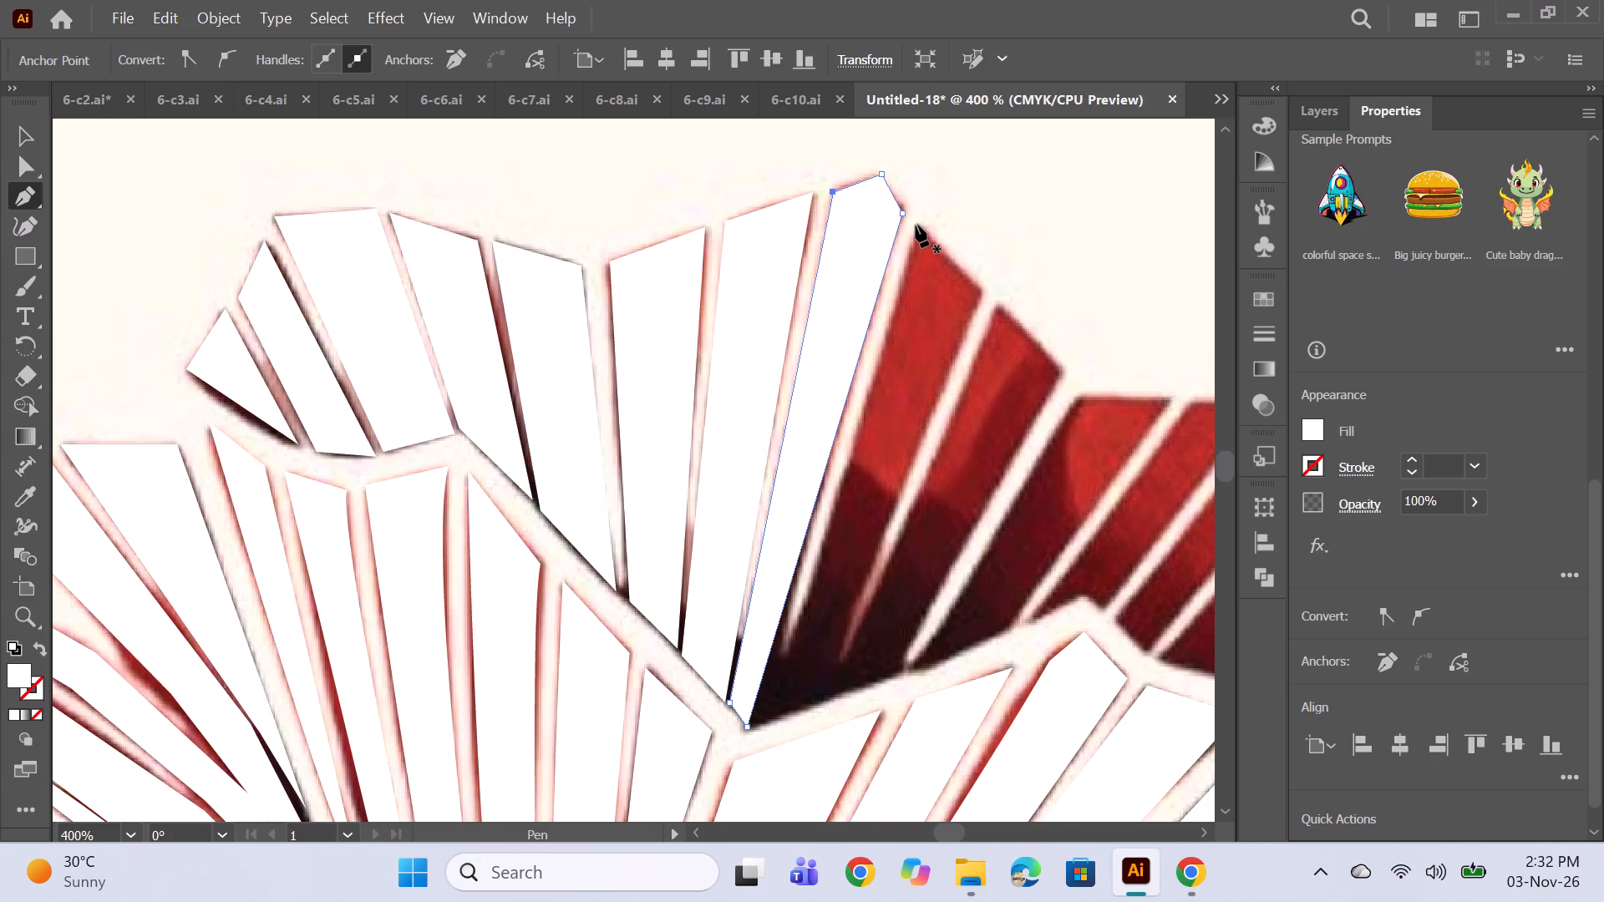
Trace the fourth strip of the central back petal as a closed four-point shape with its base along the front petal's edge.
click(921, 224)
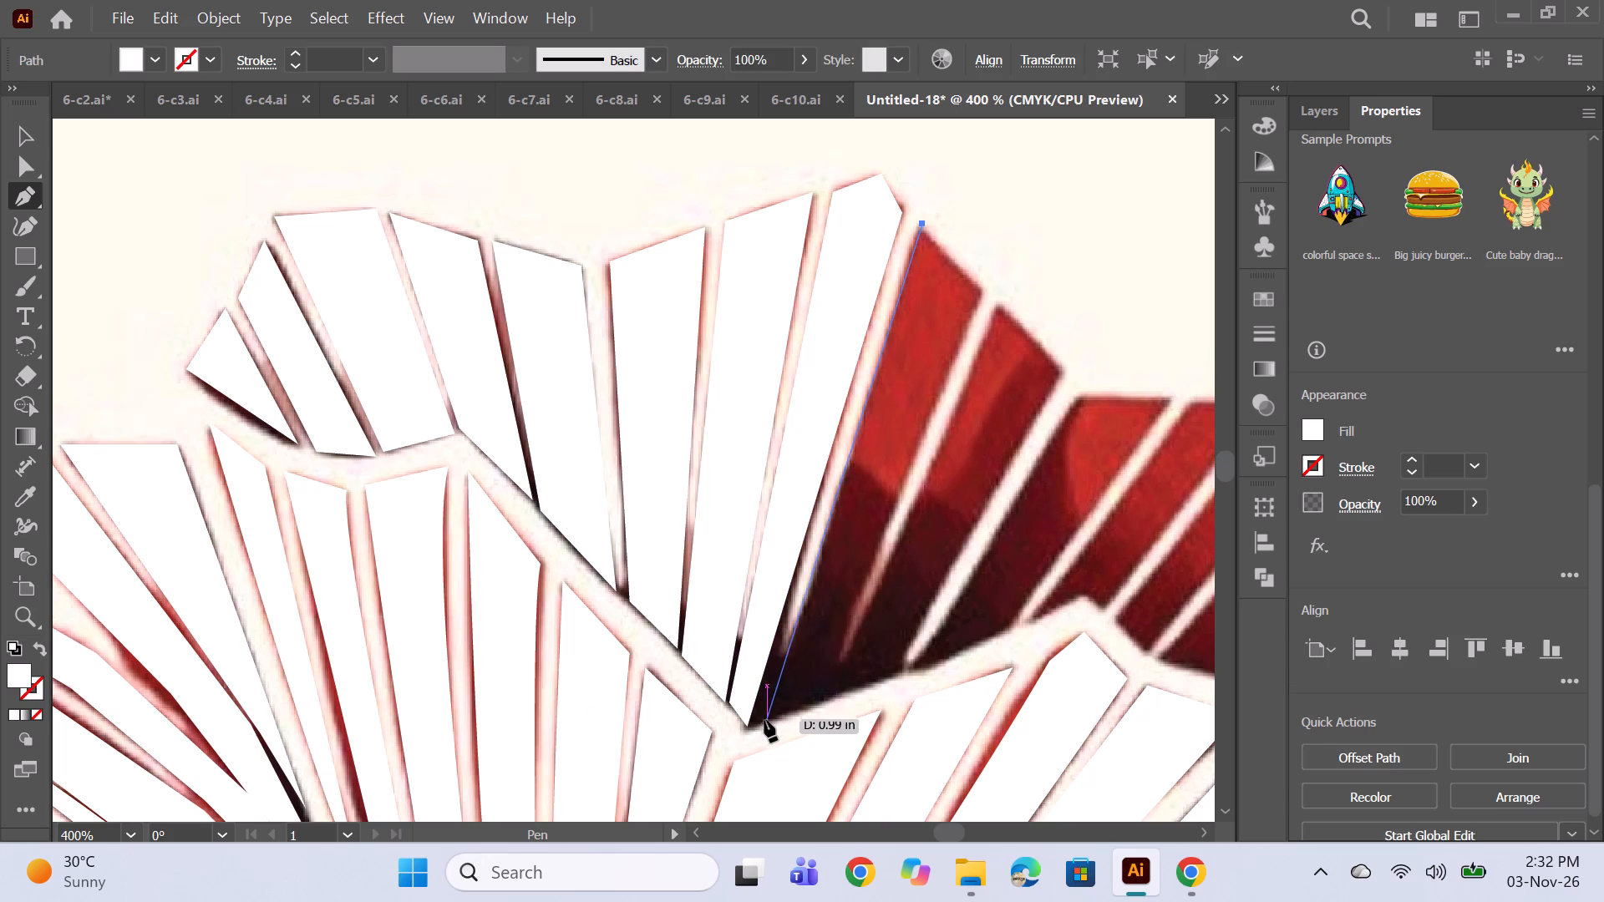
click(753, 726)
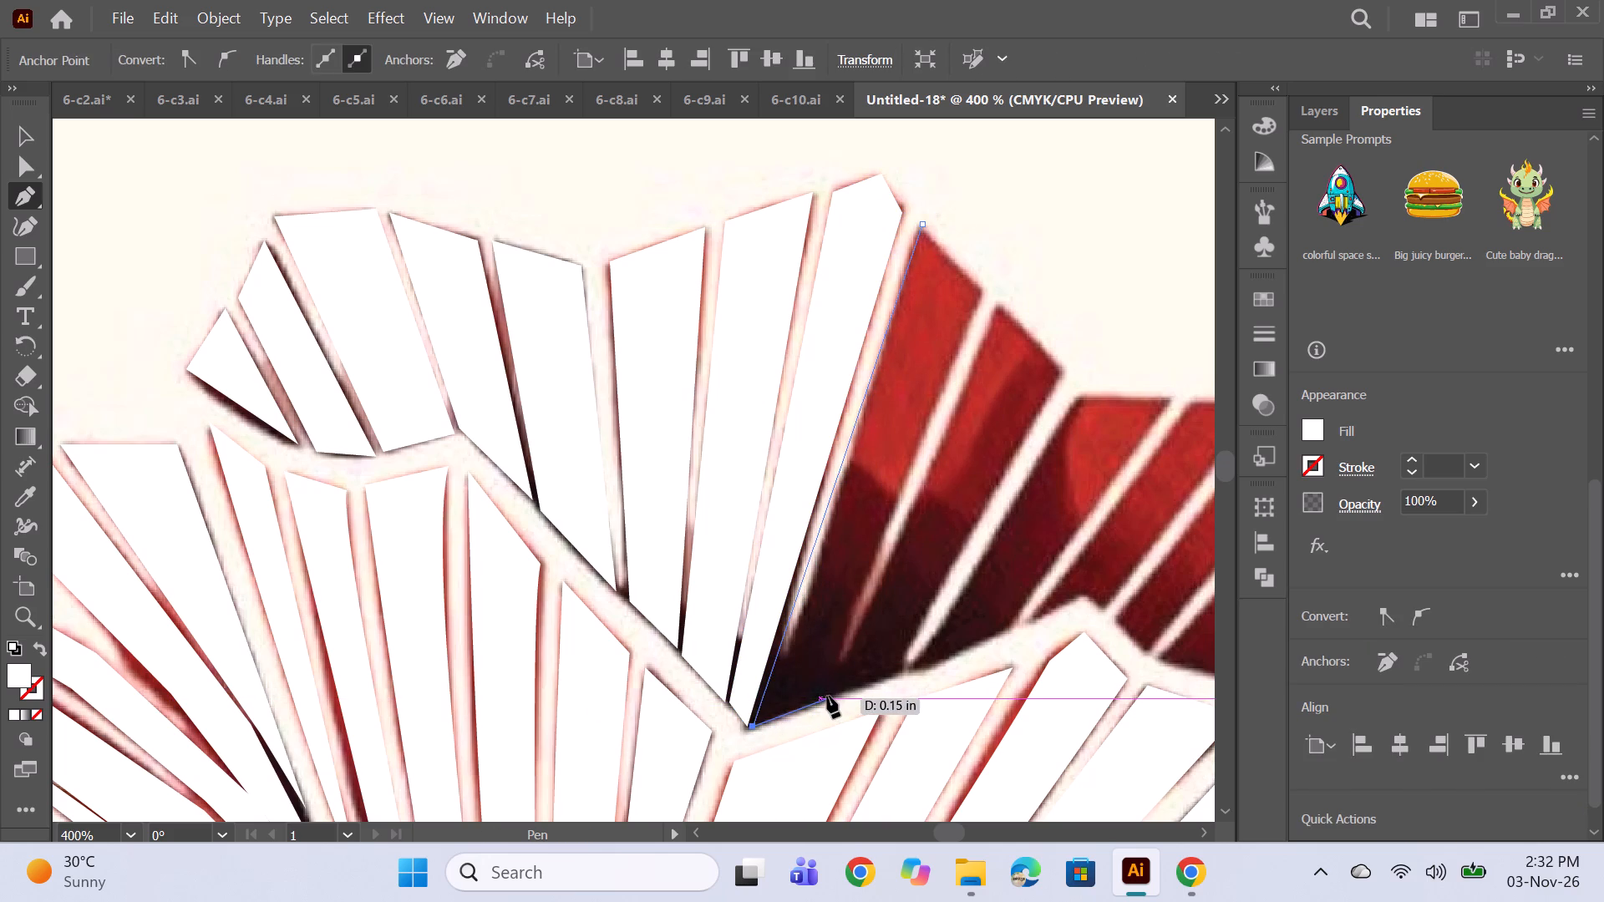
click(826, 696)
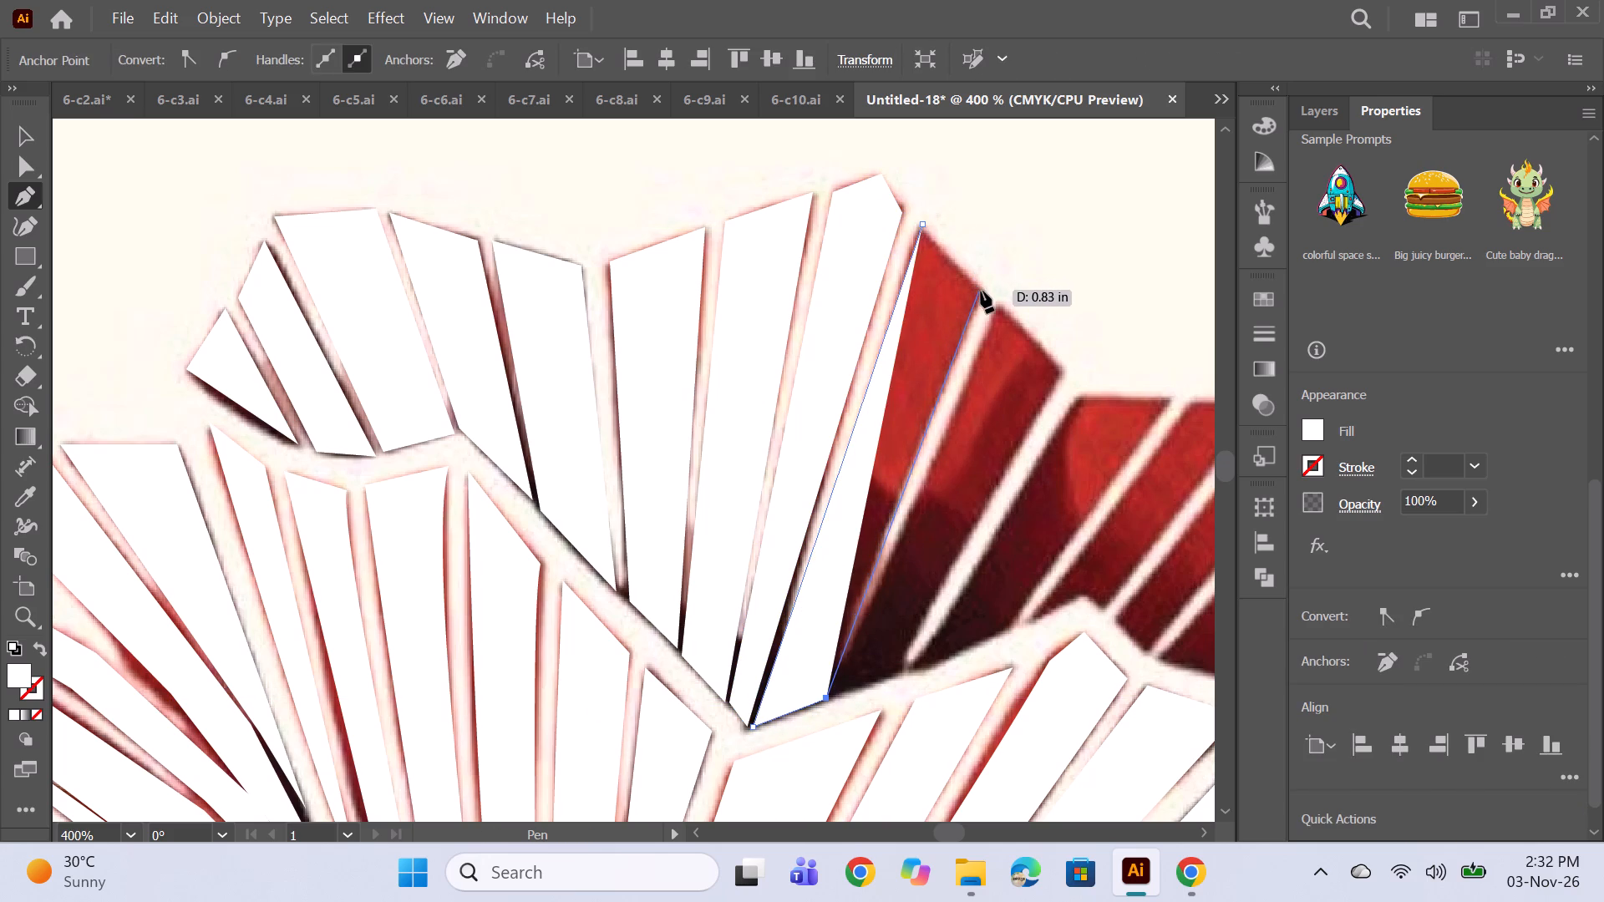
click(984, 292)
click(923, 224)
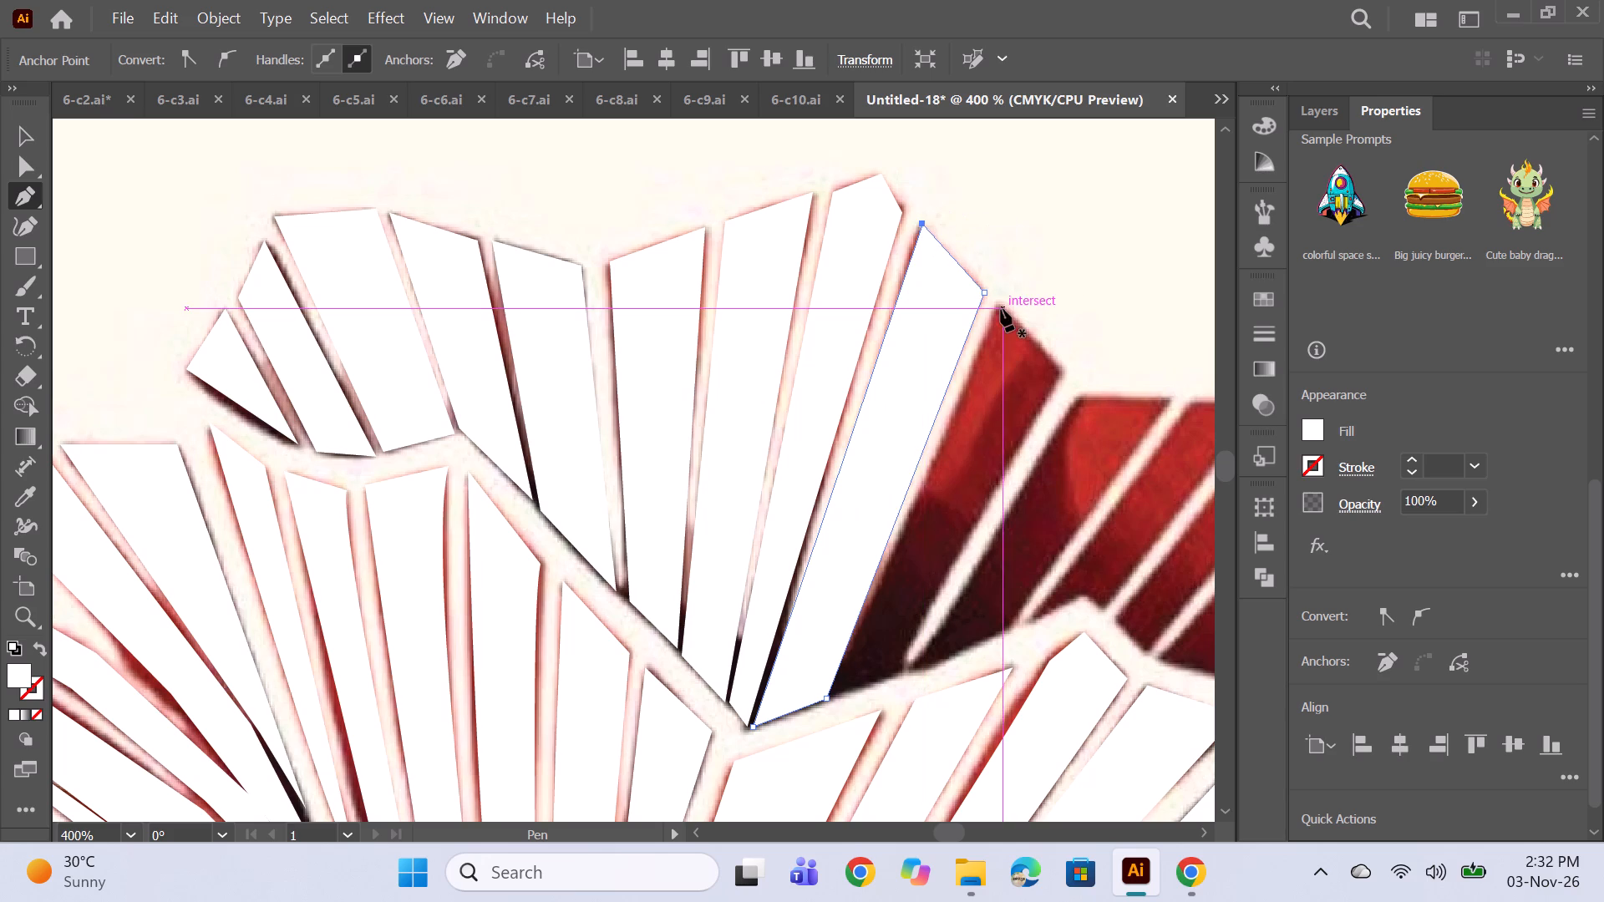
Trace the fifth and last strip of the central back petal as a closed four-point shape with straight edges.
click(997, 301)
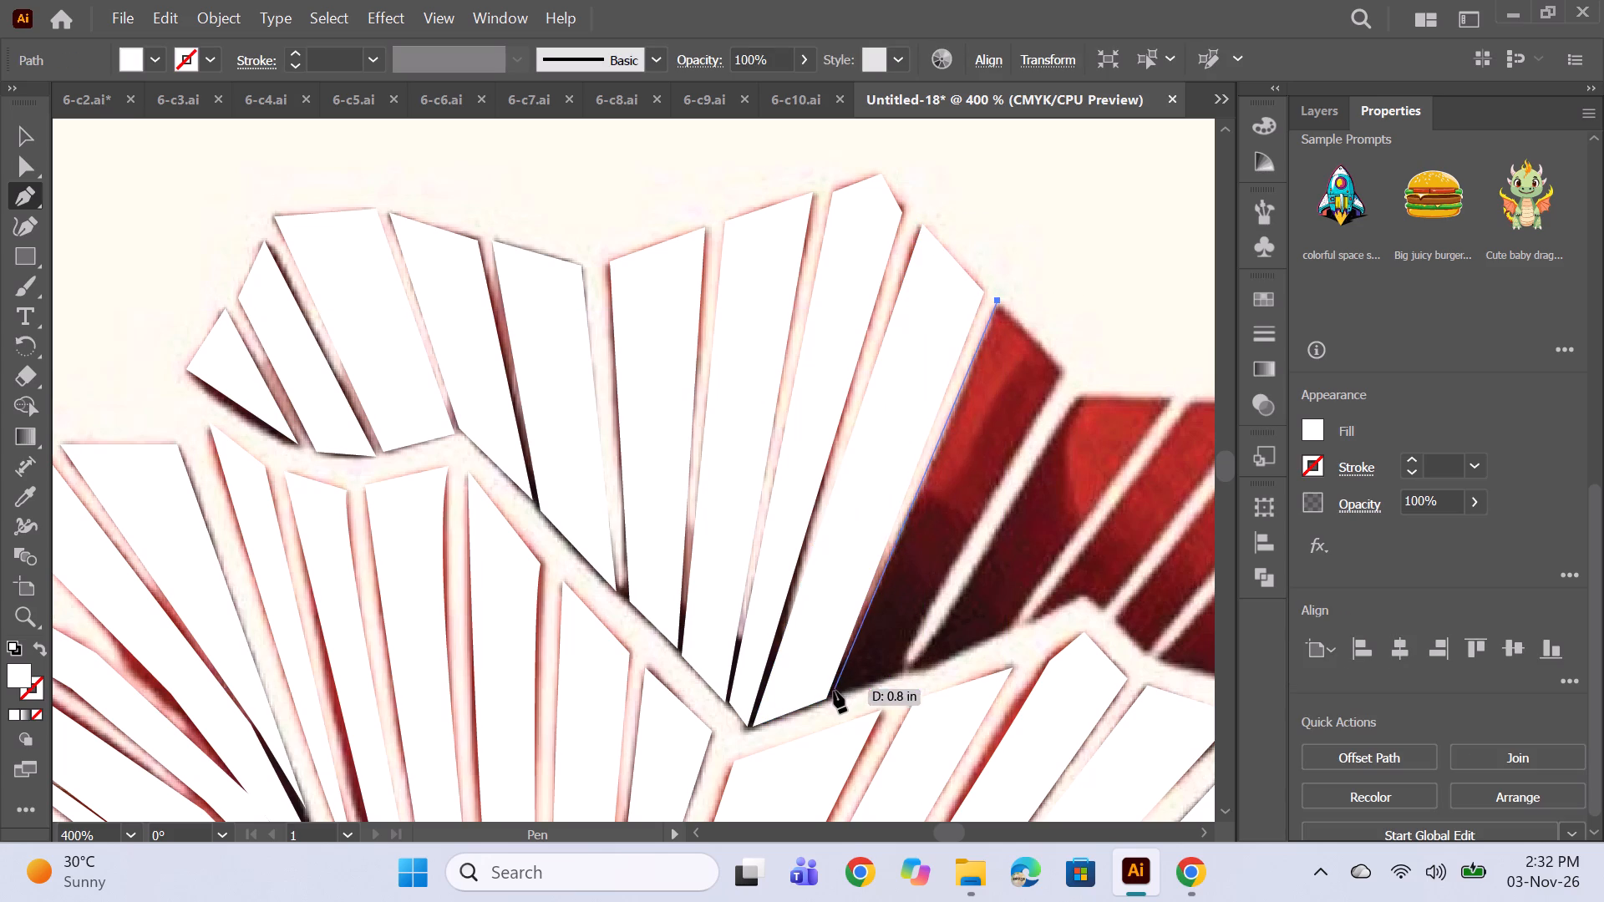
click(833, 695)
click(902, 671)
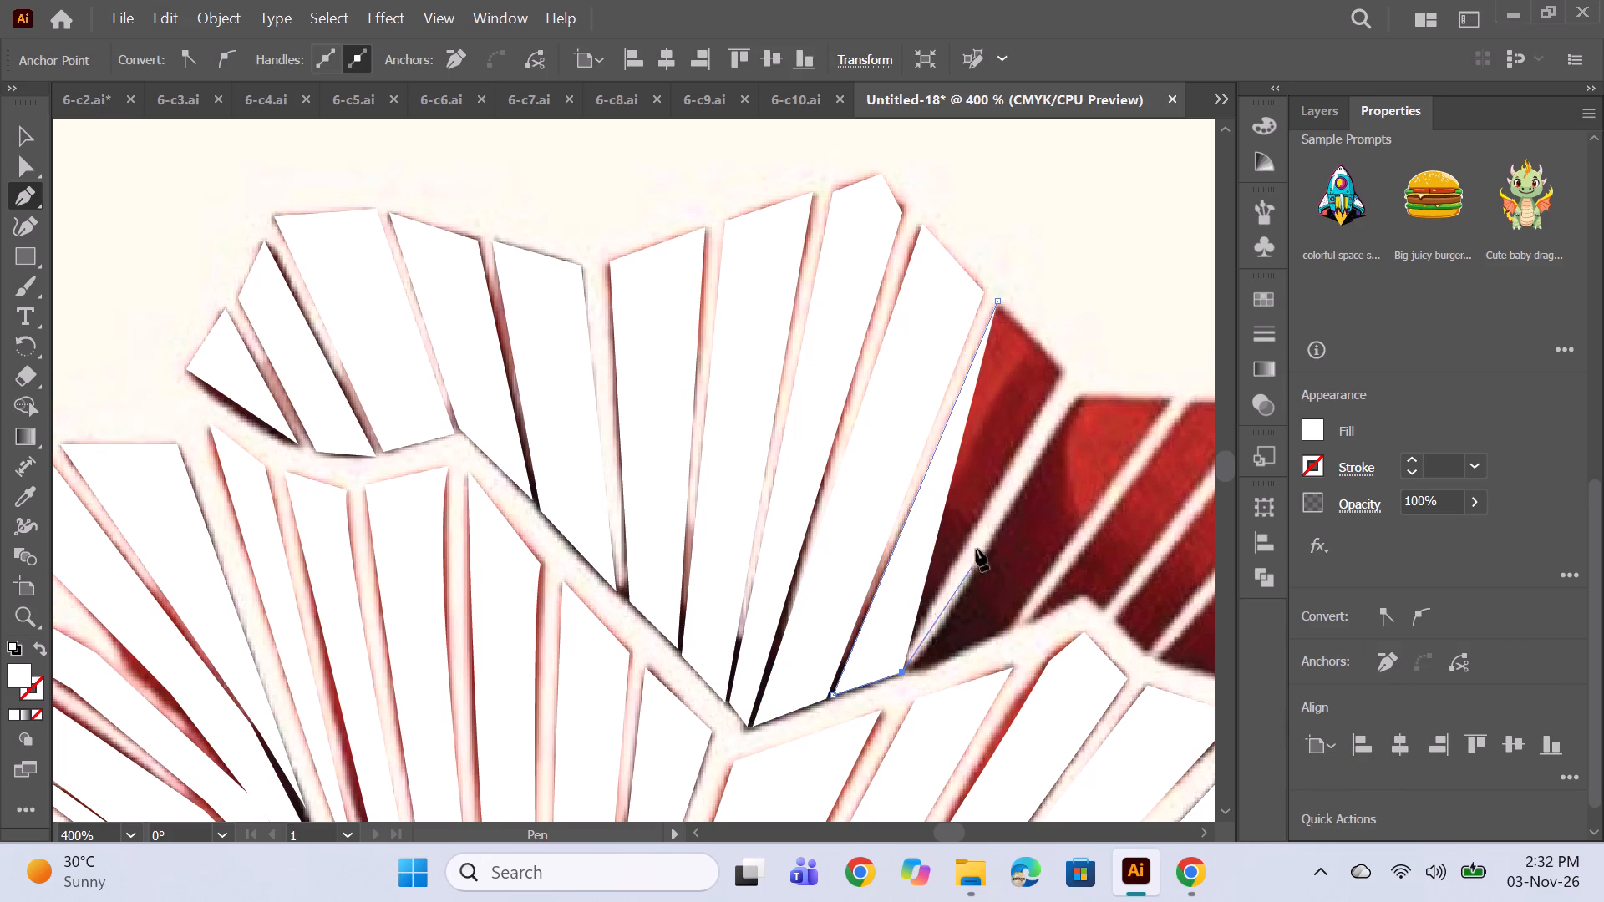
click(1063, 373)
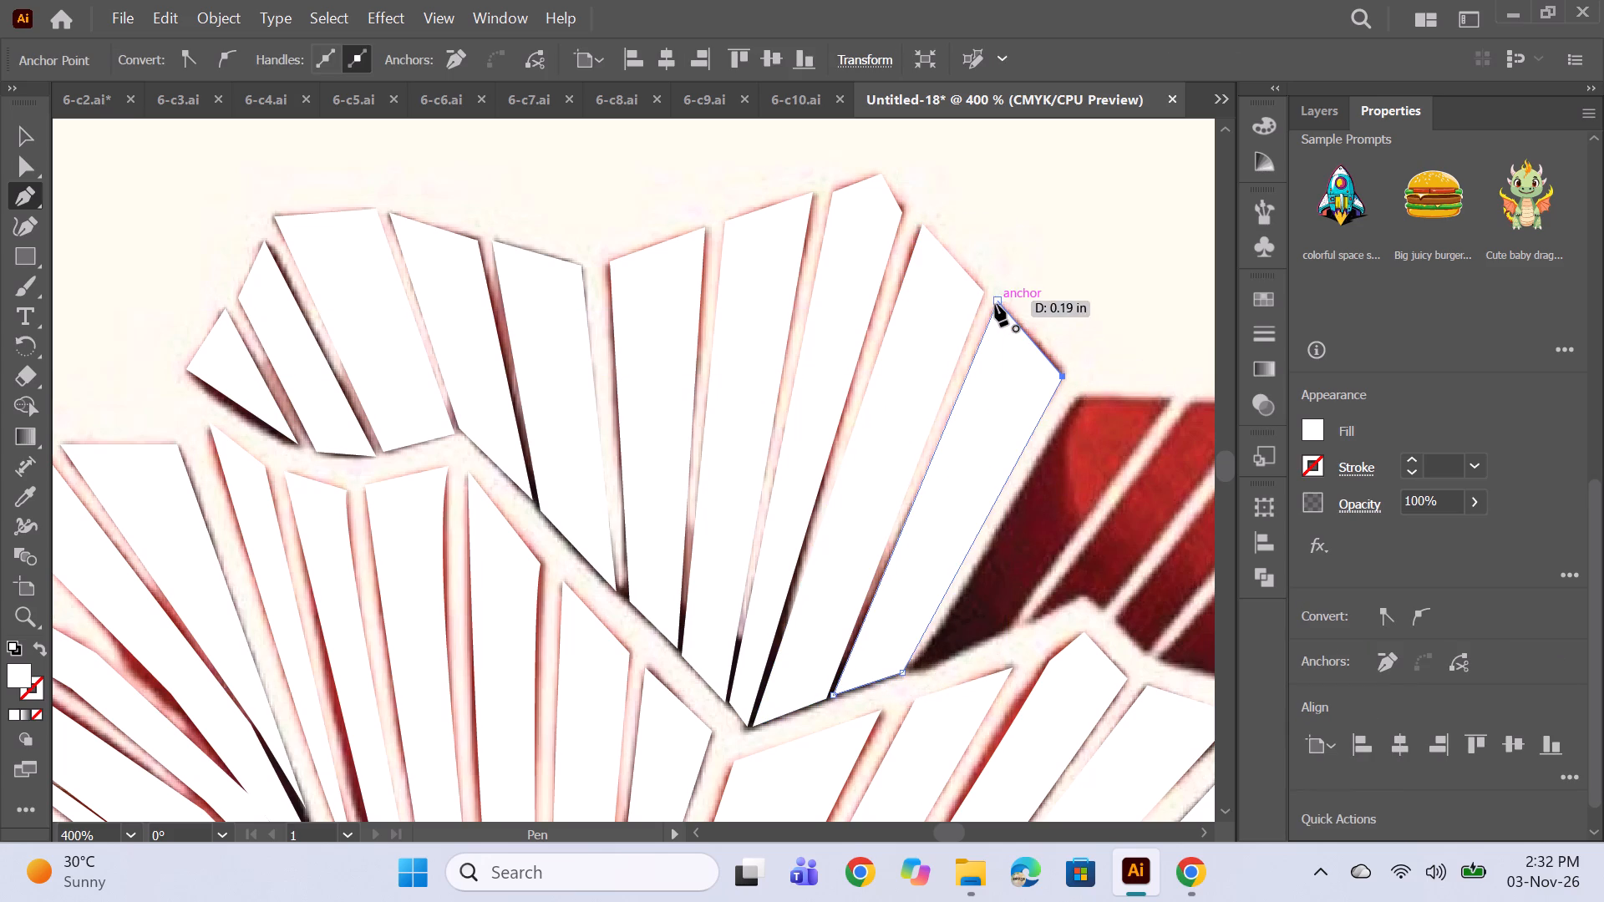
click(995, 304)
Trace the first strip of the right back petal, beside the finished central back petal, as a closed four-point shape.
key(space)
key(space)
key(space)
key(space)
key(space)
key(space)
key(space)
key(space)
key(space)
key(space)
key(space)
key(space)
drag(989, 630, 652, 582)
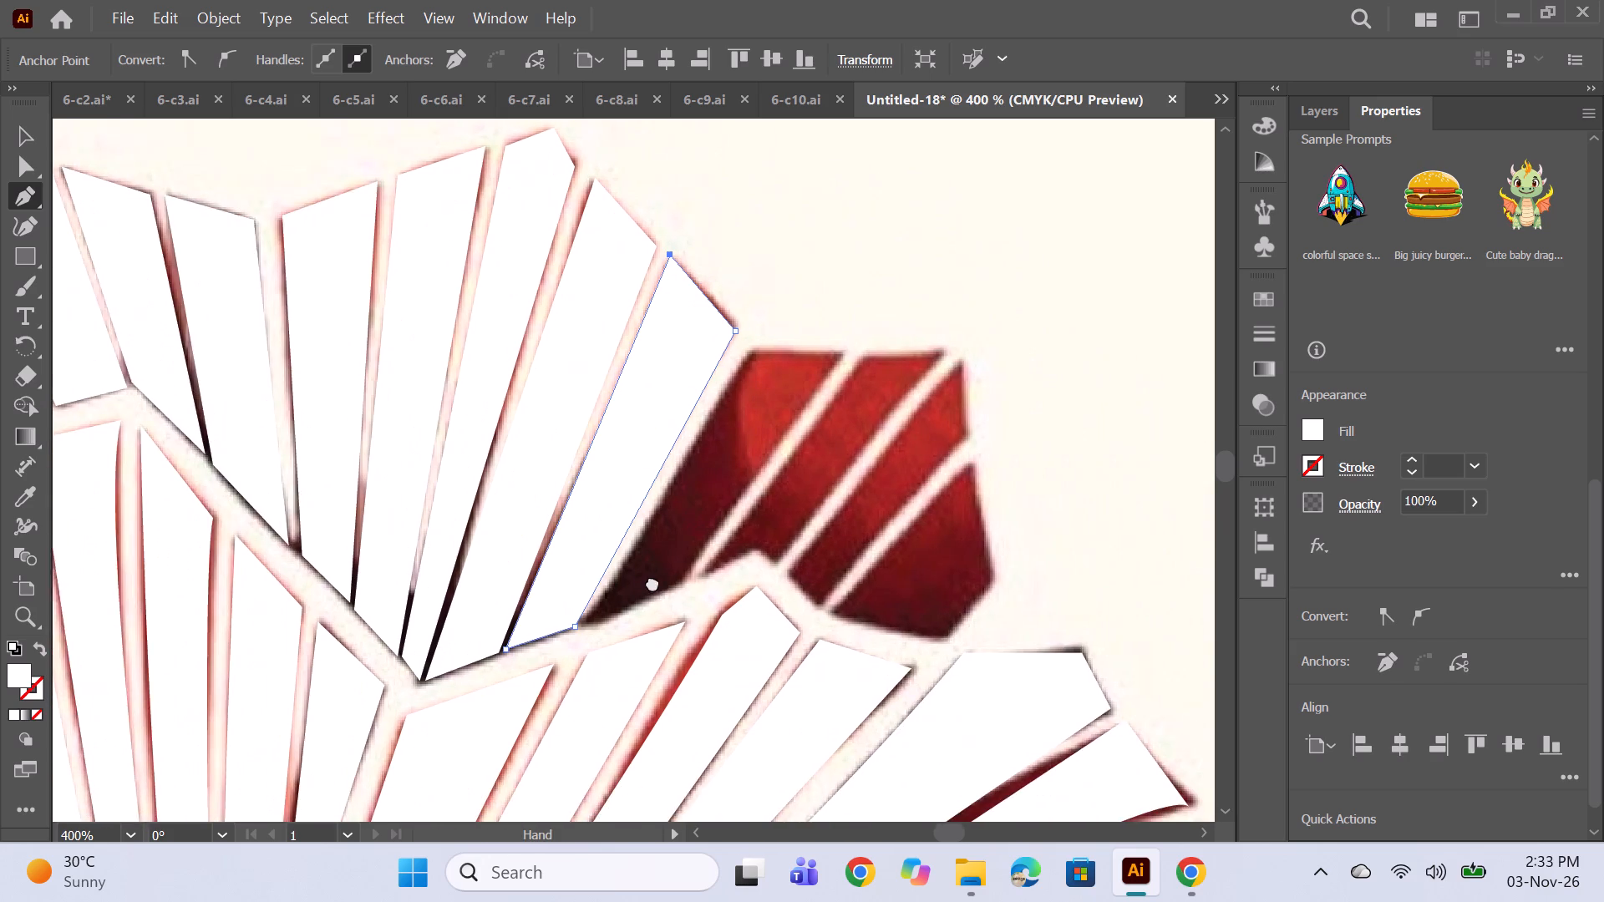
drag(652, 582, 651, 578)
click(740, 343)
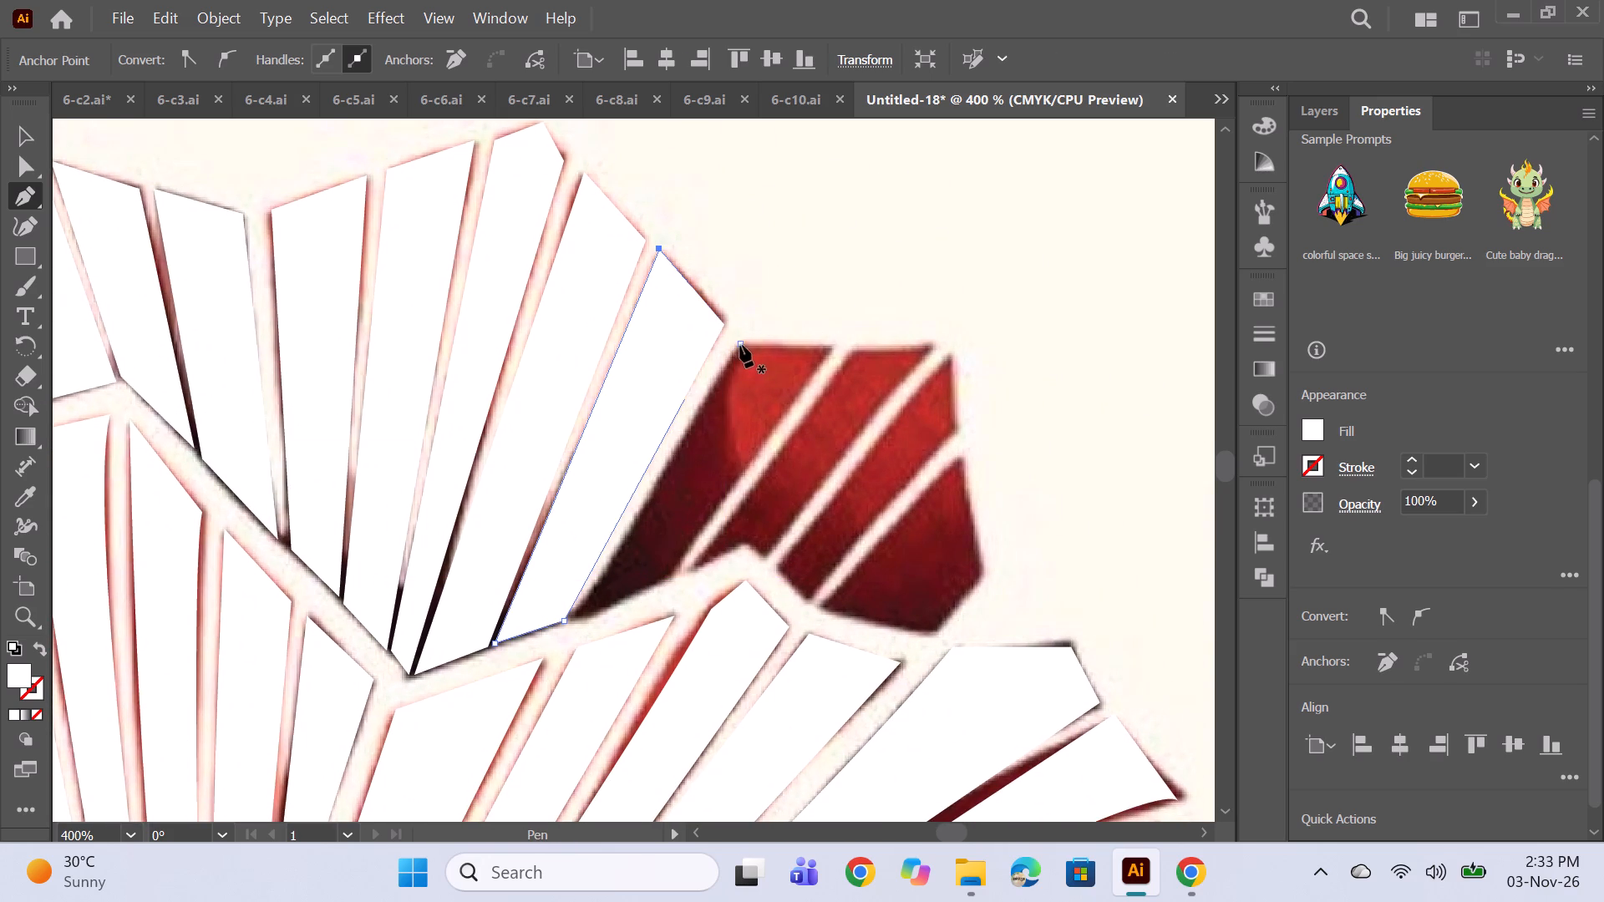
click(571, 618)
click(672, 578)
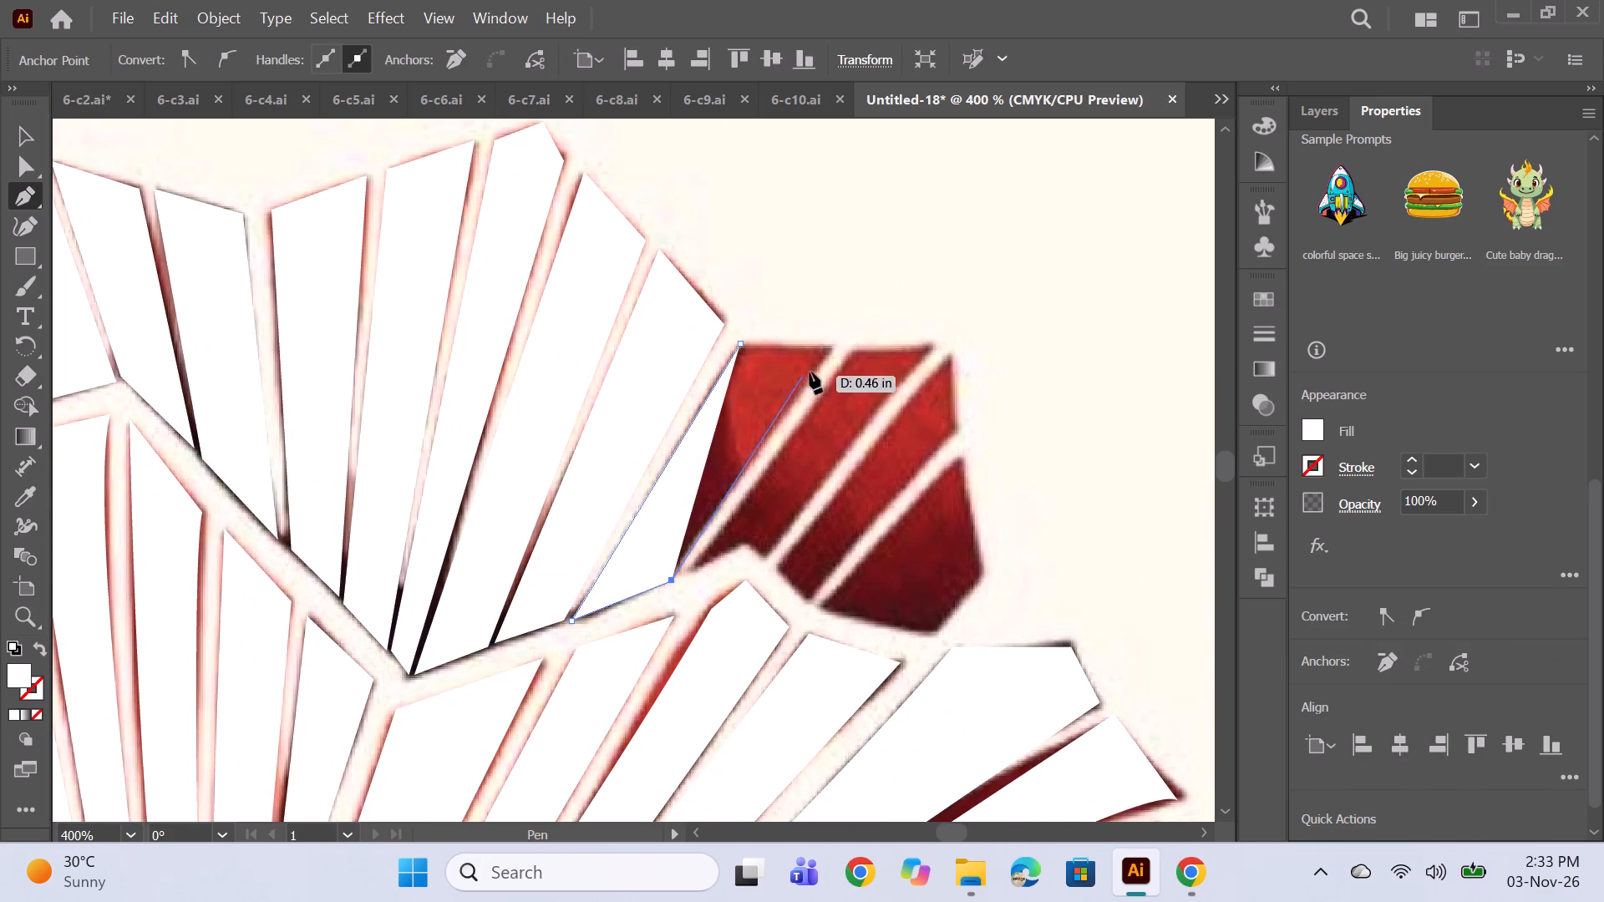
click(834, 345)
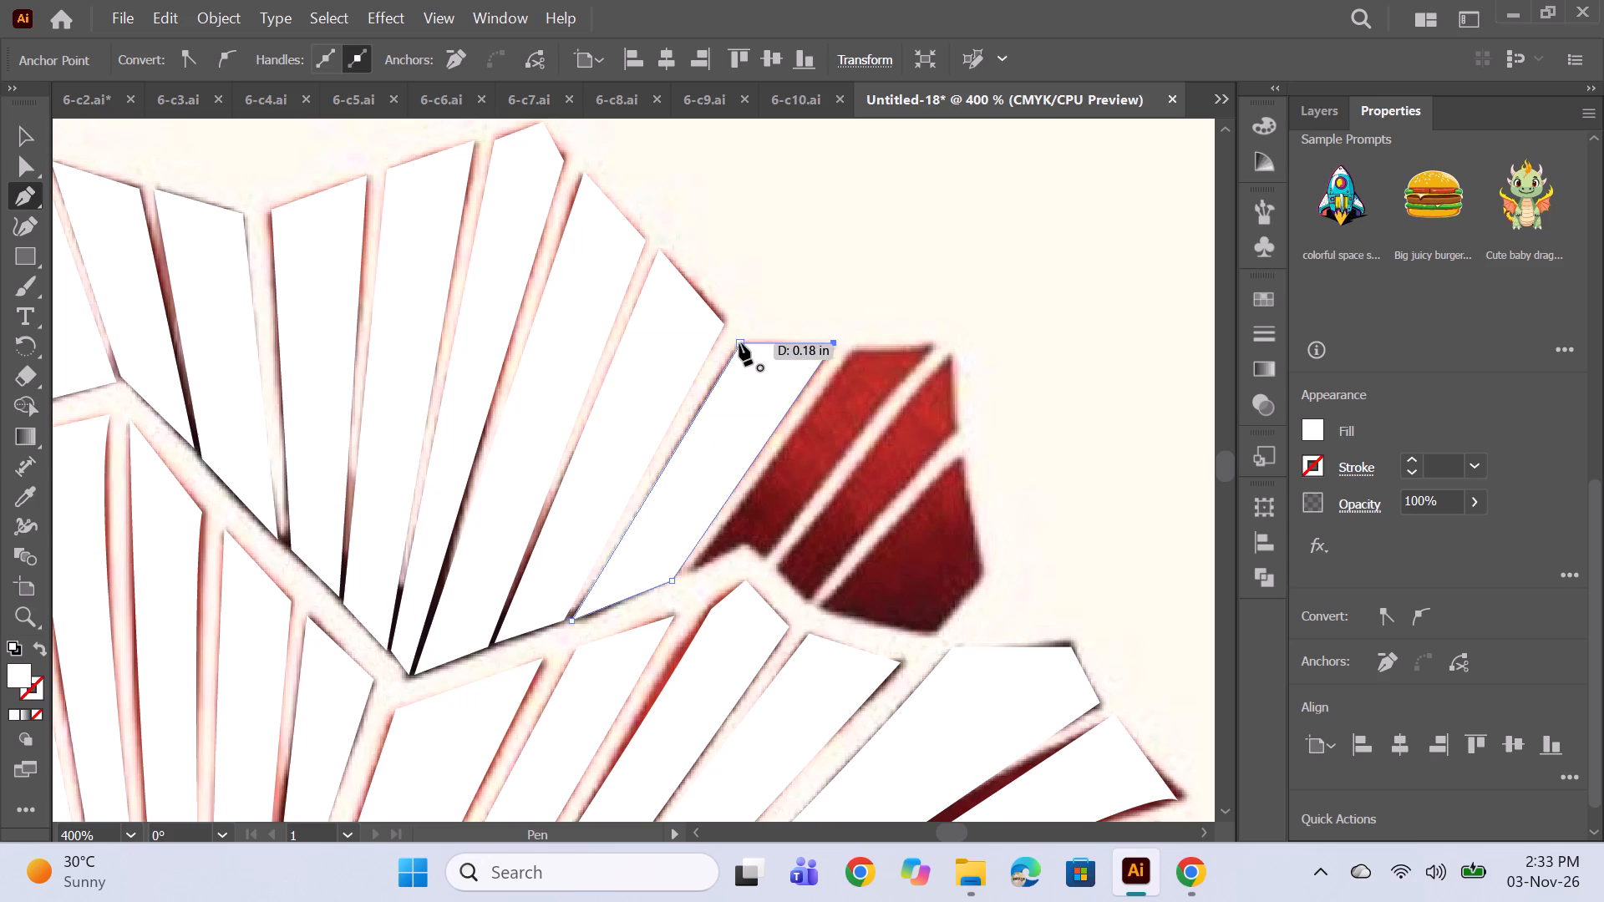
click(739, 343)
Trace the second strip of the right back petal as a closed five-point shape whose base bends over the front petal's peak.
click(855, 347)
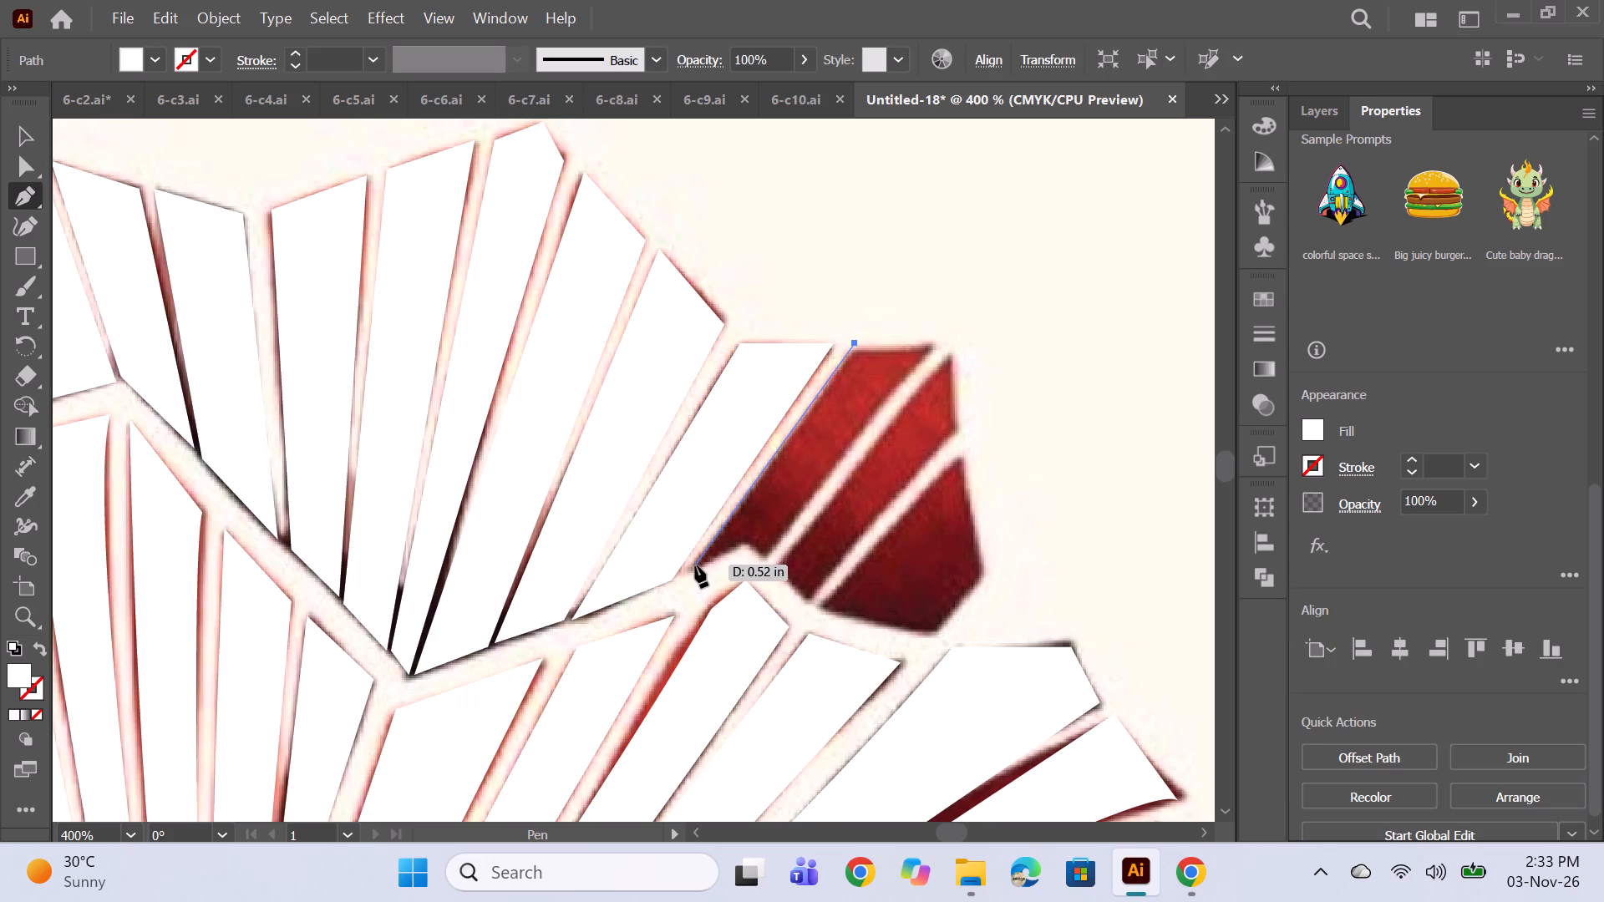
click(691, 568)
click(749, 541)
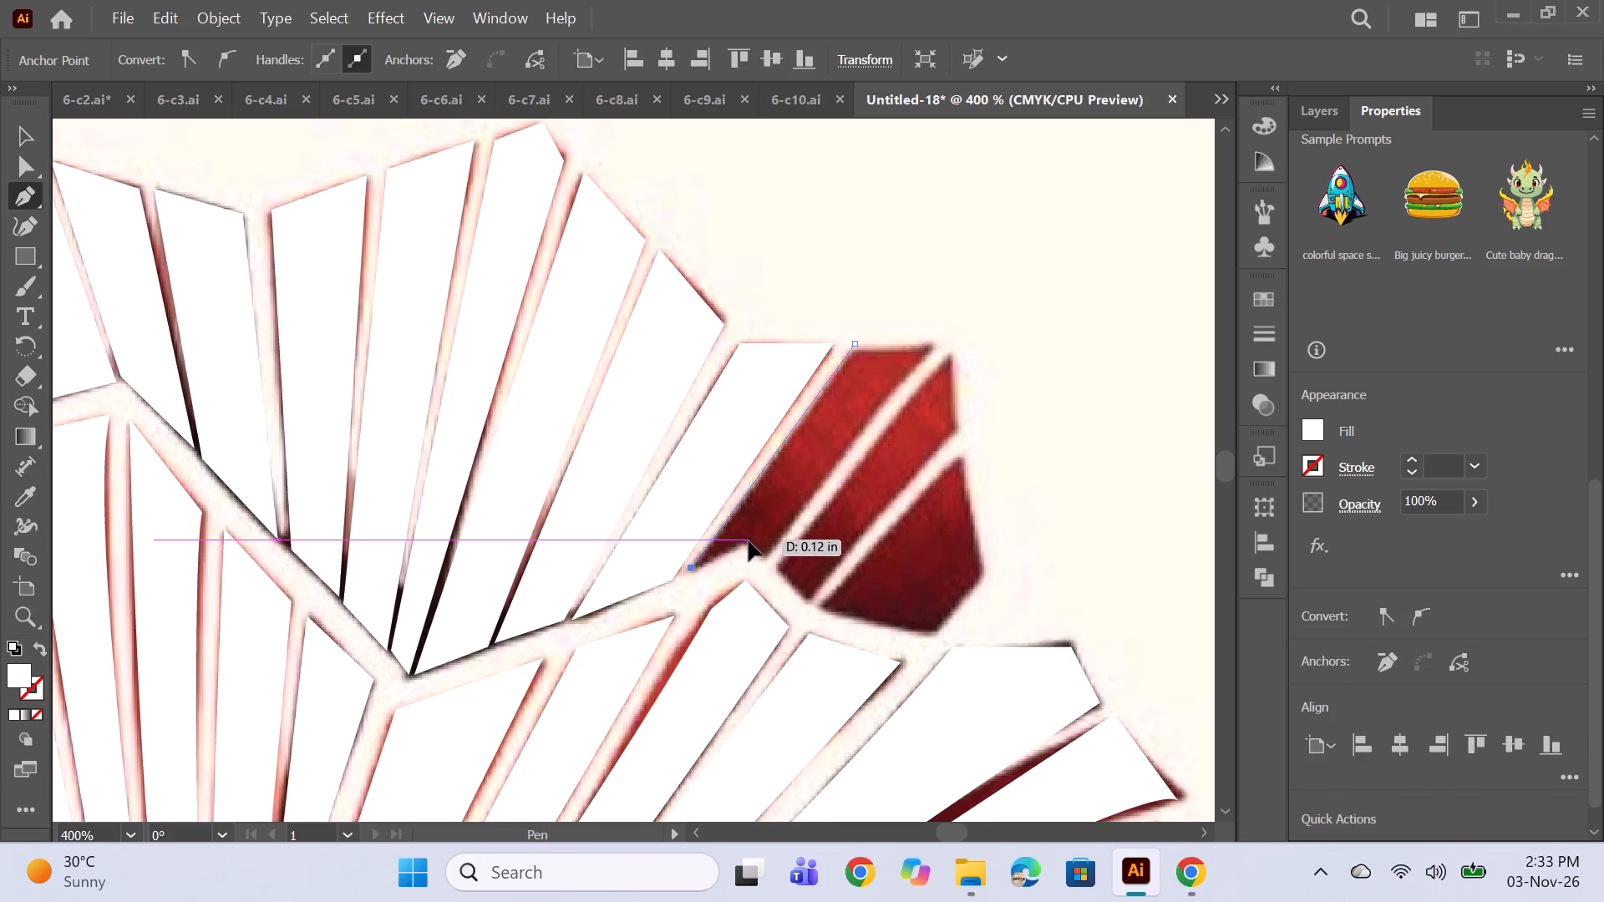
click(763, 557)
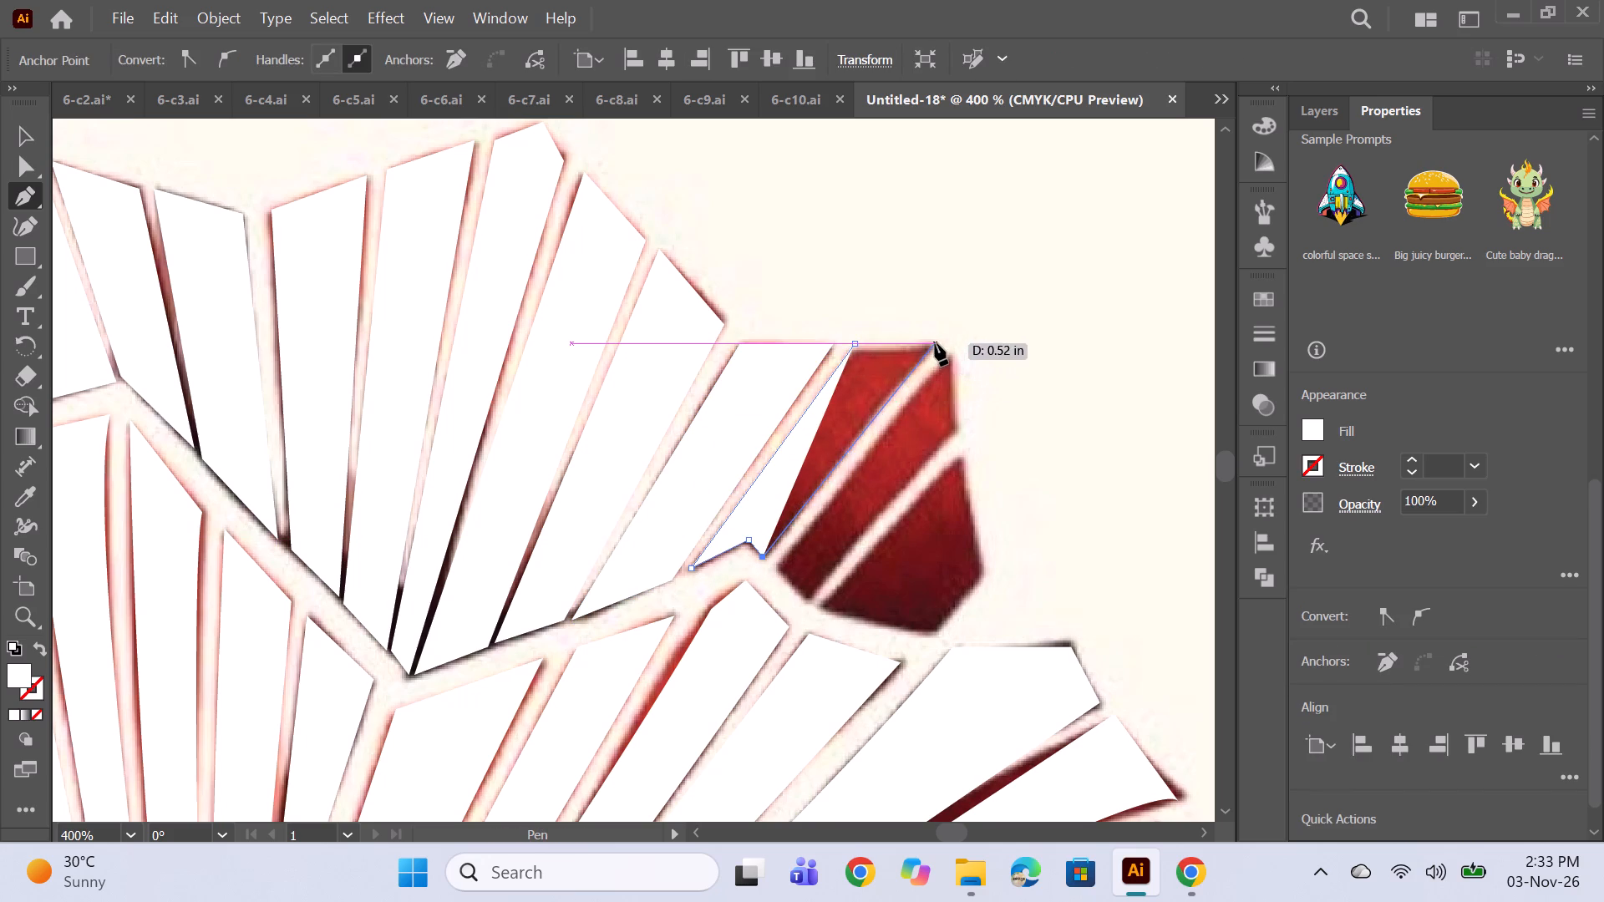
click(935, 343)
click(855, 346)
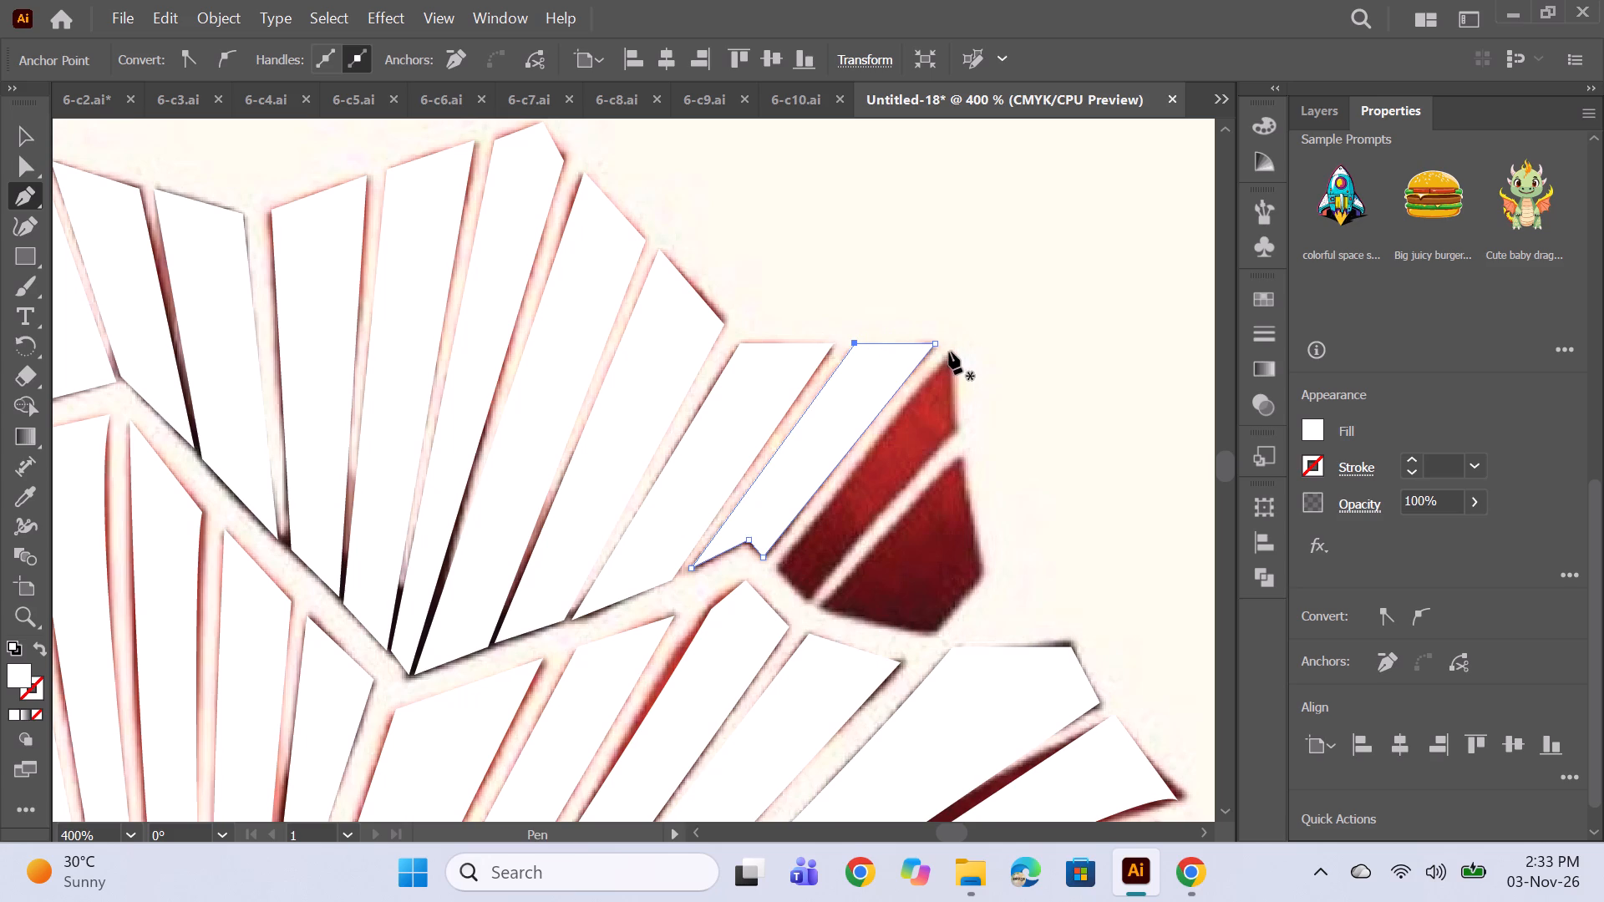
Trace the third strip of the right back petal as a closed four-point shape with a short outer edge.
click(949, 352)
click(776, 565)
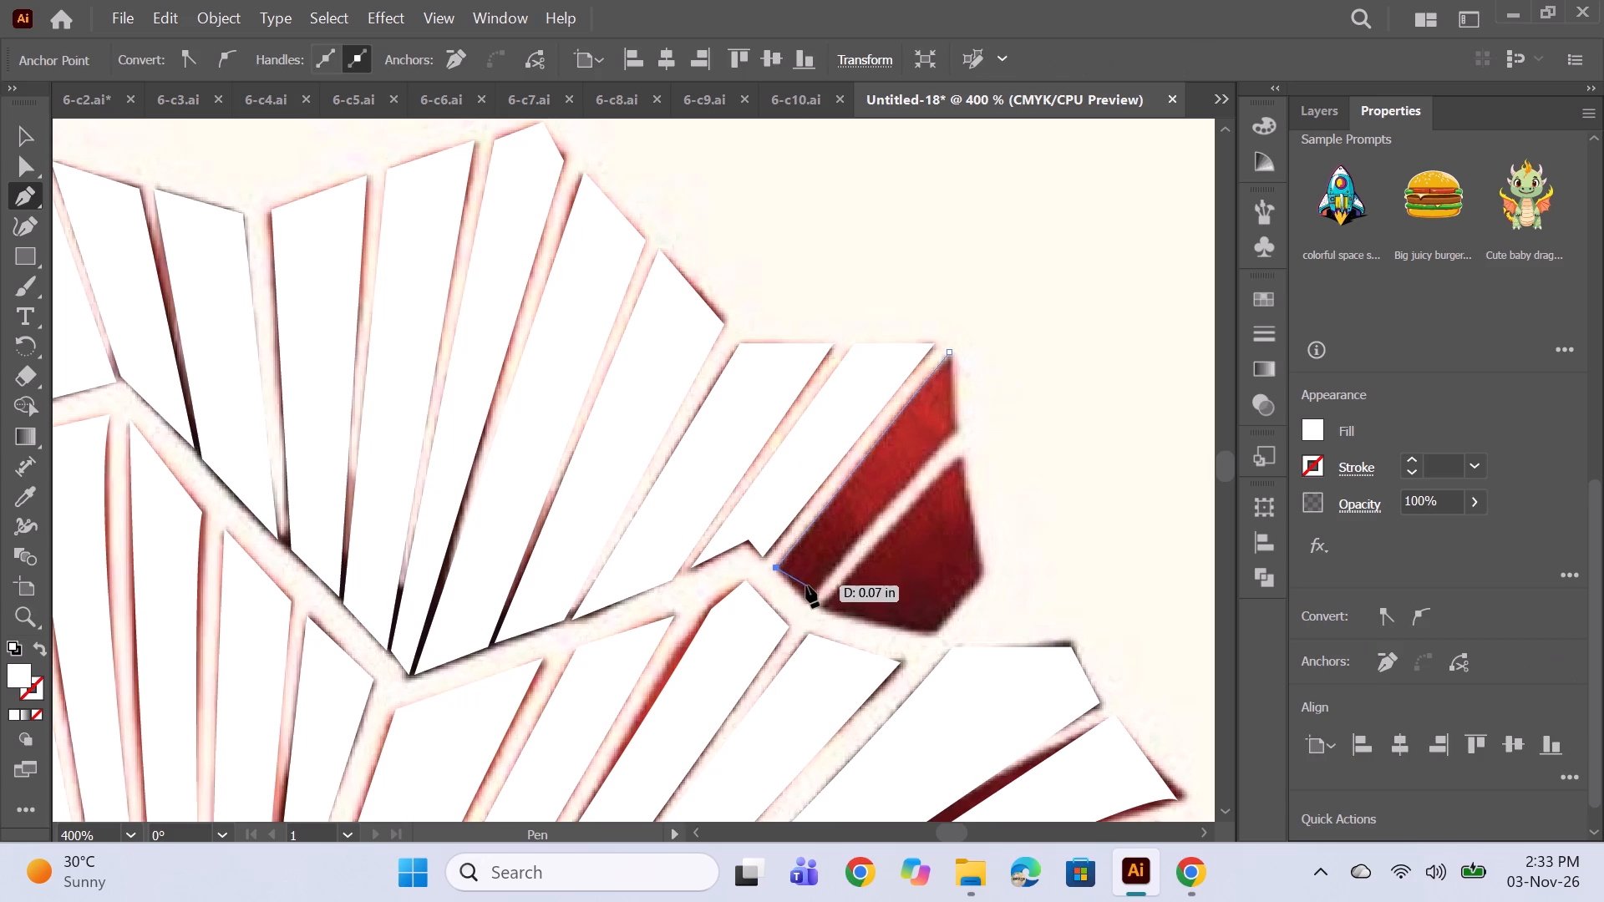
click(809, 602)
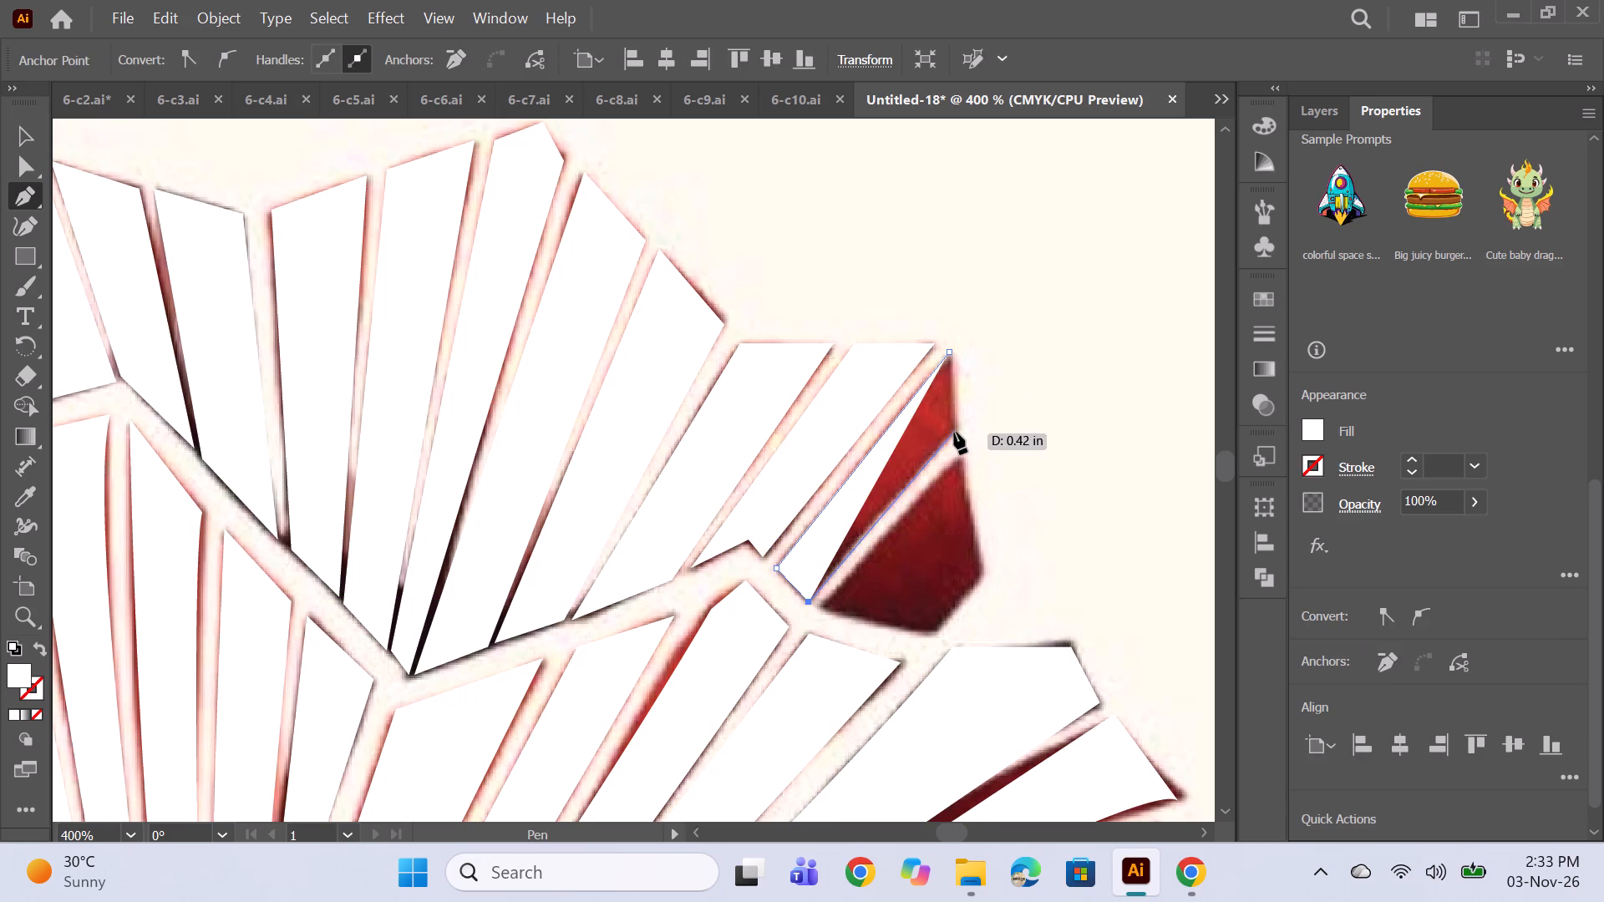
click(954, 430)
click(949, 352)
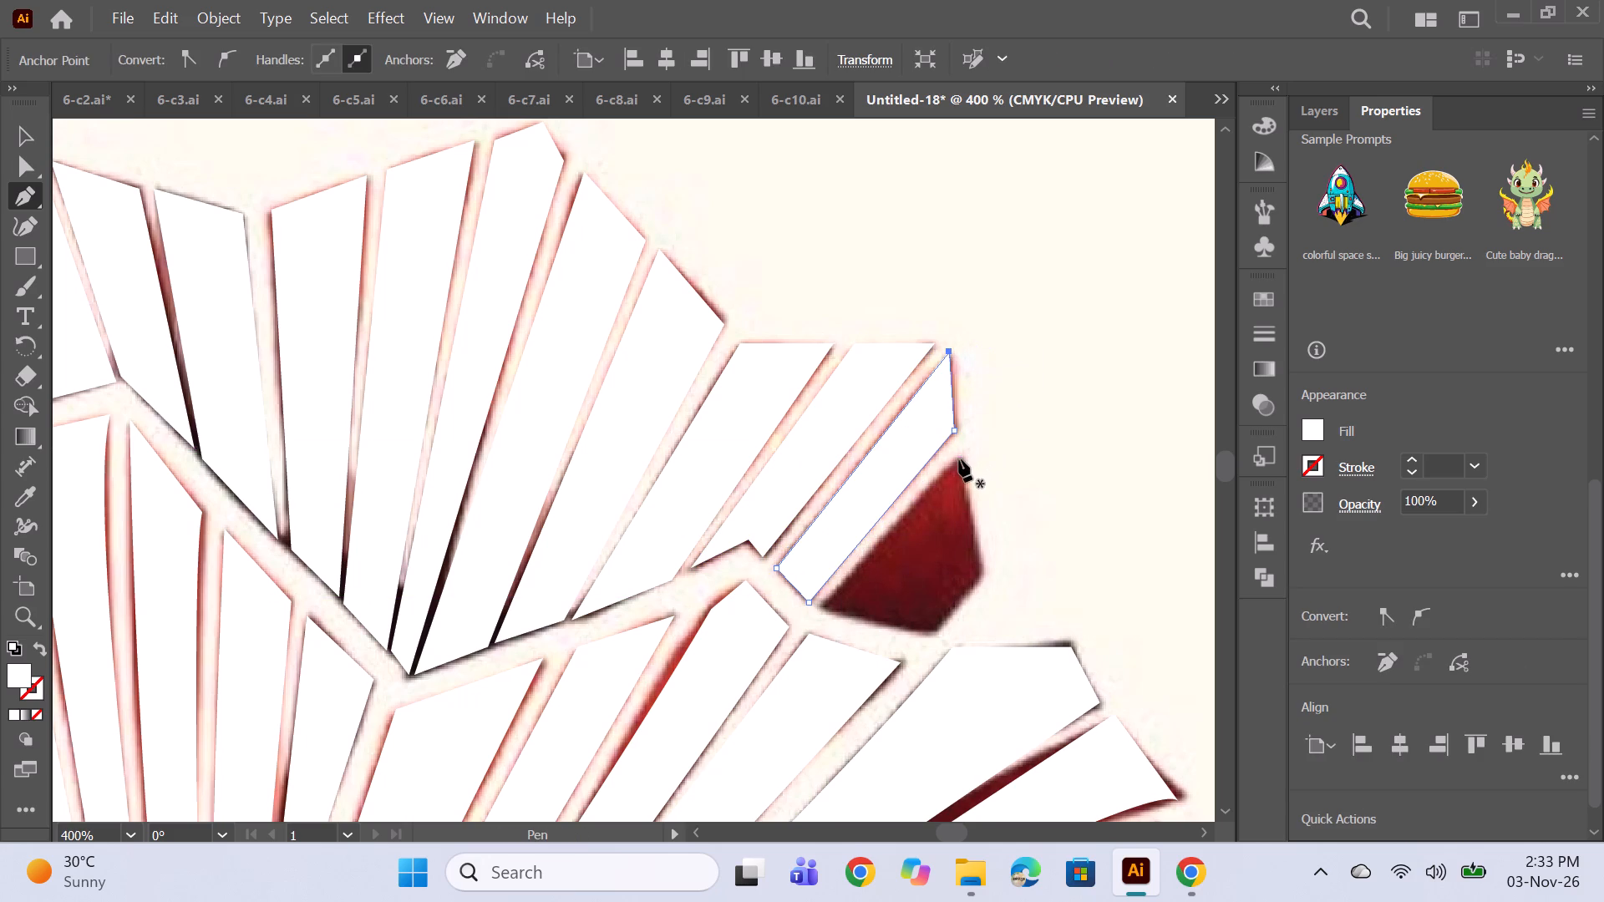
Trace the wide last strip of the right back petal as a closed four-point shape and deselect it.
click(959, 459)
click(983, 575)
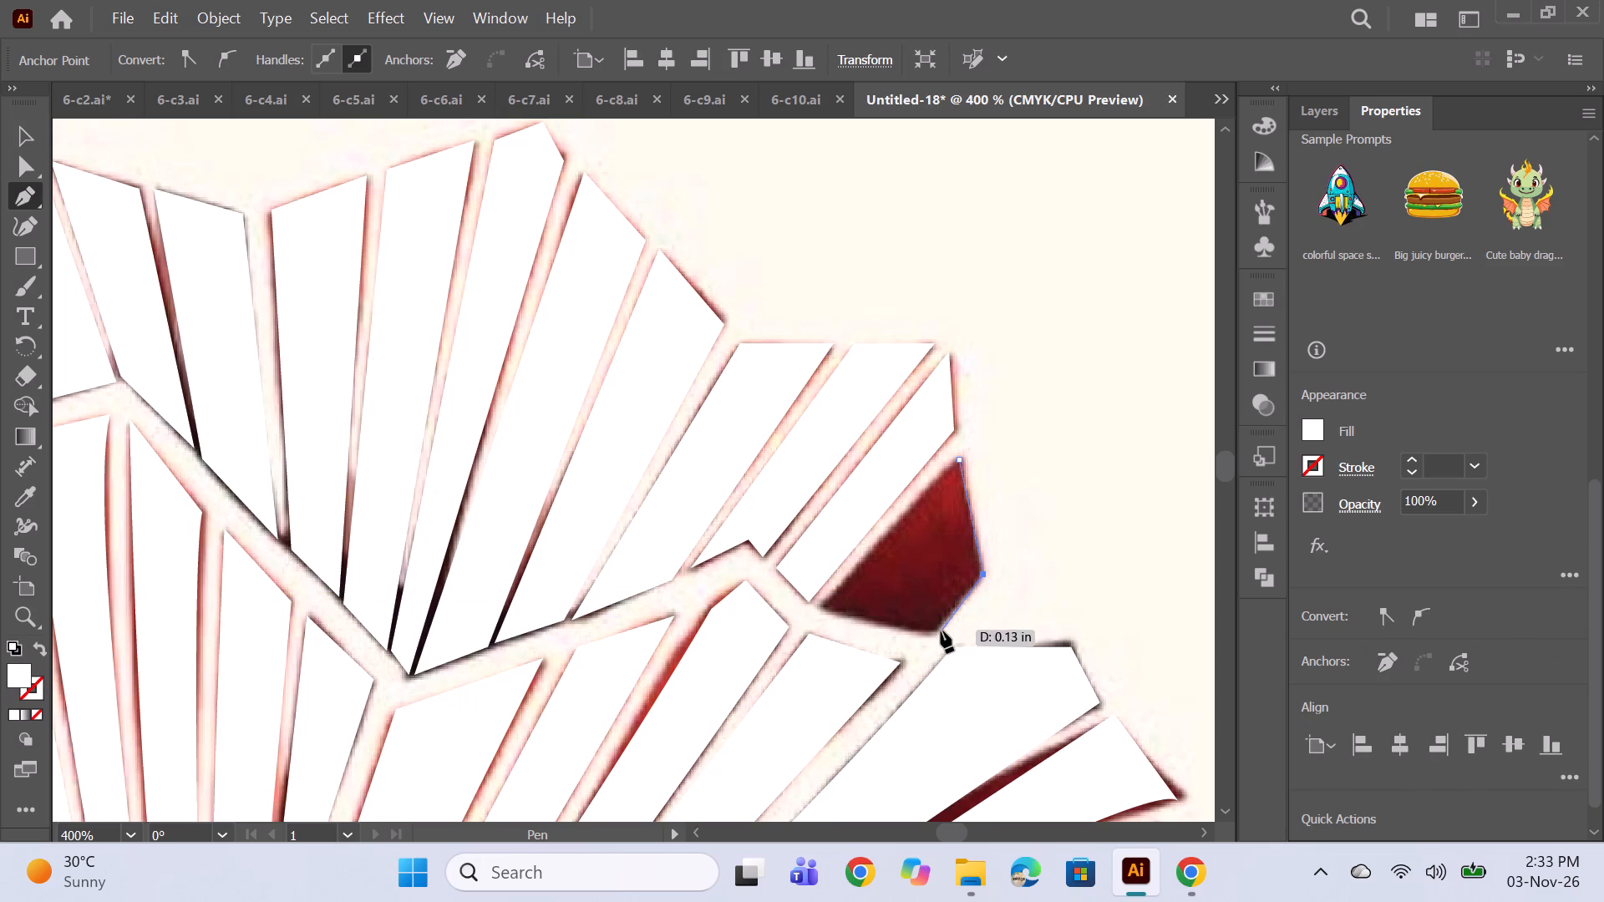
click(935, 635)
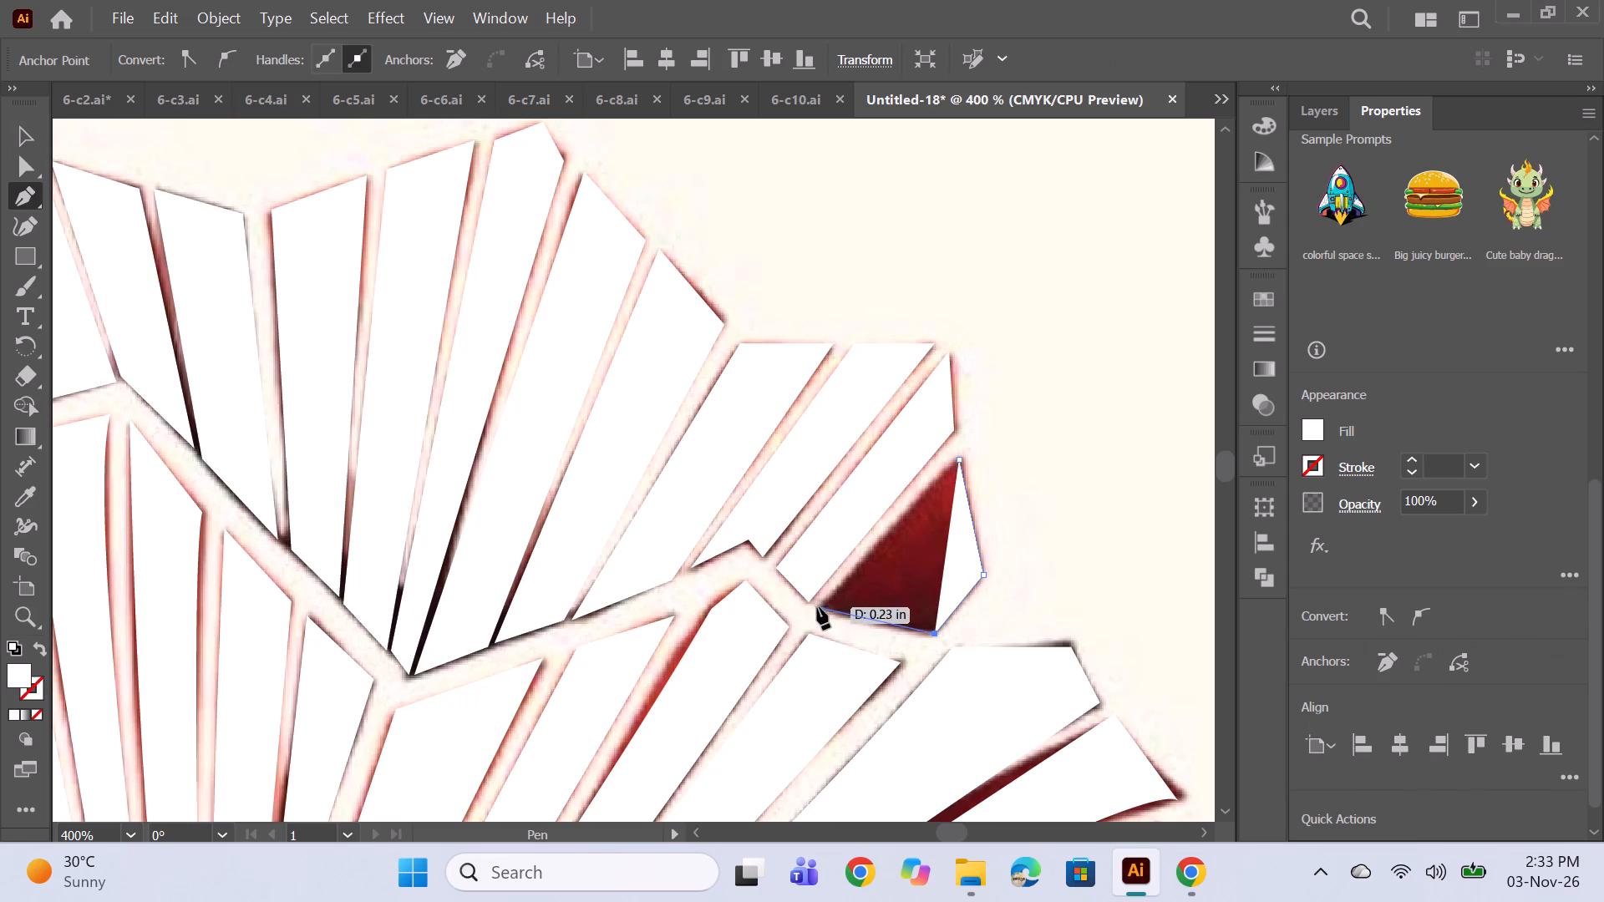
click(817, 607)
click(958, 459)
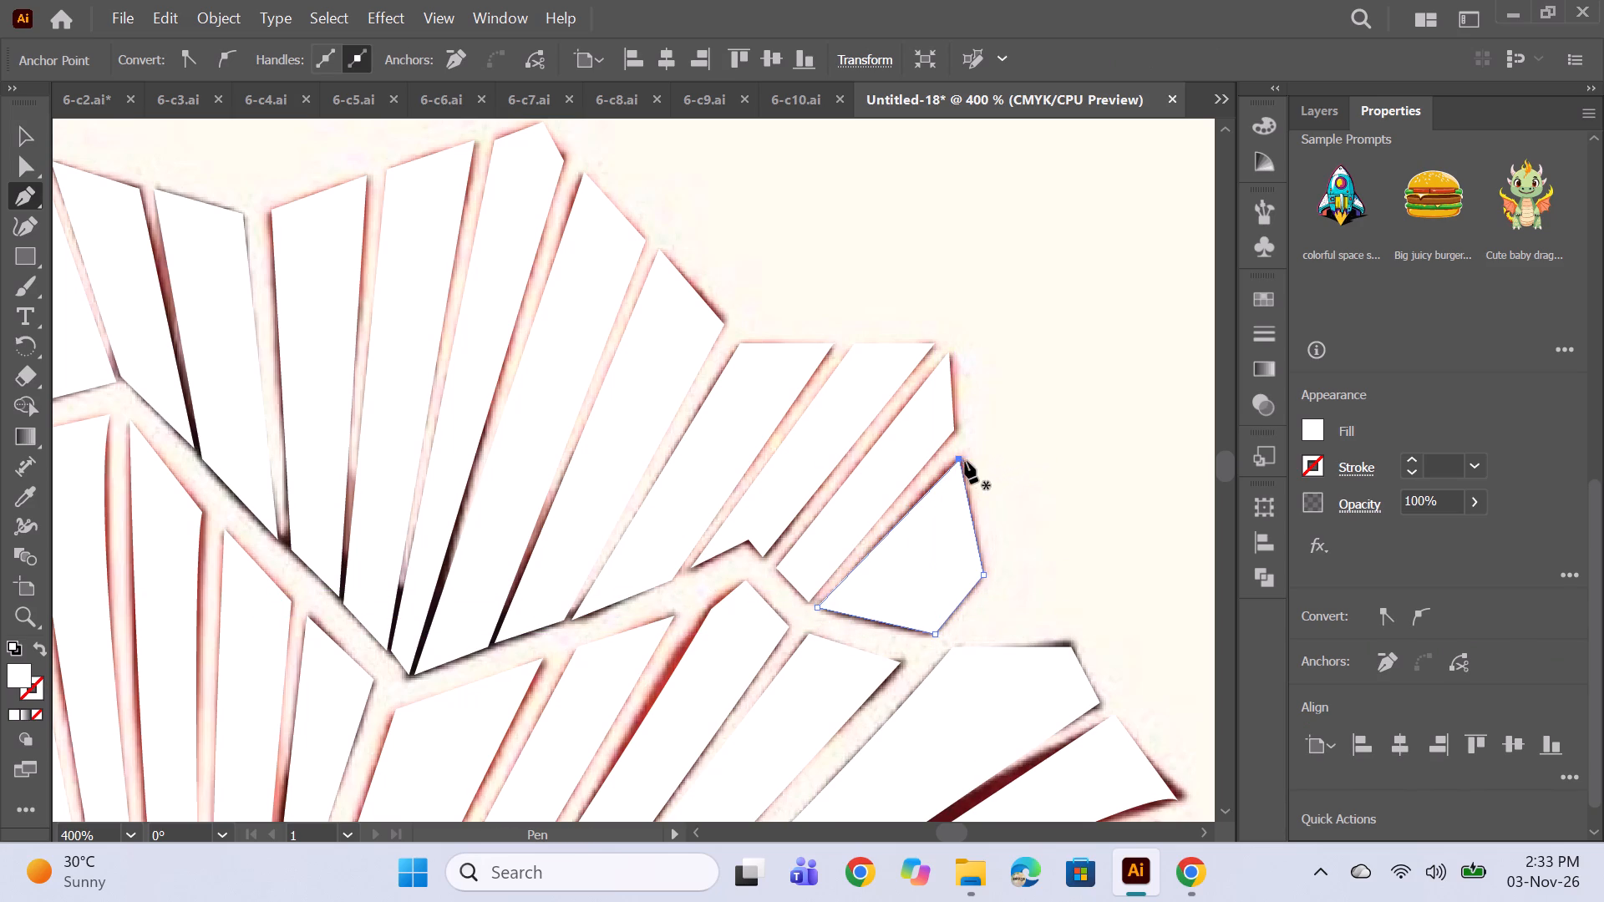
alt+scroll(974, 476, down, 3)
ctrl+click(989, 437)
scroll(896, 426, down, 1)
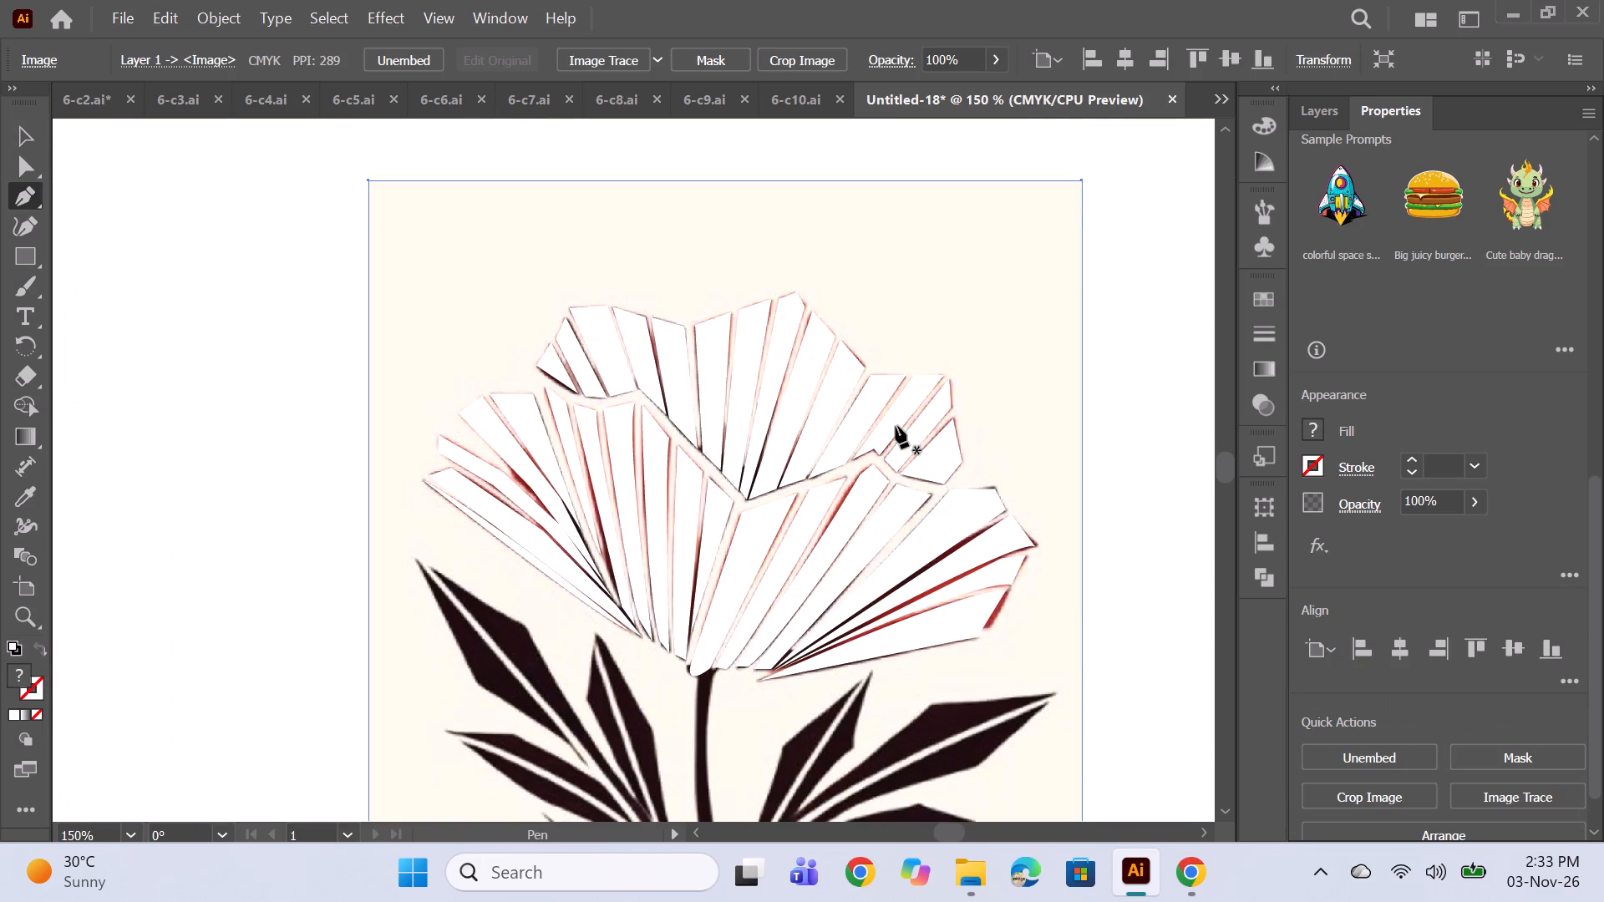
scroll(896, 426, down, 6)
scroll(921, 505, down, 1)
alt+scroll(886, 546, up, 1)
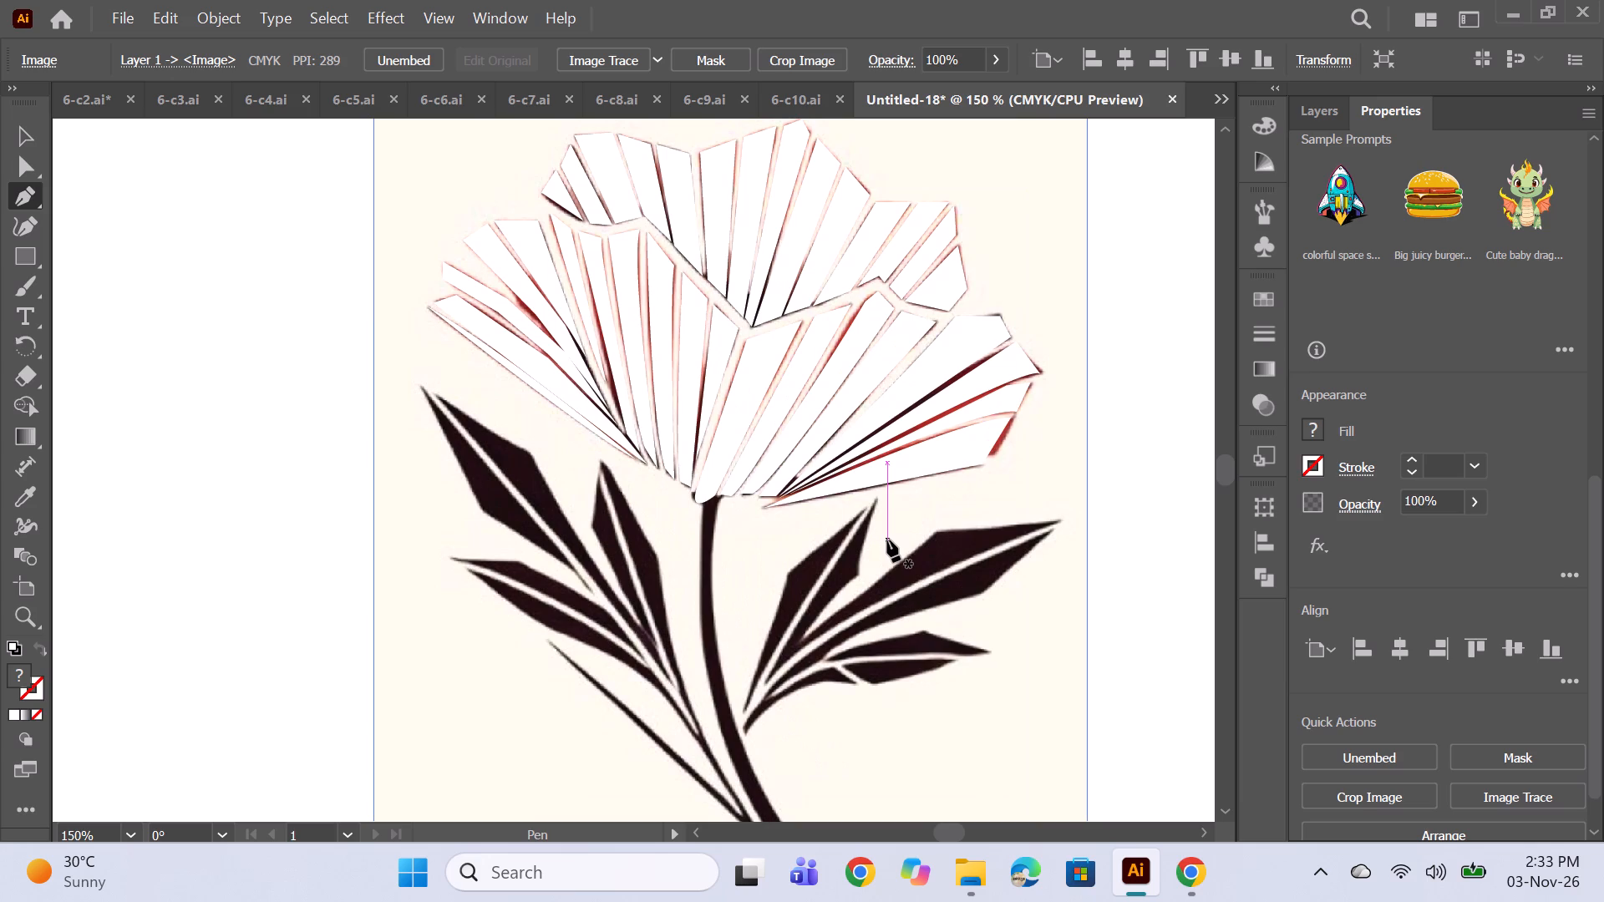
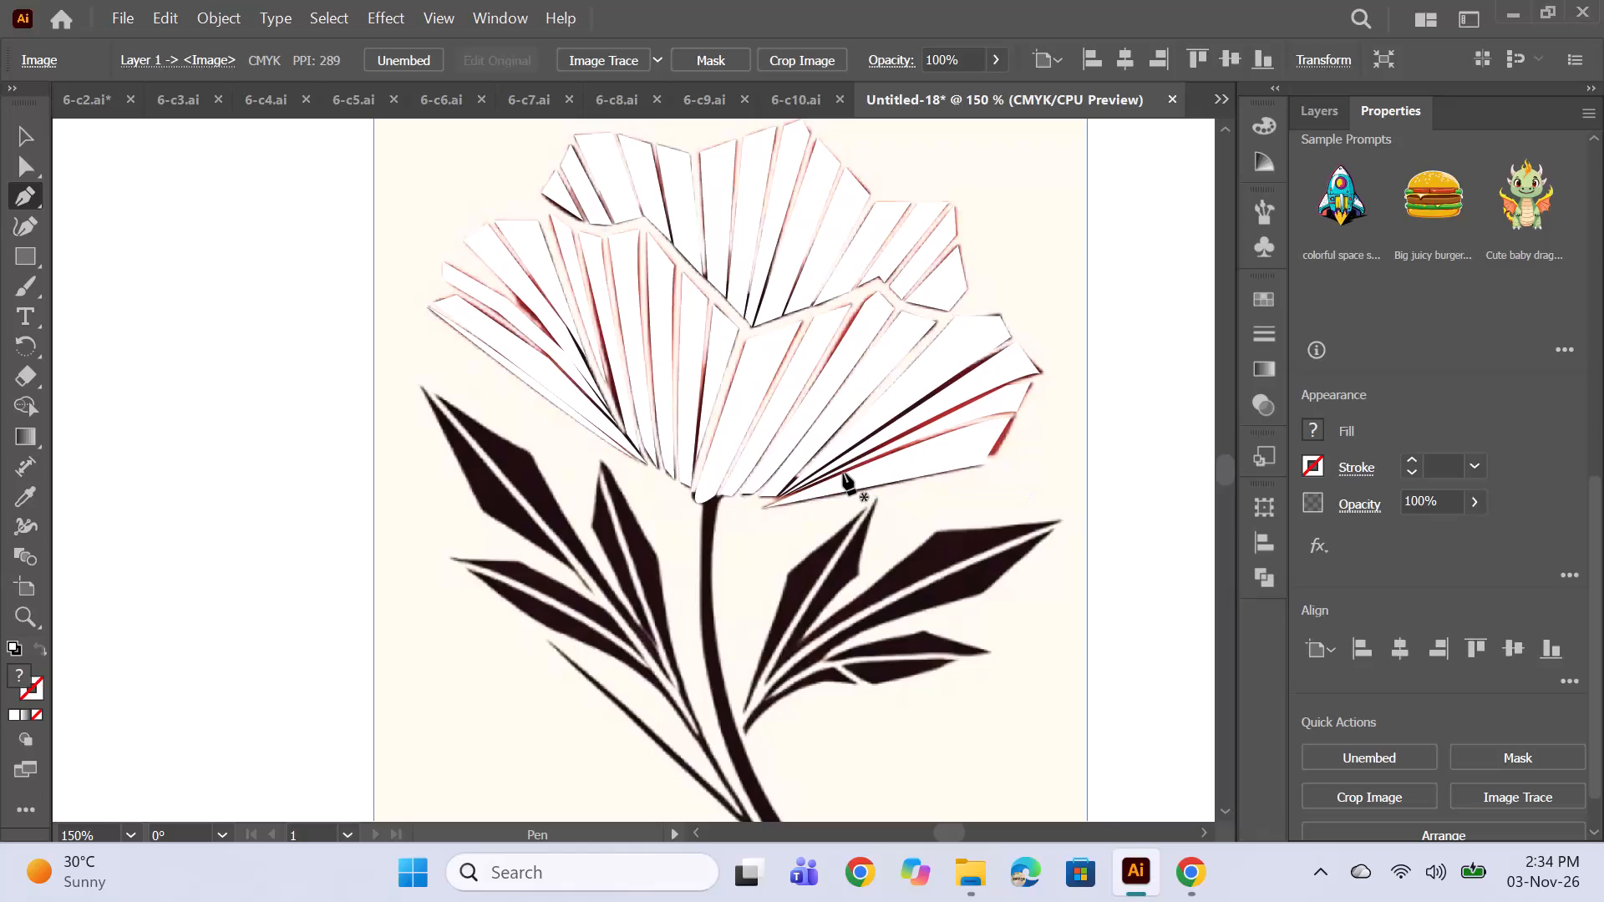
Trace the lower half of the upper left leaf as a closed three-point shape with a curved edge into its inner tip.
scroll(843, 473, down, 2)
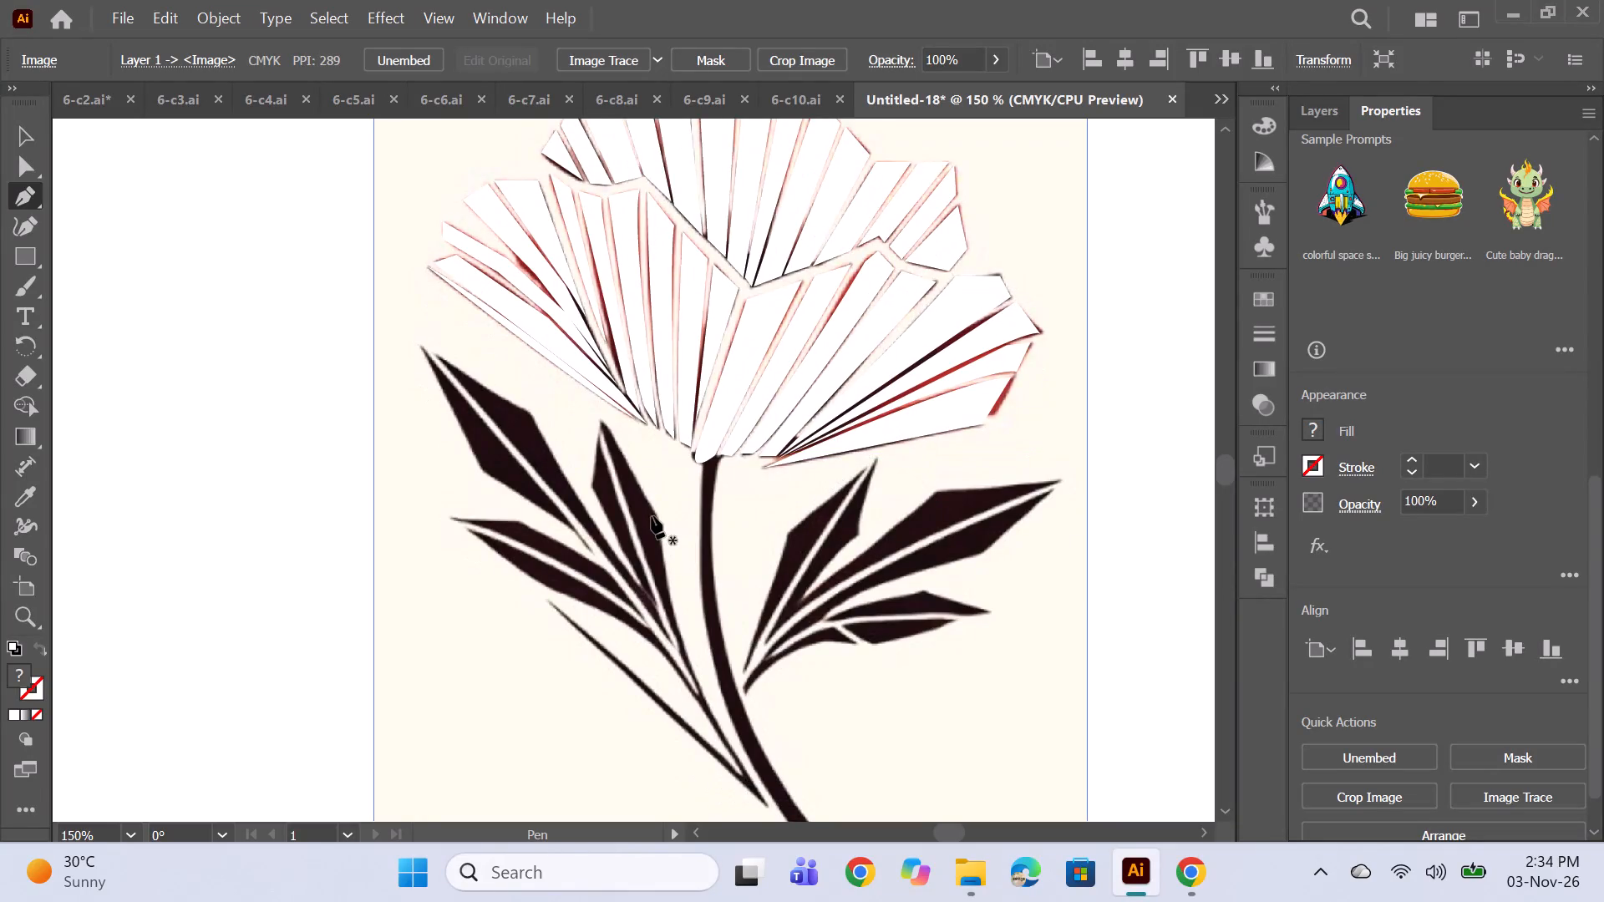
scroll(652, 516, down, 4)
alt+scroll(502, 337, up, 1)
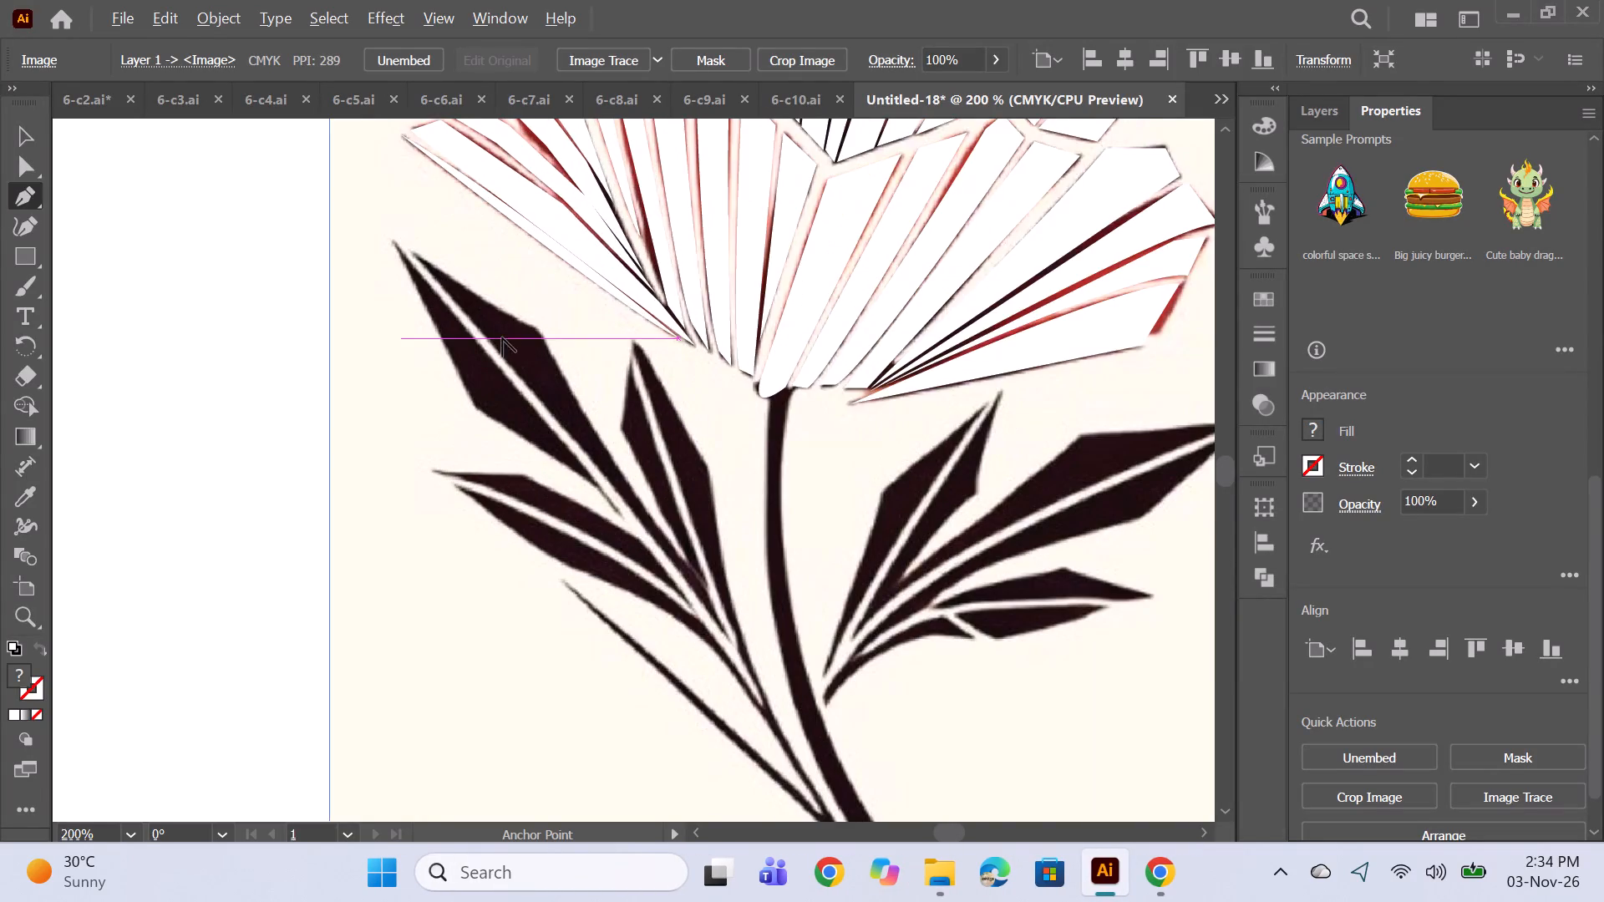
alt+scroll(533, 358, up, 2)
scroll(452, 311, up, 2)
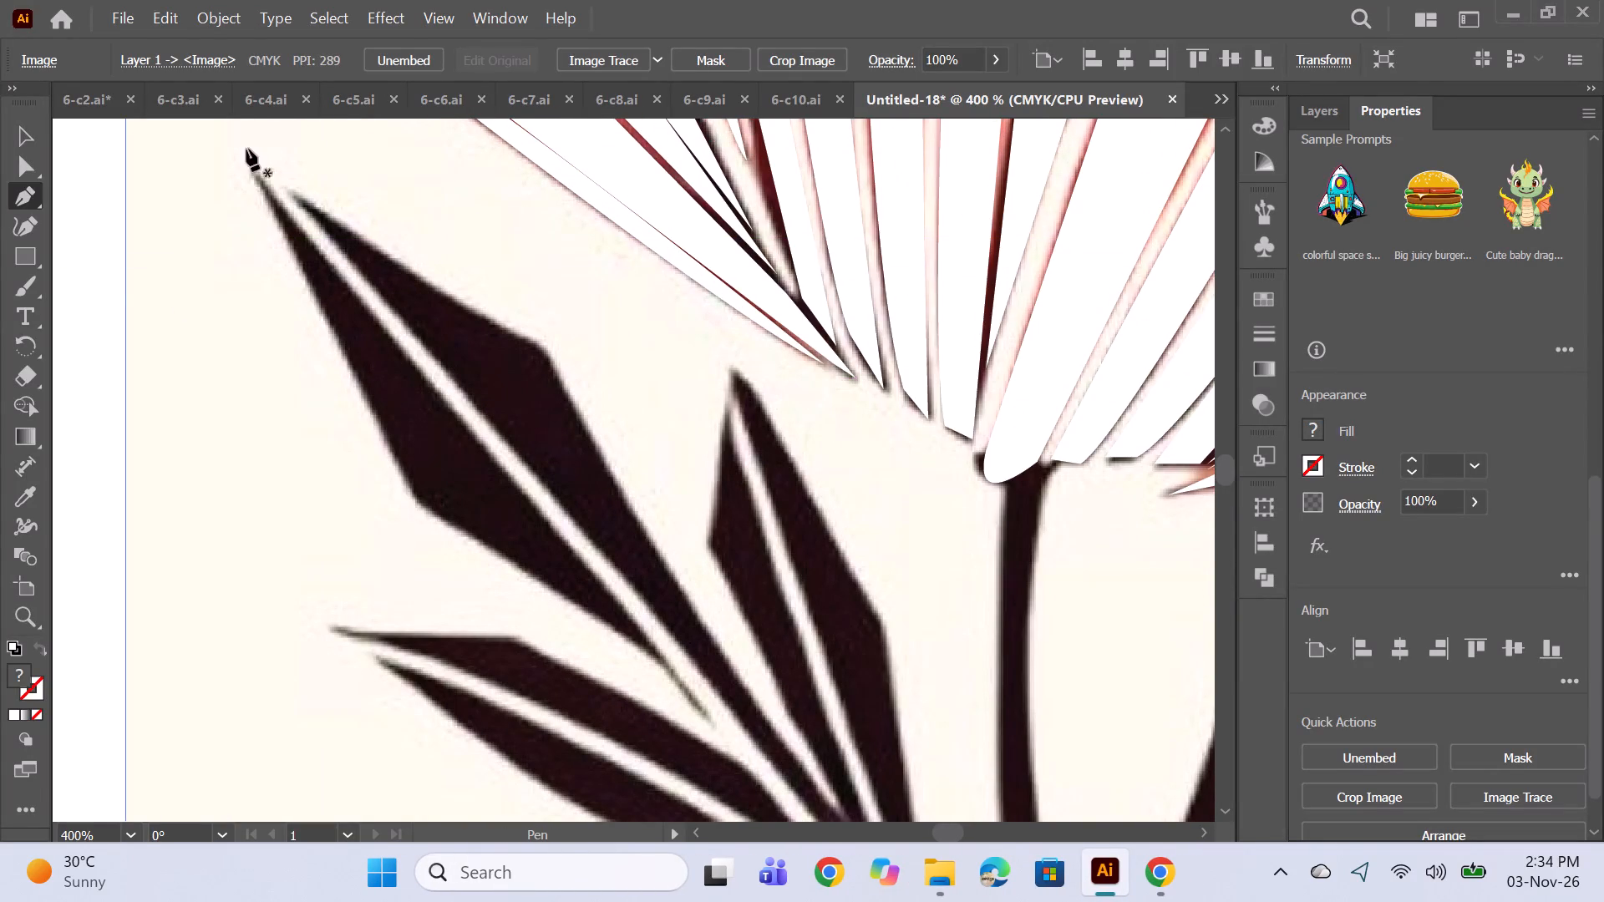
click(251, 167)
click(414, 500)
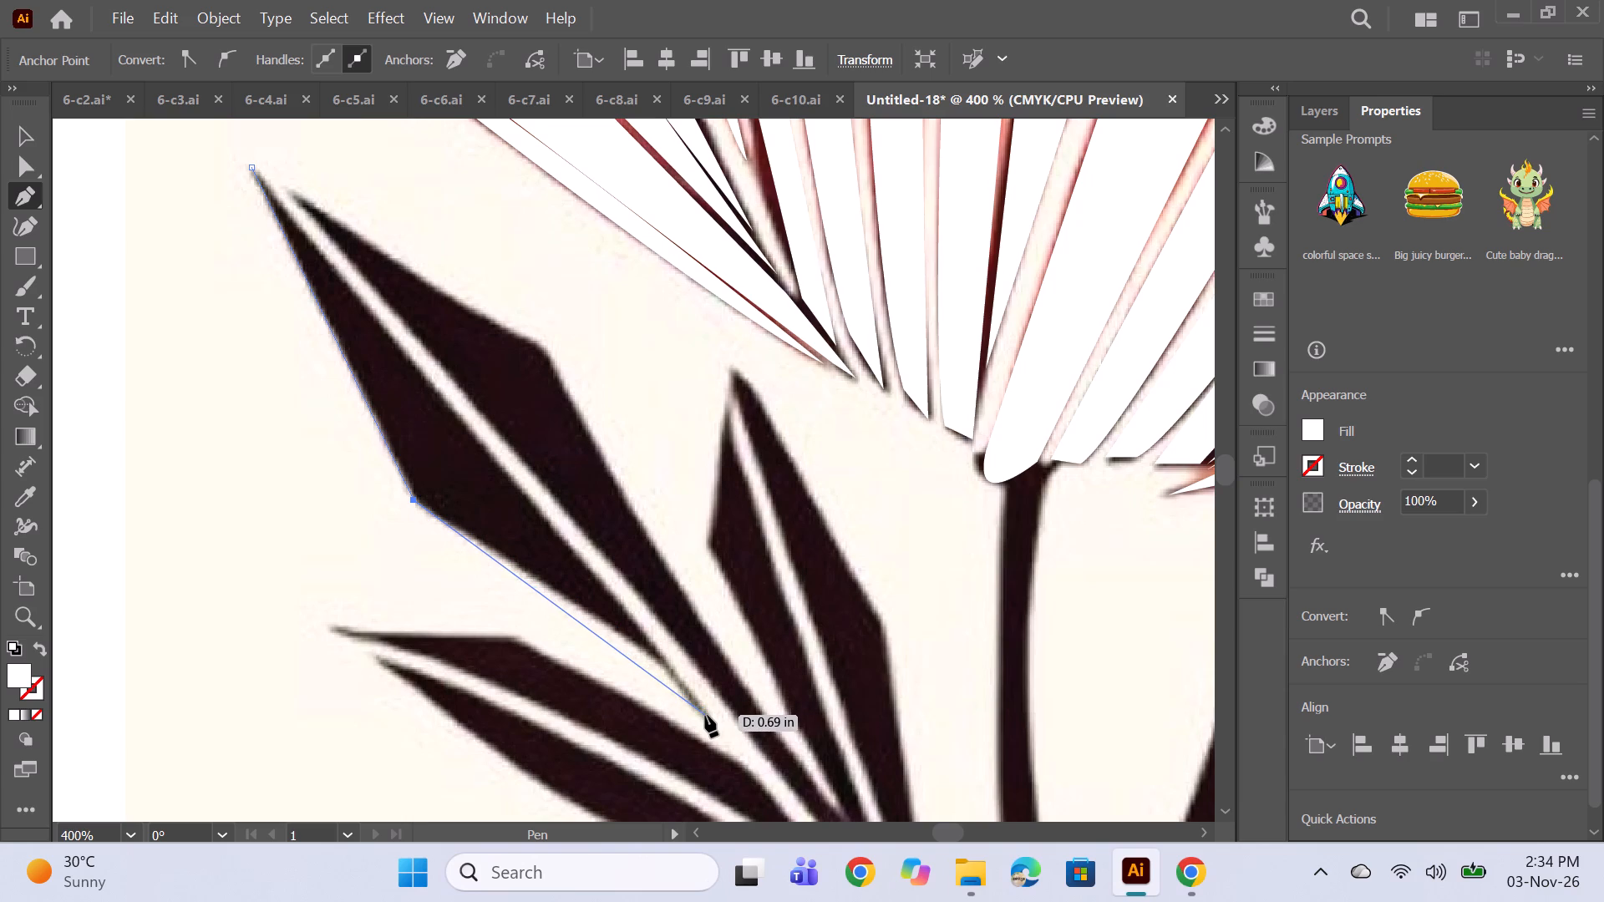
drag(705, 715, 734, 778)
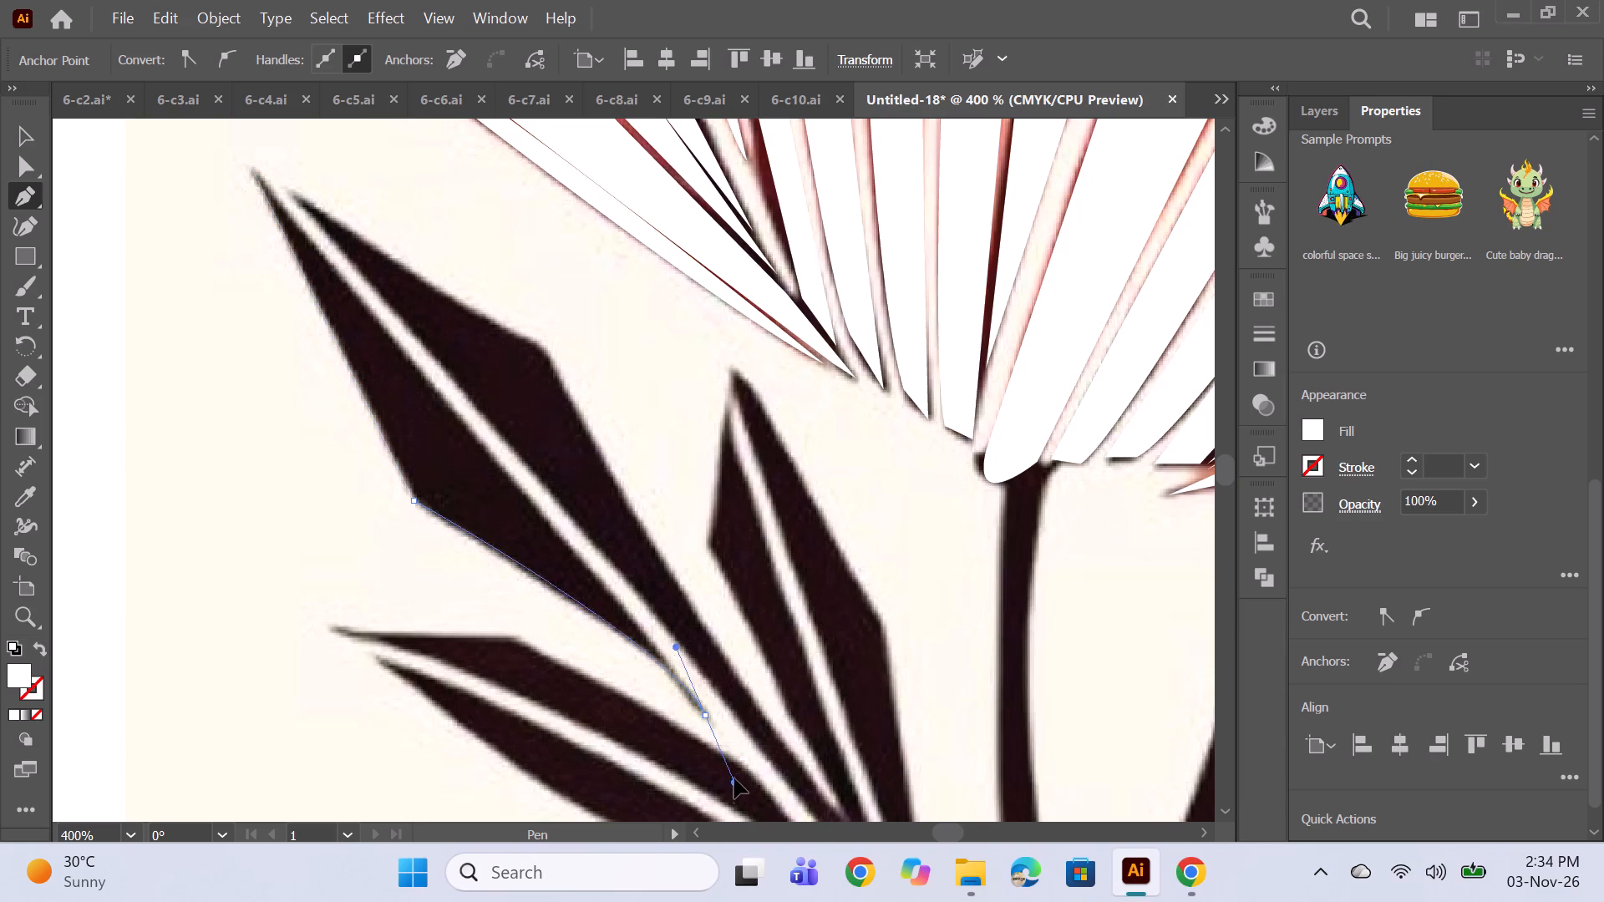
drag(734, 778, 730, 775)
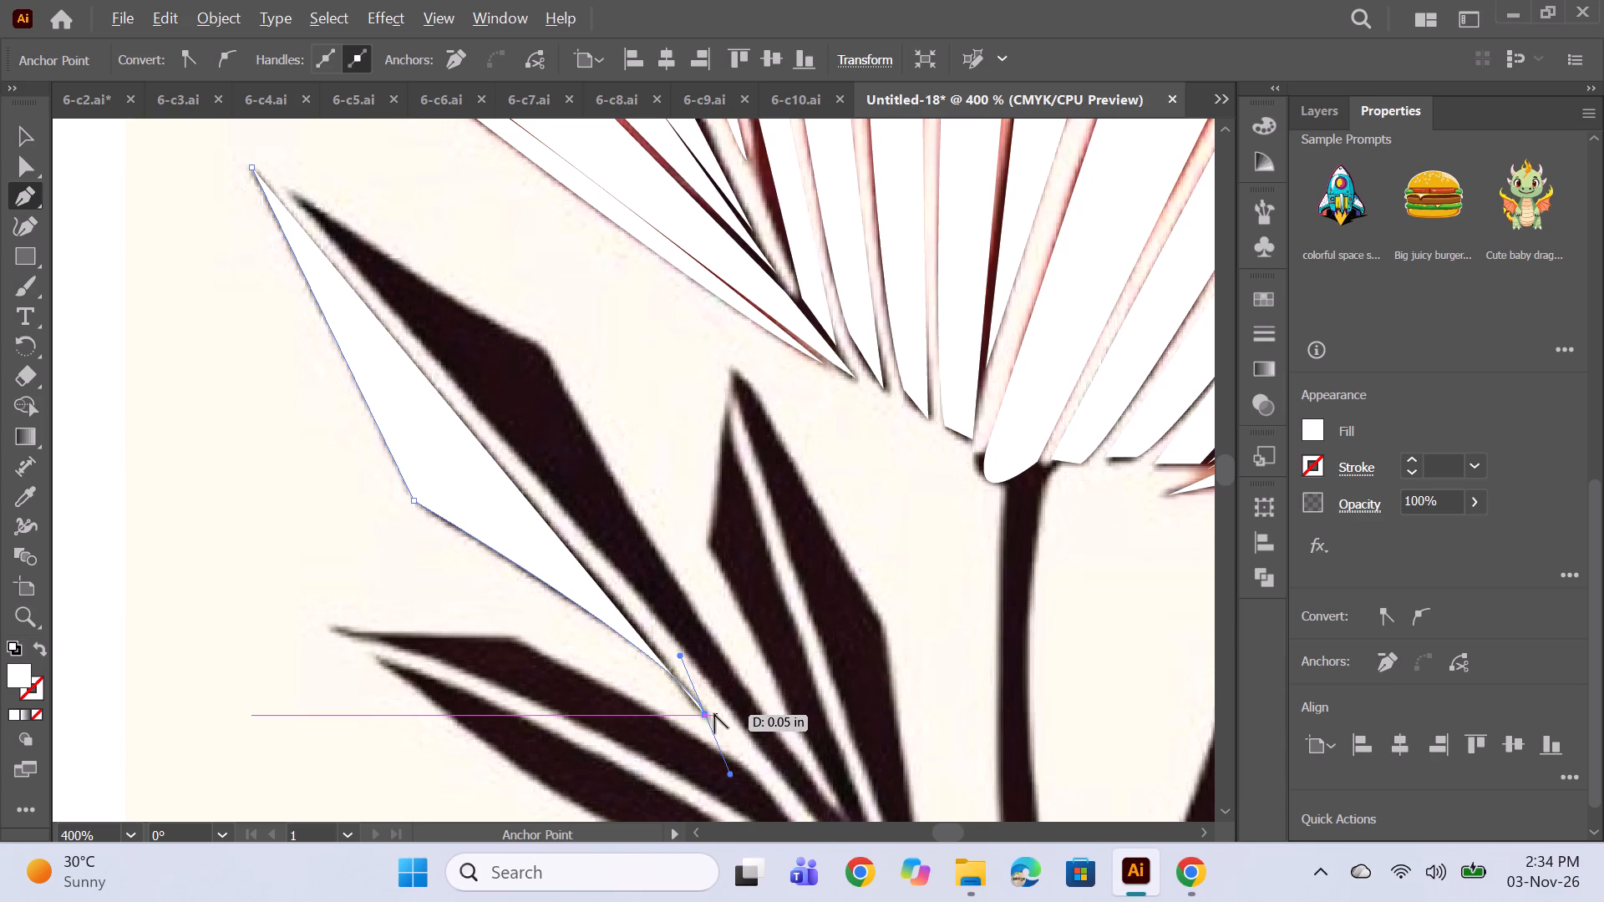
alt+click(708, 713)
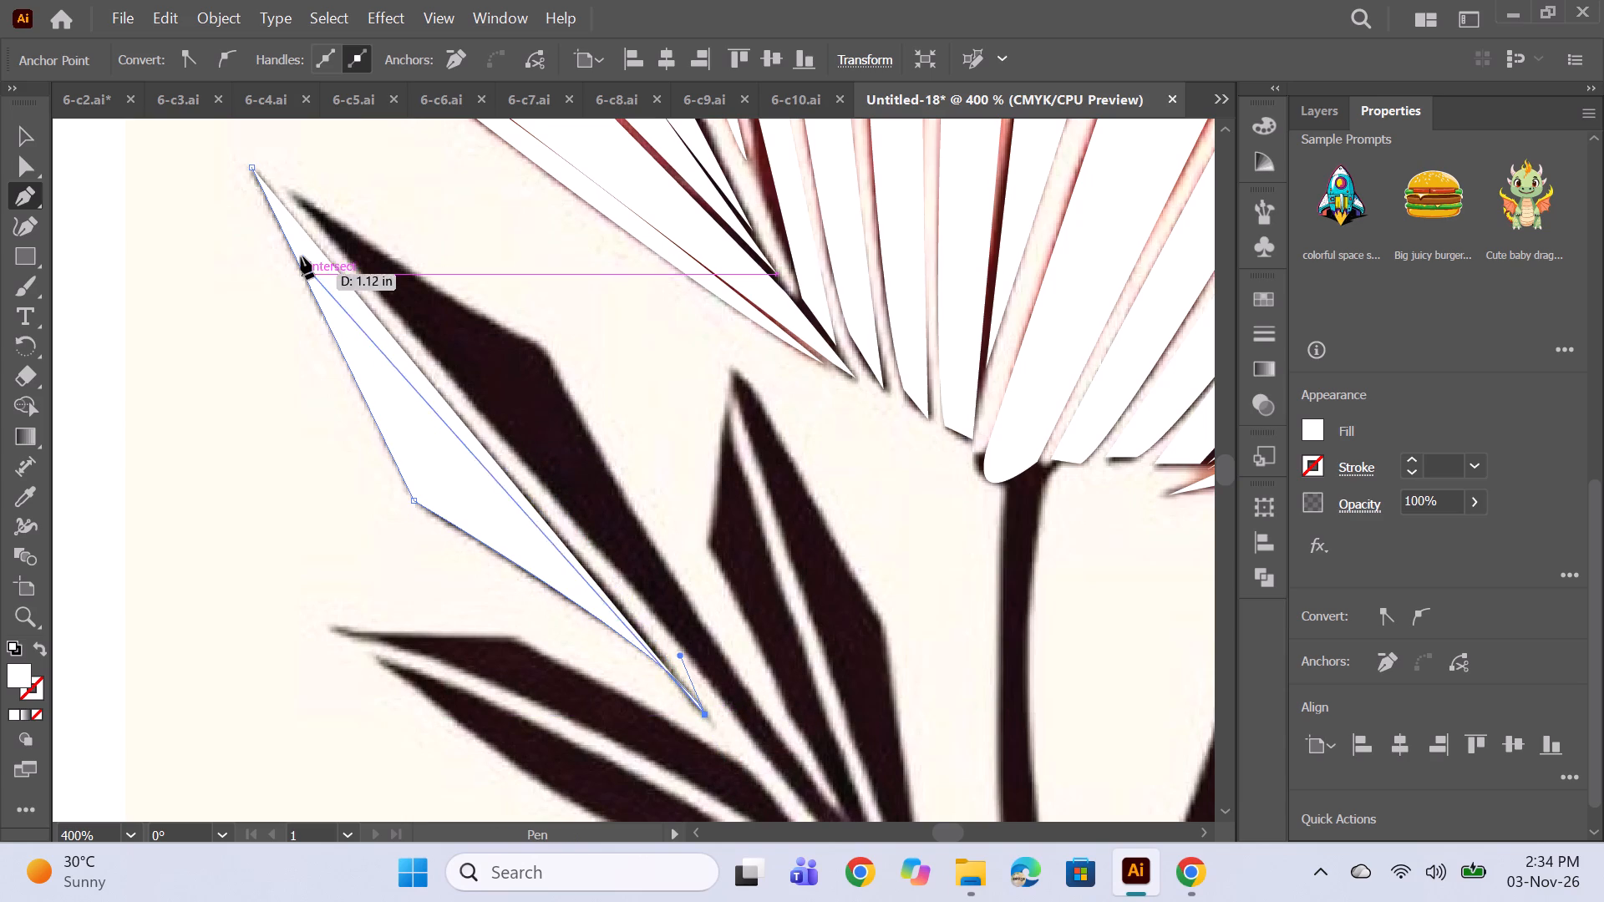
click(253, 168)
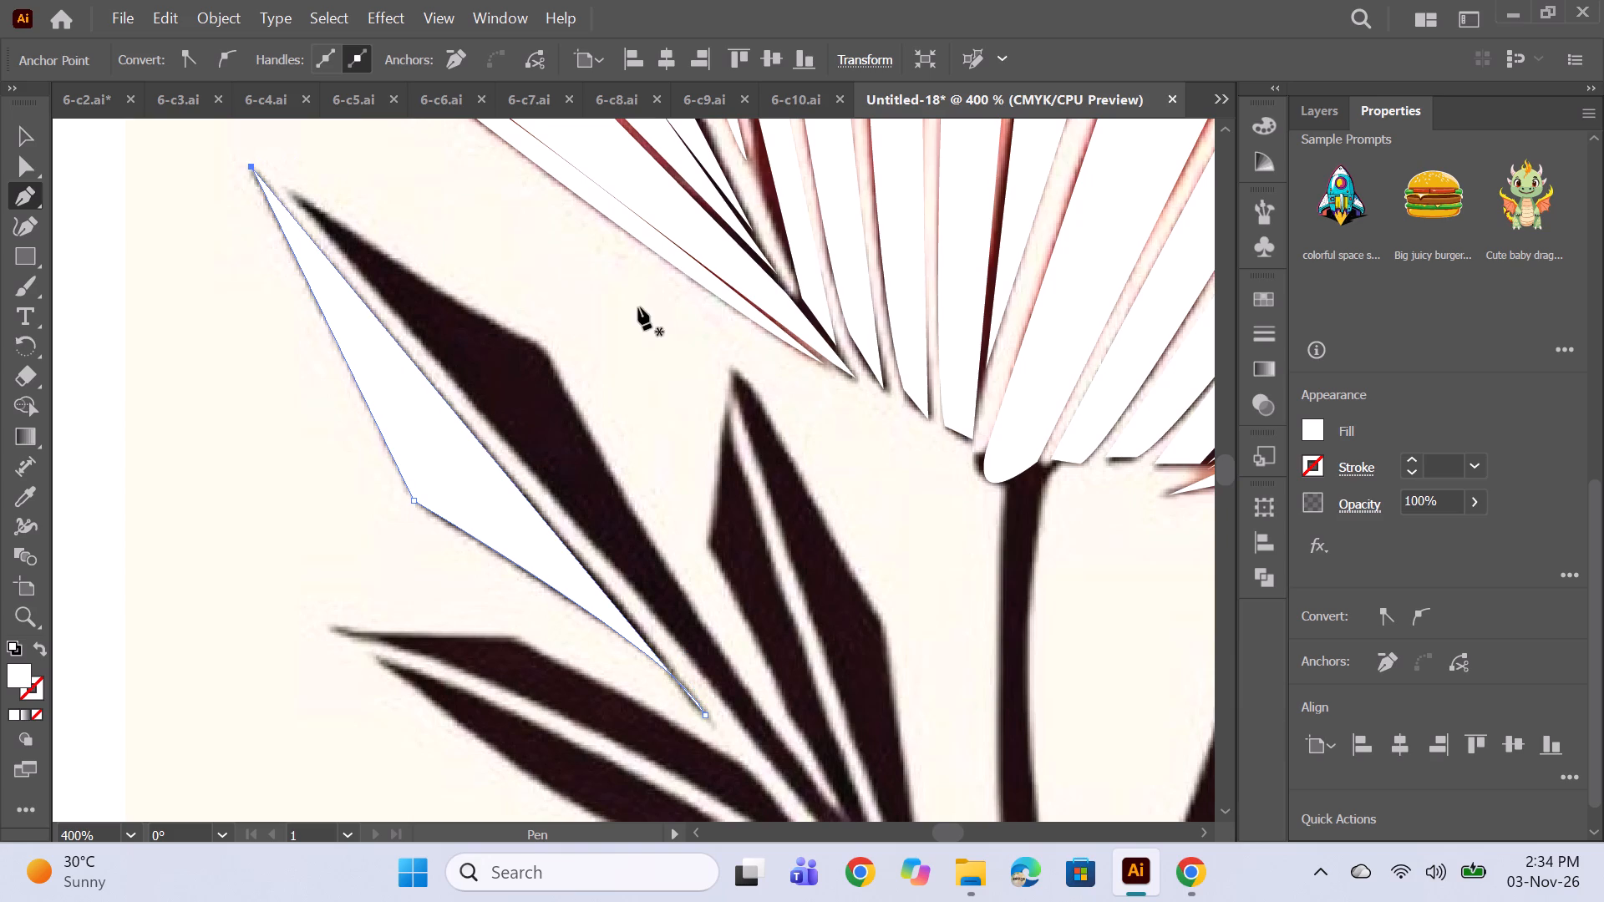
Trace the upper half of the upper left leaf as a closed four-point shape, curving the outer edge between its base and corner.
click(287, 187)
scroll(475, 330, down, 9)
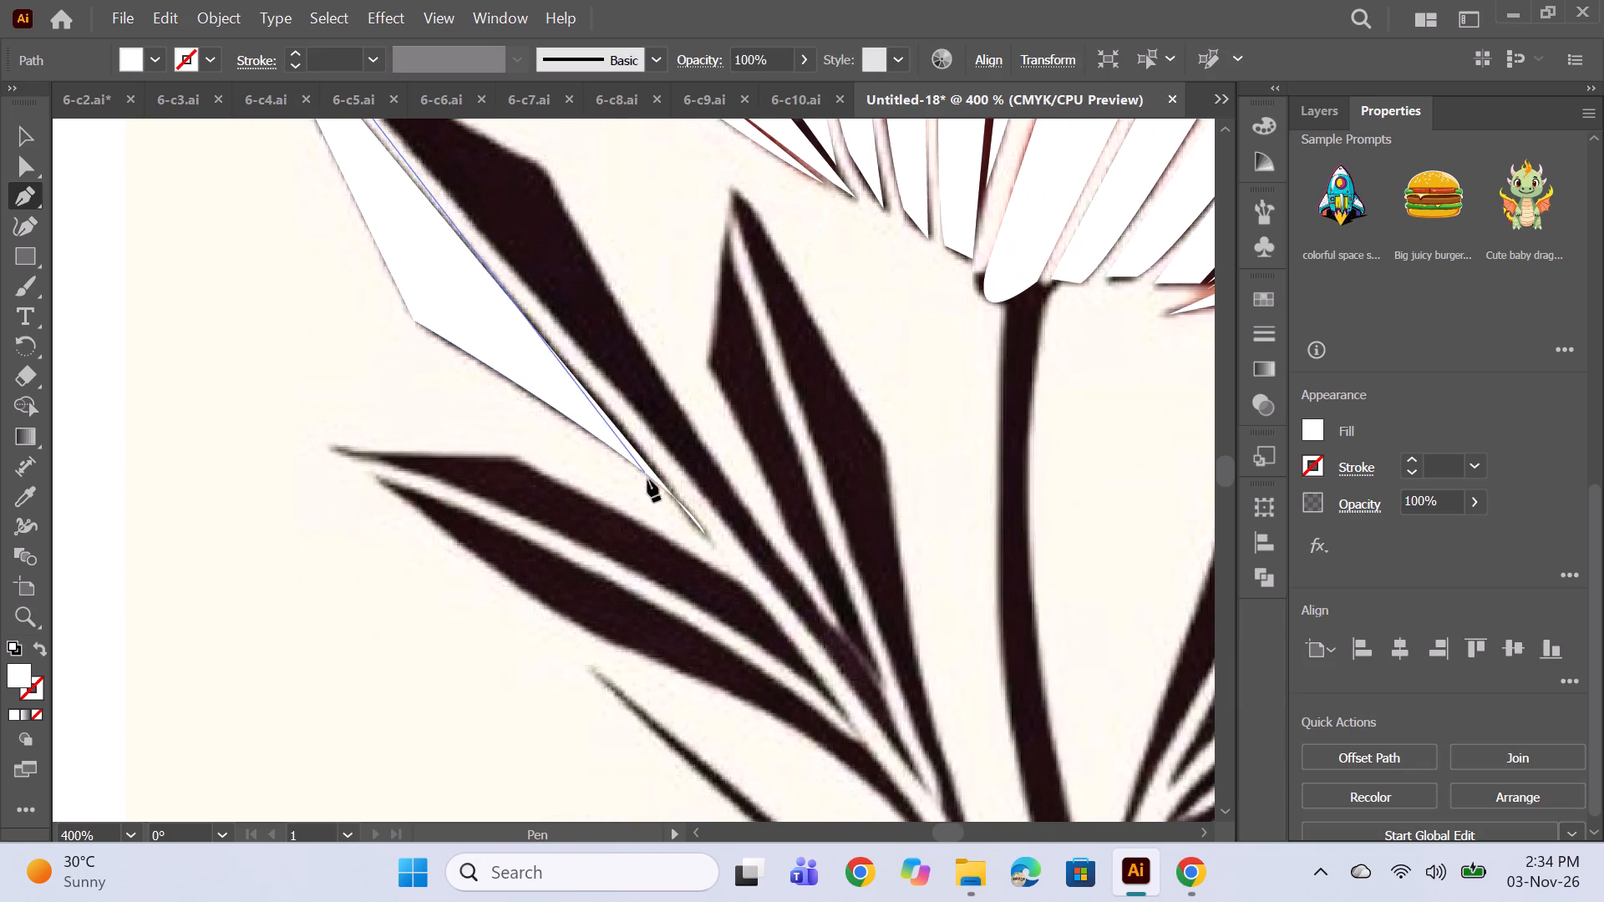
alt+scroll(685, 477, down, 1)
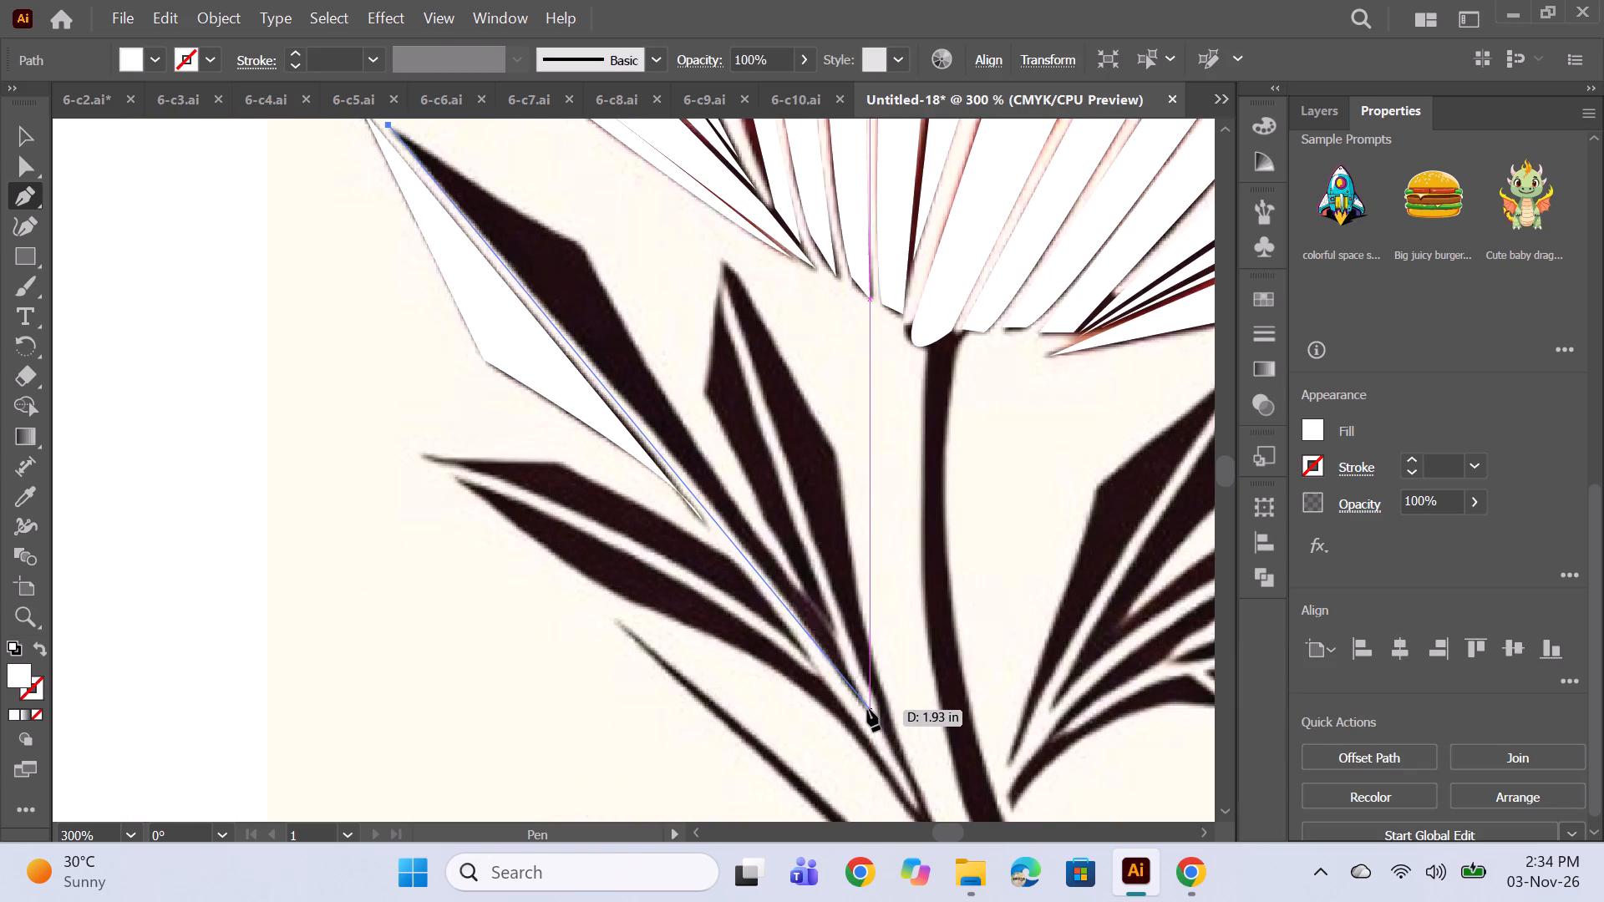
click(867, 709)
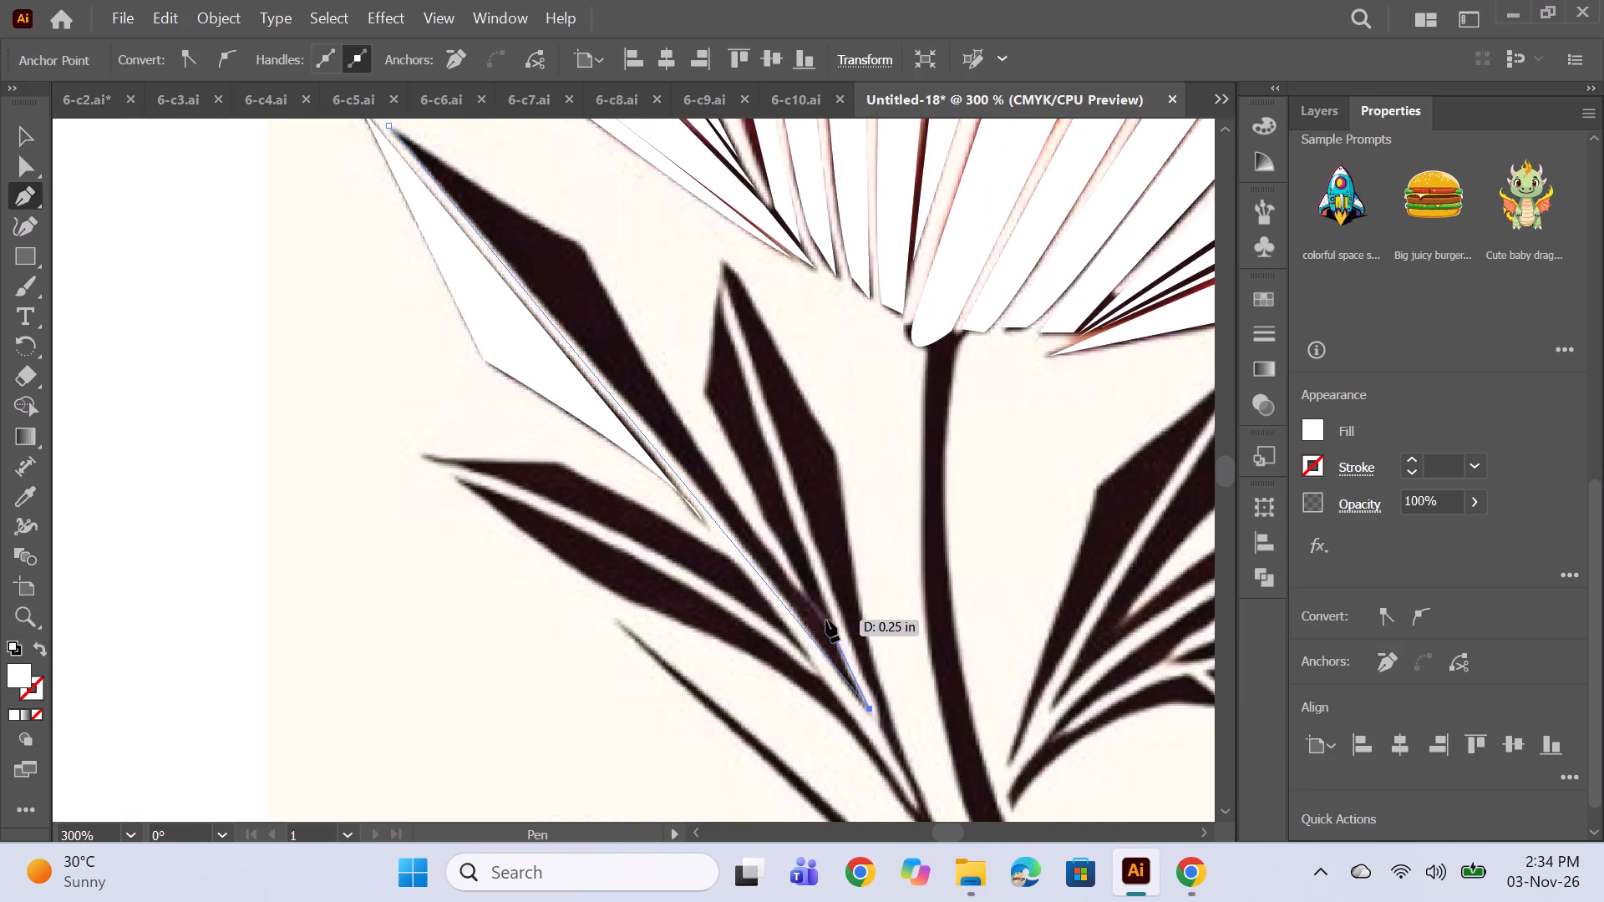
click(826, 620)
drag(585, 246, 581, 194)
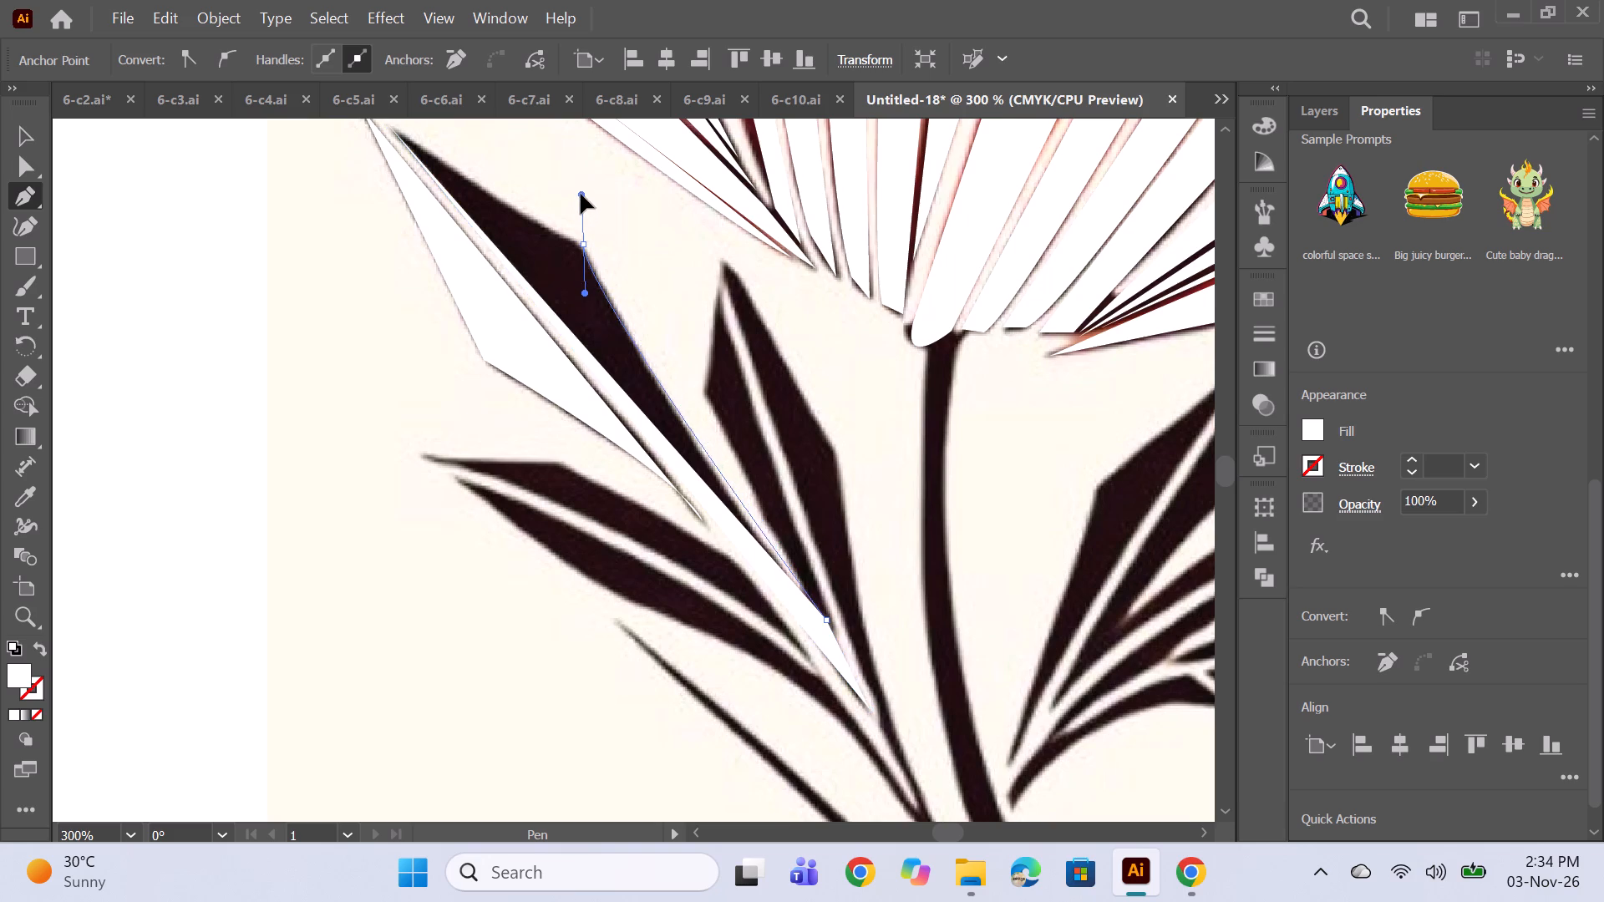
drag(581, 194, 579, 190)
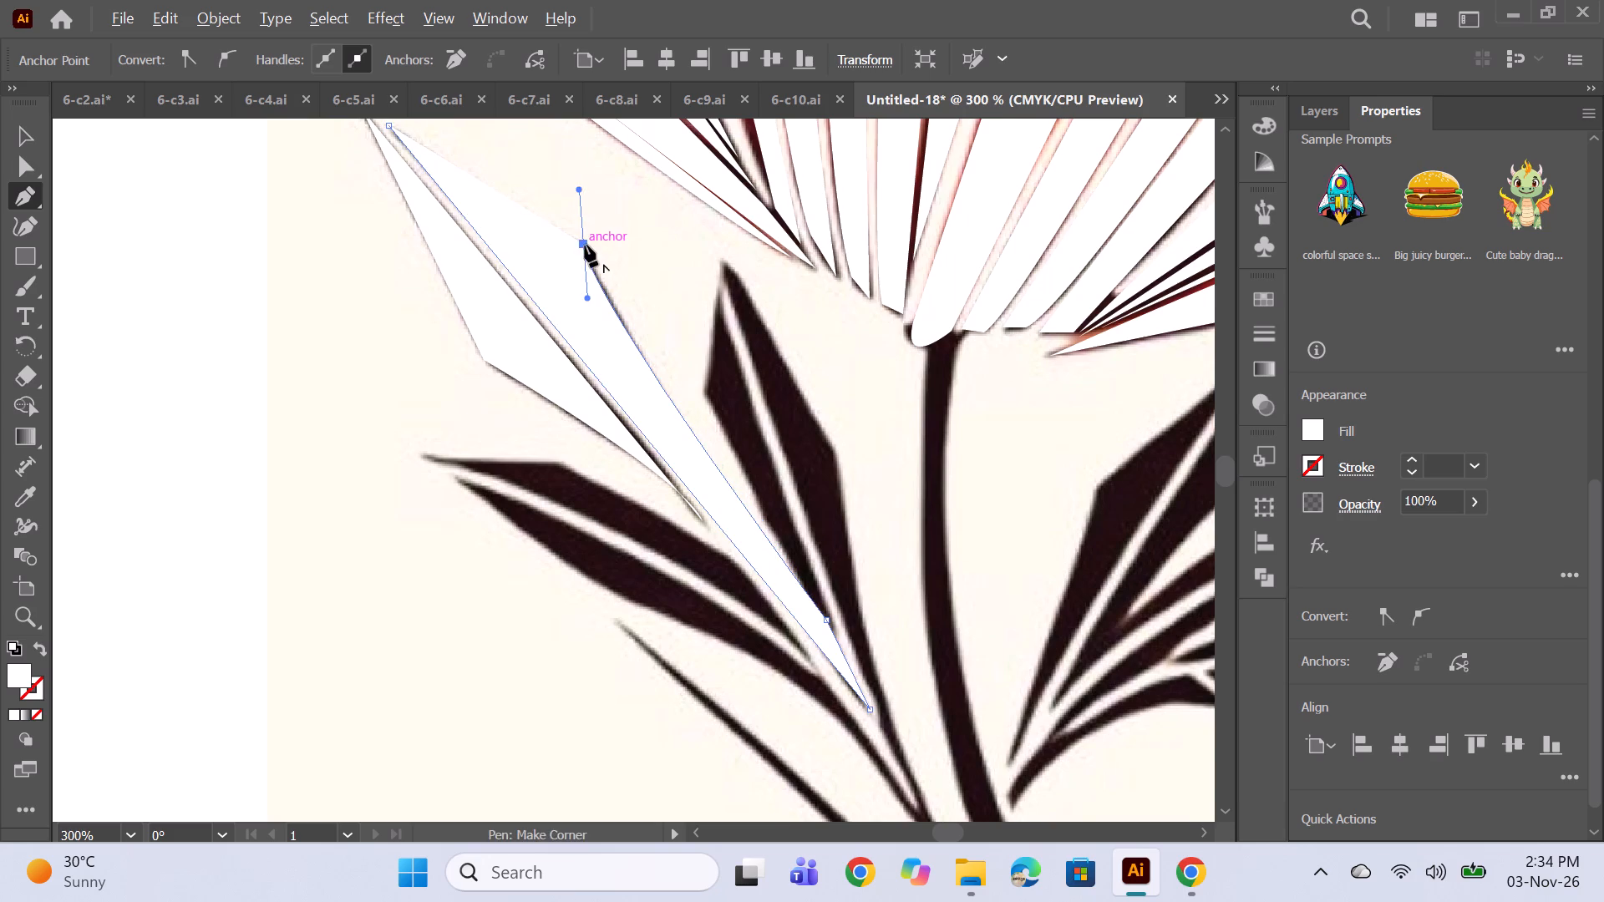
alt+click(585, 245)
scroll(605, 259, up, 4)
click(386, 205)
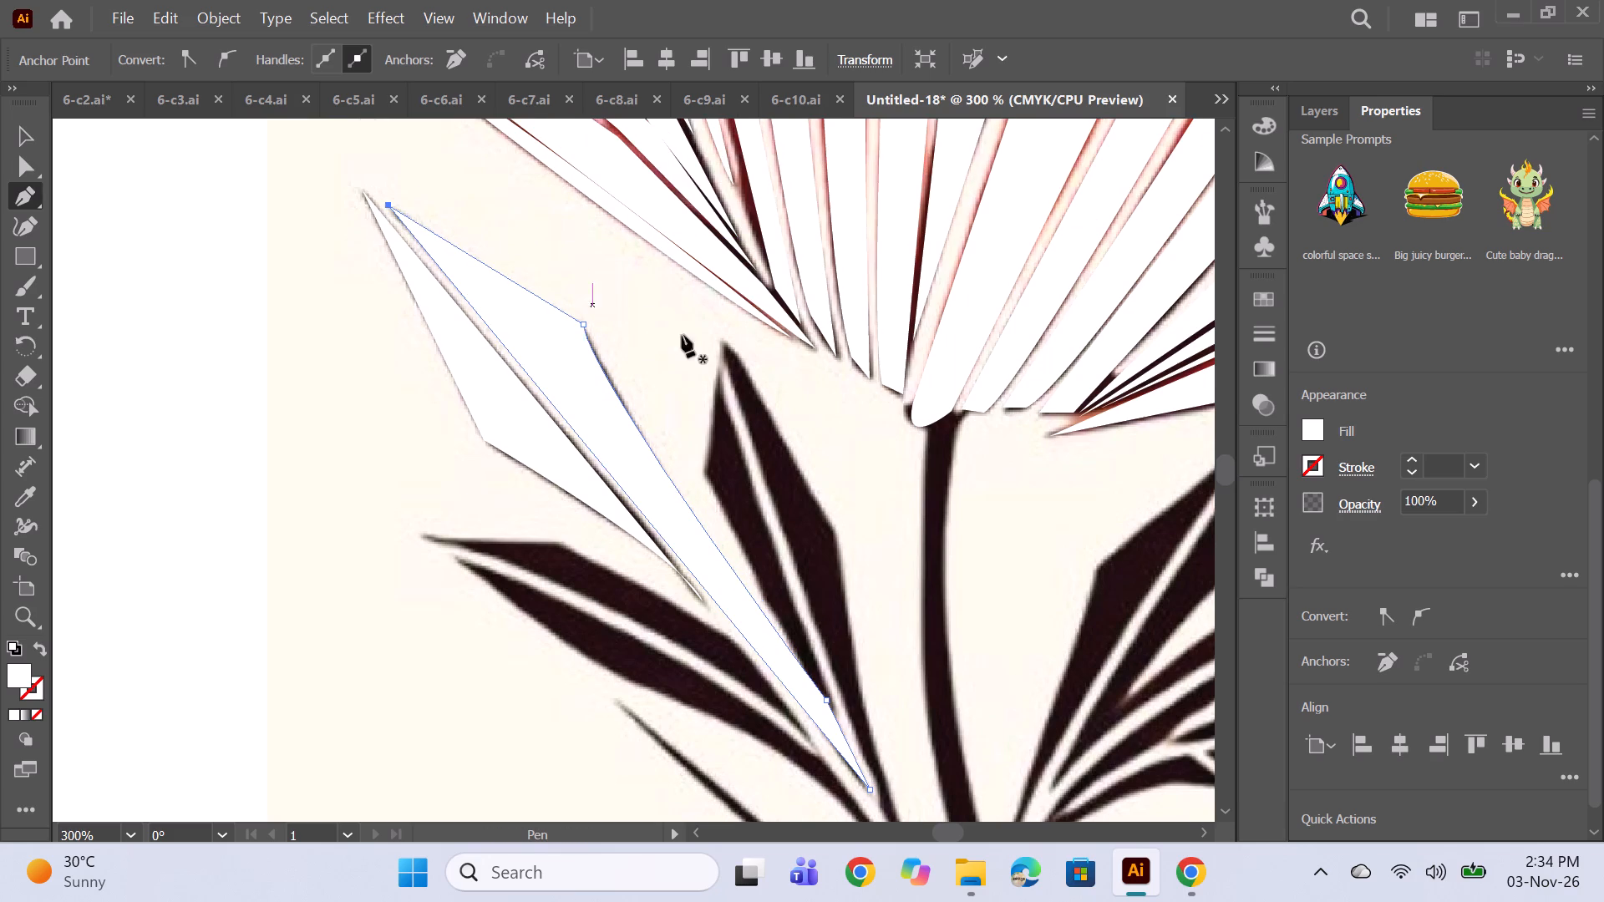
Trace the left half of the small upright leaf beside the stem as a closed straight-edged four-point shape.
scroll(696, 337, down, 2)
click(717, 325)
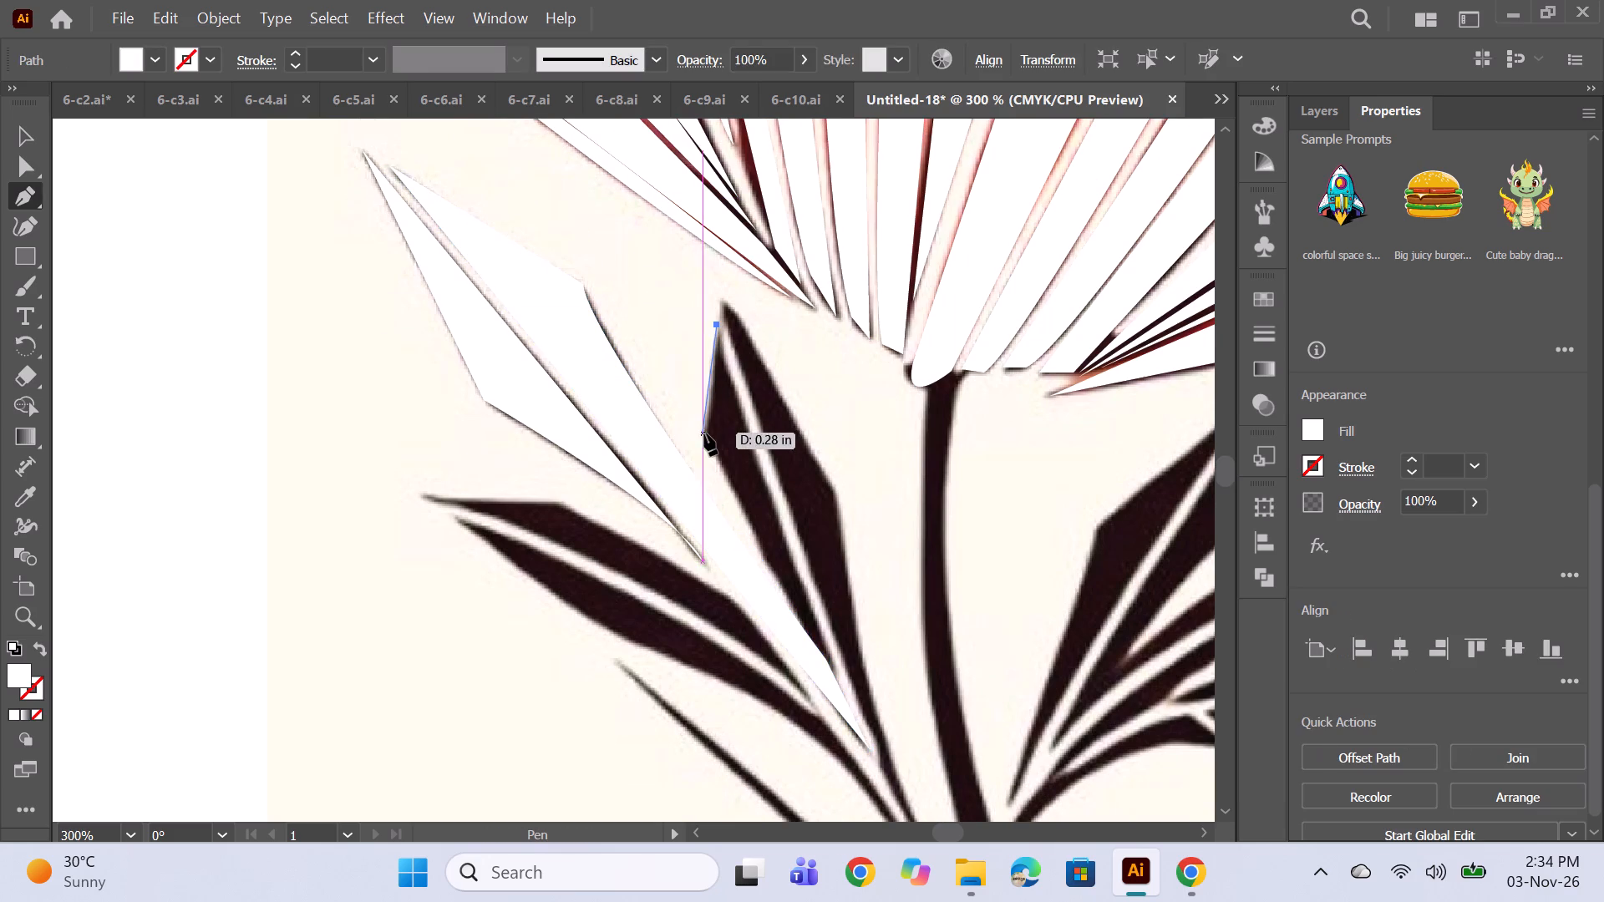
click(704, 433)
click(792, 608)
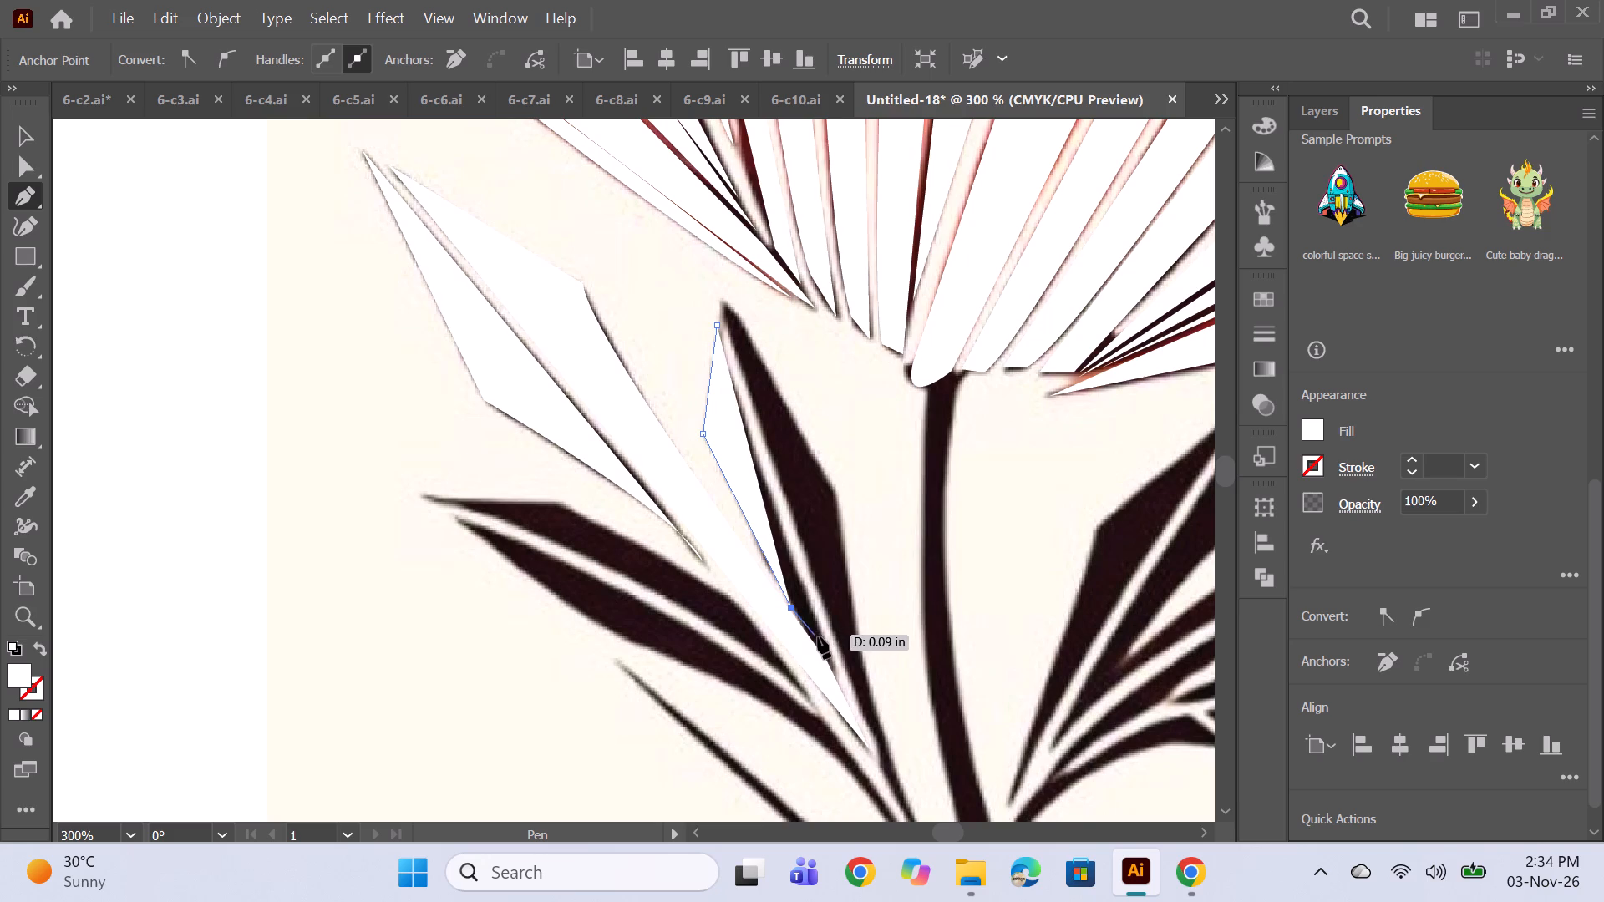
click(822, 638)
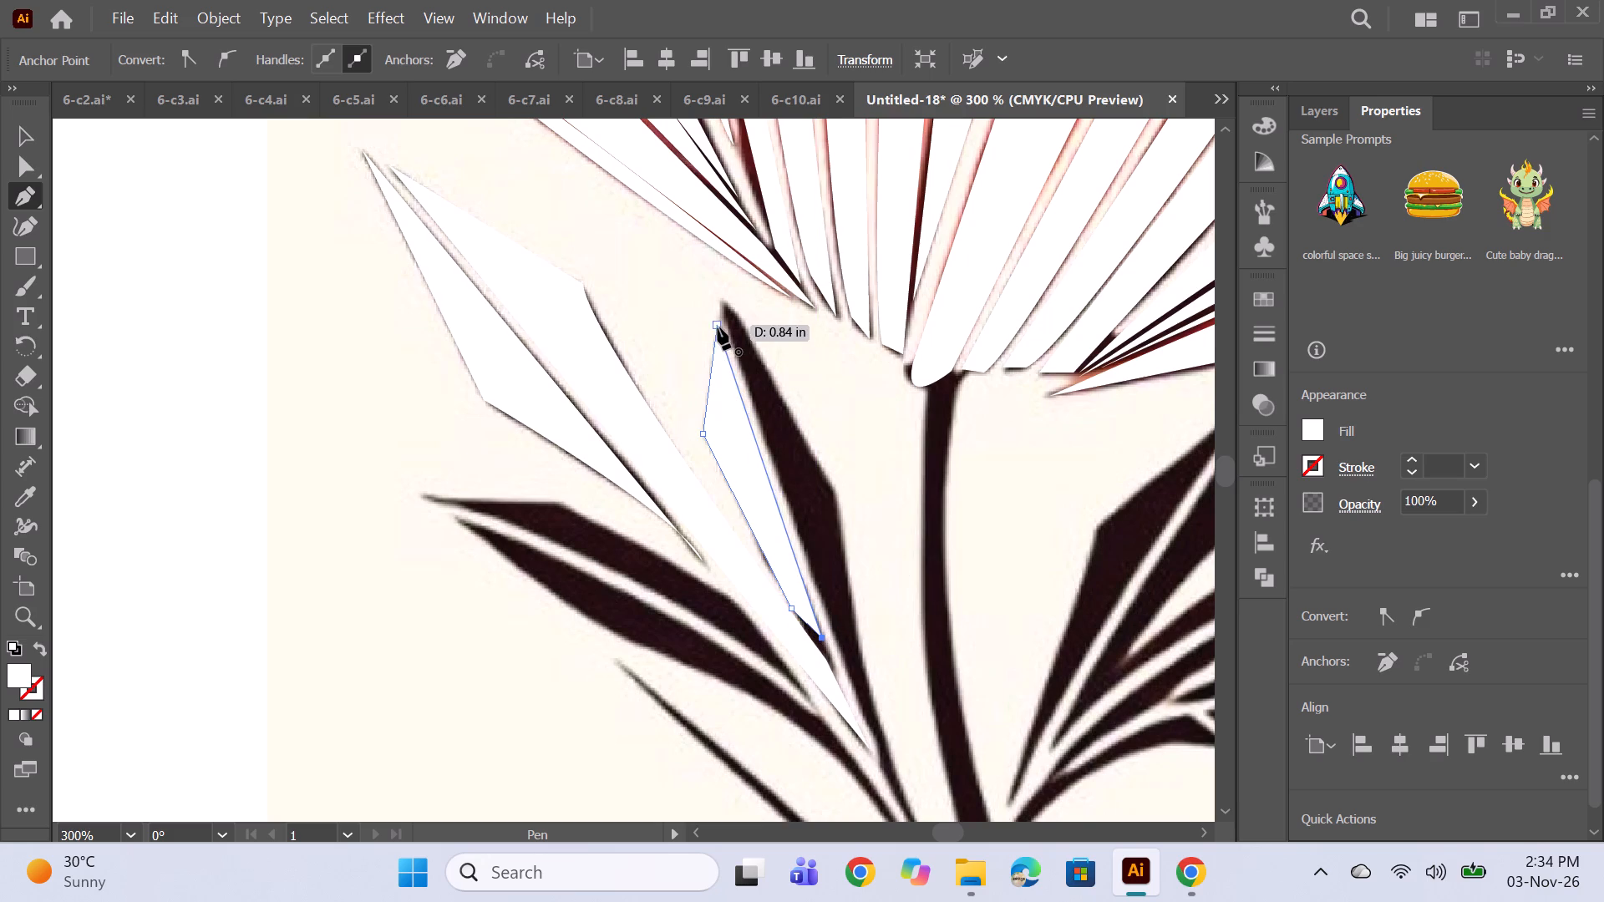
click(718, 327)
Trace the right half of the small upright leaf as a closed three-point shape with curved edges running down to the stem's lower end.
click(723, 302)
scroll(868, 497, down, 4)
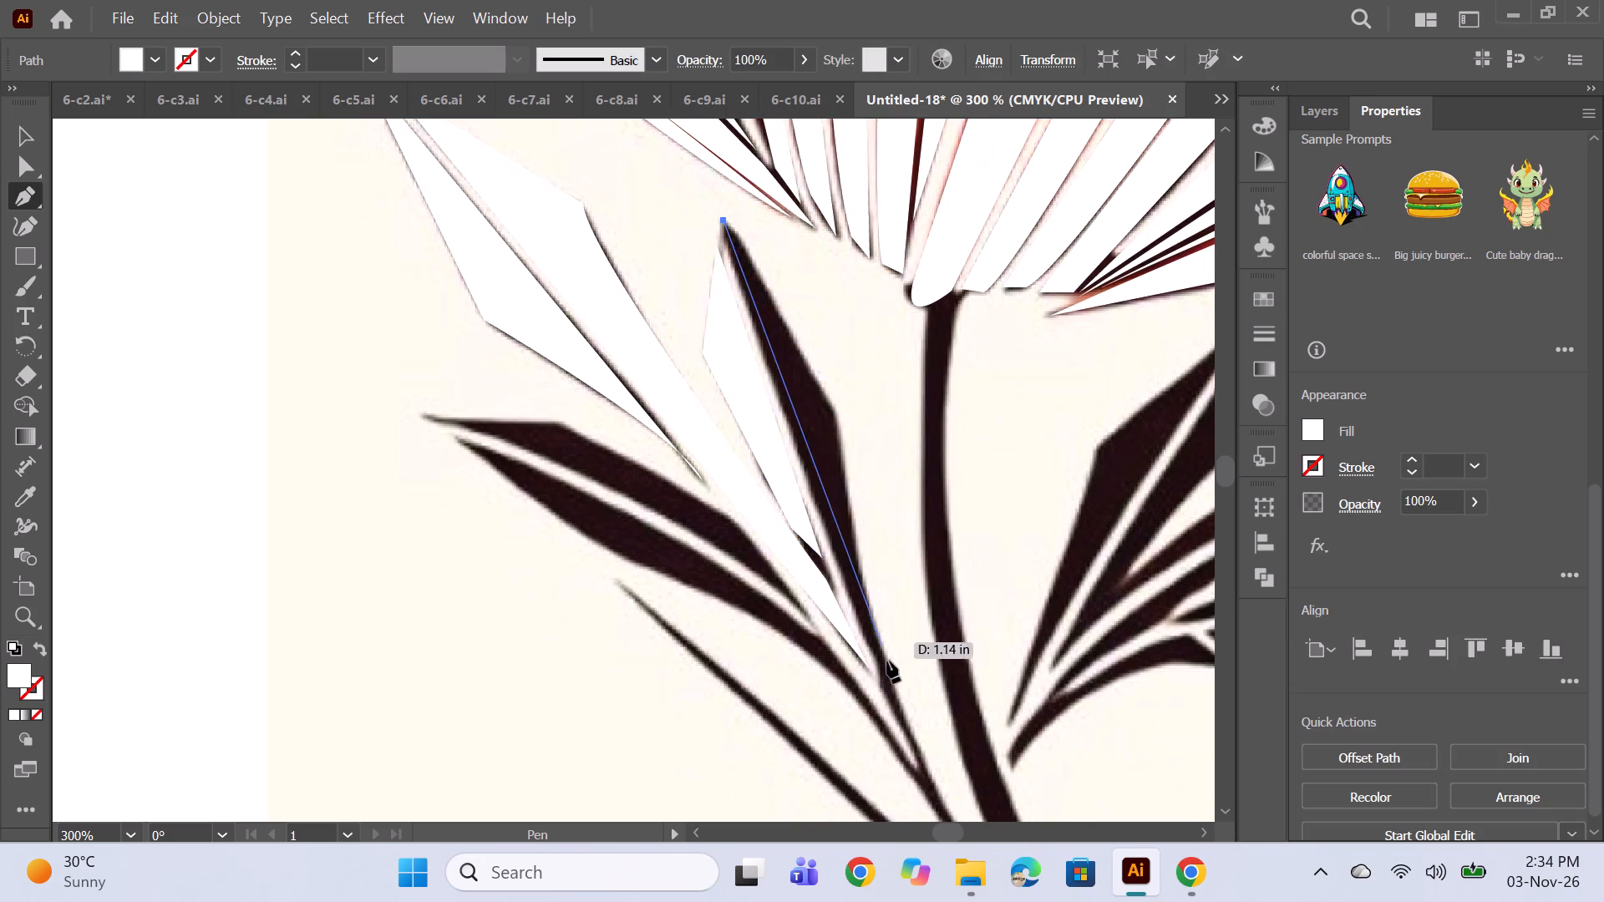
scroll(896, 687, down, 4)
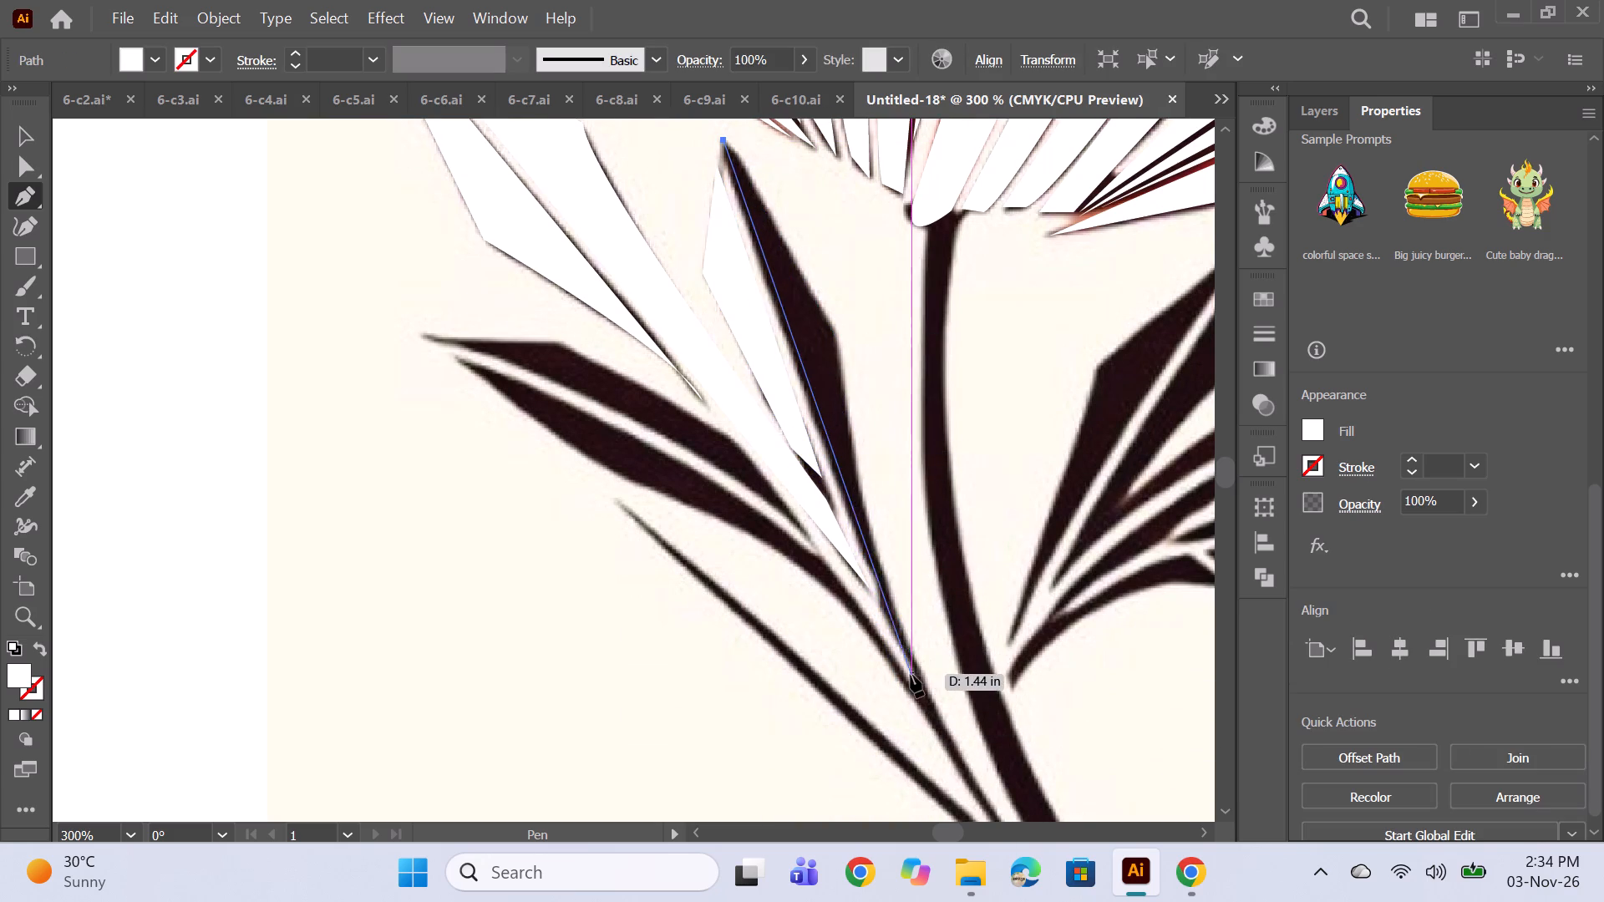
alt+scroll(918, 685, down, 2)
key(space)
key(space)
key(space)
key(space)
drag(1009, 738, 882, 651)
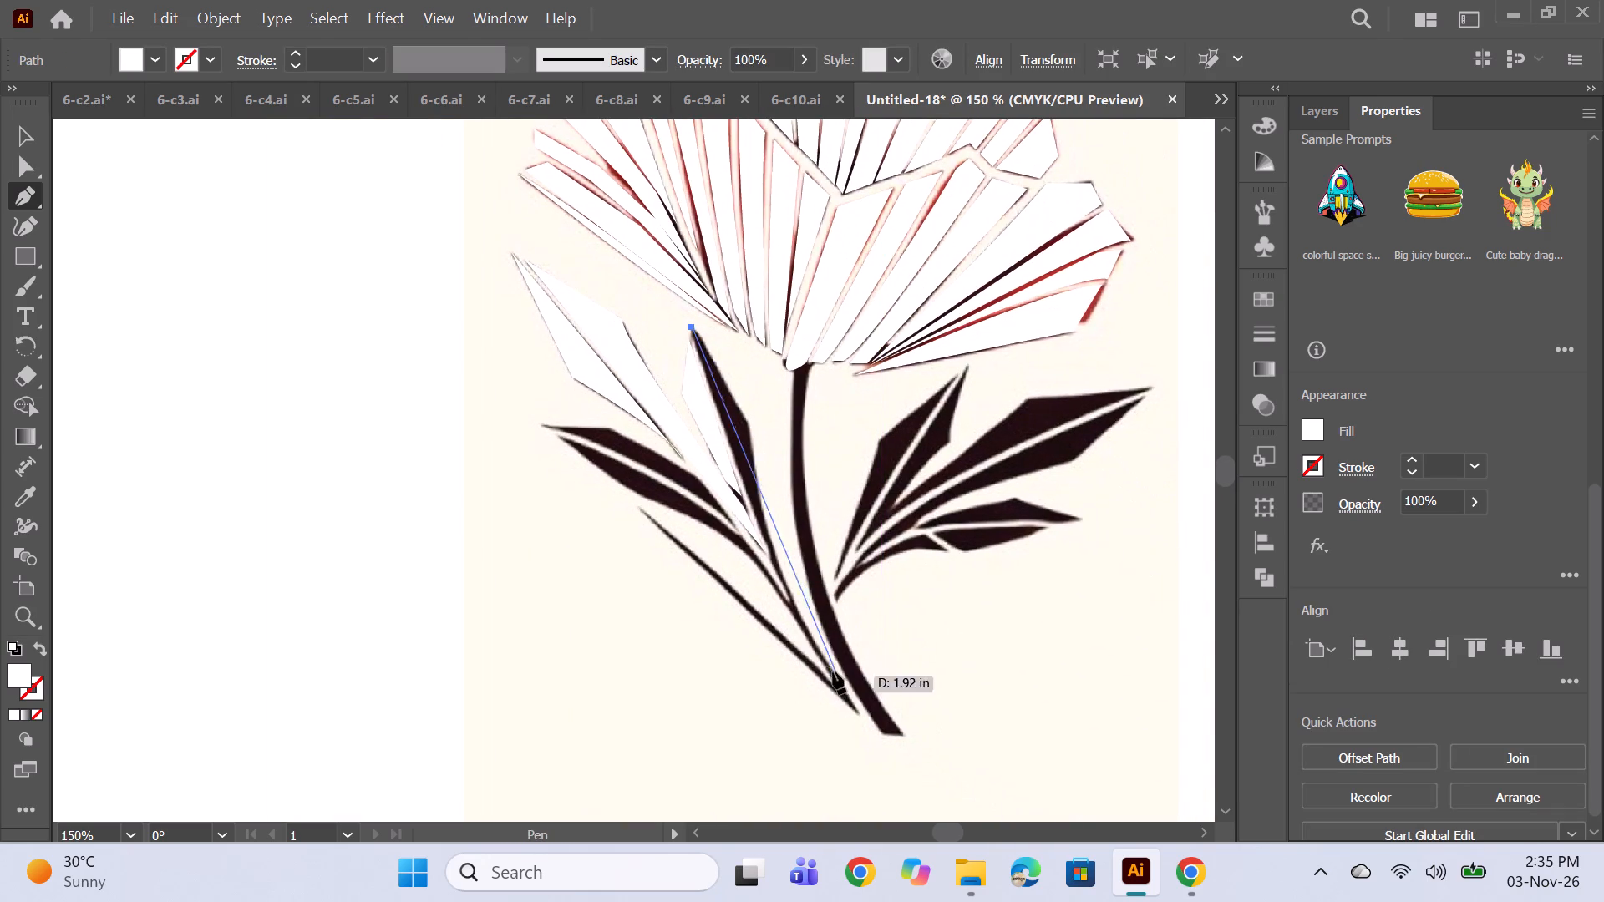
alt+scroll(825, 652, up, 1)
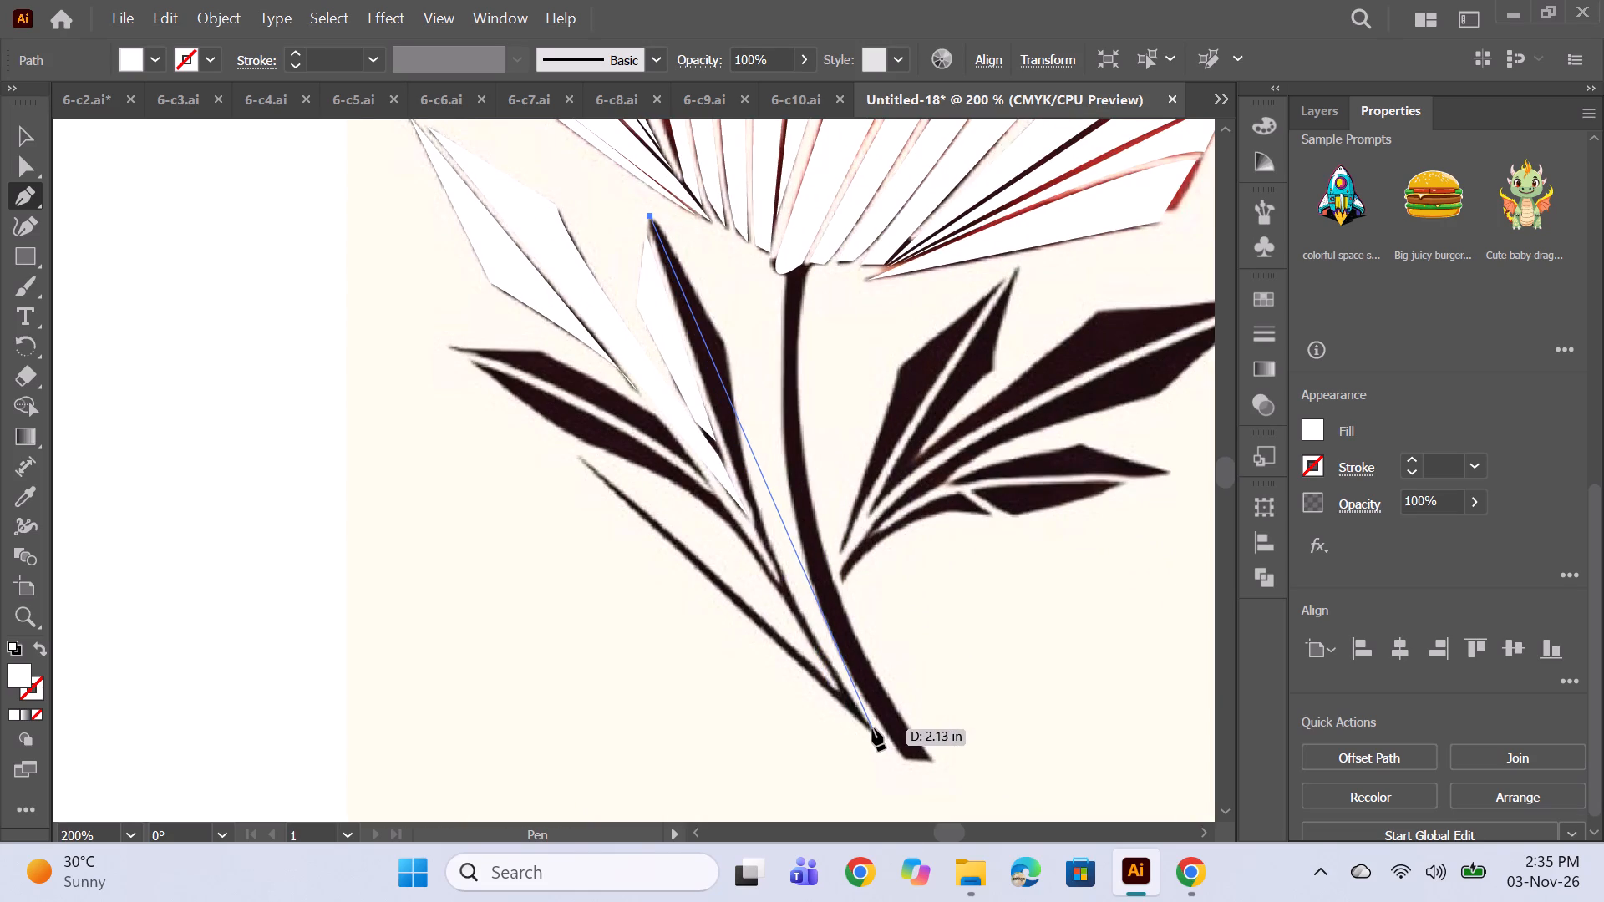
drag(869, 728, 949, 767)
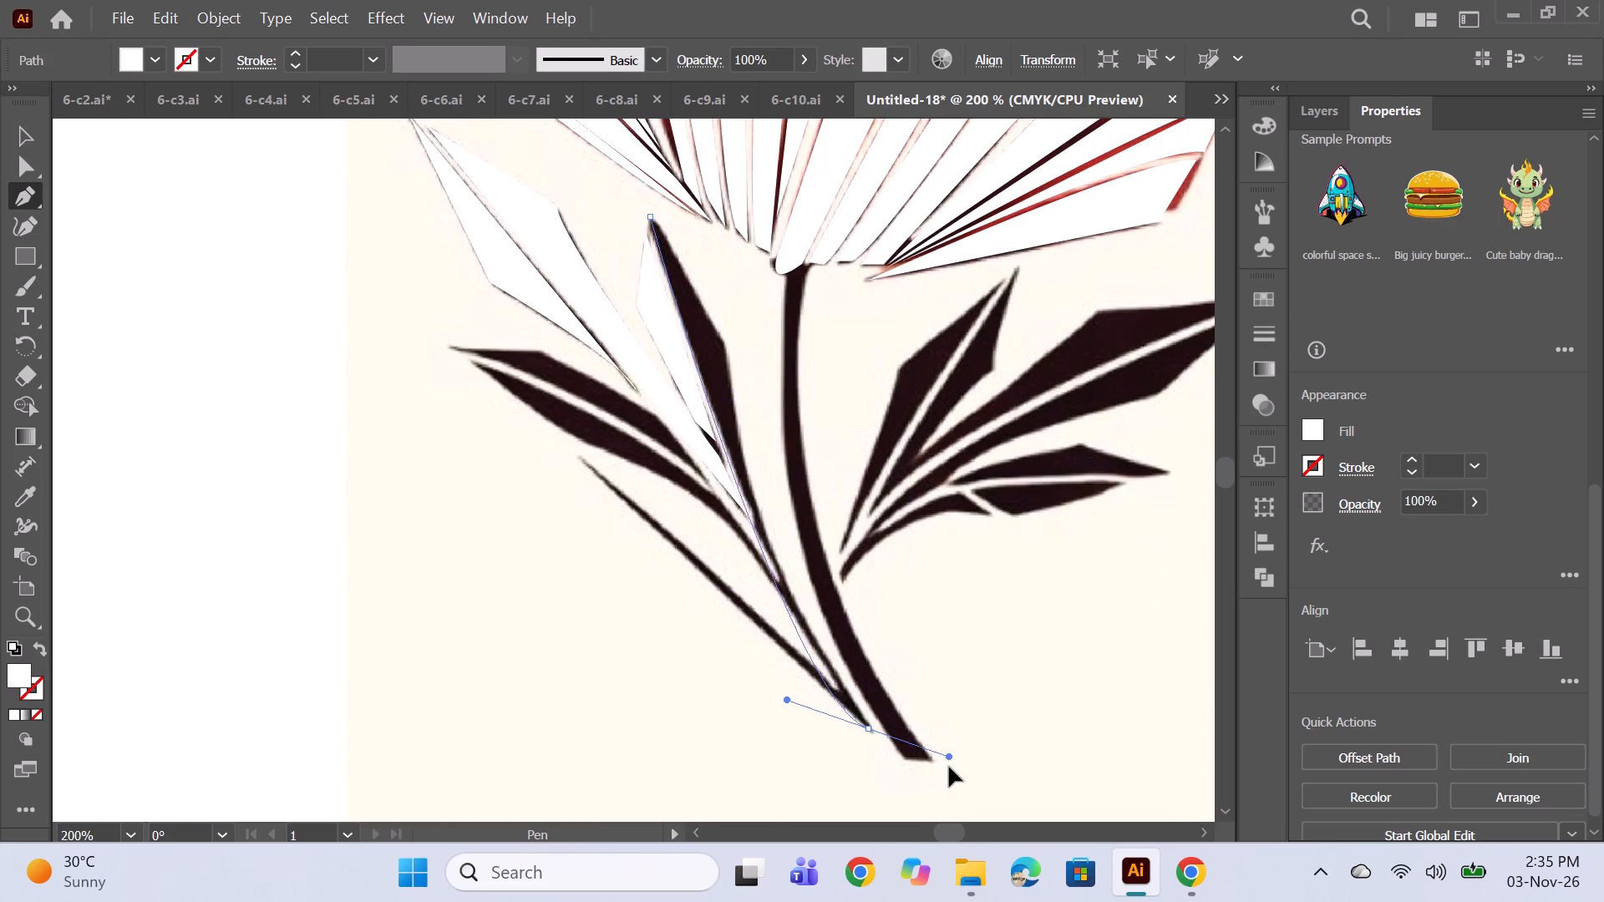
drag(949, 767, 972, 789)
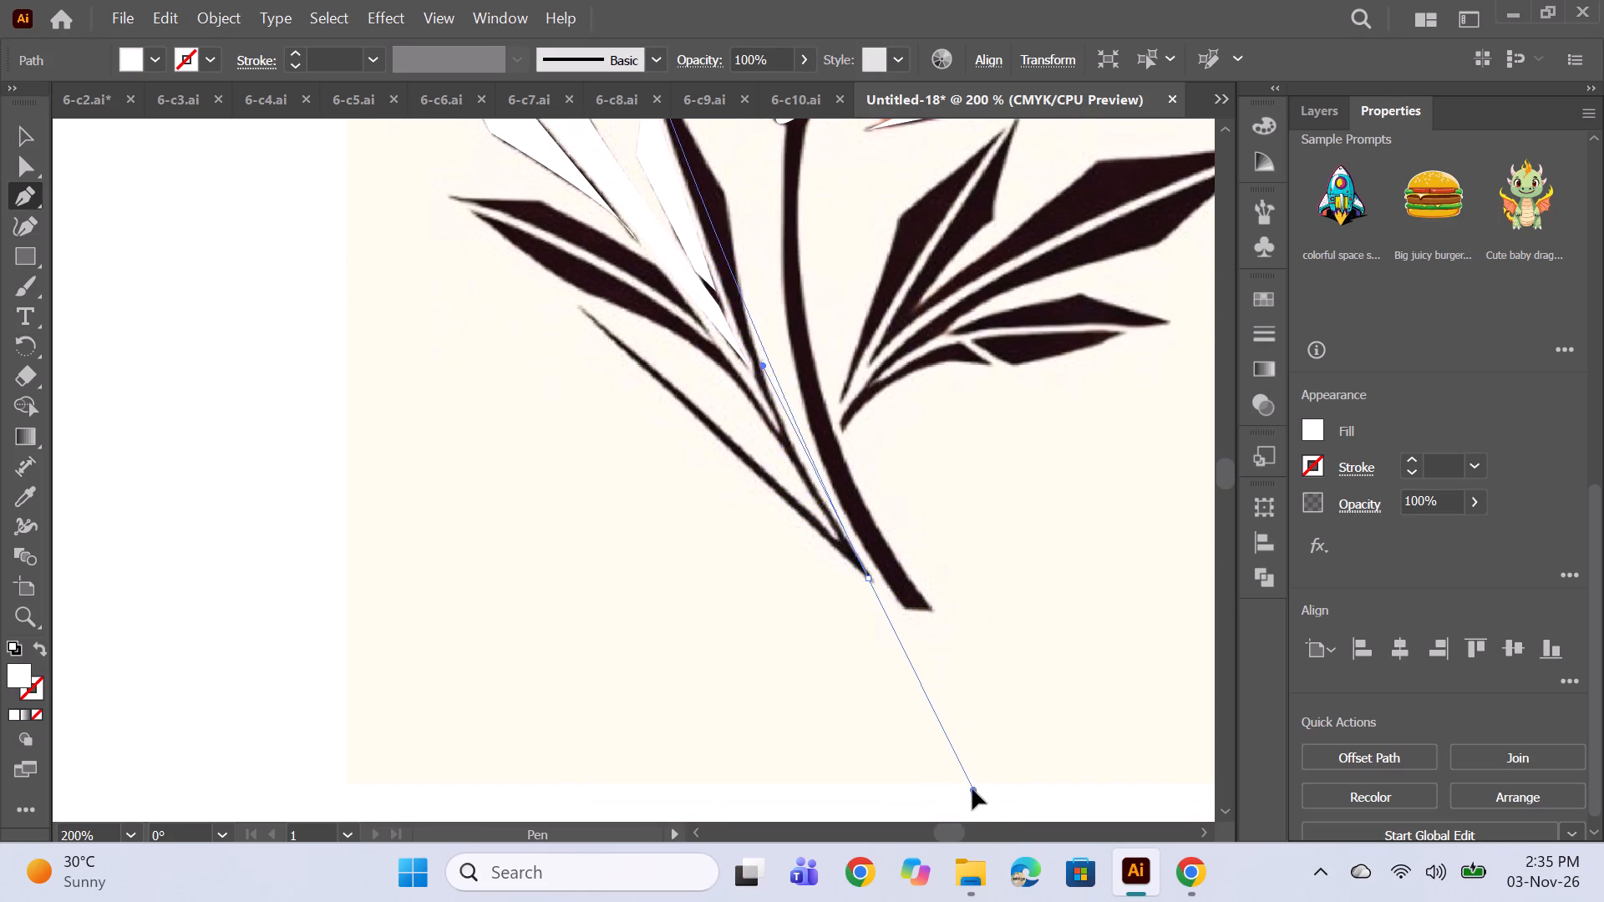
drag(972, 789, 994, 744)
alt+click(867, 576)
scroll(821, 327, up, 3)
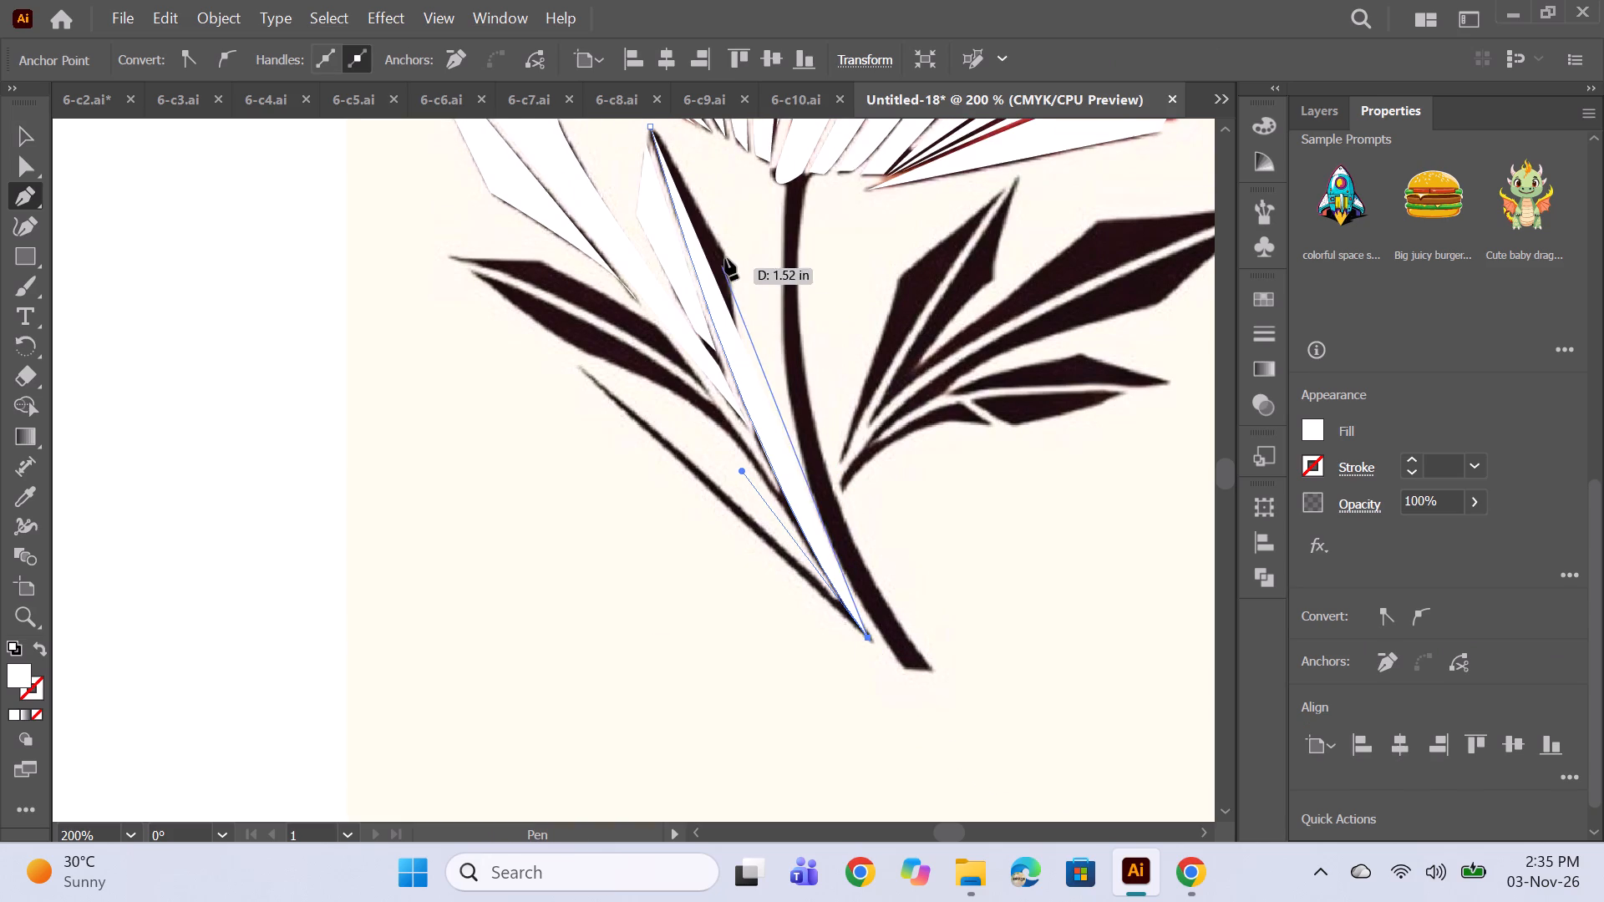
drag(728, 255, 753, 134)
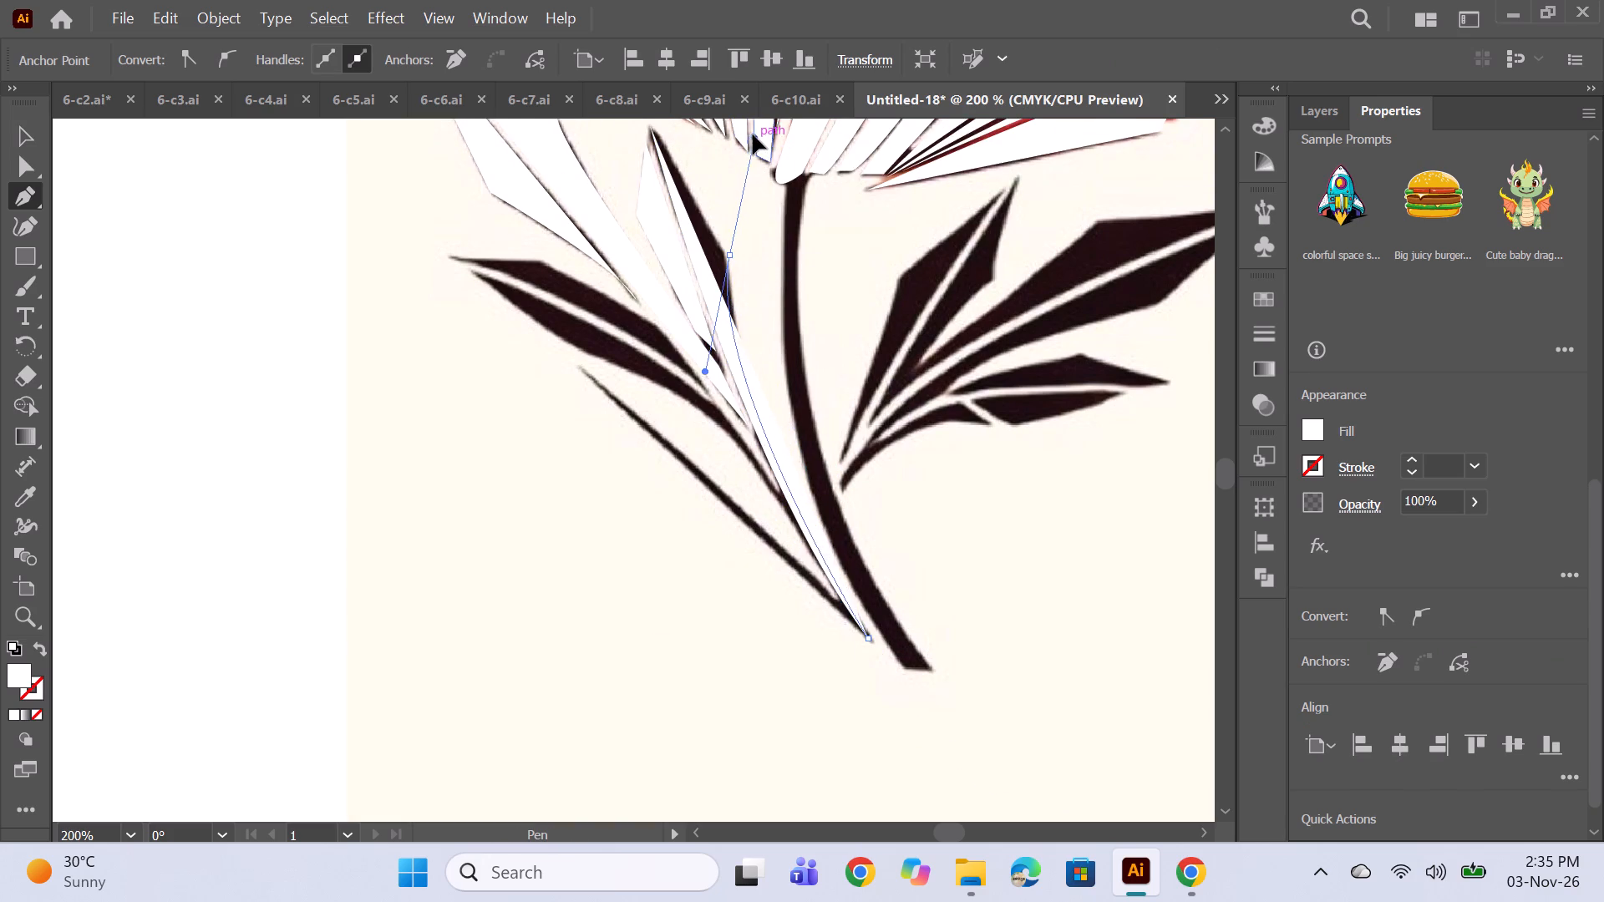
drag(753, 134, 744, 145)
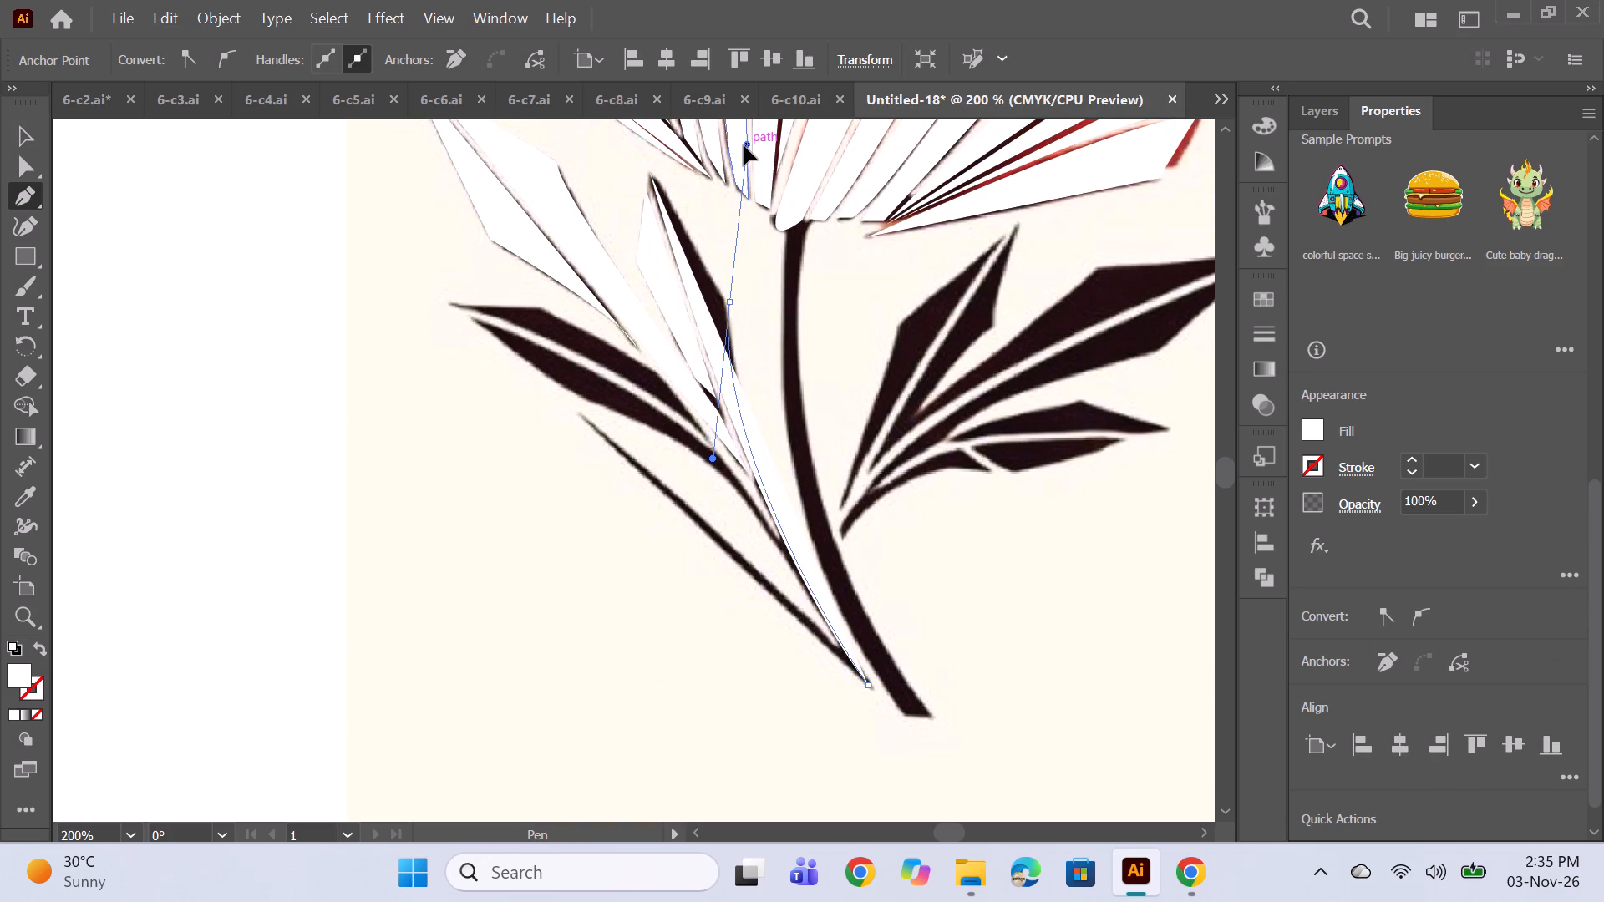
drag(744, 145, 739, 149)
scroll(763, 236, up, 4)
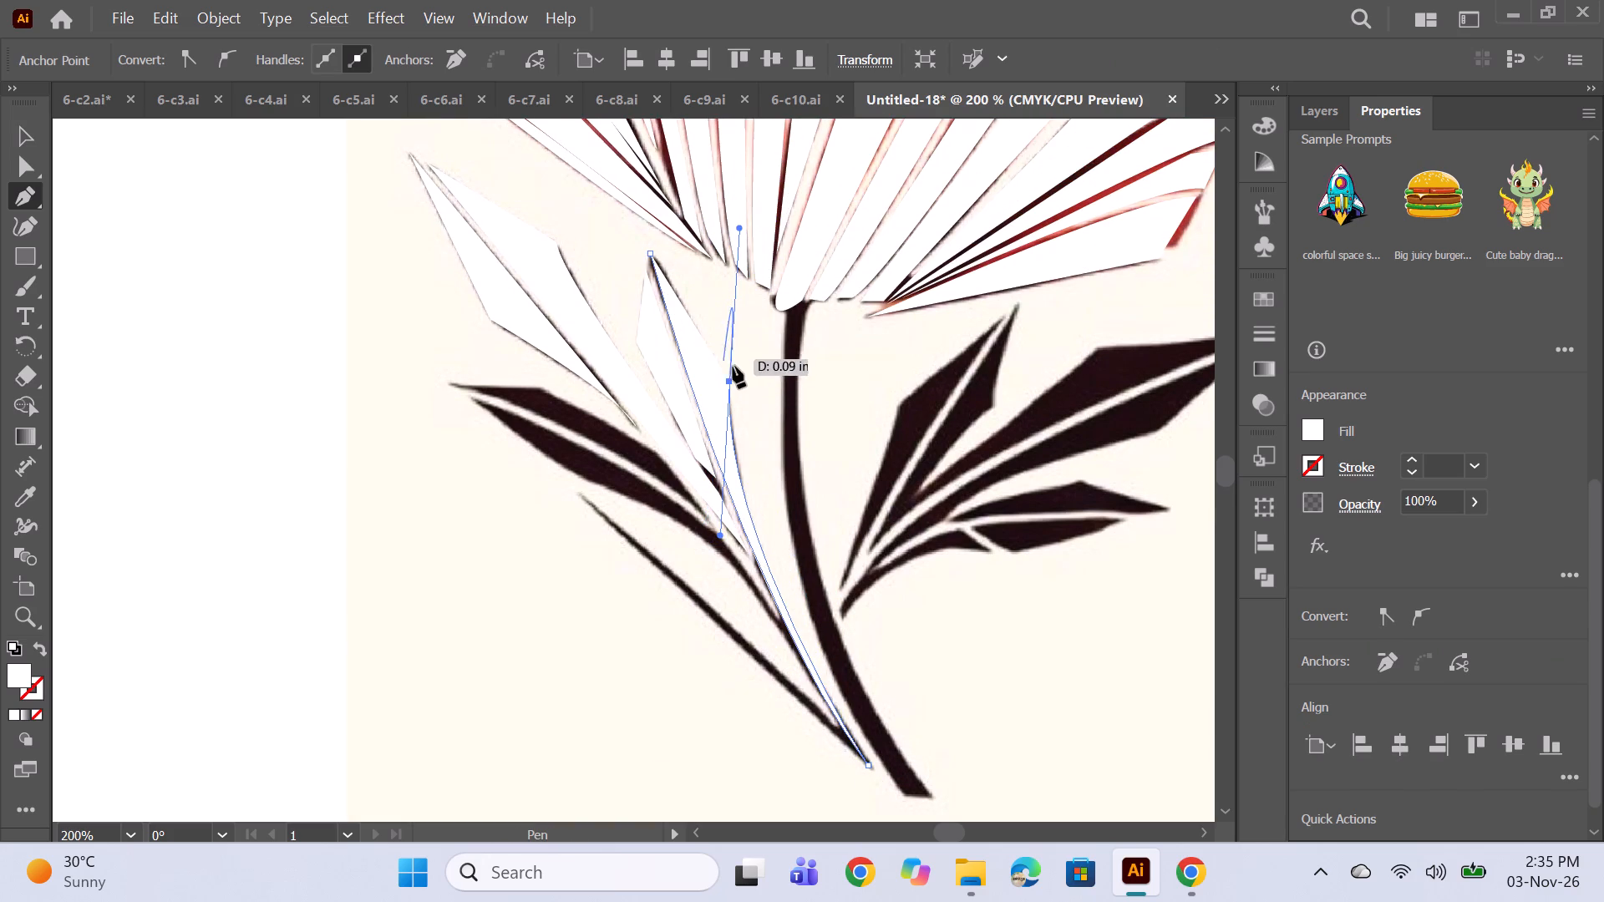
alt+click(731, 383)
click(648, 250)
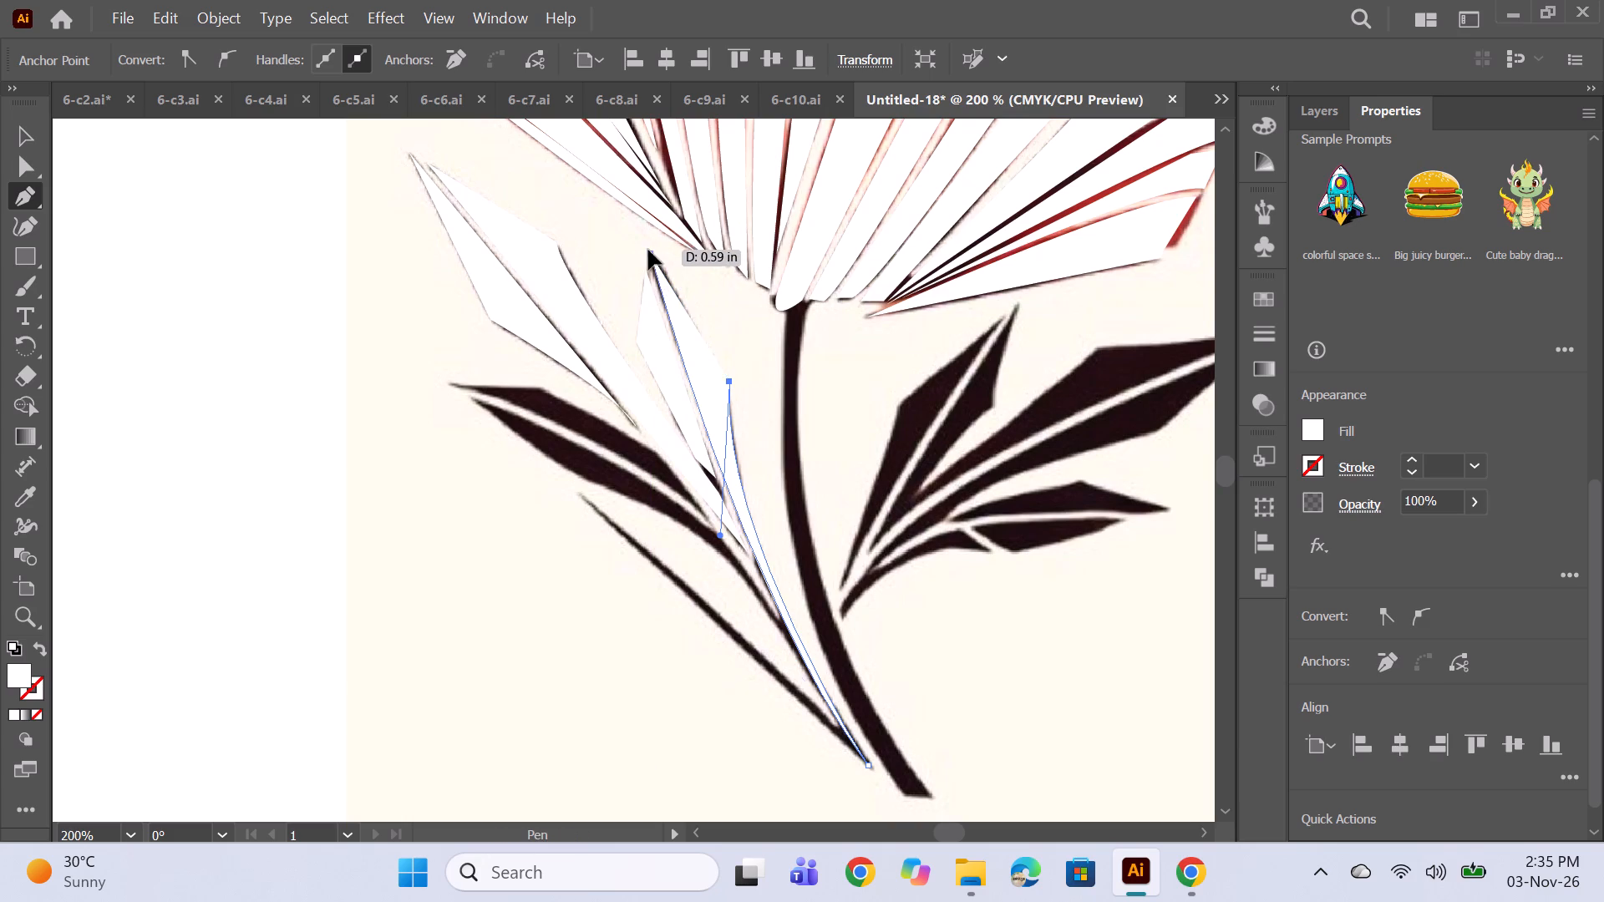
Trace the upper half of the lower left leaf as a four-point shape, closing it with a curved inner edge.
scroll(827, 397, down, 2)
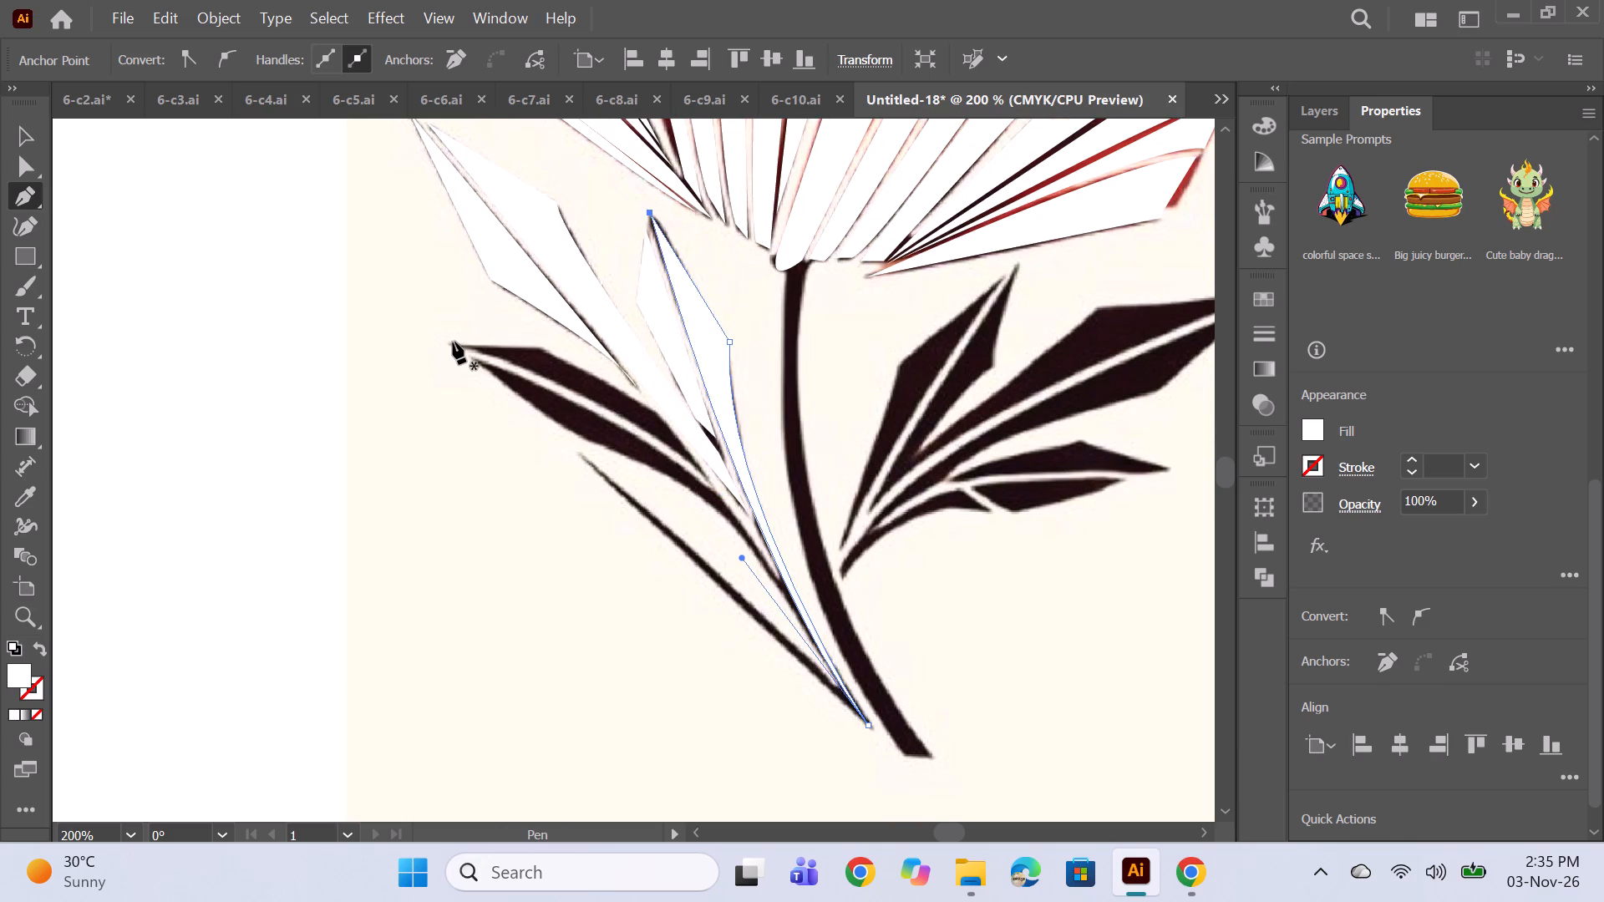
click(448, 342)
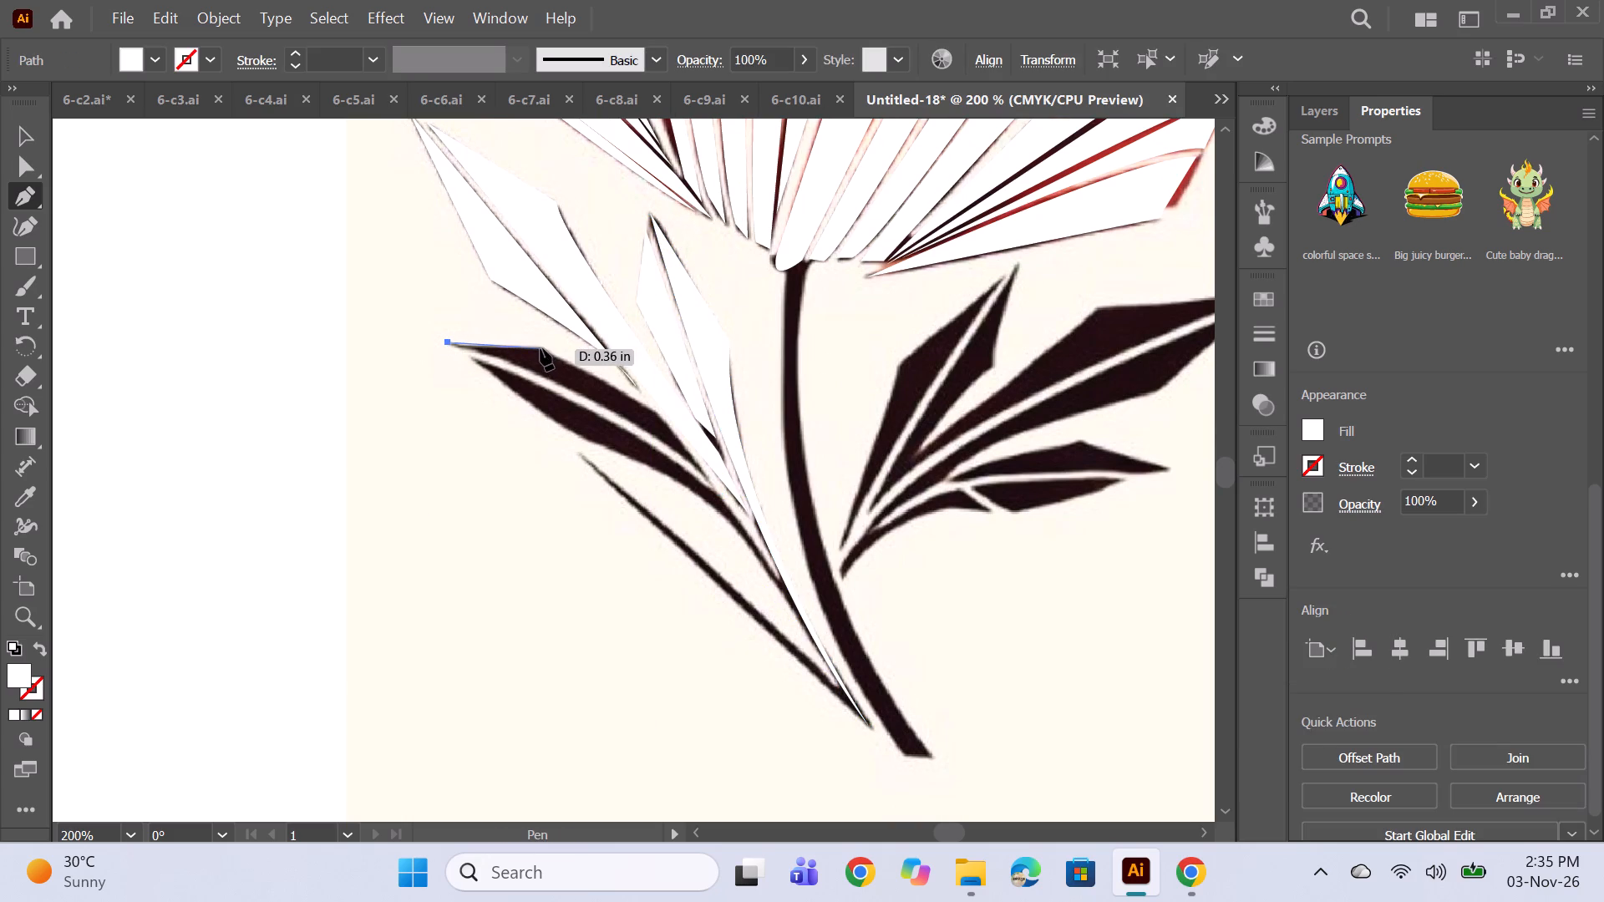
click(541, 348)
click(657, 413)
alt+scroll(665, 421, up, 2)
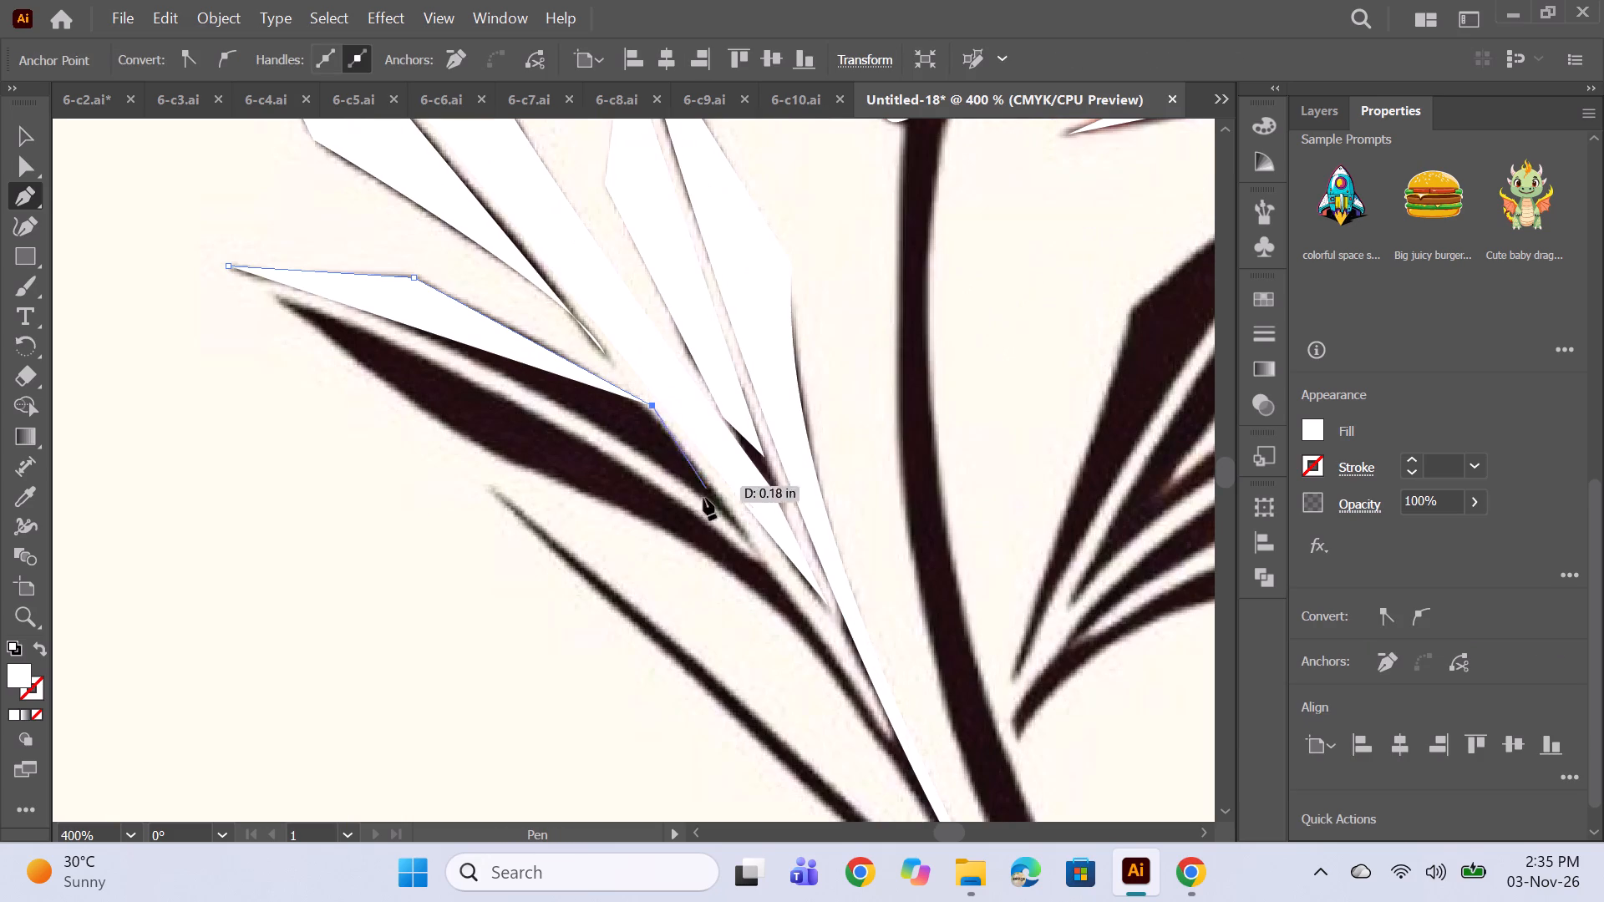
click(754, 545)
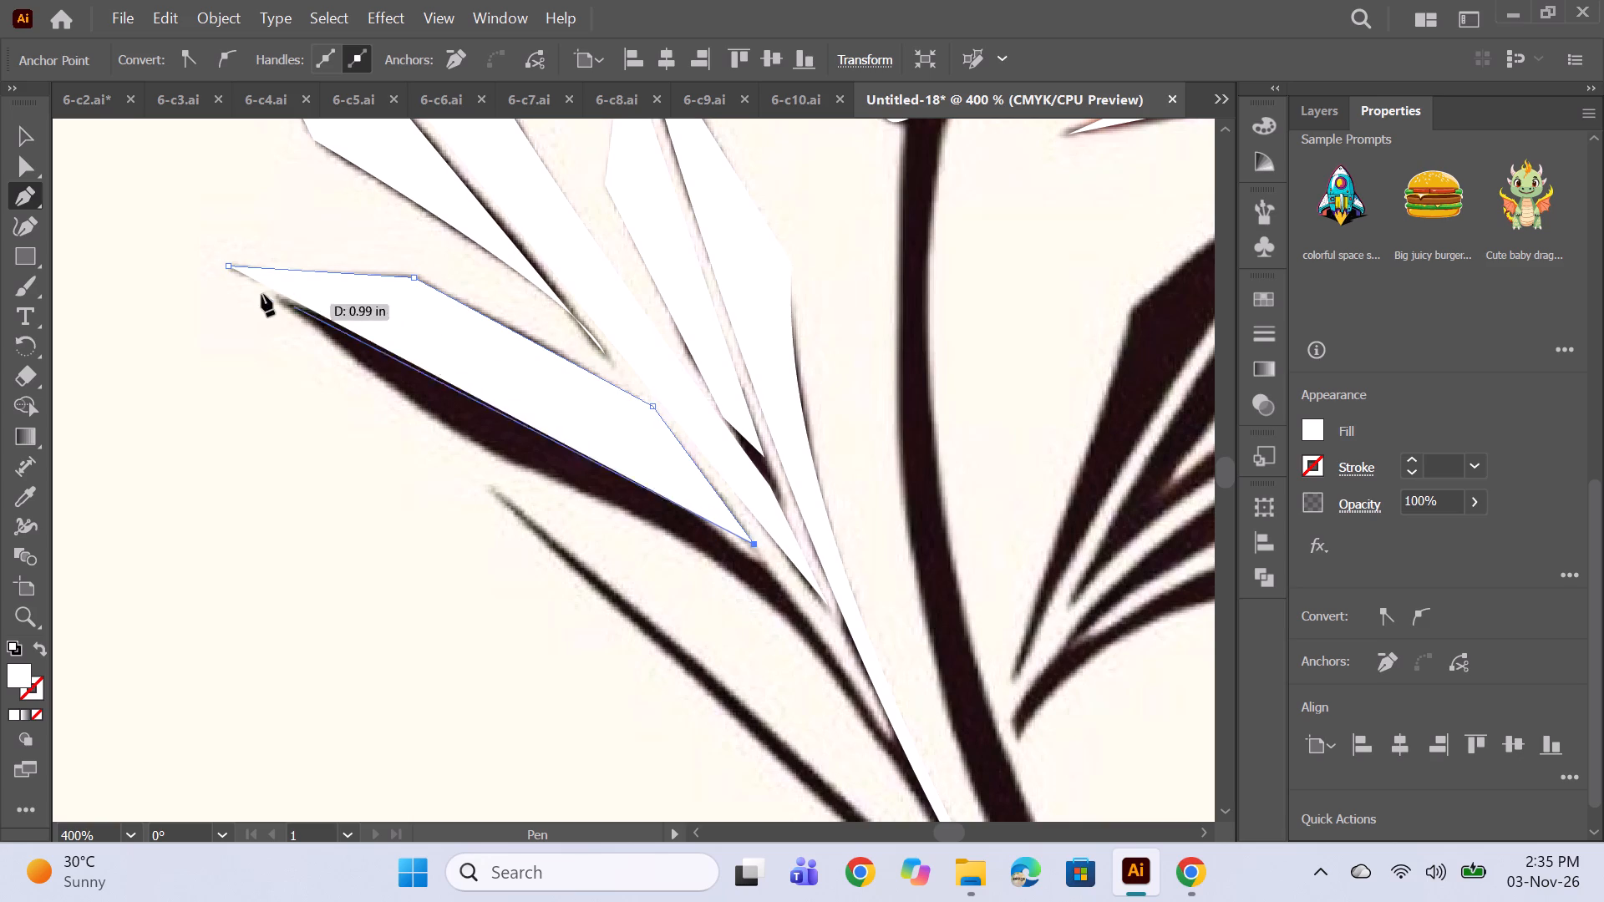
drag(227, 266, 124, 242)
key(ctrl+z)
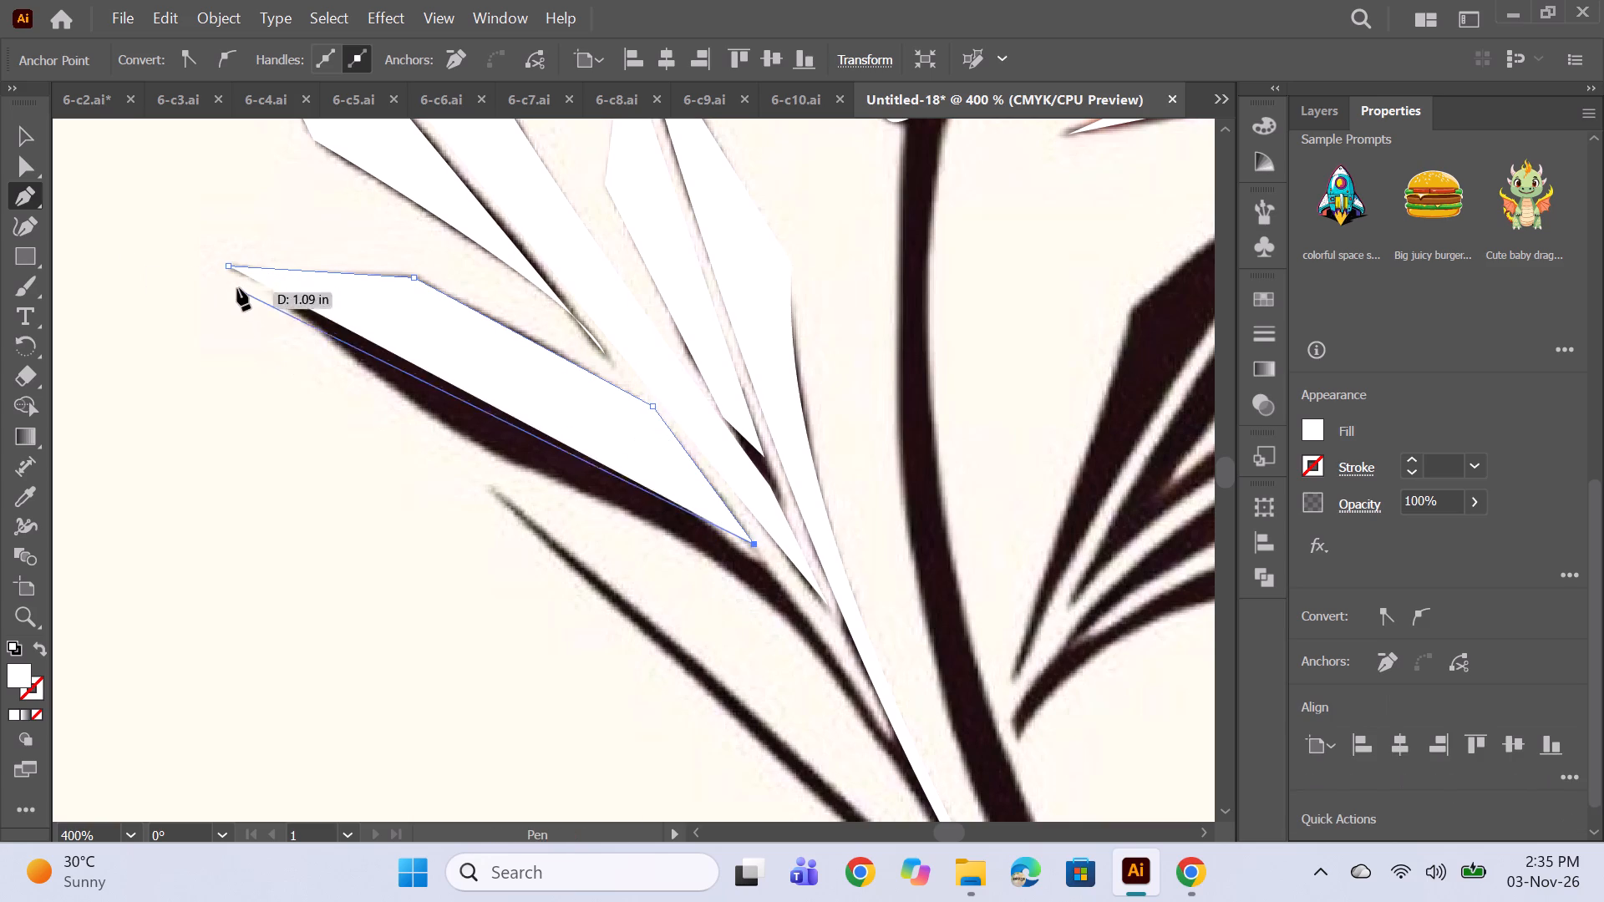
drag(228, 268, 48, 225)
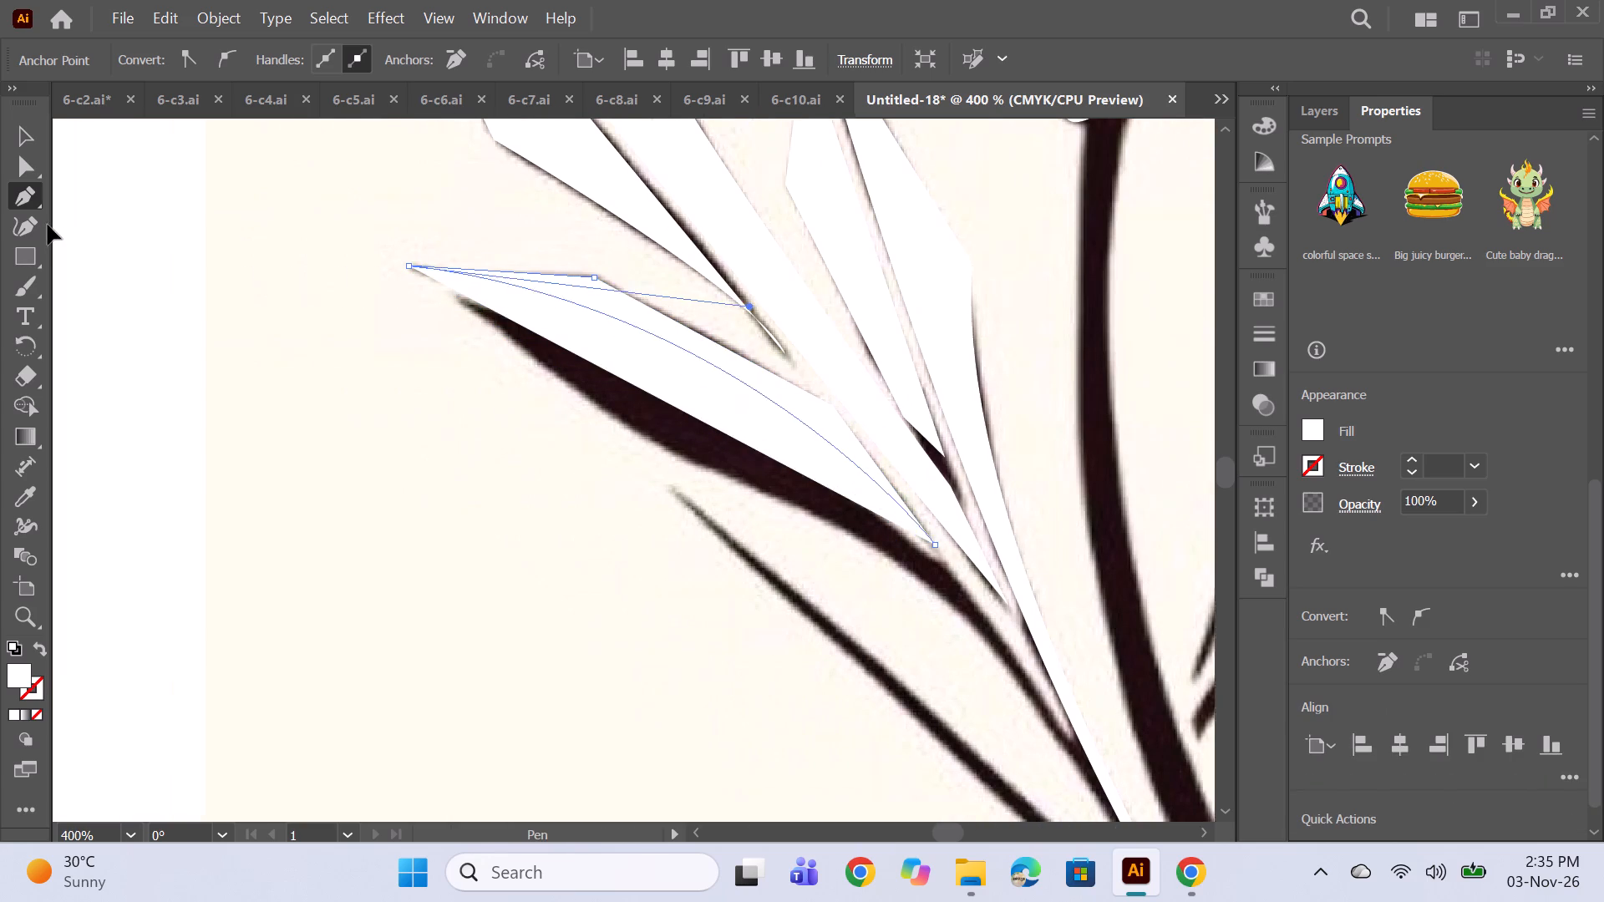
drag(48, 225, 263, 218)
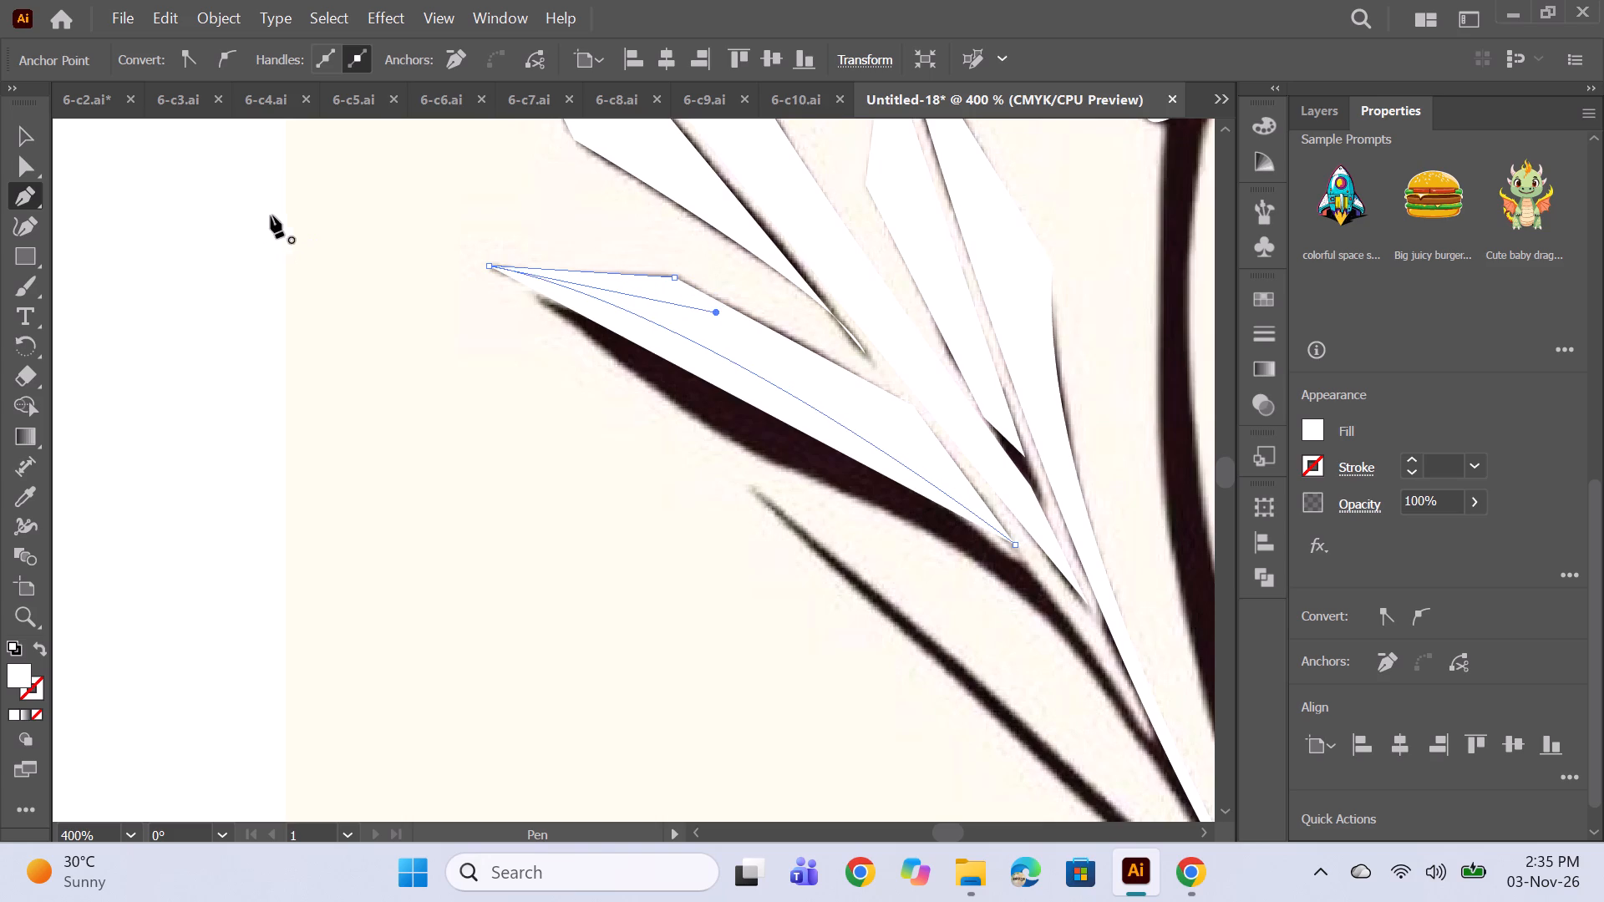
Start the lower half of the lower left leaf with a first anchor point at its outer tip.
click(535, 297)
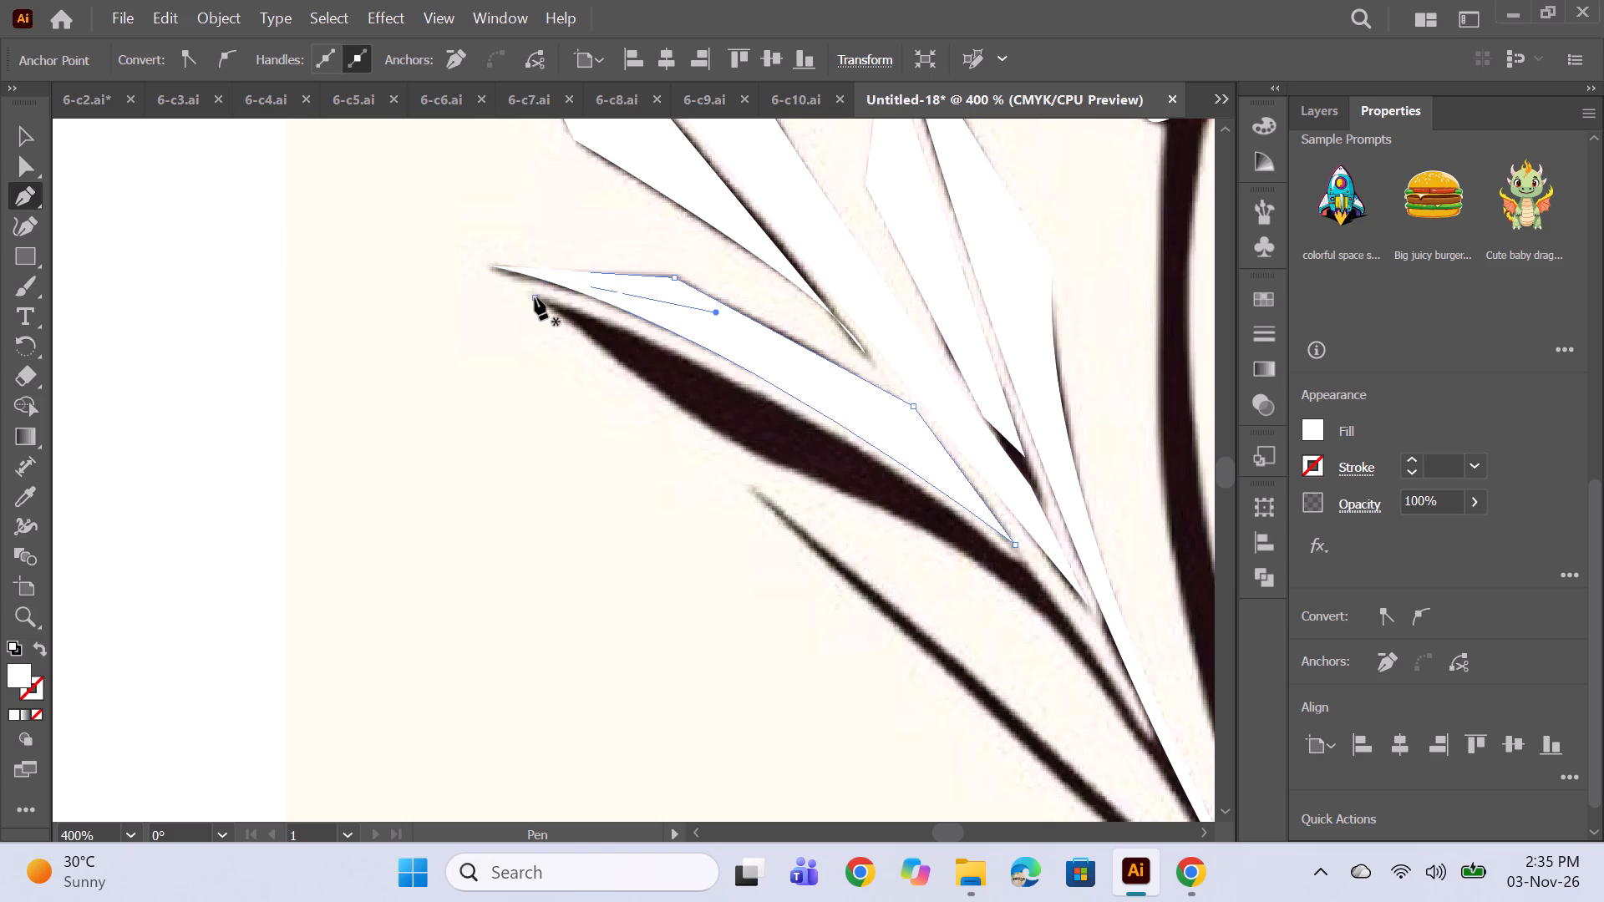
alt+scroll(589, 332, down, 1)
key(space)
drag(714, 555, 530, 481)
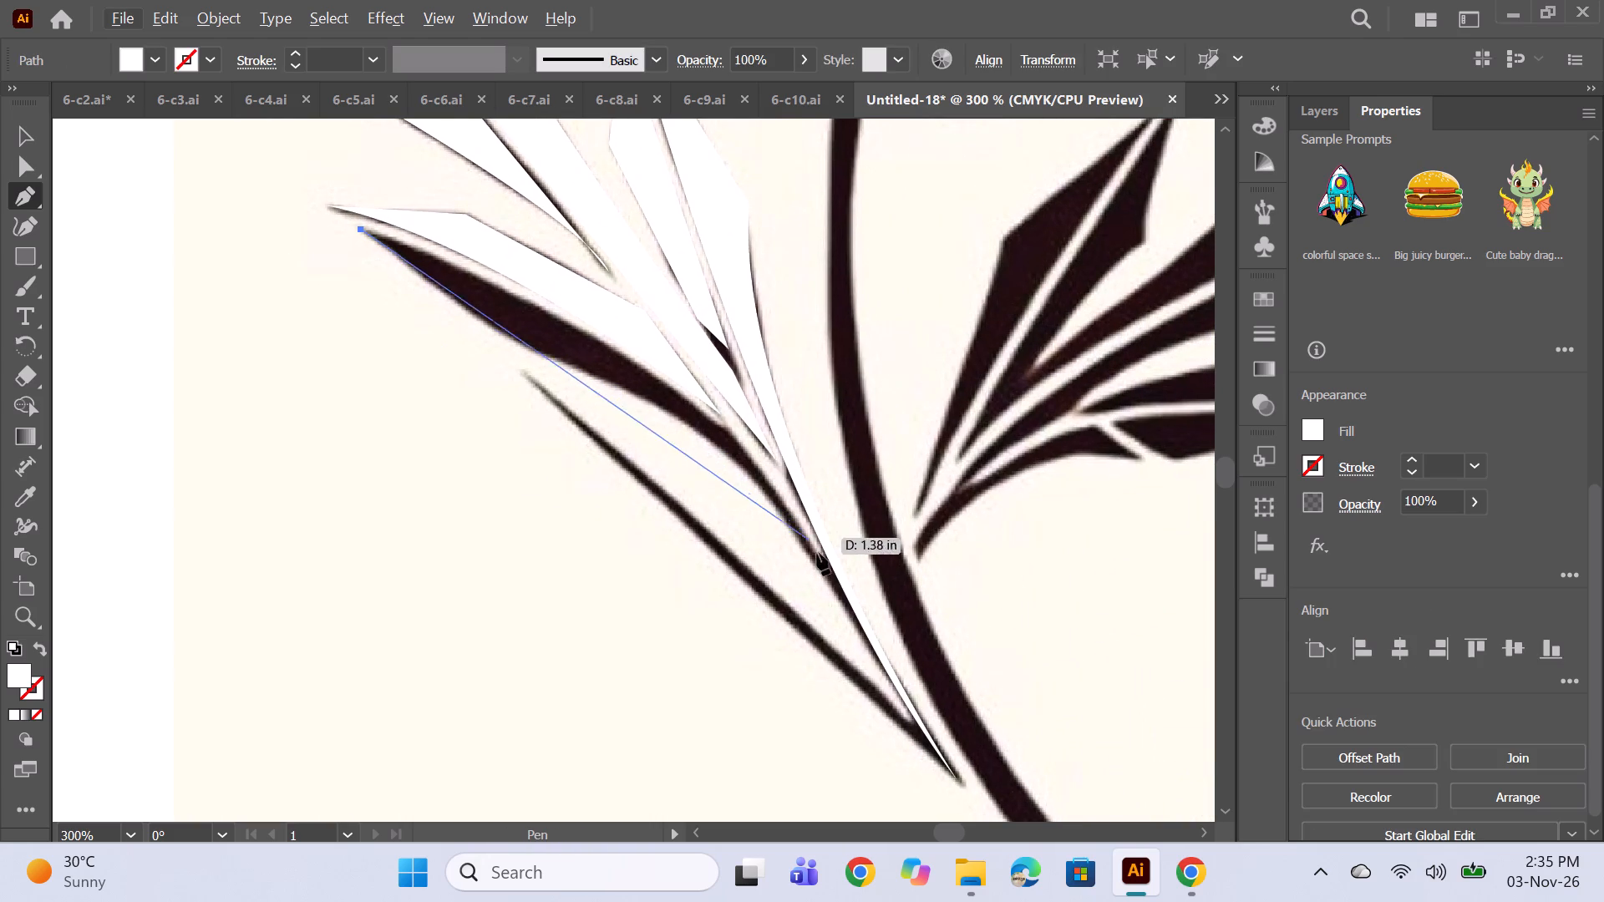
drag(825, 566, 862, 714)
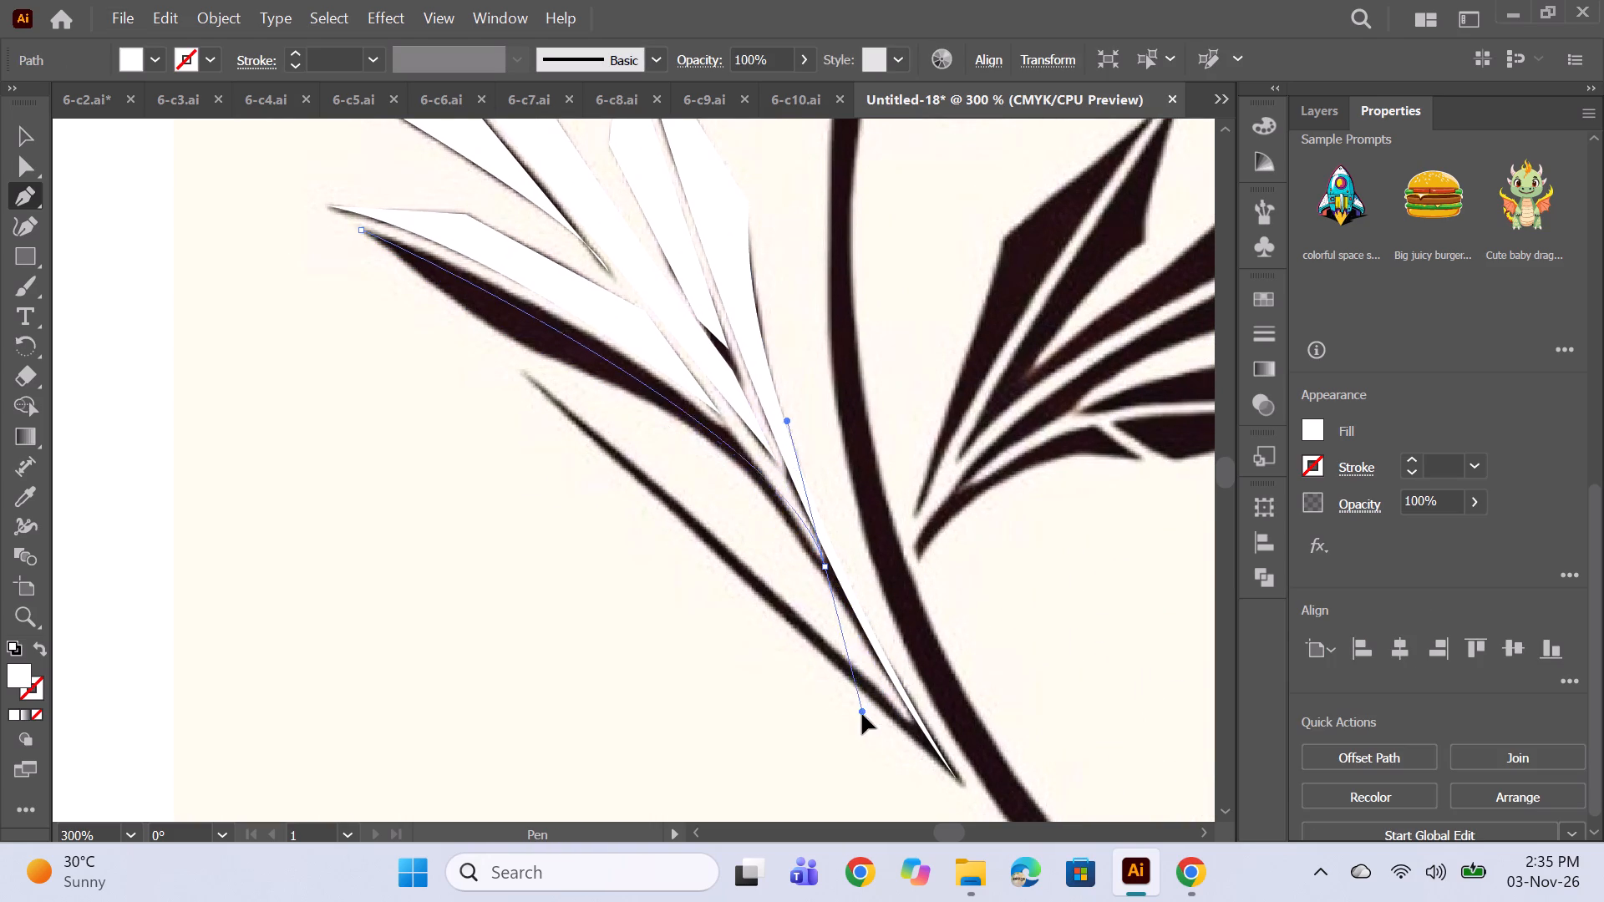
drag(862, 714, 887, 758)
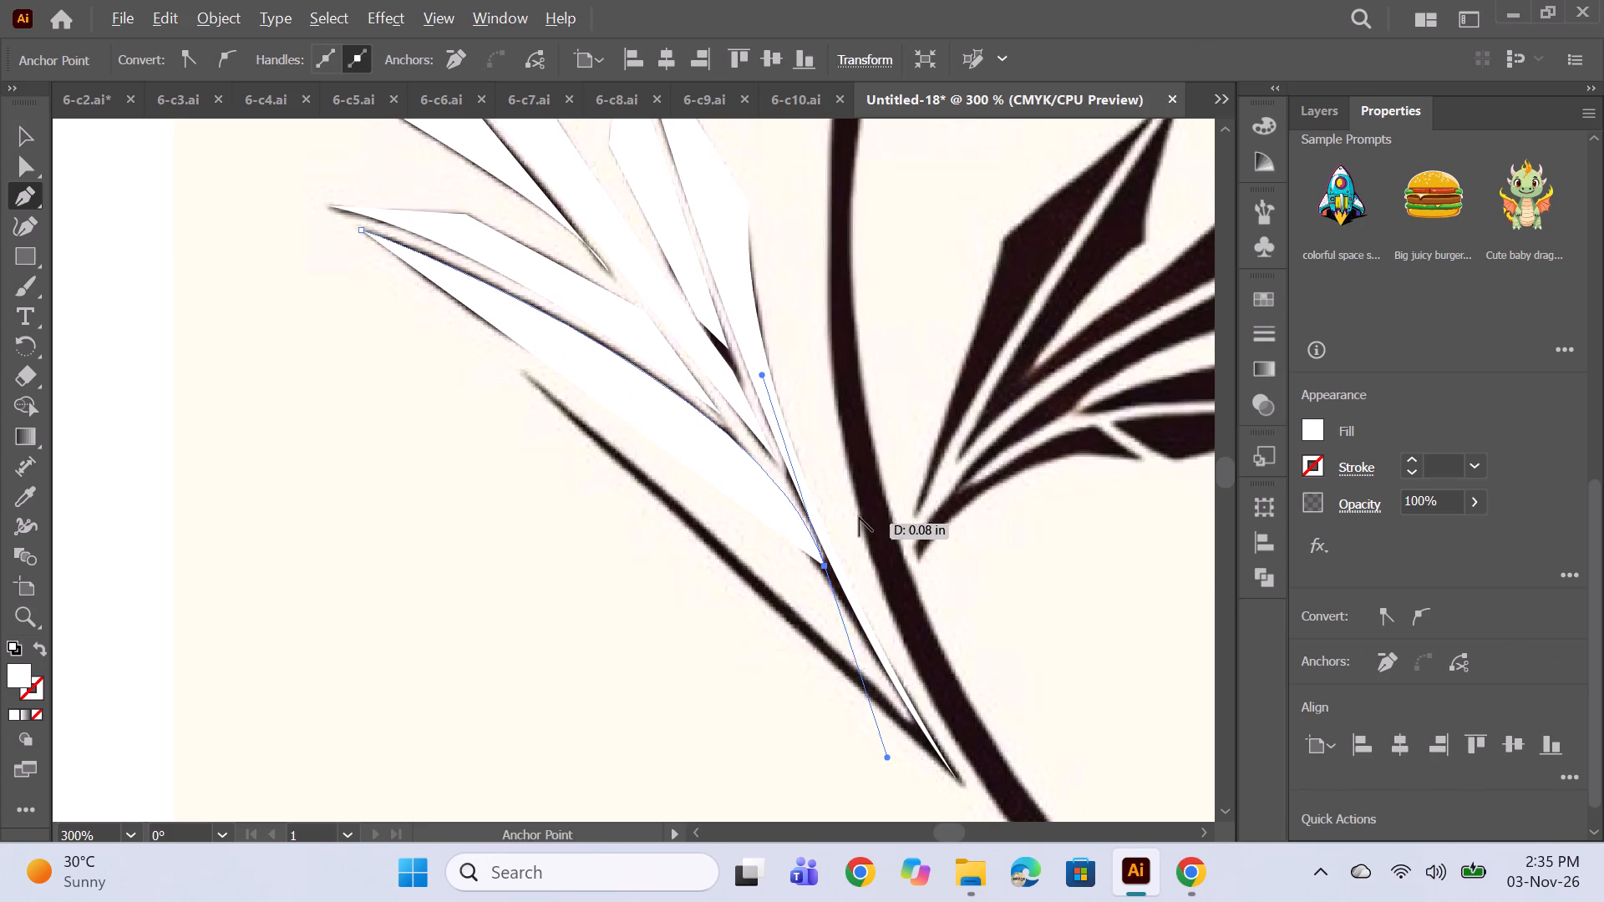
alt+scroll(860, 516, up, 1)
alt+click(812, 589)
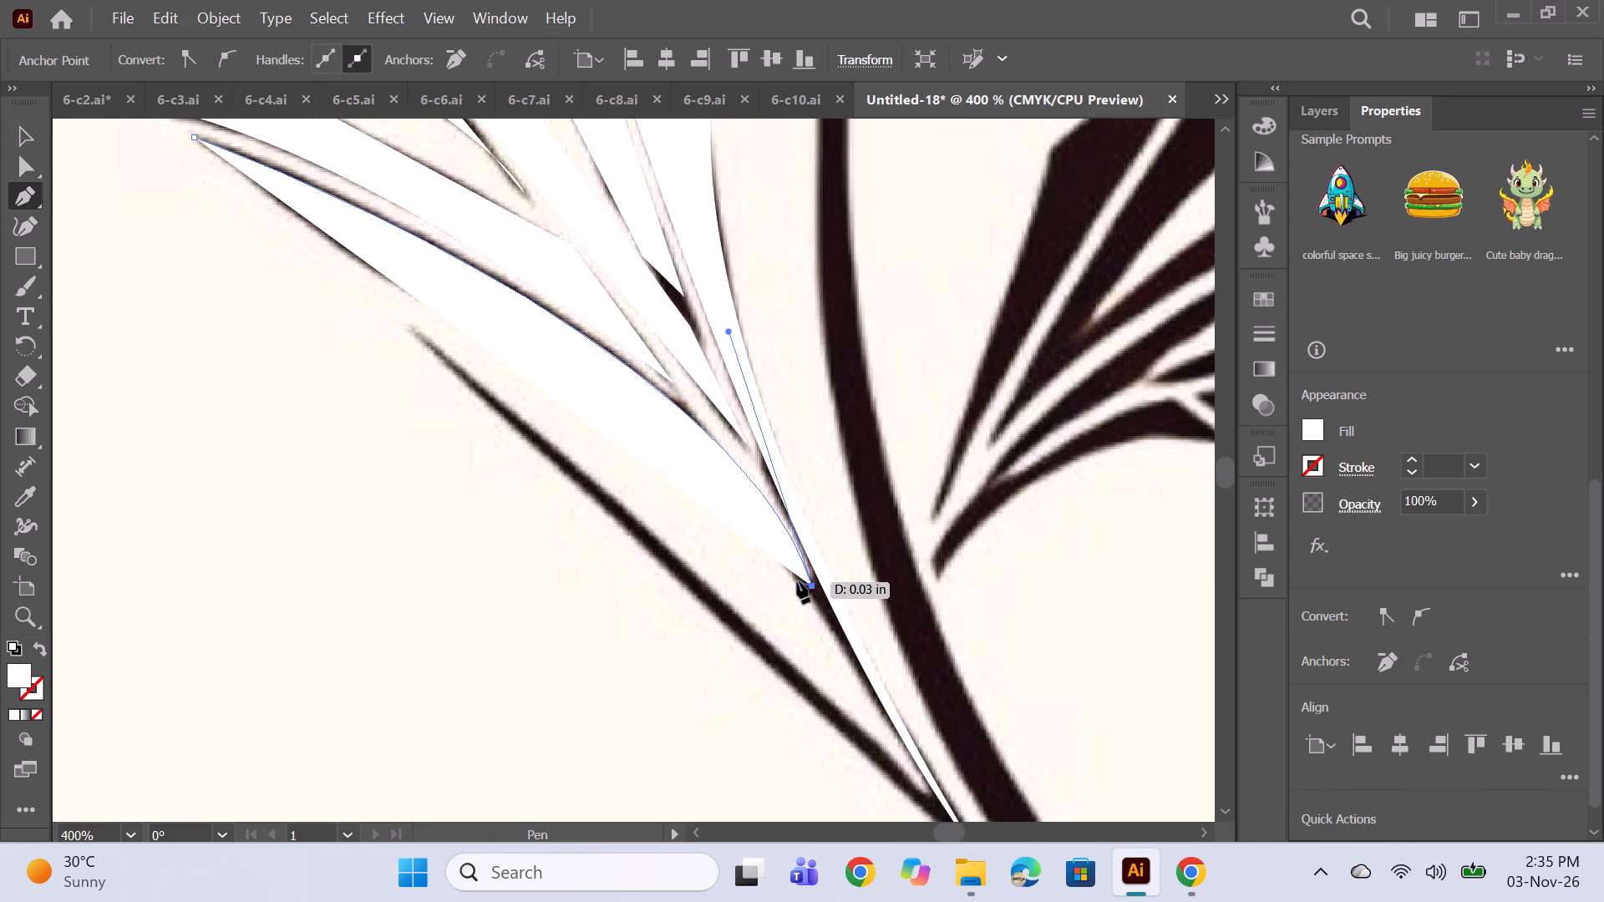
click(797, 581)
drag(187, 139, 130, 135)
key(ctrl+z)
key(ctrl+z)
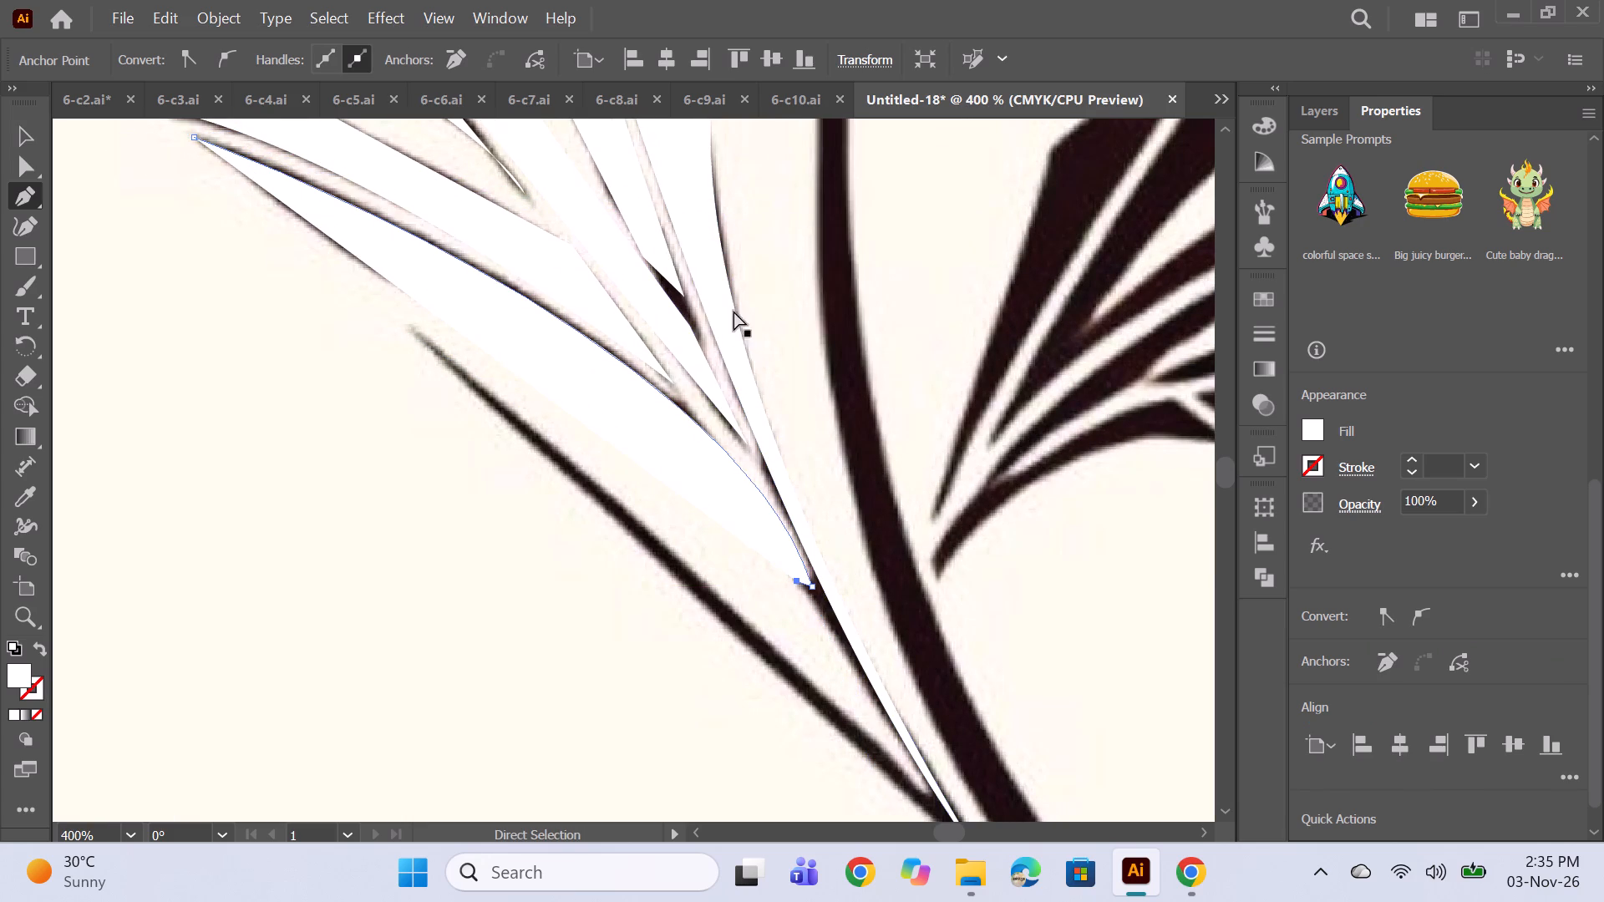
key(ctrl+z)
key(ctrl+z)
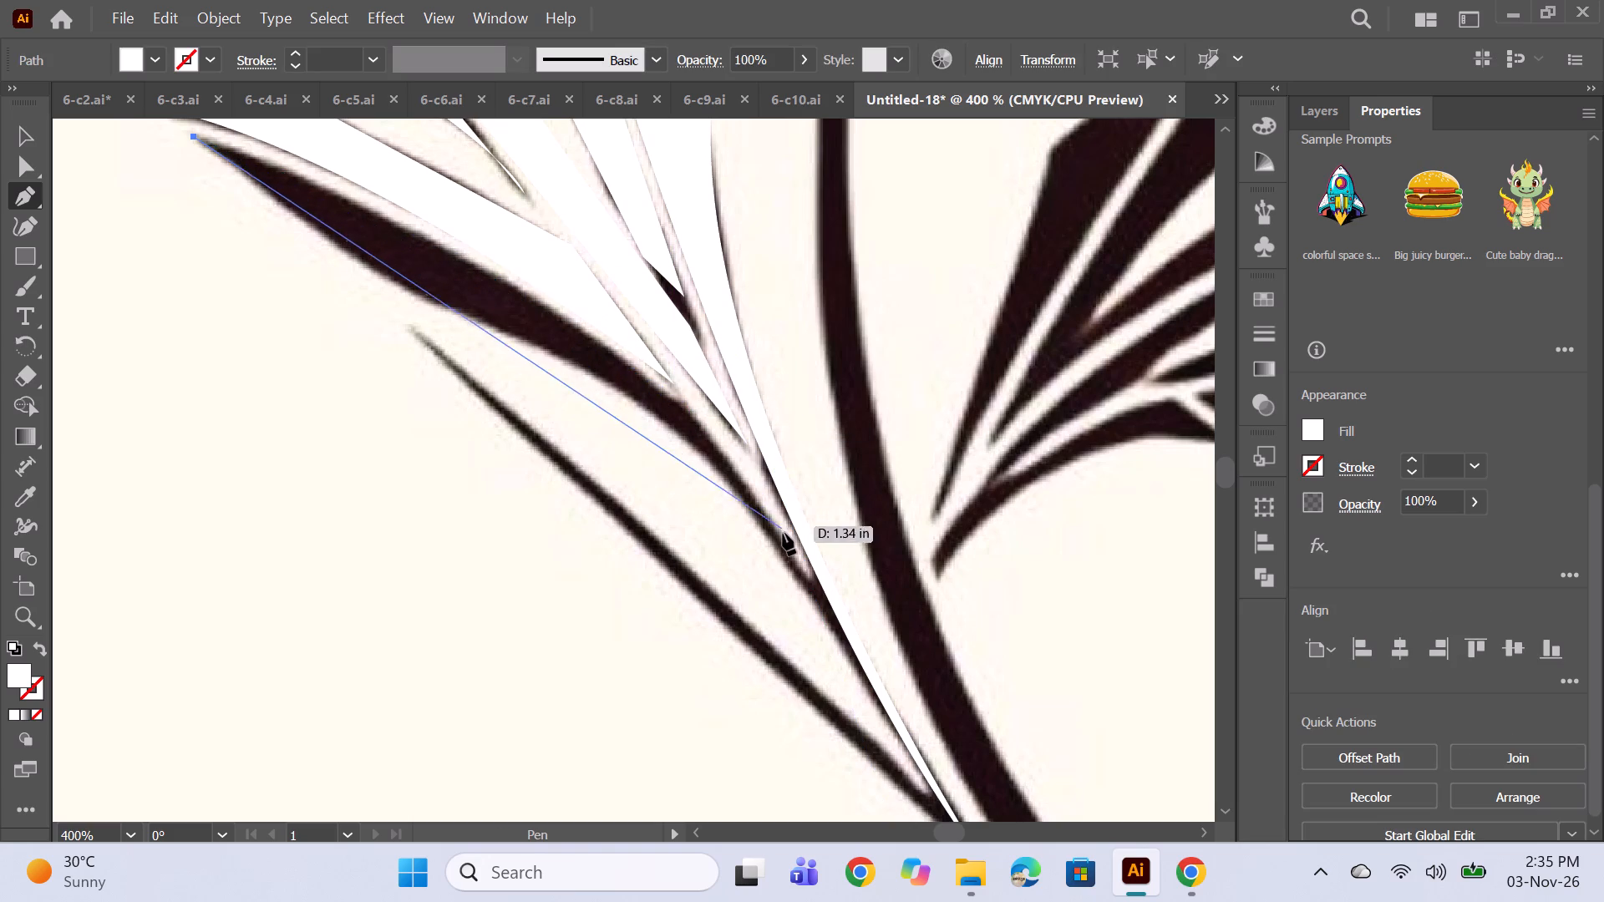
Complete the lower half of the lower left leaf as a closed four-point shape with curved inner and outer edges meeting at the tip.
drag(801, 570, 837, 785)
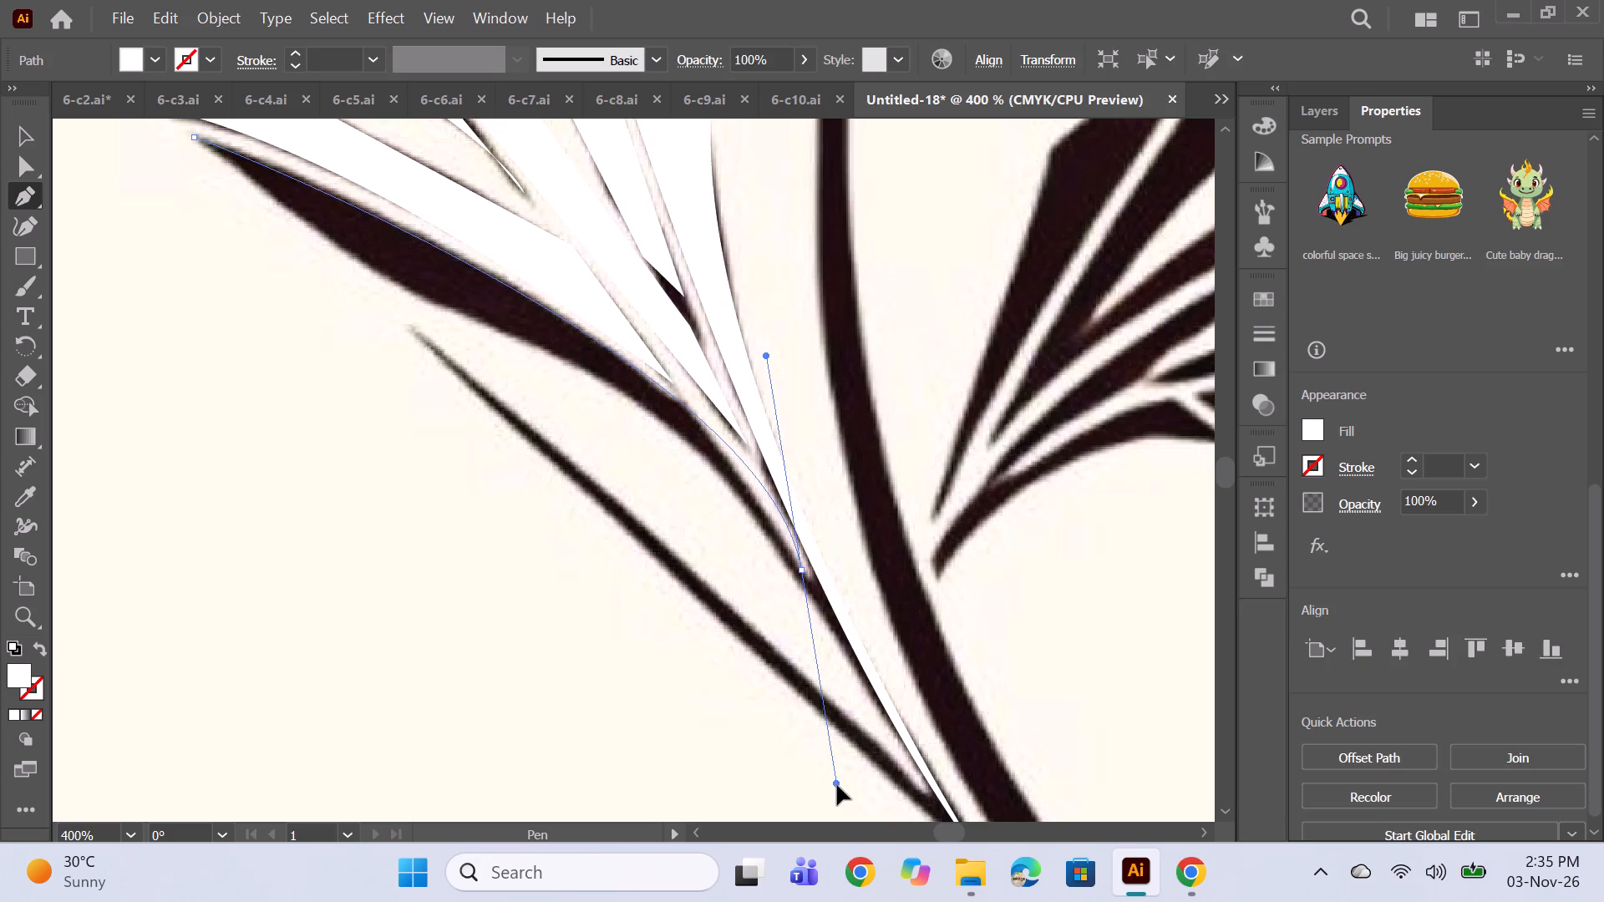
drag(837, 785, 841, 791)
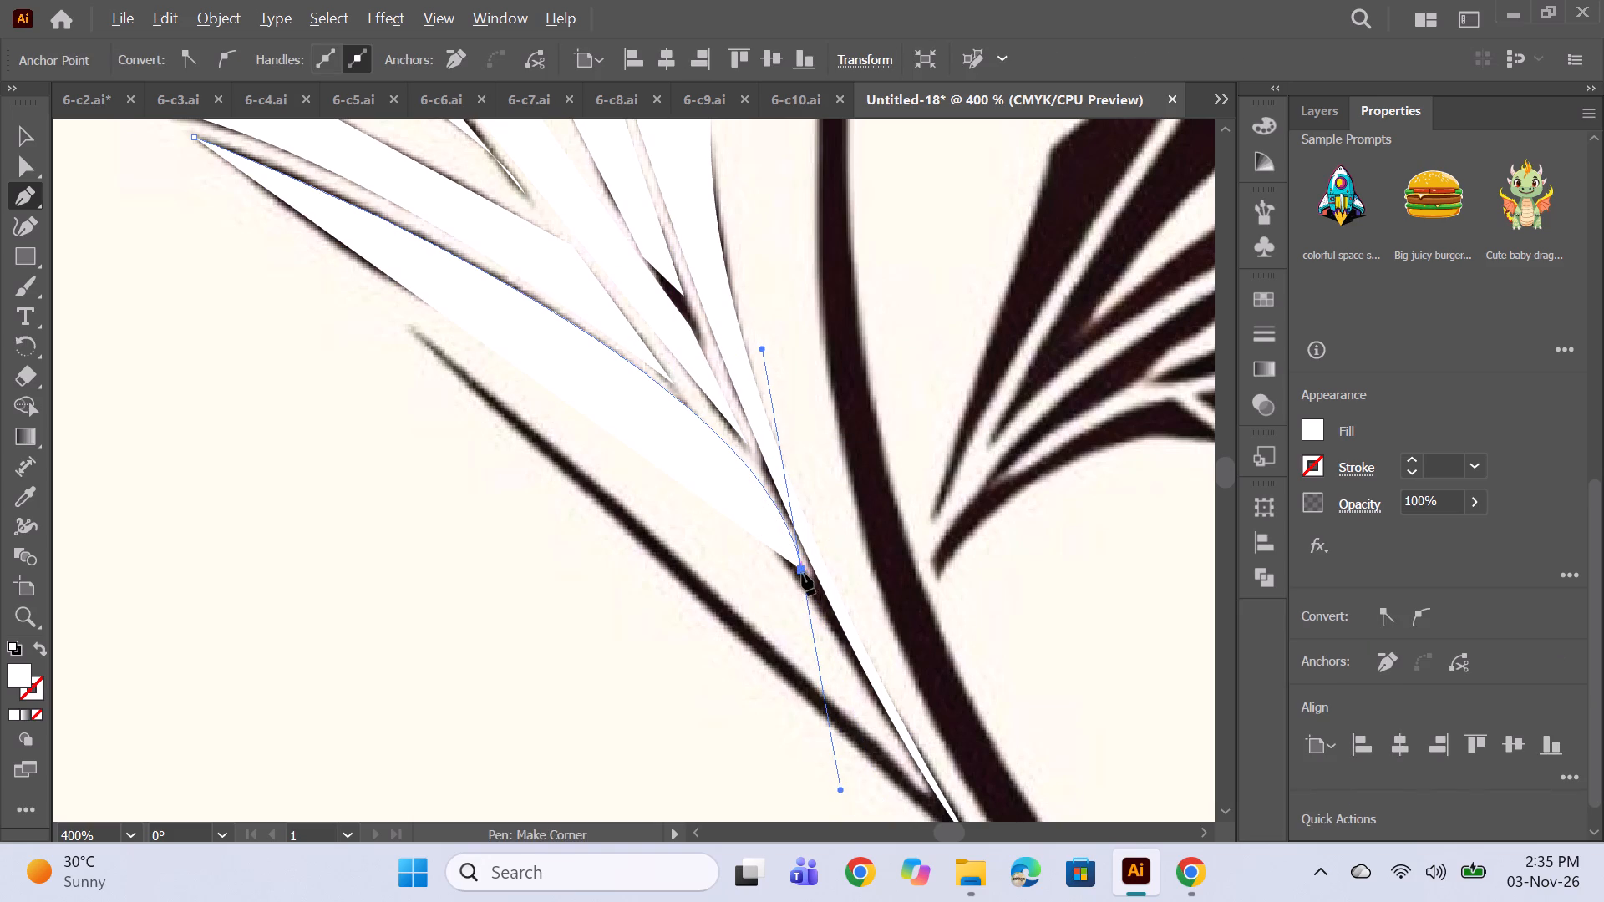
alt+click(802, 570)
click(798, 584)
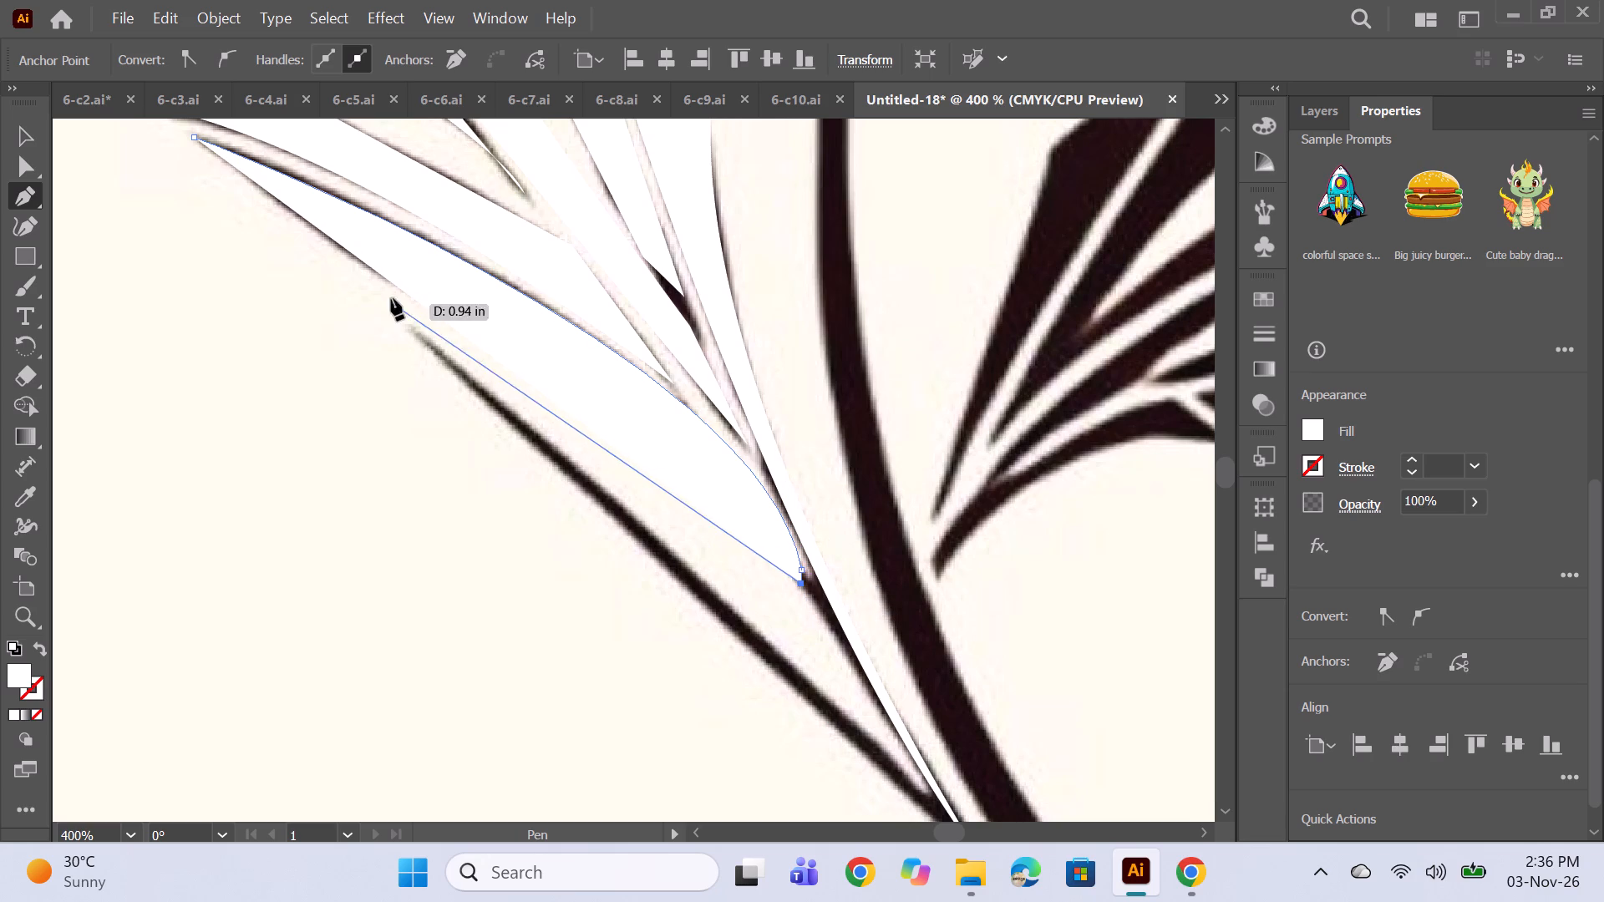
drag(454, 311, 322, 298)
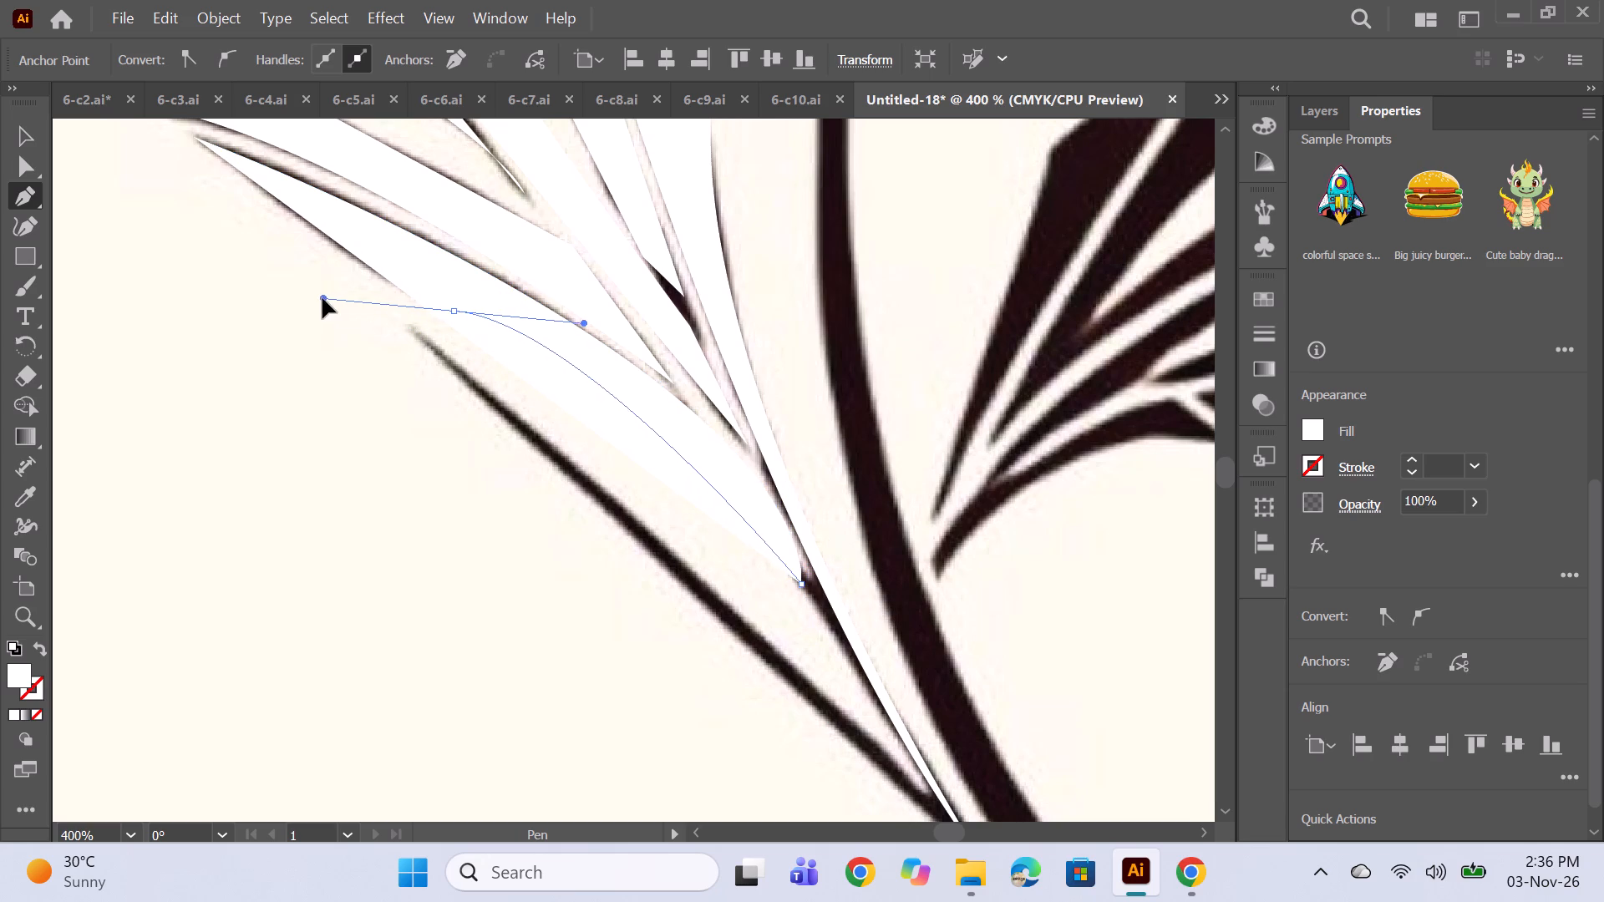
drag(322, 298, 287, 303)
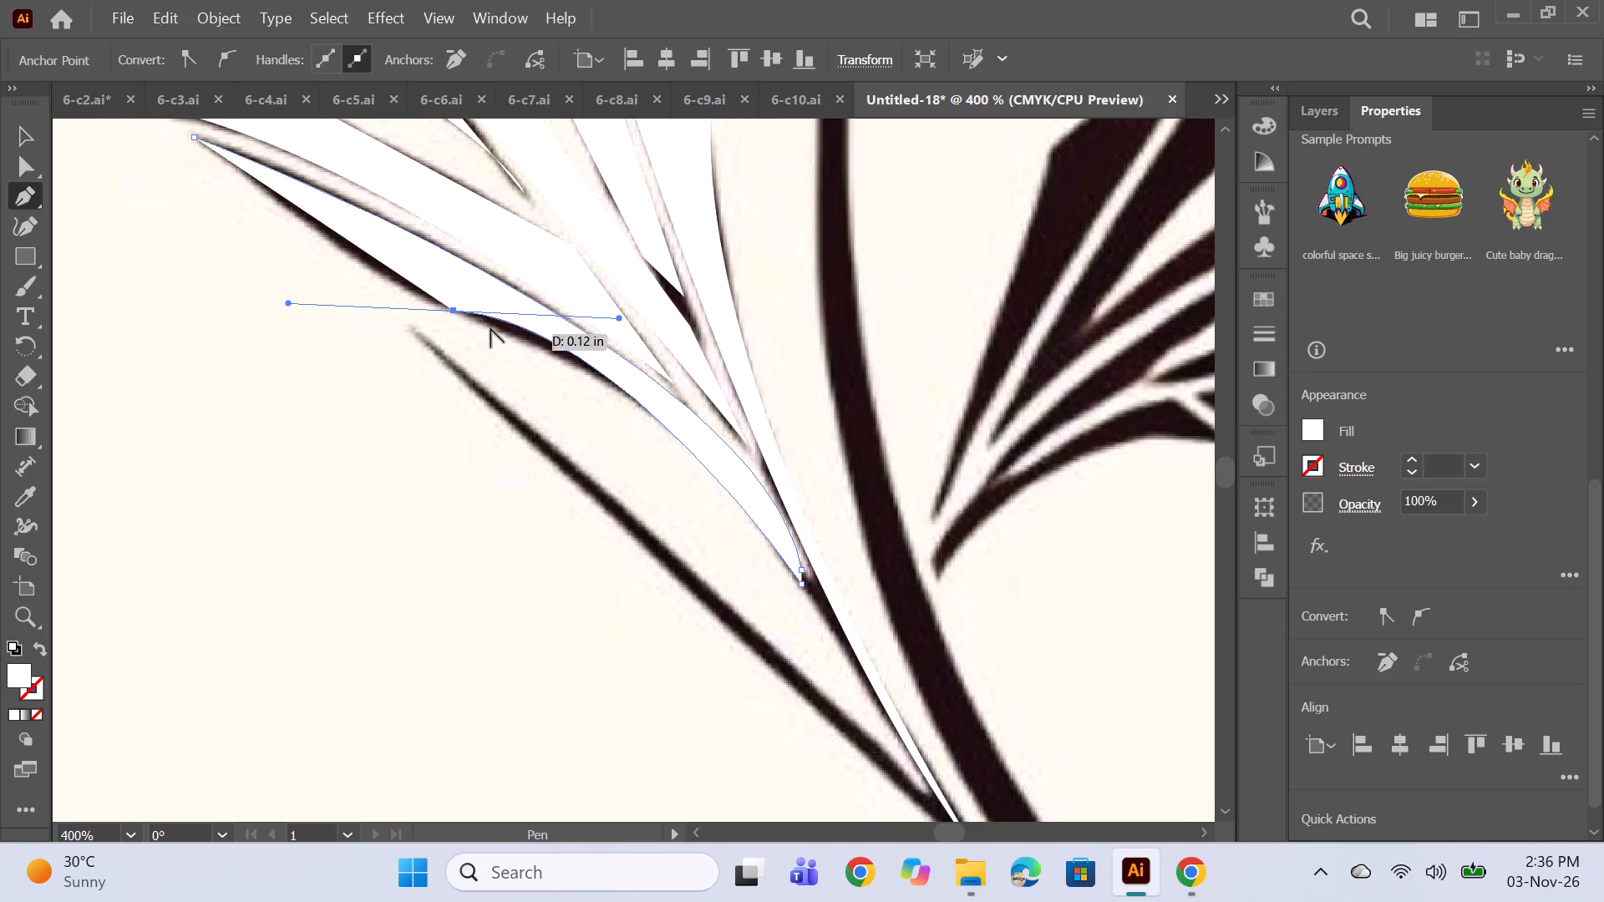
alt+click(450, 308)
scroll(494, 296, up, 7)
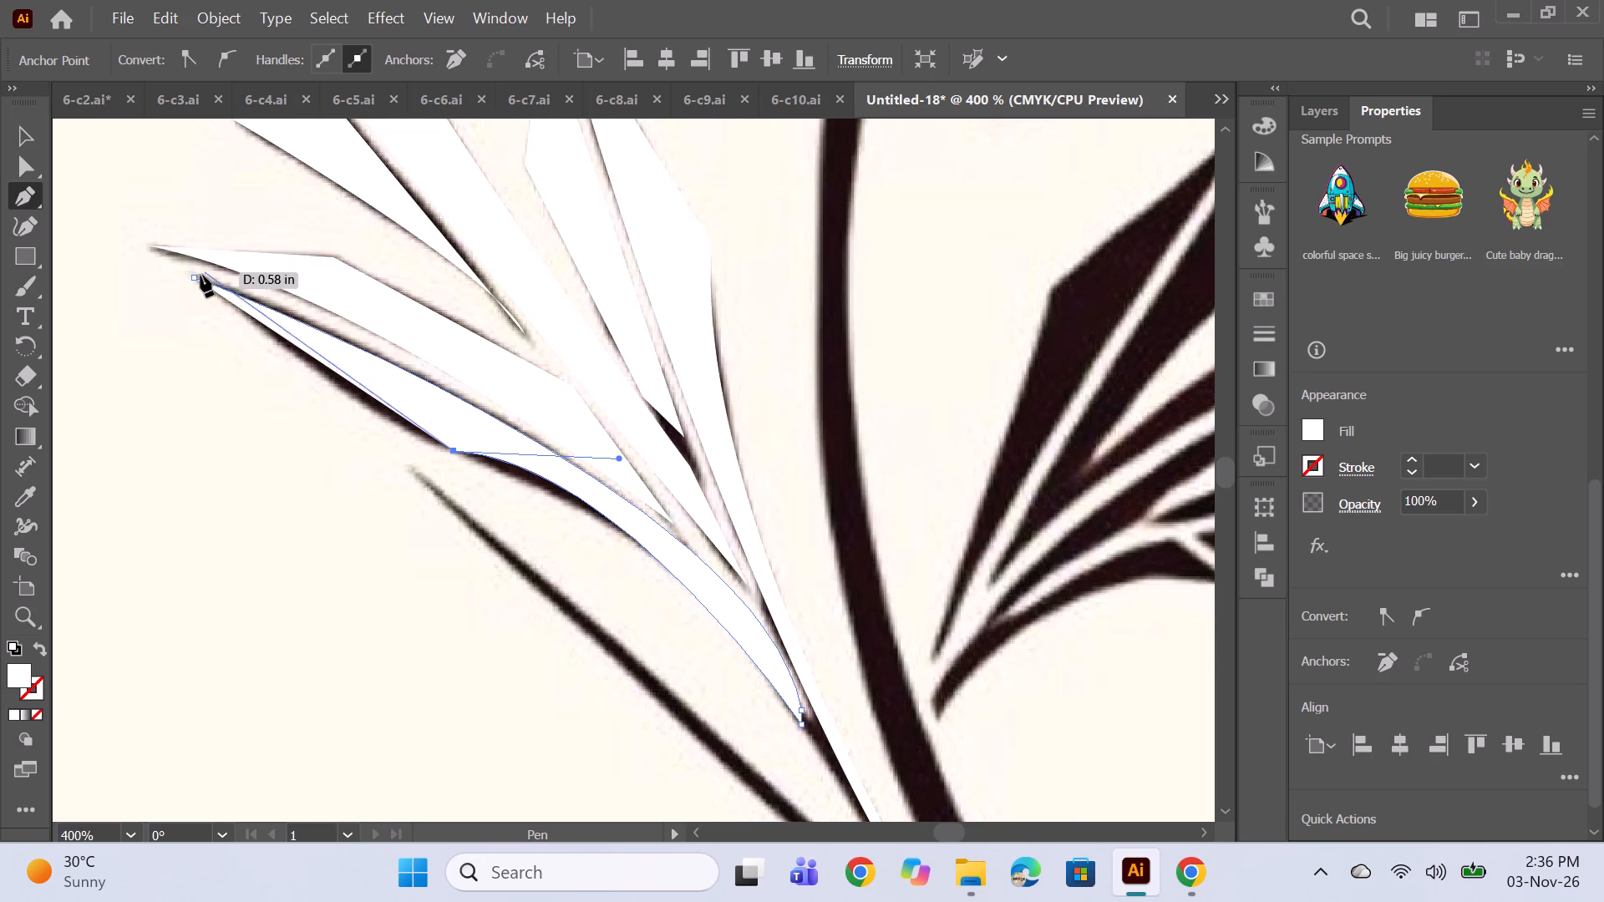
drag(193, 277, 113, 198)
Trace the thin bottom left leaf sliver as a closed three-point shape with a curved upper edge, and deselect it.
scroll(390, 345, down, 7)
click(409, 325)
alt+scroll(673, 485, down, 1)
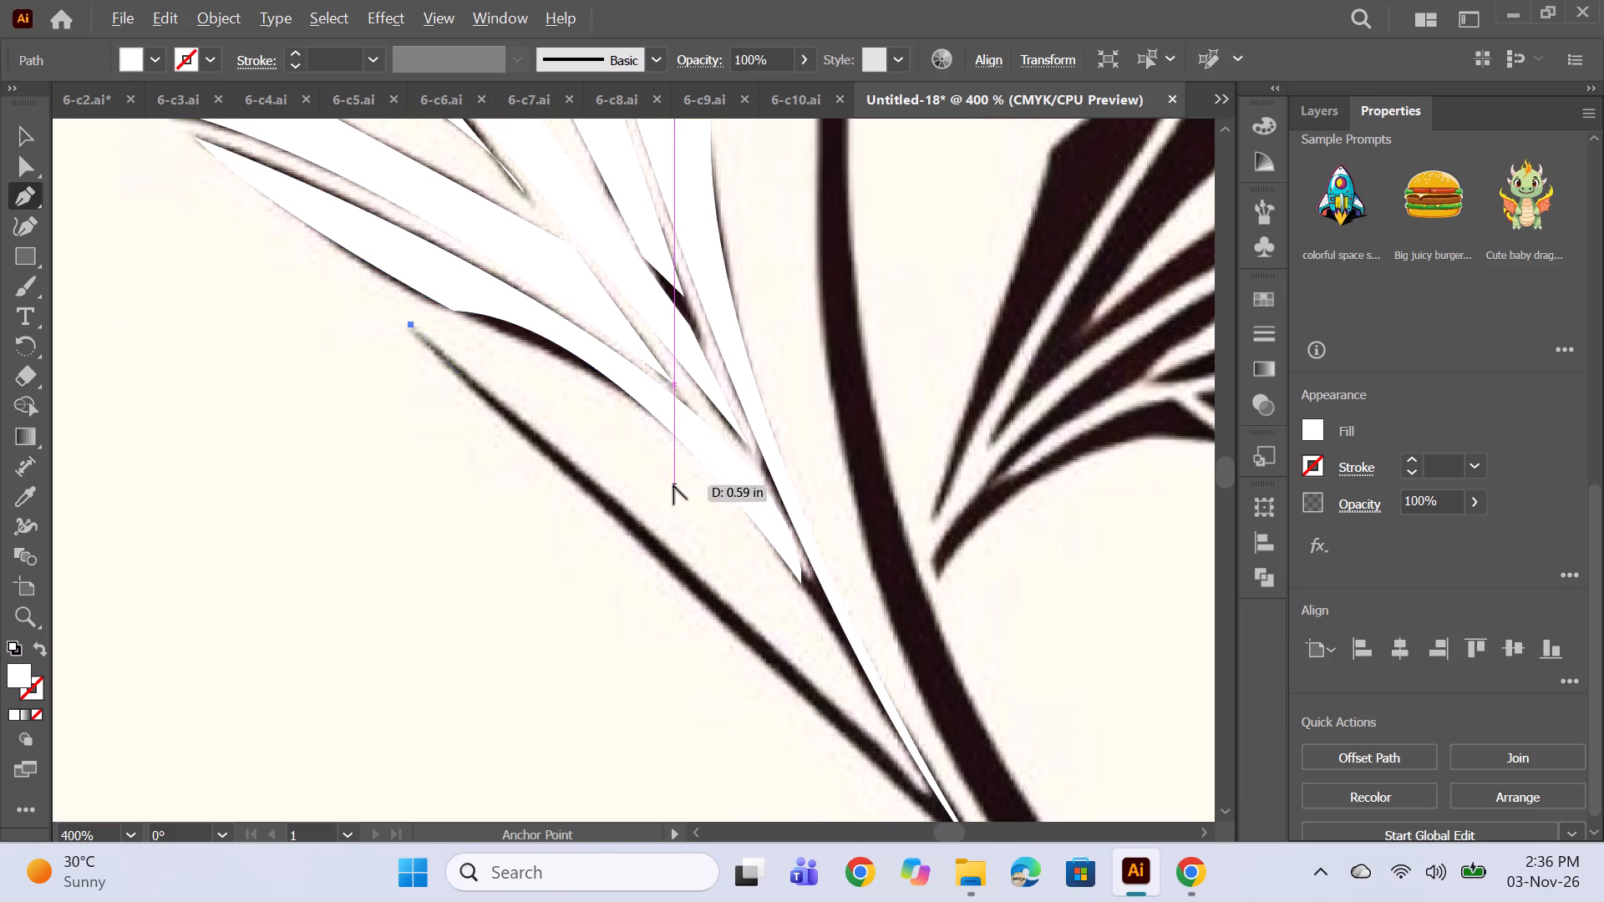
alt+scroll(673, 485, down, 1)
key(space)
drag(729, 646, 635, 550)
alt+scroll(698, 525, up, 2)
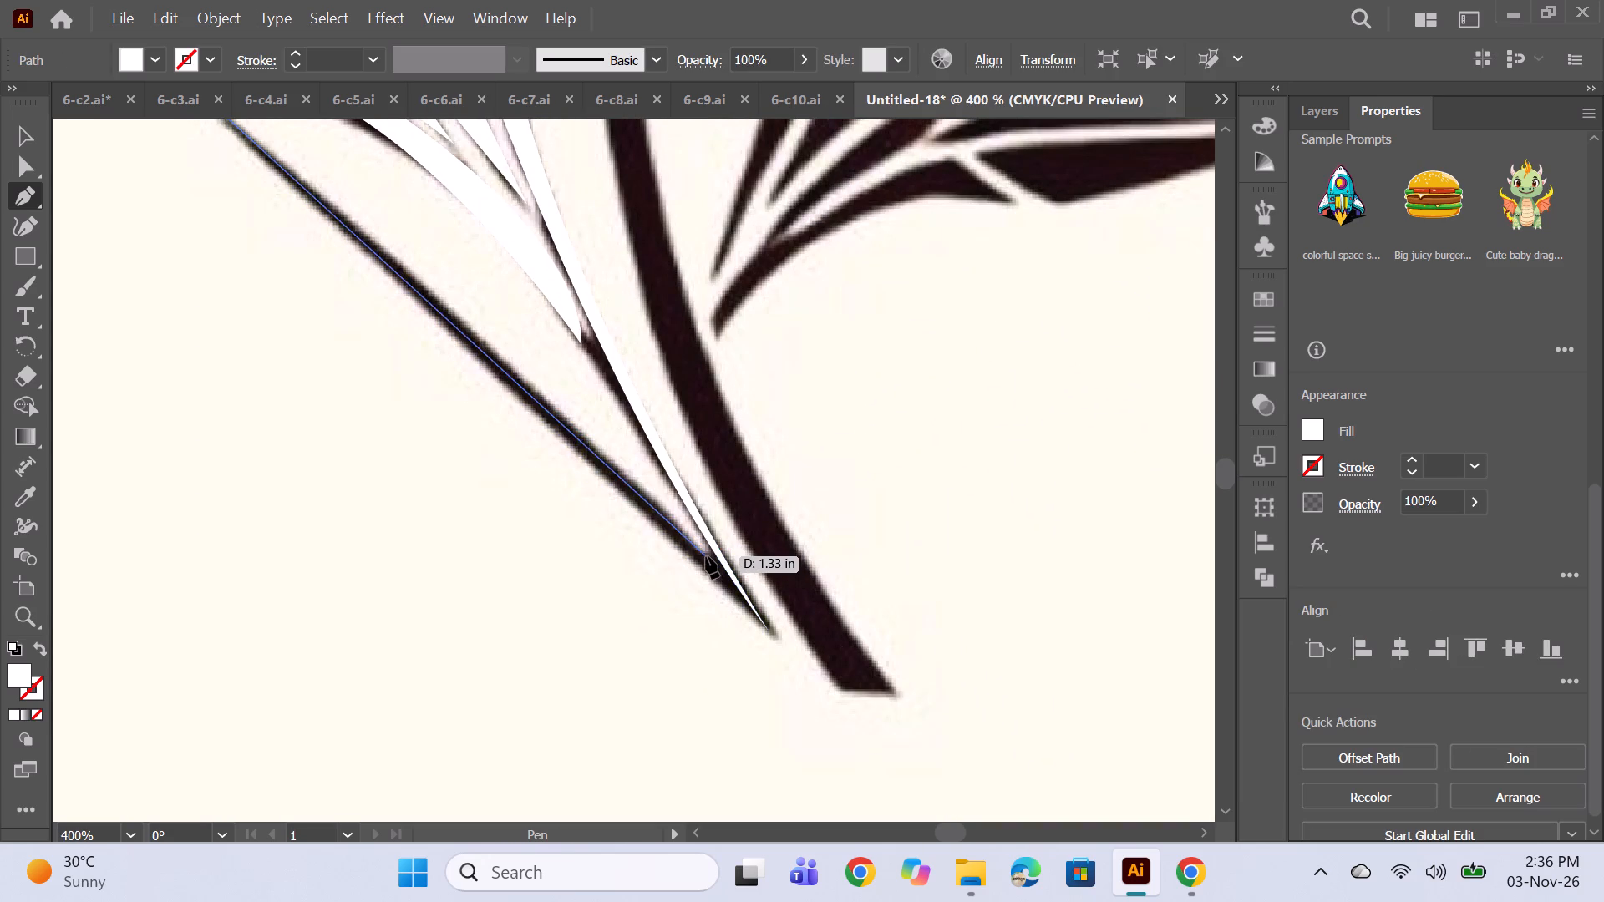
drag(706, 556, 742, 624)
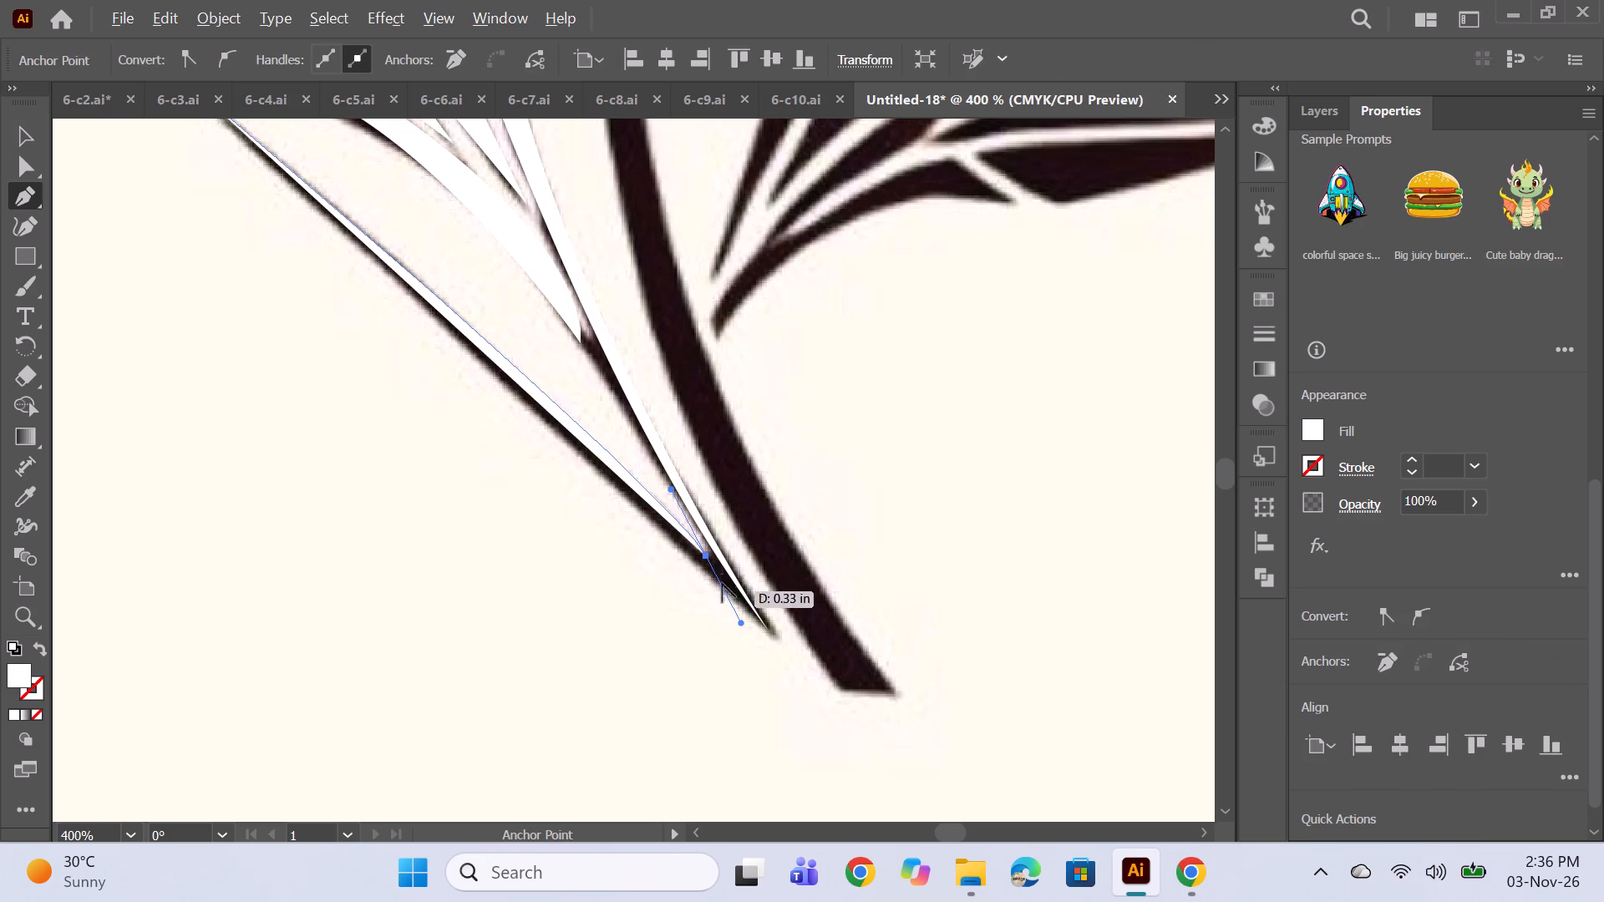
alt+click(705, 555)
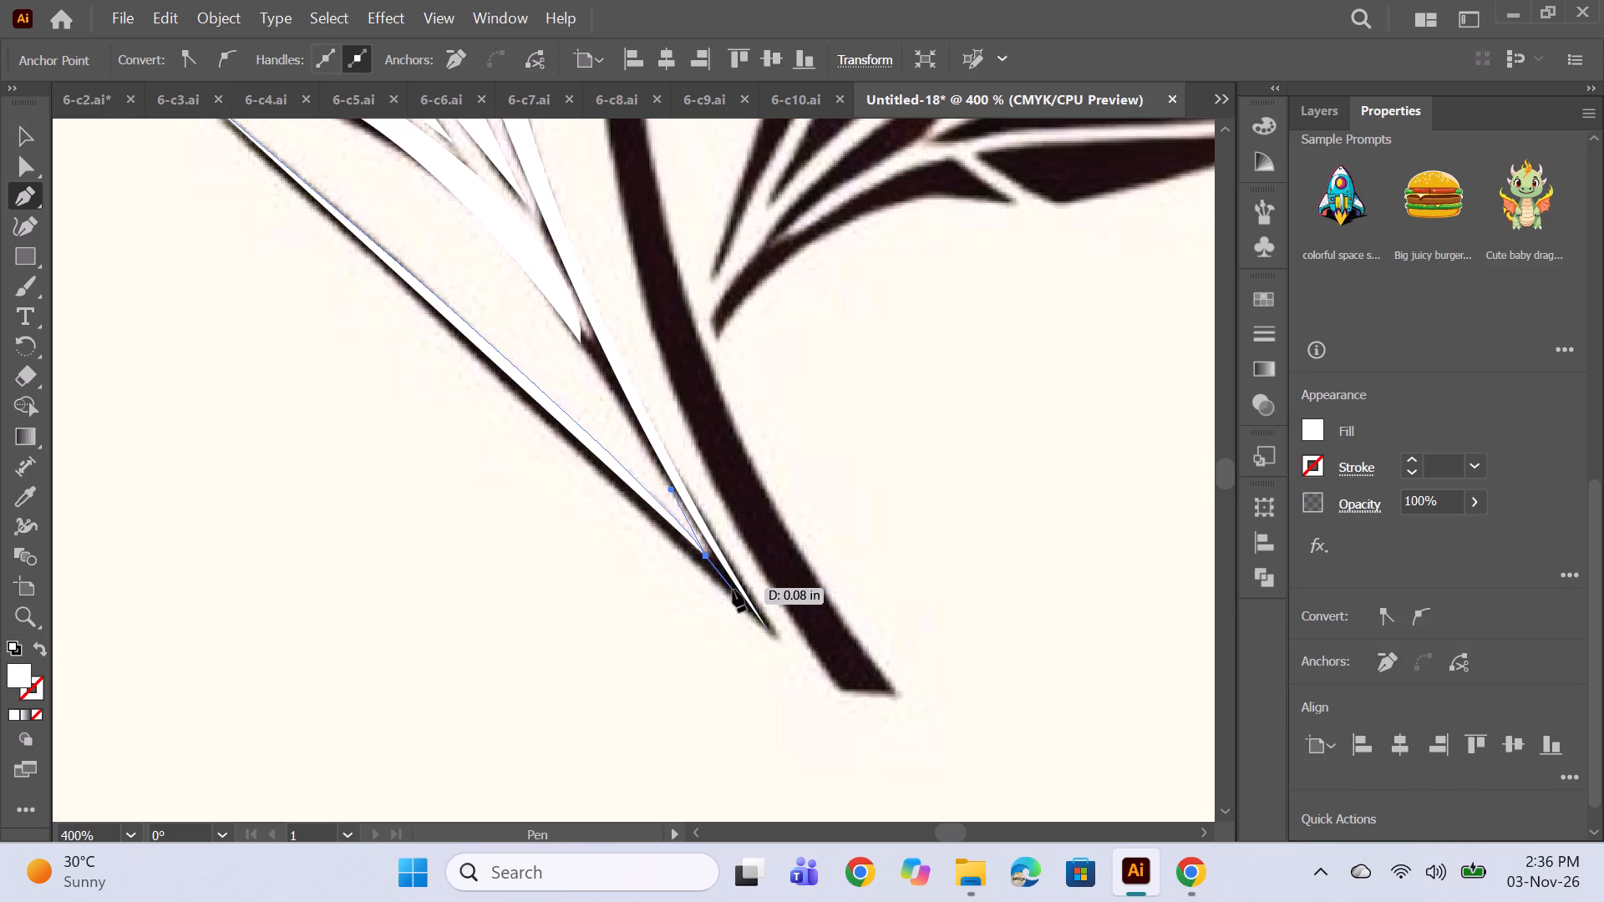
click(746, 610)
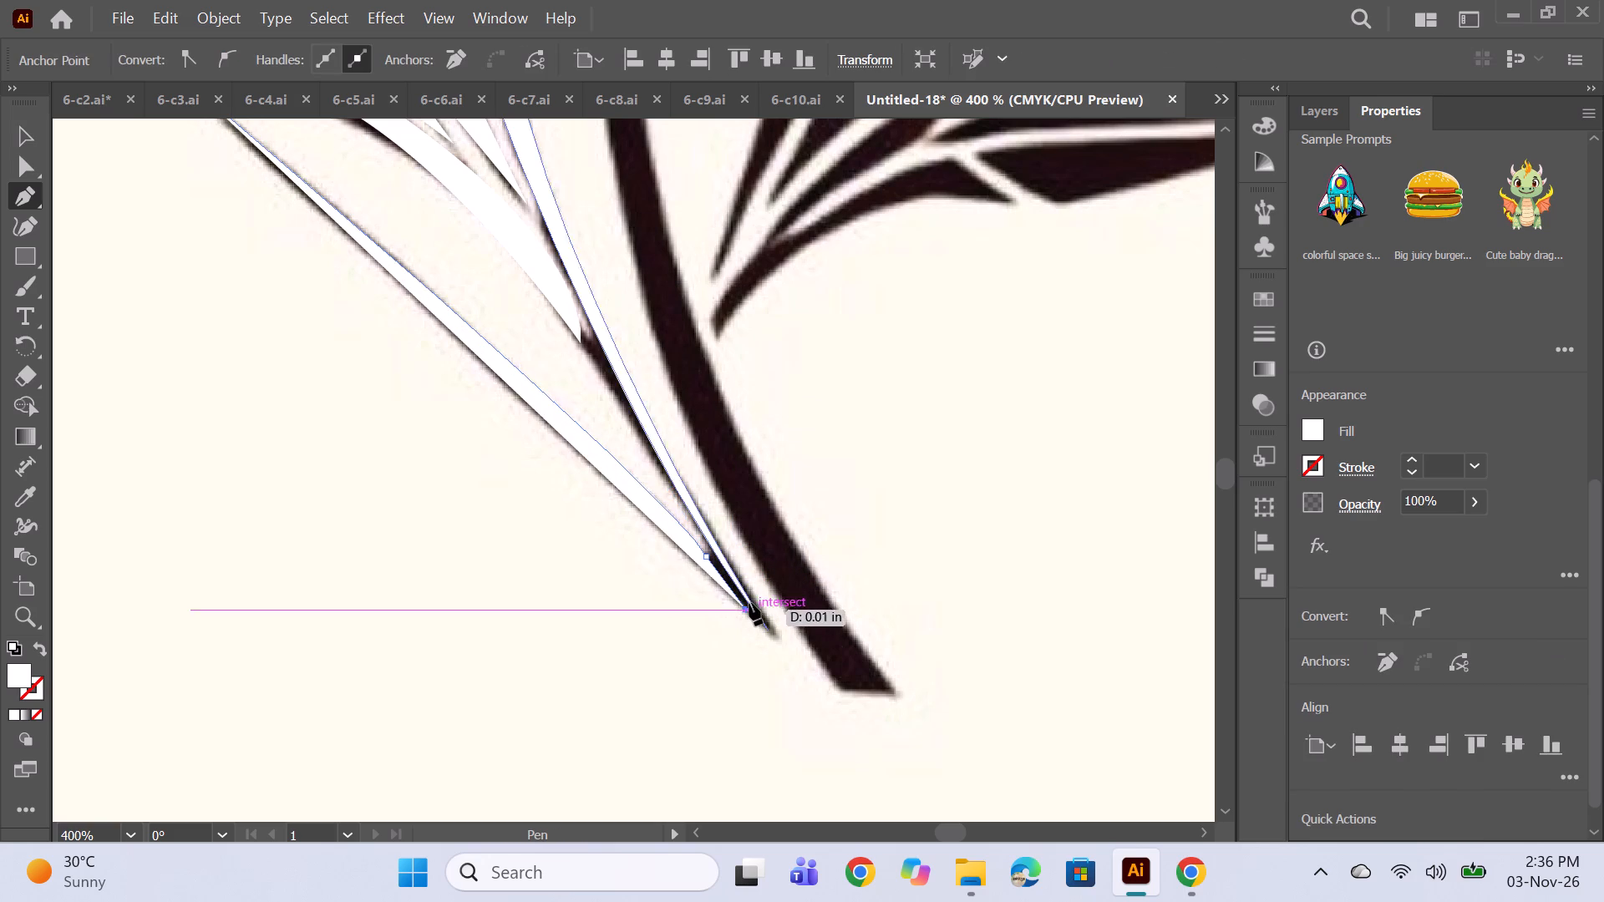
scroll(423, 307, up, 6)
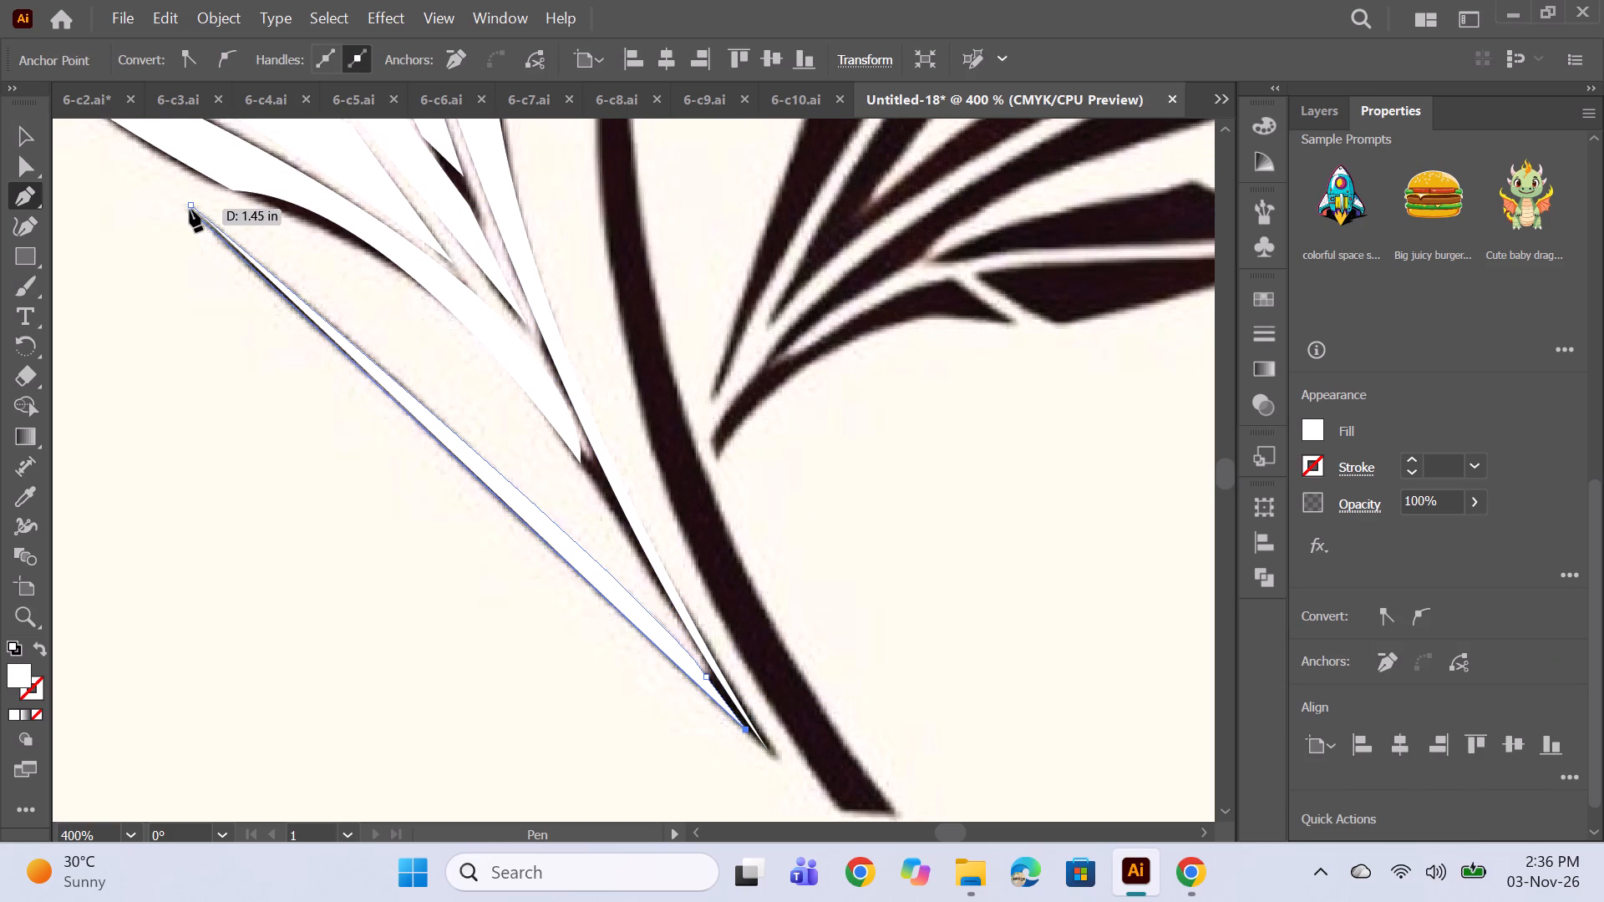
click(190, 205)
ctrl+click(492, 407)
Trace the stem's top edge under the flower, its long curved right edge and its straight bottom edge as one open path.
alt+scroll(742, 415, down, 2)
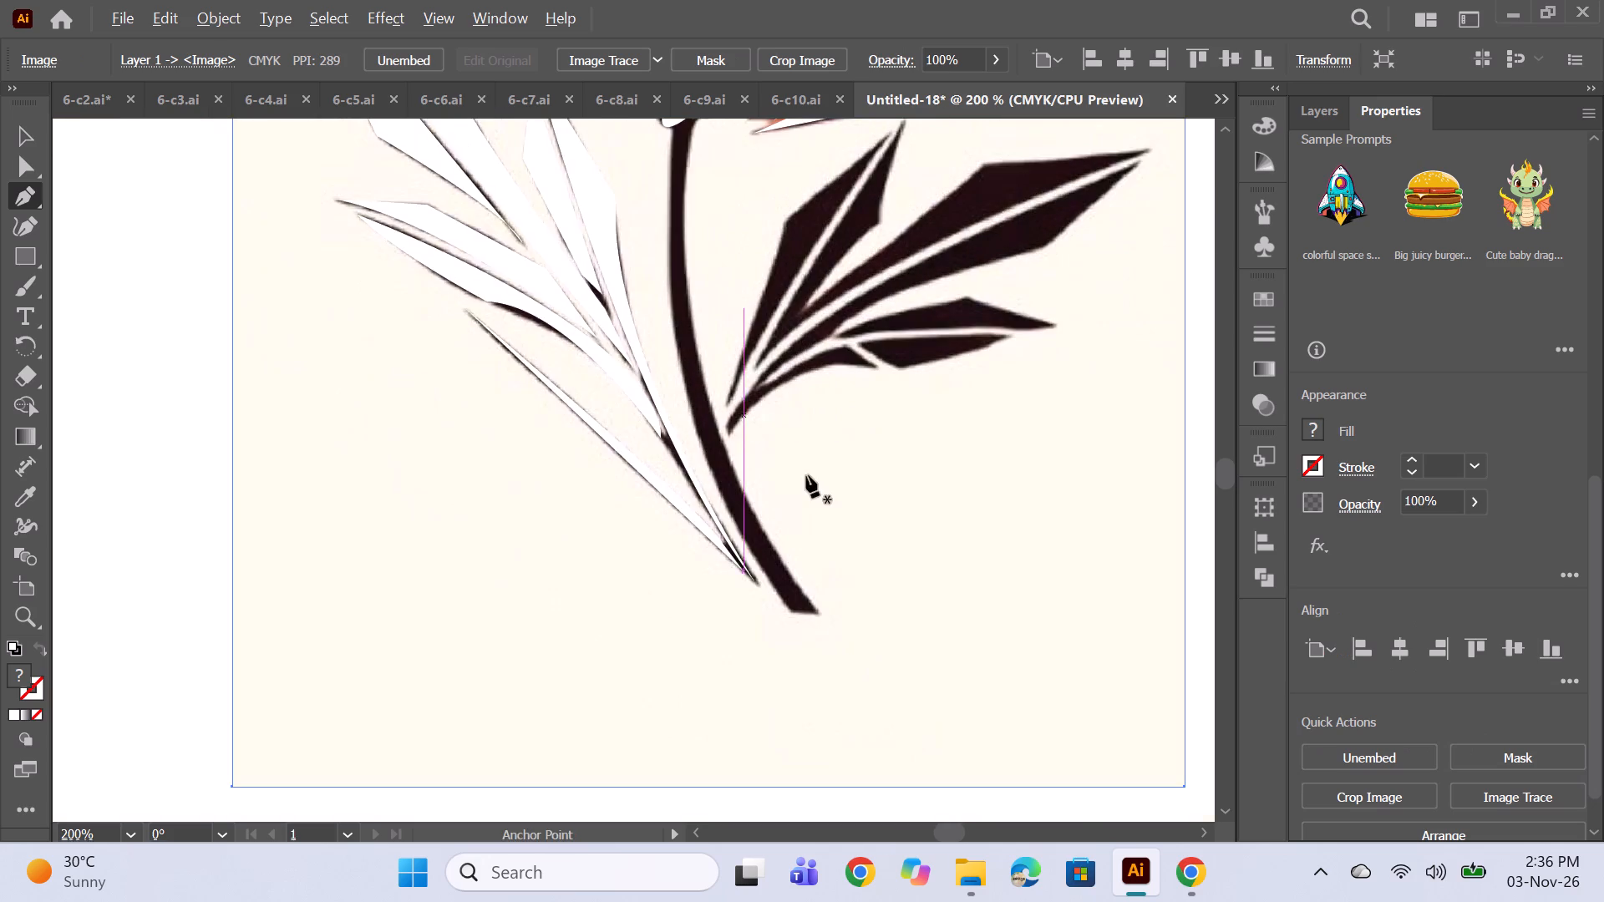
key(space)
drag(843, 508, 739, 611)
alt+scroll(609, 489, up, 1)
alt+scroll(601, 415, down, 1)
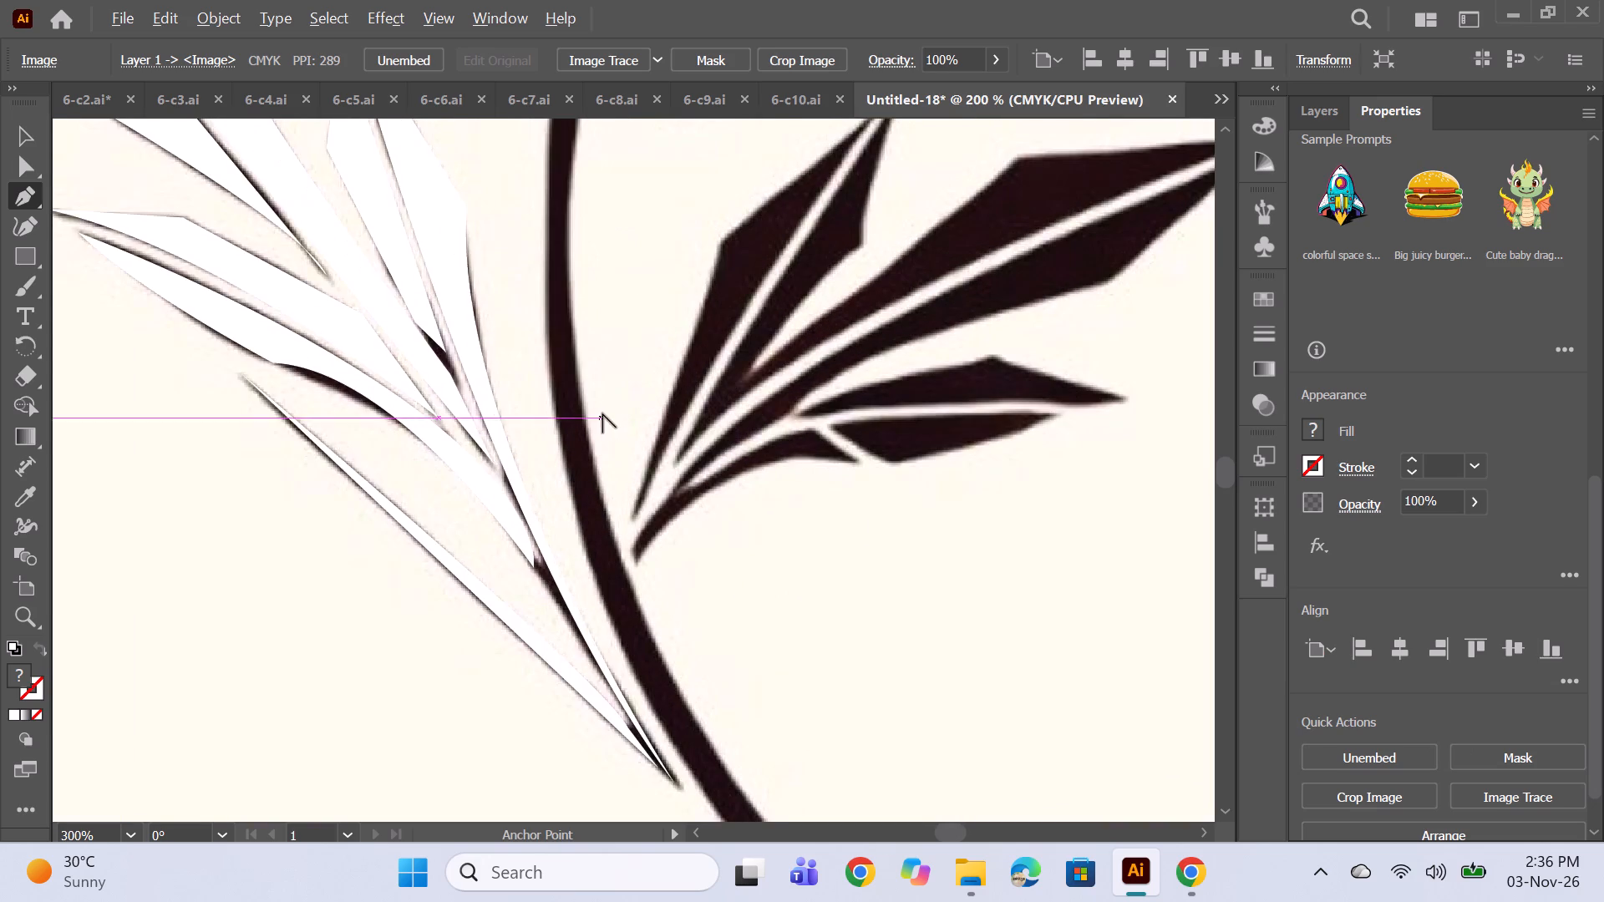
key(space)
drag(766, 544, 700, 642)
alt+scroll(495, 300, up, 2)
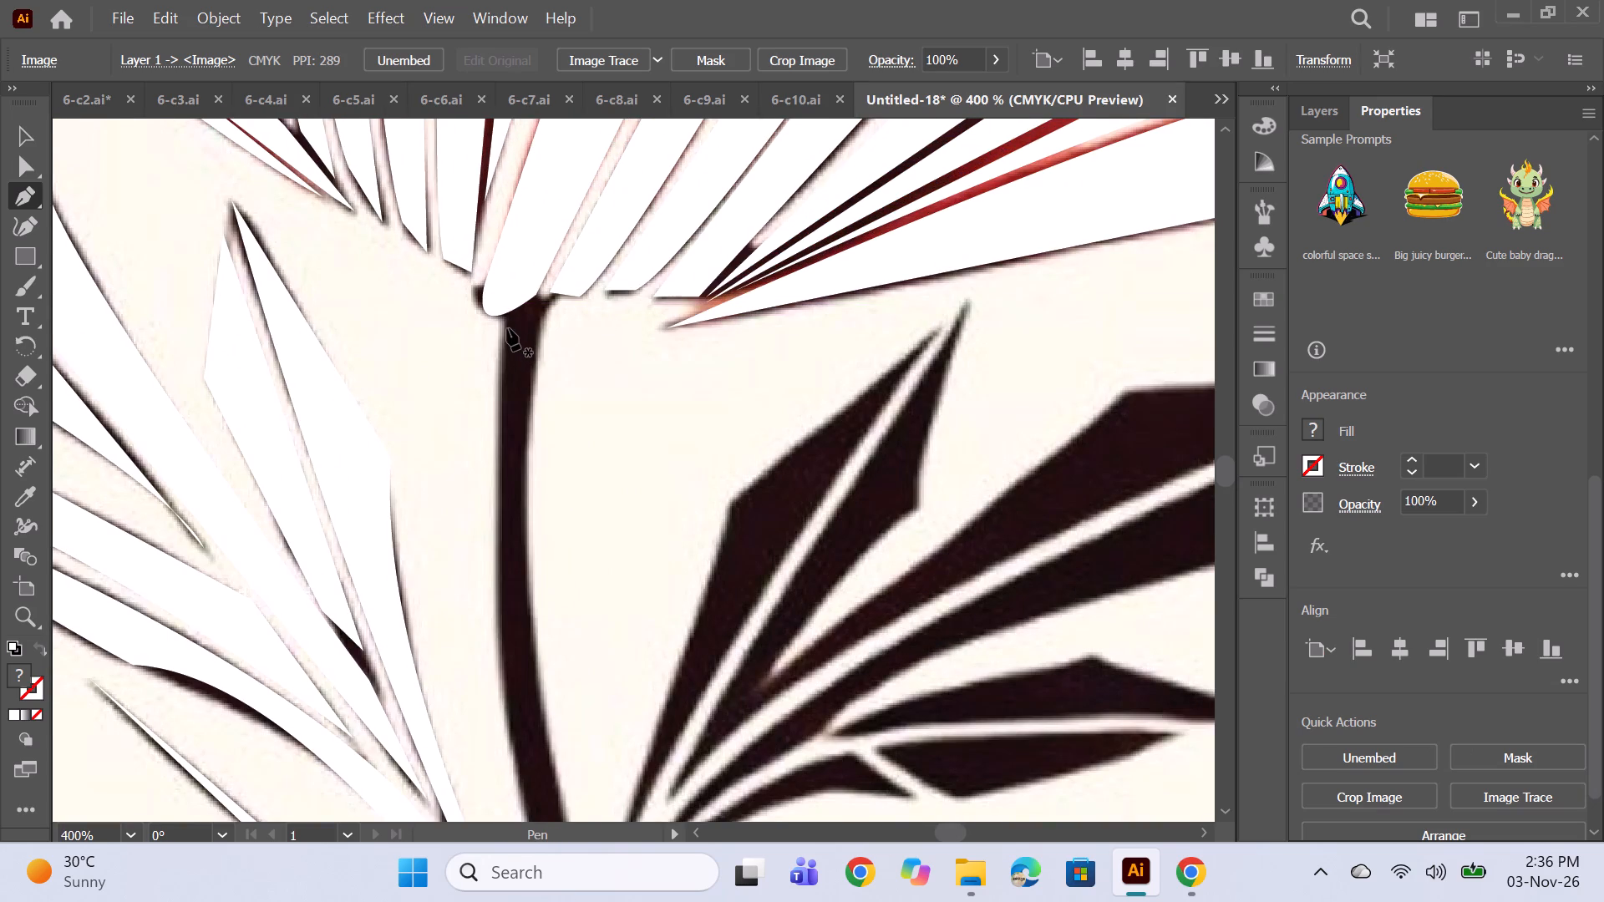
click(502, 322)
click(542, 302)
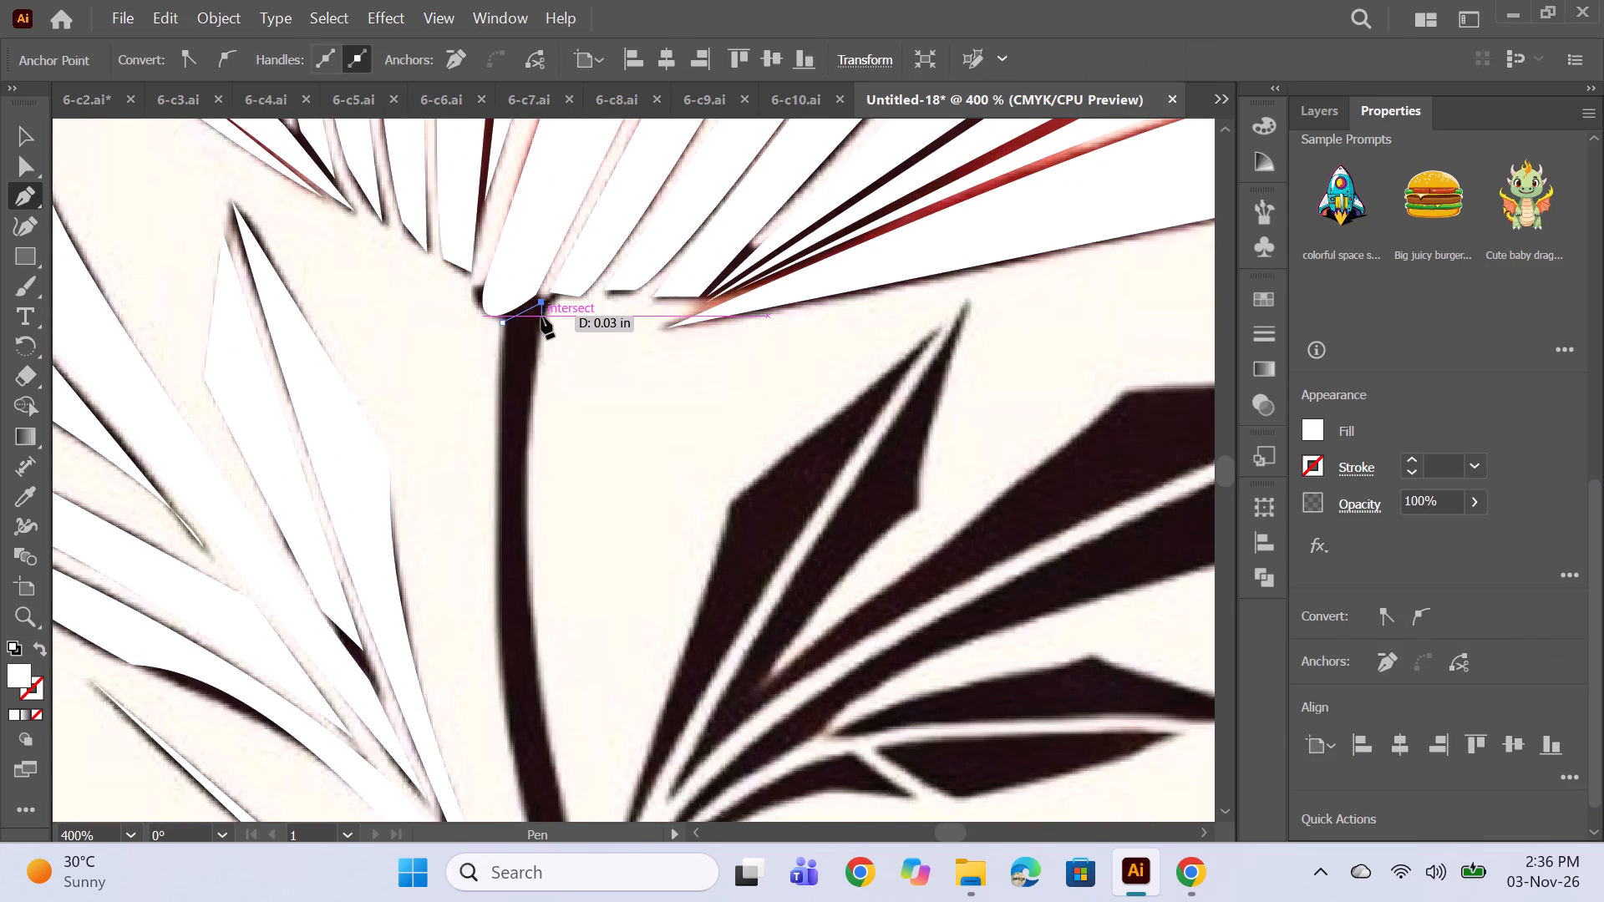
click(541, 318)
scroll(601, 401, down, 12)
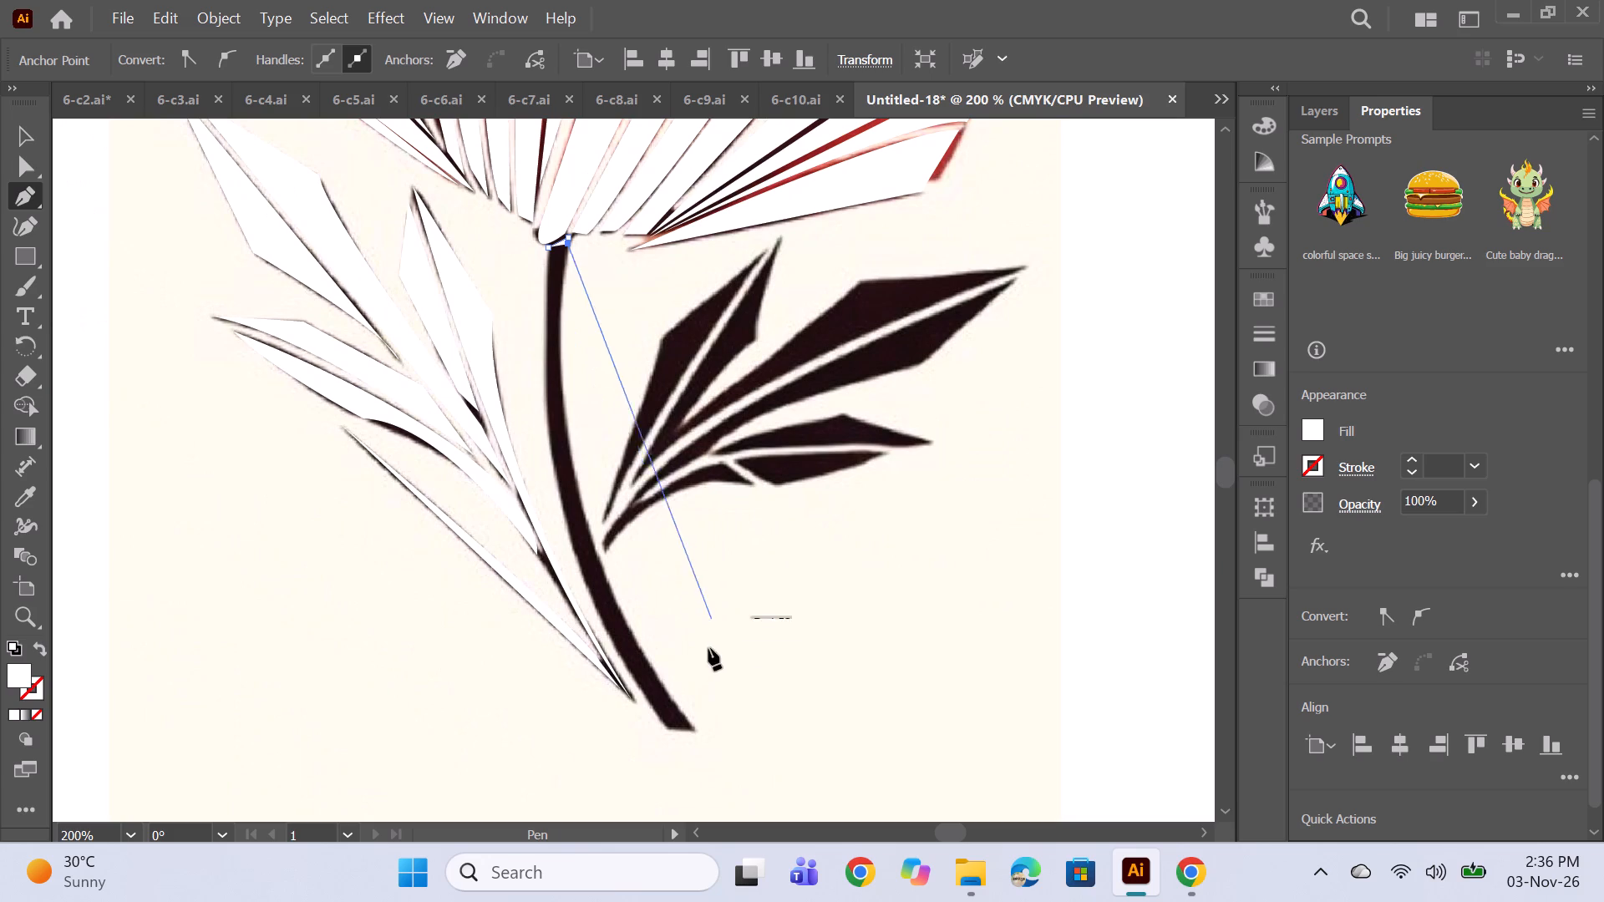
drag(690, 727, 858, 773)
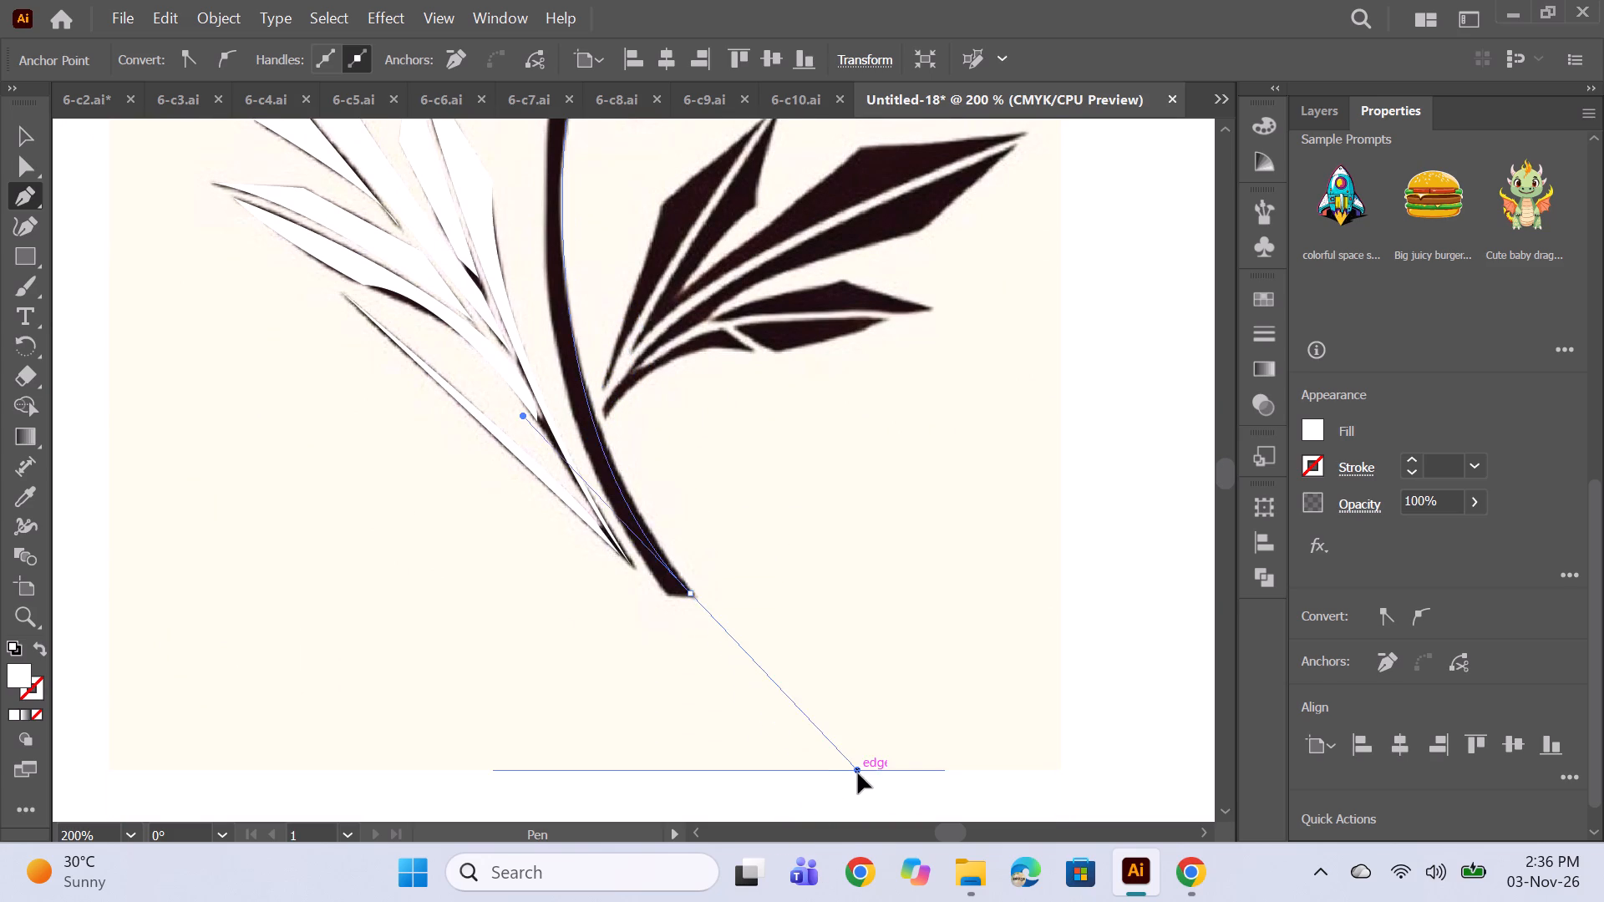
drag(858, 773, 860, 800)
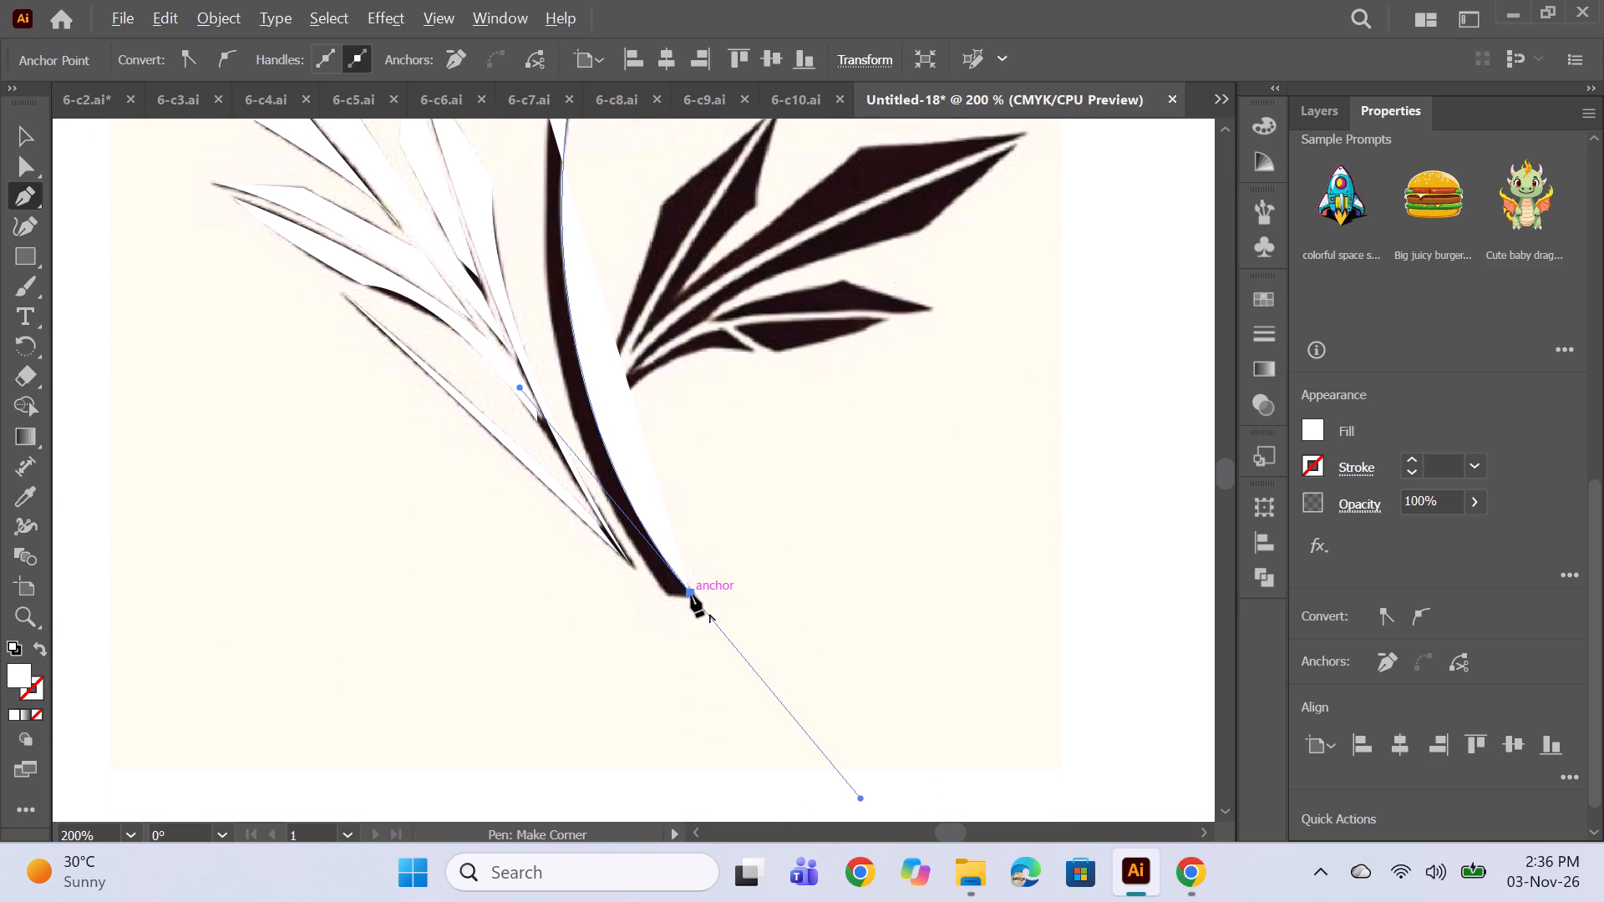
alt+click(690, 595)
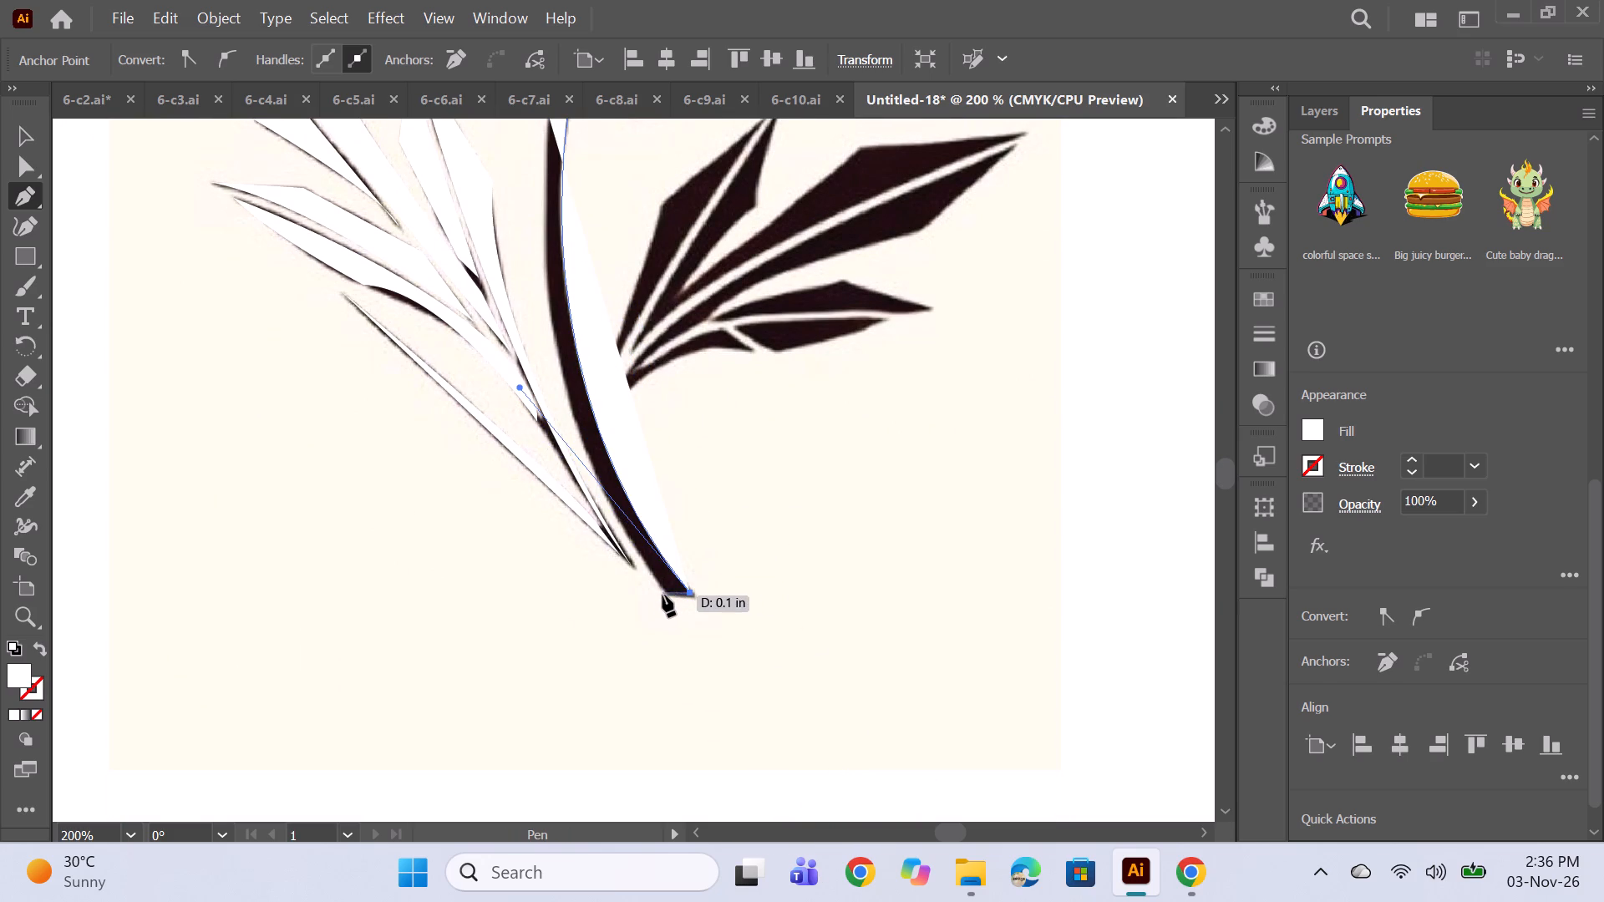
click(662, 595)
Move the anchor at the stem's lower right end onto the corner of the reference stem.
alt+scroll(694, 592, up, 2)
scroll(696, 584, down, 3)
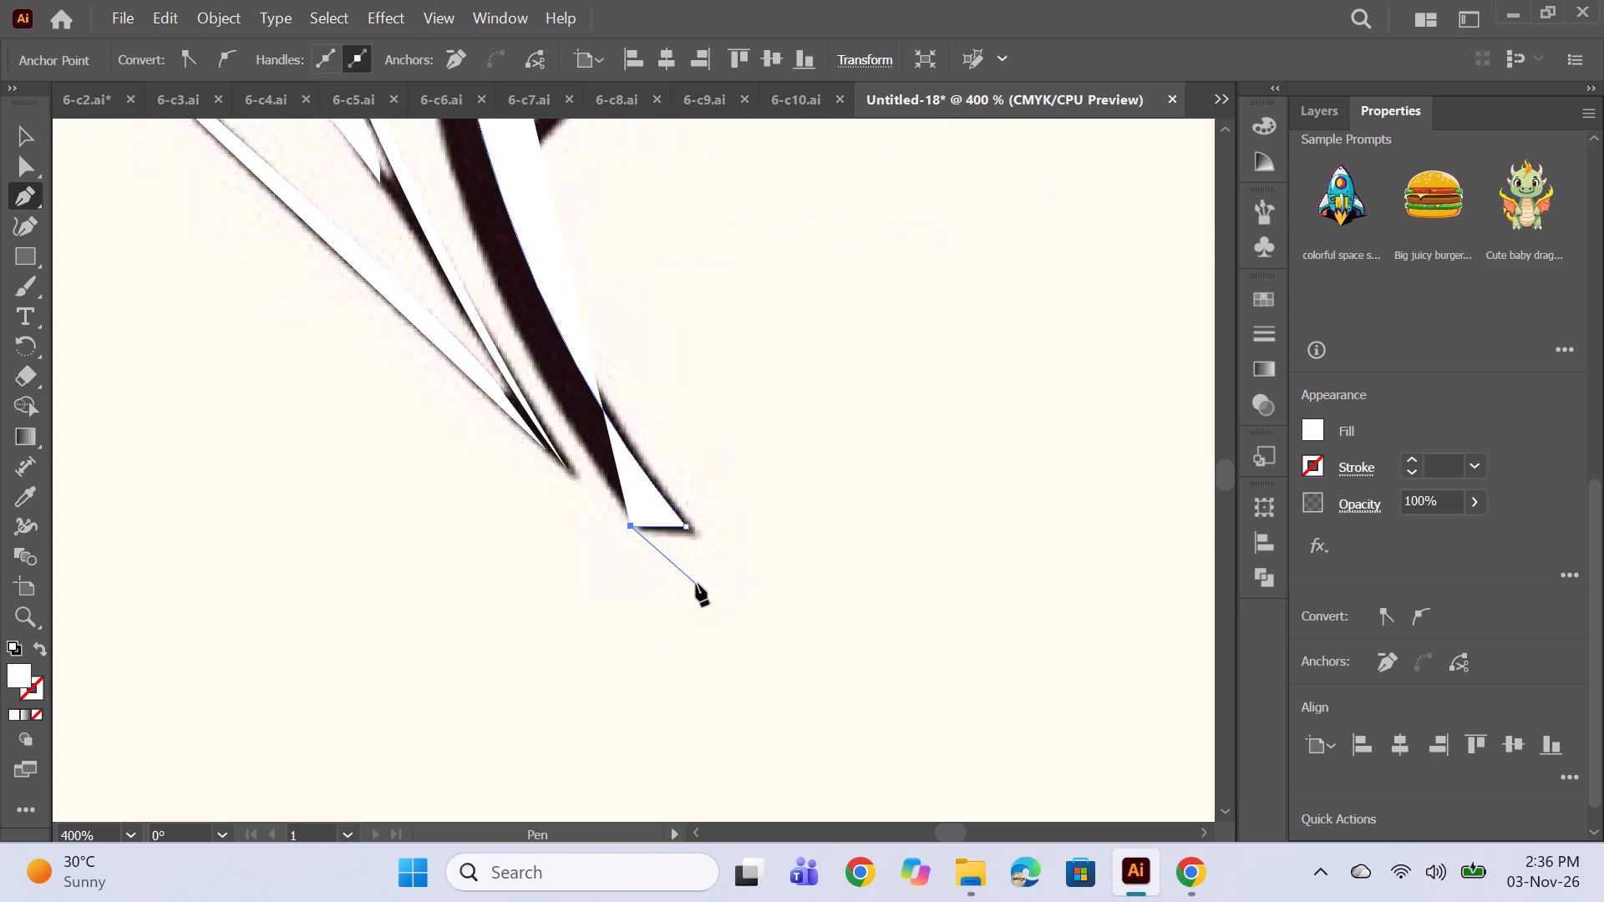
alt+scroll(649, 549, up, 1)
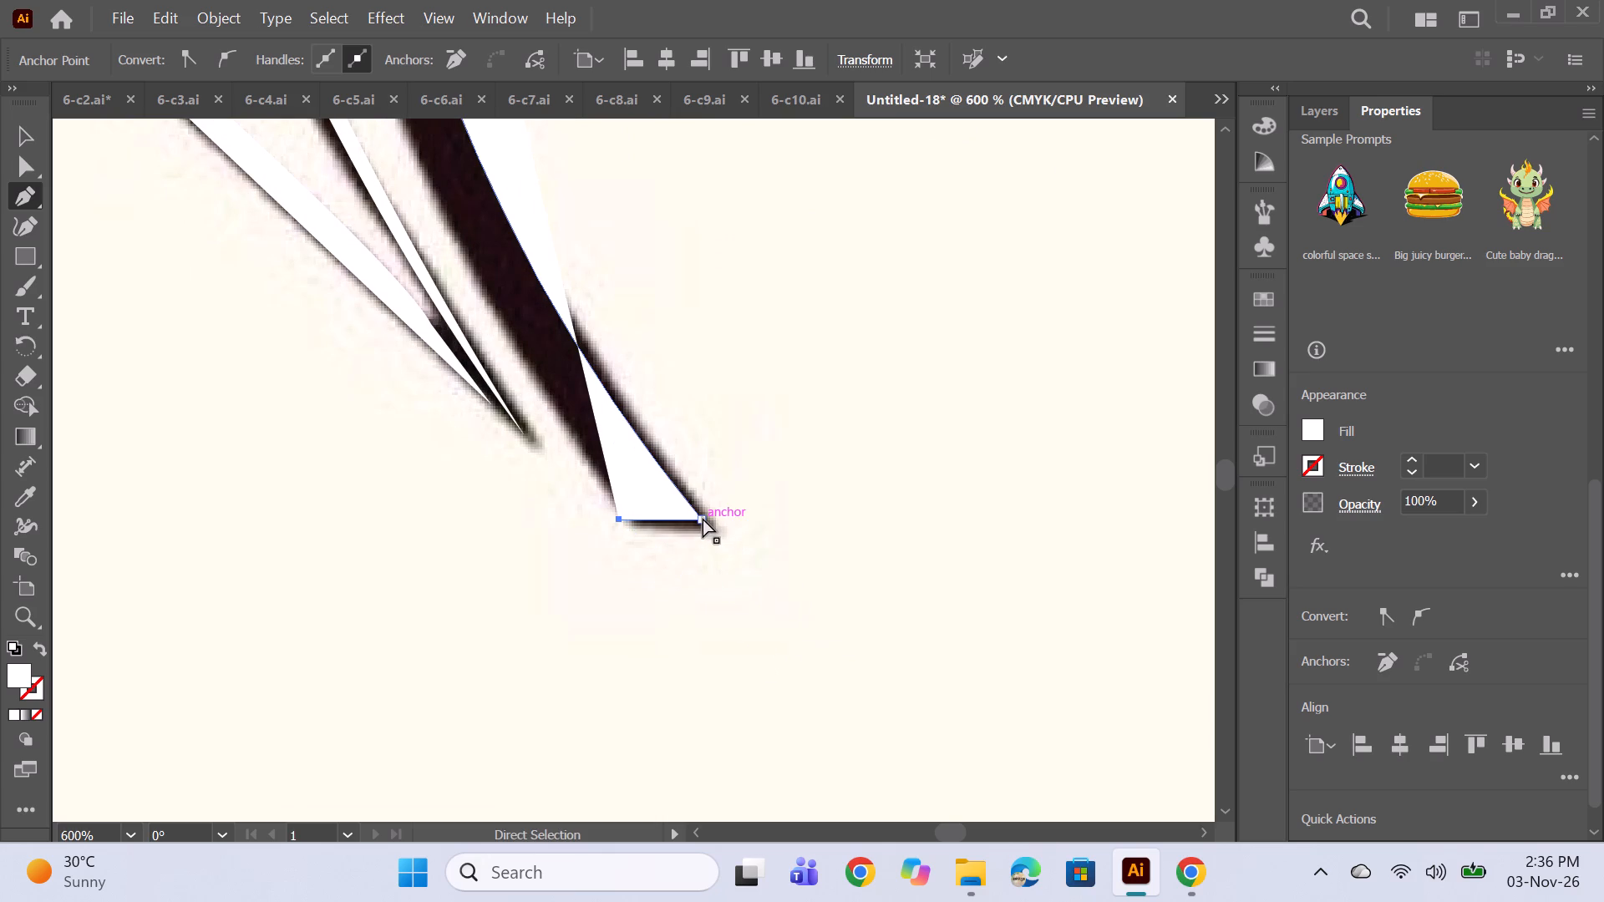
ctrl+click(703, 518)
ctrl+drag(703, 518, 712, 527)
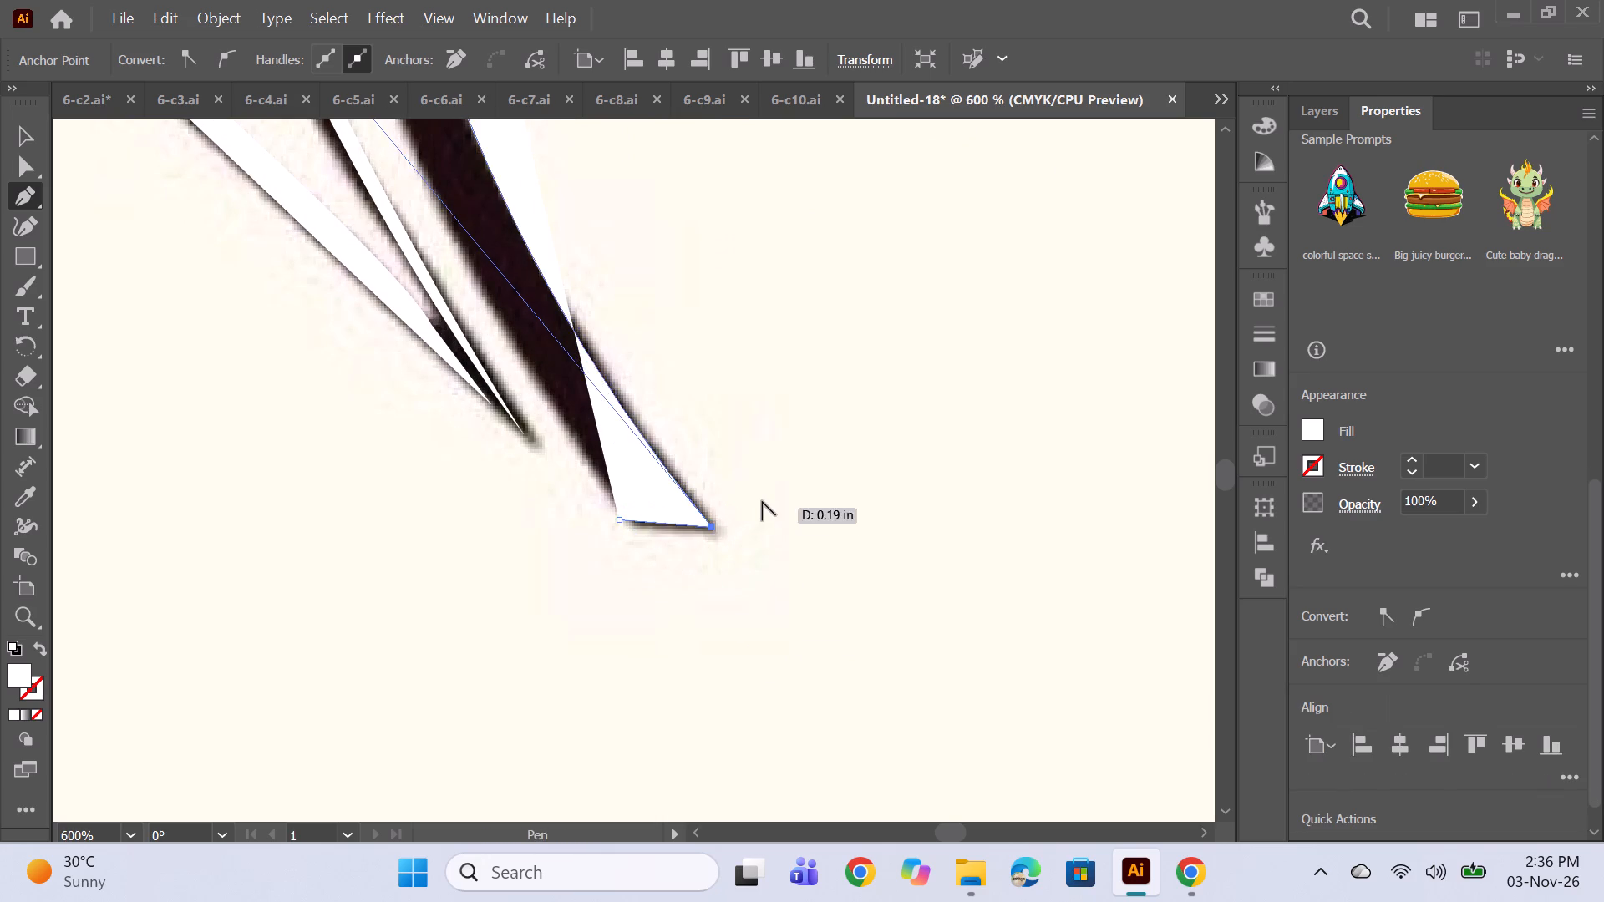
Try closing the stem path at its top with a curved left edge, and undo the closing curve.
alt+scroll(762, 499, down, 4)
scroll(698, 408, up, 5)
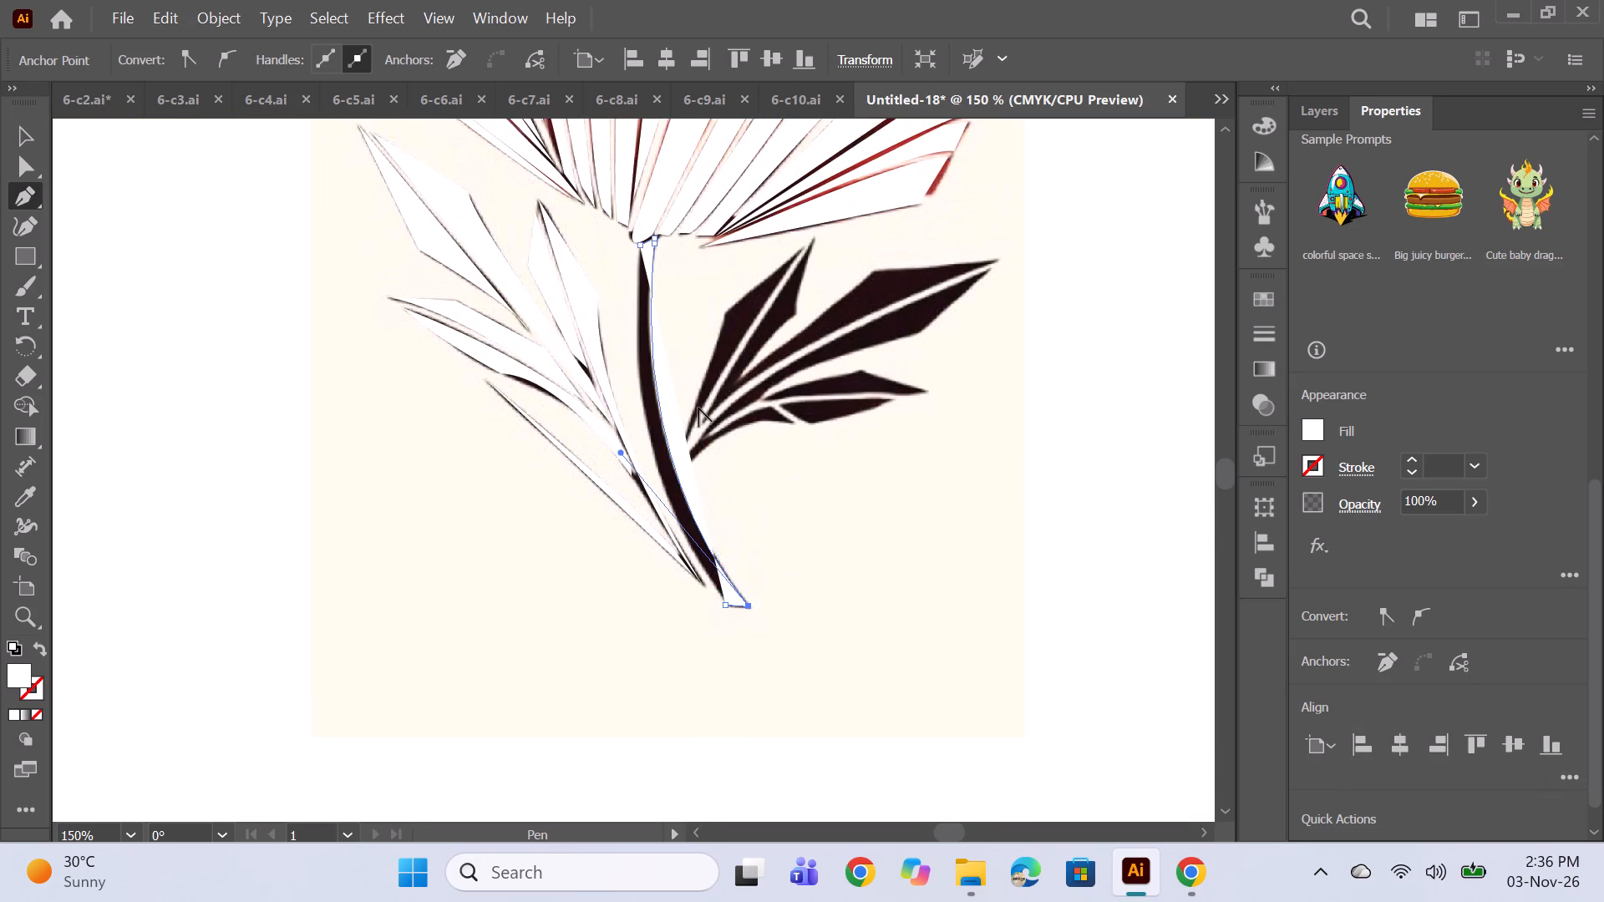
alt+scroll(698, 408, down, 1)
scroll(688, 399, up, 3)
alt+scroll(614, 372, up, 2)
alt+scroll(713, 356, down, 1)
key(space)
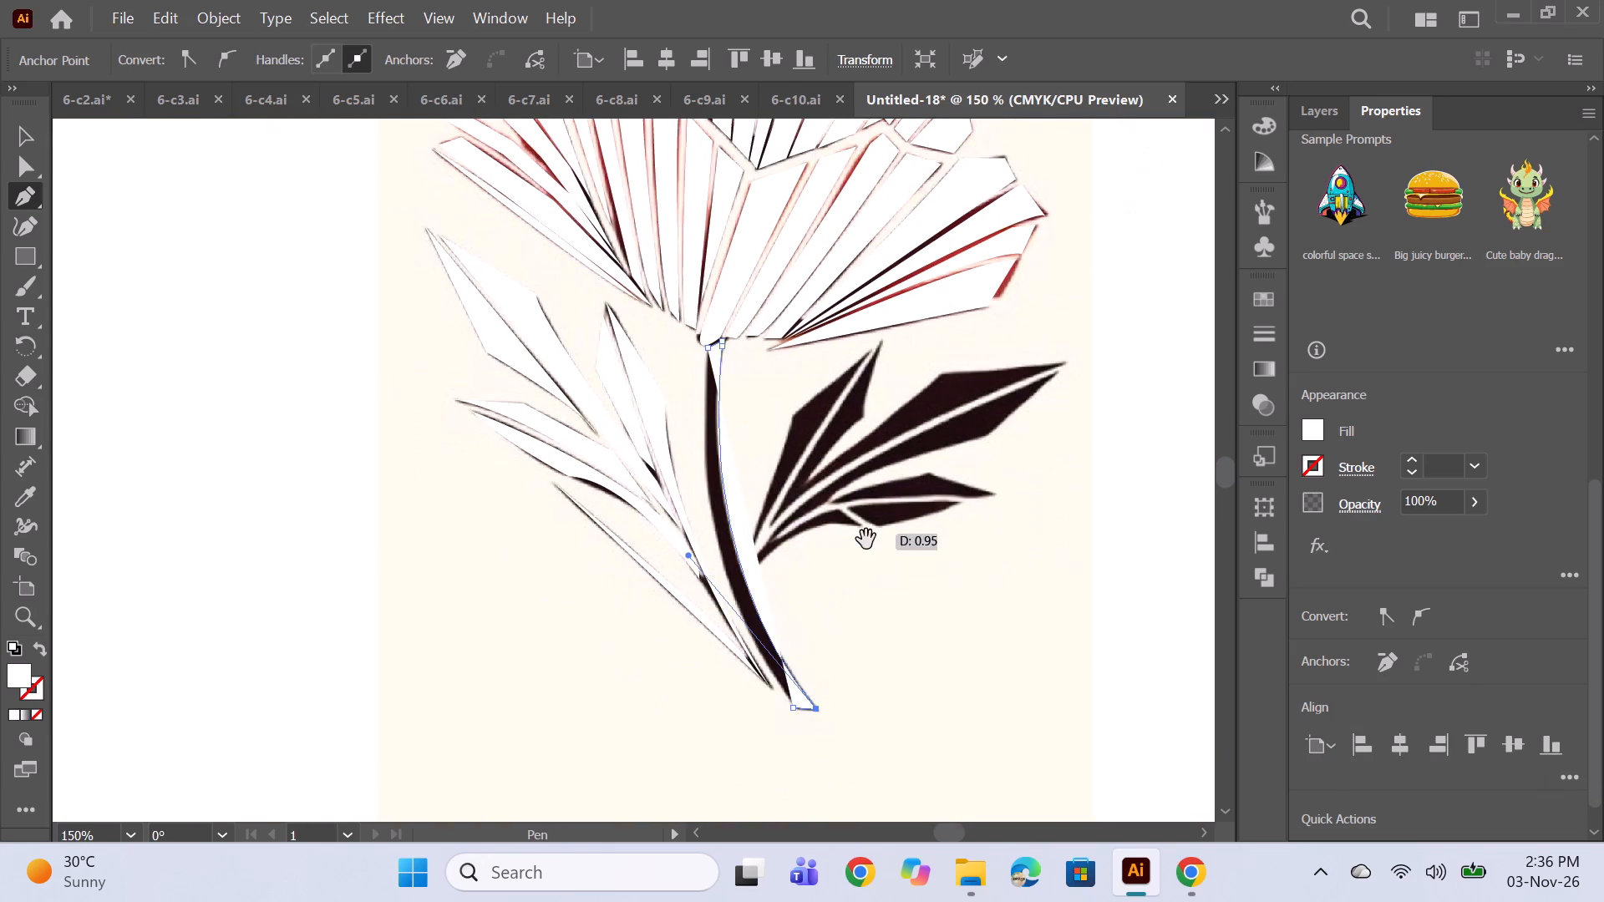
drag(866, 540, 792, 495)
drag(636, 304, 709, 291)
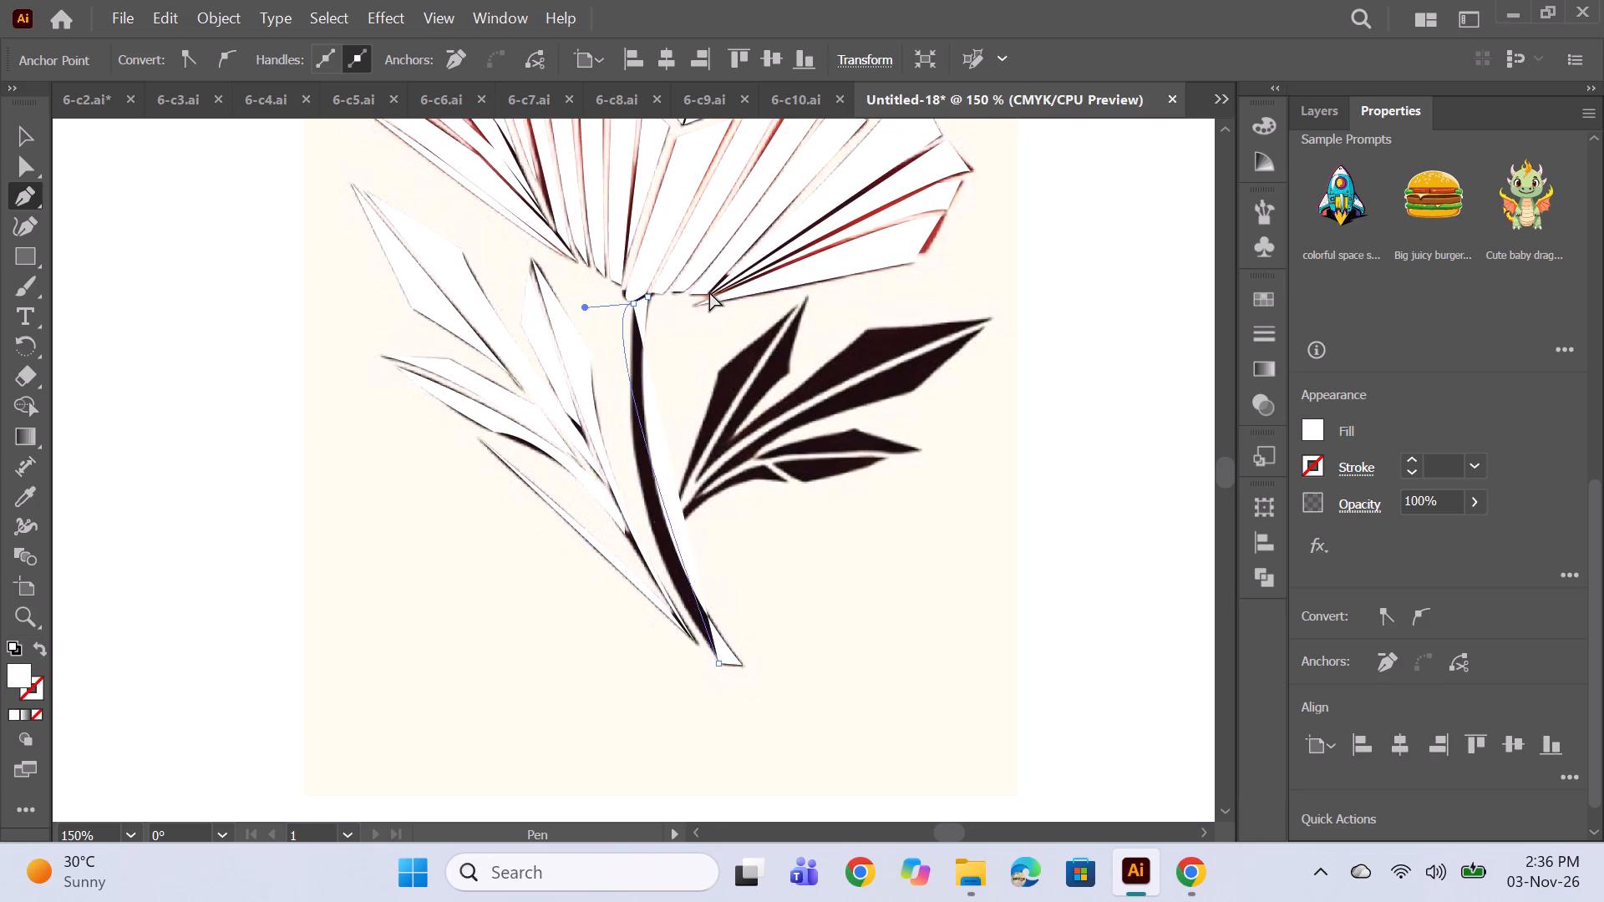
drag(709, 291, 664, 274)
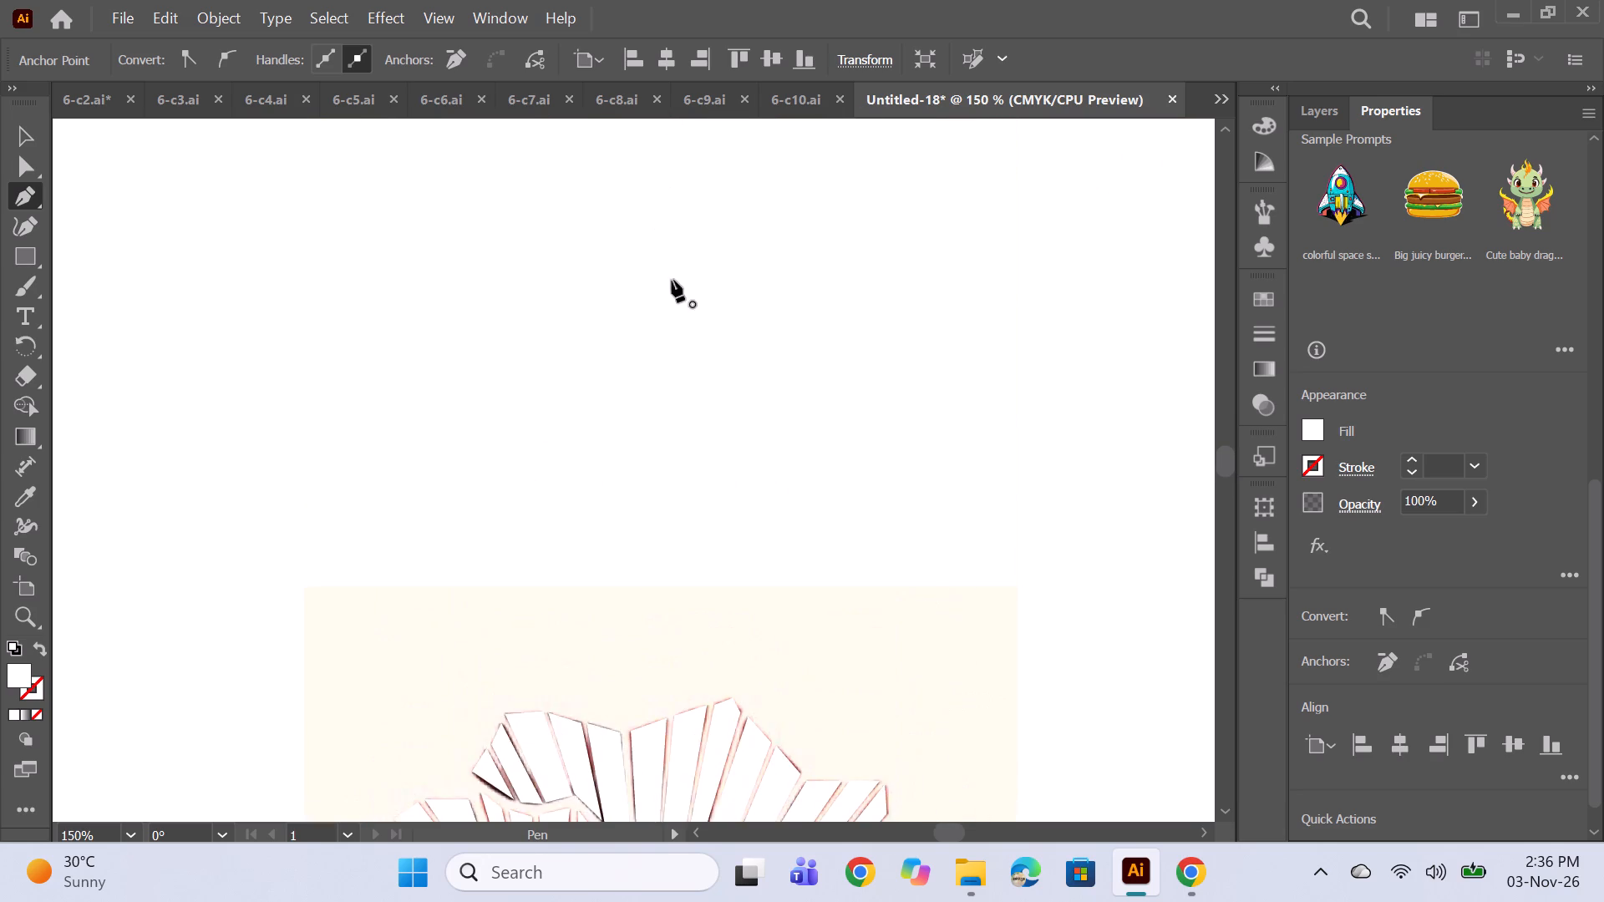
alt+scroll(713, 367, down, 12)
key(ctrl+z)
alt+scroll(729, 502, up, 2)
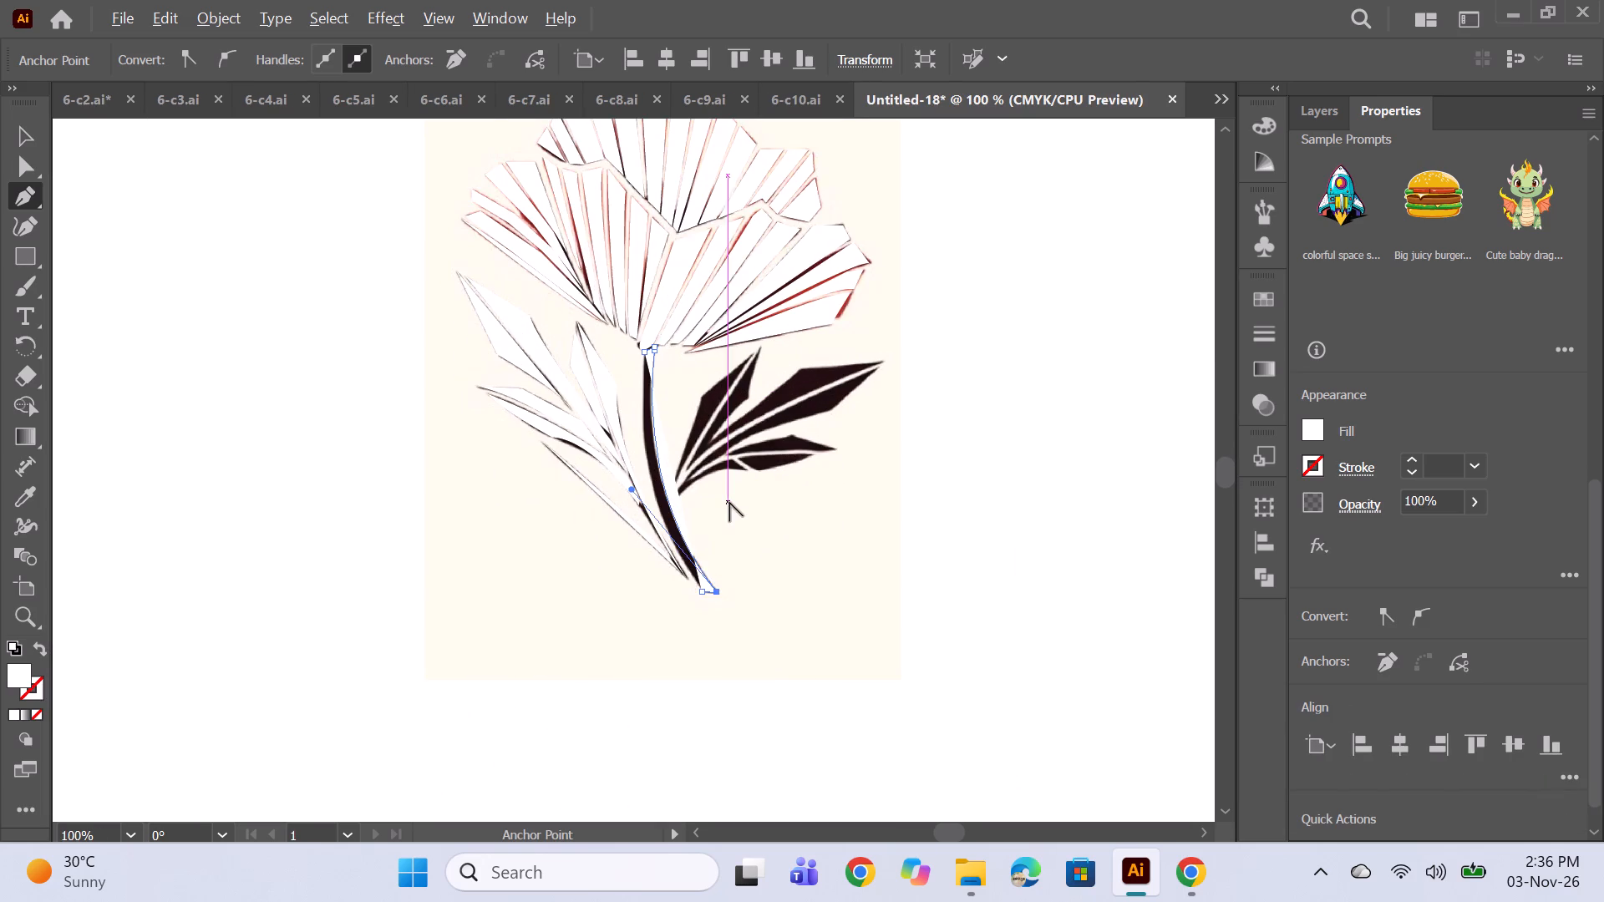
Close the stem path at its top under the flower with a long curved left edge, and deselect it.
alt+scroll(650, 374, up, 2)
scroll(645, 357, down, 3)
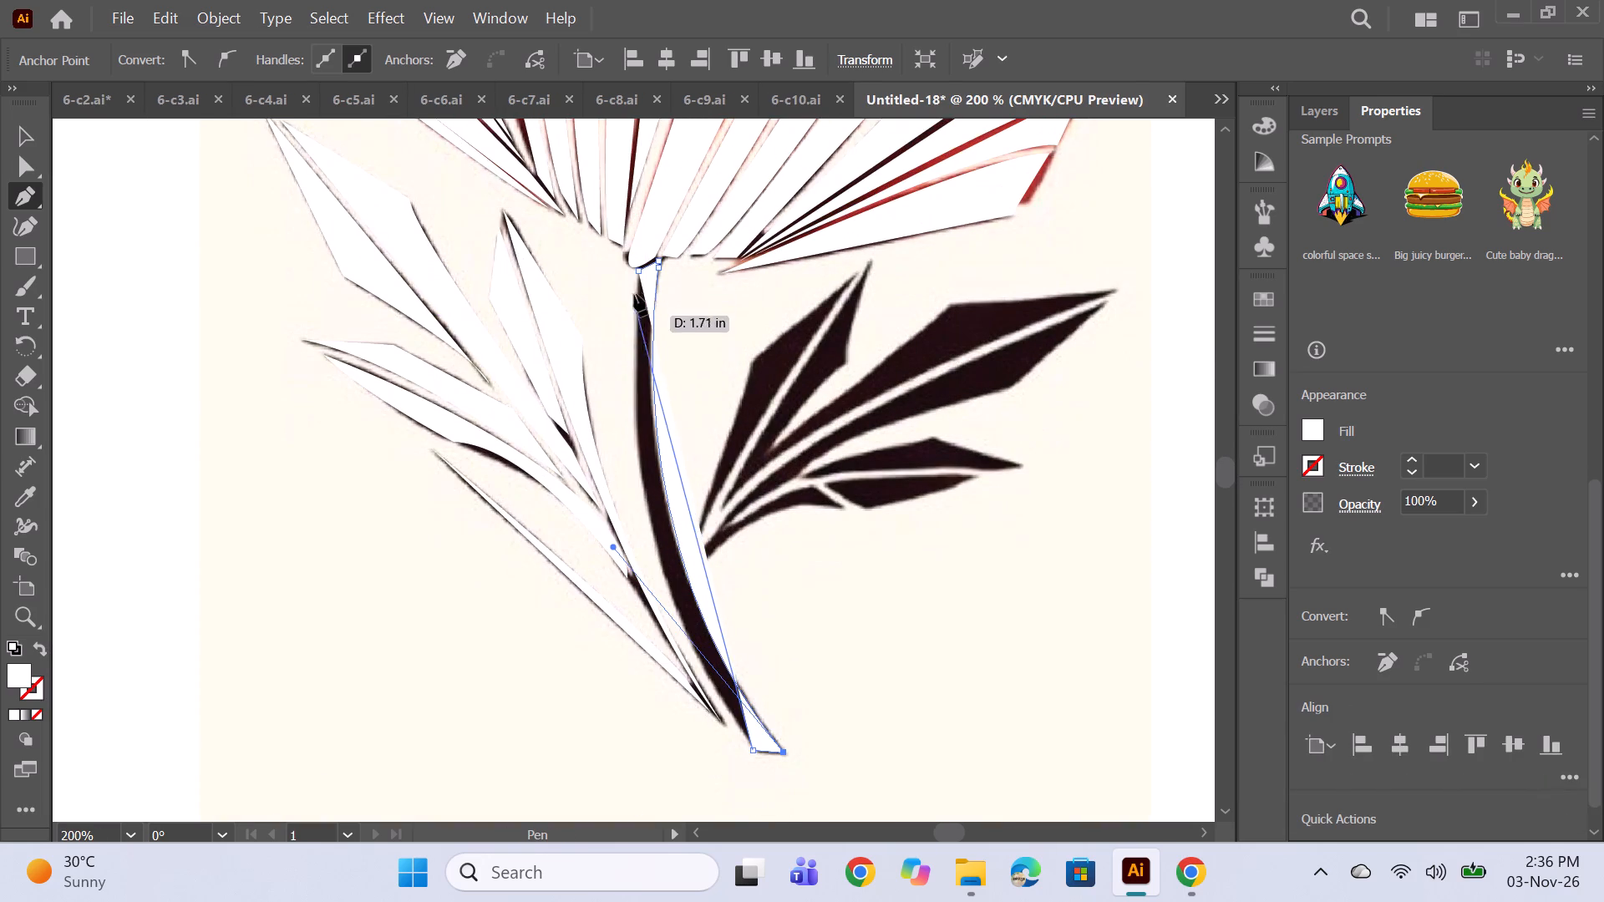
drag(639, 269, 703, 134)
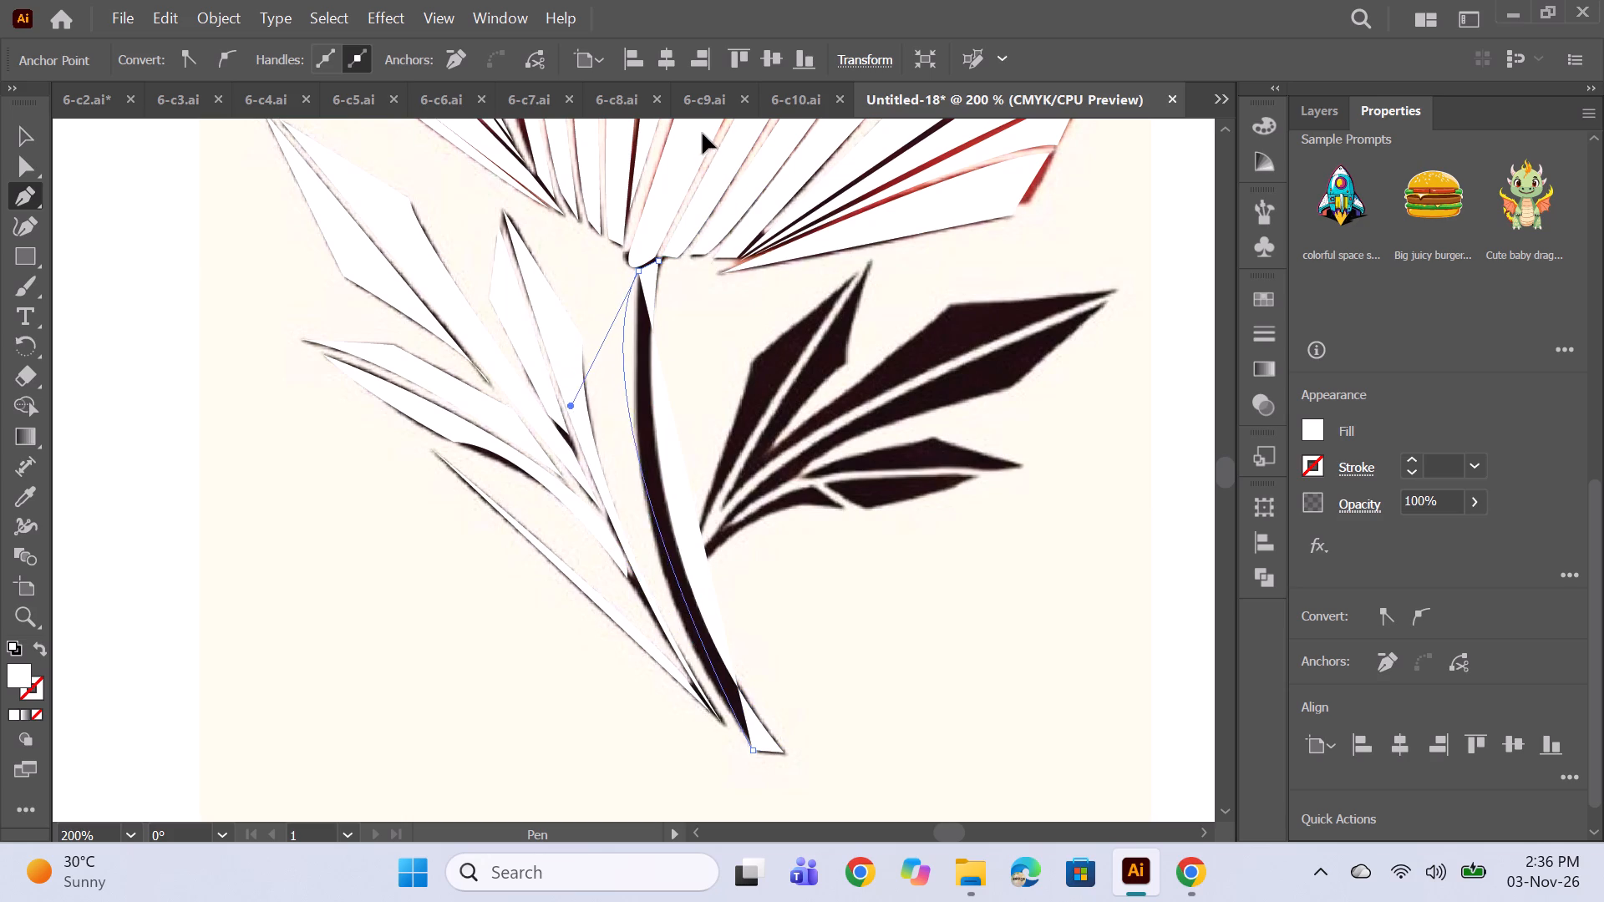
drag(703, 134, 669, 127)
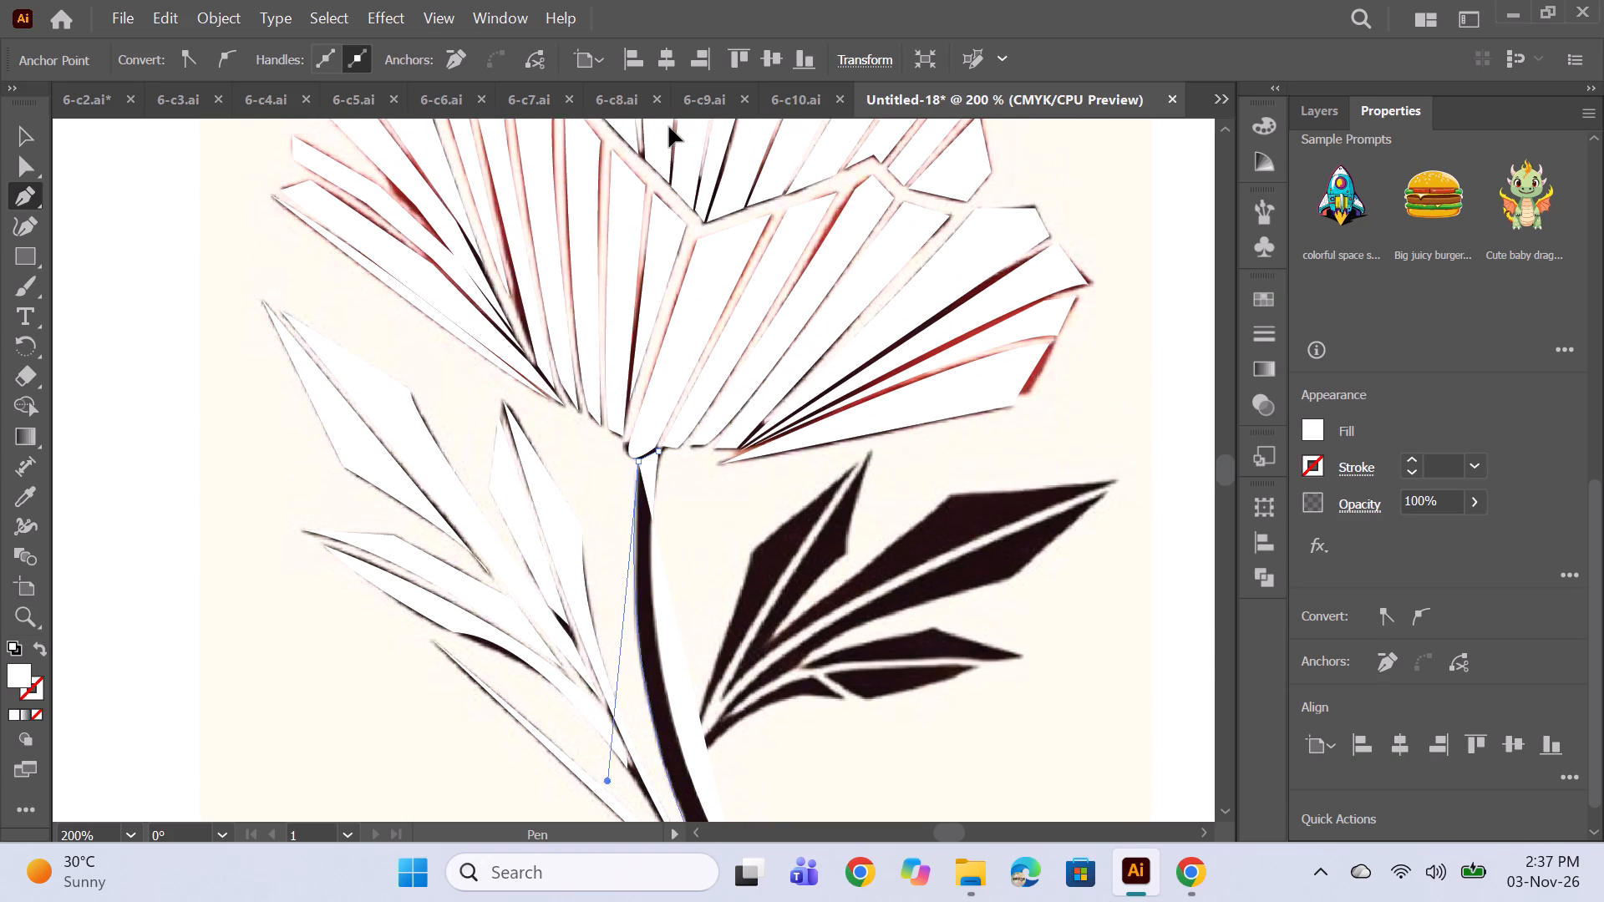
drag(669, 127, 667, 173)
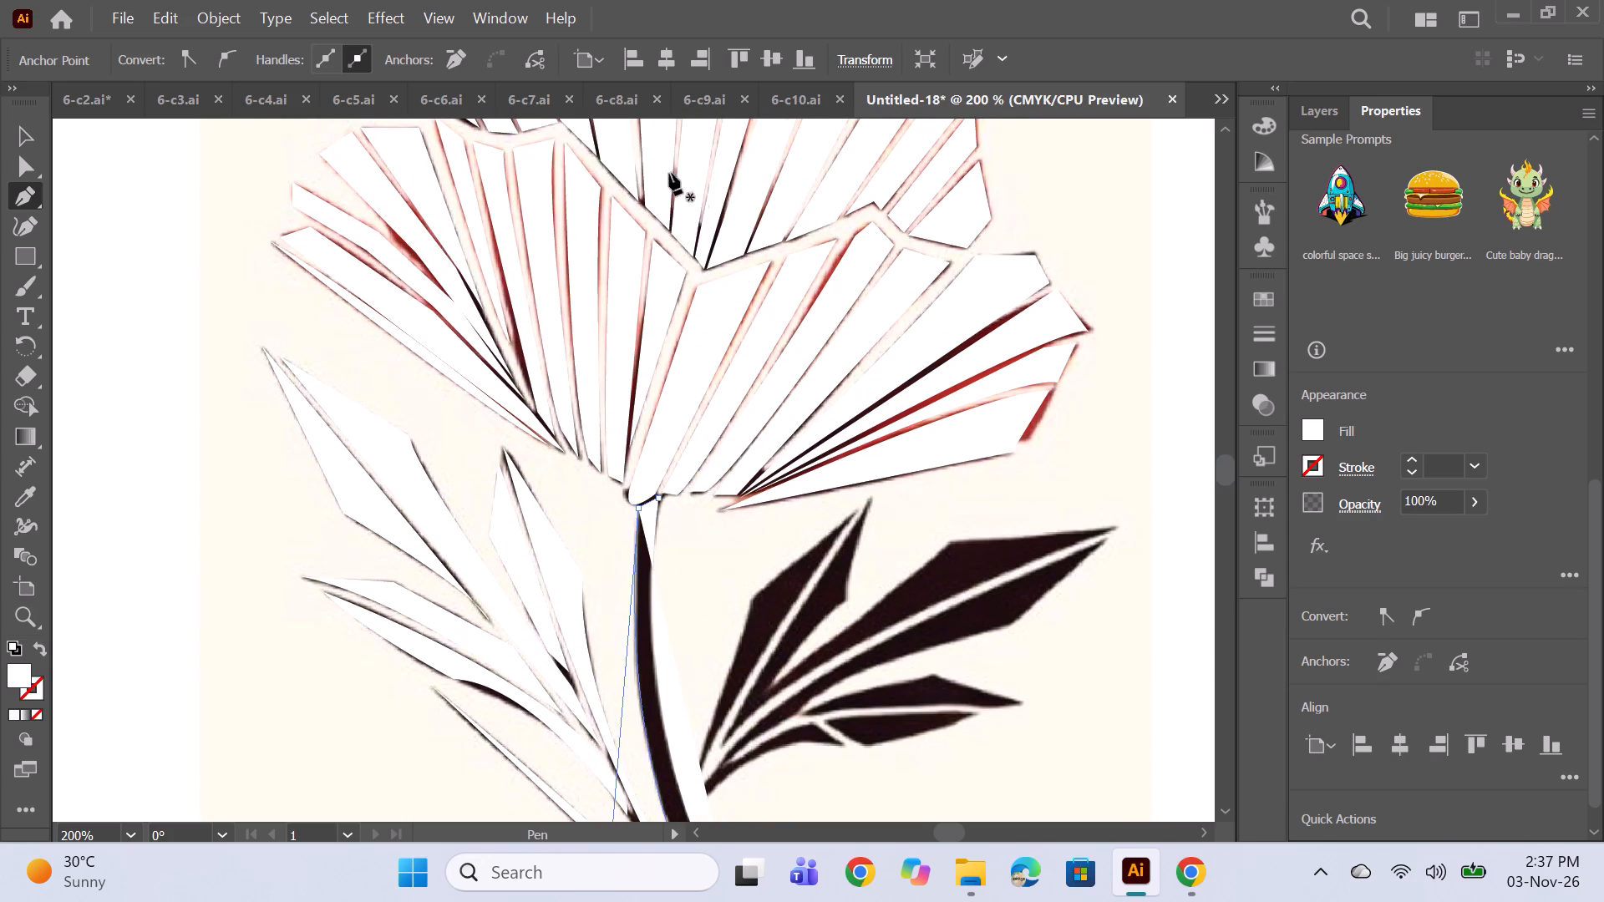
scroll(725, 262, down, 16)
ctrl+click(836, 550)
Trace the left half of the upper leaflet right of the stem as a closed three-point shape with a slightly curved inner edge, and deselect it.
alt+scroll(799, 321, up, 1)
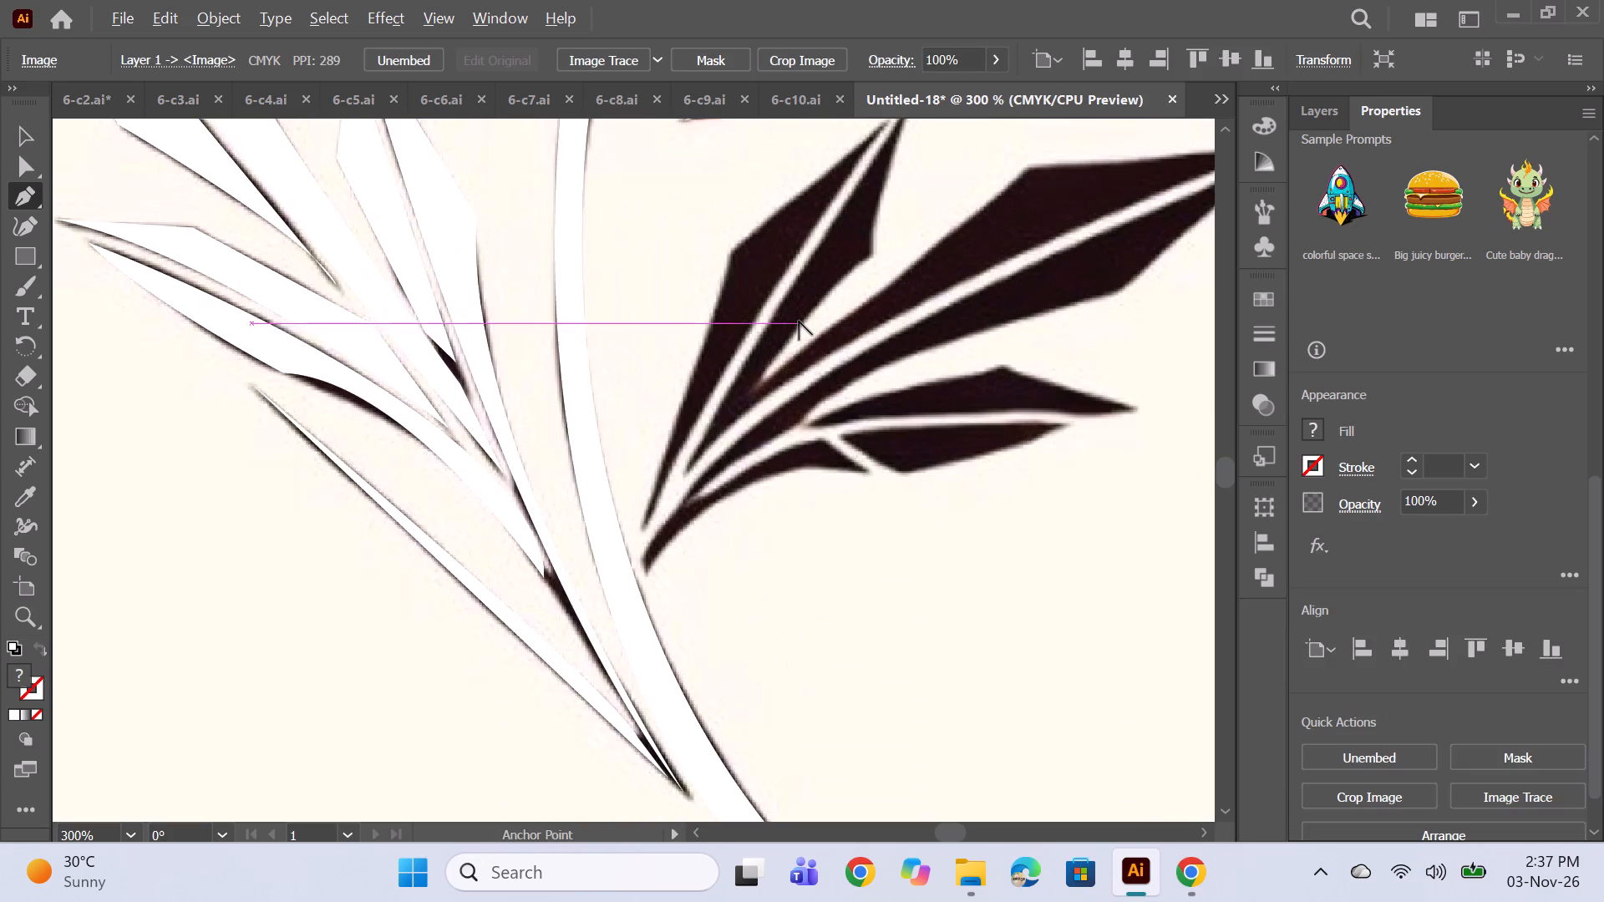
key(space)
drag(757, 421, 705, 515)
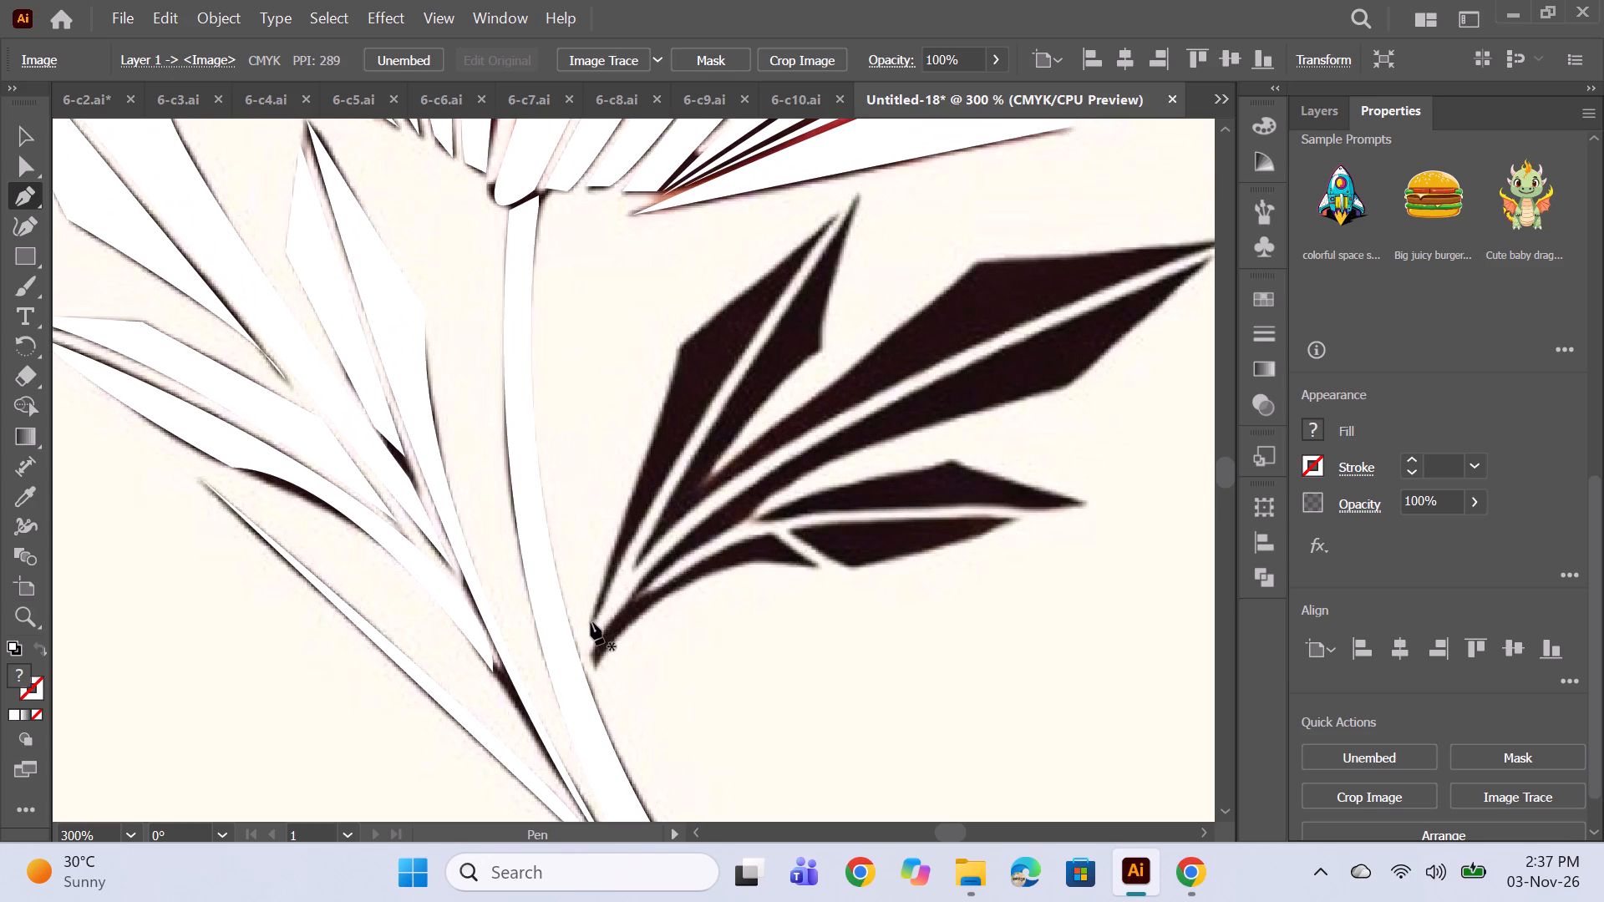
click(590, 622)
click(678, 346)
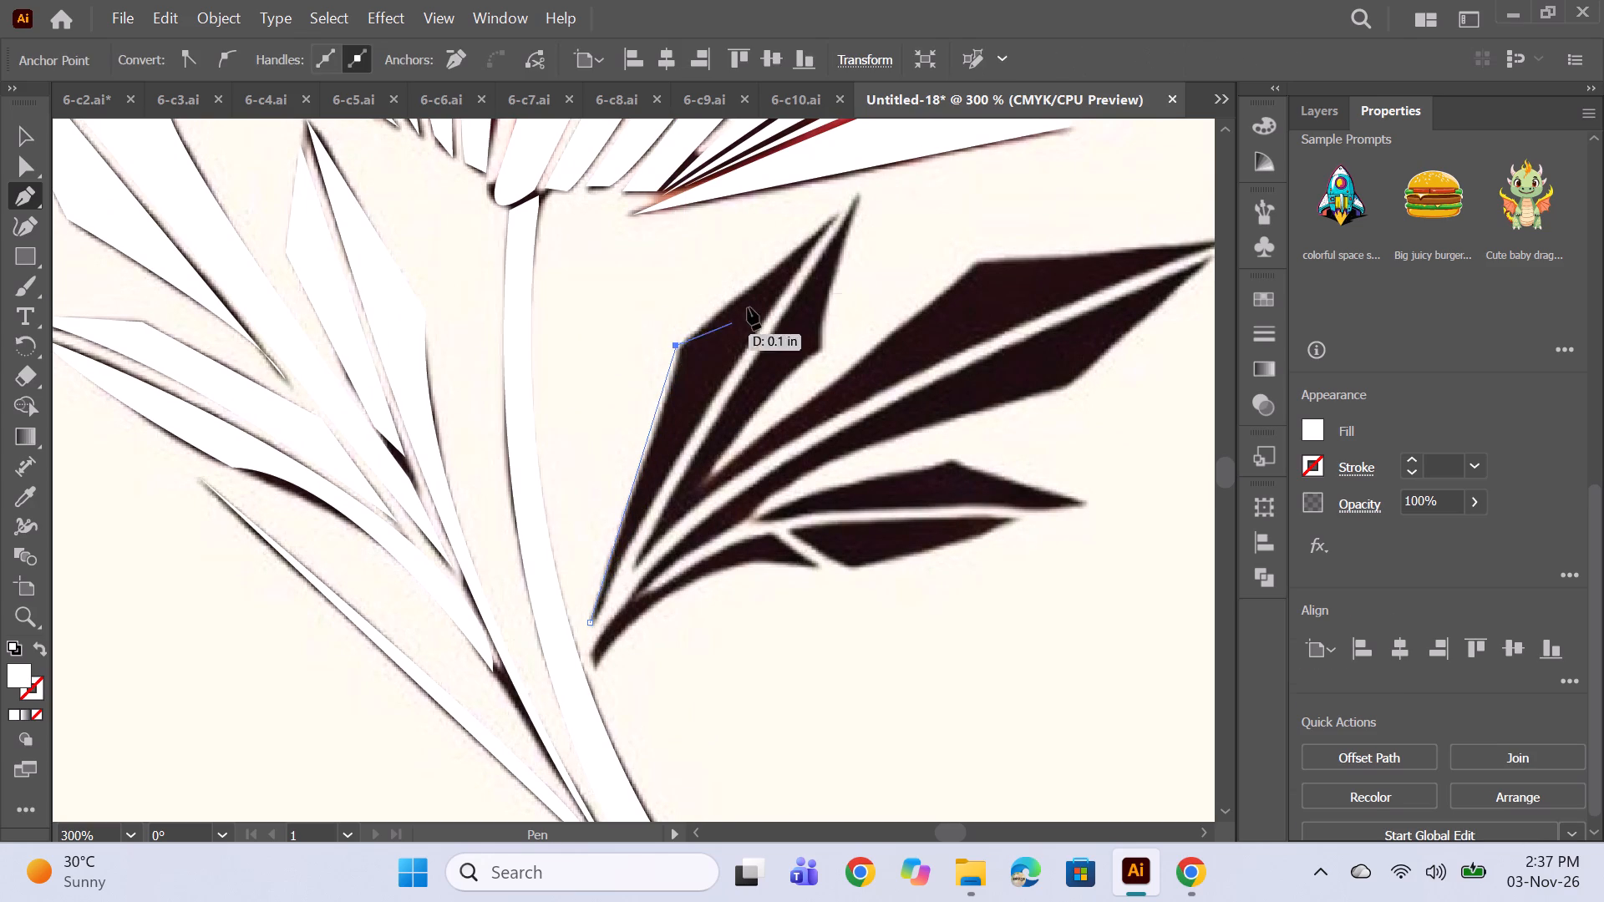
click(836, 213)
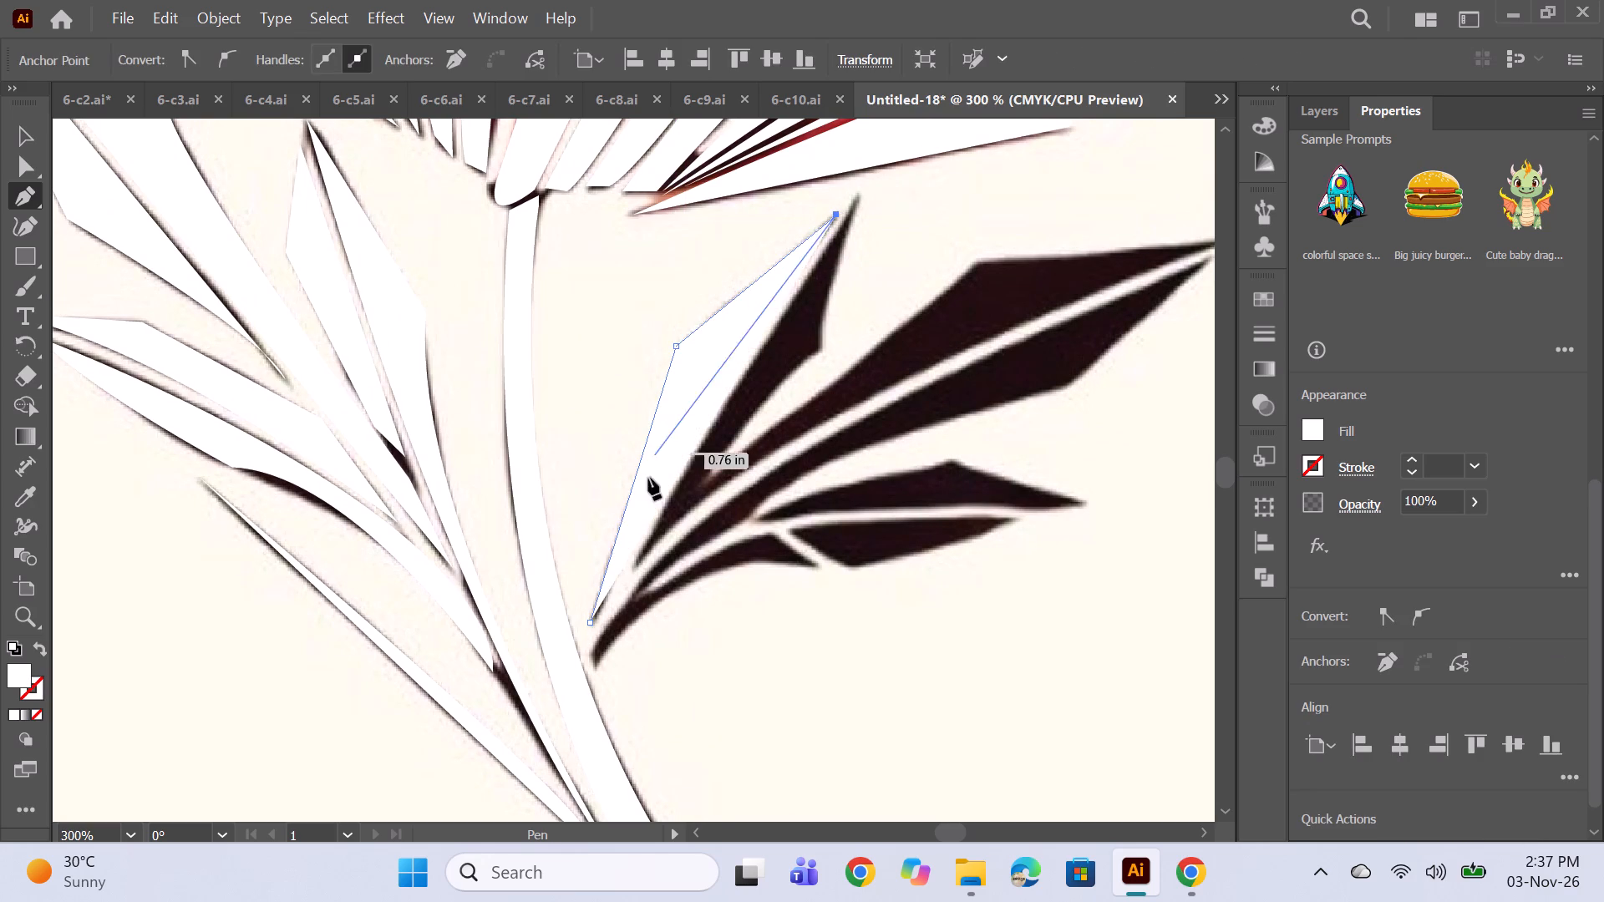
drag(591, 620, 584, 656)
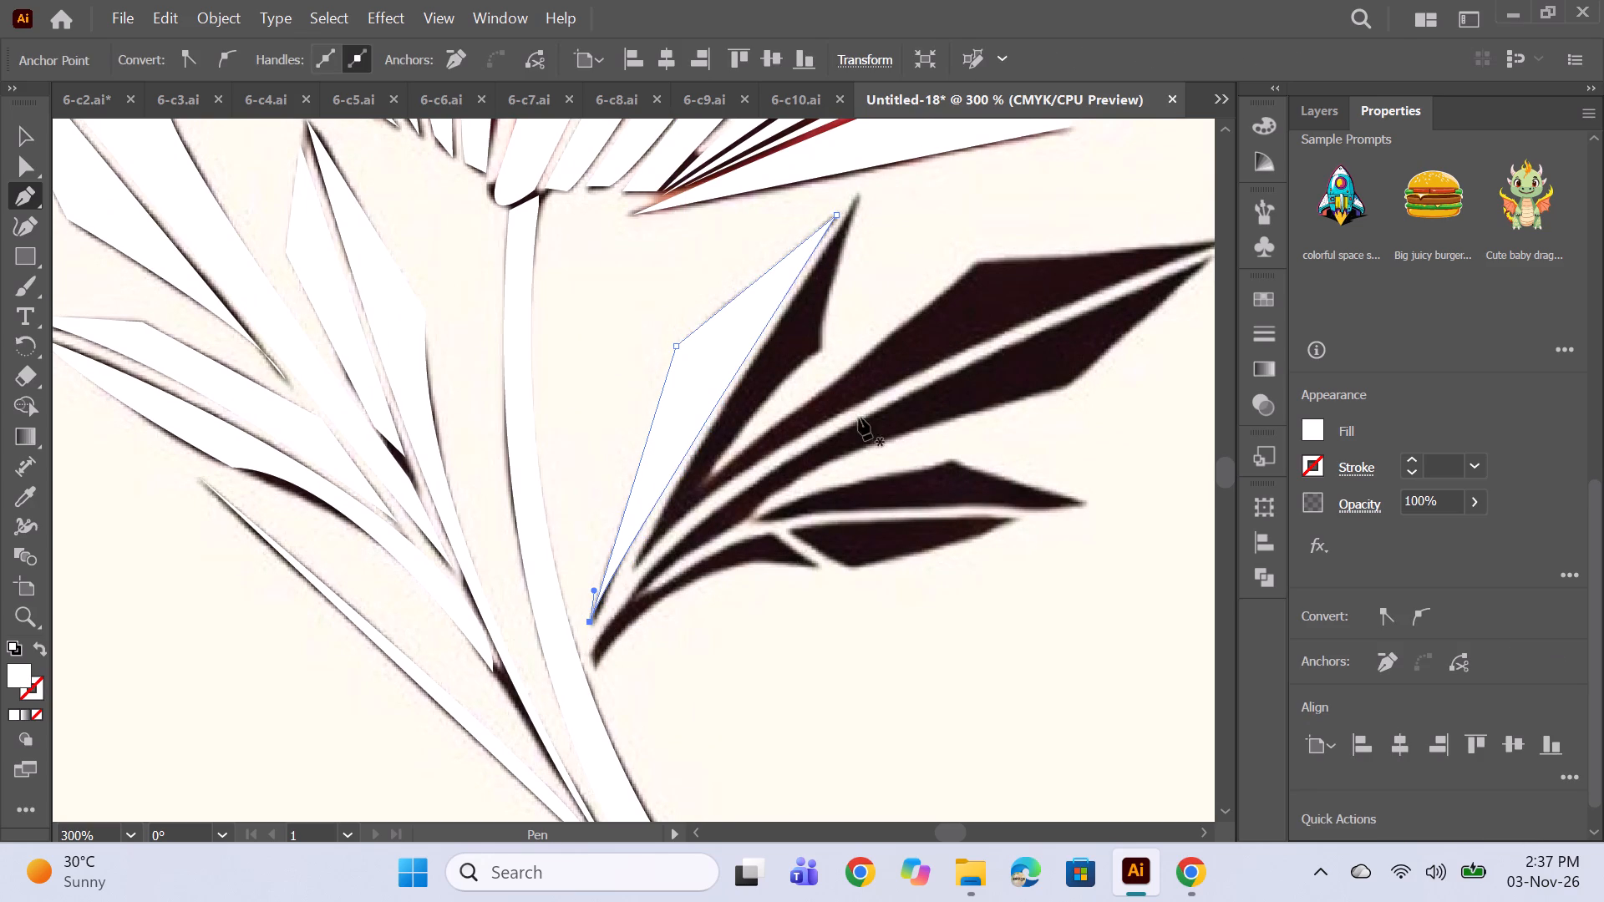
ctrl+click(908, 241)
Trace the right half of that upper leaflet as a closed three-point shape from tip to base, with a curved lower edge, and deselect it.
click(856, 194)
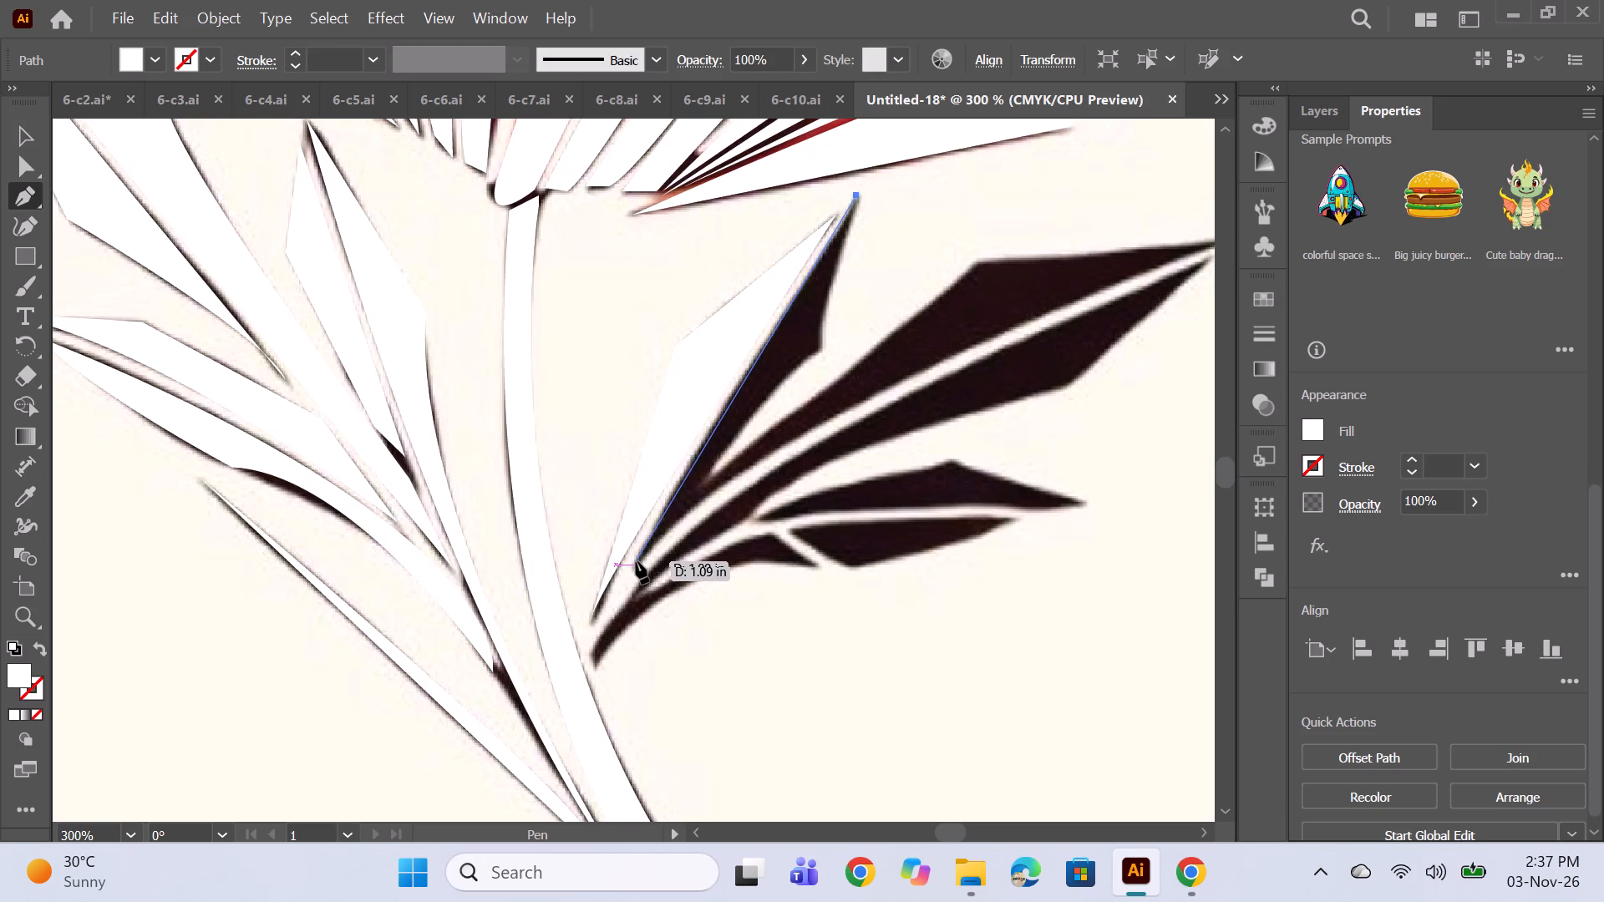
drag(636, 561, 630, 585)
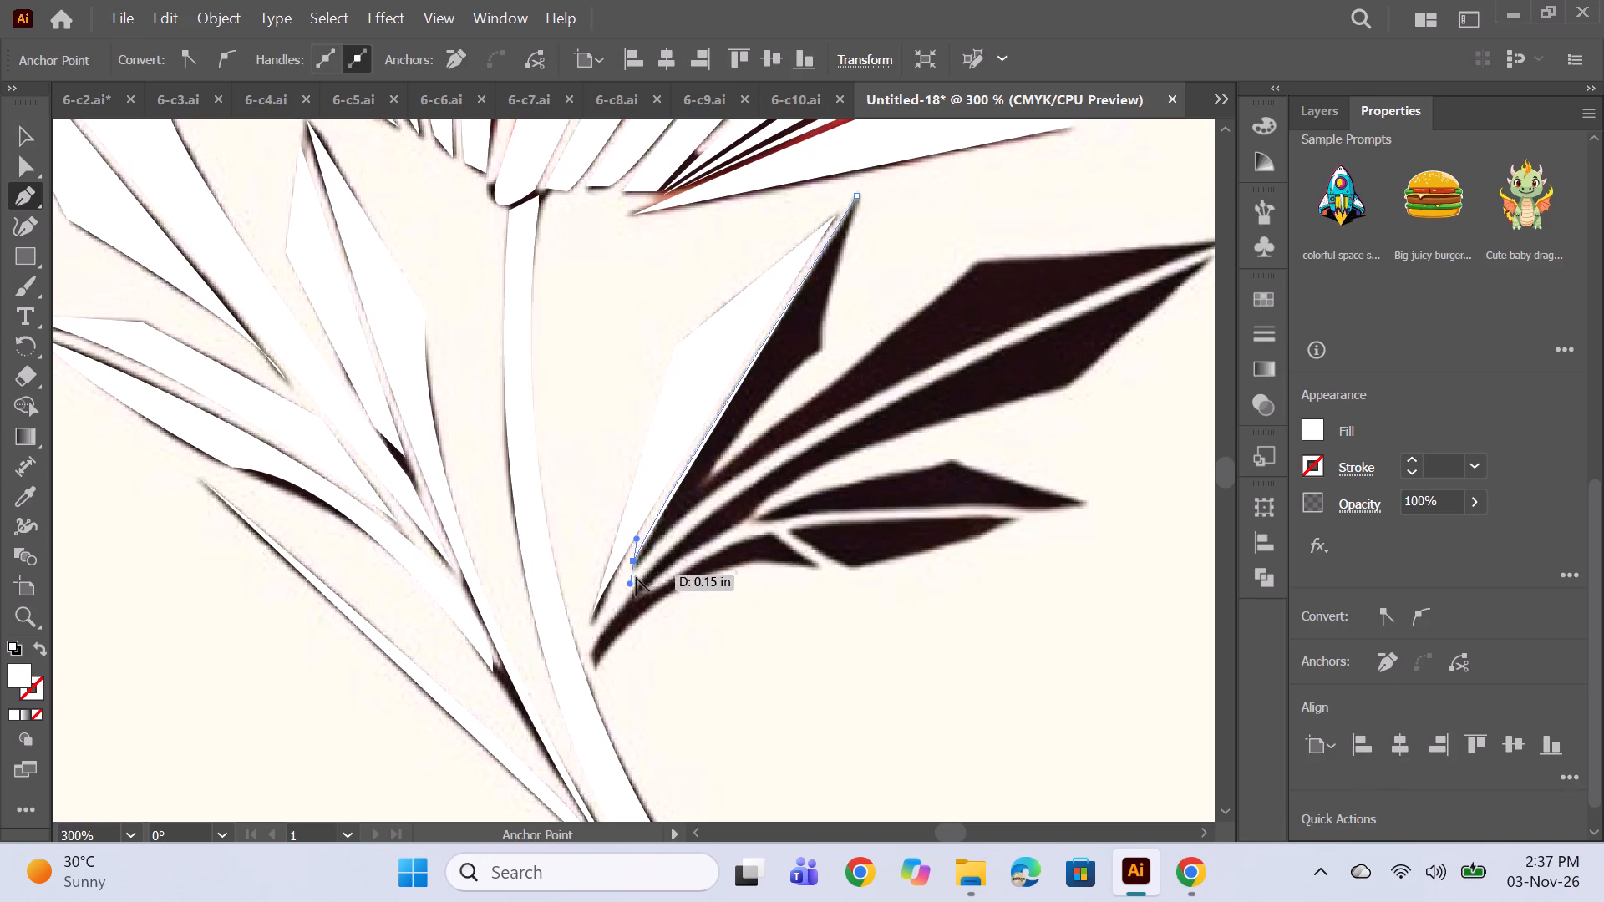
alt+click(631, 560)
double_click(824, 349)
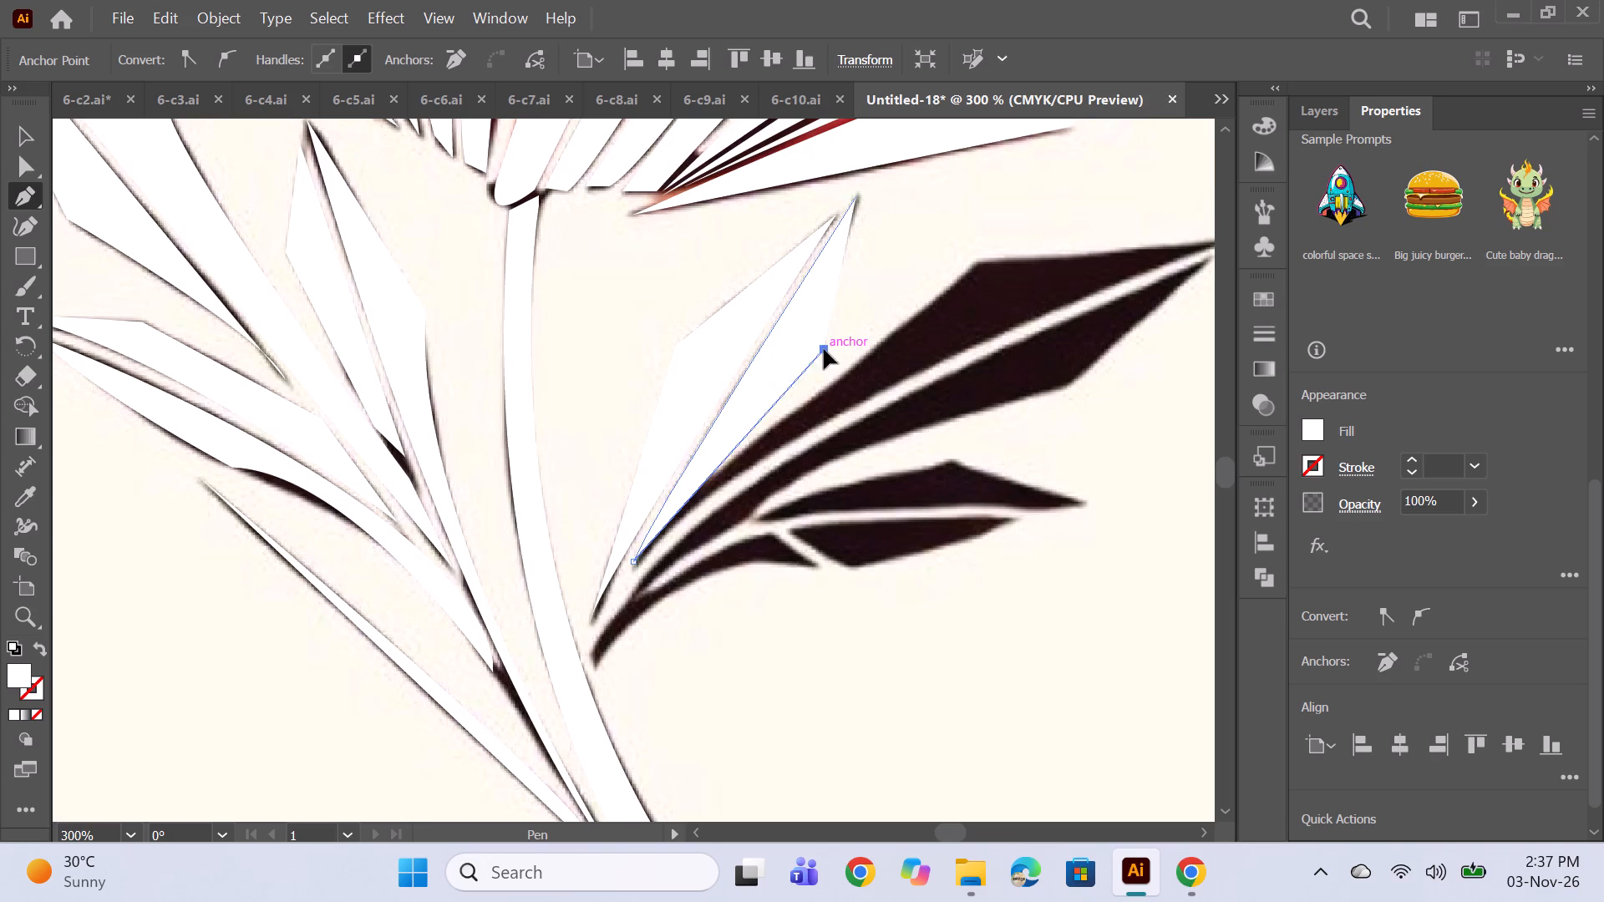
key(ctrl+z)
key(ctrl+z)
drag(820, 352, 833, 362)
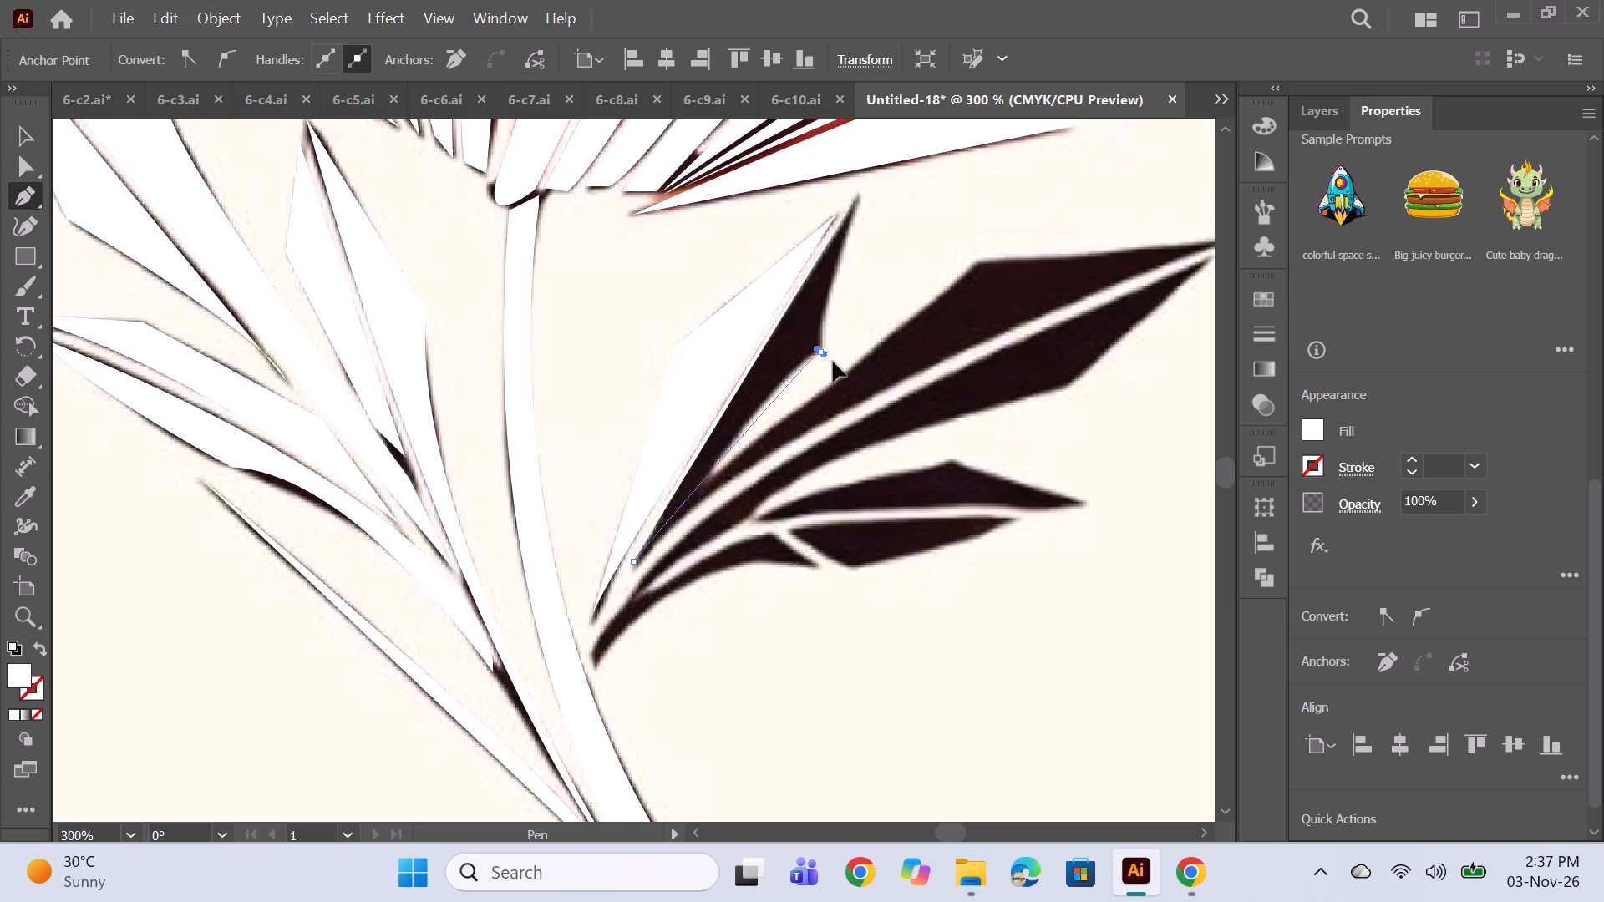
drag(833, 362, 836, 362)
alt+click(818, 351)
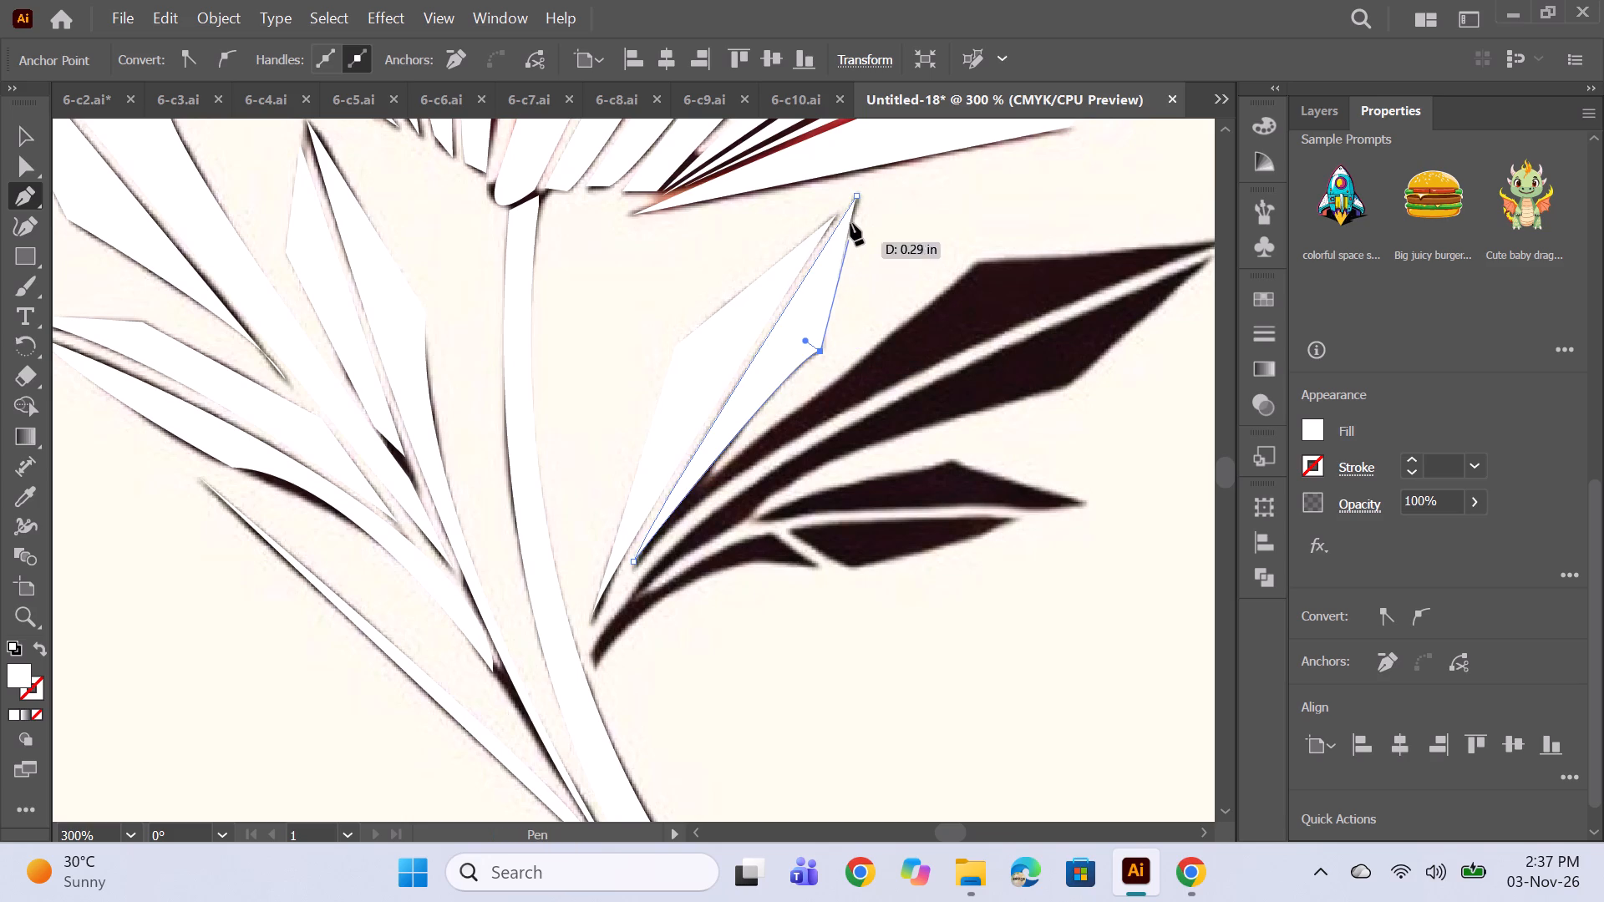
drag(854, 196, 864, 185)
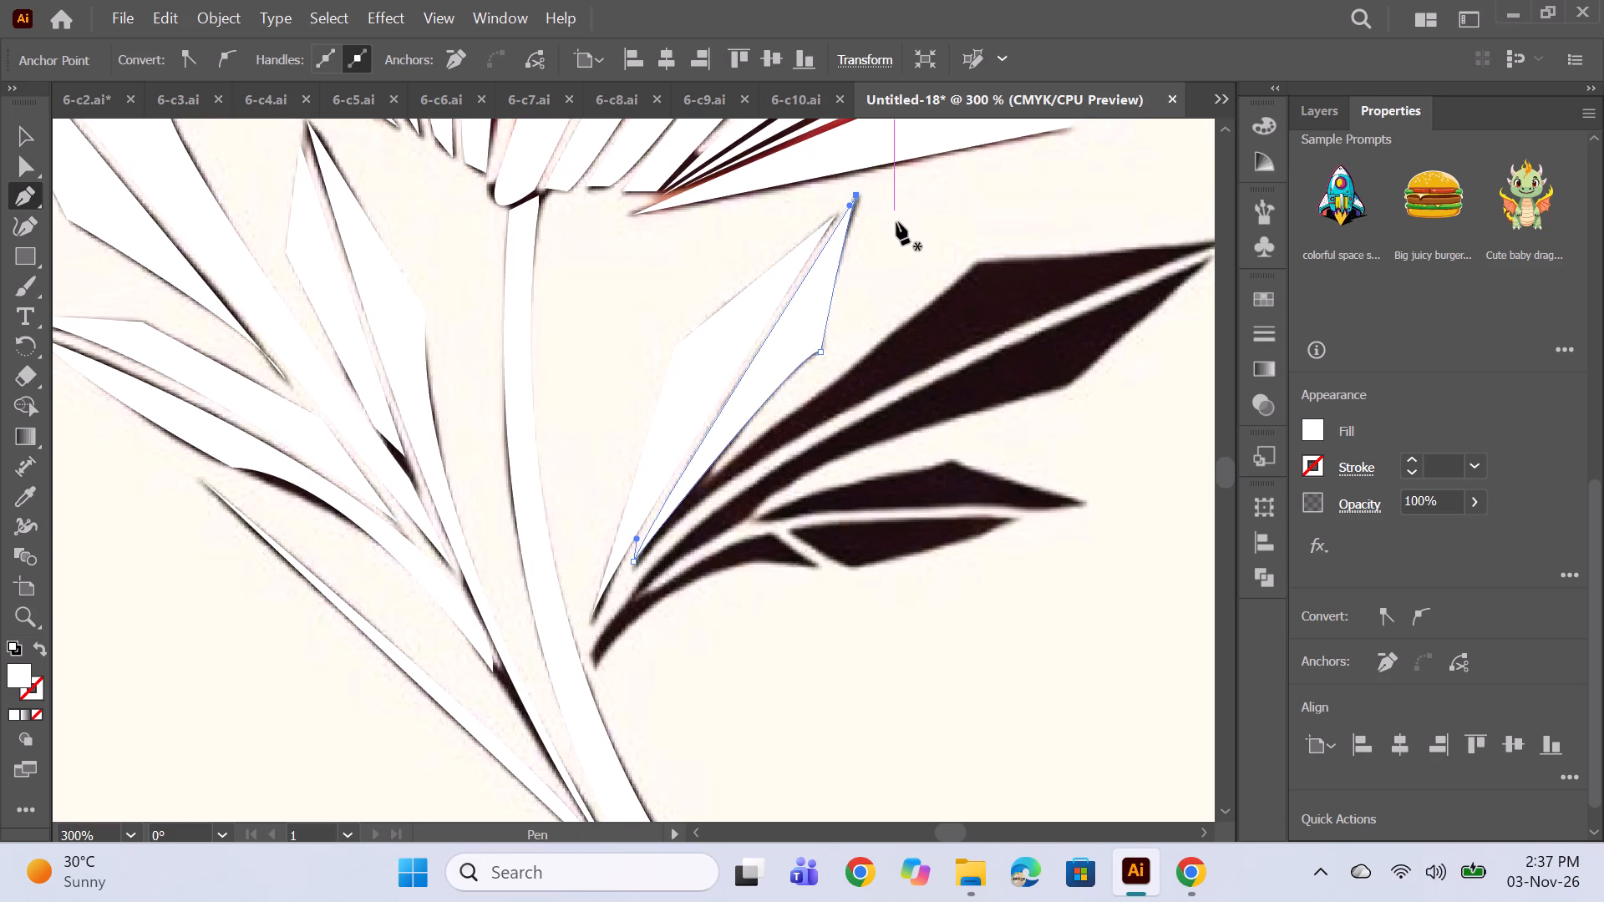
ctrl+click(900, 239)
Start a path at the base of the large right leaf's upper half, replacing the misplaced first anchor.
scroll(912, 271, down, 3)
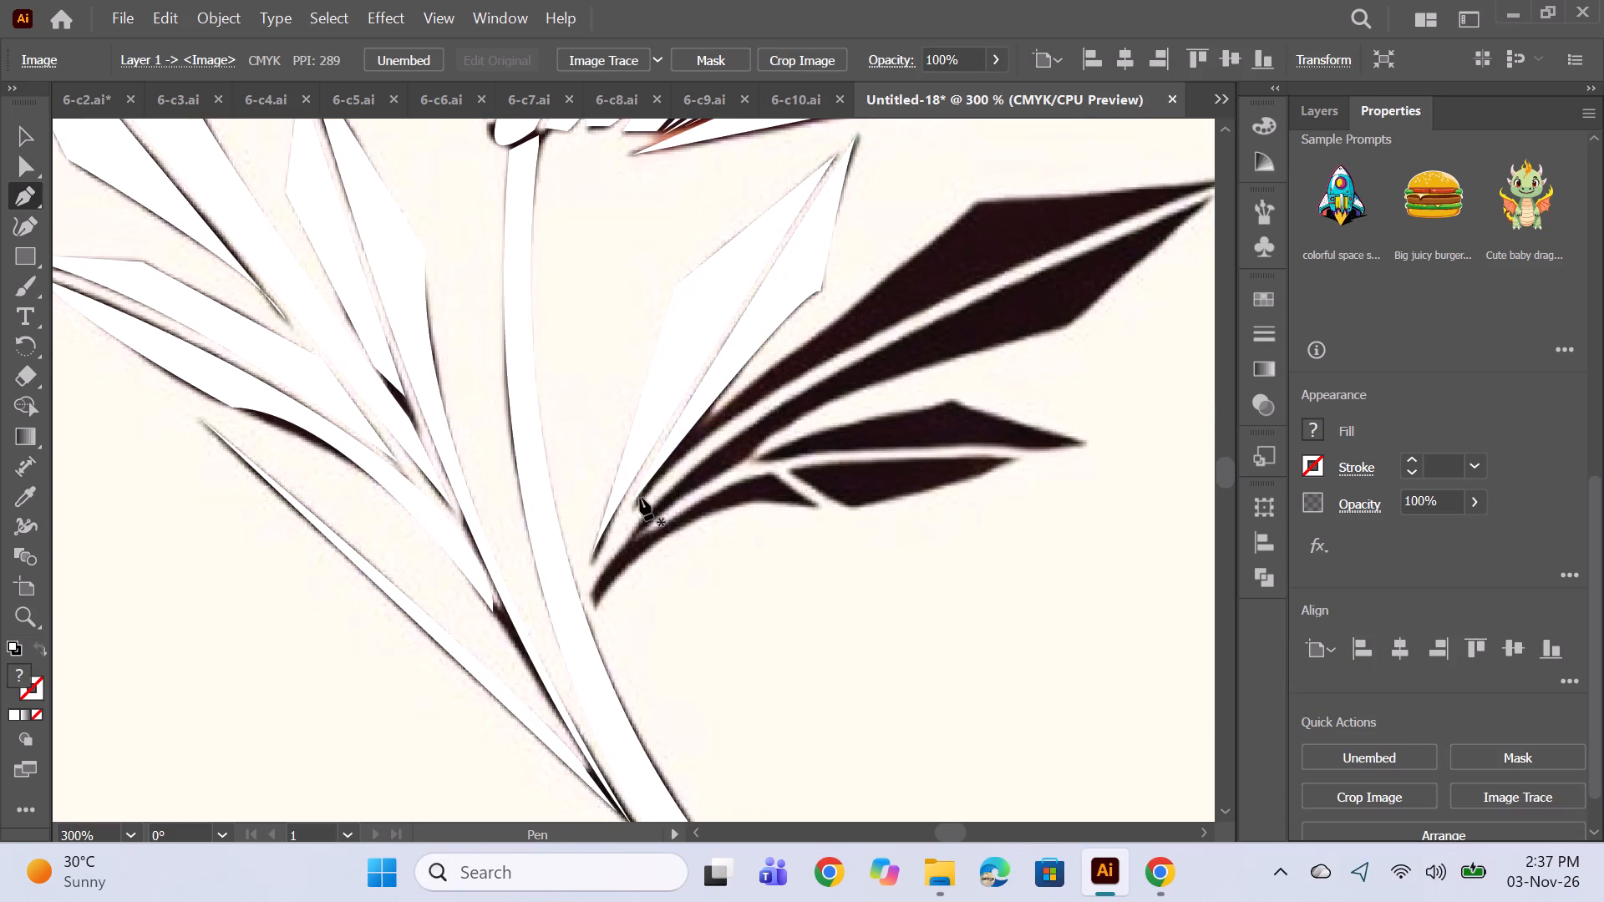
click(641, 507)
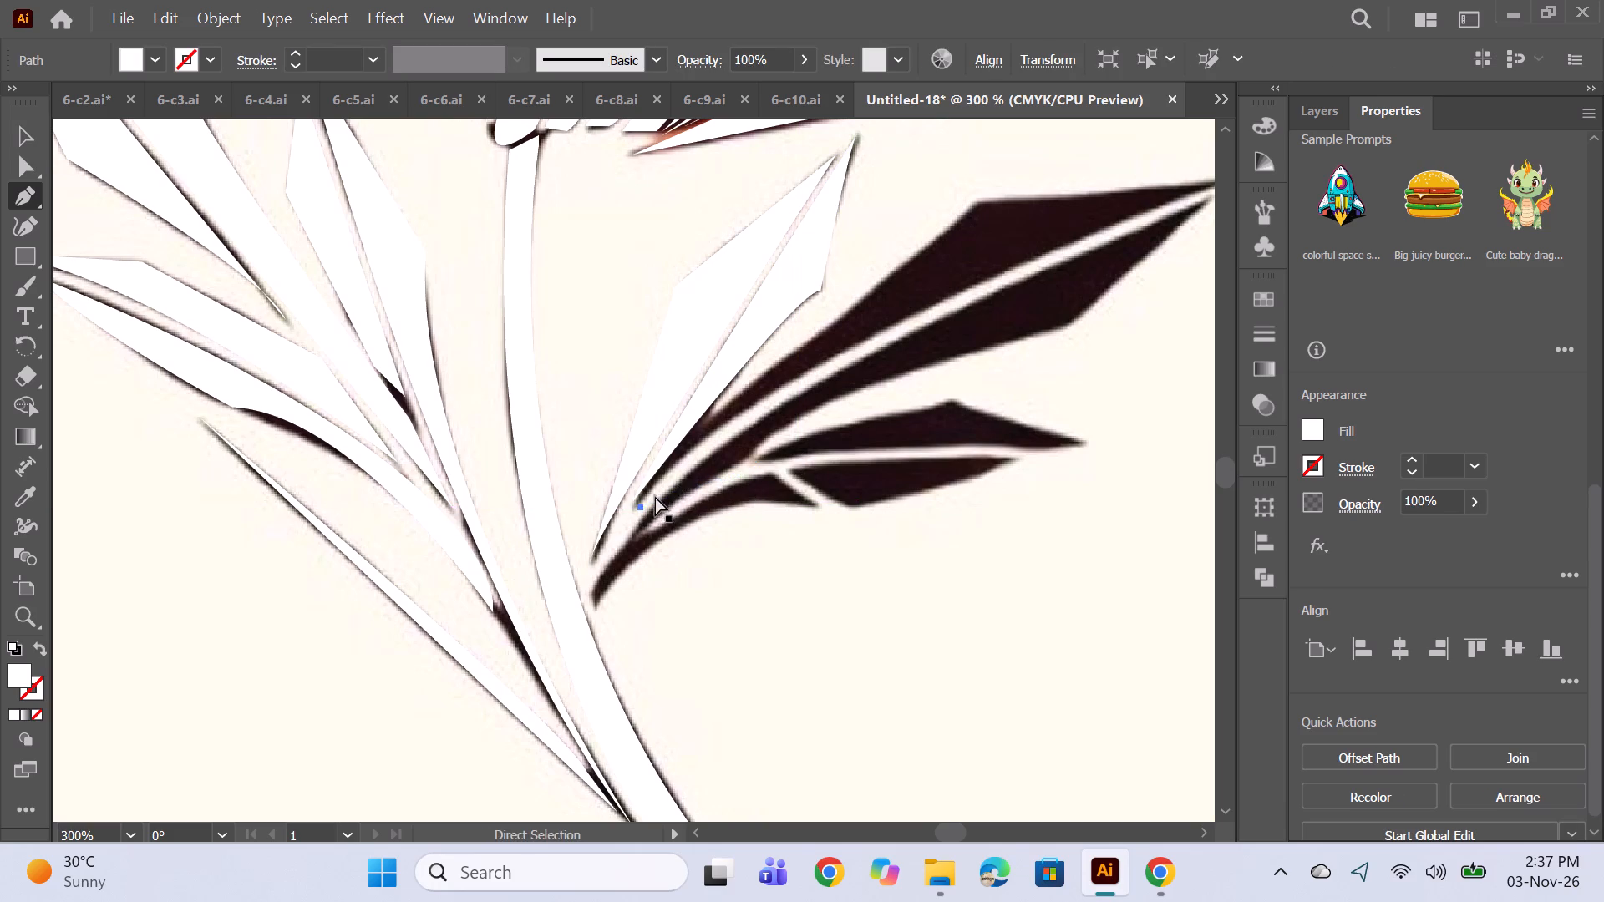
key(ctrl+z)
alt+scroll(644, 503, up, 2)
click(632, 498)
alt+scroll(675, 470, down, 2)
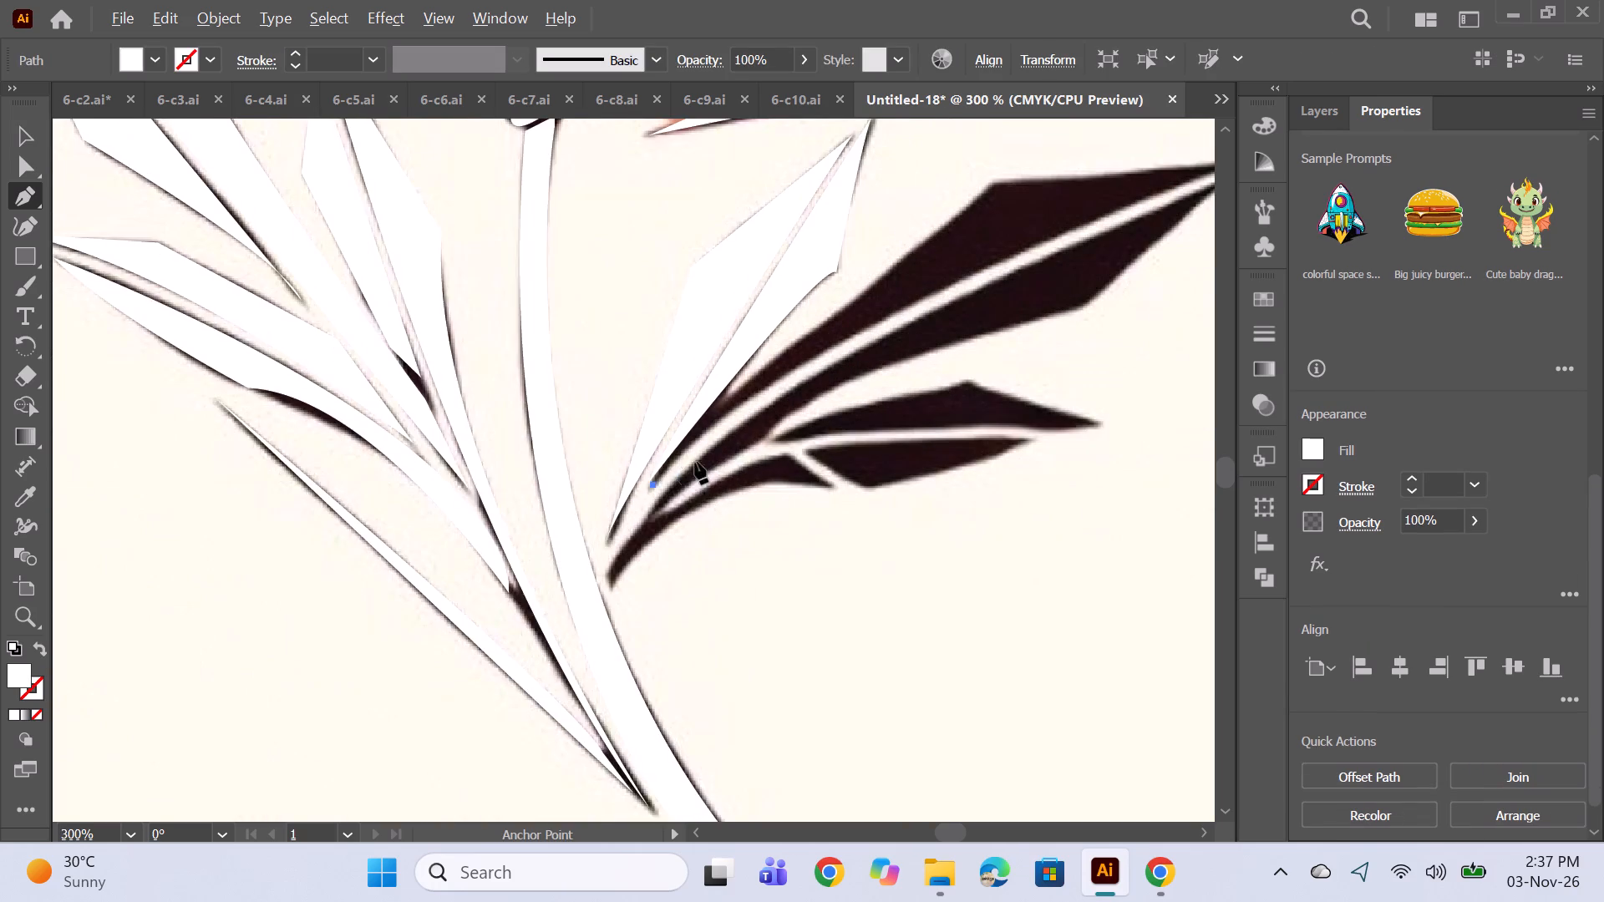
key(space)
drag(750, 444, 633, 550)
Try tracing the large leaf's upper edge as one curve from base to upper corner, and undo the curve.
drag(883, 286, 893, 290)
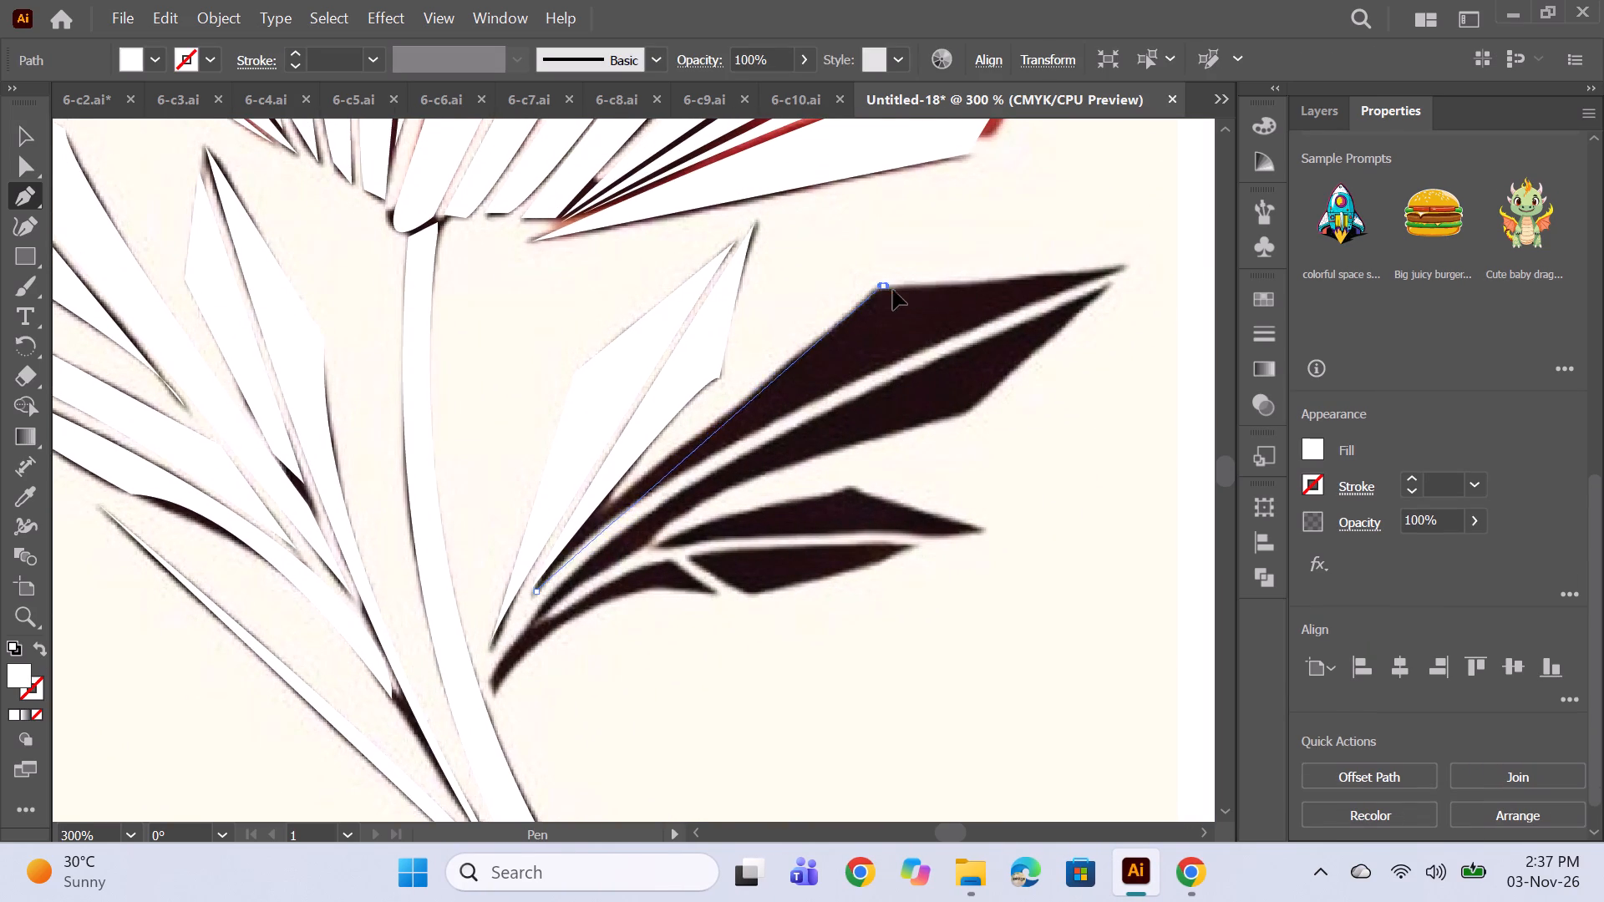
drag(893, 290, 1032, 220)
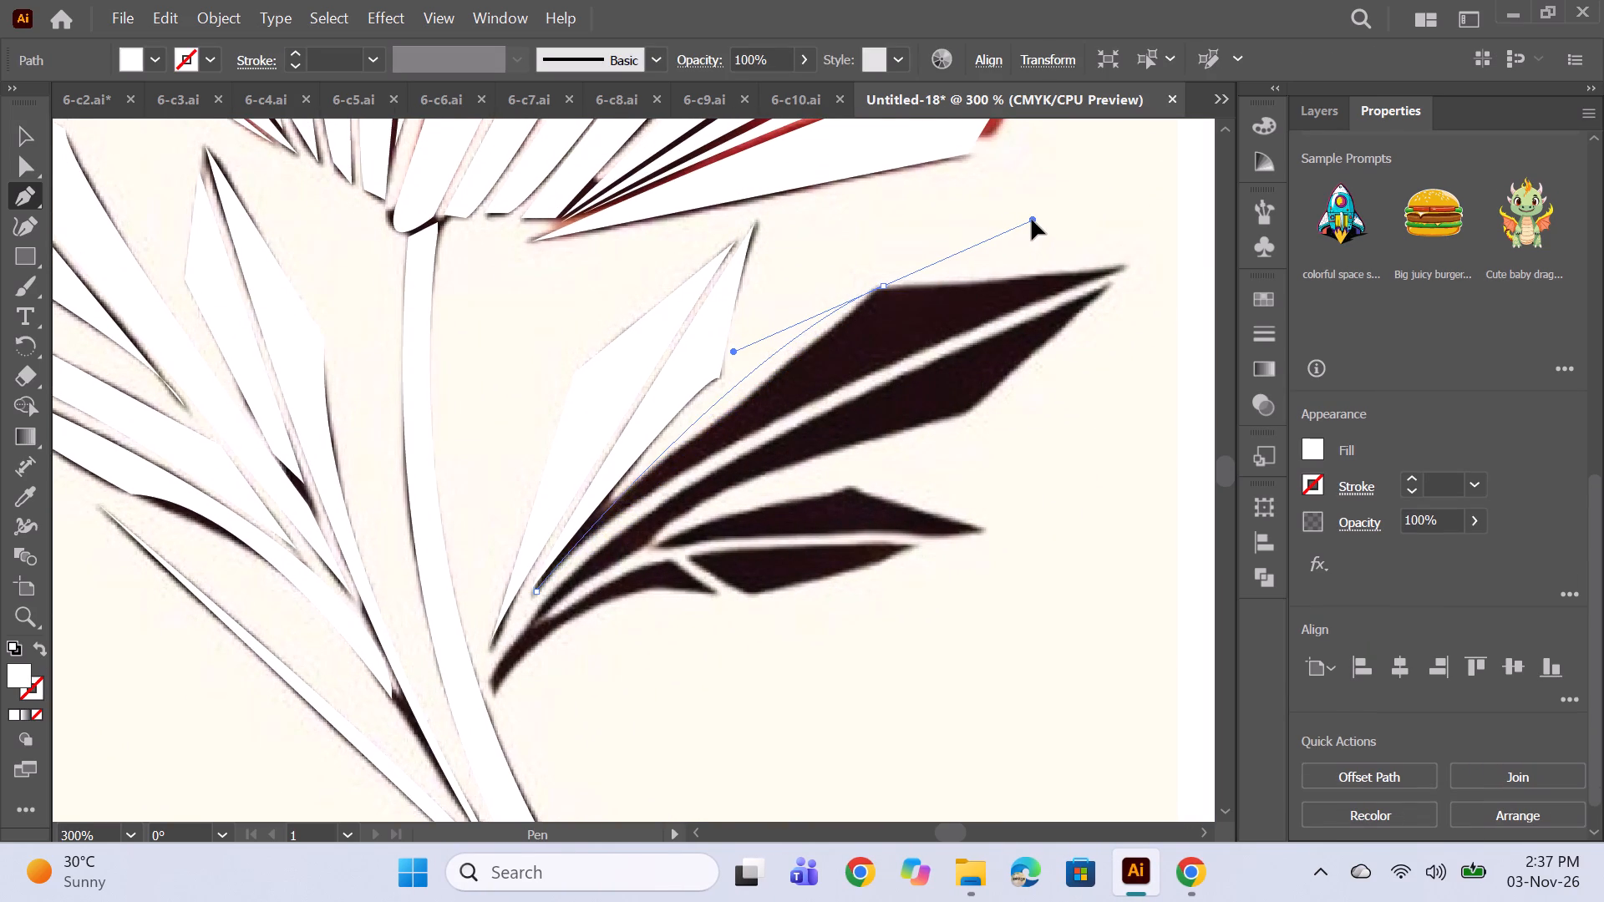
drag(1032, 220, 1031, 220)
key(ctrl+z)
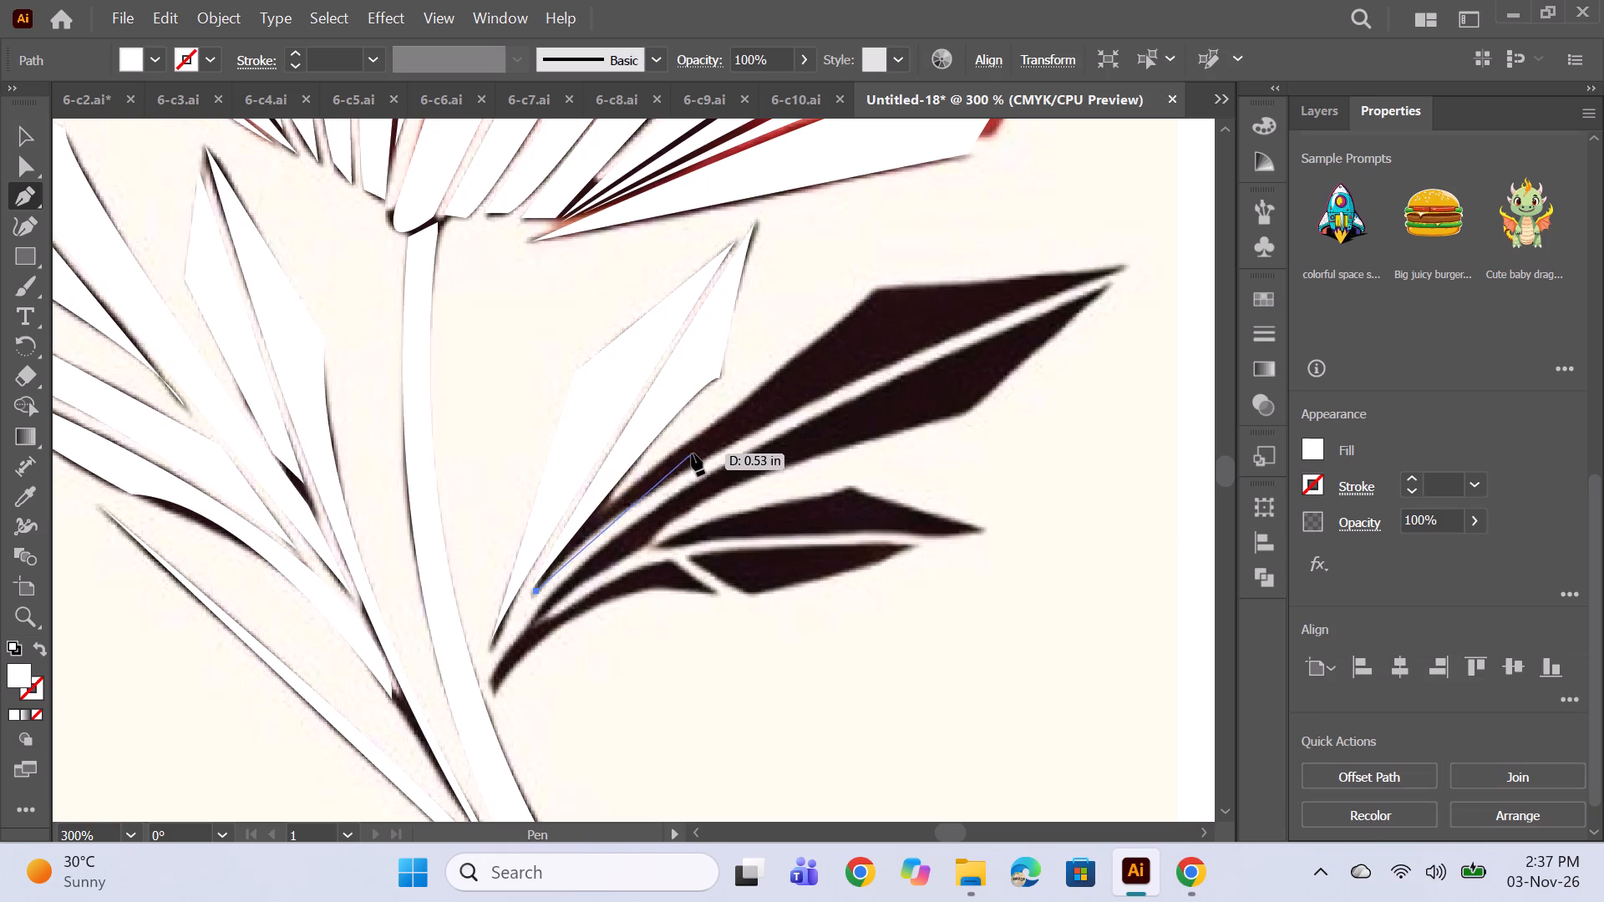
Trace the large leaf's upper edge in two segments, with a curved anchor midway and a corner anchor at its upper corner.
drag(680, 449, 749, 410)
alt+click(679, 450)
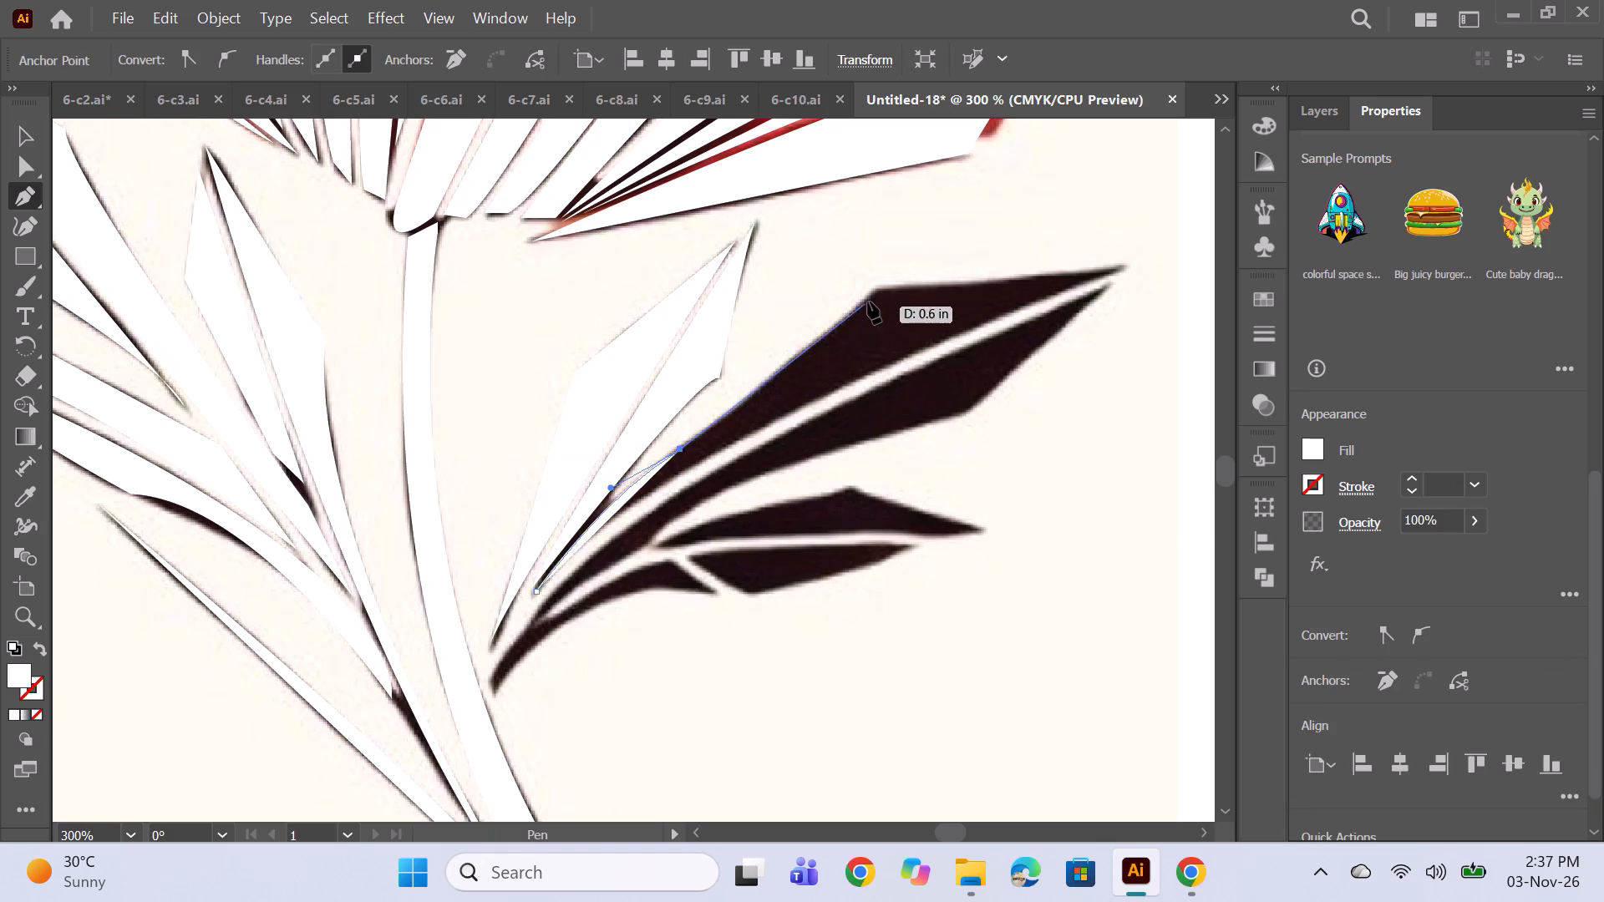
drag(875, 285, 879, 266)
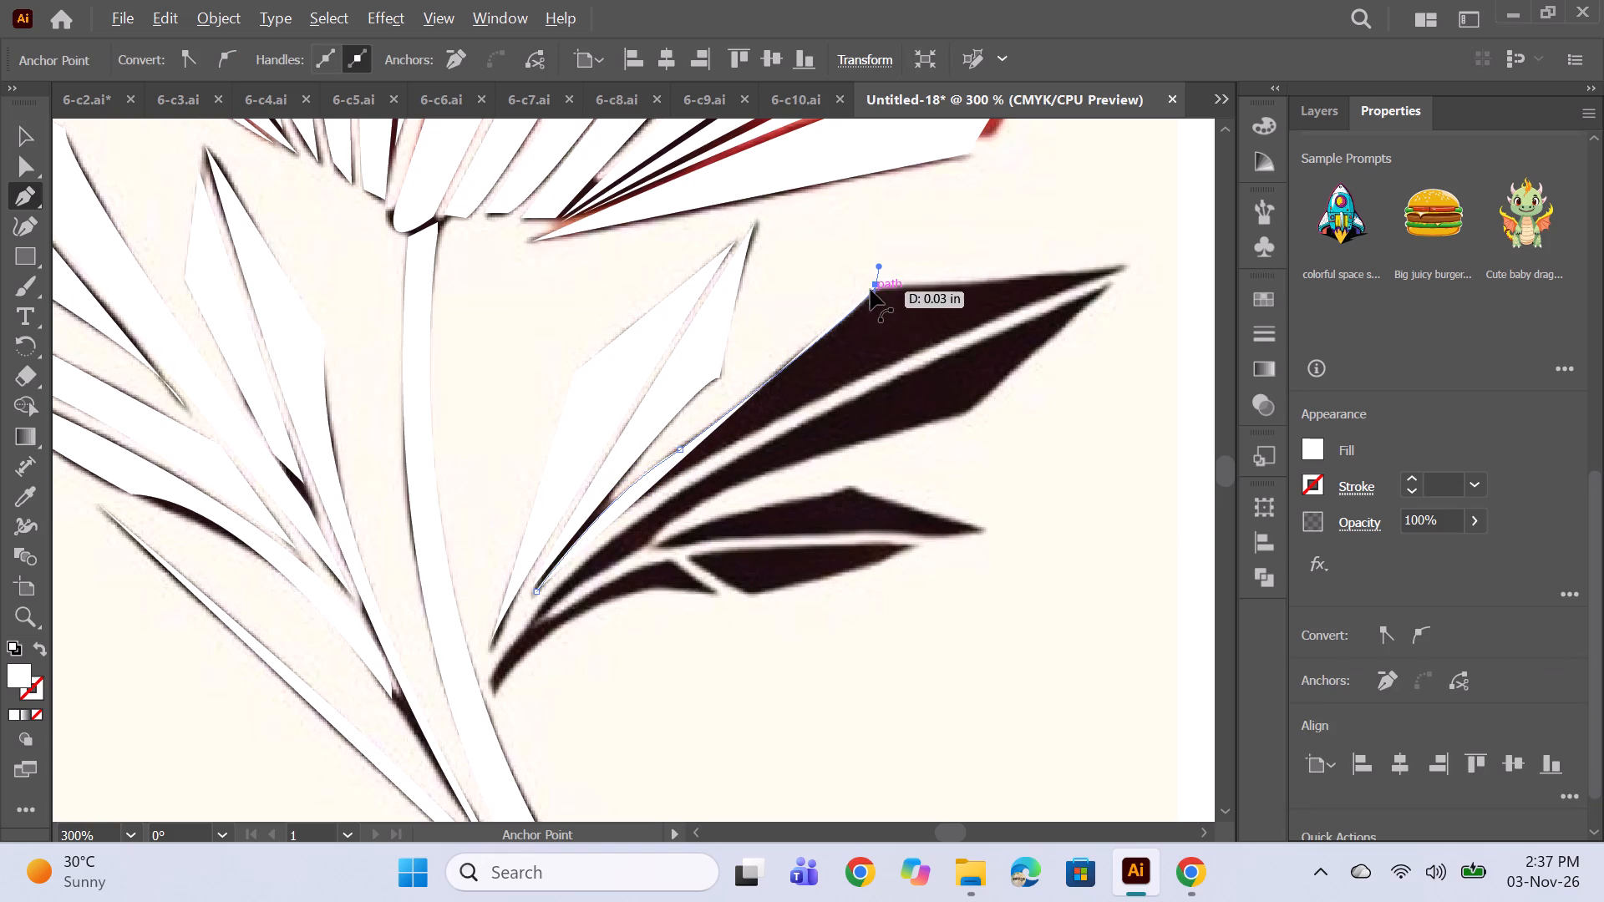
alt+click(874, 286)
Round the midway corner on the large leaf's upper edge into a smooth curve.
ctrl+click(683, 451)
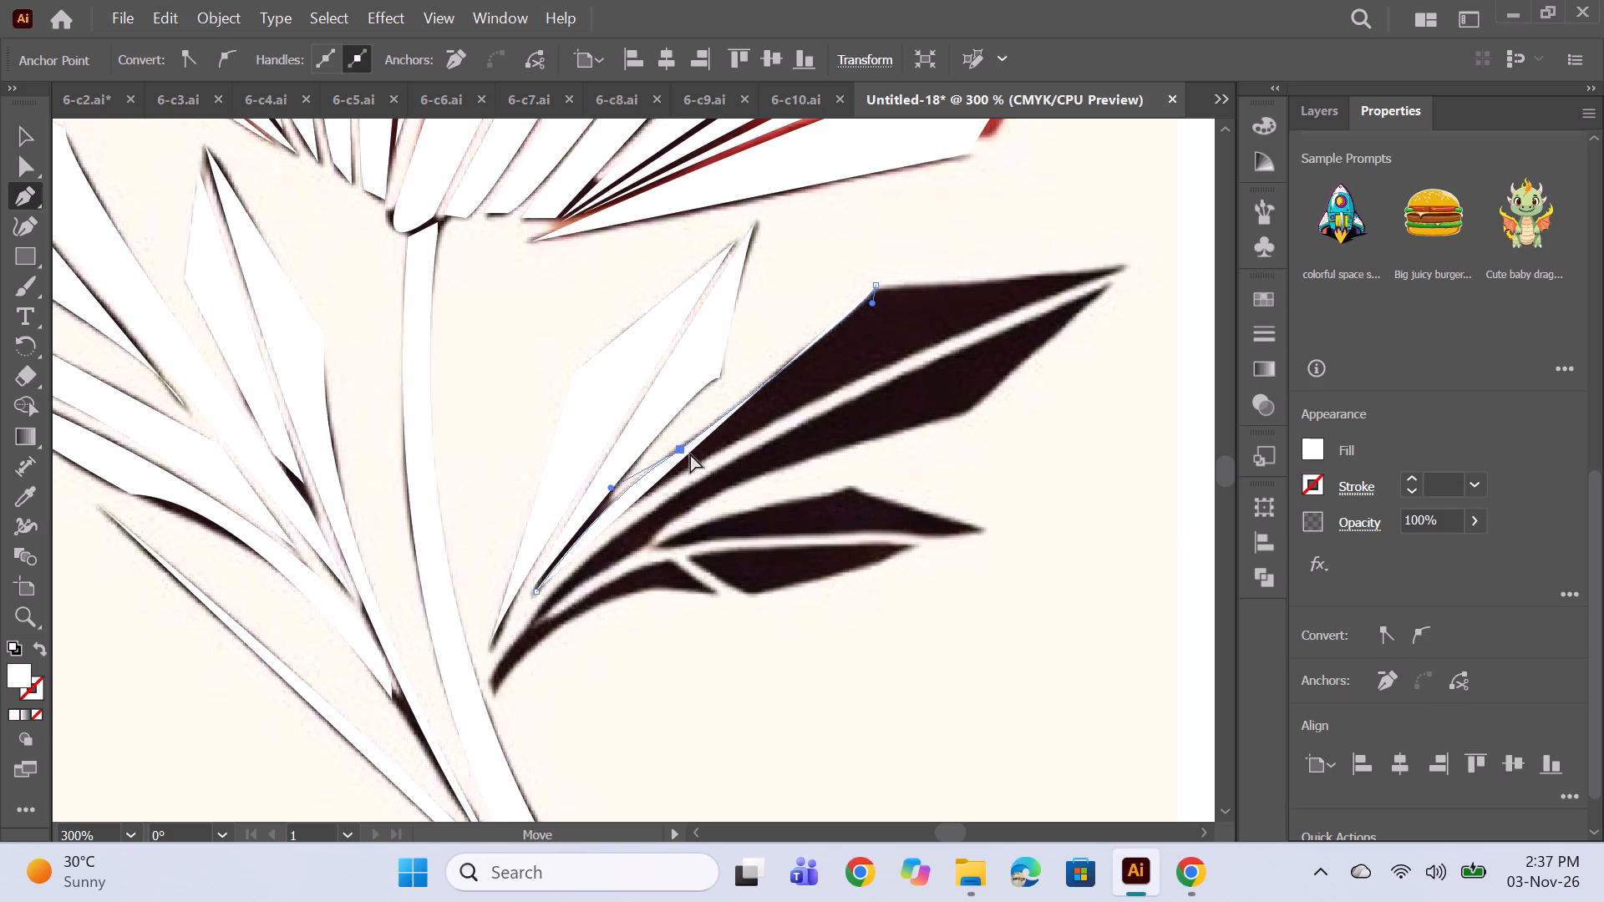
ctrl+drag(671, 435, 131, 201)
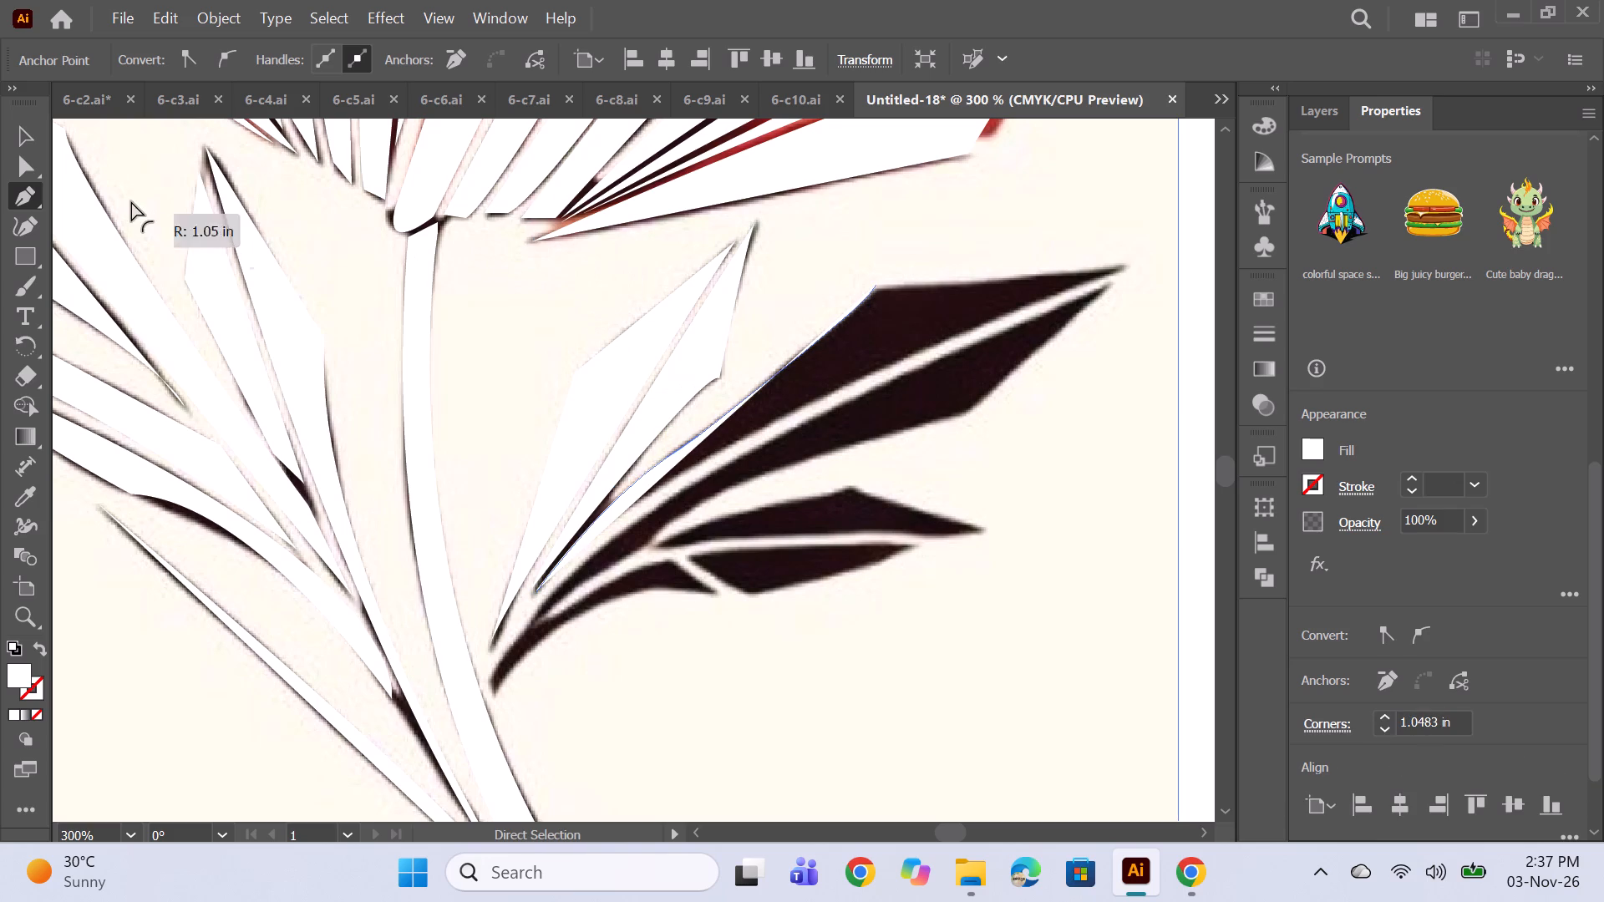
ctrl+drag(131, 201, 8, 185)
Continue the large leaf's upper half from its upper corner to the tip and close it at the base with a curved lower edge.
alt+click(879, 286)
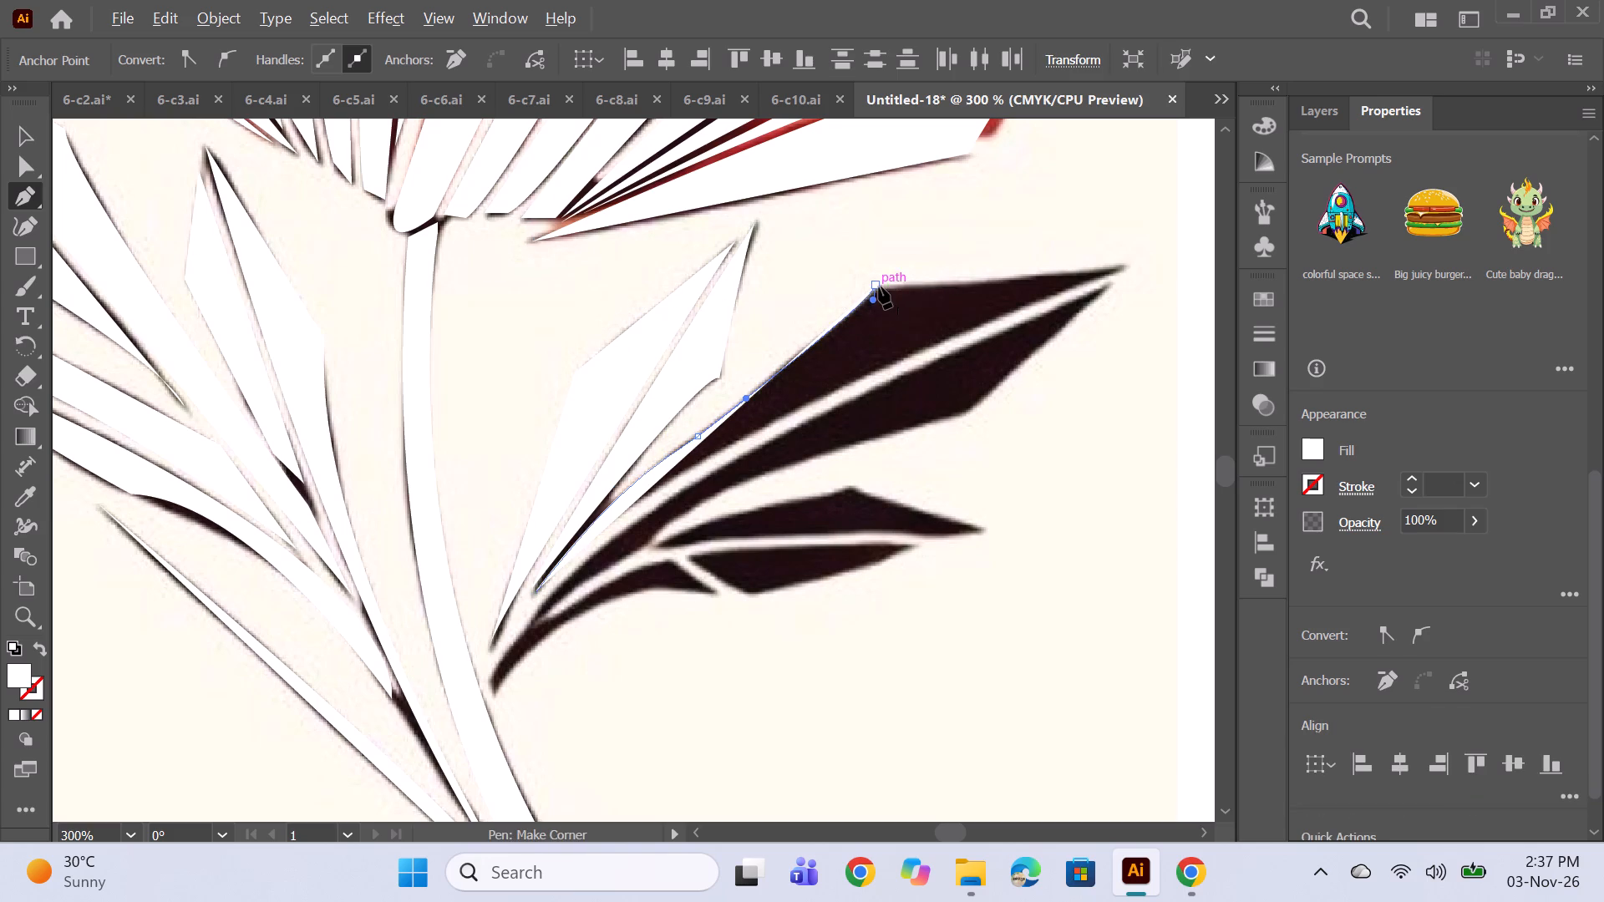
click(1121, 266)
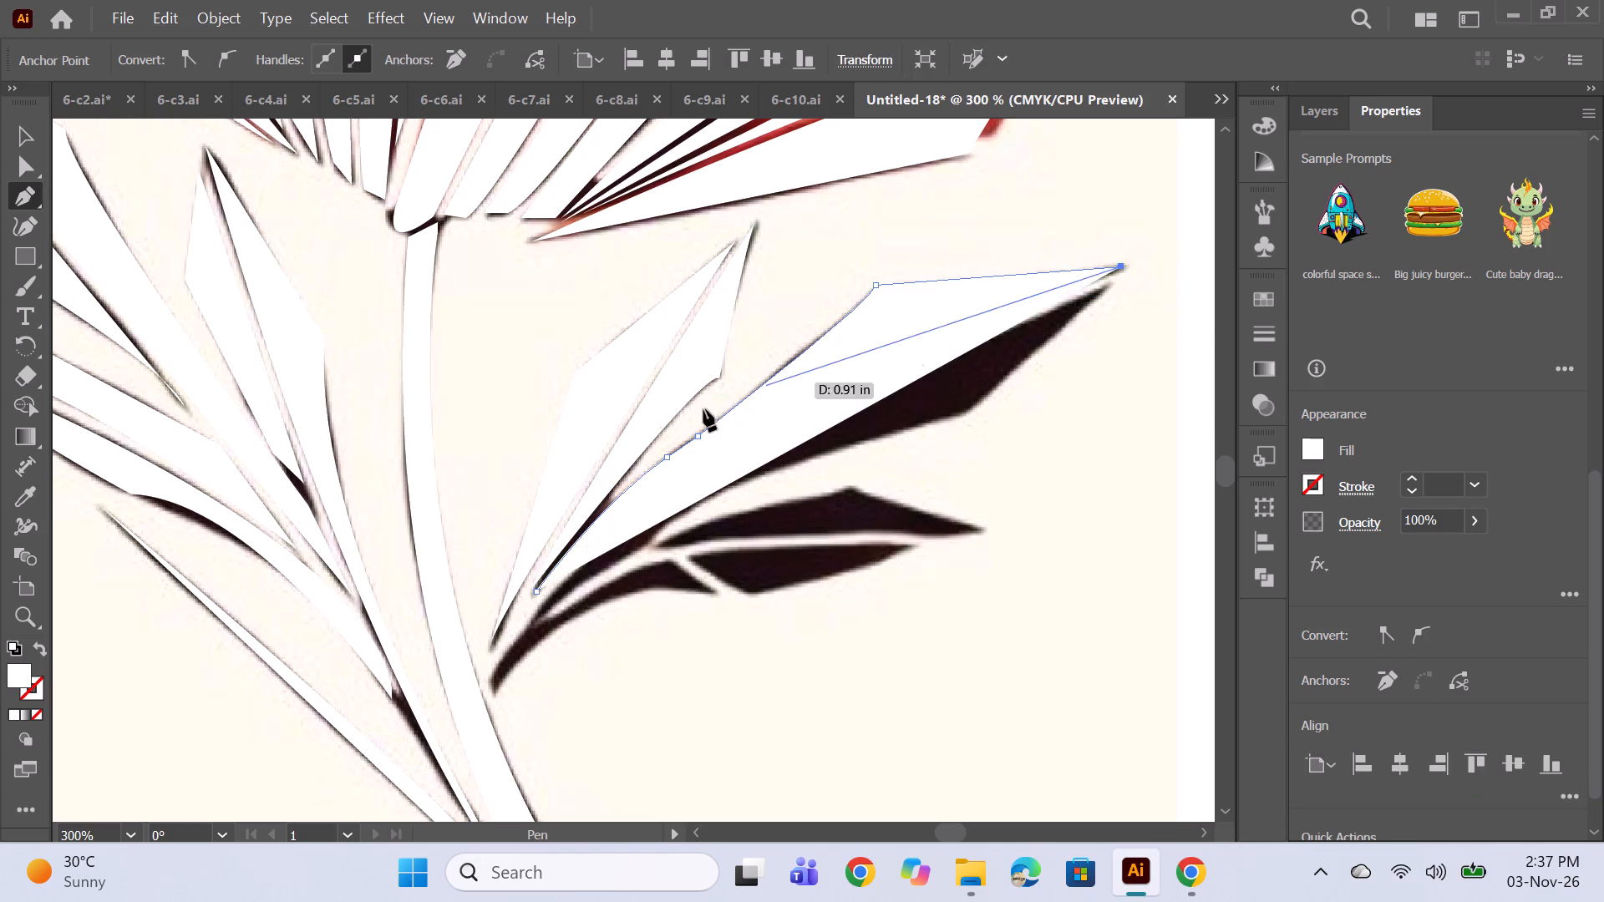
drag(538, 593, 457, 689)
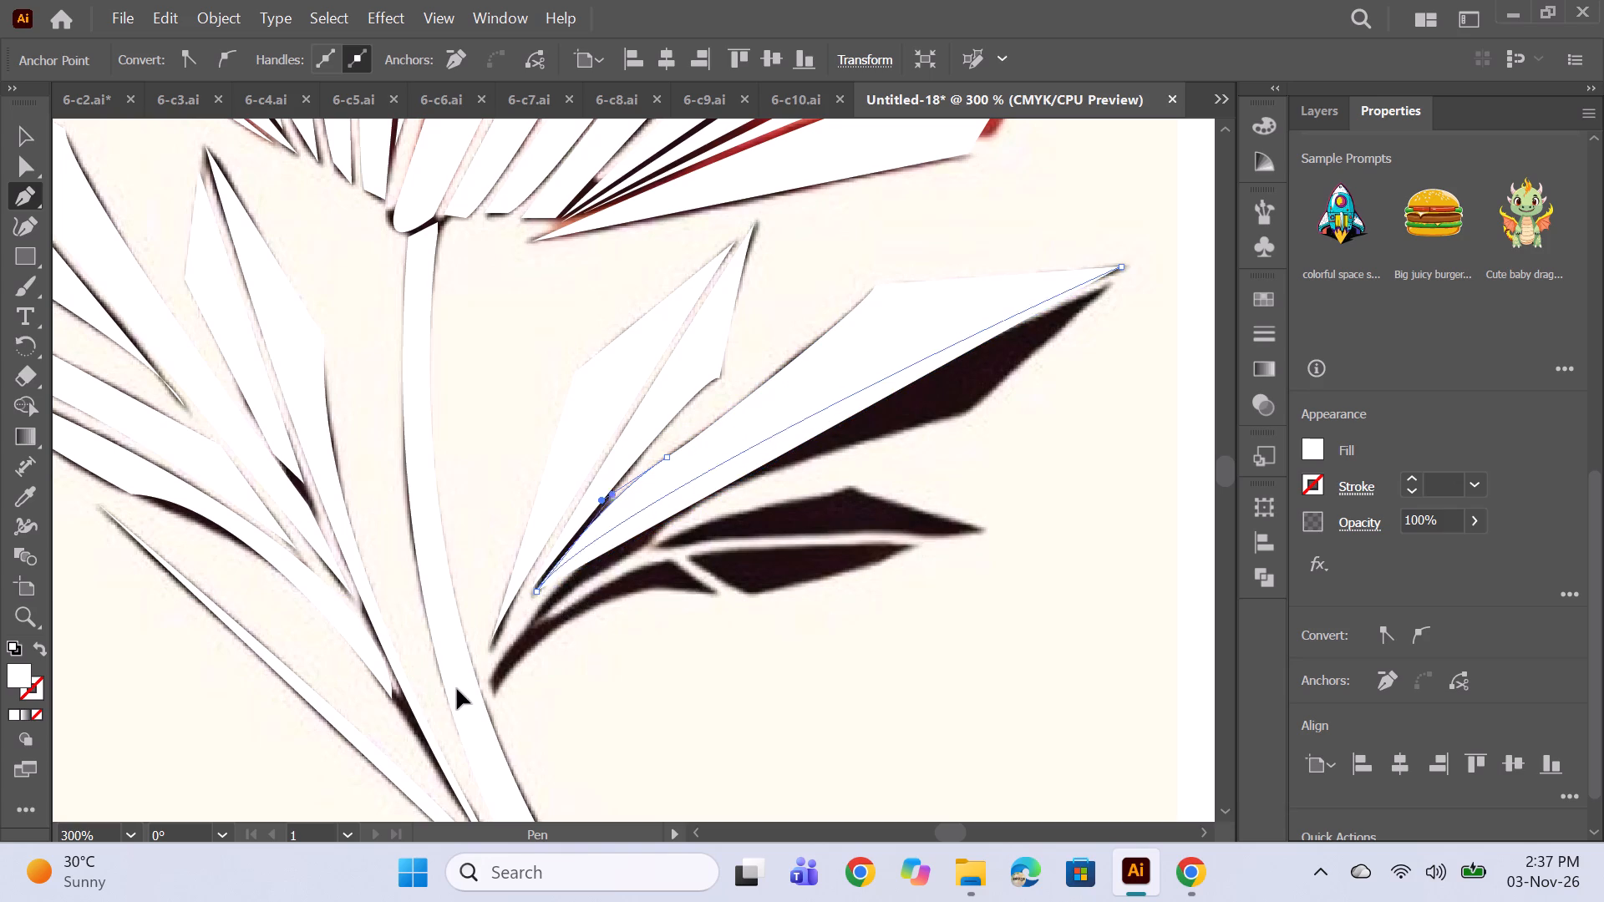
drag(457, 689, 393, 708)
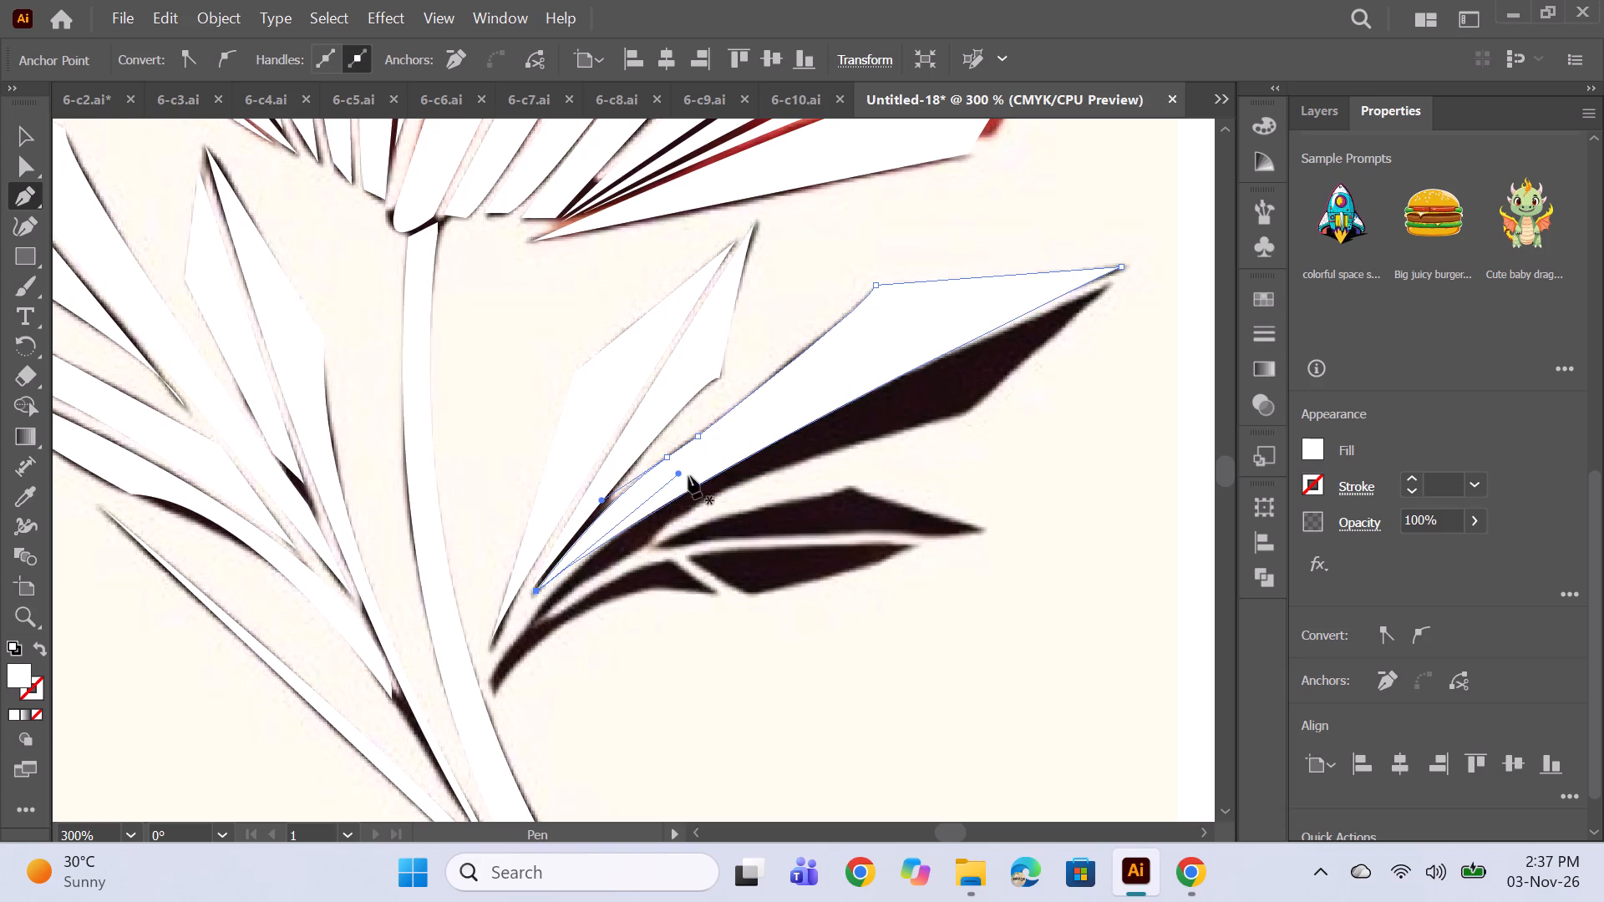
Adjust the curve handle at the large leaf's base to fit its lower edge to the reference, and deselect the shape.
alt+drag(675, 474, 706, 447)
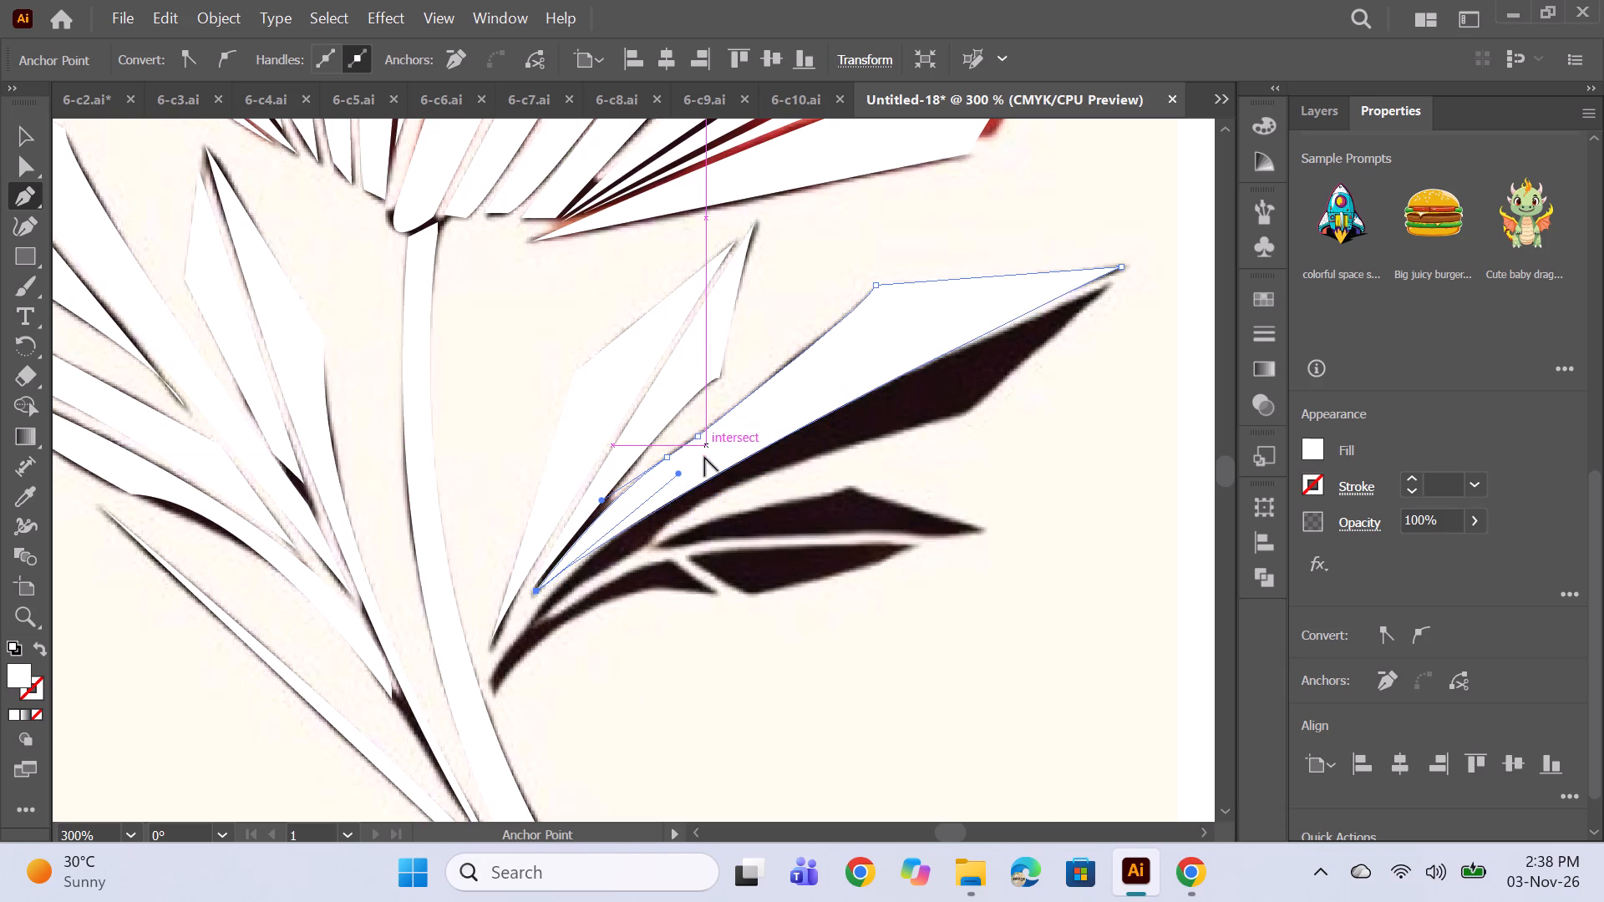
alt+drag(679, 478, 679, 466)
alt+drag(678, 474, 691, 456)
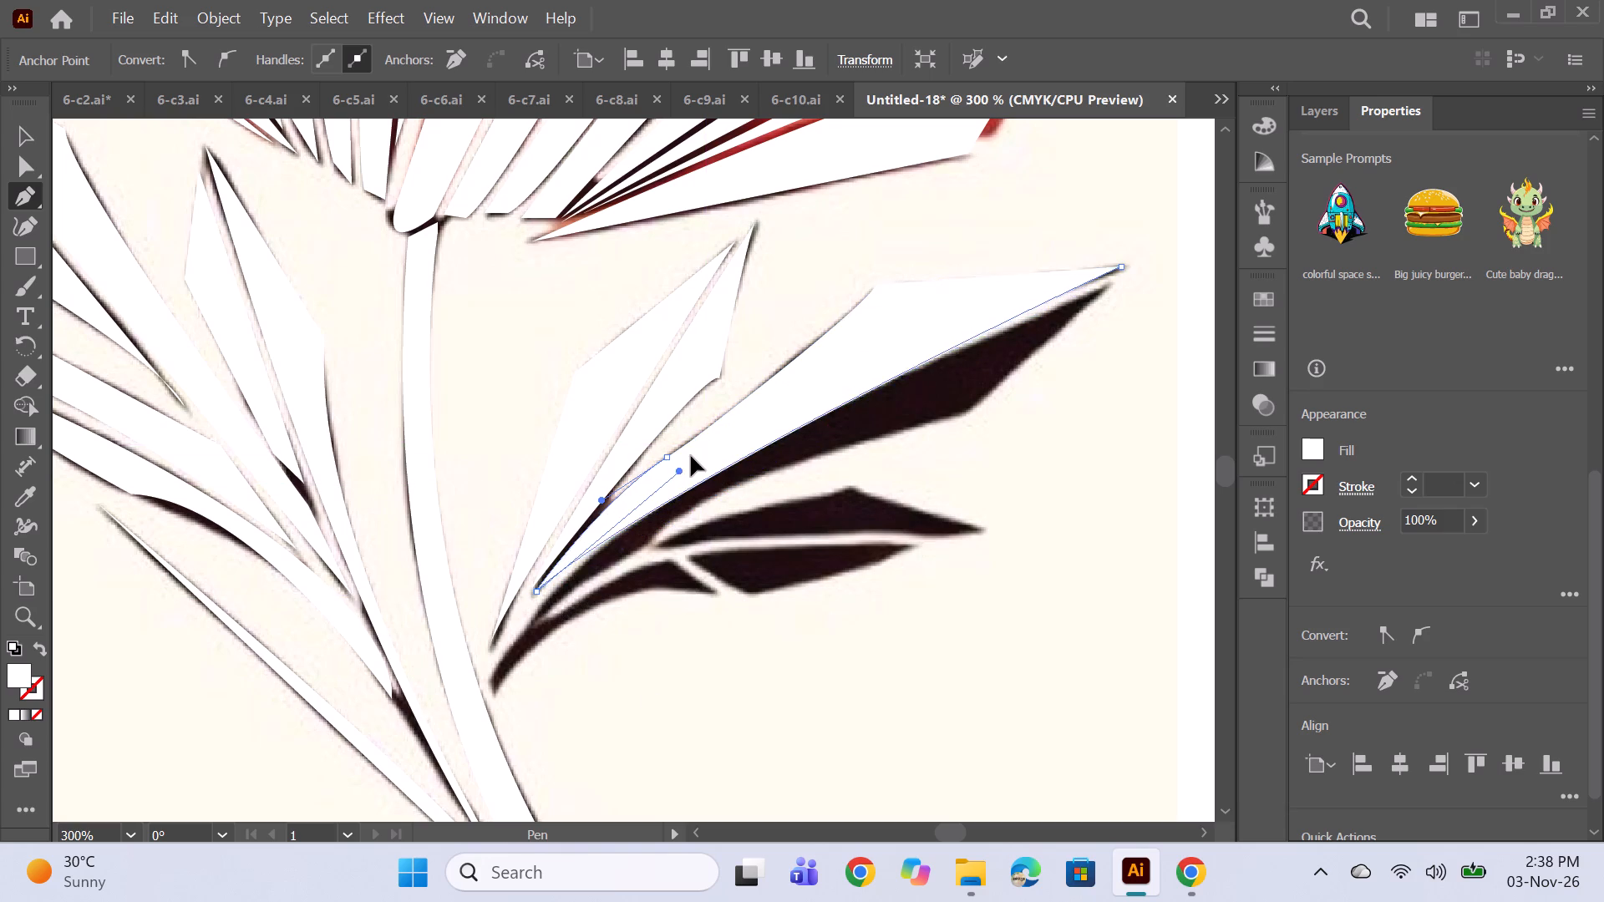
alt+drag(691, 456, 701, 438)
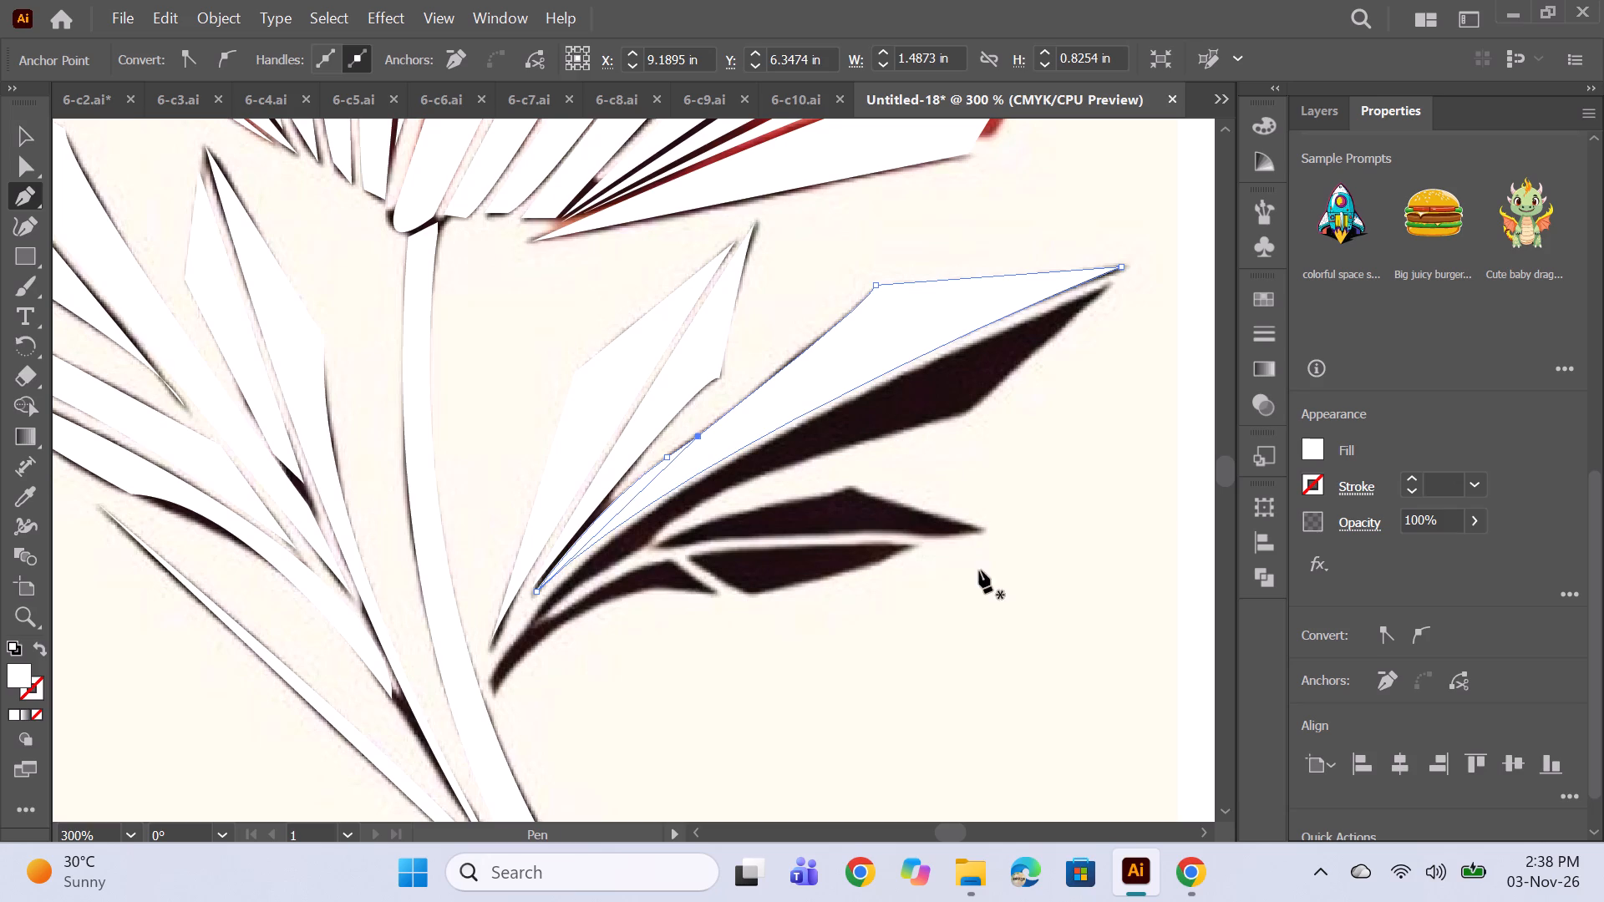
ctrl+click(979, 571)
Start the large leaf's lower half with a short base edge of two corner anchors beside the stem.
scroll(565, 518, down, 2)
key(ctrl+z)
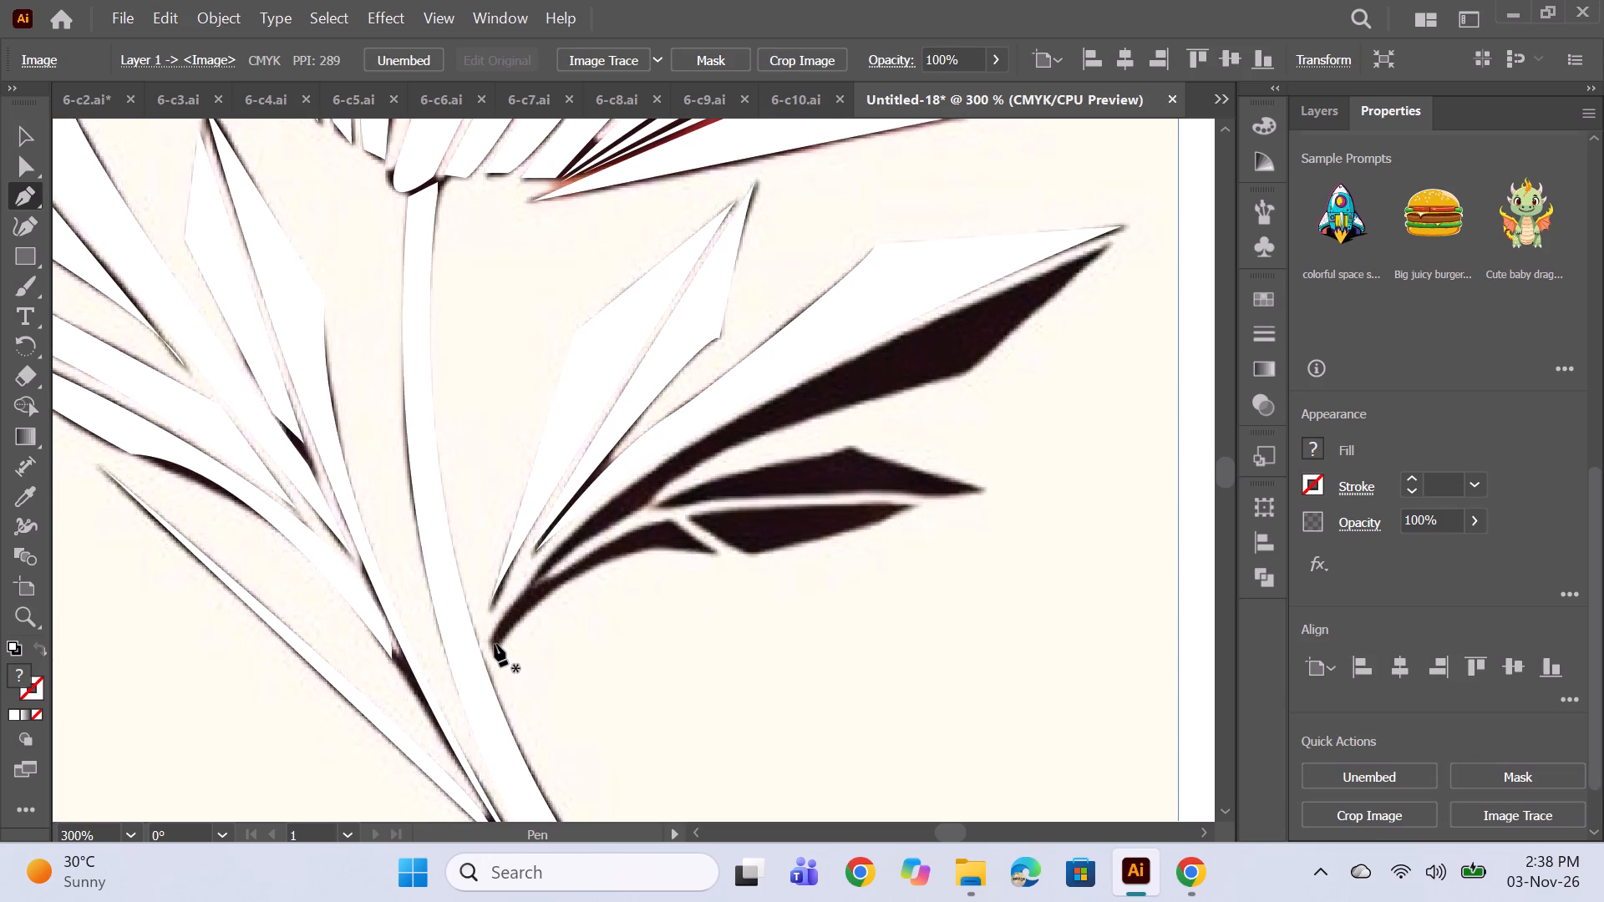
click(495, 646)
key(ctrl+z)
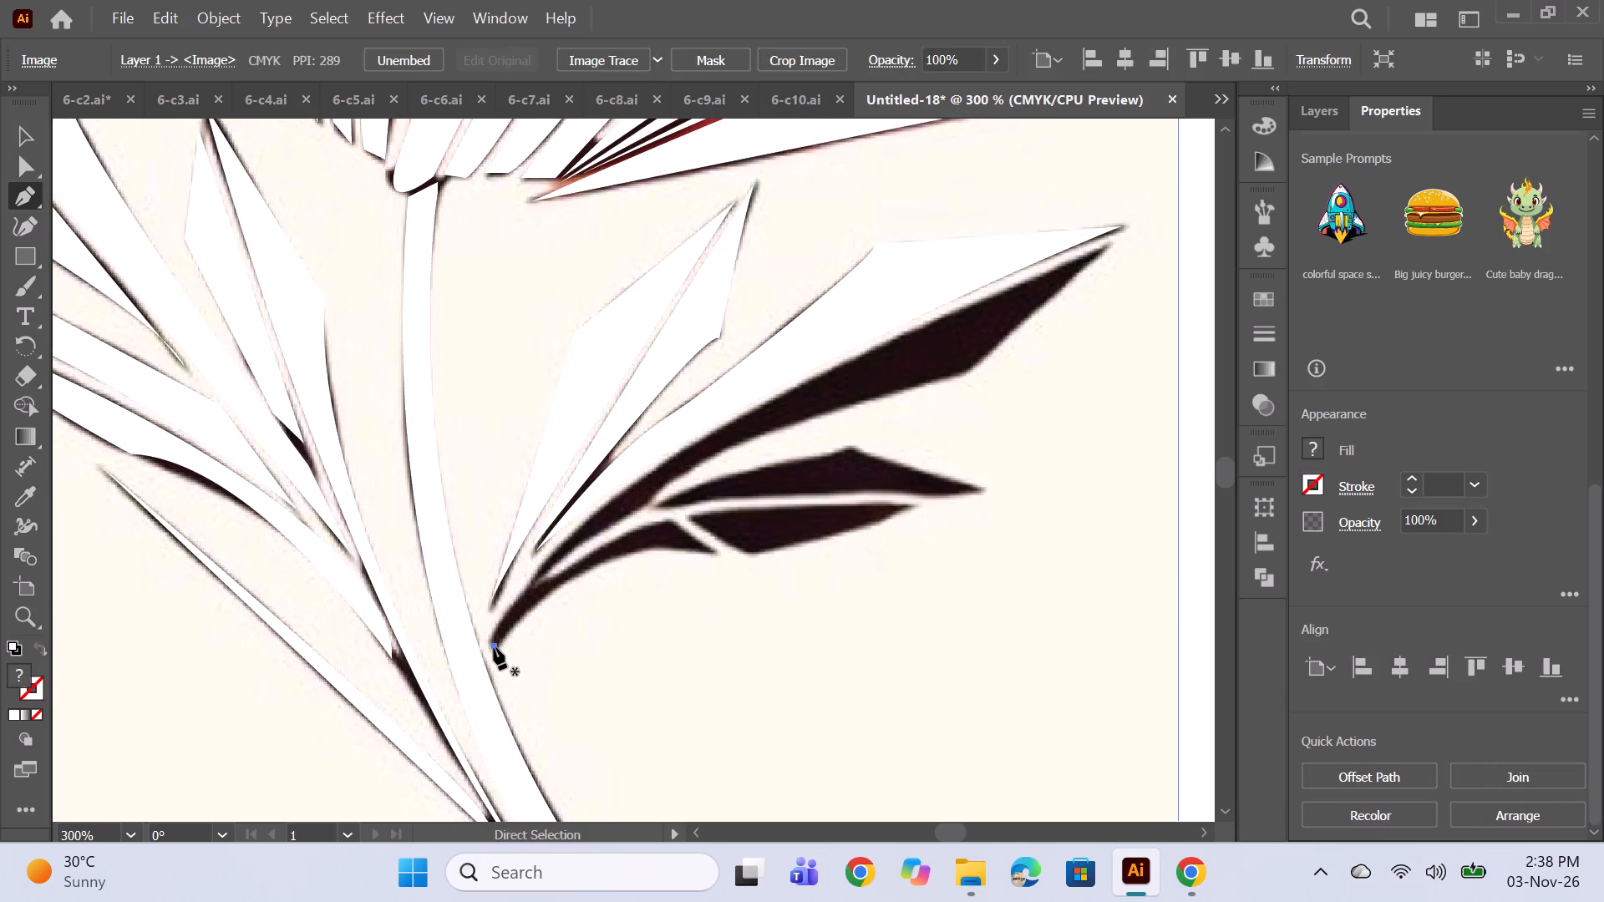
click(497, 654)
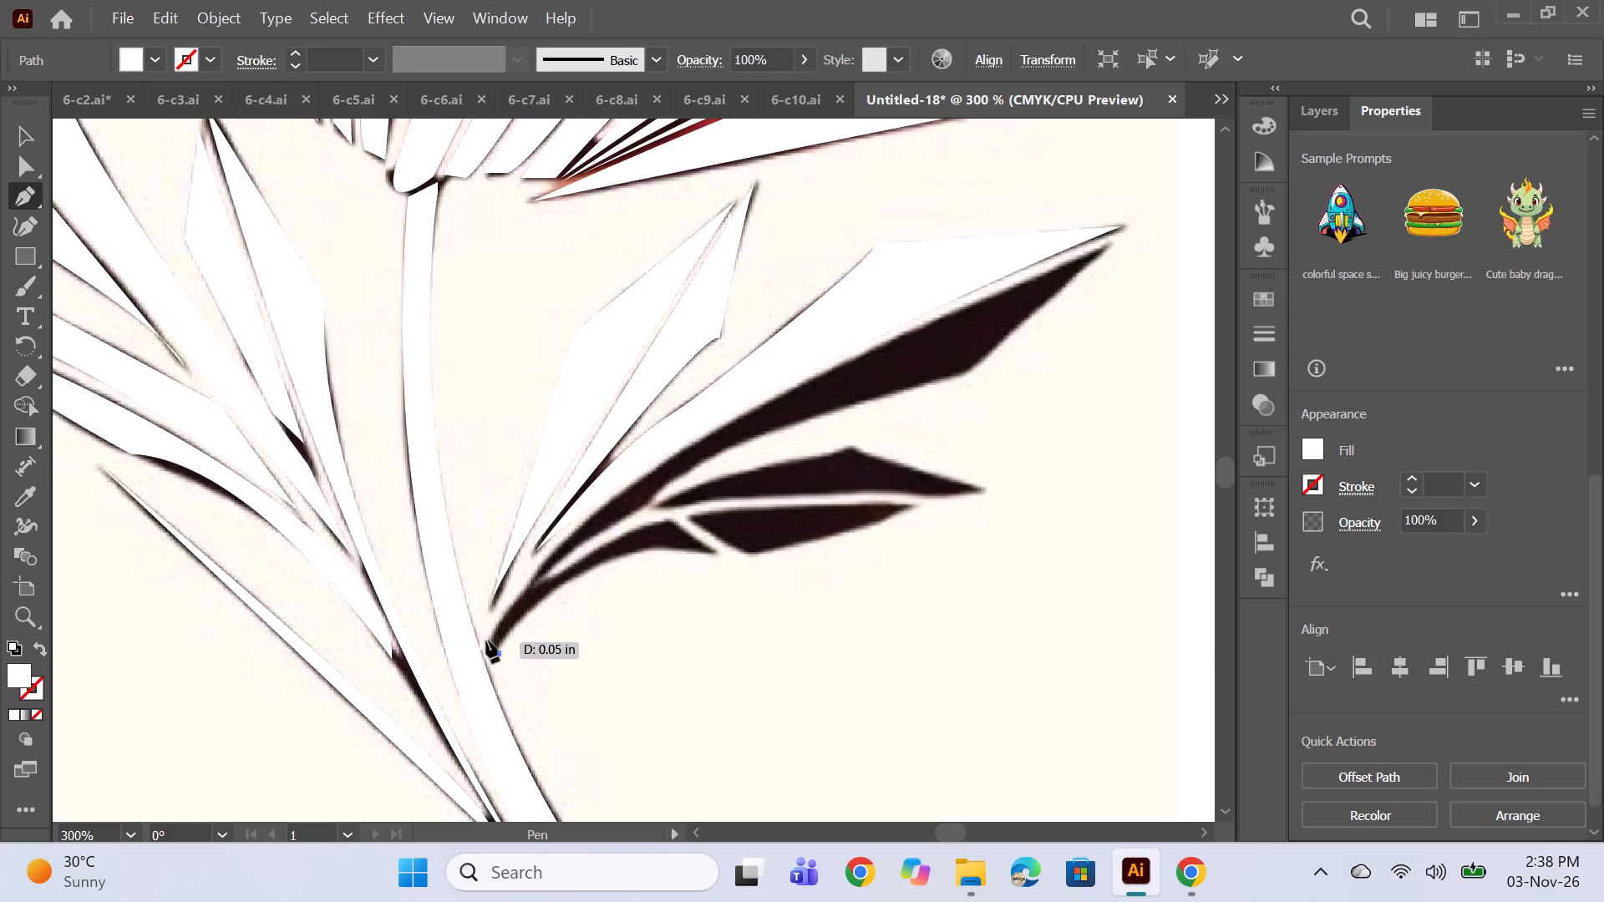
click(486, 641)
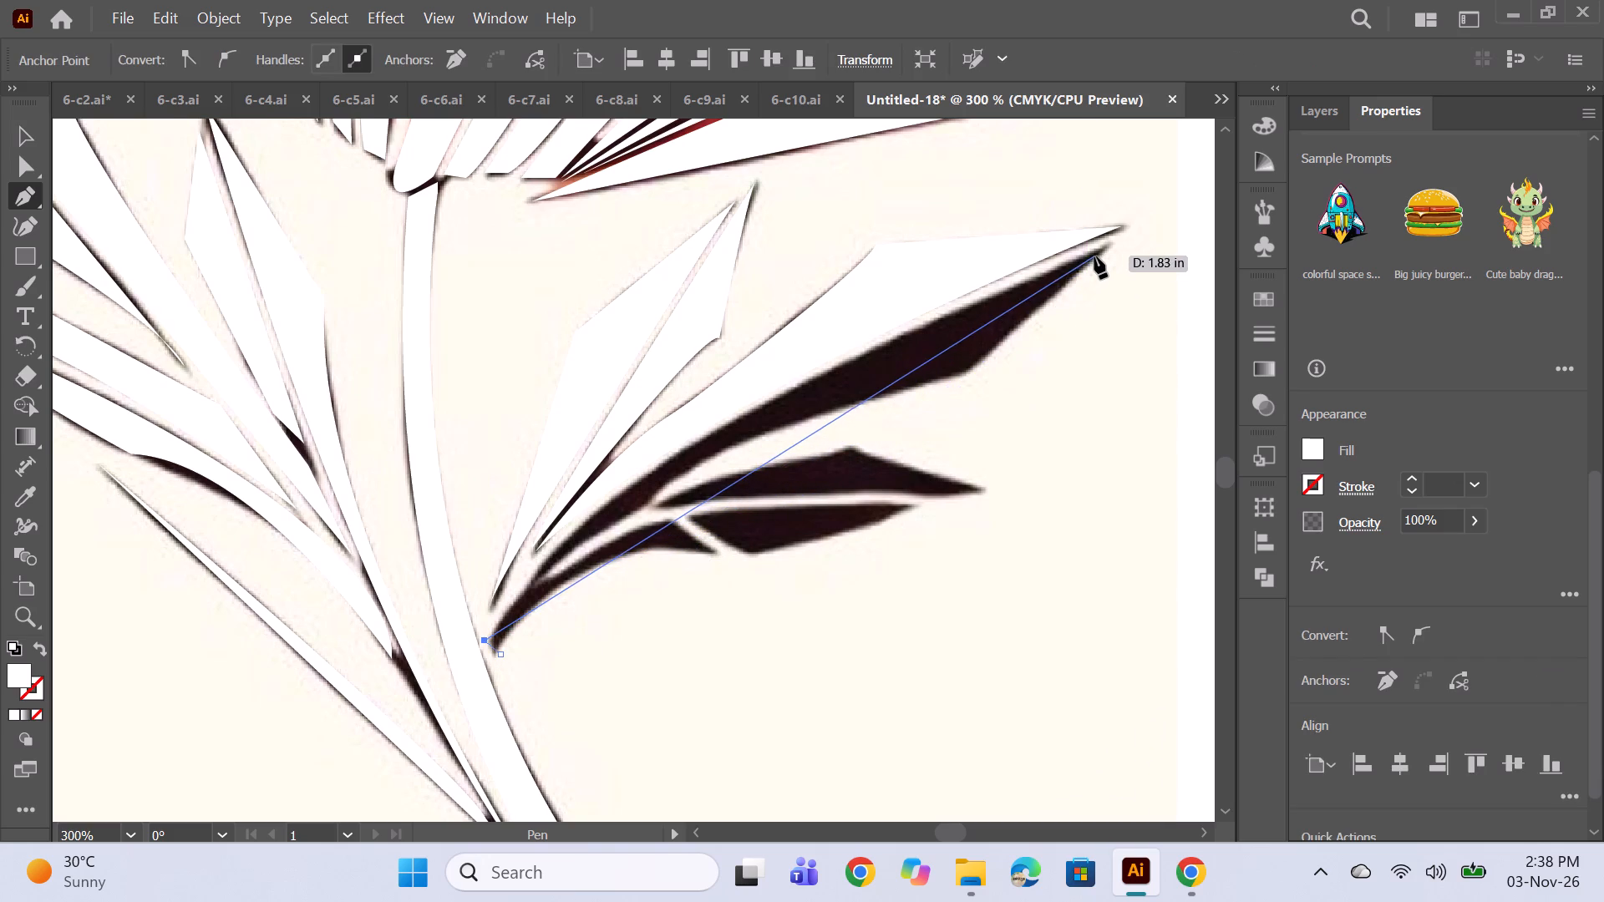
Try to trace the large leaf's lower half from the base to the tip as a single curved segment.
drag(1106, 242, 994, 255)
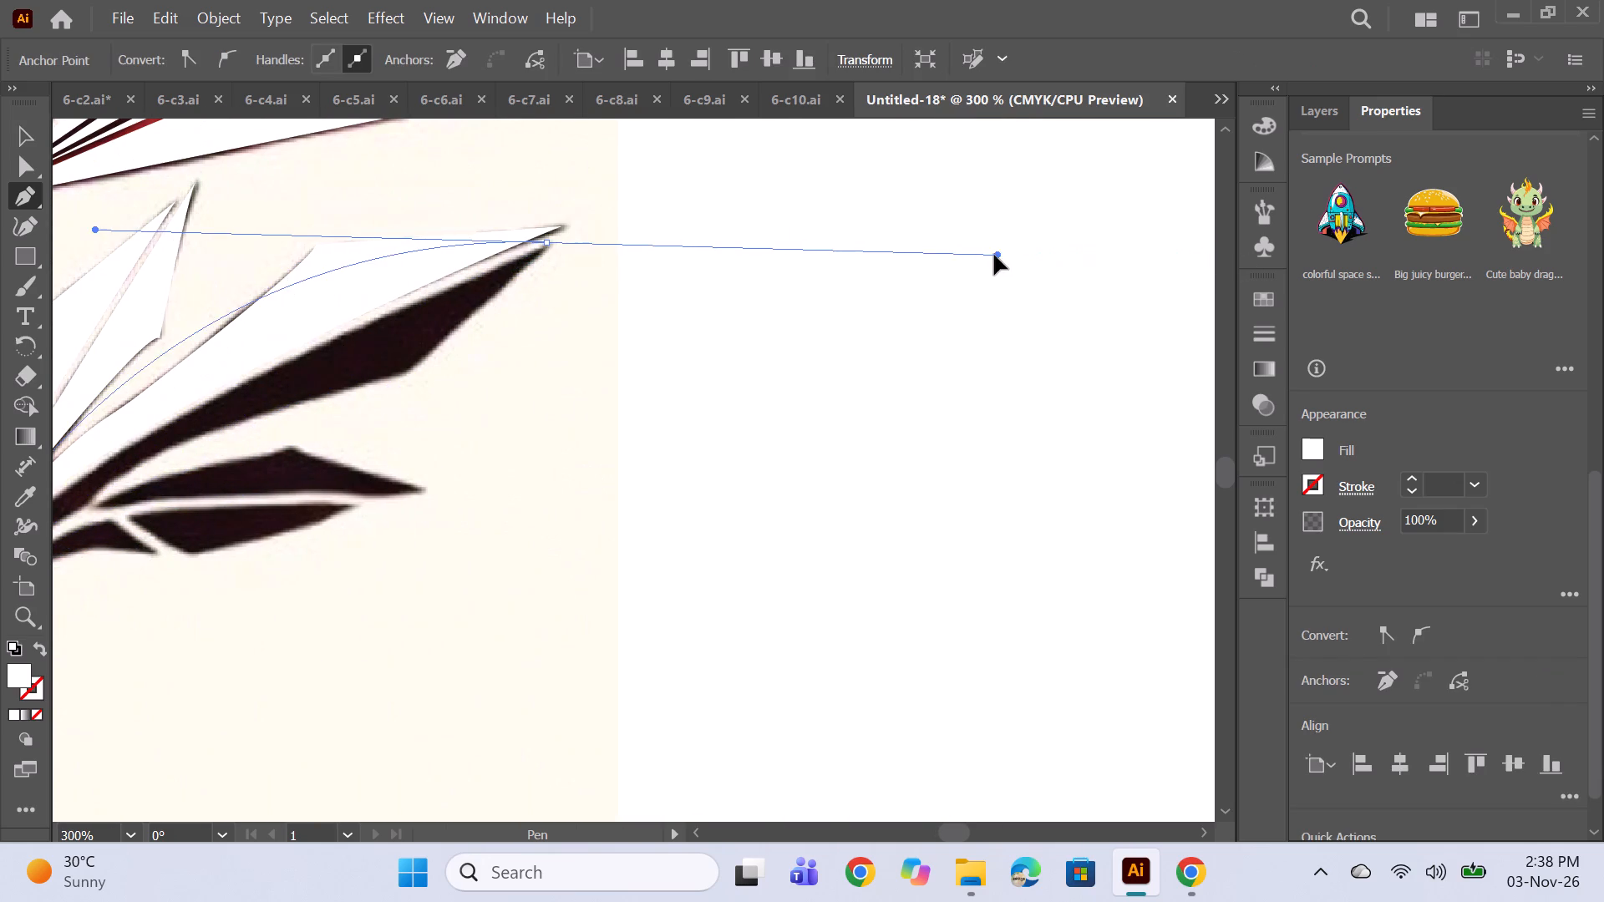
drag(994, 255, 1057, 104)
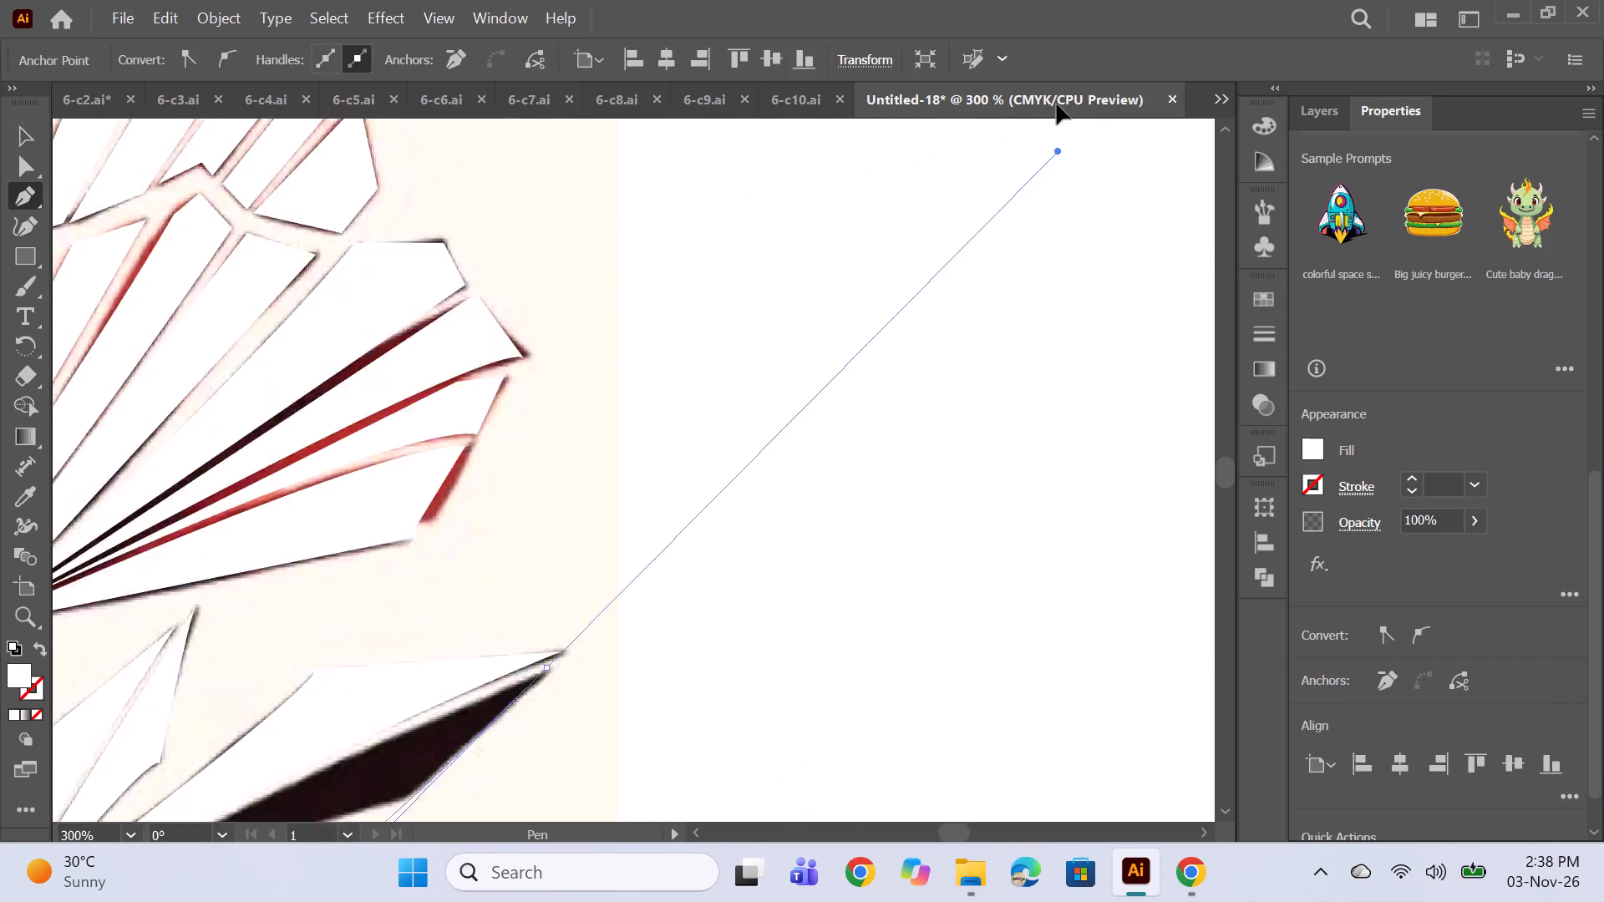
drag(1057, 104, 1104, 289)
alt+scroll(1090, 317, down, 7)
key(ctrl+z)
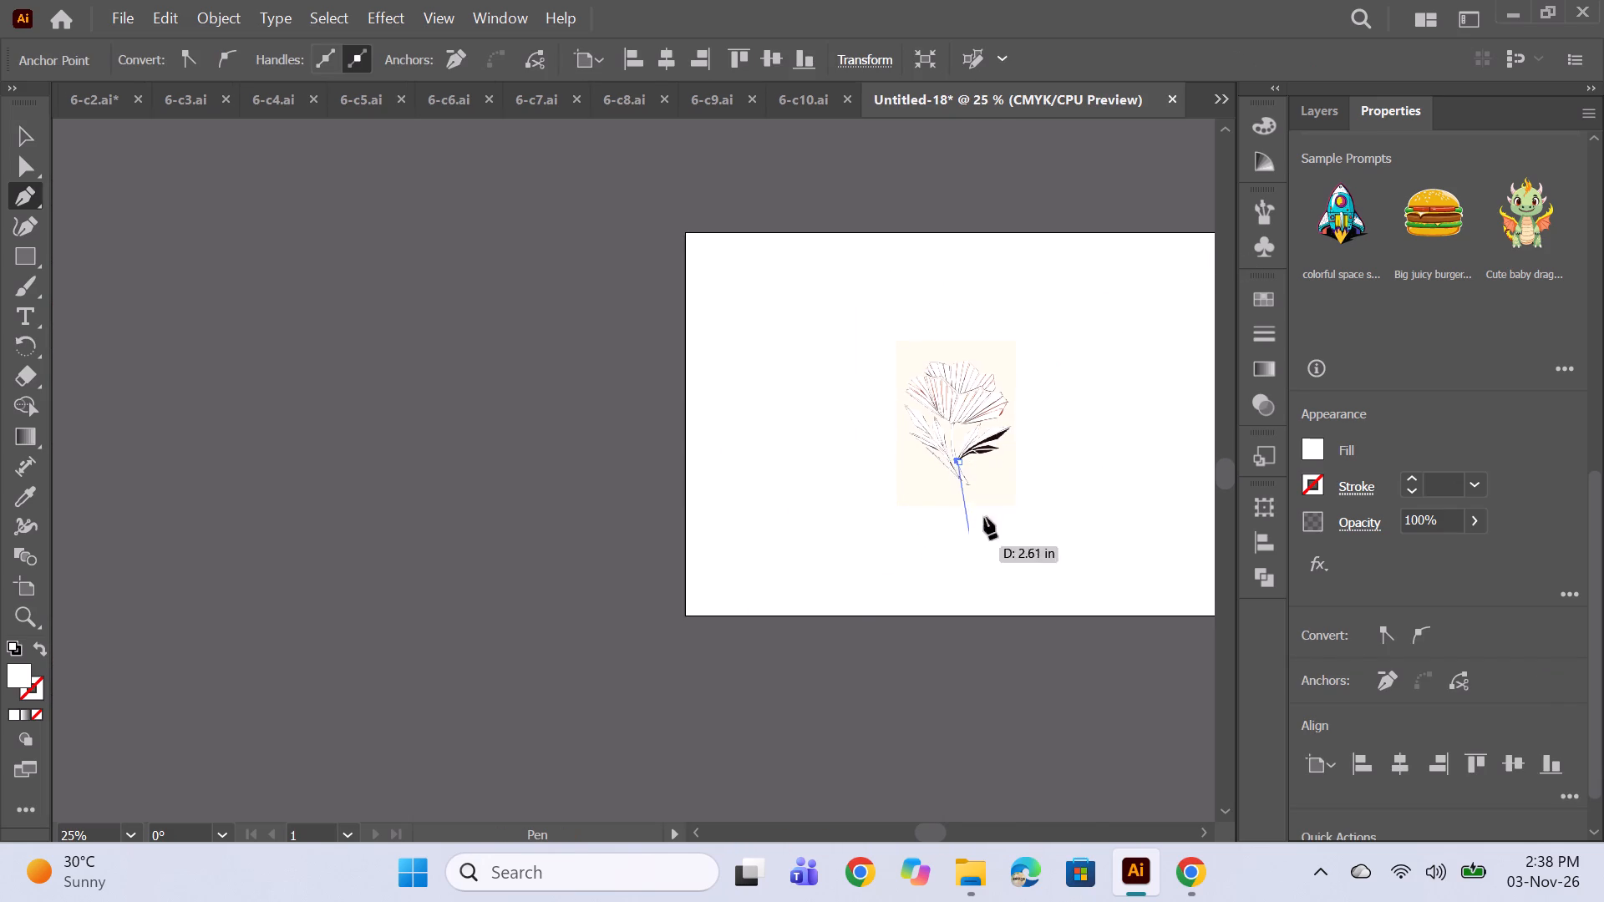
Trace the upper edge of the large leaf's lower half to the tip in two curved segments, with a corner anchor midway.
alt+scroll(982, 464, up, 5)
key(space)
drag(937, 541, 849, 585)
alt+scroll(898, 476, up, 3)
drag(769, 434, 959, 347)
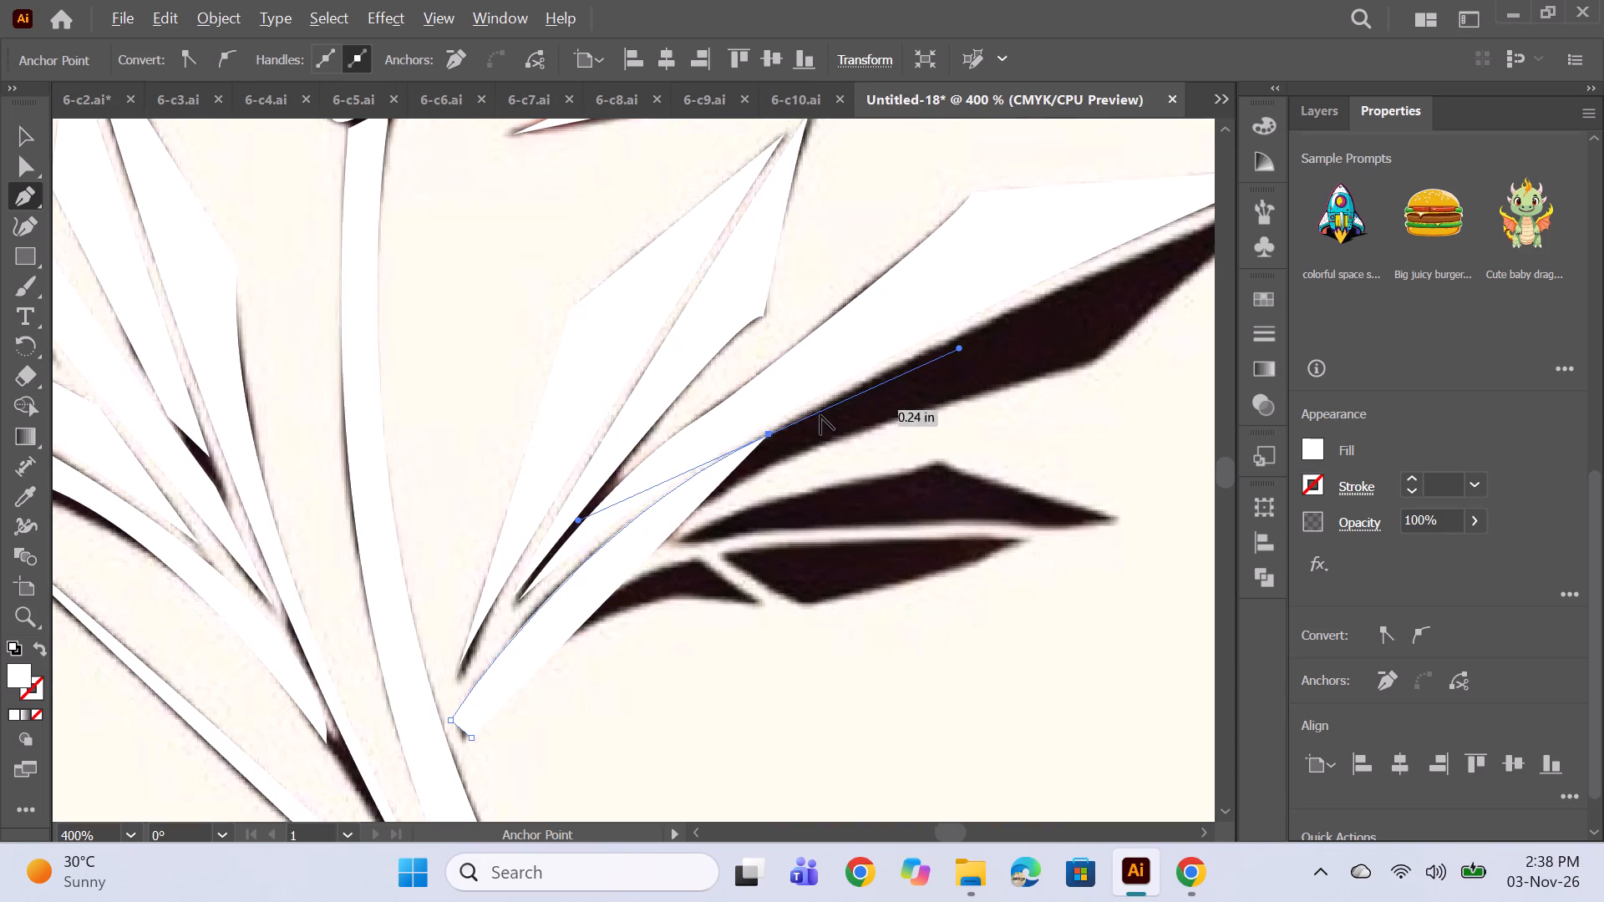
alt+click(768, 435)
key(space)
drag(887, 474, 627, 595)
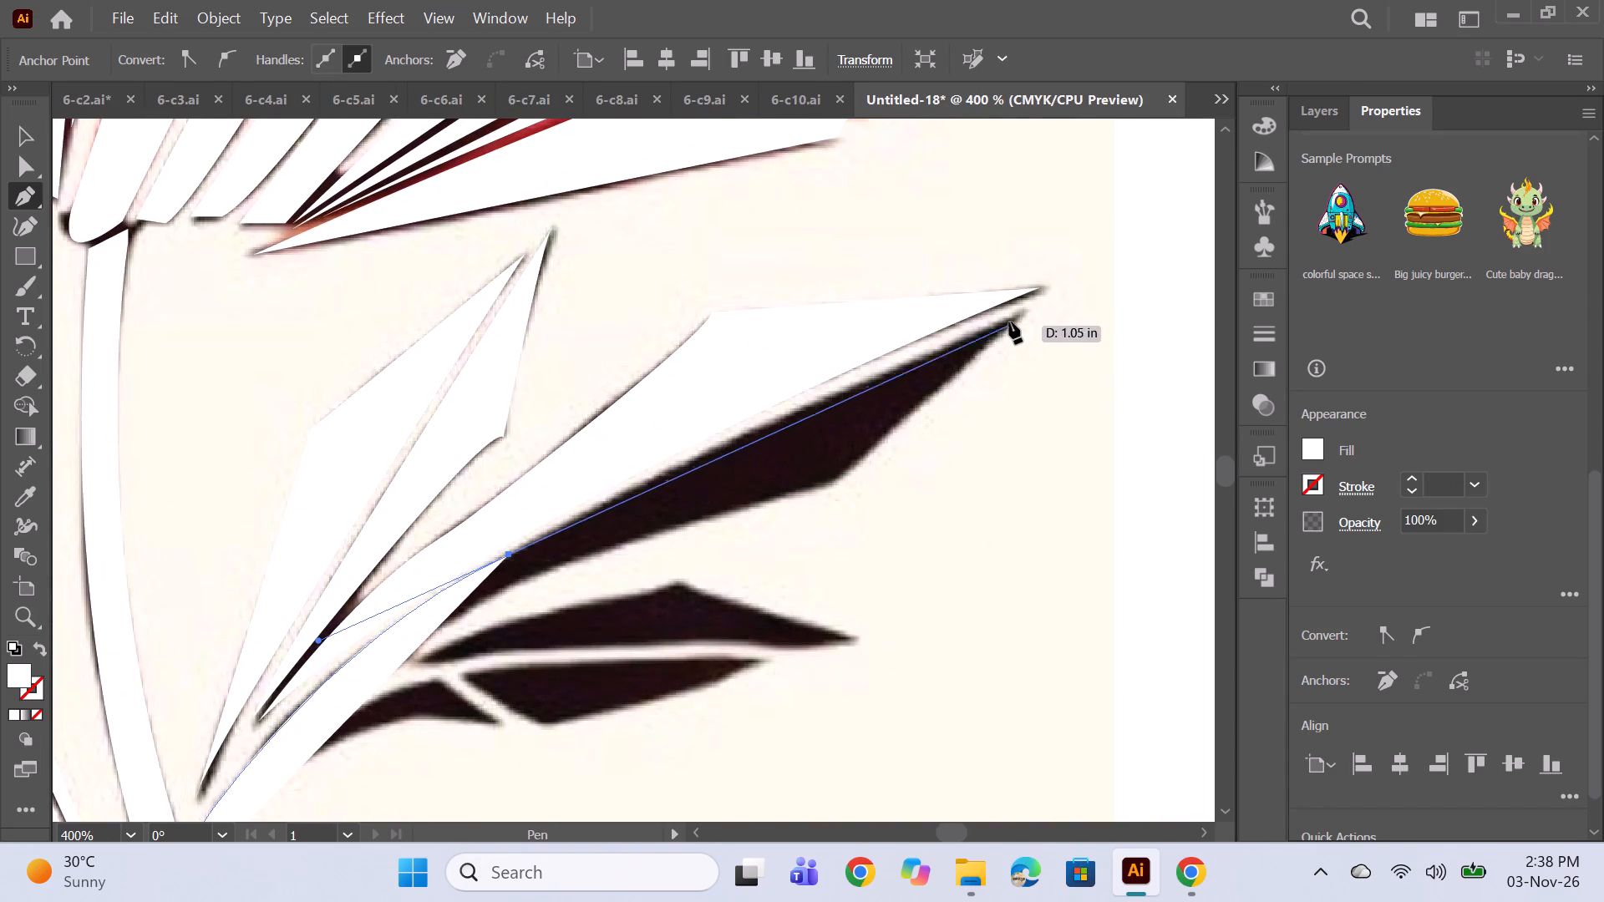
drag(1019, 312, 1130, 275)
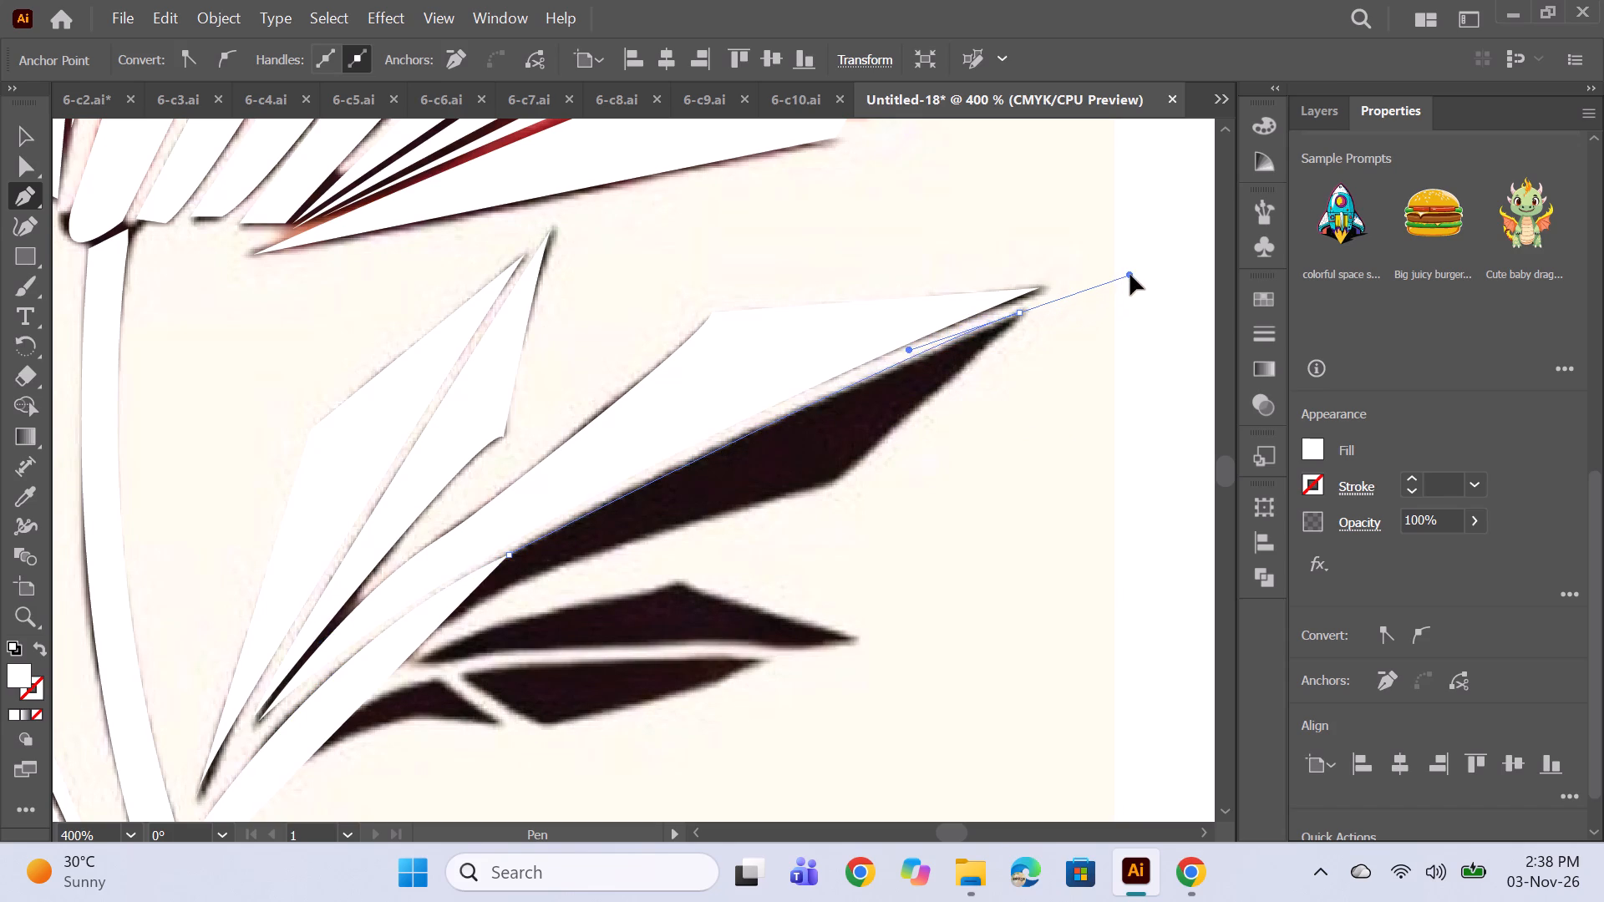
drag(1130, 275, 1156, 274)
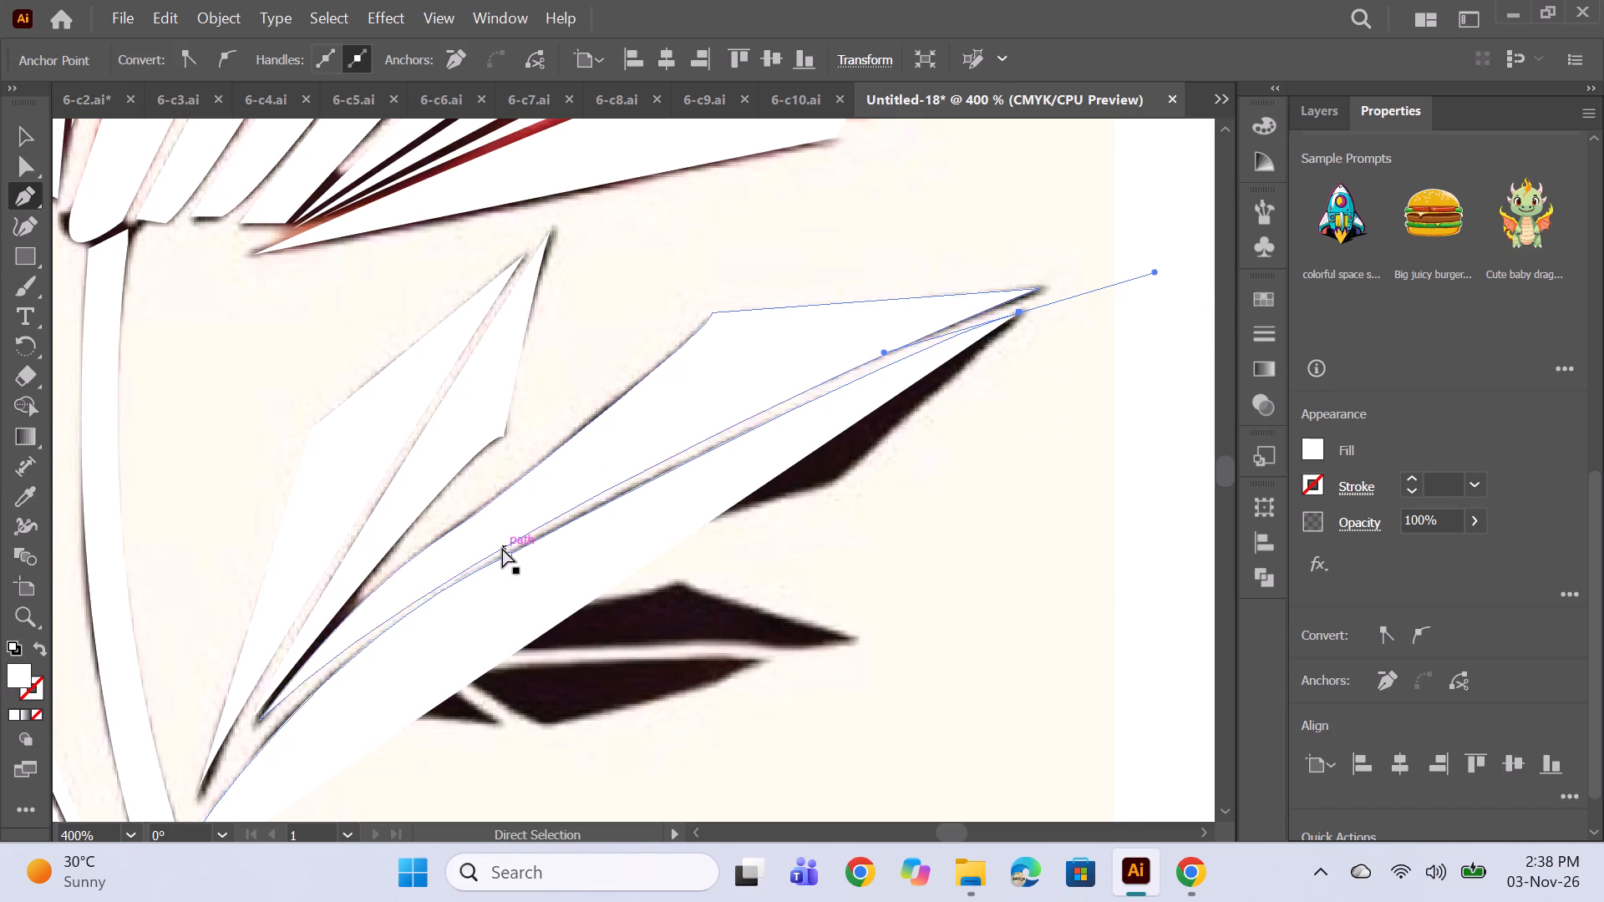
Round the midway corner on the lower half's upper edge into a smooth curve.
ctrl+click(512, 554)
ctrl+drag(500, 539, 407, 377)
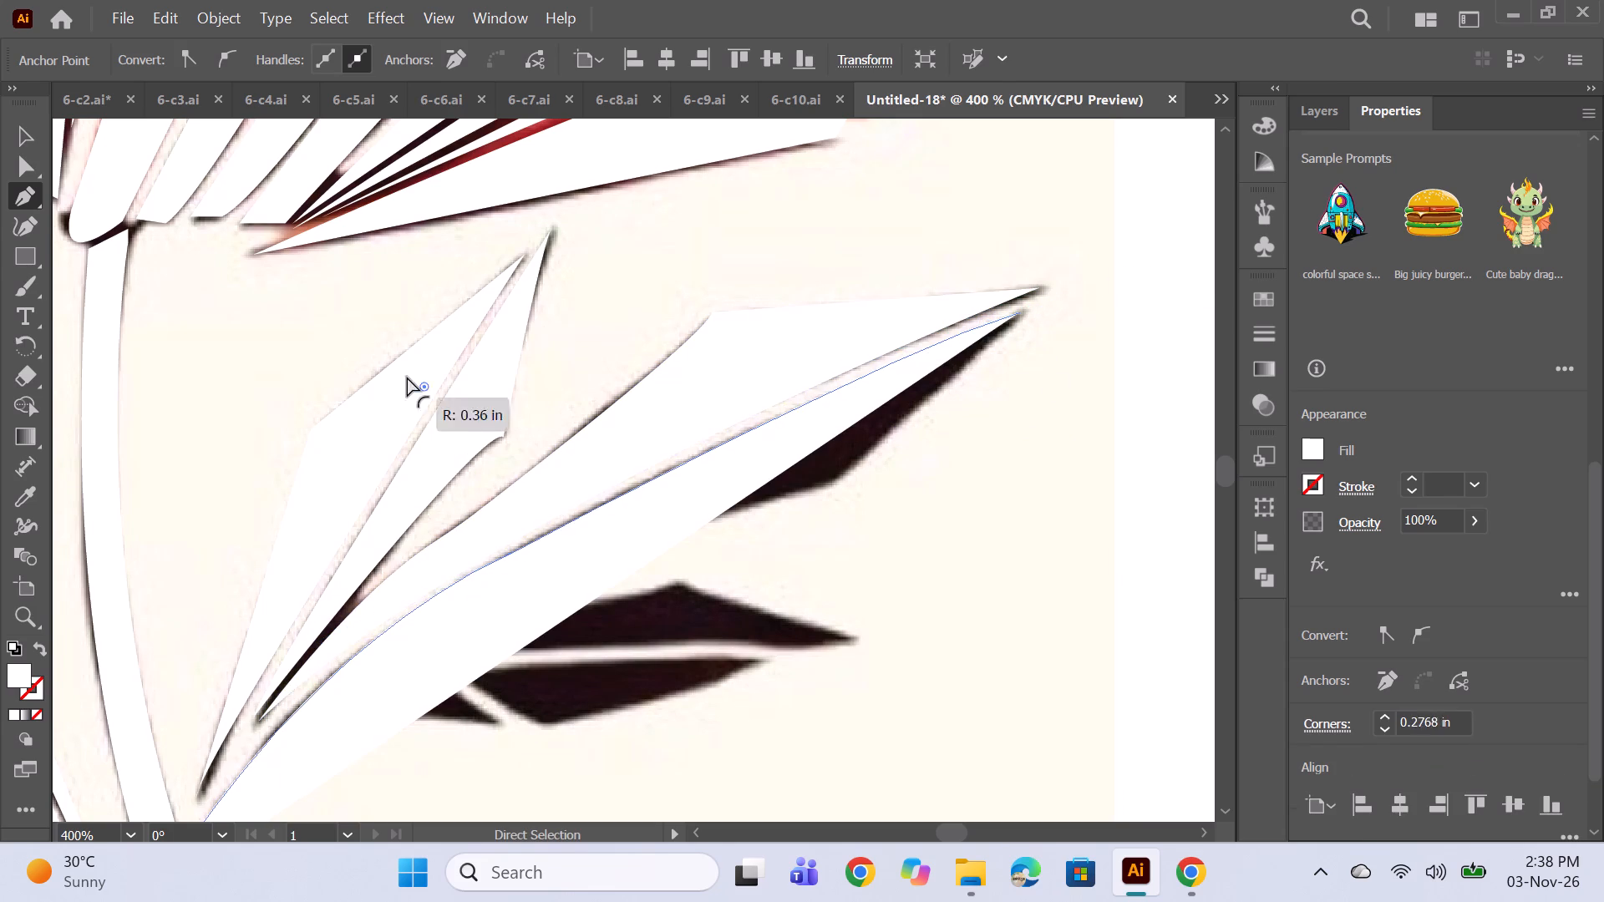
ctrl+drag(407, 377, 68, 91)
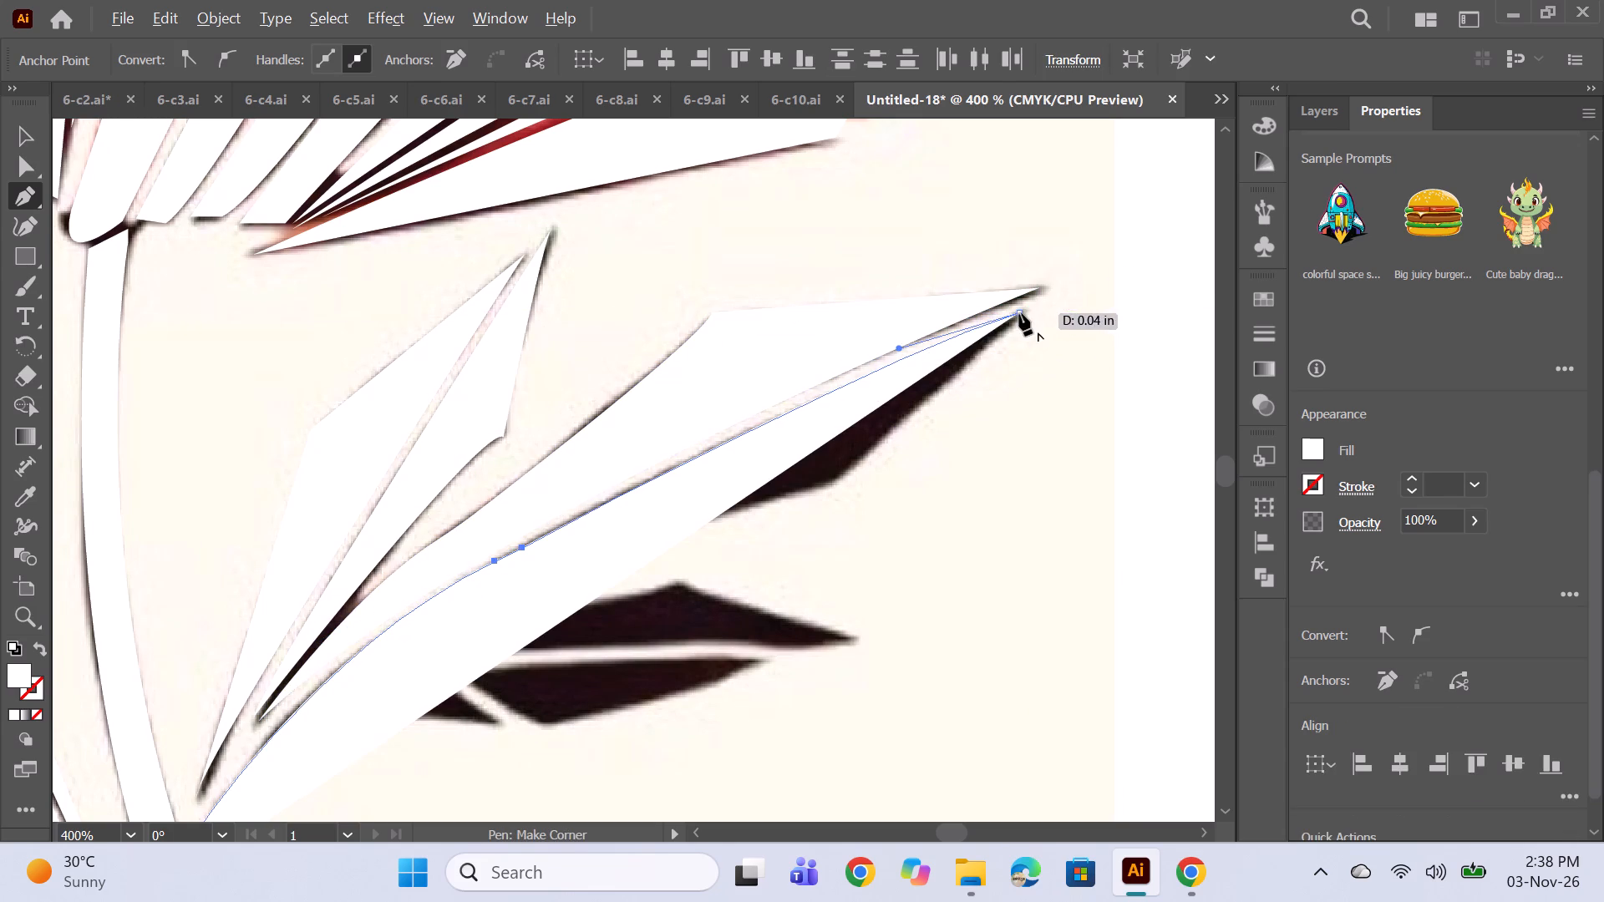
Continue the large leaf's lower half from the tip to its lower corner, close it at the base with a curved edge, and deselect it.
alt+click(1018, 313)
click(834, 484)
scroll(873, 504, down, 10)
key(space)
key(space)
drag(716, 596, 759, 576)
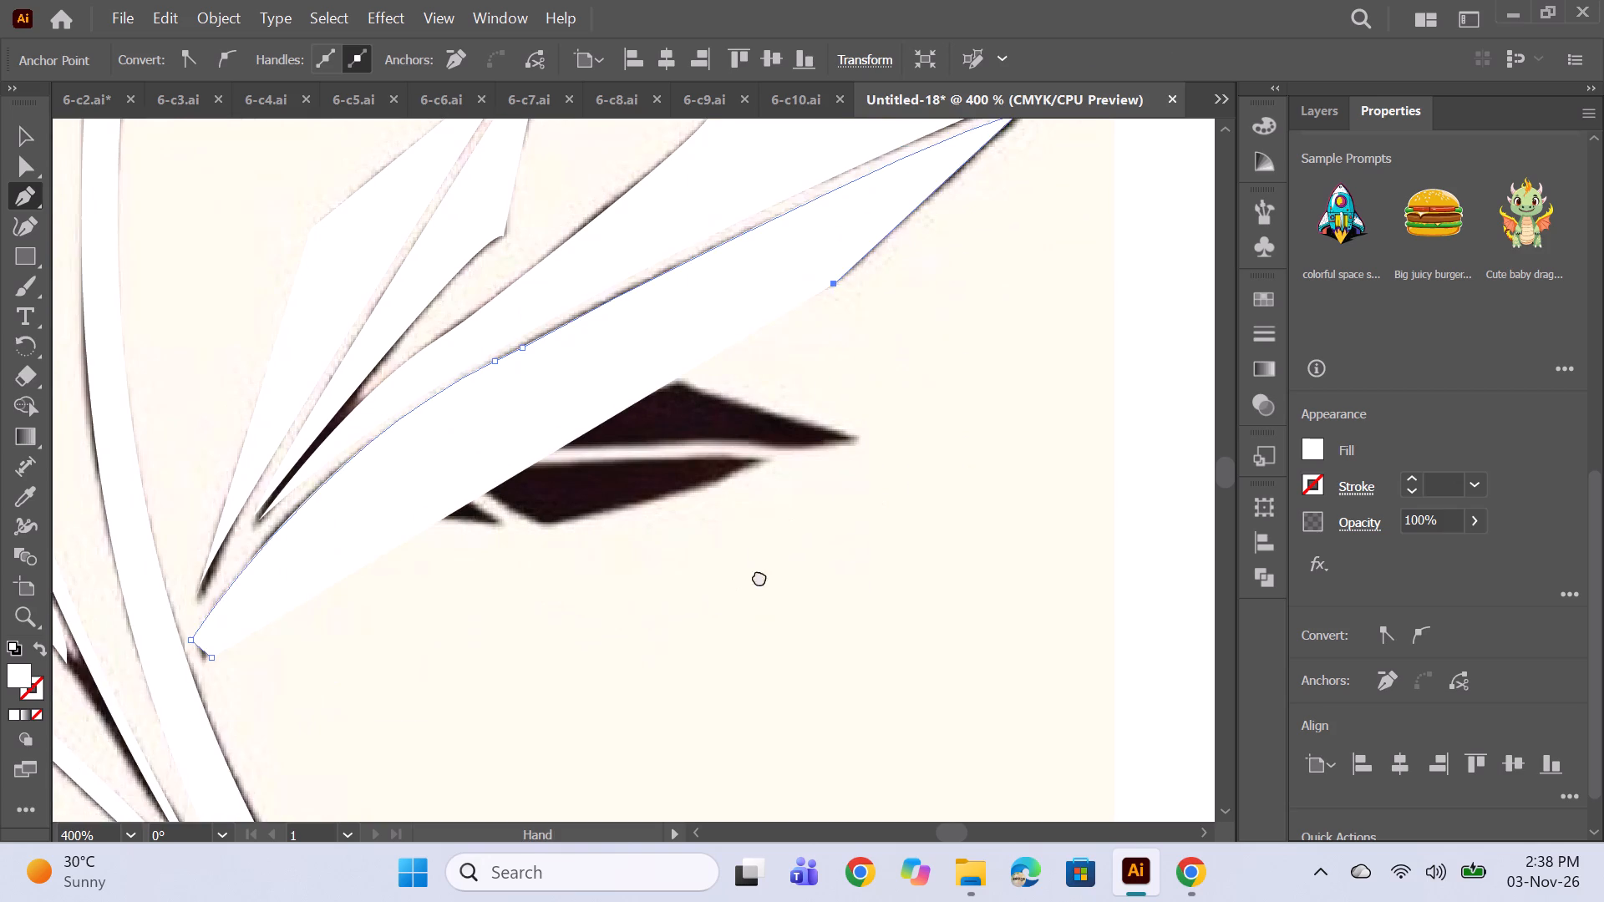
drag(759, 576, 886, 538)
drag(383, 601, 328, 756)
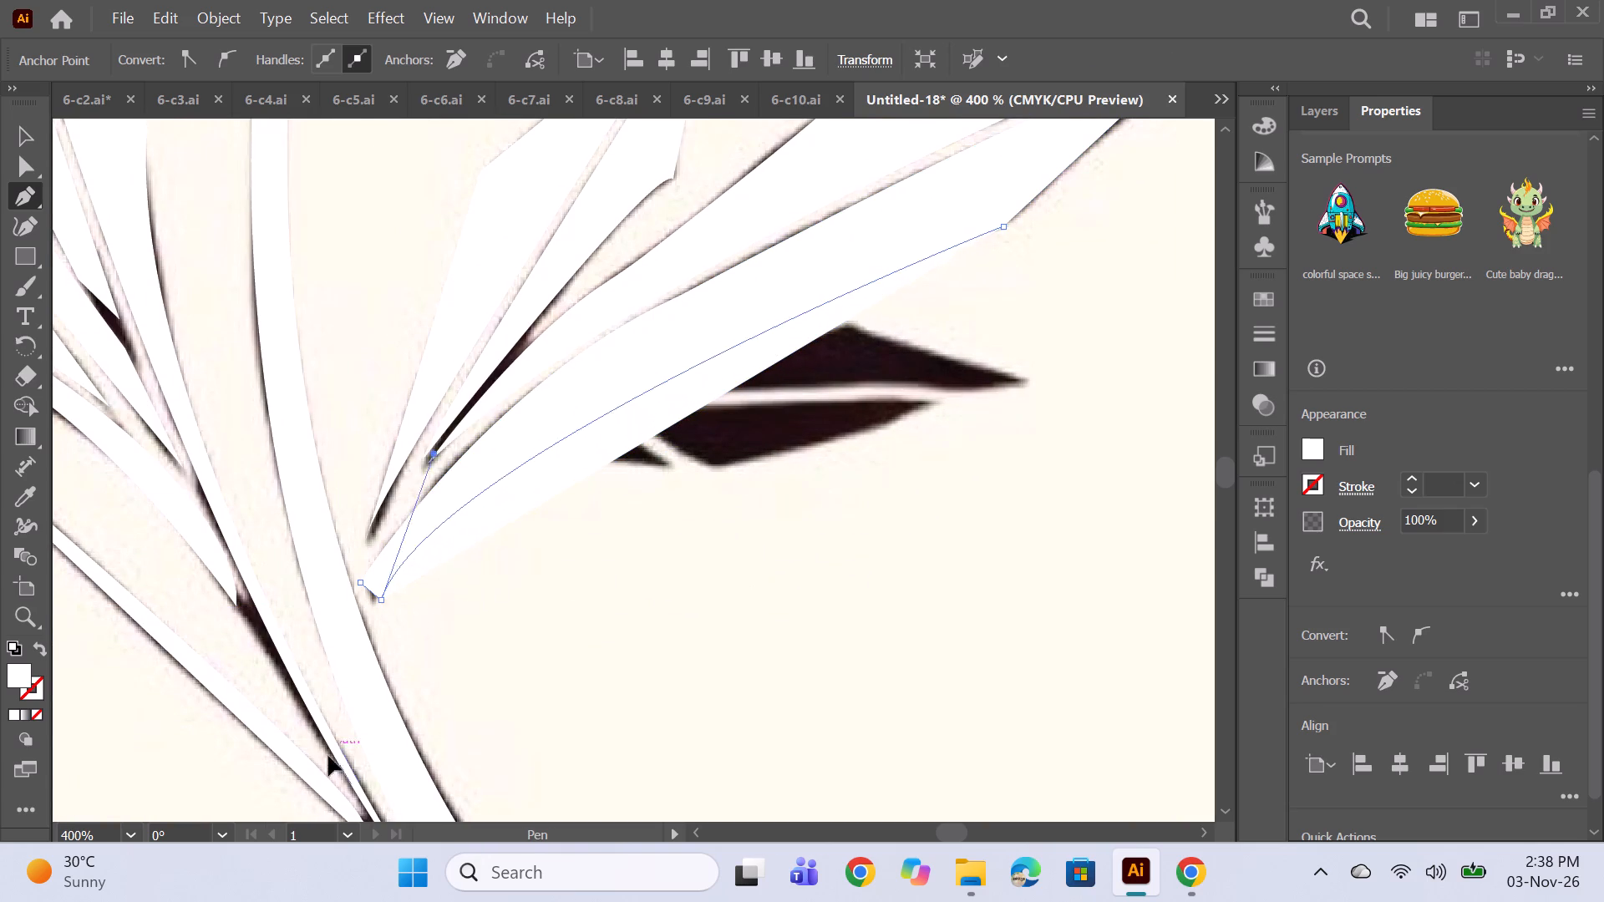
drag(328, 756, 249, 625)
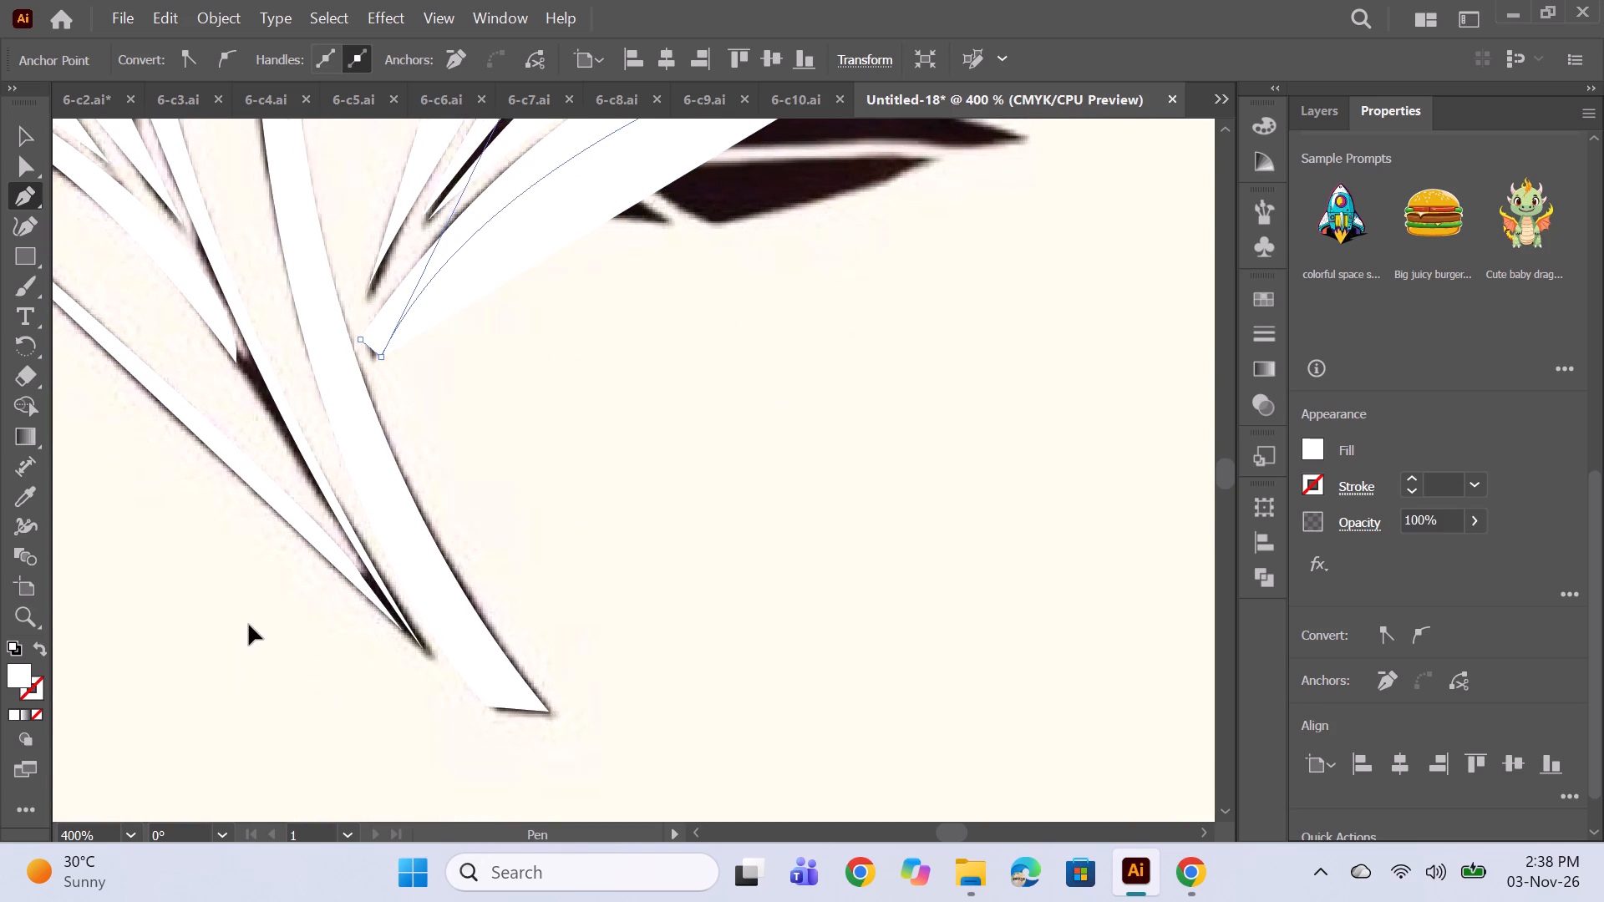
drag(249, 625, 249, 624)
key(space)
key(space)
key(space)
key(space)
key(space)
key(space)
key(space)
key(space)
drag(784, 415, 645, 746)
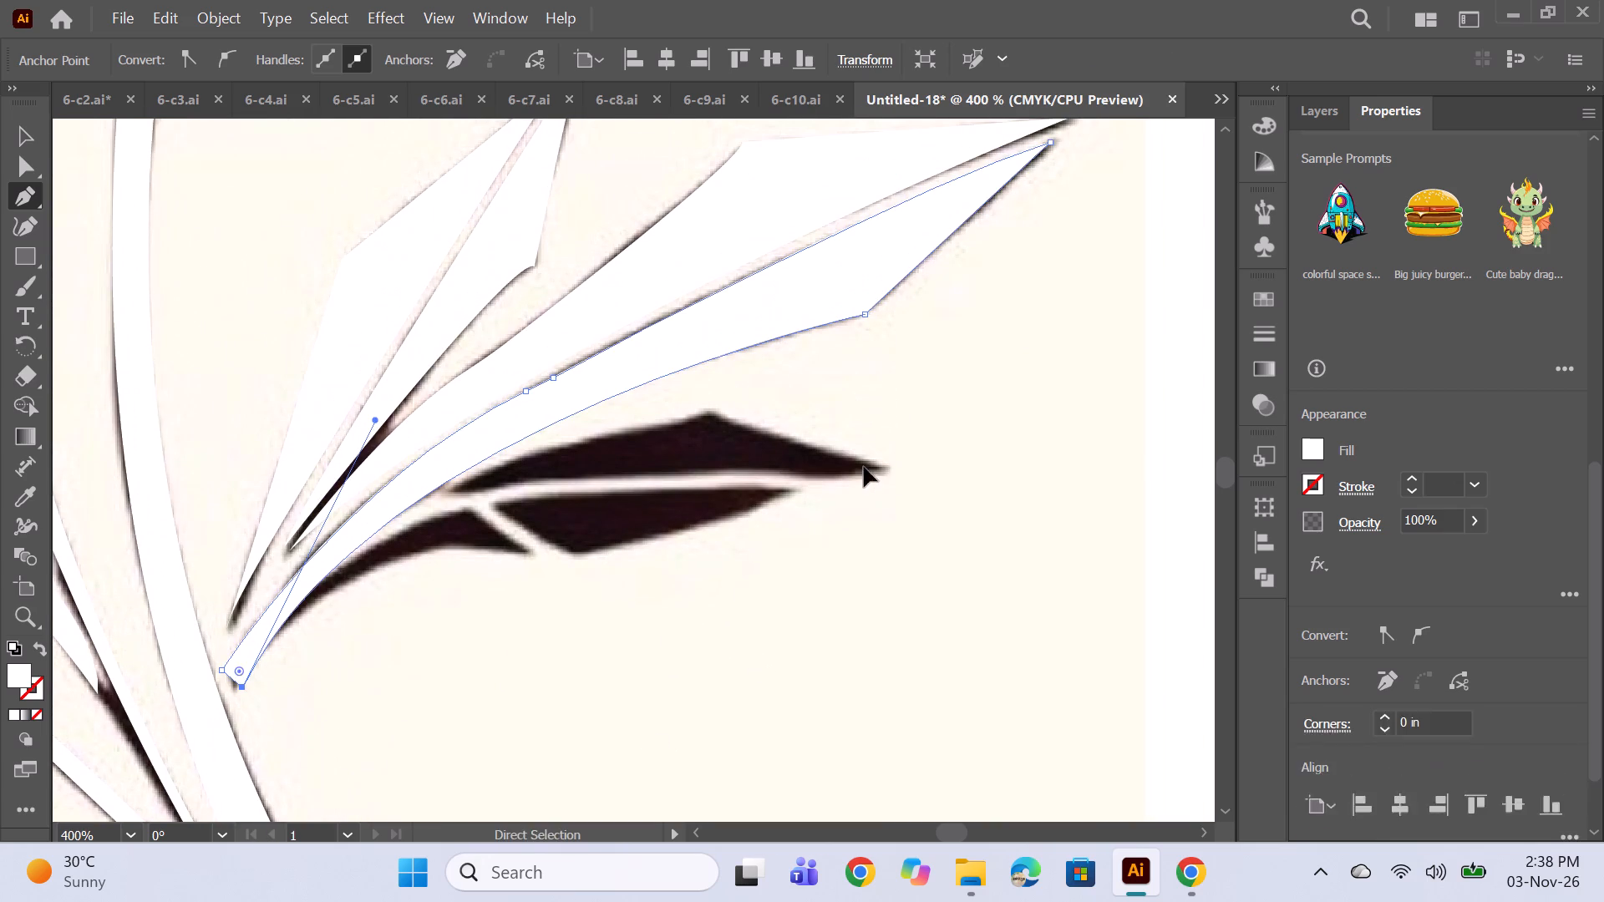
ctrl+click(864, 467)
Trace the small lower leaf's inner piece as a closed shape with a straight slanted end and two curved edges towards the stem, and deselect it.
alt+scroll(299, 594, up, 1)
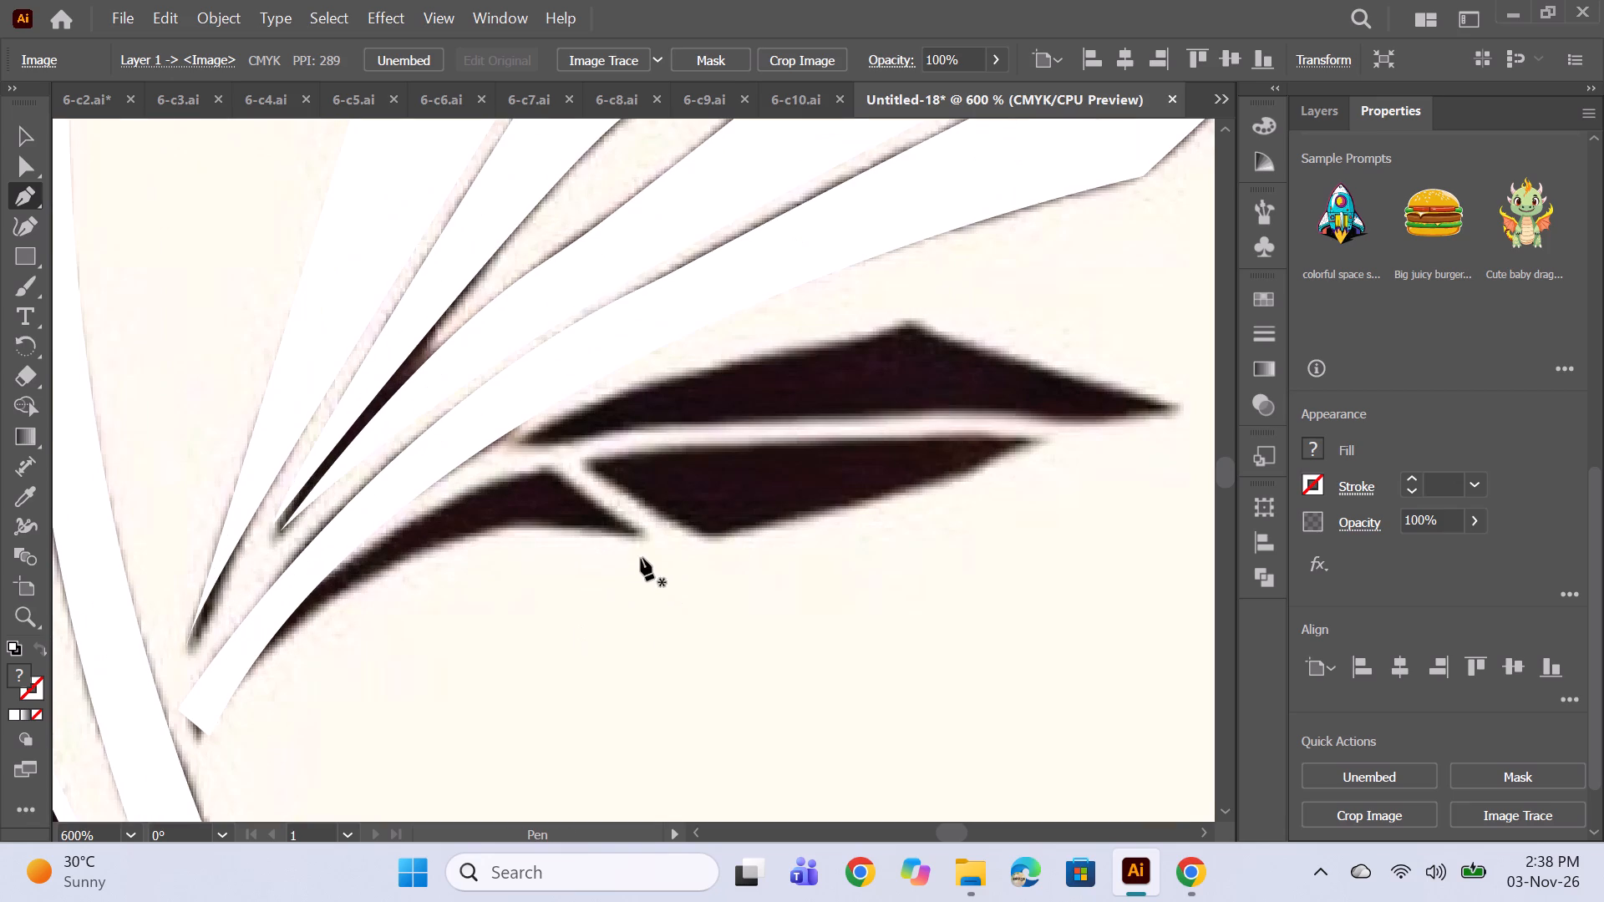
click(644, 535)
click(549, 461)
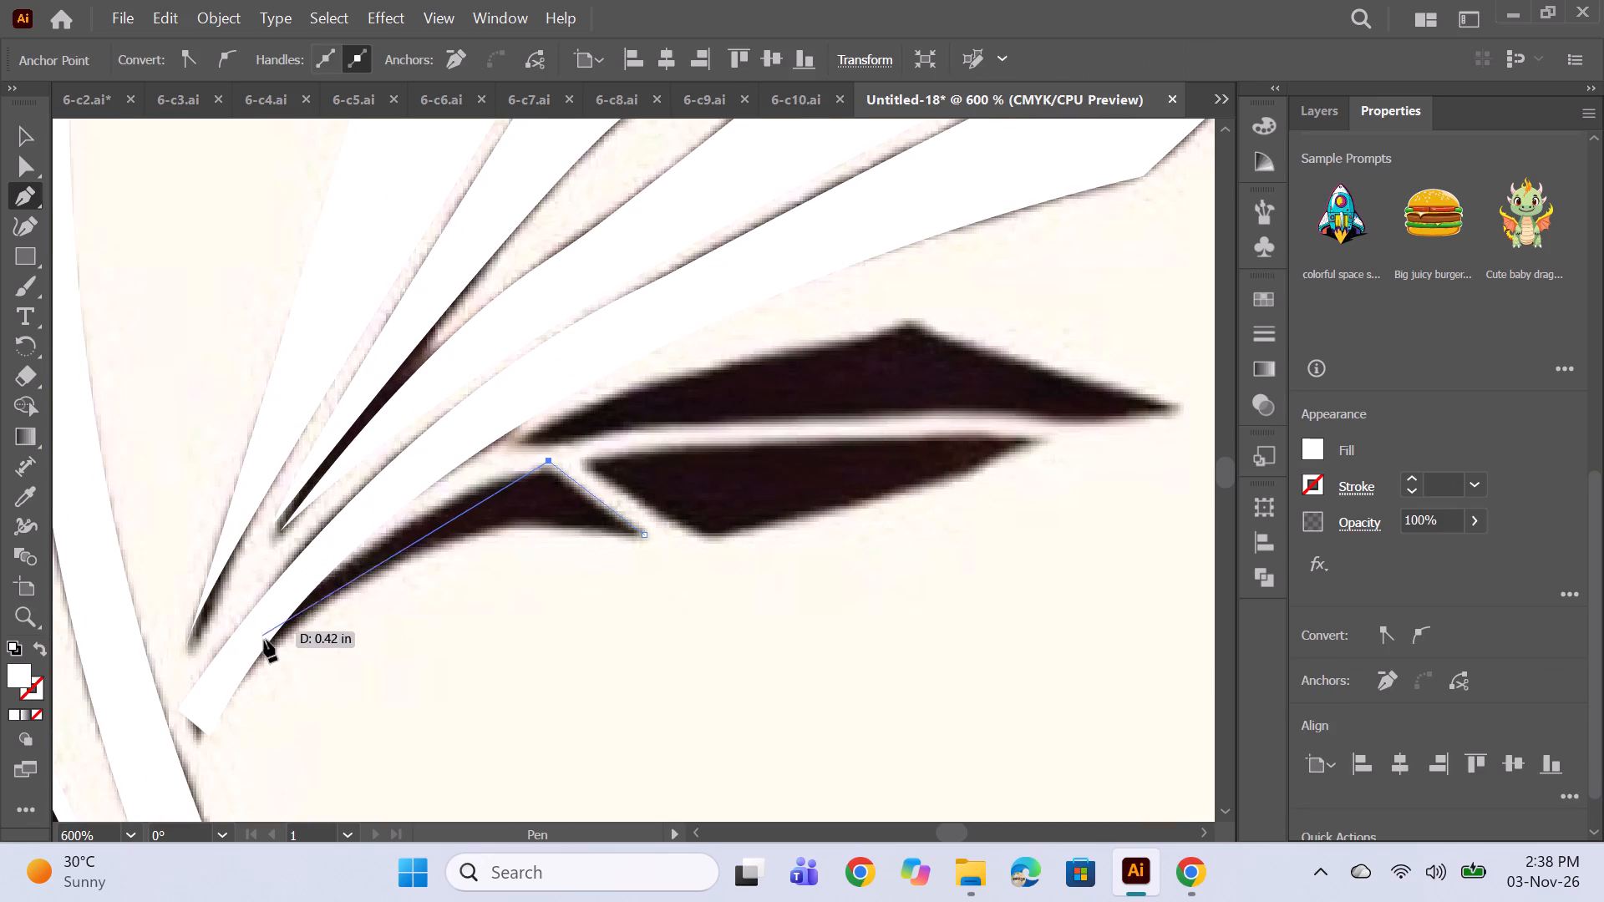
drag(274, 647, 234, 741)
alt+click(273, 644)
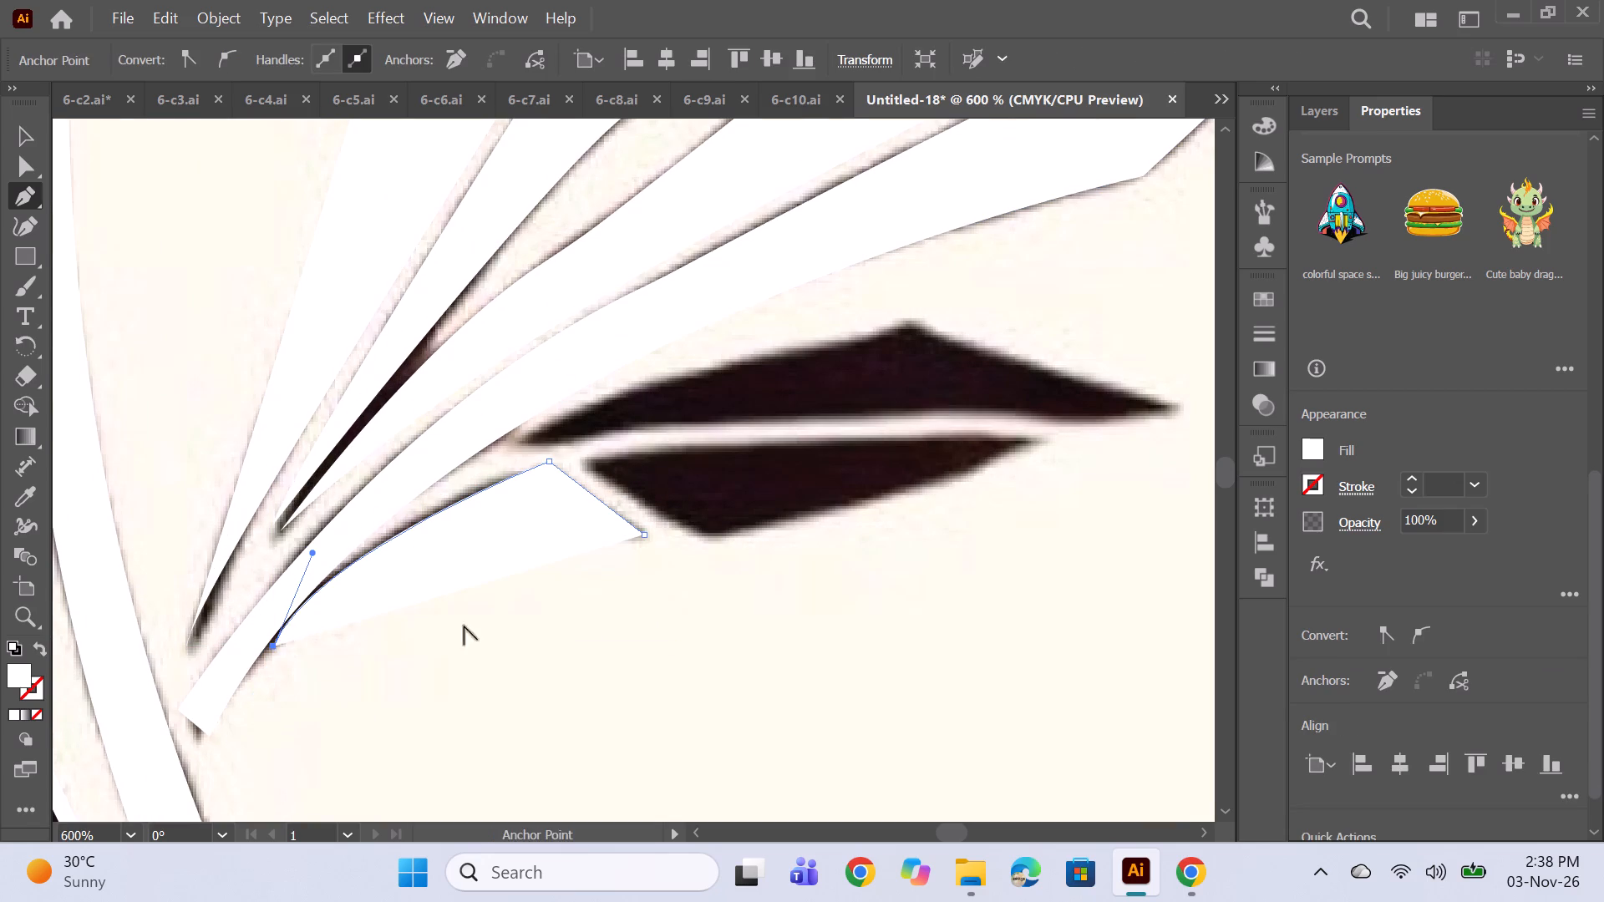
drag(645, 535, 759, 574)
ctrl+click(696, 587)
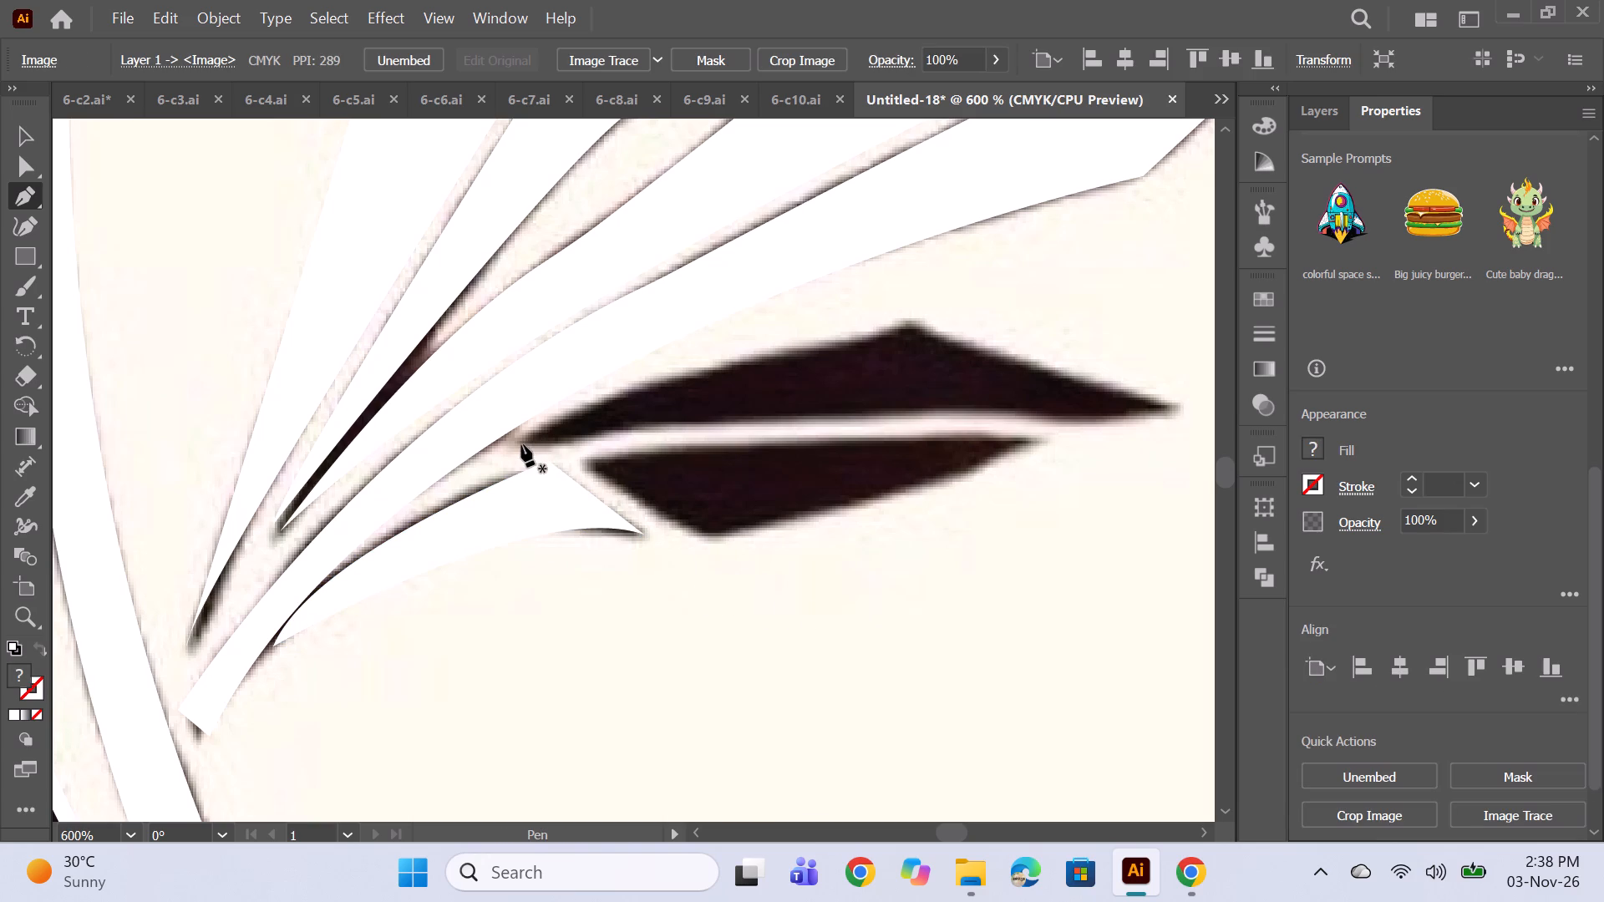
Start the small lower leaf's upper half with two corner anchors at its inner end.
click(515, 443)
click(569, 446)
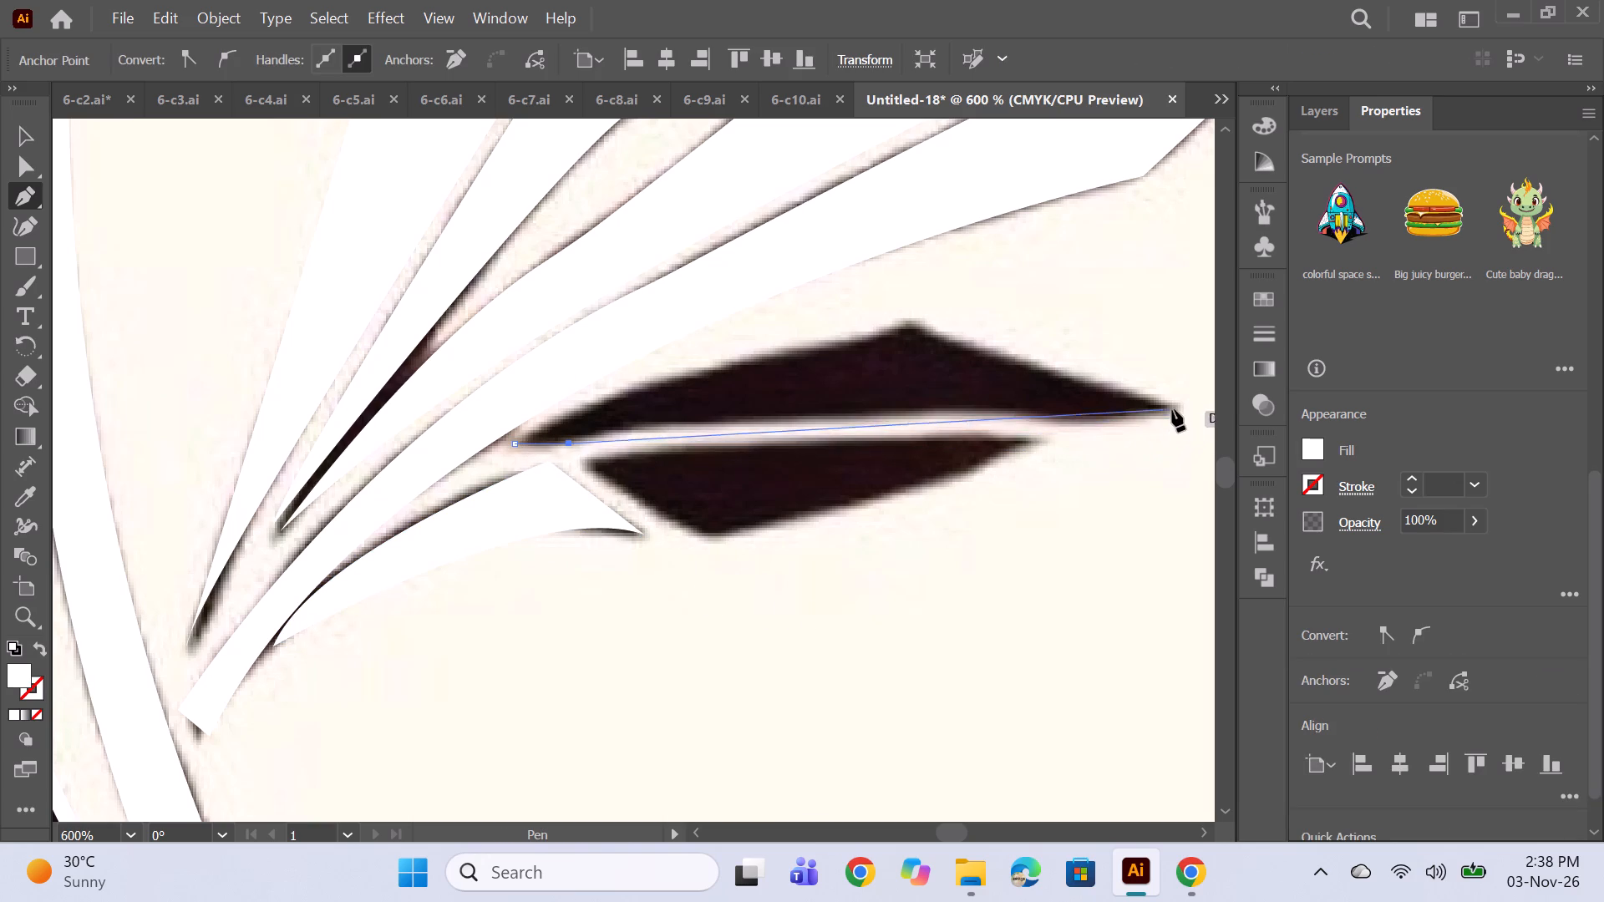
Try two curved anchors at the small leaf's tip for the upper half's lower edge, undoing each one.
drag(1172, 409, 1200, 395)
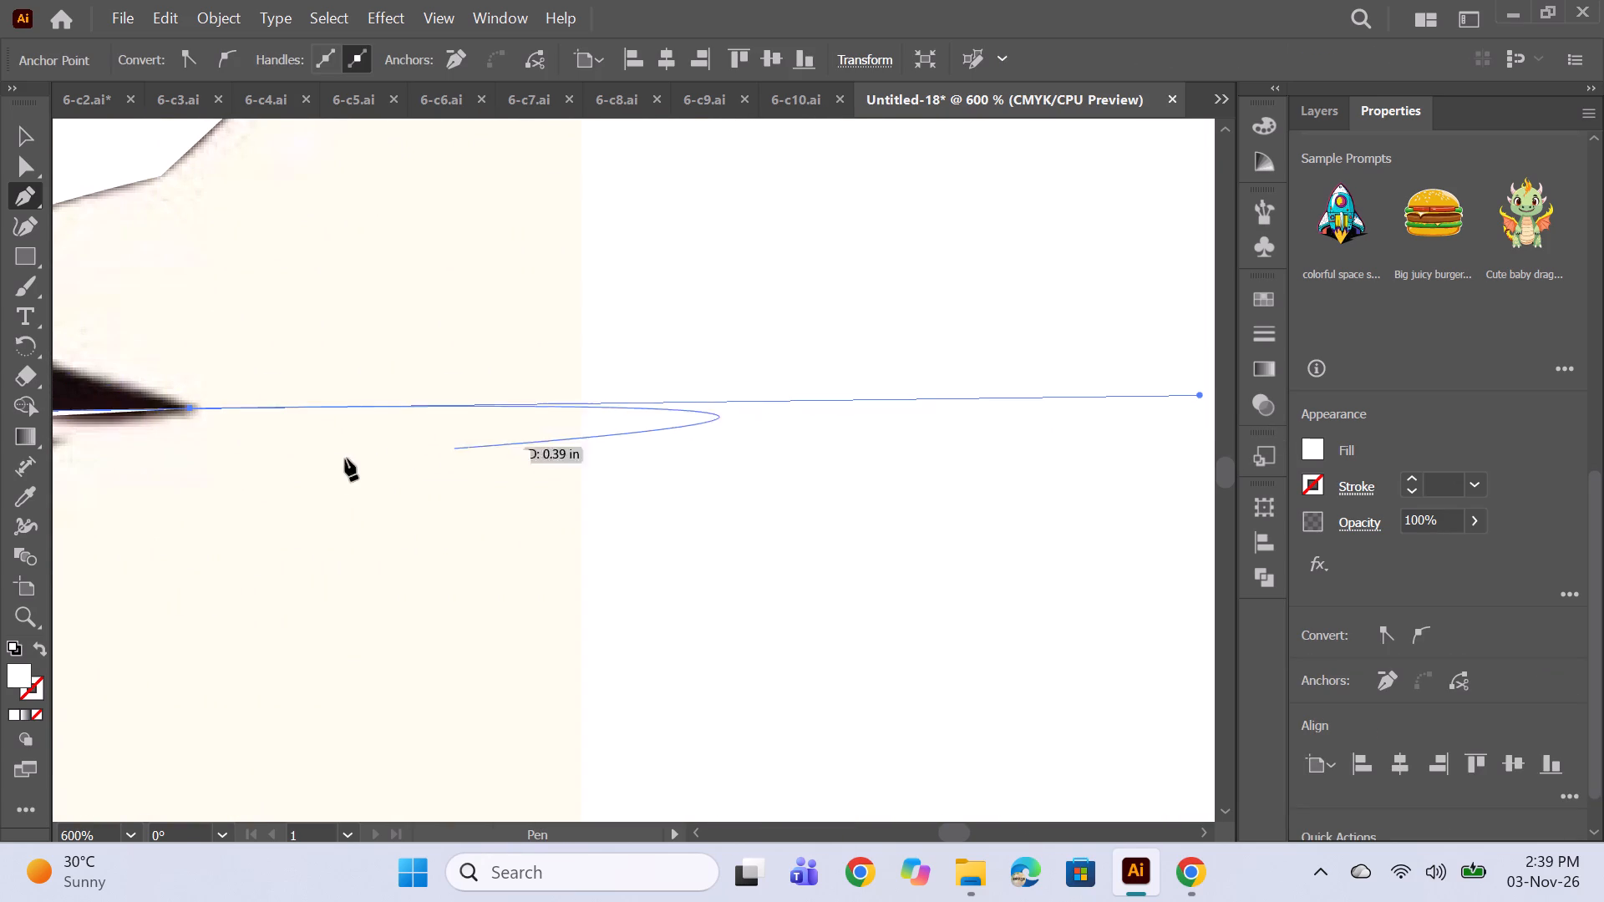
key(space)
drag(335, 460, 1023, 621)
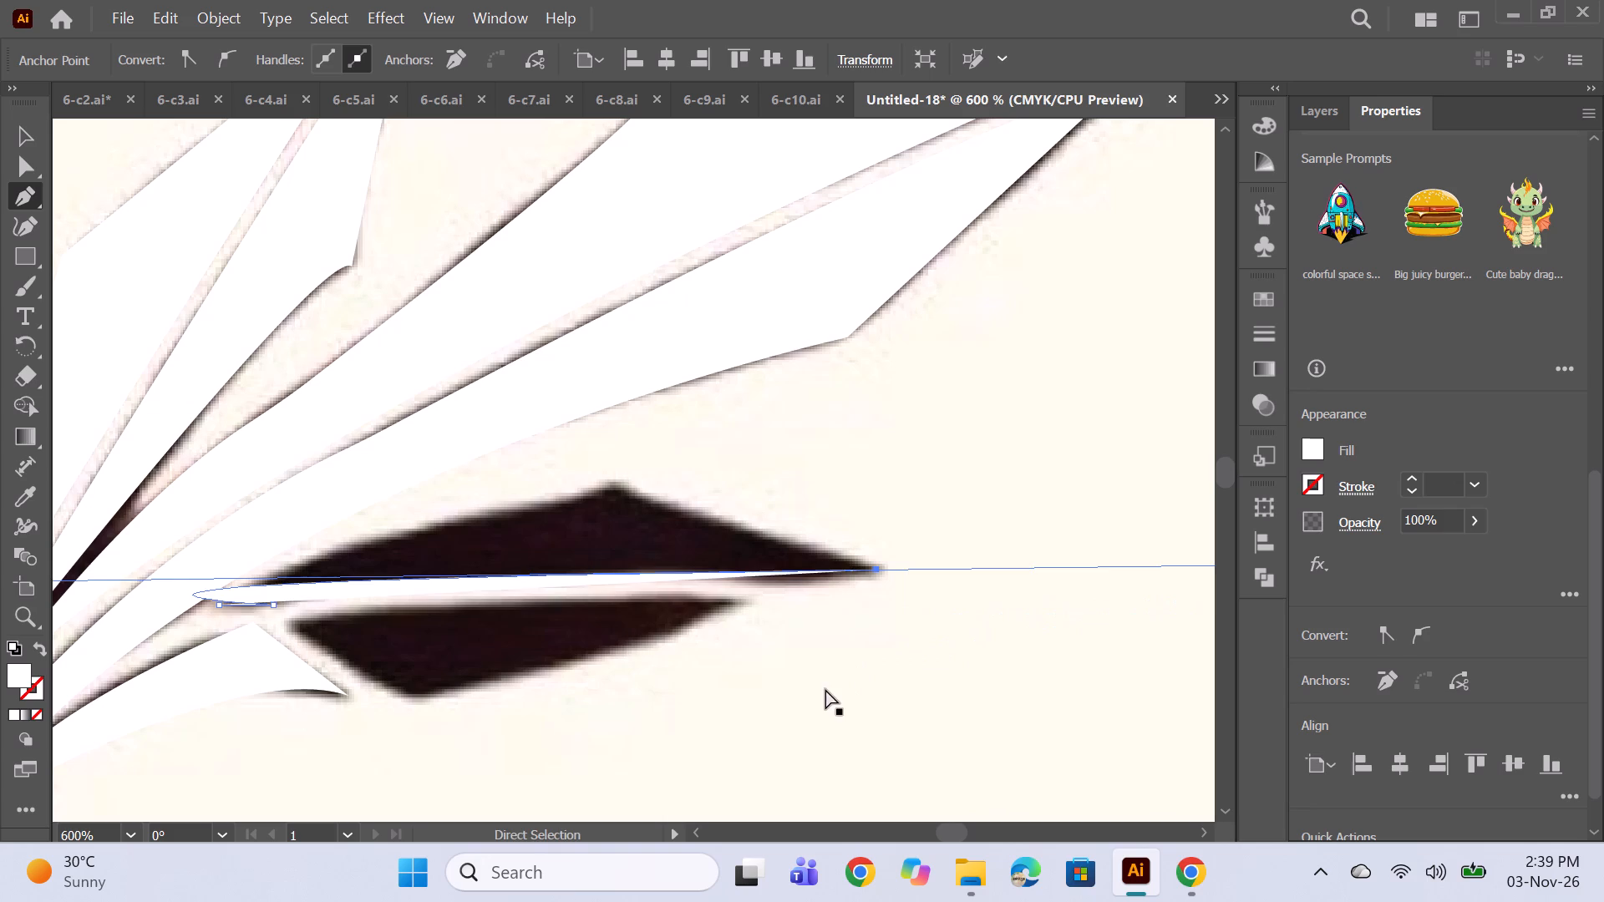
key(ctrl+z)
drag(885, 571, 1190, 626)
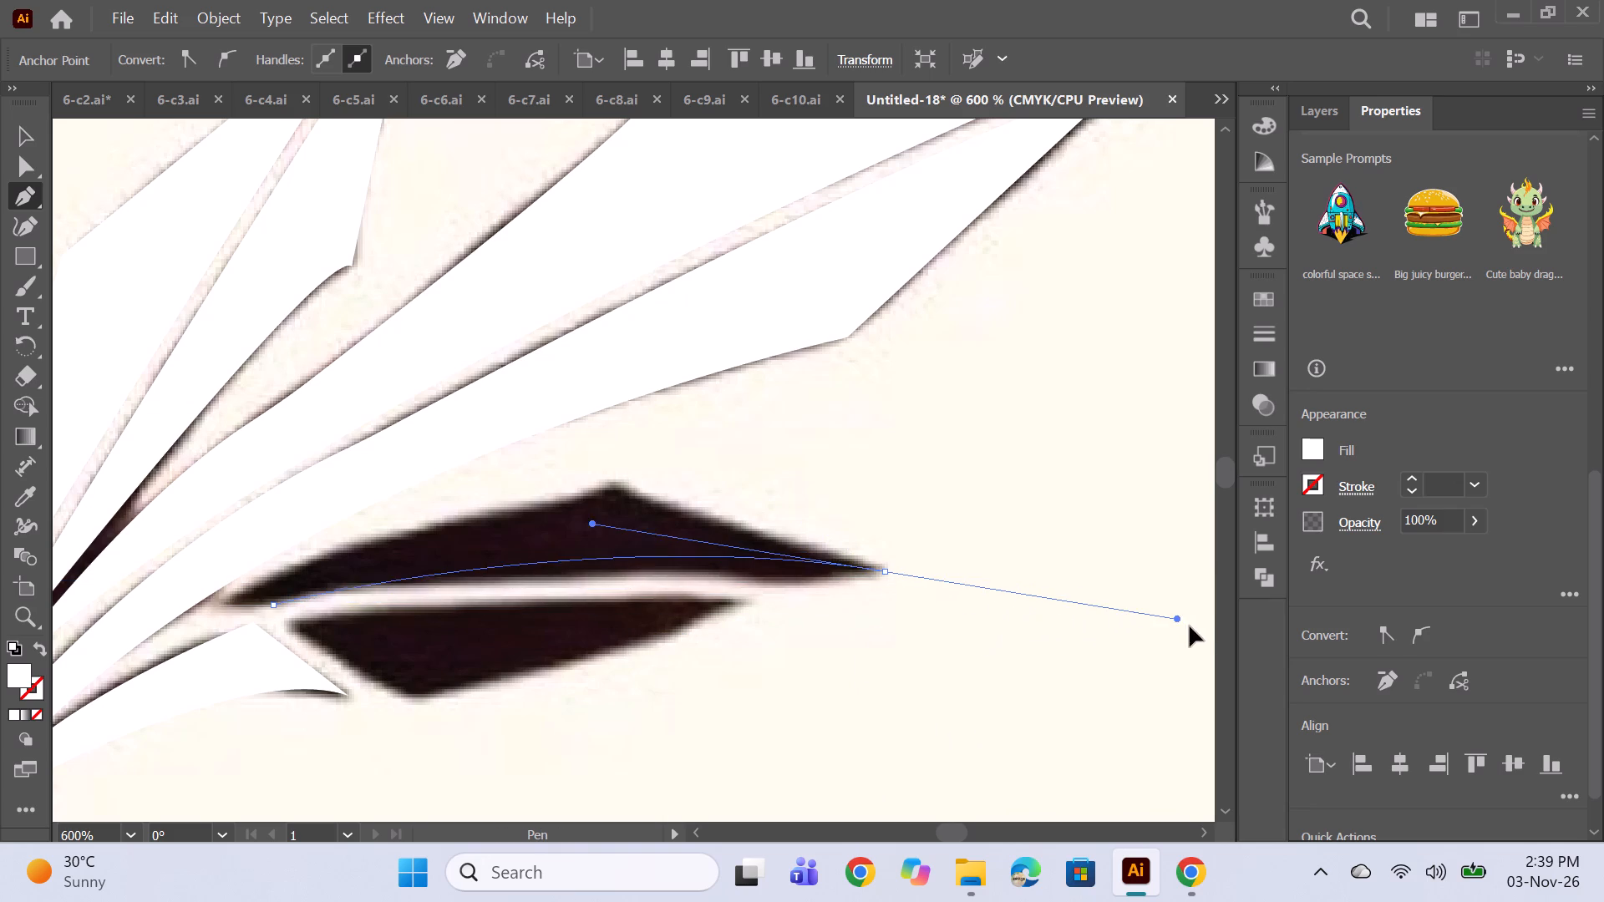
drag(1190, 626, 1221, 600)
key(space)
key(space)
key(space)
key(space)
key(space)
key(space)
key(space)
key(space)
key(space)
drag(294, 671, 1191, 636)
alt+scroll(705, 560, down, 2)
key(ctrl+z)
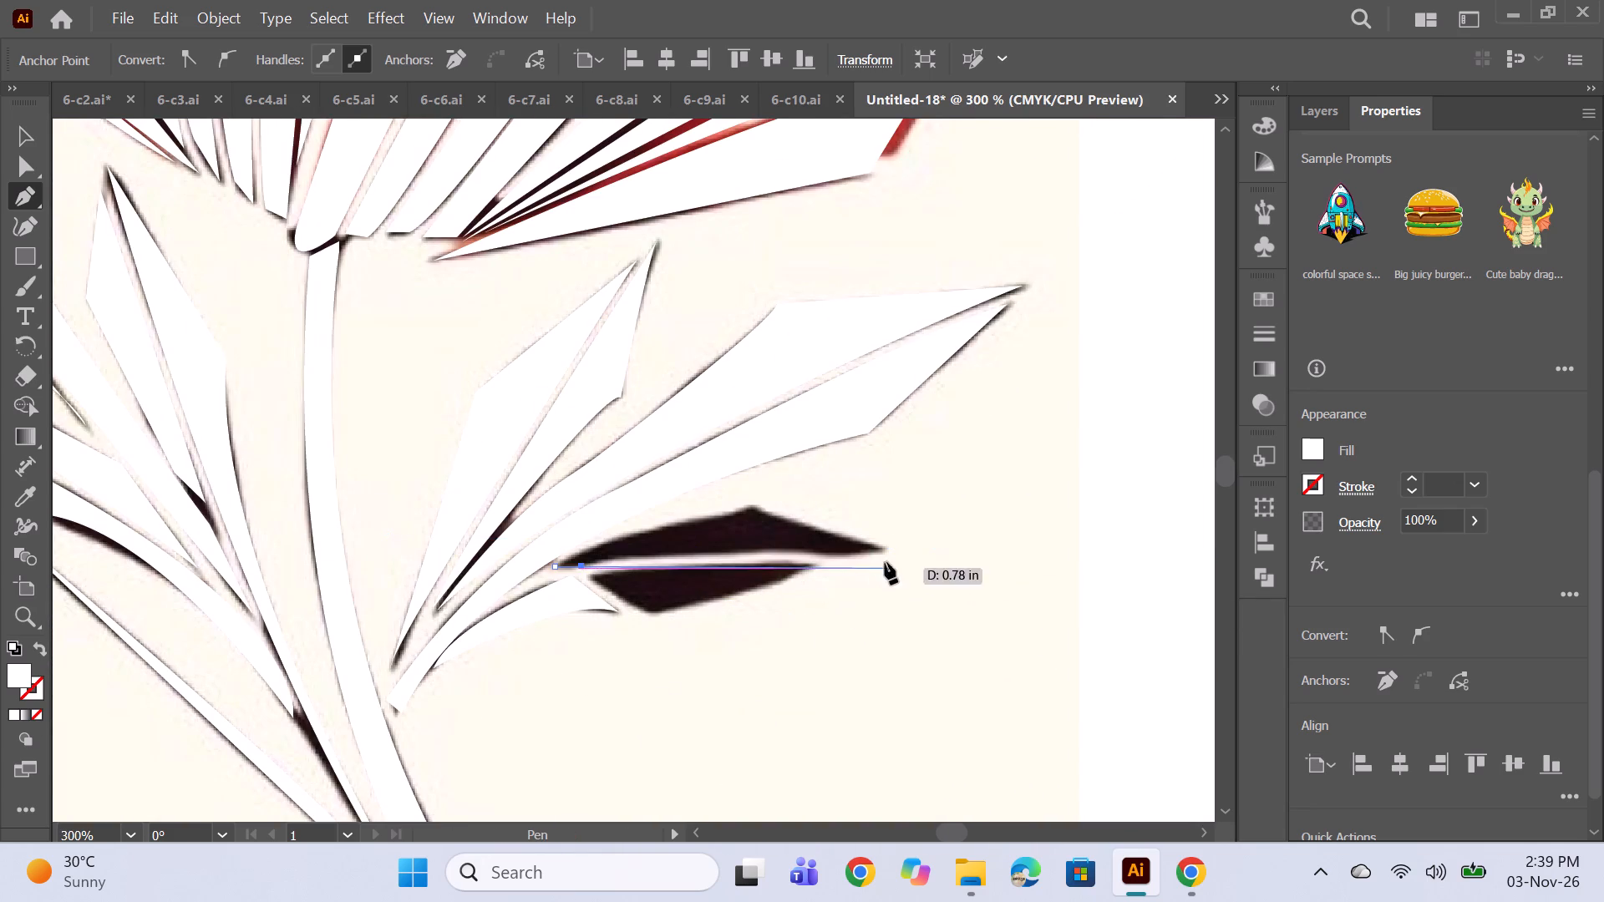
Trace the small leaf's upper half with a curved lower edge to the tip, a corner at its peak and a curved closing edge, and deselect it.
drag(880, 555, 1002, 573)
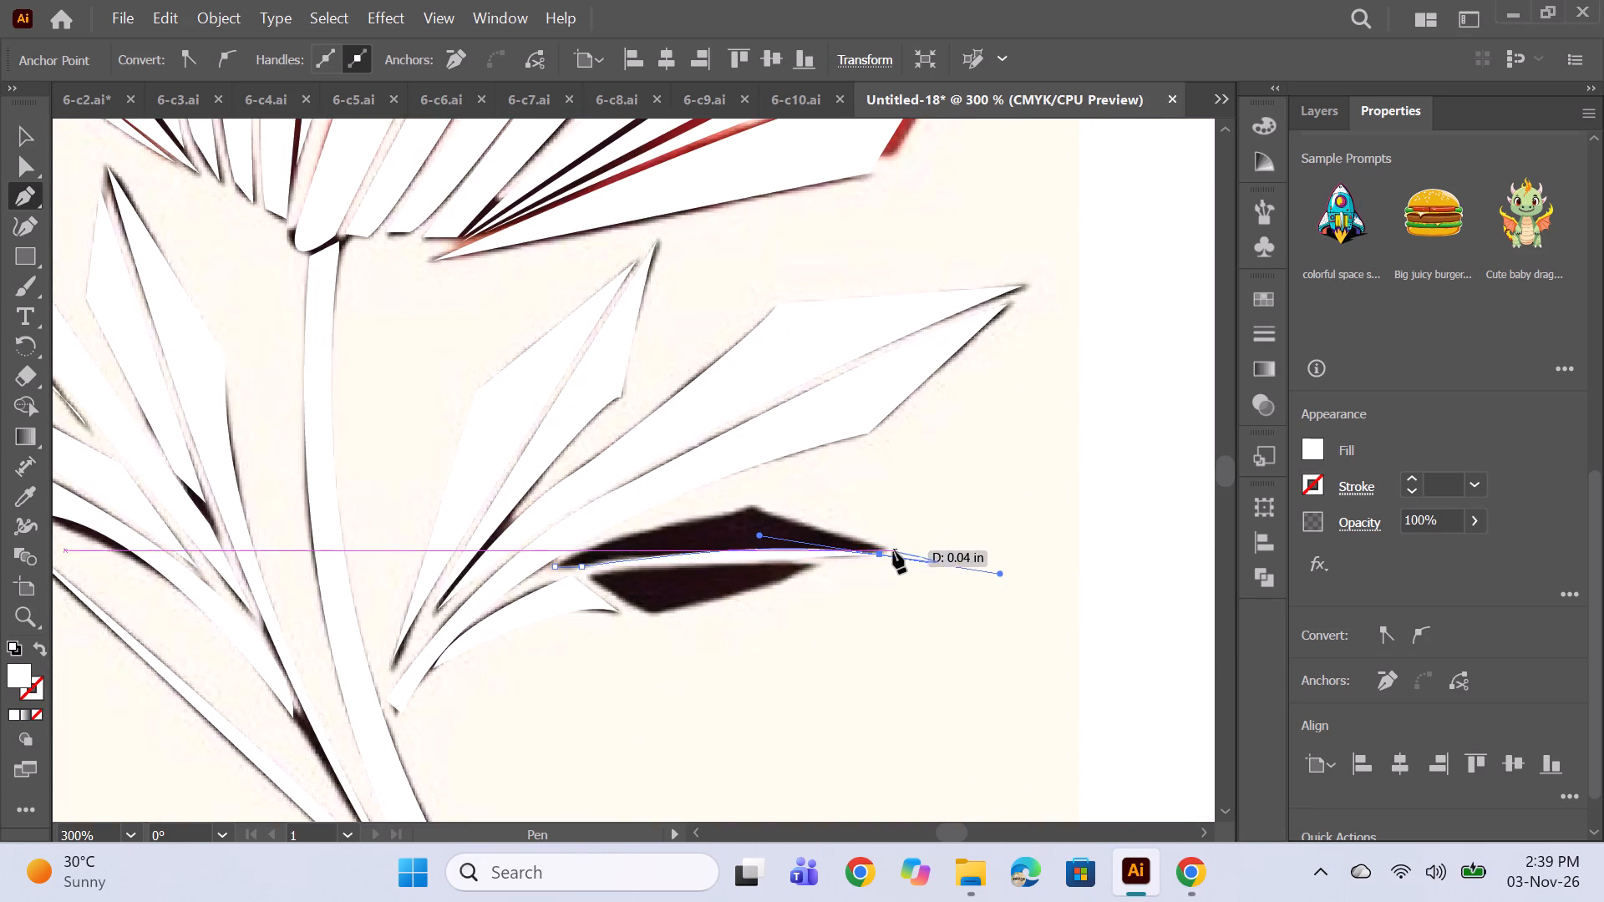
alt+click(880, 556)
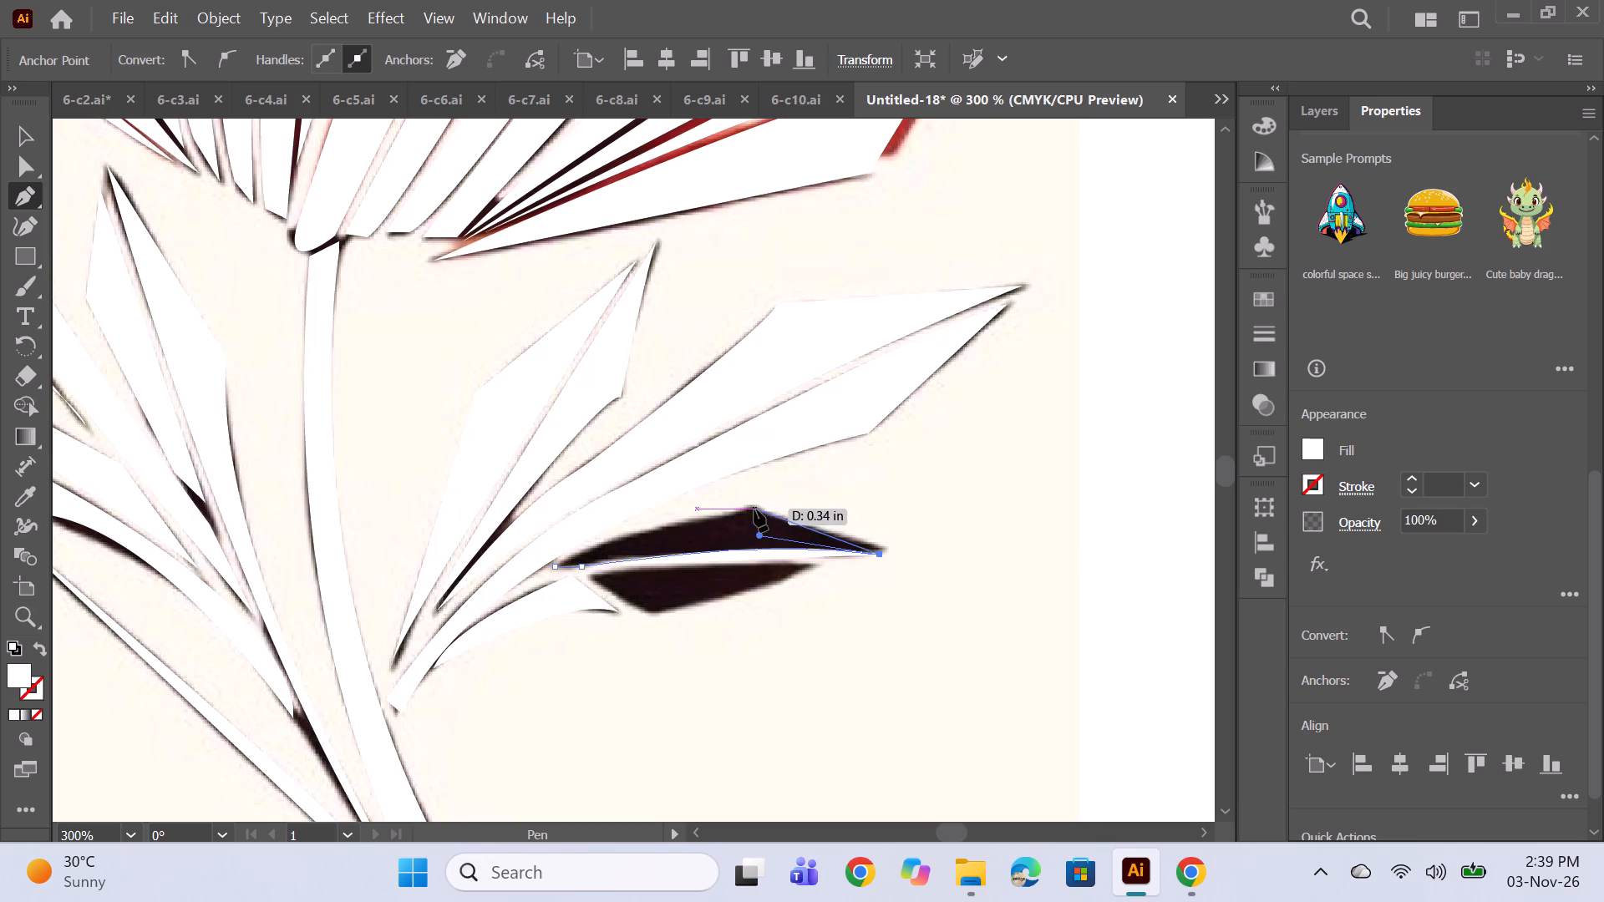
click(754, 509)
drag(554, 568, 530, 603)
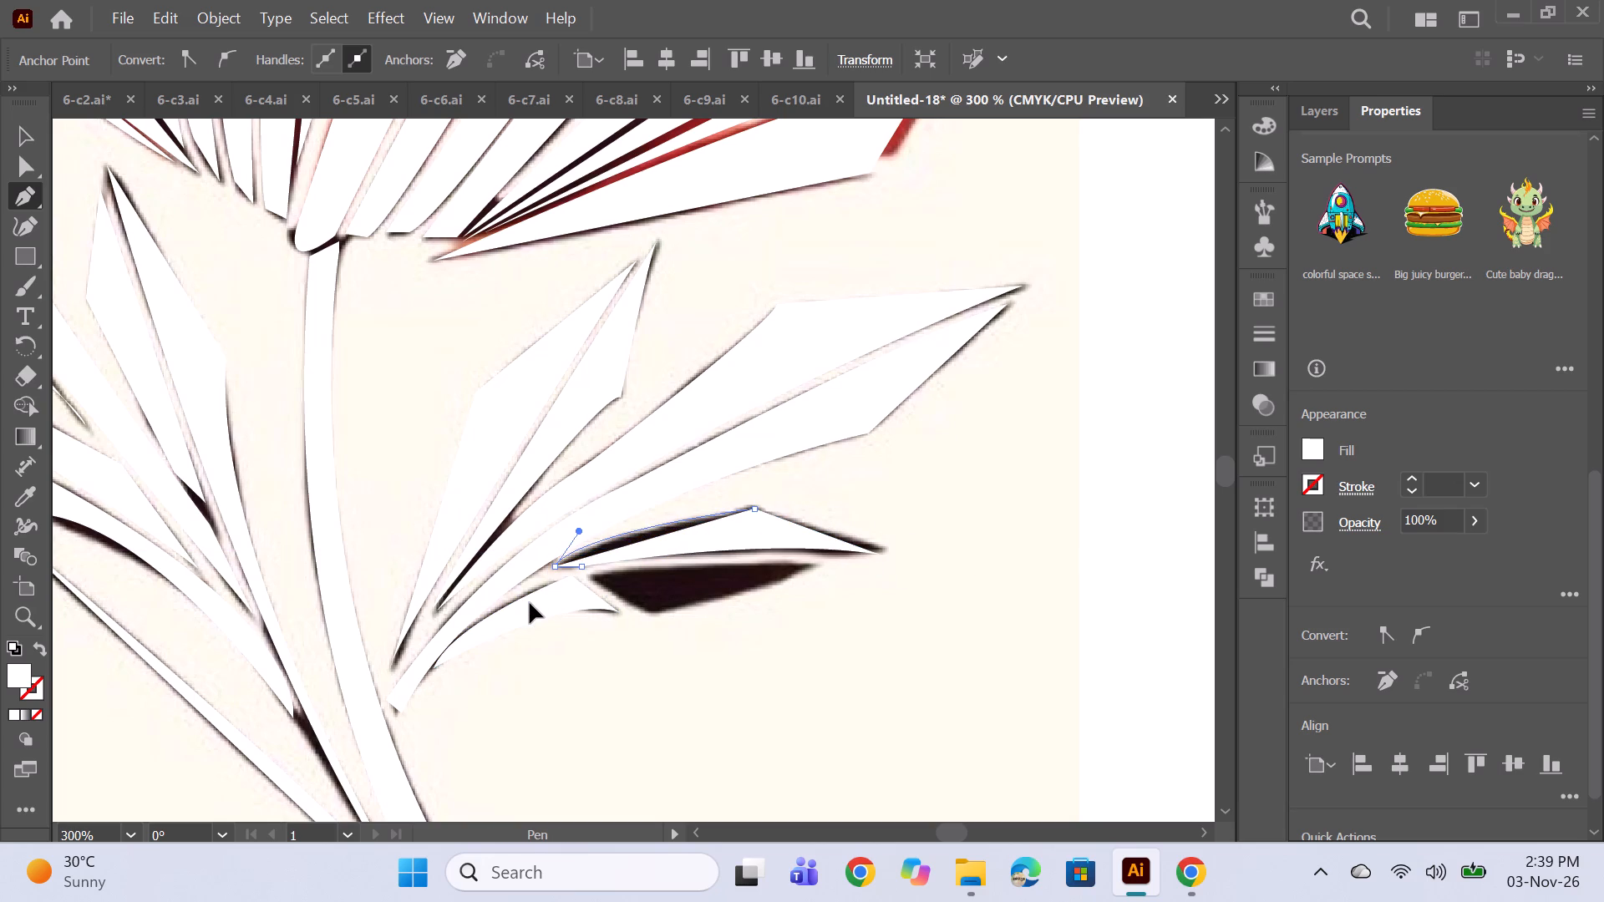
drag(530, 603, 510, 610)
ctrl+click(966, 561)
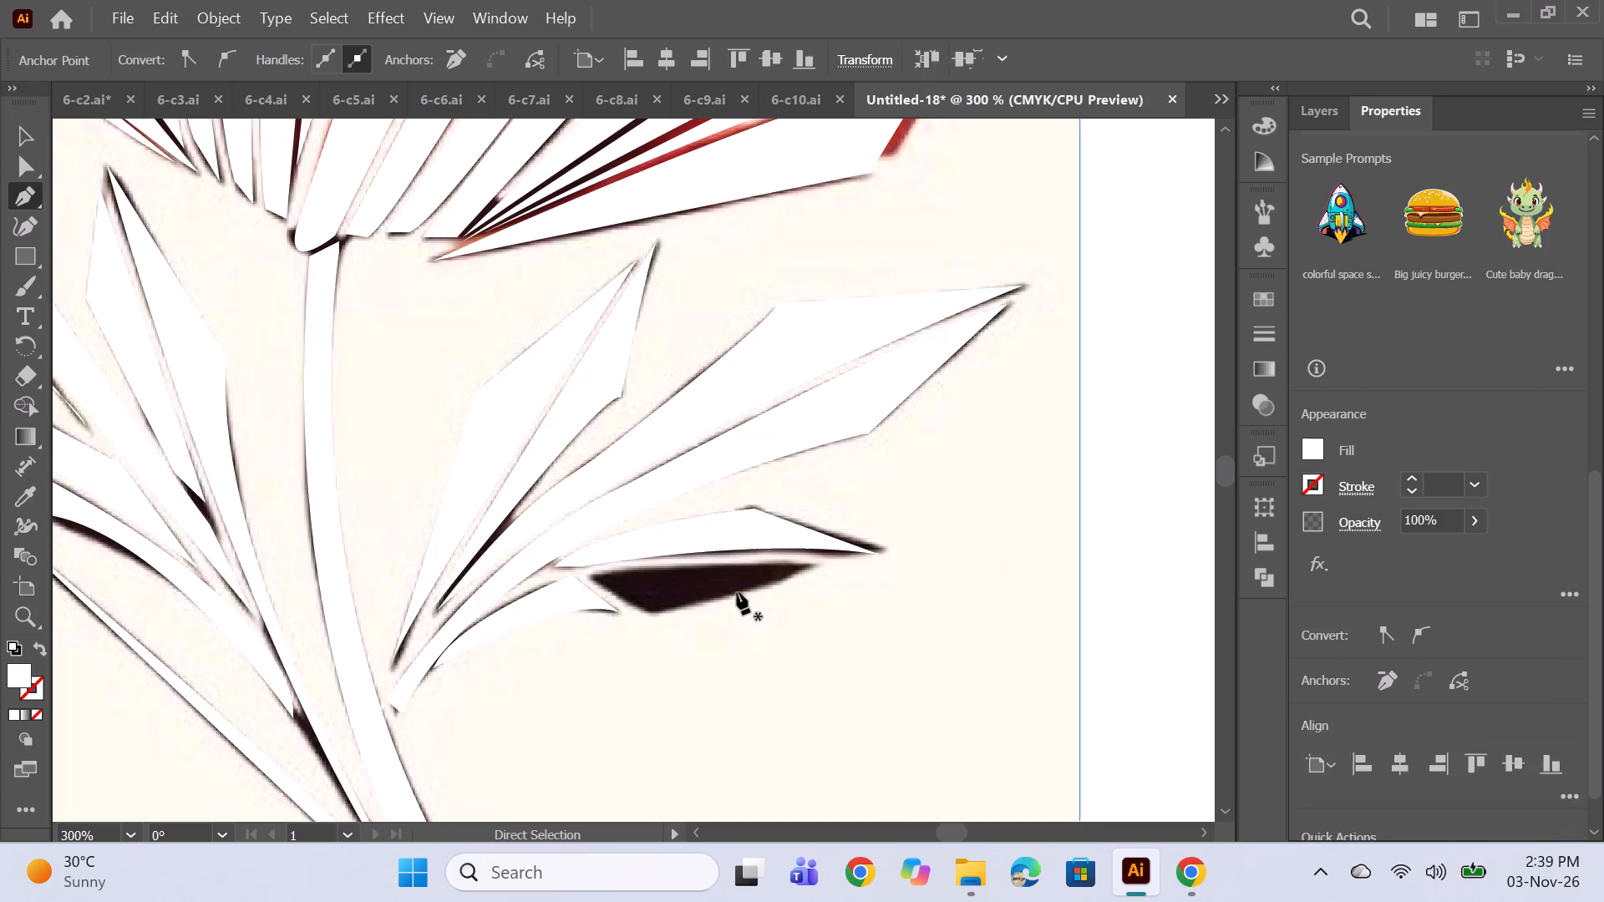
Trace the small leaf's lower outer piece as a closed shape with curved upper and lower edges and a straight slanted inner end, and deselect it.
scroll(728, 575, down, 2)
alt+scroll(582, 554, up, 2)
click(592, 512)
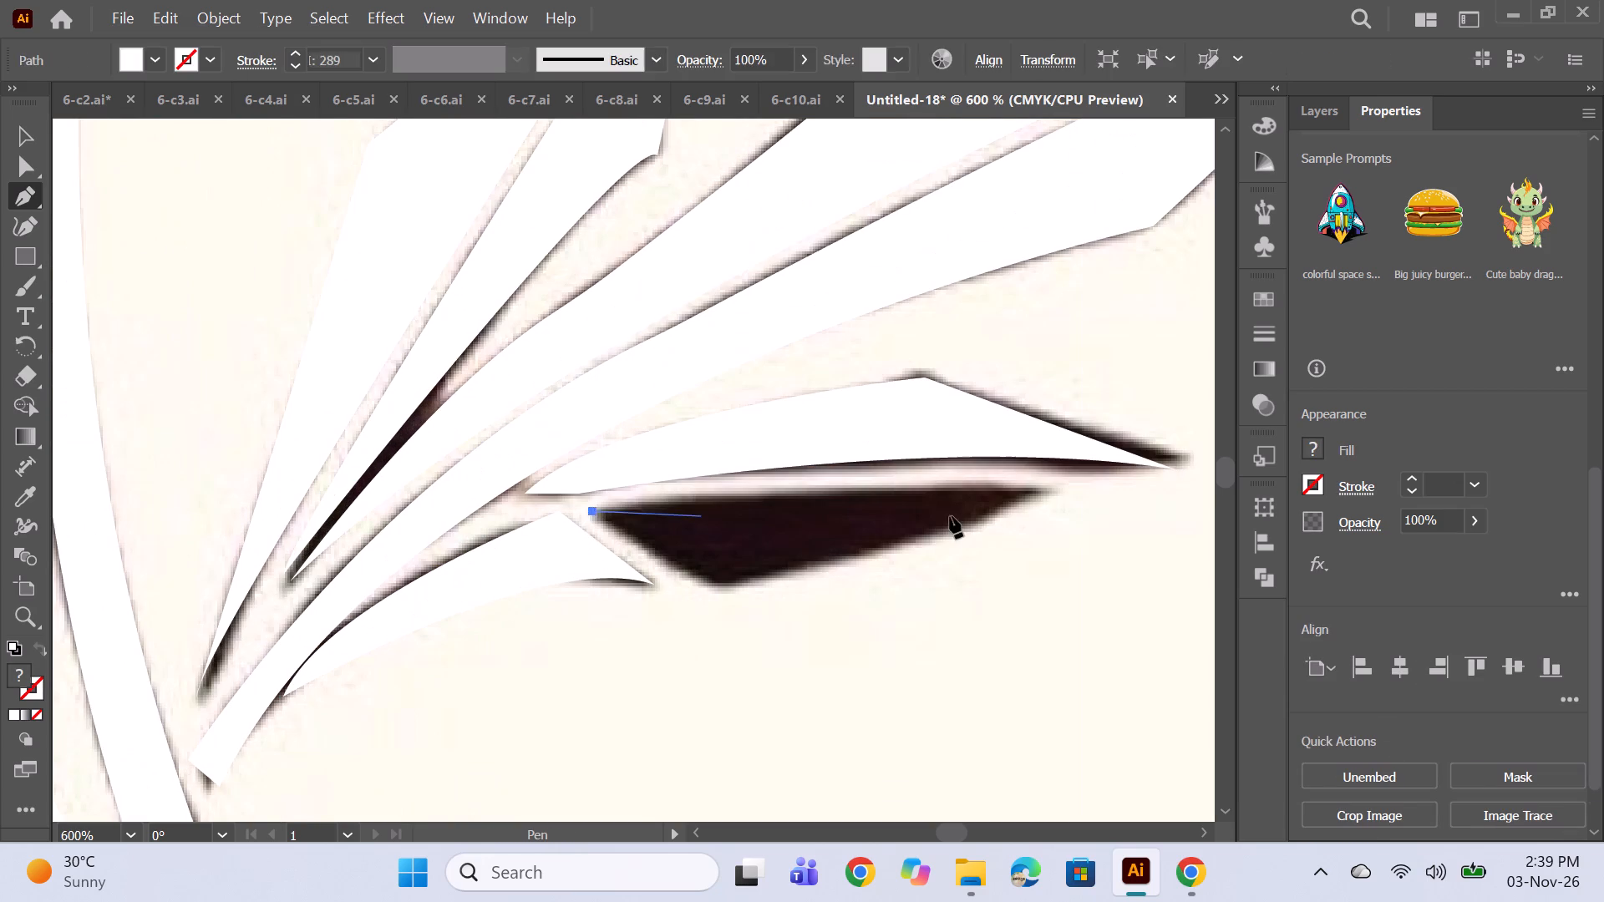
drag(1056, 489, 1134, 512)
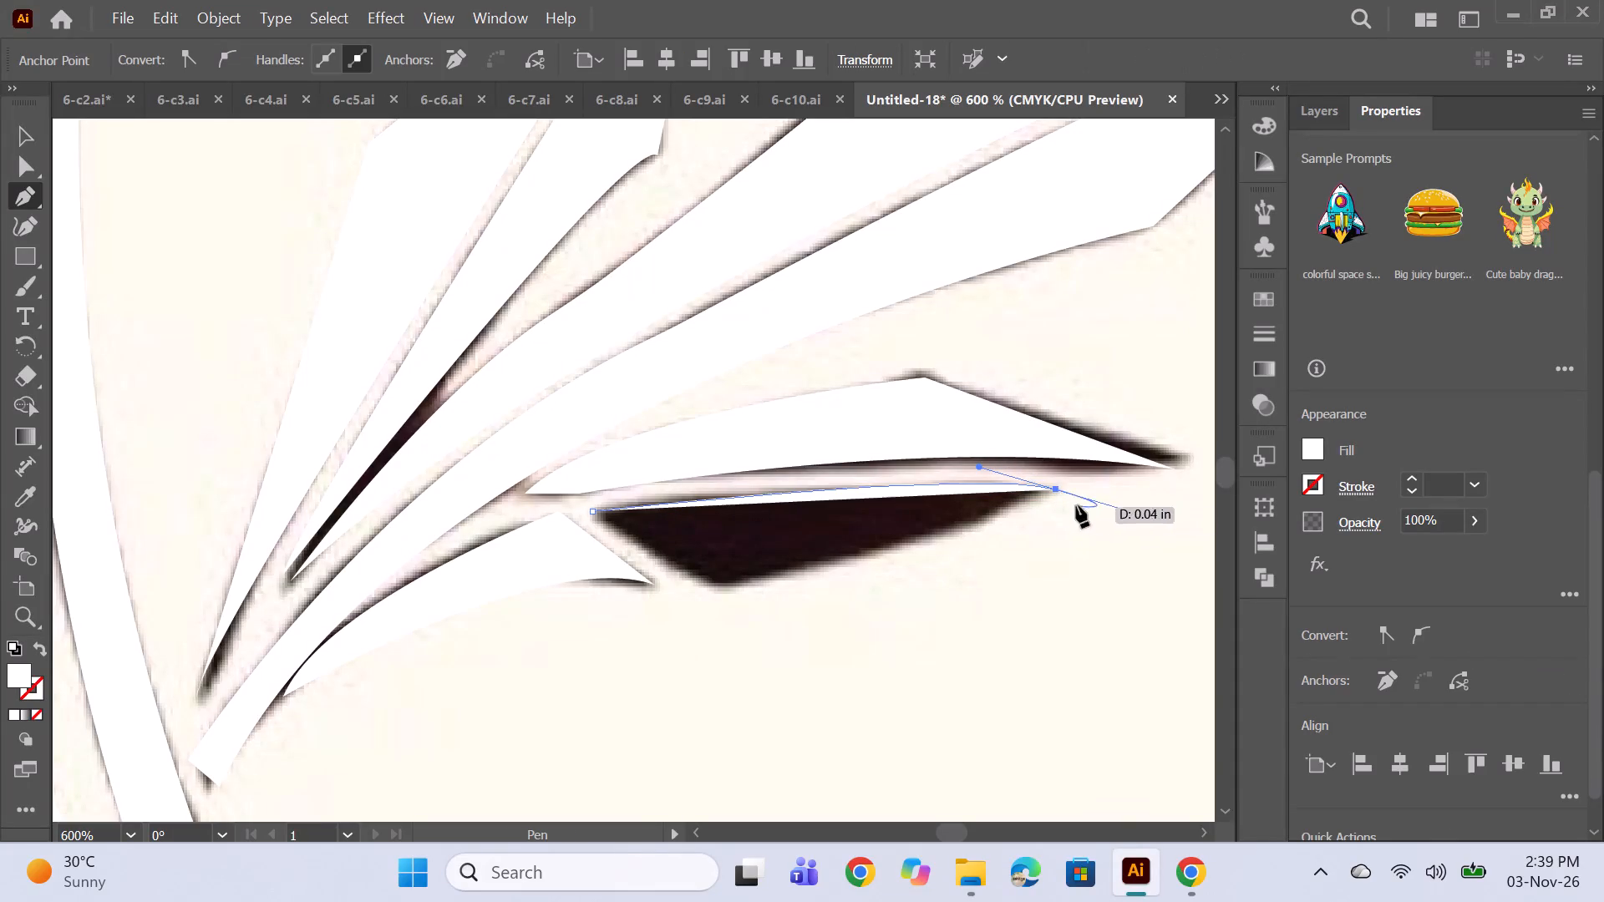
alt+click(1053, 489)
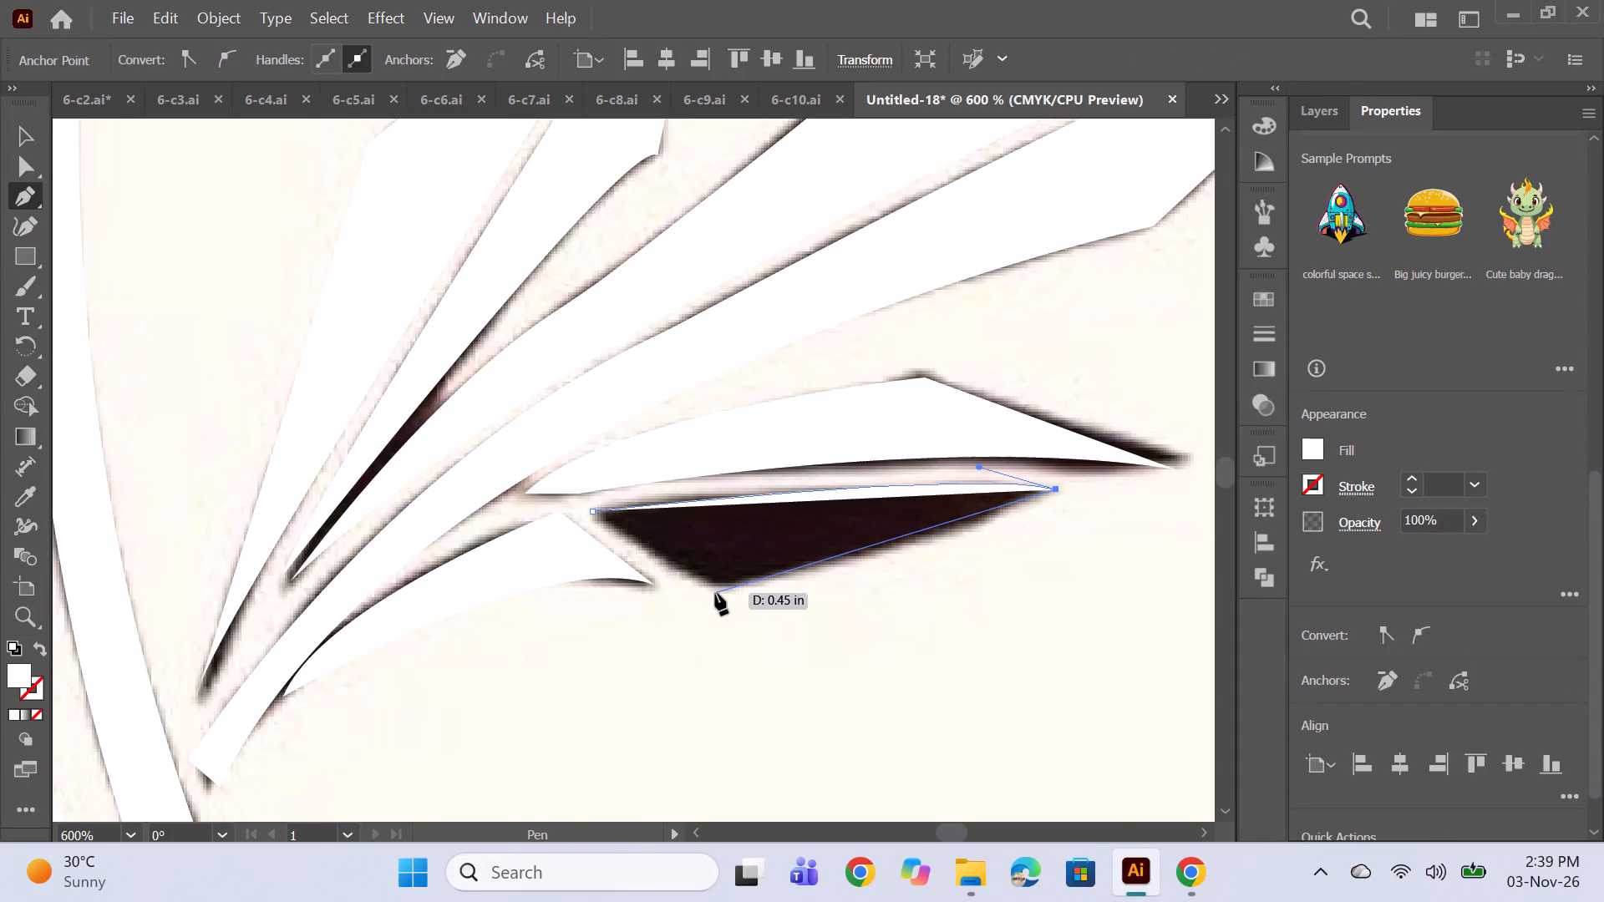
drag(715, 591, 629, 599)
alt+click(713, 590)
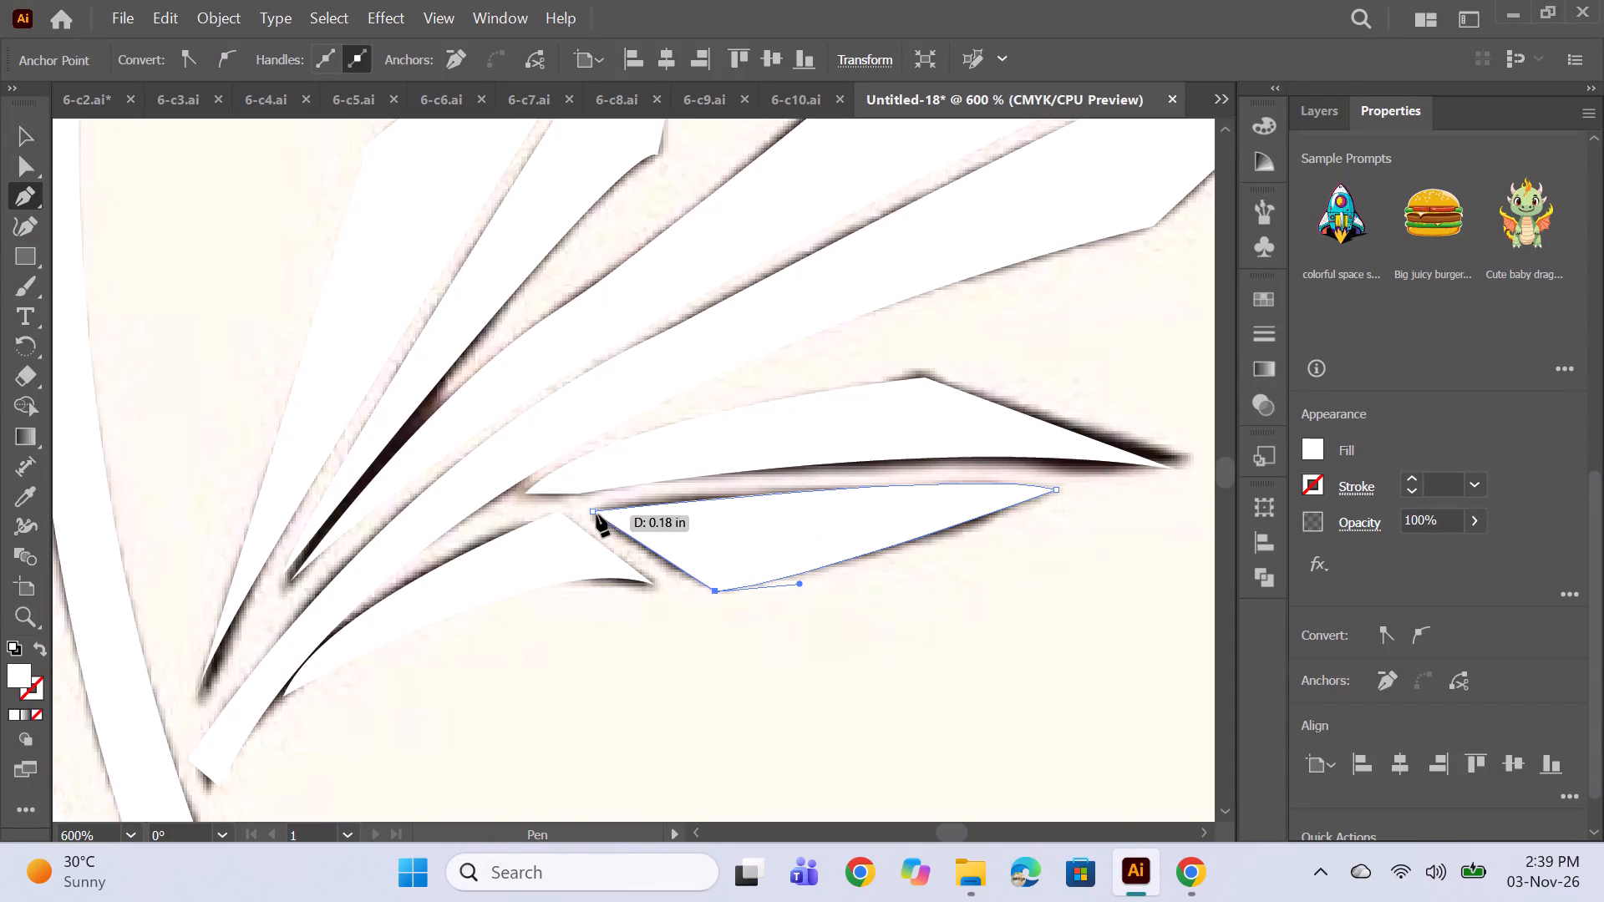
click(593, 511)
ctrl+click(791, 661)
alt+scroll(878, 448, down, 8)
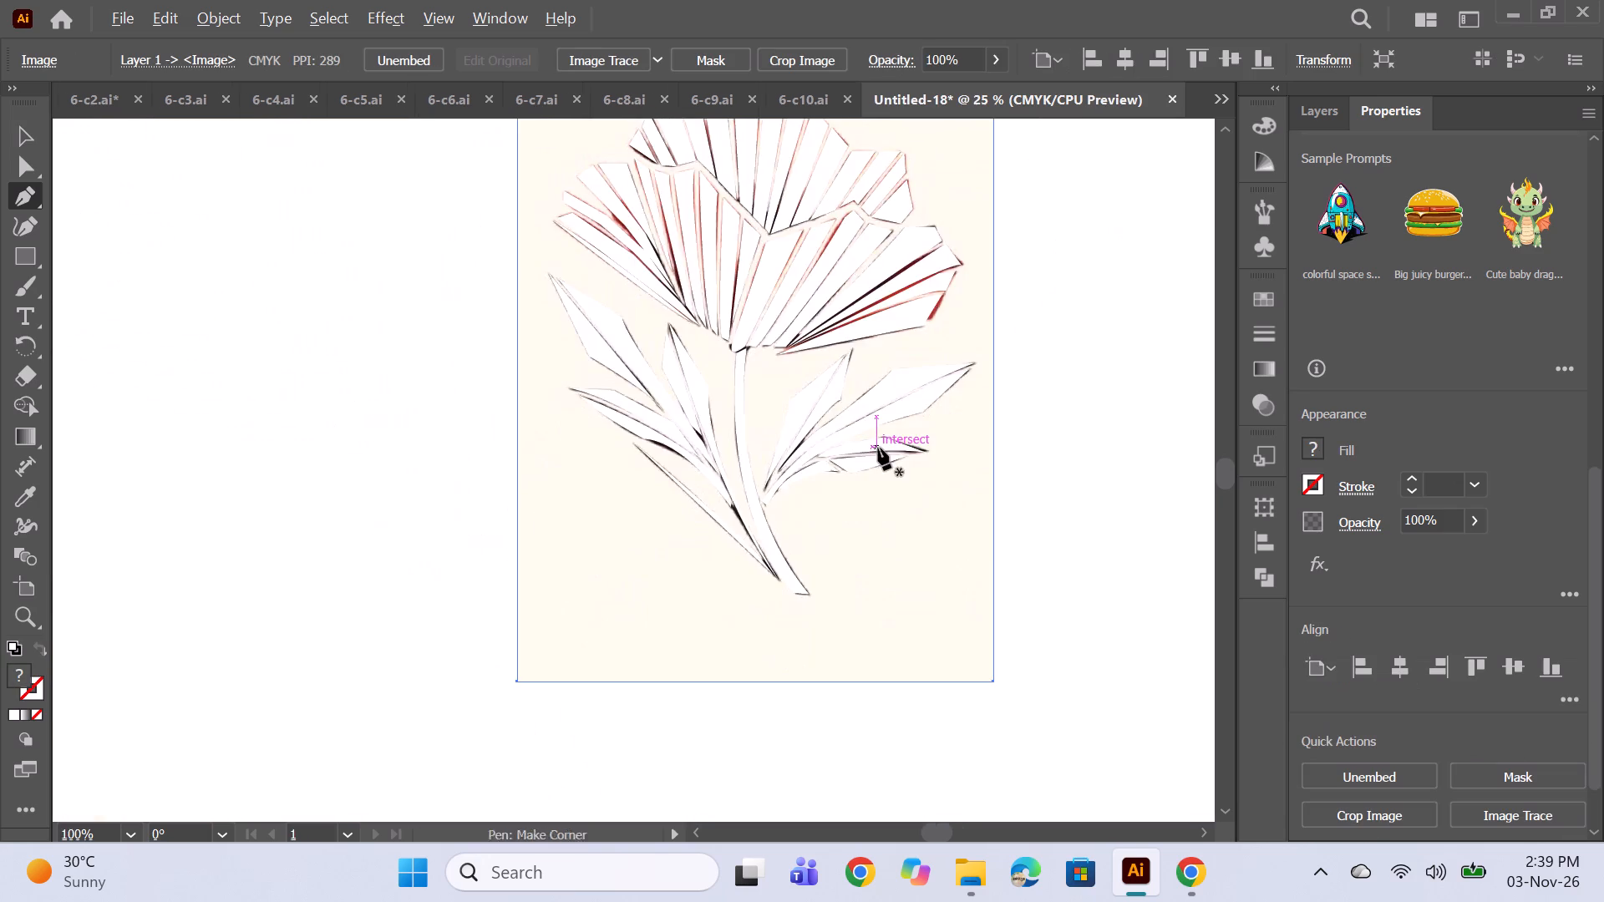
Select all the traced flower, leaf and stem paths without the reference image and set their fill to none.
scroll(892, 428, up, 6)
scroll(899, 431, down, 5)
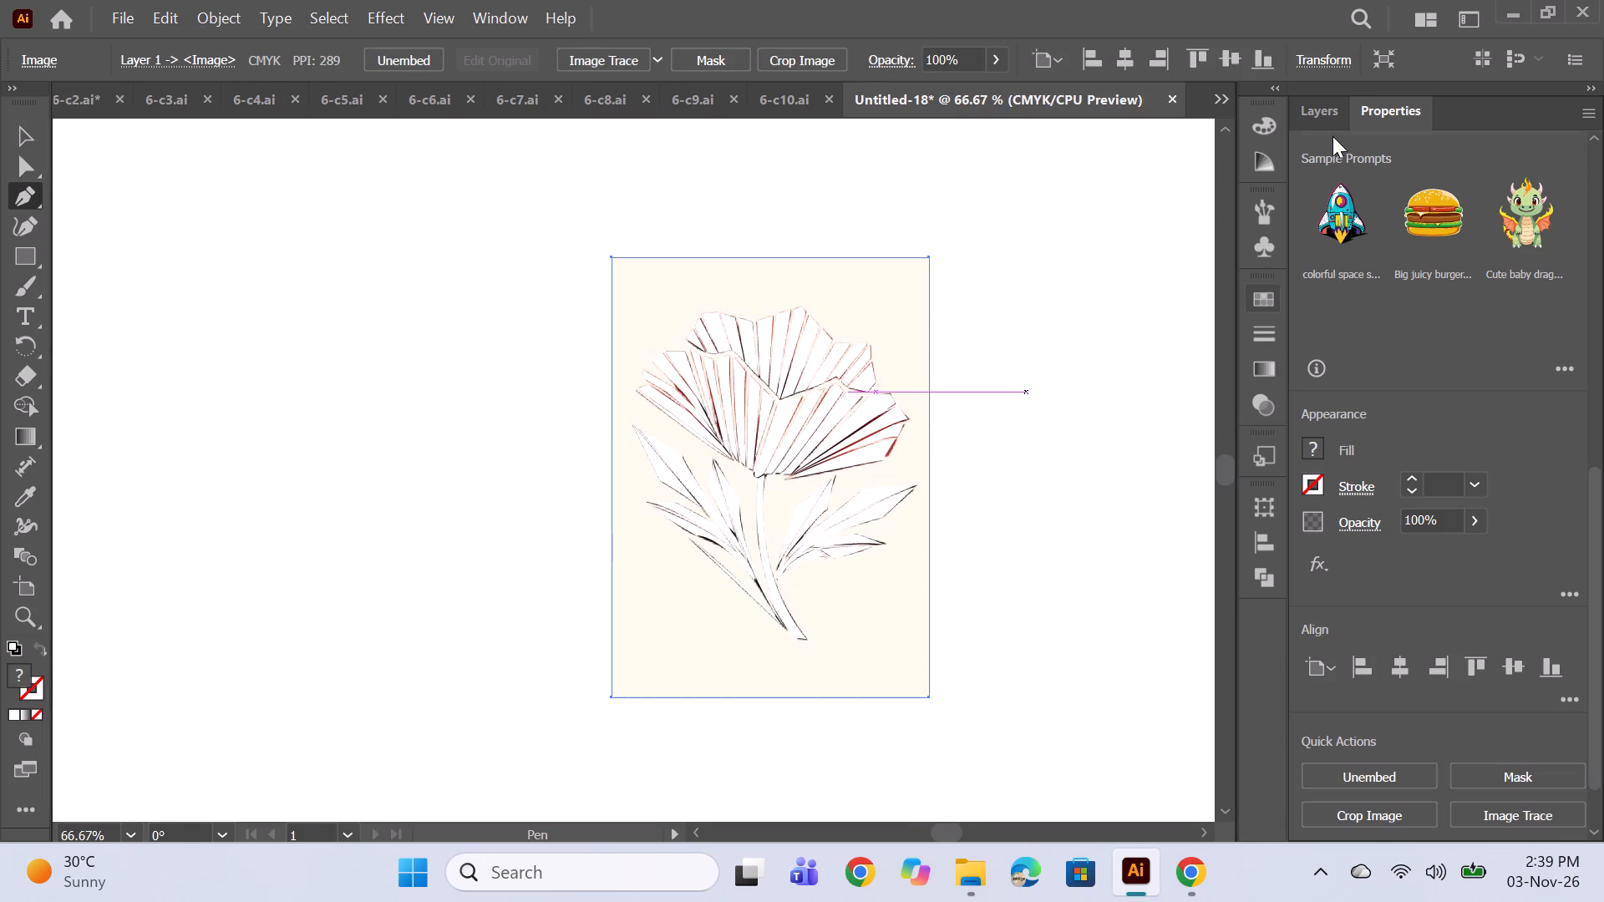
click(1320, 115)
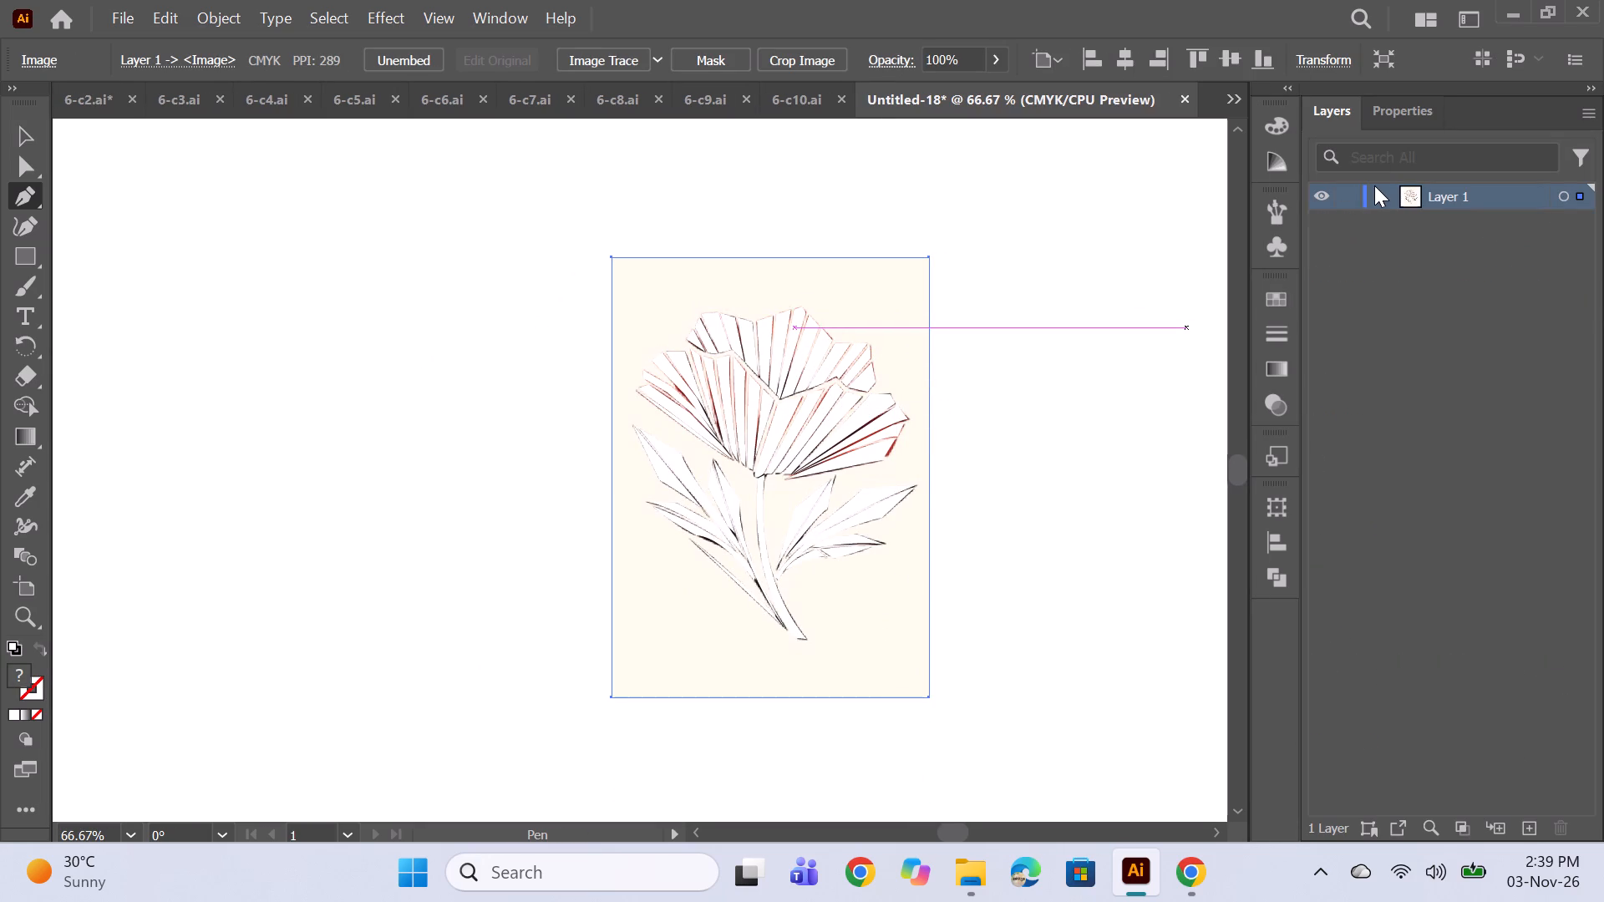
click(1376, 189)
click(1543, 220)
scroll(1570, 311, down, 11)
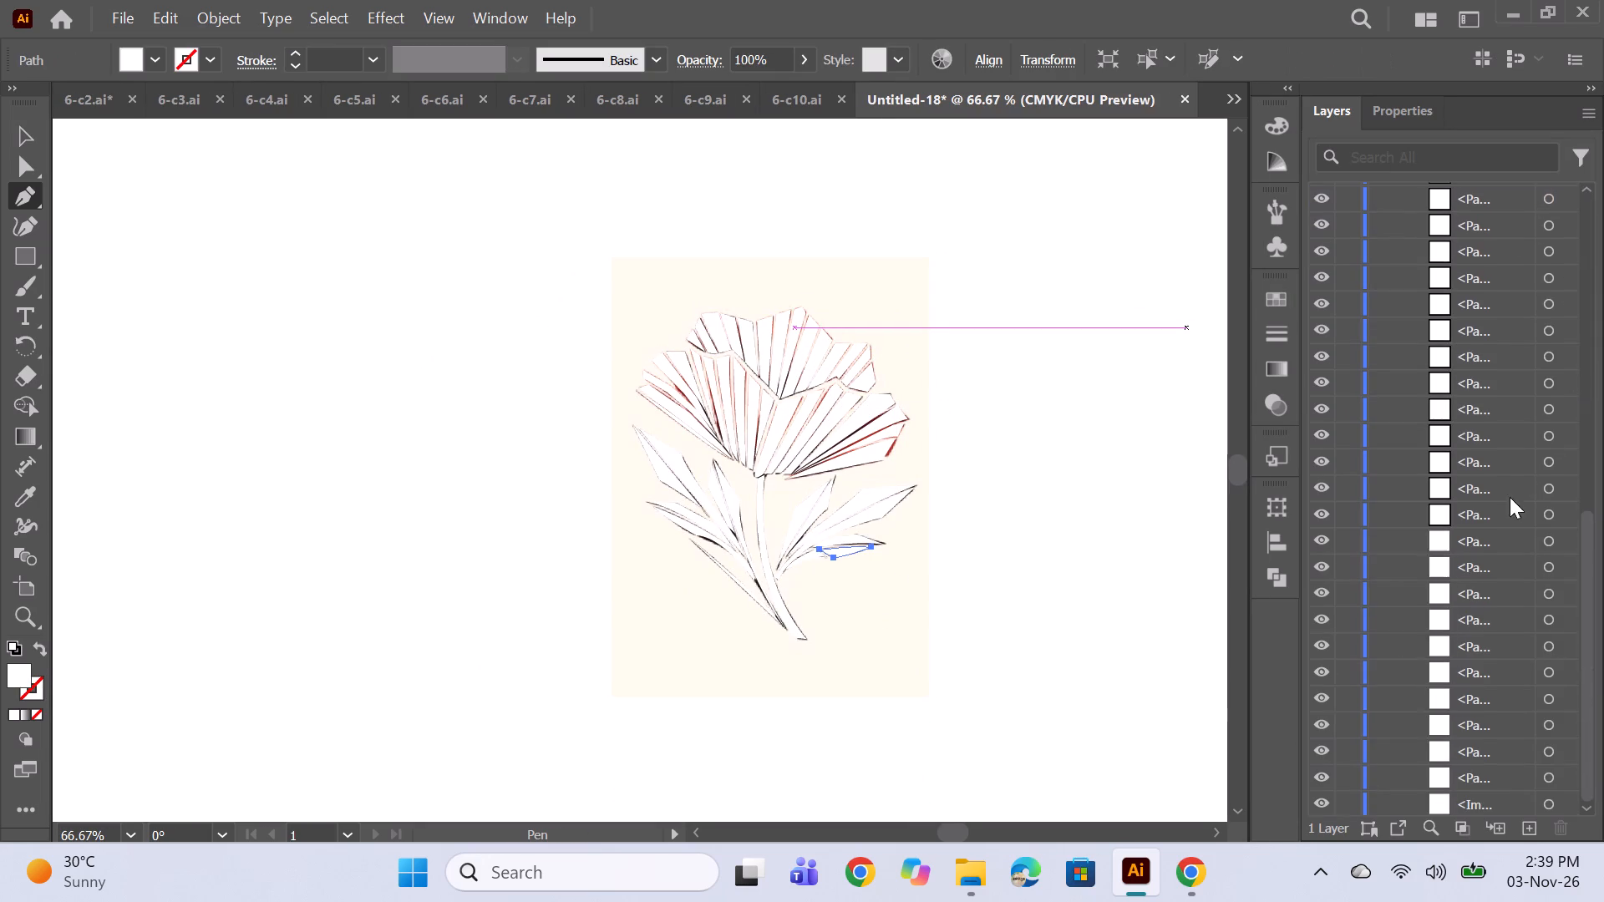
scroll(1510, 497, down, 11)
shift+click(1556, 781)
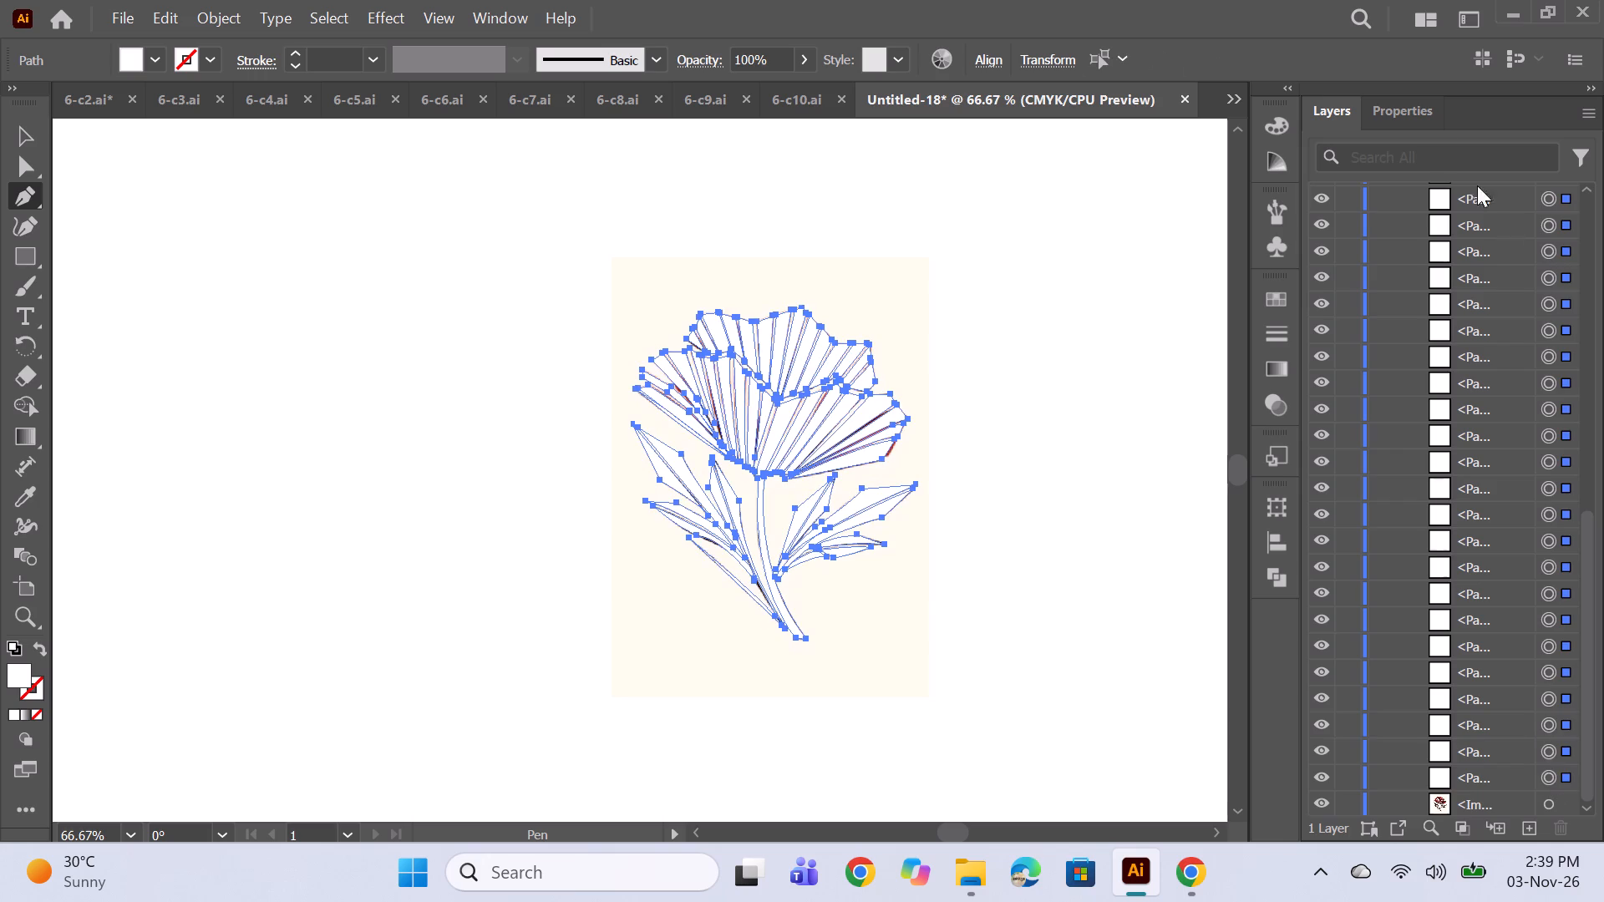
click(1414, 110)
click(1318, 456)
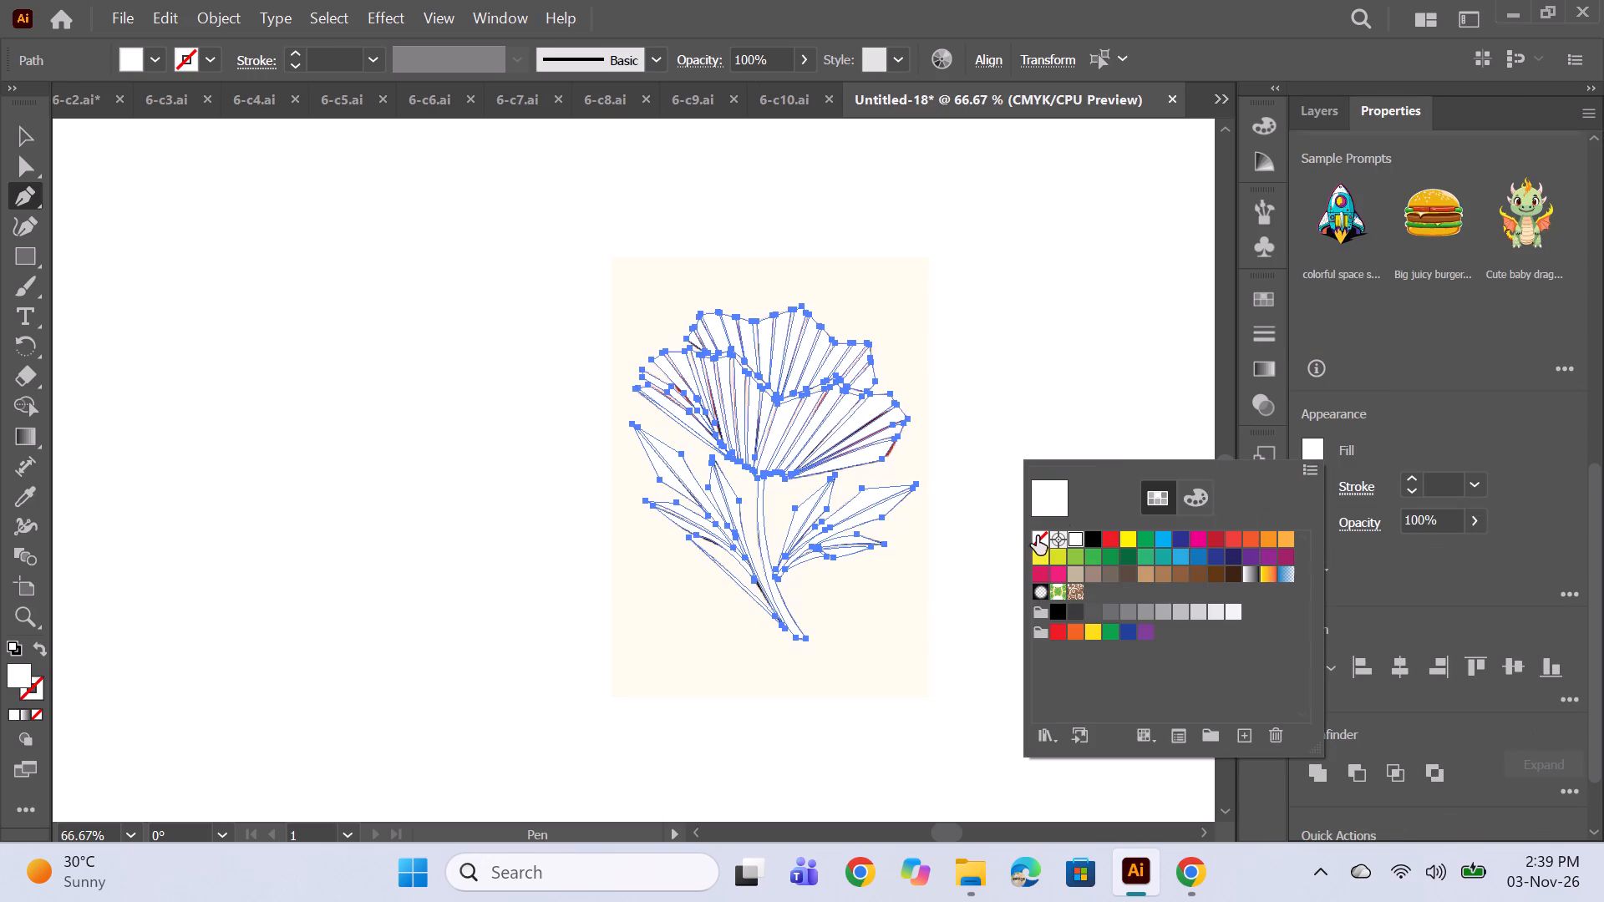
click(1036, 537)
Fill the left side petal's thin lowest sliver and the strip above it with dark maroons sampled from the reference using the Eyedropper.
click(1332, 115)
scroll(1452, 453, down, 5)
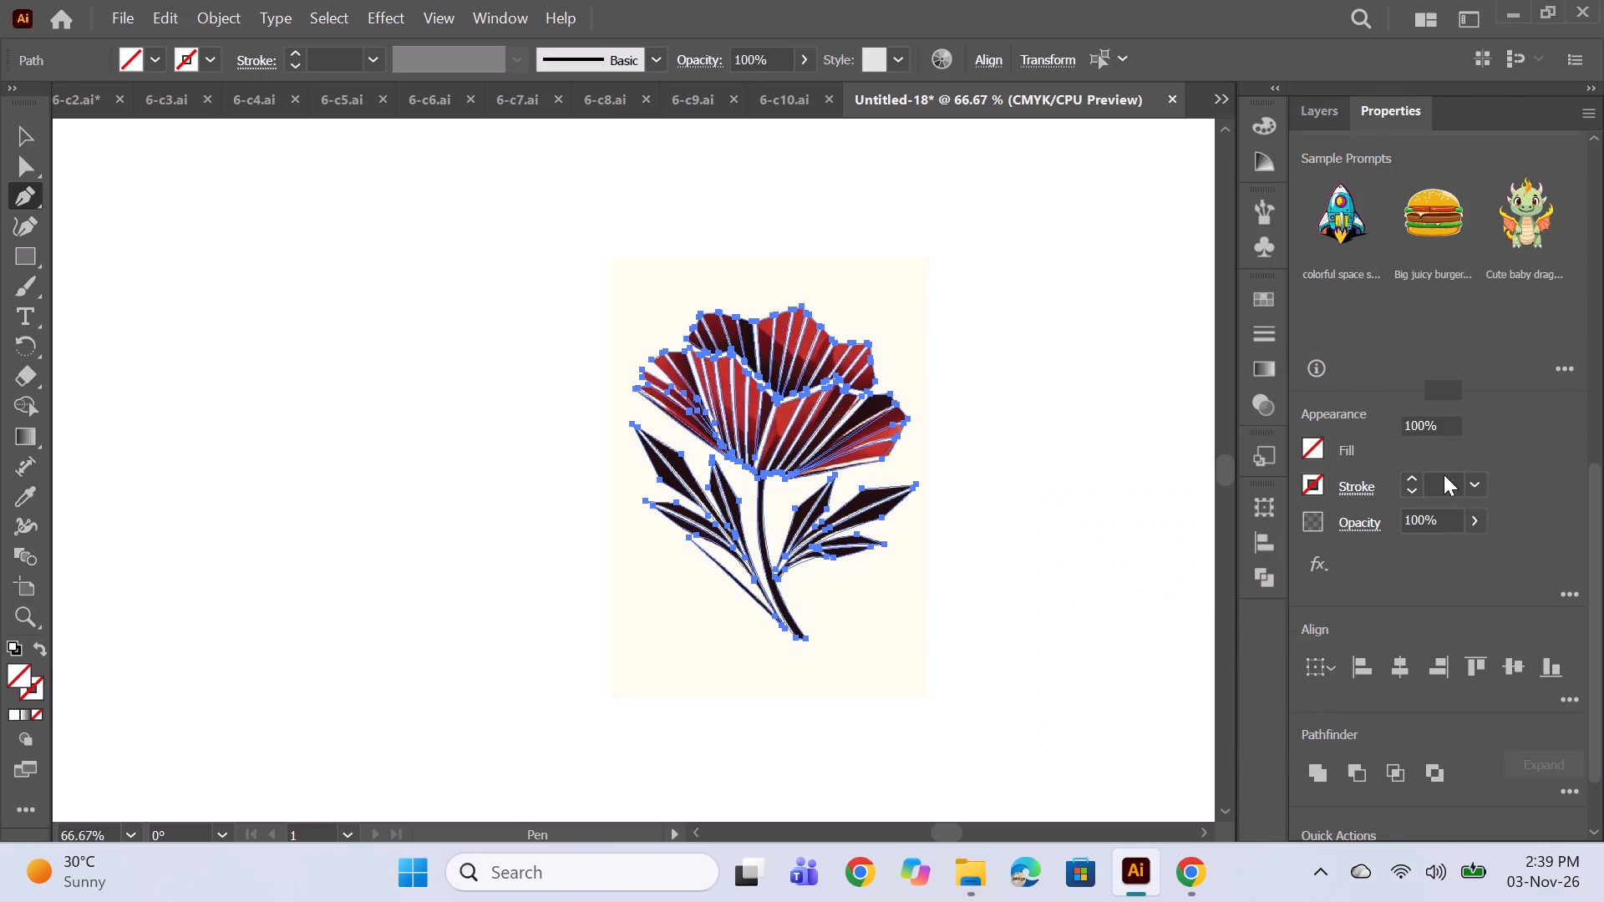
scroll(1328, 357, up, 3)
click(1333, 125)
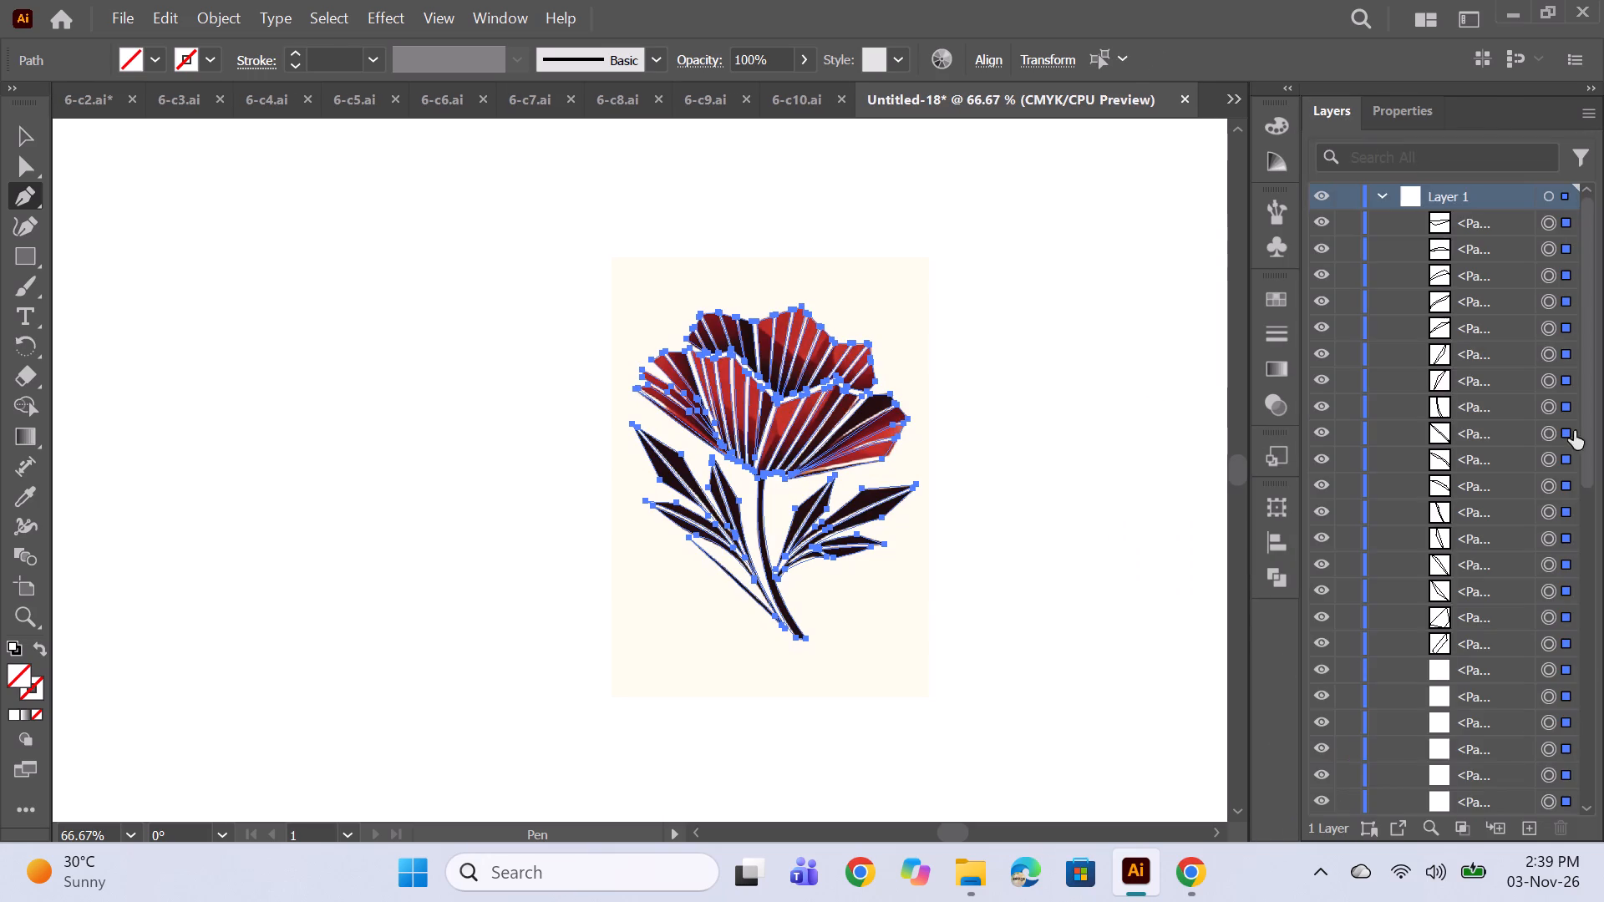
scroll(1503, 631, down, 9)
click(1546, 776)
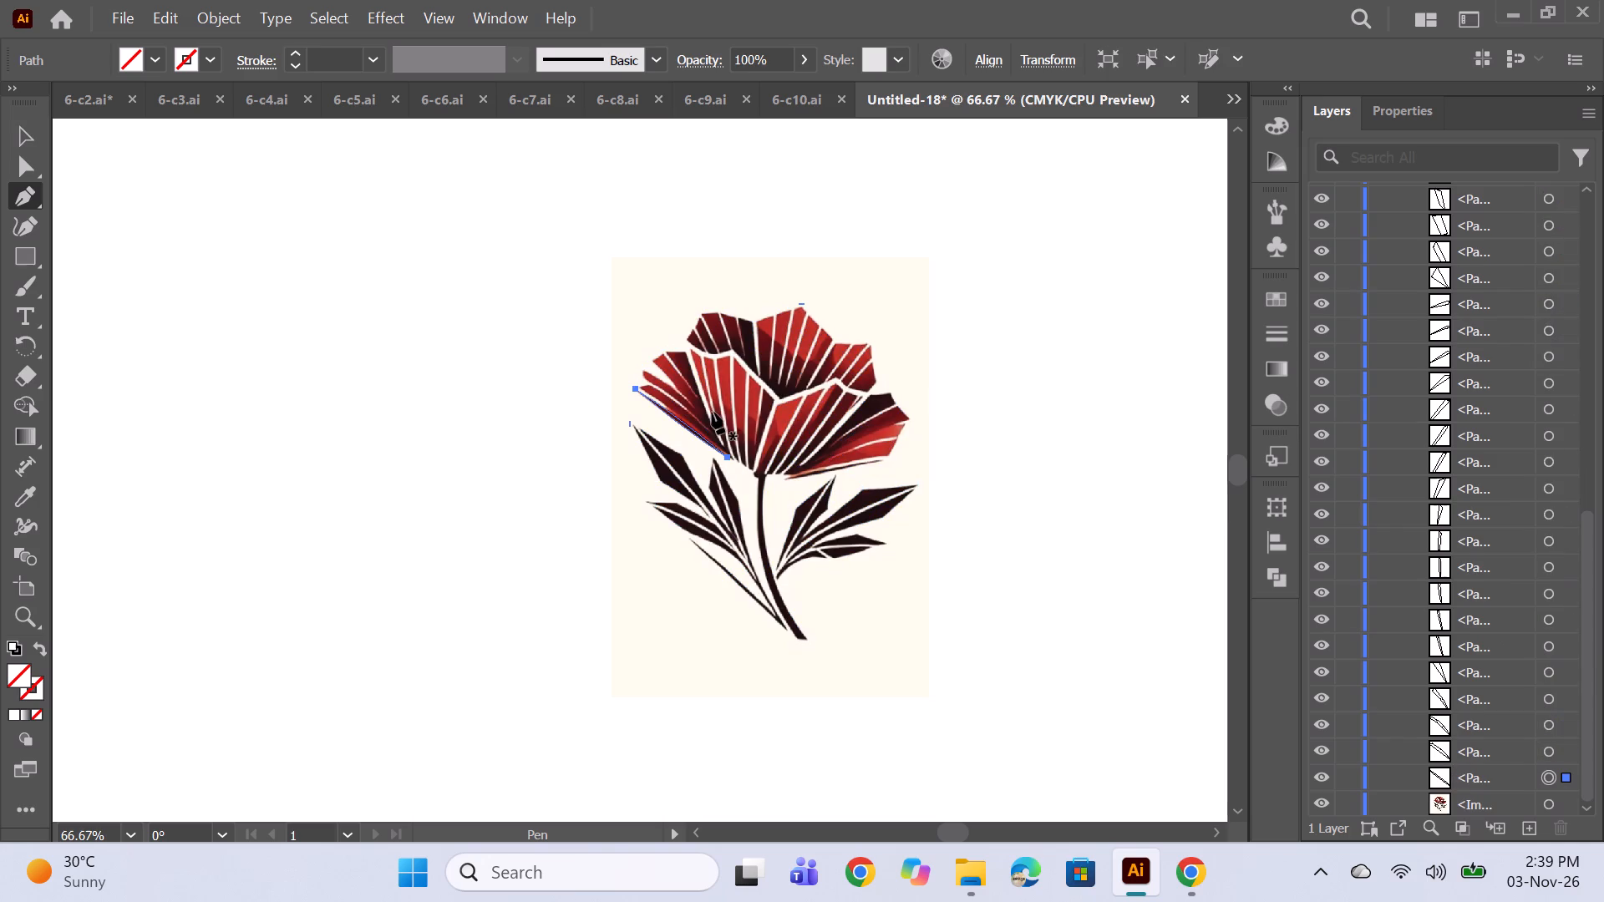
alt+scroll(694, 403, up, 6)
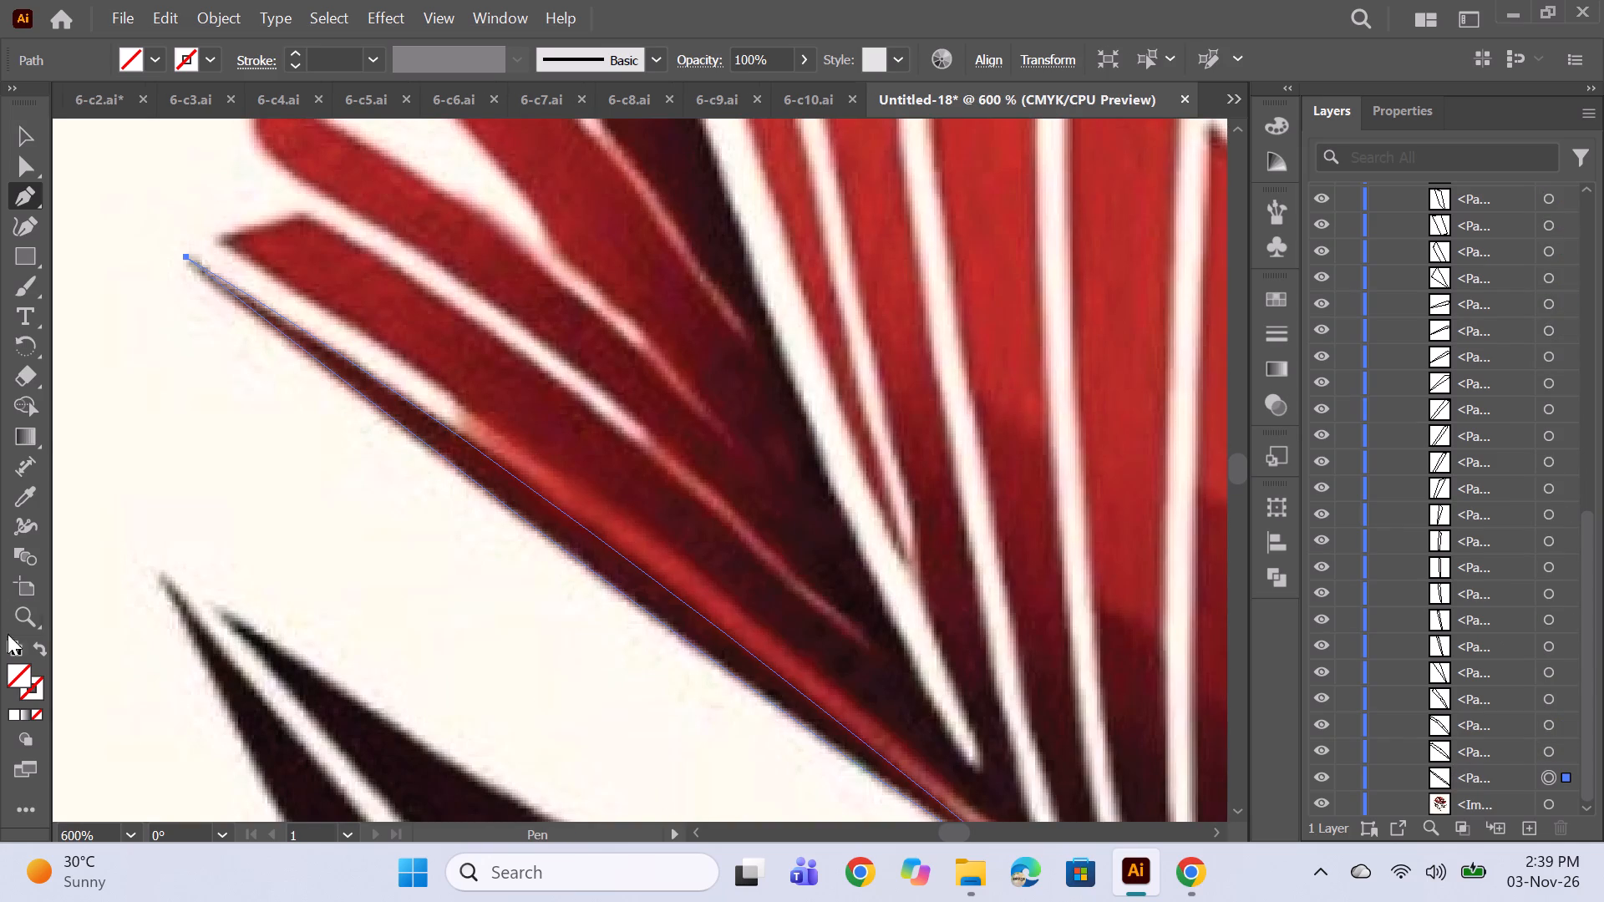
click(28, 489)
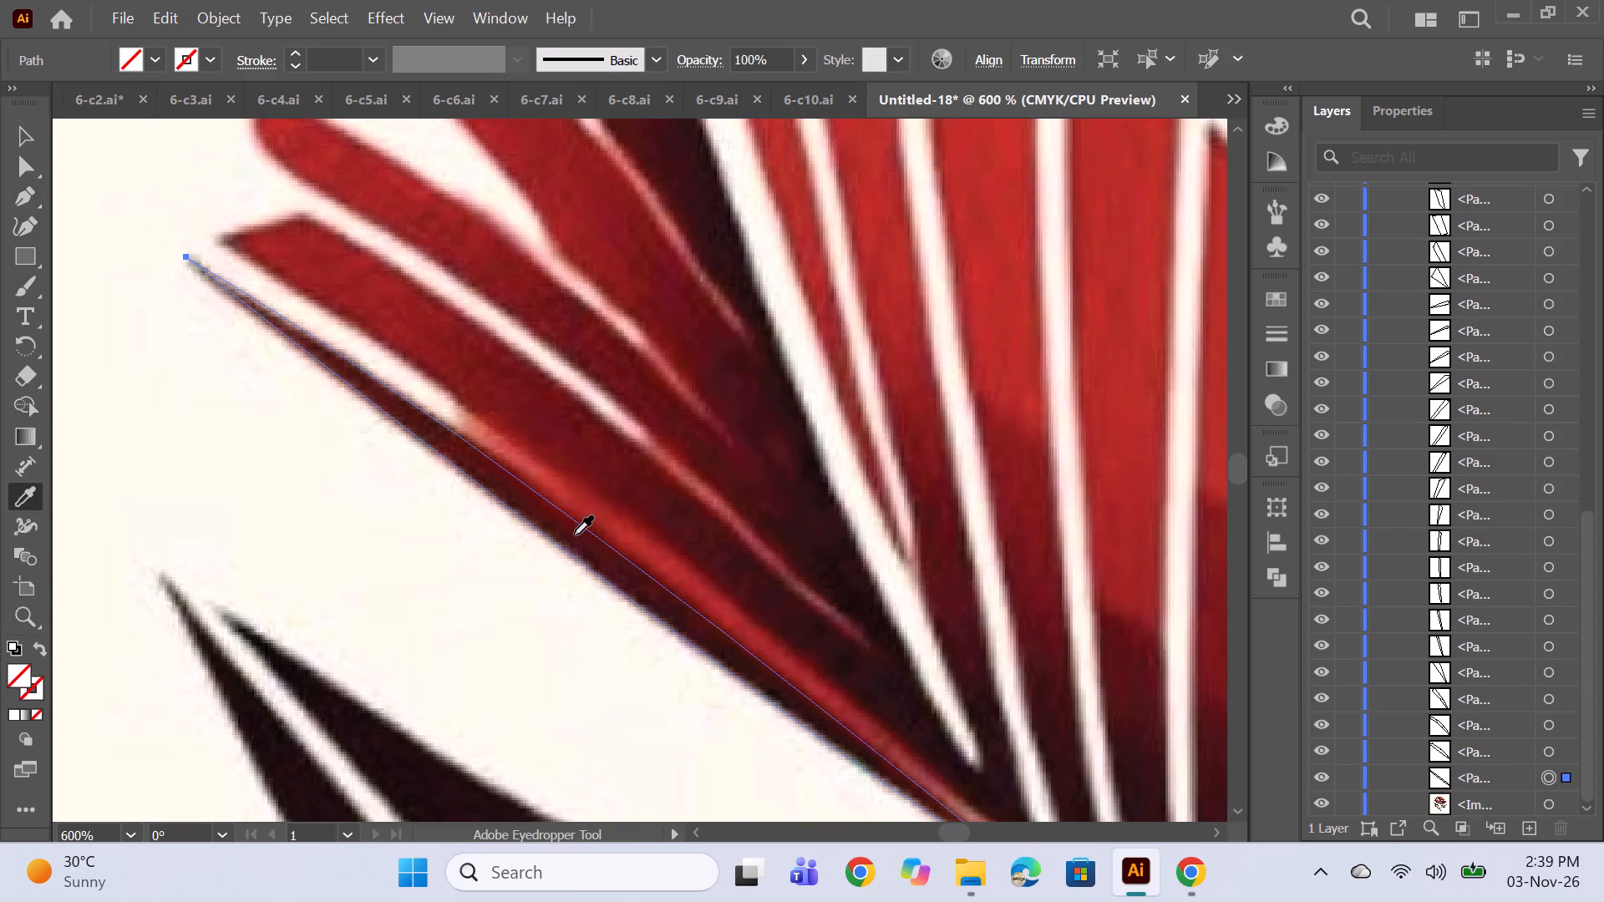
click(574, 535)
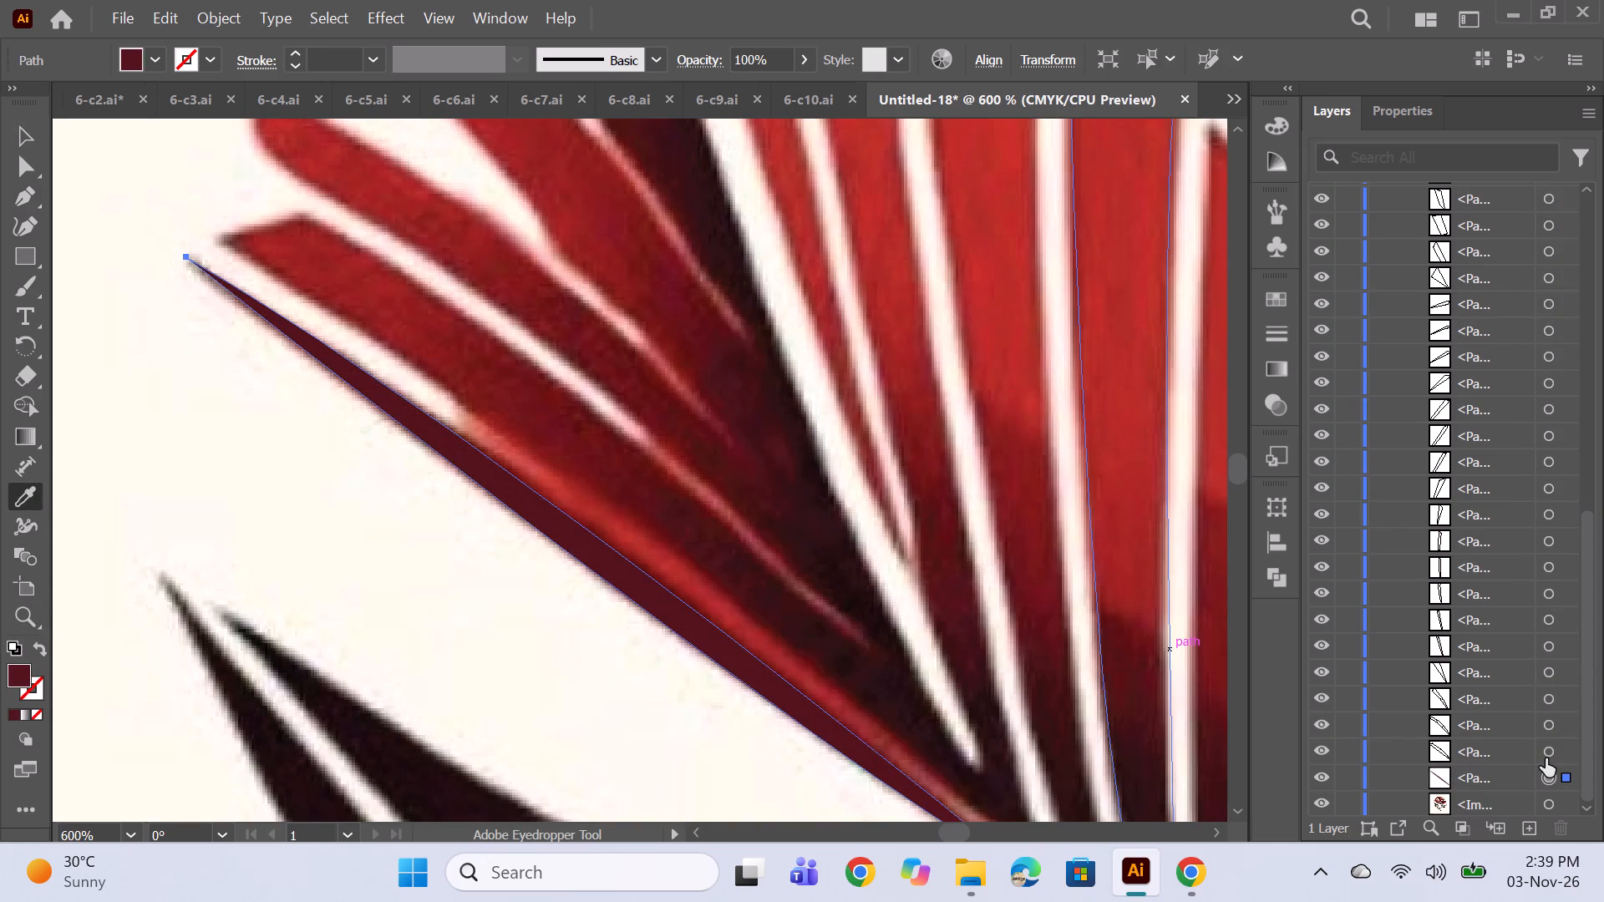
click(1546, 758)
click(735, 562)
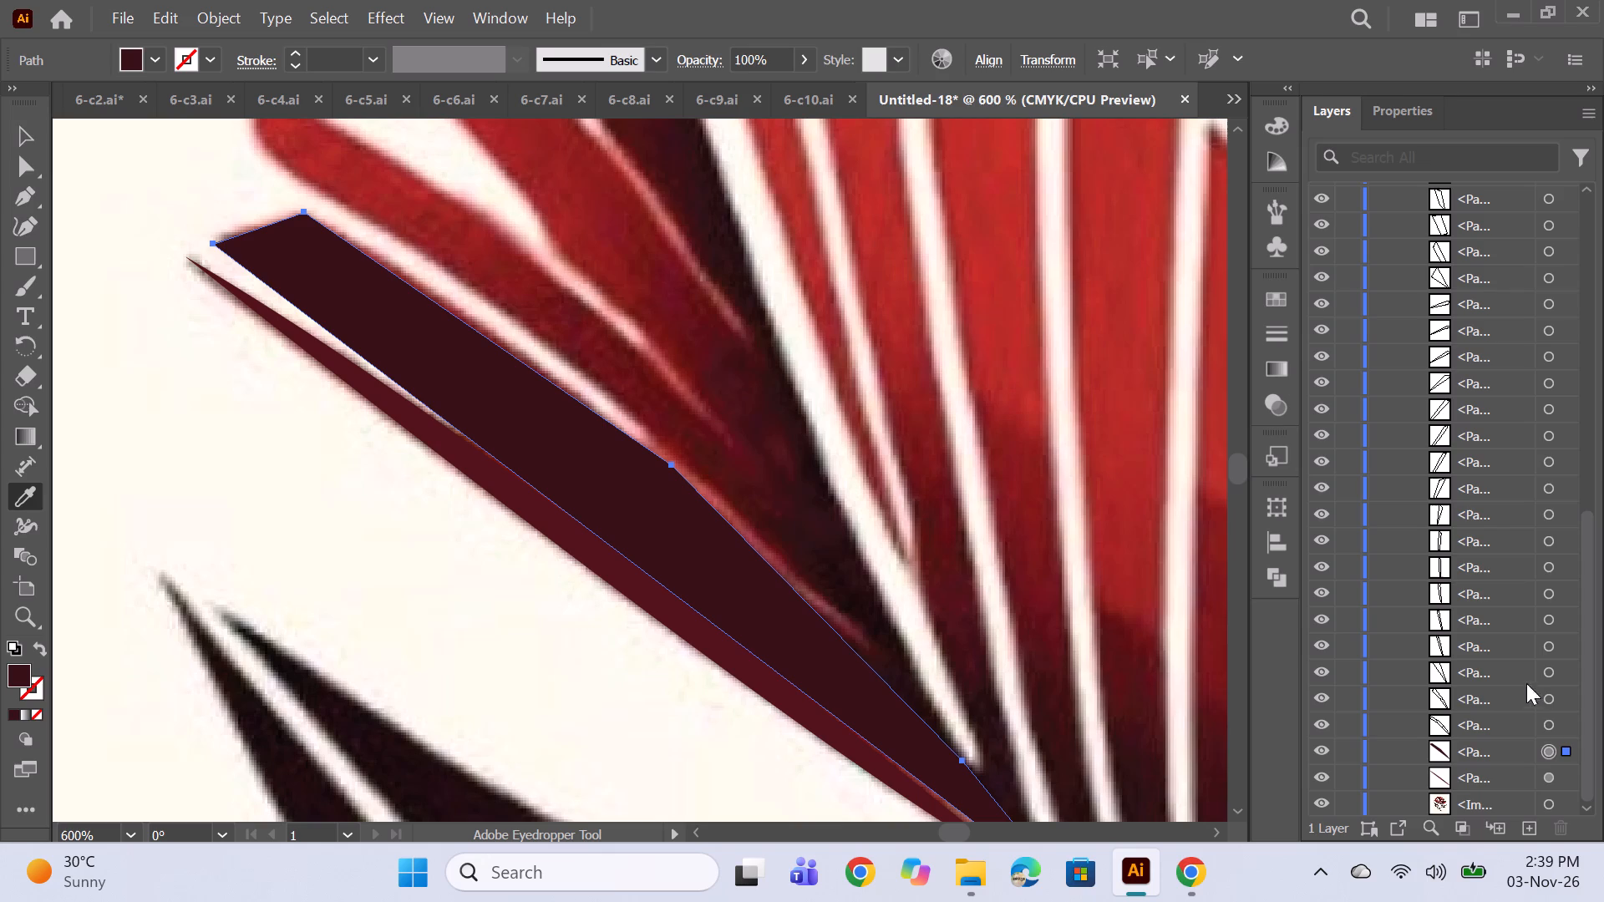
Fill the left side petal's remaining three strips with dark red, brownish red and deep maroon sampled from the reference.
click(1545, 727)
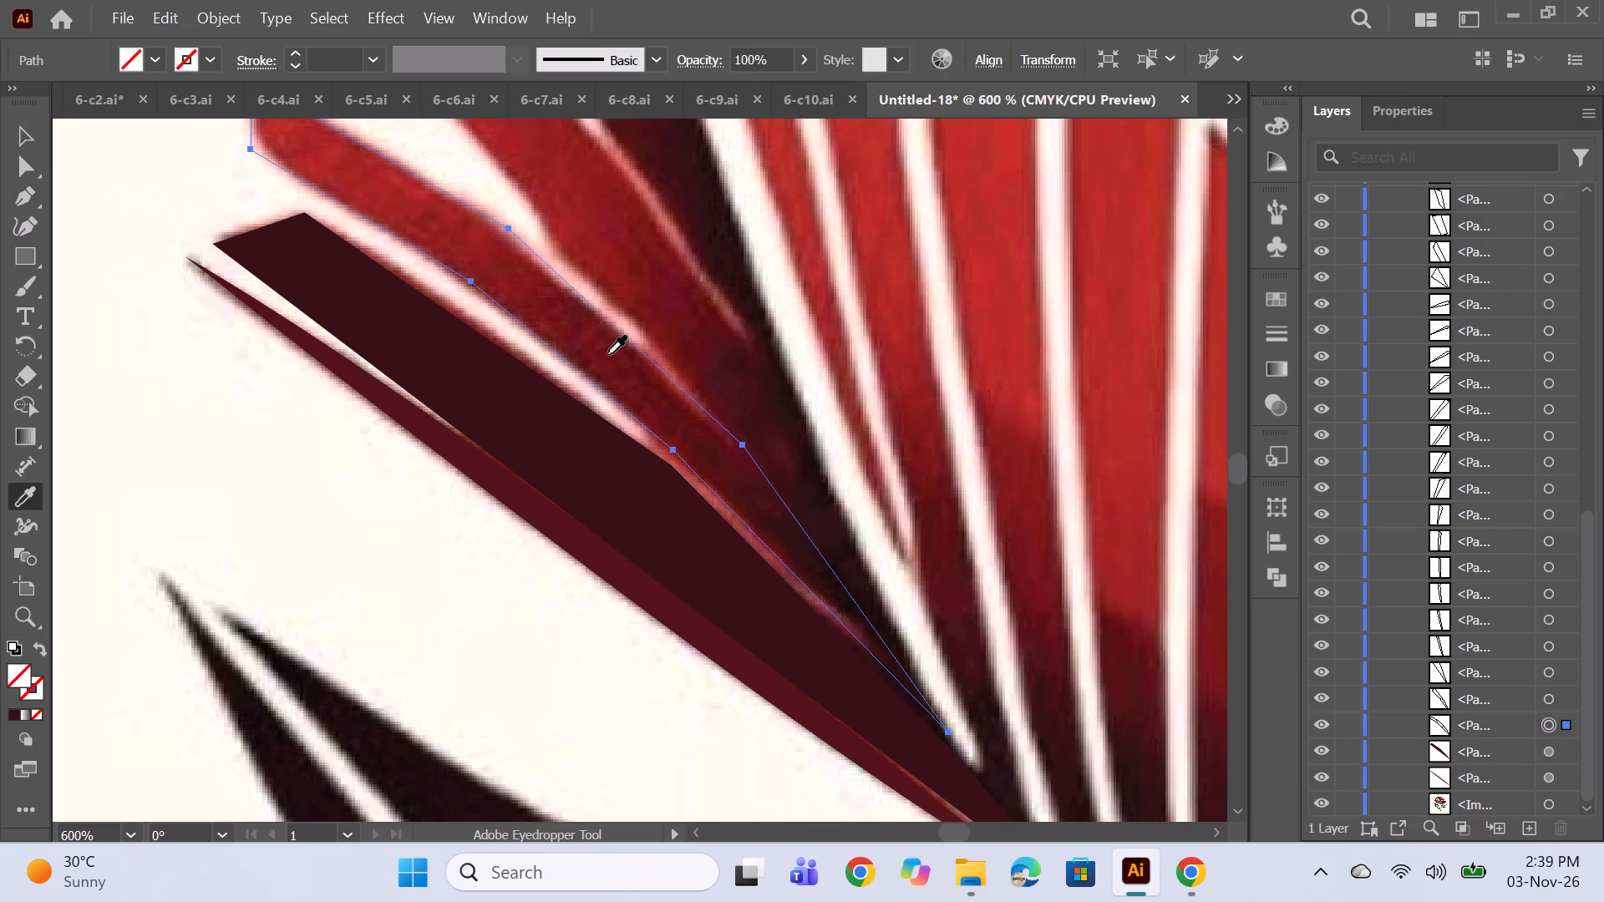
click(620, 376)
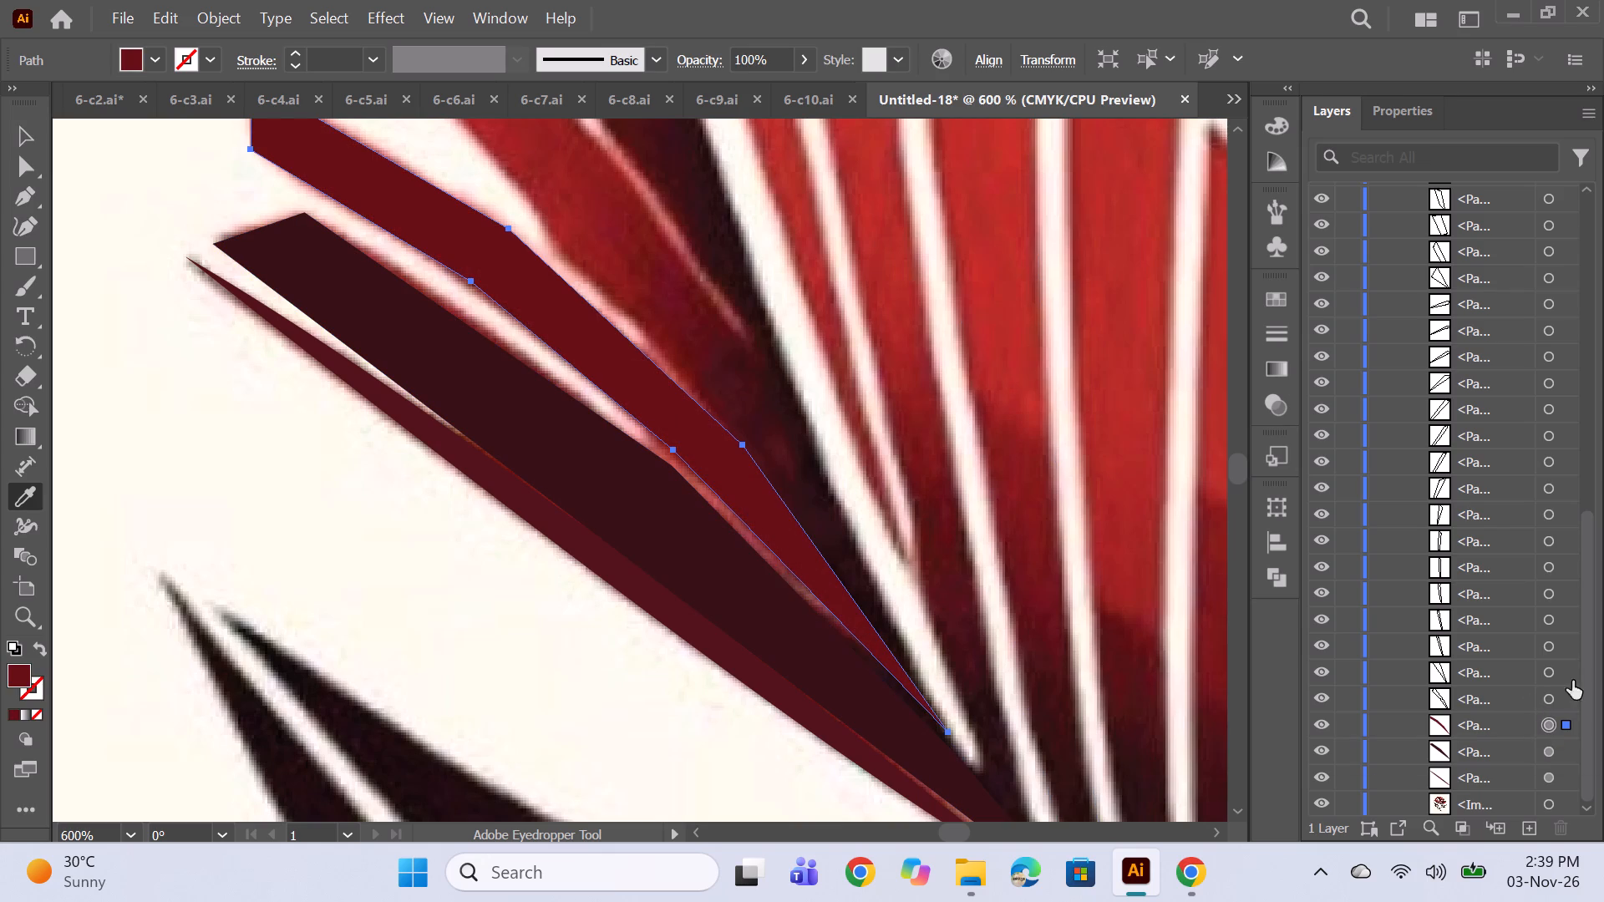
click(1546, 699)
click(637, 263)
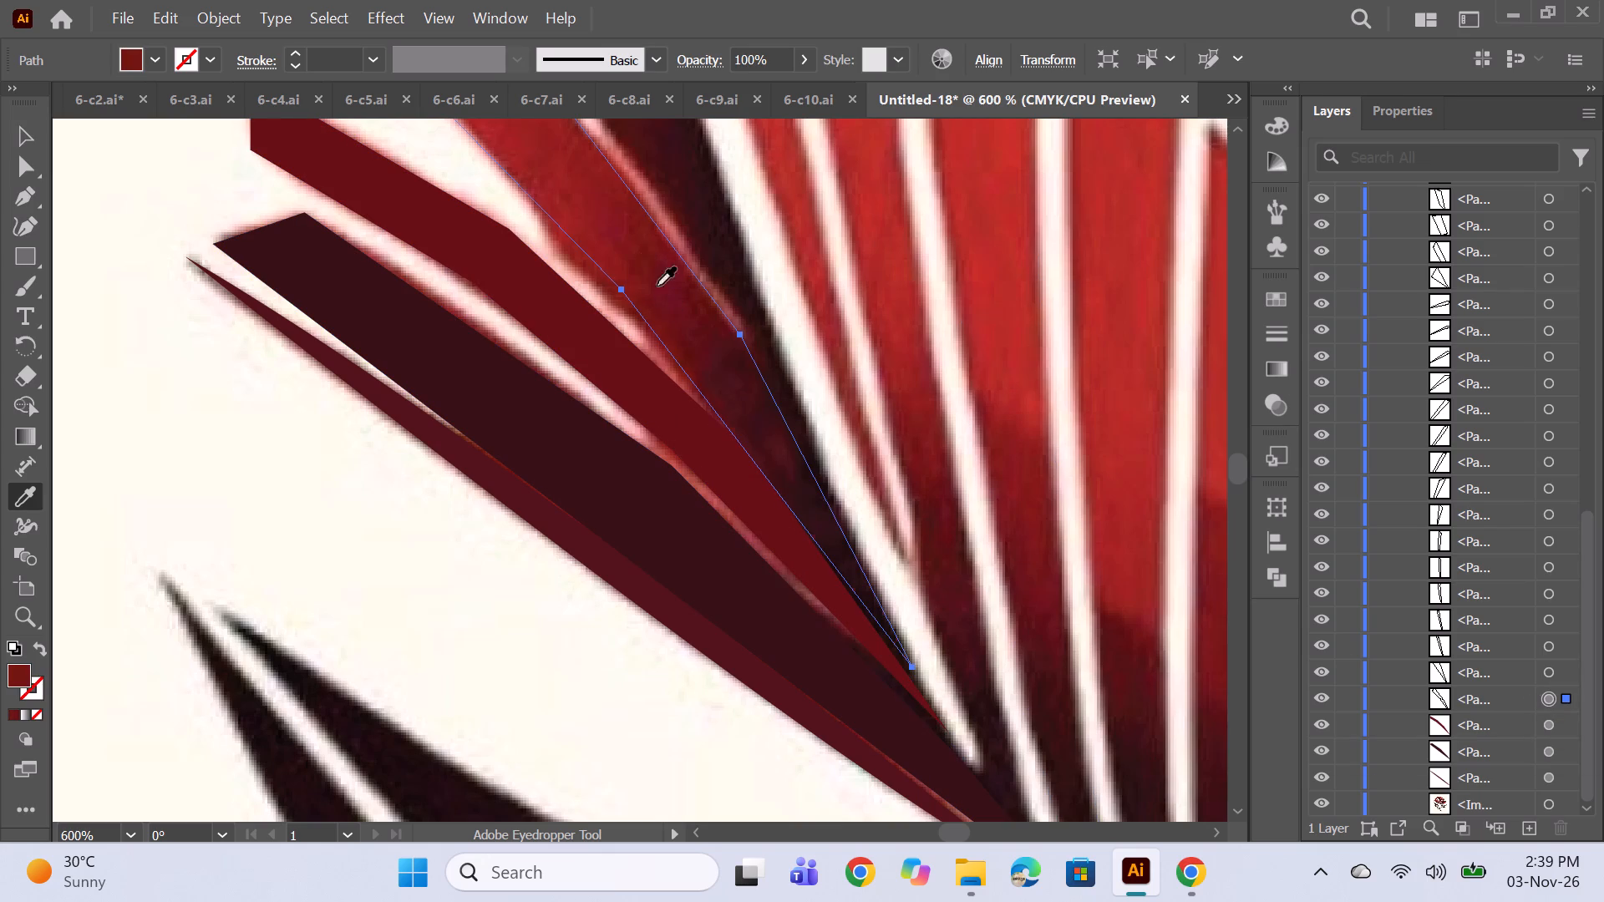
scroll(774, 347, up, 12)
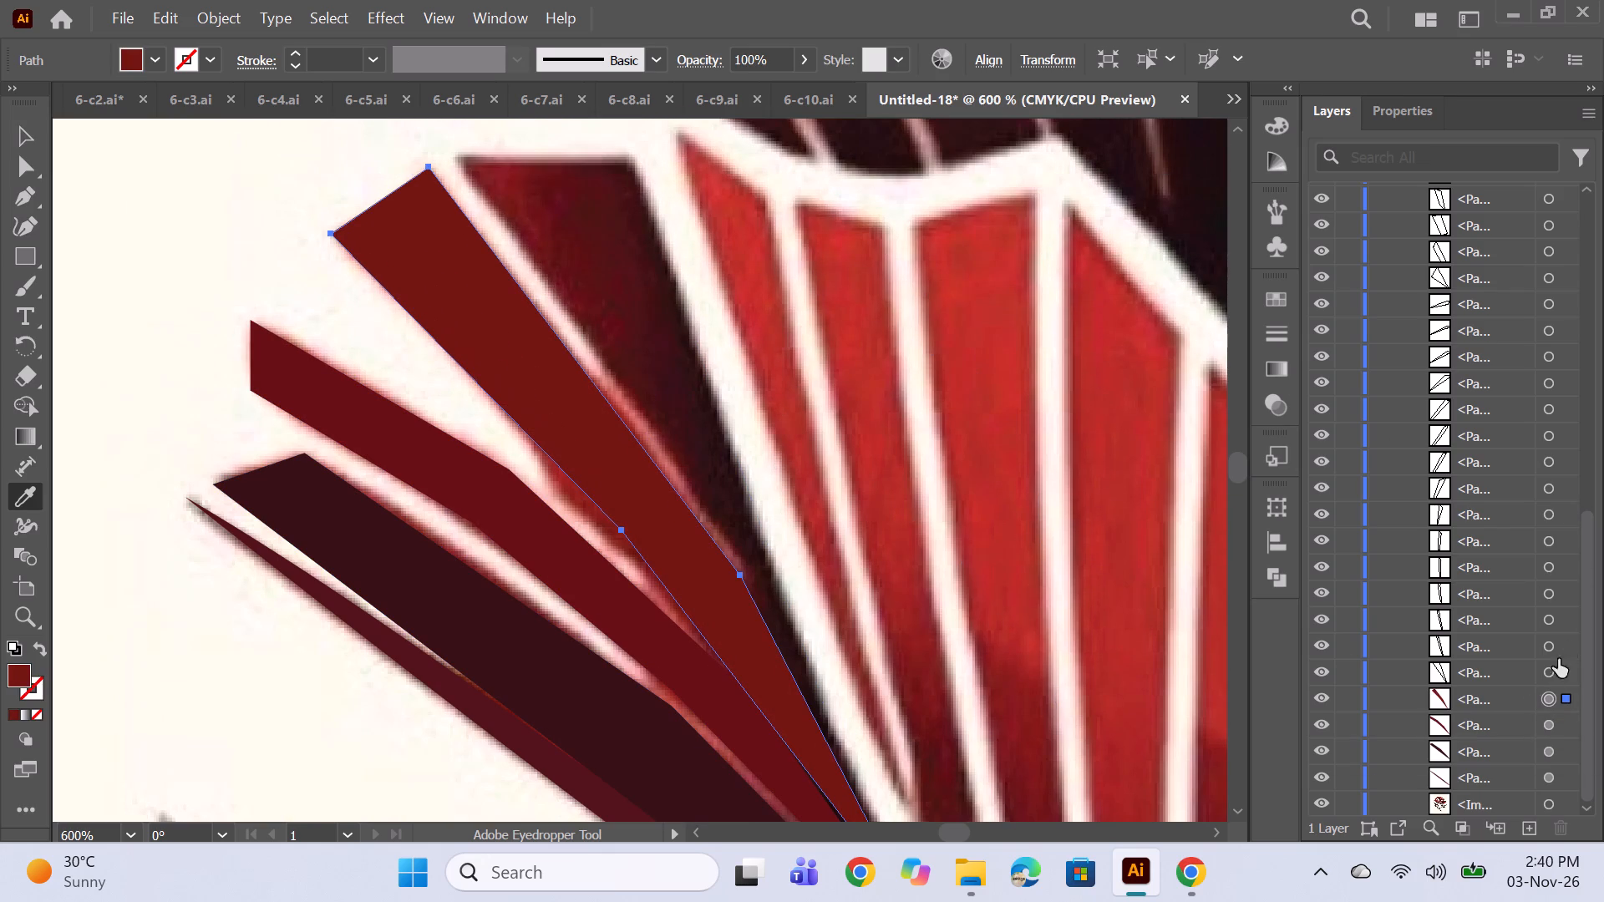
click(1550, 673)
click(592, 255)
Fill the first three strips of the left front petal, starting at its outer narrow one, with bright reds sampled from the reference.
scroll(715, 393, down, 3)
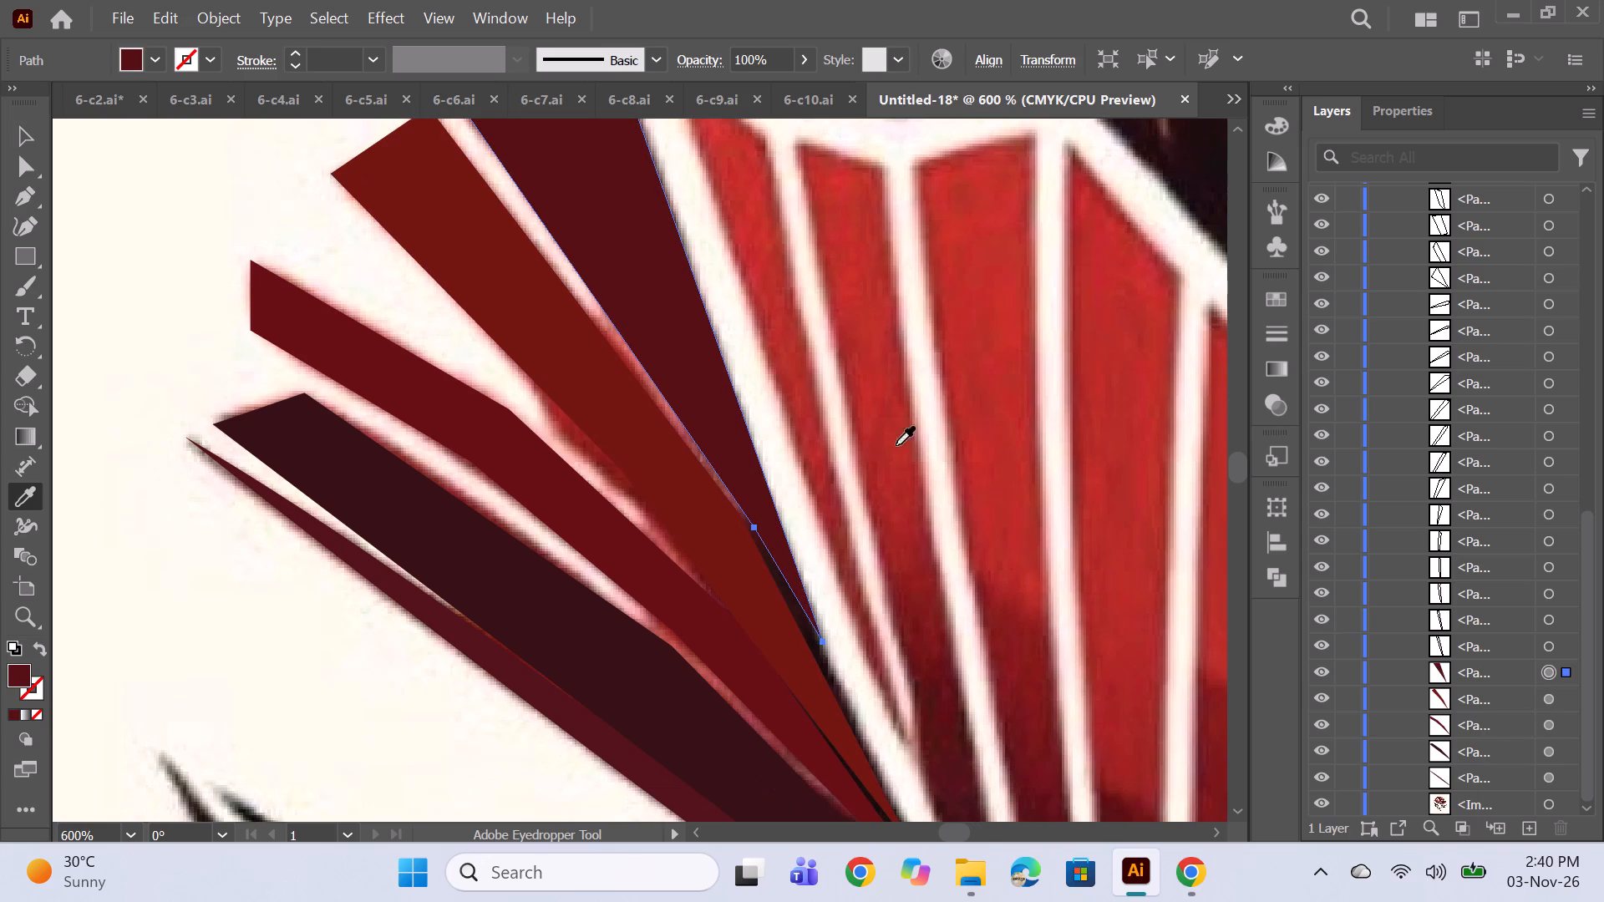
scroll(1305, 480, up, 3)
scroll(1413, 504, up, 3)
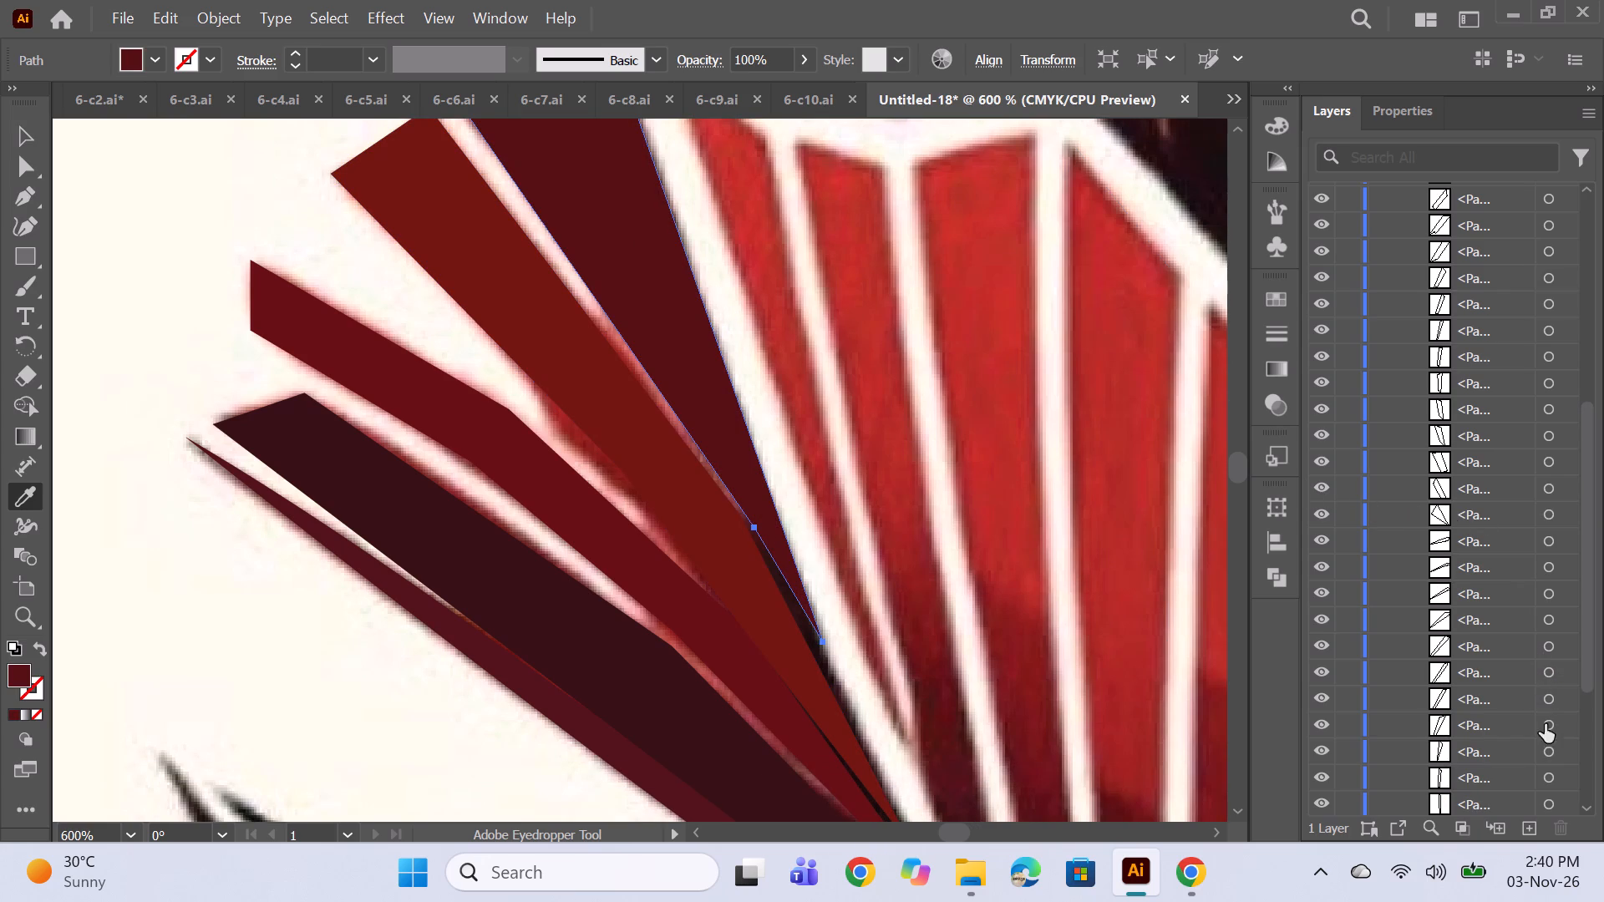
scroll(1551, 700, down, 2)
click(1555, 722)
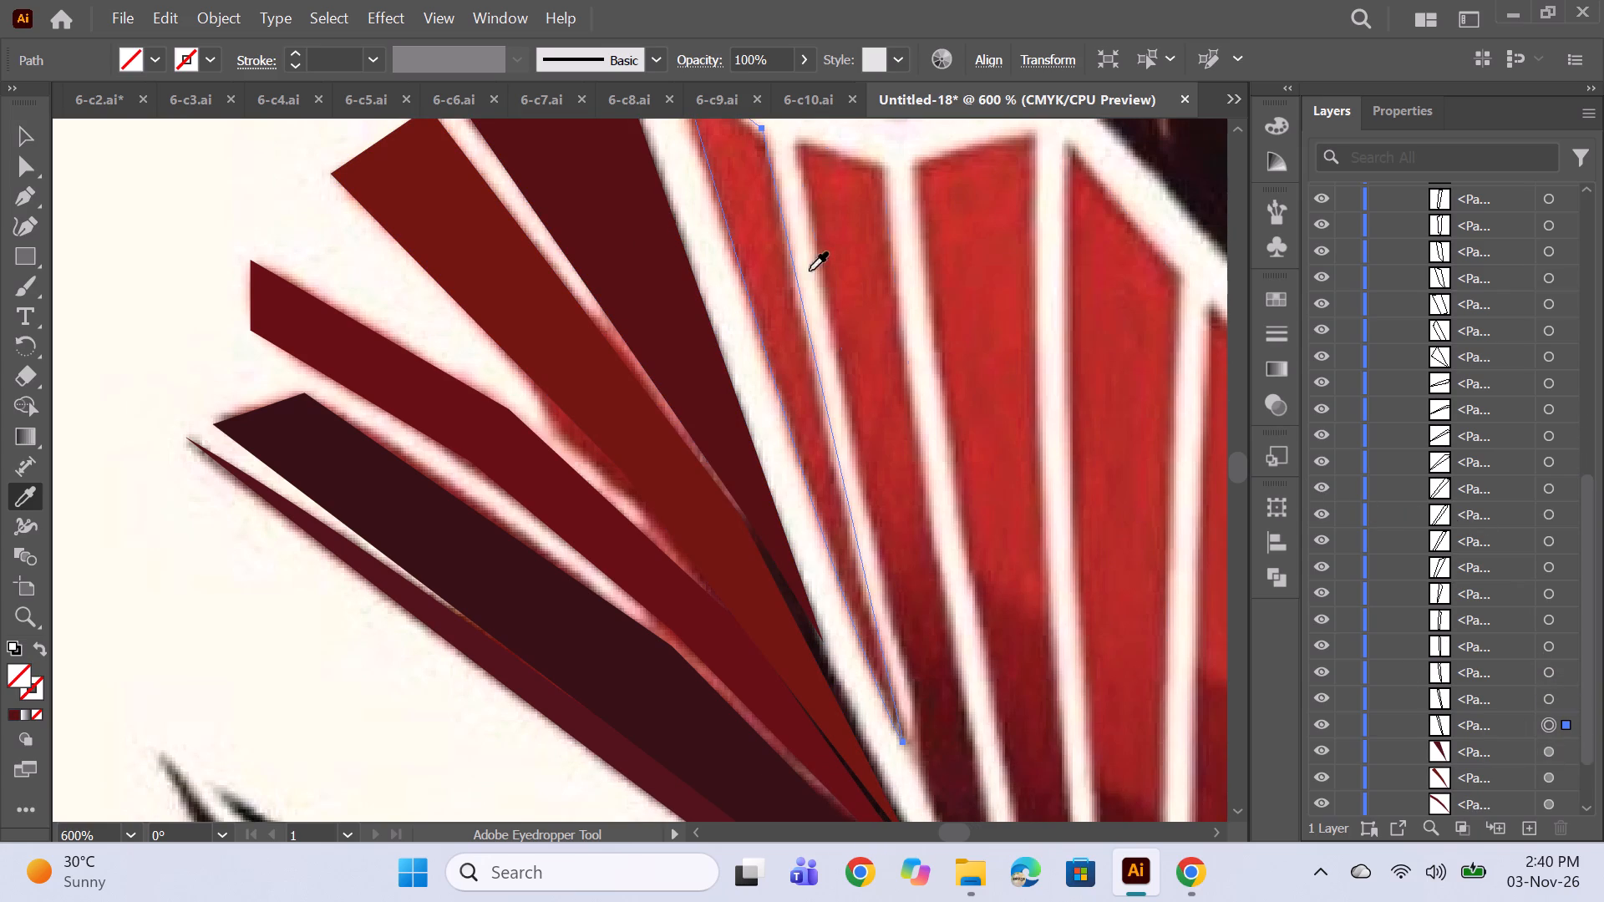
click(749, 196)
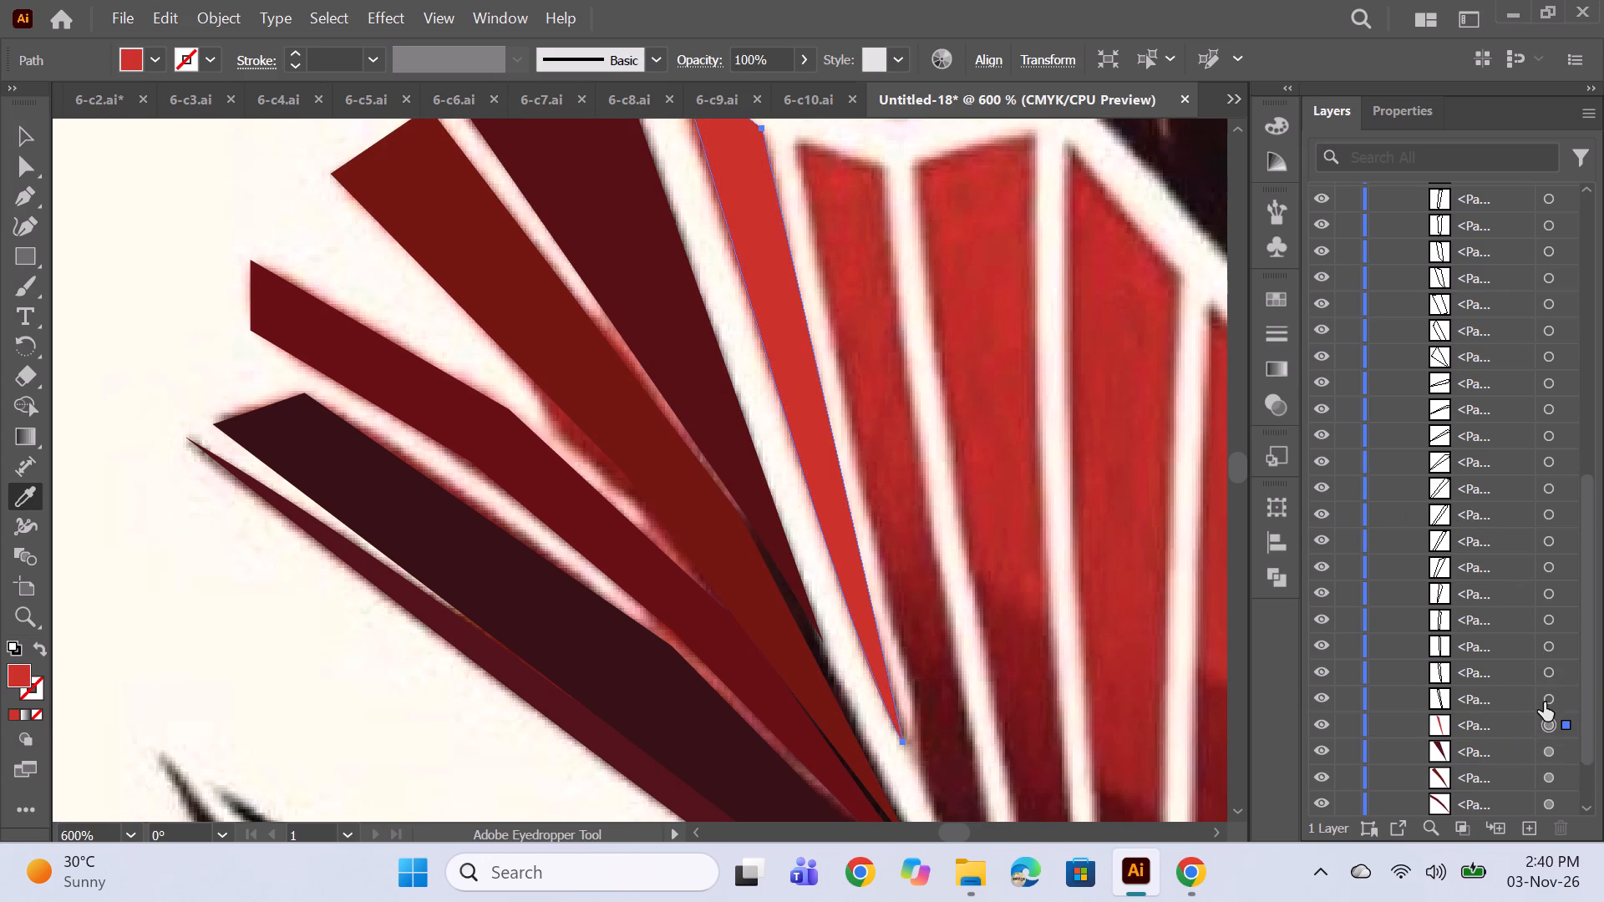
click(1545, 702)
click(890, 443)
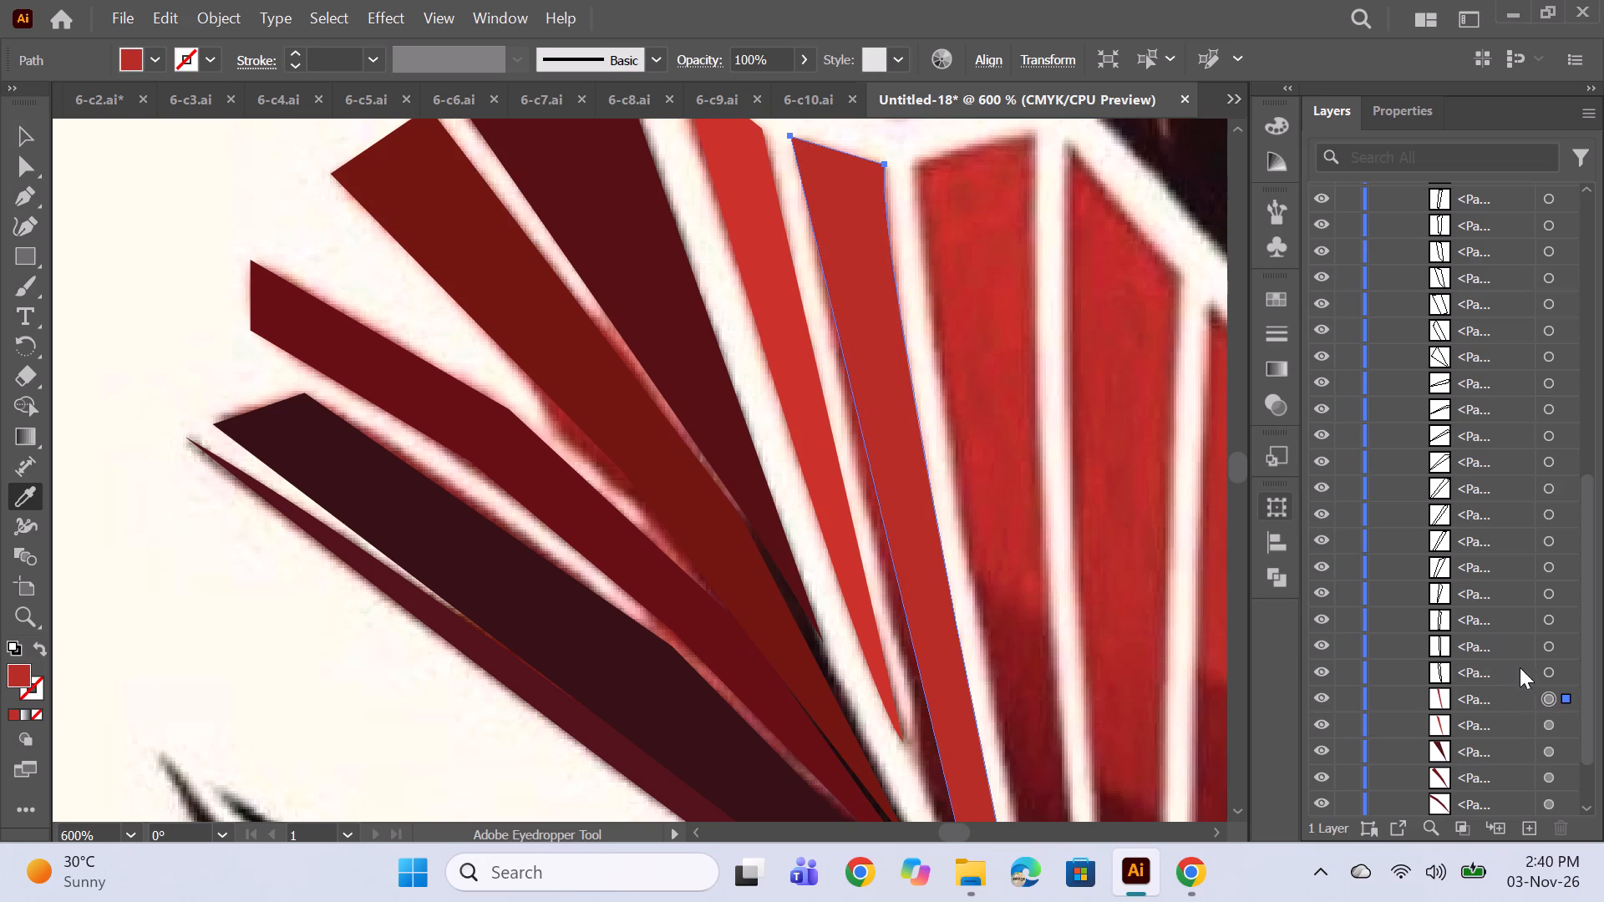
click(1547, 671)
click(1002, 477)
Fill the left front petal's remaining three strips toward the centre fold with red, dark red and dark maroon sampled from the reference.
scroll(1119, 521, down, 4)
scroll(1258, 619, down, 1)
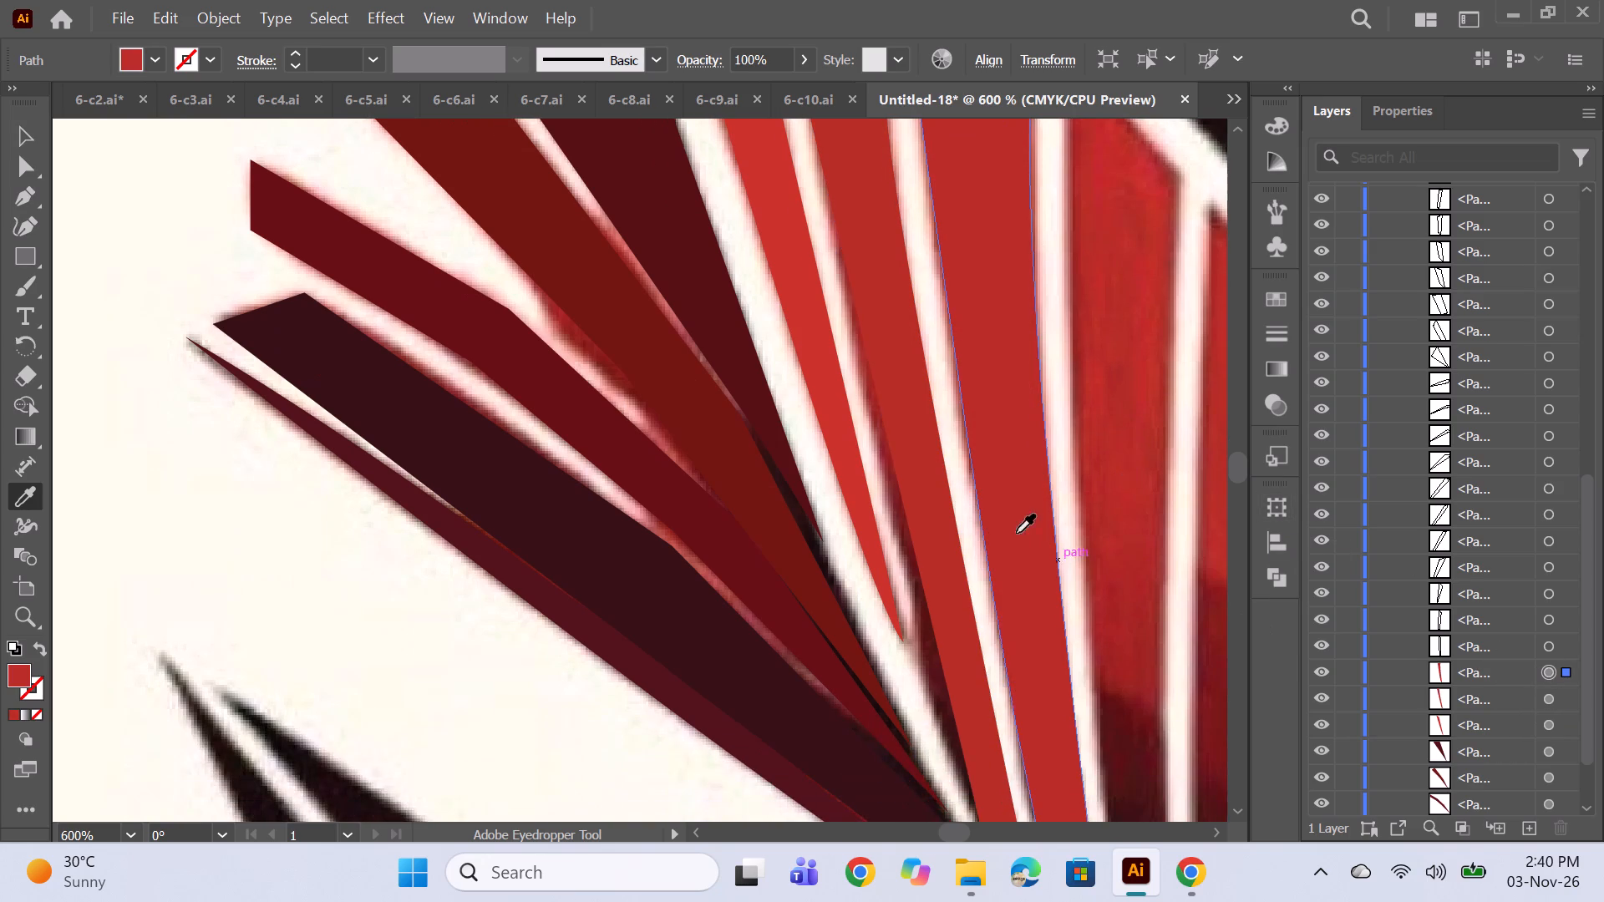
alt+scroll(987, 479, down, 1)
key(space)
drag(1084, 600, 824, 488)
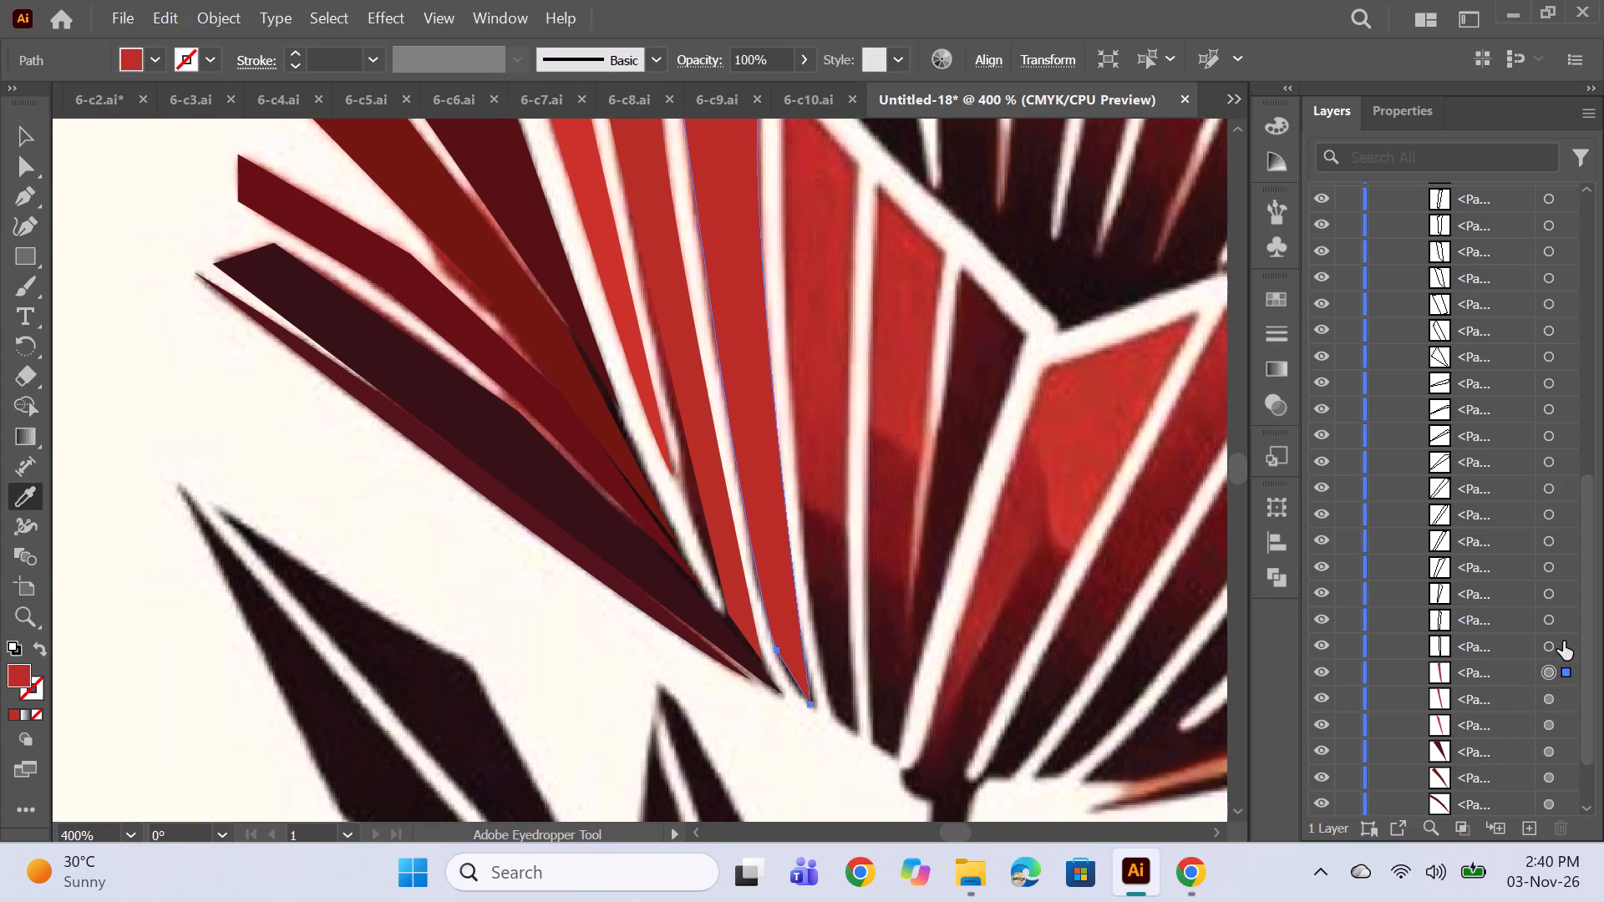
click(1547, 648)
click(814, 479)
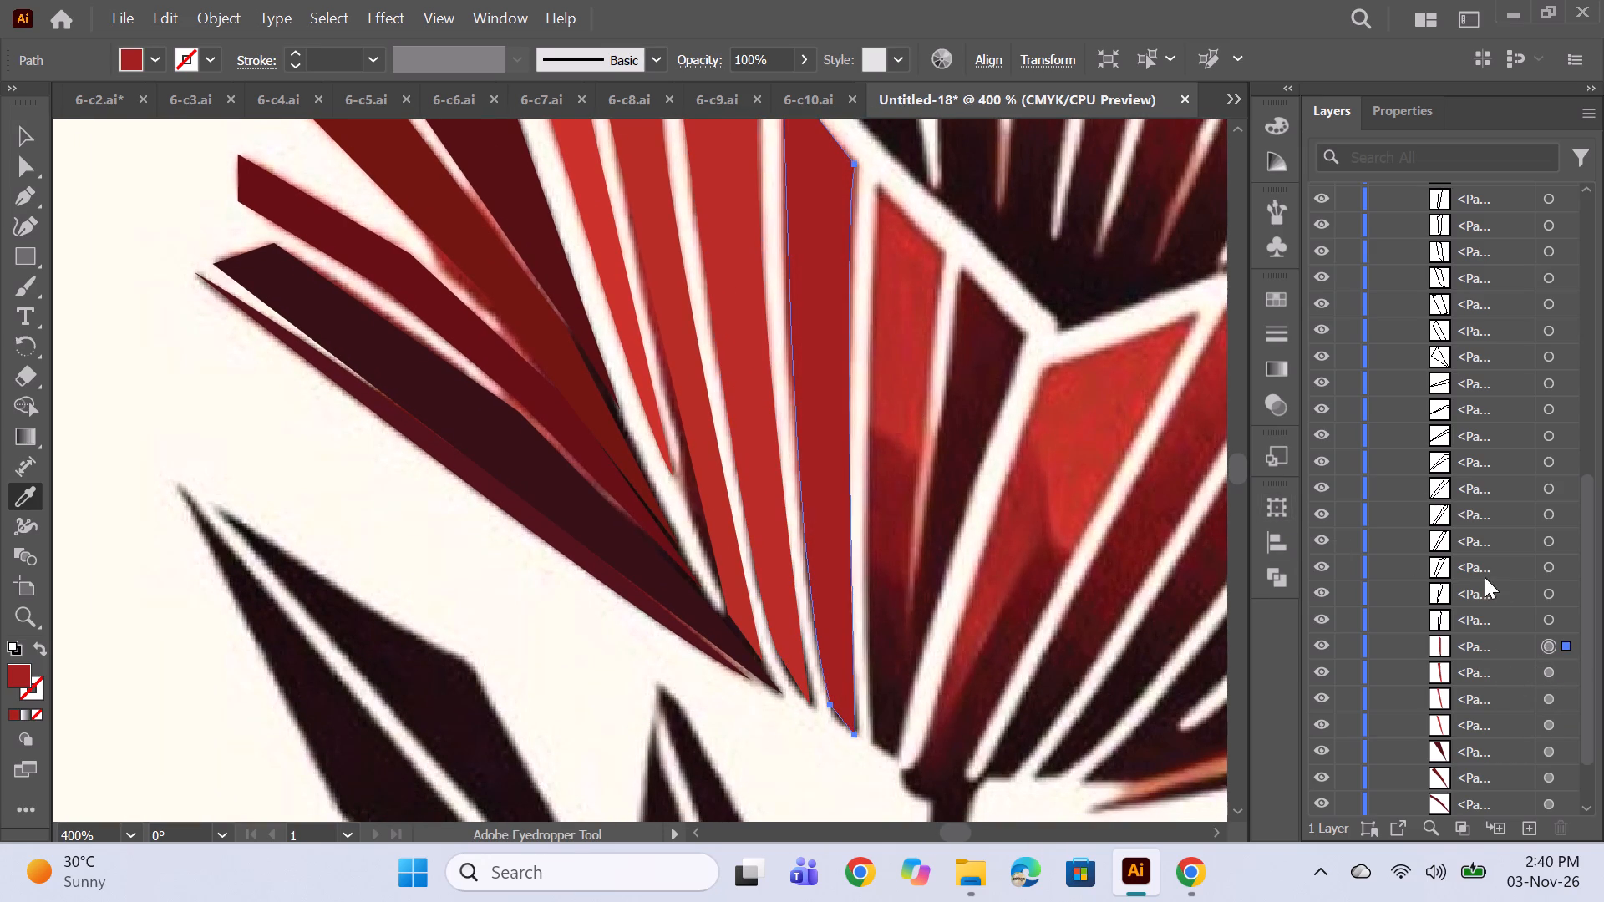
click(1547, 618)
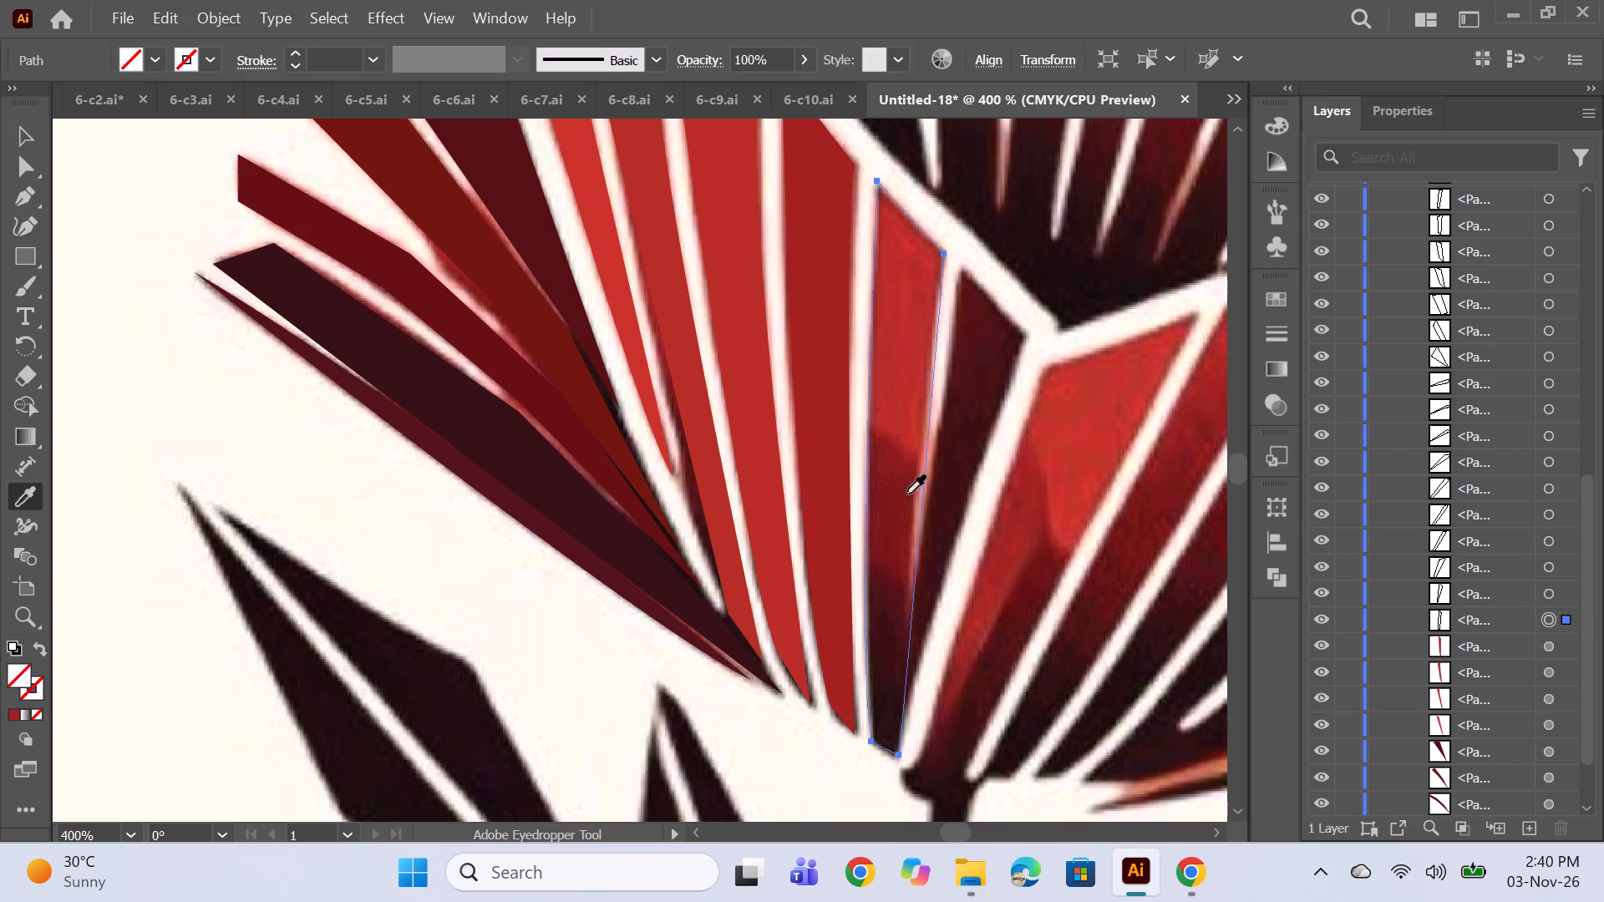
click(883, 464)
click(1547, 598)
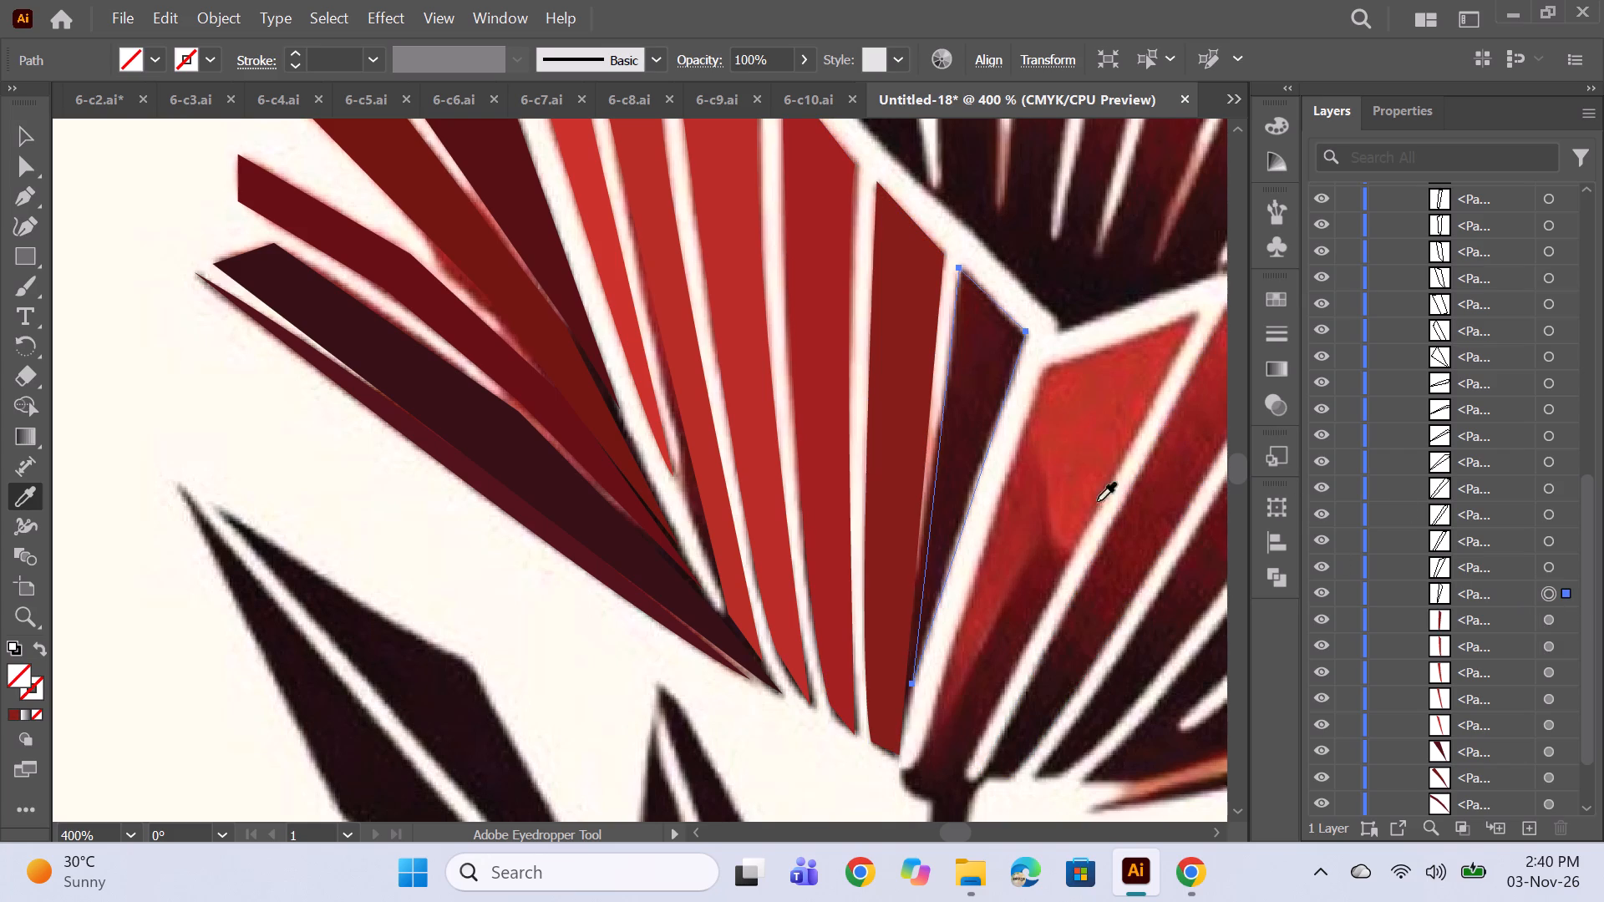
click(962, 444)
Fill the right front petal's first three strips from the centre fold with progressively darker reds sampled from the reference.
click(1551, 572)
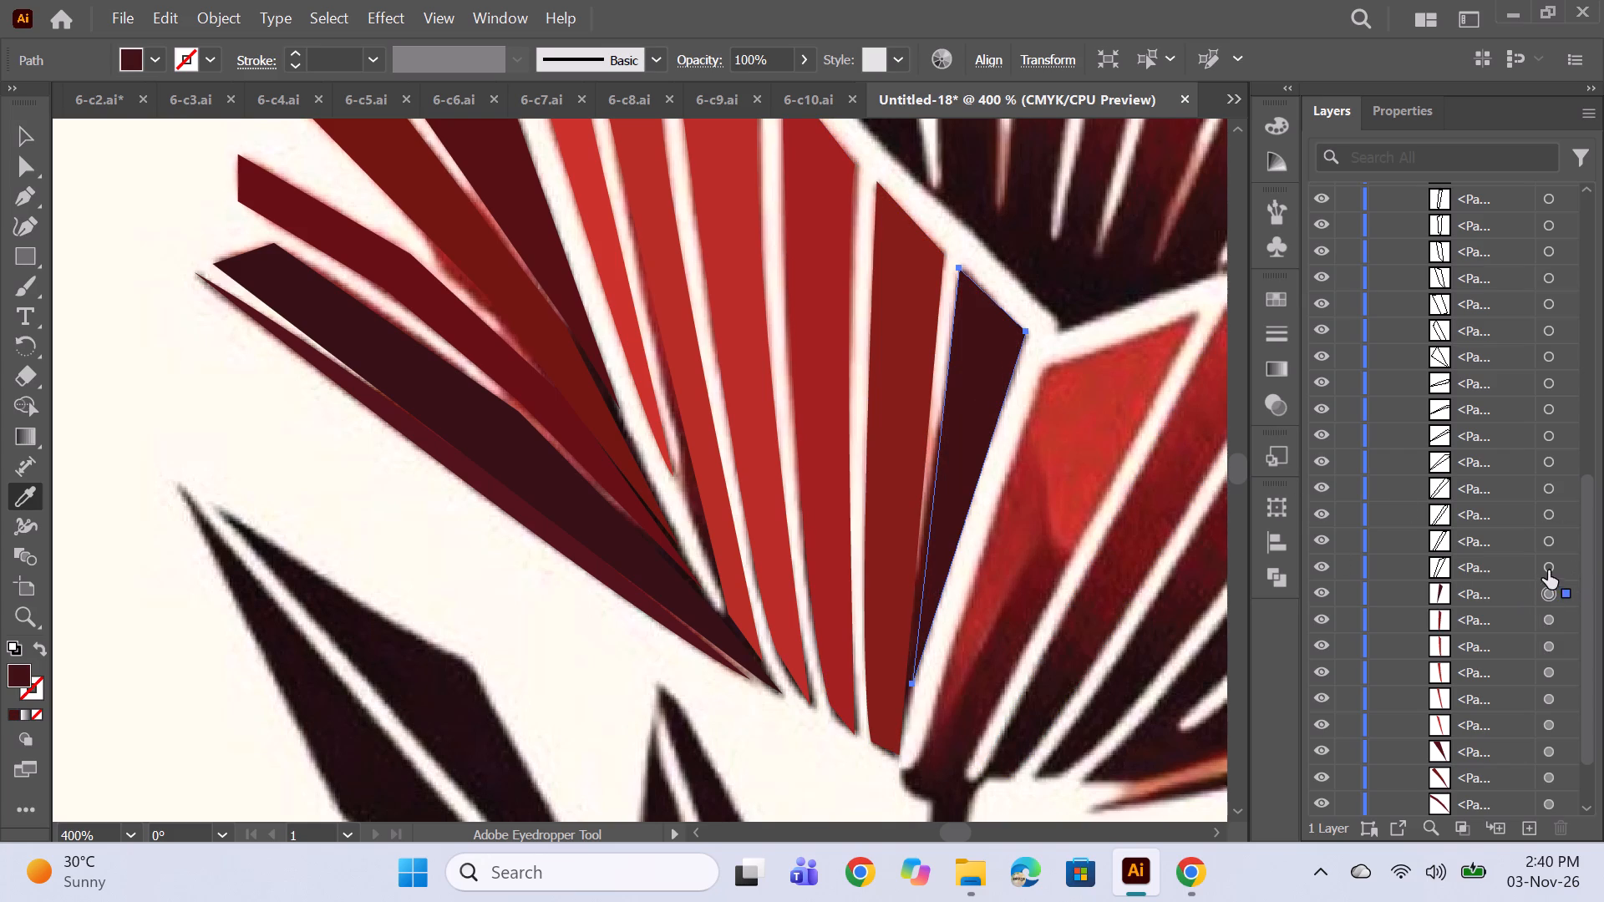
click(1027, 518)
key(space)
key(space)
key(space)
drag(1127, 557, 829, 524)
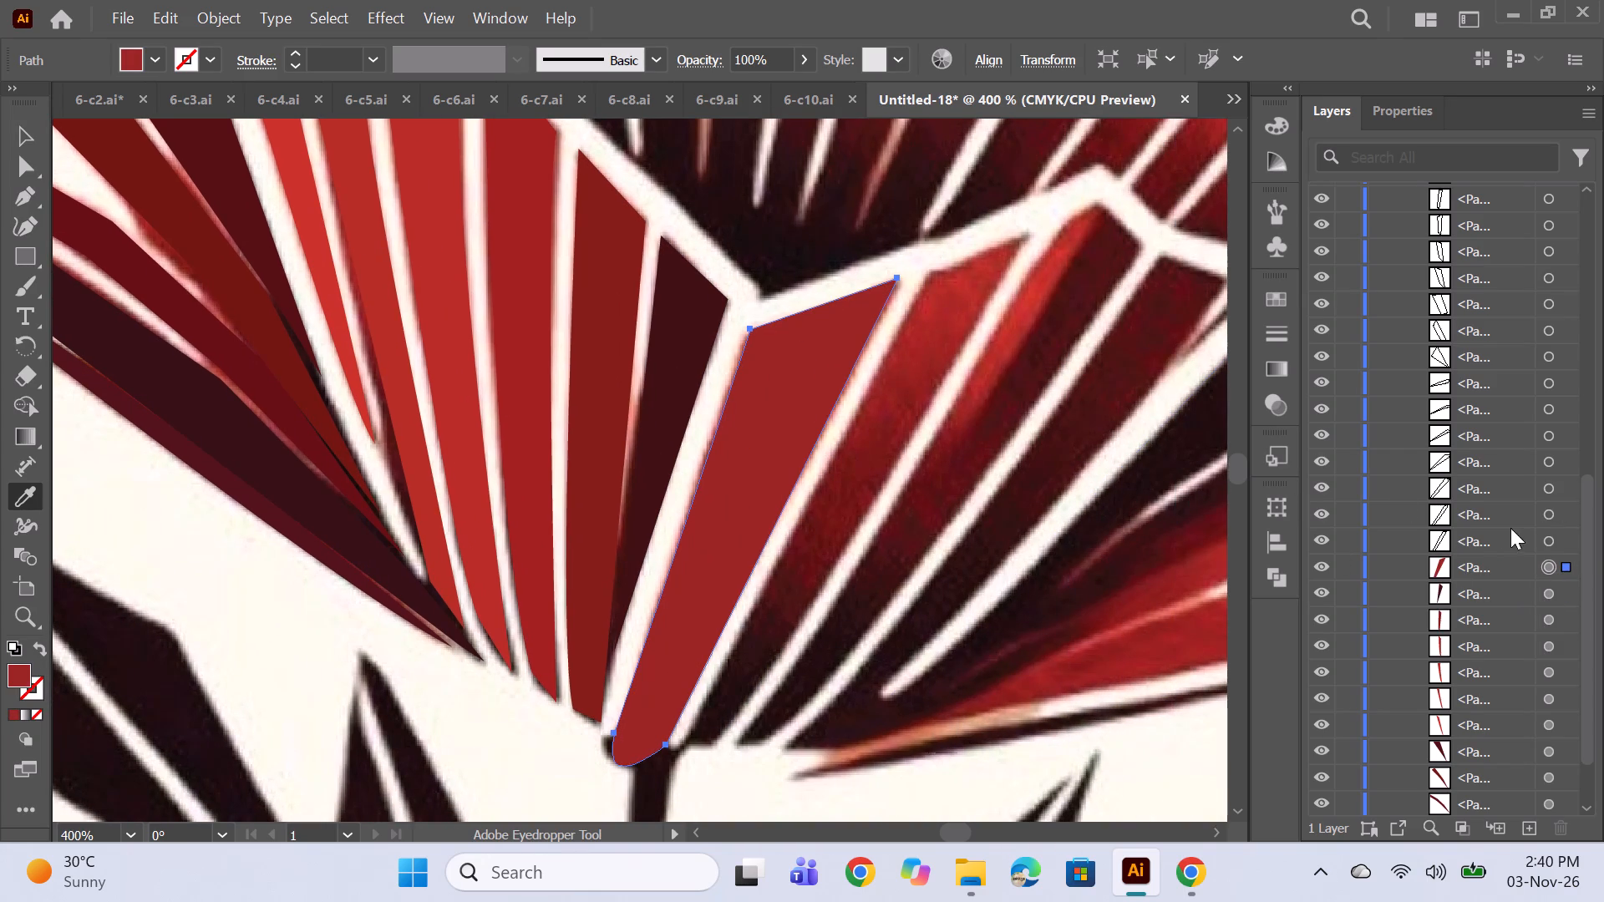
click(1548, 542)
click(896, 379)
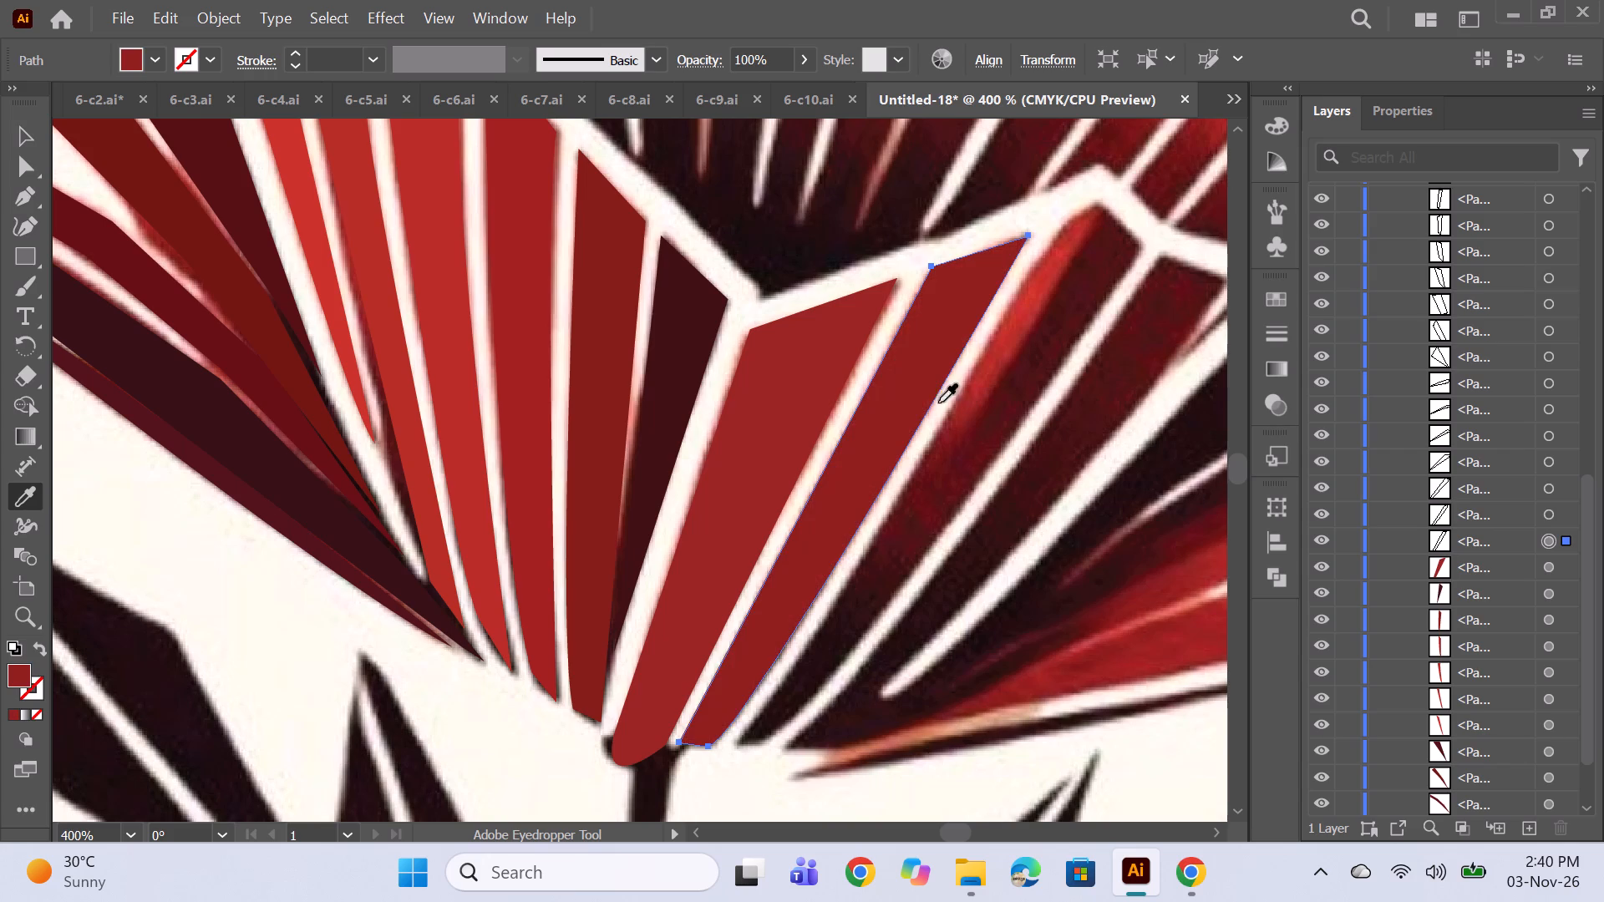
click(1546, 509)
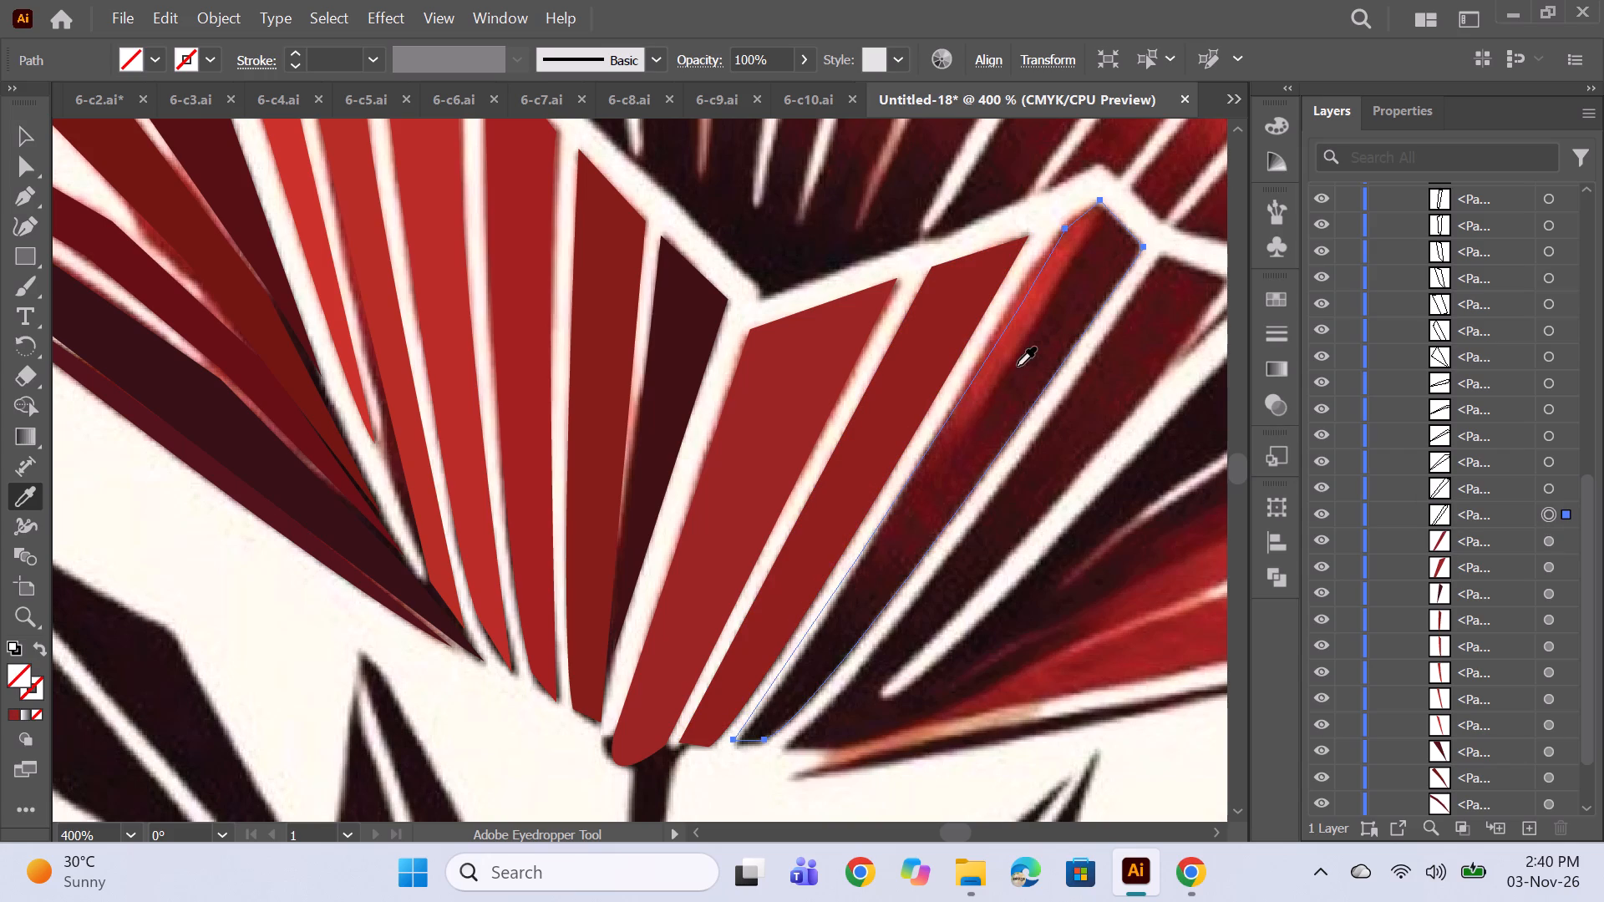
click(952, 429)
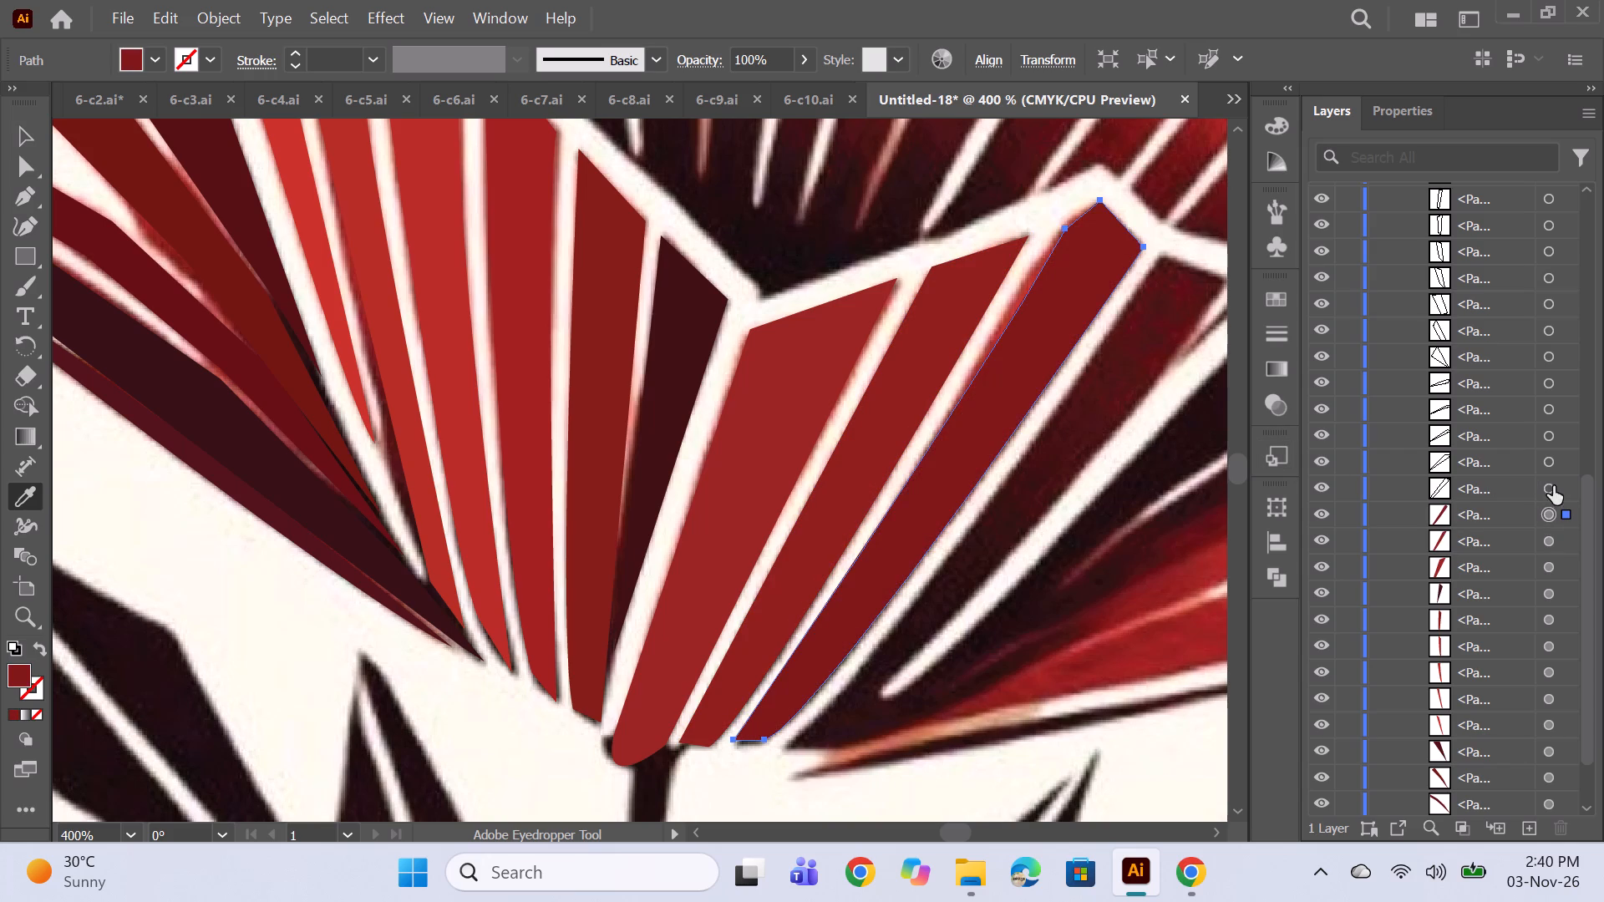
Fill the right front petal's fourth strip with dark maroon and its wide fifth strip with near-black sampled from the reference.
click(1553, 486)
click(1105, 389)
key(space)
key(space)
key(space)
key(space)
key(space)
key(space)
key(space)
key(space)
drag(1109, 449, 815, 442)
click(1549, 459)
click(1048, 342)
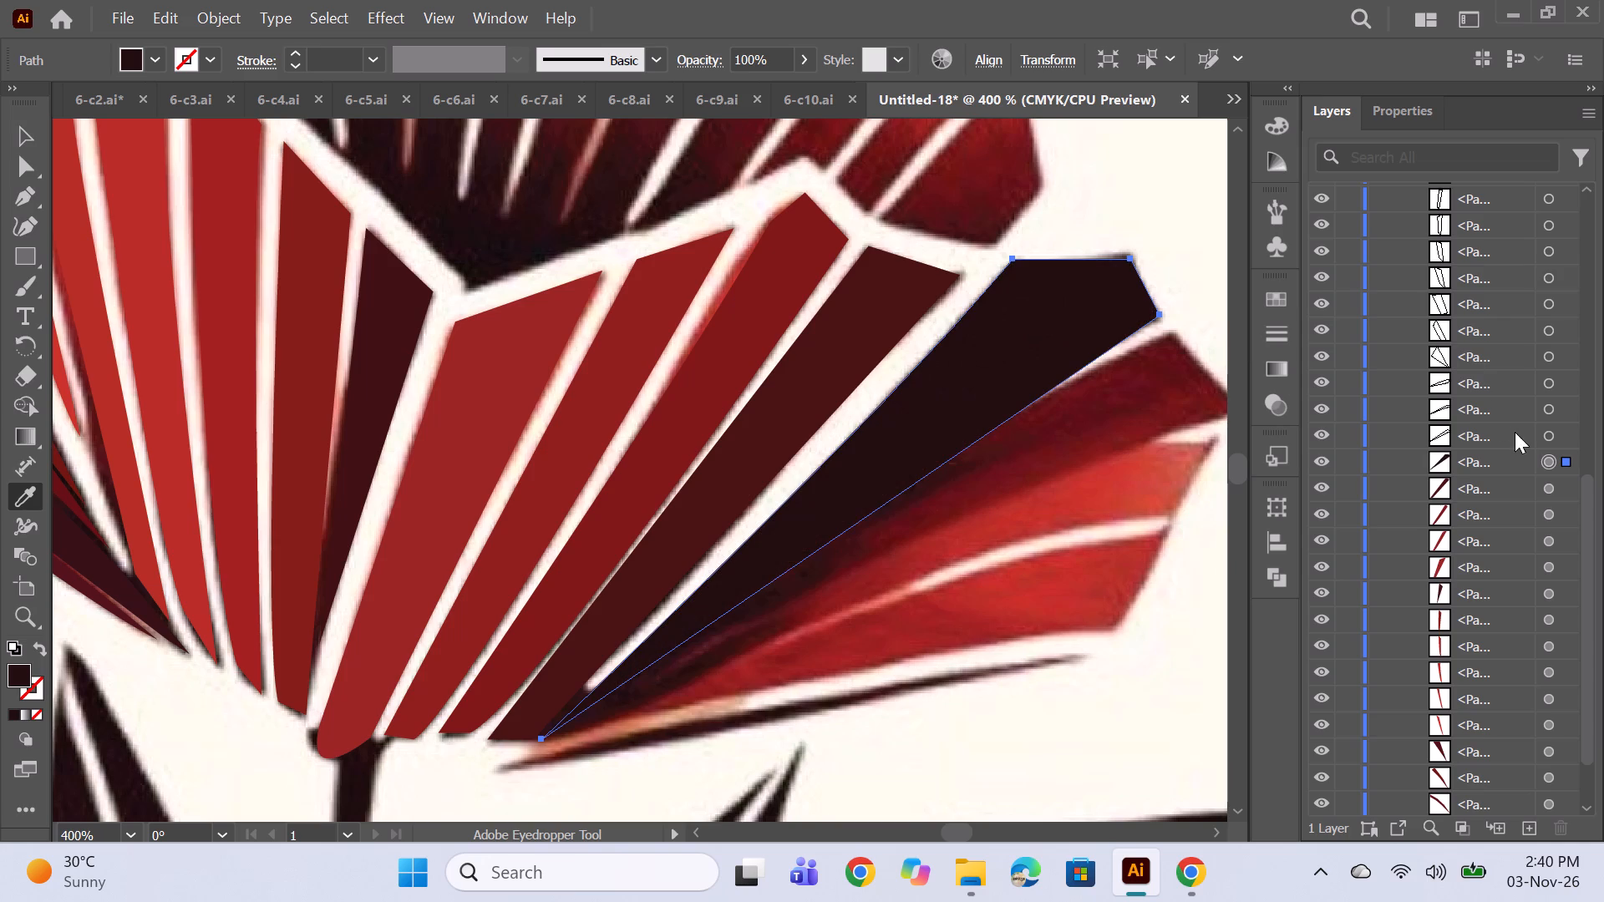
Fill the right front petal's lower outer strips with deep maroon, bright red and red sampled from the reference.
click(1547, 432)
click(1101, 393)
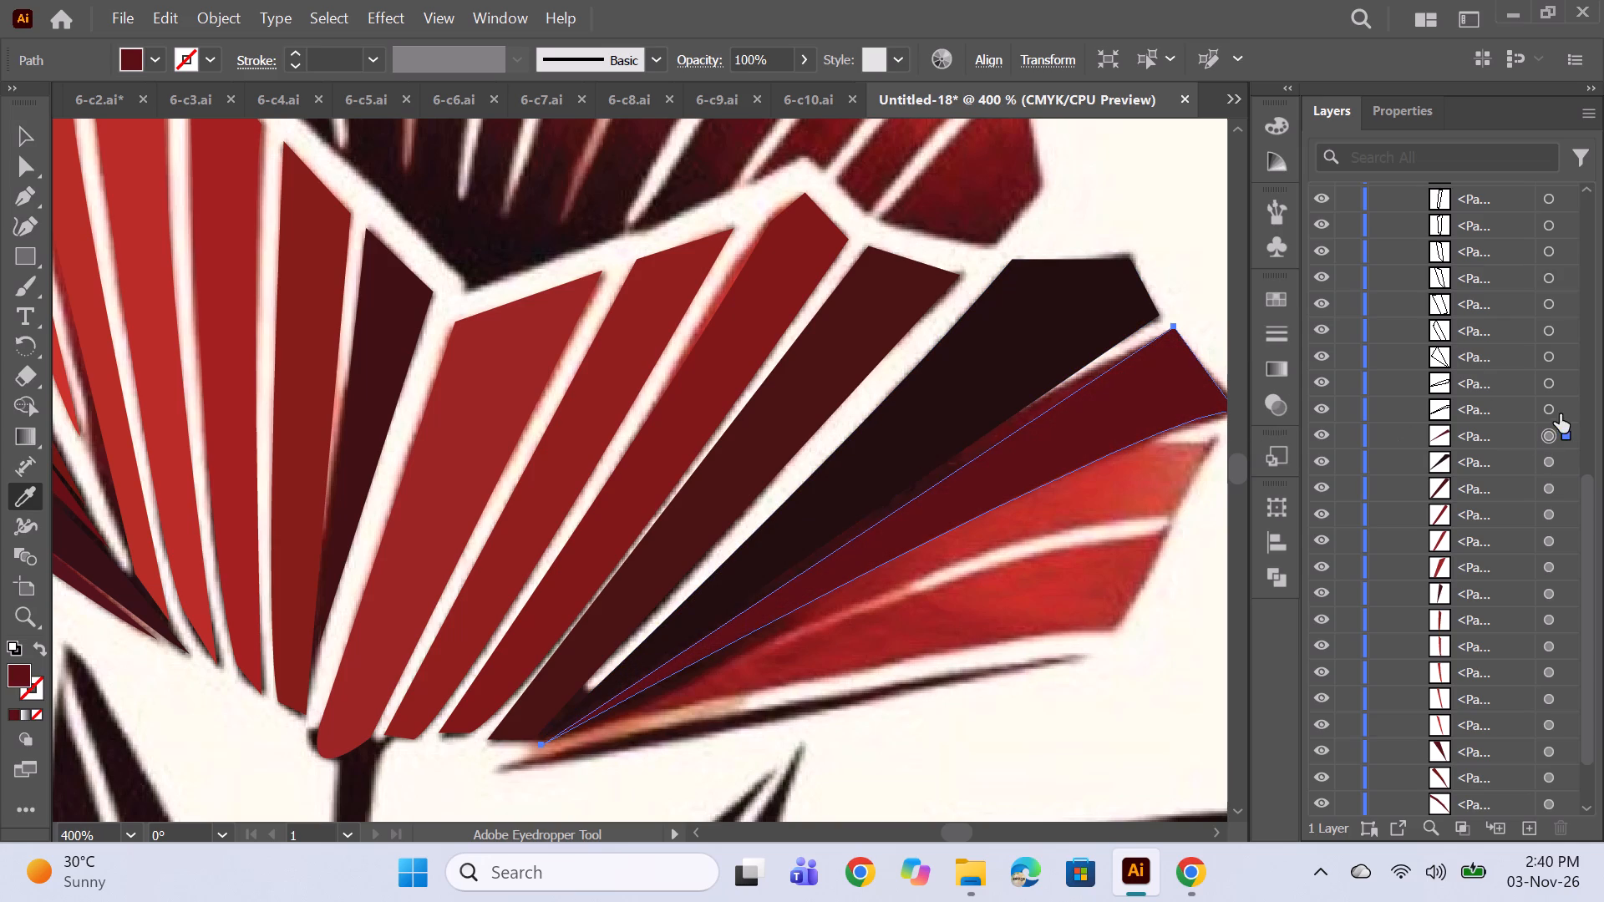
click(1548, 408)
click(1056, 509)
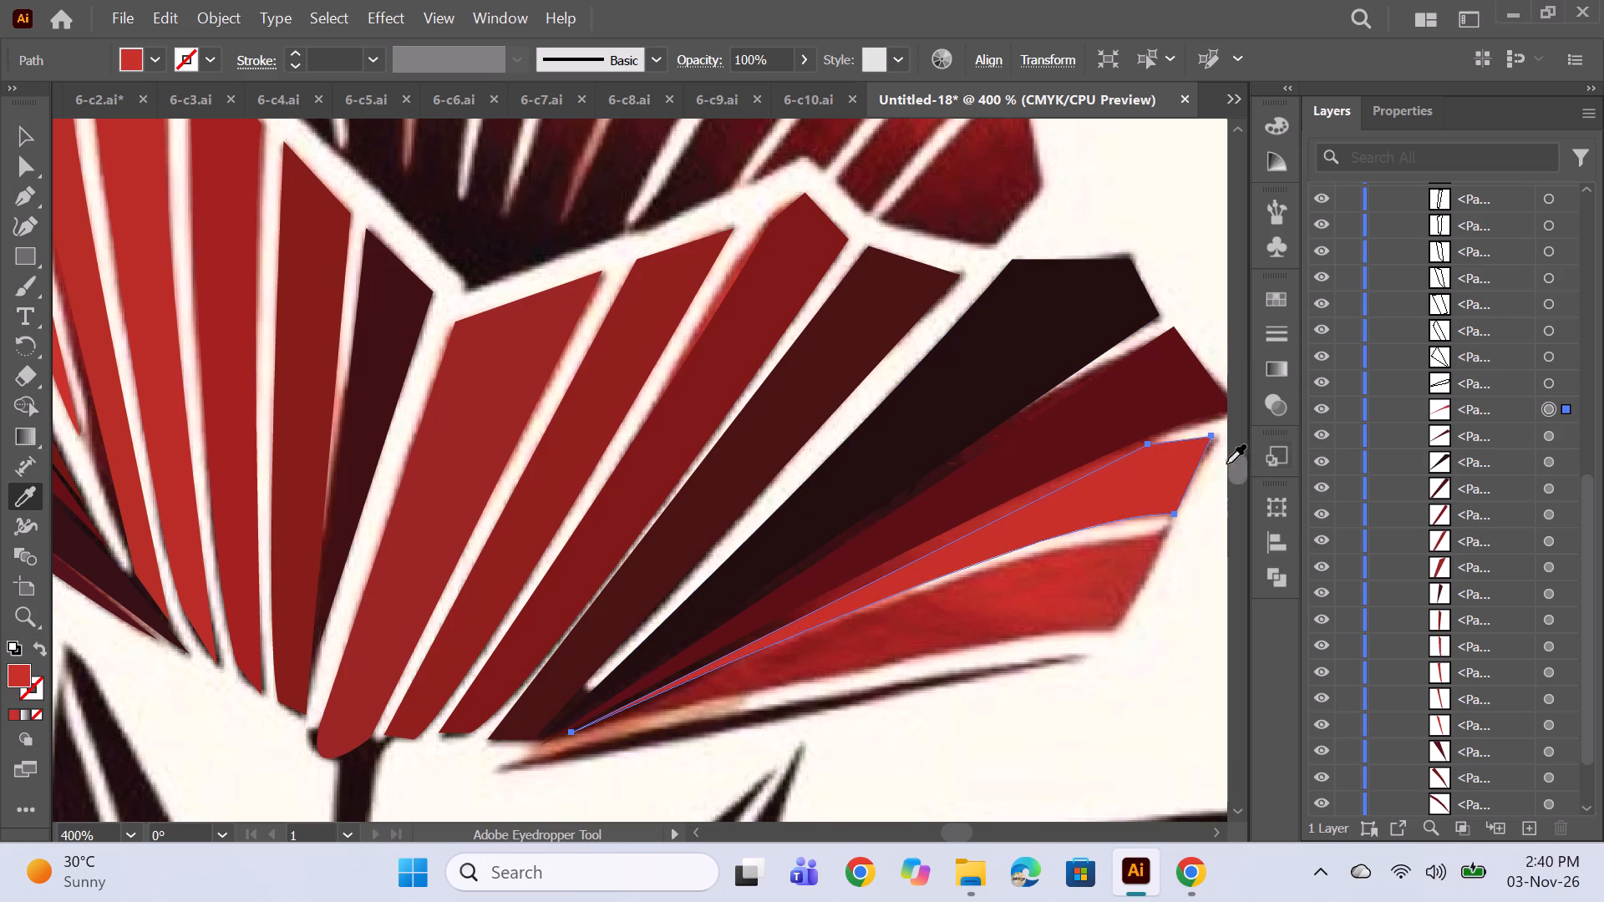
click(1541, 389)
click(1005, 598)
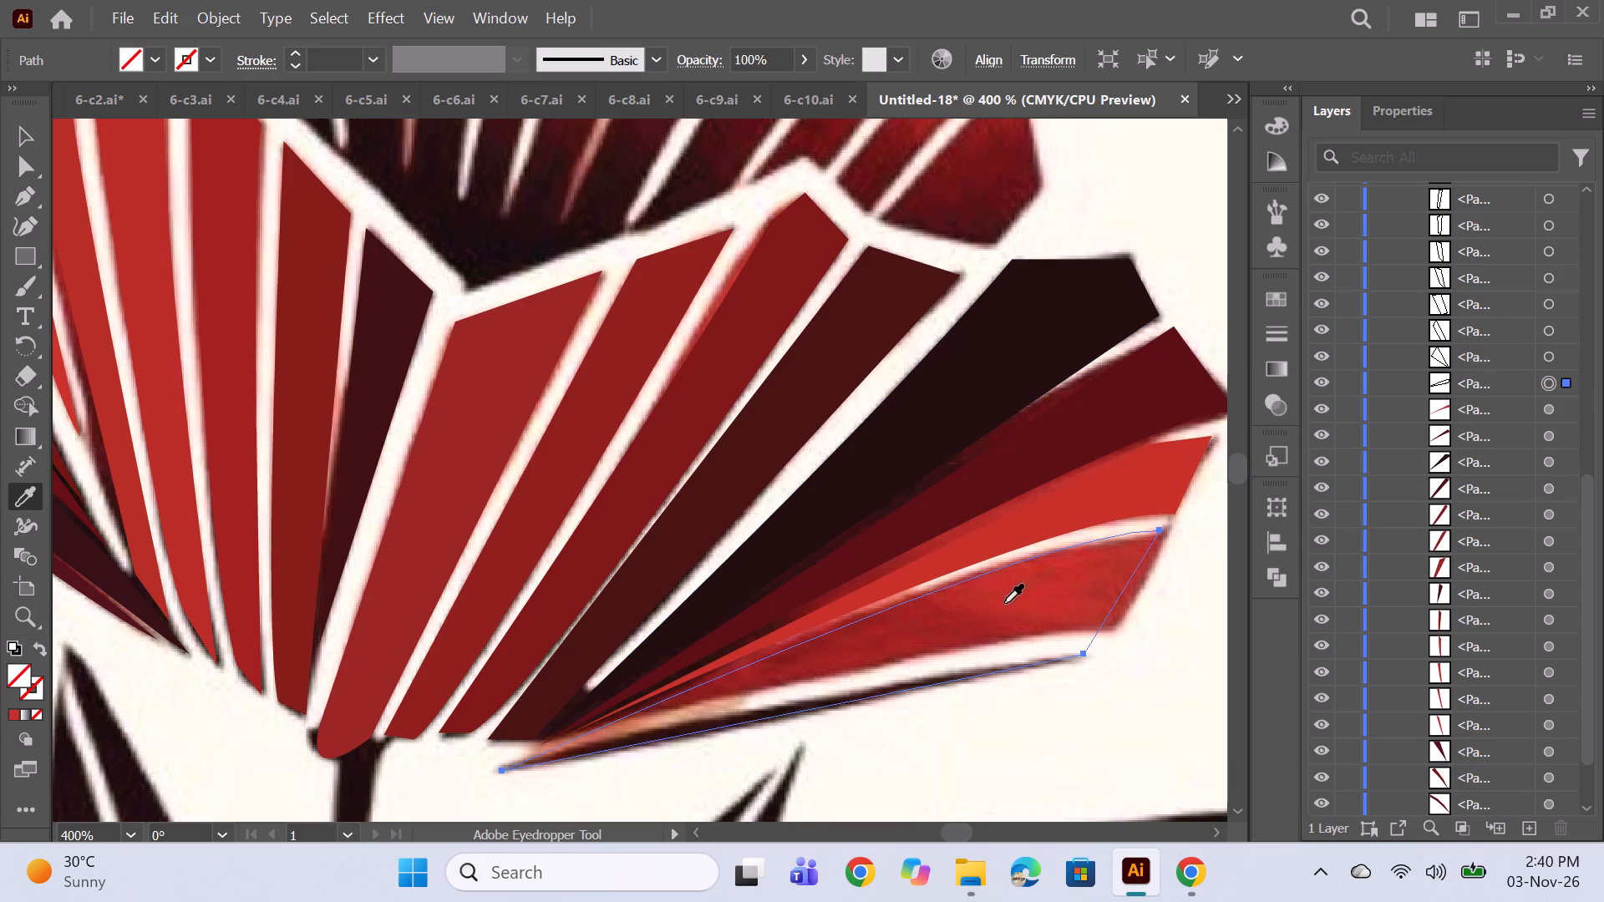
Fill the left back petal's two outermost strips with dark maroons sampled from the reference.
click(1546, 360)
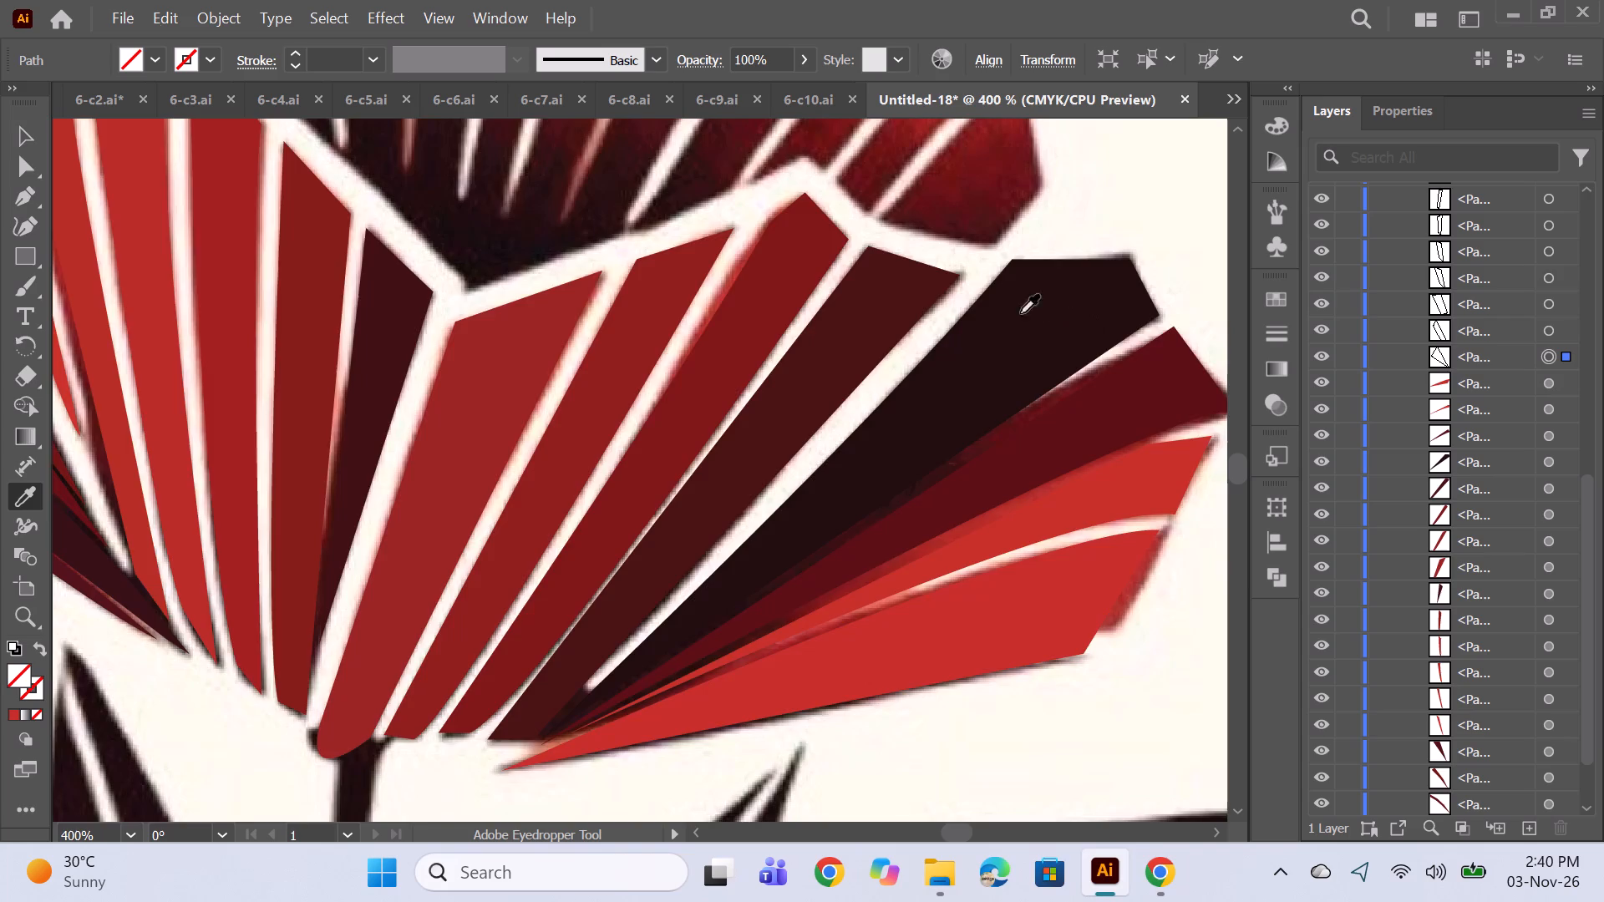
alt+scroll(1006, 310, down, 3)
scroll(679, 265, up, 2)
alt+scroll(662, 224, up, 2)
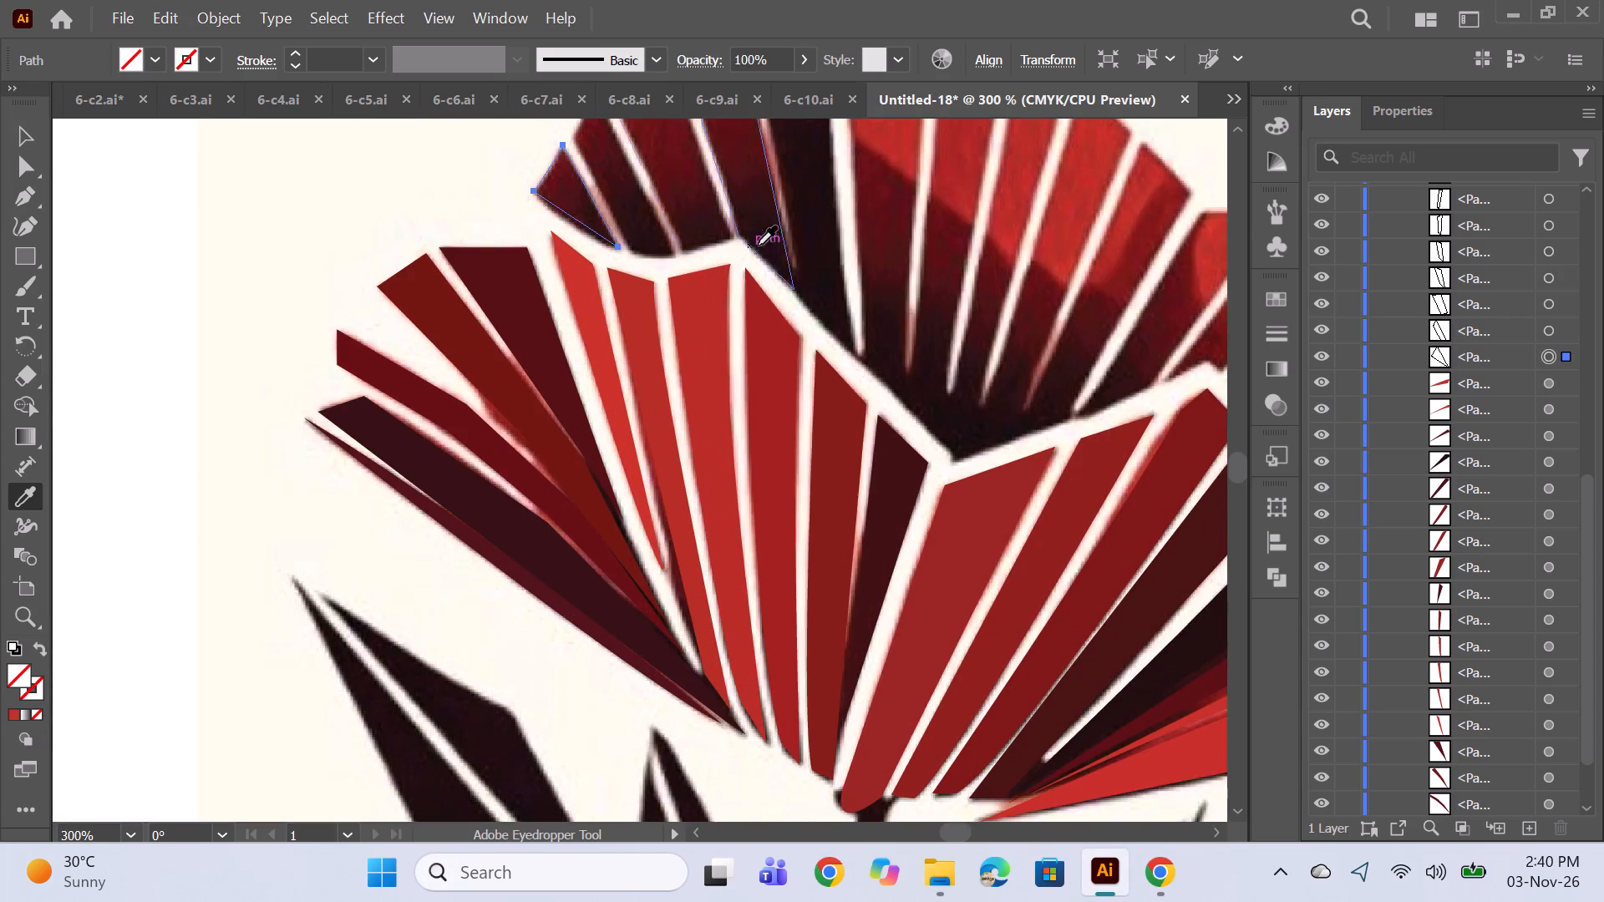
key(space)
drag(762, 241, 767, 426)
alt+scroll(661, 312, up, 1)
click(548, 388)
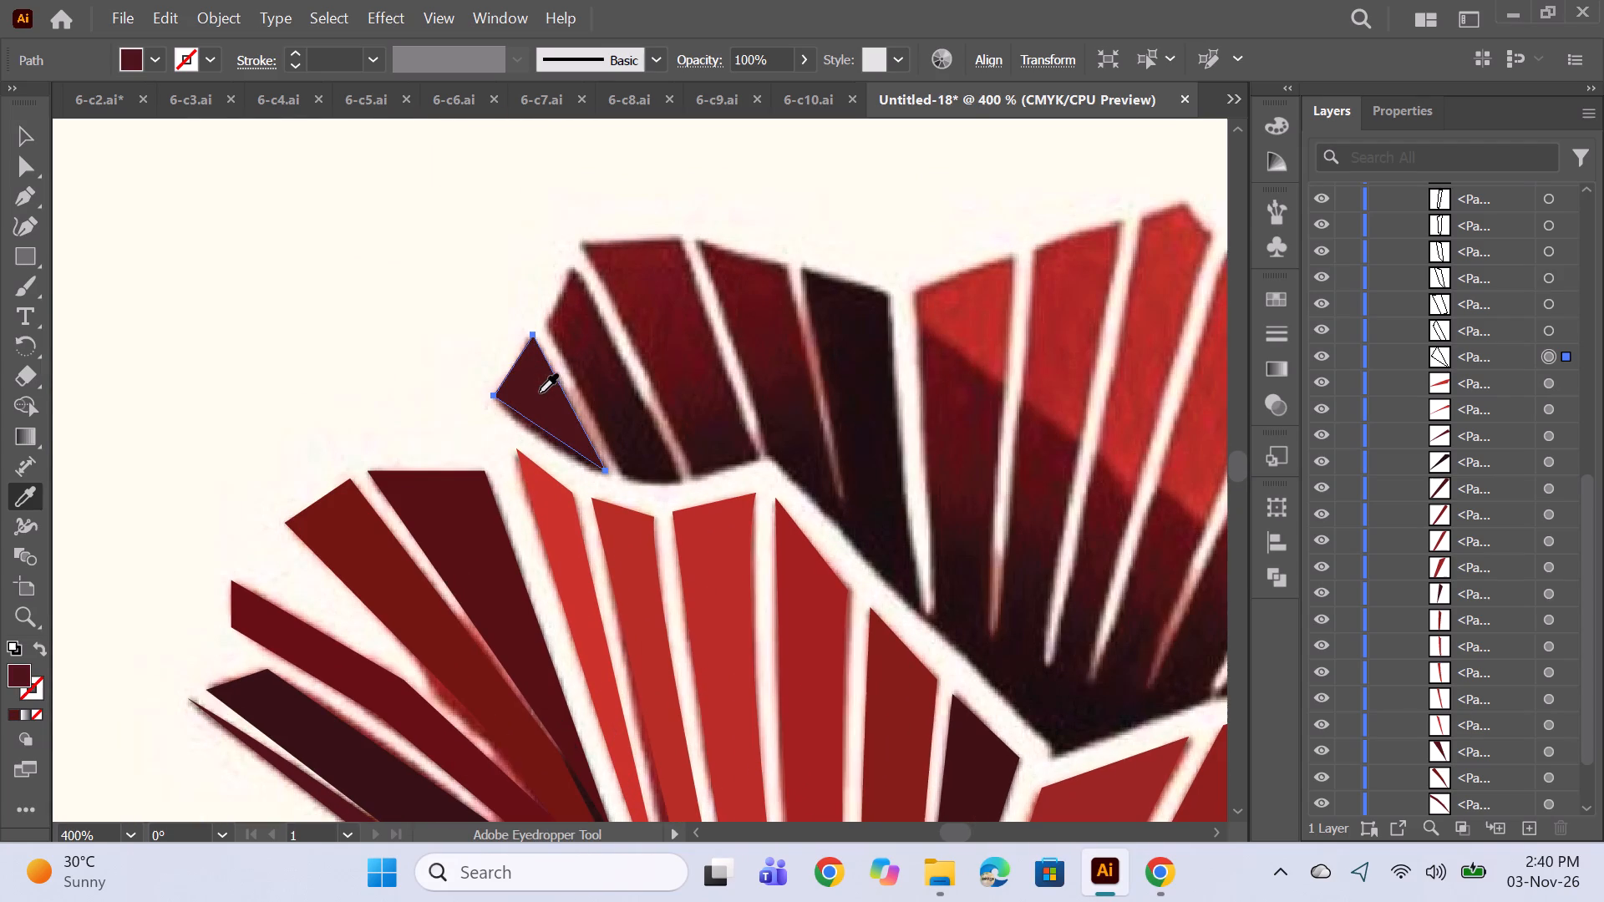
click(1549, 333)
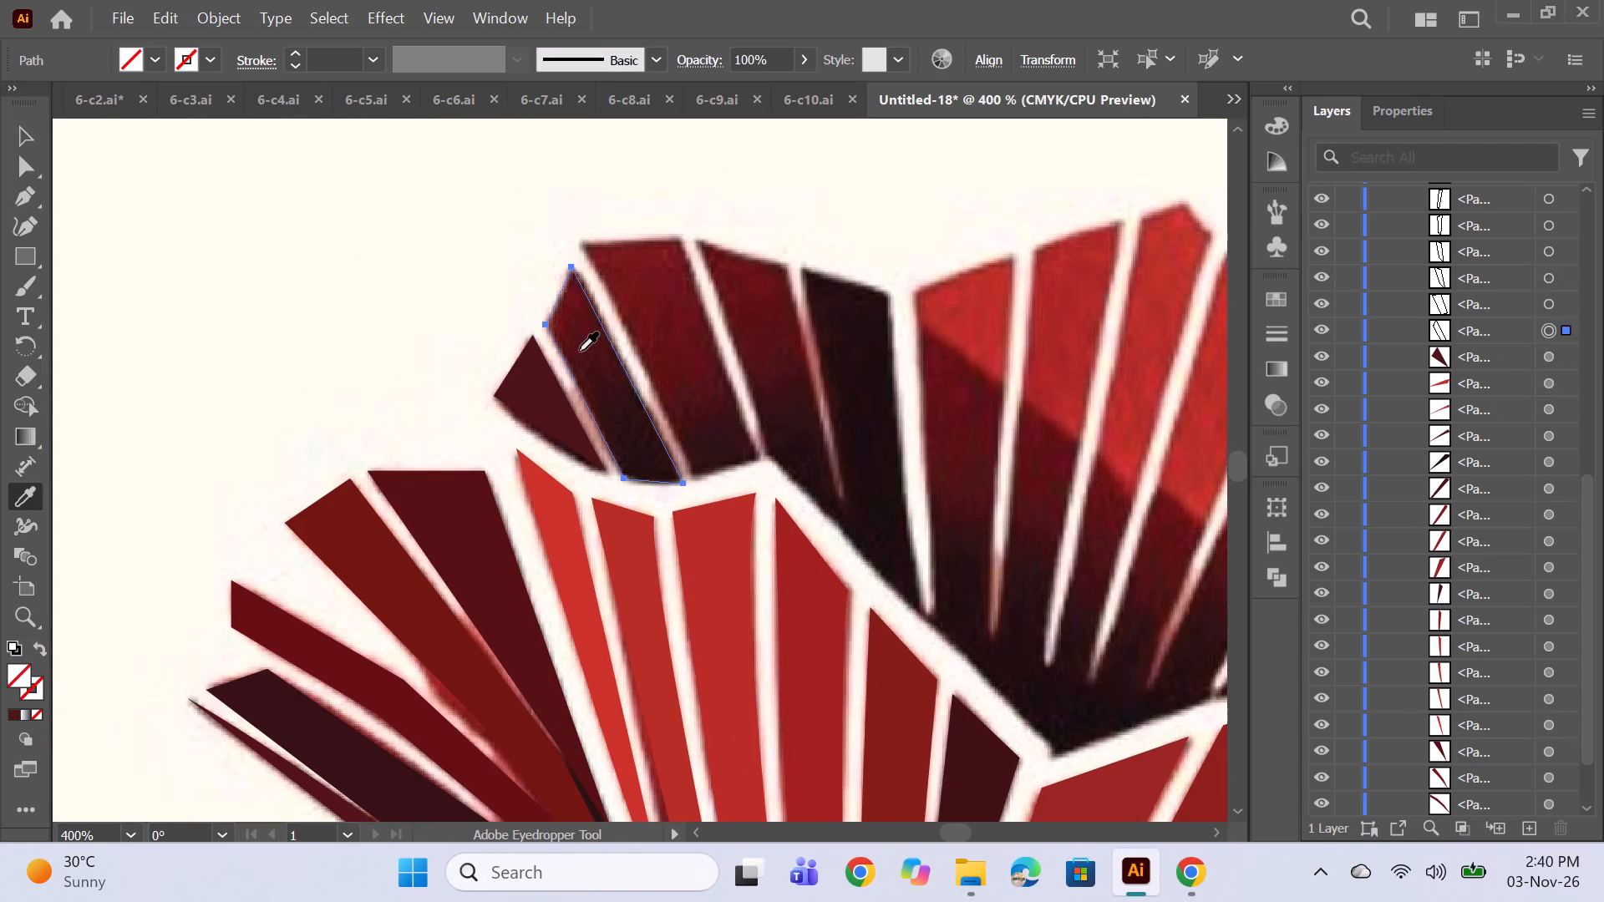
click(579, 351)
Fill the left back petal's third and fourth strips with deep maroon and its fifth with near-black sampled from the reference.
click(1550, 307)
click(661, 314)
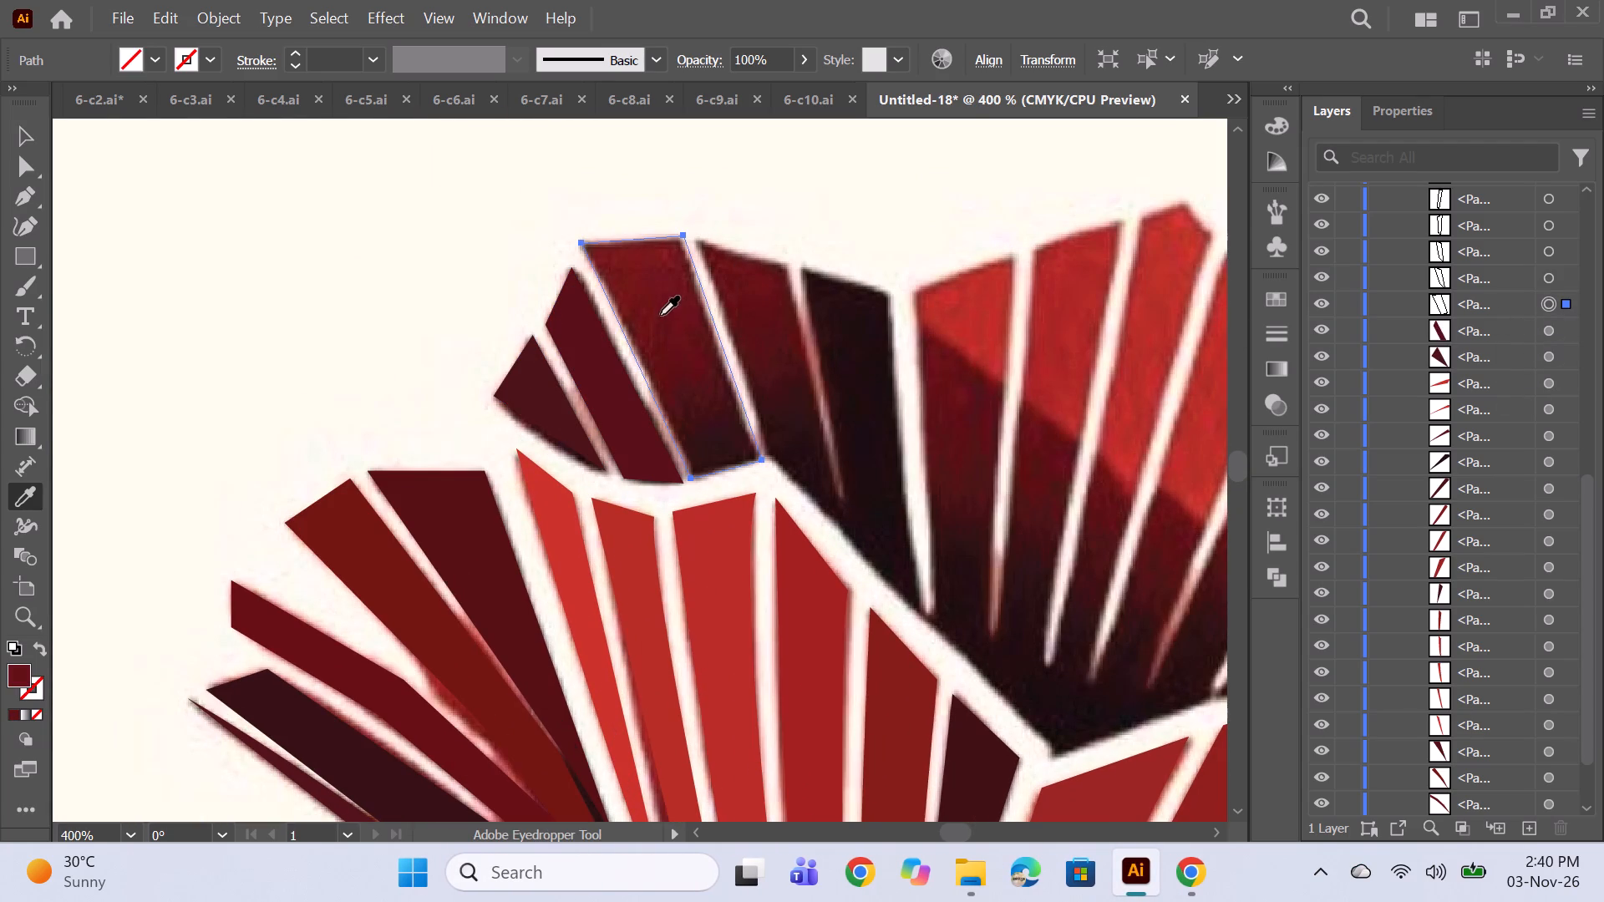
click(1553, 279)
click(752, 296)
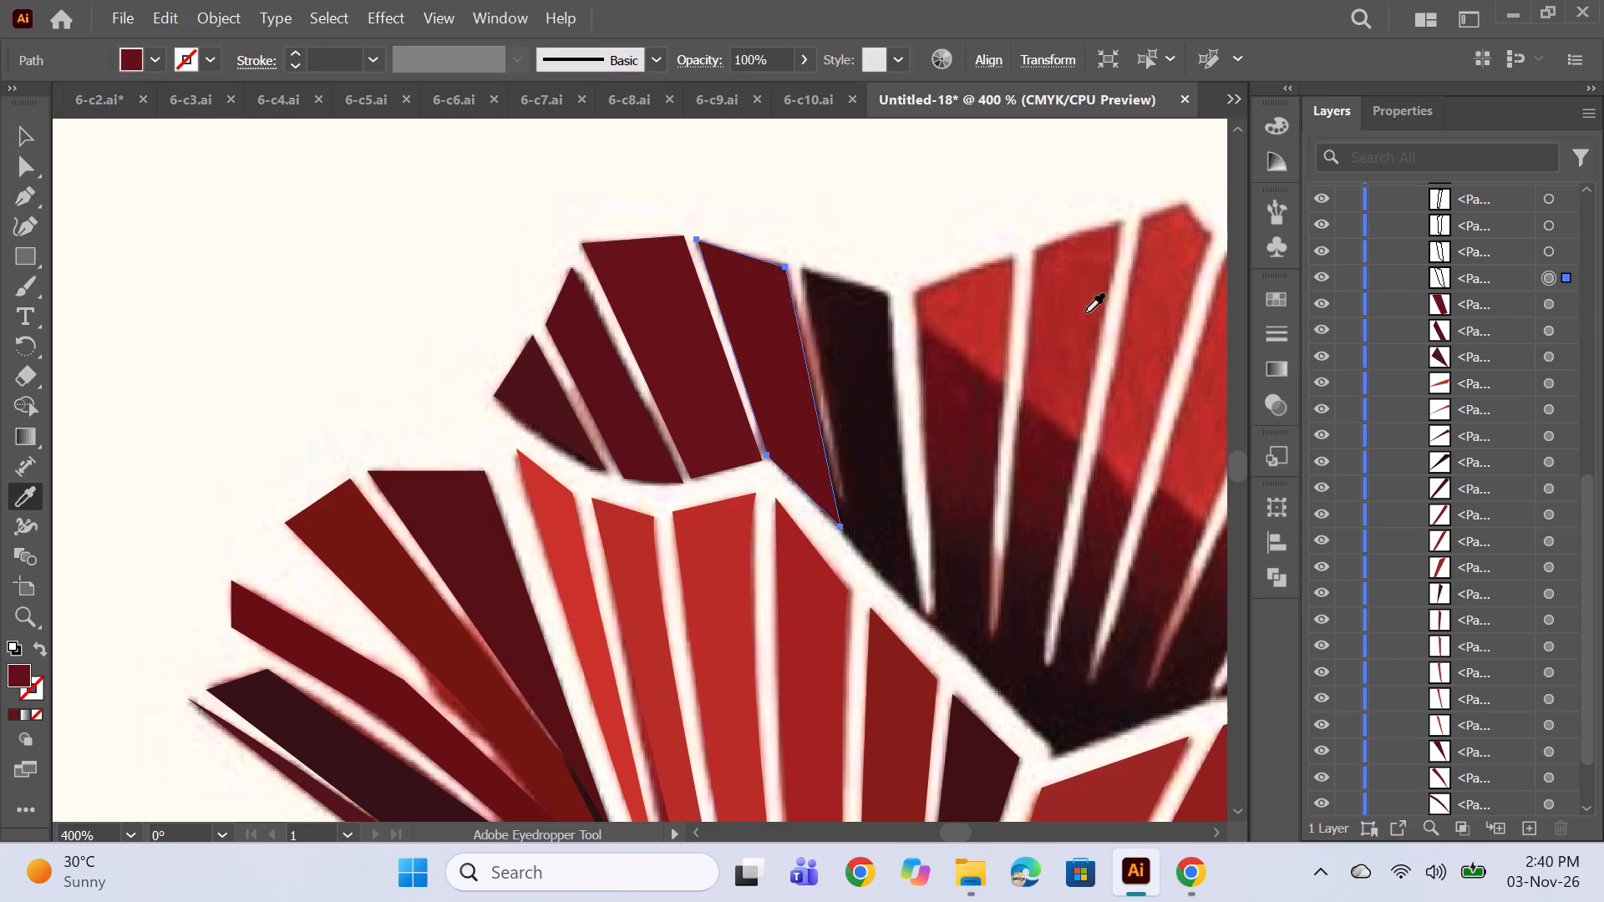
click(1551, 254)
click(865, 354)
Fill the right back petal's first three strips from the centre with reds sampled from the reference.
key(space)
drag(984, 417, 818, 473)
click(1548, 229)
click(807, 389)
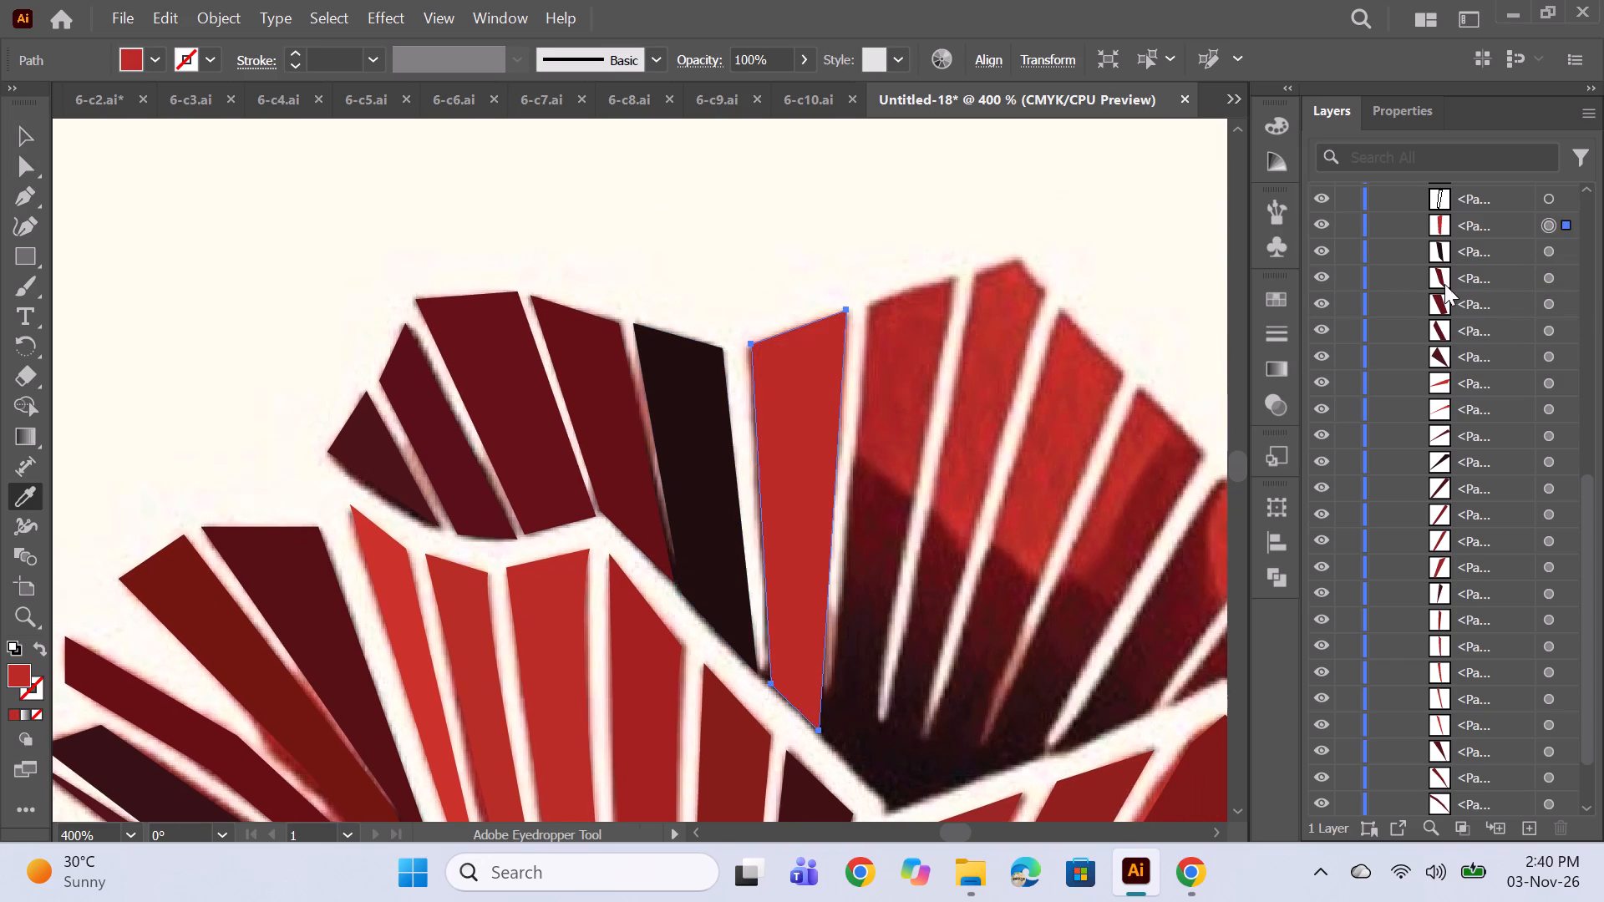
scroll(1482, 332, up, 3)
click(1546, 431)
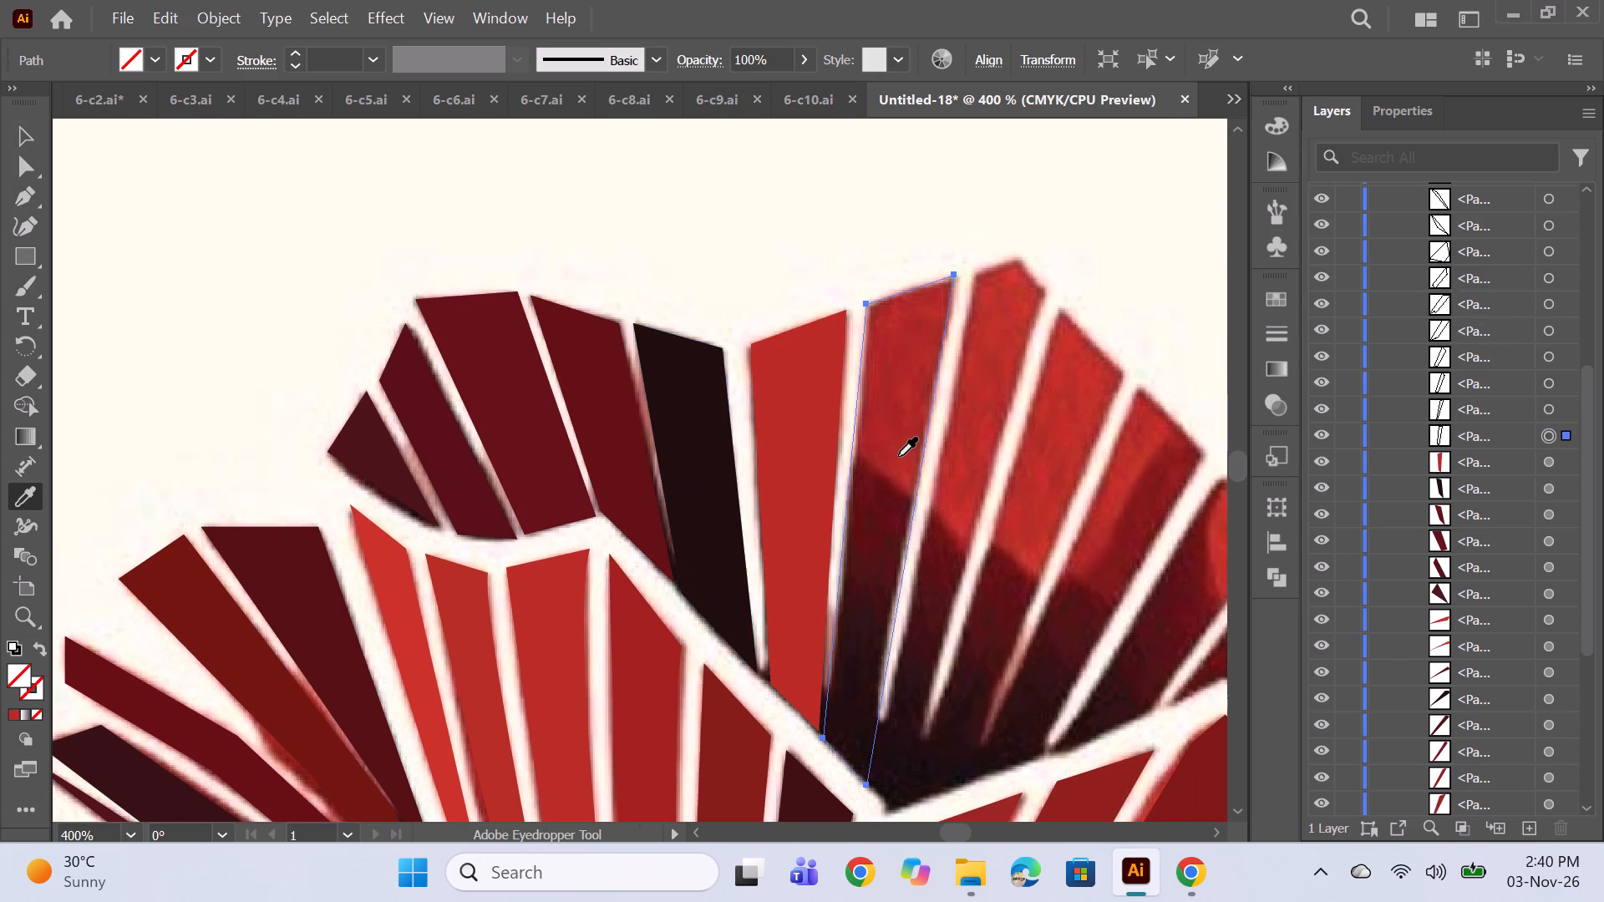
click(898, 456)
click(1550, 409)
click(954, 518)
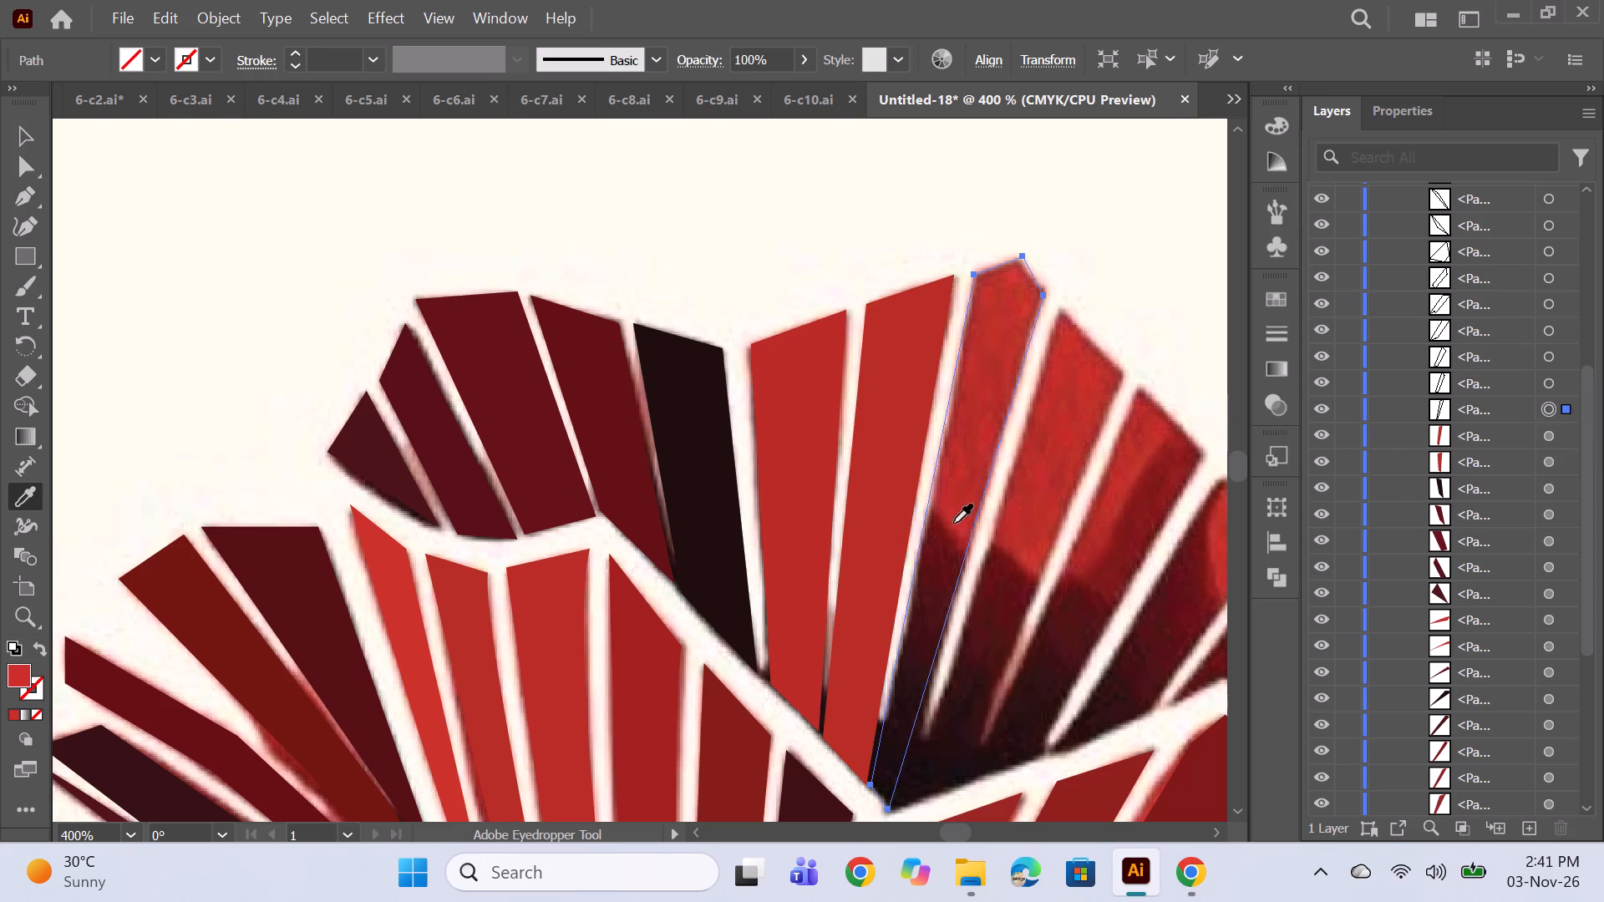
Fill the right back petal's fourth and fifth strips with dark red and its sixth with deep maroon sampled from the reference.
click(1540, 381)
click(993, 558)
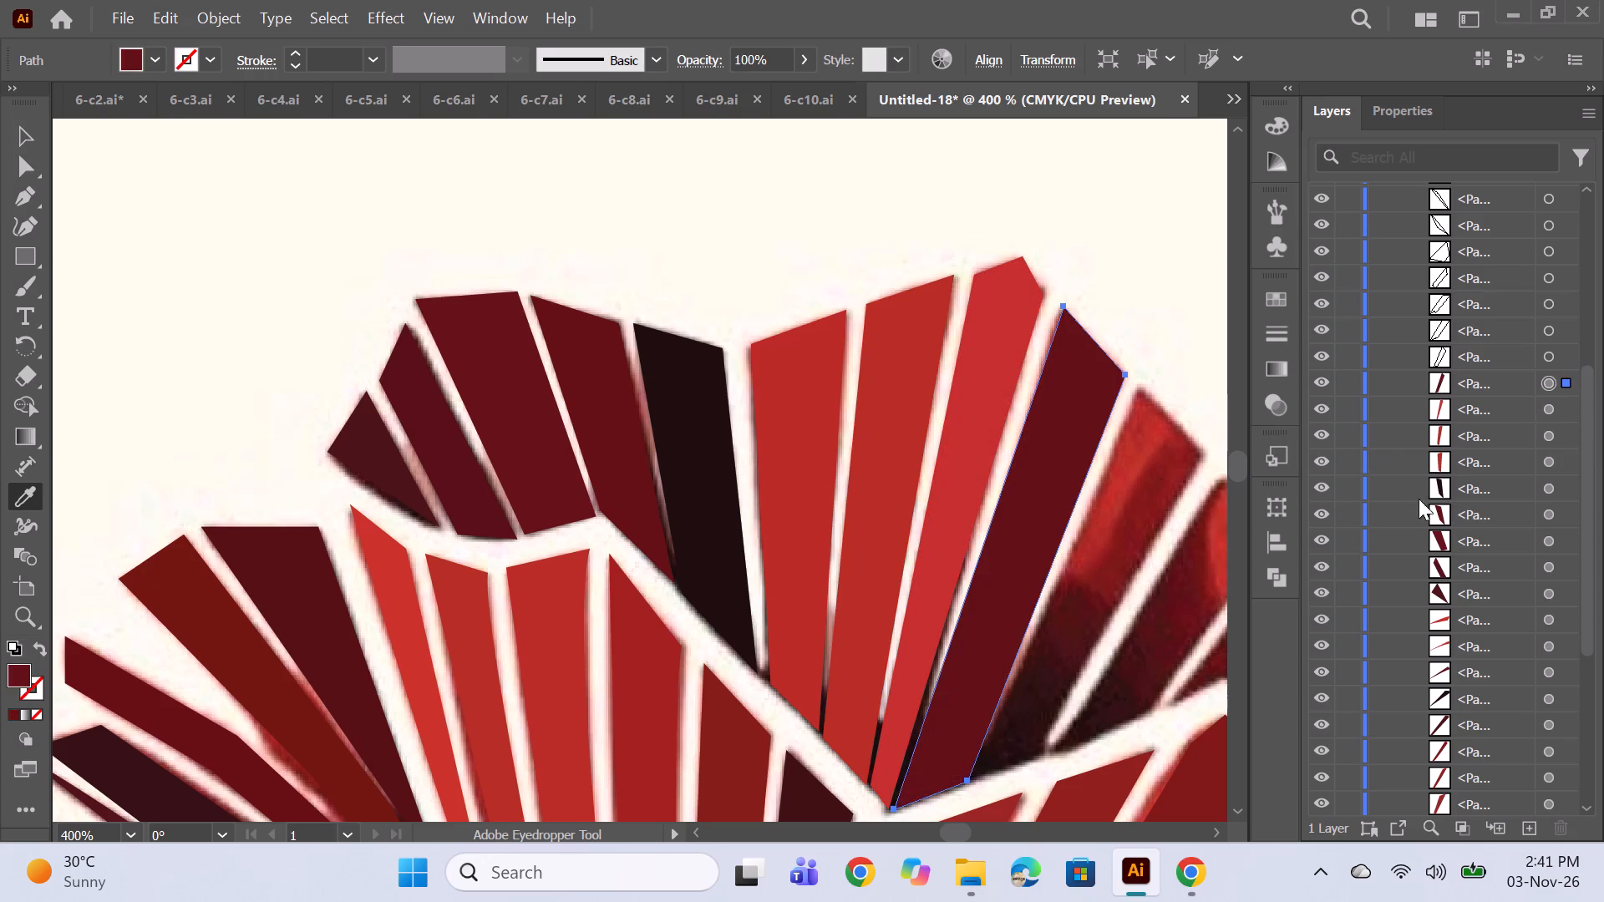
click(1048, 501)
click(1119, 505)
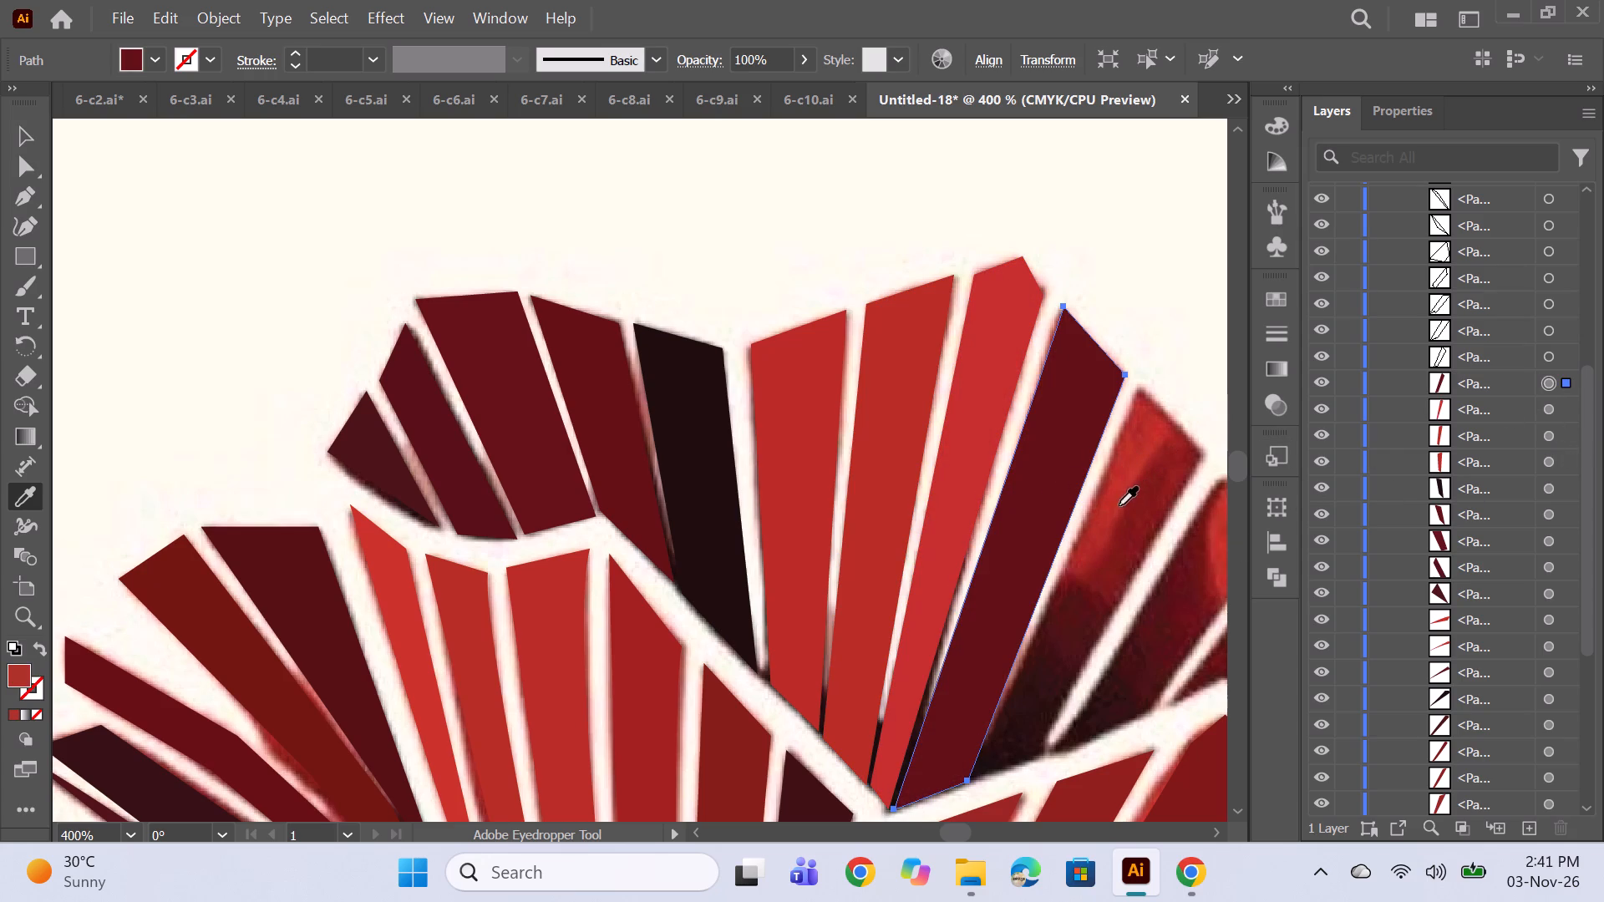
click(1147, 508)
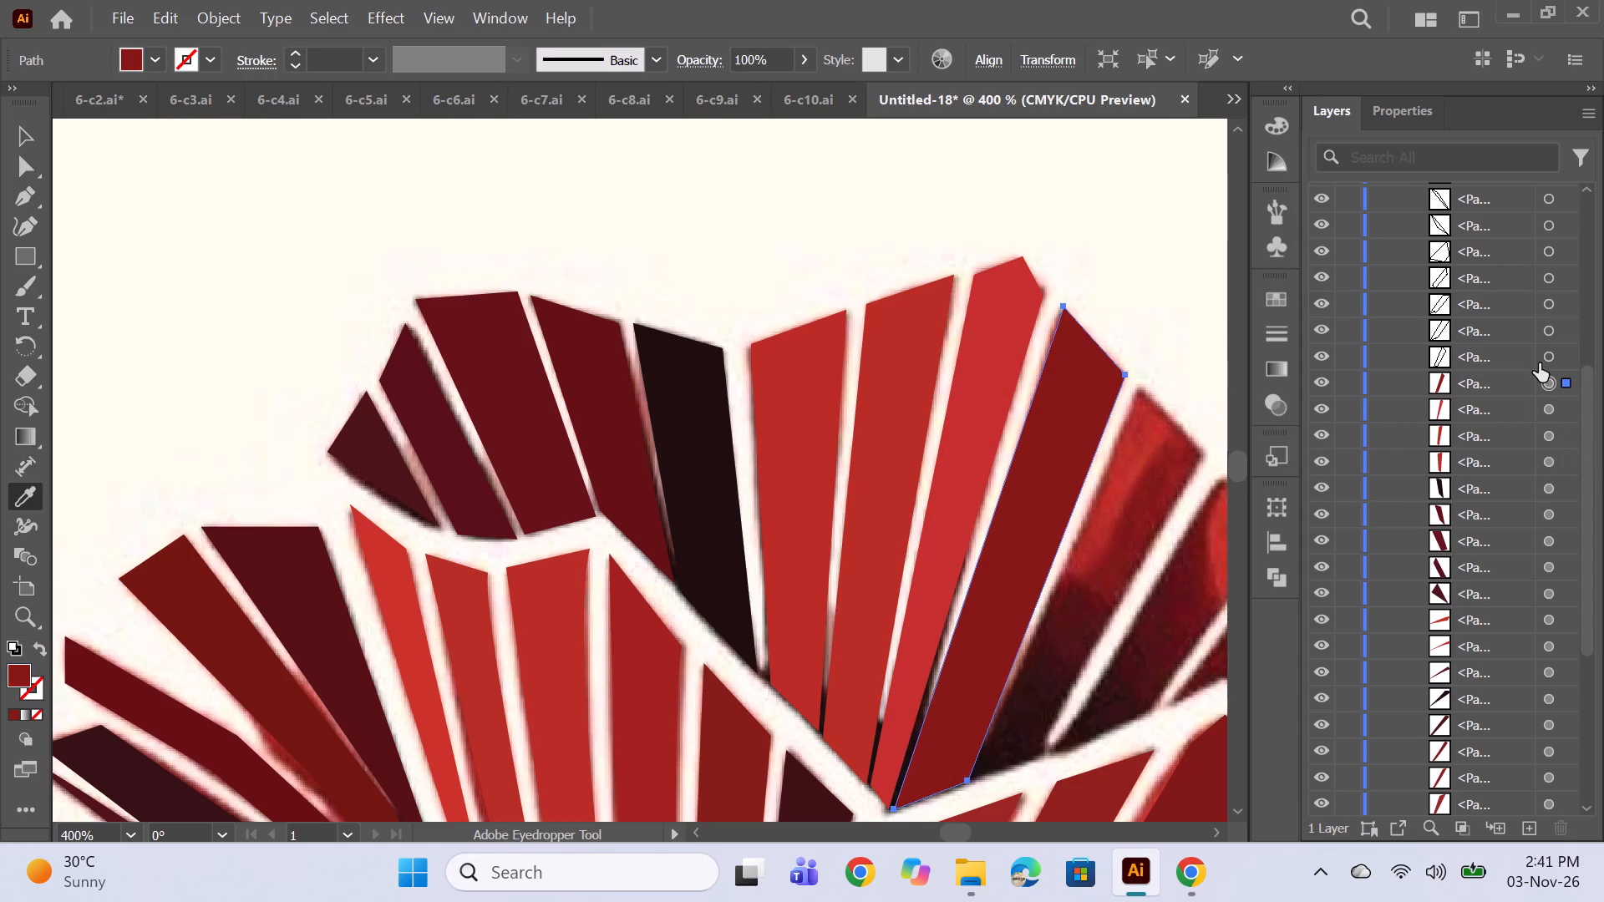
click(1548, 356)
click(1098, 565)
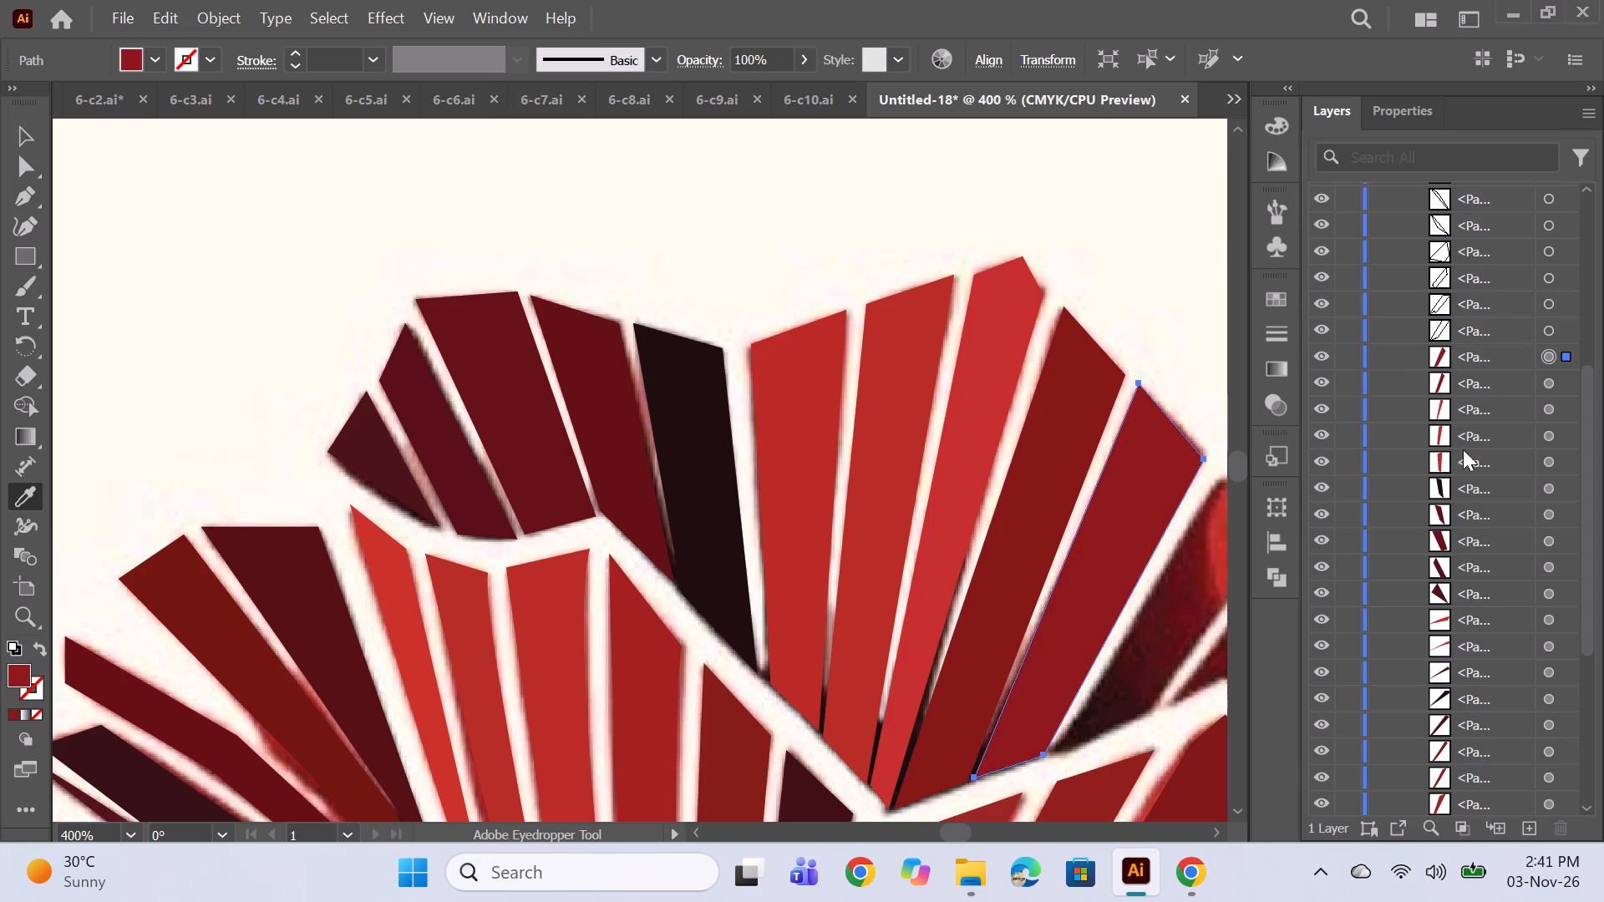
key(space)
click(1546, 325)
click(1197, 588)
Fill the right back petal's seventh and eighth strips with red and its outermost piece with dark red sampled from the reference.
key(space)
key(space)
key(space)
key(space)
key(space)
key(space)
key(space)
key(space)
key(space)
key(space)
key(space)
key(space)
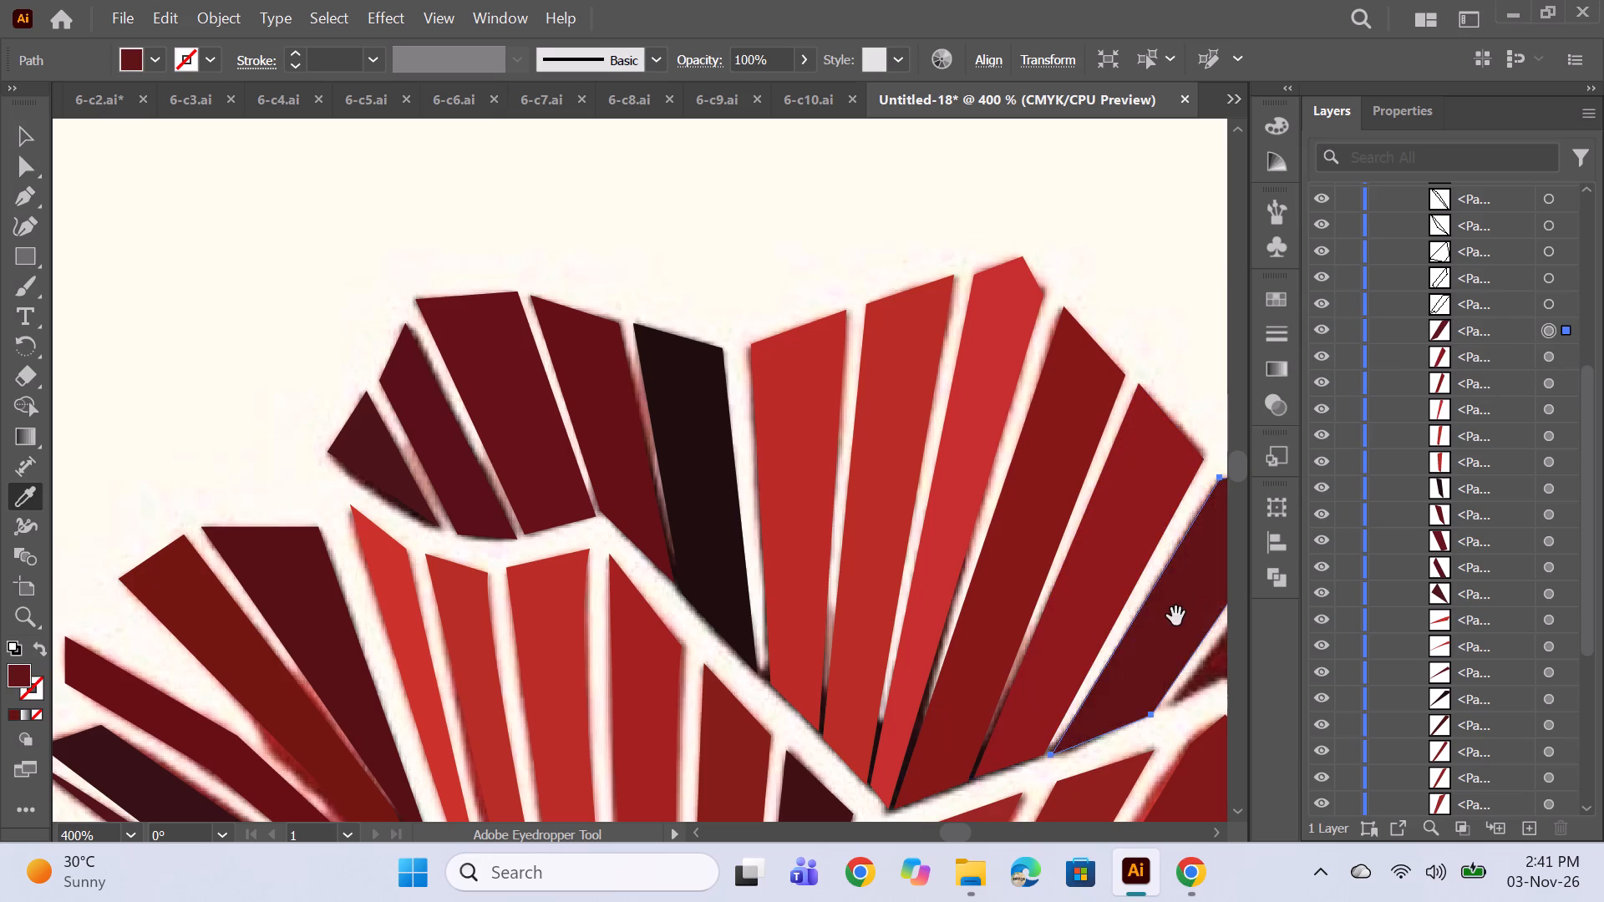
drag(1168, 618, 859, 516)
drag(1549, 311, 1541, 313)
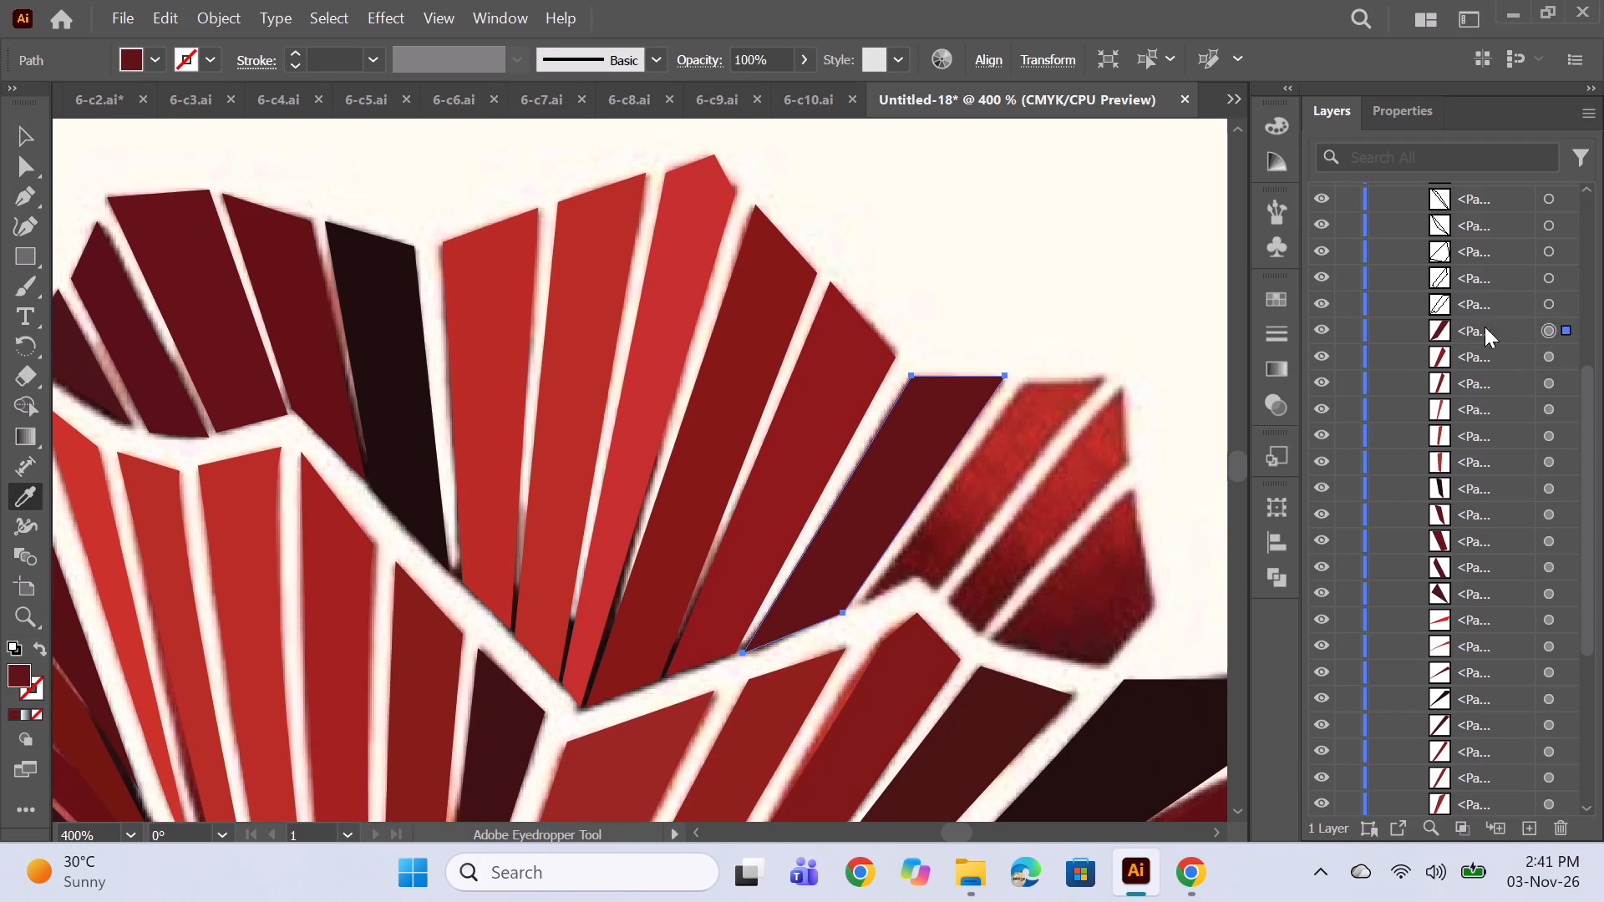
click(981, 469)
click(1543, 273)
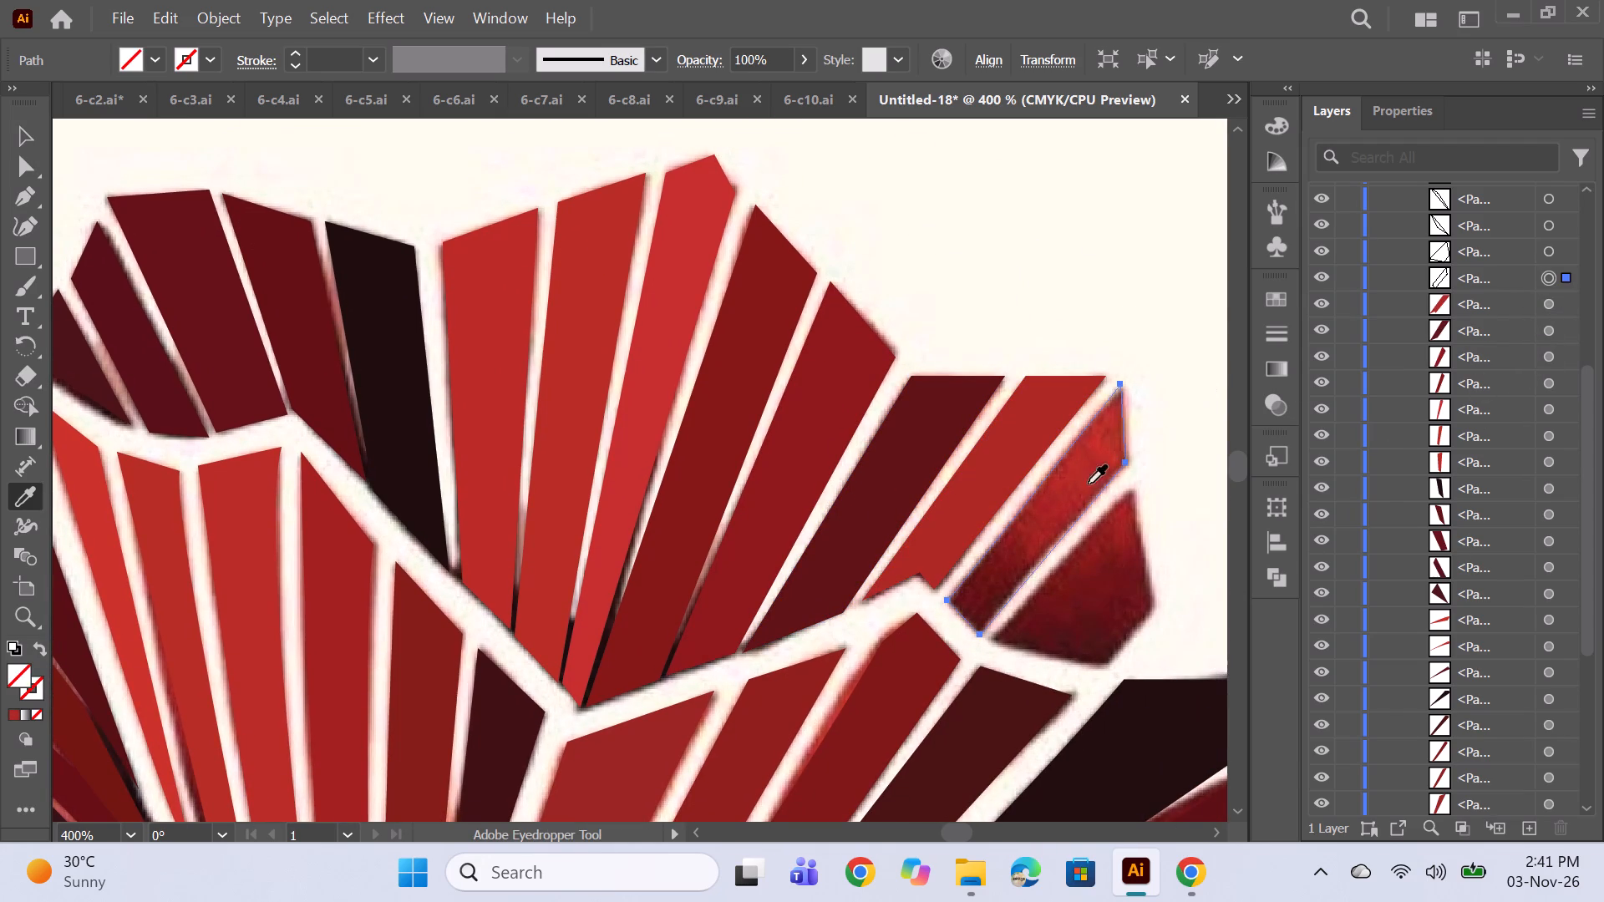
click(1074, 490)
click(1546, 251)
click(1111, 549)
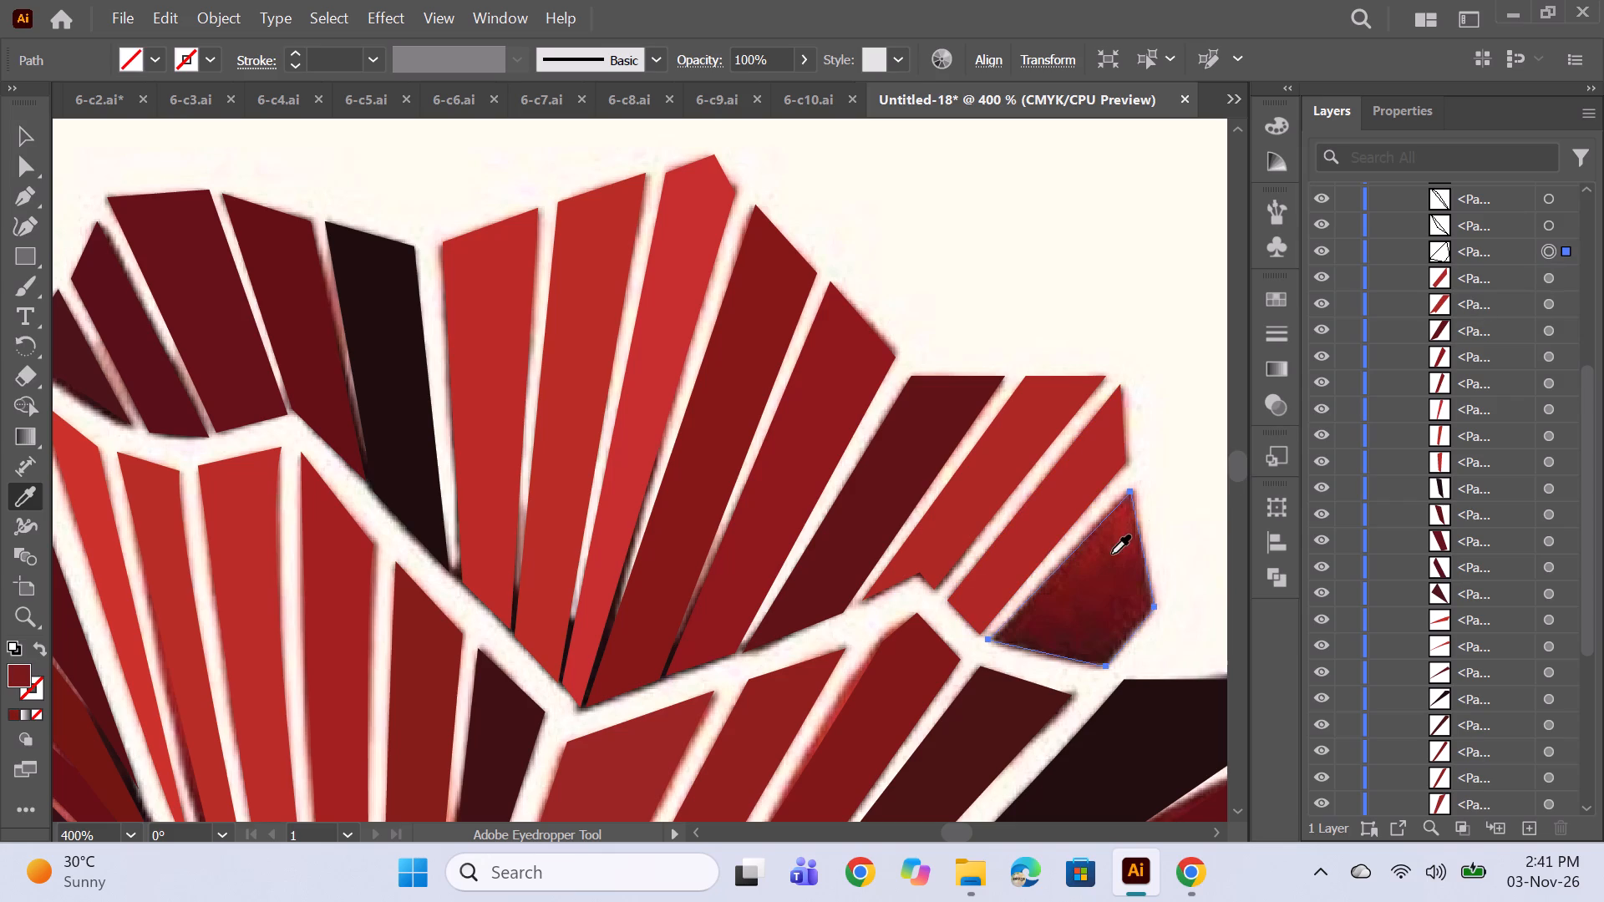
Fill the lower half of the large upper-left leaf with near-black sampled from the reference.
key(space)
key(space)
key(space)
key(space)
key(space)
drag(1155, 511, 1010, 281)
click(1555, 227)
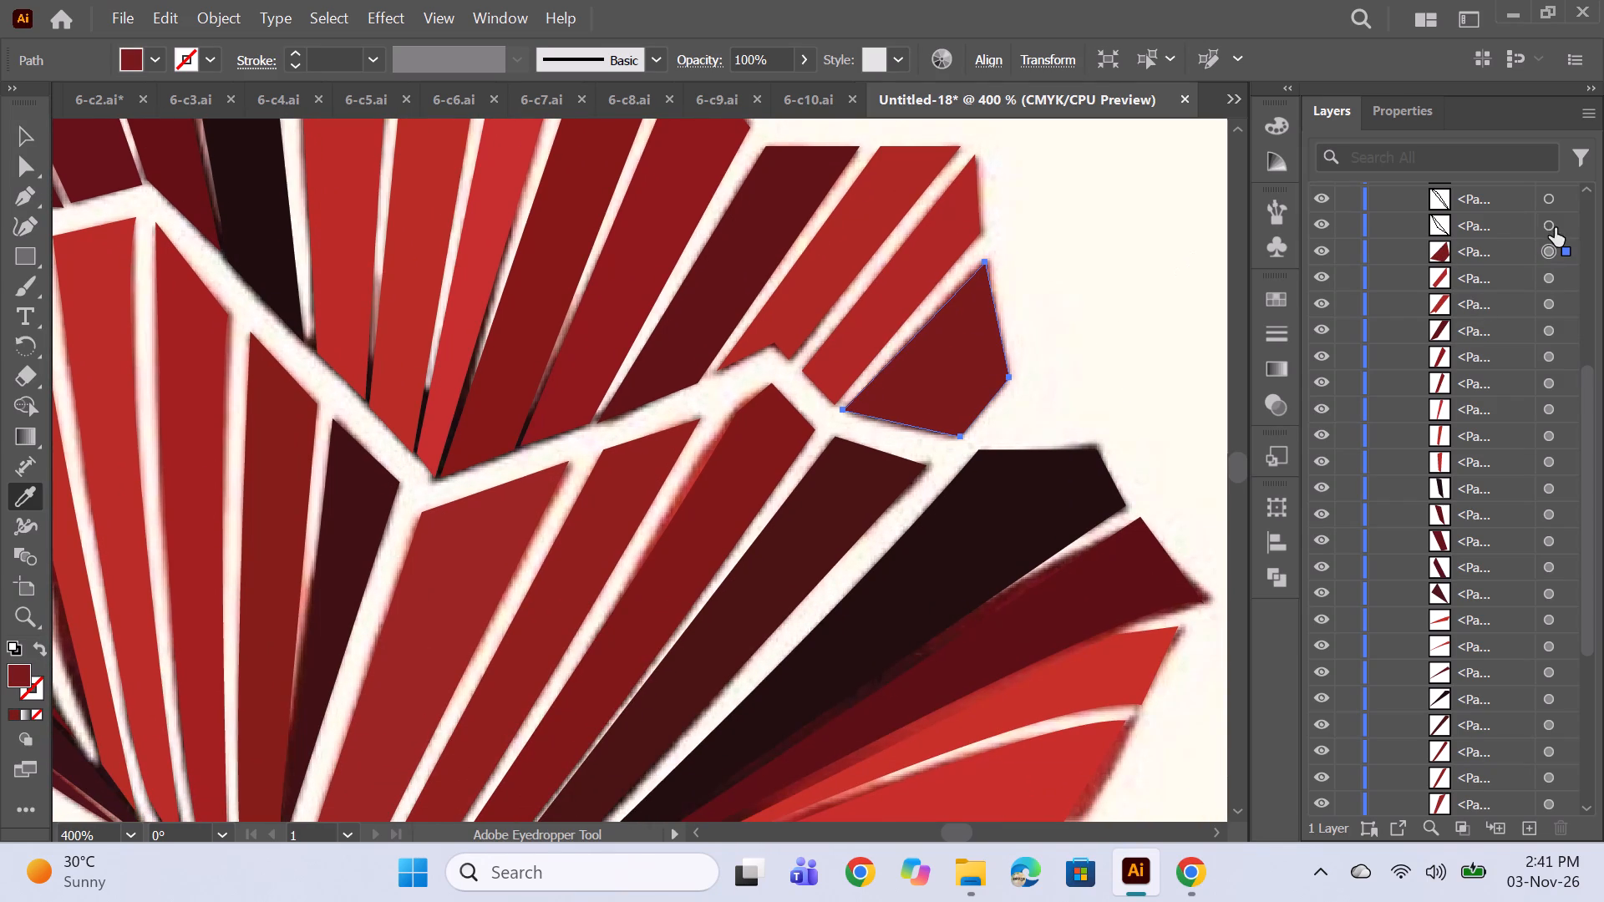
alt+scroll(916, 355, down, 3)
alt+scroll(566, 513, up, 2)
scroll(612, 470, down, 3)
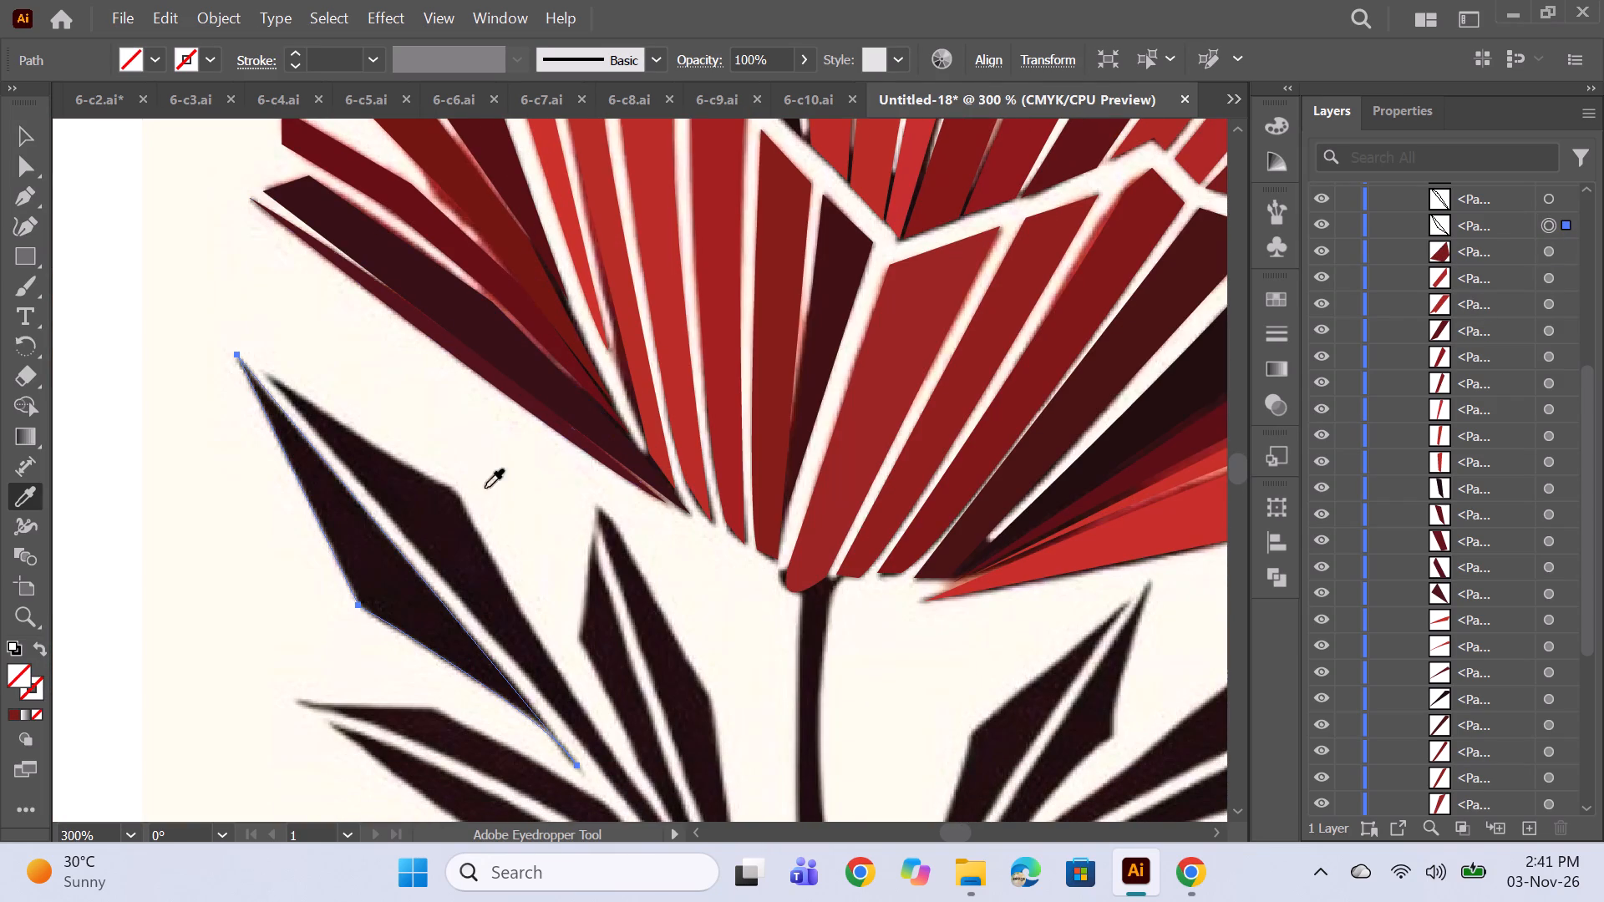
click(377, 594)
Select all remaining unfilled leaf and stem paths together and fill them with near-black sampled from the reference.
key(space)
drag(662, 589, 773, 428)
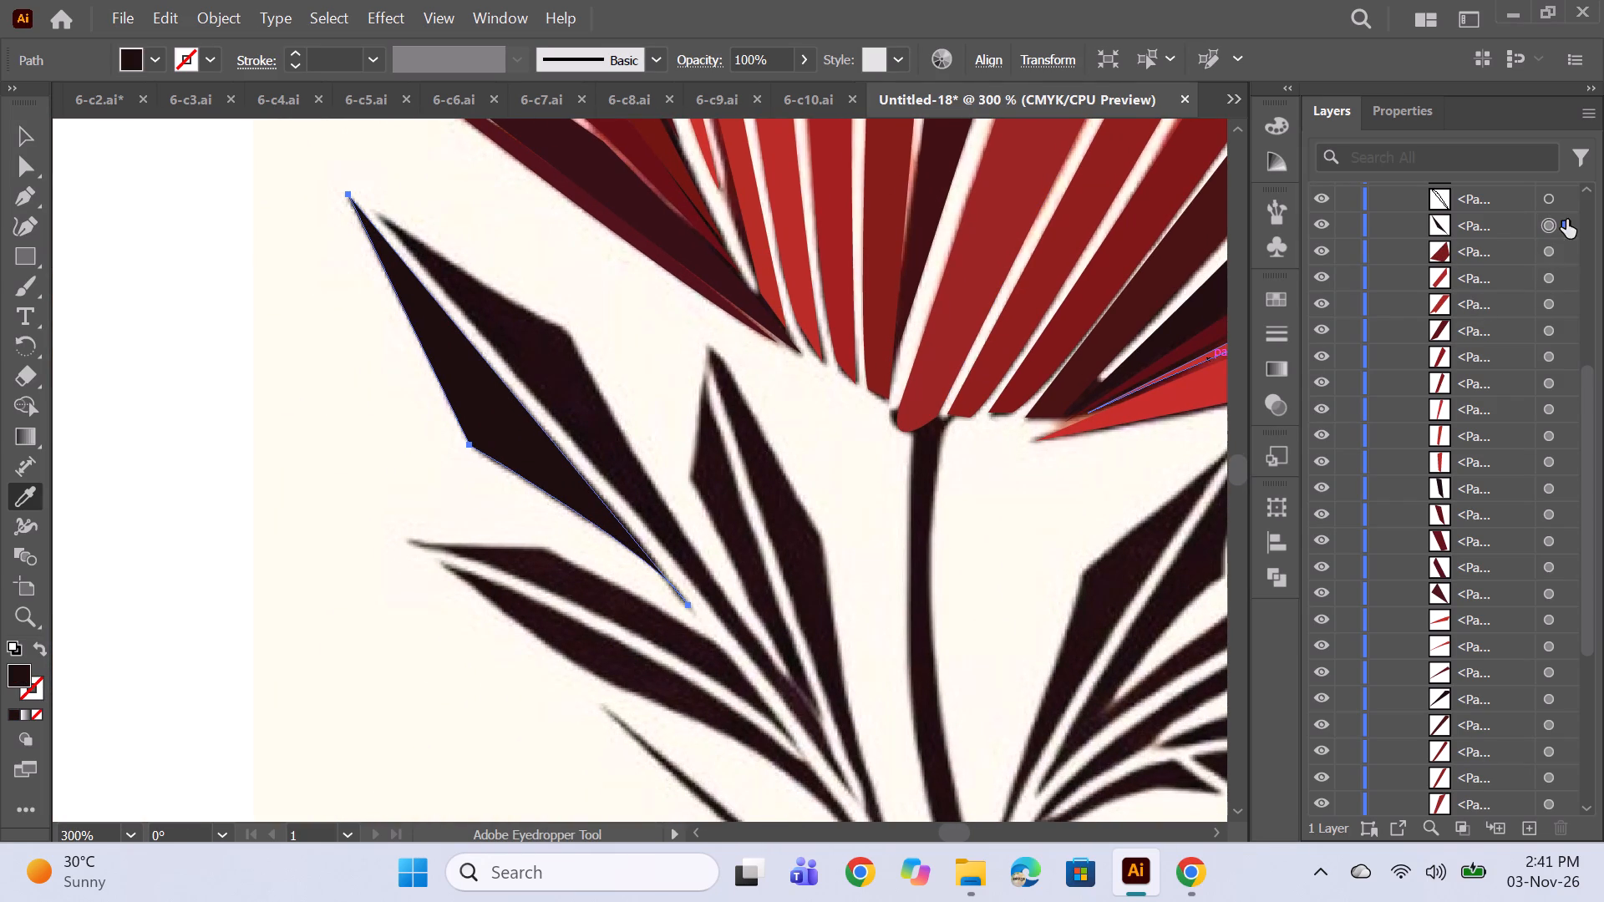
scroll(1556, 256, up, 3)
click(1548, 432)
scroll(1538, 385, up, 14)
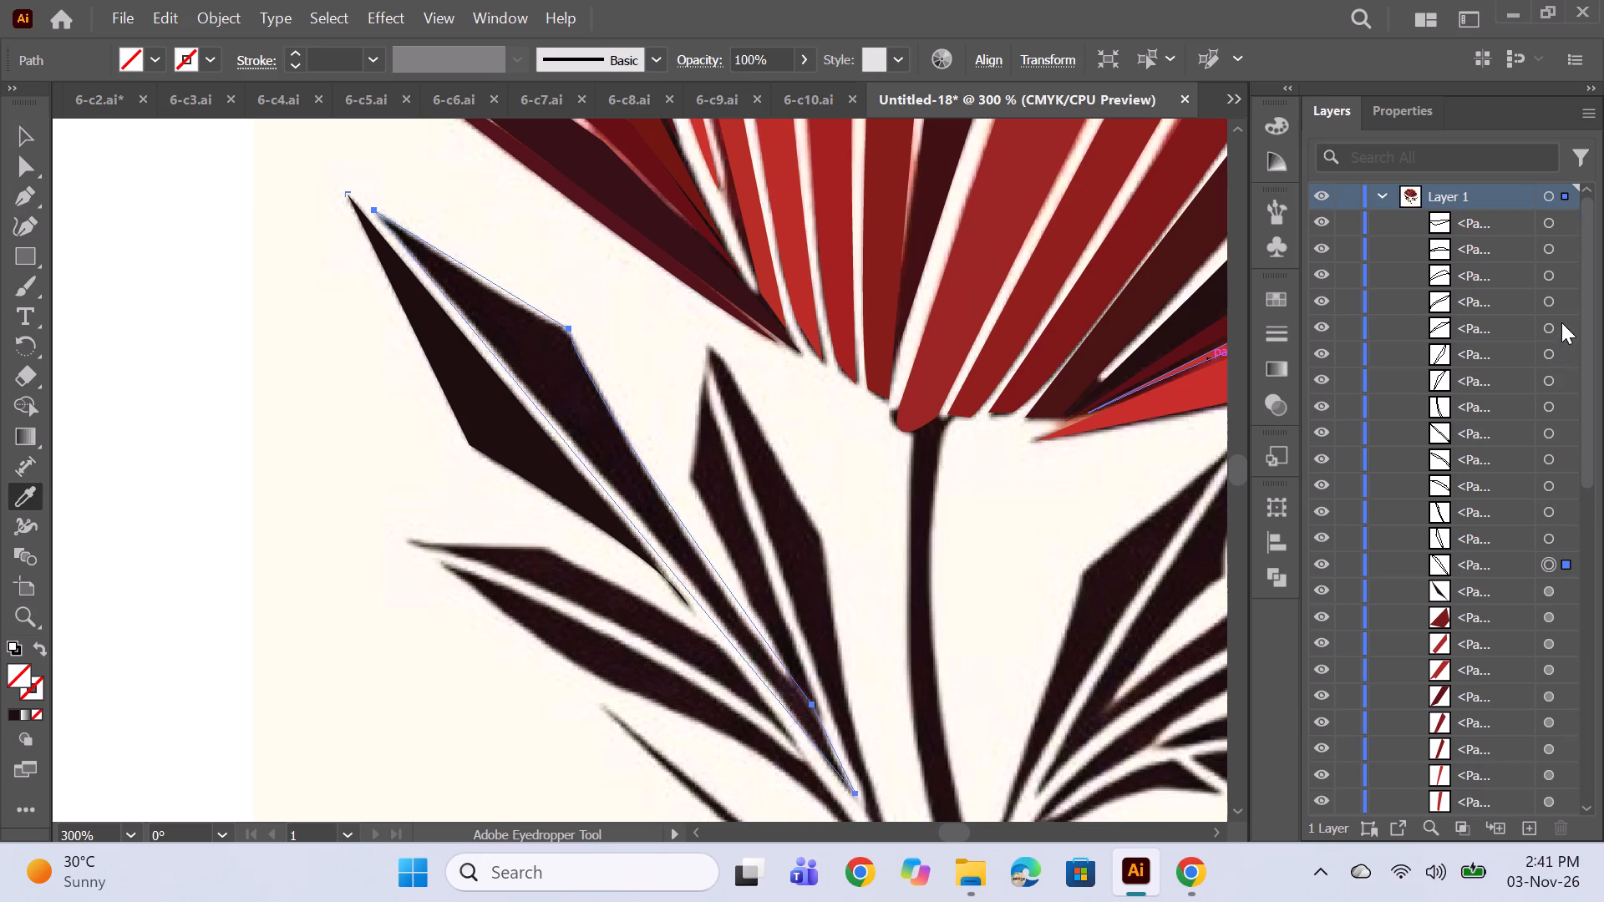
shift+click(1547, 227)
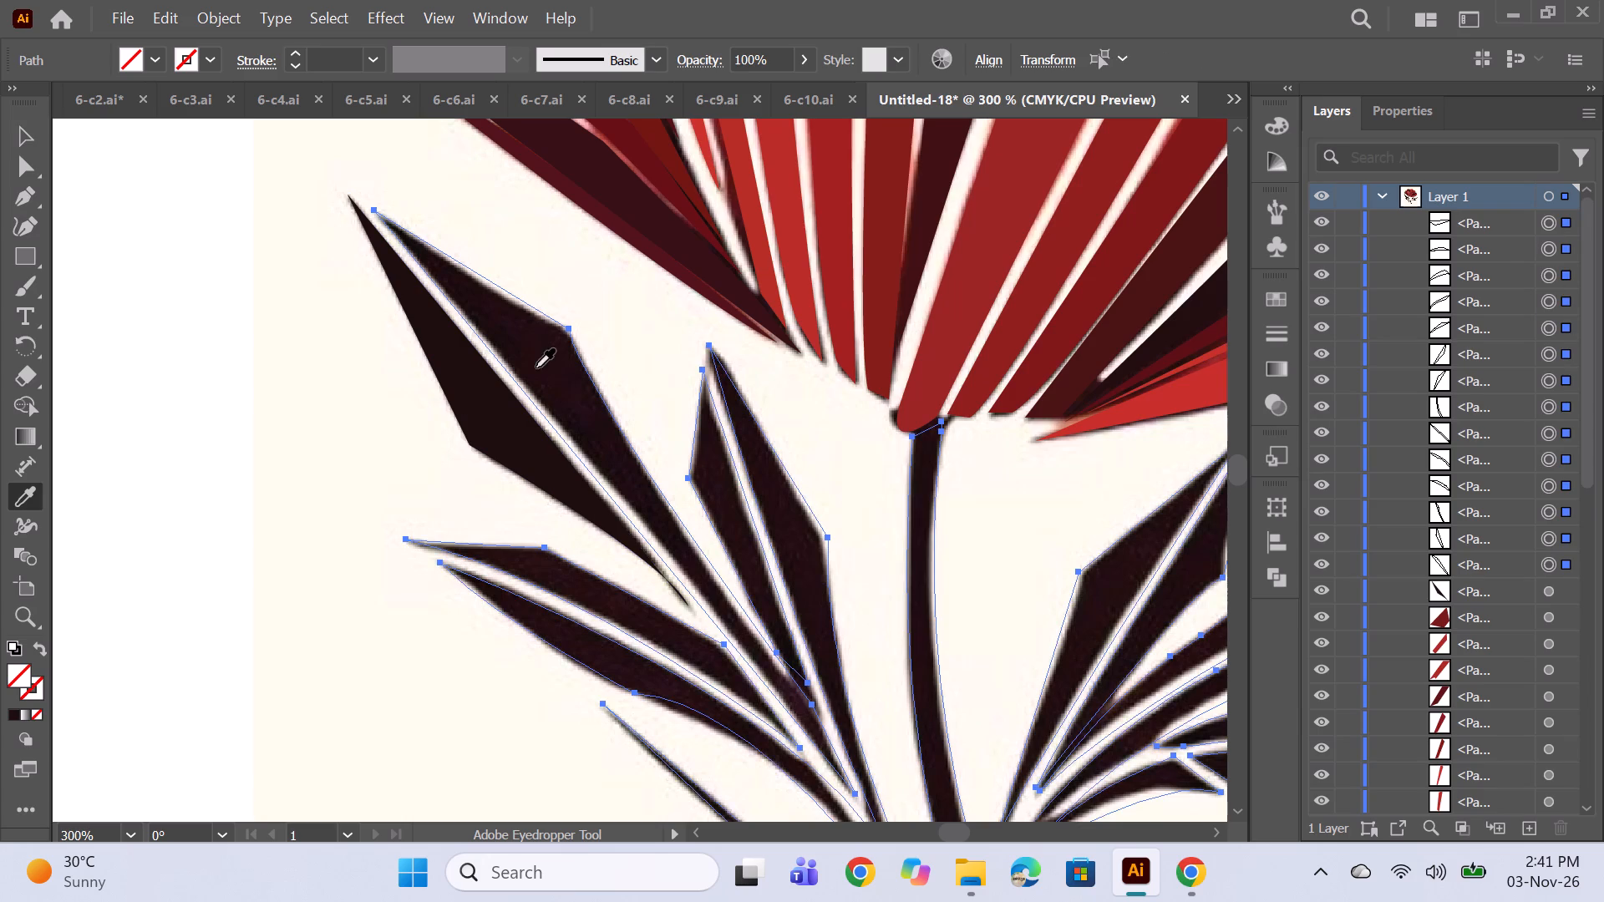
click(489, 398)
Hide the reference image beneath the traced flower.
alt+scroll(860, 423, down, 3)
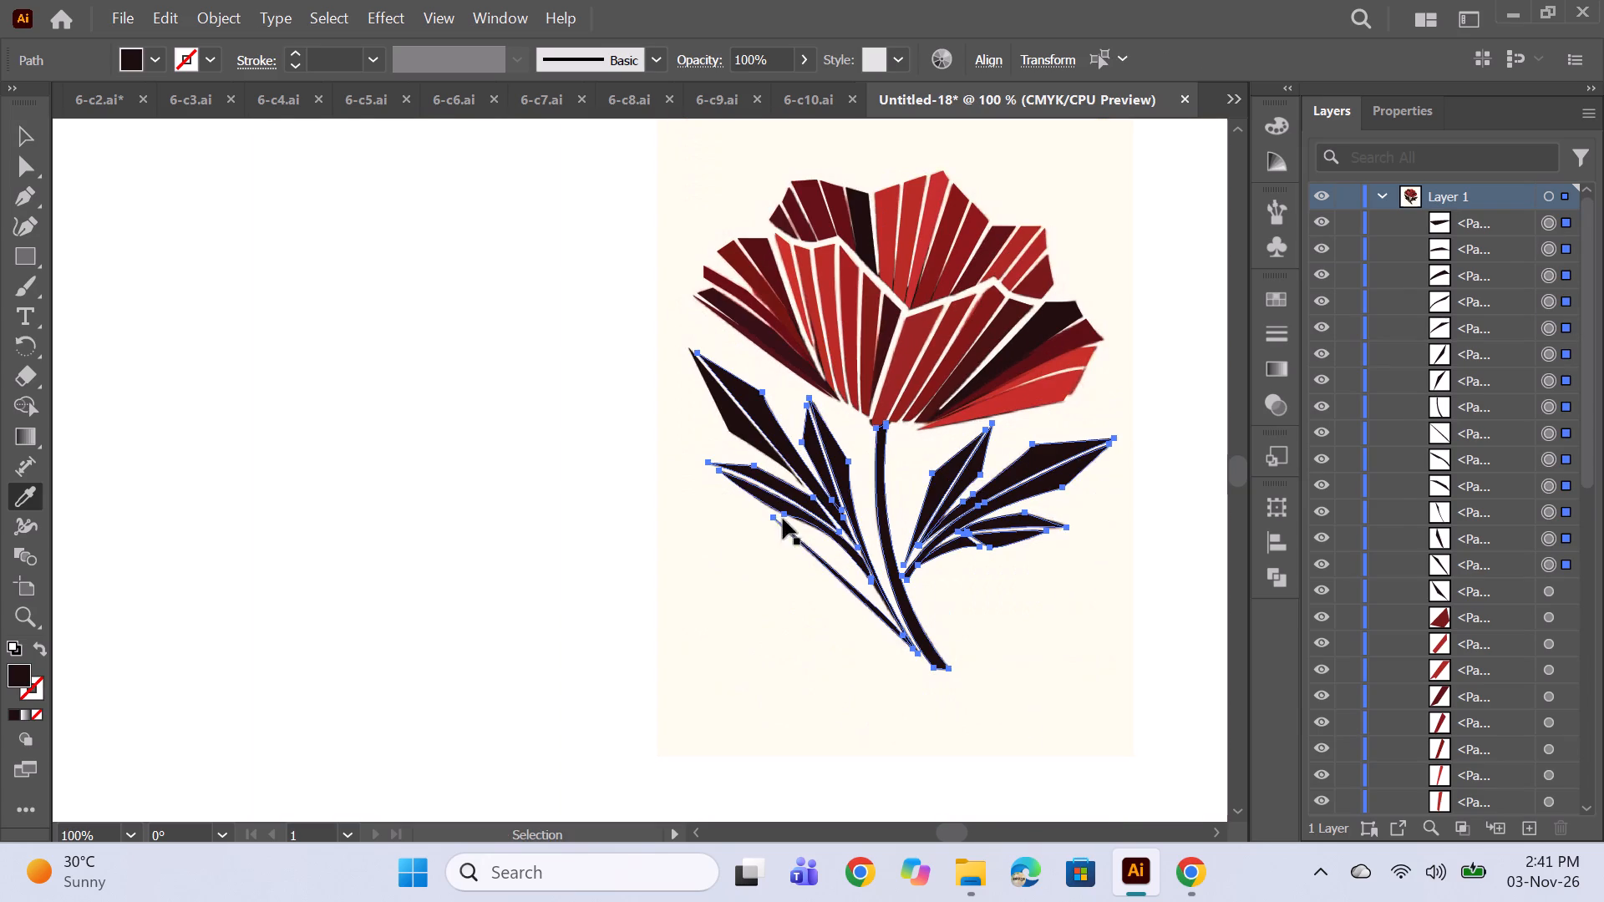
ctrl+click(724, 544)
key(space)
drag(1109, 727, 971, 711)
key(ctrl+z)
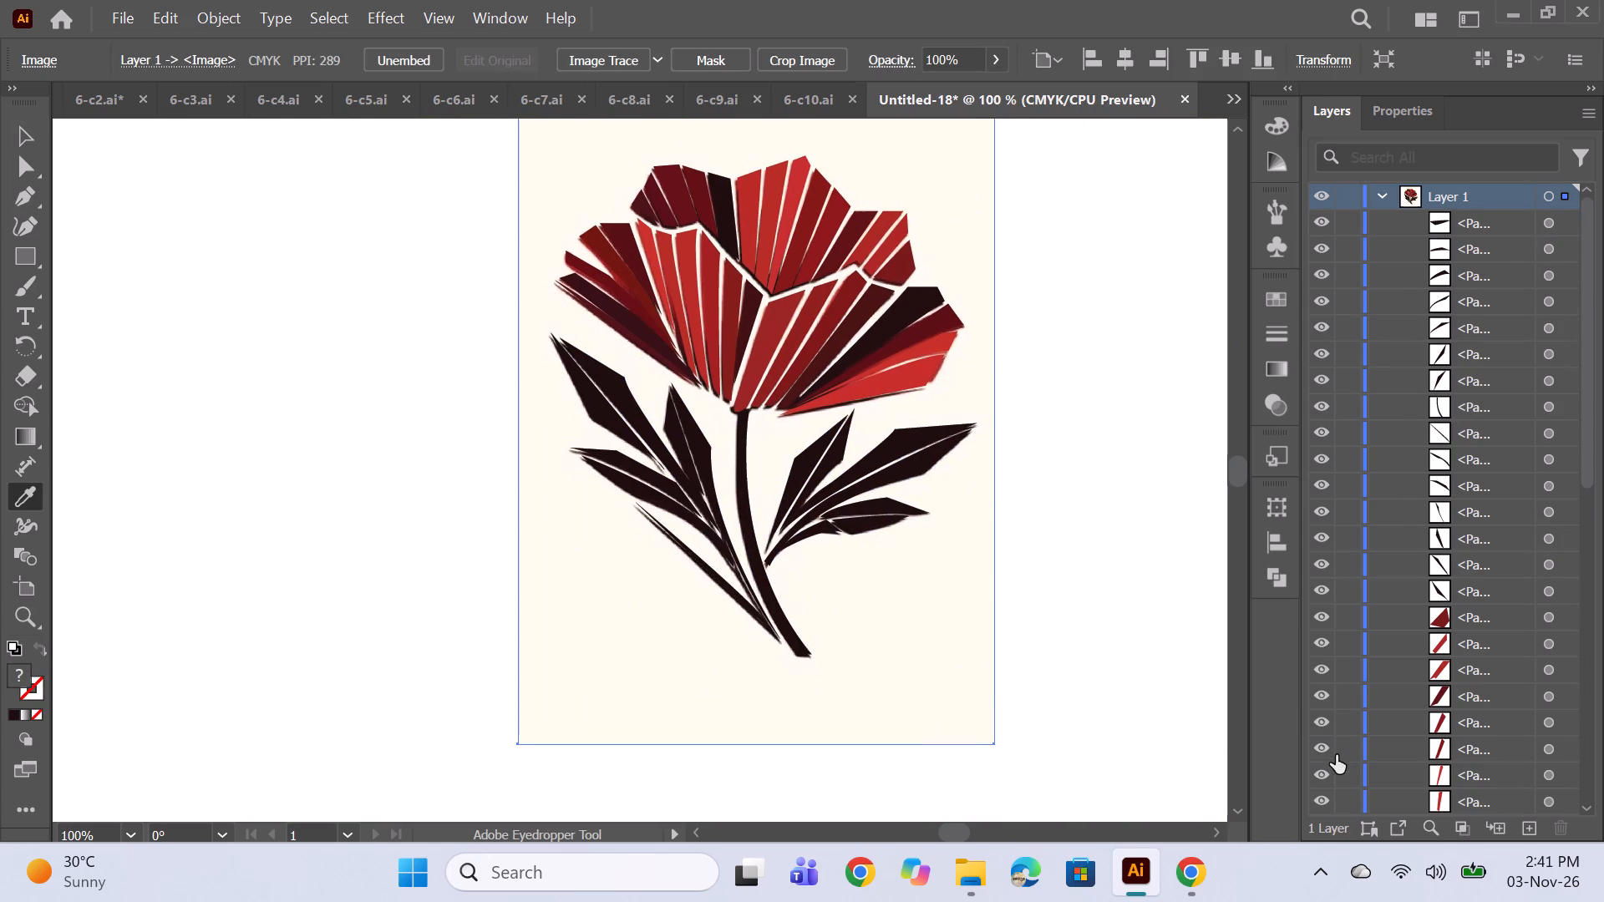
scroll(1403, 687, down, 14)
click(1317, 804)
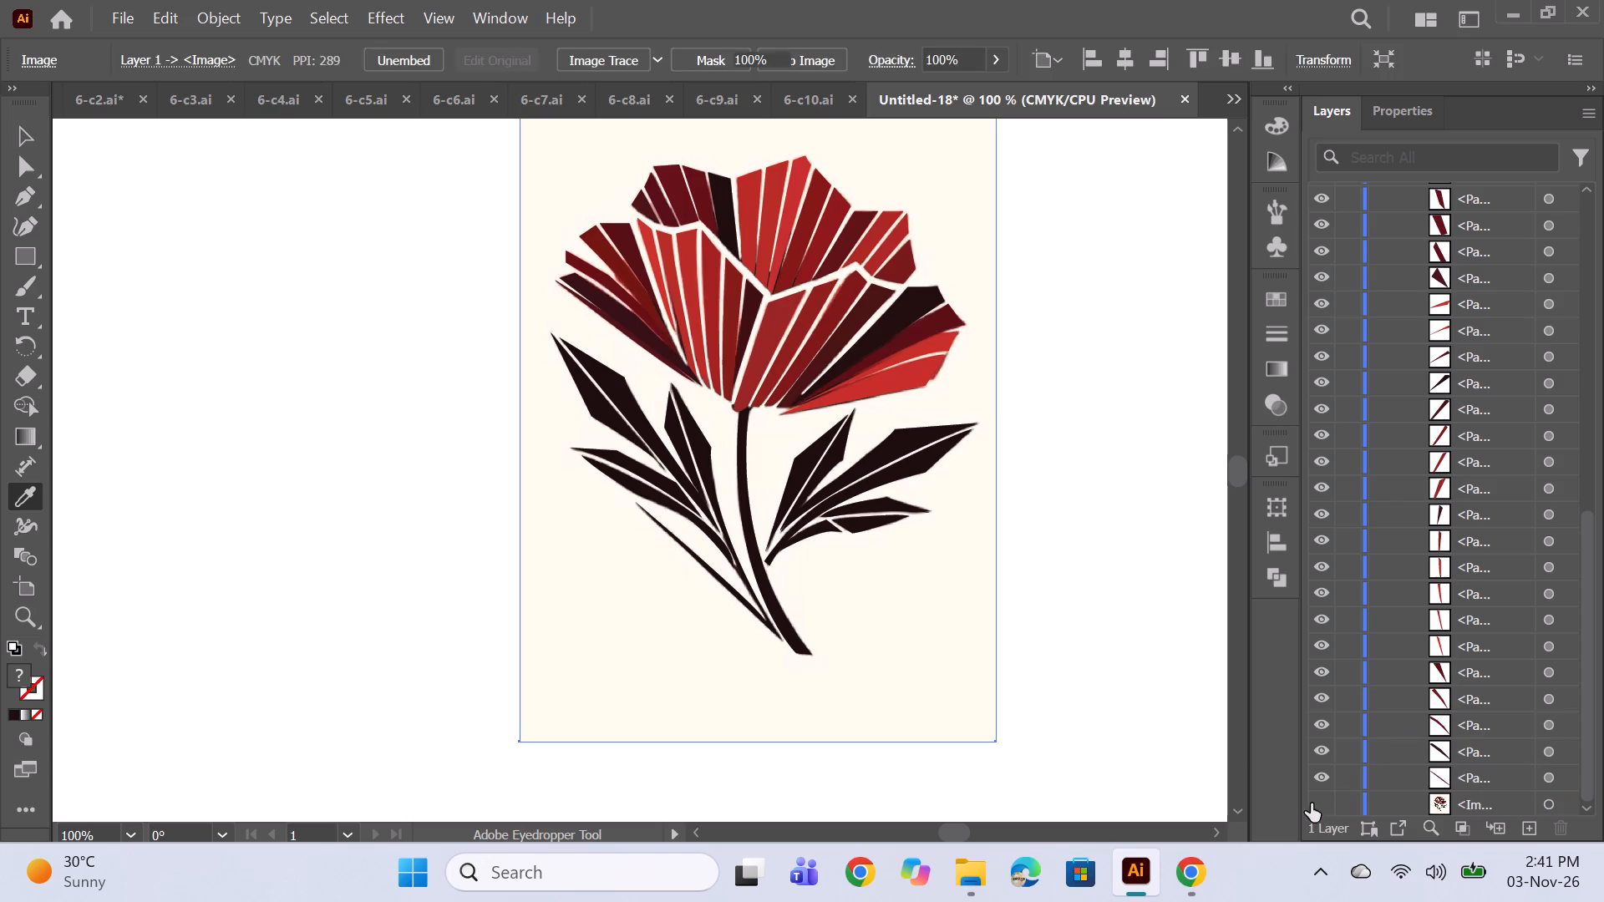
Review the coloured flower on the whole artboard without the reference image.
key(space)
scroll(991, 486, down, 2)
alt+scroll(1002, 541, down, 2)
key(space)
key(space)
key(space)
drag(1073, 642, 953, 646)
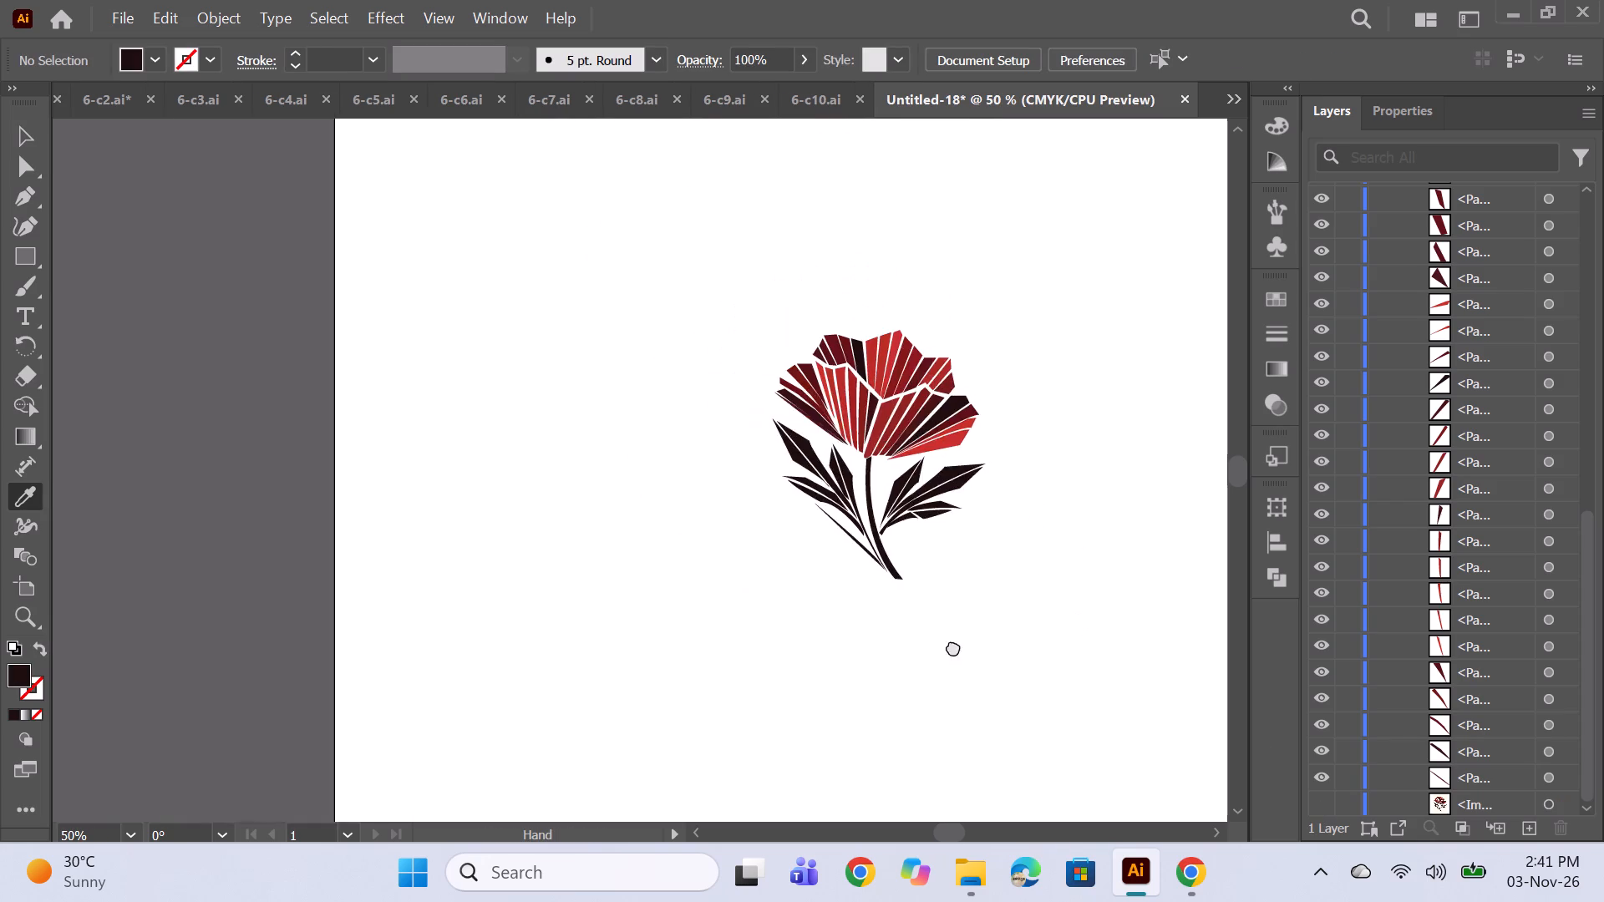
drag(953, 646, 907, 653)
alt+scroll(906, 490, down, 1)
key(space)
drag(988, 606, 958, 524)
scroll(1525, 482, up, 2)
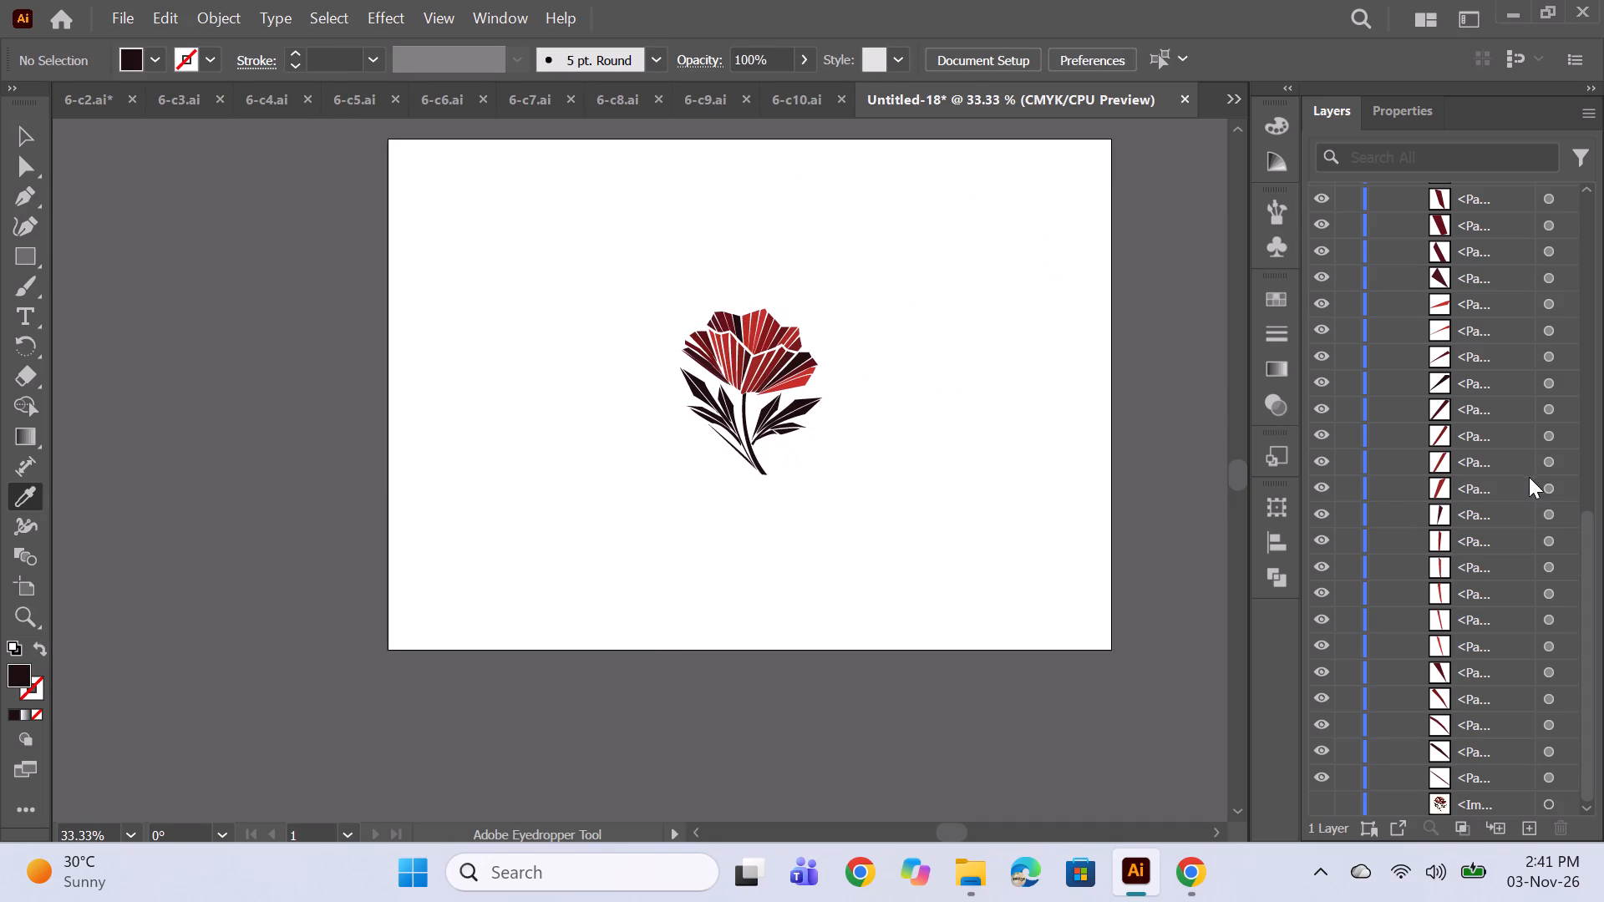
Select every traced flower path, from the first to the last, and group them, leaving out the hidden image.
scroll(1529, 477, up, 16)
scroll(1513, 358, down, 6)
scroll(1505, 342, up, 6)
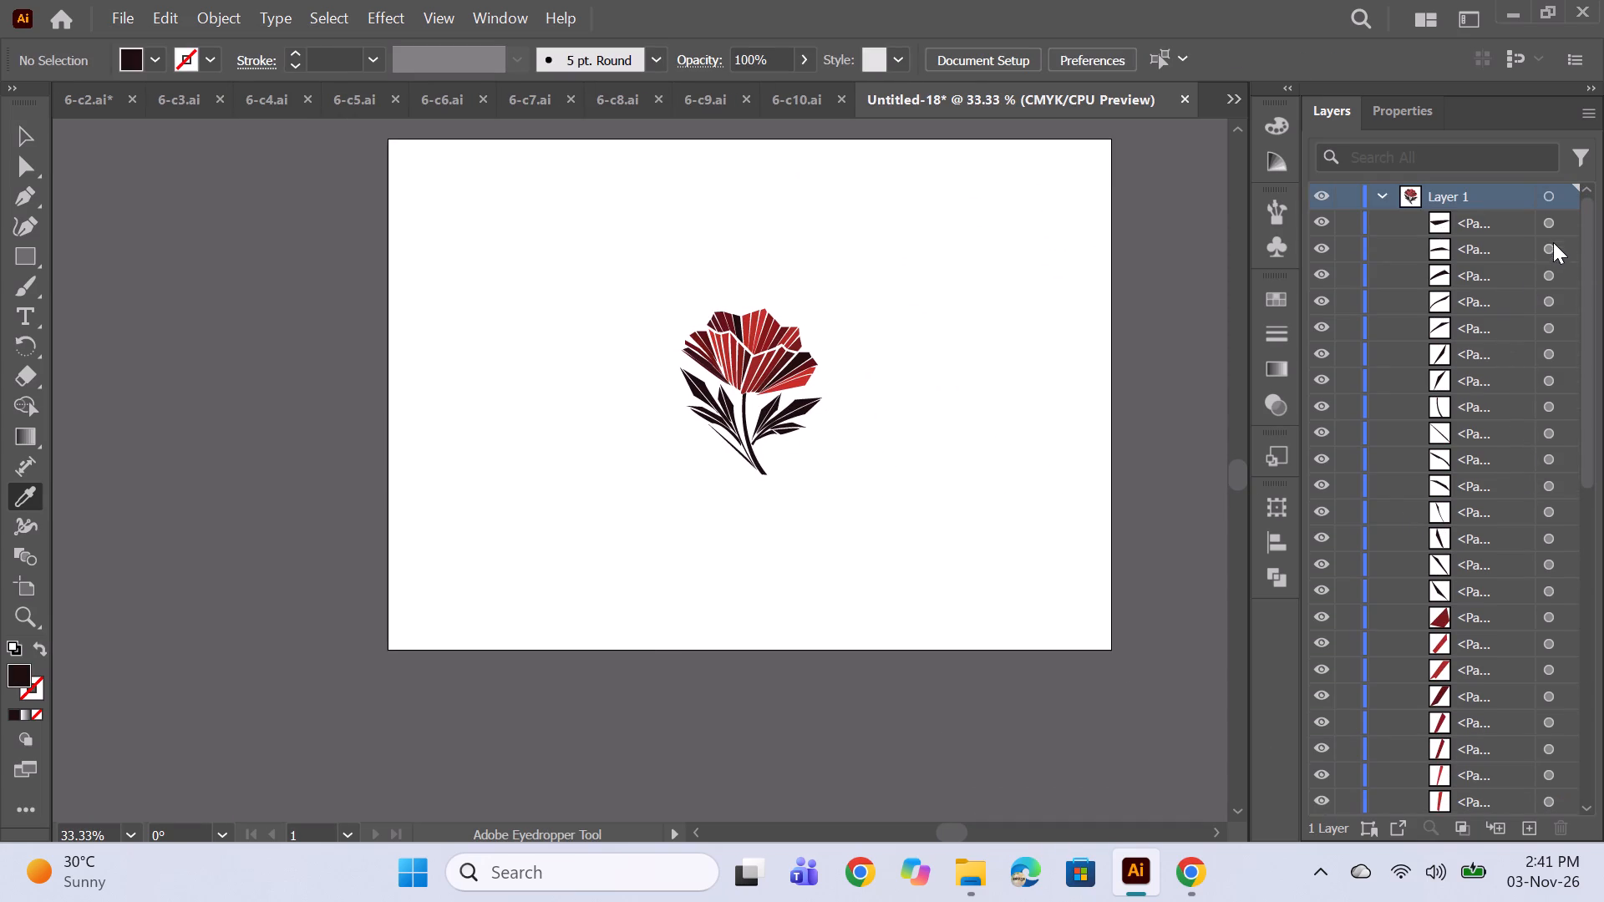
click(1548, 228)
scroll(1495, 358, down, 14)
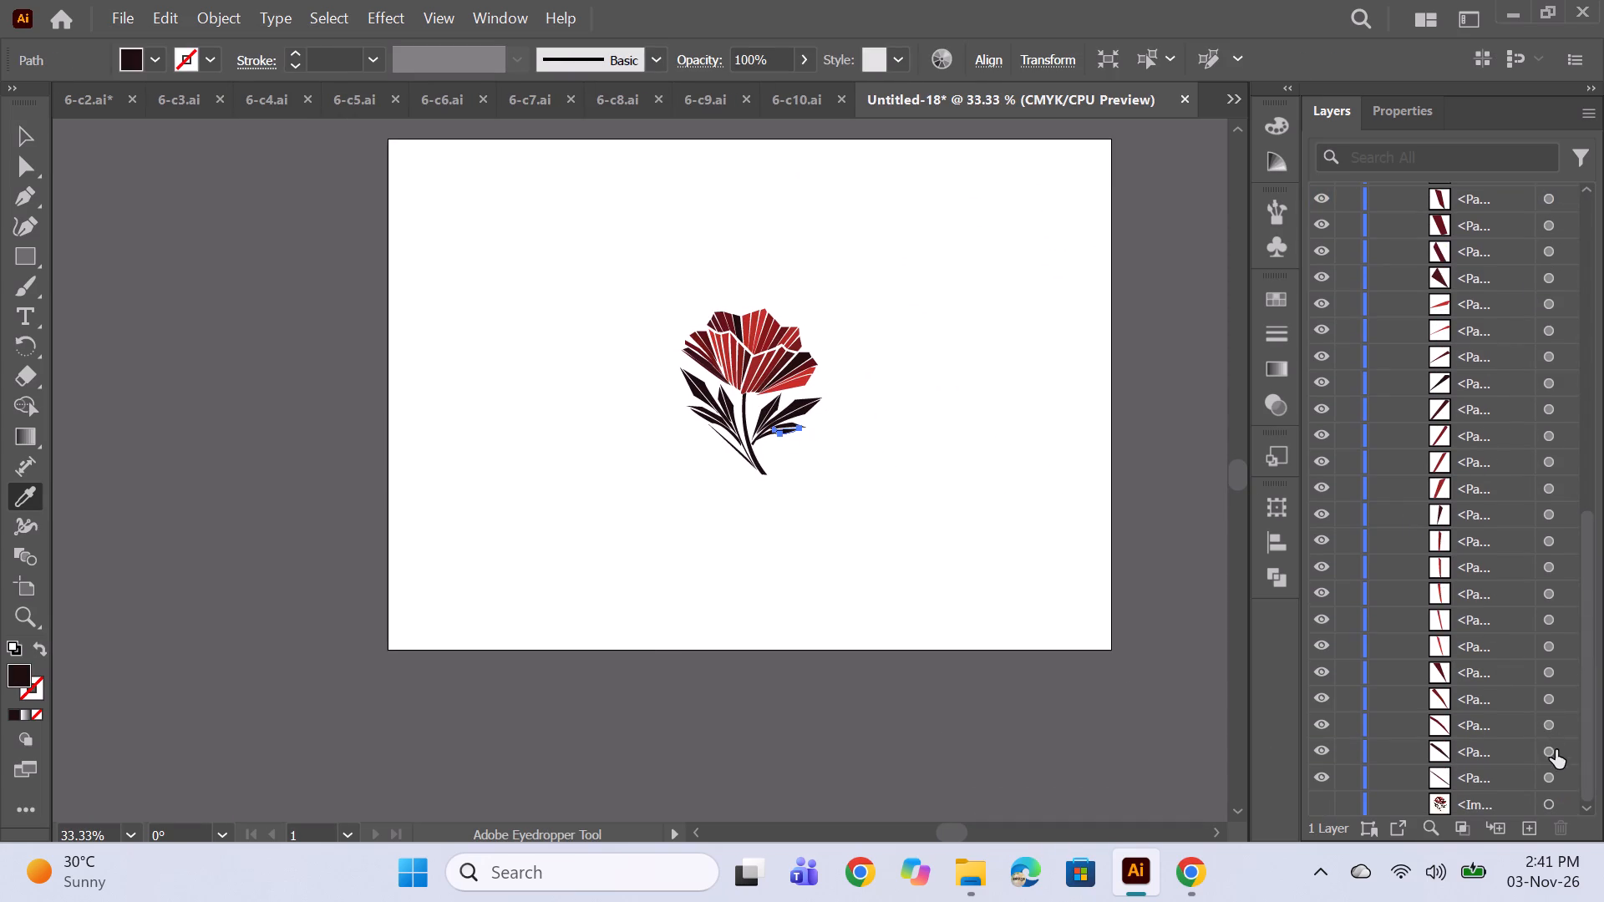
shift+click(1550, 773)
key(ctrl+g)
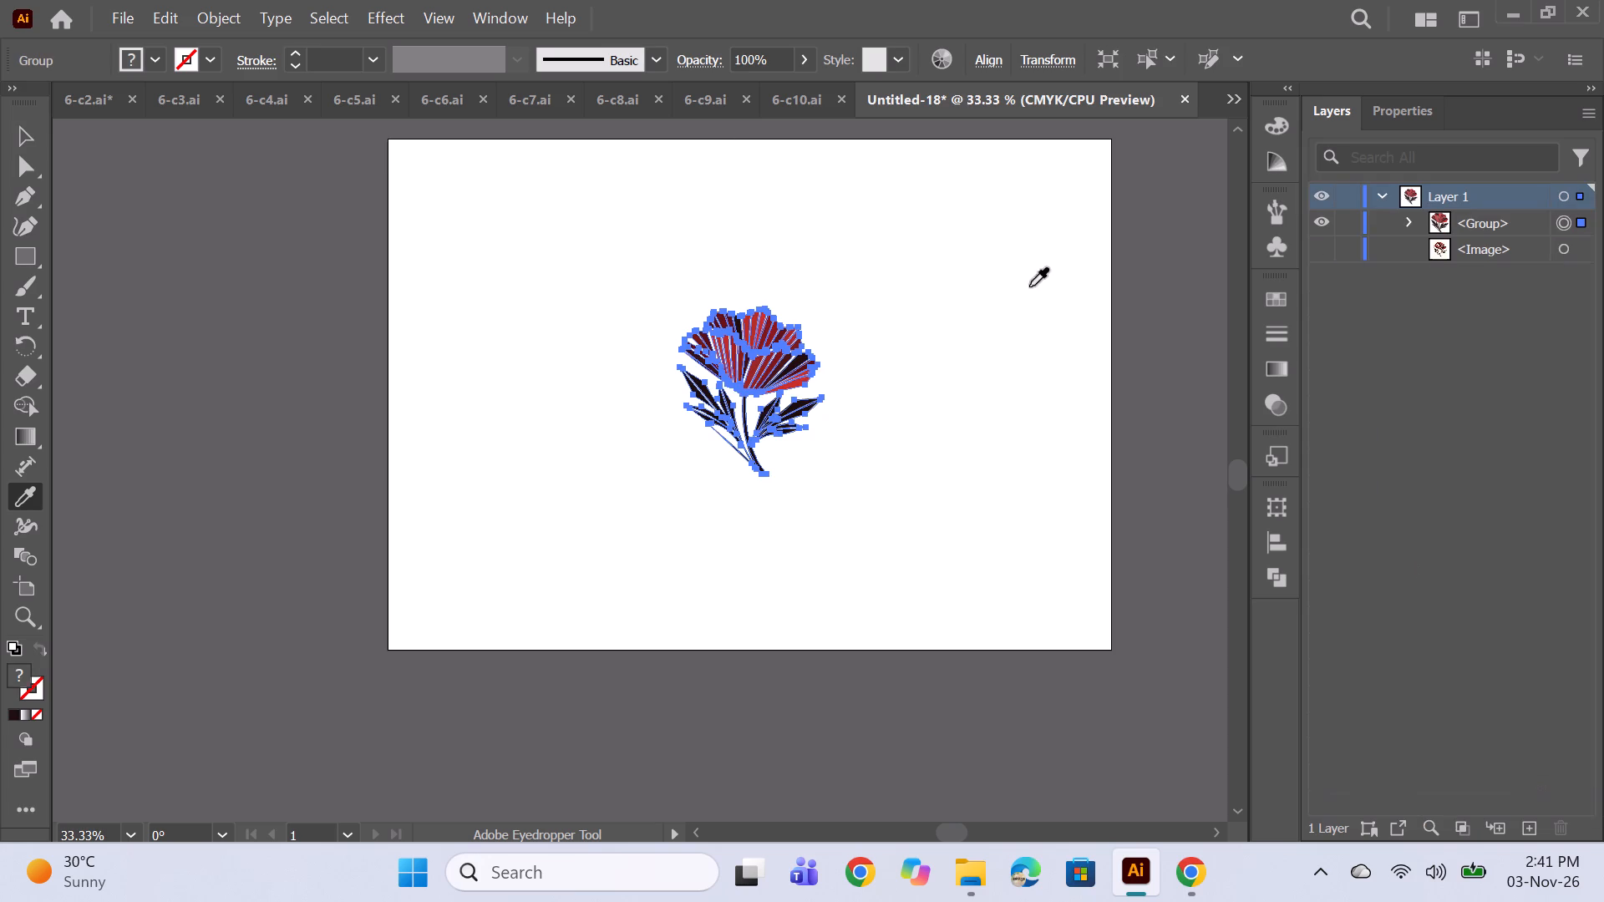
Scale the flower group down proportionally about its centre to roughly three quarters of its size.
click(31, 122)
click(766, 362)
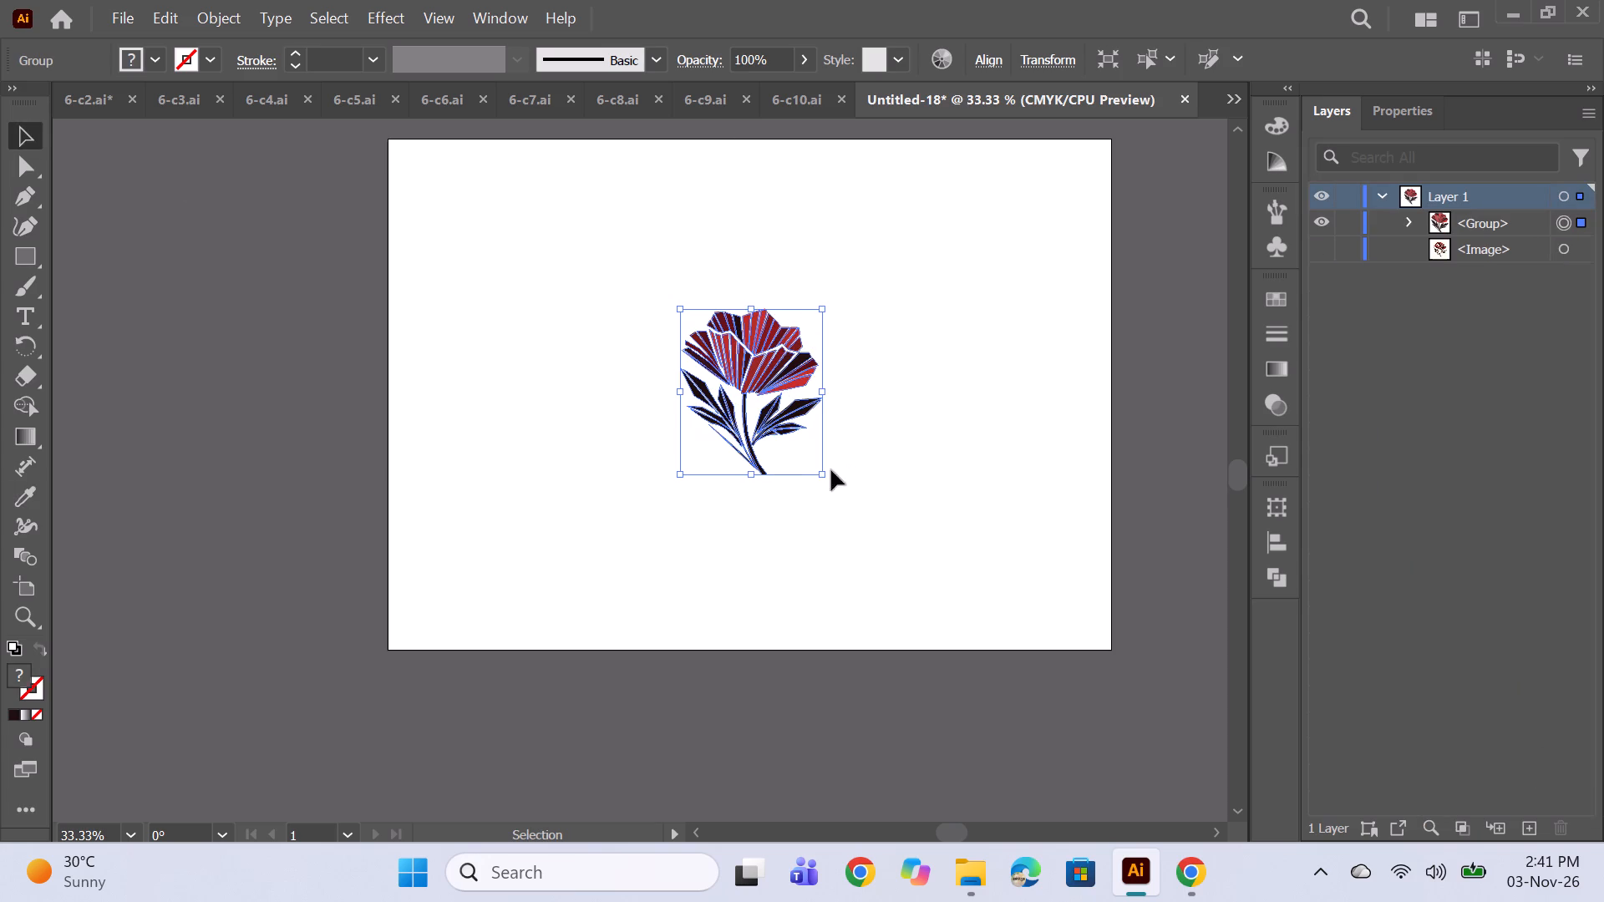
alt+shift+drag(824, 469, 810, 474)
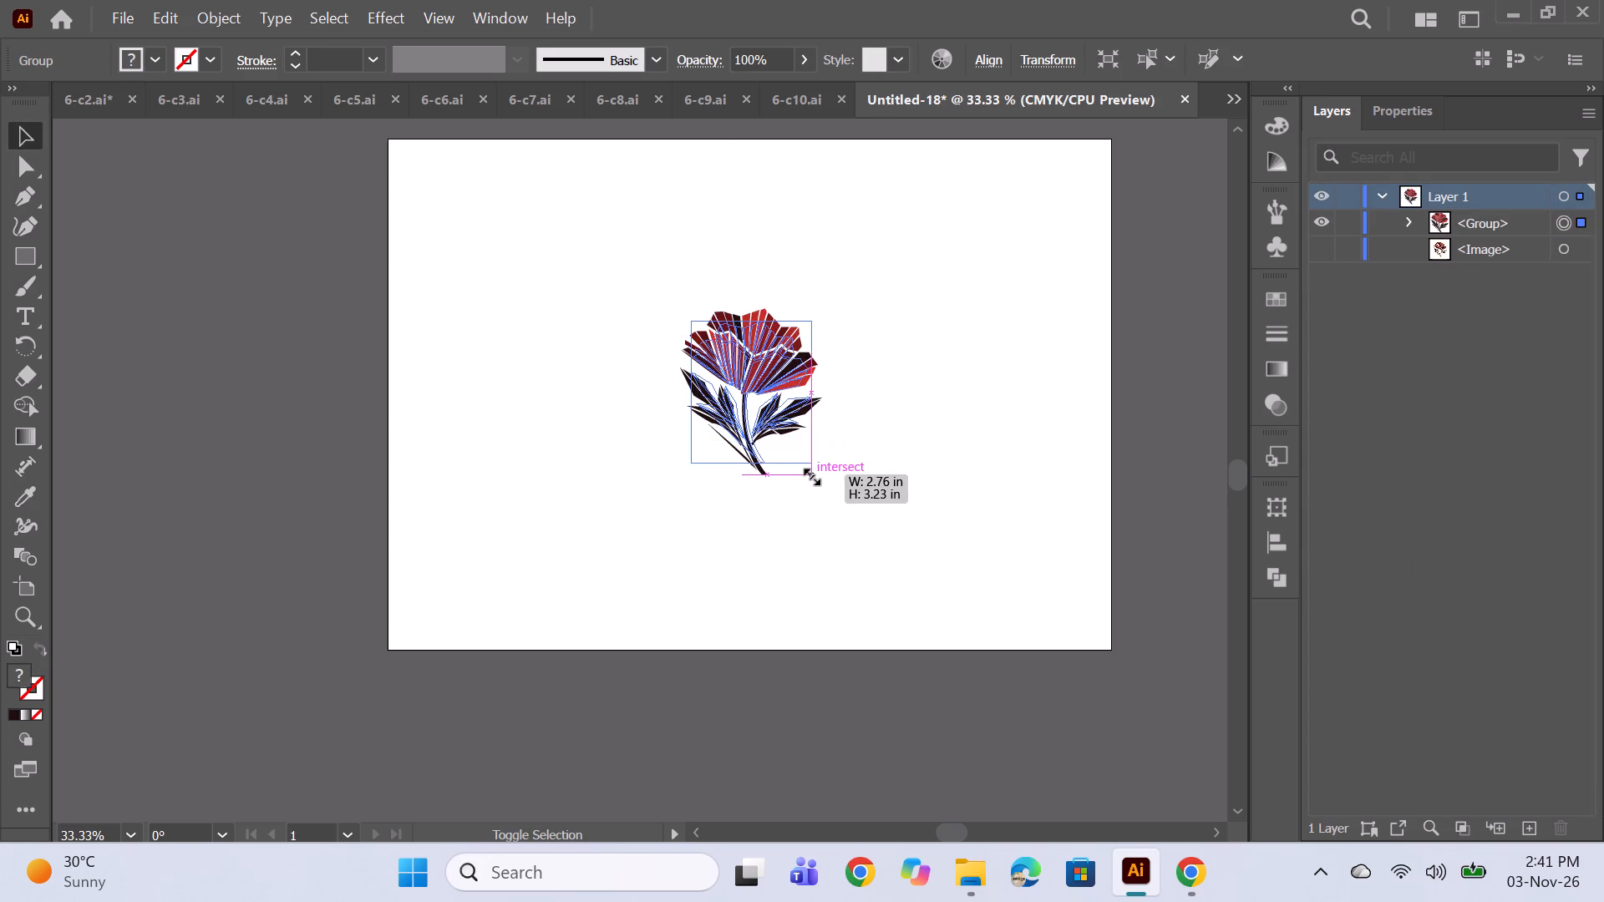
alt+shift+drag(810, 474, 809, 473)
click(953, 433)
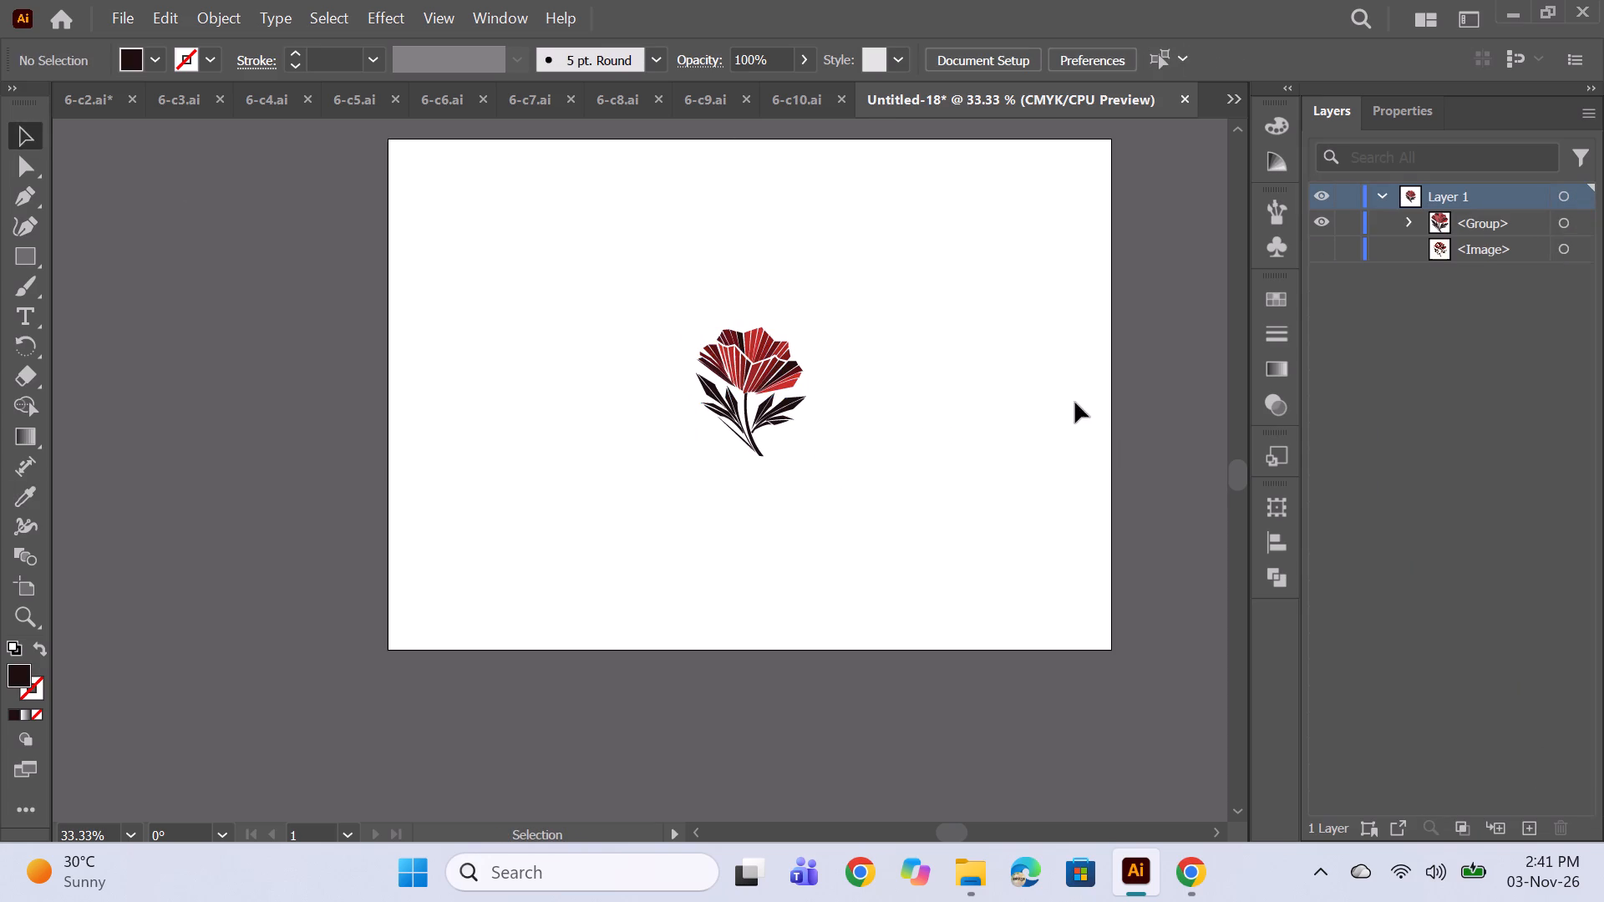
Move the flower group into the upper-left corner area of the artboard.
scroll(1075, 400, up, 3)
drag(762, 433, 510, 297)
click(746, 454)
scroll(622, 291, up, 2)
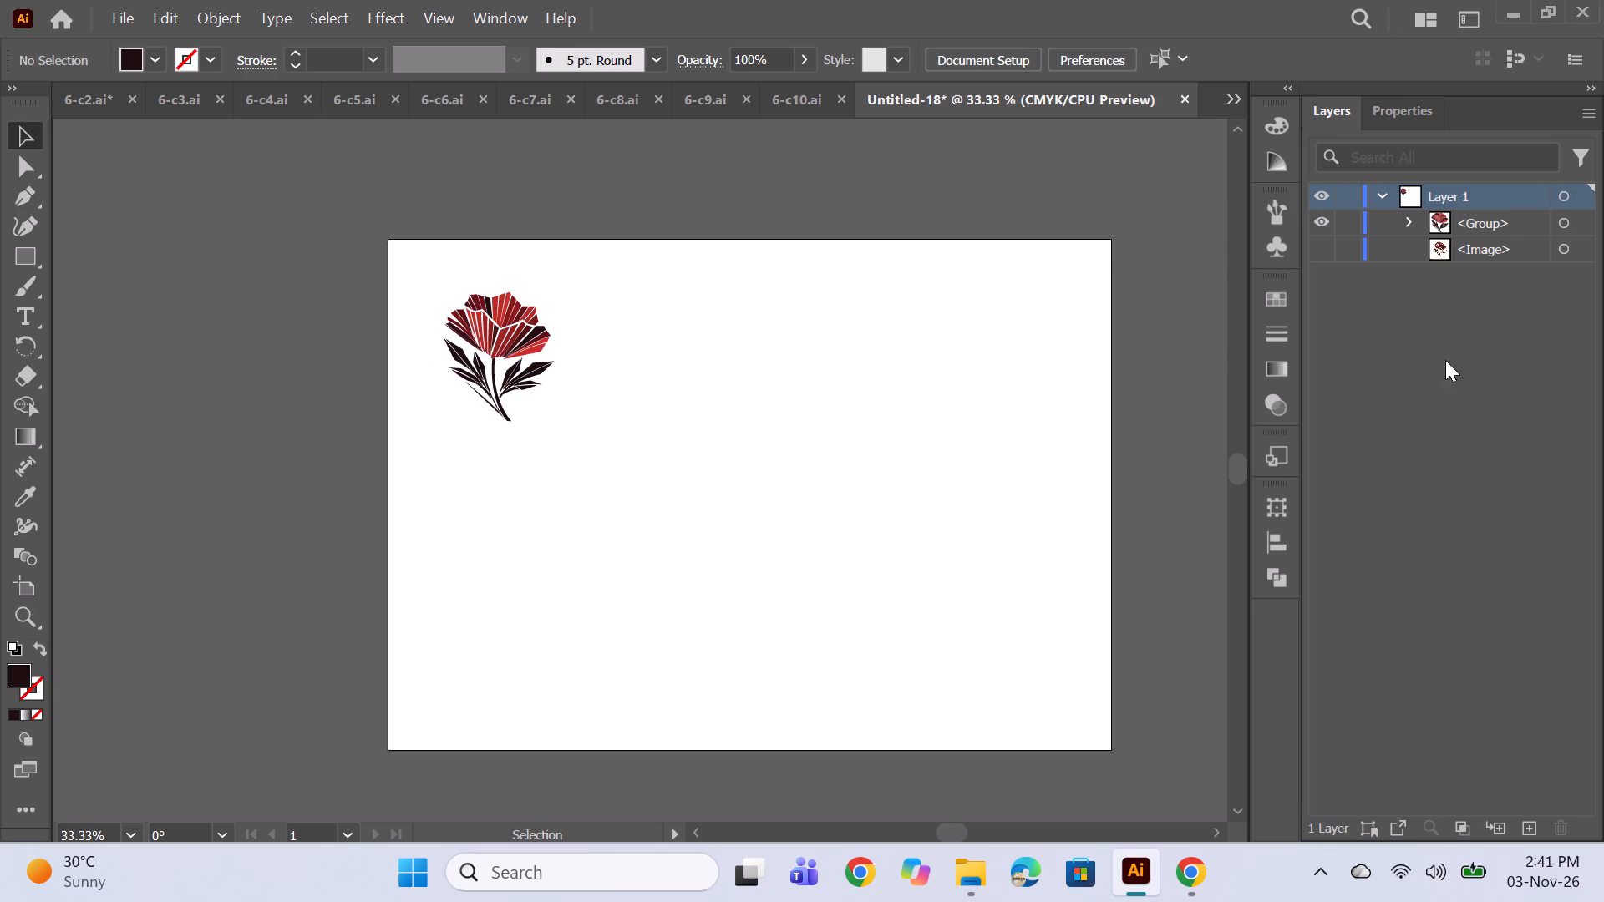
Make a new pattern from the flower group, using the Brick by Row tile type with the tile sized to the art.
click(491, 318)
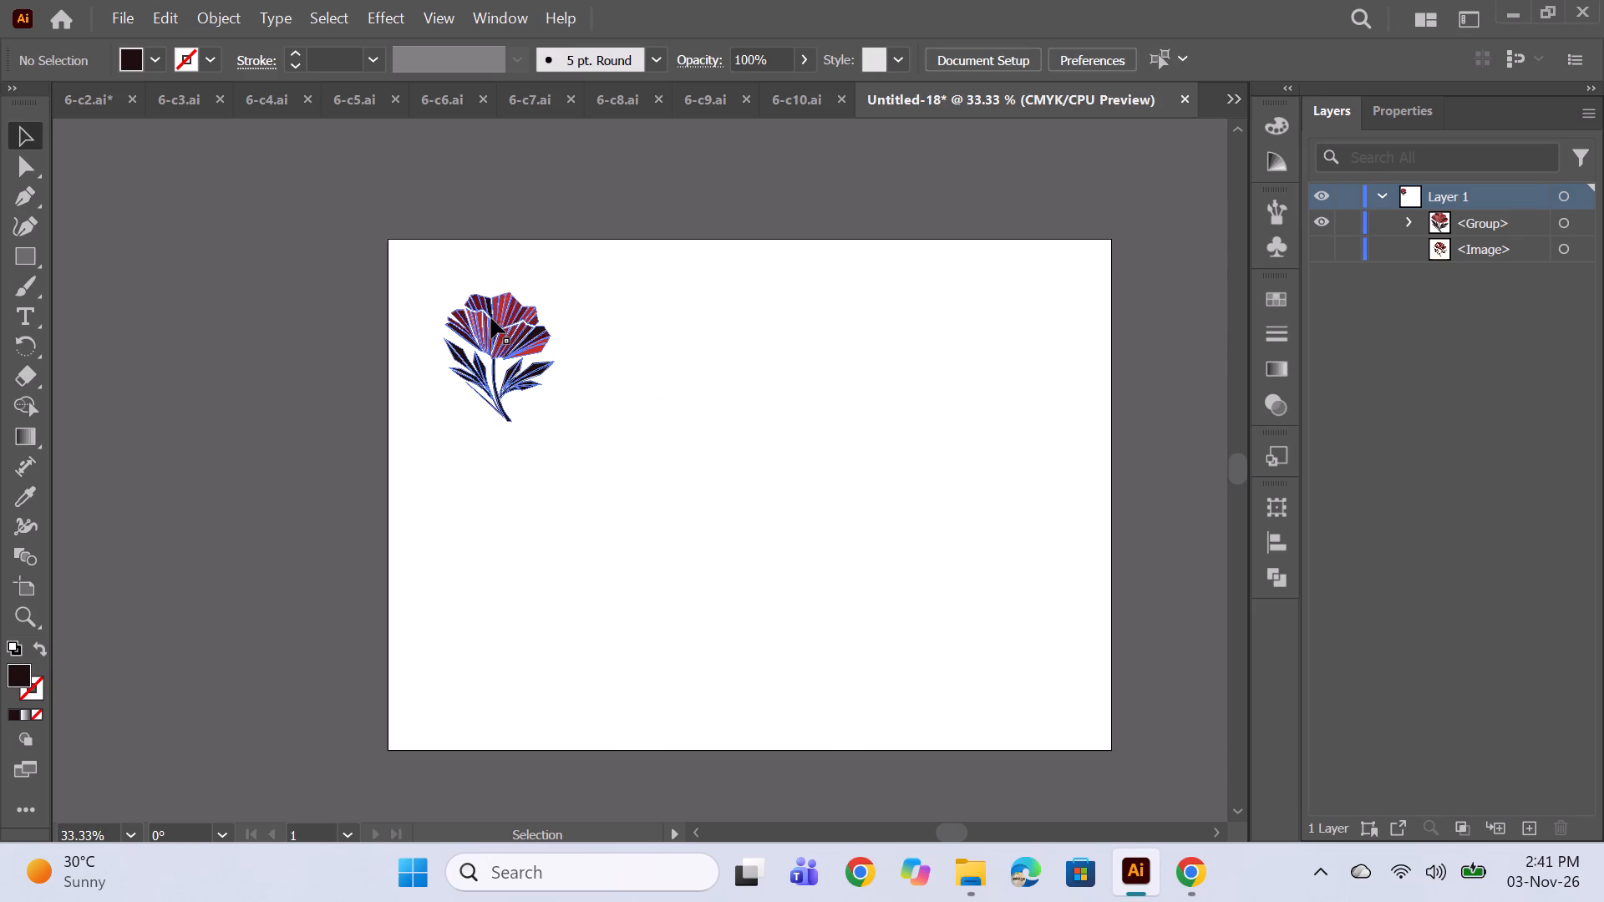
click(230, 20)
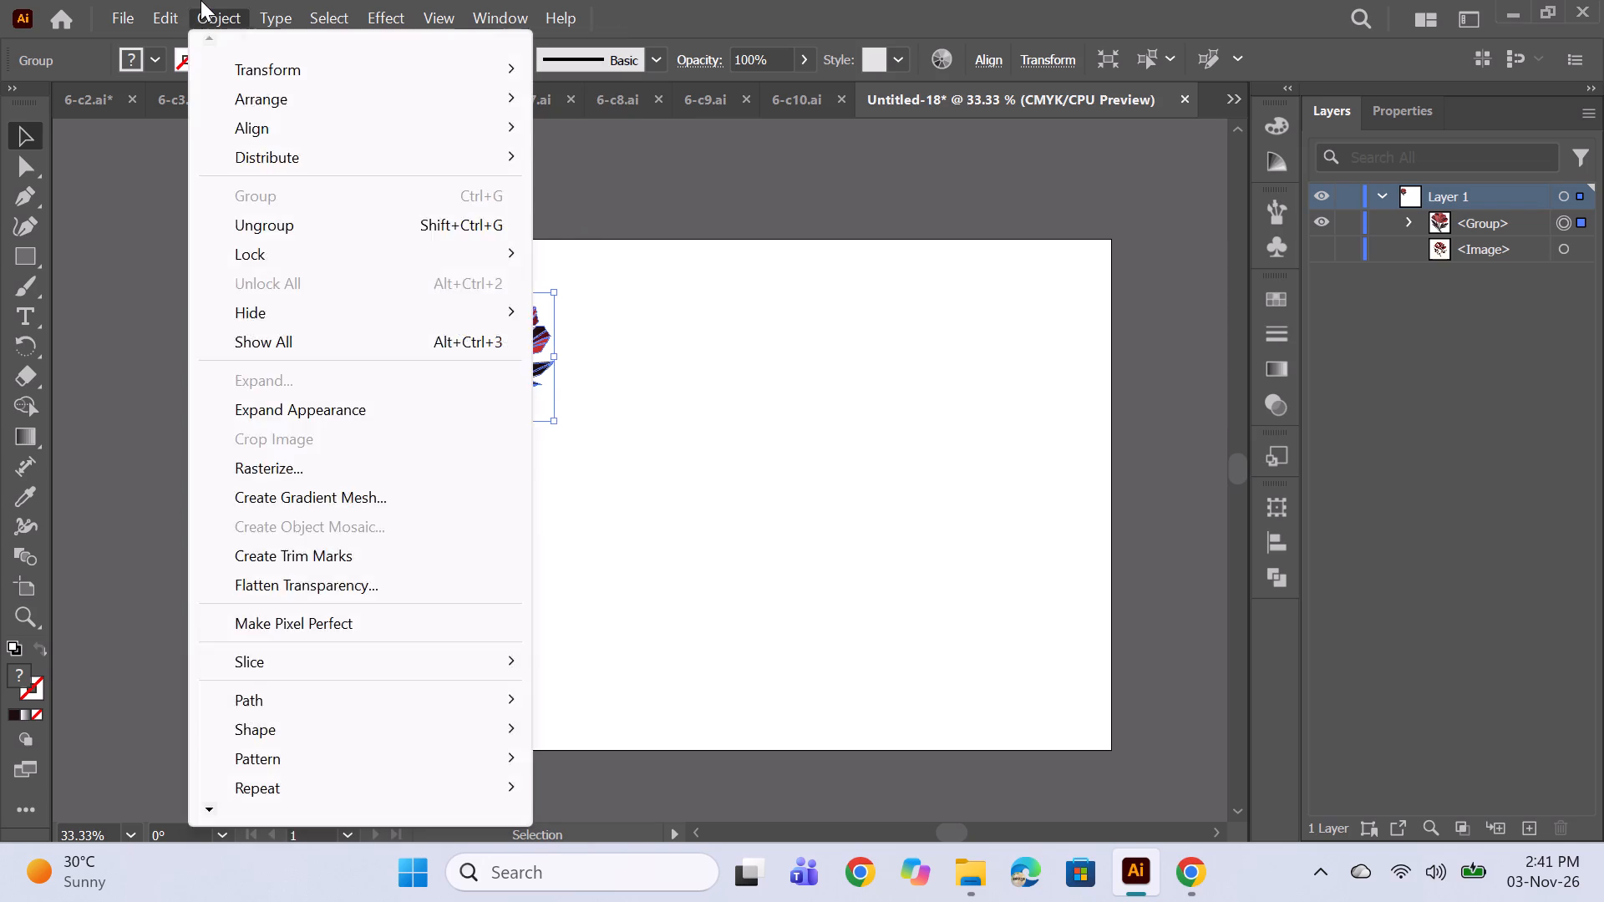
click(200, 0)
click(282, 756)
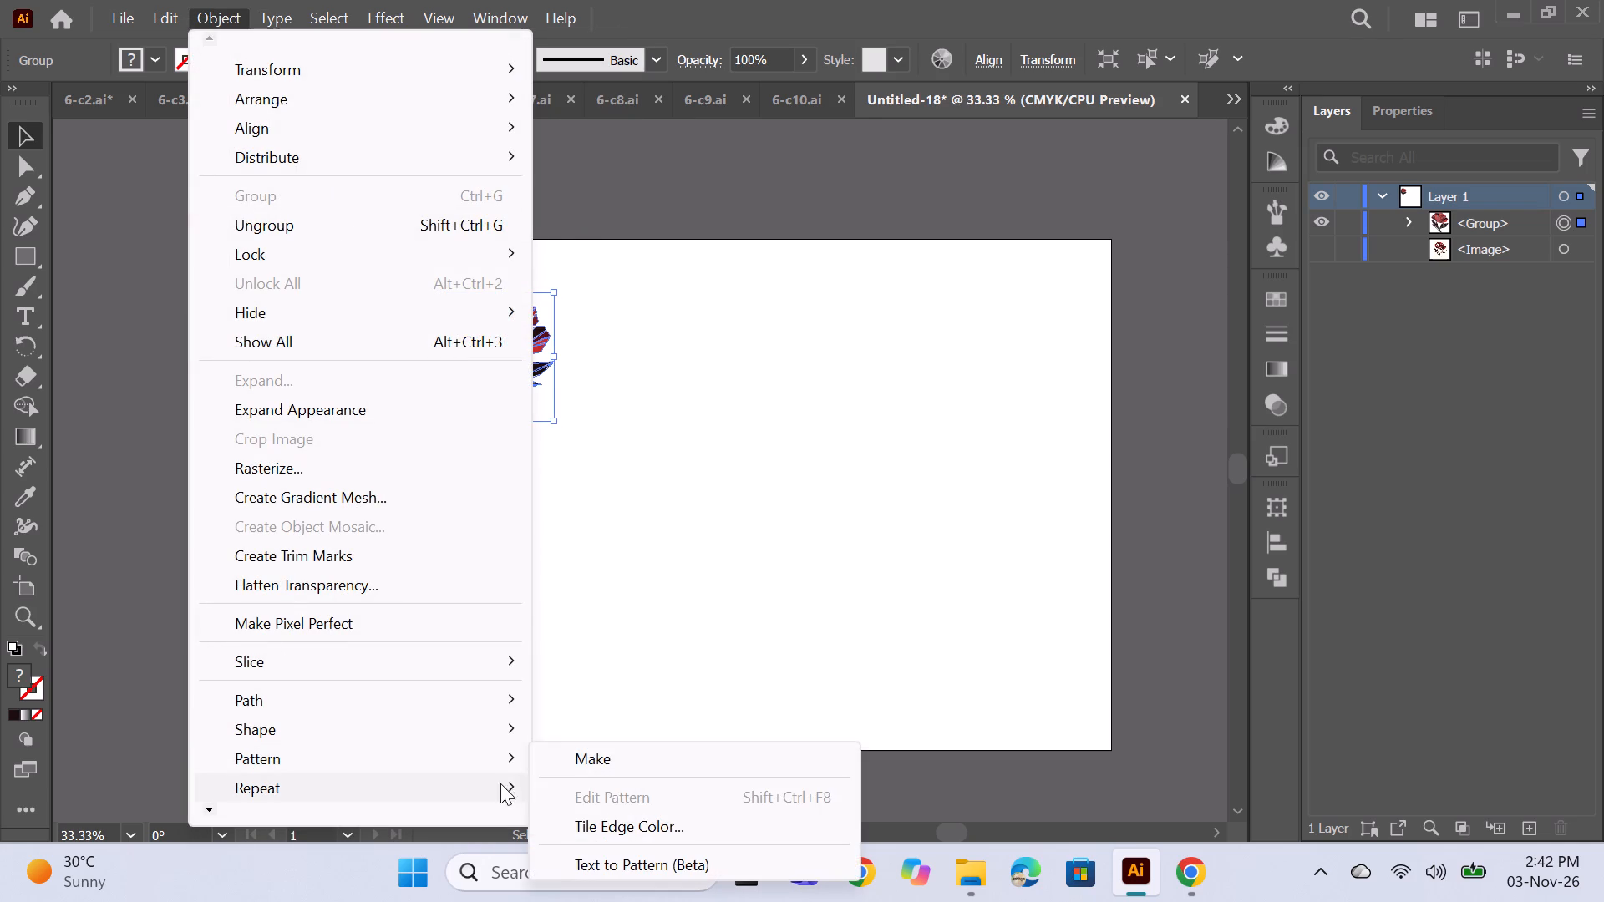
click(573, 763)
click(1056, 480)
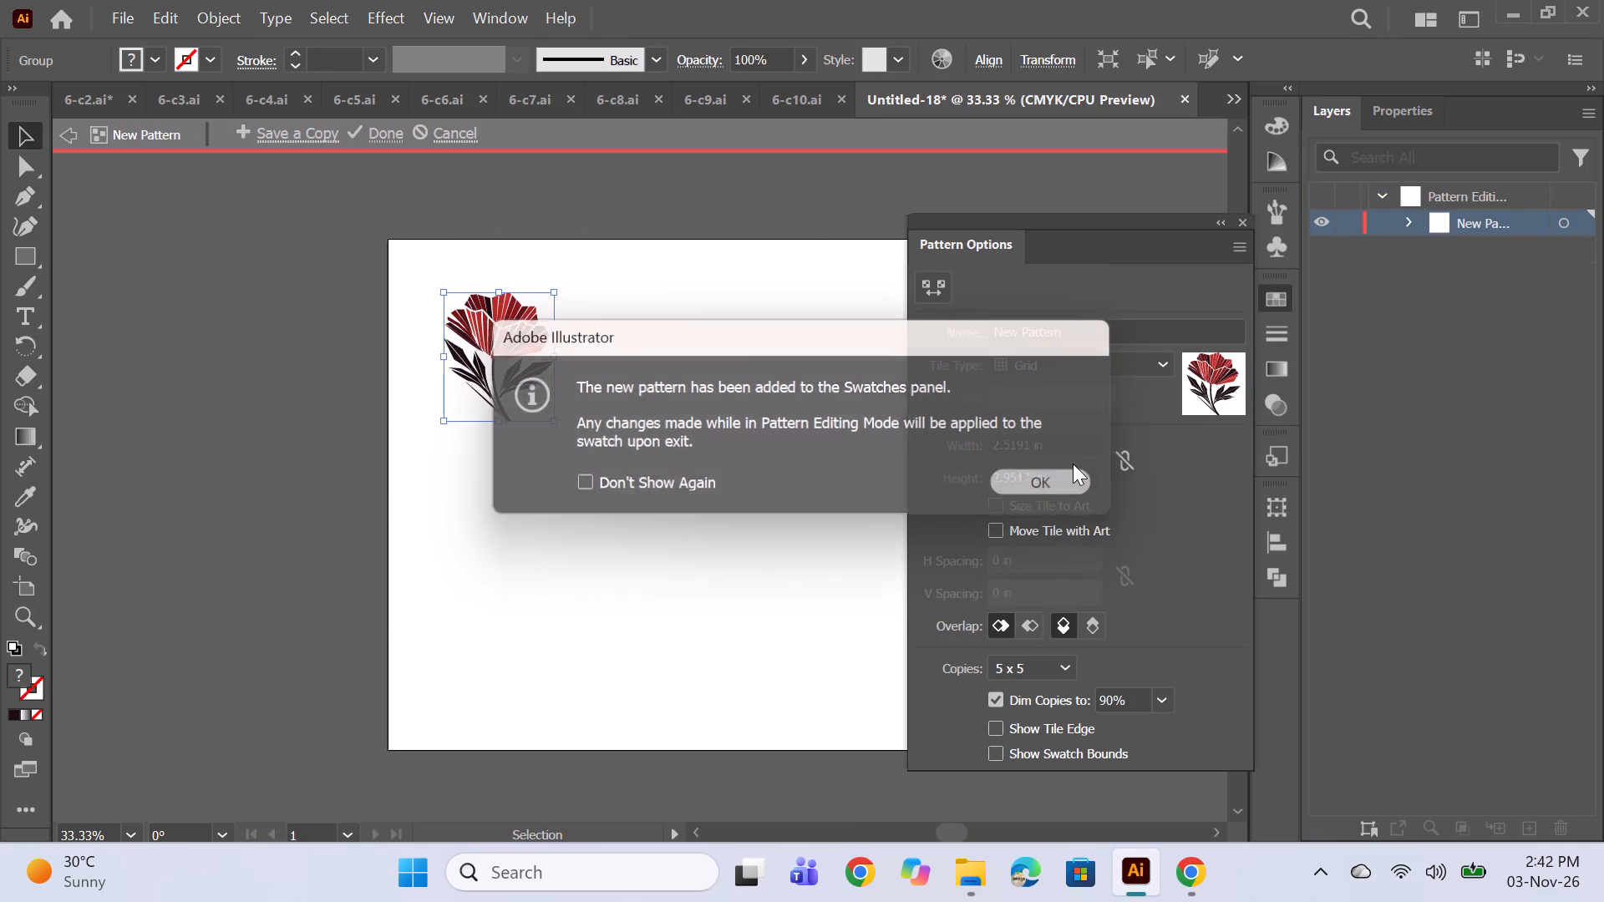
click(1109, 371)
click(1113, 422)
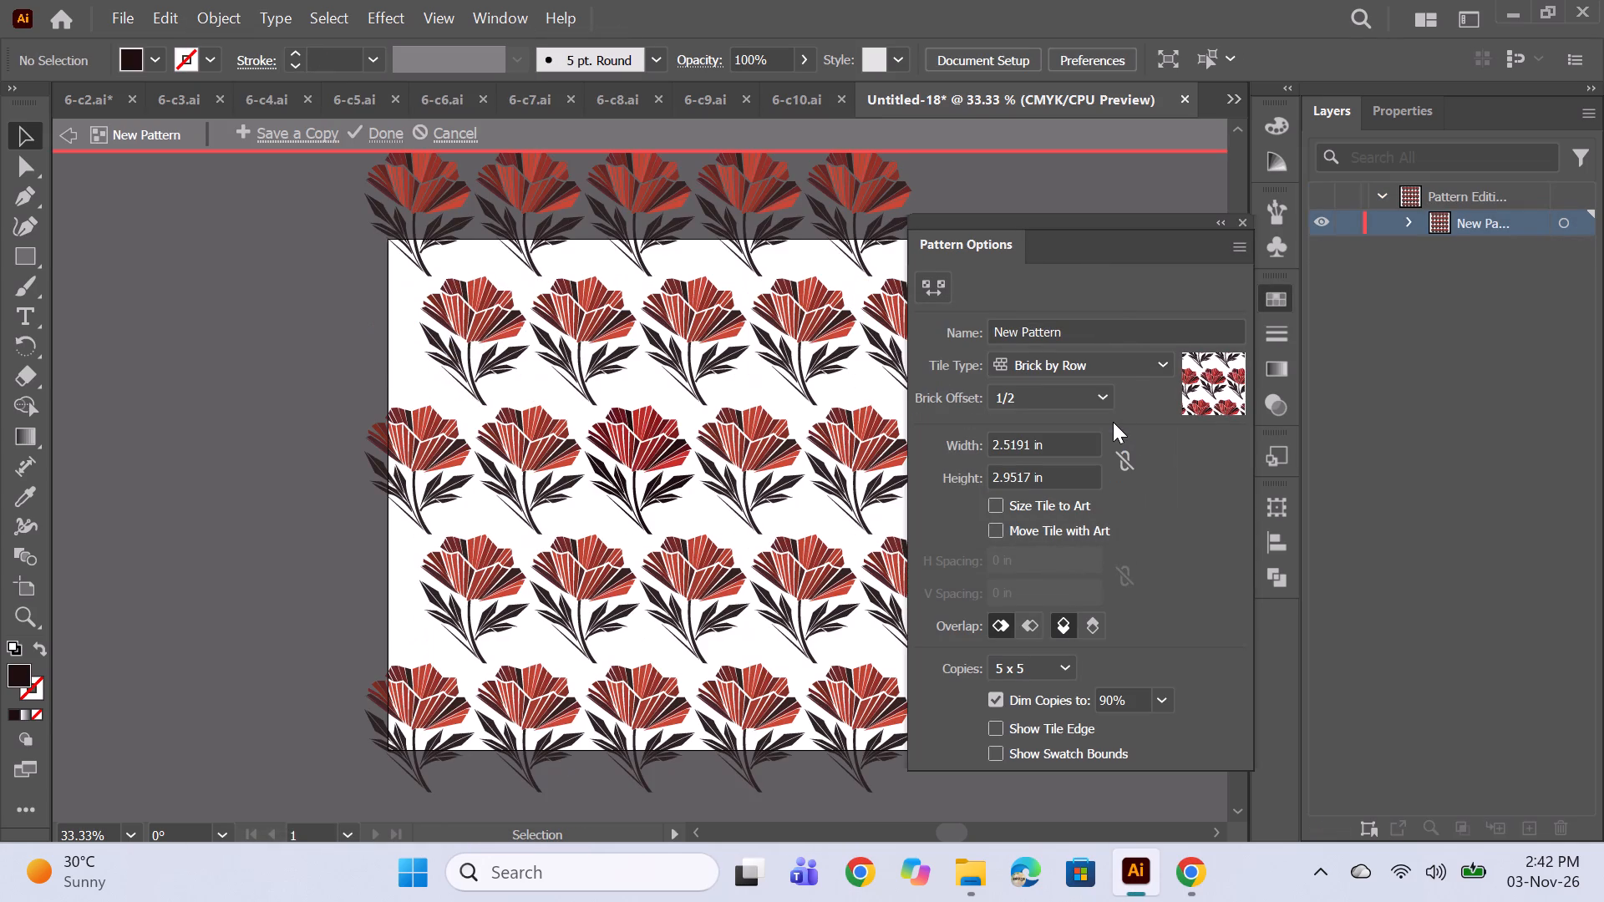
click(1112, 373)
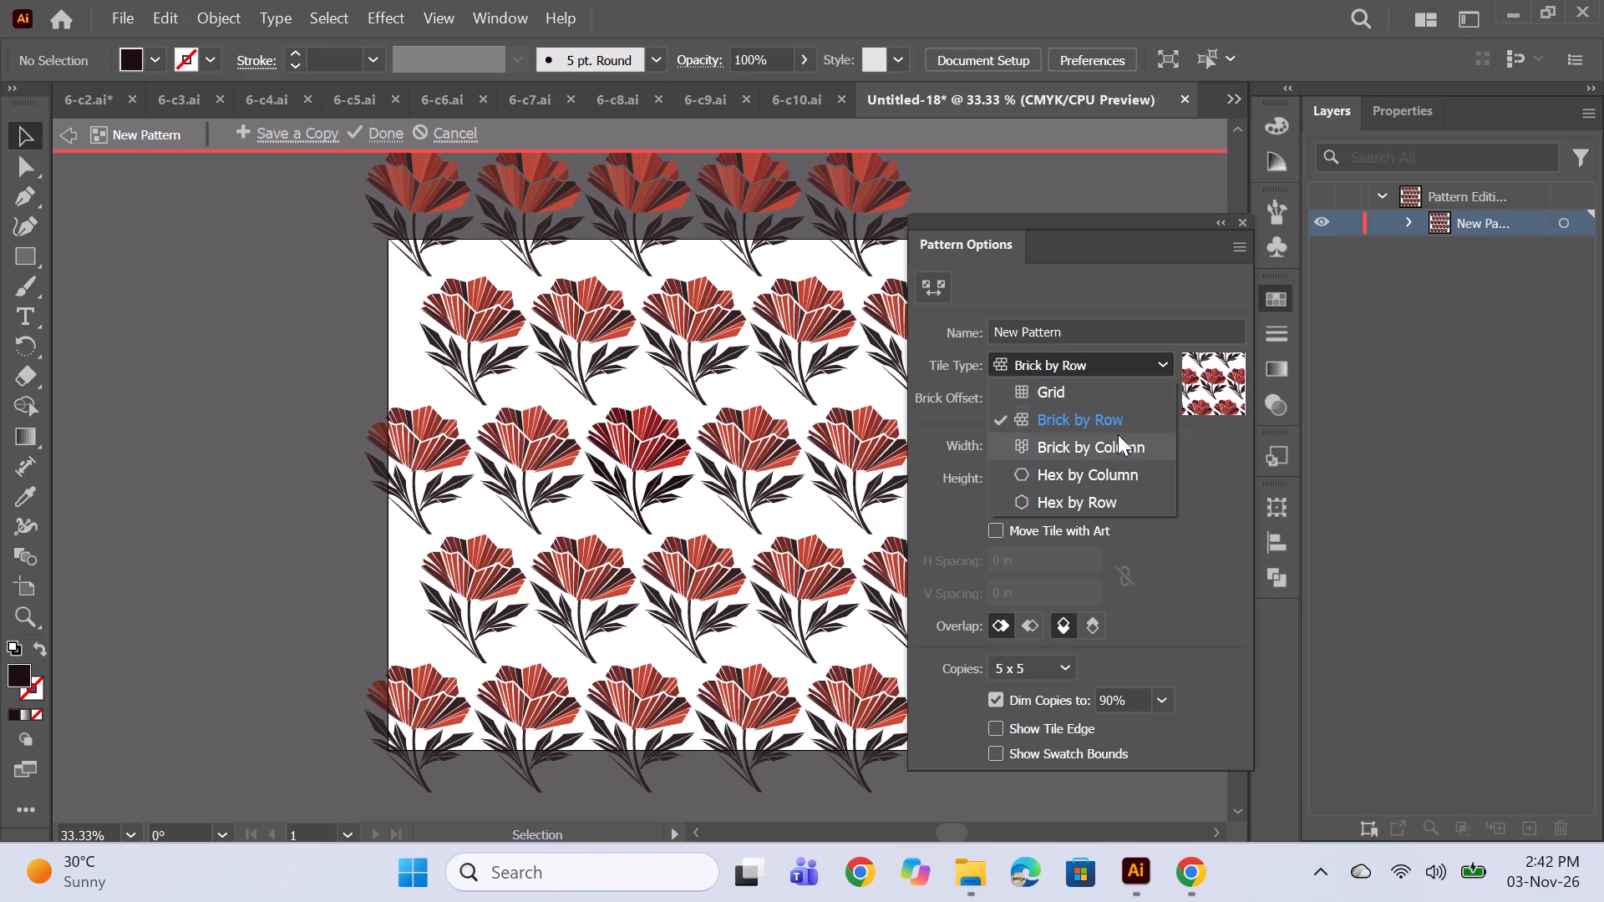
click(1198, 485)
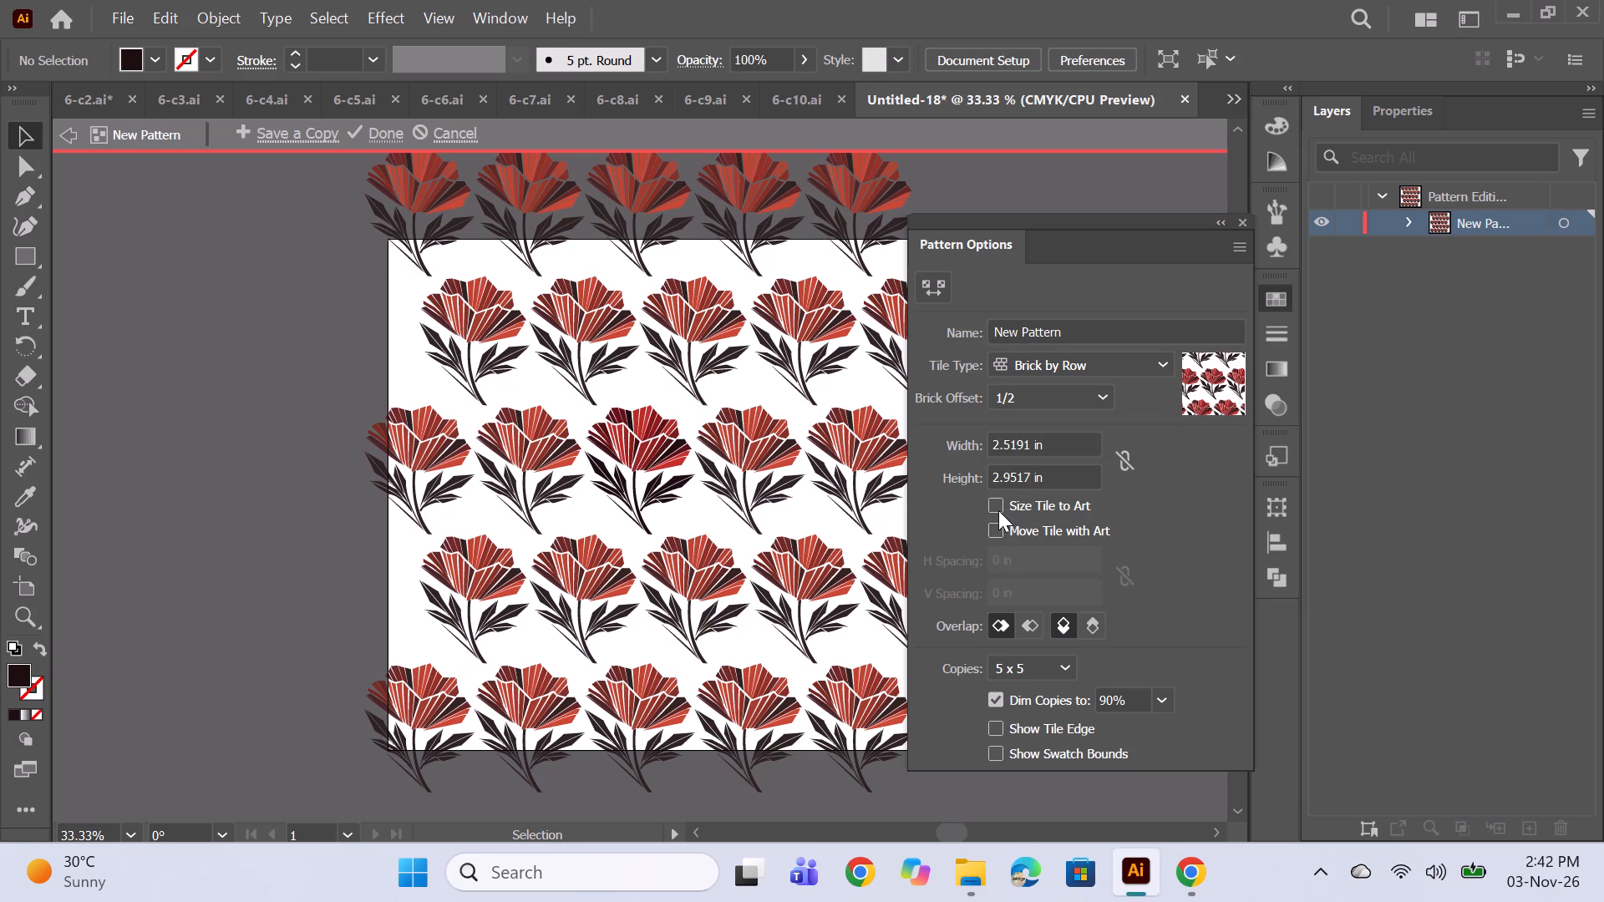
click(998, 510)
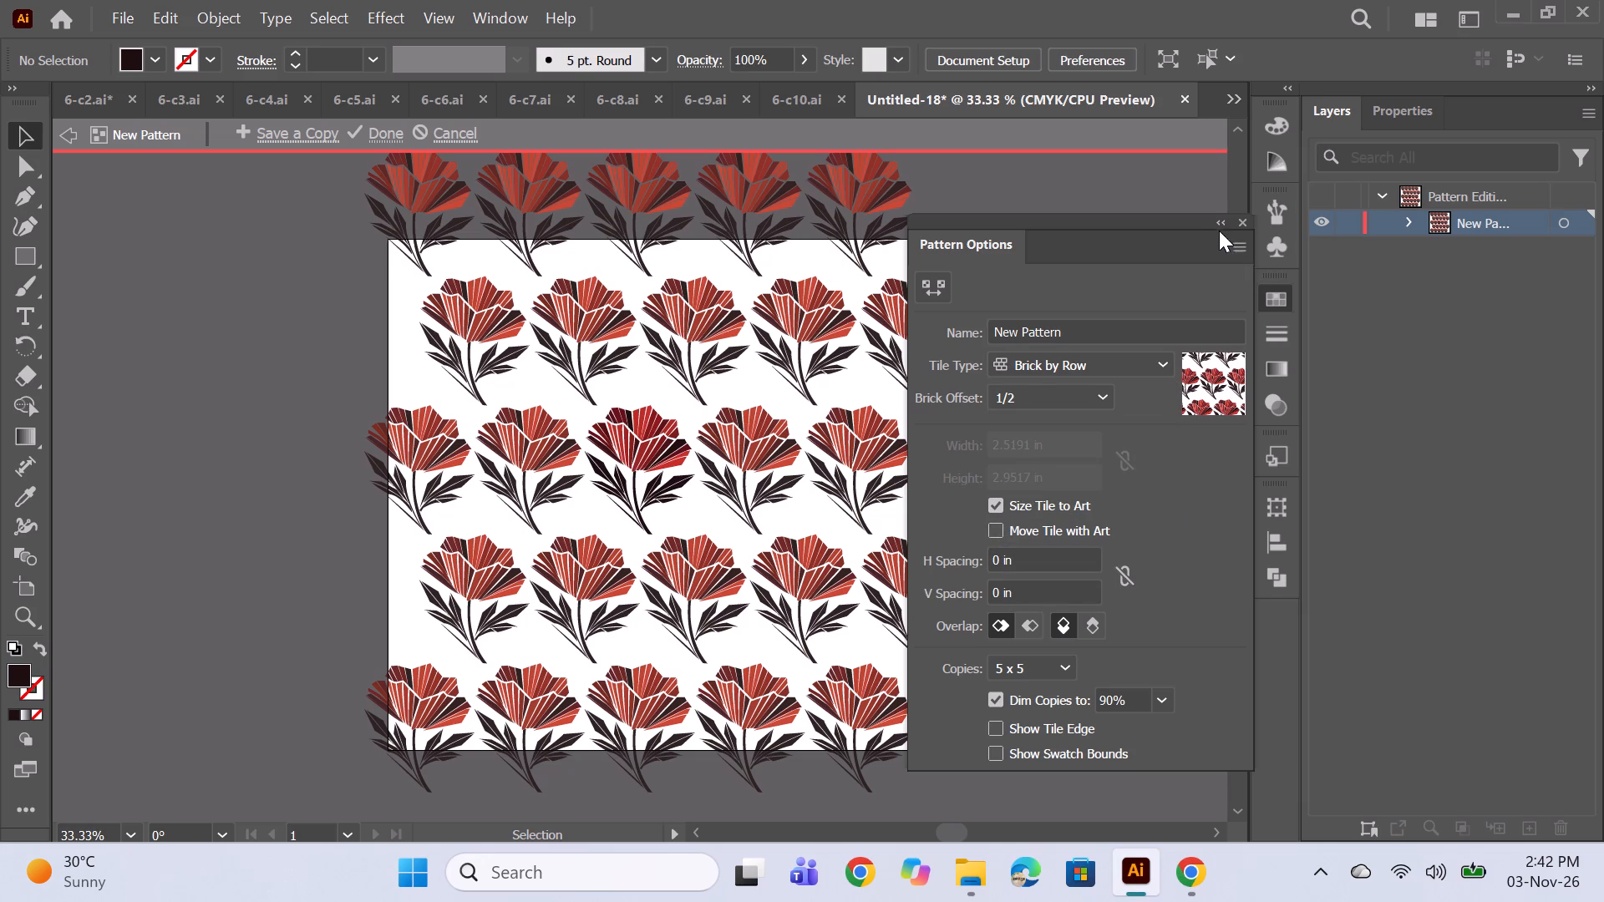
Close the pattern options and leave pattern editing mode to return to the flower artboard.
click(1213, 223)
double_click(1035, 233)
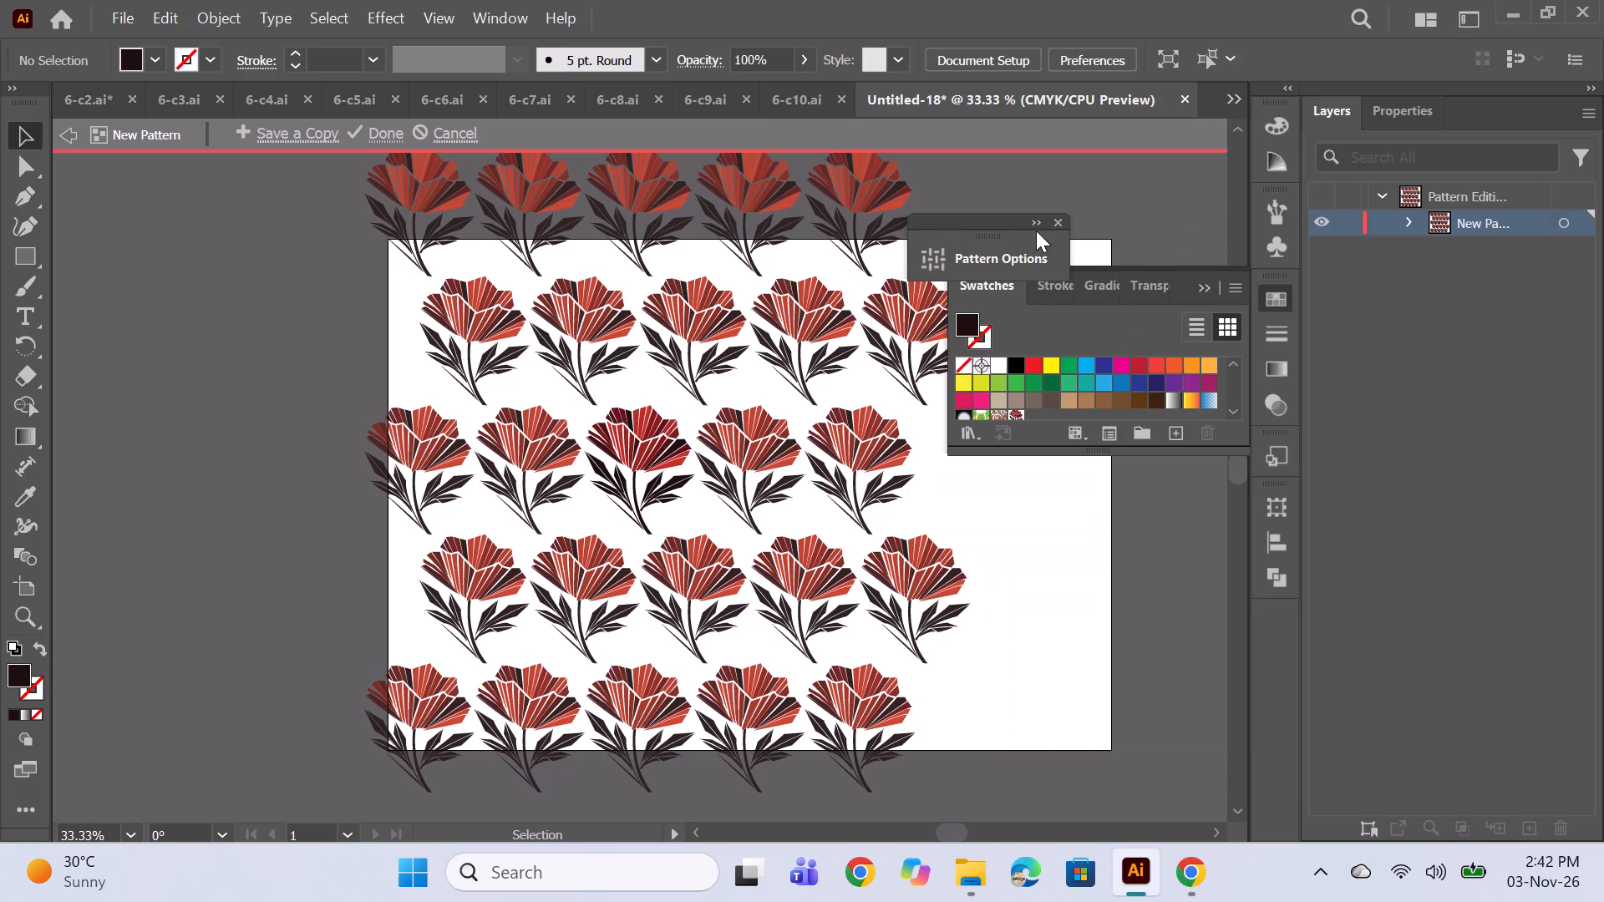
click(1100, 225)
click(1033, 217)
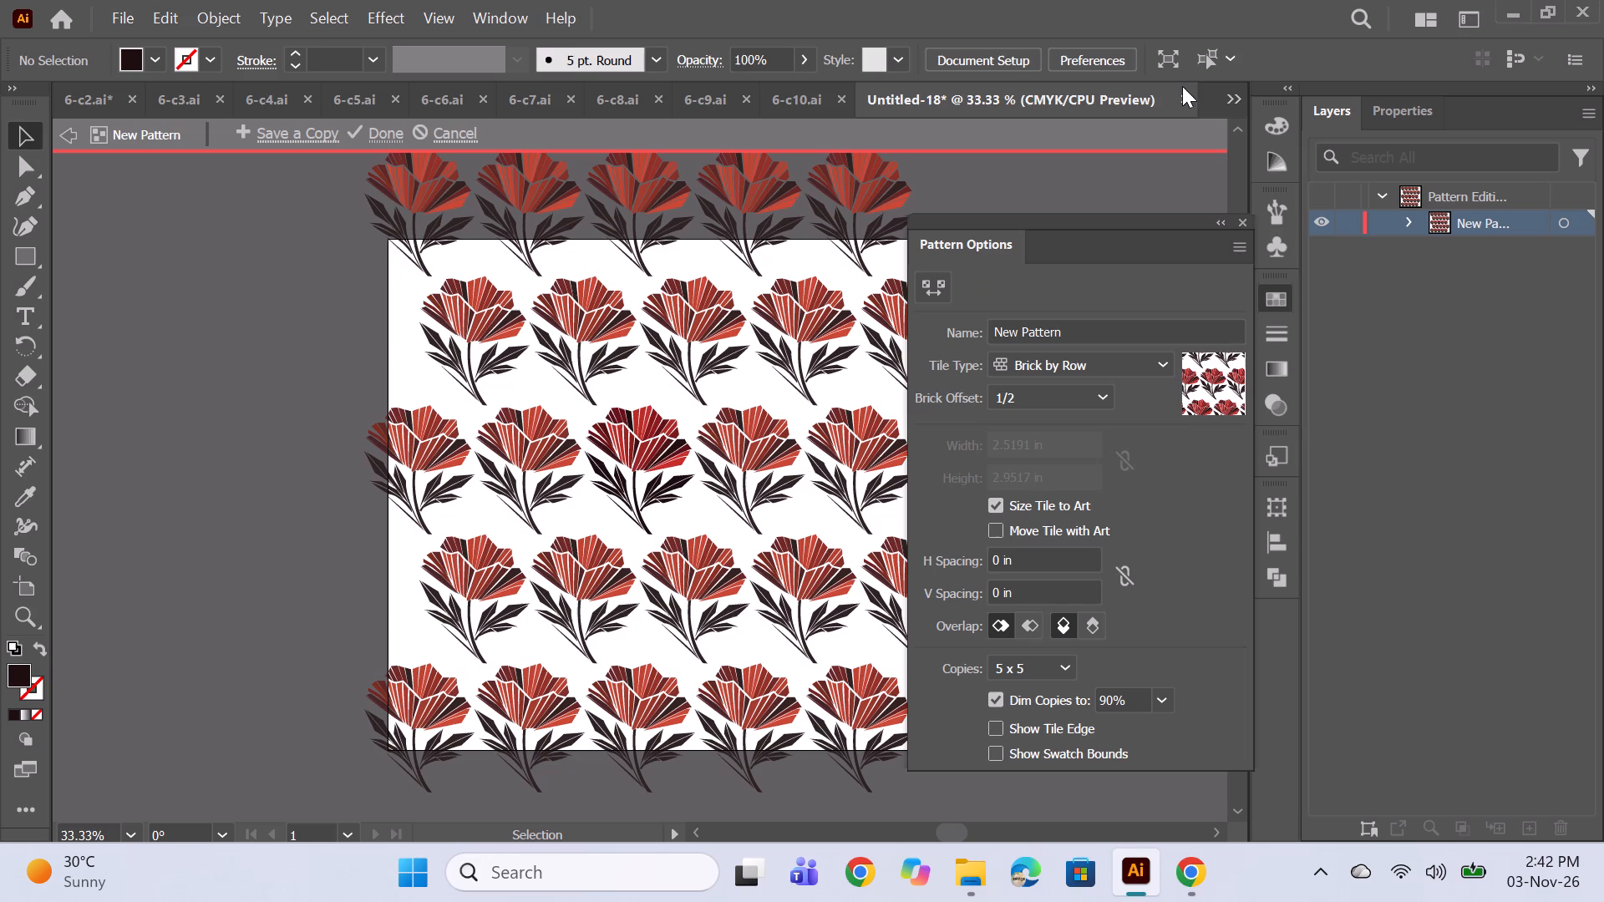
click(1182, 86)
click(1245, 225)
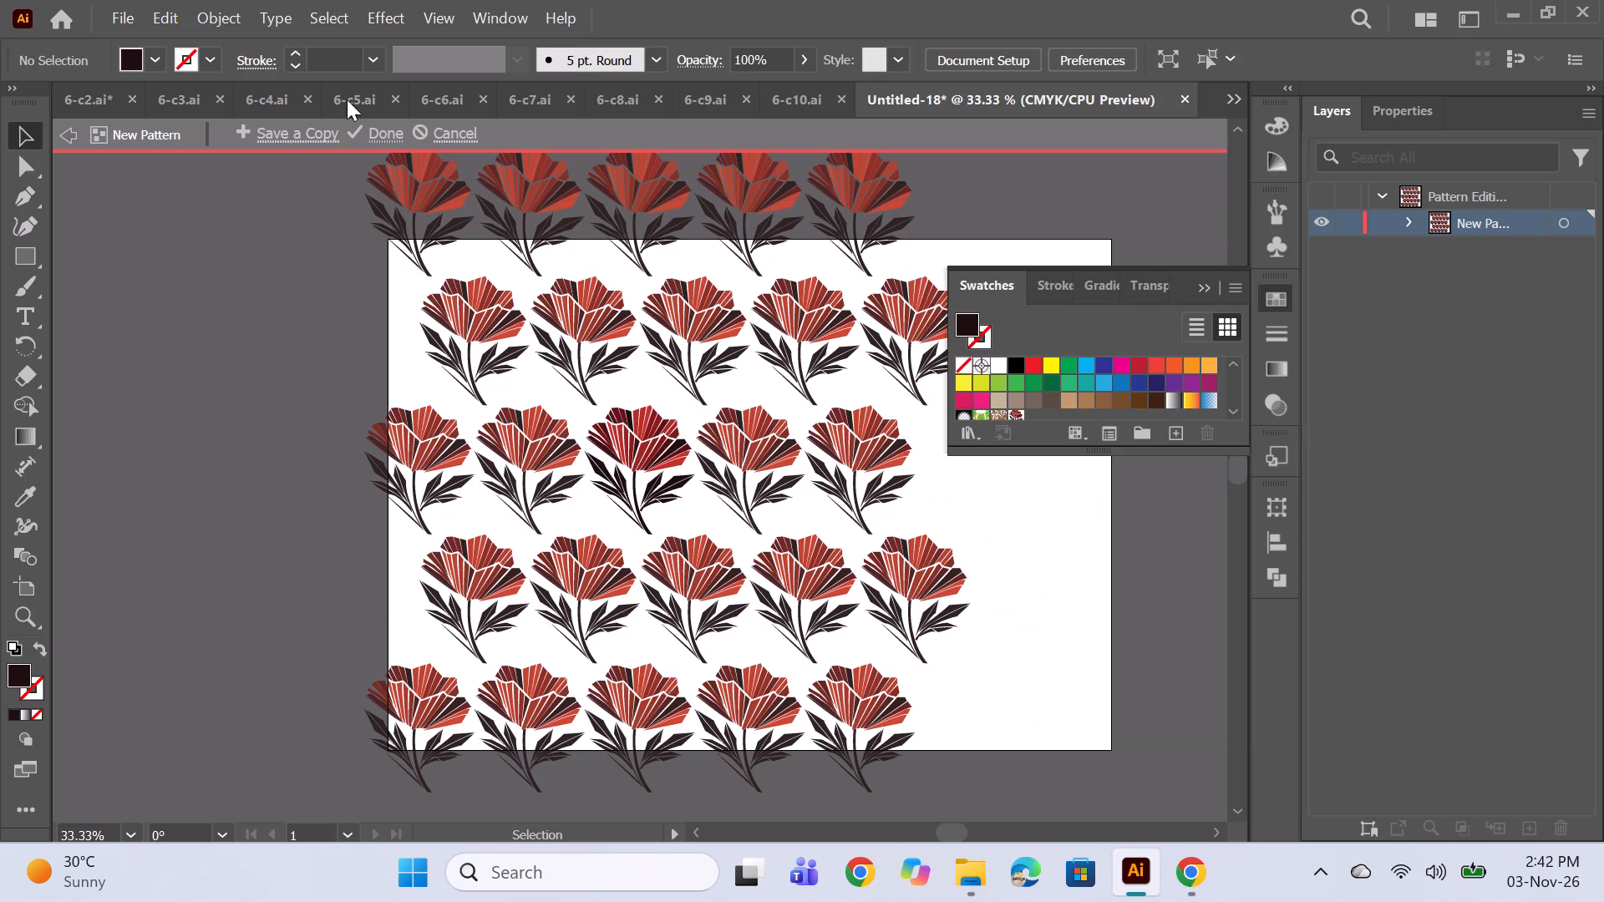
click(68, 131)
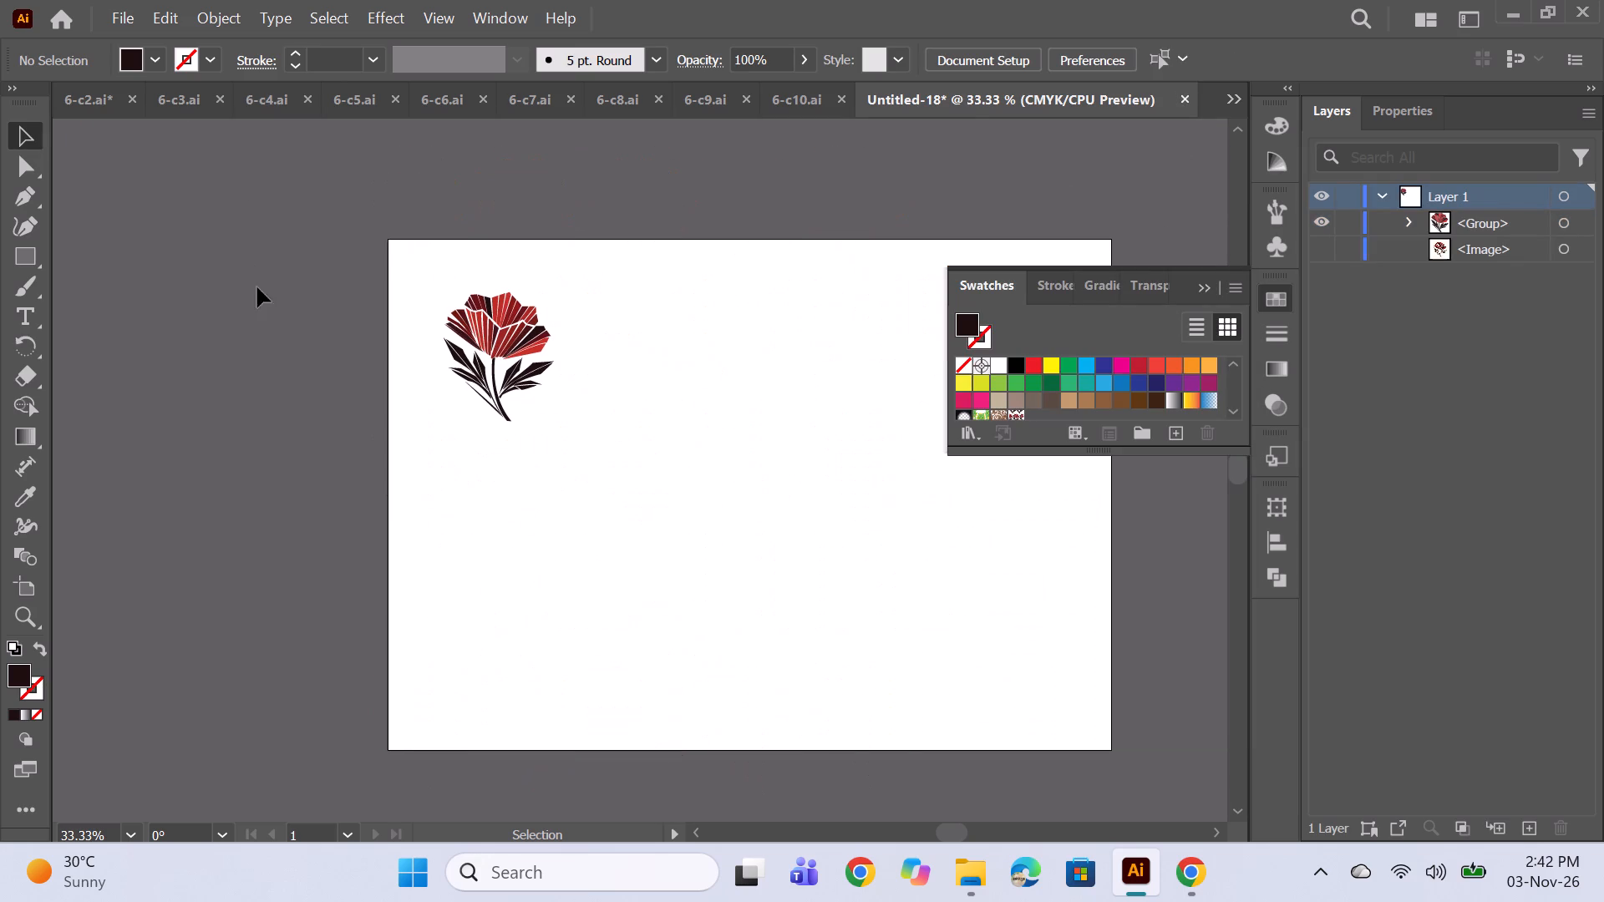
Move the flower group against the artboard's upper-left corner and nudge it up to meet the top edge.
alt+scroll(542, 276, up, 3)
alt+scroll(426, 346, up, 1)
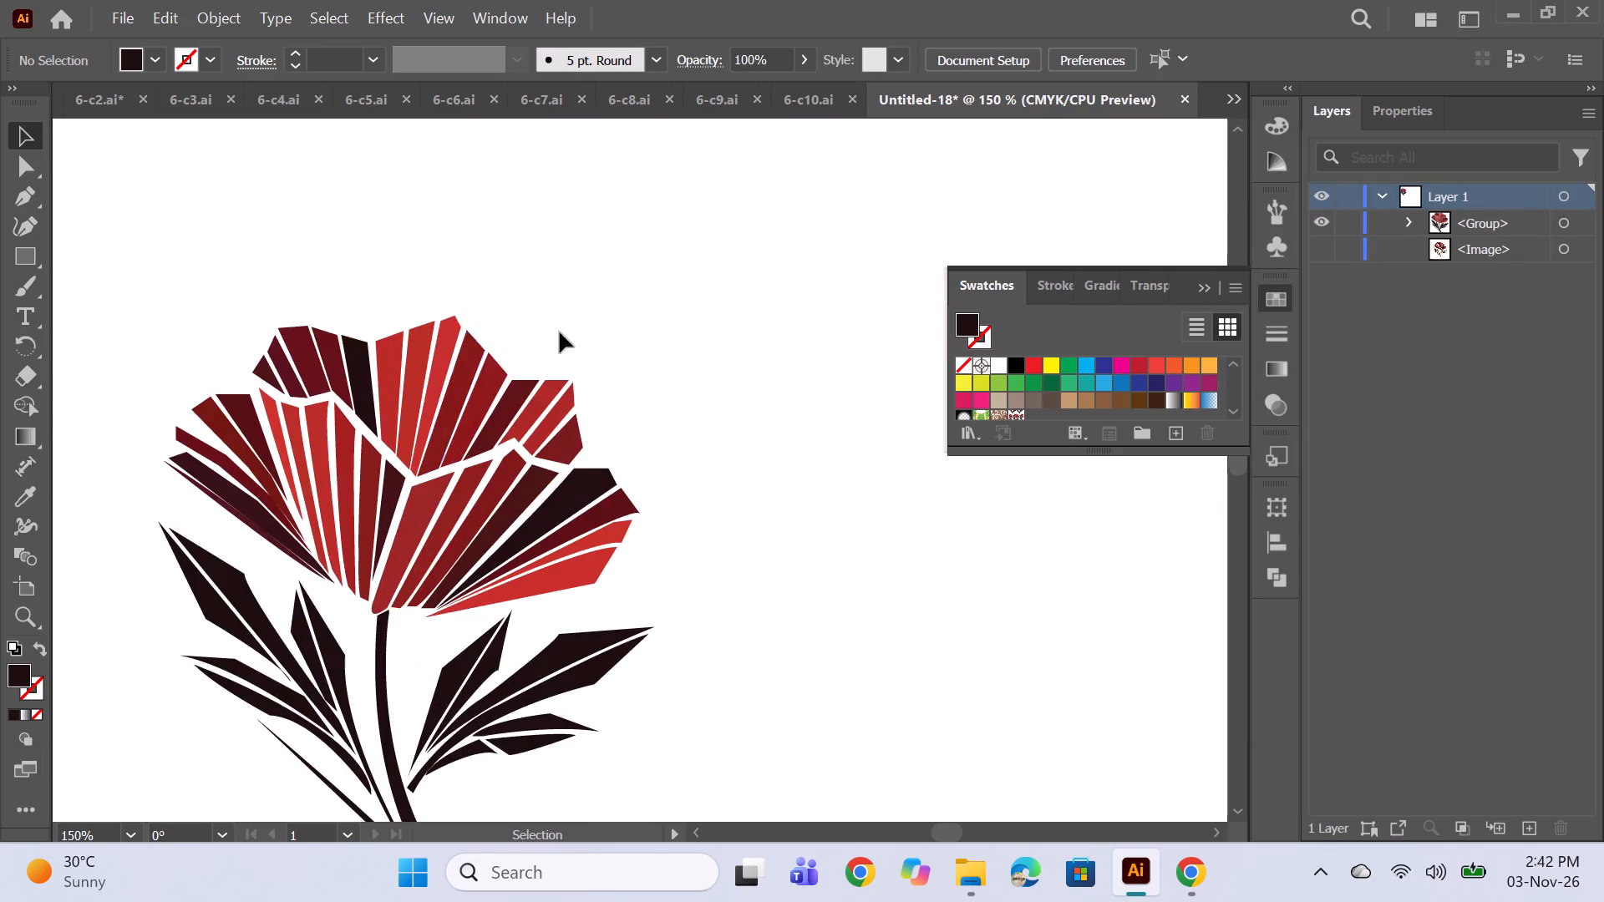
key(space)
drag(554, 314, 883, 367)
scroll(551, 231, down, 3)
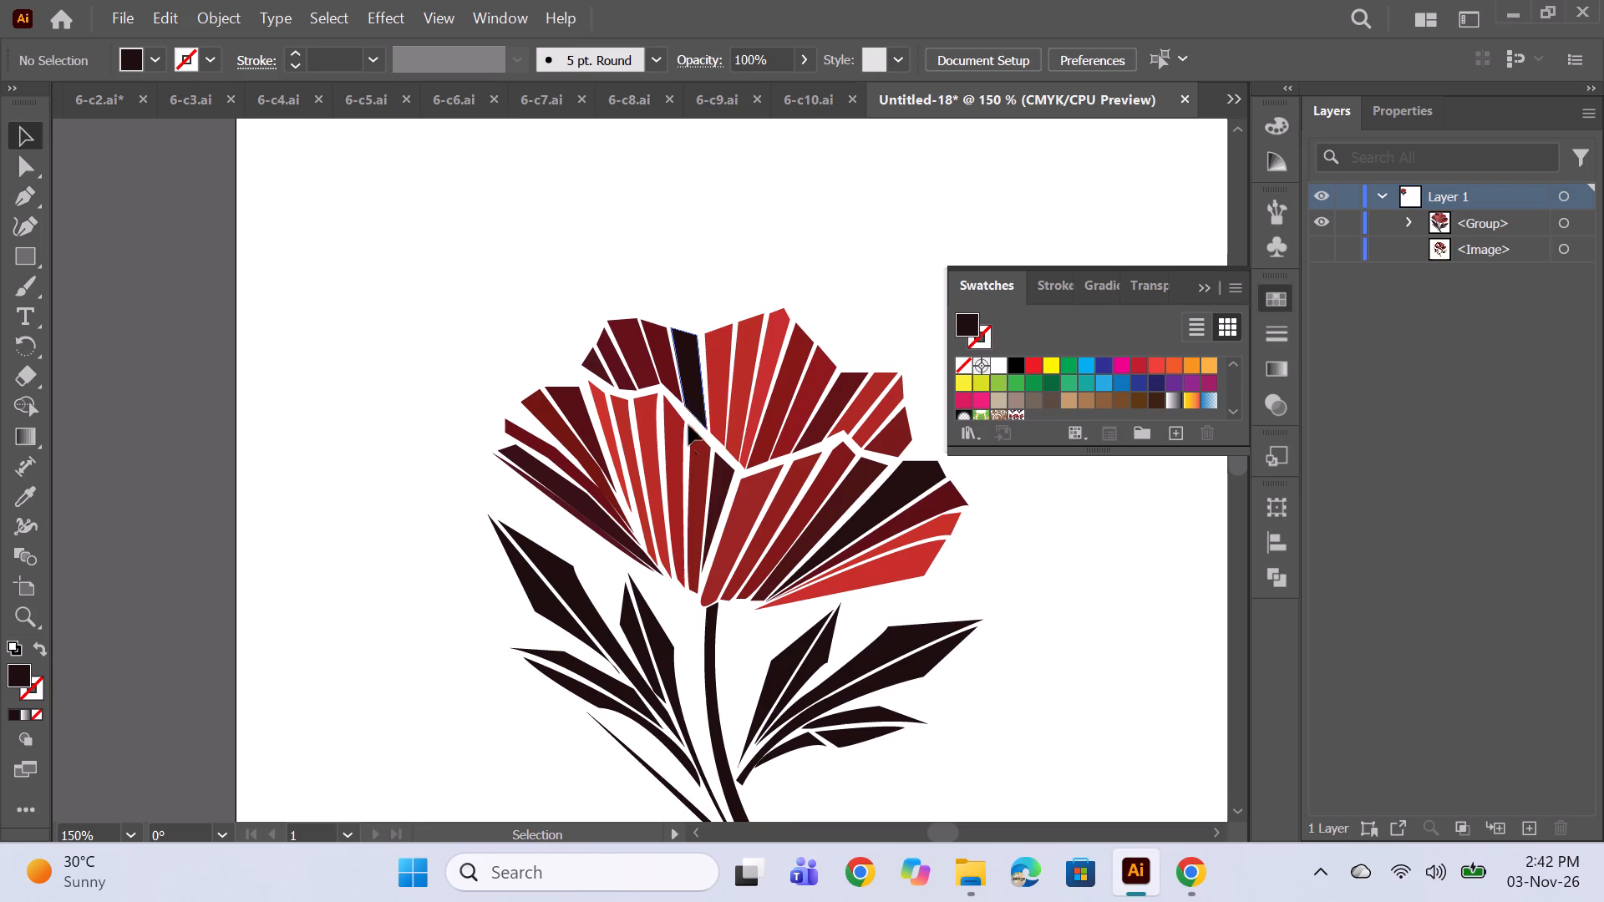
scroll(723, 382, up, 3)
drag(695, 520, 505, 332)
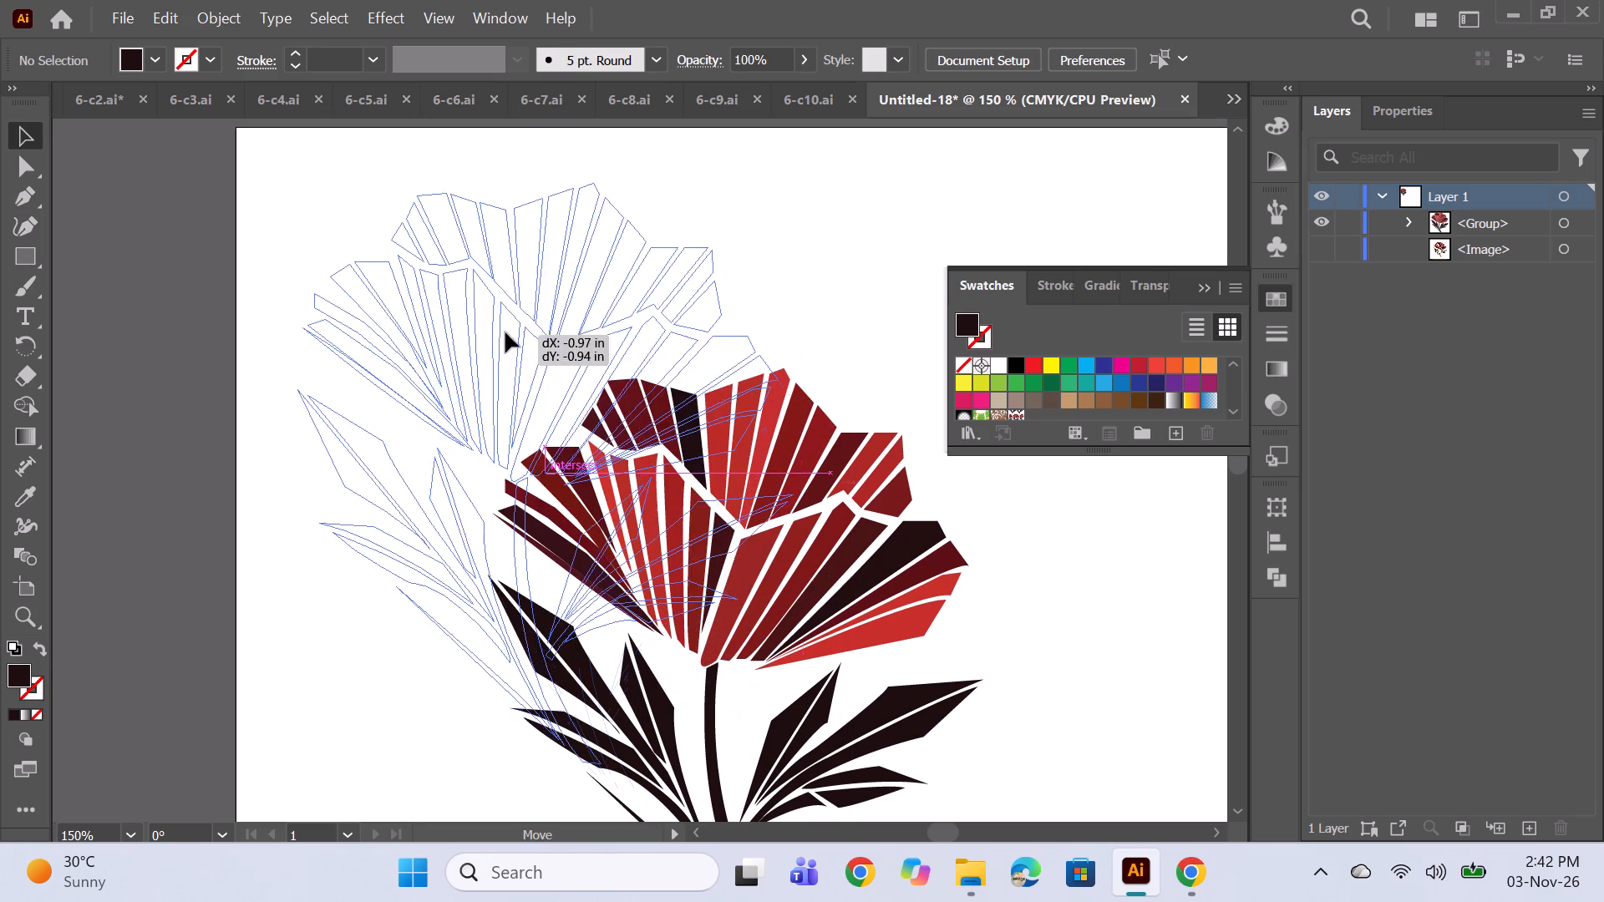
drag(505, 332, 428, 286)
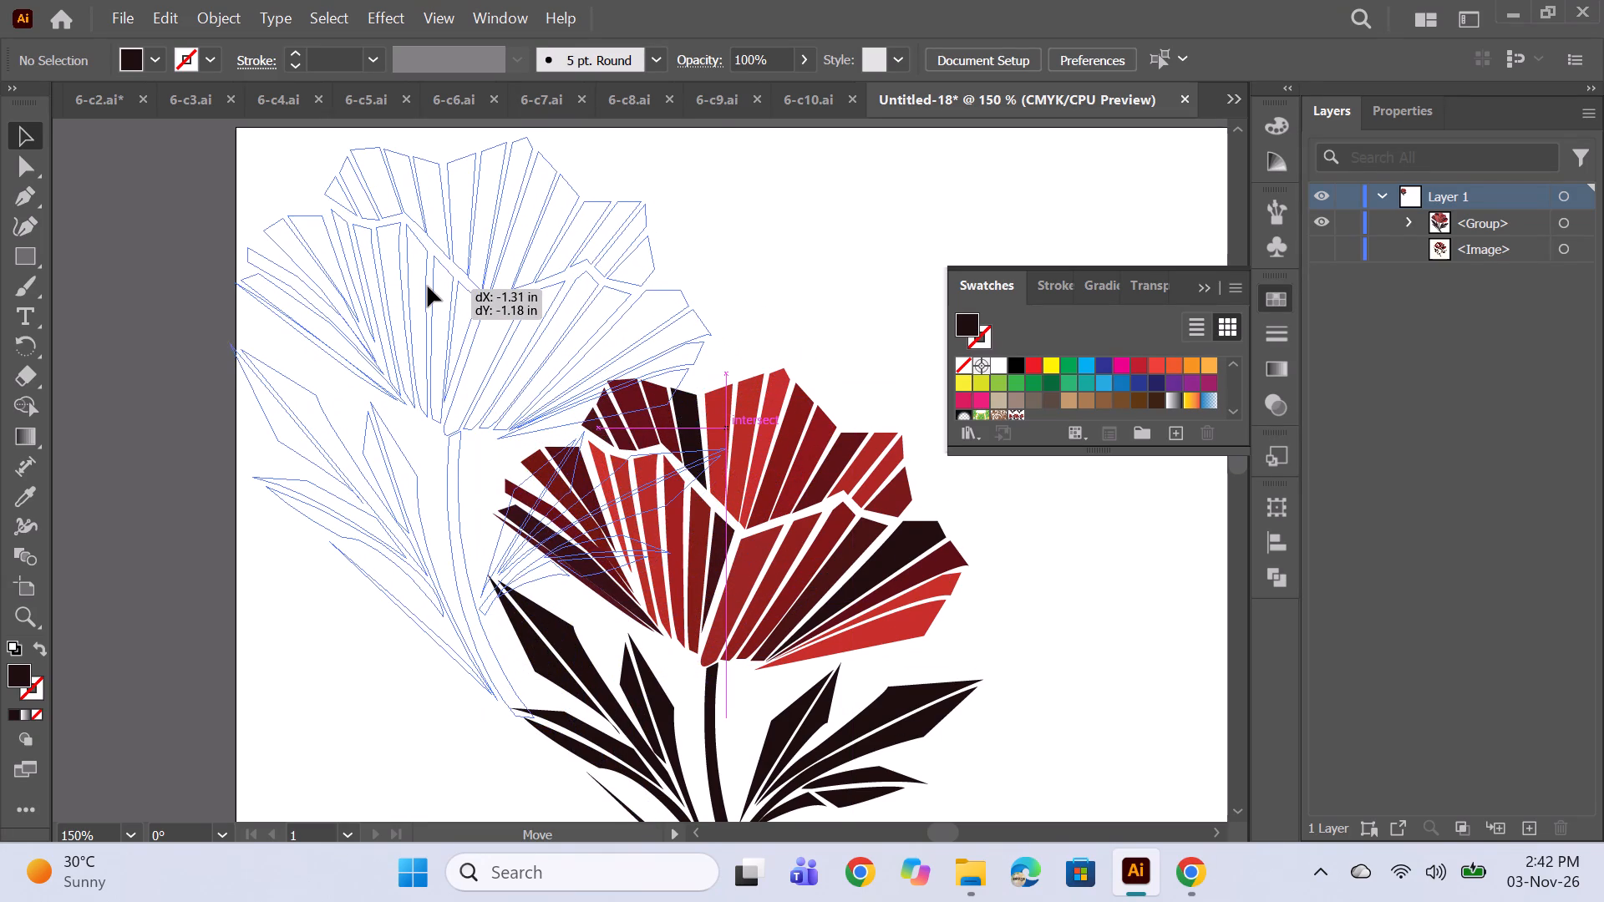
drag(428, 286, 444, 284)
scroll(642, 259, up, 3)
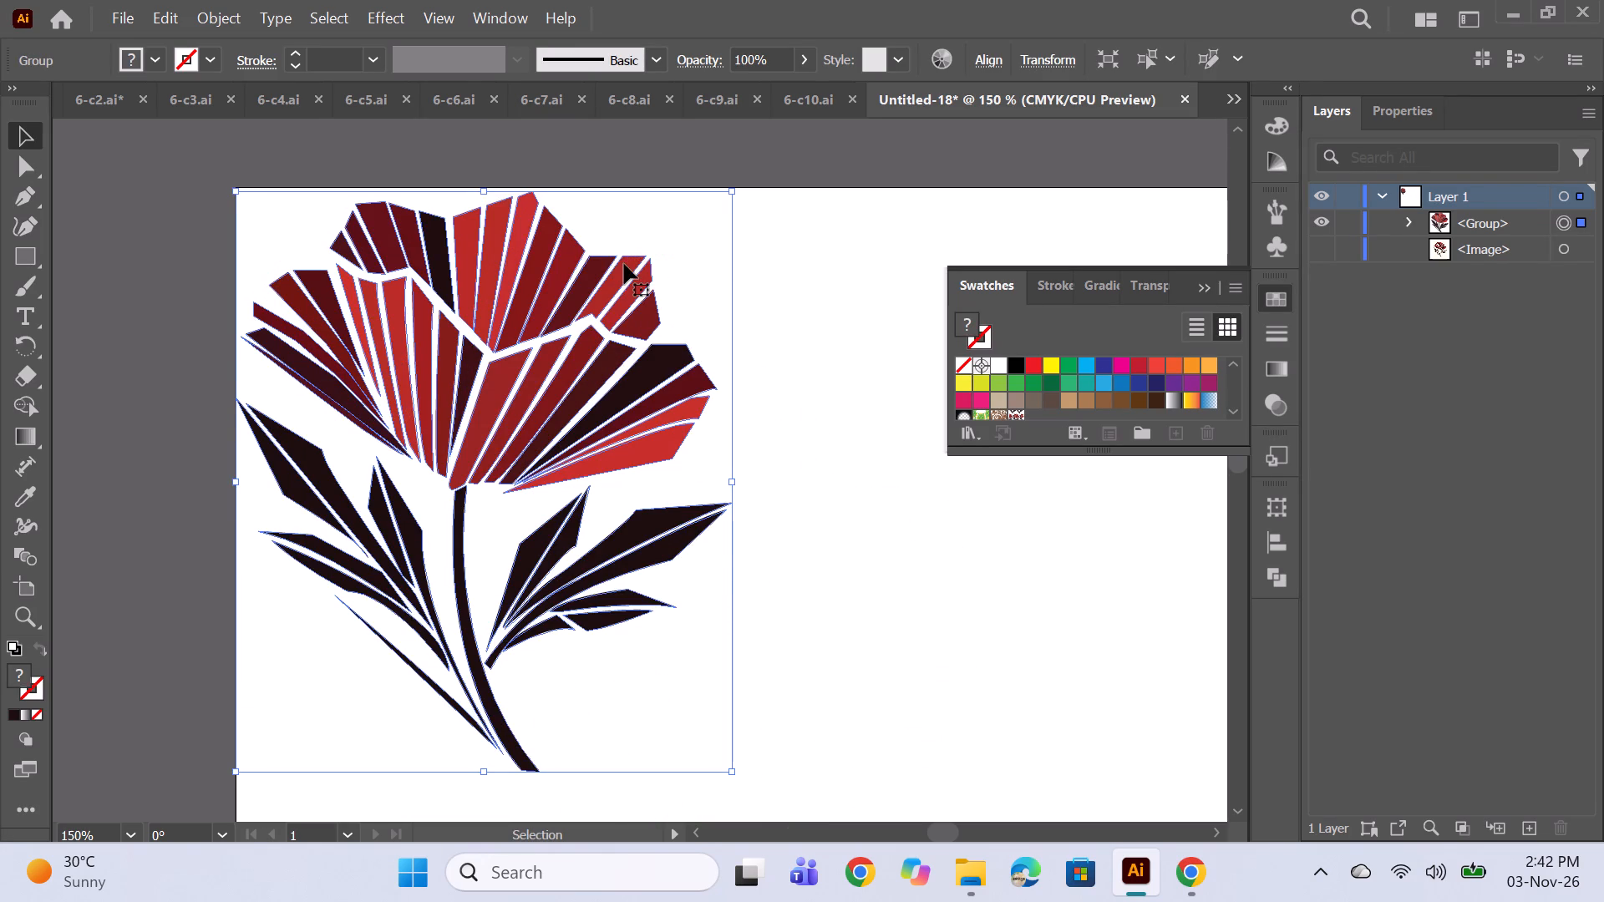
key(Up)
key(Up)
click(764, 140)
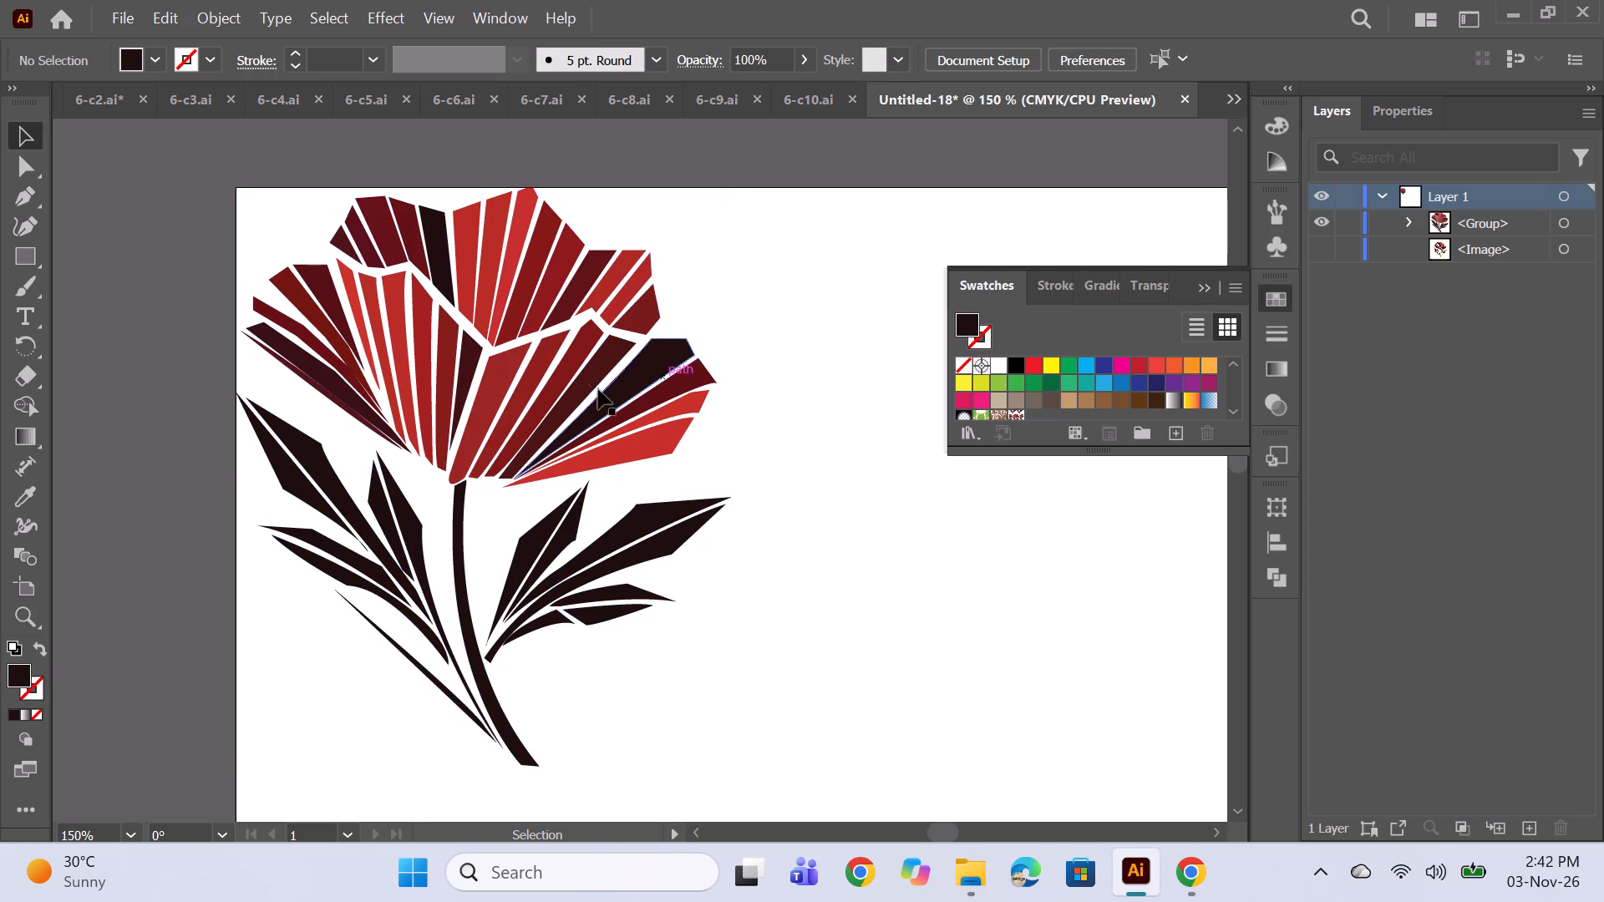
Show the rulers around the document.
key(ctrl+r)
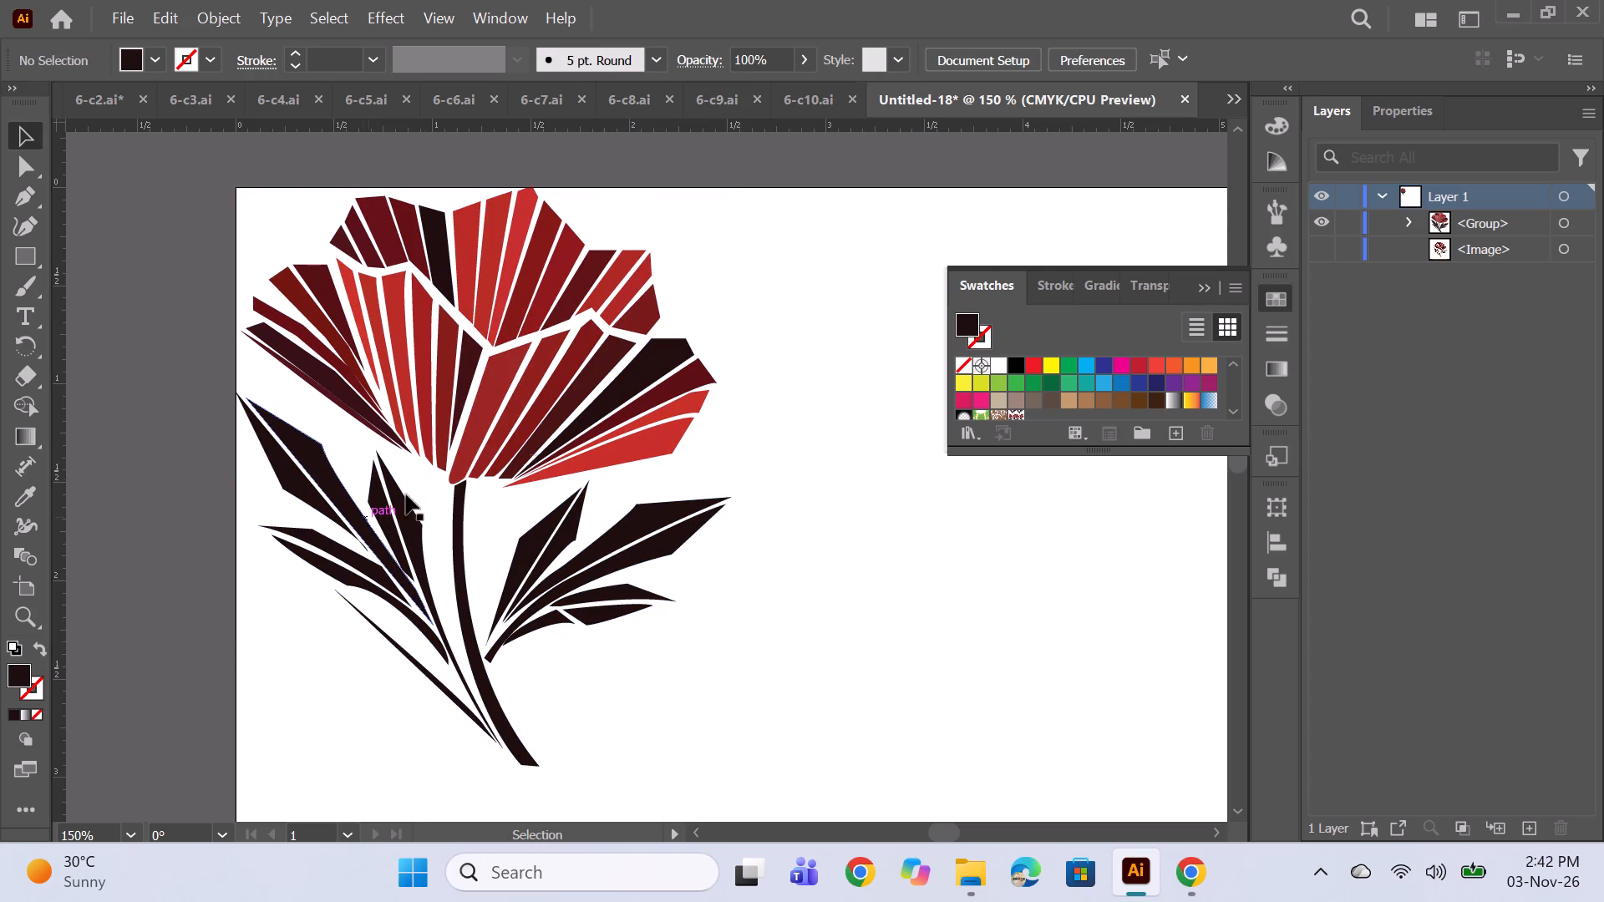
Stretch the flower group horizontally from its left edge to a width of about 3.5 in.
alt+scroll(554, 376, up, 1)
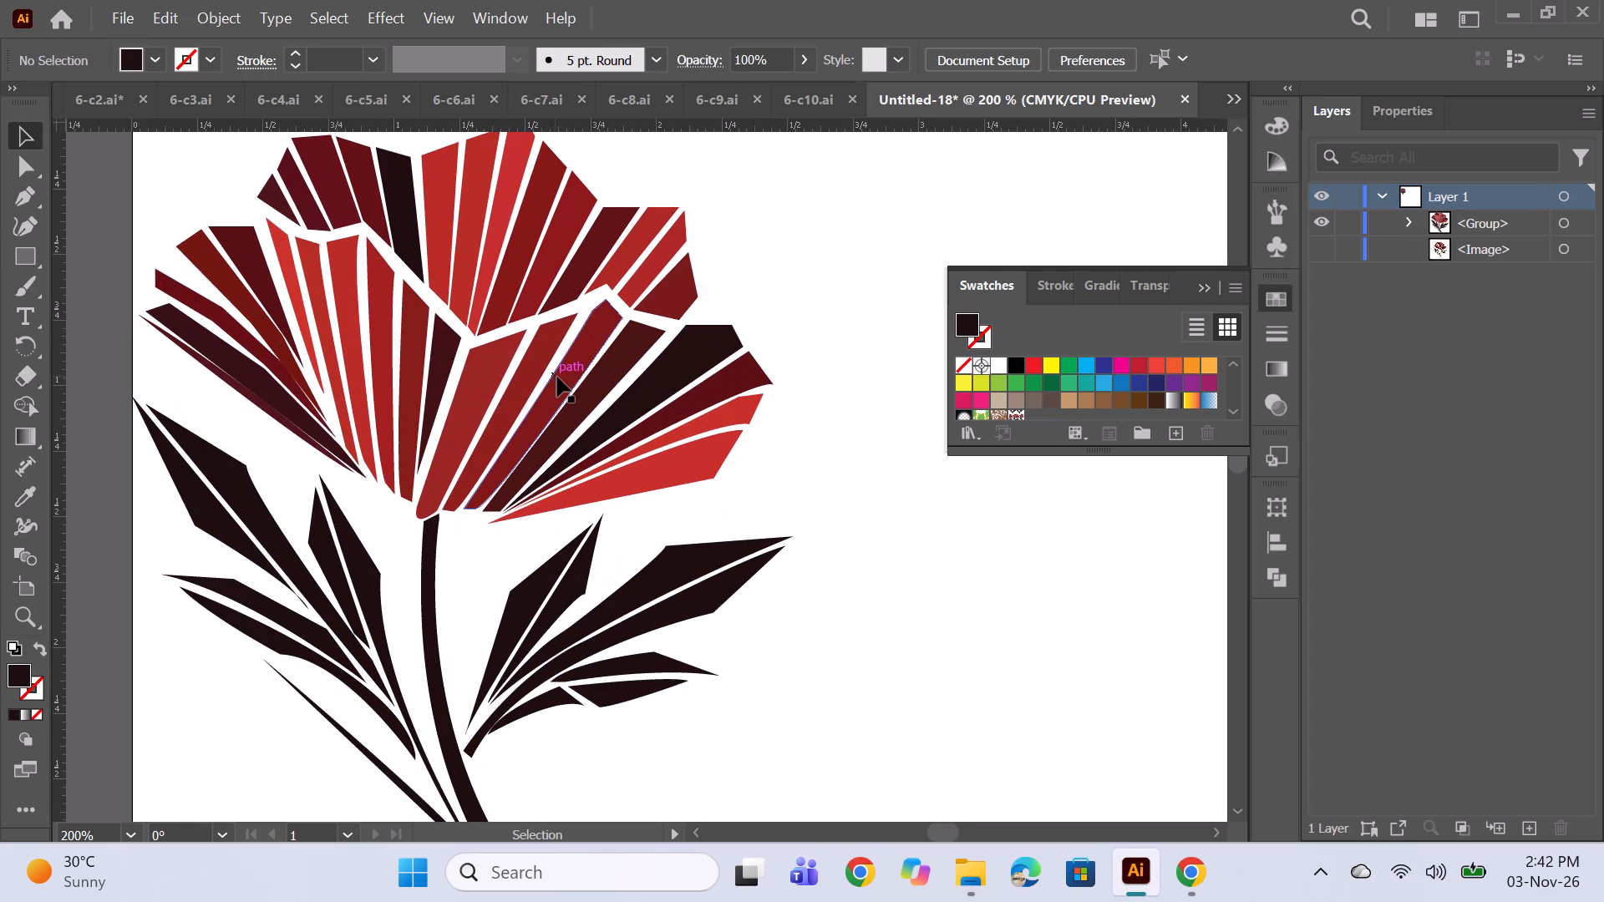
key(space)
key(space)
key(space)
key(space)
key(space)
key(space)
key(space)
key(space)
key(space)
key(space)
key(space)
key(space)
key(space)
key(space)
key(space)
key(space)
key(space)
key(space)
key(space)
key(space)
drag(789, 416, 723, 423)
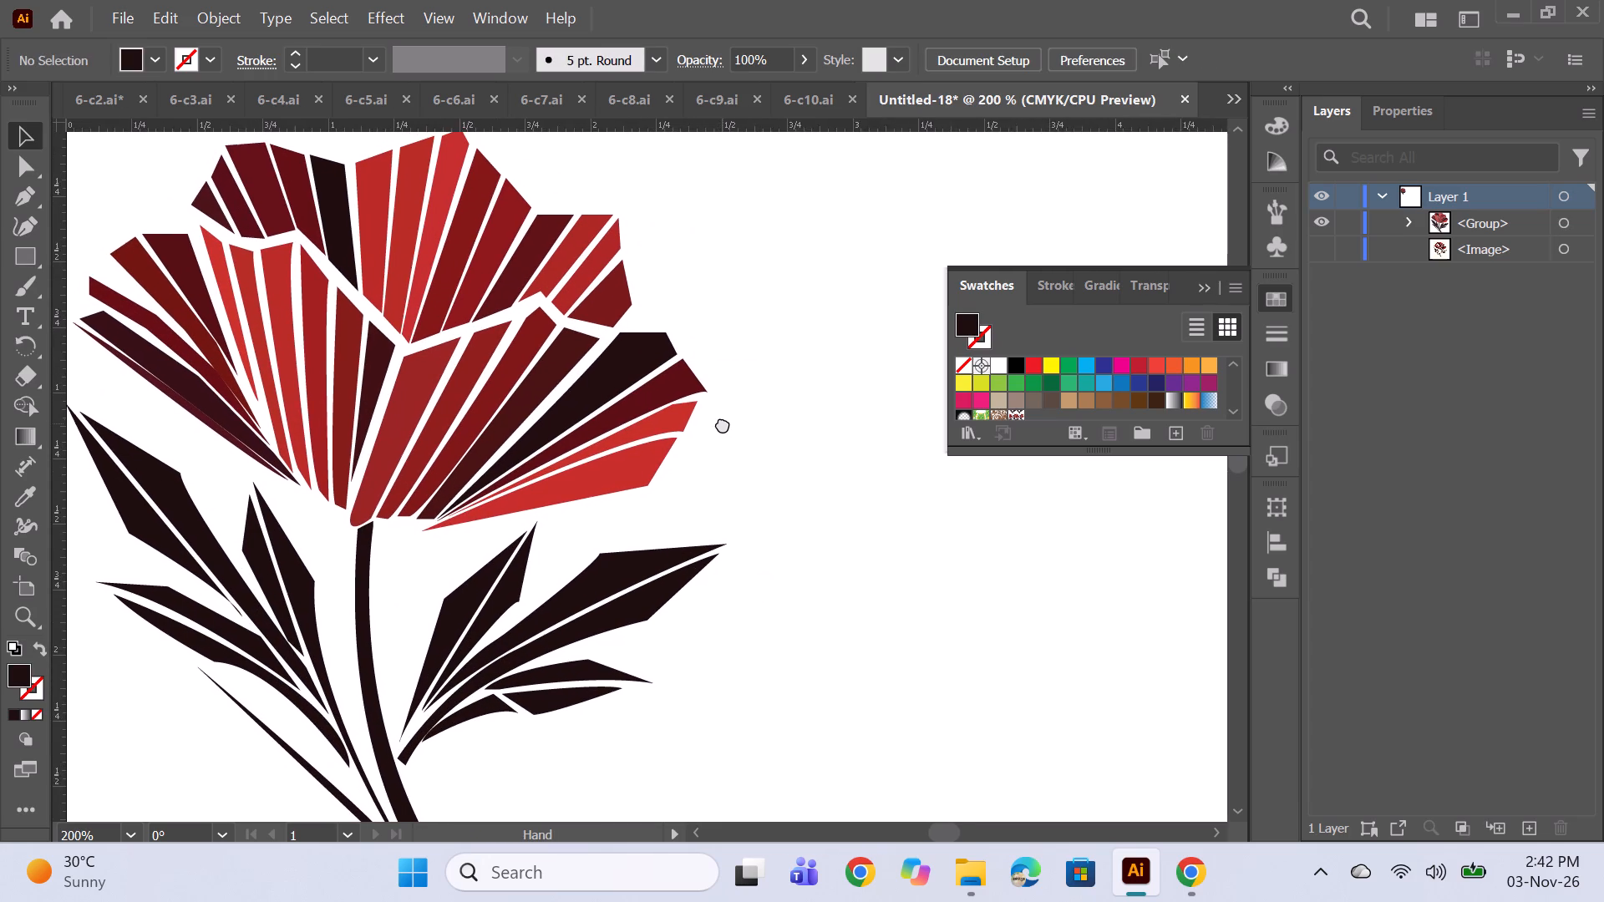
drag(723, 423, 723, 423)
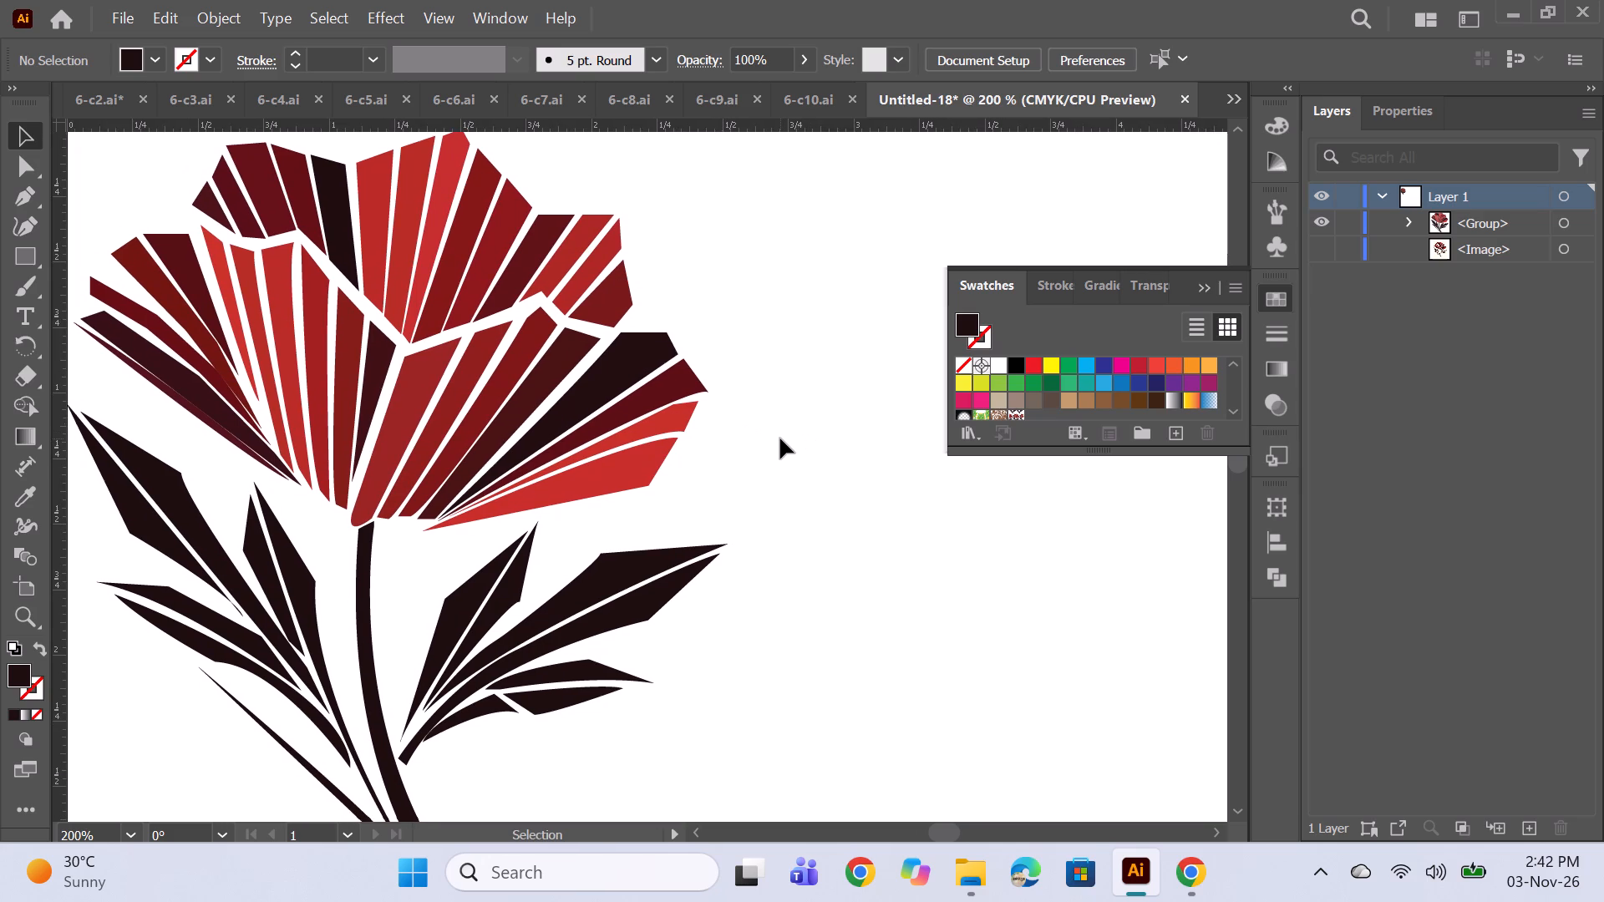
scroll(780, 438, down, 1)
click(656, 411)
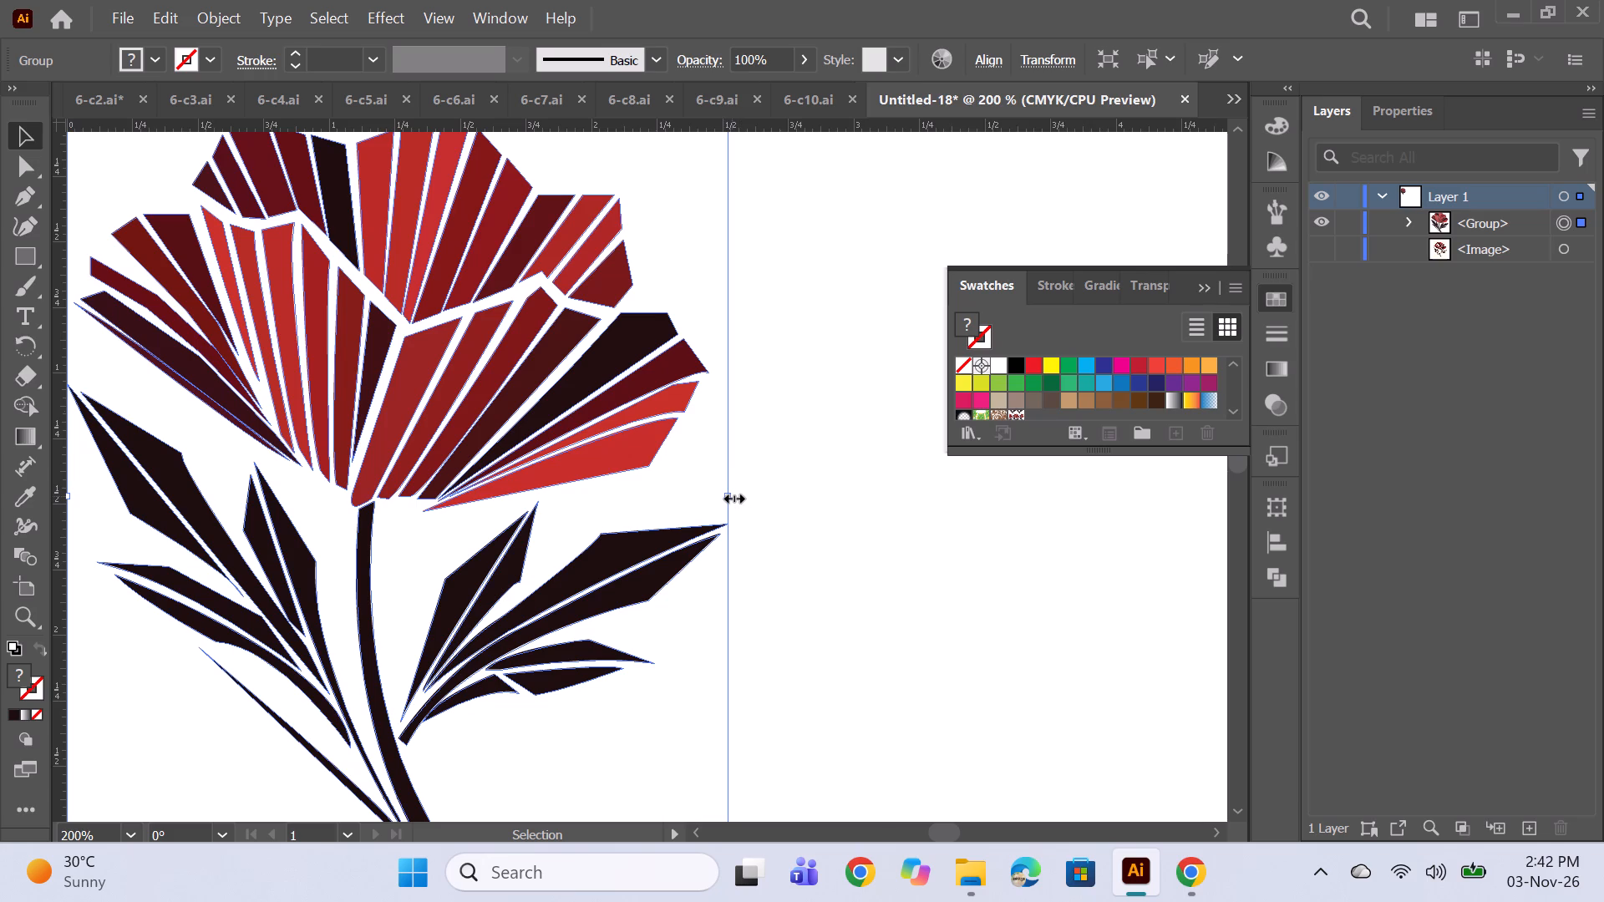
drag(732, 496, 789, 494)
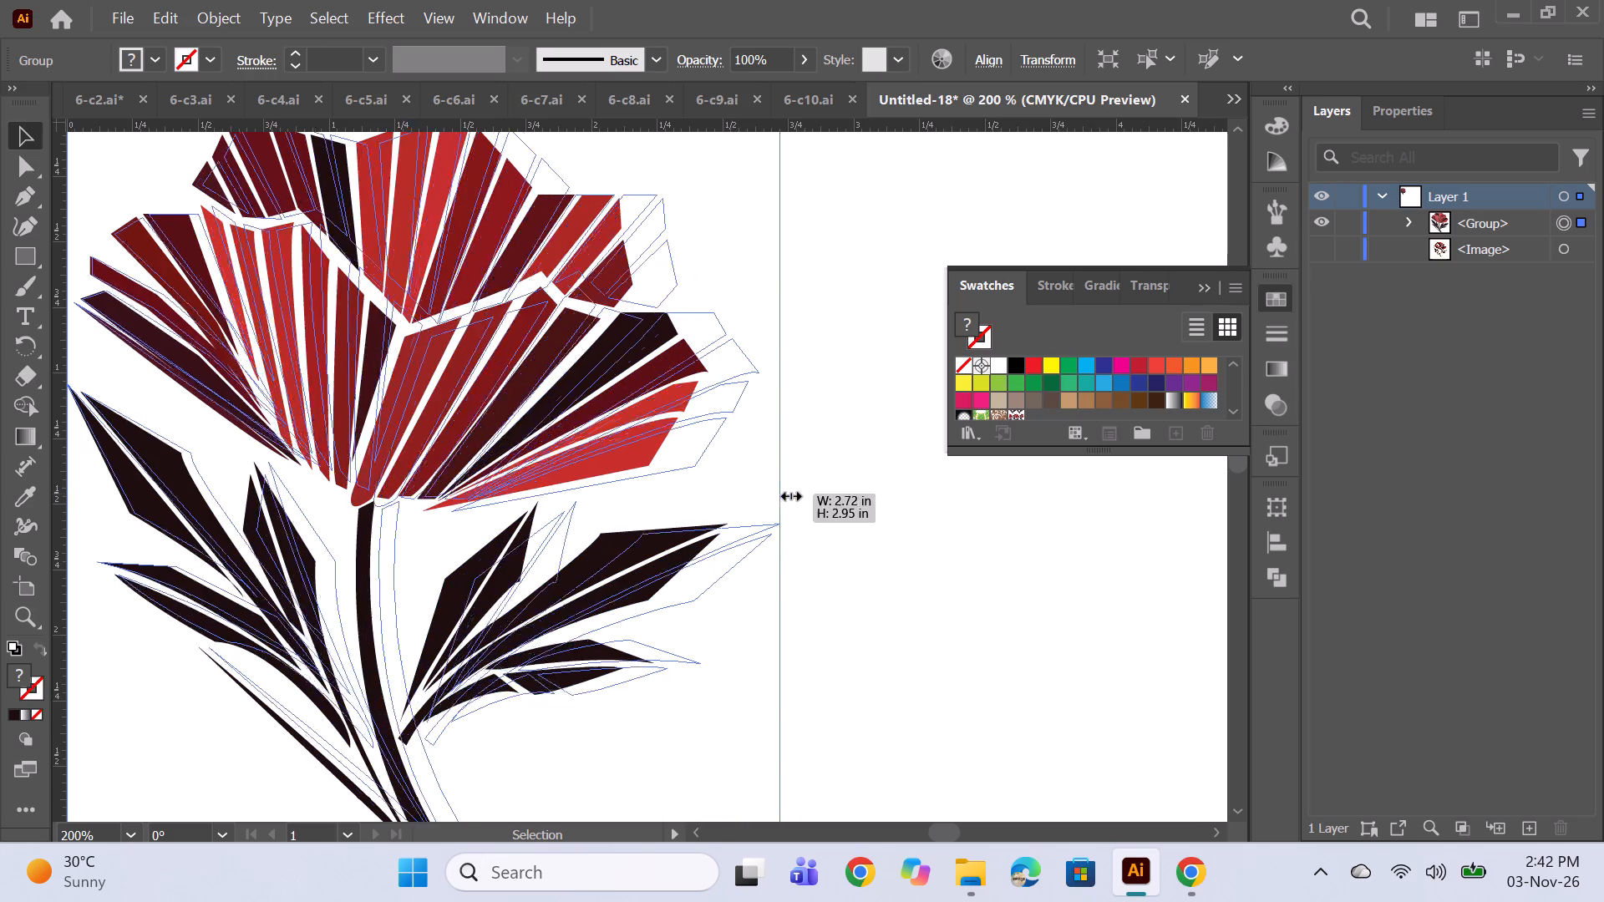
drag(789, 494, 853, 494)
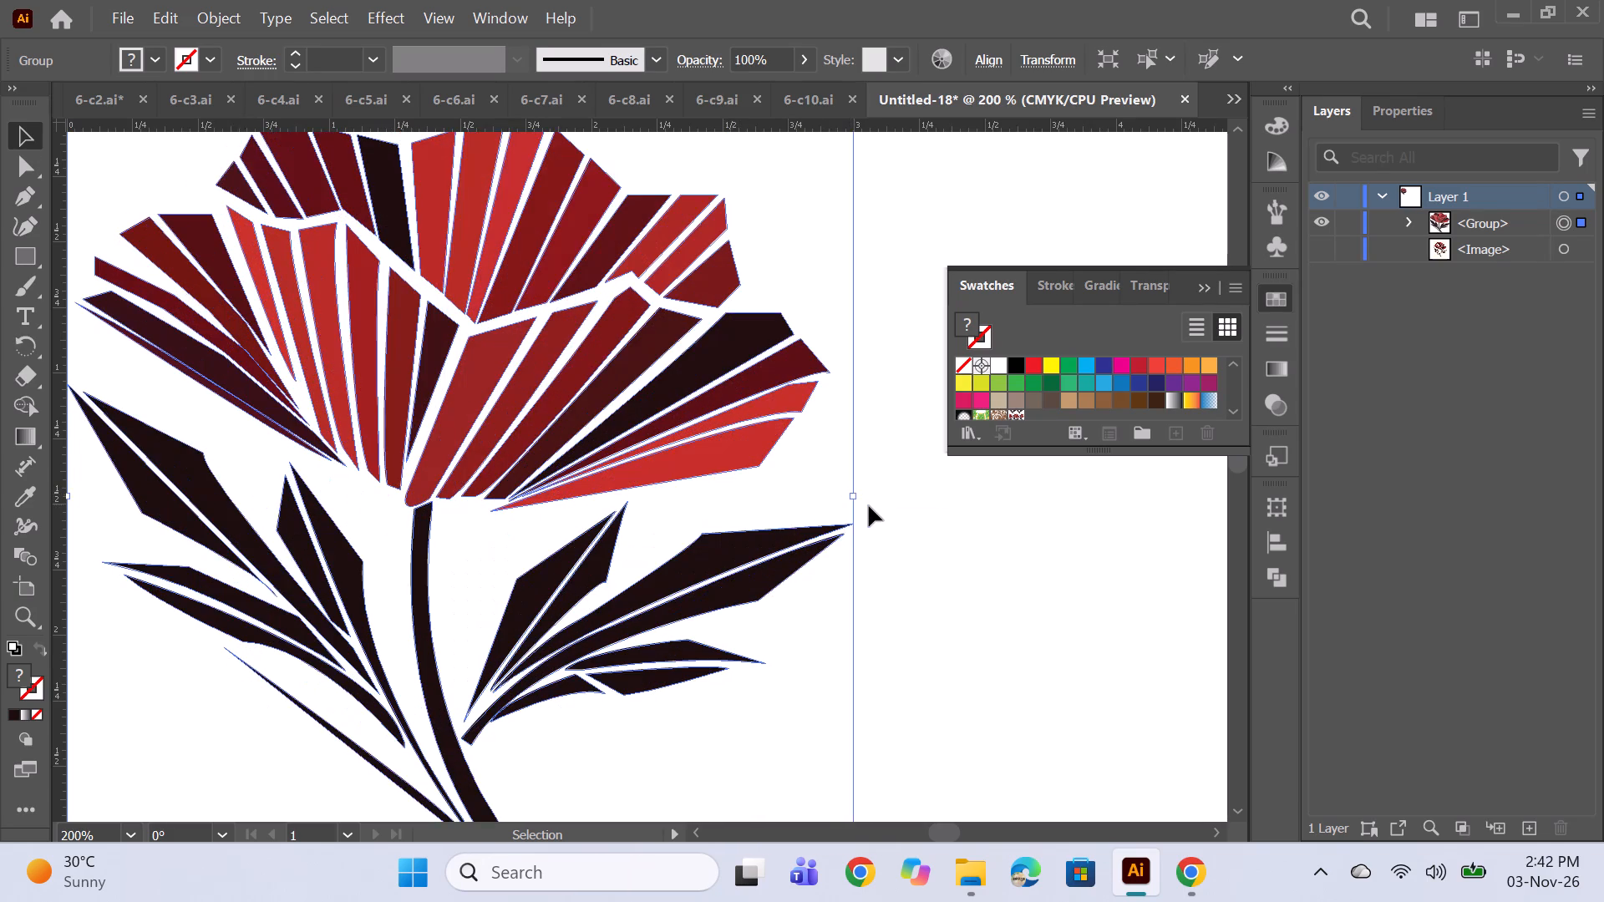
scroll(878, 489, down, 13)
scroll(845, 450, up, 3)
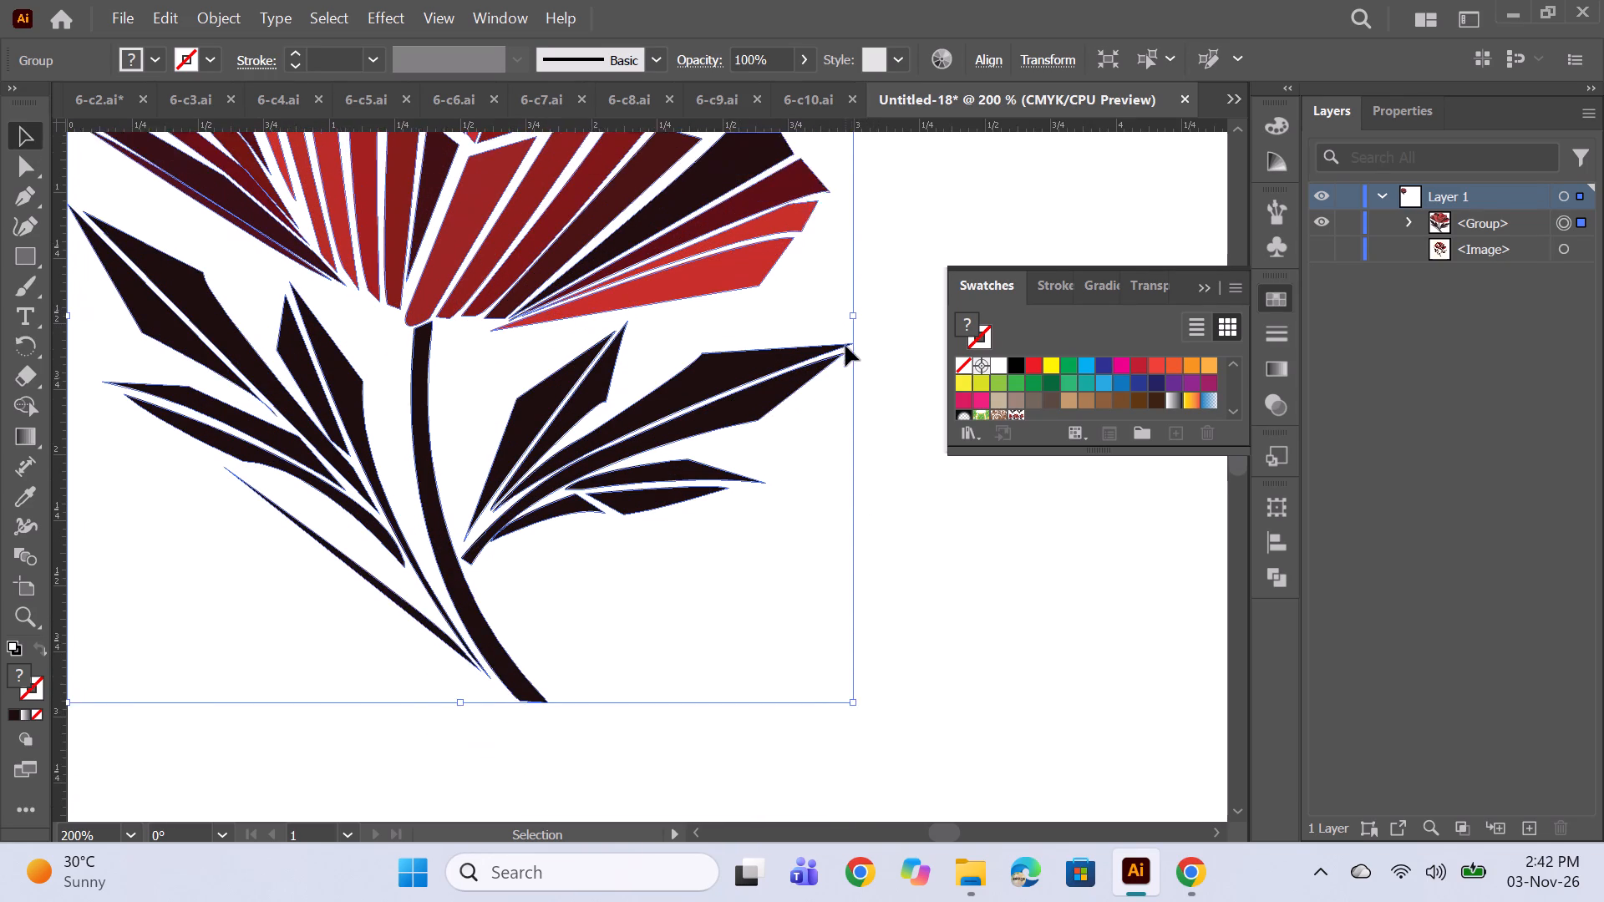
scroll(845, 346, up, 19)
scroll(894, 392, down, 8)
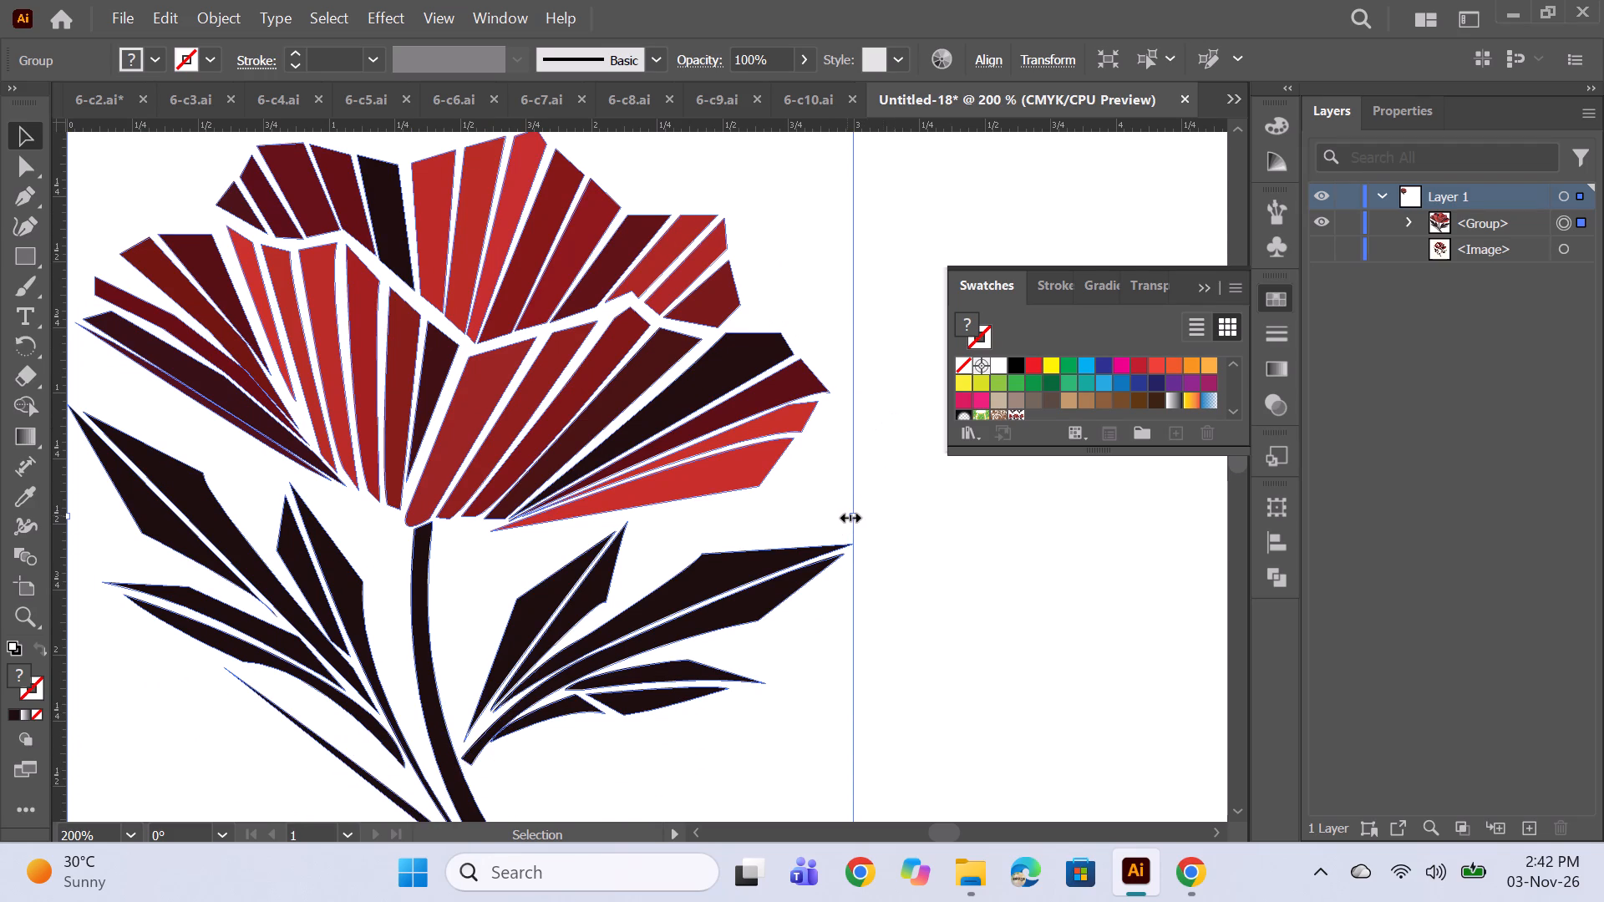
drag(848, 515, 977, 534)
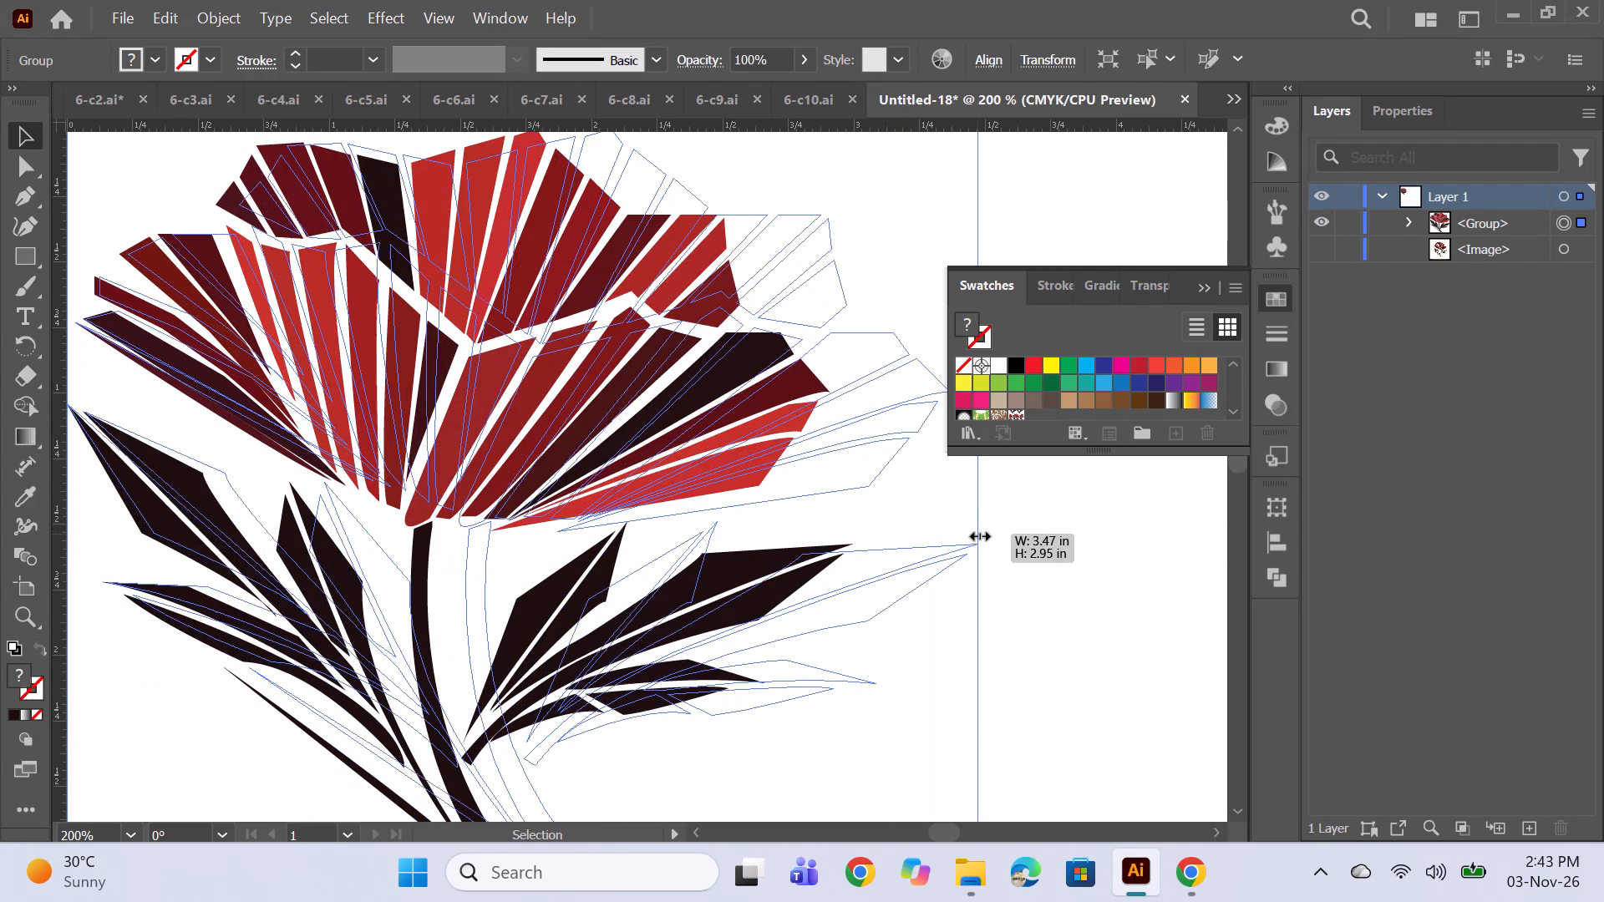
drag(977, 534, 986, 534)
Stretch the flower group vertically from its top edge to a height of about 4 in and deselect it.
scroll(677, 509, down, 20)
scroll(677, 509, down, 1)
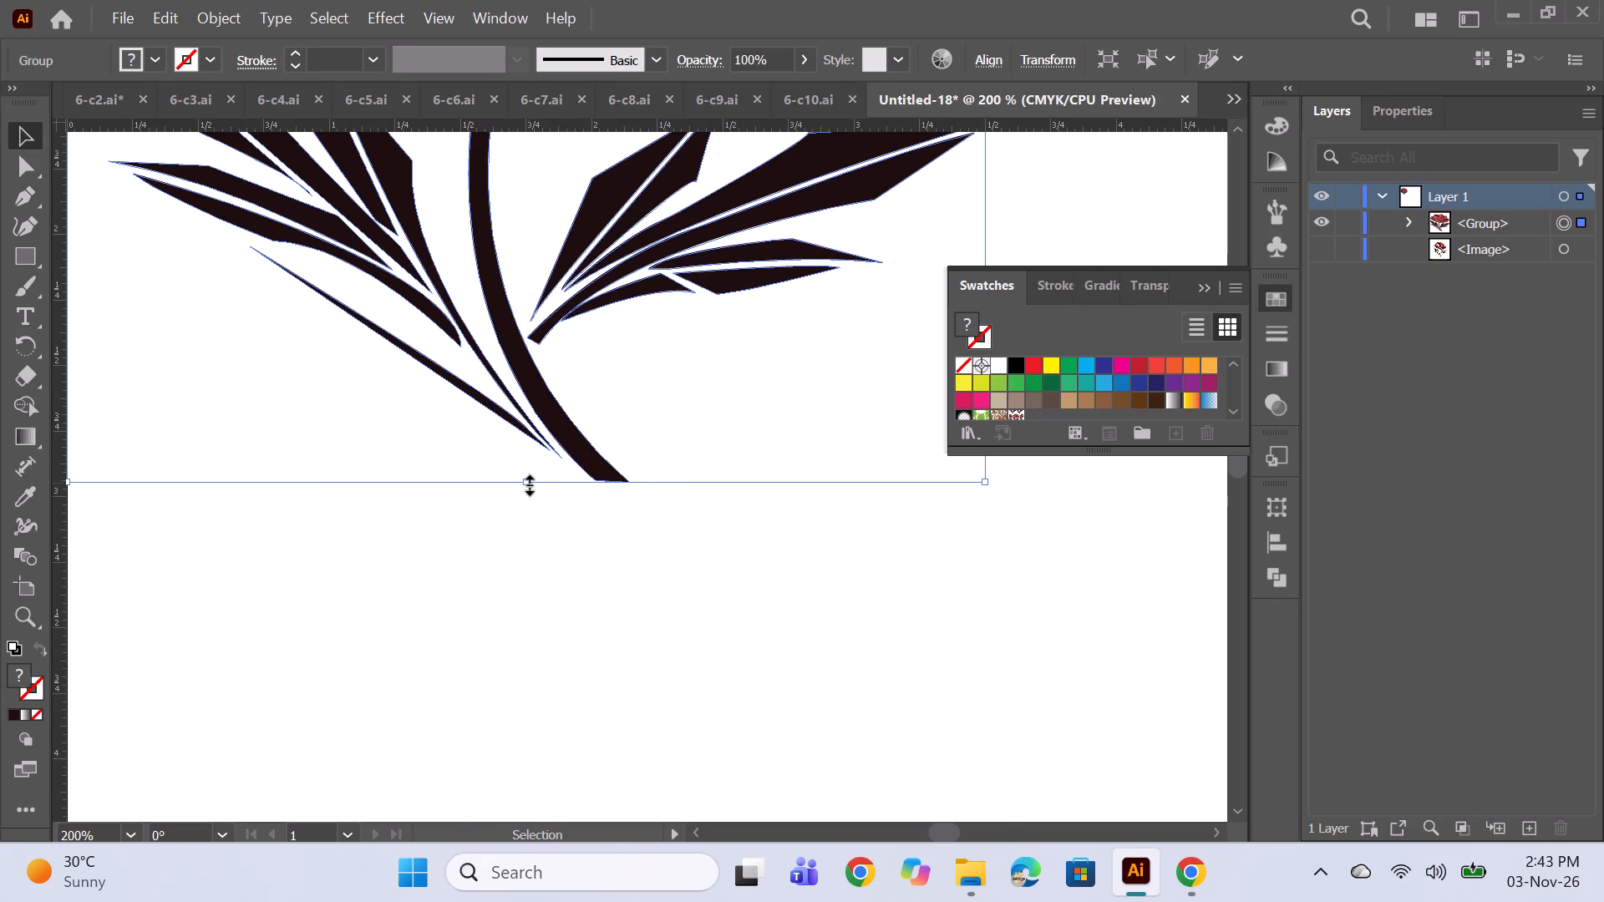
drag(527, 483, 530, 753)
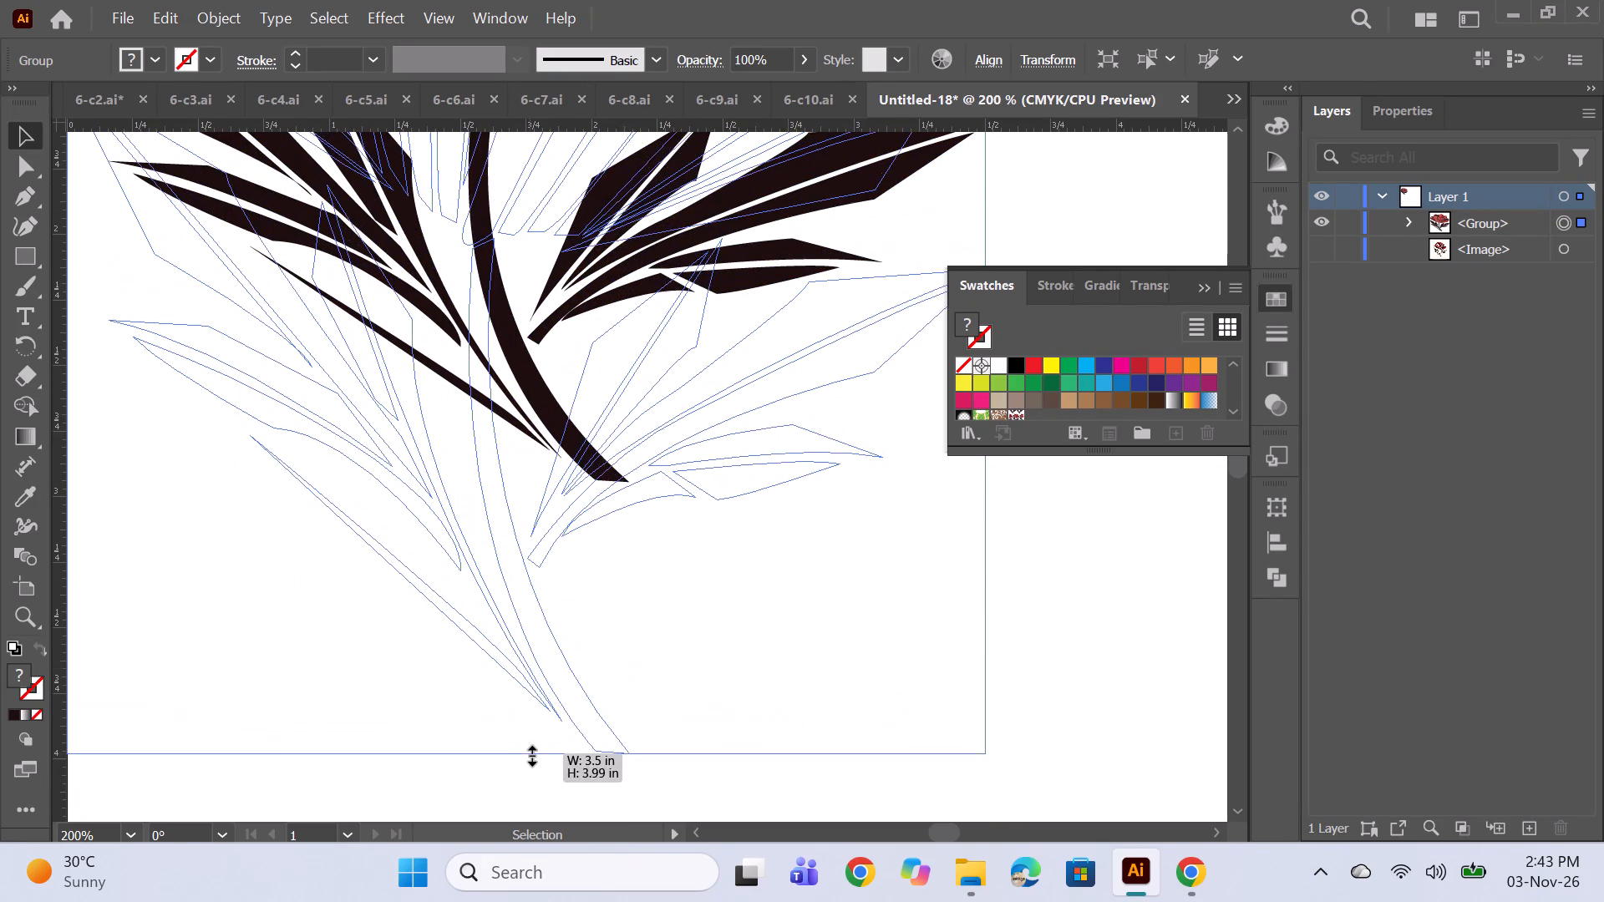
drag(530, 753, 533, 763)
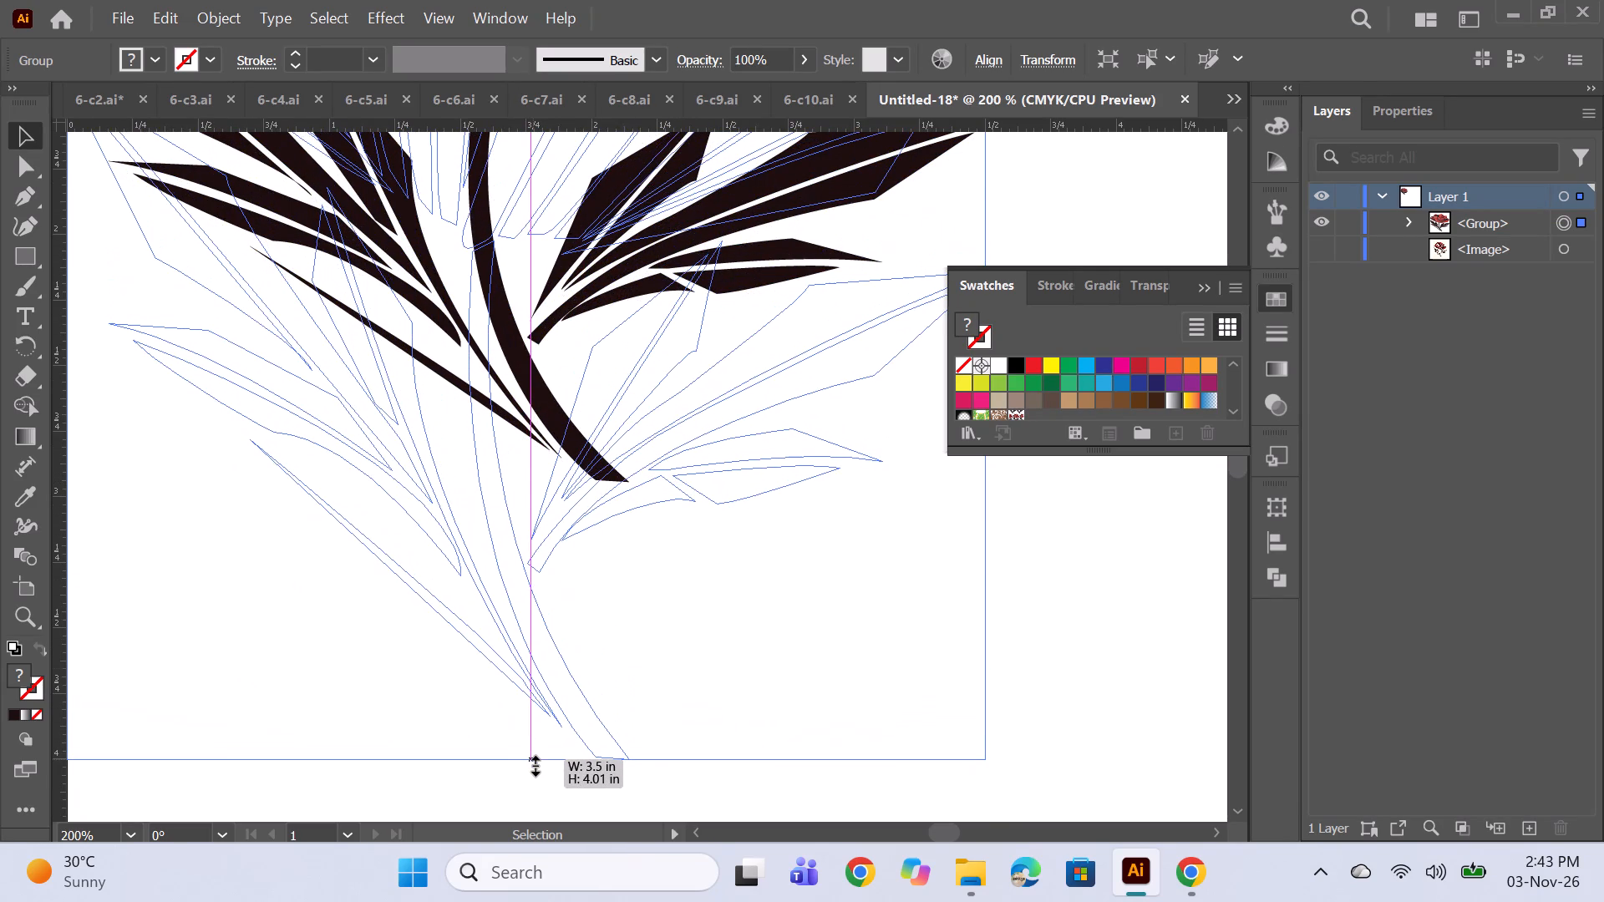
drag(533, 763, 534, 758)
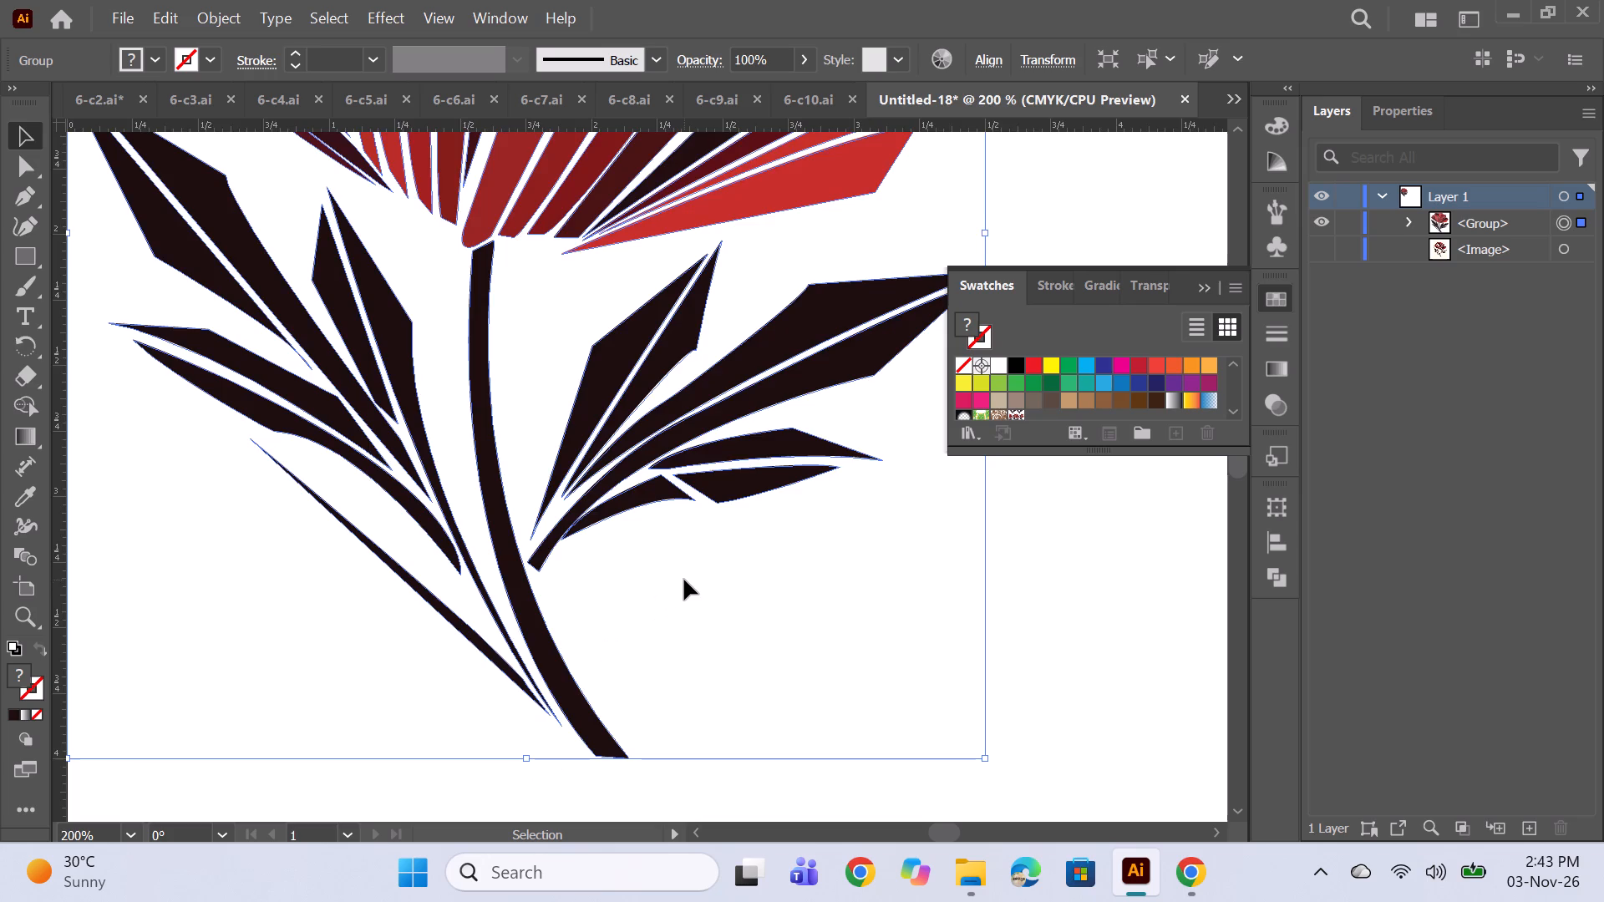
alt+scroll(684, 580, down, 3)
ctrl+click(884, 585)
Move the enlarged flower group slightly inward, away from the artboard's upper-left corner.
alt+scroll(630, 489, down, 2)
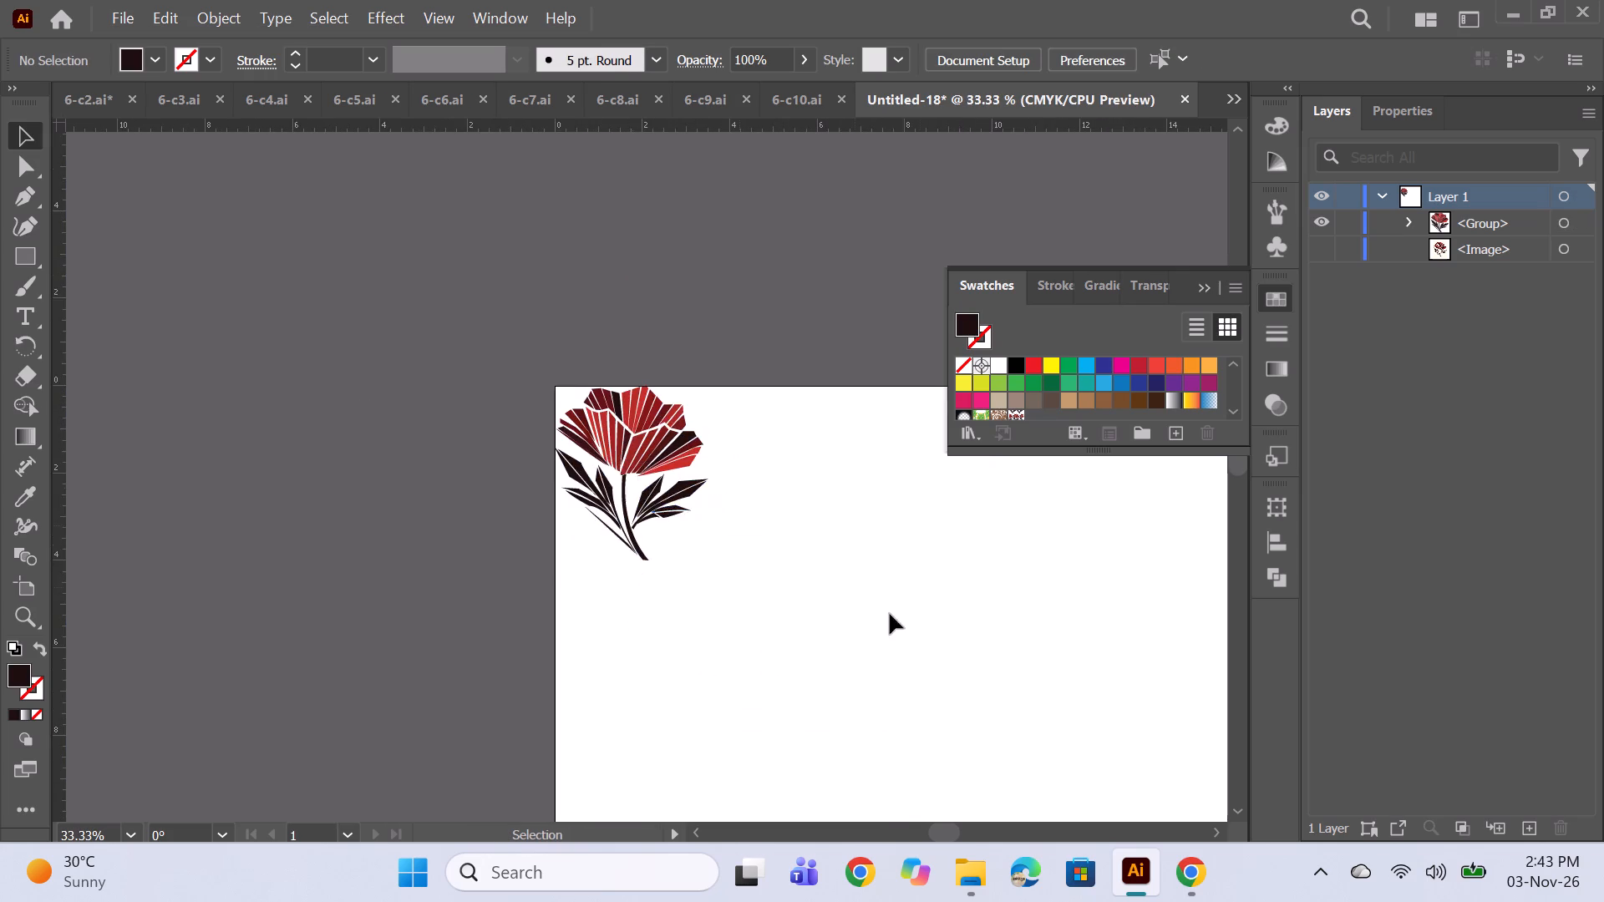
key(space)
drag(921, 649, 638, 464)
drag(370, 256, 416, 284)
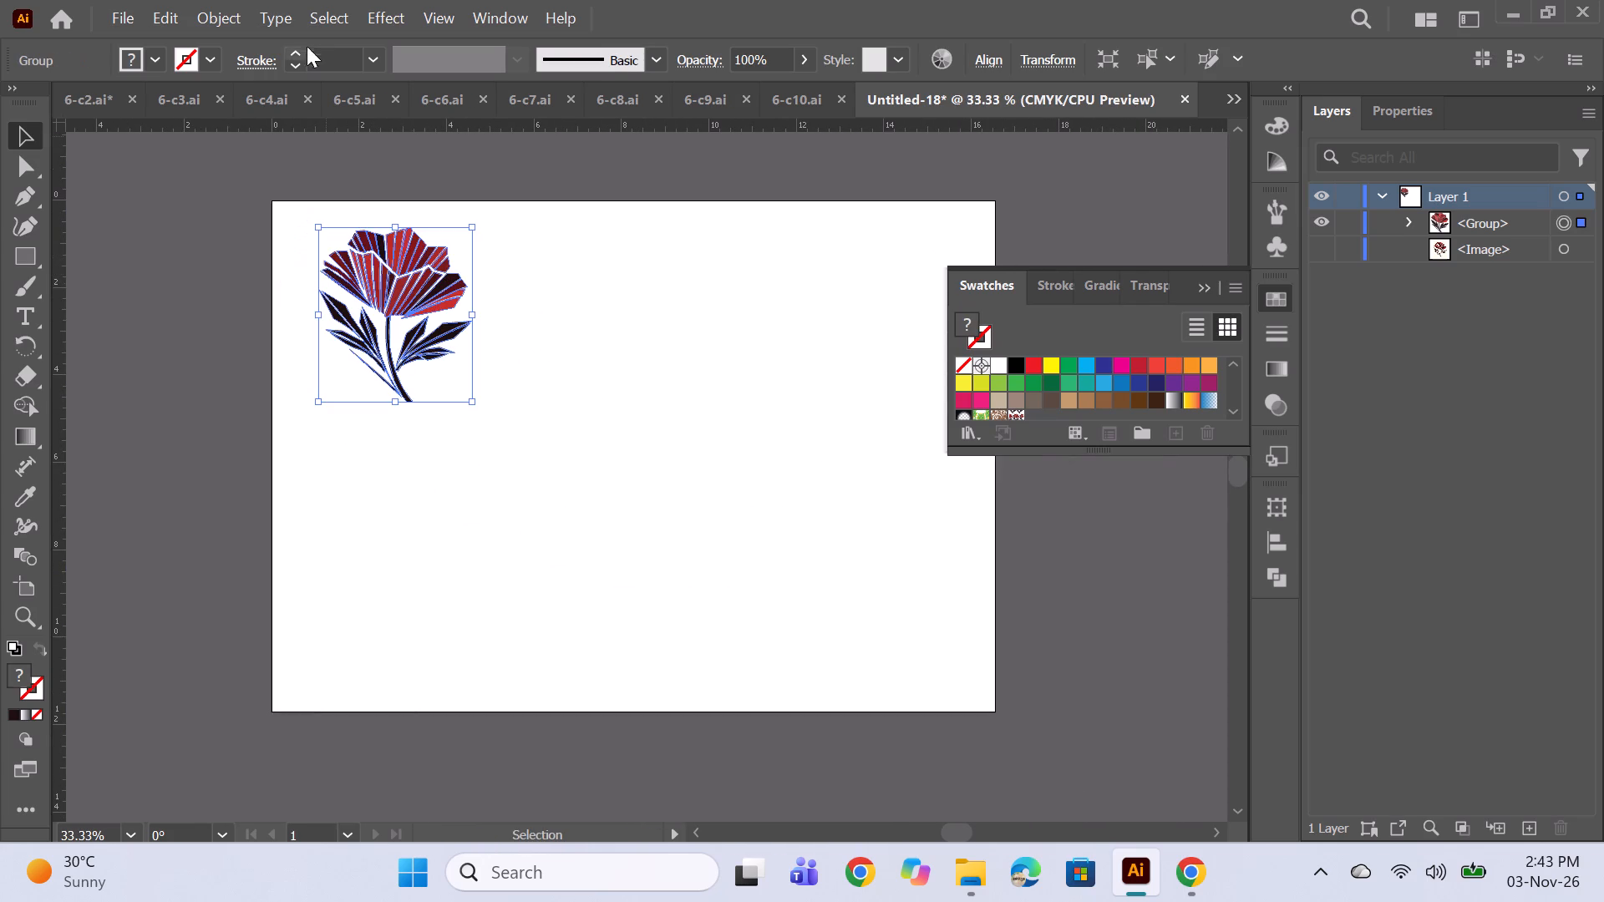
Make a pattern from the flower group with the Brick by Row tile type.
click(202, 17)
click(281, 762)
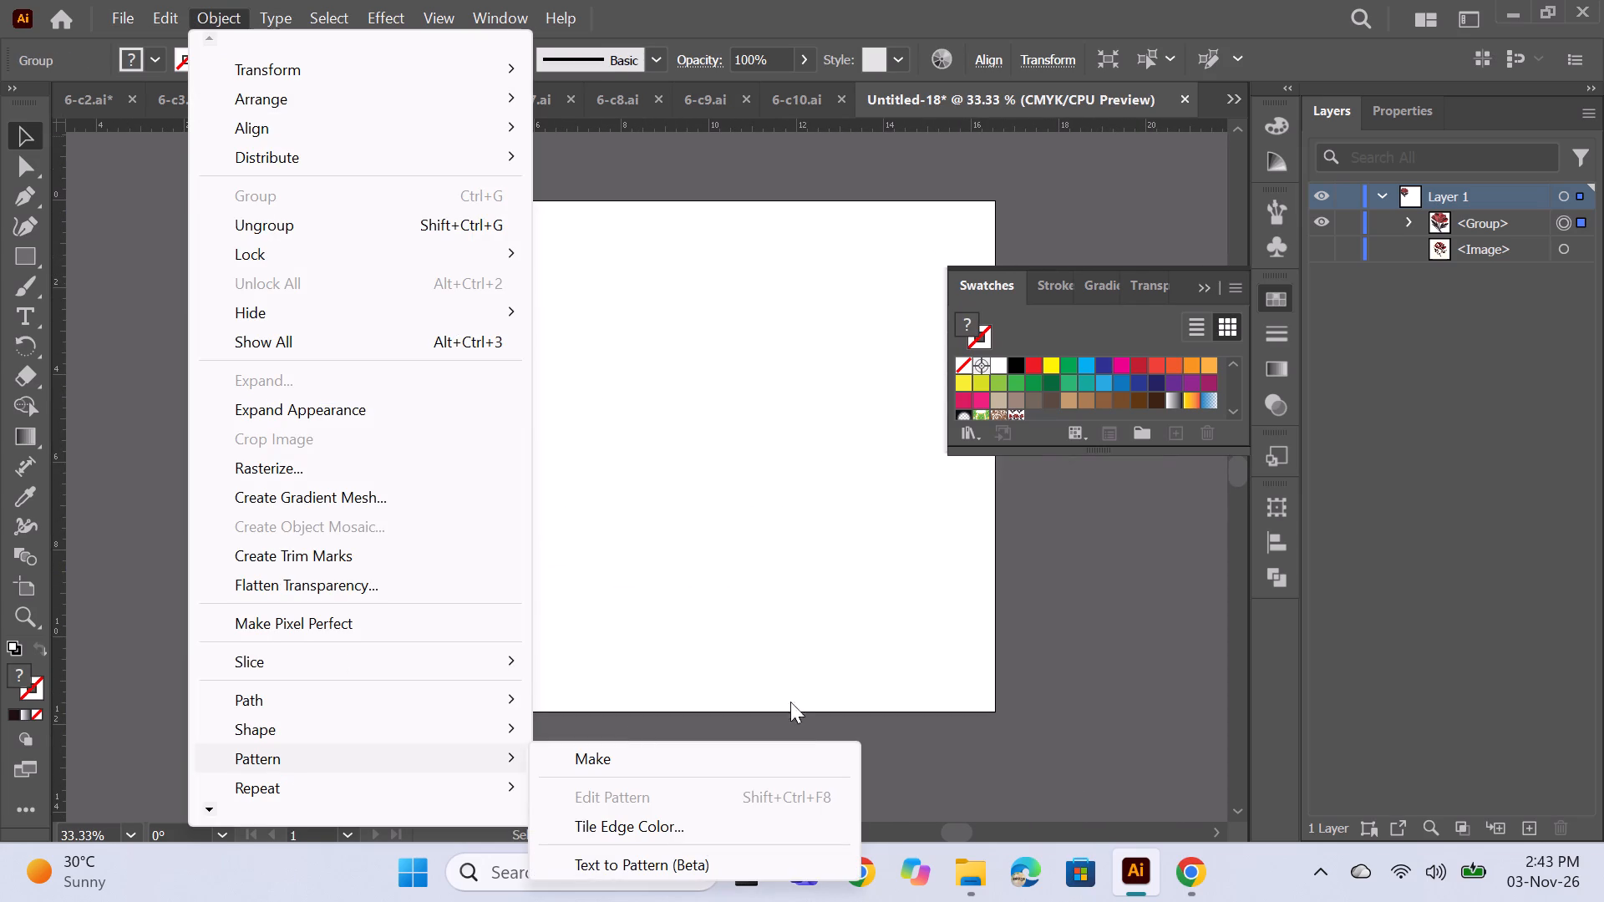
click(718, 760)
click(1041, 493)
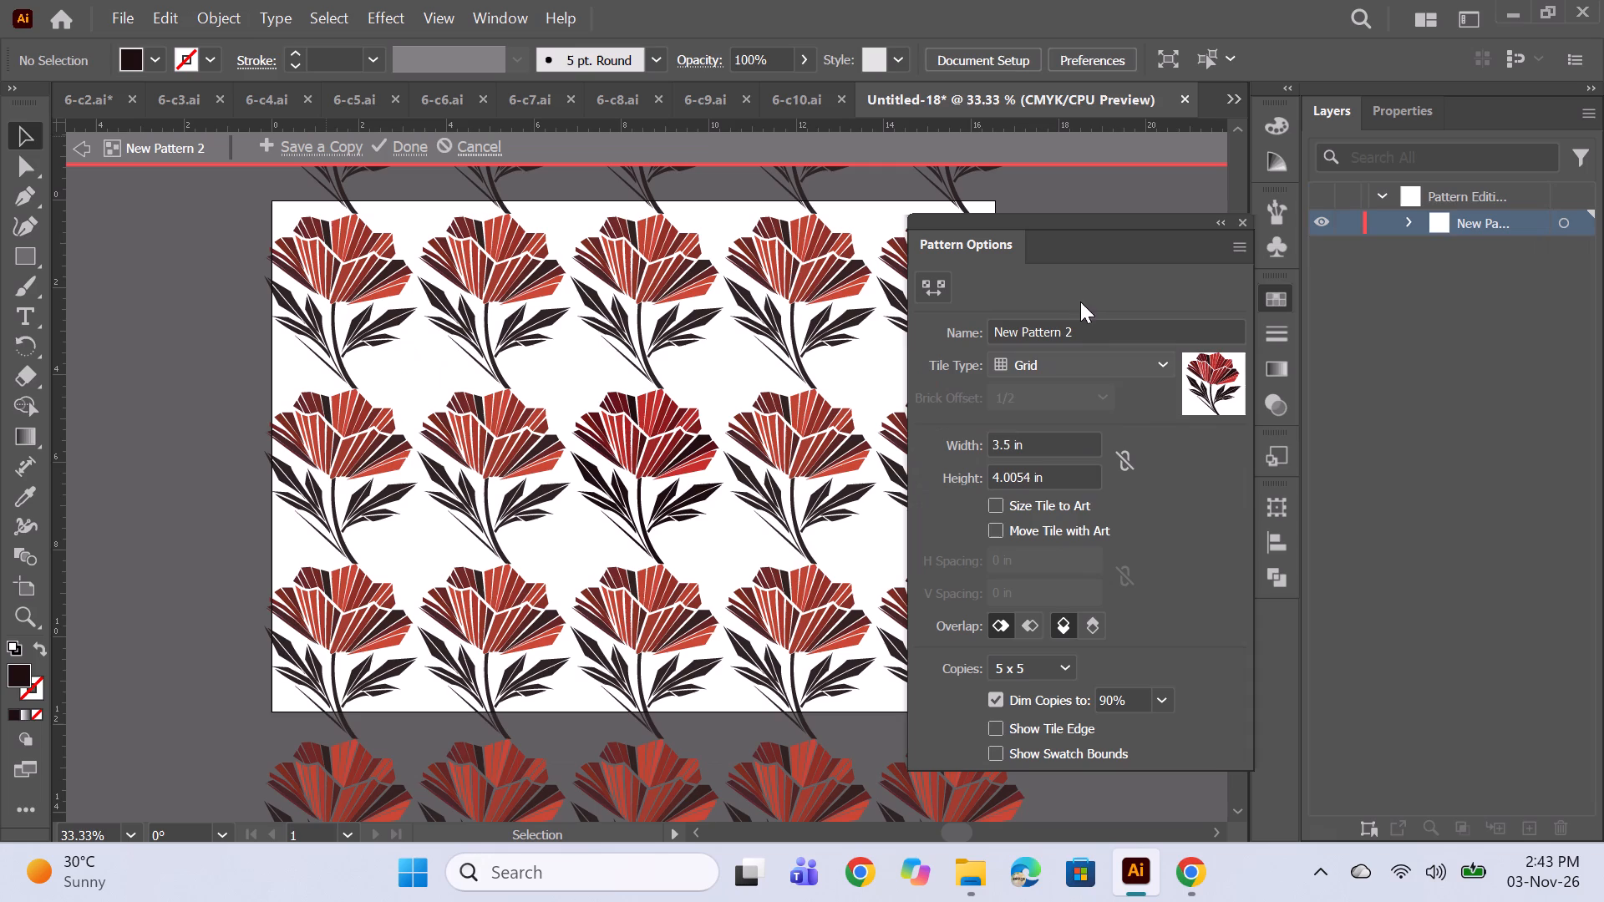
click(1063, 364)
click(1109, 419)
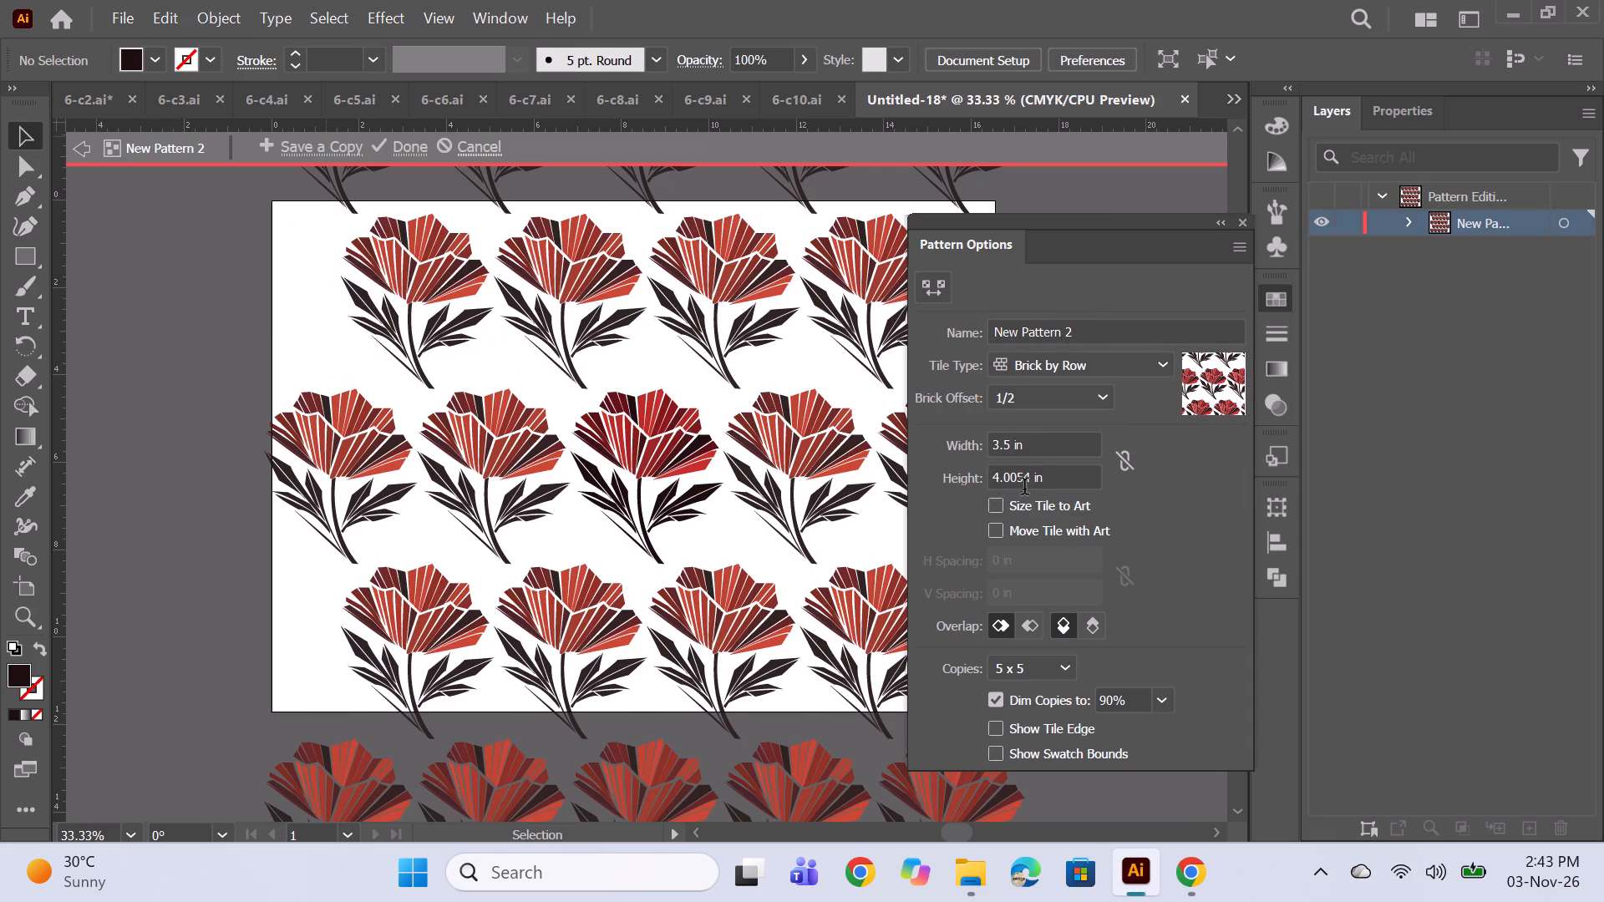
Size the pattern tile to the art with 0.5 in horizontal and 0.5 in vertical spacing, and finish editing the pattern.
click(992, 506)
click(1000, 562)
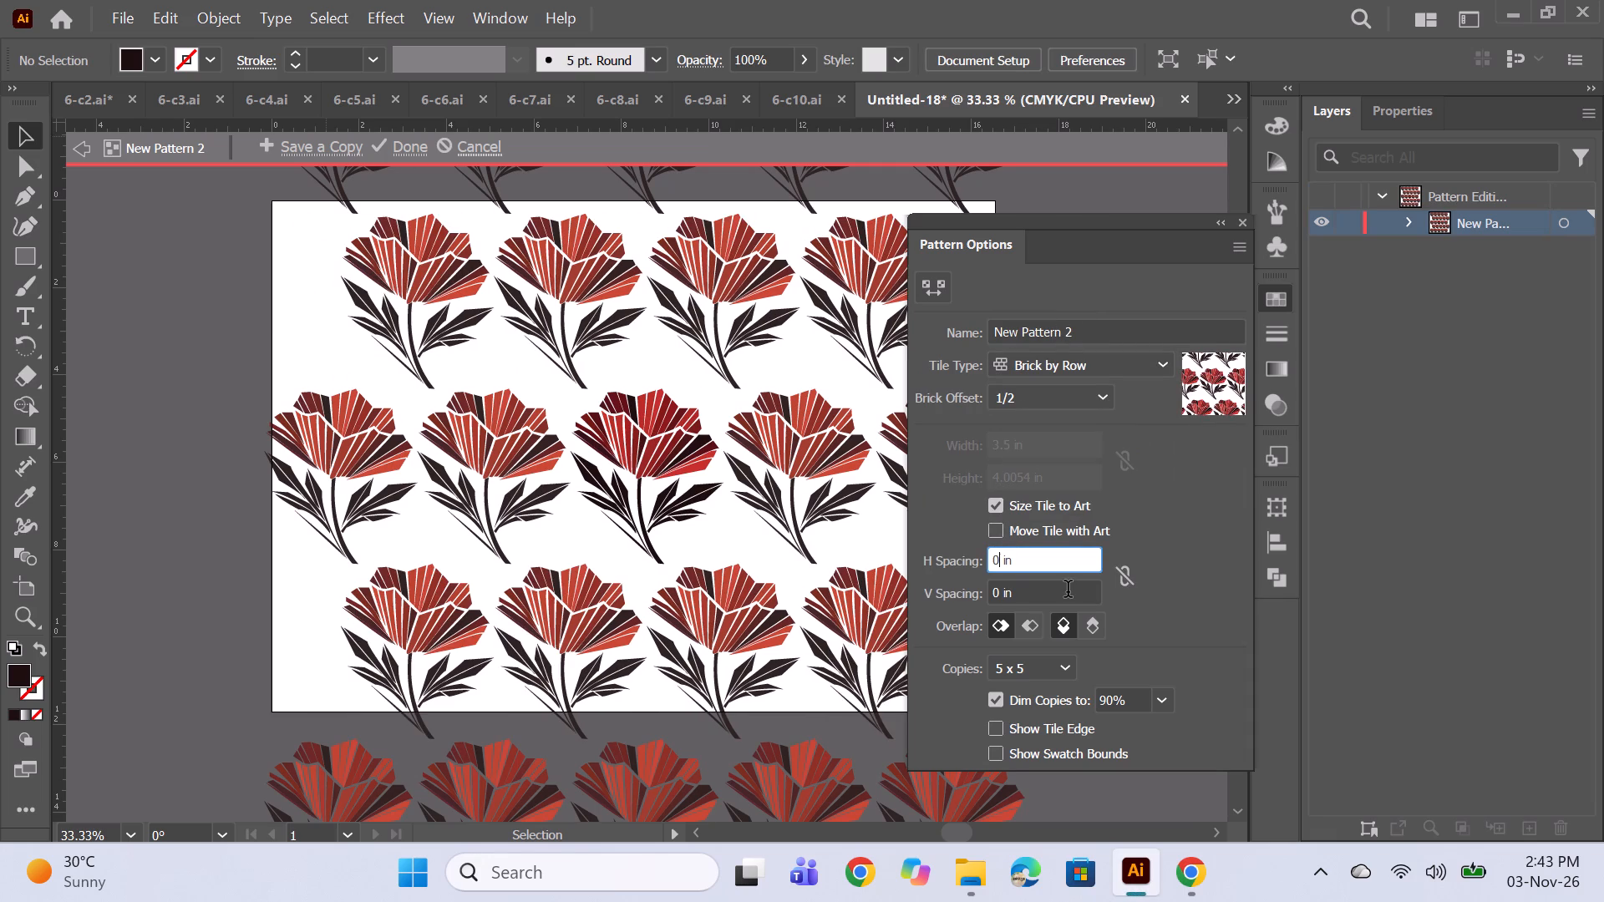
key(BackSpace)
text(0.)
key(5)
key(Return)
click(1001, 590)
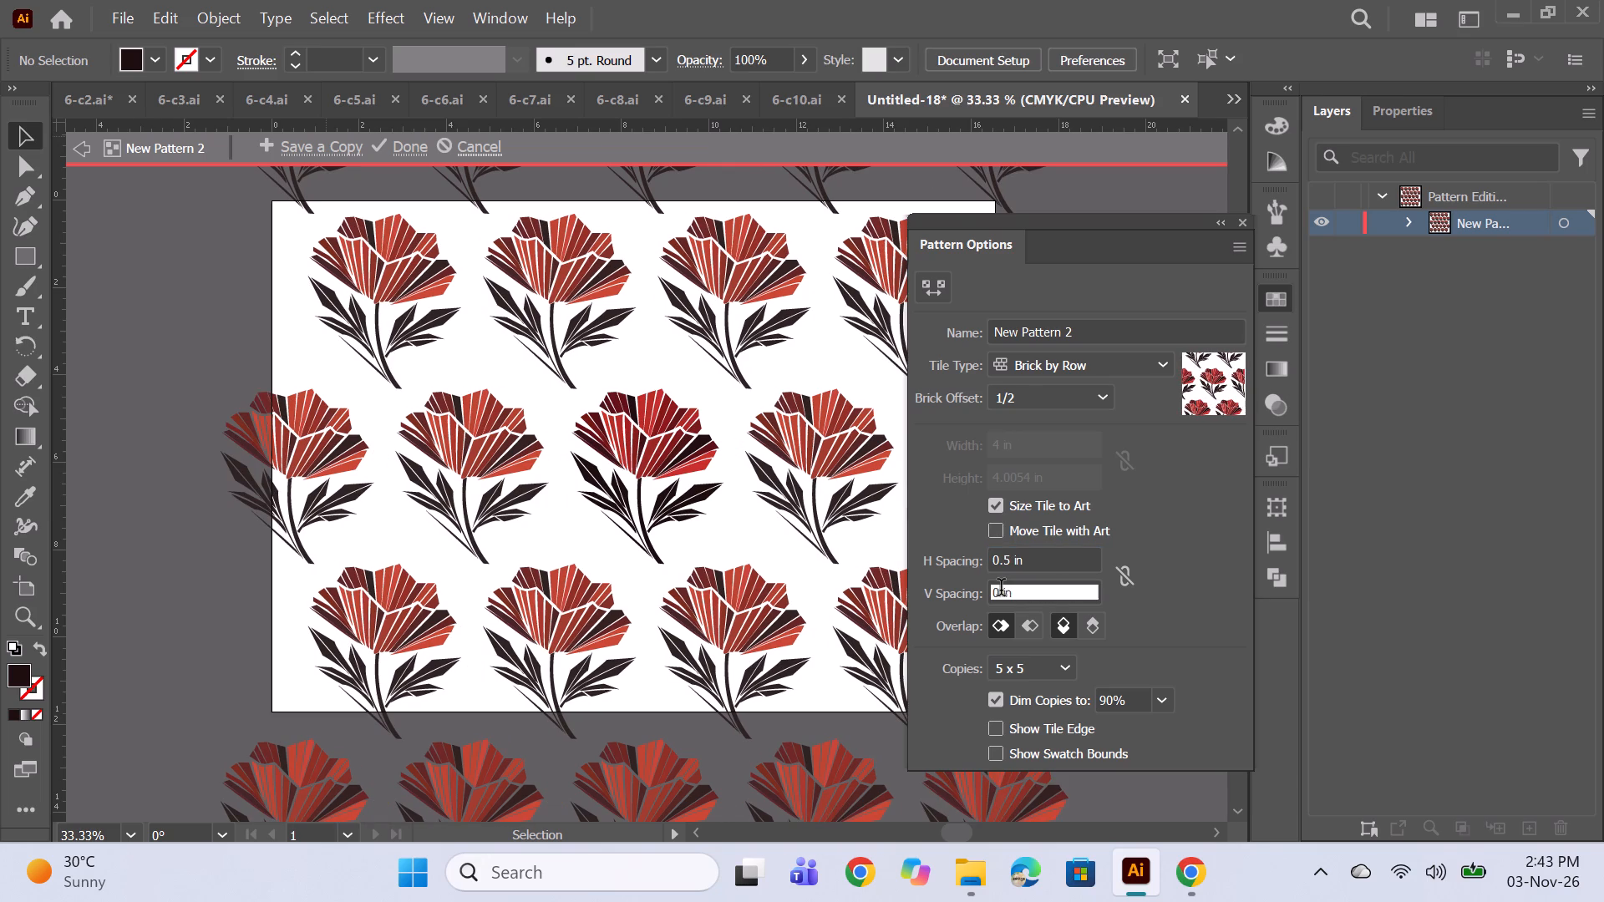
text(.5)
key(Return)
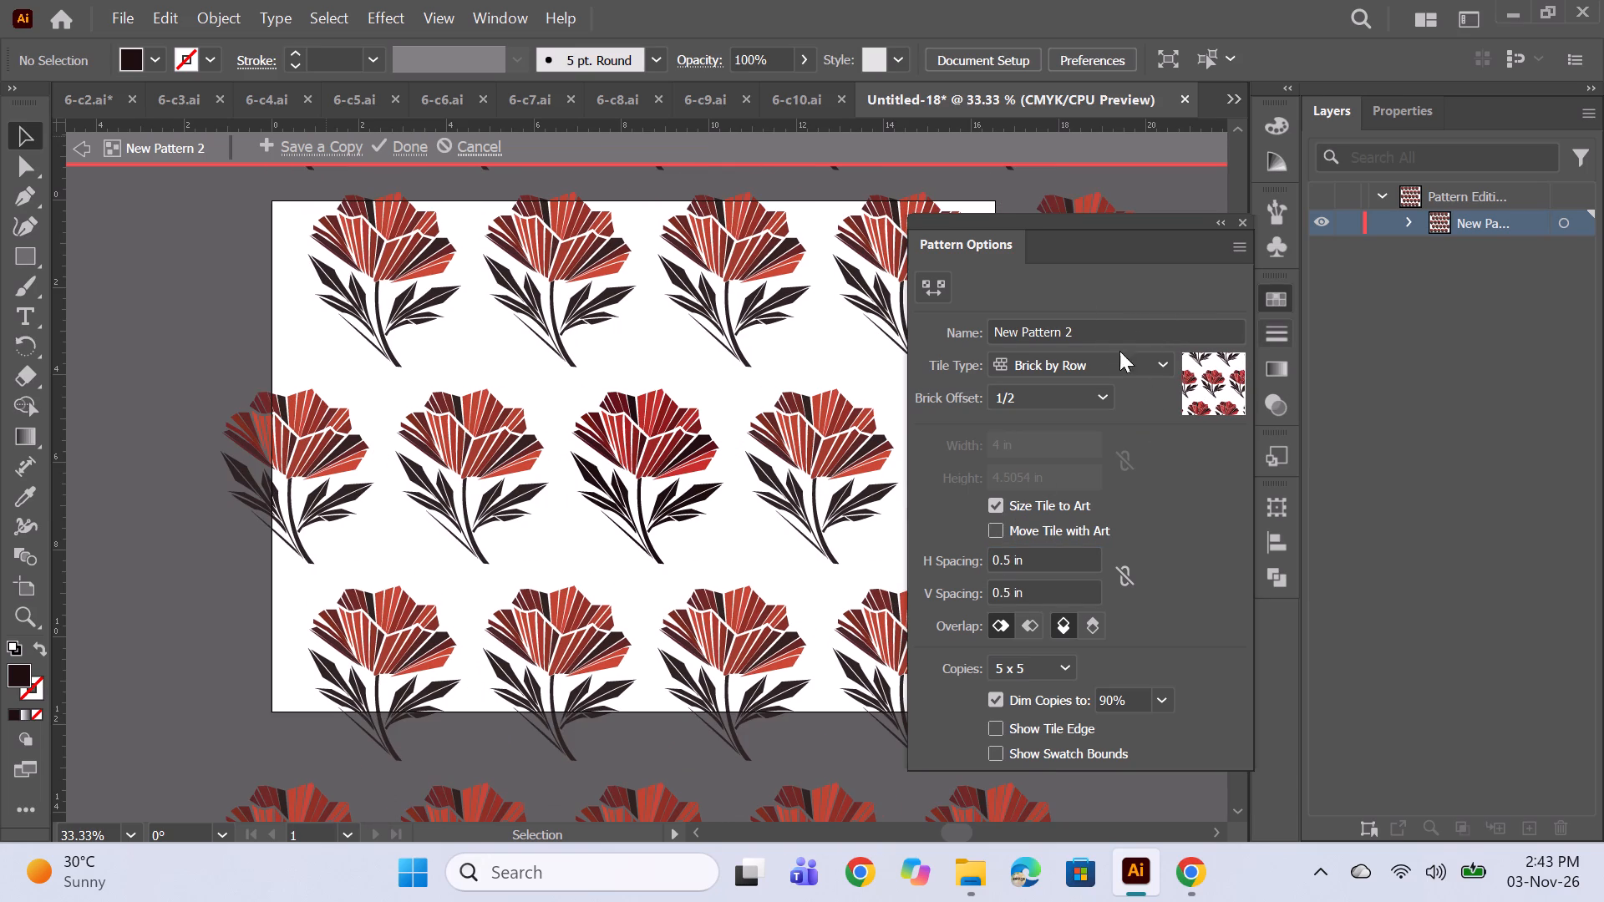
click(1226, 220)
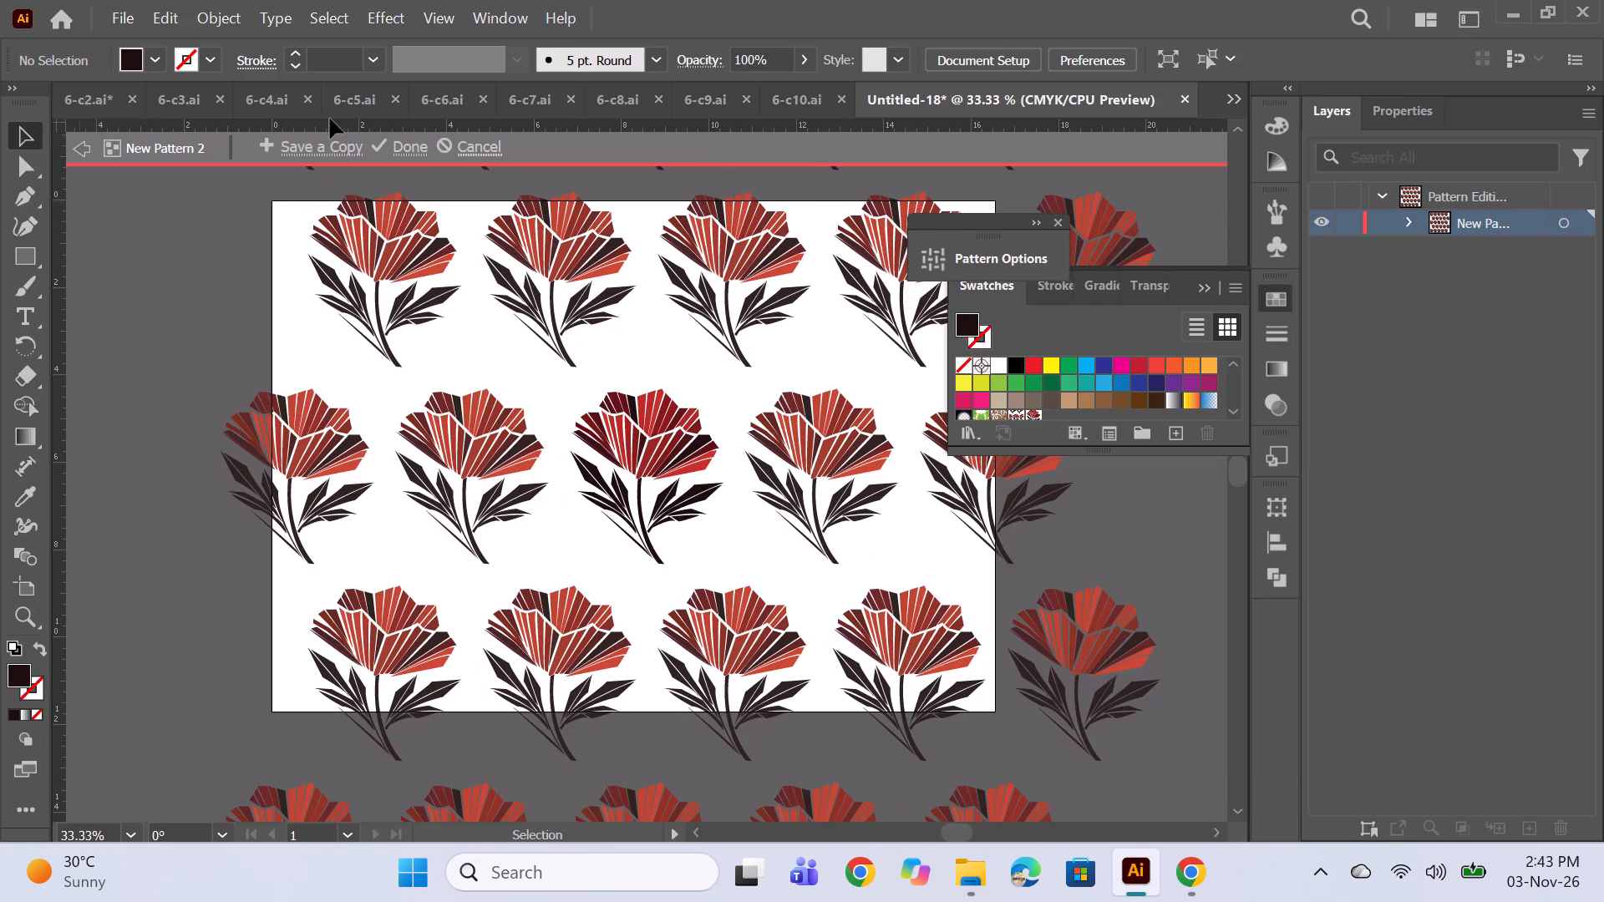
click(384, 139)
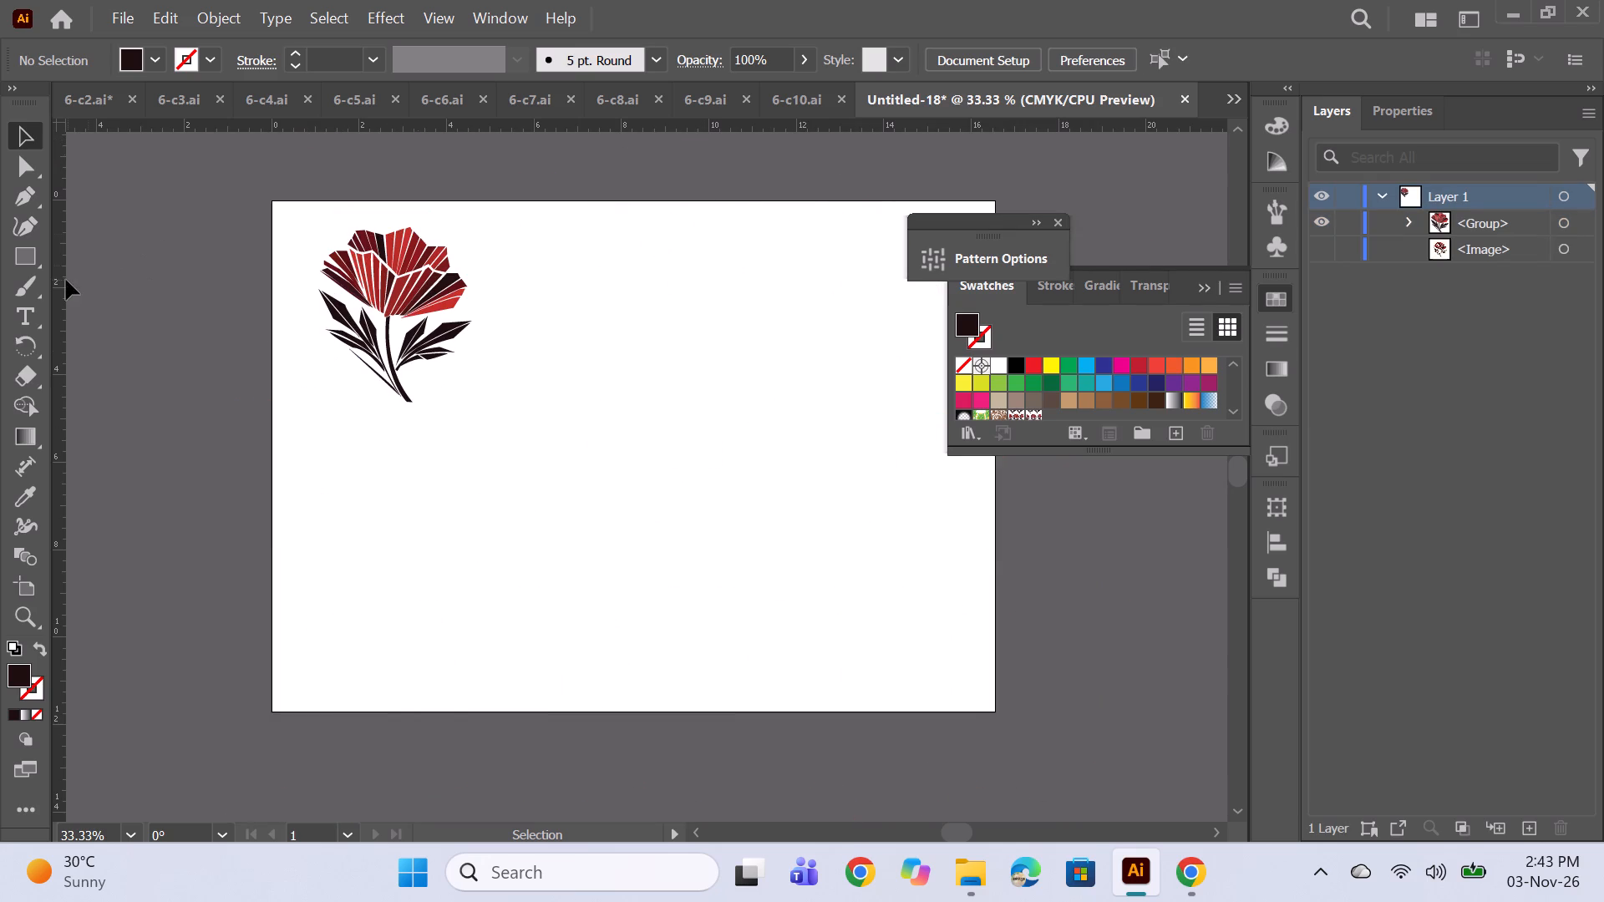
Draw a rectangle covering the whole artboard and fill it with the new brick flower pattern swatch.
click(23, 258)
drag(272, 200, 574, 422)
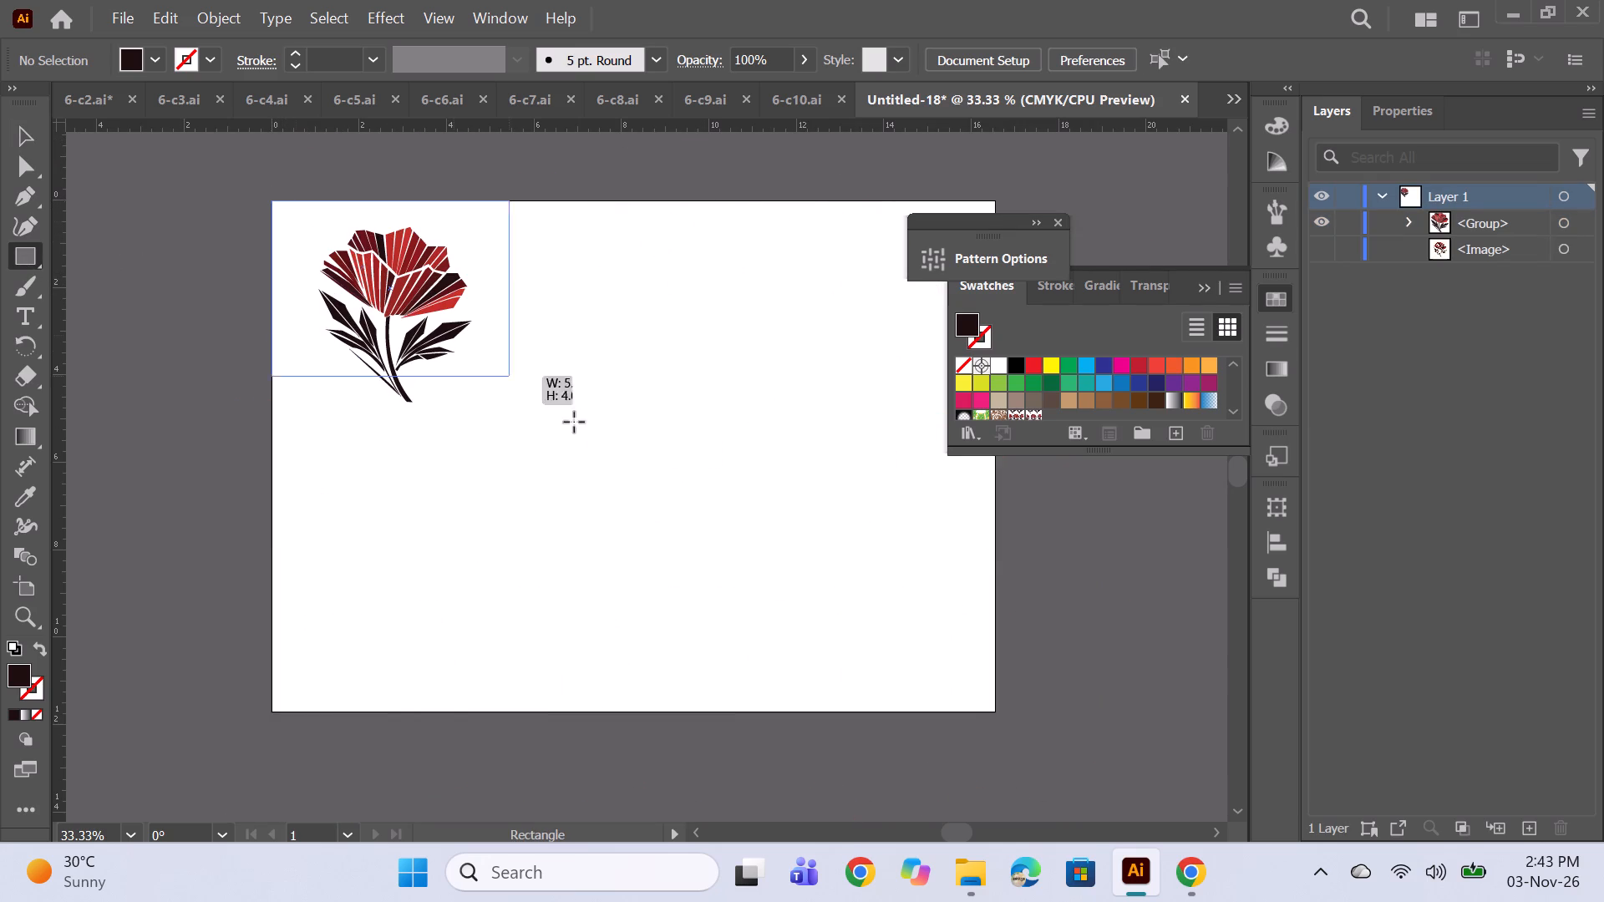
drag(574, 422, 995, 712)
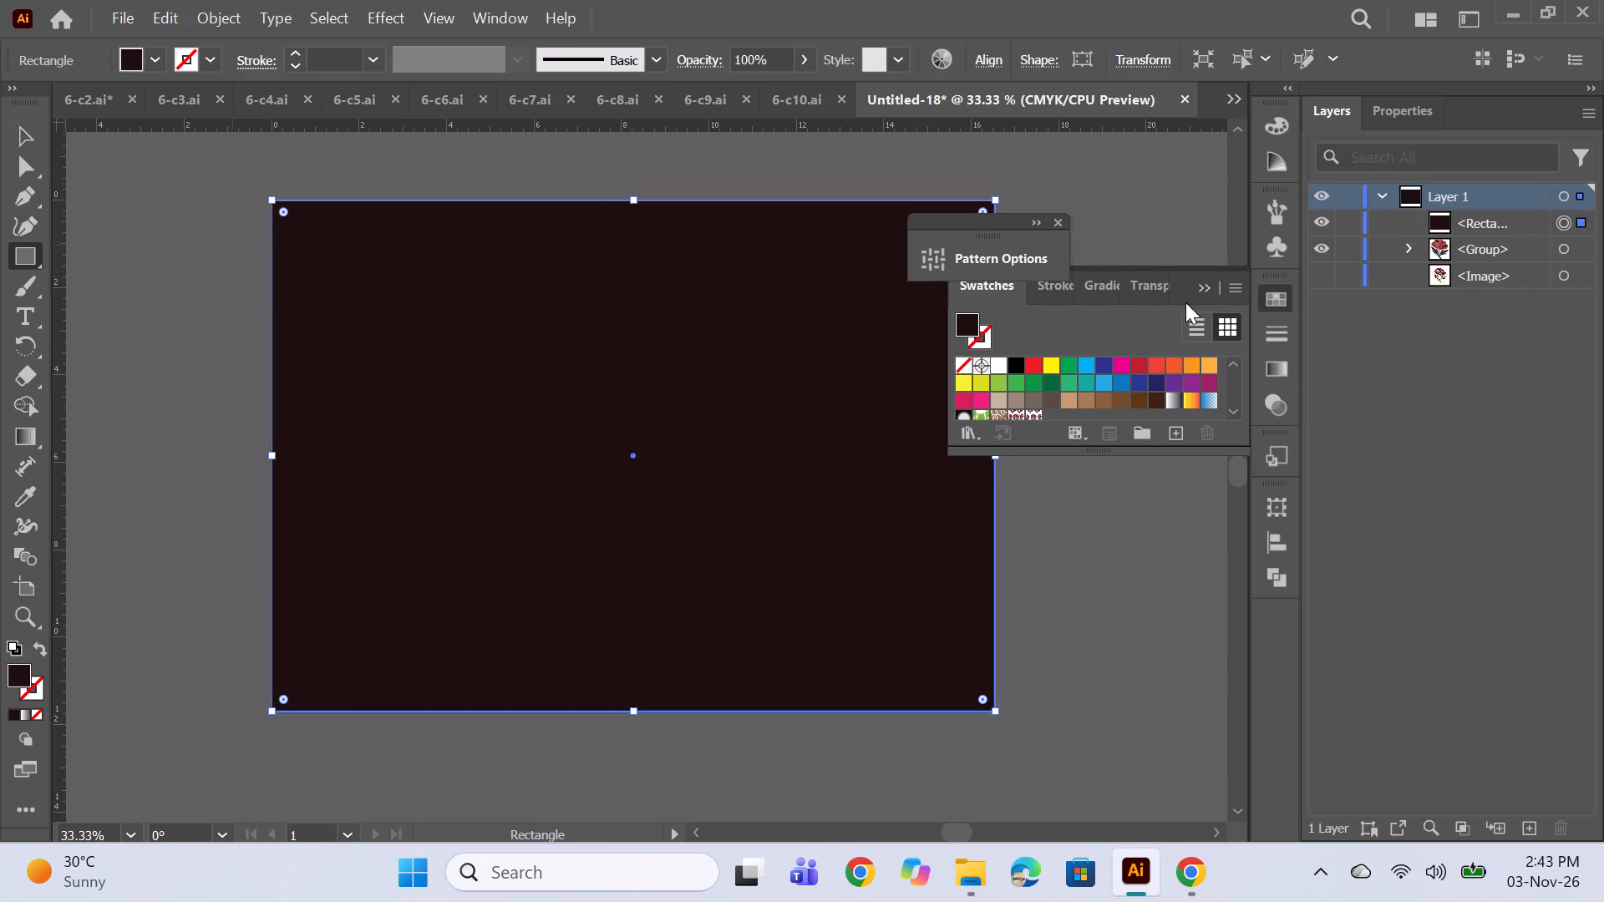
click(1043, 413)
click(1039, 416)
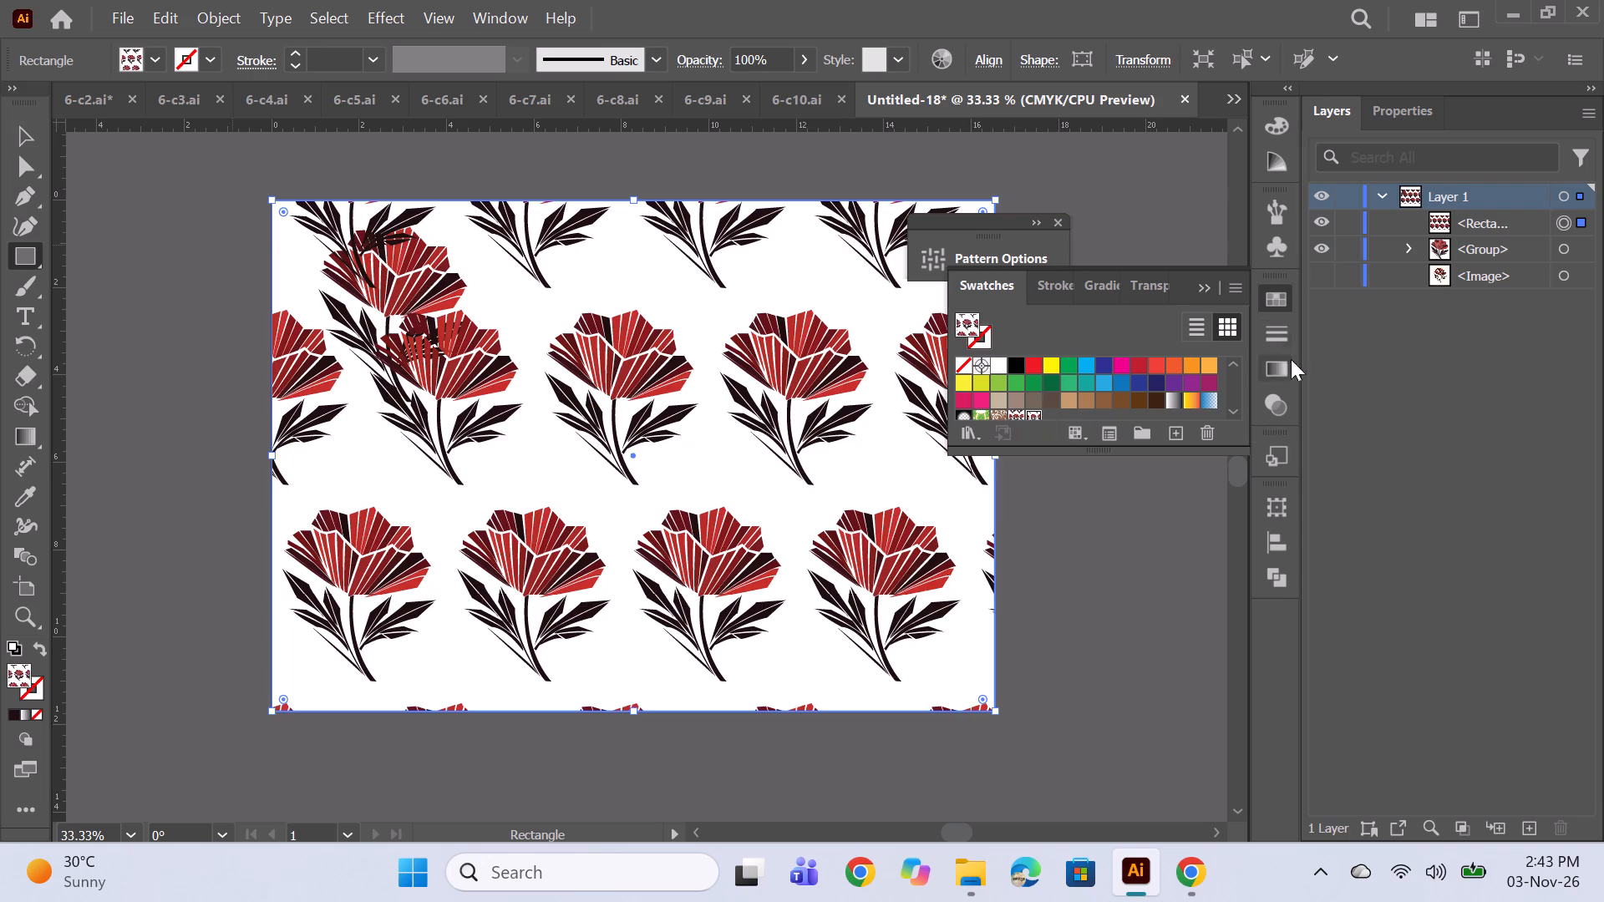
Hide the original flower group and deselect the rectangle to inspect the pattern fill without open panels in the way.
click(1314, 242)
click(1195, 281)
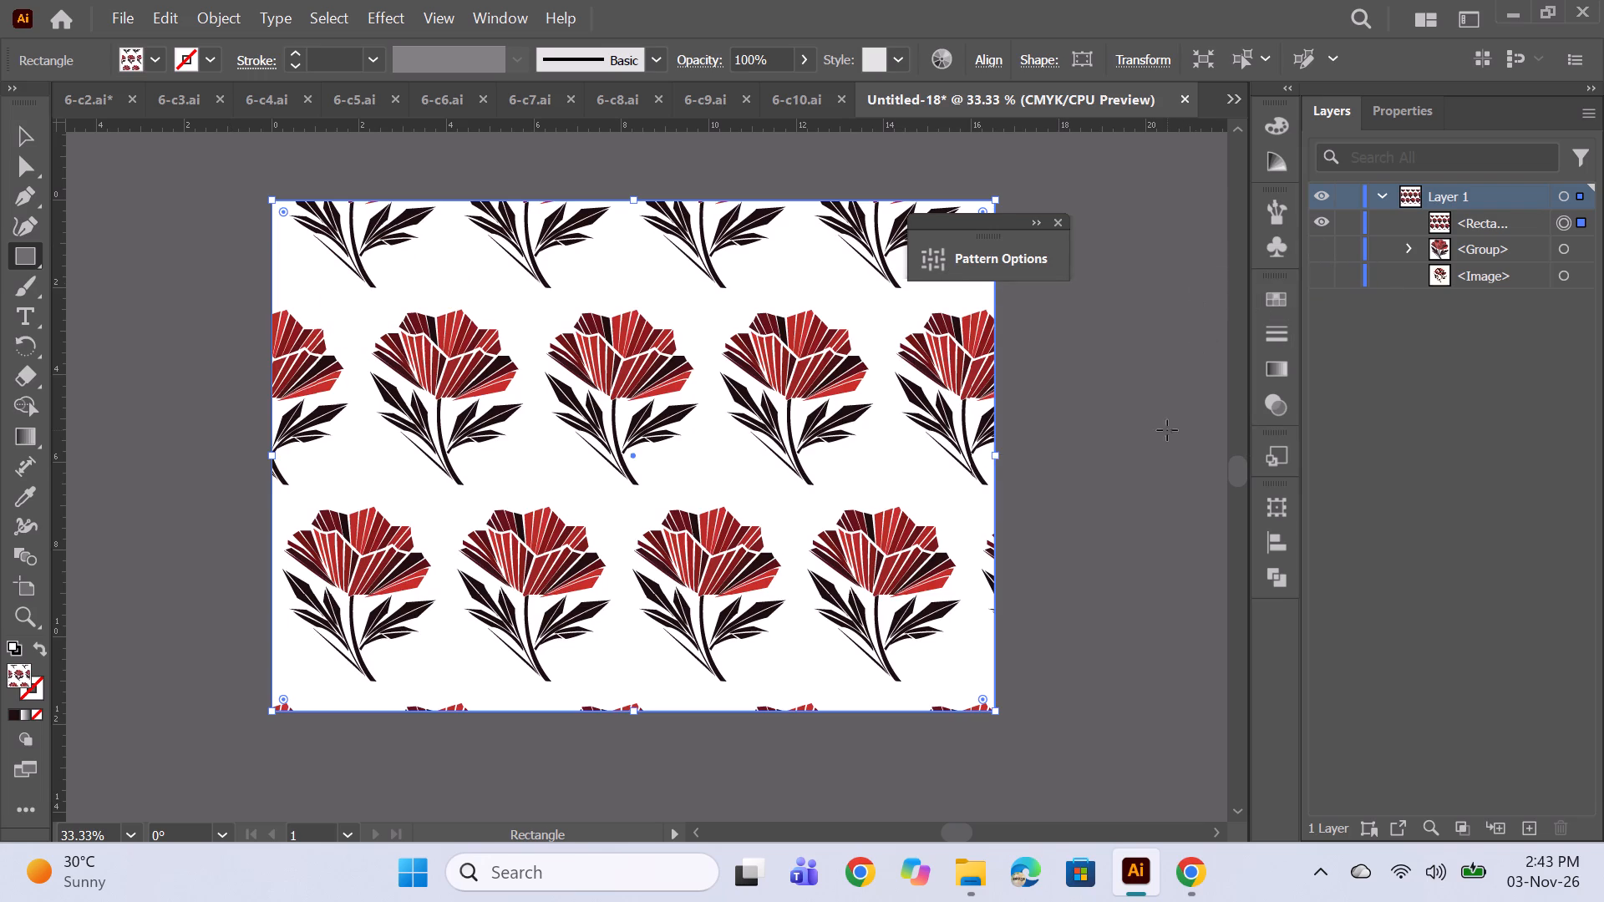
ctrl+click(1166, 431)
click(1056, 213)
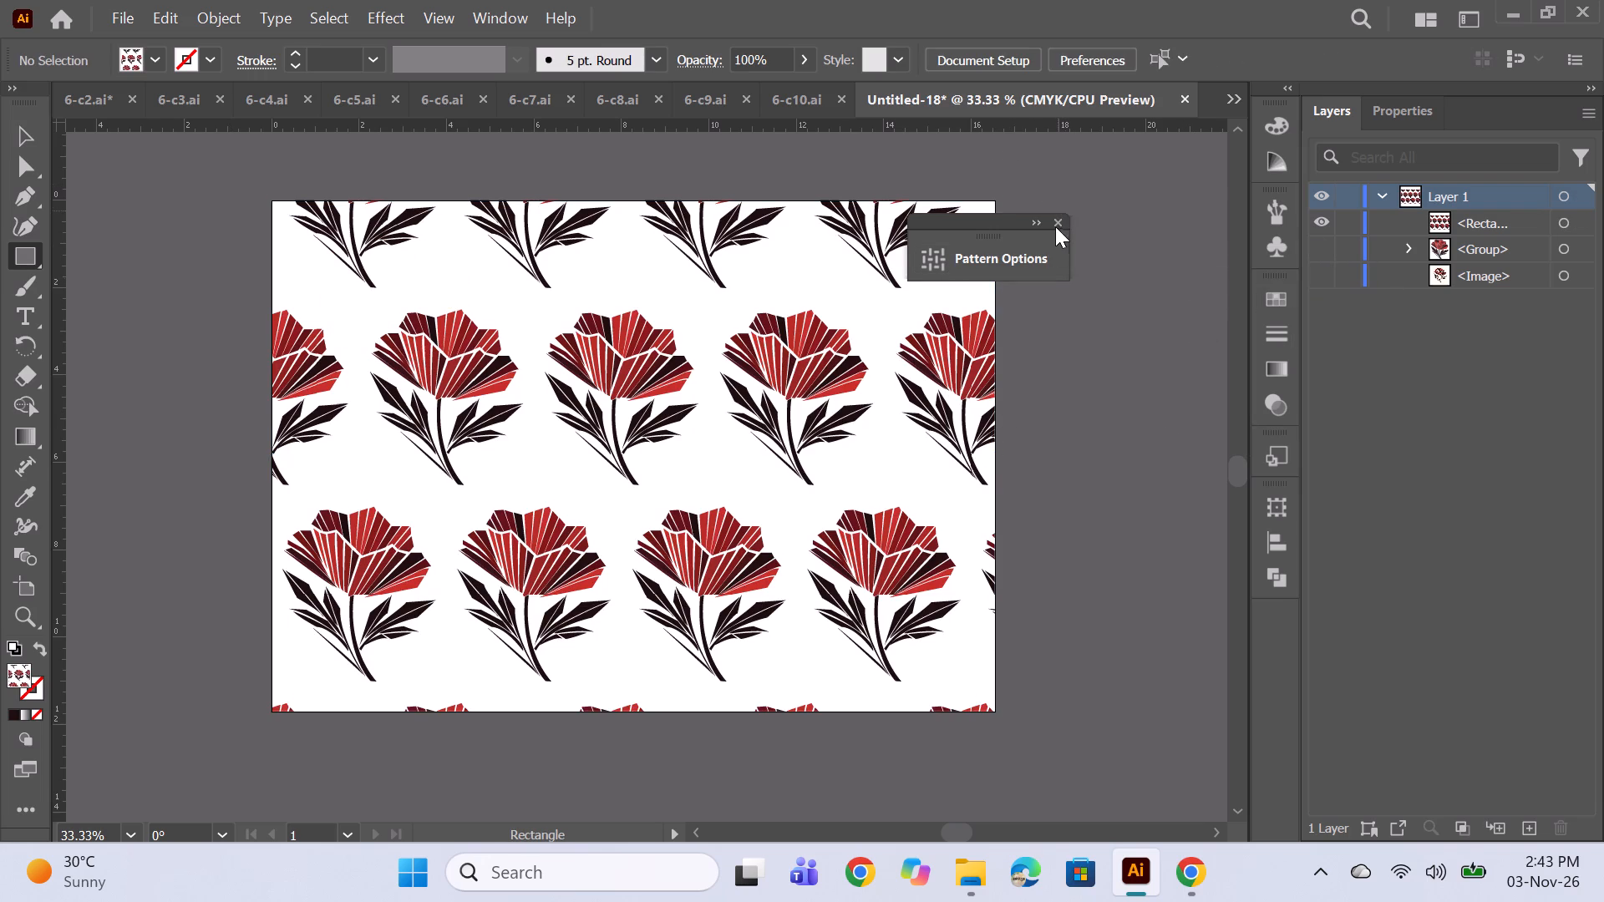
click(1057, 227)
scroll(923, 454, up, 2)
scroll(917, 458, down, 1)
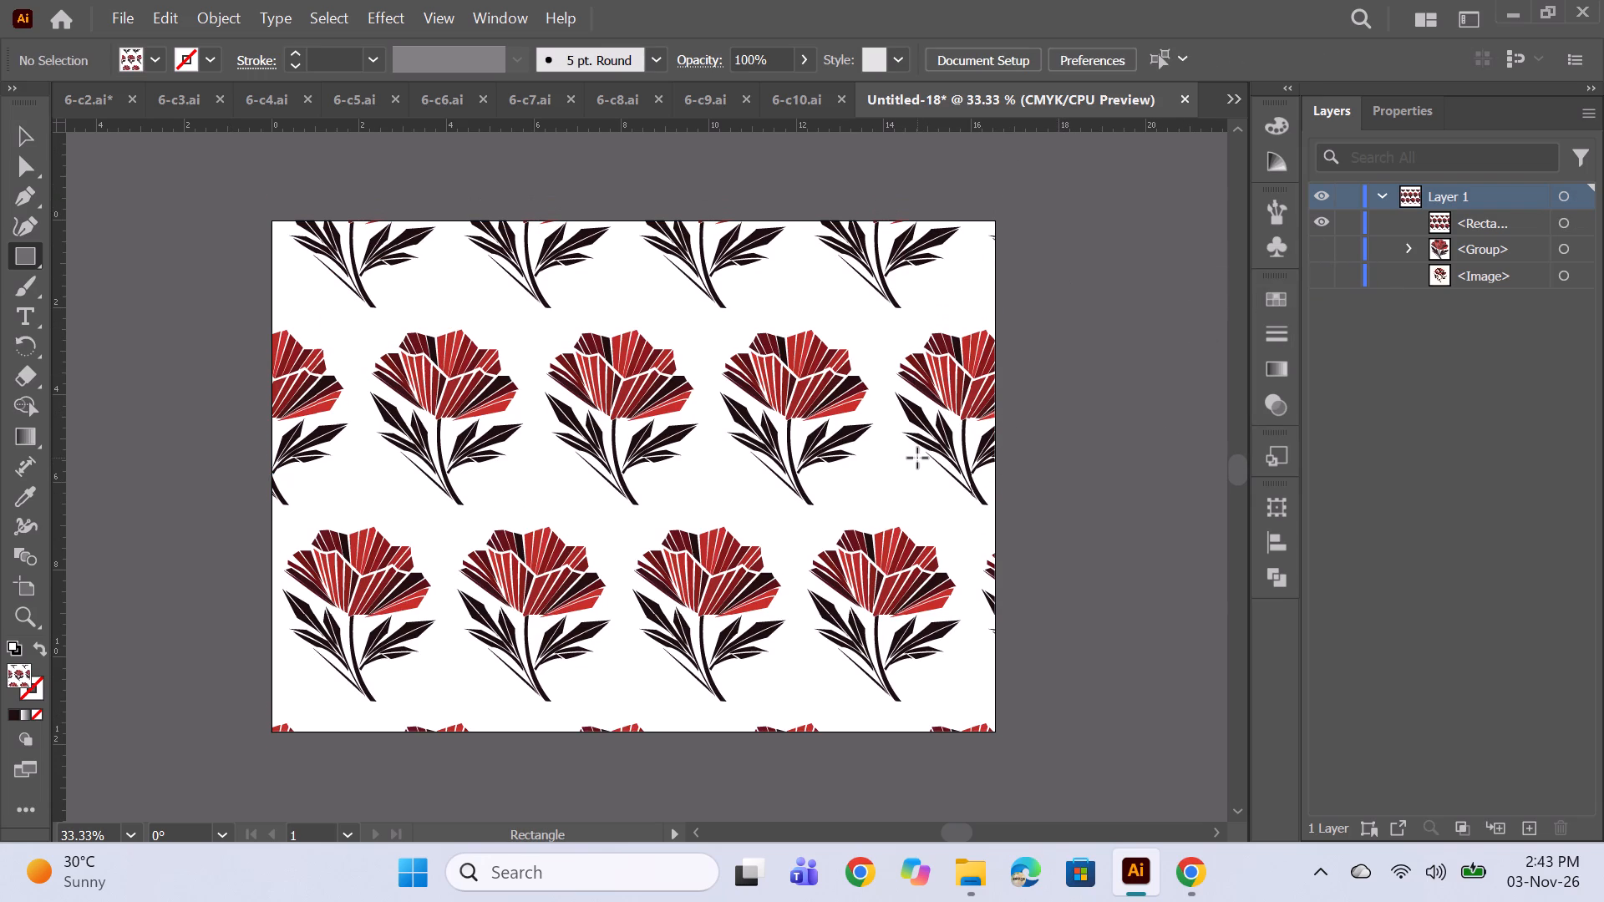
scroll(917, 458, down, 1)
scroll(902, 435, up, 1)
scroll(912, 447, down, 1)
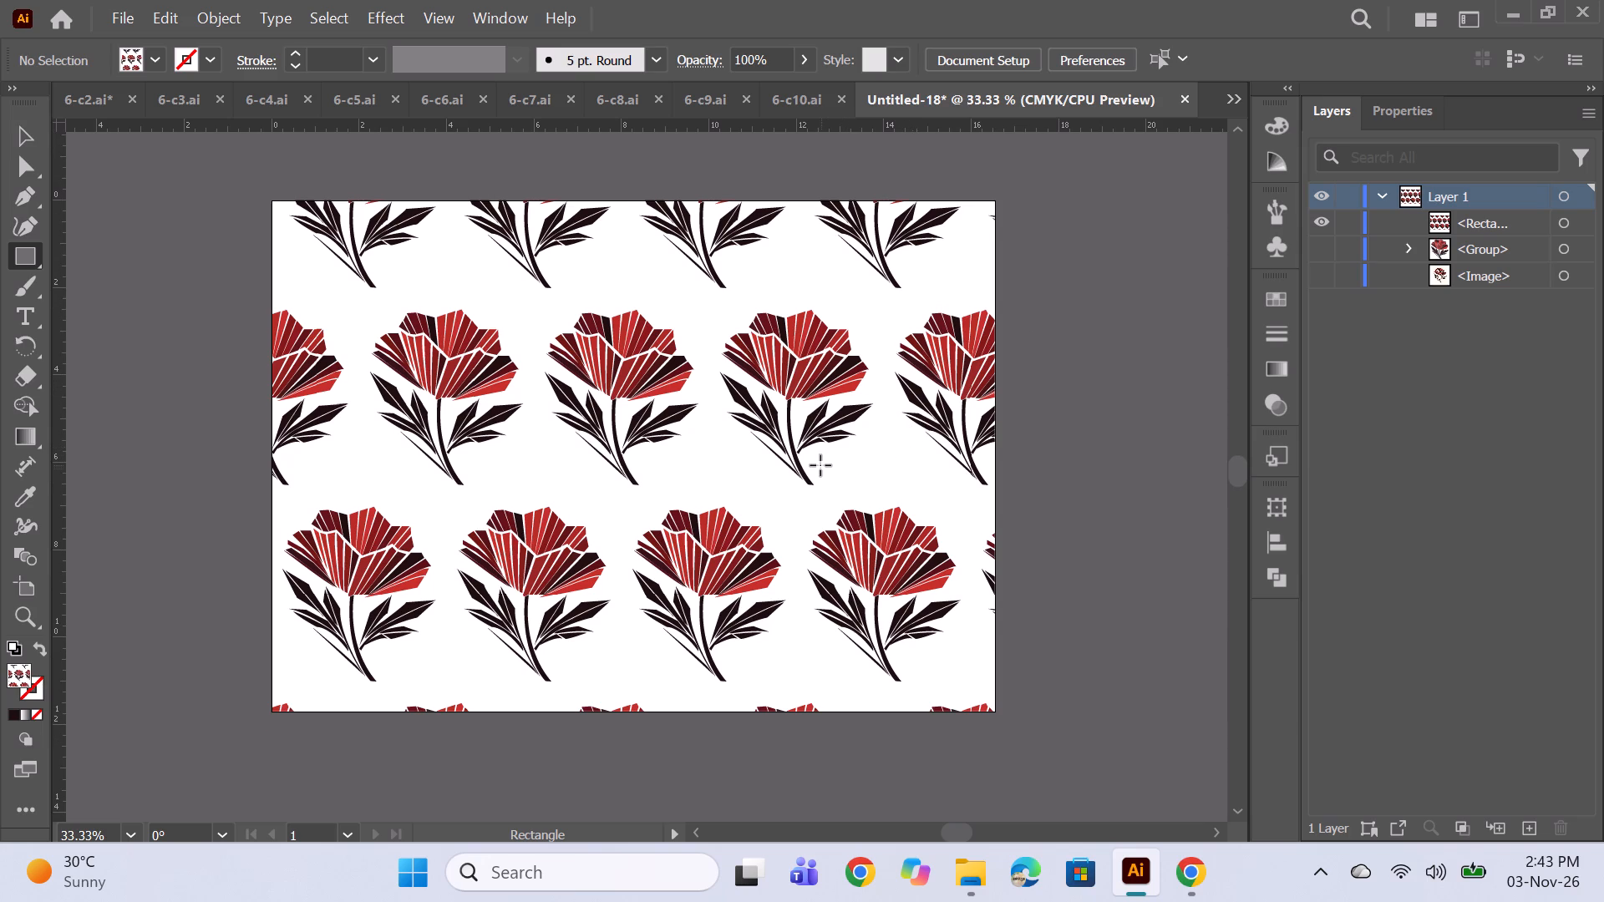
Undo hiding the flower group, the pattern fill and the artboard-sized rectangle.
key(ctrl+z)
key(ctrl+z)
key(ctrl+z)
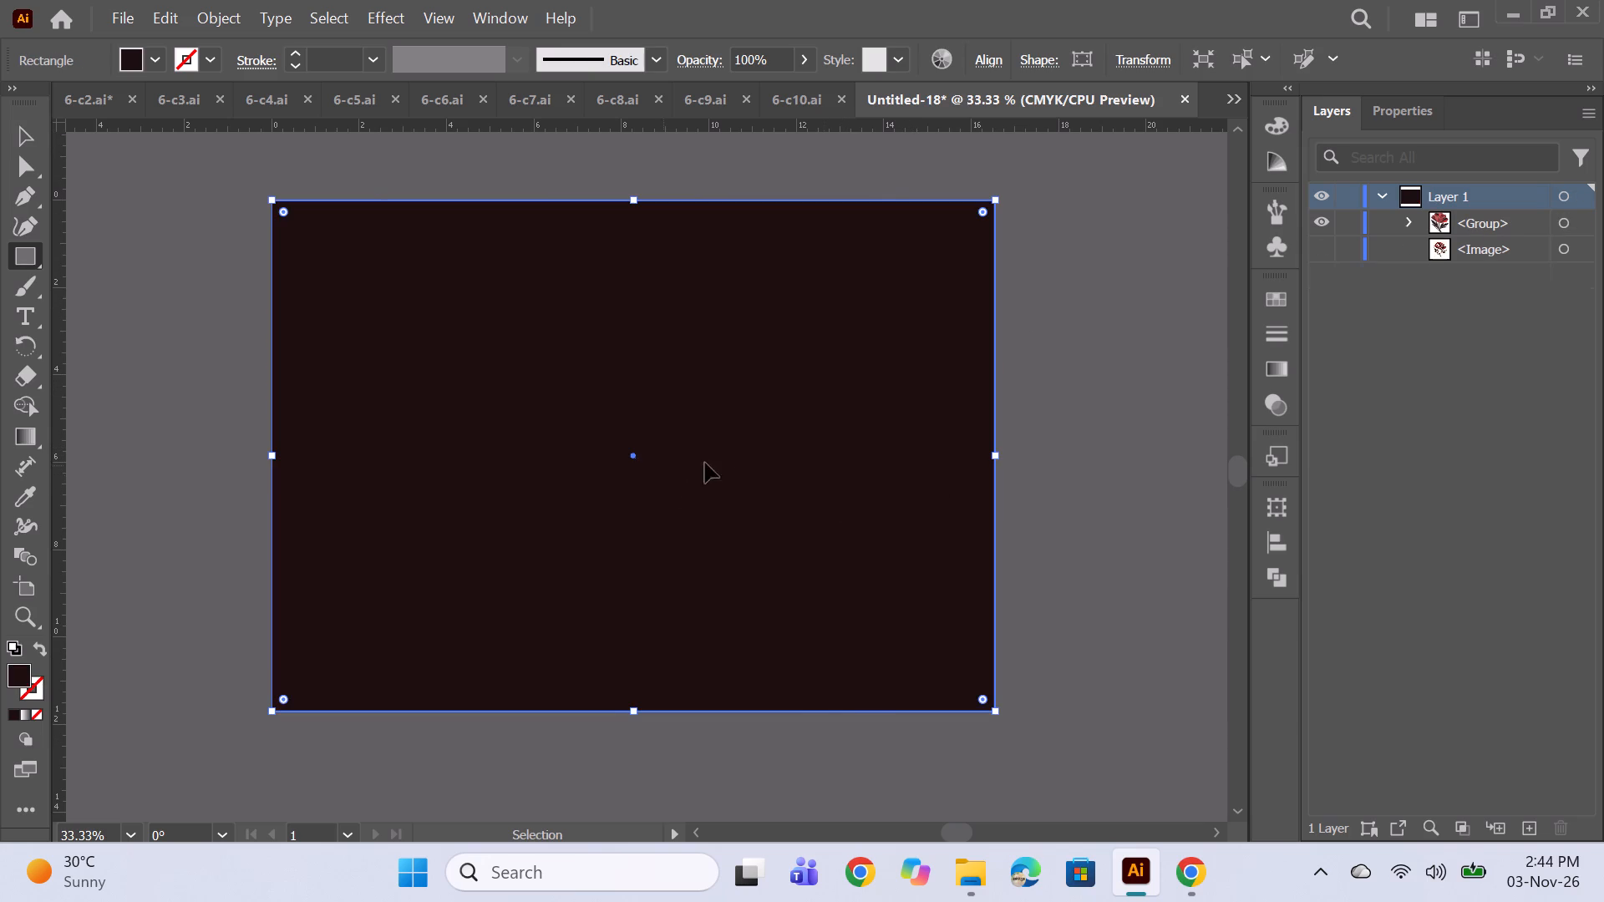
Move the flower group diagonally further inward from the artboard's upper-left corner.
click(43, 145)
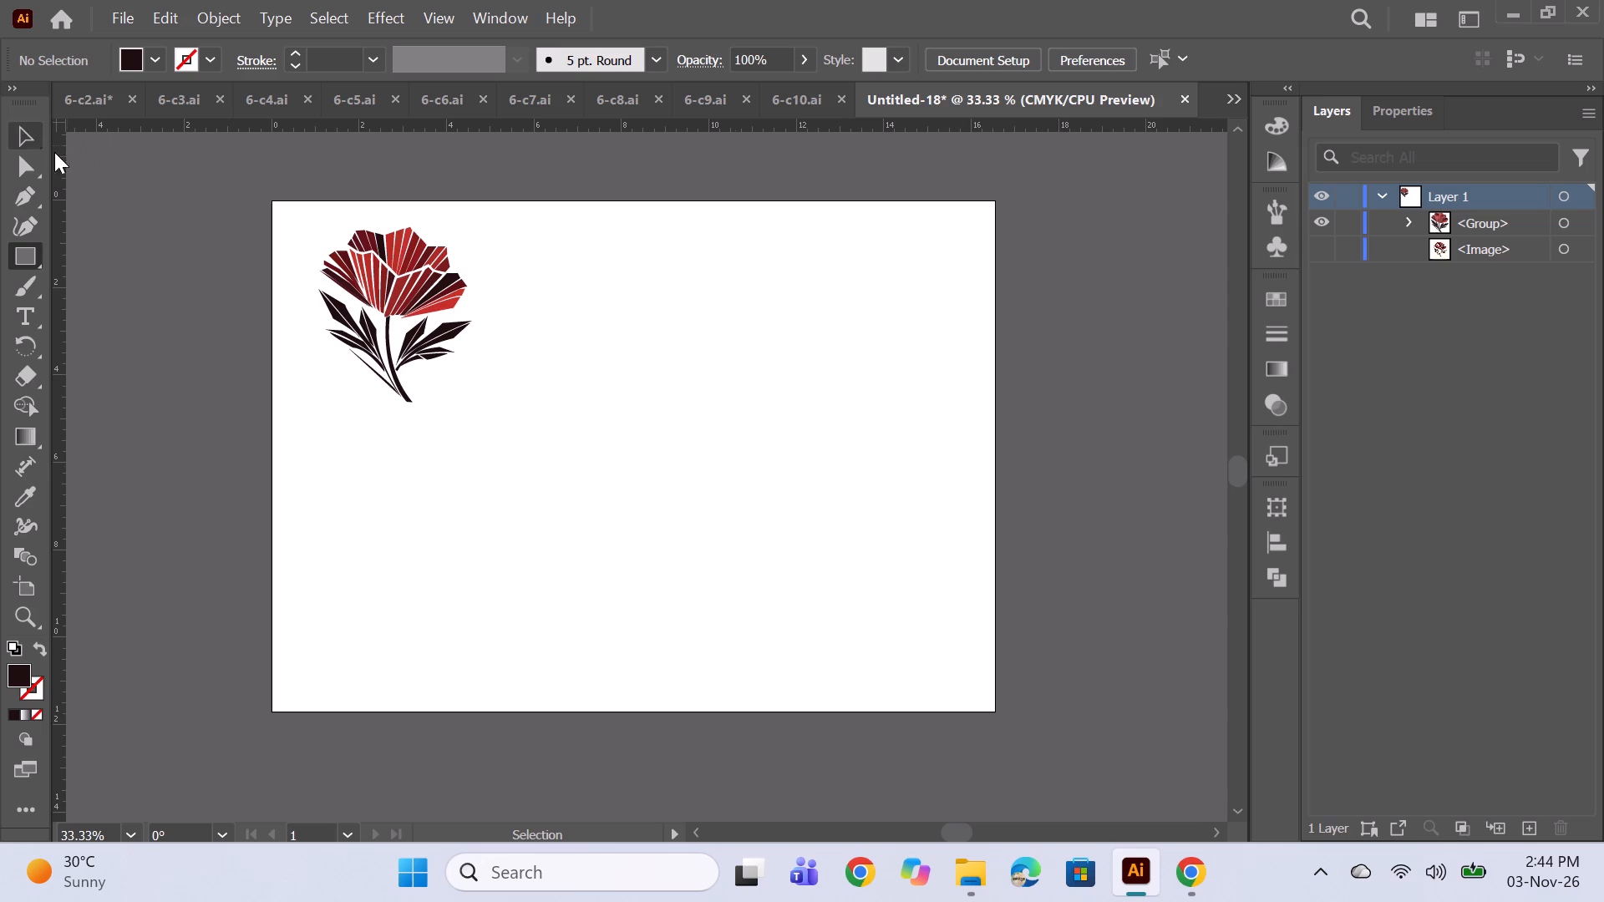
drag(409, 296, 458, 337)
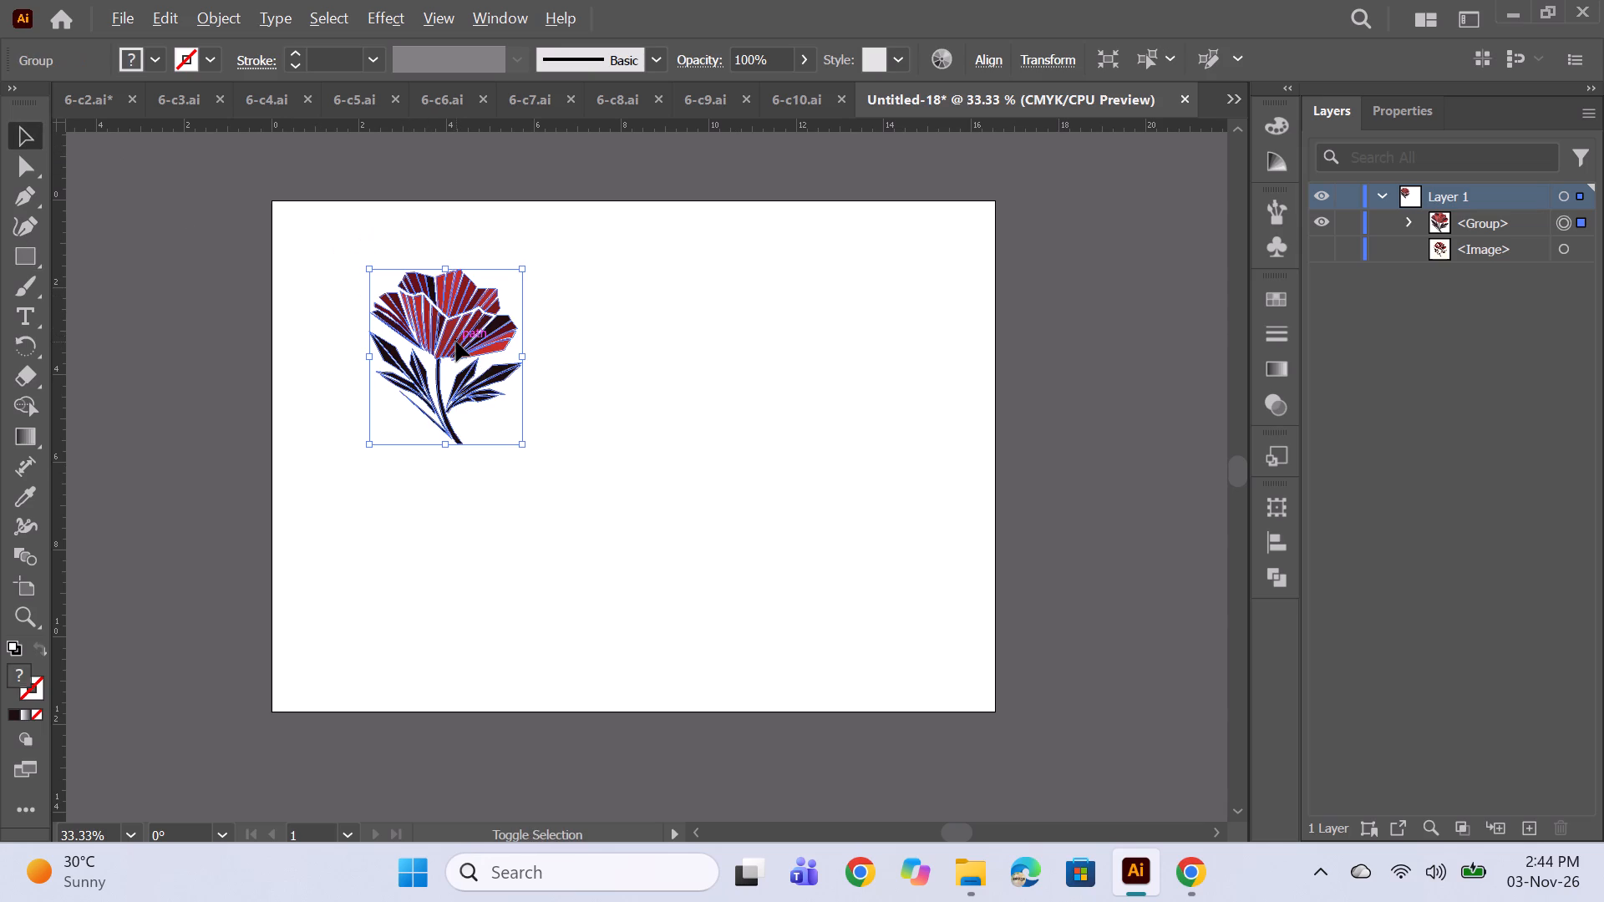
Duplicate the flower group straight to the right at a distance of about 4.38 in.
alt+shift+drag(456, 342, 624, 340)
alt+shift+drag(414, 326, 606, 342)
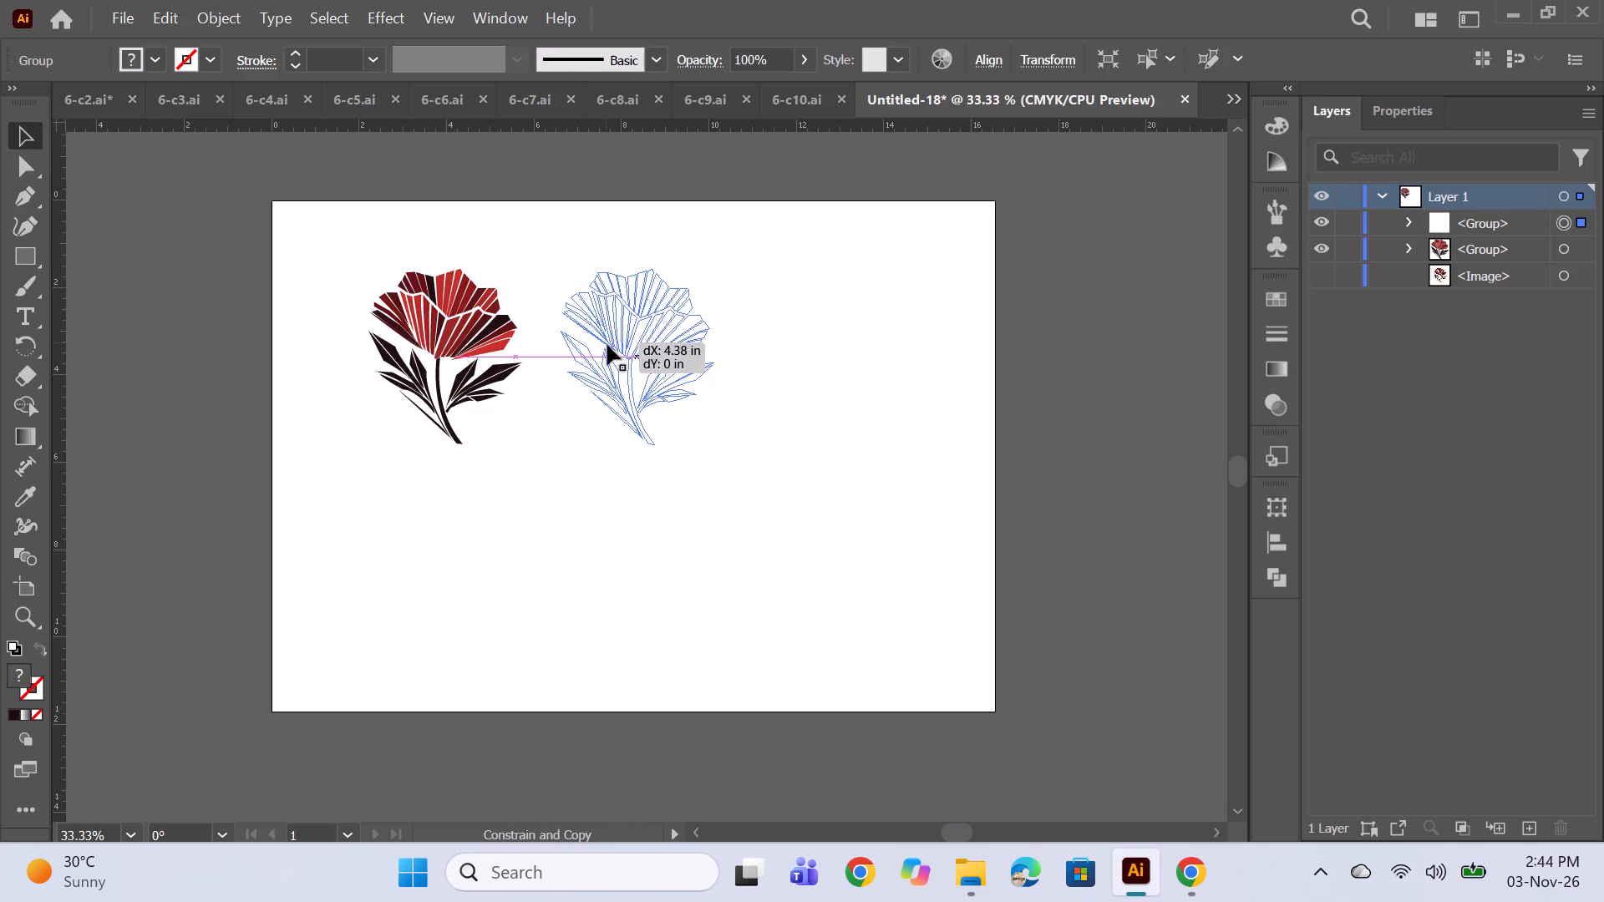
Reflect the duplicated flower across the horizontal axis so it points downward, and deselect it.
right_click(627, 351)
click(730, 671)
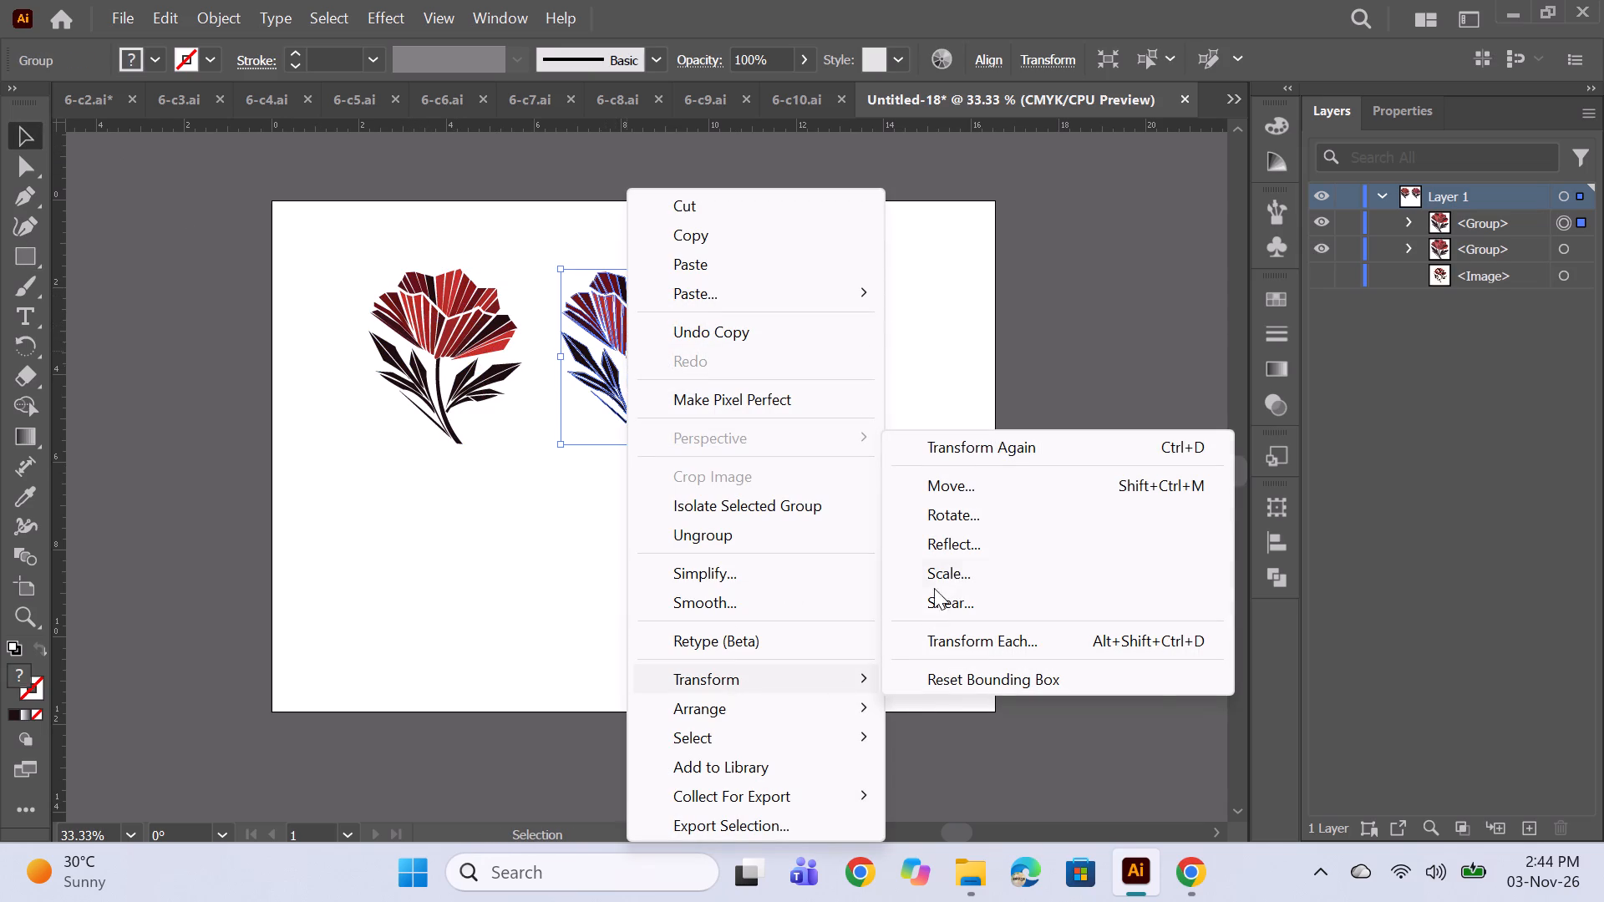
click(977, 540)
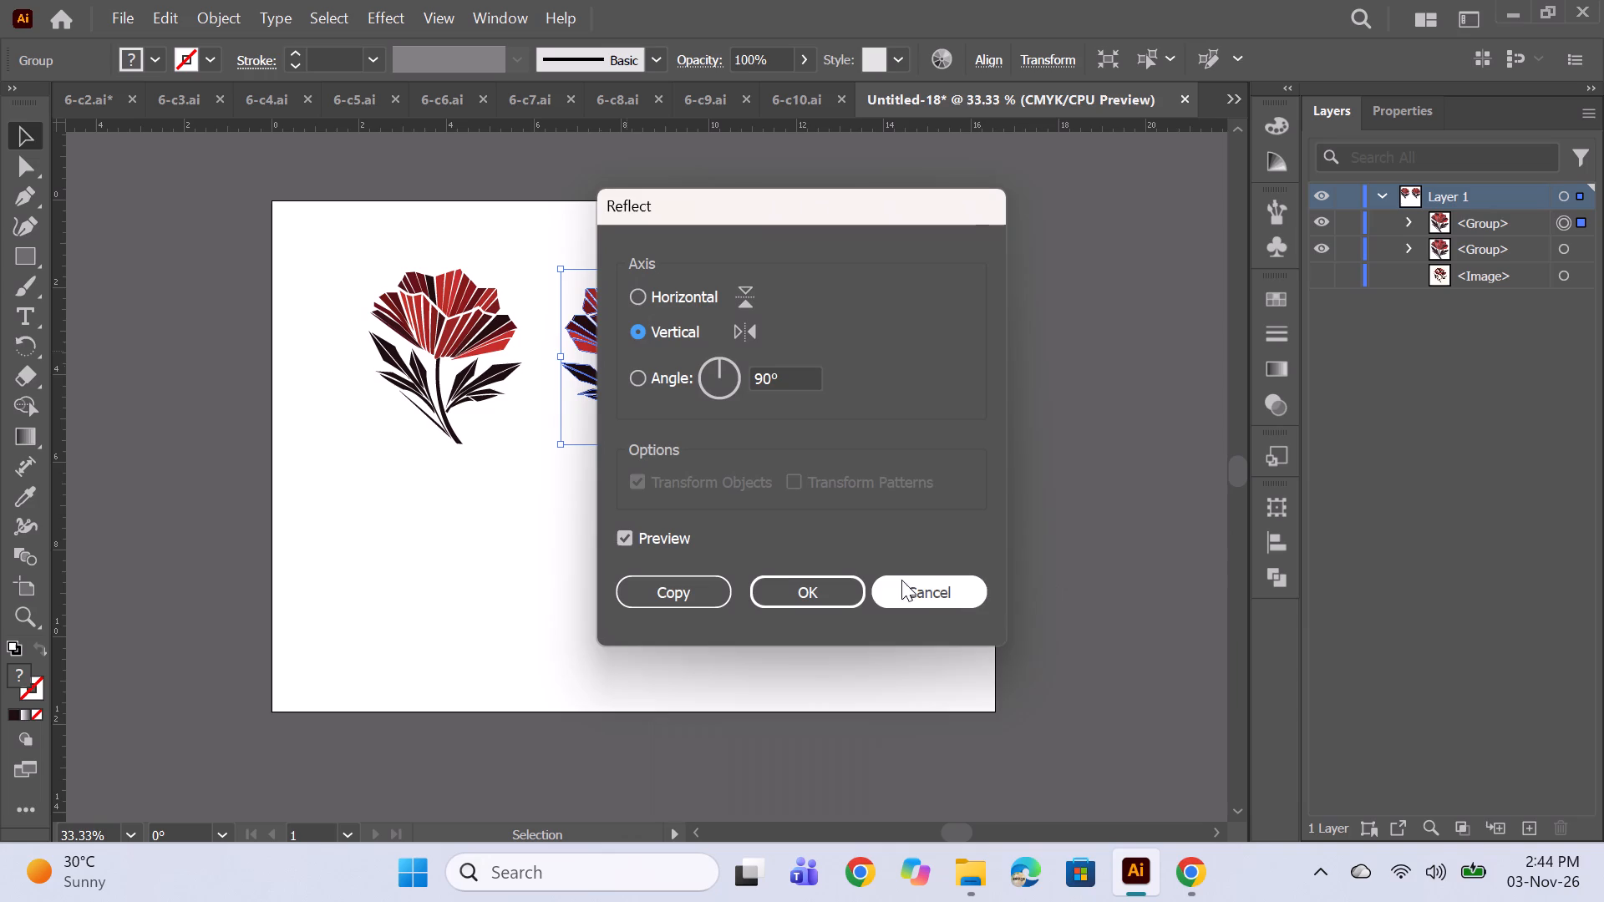
click(629, 292)
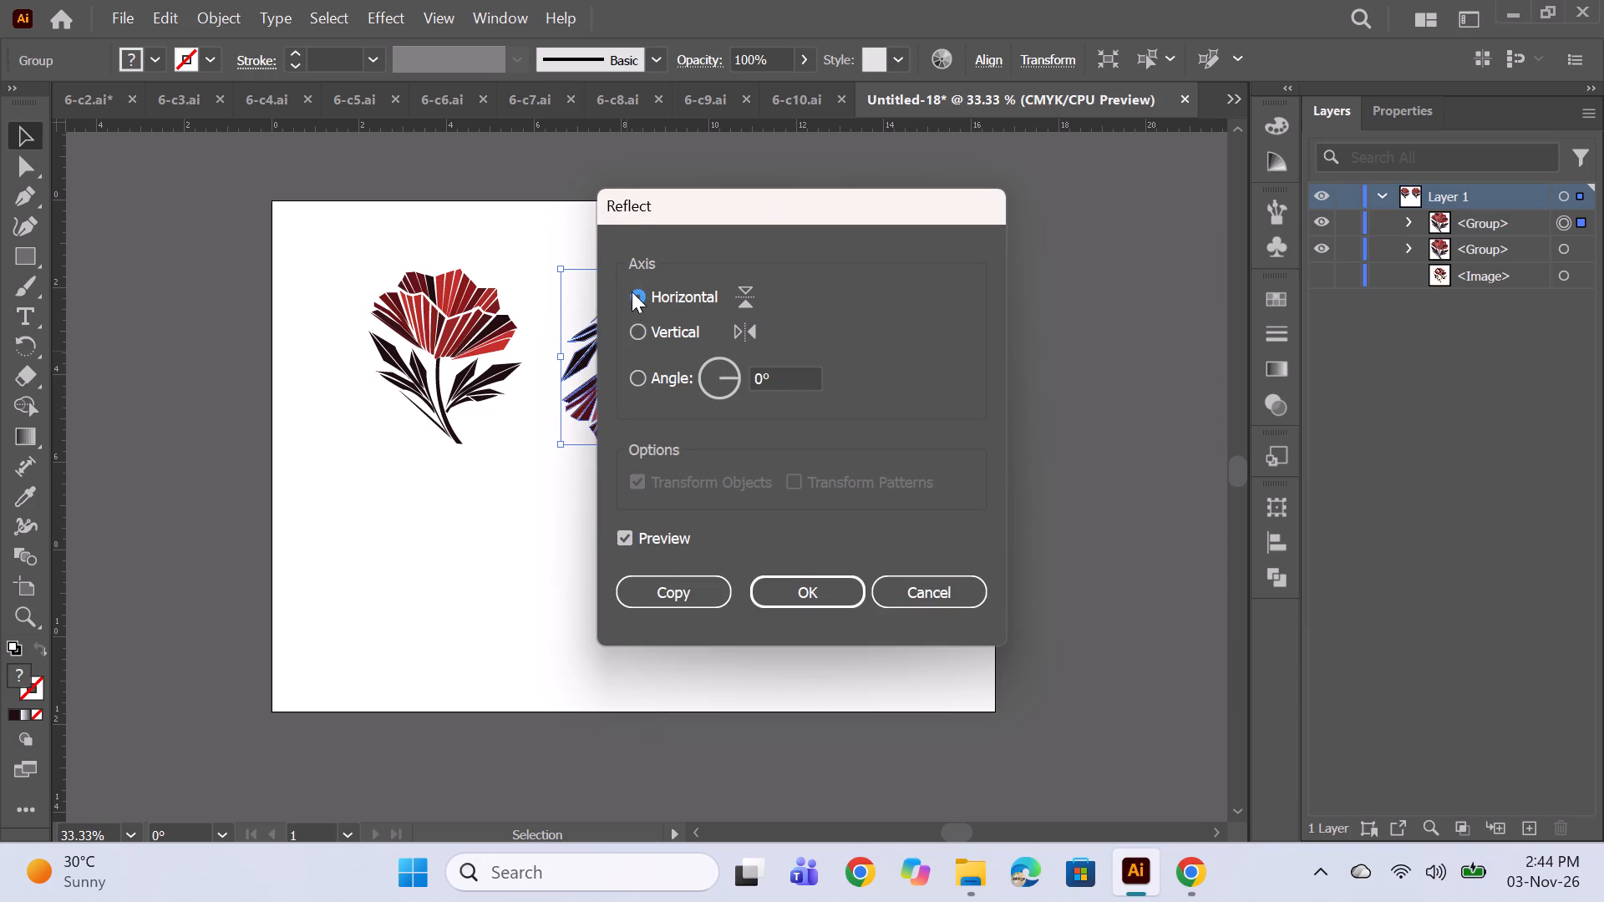
click(769, 594)
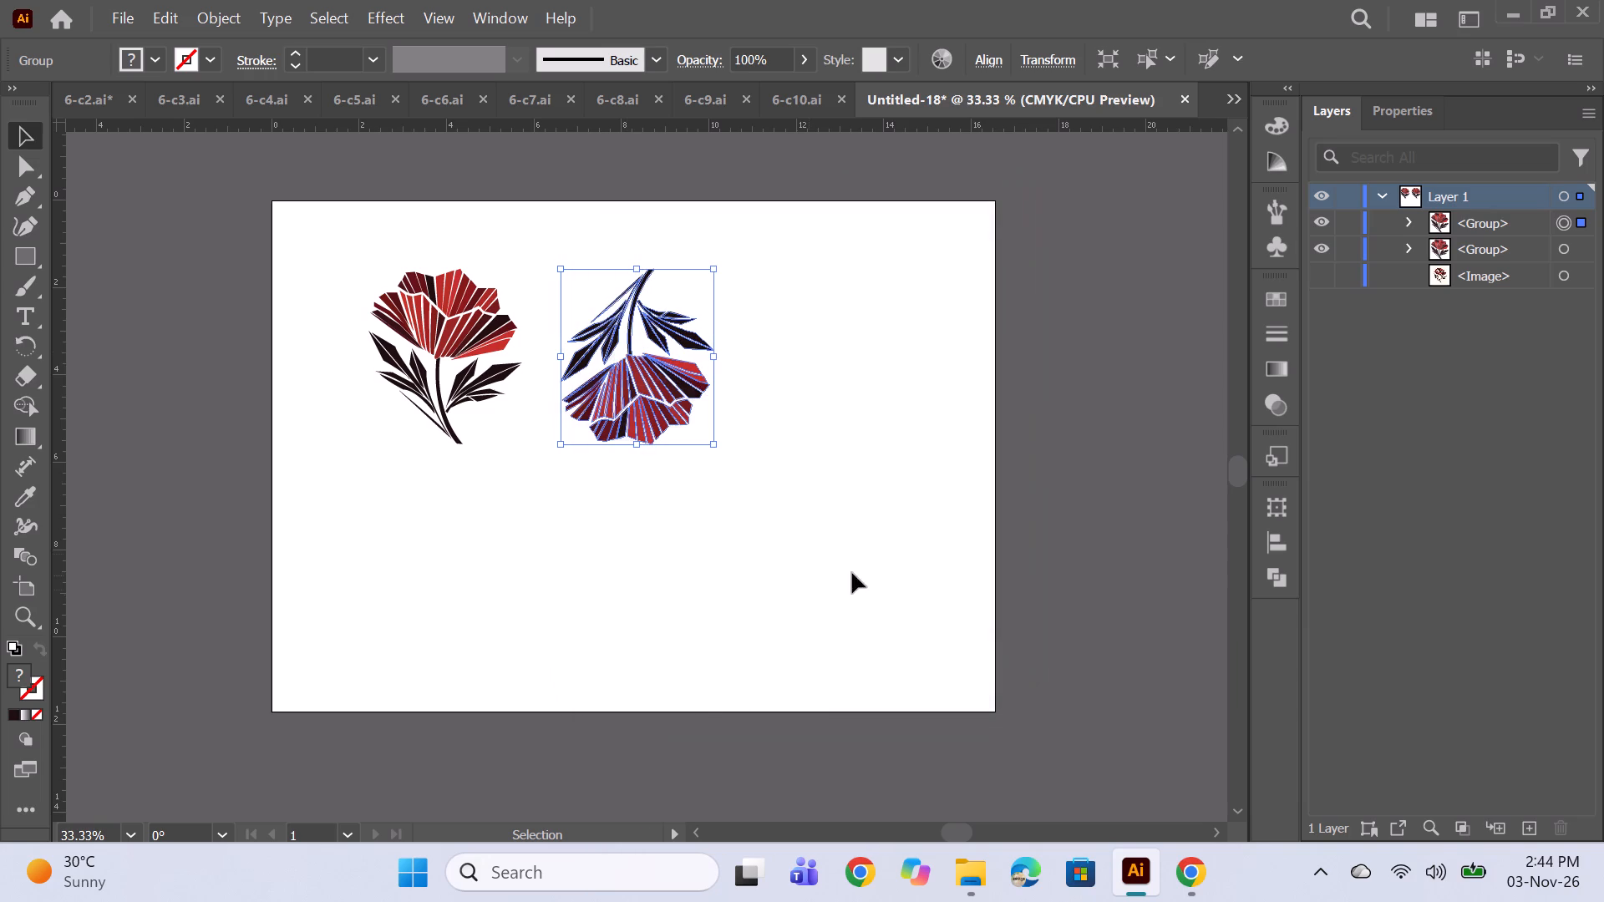
drag(833, 429, 837, 437)
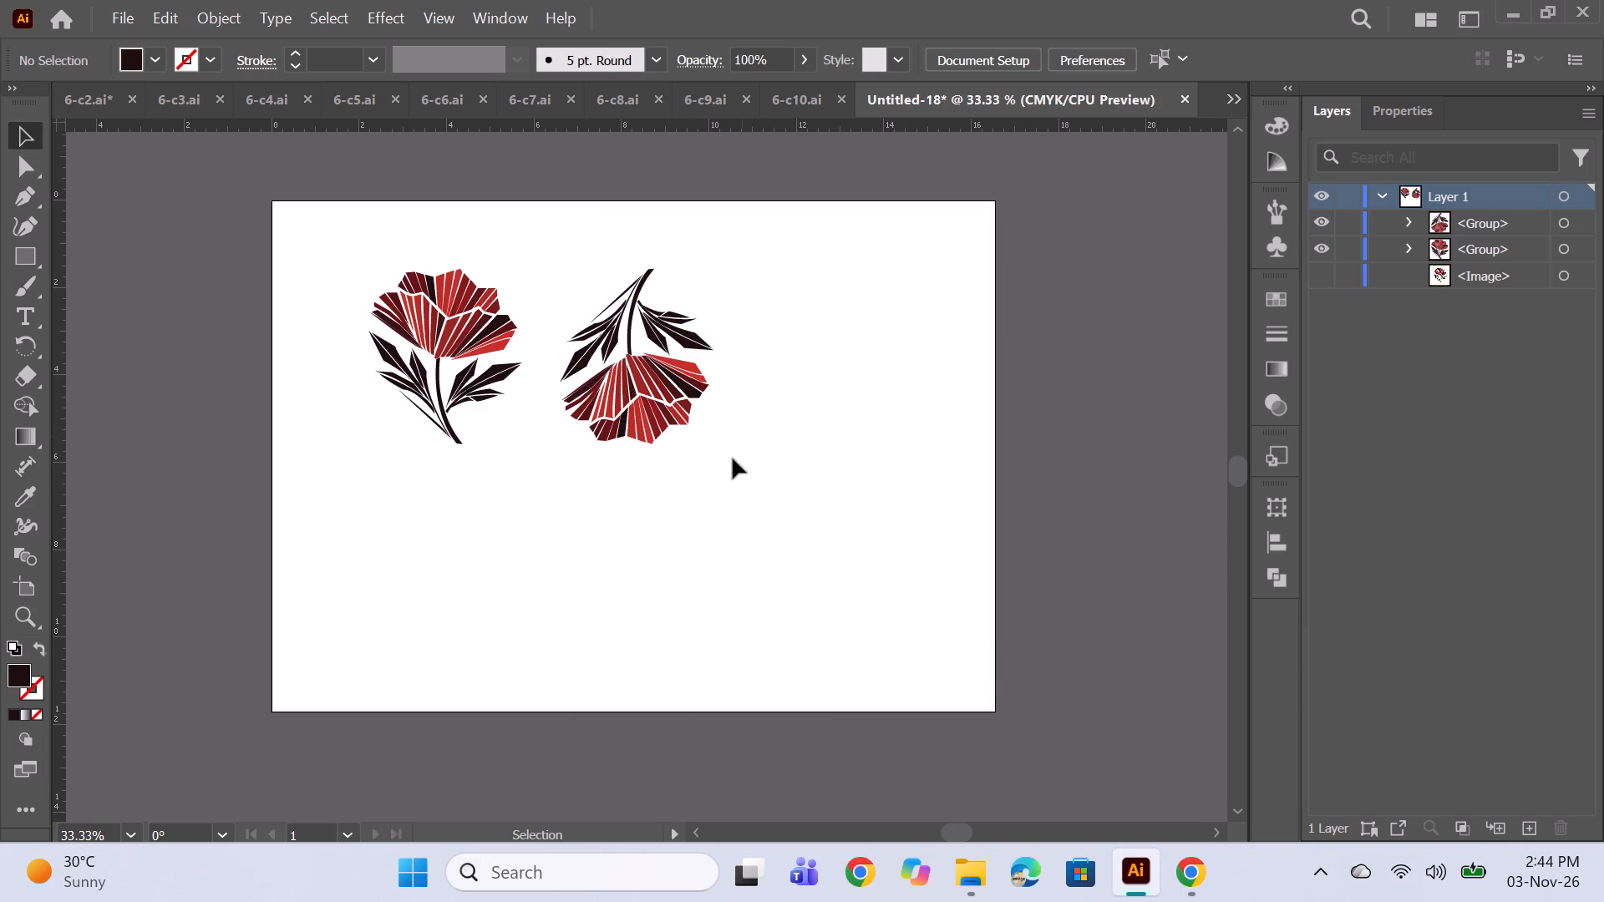
Make a new pattern from the upright and flipped flower groups together, using the Grid tile type.
click(620, 404)
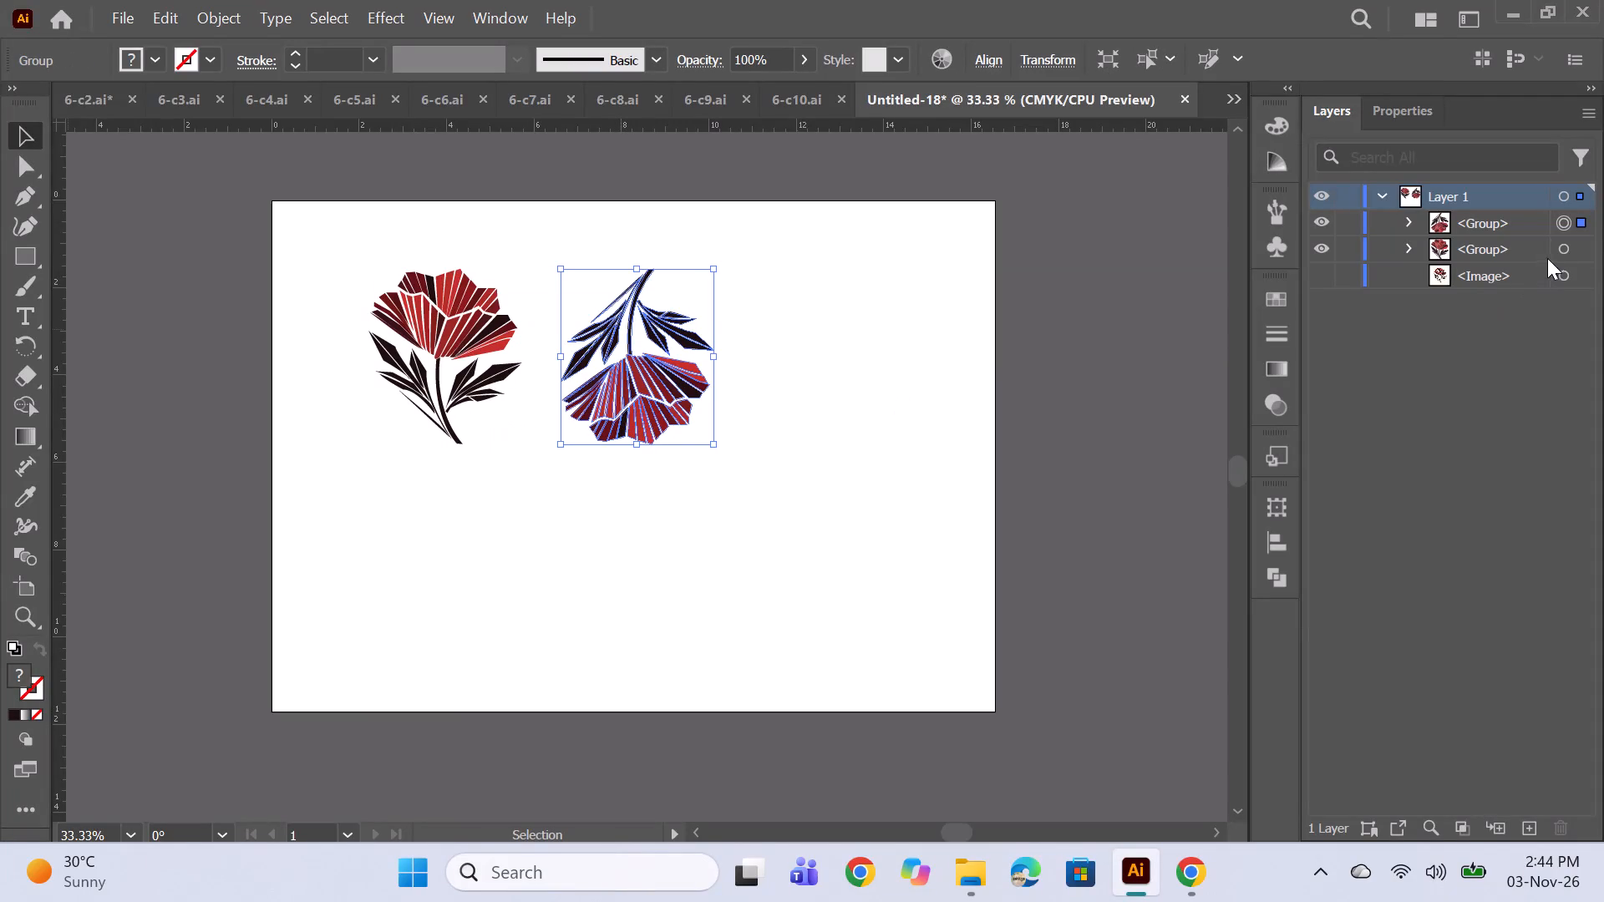
ctrl+click(1563, 249)
click(225, 8)
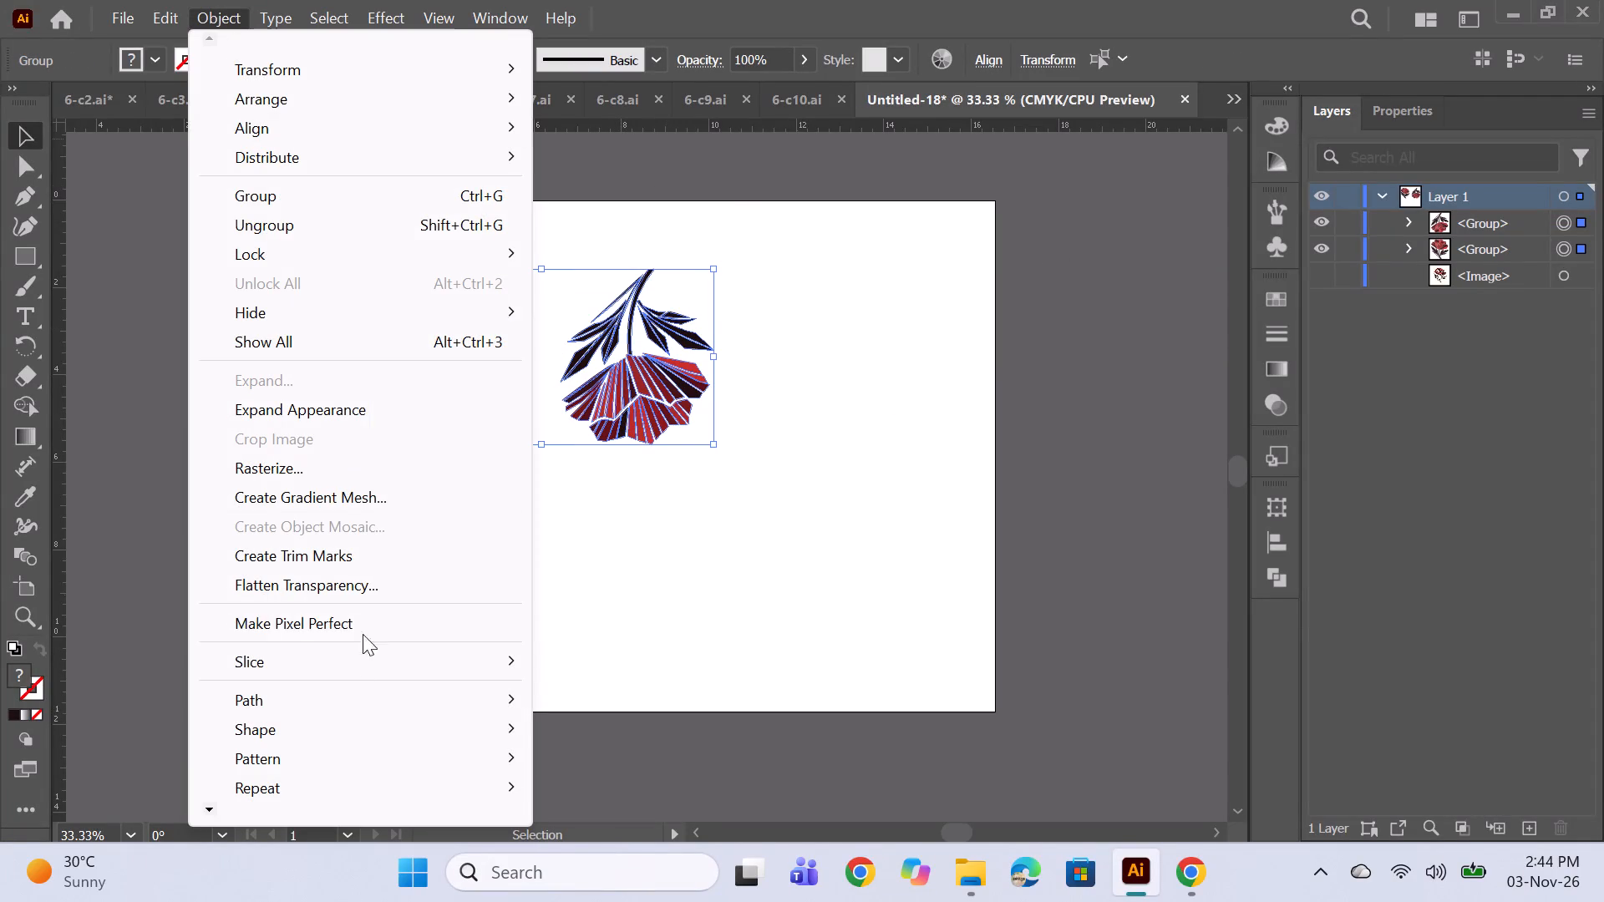
click(307, 752)
click(607, 768)
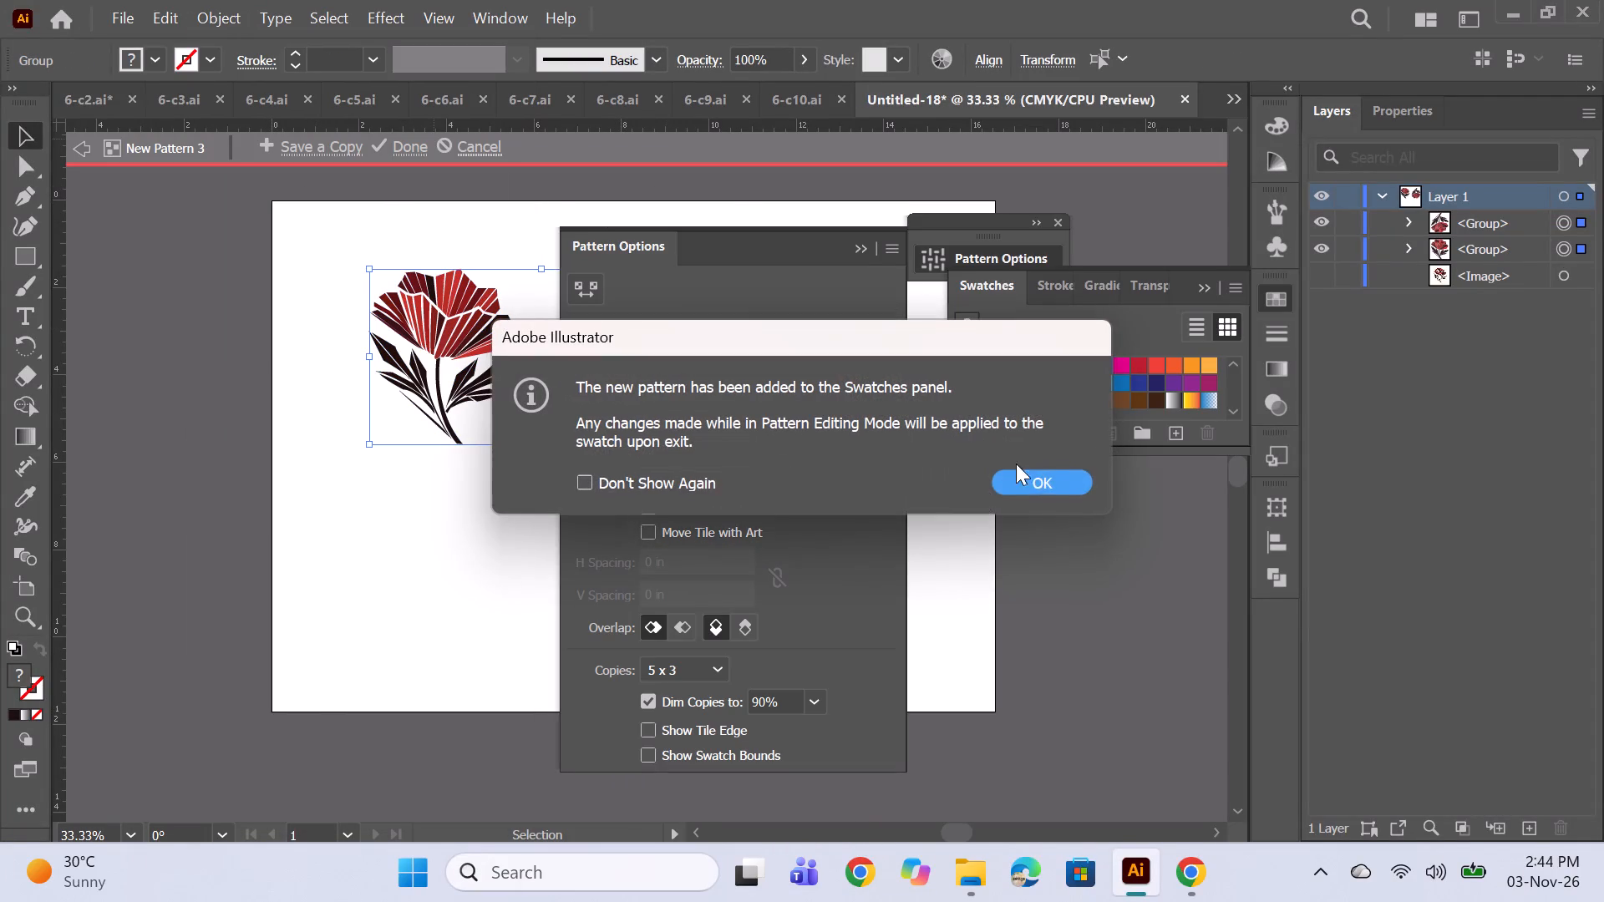
click(1047, 492)
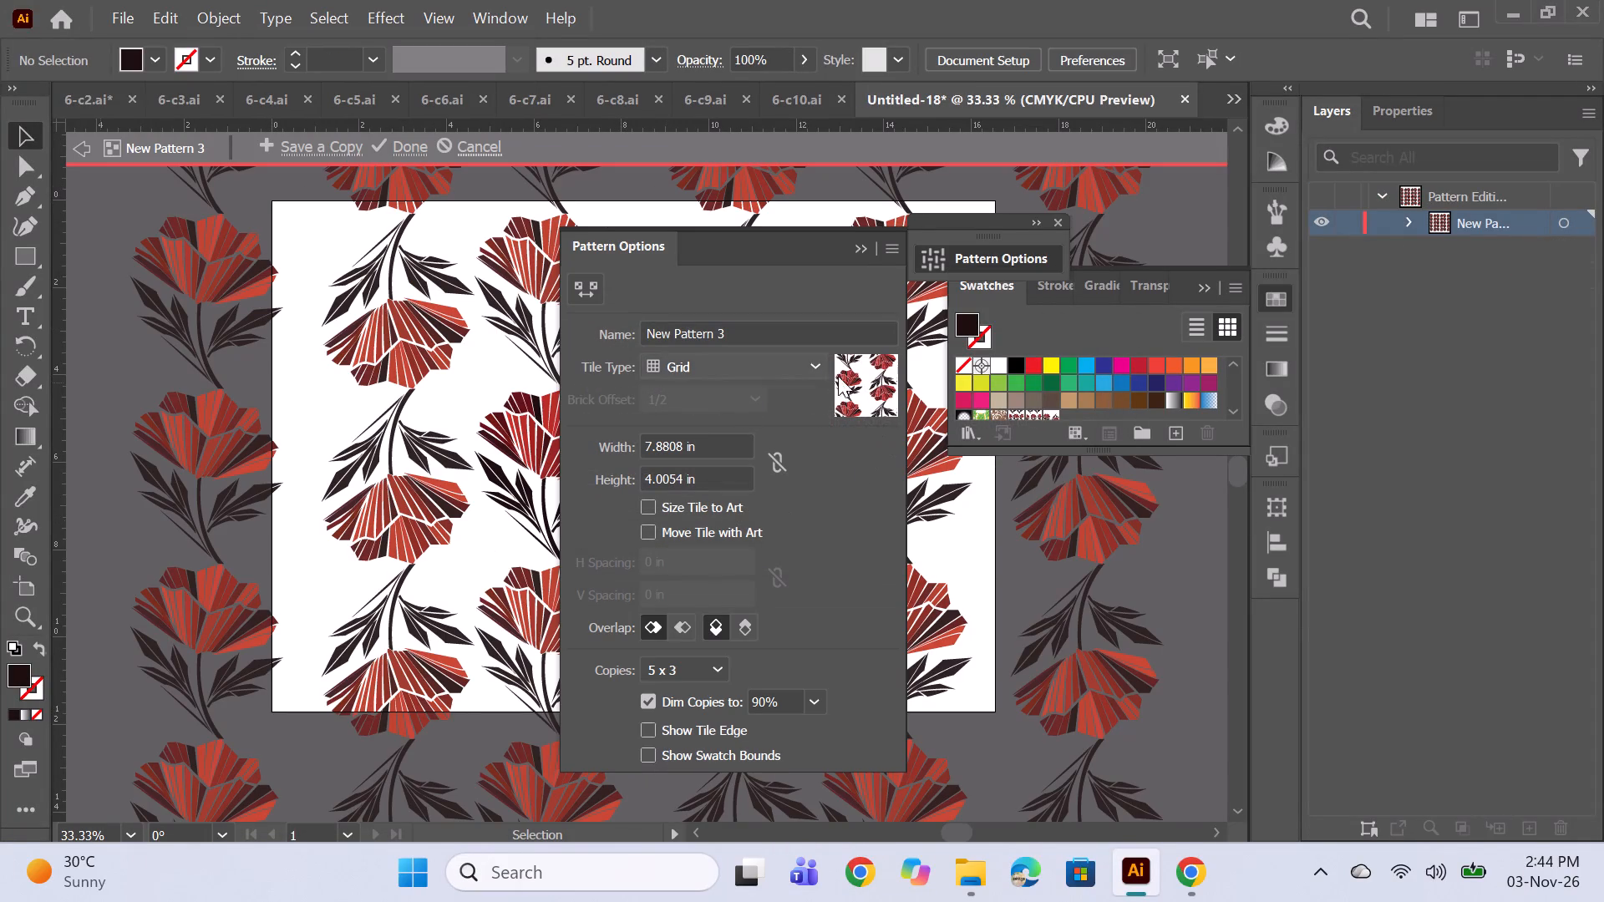
drag(764, 240, 1124, 232)
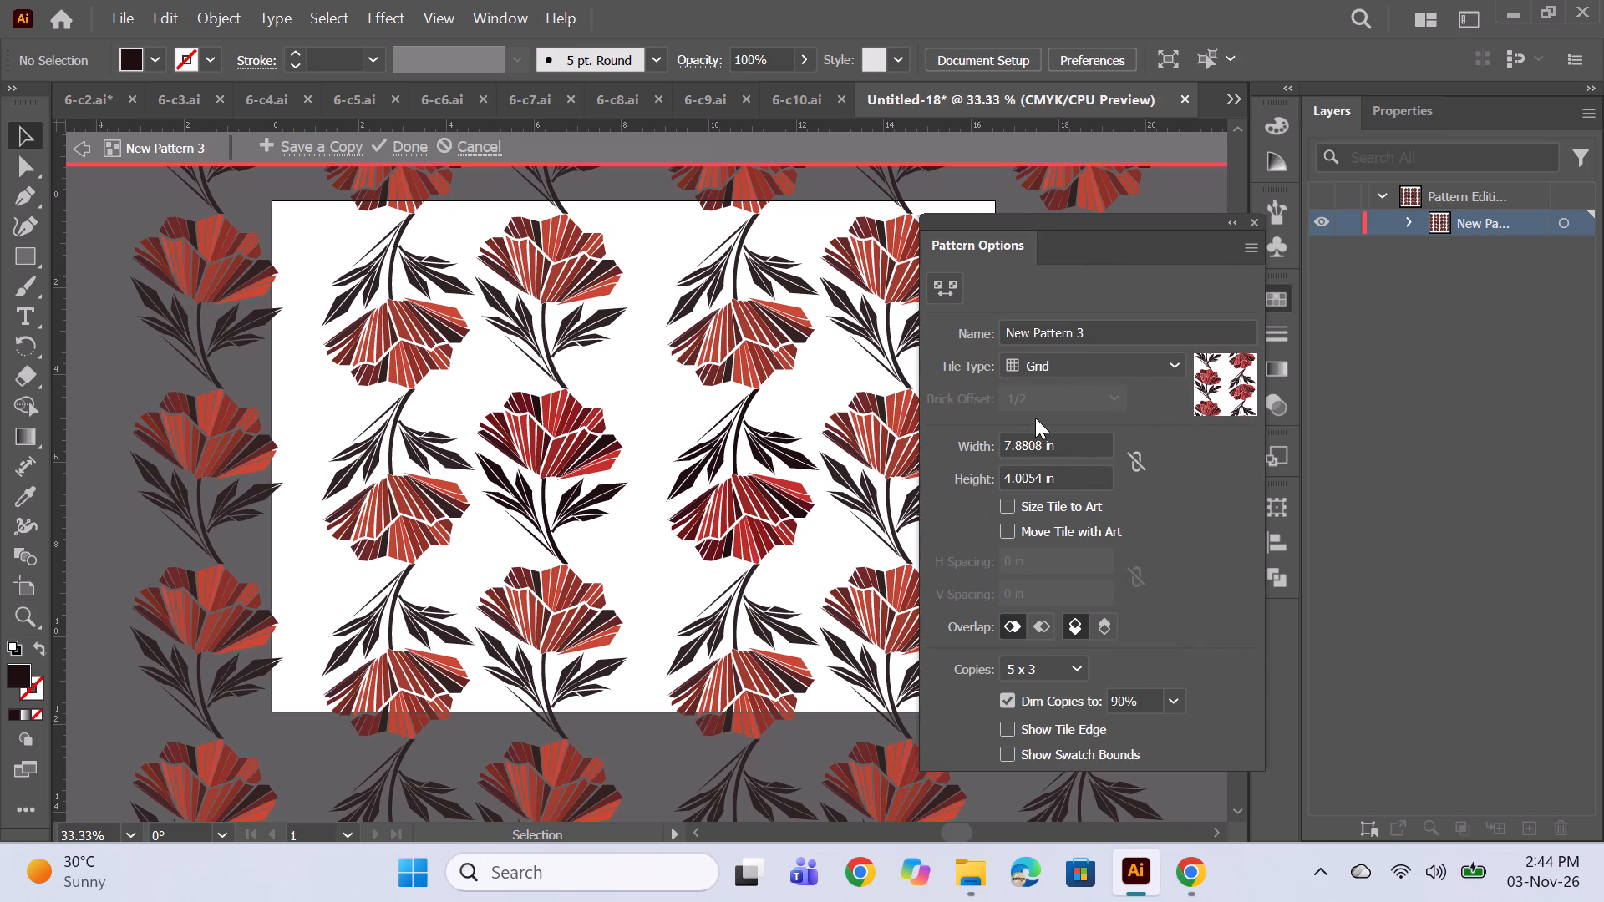
click(1068, 363)
click(1079, 385)
Size the pattern tile to the art, with 0.75 in horizontal and 0.625 in vertical spacing.
click(1009, 509)
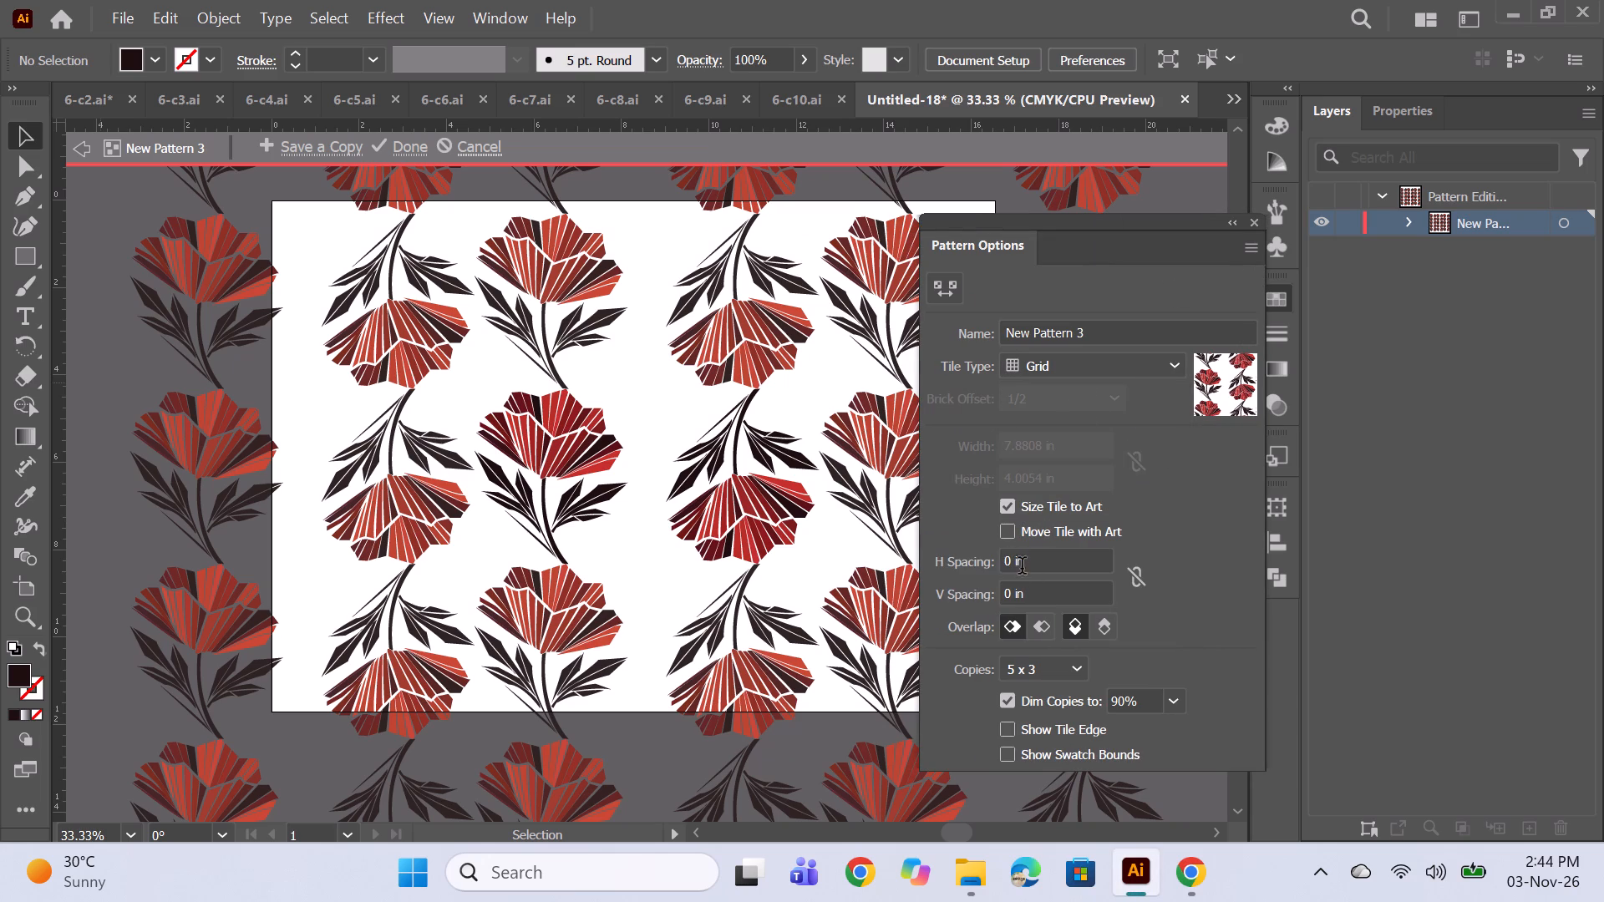
scroll(1020, 559, up, 5)
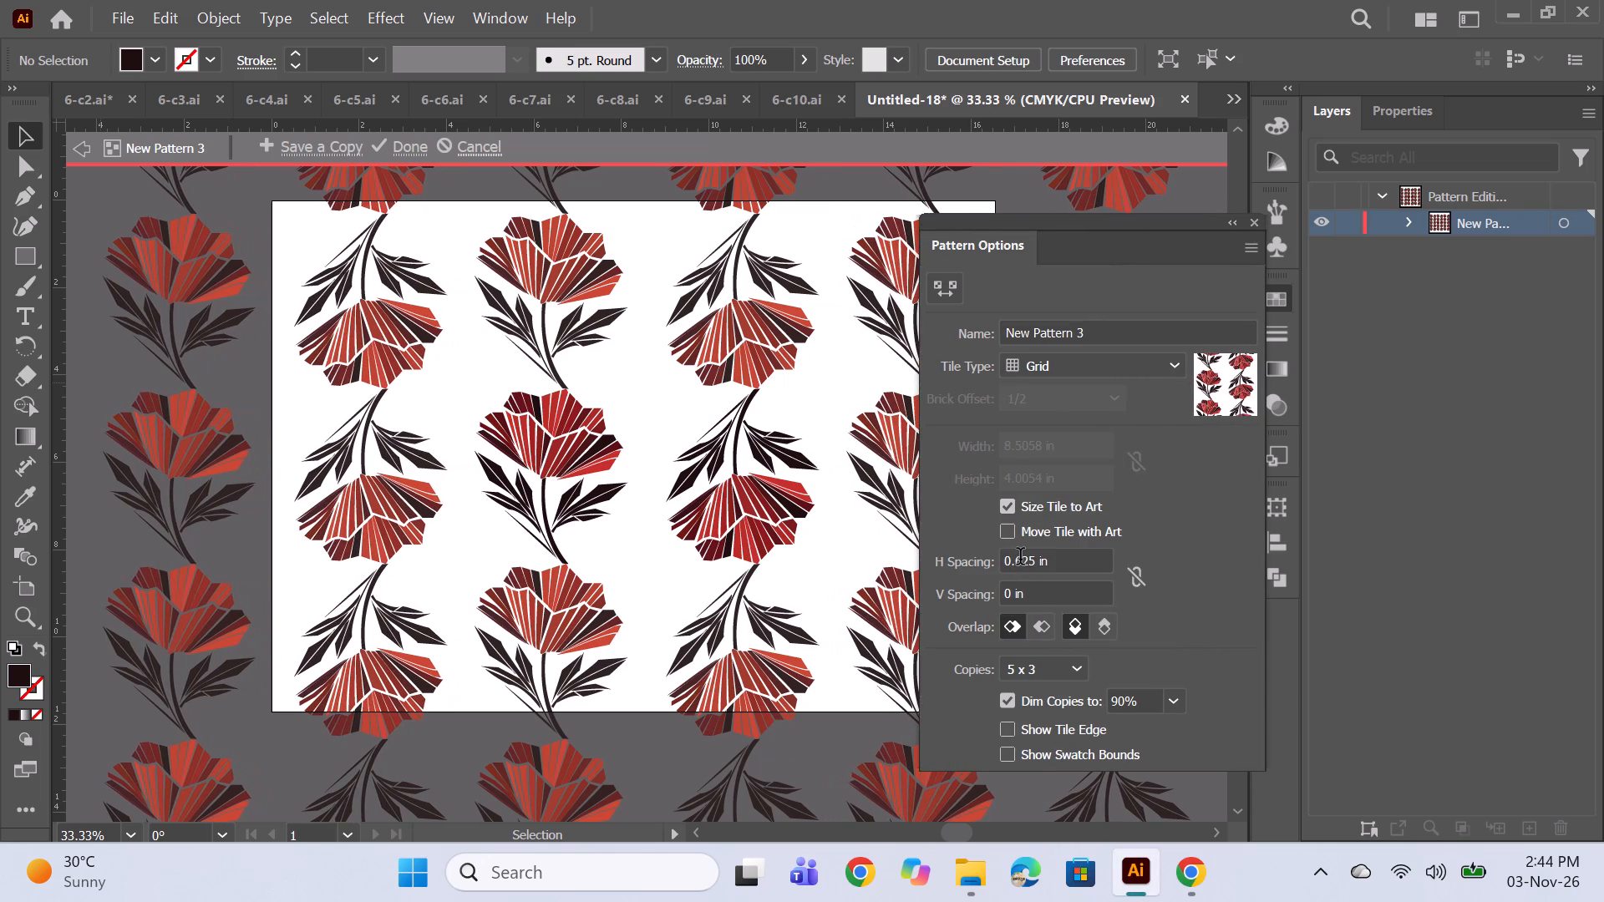
scroll(1020, 559, up, 6)
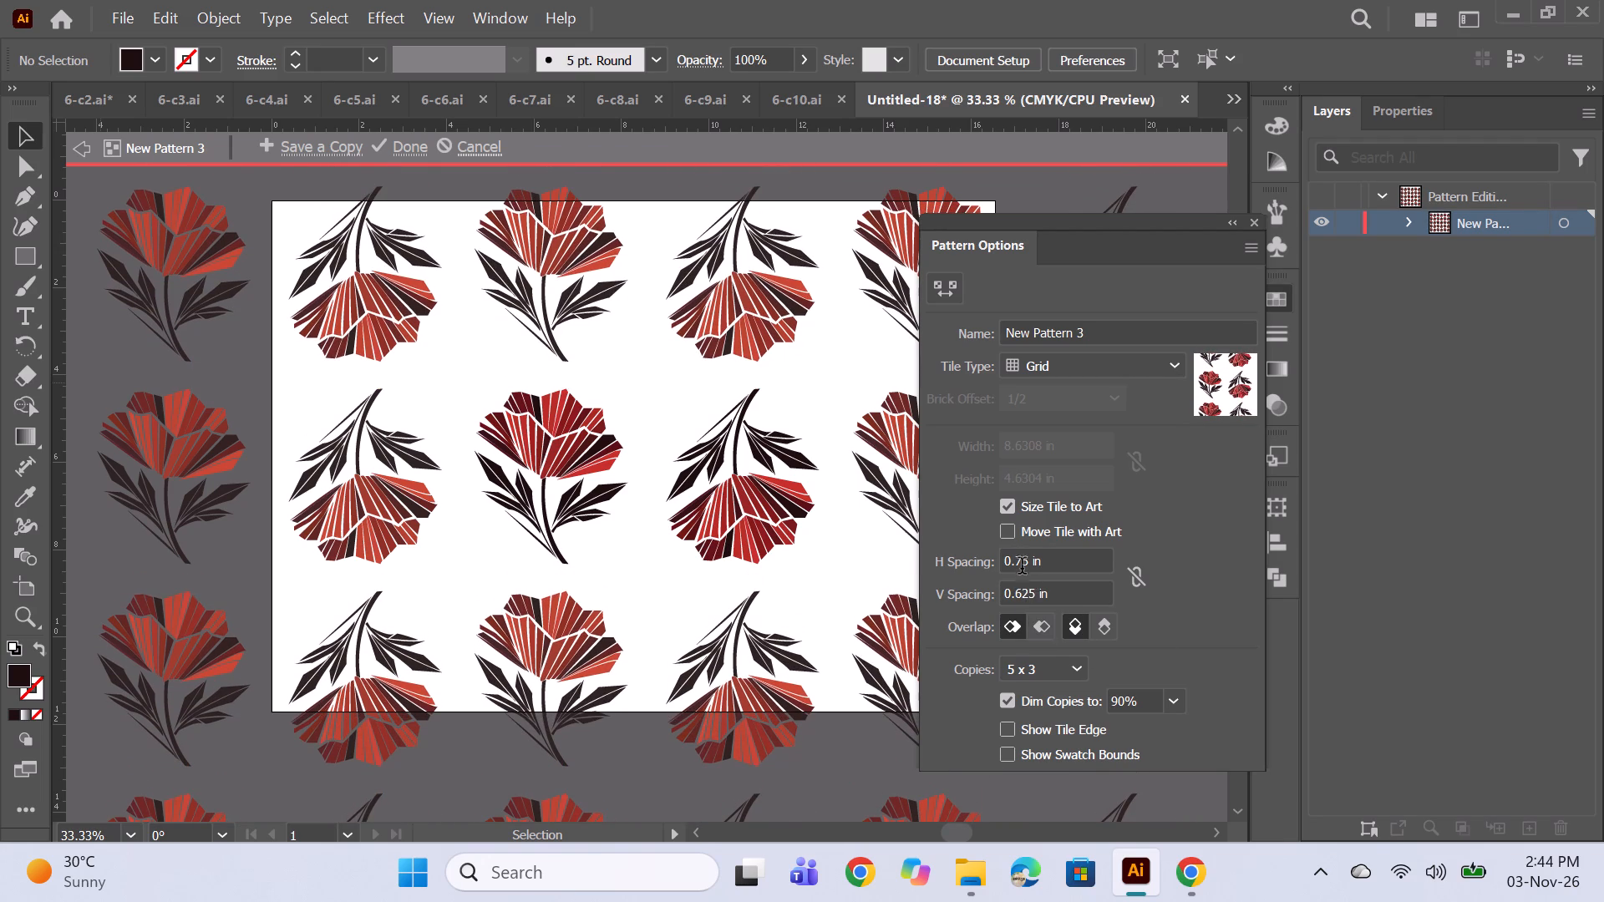
Set the tile's vertical spacing to 0.75 in and finish editing the pattern.
click(1037, 595)
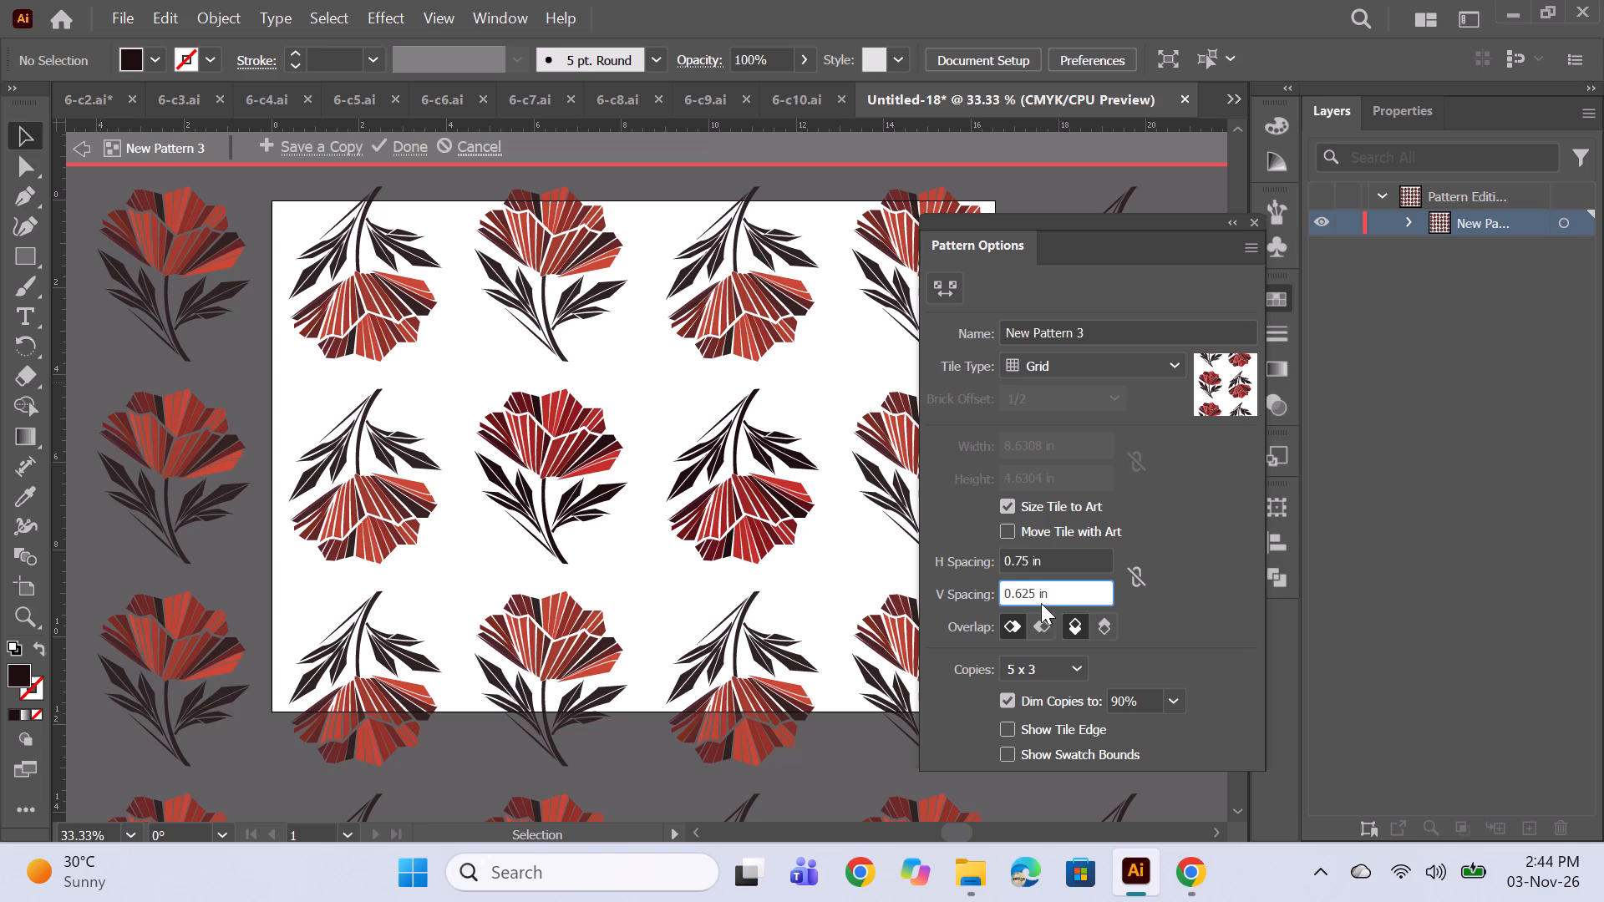
key(BackSpace)
key(BackSpace)
key(BackSpace)
text(75)
key(Return)
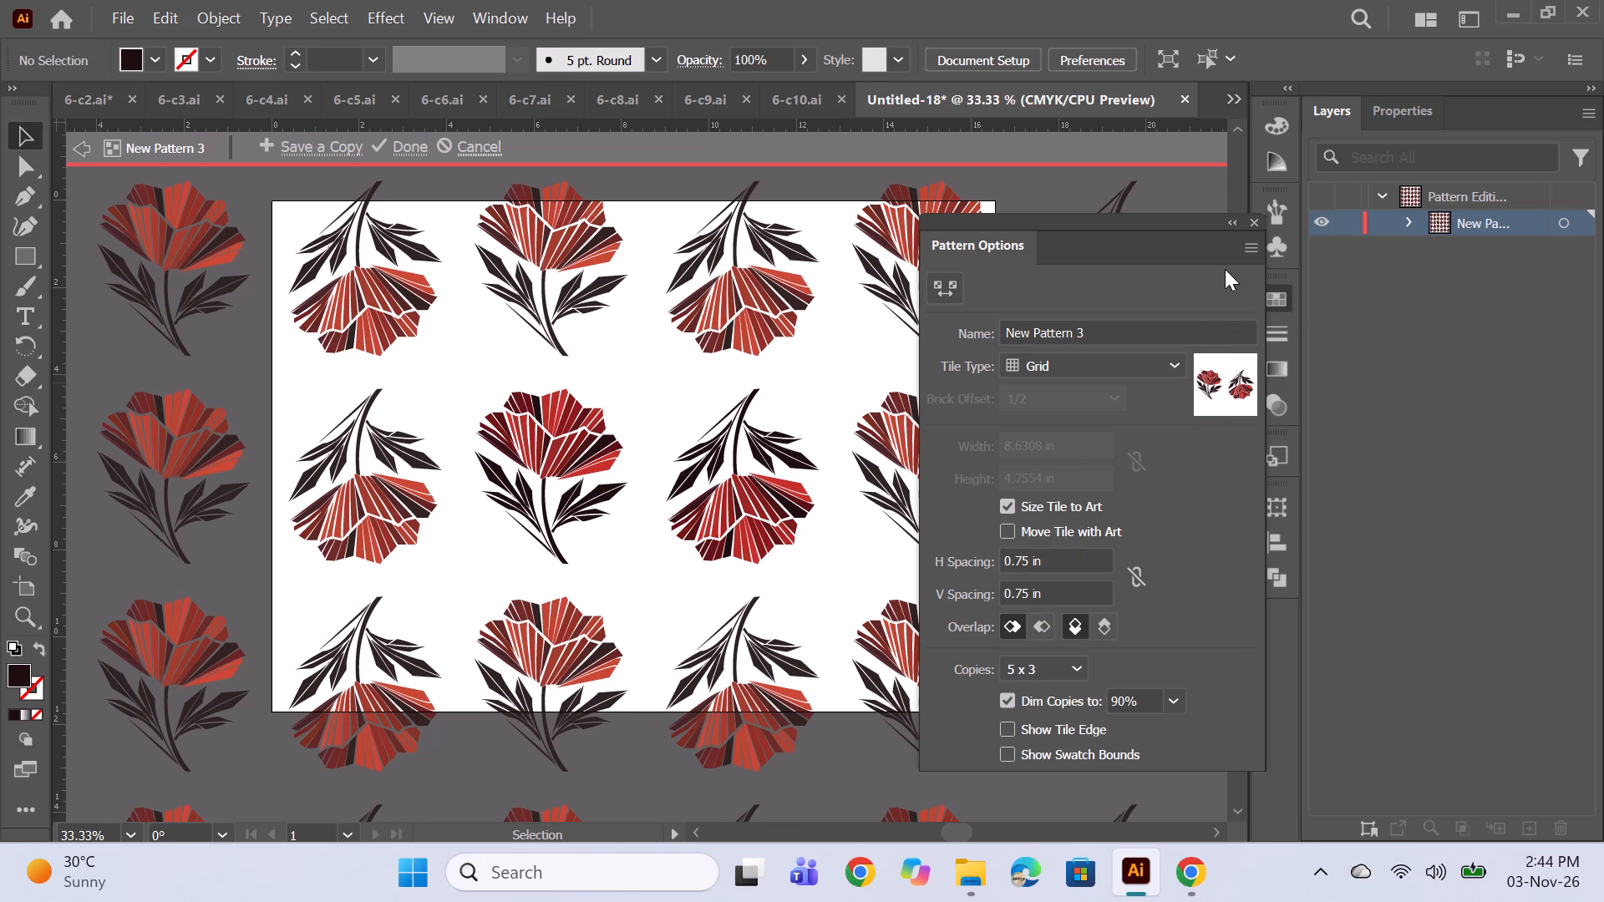
click(409, 139)
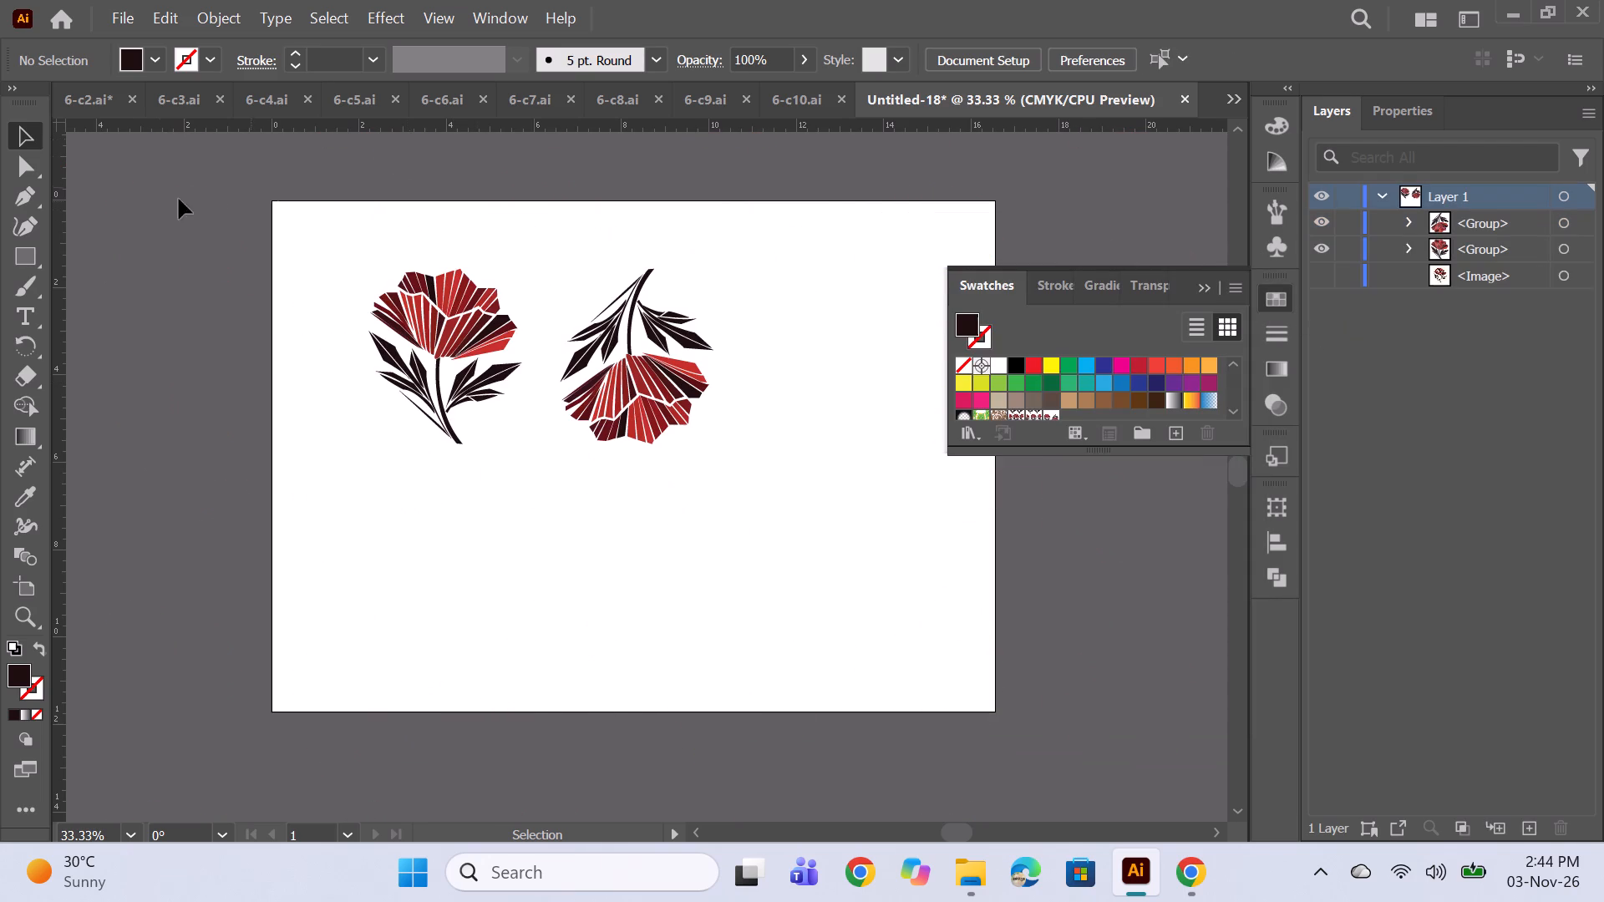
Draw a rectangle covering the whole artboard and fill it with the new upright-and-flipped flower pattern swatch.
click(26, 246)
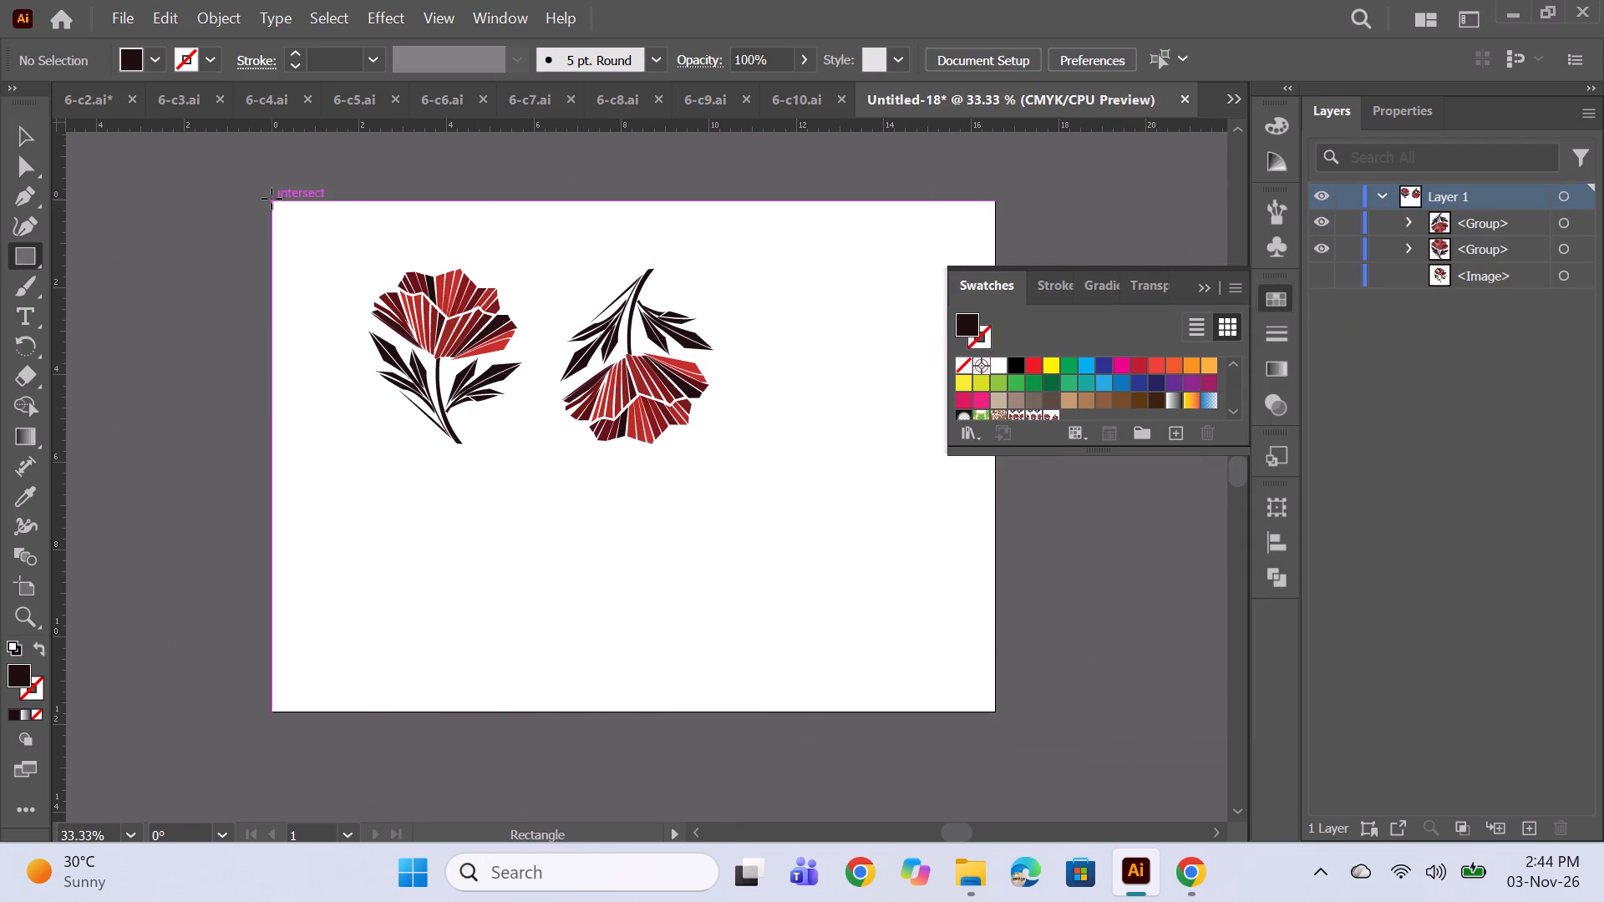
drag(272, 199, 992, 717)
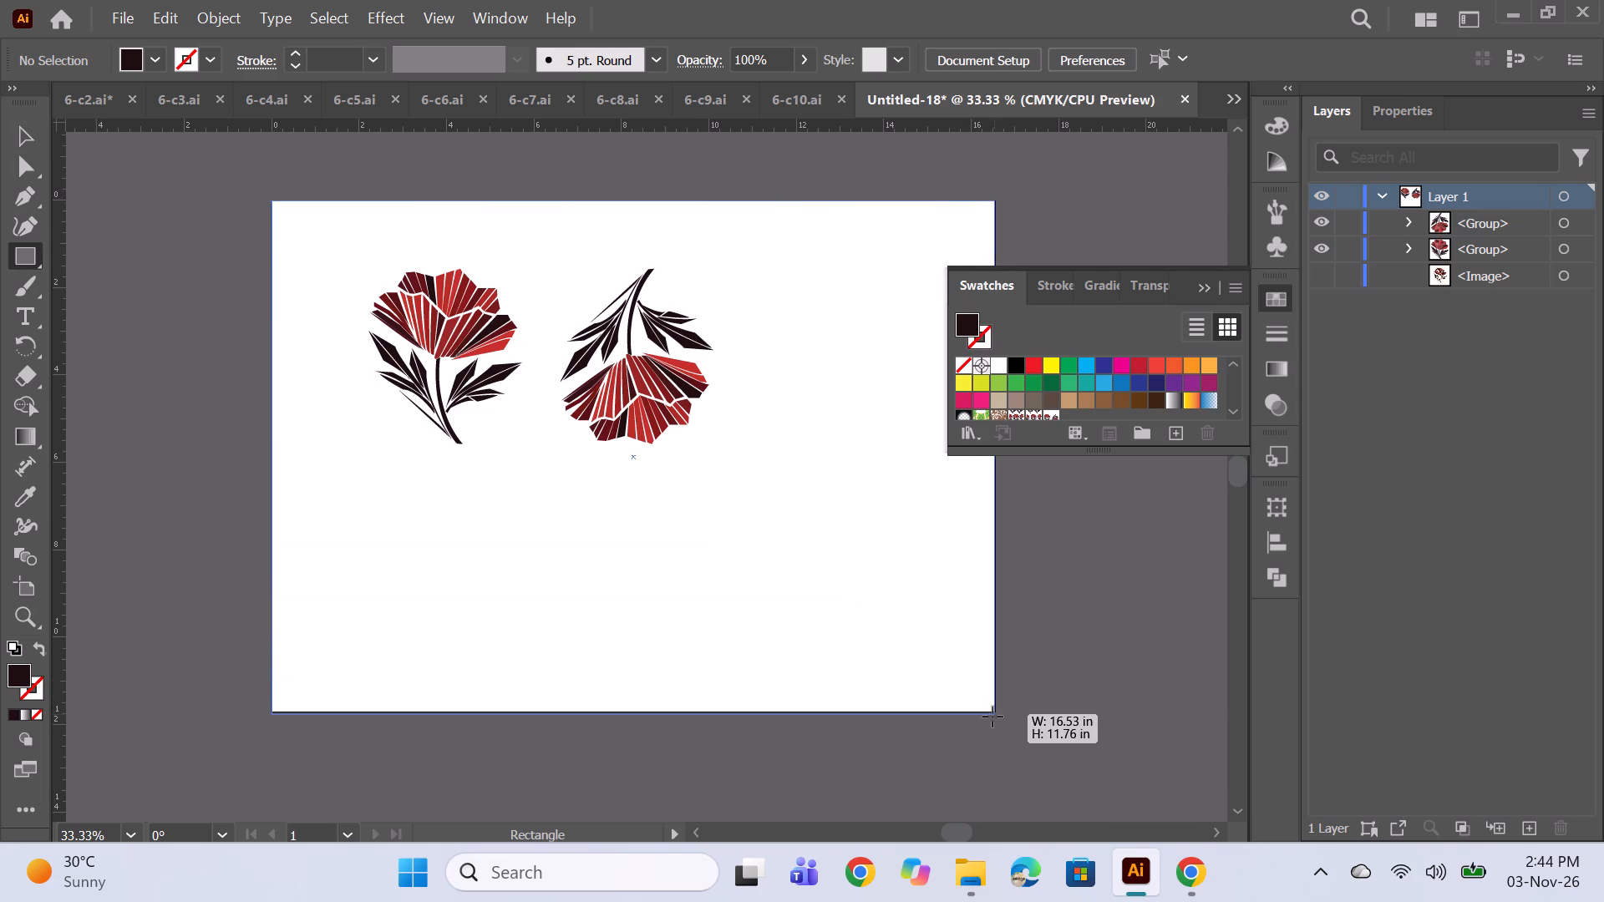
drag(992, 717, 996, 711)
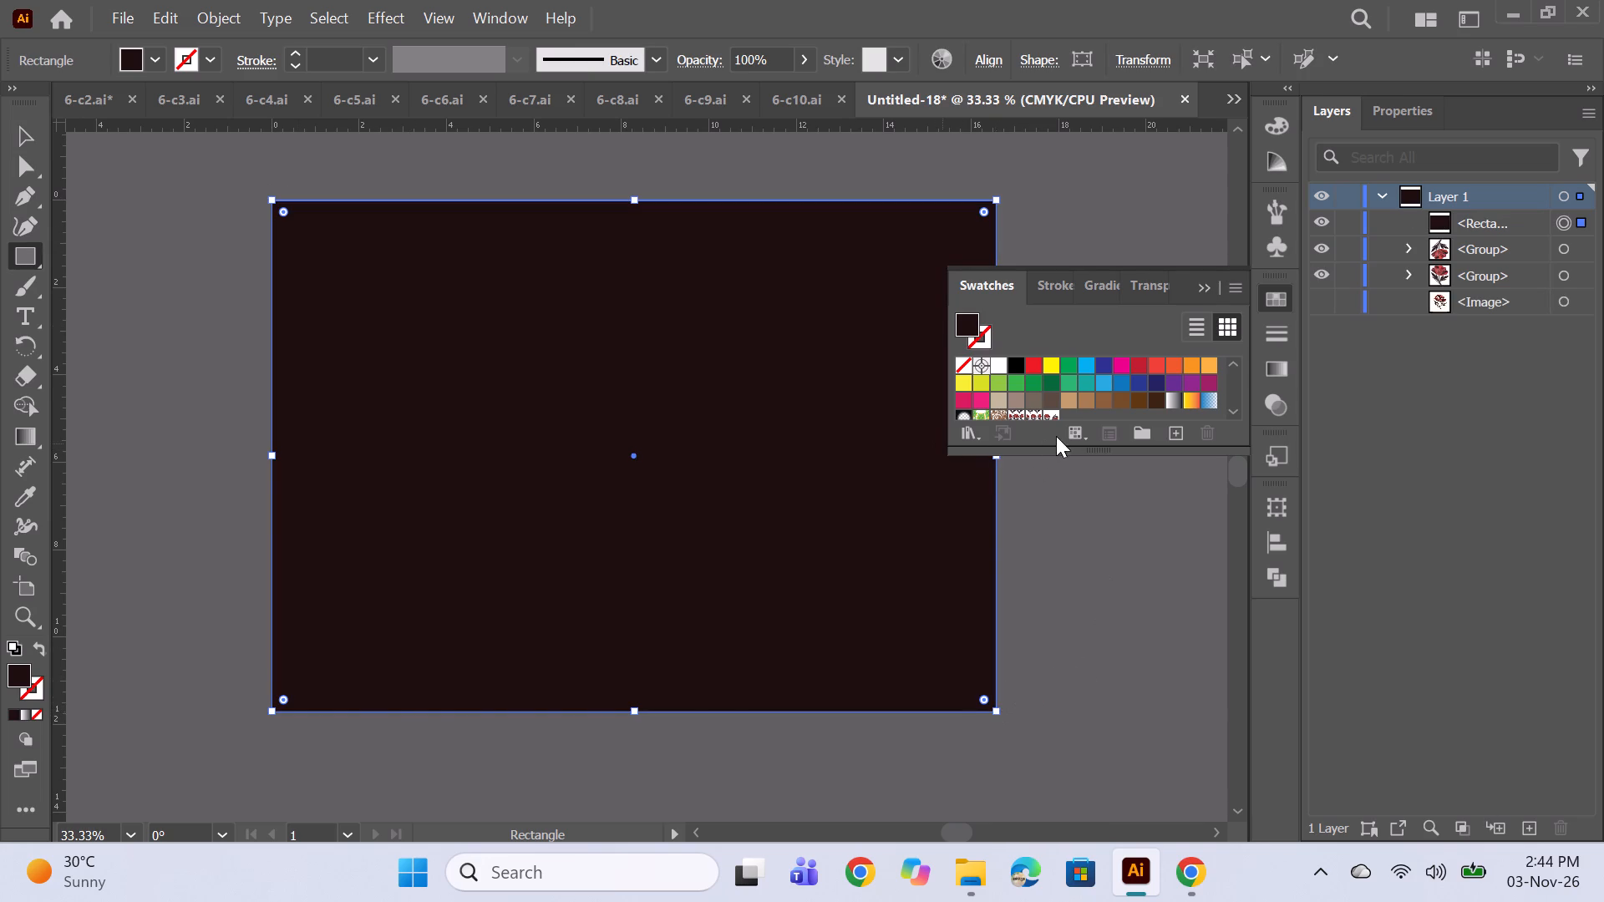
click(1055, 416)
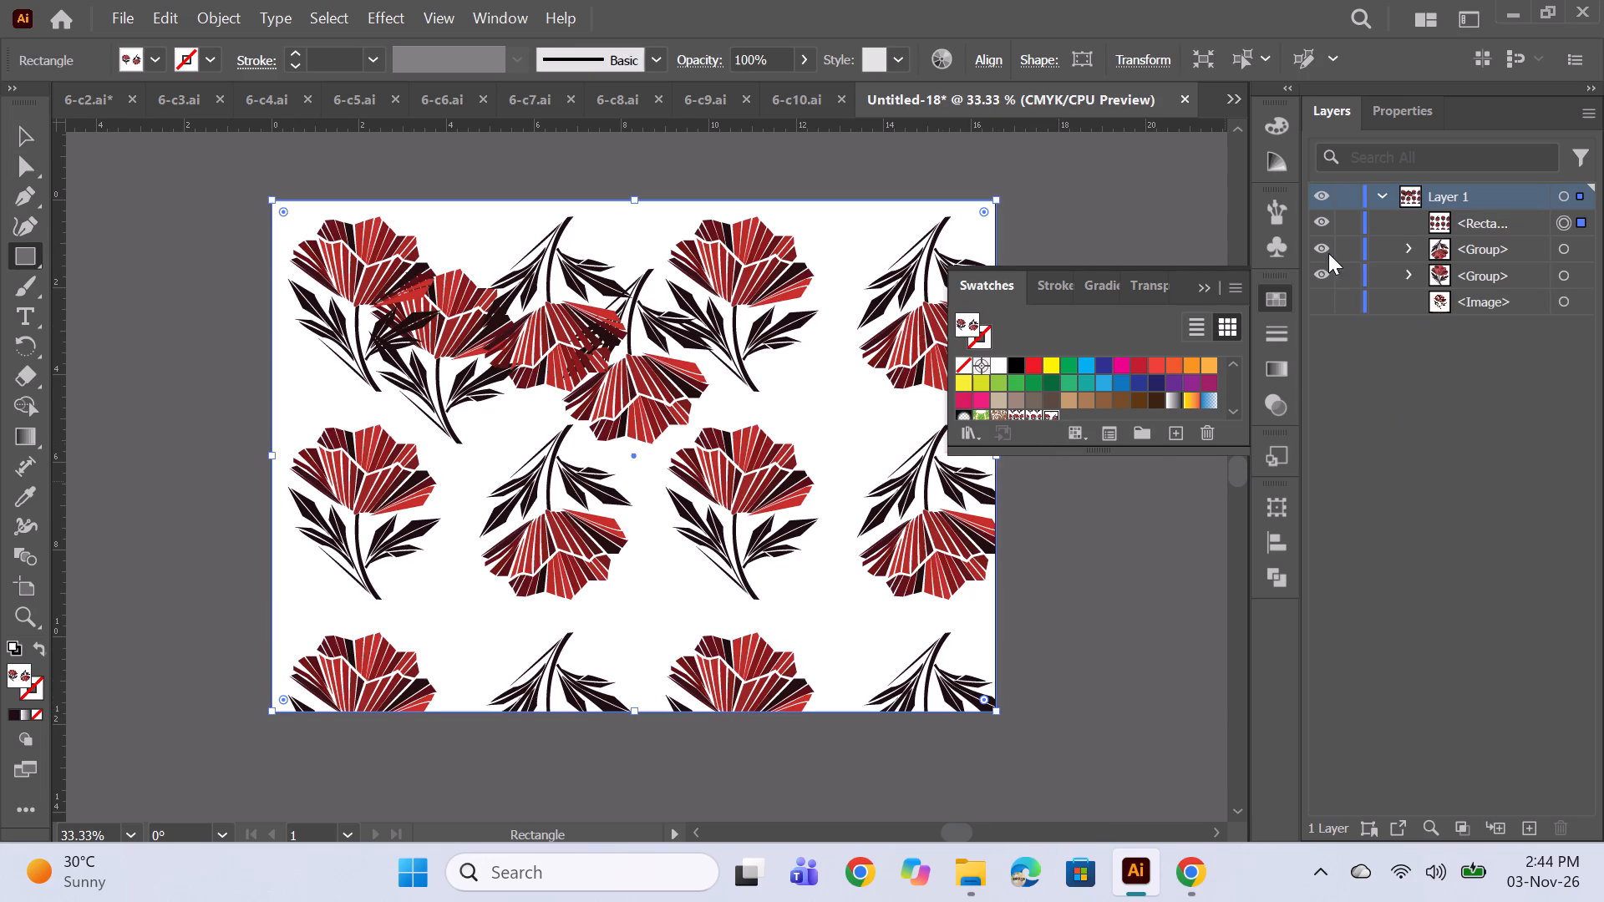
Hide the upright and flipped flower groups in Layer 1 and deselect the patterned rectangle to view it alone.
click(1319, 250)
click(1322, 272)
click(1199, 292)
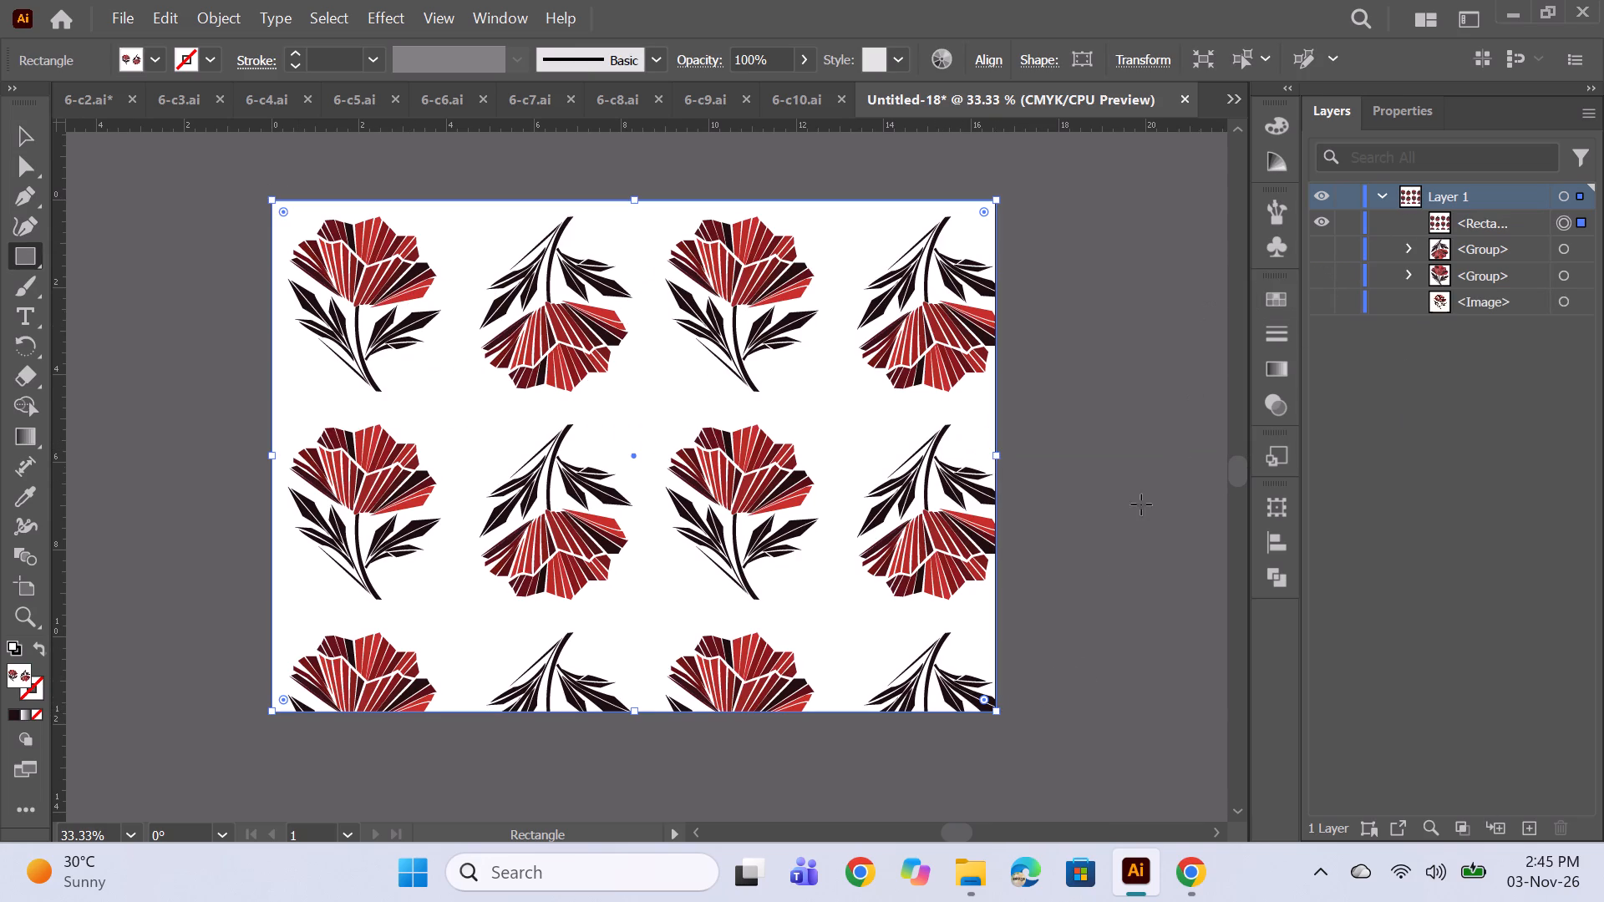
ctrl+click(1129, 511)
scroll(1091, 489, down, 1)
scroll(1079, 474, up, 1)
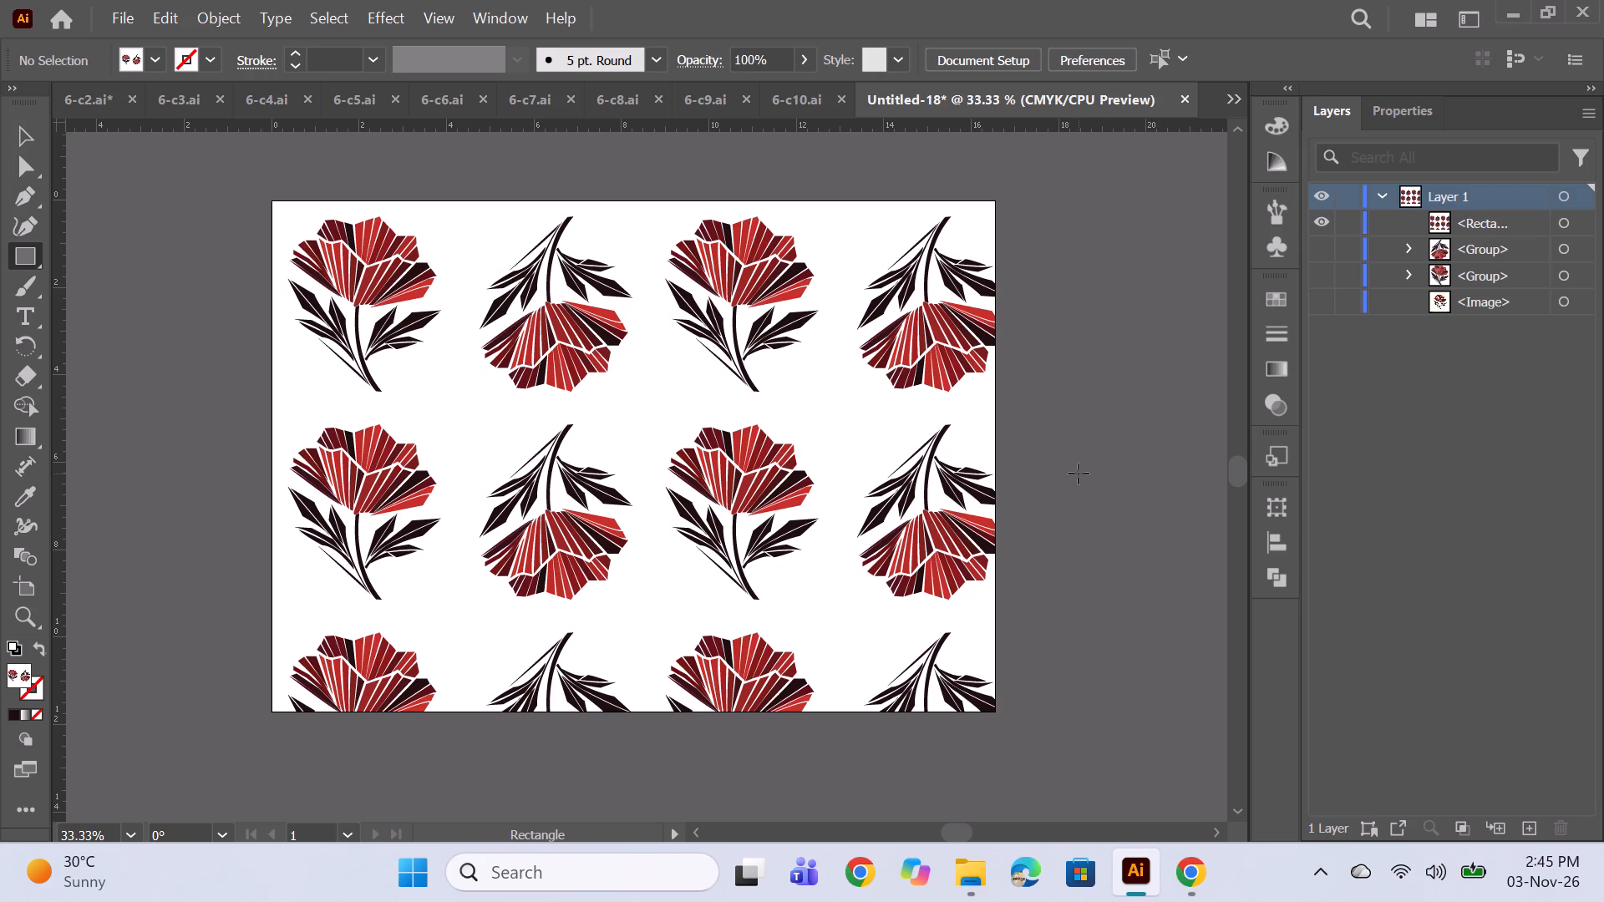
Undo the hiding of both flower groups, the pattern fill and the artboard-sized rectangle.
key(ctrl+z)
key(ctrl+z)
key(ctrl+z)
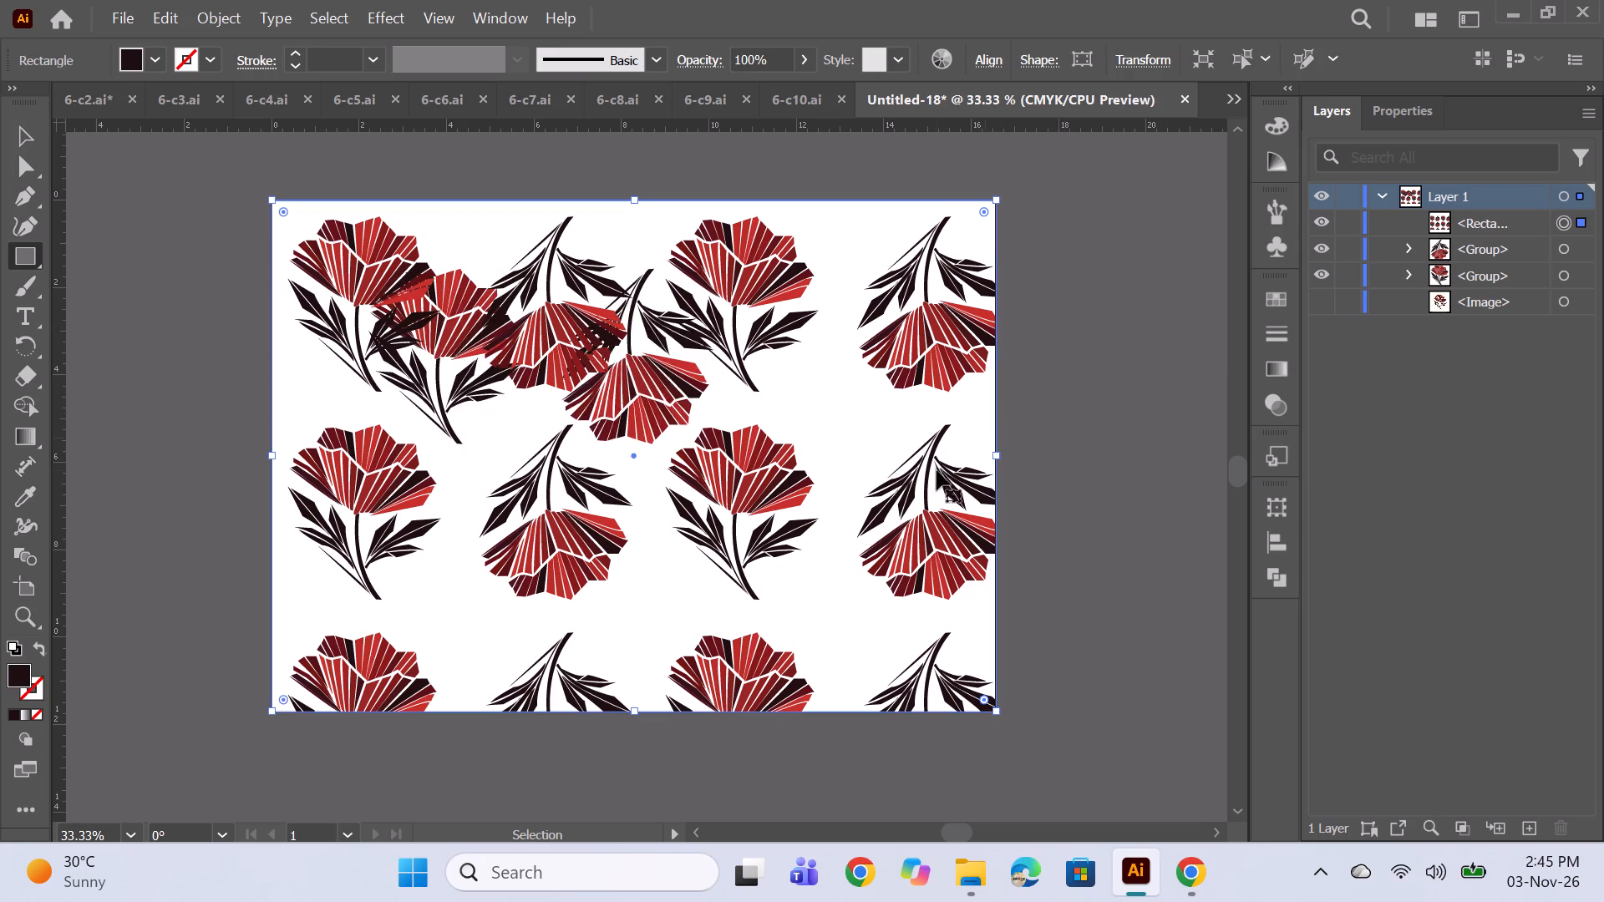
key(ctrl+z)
Move the flipped flower group straight down until its stem tip is about level with the upright bloom's base.
click(30, 141)
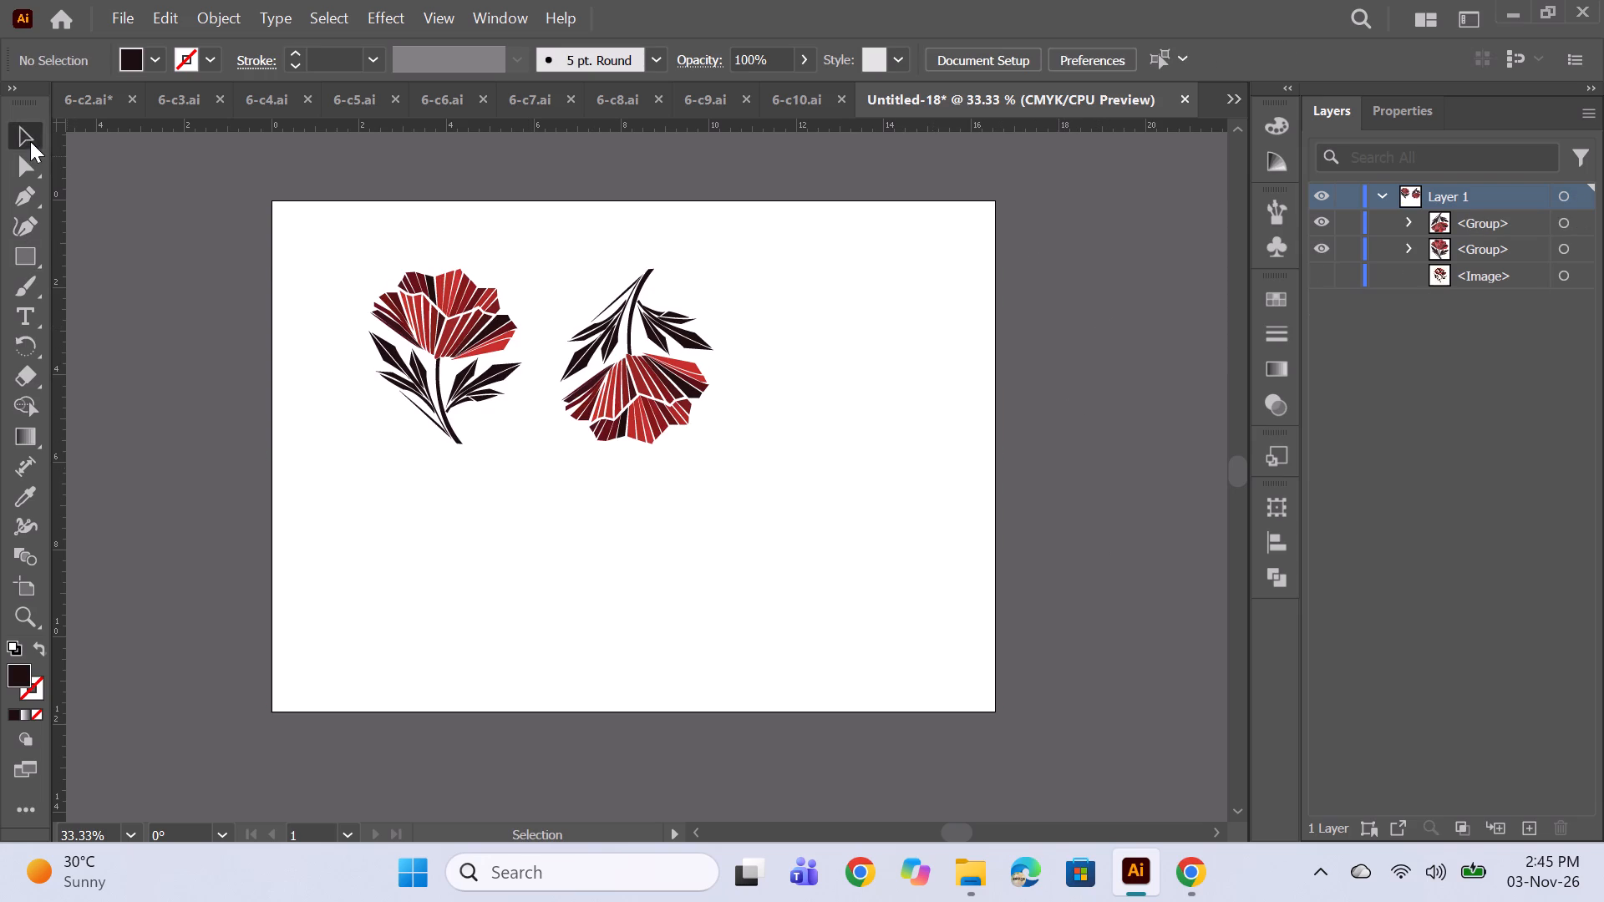
drag(627, 388, 633, 456)
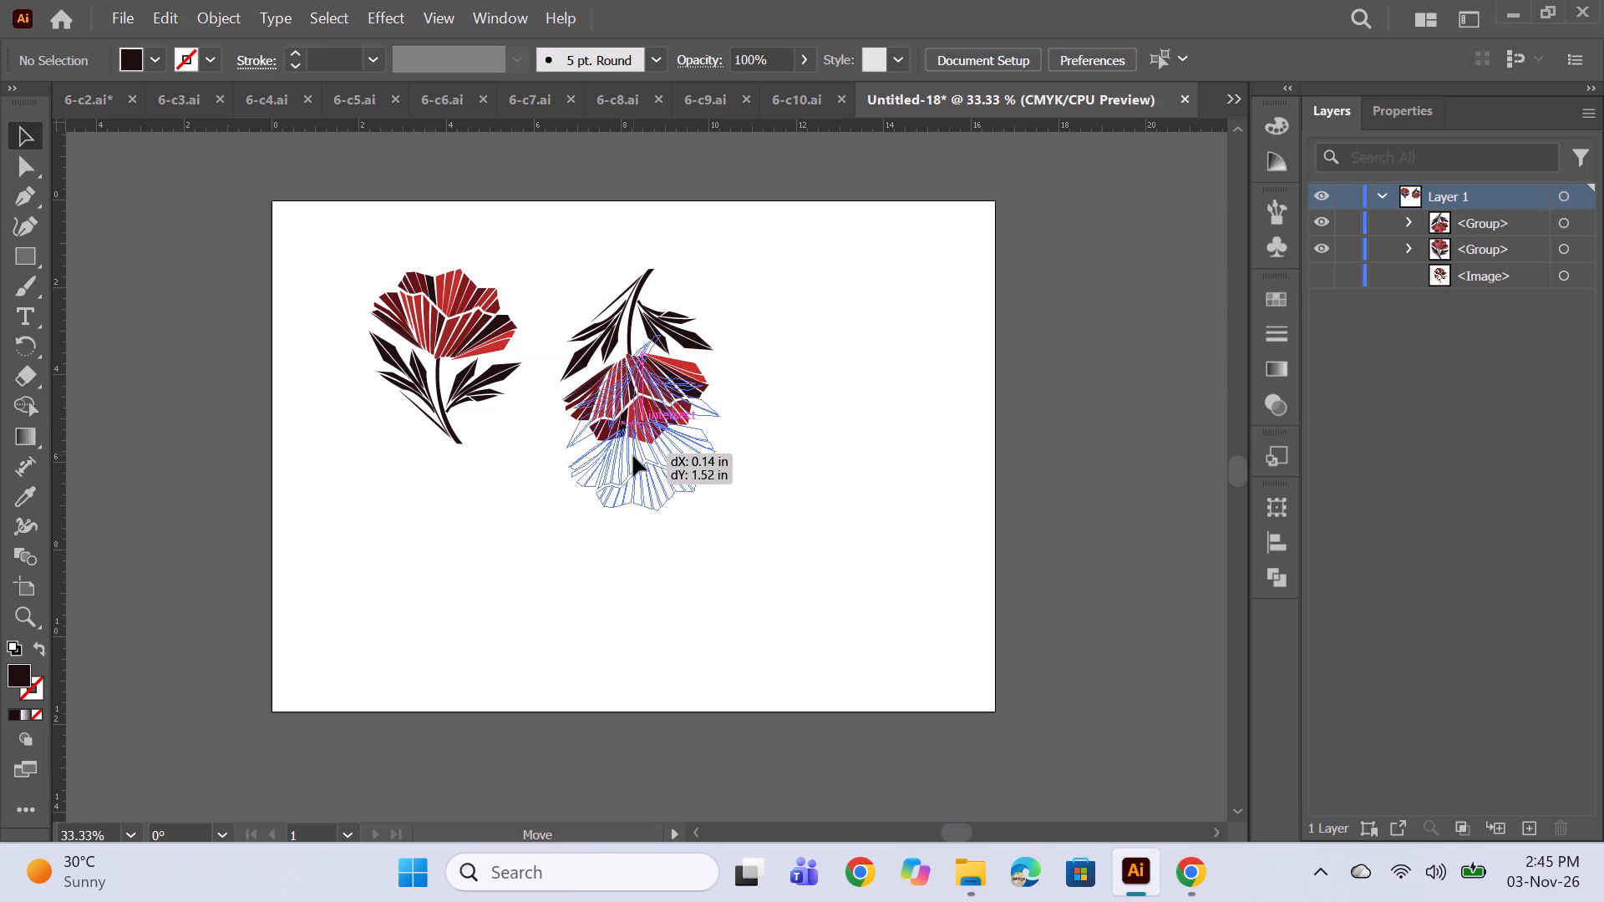
drag(633, 456, 624, 463)
key(ctrl+z)
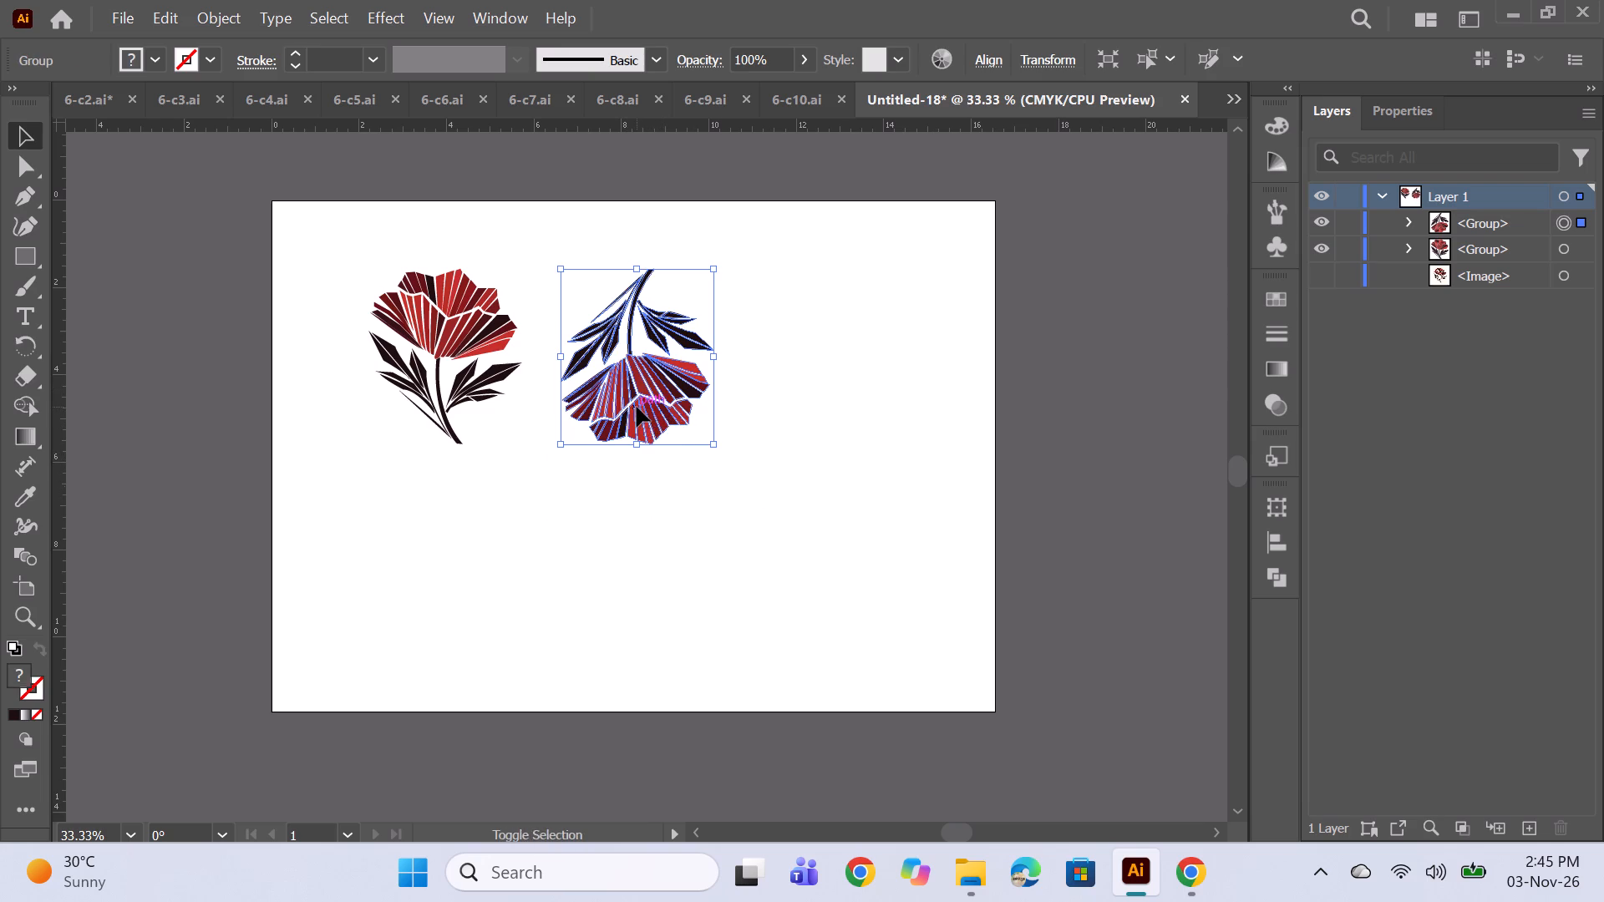
shift+drag(637, 407, 635, 427)
shift+drag(635, 410, 632, 494)
click(903, 418)
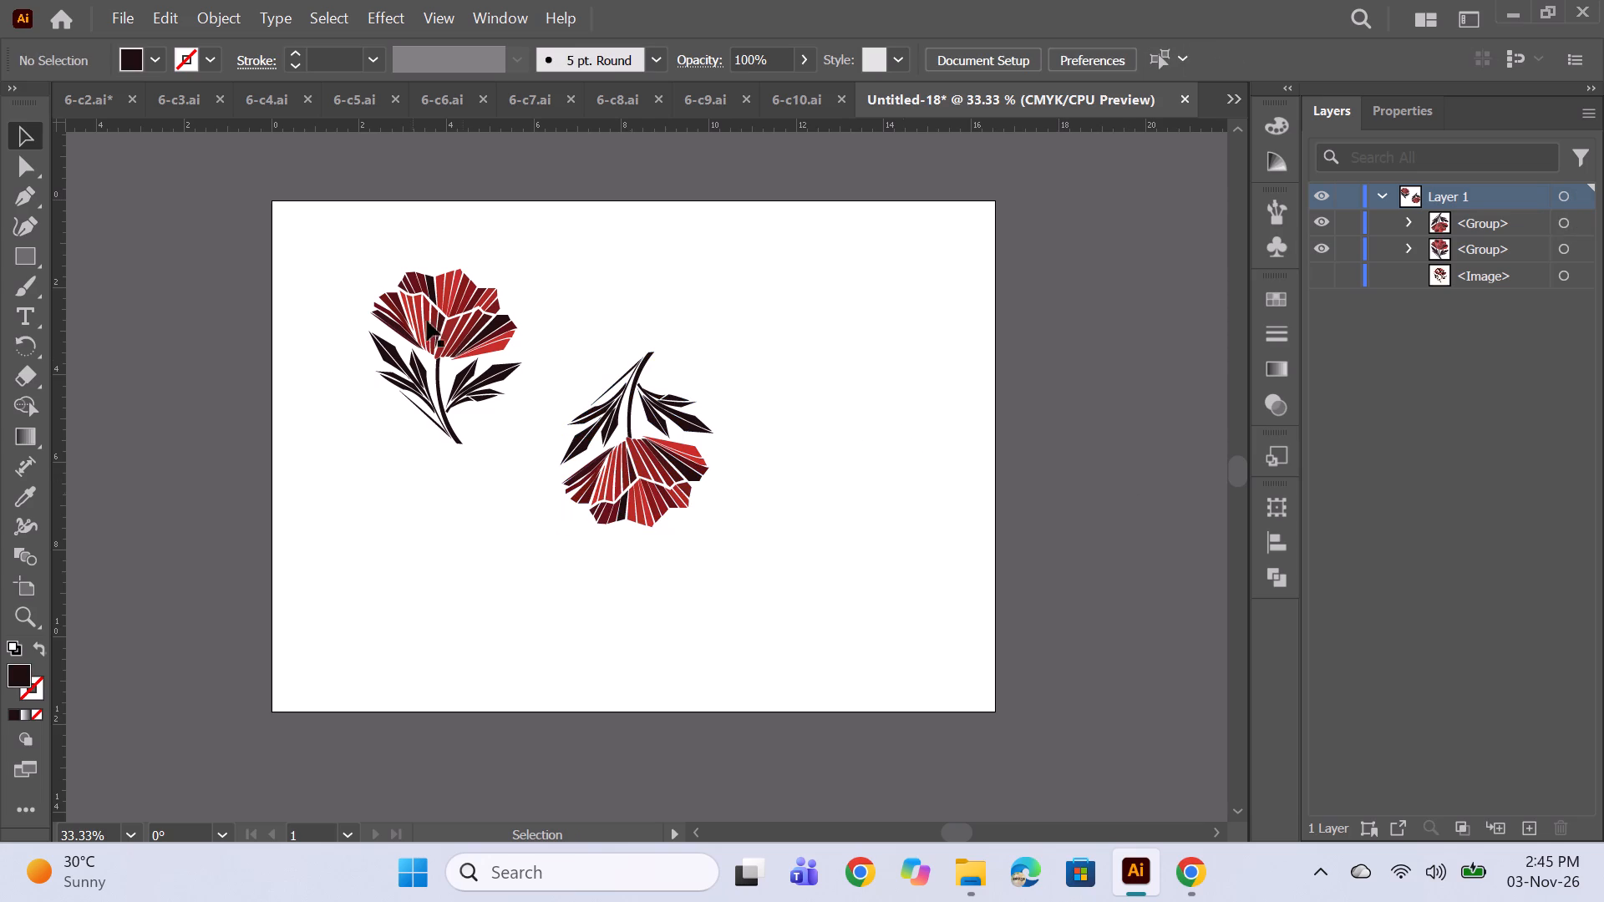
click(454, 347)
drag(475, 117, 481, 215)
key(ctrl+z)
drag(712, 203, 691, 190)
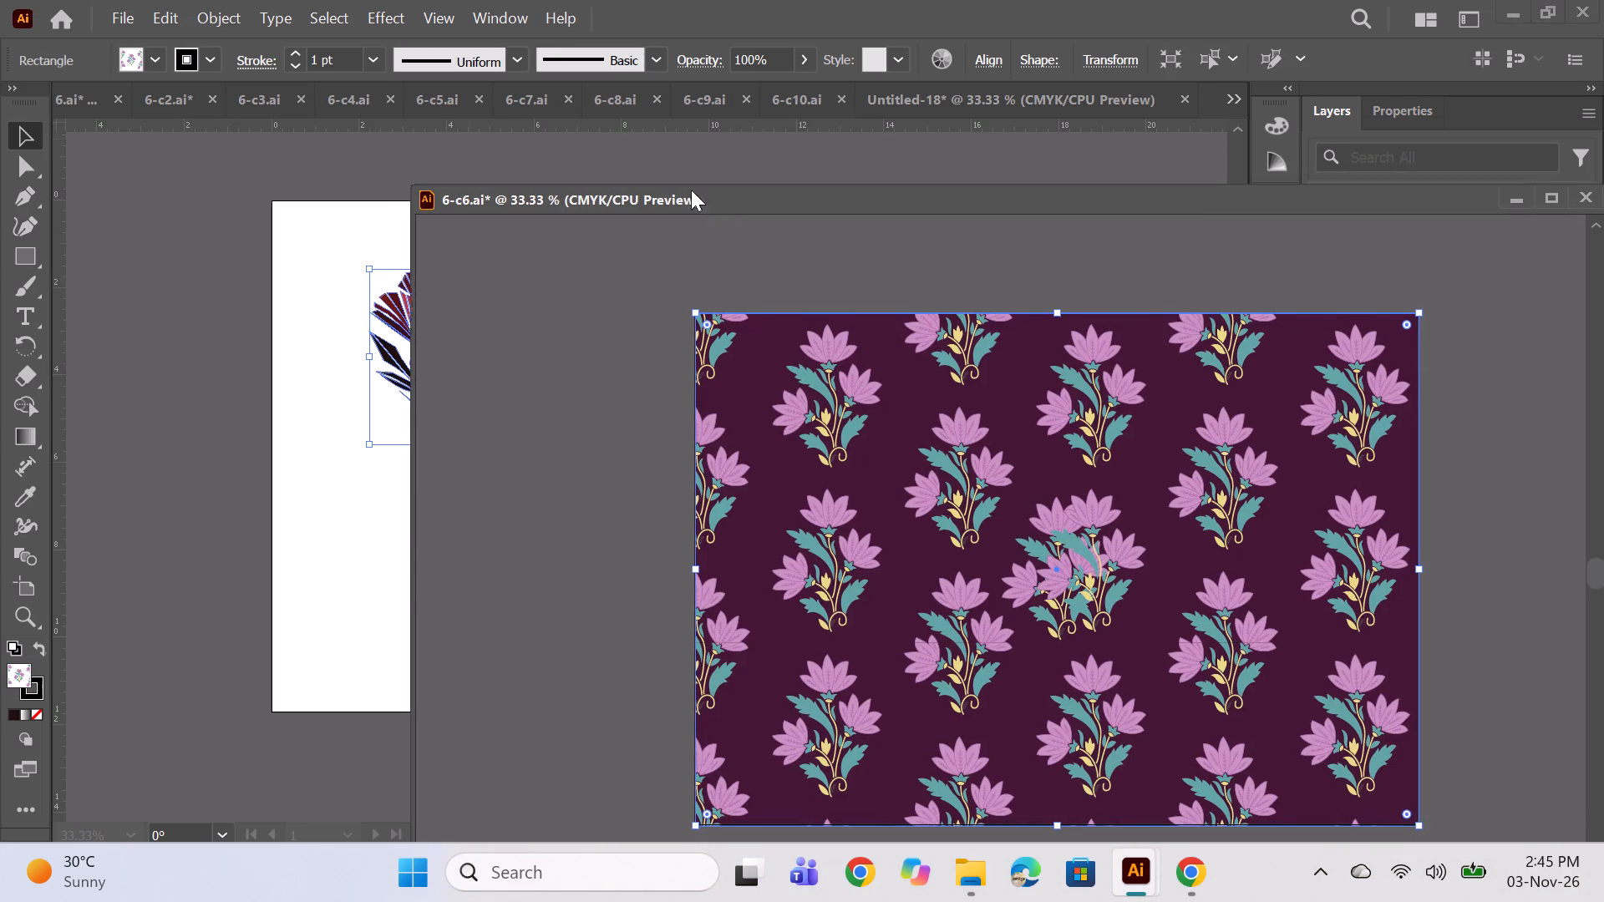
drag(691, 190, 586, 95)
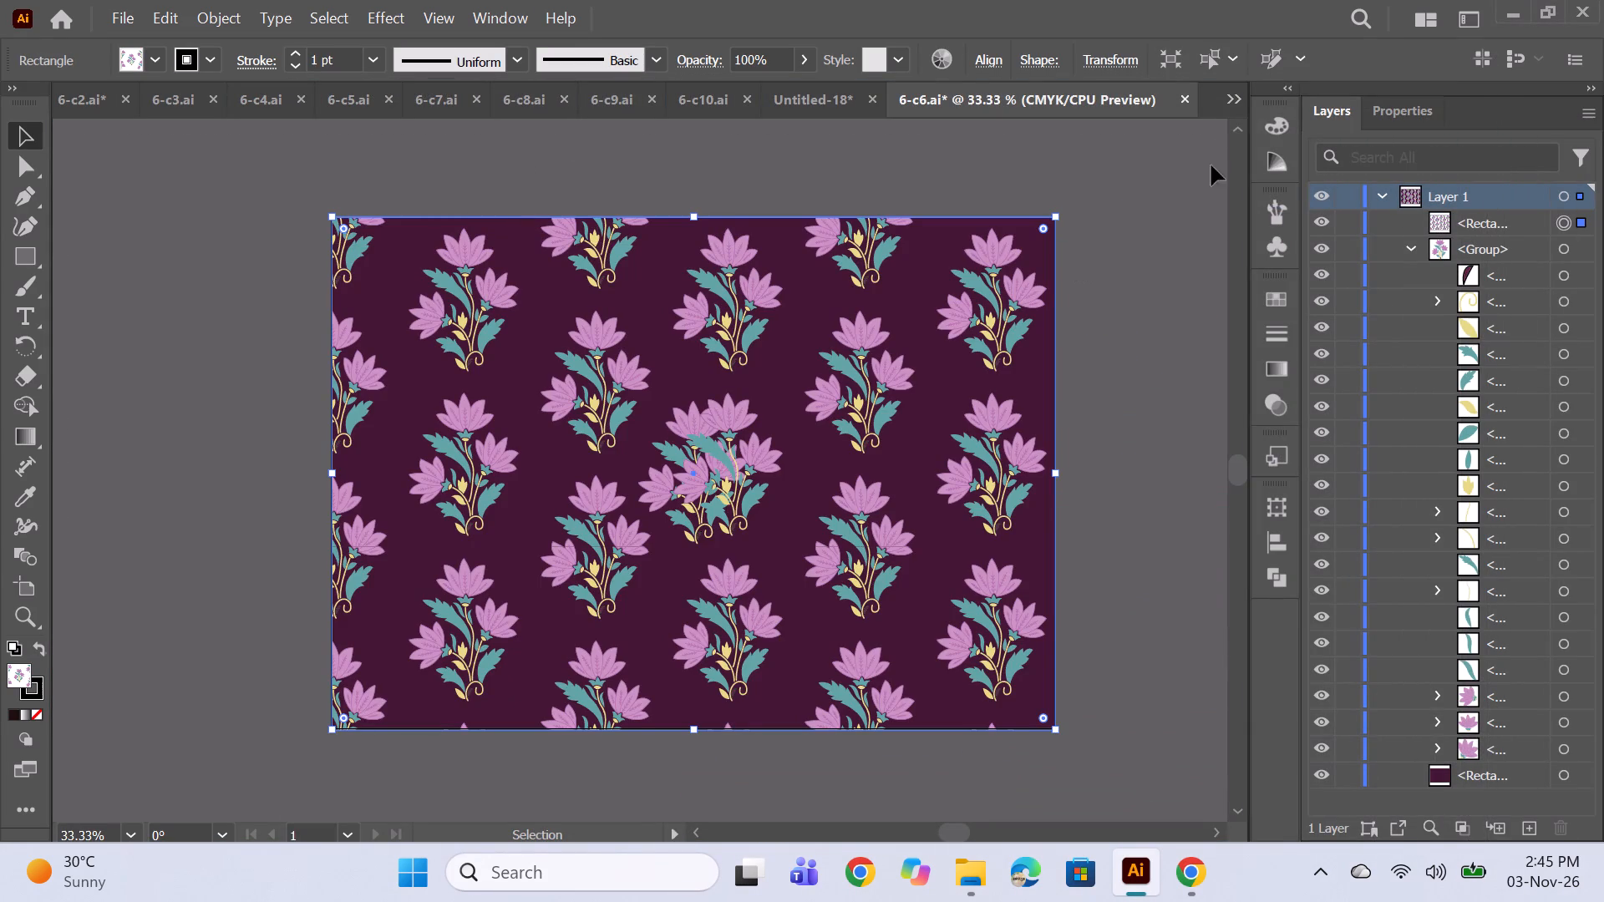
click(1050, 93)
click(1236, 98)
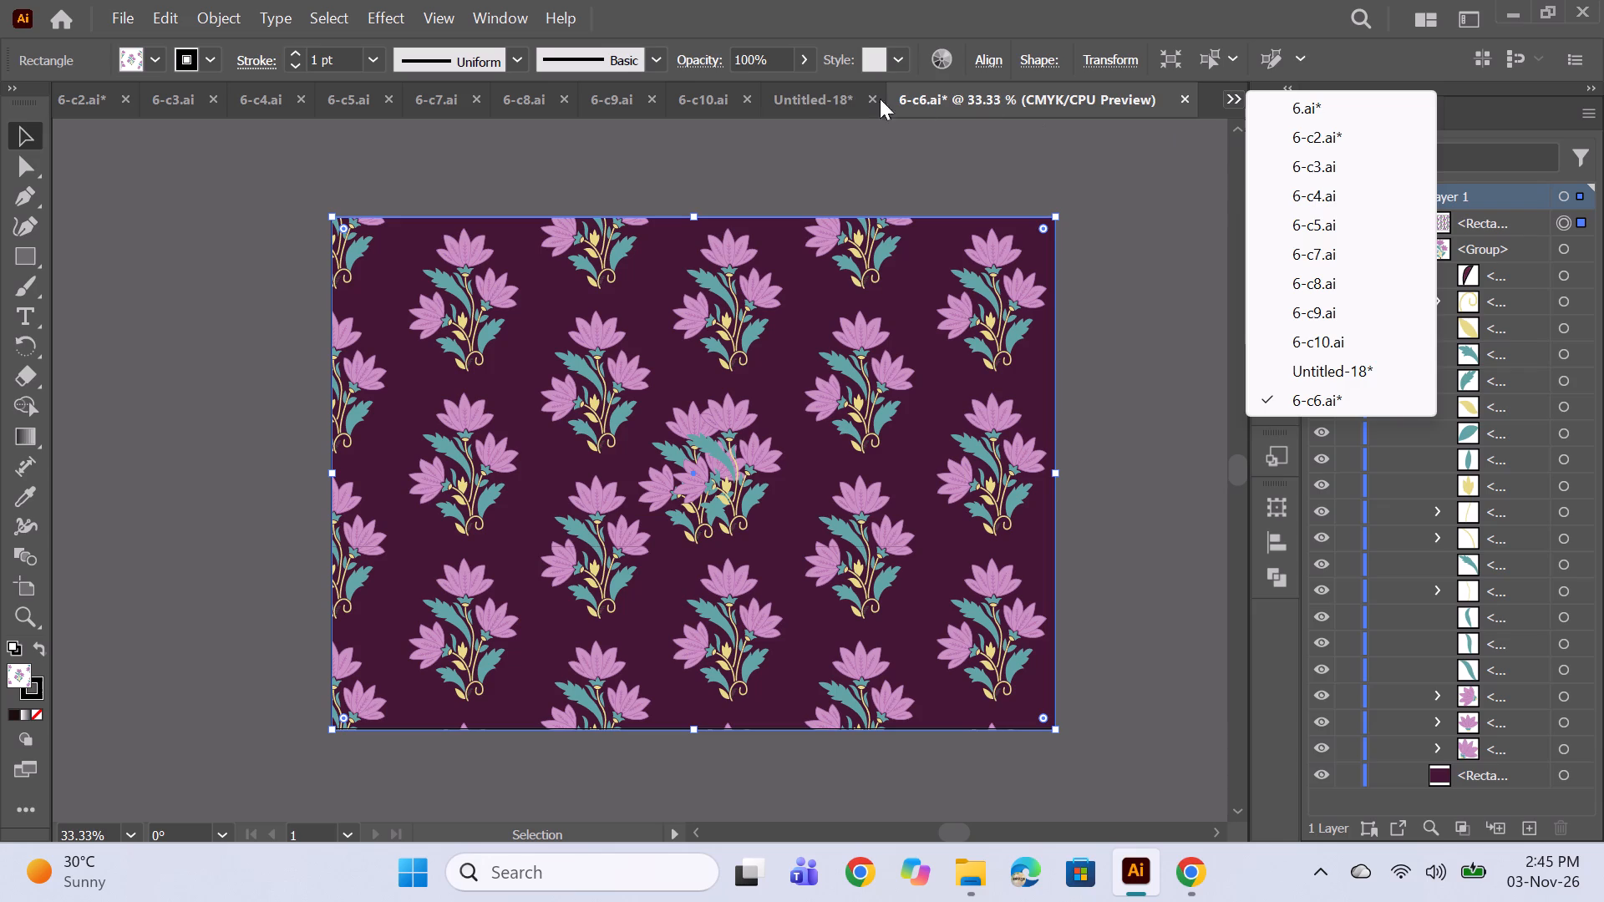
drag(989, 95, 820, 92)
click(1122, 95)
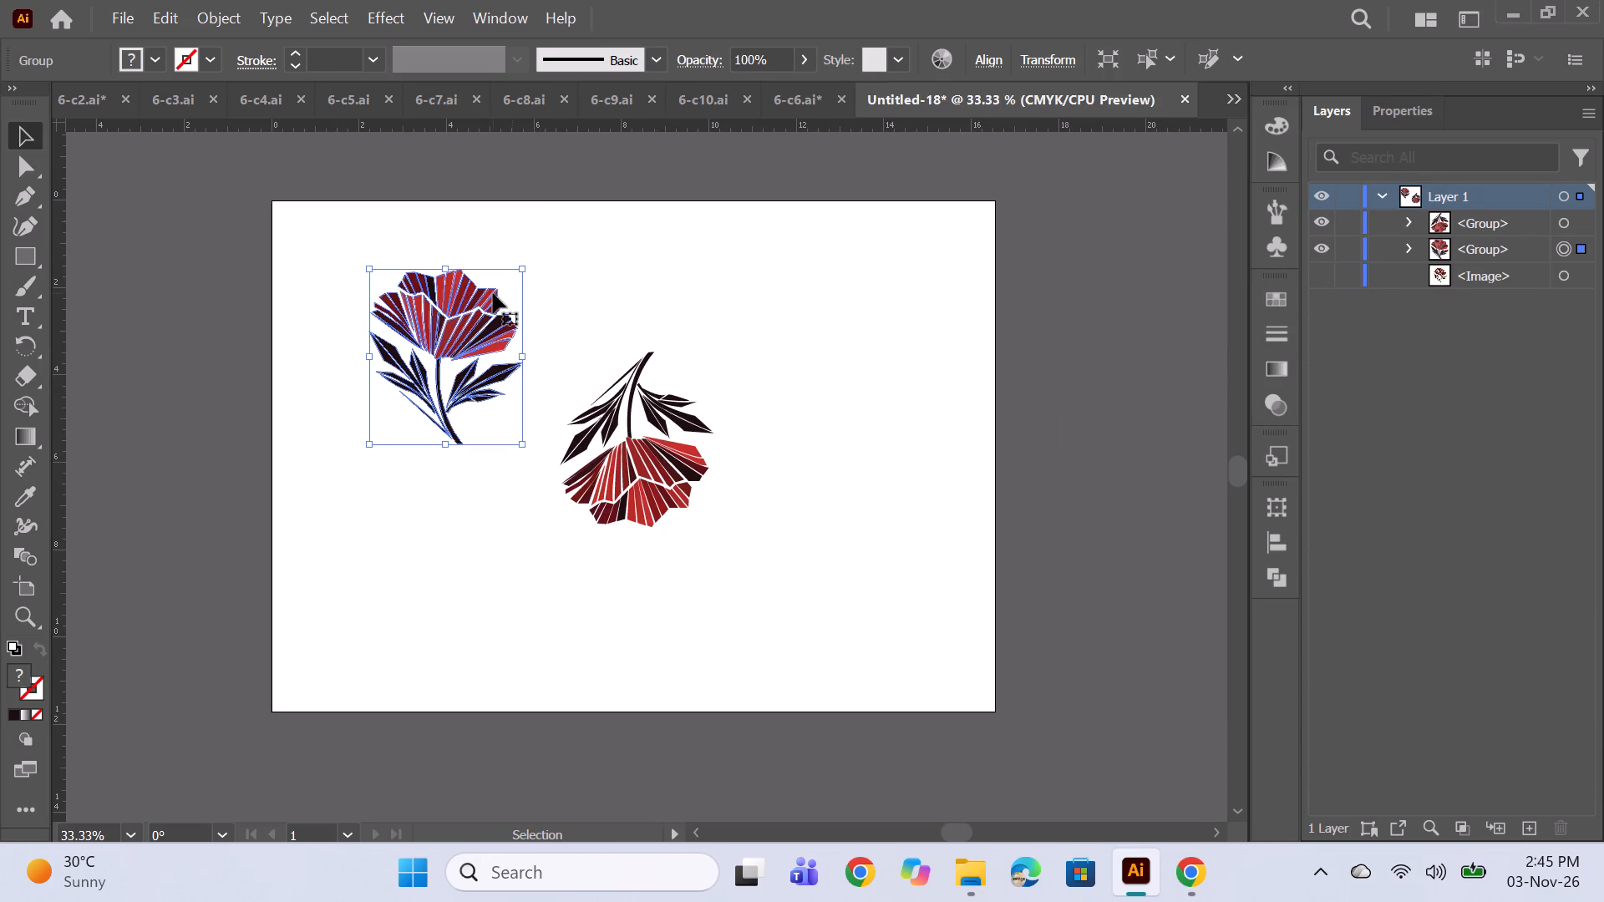
Add a horizontal guide across the upright flower's upper leaves, just below the flipped flower's stem tip.
drag(562, 127, 541, 372)
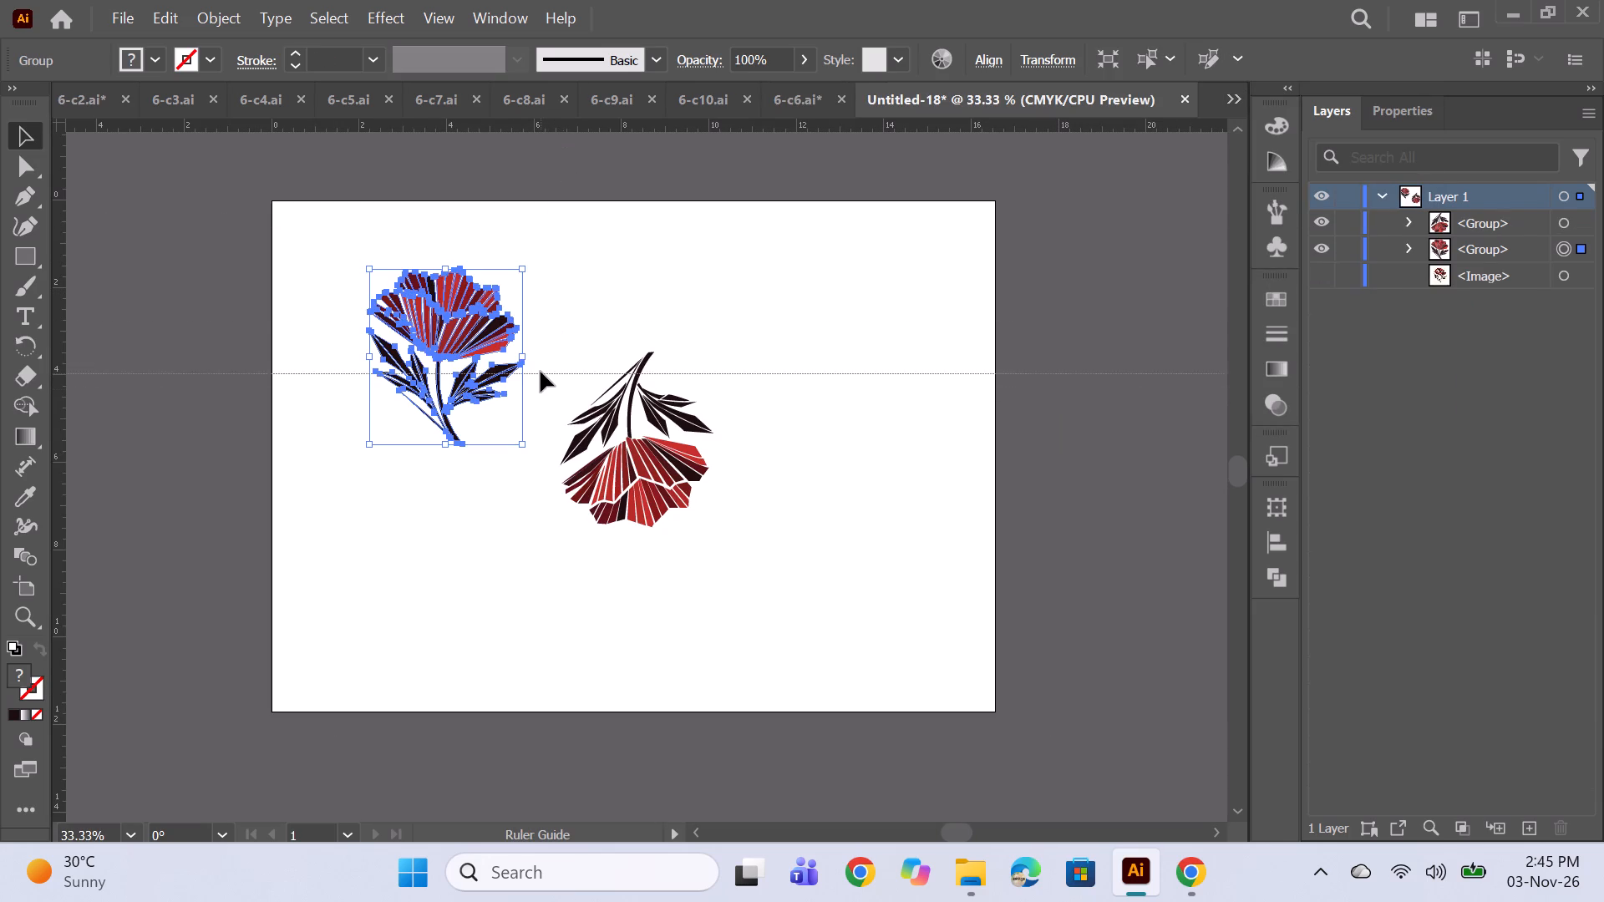
drag(541, 372, 541, 362)
click(199, 438)
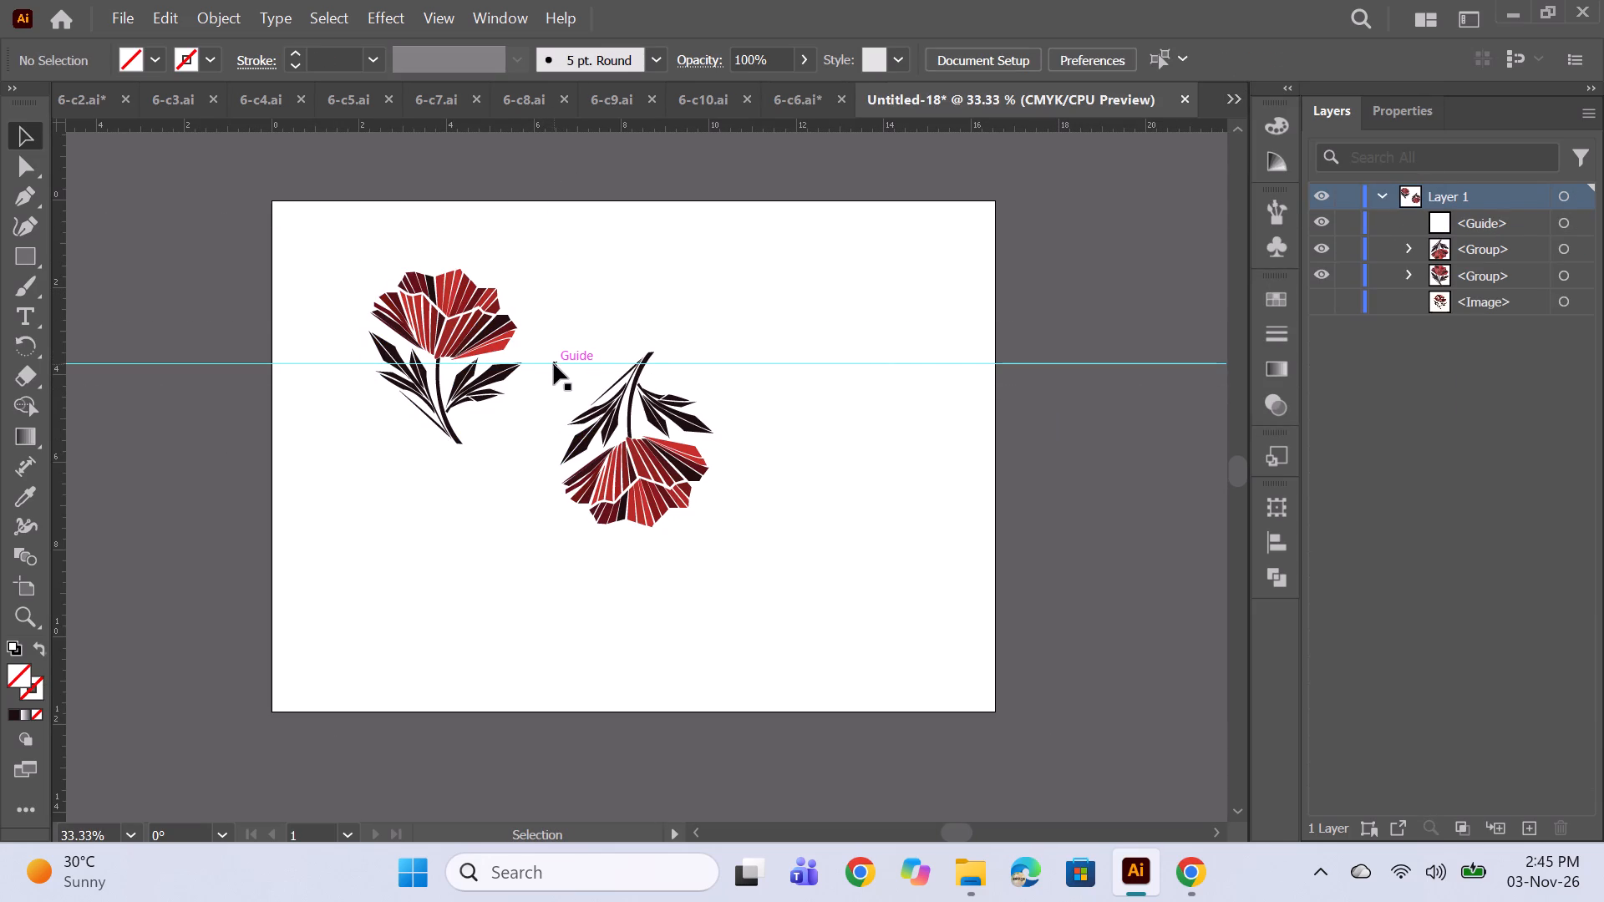
Move the horizontal guide up until it is level with the tip of the flipped flower's stem.
click(554, 364)
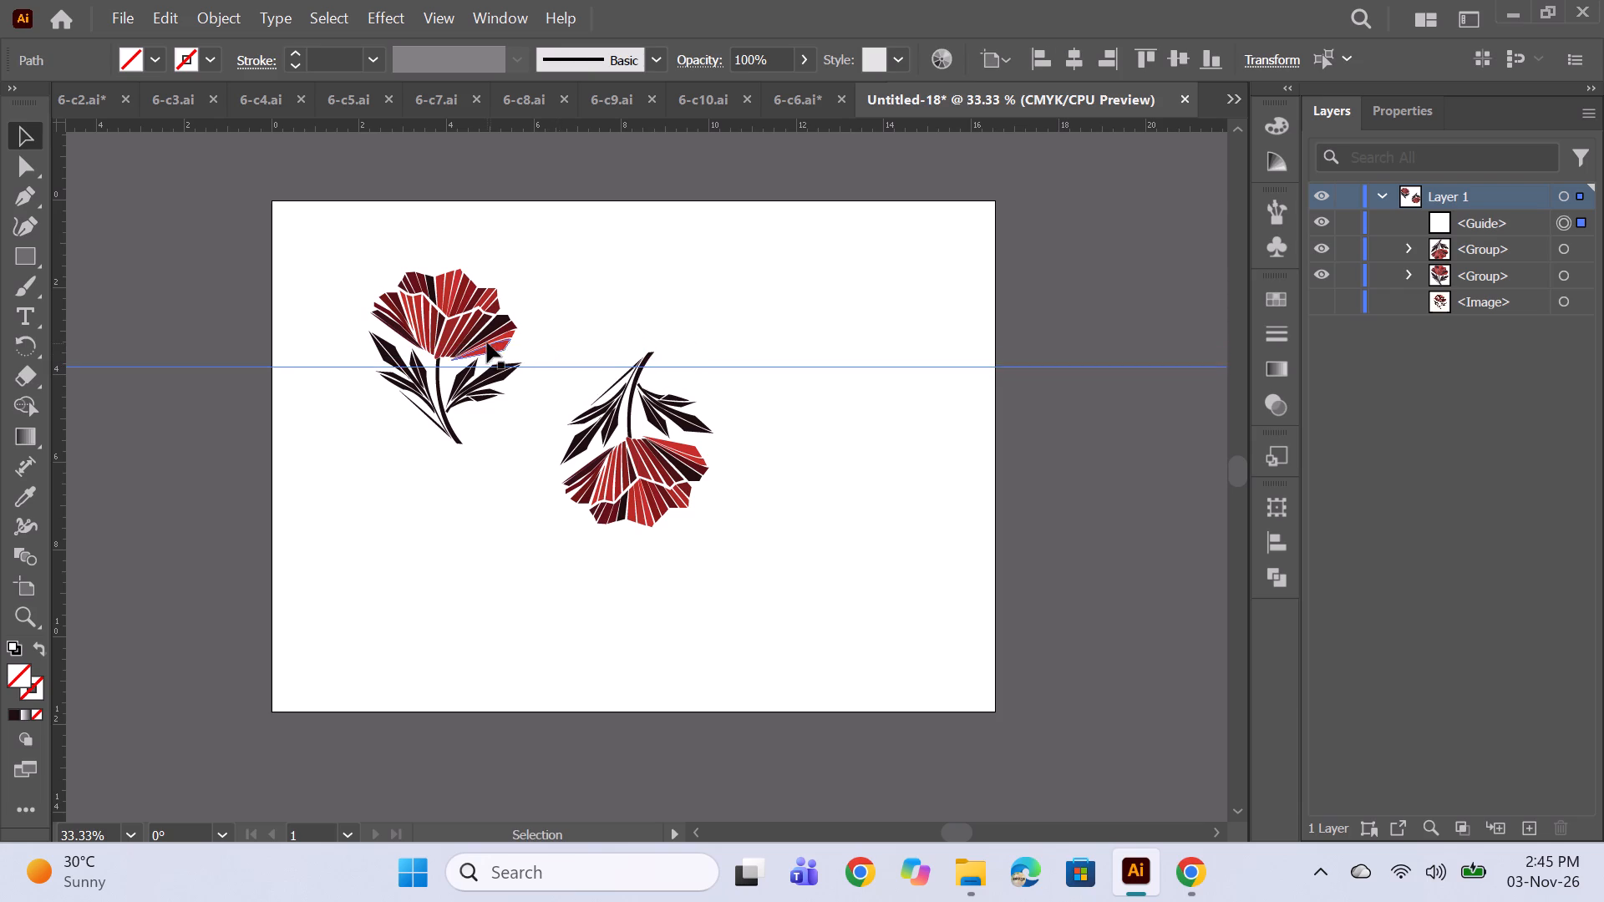
alt+scroll(480, 333, up, 3)
key(space)
key(space)
key(space)
key(space)
key(space)
key(space)
key(space)
key(space)
key(space)
key(space)
key(space)
key(space)
key(space)
key(space)
key(space)
key(space)
key(space)
key(space)
key(space)
key(space)
drag(690, 318, 809, 426)
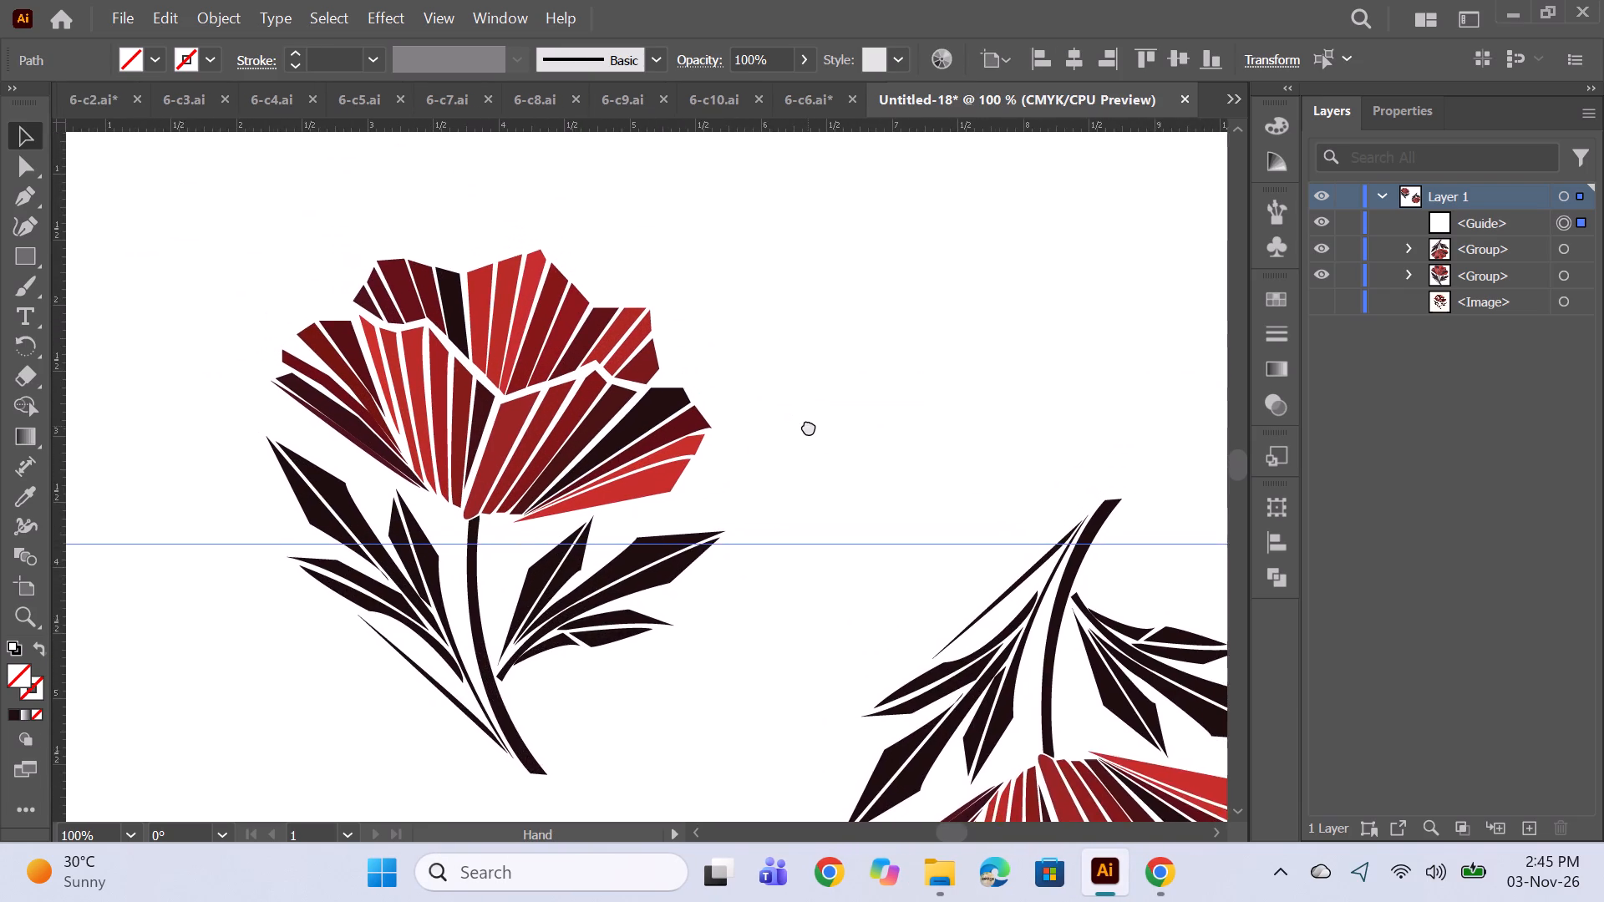
drag(809, 426, 605, 307)
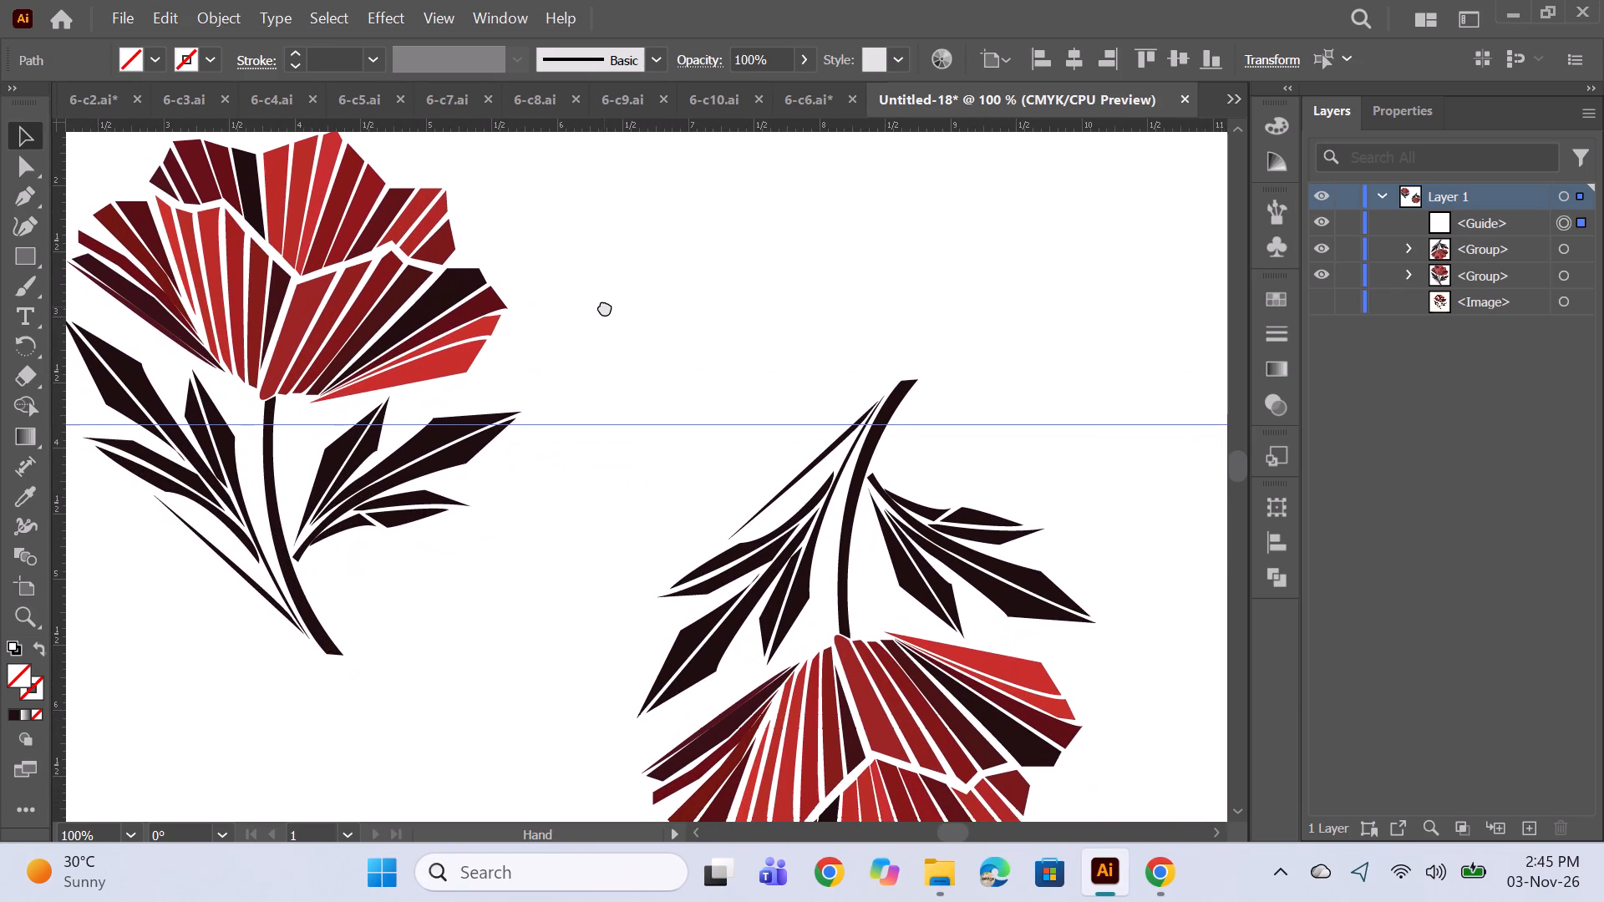
drag(605, 307, 604, 302)
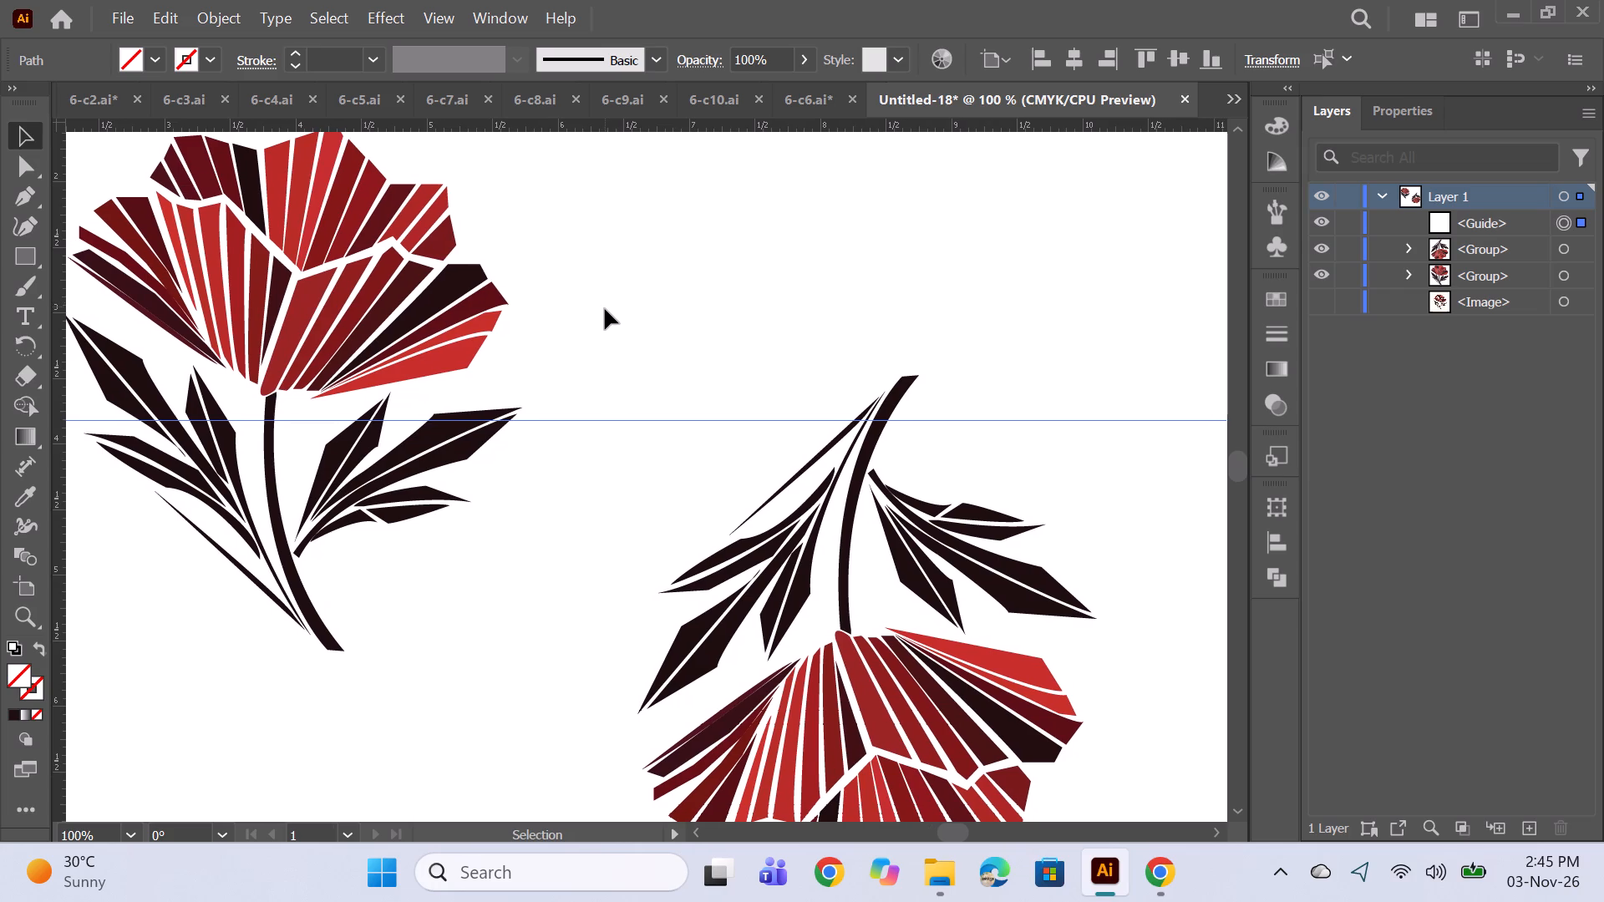
scroll(607, 317, down, 1)
scroll(612, 320, up, 2)
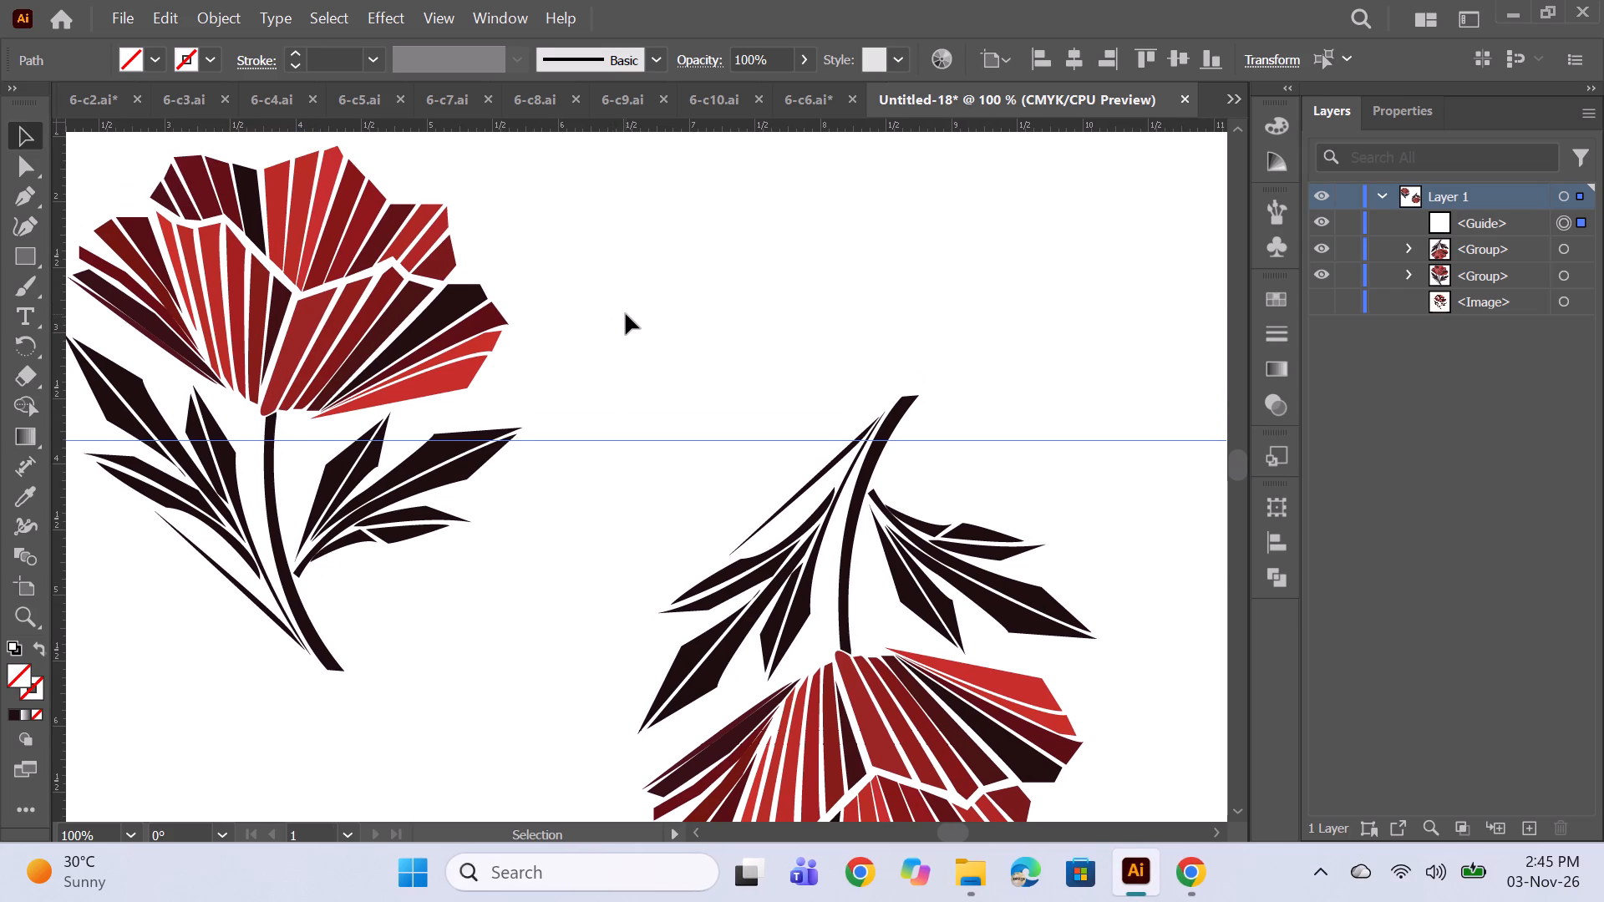
scroll(626, 314, down, 1)
key(space)
key(space)
key(space)
key(space)
key(space)
key(space)
key(space)
key(space)
key(space)
key(space)
key(space)
key(space)
key(space)
key(space)
key(space)
key(space)
key(space)
key(space)
key(space)
key(space)
click(626, 314)
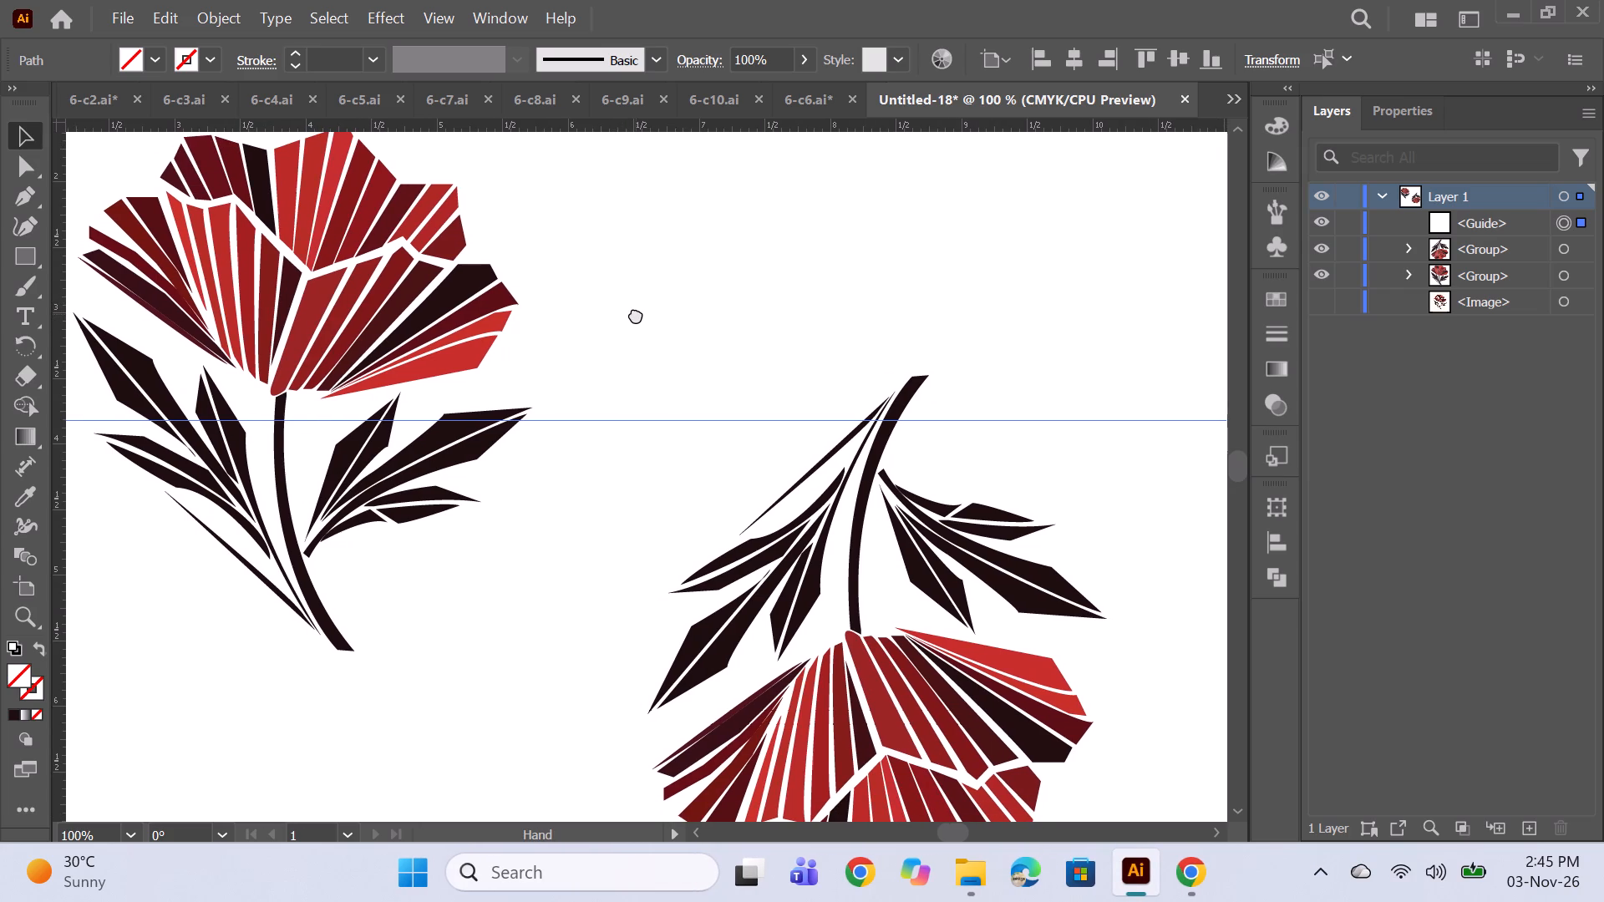
scroll(633, 322, up, 1)
scroll(633, 322, down, 1)
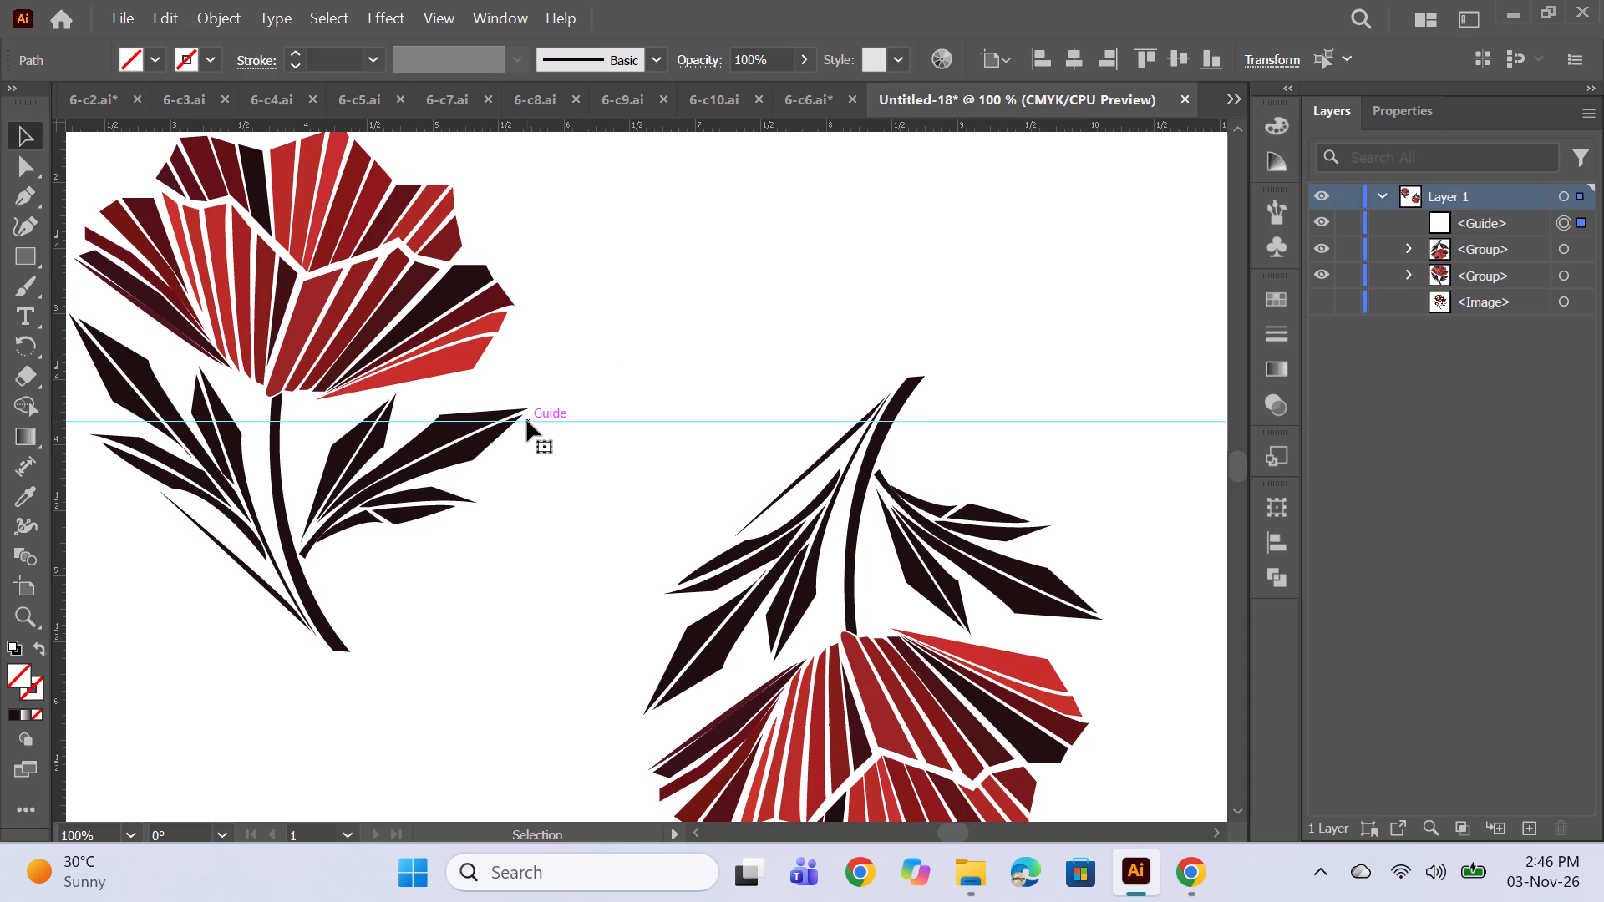
drag(534, 418, 544, 403)
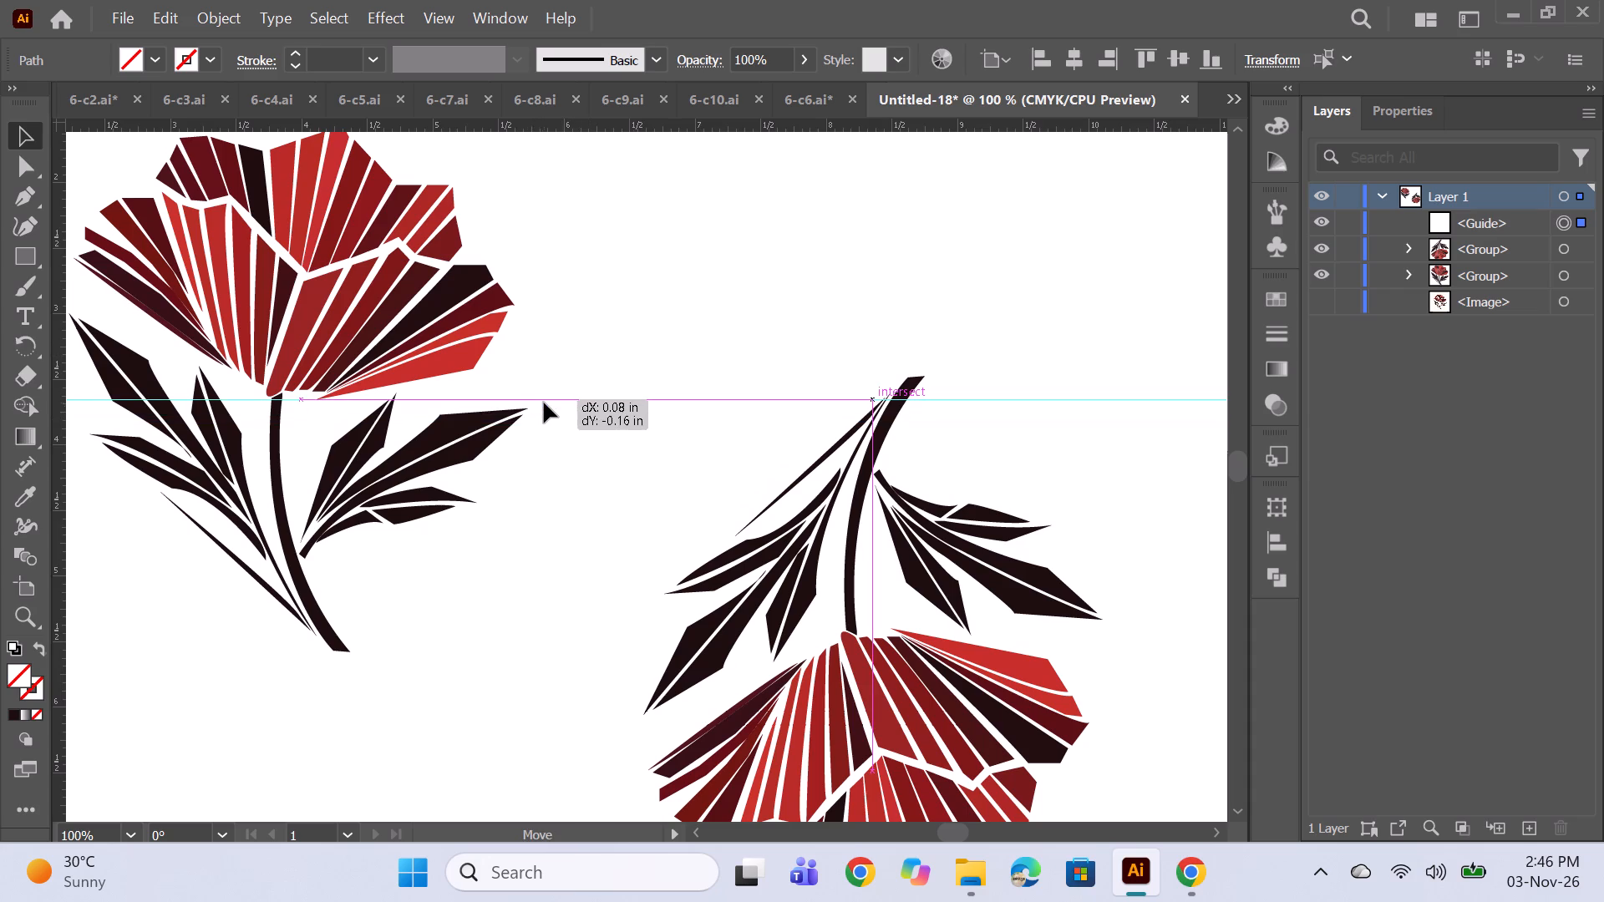
drag(544, 403, 545, 440)
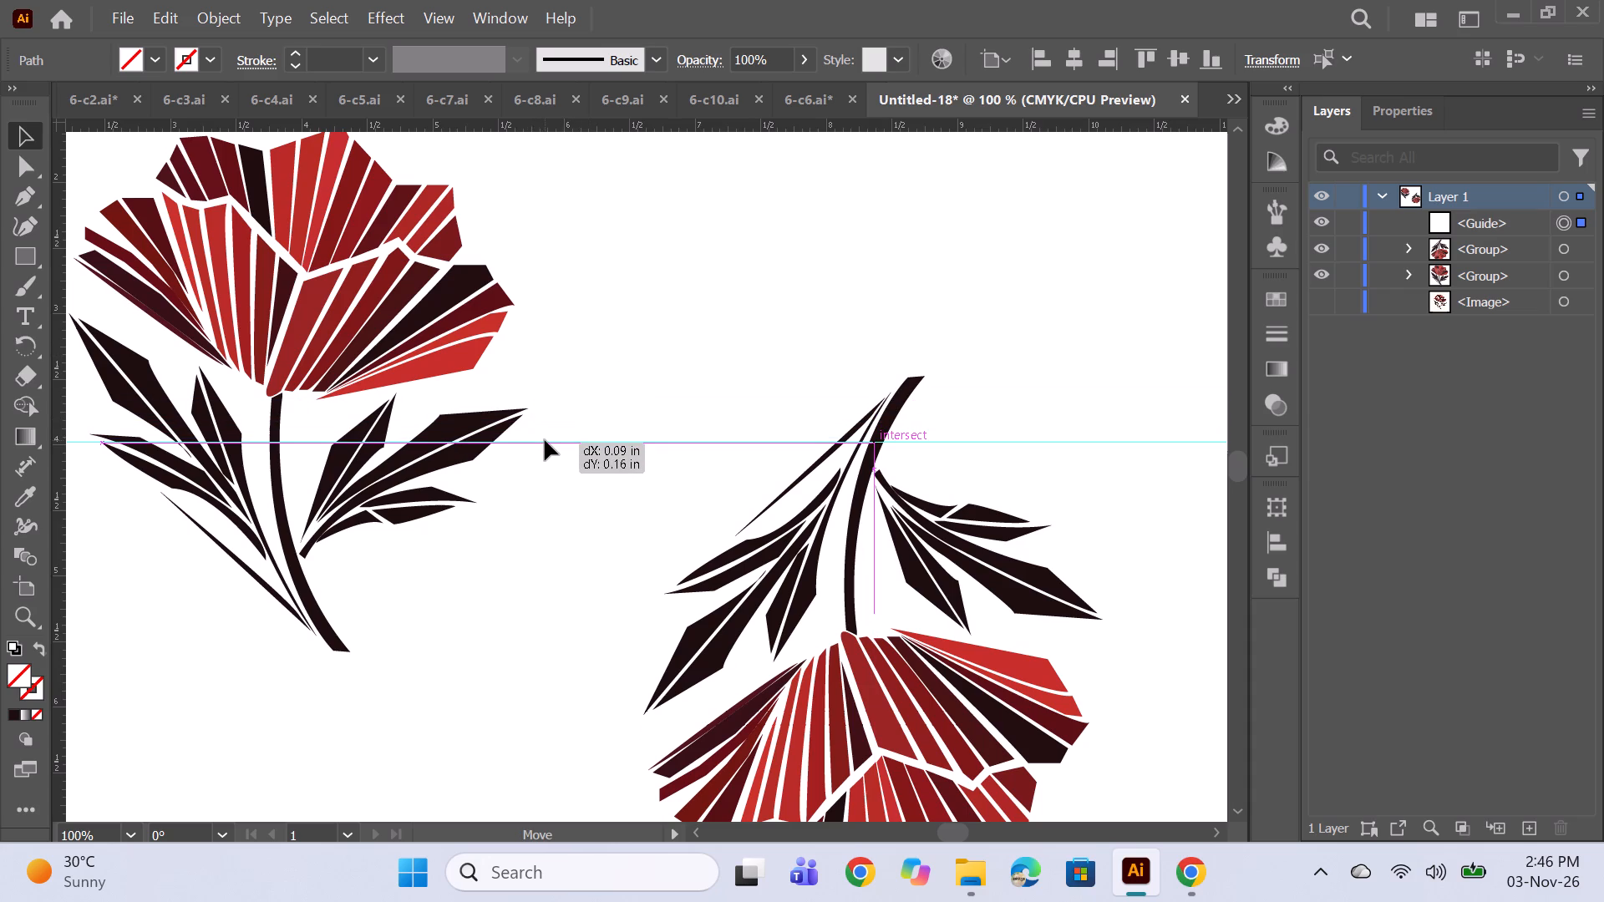
drag(545, 440, 542, 494)
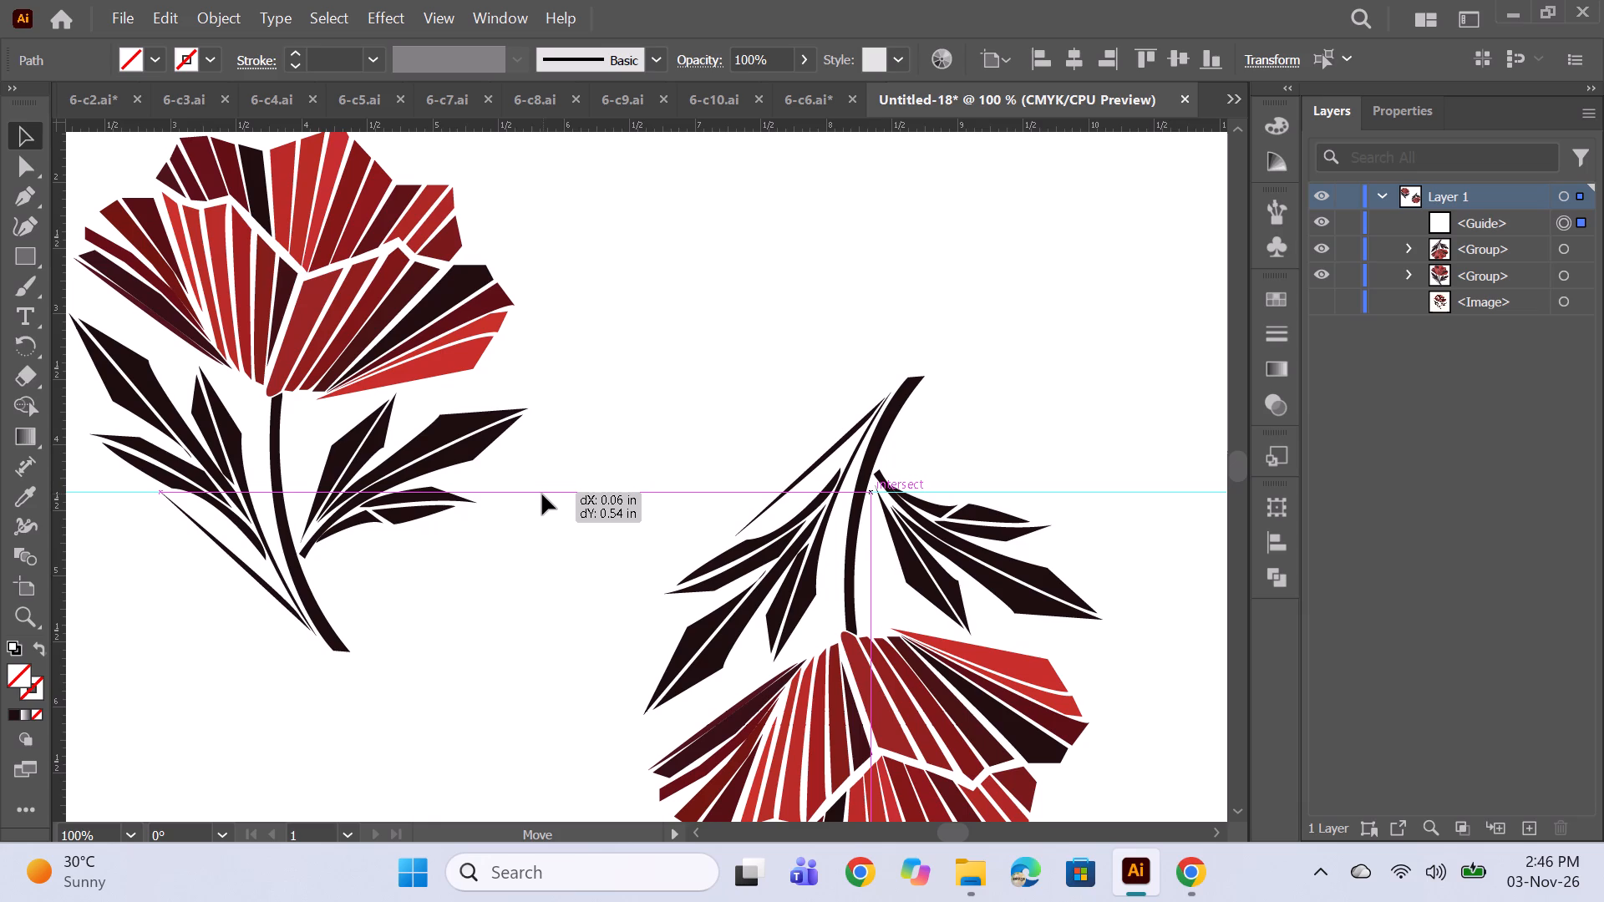
drag(542, 494, 542, 494)
drag(542, 494, 543, 487)
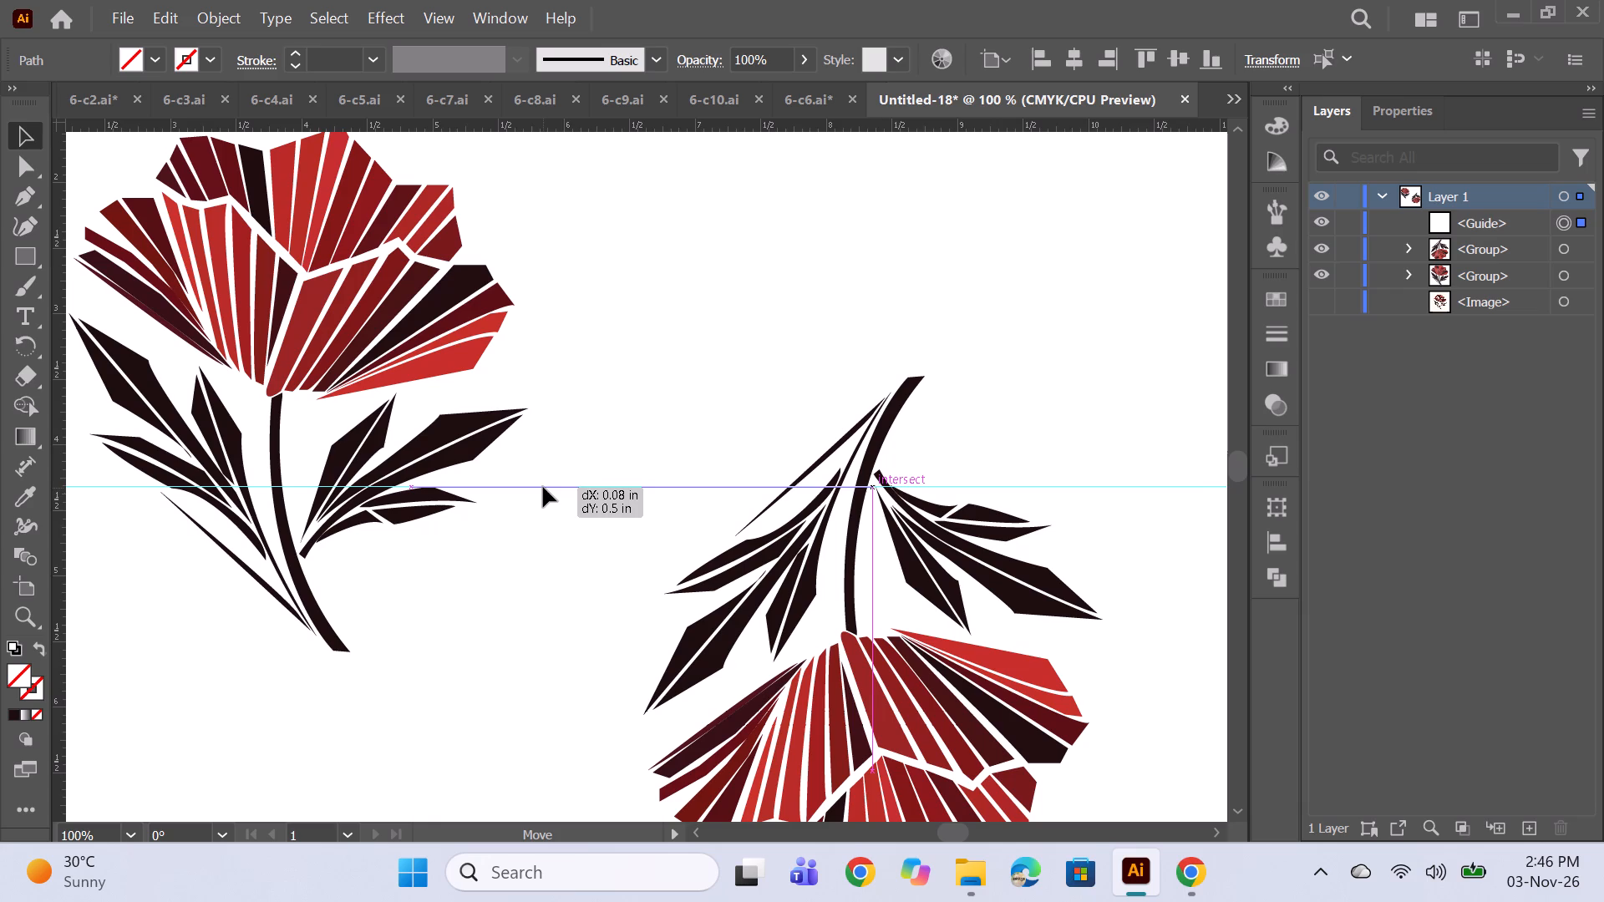
drag(543, 487, 551, 437)
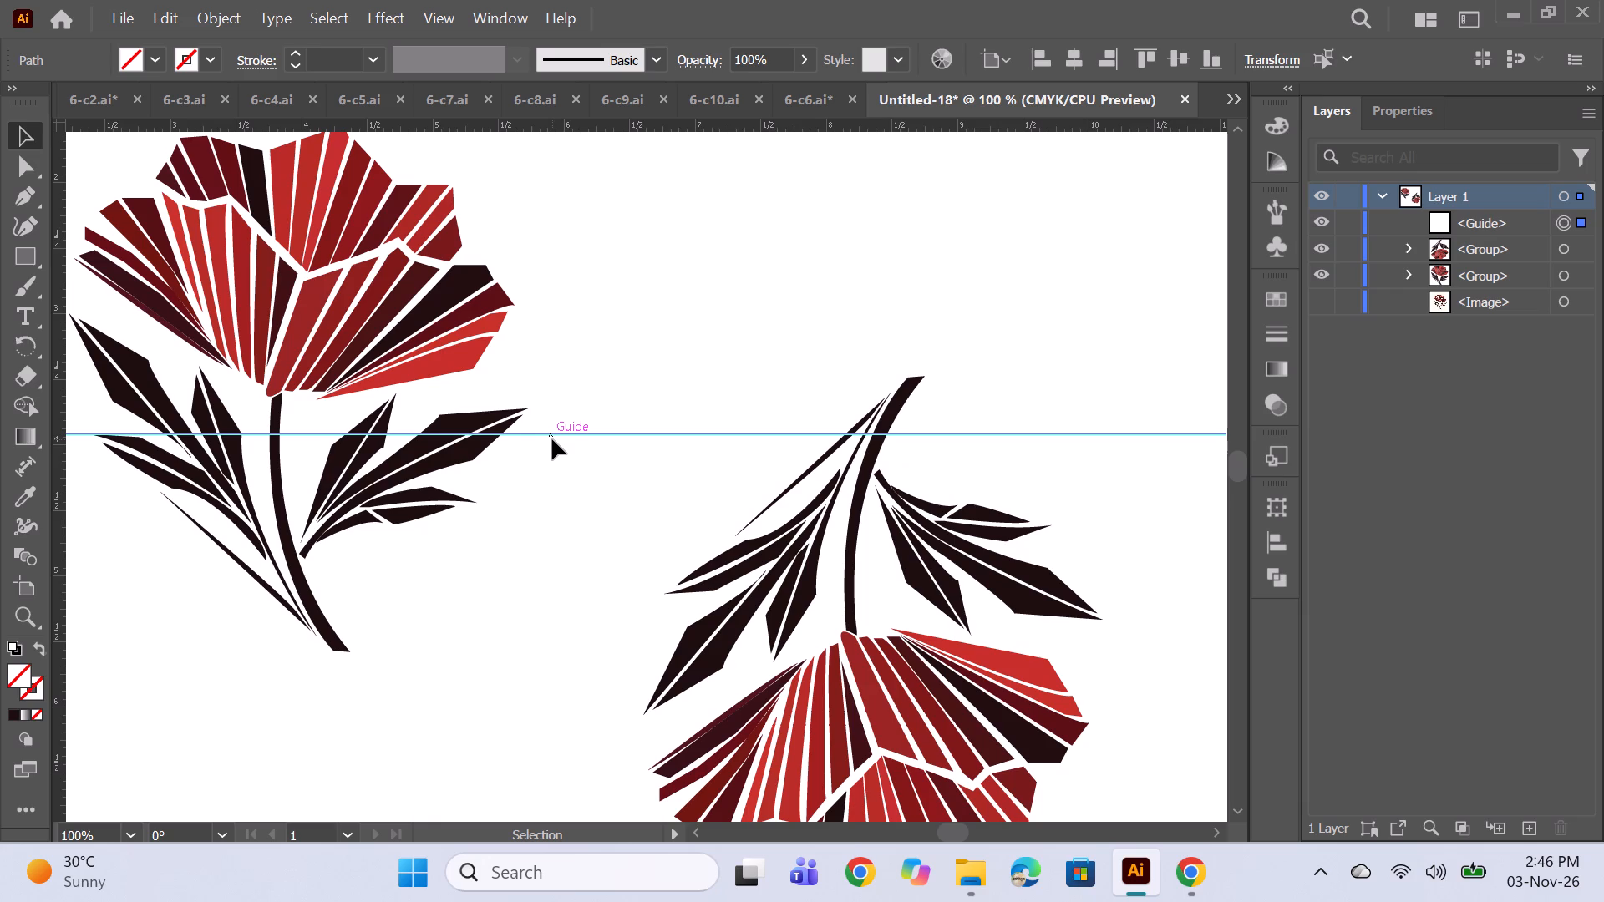
drag(545, 432, 548, 389)
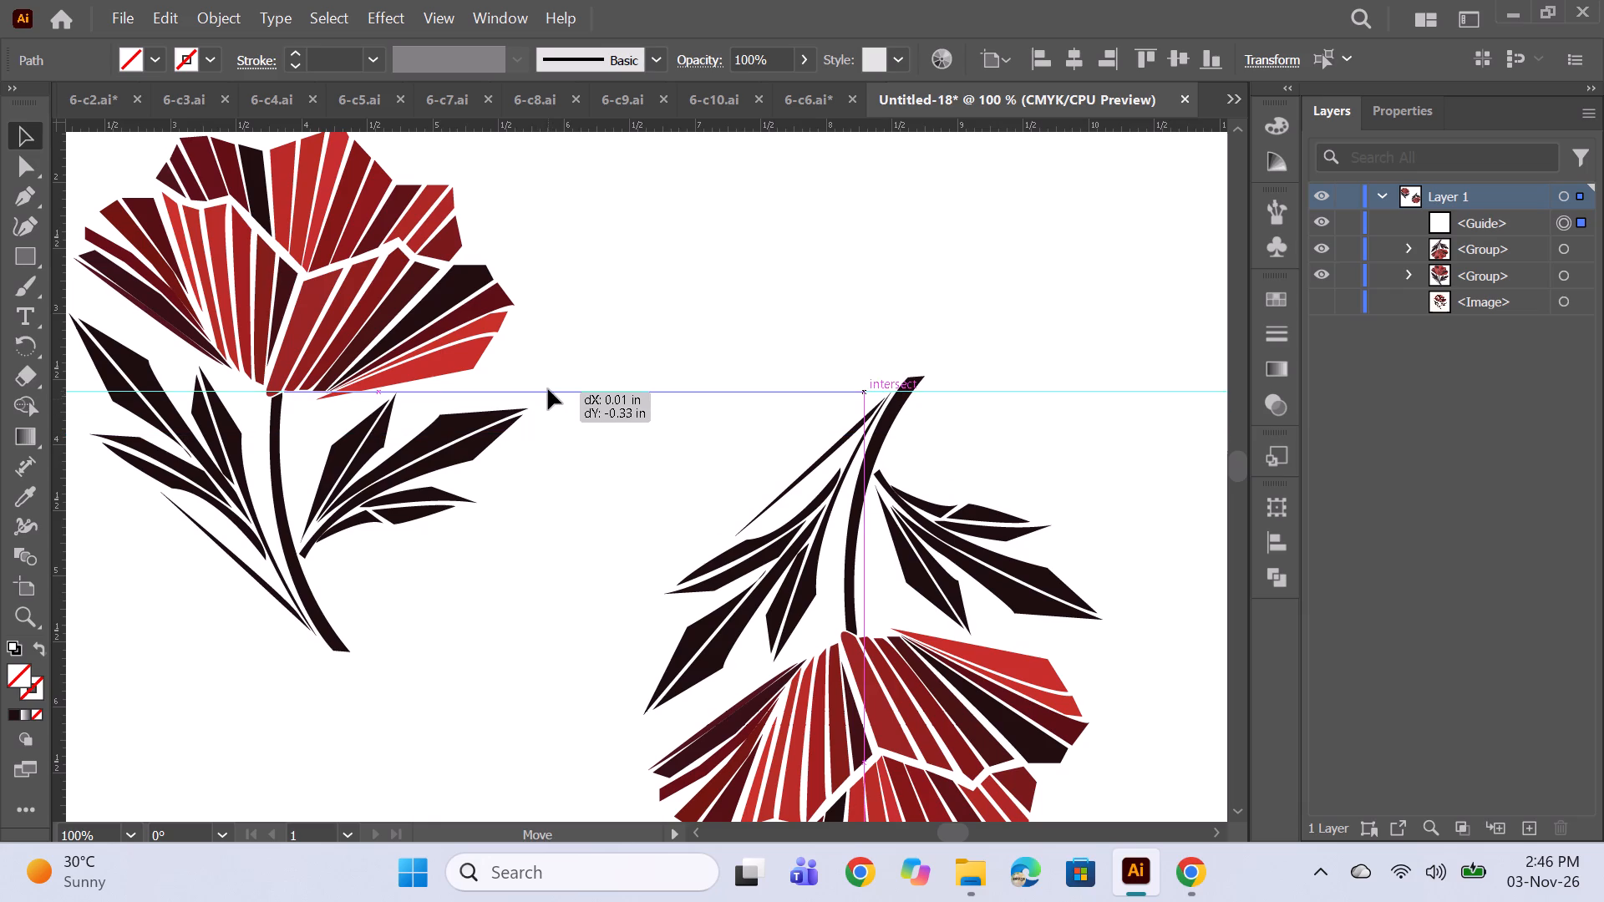
drag(548, 389, 549, 381)
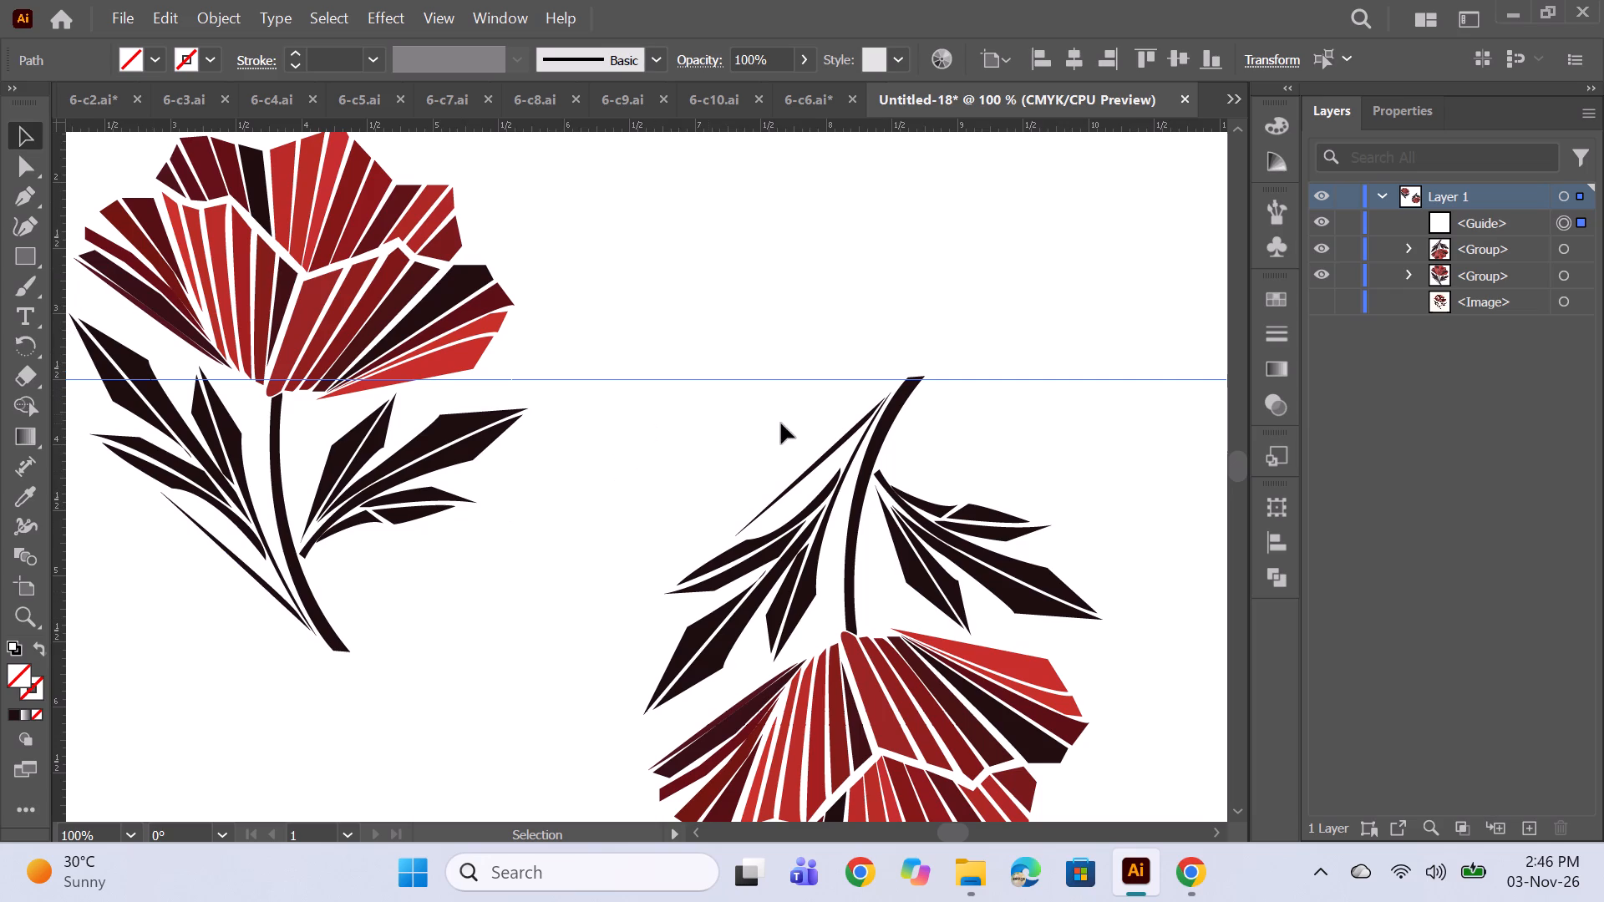
Nudge the flipped flower group down one increment so its stem tip meets the guide, and deselect it.
click(872, 432)
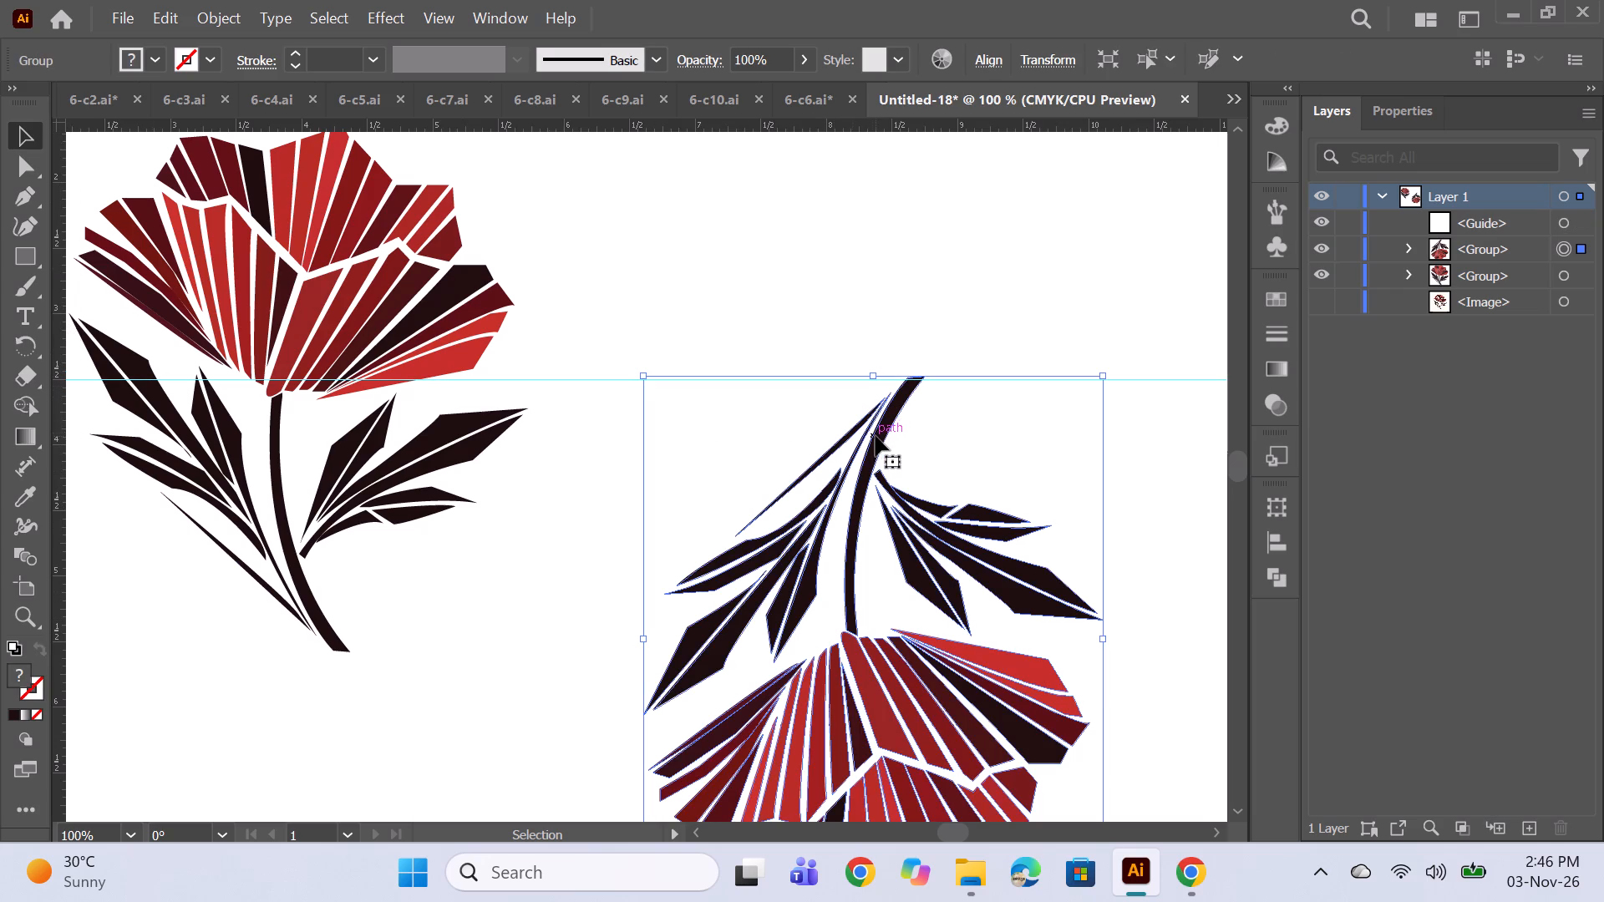
key(Down)
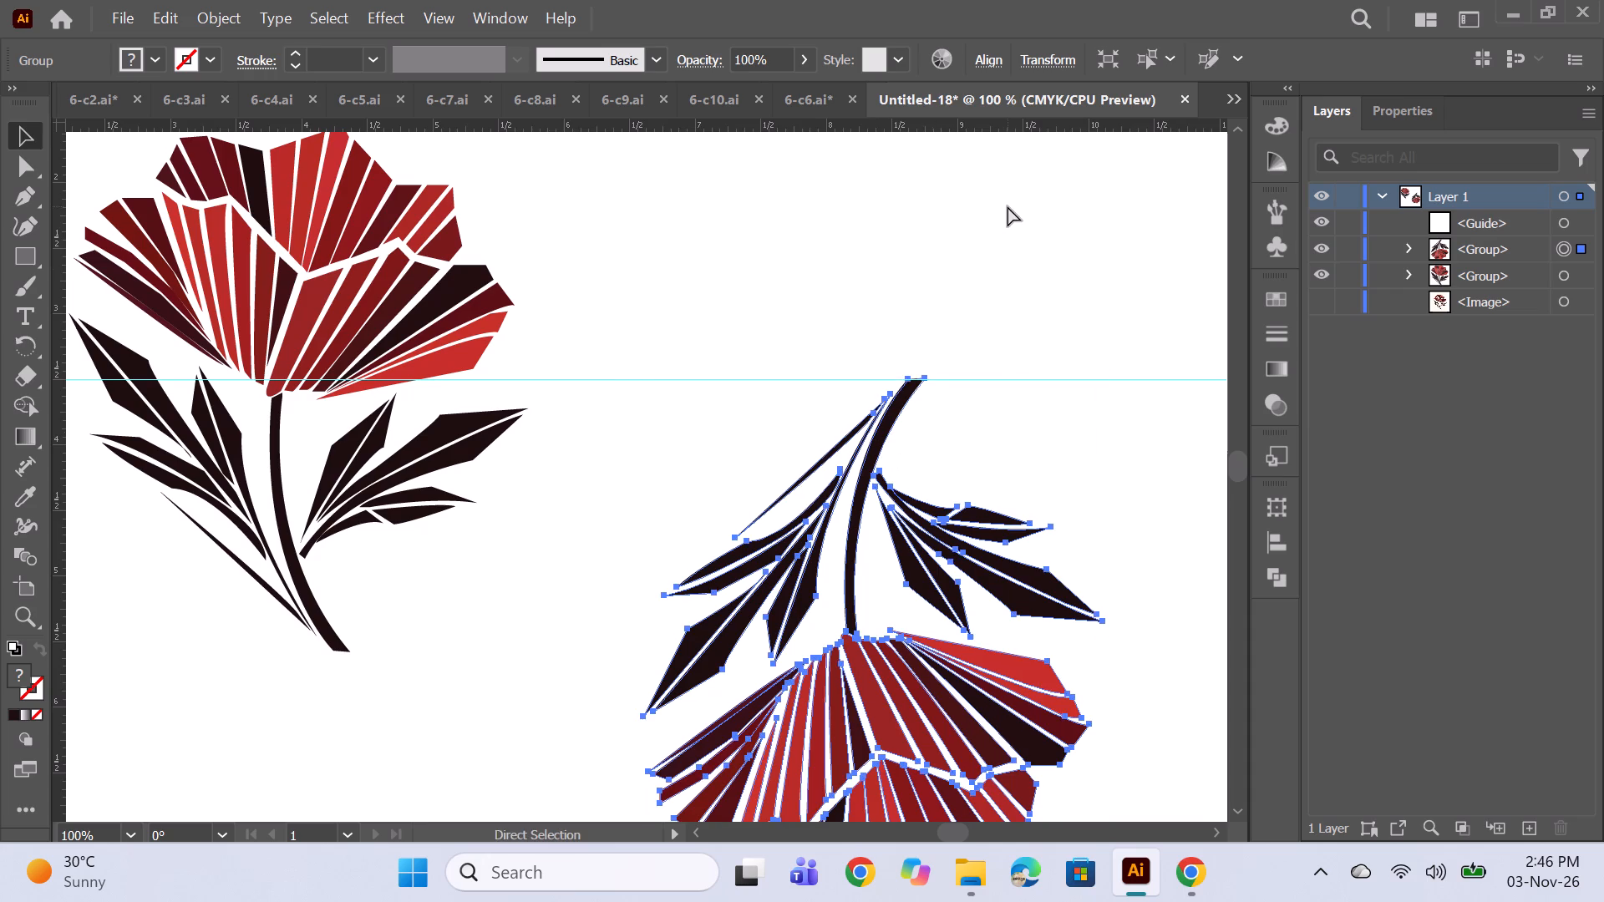
ctrl+click(1008, 206)
Delete the horizontal guide running across the two flowers.
alt+scroll(887, 291, down, 5)
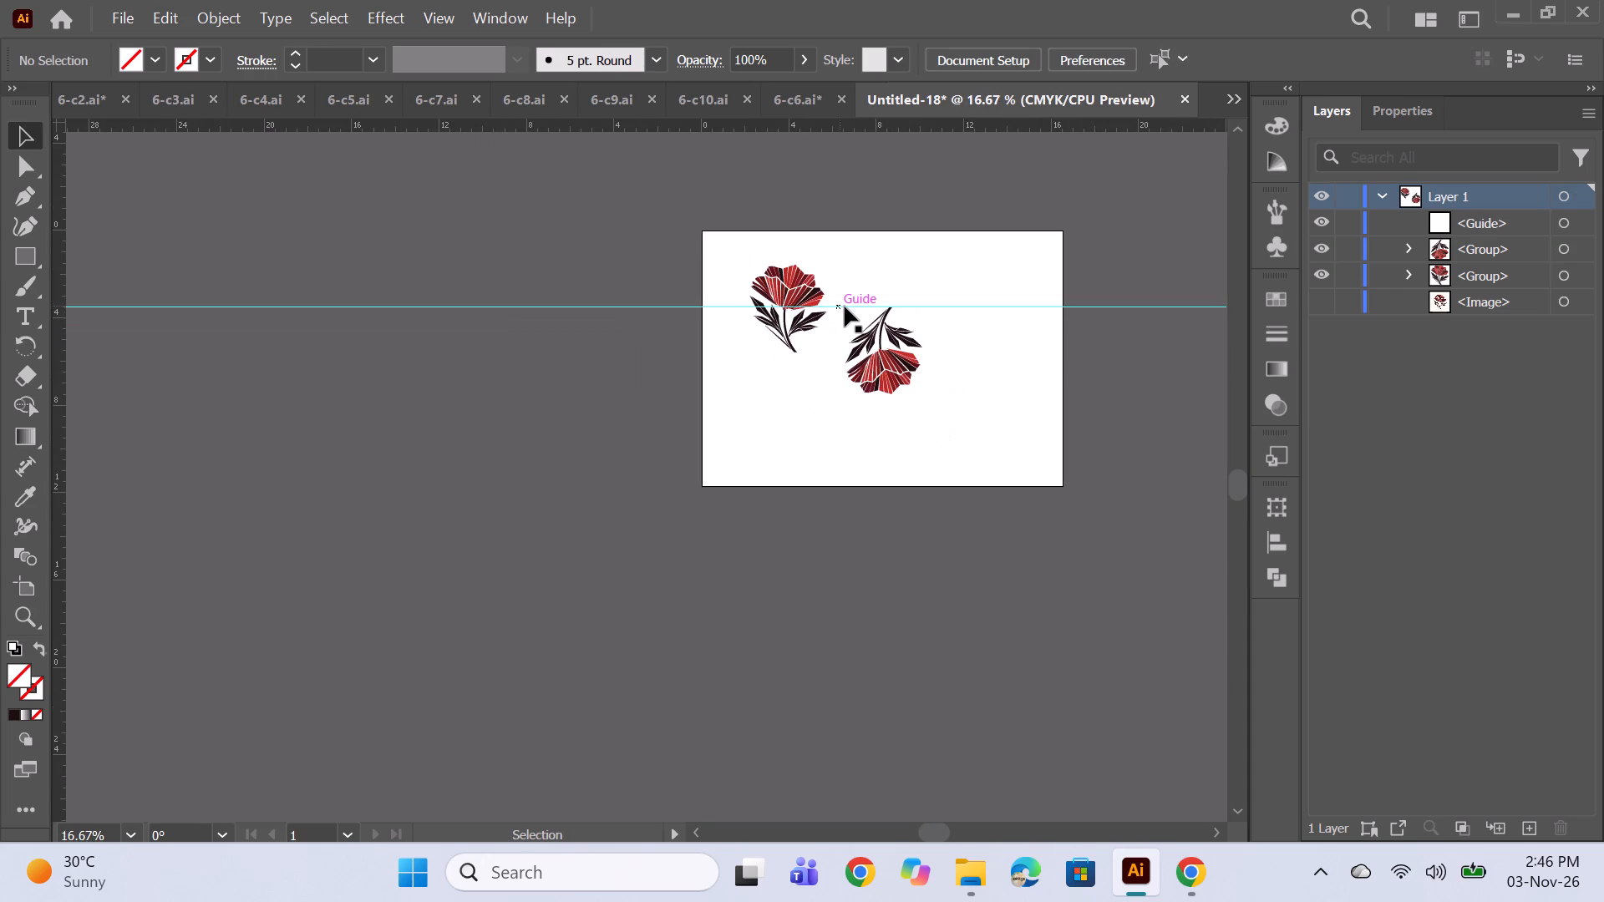
click(848, 308)
click(852, 307)
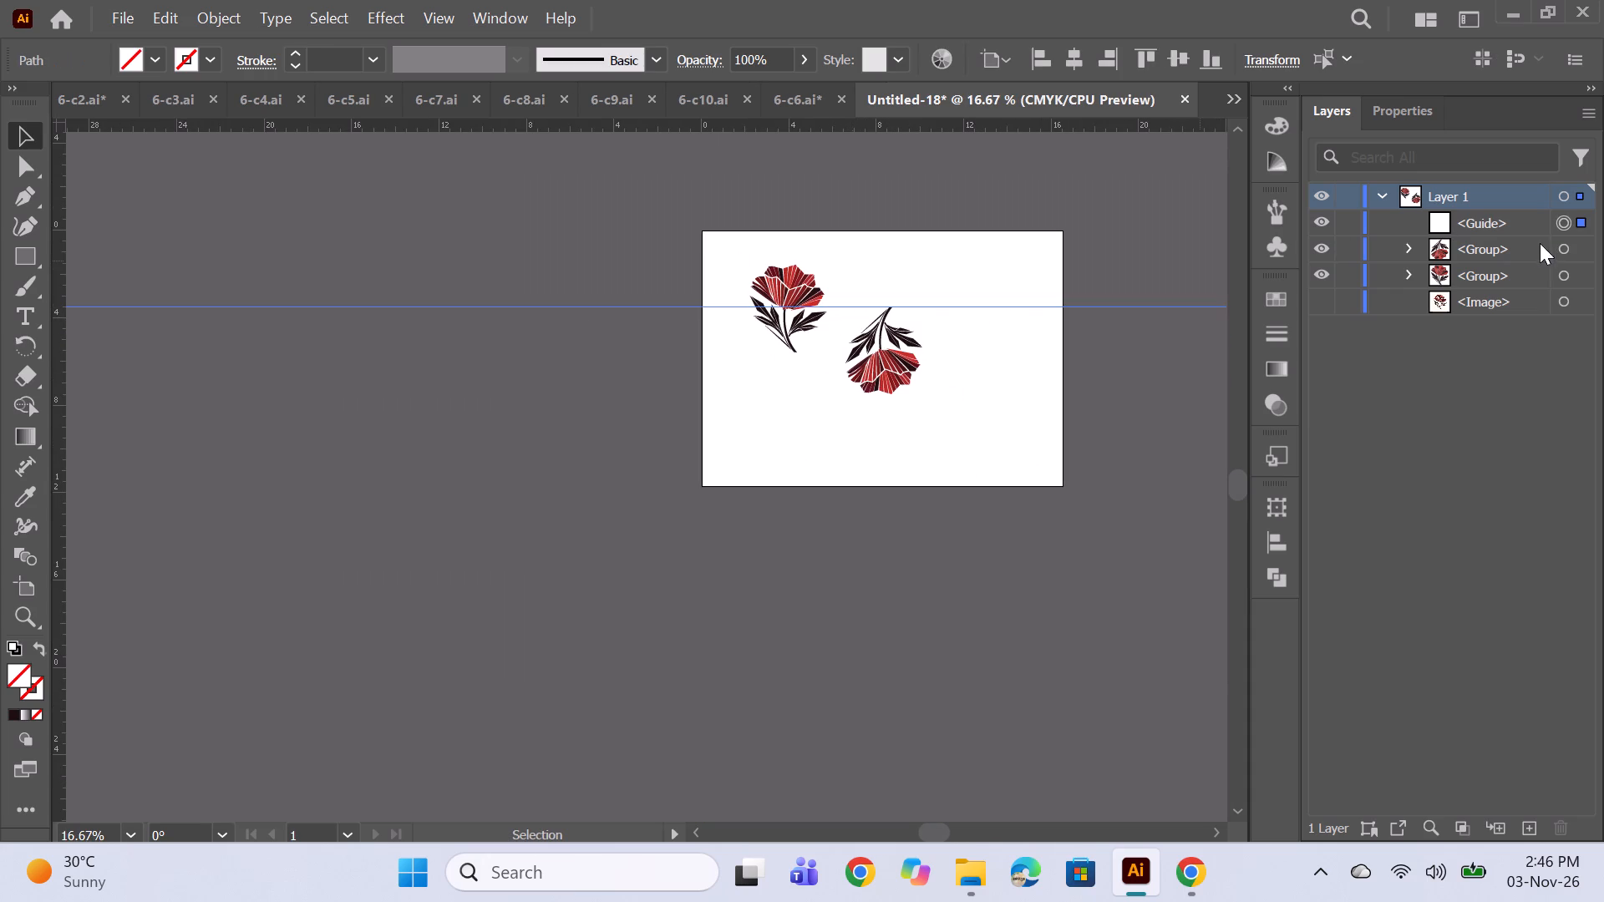
key(BackSpace)
Nudge the flipped flower group horizontally toward the upright flower until only a narrow gap separates their nearest leaf tips.
alt+scroll(981, 289, up, 1)
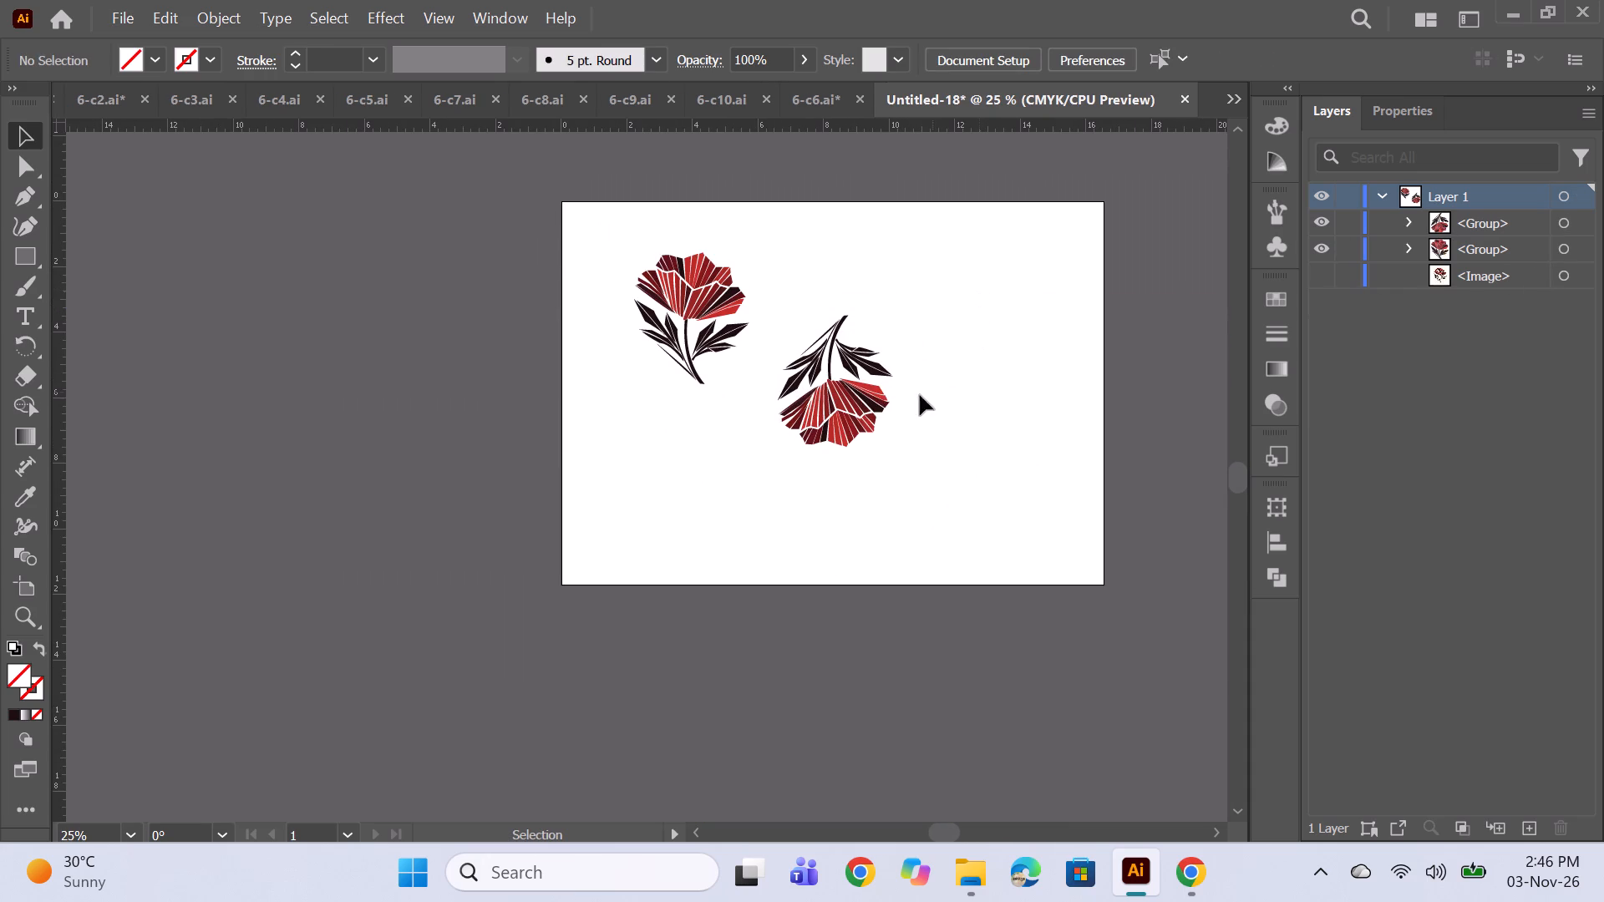
alt+scroll(864, 370, up, 1)
click(856, 423)
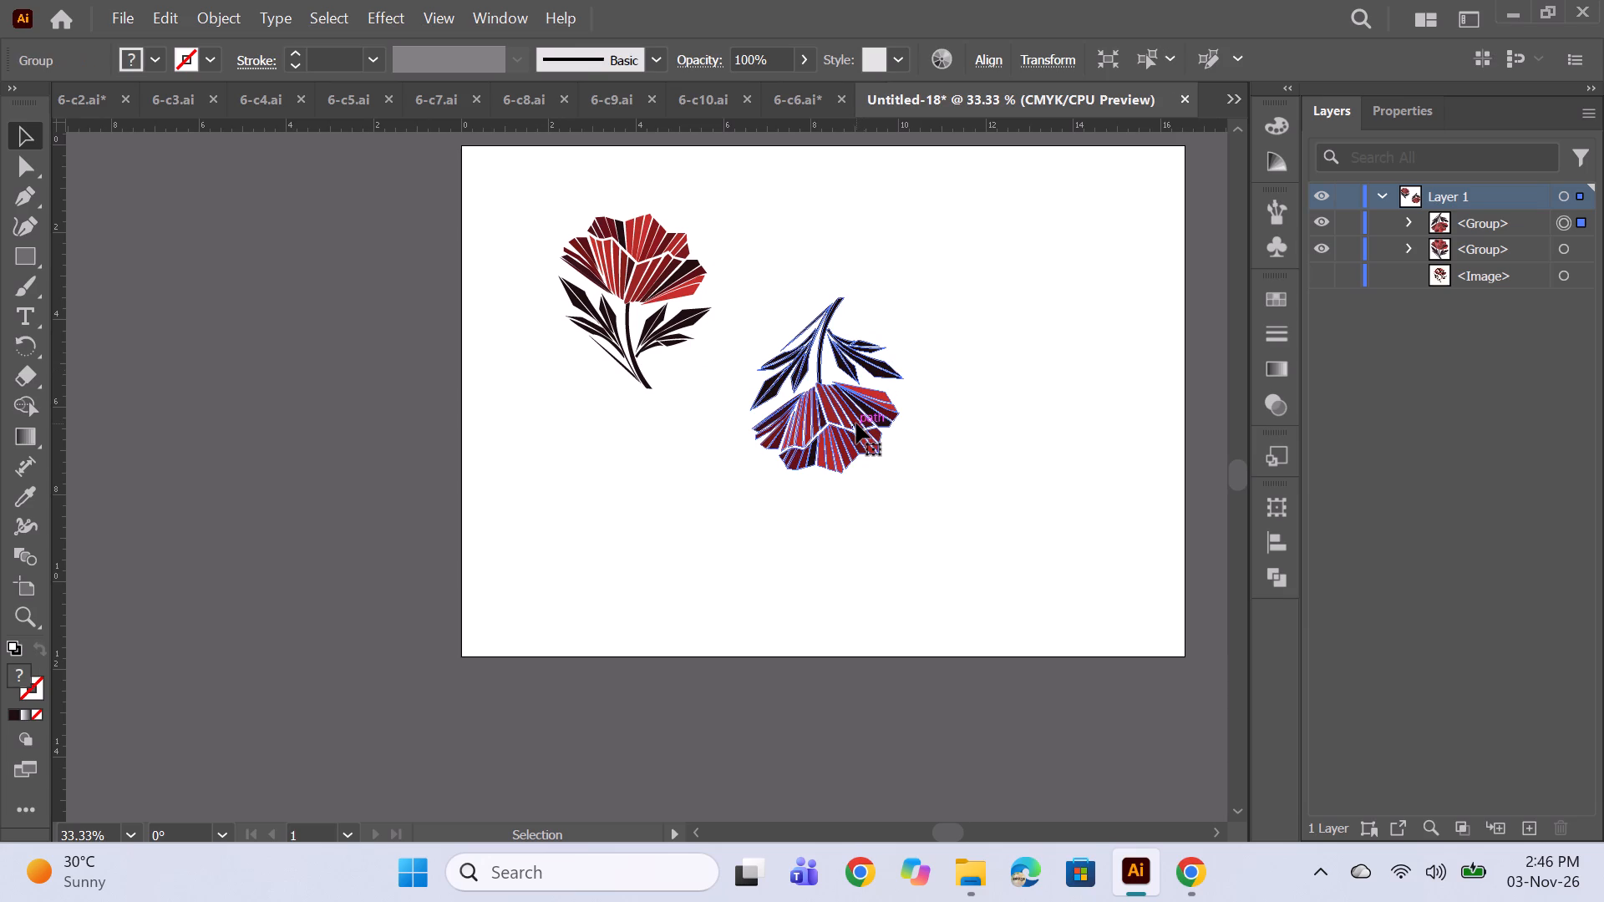
key(Left)
key(Left)
key(Left)
key(Left)
key(Left)
key(Left)
key(Left)
key(Left)
key(Left)
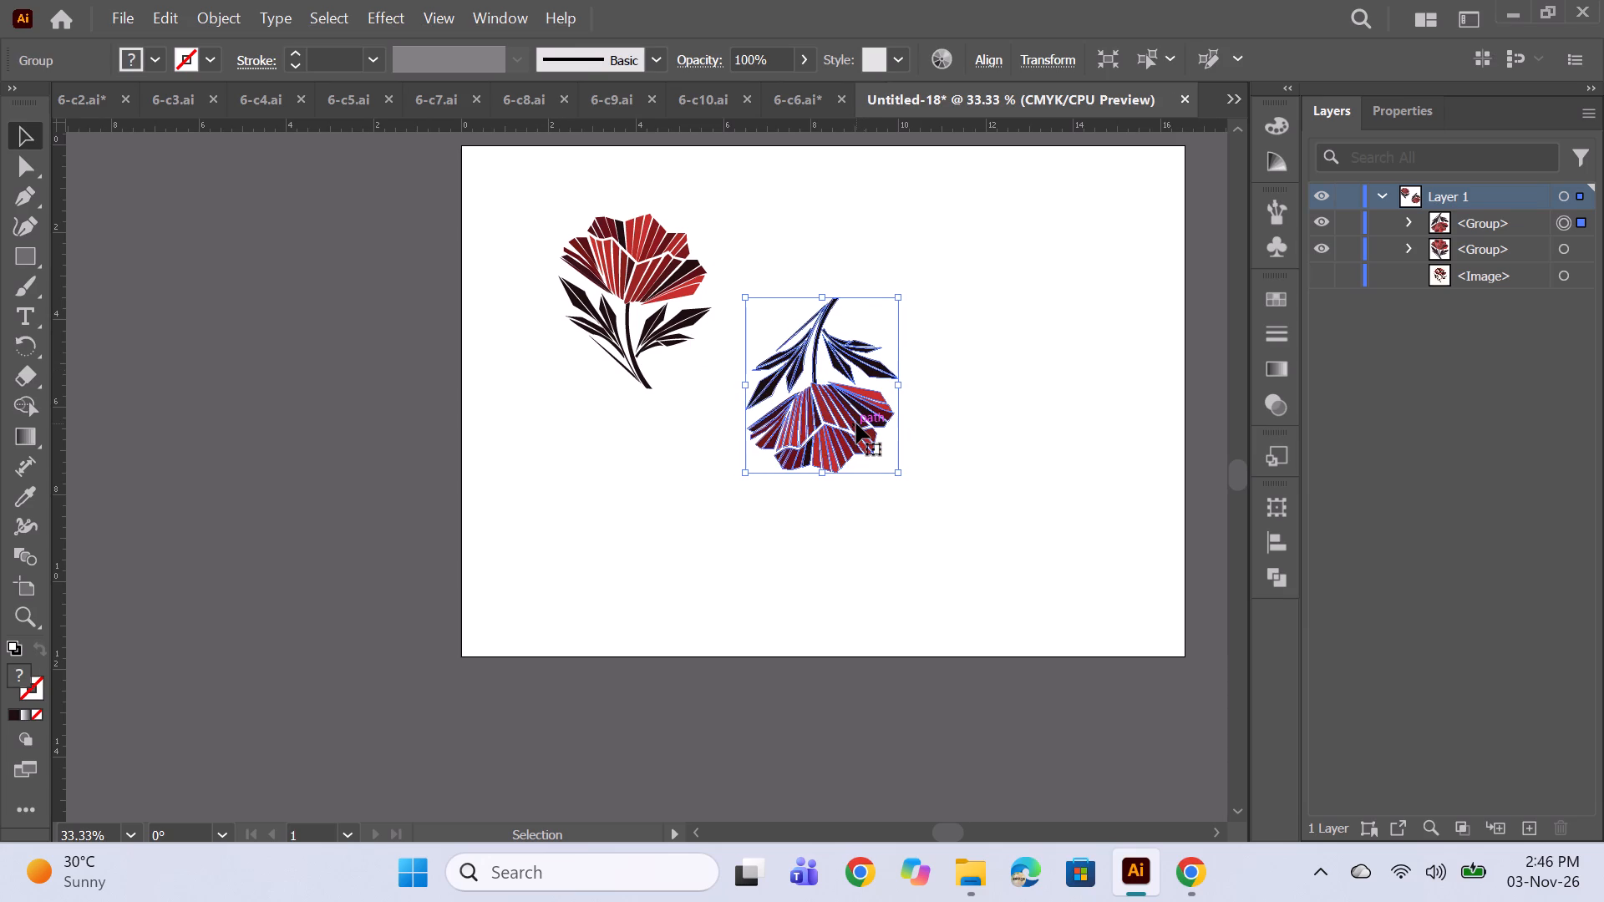
key(Left)
key(Left)
key(Left)
key(shift+Left)
key(shift+Left)
key(shift+Left)
key(shift+Left)
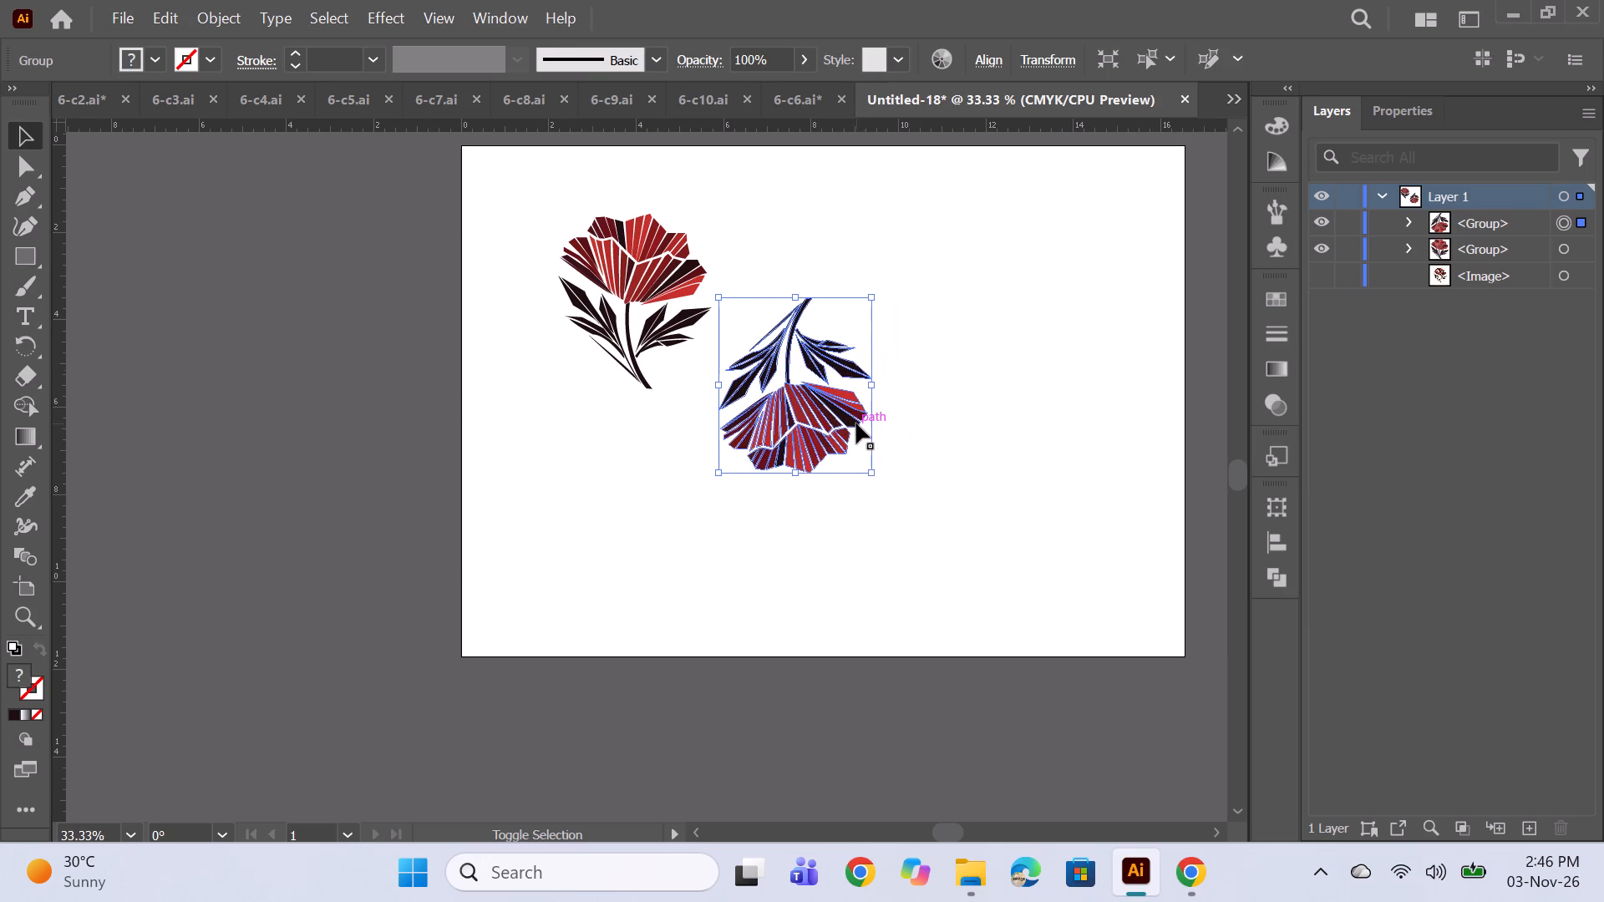
Make a new pattern from the upright and flipped flower groups together.
ctrl+click(1564, 246)
click(224, 23)
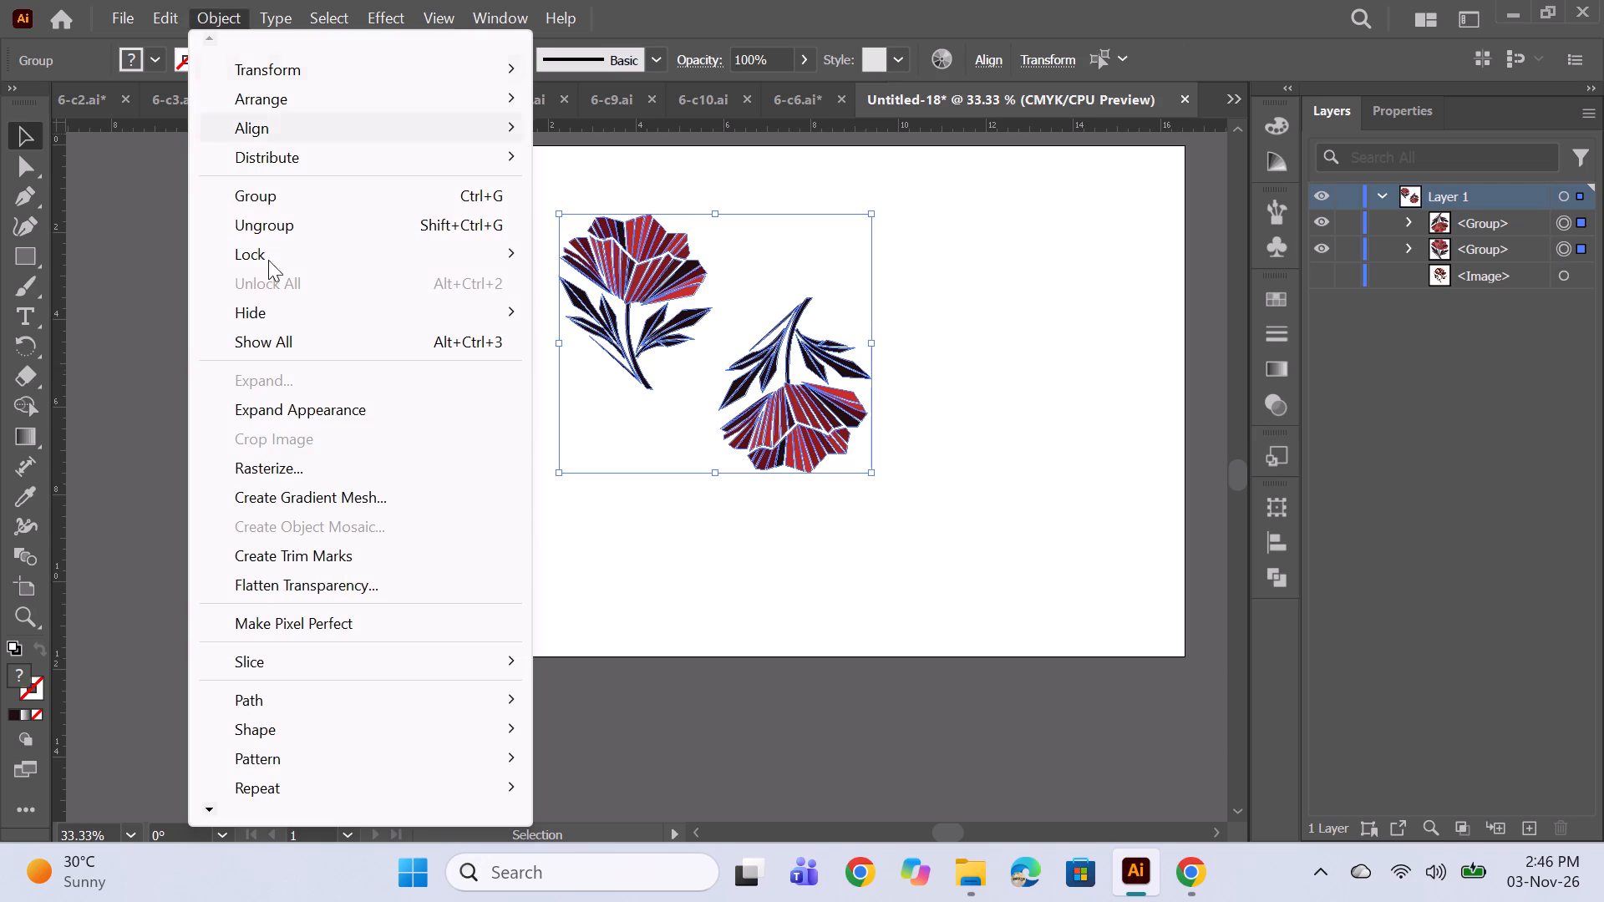
click(286, 755)
click(619, 743)
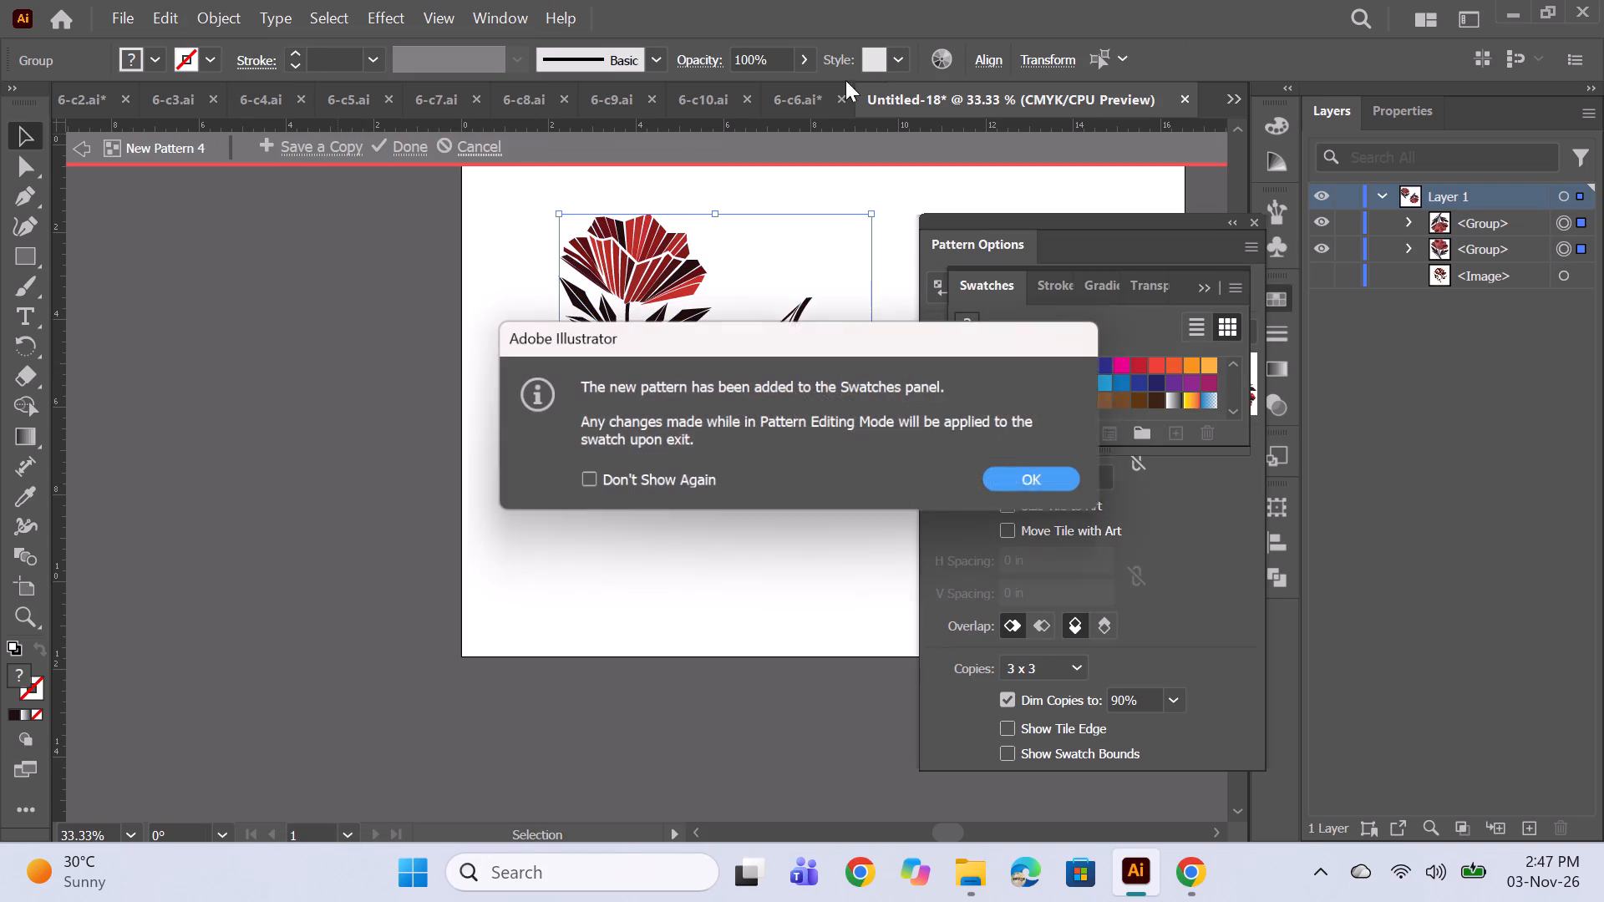
click(1039, 482)
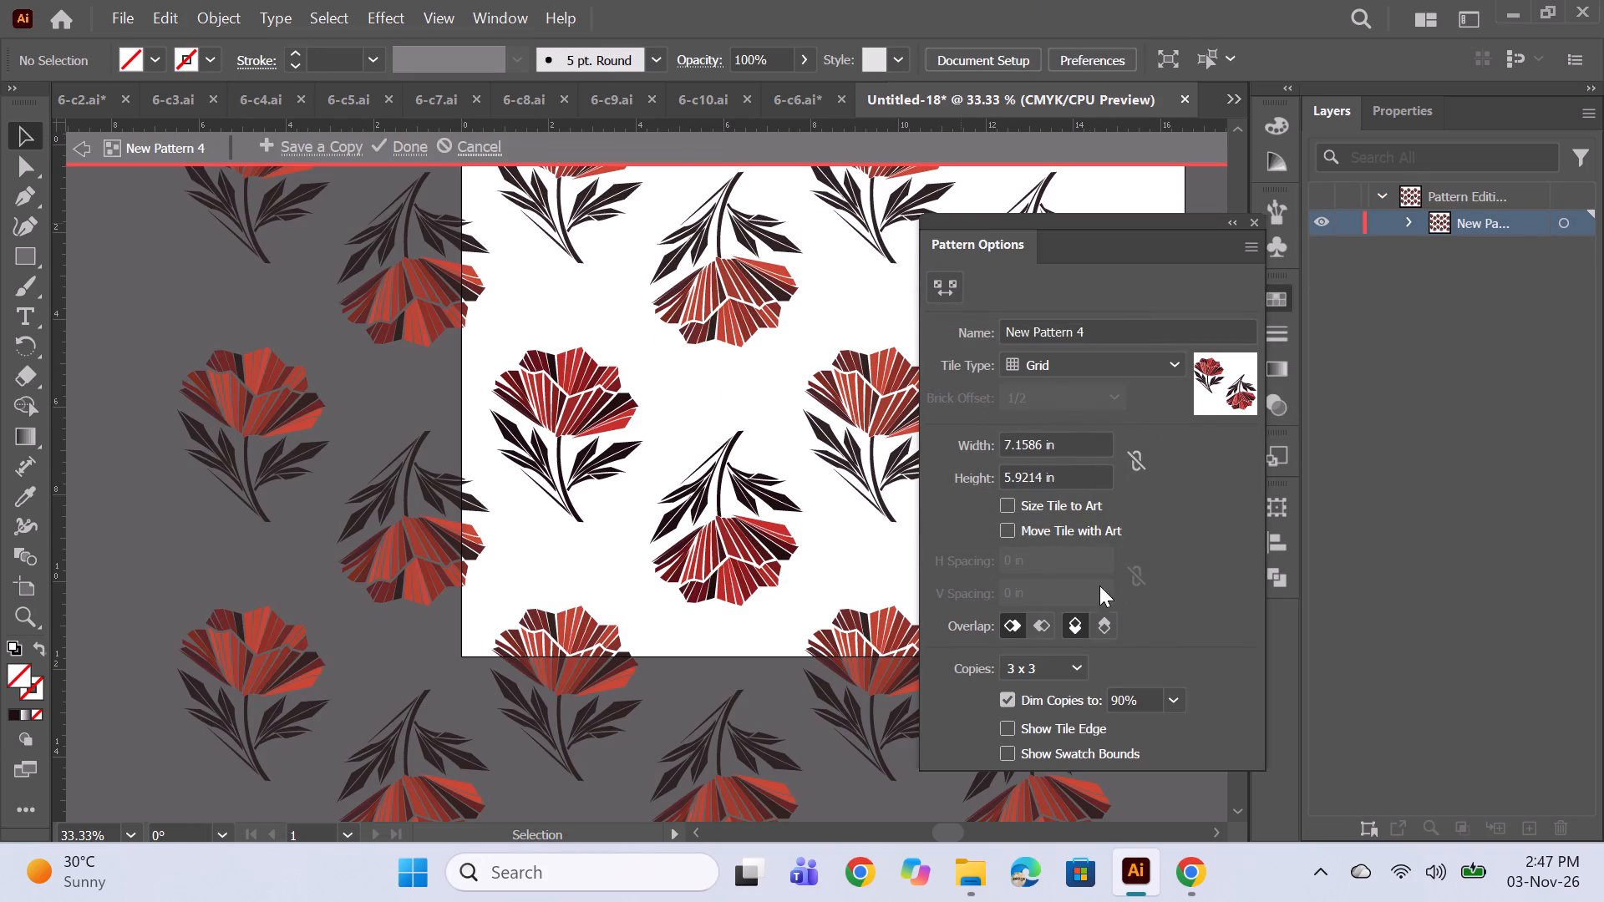
Size the pattern tile to the art and set its horizontal spacing to -0.375 in.
click(1008, 497)
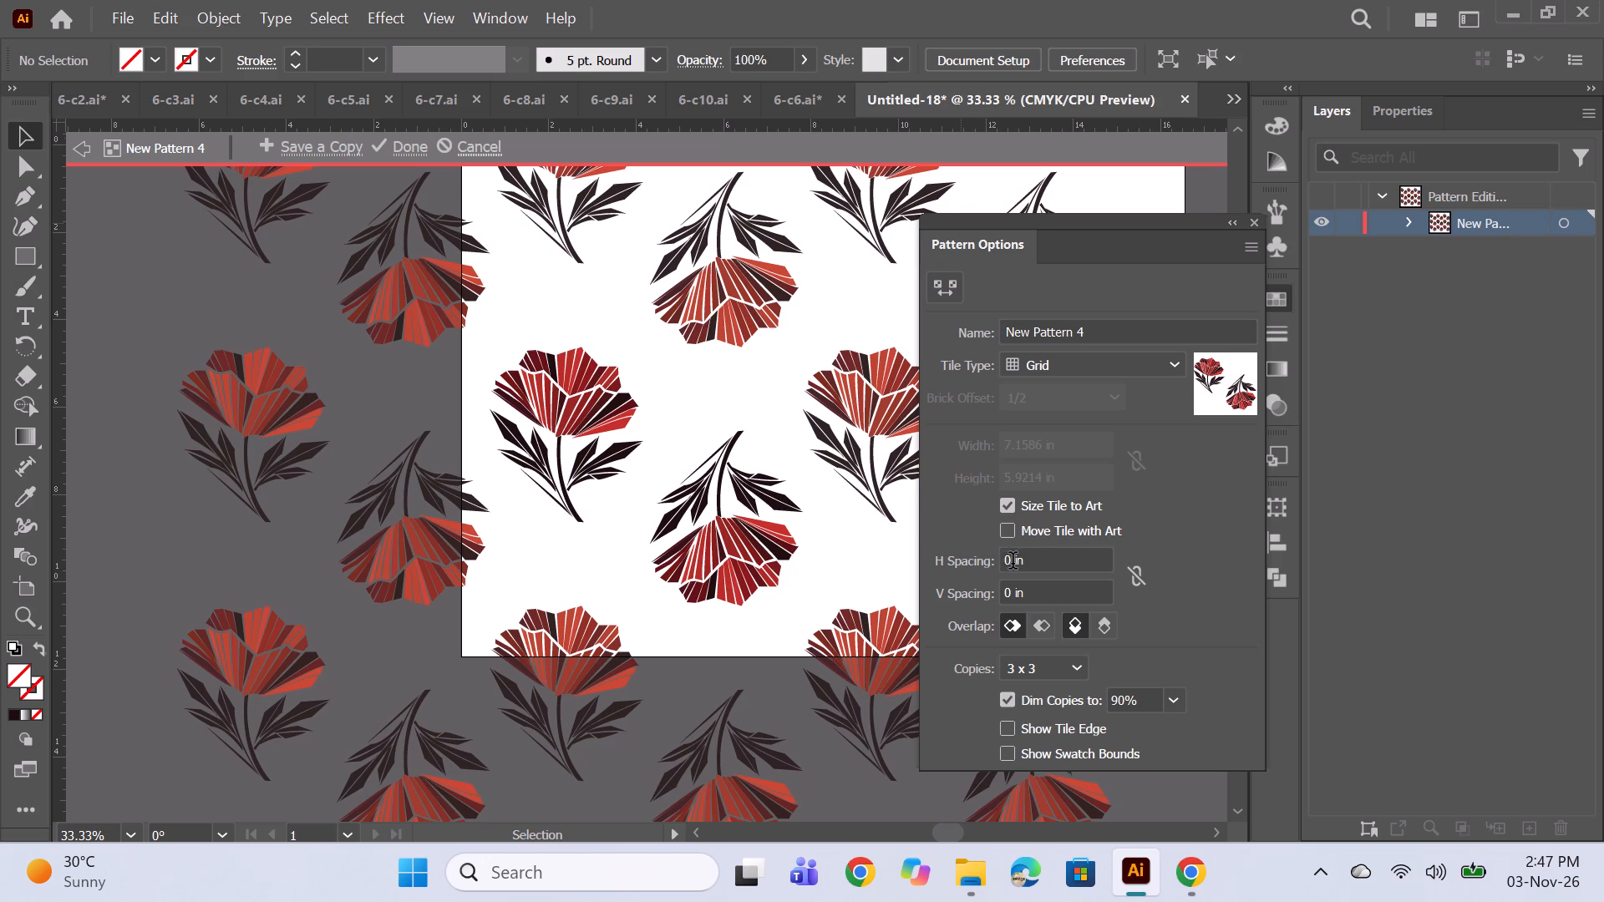
click(1013, 563)
scroll(1023, 567, down, 1)
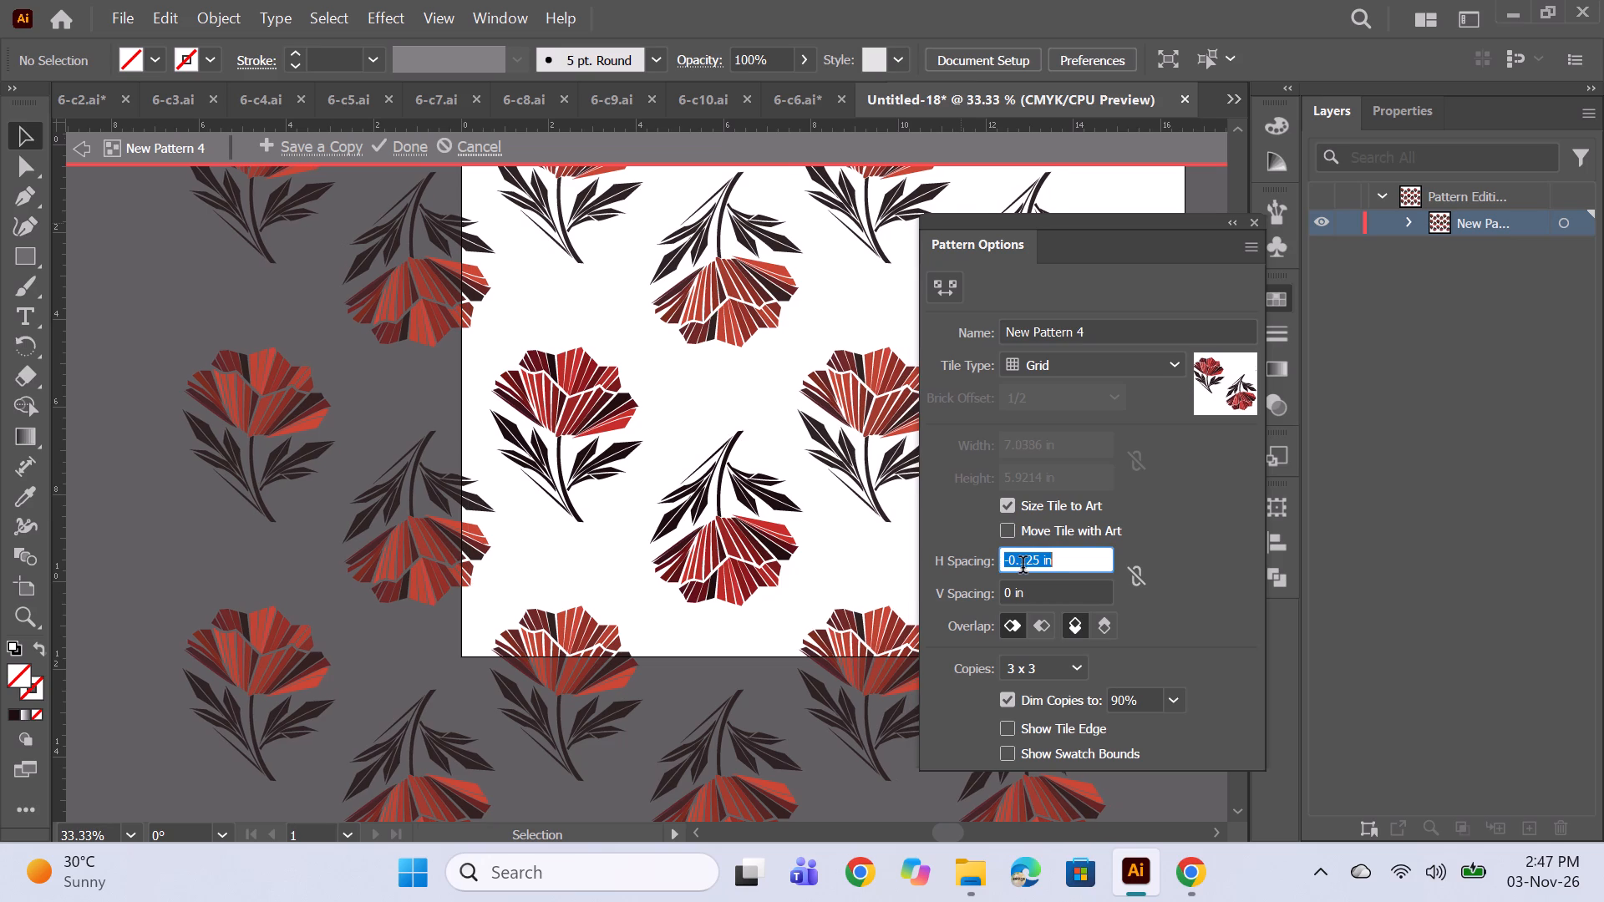
scroll(1021, 567, down, 2)
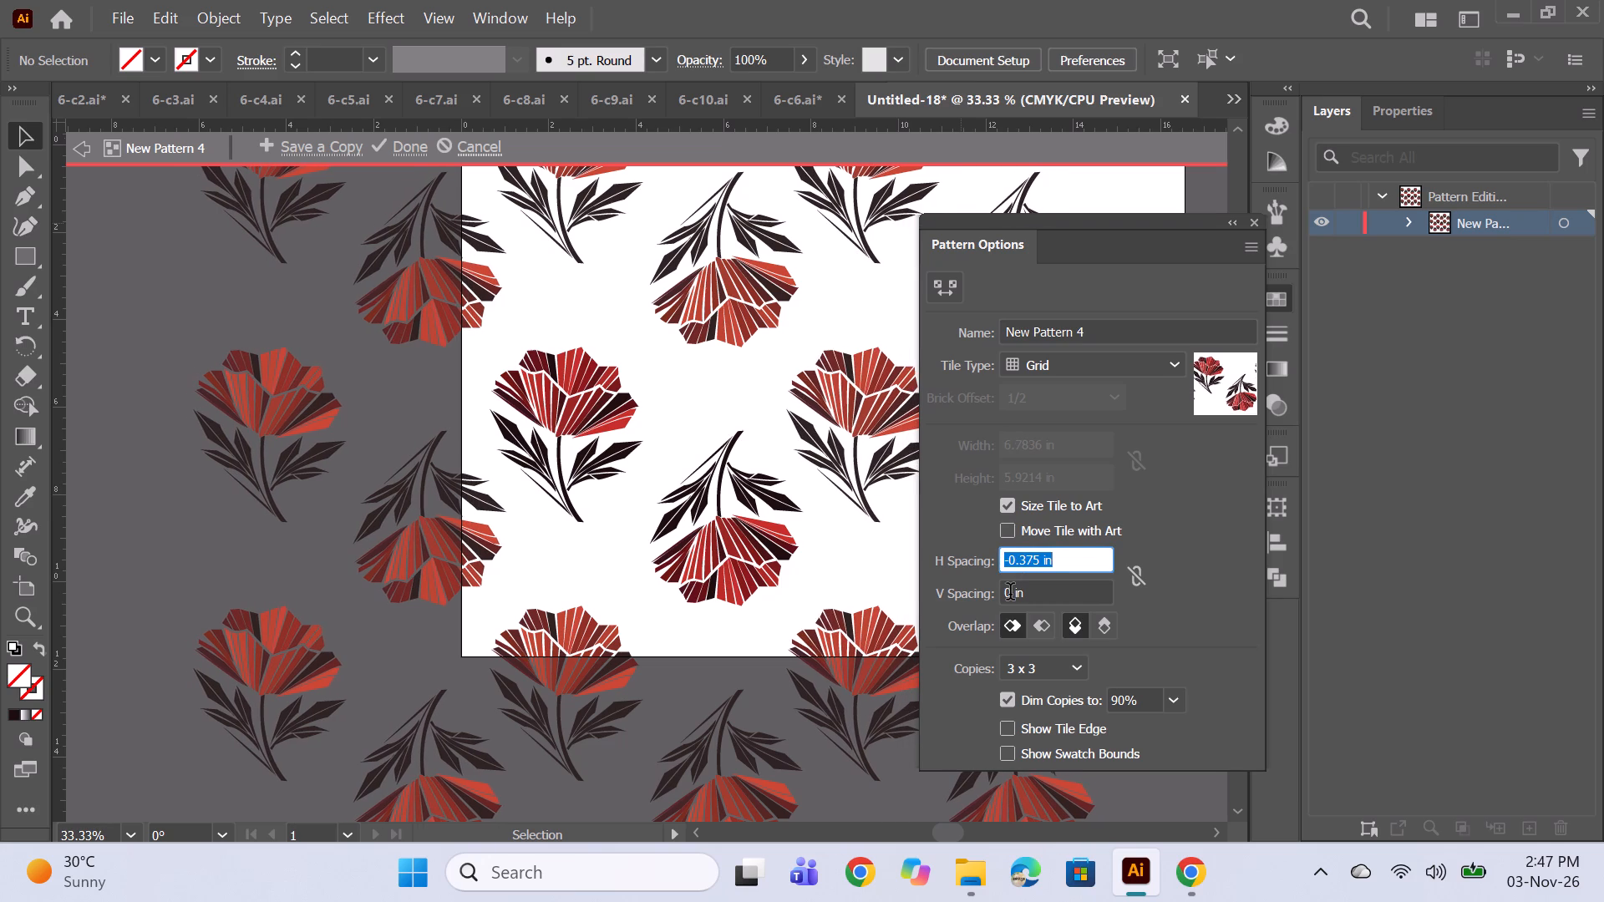
scroll(1010, 594, down, 4)
click(1079, 567)
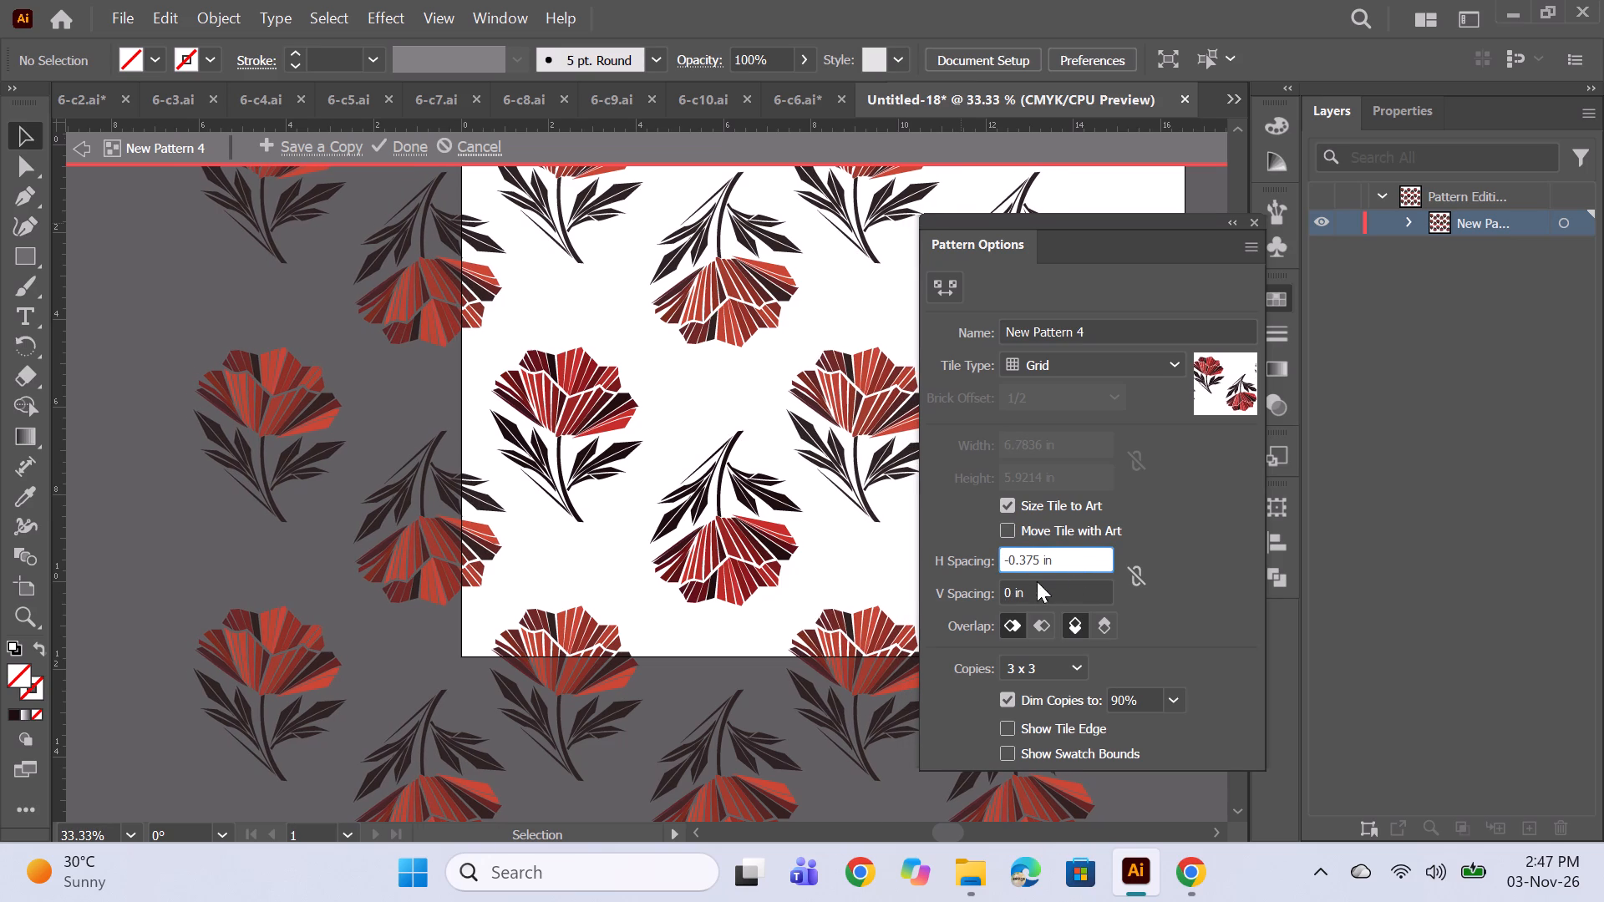
scroll(1011, 588, down, 4)
key(Return)
Set the pattern tile's vertical spacing to -0.375 in.
scroll(1027, 590, down, 2)
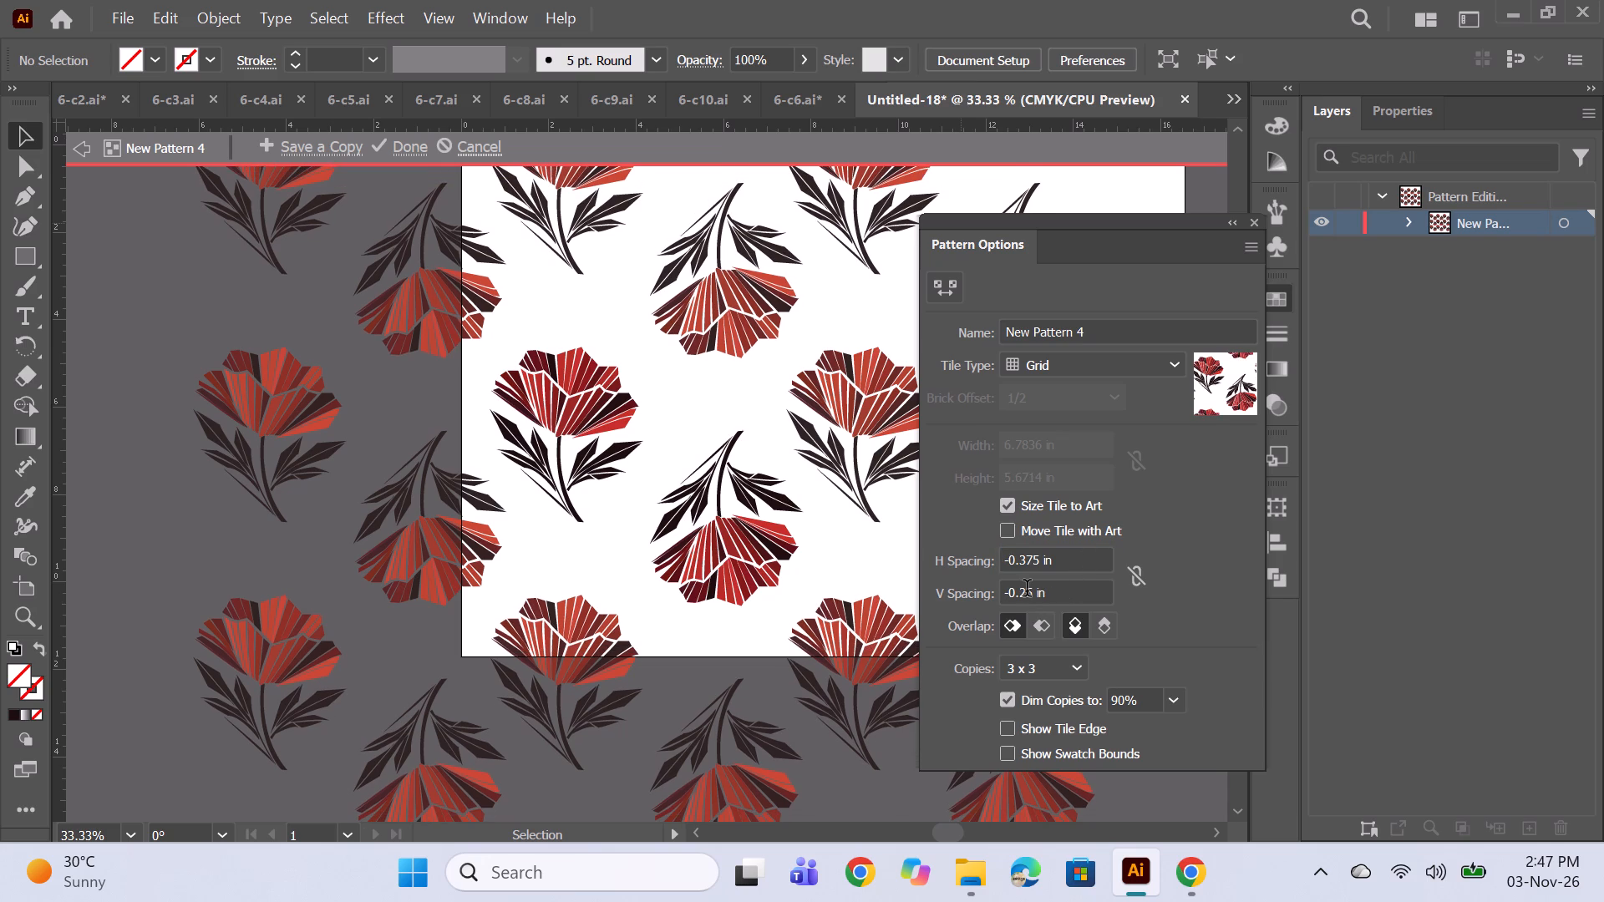
scroll(1034, 586, down, 1)
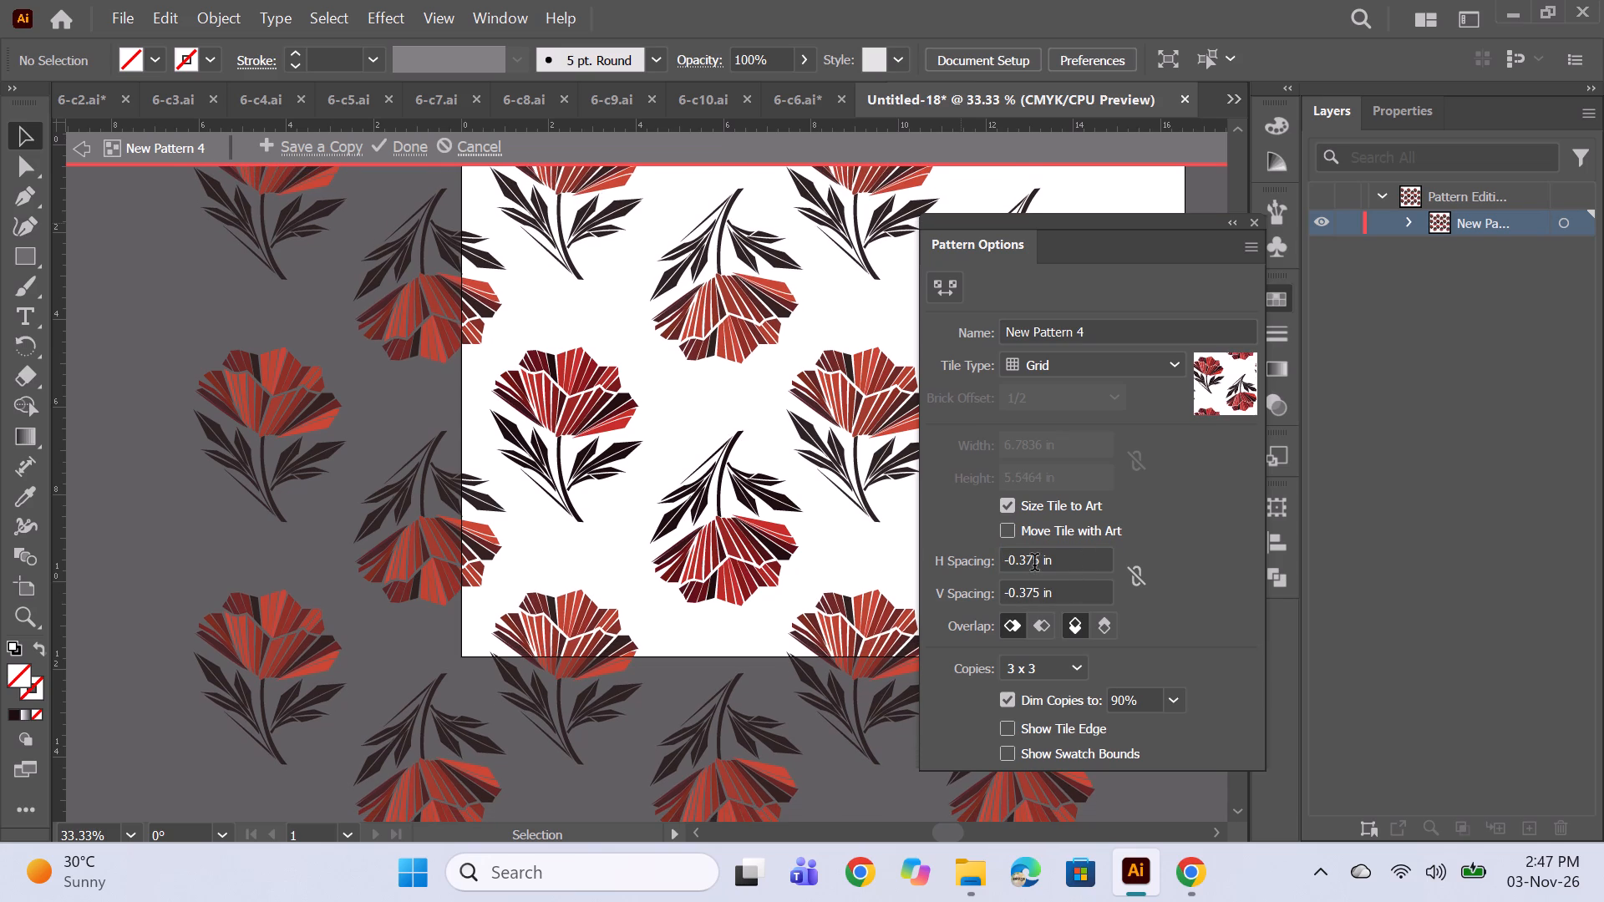
Set the pattern tile's horizontal spacing to 0.125 in.
scroll(1034, 565, up, 2)
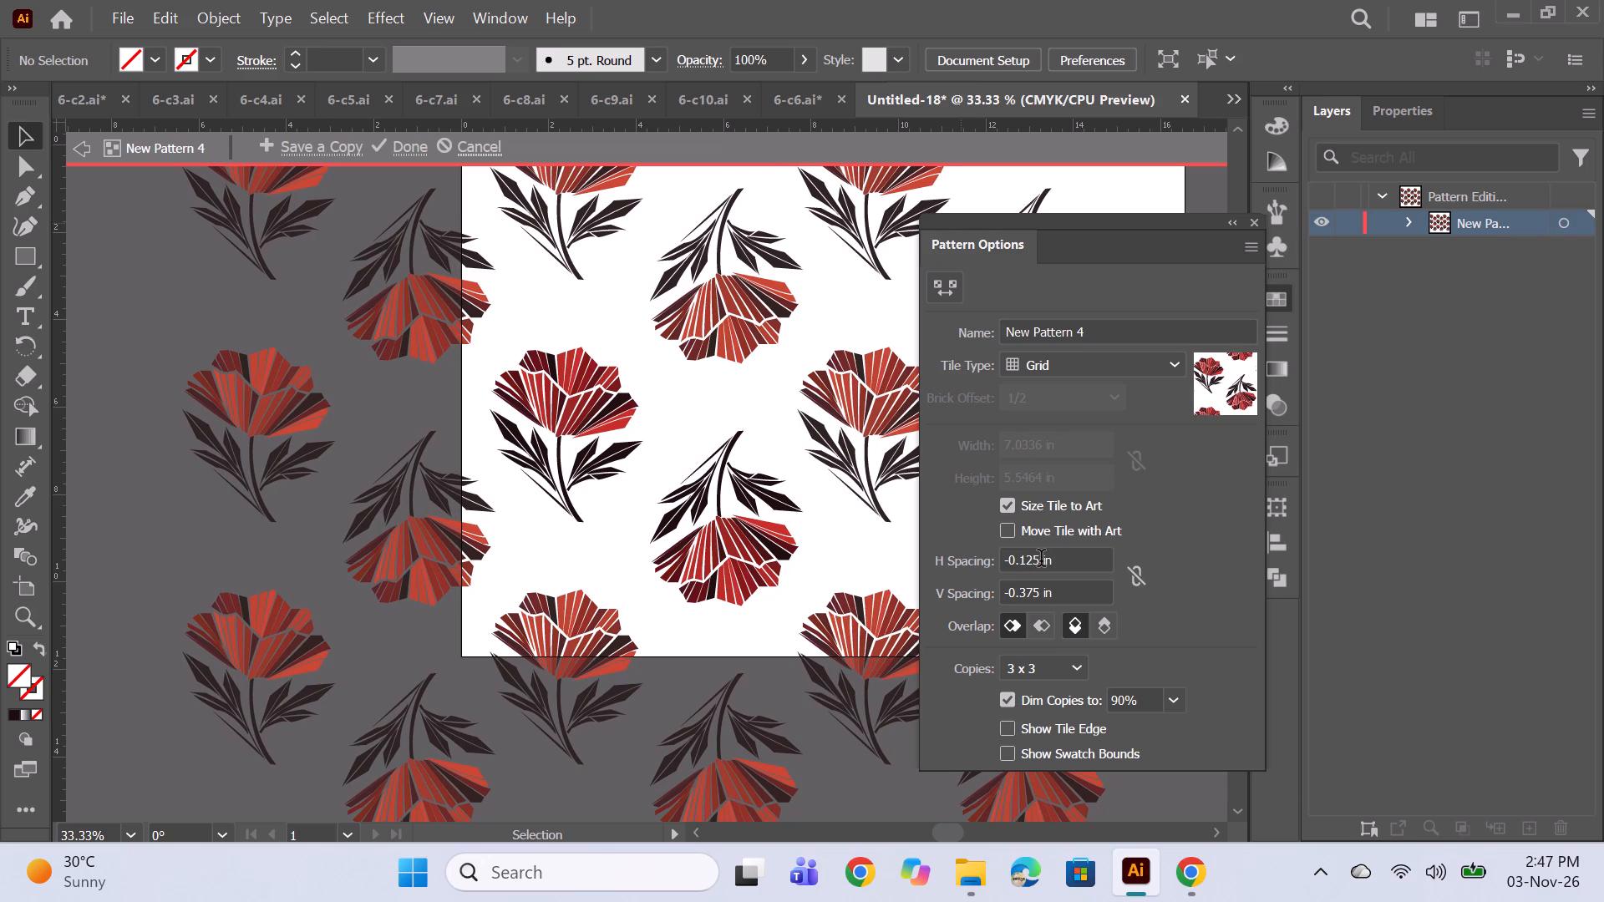
scroll(1041, 560, up, 2)
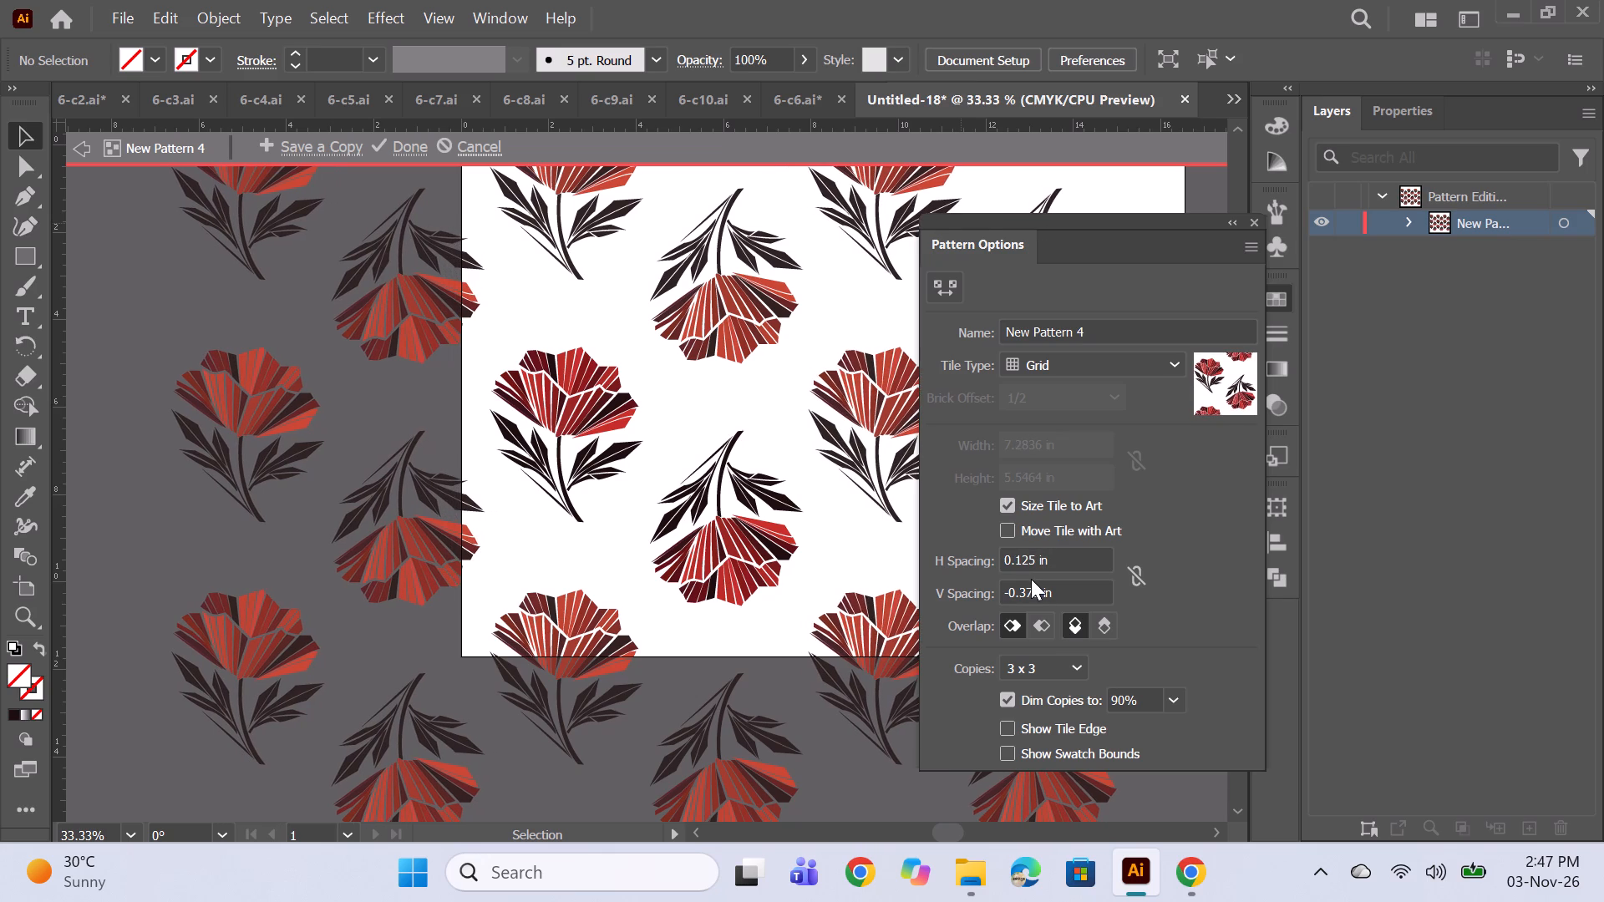
Set the pattern tile's horizontal spacing to 0 in and try a vertical spacing of -0.25 in.
scroll(1033, 584, down, 1)
scroll(1033, 584, up, 2)
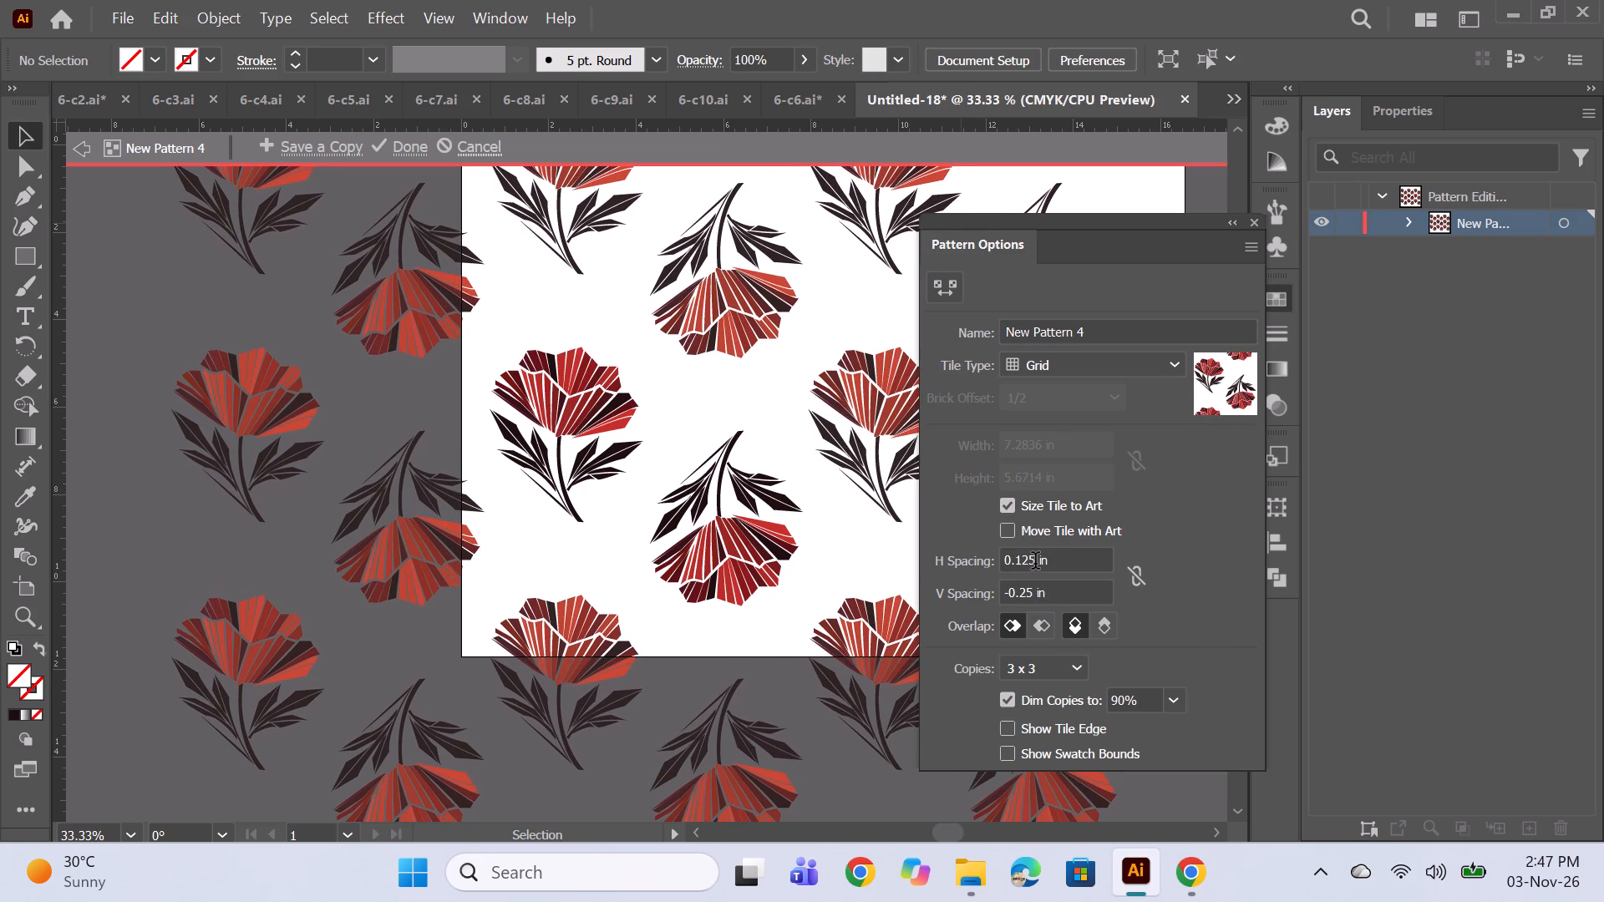
scroll(1035, 563, down, 2)
scroll(1035, 563, up, 1)
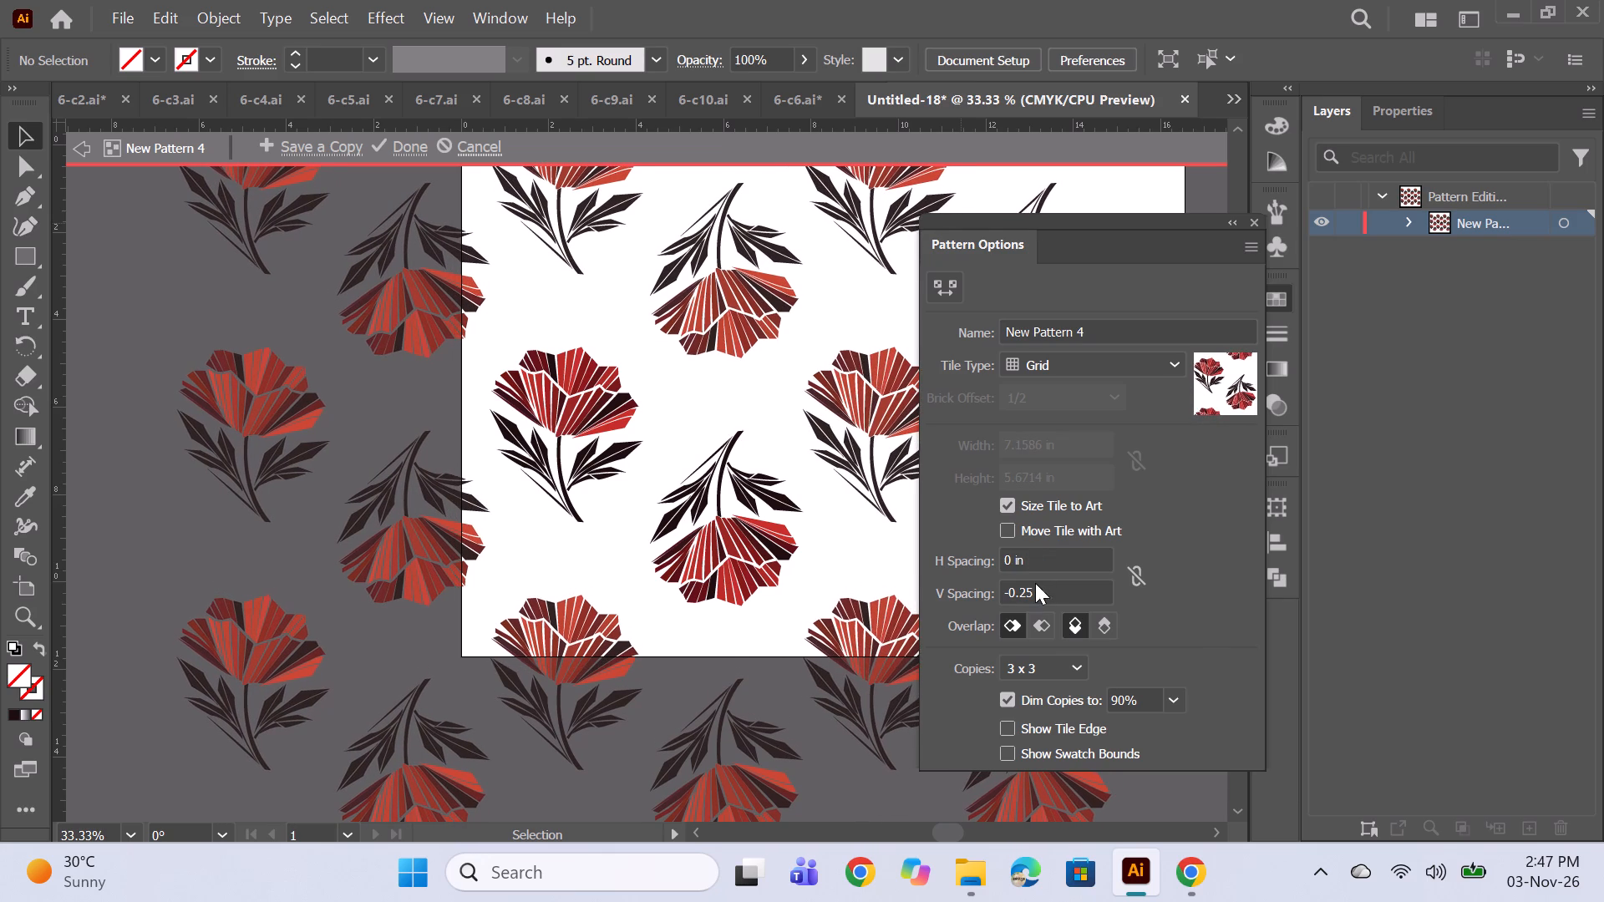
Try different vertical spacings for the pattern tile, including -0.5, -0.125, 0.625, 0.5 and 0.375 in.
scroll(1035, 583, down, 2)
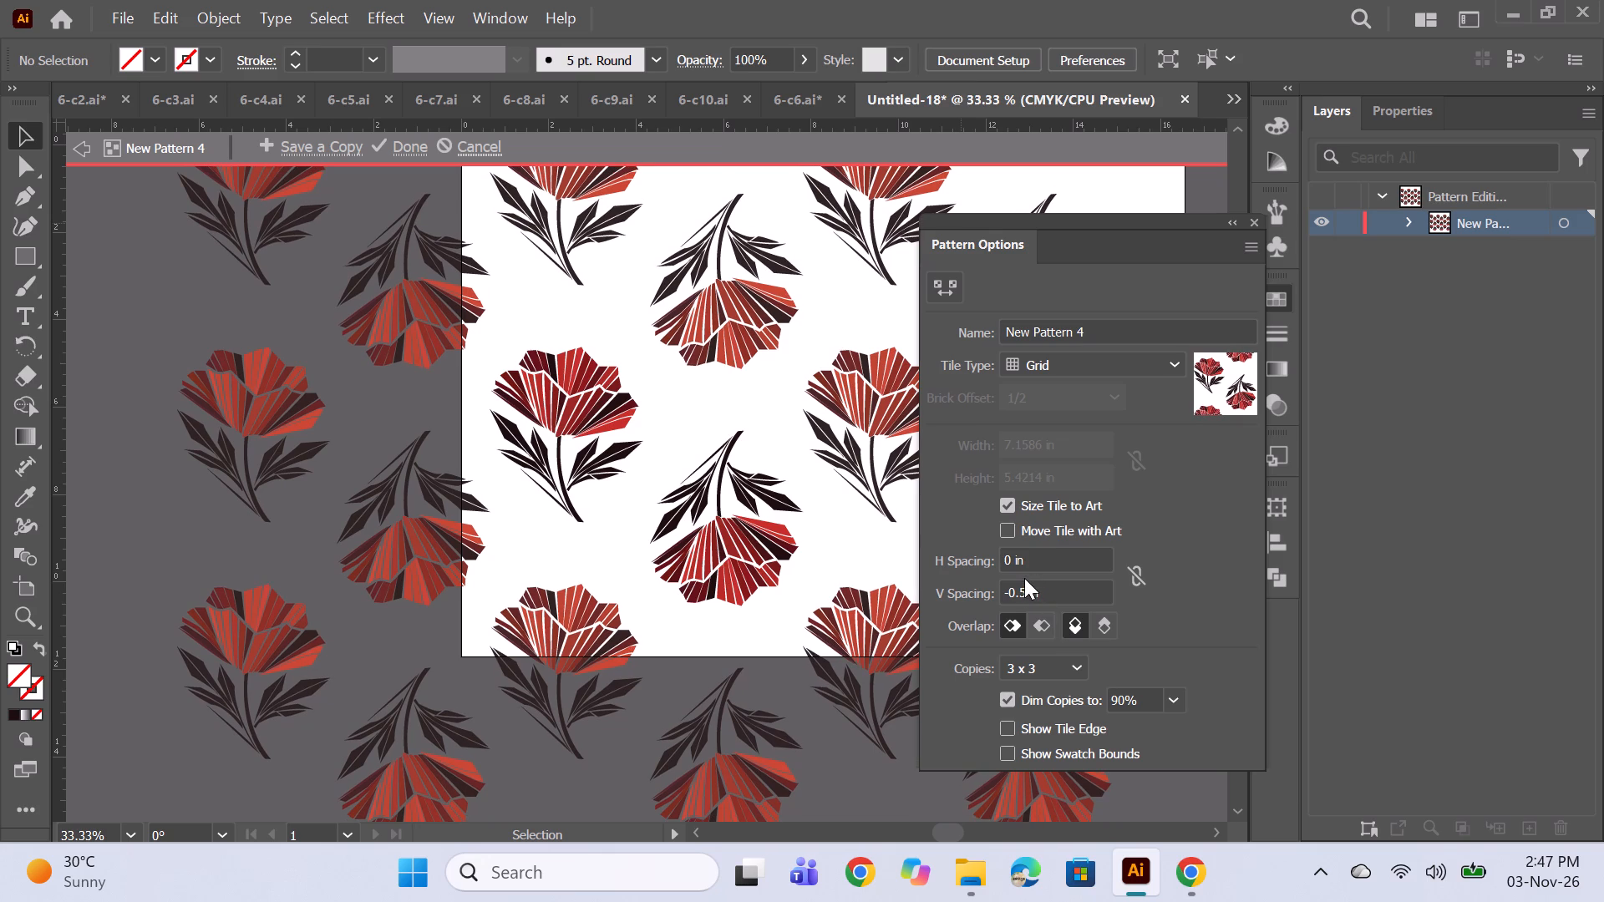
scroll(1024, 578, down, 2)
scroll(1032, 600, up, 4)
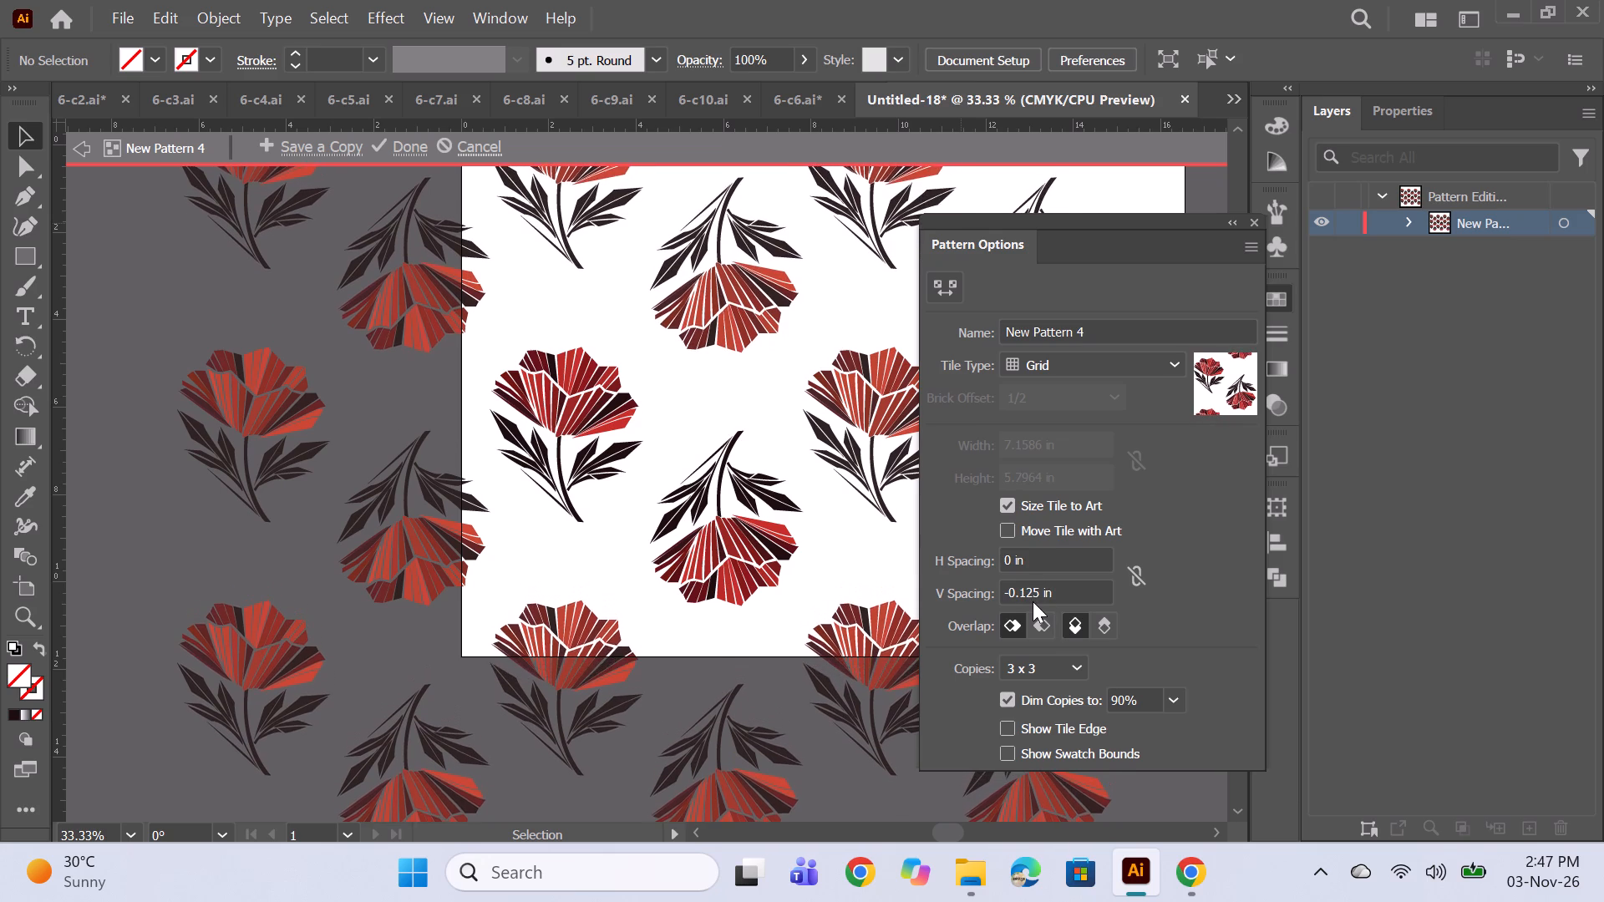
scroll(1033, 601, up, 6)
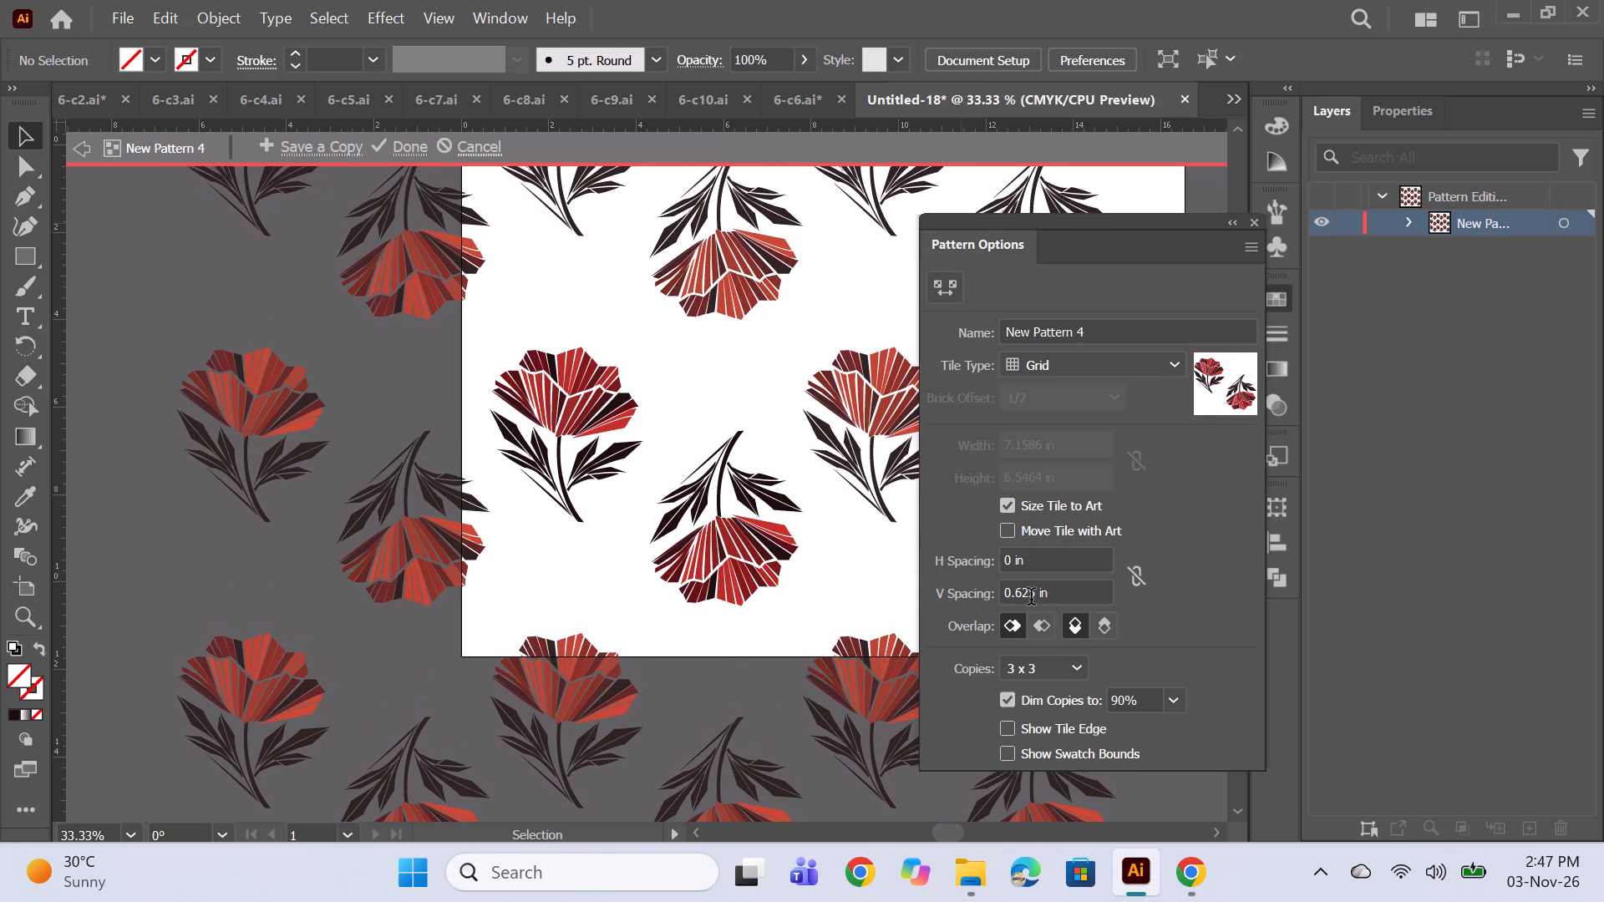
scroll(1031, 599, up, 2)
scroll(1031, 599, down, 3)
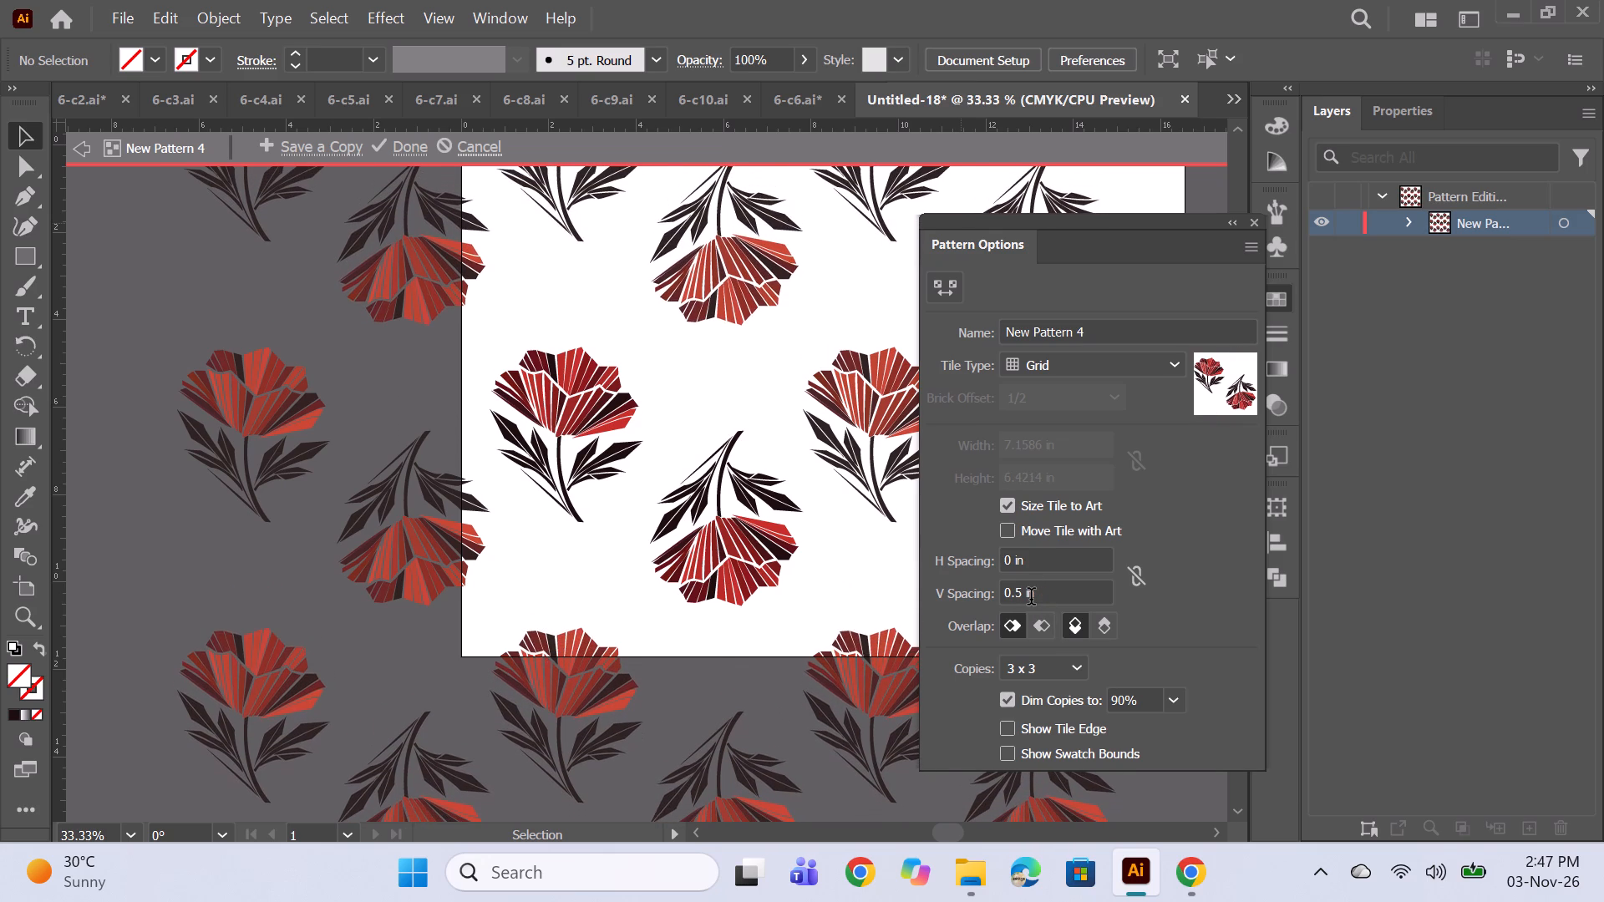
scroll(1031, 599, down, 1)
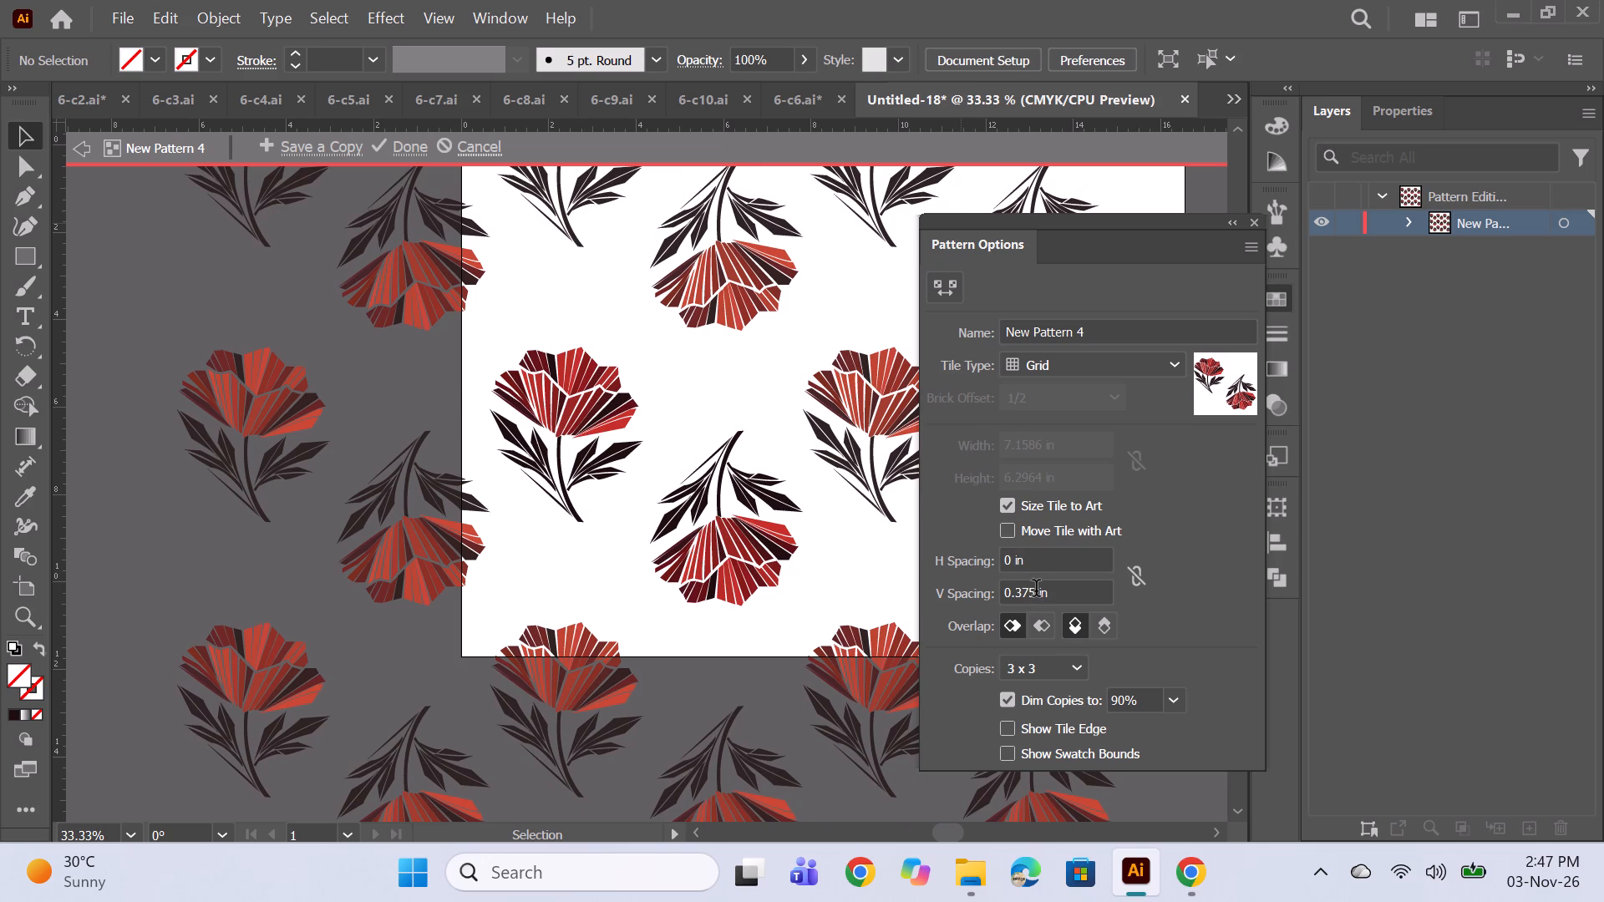
Set the pattern tile's vertical spacing to 0 in and finish editing the pattern.
drag(1036, 590, 1000, 610)
key(0)
key(Return)
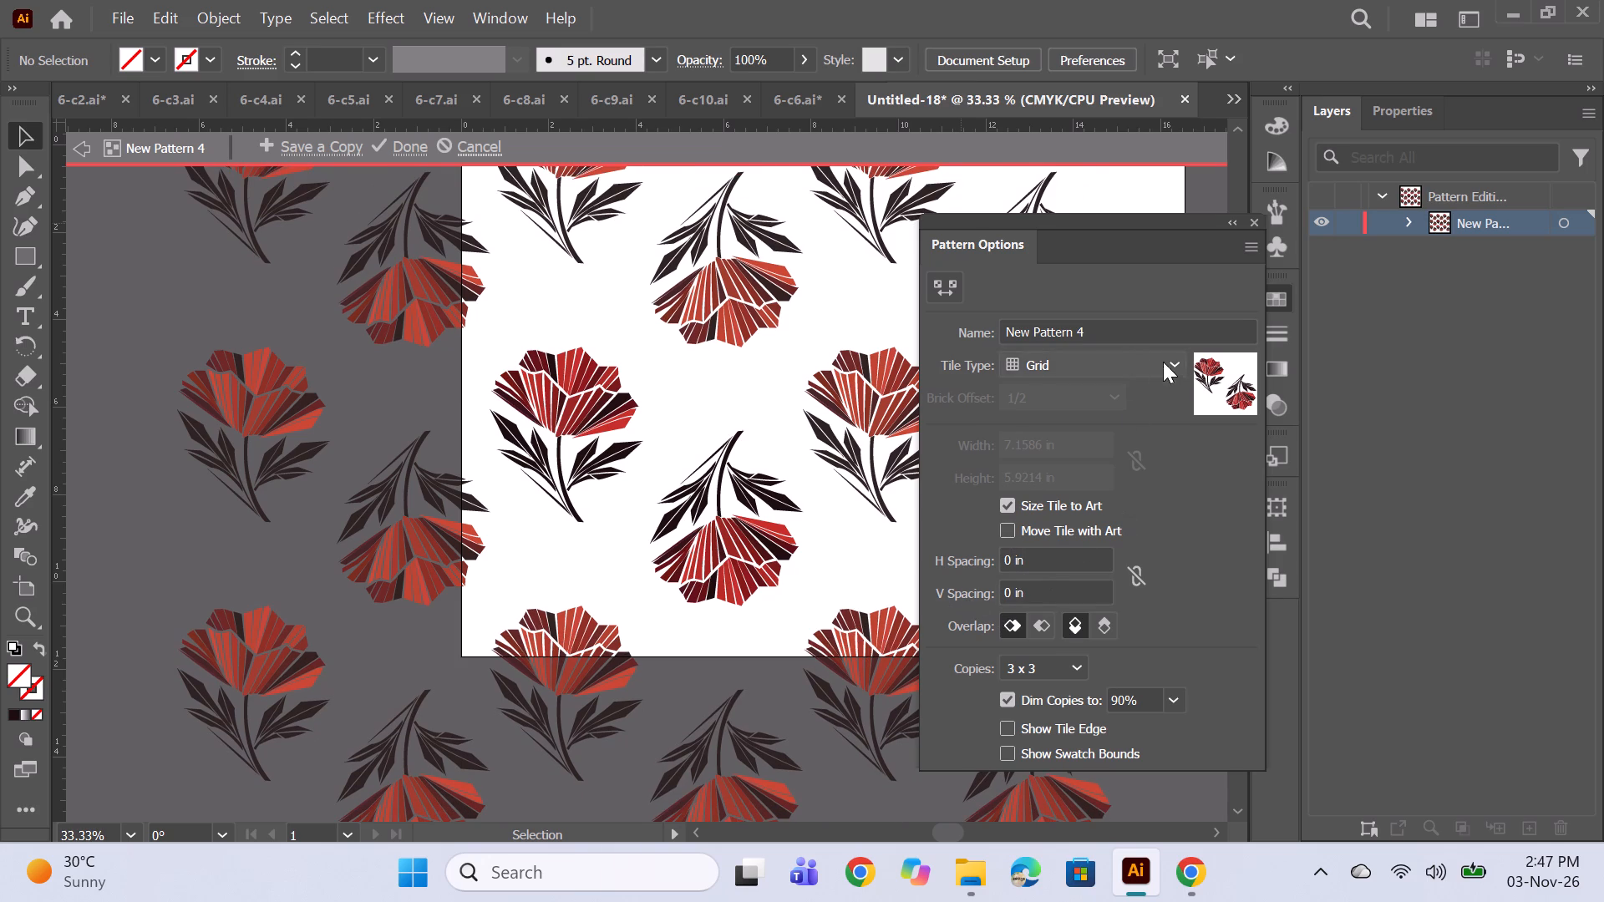
click(412, 151)
Draw a rectangle covering the whole artboard and fill it with the new upright-and-flipped flower pattern swatch.
click(25, 251)
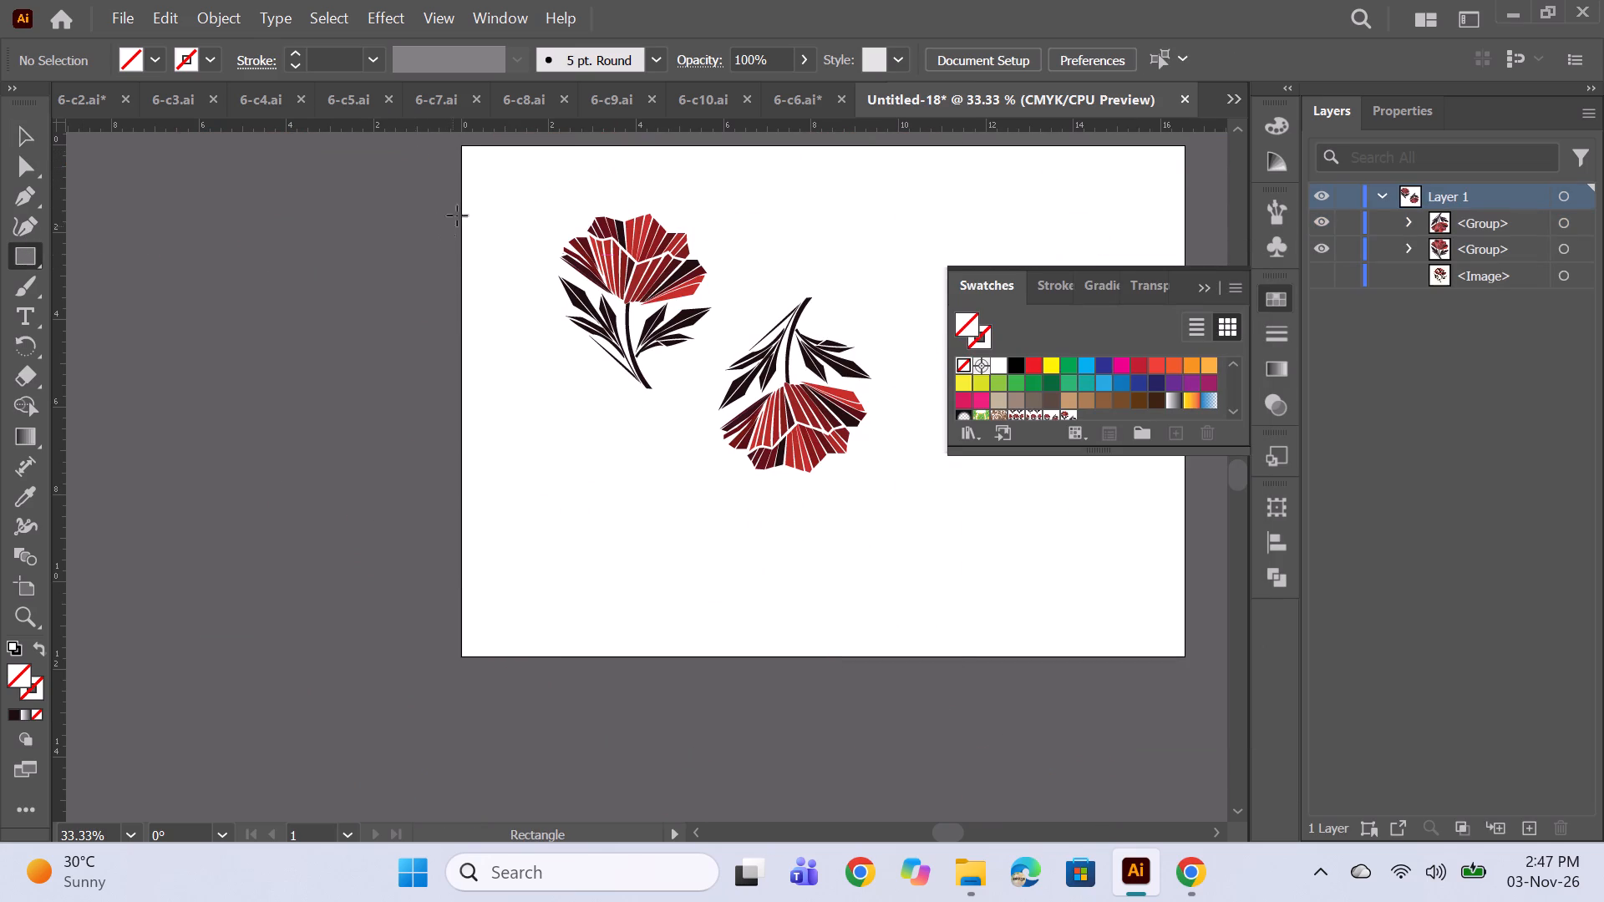
drag(459, 145, 1130, 632)
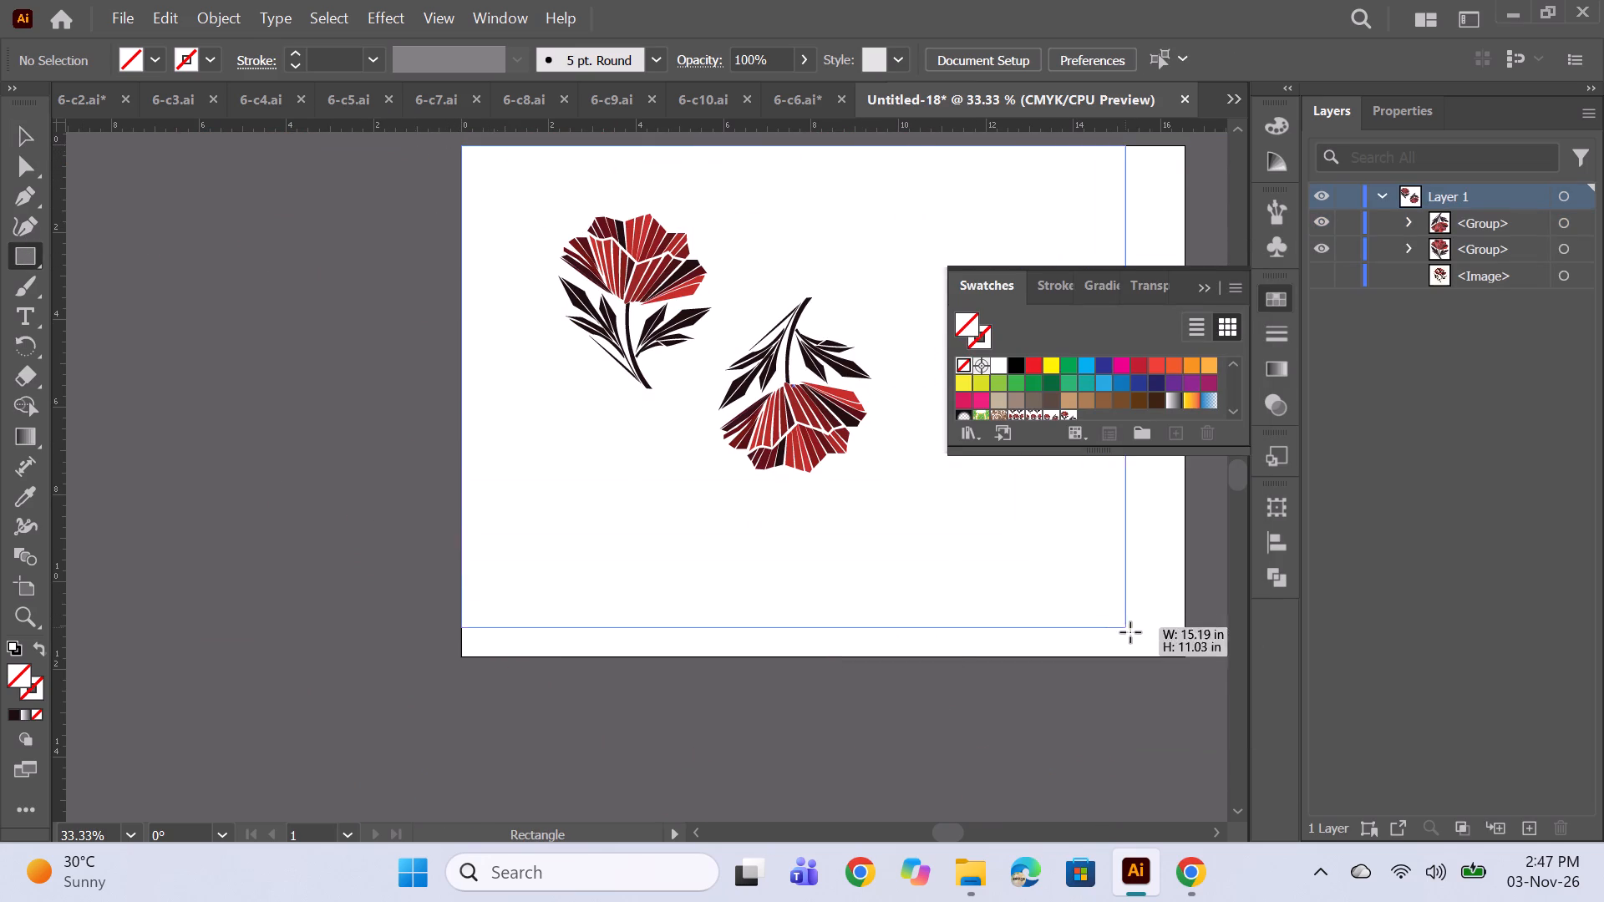
drag(1130, 632, 1185, 657)
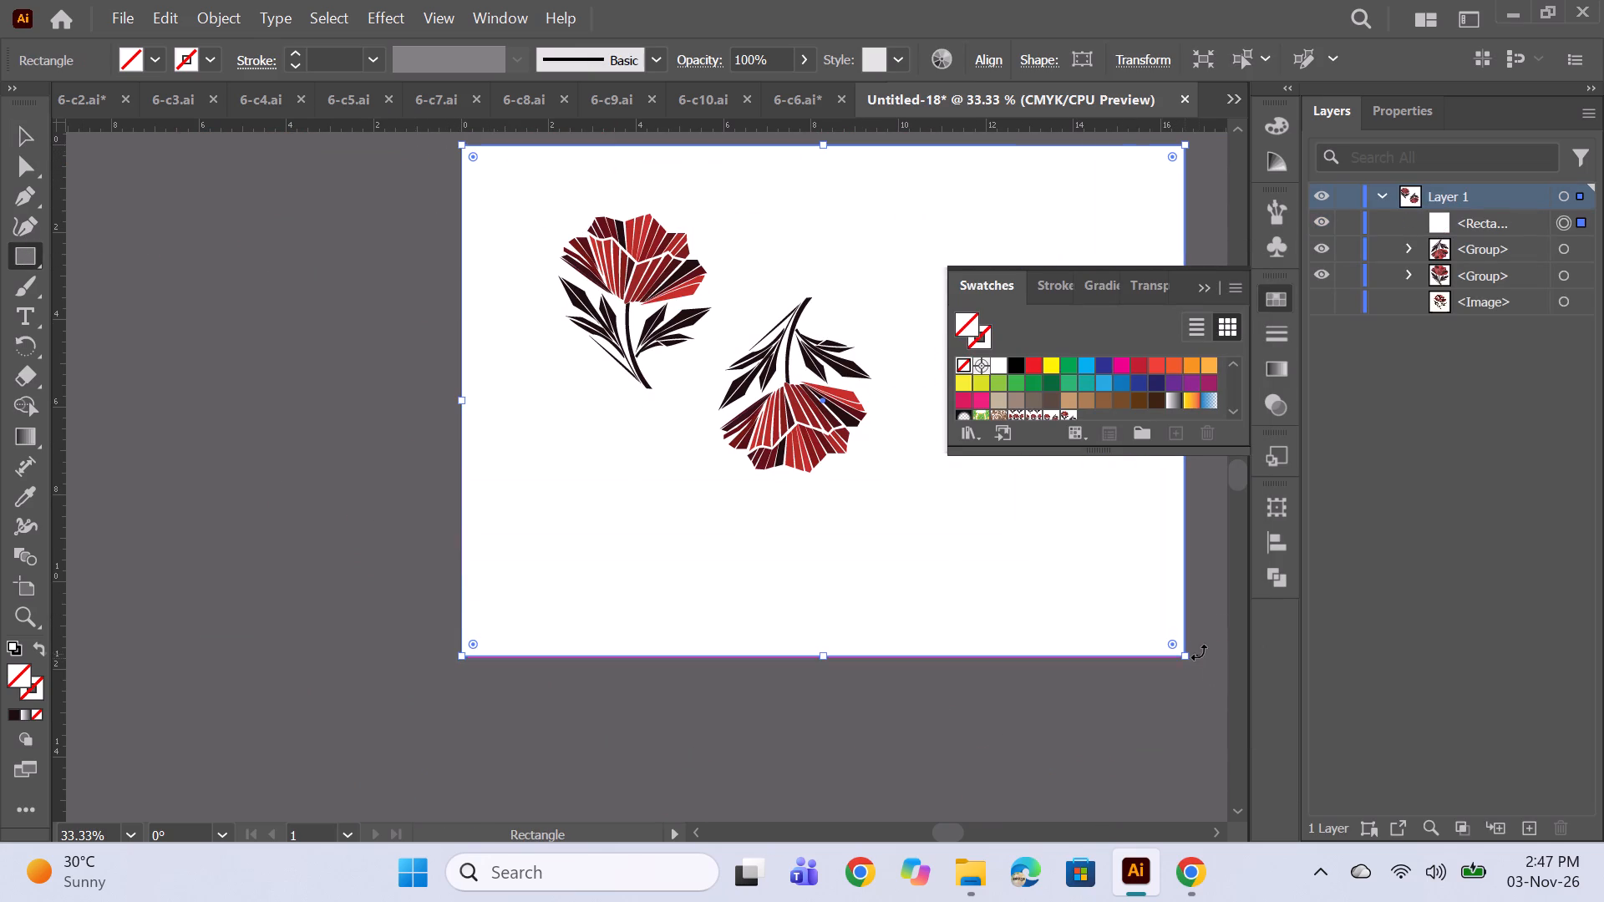
click(1074, 421)
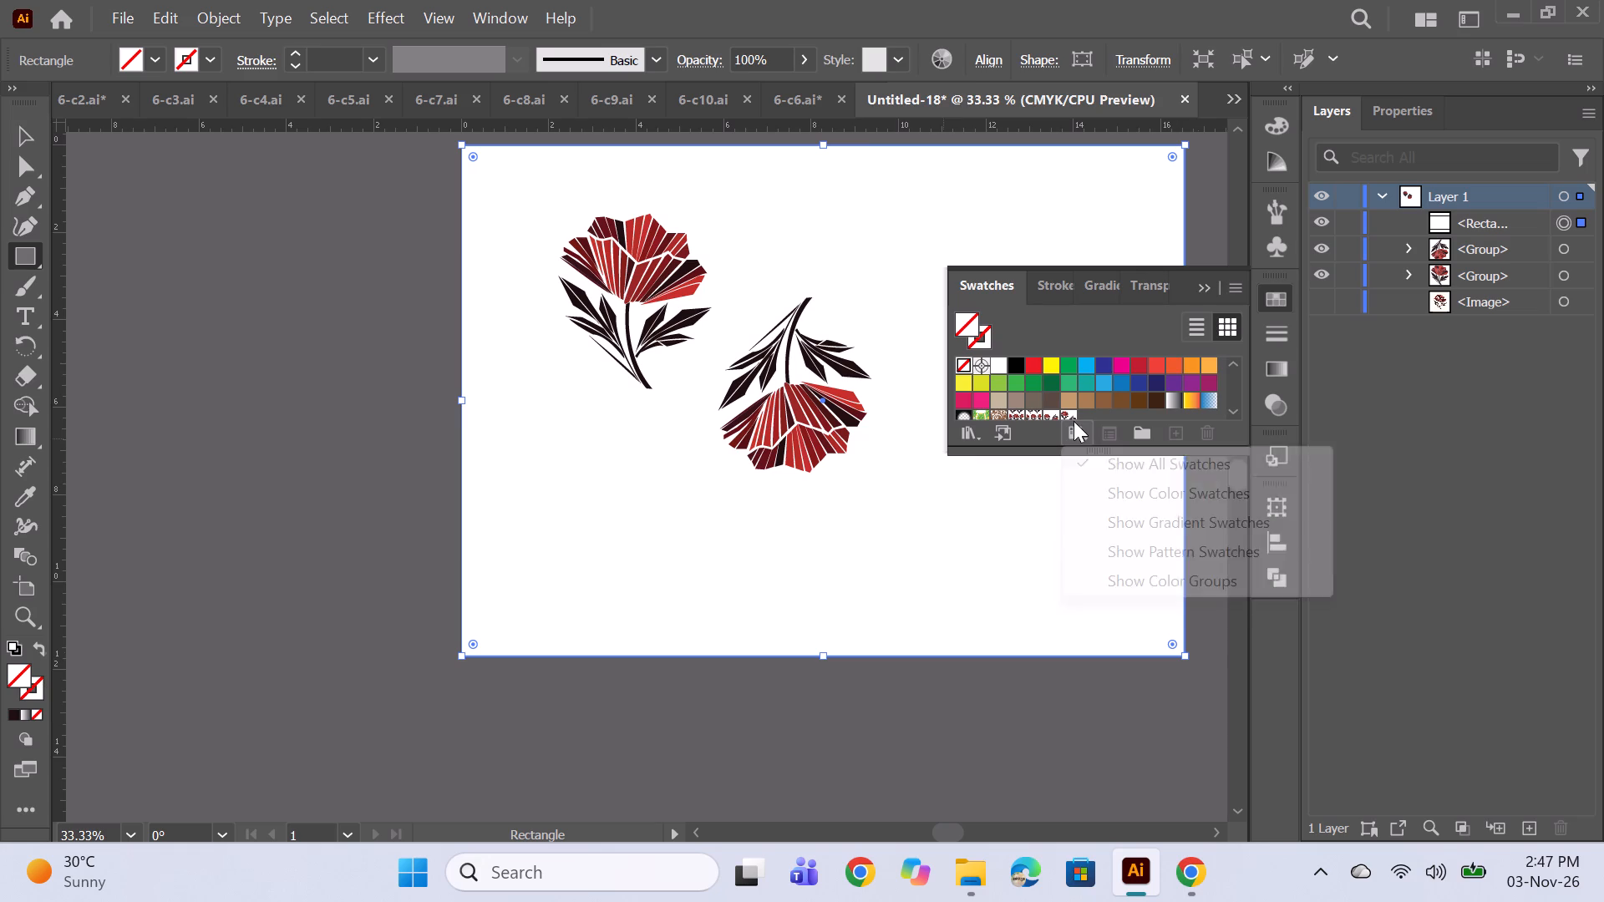
click(1074, 416)
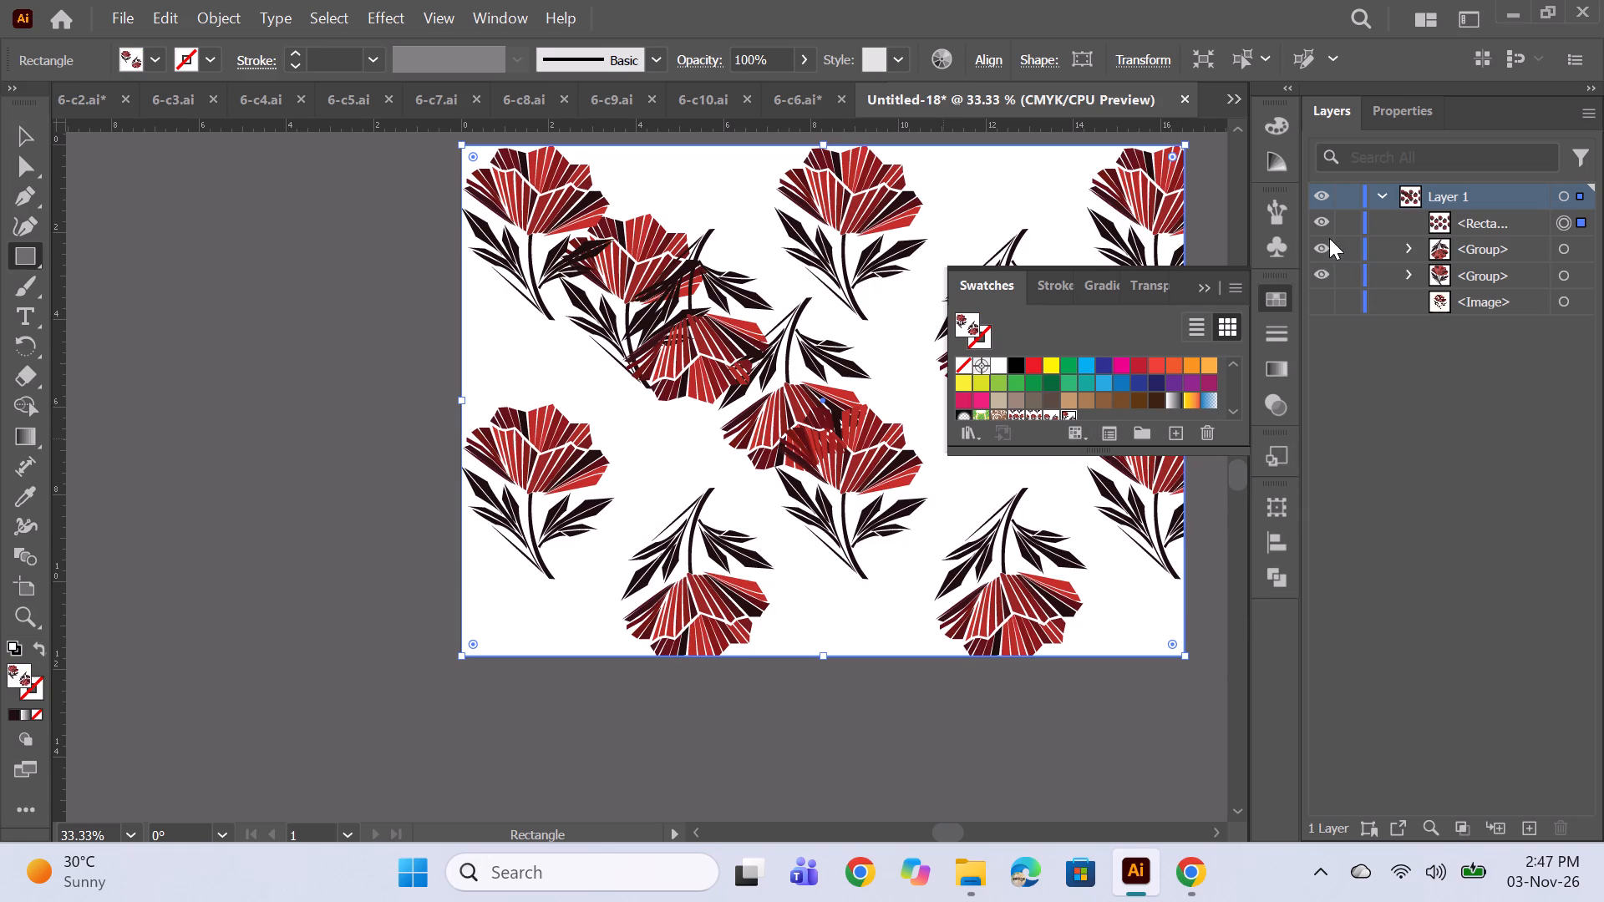
Hide the two original flower groups so only the pattern-filled rectangle shows, and put the swatches away.
drag(1329, 238, 1327, 274)
drag(1319, 240, 1318, 280)
click(1325, 270)
click(1322, 248)
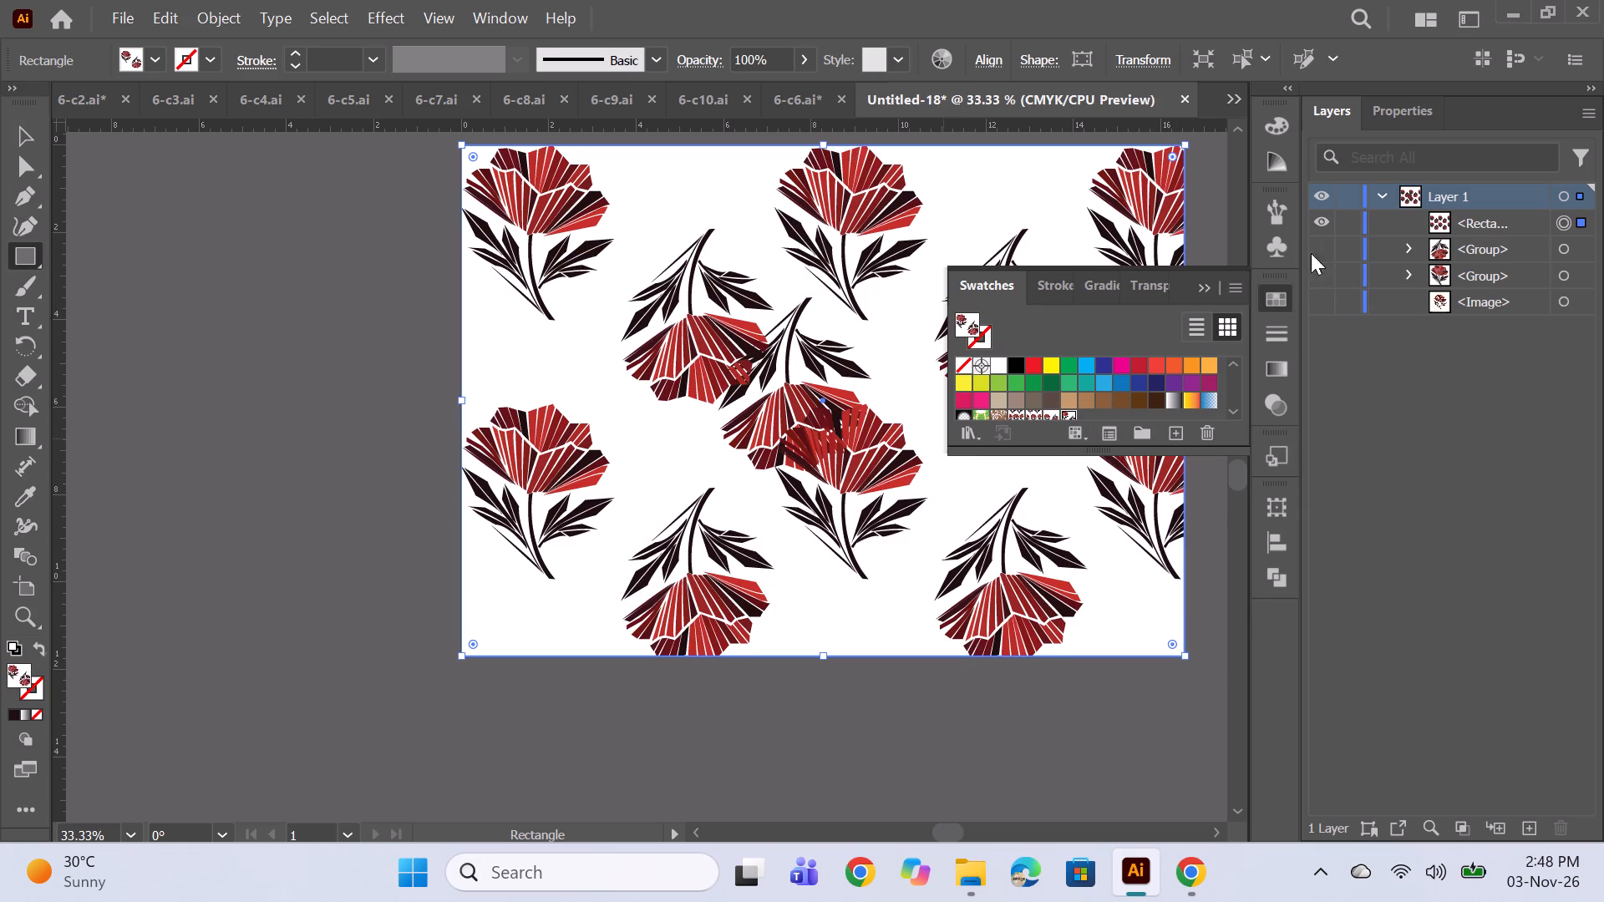
click(1203, 287)
key(space)
key(space)
key(space)
drag(1059, 545, 900, 582)
Save the document as an Illustrator file named 20 in the Plain prints folder, using the Illustrator 2020 version.
key(ctrl+s)
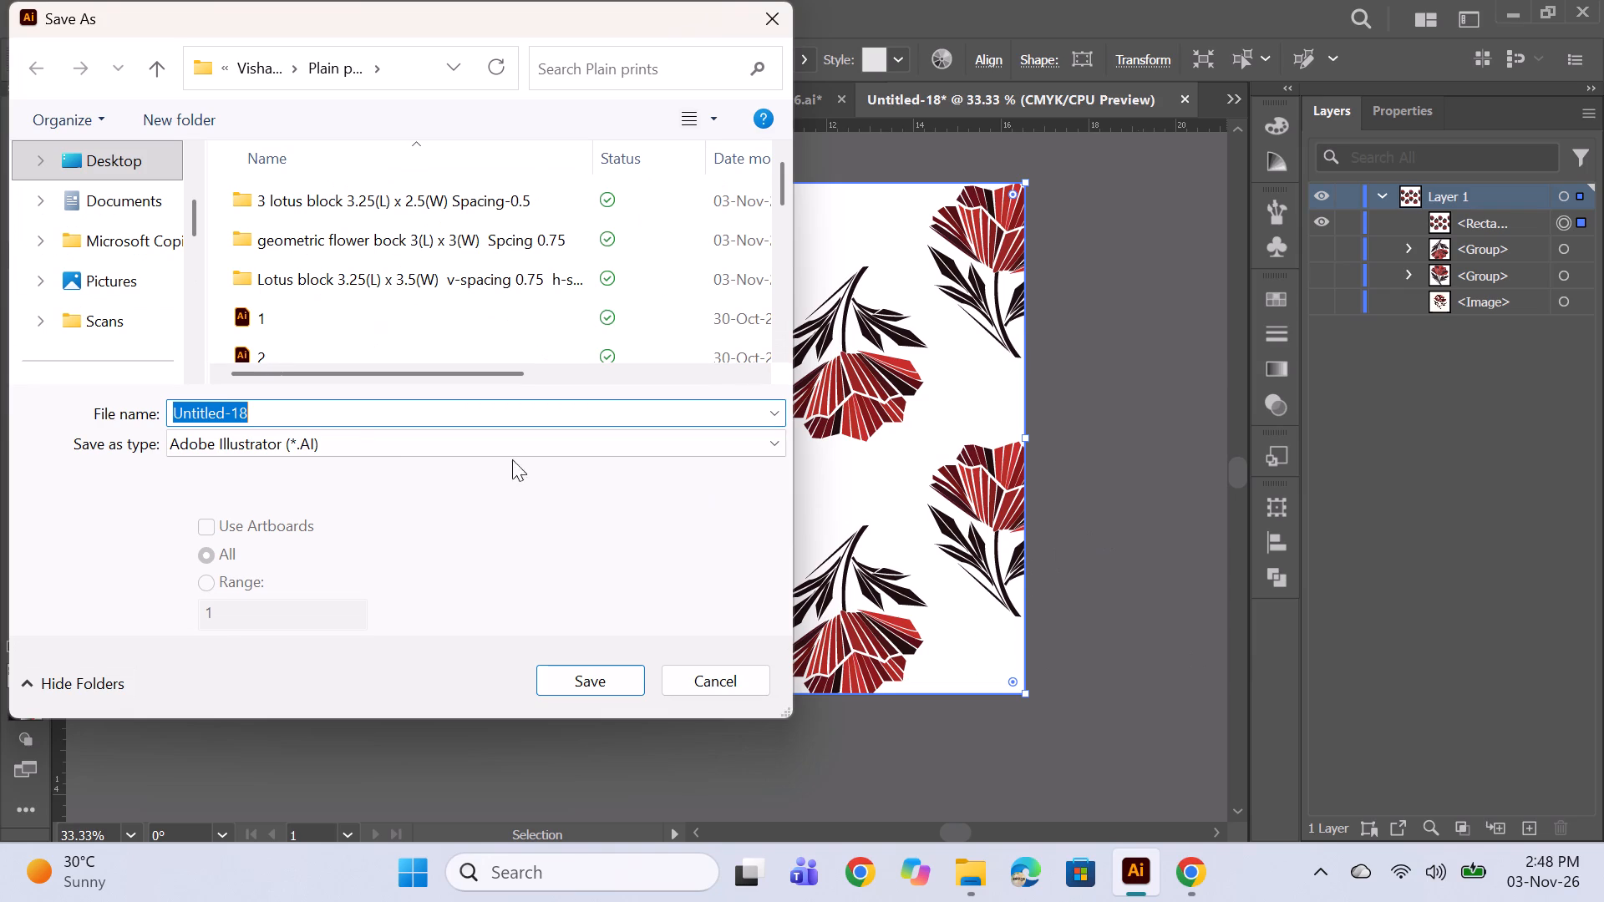
scroll(263, 252, down, 2)
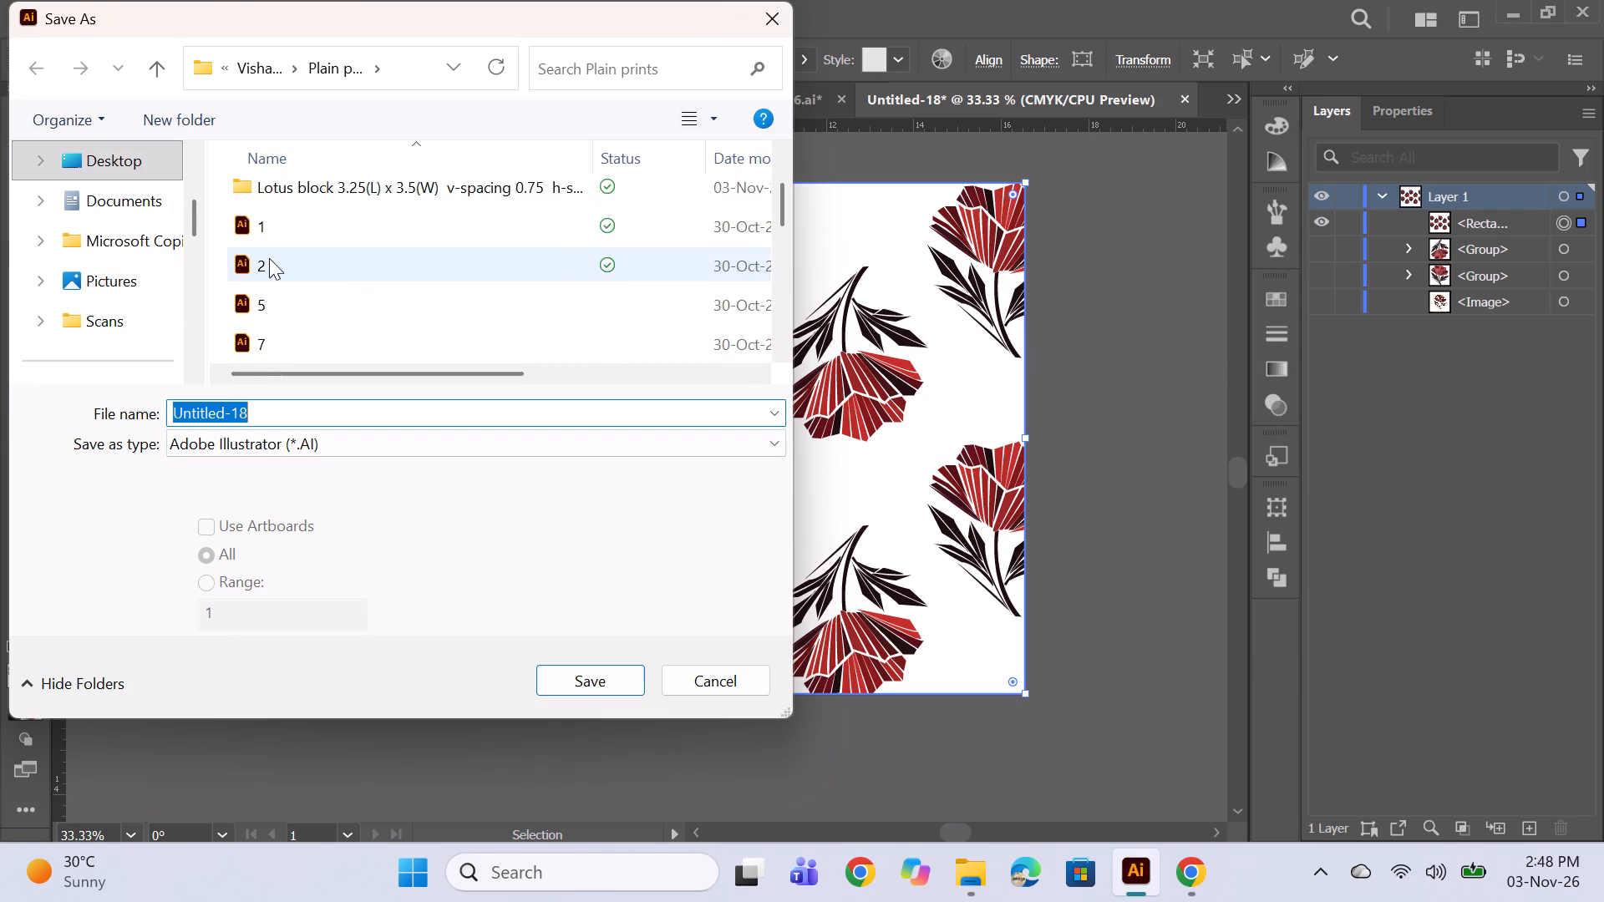
scroll(269, 258, down, 20)
scroll(269, 258, down, 5)
scroll(322, 291, up, 7)
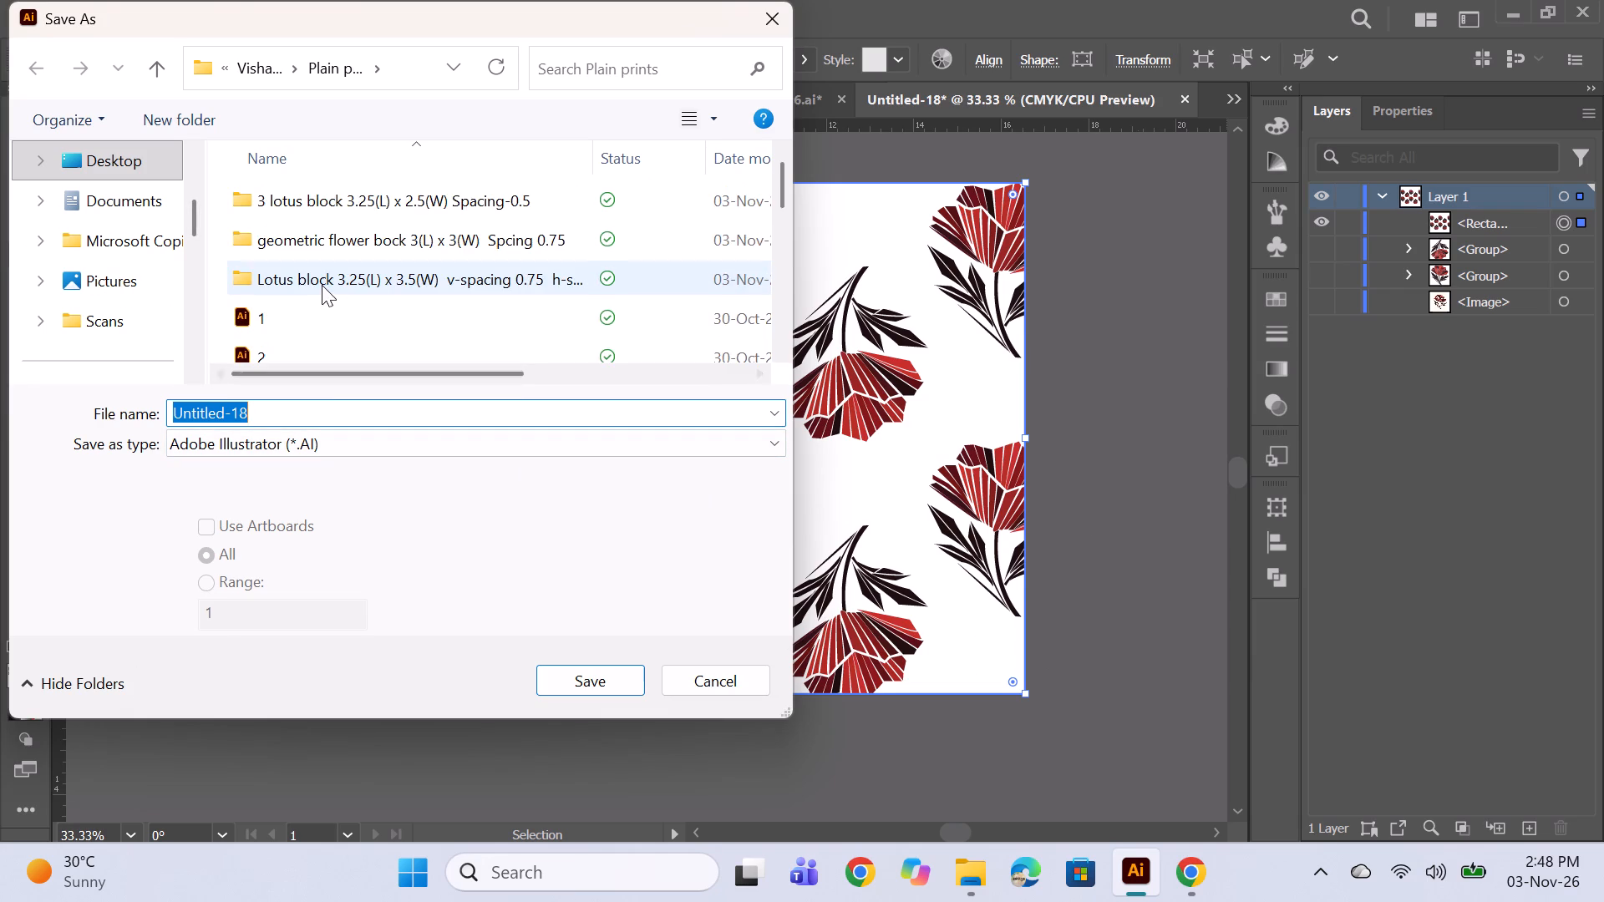
scroll(322, 285, up, 7)
scroll(312, 261, down, 18)
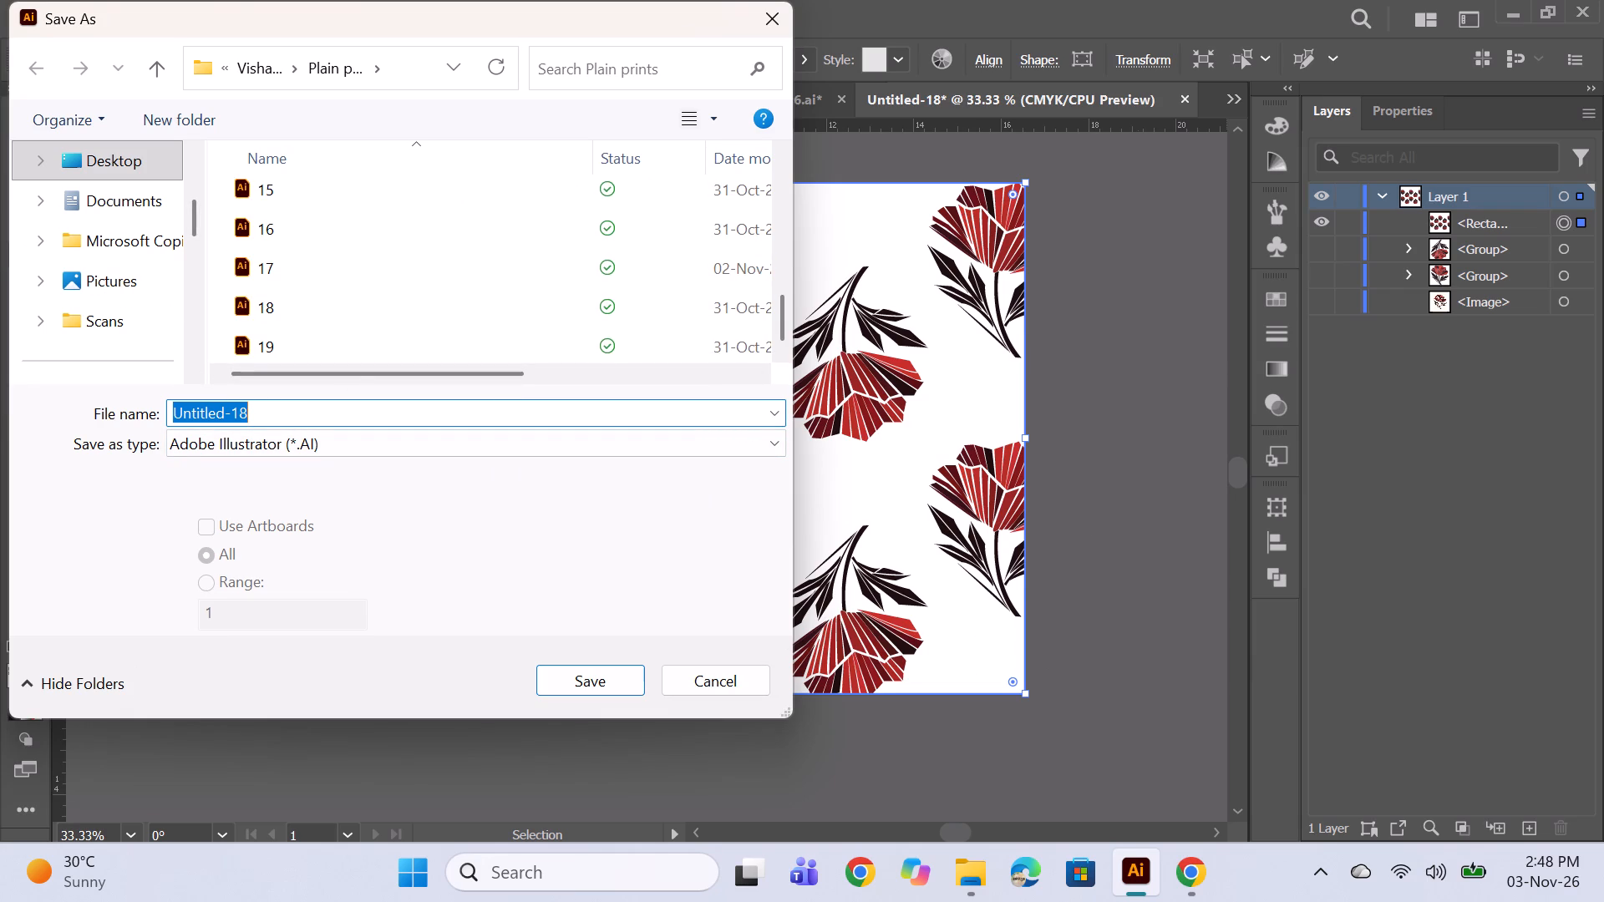
text(20)
key(Return)
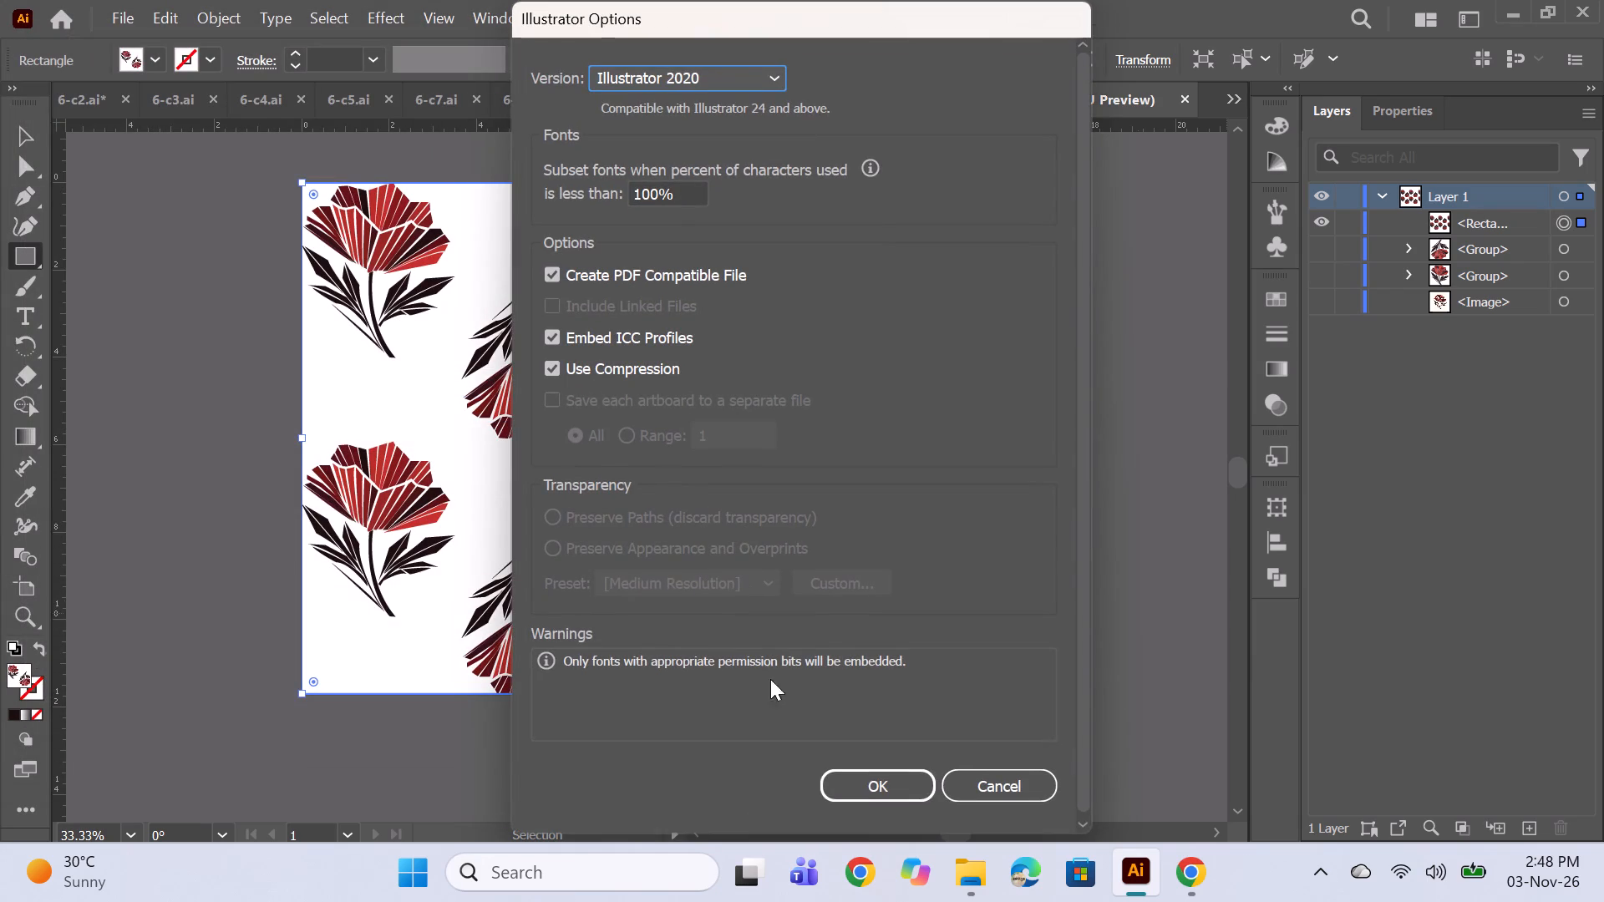
click(850, 803)
click(899, 789)
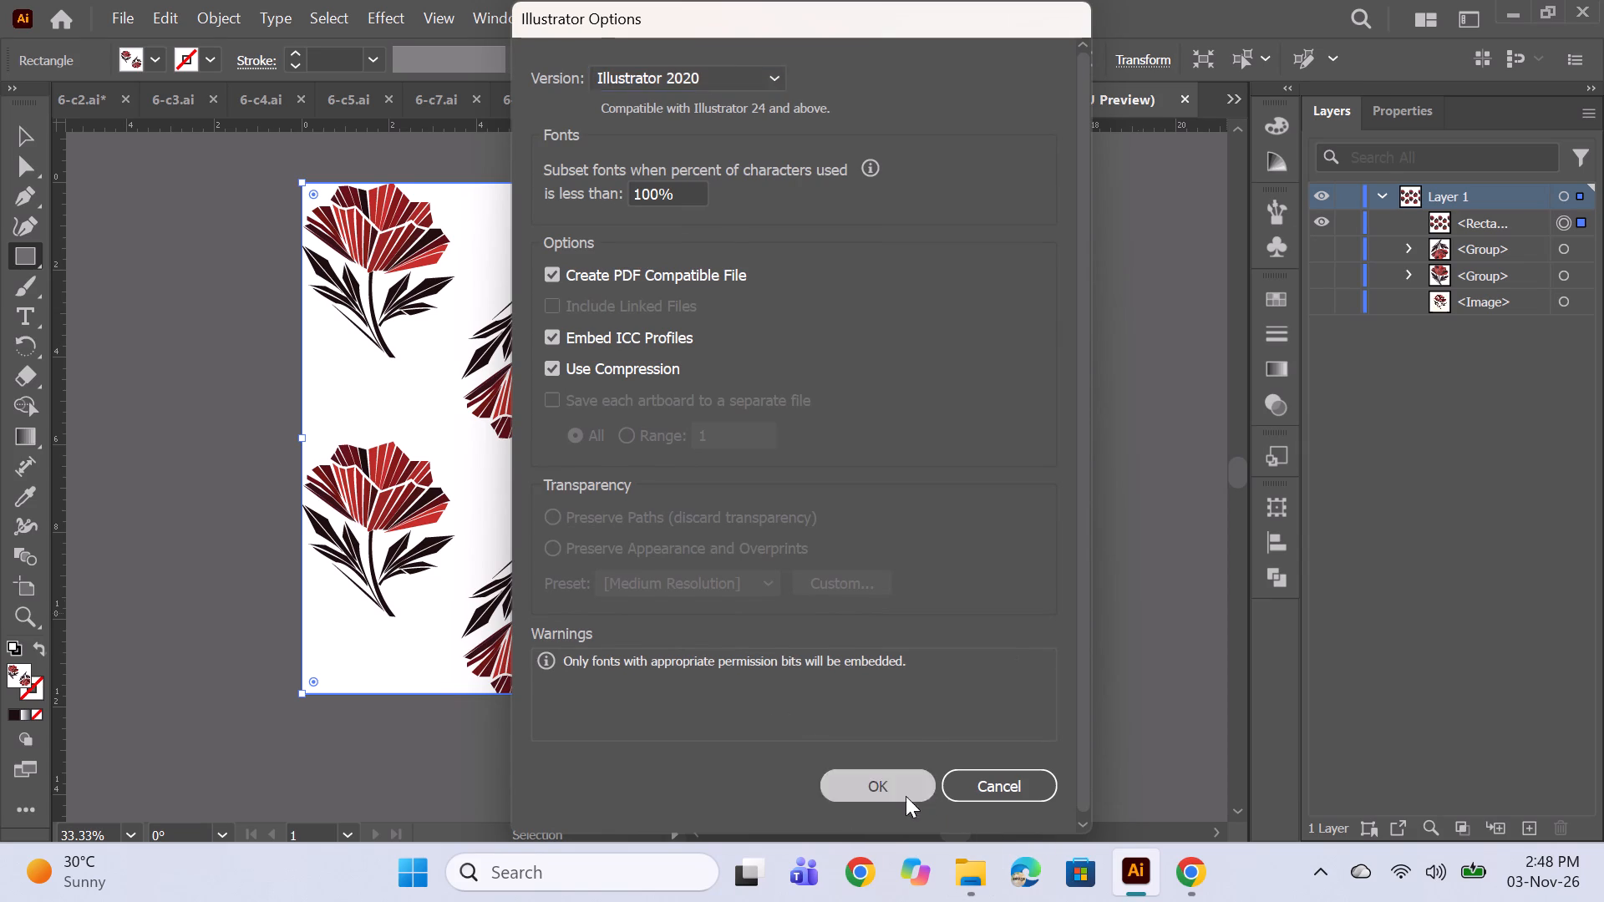
Switch to File Explorer and check the Plain prints folder for the saved file 20.
double_click(966, 879)
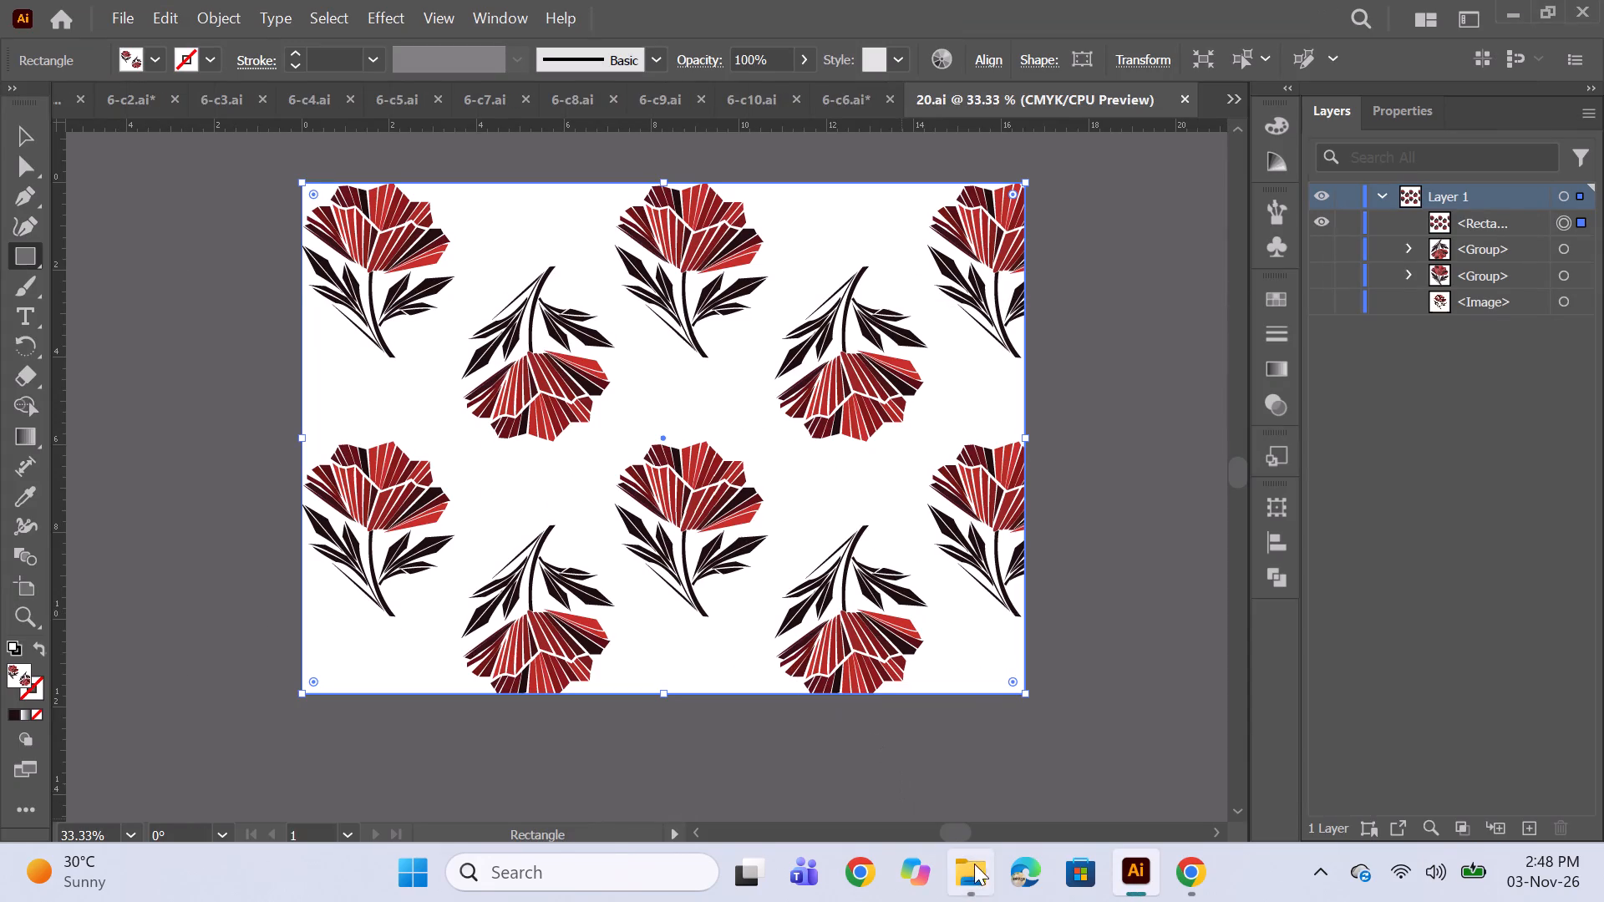
click(974, 864)
scroll(608, 550, down, 10)
scroll(584, 725, up, 13)
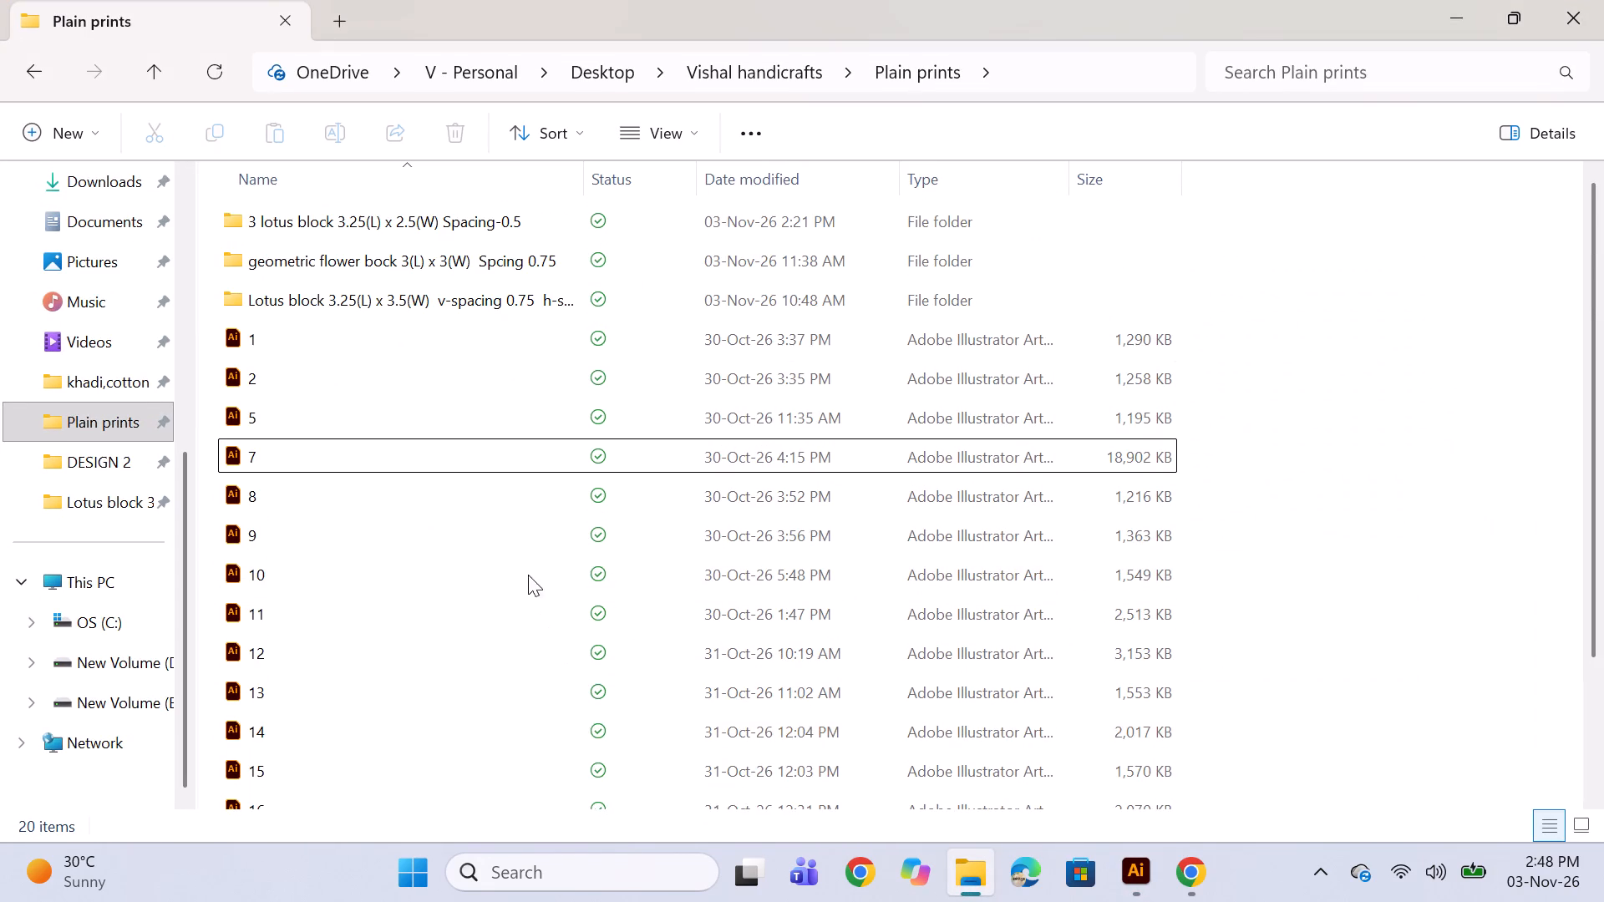
scroll(524, 564, down, 11)
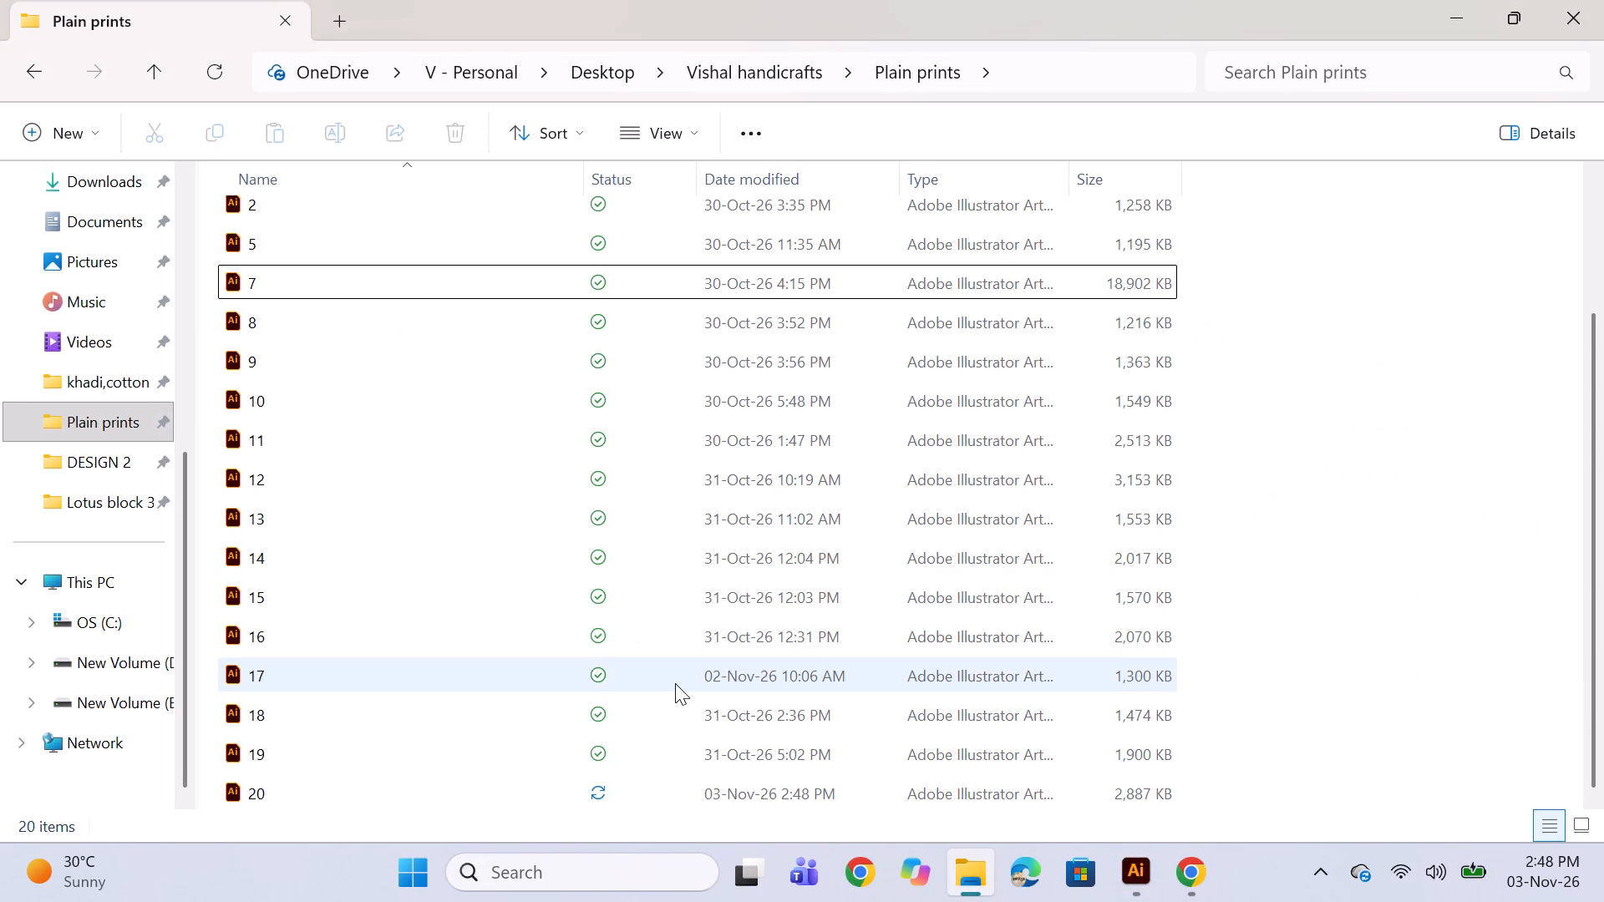
Switch back to Illustrator, deselect the pattern-filled rectangle and examine the finished repeat.
click(1132, 880)
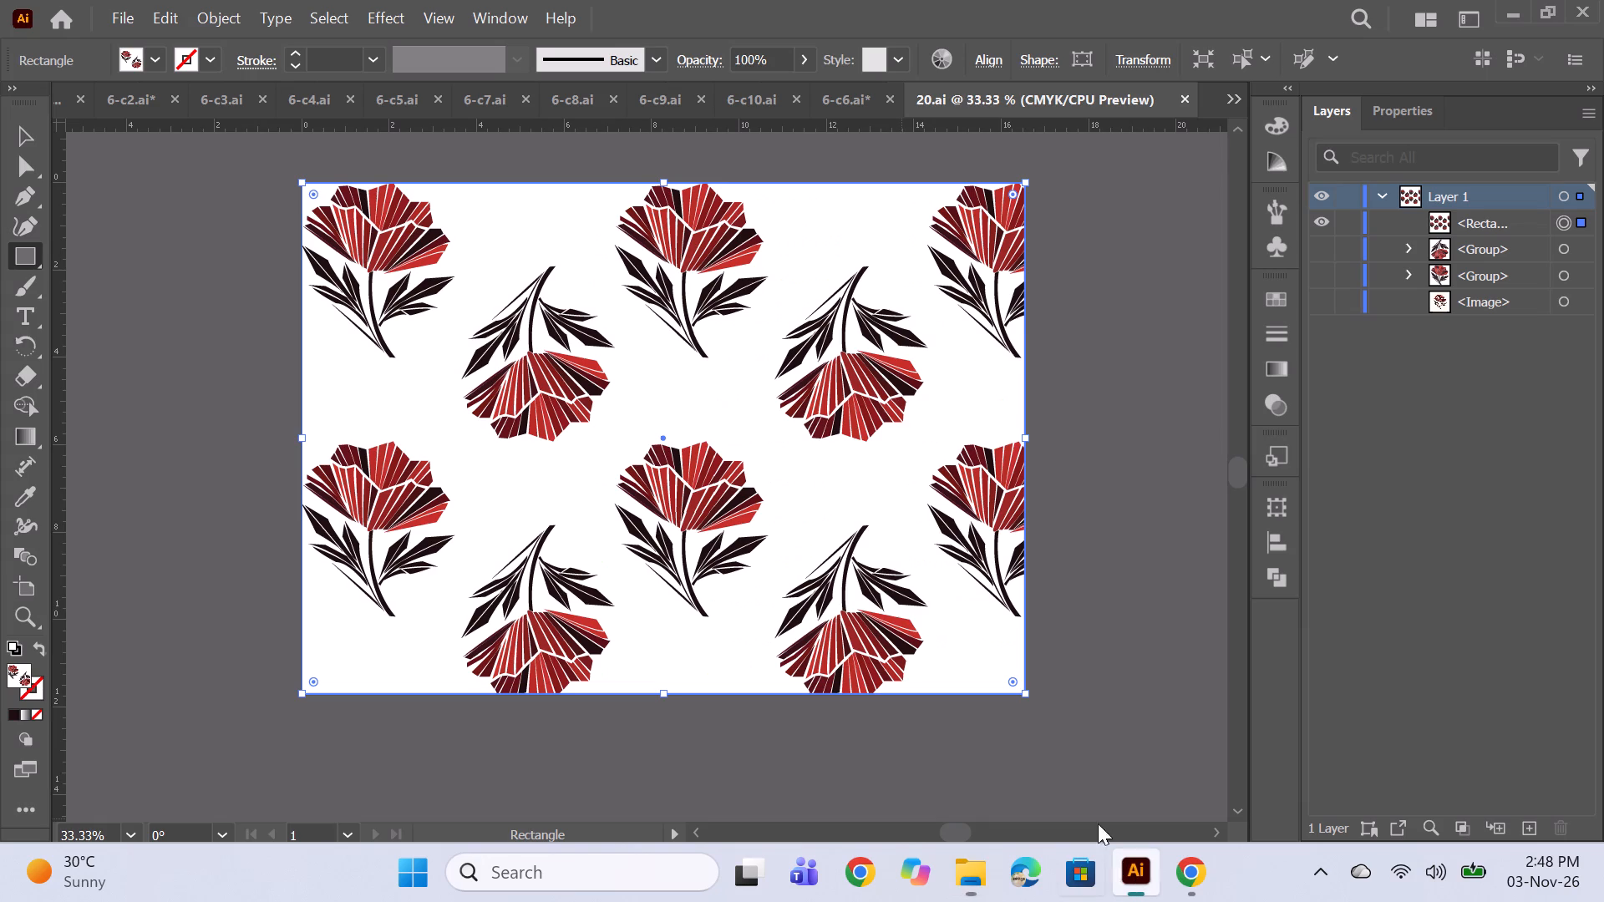
scroll(1062, 515, up, 1)
scroll(1061, 512, down, 1)
click(37, 133)
click(194, 285)
scroll(1066, 419, down, 1)
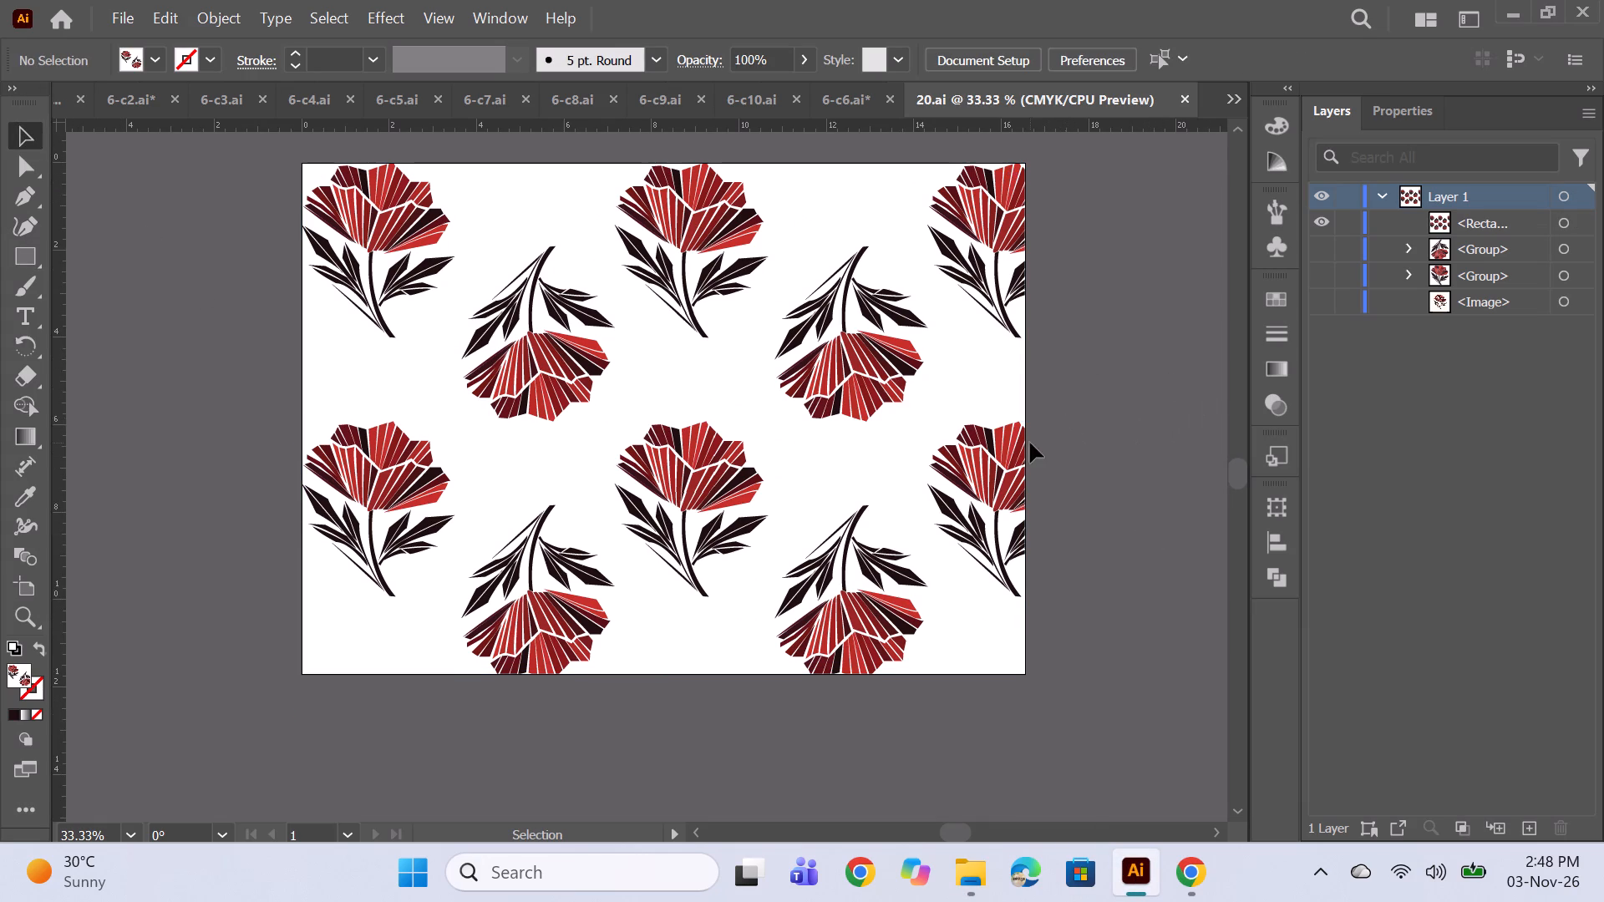
scroll(1030, 443, up, 2)
scroll(622, 134, down, 1)
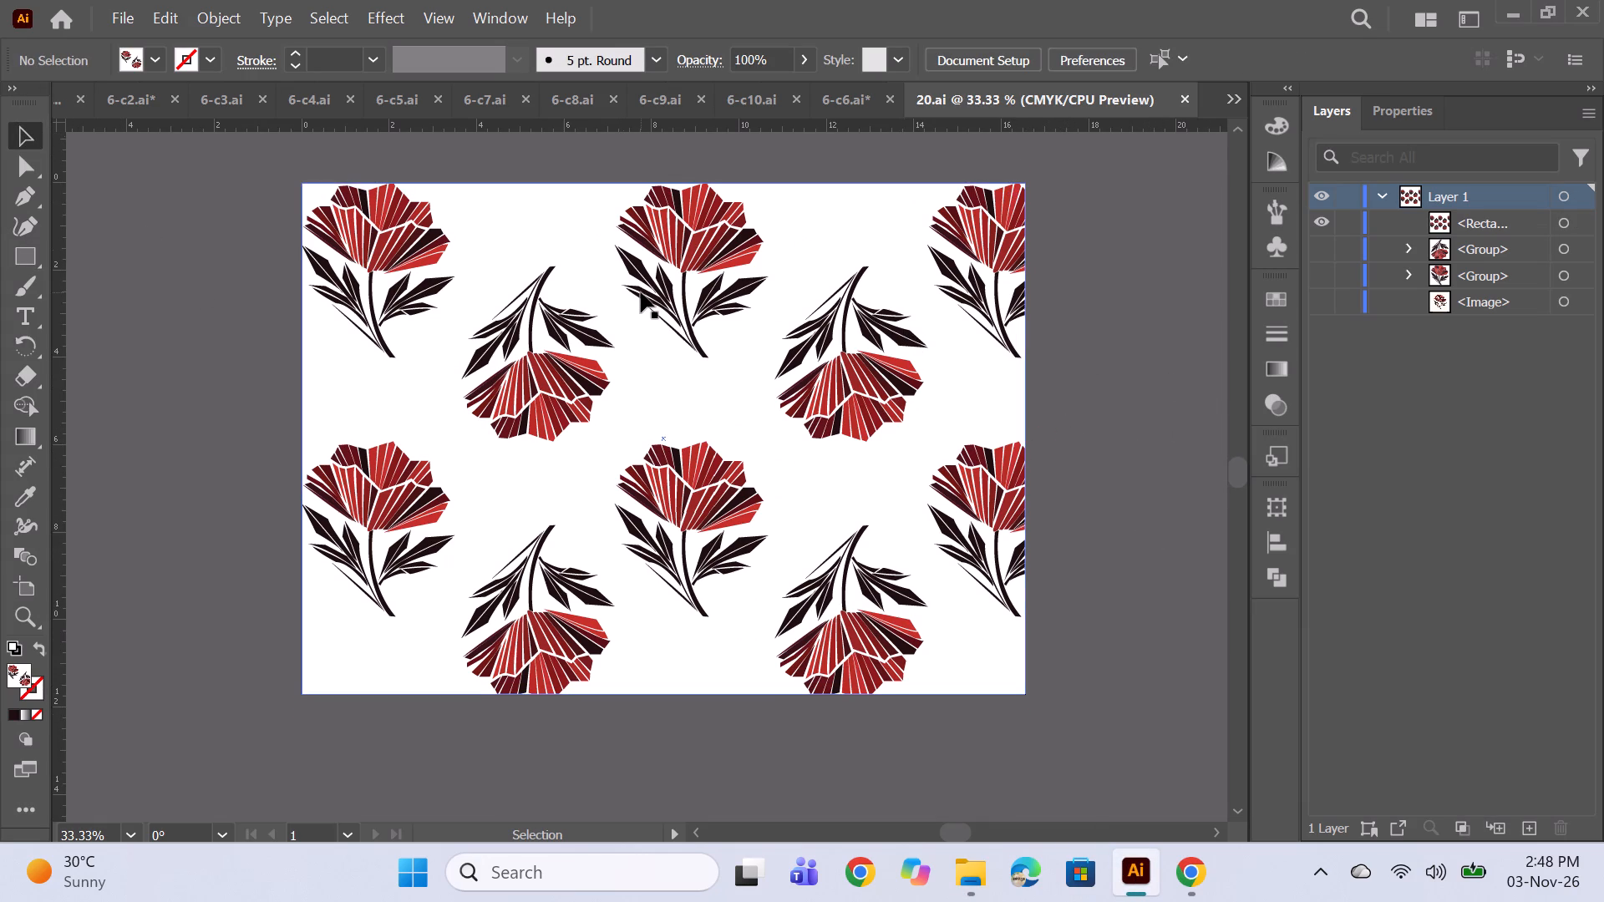
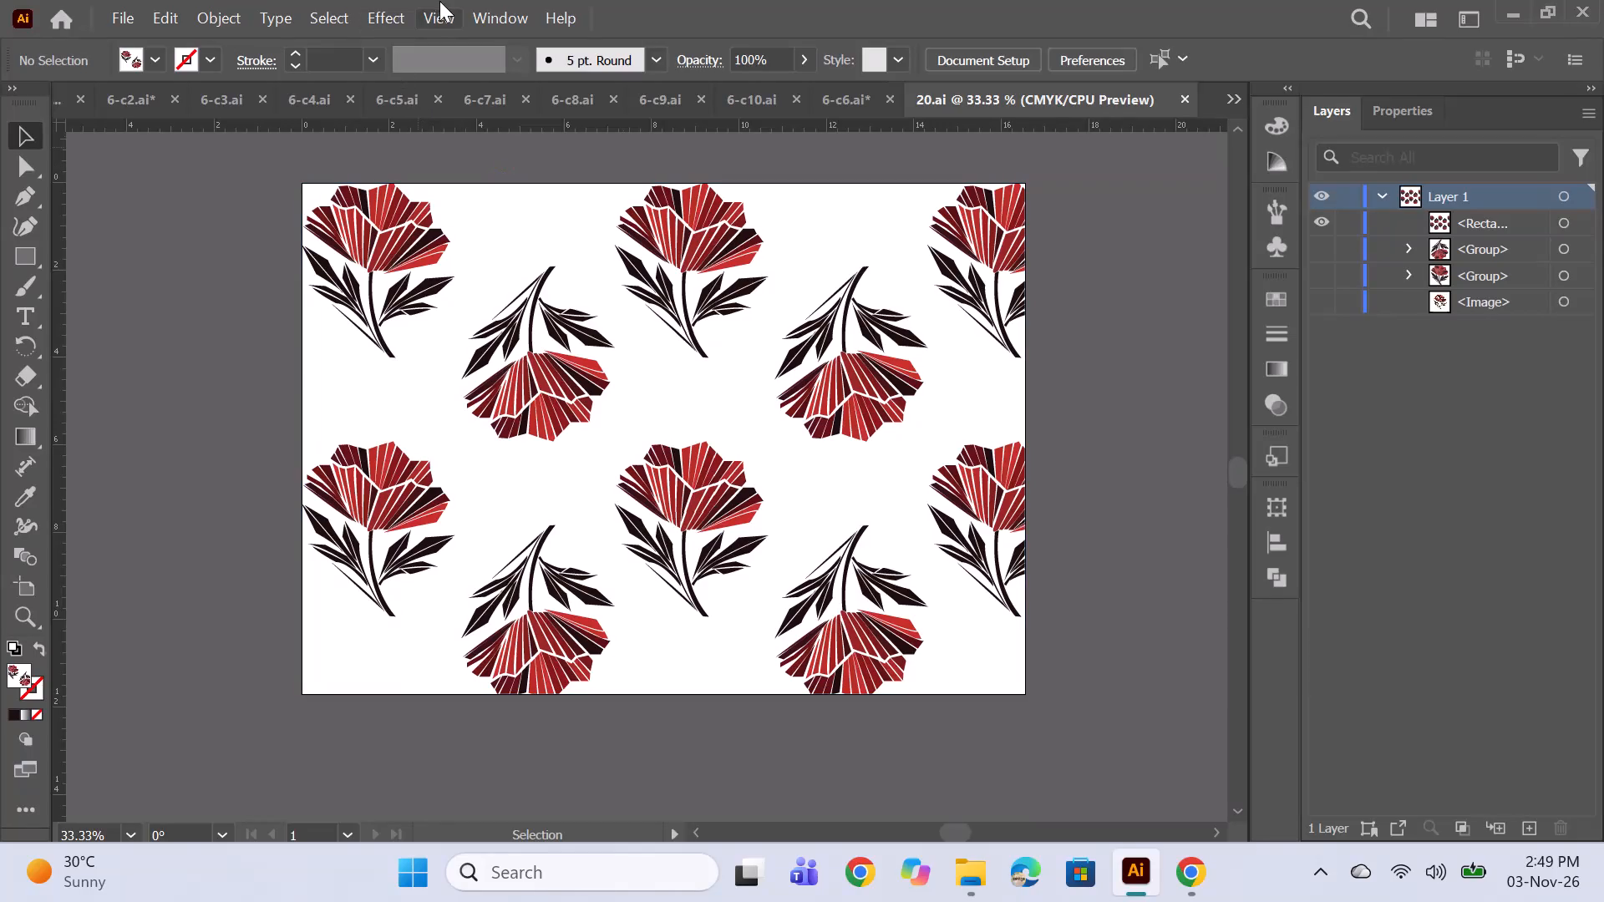
Save the finished pattern document 20 and close it.
key(ctrl+s)
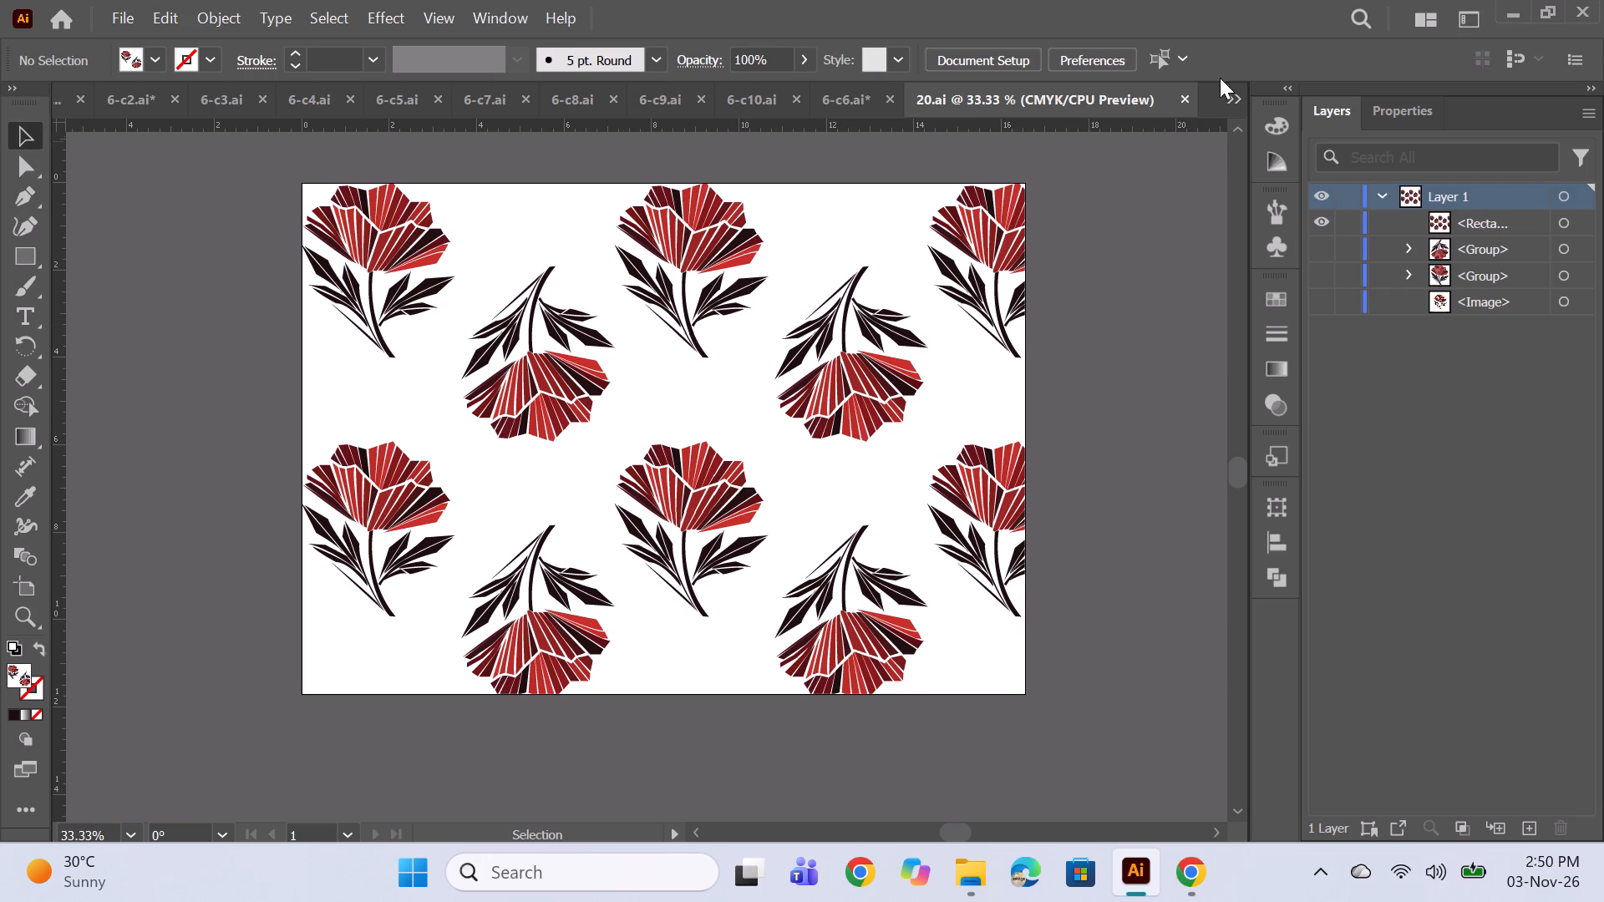
click(1177, 100)
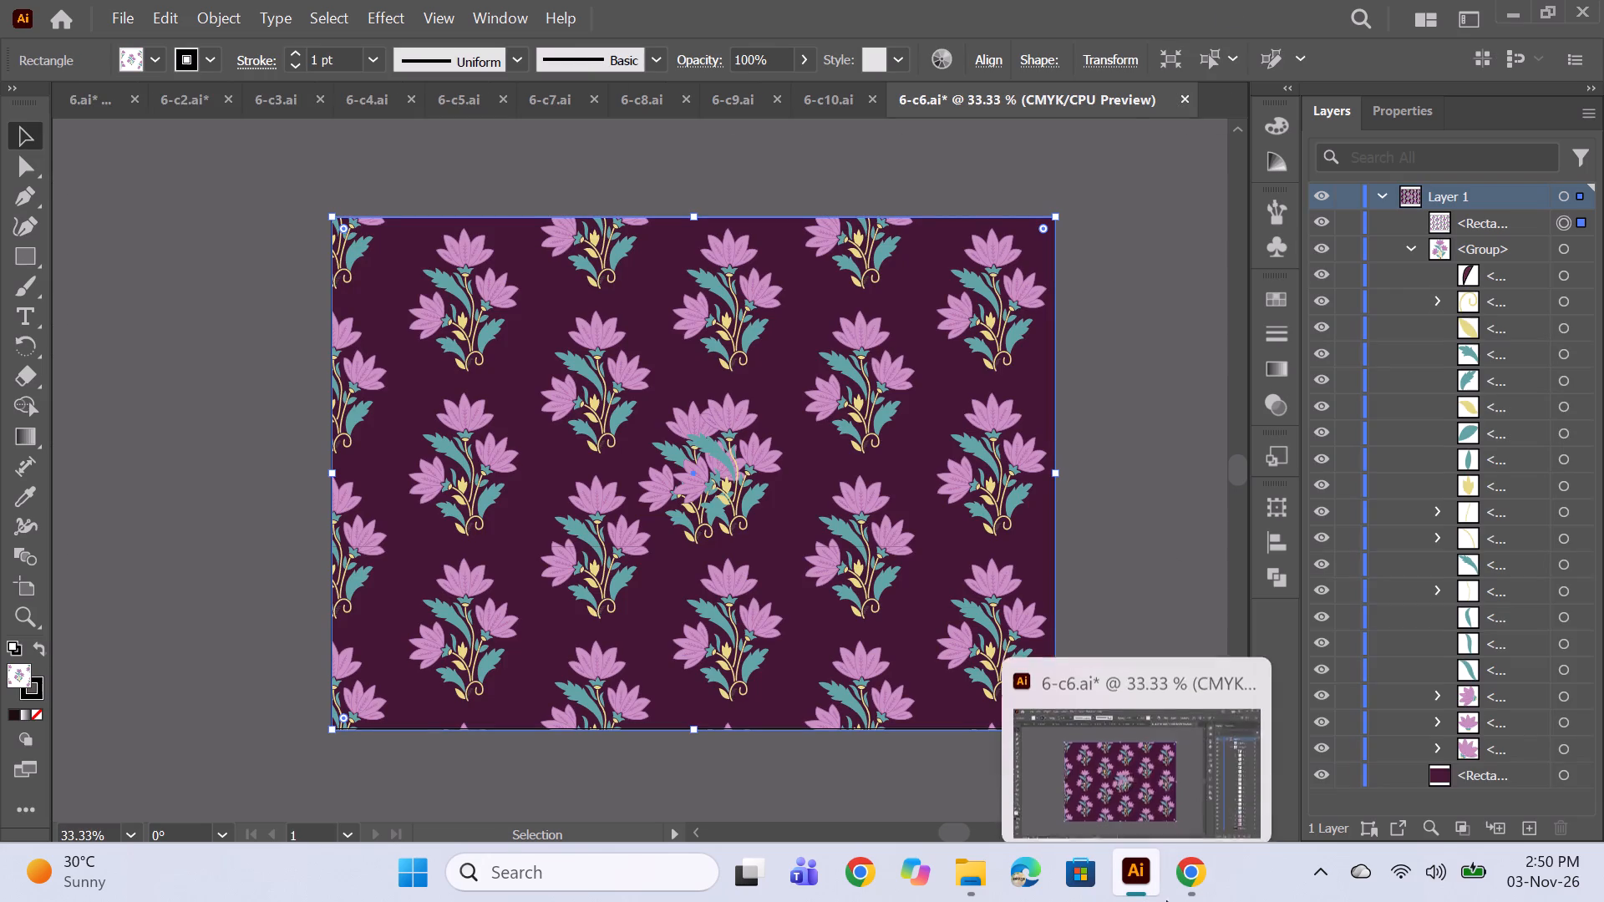
Hide the original flower group in 6-c6 so only the pattern fill and its background show.
click(1322, 246)
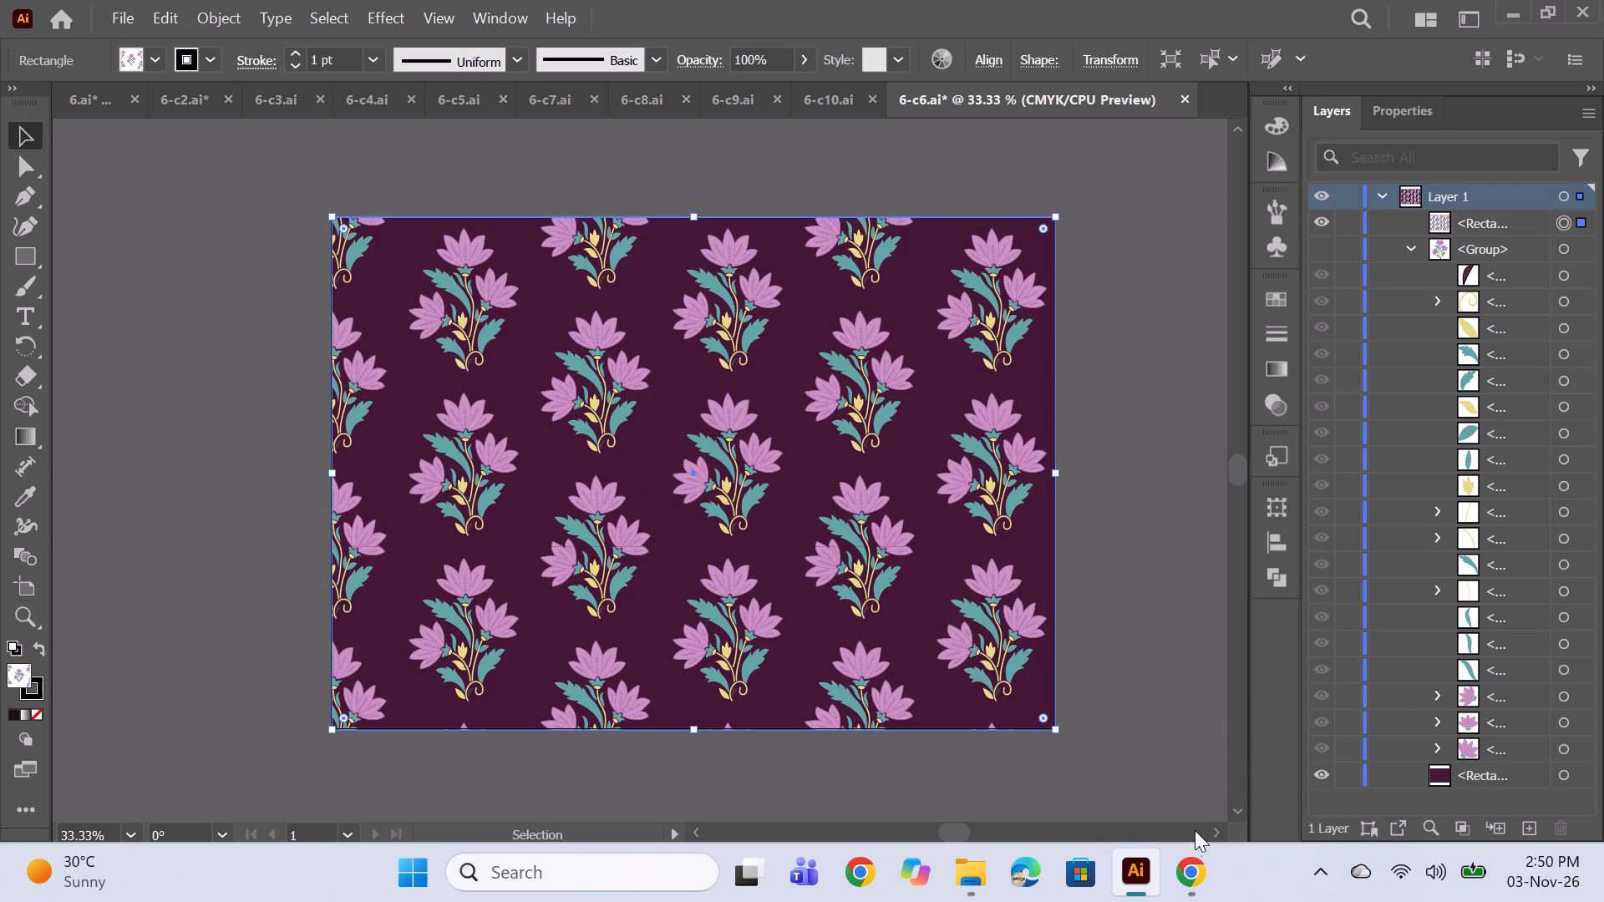
Switch to the Pinterest page in Chrome and browse the related floral designs, dismissing the save-or-share prompt.
click(1185, 873)
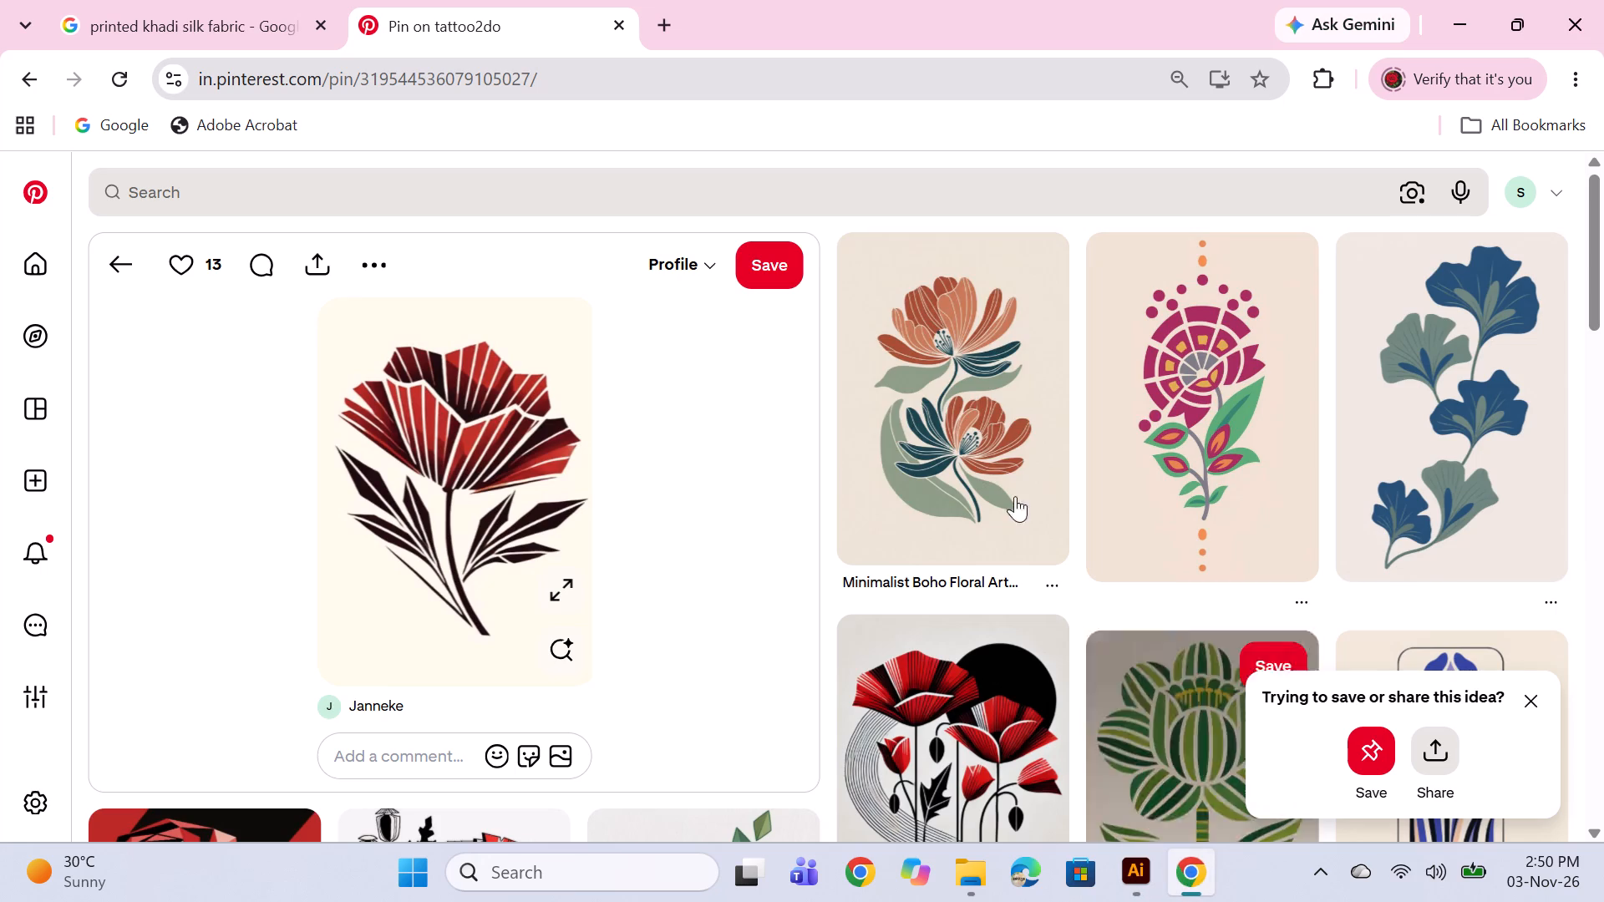
scroll(986, 443, down, 7)
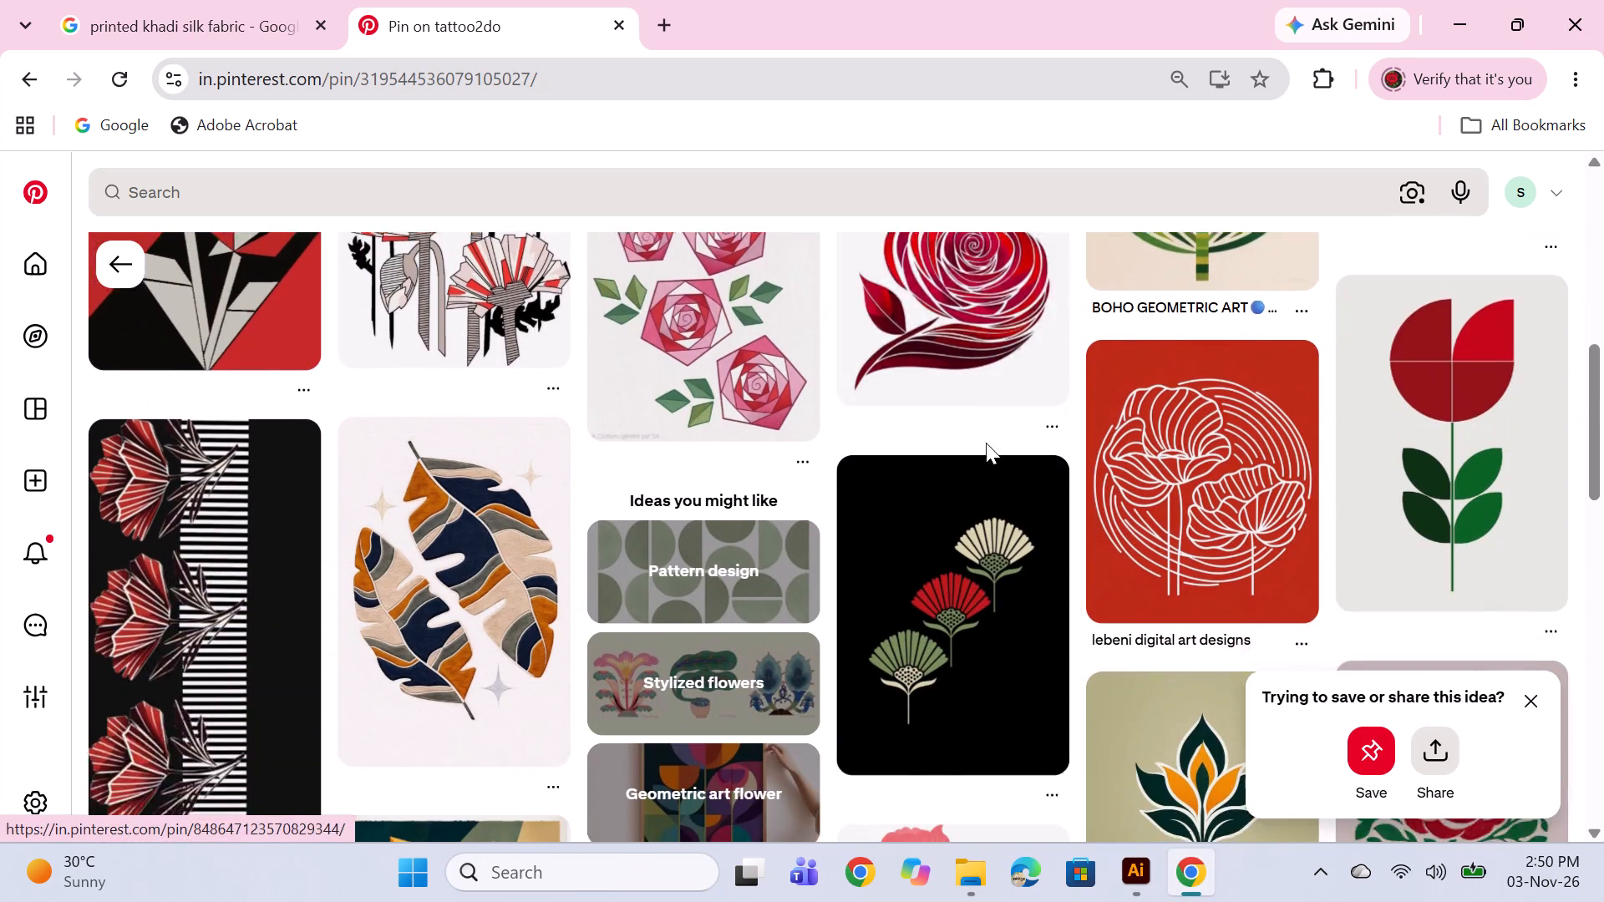
scroll(986, 443, down, 4)
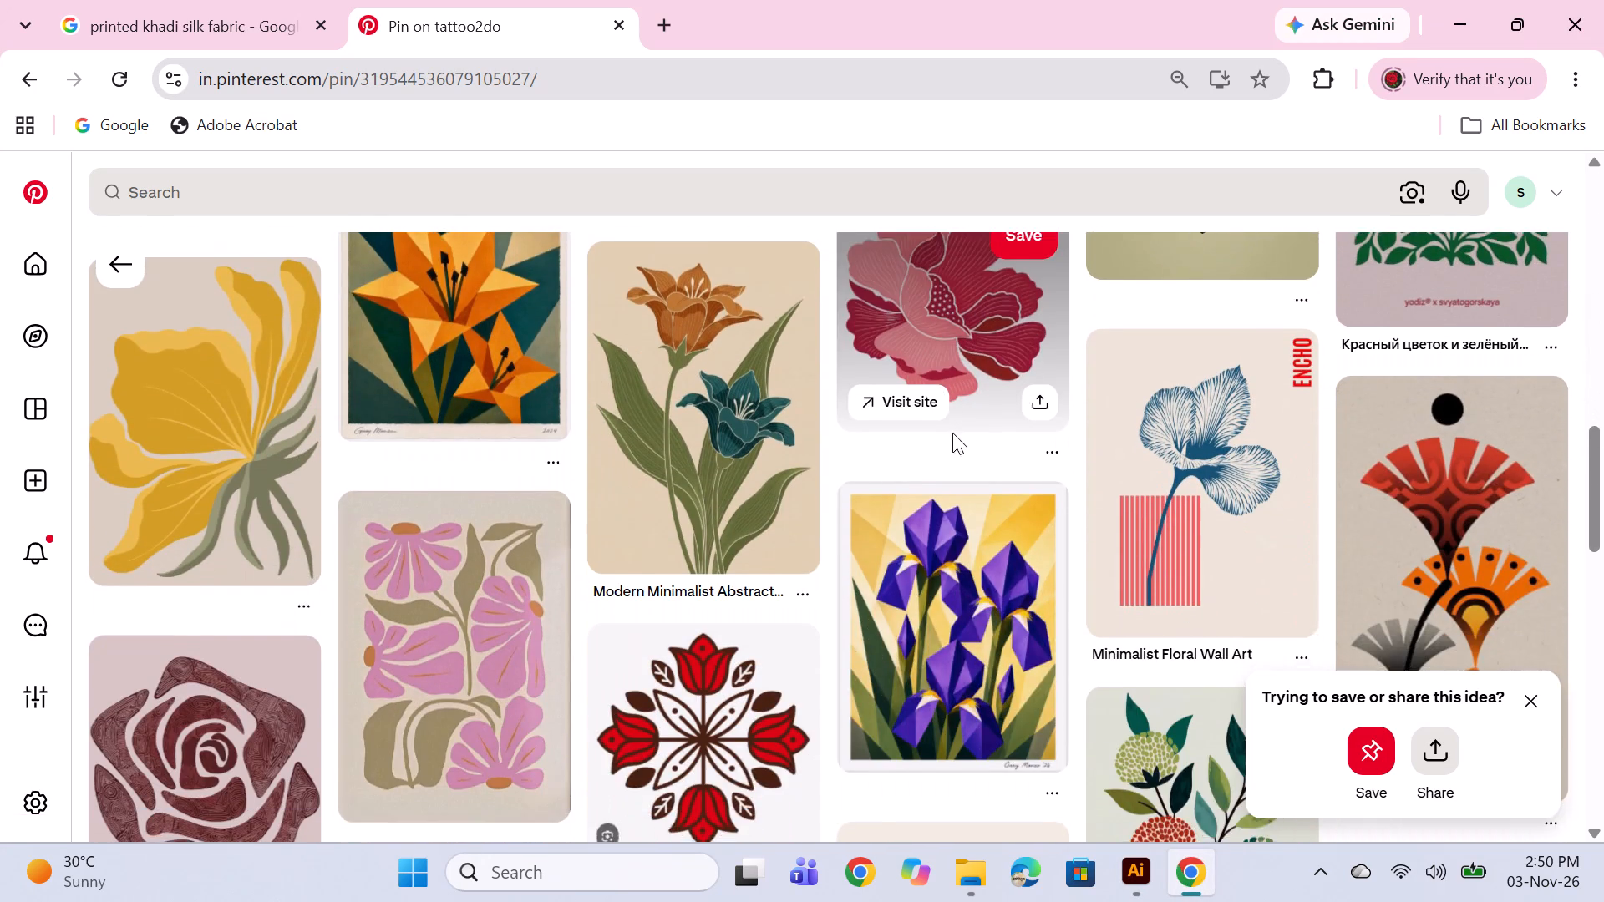
scroll(952, 433, down, 1)
scroll(883, 395, down, 2)
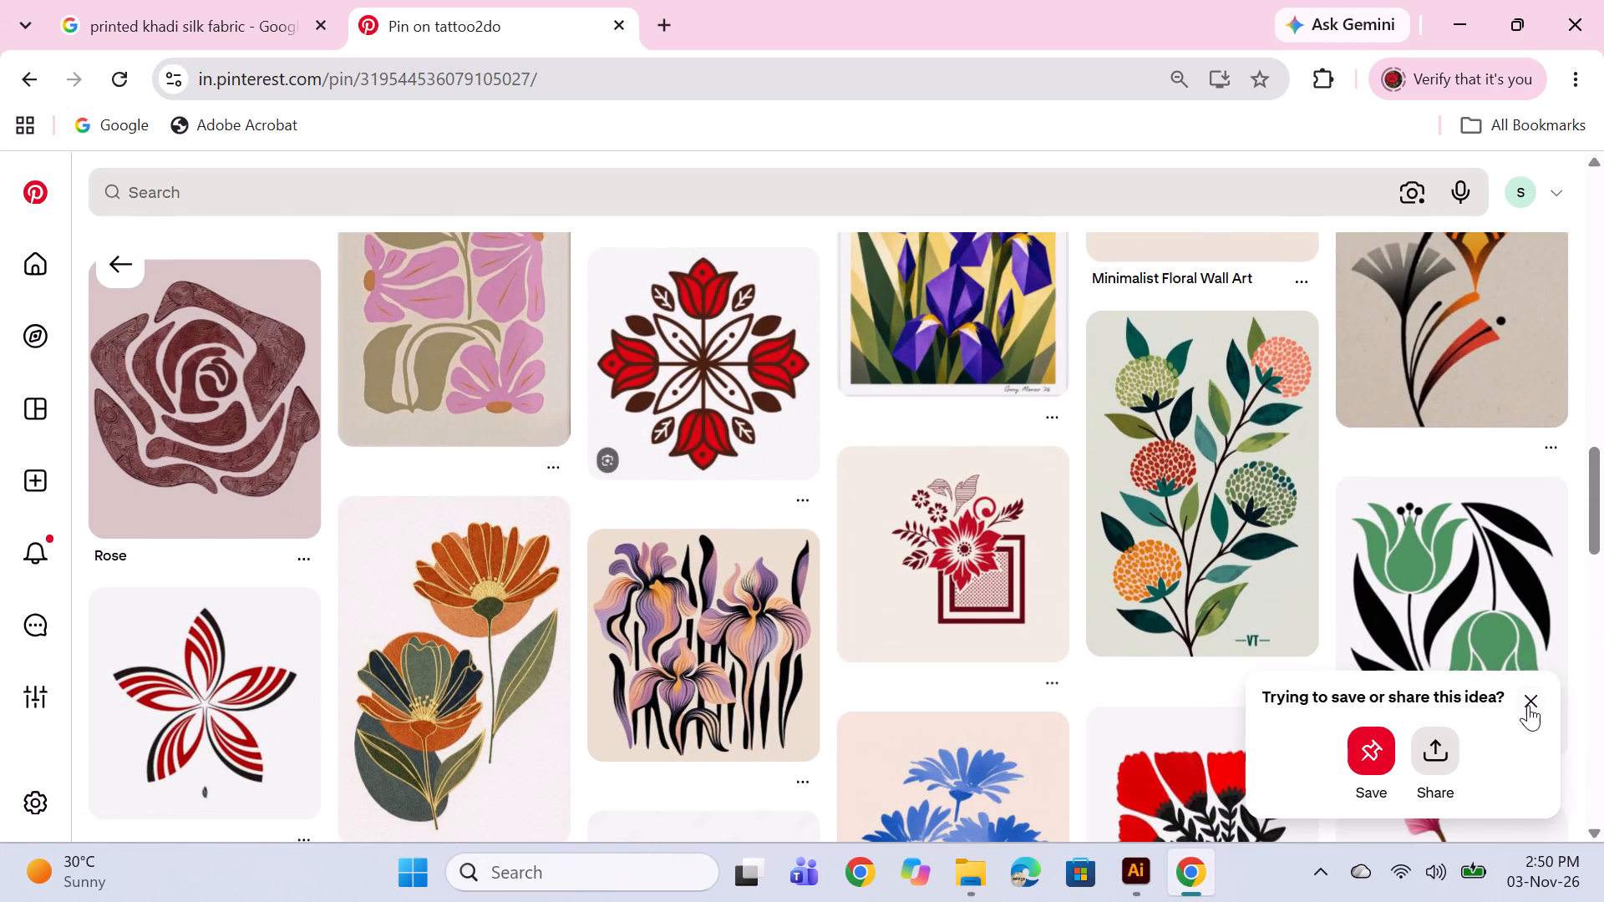
click(1528, 705)
scroll(815, 465, down, 2)
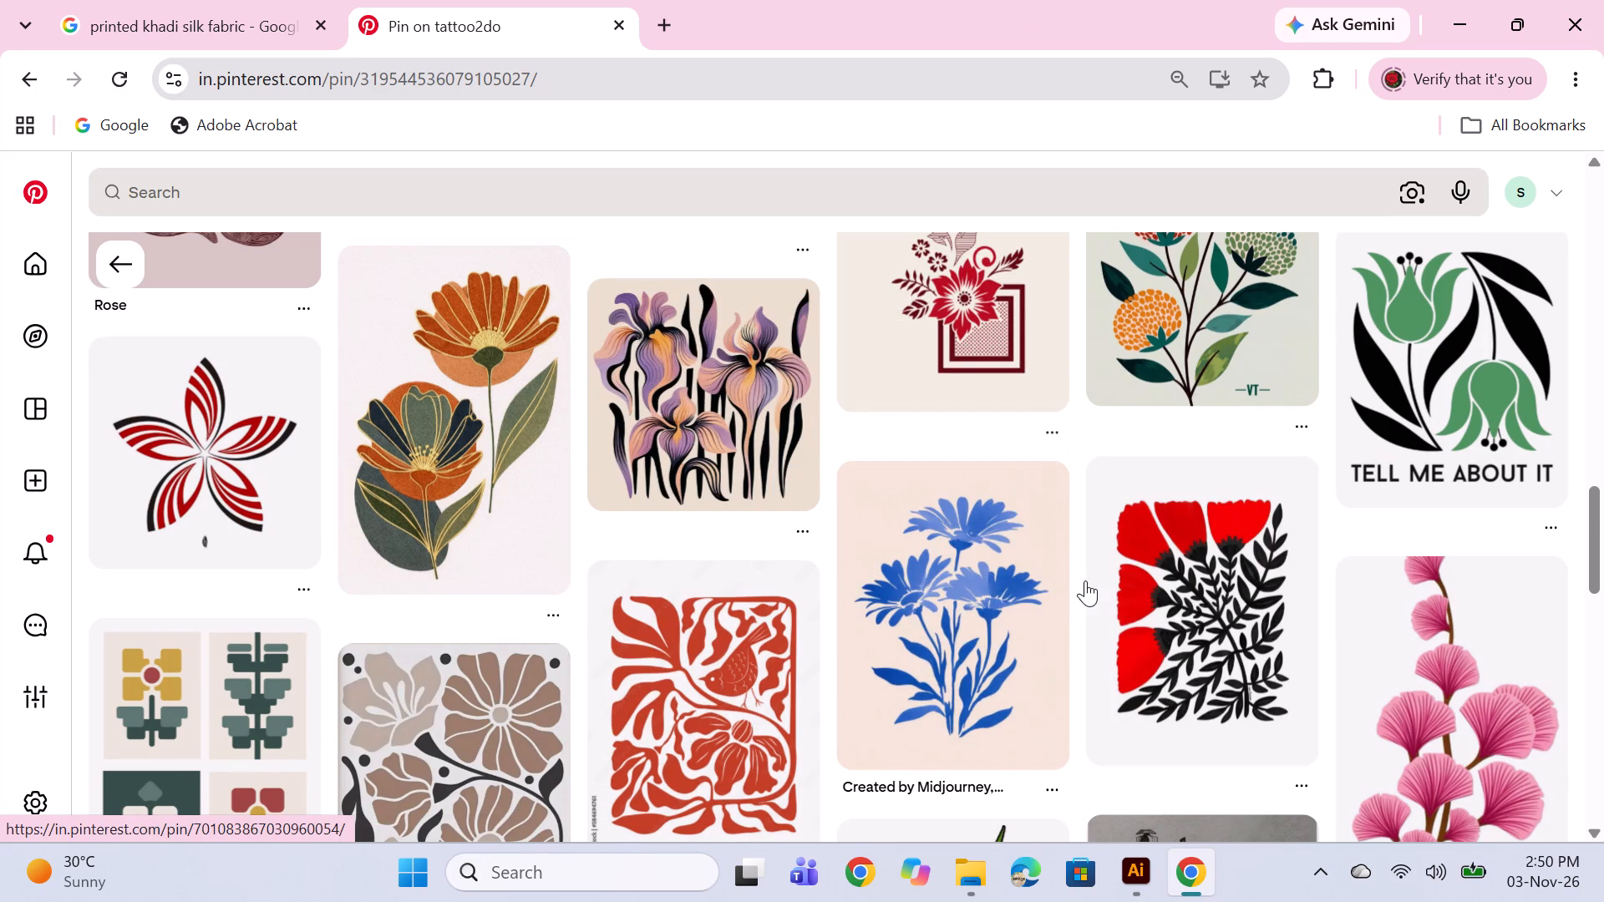
scroll(1246, 618, down, 2)
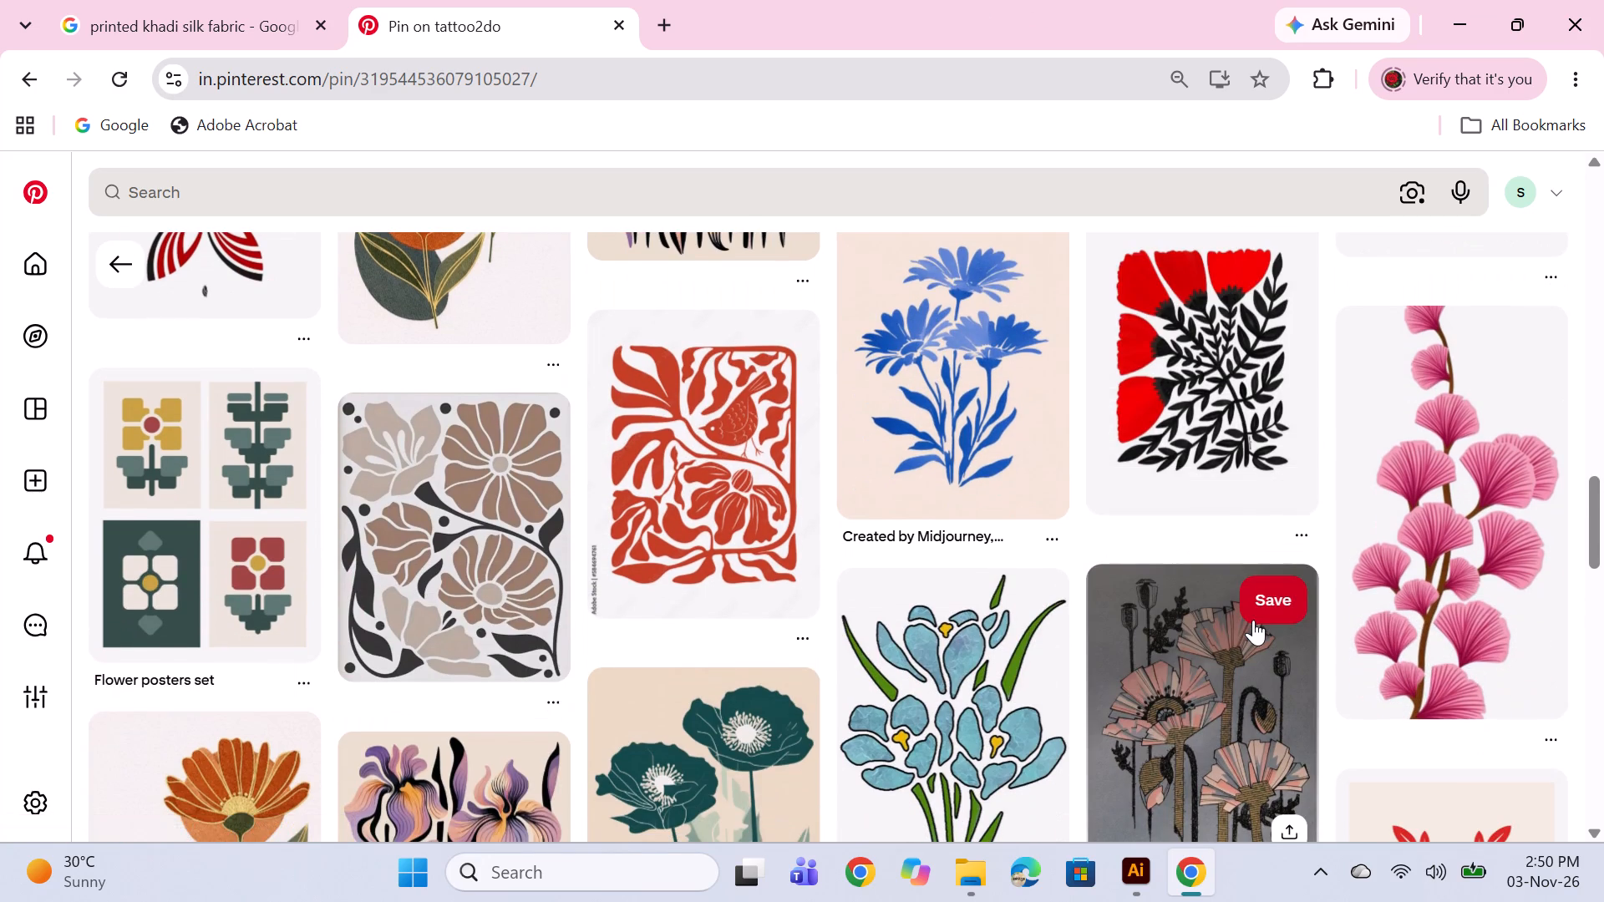
scroll(1251, 621, down, 2)
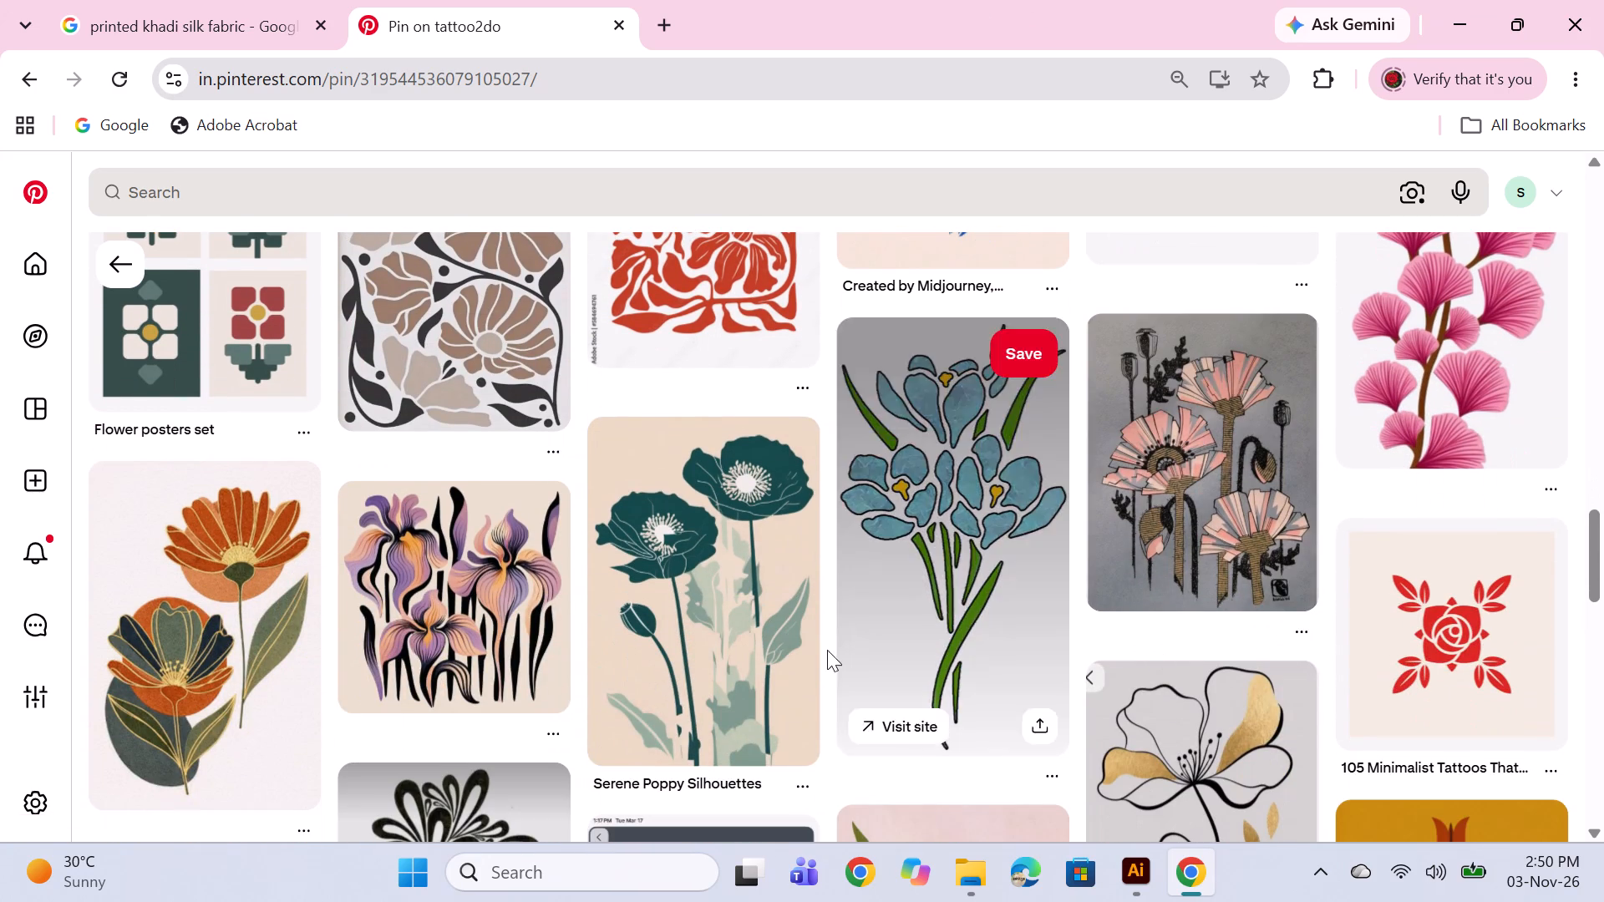
scroll(852, 596, down, 2)
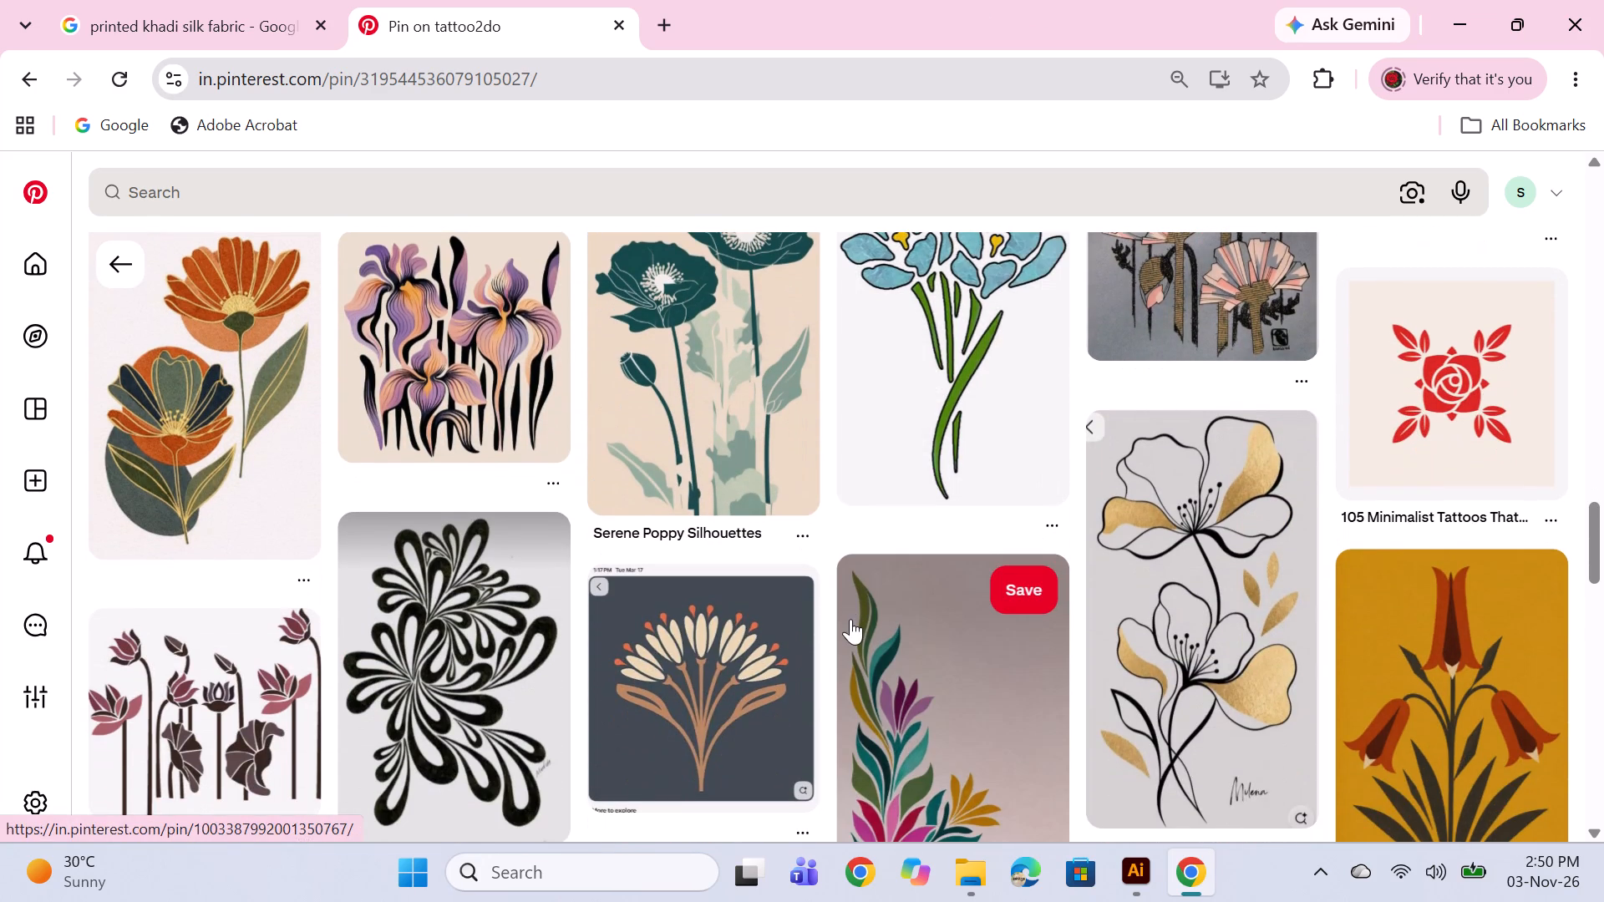
scroll(850, 619, down, 2)
scroll(845, 548, down, 3)
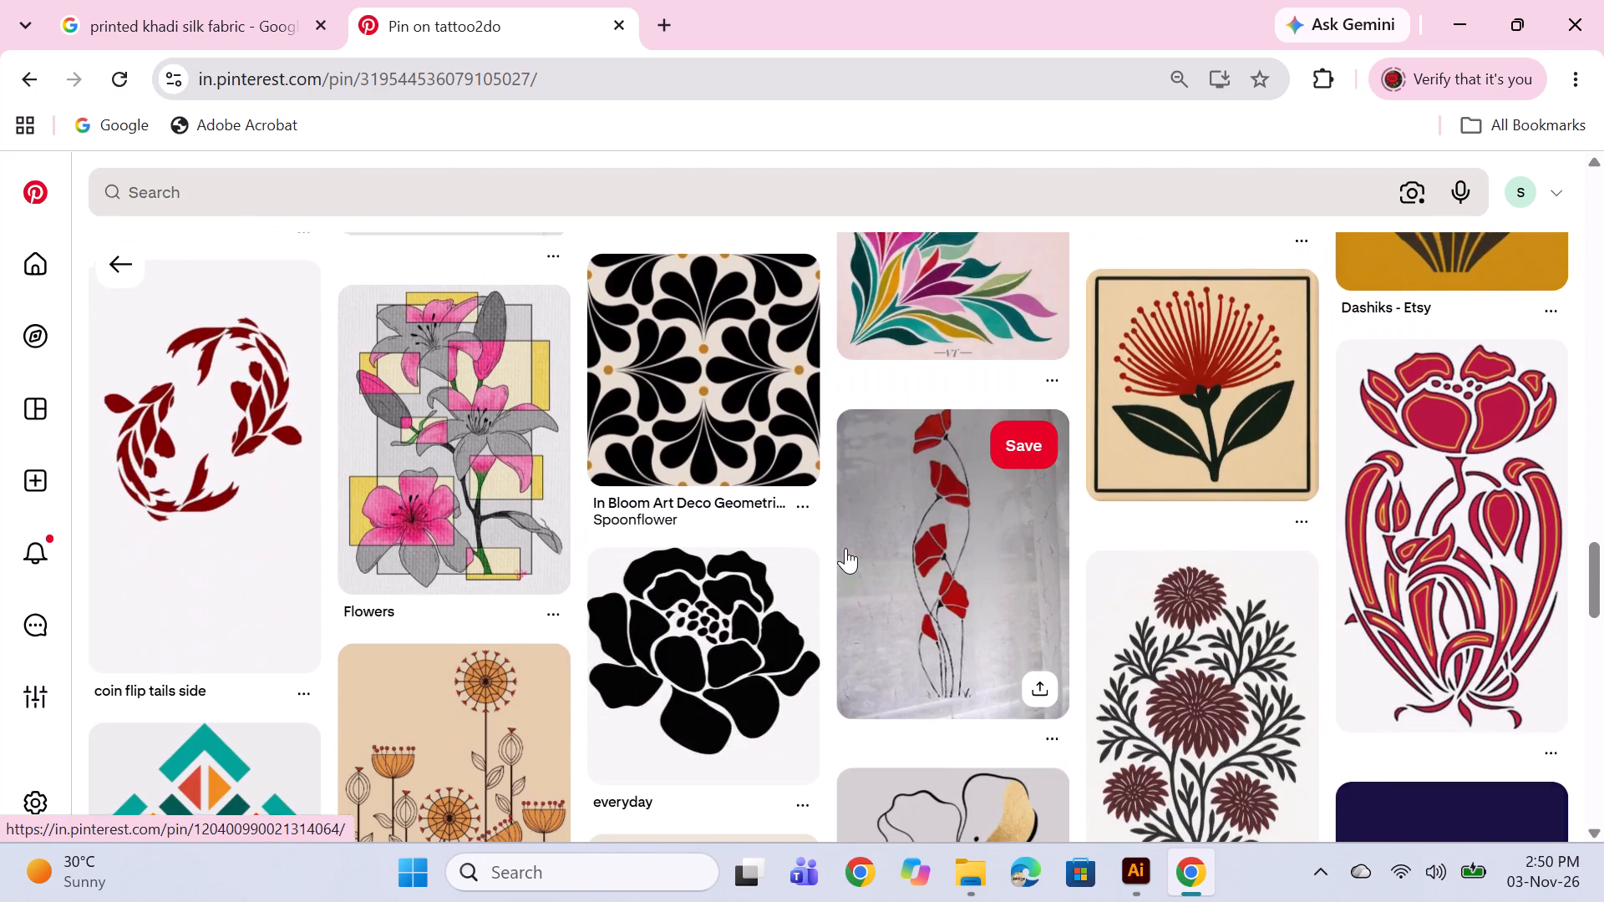
scroll(845, 548, down, 2)
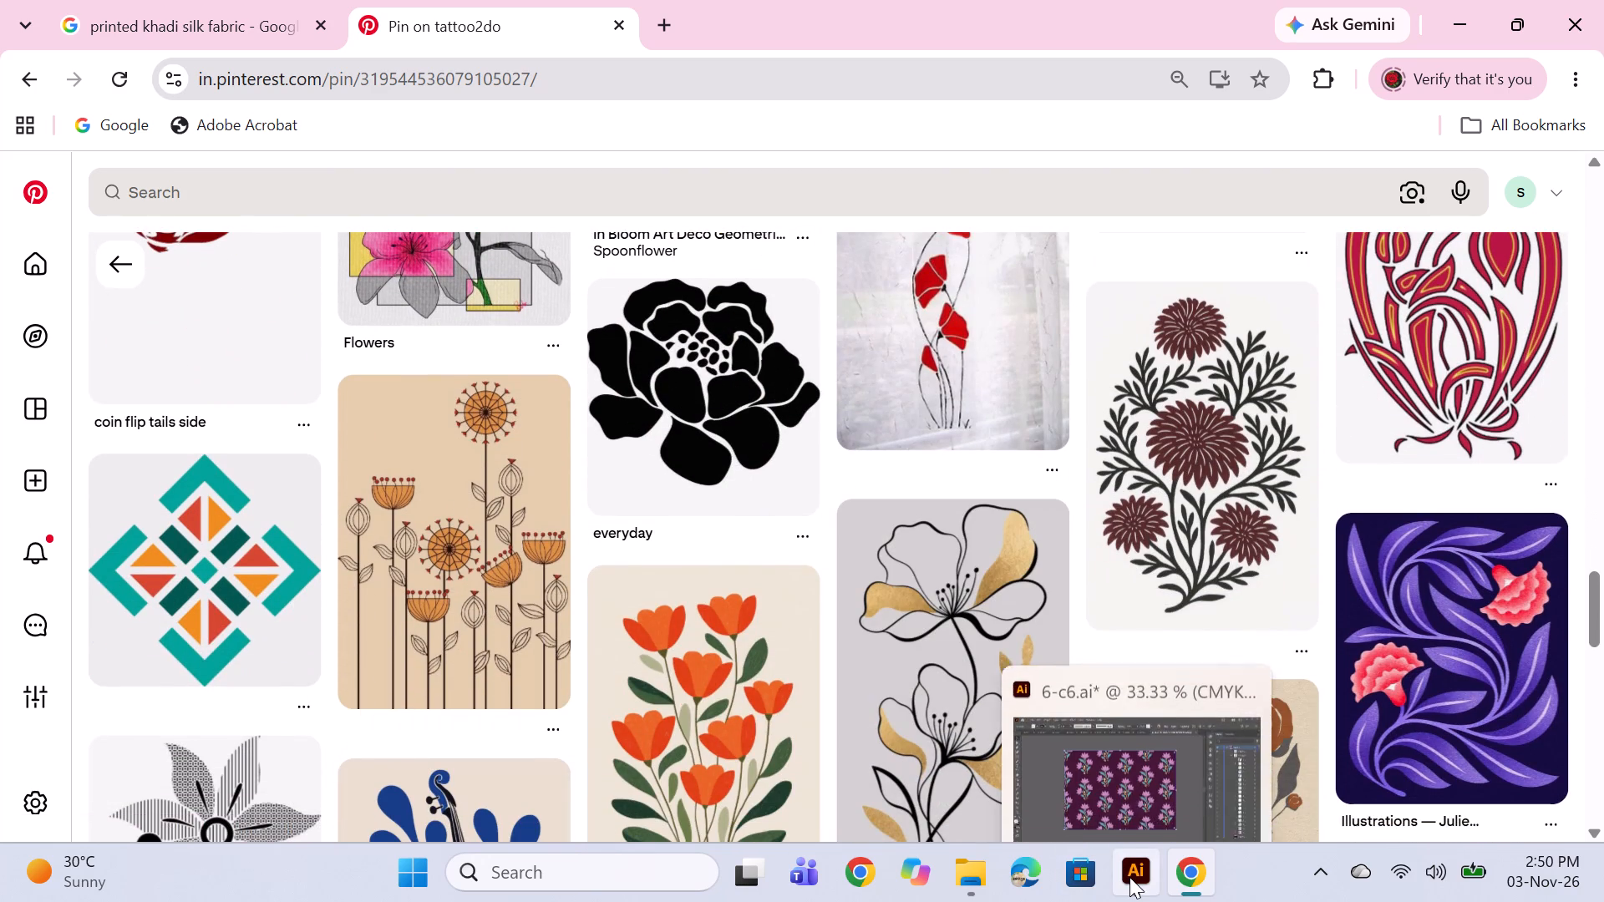
Switch back to Illustrator and review the open colour variants of design 6, from 6-c2 through 6-c10.
click(1129, 877)
click(76, 104)
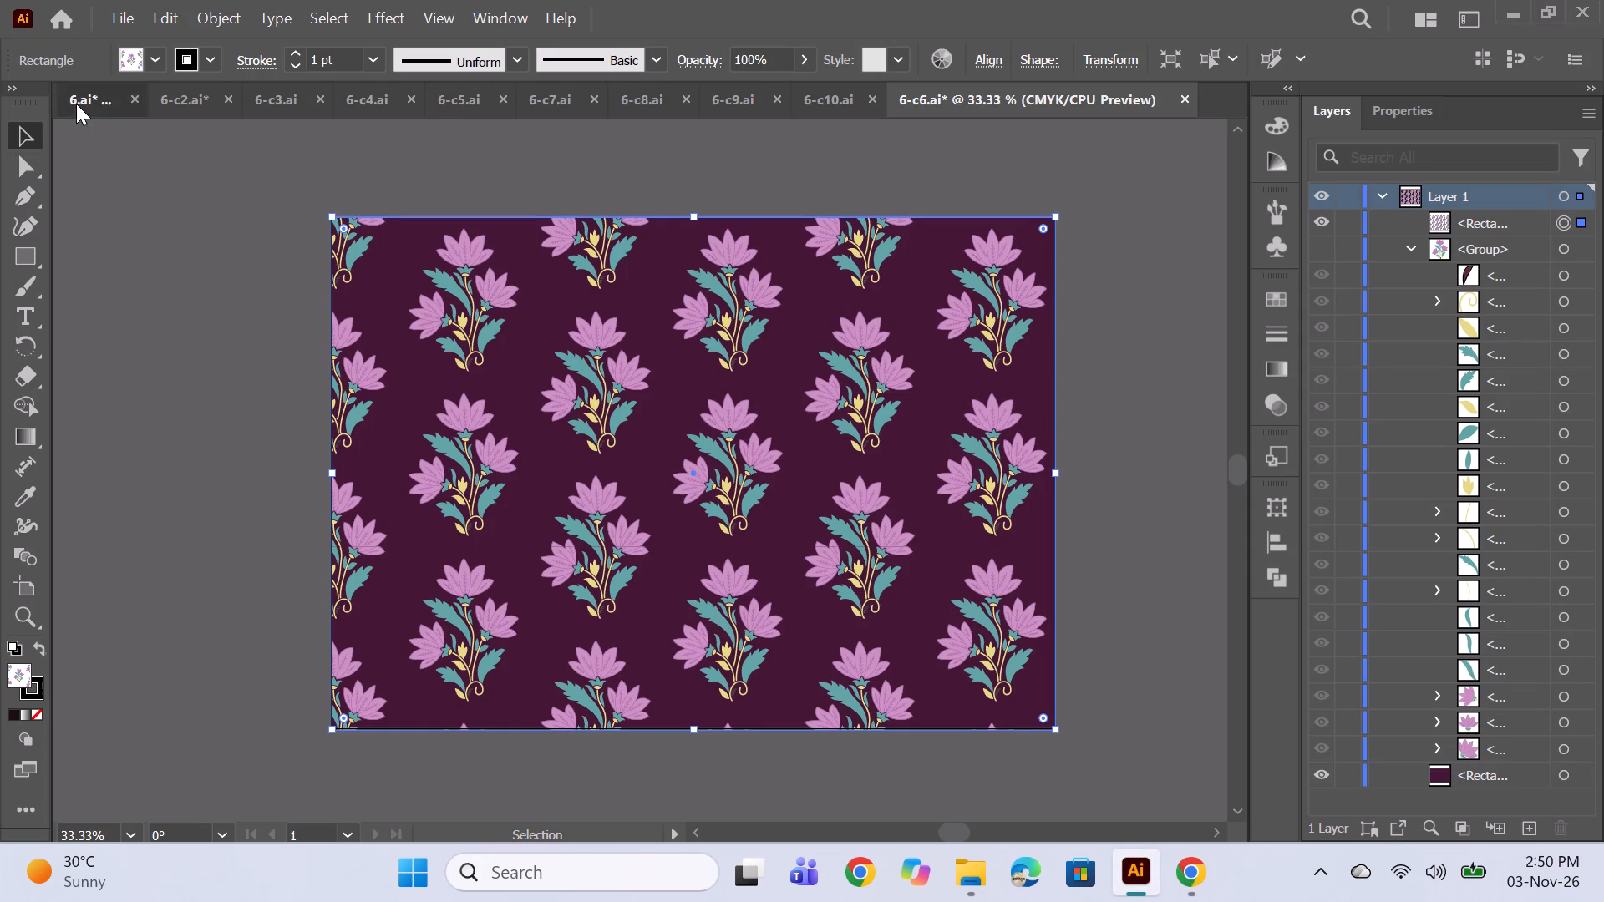
click(375, 100)
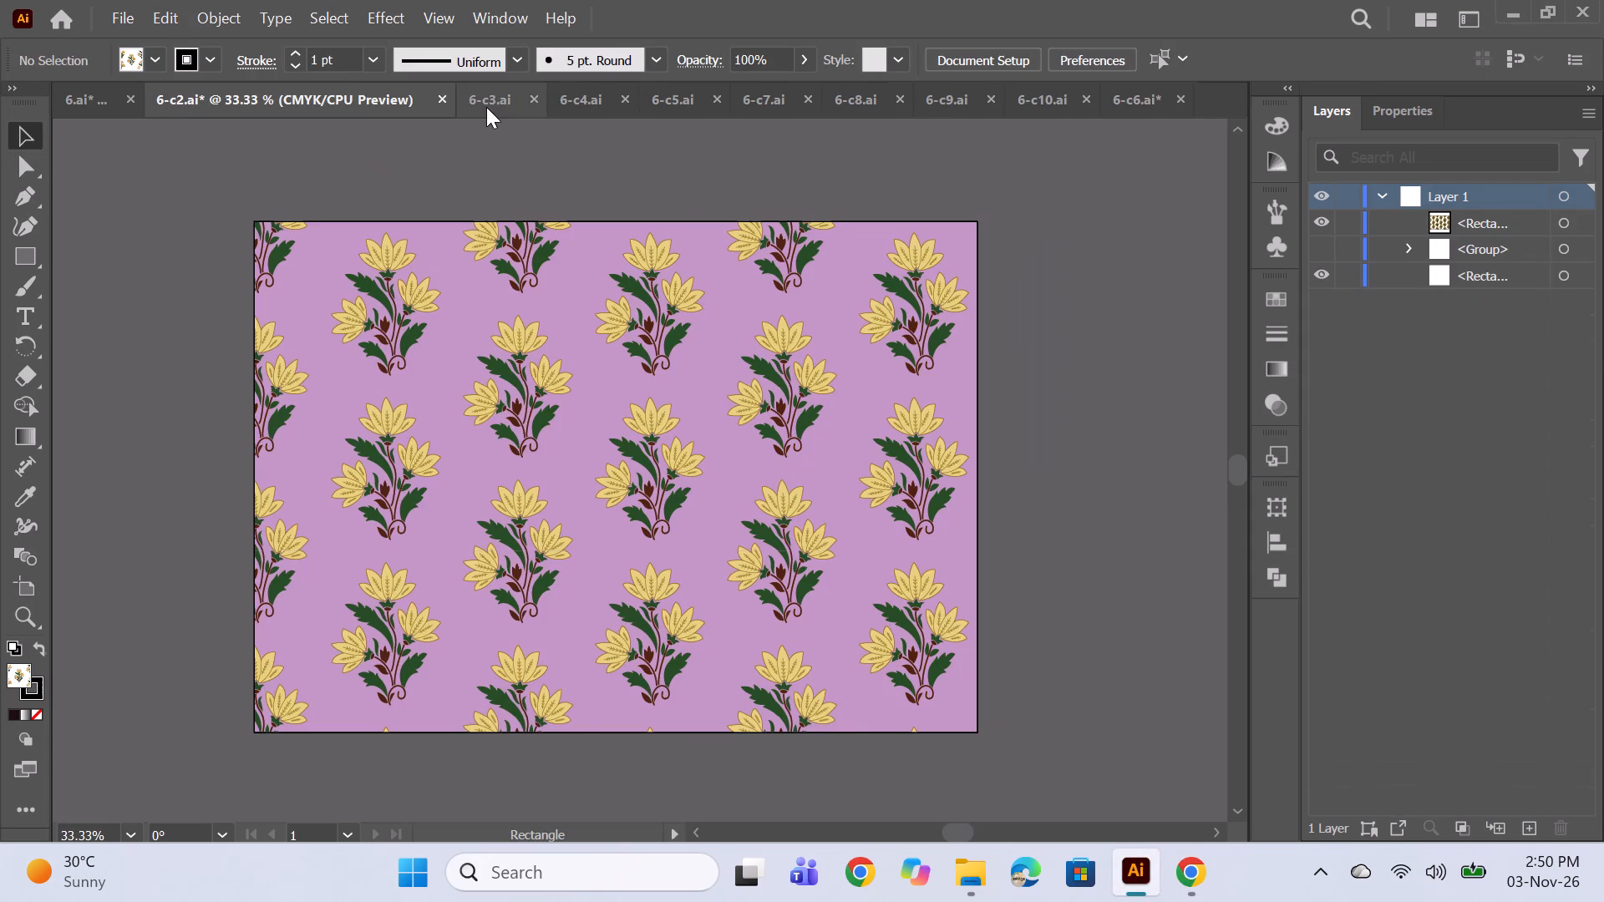
click(486, 107)
click(585, 94)
click(674, 89)
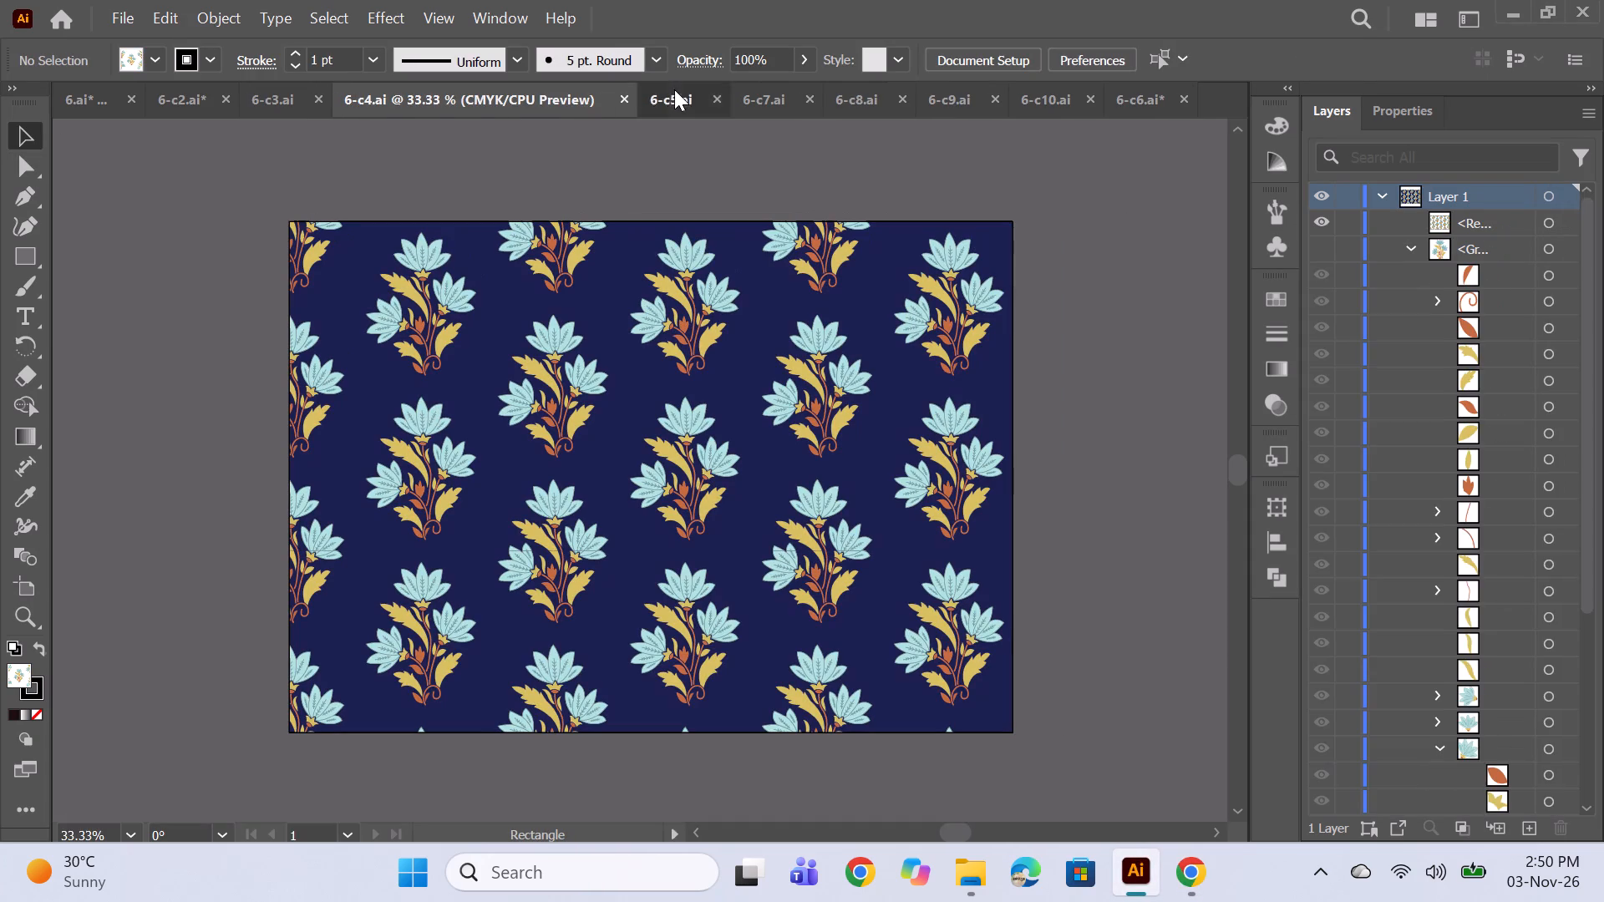
click(756, 95)
click(881, 108)
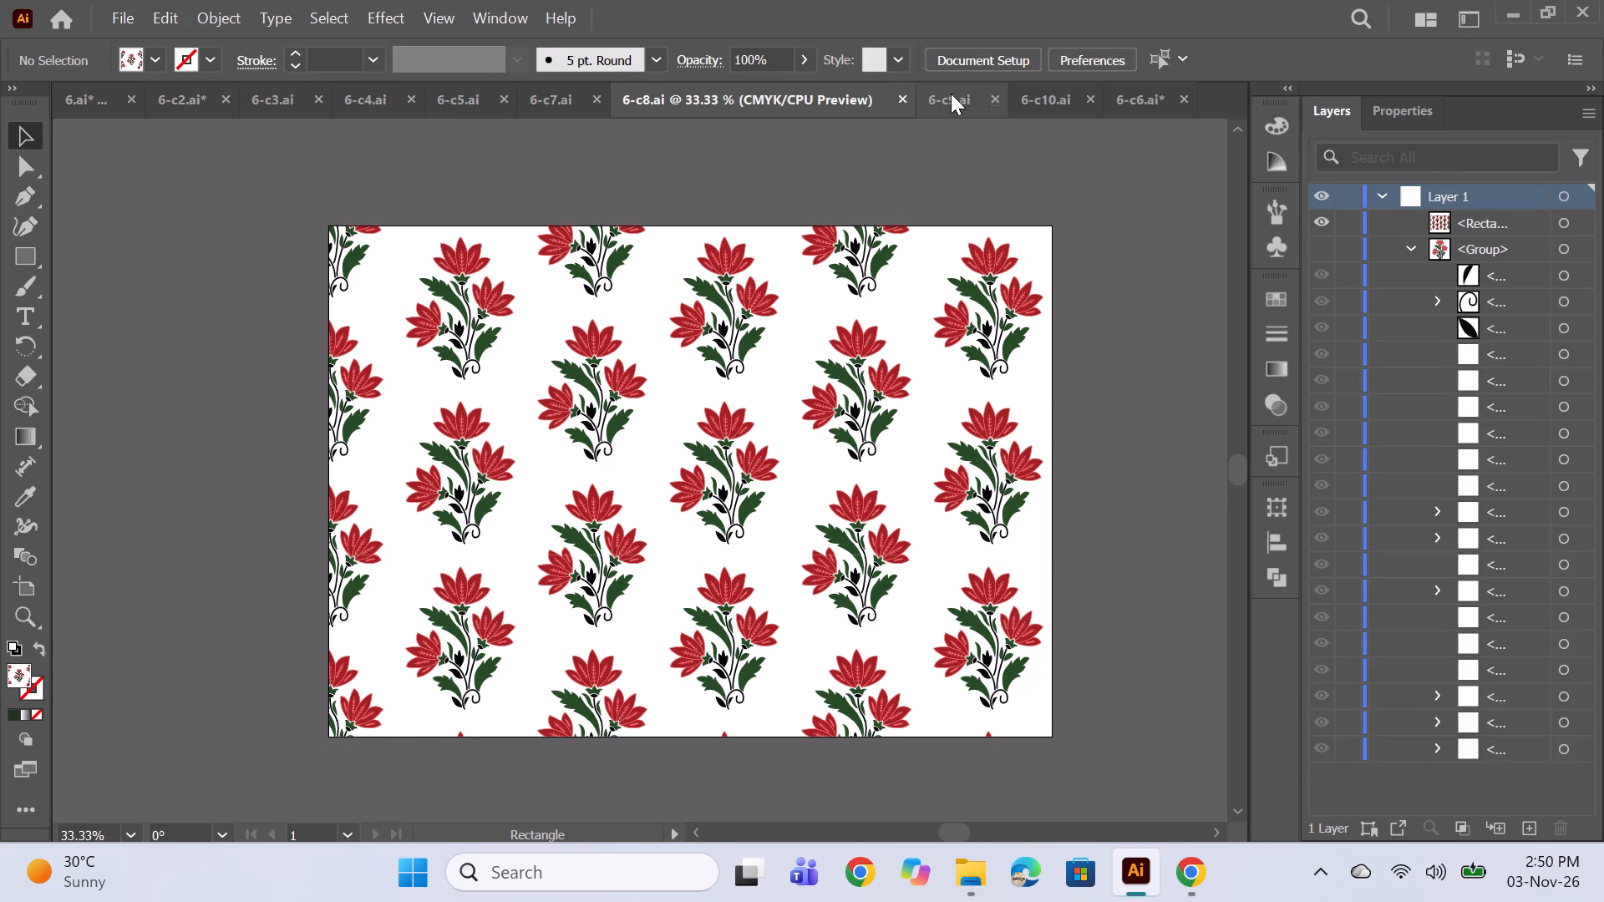
click(951, 94)
click(1017, 105)
click(1125, 99)
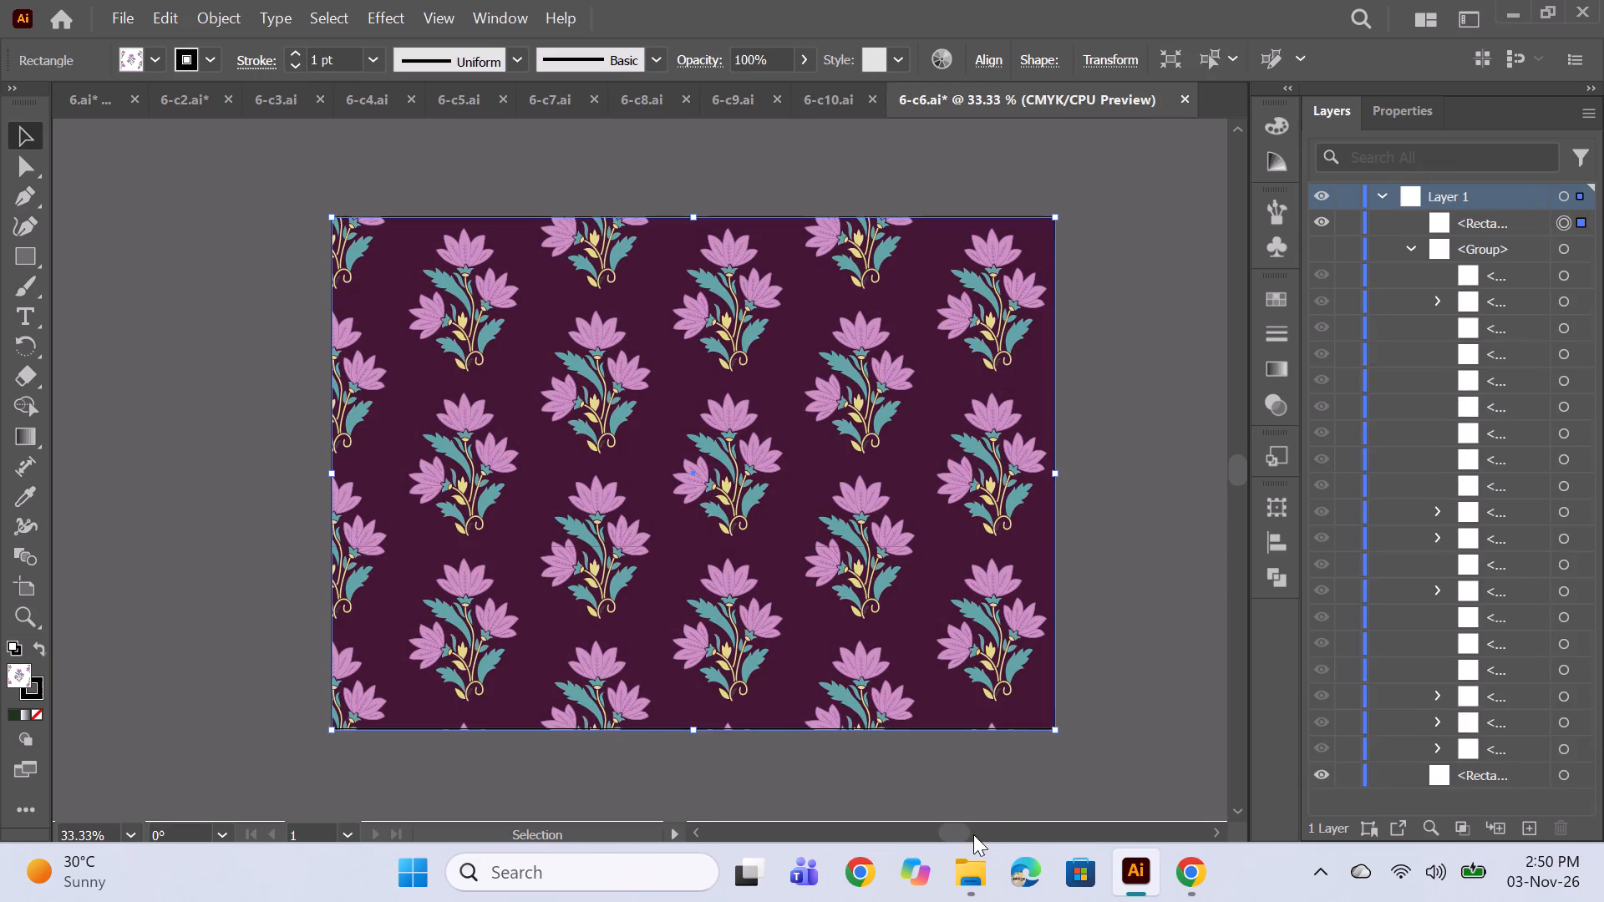
click(816, 106)
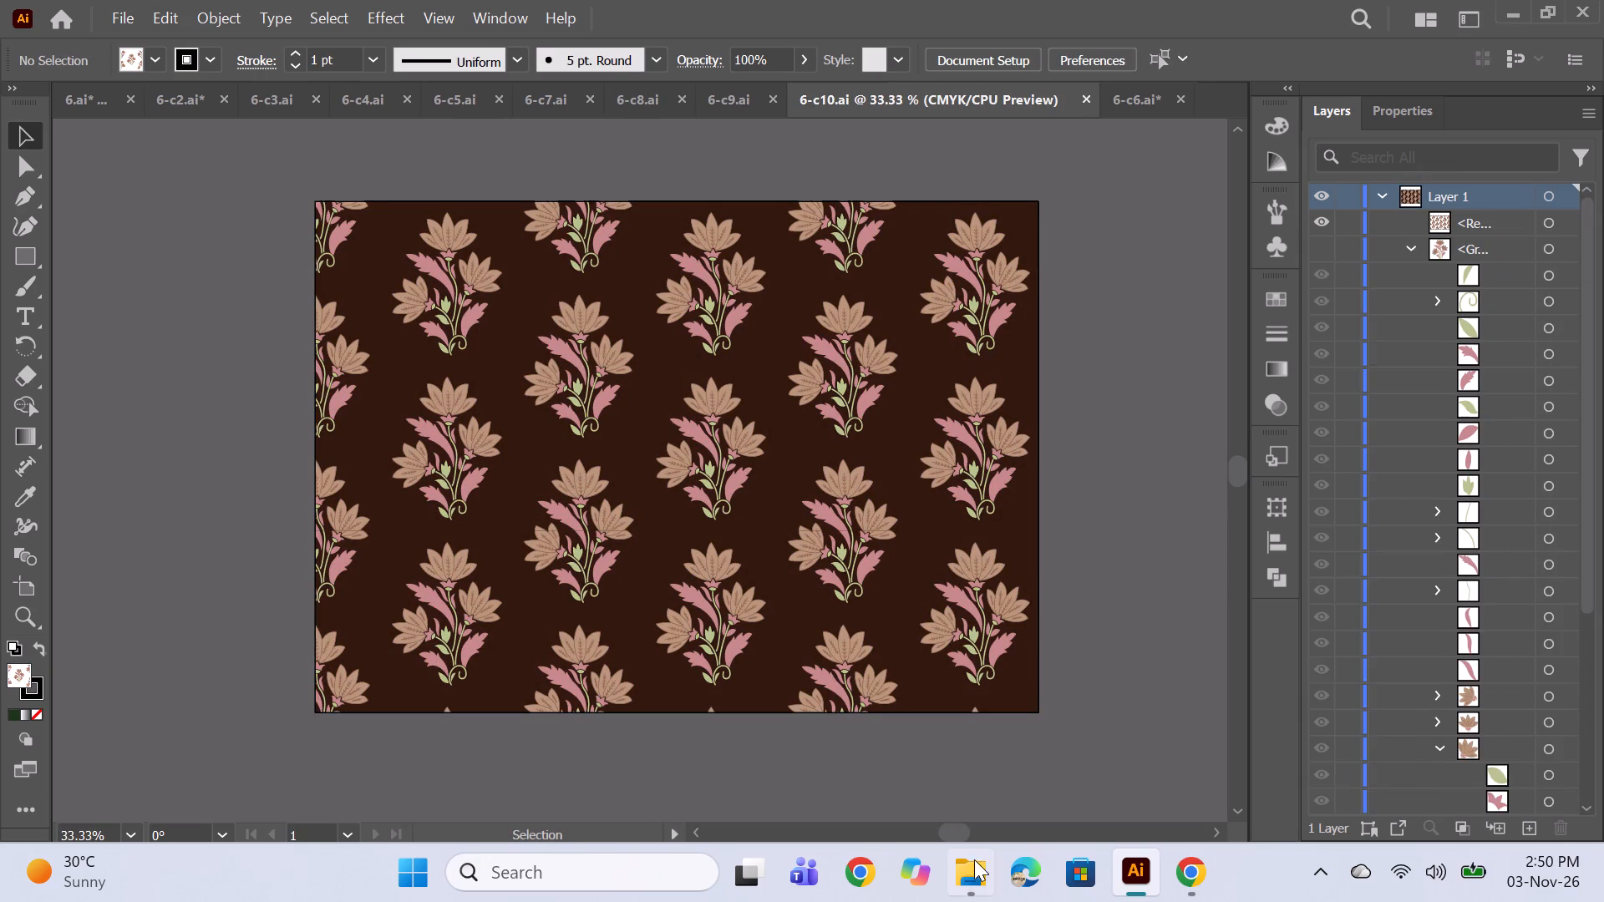
Open file 4 from the geometric flower folder inside Plain prints, look at the pattern and close it again.
double_click(970, 876)
click(969, 876)
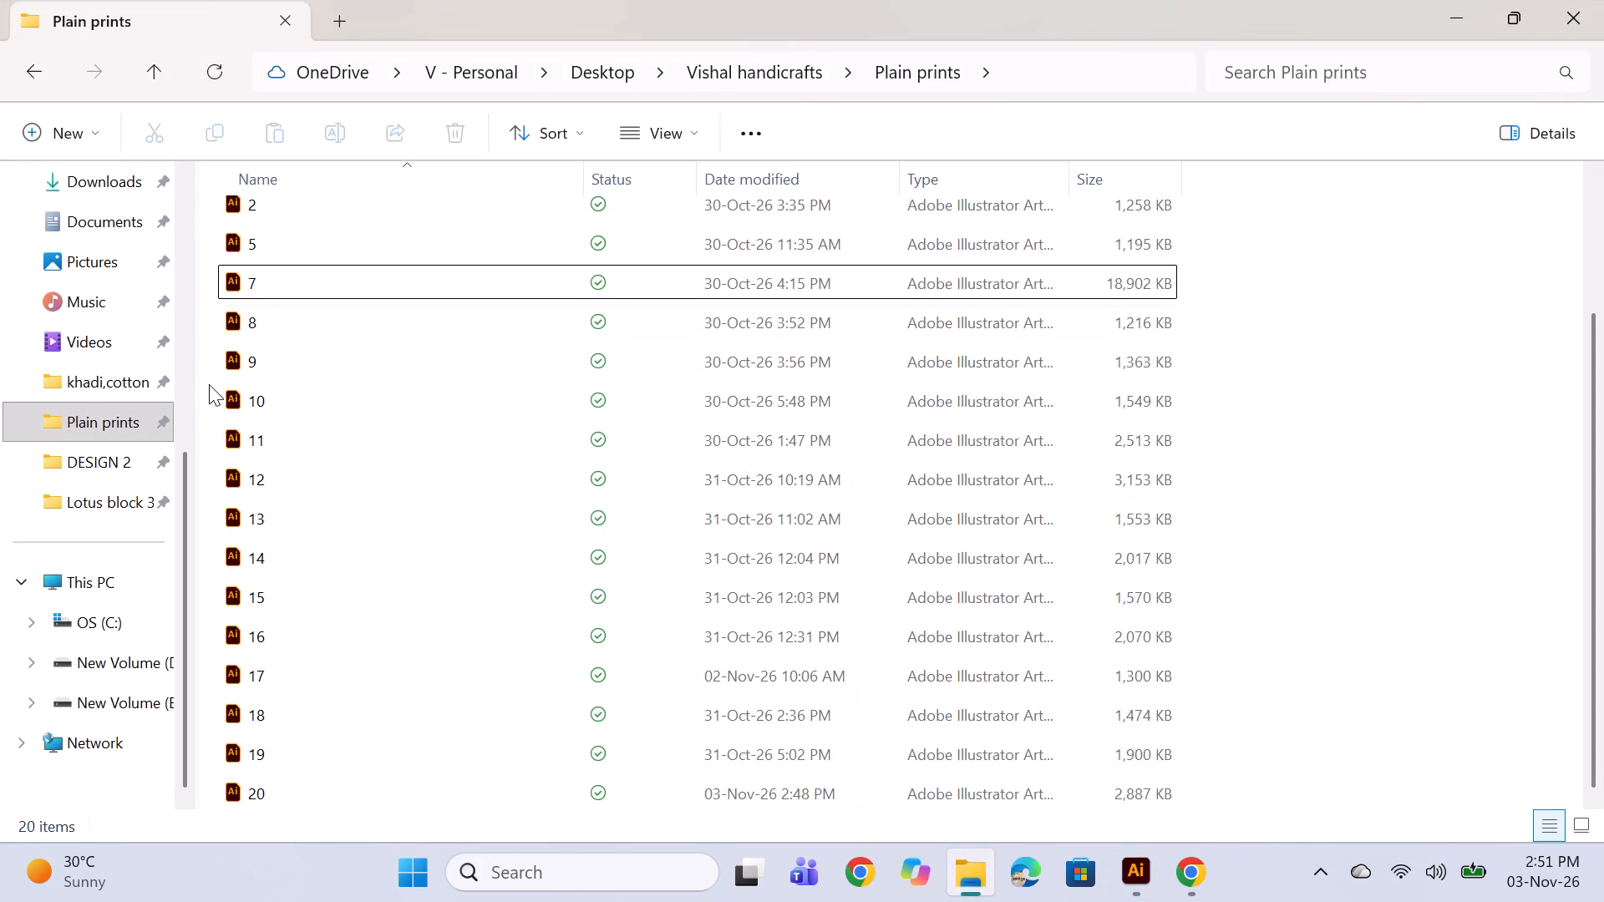
scroll(281, 324, up, 9)
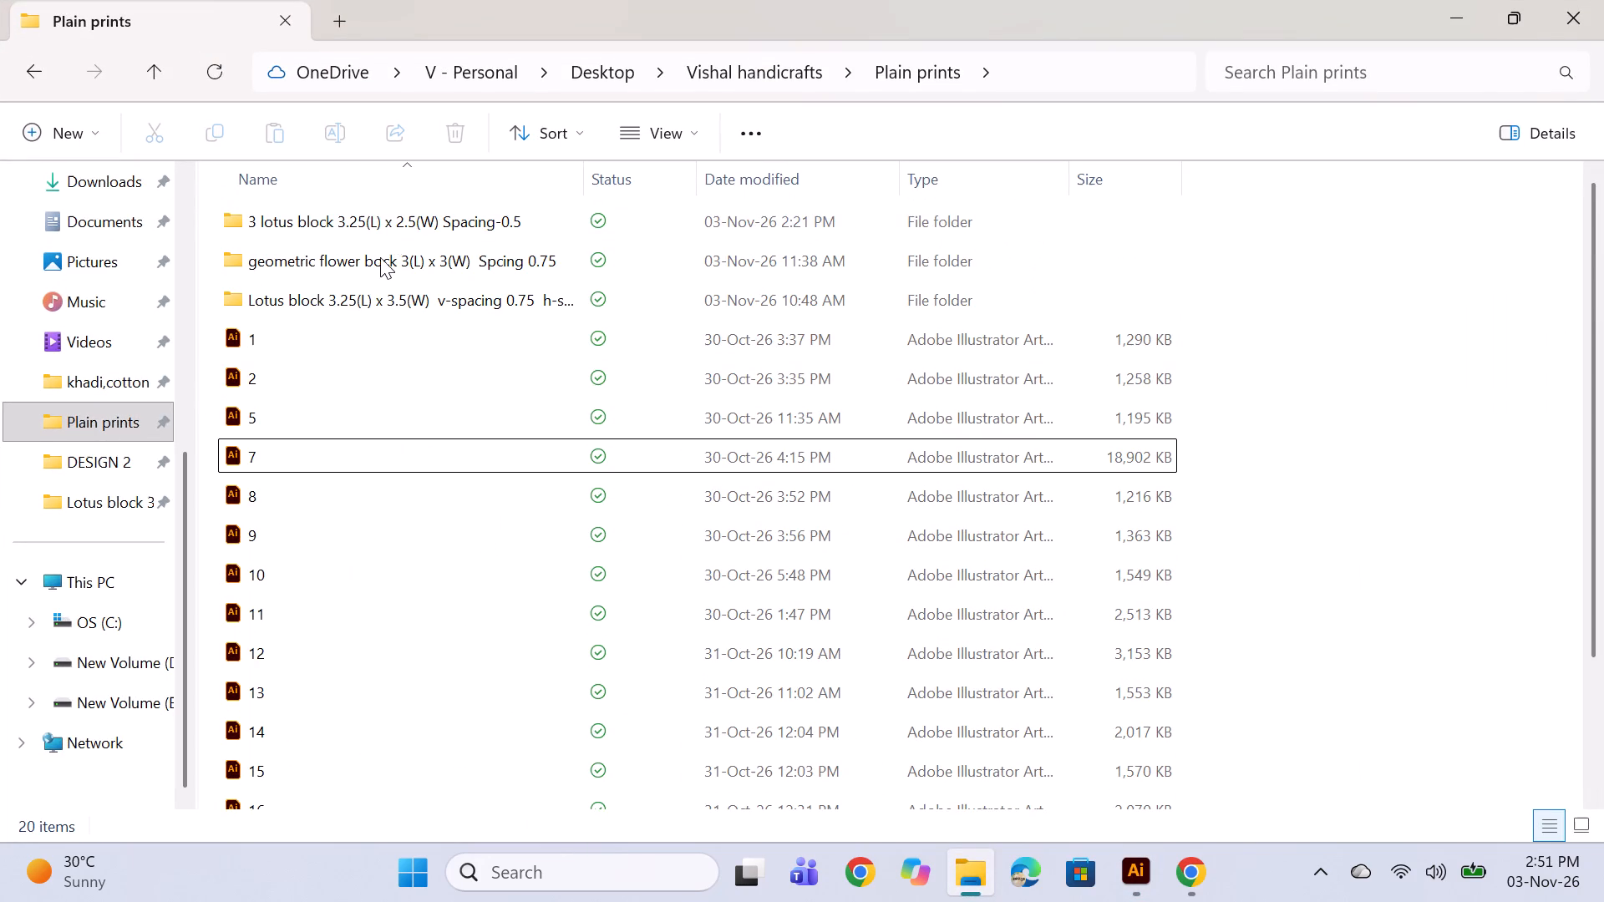
double_click(378, 259)
double_click(405, 227)
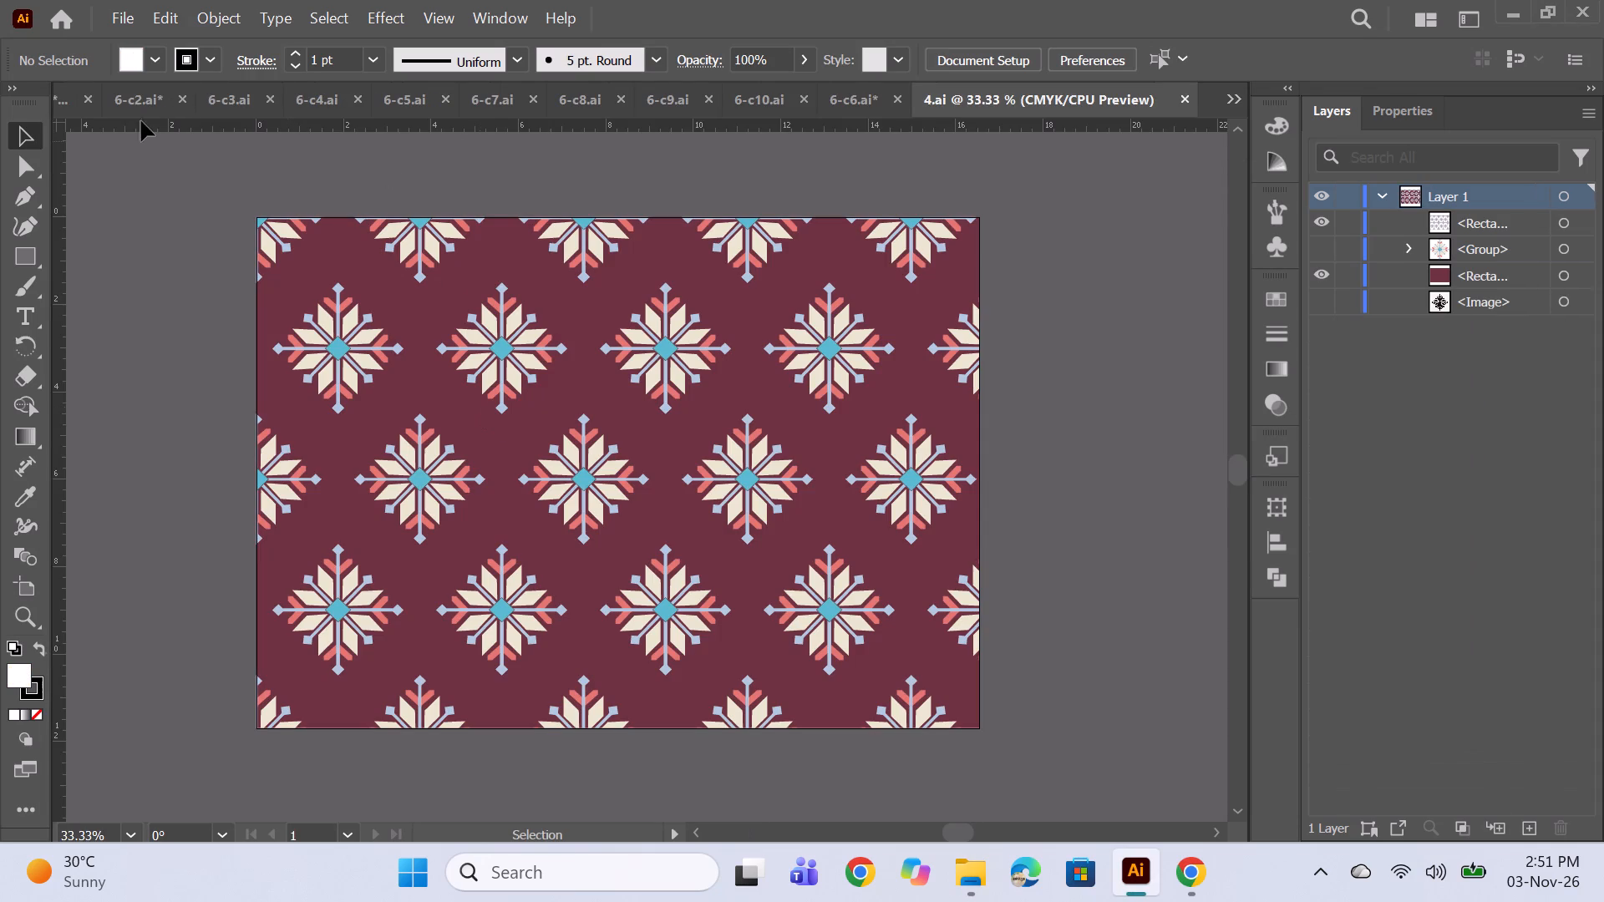
click(846, 99)
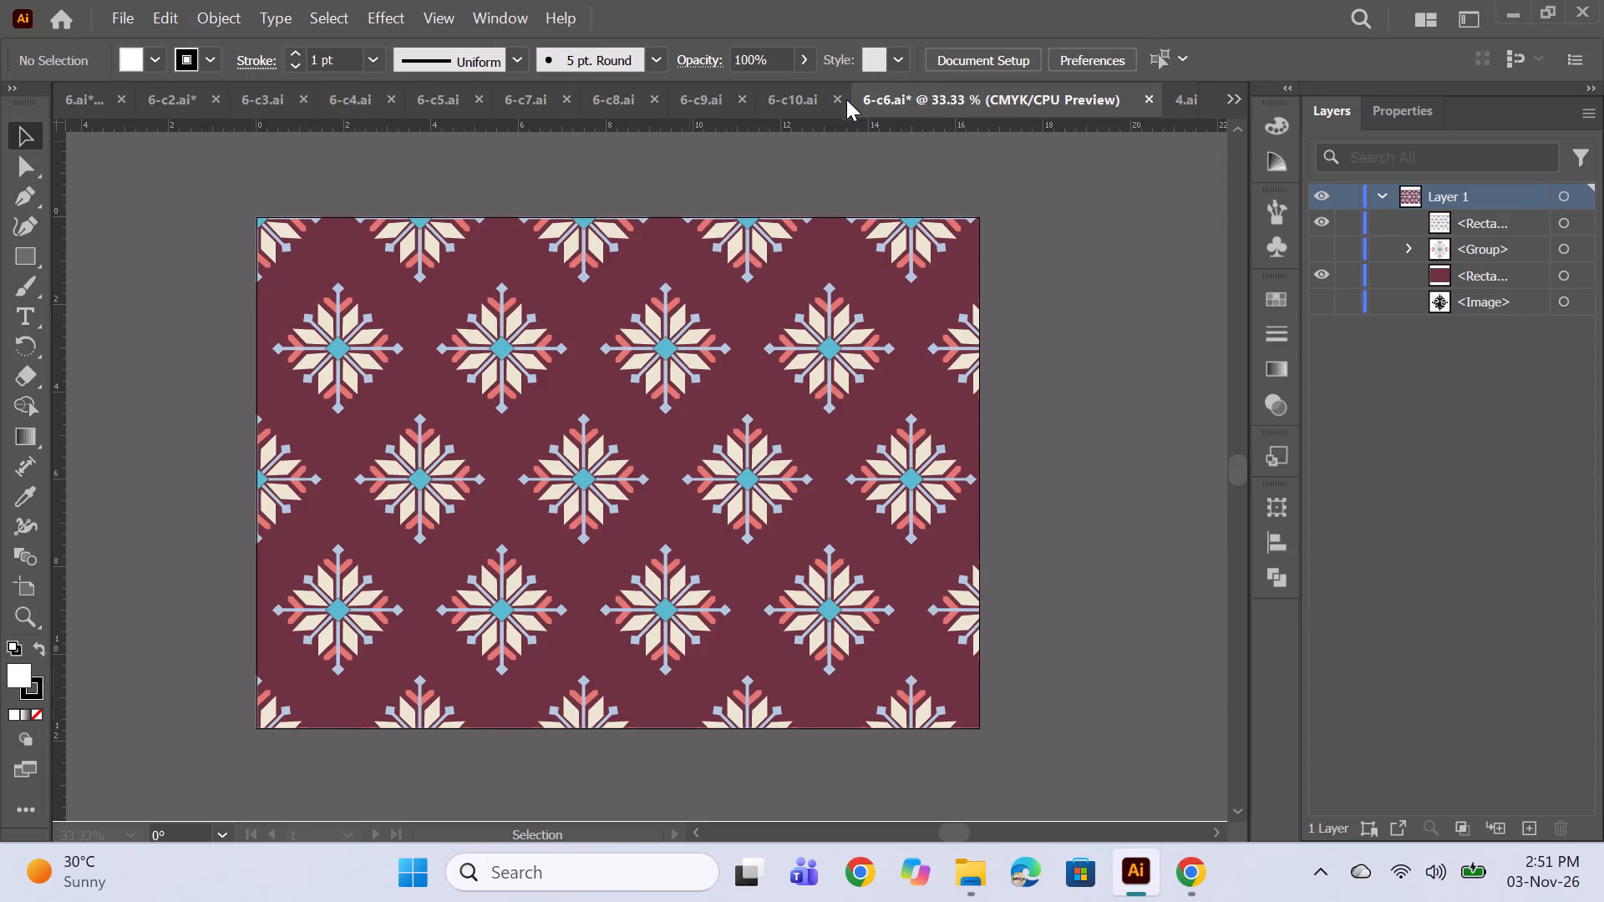
click(1175, 100)
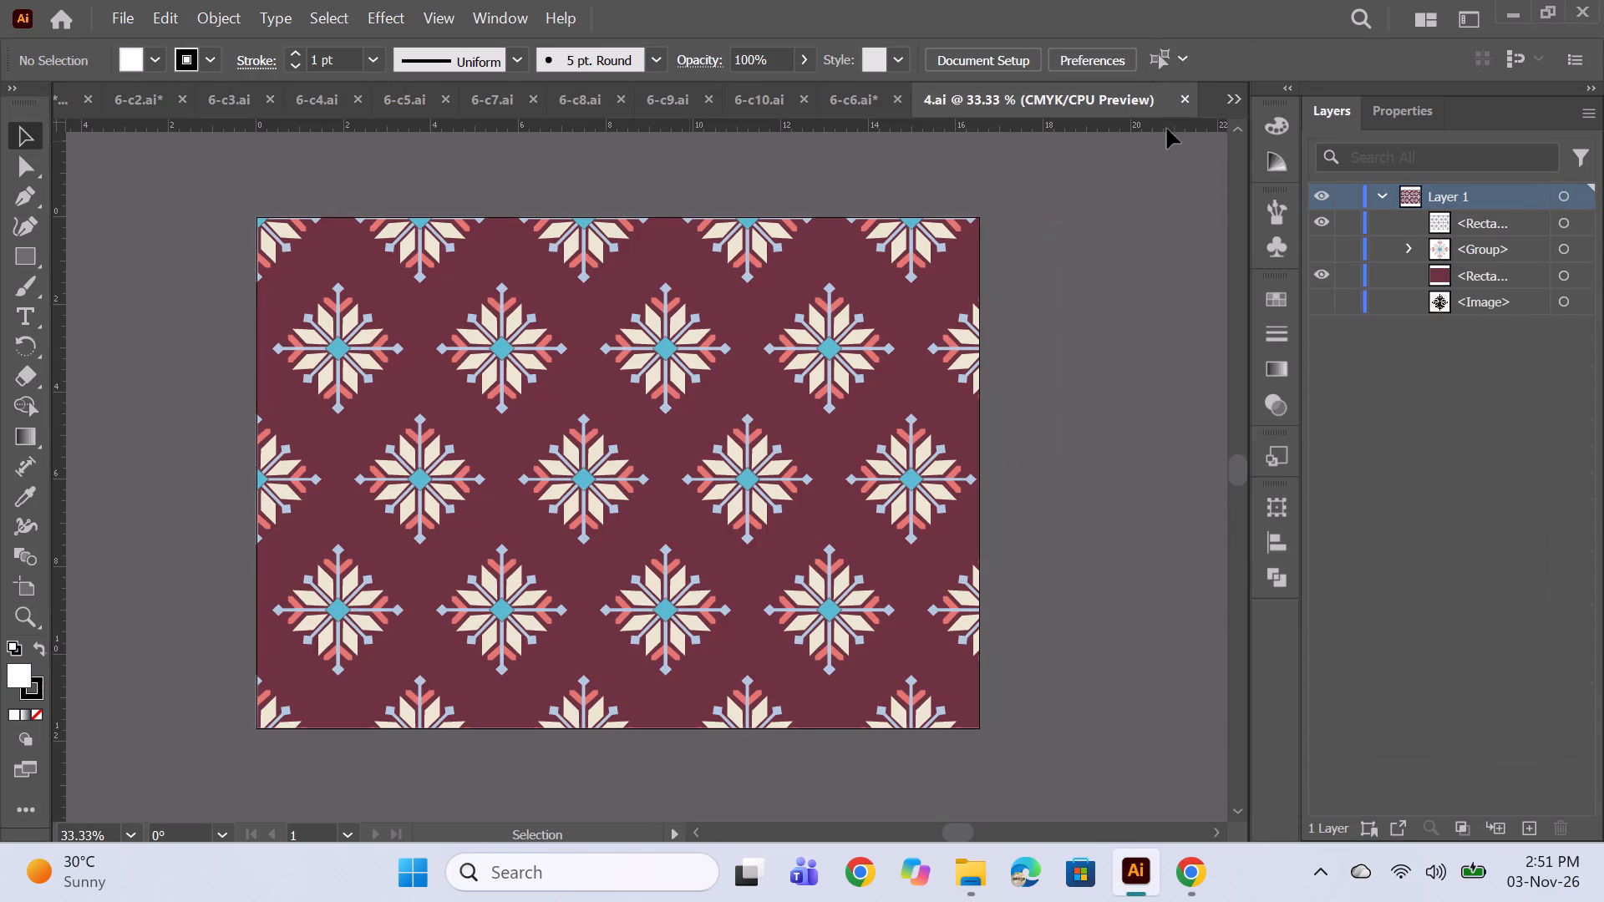
click(1183, 99)
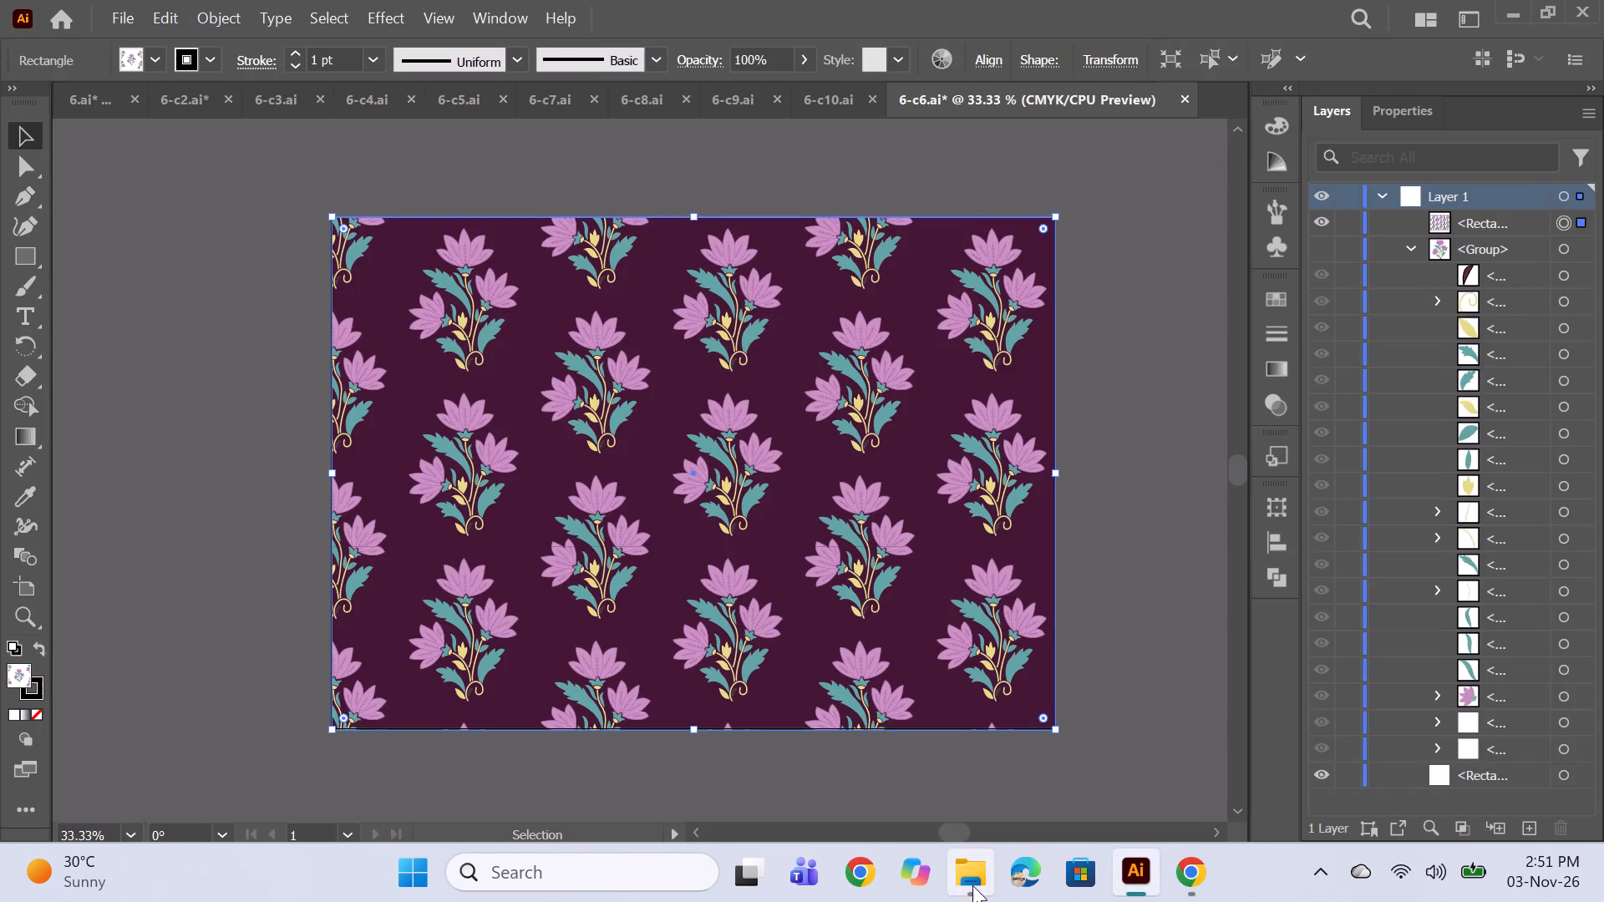
Return to File Explorer and open file 4 and its variants 4-c2 to 4-c10 together in Illustrator.
click(972, 885)
drag(256, 225, 364, 414)
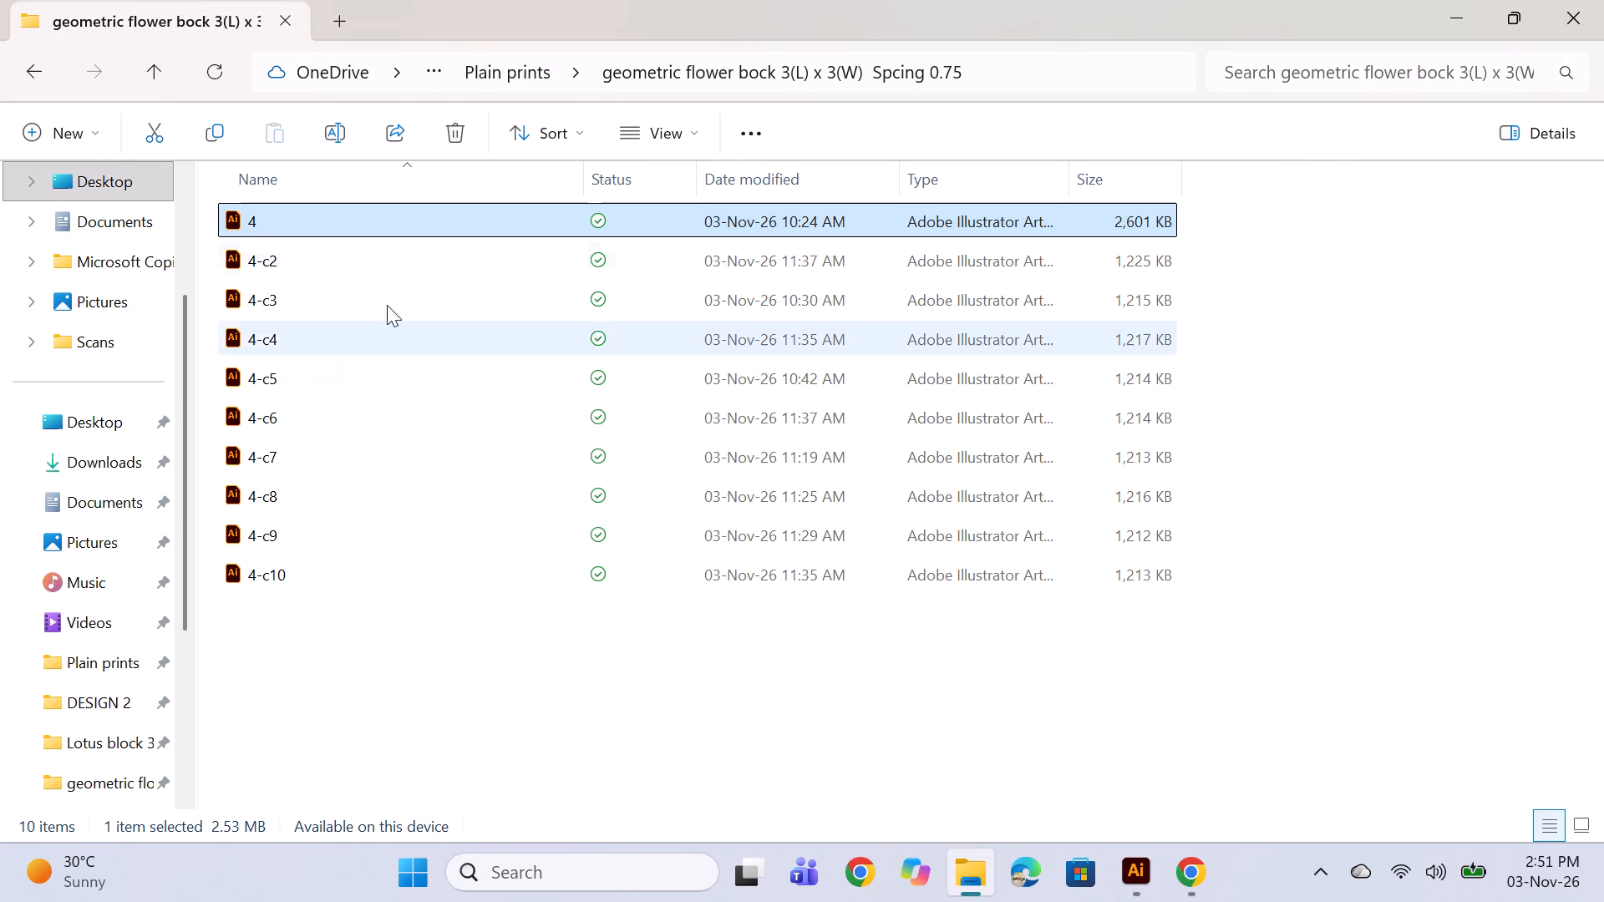
drag(1228, 210, 960, 595)
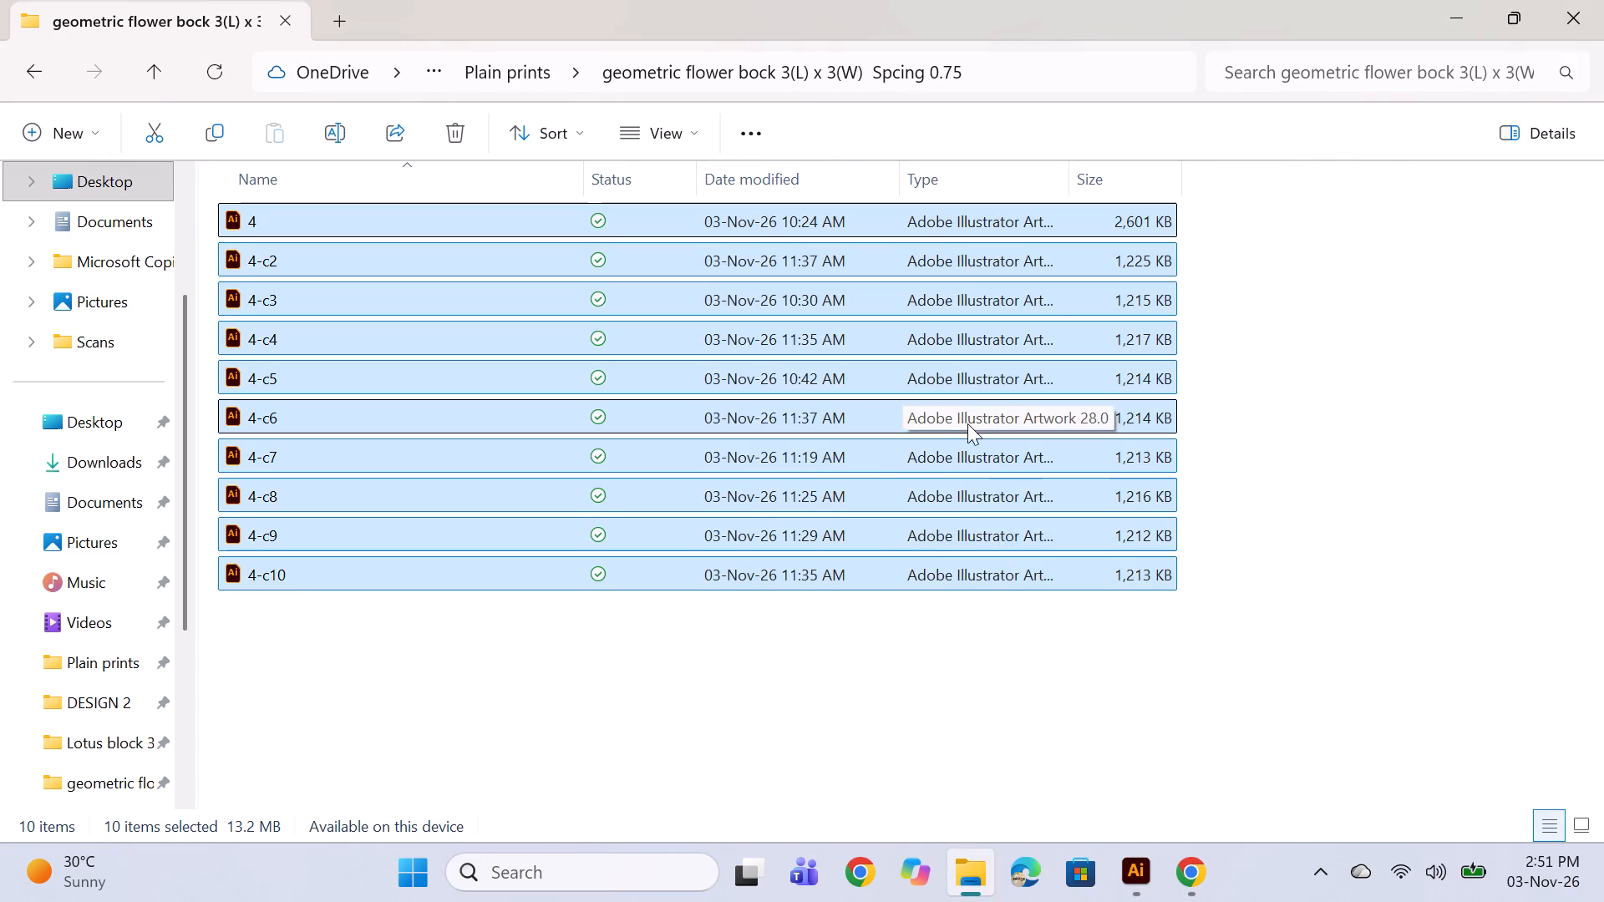
right_click(969, 422)
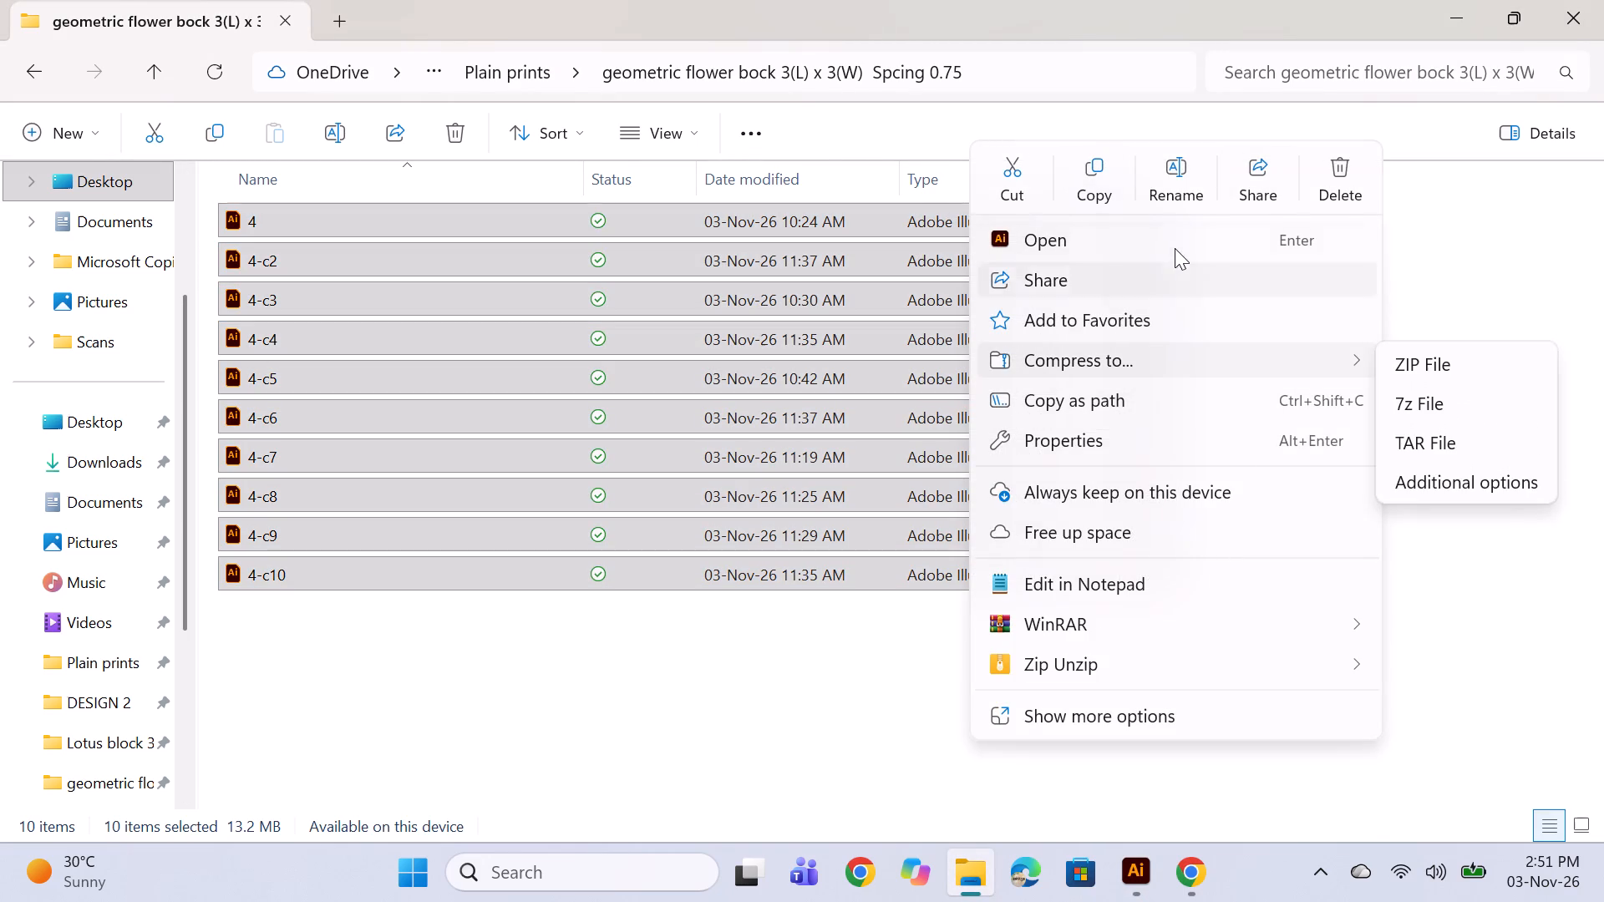
click(1173, 247)
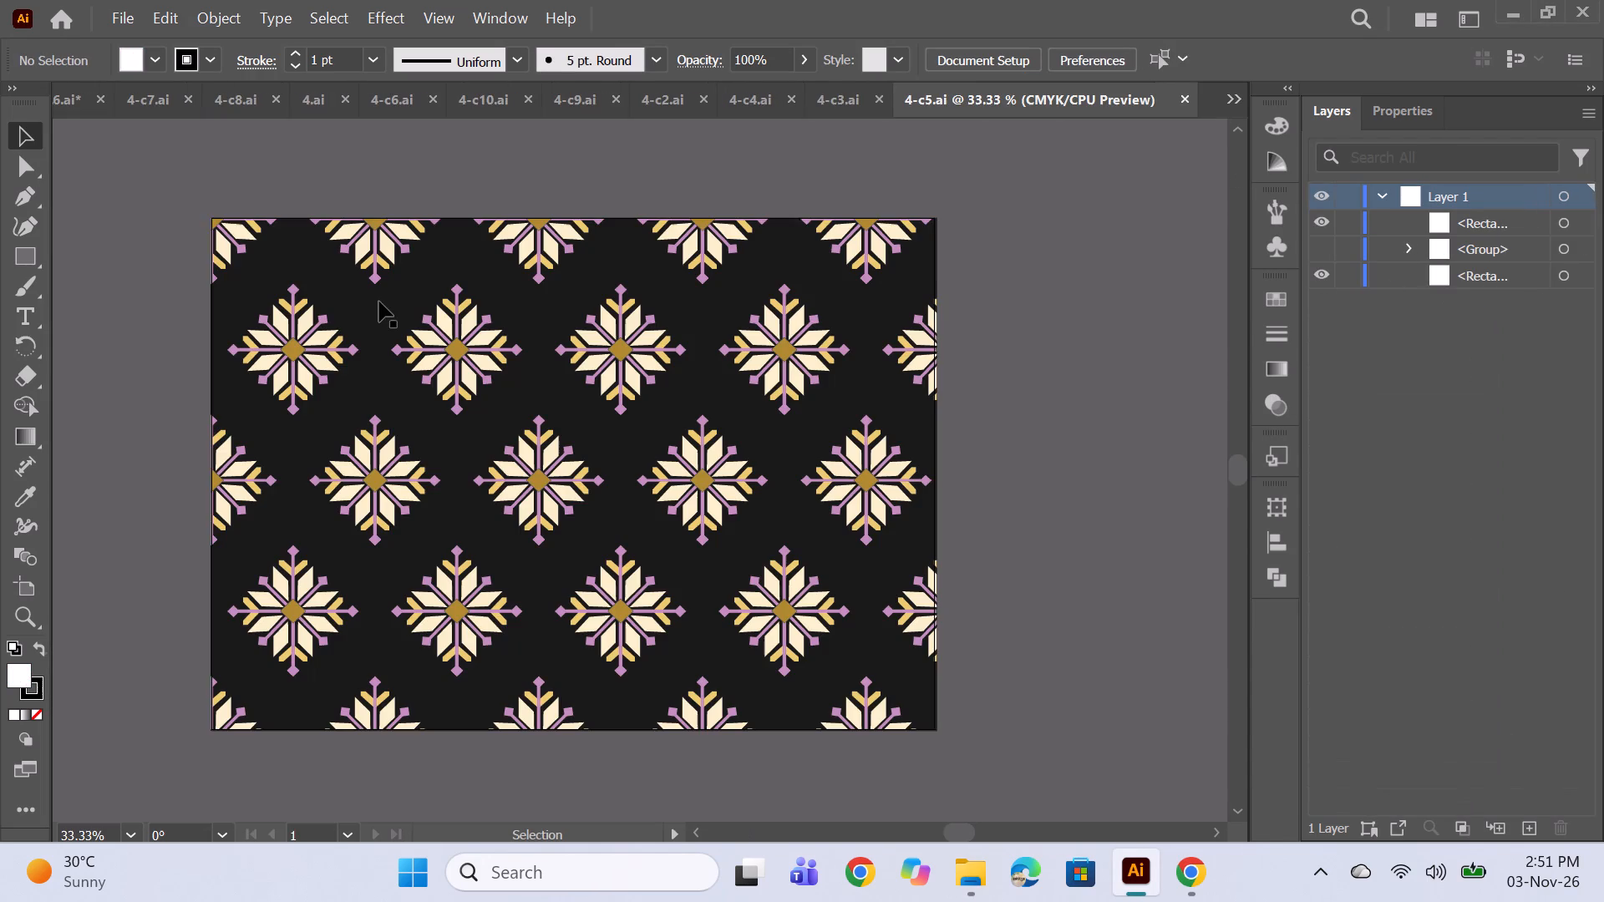
Review the open colour variants of design 4, going through 4-c7, 4-c8, the original 4 and on to 4-c5.
click(122, 104)
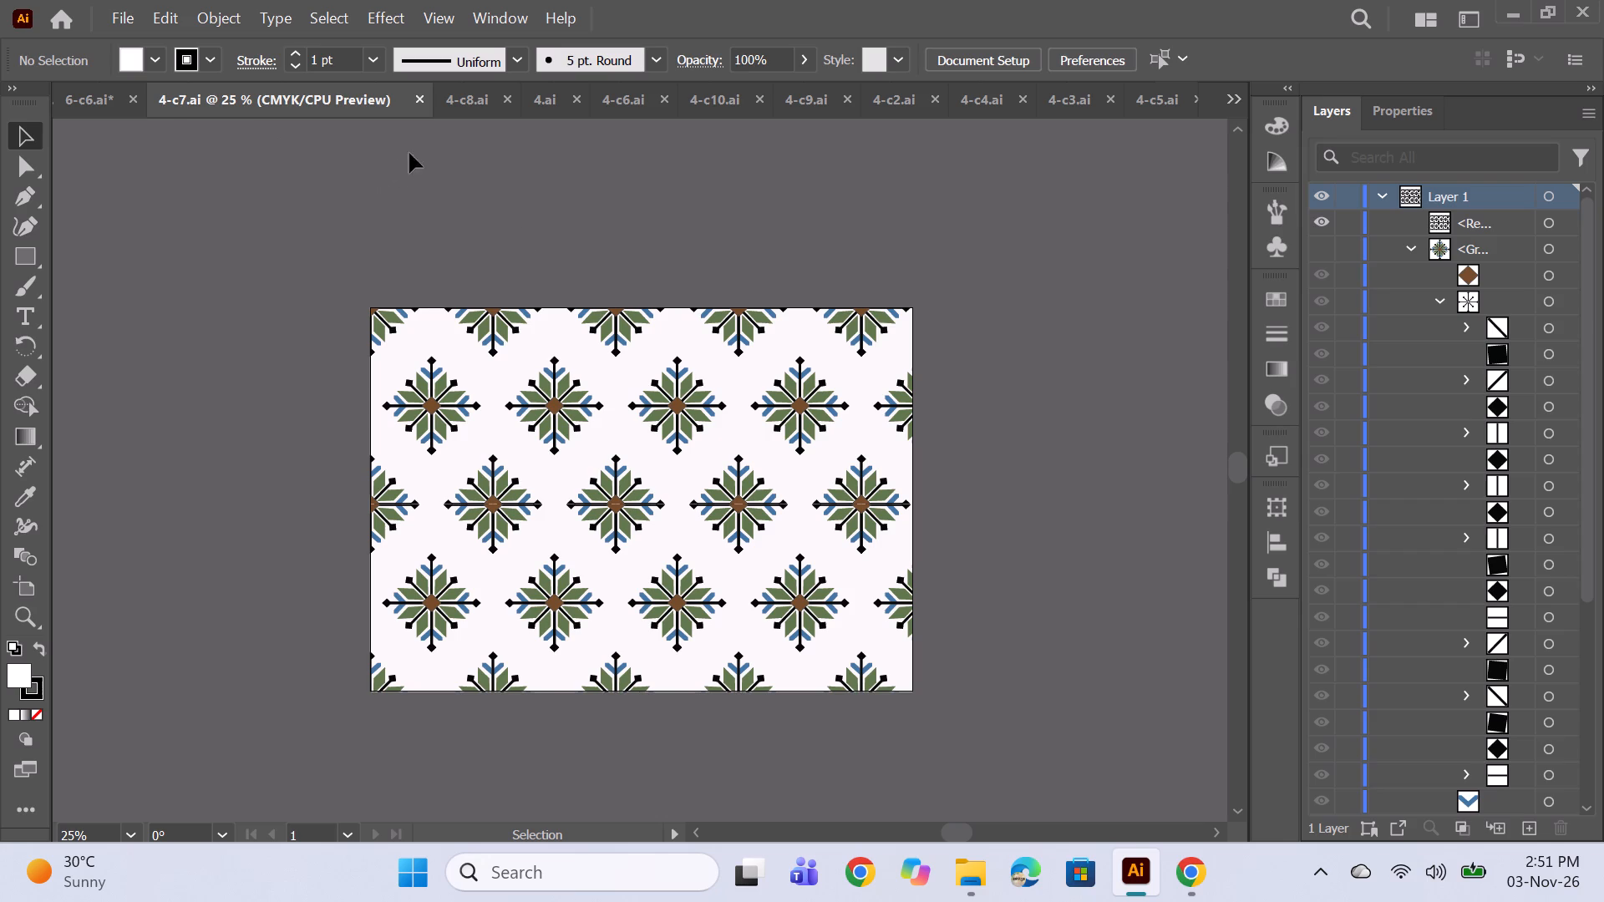
click(463, 104)
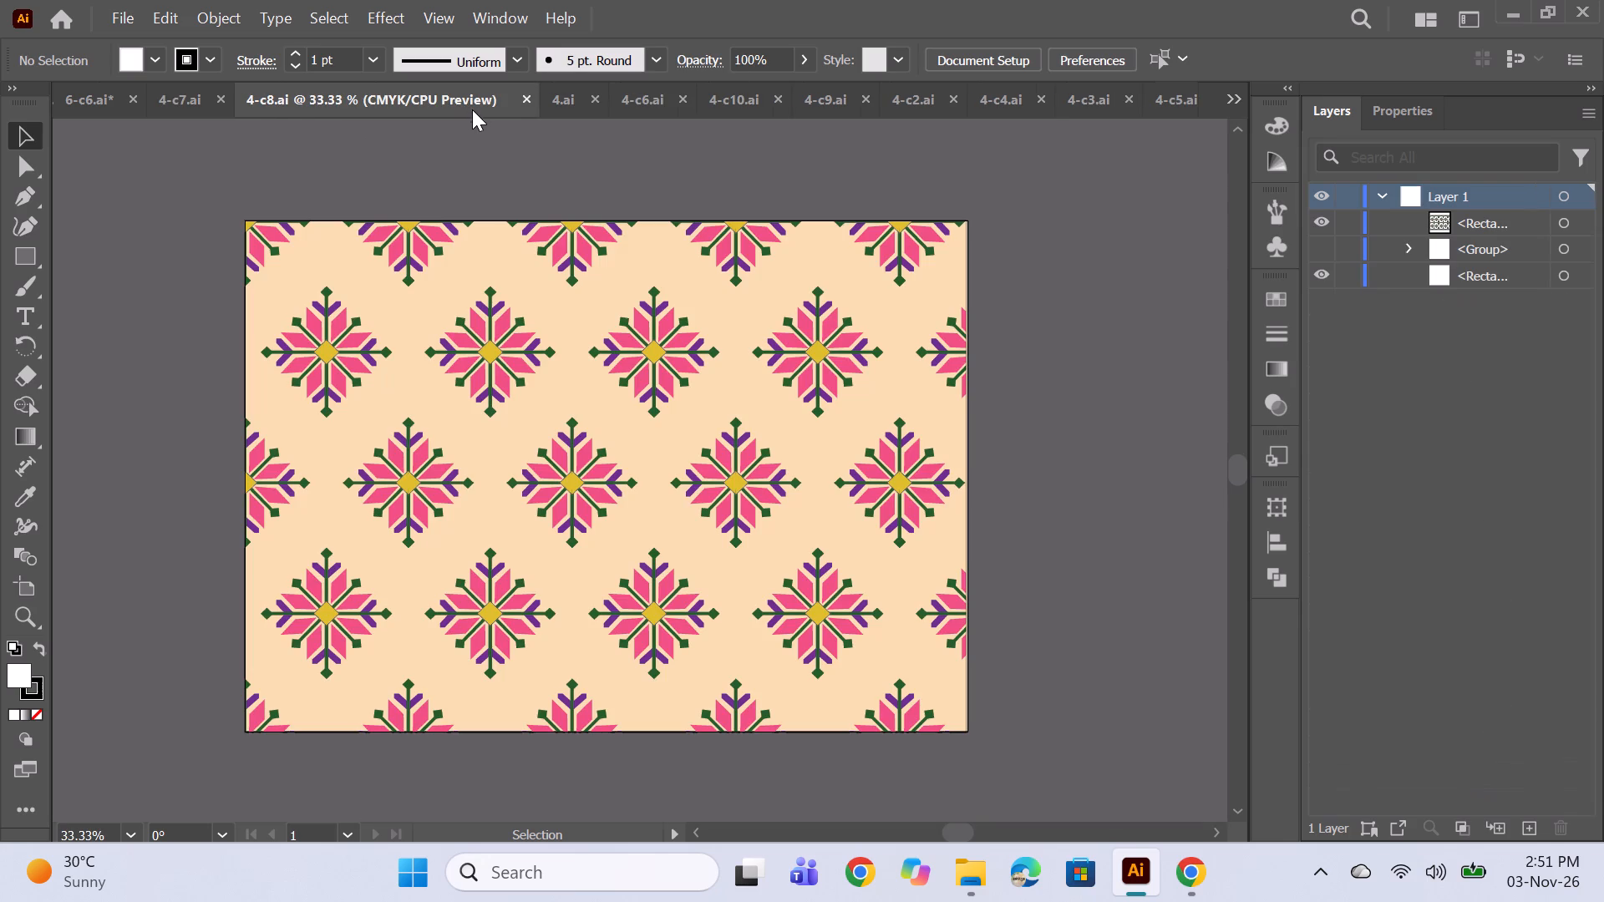
click(569, 110)
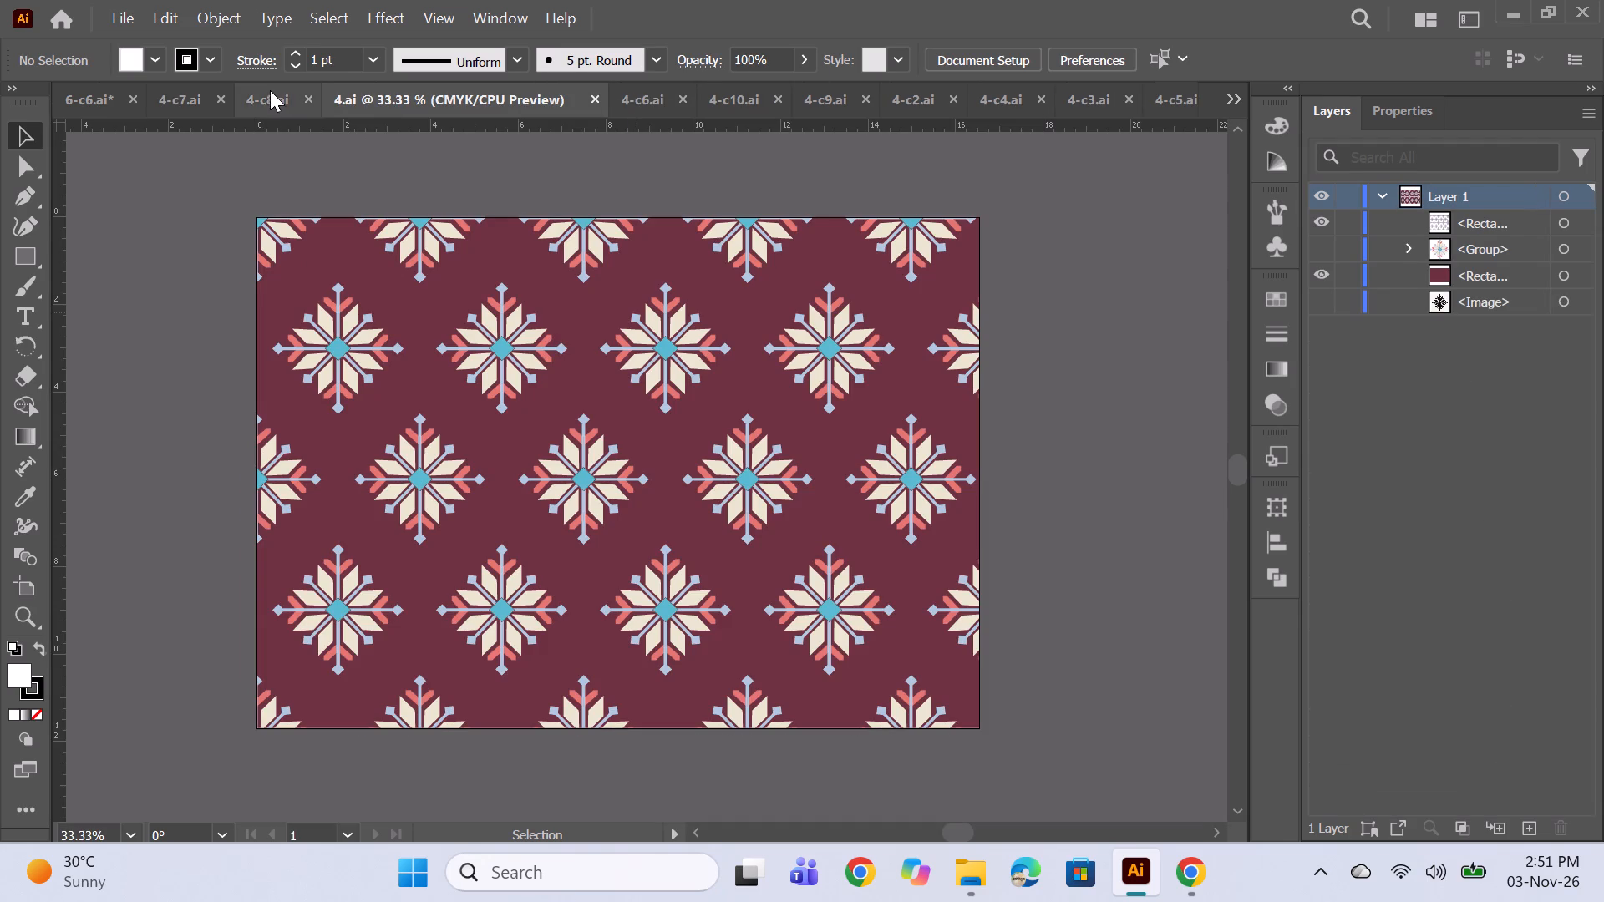
click(167, 90)
click(449, 95)
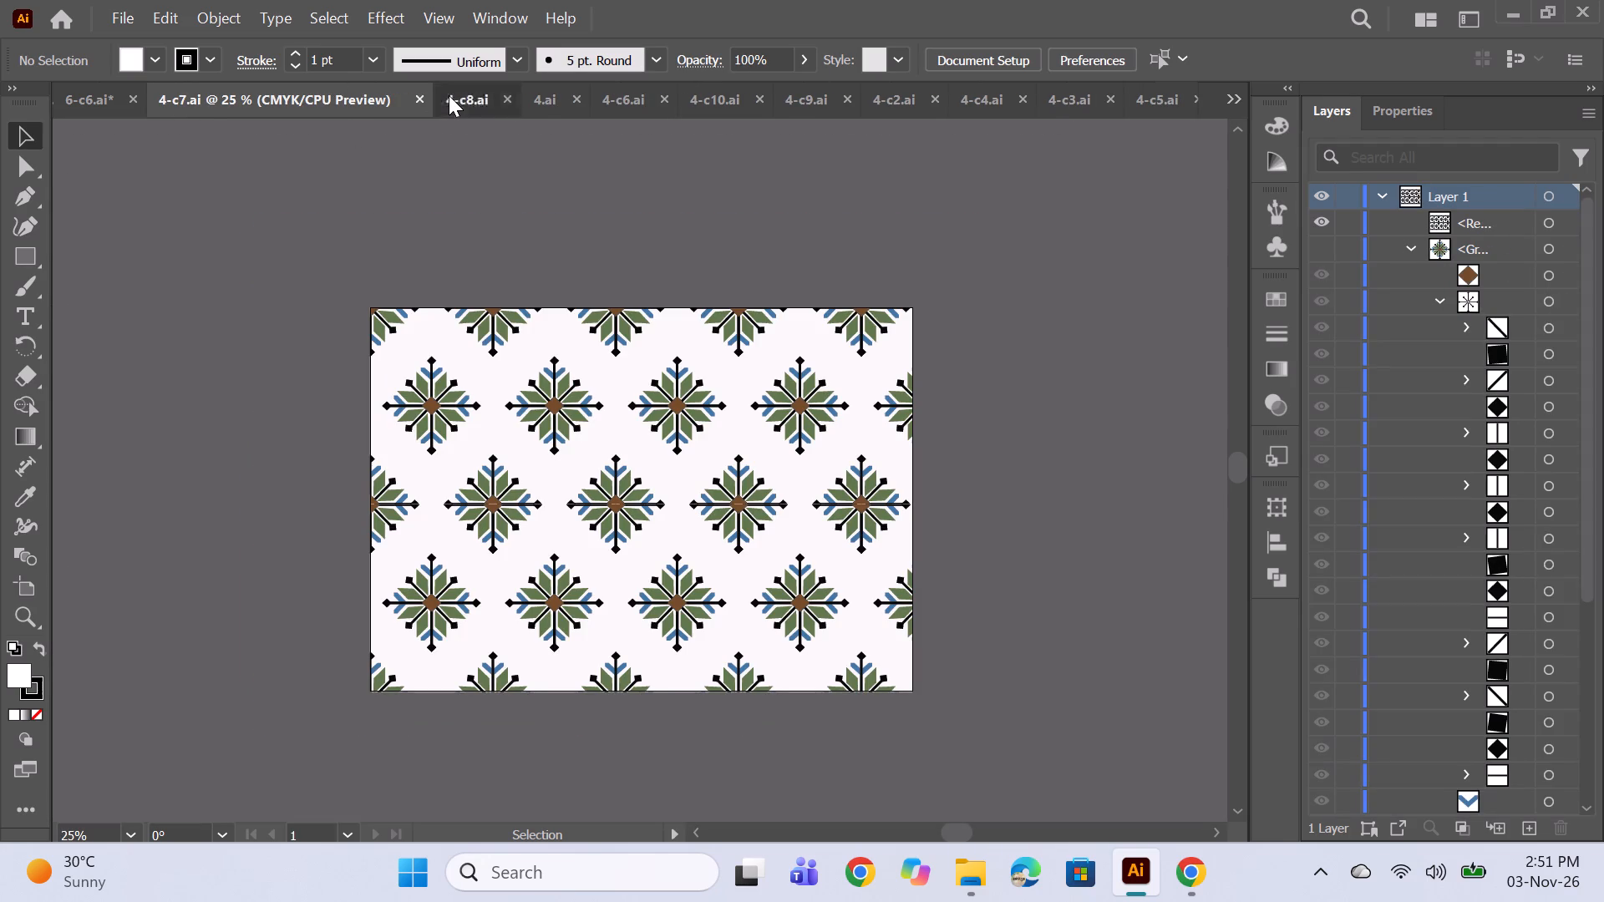
click(566, 108)
click(646, 103)
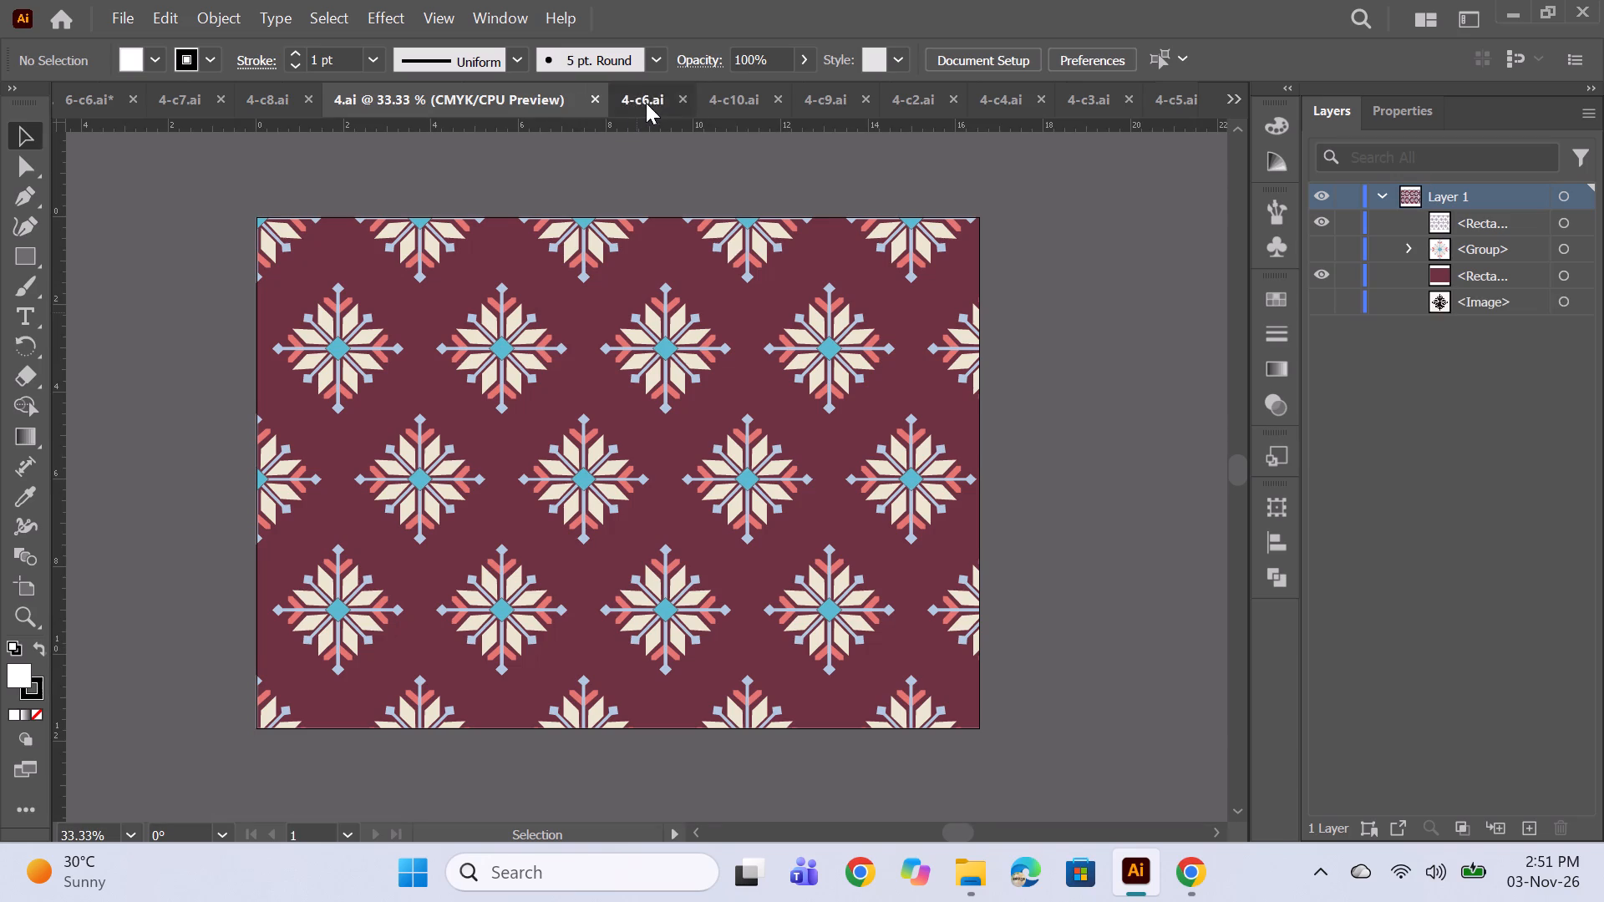
click(727, 104)
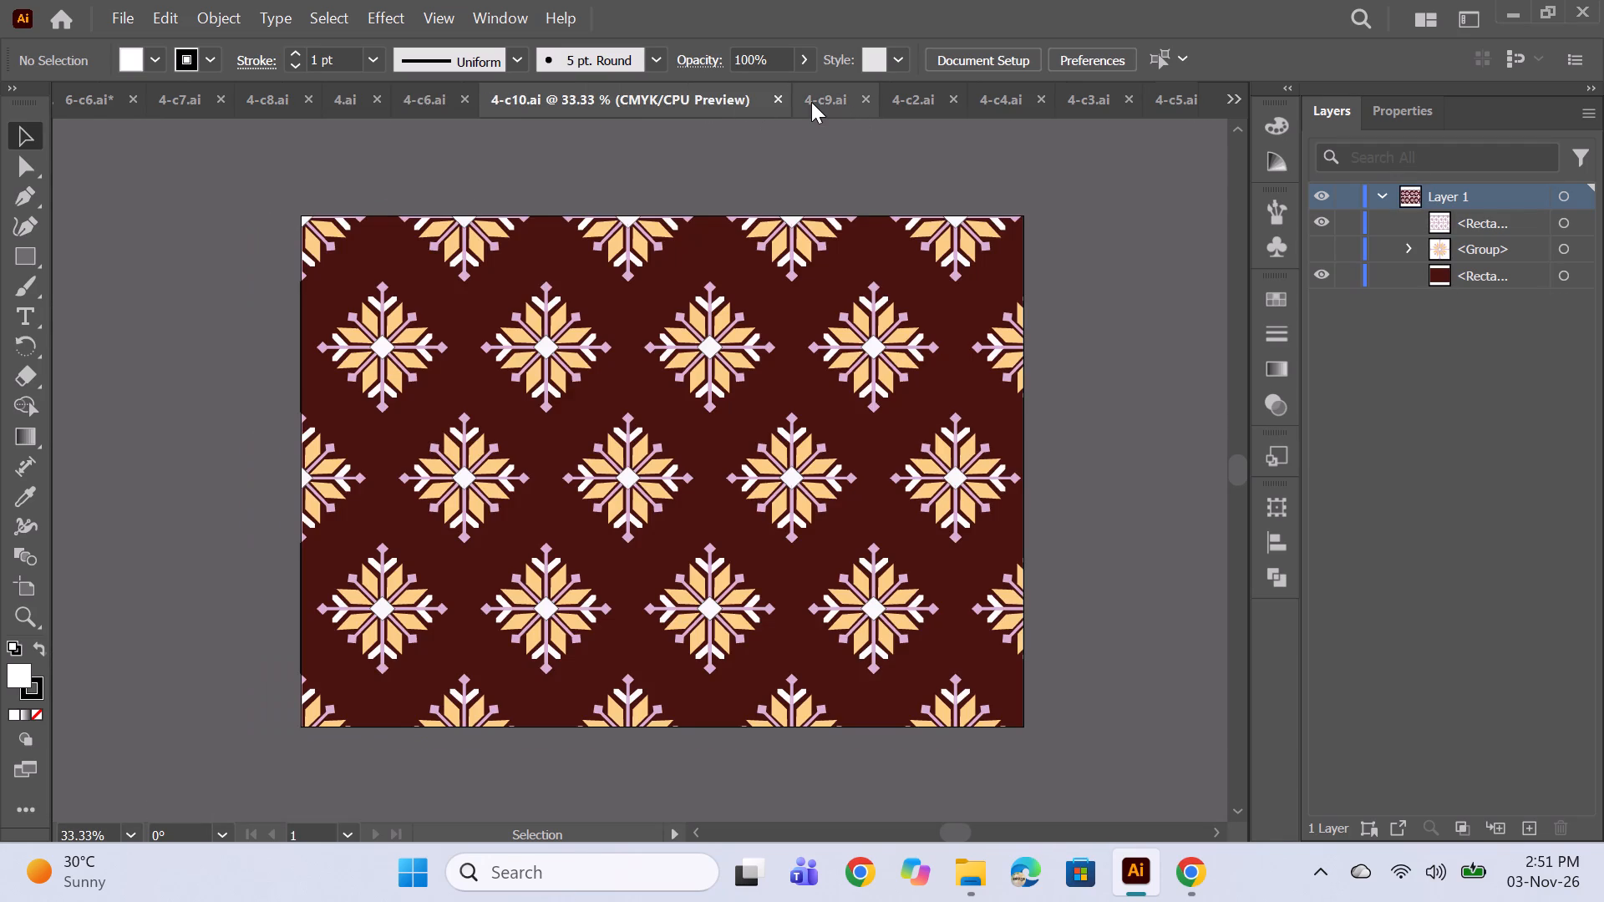
click(811, 102)
click(902, 106)
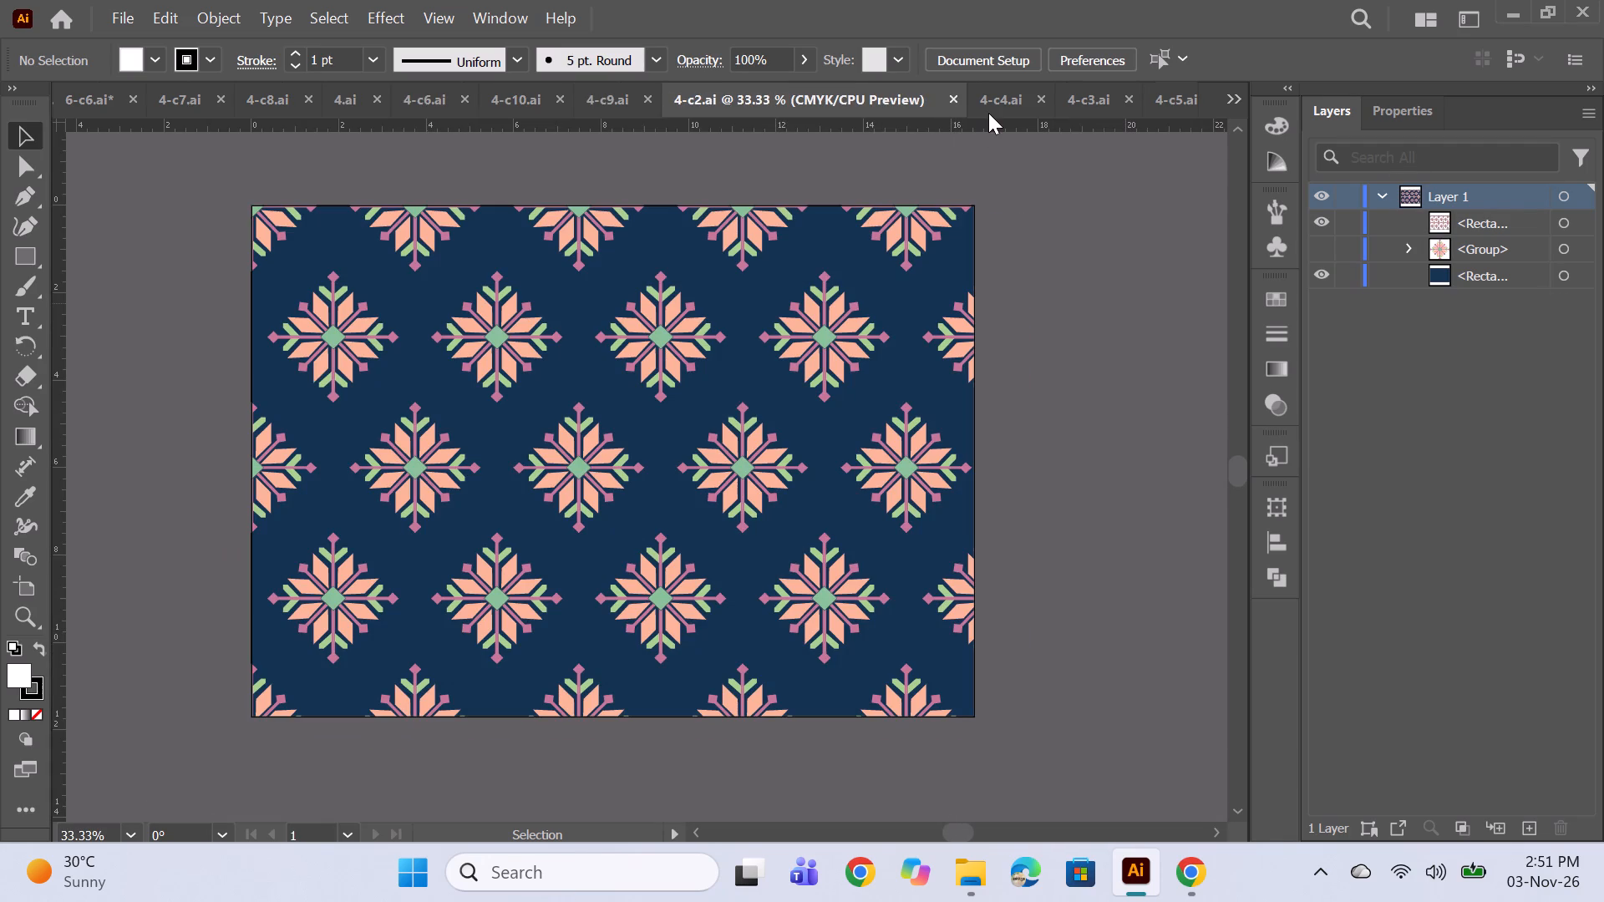
click(990, 105)
click(1076, 98)
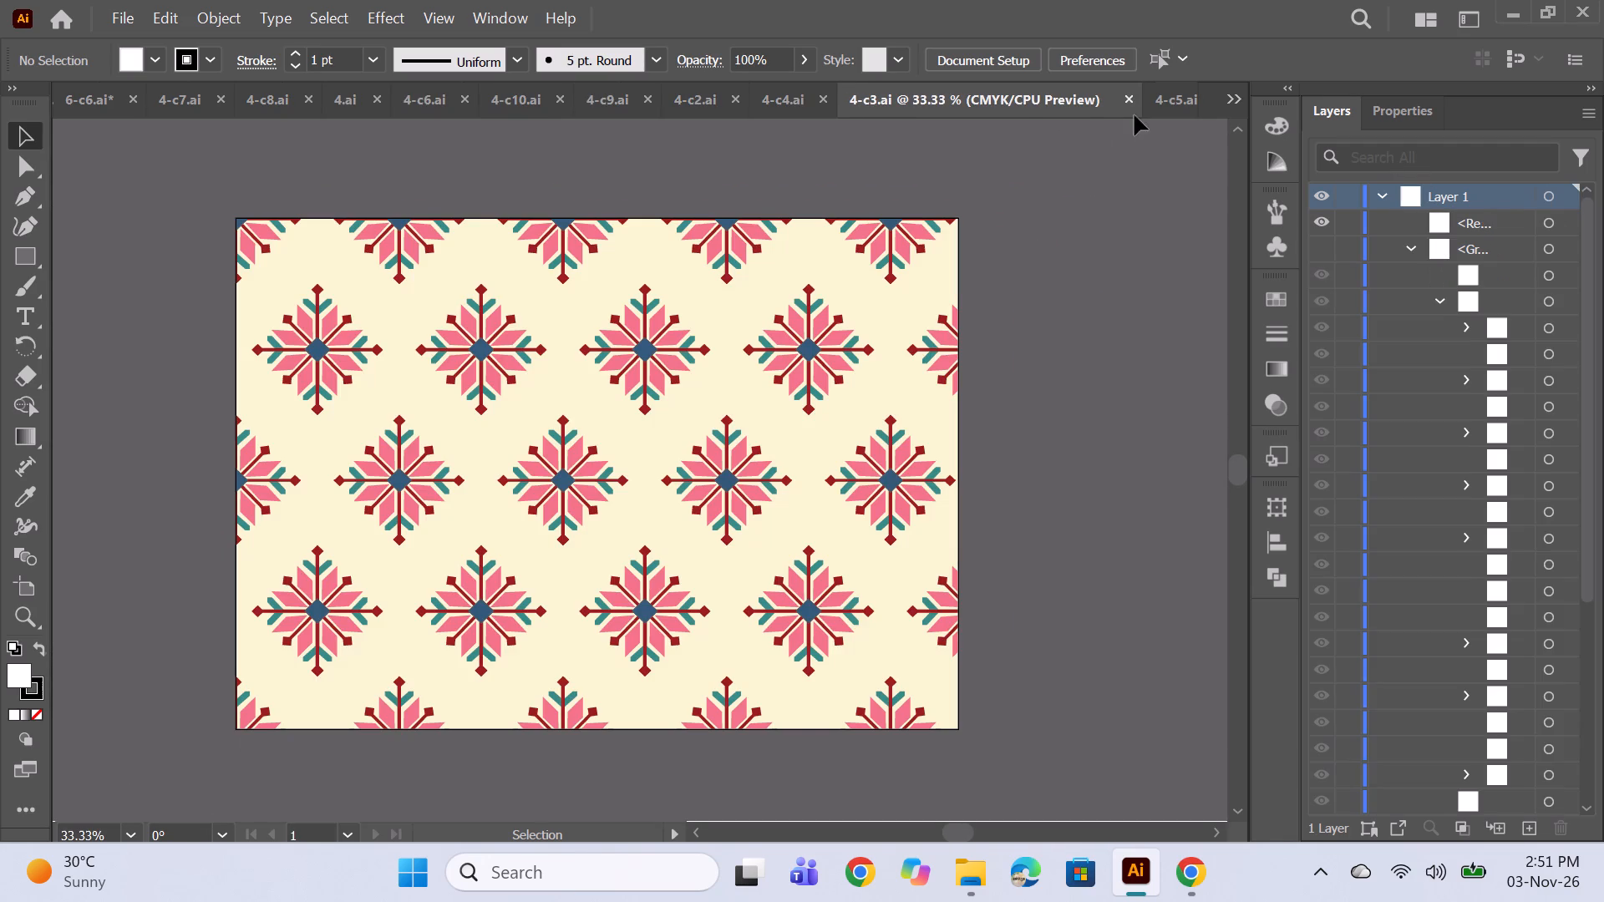
click(1169, 94)
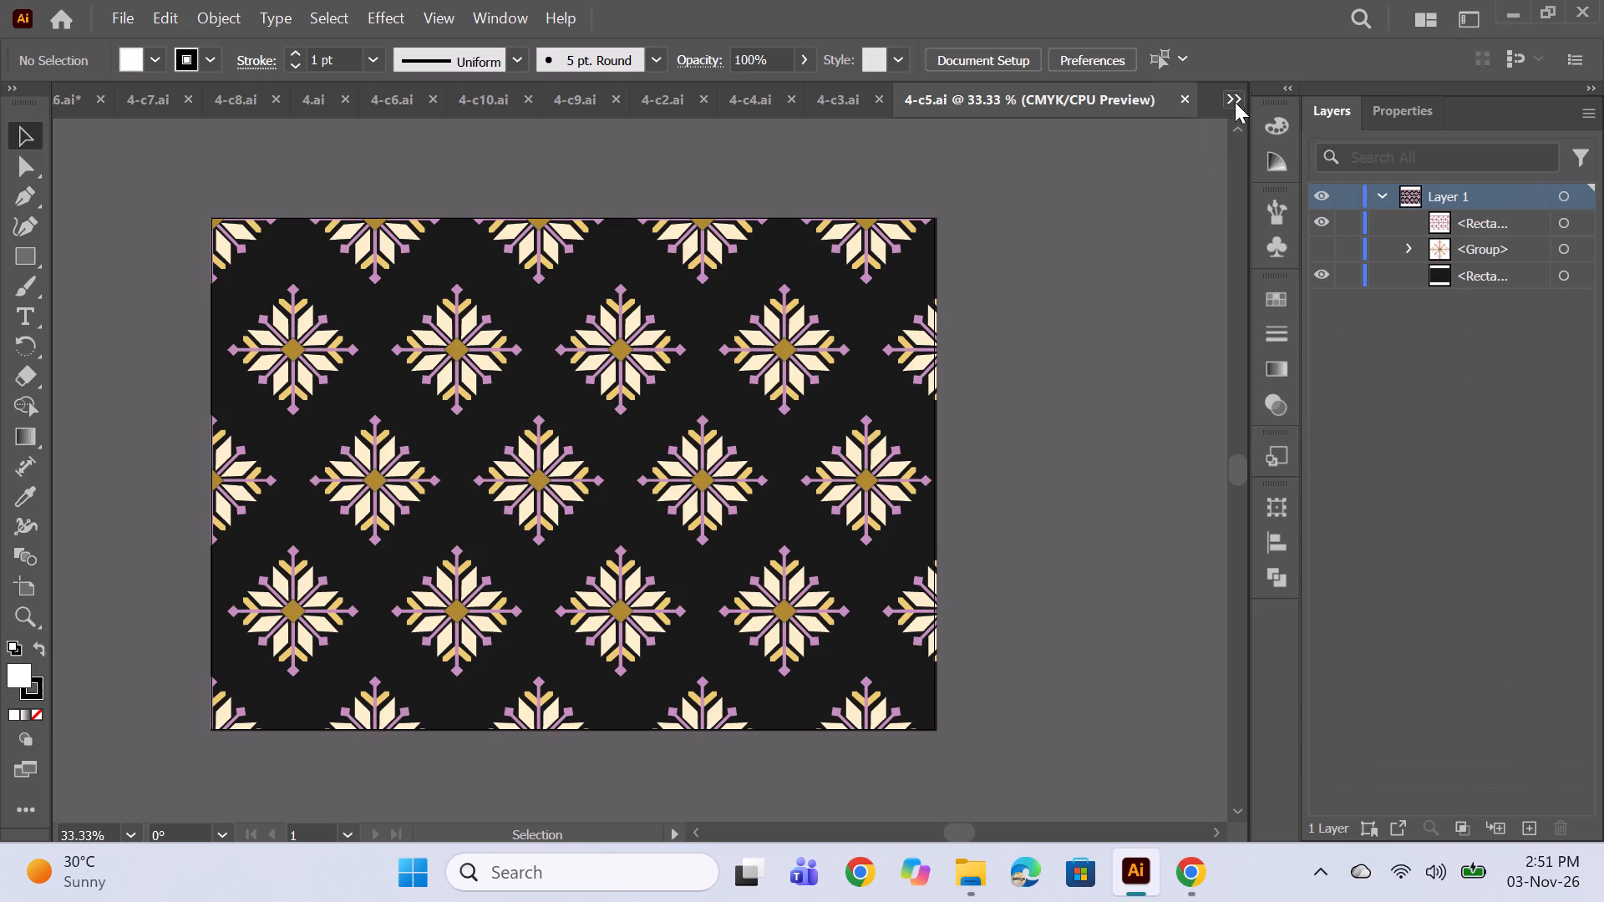
Return to the original design 6 and compare its colour variants from 6-c2 through 6-c10 and 6-c6.
click(1232, 102)
click(1283, 112)
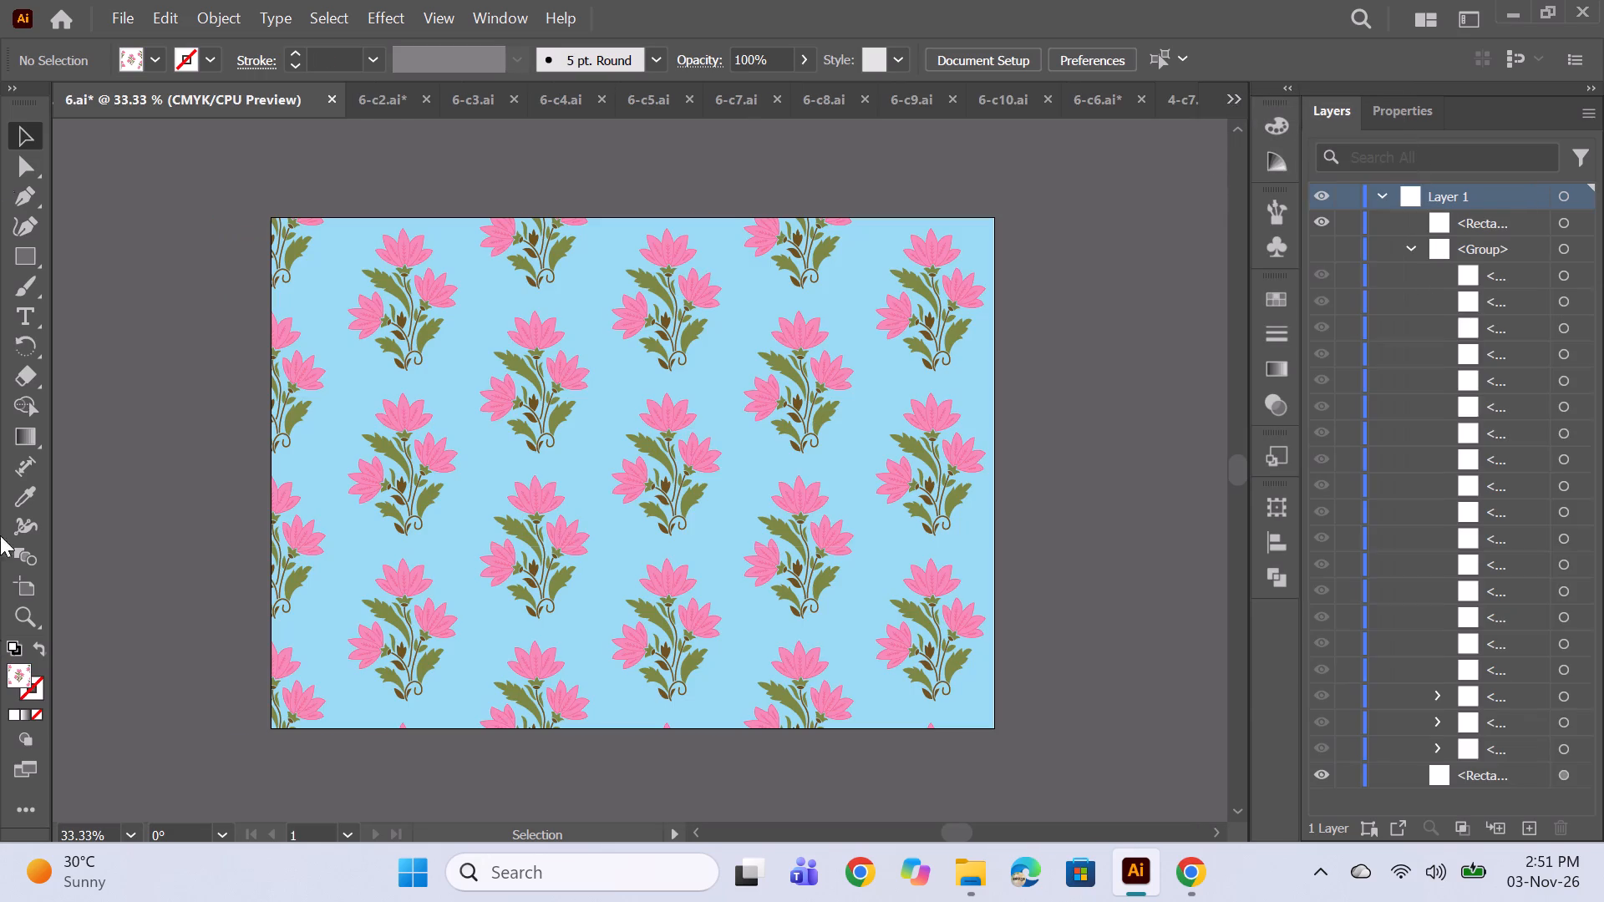
click(380, 97)
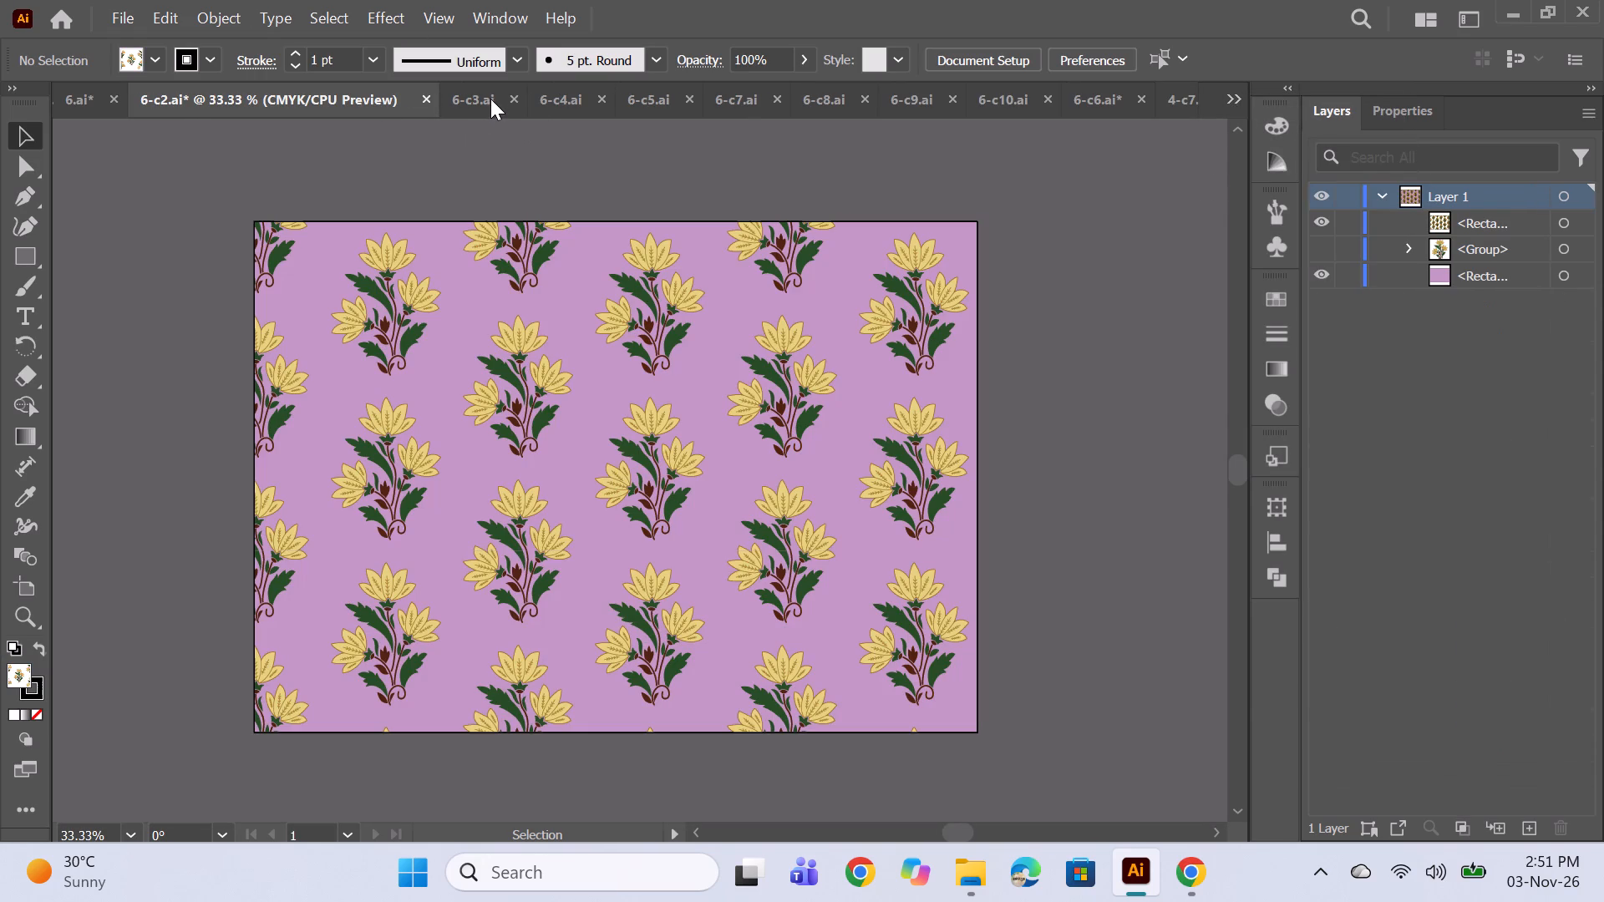
click(477, 97)
click(561, 97)
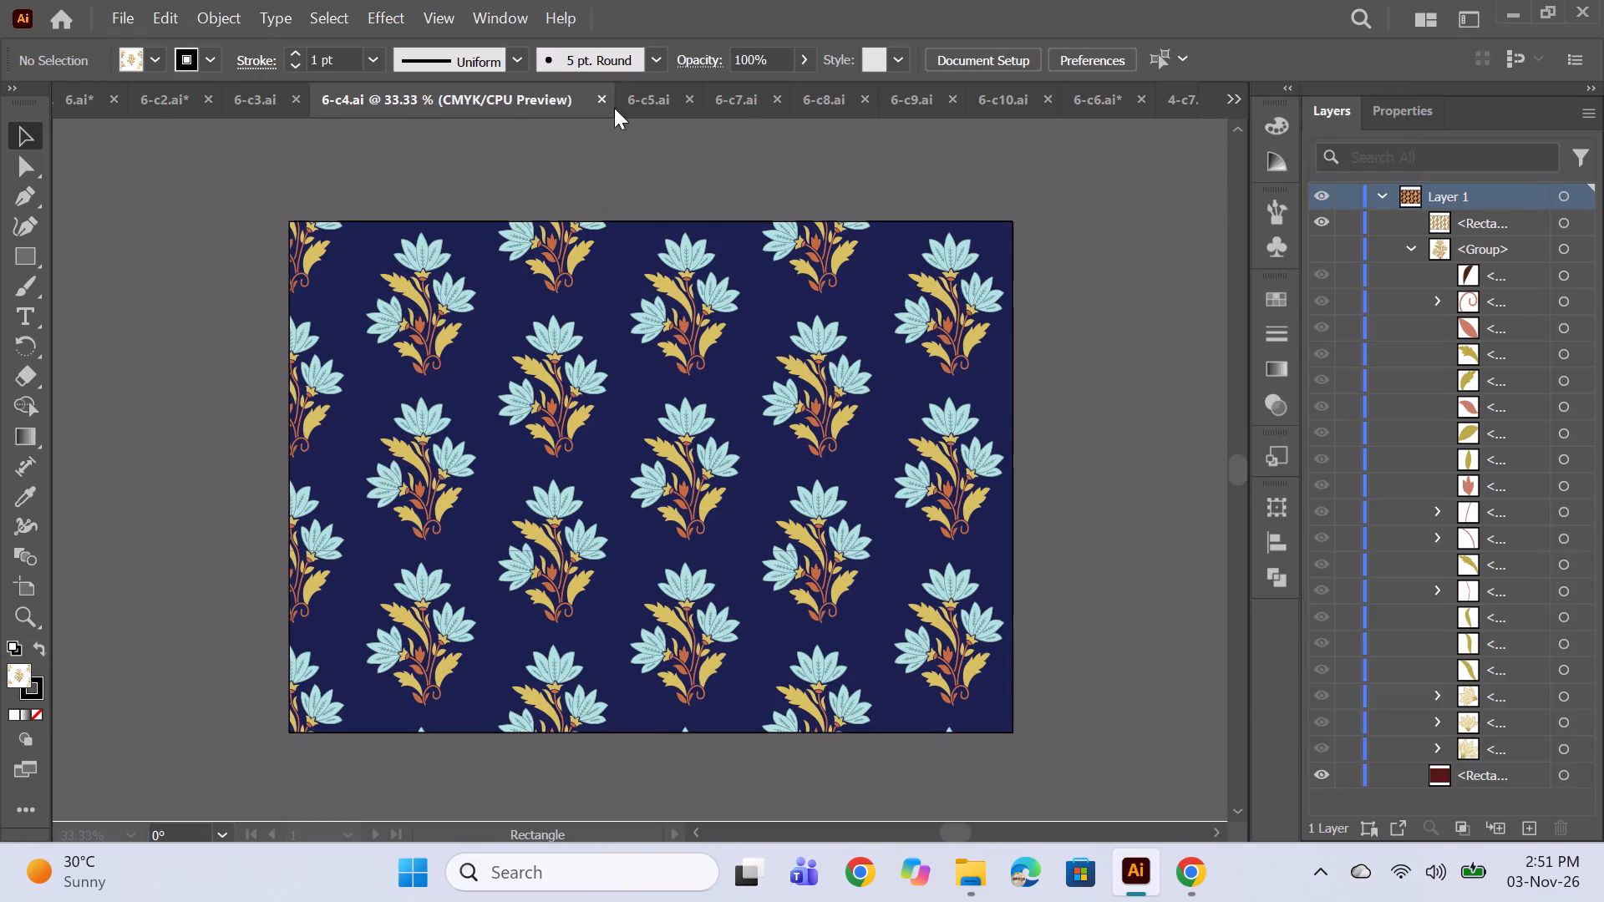
click(636, 90)
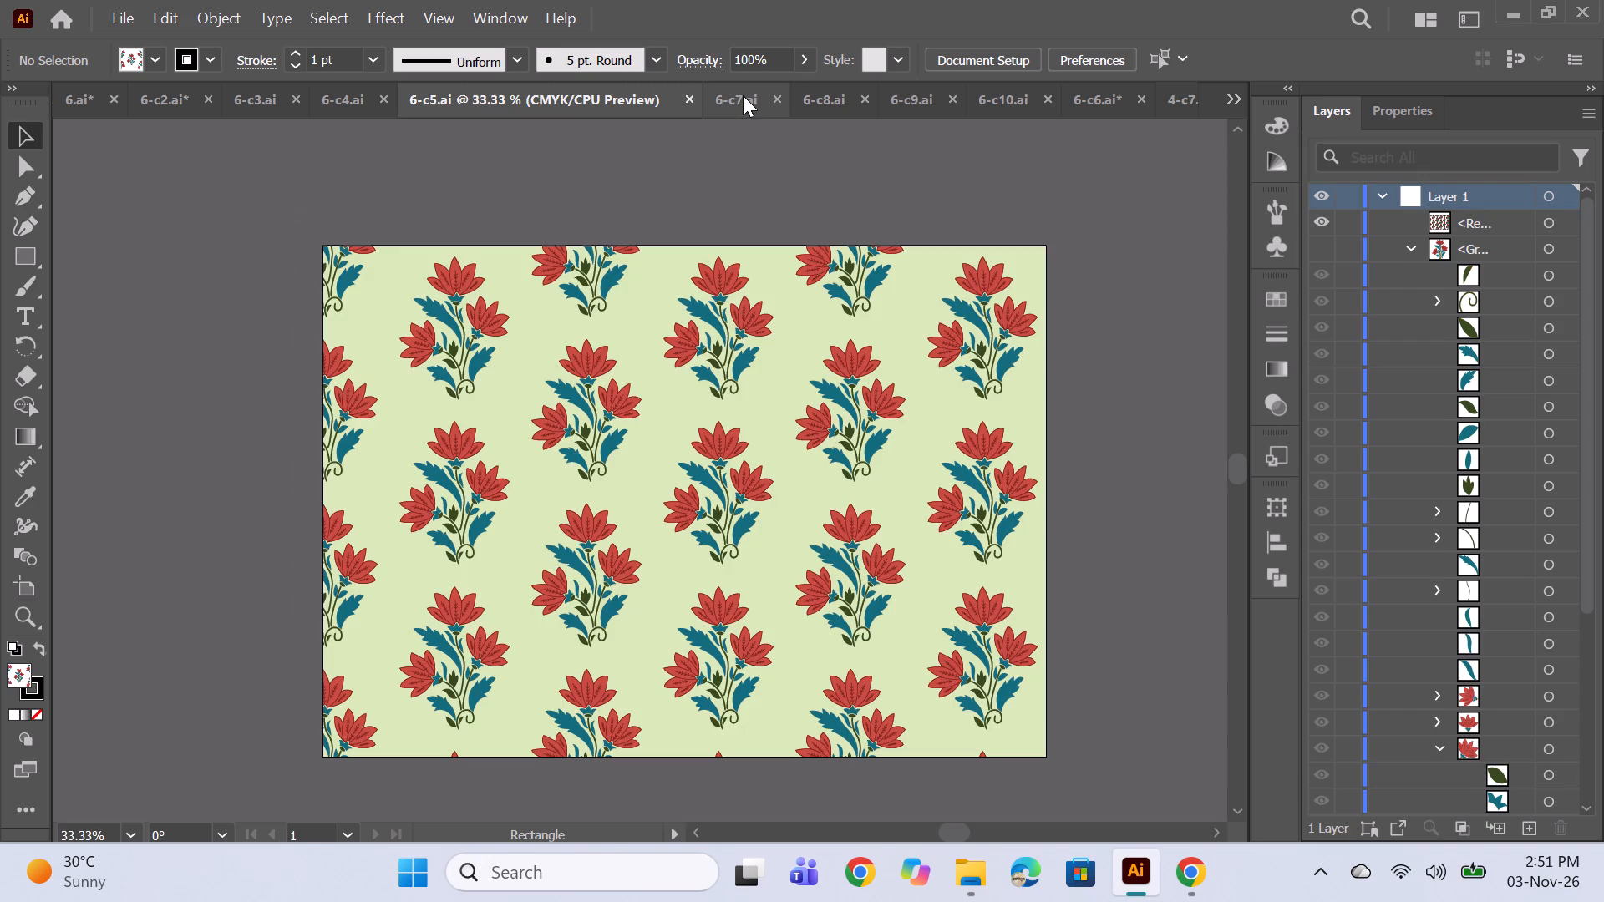
click(743, 95)
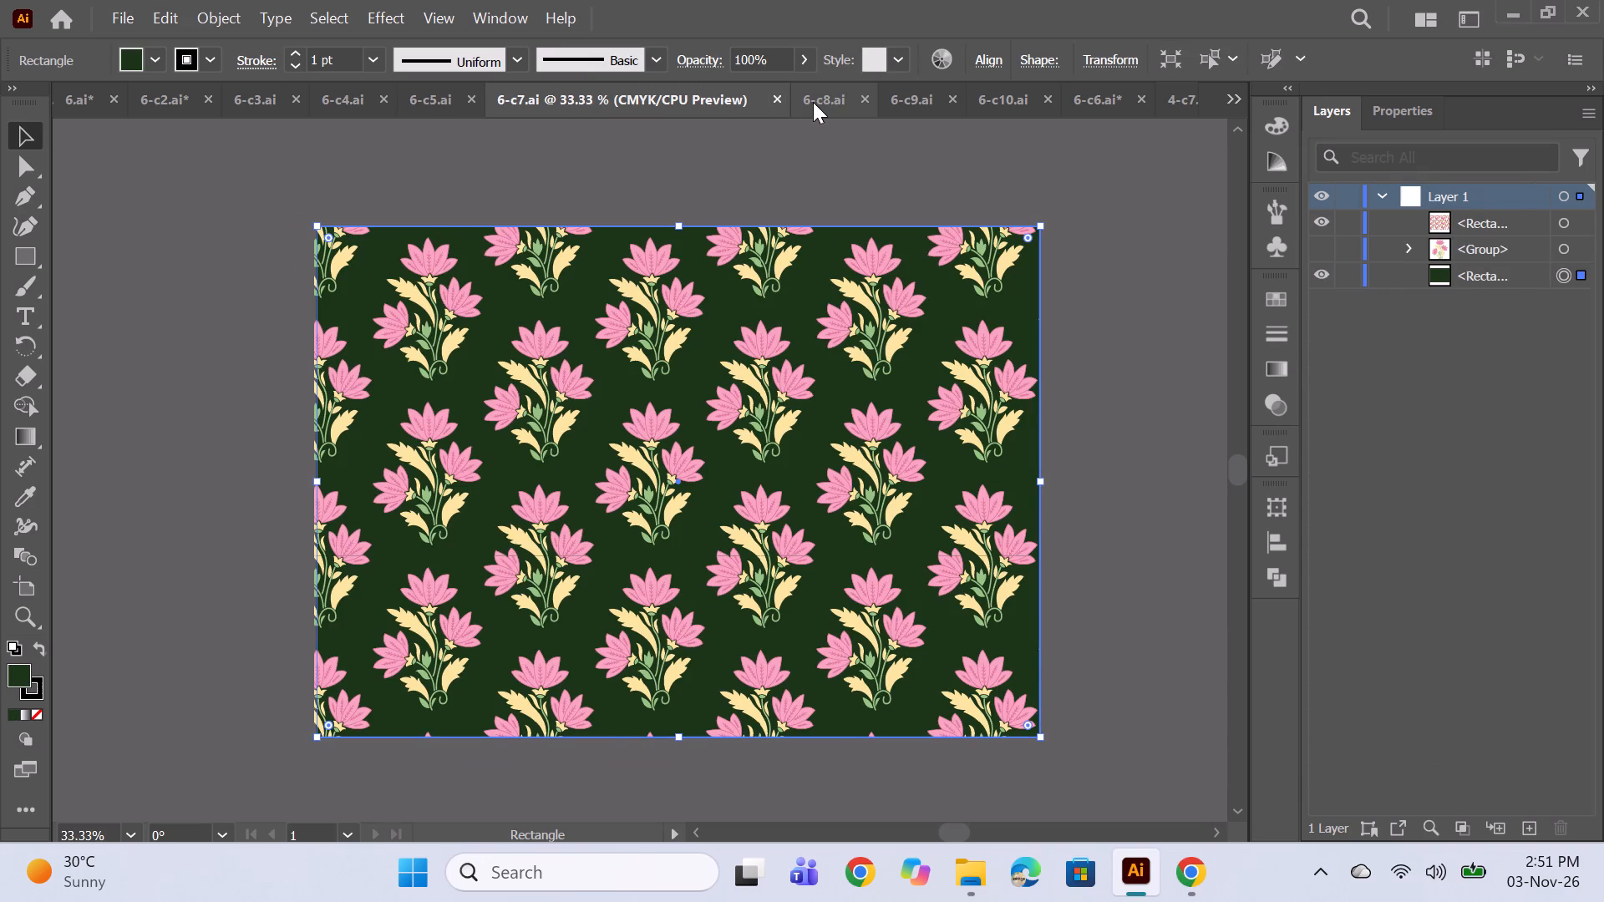
click(813, 102)
click(904, 97)
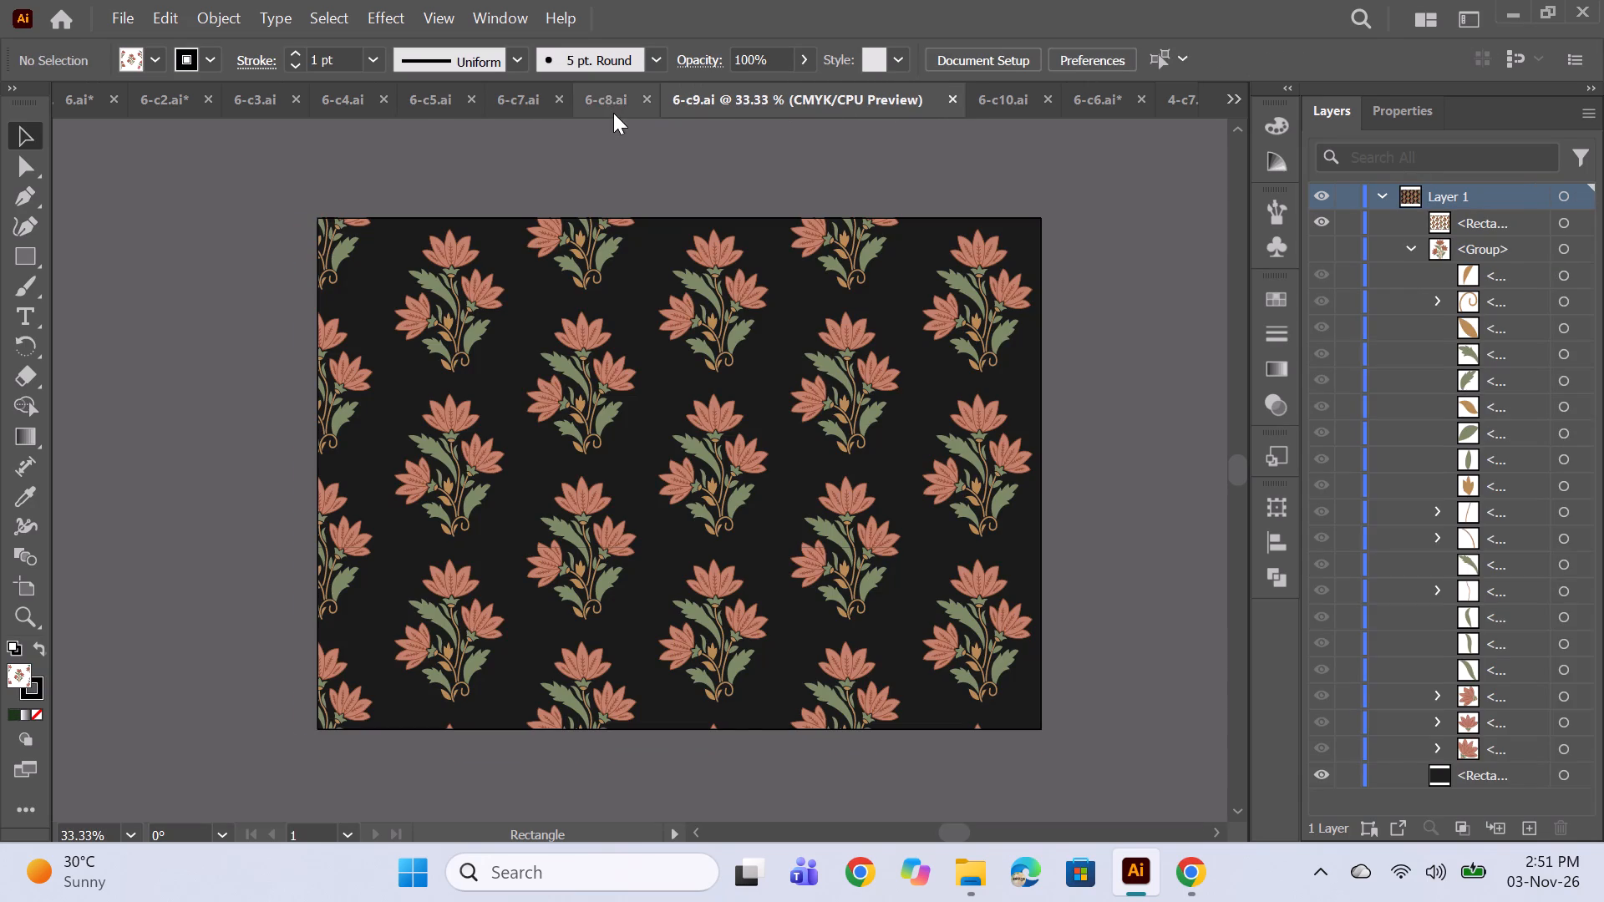
click(613, 109)
click(513, 94)
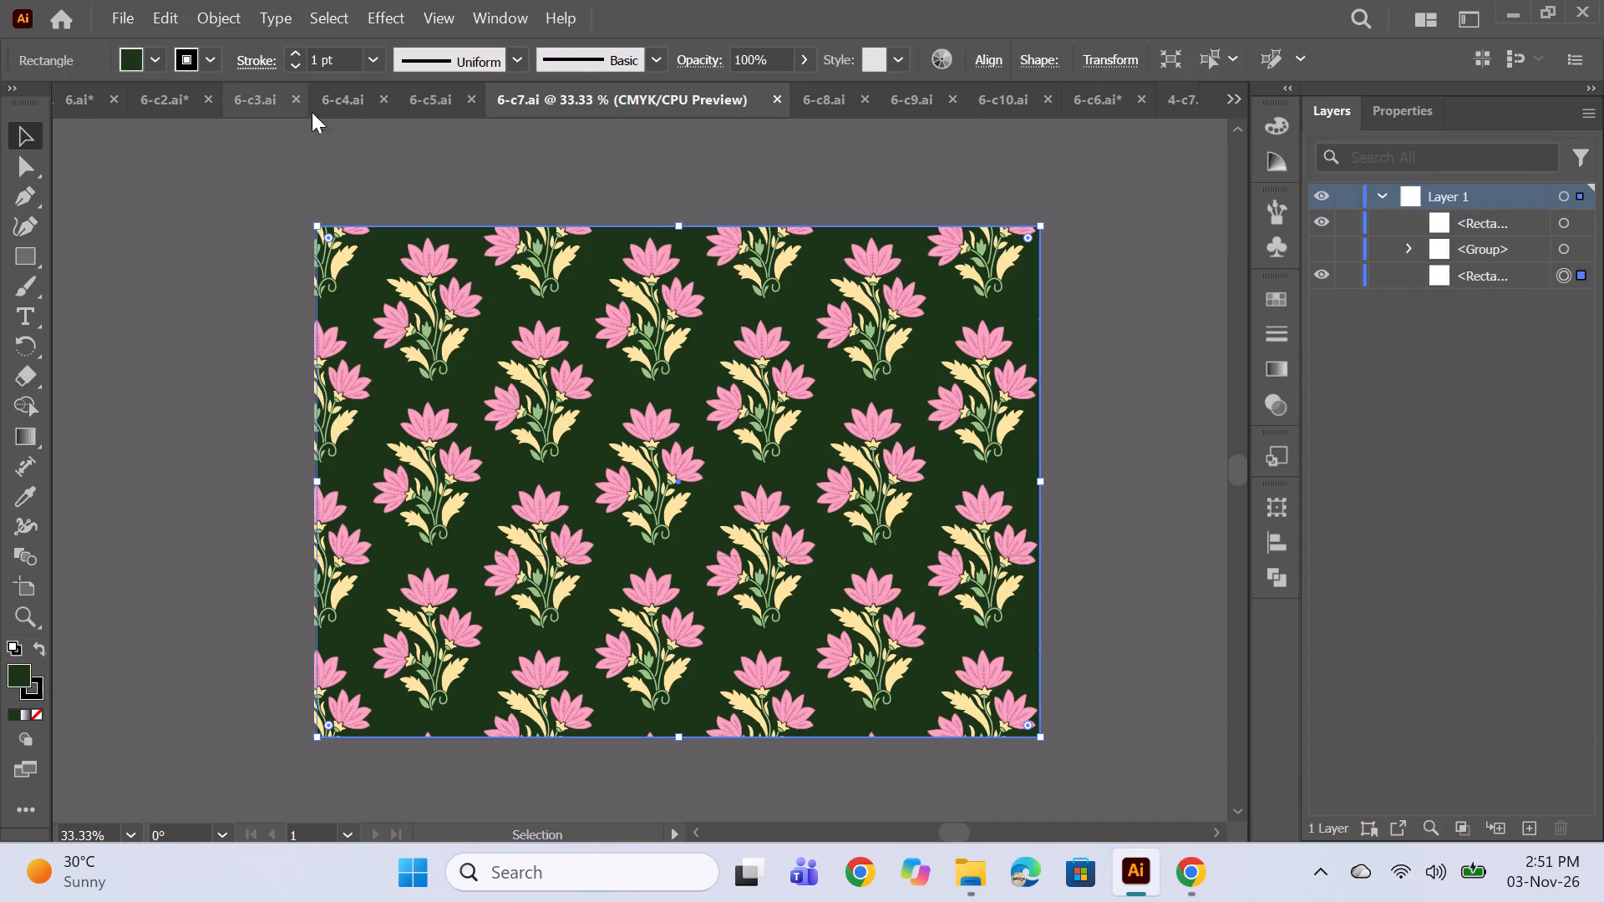
click(446, 99)
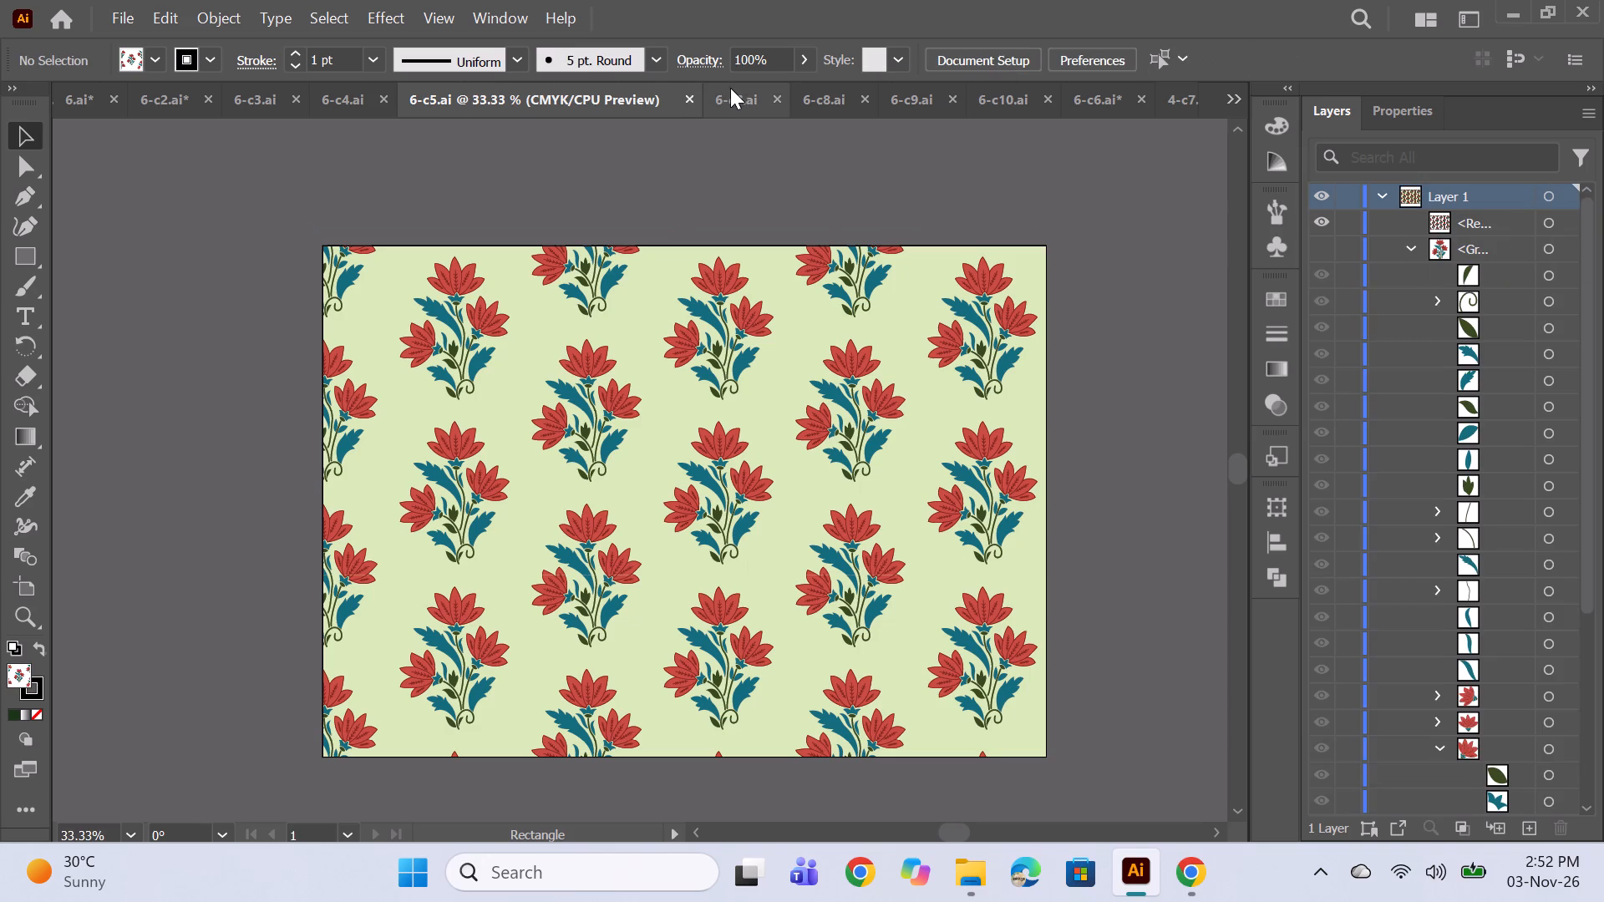
click(717, 107)
click(821, 89)
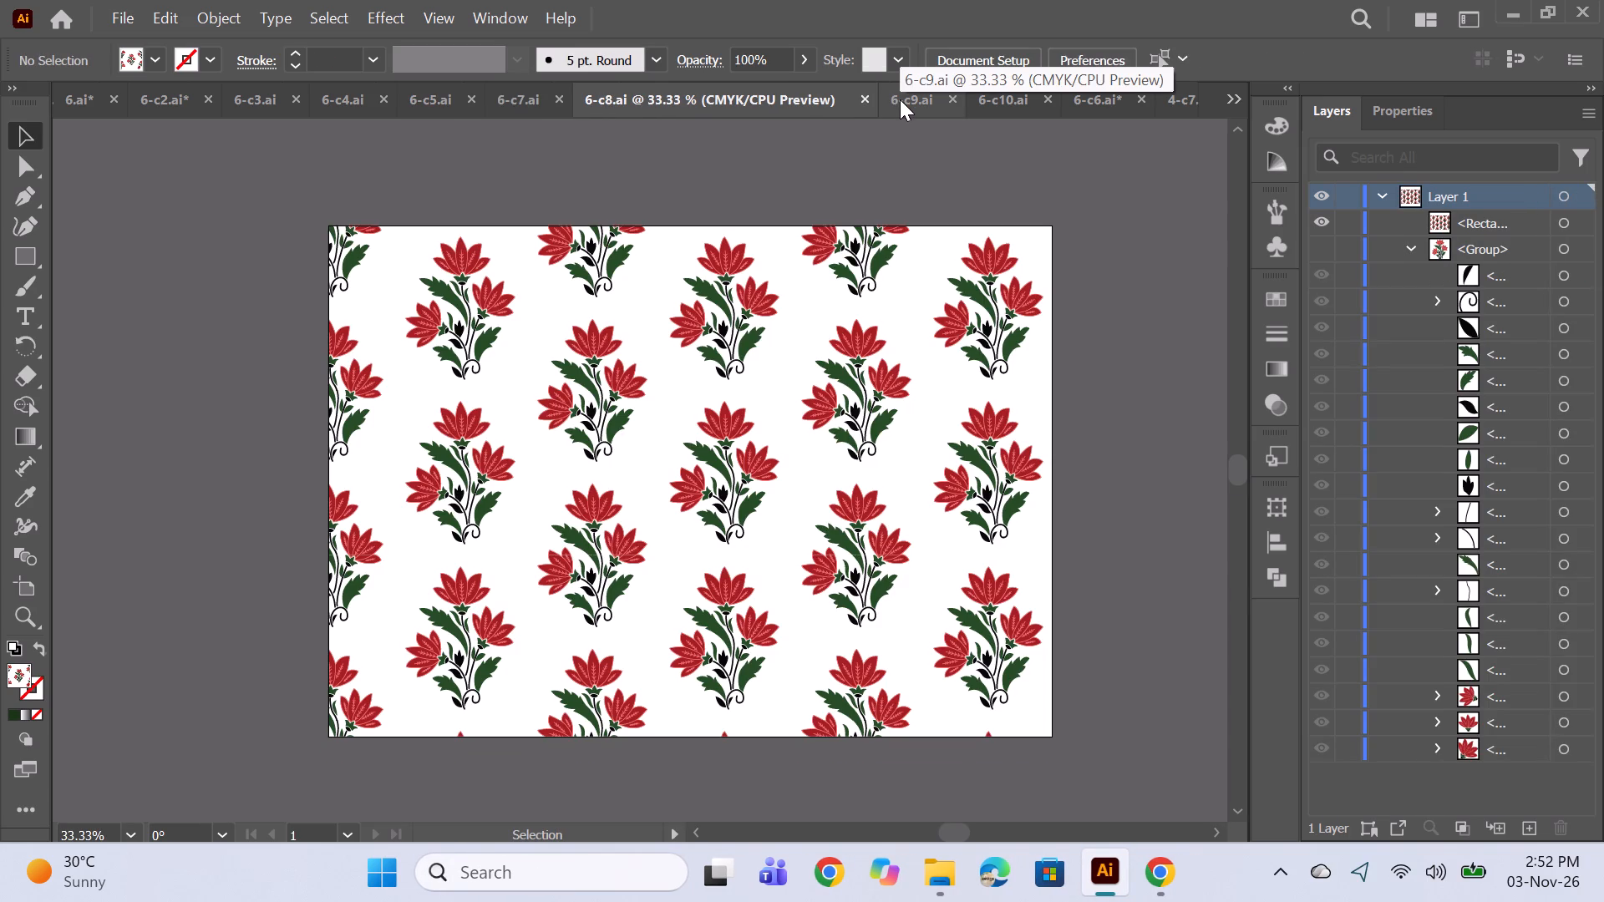
click(900, 99)
click(990, 95)
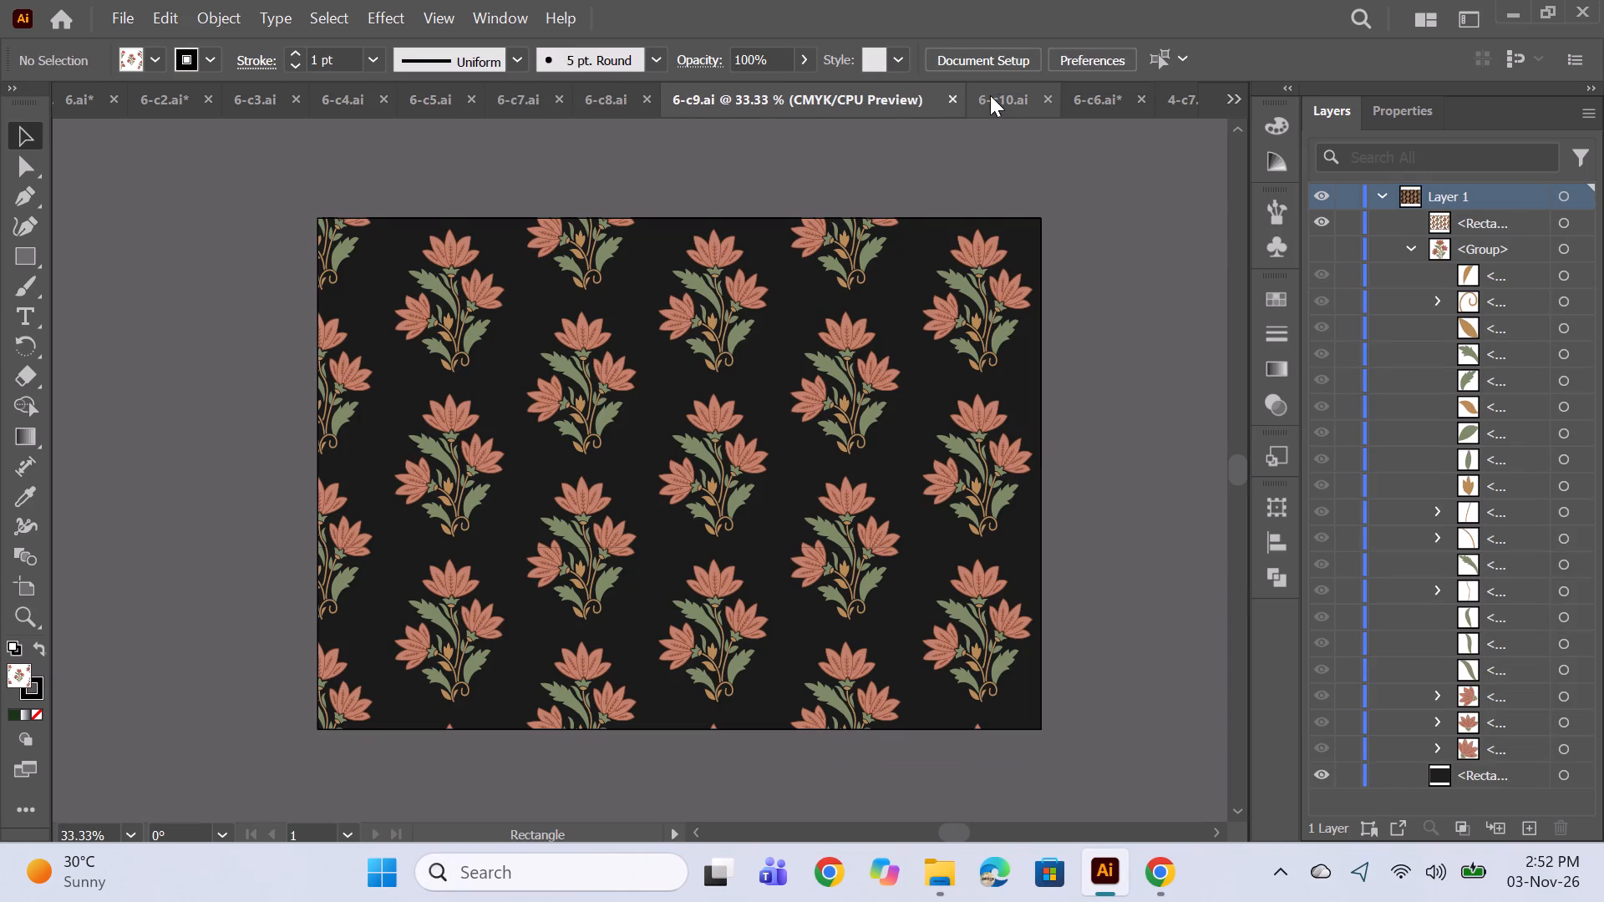
click(1097, 94)
Look through the design 4 variants again, viewing 4-c7, 4-c8 and 4-c5, then working back from 4-c3 to 4-c7.
click(1180, 94)
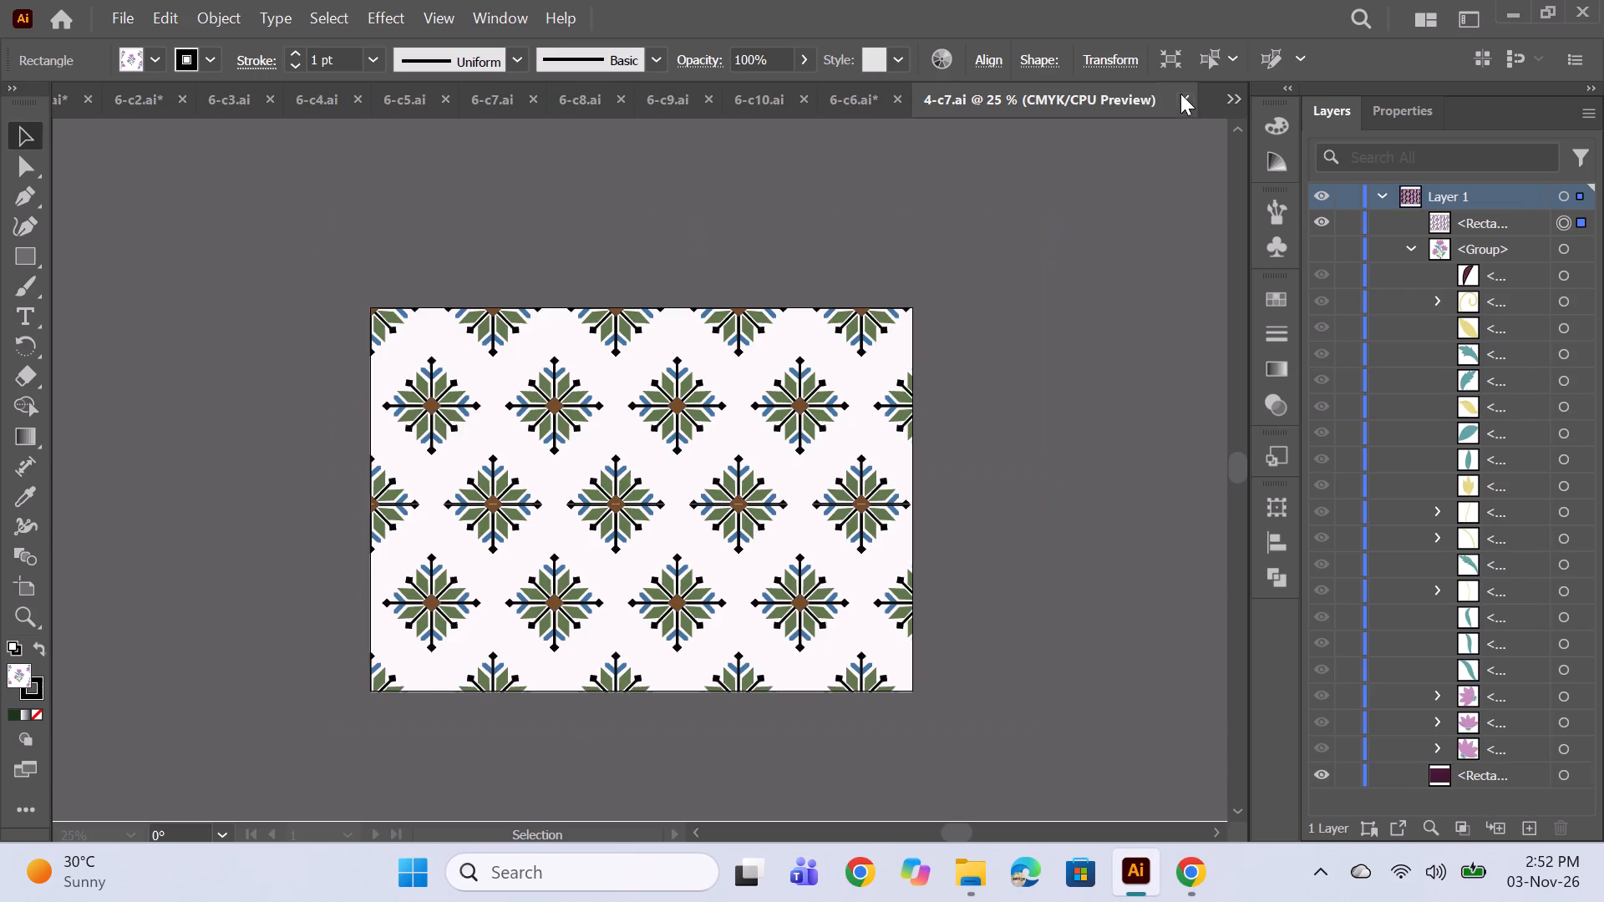
click(1229, 101)
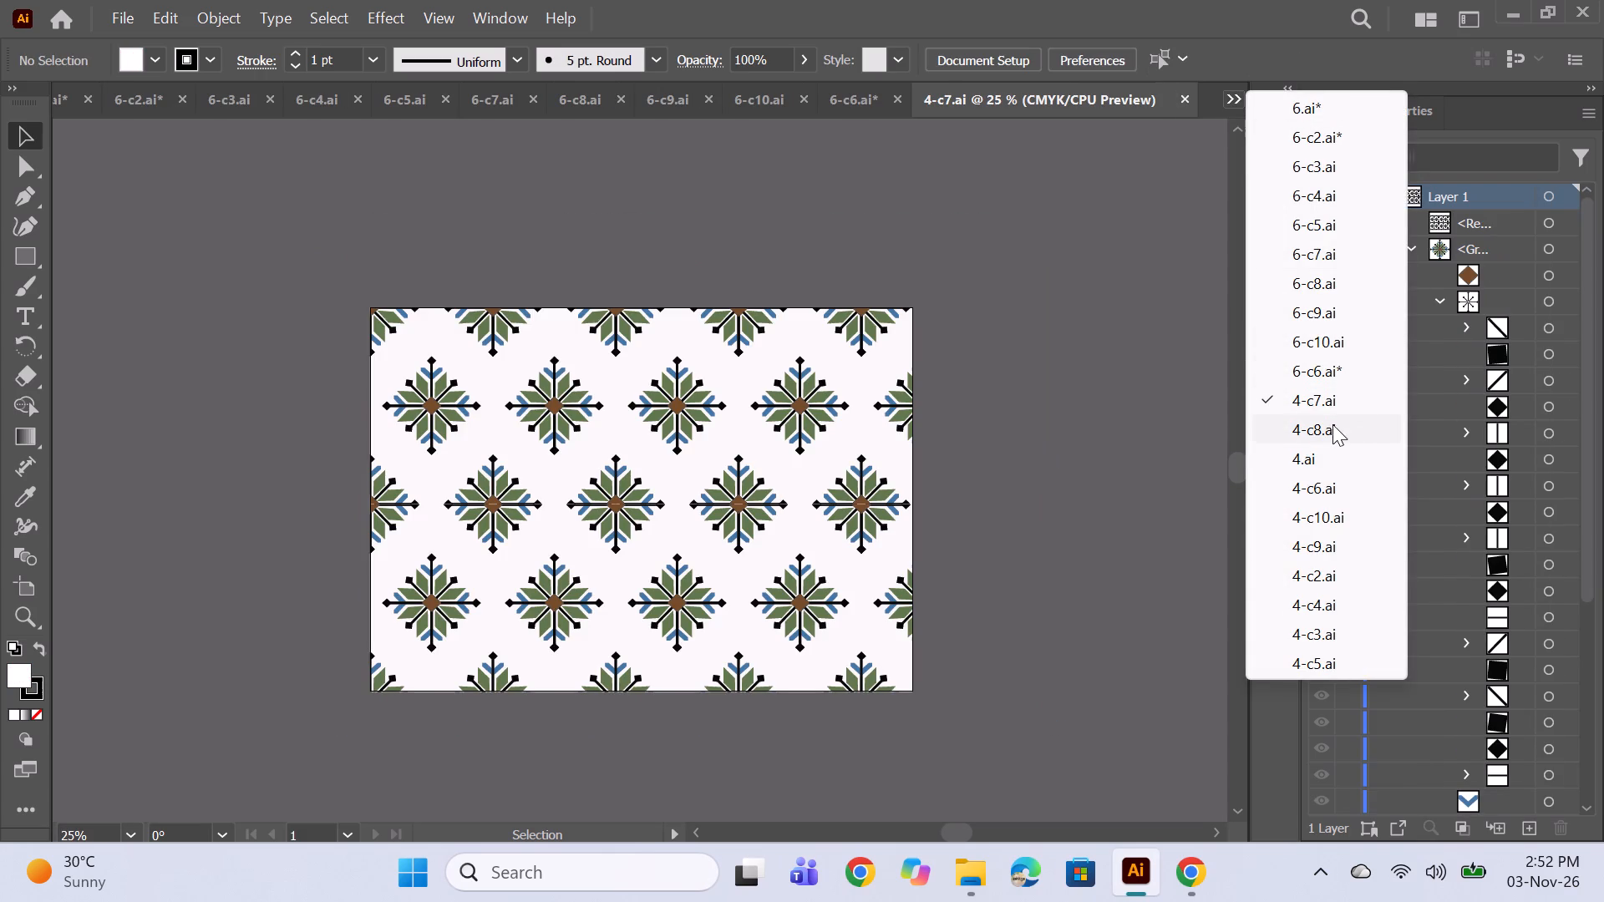
click(1332, 426)
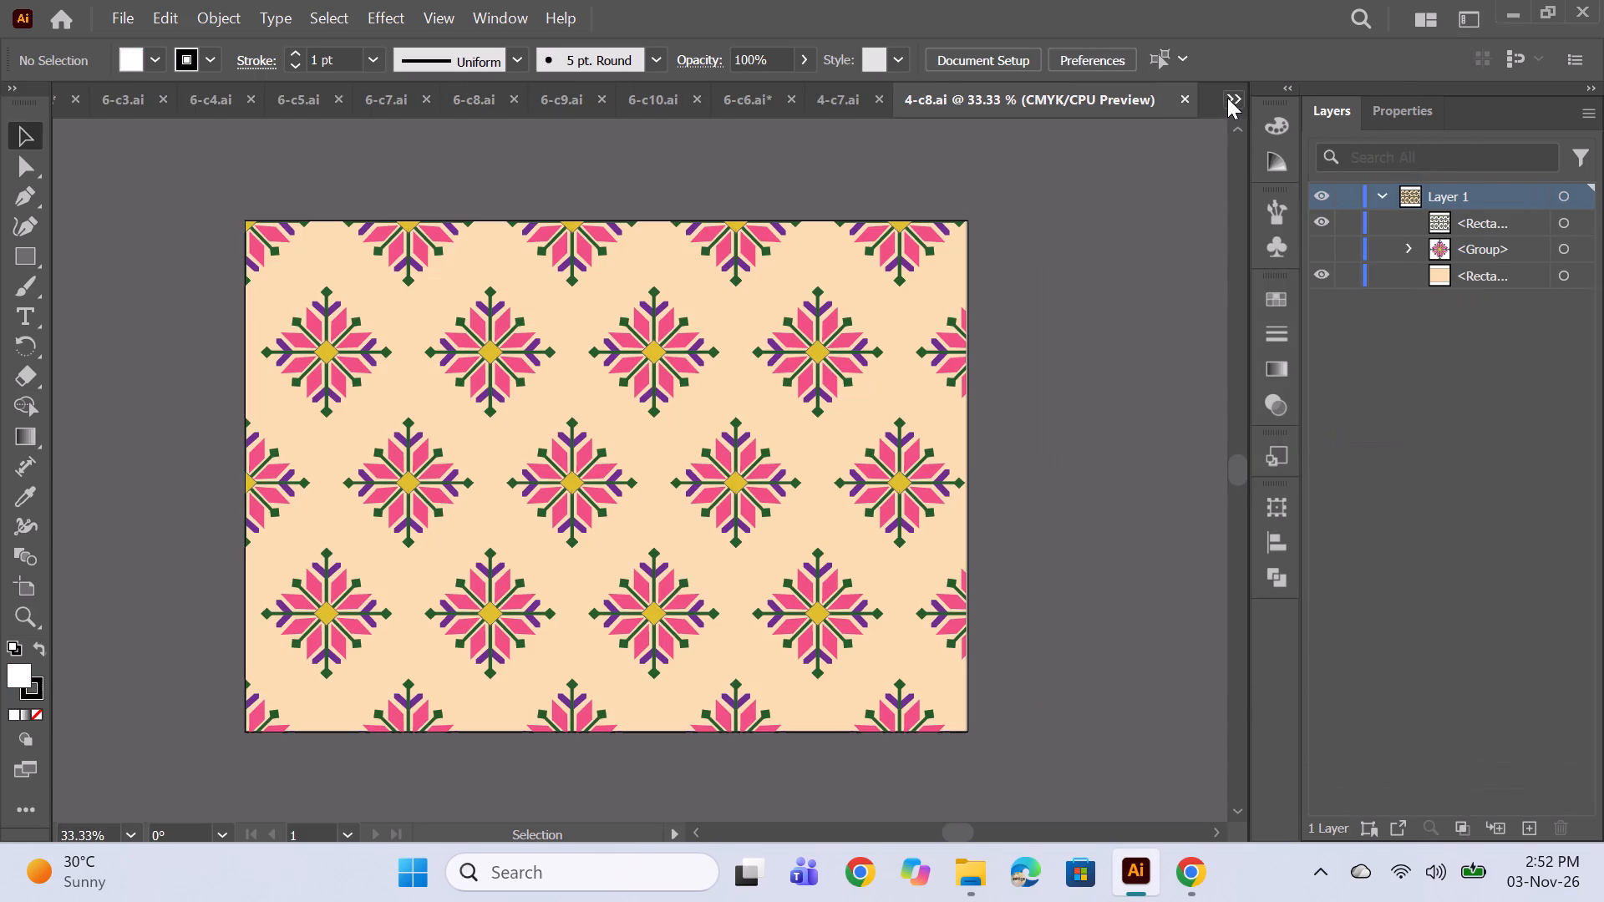
click(1227, 98)
click(1322, 662)
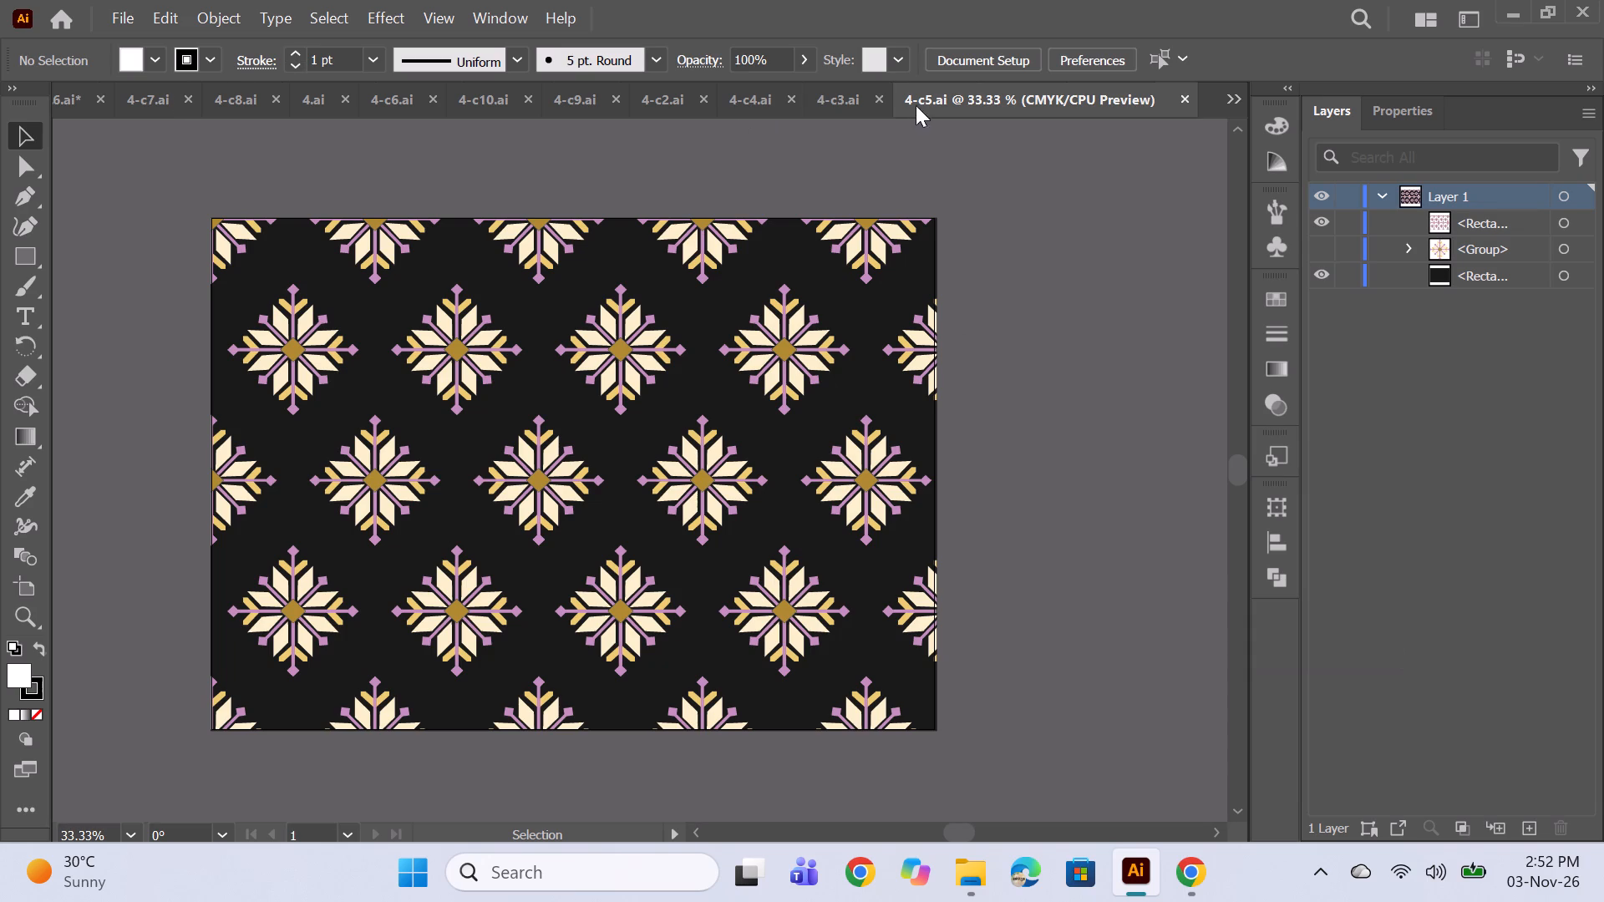
click(842, 104)
click(767, 92)
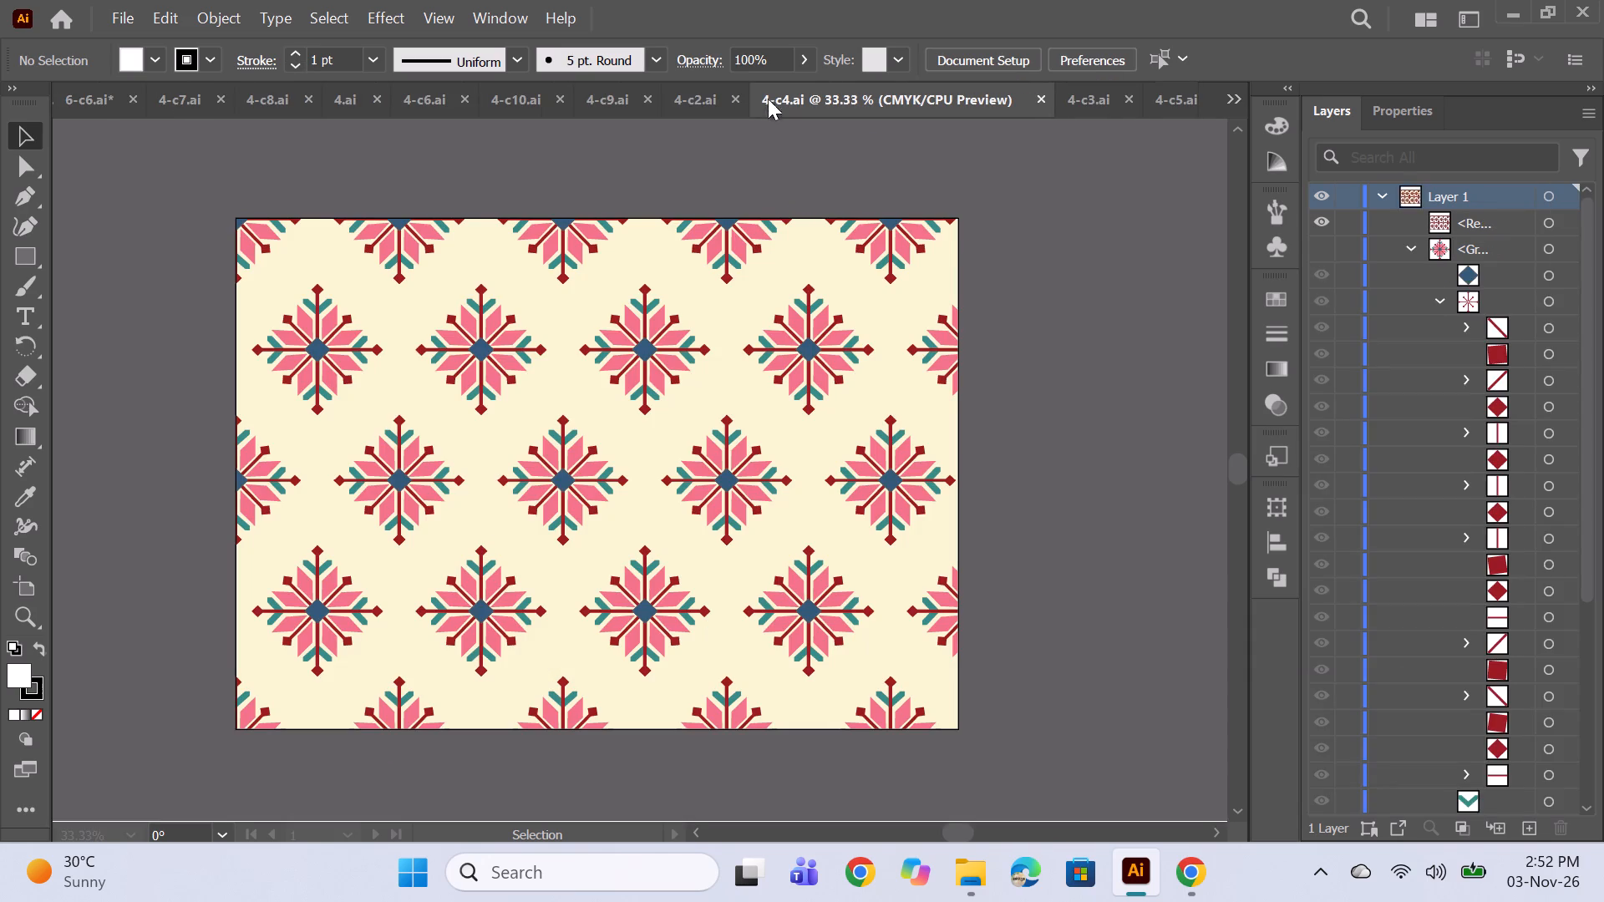
click(696, 97)
click(602, 93)
click(498, 98)
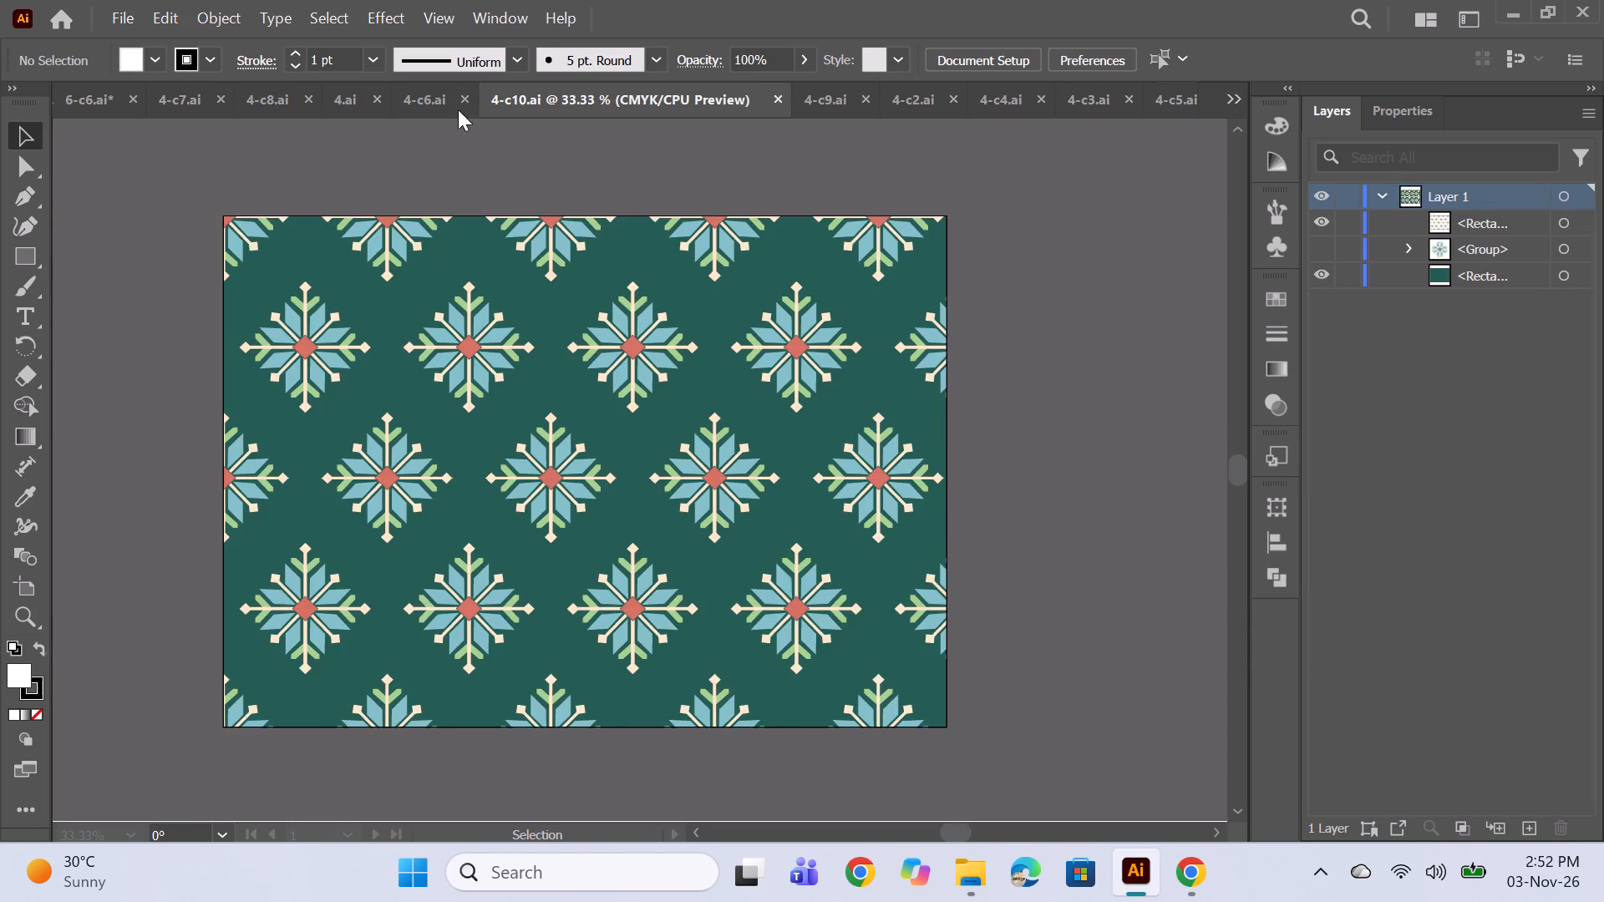
click(421, 101)
click(330, 107)
click(247, 104)
click(179, 101)
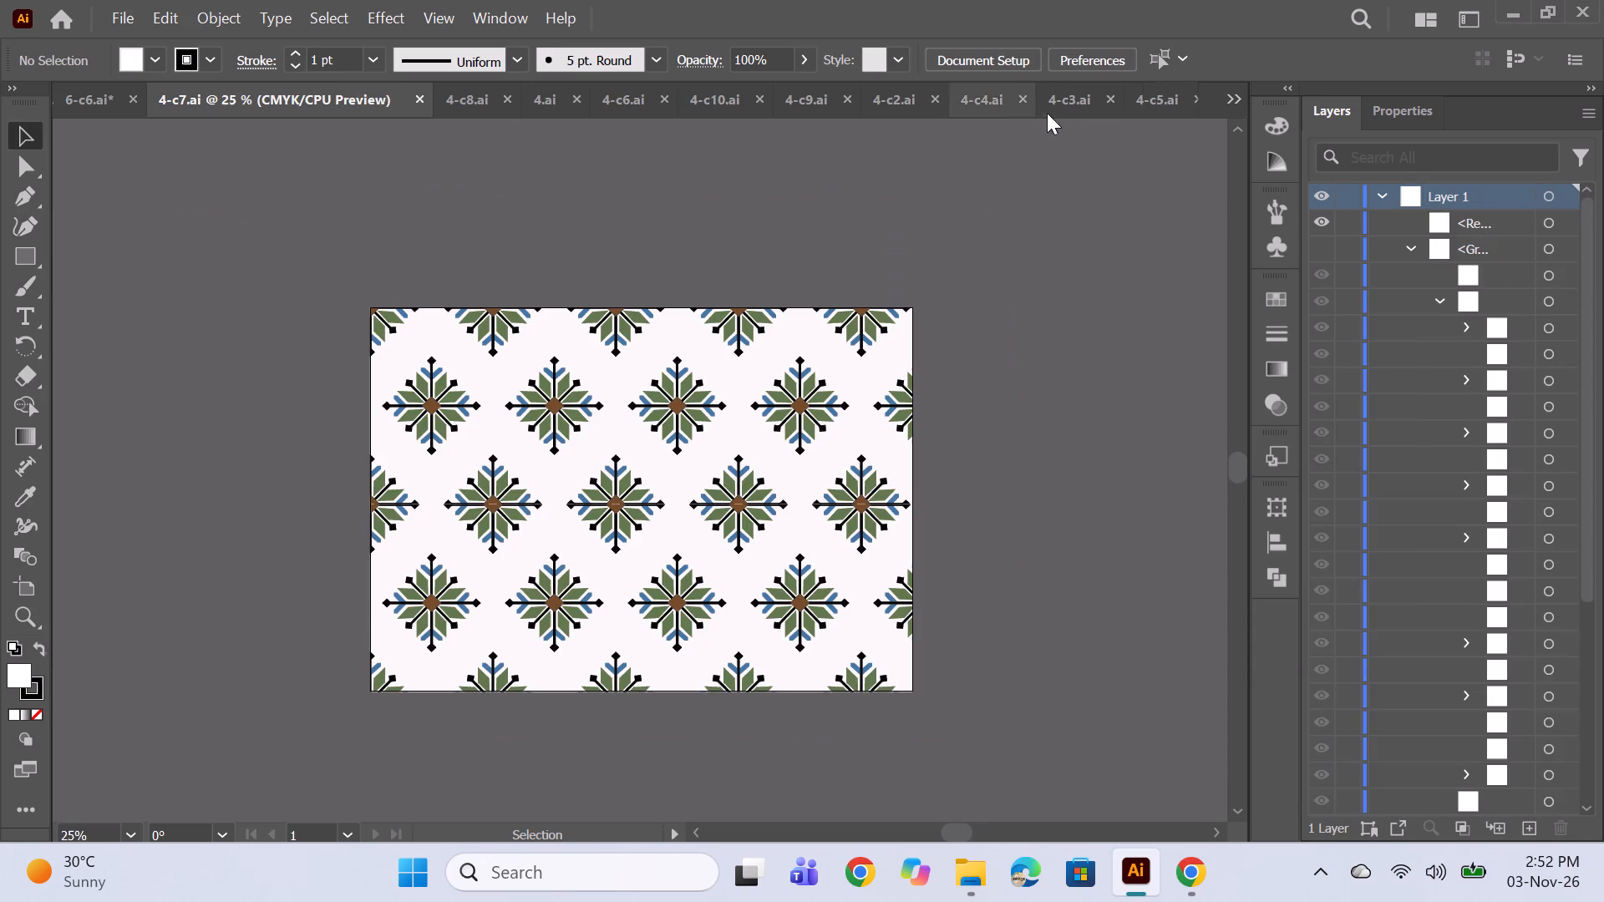
Go back to the original design 6 and review its colour variants through 6-c6, ending on 4-c7 for comparison.
click(1223, 100)
click(1333, 114)
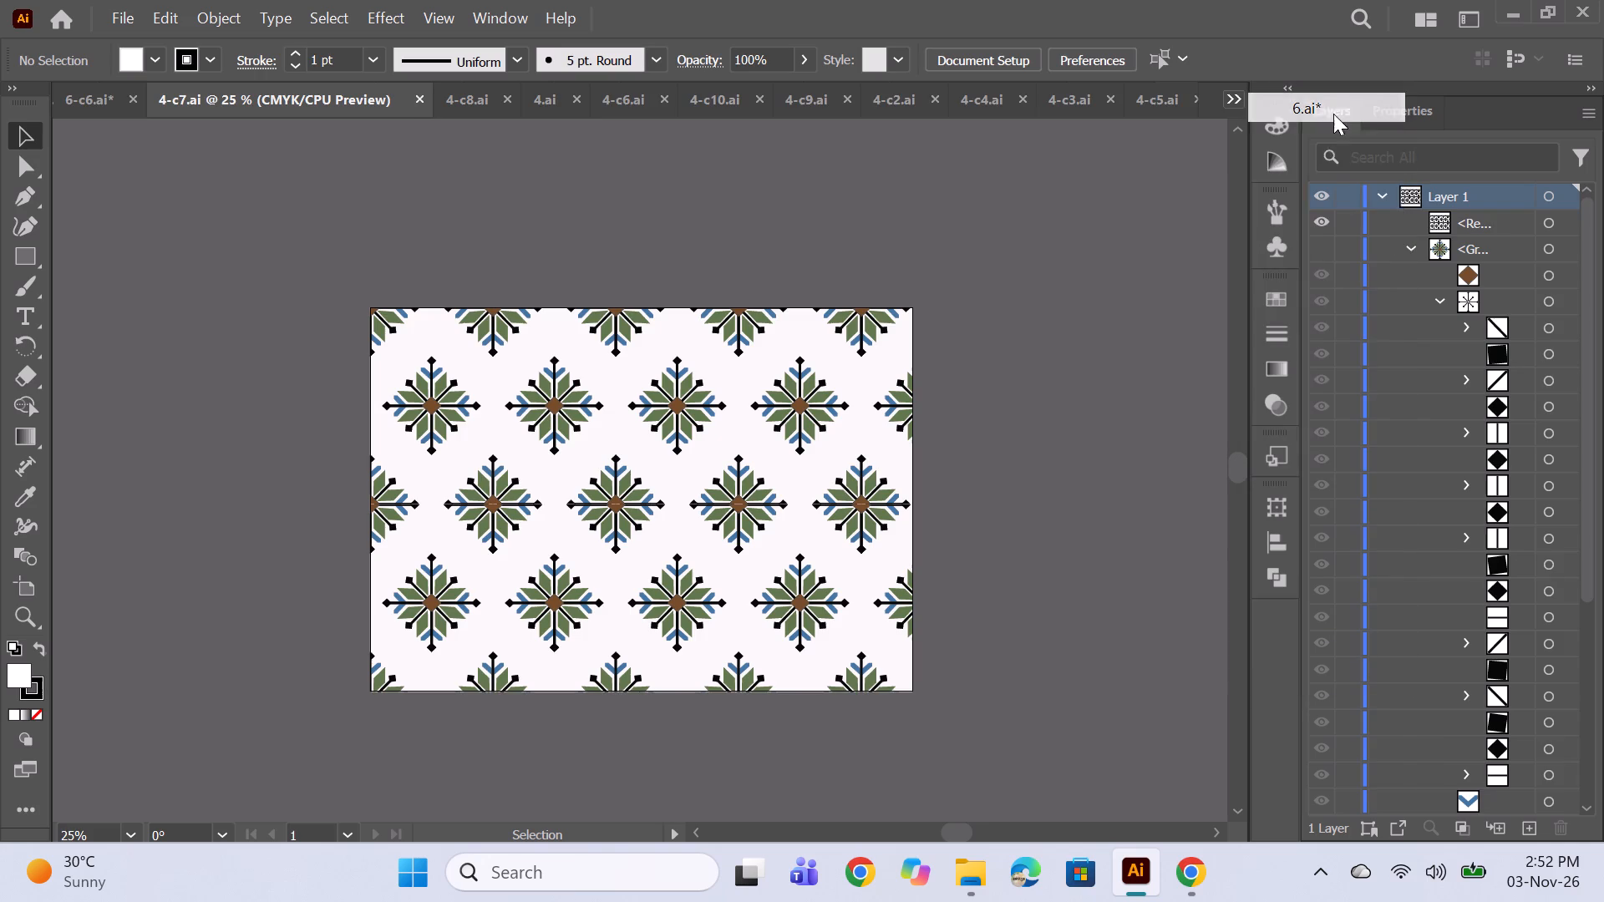
click(372, 92)
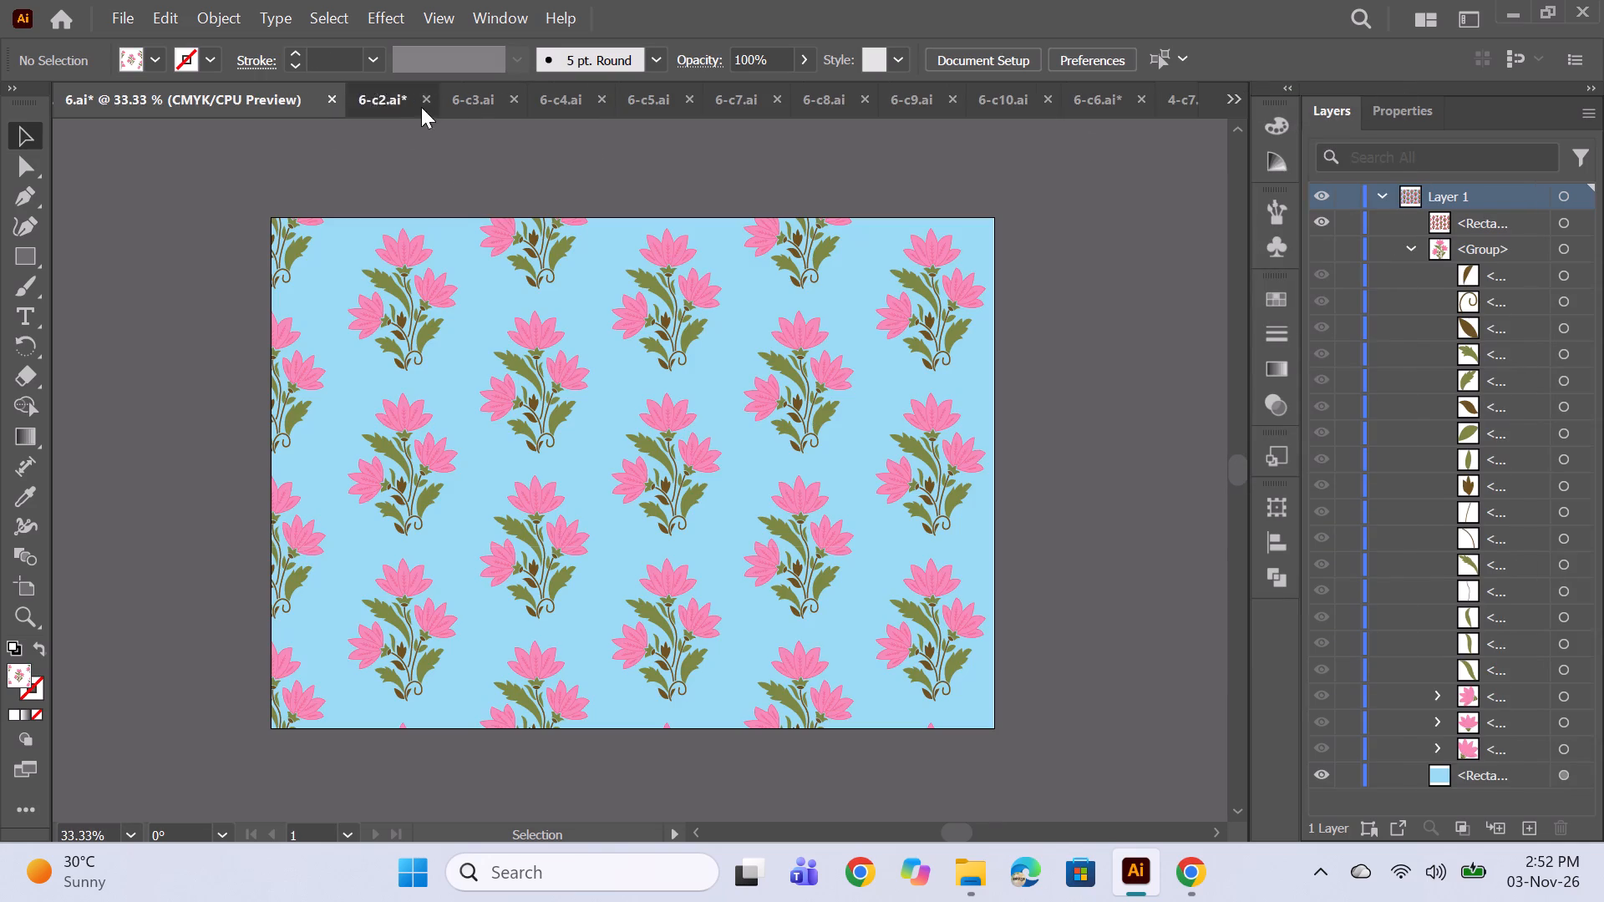
click(466, 106)
click(70, 93)
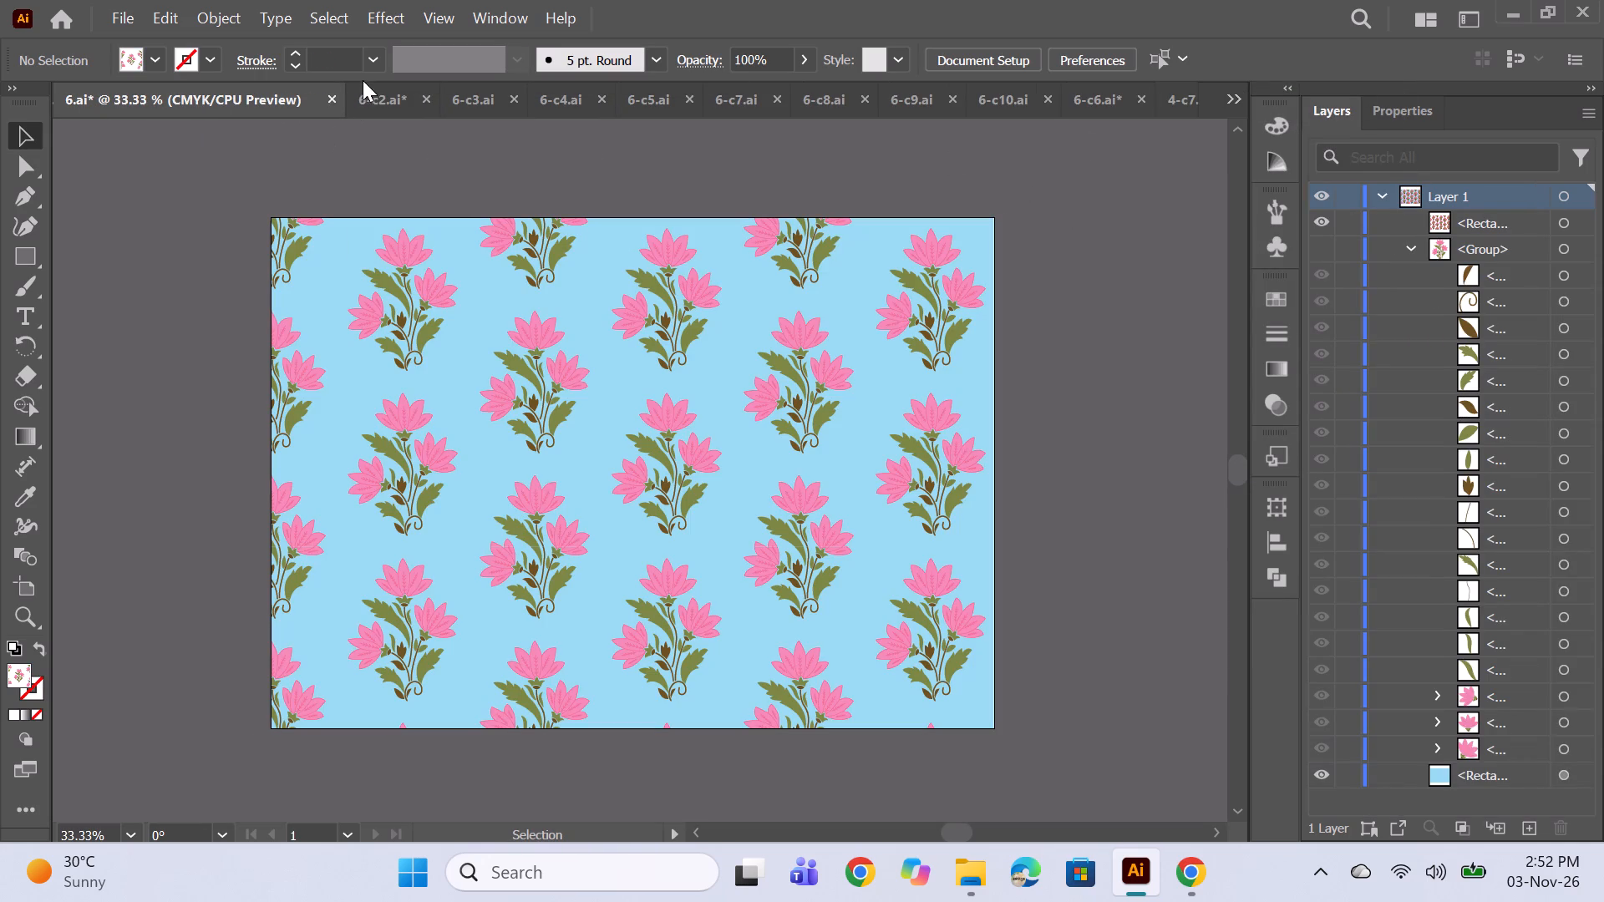
click(374, 92)
click(461, 109)
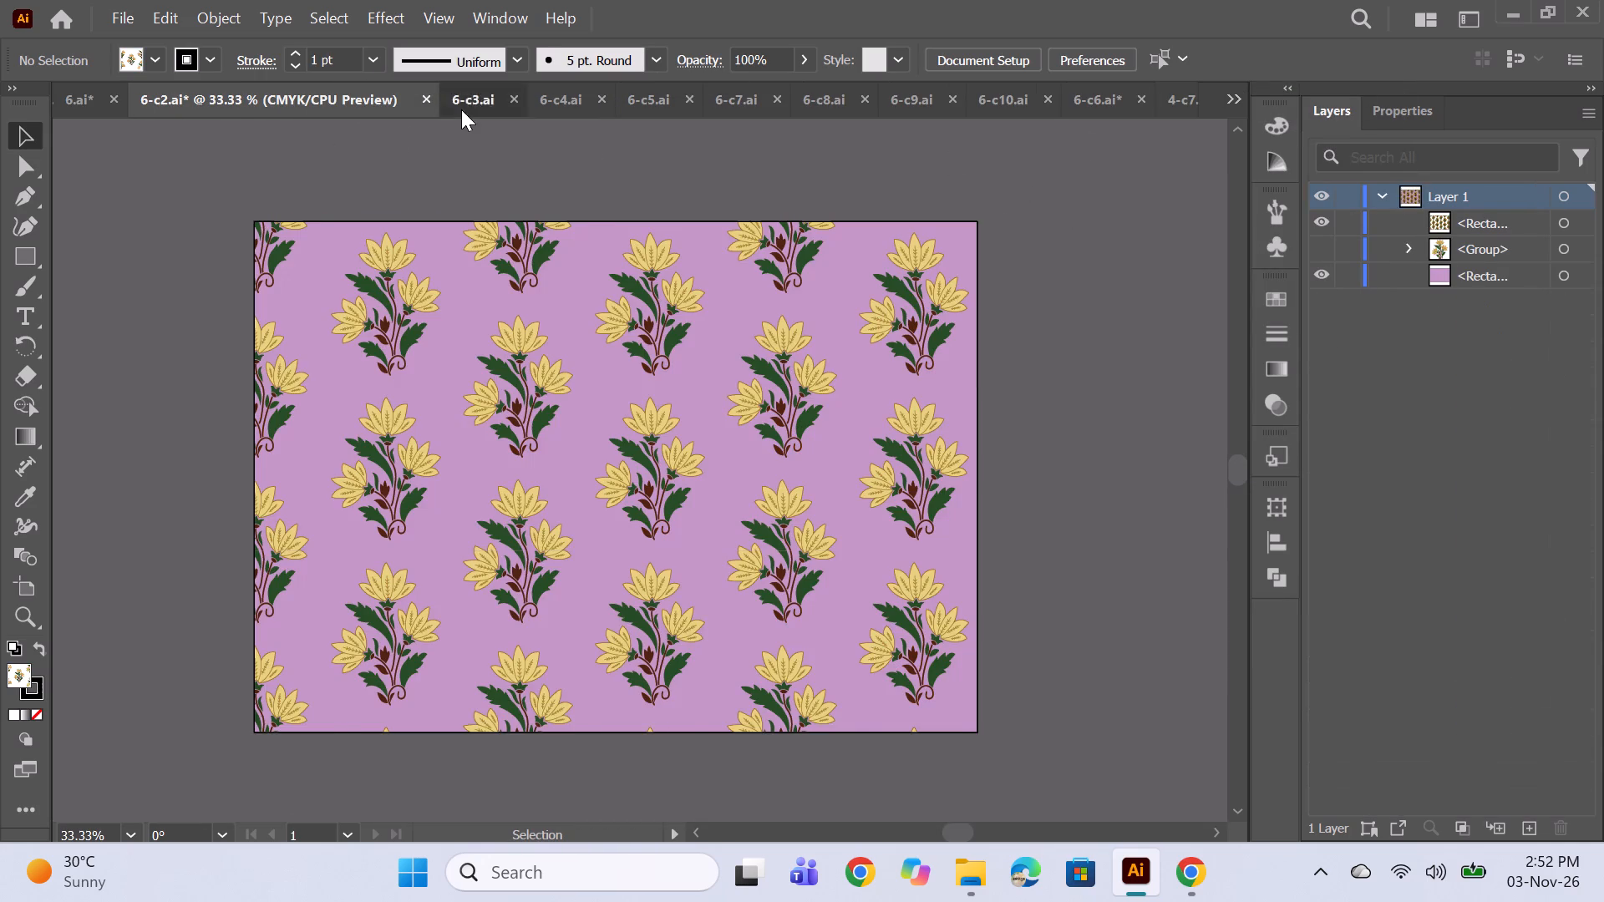
click(567, 100)
click(635, 100)
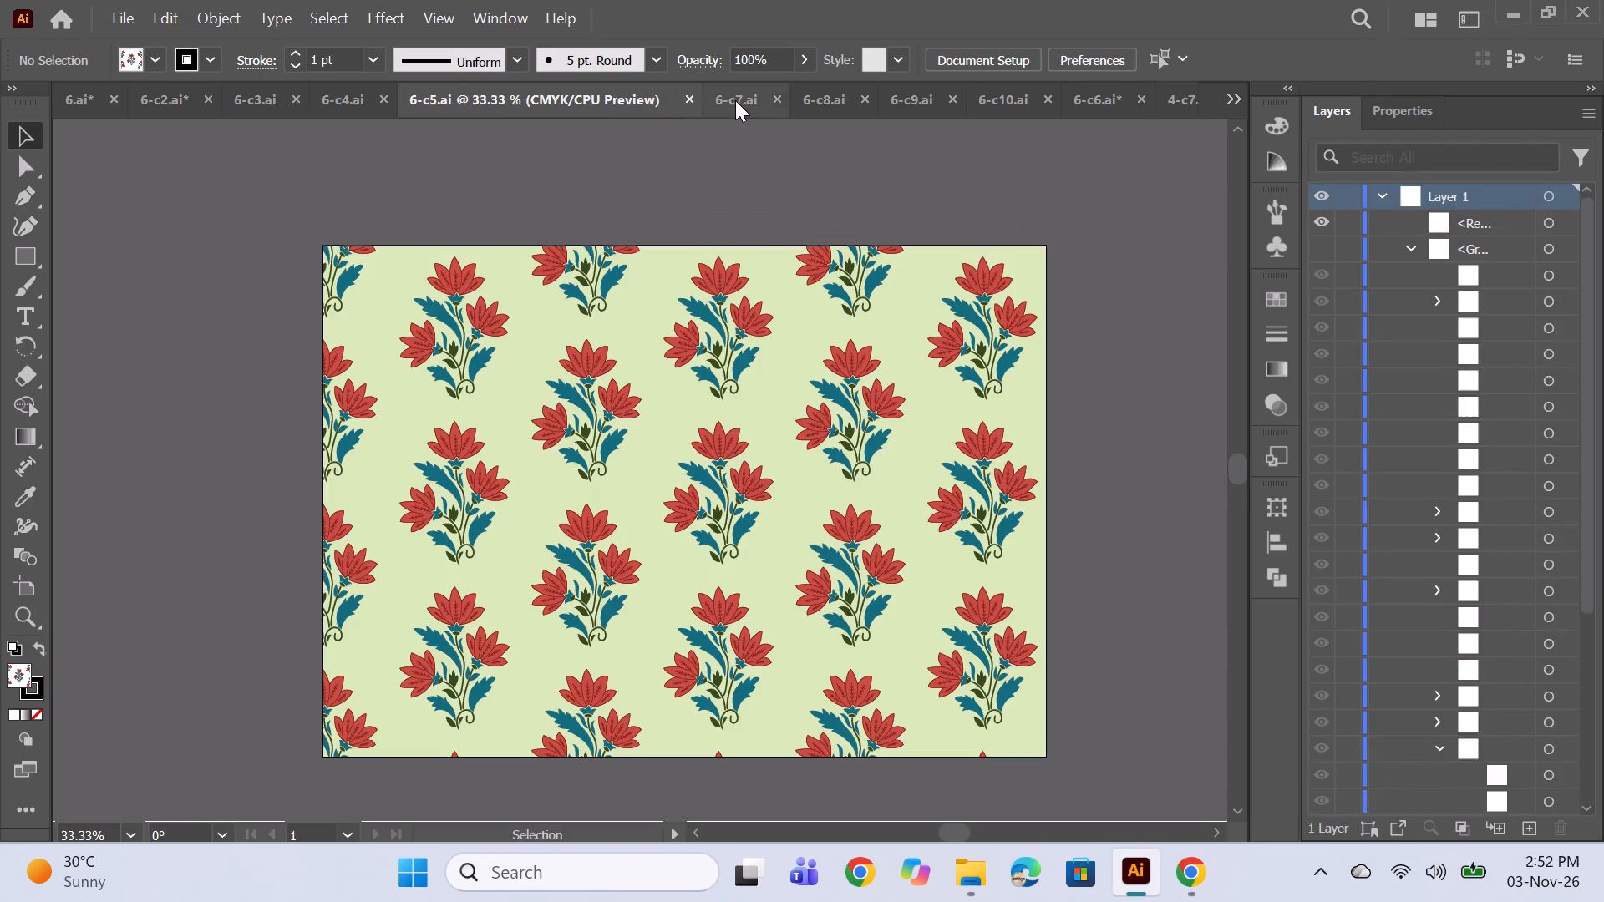
click(735, 100)
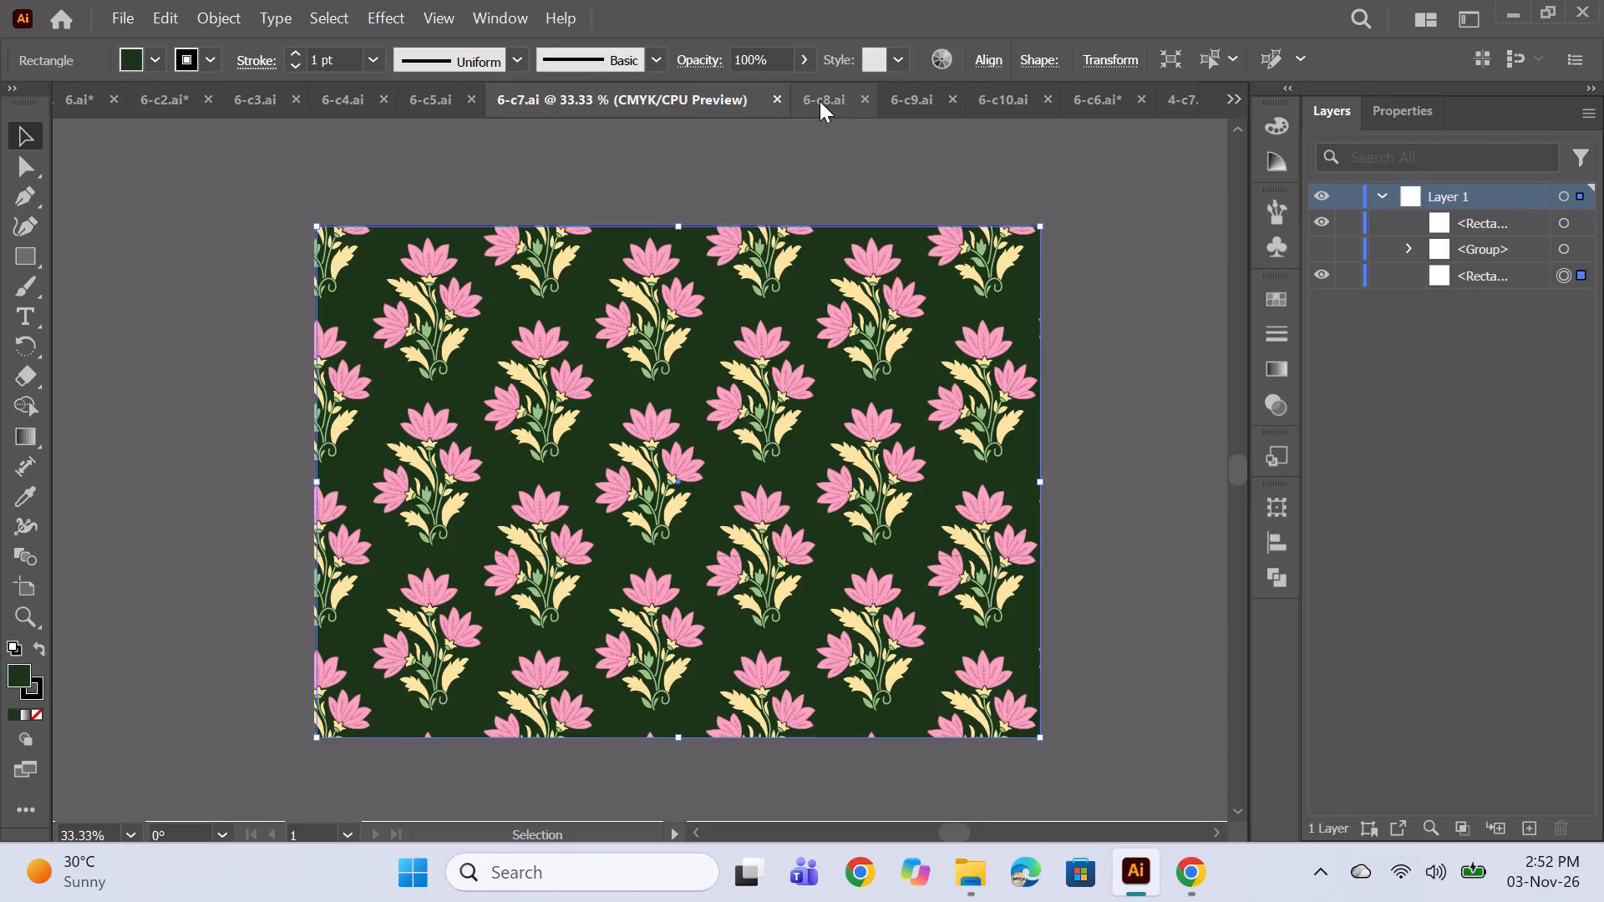
click(820, 101)
click(900, 105)
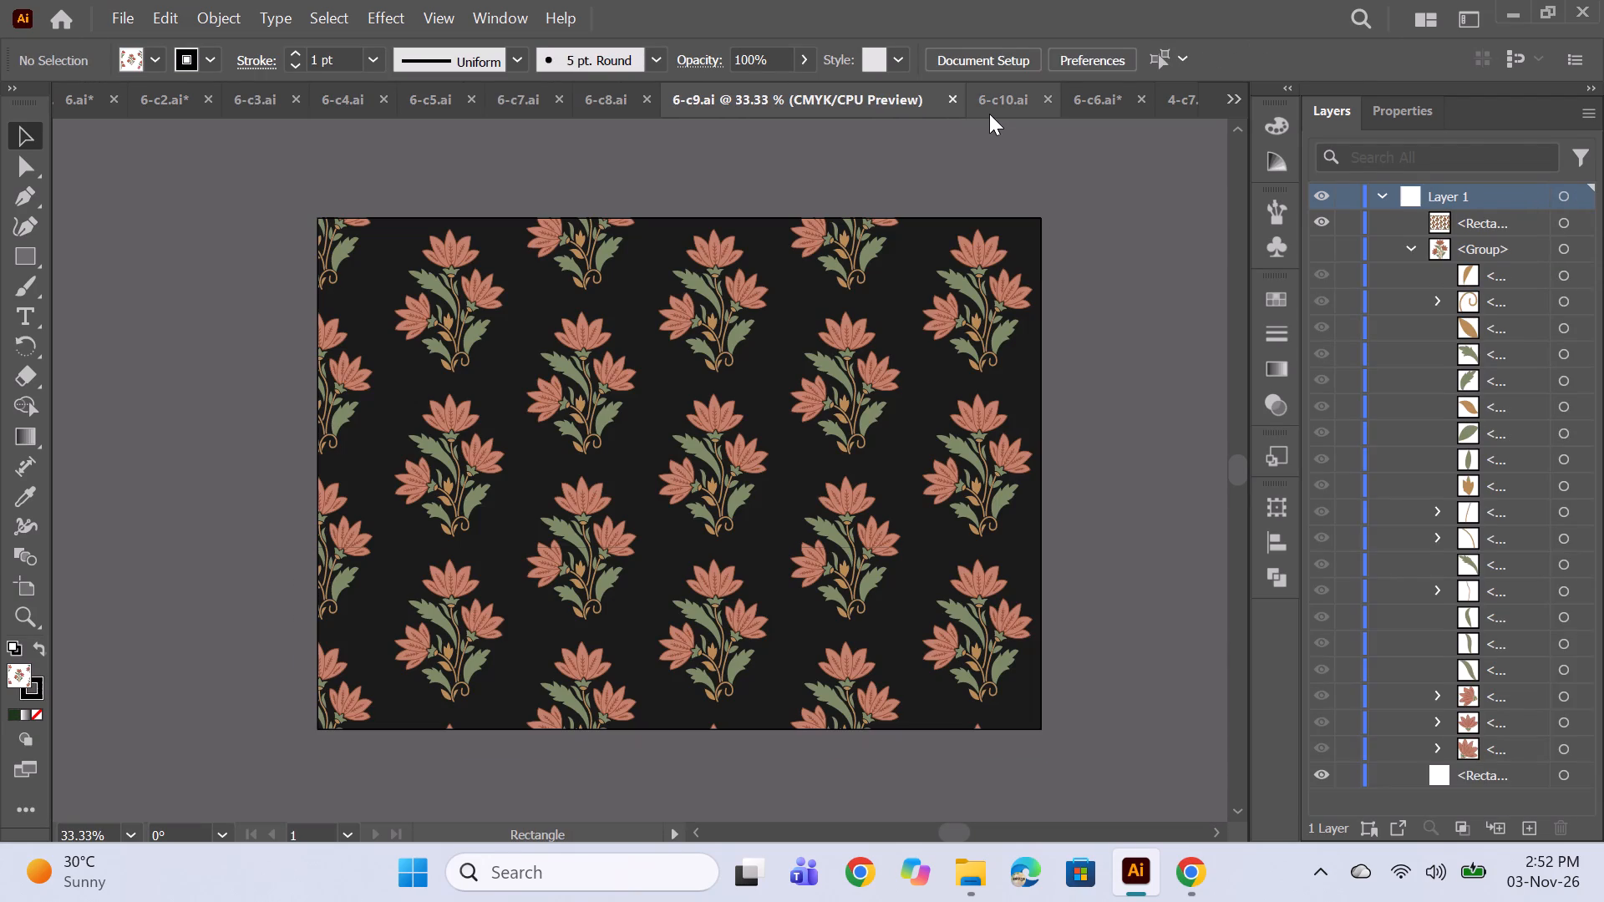
click(998, 98)
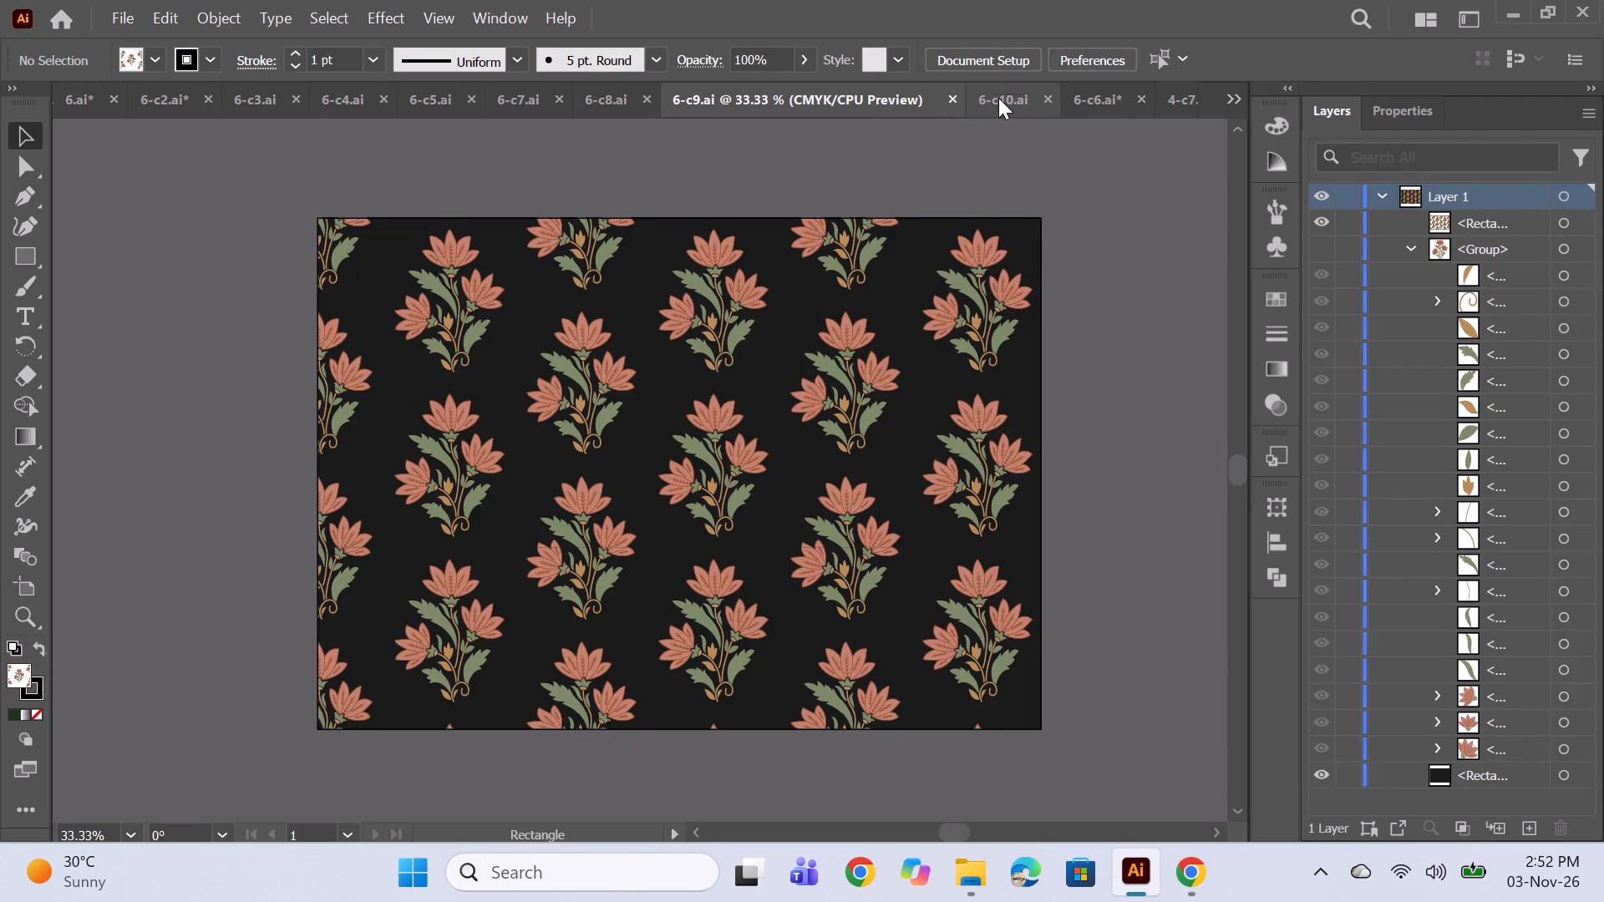
click(1085, 99)
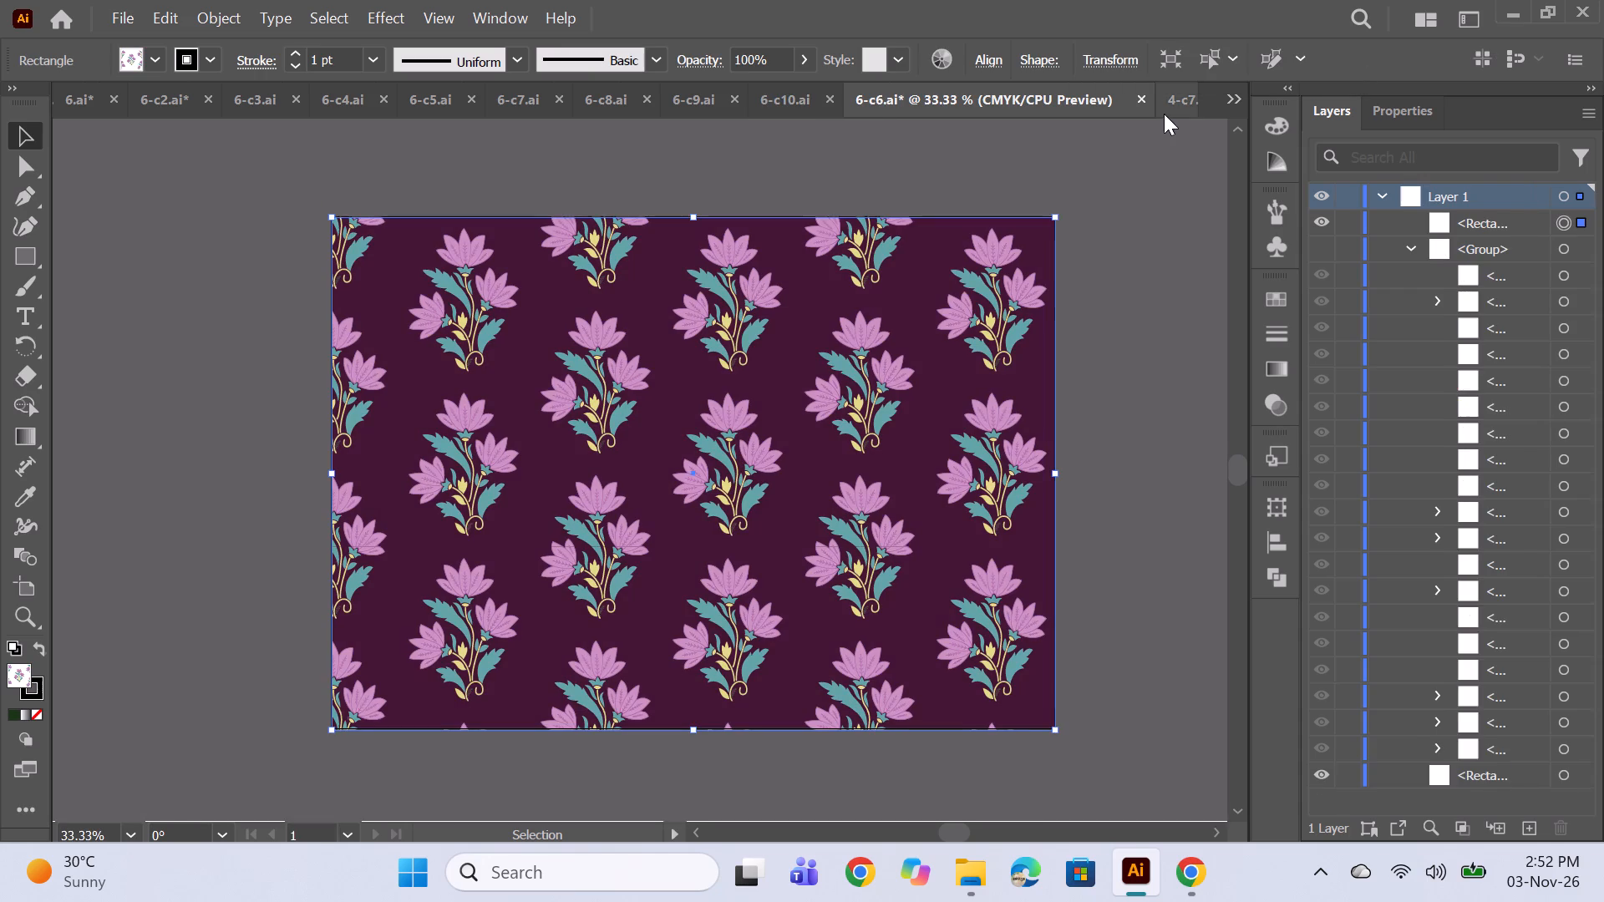
click(1170, 104)
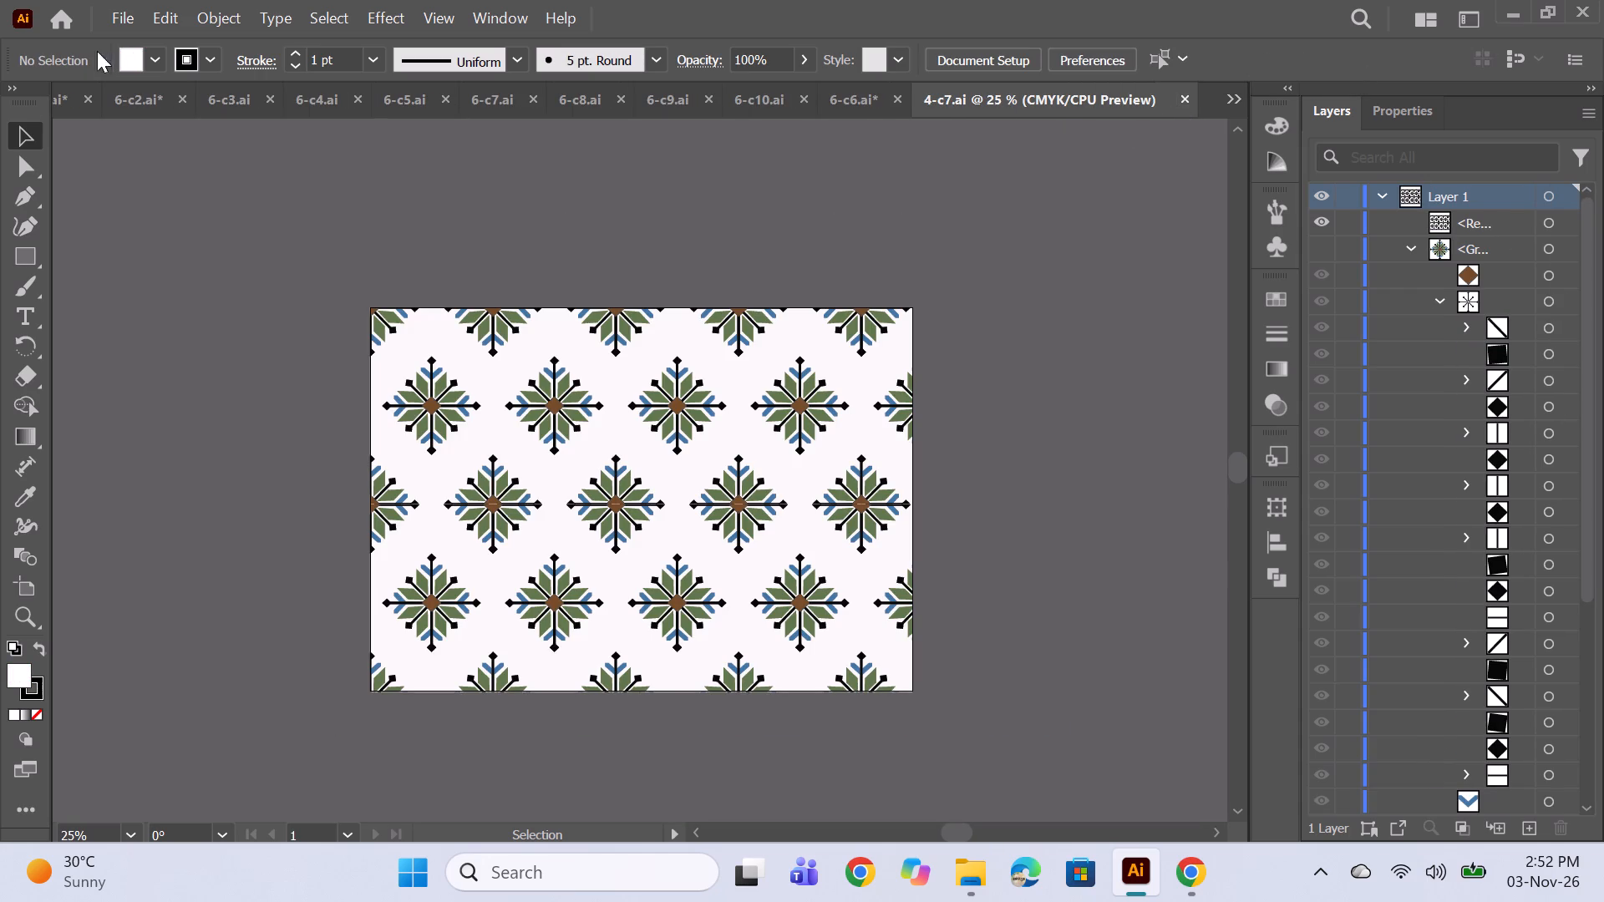
Re-examine the original design 6 and its colour variants 6-c2 through 6-c5.
click(60, 101)
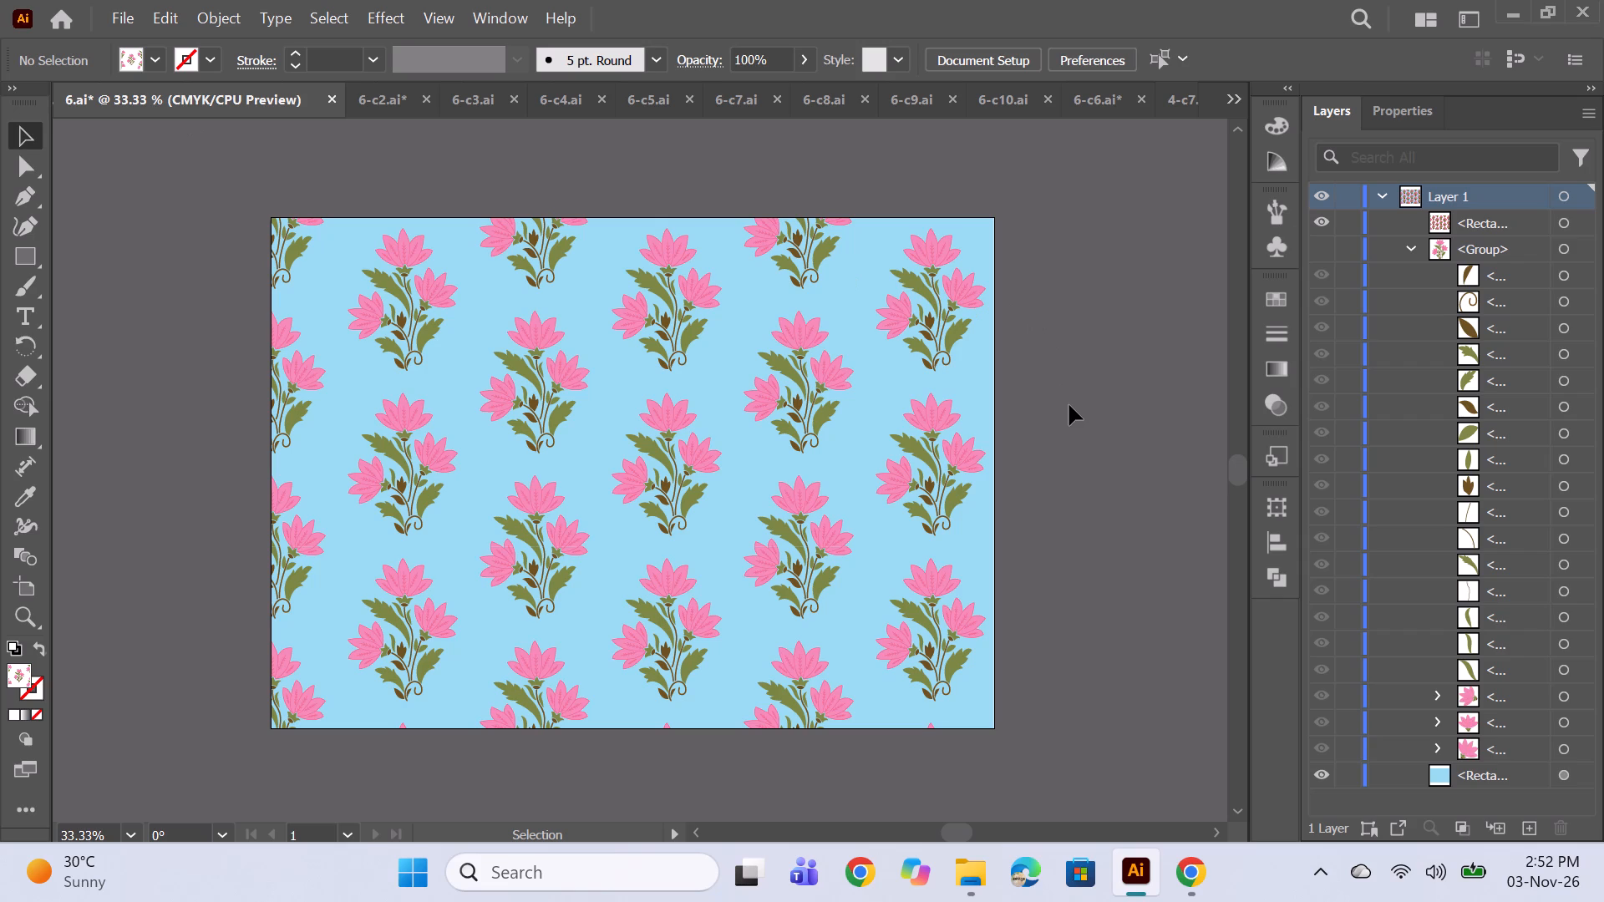
click(366, 110)
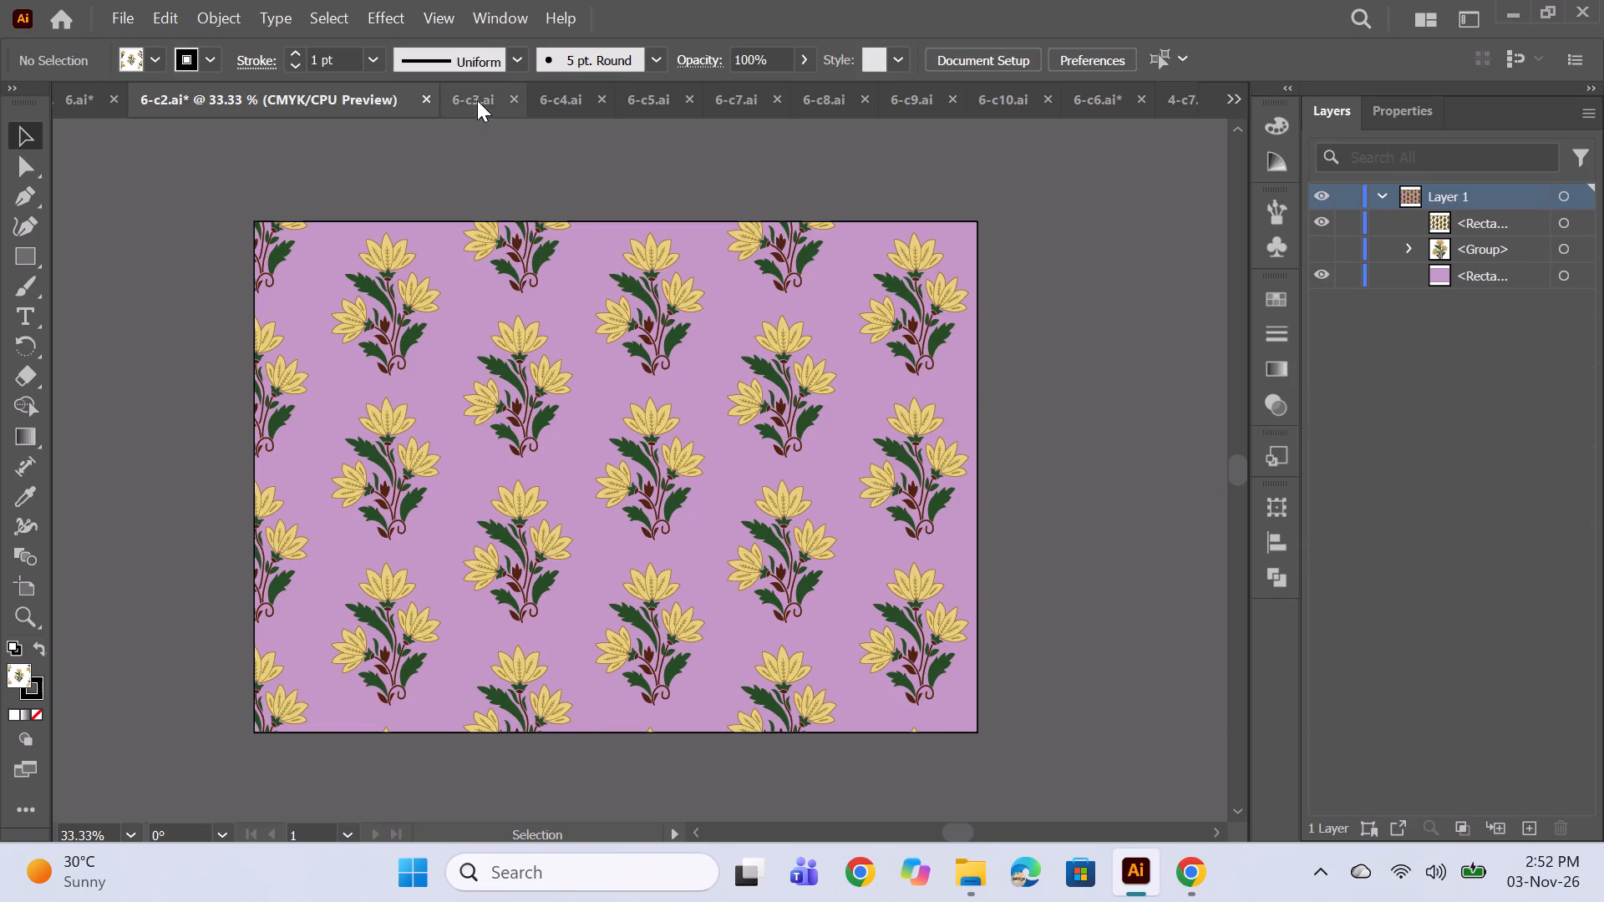
click(477, 100)
click(555, 101)
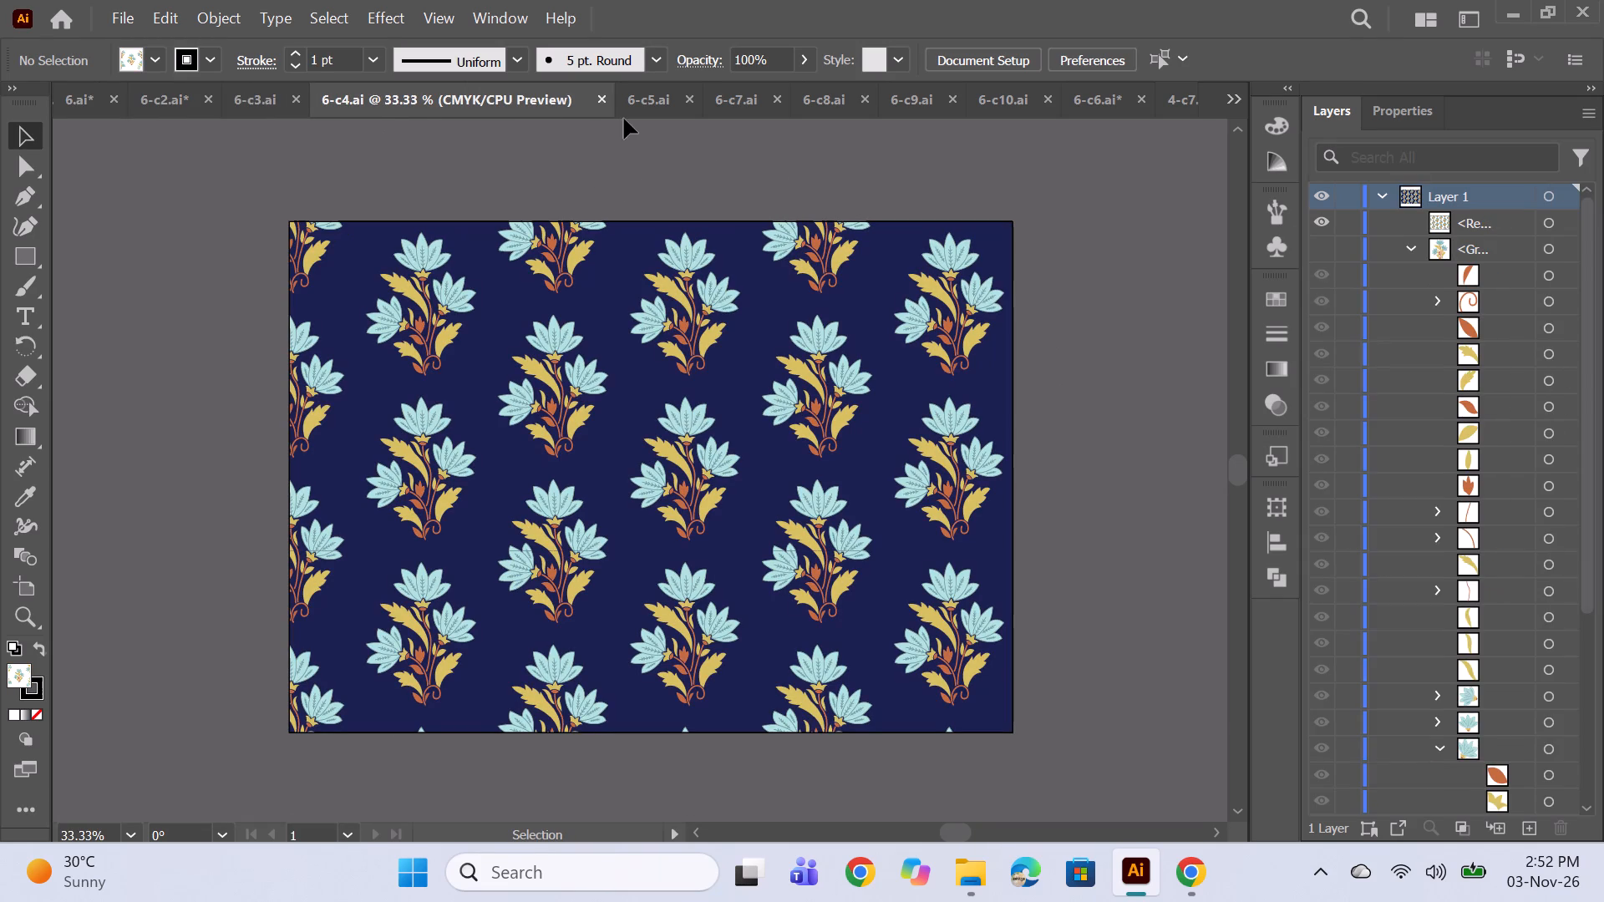
click(647, 99)
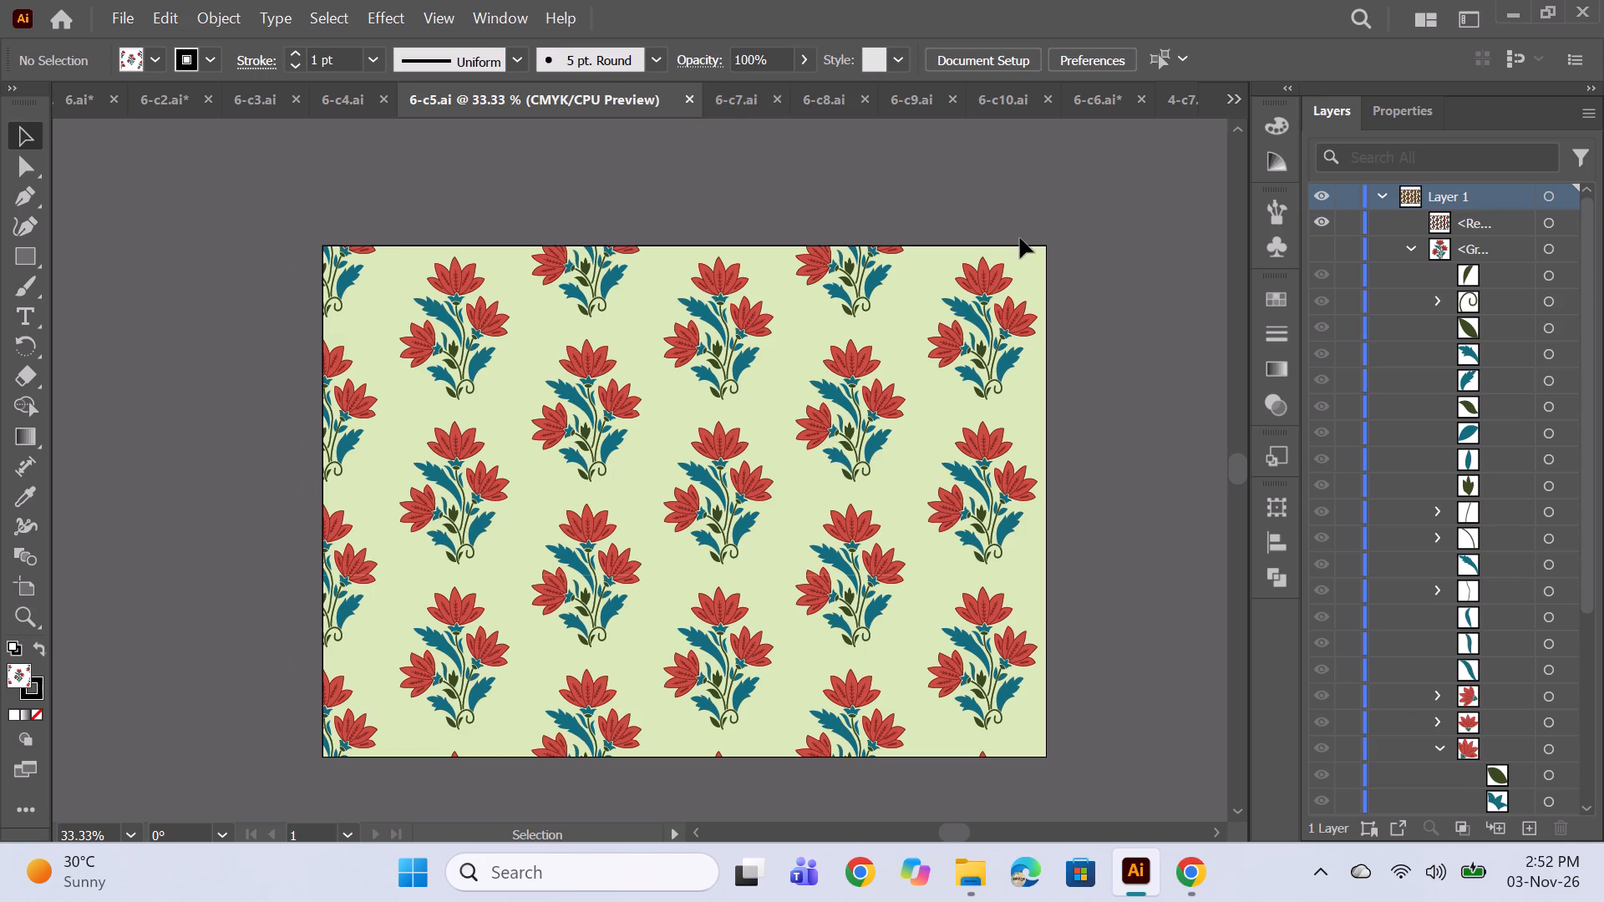
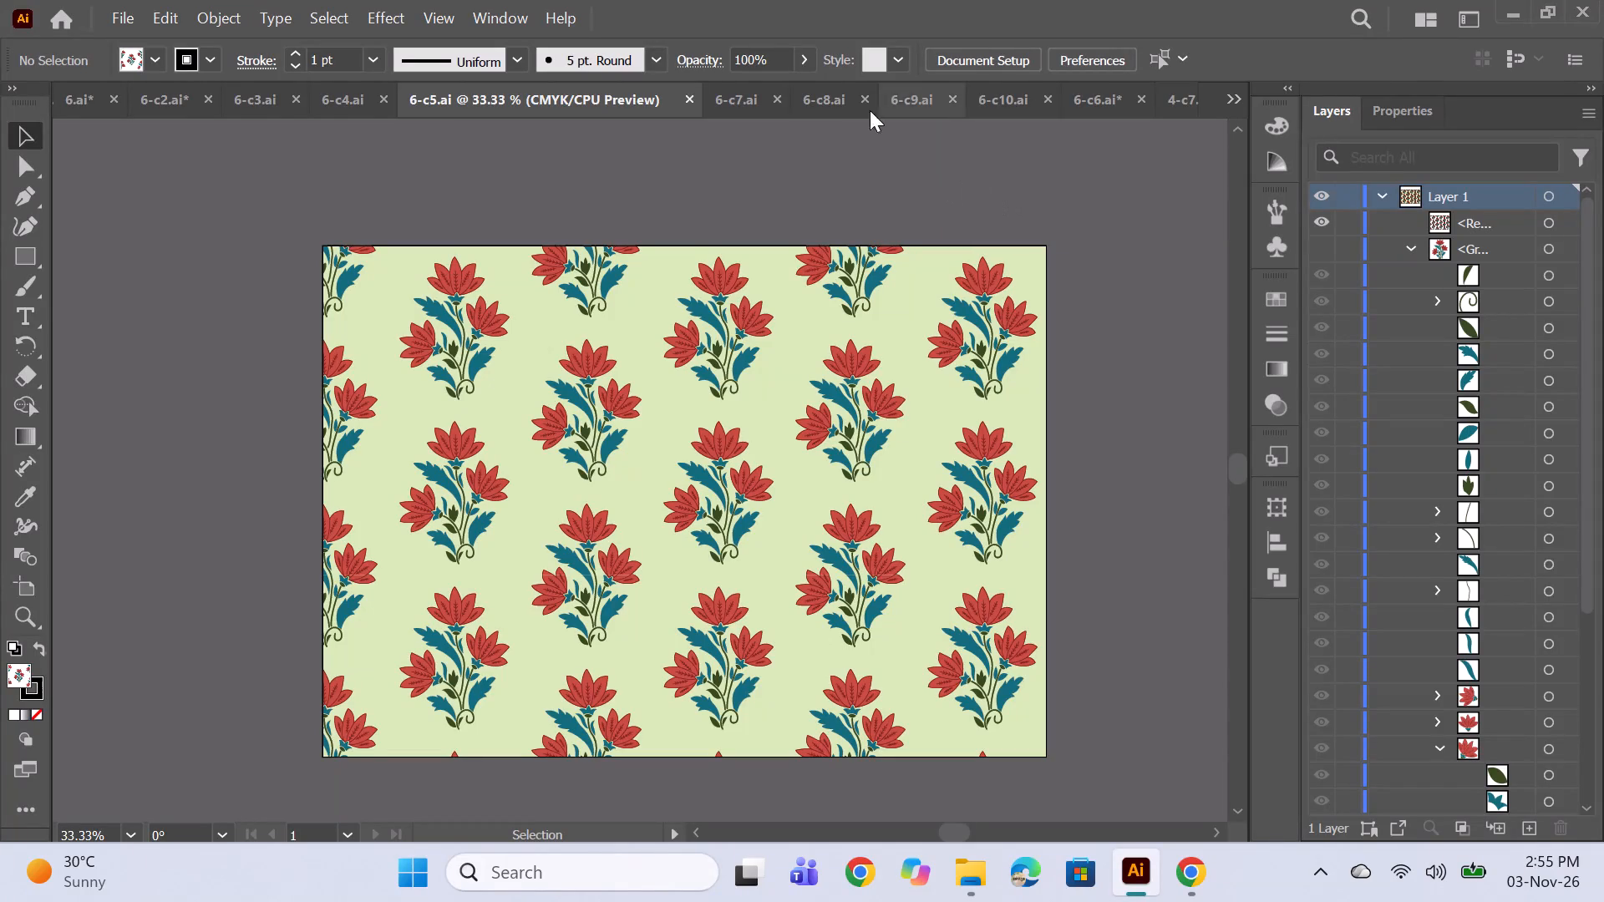
Examine the red flower motif of colour variant 6-c5 up close and the full repeat pattern as a whole.
scroll(732, 175, down, 1)
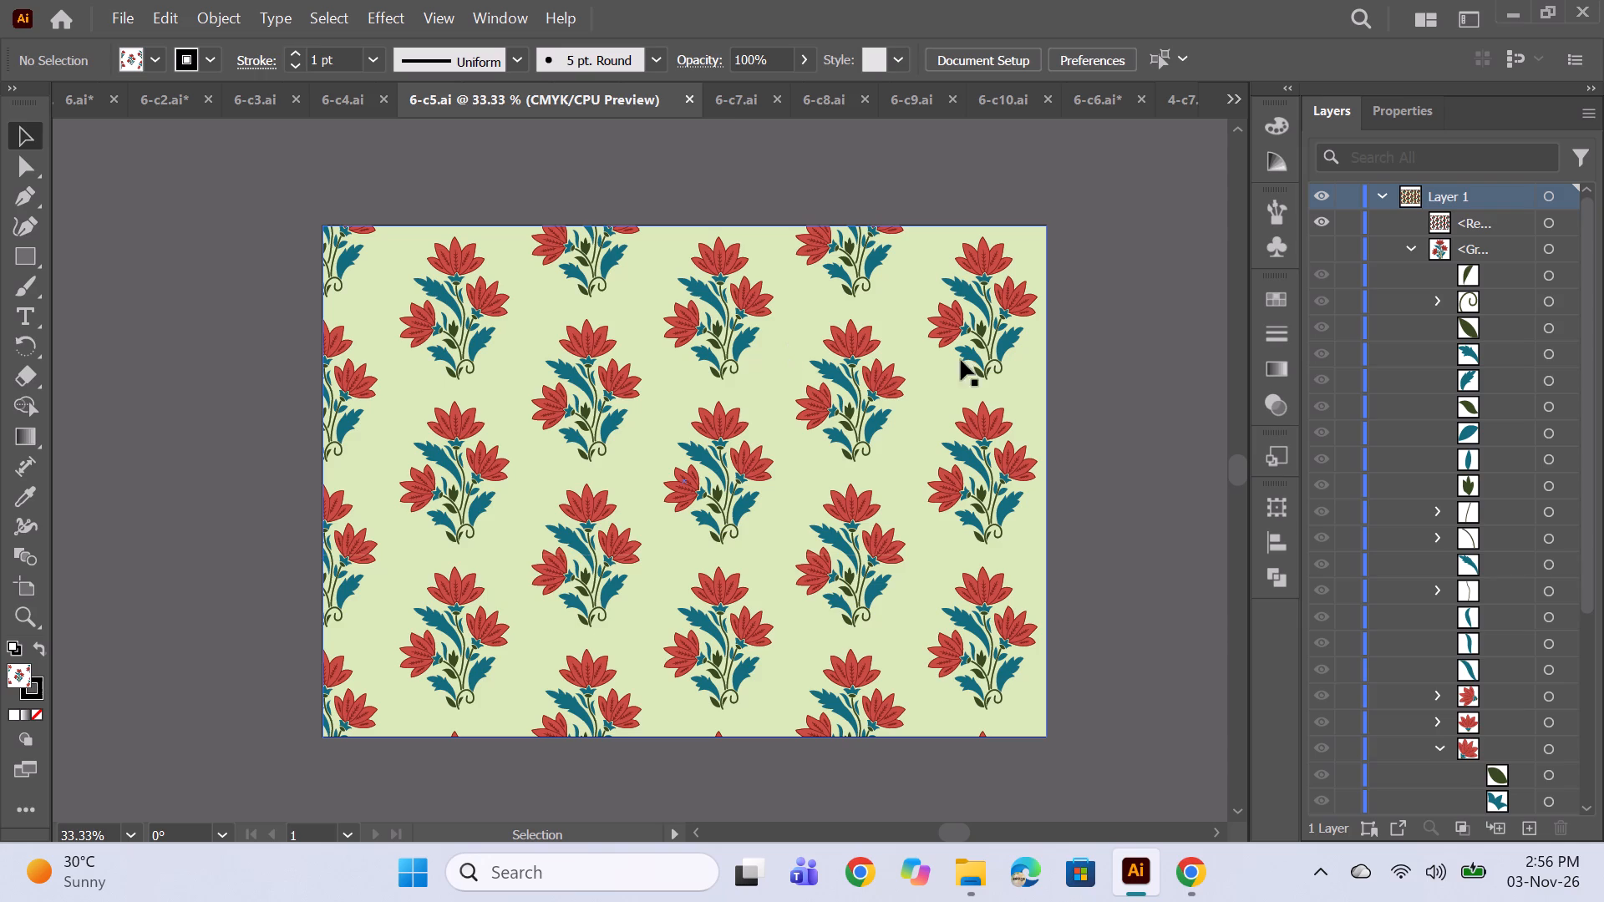
click(1149, 423)
alt+scroll(676, 484, up, 5)
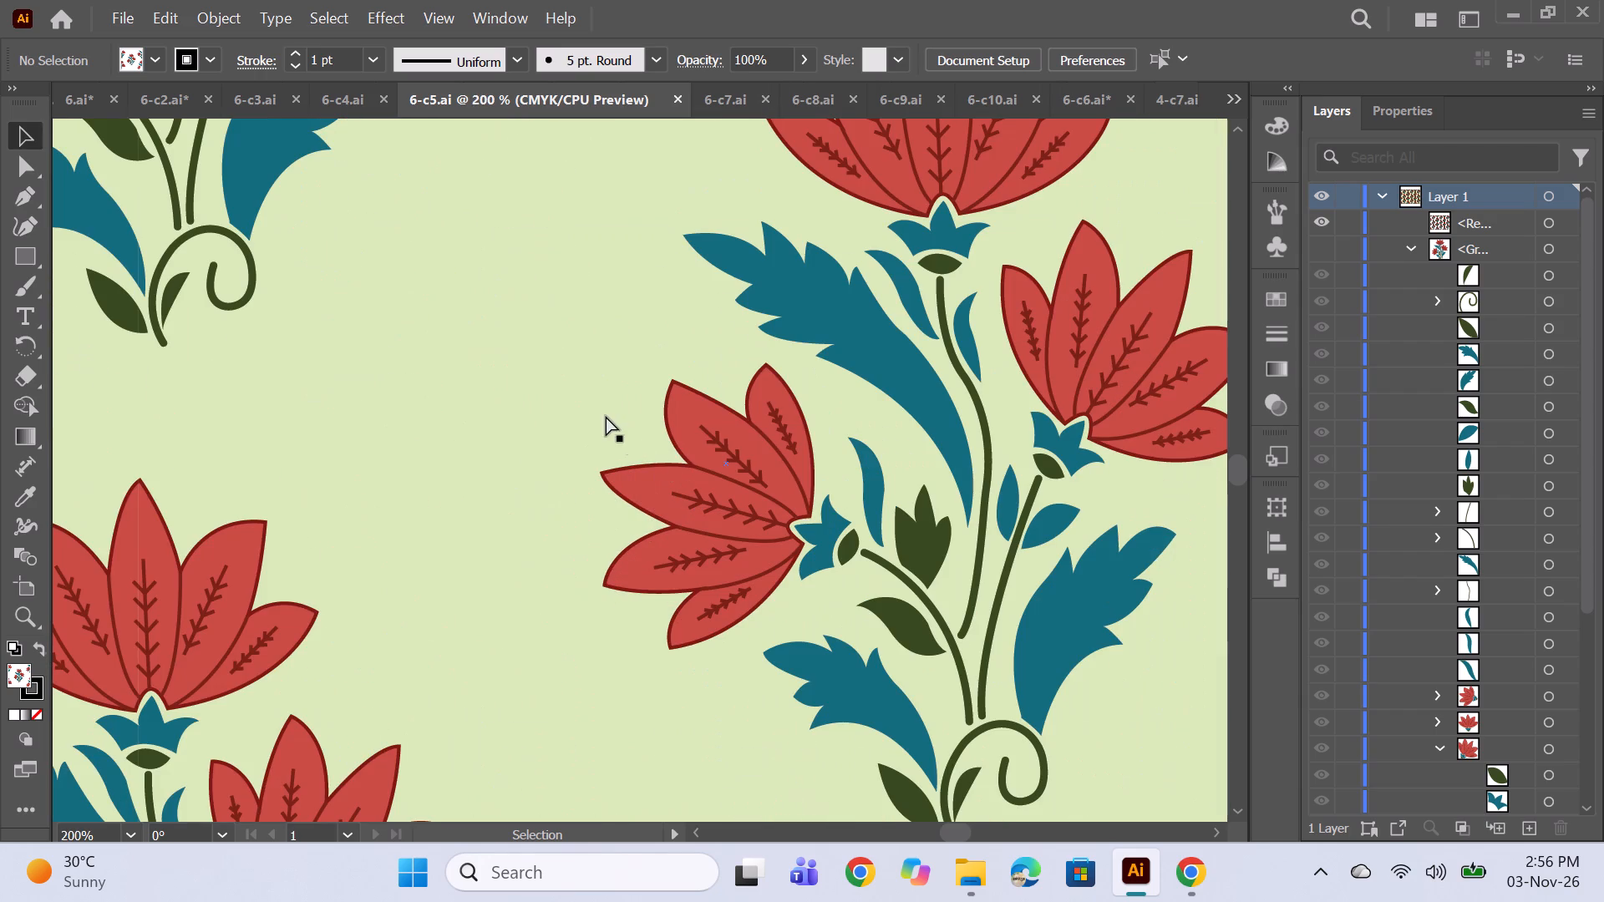
ctrl+click(606, 415)
ctrl+click(617, 427)
alt+scroll(635, 424, down, 3)
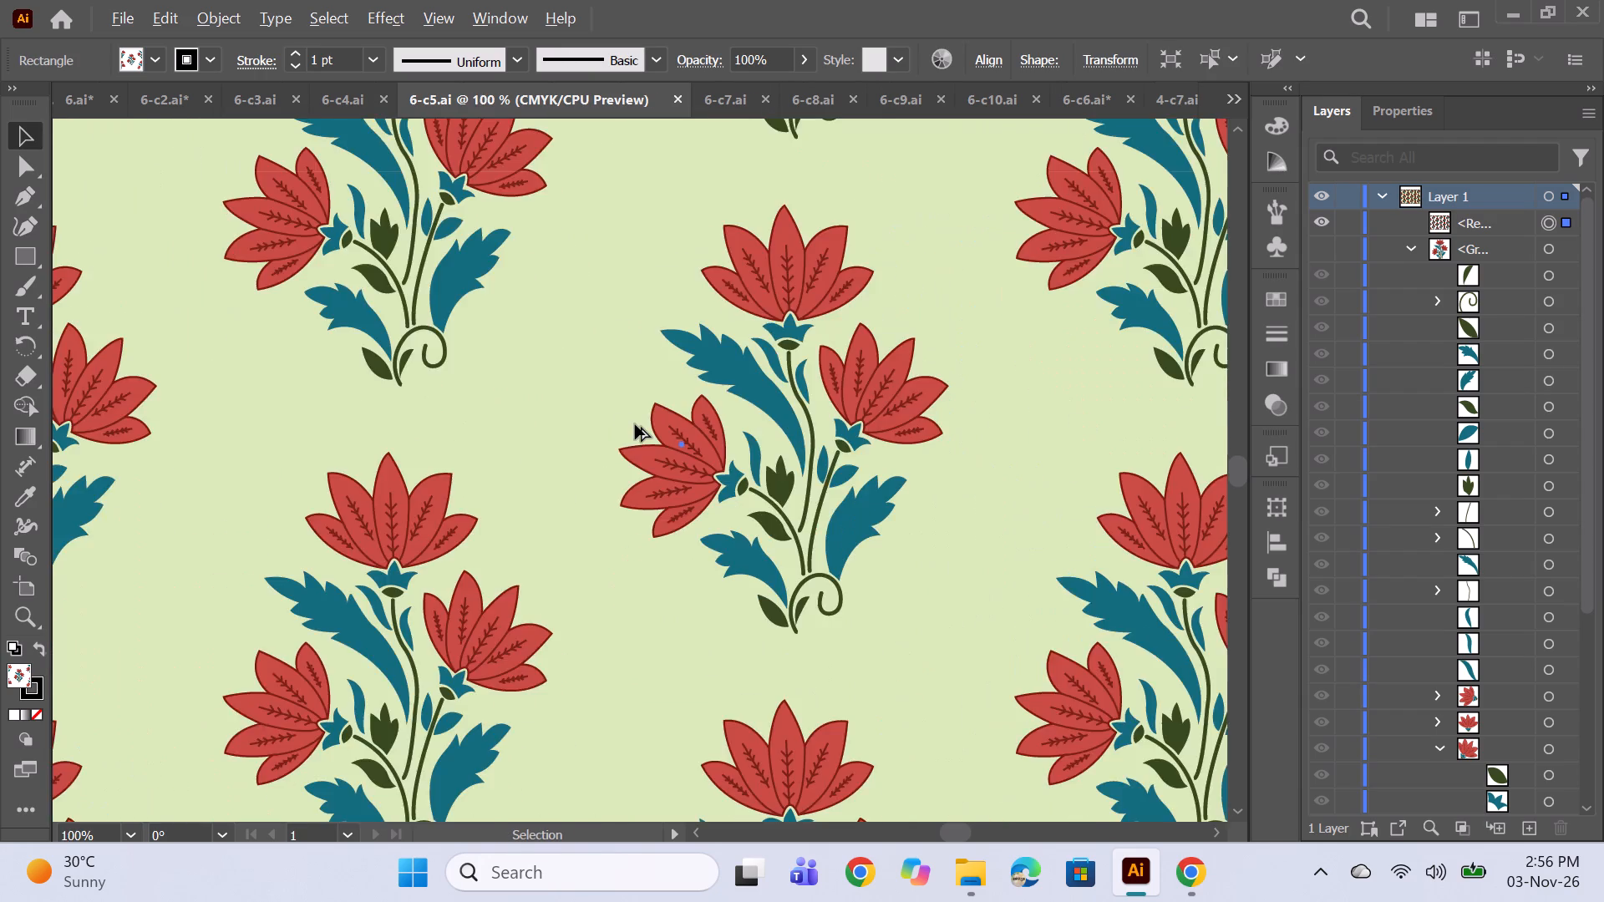
alt+scroll(635, 424, down, 1)
ctrl+scroll(636, 400, down, 2)
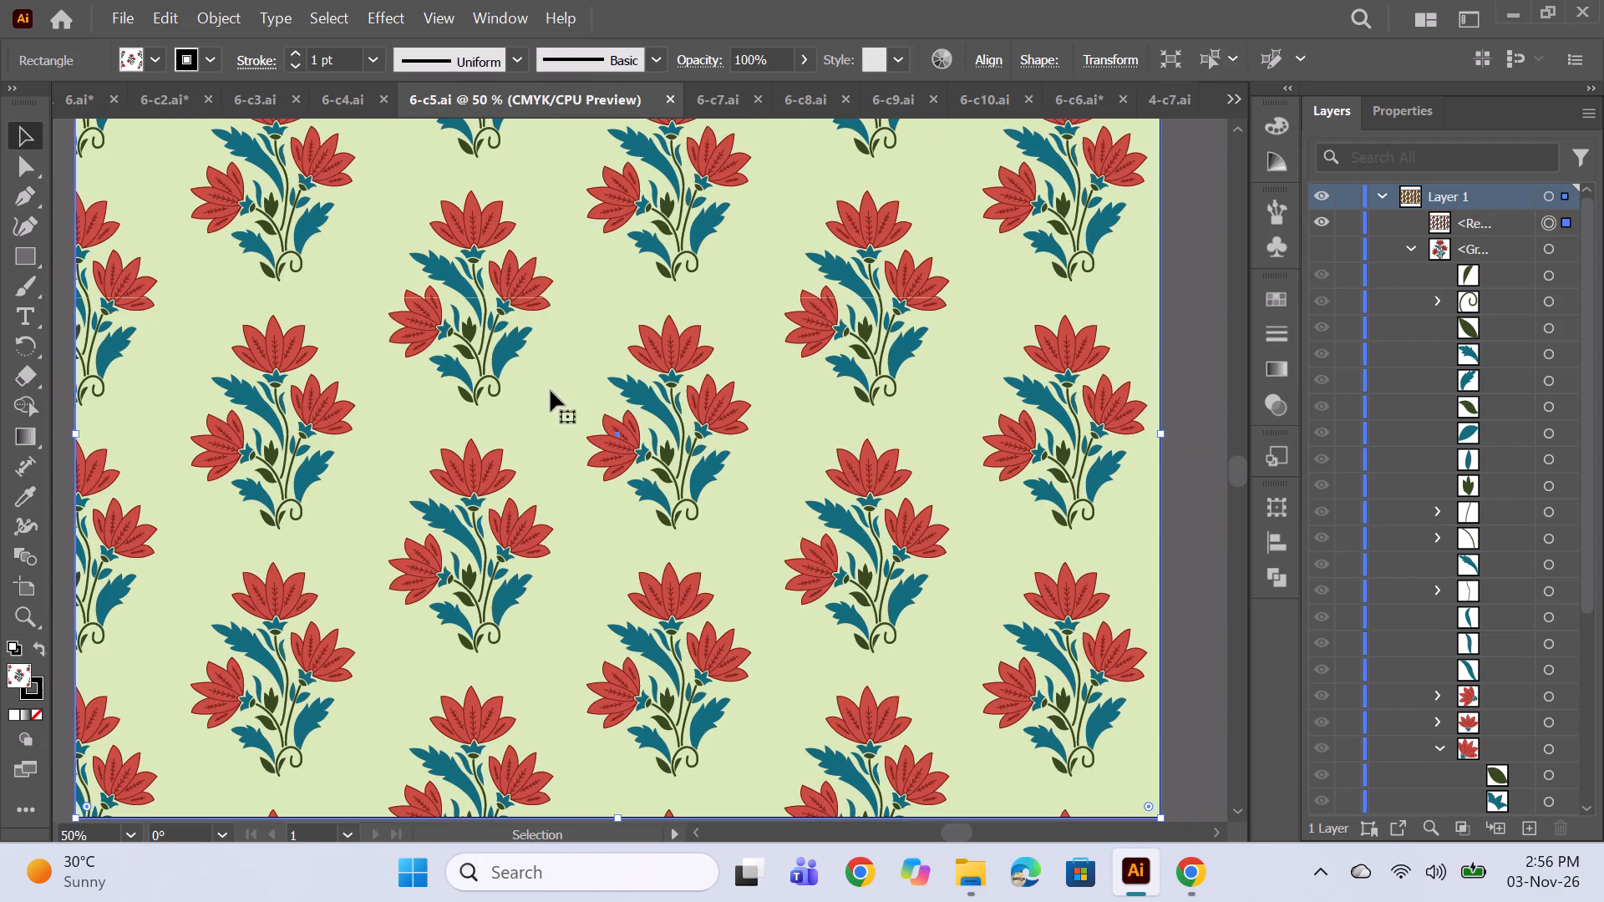
ctrl+click(1195, 466)
alt+scroll(836, 464, down, 2)
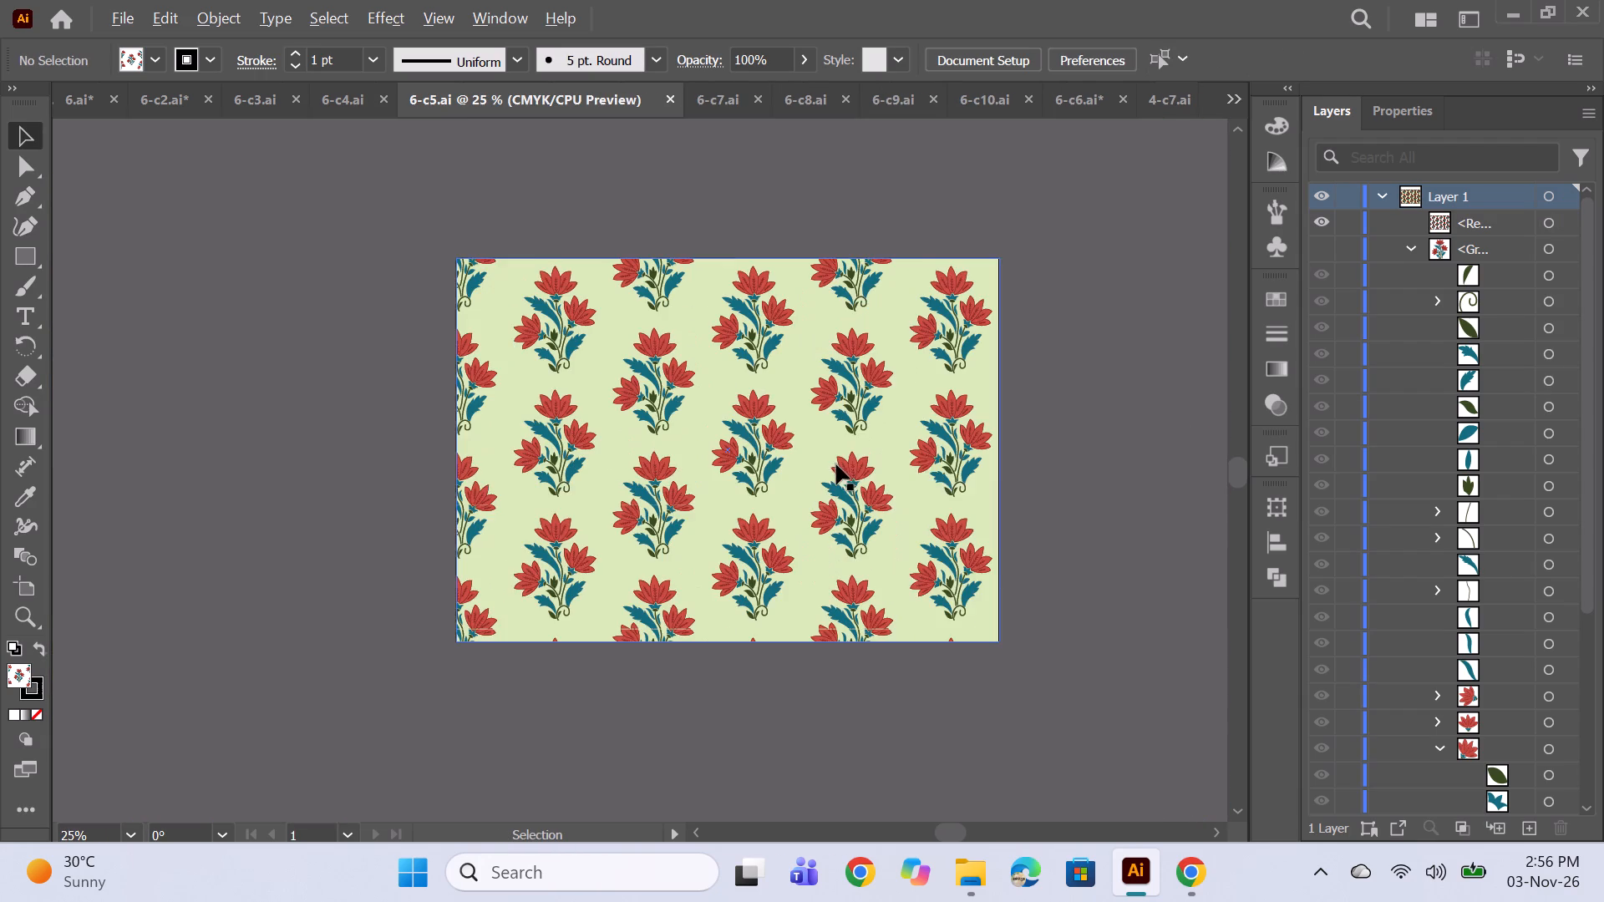
alt+scroll(838, 453, up, 1)
scroll(1086, 457, up, 1)
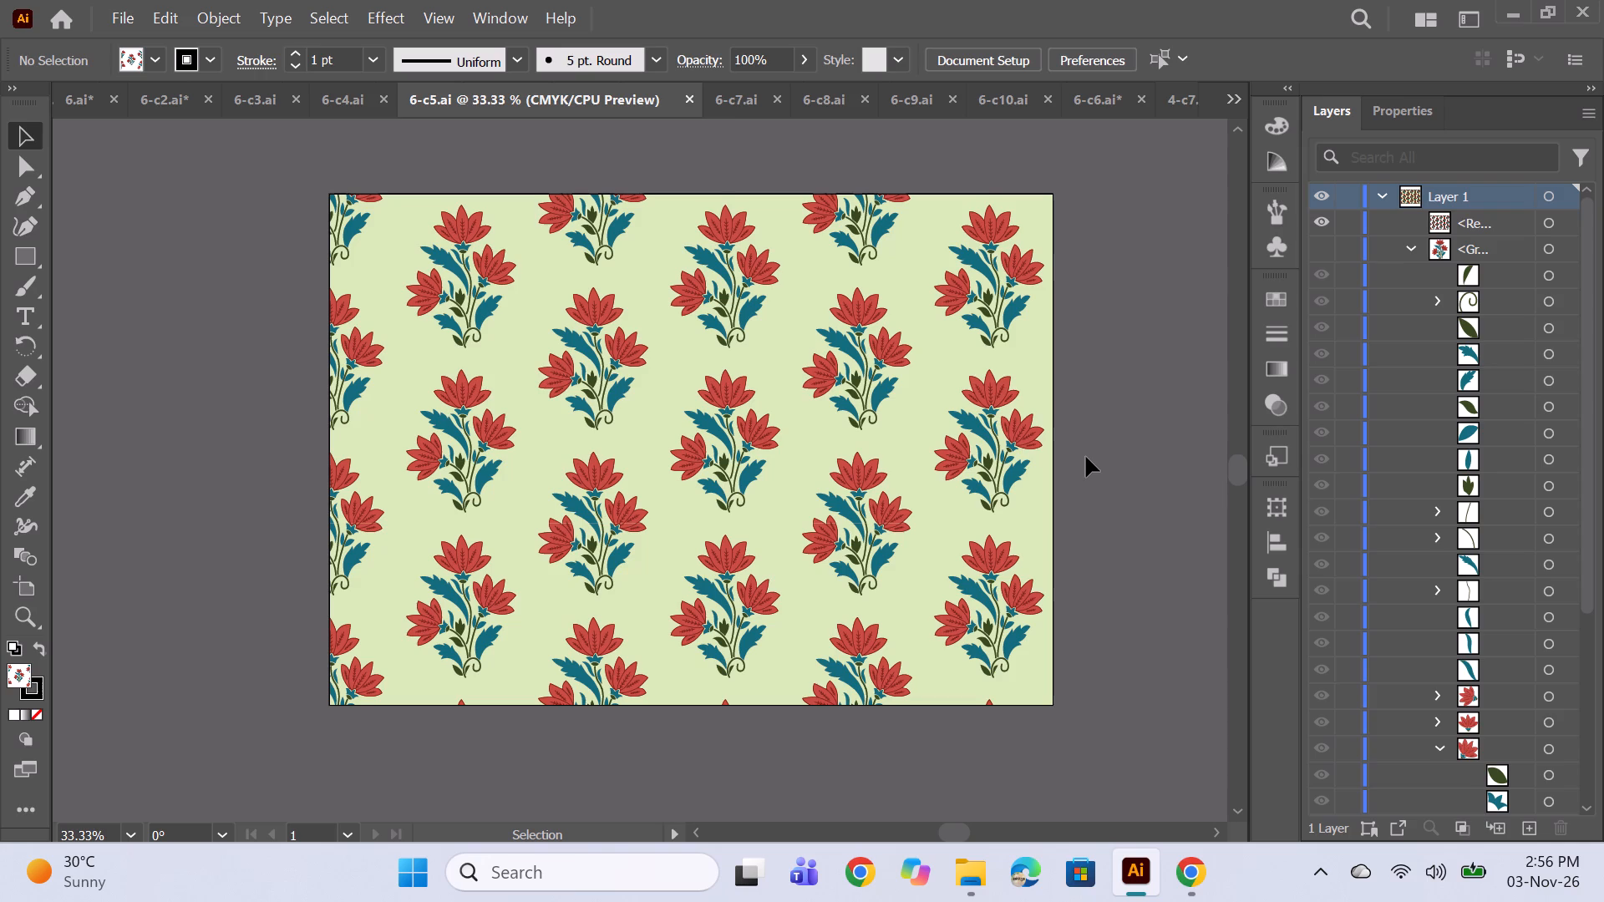
scroll(1095, 451, down, 1)
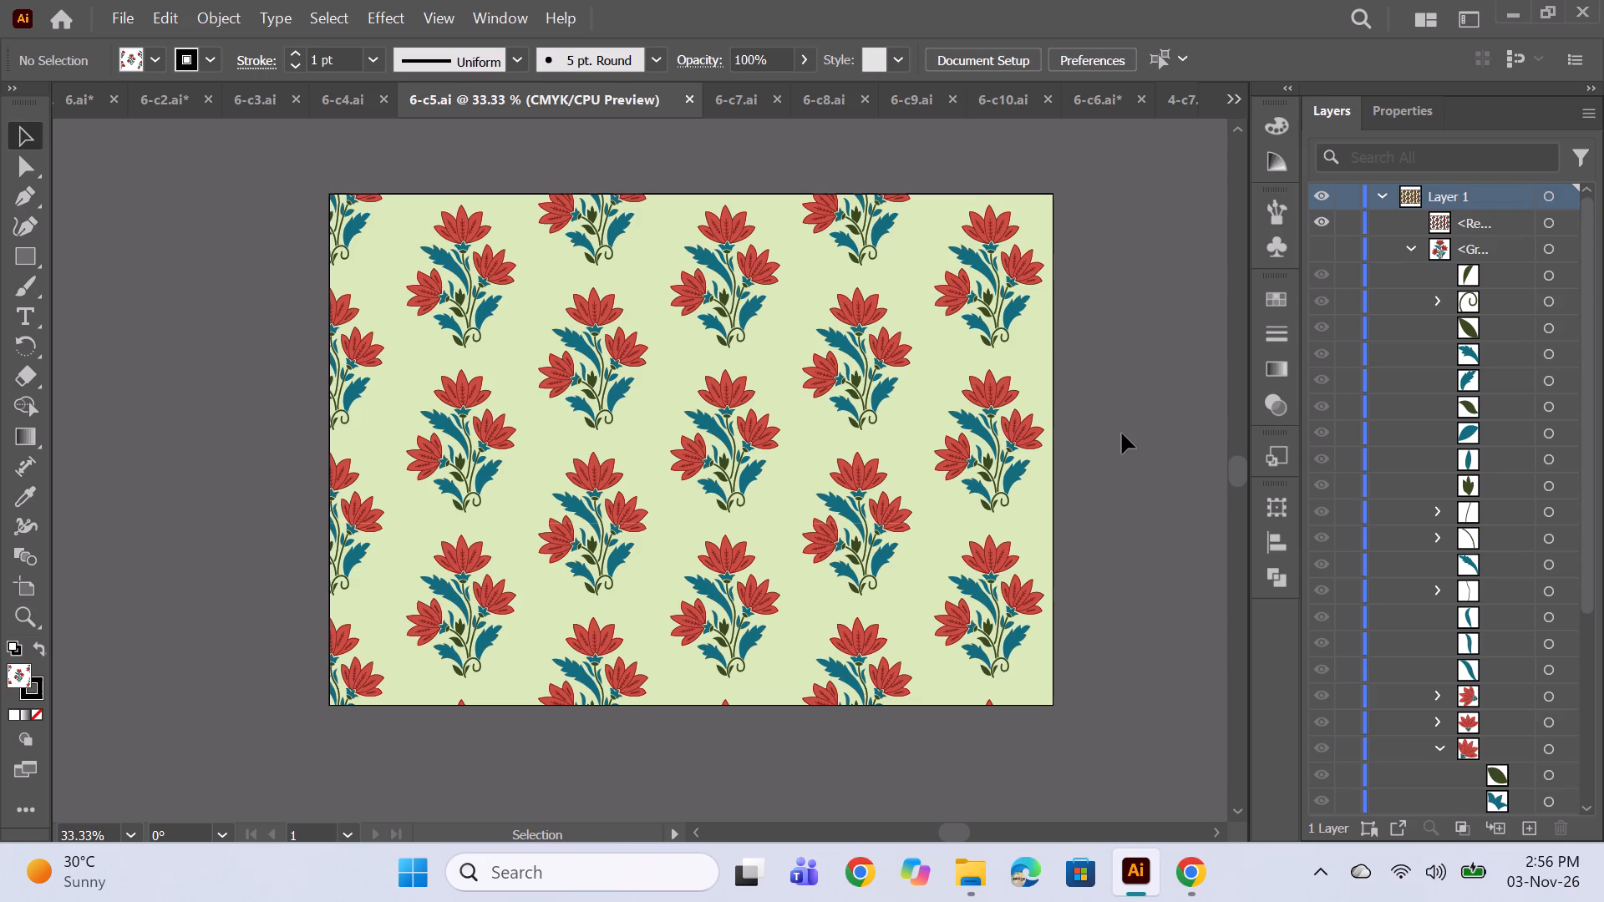
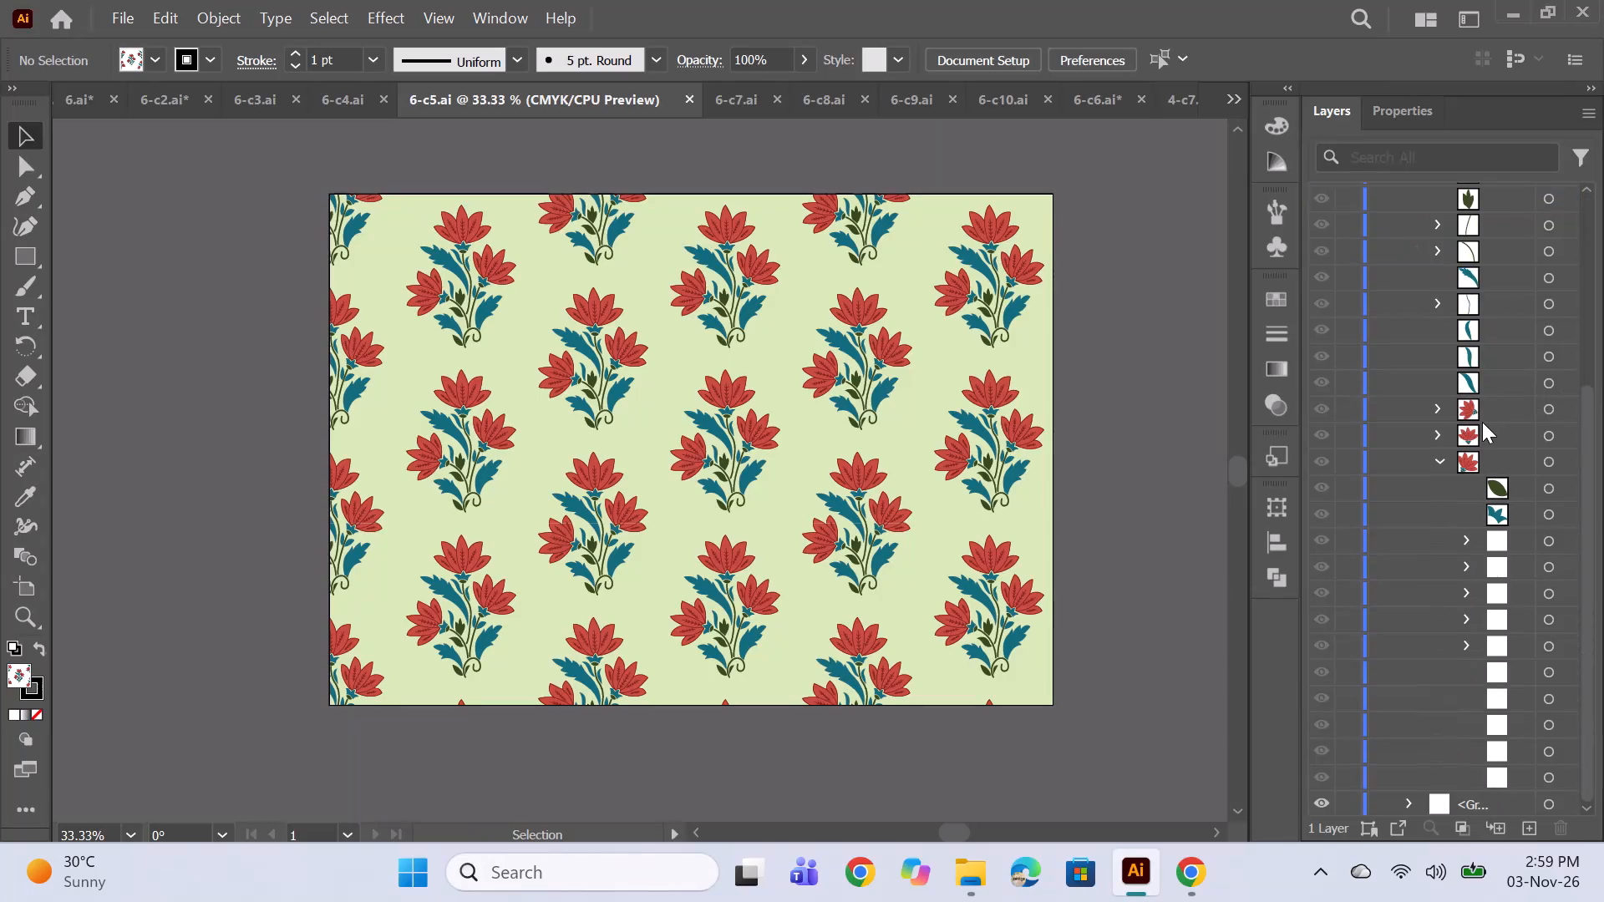
Collapse the hidden flower motif group in the layer structure of colour variant 6-c5.
scroll(1480, 425, up, 8)
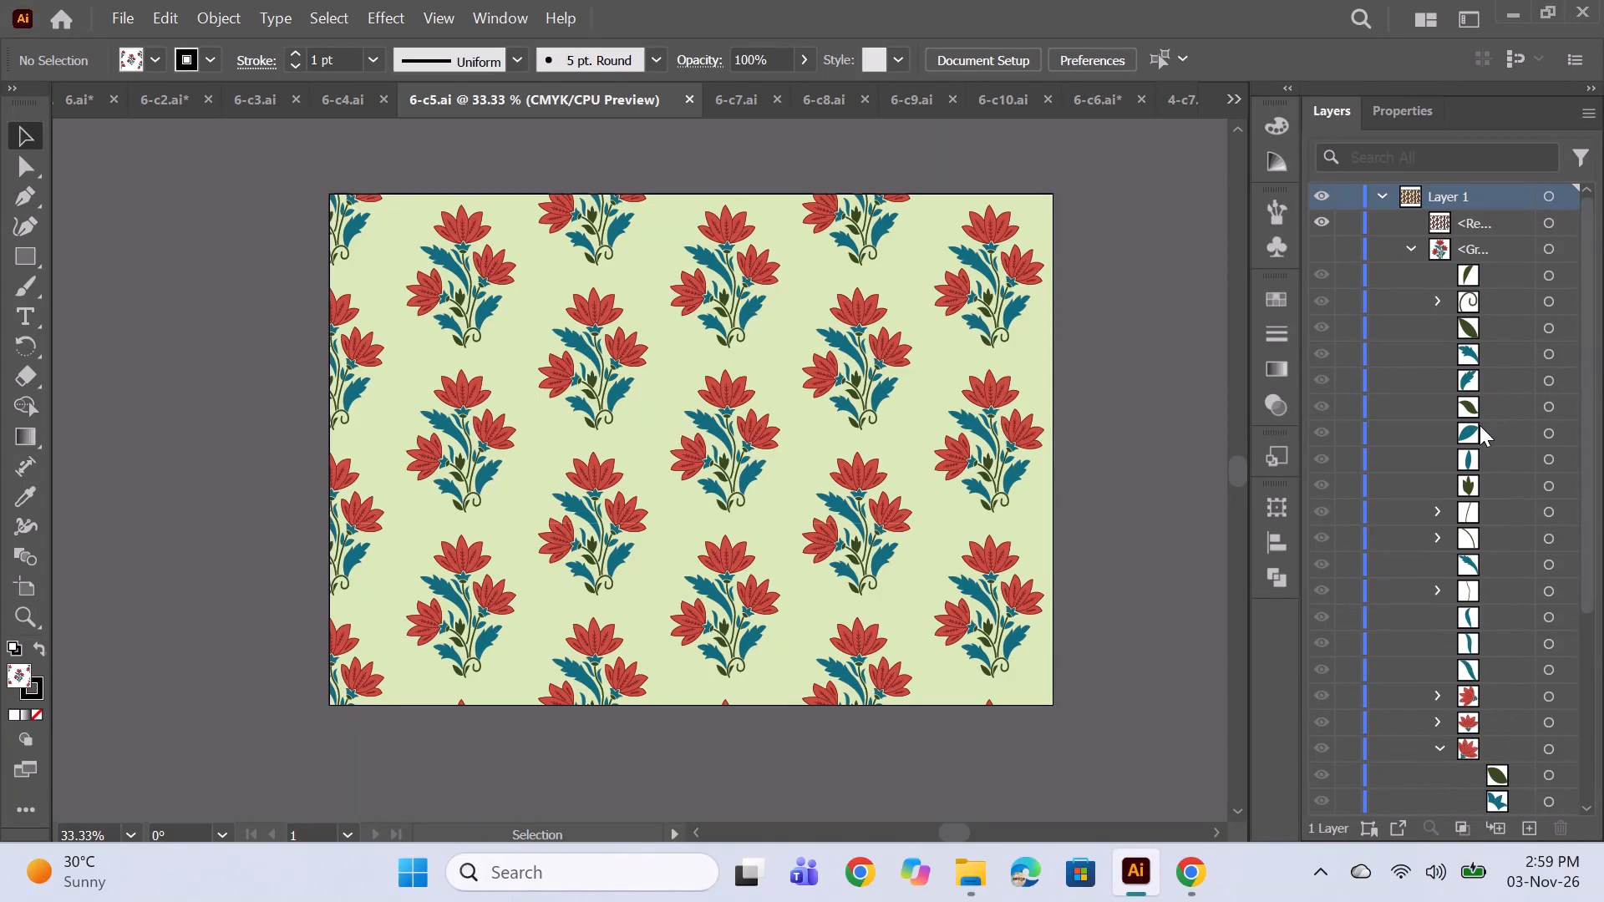
click(1403, 243)
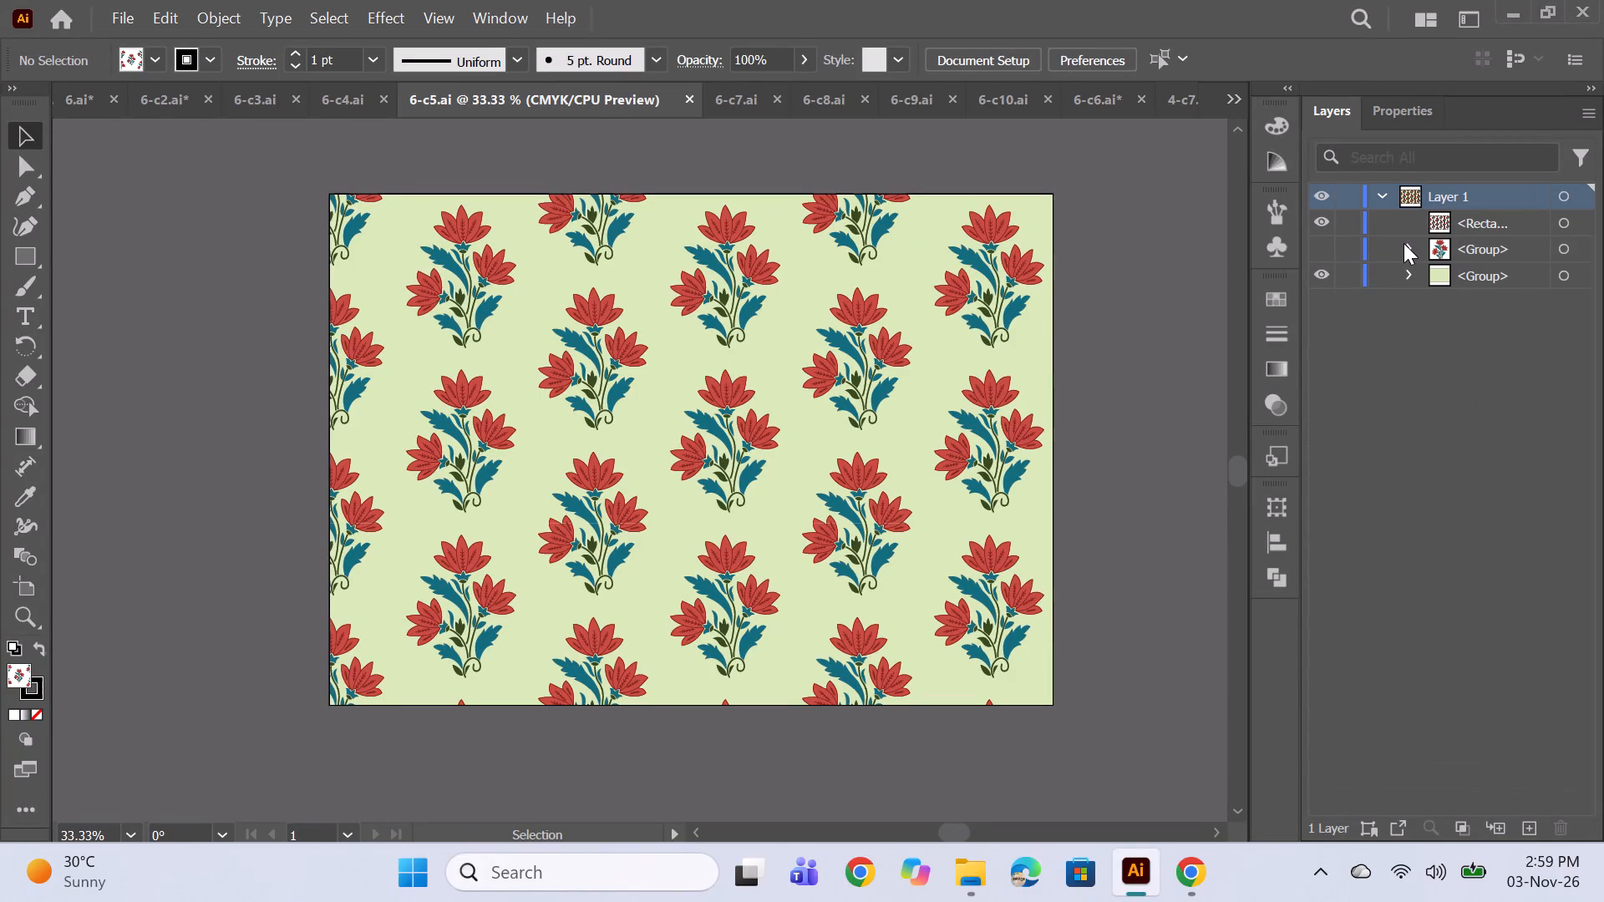
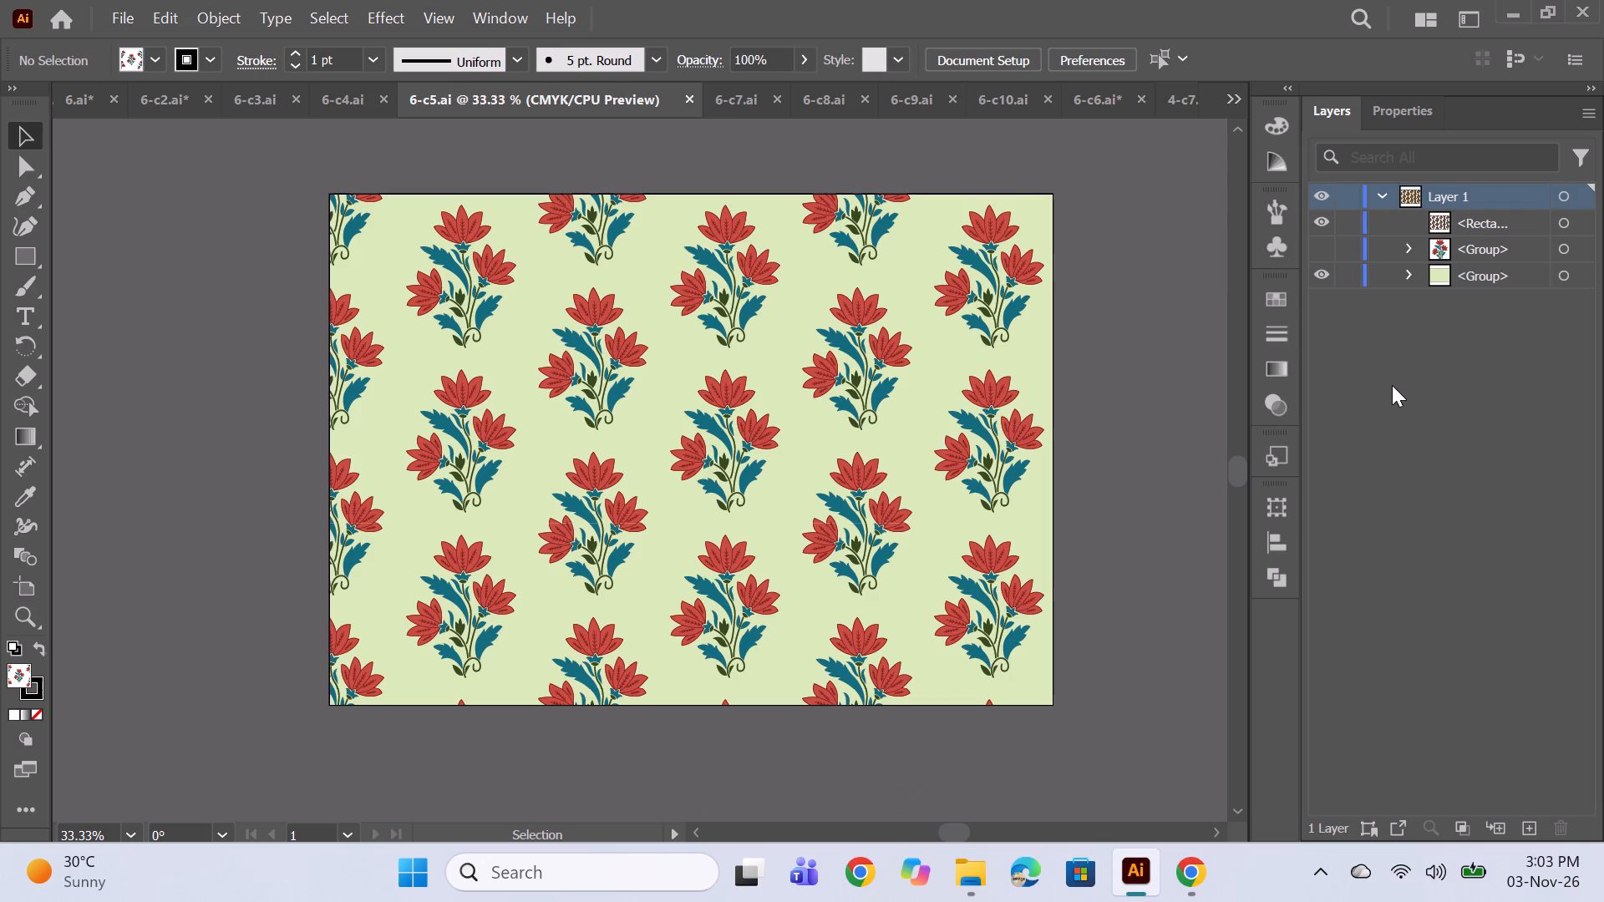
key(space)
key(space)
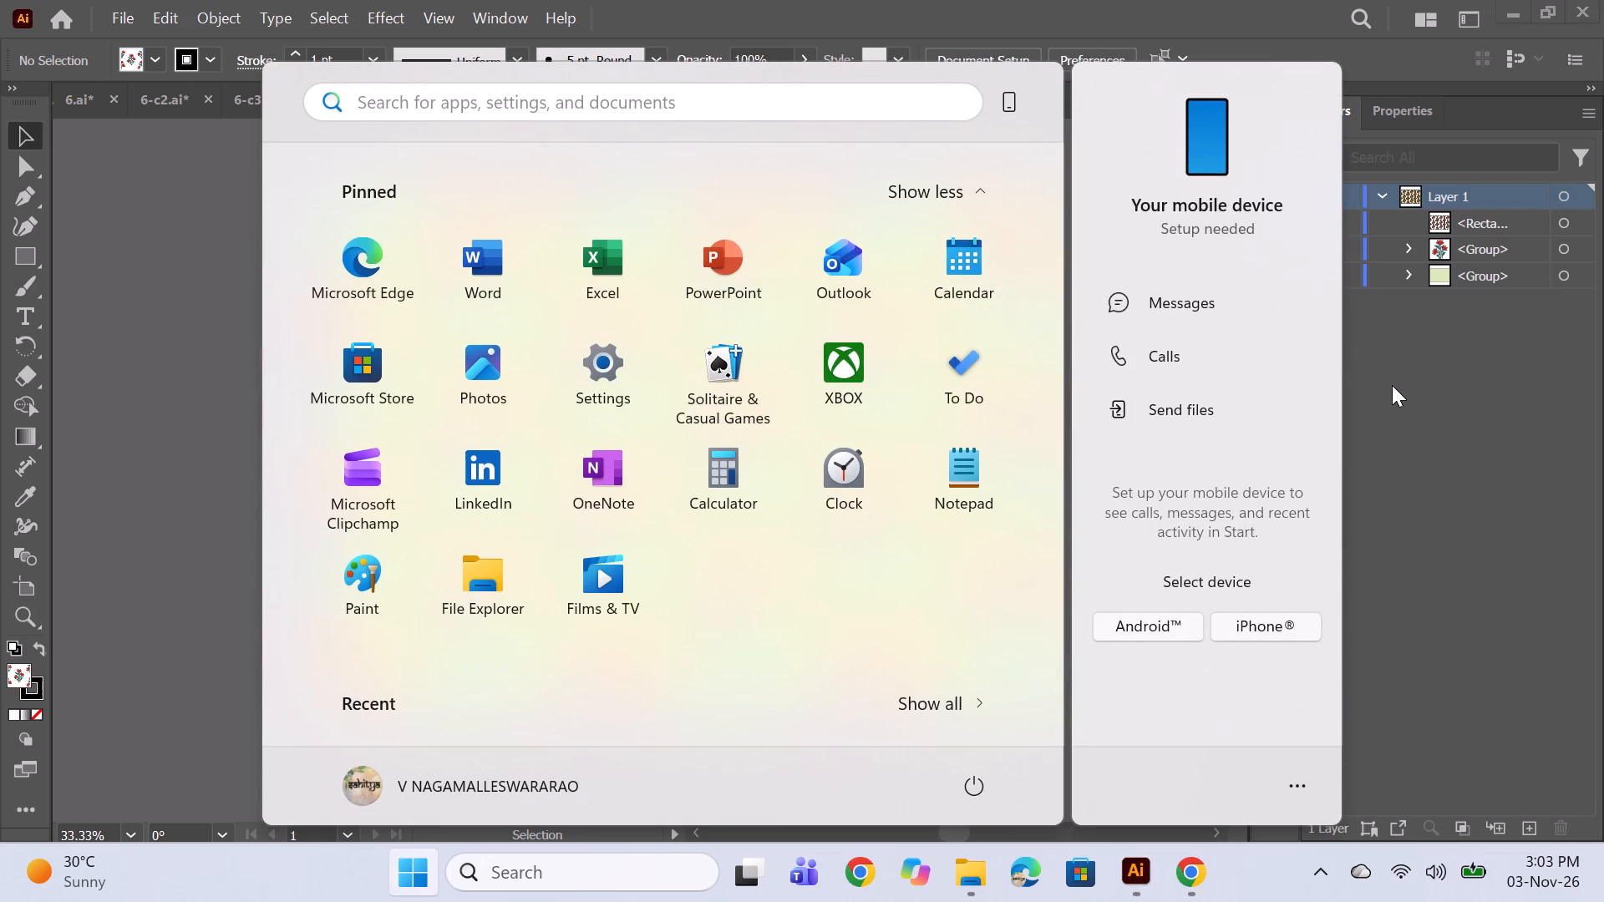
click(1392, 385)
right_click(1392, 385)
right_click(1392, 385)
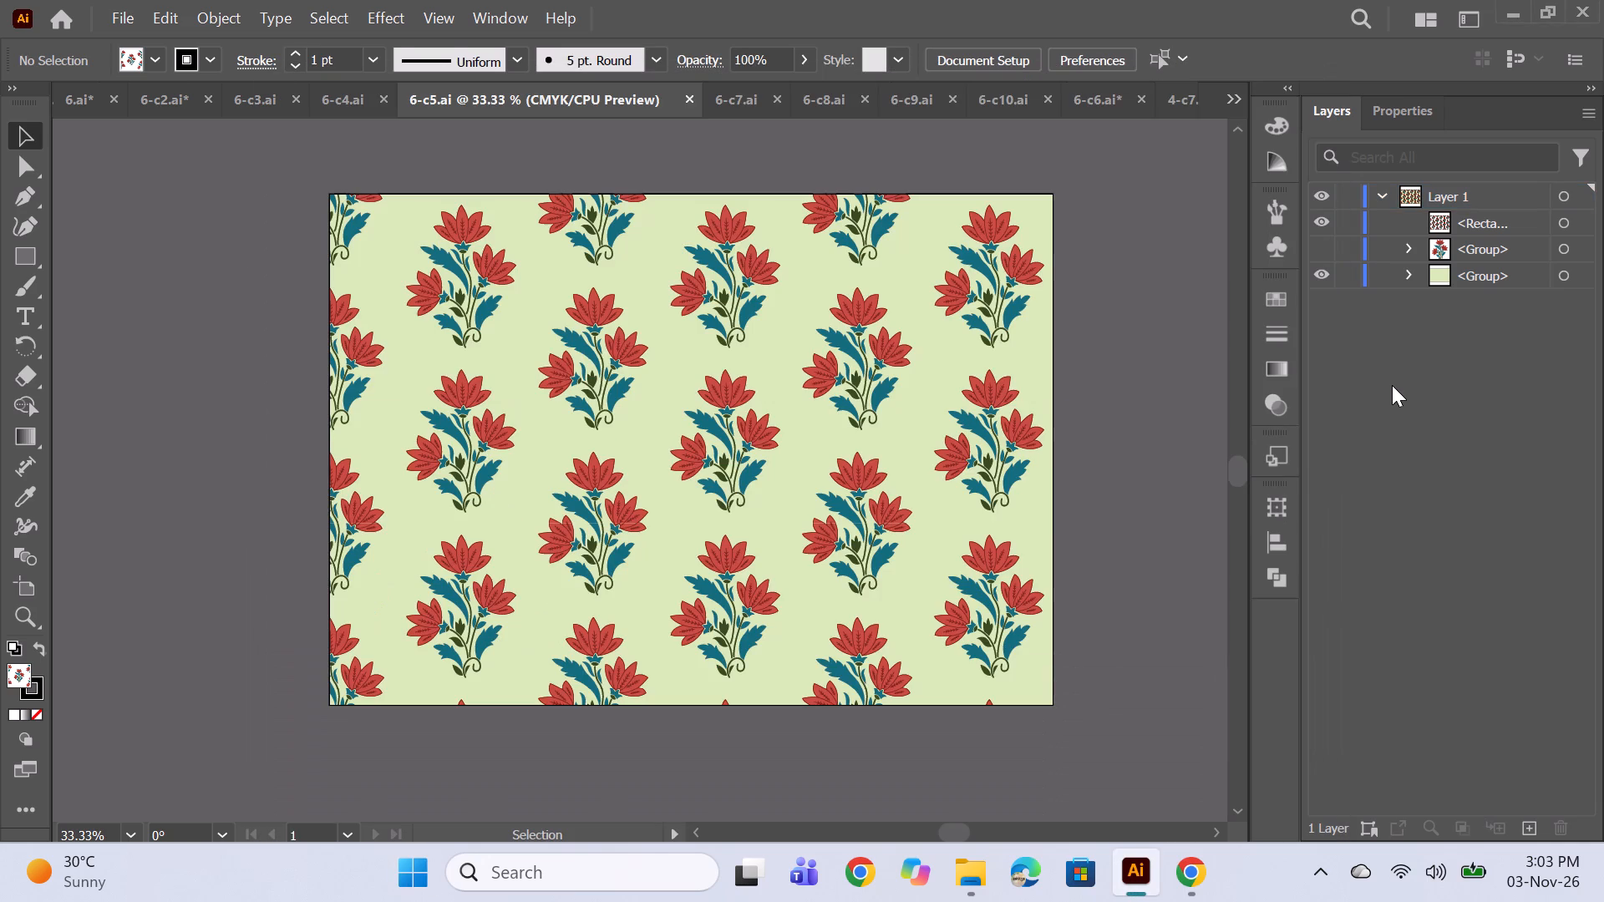
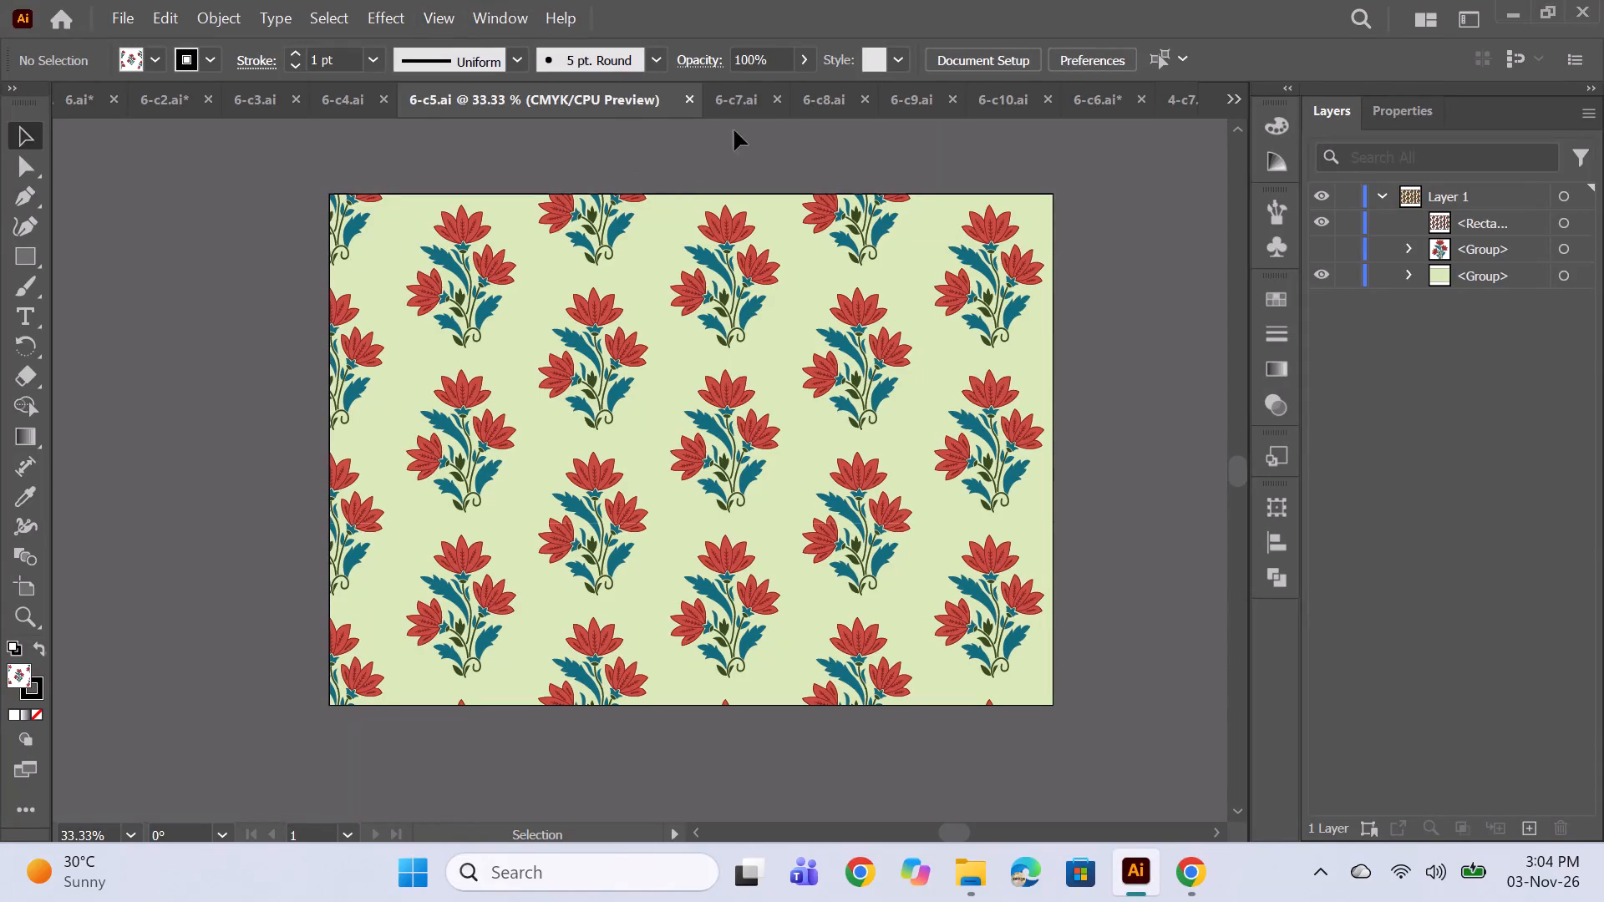
Compare the 6-c5 and 6-c7 colour variants of the flower print by switching between the two documents.
click(736, 99)
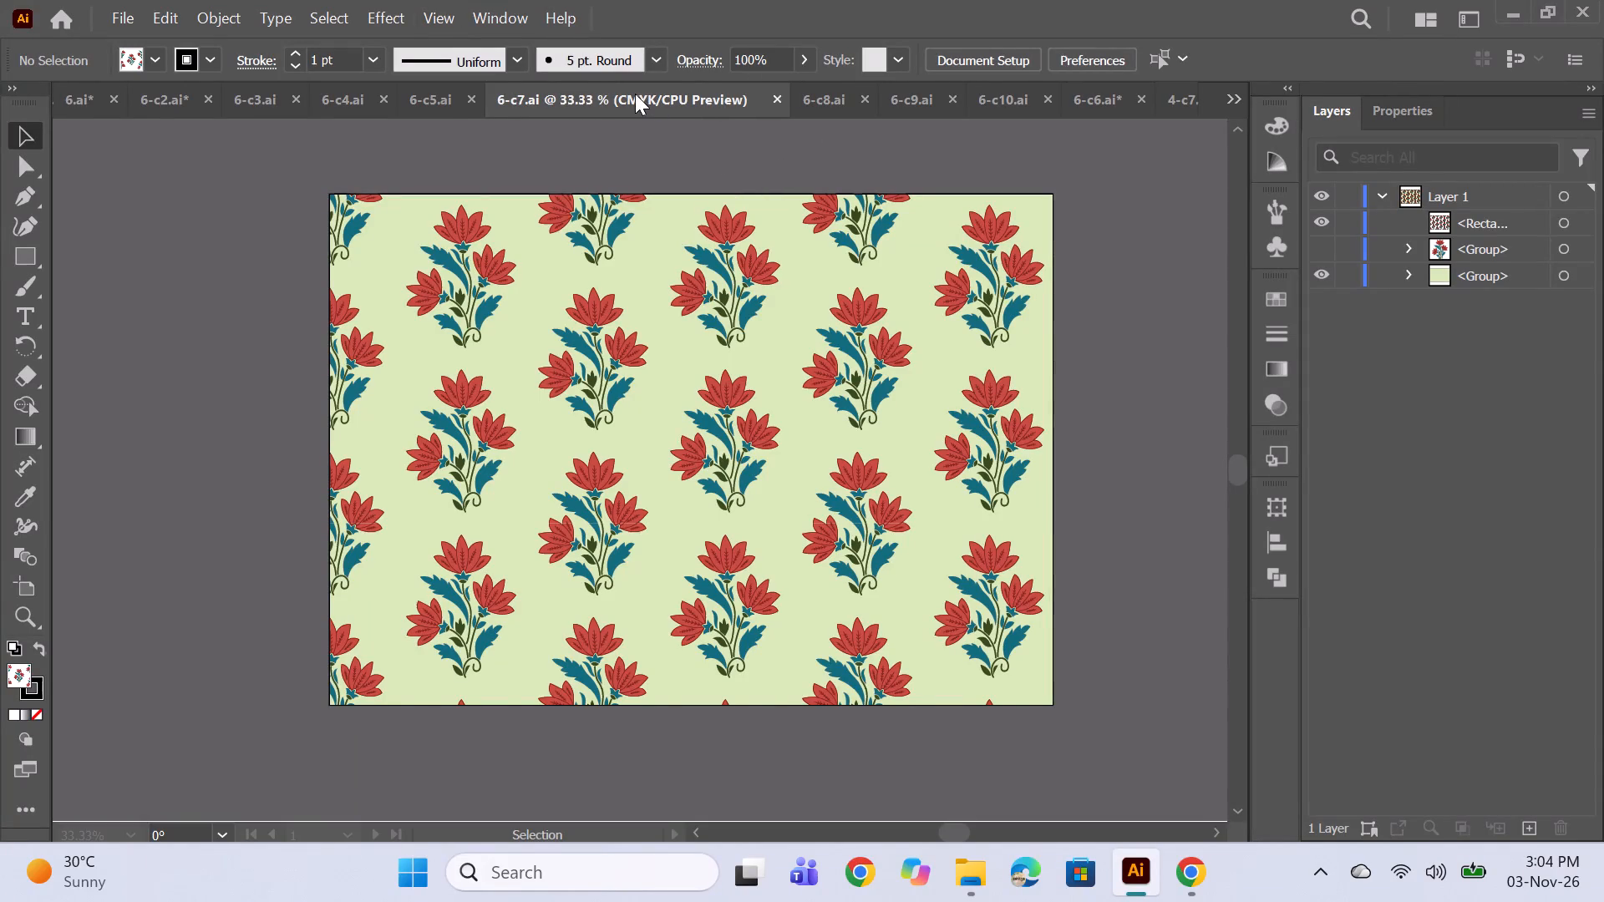
click(449, 95)
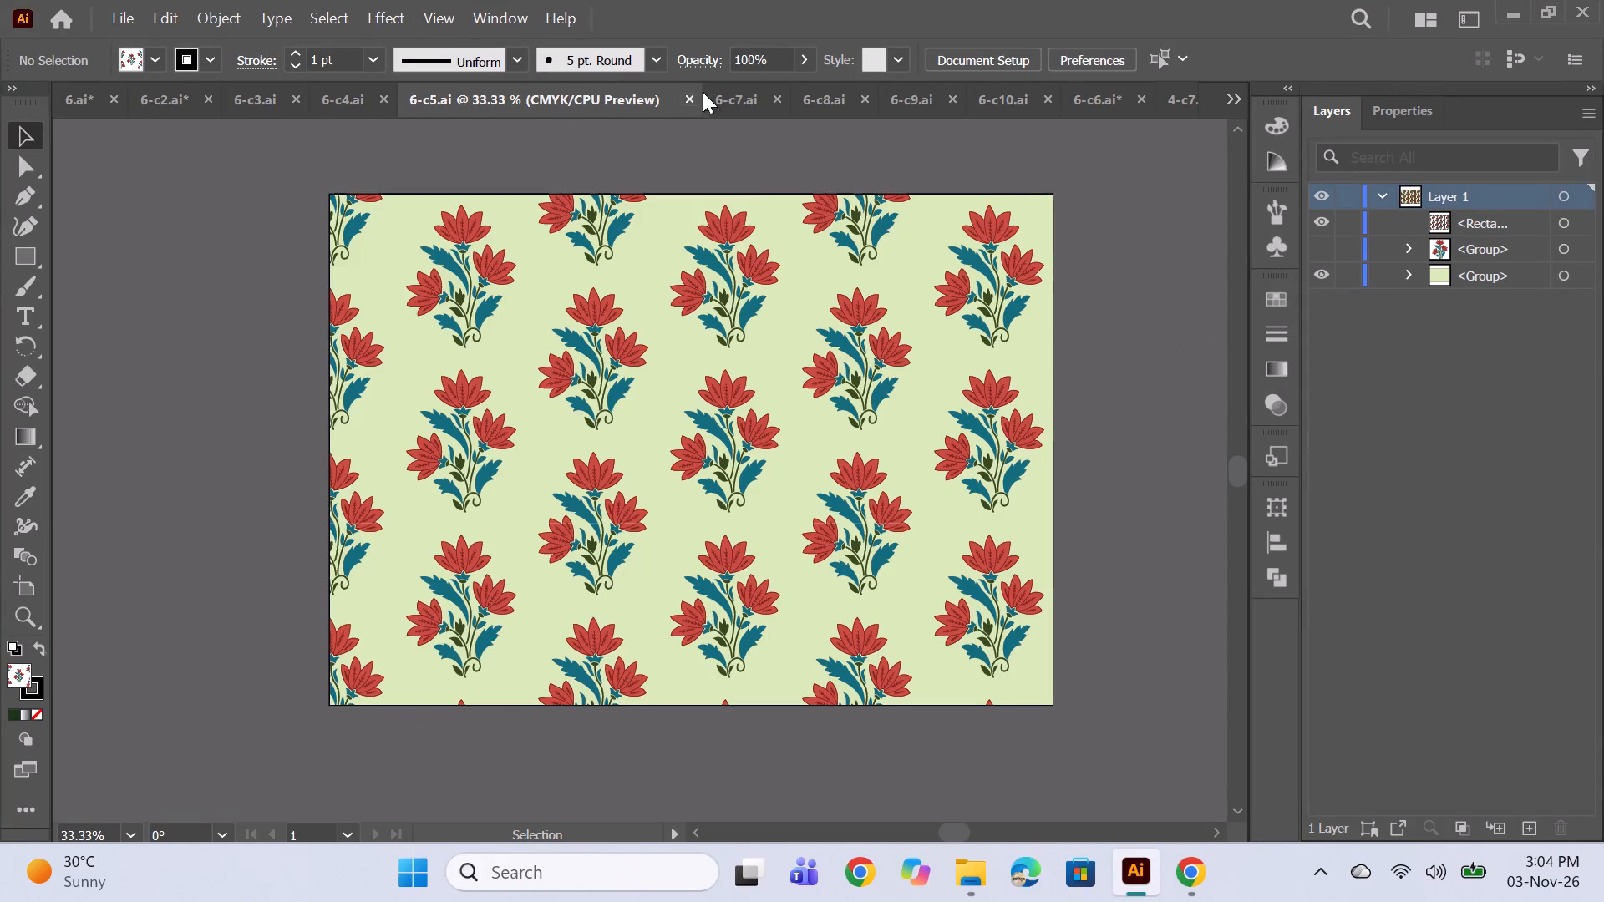
click(721, 92)
click(1096, 348)
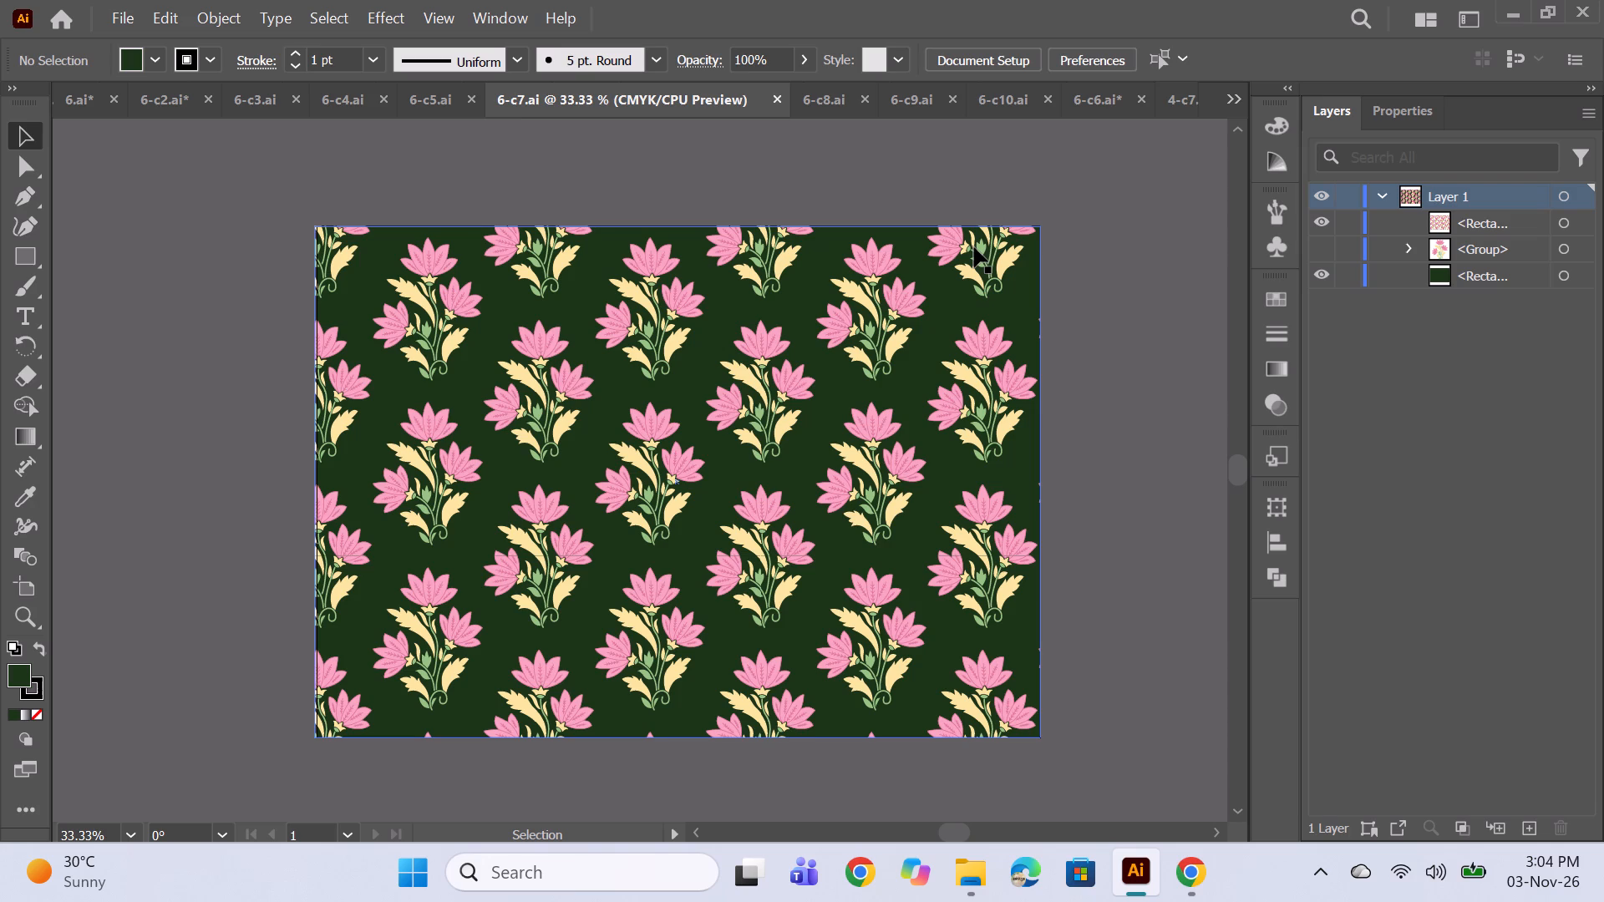
click(416, 97)
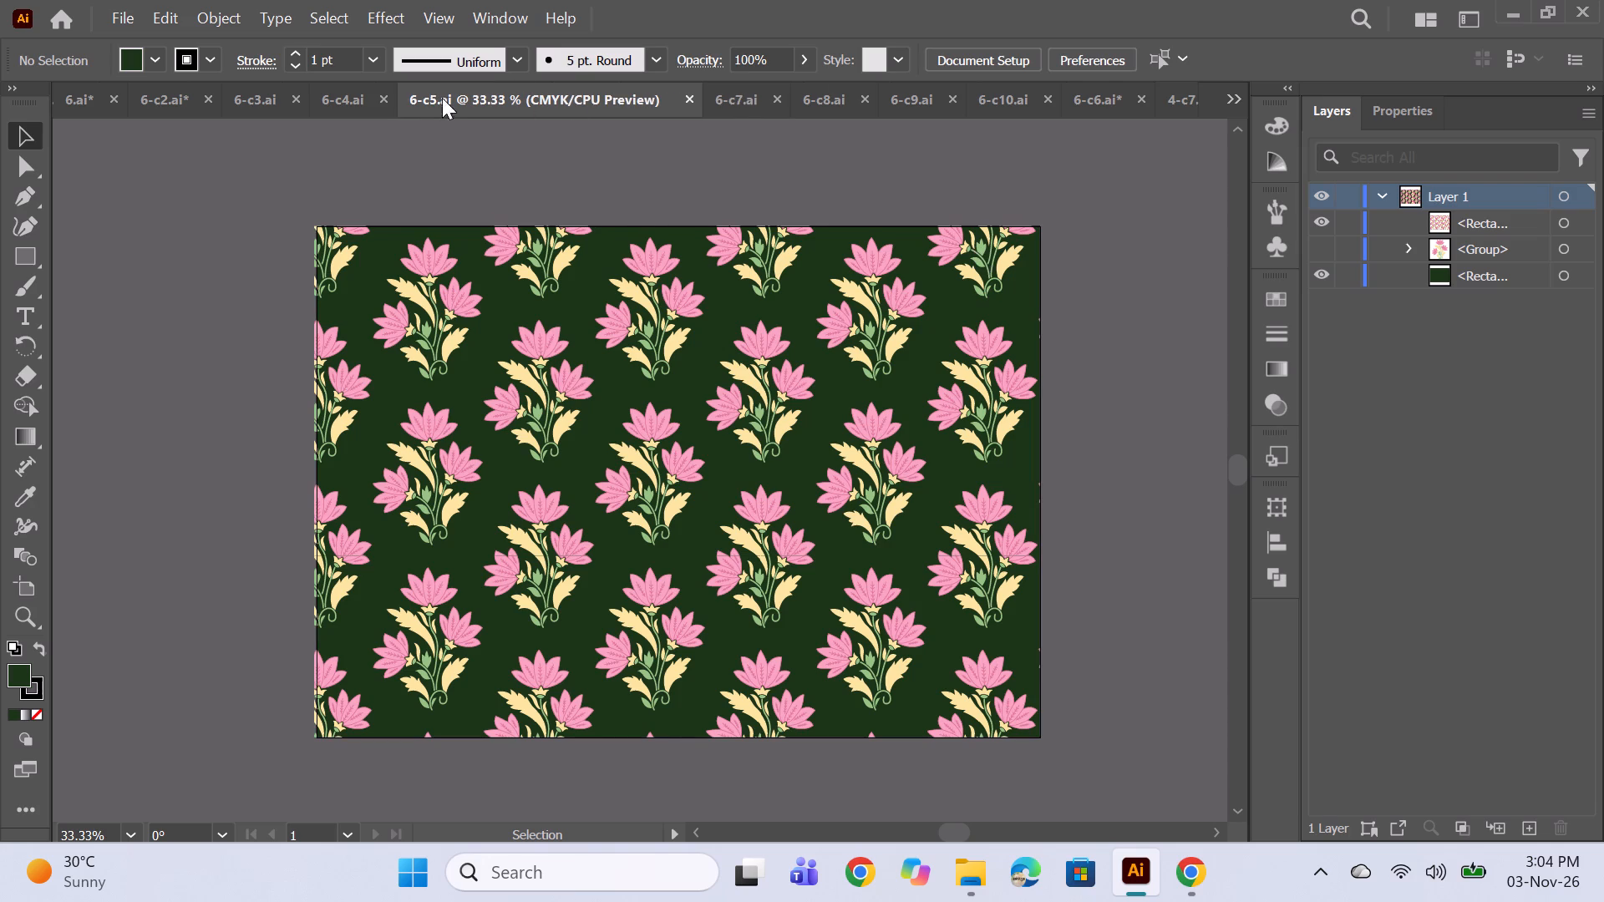
click(724, 94)
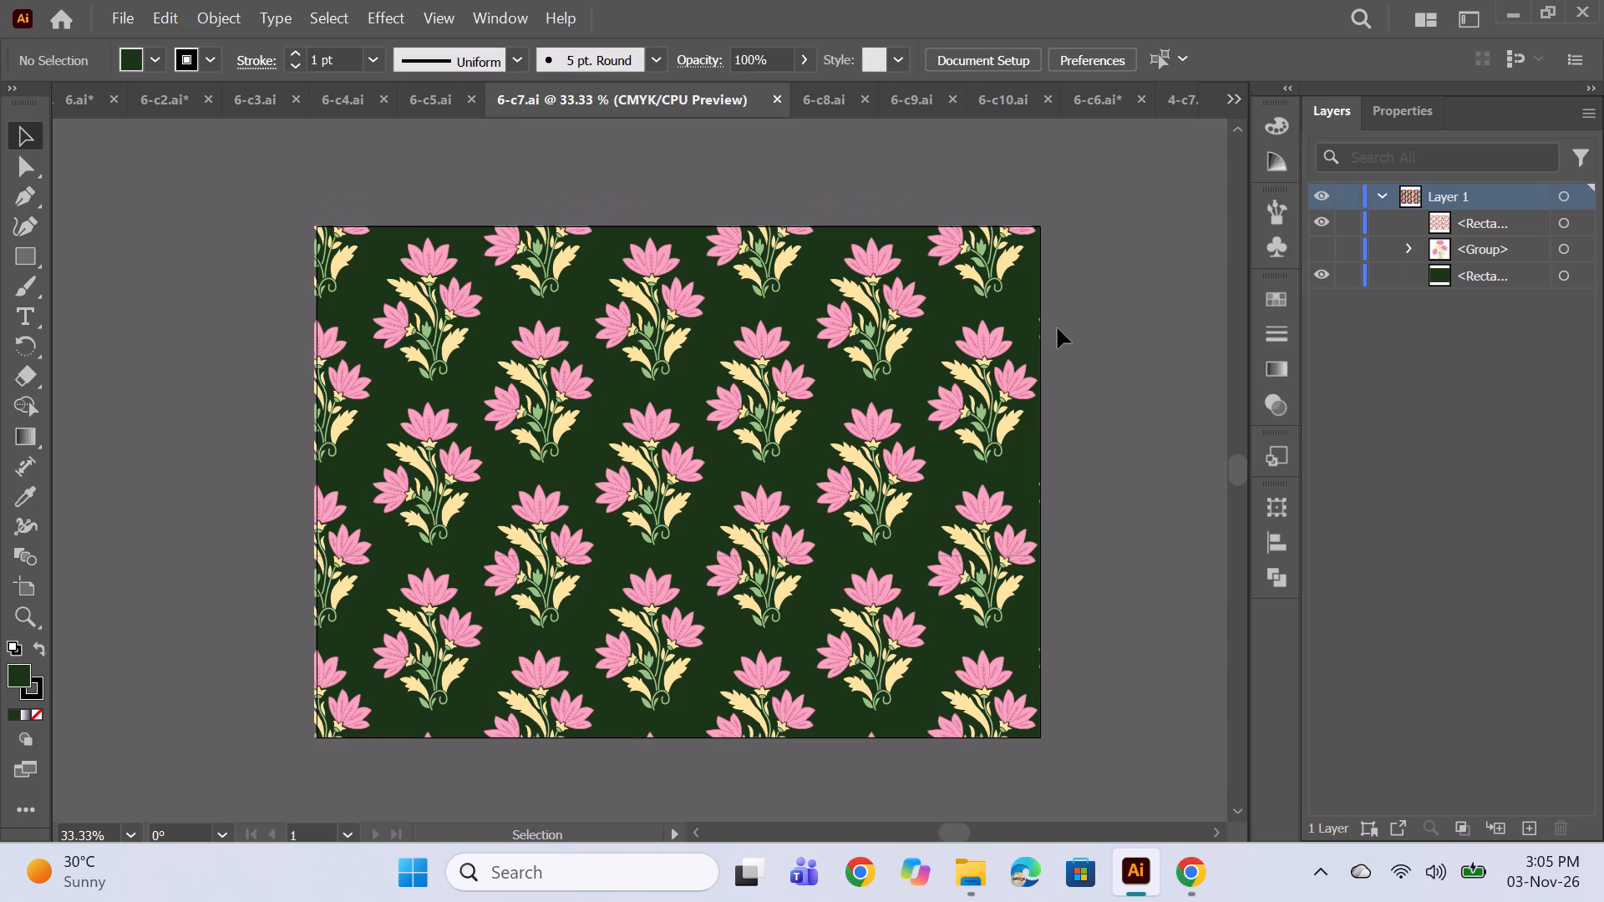
Pull the left edge of the flower-pattern rectangle in 6-c7 slightly inward to line up with the artboard edge.
scroll(1152, 0, down, 4)
scroll(1021, 506, up, 2)
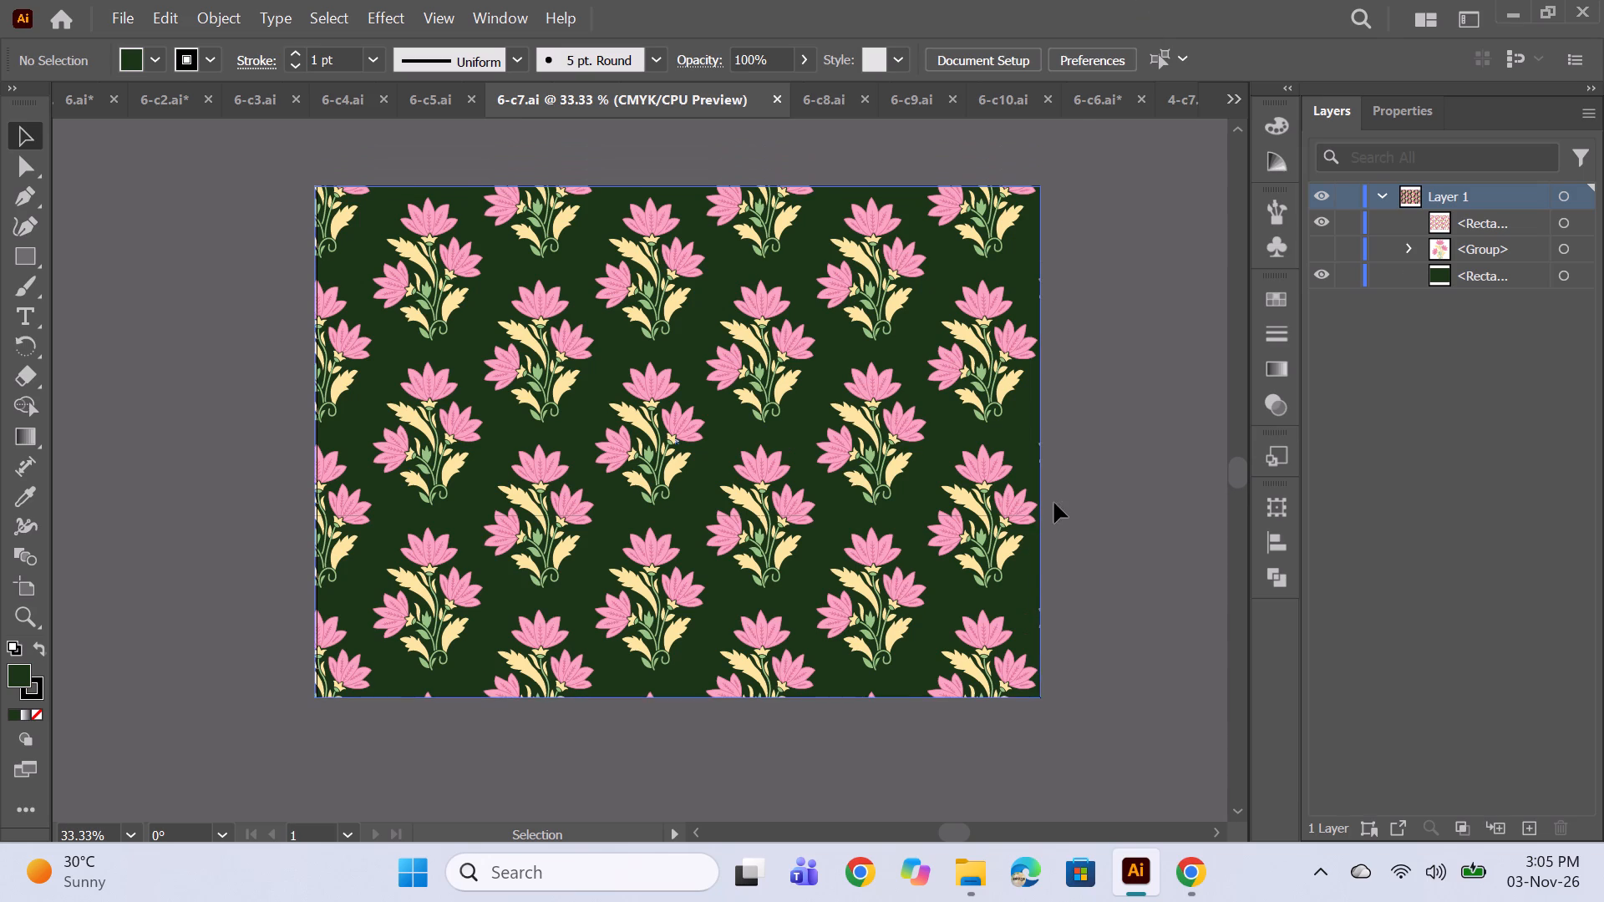
scroll(1071, 499, up, 1)
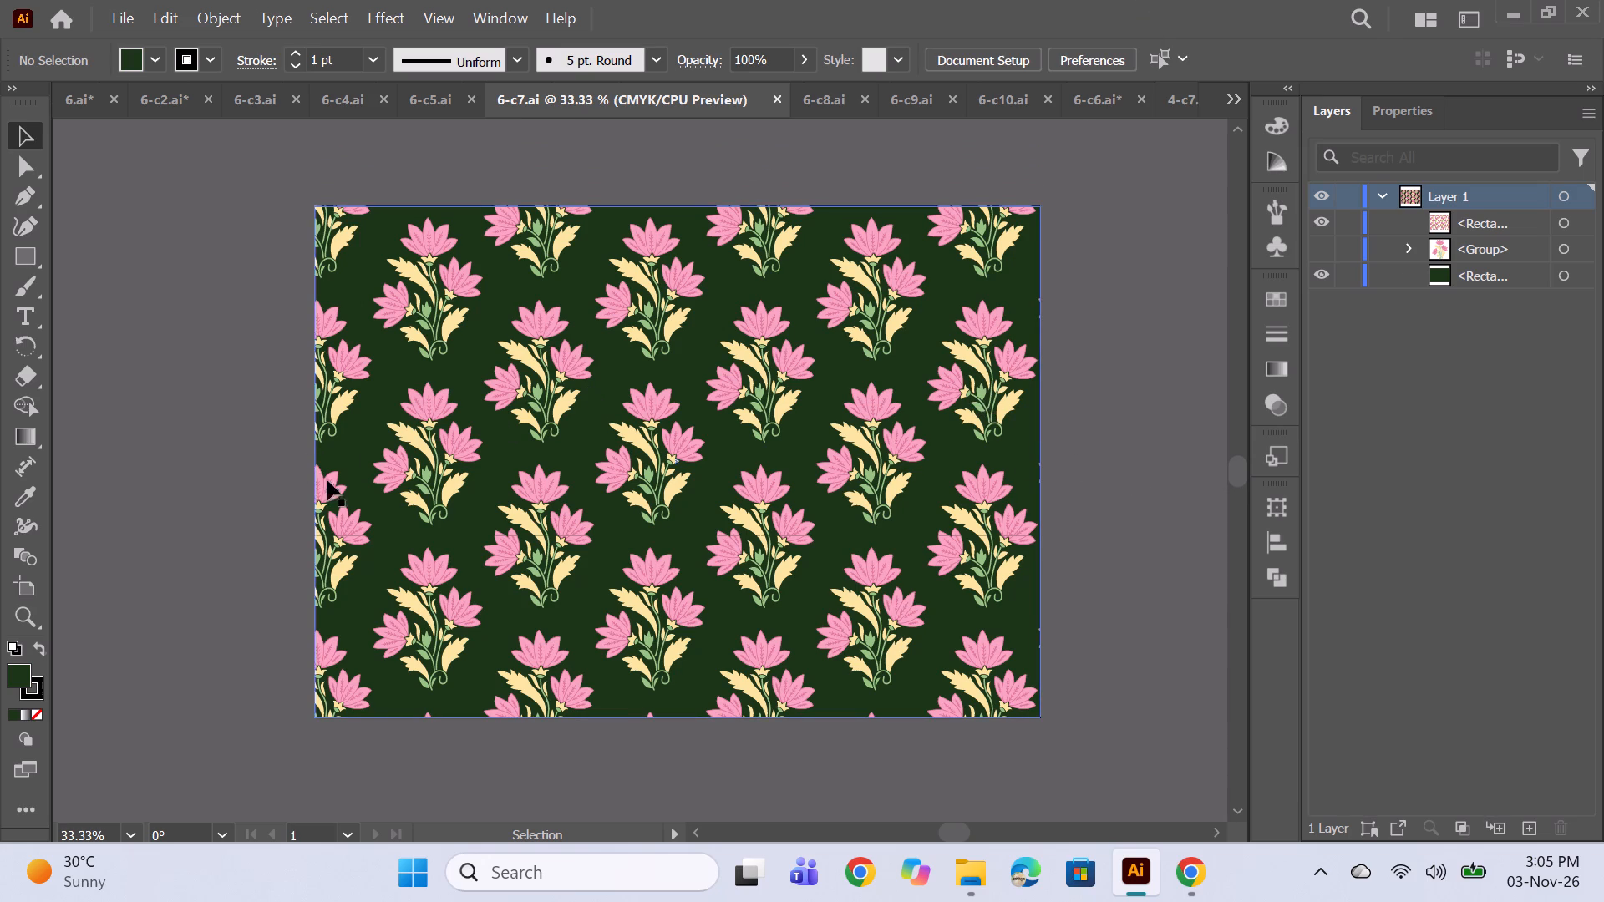
click(327, 409)
click(314, 462)
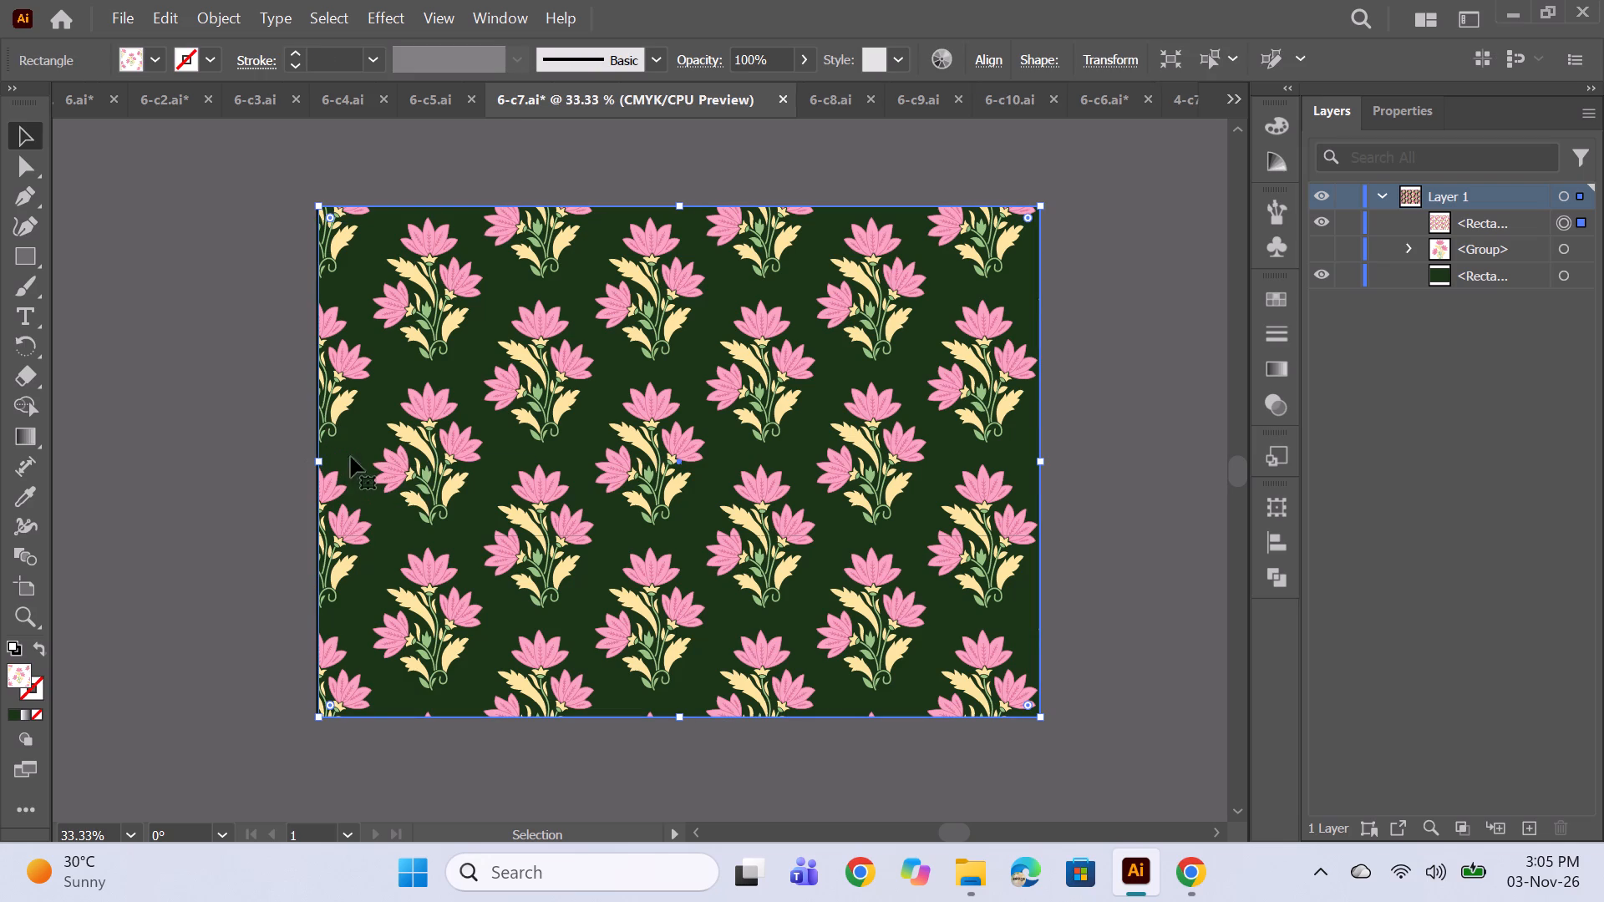
click(1138, 388)
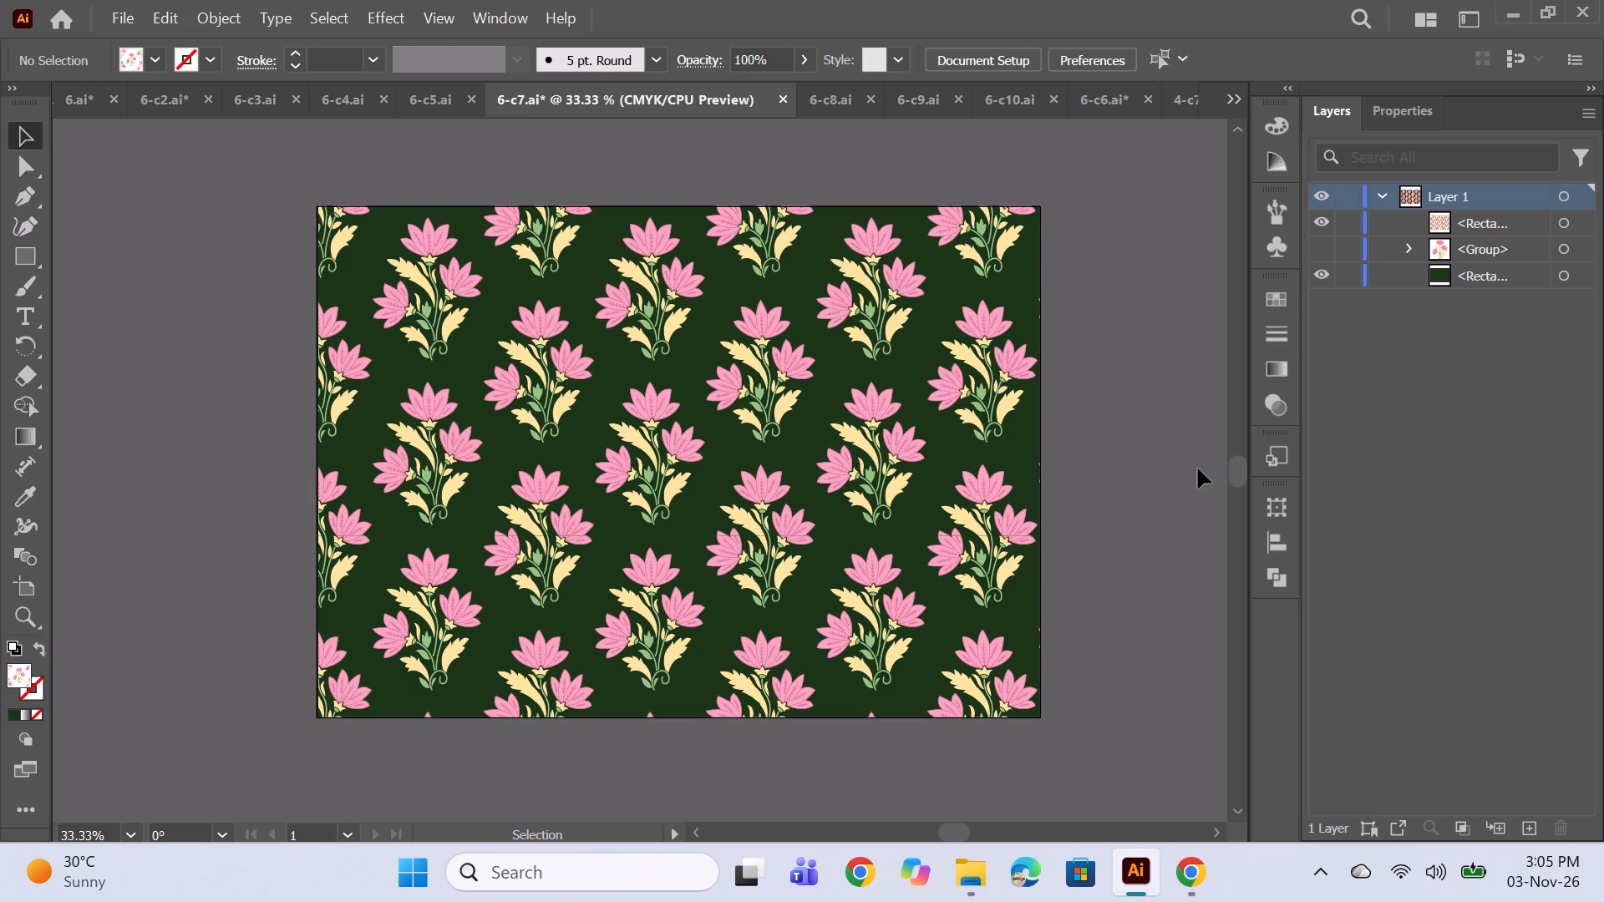
Review and compare the 6-c8, 6-c9 and 6-c10 colour variants of the flower print.
click(835, 113)
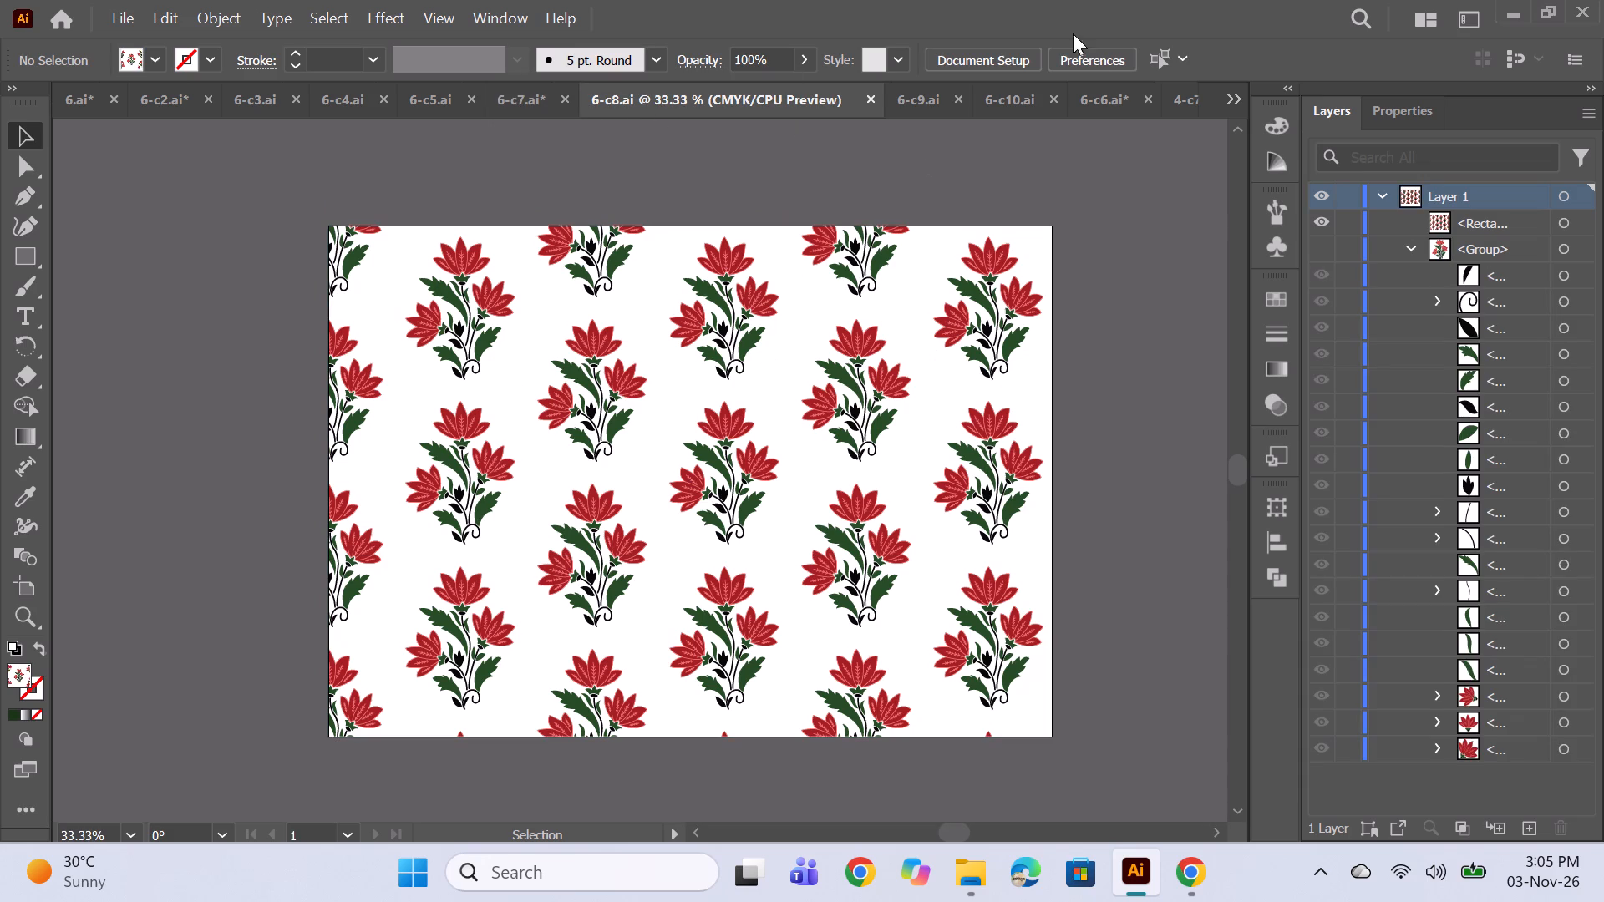
click(996, 112)
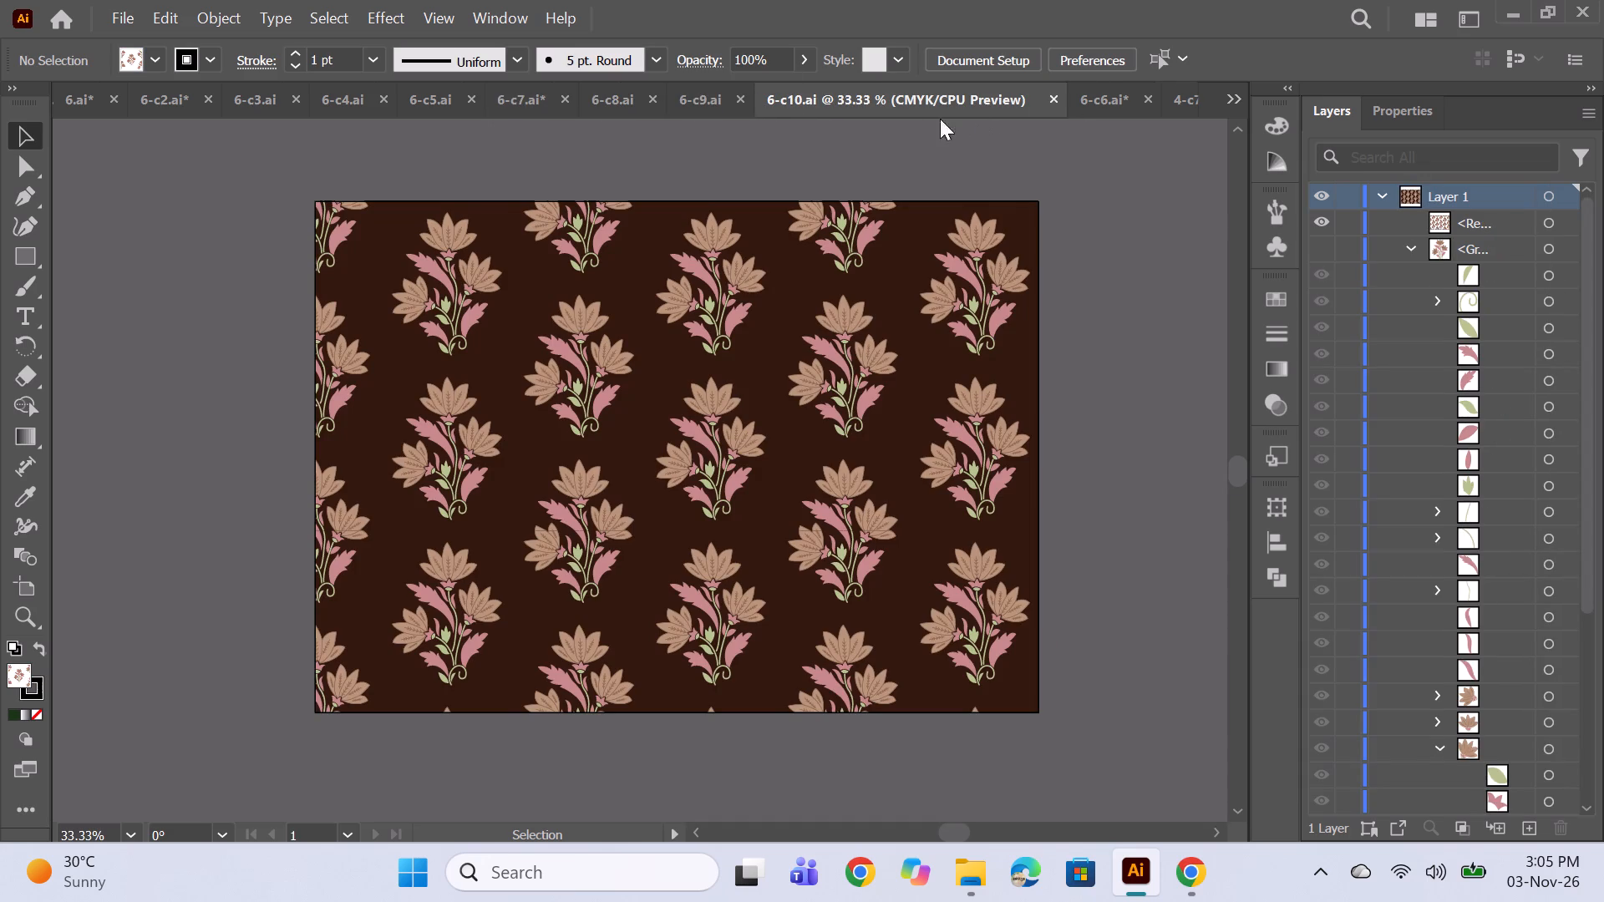
click(703, 107)
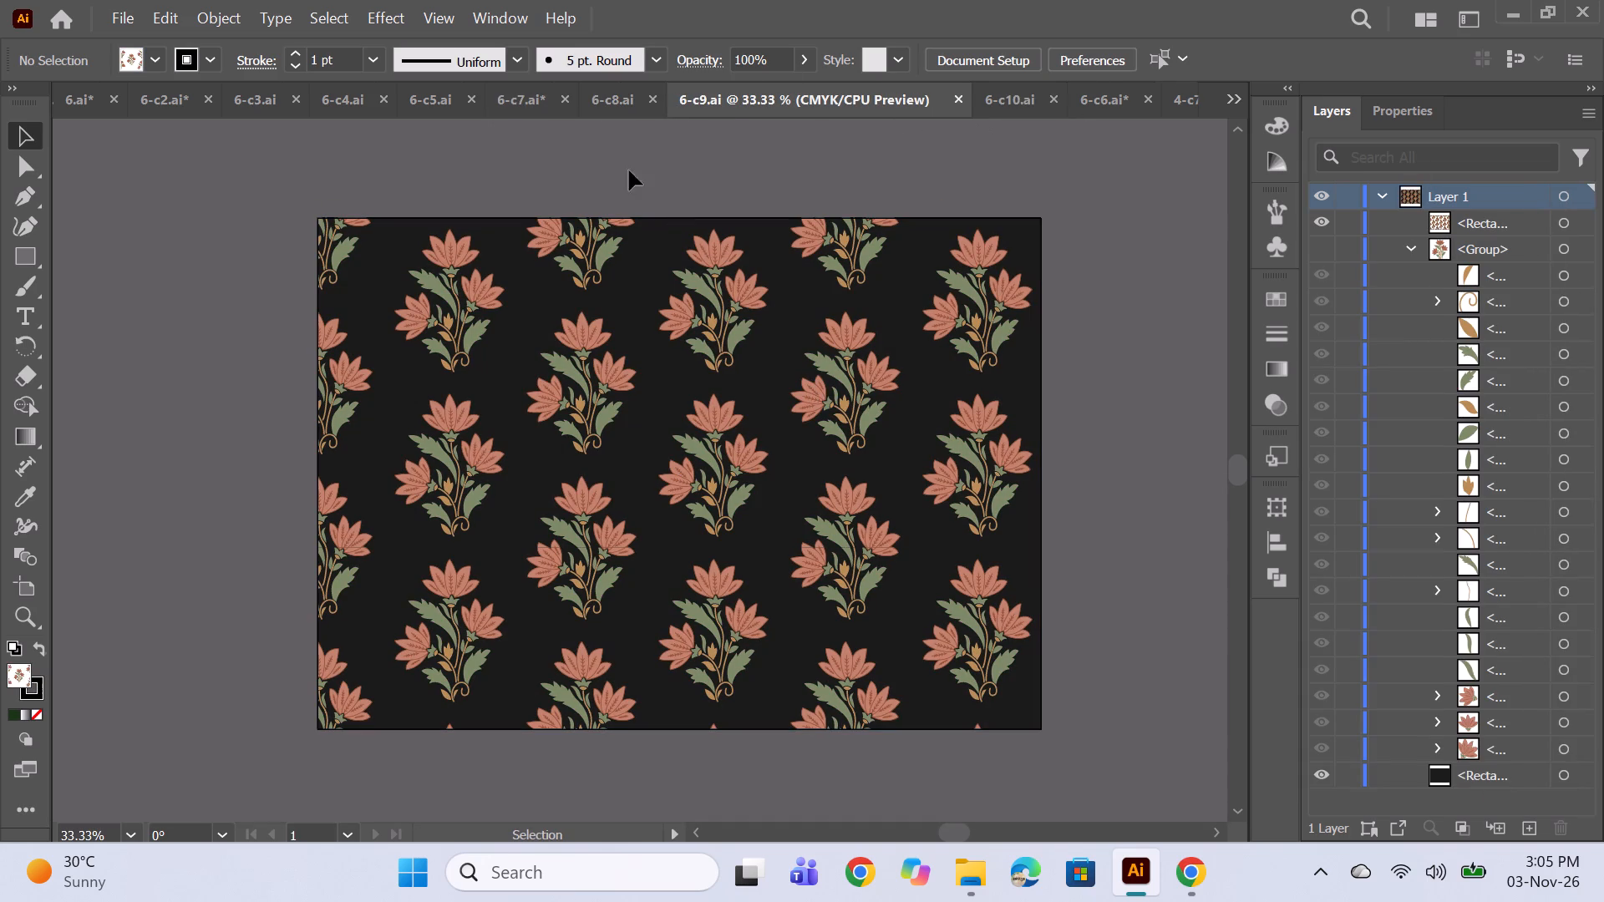
click(605, 94)
click(886, 105)
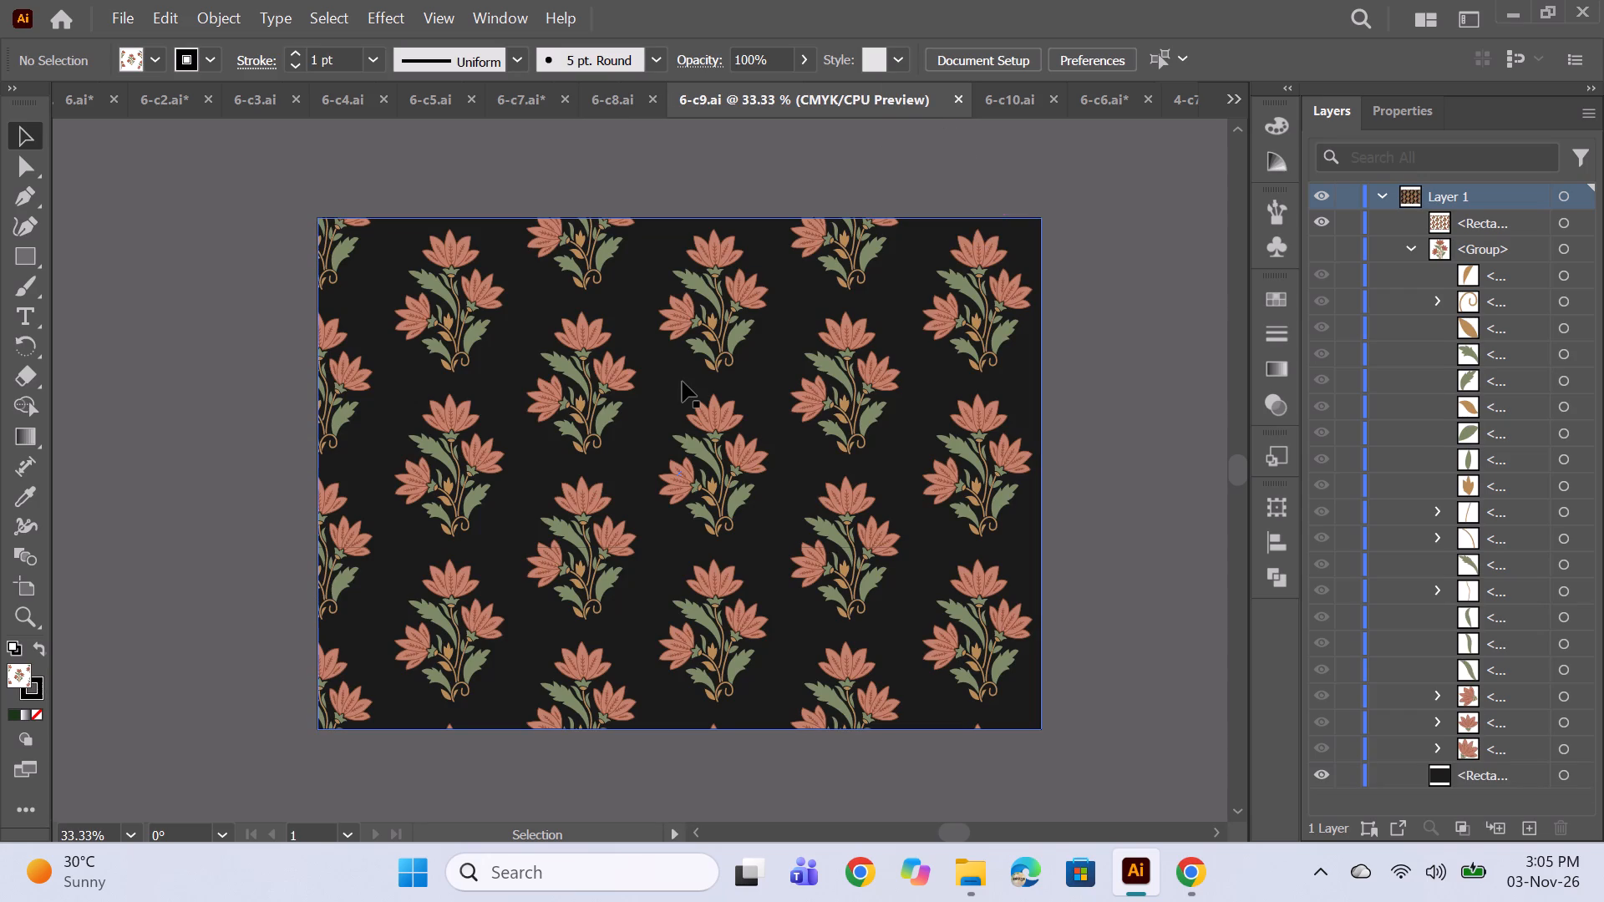
click(612, 103)
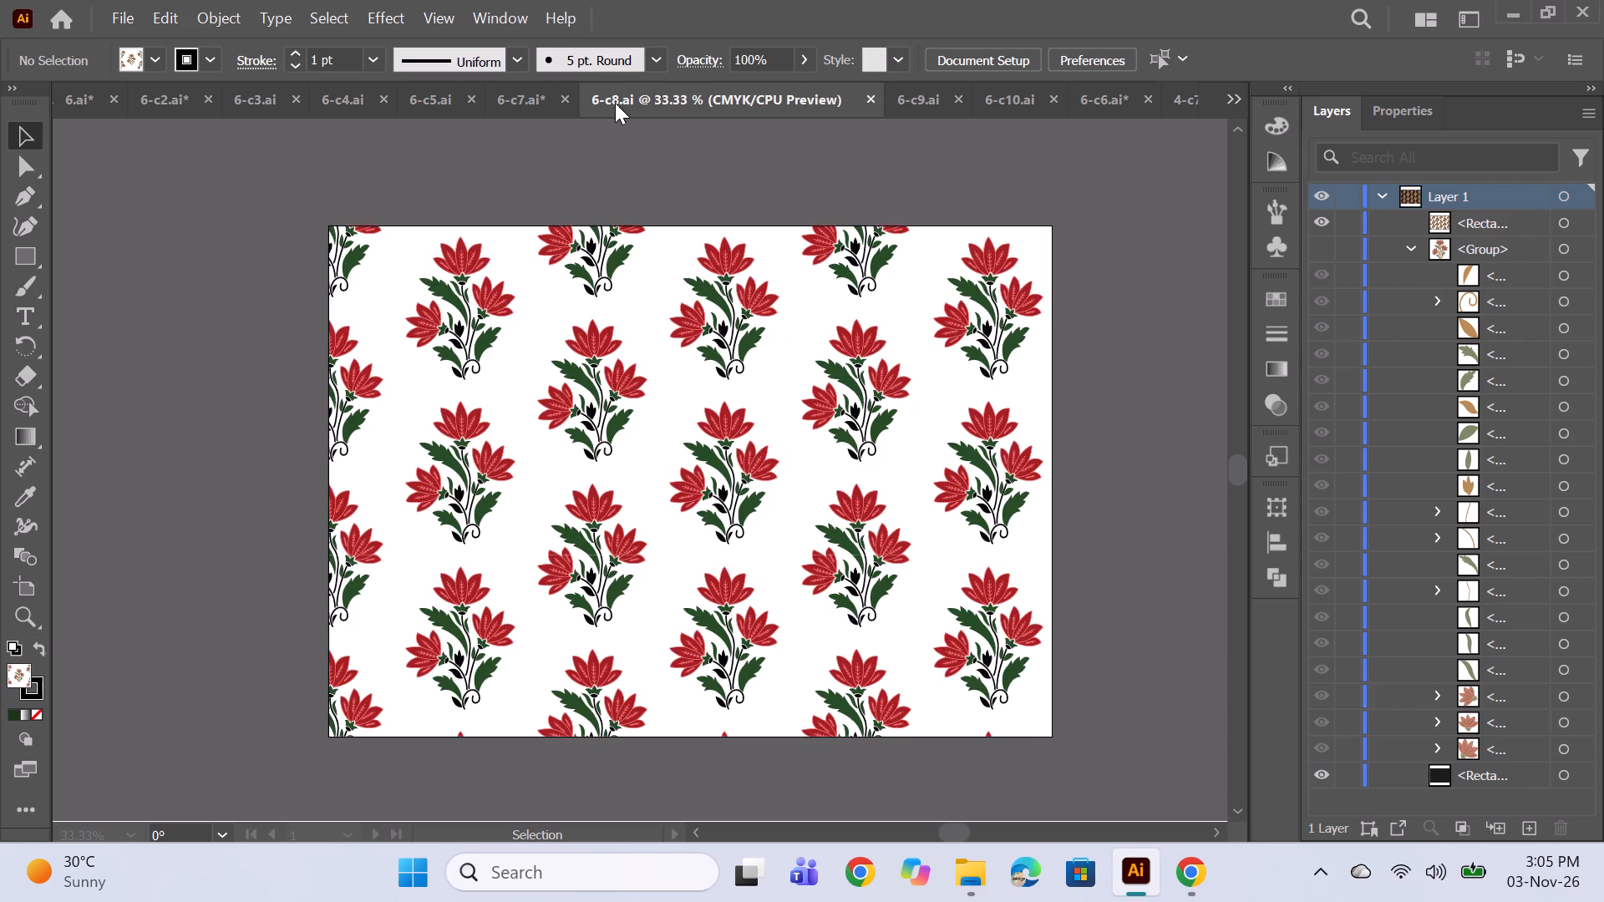
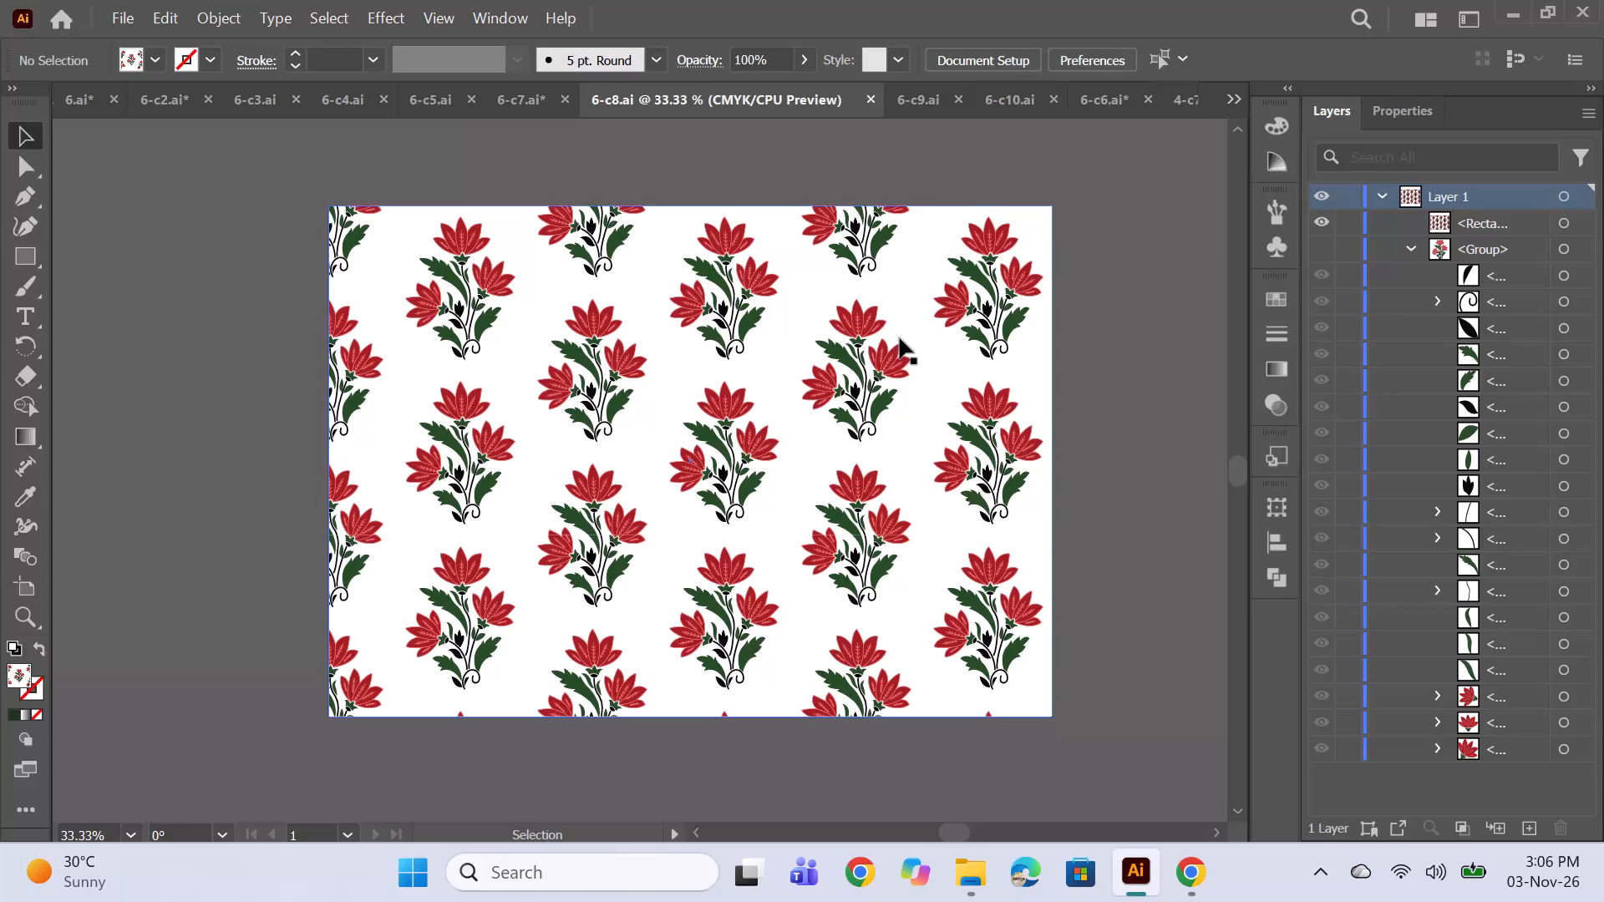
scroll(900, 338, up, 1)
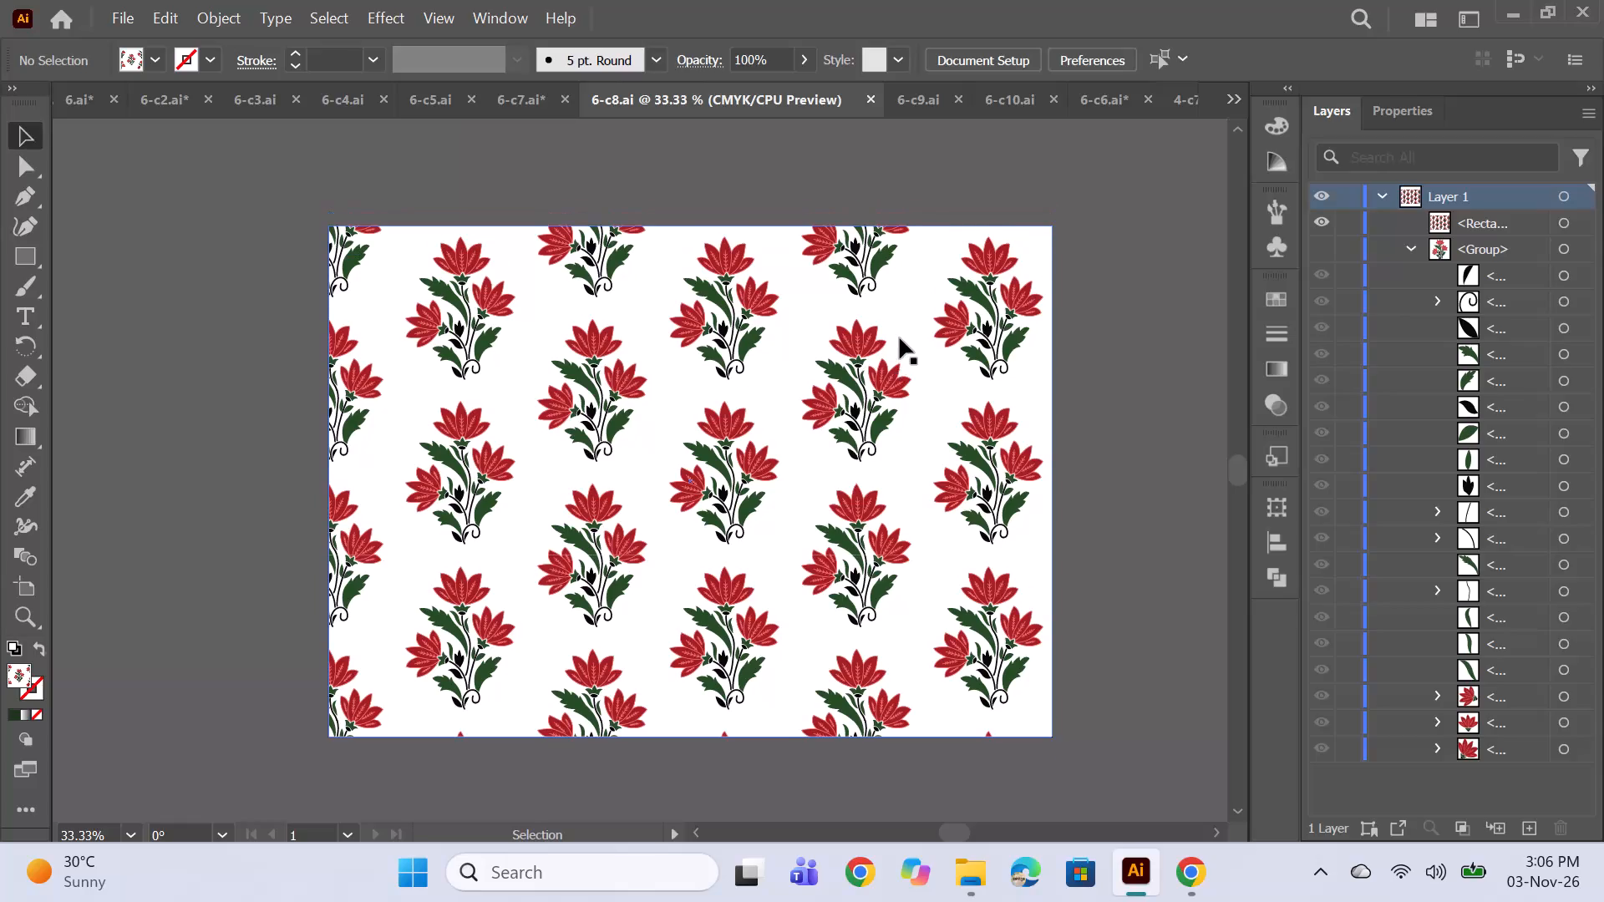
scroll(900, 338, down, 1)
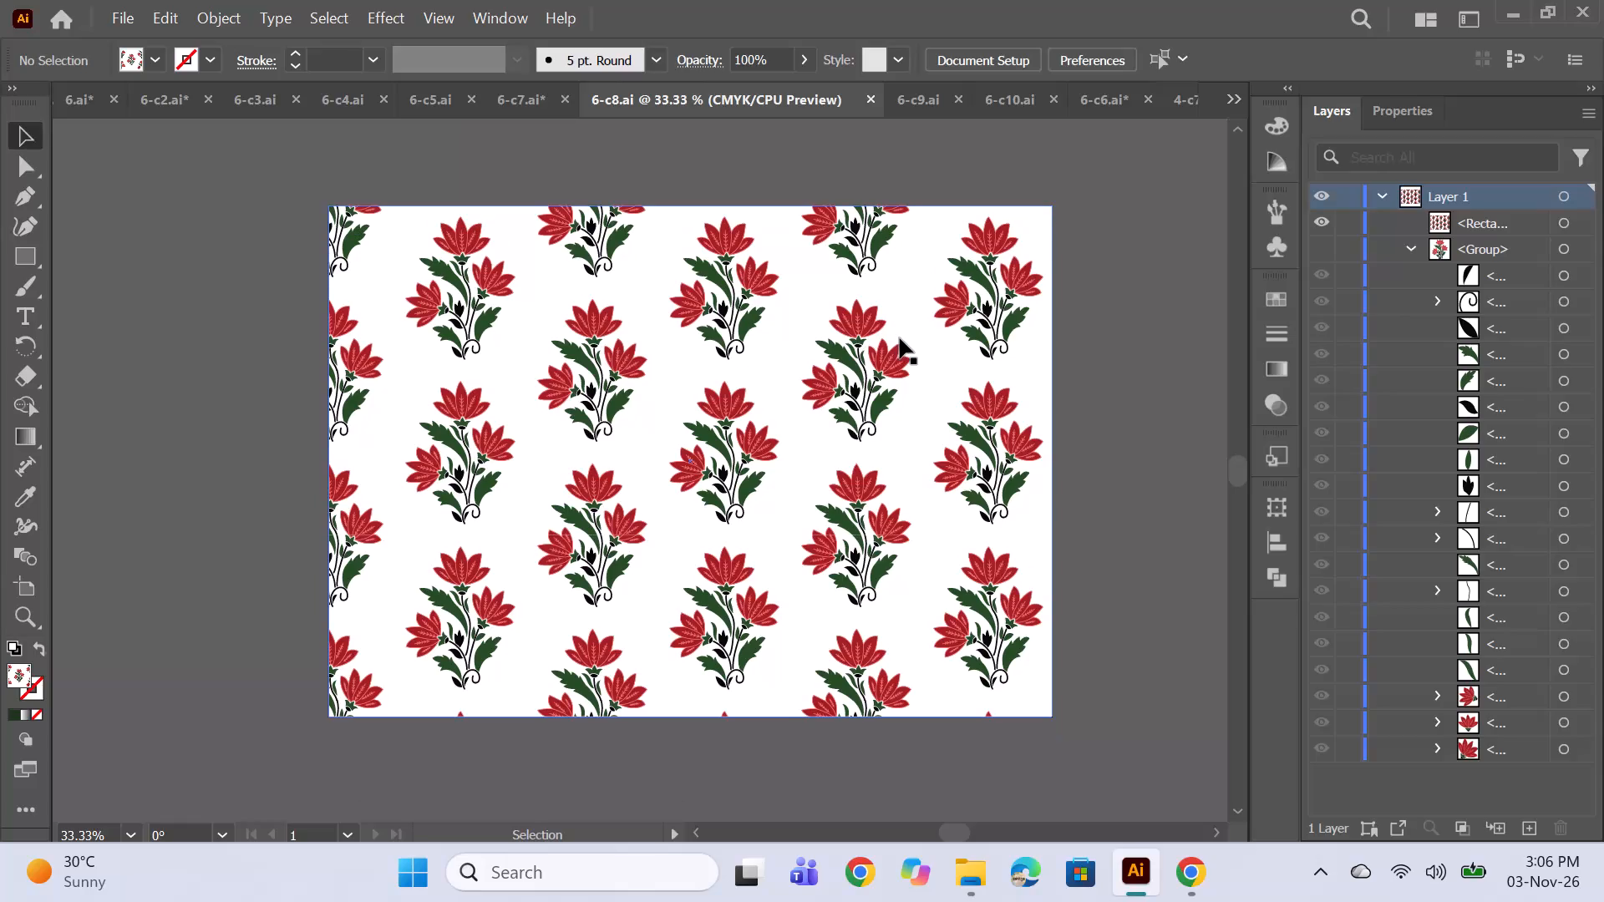
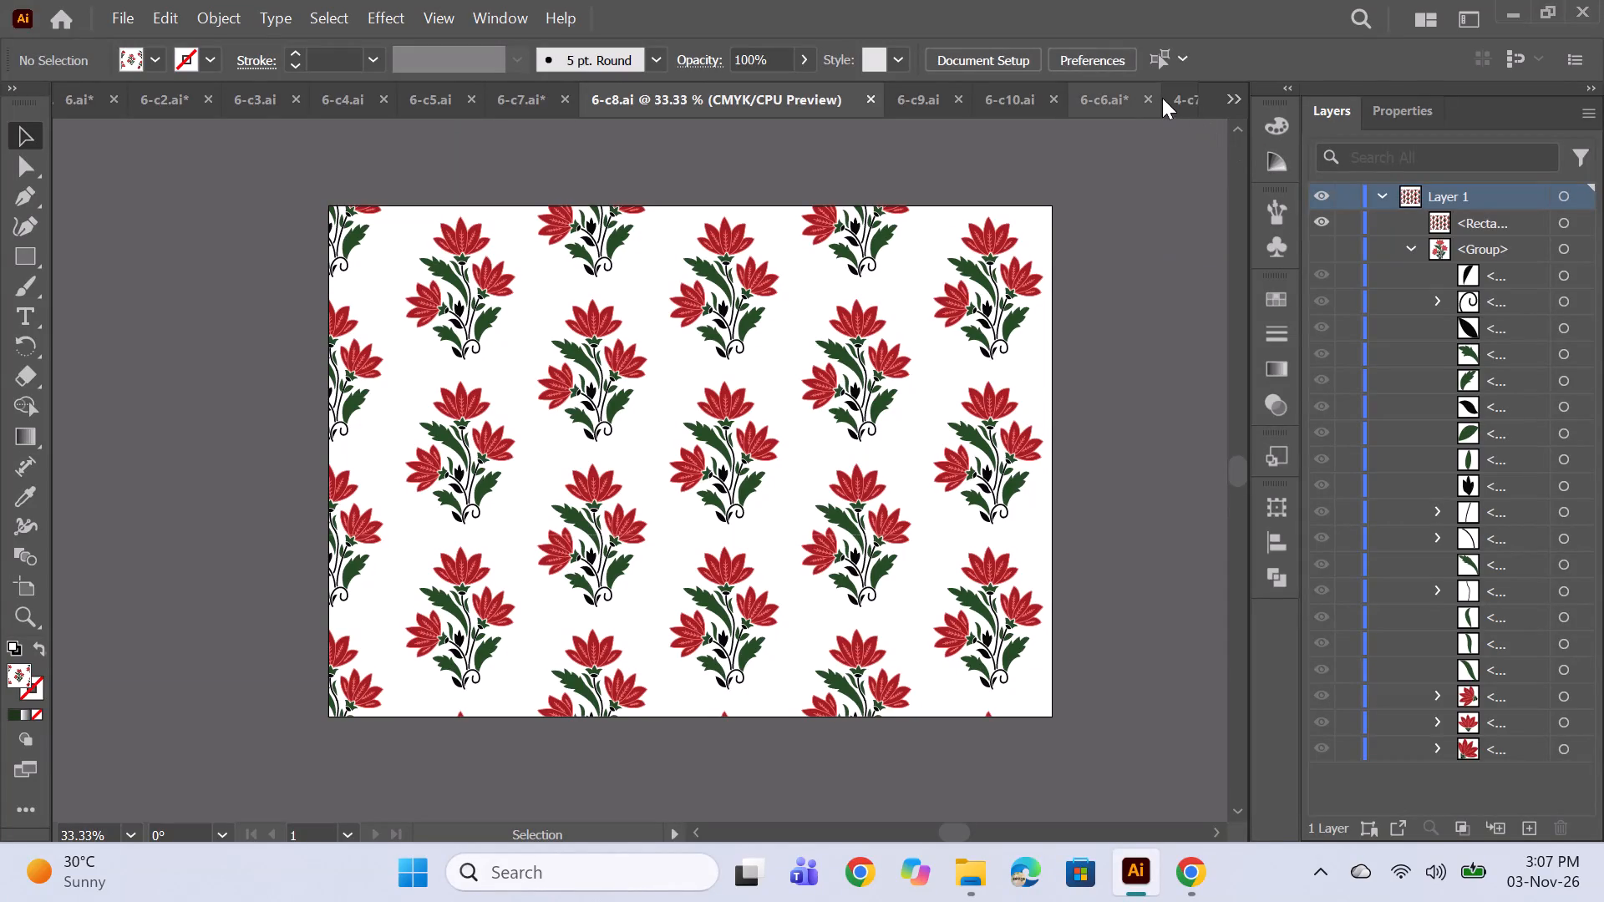
Review the open colour variants of design 6 one after another, from 6.ai through 6-c10 and 6-c6, comparing their colours.
click(1169, 98)
click(1227, 95)
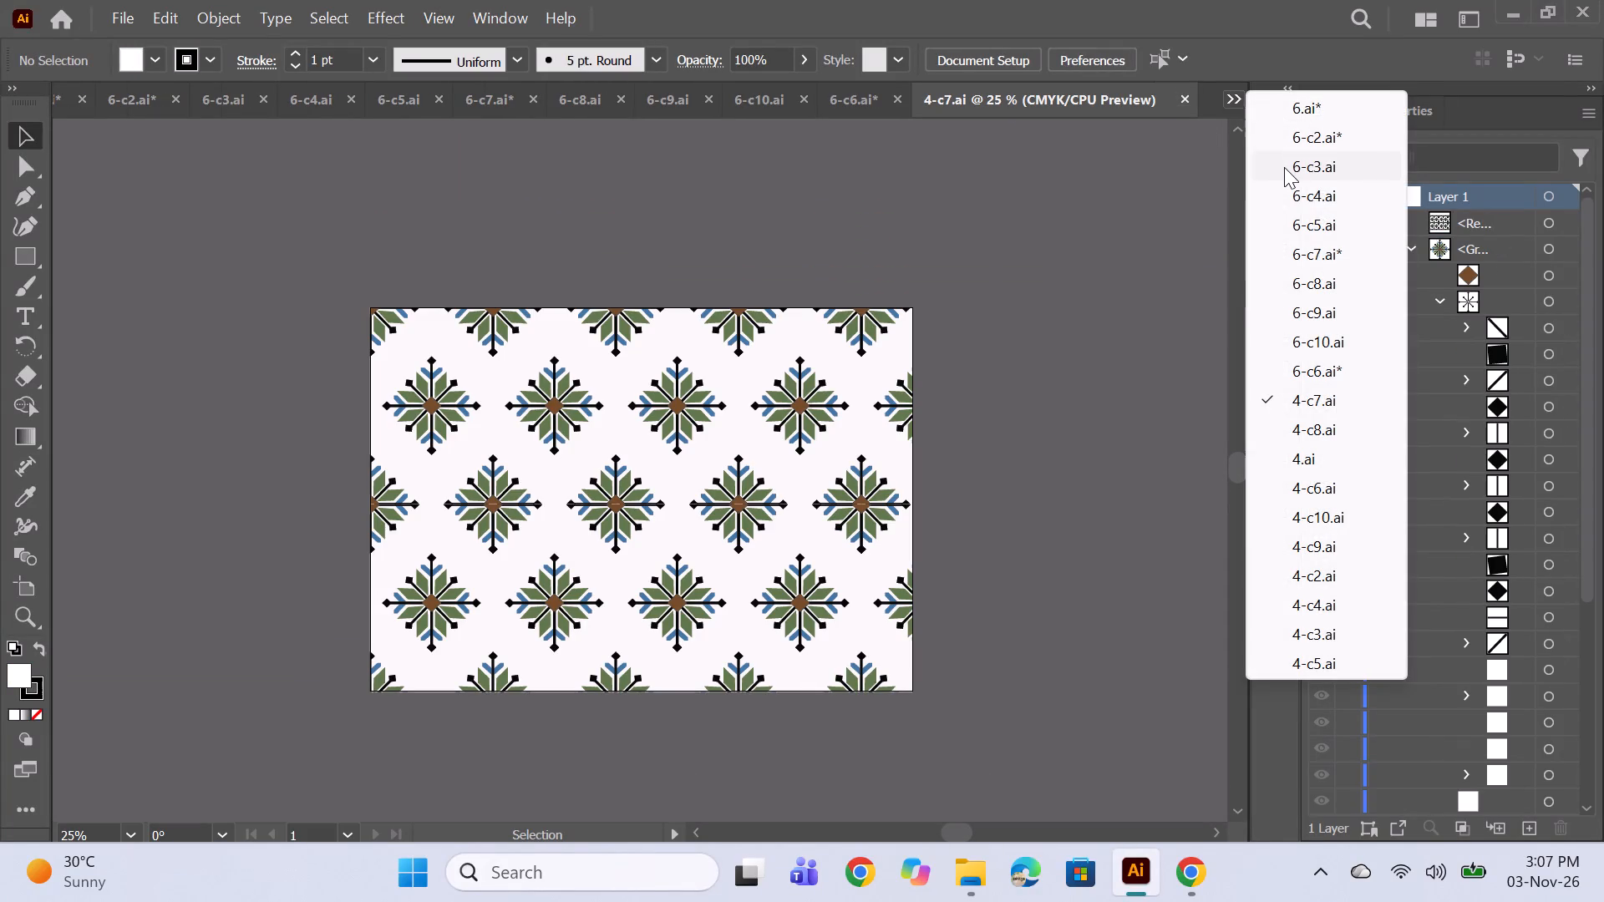
click(1322, 119)
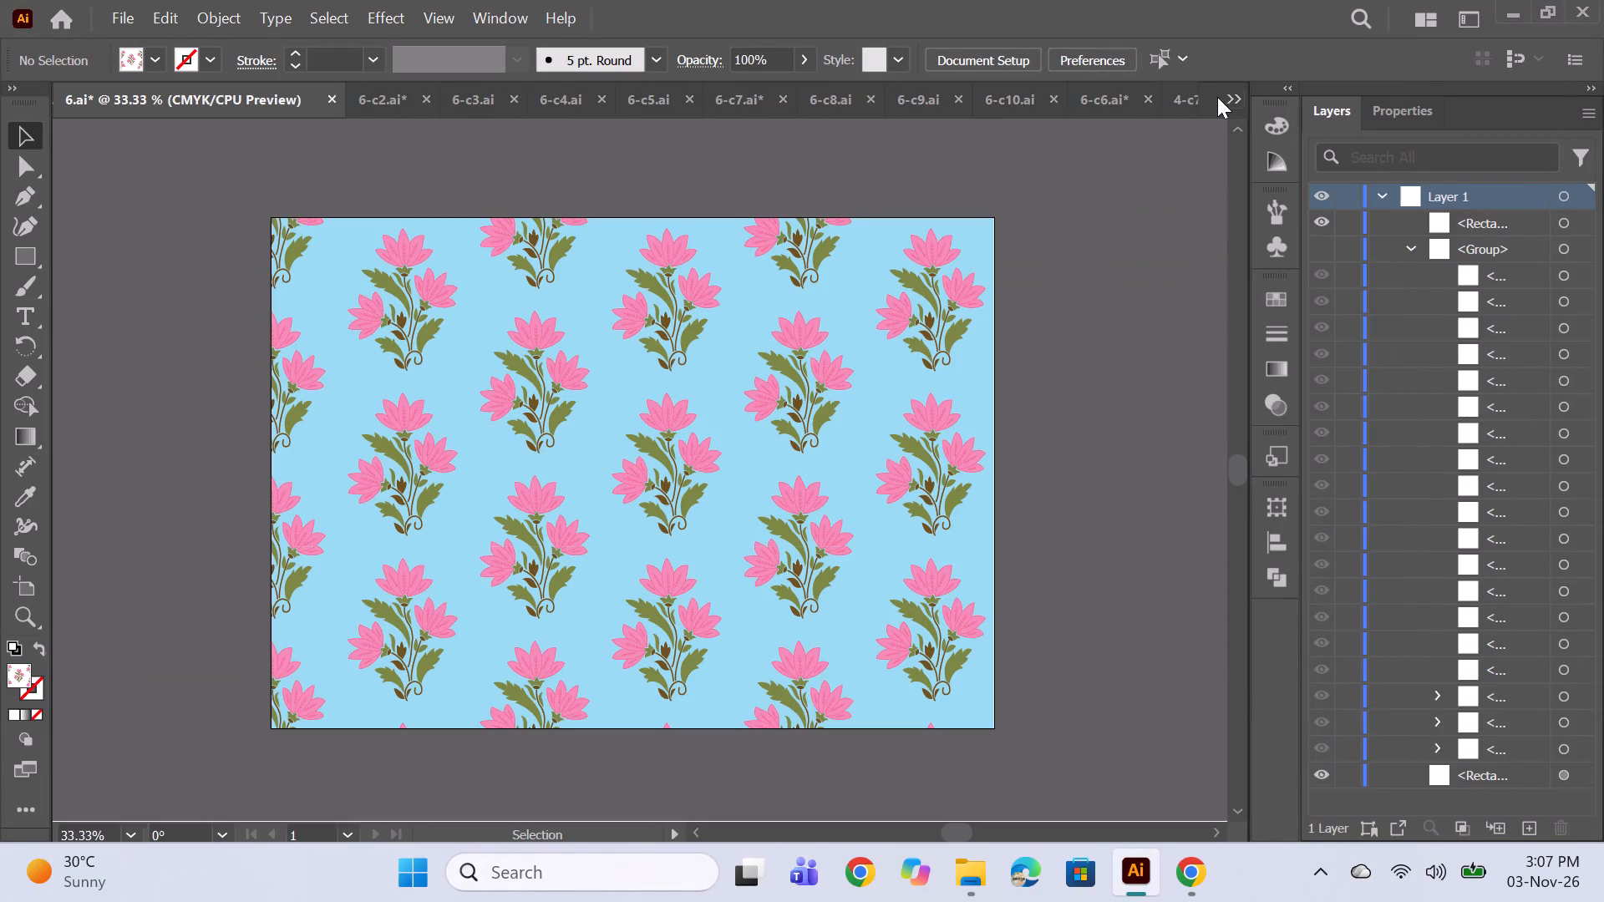
click(373, 93)
click(468, 94)
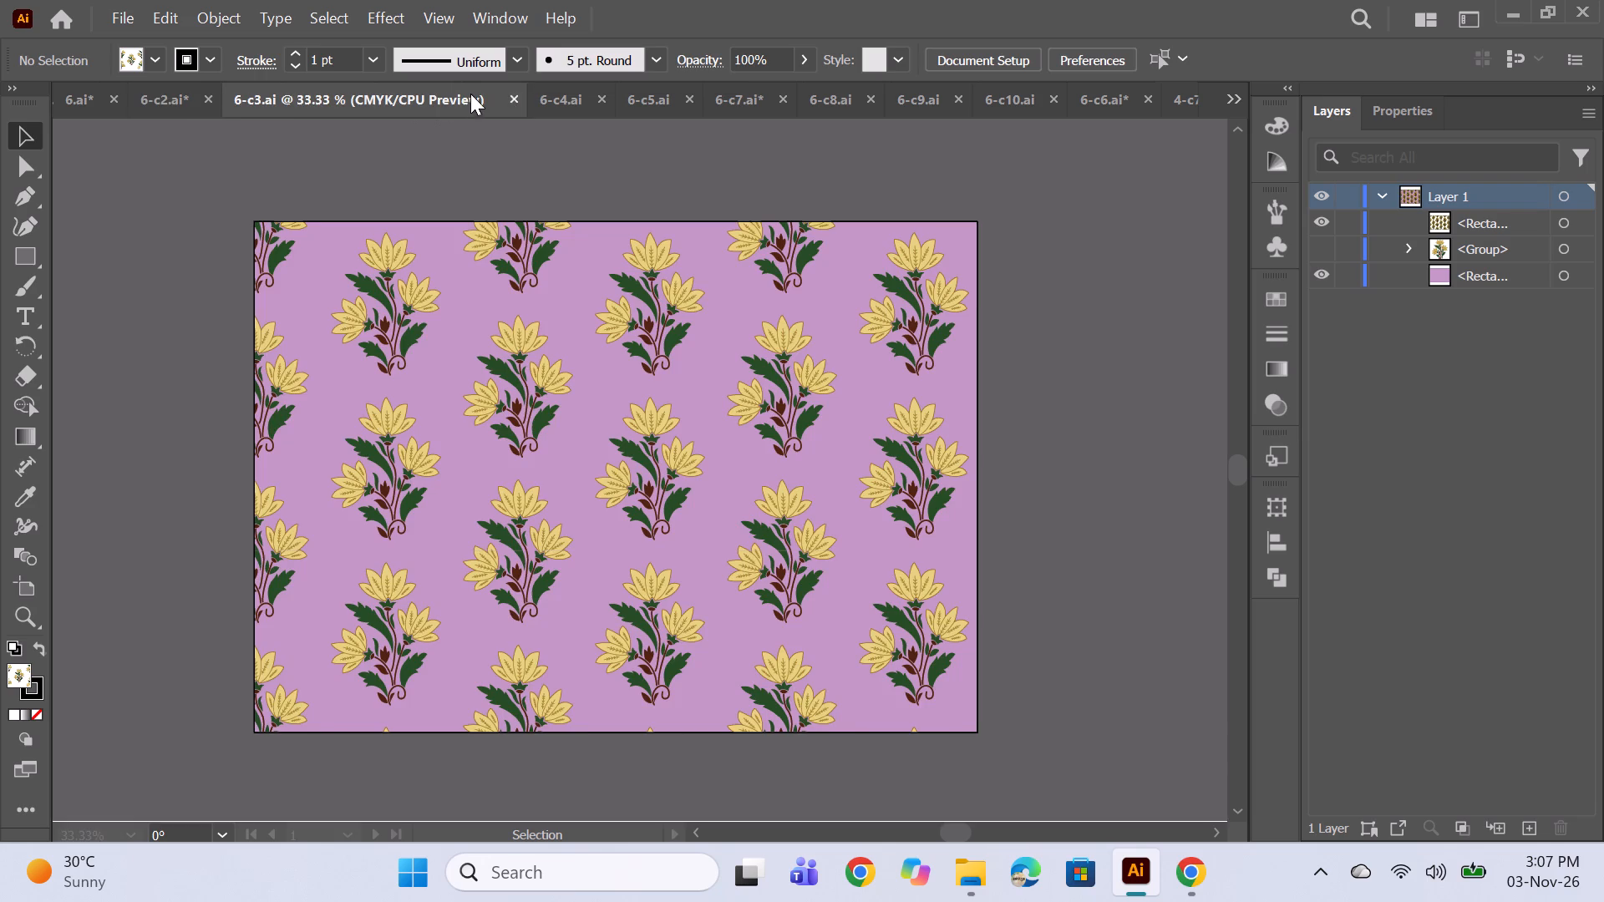
click(569, 89)
click(642, 99)
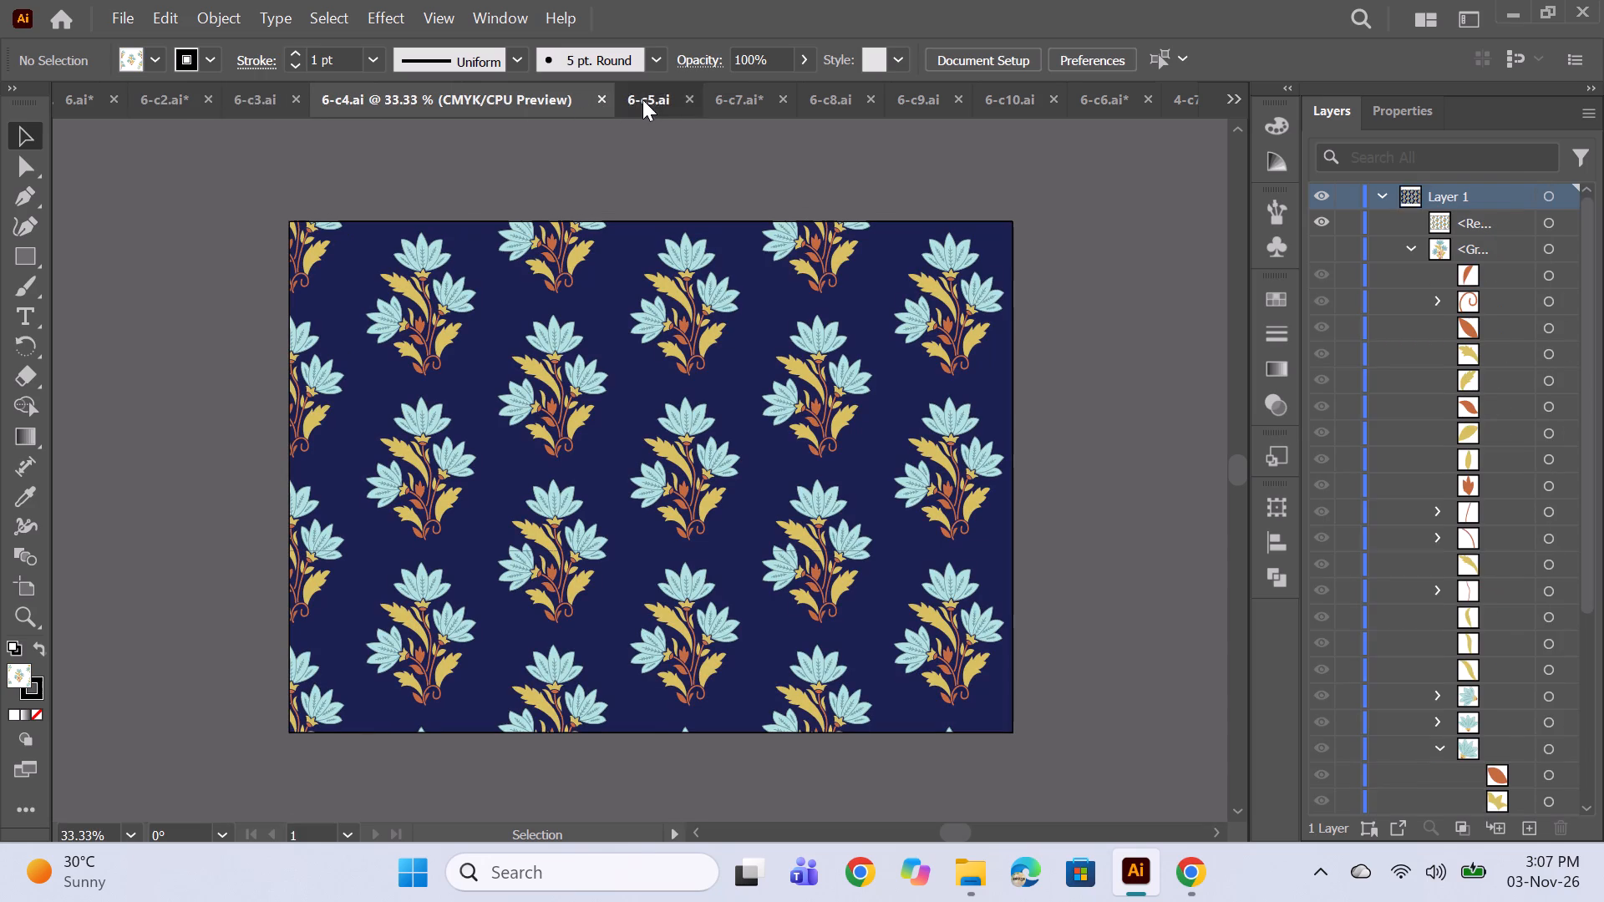
click(729, 99)
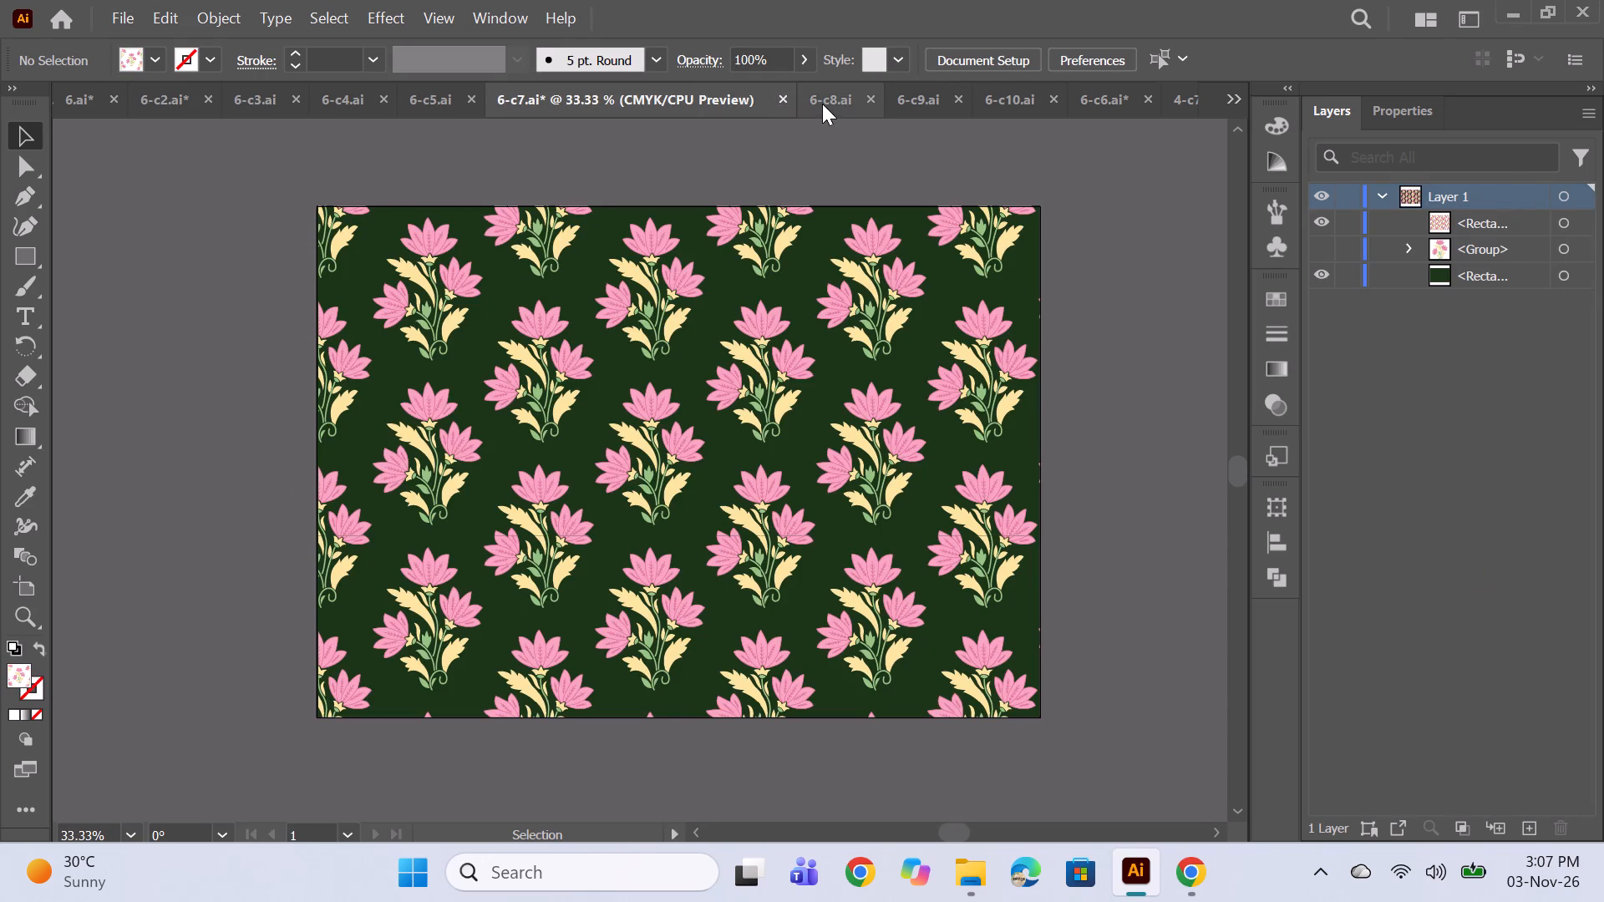
click(823, 104)
click(920, 101)
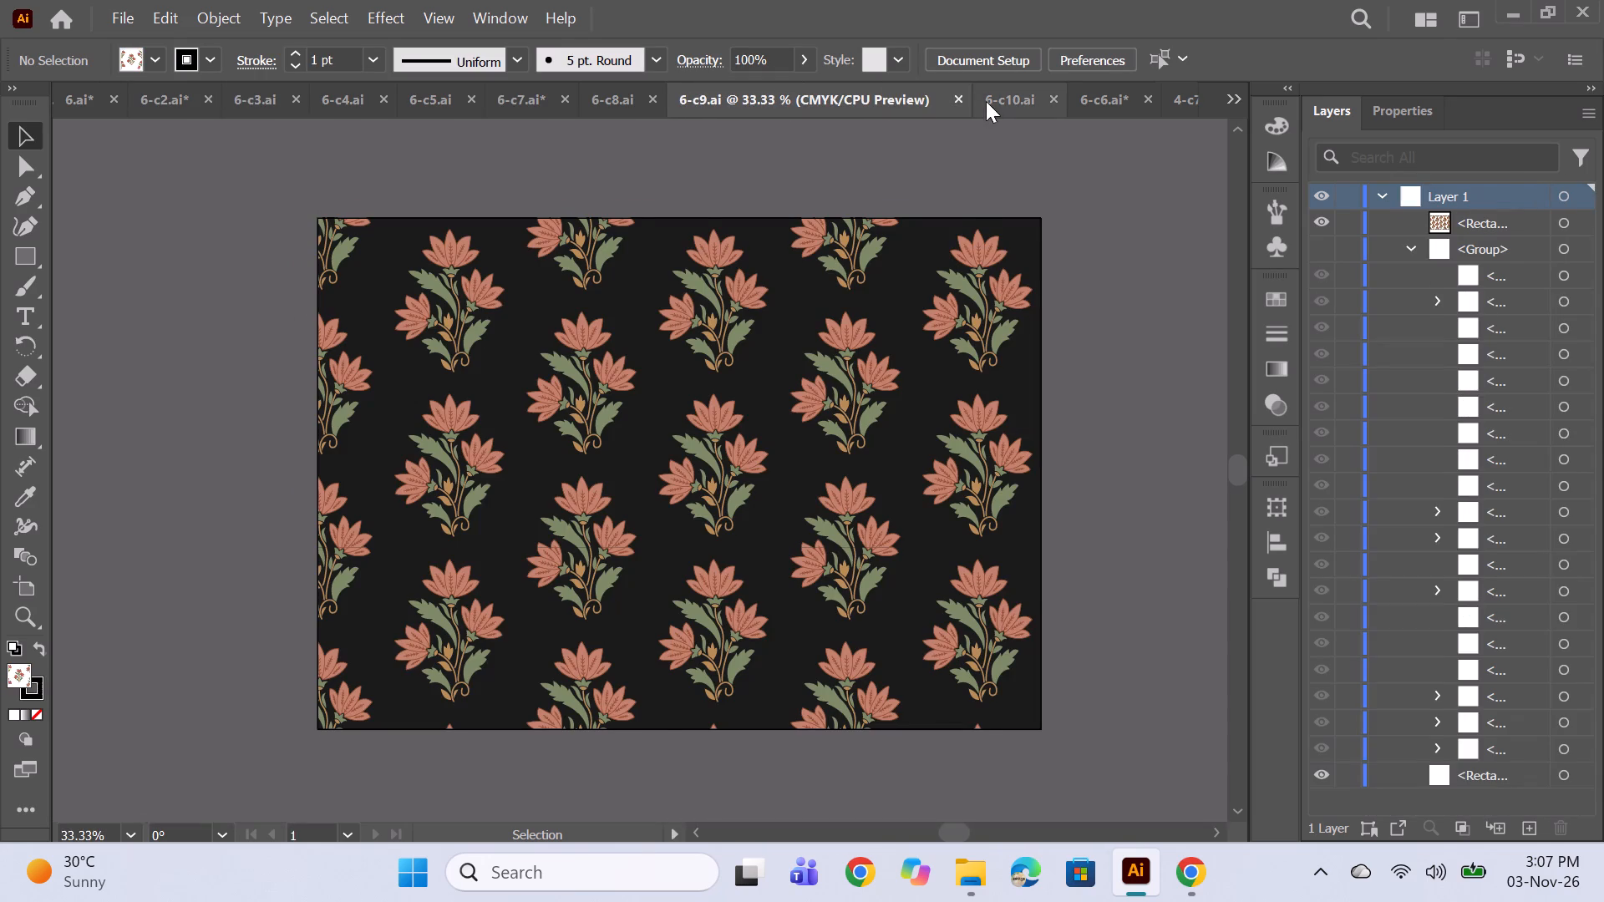
click(995, 101)
click(1102, 108)
click(1179, 105)
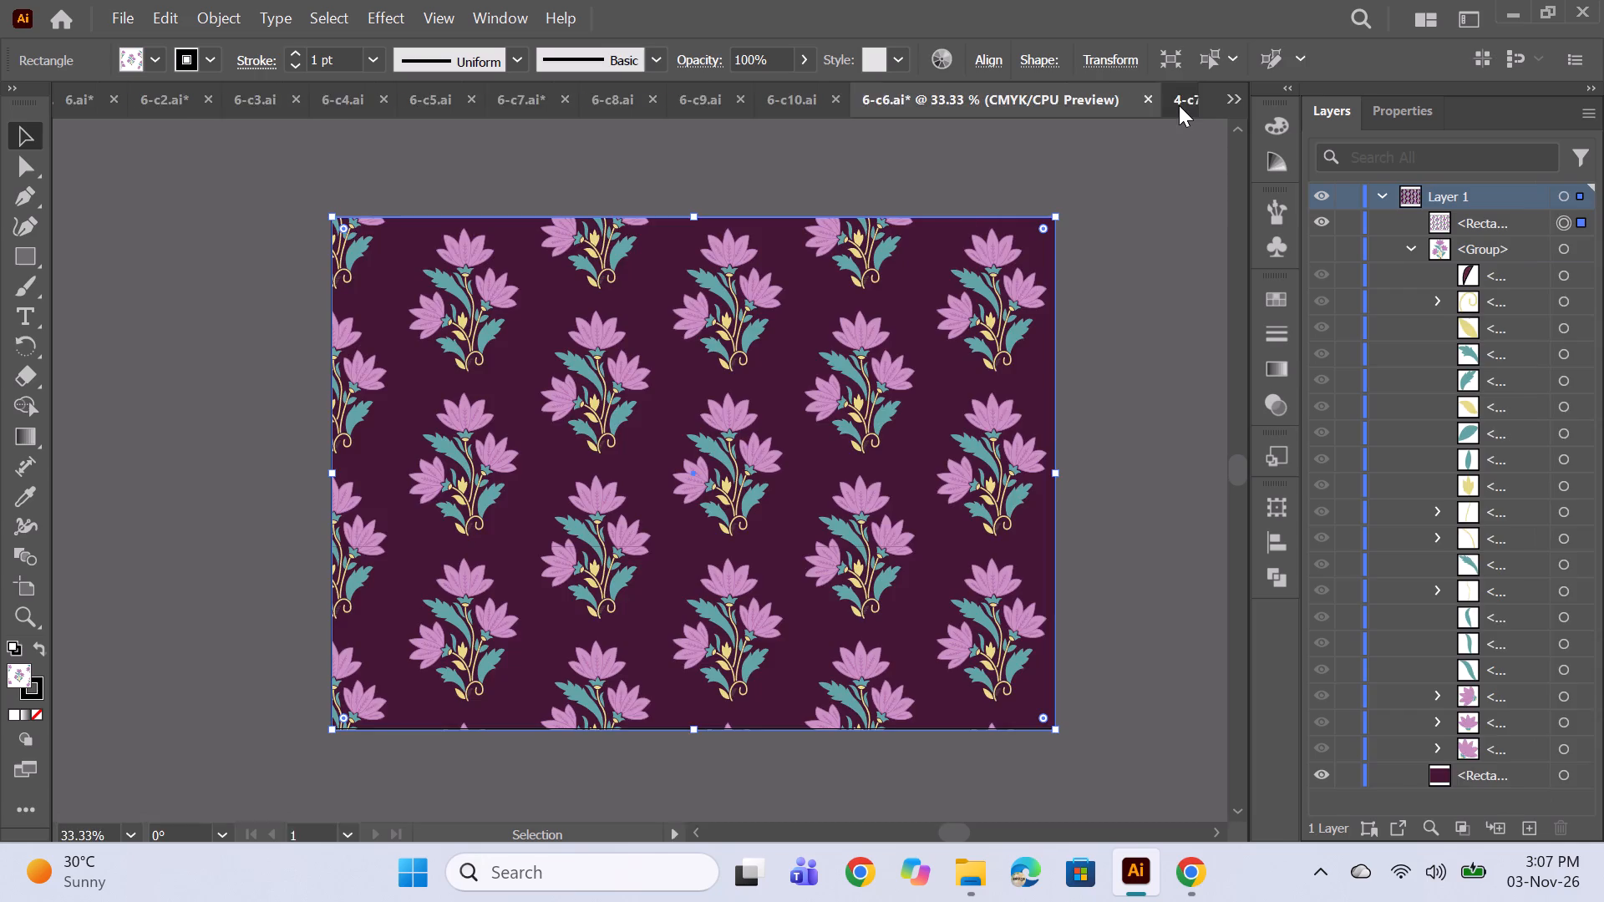
click(58, 99)
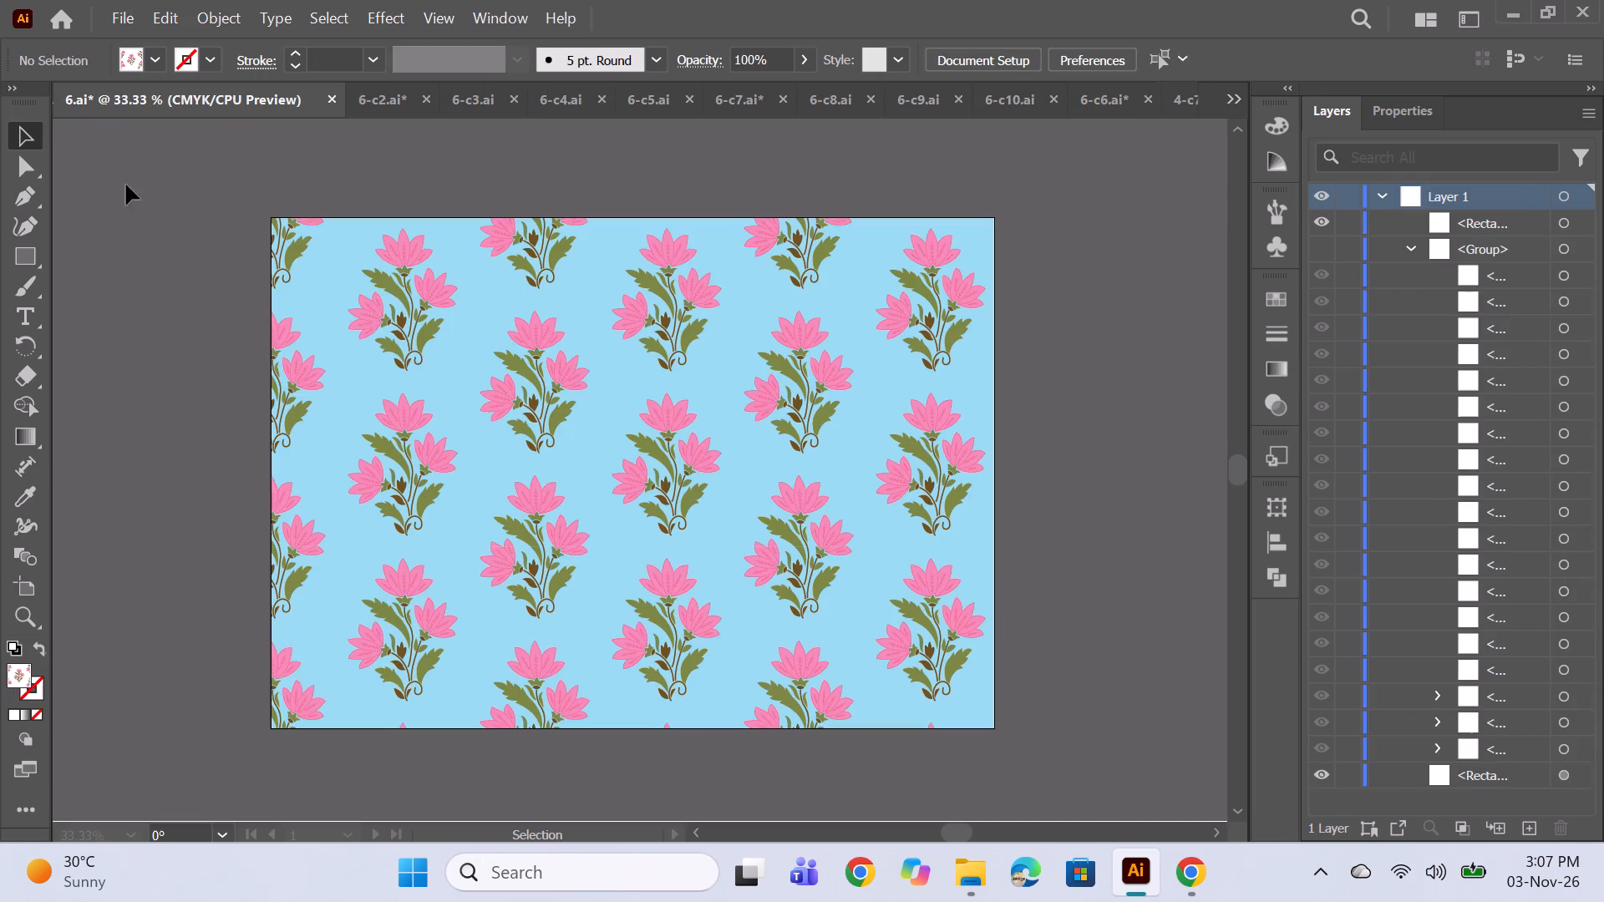
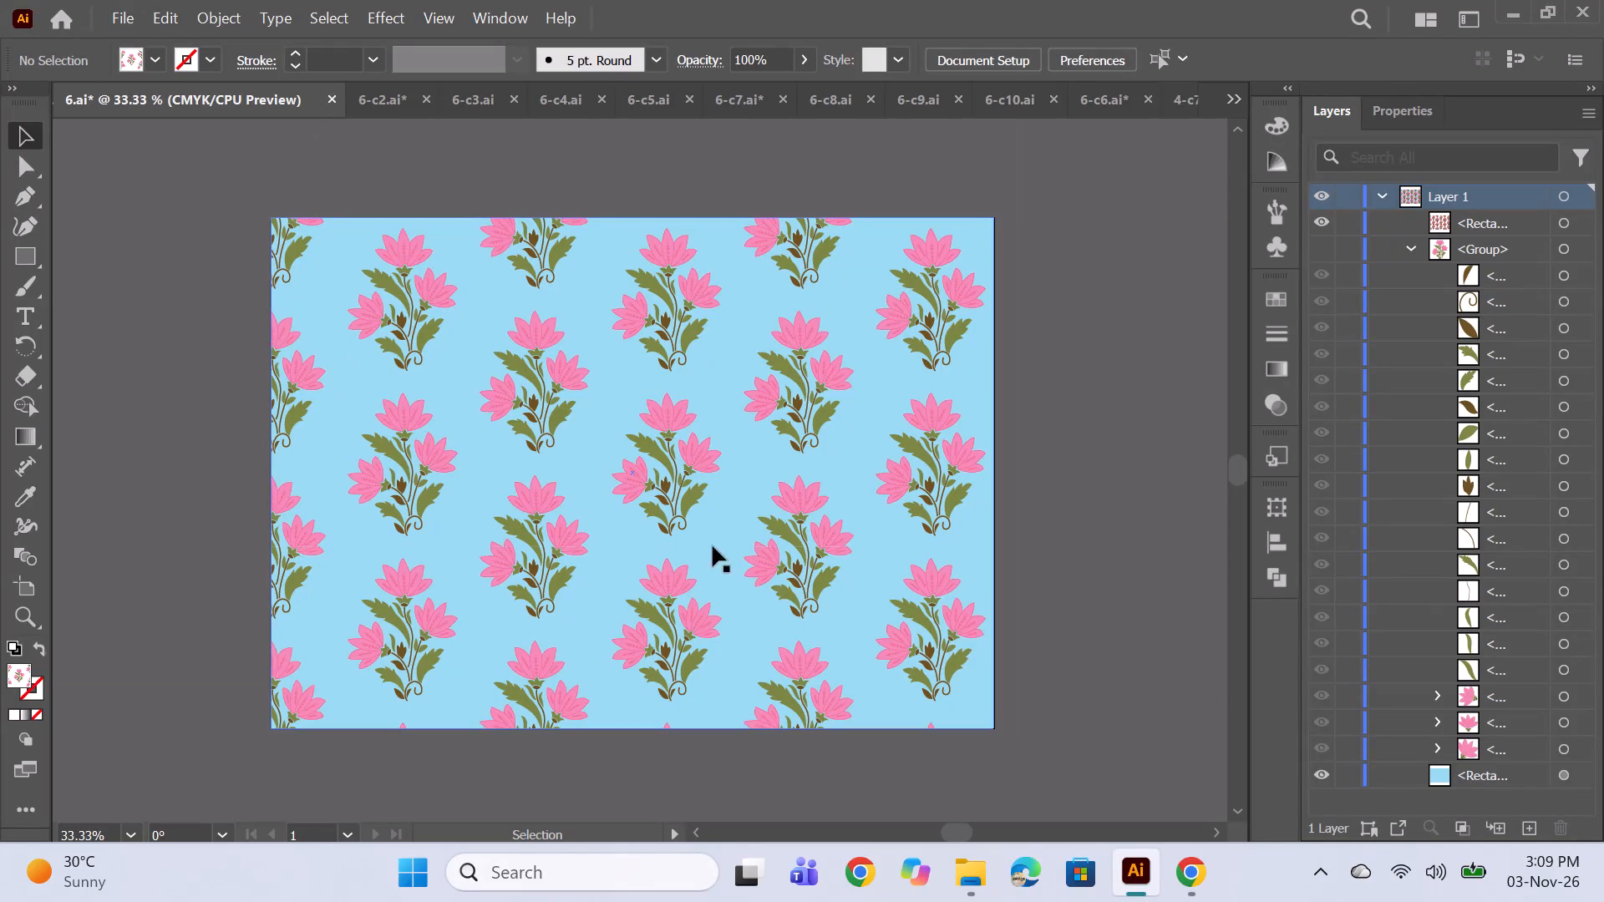
Switch to Pinterest in Chrome and look through the pins related to the open flower pin for floral and geometric motif references.
click(1177, 874)
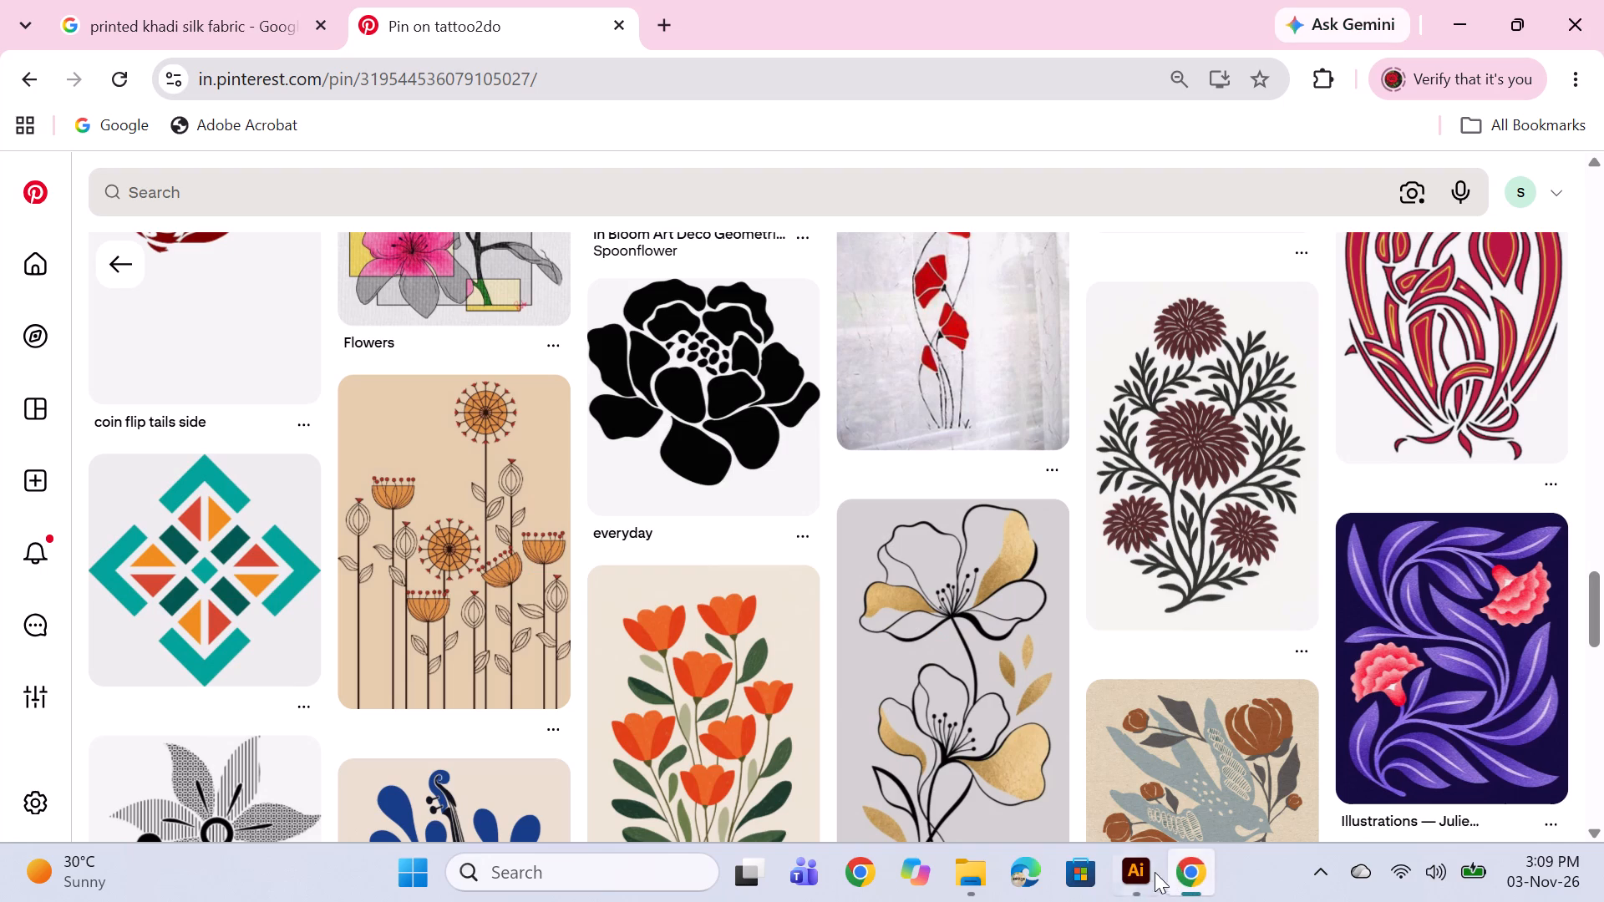
scroll(733, 605, down, 2)
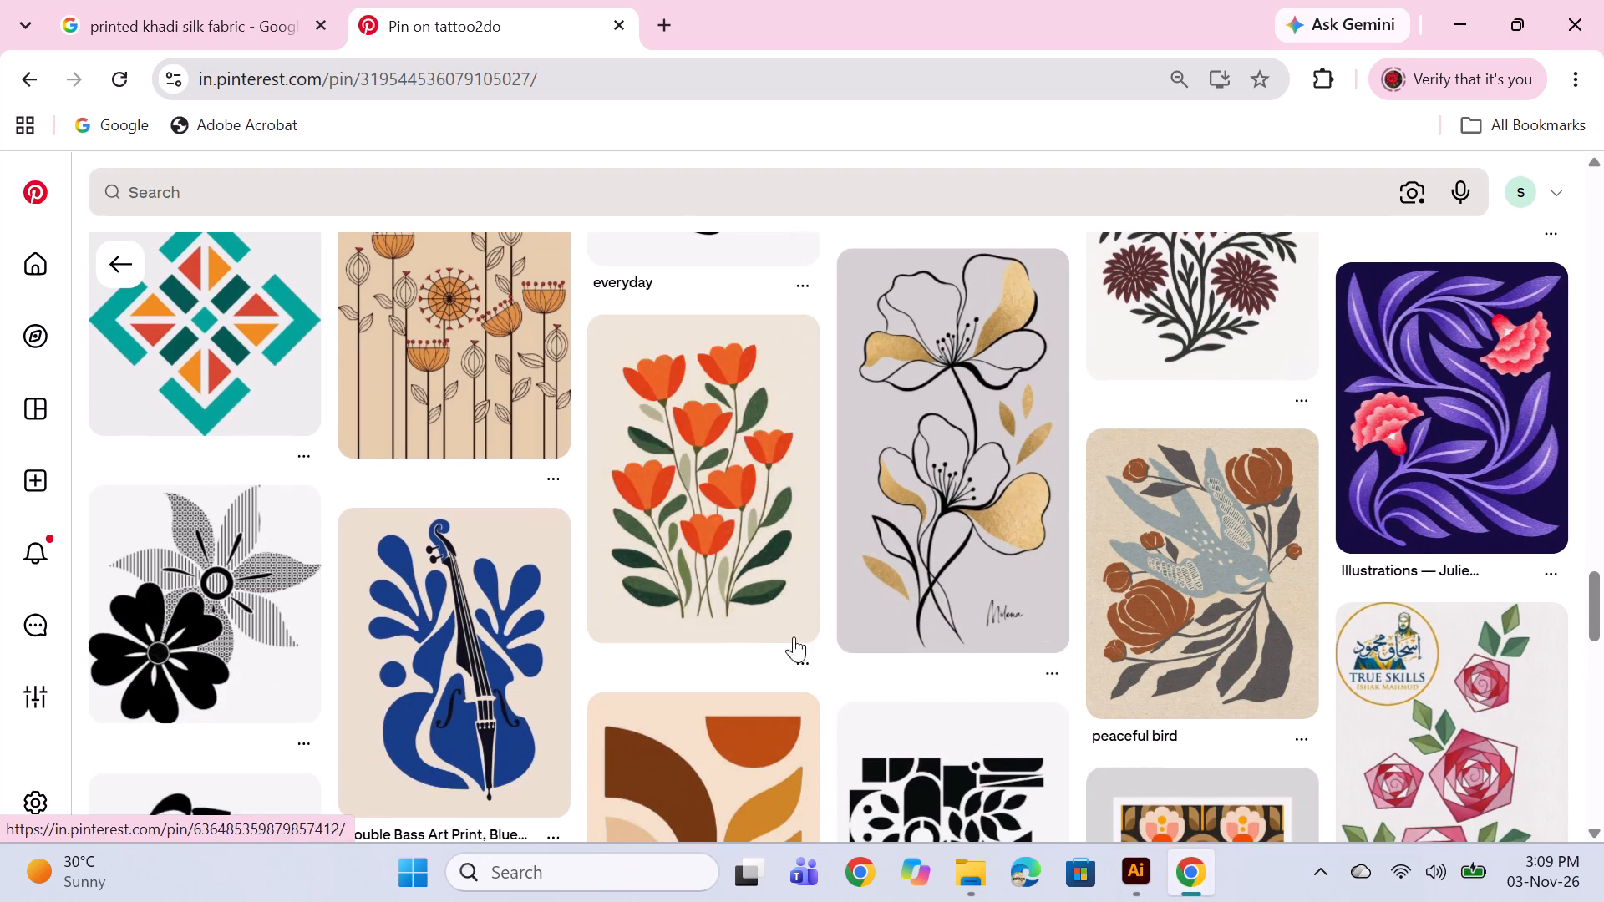
scroll(761, 666, down, 2)
scroll(590, 467, down, 2)
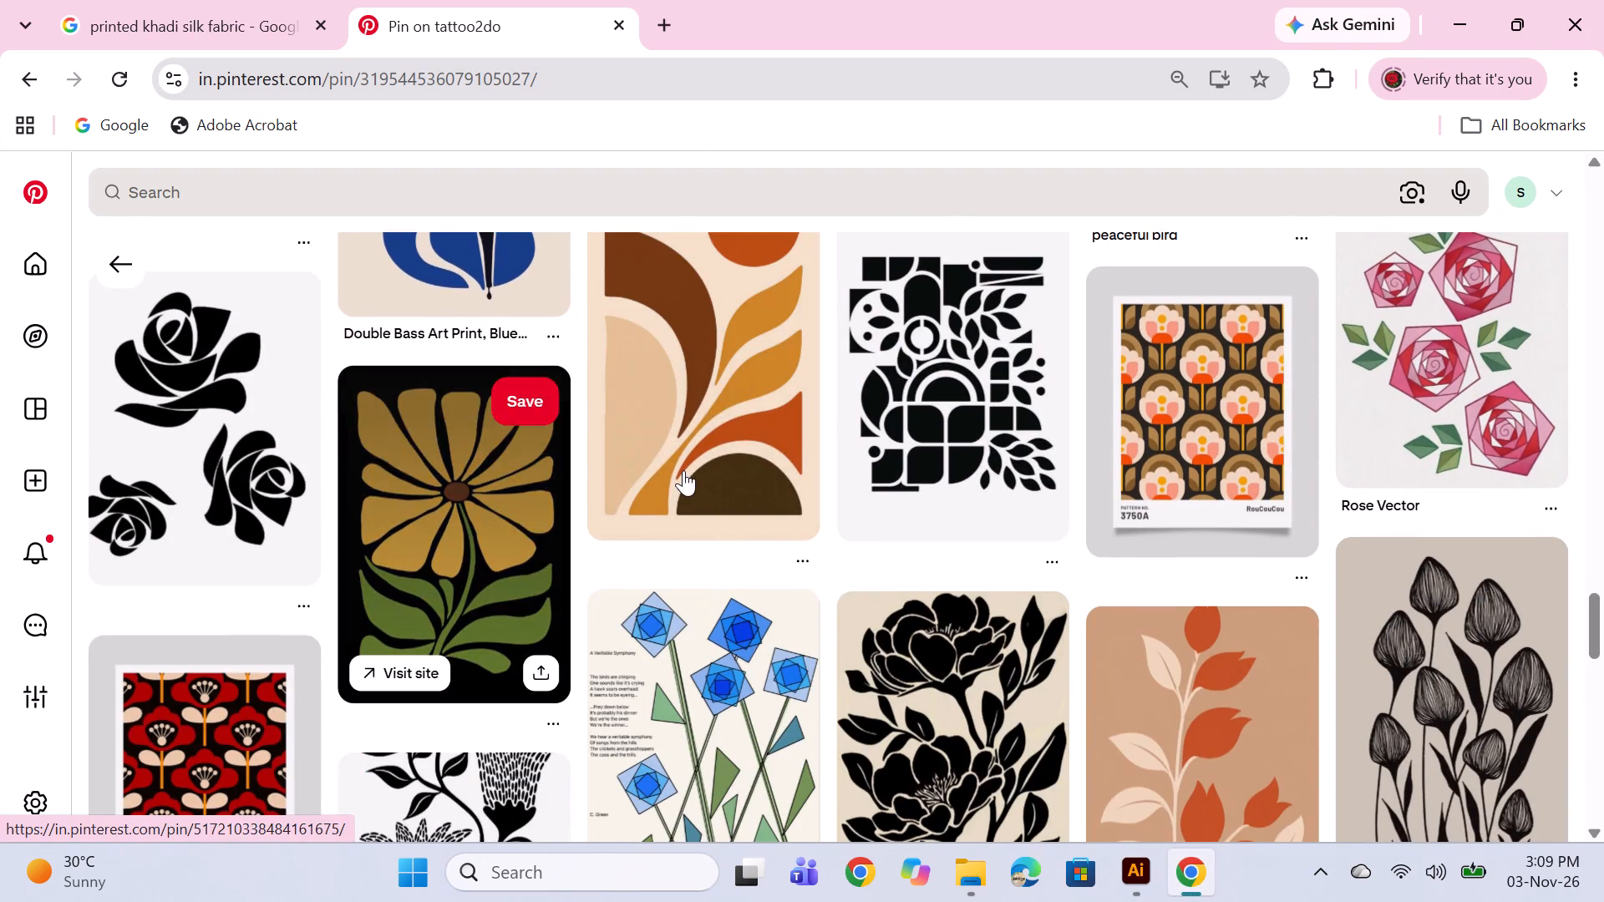
scroll(683, 470, down, 1)
scroll(551, 416, down, 2)
scroll(551, 416, up, 3)
scroll(624, 416, down, 2)
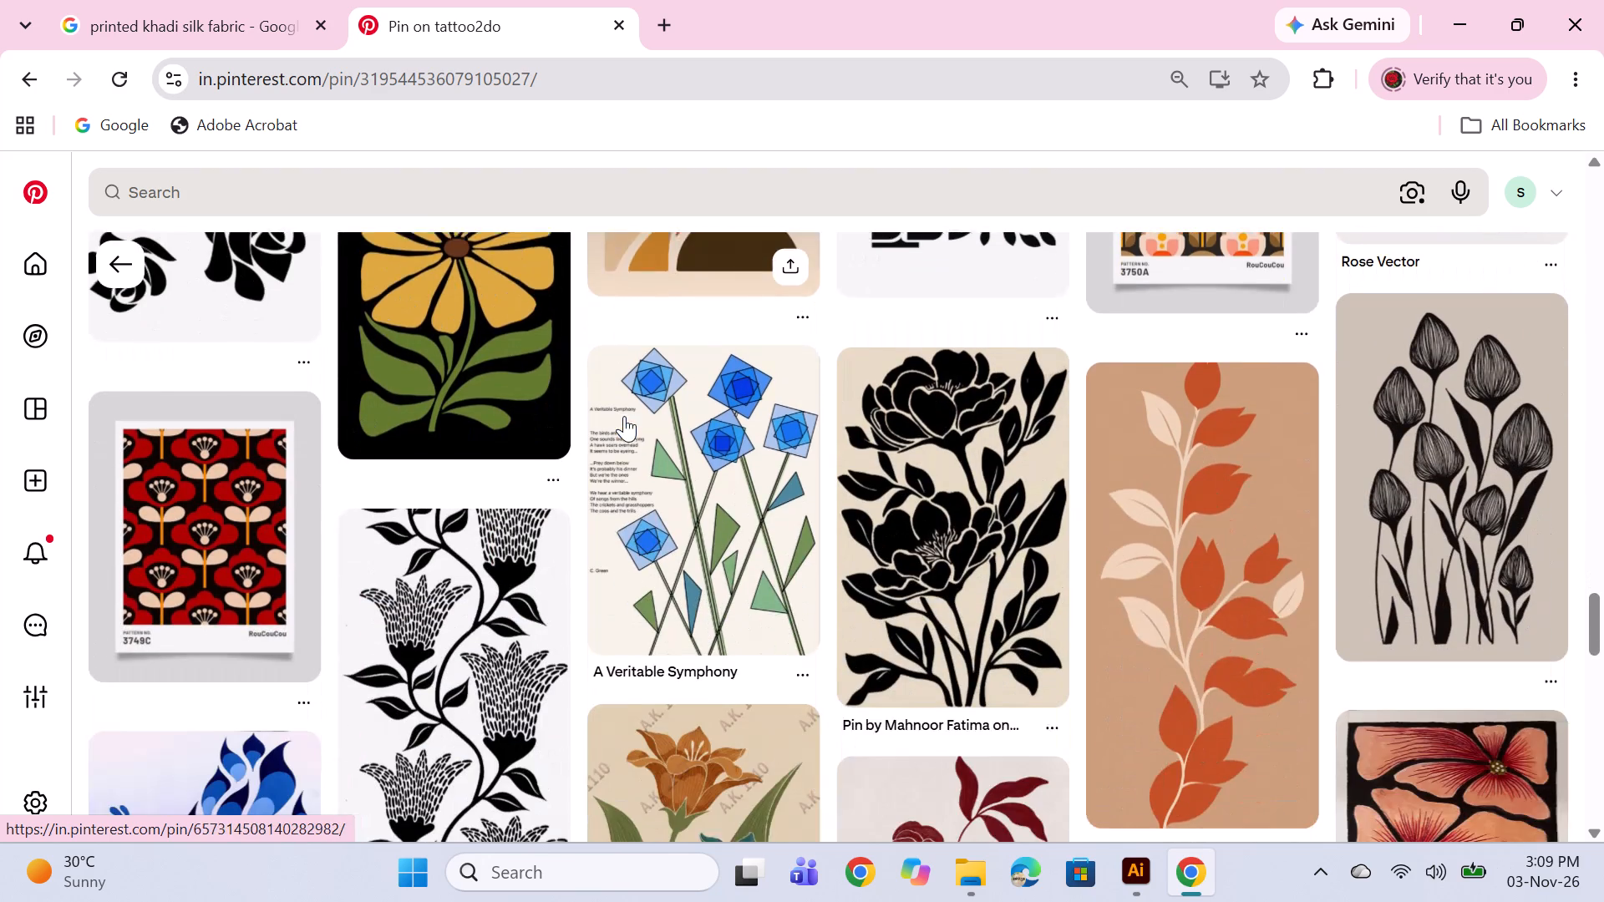
scroll(624, 416, down, 3)
scroll(536, 408, up, 4)
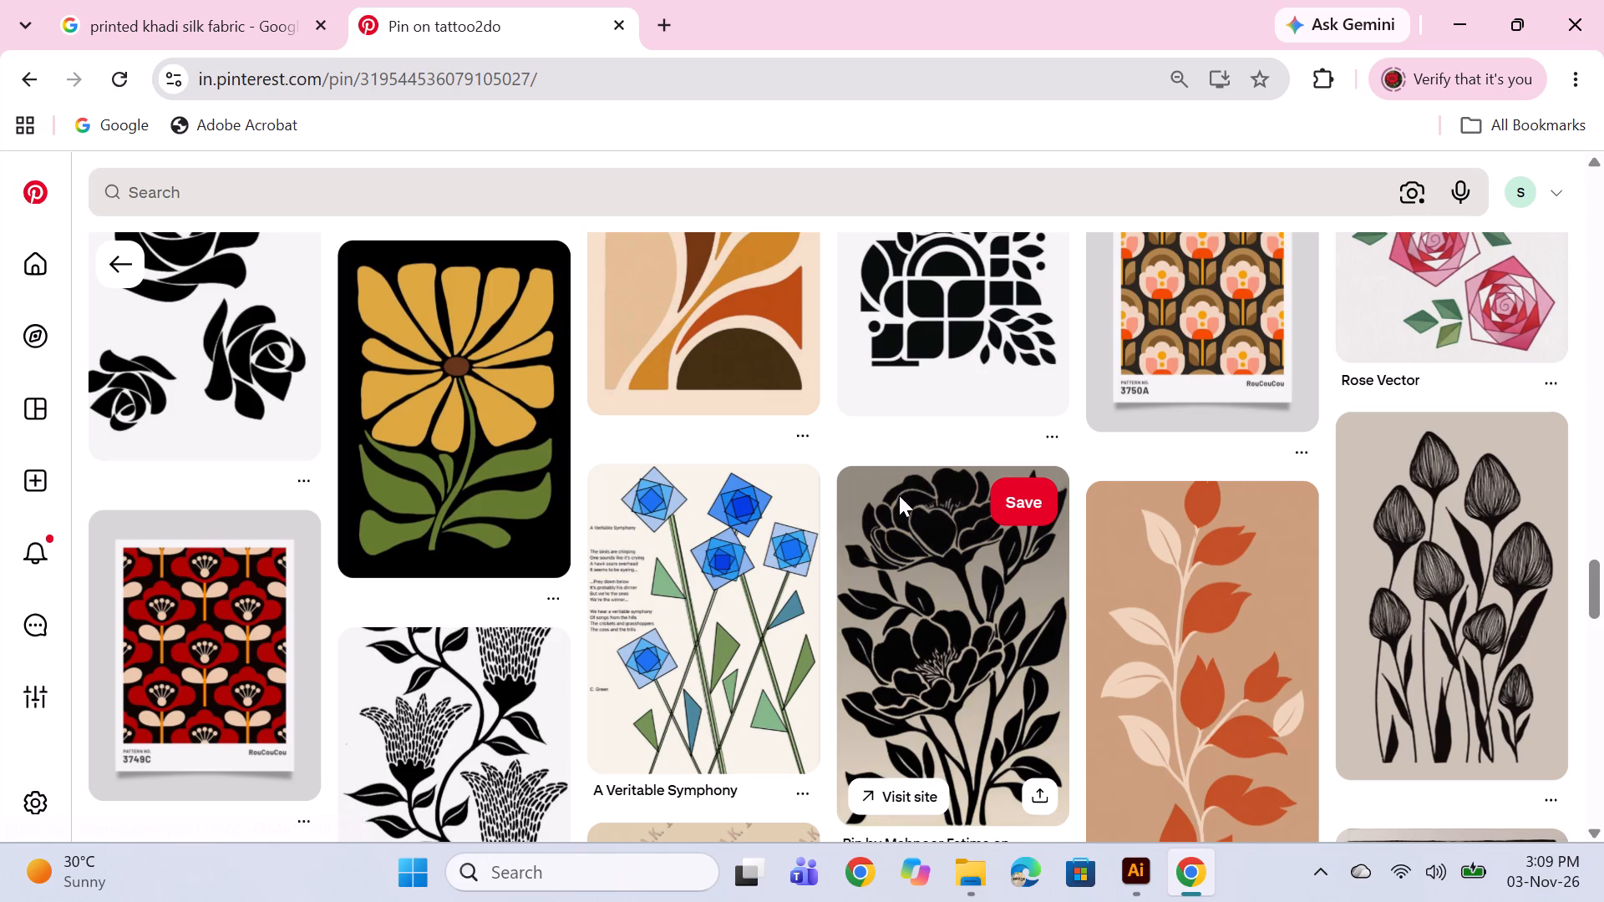
scroll(830, 506, down, 4)
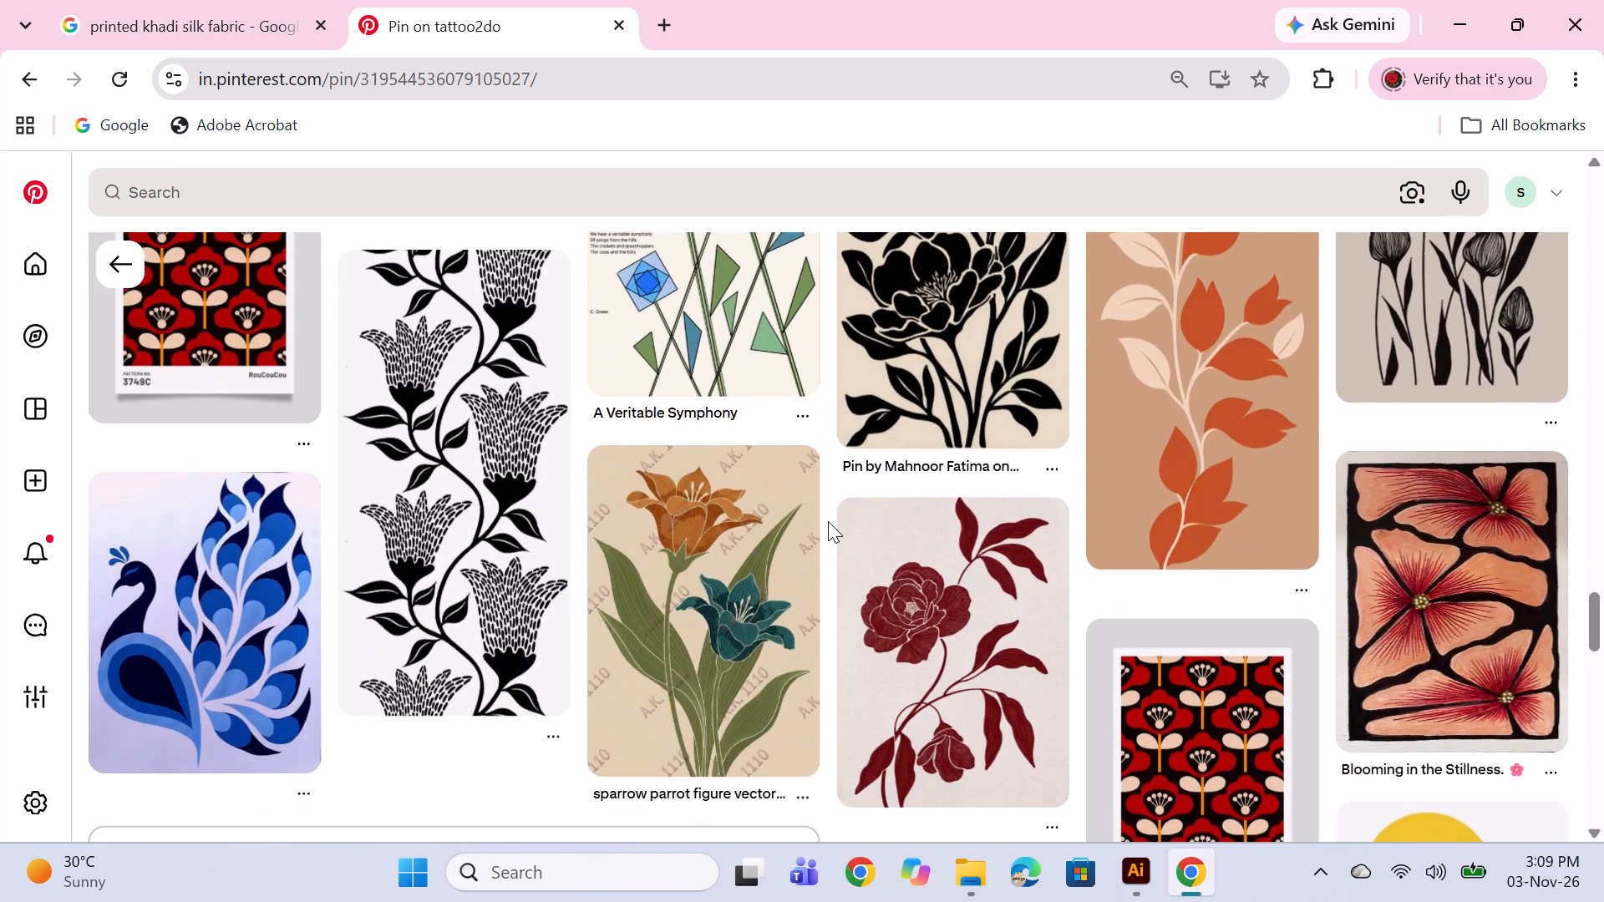
scroll(828, 521, down, 6)
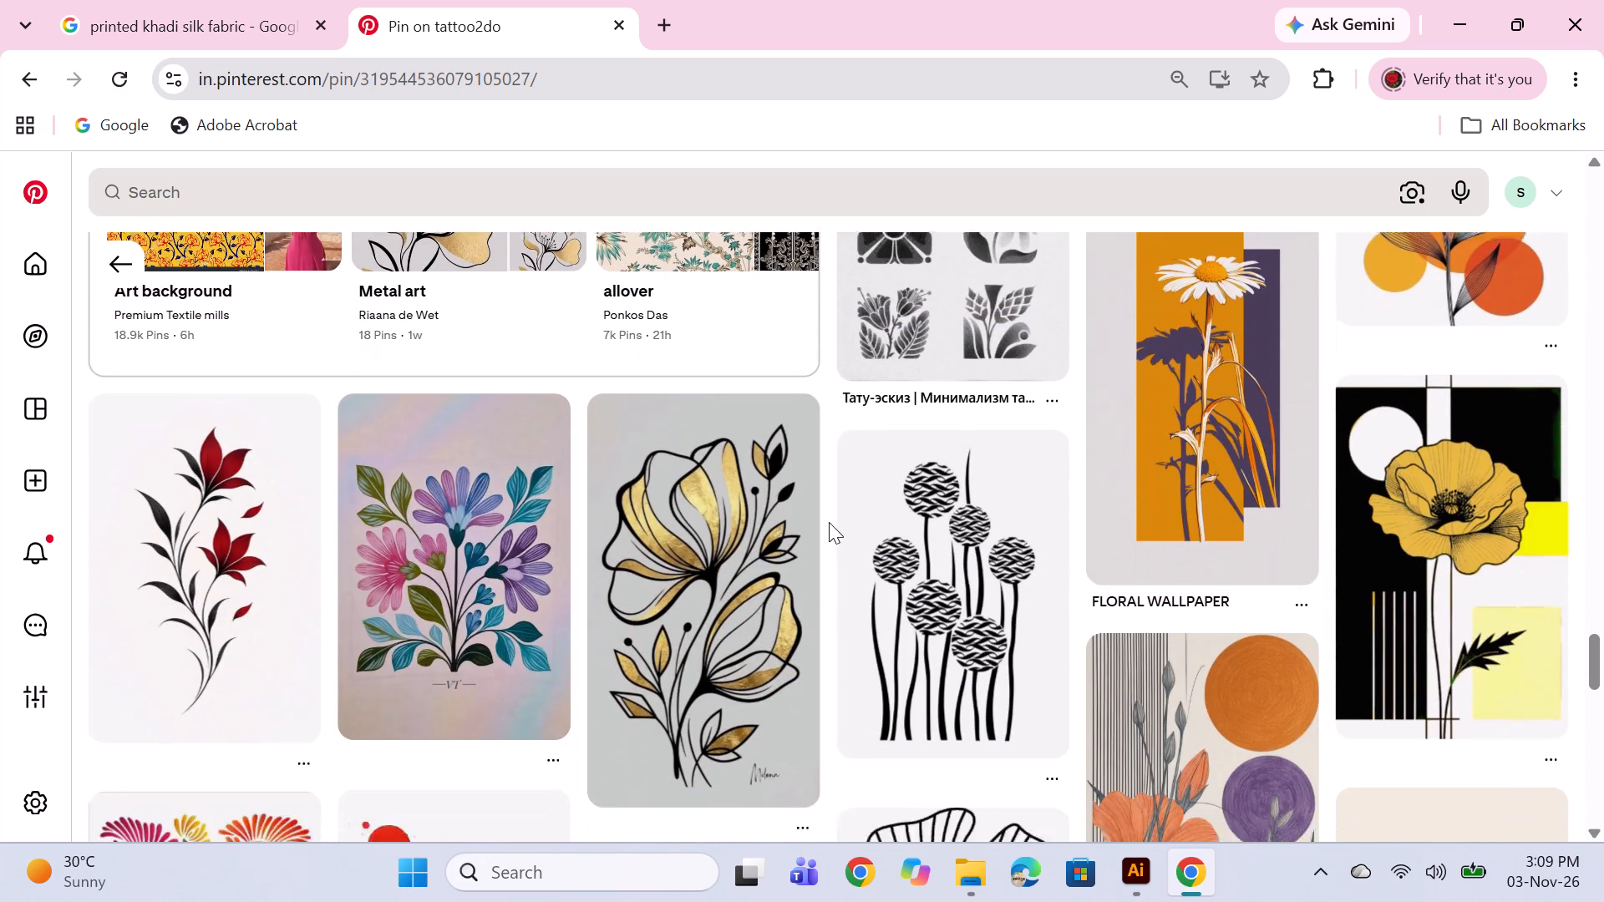
scroll(829, 522, down, 1)
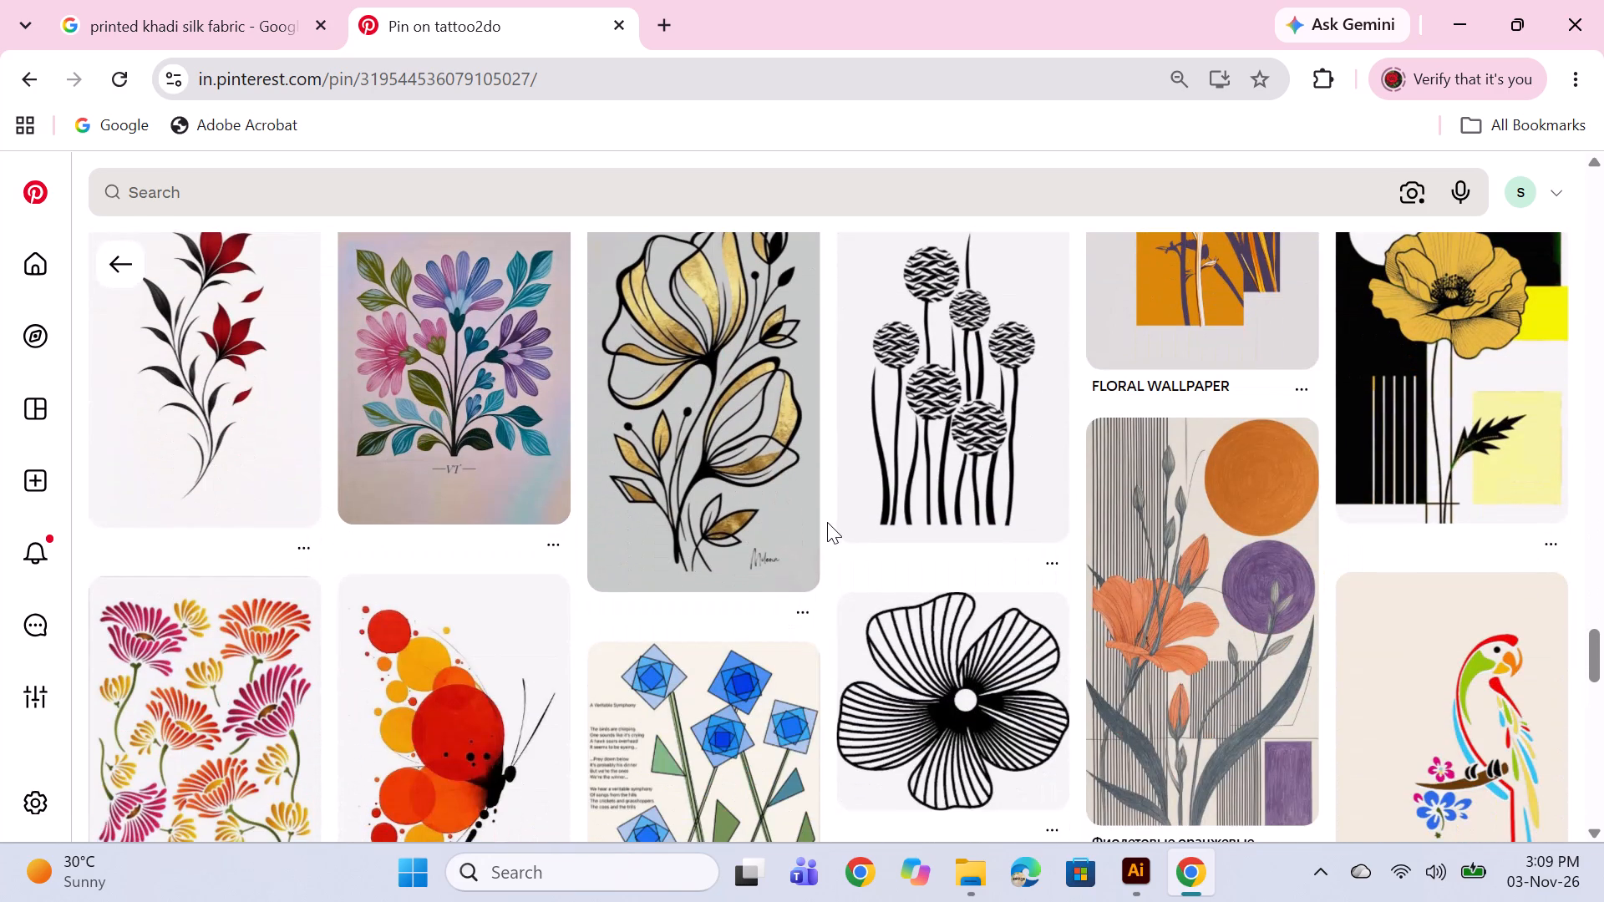
scroll(827, 522, down, 2)
scroll(931, 636, down, 1)
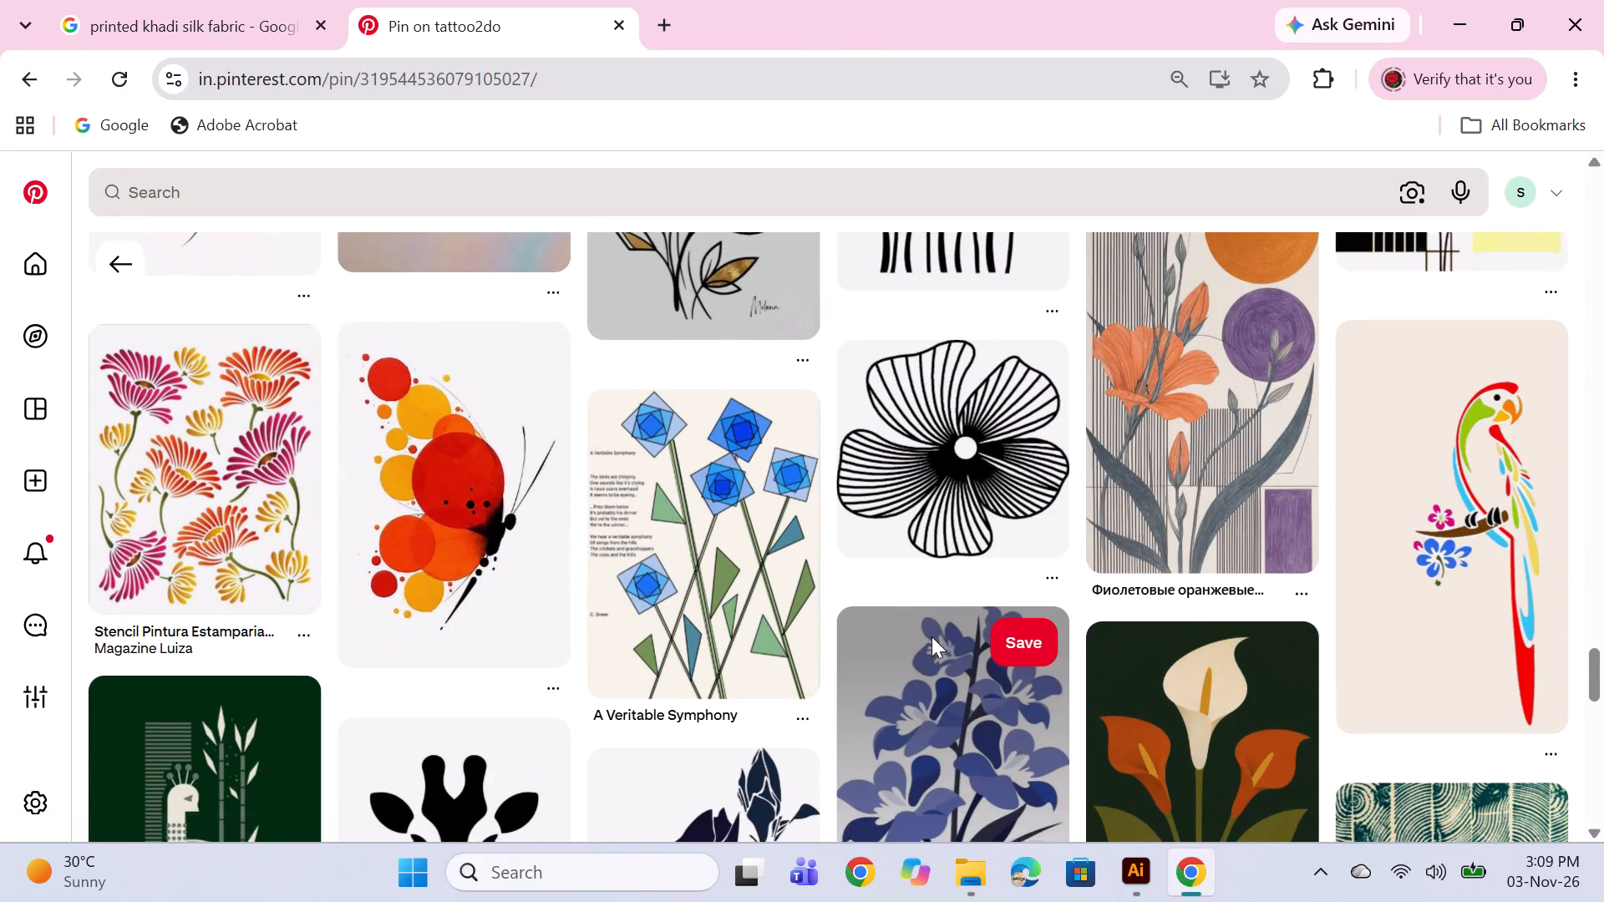
scroll(931, 636, down, 1)
scroll(931, 636, up, 3)
scroll(929, 636, down, 5)
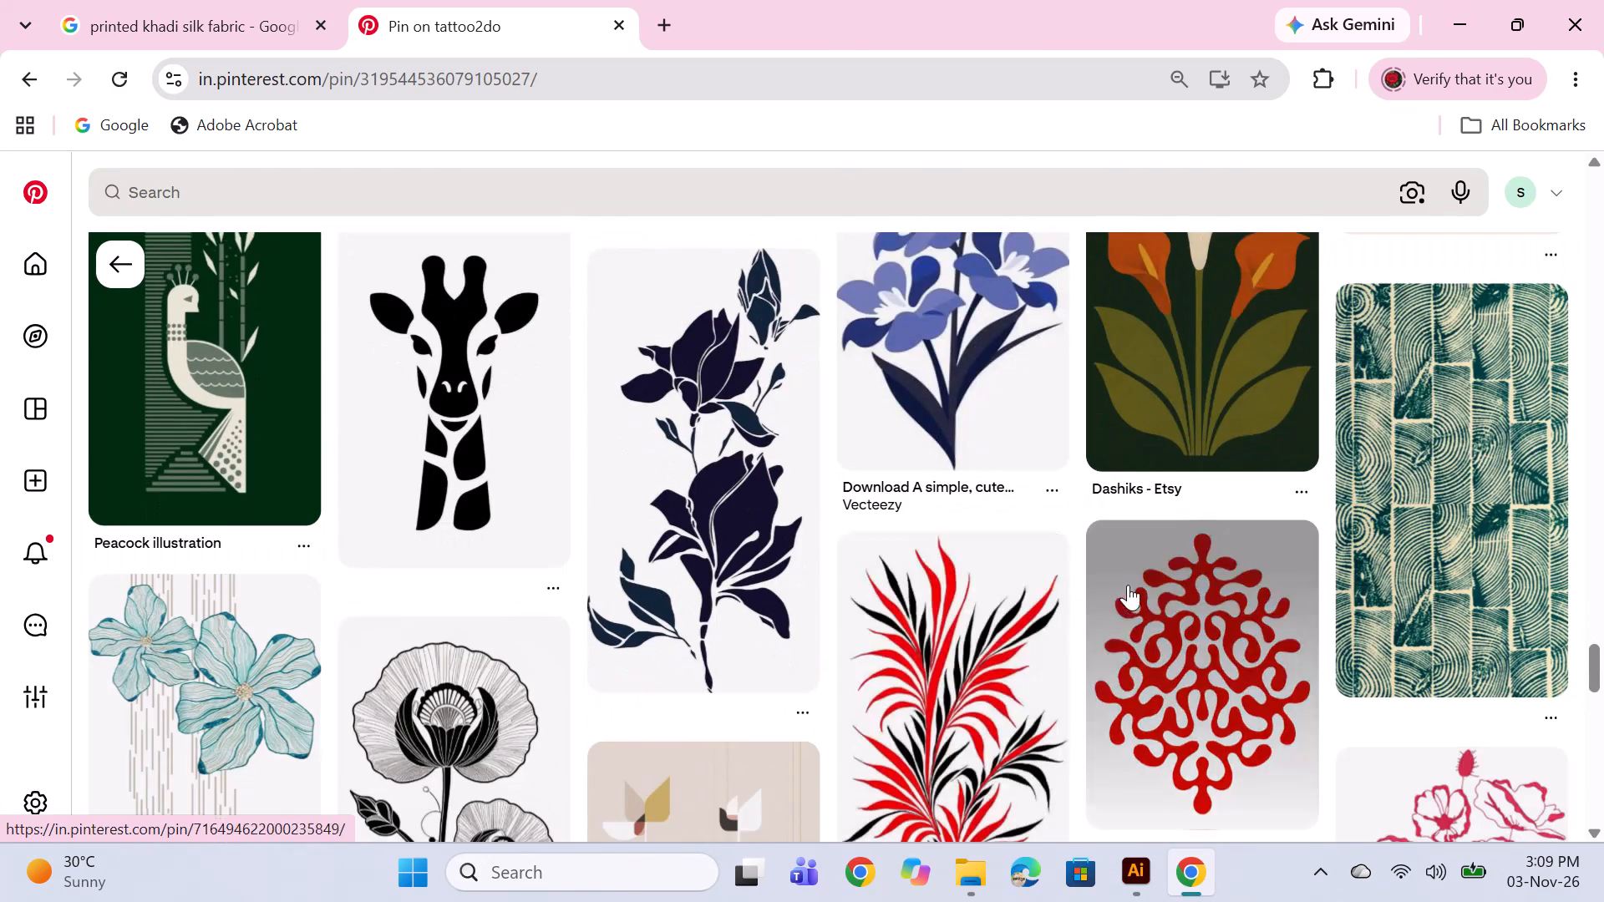
scroll(1128, 585, down, 3)
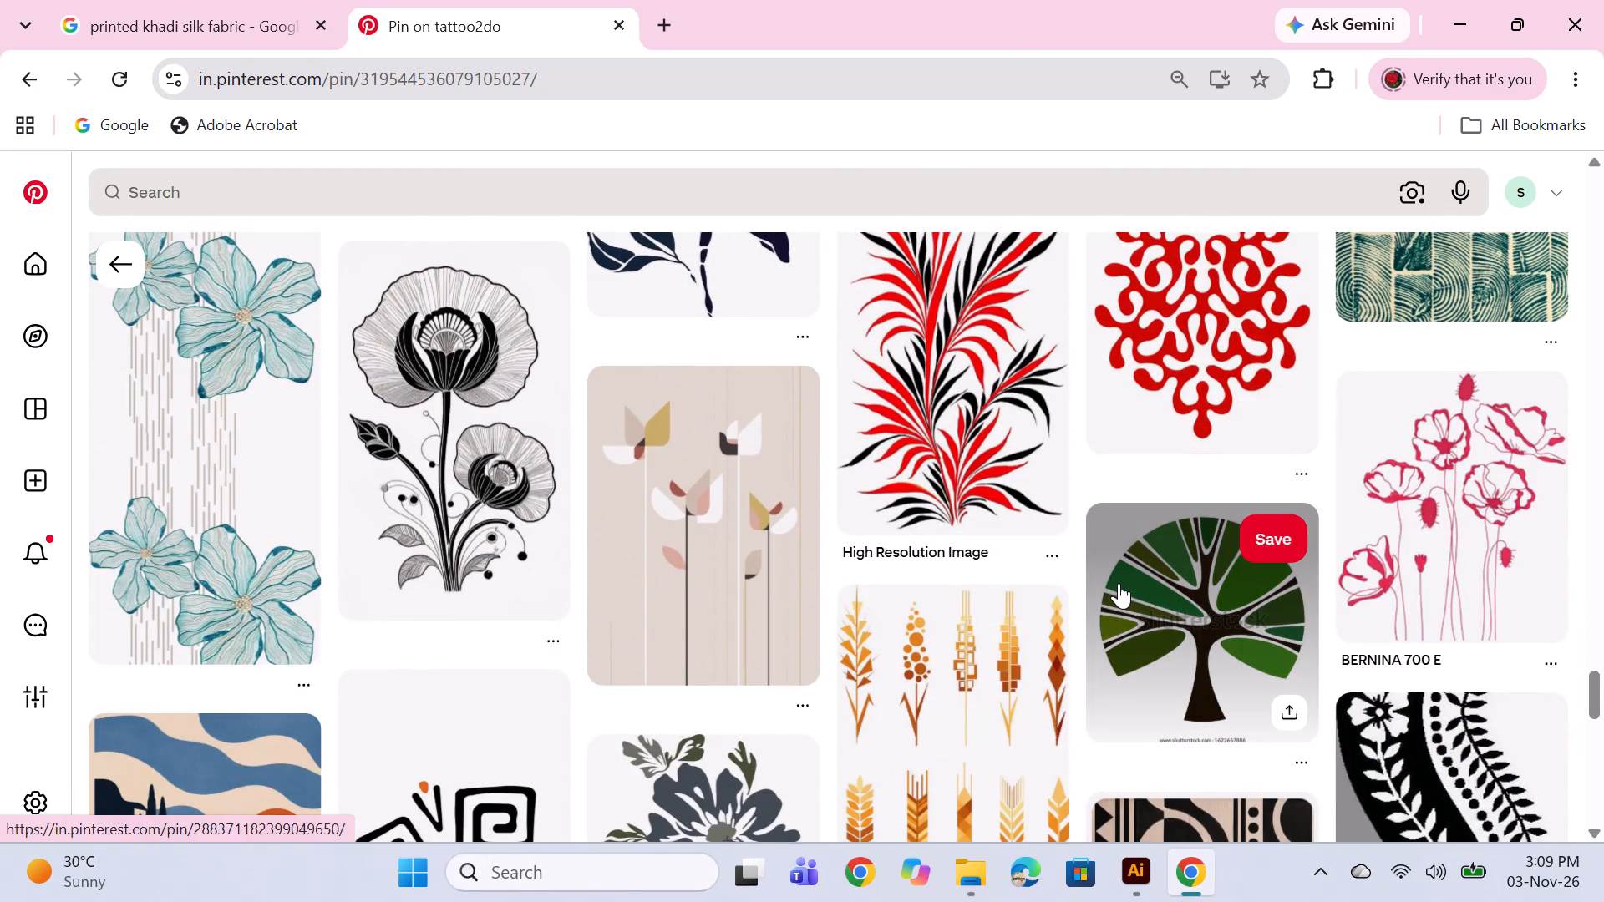
scroll(1119, 583, down, 3)
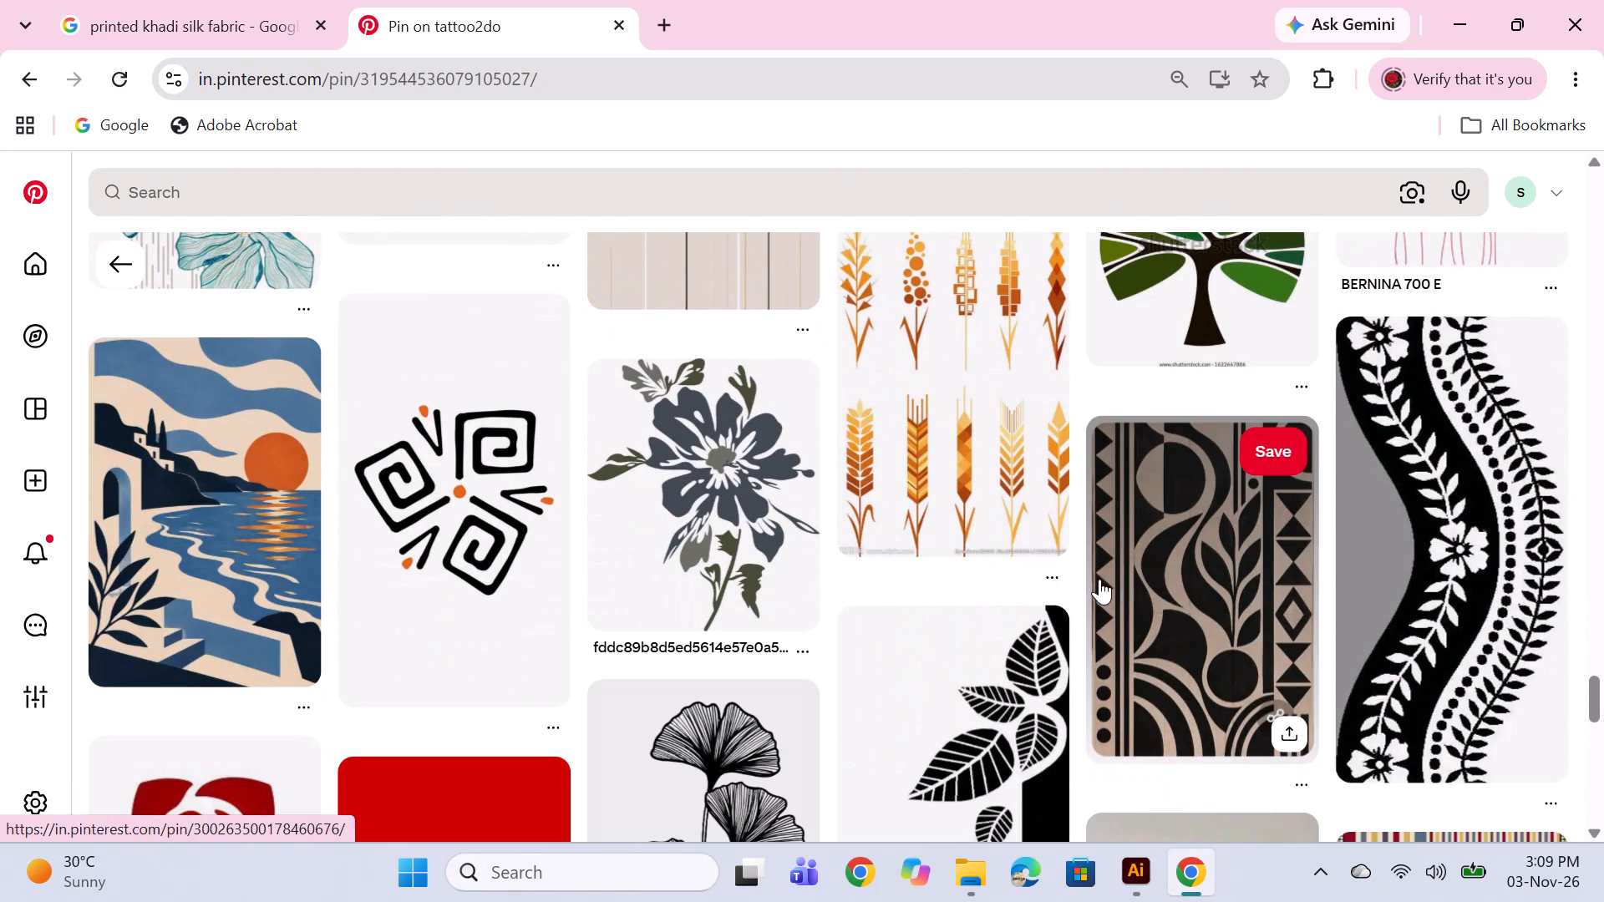
scroll(1099, 577, down, 6)
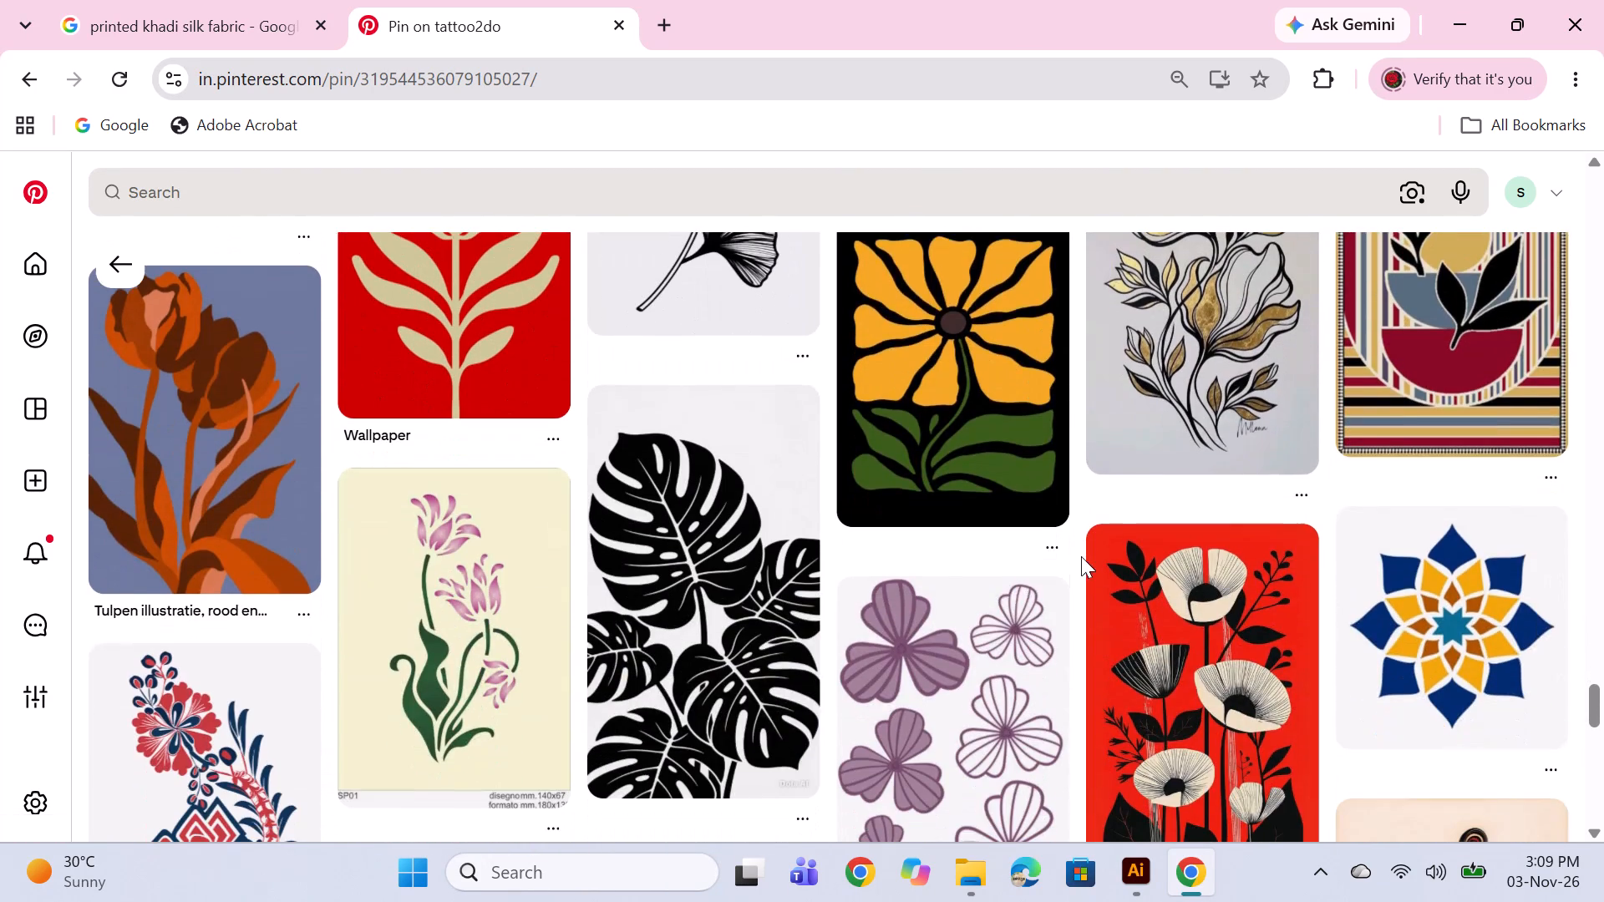
scroll(765, 635, up, 2)
scroll(764, 636, down, 1)
scroll(764, 636, up, 20)
scroll(764, 636, up, 5)
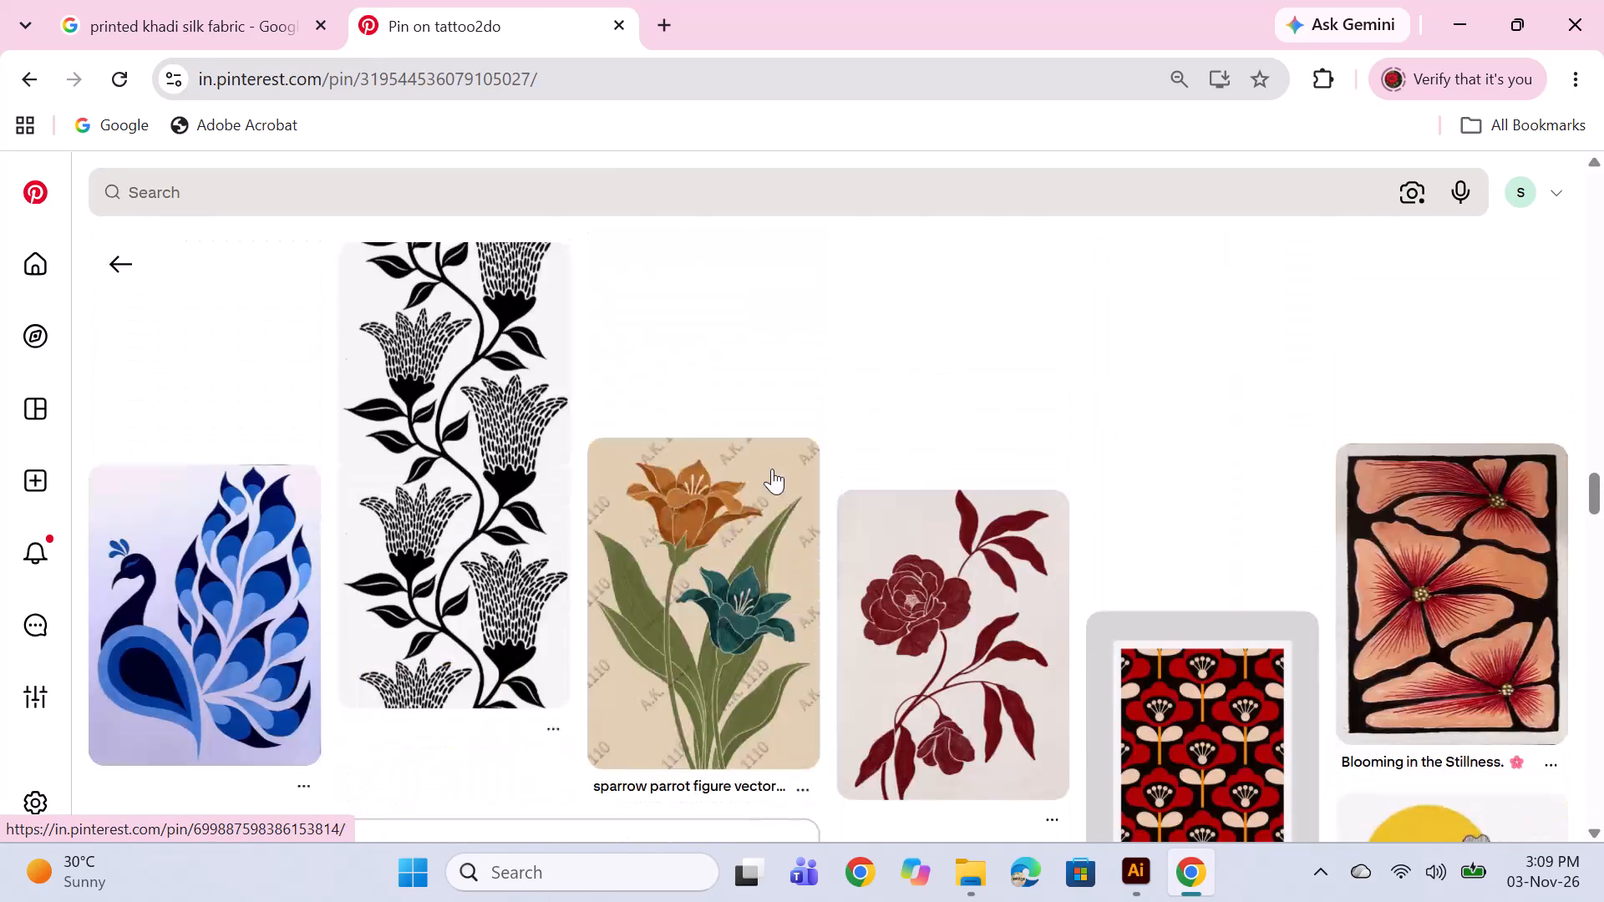
scroll(776, 472, down, 1)
scroll(777, 473, up, 3)
Return to the Pinterest home feed and browse its pins for new print pattern references.
click(122, 268)
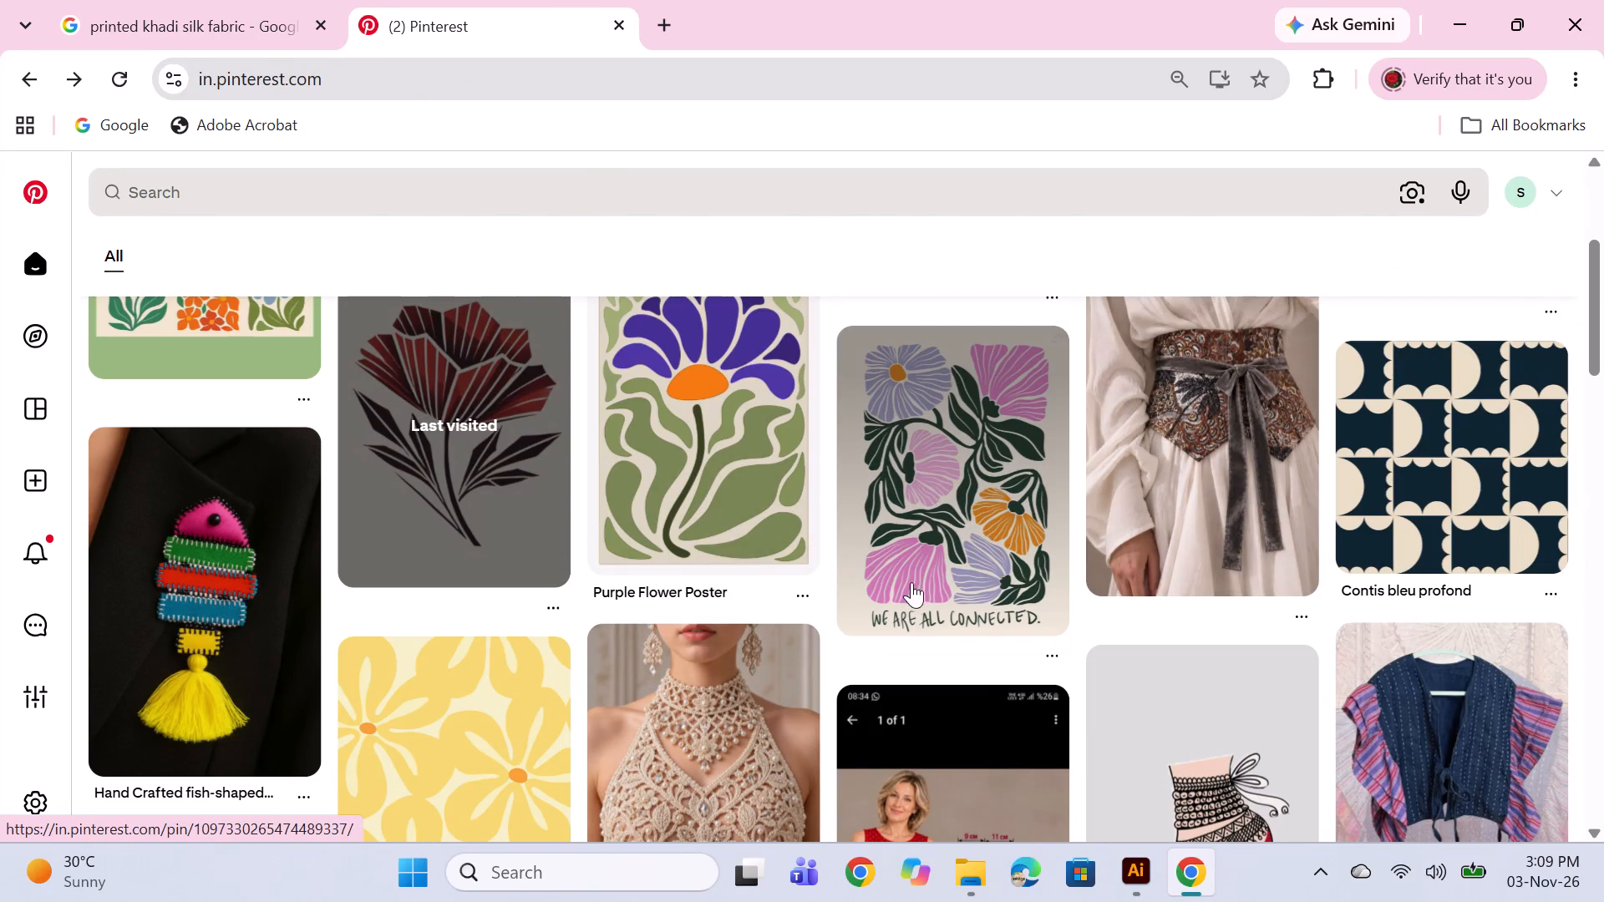
scroll(859, 639, down, 6)
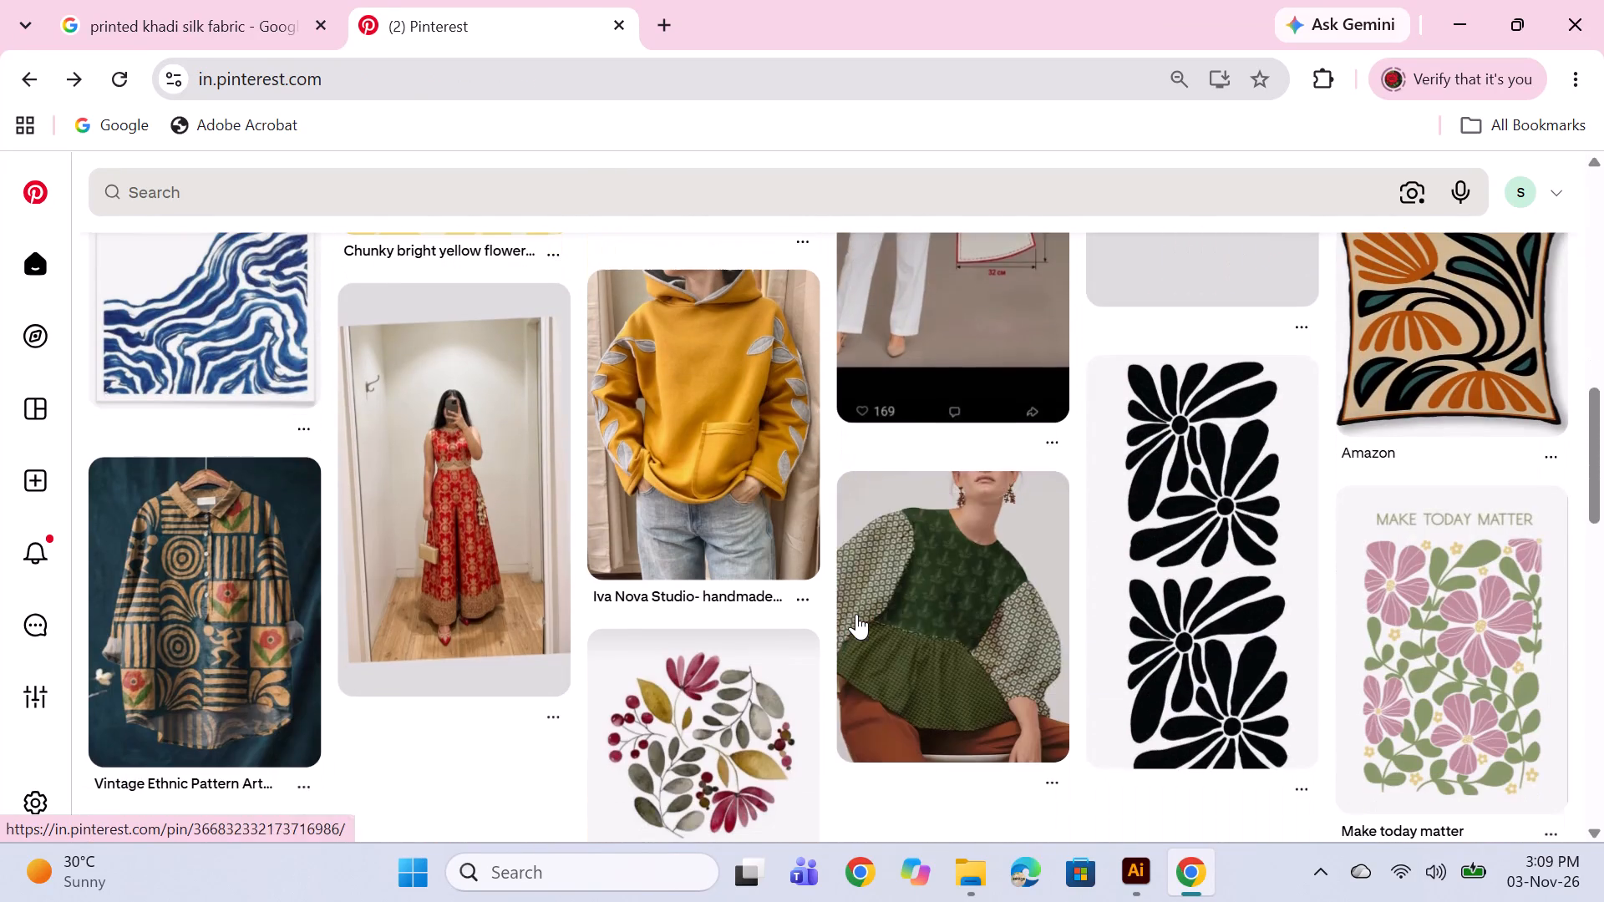
scroll(856, 614, down, 2)
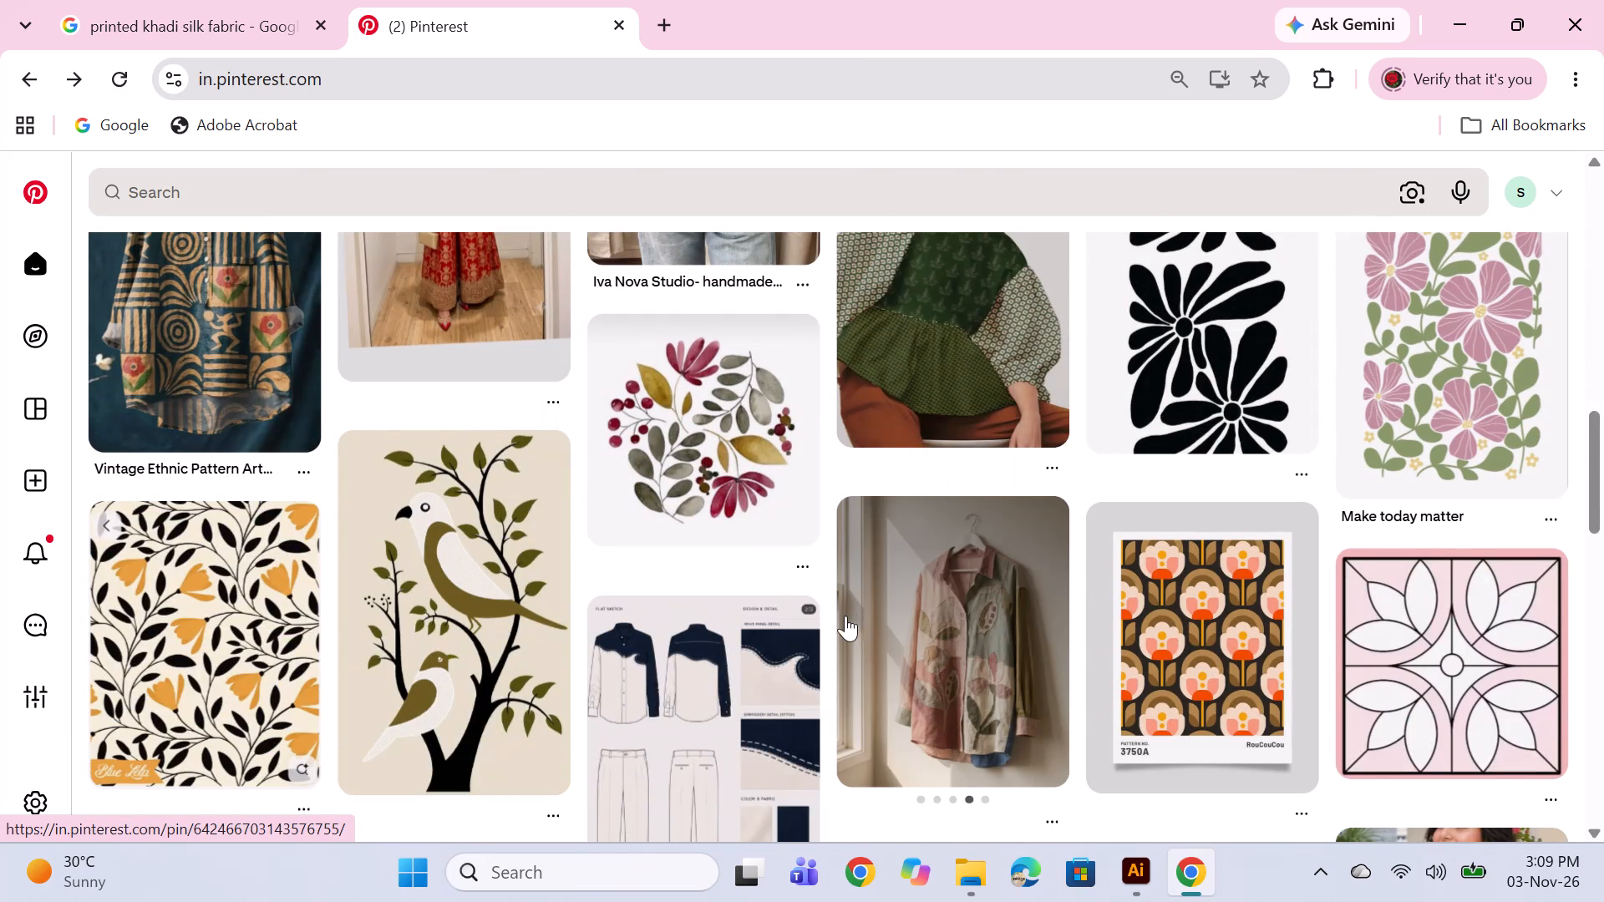
scroll(977, 676, down, 2)
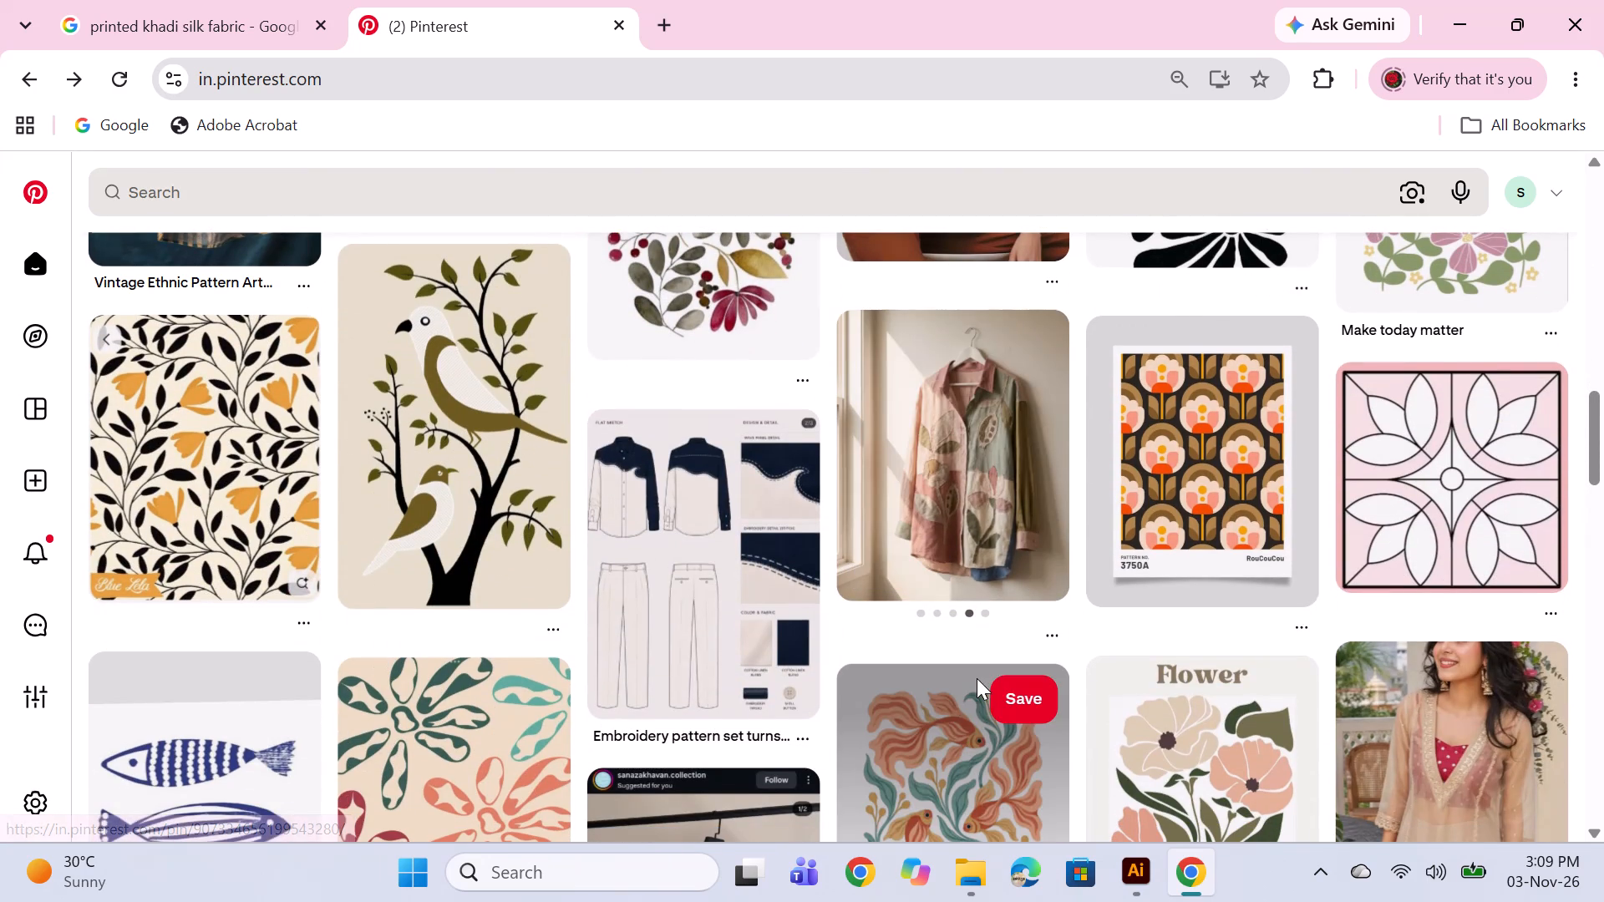
scroll(690, 408, down, 2)
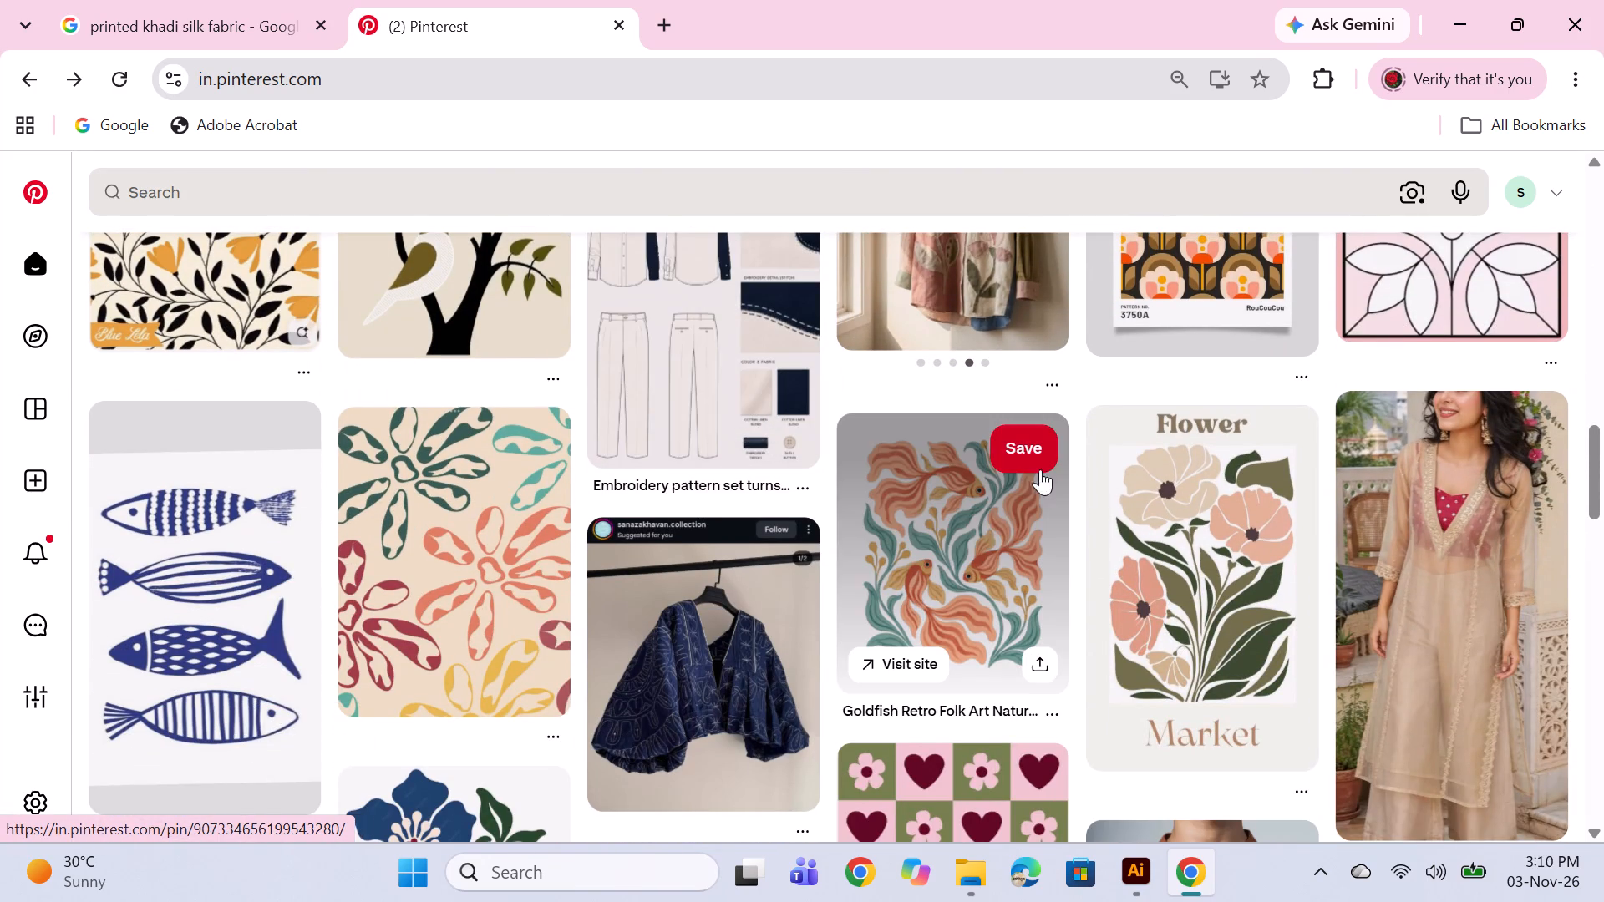
scroll(991, 516, down, 1)
scroll(1195, 504, down, 1)
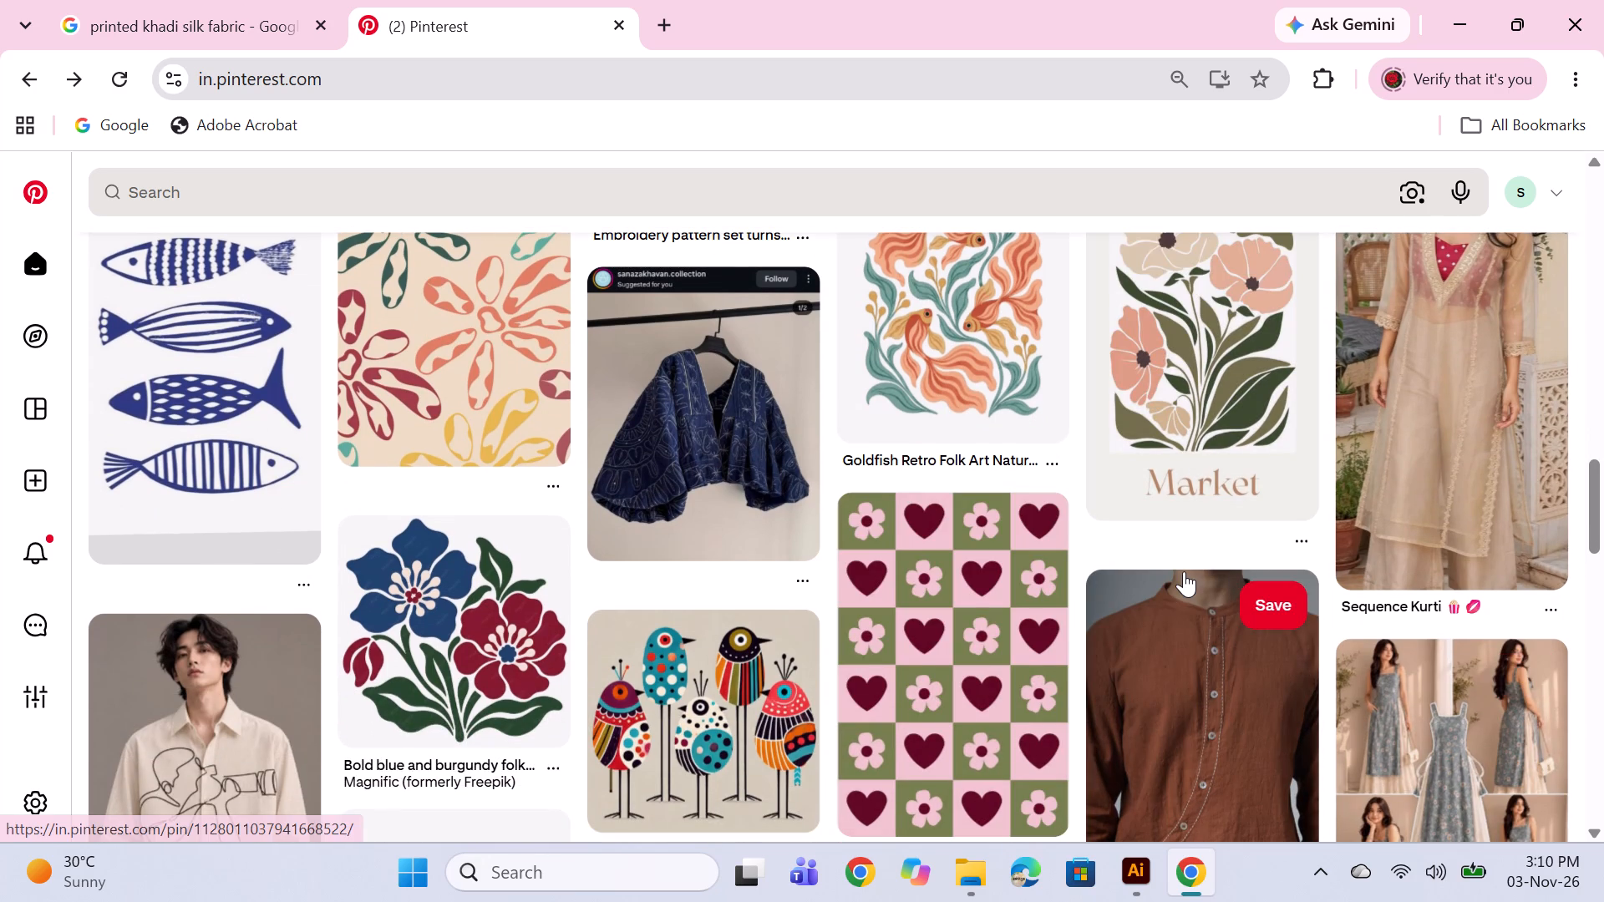
scroll(1184, 571, up, 2)
scroll(881, 654, down, 3)
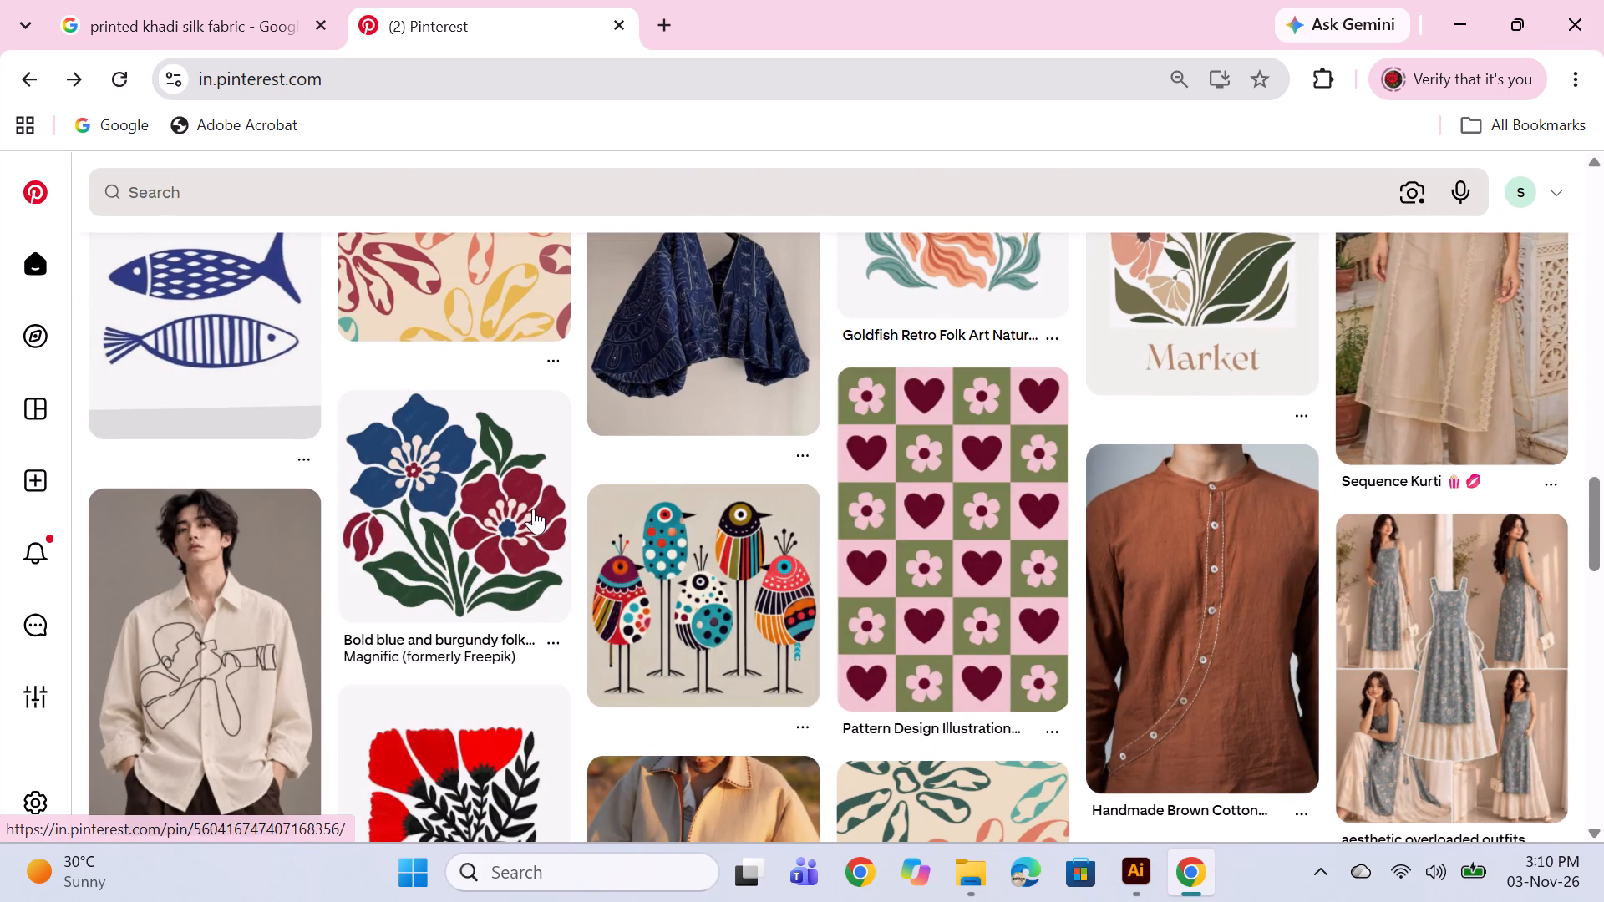
scroll(664, 461, up, 2)
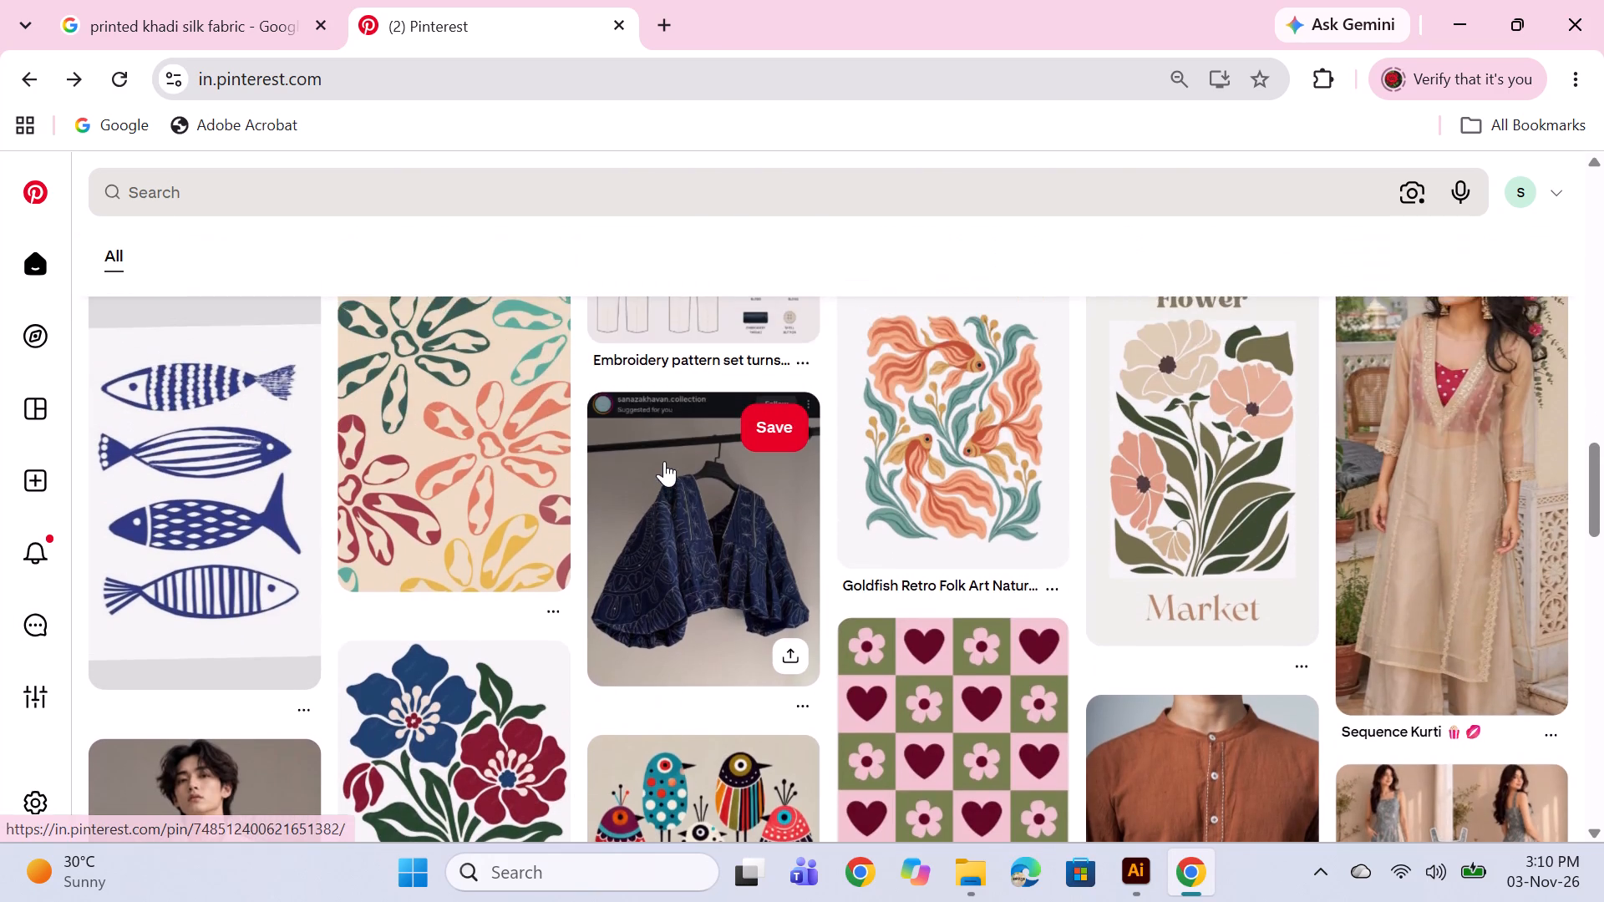
scroll(664, 461, down, 2)
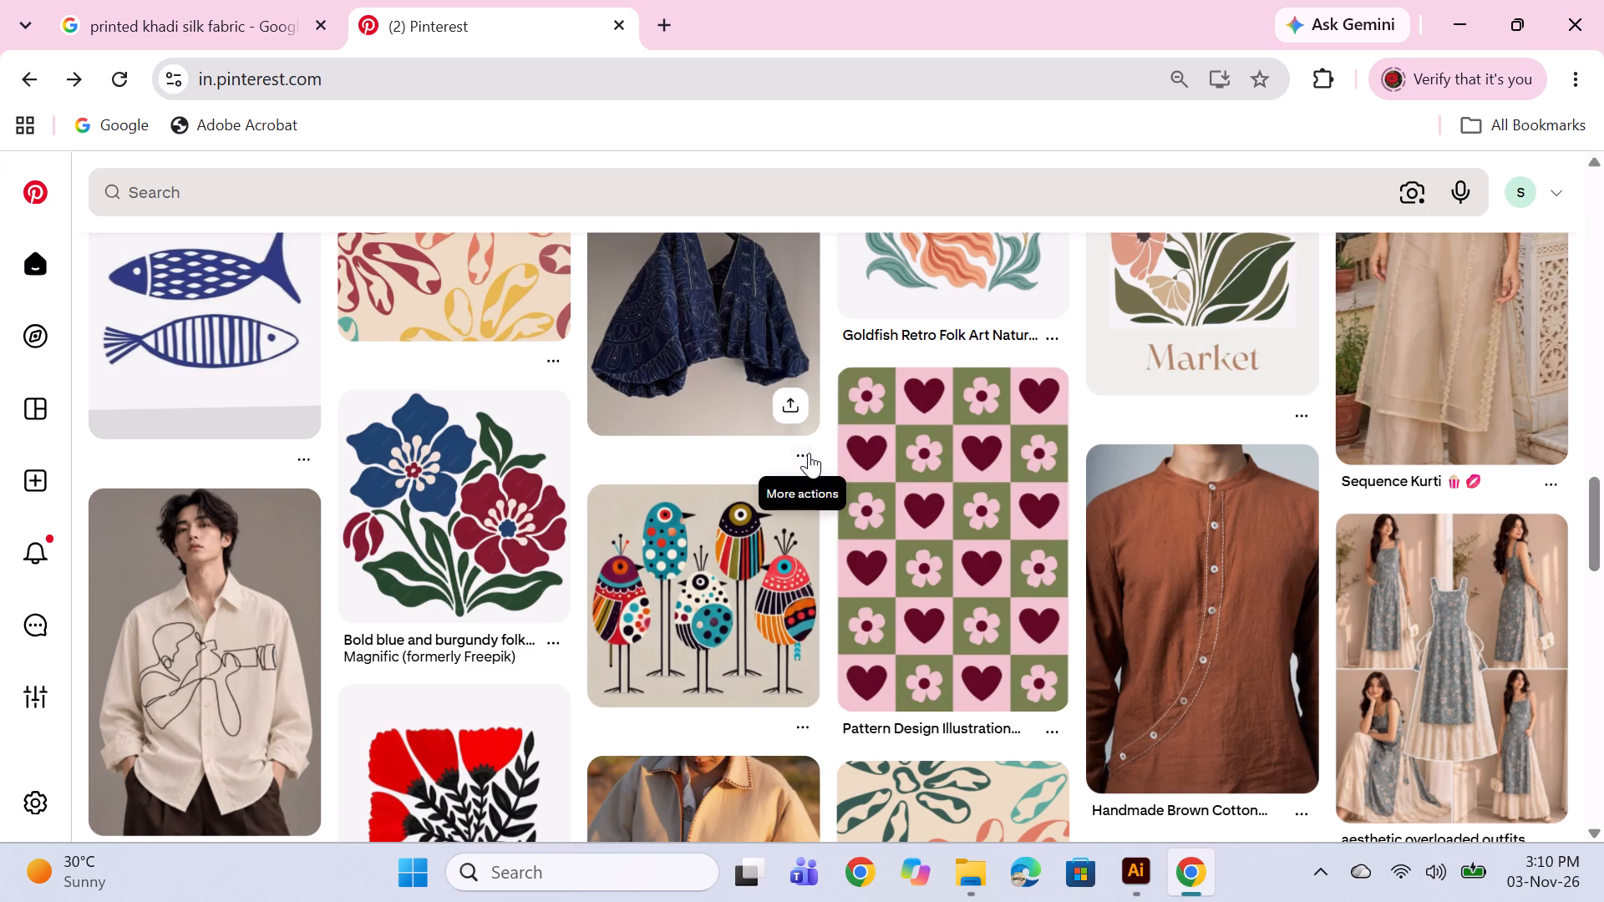
scroll(763, 516, down, 1)
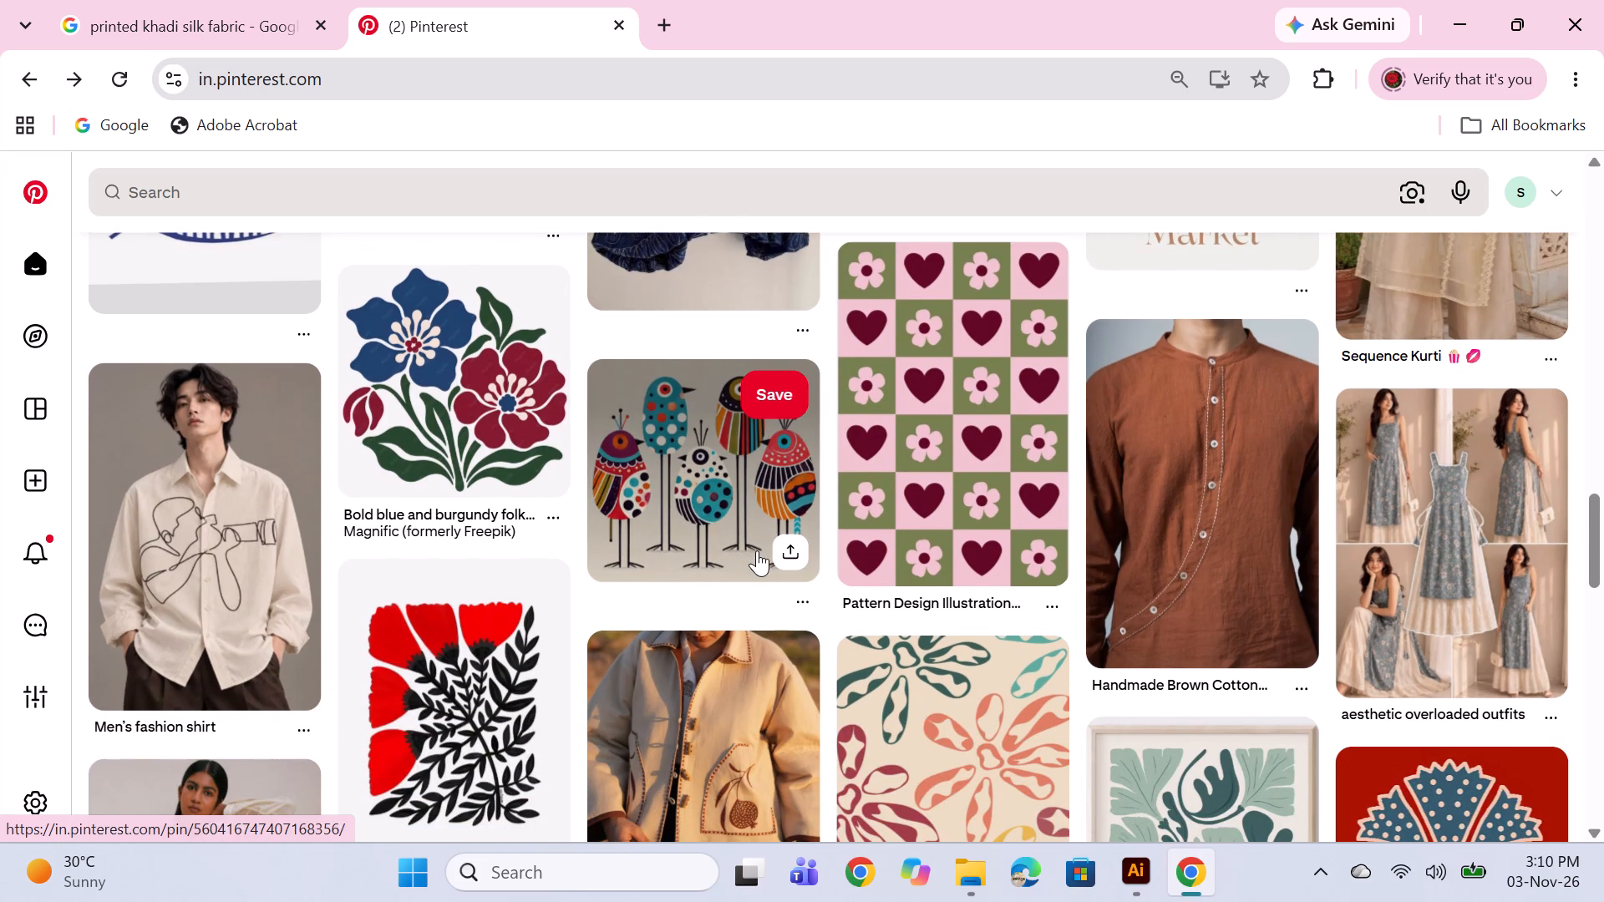
Open the pink and green checkerboard pin of hearts and flowers and examine it along with its related patterns.
click(886, 491)
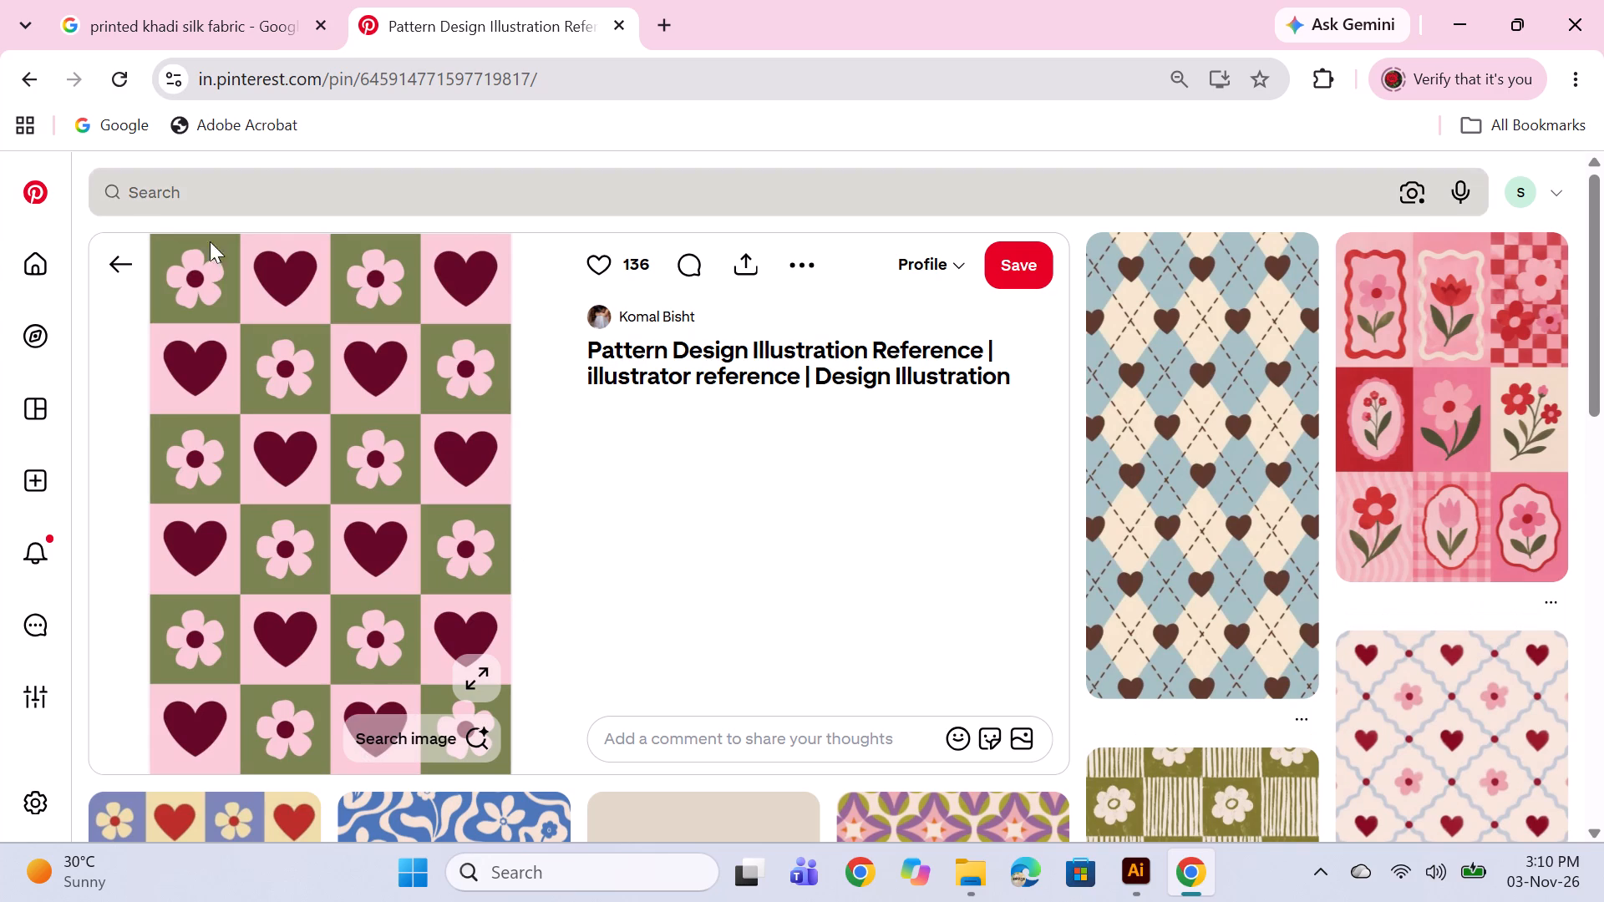
scroll(840, 548, down, 1)
scroll(528, 574, up, 2)
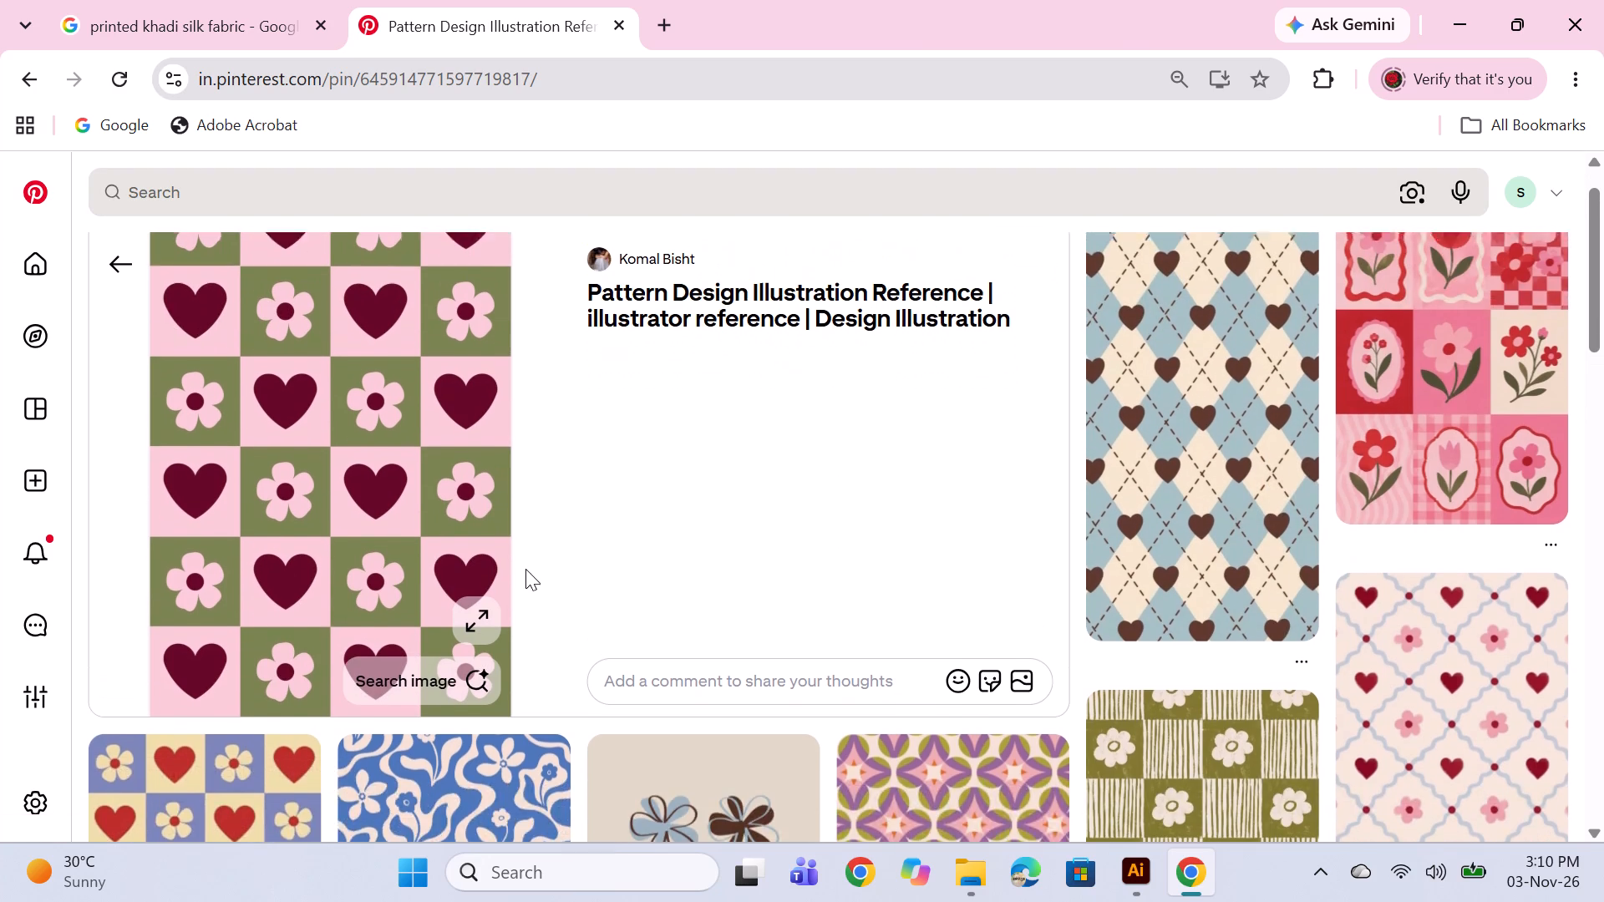
scroll(525, 569, up, 4)
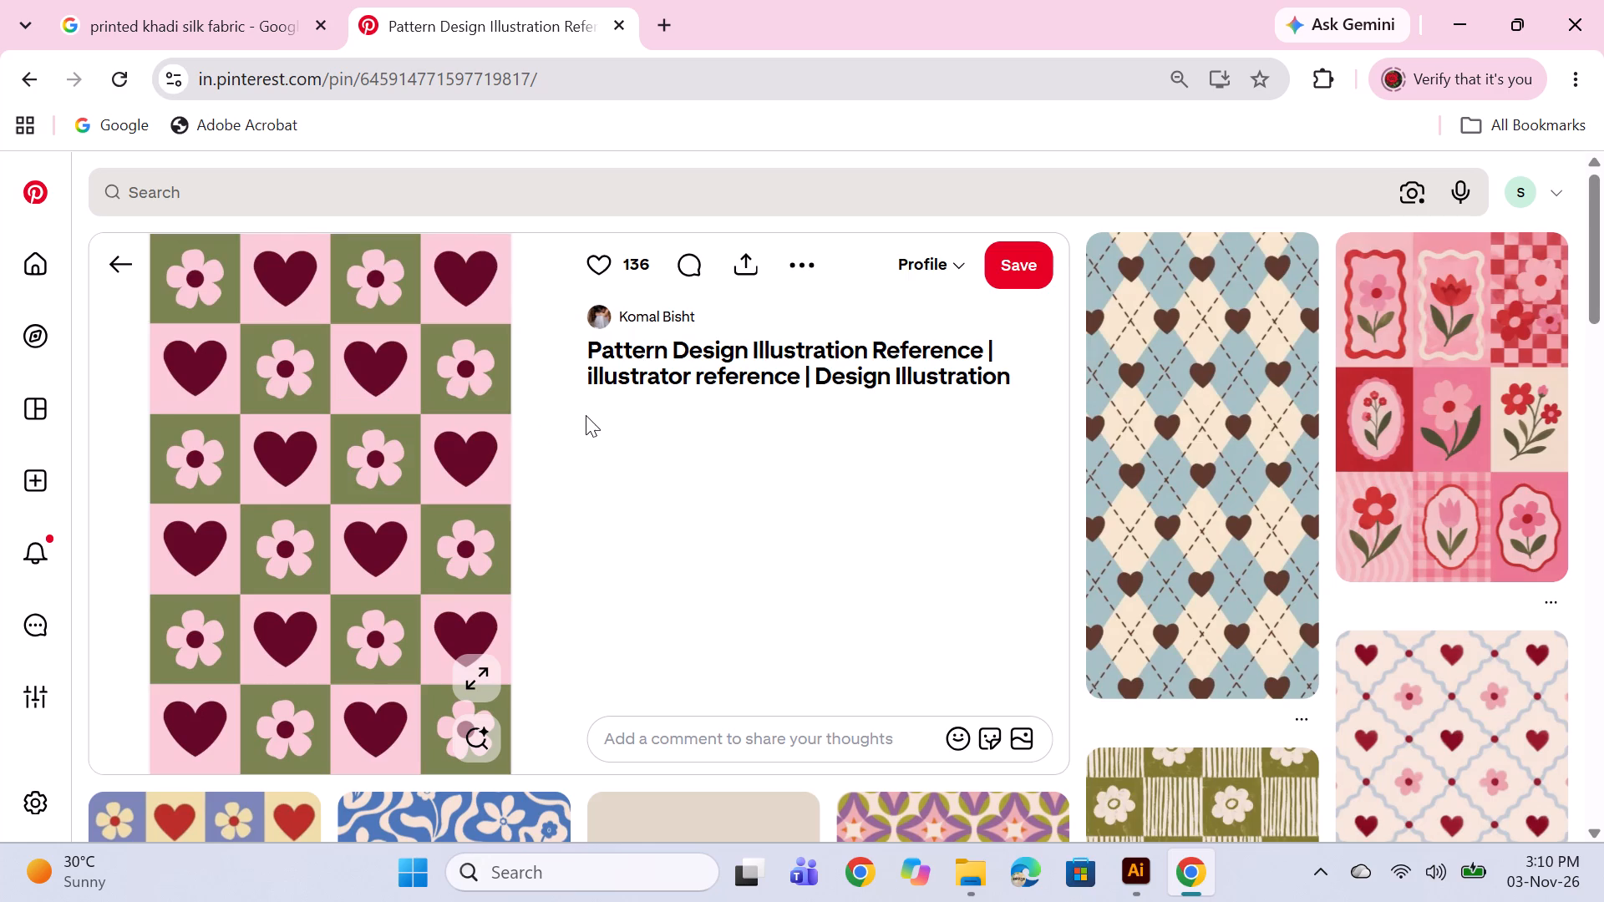
scroll(586, 415, down, 2)
scroll(435, 438, down, 2)
scroll(408, 562, down, 2)
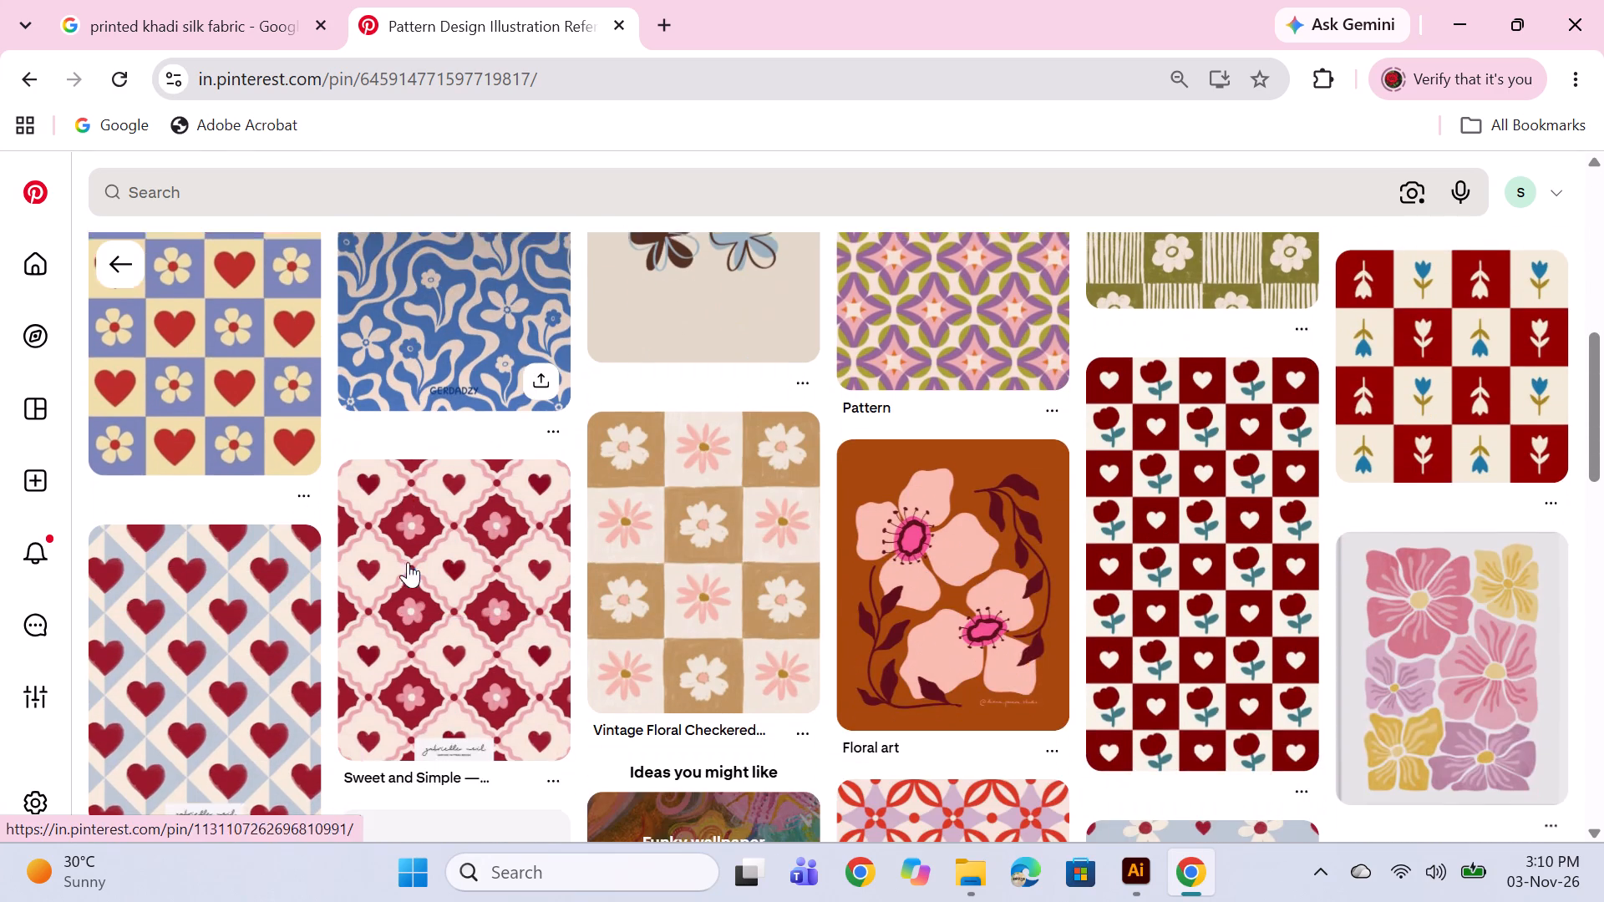
scroll(385, 571, up, 9)
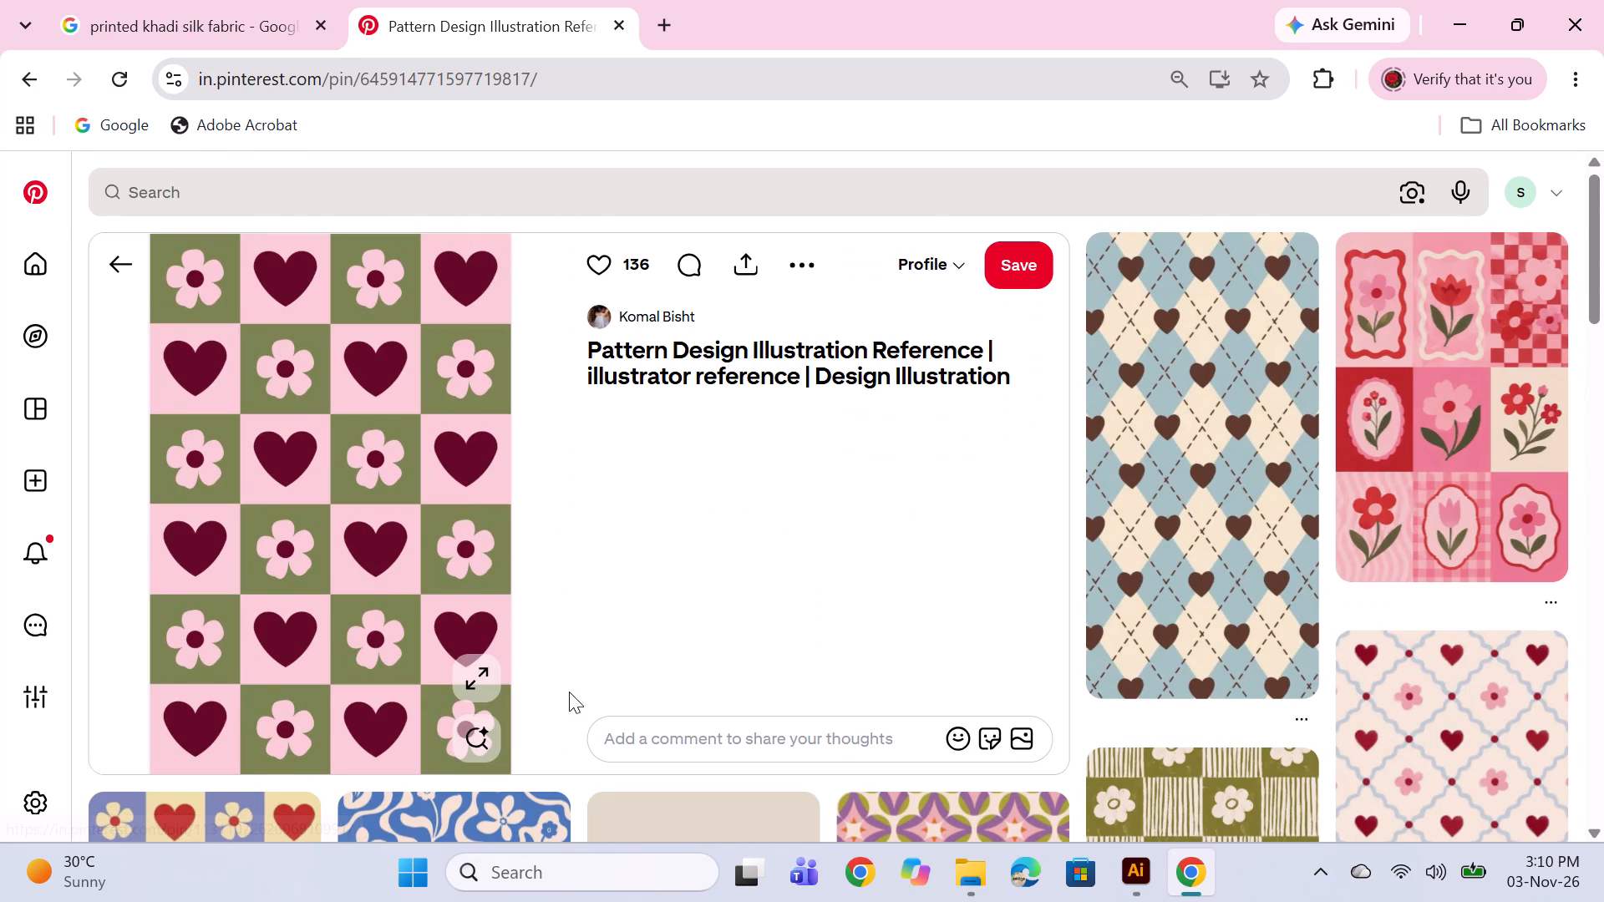
scroll(561, 698, down, 5)
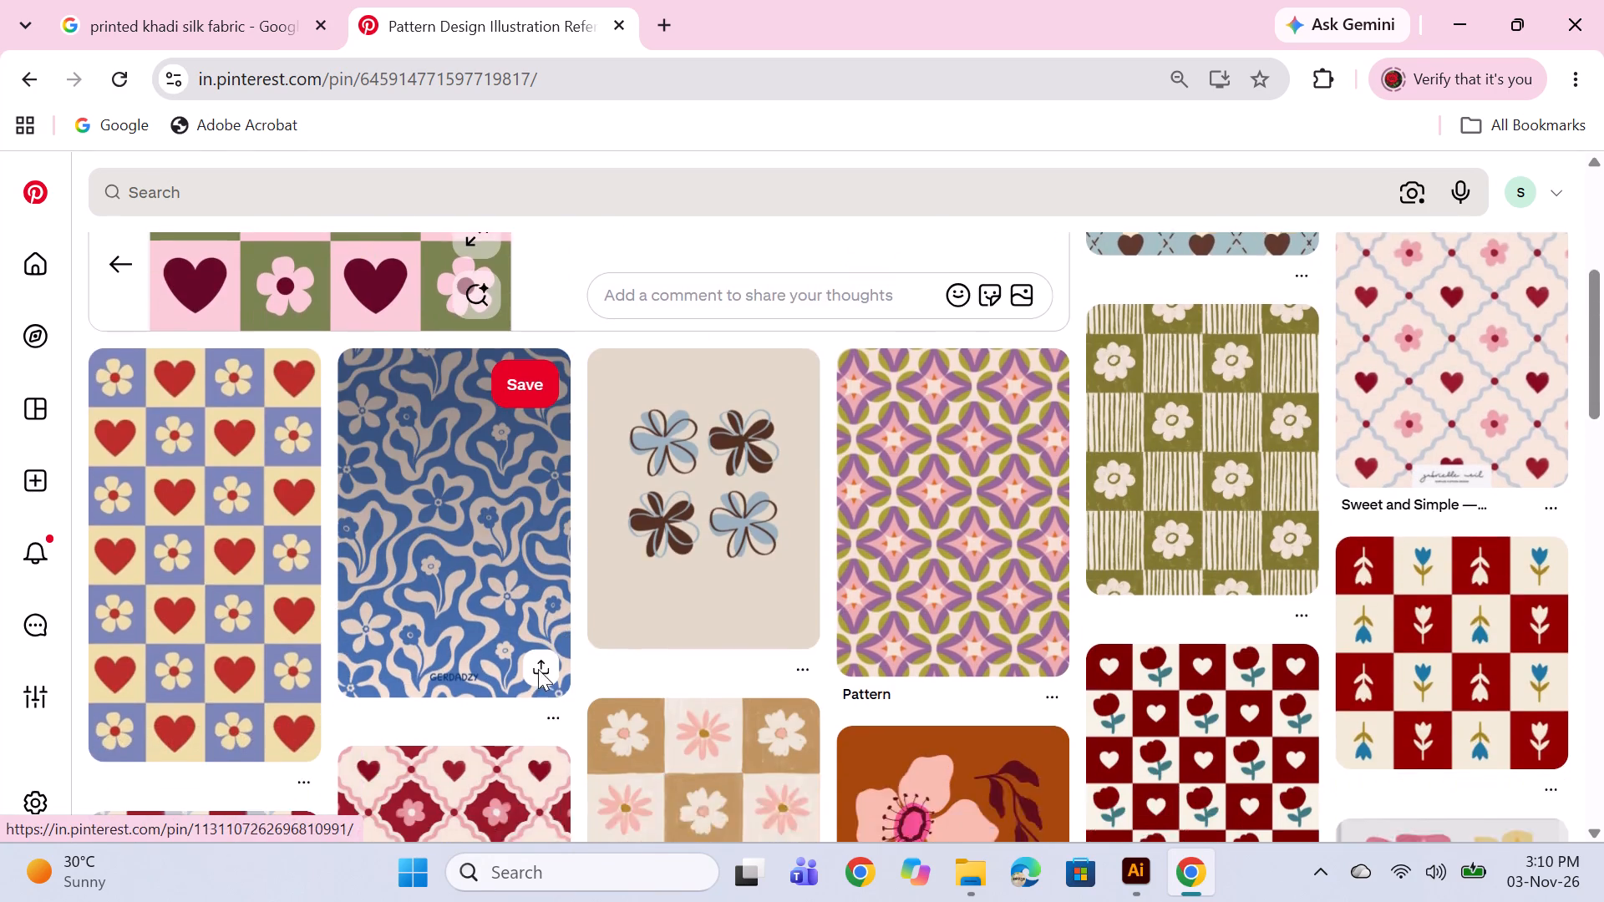
scroll(538, 669, down, 10)
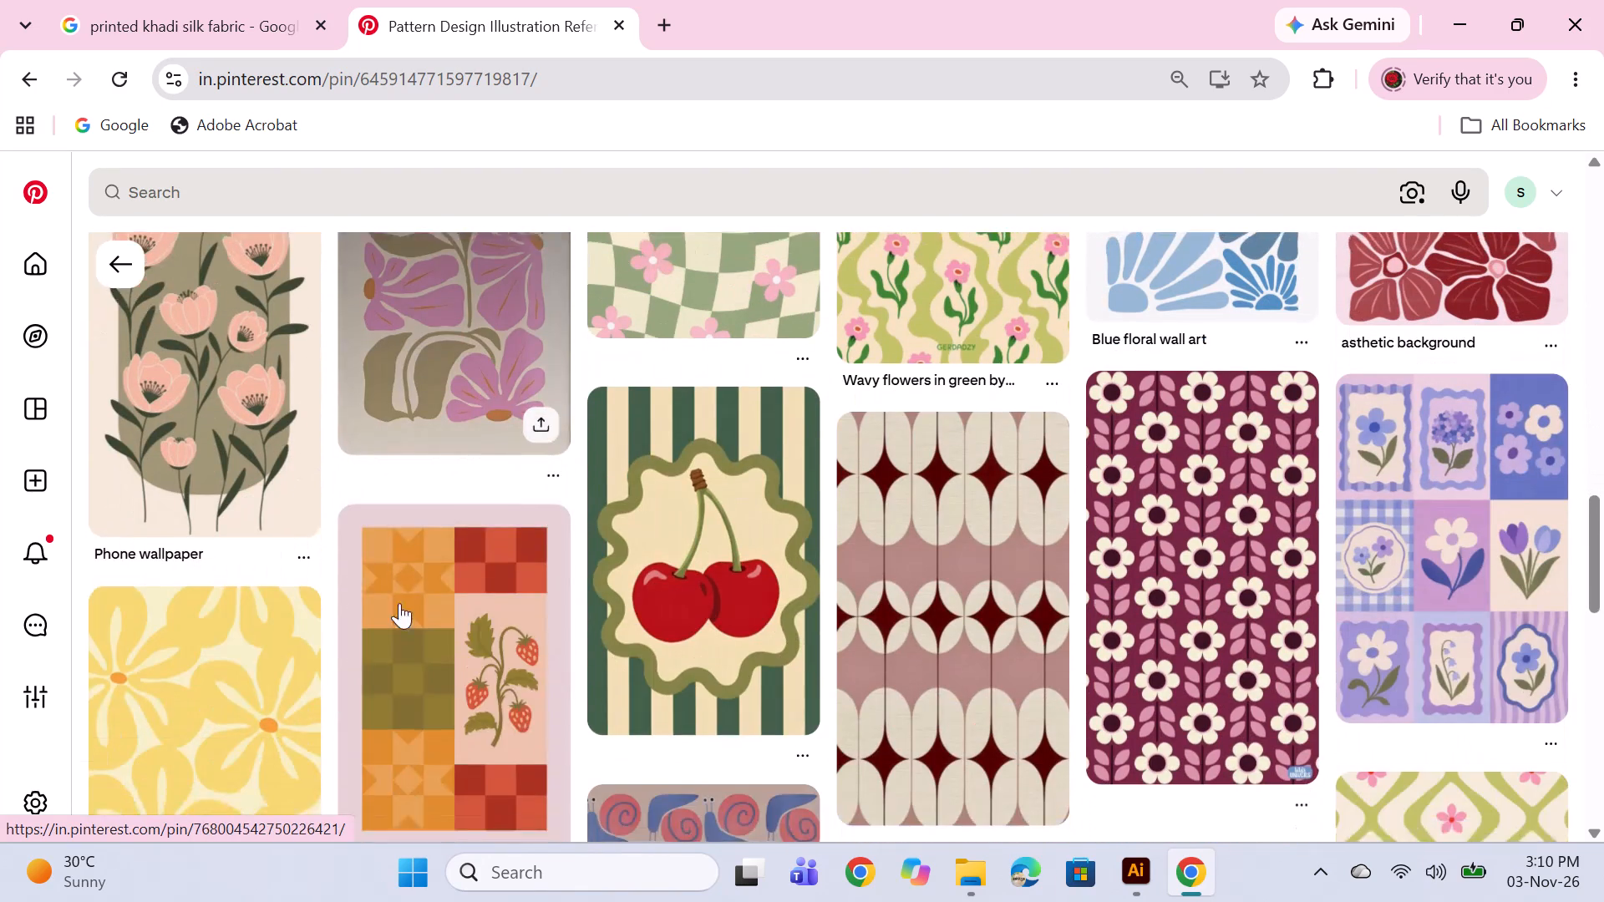
Return to the Pinterest home feed and look through its pins for floral, geometric and folk-motif print references.
click(117, 270)
scroll(685, 584, down, 3)
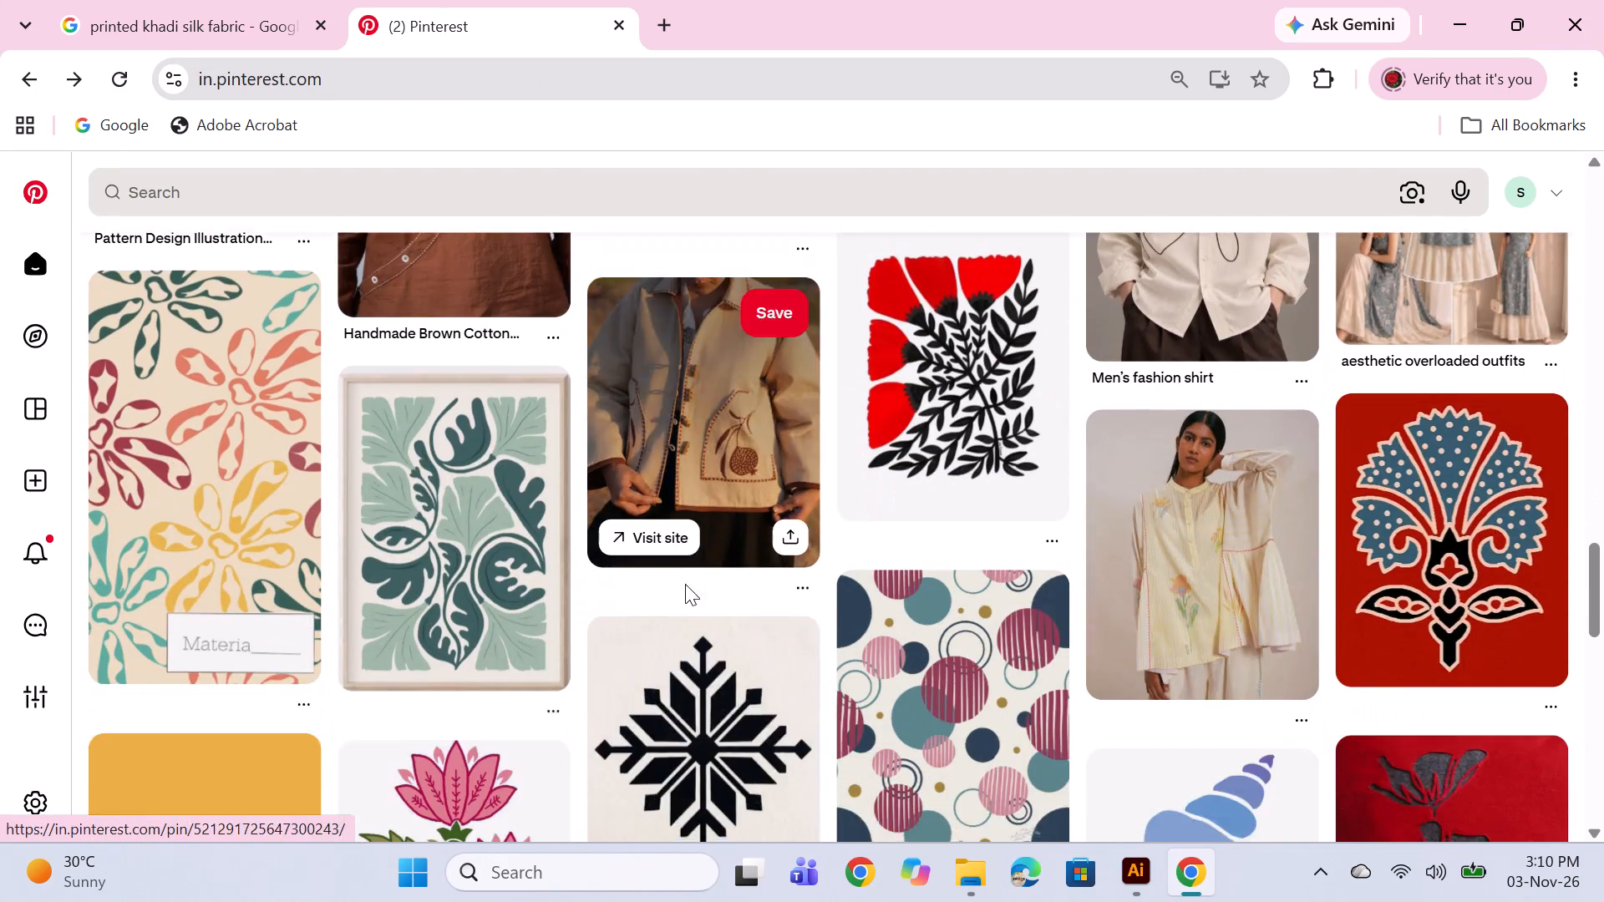
scroll(685, 584, down, 2)
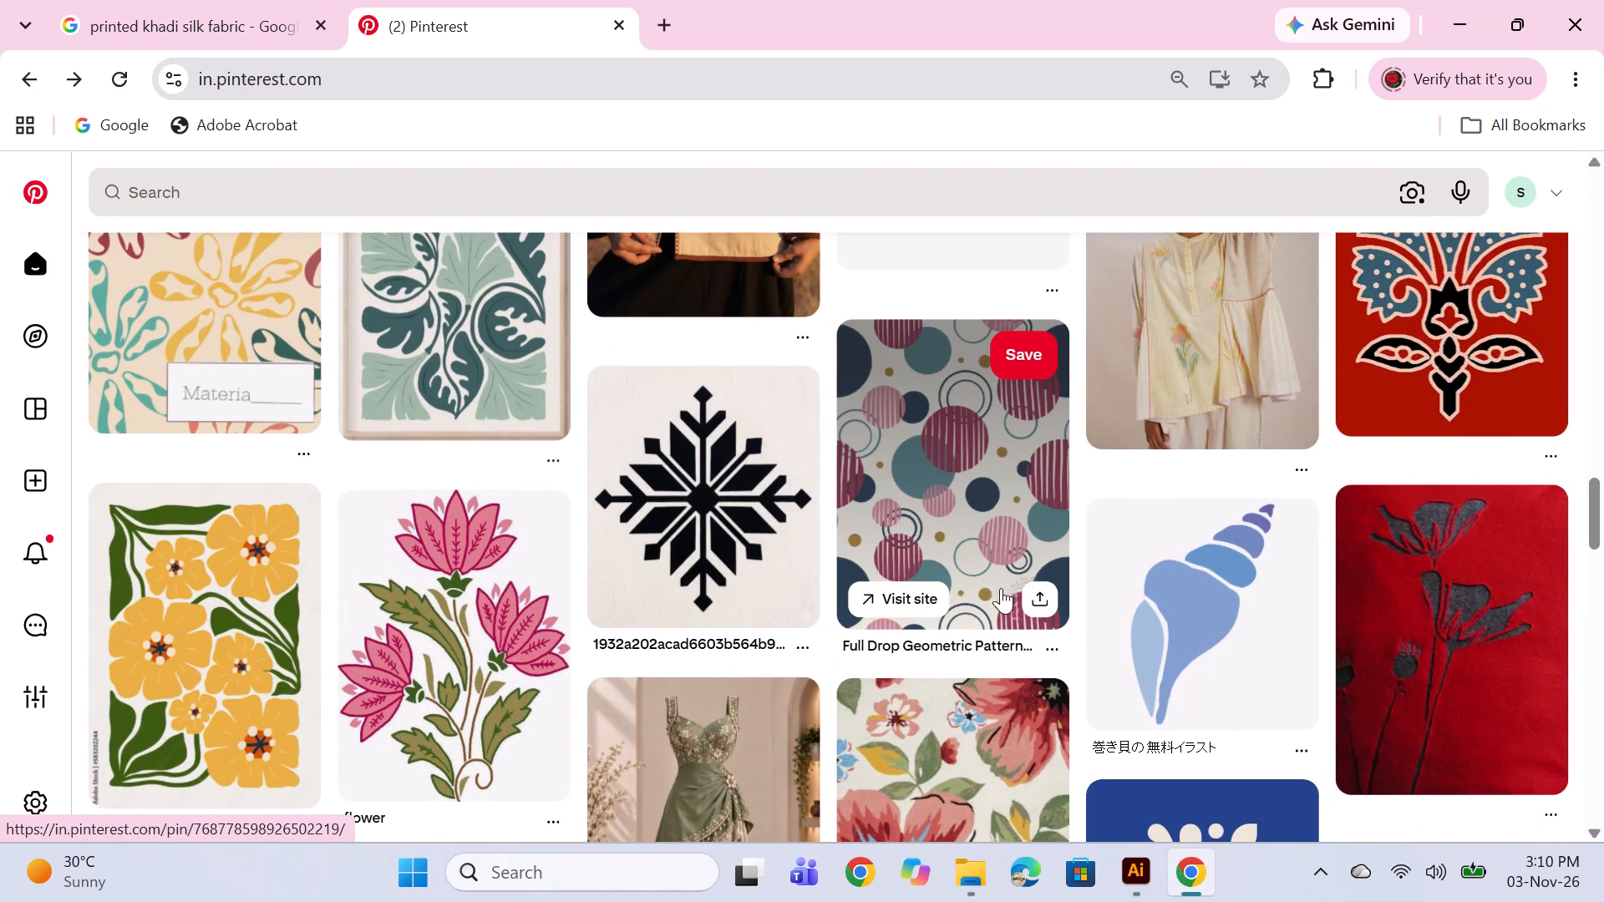
scroll(622, 523, down, 1)
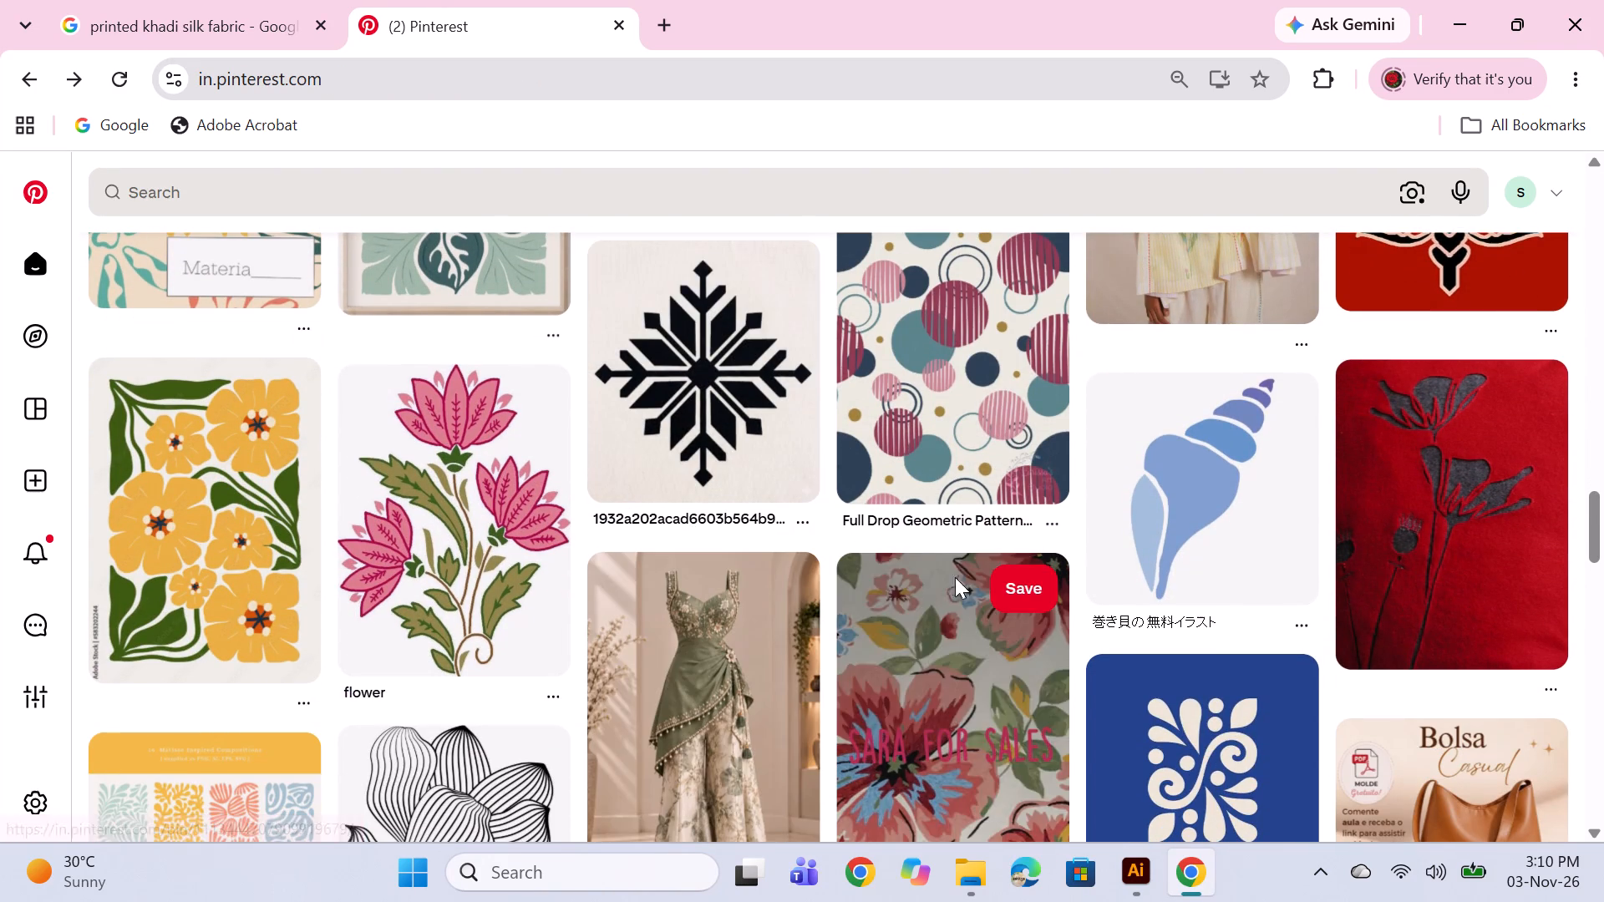
scroll(1100, 585, down, 1)
scroll(942, 616, up, 2)
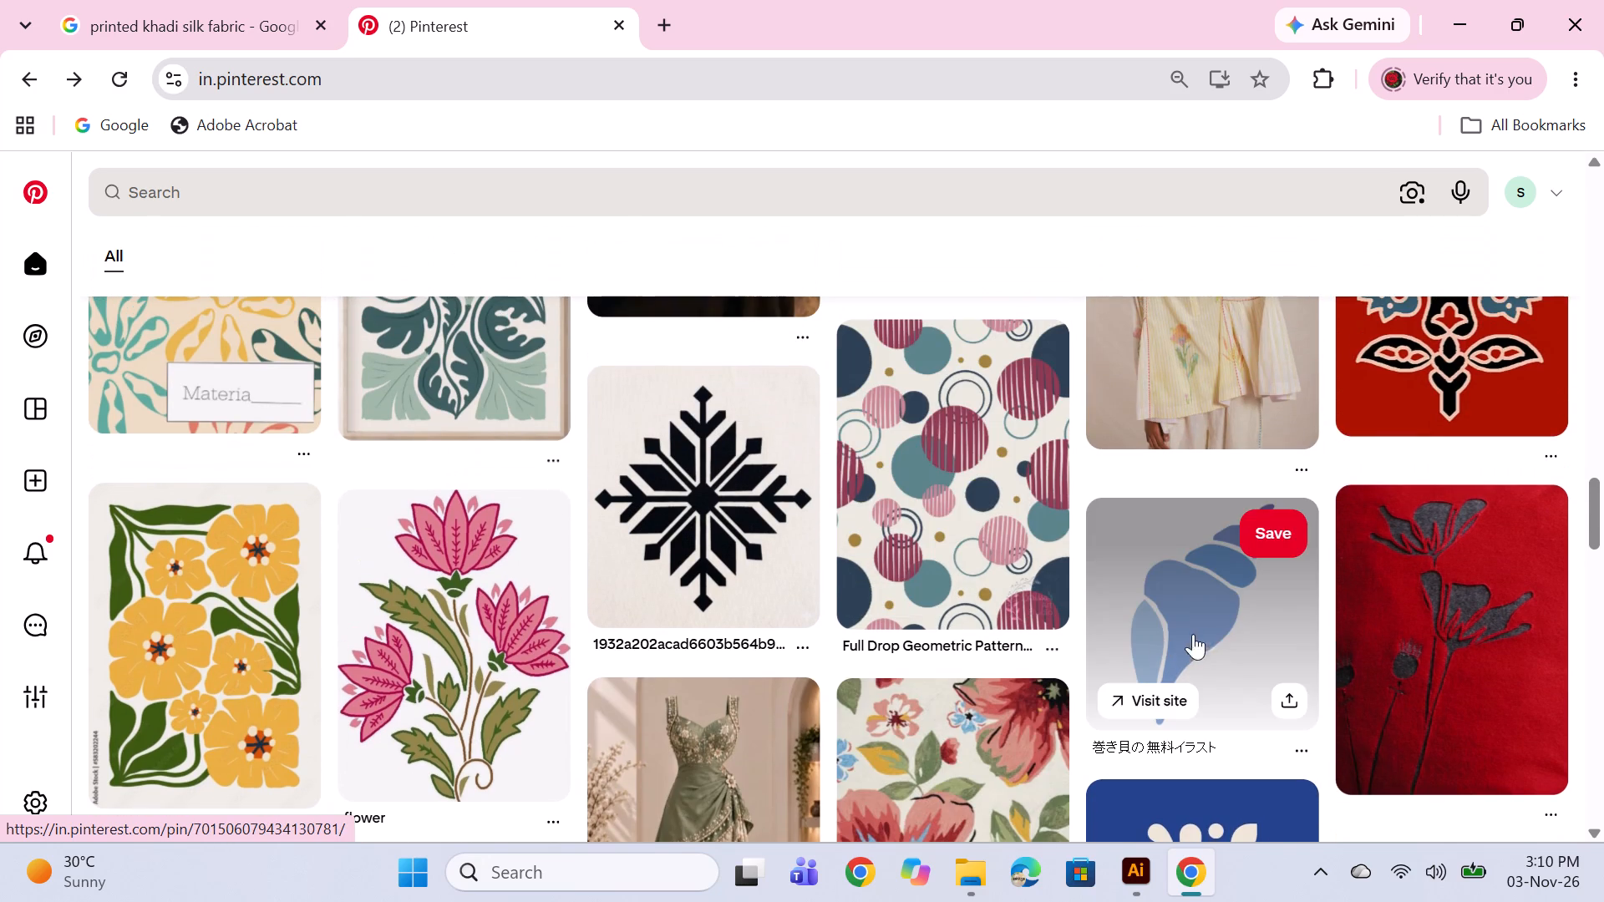
scroll(710, 697, down, 2)
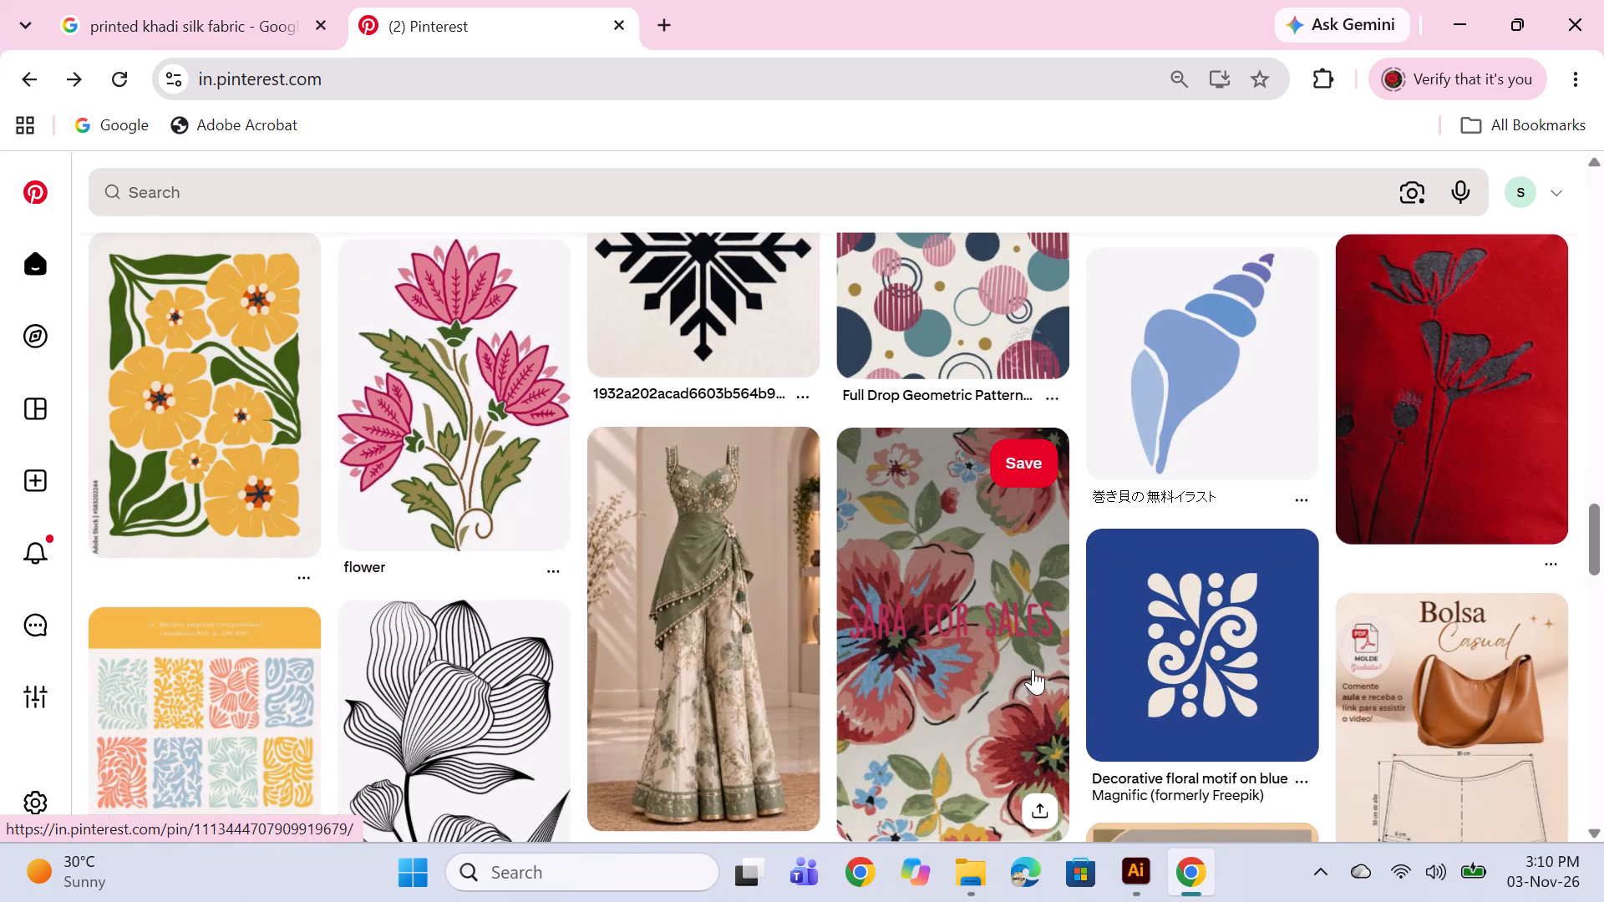
scroll(1033, 669, down, 2)
scroll(821, 681, down, 2)
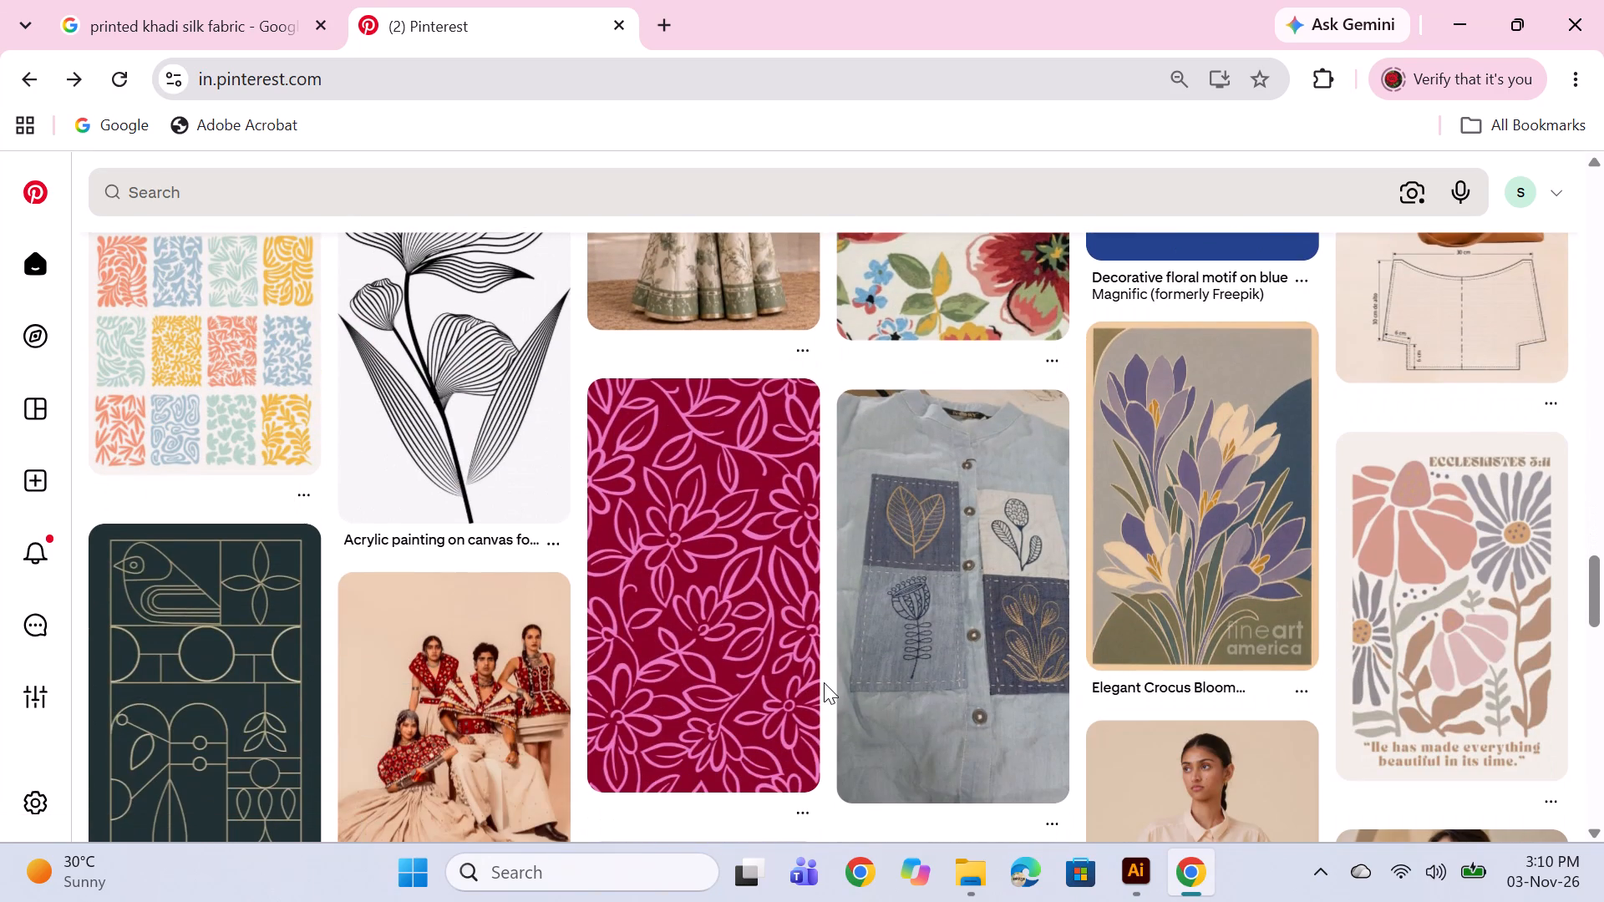
scroll(809, 596, down, 3)
scroll(997, 575, down, 3)
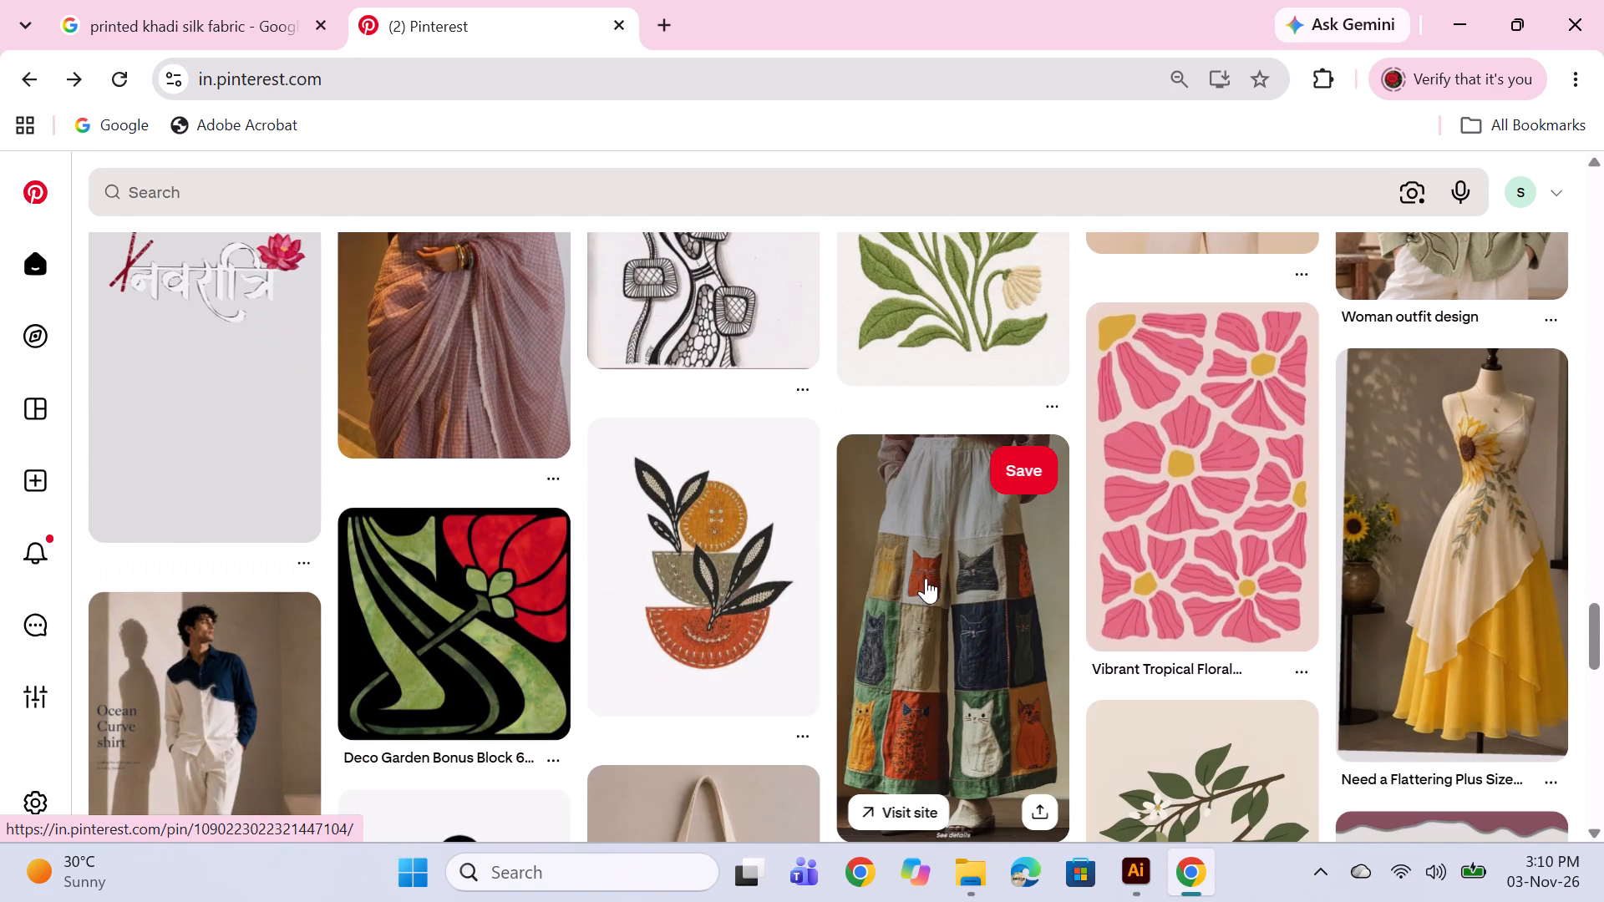
scroll(666, 602, down, 1)
scroll(1088, 544, down, 1)
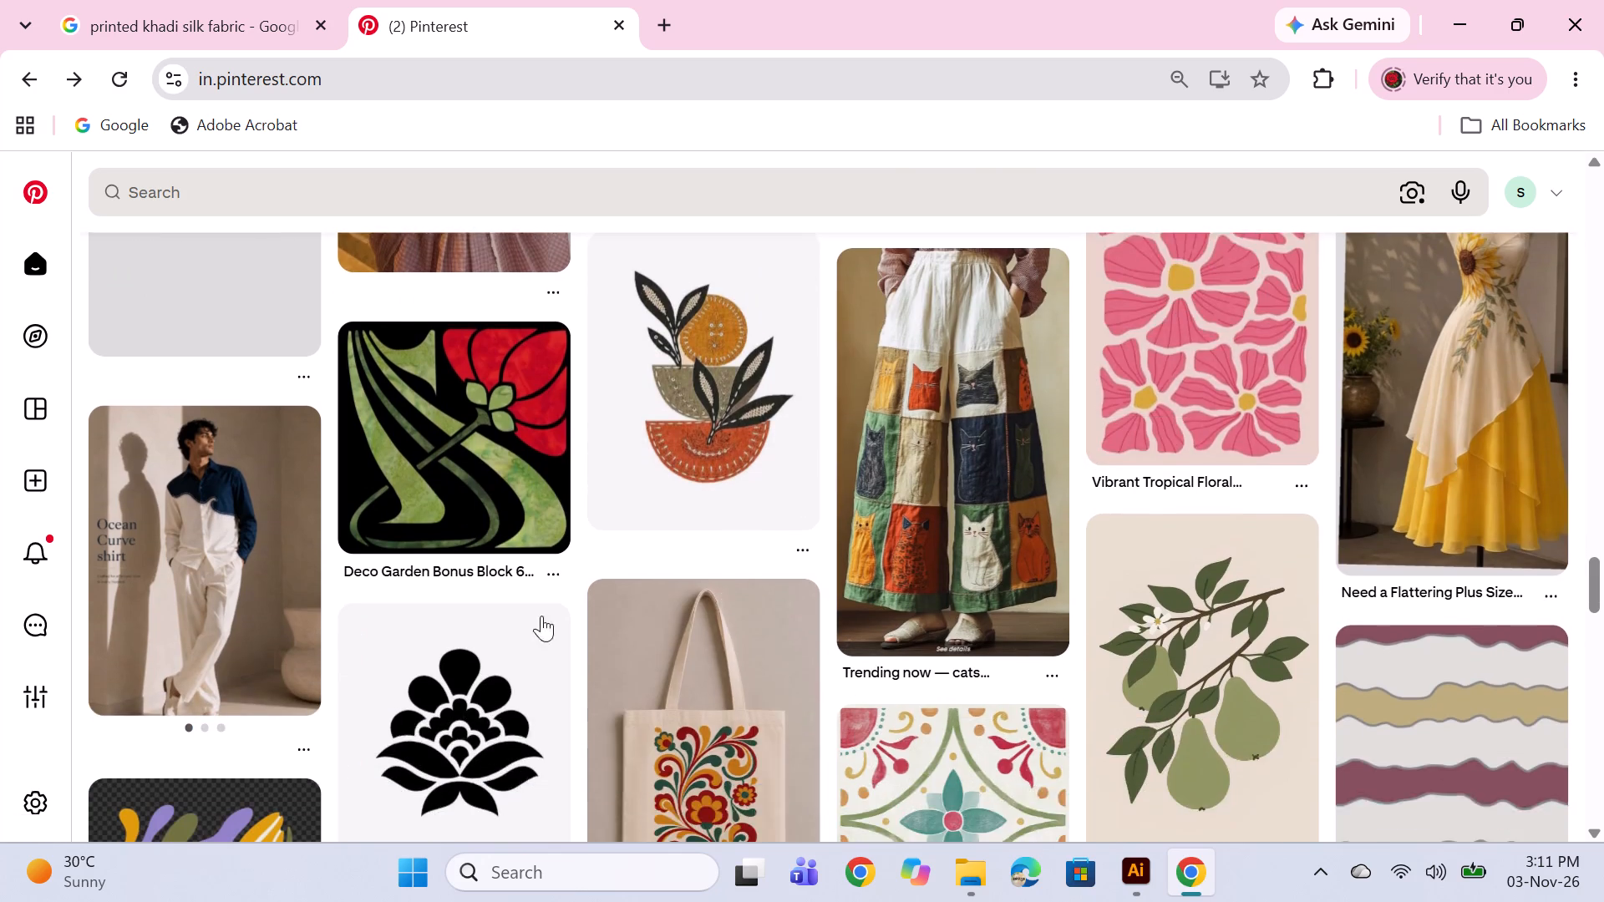
scroll(525, 618, down, 2)
scroll(1127, 557, down, 1)
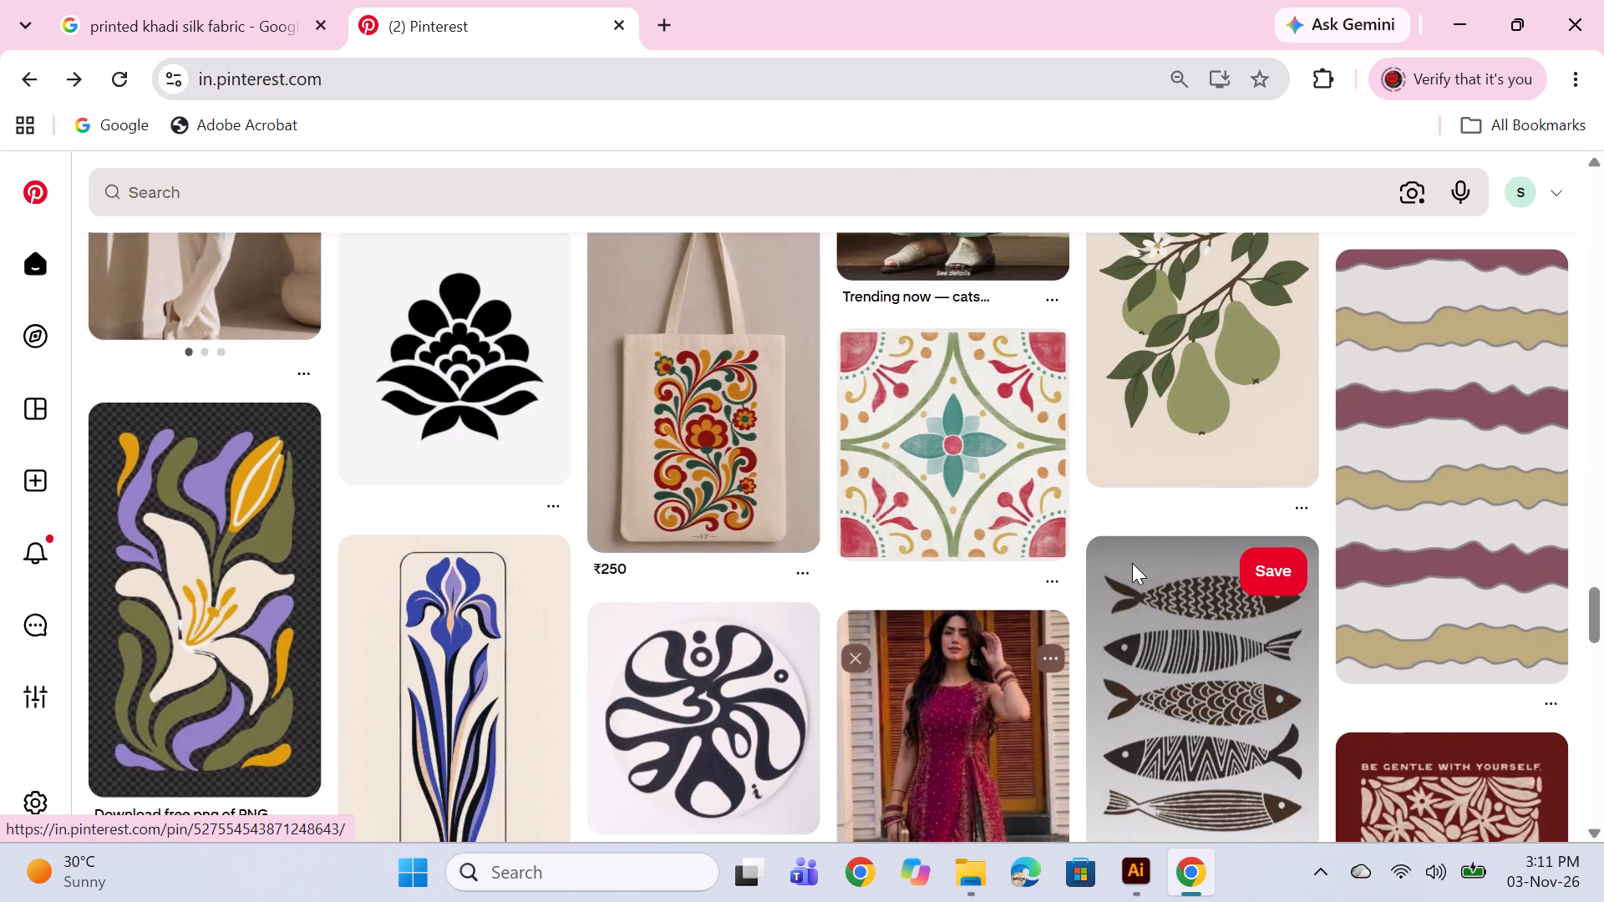
scroll(1132, 563, down, 1)
scroll(737, 625, down, 2)
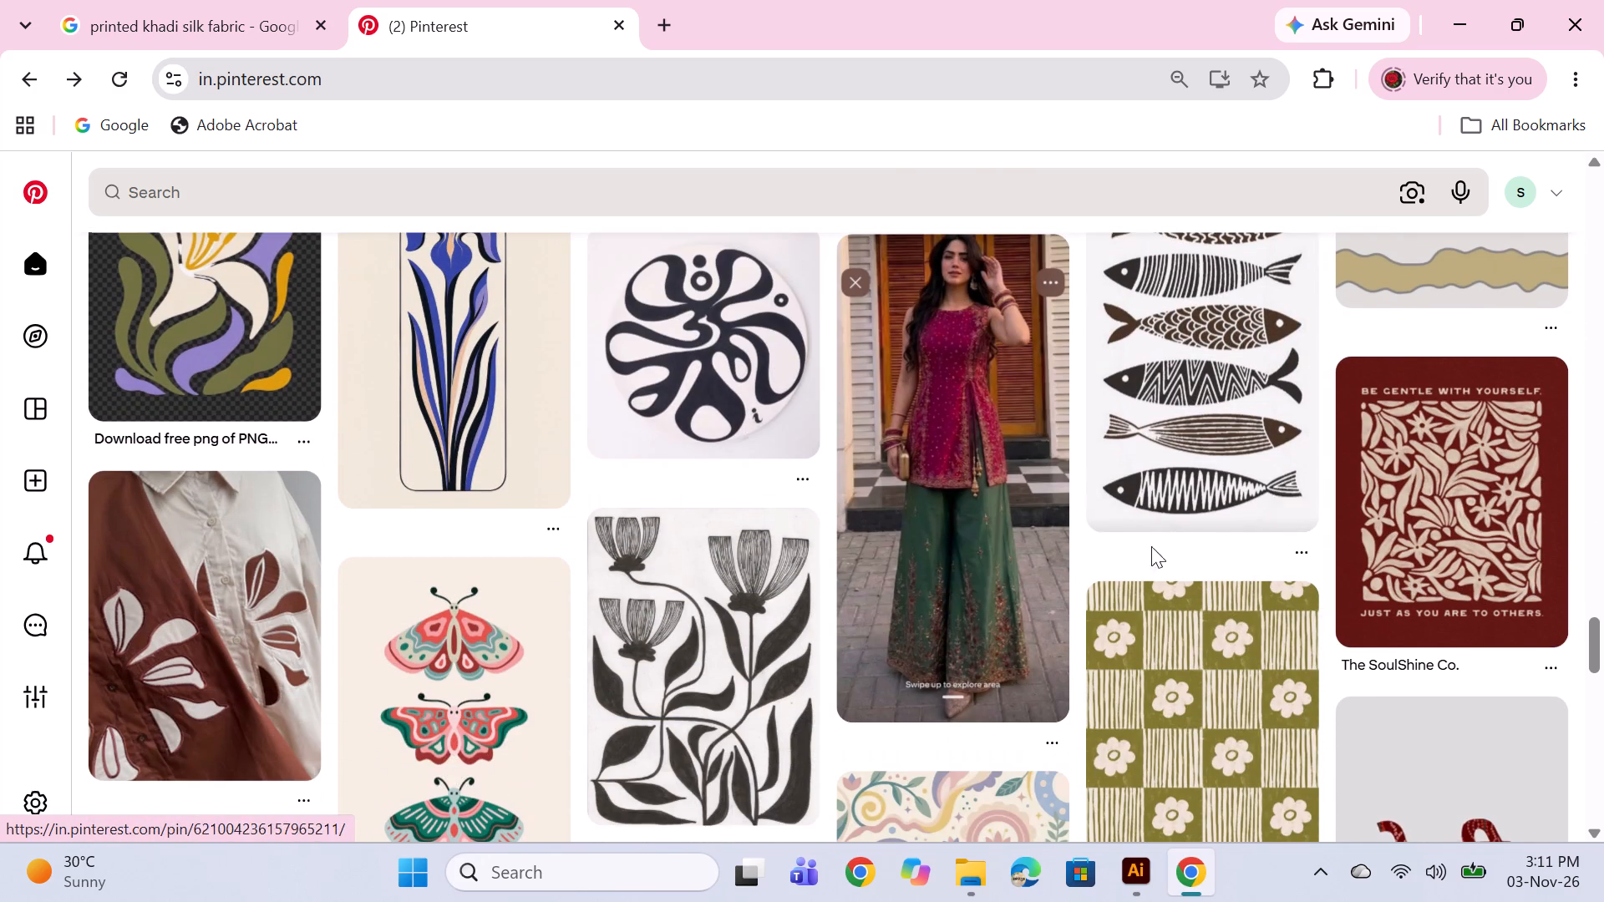
scroll(1363, 558, down, 2)
scroll(1018, 606, down, 2)
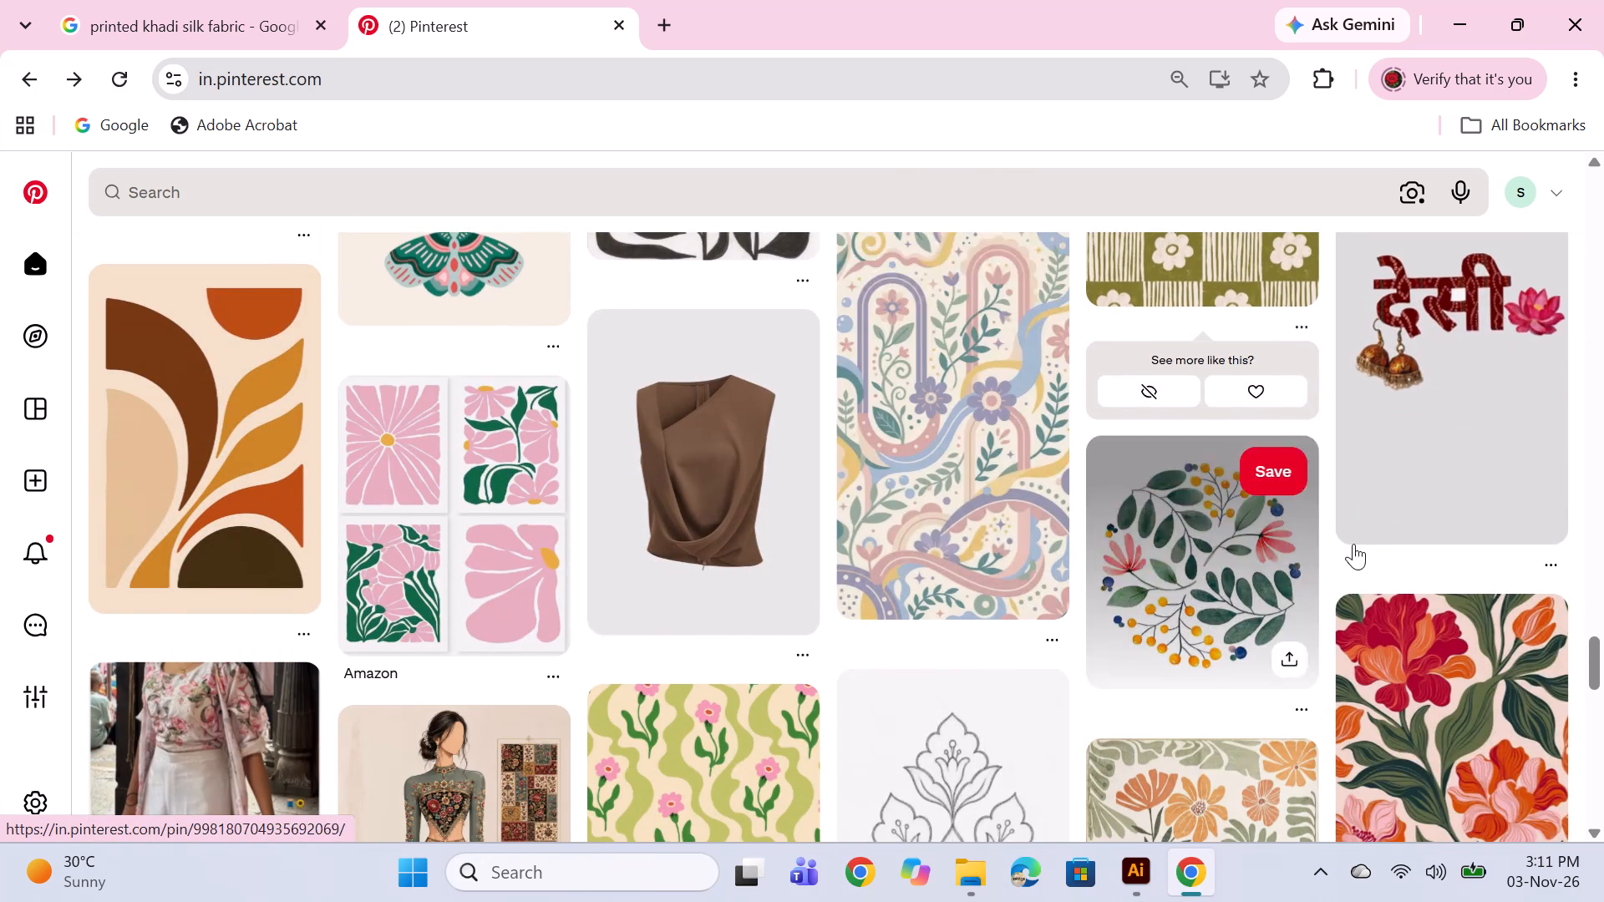
scroll(1353, 544, down, 2)
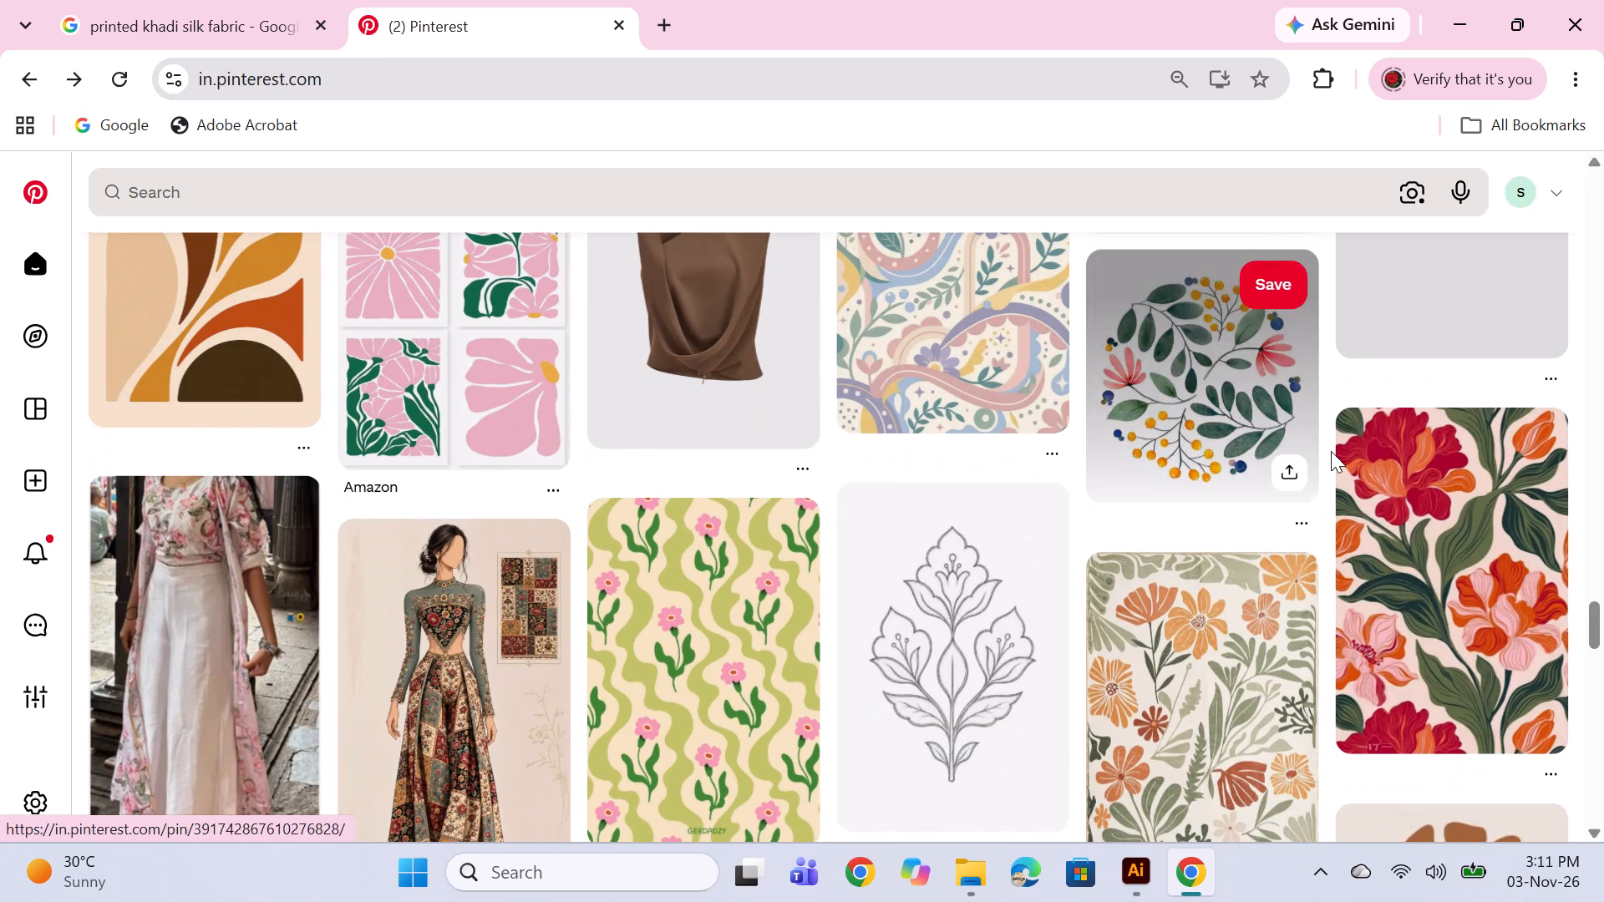
scroll(1308, 463, down, 1)
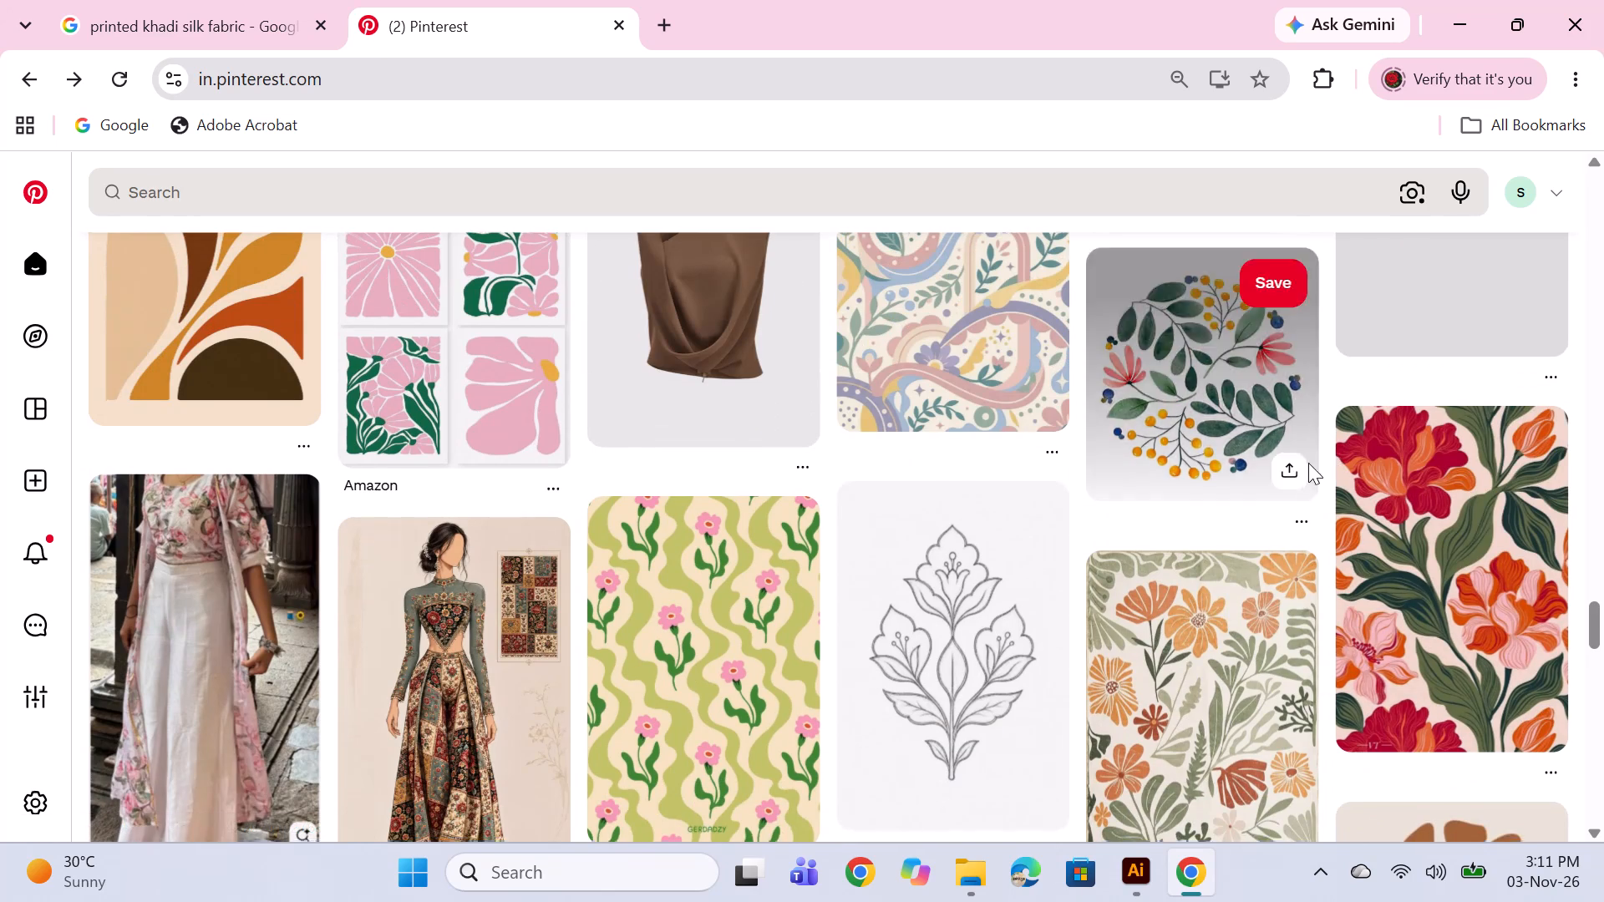
scroll(1308, 463, down, 1)
scroll(1241, 513, down, 3)
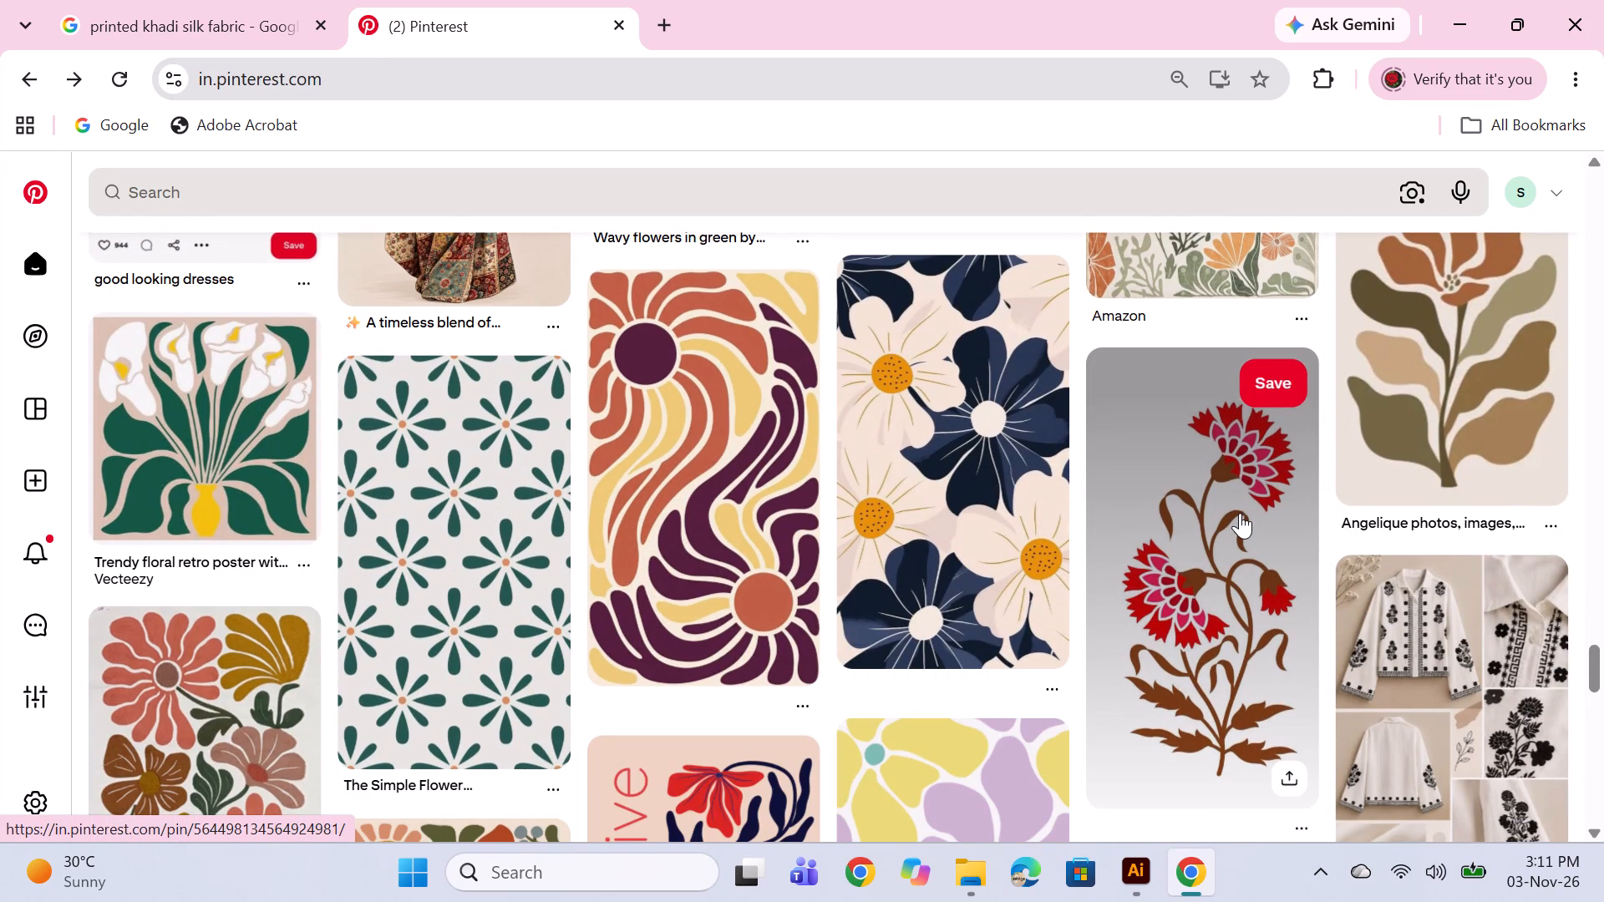
scroll(1107, 498, down, 1)
scroll(891, 409, down, 3)
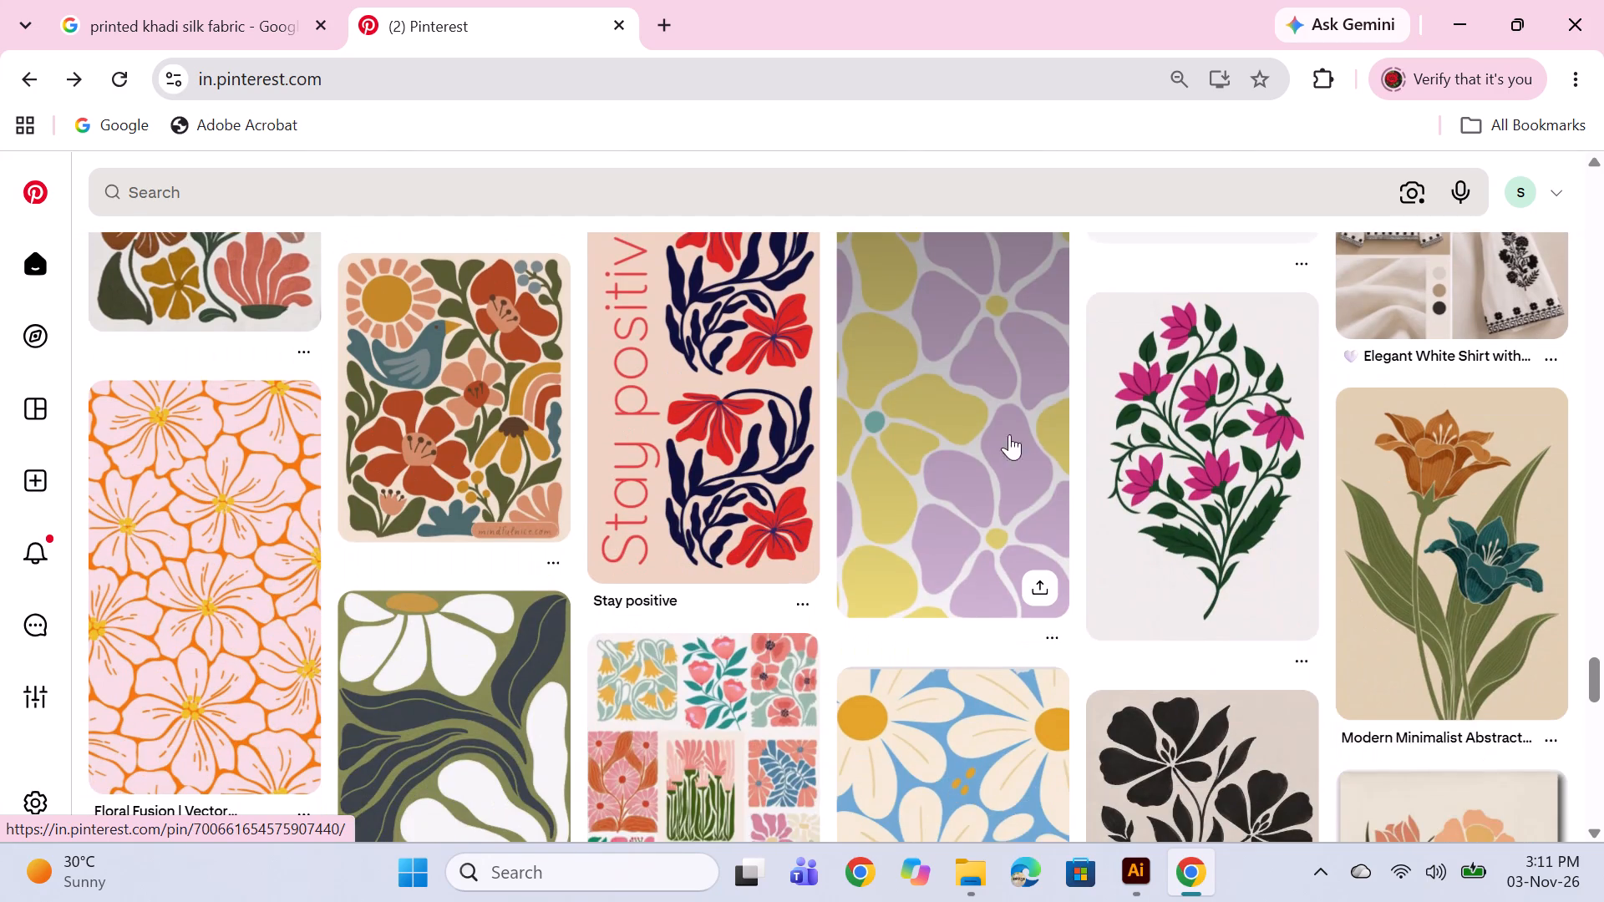
scroll(1033, 436, down, 1)
scroll(1001, 489, up, 2)
scroll(1001, 489, down, 2)
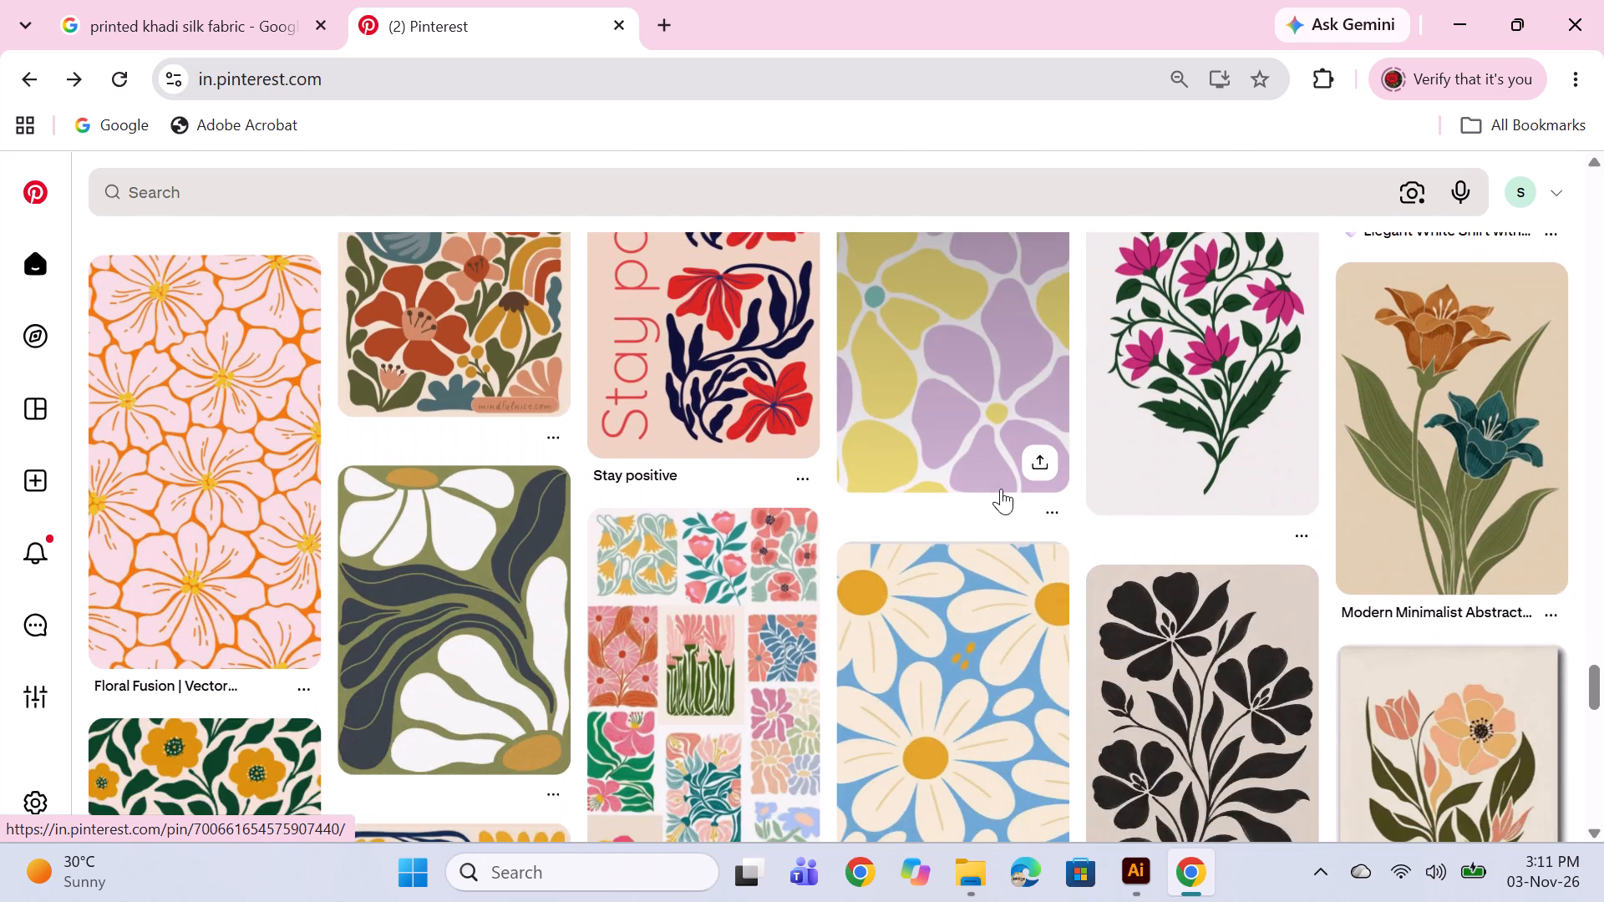
scroll(1001, 489, up, 2)
scroll(1001, 489, down, 4)
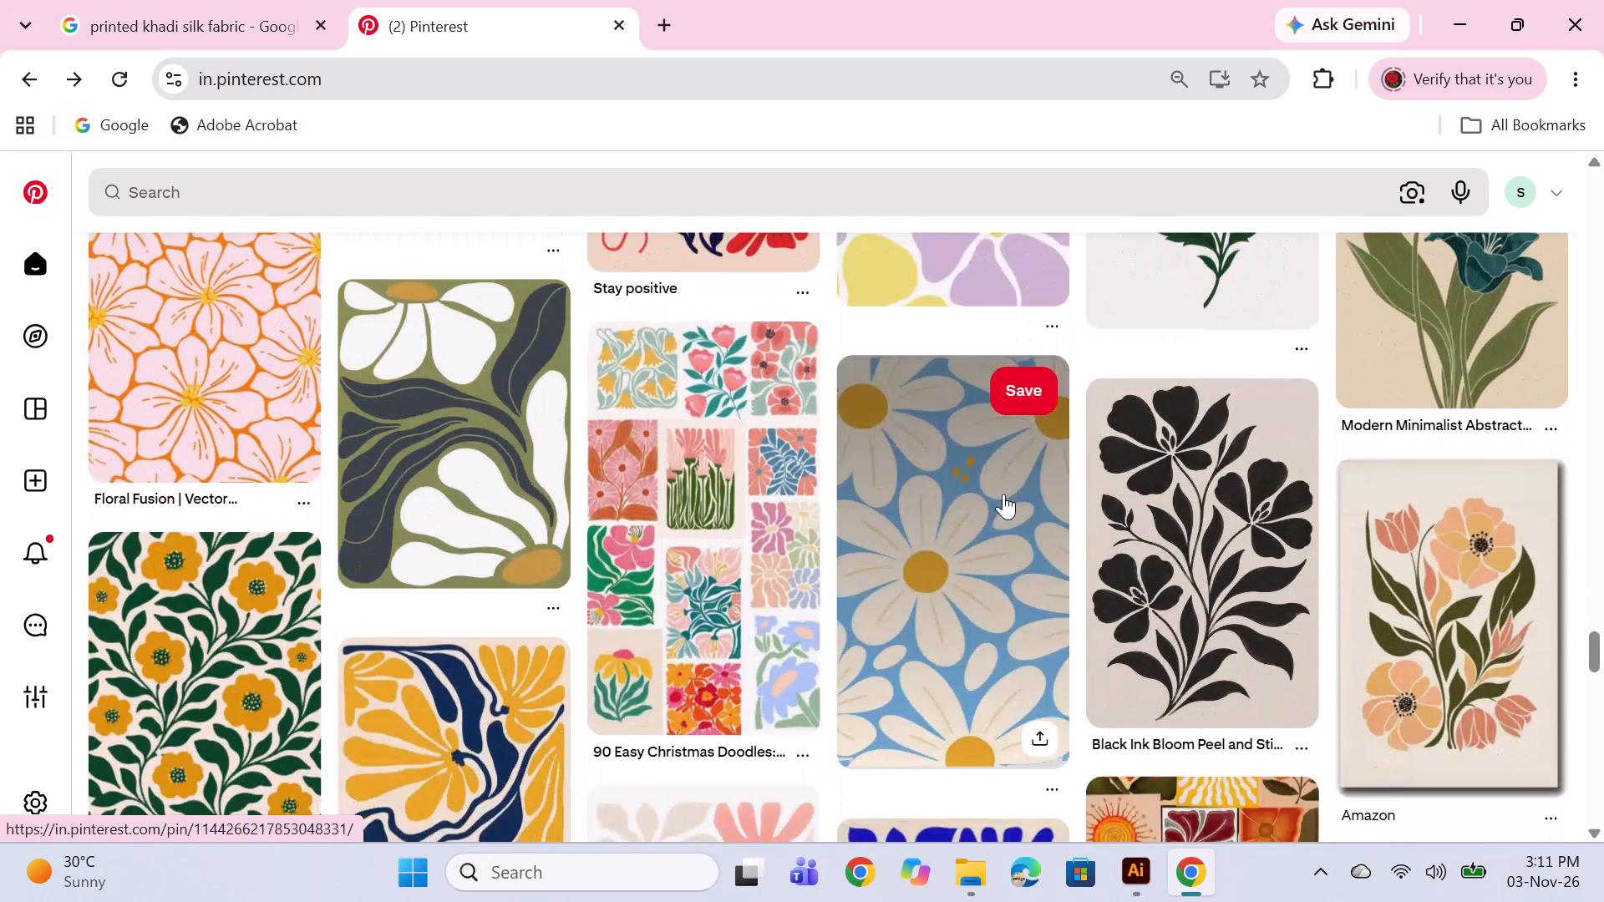
scroll(1003, 494, down, 3)
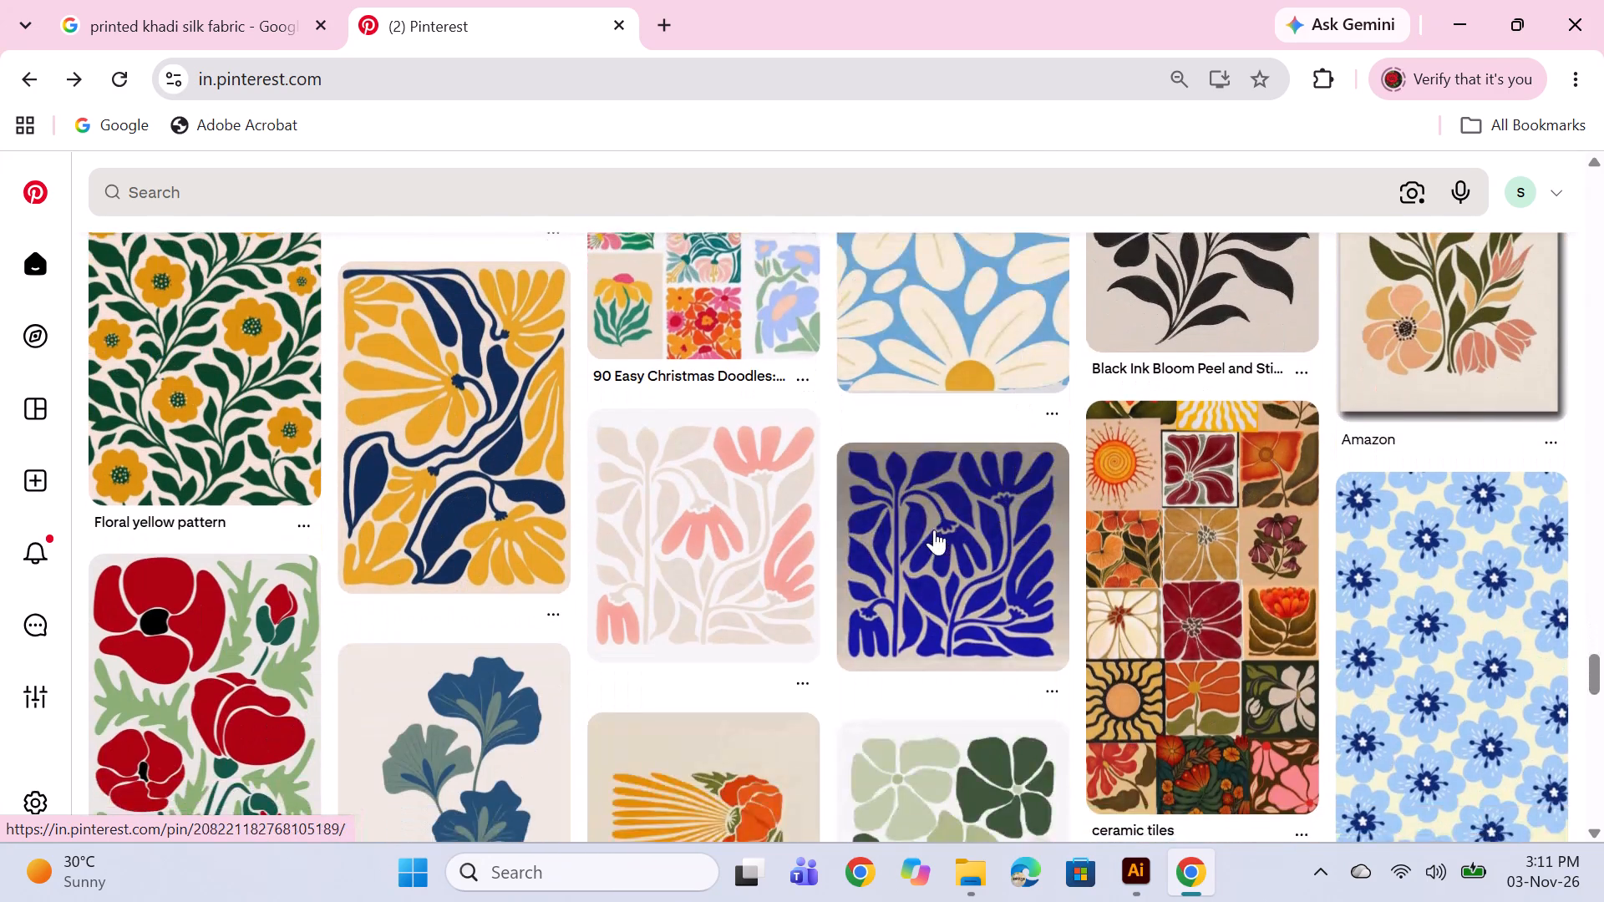
scroll(934, 530, up, 1)
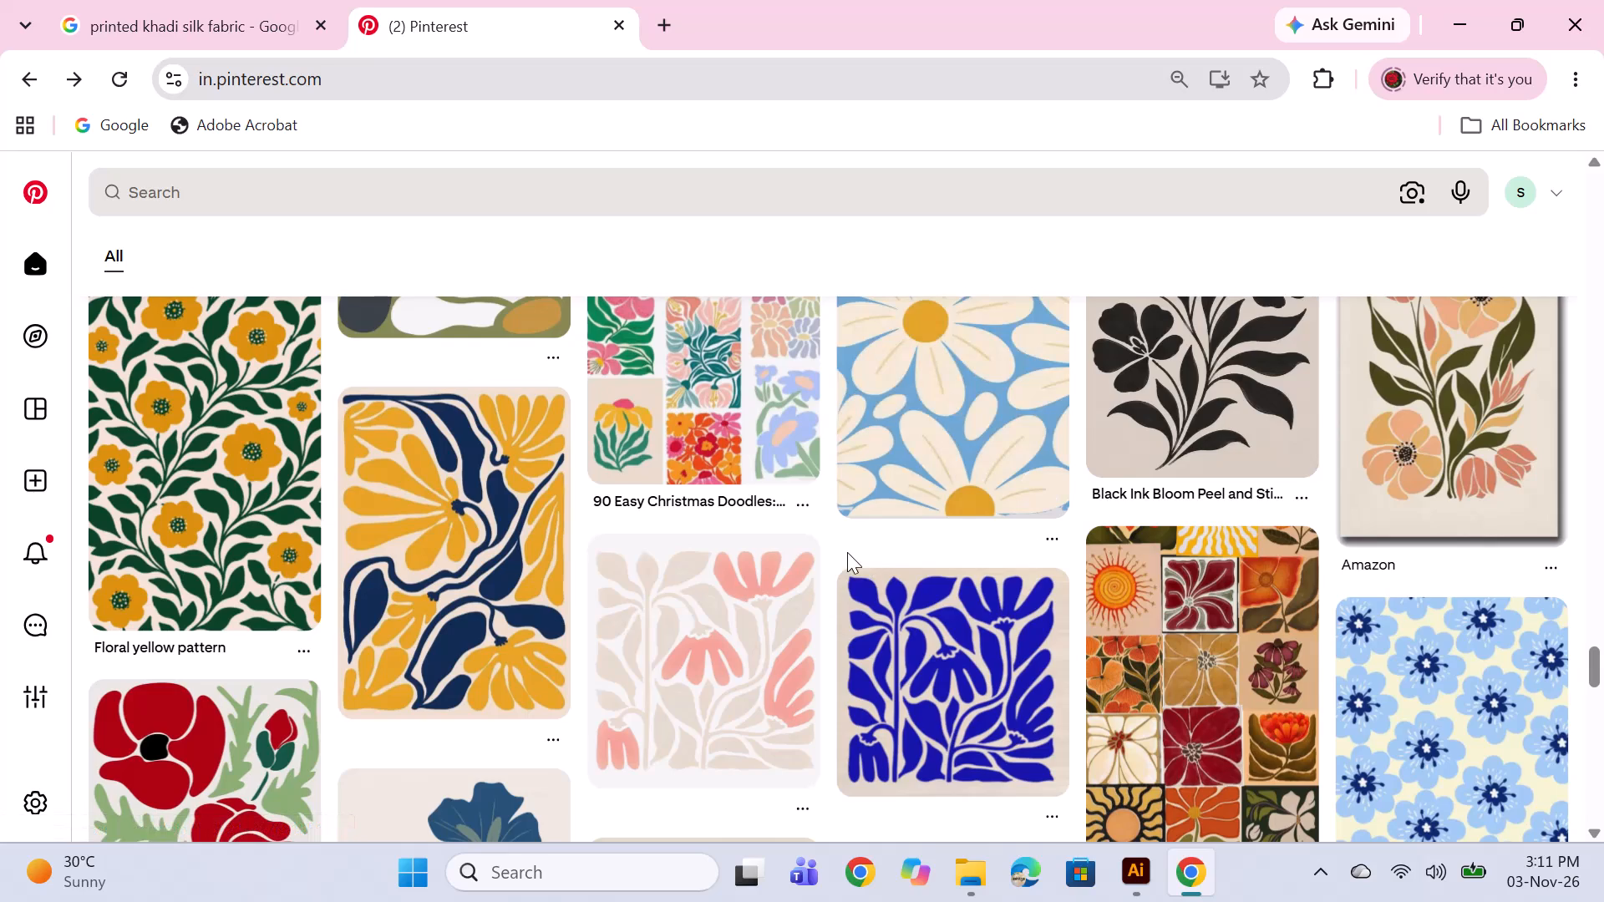
scroll(840, 563, down, 2)
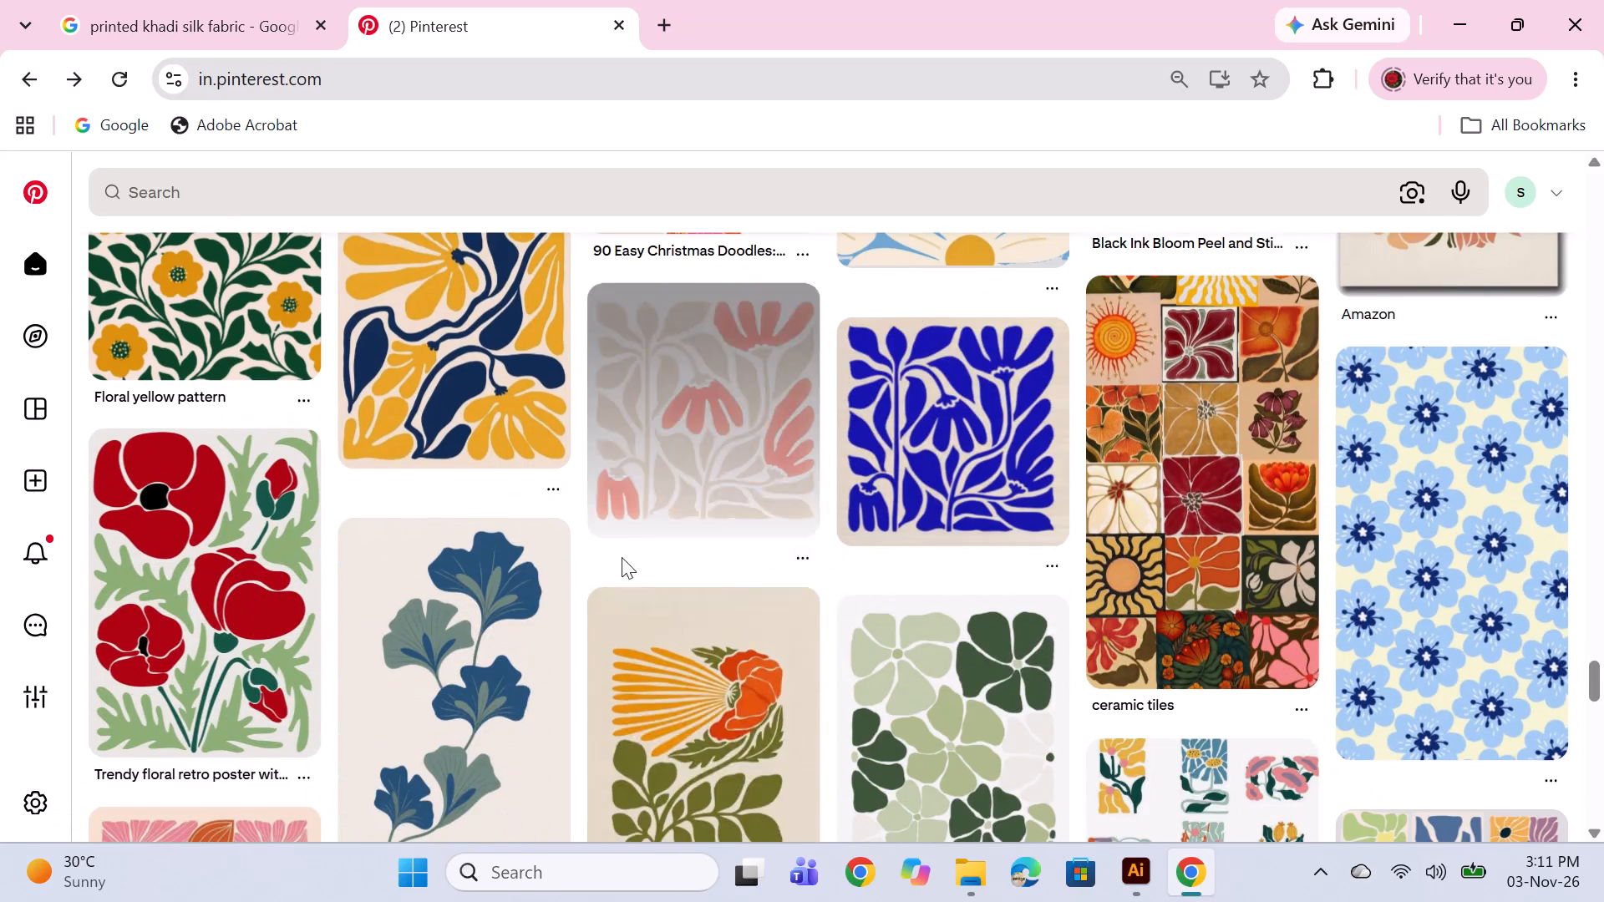
Open the yellow and navy abstract floral pin to examine it, and return to the home feed.
scroll(565, 545, up, 2)
click(438, 561)
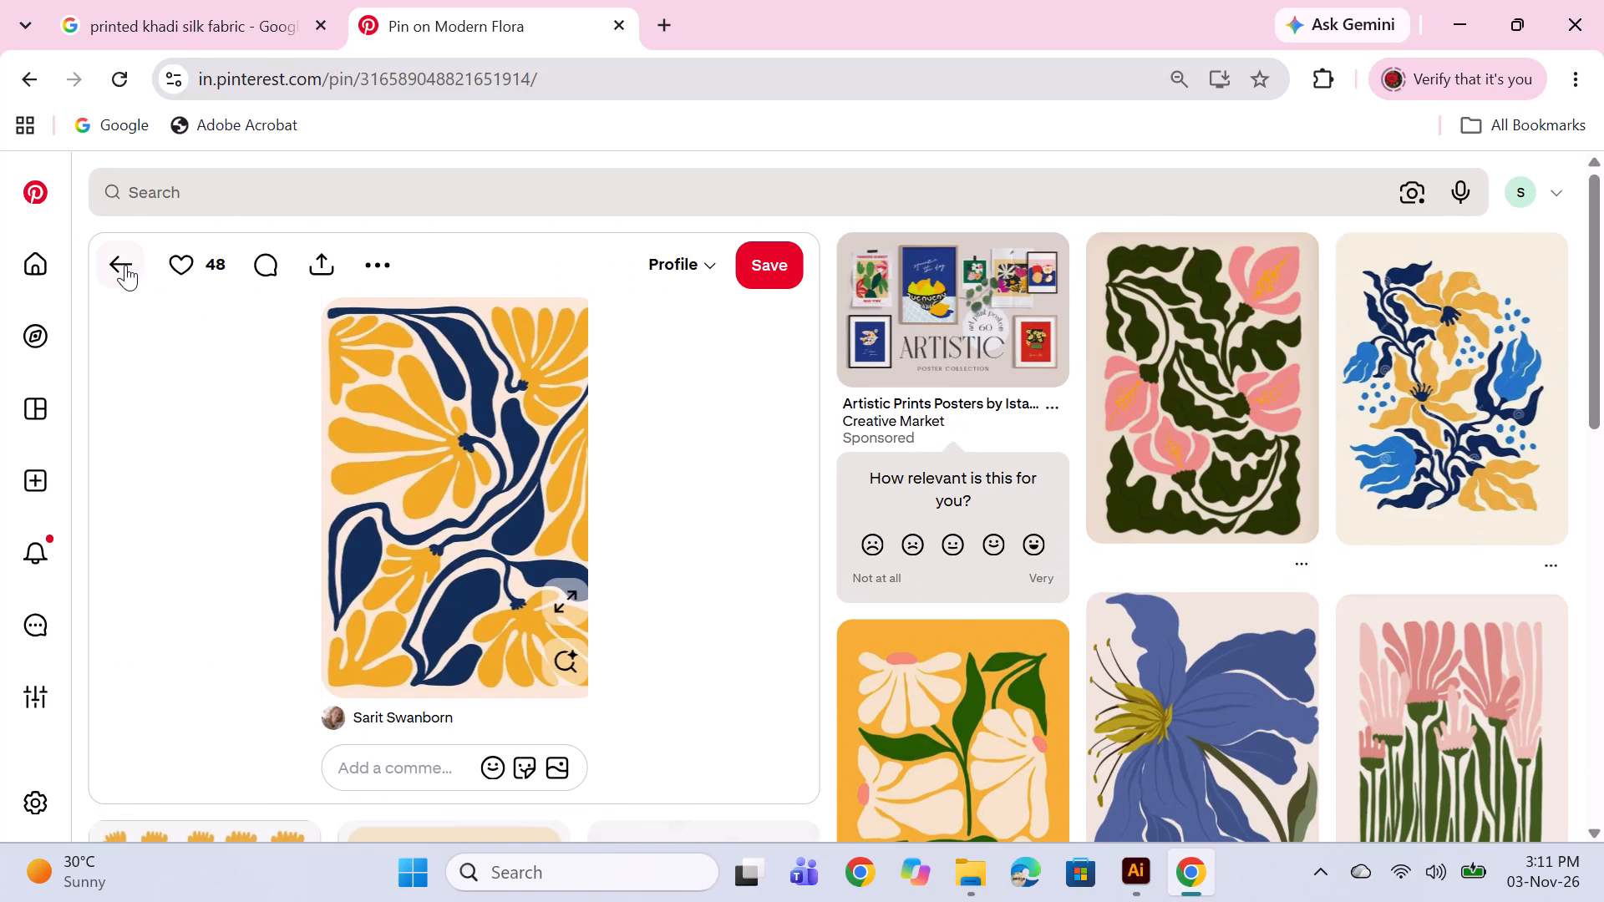
click(125, 265)
Open the "Floral yellow pattern" pin from the feed and examine it along with its related floral patterns.
scroll(927, 481, down, 1)
scroll(978, 494, up, 1)
scroll(978, 494, down, 3)
scroll(979, 494, up, 4)
click(972, 476)
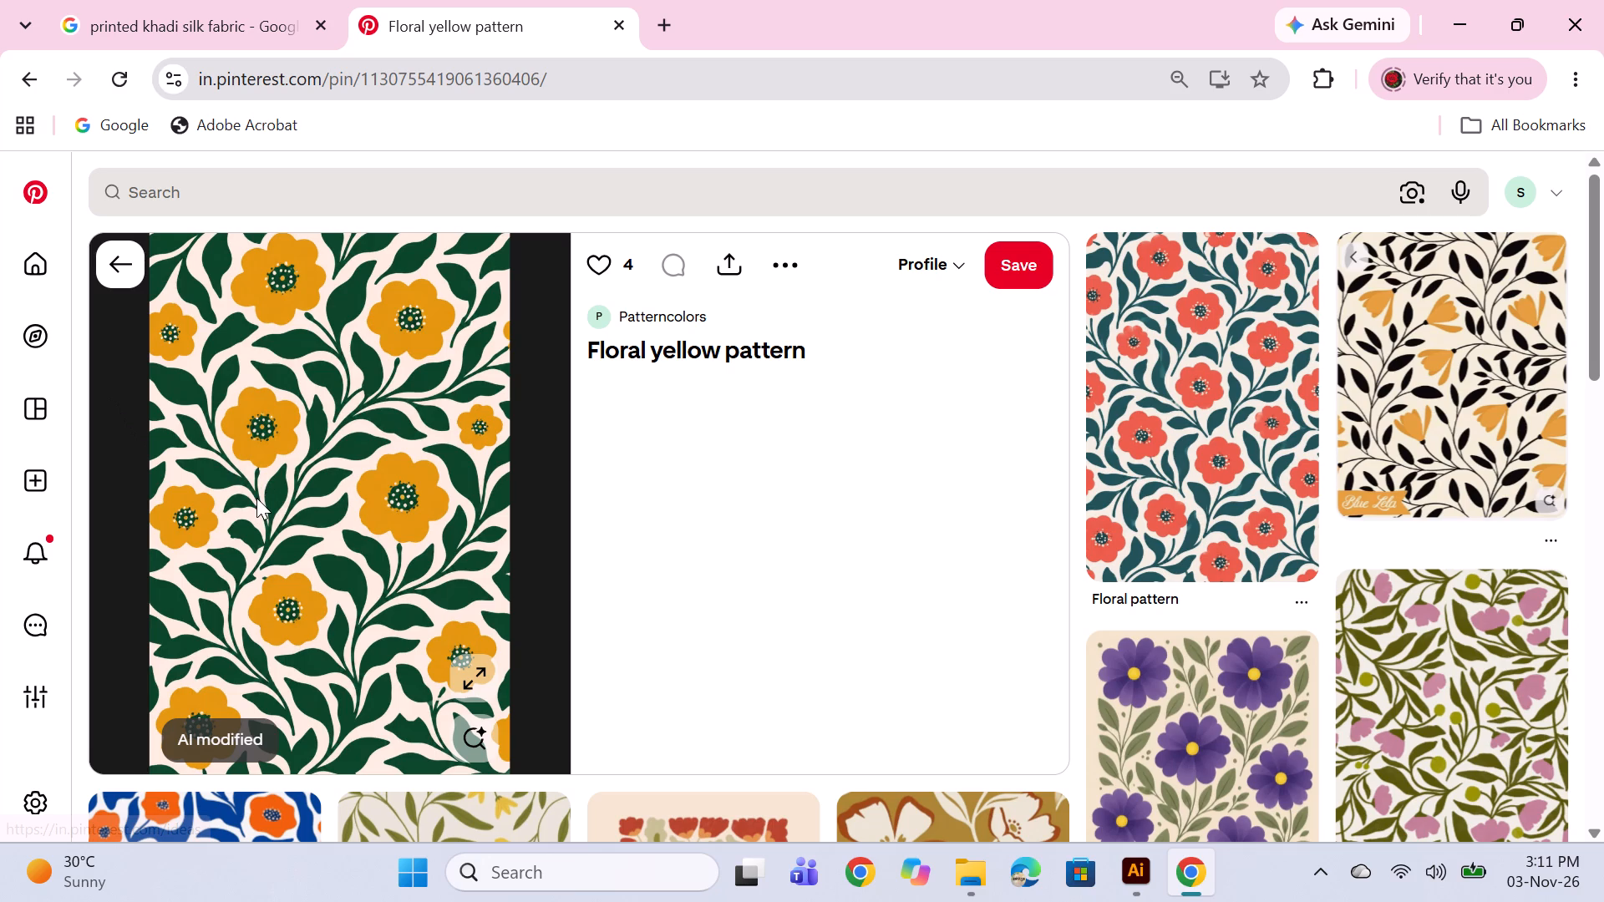
scroll(329, 466, down, 2)
scroll(329, 466, up, 4)
scroll(329, 466, down, 5)
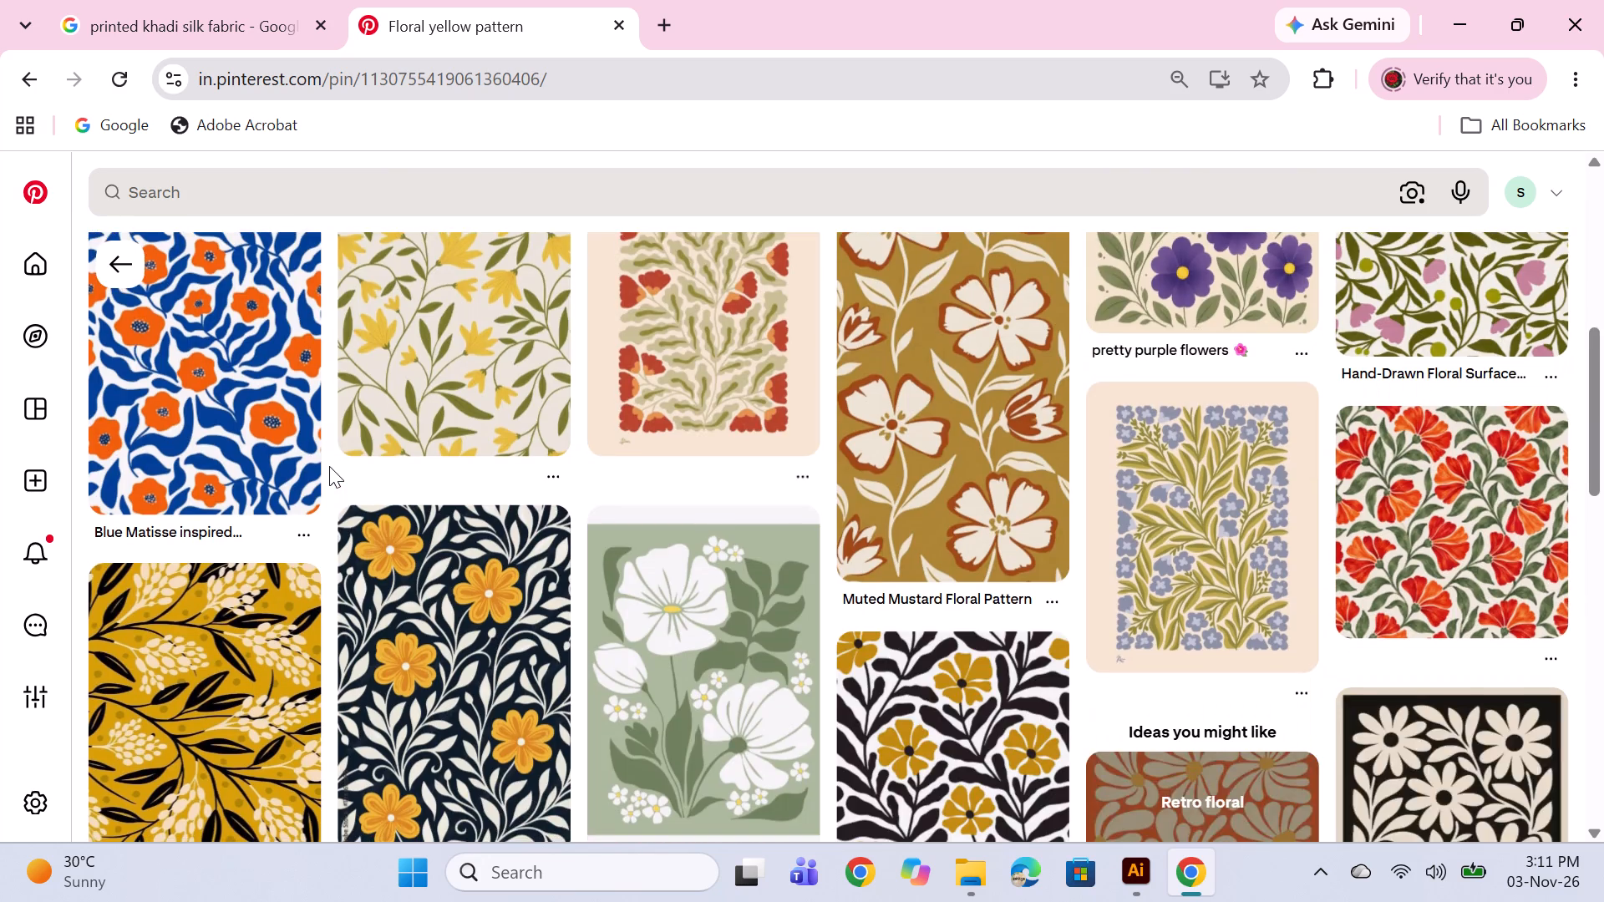
scroll(329, 466, down, 3)
scroll(293, 440, up, 2)
Return to the home feed and look through its abstract and retro botanical pins for print layout and colour references.
click(119, 267)
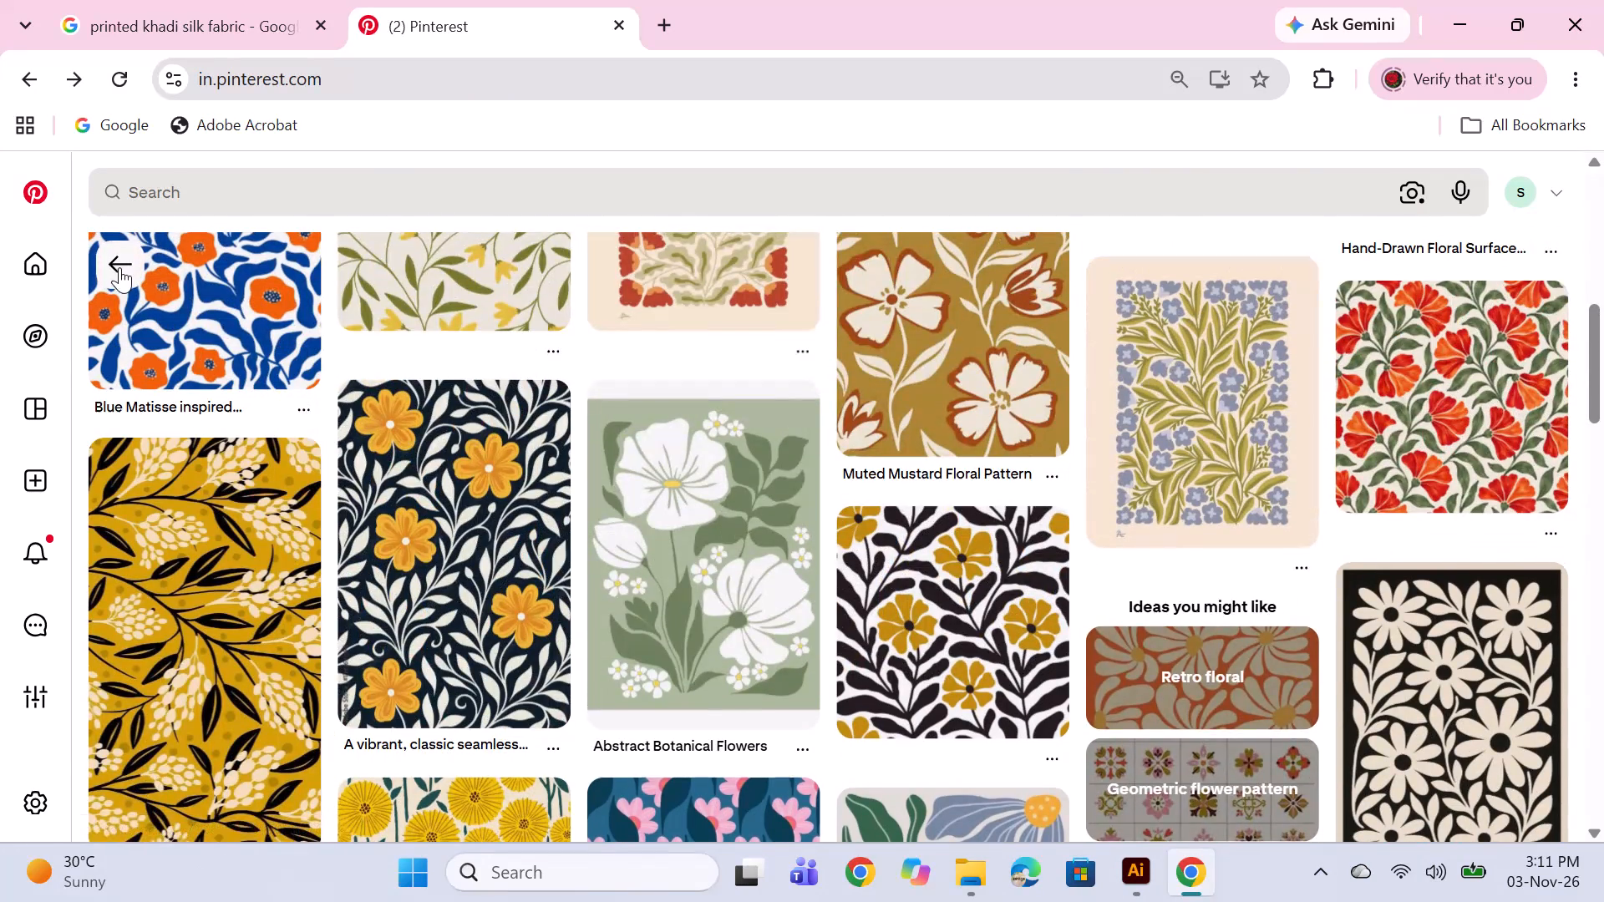
scroll(627, 512, down, 3)
scroll(599, 423, down, 2)
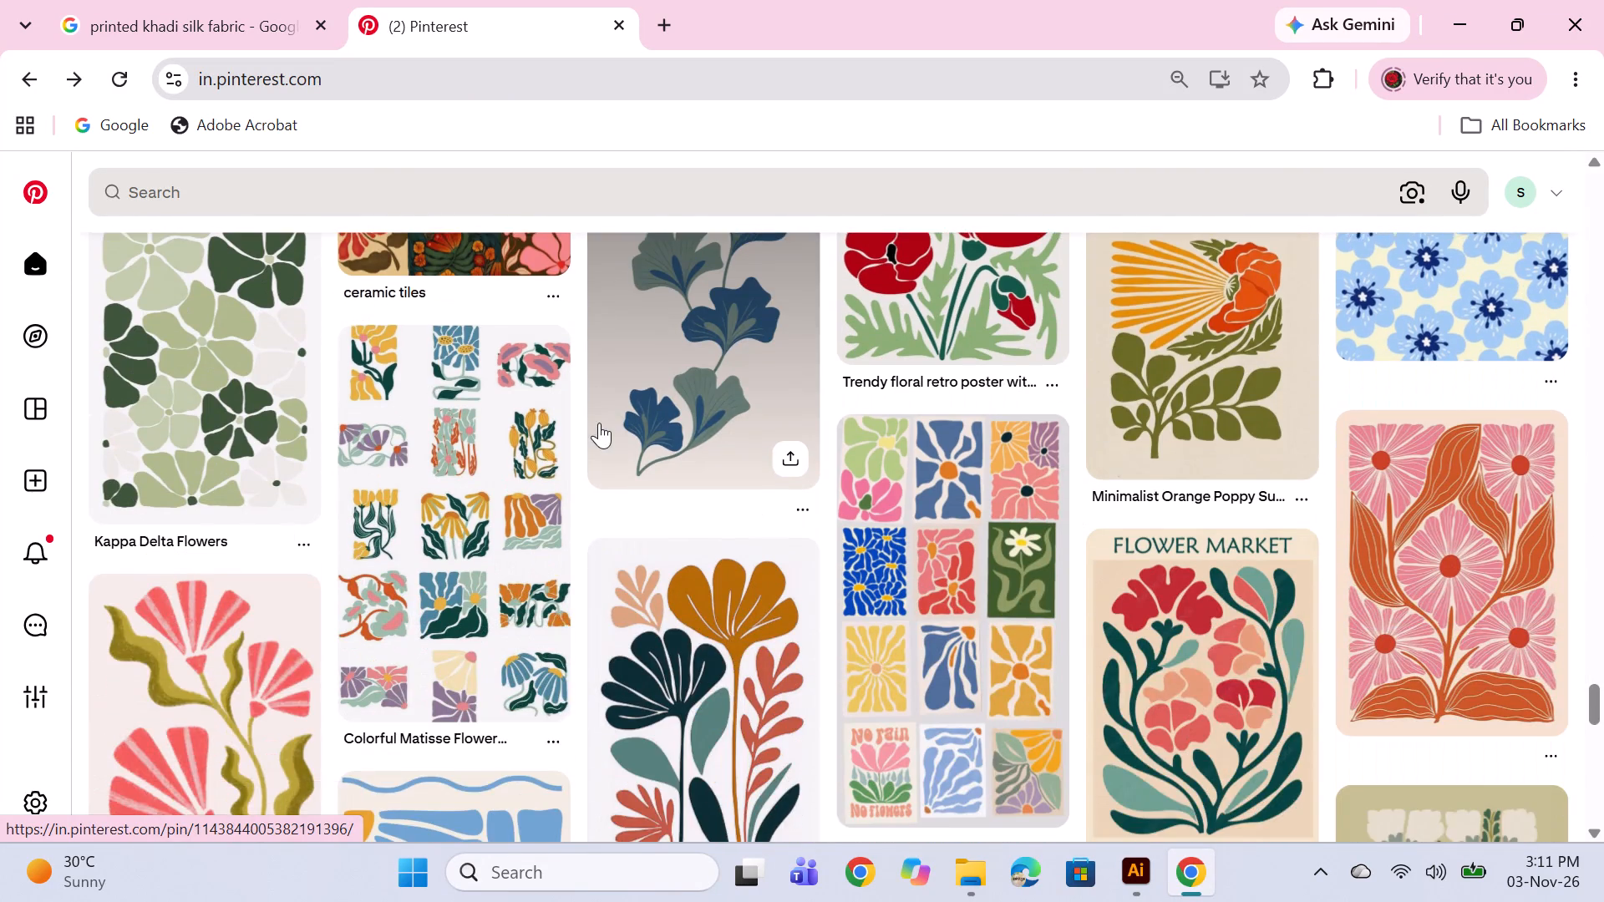
scroll(599, 423, down, 6)
scroll(599, 423, up, 2)
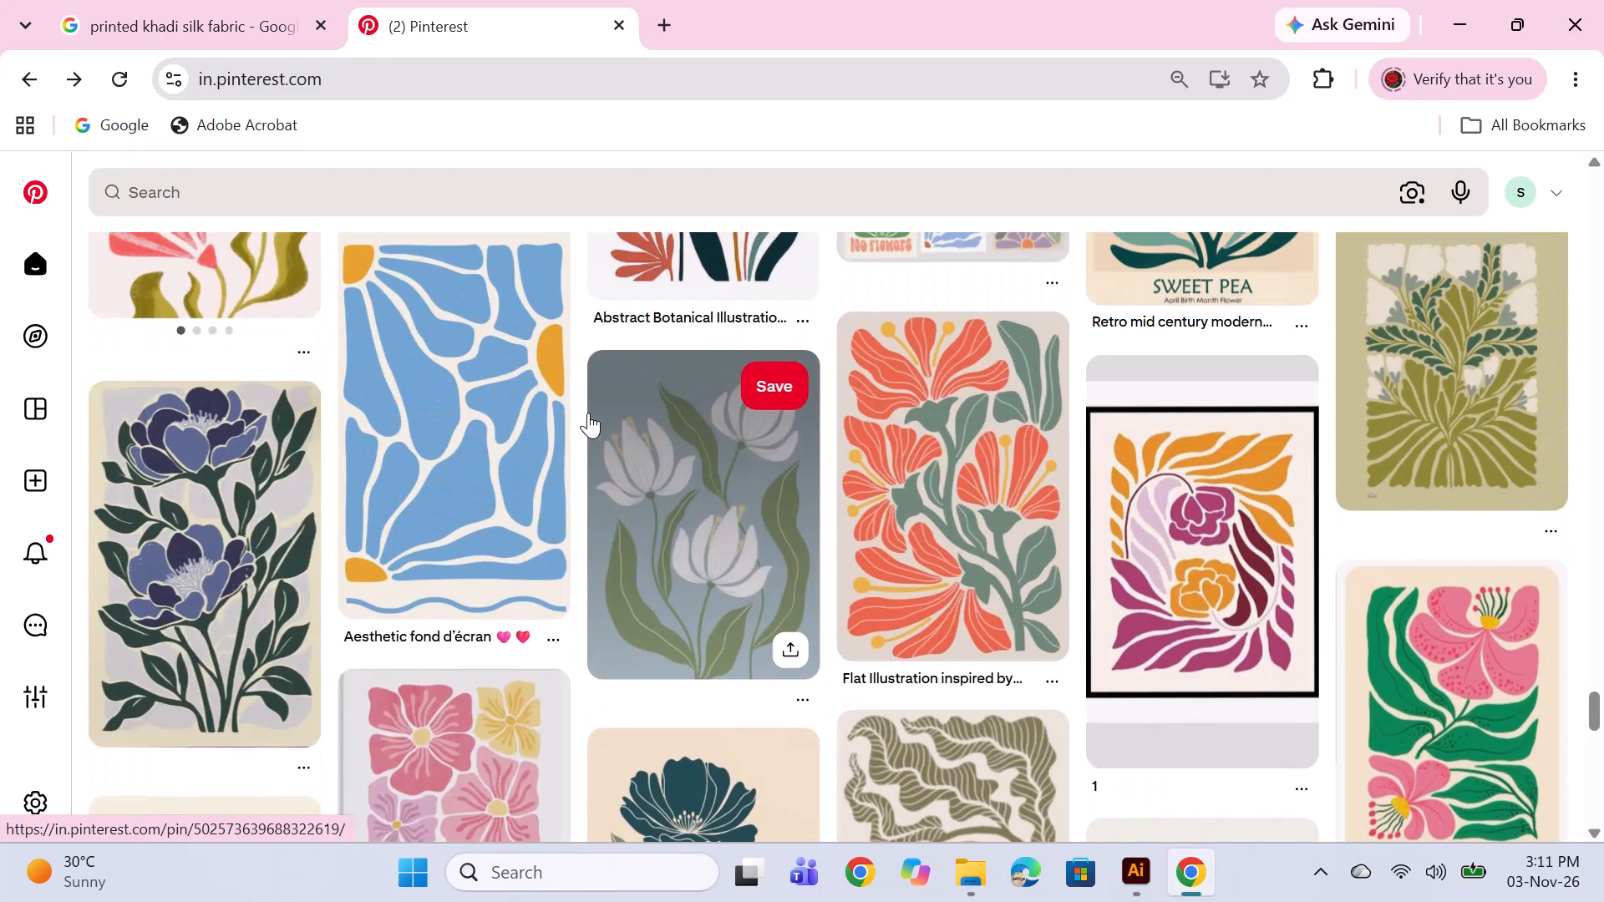
scroll(588, 413, down, 4)
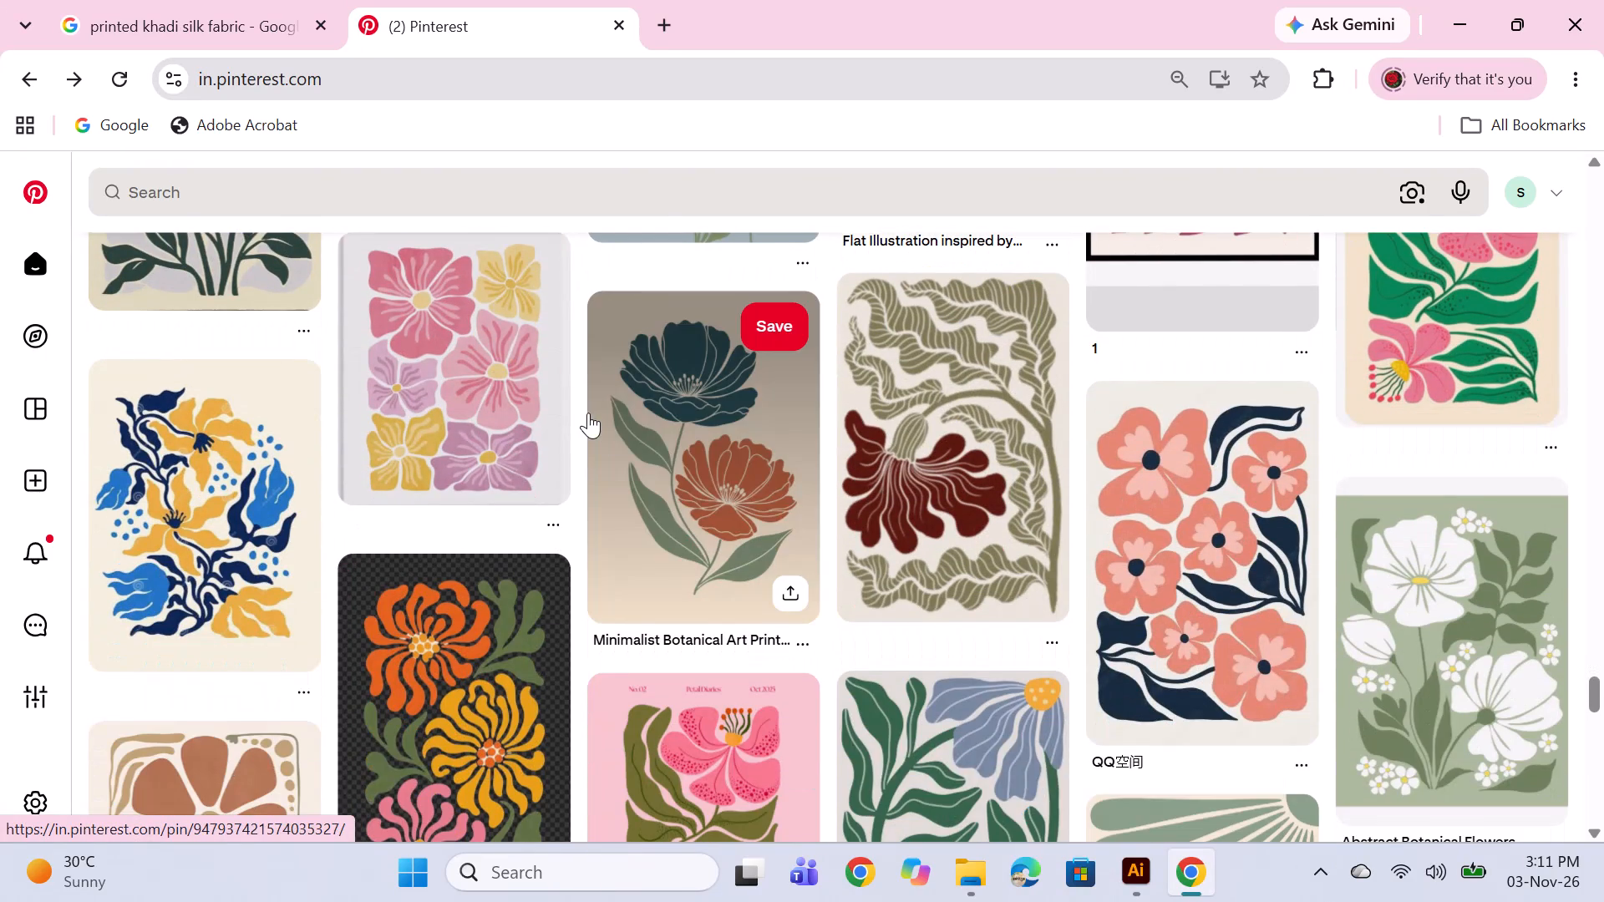
scroll(611, 428, down, 3)
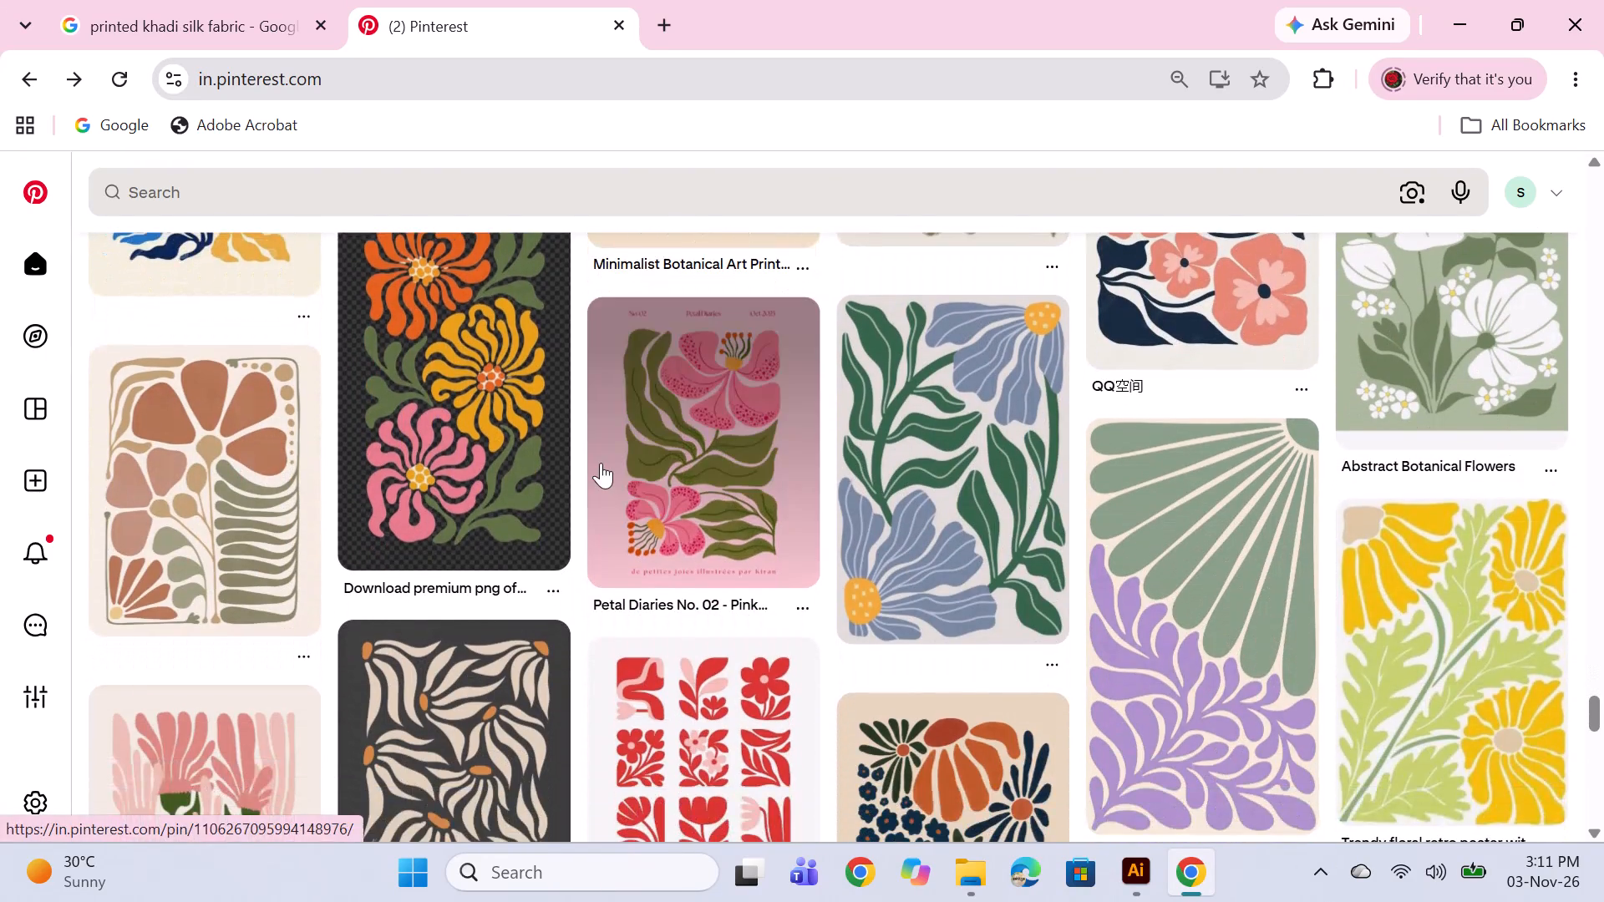
scroll(581, 464, down, 2)
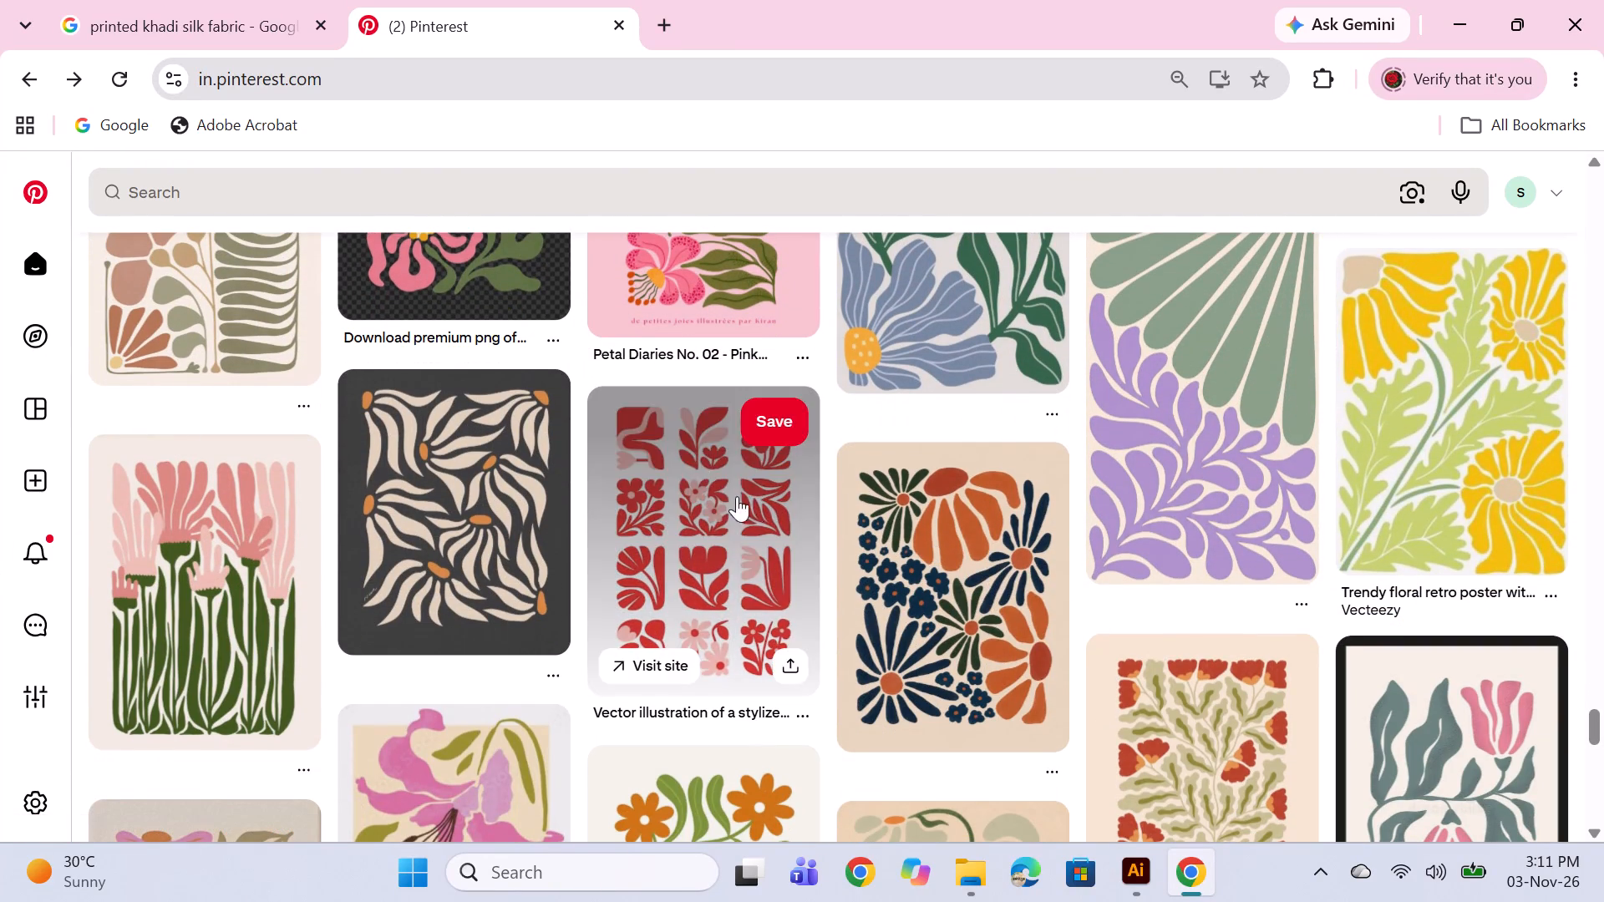
scroll(872, 496, down, 3)
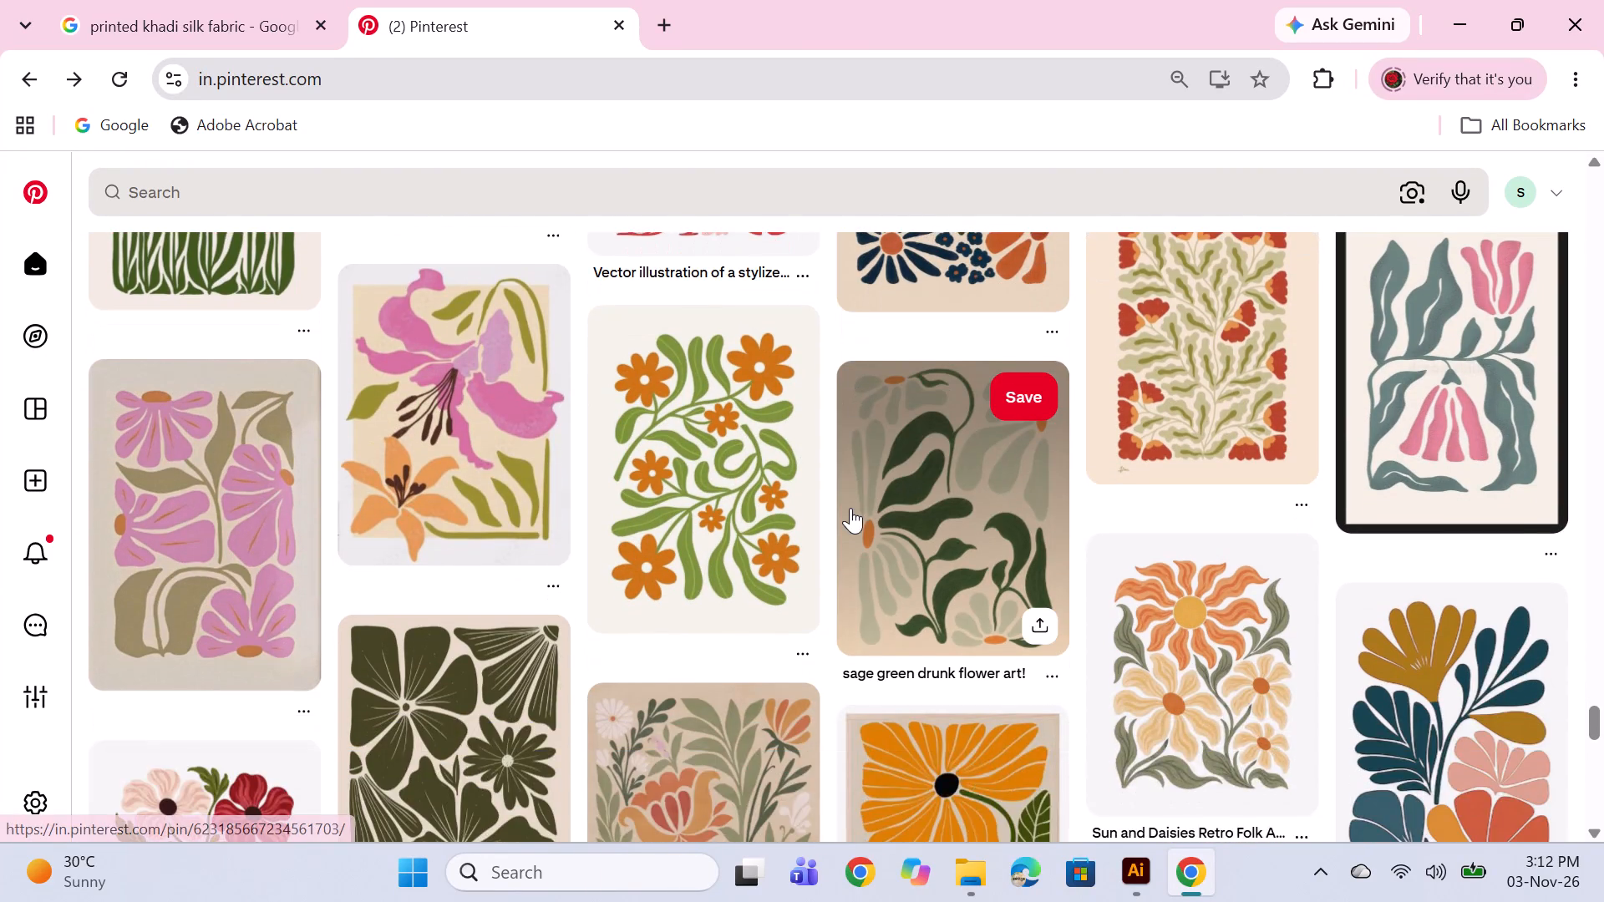
scroll(850, 508, down, 3)
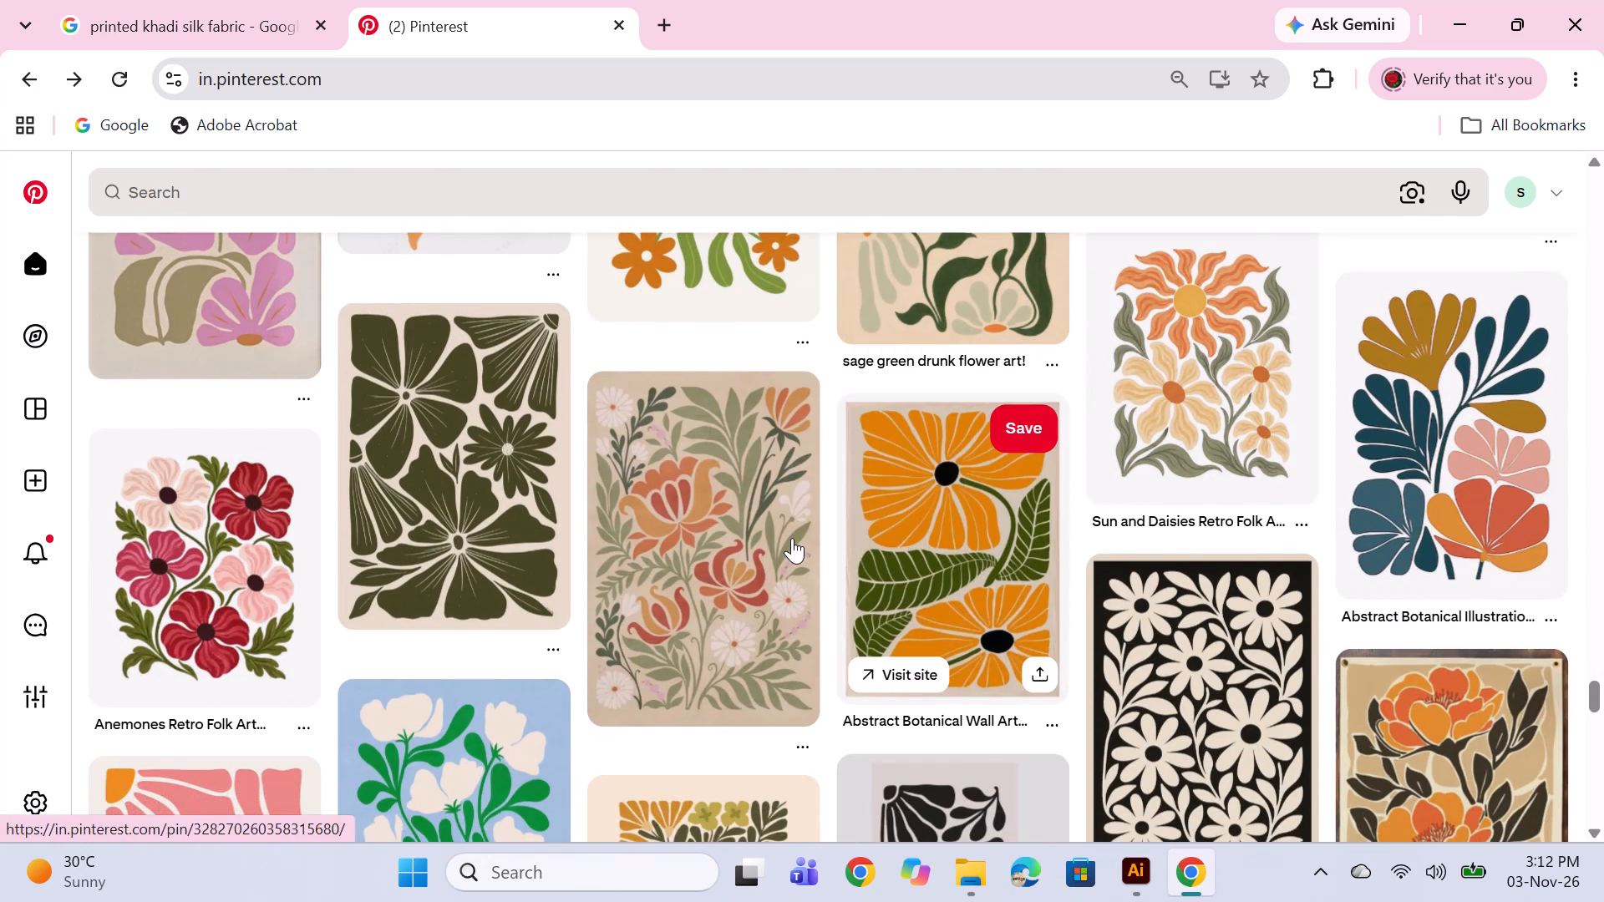
scroll(792, 538, down, 2)
scroll(865, 550, up, 2)
scroll(861, 533, down, 1)
scroll(813, 552, up, 1)
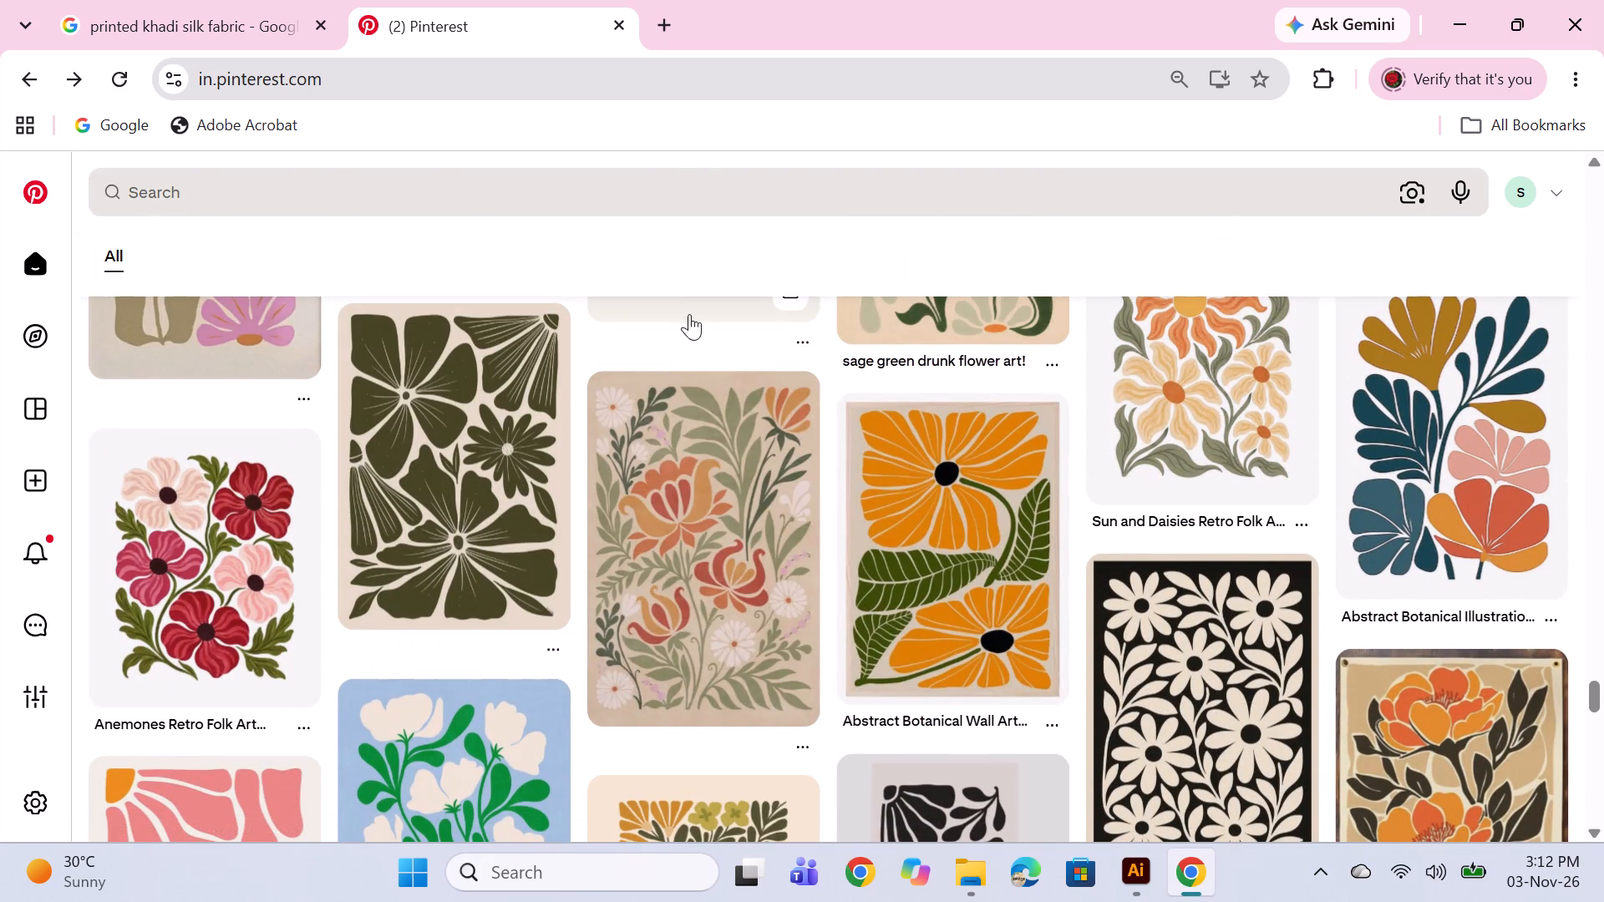
scroll(688, 355, down, 2)
scroll(839, 408, up, 3)
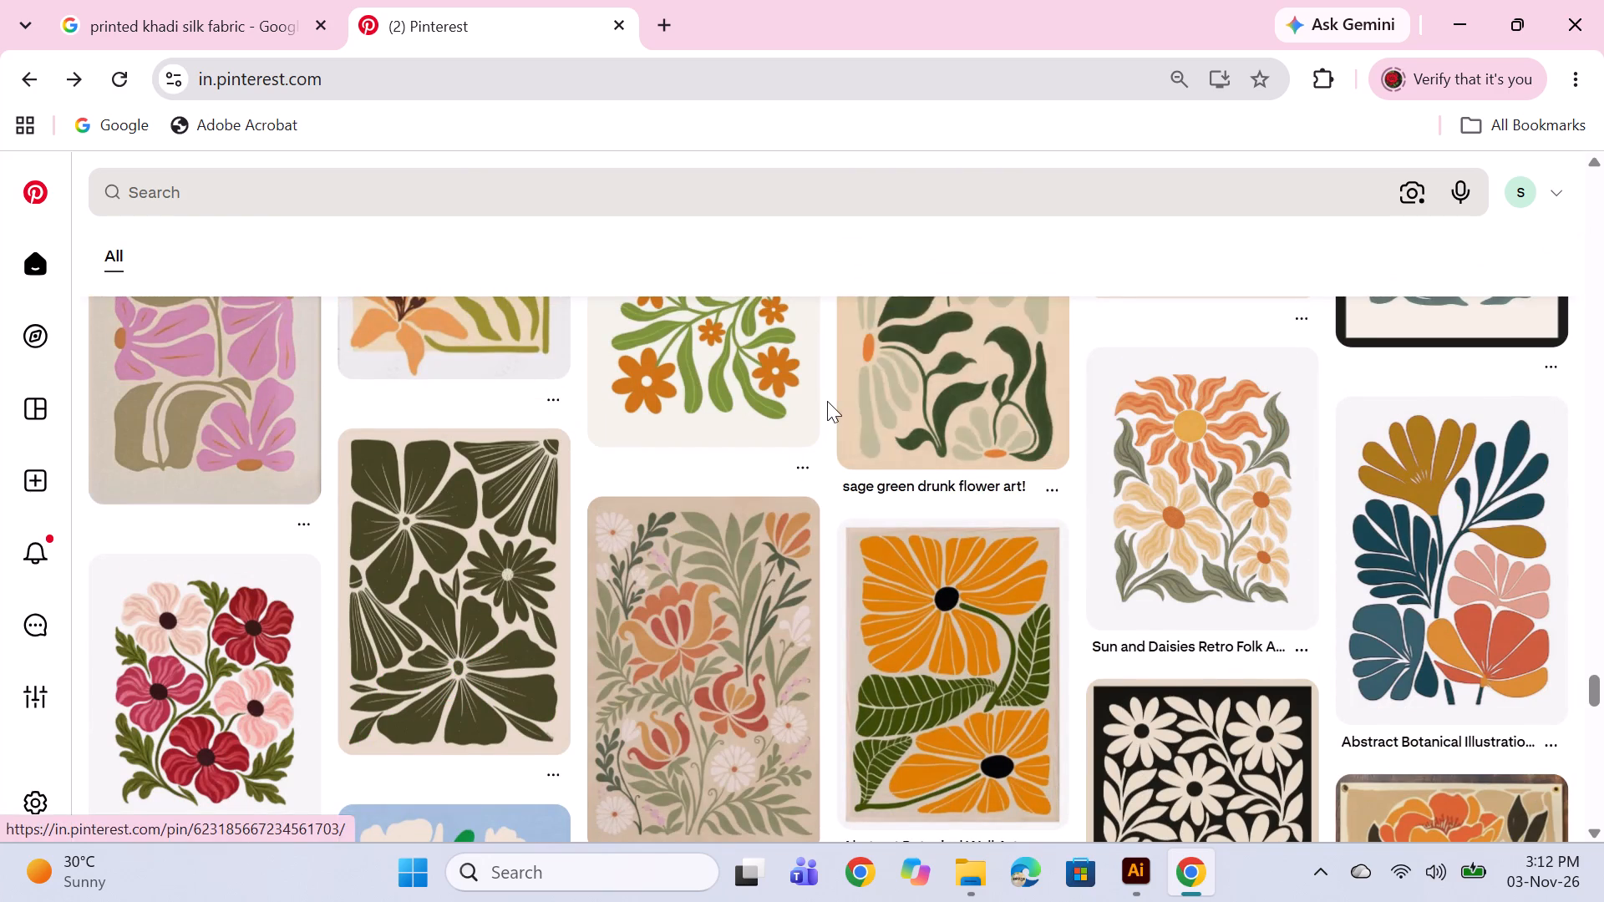
scroll(809, 393, down, 5)
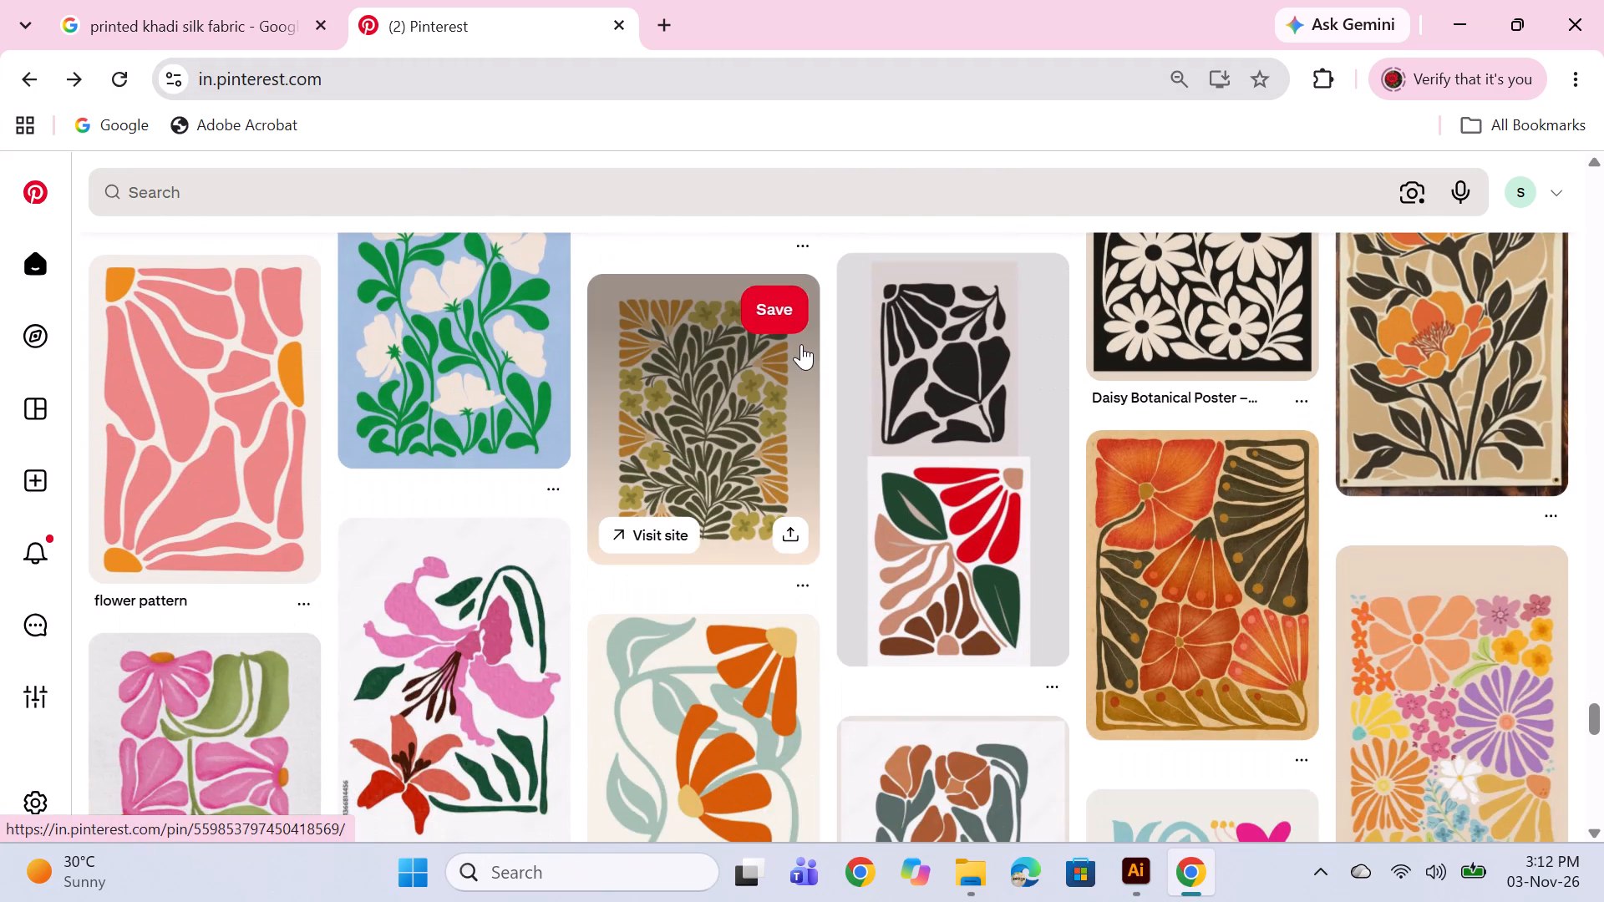
scroll(827, 334, down, 1)
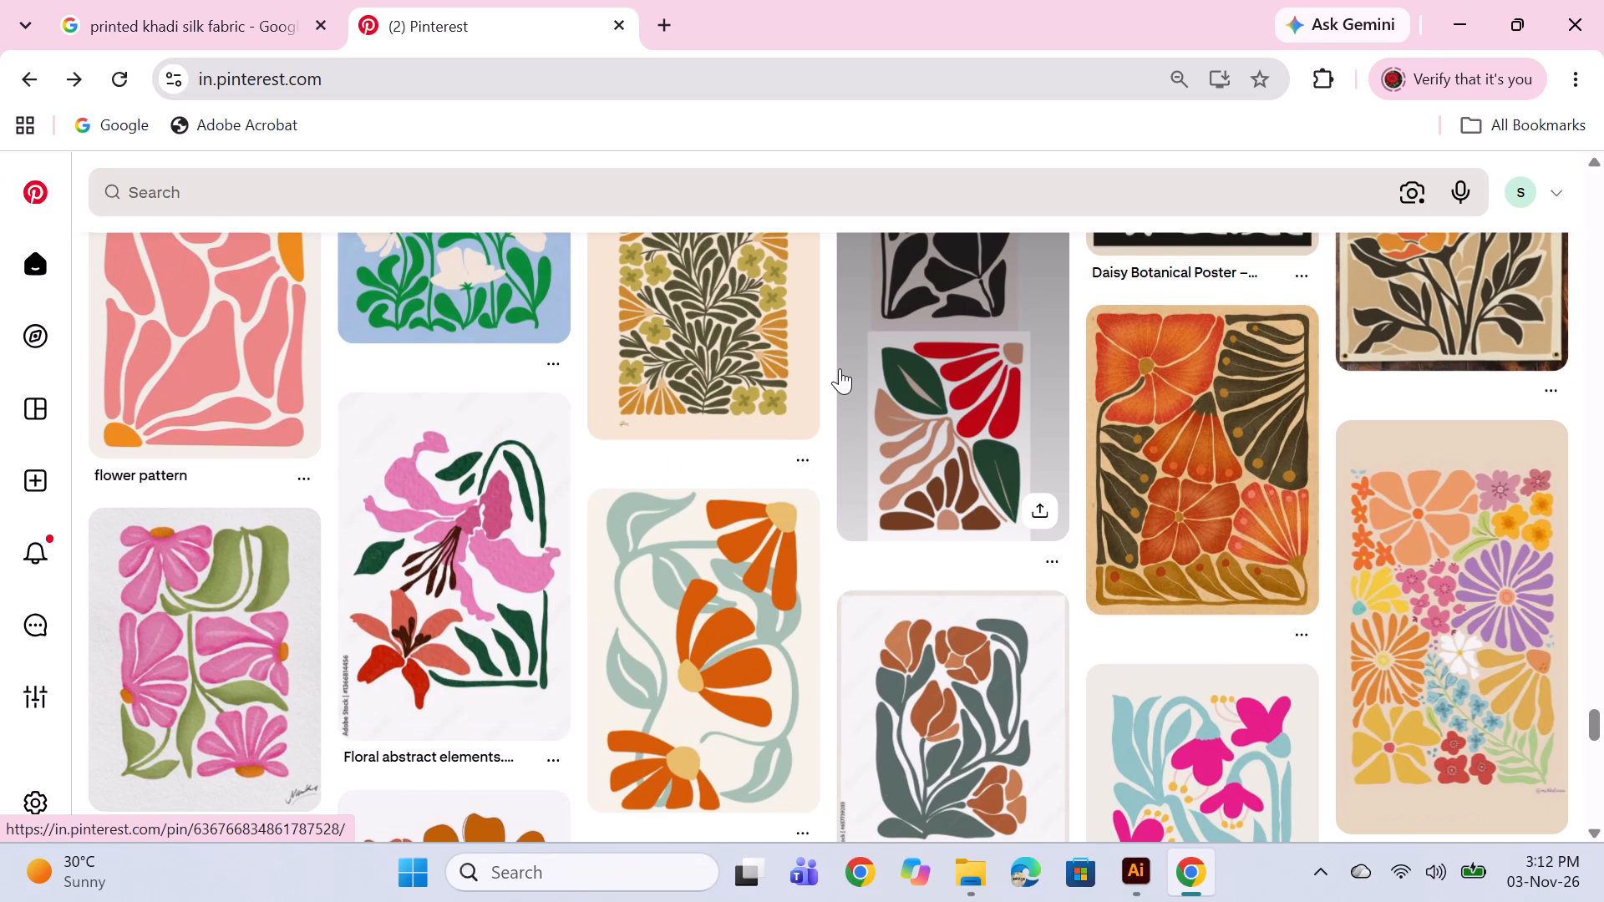
Examine the home feed's cut-out style floral pins, comparing the retro pink, fall-toned and abstract botanical compositions as print references.
scroll(827, 351, down, 2)
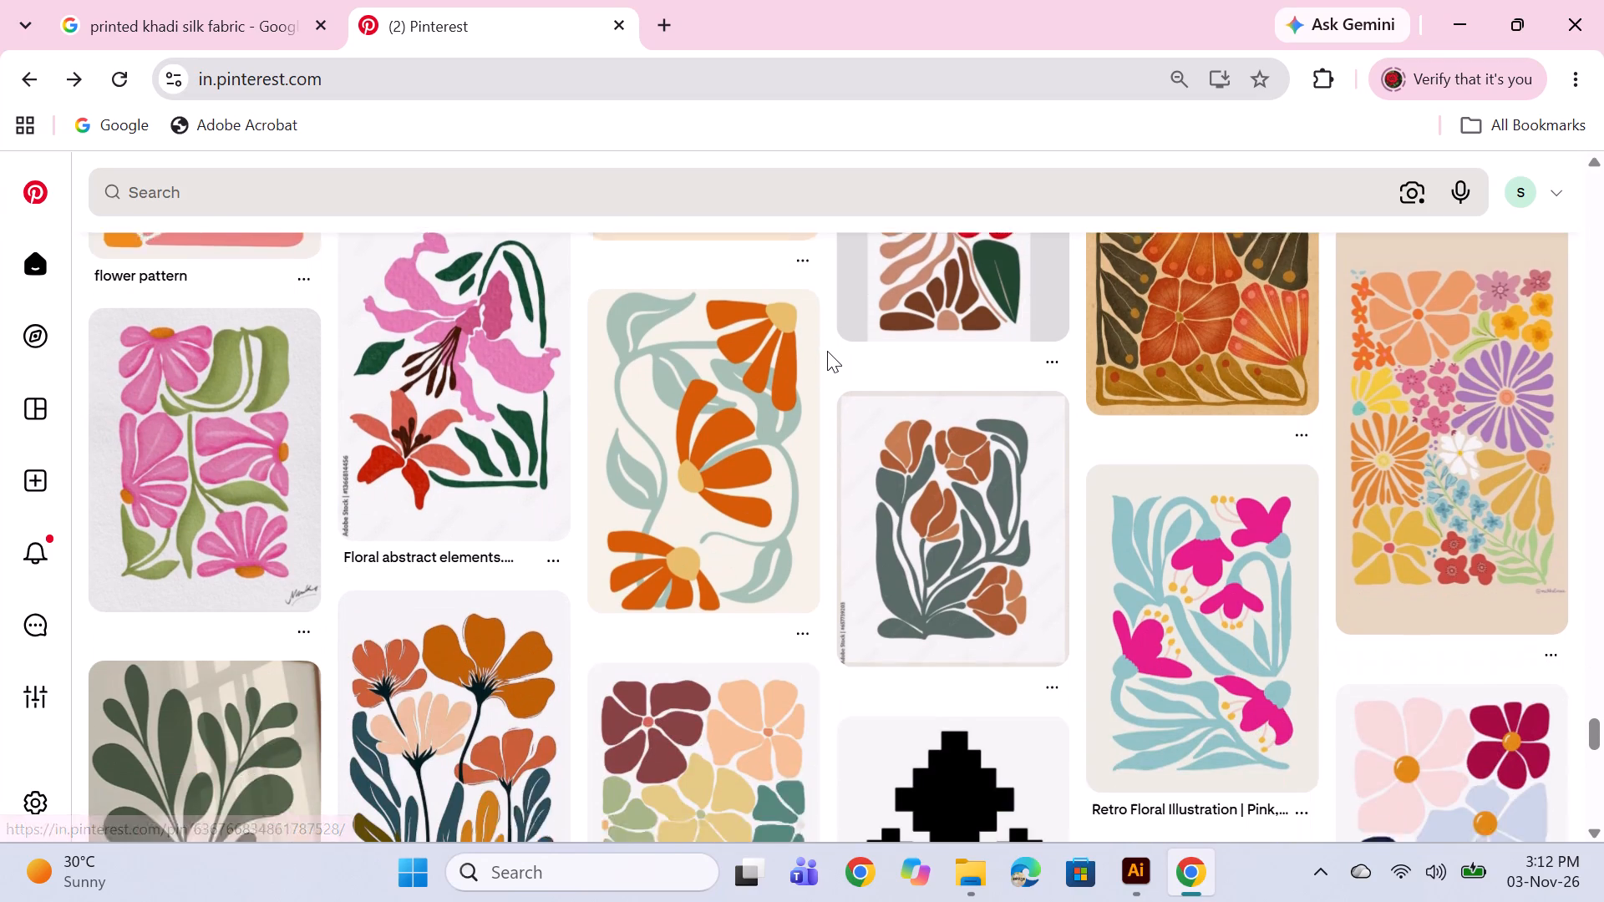
scroll(827, 351, down, 1)
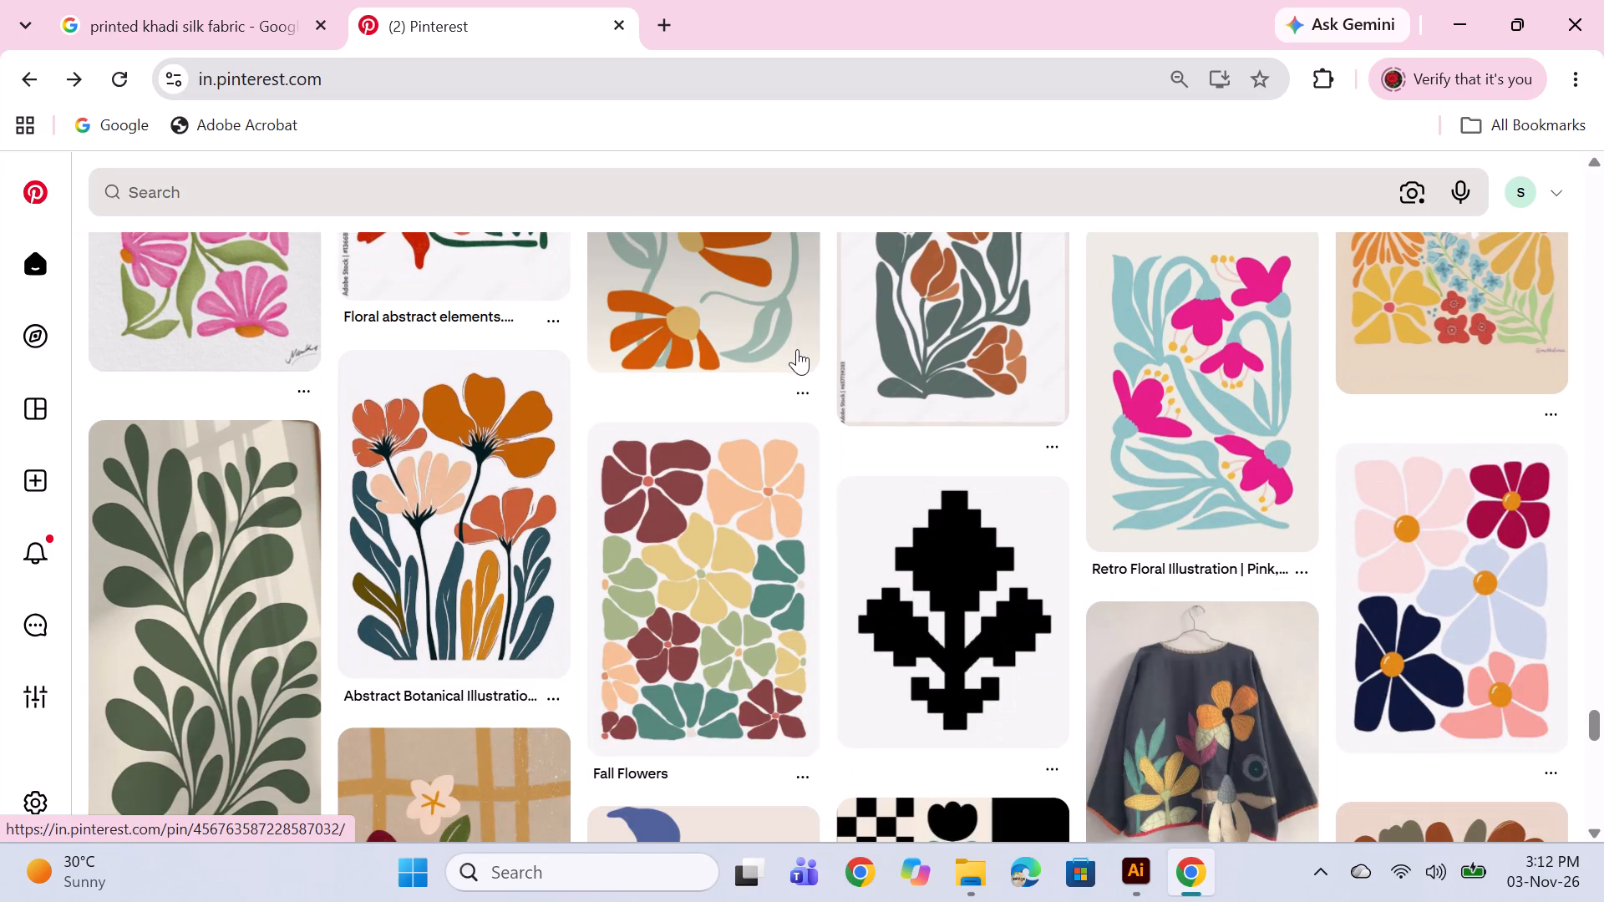
scroll(879, 358, up, 3)
scroll(952, 378, down, 1)
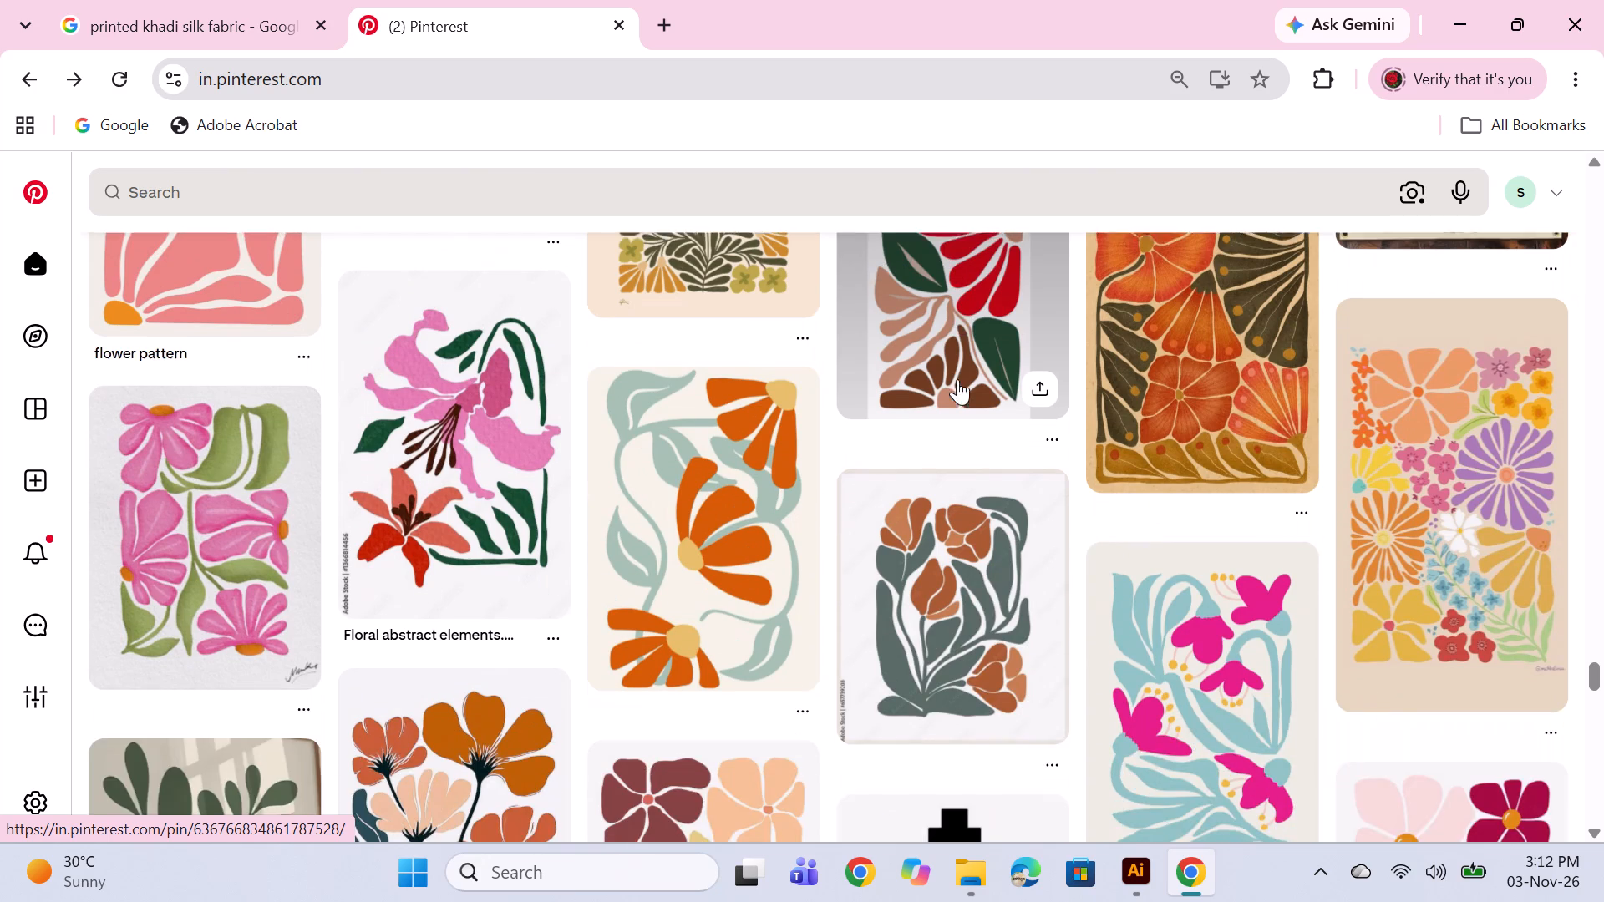
scroll(966, 383, down, 2)
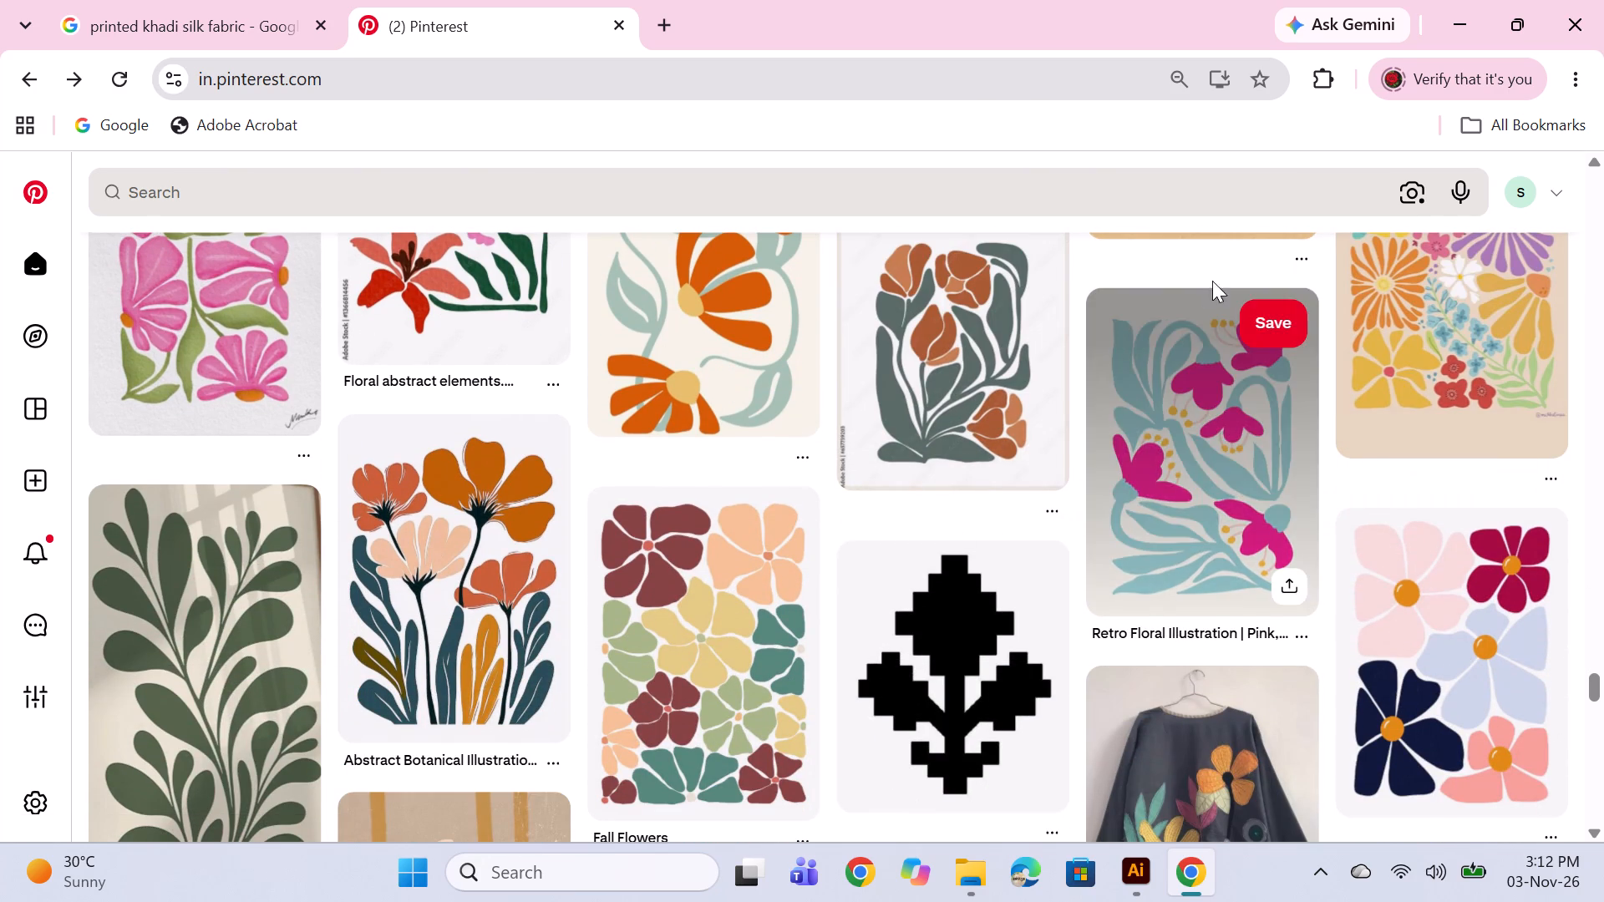
scroll(870, 432, up, 2)
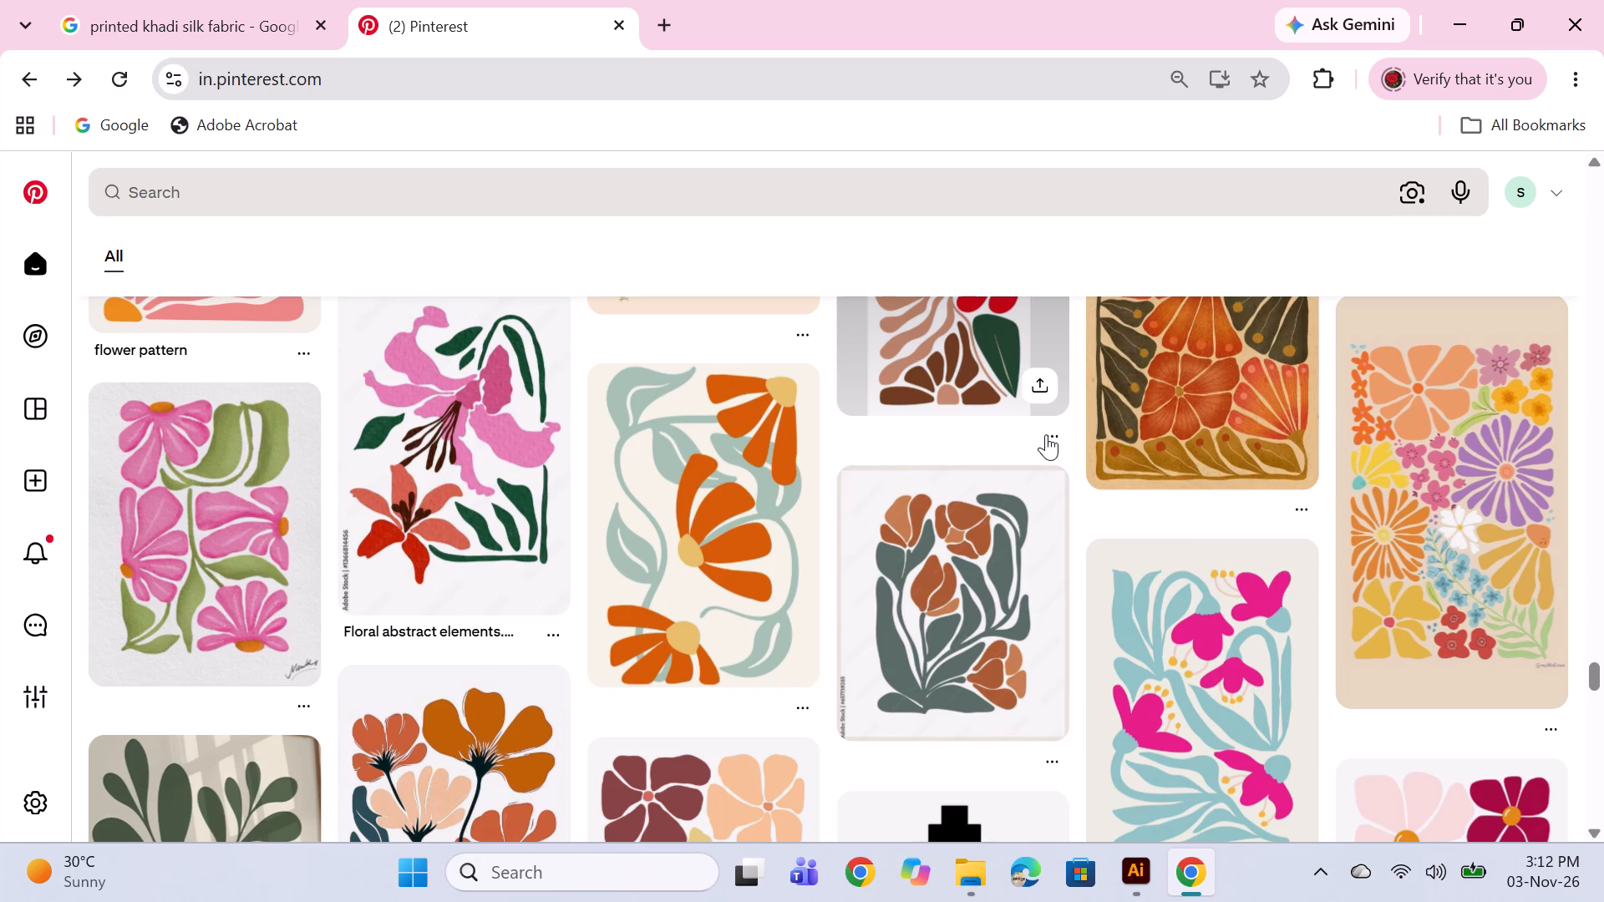
scroll(1231, 467, down, 2)
scroll(1226, 466, up, 2)
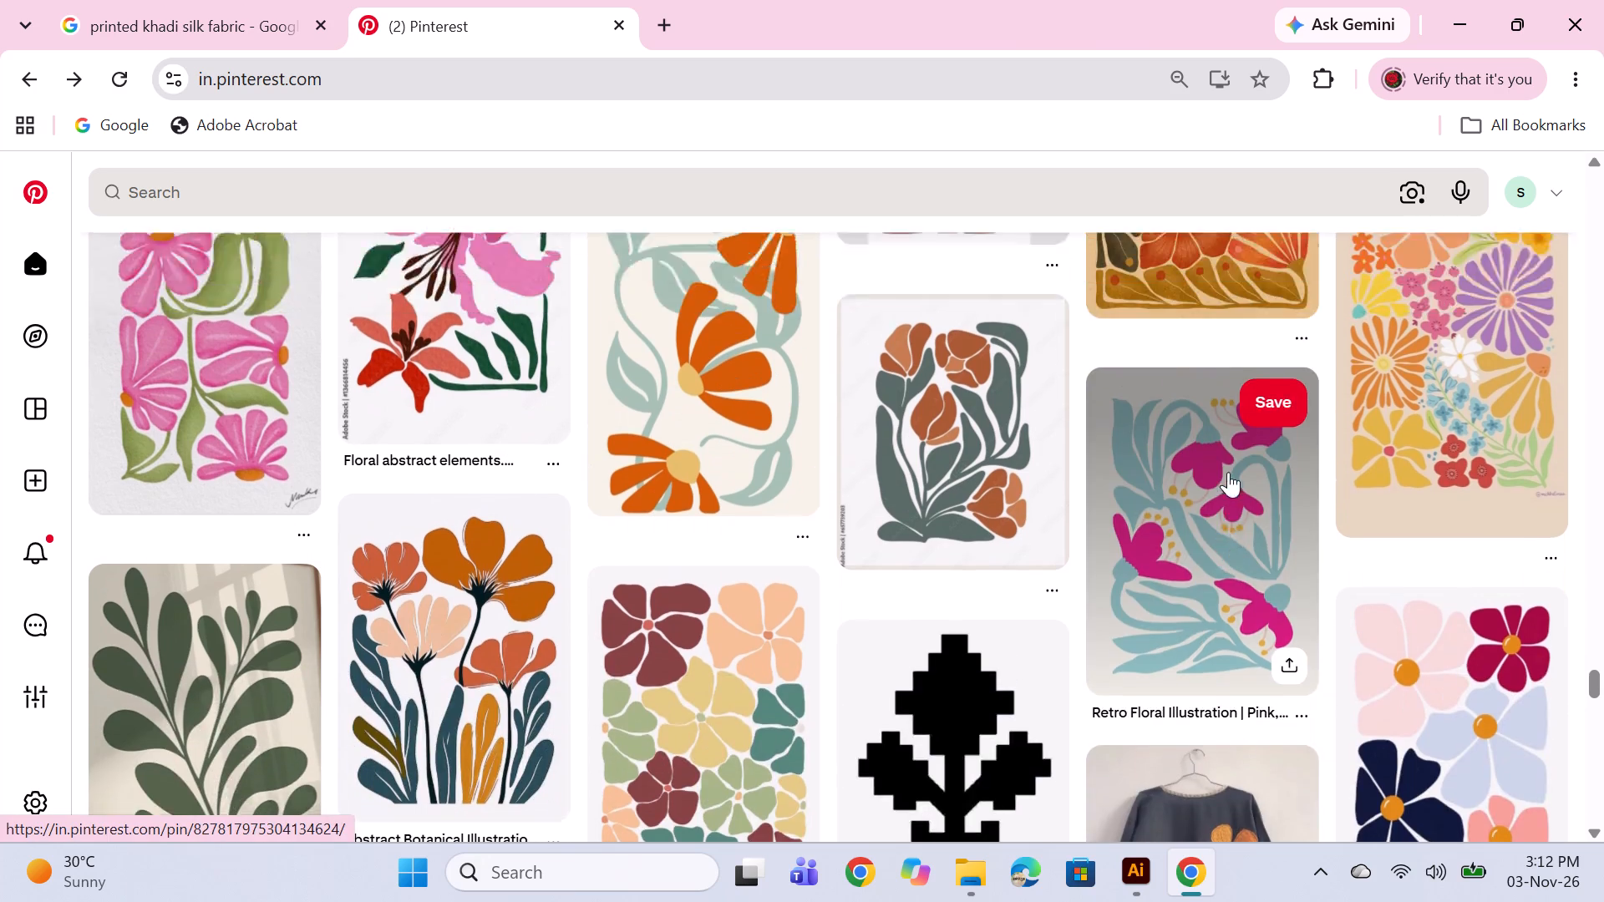
scroll(1228, 472, down, 2)
scroll(948, 465, down, 3)
scroll(696, 455, down, 3)
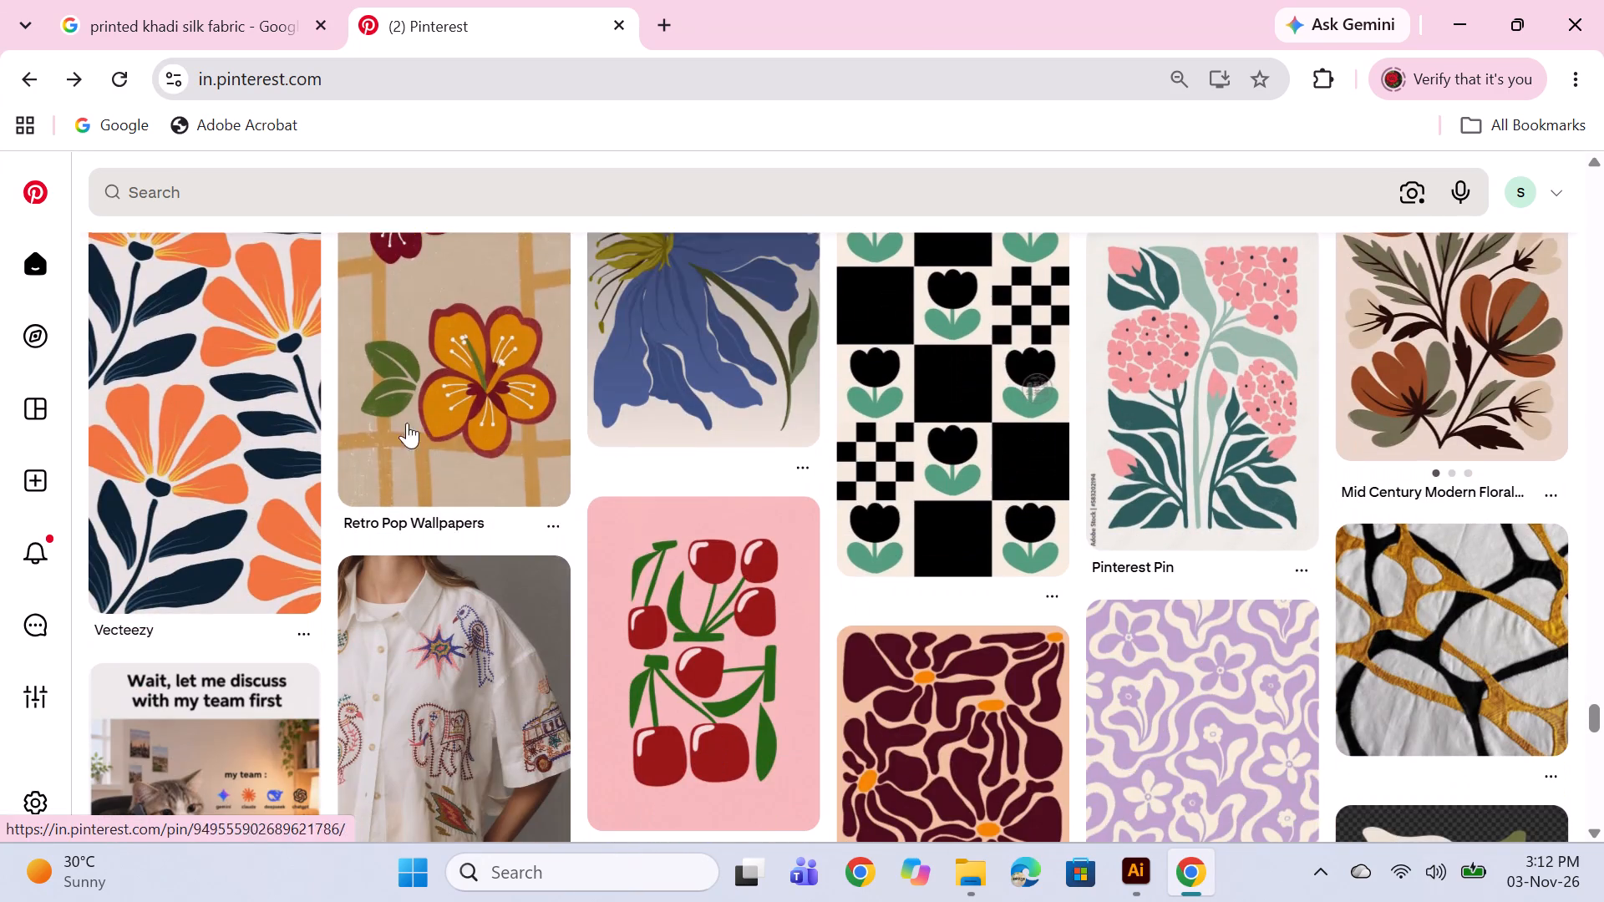
scroll(510, 394, up, 3)
scroll(532, 373, down, 3)
scroll(684, 381, up, 4)
scroll(683, 382, down, 2)
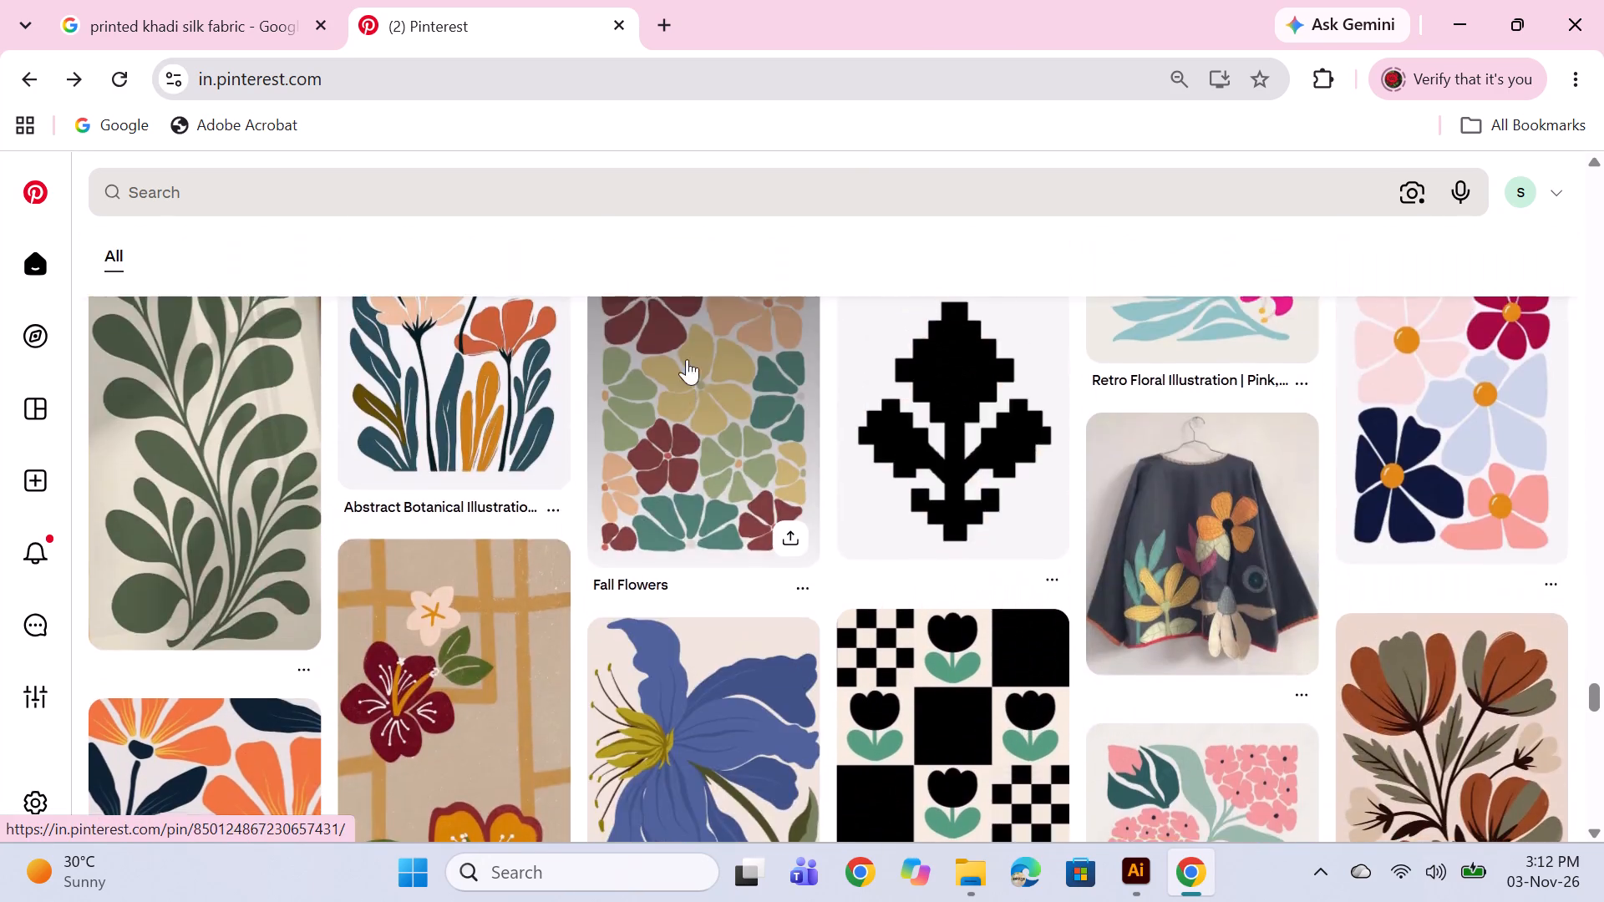
Look further through the feed for print references among its groovy floral, botanical, boho geometric and garment pins.
scroll(687, 359, down, 1)
scroll(875, 463, down, 2)
scroll(1165, 394, down, 2)
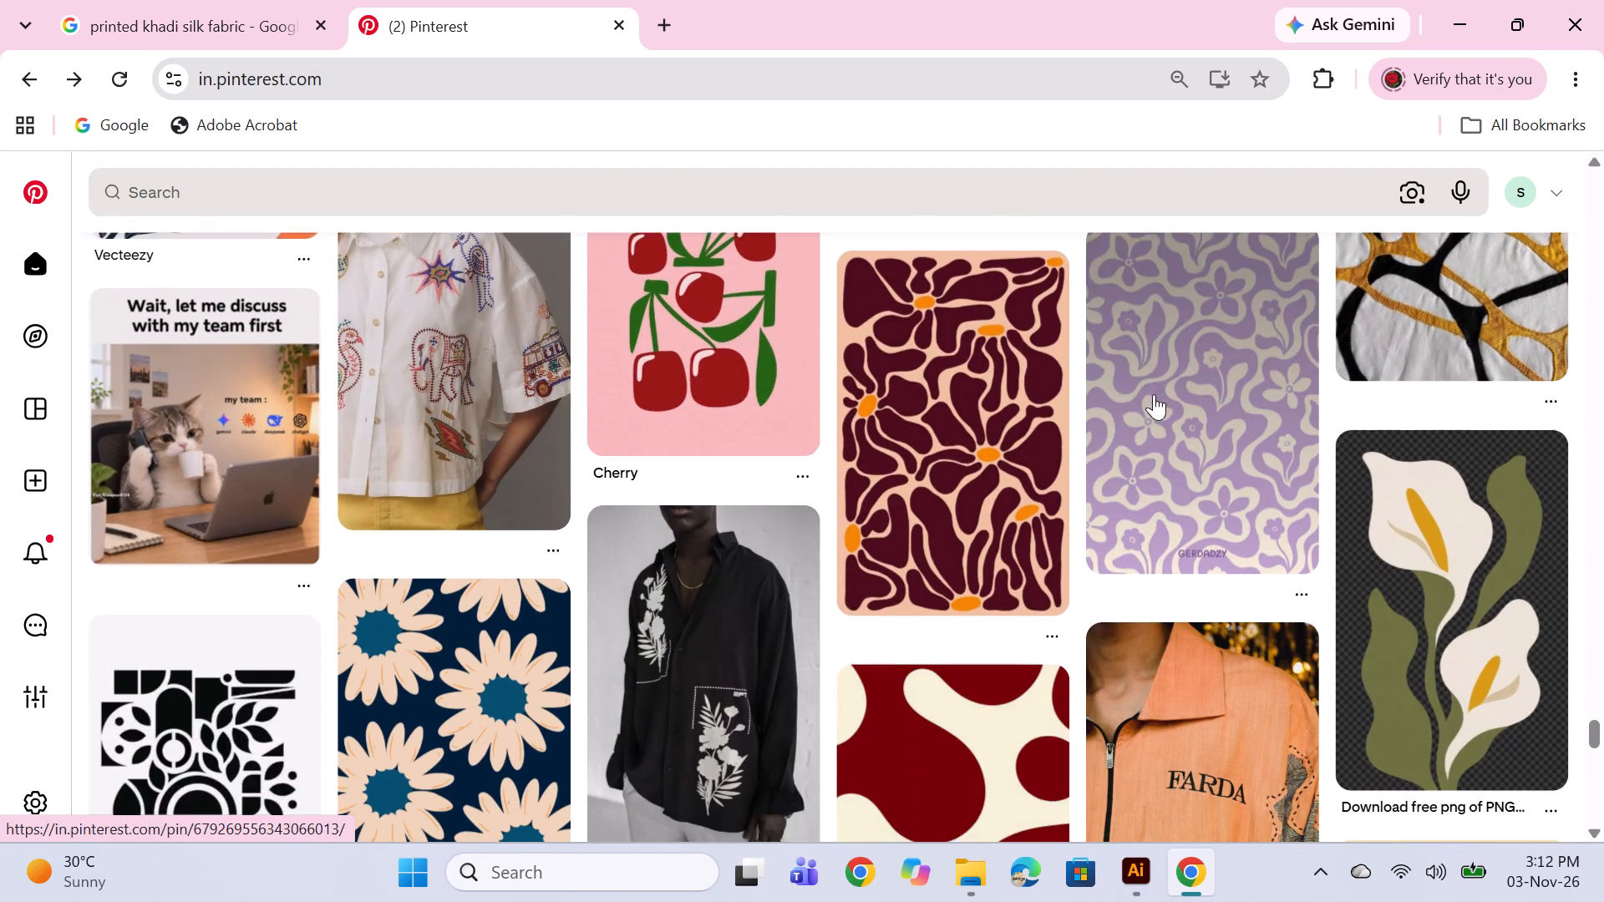
scroll(1124, 403, down, 4)
scroll(873, 501, down, 2)
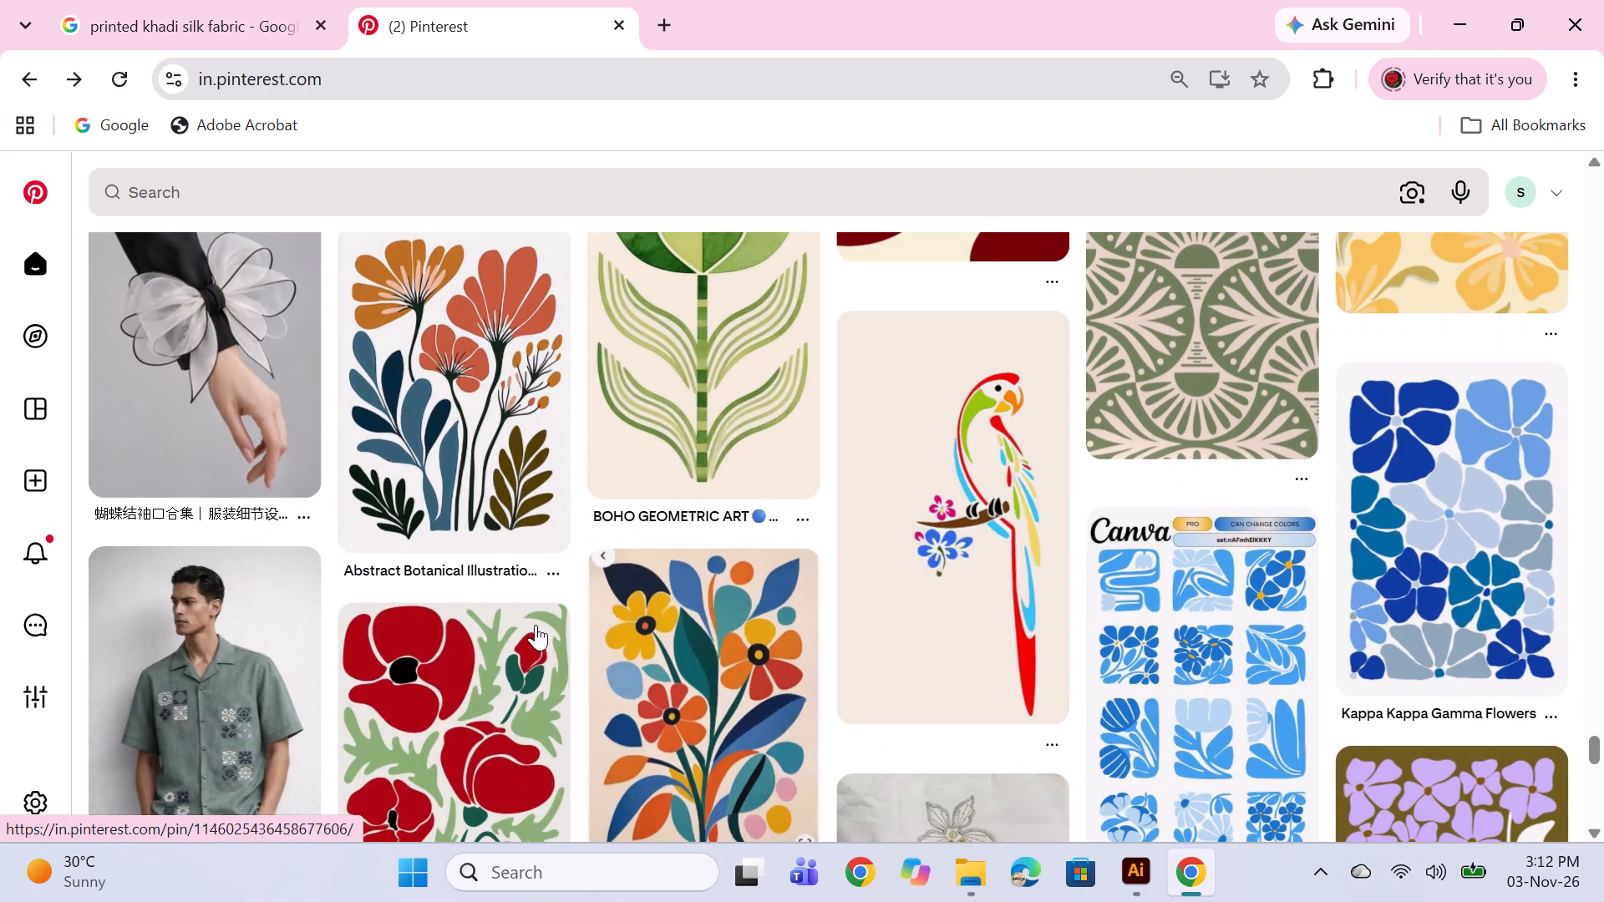
scroll(678, 590, down, 2)
scroll(867, 570, down, 2)
scroll(868, 570, up, 3)
scroll(869, 571, down, 10)
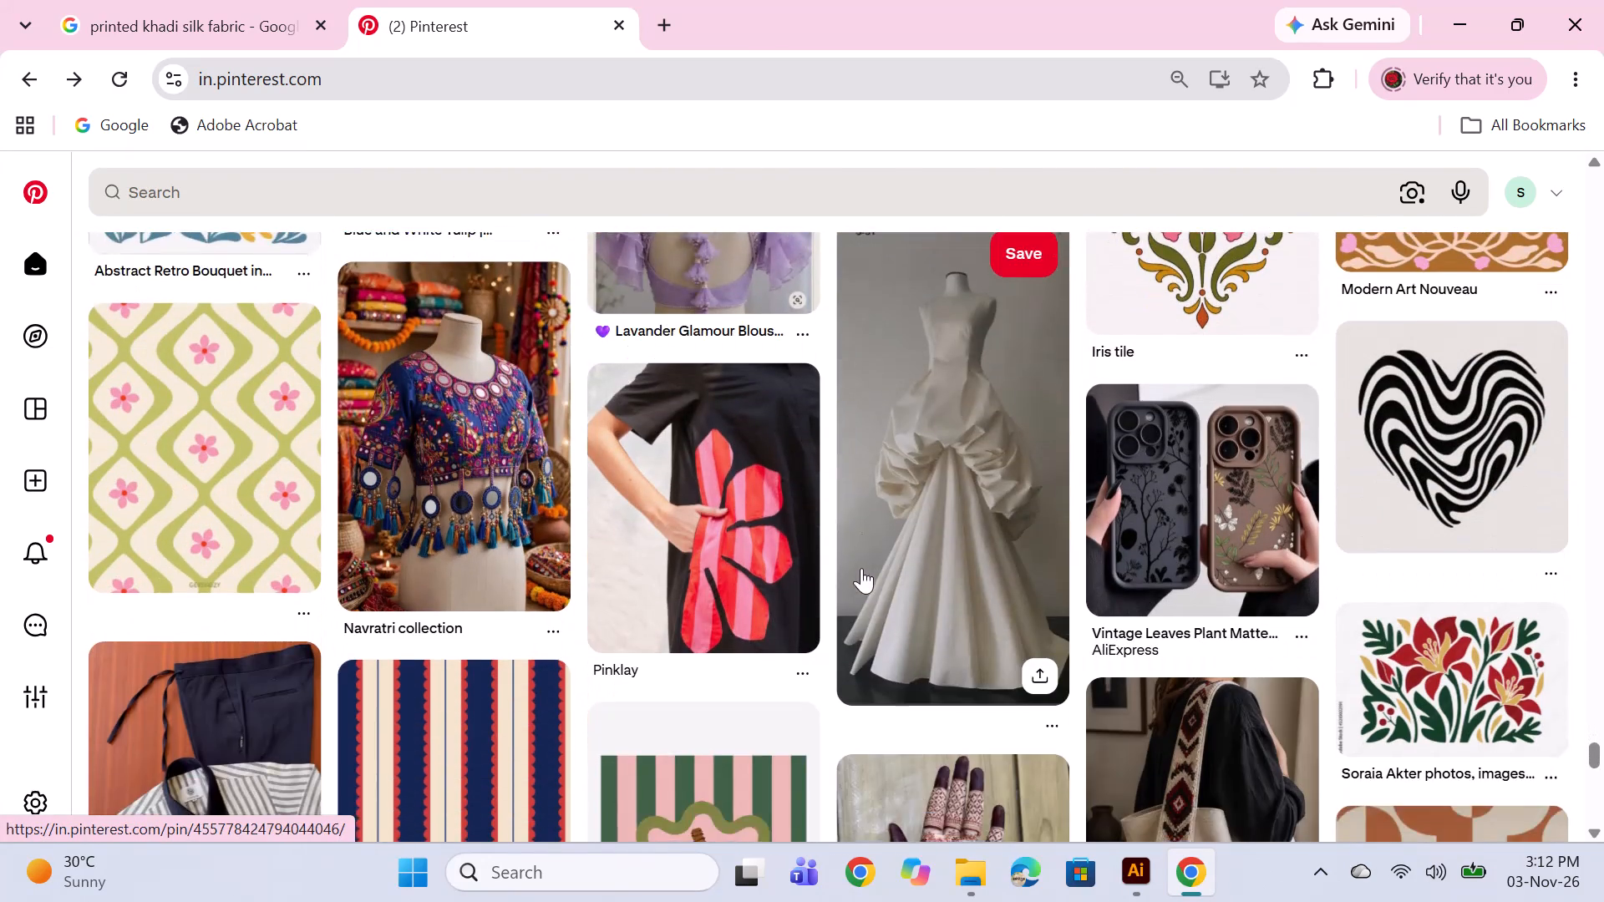
Browse the feed's fish, cat, mushroom, journal-cover floral and embroidered garment pins for motif and print ideas.
scroll(861, 568, down, 5)
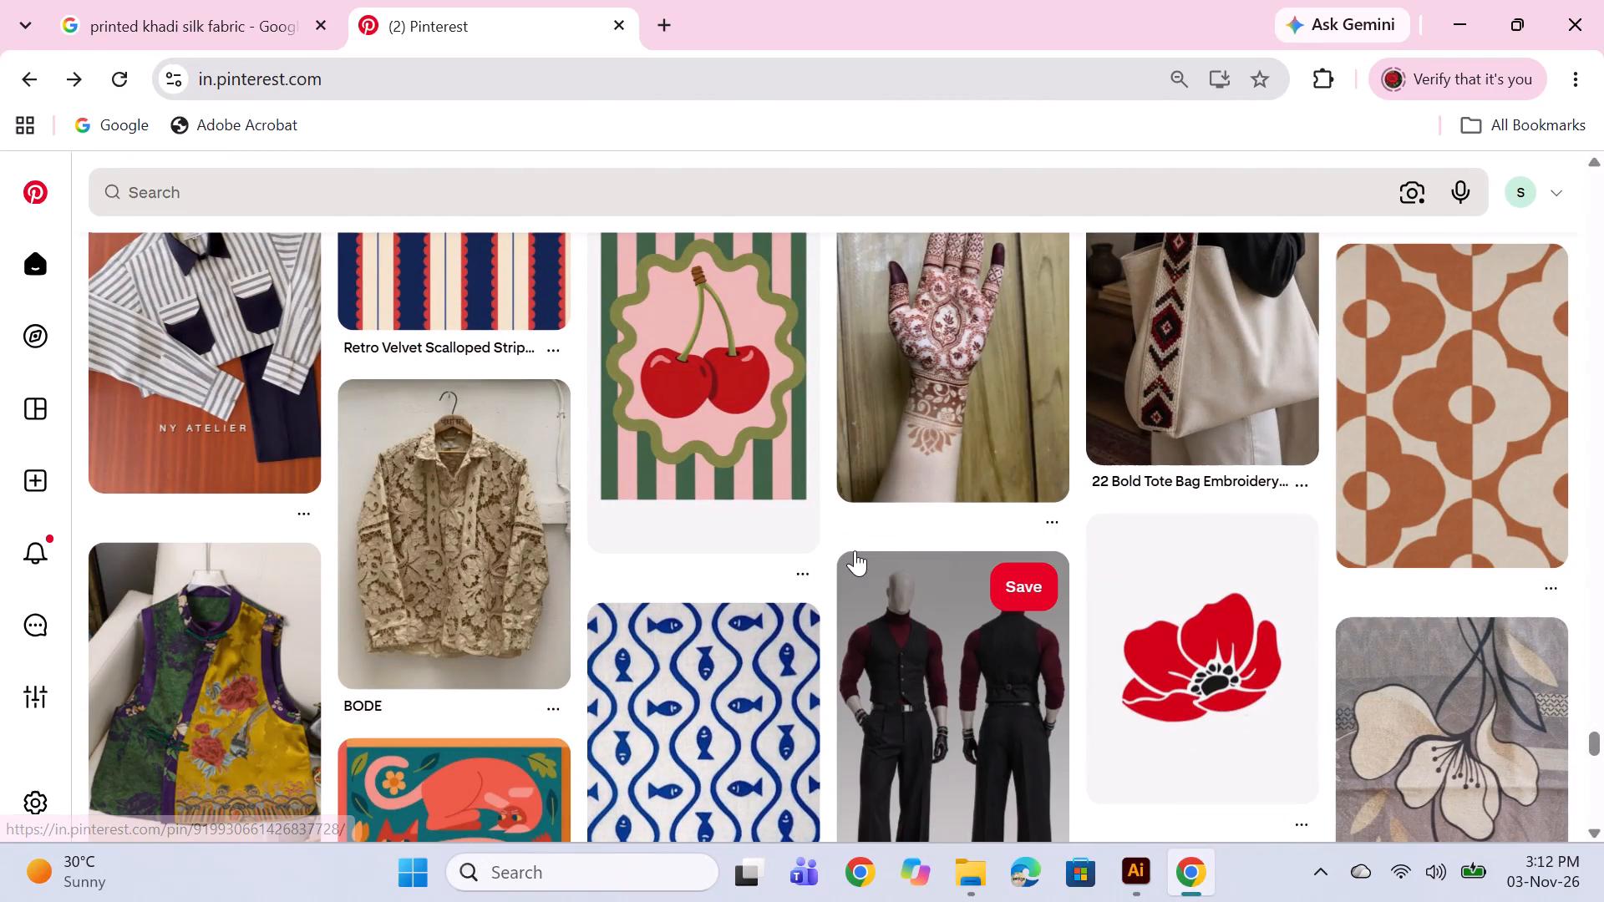
scroll(916, 551, down, 2)
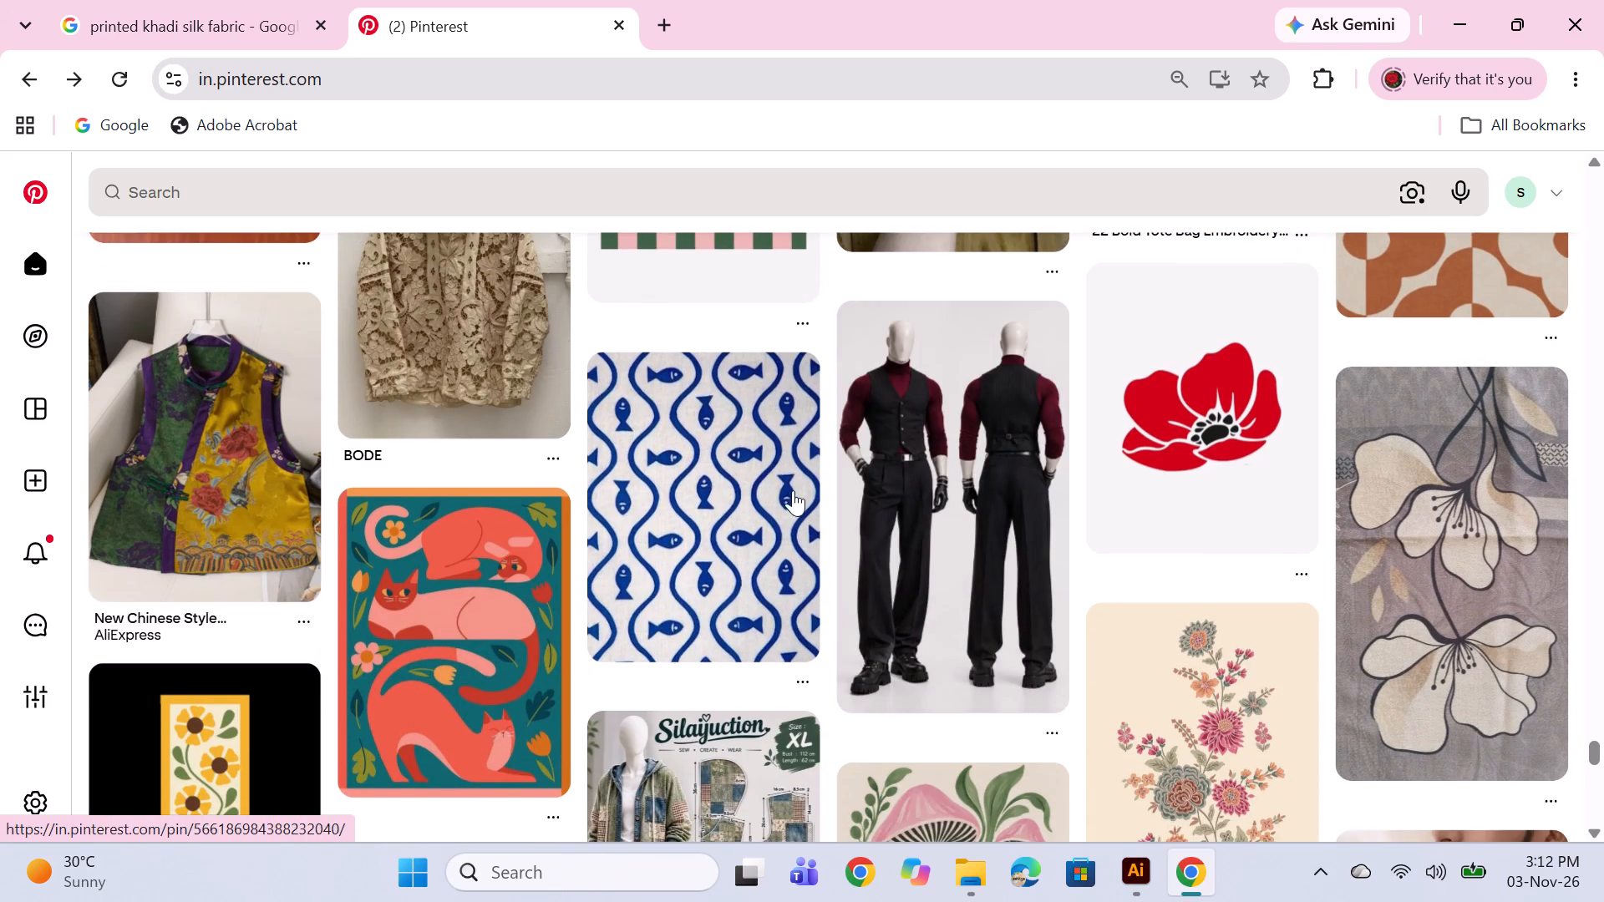
scroll(793, 490, down, 2)
scroll(920, 426, down, 1)
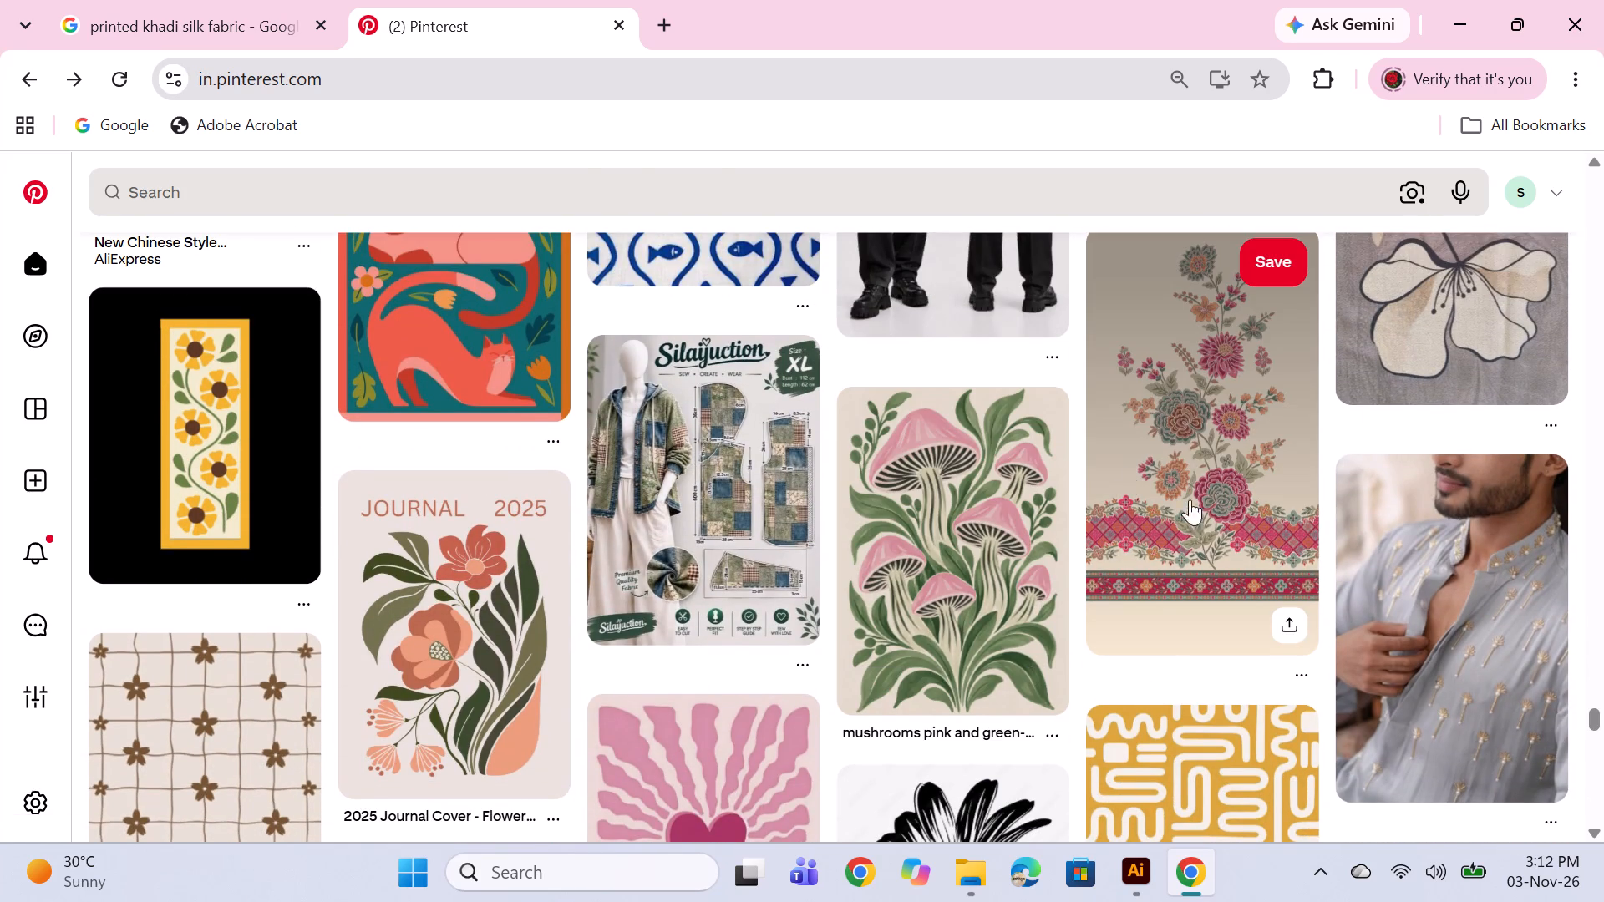
scroll(913, 505, down, 1)
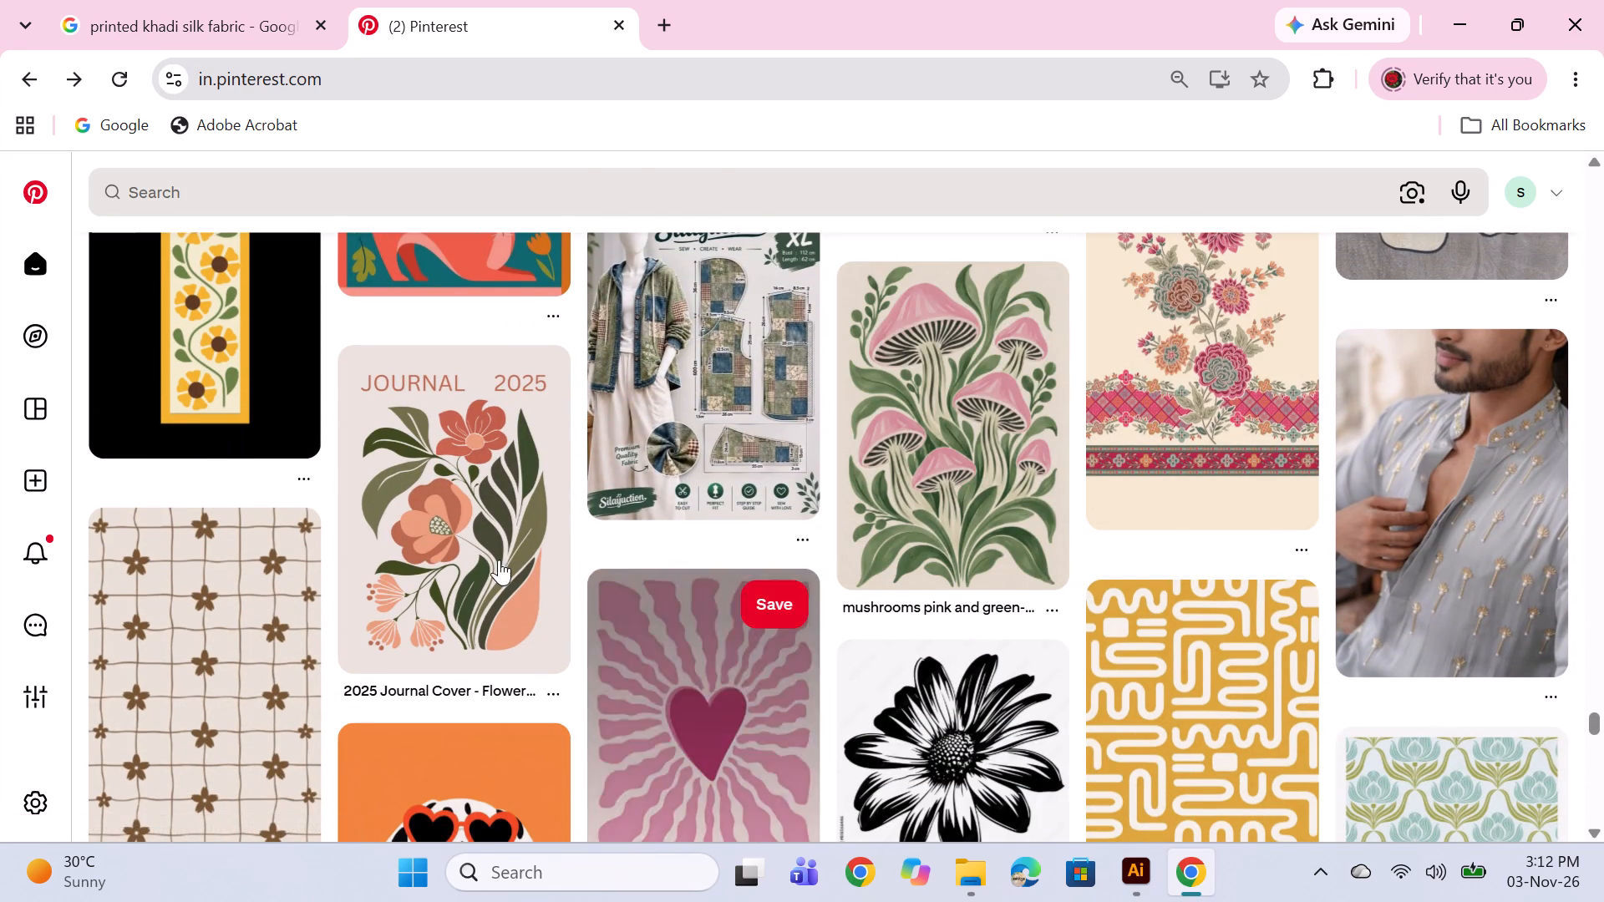
scroll(587, 484, down, 2)
scroll(512, 530, up, 2)
scroll(512, 530, down, 2)
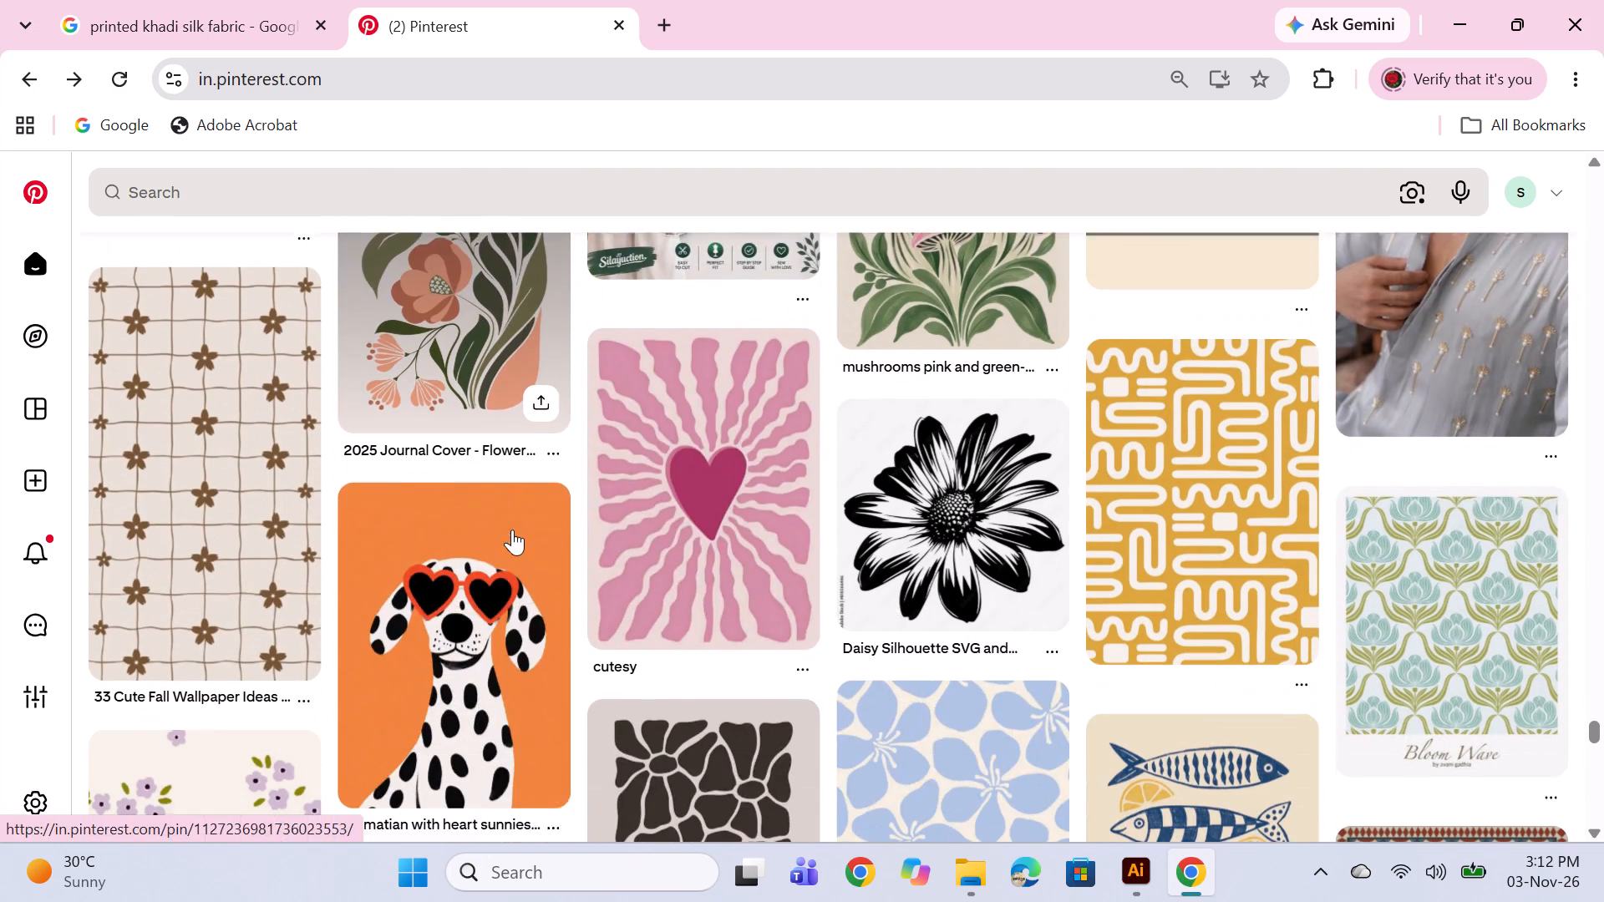
Look through the feed's repeat-pattern pins, including geometric hydrangea, tulip, lattice and daisy designs, for all-over print references.
scroll(788, 563, down, 5)
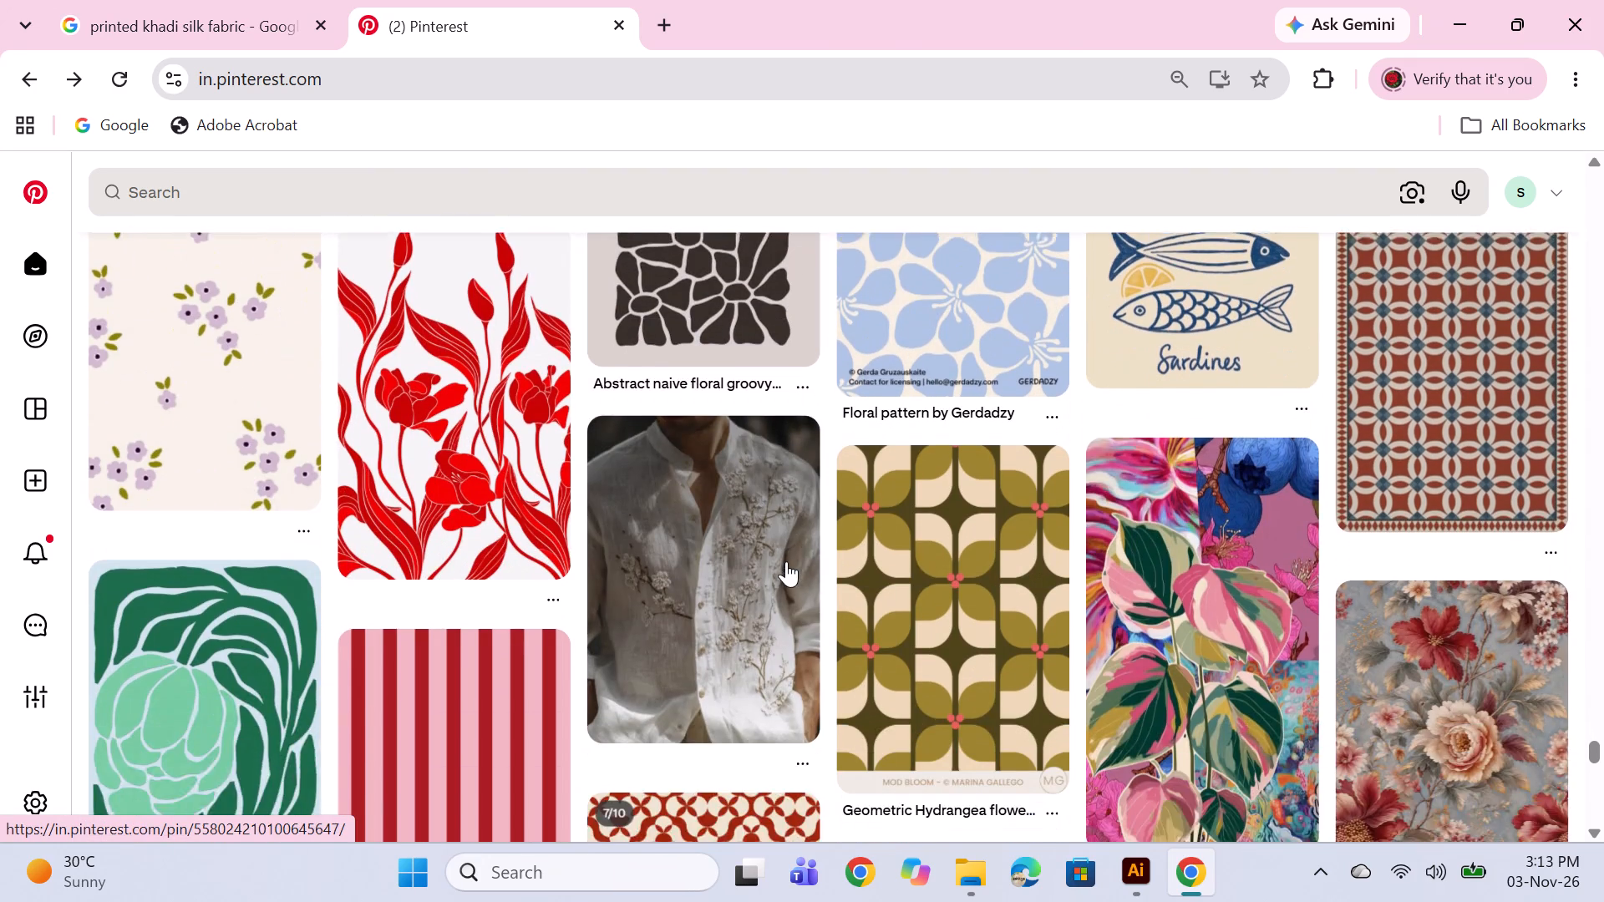
scroll(786, 561, down, 4)
scroll(786, 561, up, 2)
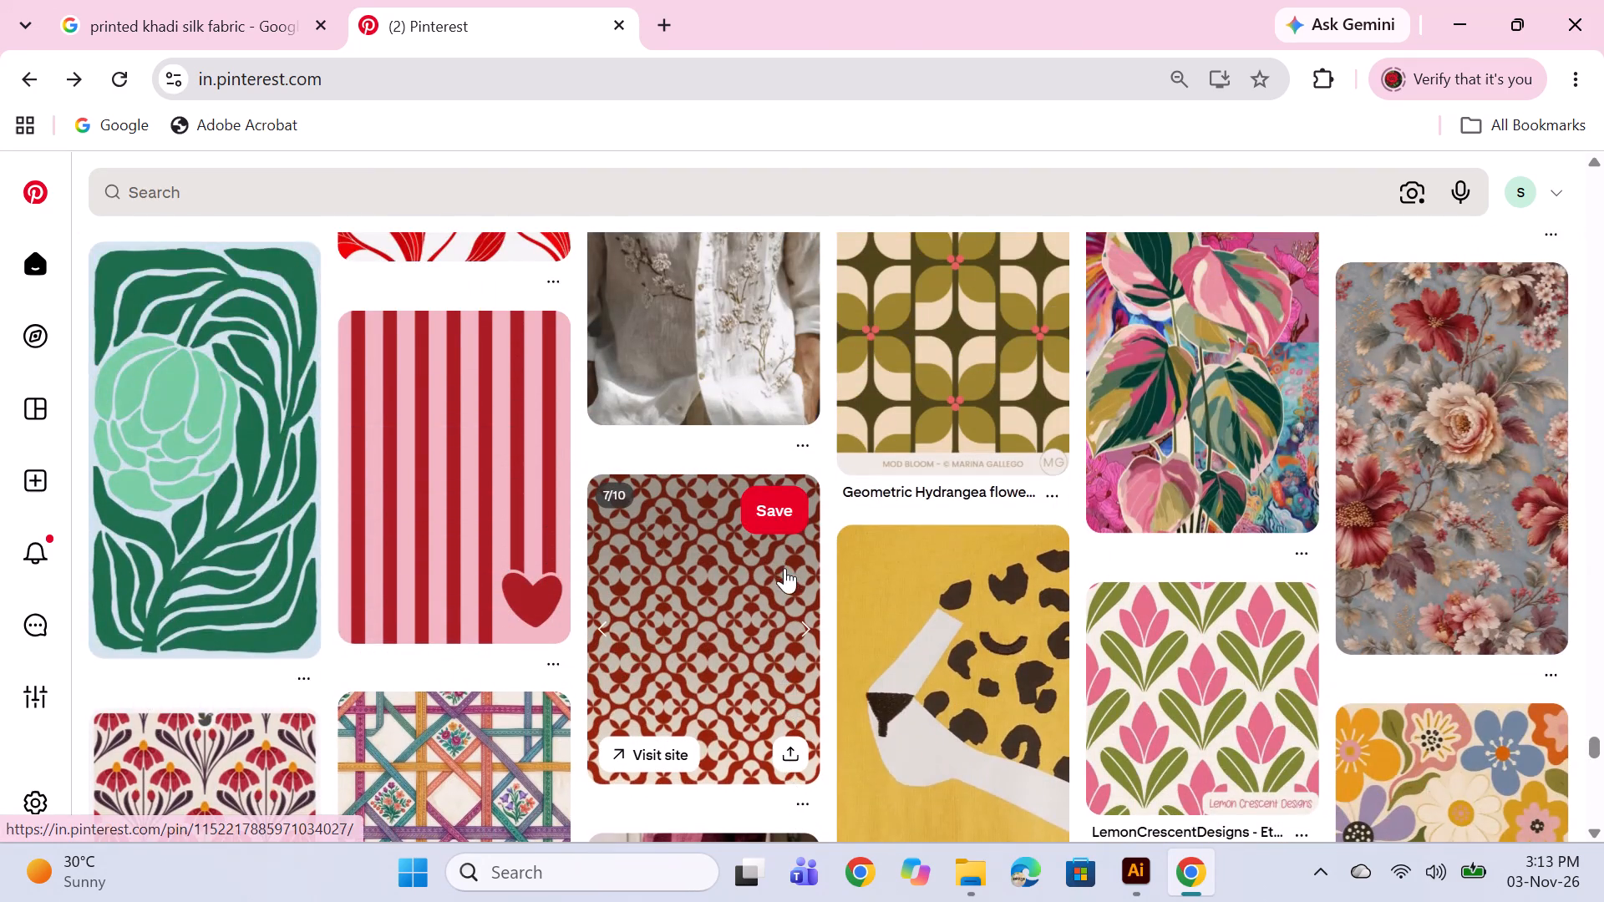
scroll(780, 547, down, 2)
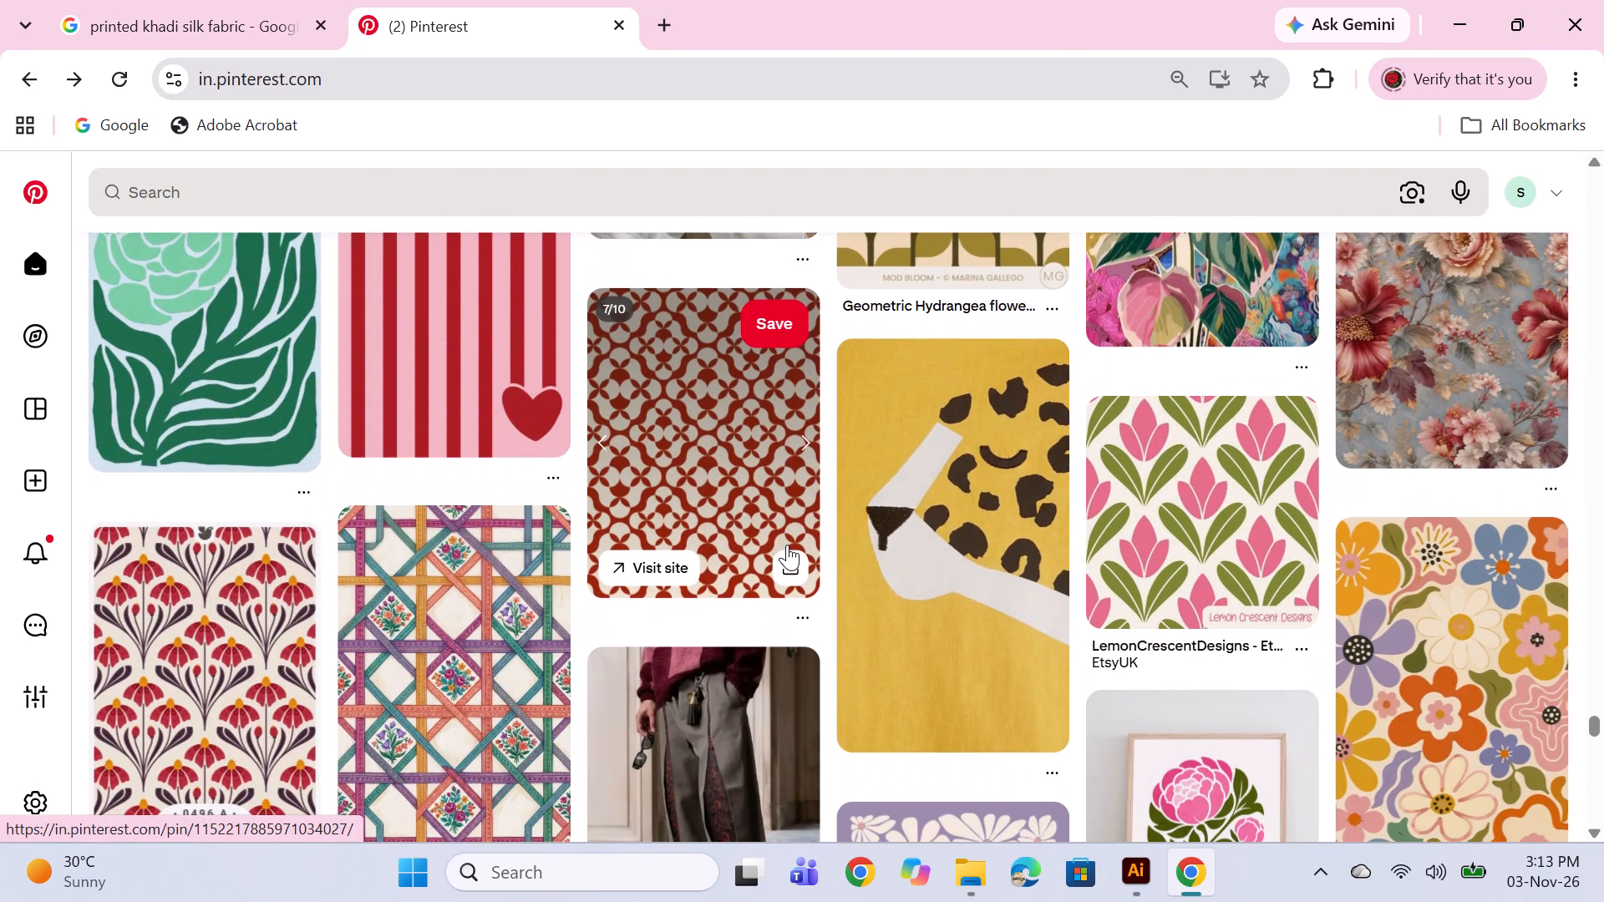
scroll(769, 540, down, 3)
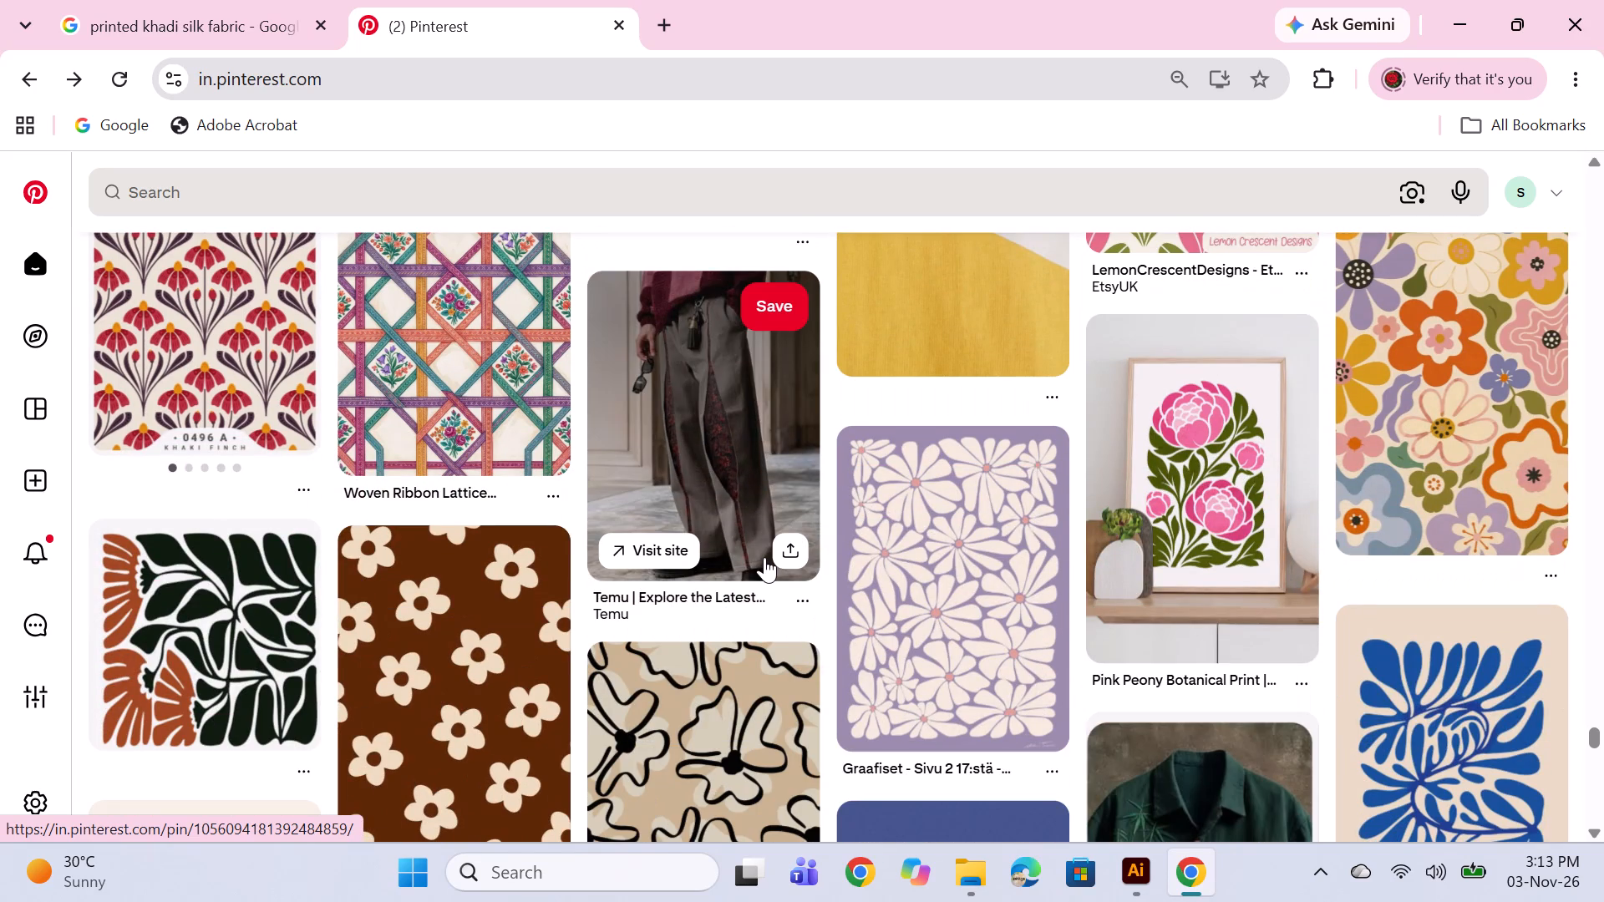
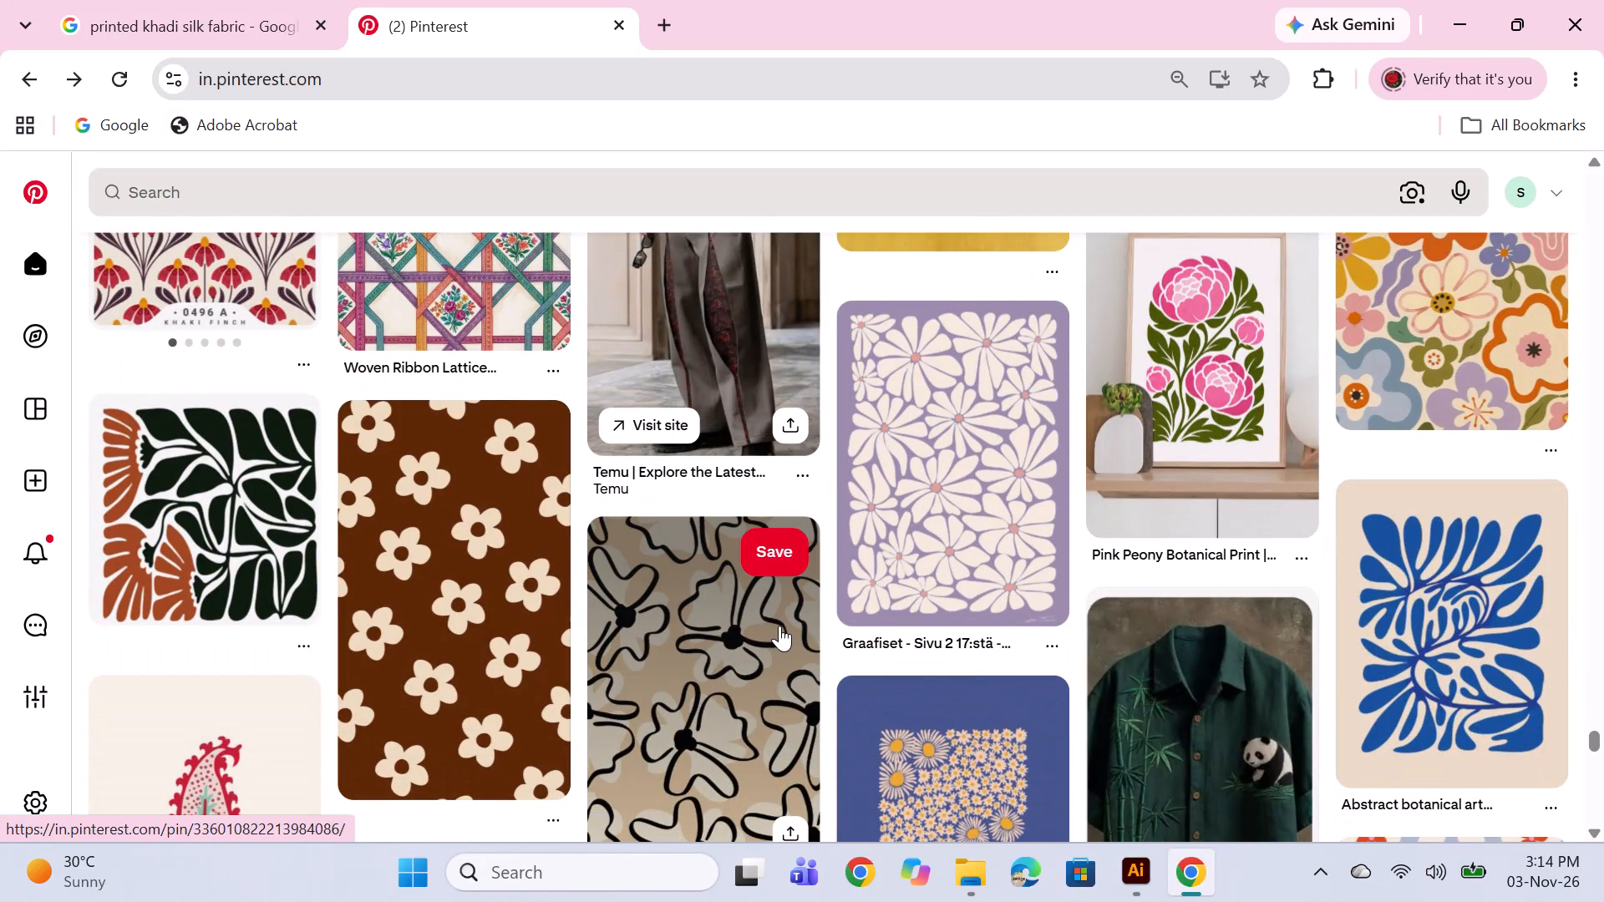
Look through the feed's daisy, lemon, folksy poppy, lilac blossom and abstract botanical pins for further print references.
scroll(782, 557, down, 1)
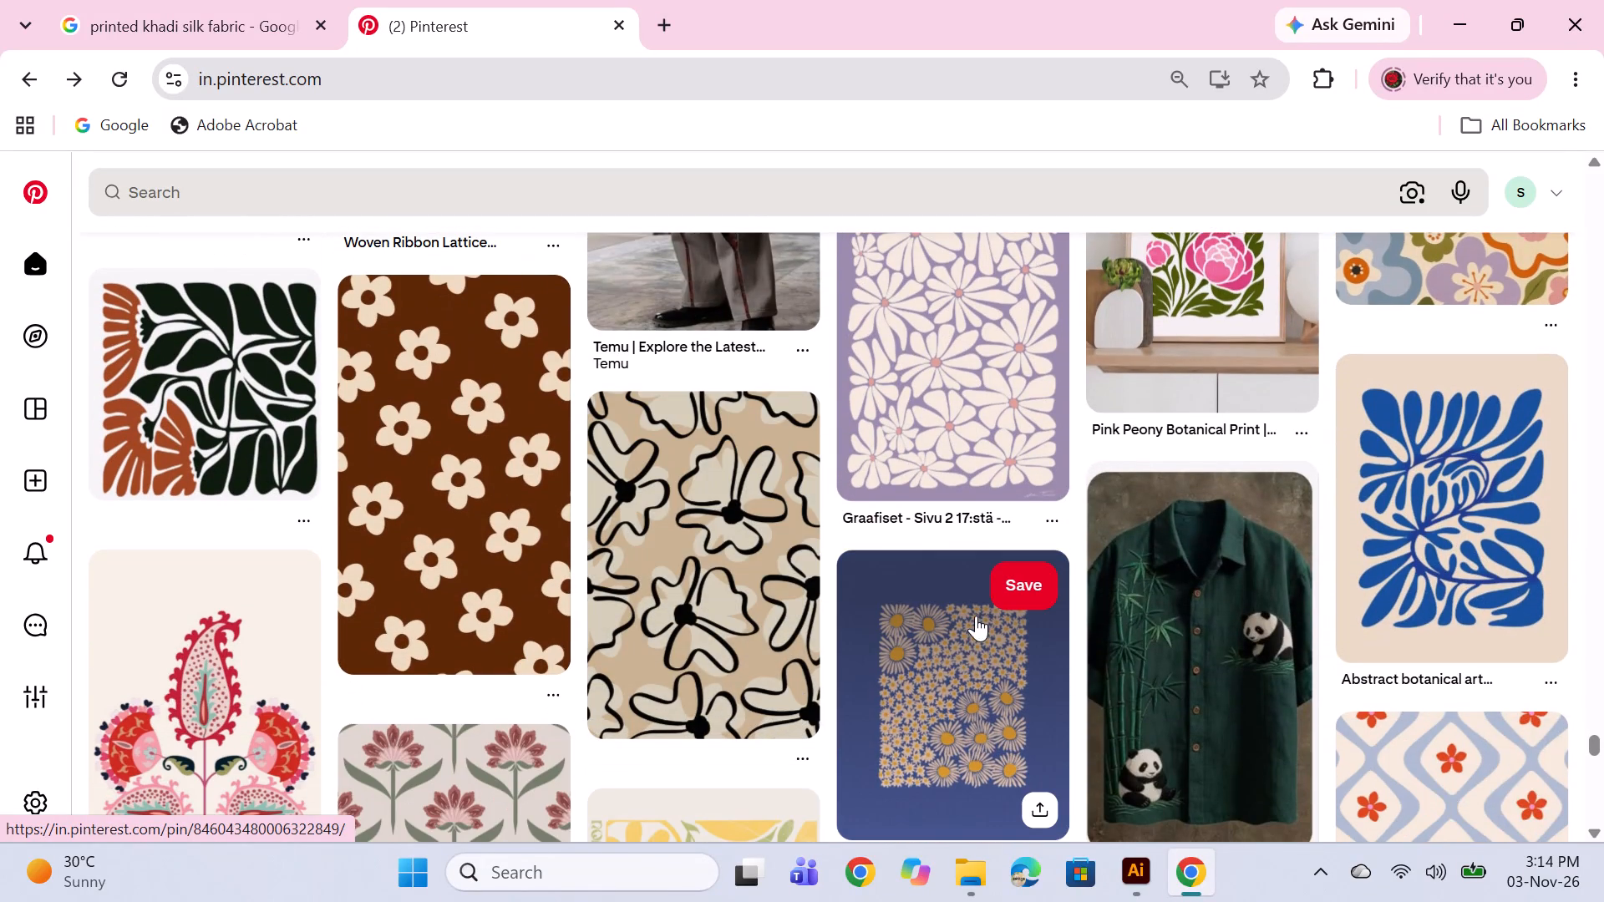
scroll(976, 616, down, 1)
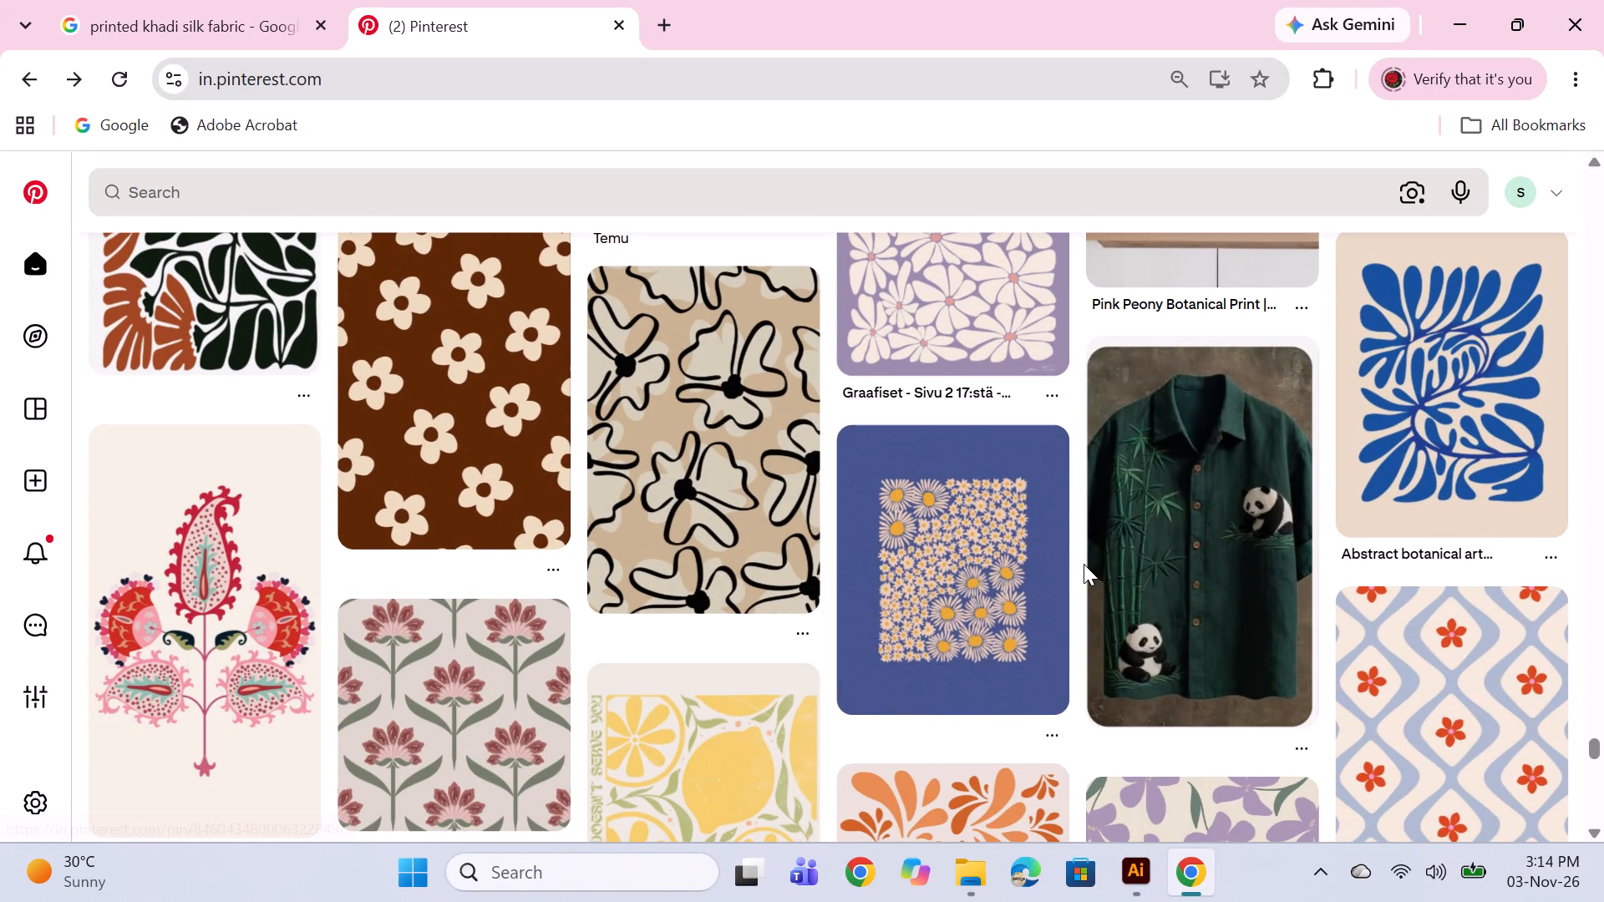
scroll(1028, 536, down, 1)
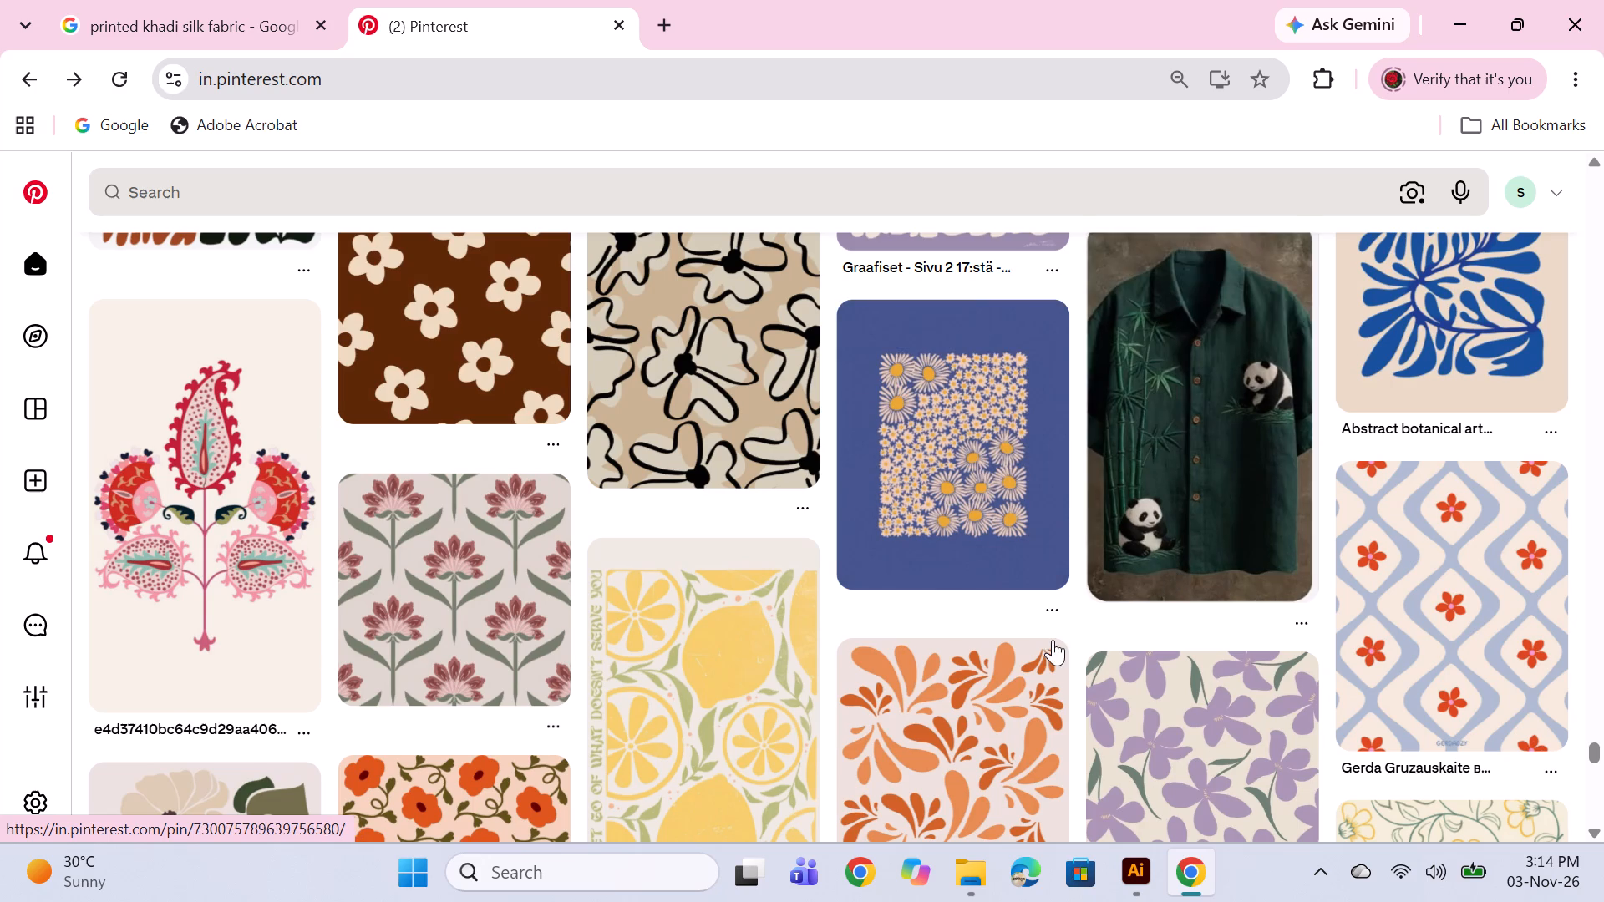
scroll(1042, 639, down, 2)
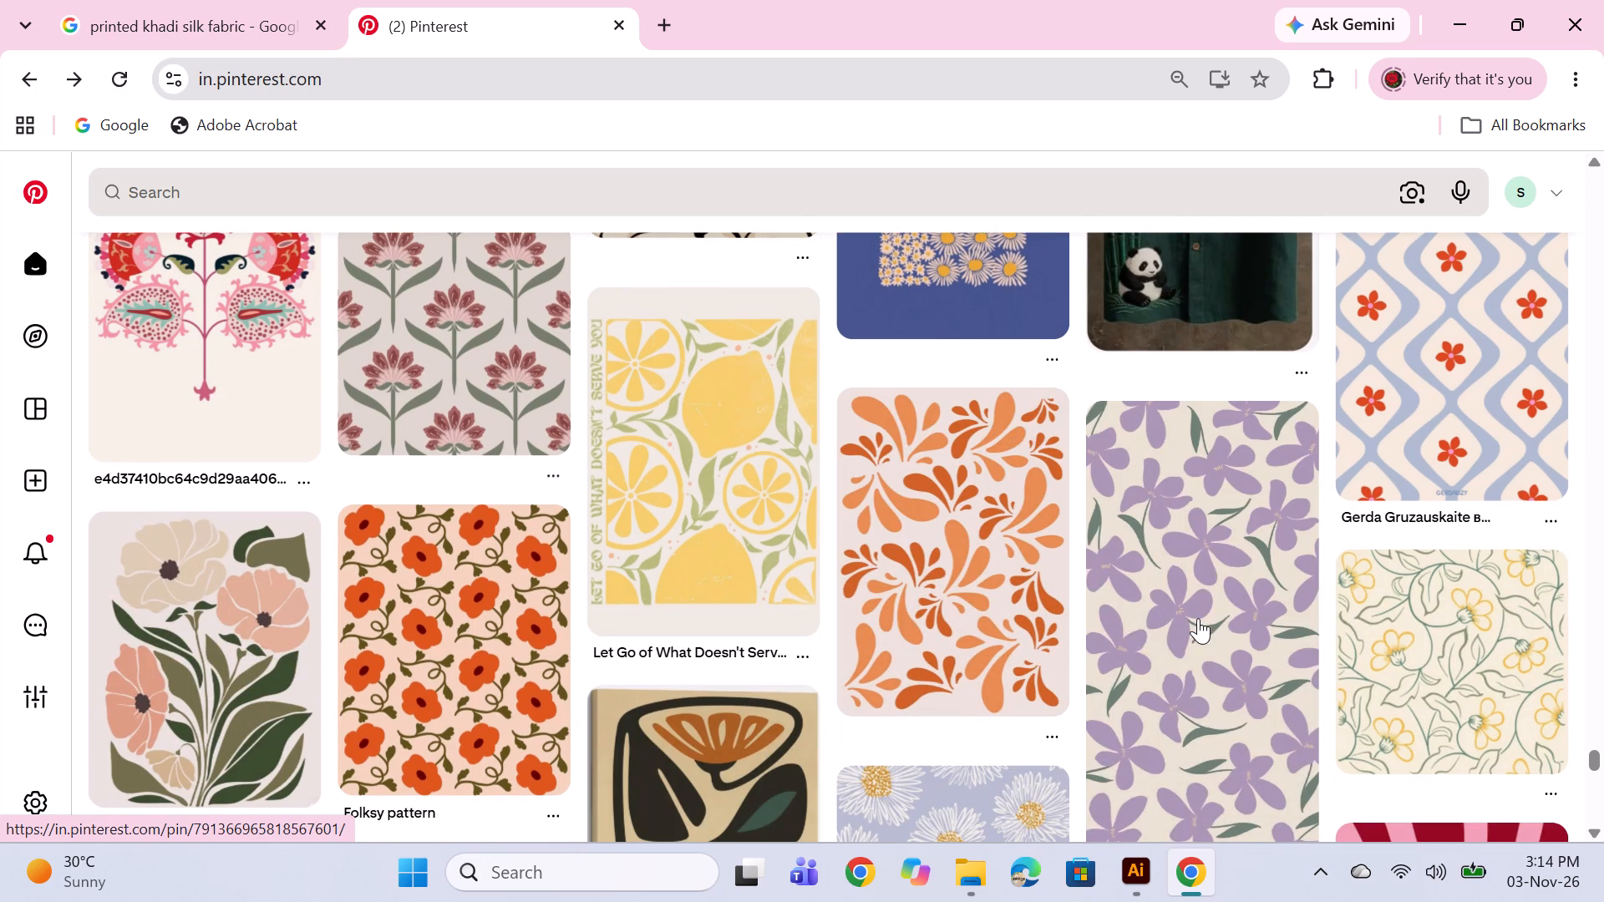
scroll(1080, 536, down, 1)
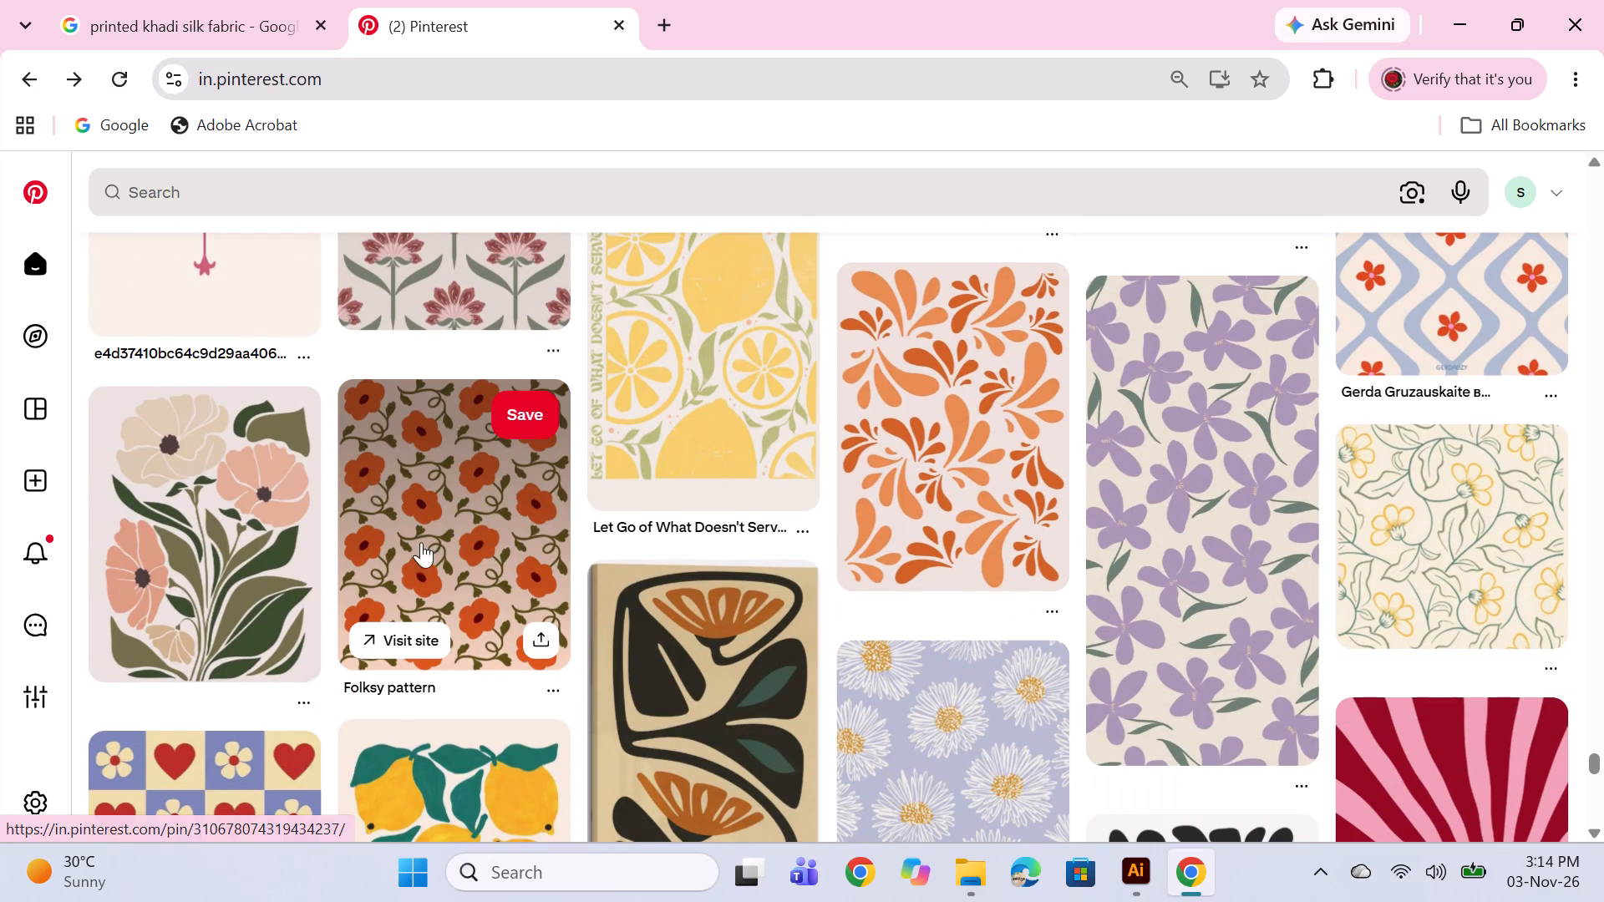
scroll(830, 572, down, 1)
scroll(801, 550, up, 1)
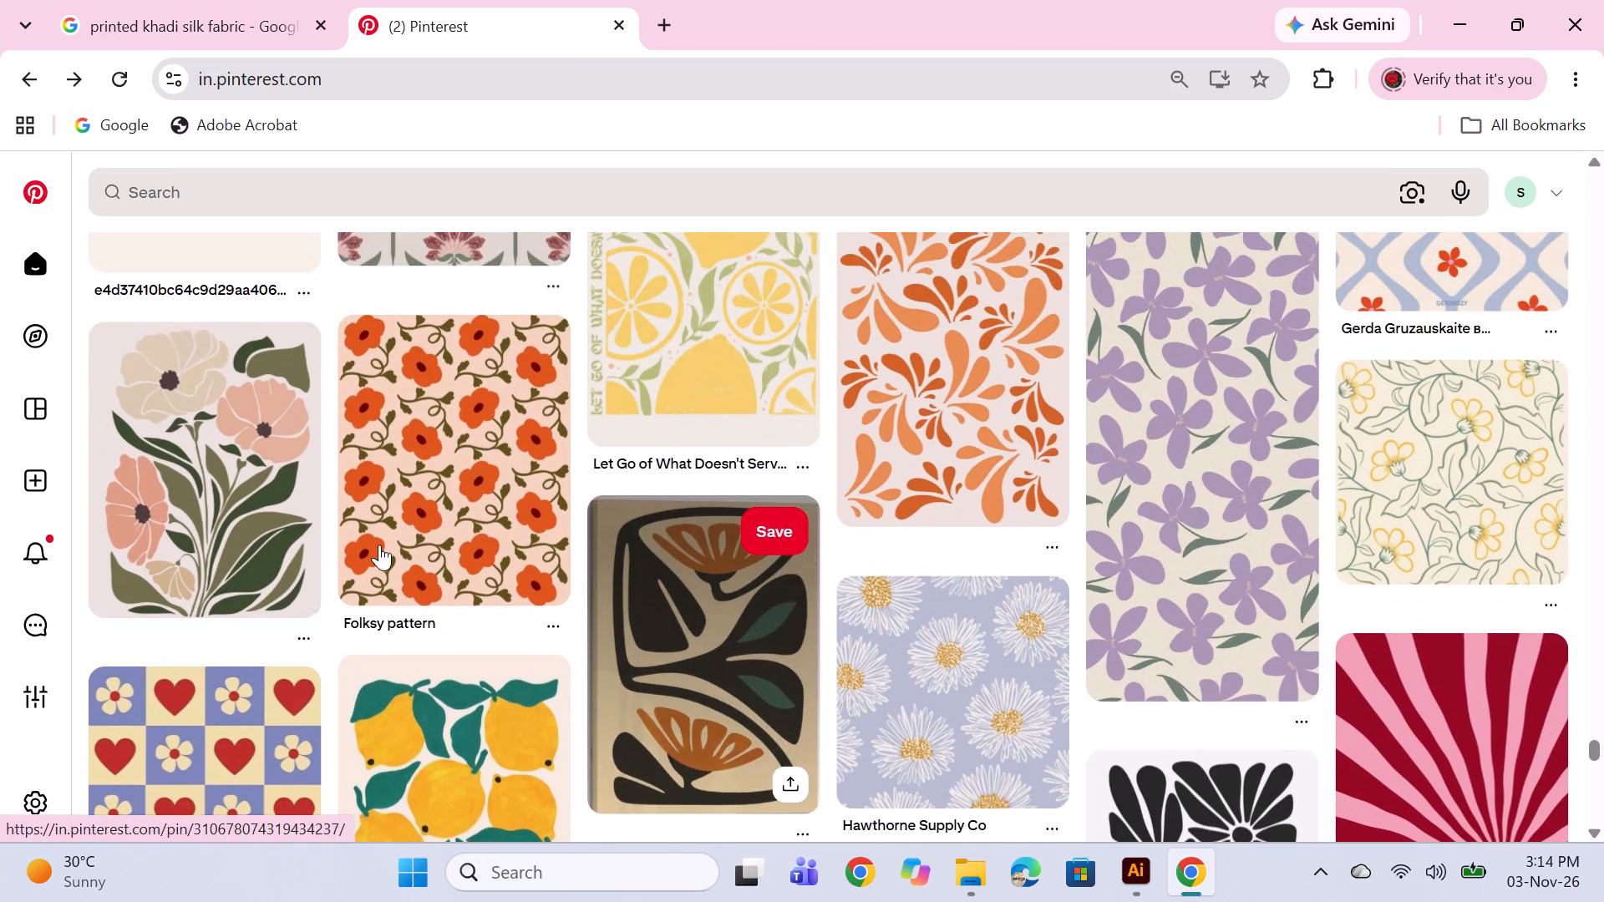
scroll(1184, 704, down, 3)
scroll(1104, 827, up, 3)
scroll(1103, 833, down, 1)
Switch to Illustrator and review the open design 6 colour variants and 4-c7, ending on 6.ai.
click(1138, 887)
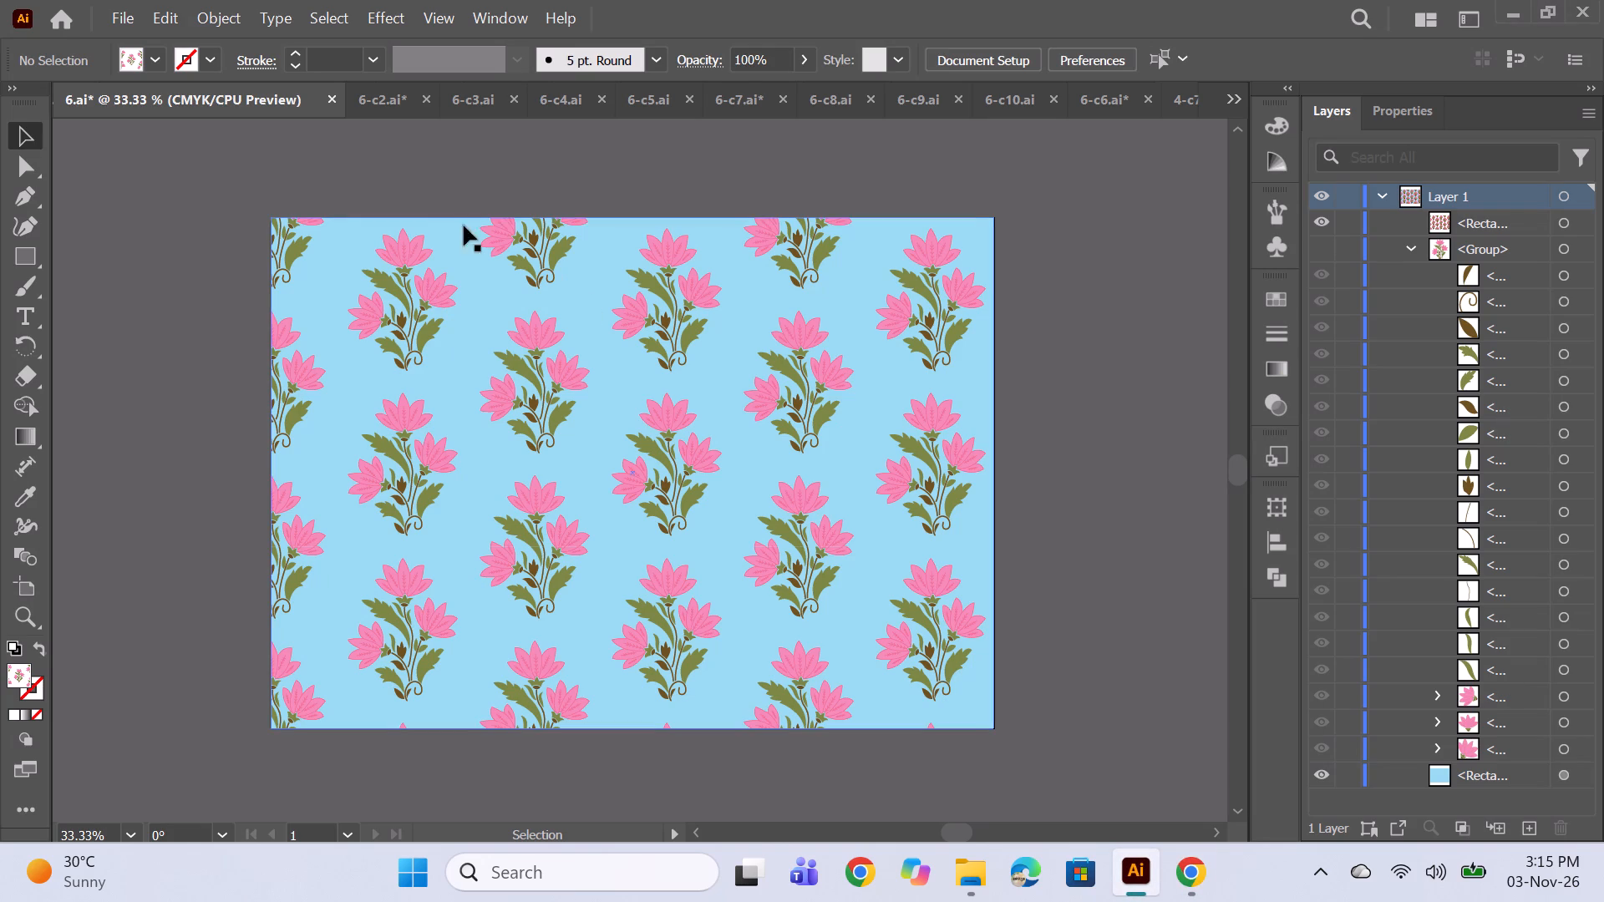
click(382, 102)
click(480, 101)
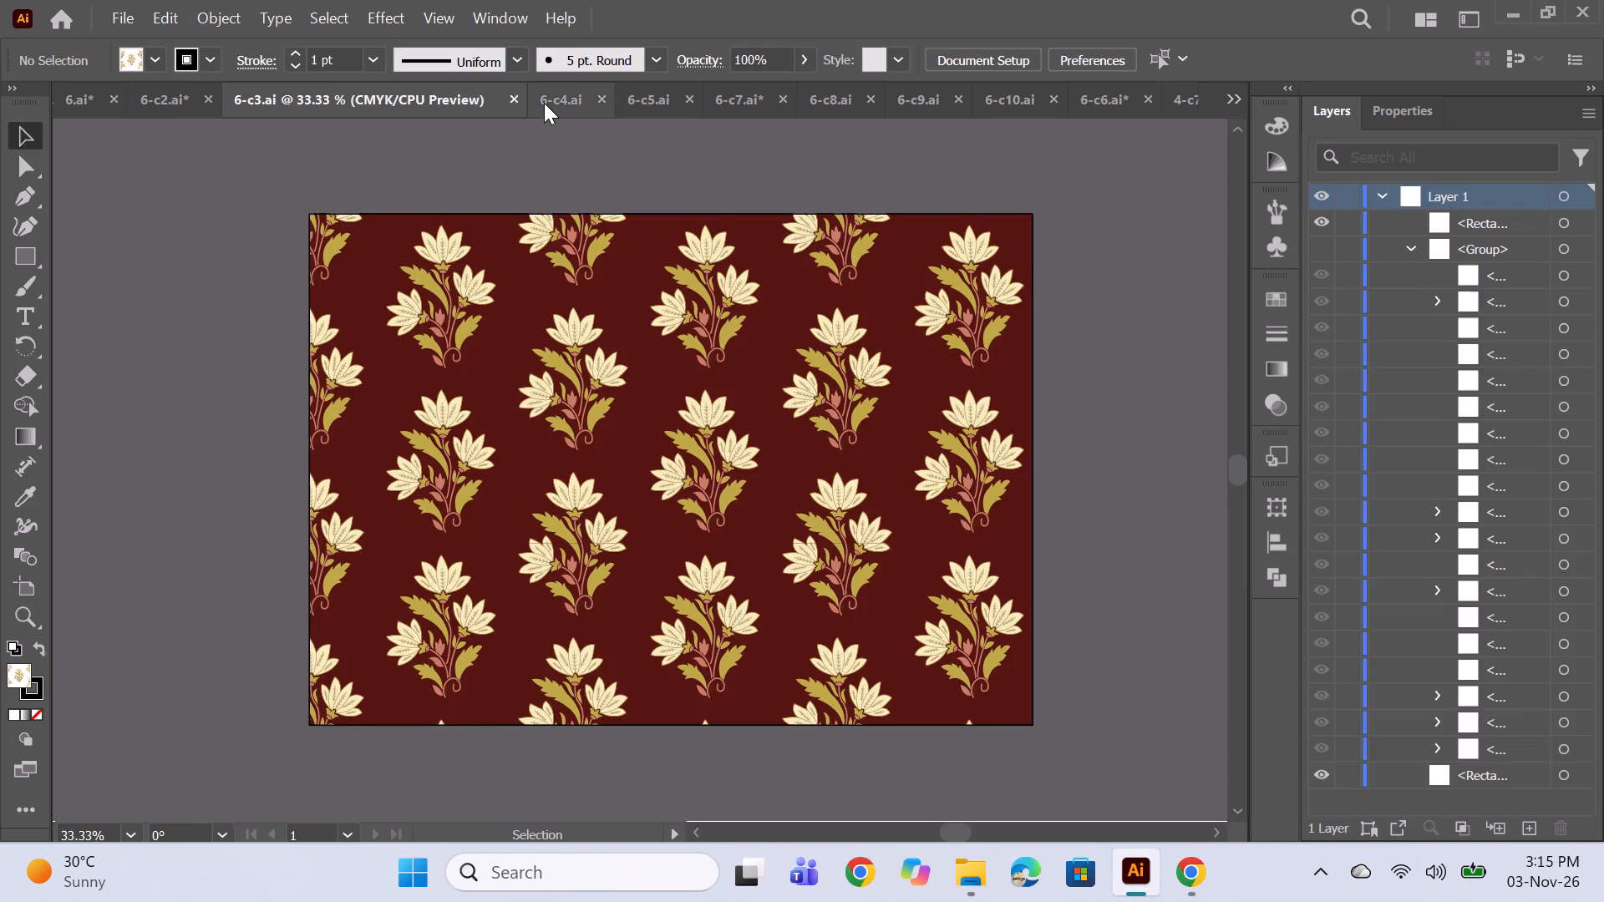
click(546, 102)
click(653, 106)
click(733, 99)
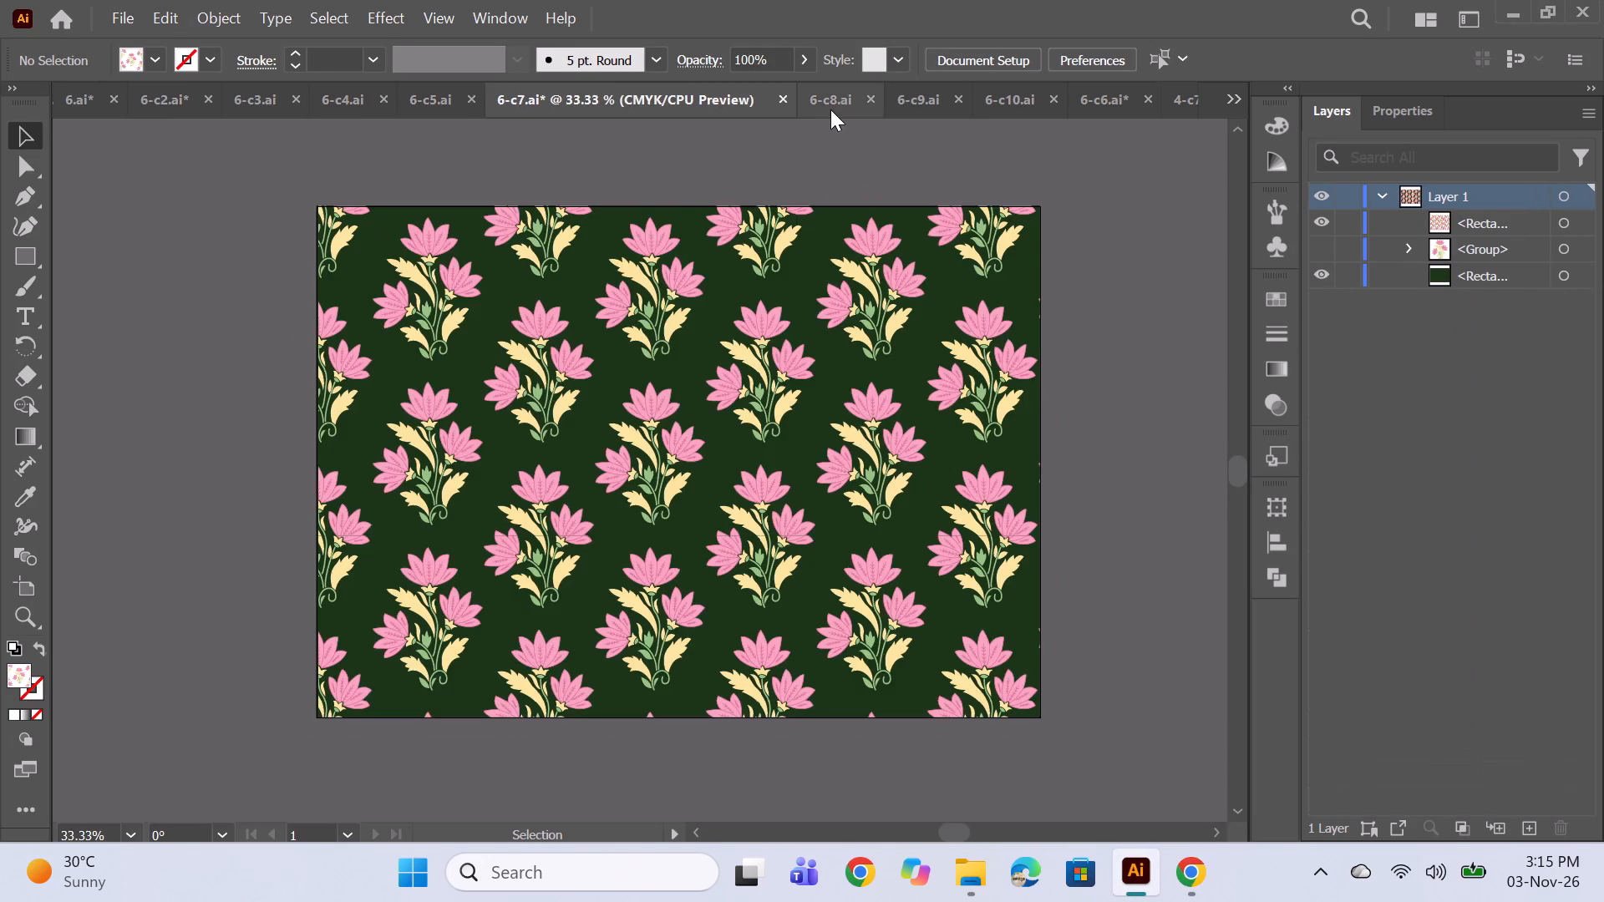
click(830, 109)
click(901, 98)
click(952, 85)
click(1002, 98)
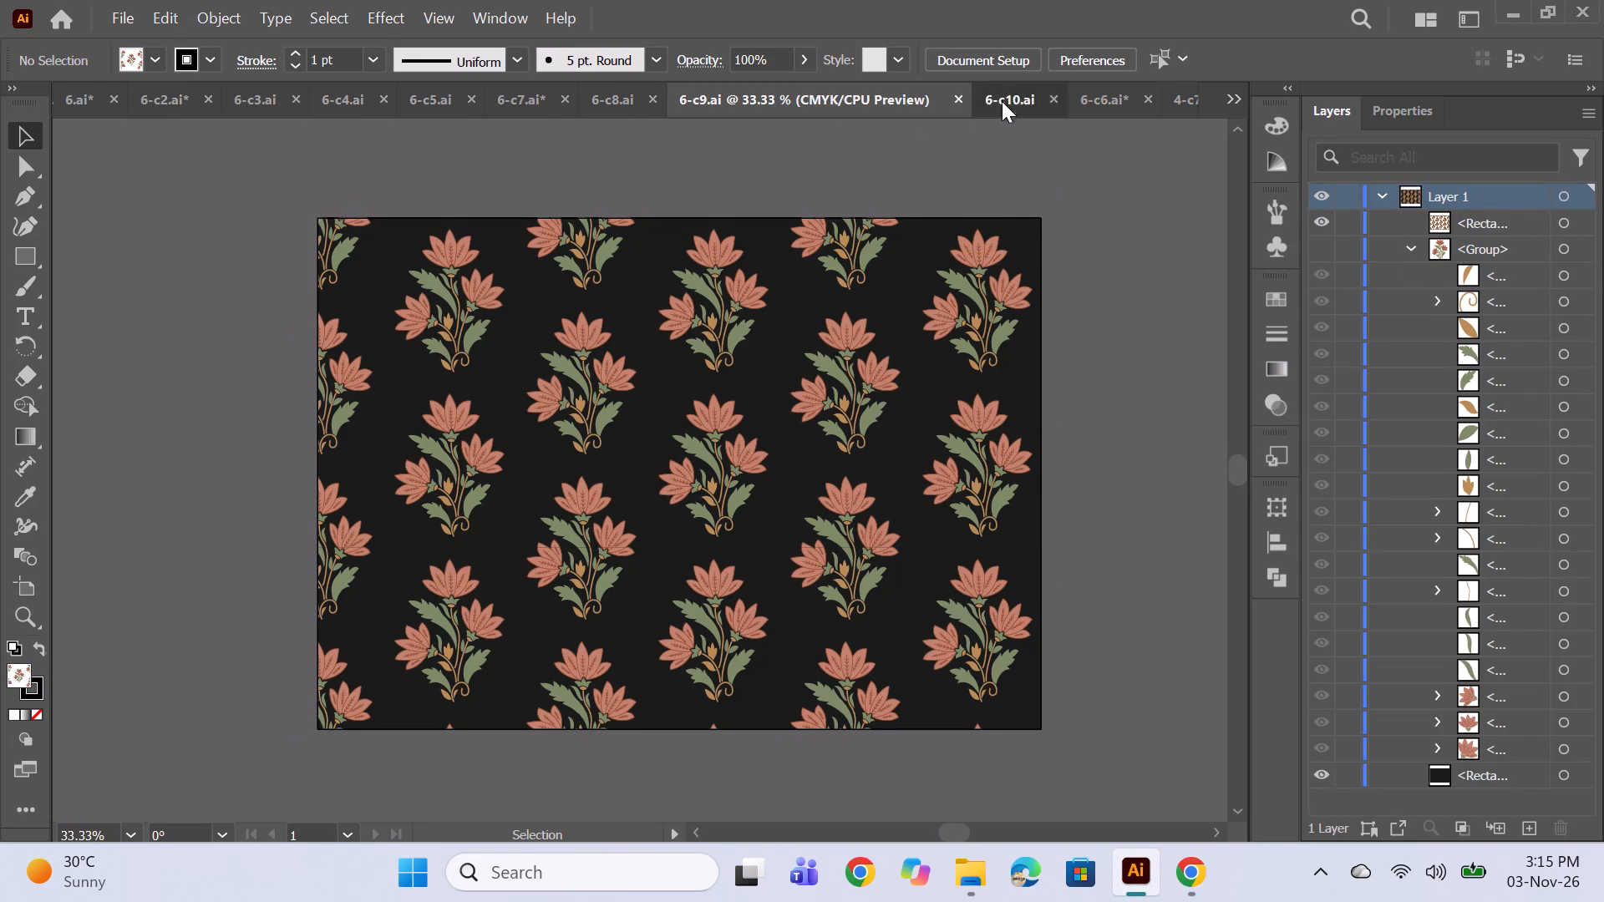
click(1086, 95)
click(1171, 107)
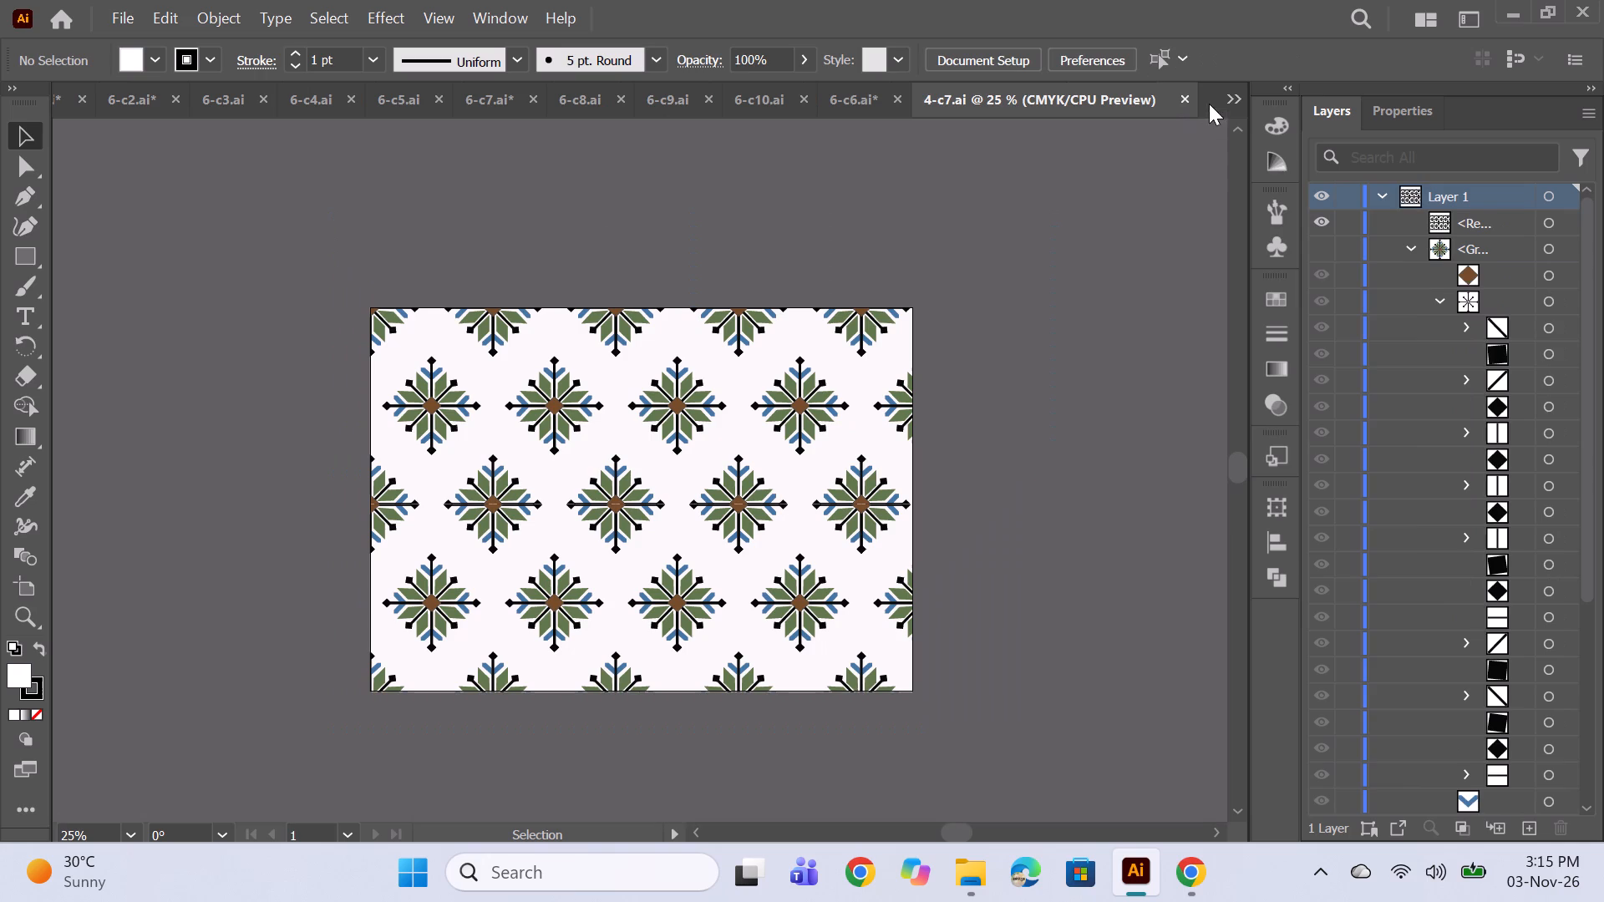
click(1236, 98)
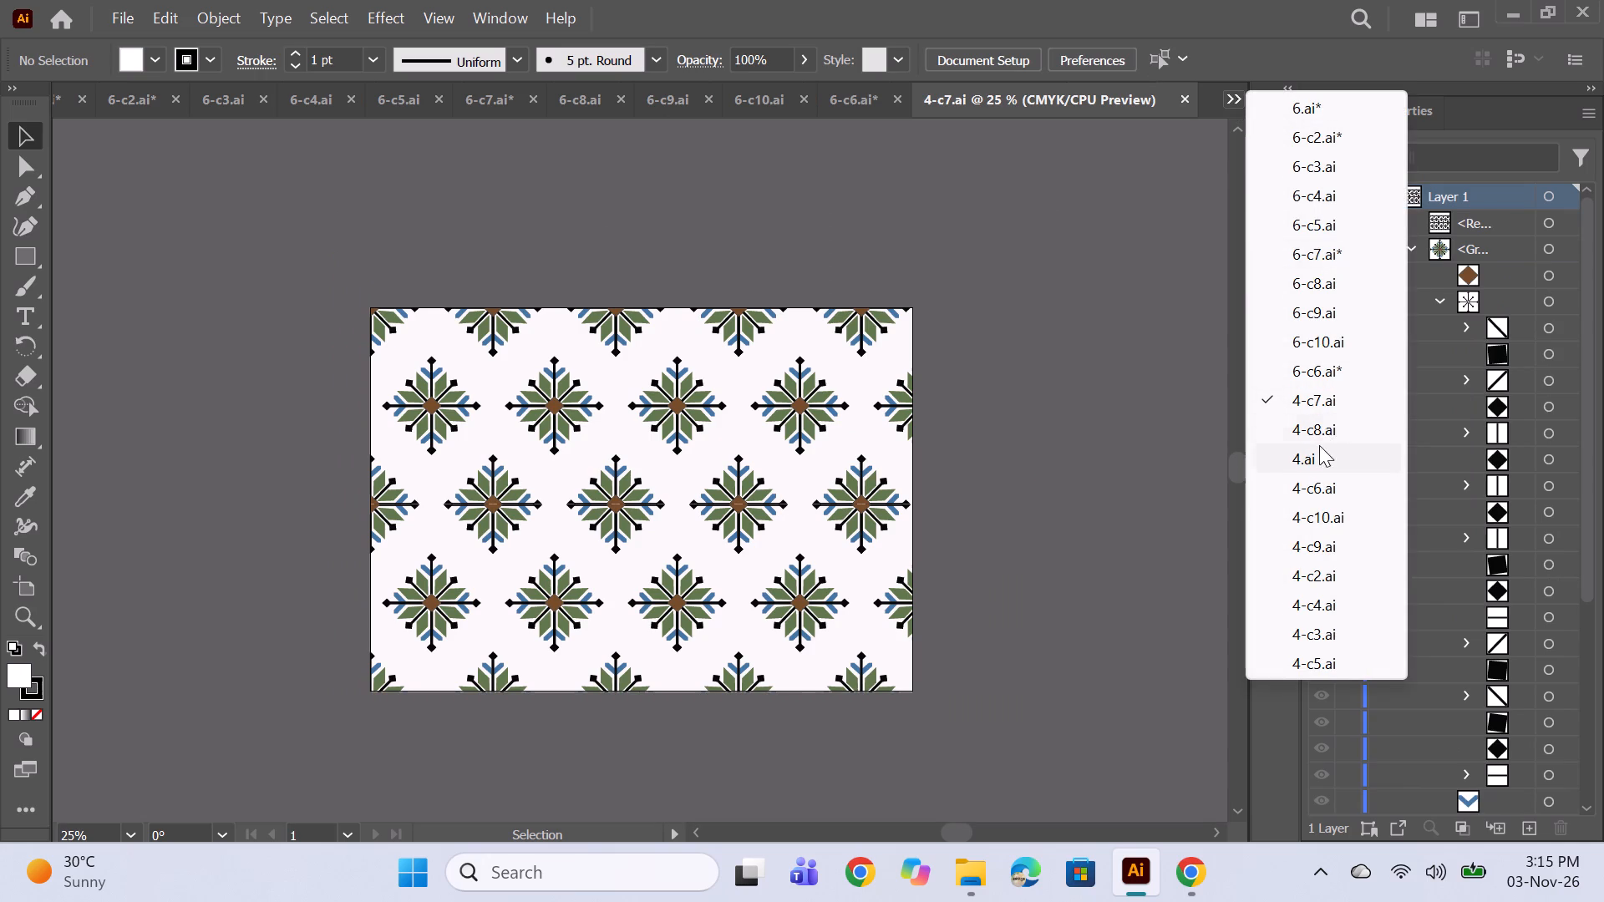
click(1328, 114)
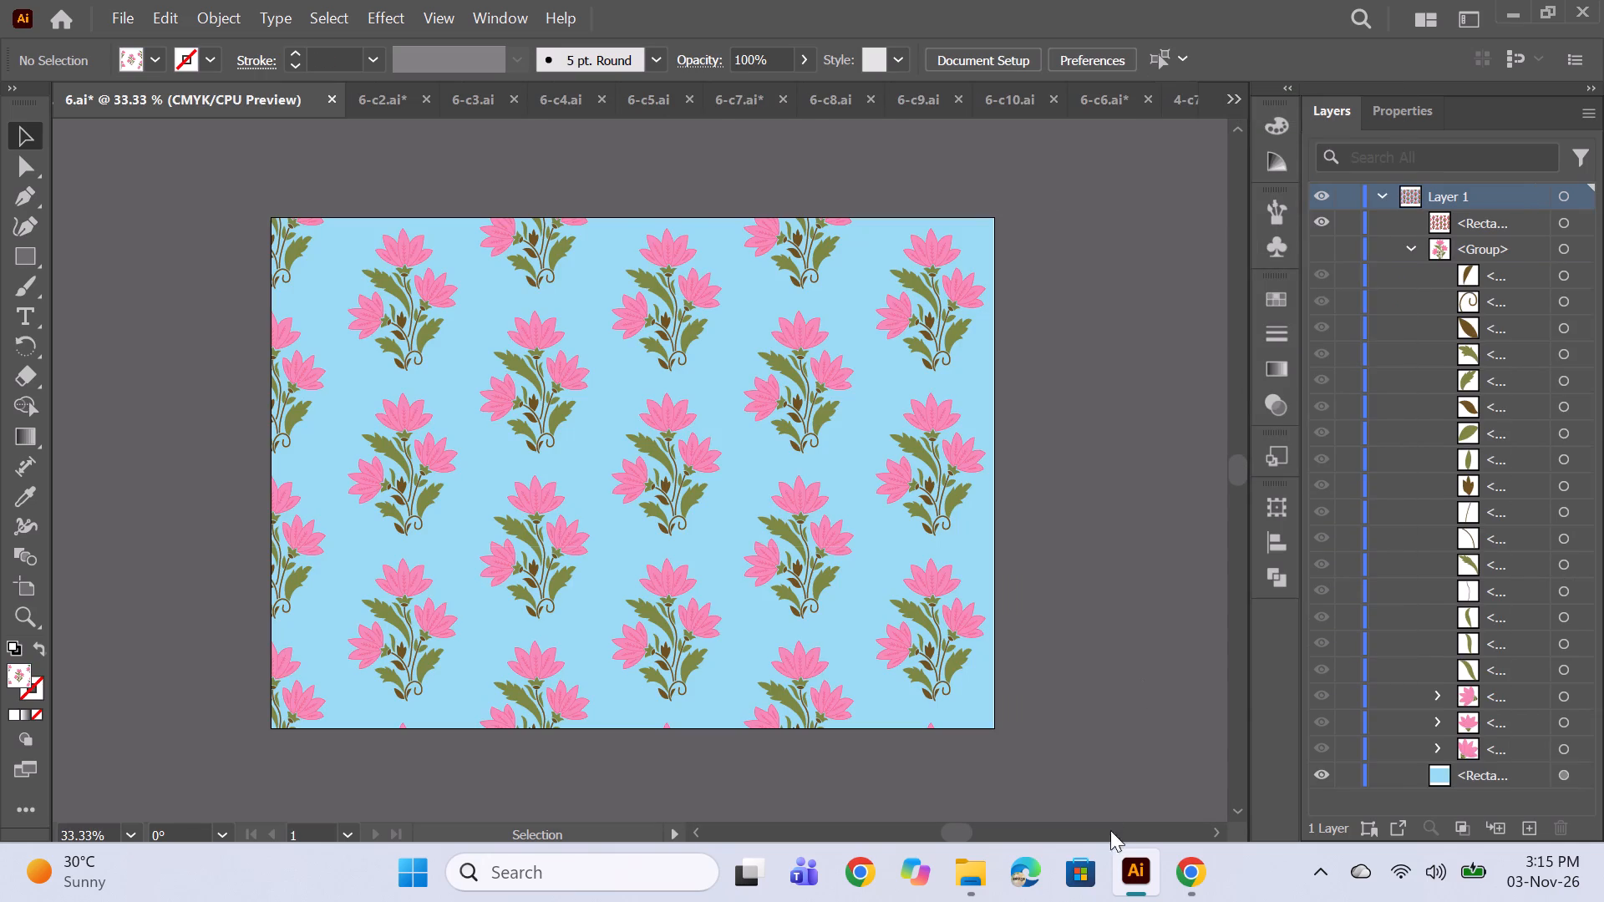
Return to Pinterest in Chrome and browse the feed's checkered heart, citrus, wavy stripe and retro folk floral pins for print references.
click(1174, 881)
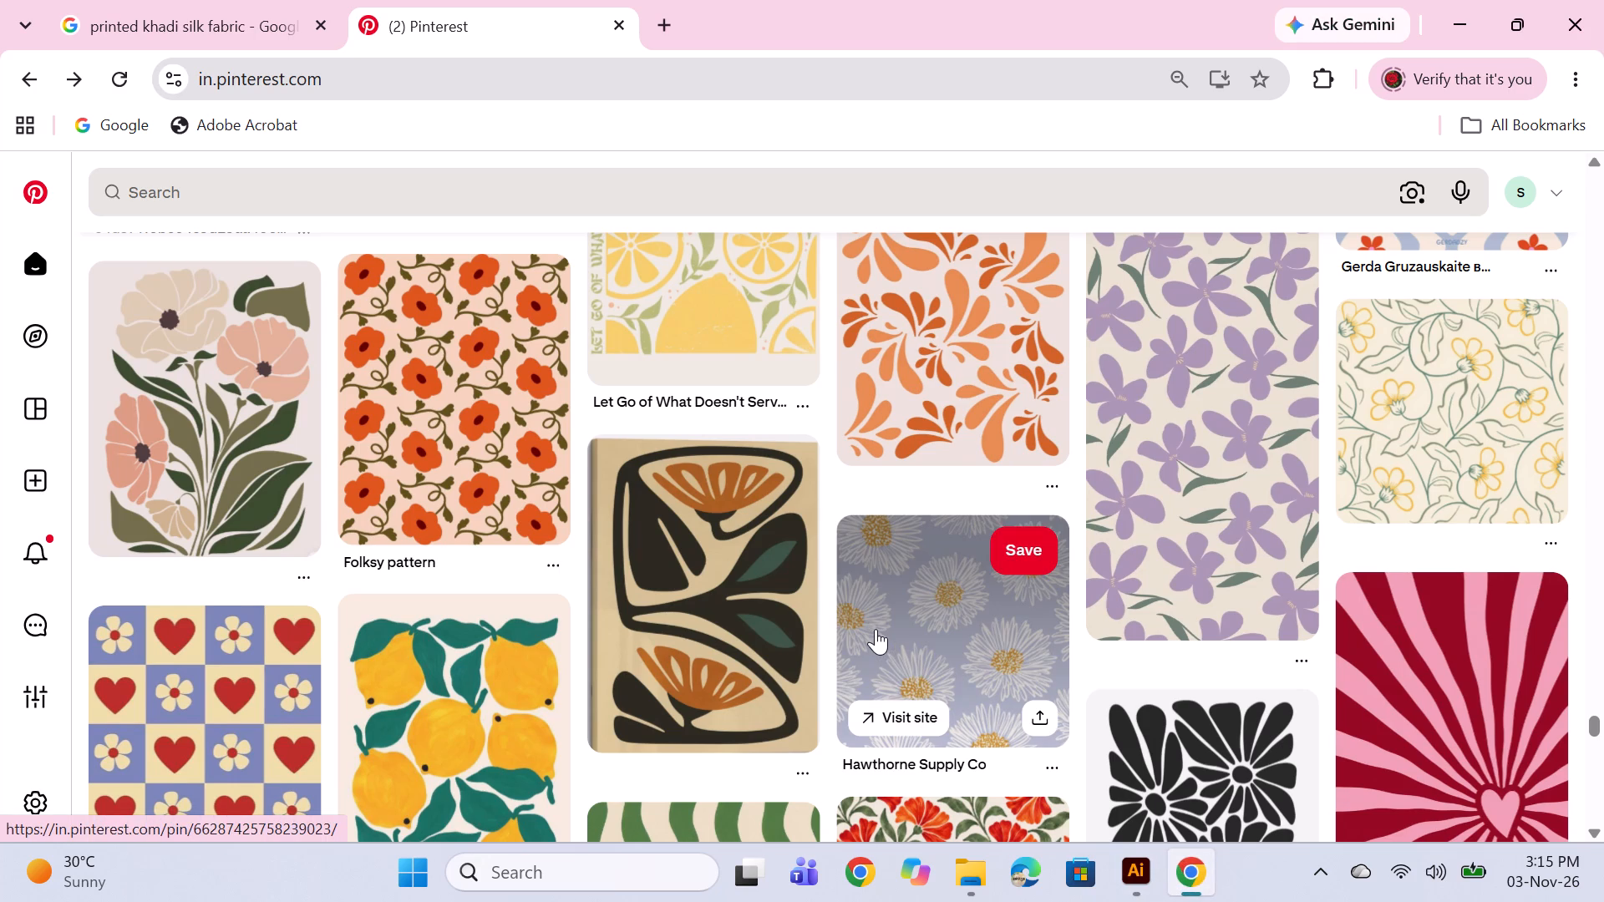
scroll(876, 629, down, 2)
scroll(947, 556, down, 4)
scroll(994, 554, up, 2)
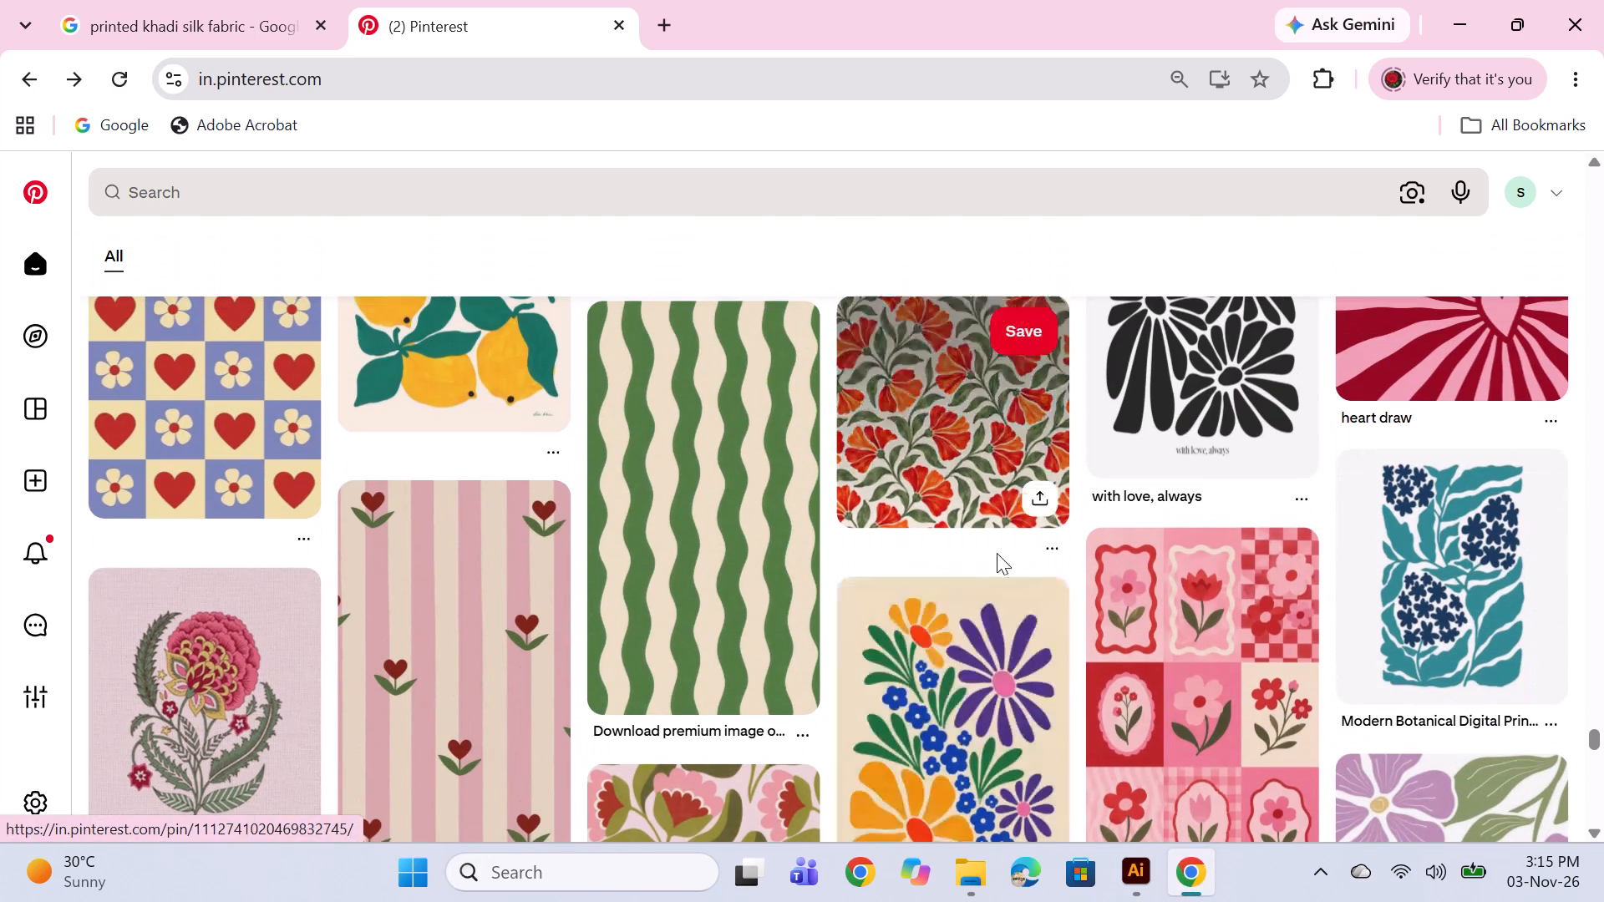
scroll(1174, 511, up, 2)
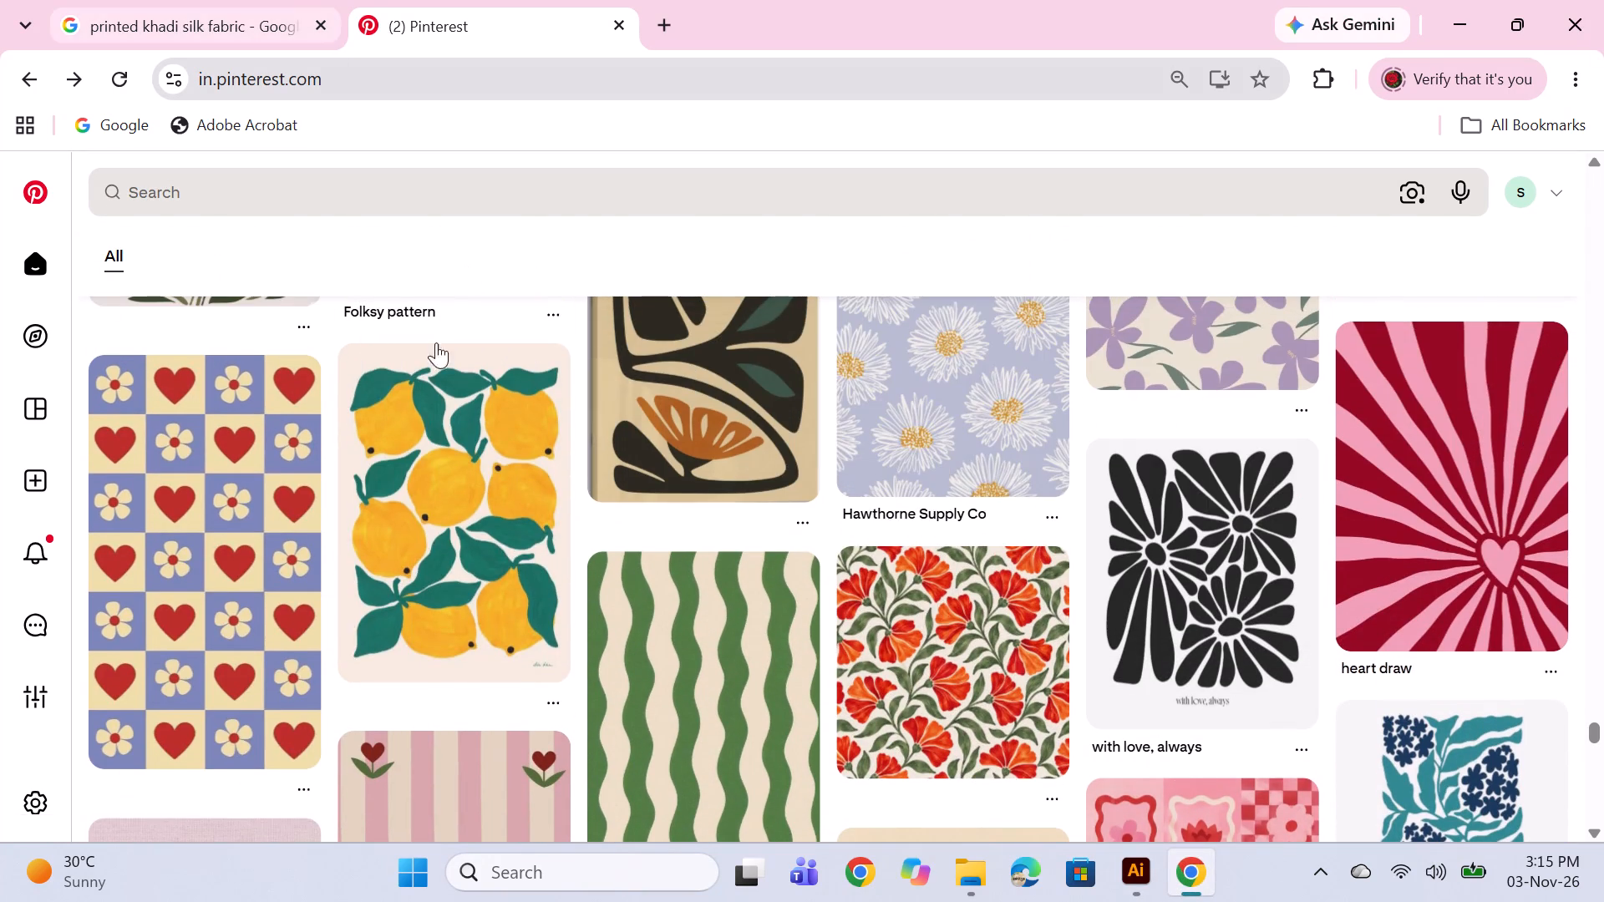
scroll(530, 595, down, 3)
scroll(888, 539, down, 2)
scroll(820, 586, up, 2)
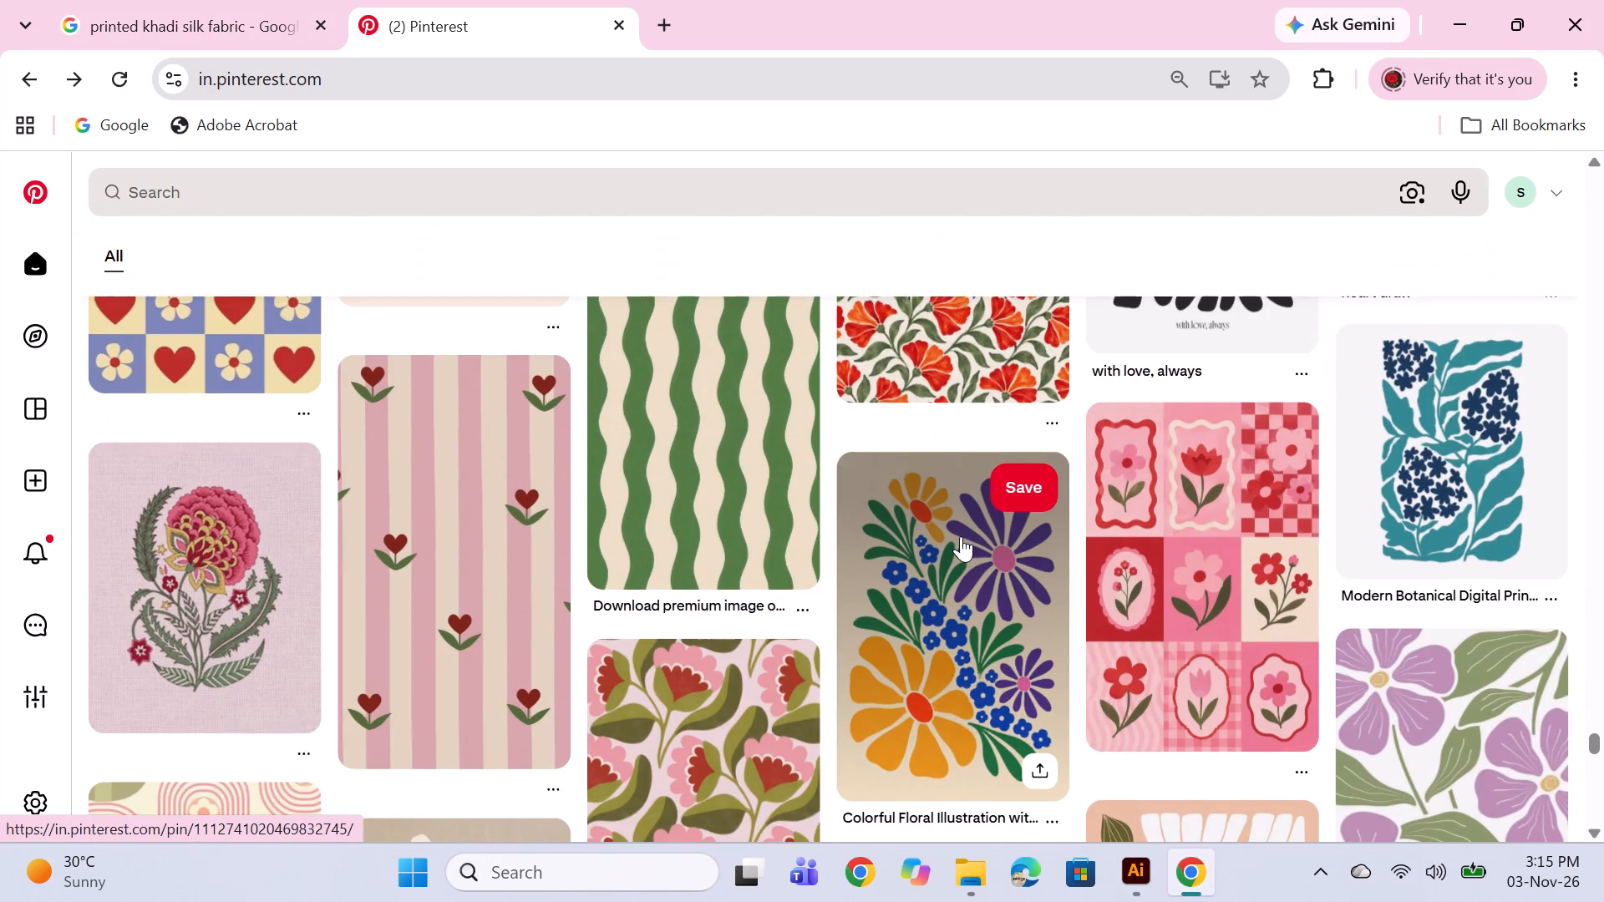
scroll(961, 536, down, 2)
scroll(845, 536, down, 2)
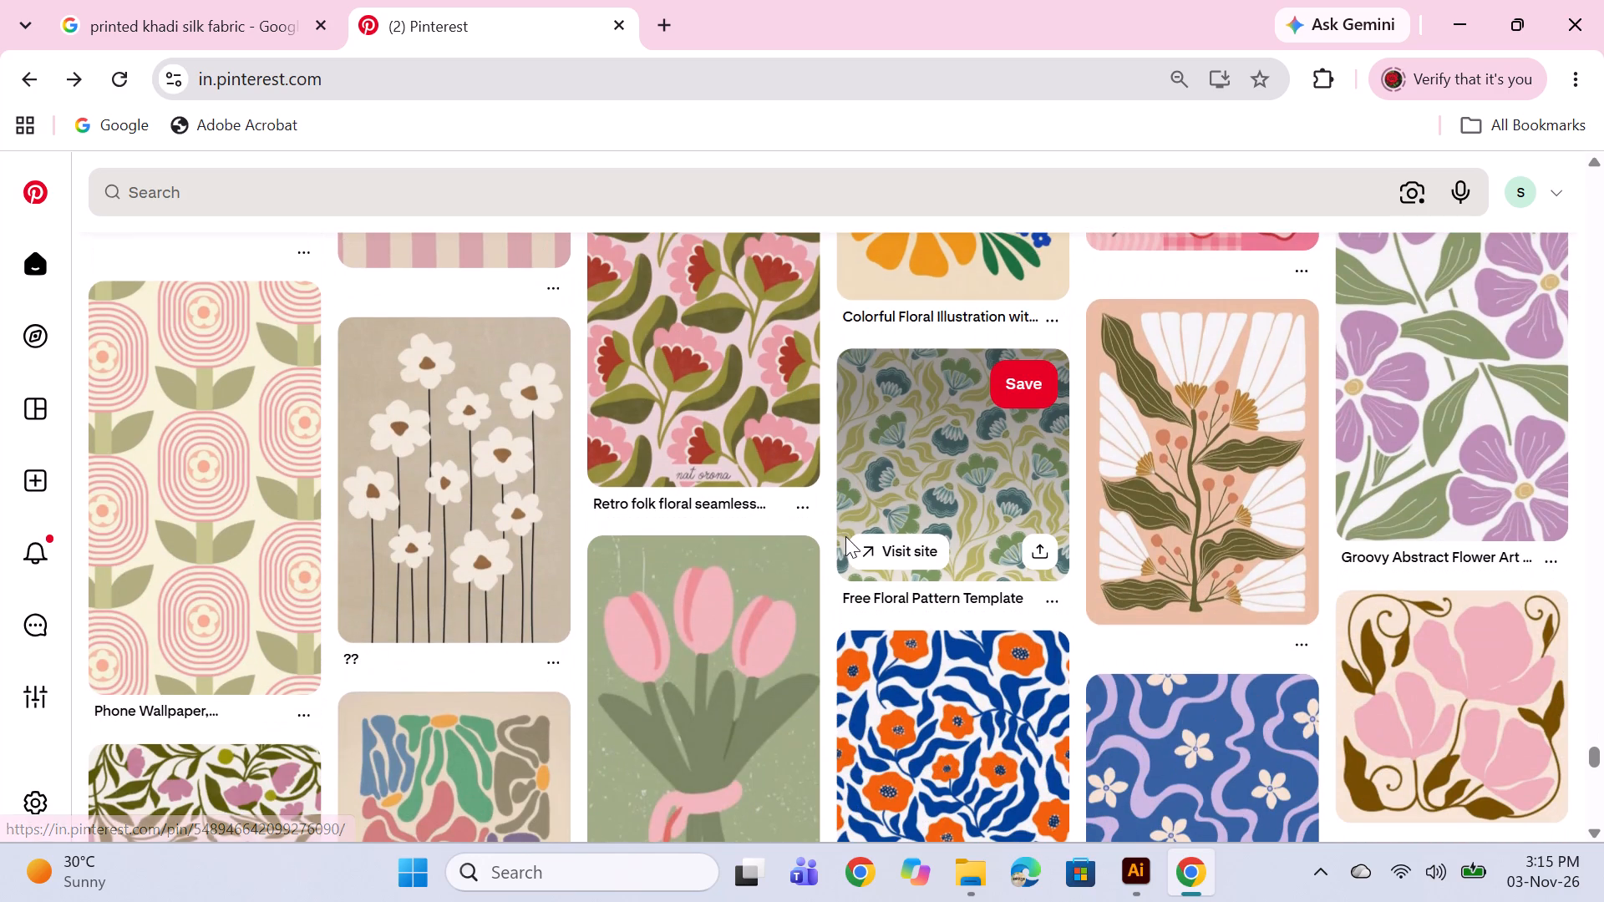
Open the pink and cream geometric floral Phone Wallpaper pin and copy its image.
click(251, 515)
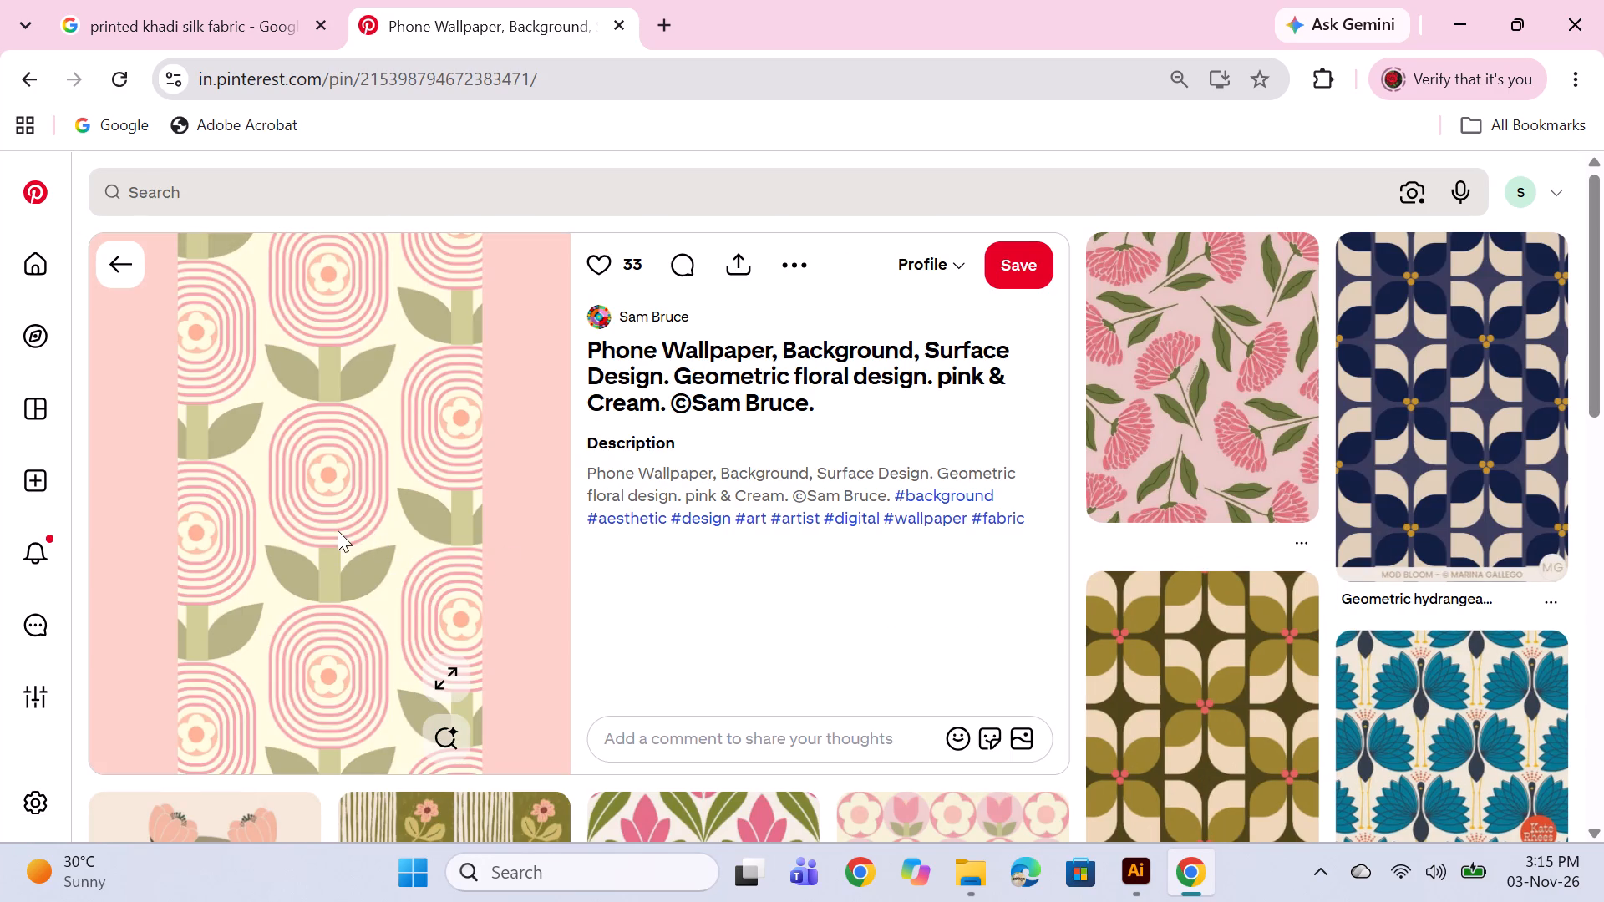
scroll(434, 466, down, 5)
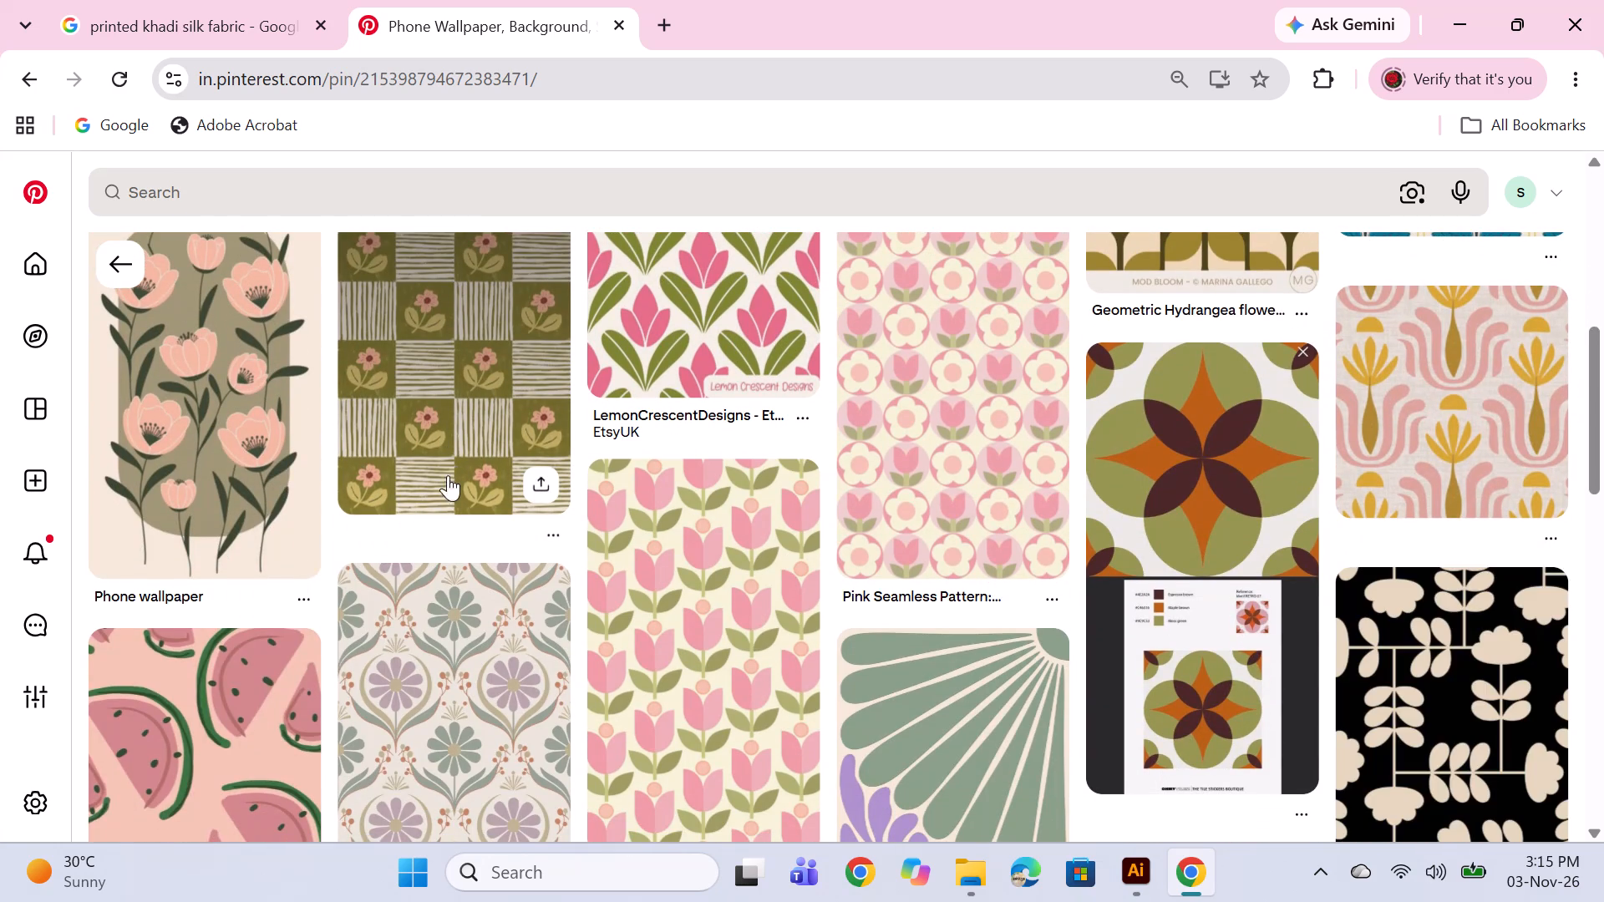
scroll(474, 526, up, 6)
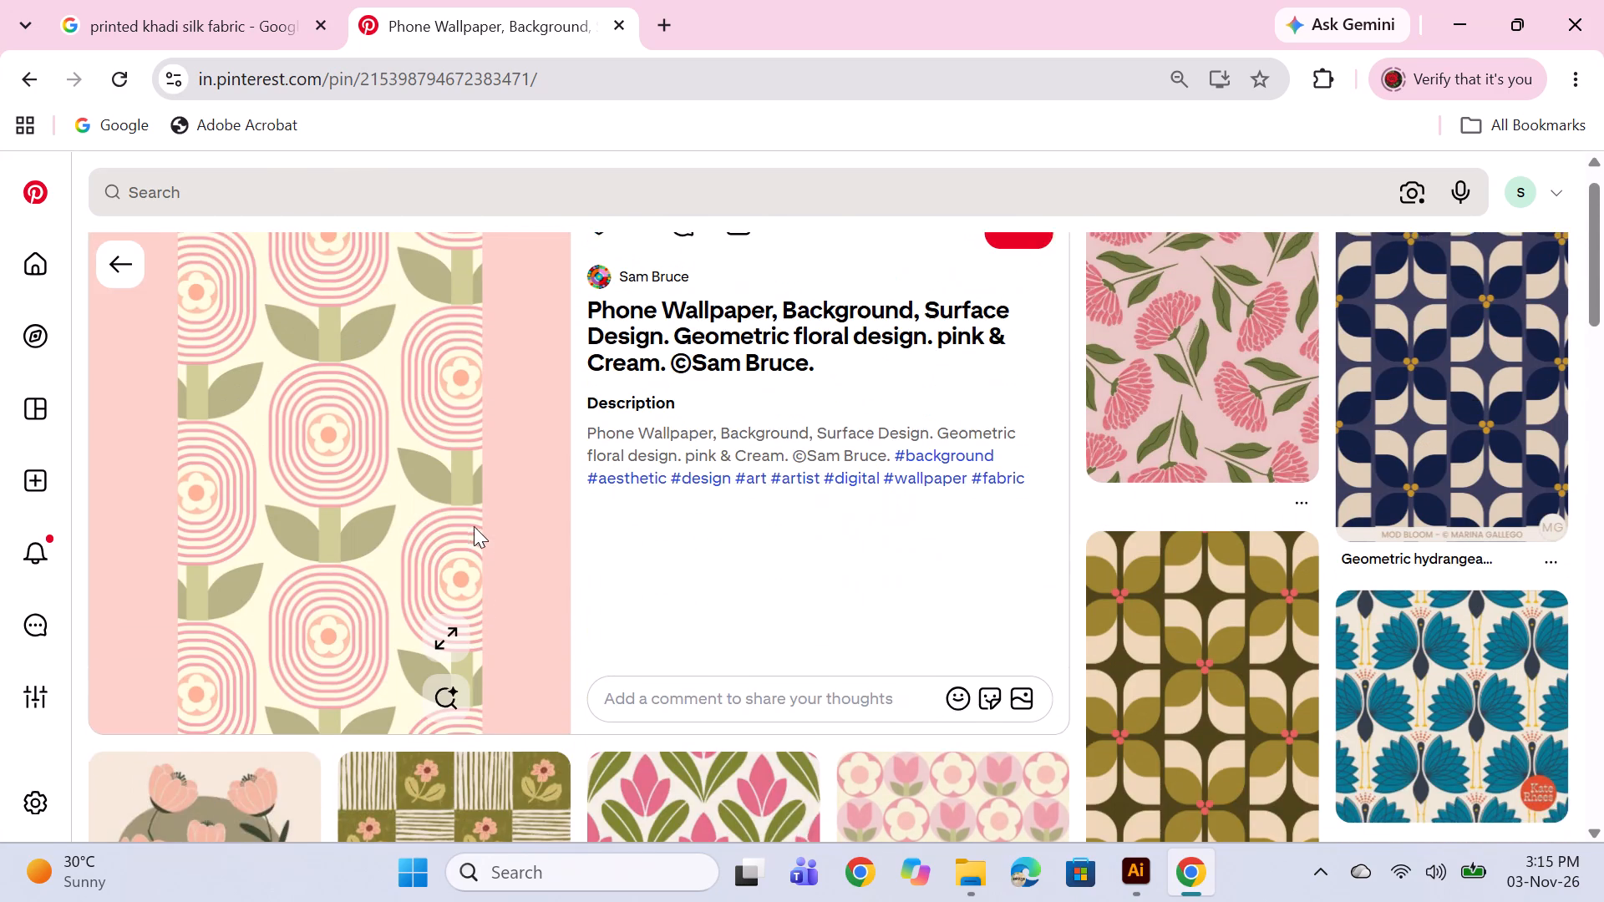
right_click(444, 475)
click(540, 579)
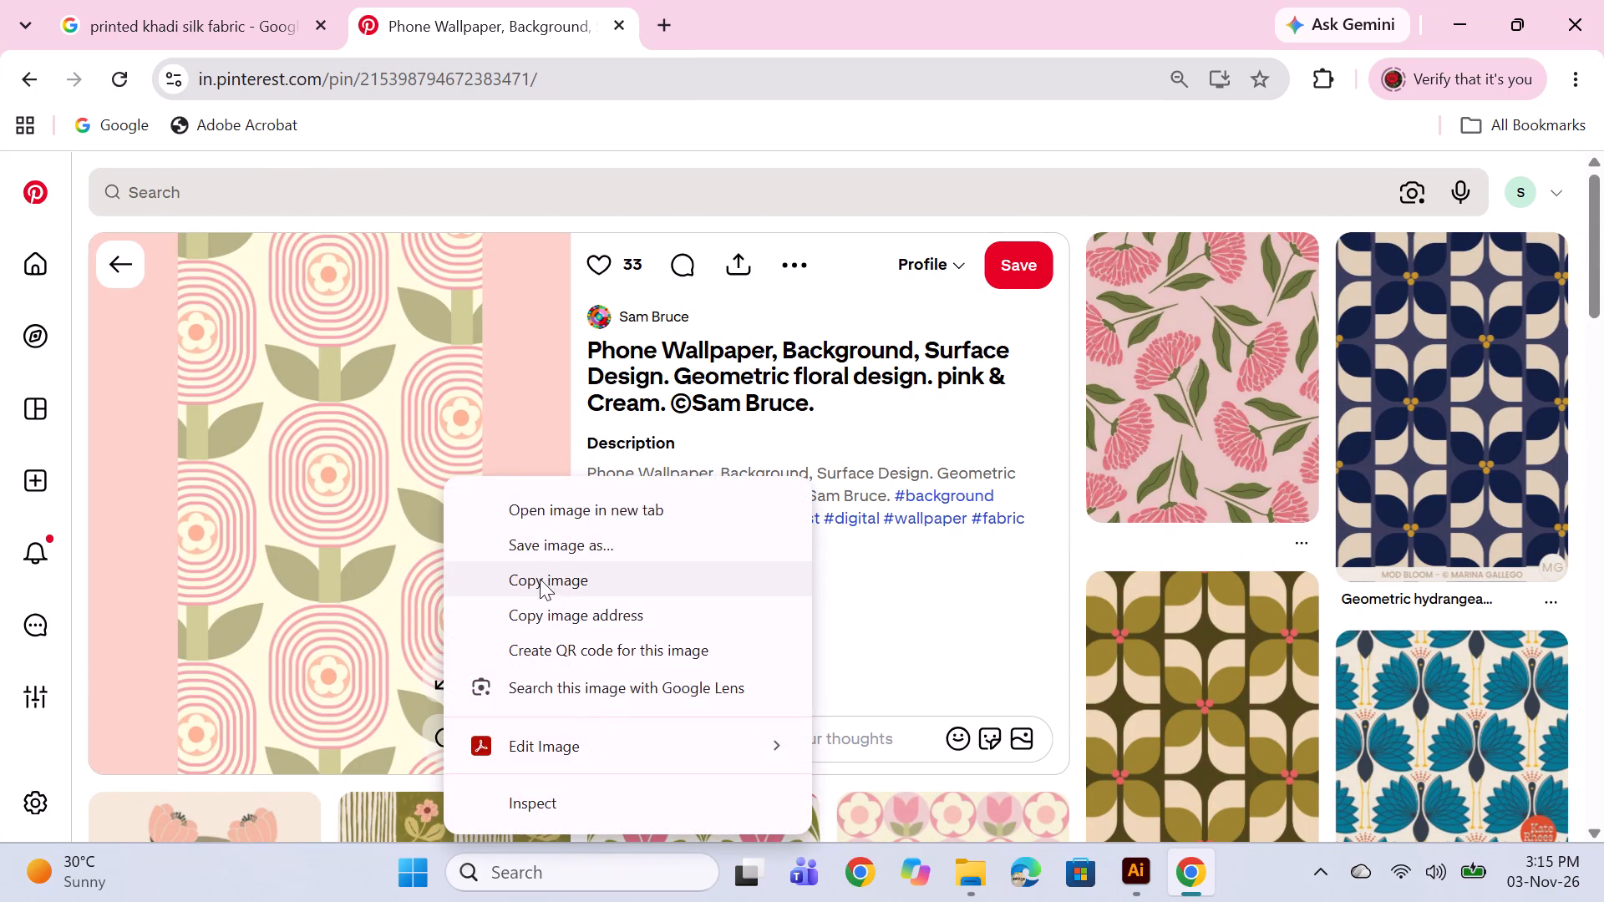
Create a new document in Illustrator and paste the copied geometric floral image into it.
click(1134, 871)
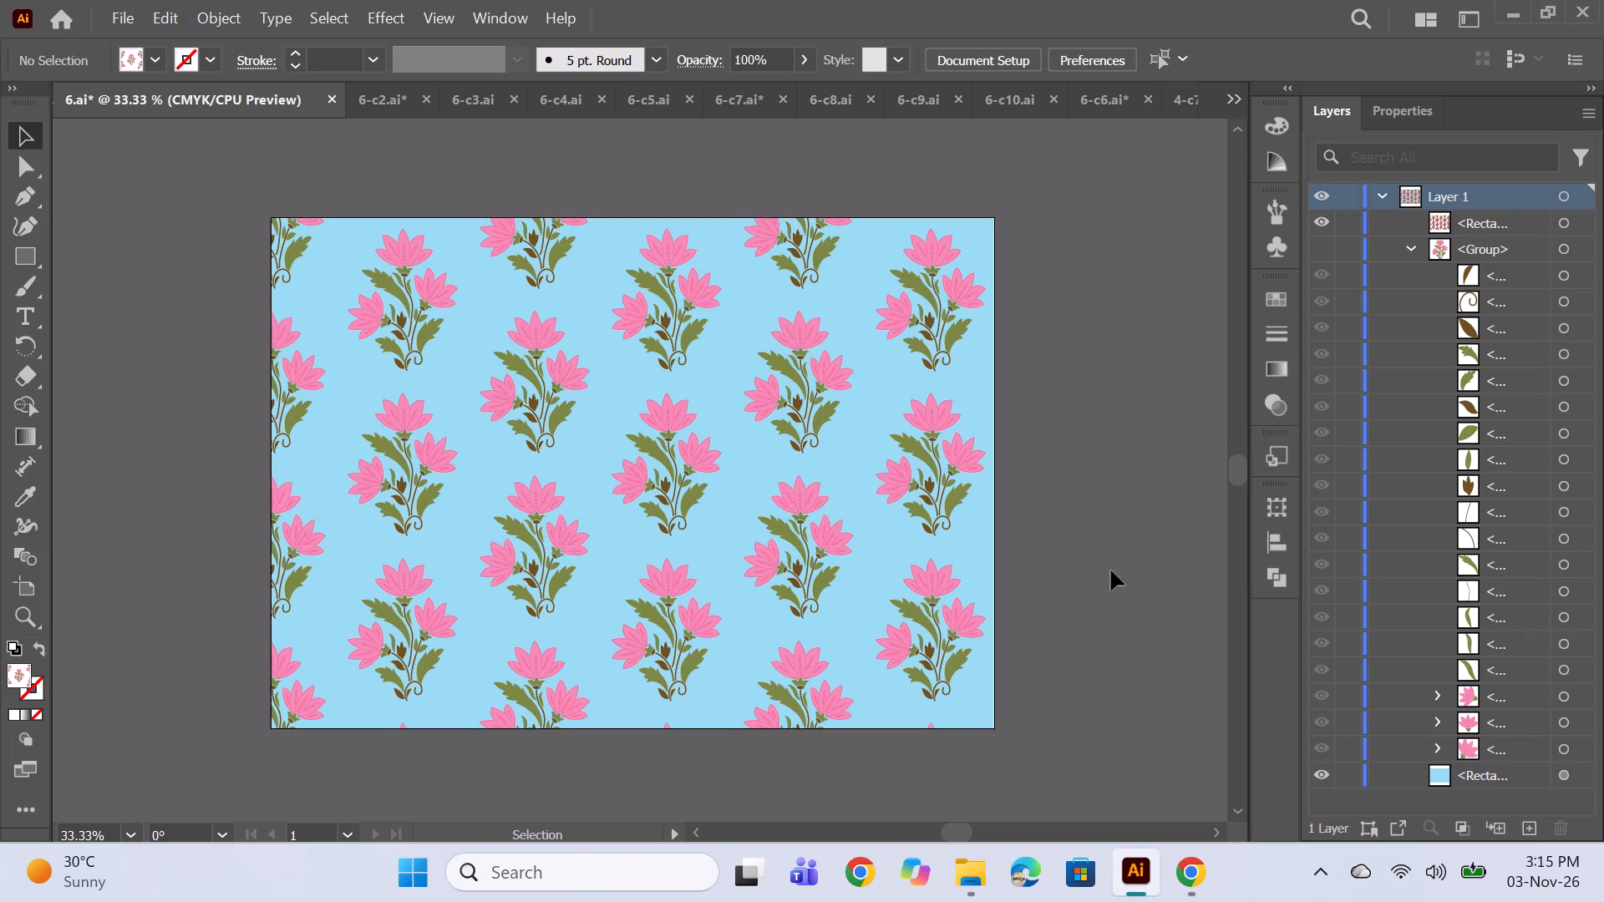
key(ctrl+n)
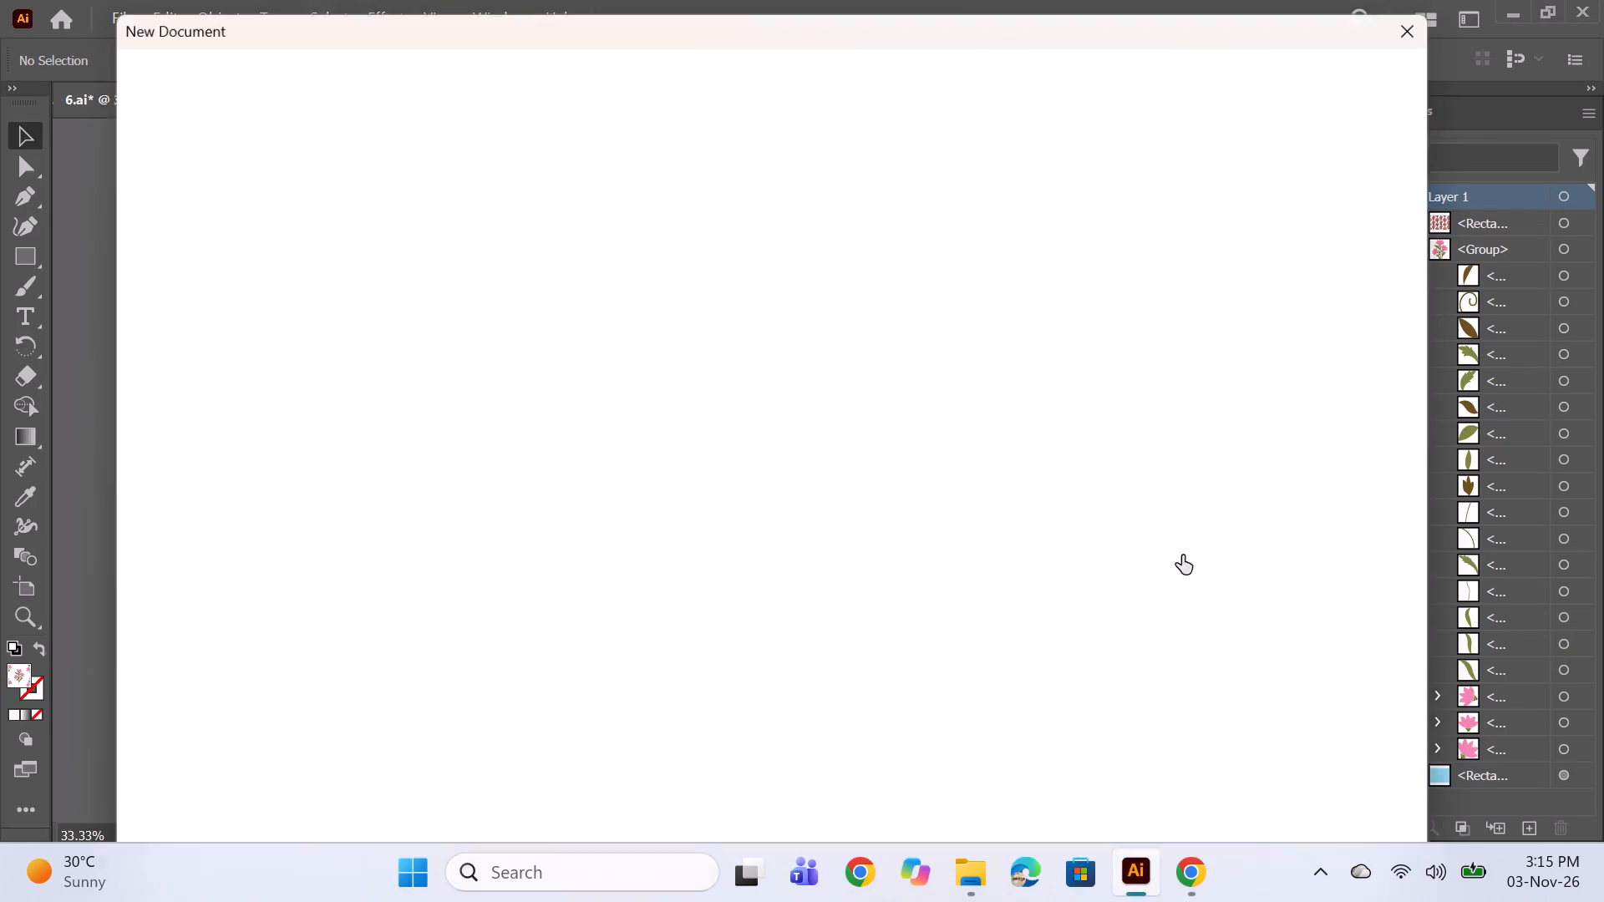
key(Return)
key(ctrl+v)
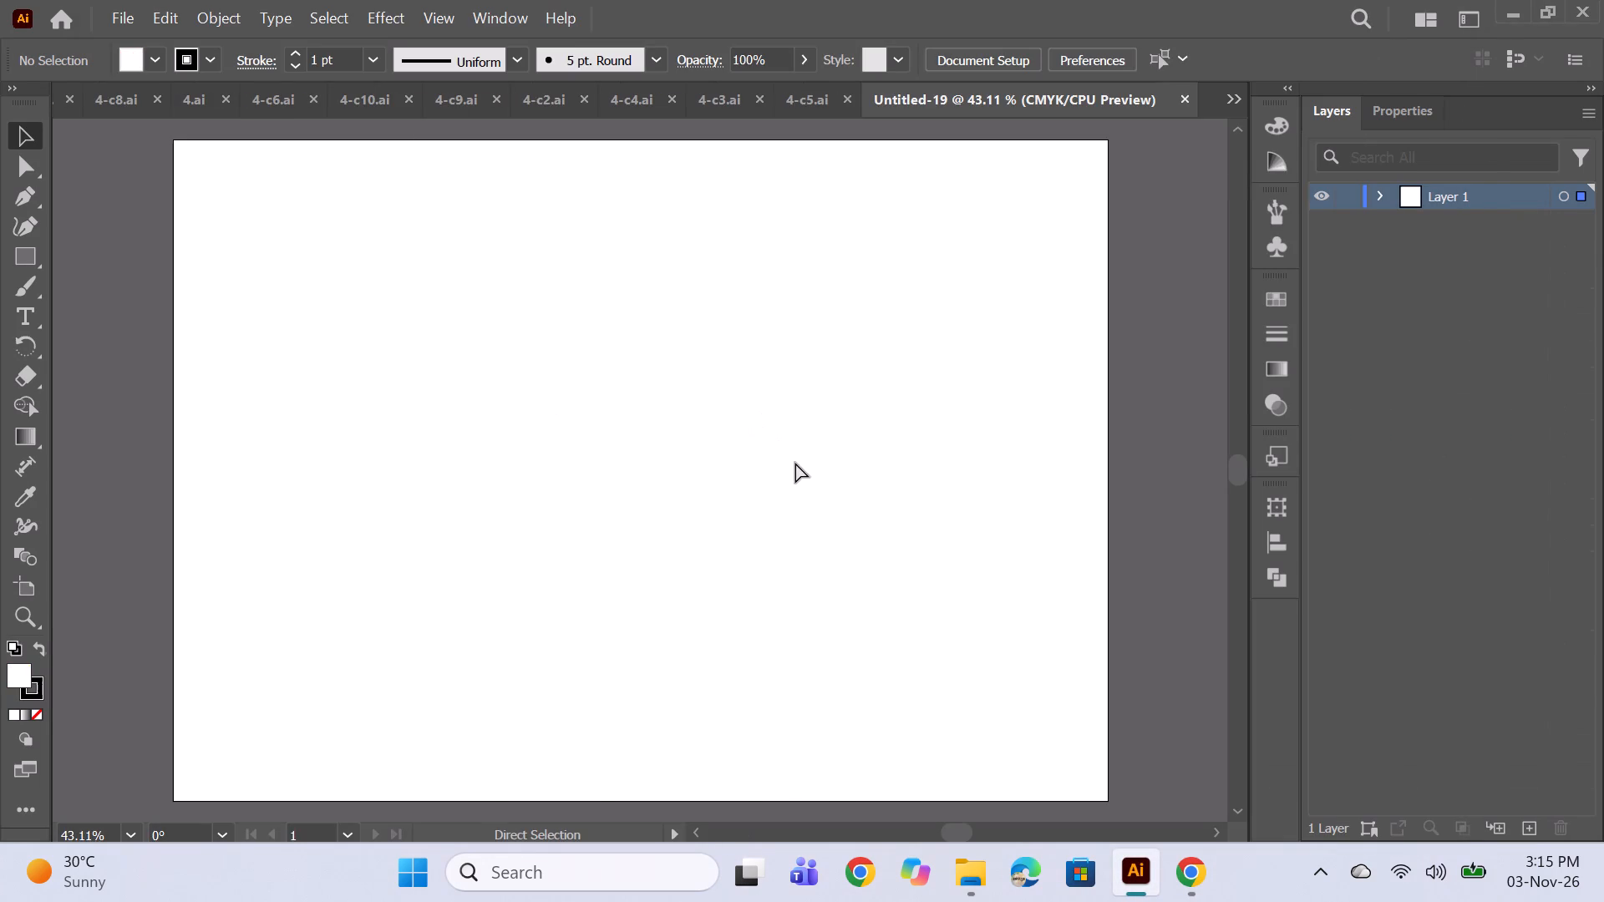
Scale the pasted floral reference image down proportionally so it fits well inside the artboard.
alt+scroll(796, 504, down, 1)
alt+scroll(829, 567, down, 2)
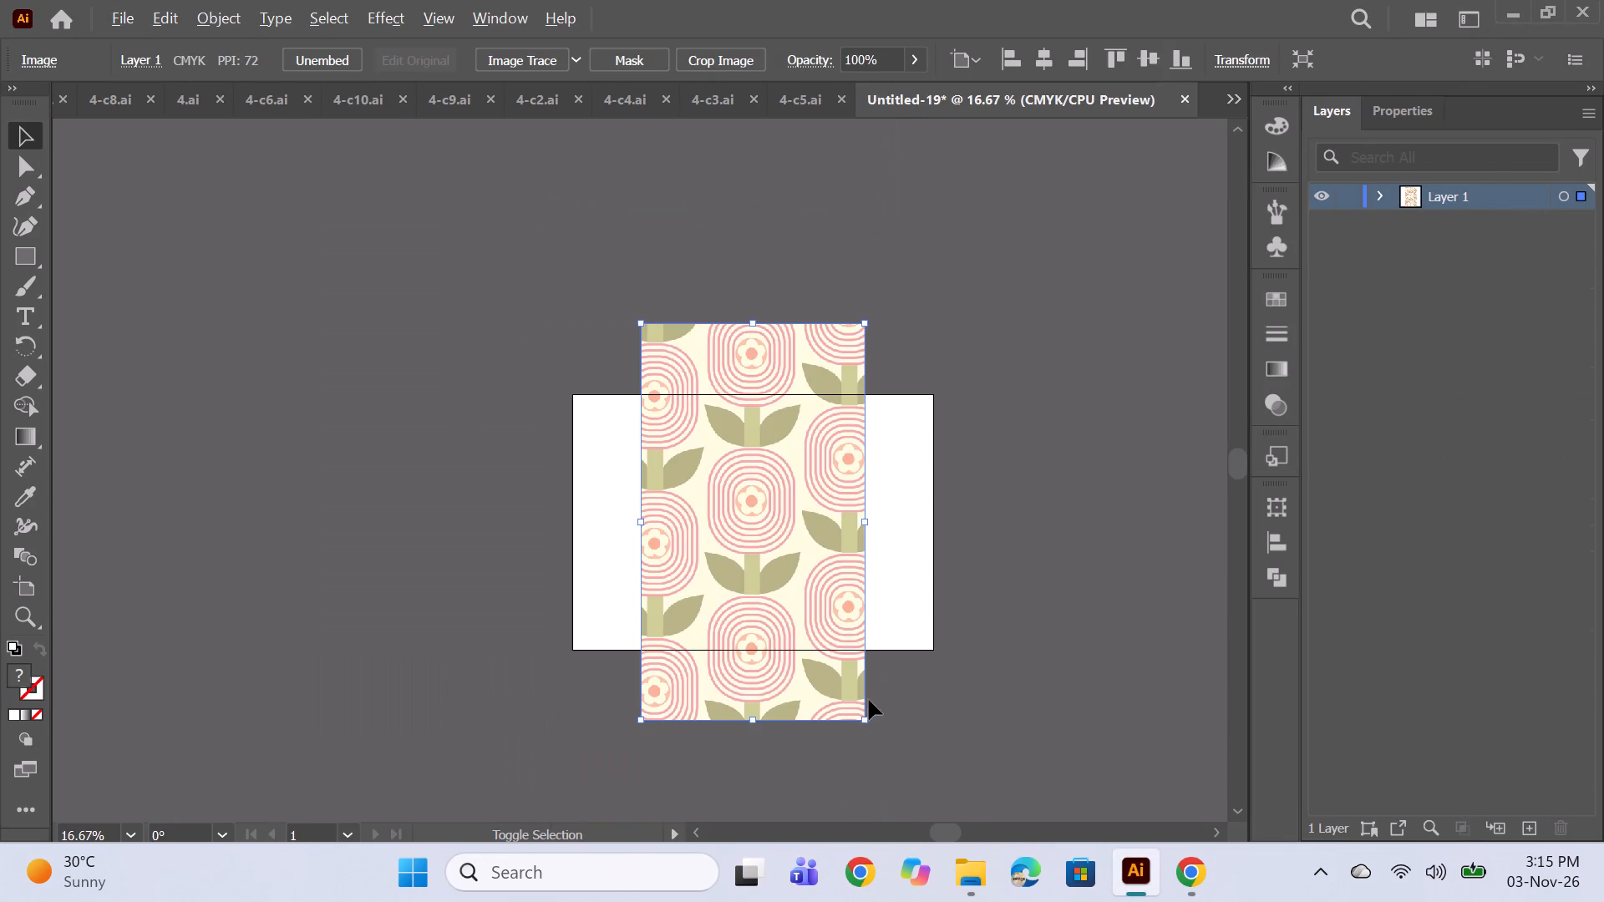
alt+shift+drag(869, 722, 840, 616)
click(924, 545)
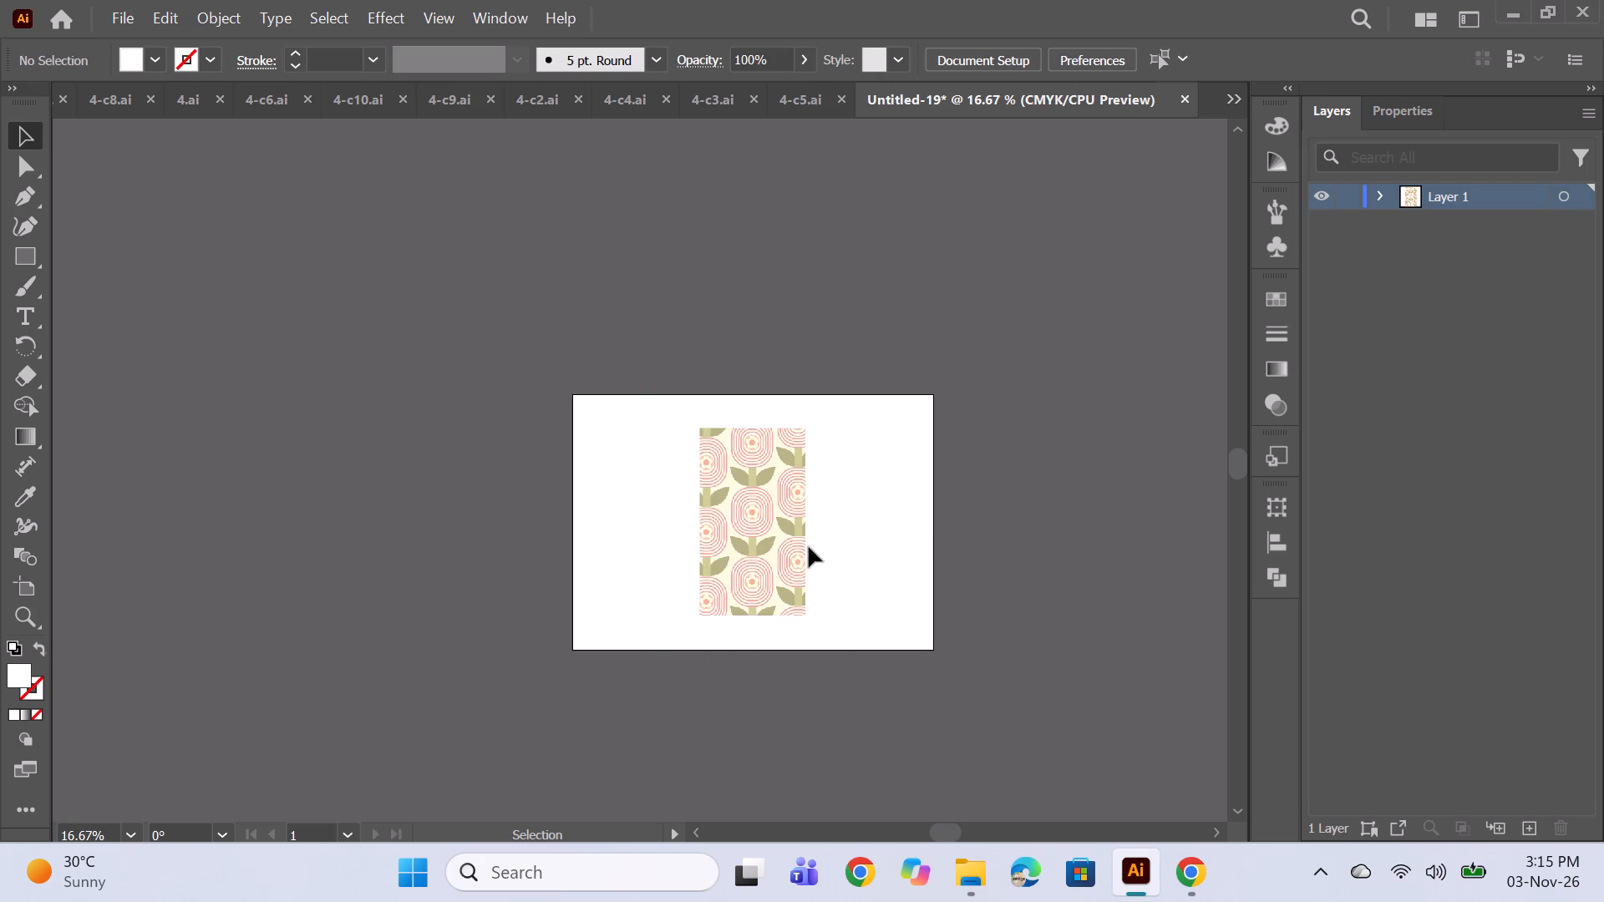
alt+scroll(743, 512, up, 5)
alt+scroll(779, 530, down, 2)
key(space)
drag(966, 613, 909, 530)
click(784, 535)
alt+shift+drag(875, 747, 848, 679)
click(992, 550)
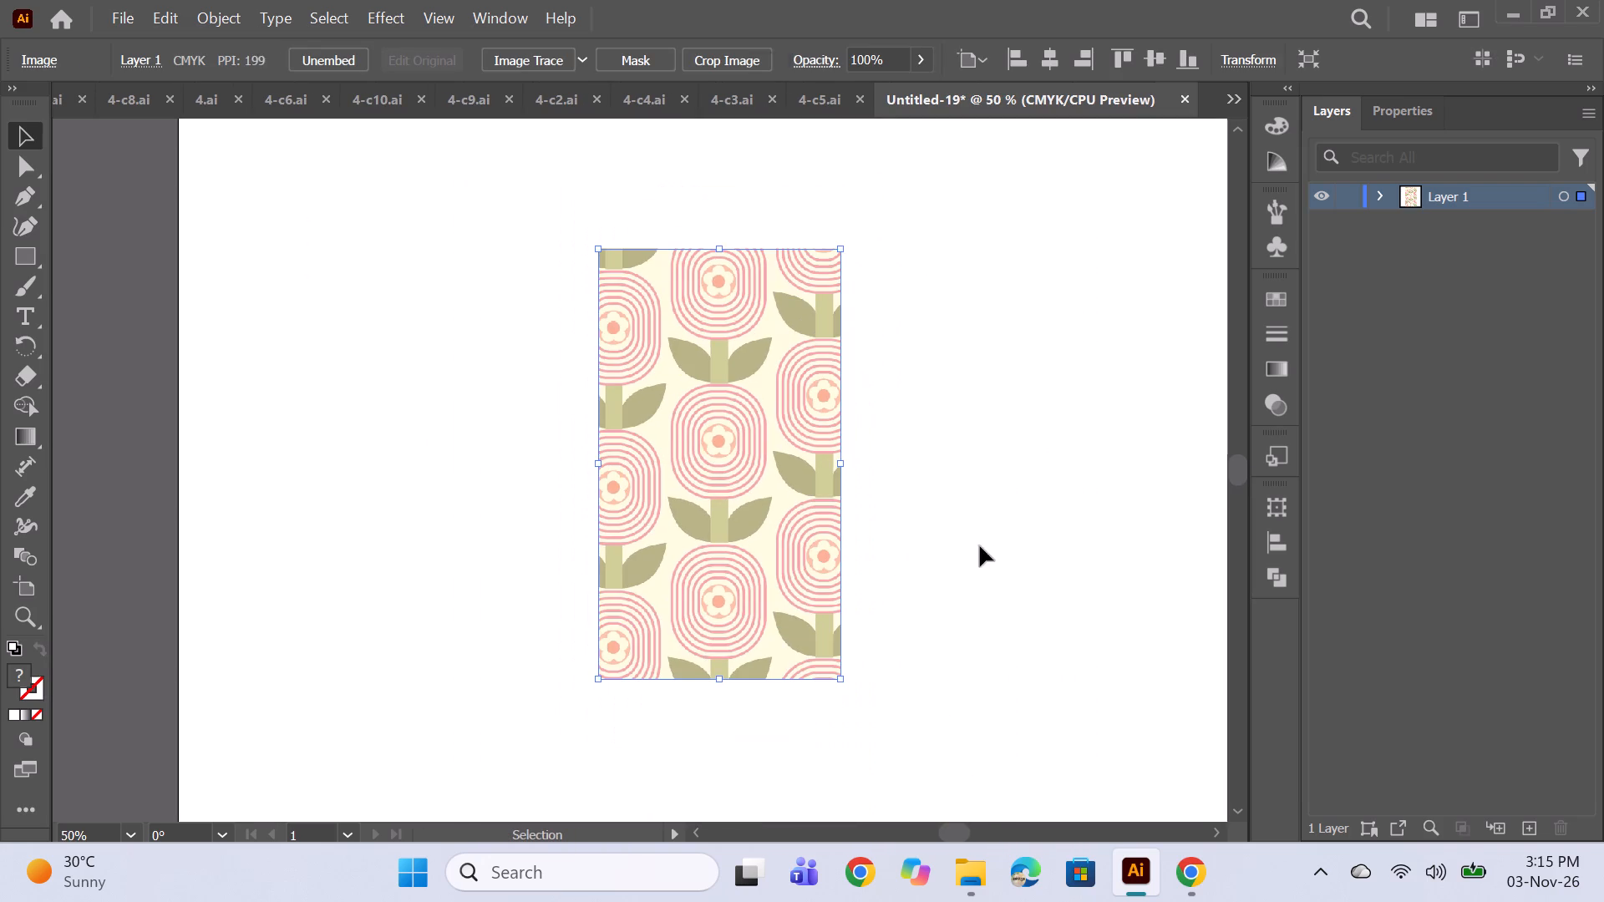
Draw a rectangle about 1.3 by 1.75 in over the outer ring of the central flower in the reference image.
alt+scroll(692, 430, up, 2)
alt+scroll(794, 462, up, 1)
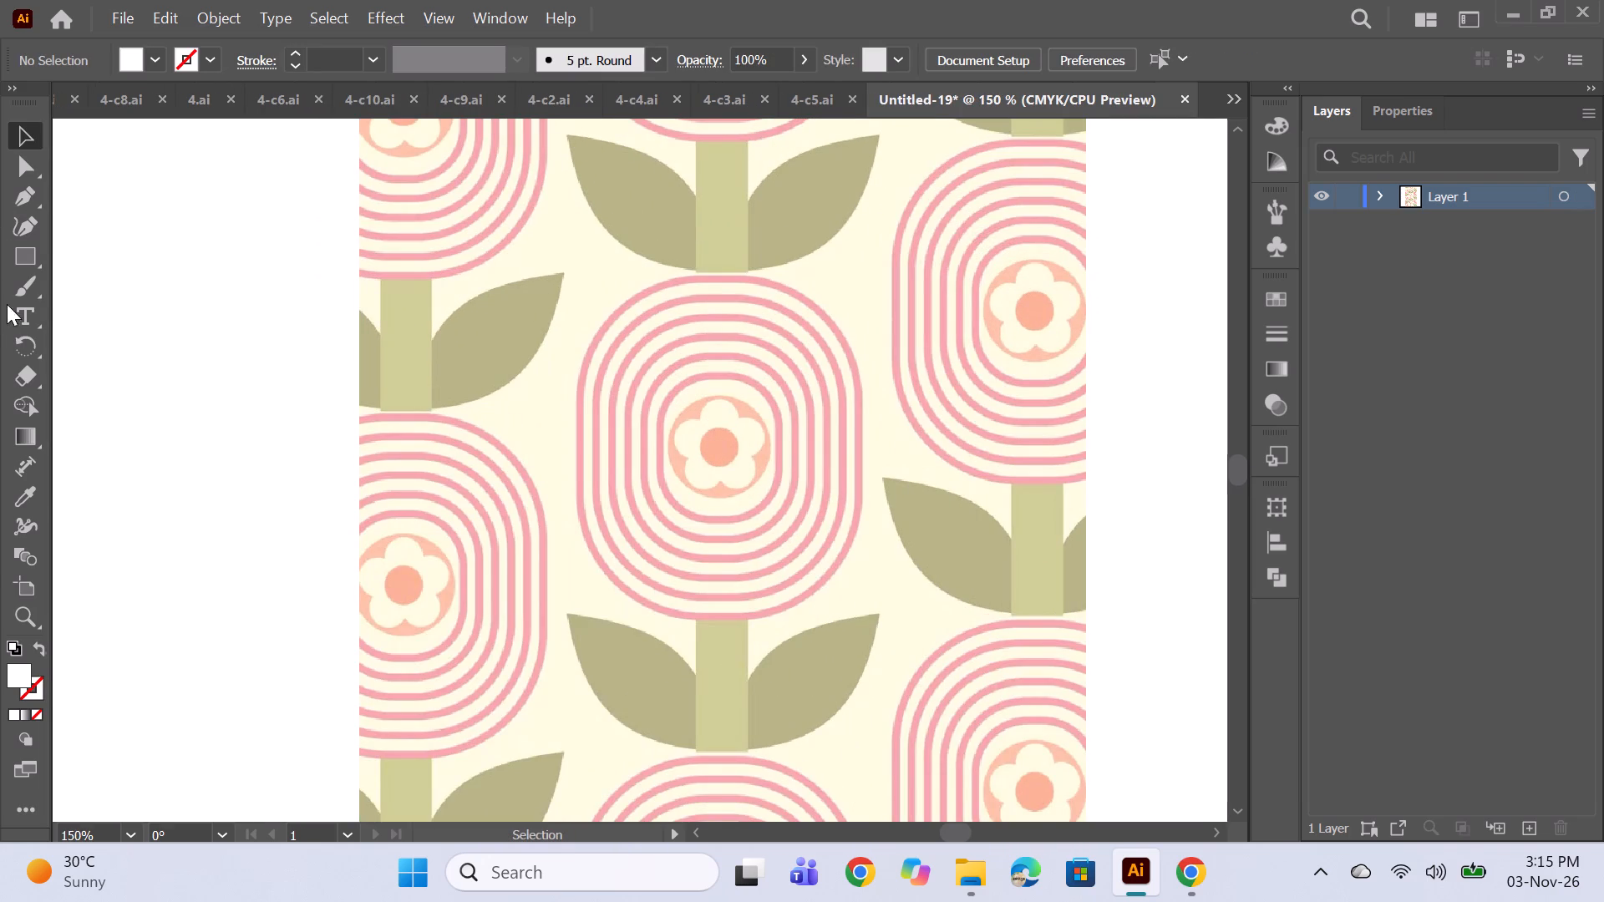
right_click(27, 261)
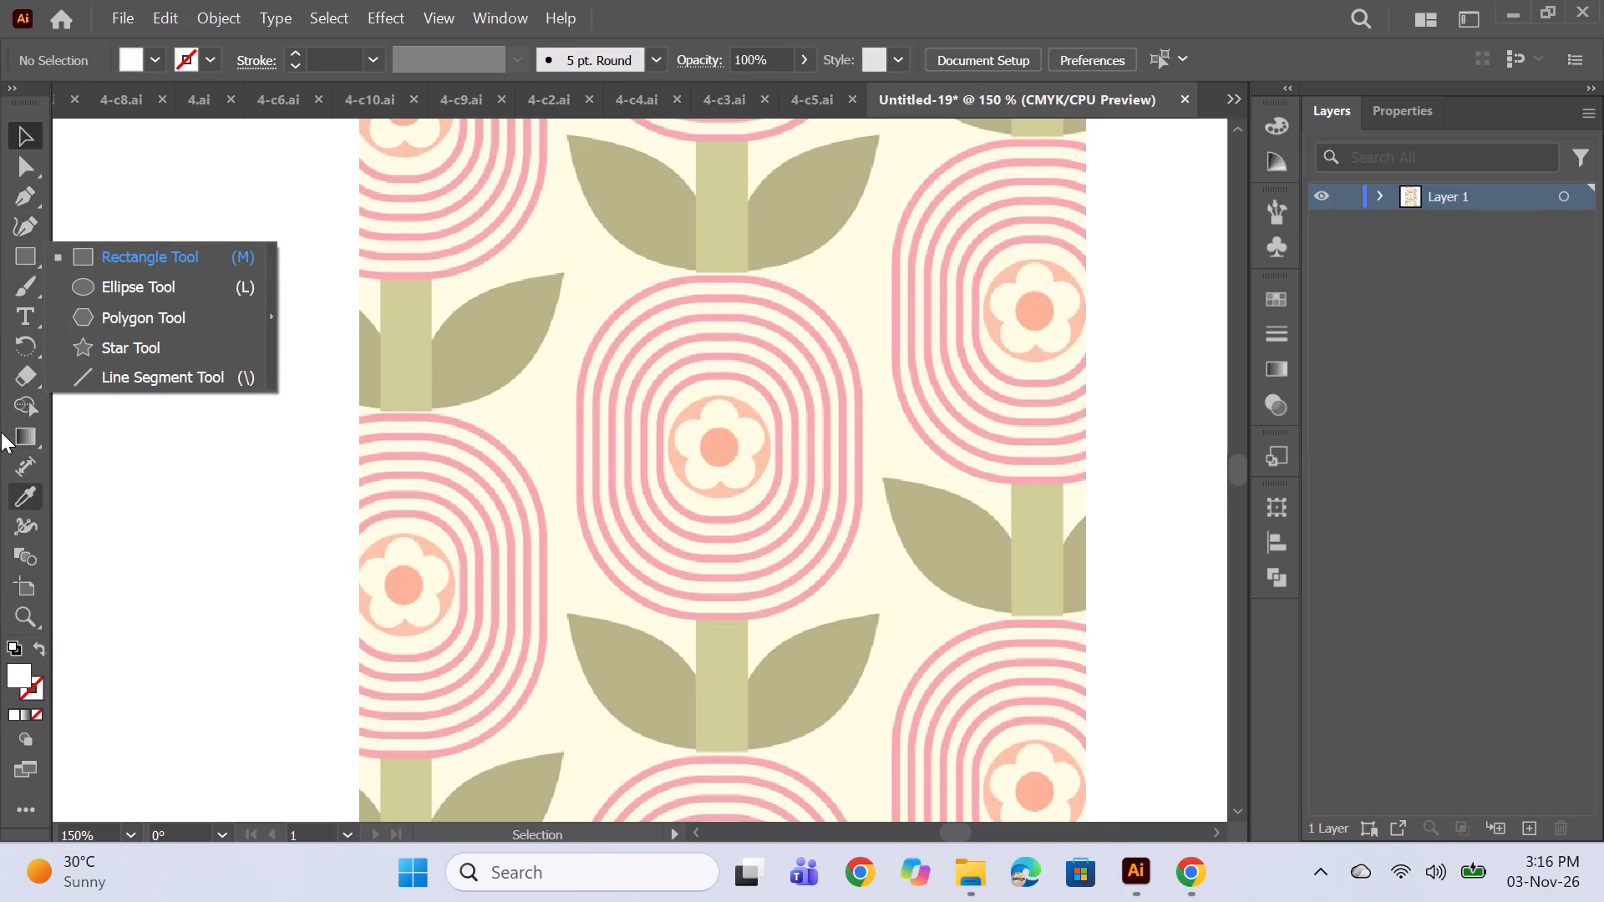
right_click(28, 282)
click(114, 333)
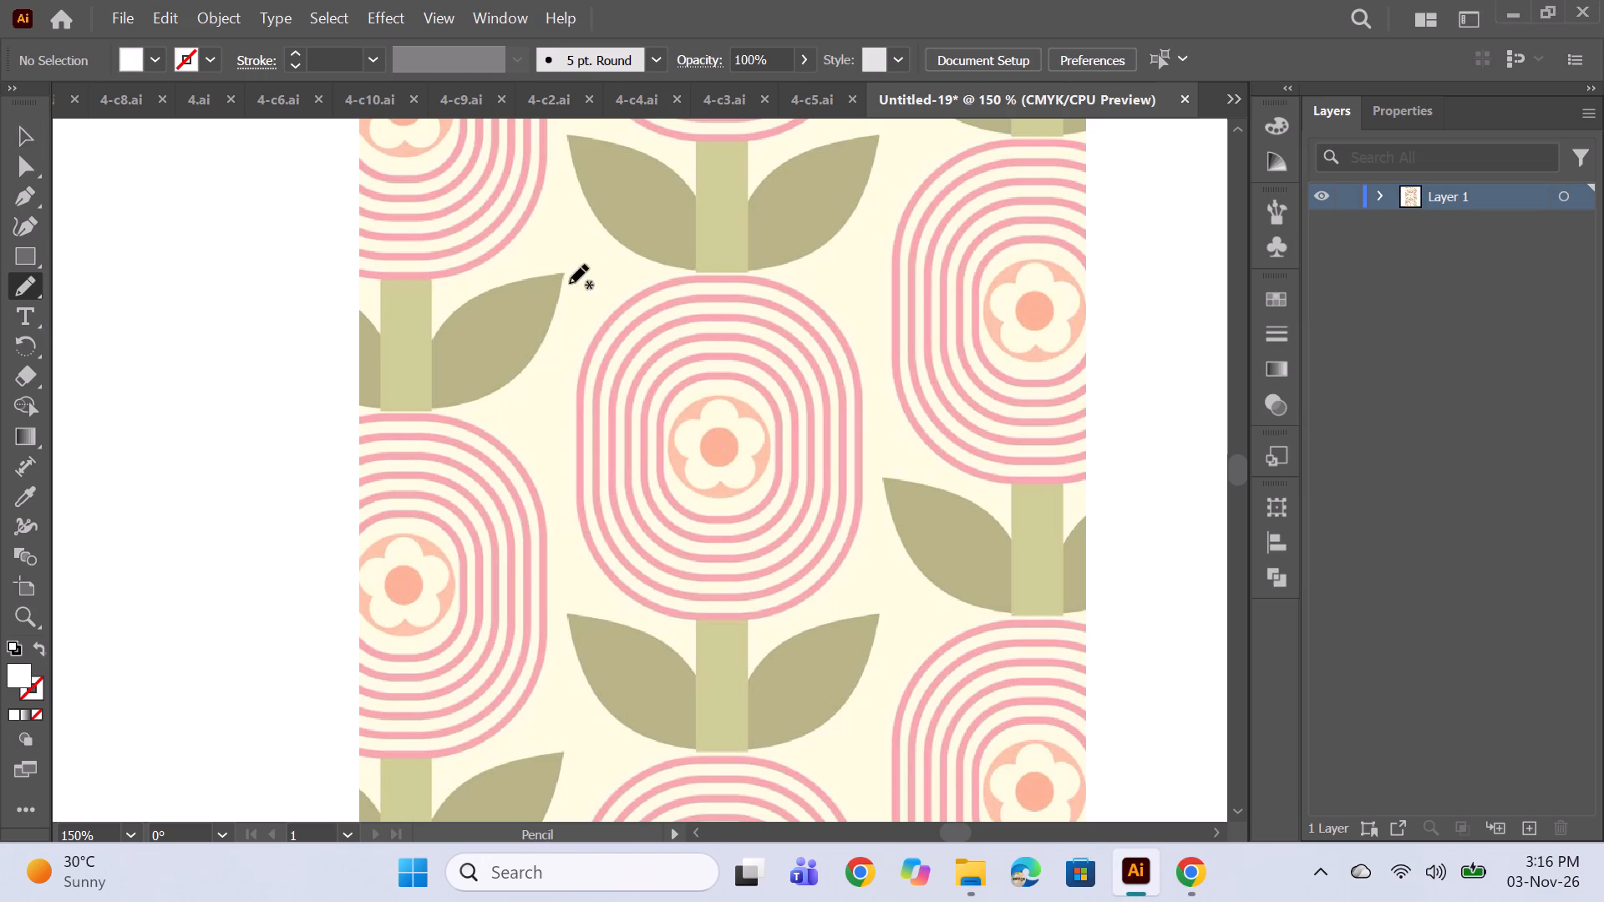
click(24, 257)
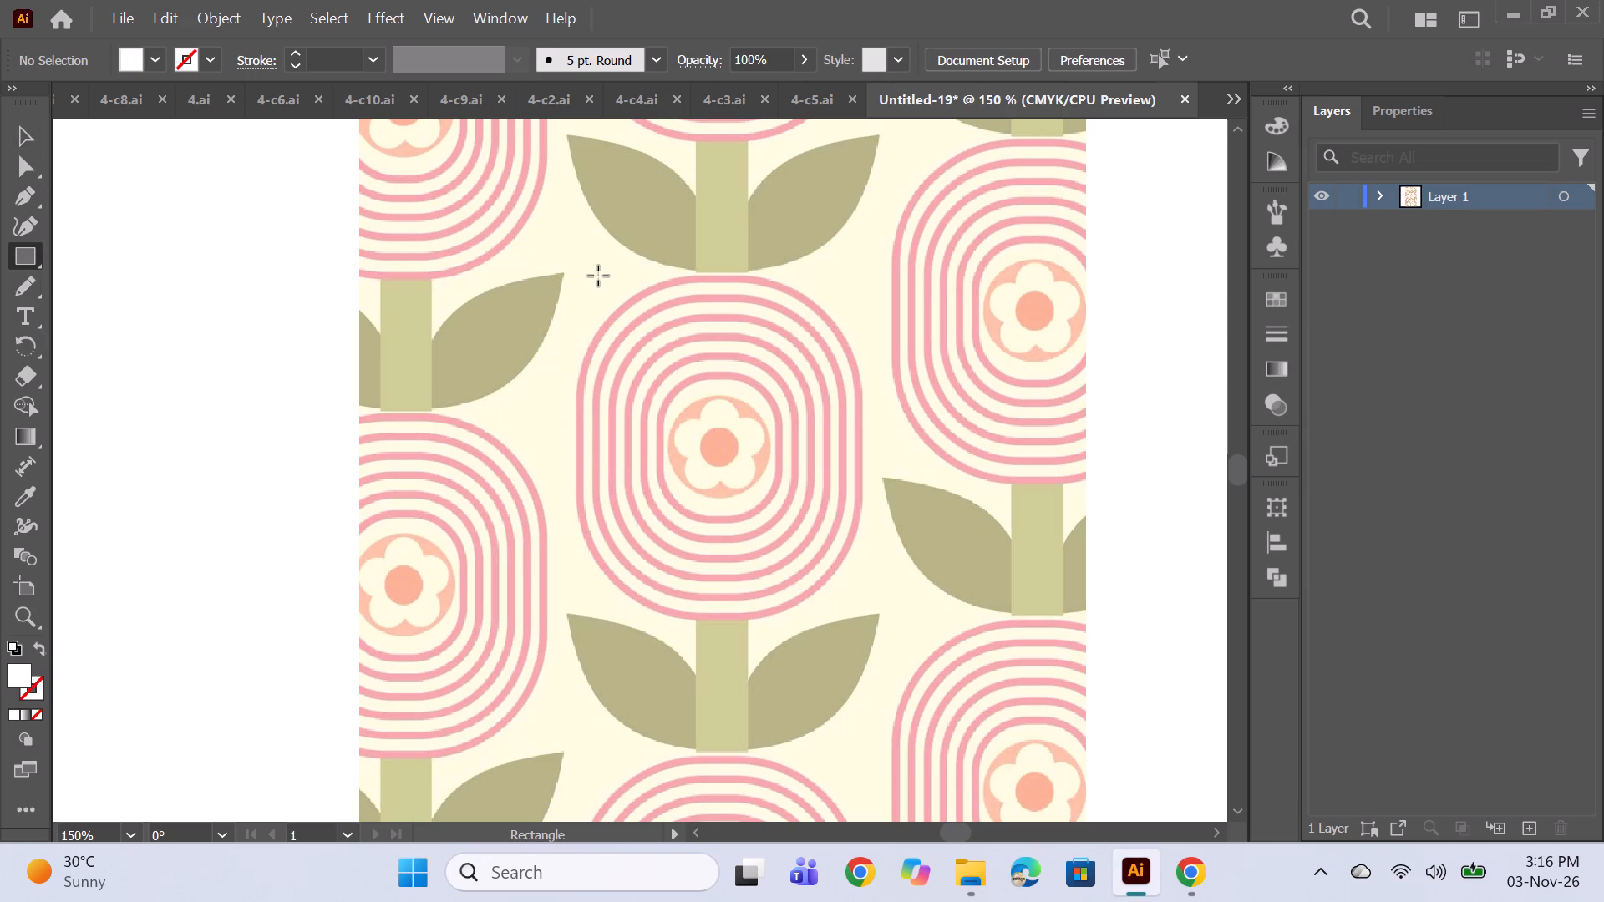
drag(598, 276, 855, 599)
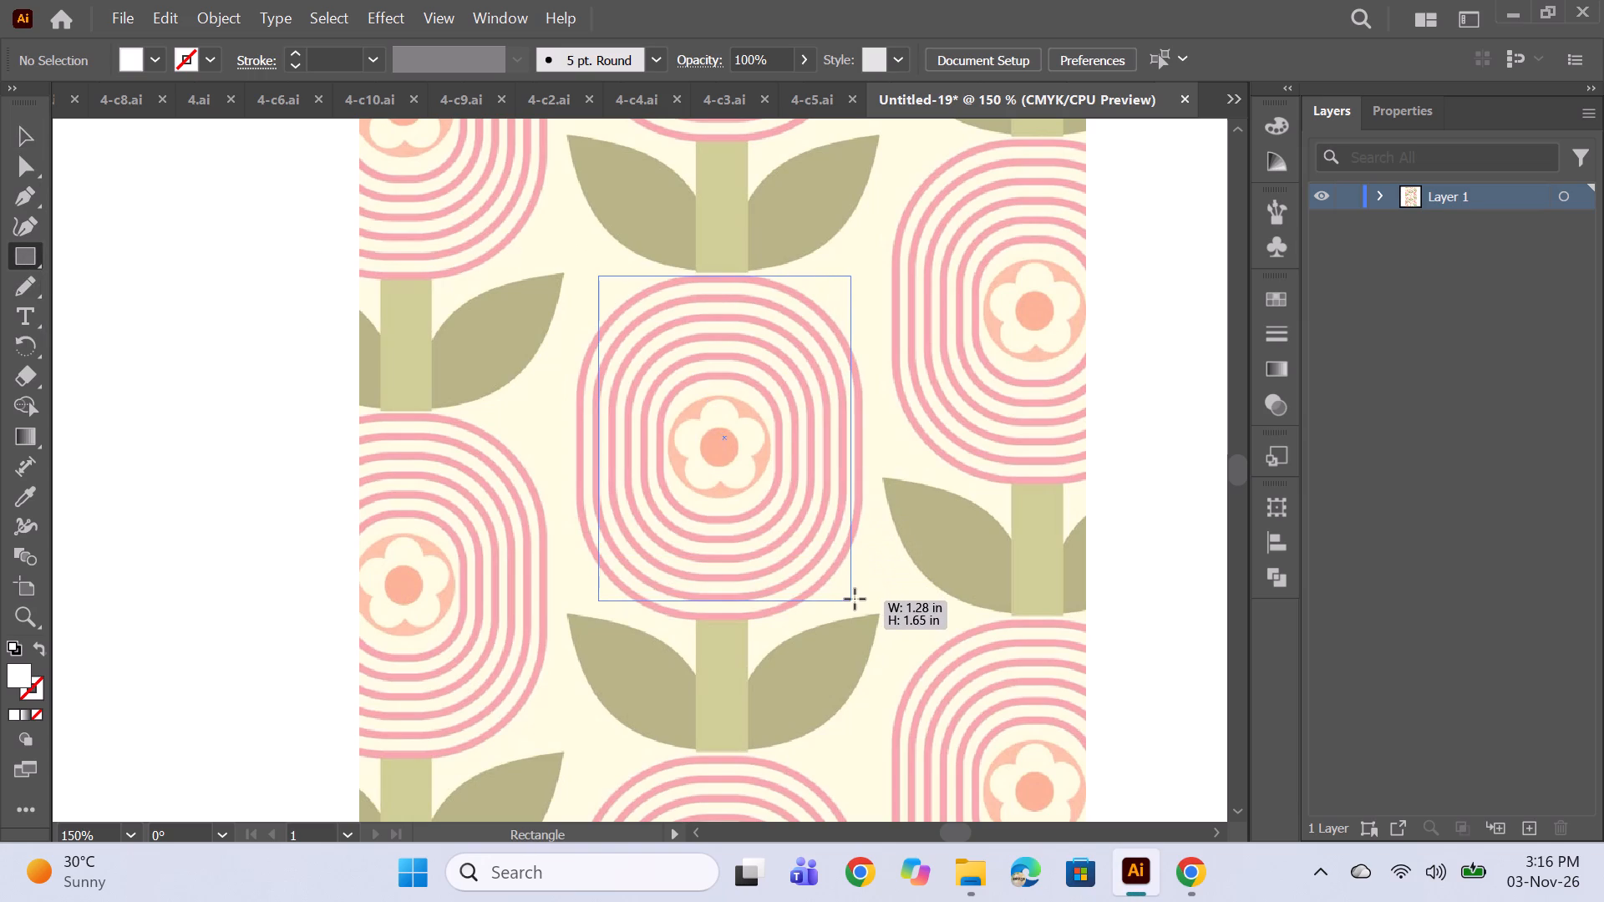
drag(855, 599, 860, 603)
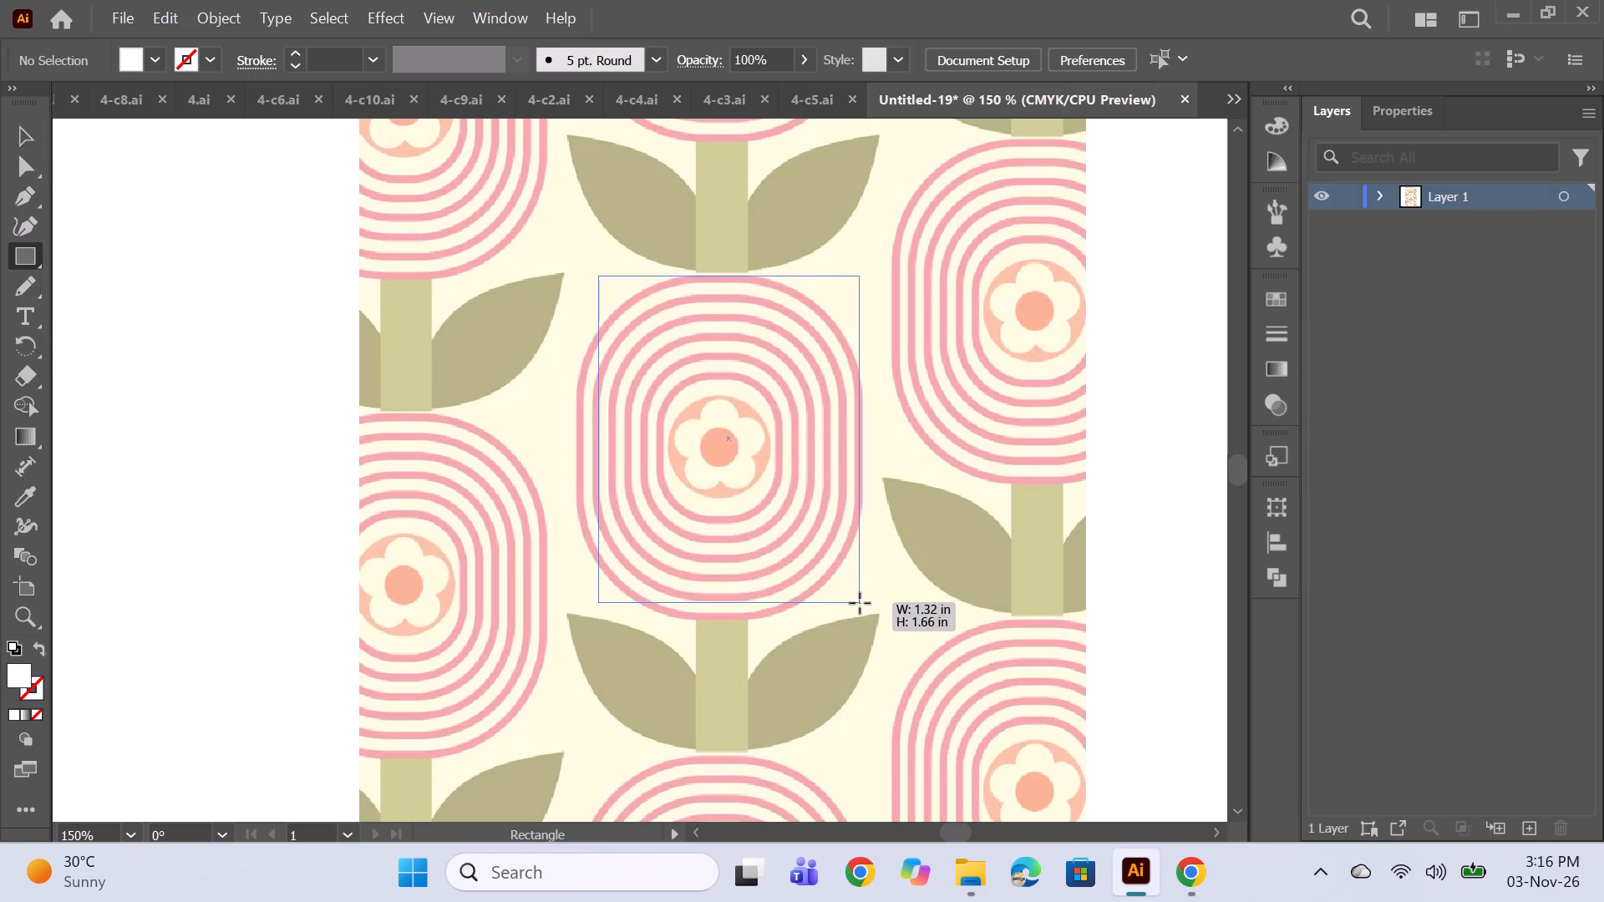
drag(860, 603, 858, 619)
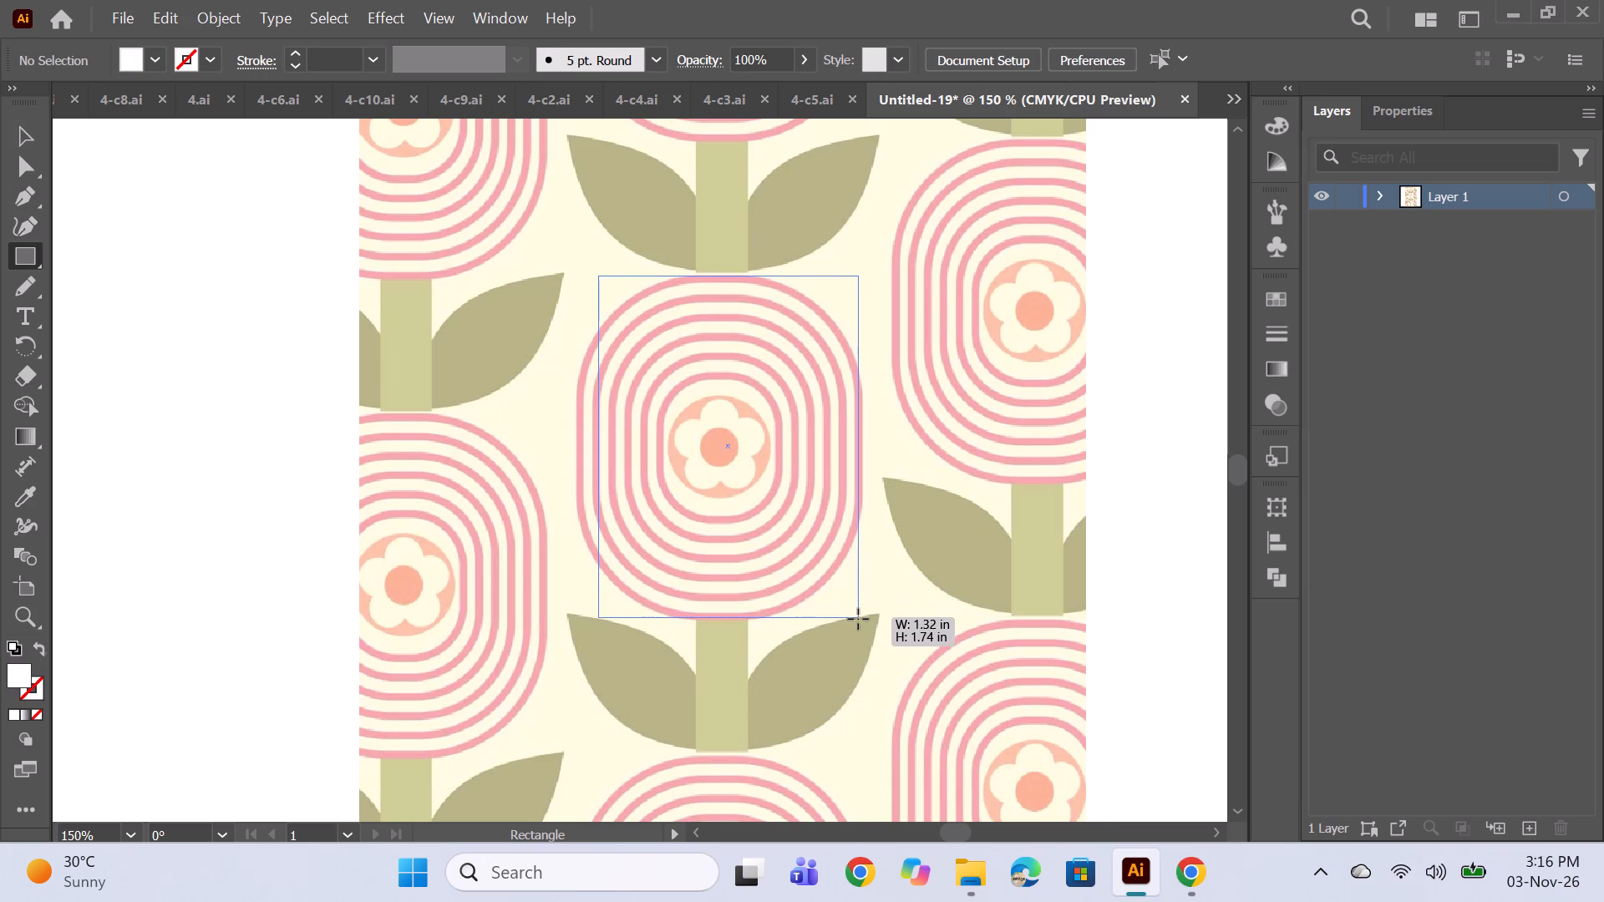
drag(858, 619, 857, 620)
Widen the rectangle on both sides to about 1.44 in so its edges meet the flower's outer ring.
drag(598, 446, 574, 453)
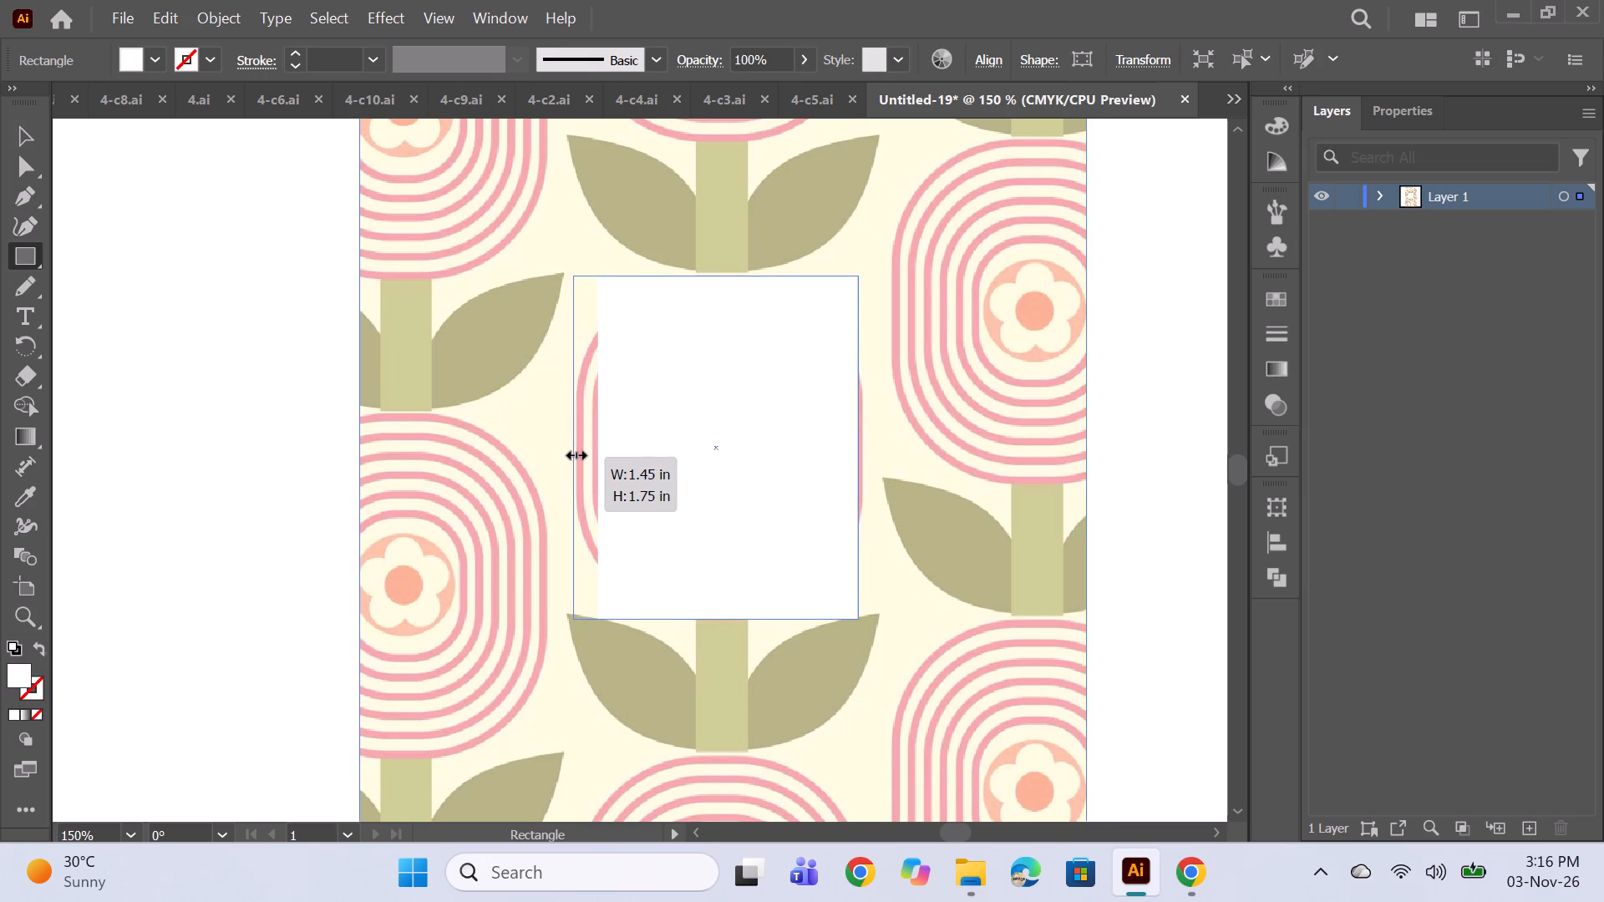
drag(574, 453, 581, 453)
click(580, 446)
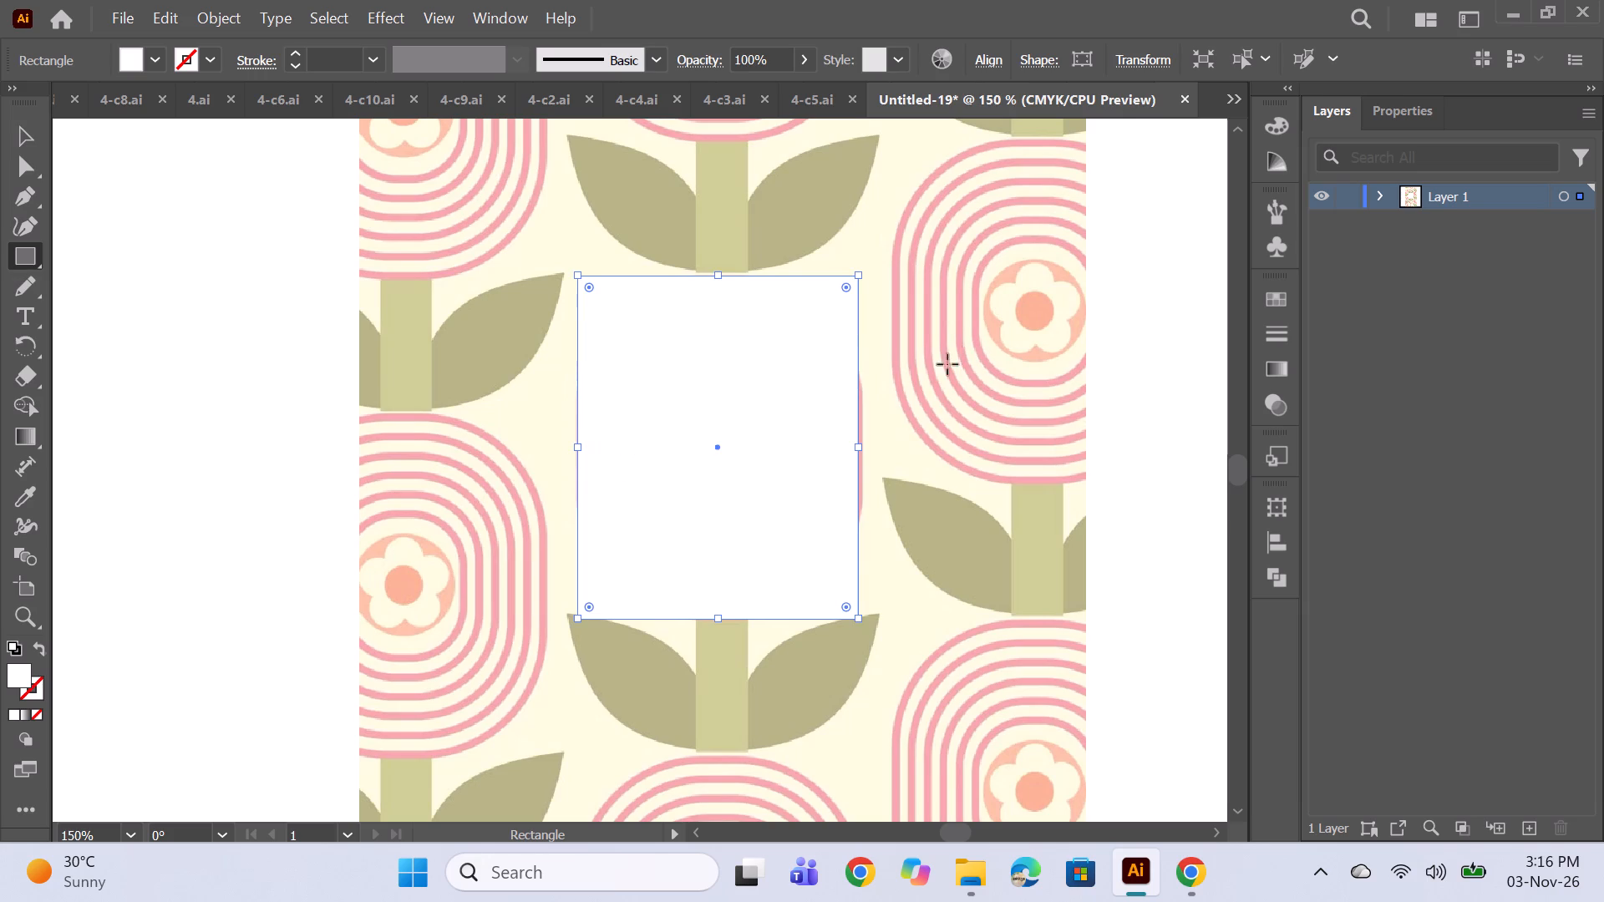
drag(859, 442, 858, 440)
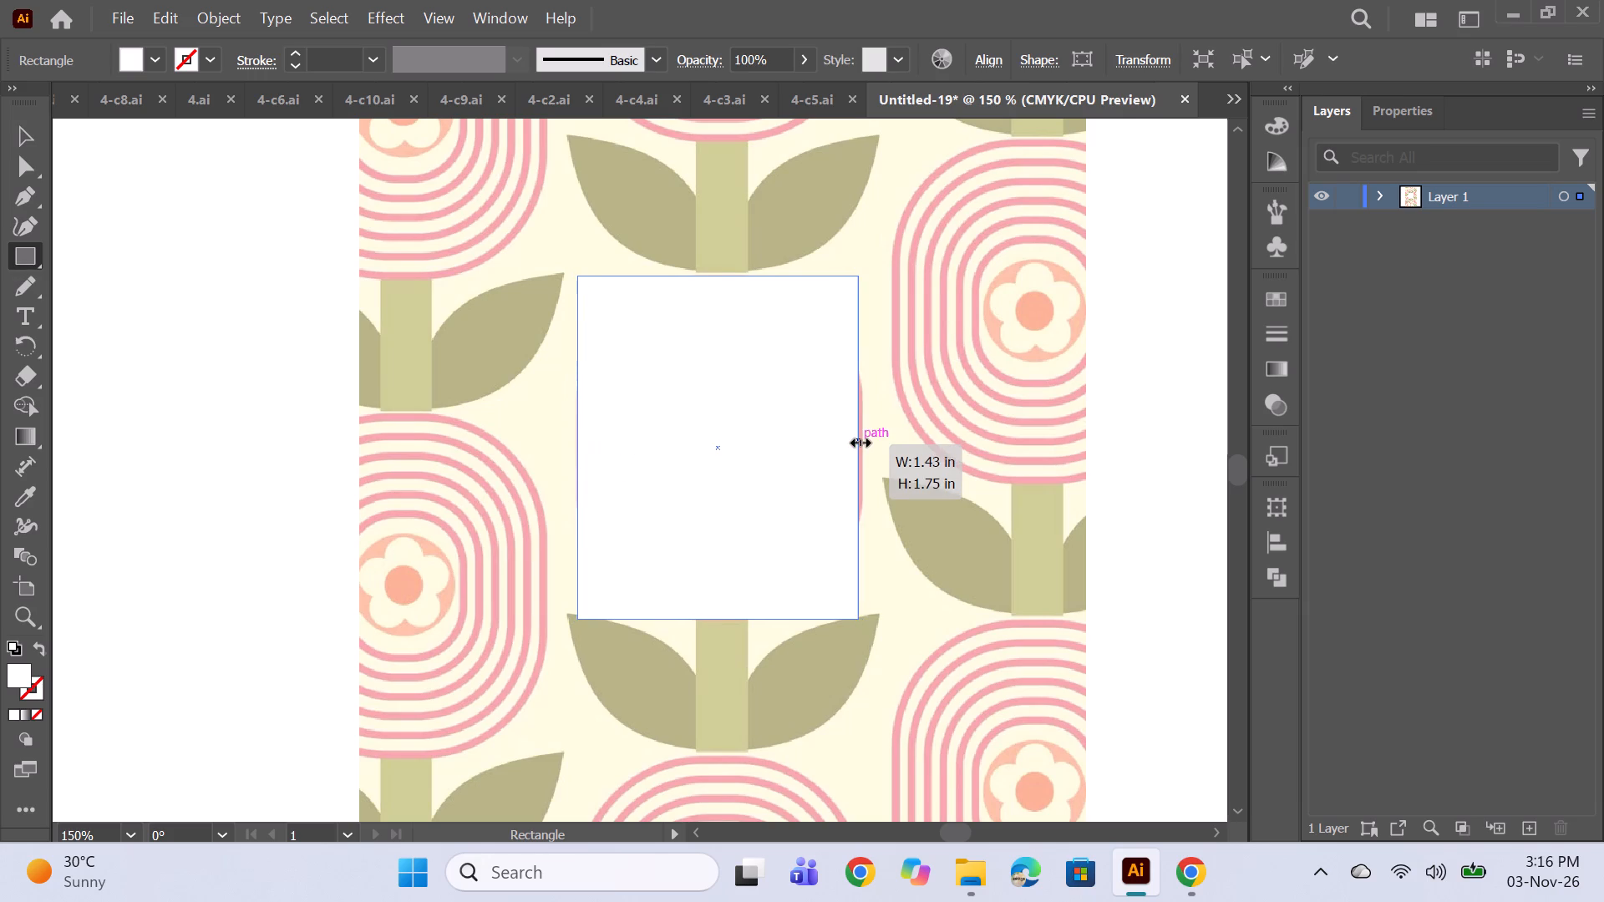
drag(858, 440, 860, 453)
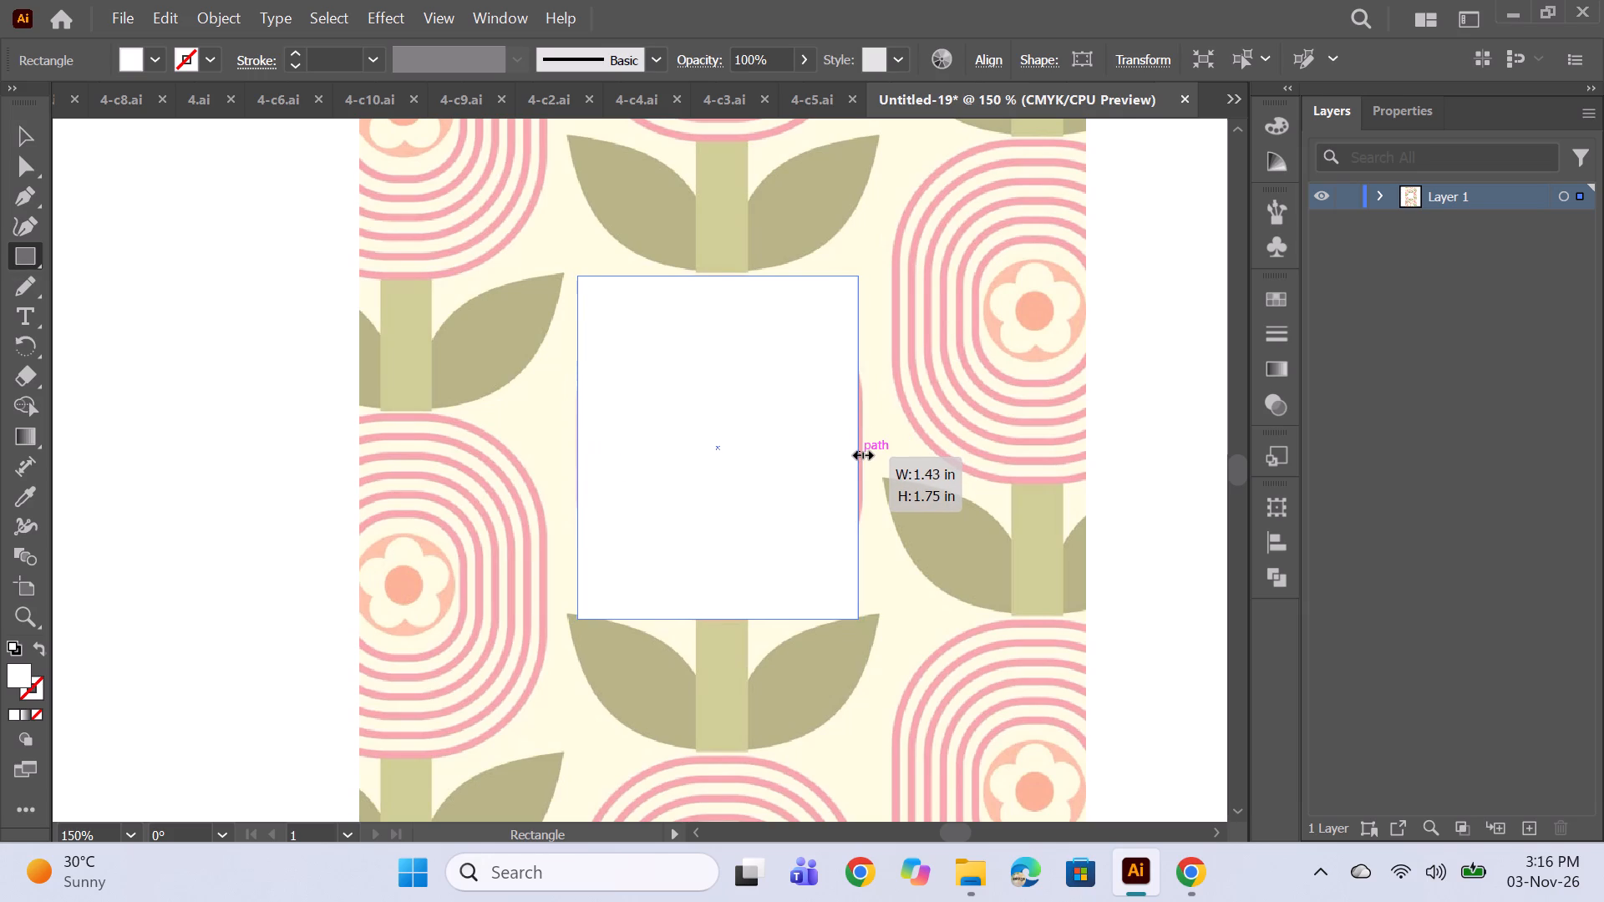
drag(860, 453, 860, 449)
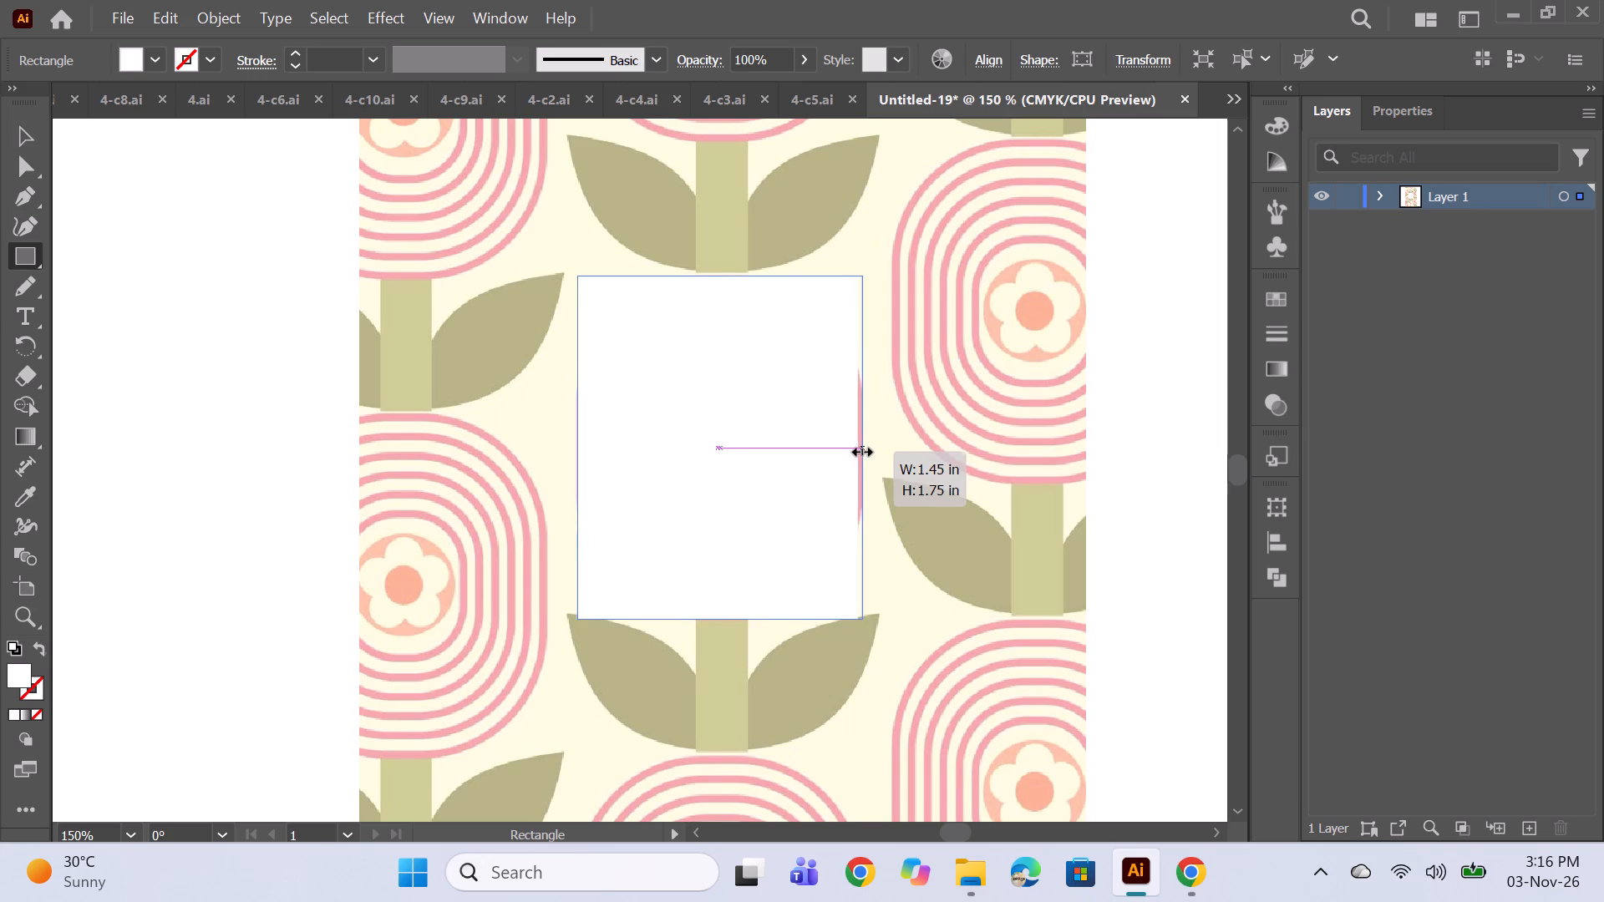
drag(860, 449, 869, 448)
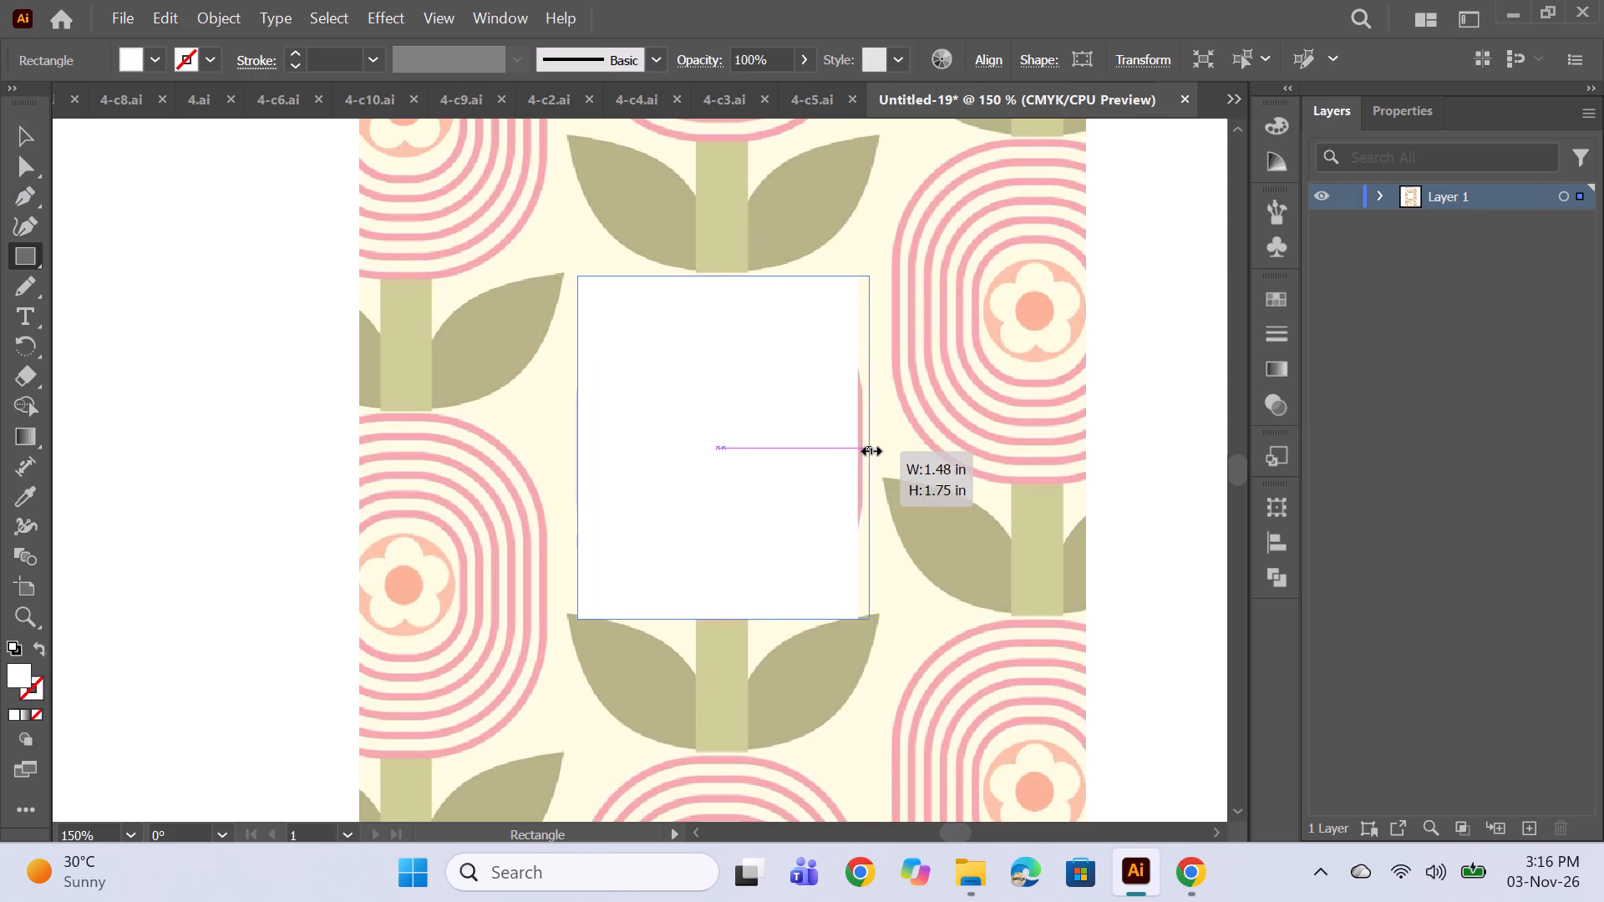
drag(869, 448, 858, 454)
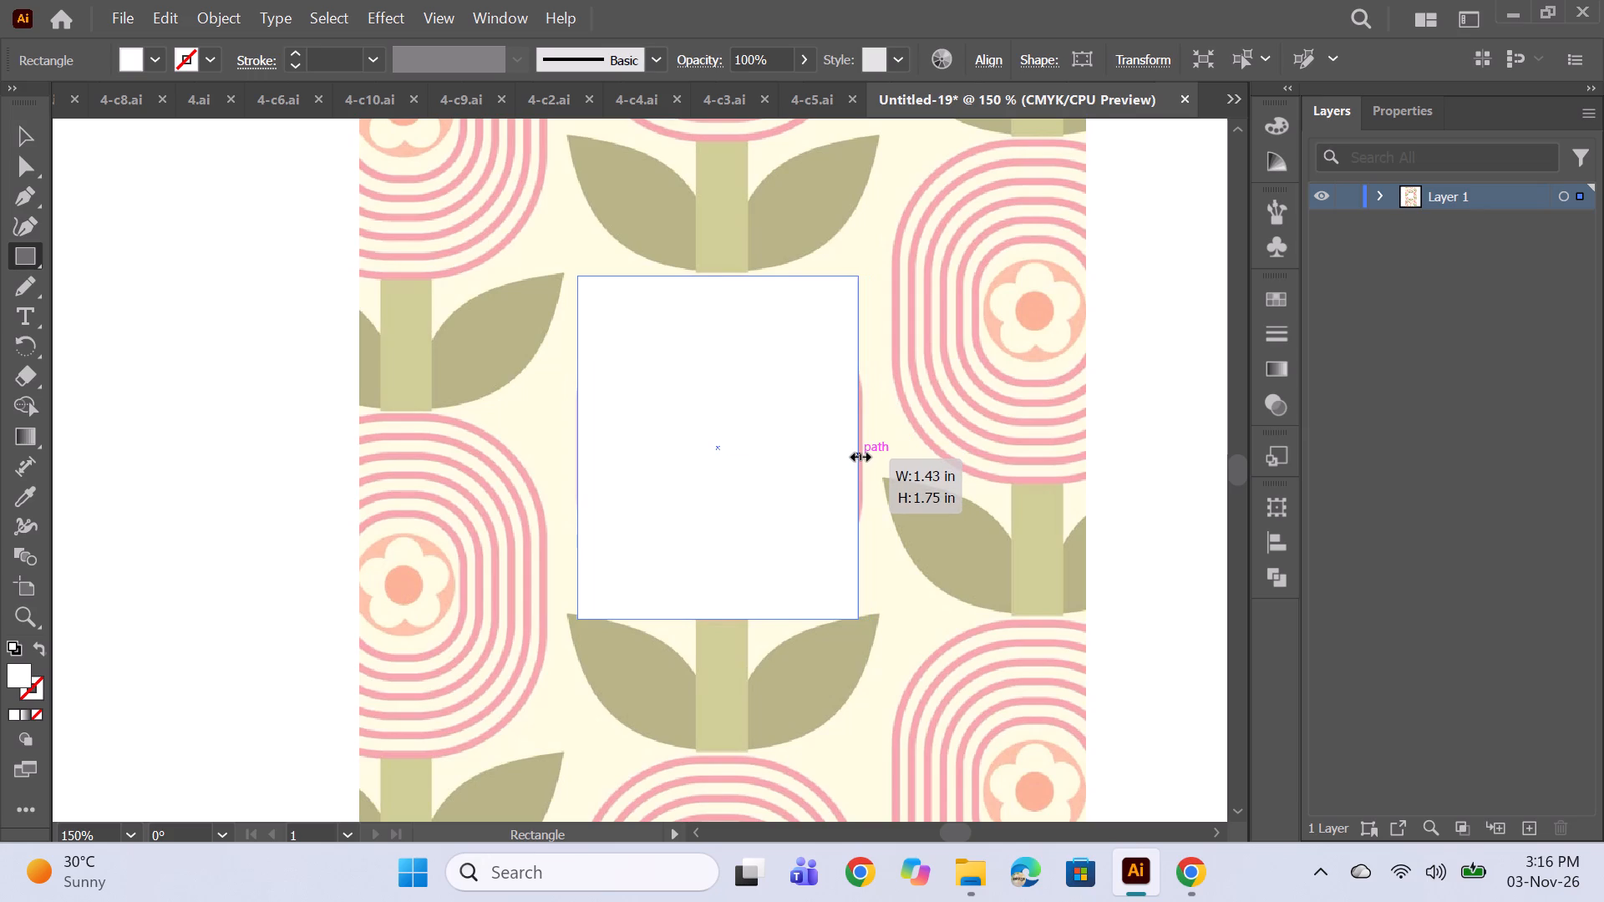
drag(858, 454, 861, 451)
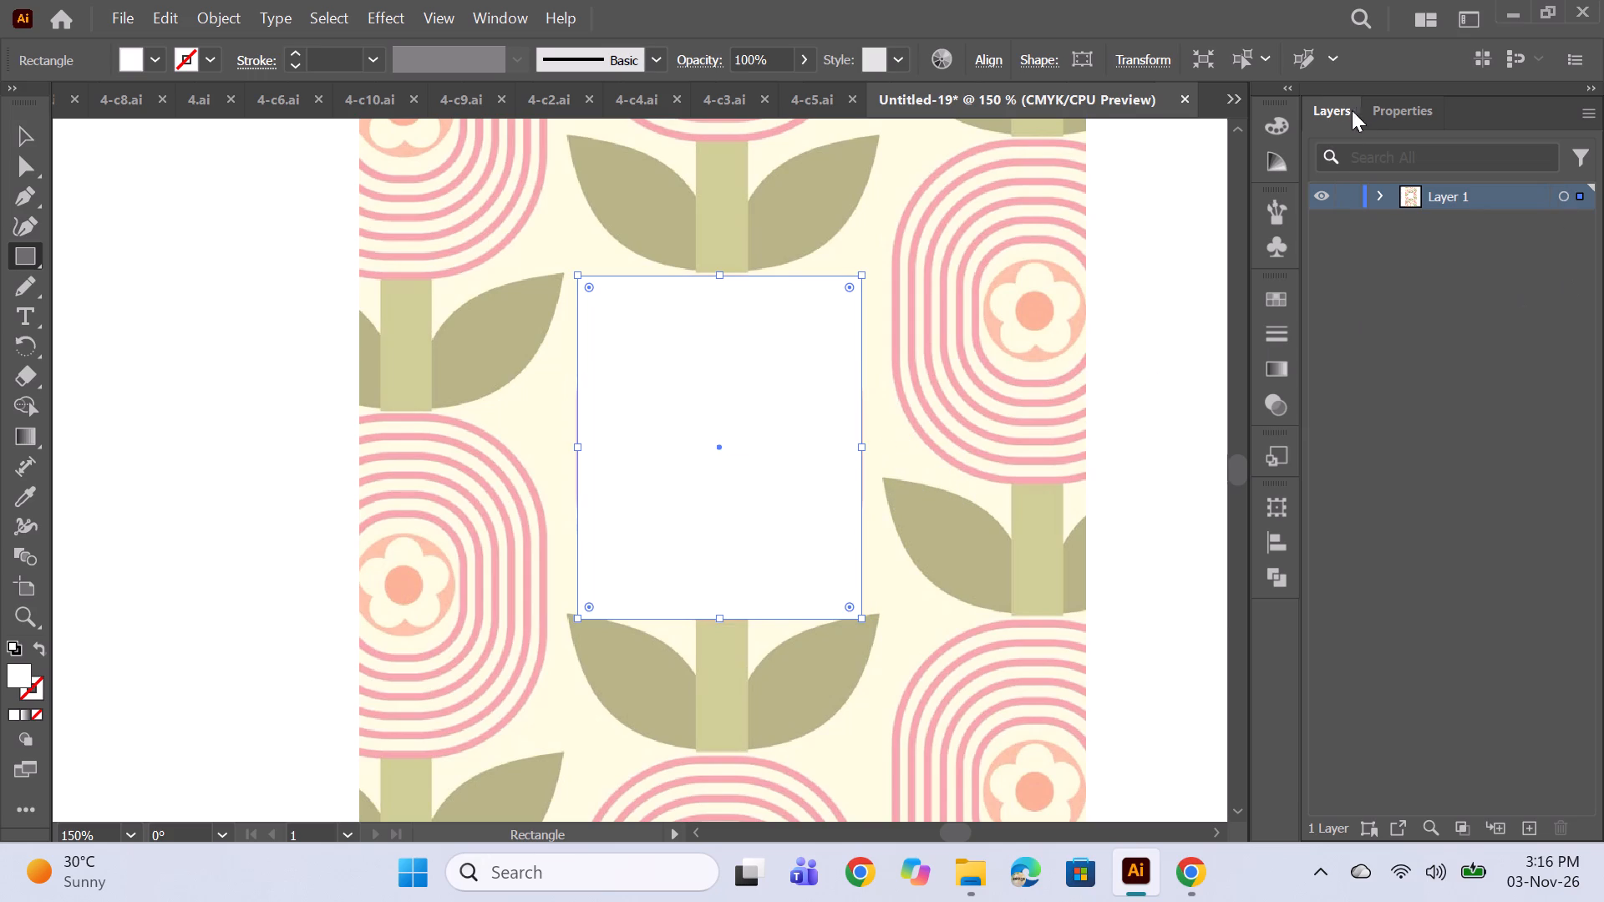
Remove the rectangle's fill and give it a 2 pt black stroke.
click(1389, 115)
scroll(1333, 425, down, 7)
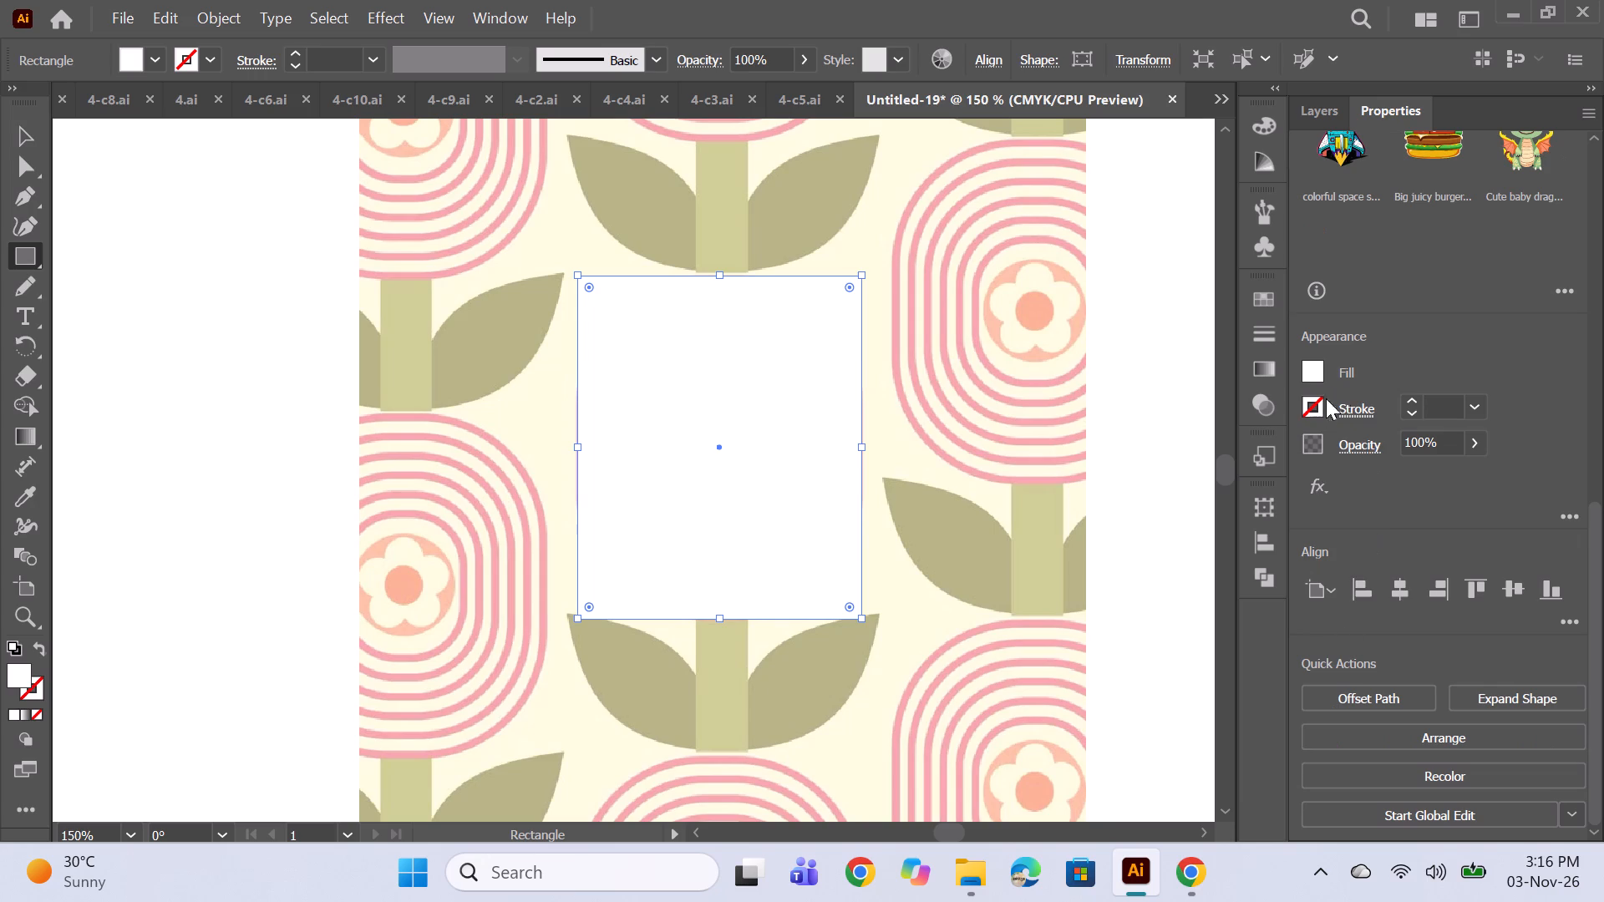
click(1298, 352)
click(1305, 374)
click(1038, 464)
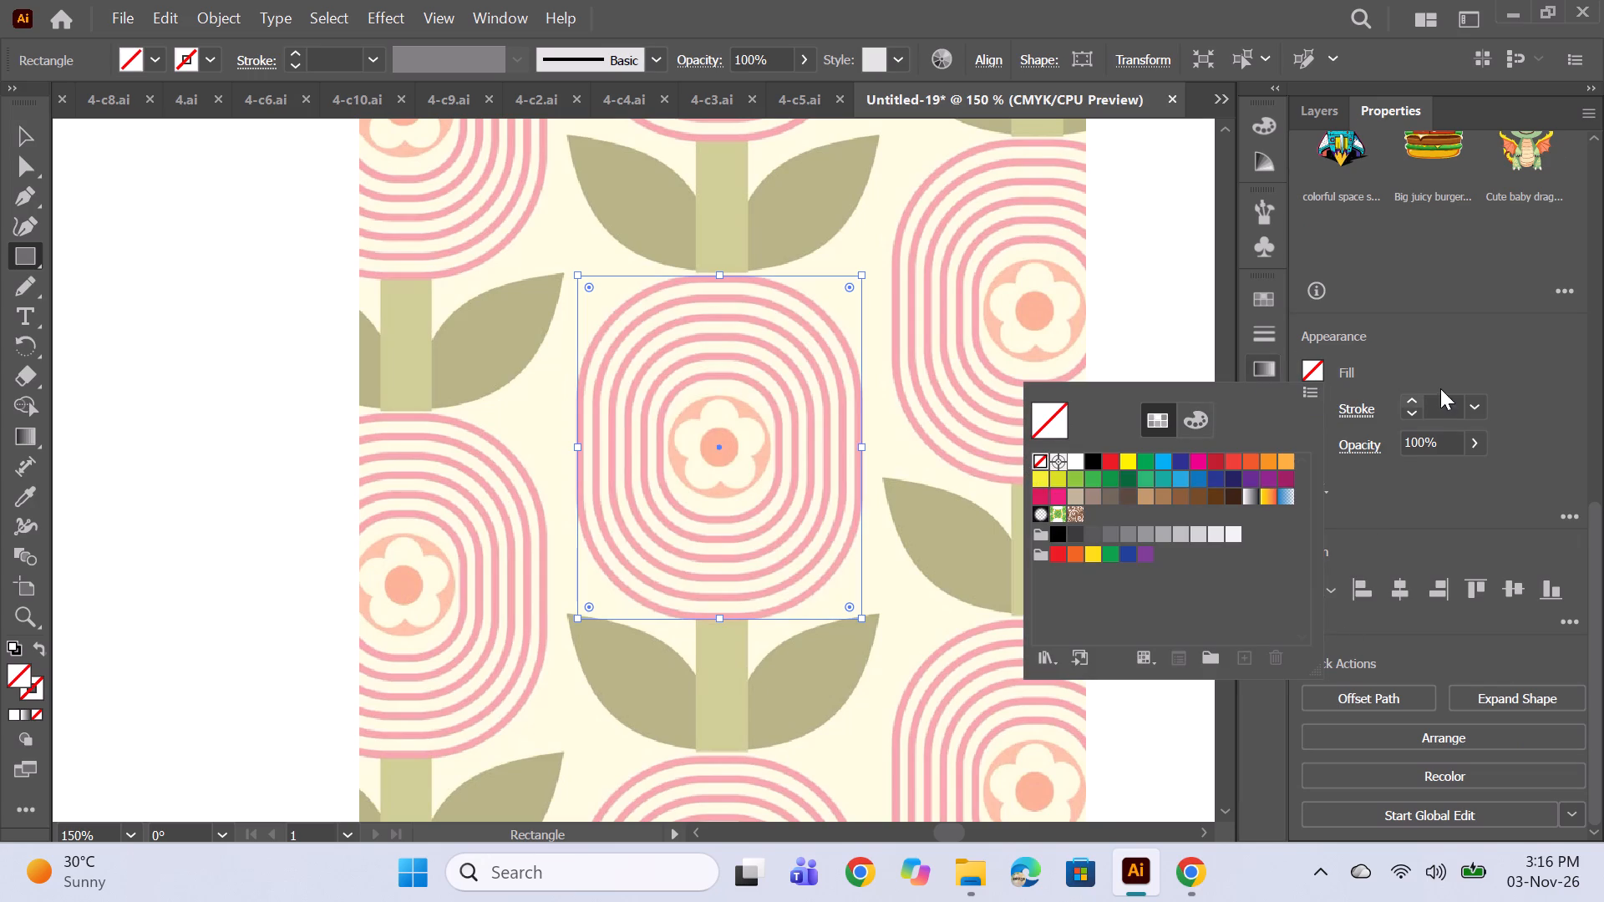
click(1412, 398)
click(1412, 398)
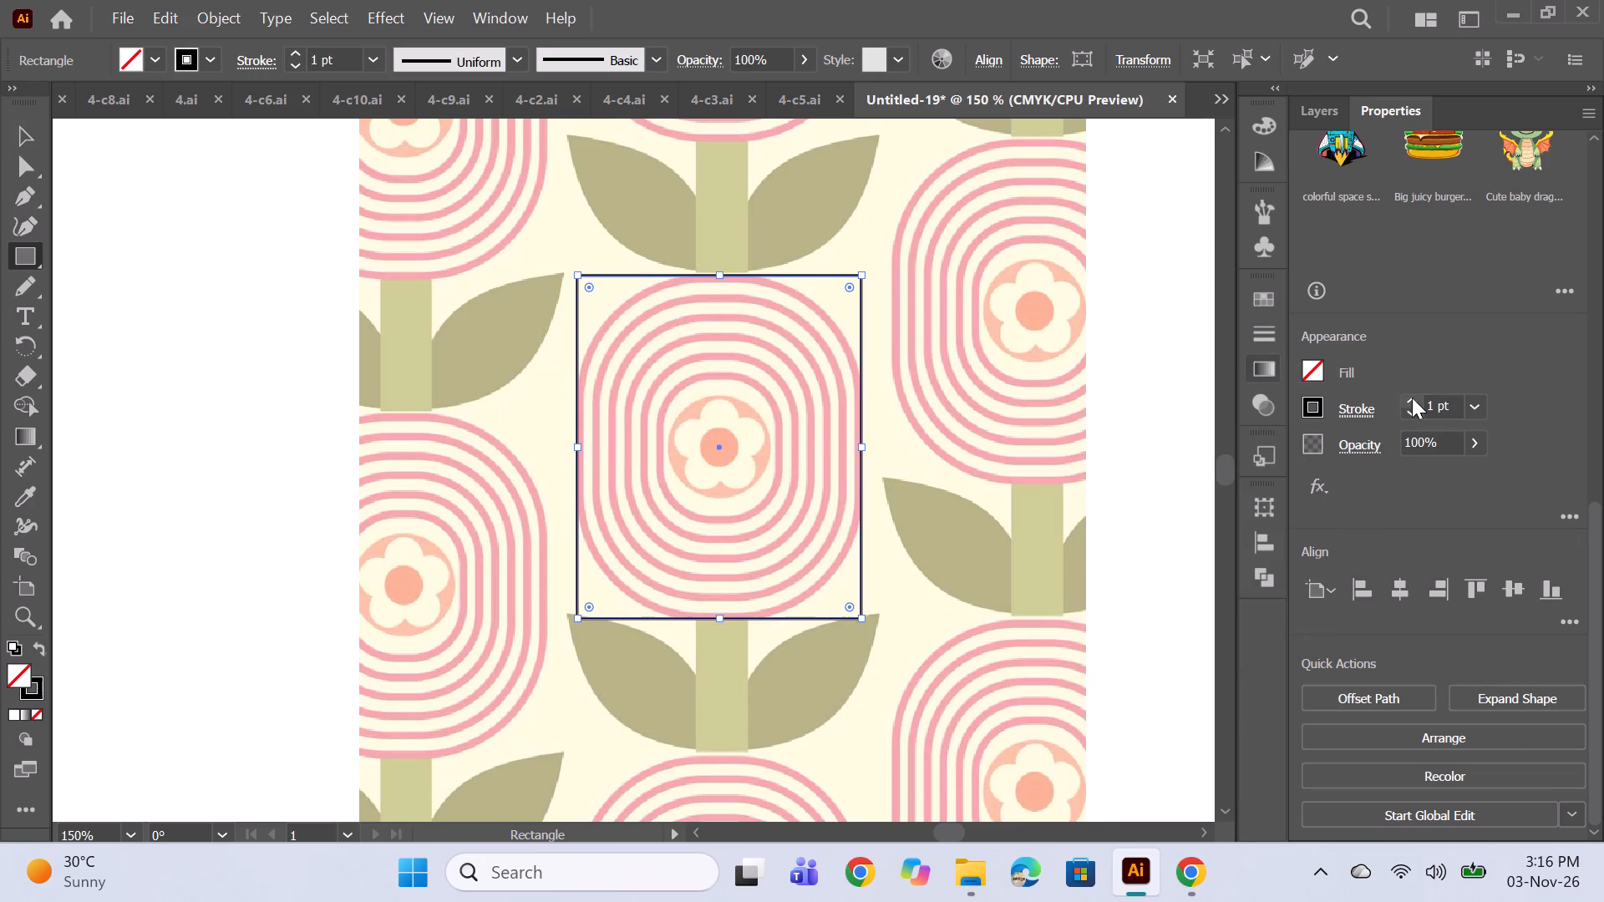
click(1412, 398)
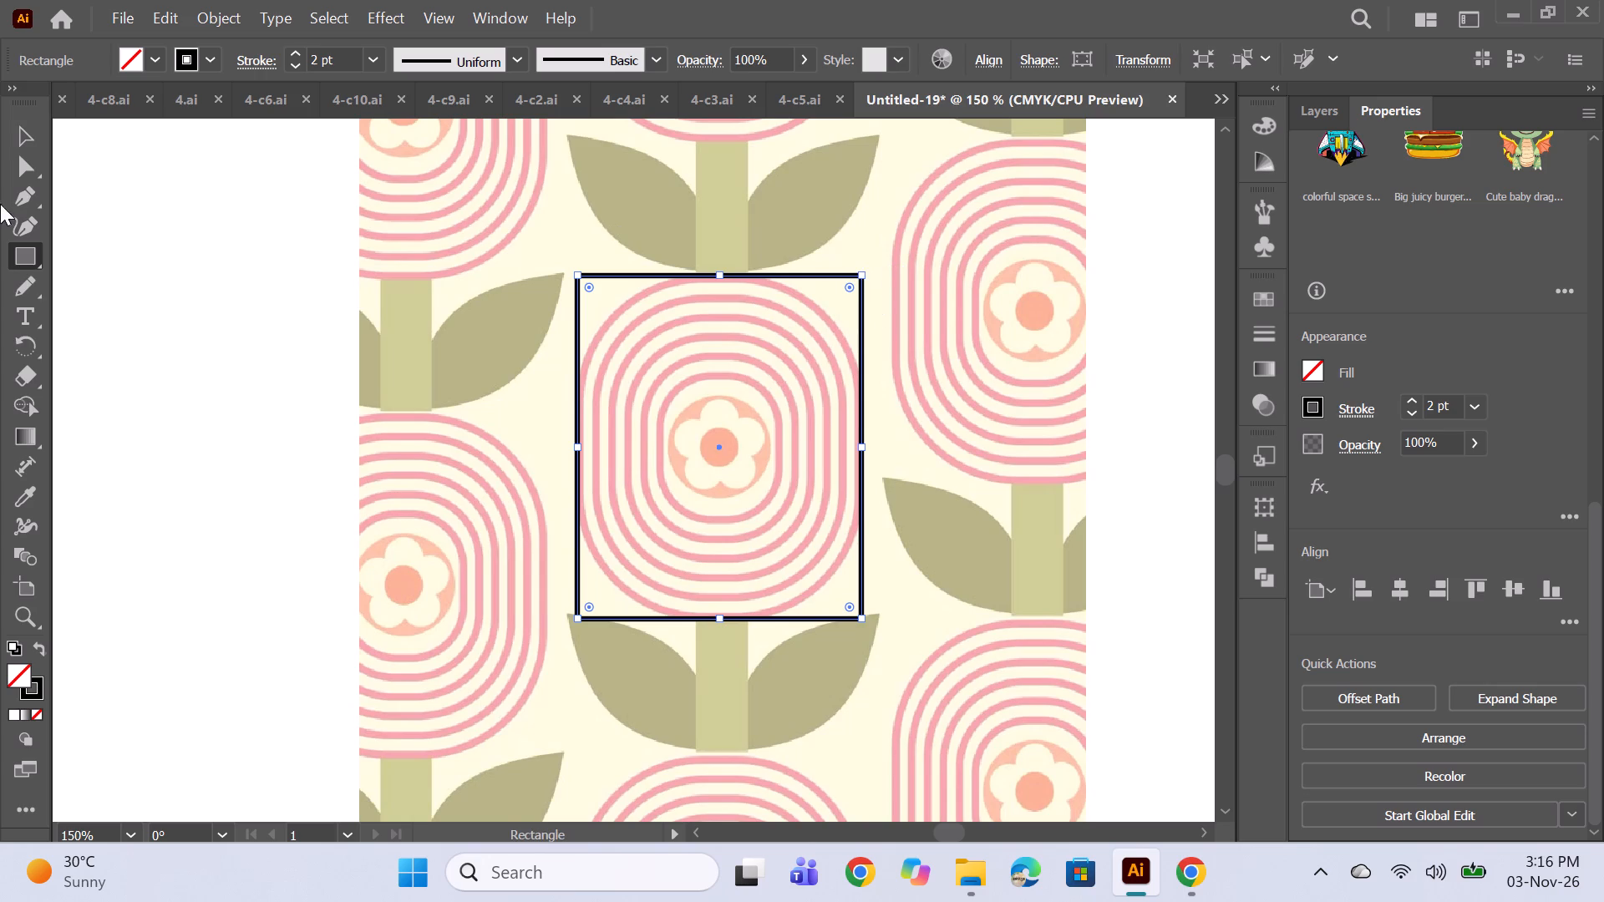
Round all the rectangle's corners to a radius of about 0.67 in so it follows the flower's outer ring.
click(27, 198)
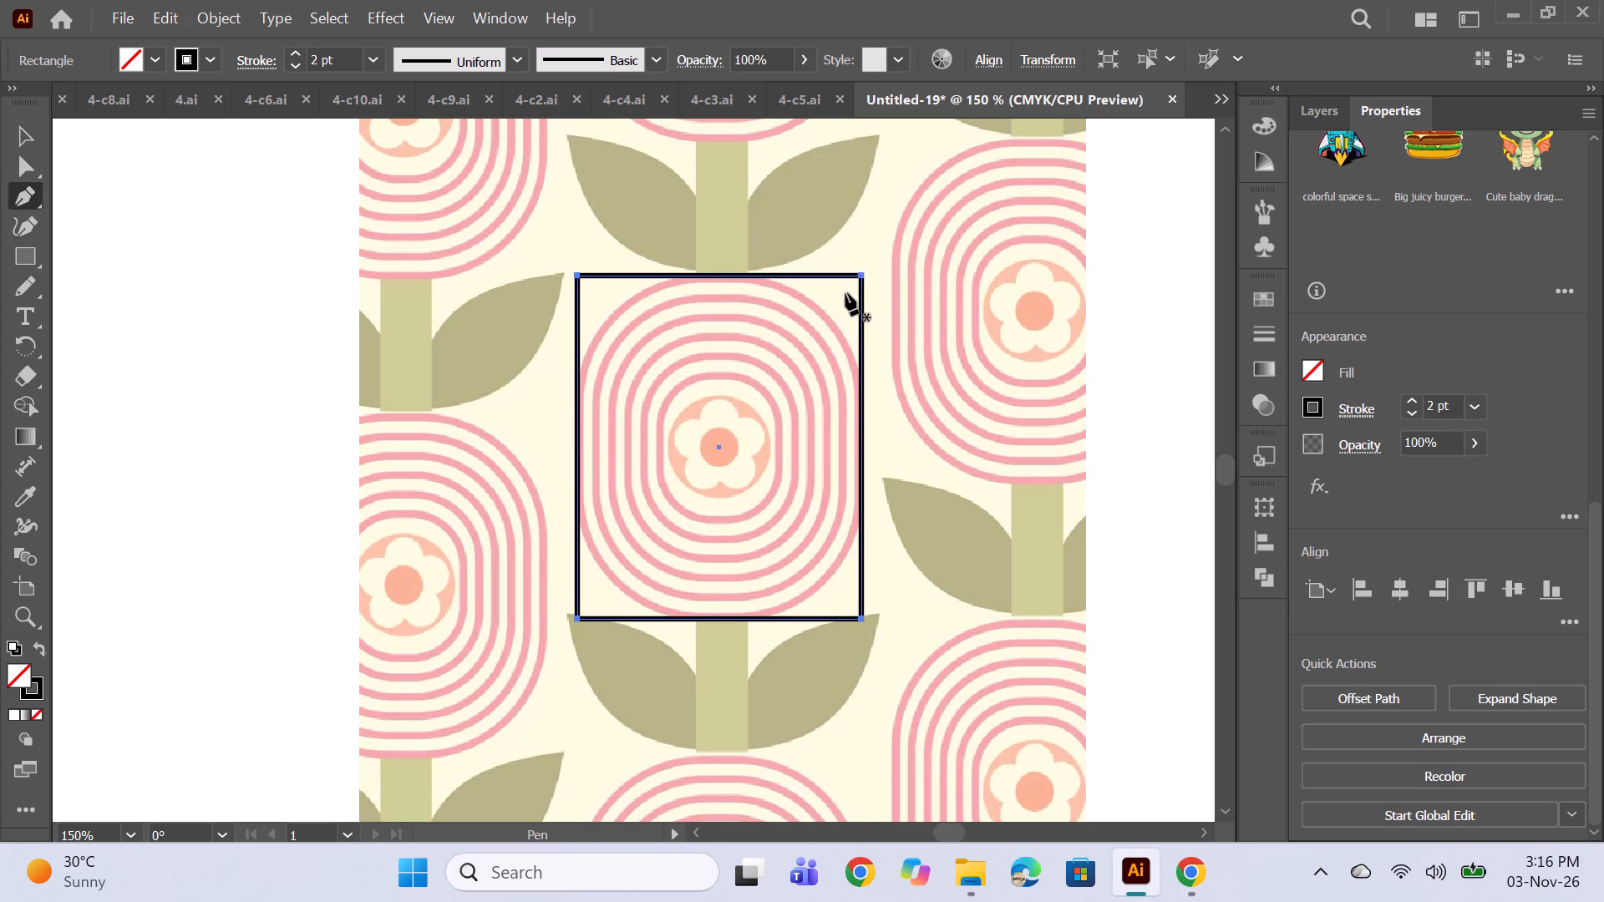
ctrl+drag(852, 286, 810, 387)
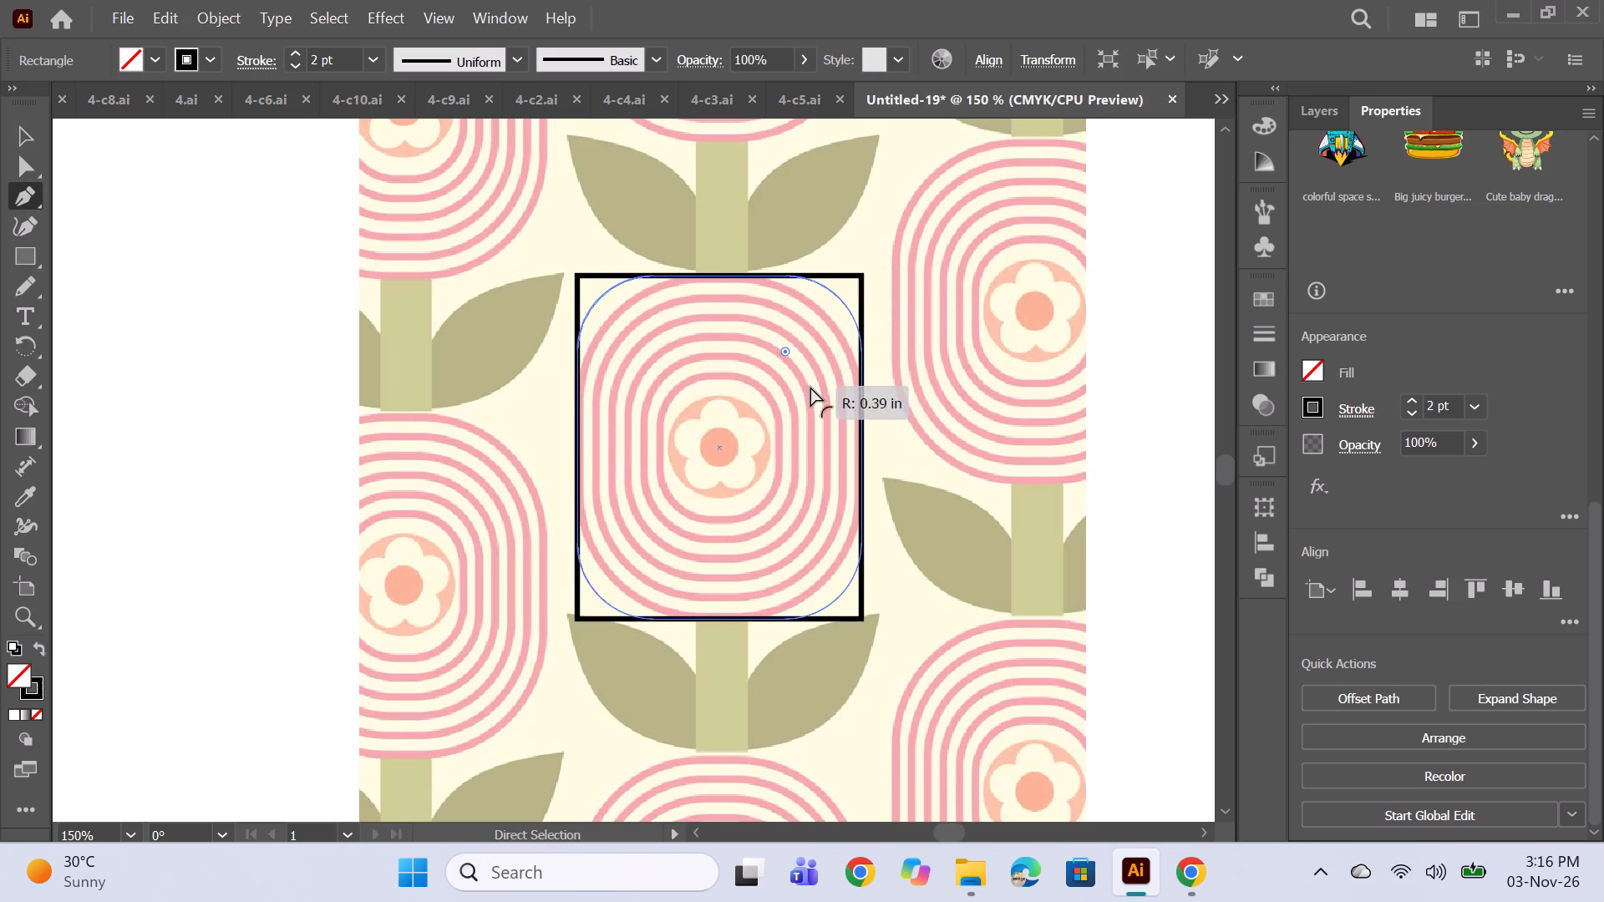
ctrl+drag(810, 387, 797, 443)
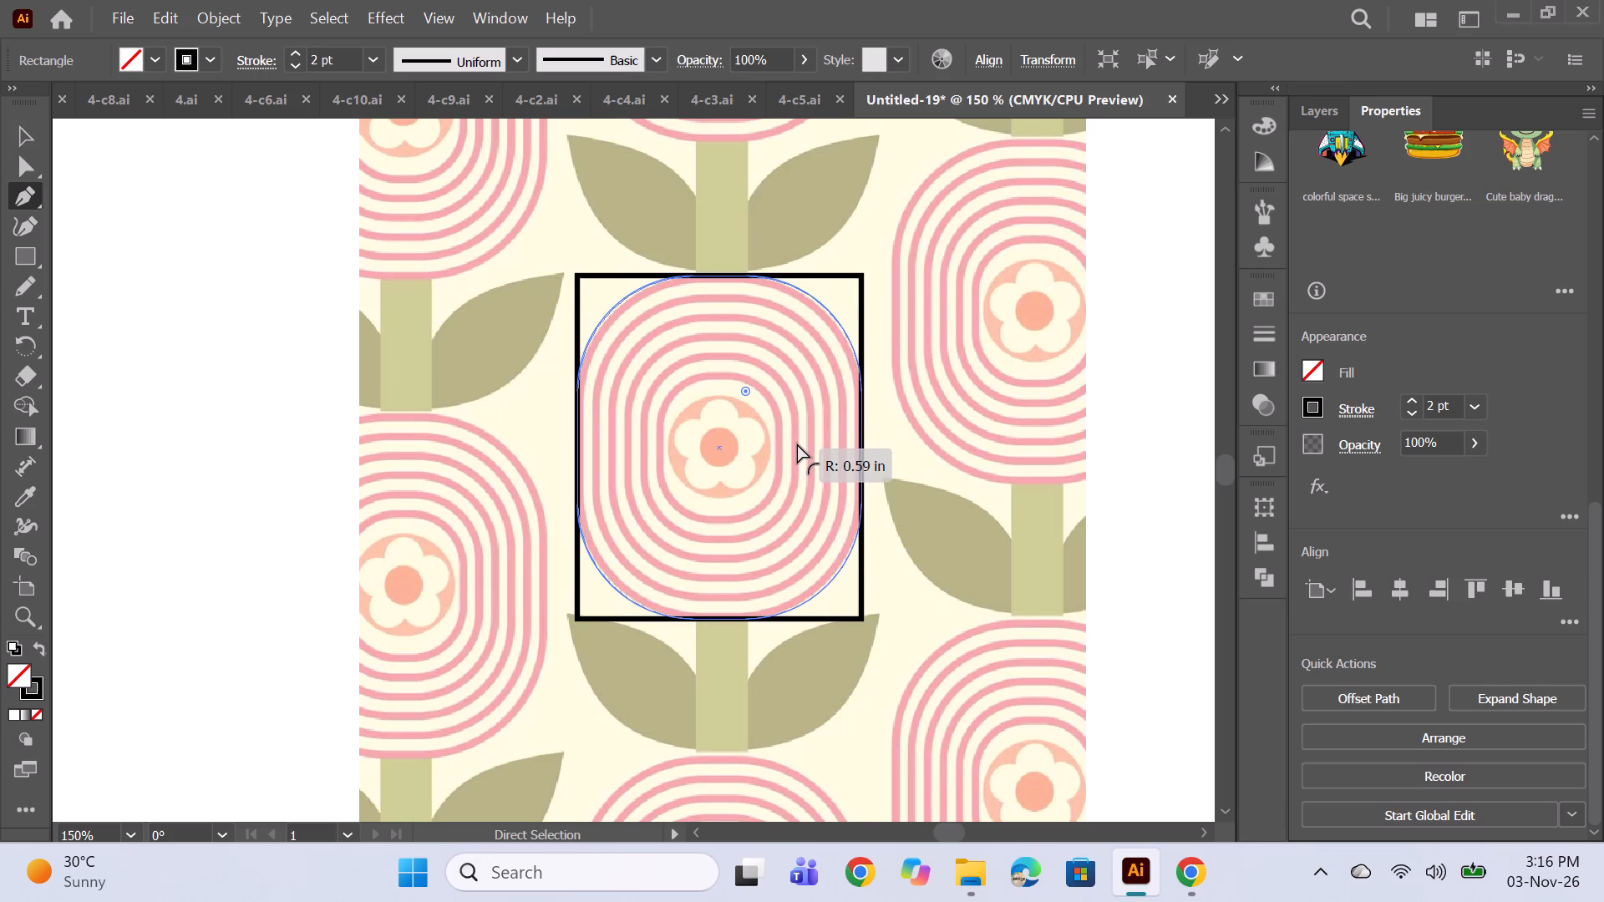
ctrl+drag(797, 443, 794, 465)
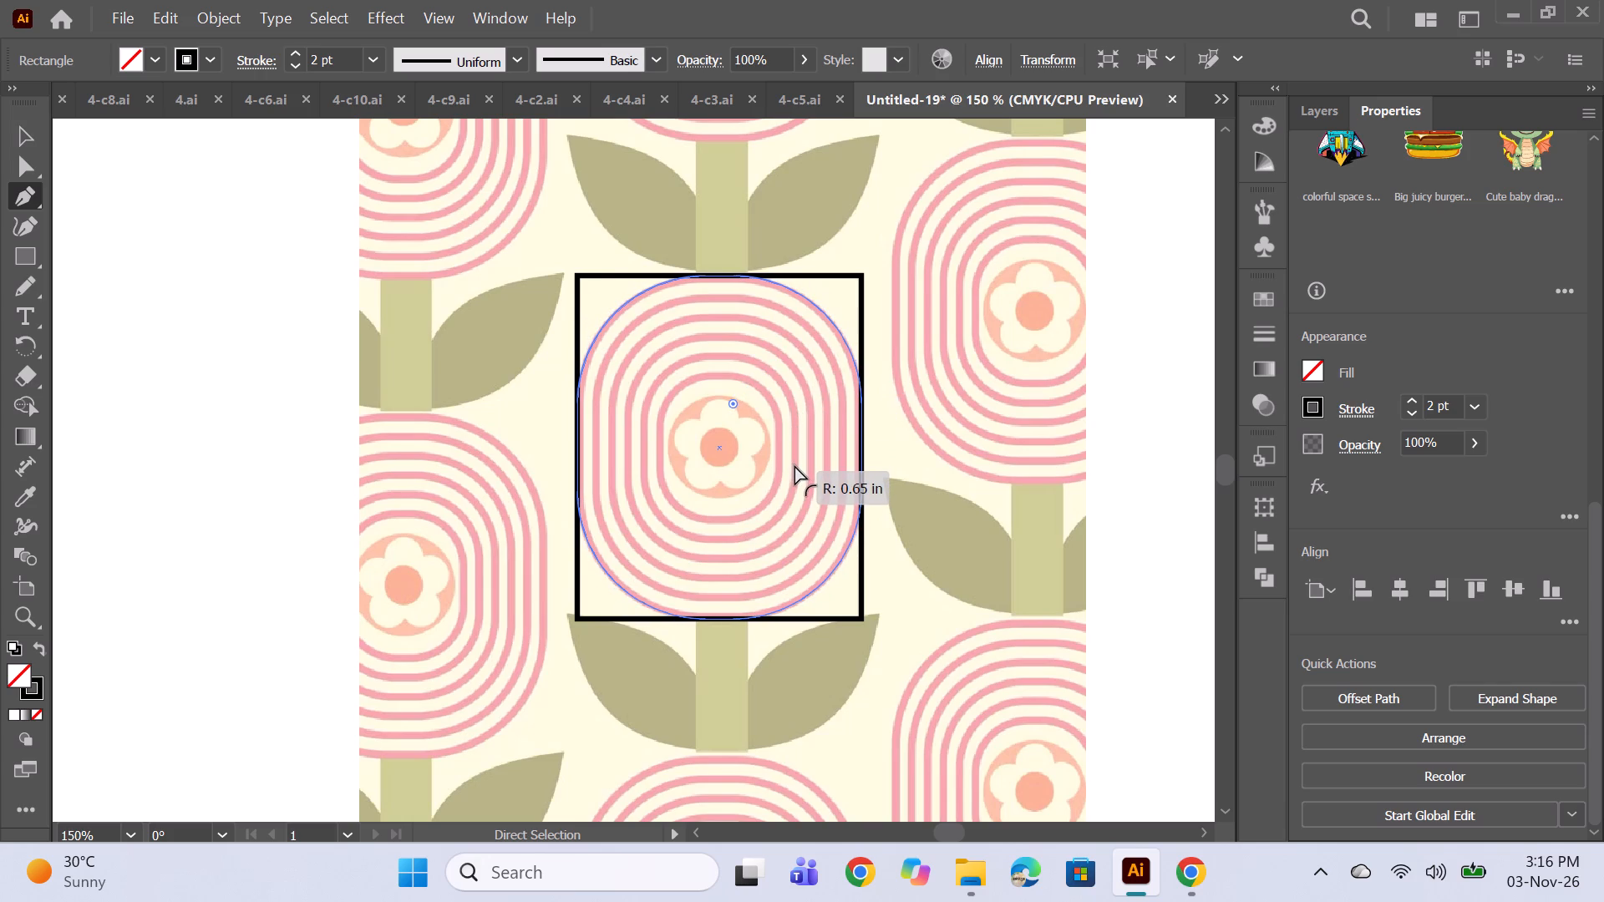
ctrl+drag(794, 465, 794, 472)
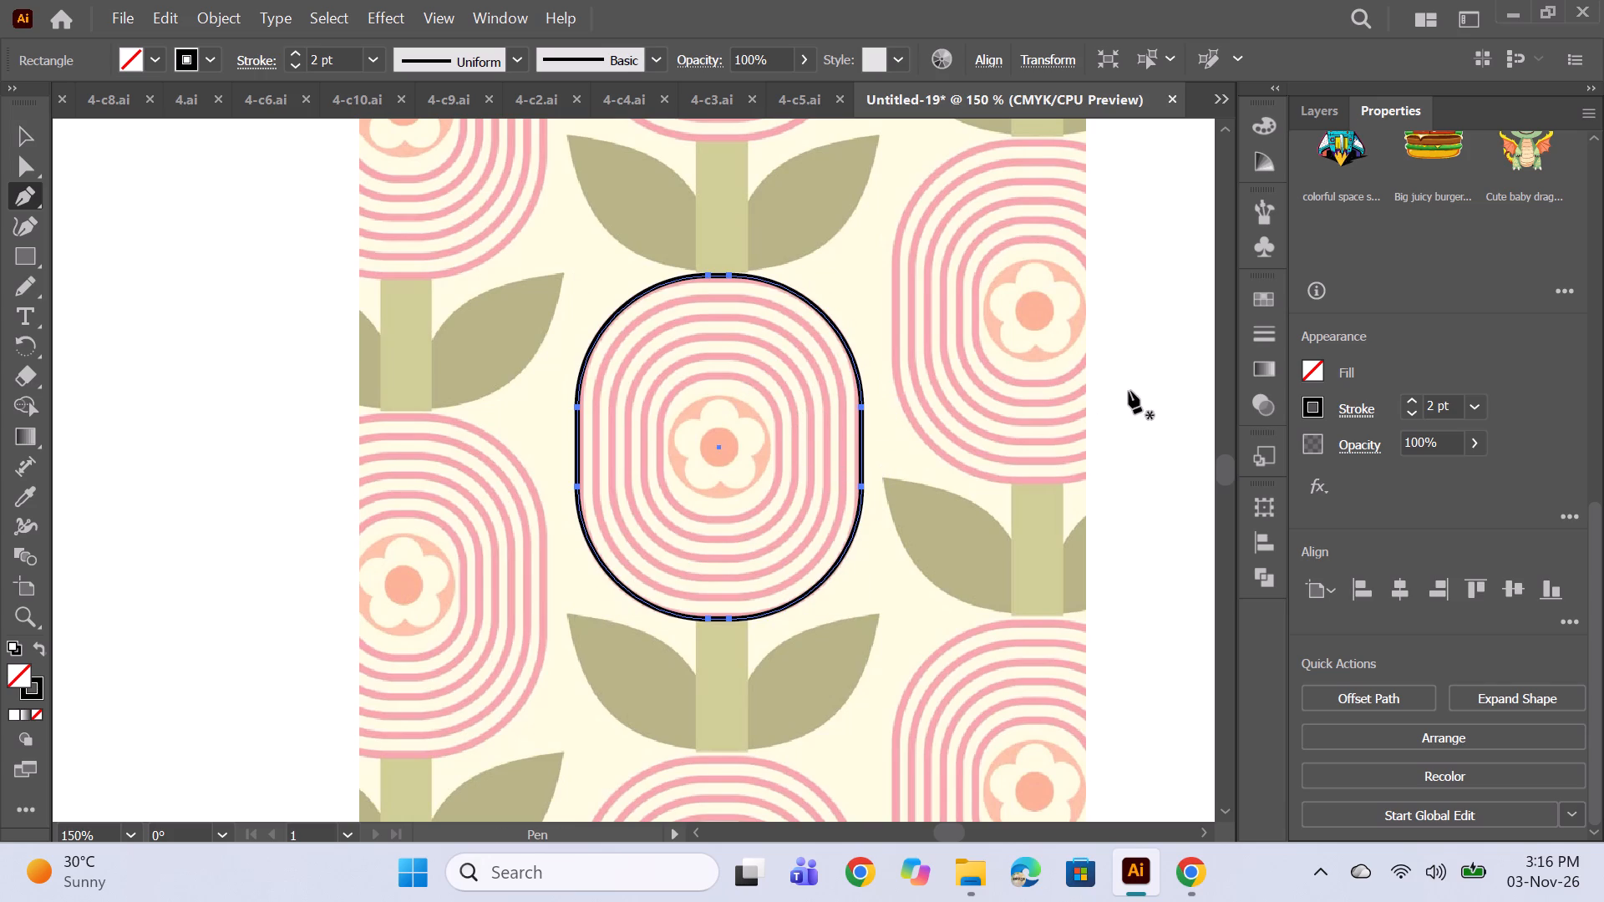
ctrl+click(991, 323)
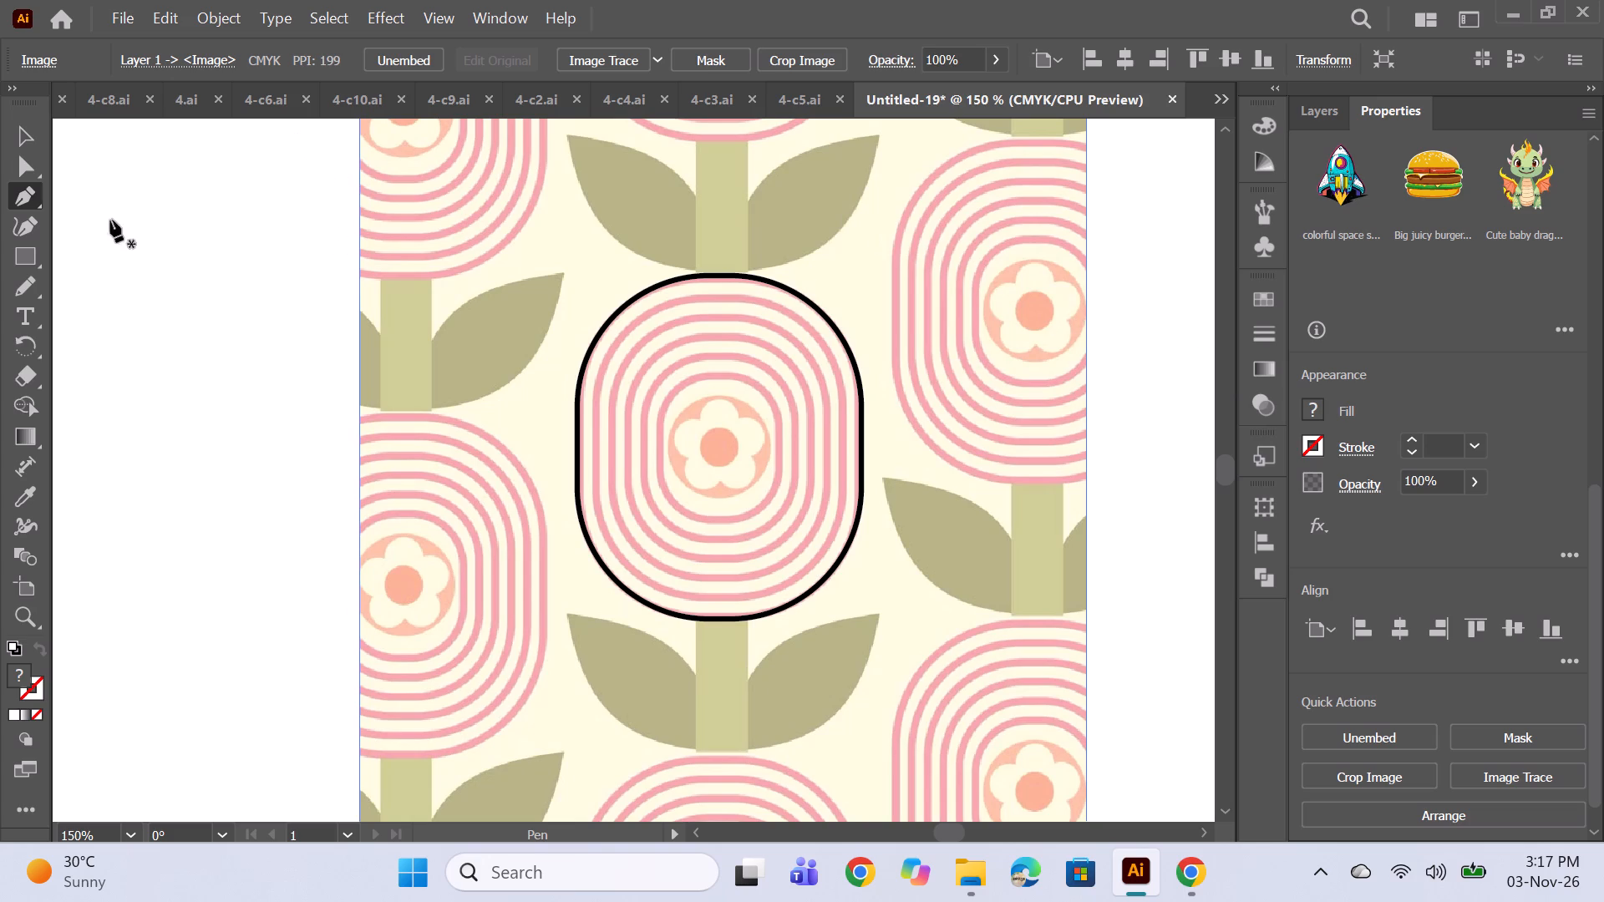
ctrl+click(715, 274)
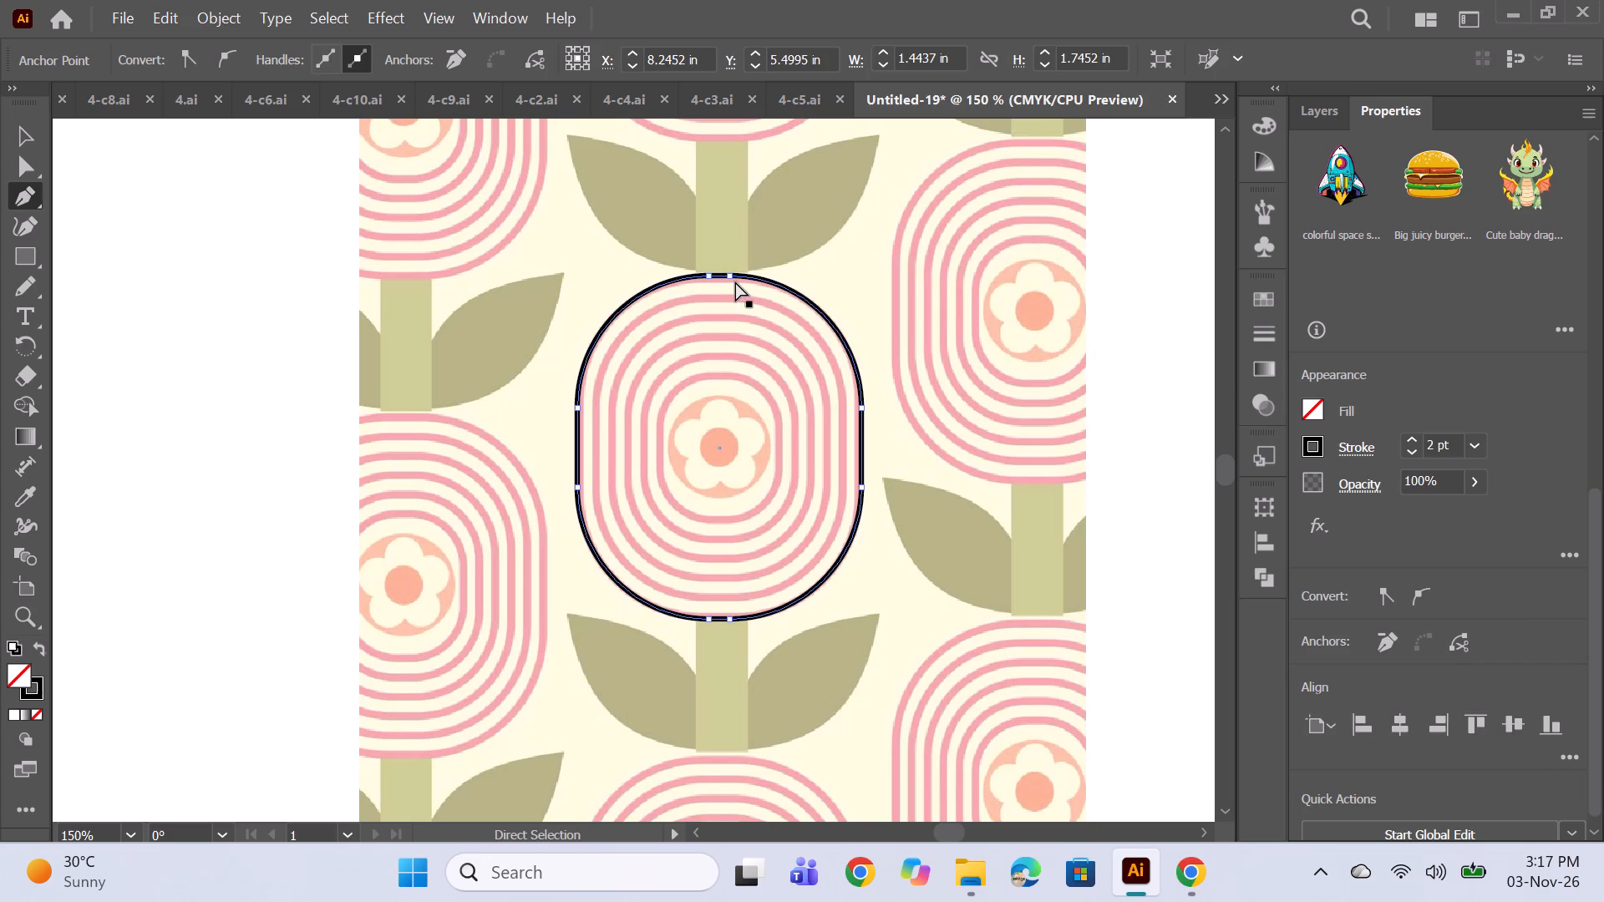
ctrl+click(732, 273)
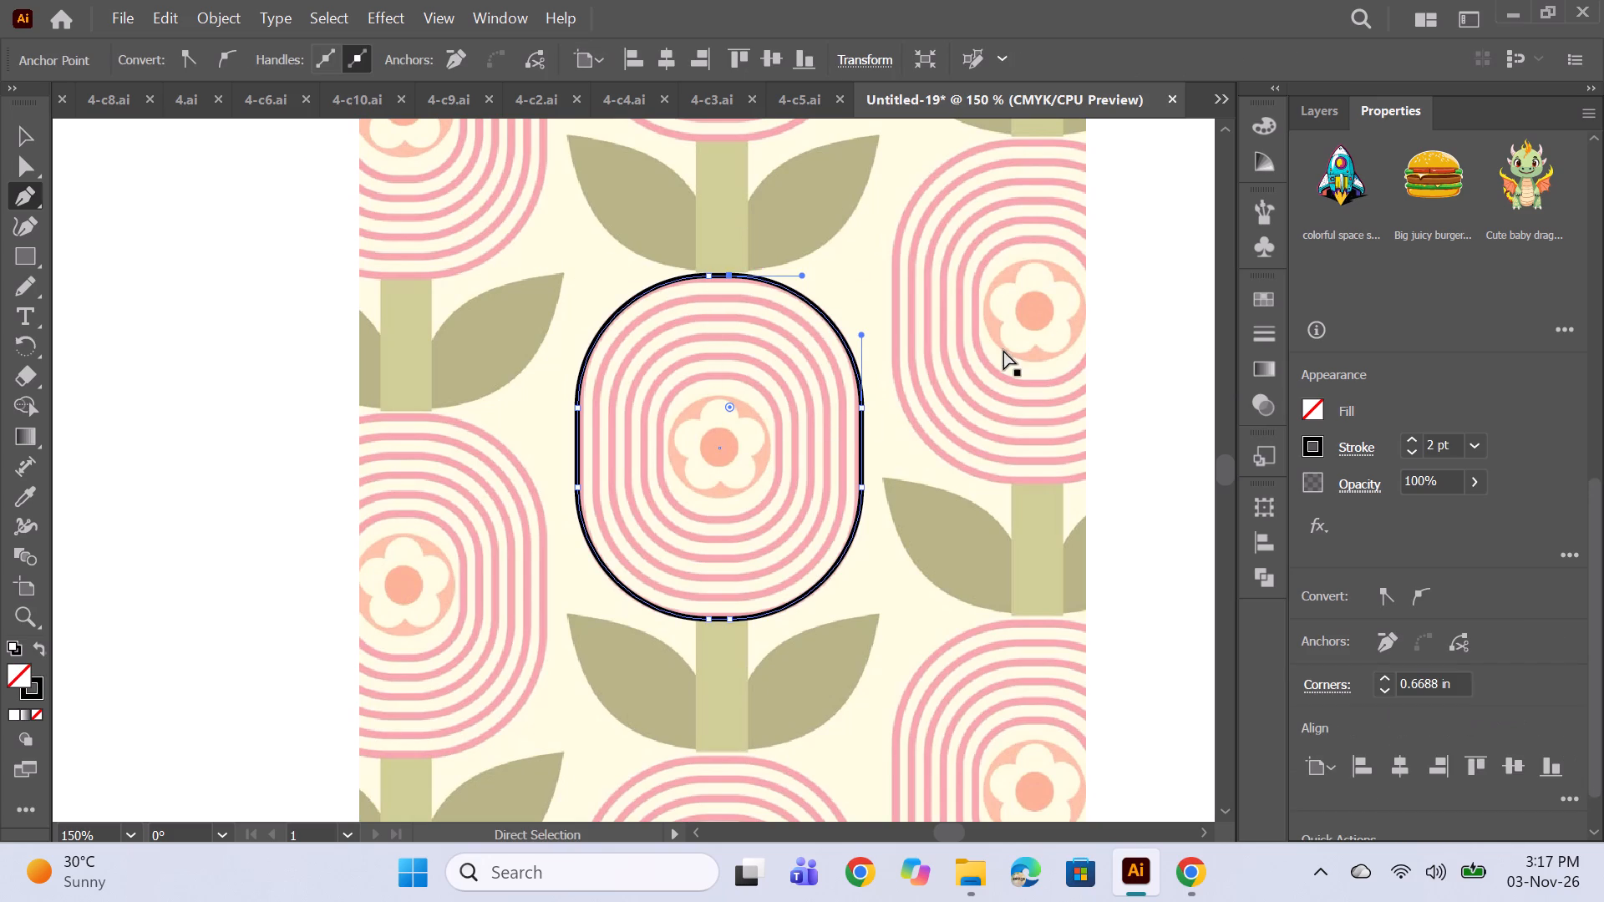
ctrl+click(969, 349)
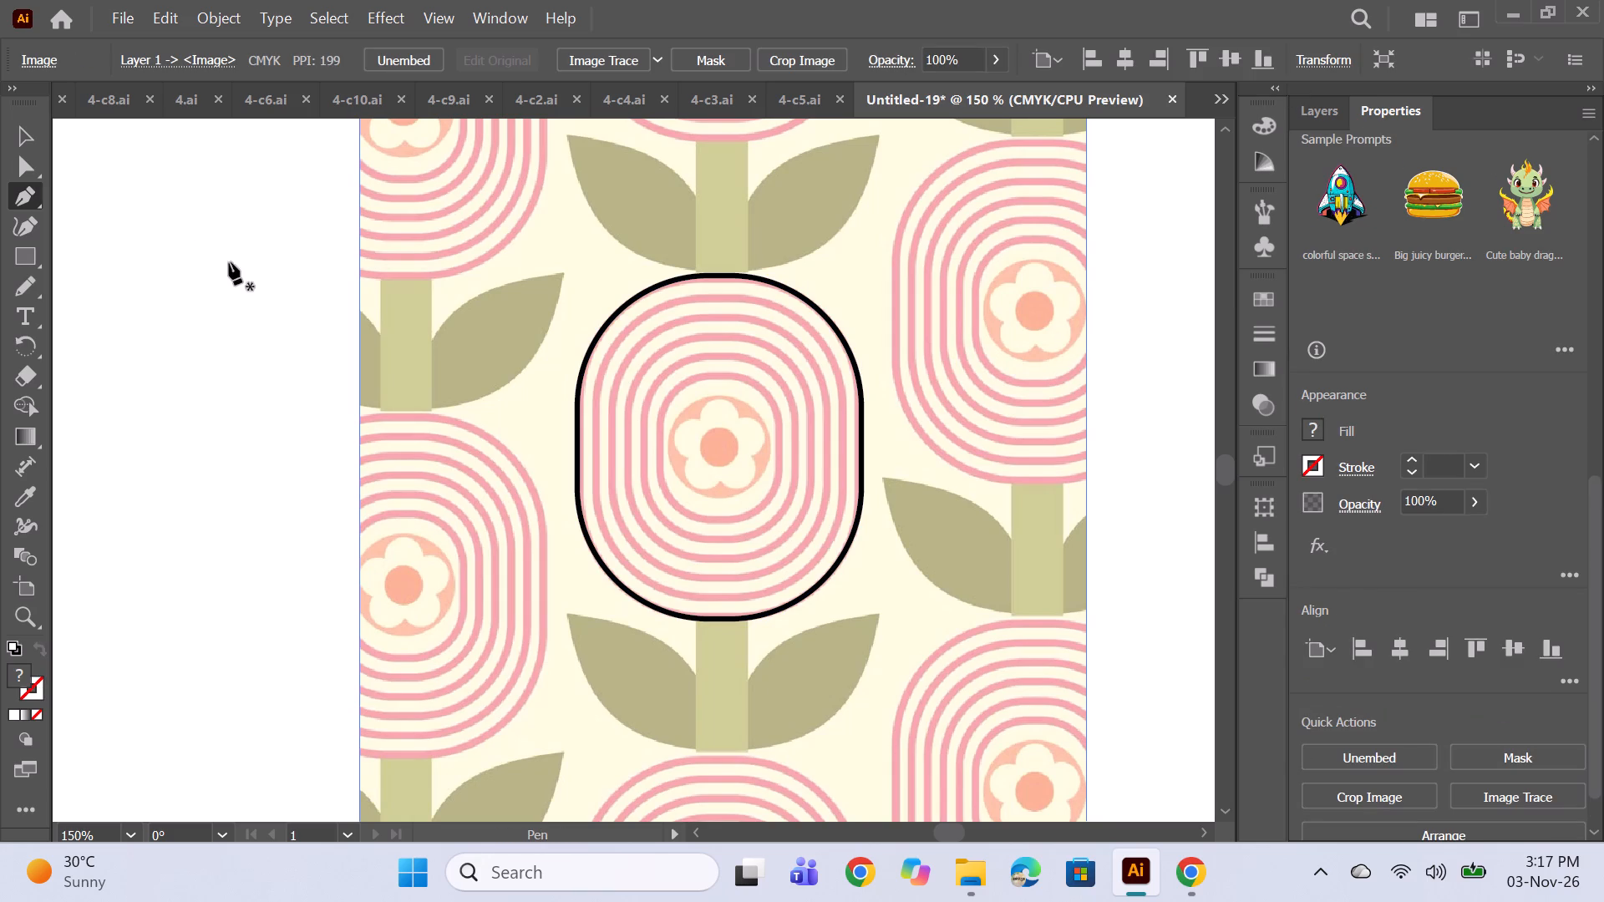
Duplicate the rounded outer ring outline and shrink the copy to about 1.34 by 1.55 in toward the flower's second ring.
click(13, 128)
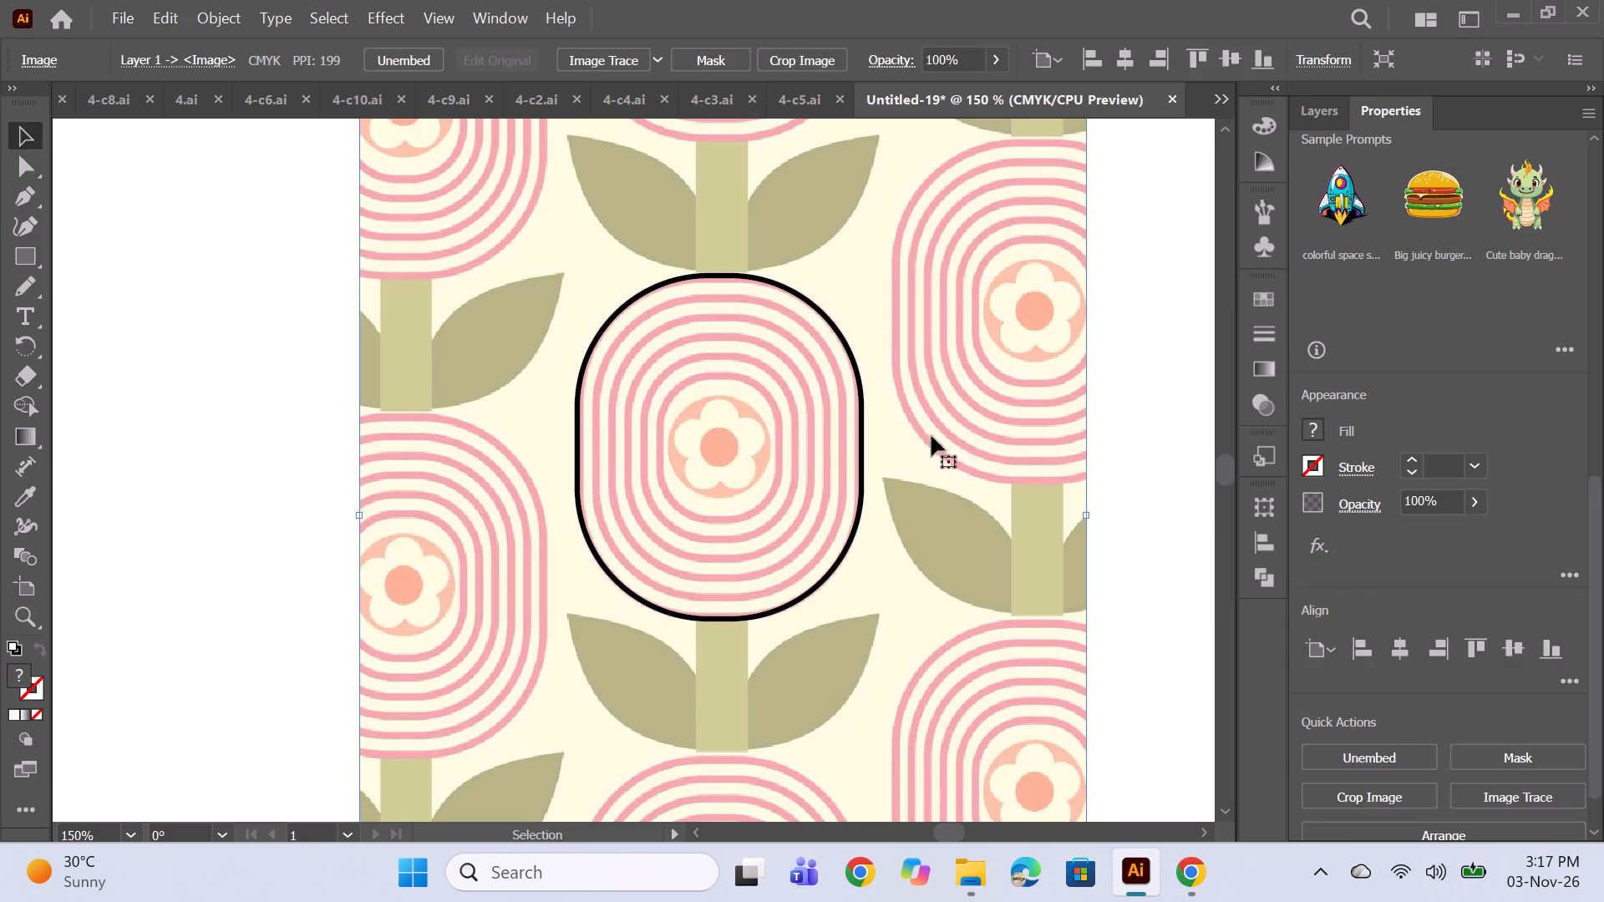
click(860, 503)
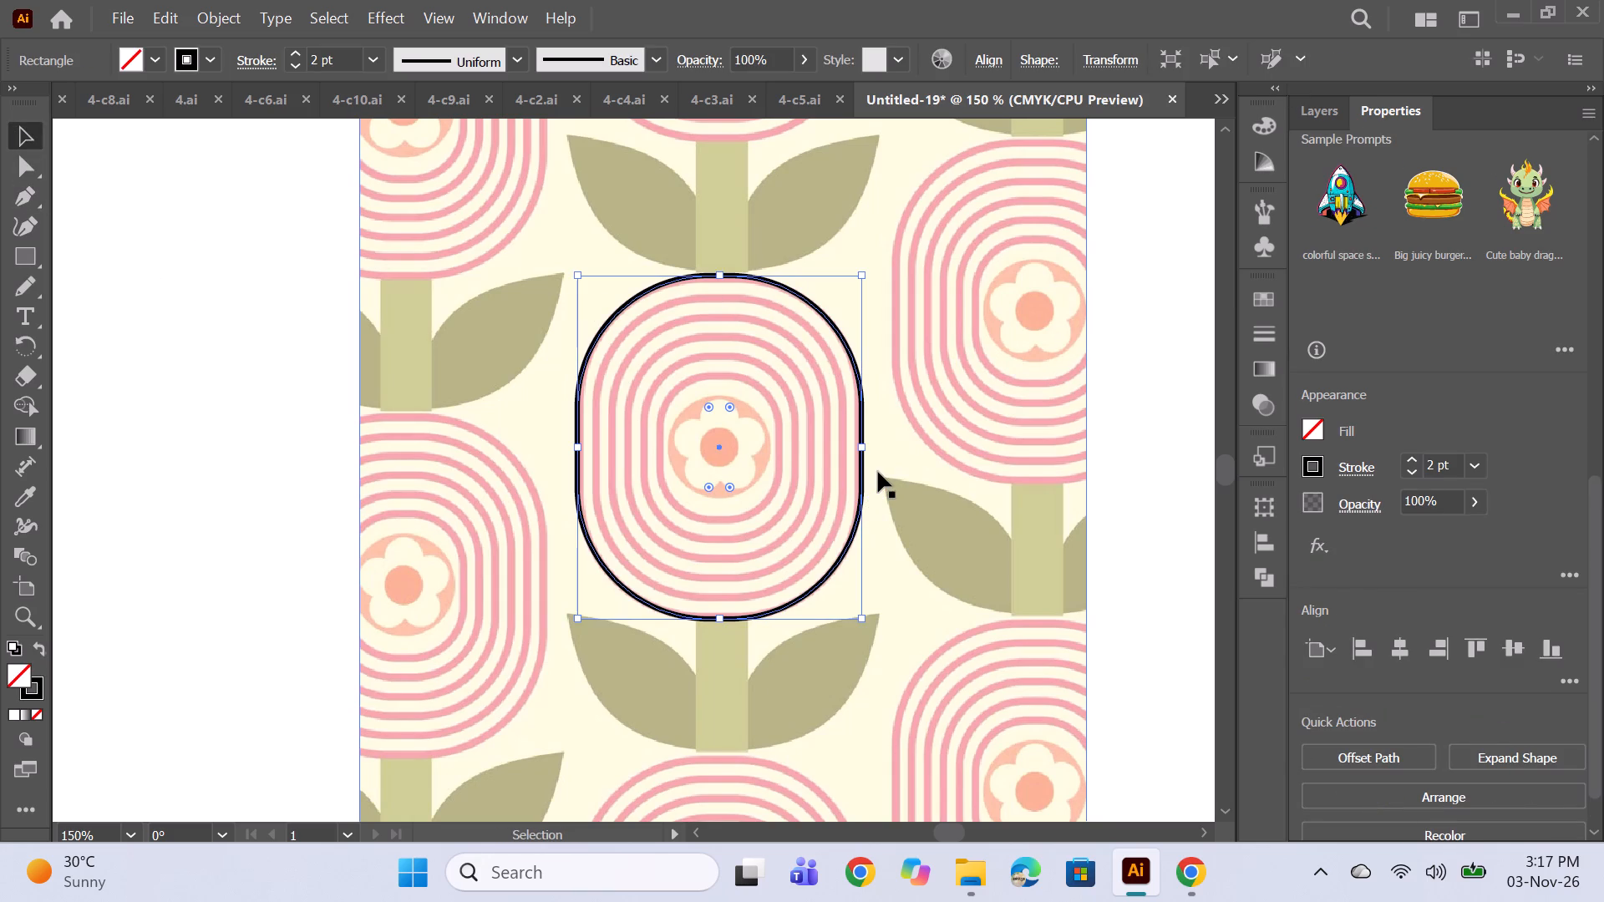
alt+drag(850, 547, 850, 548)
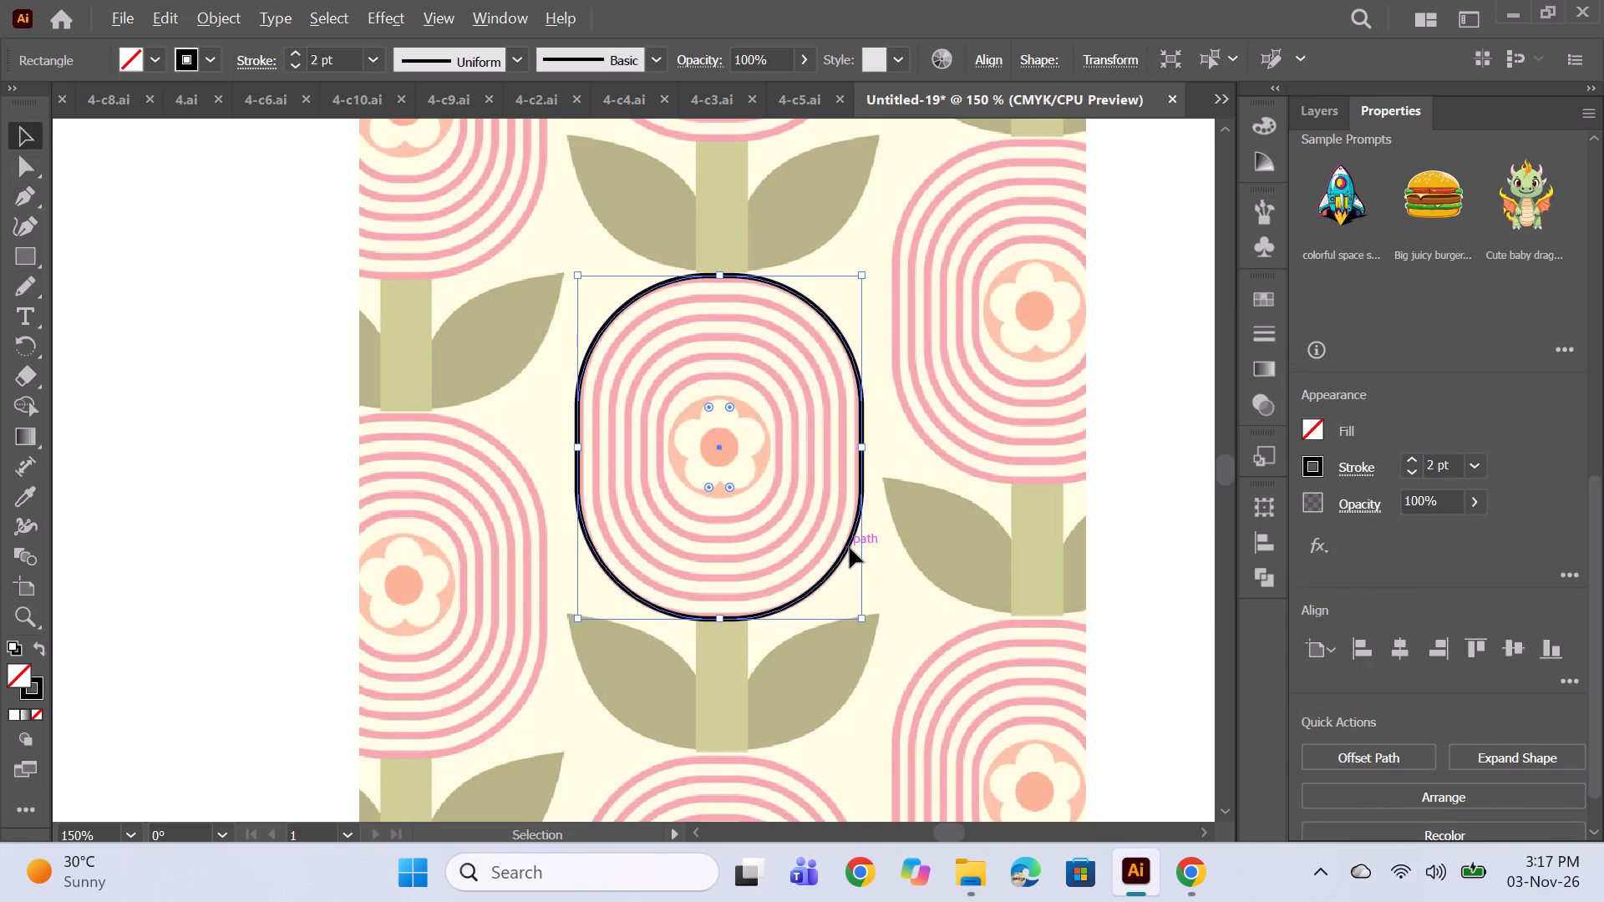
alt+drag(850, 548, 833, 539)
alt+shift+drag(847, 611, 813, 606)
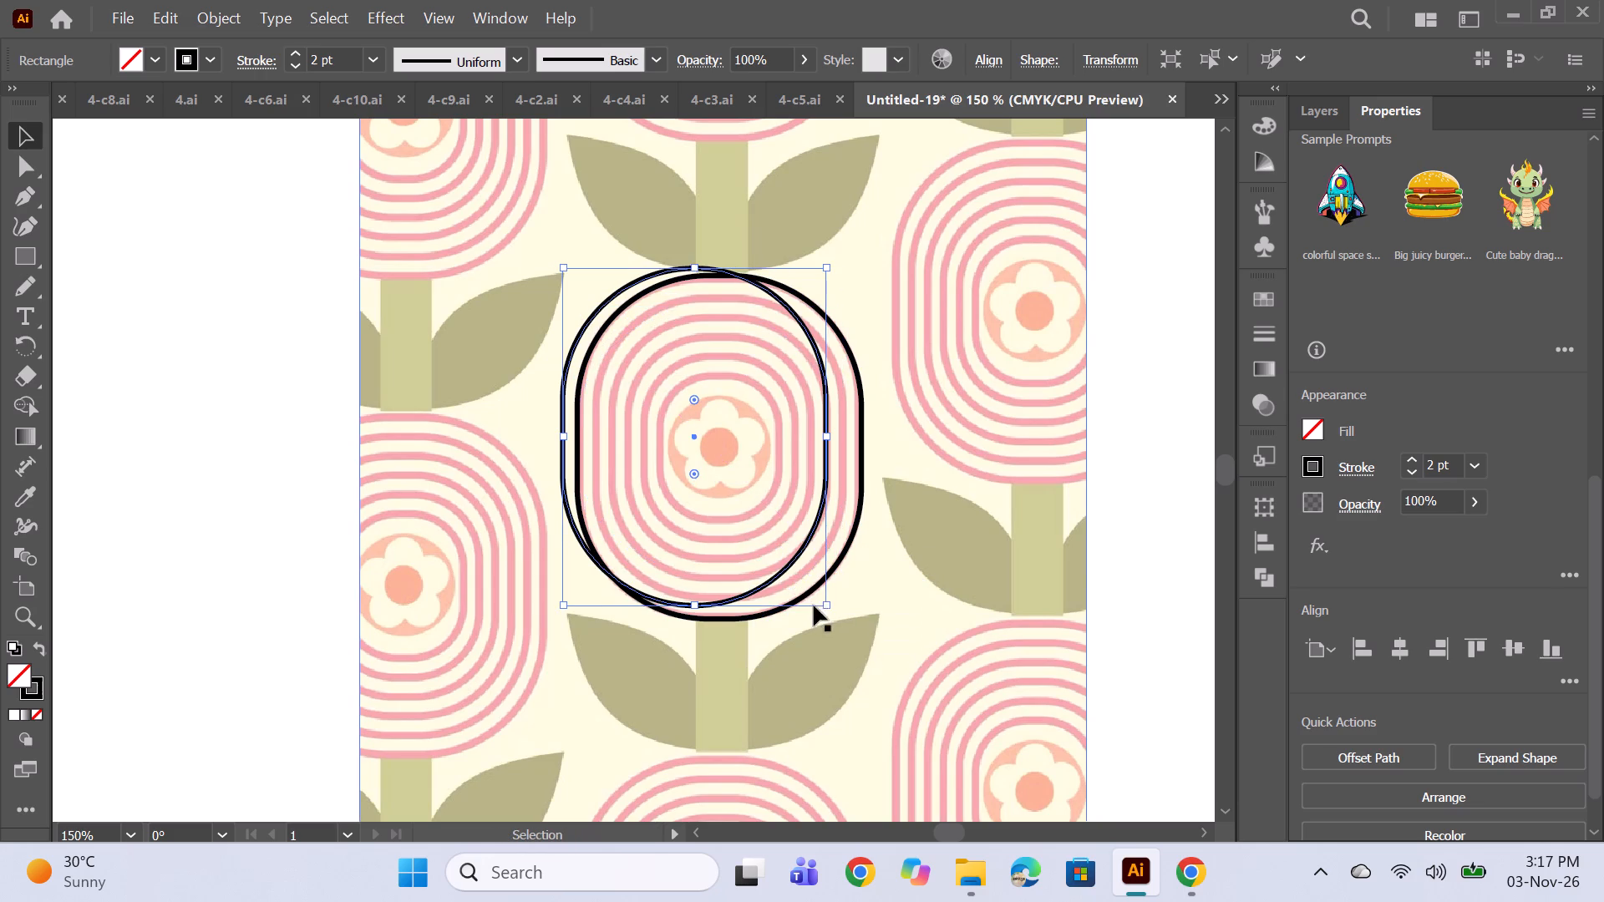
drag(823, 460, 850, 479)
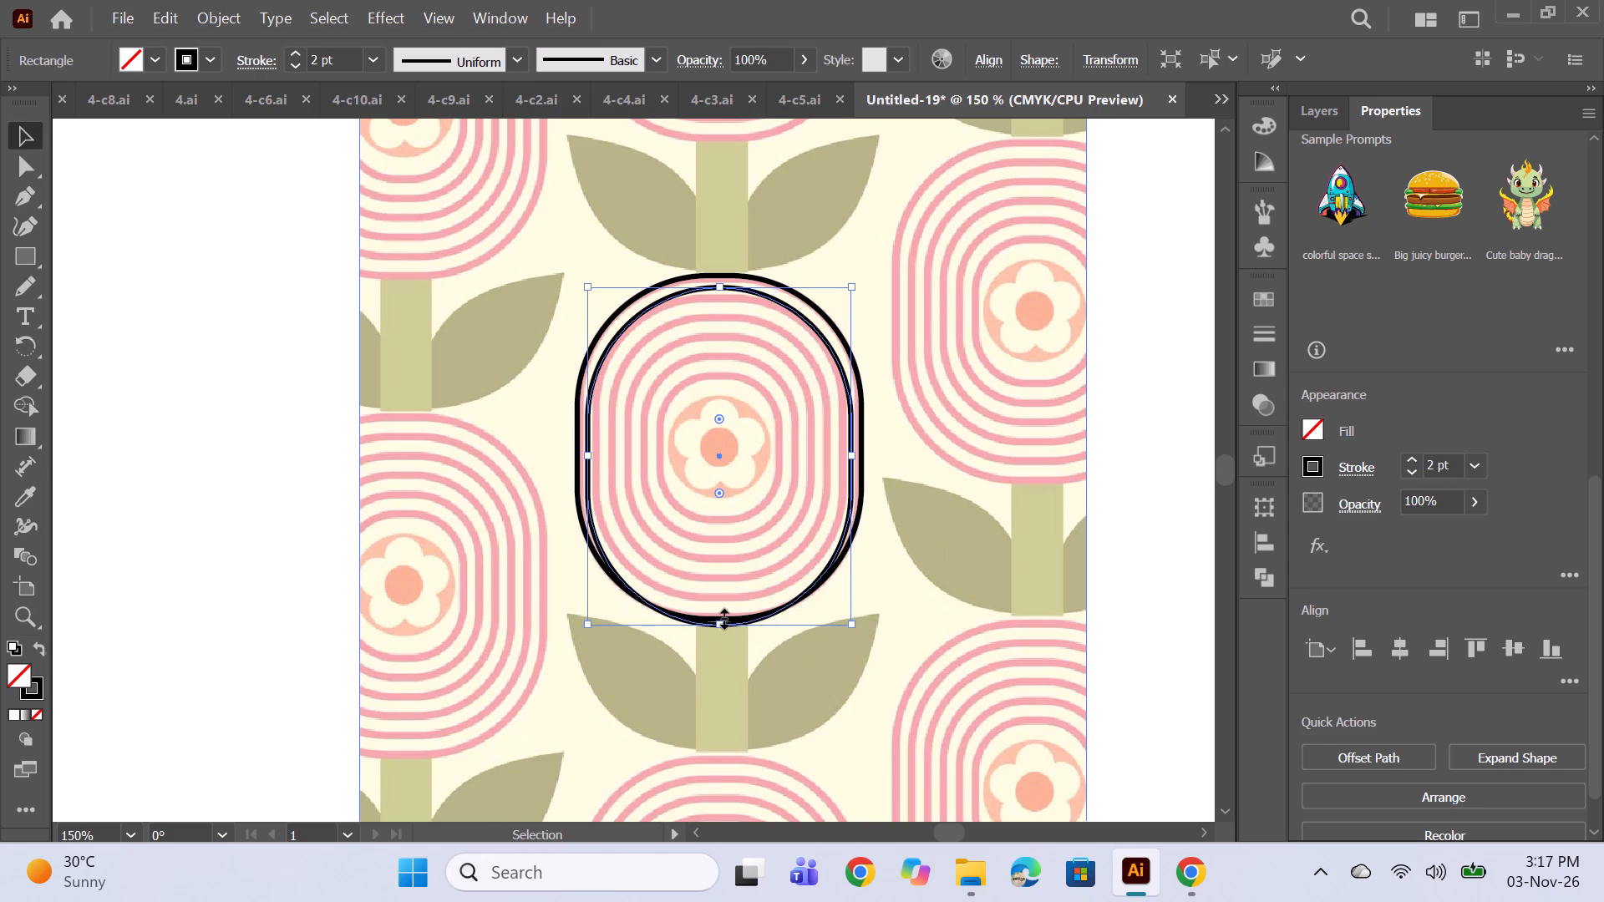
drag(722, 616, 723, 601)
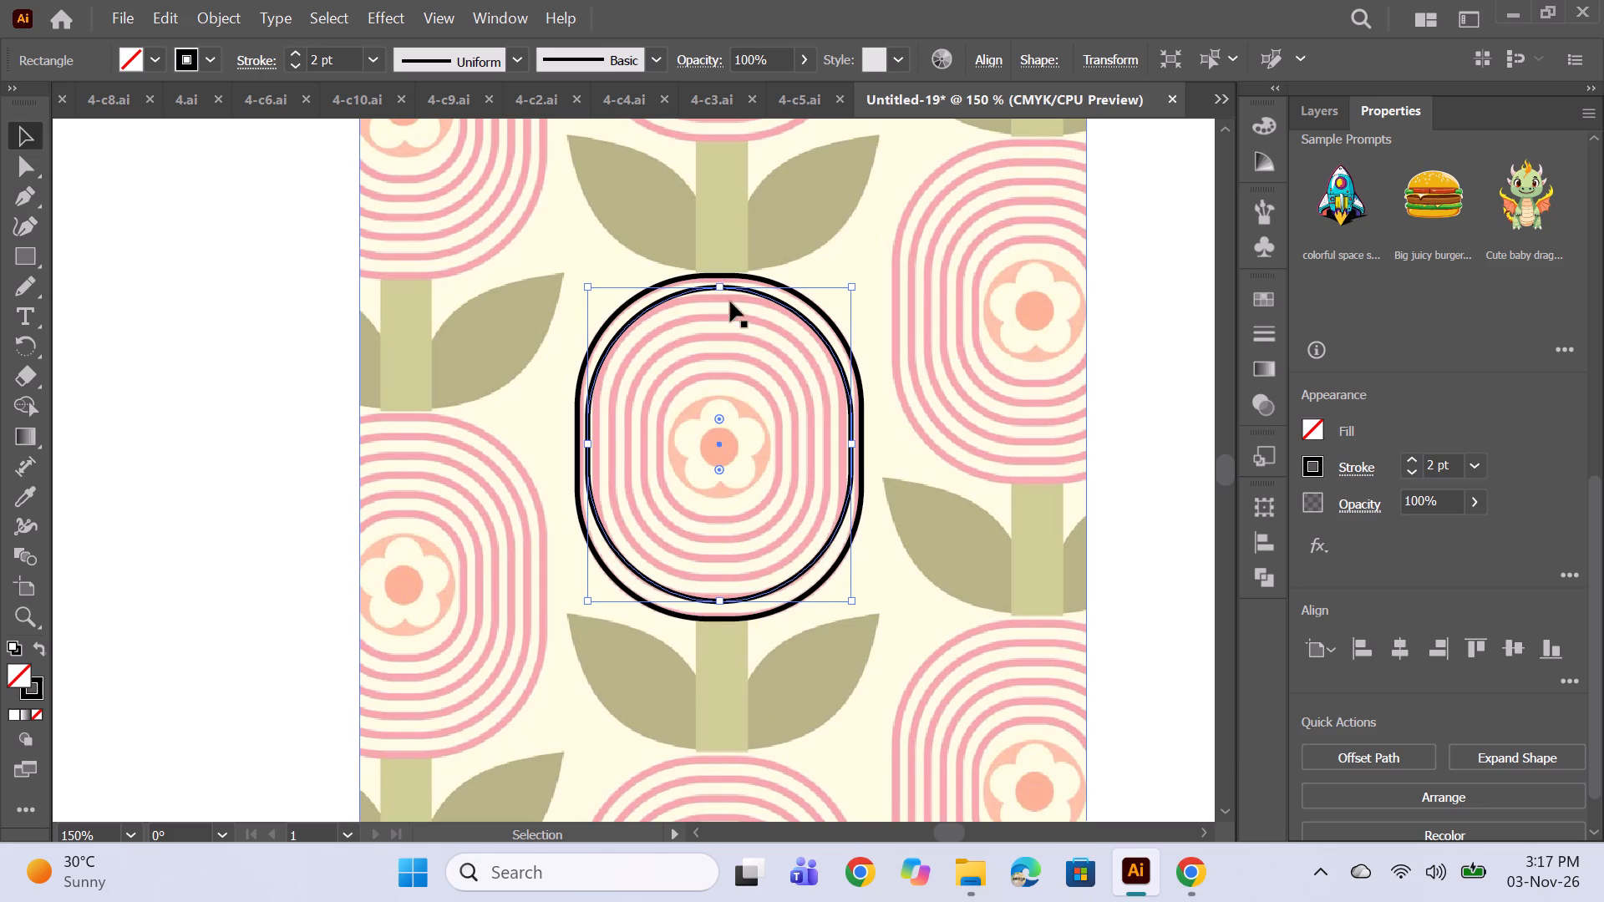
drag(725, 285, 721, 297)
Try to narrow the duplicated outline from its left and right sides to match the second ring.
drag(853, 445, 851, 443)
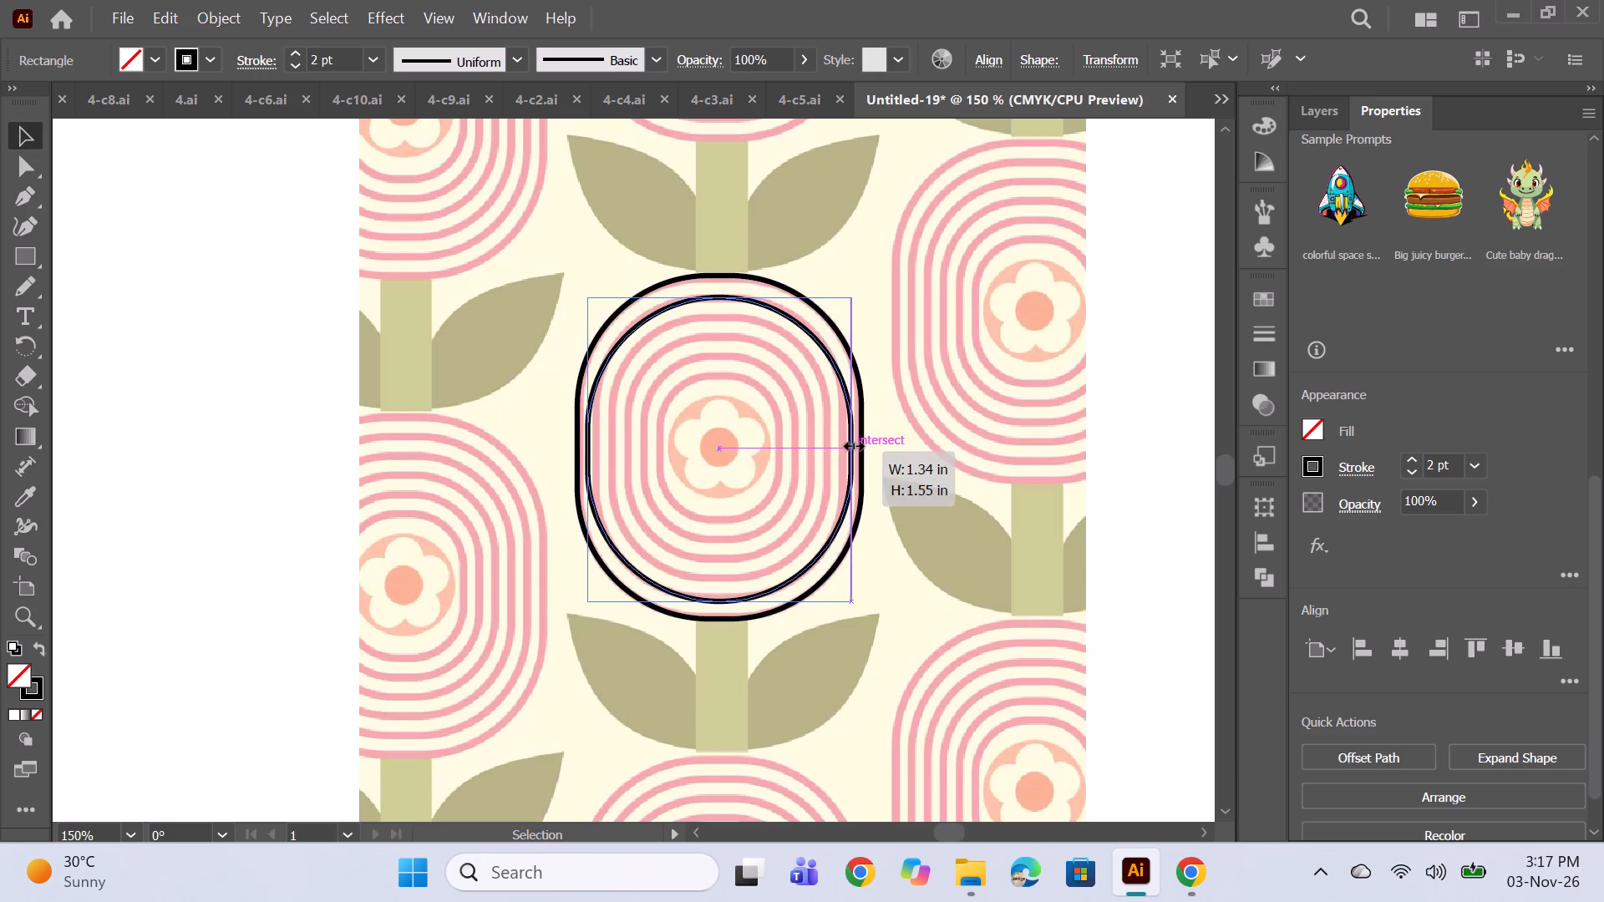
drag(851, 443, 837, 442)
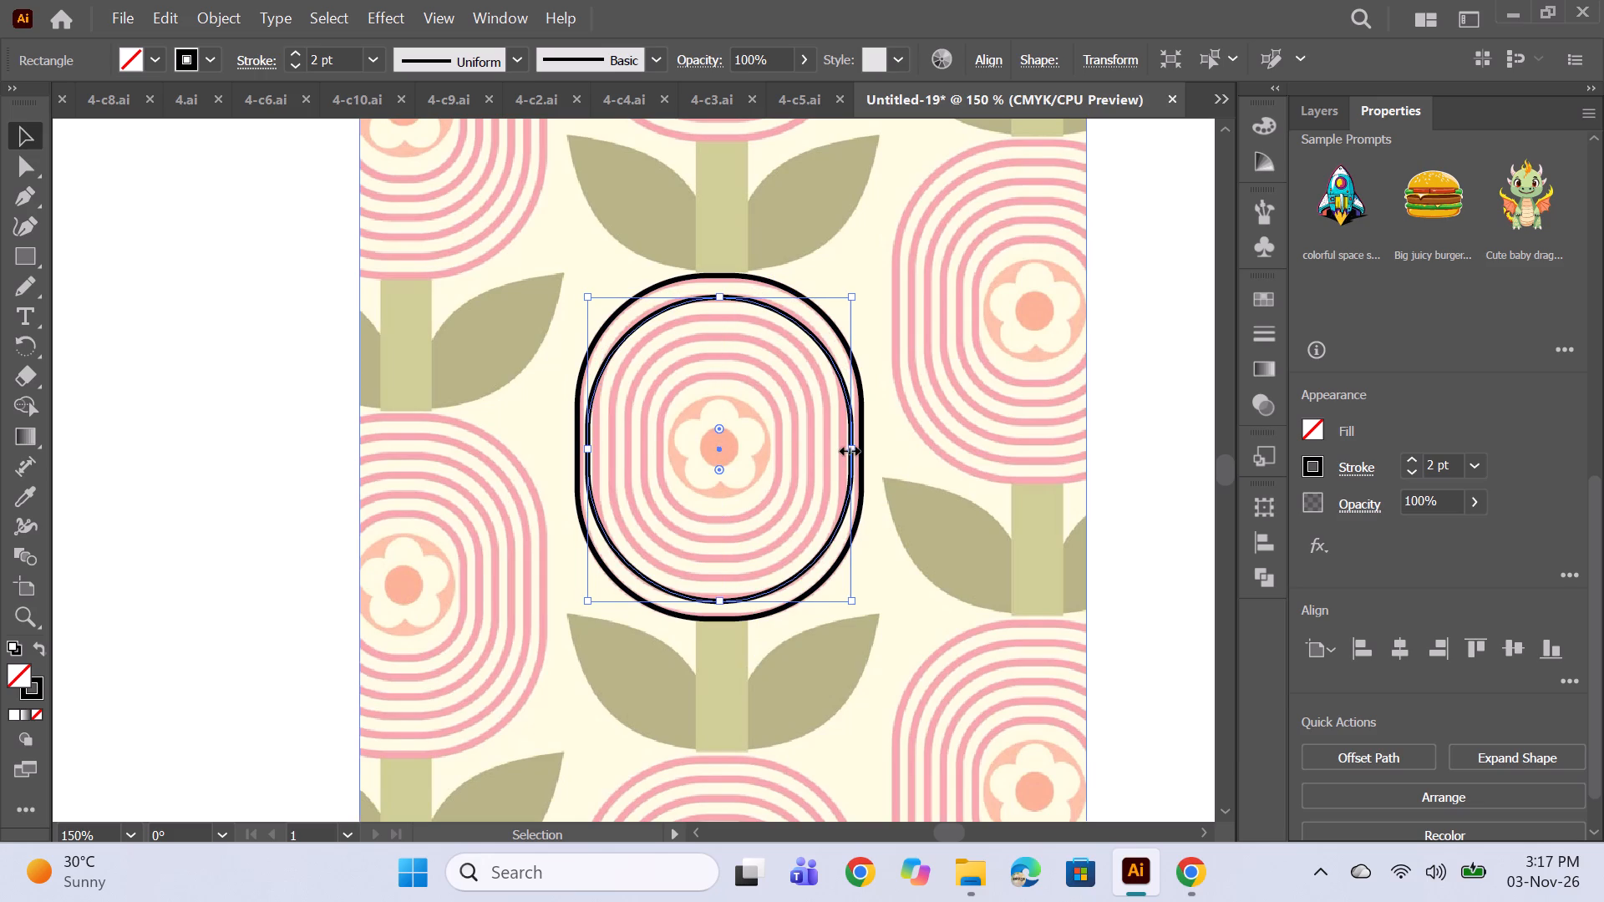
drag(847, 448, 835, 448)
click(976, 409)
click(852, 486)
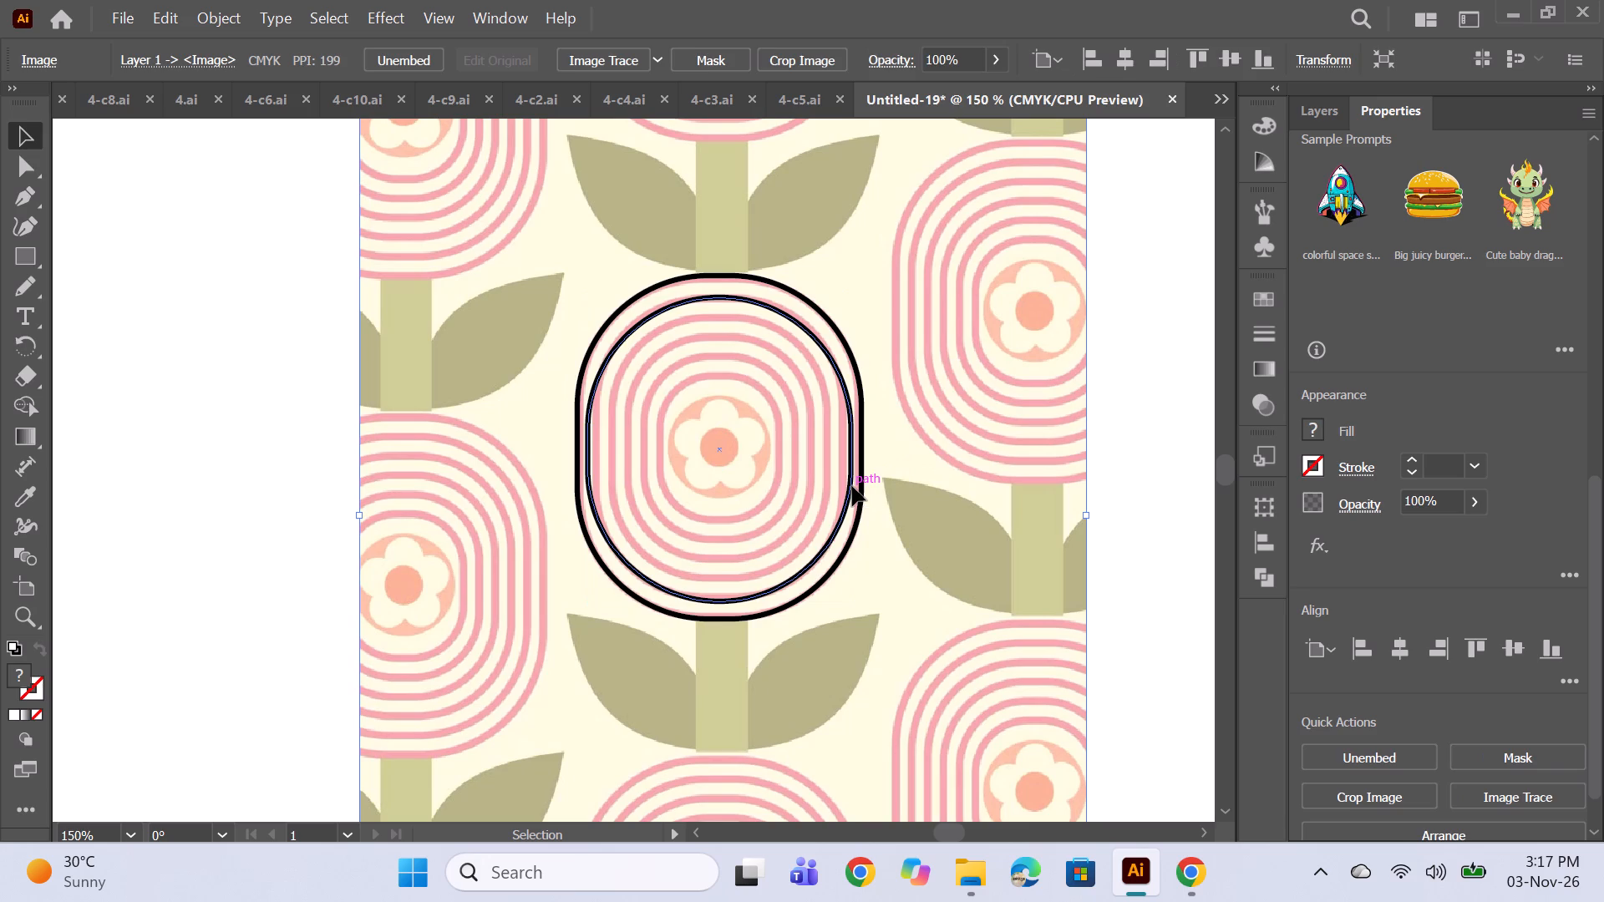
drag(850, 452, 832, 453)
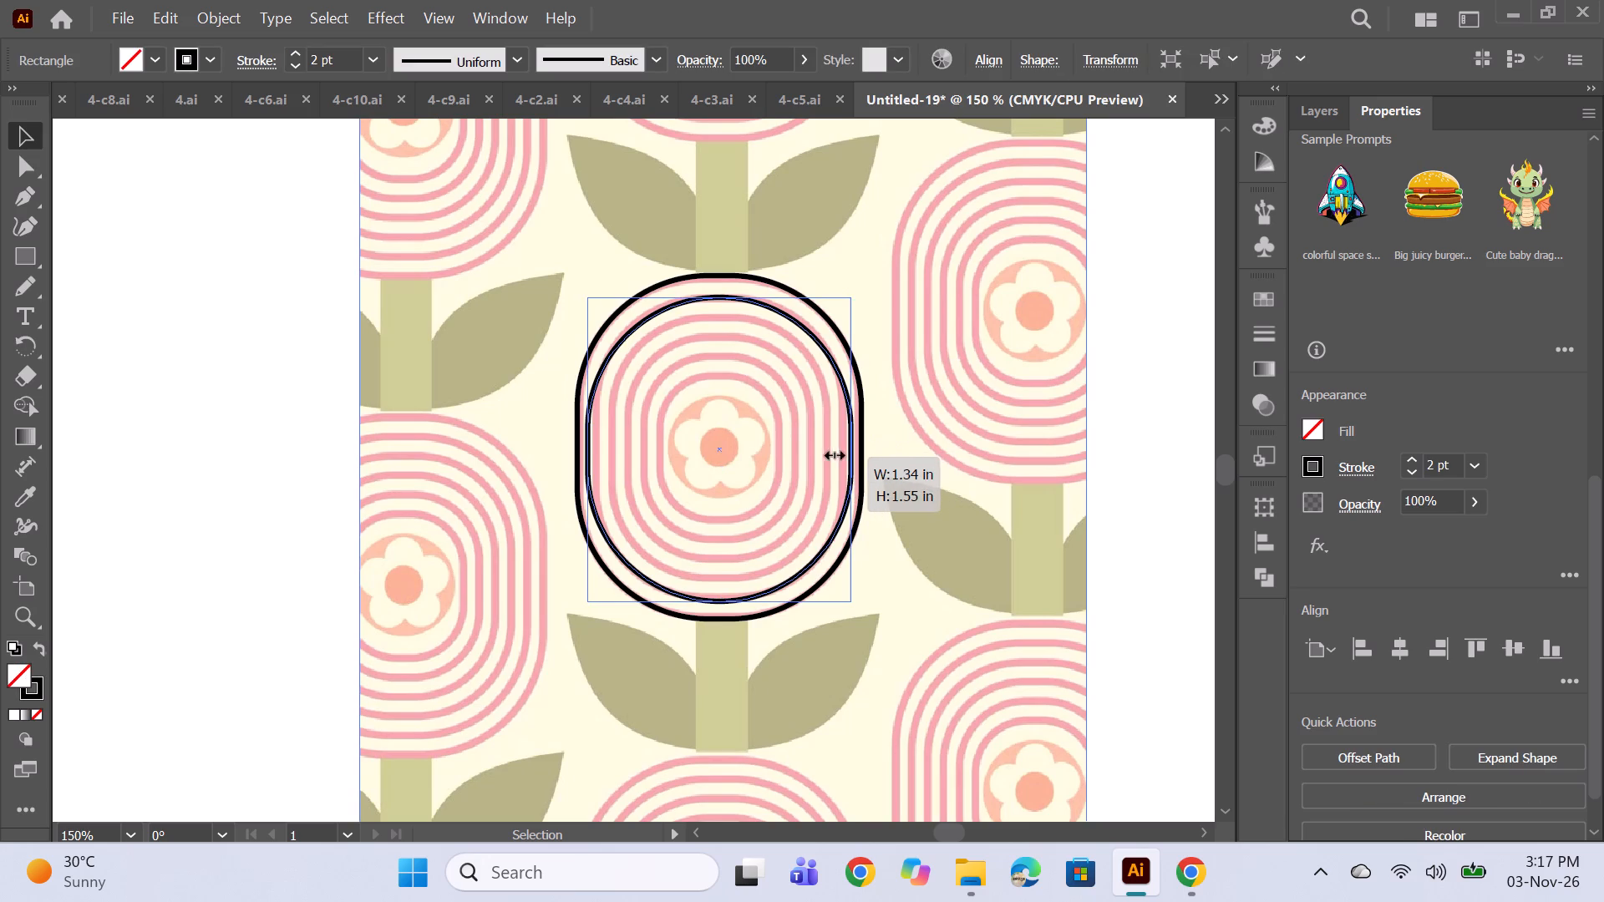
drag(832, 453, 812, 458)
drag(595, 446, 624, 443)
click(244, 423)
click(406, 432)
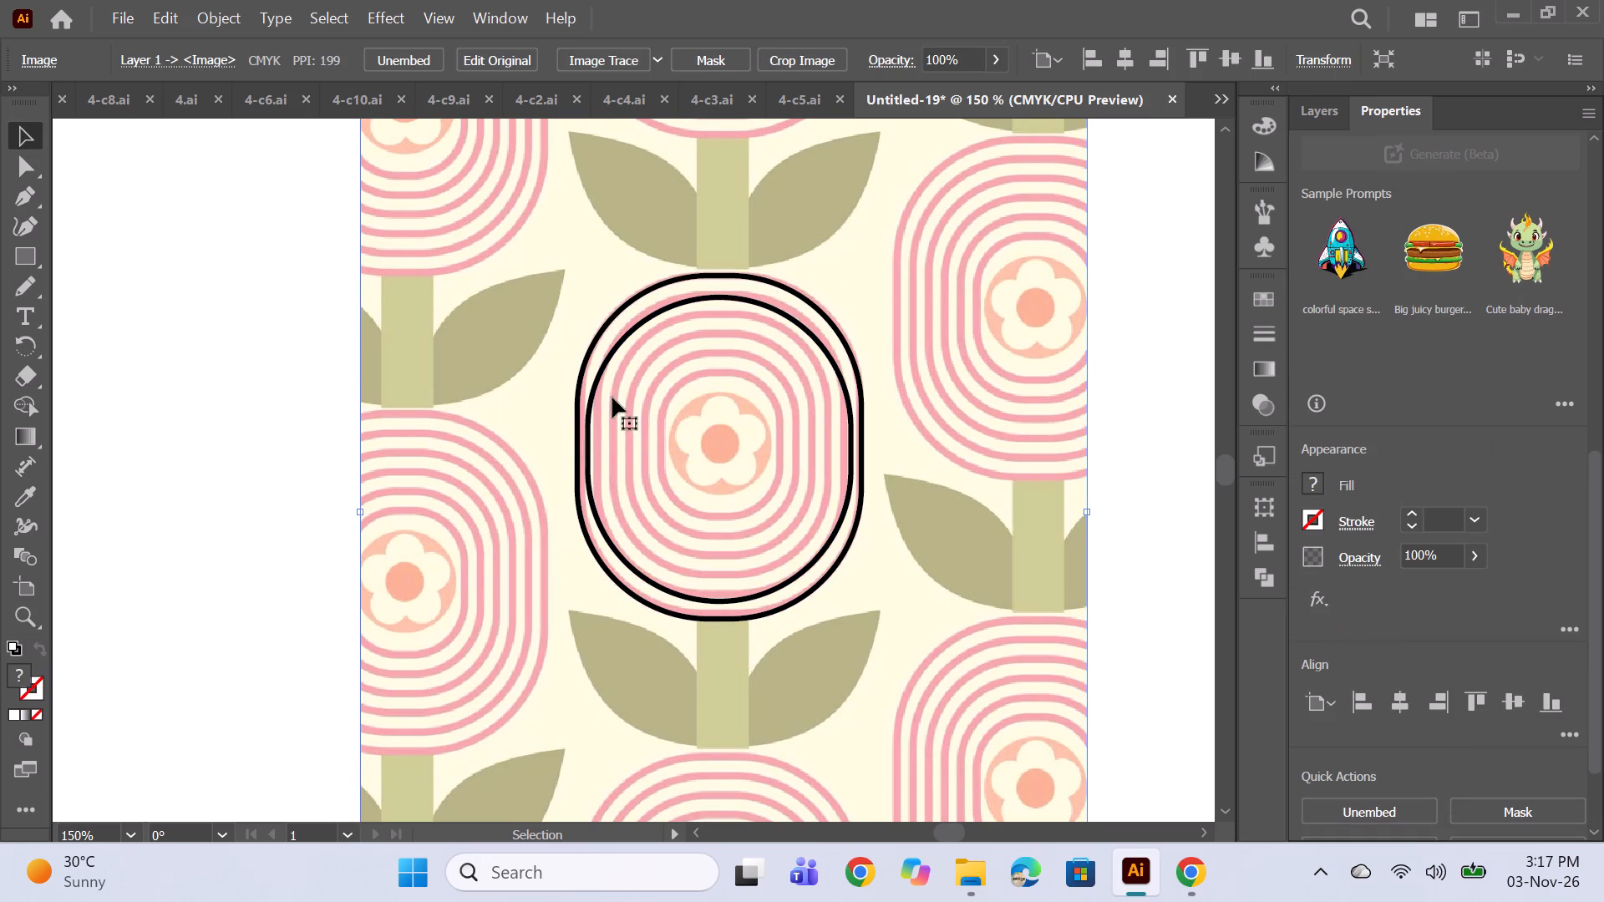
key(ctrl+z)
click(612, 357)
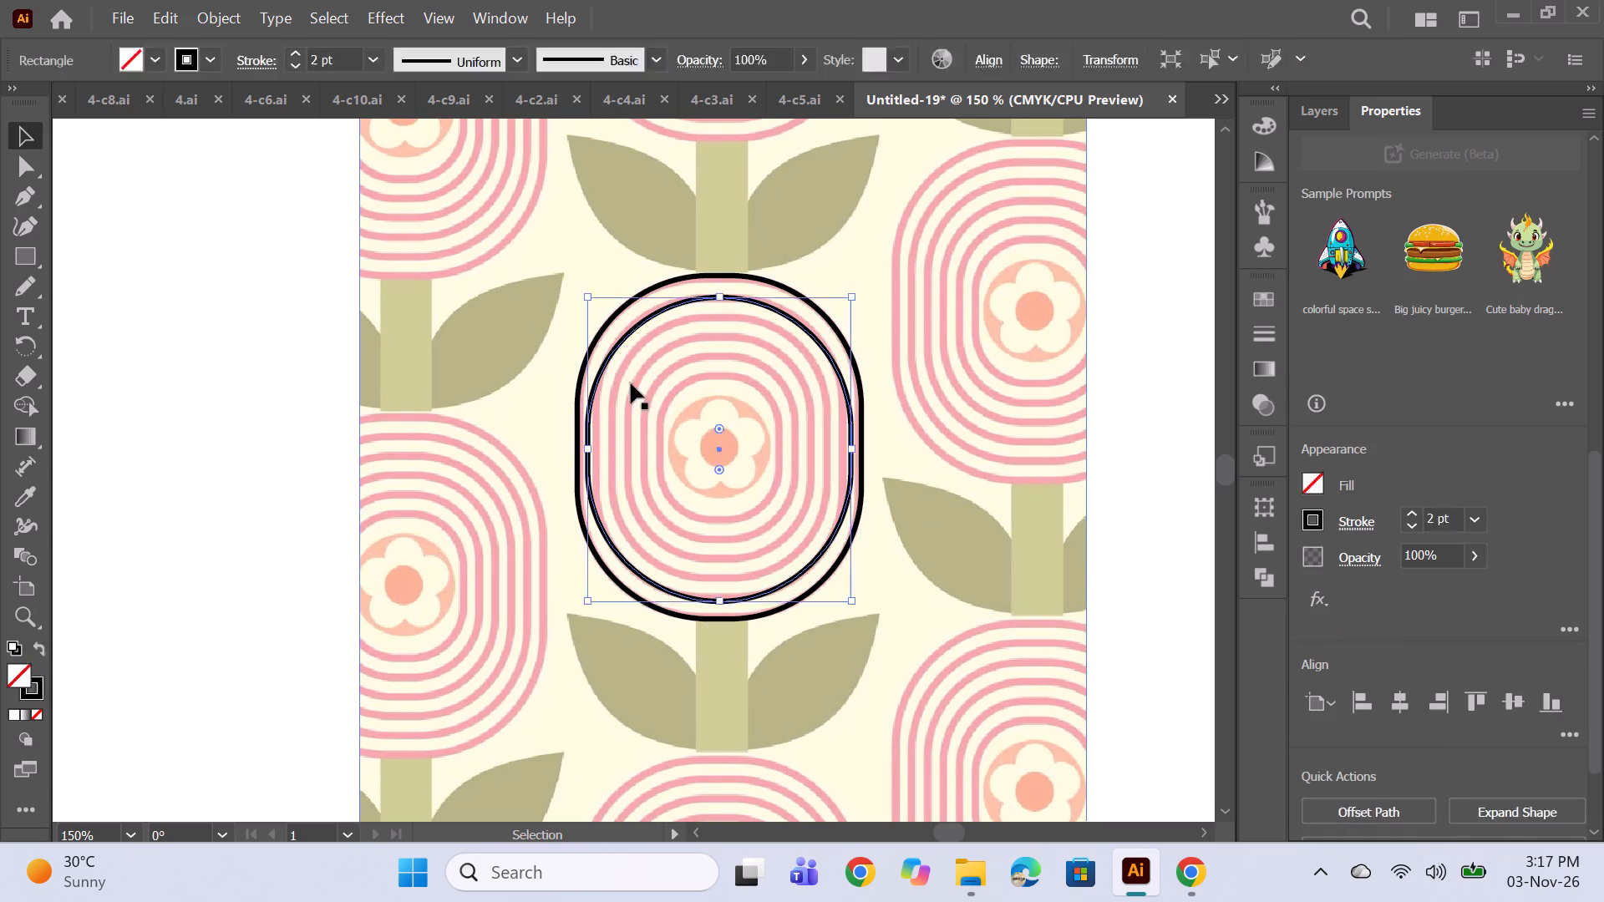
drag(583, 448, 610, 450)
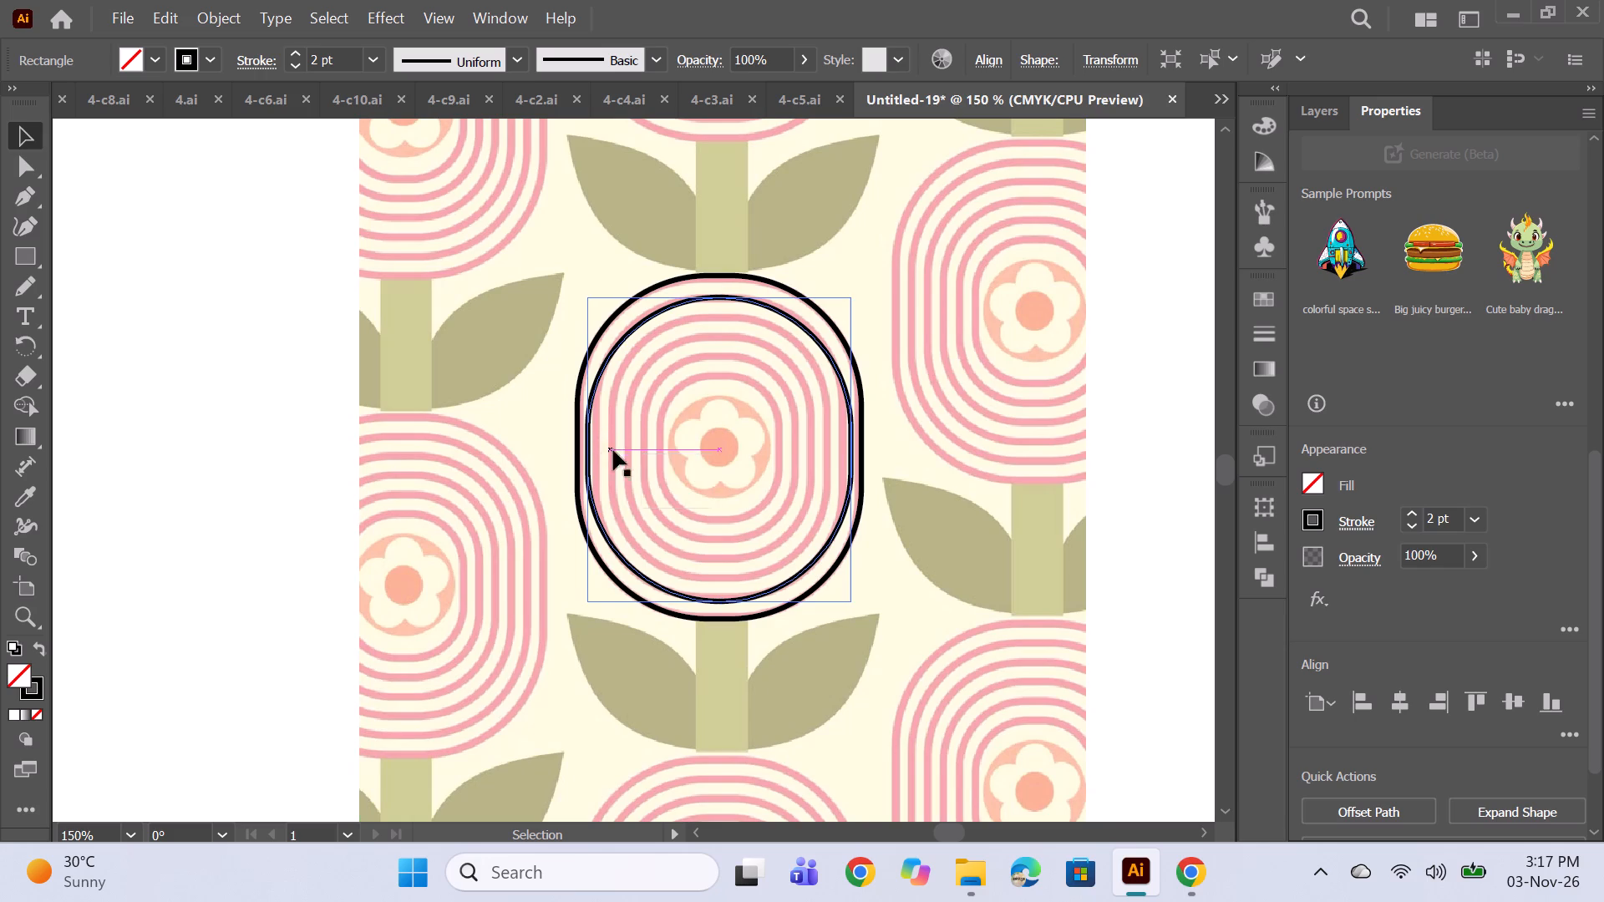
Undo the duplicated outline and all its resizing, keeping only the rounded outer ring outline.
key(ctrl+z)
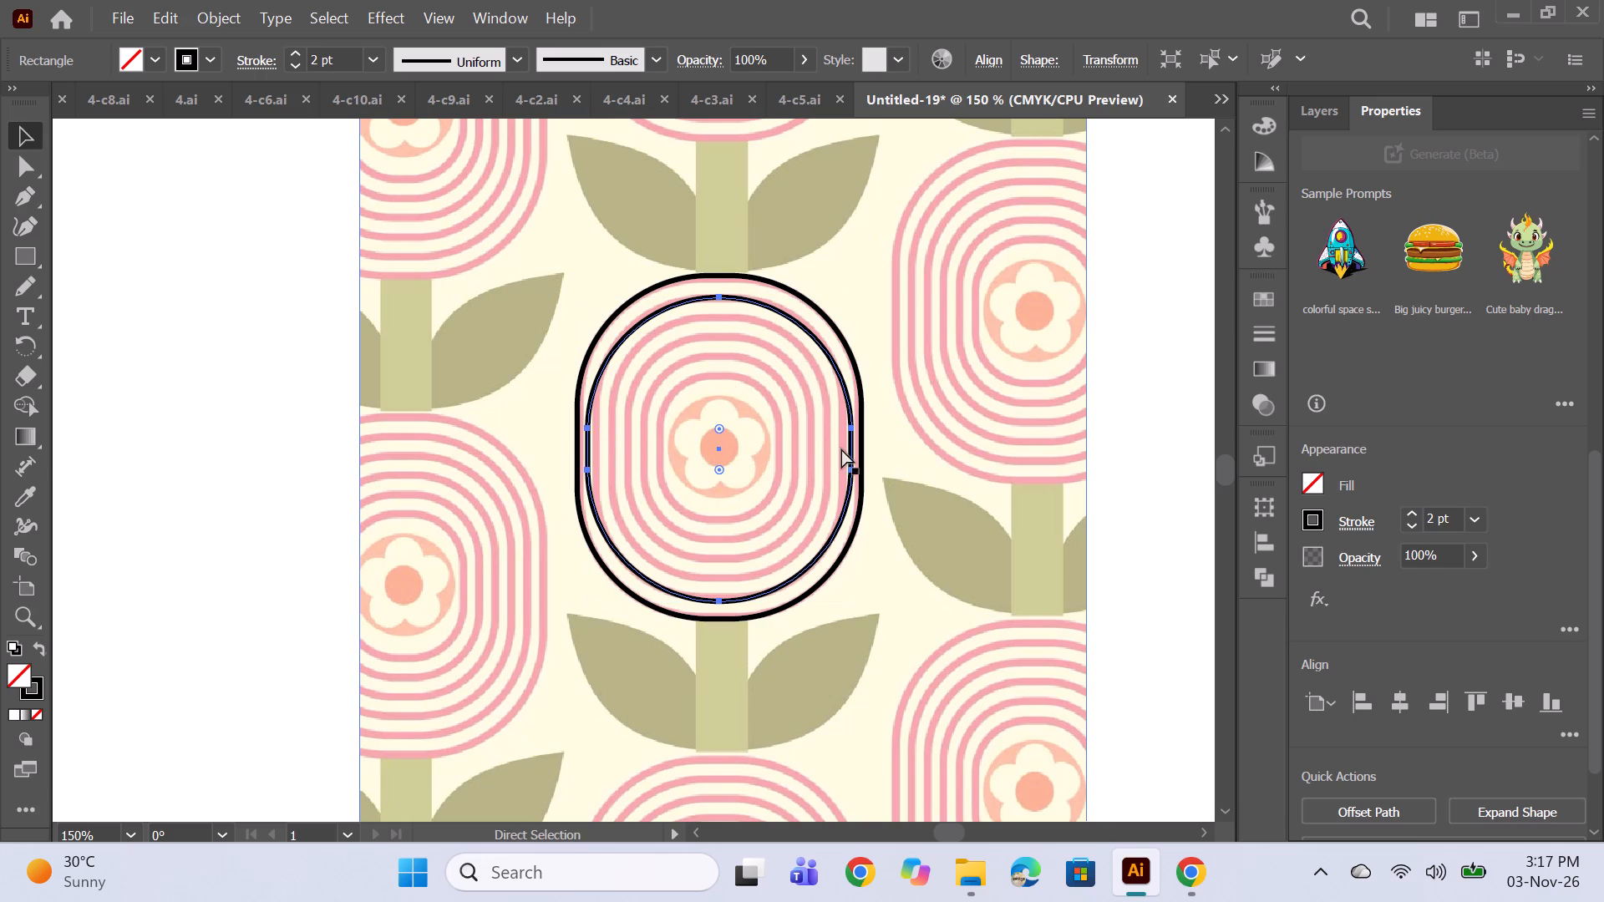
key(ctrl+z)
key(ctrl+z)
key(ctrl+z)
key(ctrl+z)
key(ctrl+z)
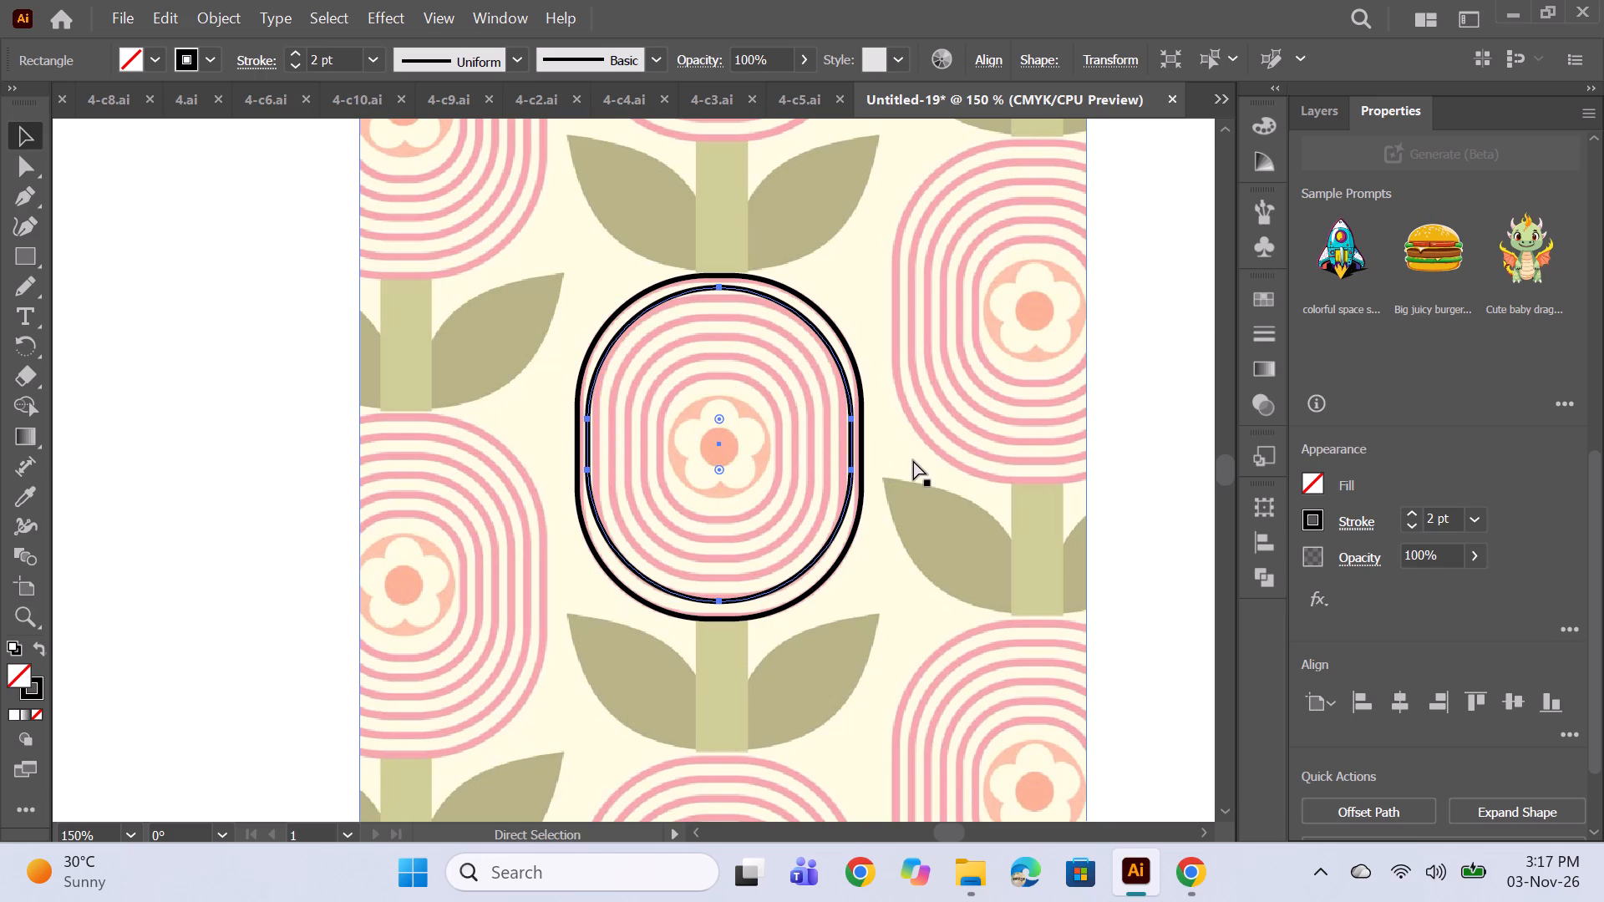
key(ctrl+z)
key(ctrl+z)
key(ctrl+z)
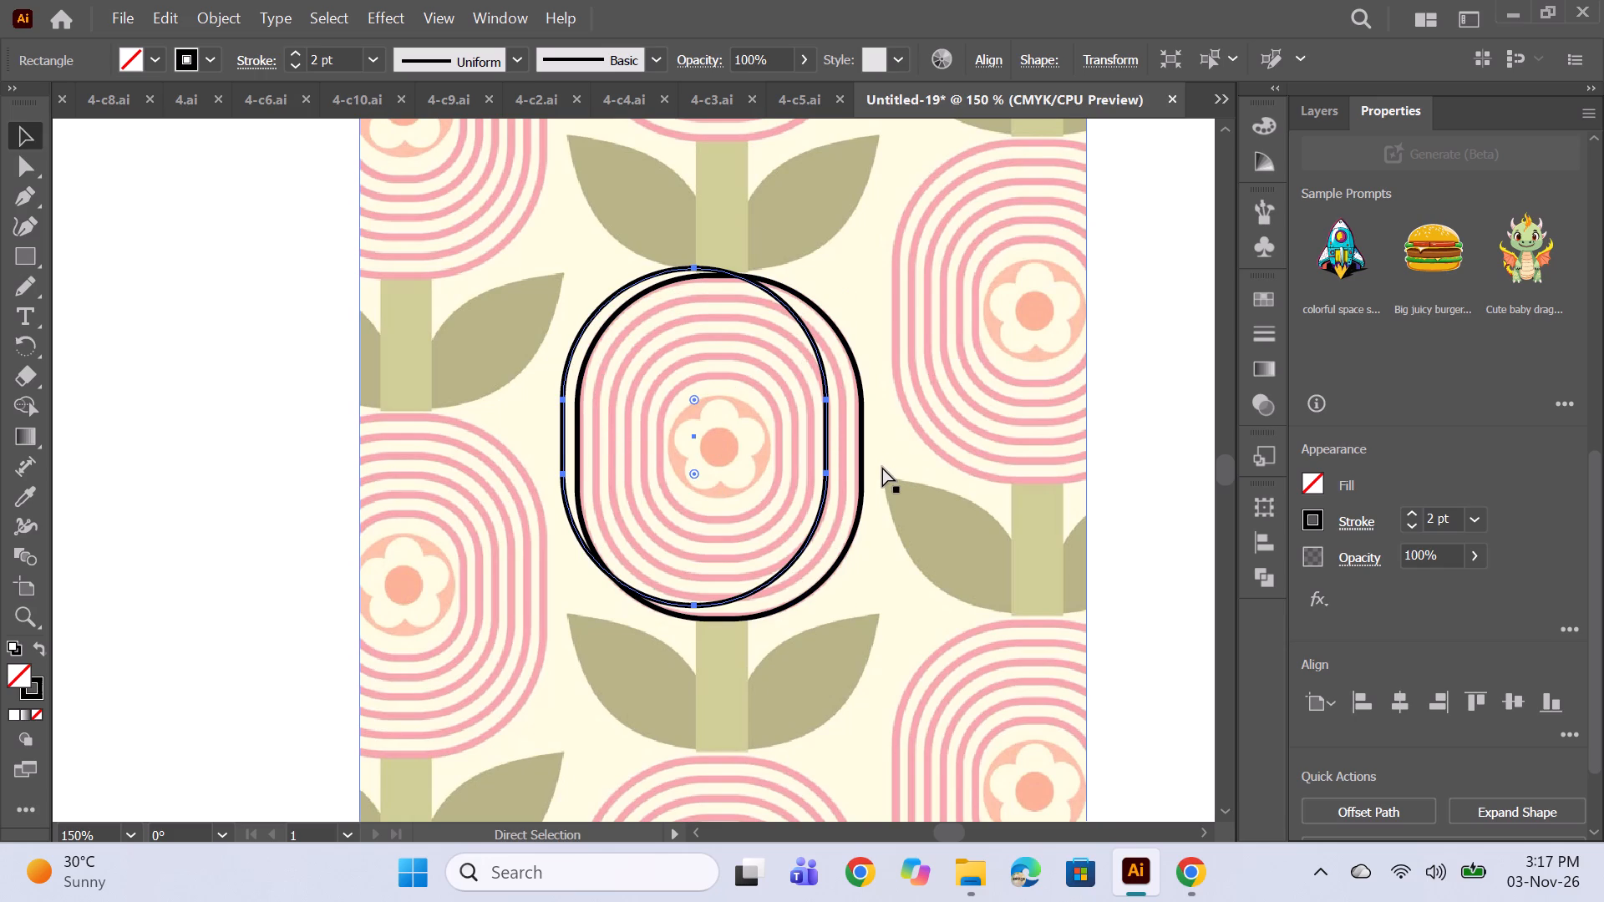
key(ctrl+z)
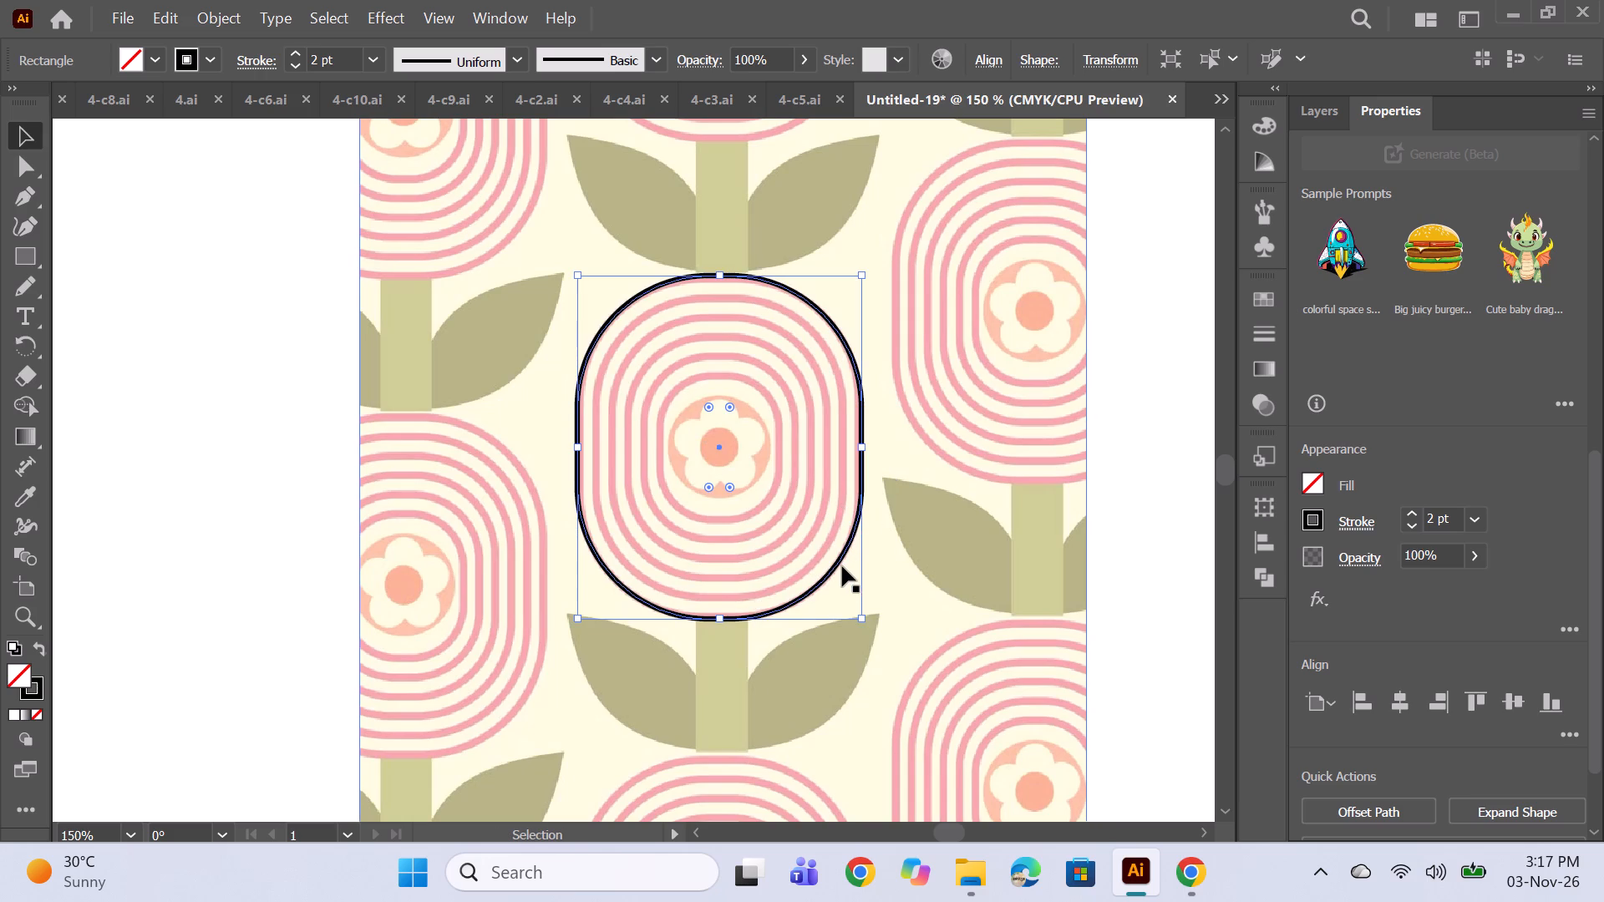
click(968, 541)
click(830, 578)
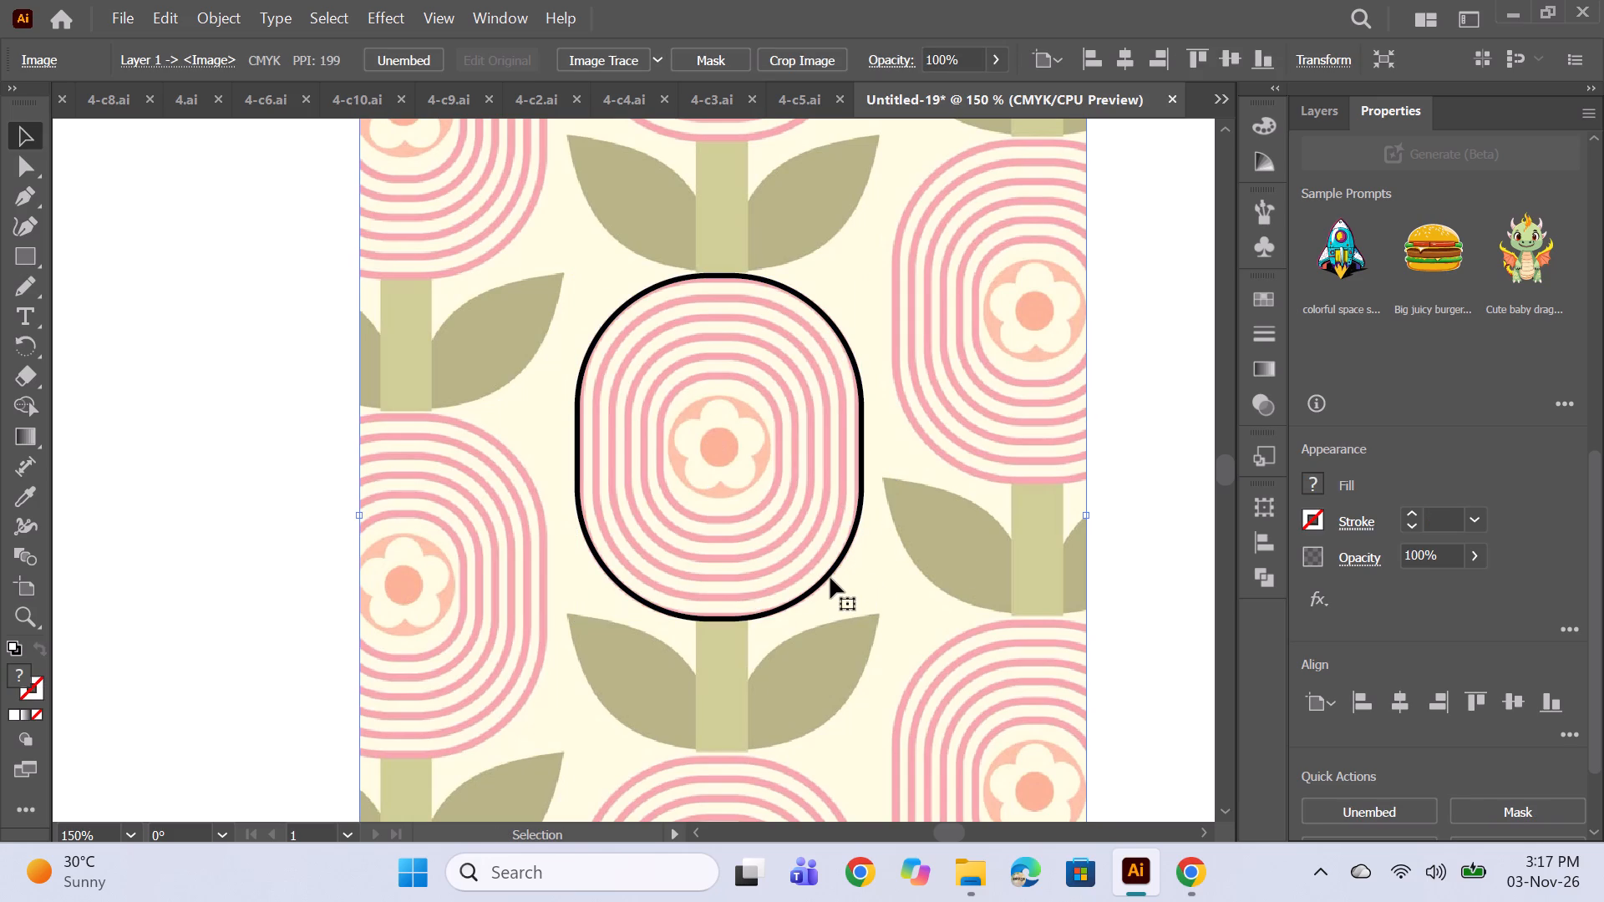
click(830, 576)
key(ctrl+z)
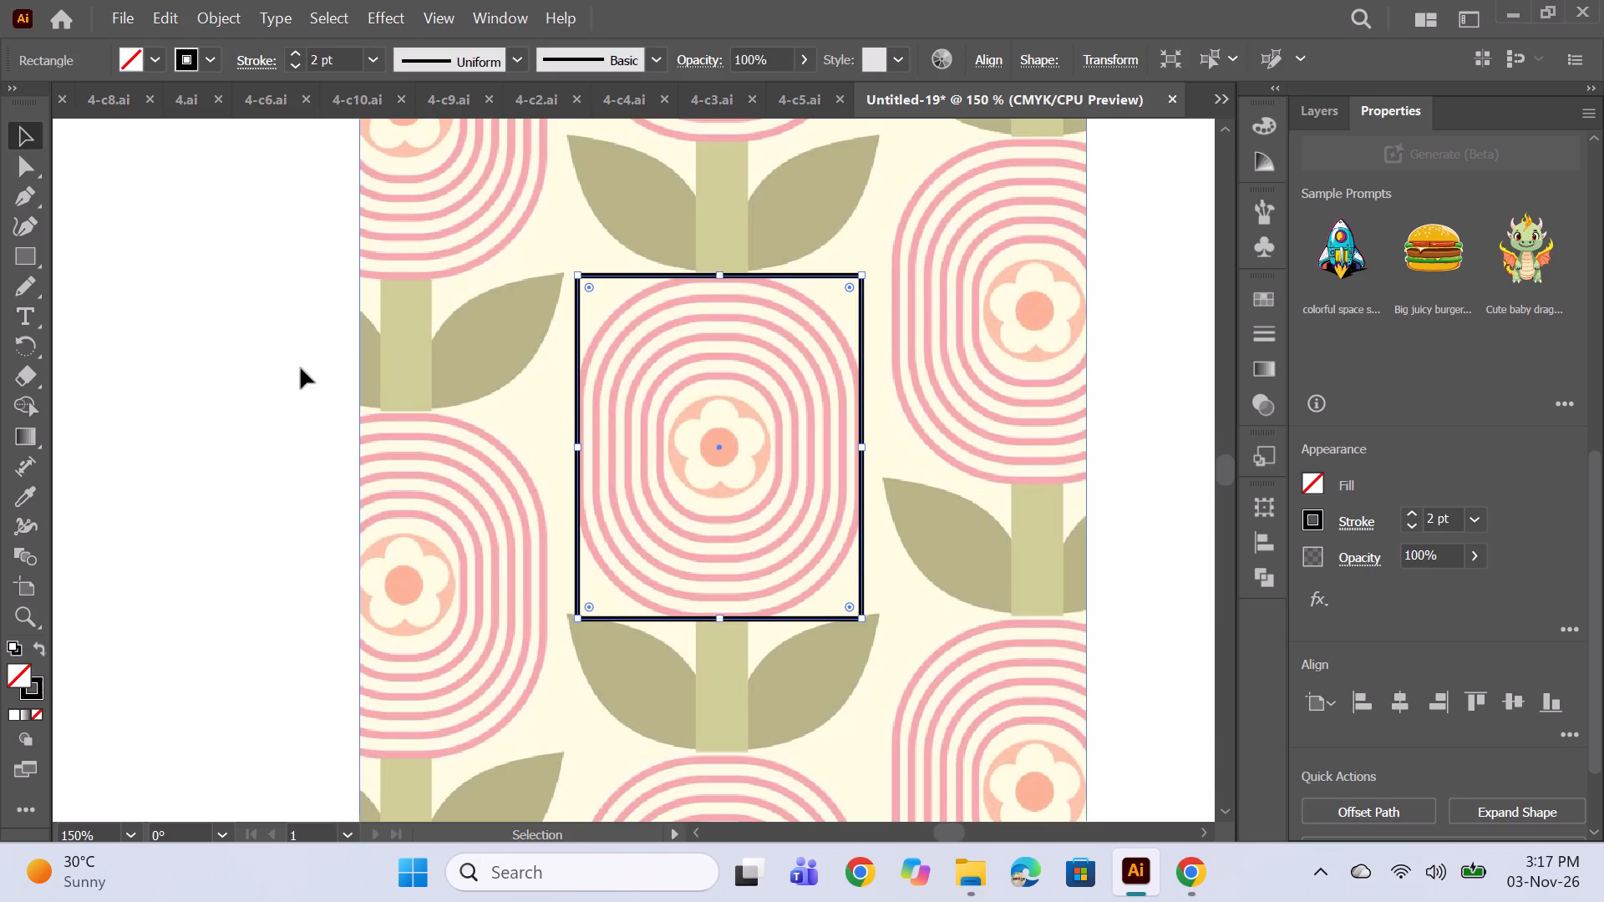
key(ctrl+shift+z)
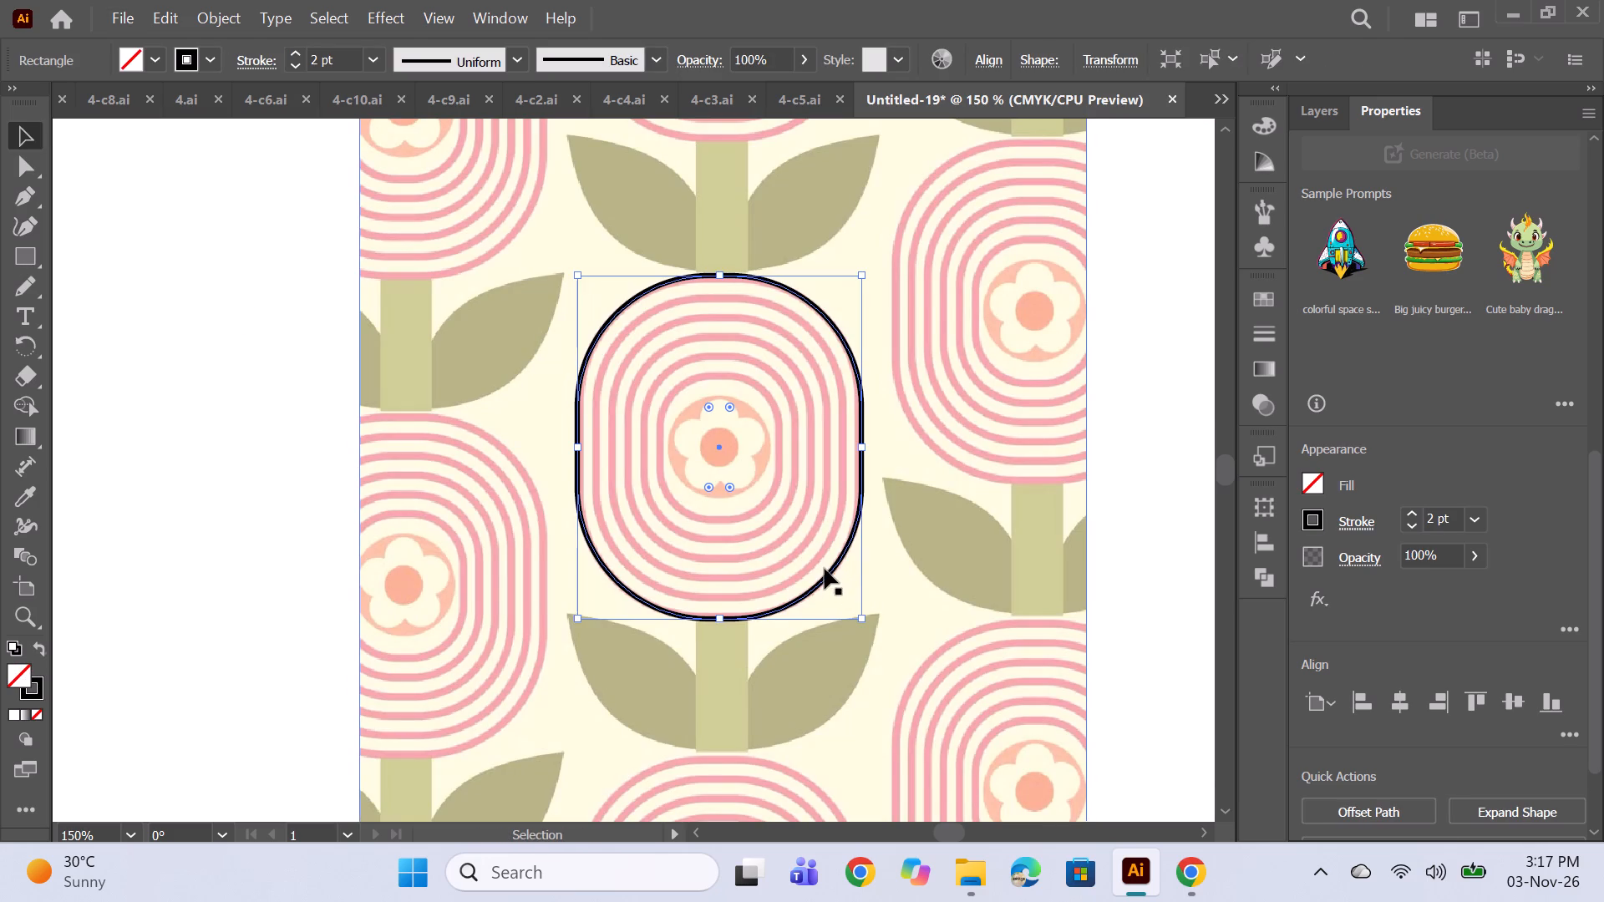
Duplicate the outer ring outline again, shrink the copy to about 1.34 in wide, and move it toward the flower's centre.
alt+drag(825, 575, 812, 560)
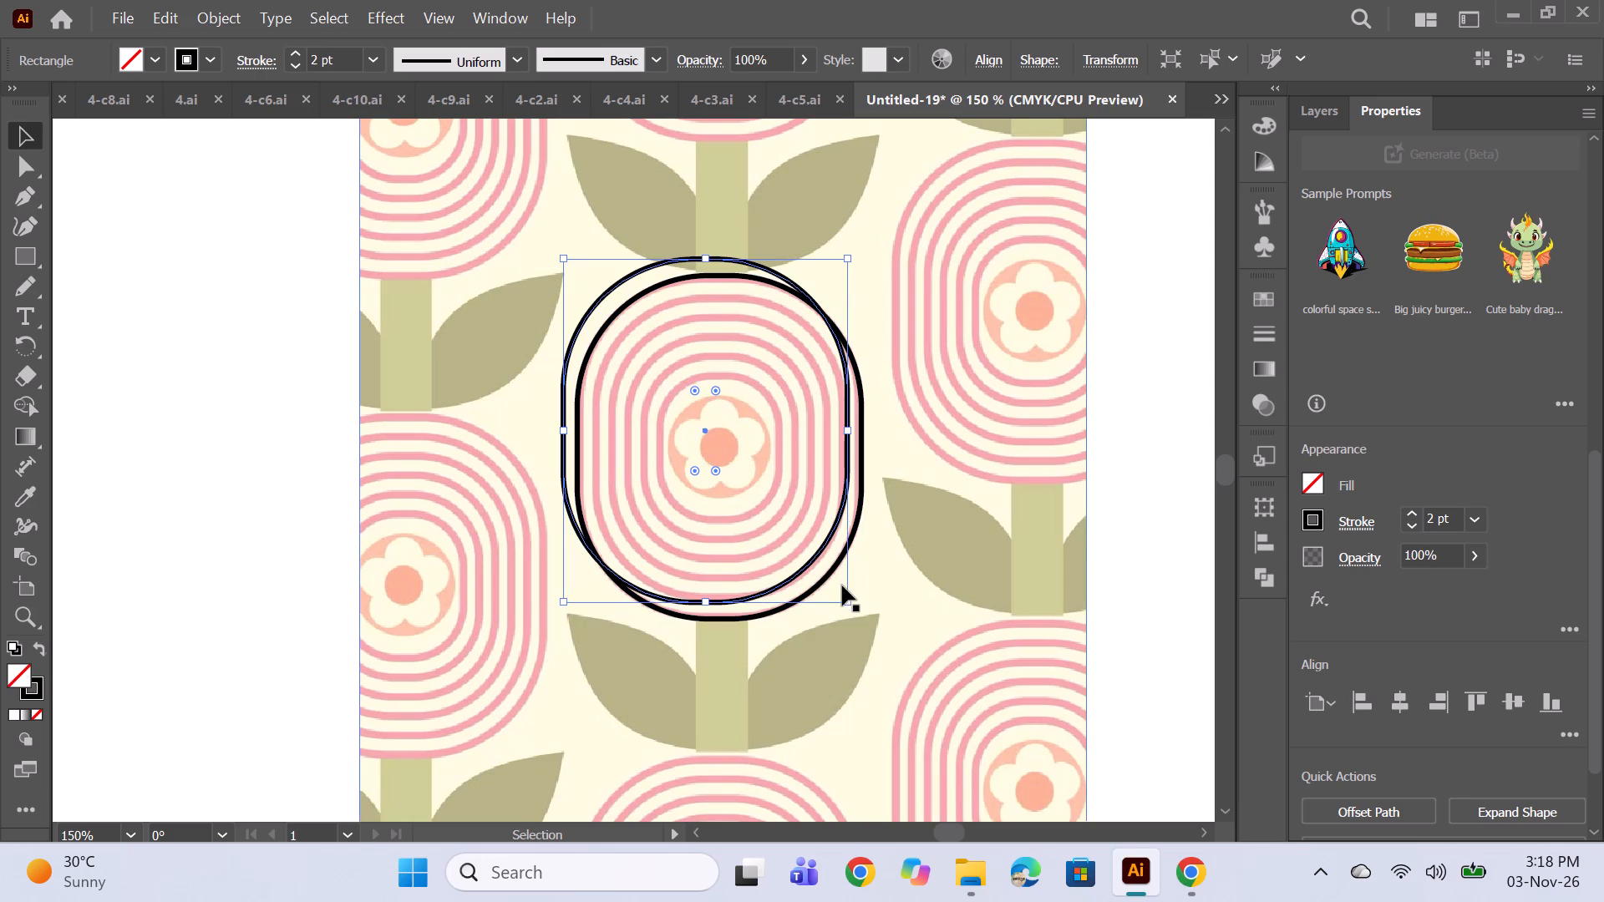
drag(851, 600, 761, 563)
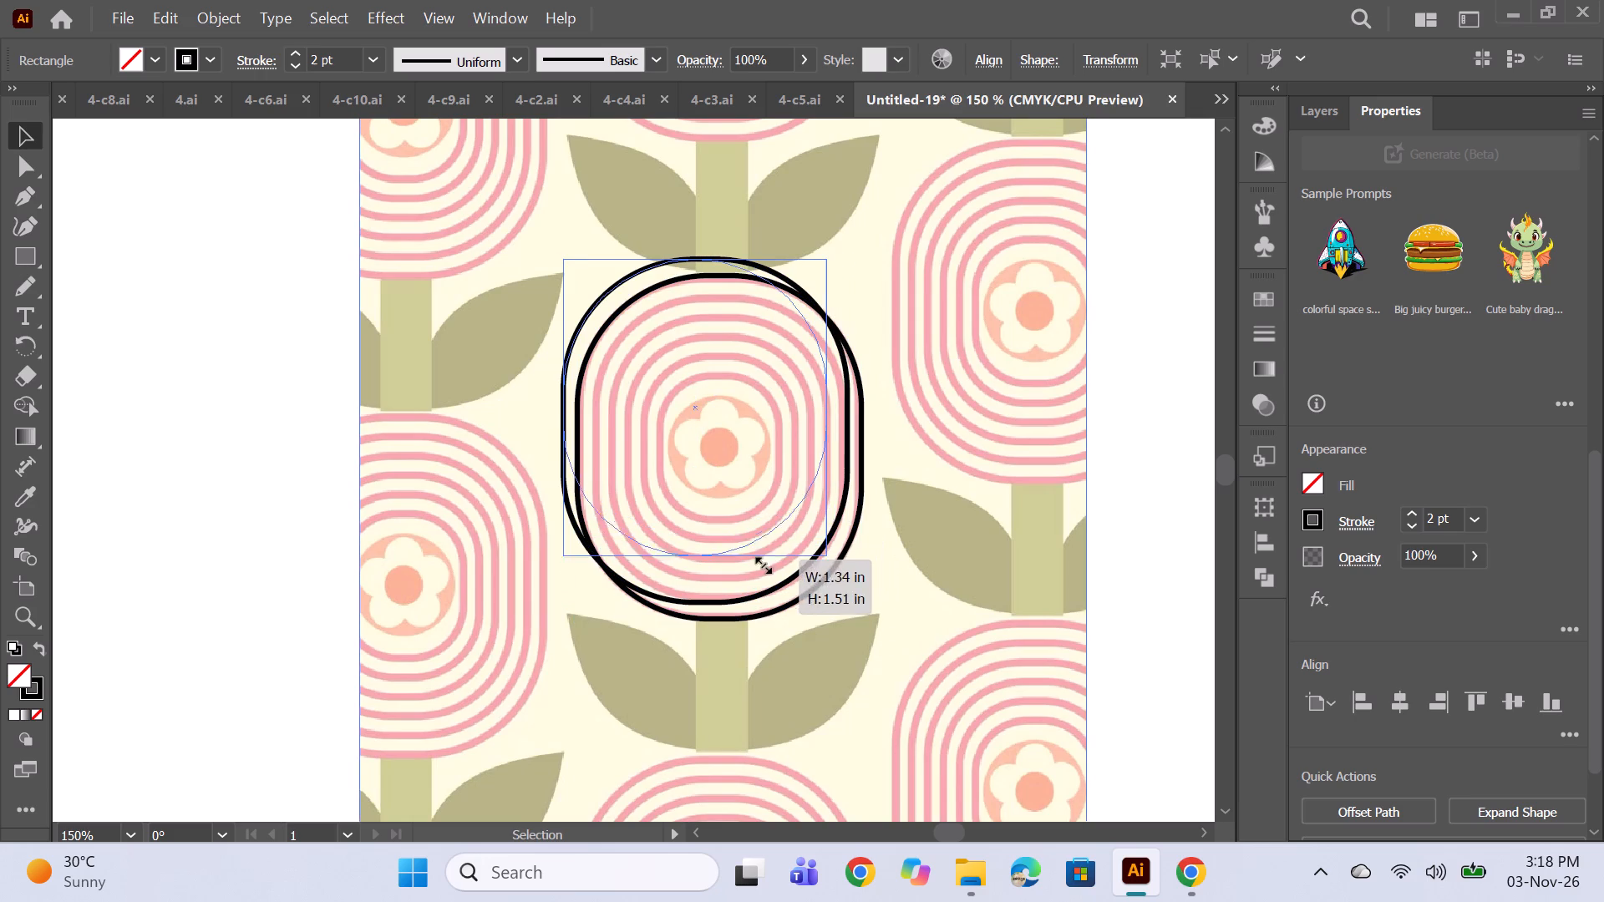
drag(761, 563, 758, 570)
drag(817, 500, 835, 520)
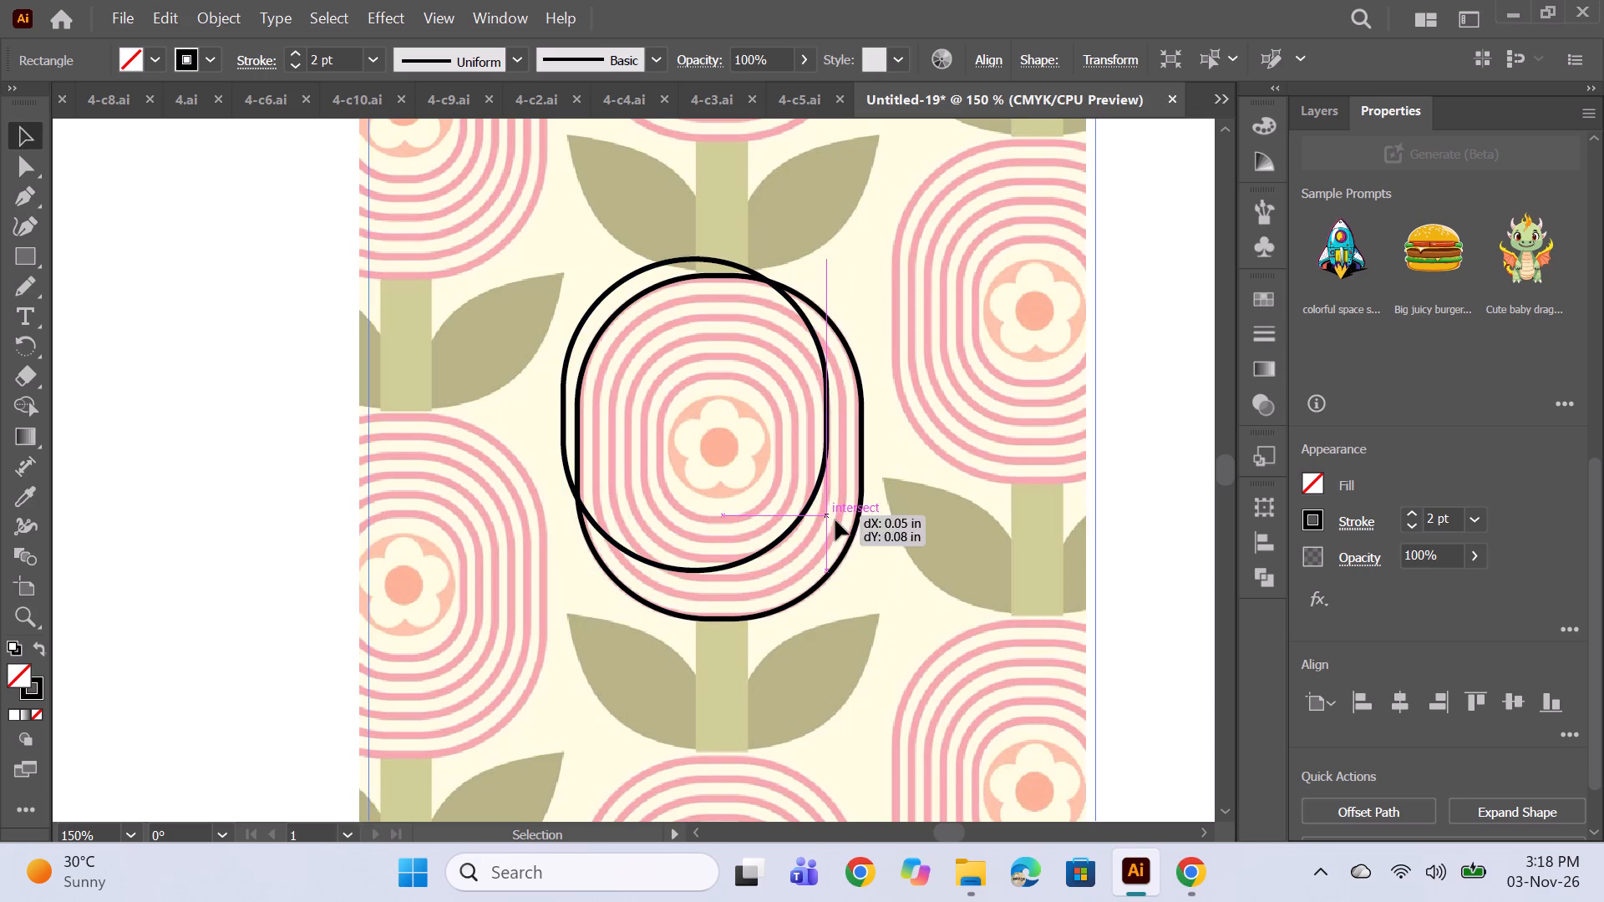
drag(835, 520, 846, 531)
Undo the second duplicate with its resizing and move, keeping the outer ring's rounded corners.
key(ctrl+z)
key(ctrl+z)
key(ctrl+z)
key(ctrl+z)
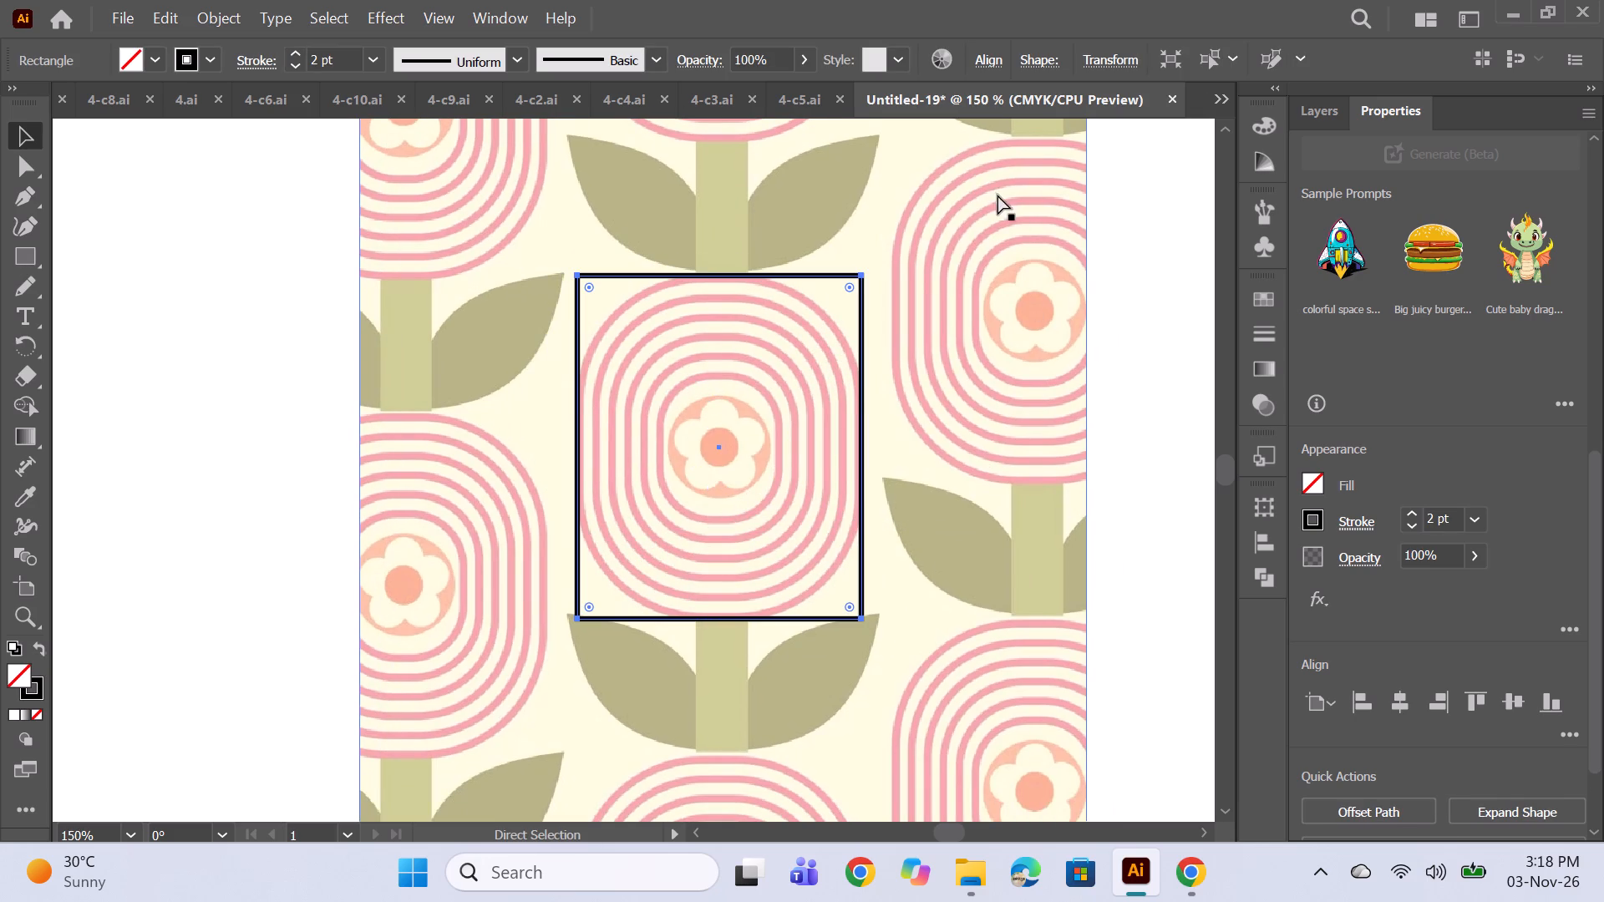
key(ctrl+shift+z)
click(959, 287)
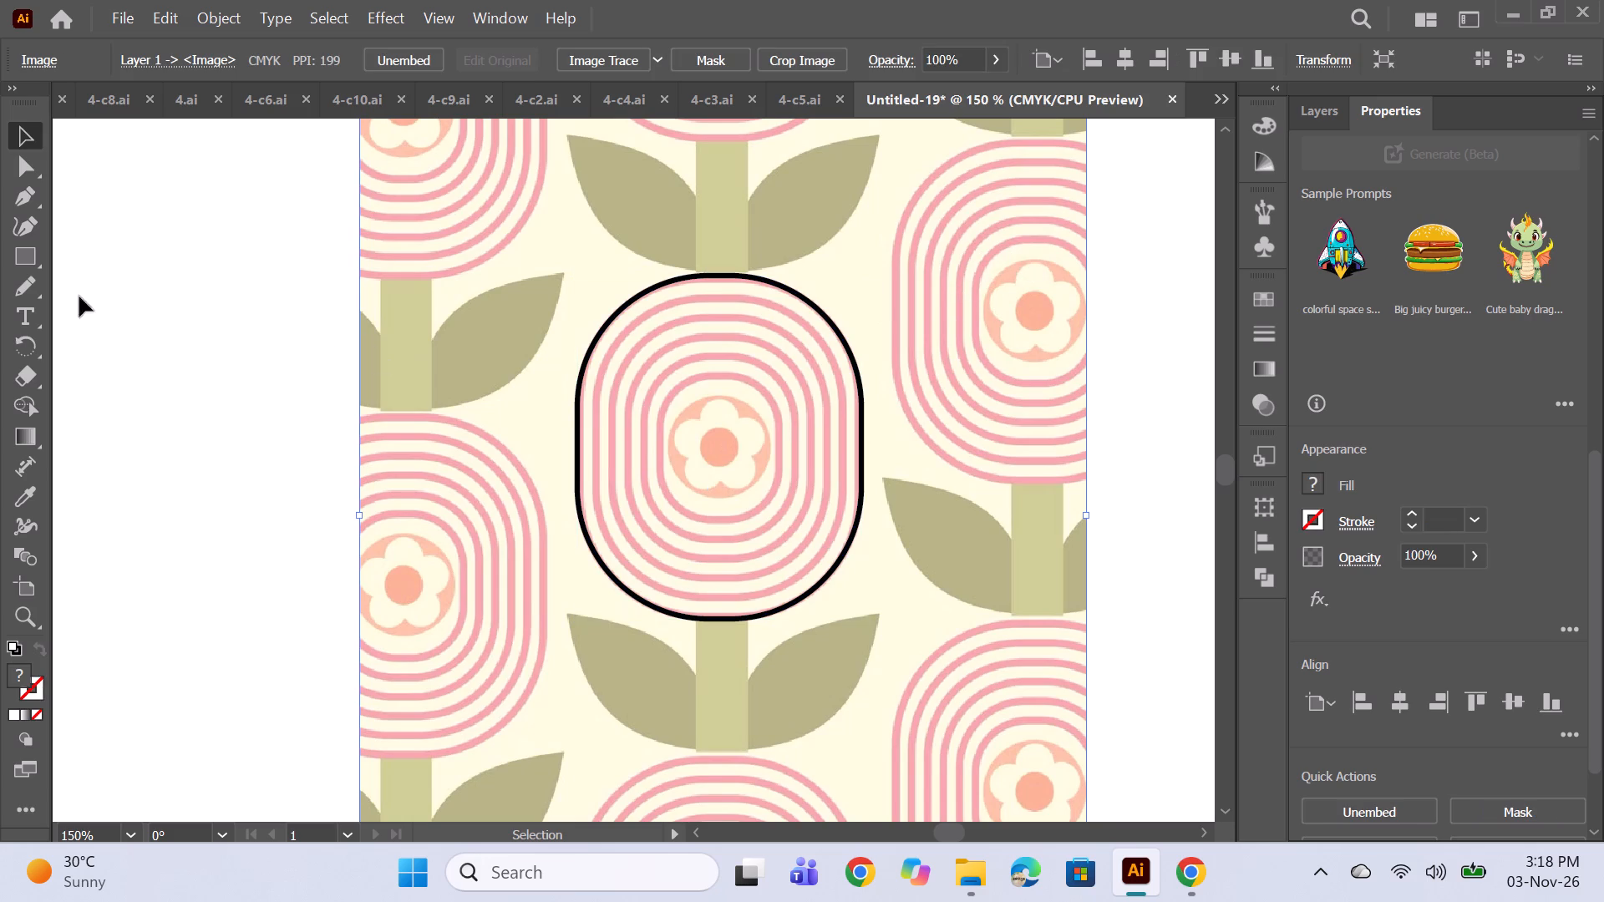
Draw a rectangle about 1.3 by 1.6 in over the flower and pull in its top and left edges to meet the second ring.
click(27, 261)
drag(580, 277, 805, 526)
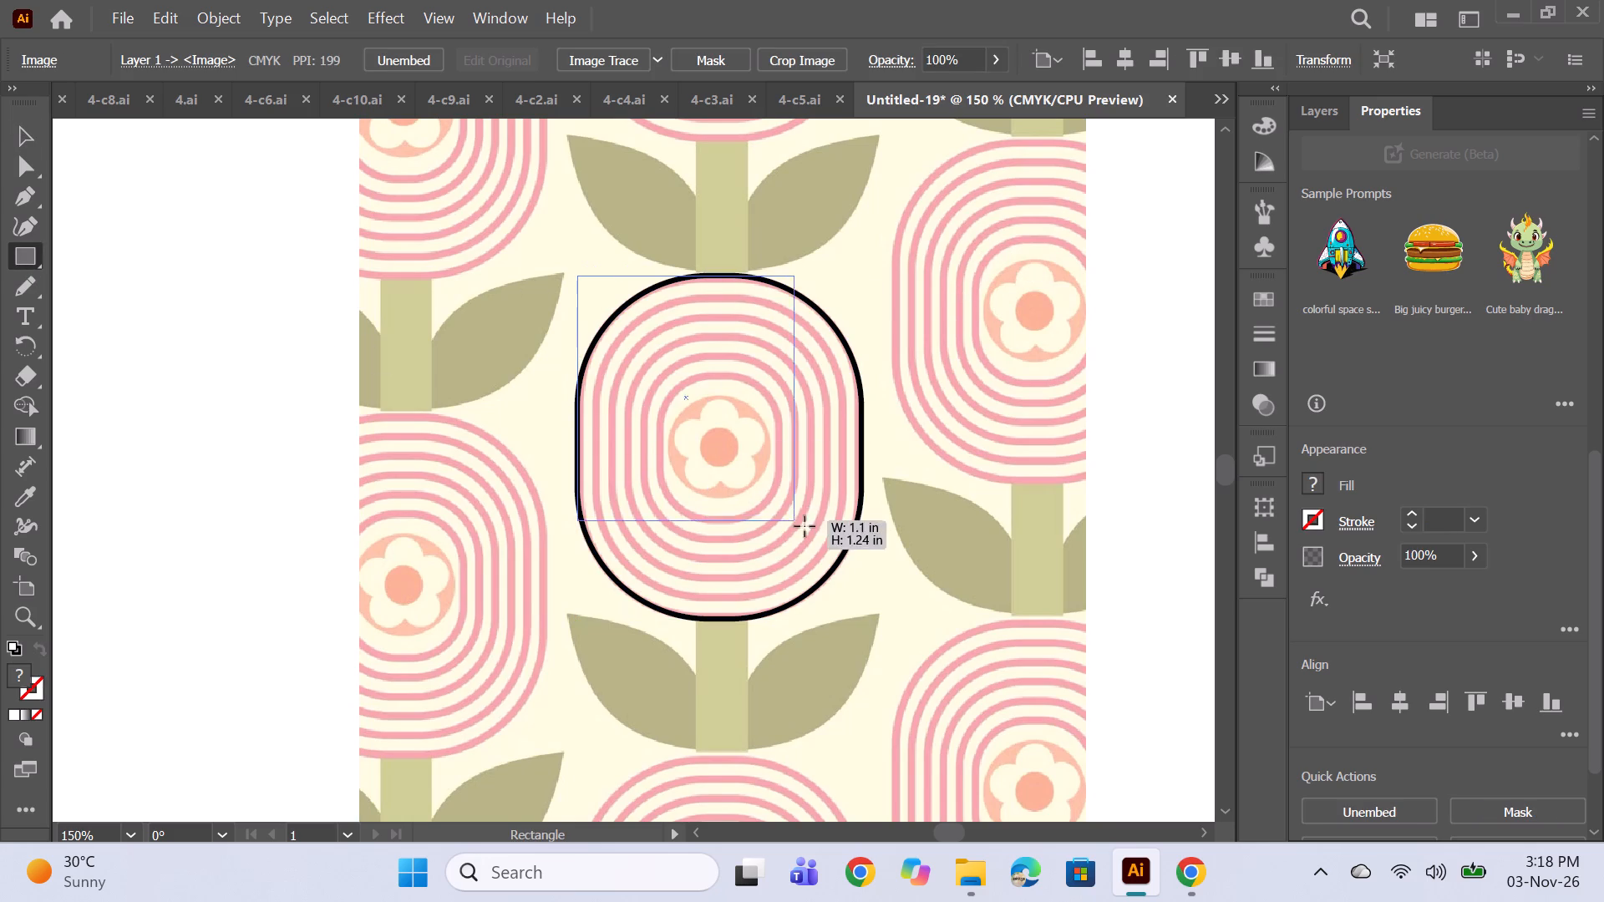
drag(805, 526, 840, 603)
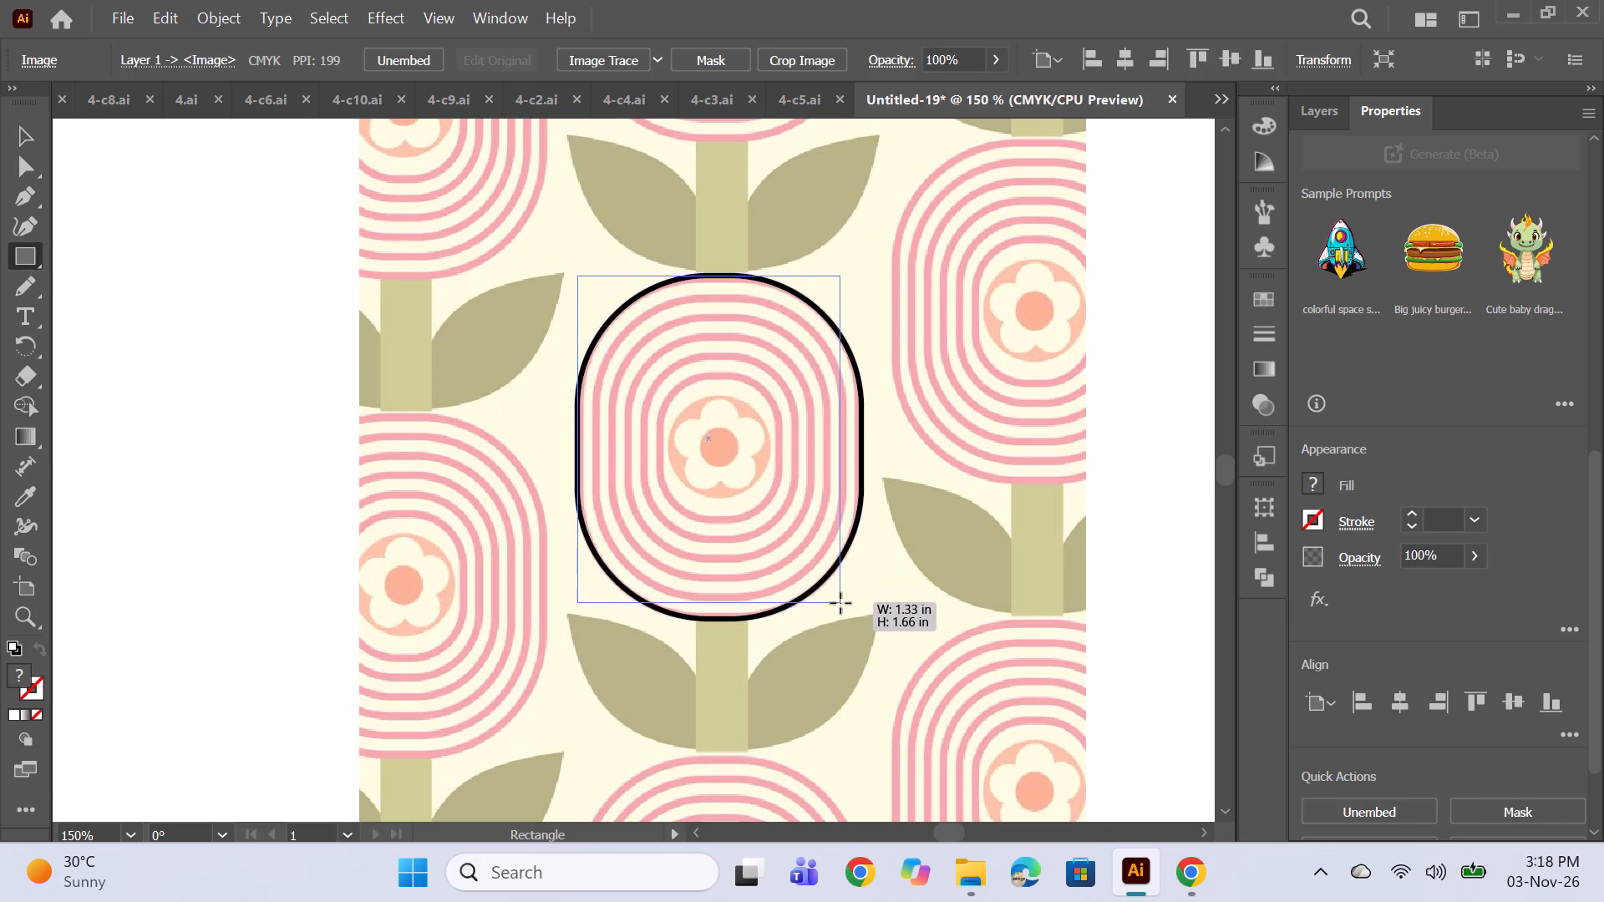
drag(840, 603, 842, 595)
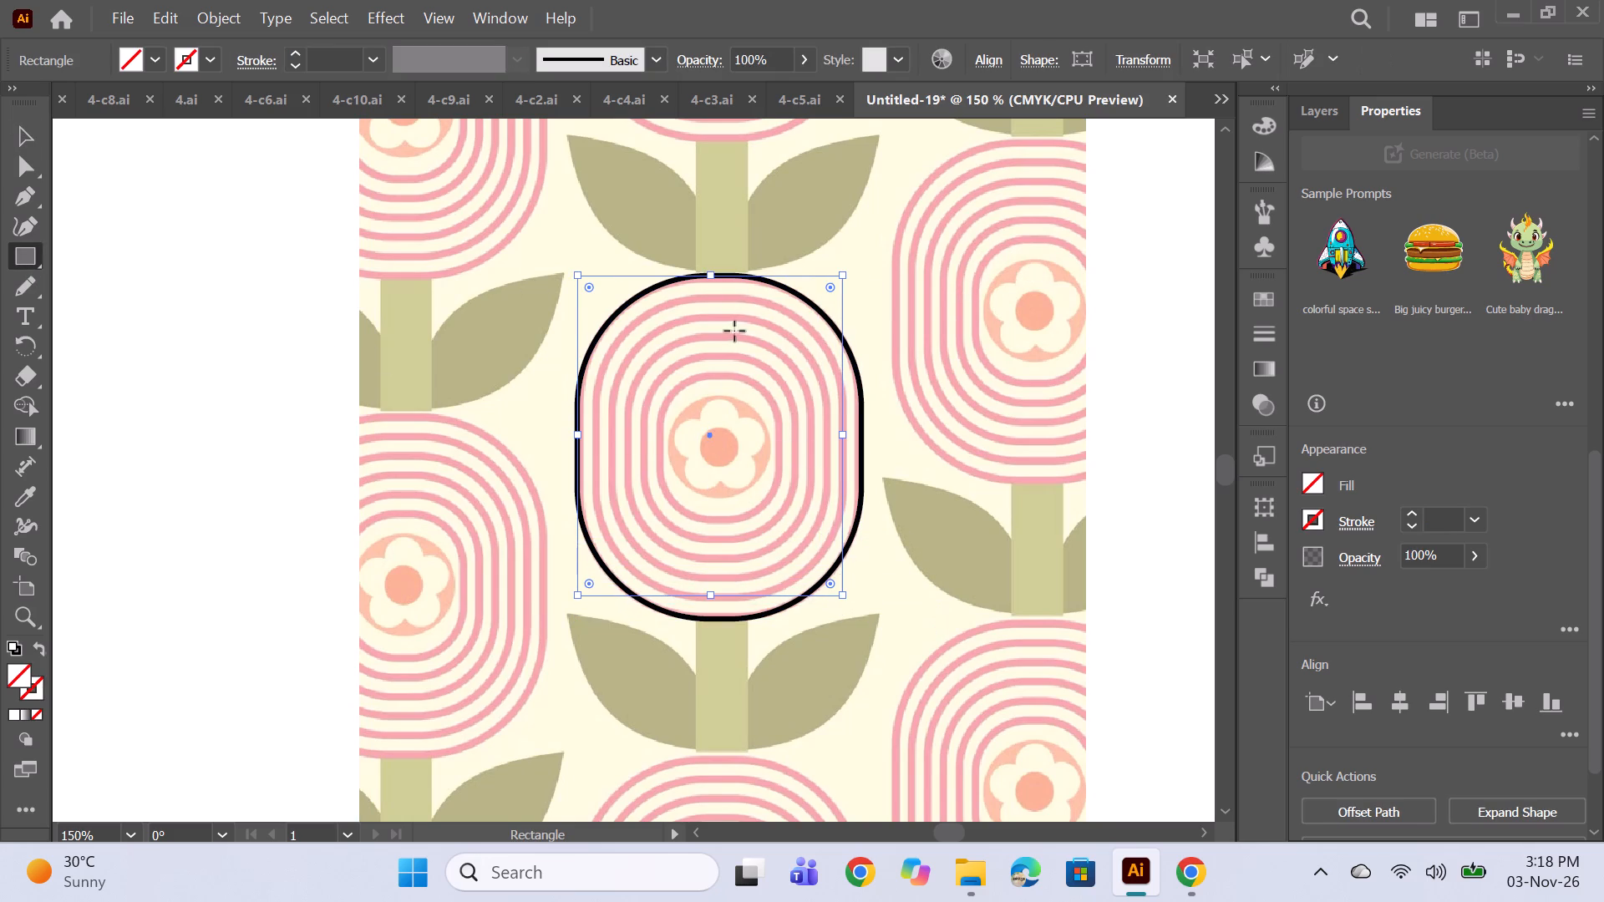
drag(711, 276, 717, 297)
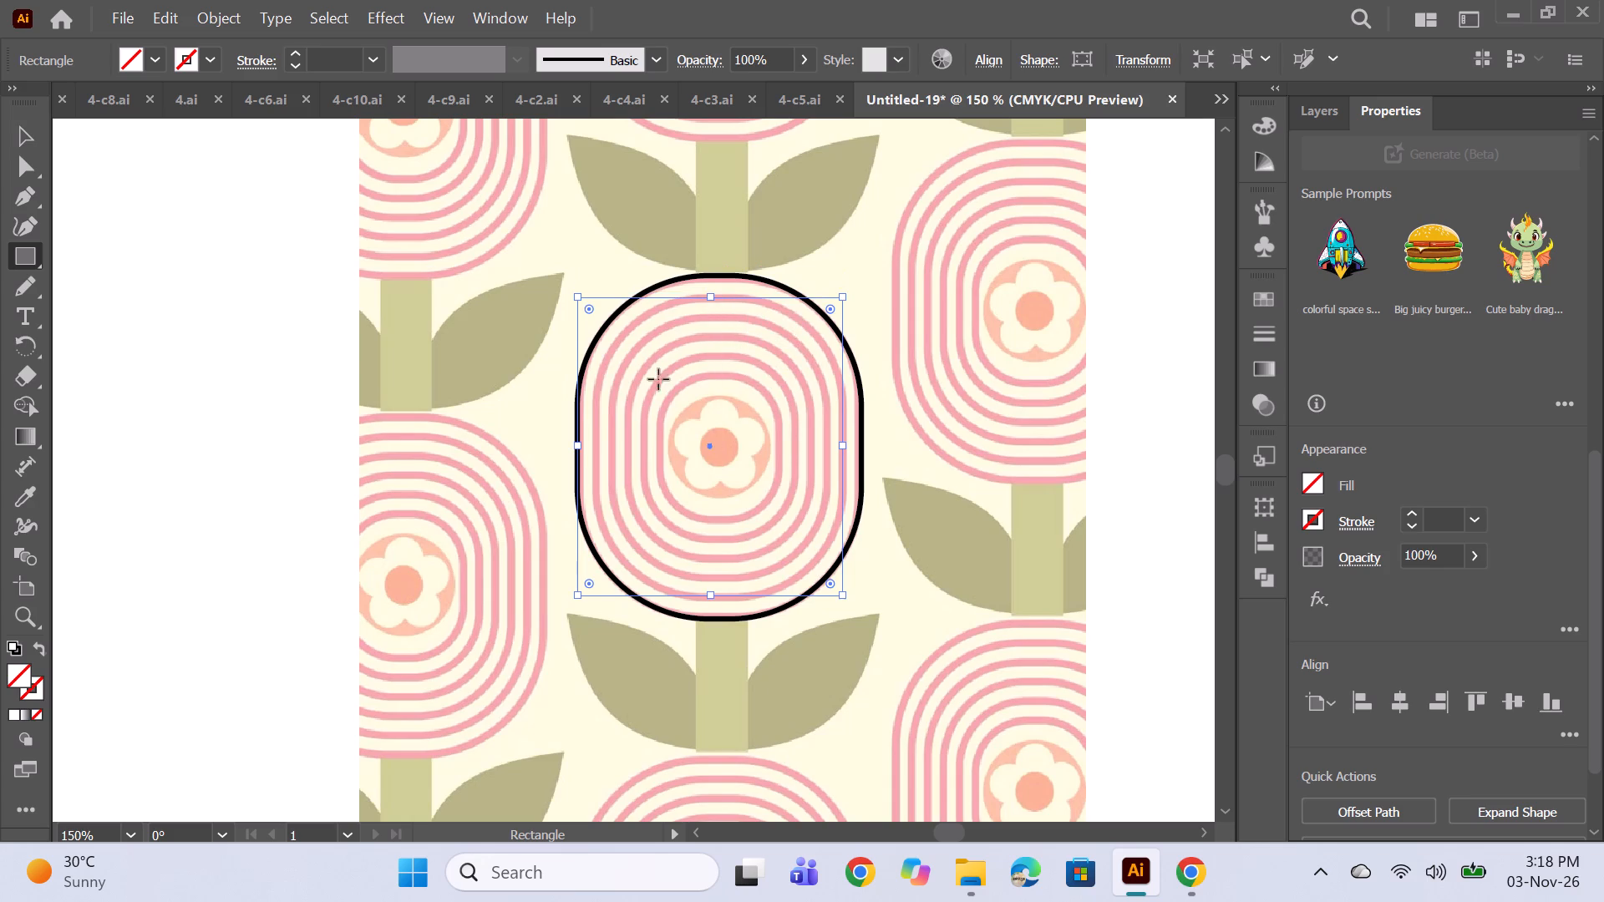
drag(574, 444, 595, 444)
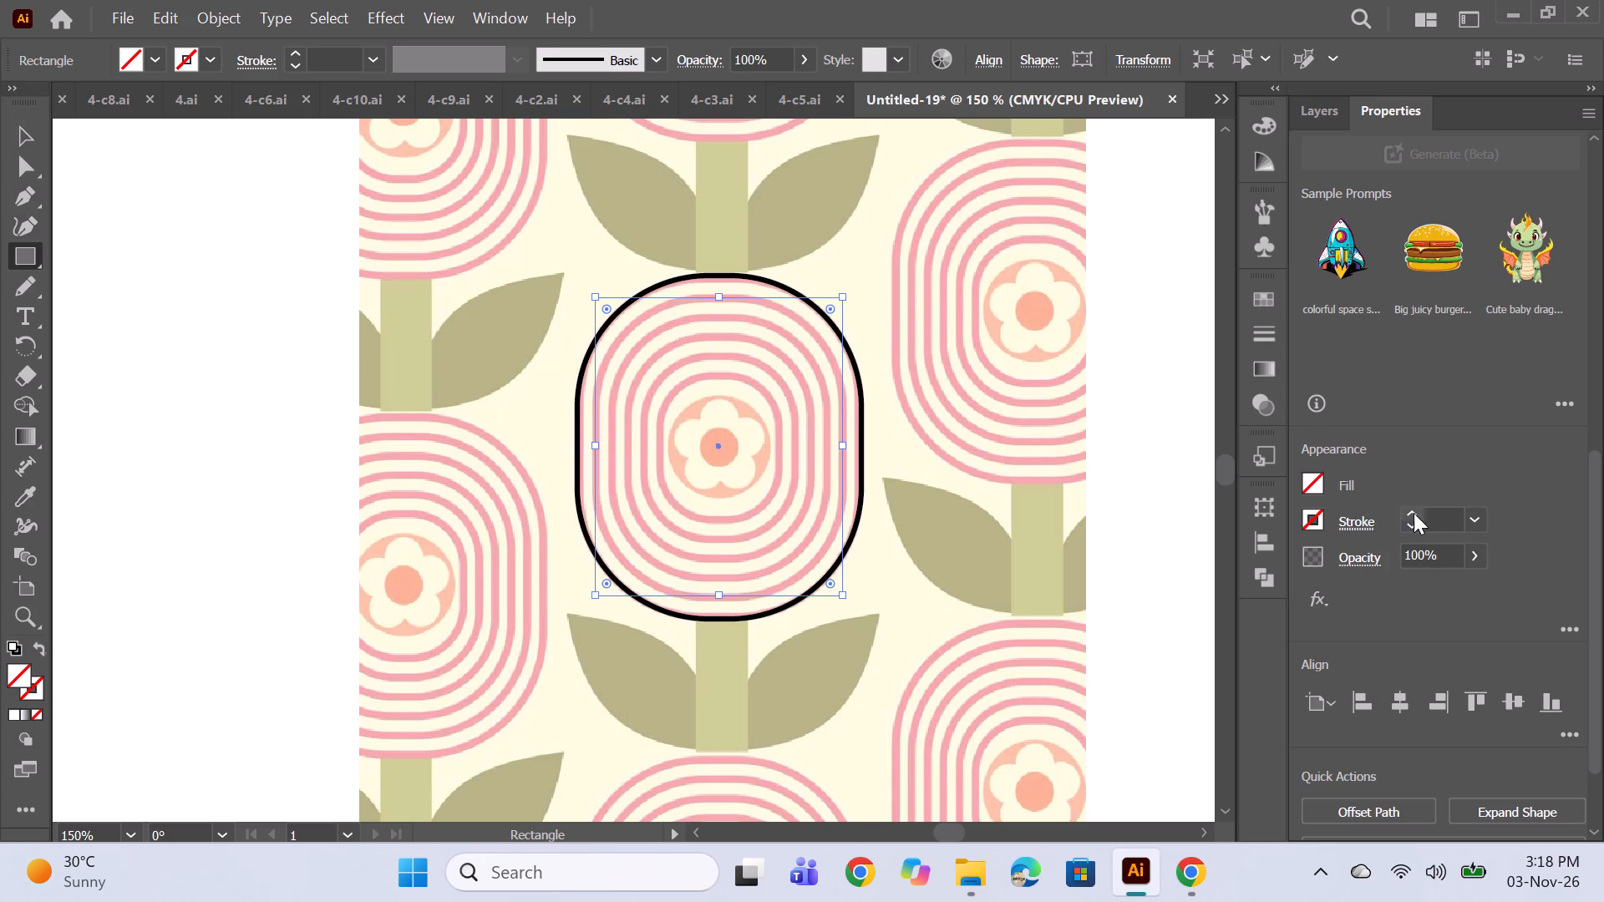
Give the new inner rectangle a 2 pt black stroke.
double_click(1410, 513)
click(1410, 513)
click(1410, 513)
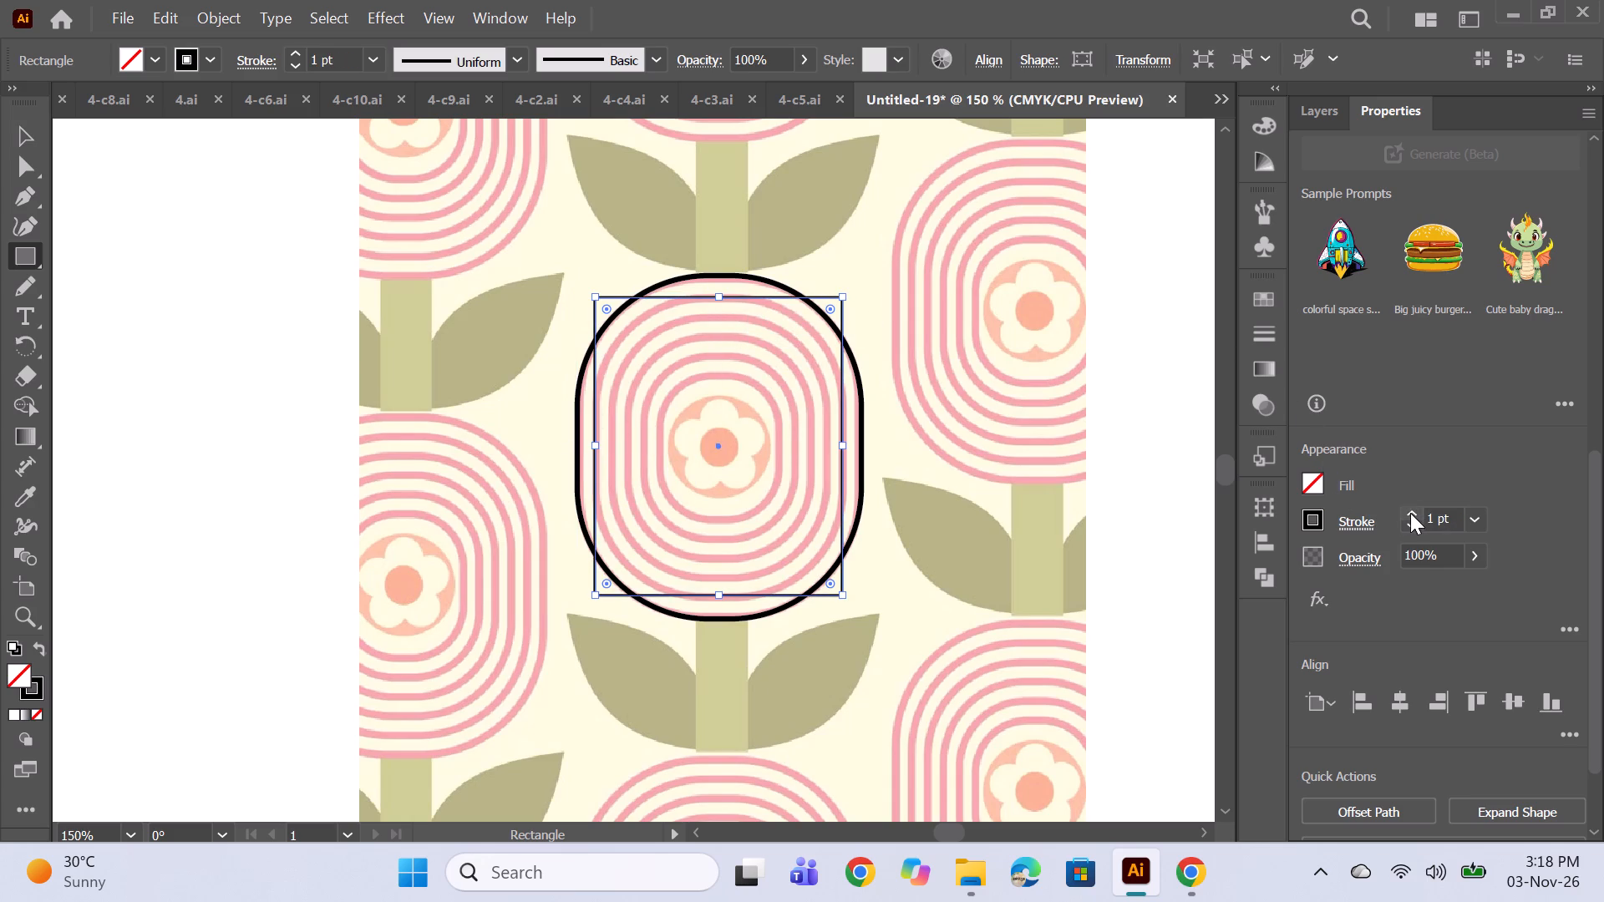
click(1410, 513)
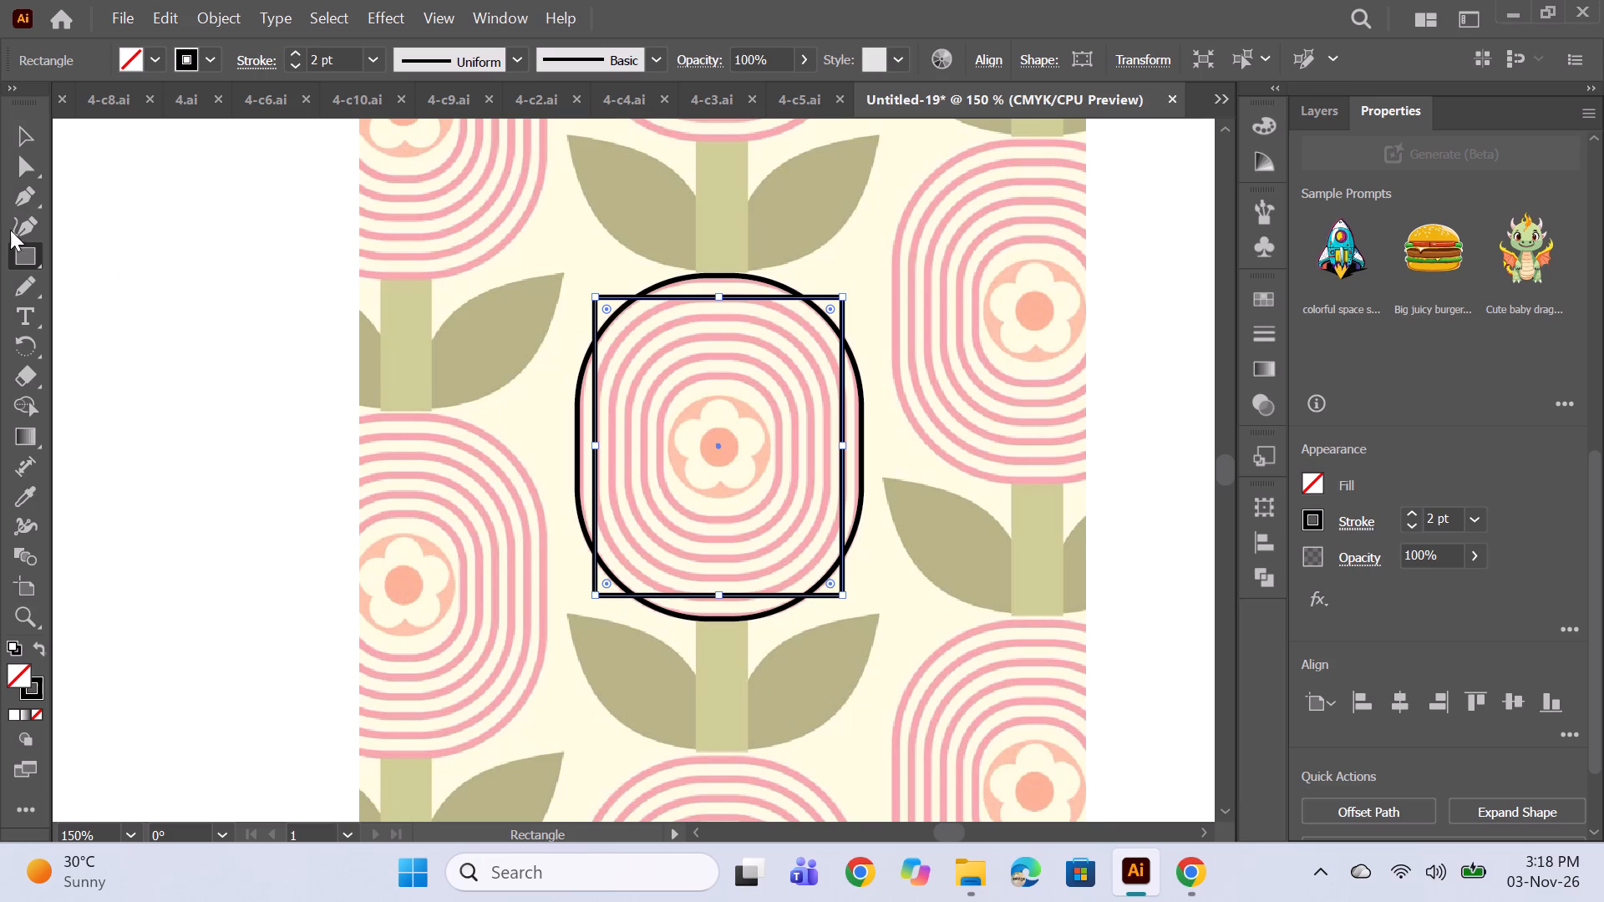
Round all four corners of the second ring's rectangle to a radius of about 0.5 in, following the pink curve.
click(21, 189)
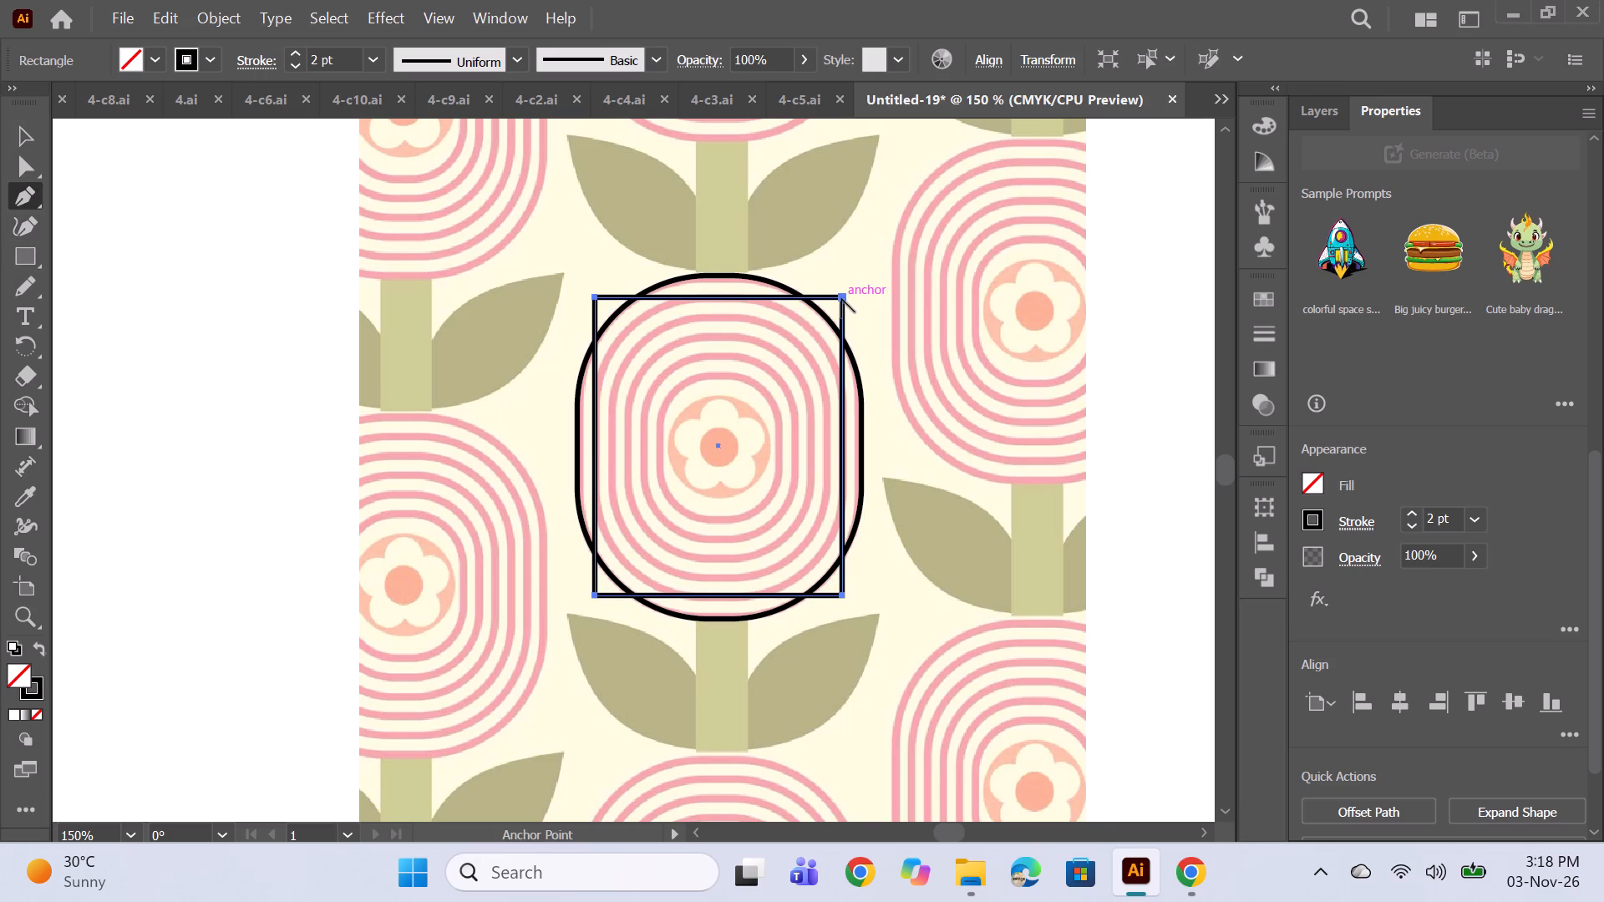
ctrl+drag(830, 307, 819, 345)
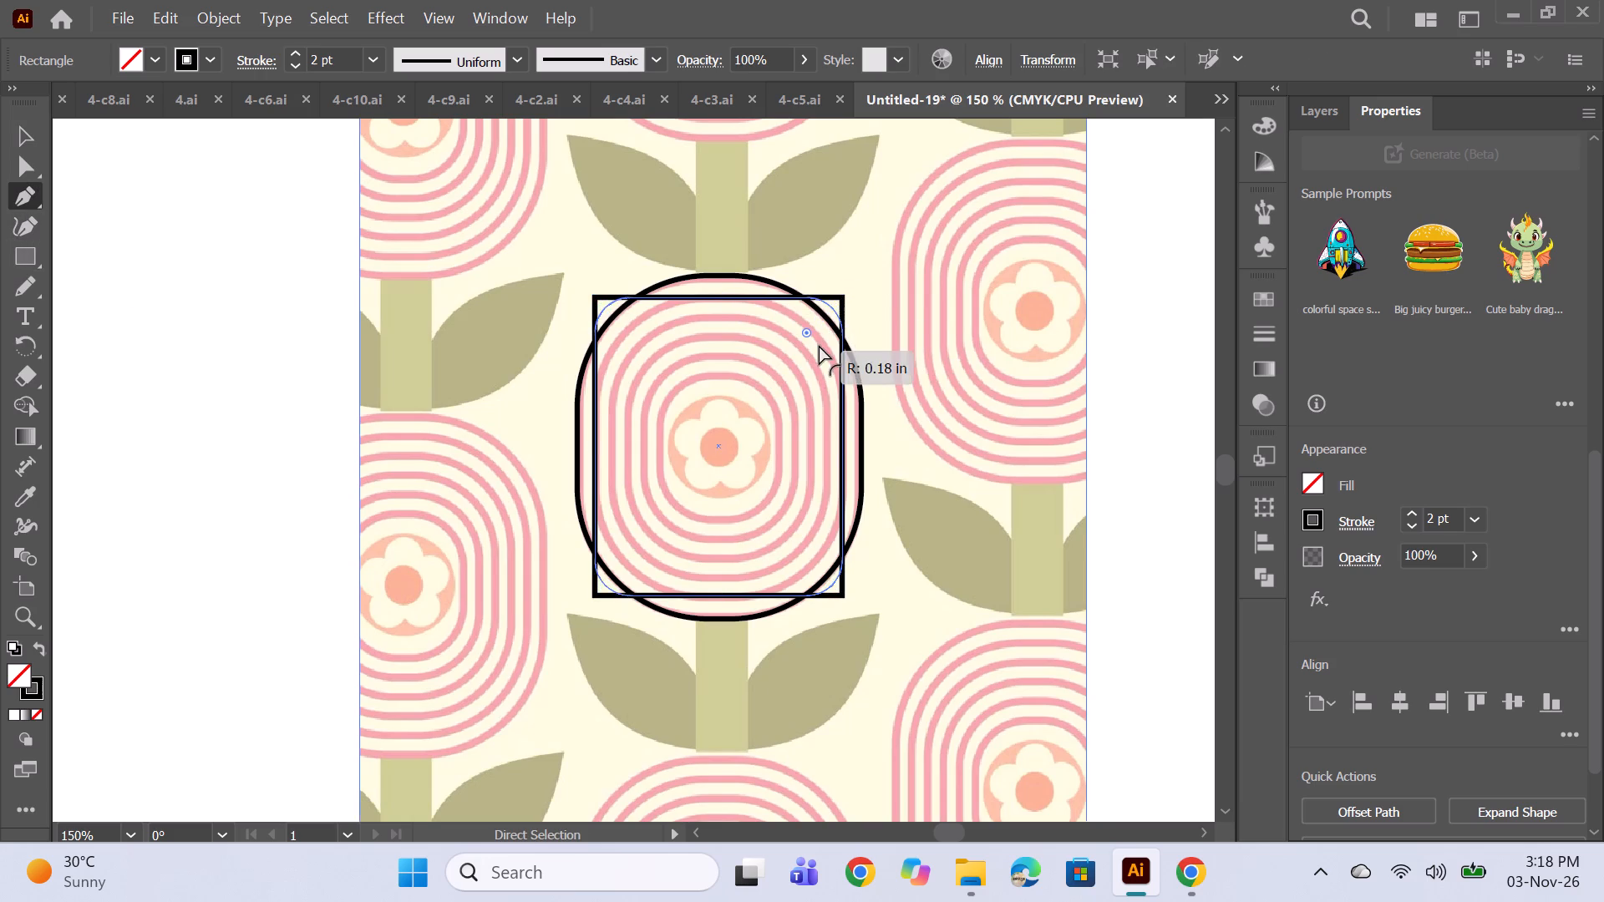
ctrl+drag(819, 345, 764, 426)
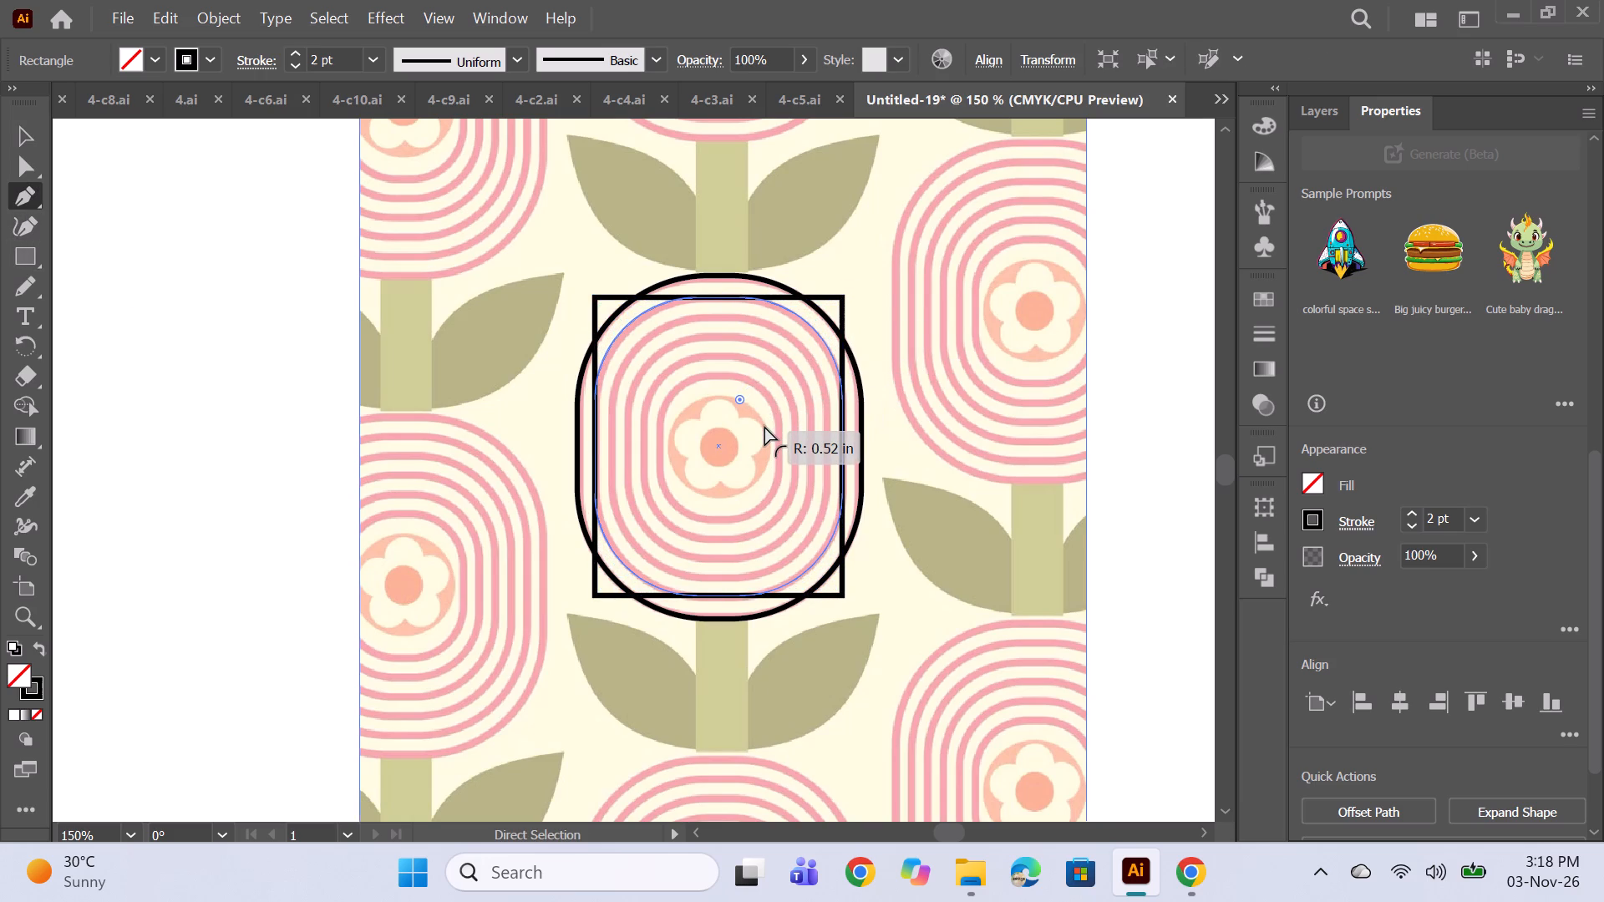
ctrl+drag(764, 426, 760, 435)
click(997, 276)
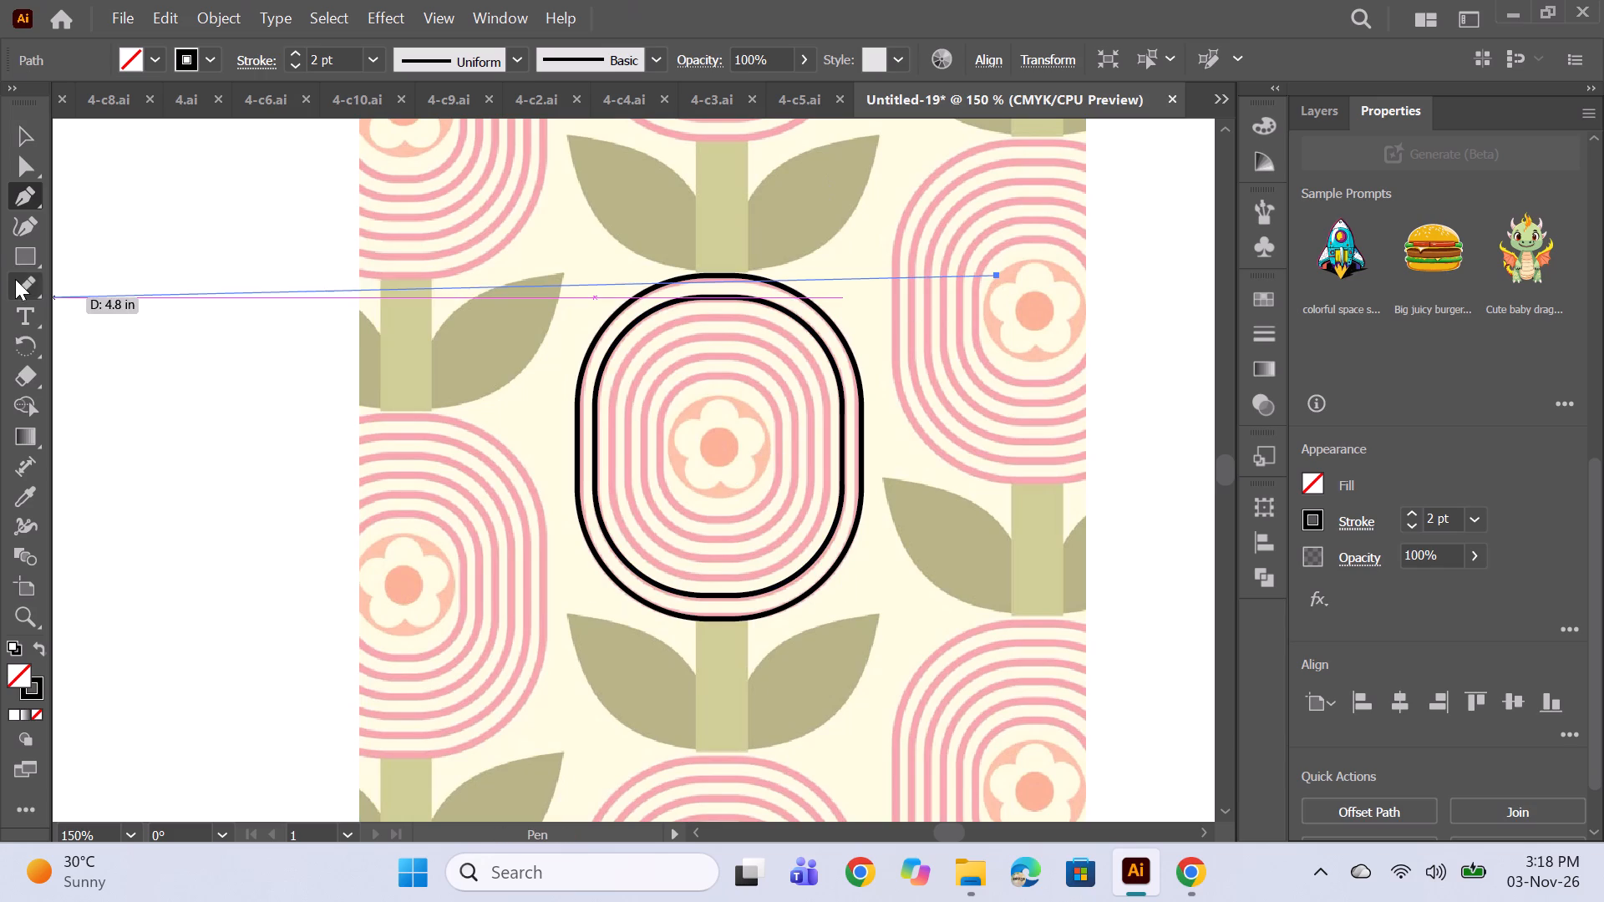
Draw a rectangle about 1.08 in wide and 1.3 in high over the third ring, lowering its top edge to match.
click(15, 260)
drag(613, 283, 792, 582)
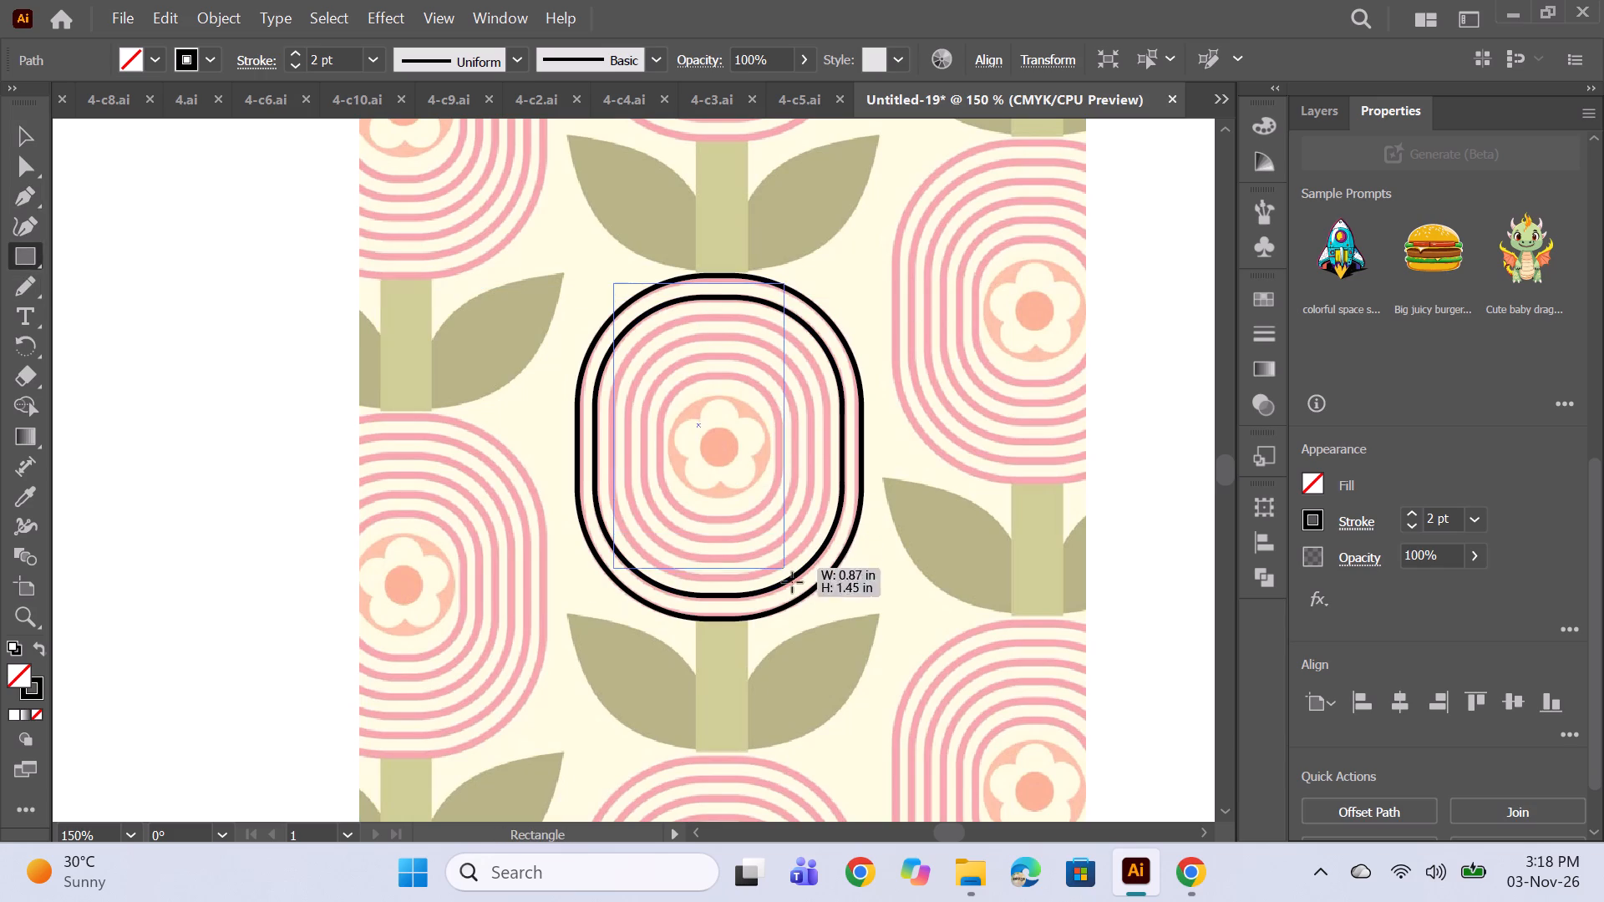
drag(792, 582, 824, 576)
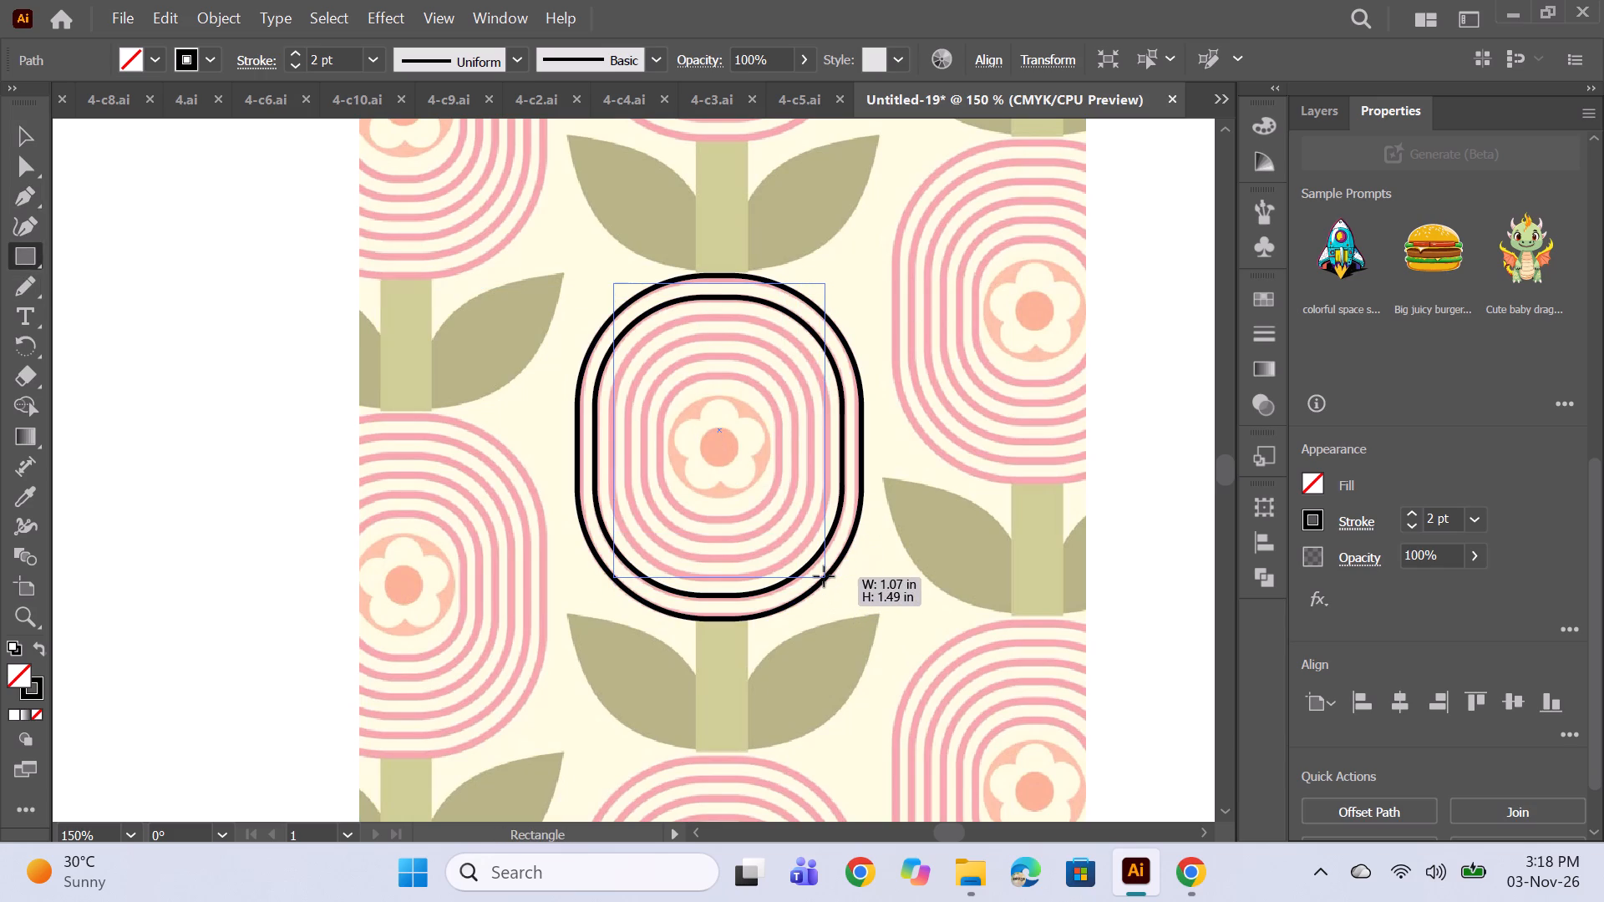
drag(824, 576, 825, 575)
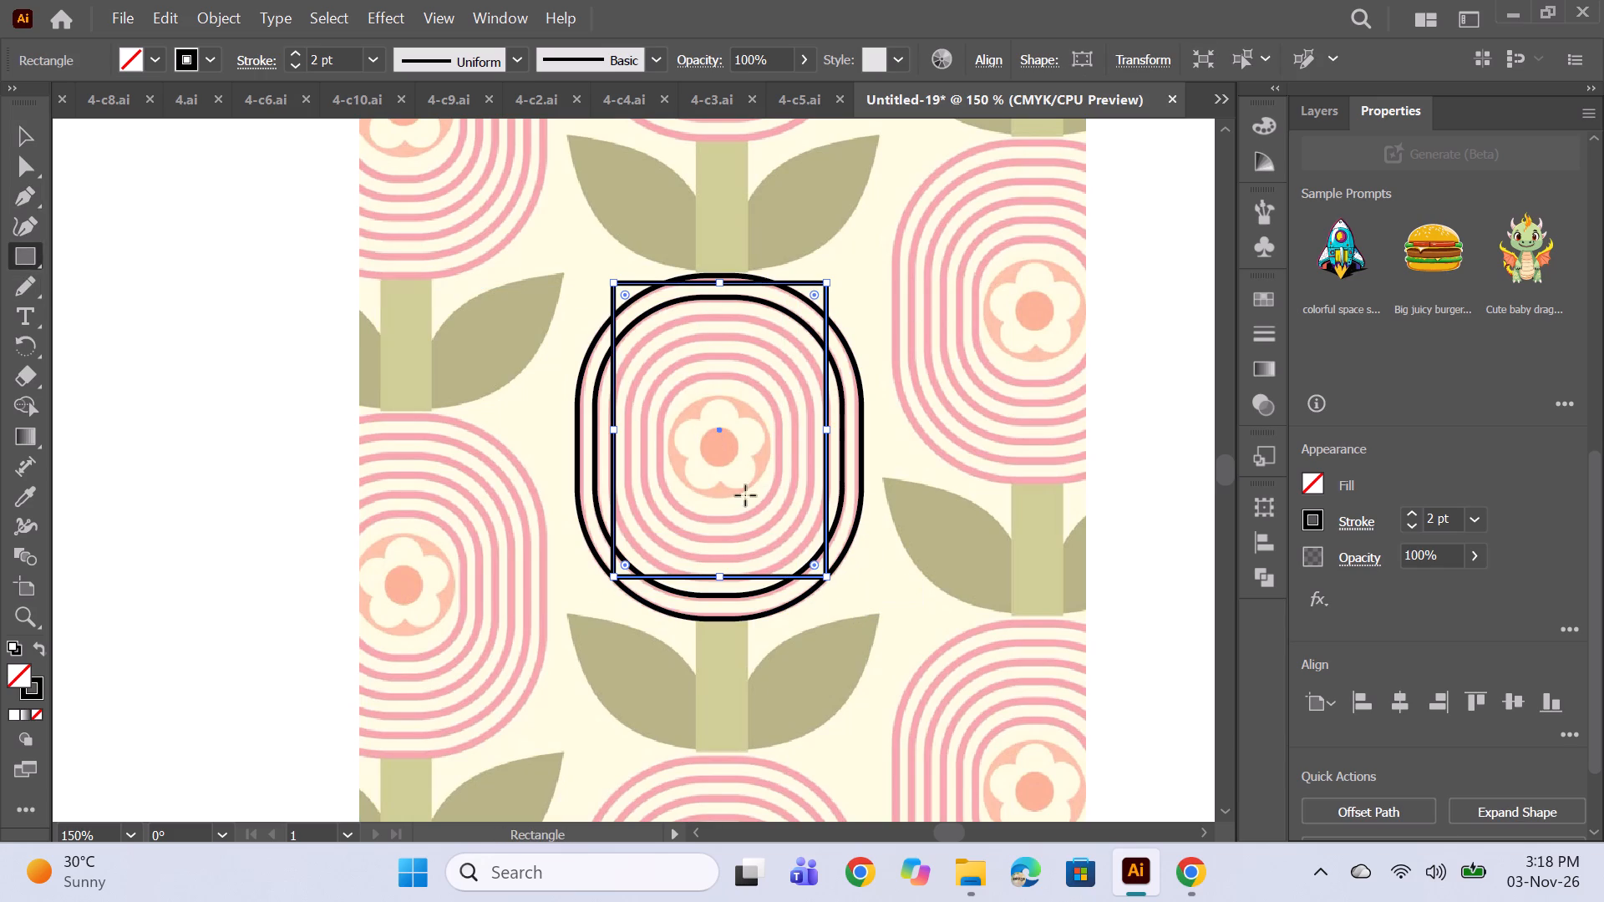
drag(720, 281, 721, 319)
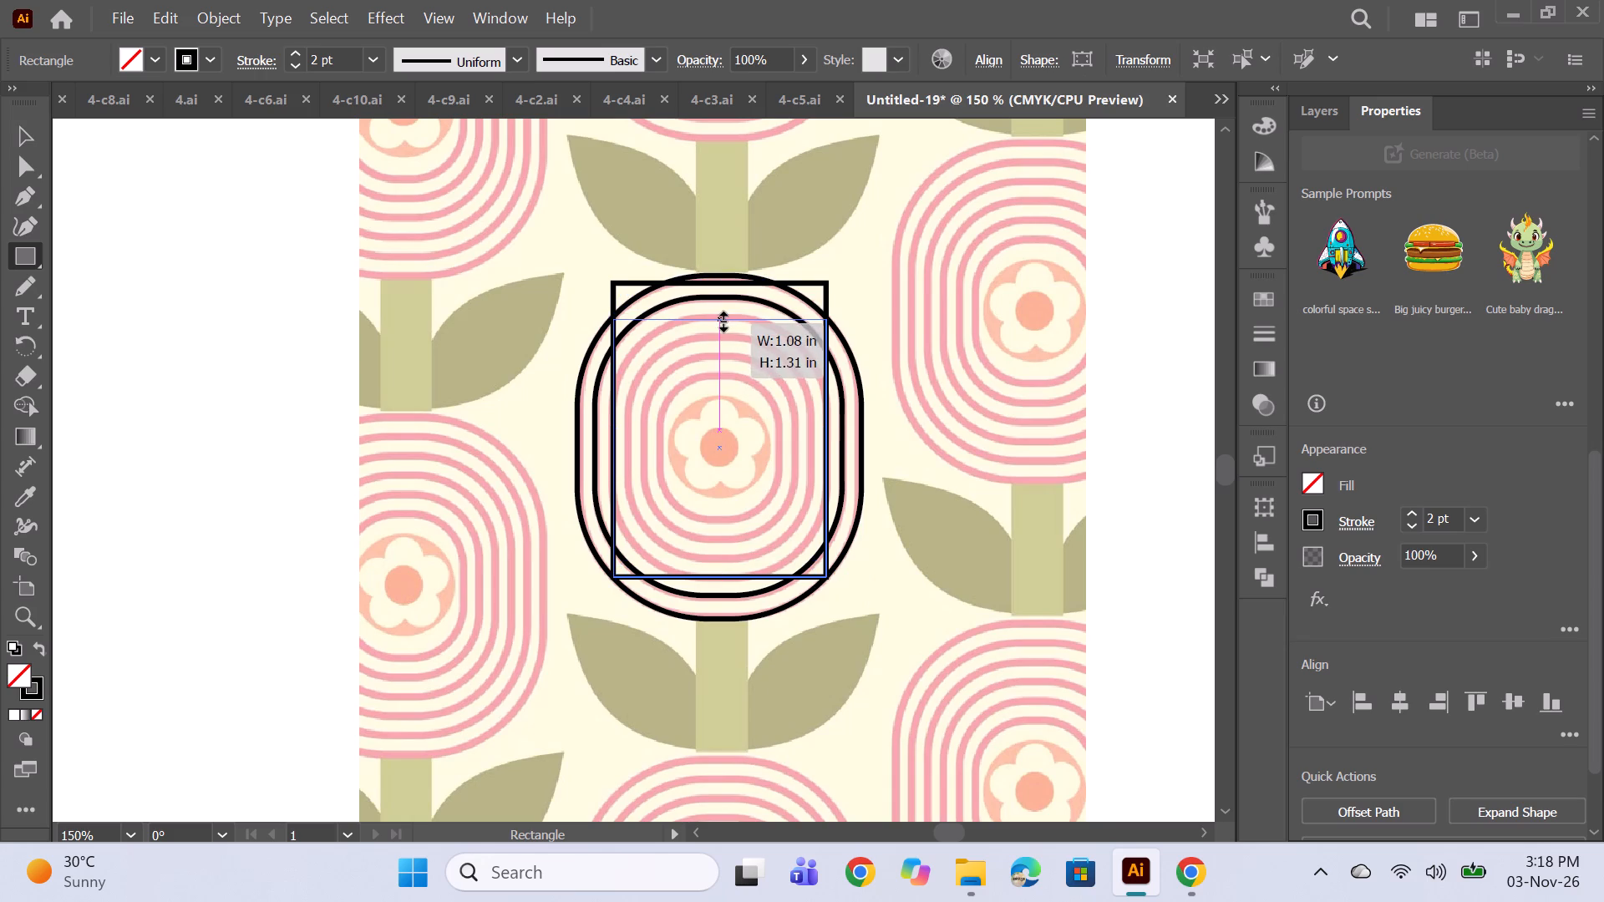
drag(721, 319, 723, 317)
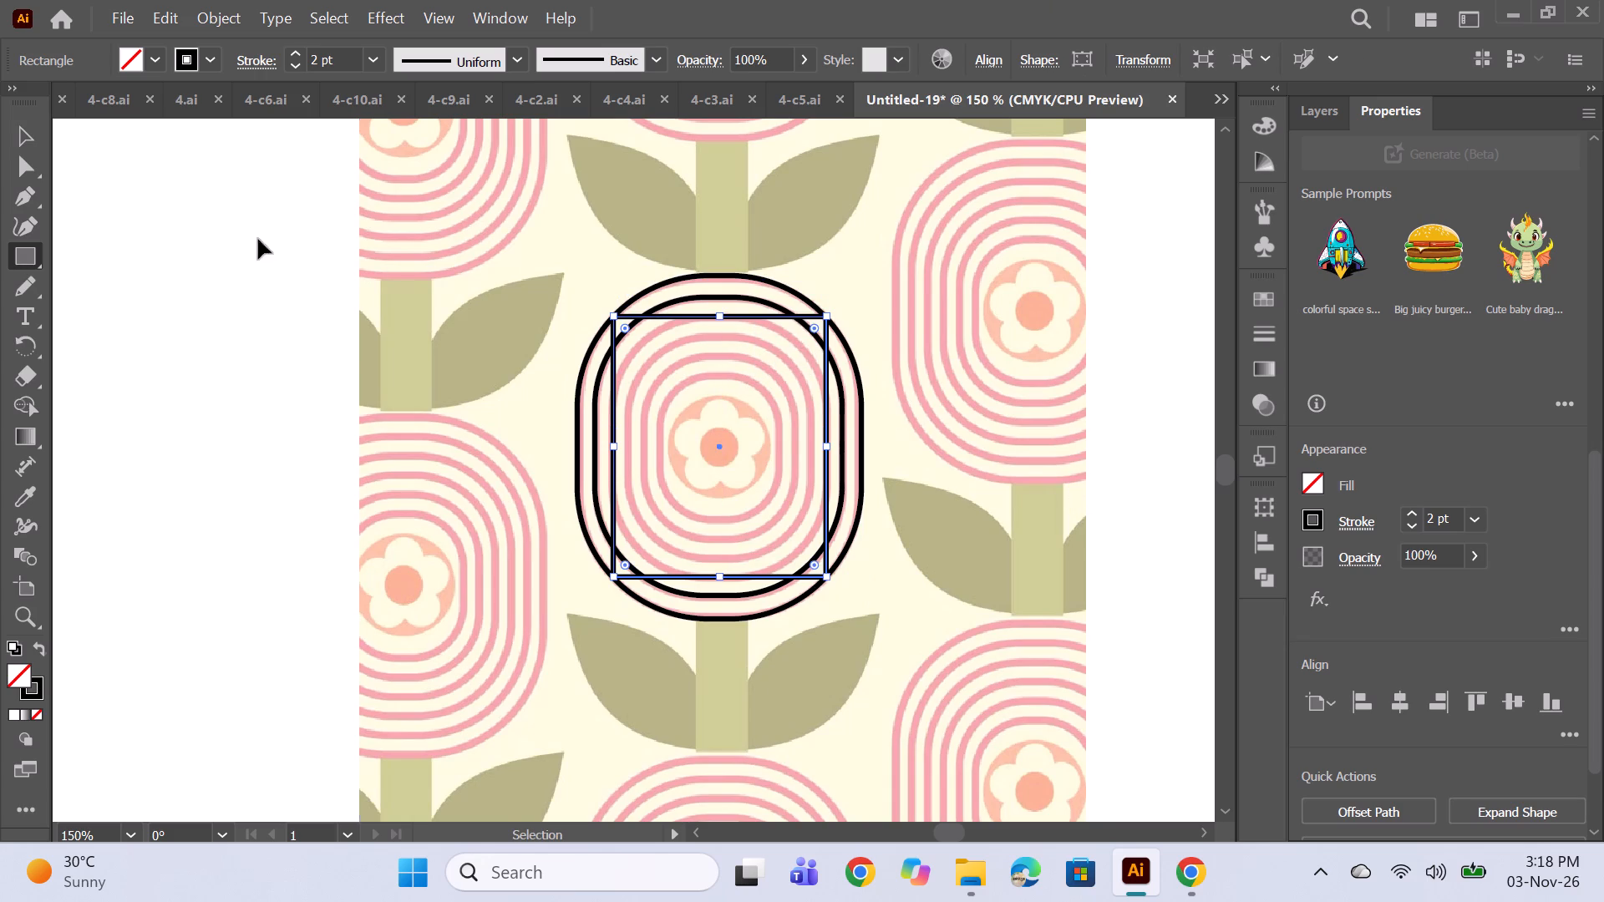
Round the third rectangle's corners until its outline follows the third pink ring.
click(13, 196)
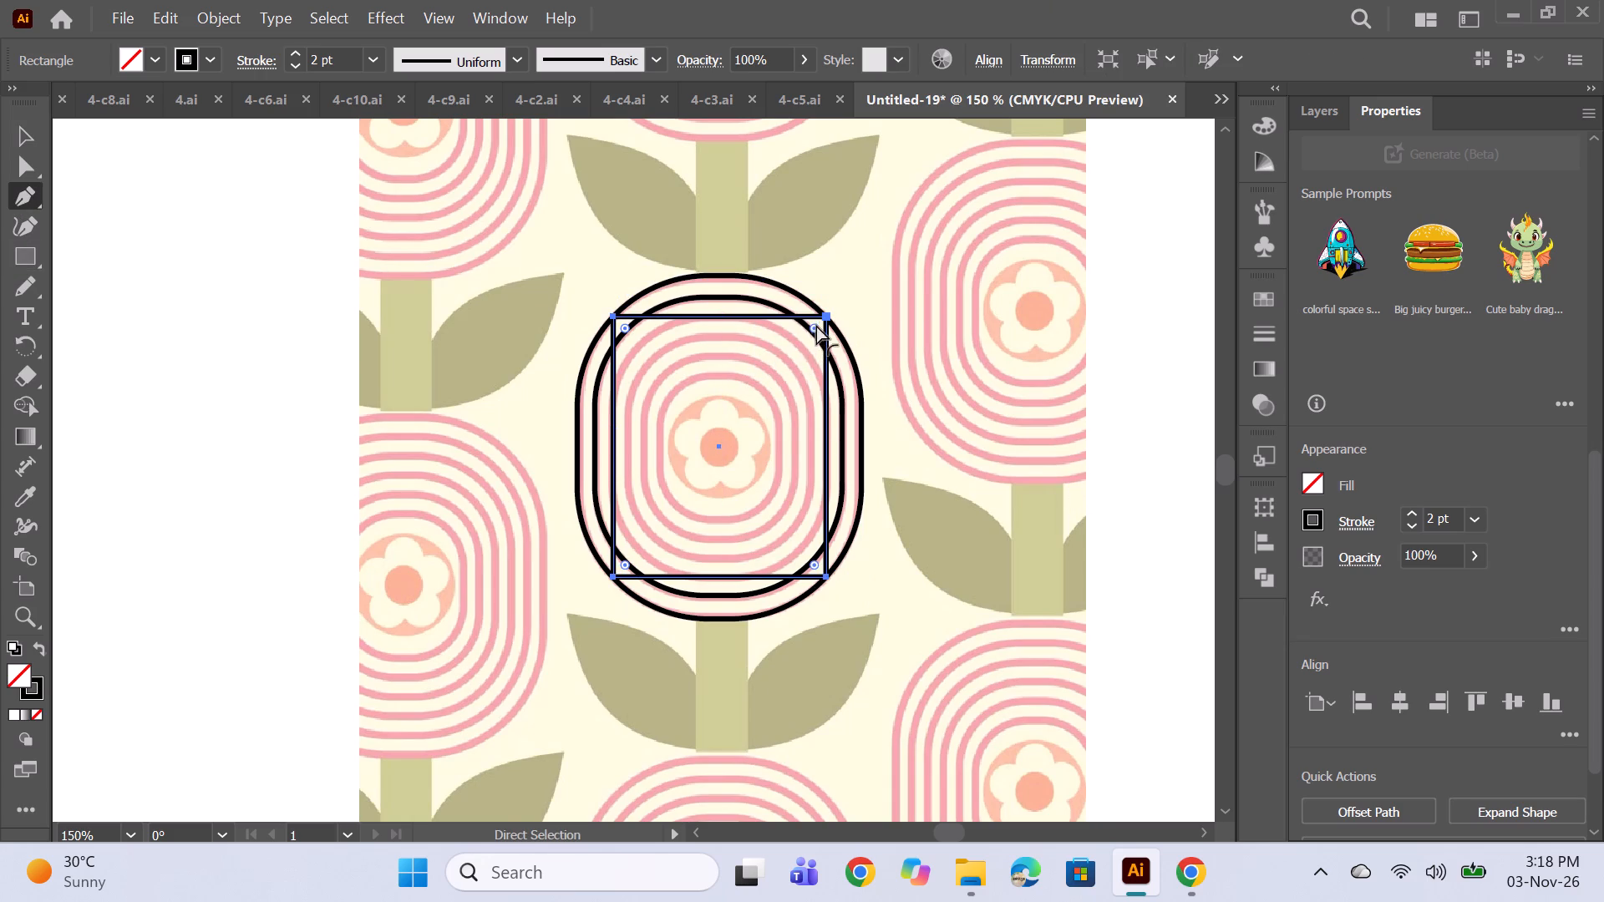
ctrl+drag(815, 326, 794, 390)
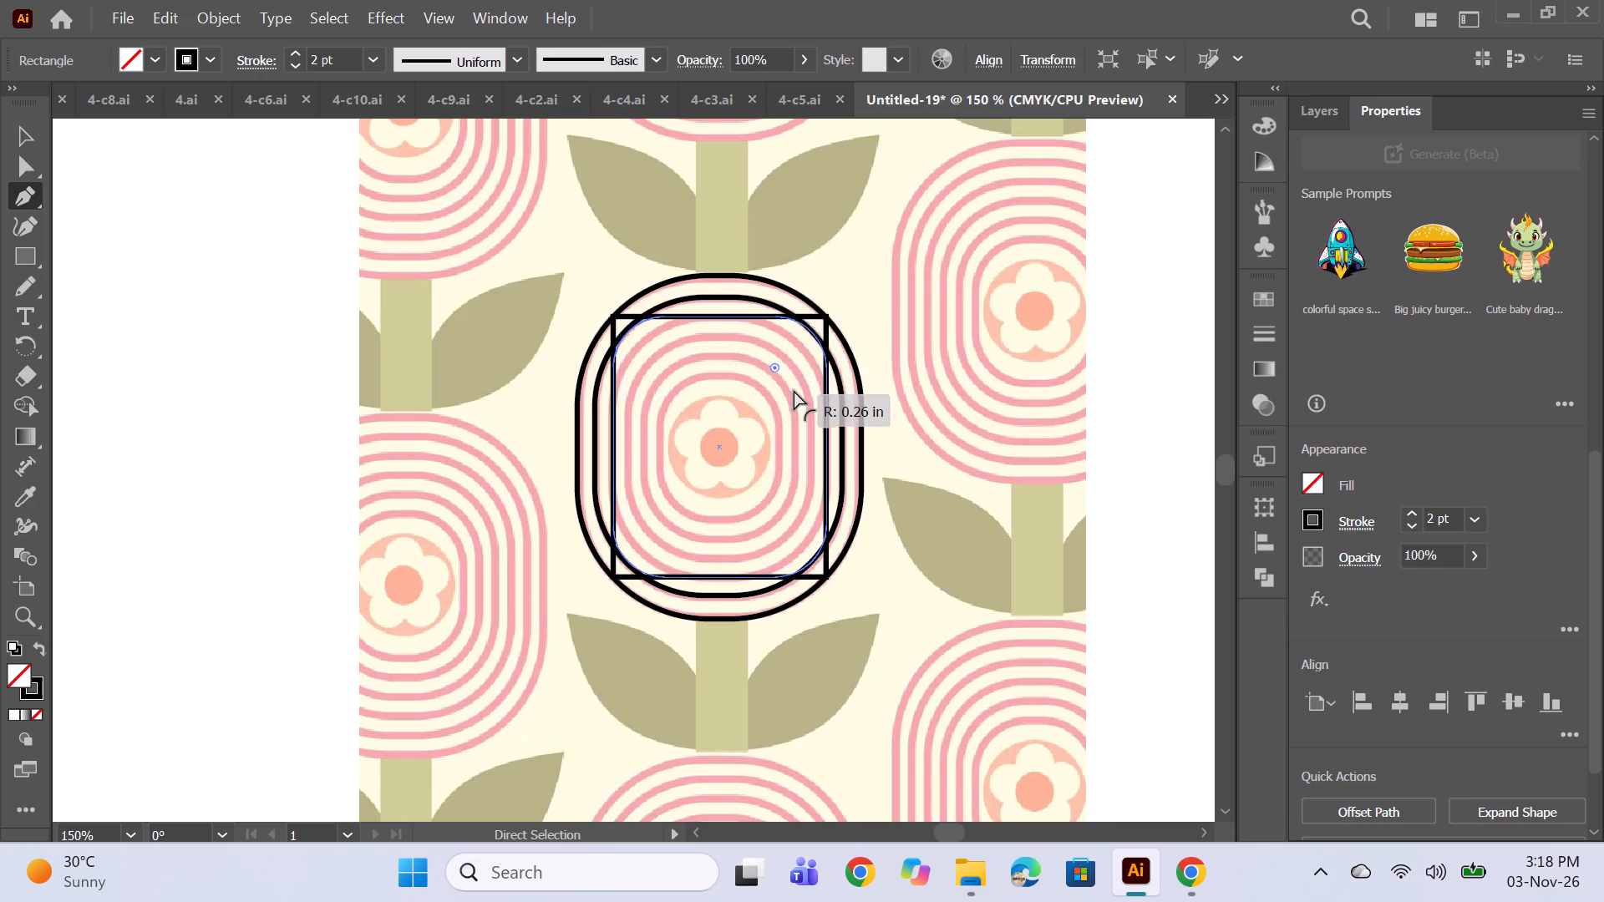
ctrl+drag(794, 390, 774, 451)
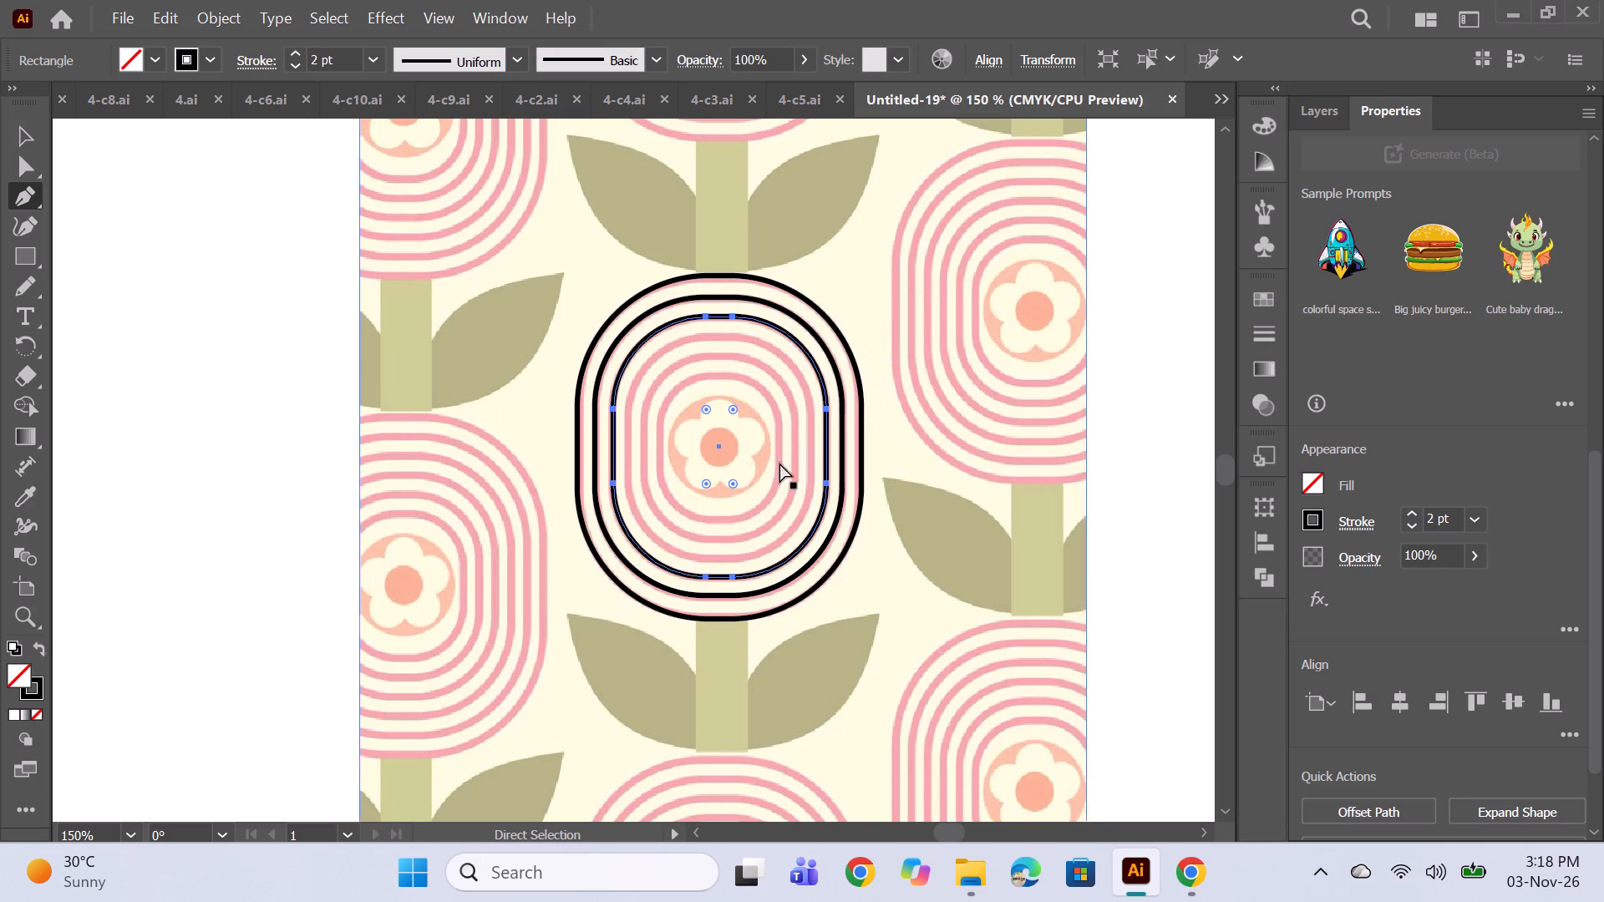
ctrl+click(1034, 443)
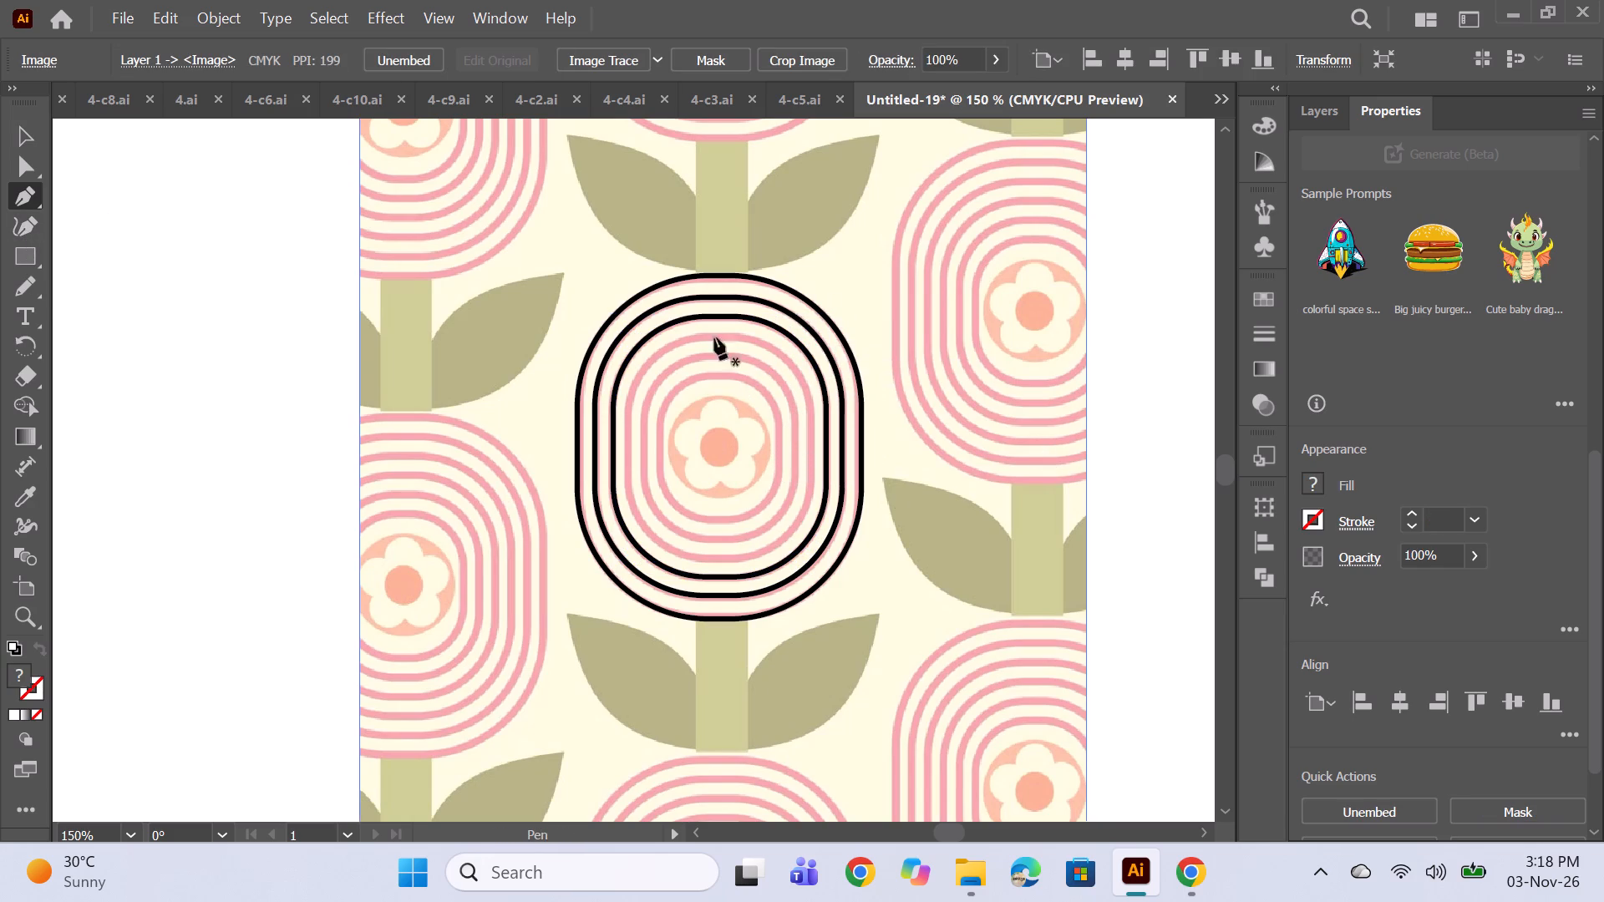
Draw a rectangle over the fourth ring, widening it to about 0.93 in and lowering its top edge to the ring's top.
click(23, 251)
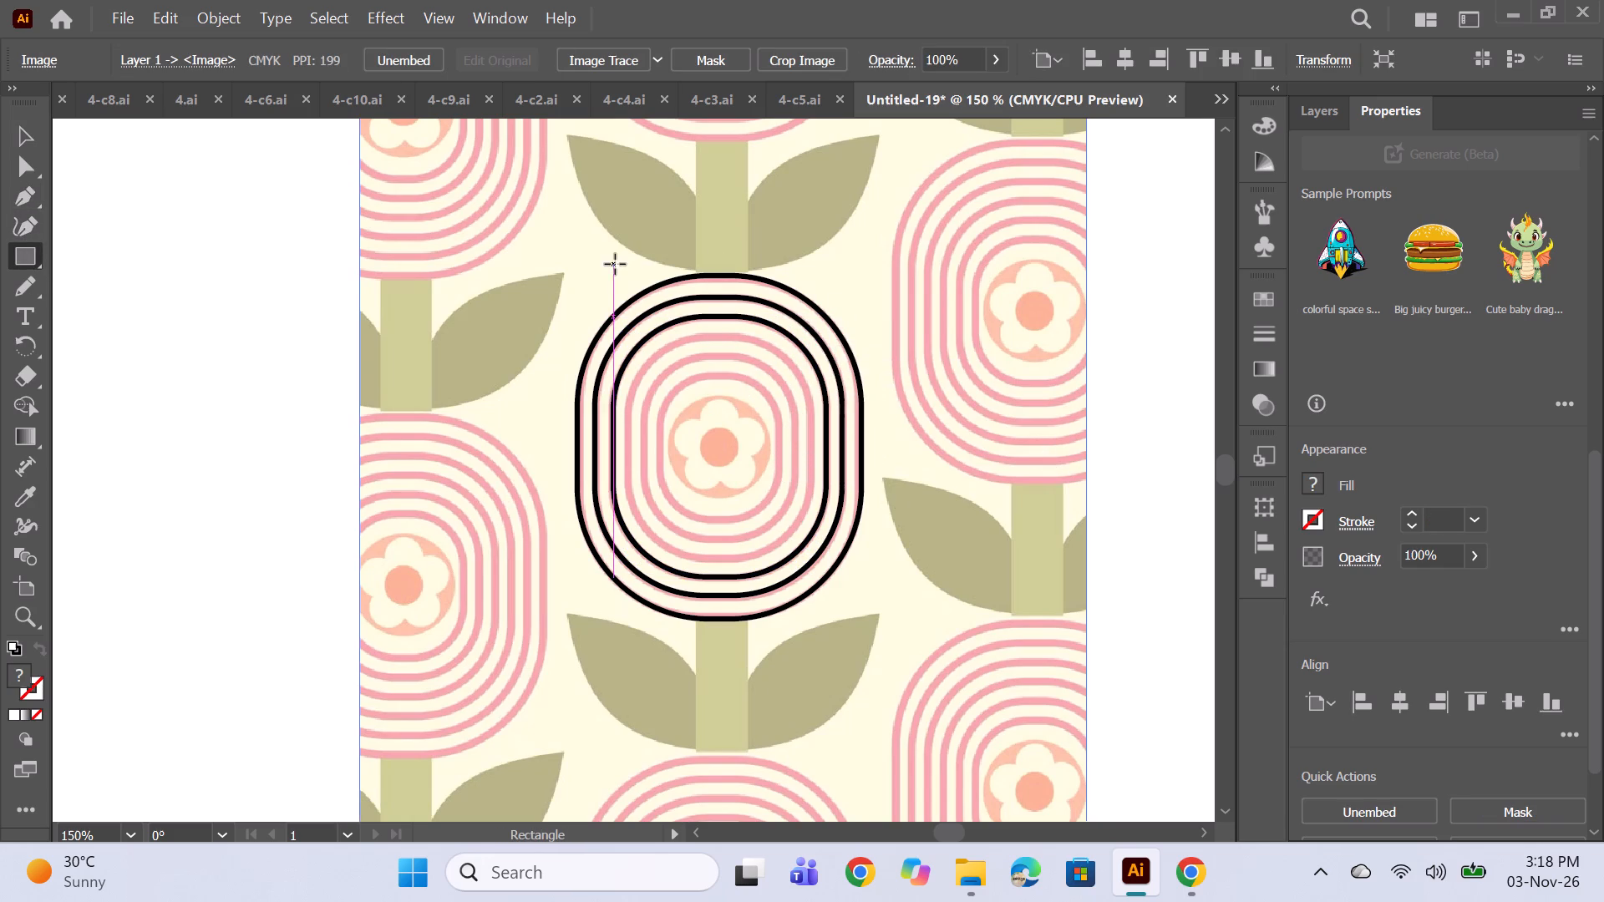
drag(640, 284, 810, 550)
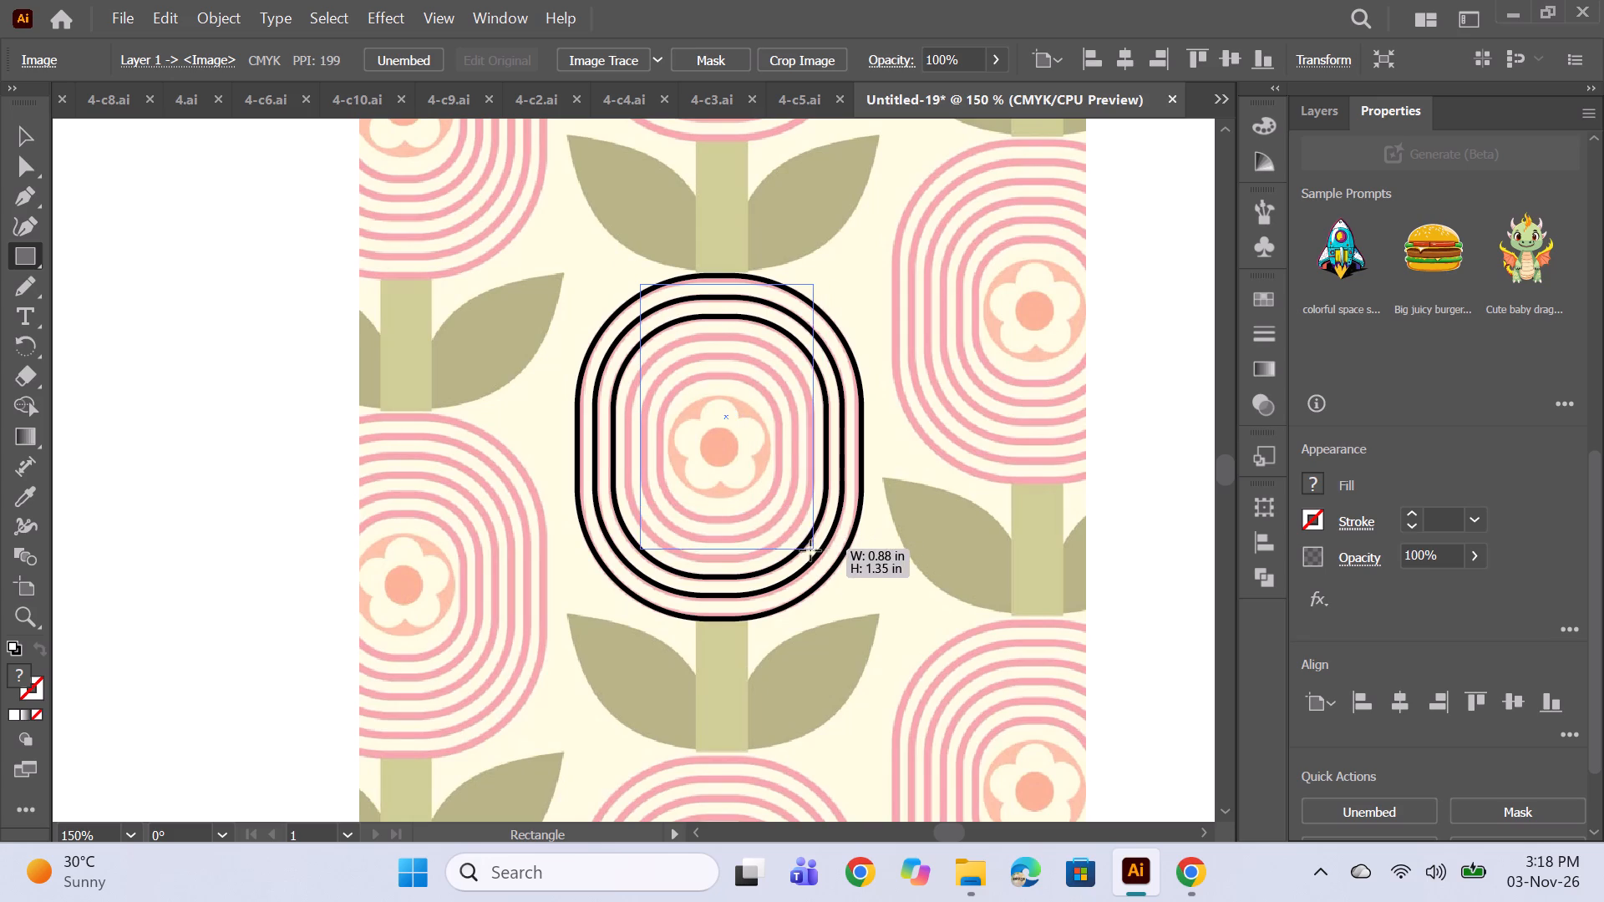
drag(810, 550, 810, 556)
drag(645, 419, 629, 420)
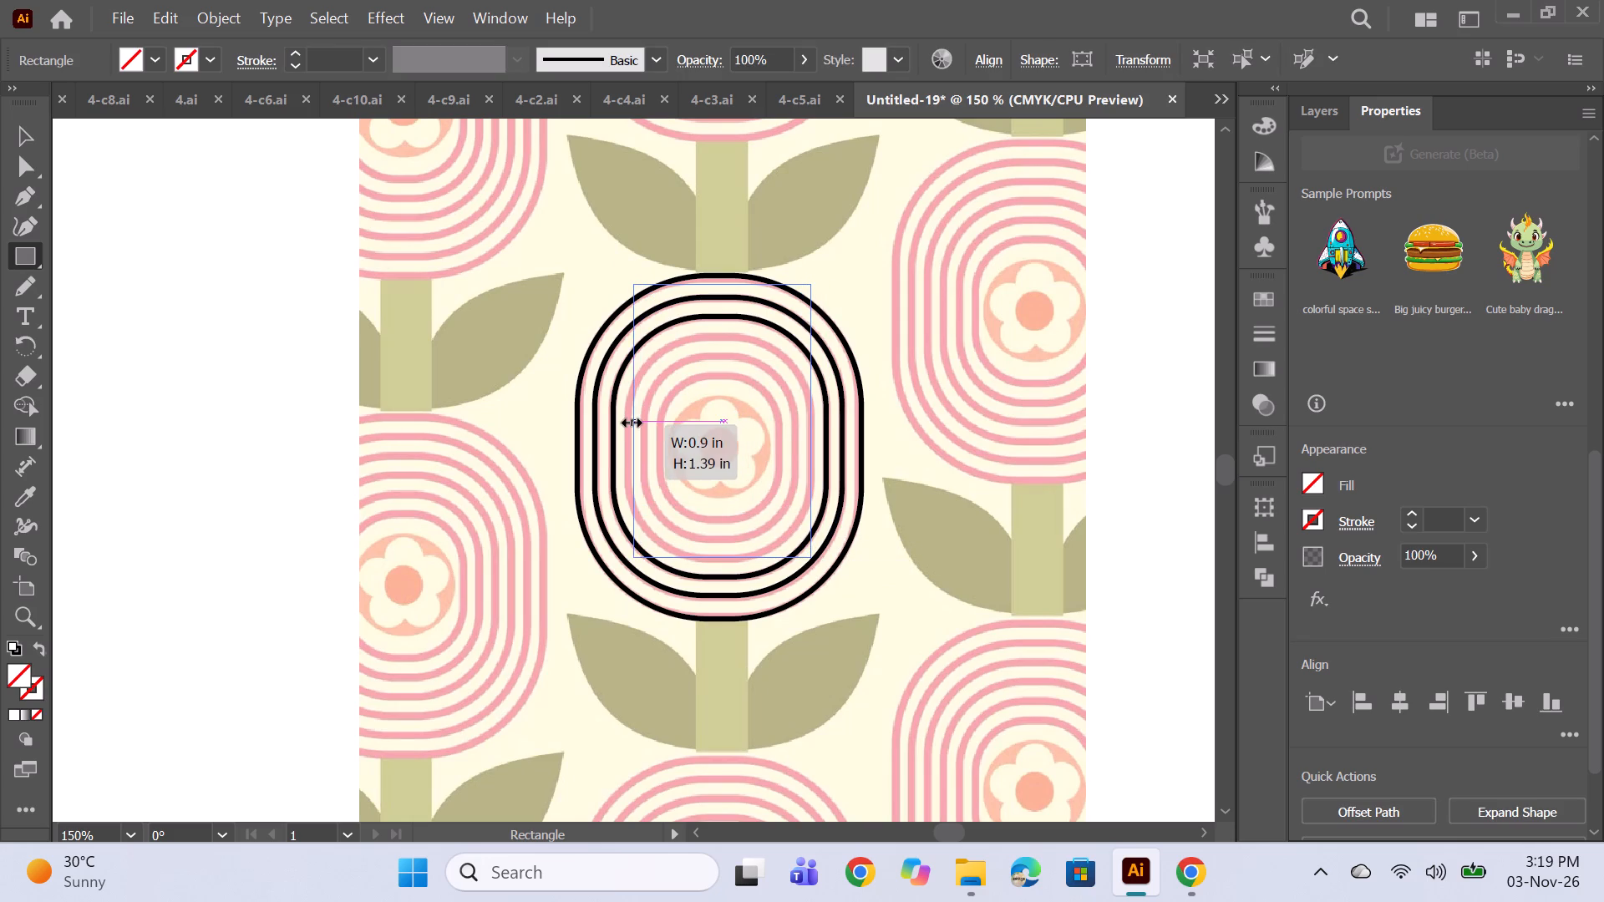
drag(629, 420, 628, 420)
drag(719, 283, 719, 314)
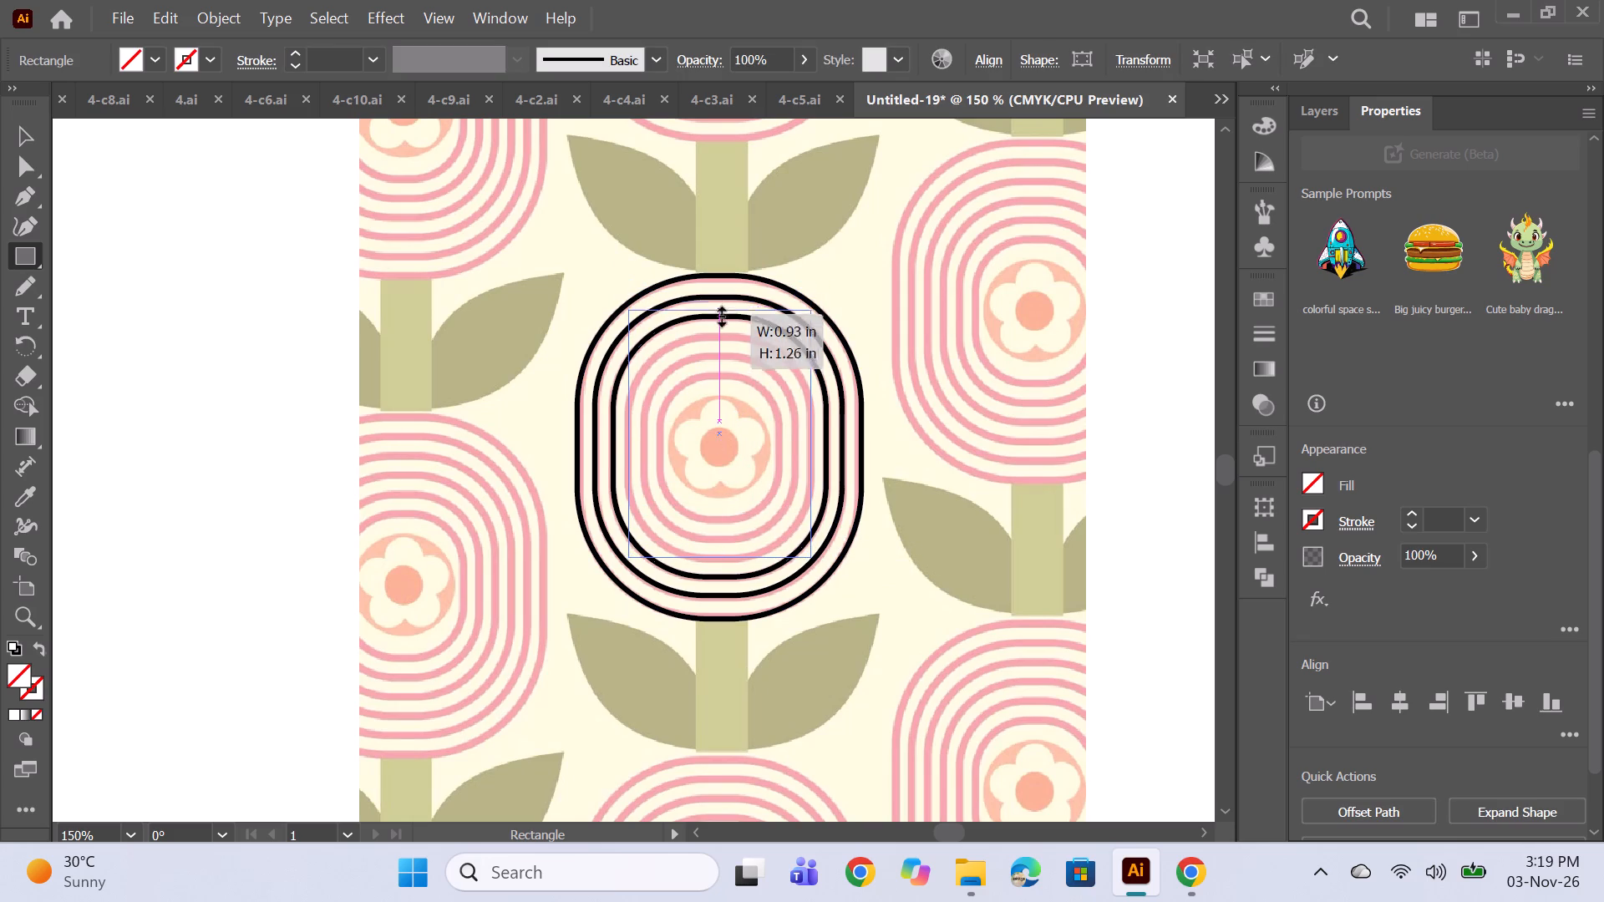
drag(719, 314, 719, 337)
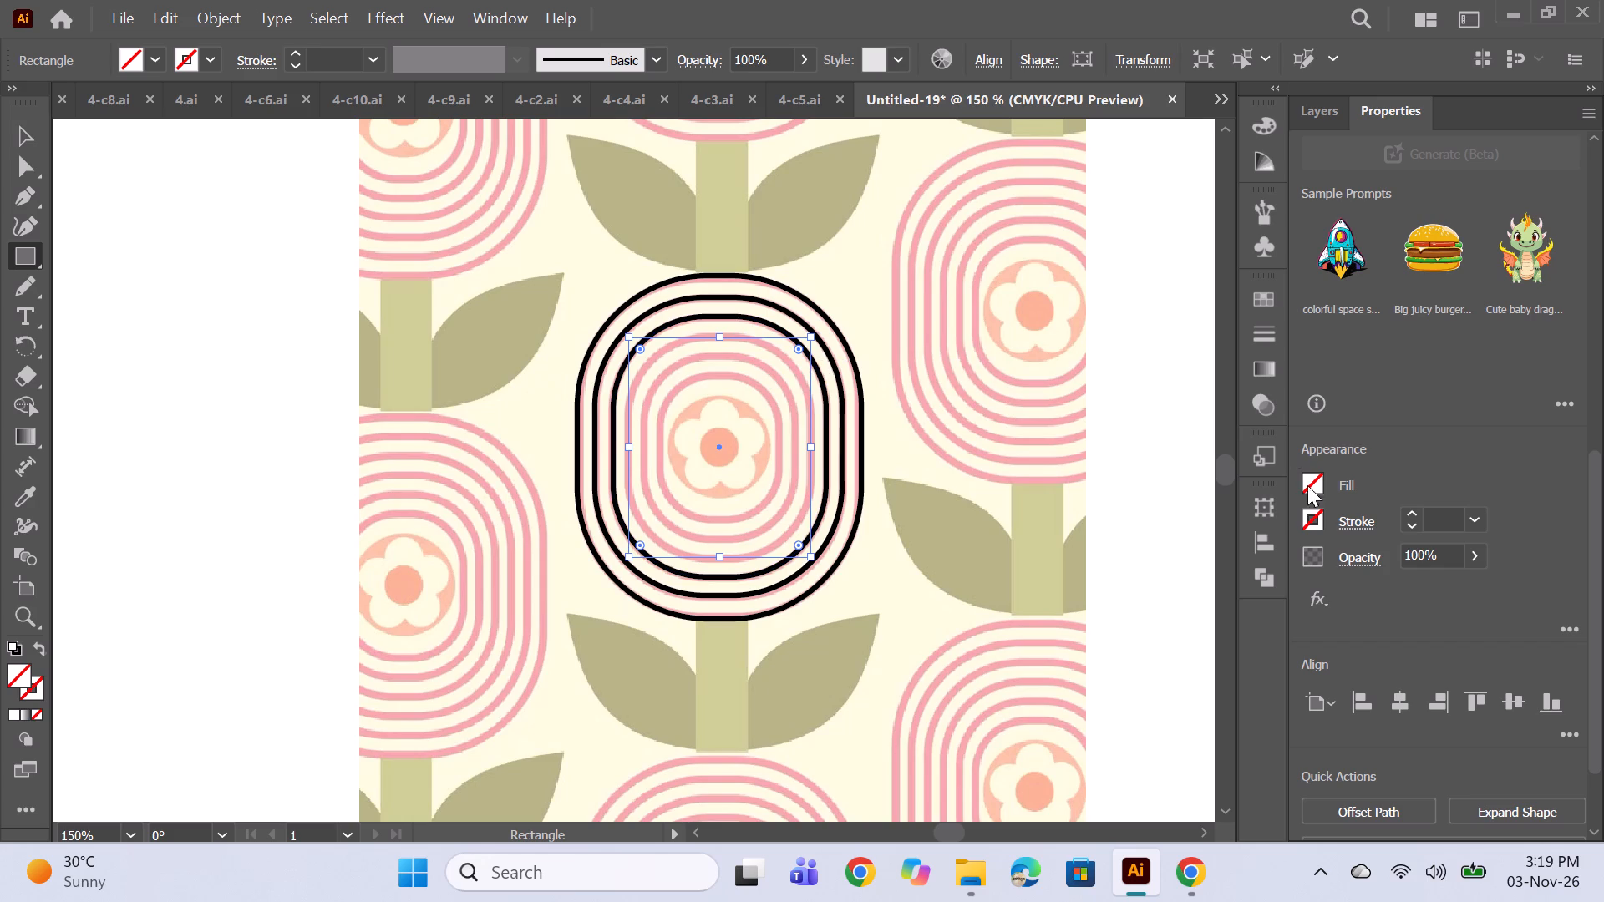
Give the fourth ring's rectangle a 2 pt black stroke.
double_click(1401, 512)
triple_click(1416, 511)
click(1417, 511)
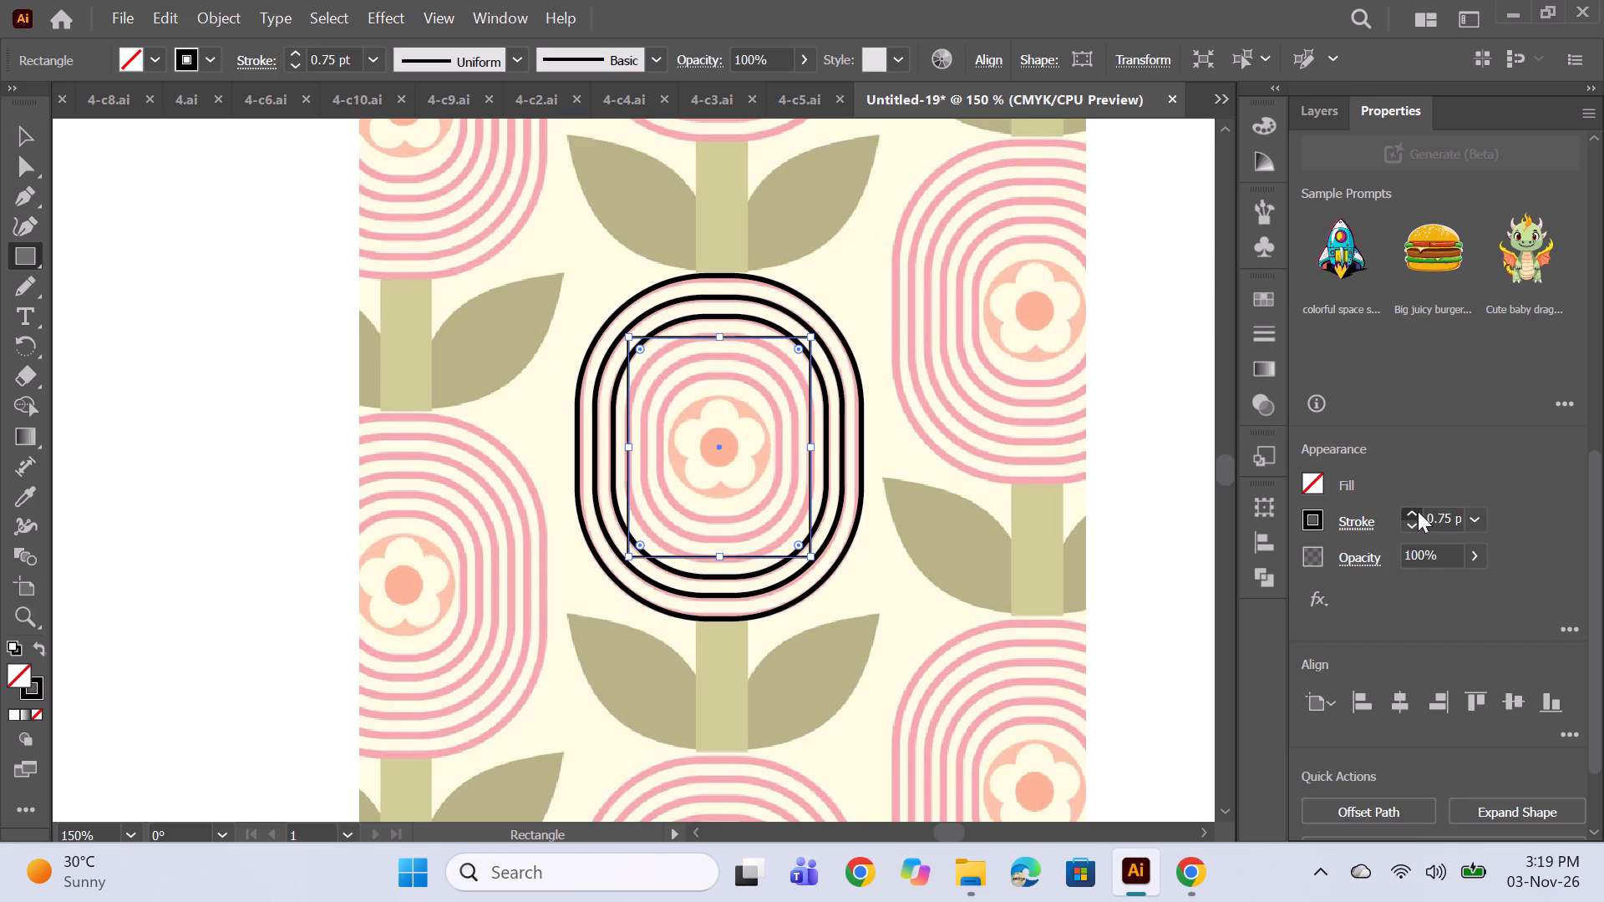
click(1418, 511)
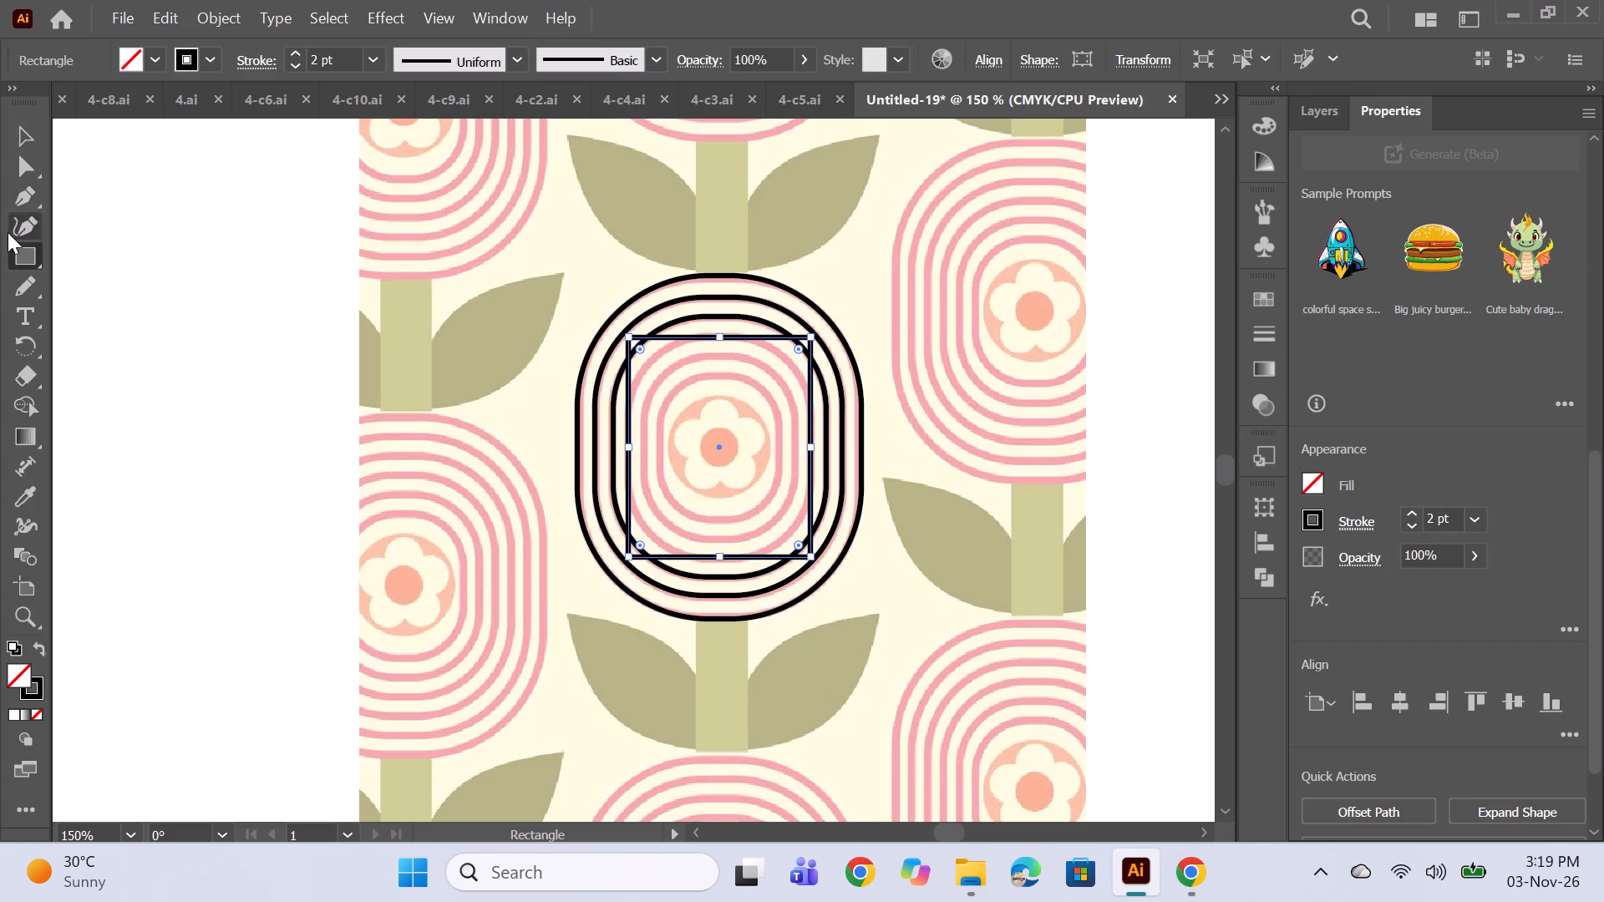
Round the fourth rectangle's corners to a radius of about 0.4 in, keeping the reference image in its original place.
click(19, 183)
ctrl+drag(798, 345, 744, 418)
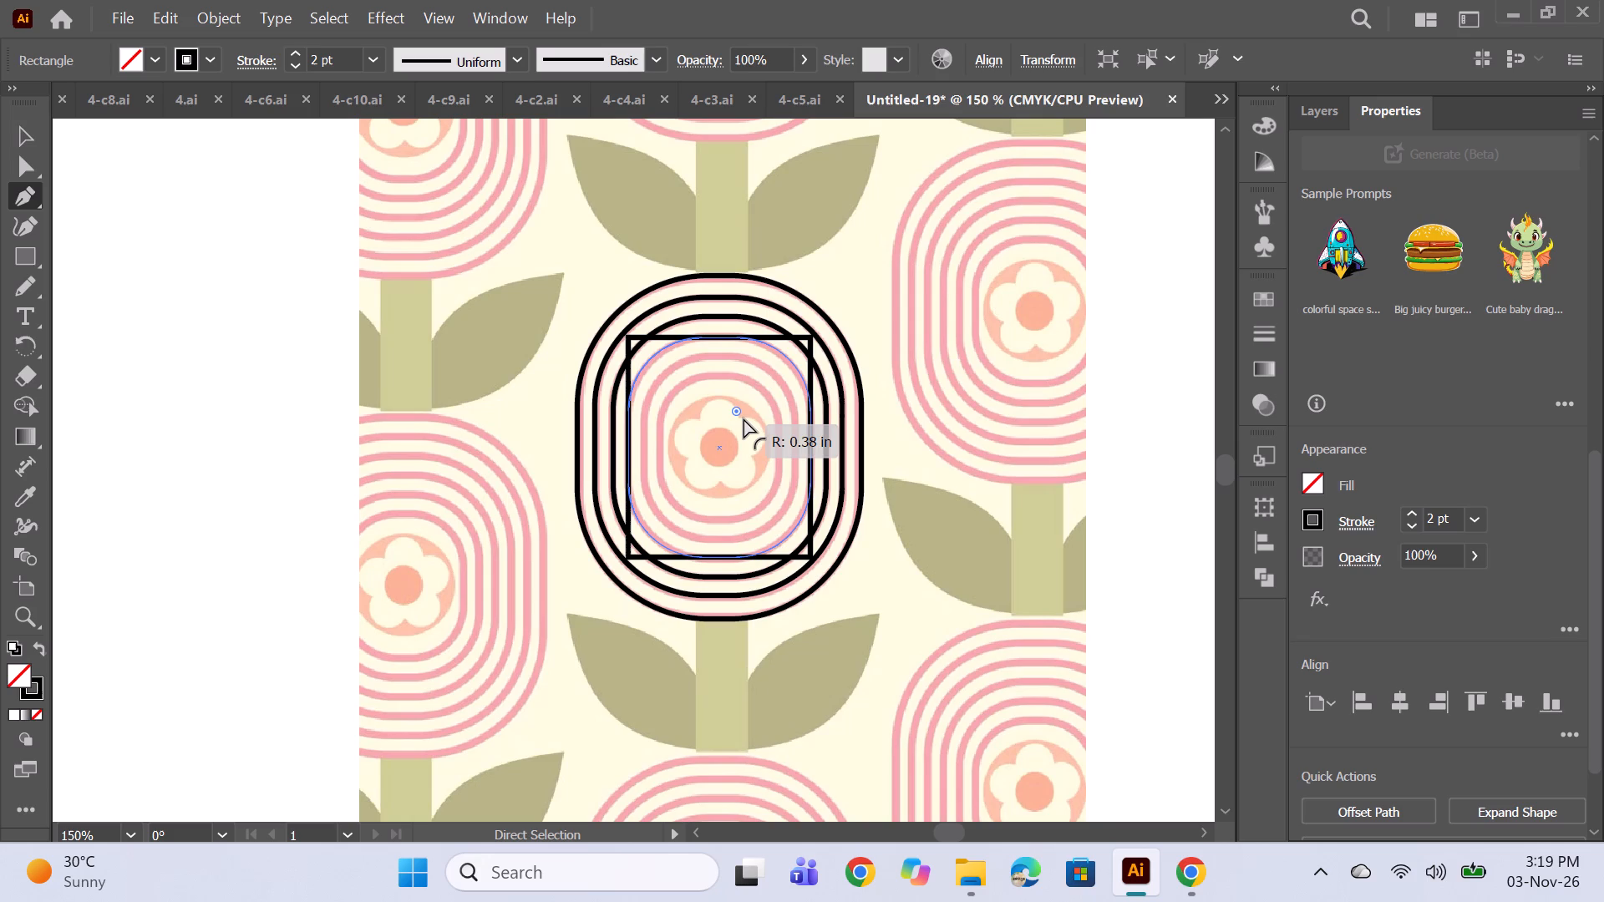
ctrl+drag(744, 418, 741, 421)
ctrl+click(962, 424)
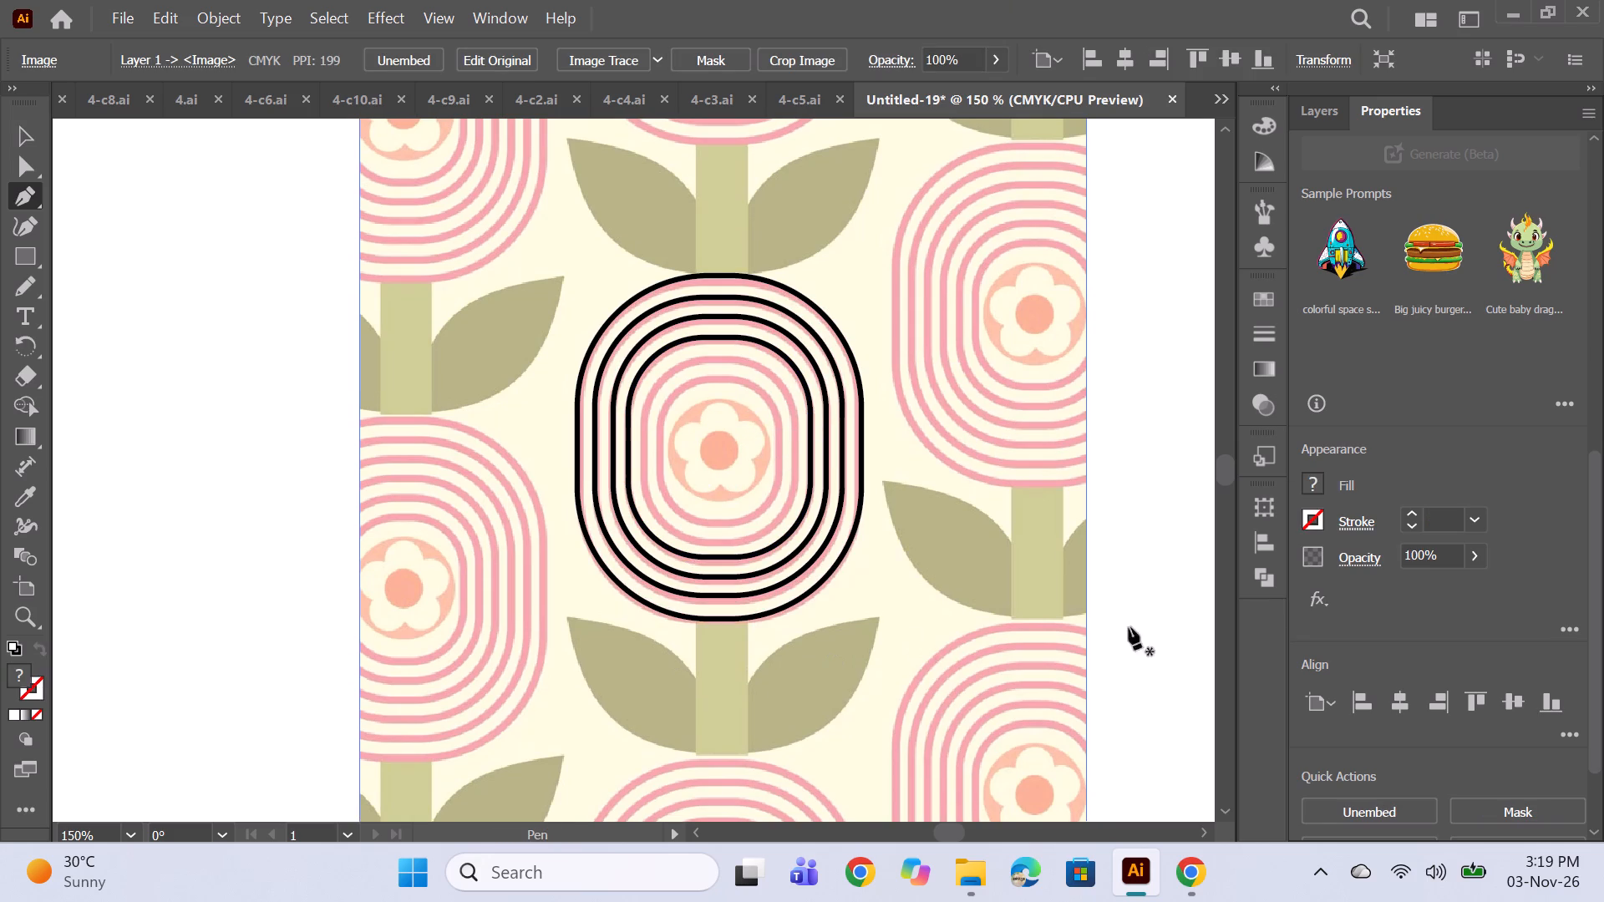
key(ctrl+z)
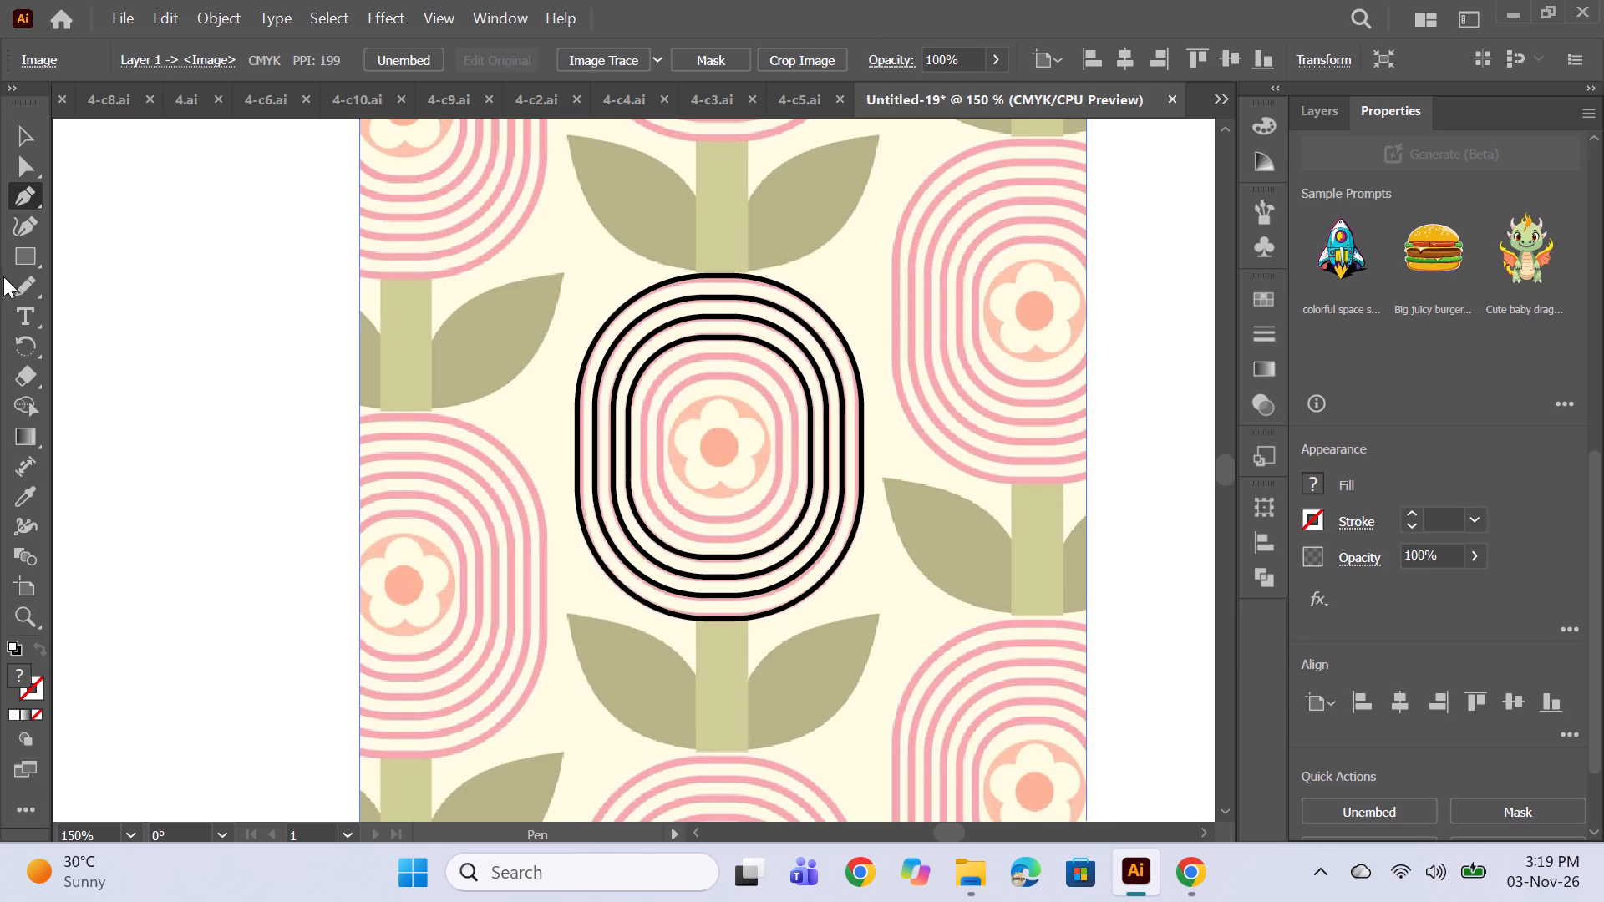
Draw a rectangle over the fifth pink ring, inside the four traced outlines.
click(16, 249)
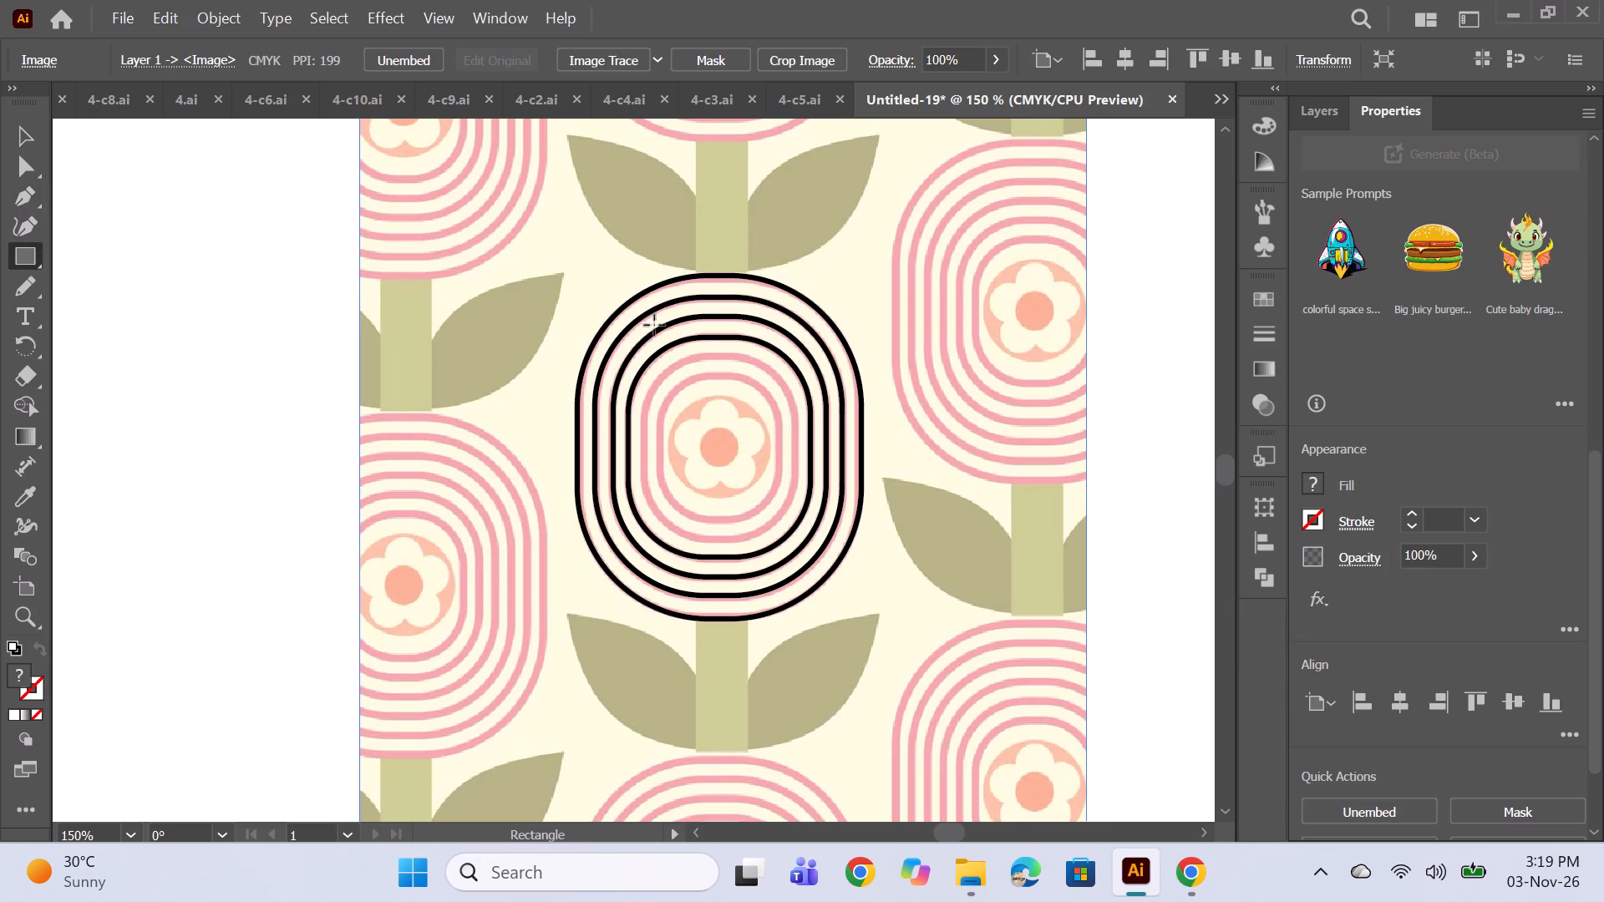
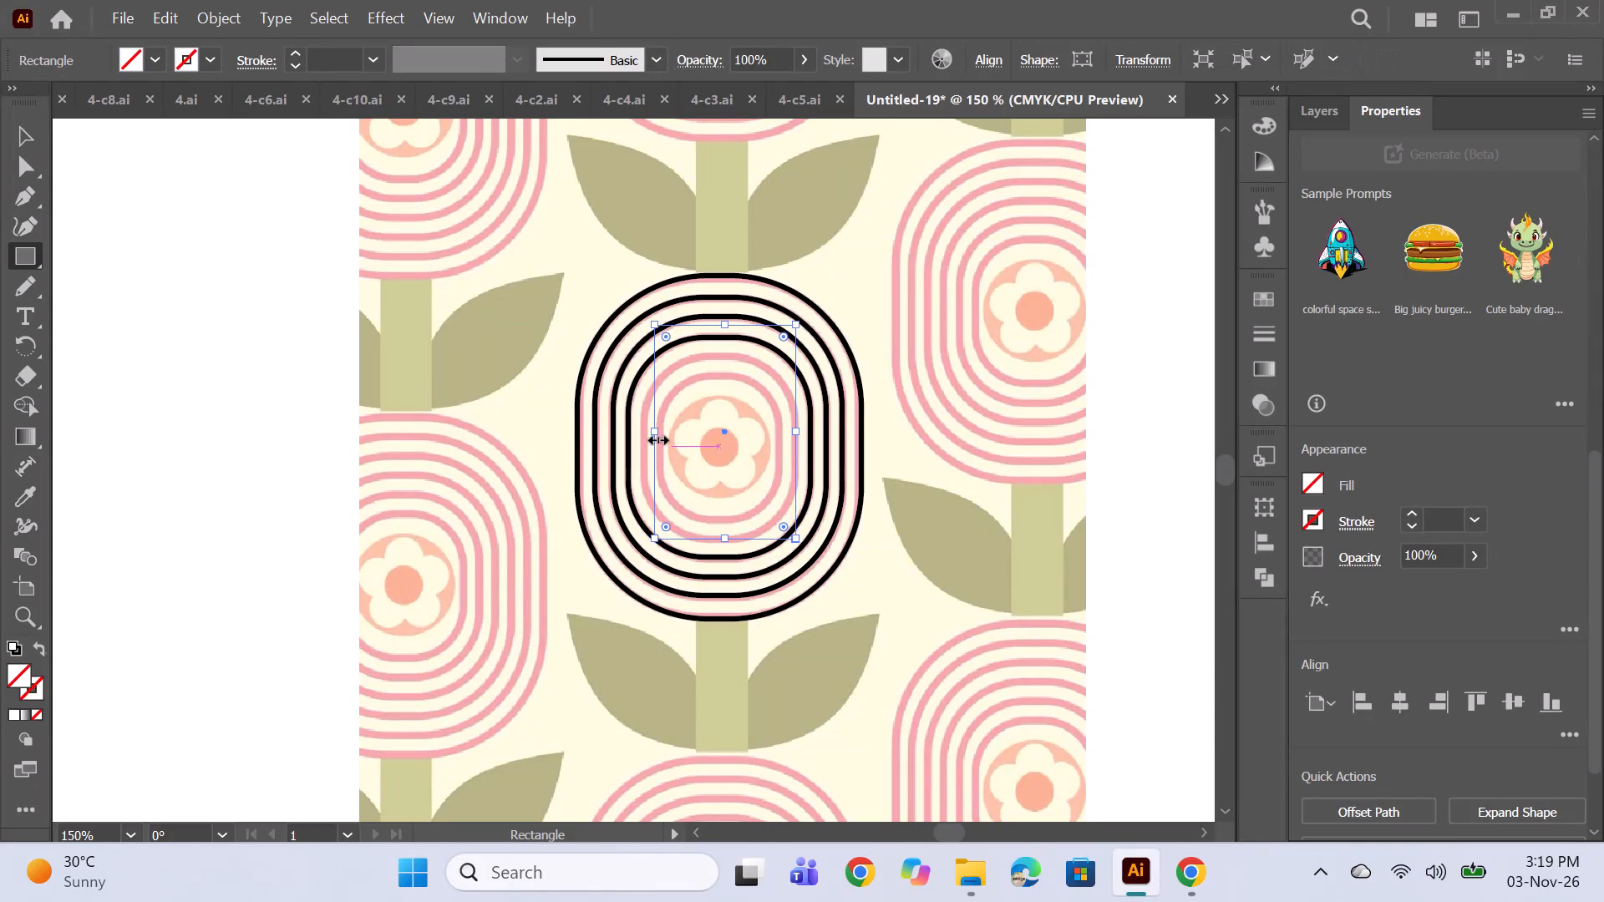
Resize the selected rectangle to fit the fifth pink ring from the outside and give it a 2 pt stroke.
drag(656, 426, 642, 428)
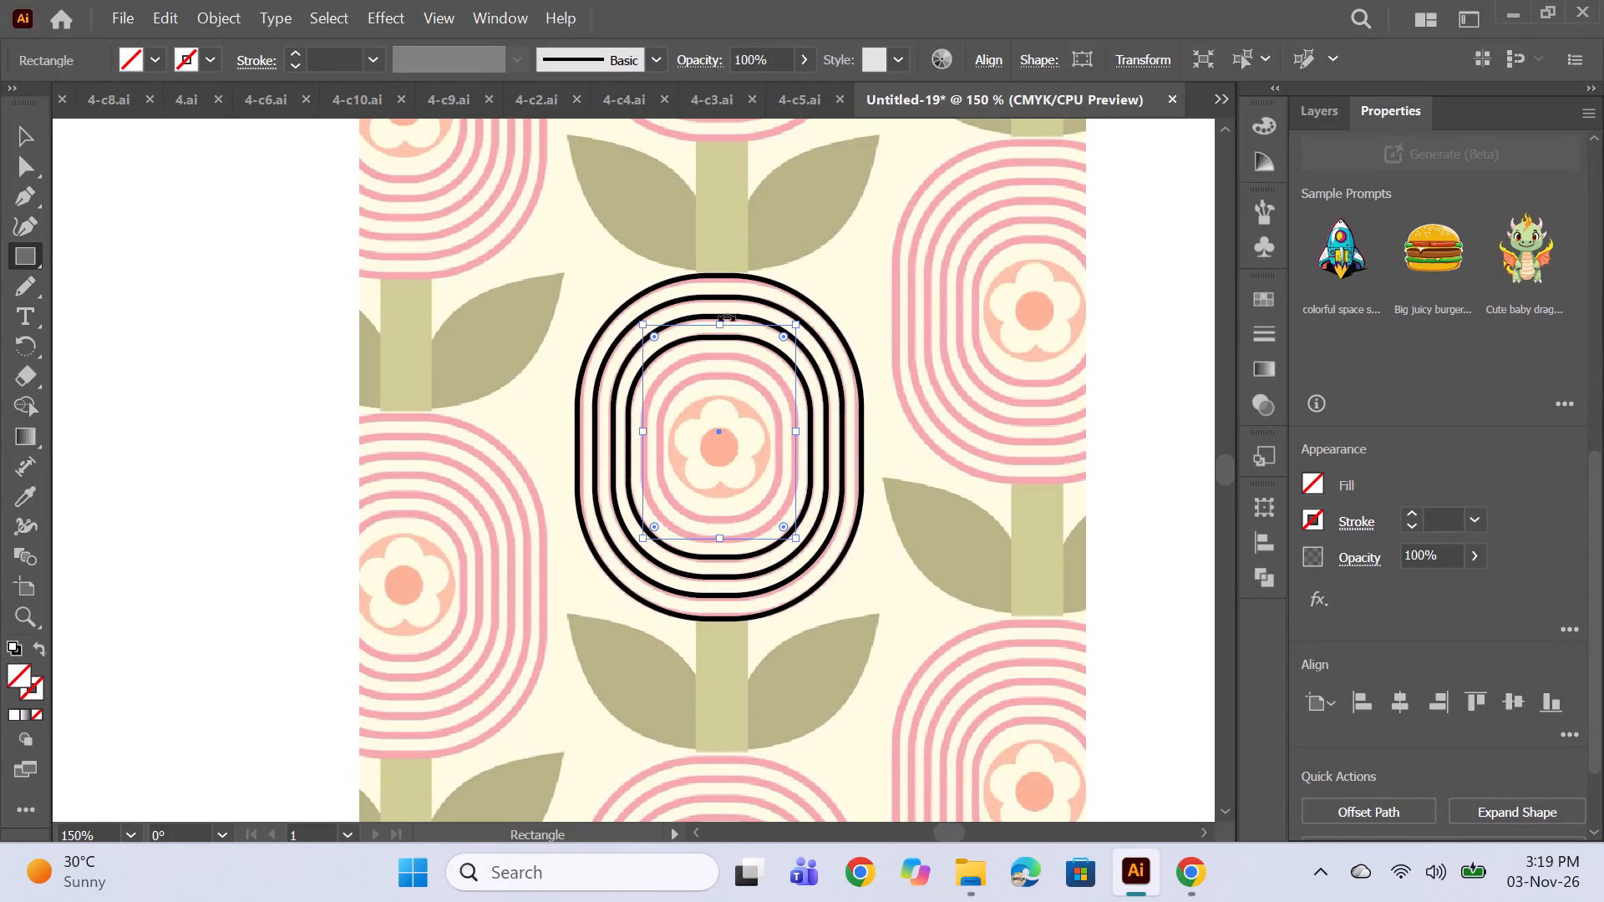
drag(724, 321, 729, 357)
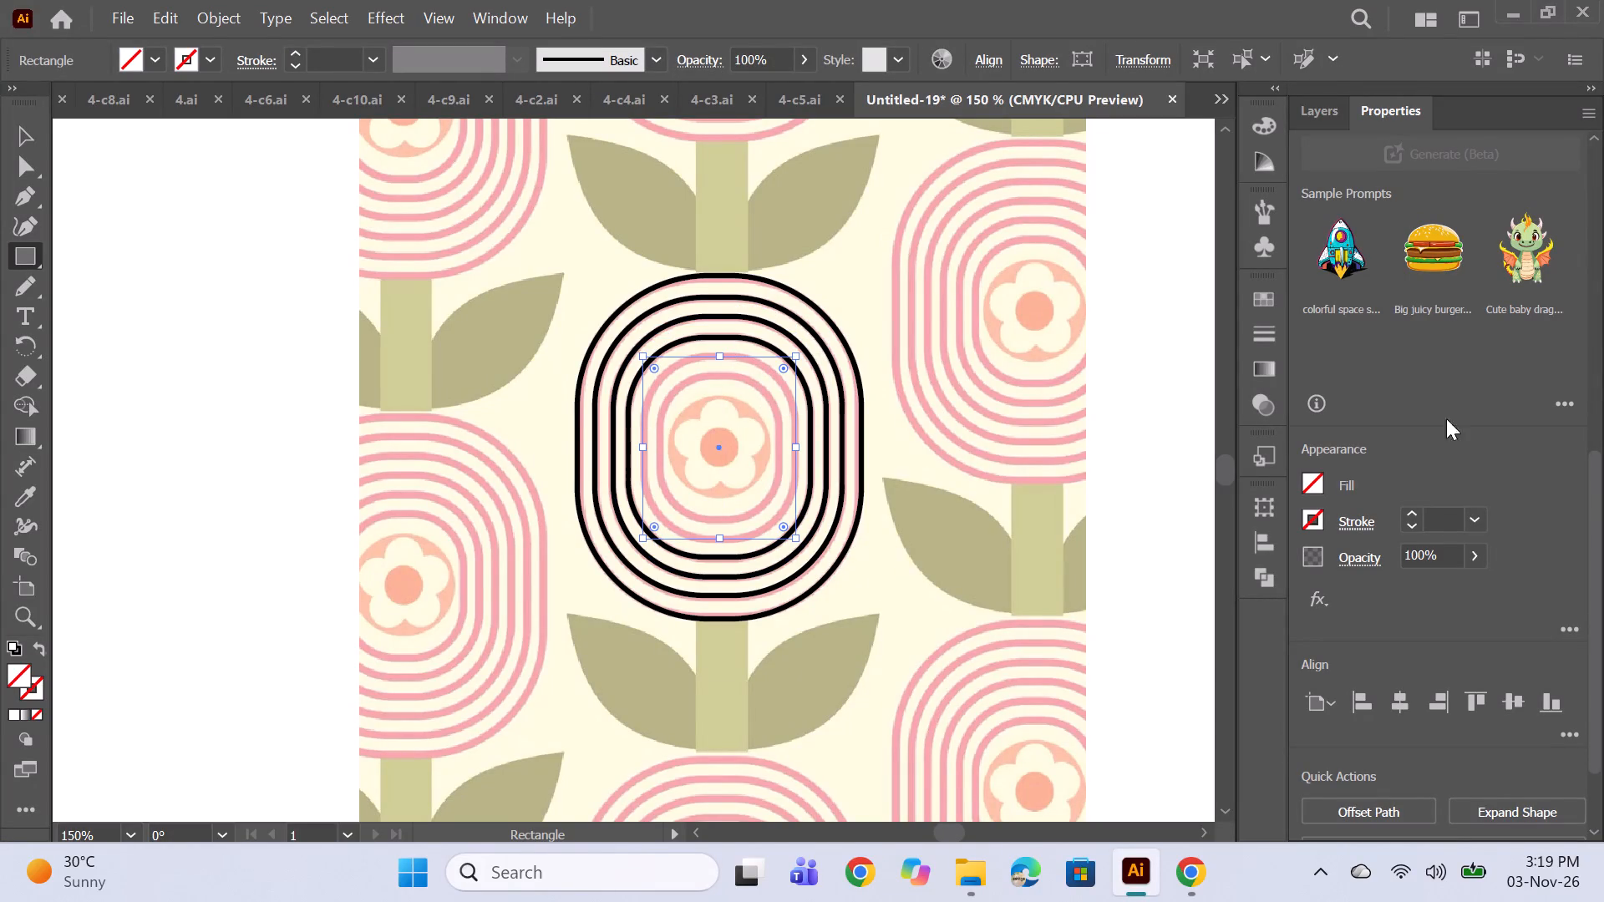
triple_click(1422, 514)
click(1422, 514)
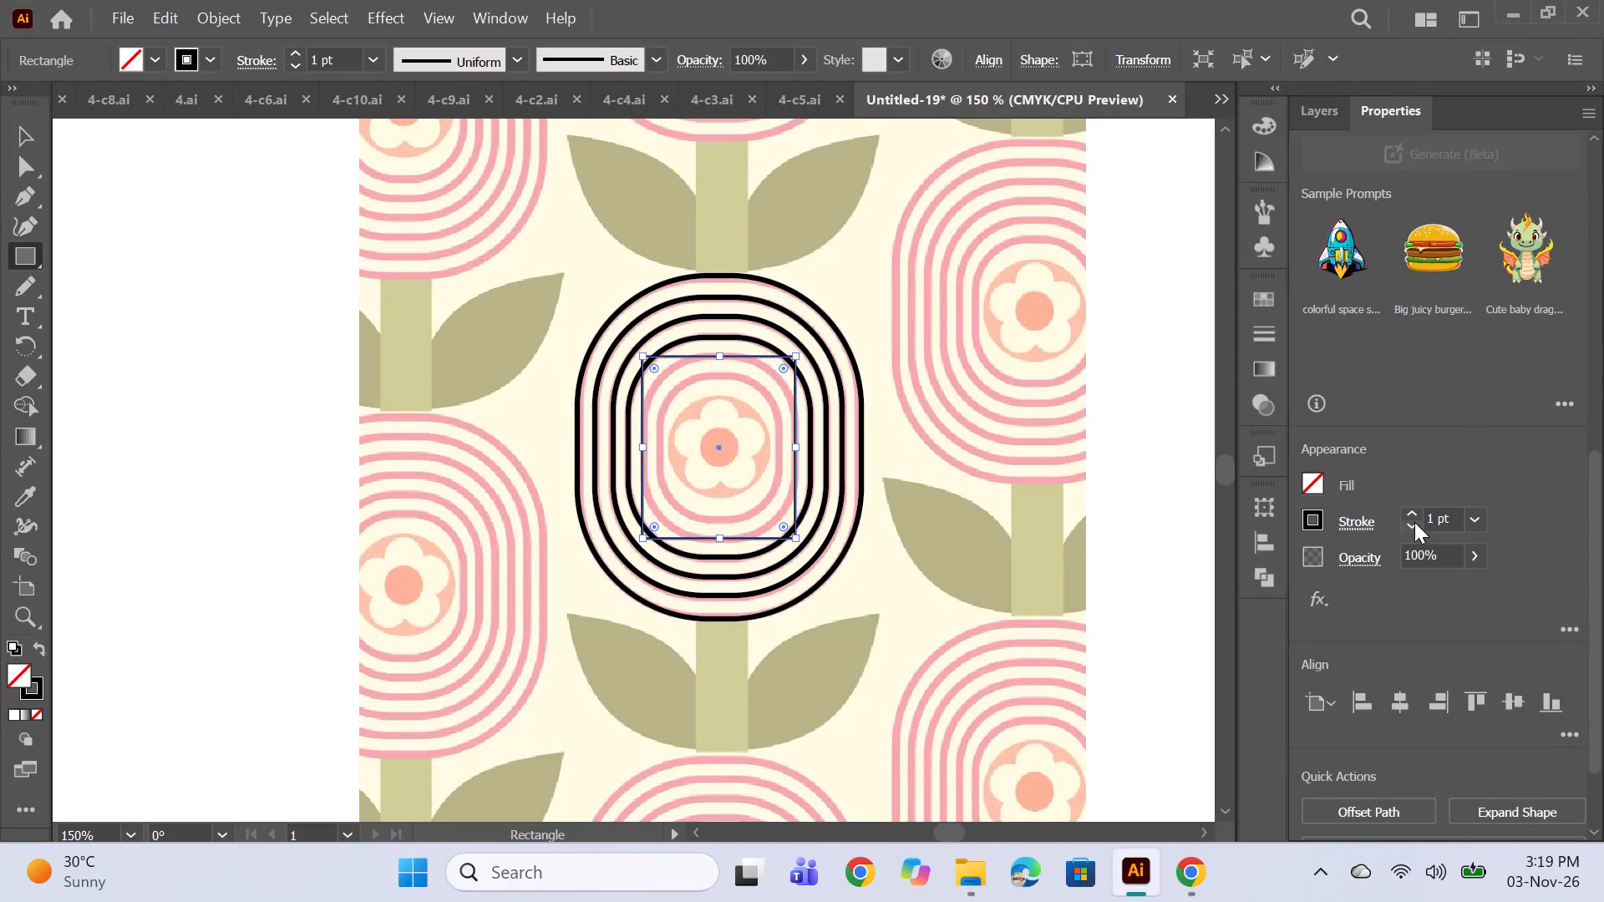
click(1414, 514)
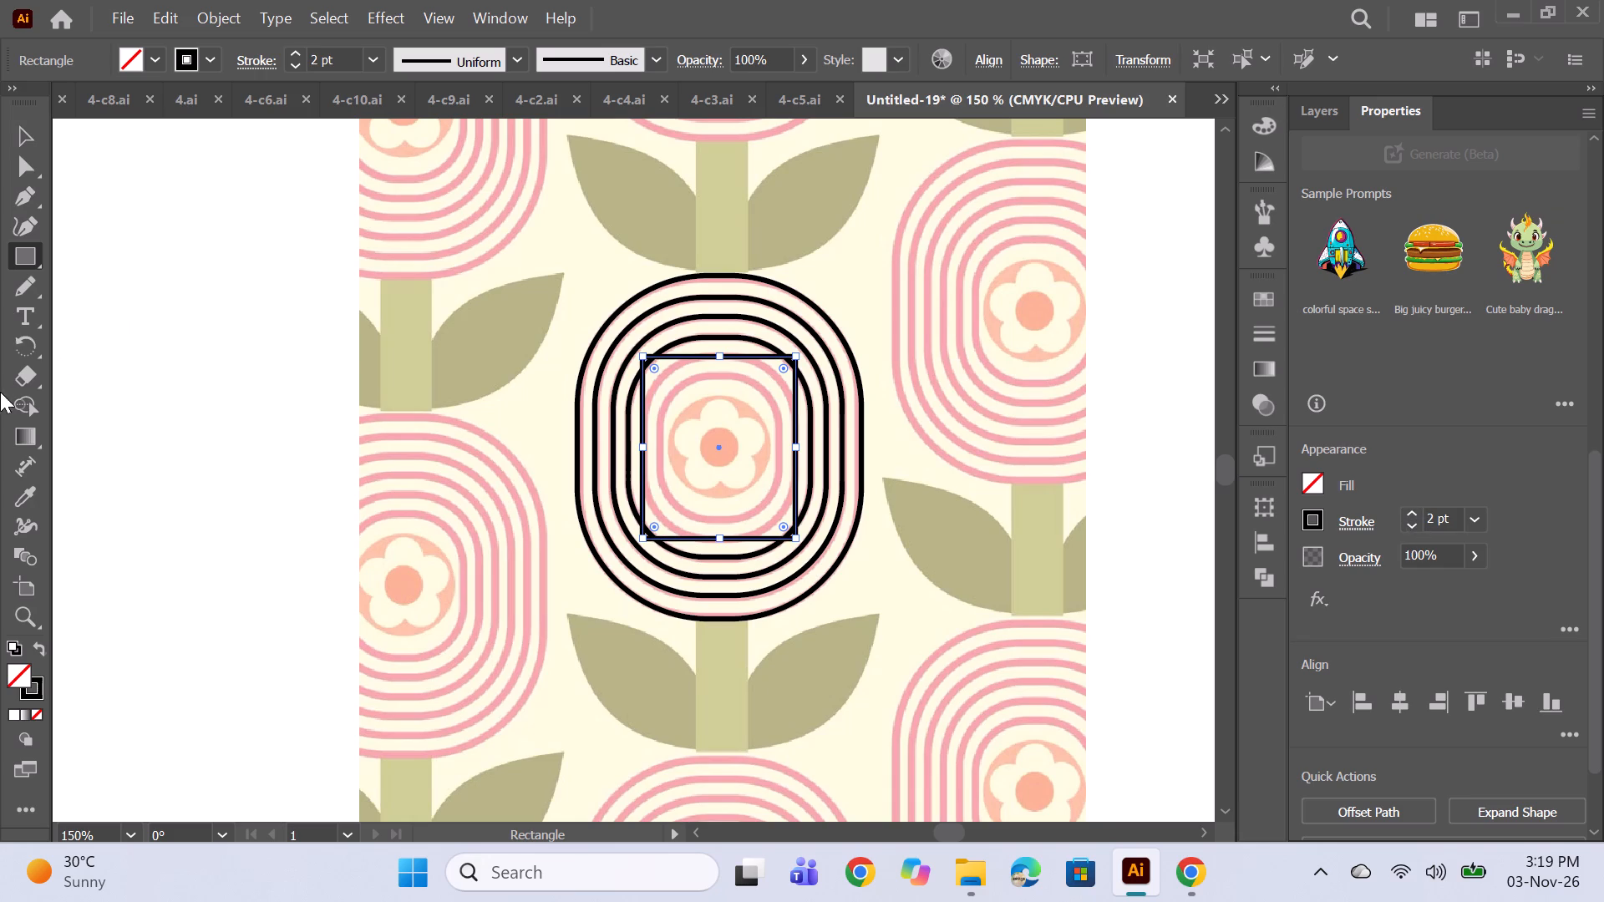
Round the rectangle's corners to a radius of about 0.34 in so it follows the fifth pink ring.
click(15, 194)
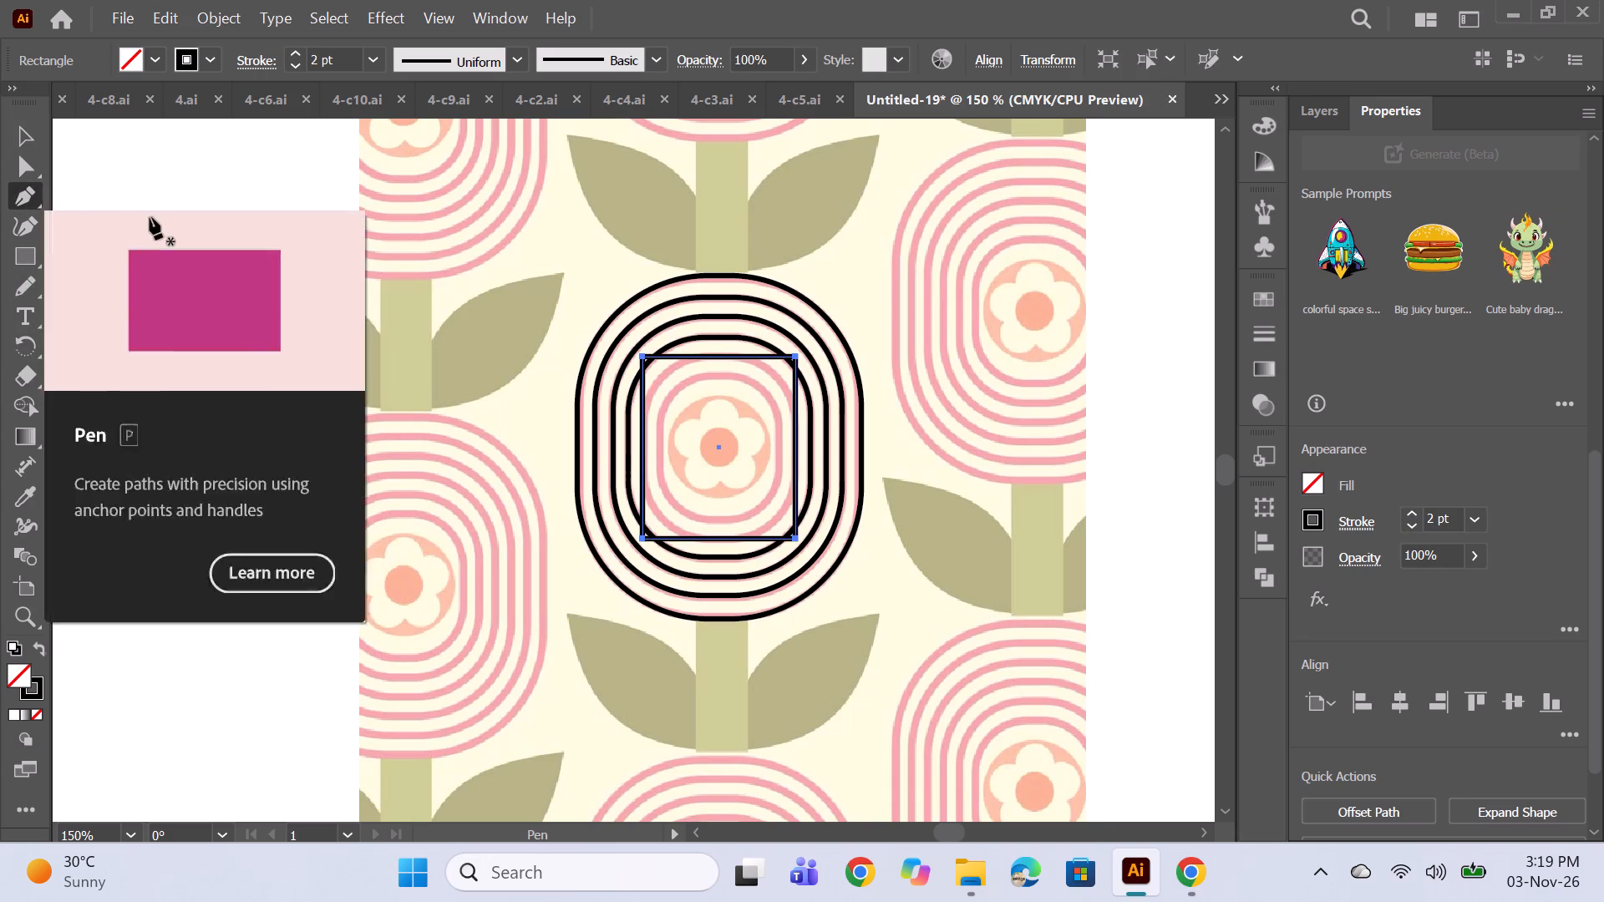
ctrl+drag(783, 365, 783, 383)
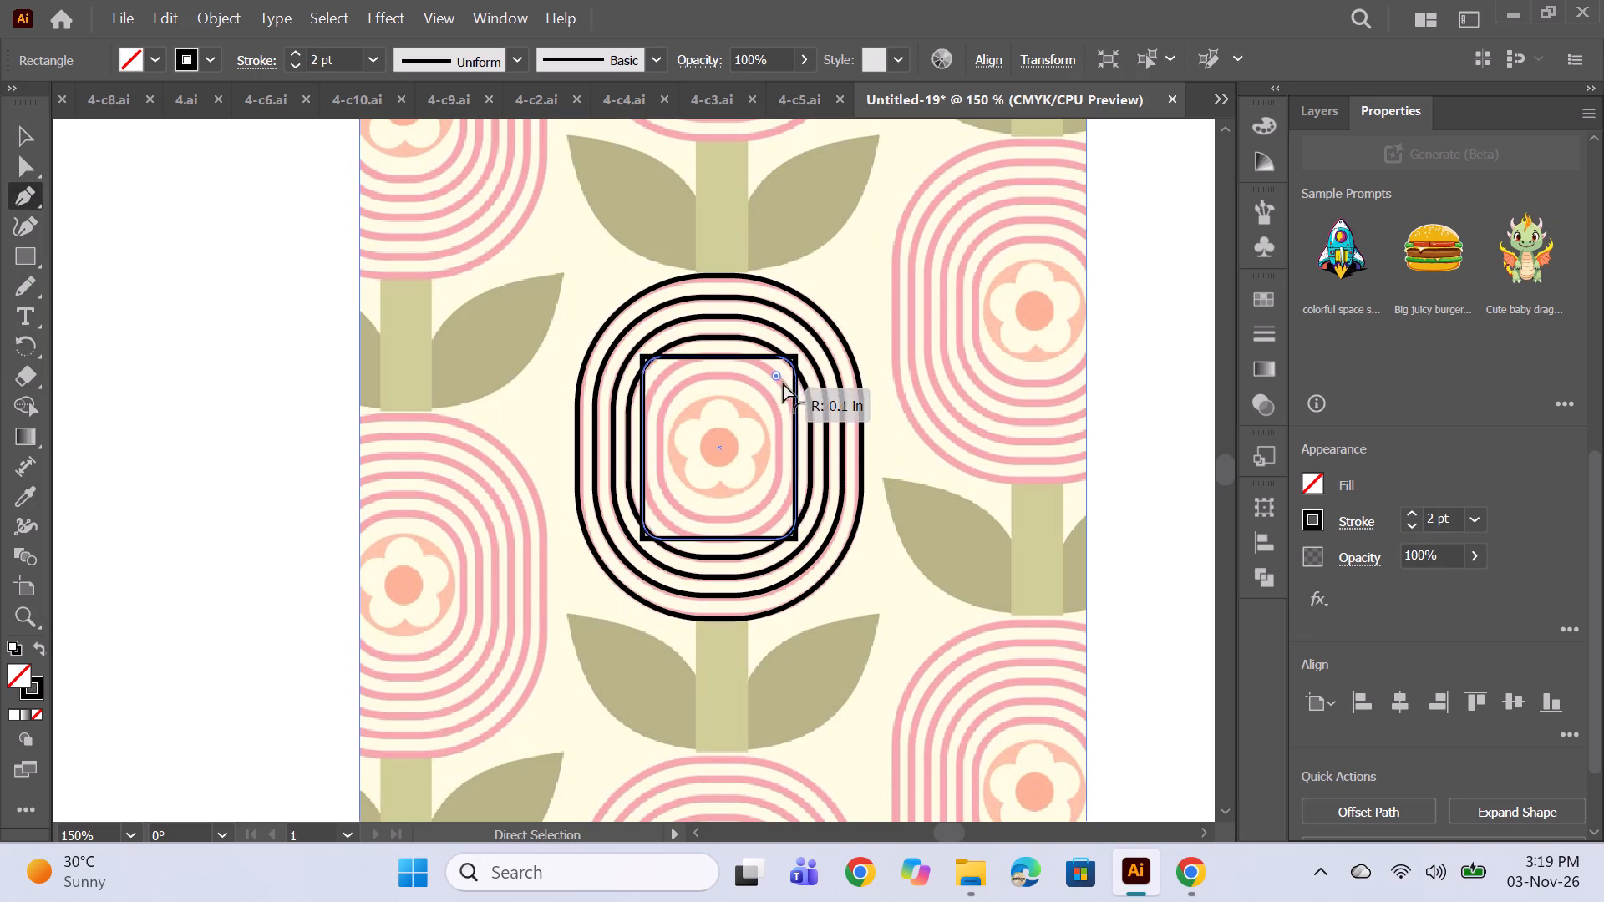
ctrl+drag(783, 383, 760, 454)
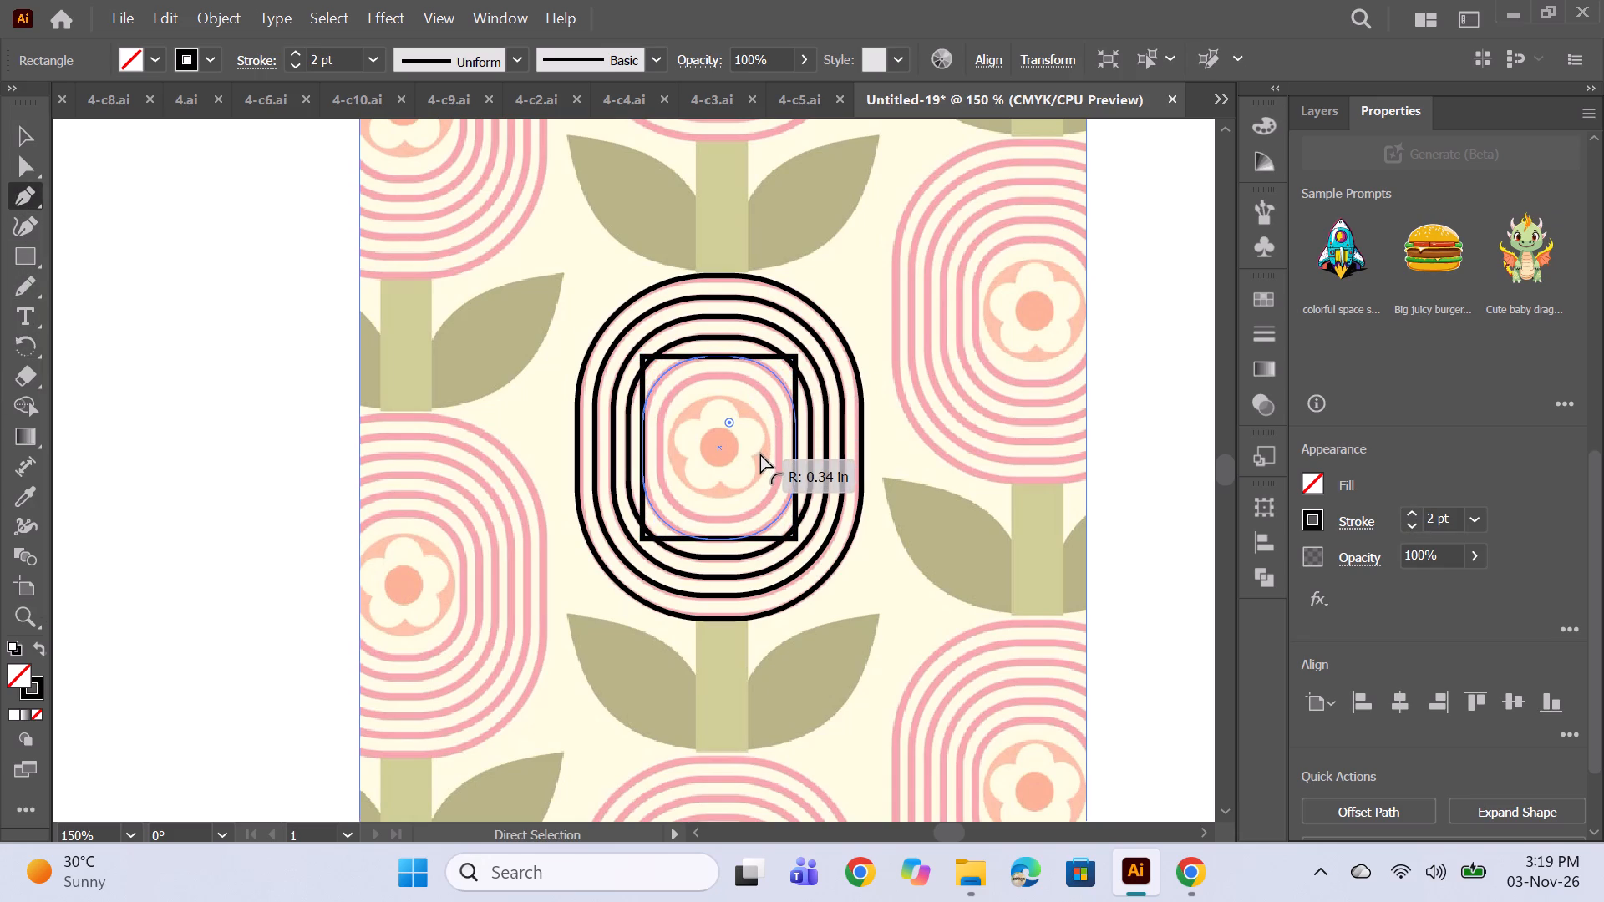
ctrl+drag(760, 454, 763, 458)
click(948, 428)
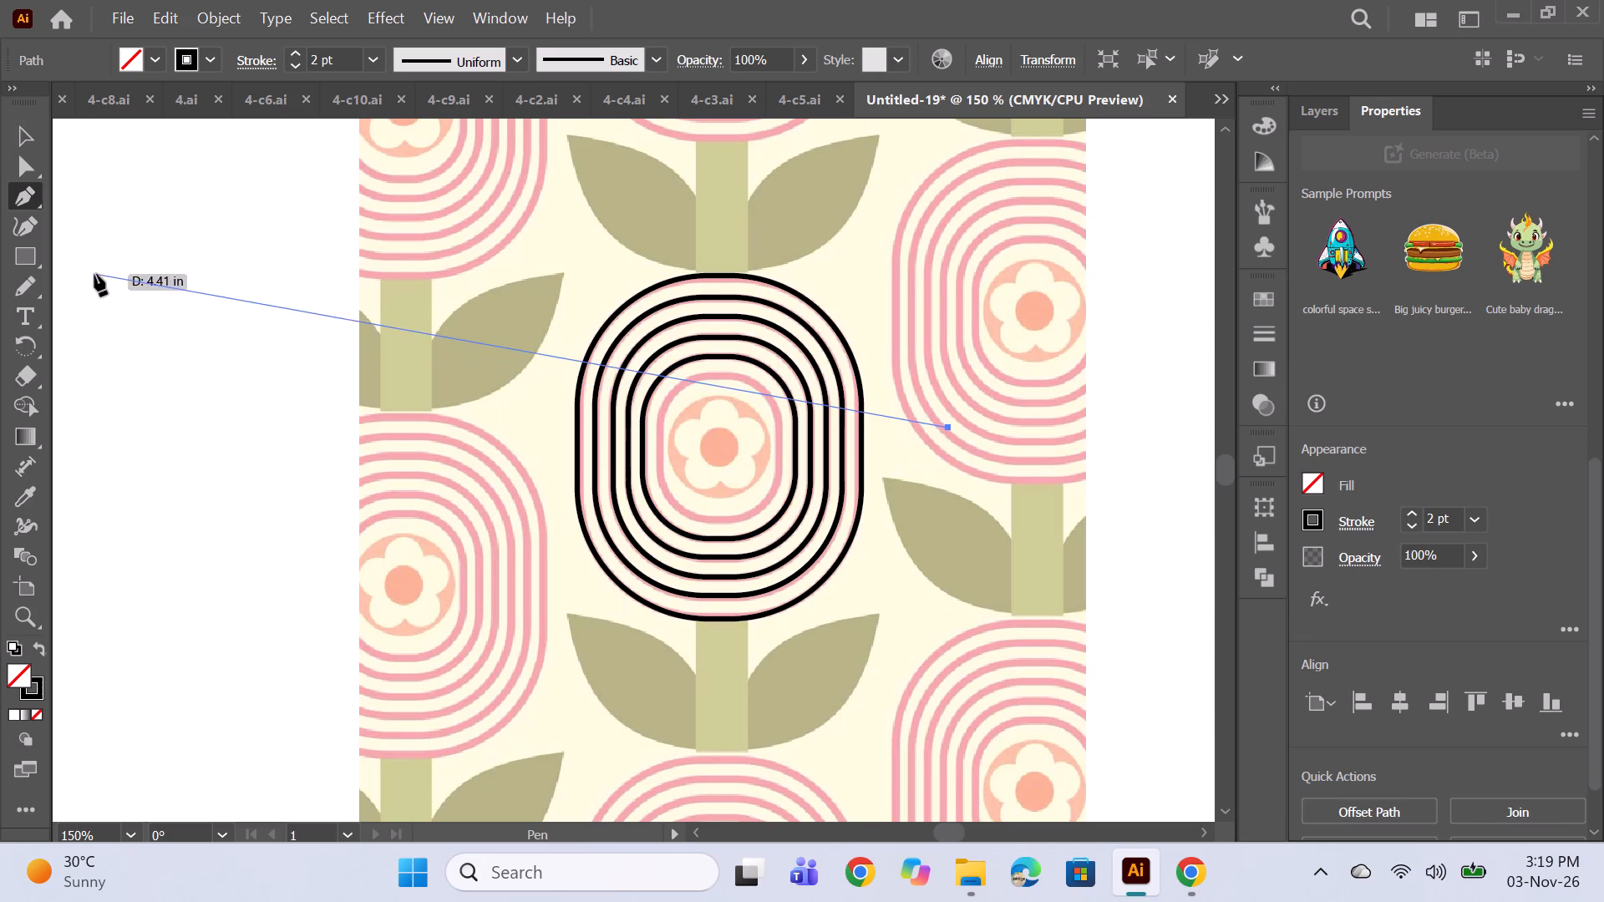
key(ctrl+z)
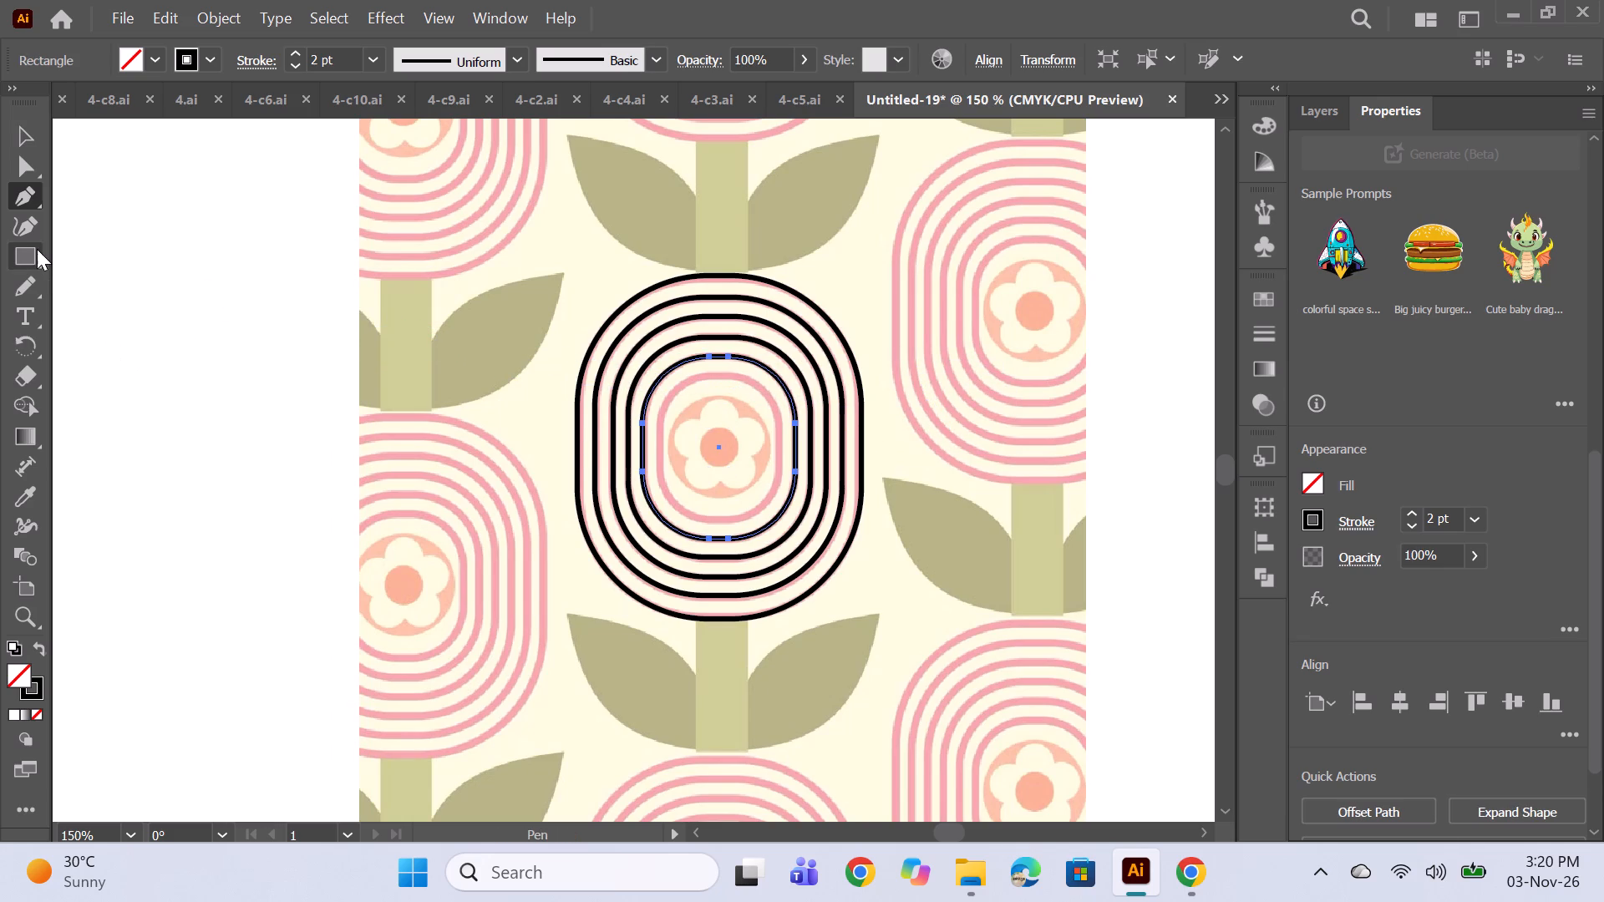
Draw a rectangle about 0.75 in tall fitted to the innermost pink ring and set its stroke to 2 pt.
click(37, 249)
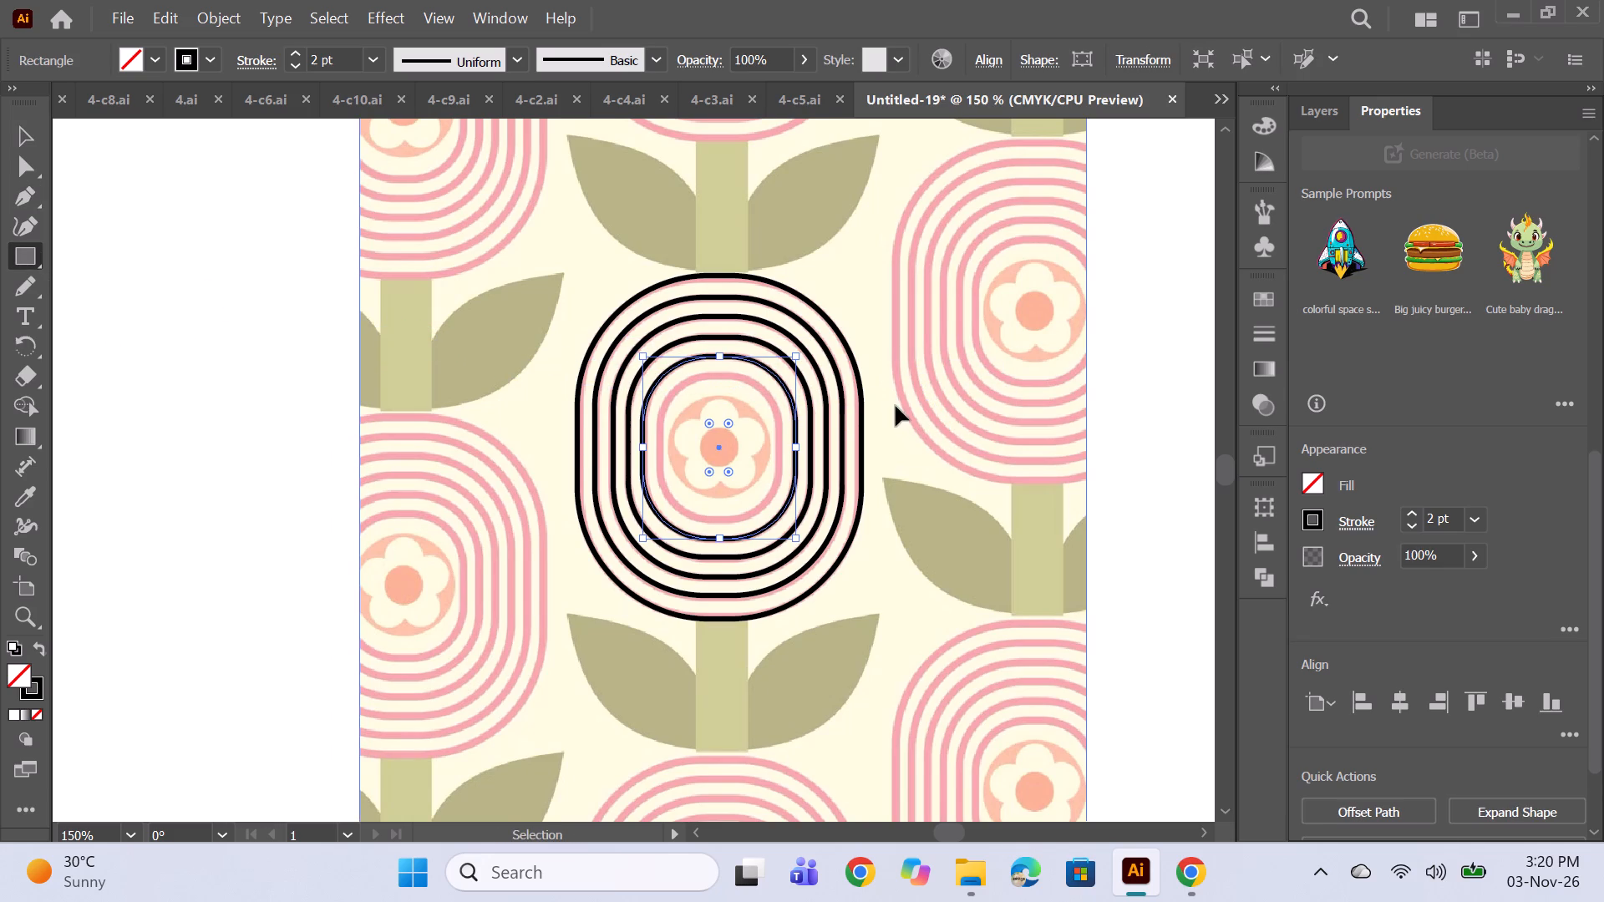
ctrl+click(896, 406)
key(ctrl+z)
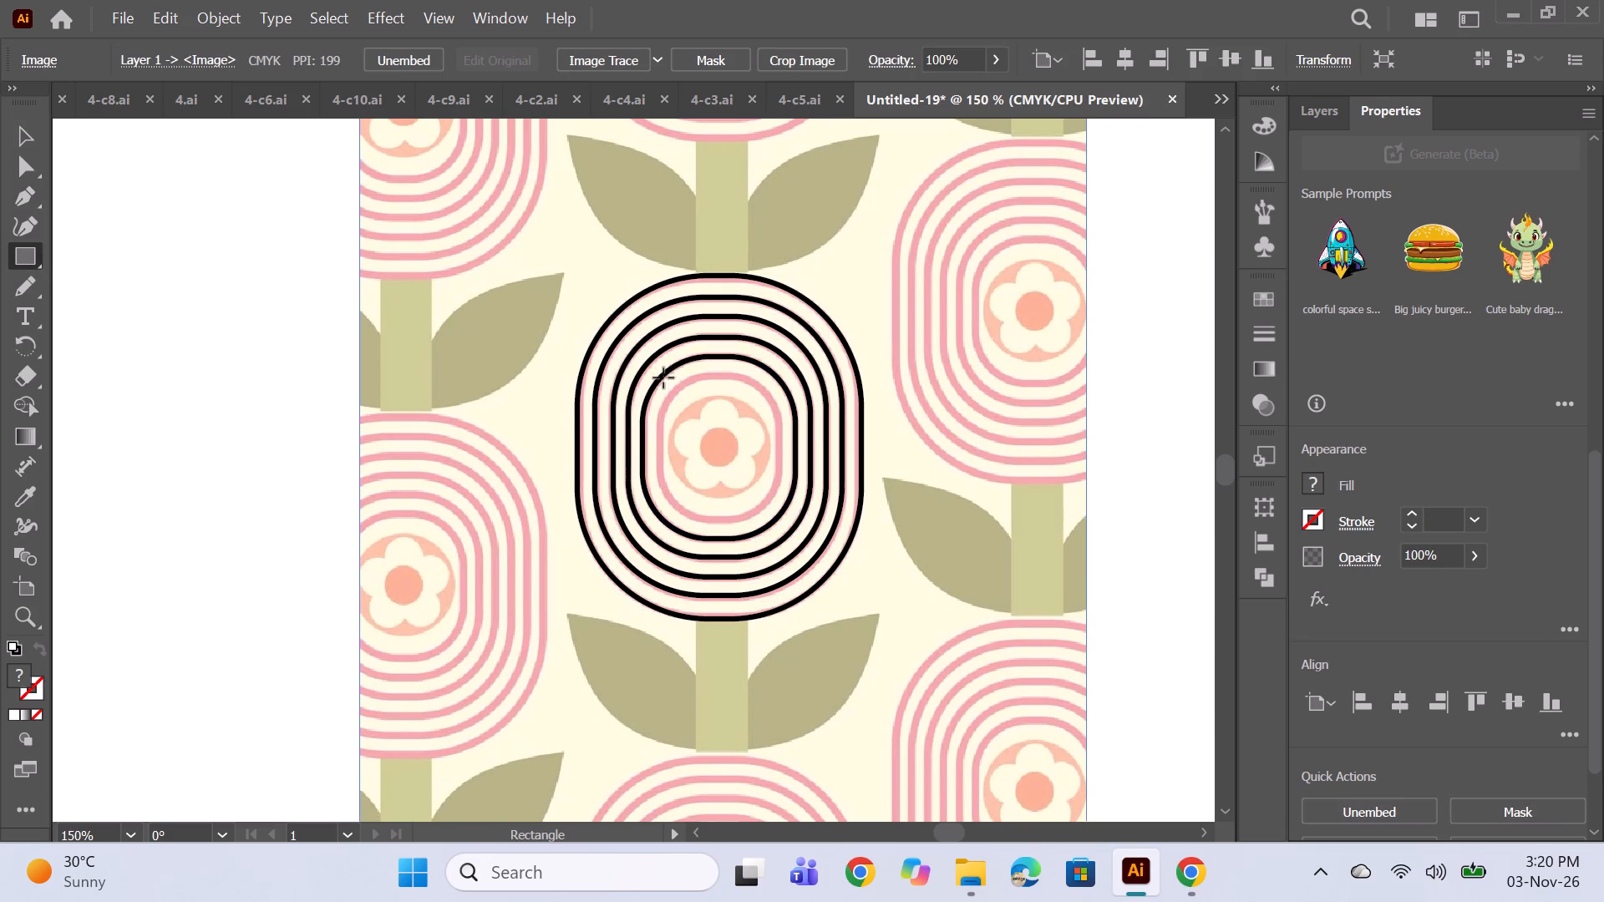
drag(666, 373, 776, 510)
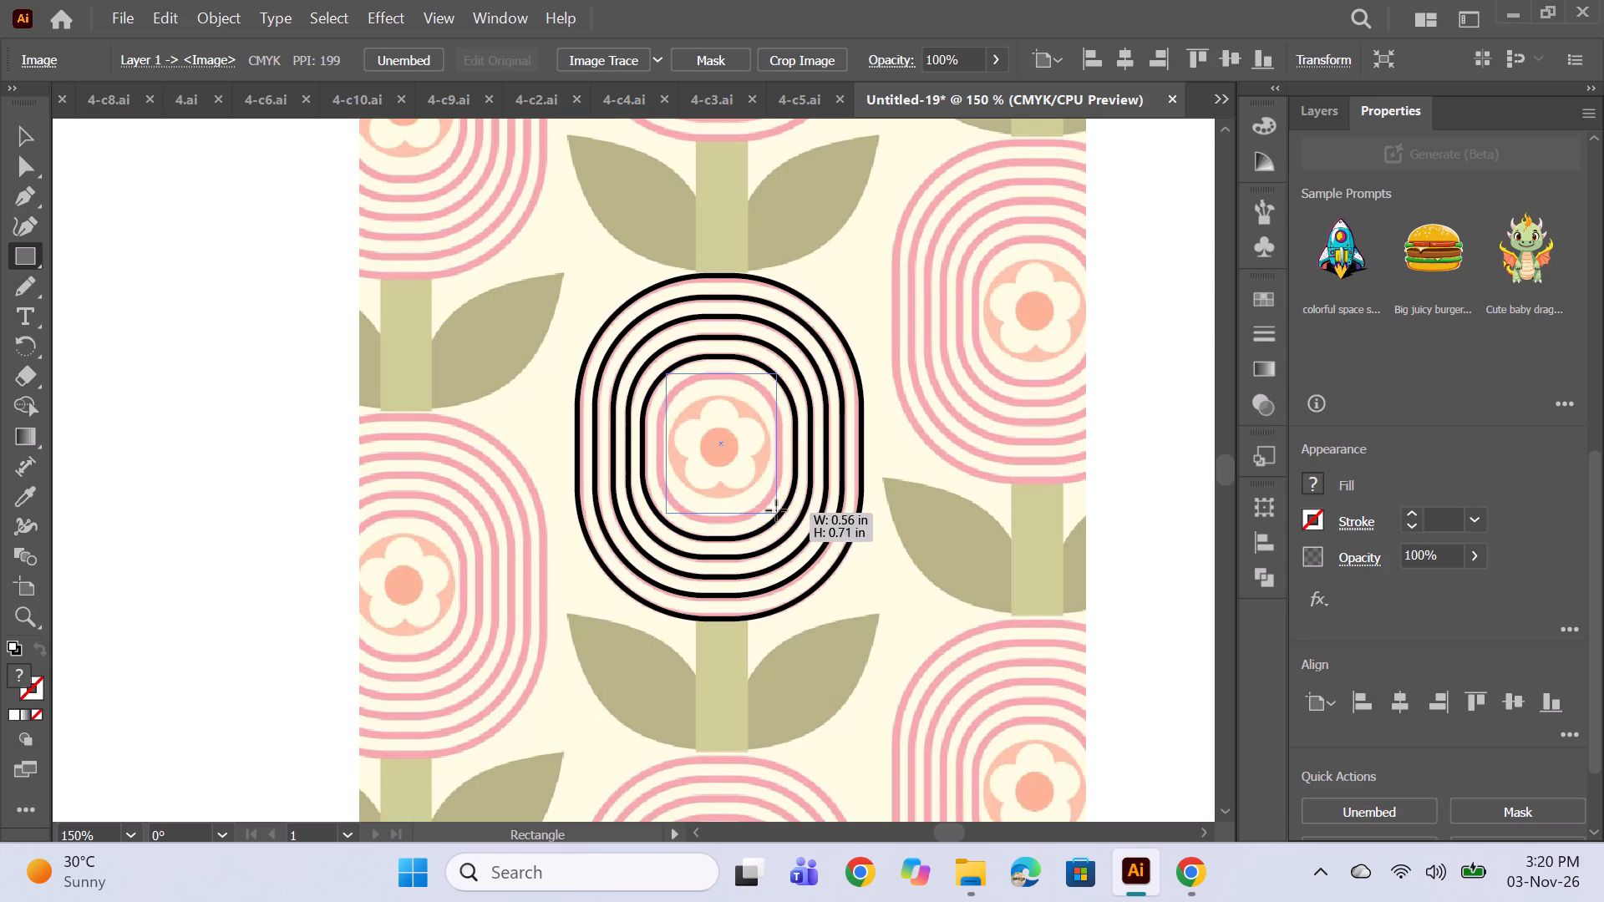
drag(776, 510, 779, 518)
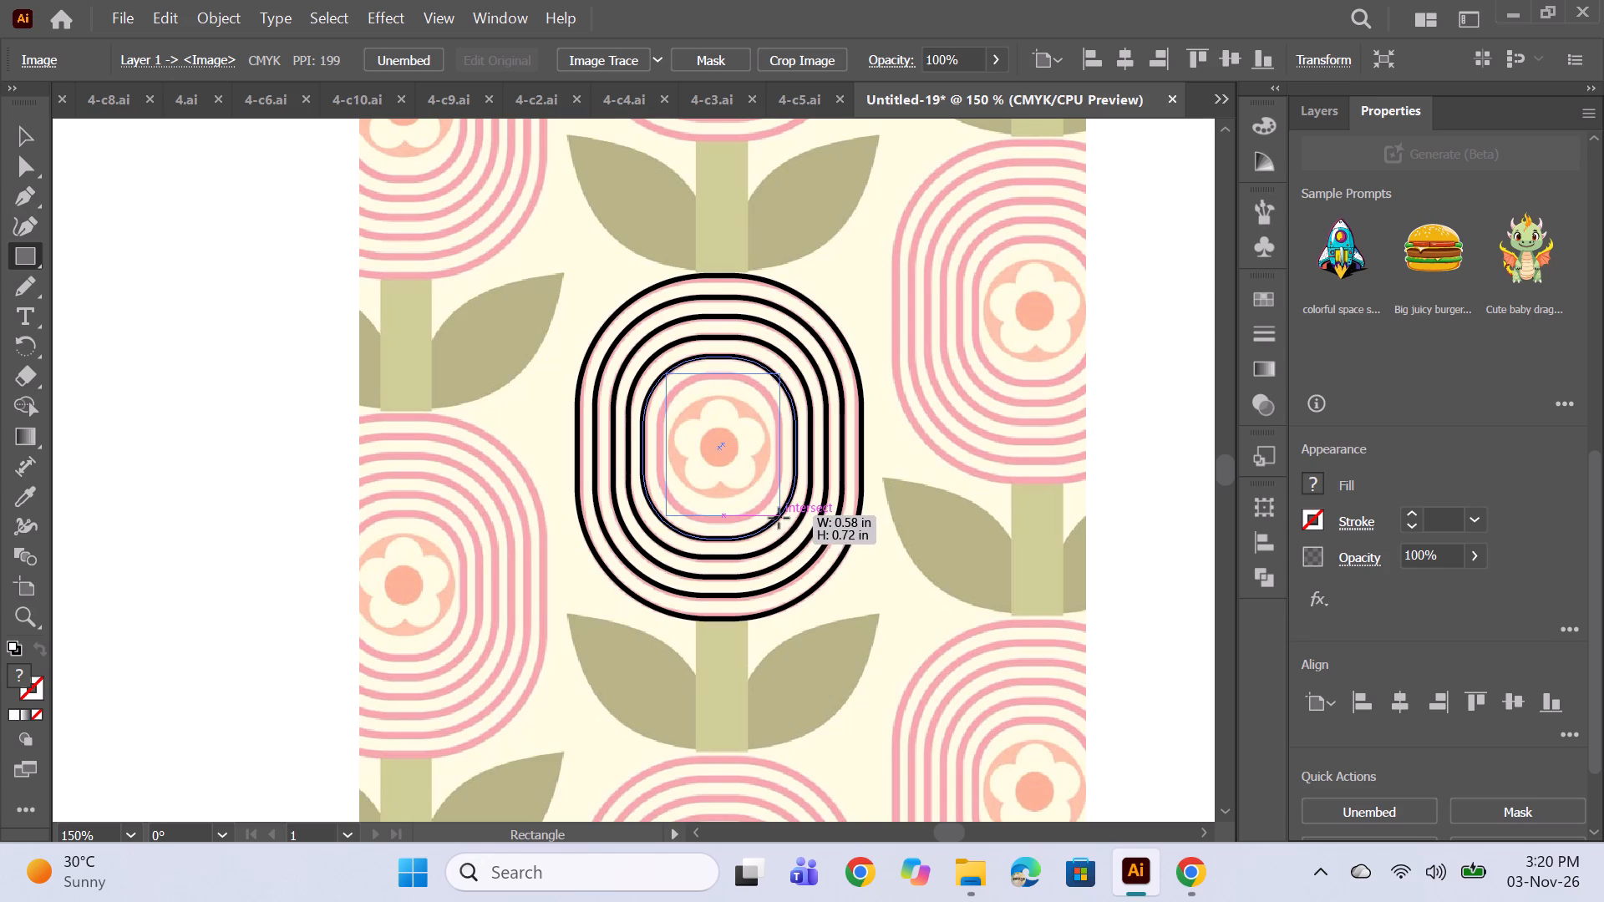
drag(779, 518, 776, 520)
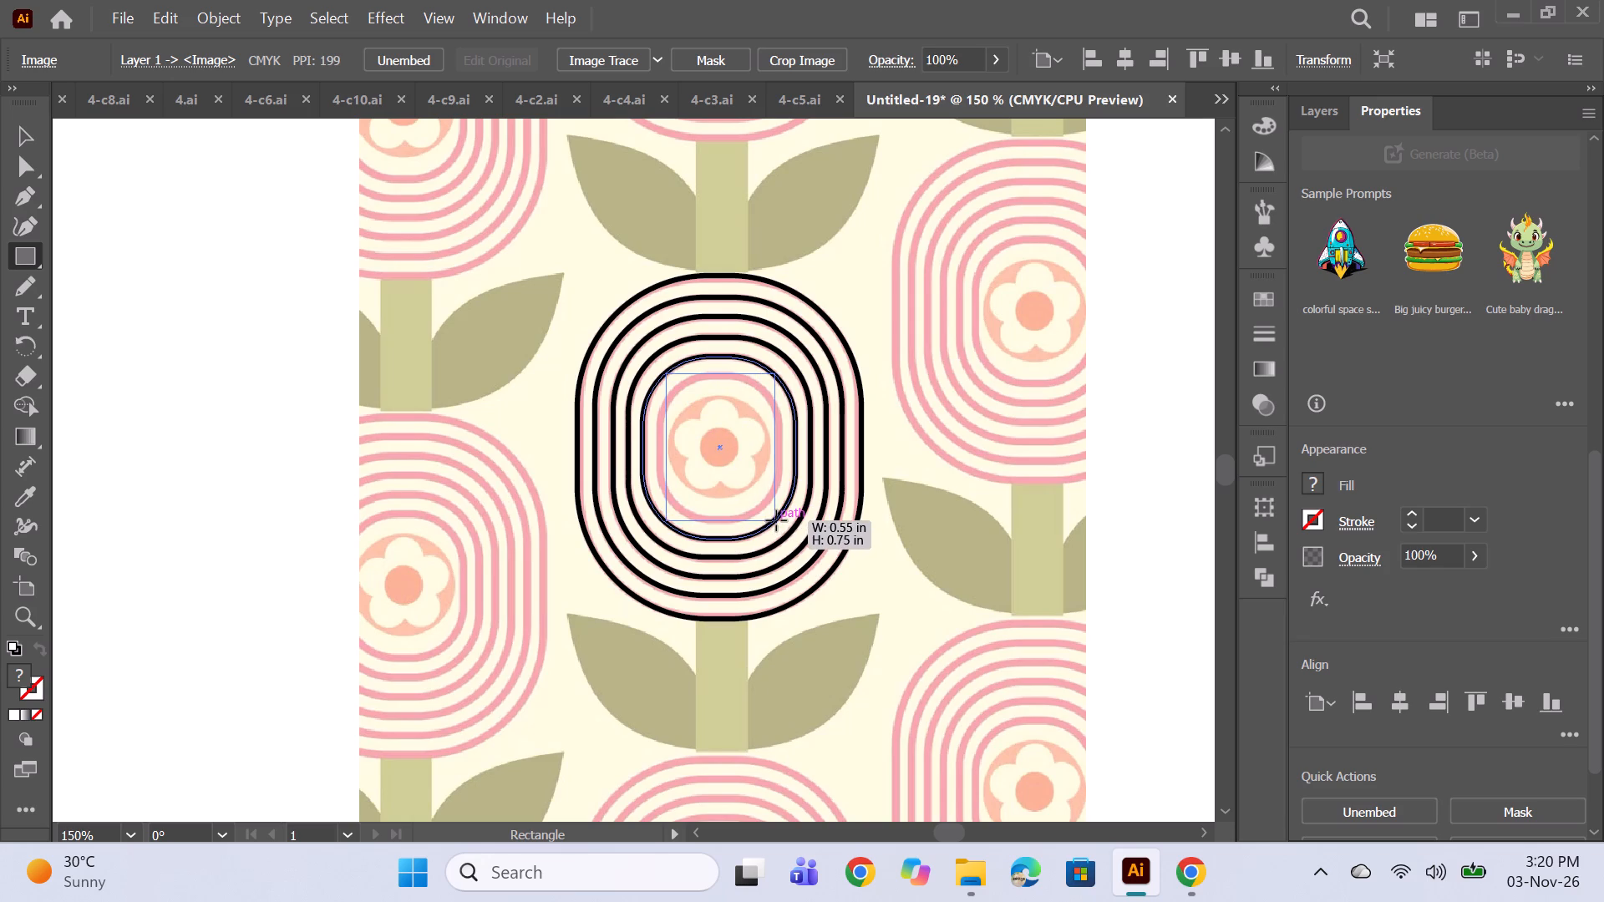
drag(776, 520, 780, 520)
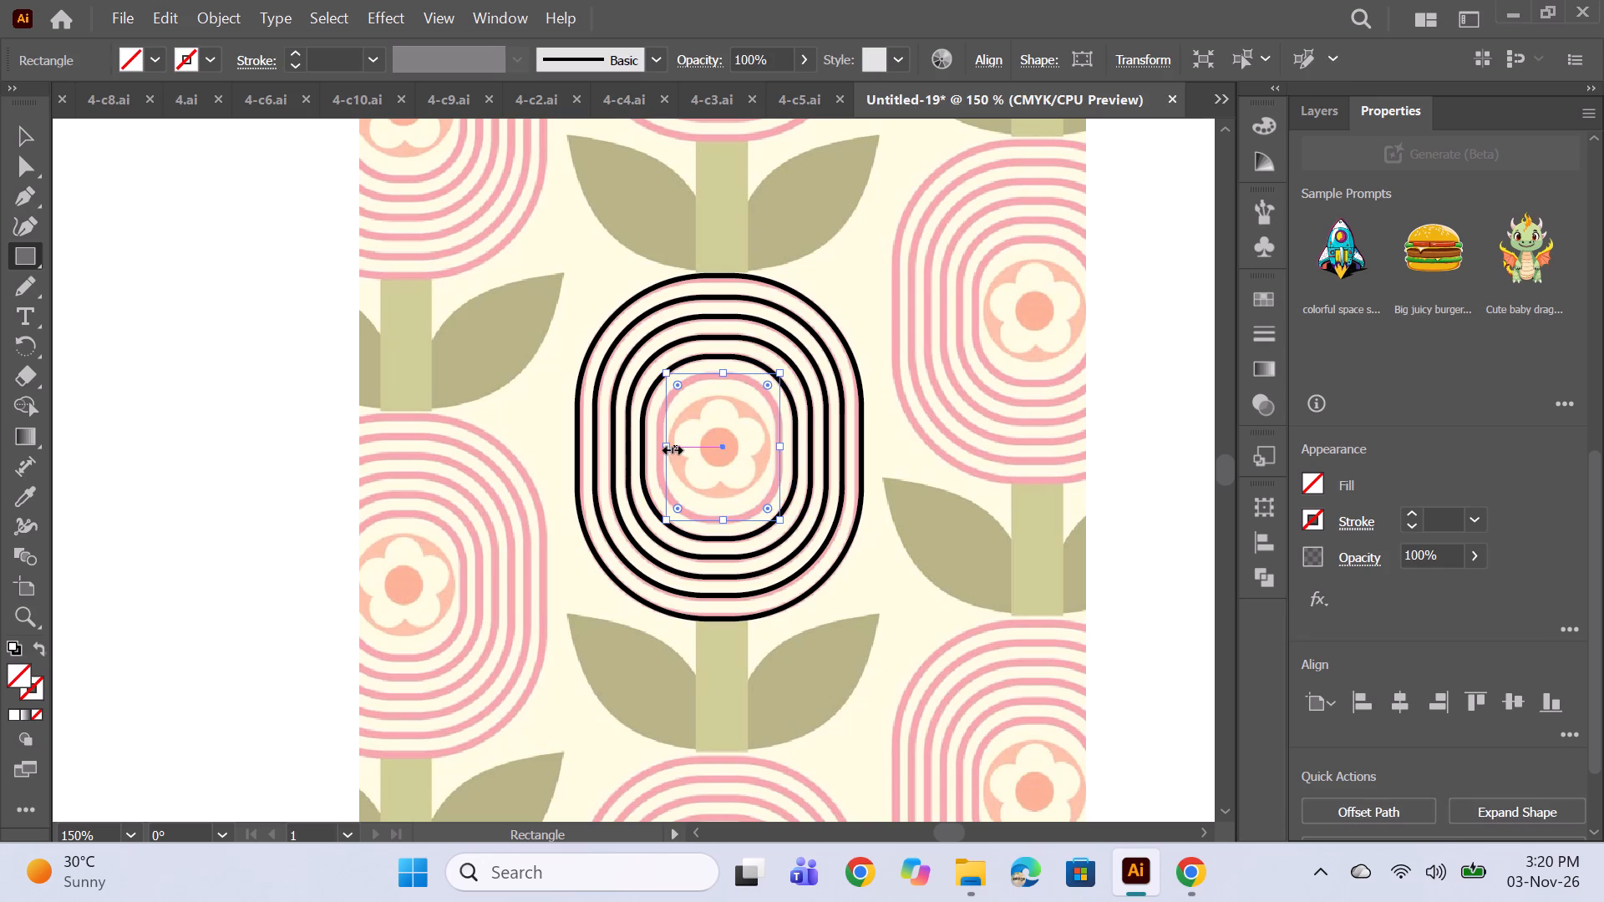
click(663, 448)
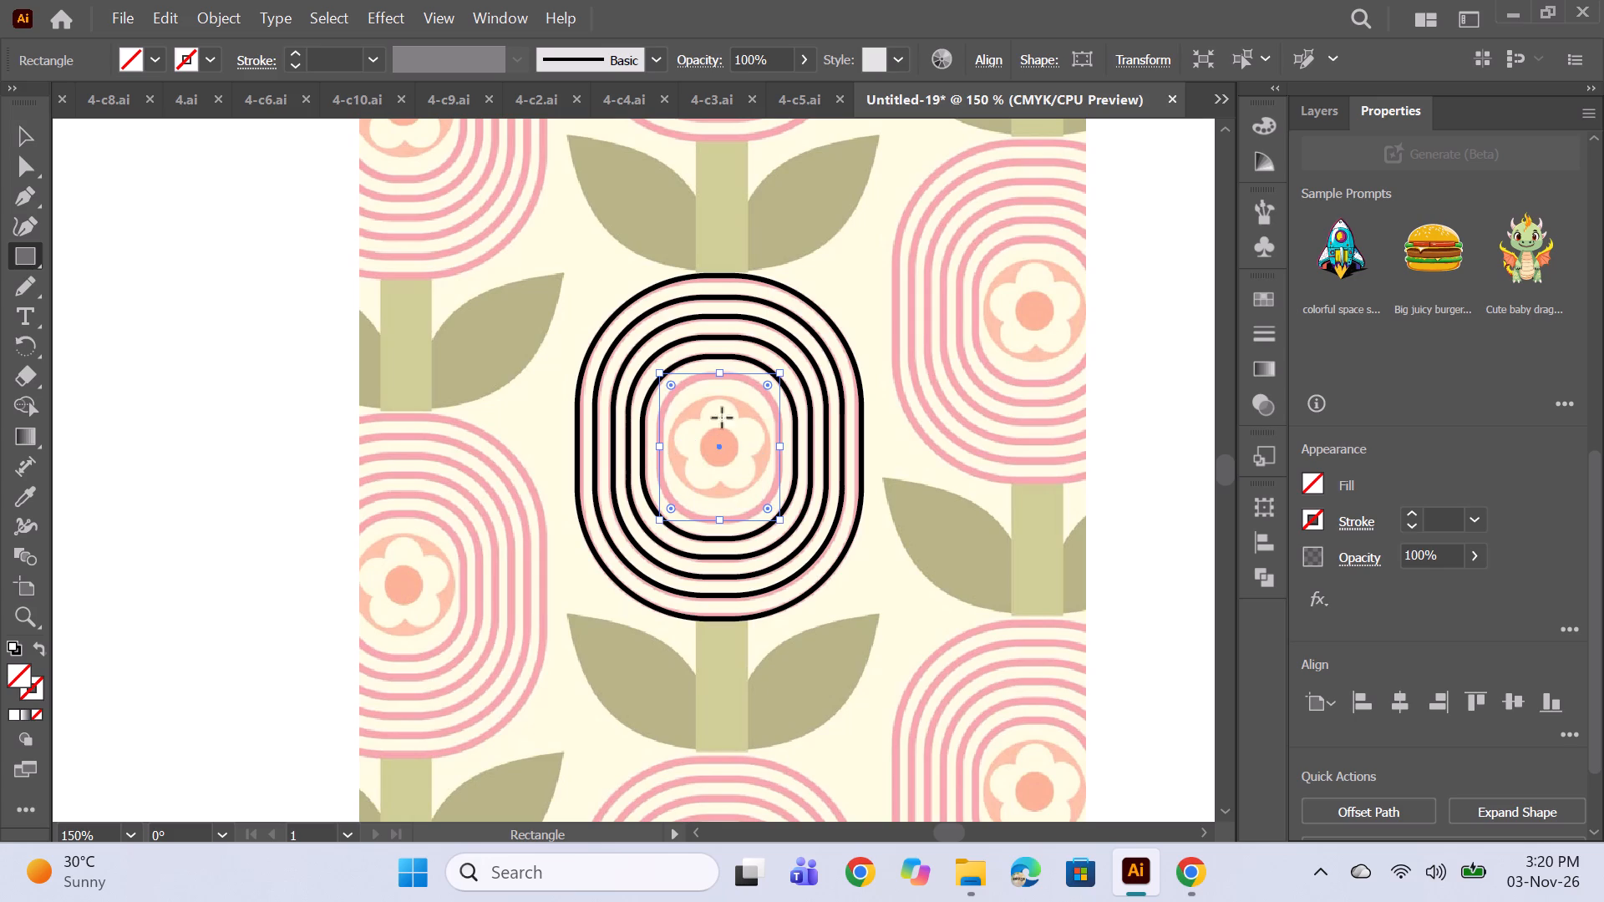
click(718, 369)
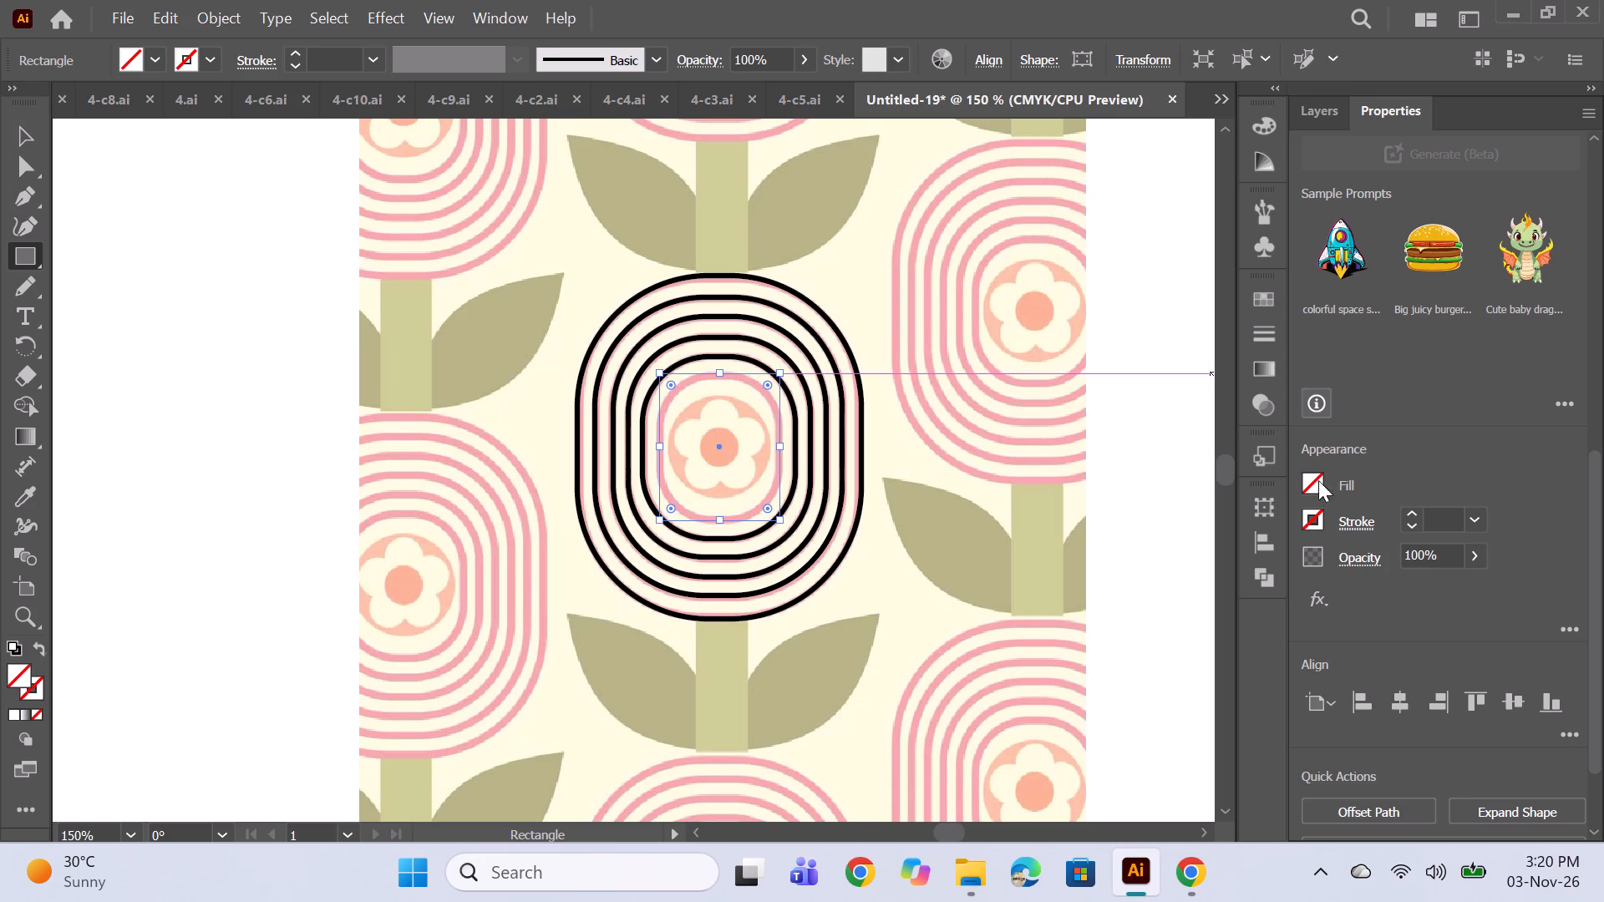
triple_click(1417, 512)
click(1414, 512)
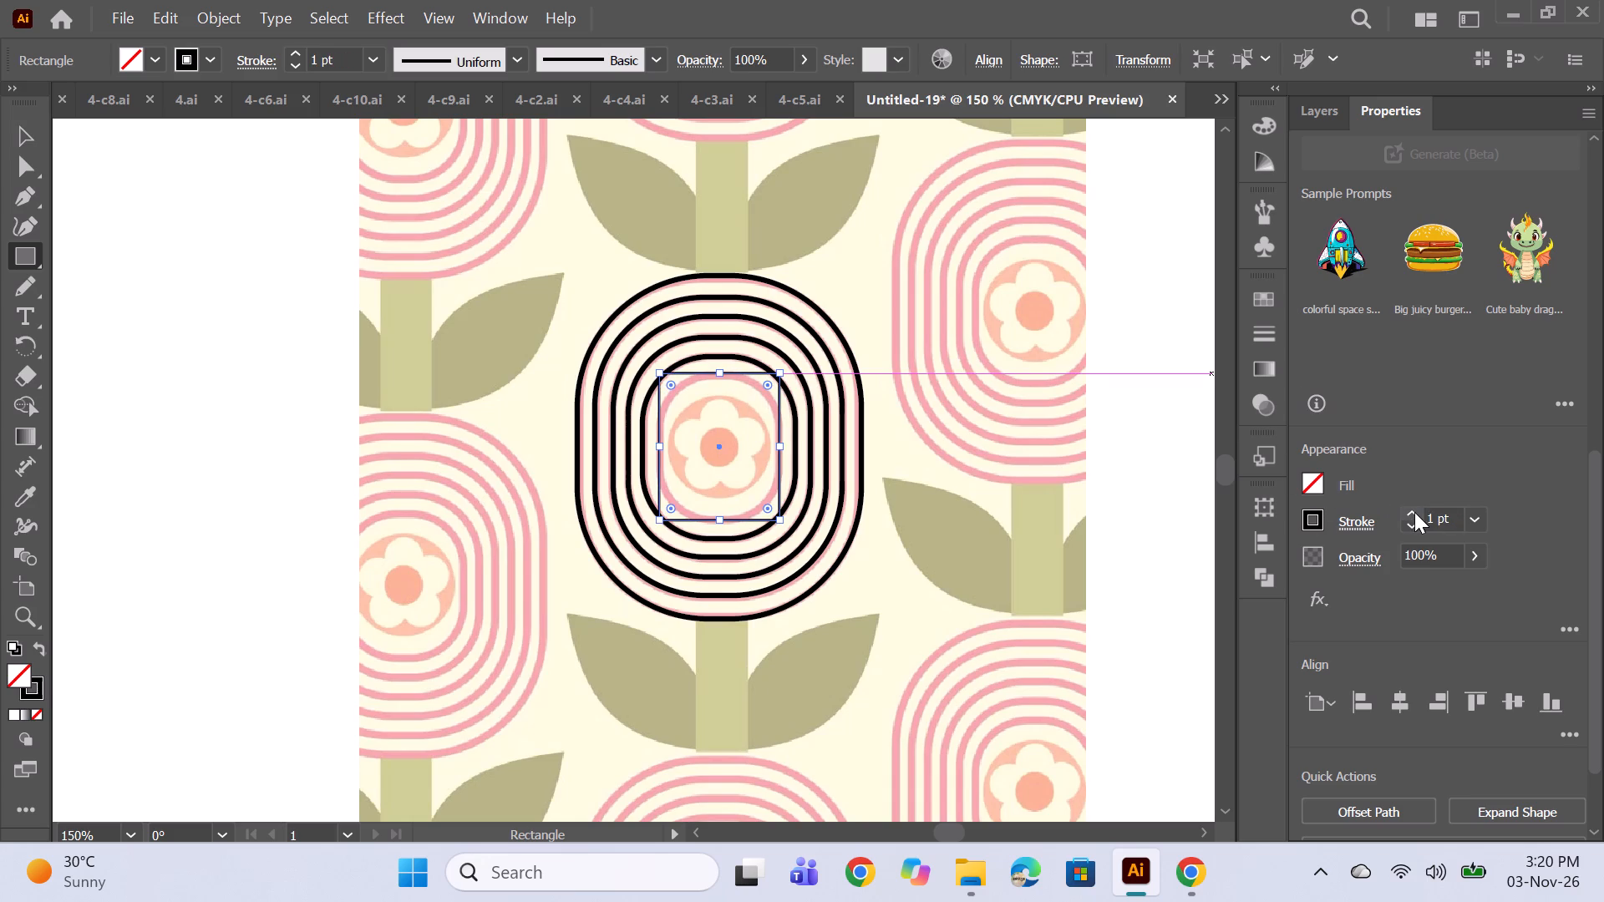
click(1414, 512)
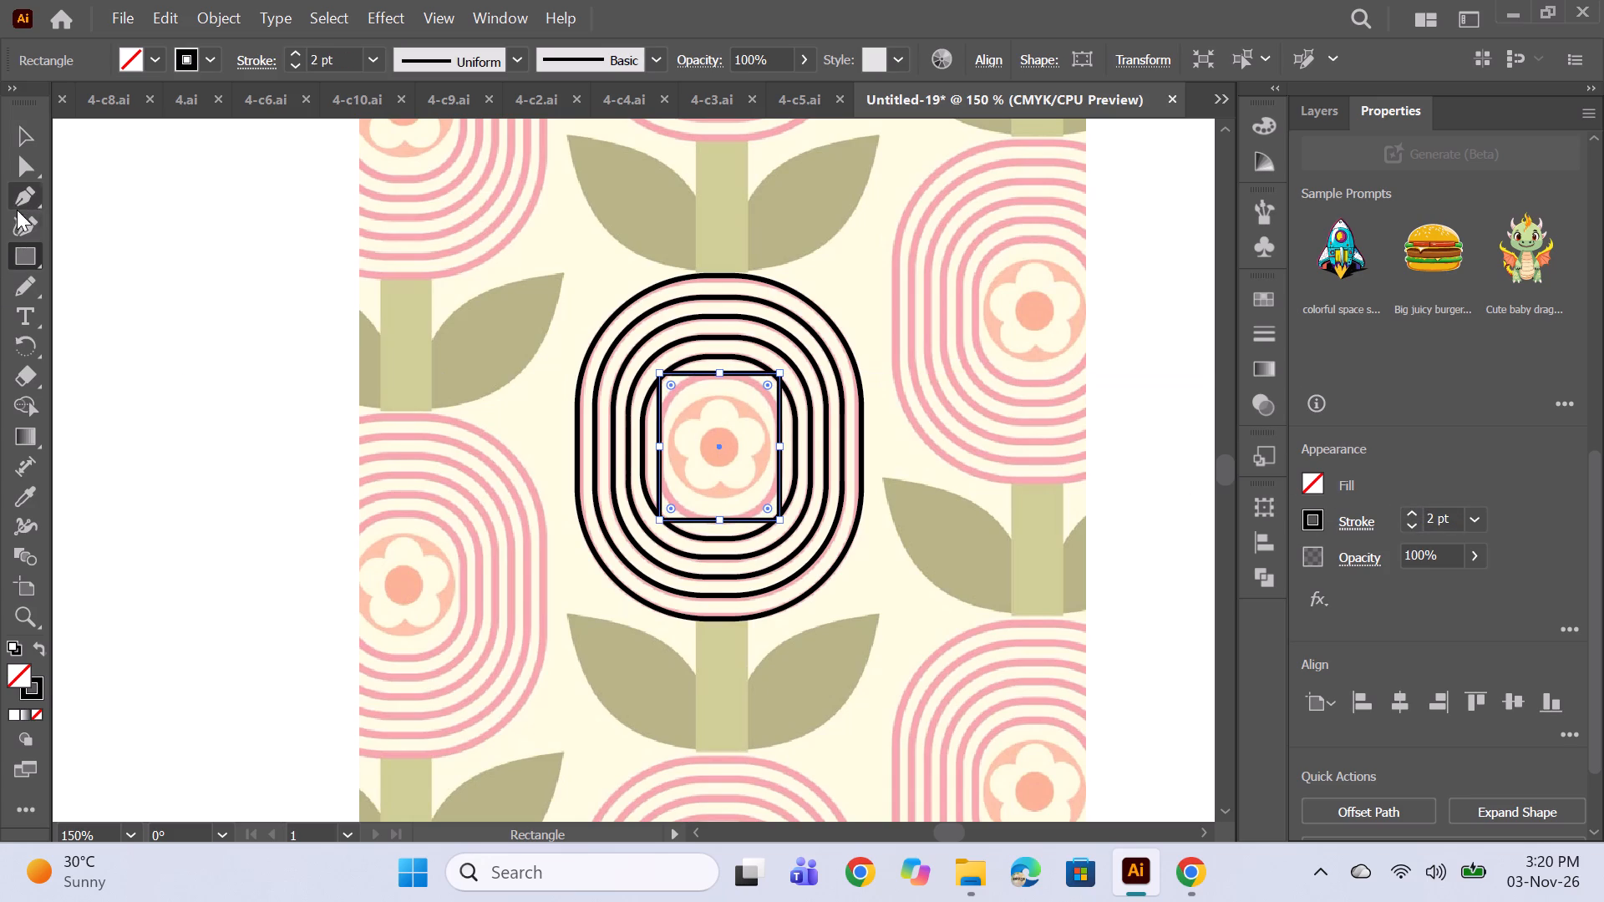
Round the corners of the innermost rectangle until its outline follows the innermost pink ring.
click(21, 203)
ctrl+drag(763, 384, 757, 411)
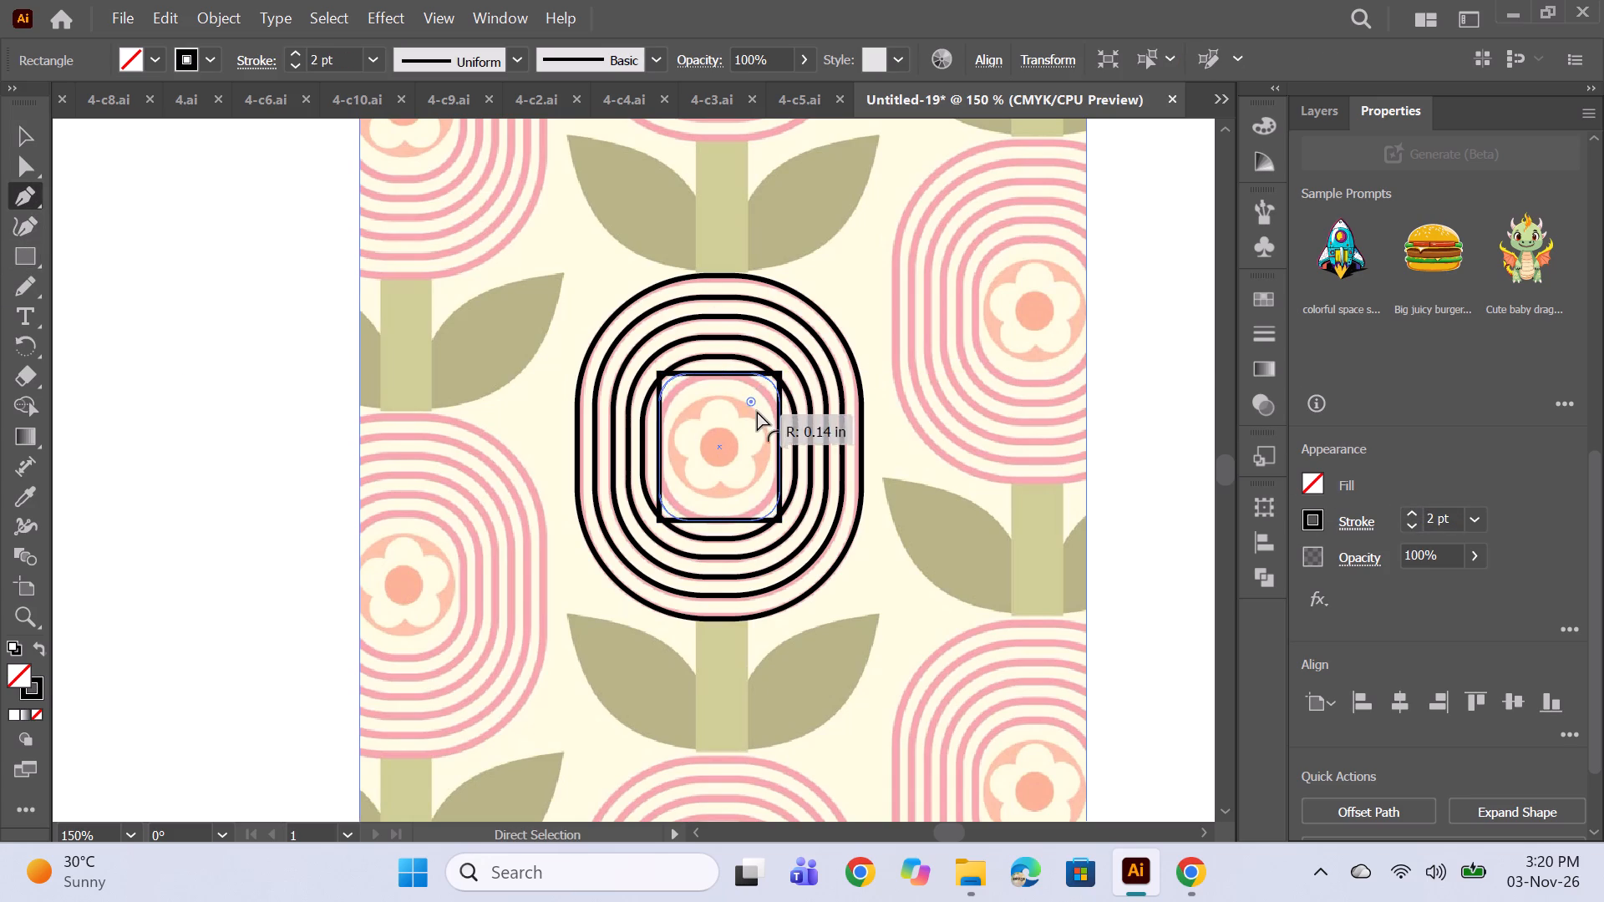
ctrl+drag(757, 411, 744, 453)
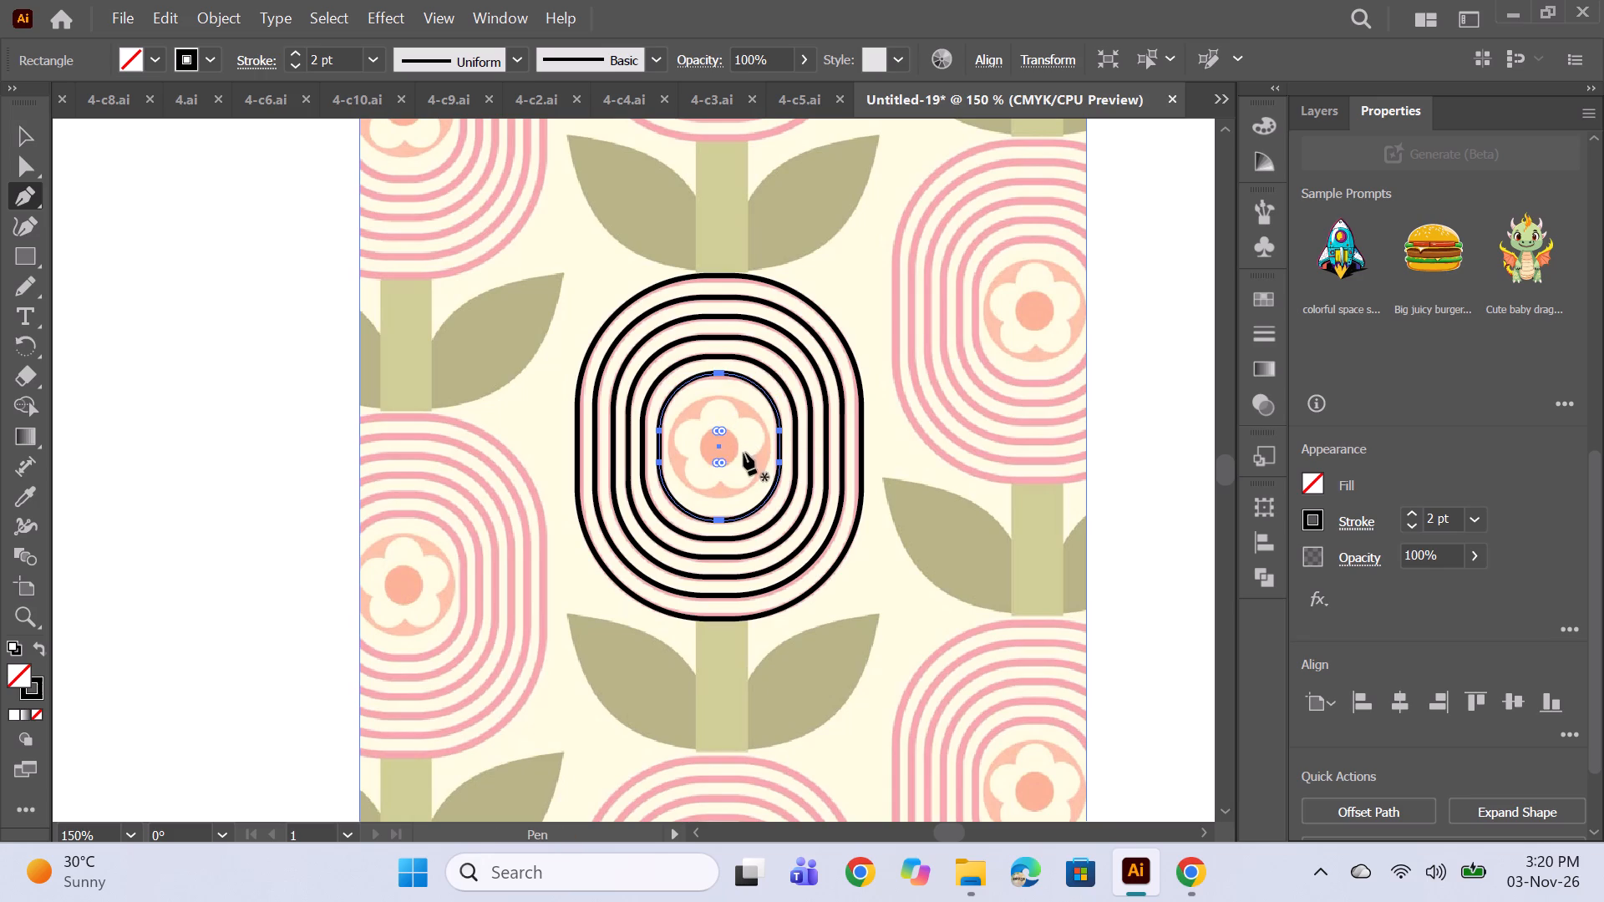
ctrl+drag(961, 434, 961, 445)
key(ctrl+z)
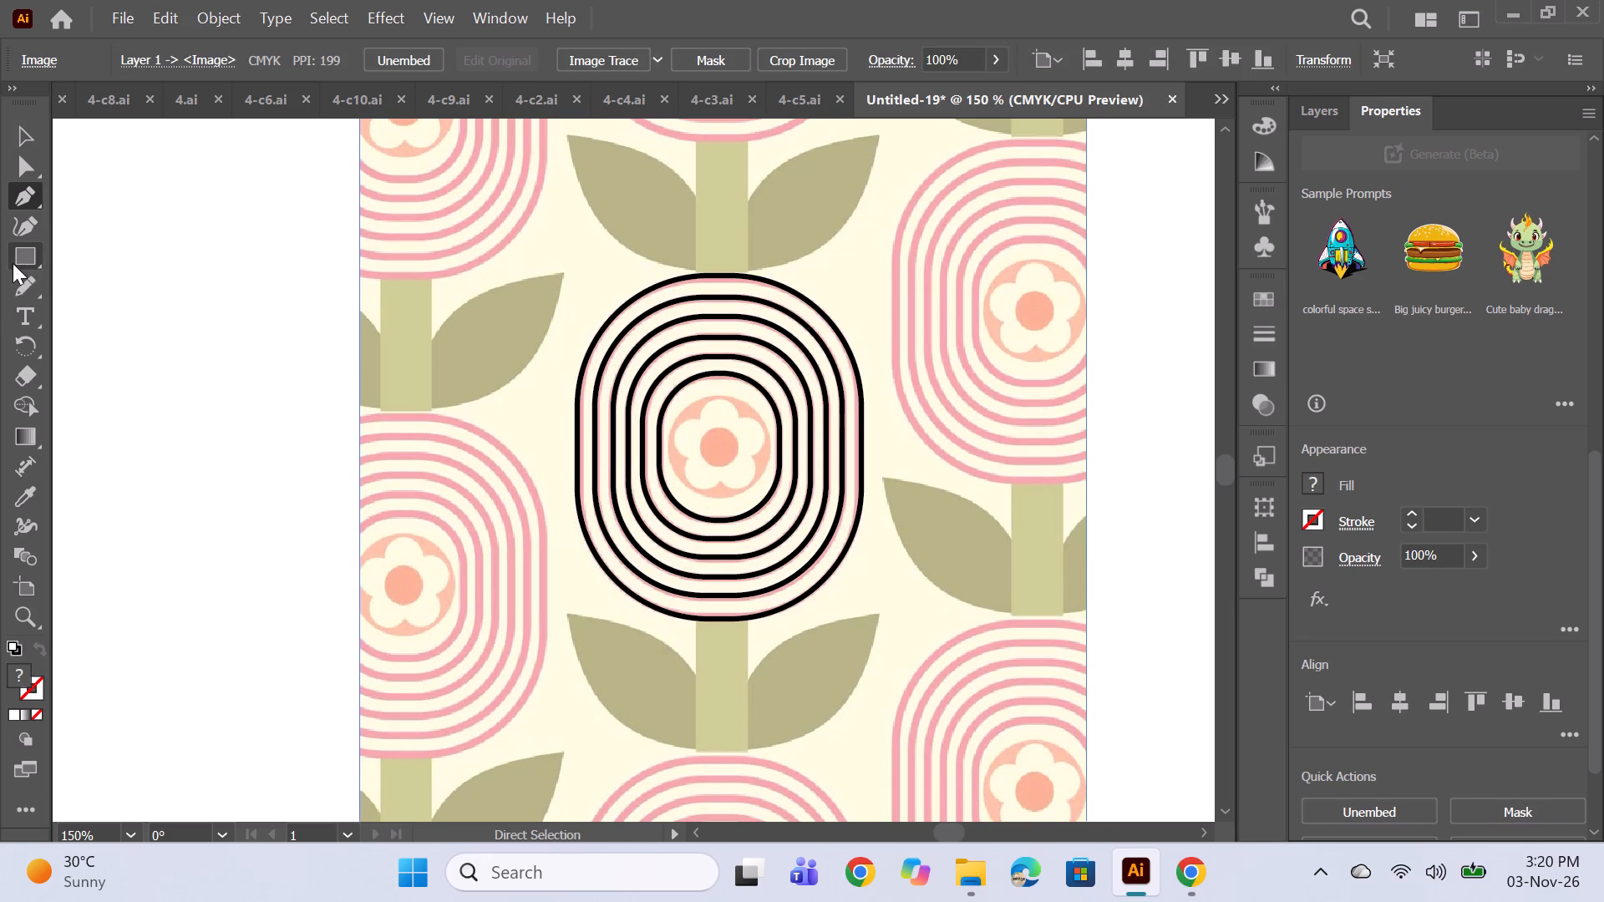
Draw an ellipse about 0.52 in wide around the central flower and fit it to the flower's peach circle.
right_click(38, 257)
click(126, 285)
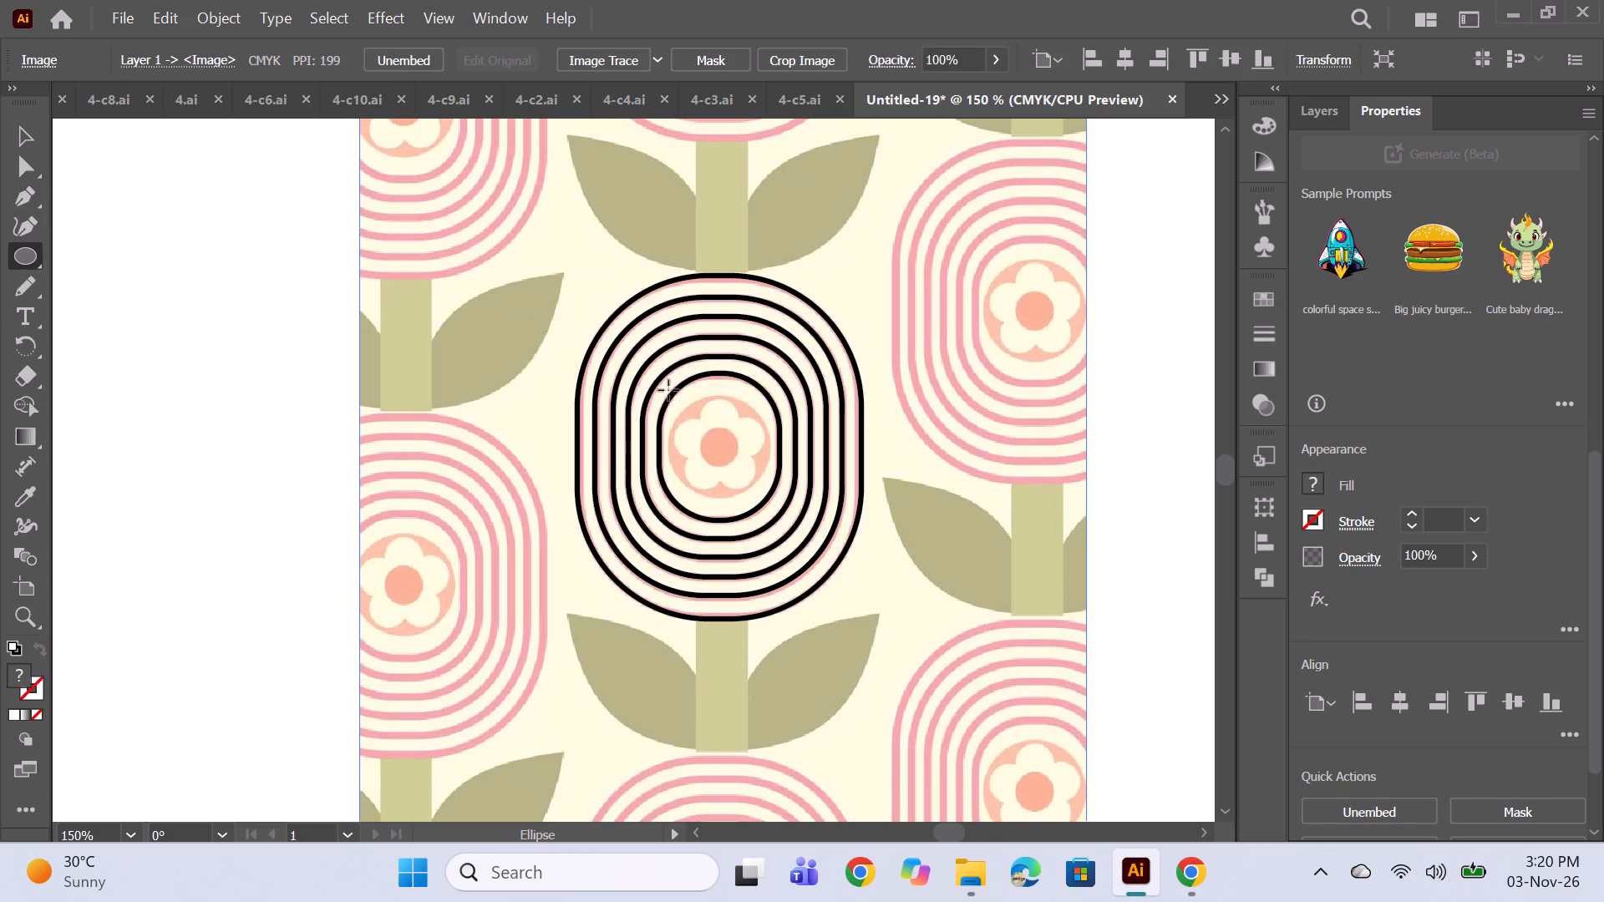
drag(678, 399, 770, 494)
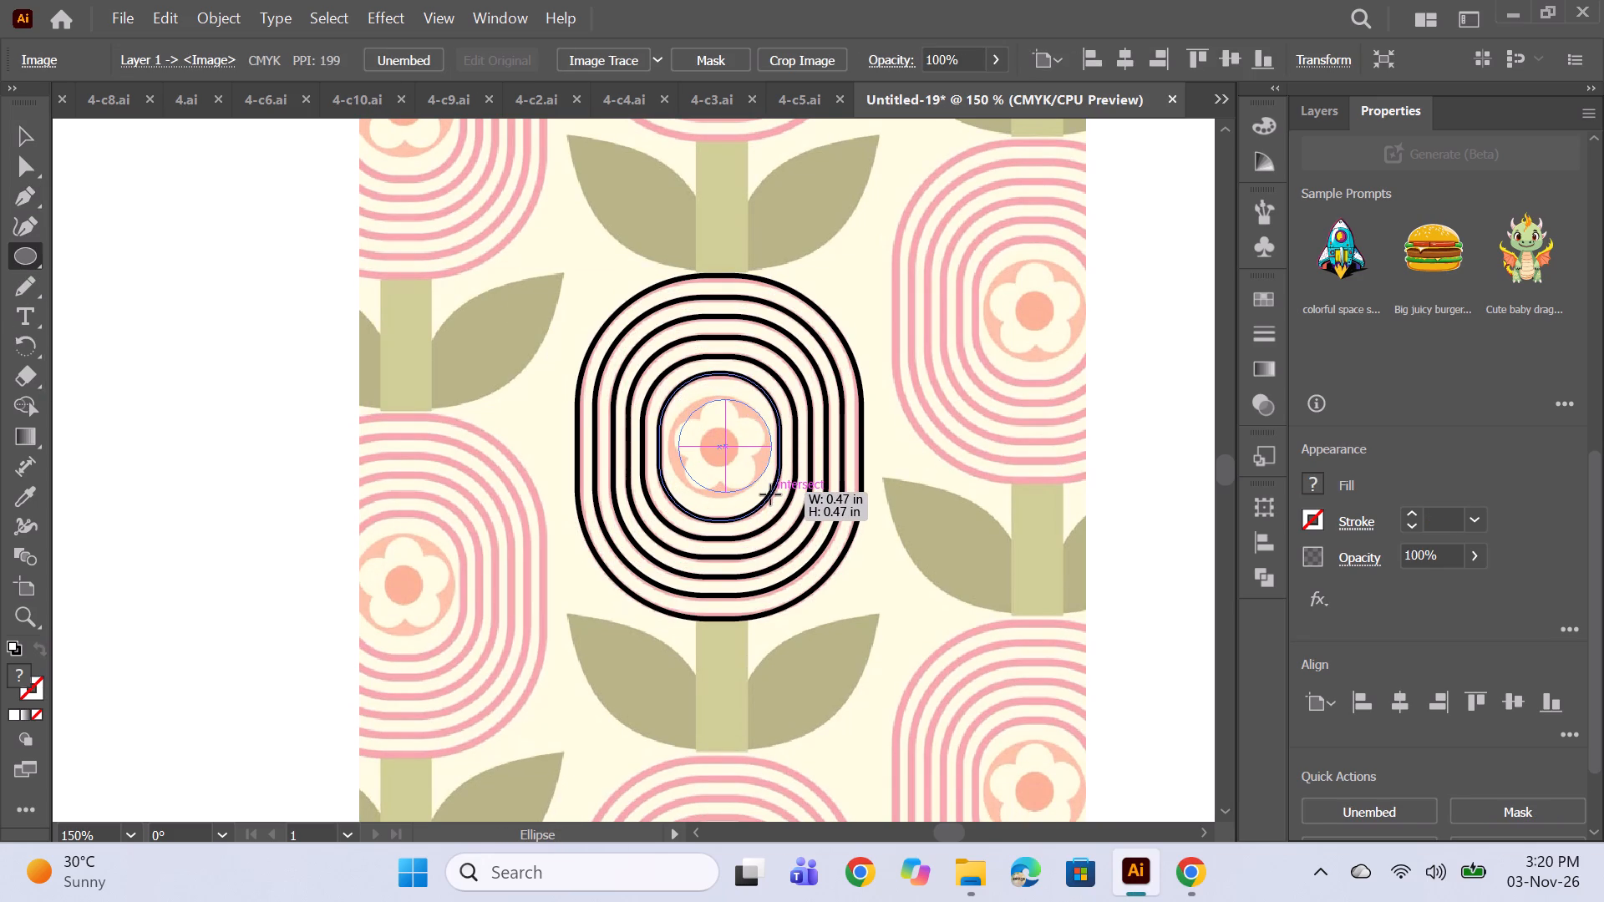
drag(770, 494, 772, 492)
drag(772, 492, 769, 494)
drag(676, 398, 667, 393)
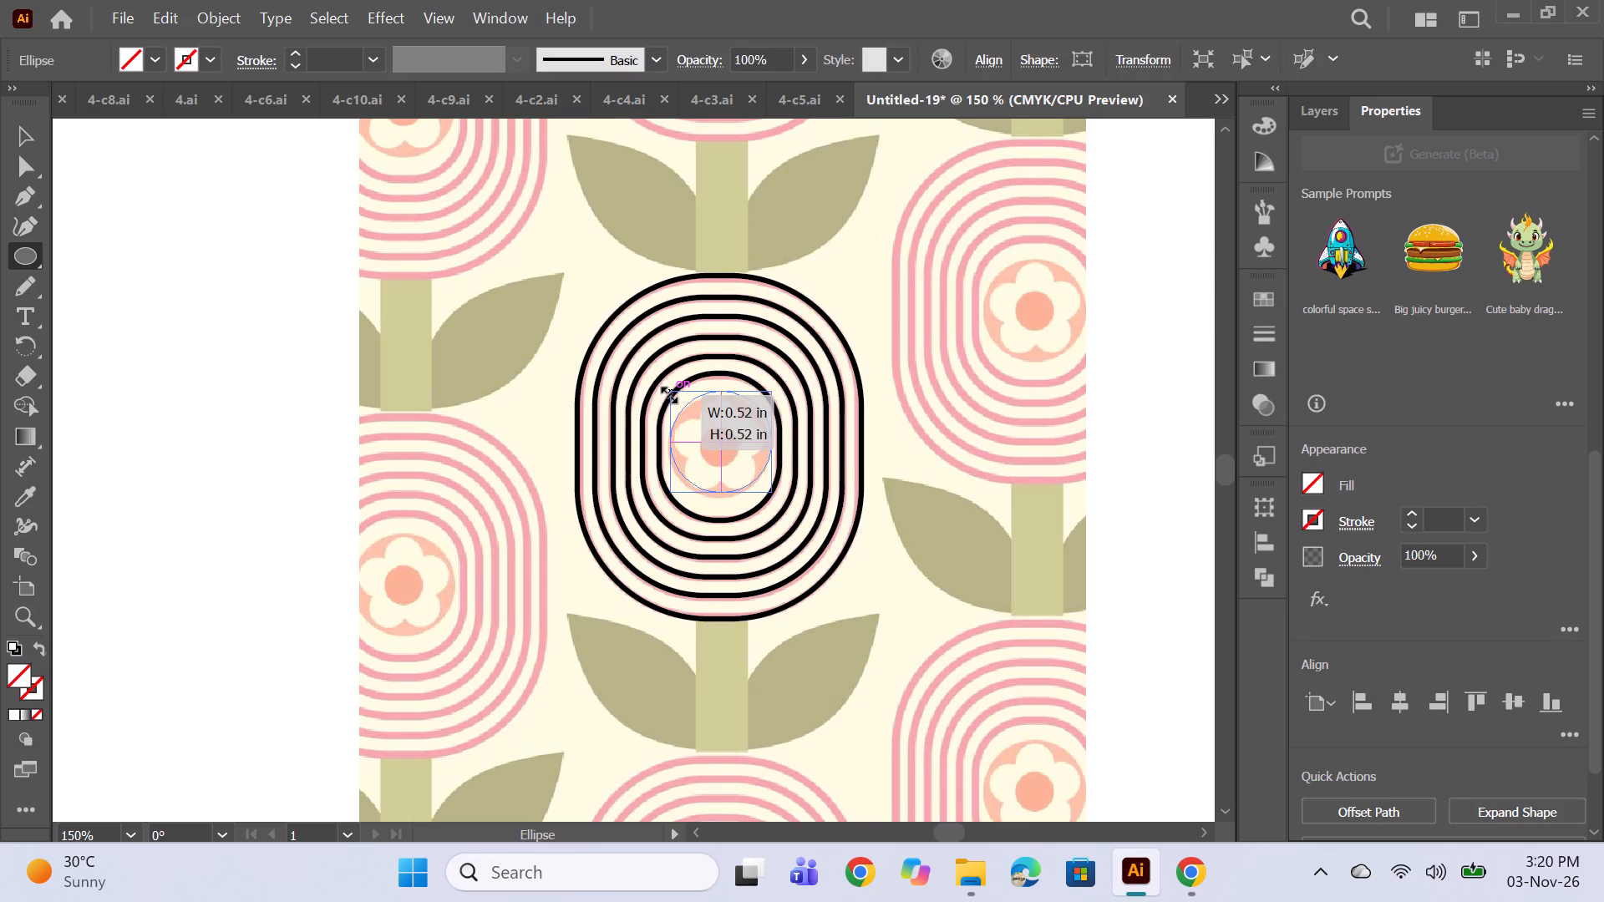
drag(667, 393, 667, 398)
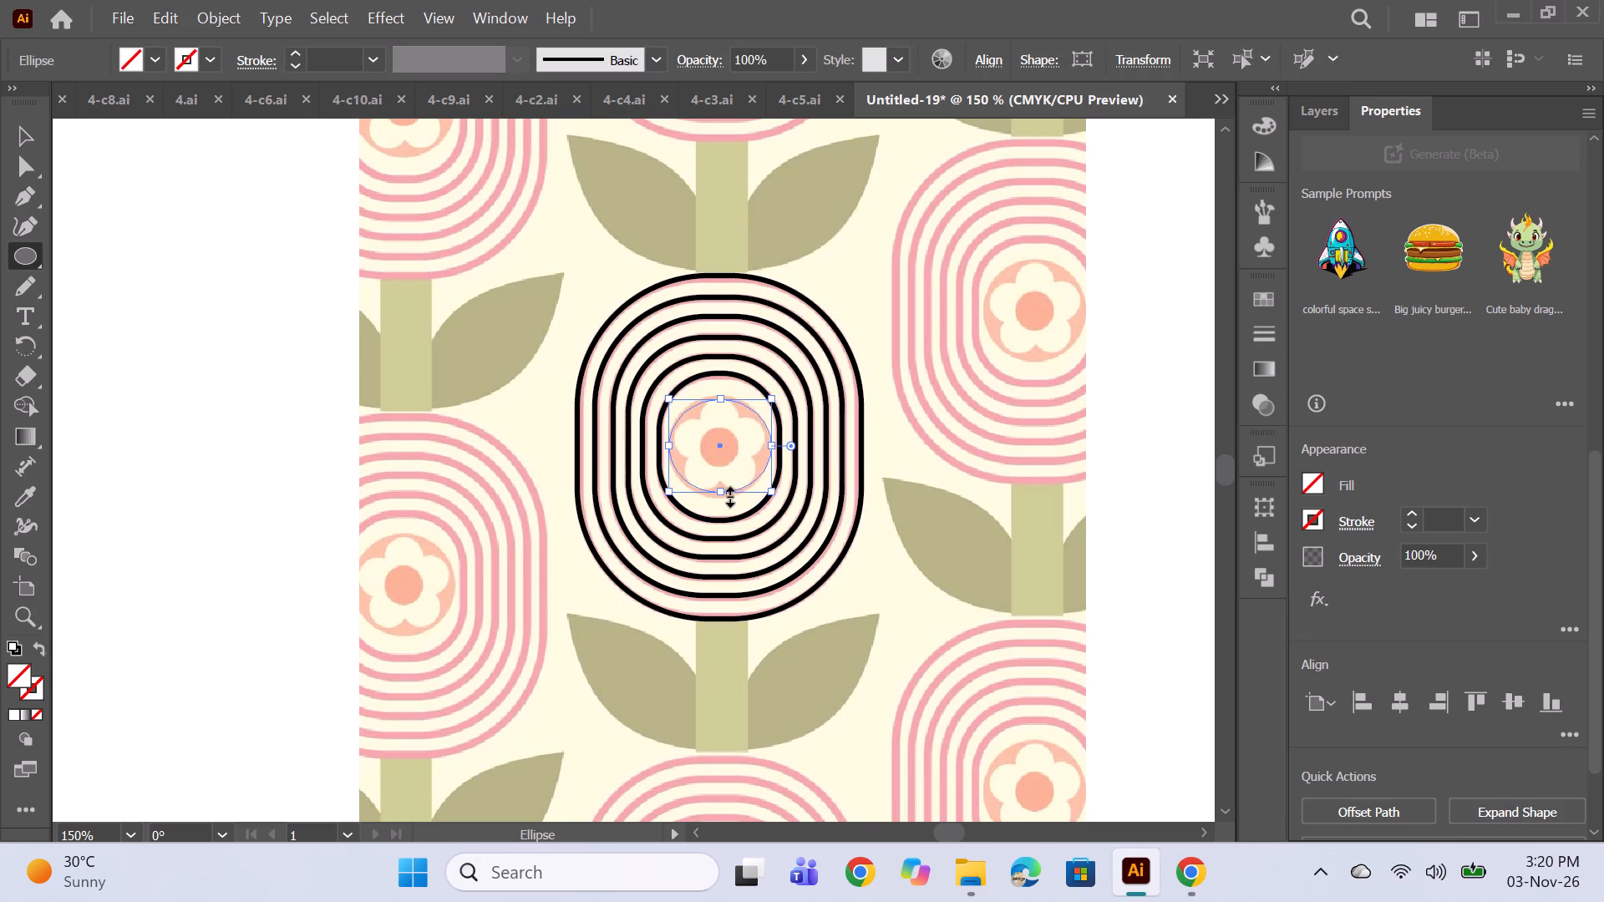
click(728, 494)
drag(723, 401, 723, 398)
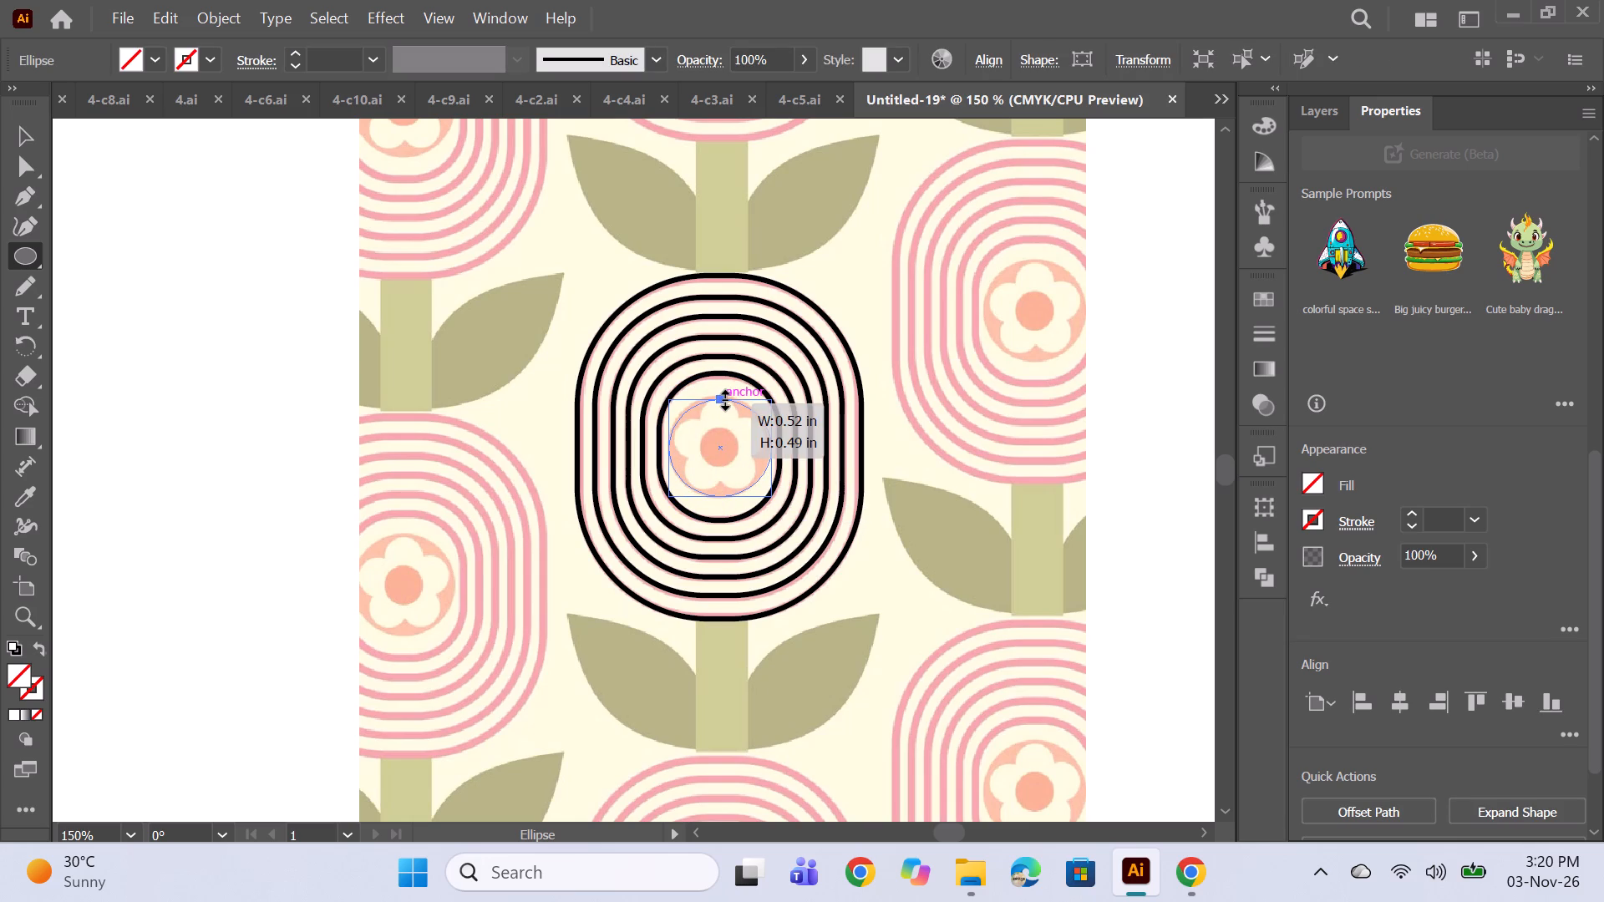
drag(723, 398, 723, 392)
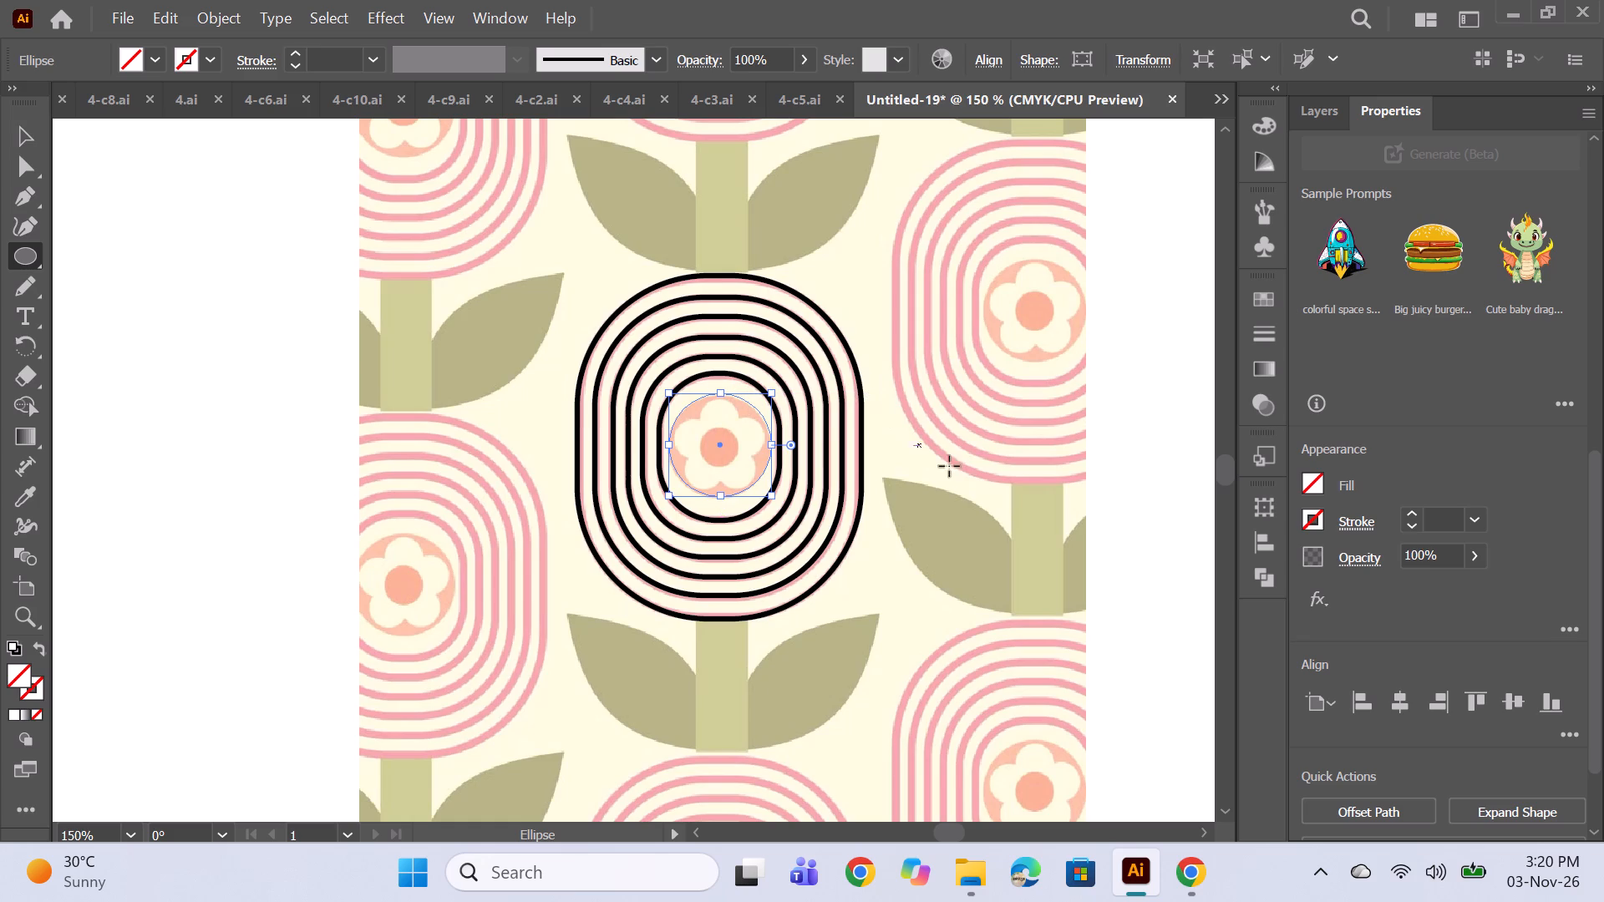
Set the stroke of the ellipse around the flower to 2 pt and deselect it.
click(1414, 514)
click(1419, 517)
click(1420, 518)
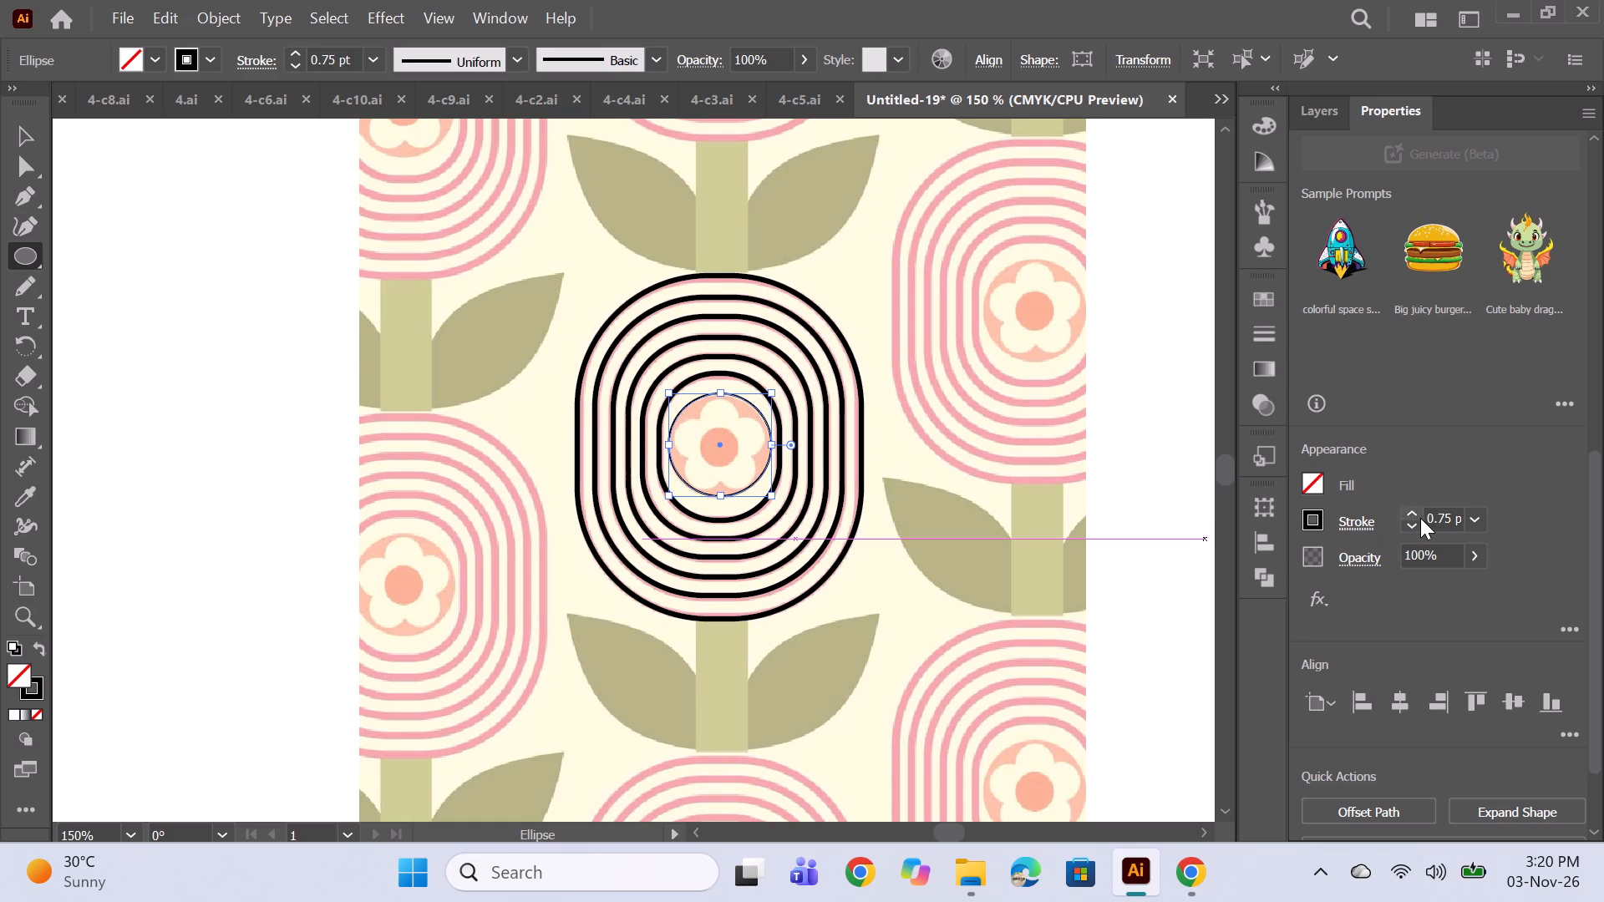
click(1415, 517)
click(1407, 510)
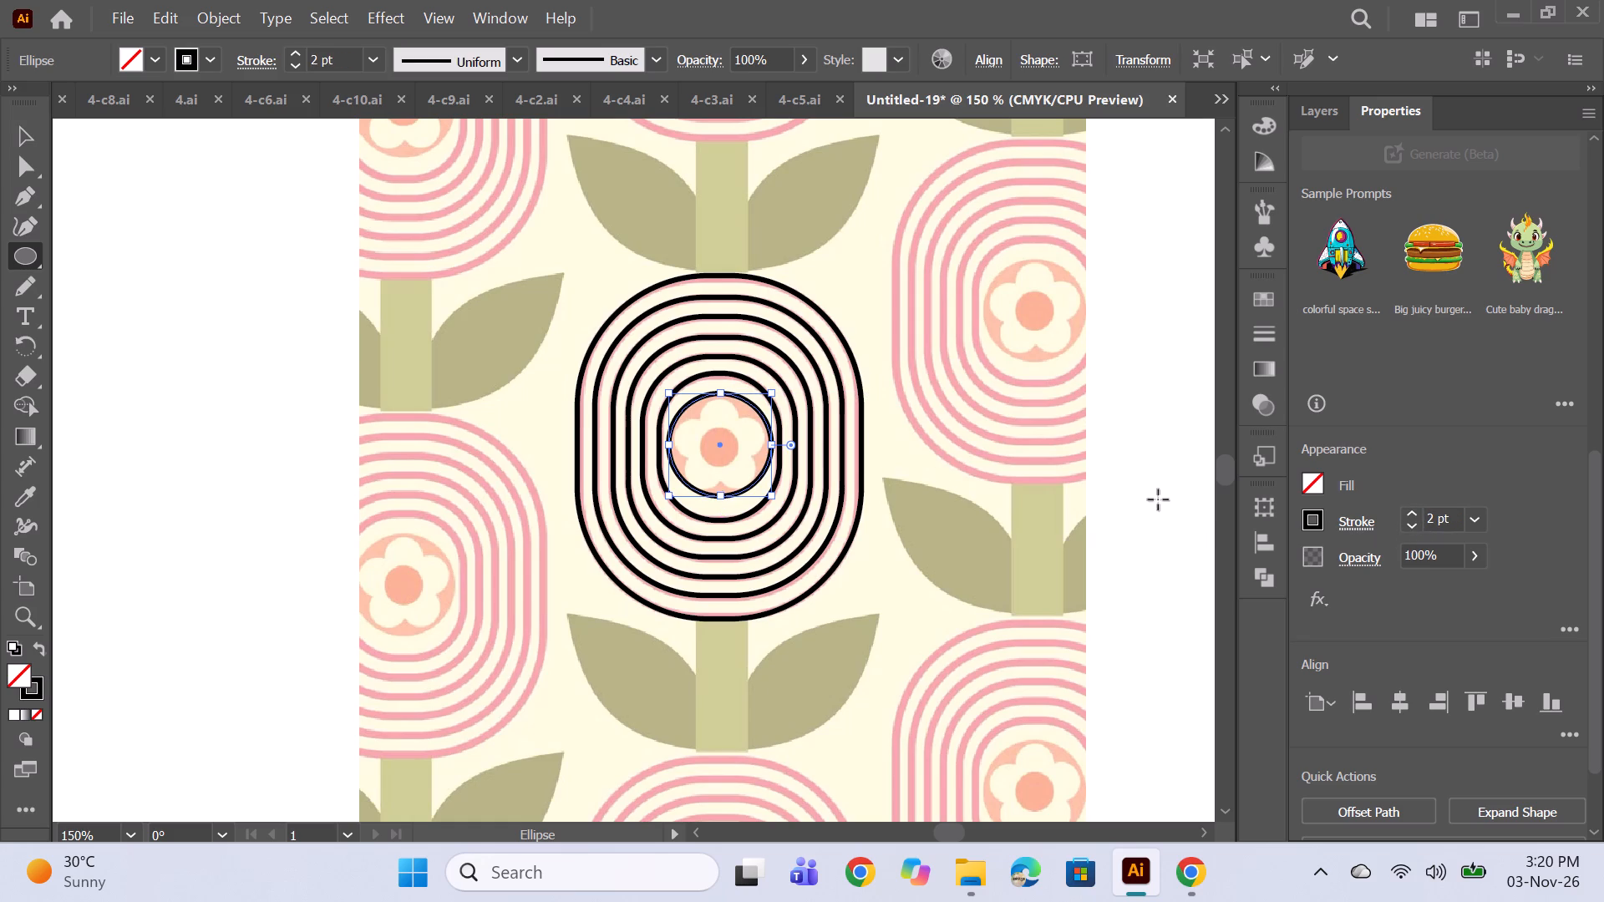
ctrl+click(1057, 435)
View the pattern in the 4-c5.ai document and return to the Untitled-19 document.
click(793, 107)
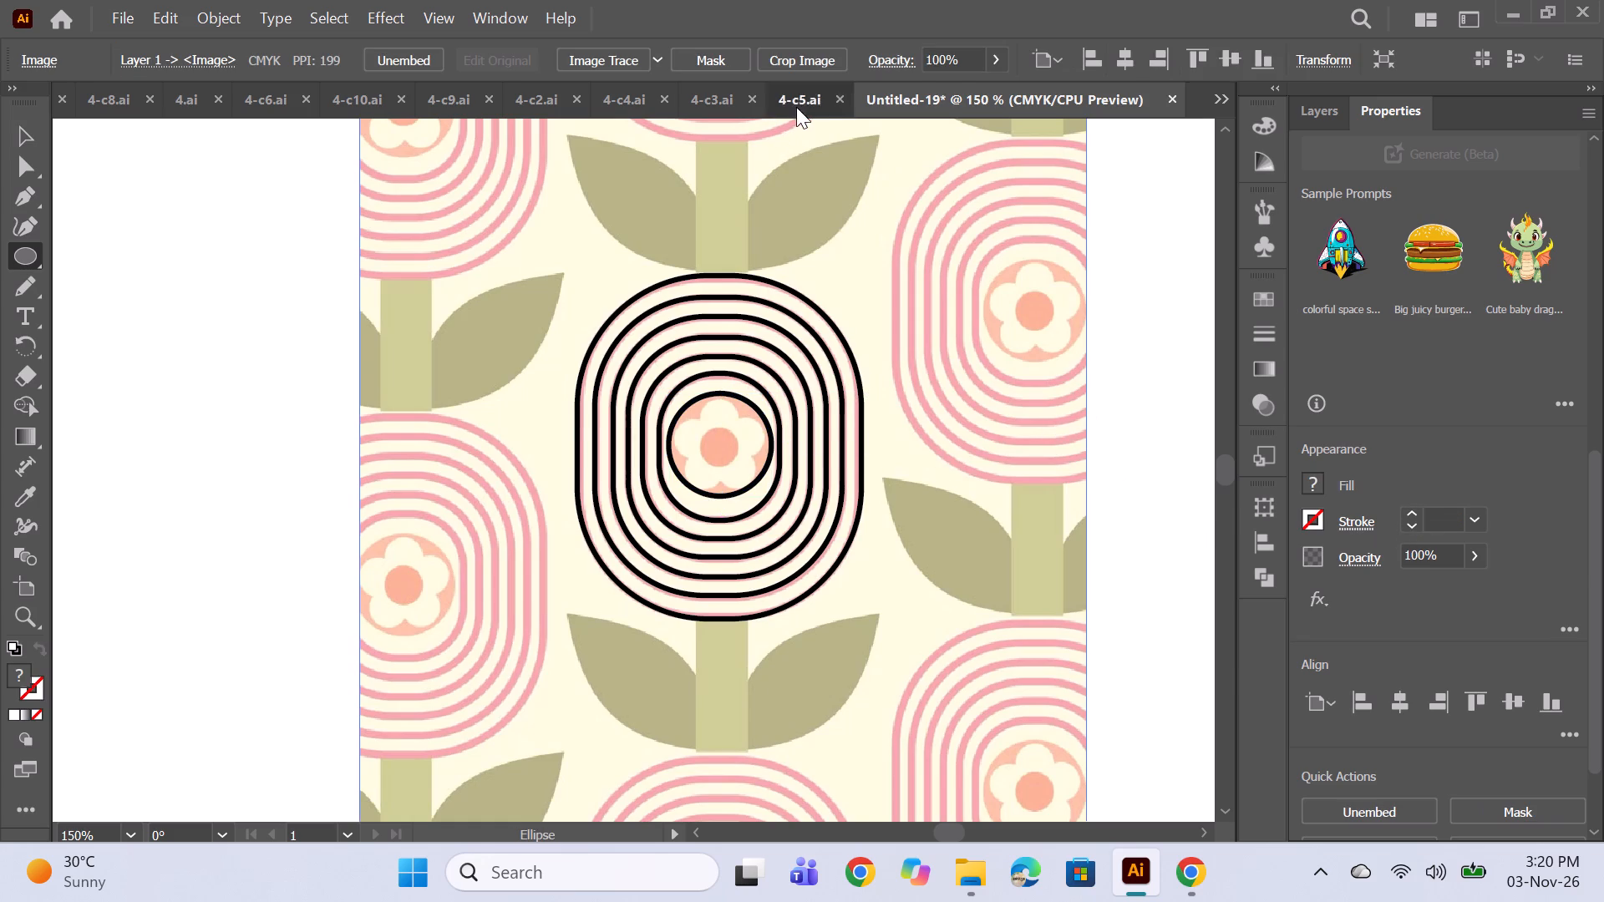
key(space)
key(space)
key(space)
key(space)
key(space)
key(space)
key(space)
key(space)
key(space)
key(space)
key(space)
key(space)
key(space)
key(space)
key(space)
key(space)
drag(1002, 428, 1070, 414)
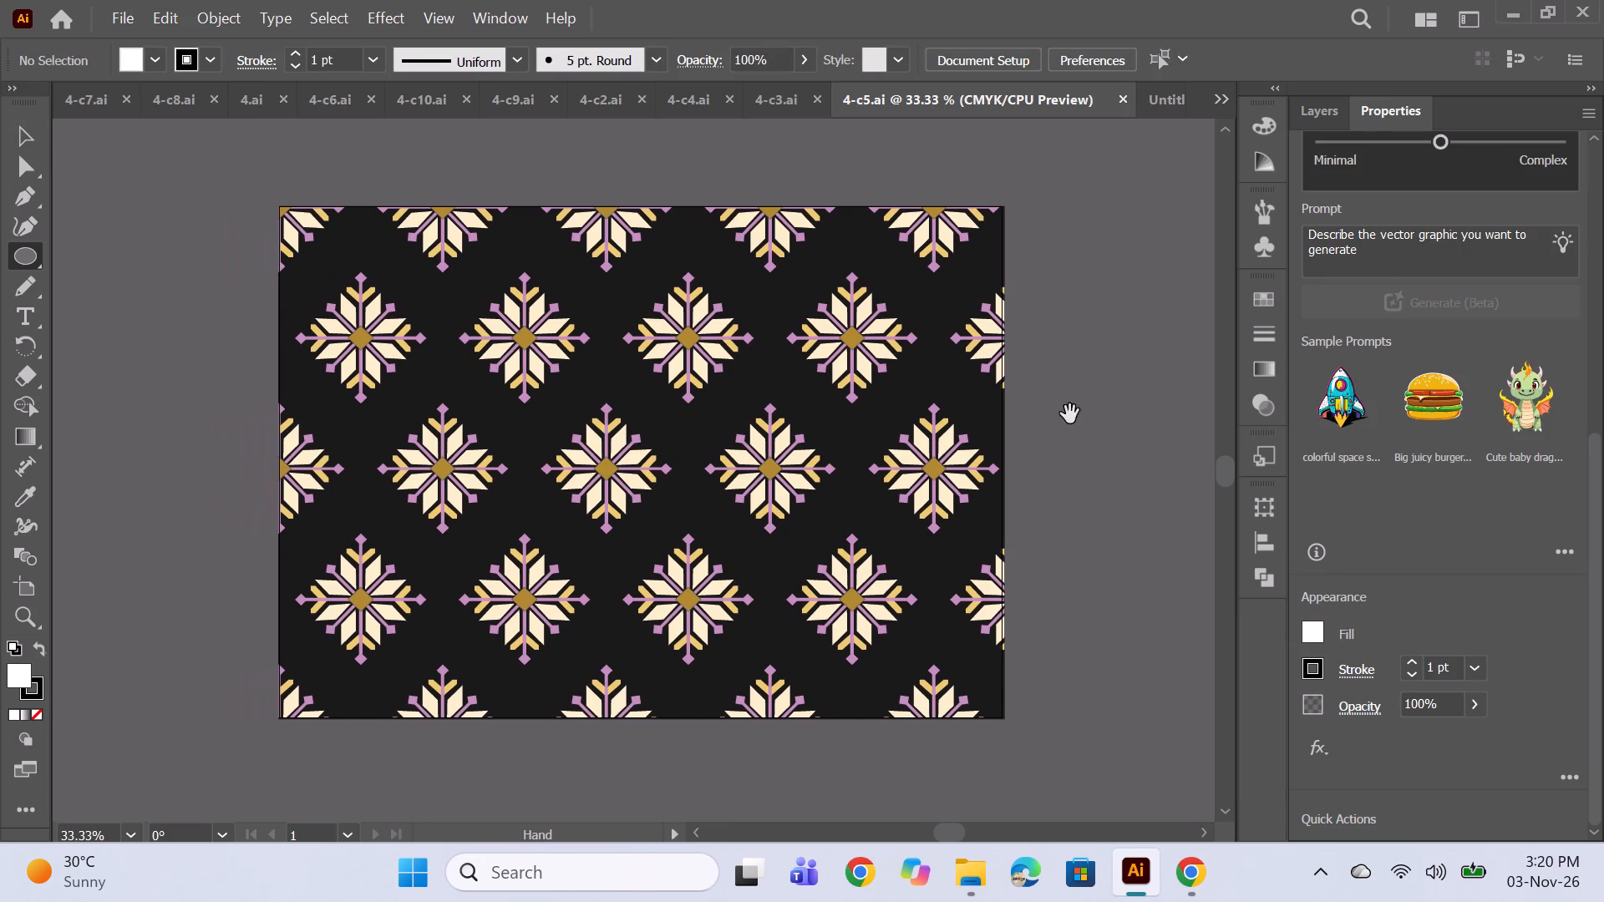
drag(1070, 414, 1069, 416)
click(1152, 114)
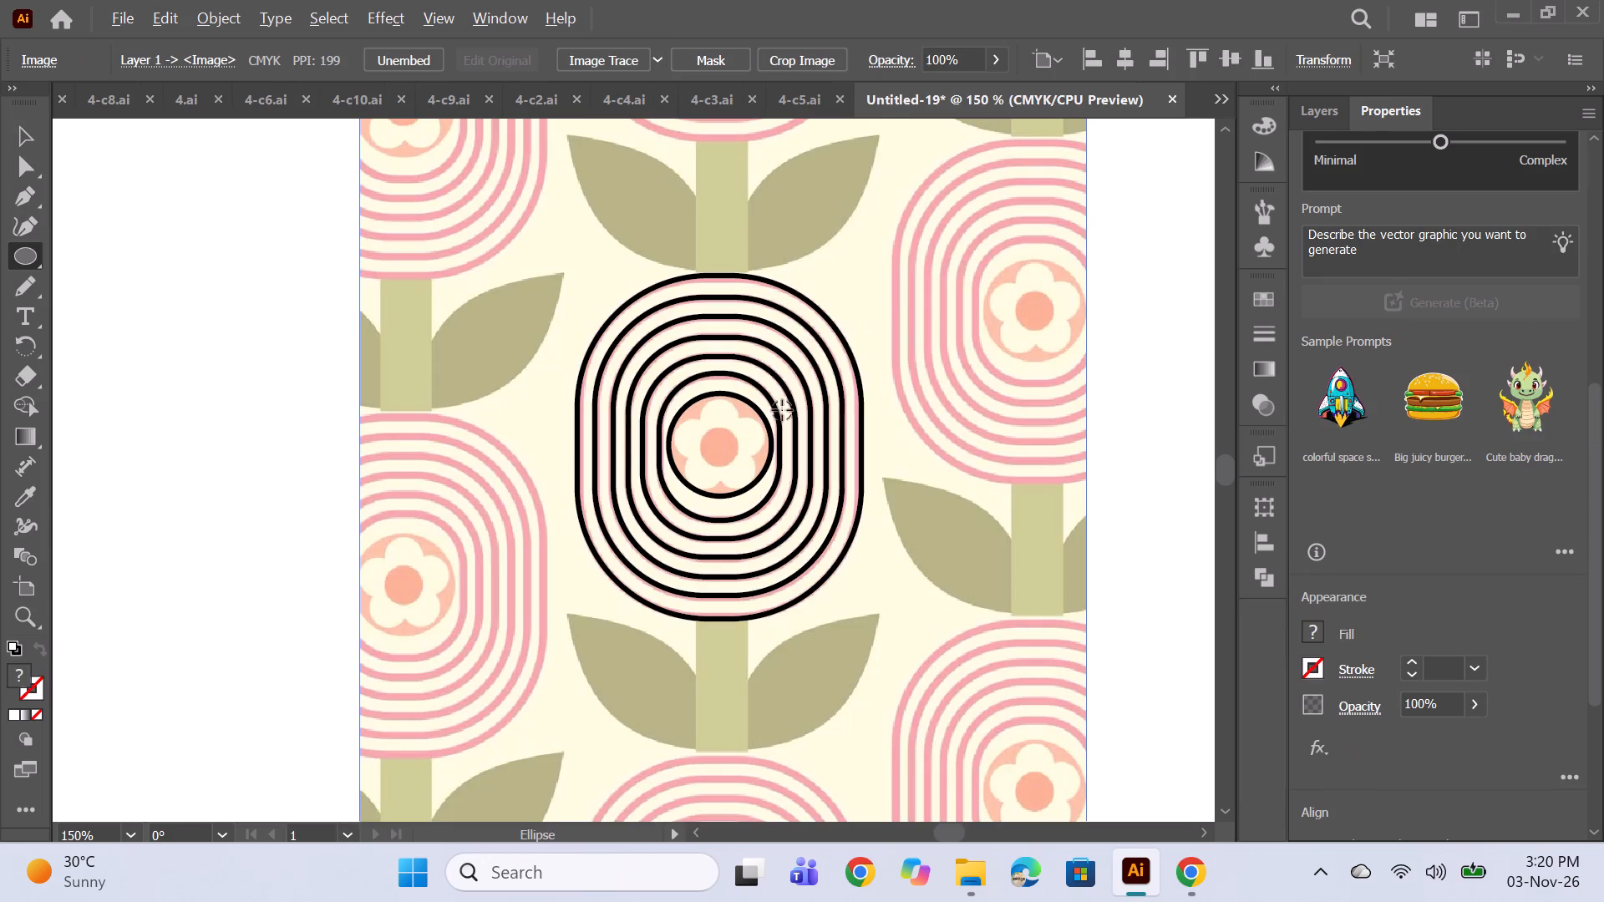
Nudge the circle around the central flower down slightly, stretch its top edge to cover the peach circle, and deselect it.
alt+scroll(782, 410, up, 2)
scroll(817, 361, down, 4)
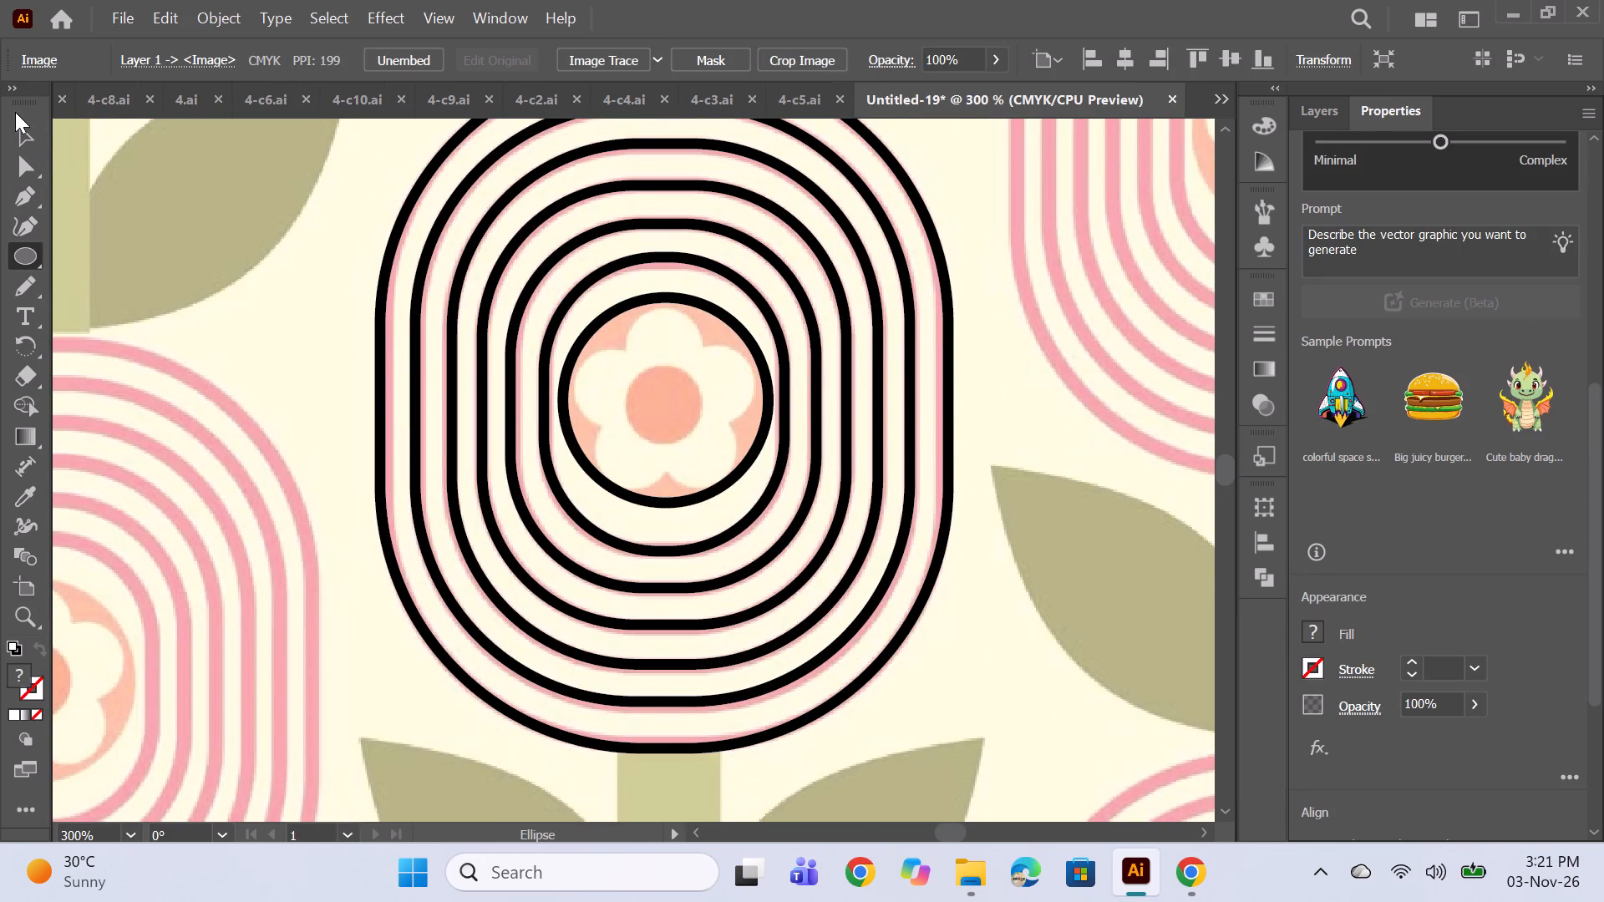
click(20, 128)
click(658, 297)
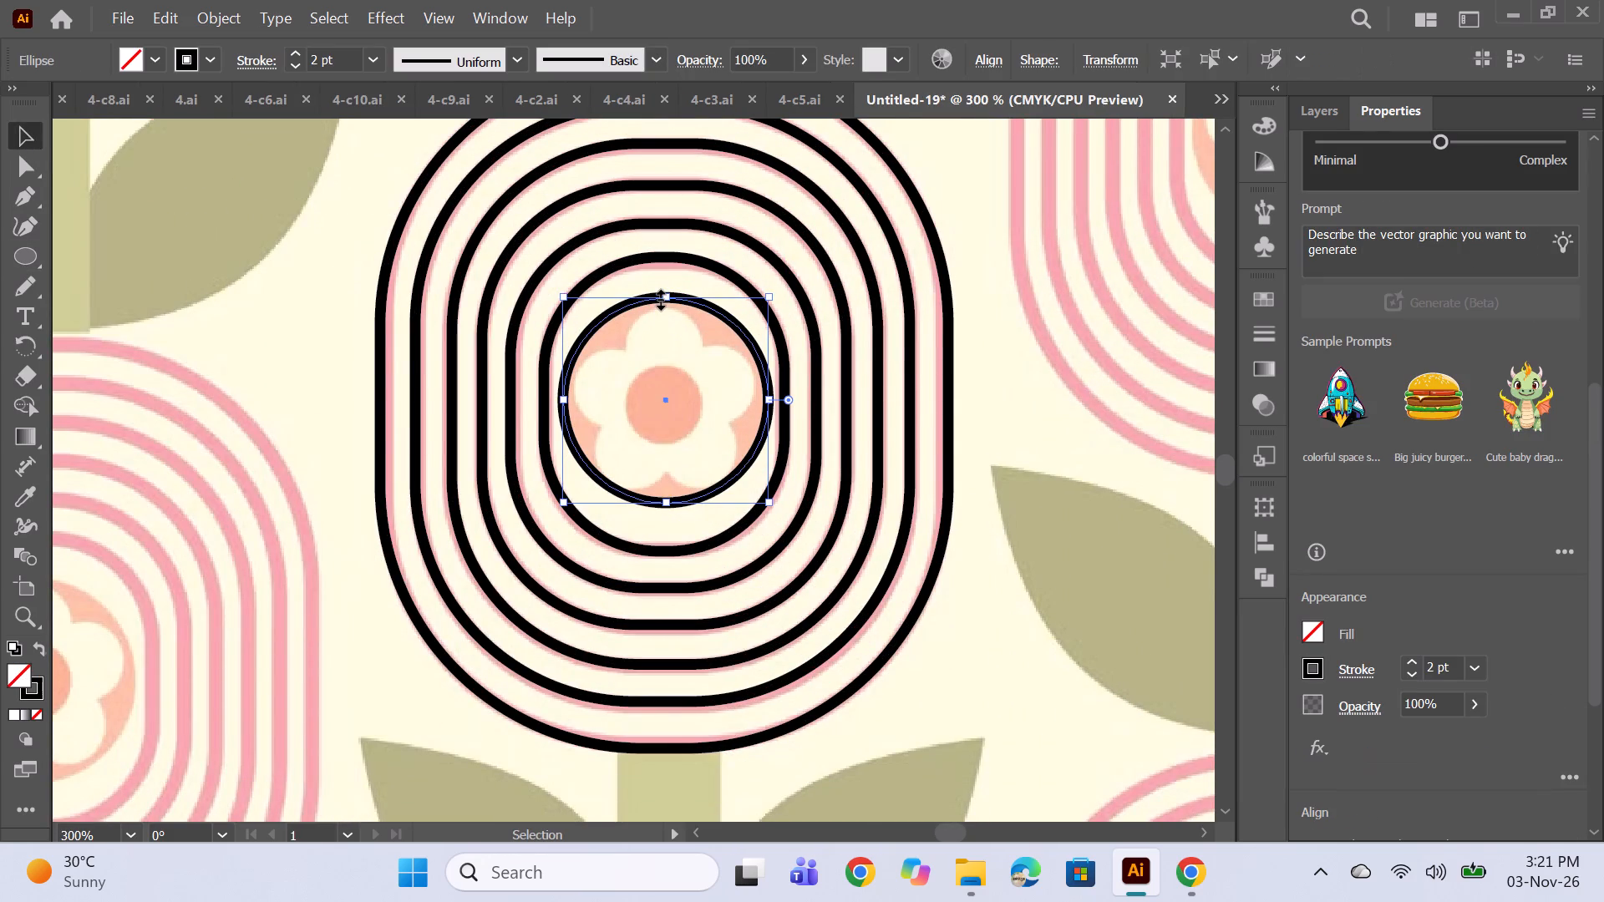
key(Down)
ctrl+click(1123, 327)
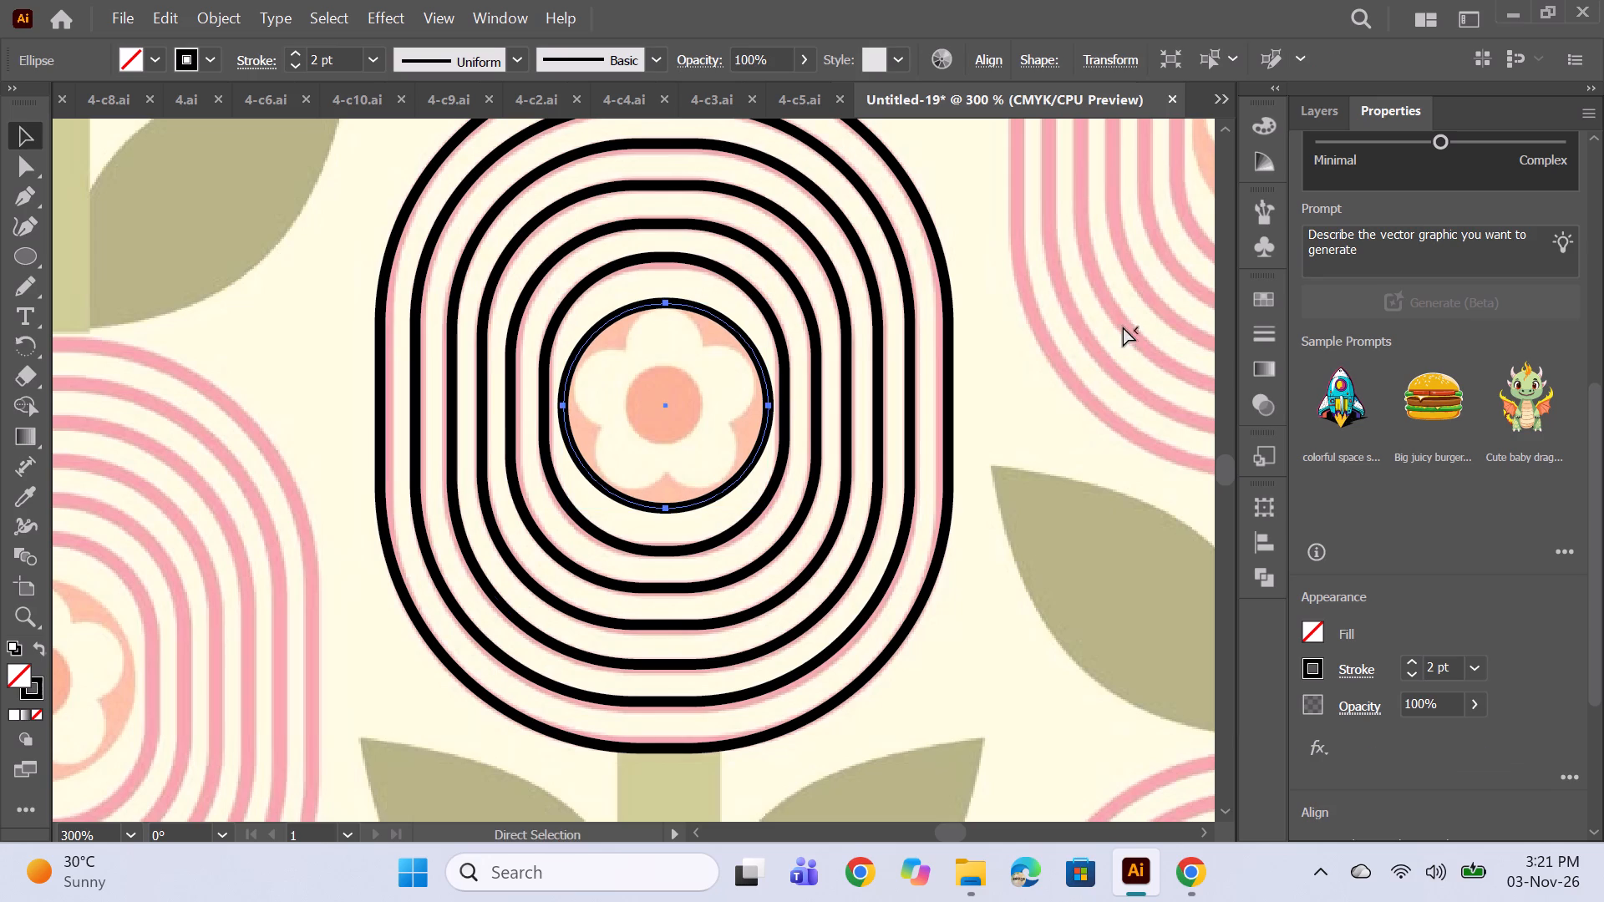
scroll(842, 397, down, 1)
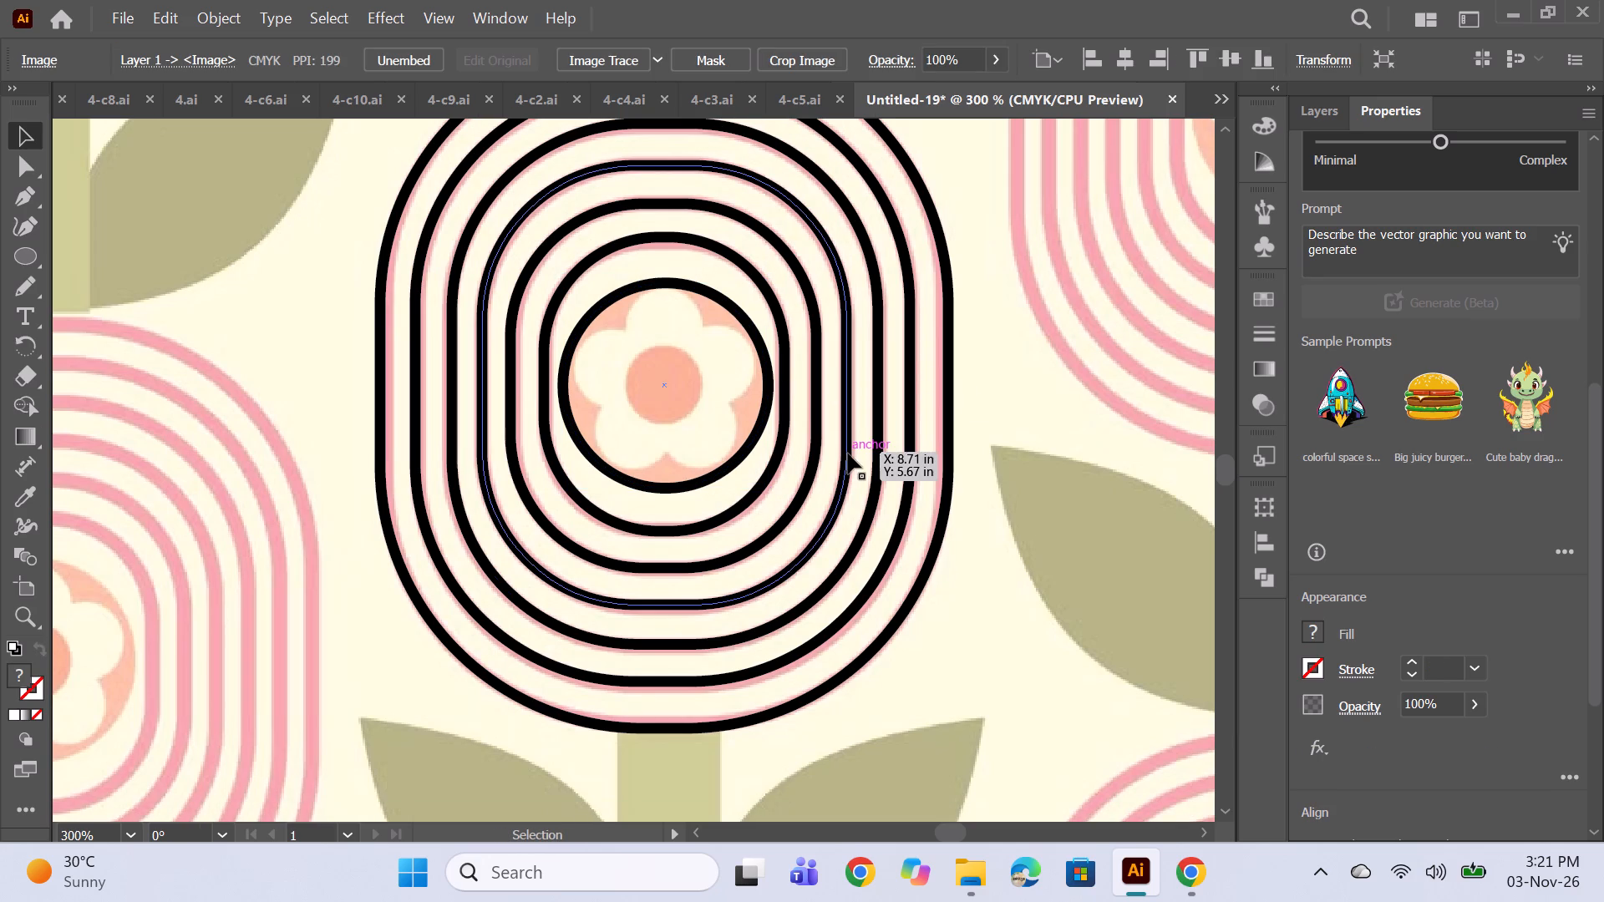
click(709, 303)
click(670, 286)
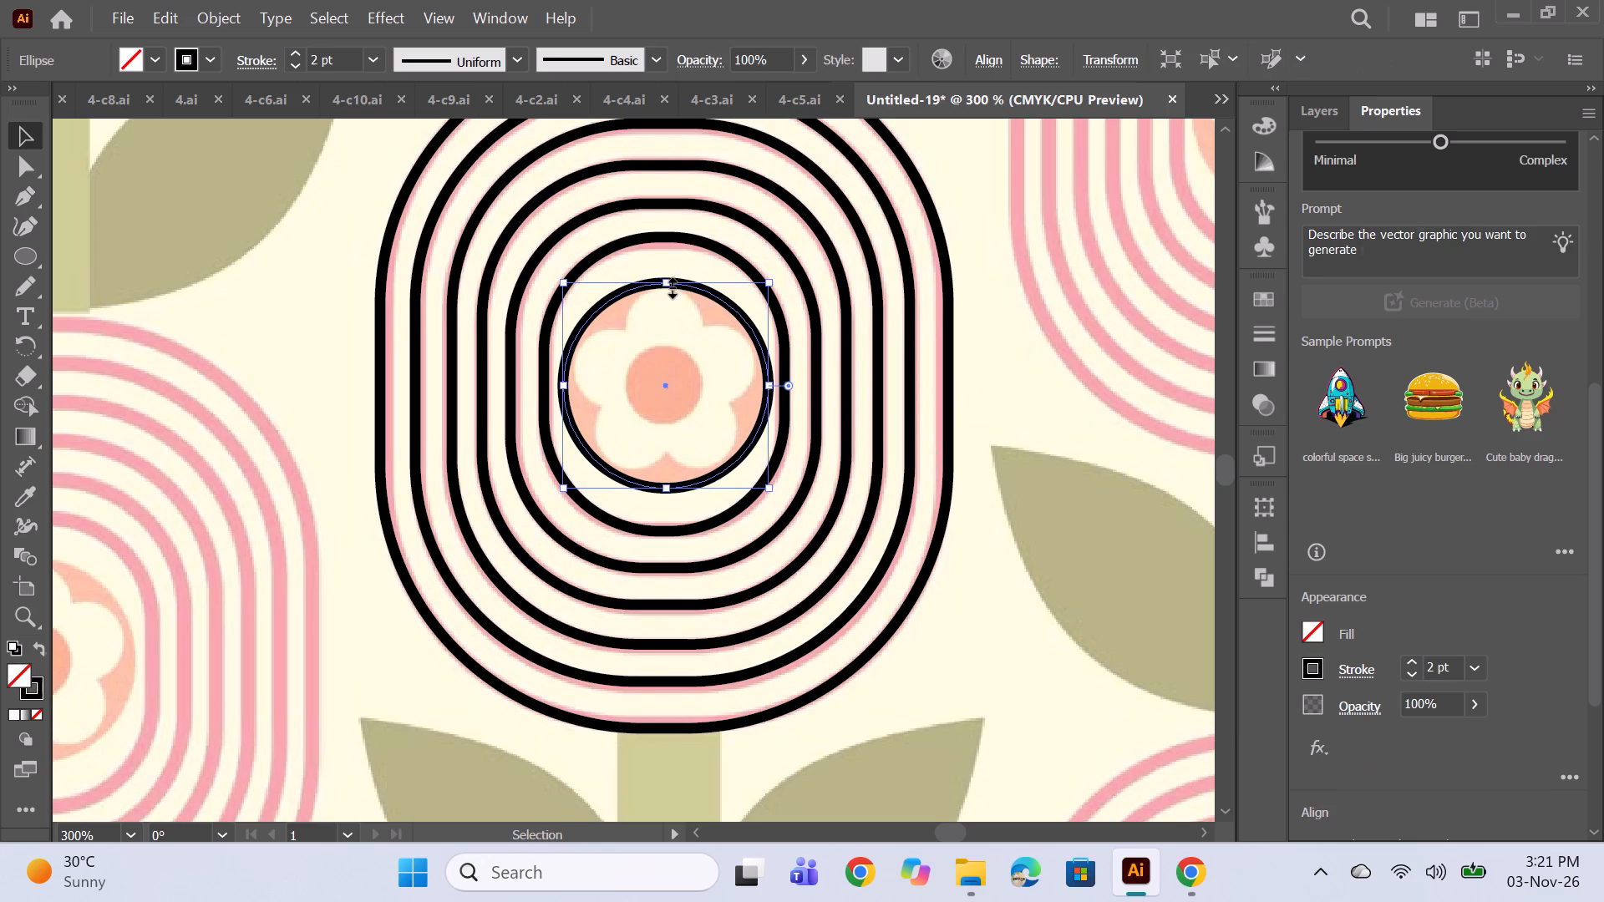
drag(664, 284, 664, 276)
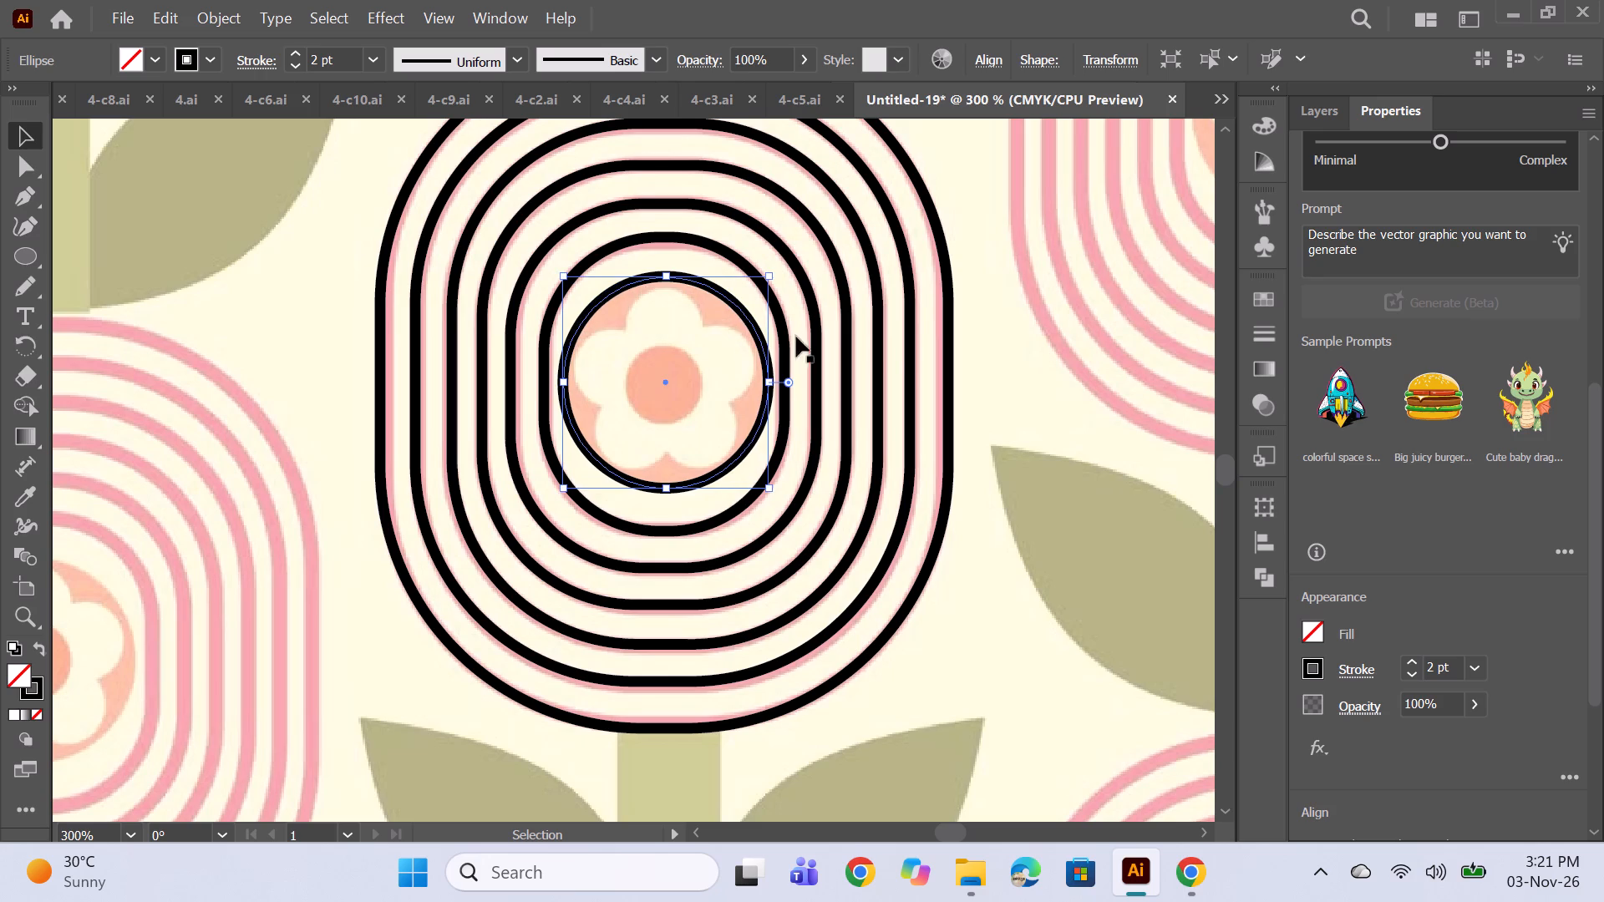
click(1043, 368)
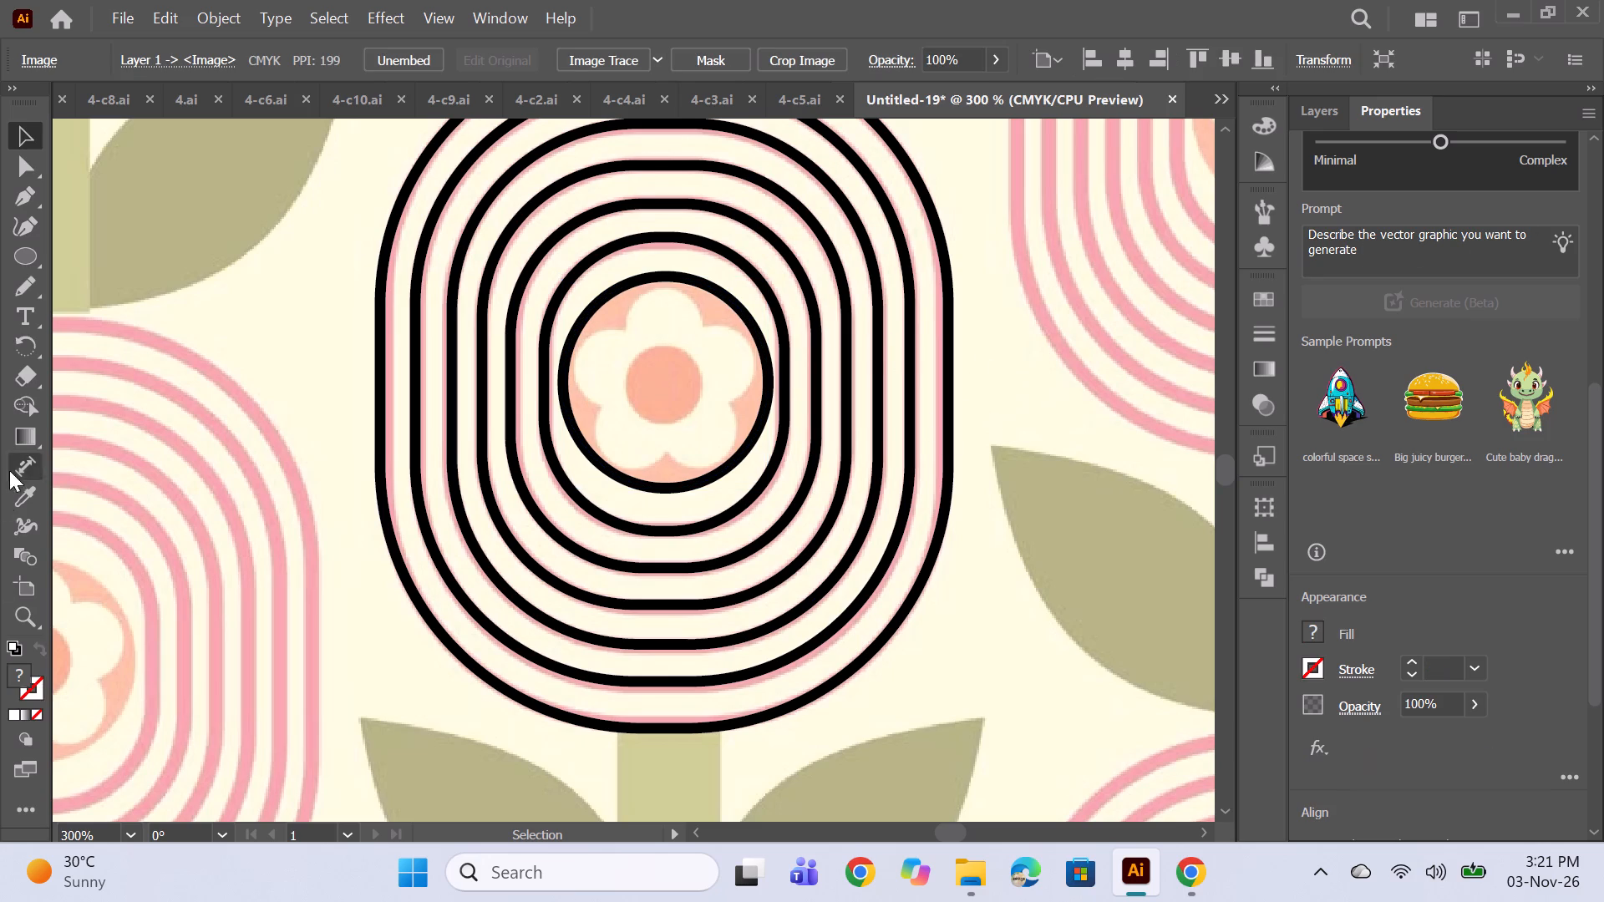
Start a Pen path at the flower's upper-left notch and trace the top petal, ending in a corner at the upper-right notch.
click(28, 253)
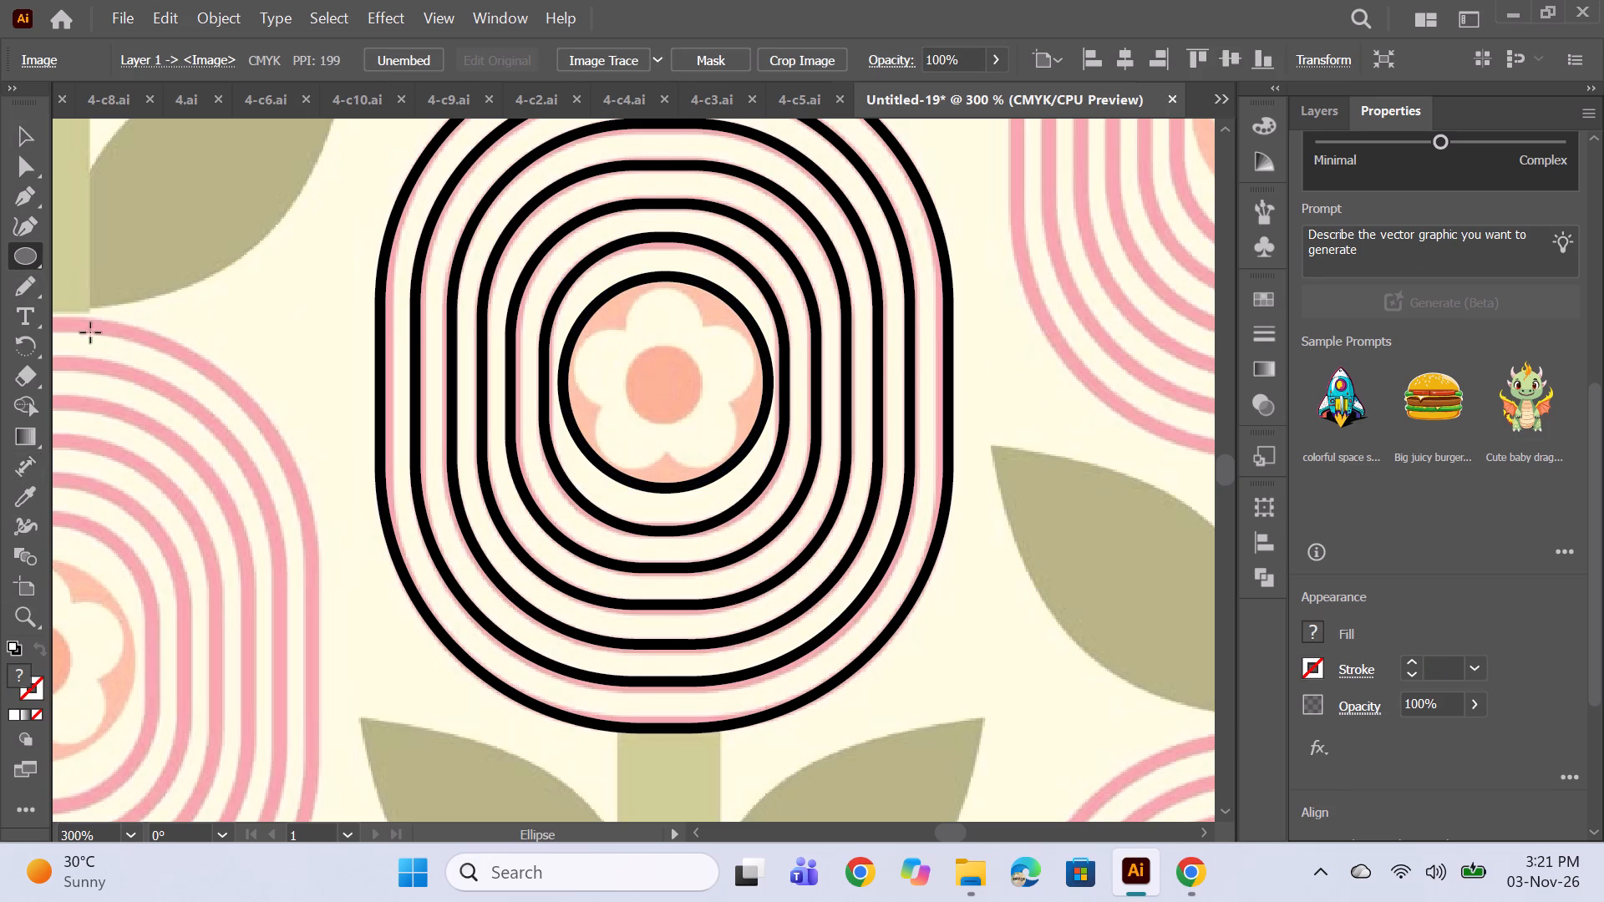
click(15, 204)
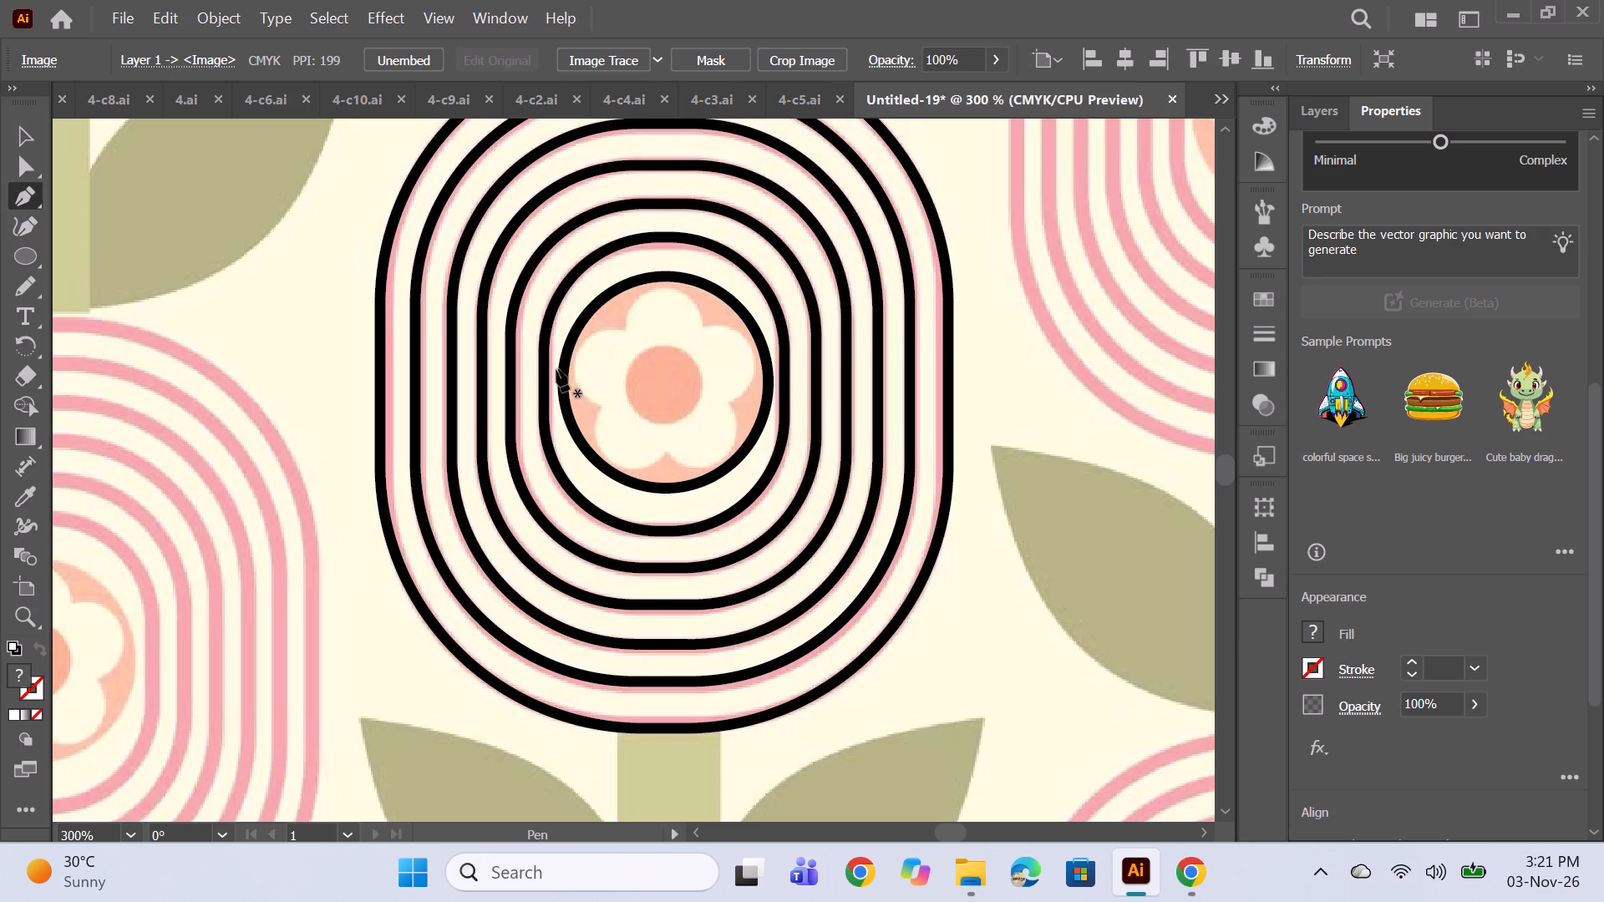
click(627, 331)
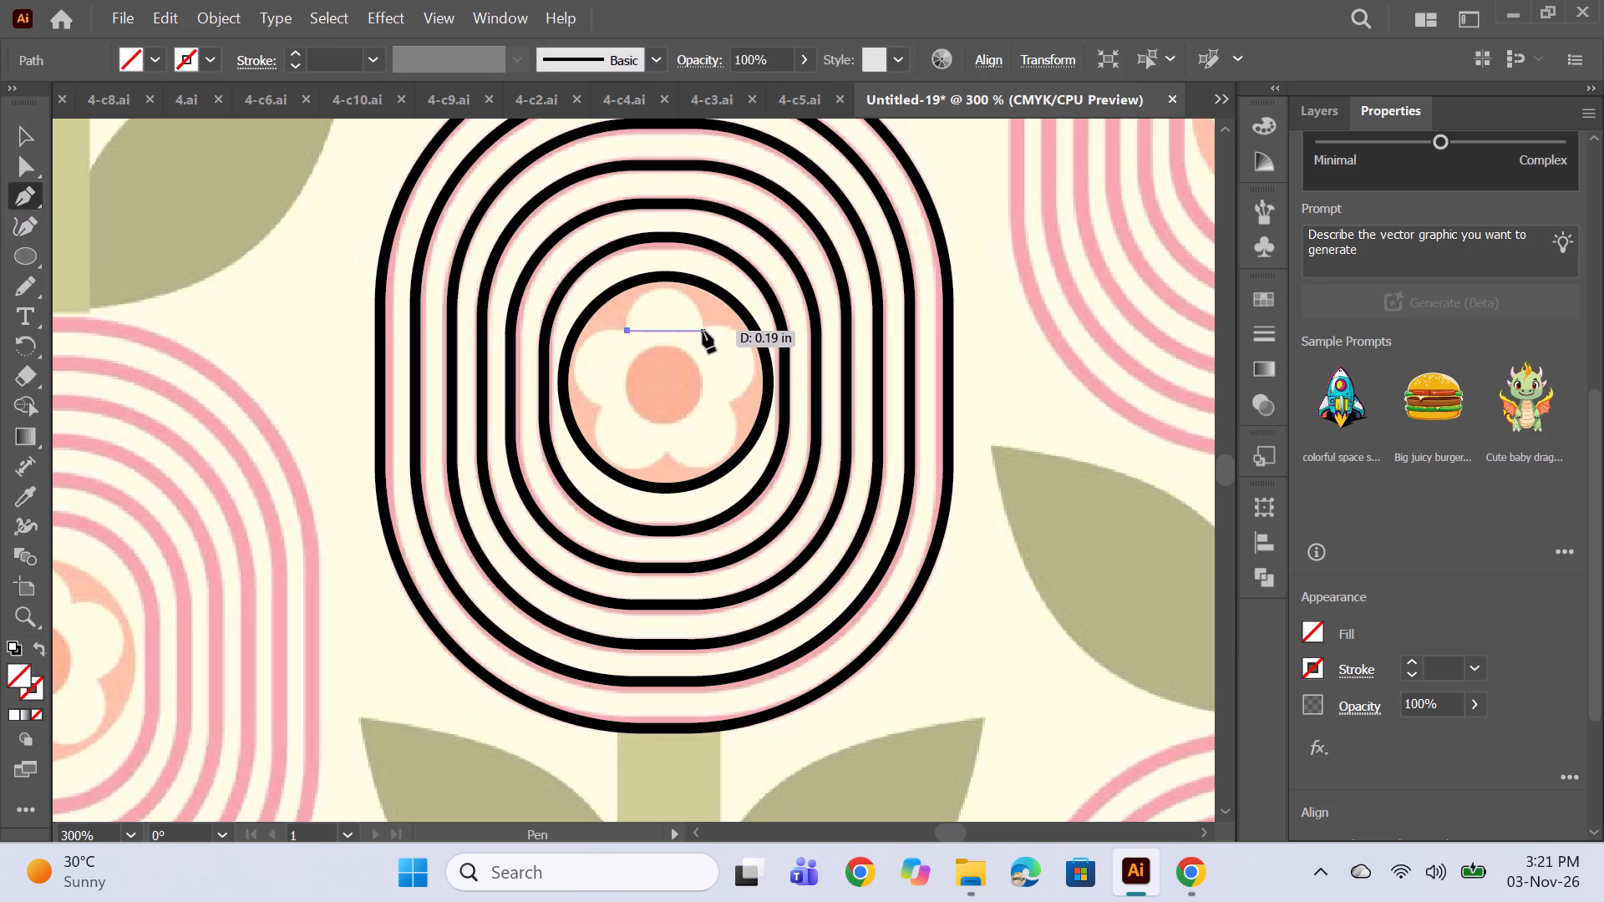
drag(701, 328, 708, 346)
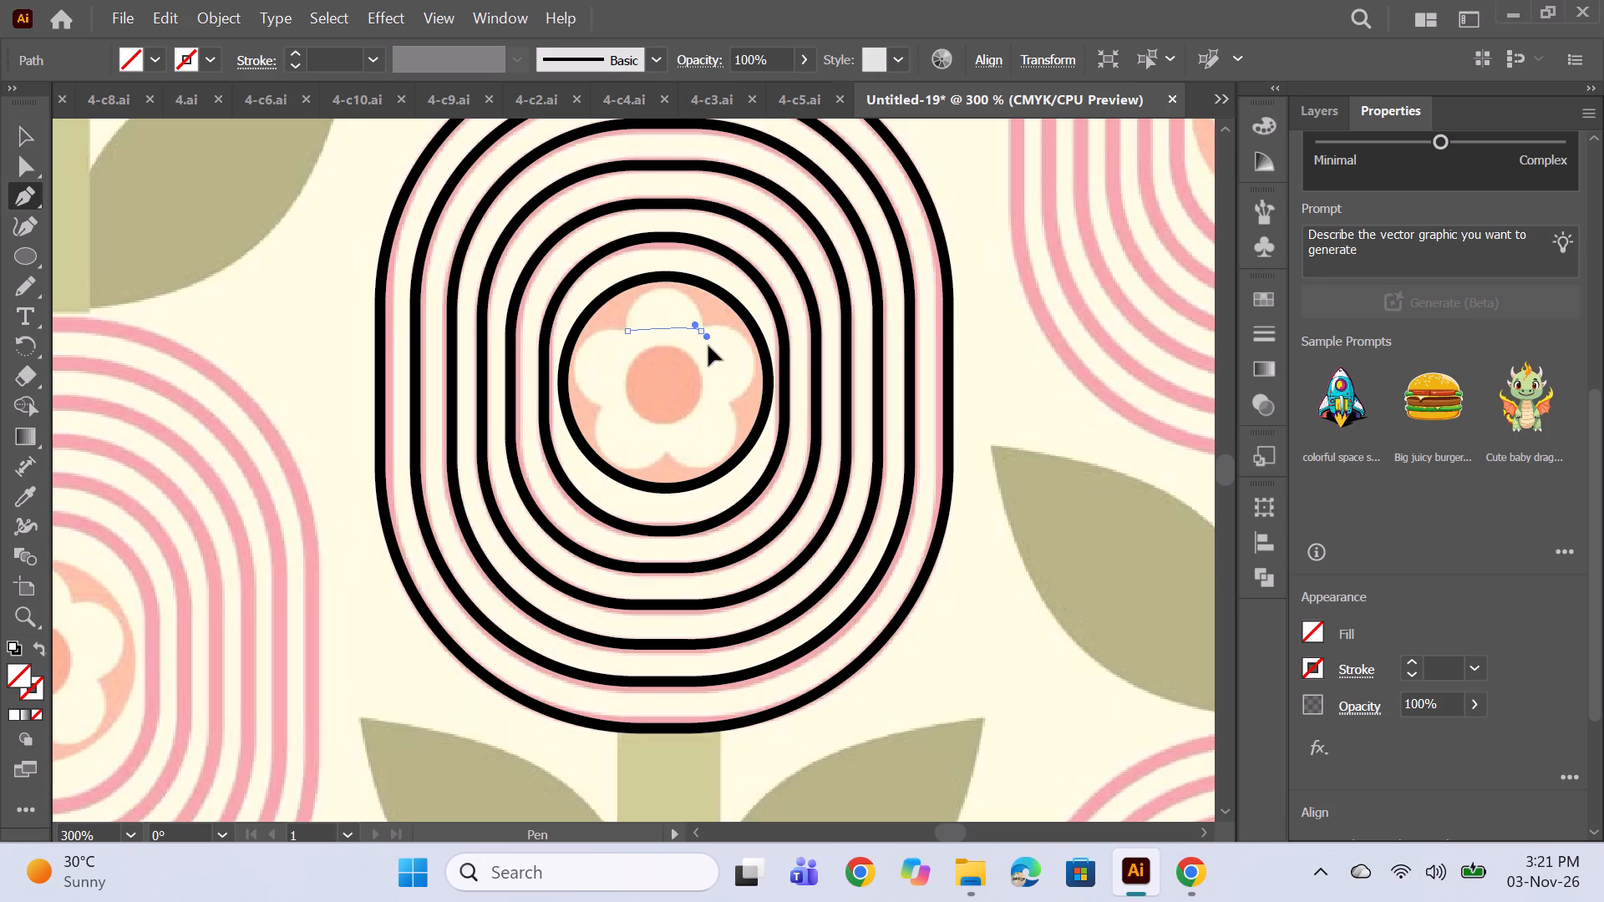
drag(708, 346, 739, 423)
alt+click(699, 330)
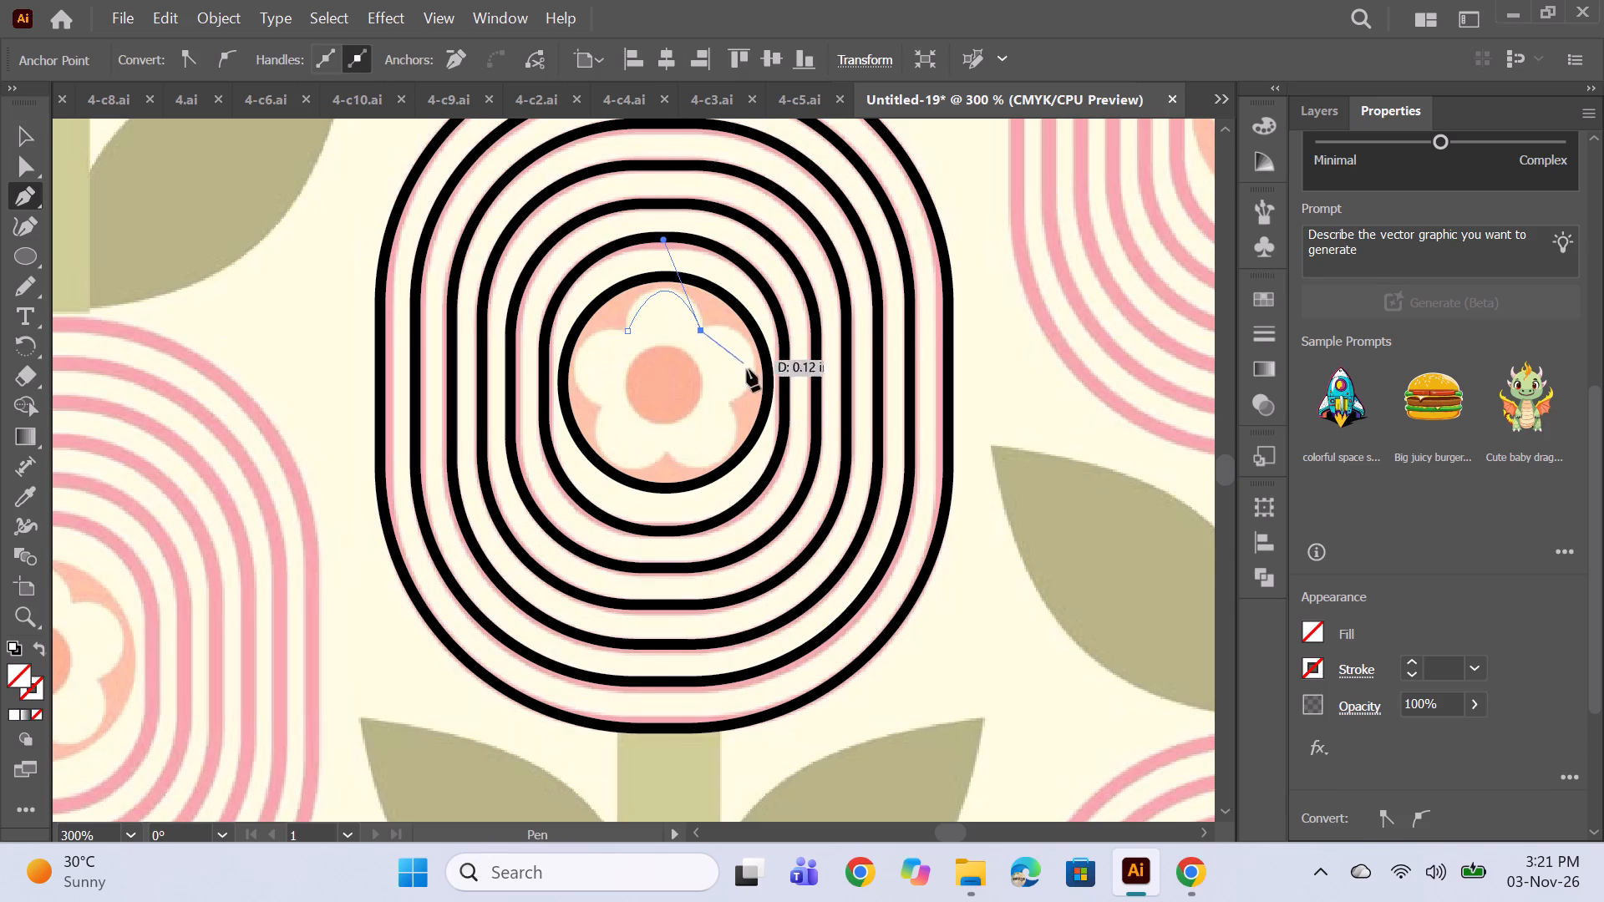
key(ctrl+z)
key(ctrl+z)
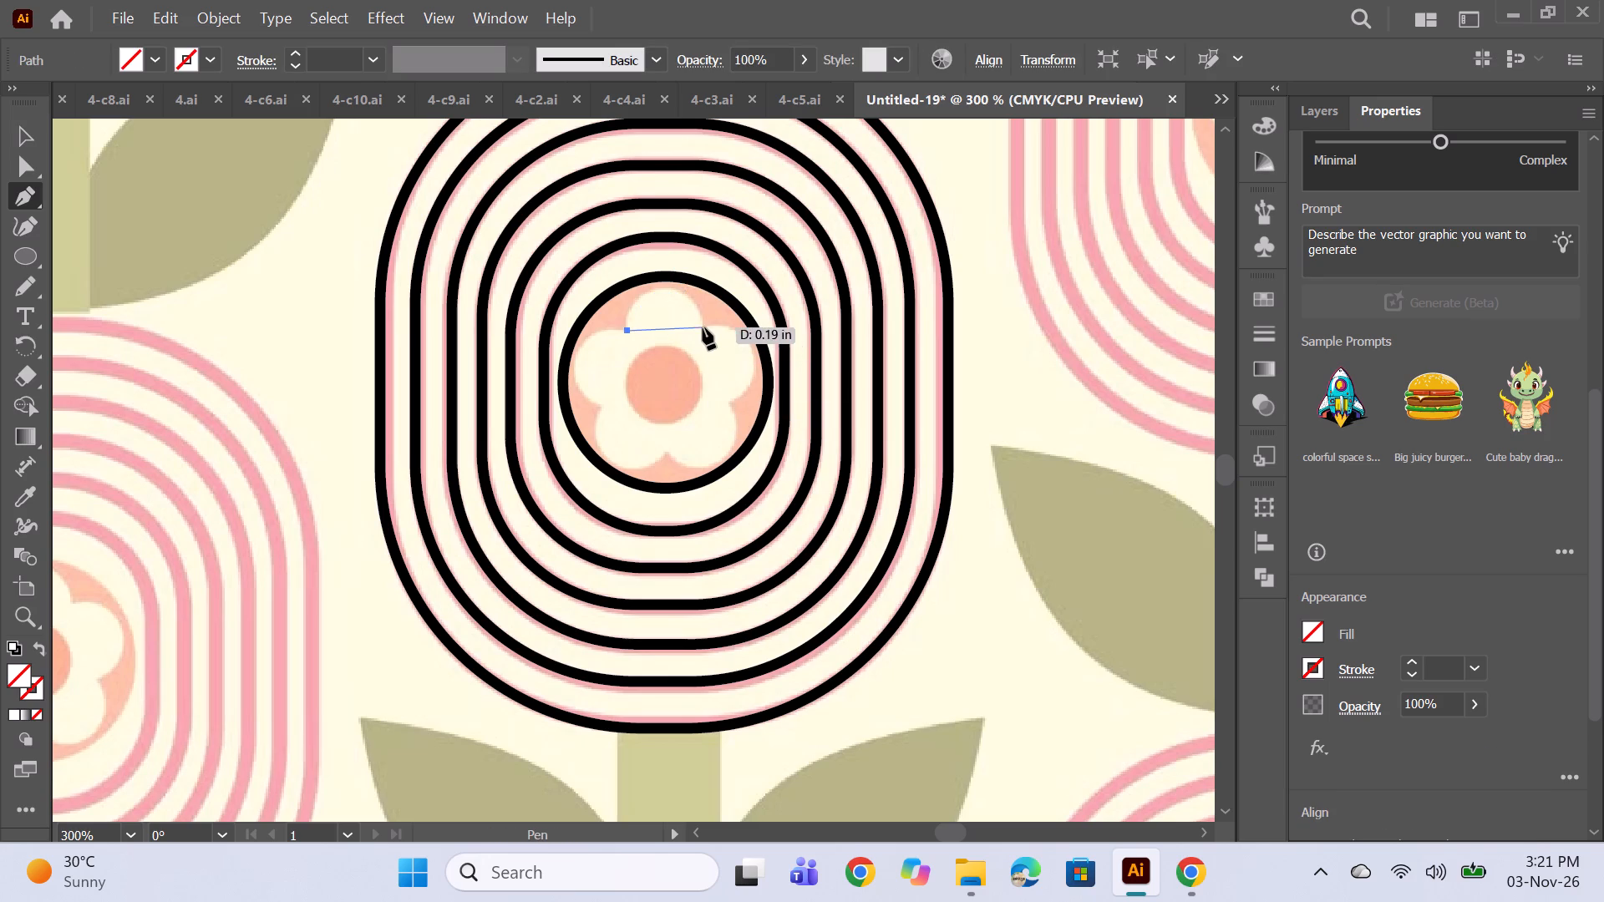
drag(701, 327, 744, 413)
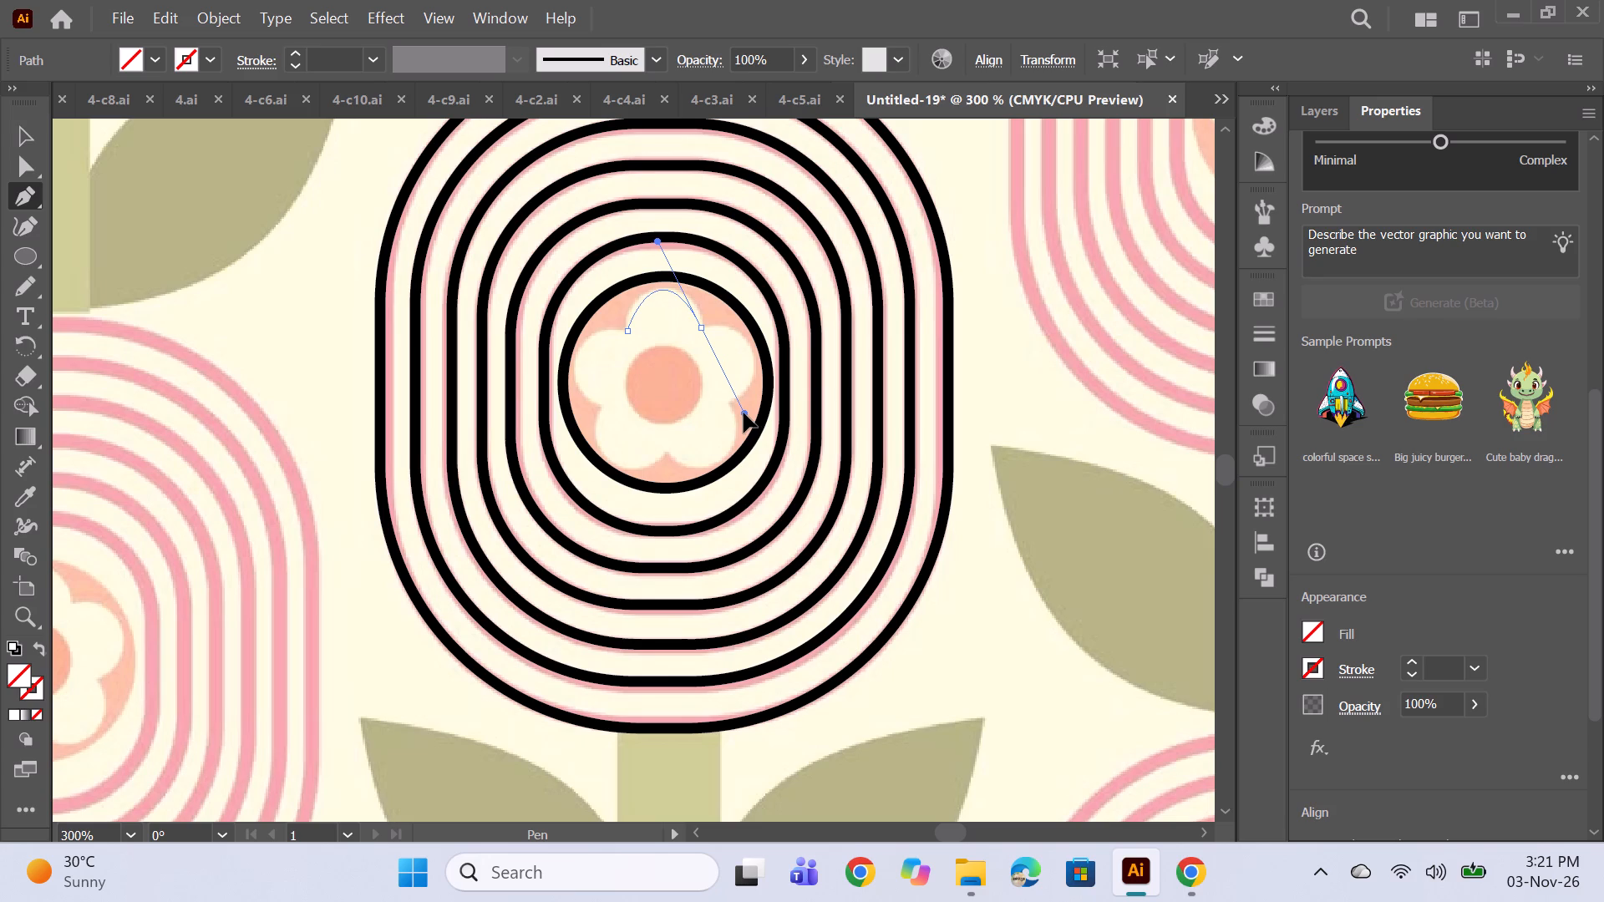
drag(744, 413, 743, 415)
alt+click(703, 326)
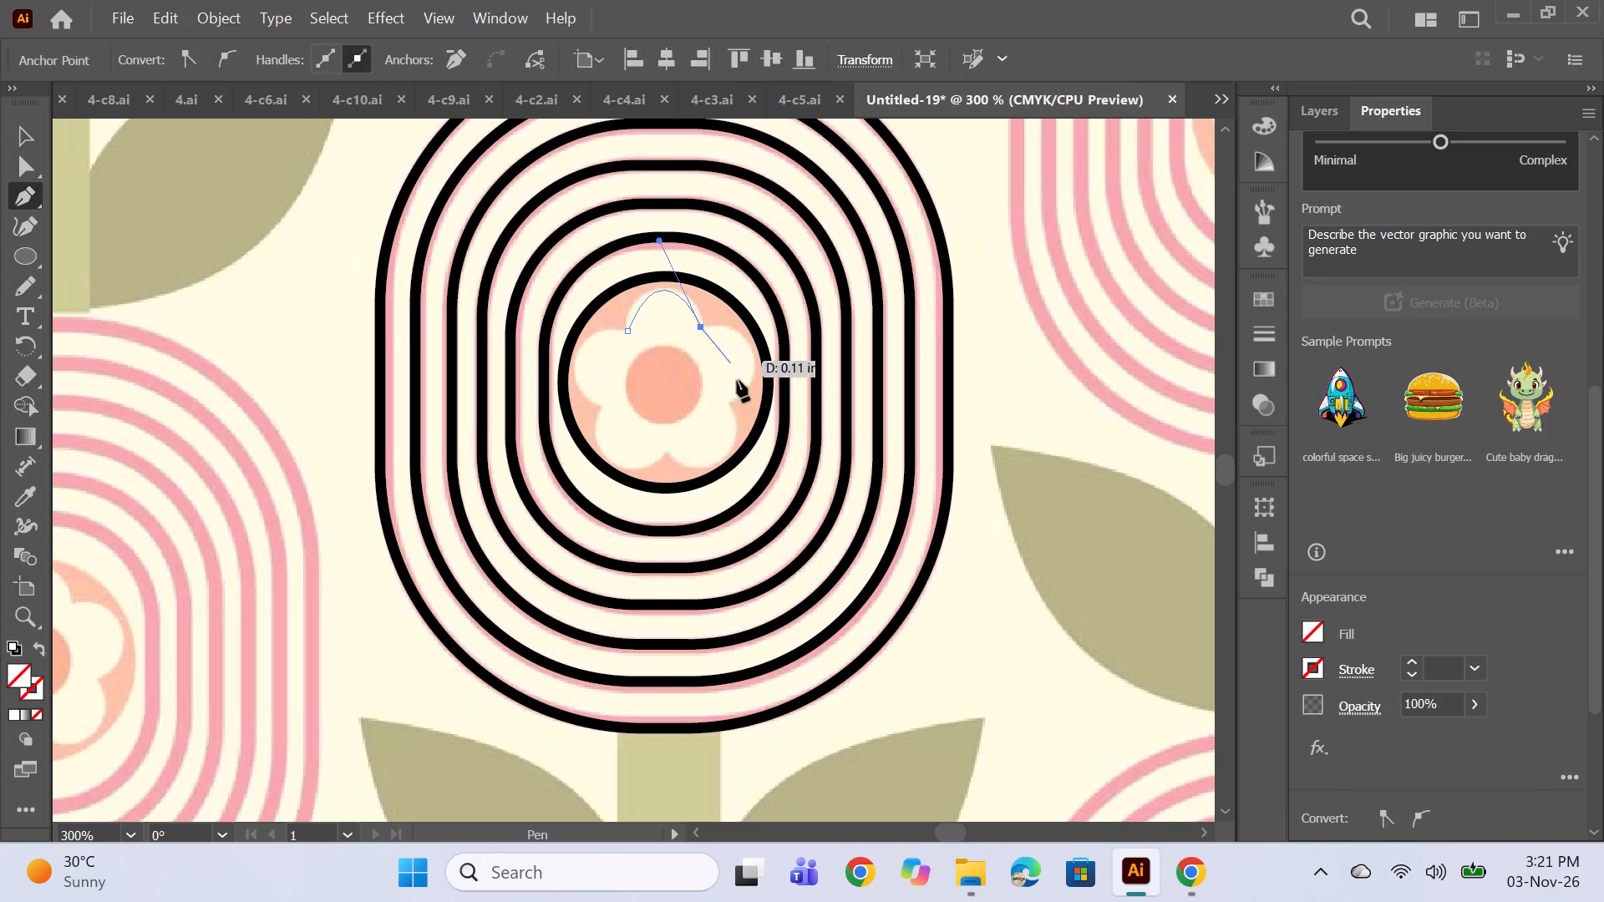
Continue the path around the flower's right and lower-right petals, with corner points at the notches between them.
drag(728, 402, 666, 469)
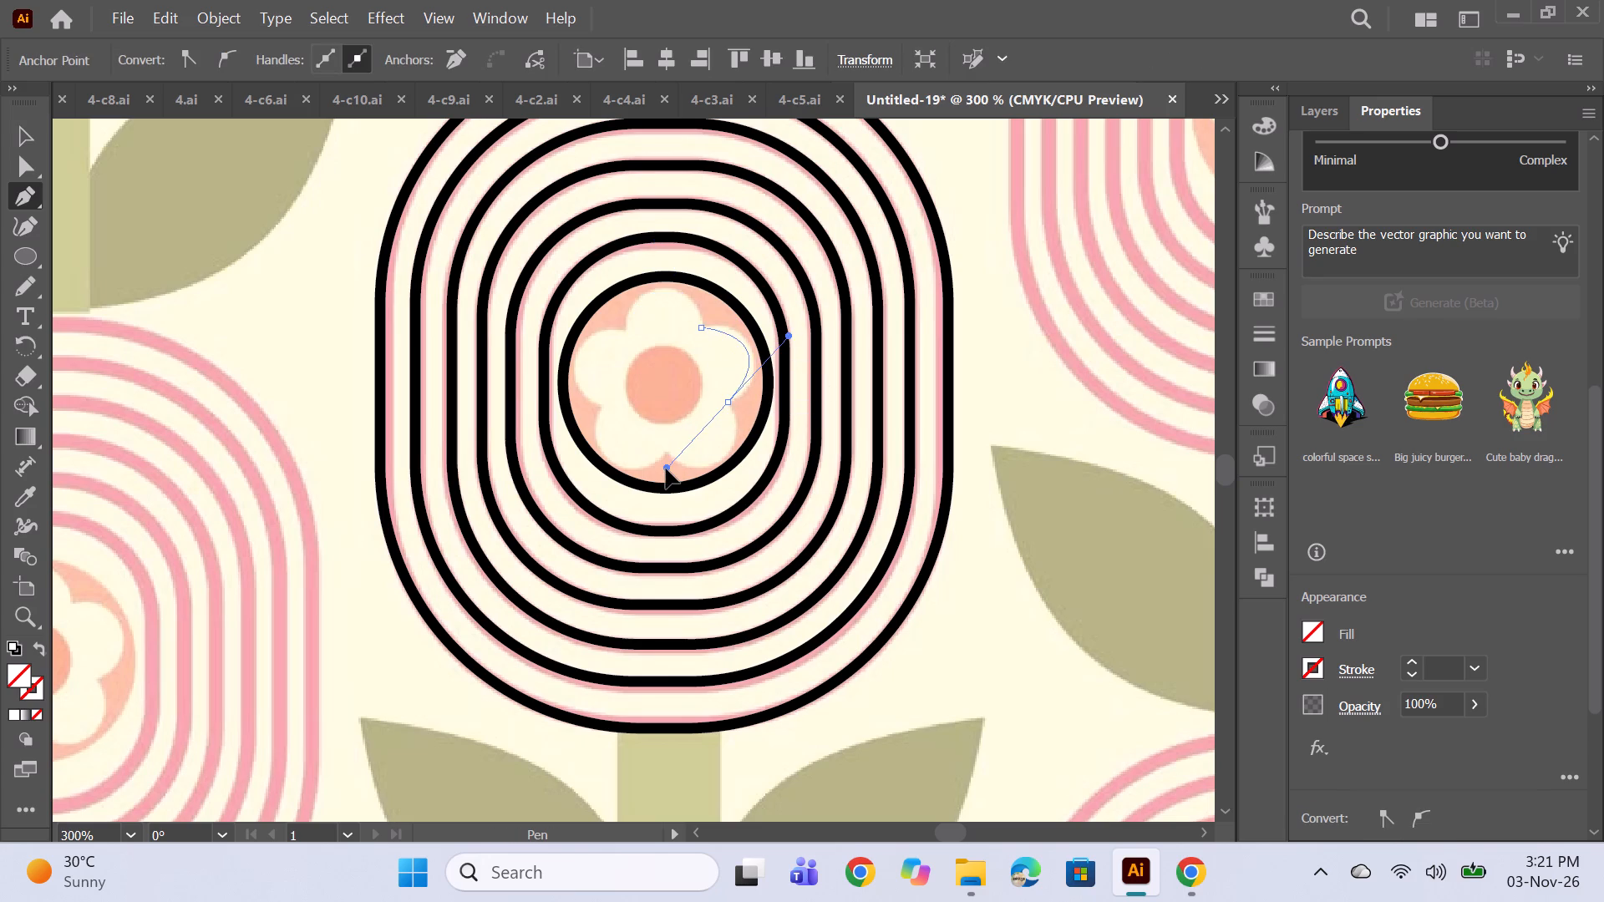
drag(666, 469, 657, 465)
alt+click(726, 400)
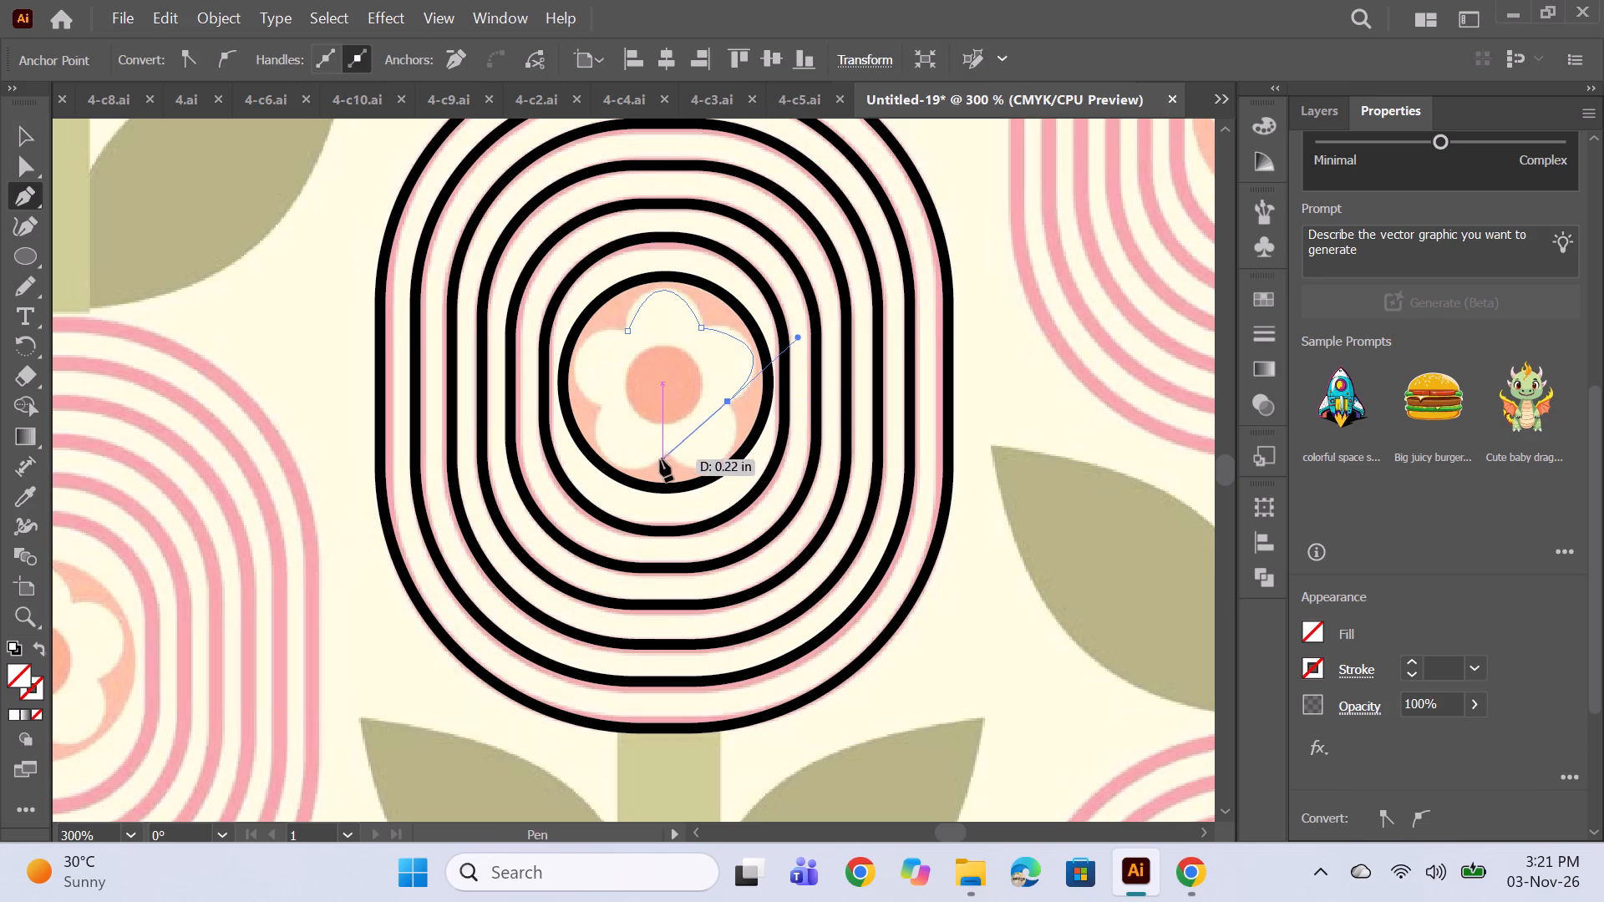
drag(667, 448, 591, 392)
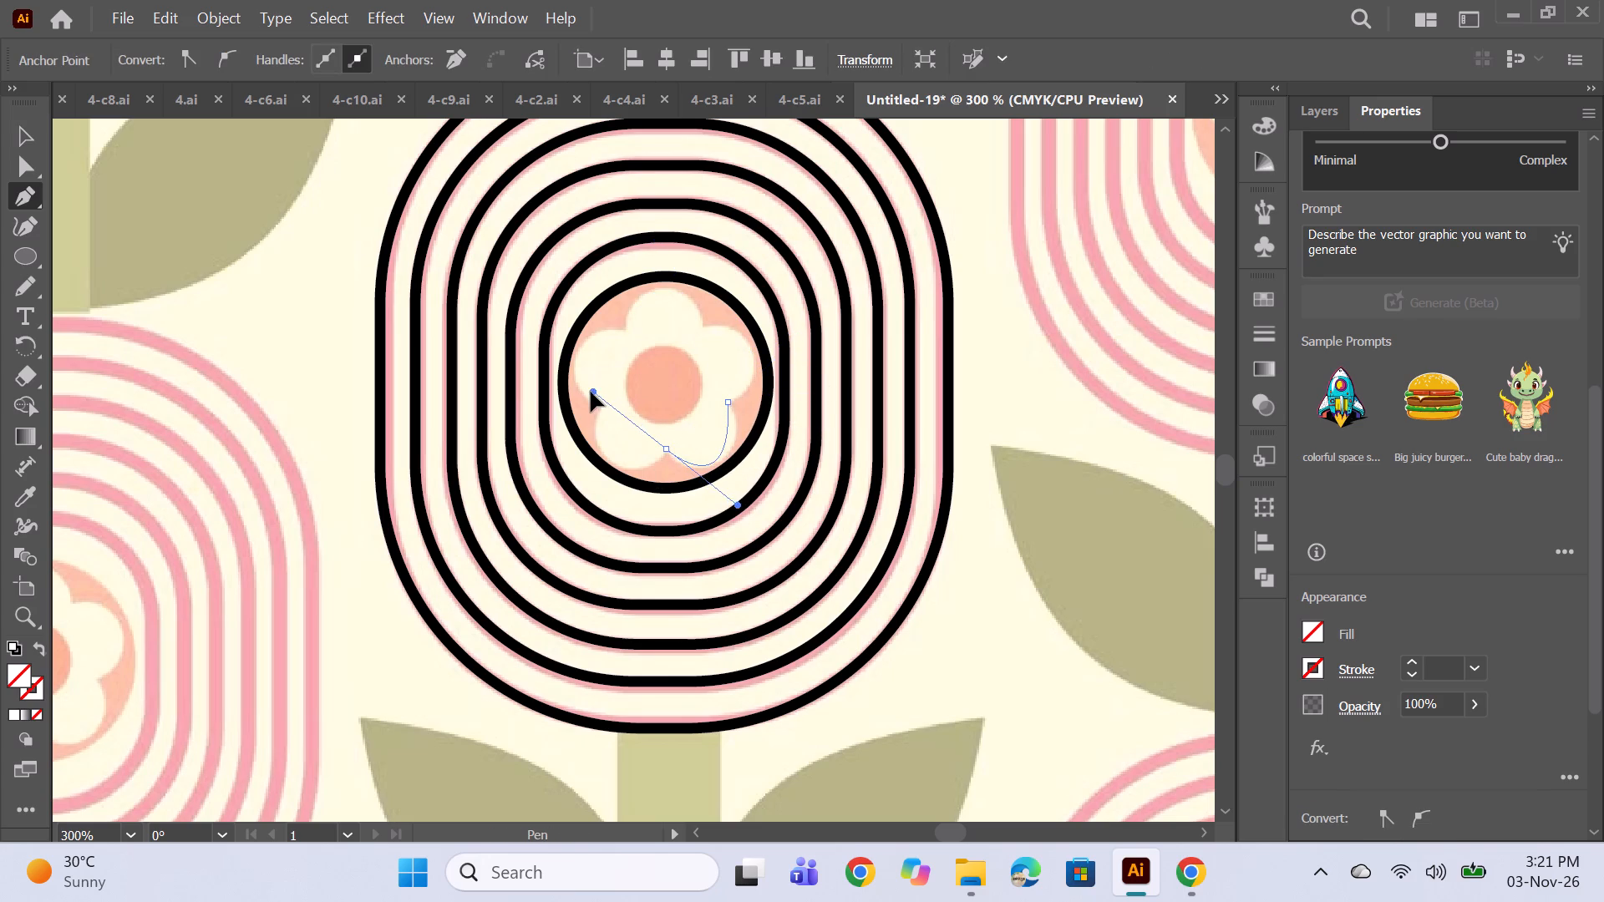
drag(591, 392, 581, 395)
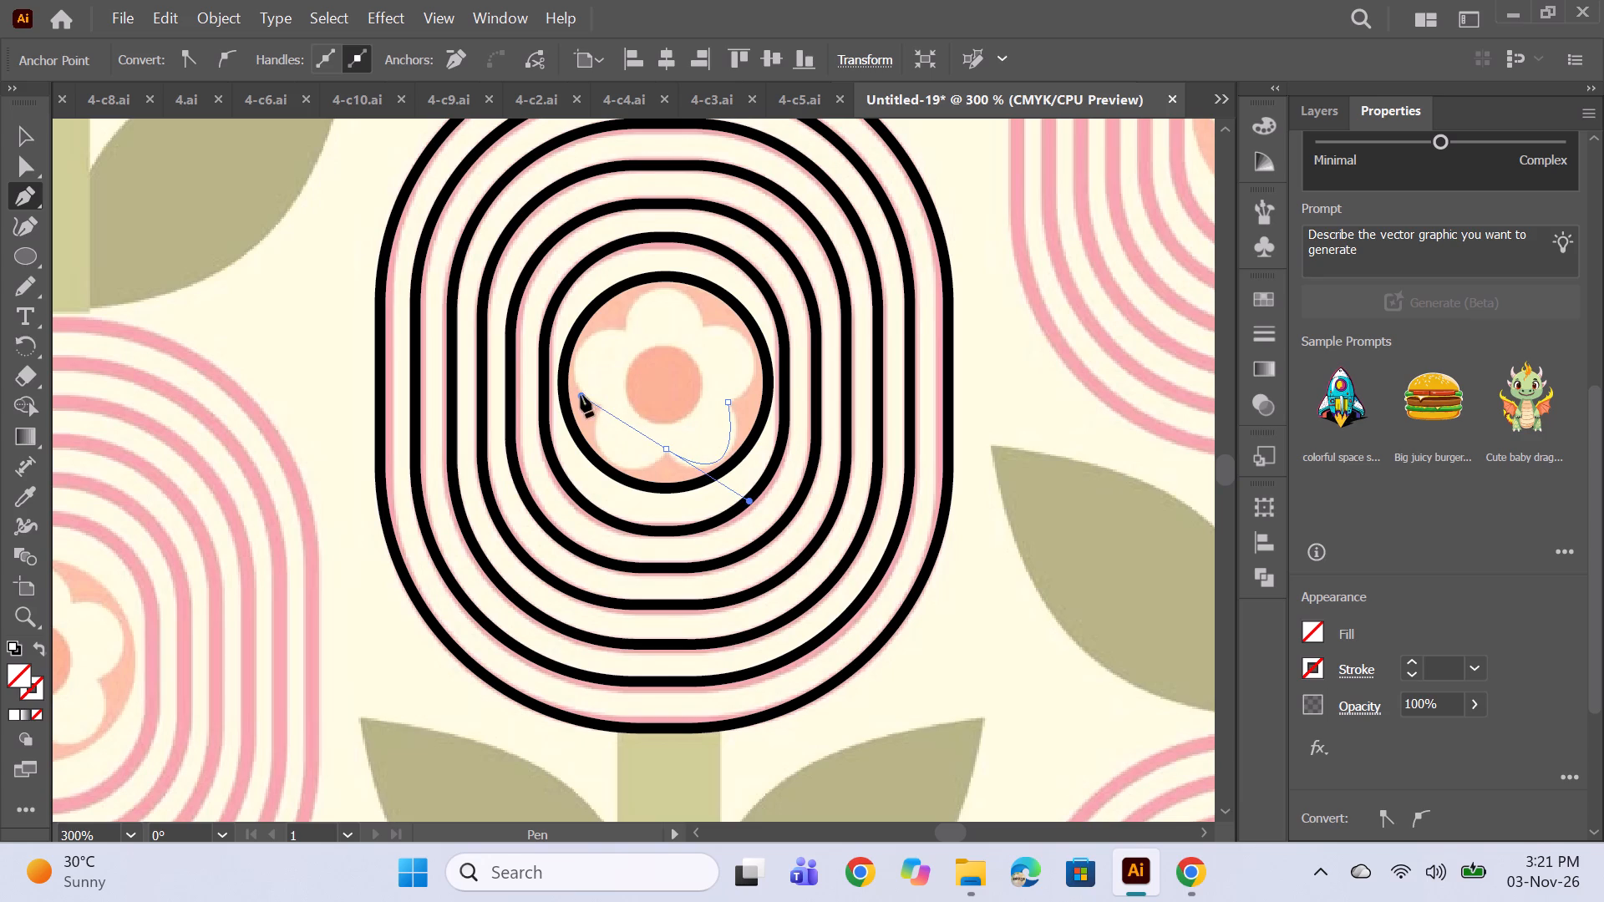
alt+click(666, 448)
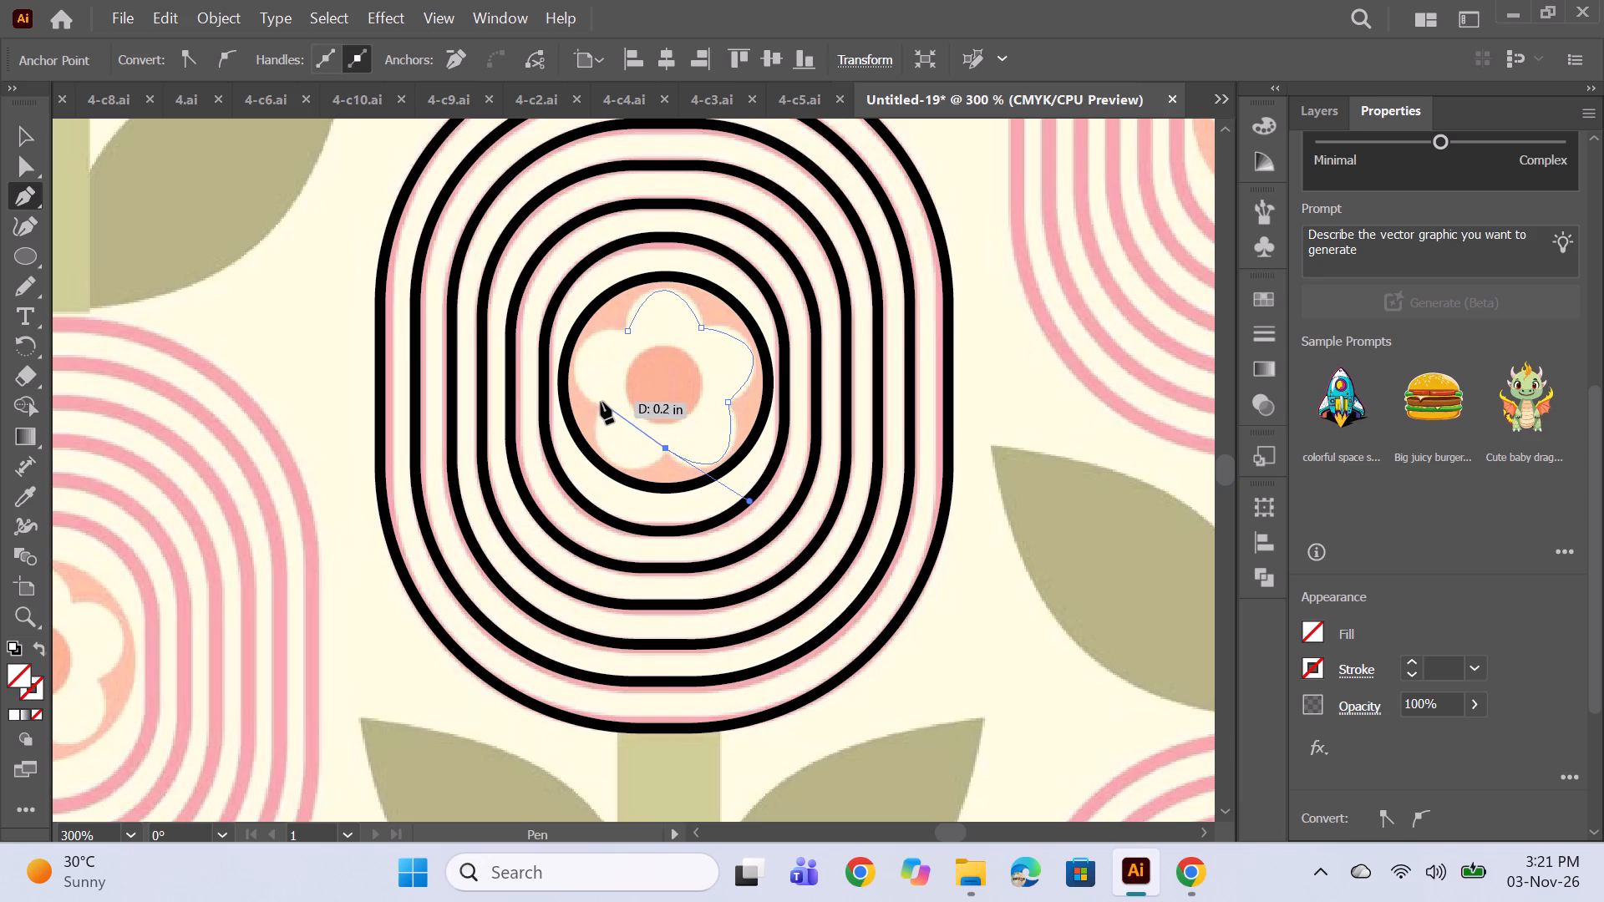
Trace the flower's lower-left and left petals and close the path at its starting point.
drag(601, 406, 616, 299)
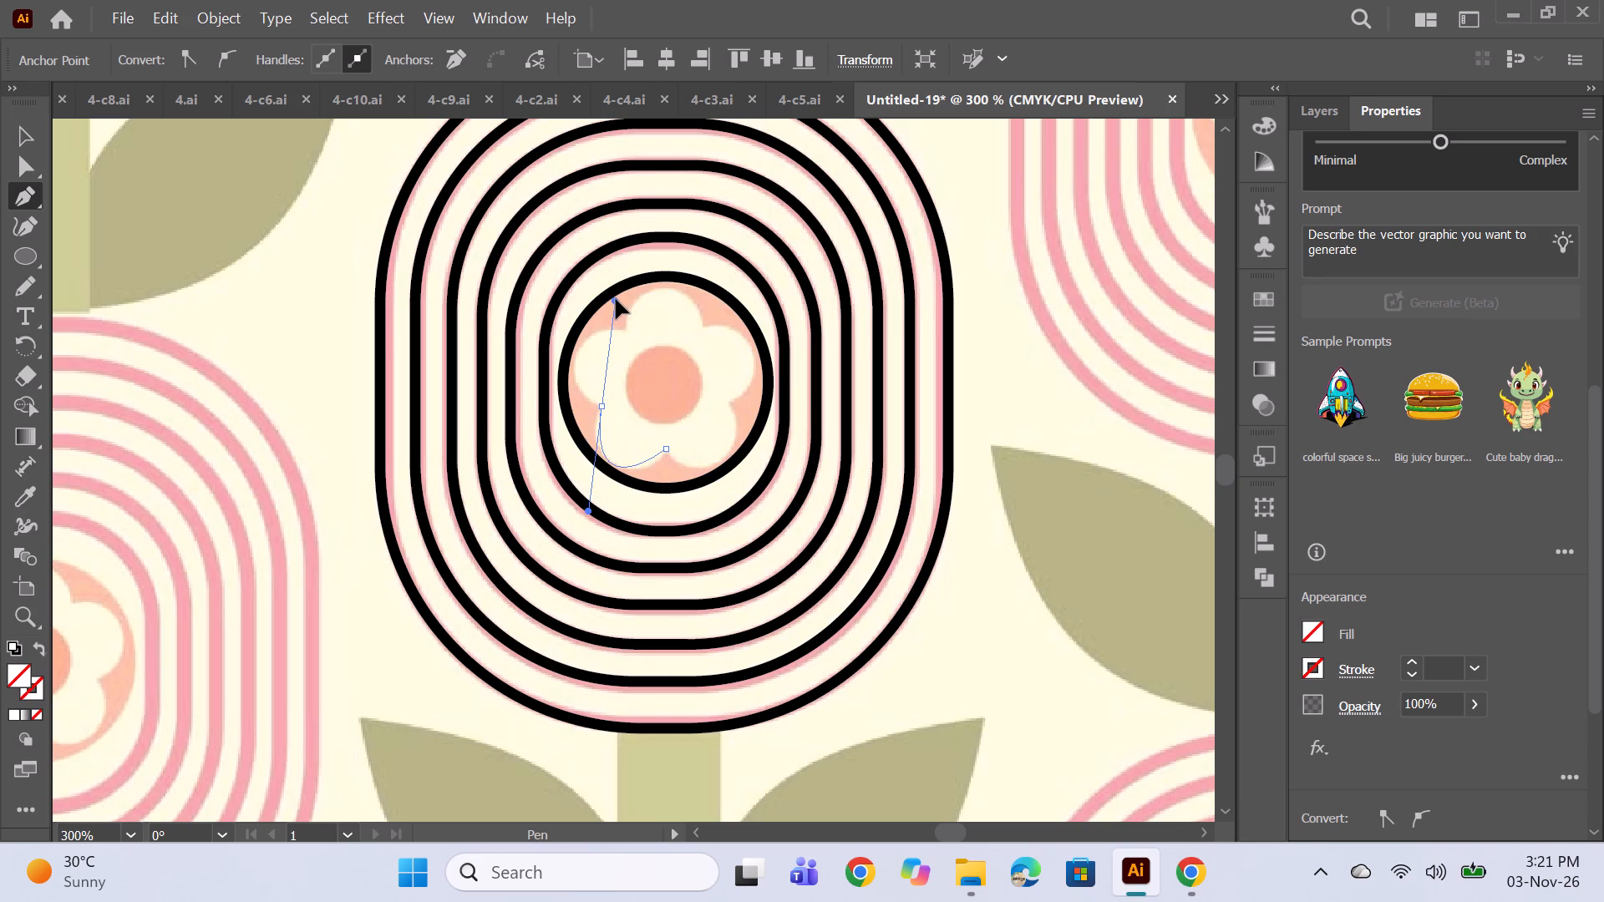
drag(616, 299, 615, 308)
drag(615, 308, 615, 307)
alt+click(599, 409)
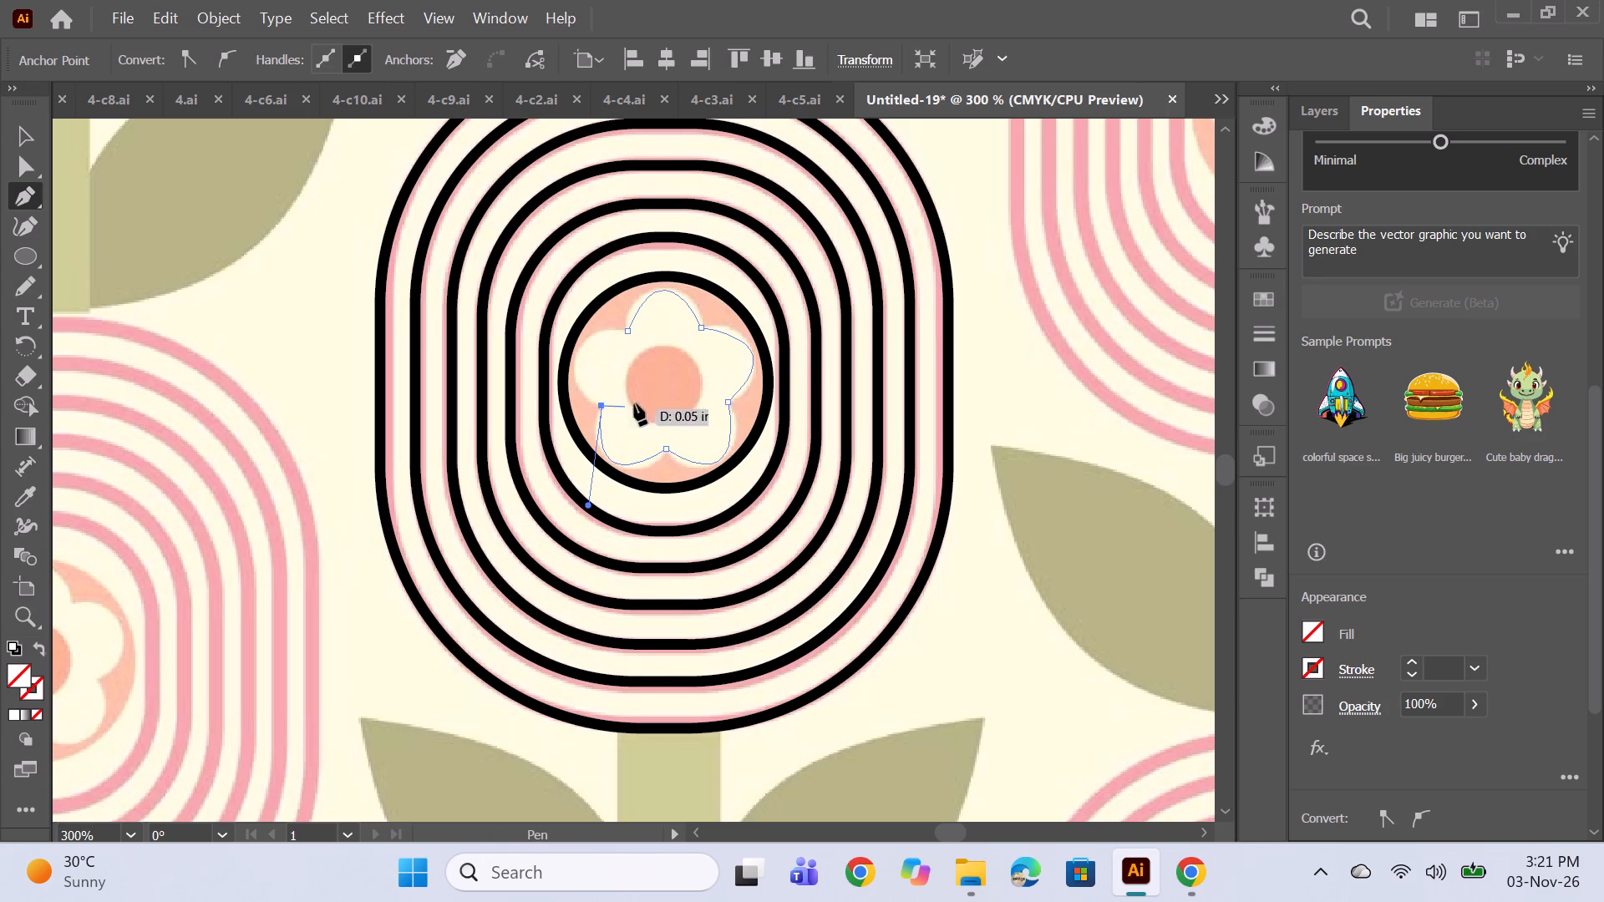
drag(628, 332, 712, 338)
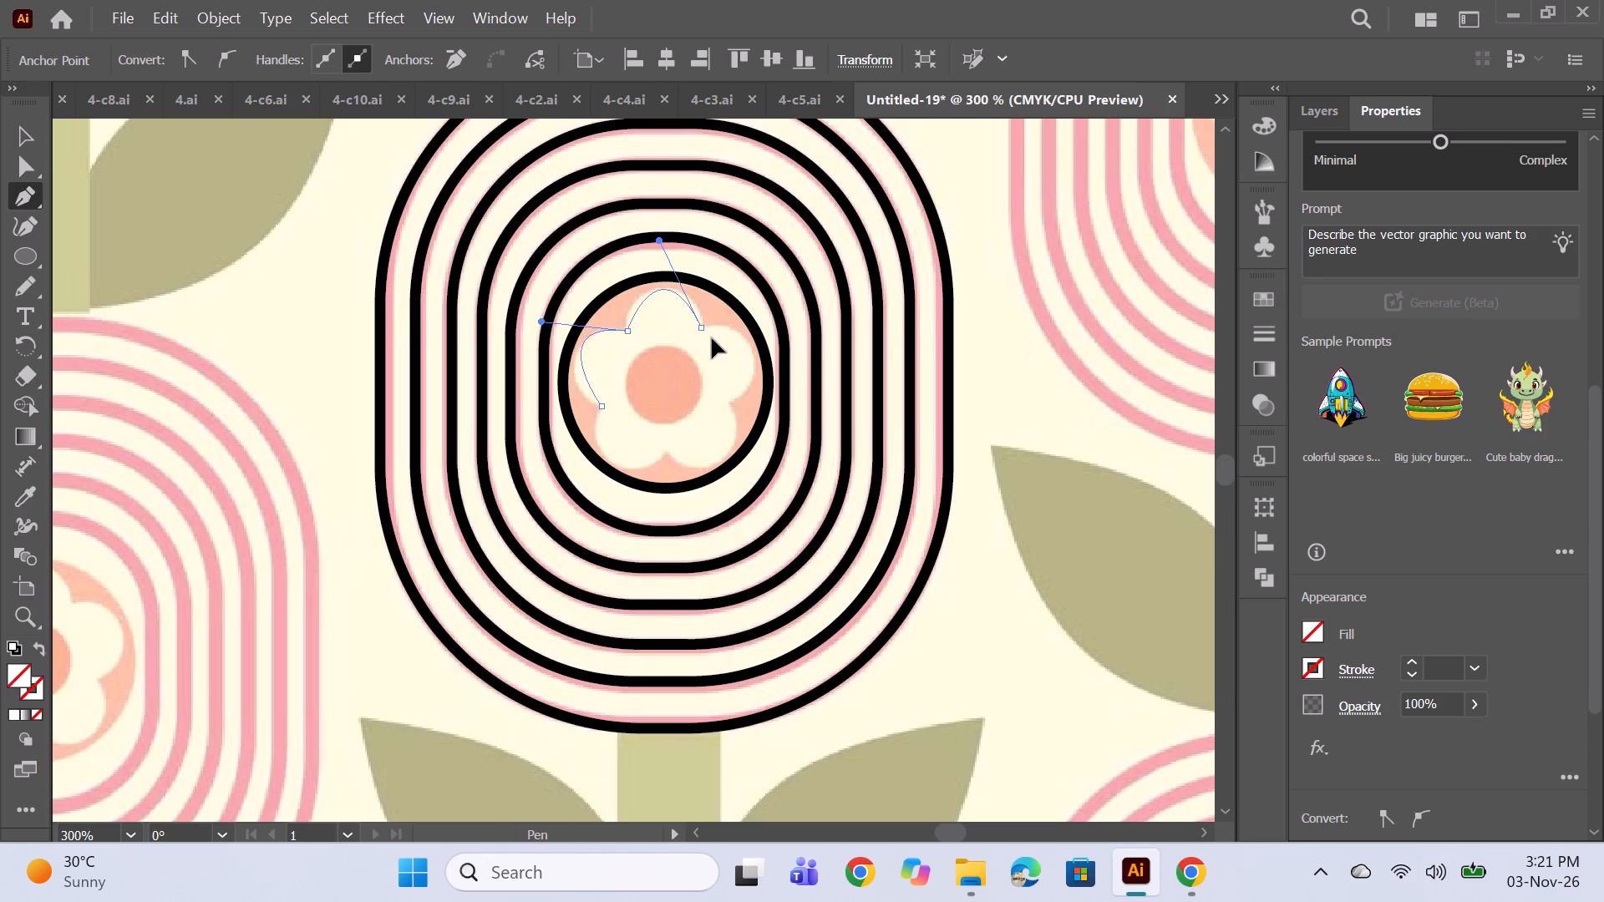
drag(712, 338, 723, 314)
drag(723, 314, 725, 317)
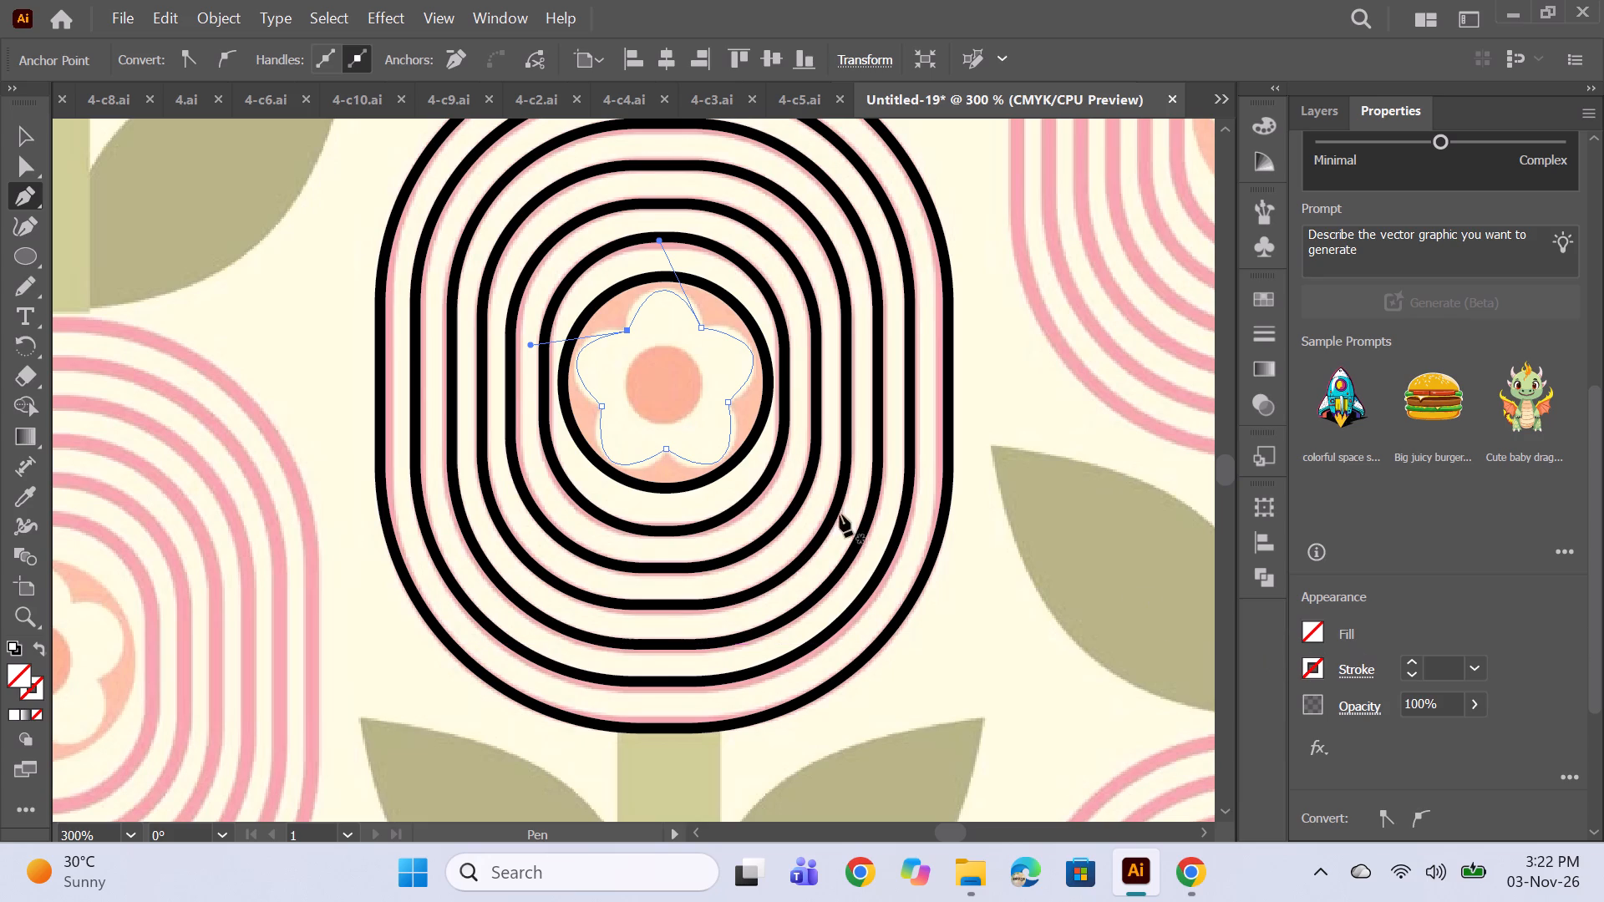
Round out the five petals of the flower path with the Curvature tool so they follow the reference petals.
click(20, 231)
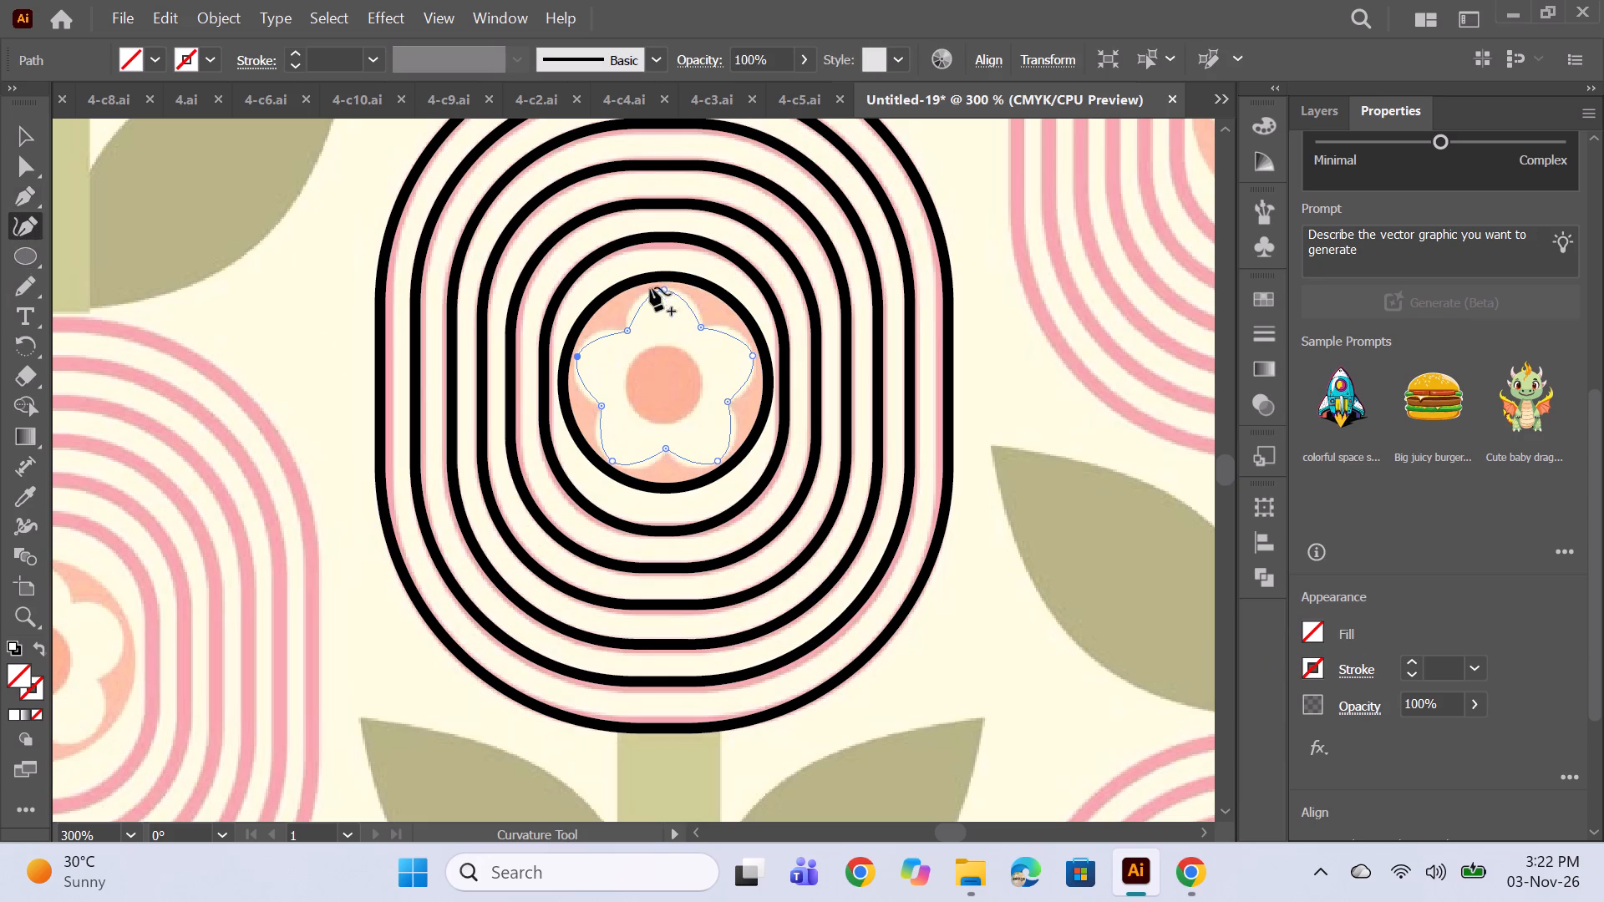
click(664, 286)
click(752, 352)
click(719, 459)
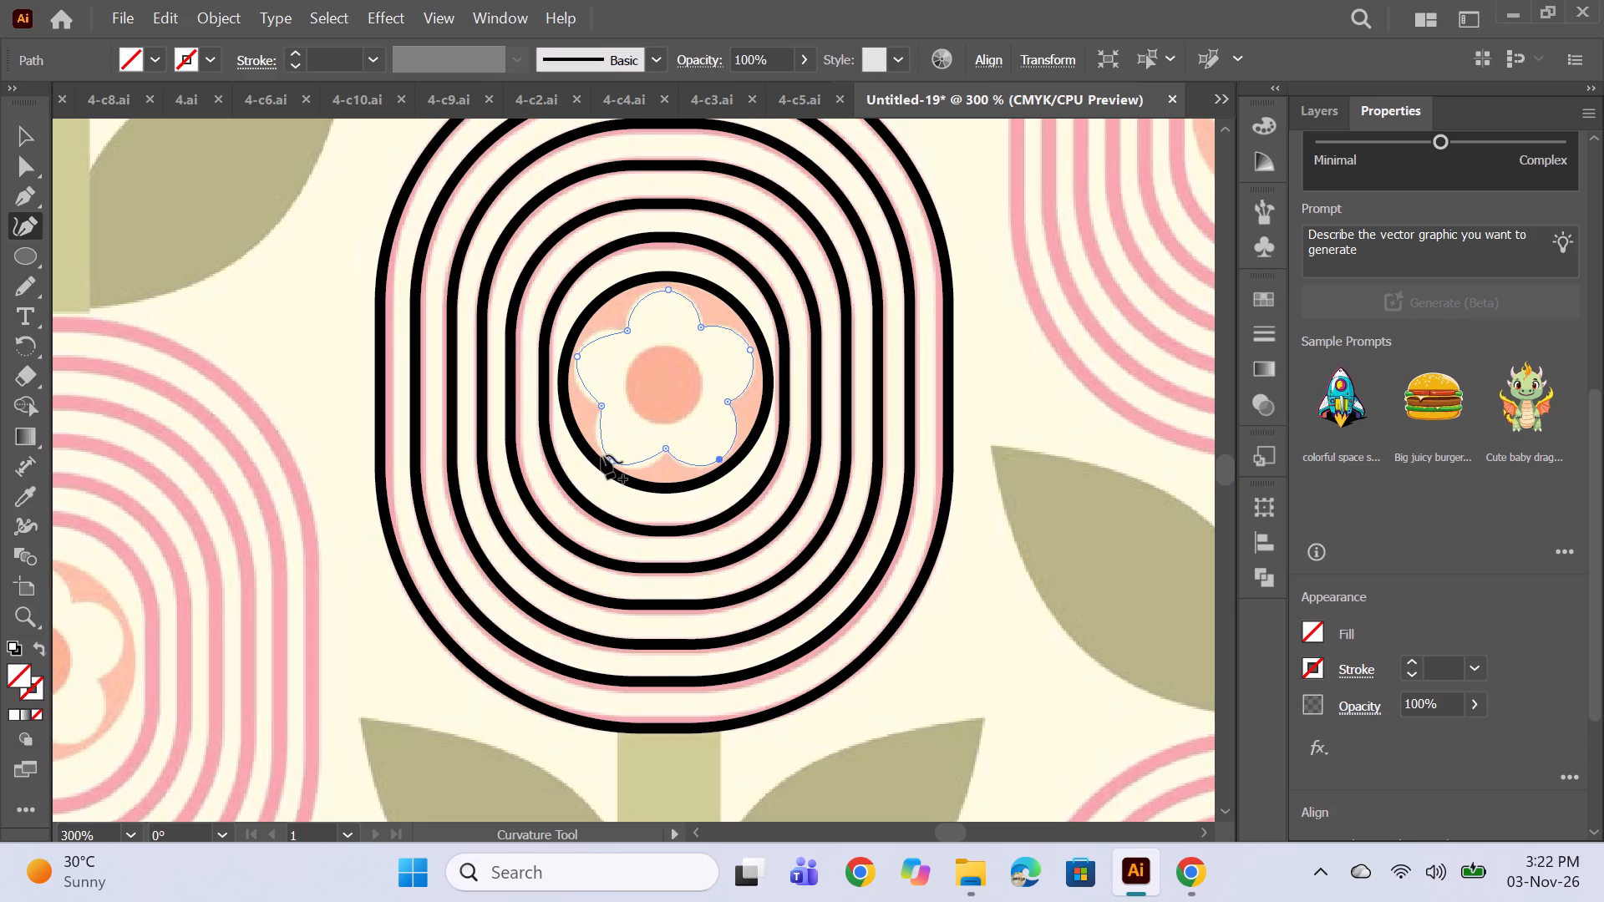
click(612, 460)
click(578, 356)
Give the flower outline a thin black stroke, lighter than the surrounding circle's stroke, and deselect it.
double_click(1415, 666)
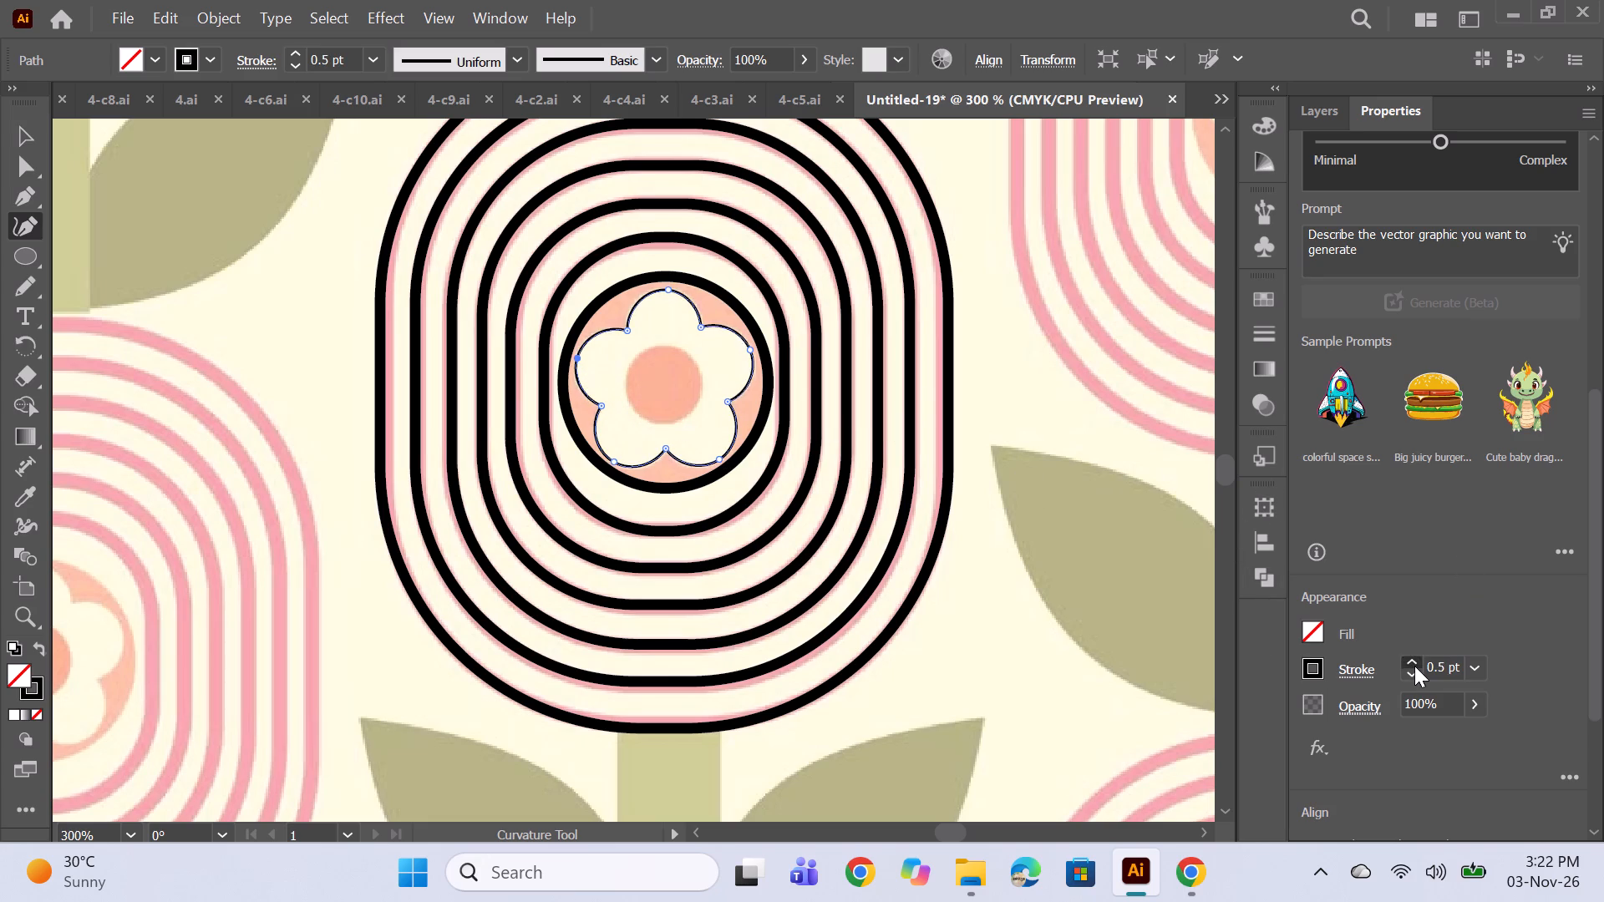
click(1414, 666)
click(1414, 666)
ctrl+click(1032, 501)
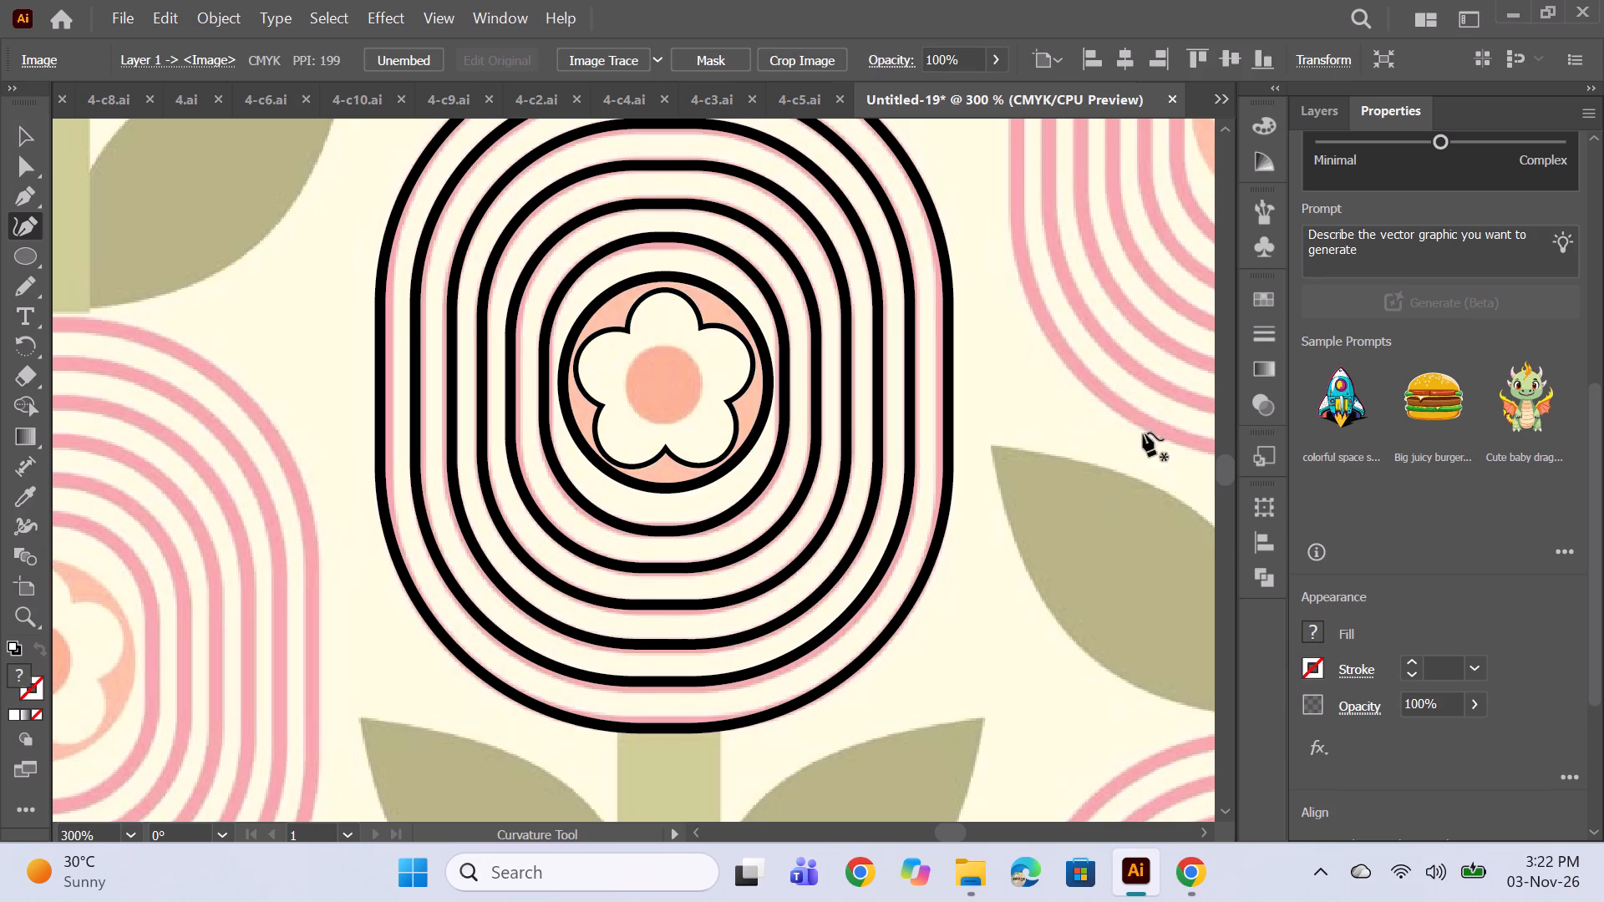
Draw a circle about 0.18 in wide over the flower's center with a 1 pt black stroke, and deselect it.
click(33, 261)
drag(629, 351, 699, 423)
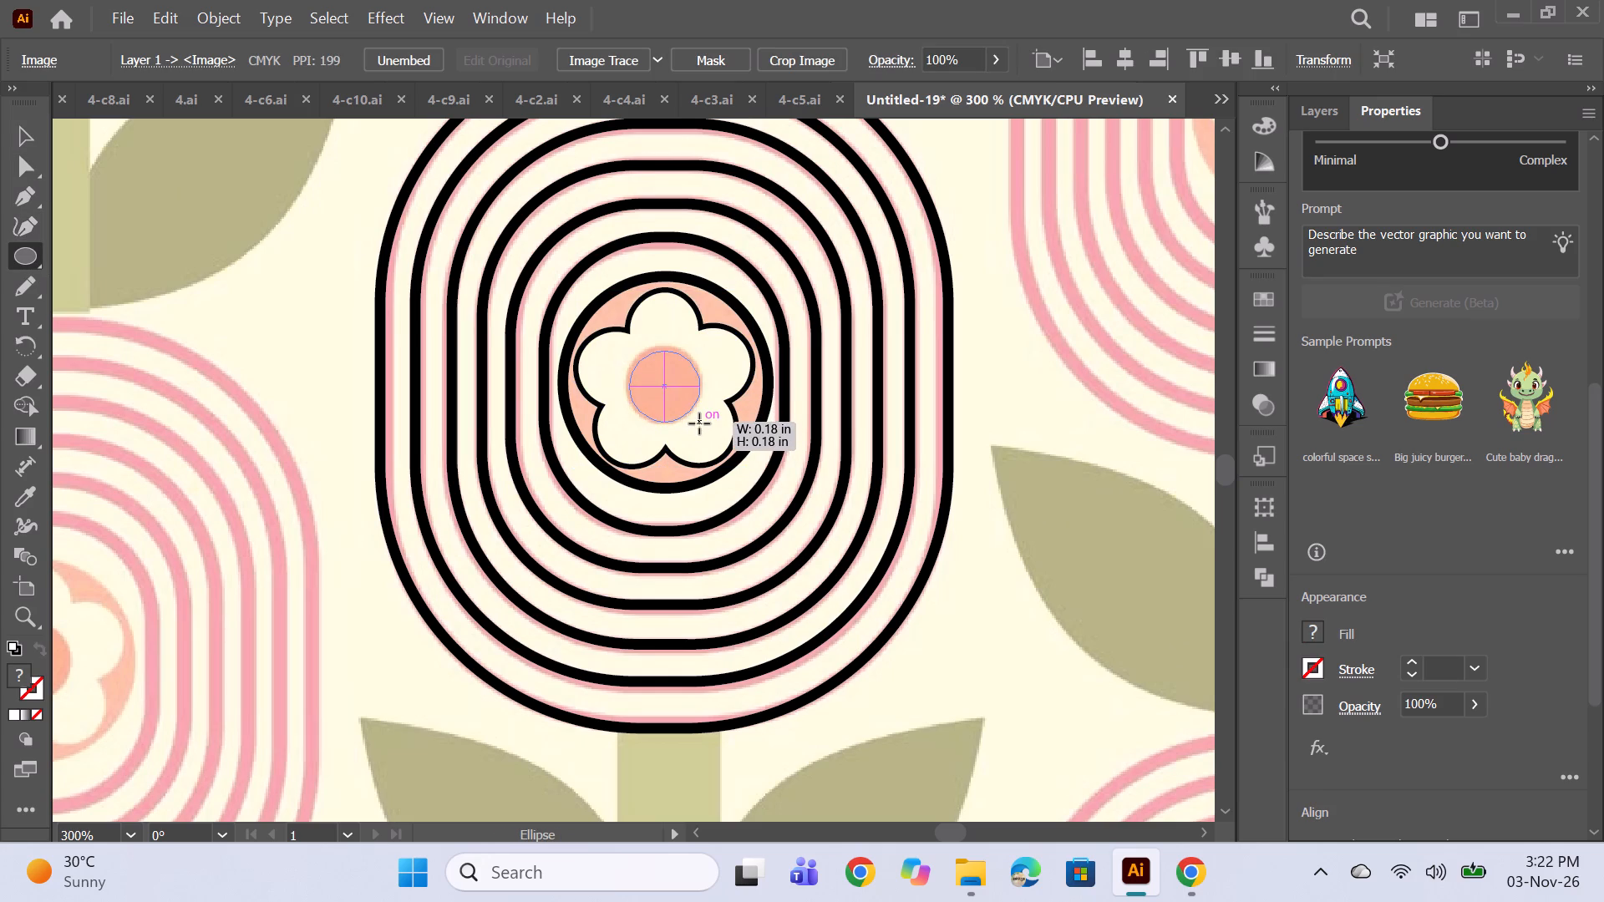
drag(699, 423, 703, 419)
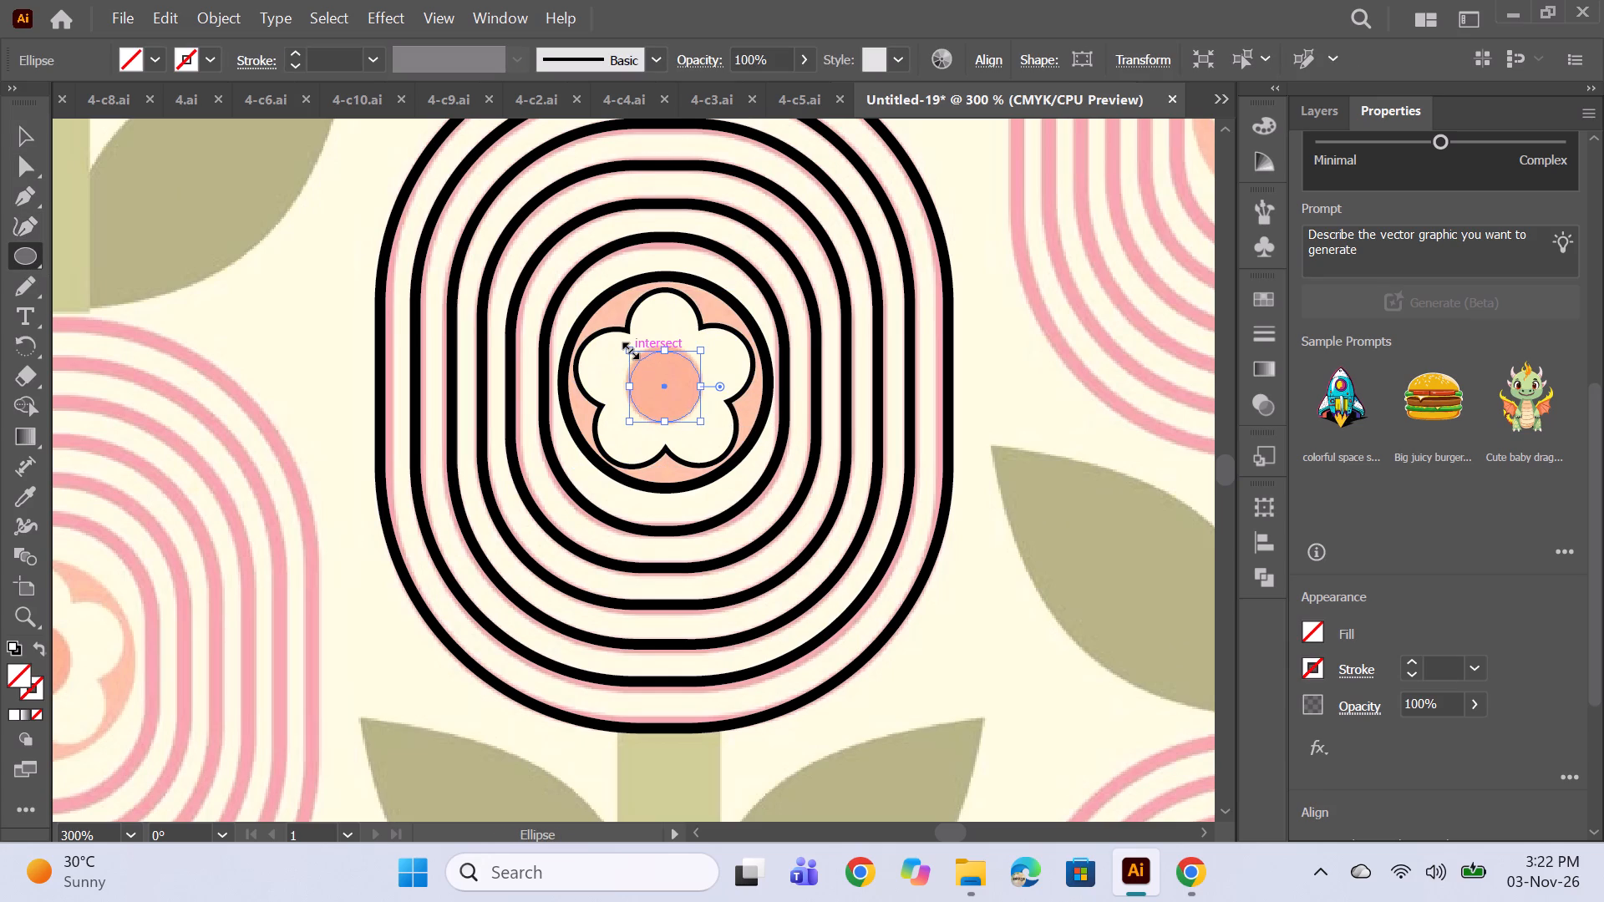
click(628, 348)
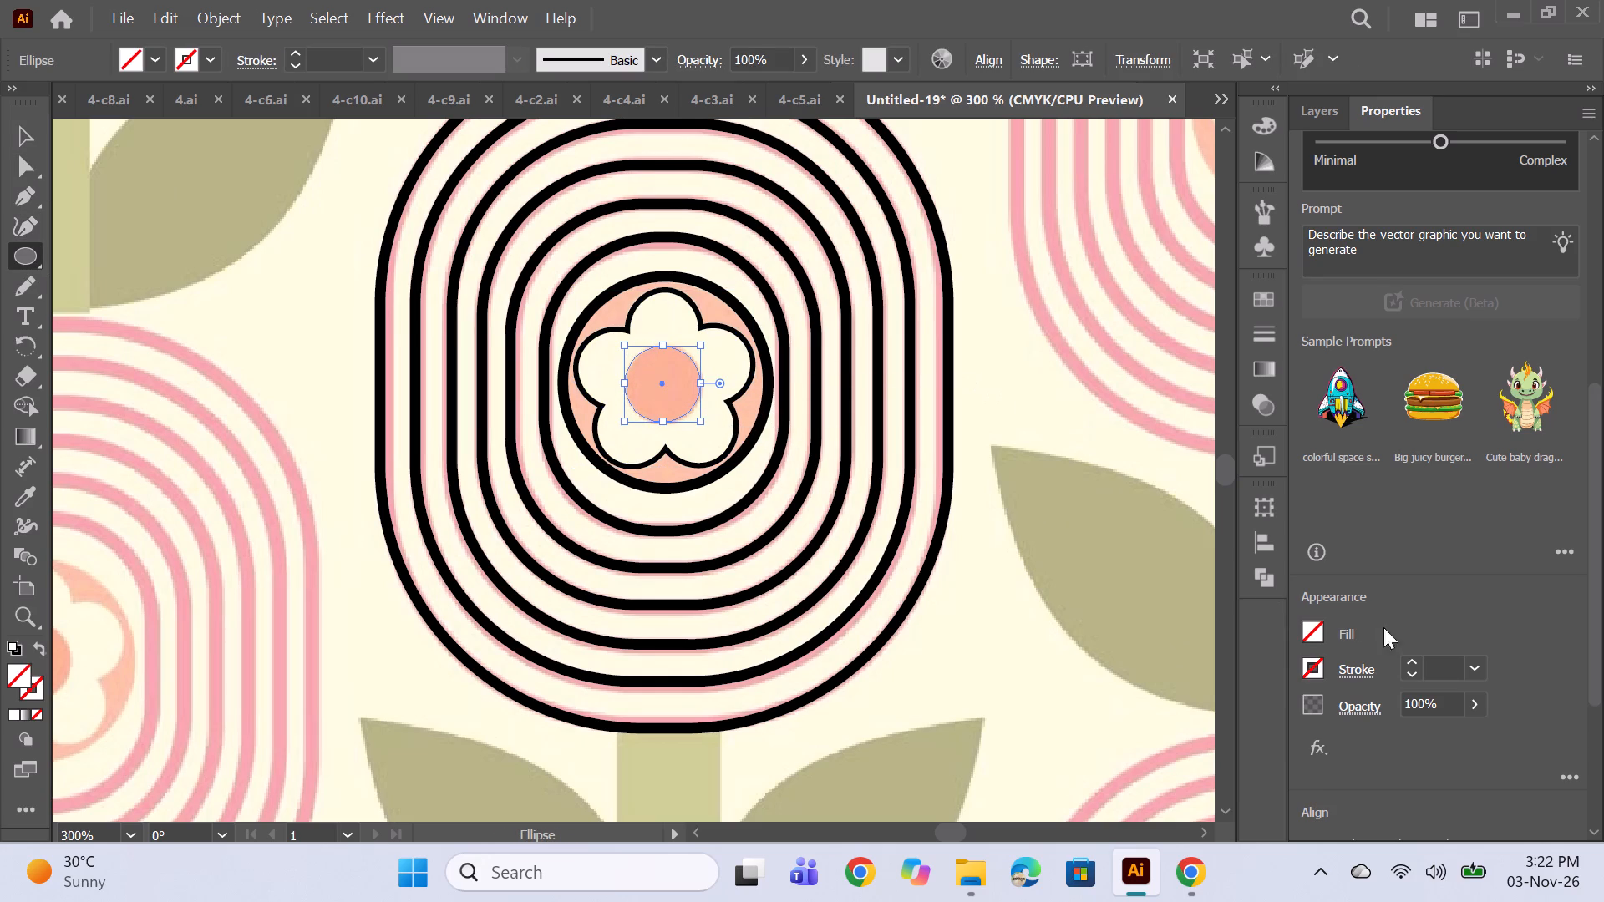
triple_click(1414, 660)
click(1414, 660)
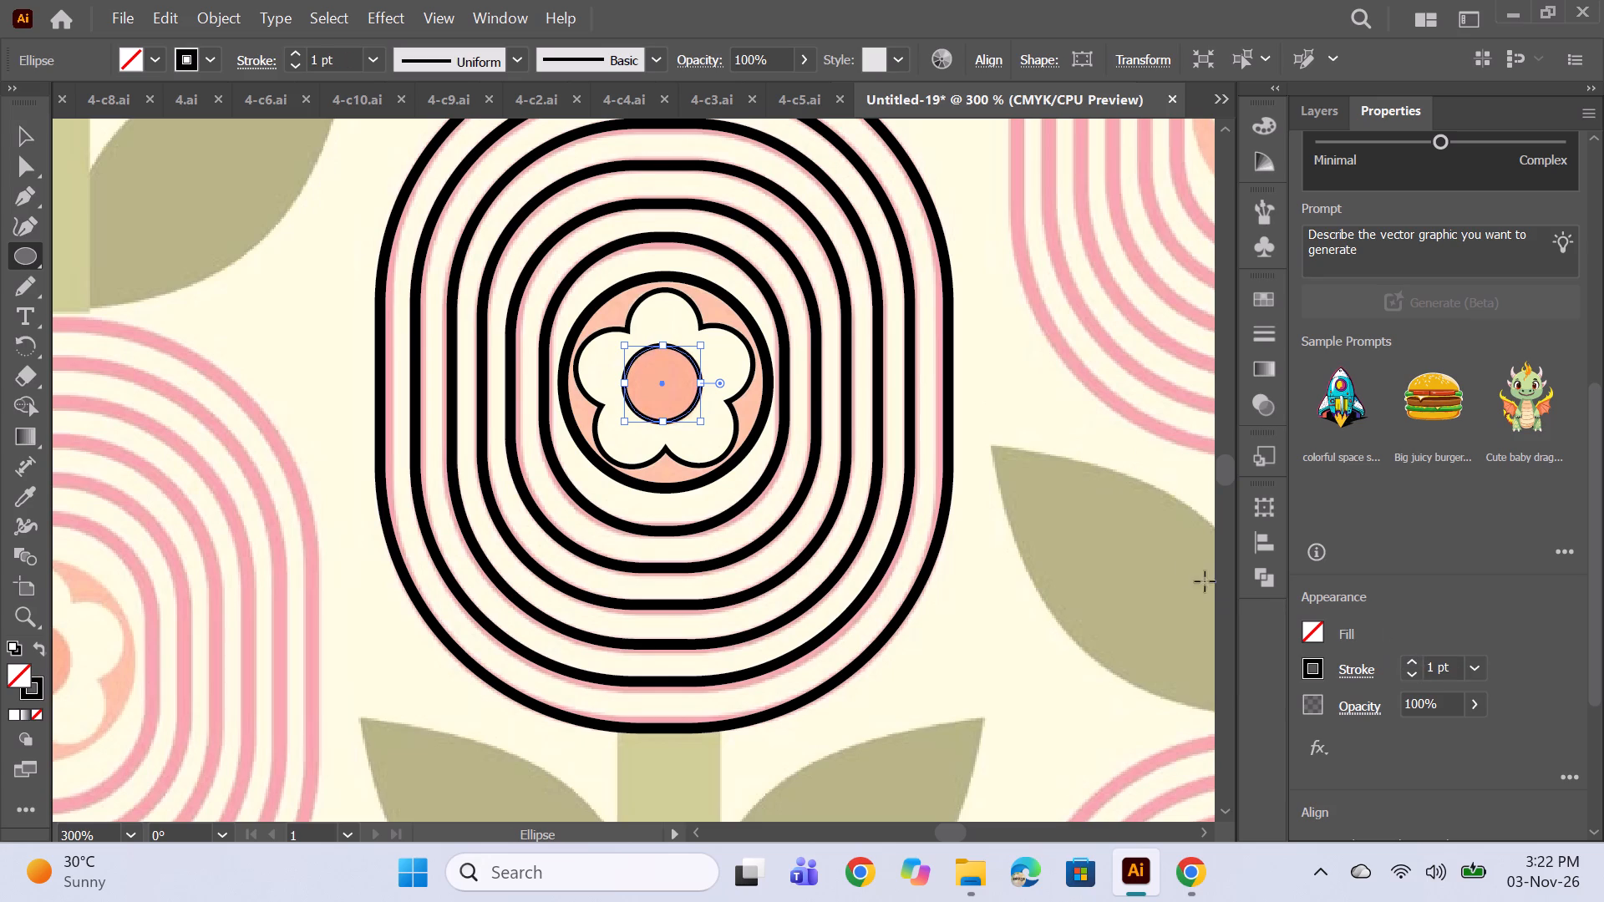
ctrl+click(1131, 539)
Draw a rectangle over the reference stem below the outer ring, give it a thin black stroke, and deselect it.
alt+scroll(822, 393, down, 1)
scroll(770, 393, down, 4)
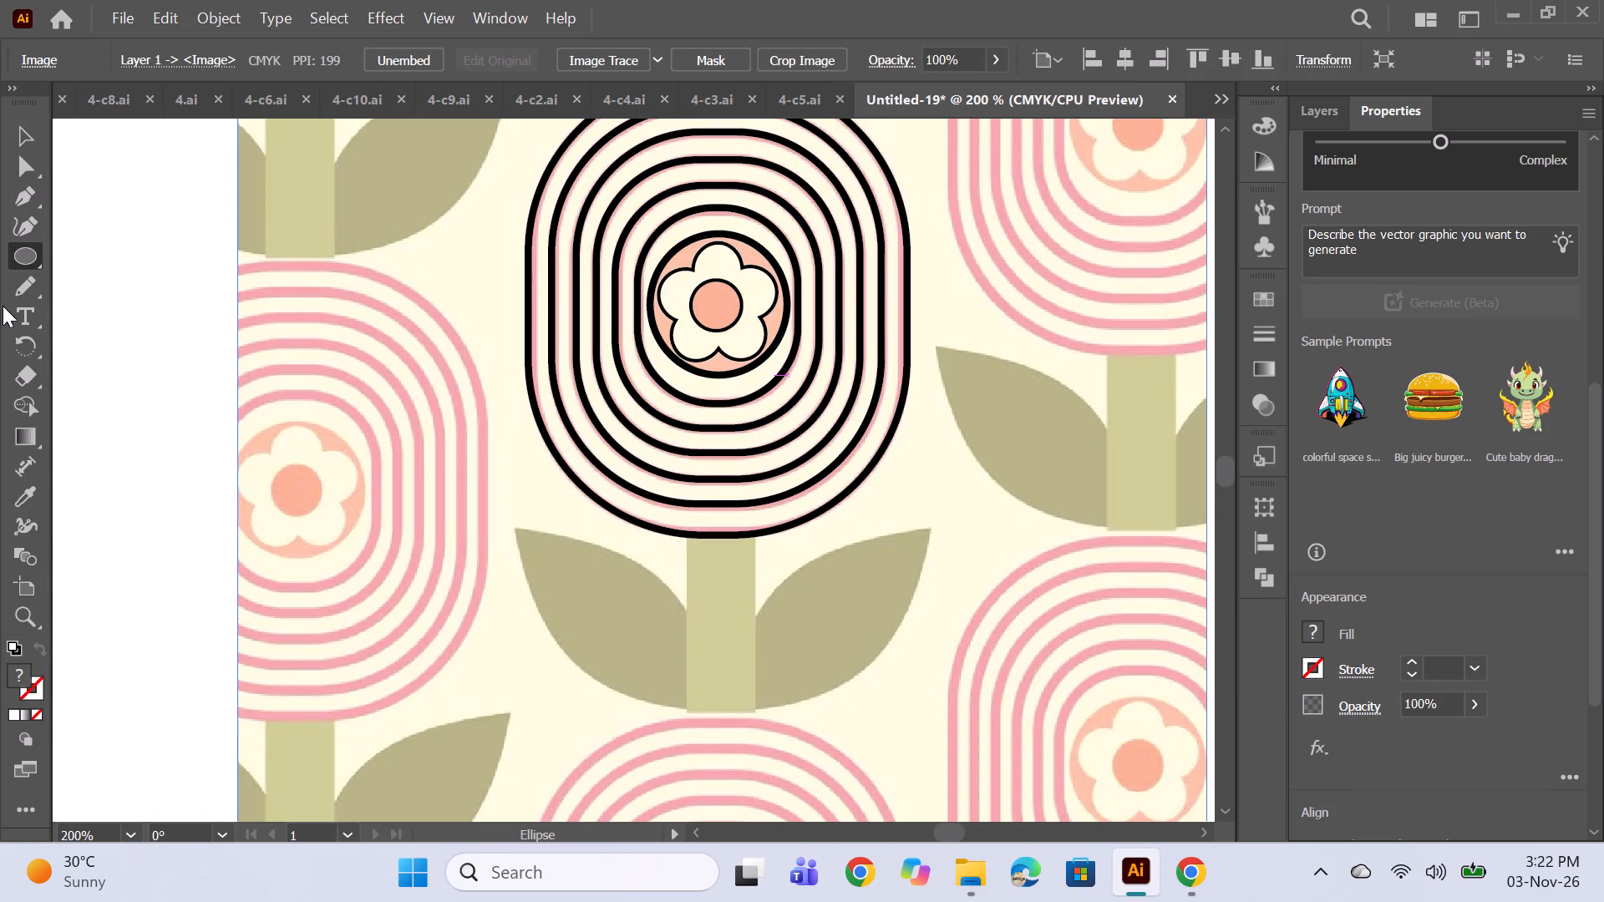
right_click(28, 256)
click(135, 259)
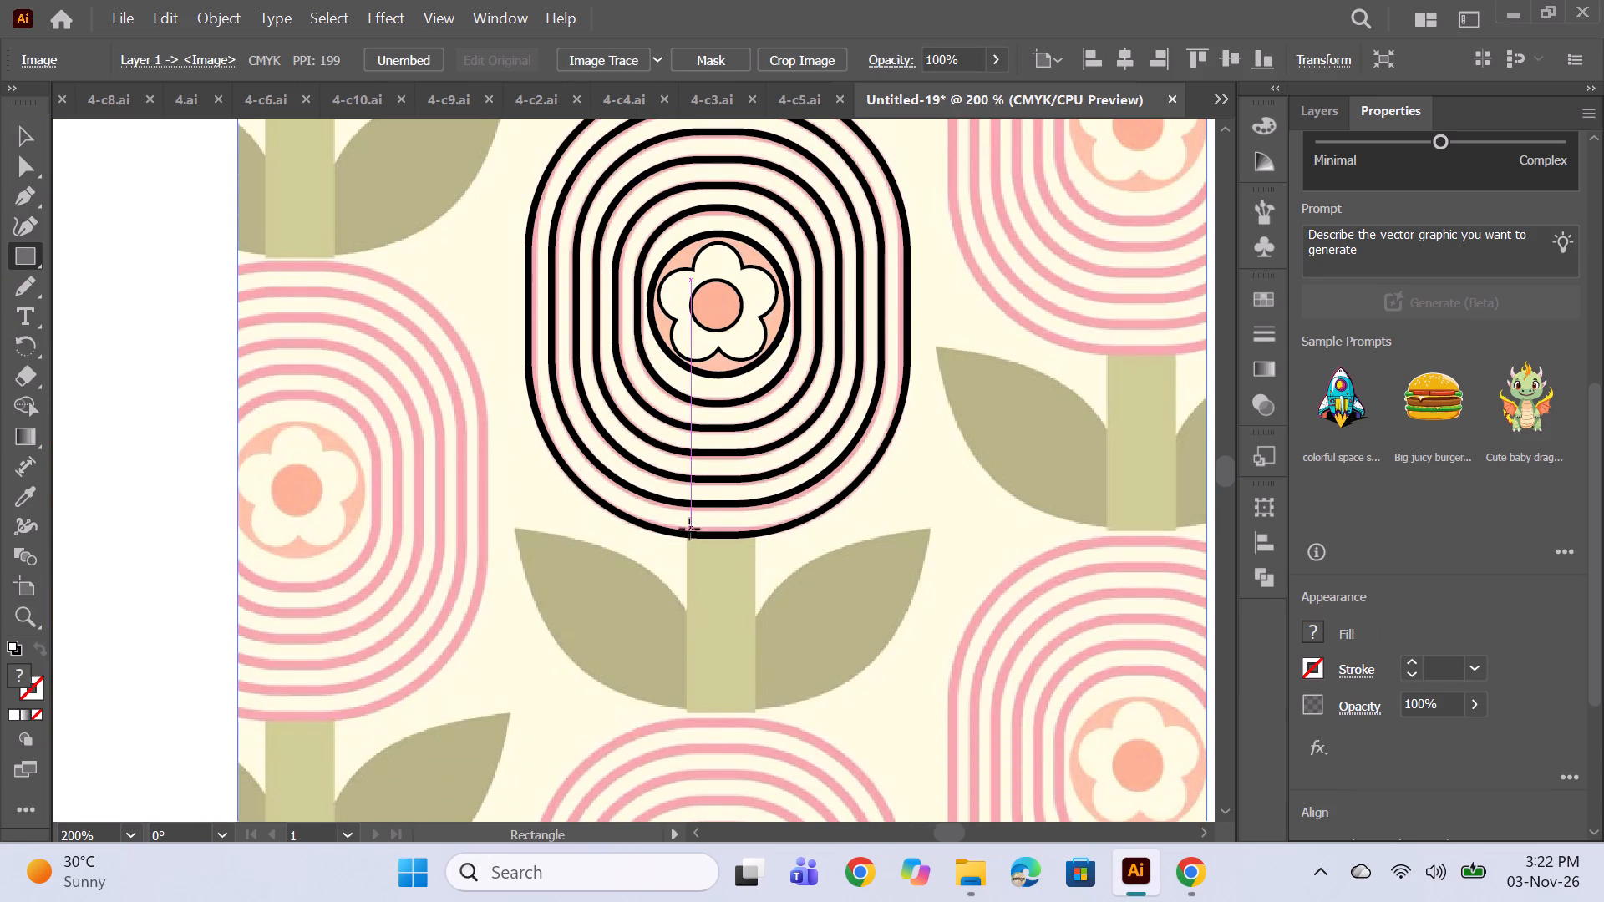
drag(687, 535, 765, 664)
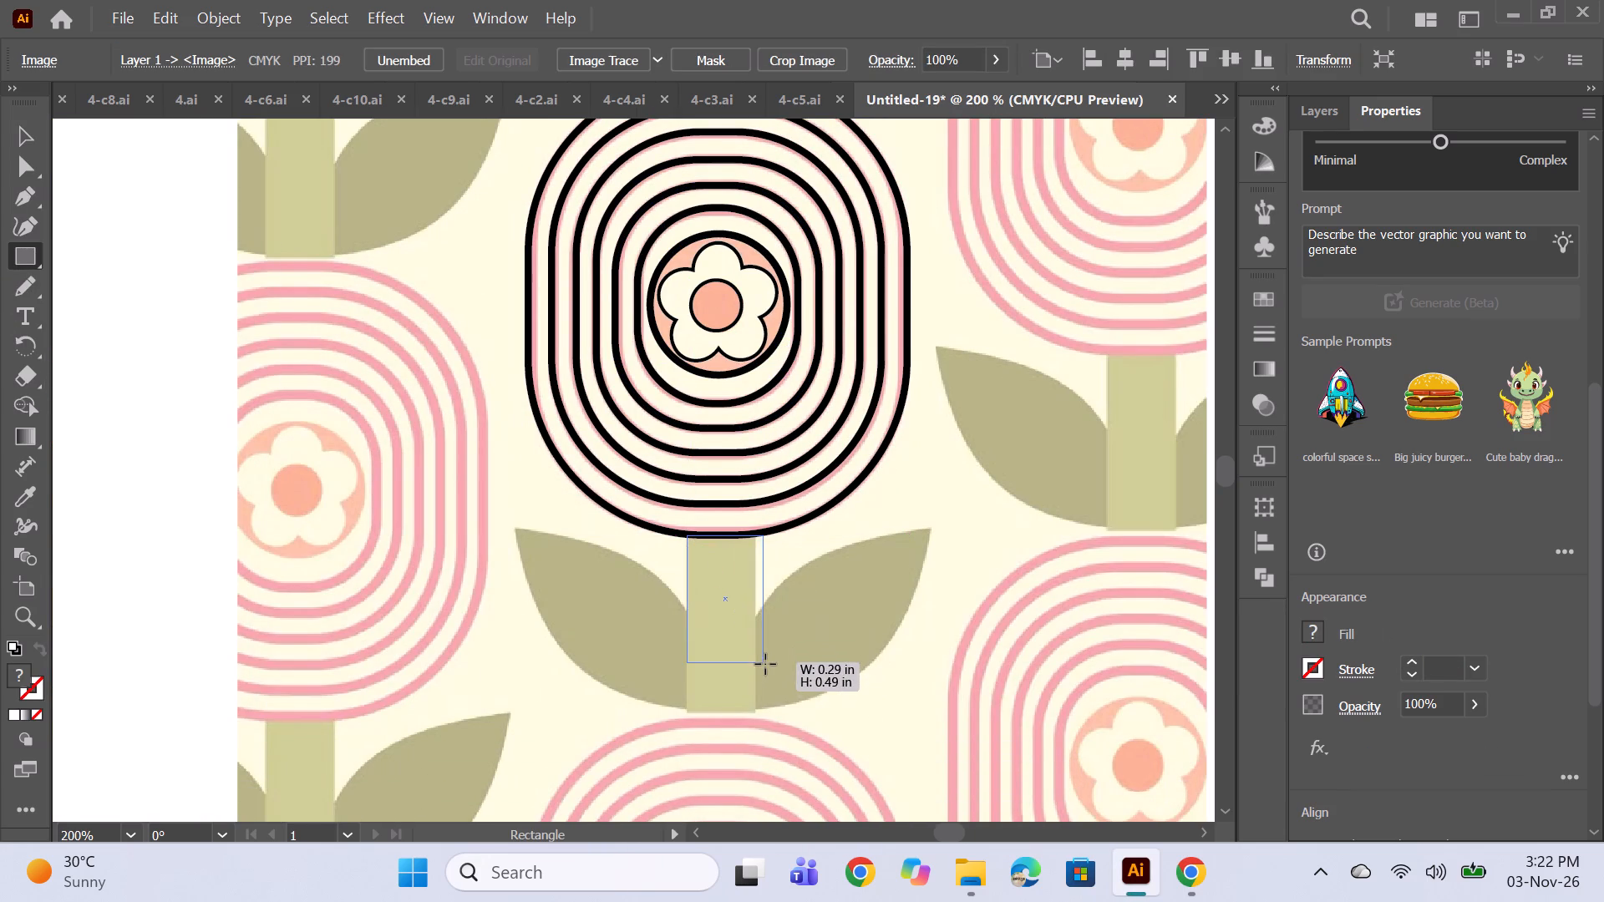
drag(765, 664, 753, 711)
double_click(1419, 661)
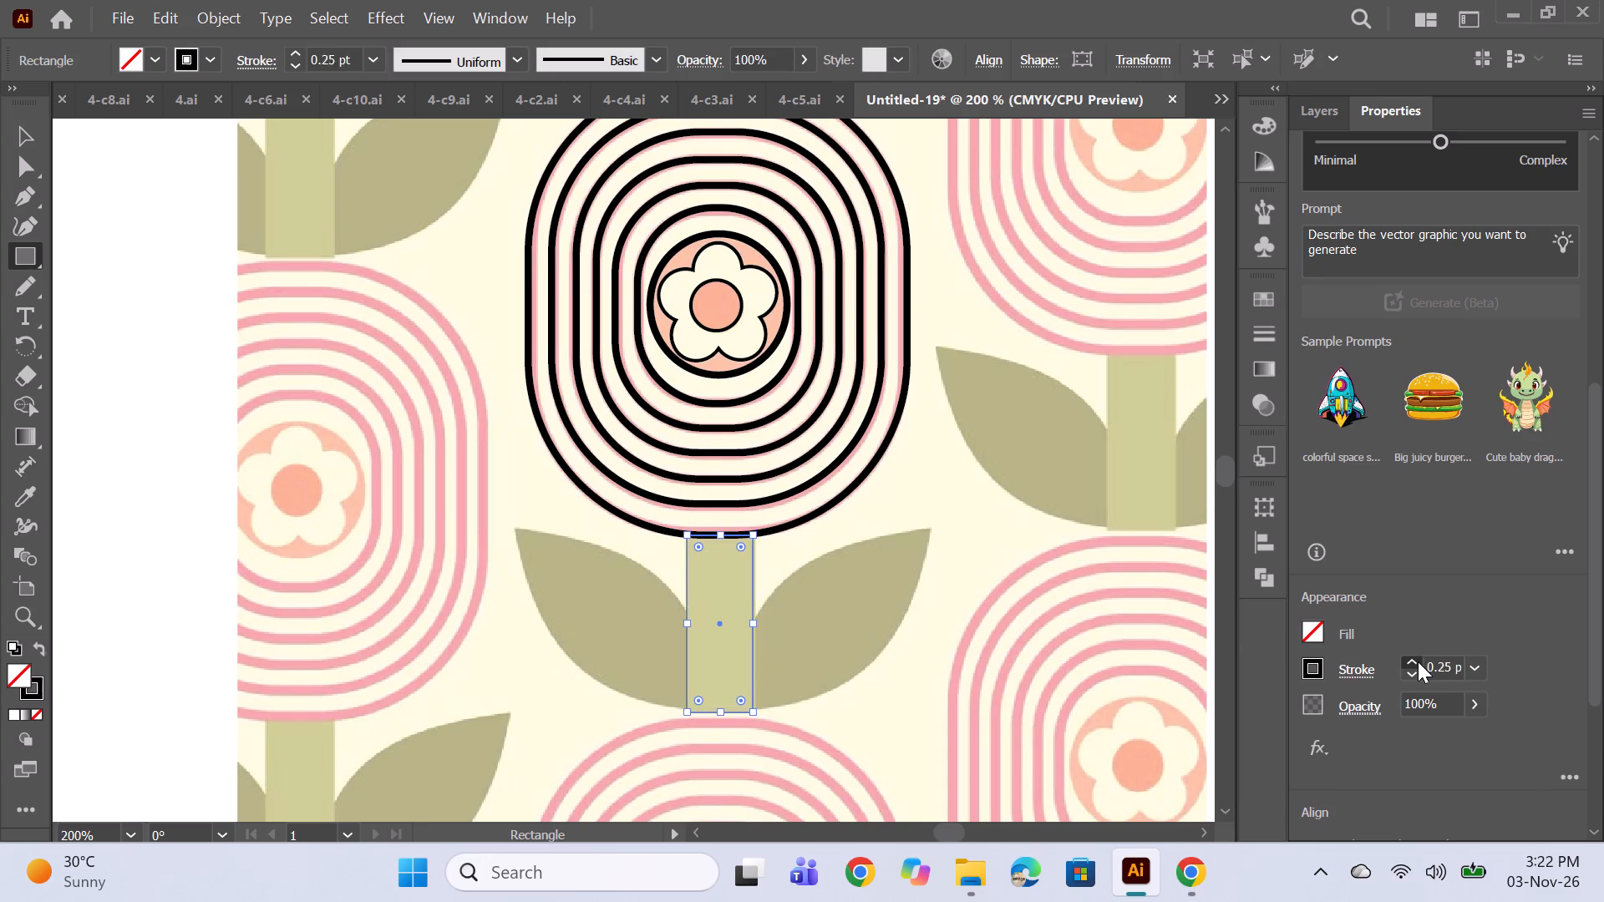
click(1418, 661)
click(1418, 661)
ctrl+click(1047, 554)
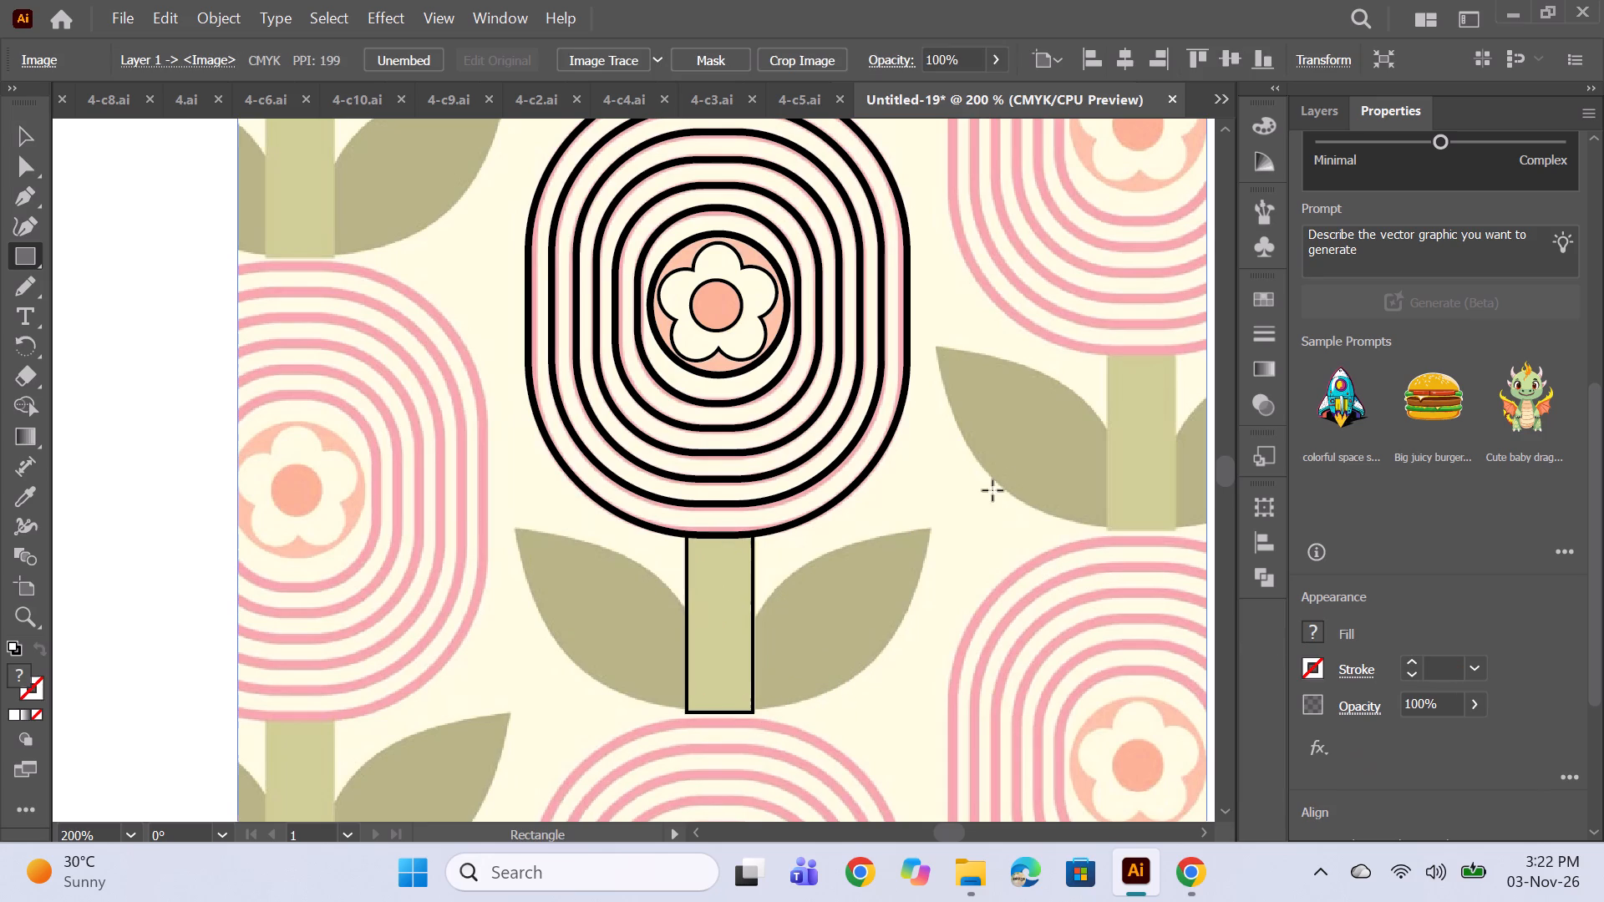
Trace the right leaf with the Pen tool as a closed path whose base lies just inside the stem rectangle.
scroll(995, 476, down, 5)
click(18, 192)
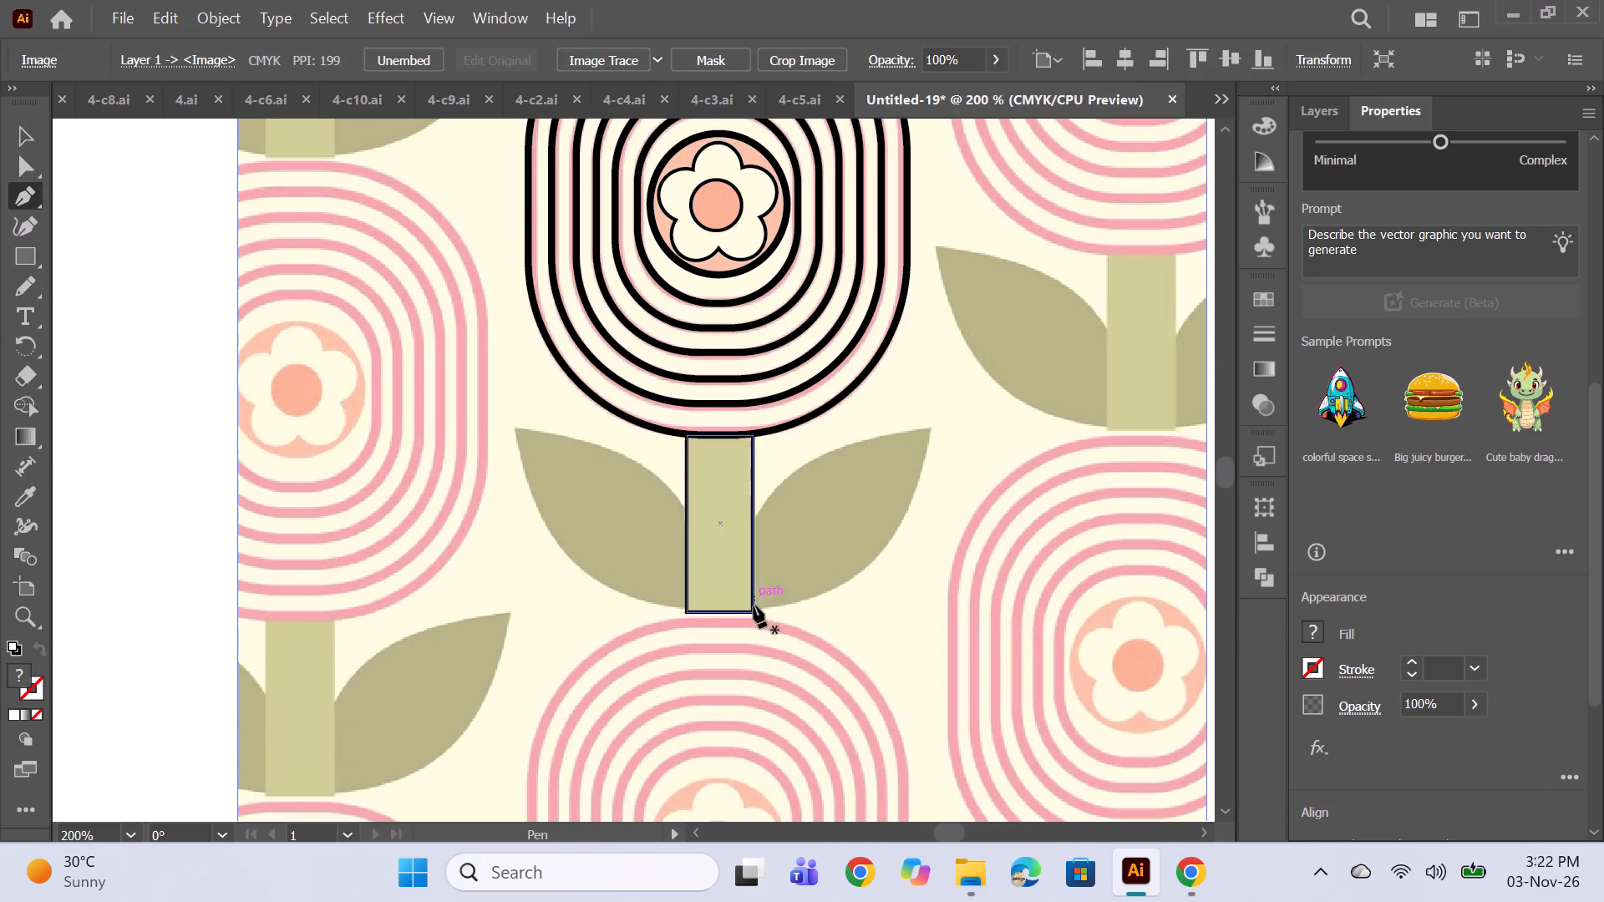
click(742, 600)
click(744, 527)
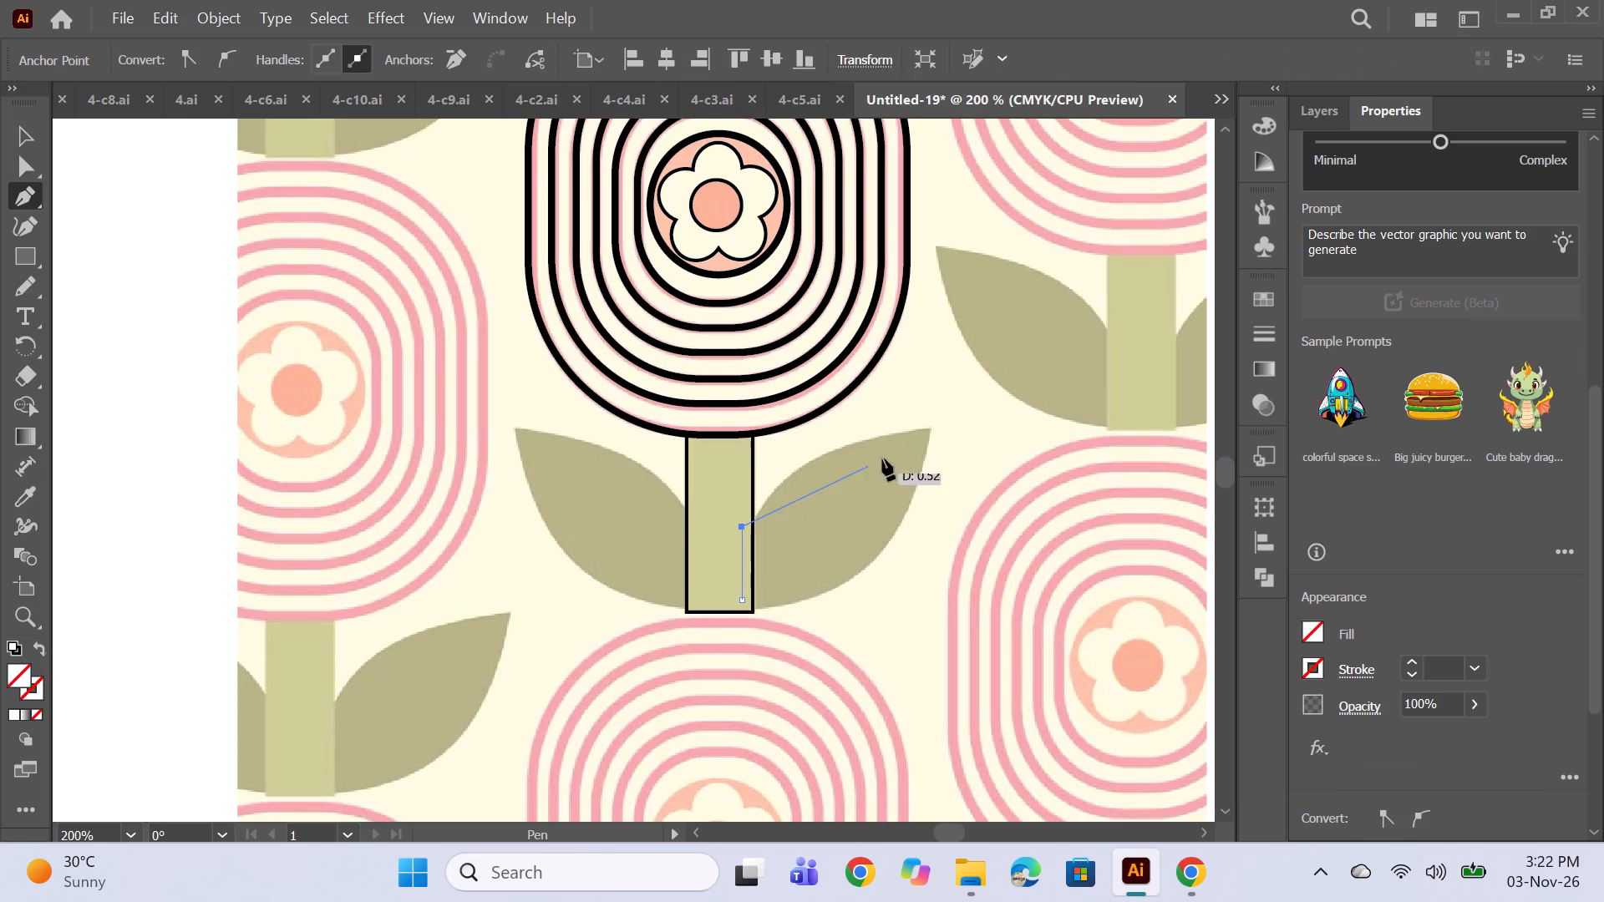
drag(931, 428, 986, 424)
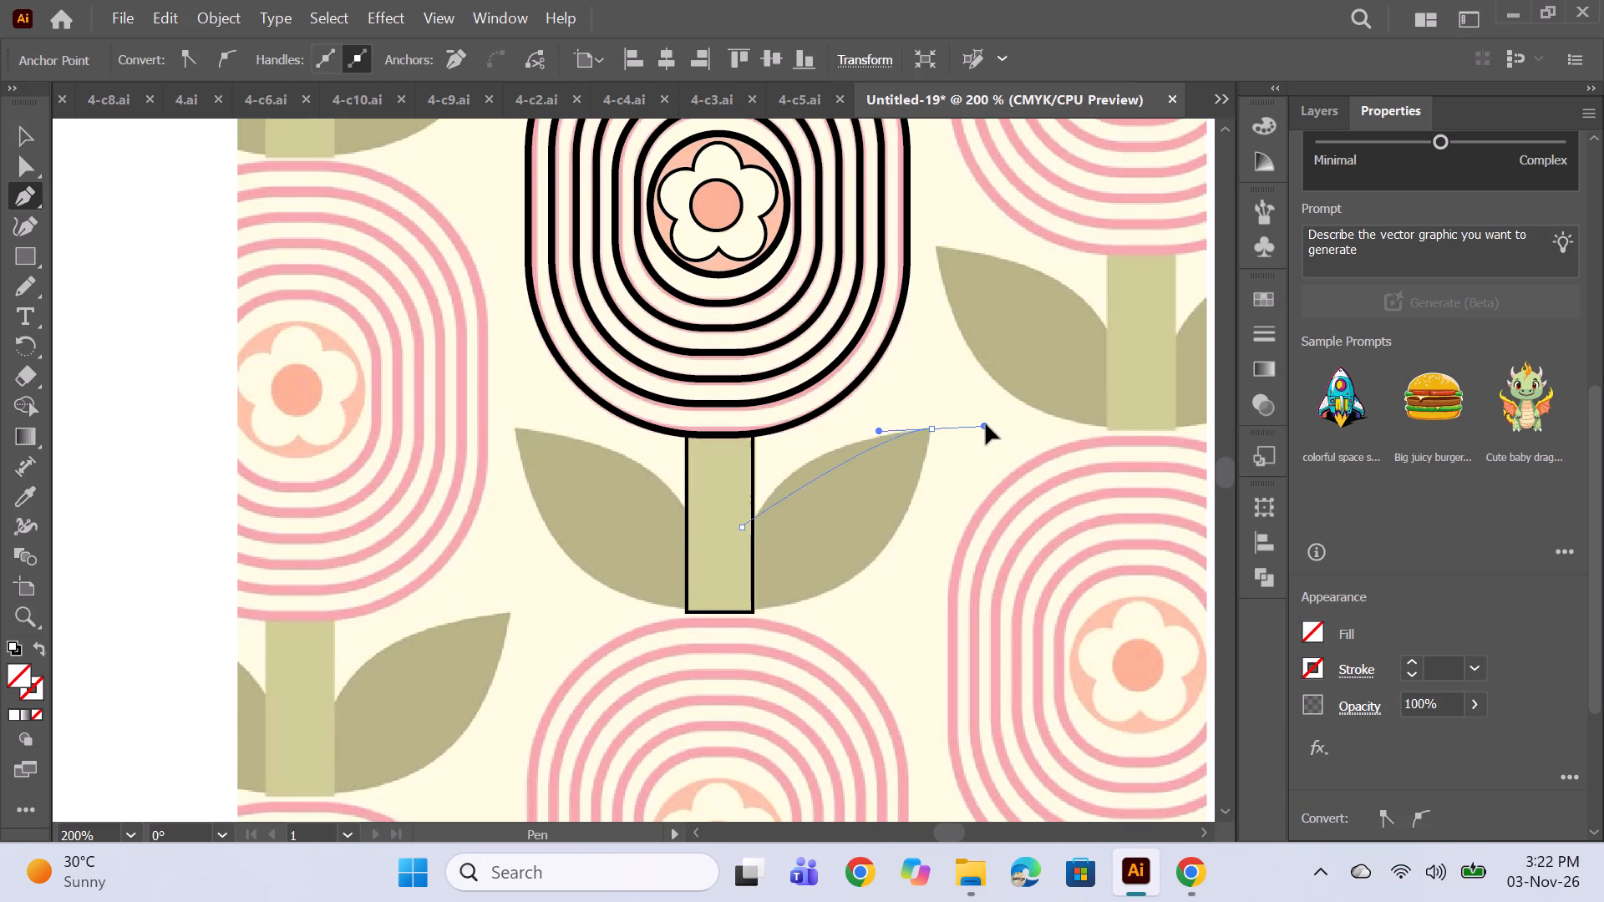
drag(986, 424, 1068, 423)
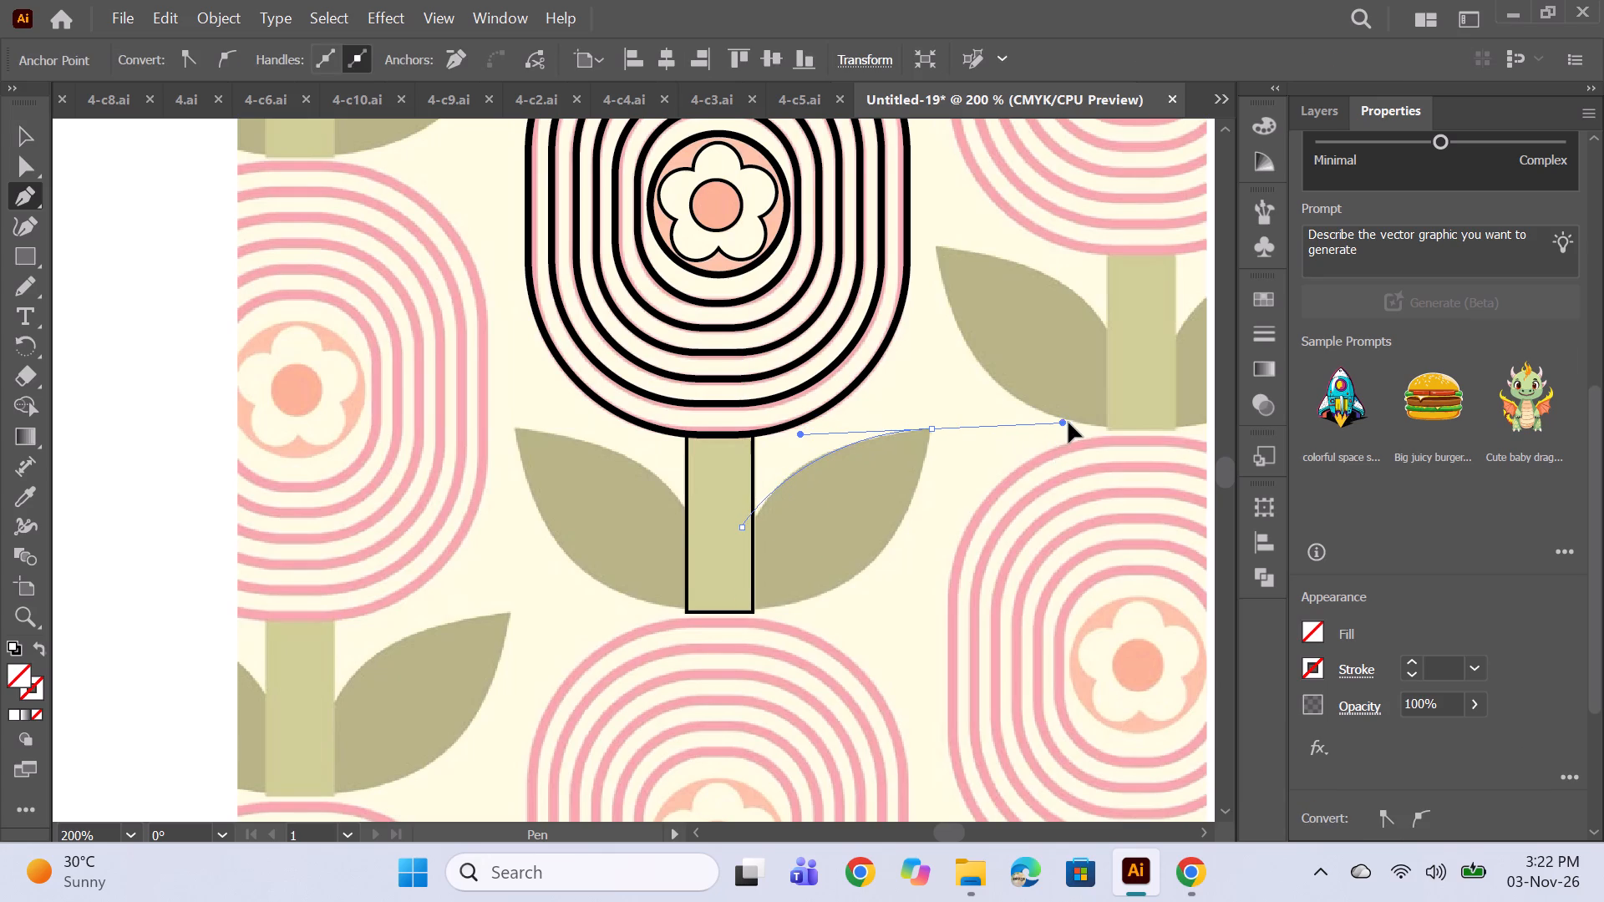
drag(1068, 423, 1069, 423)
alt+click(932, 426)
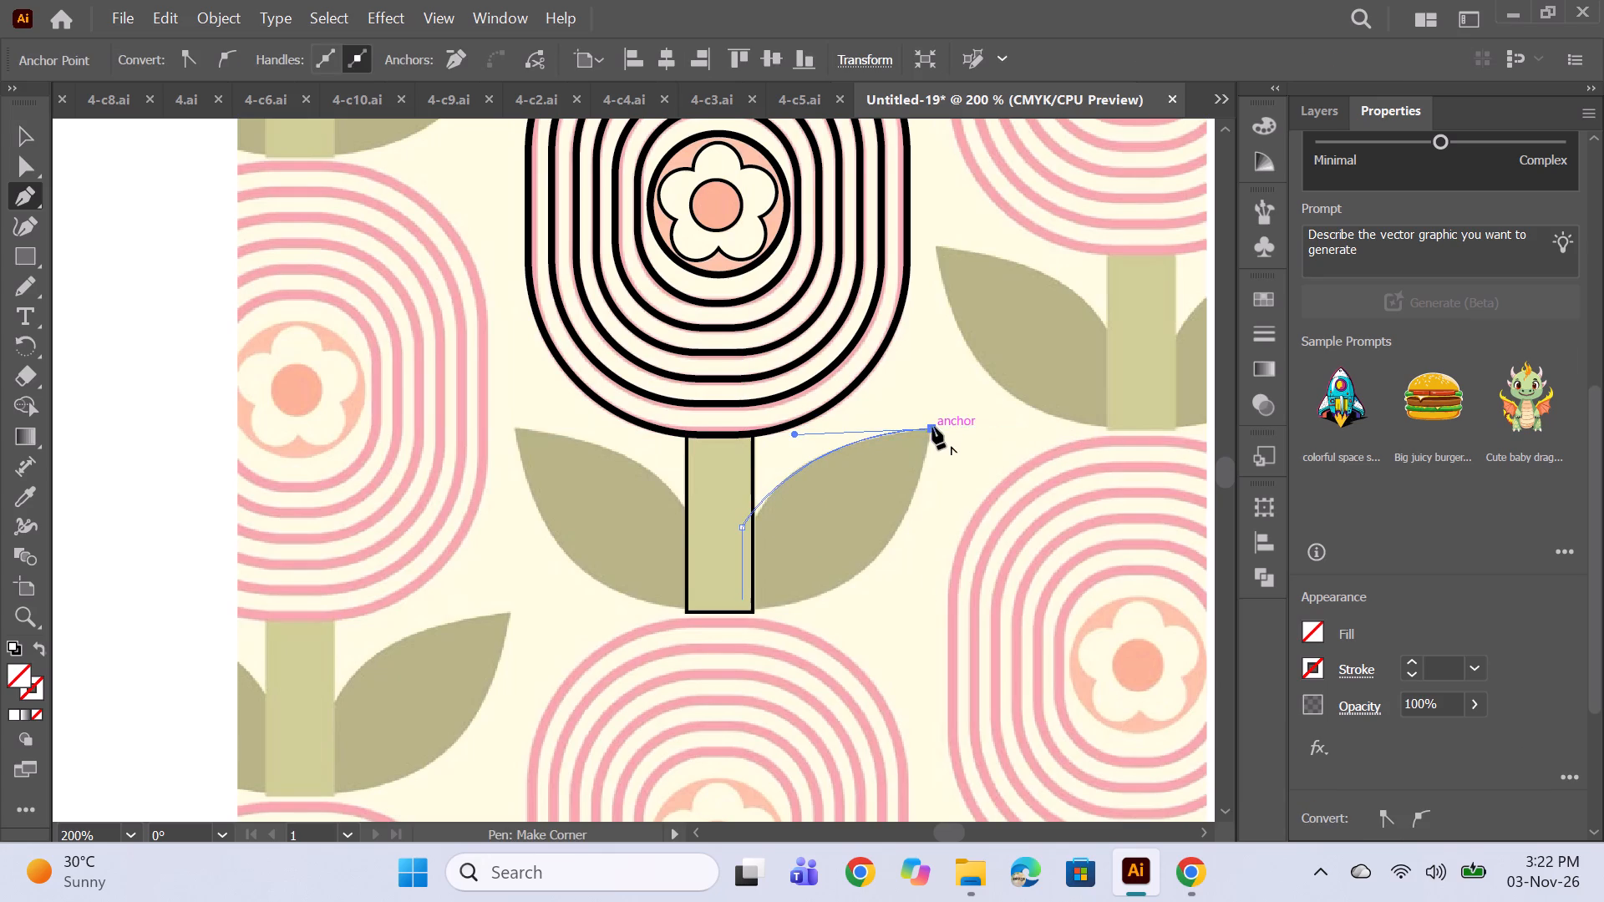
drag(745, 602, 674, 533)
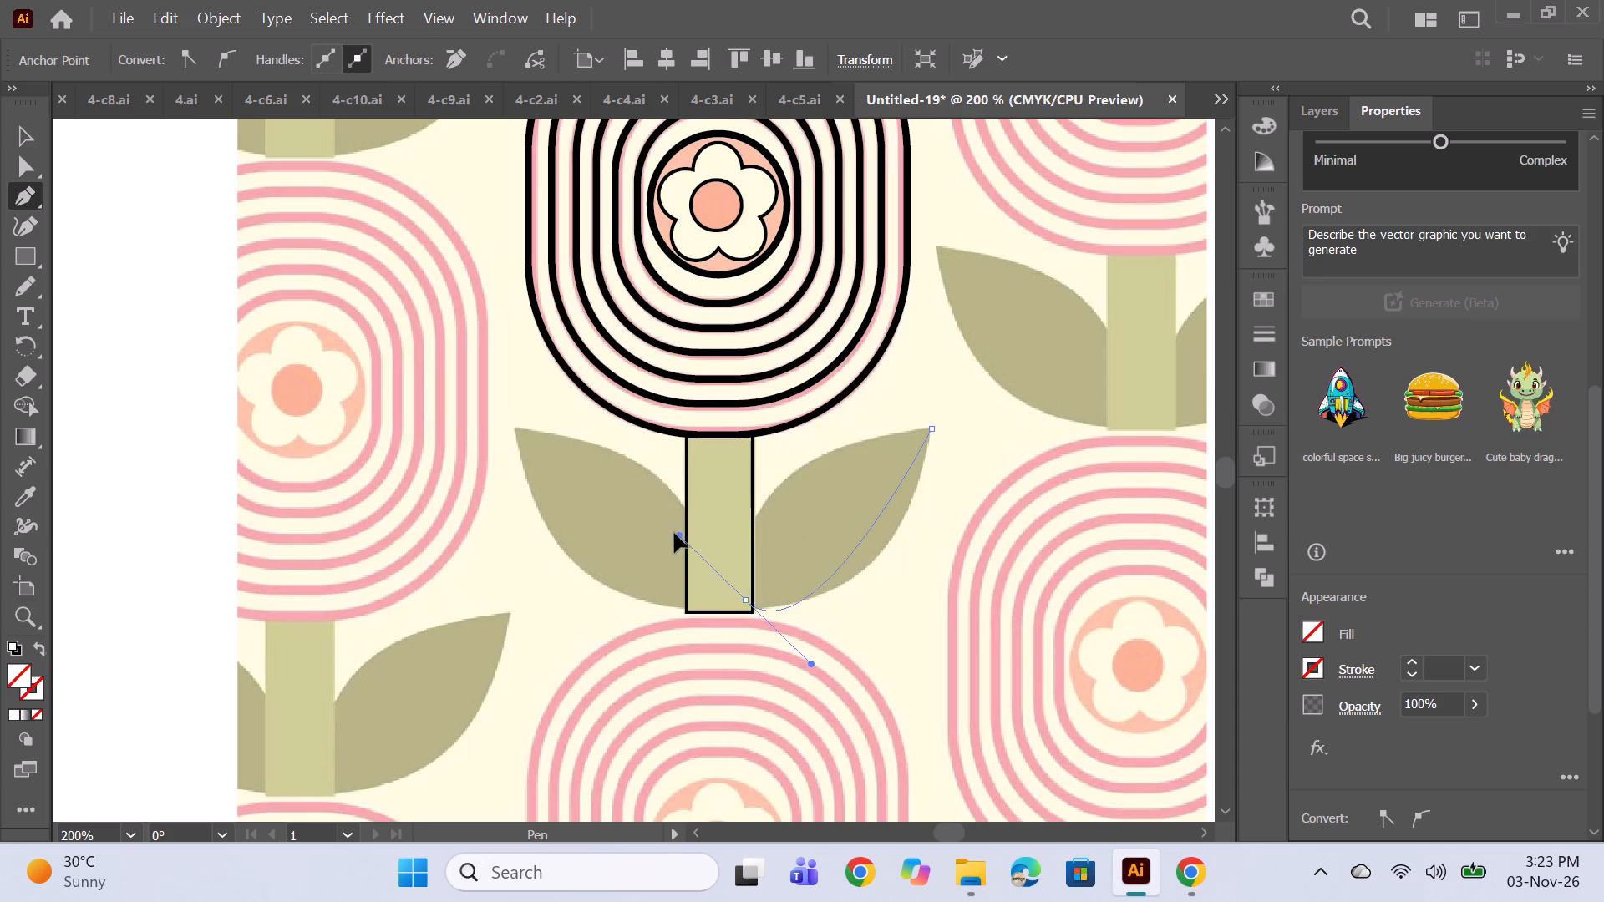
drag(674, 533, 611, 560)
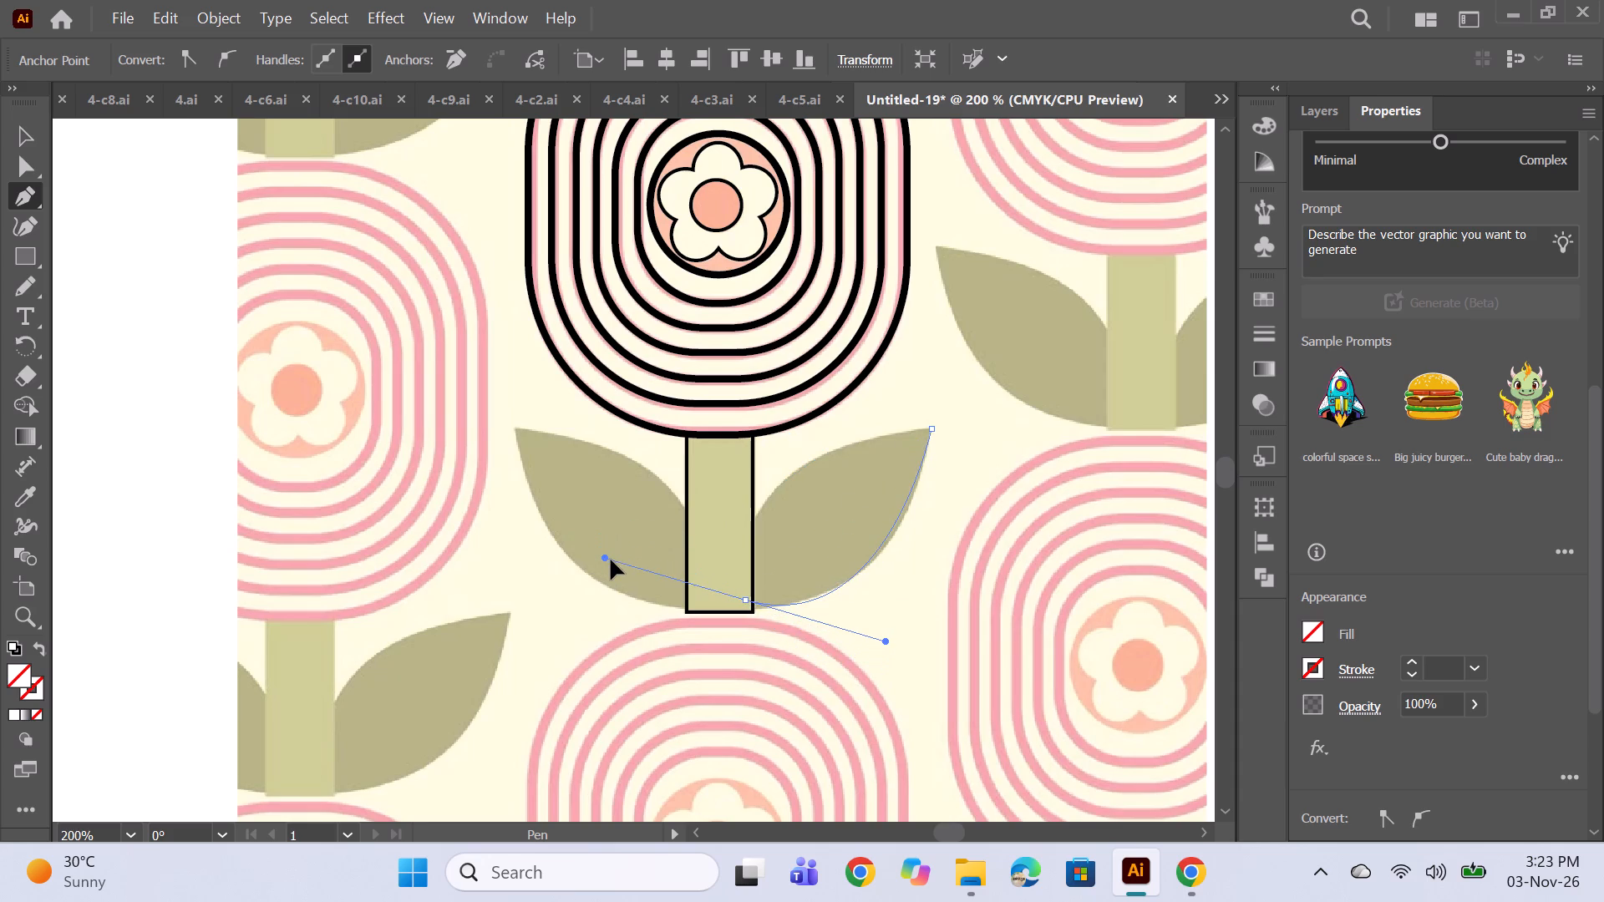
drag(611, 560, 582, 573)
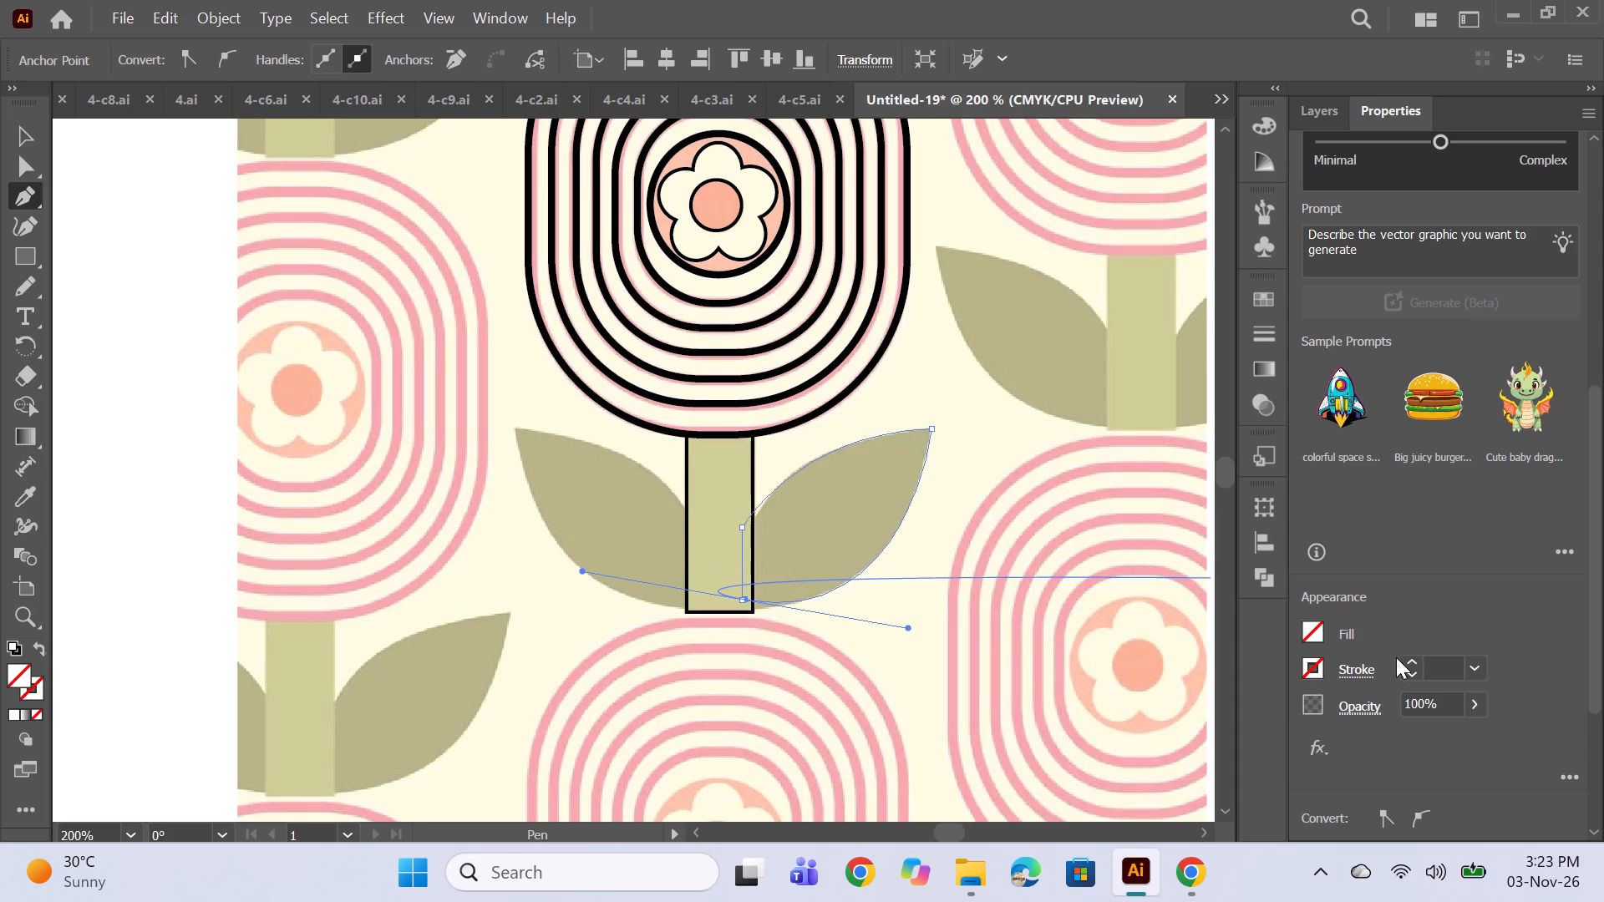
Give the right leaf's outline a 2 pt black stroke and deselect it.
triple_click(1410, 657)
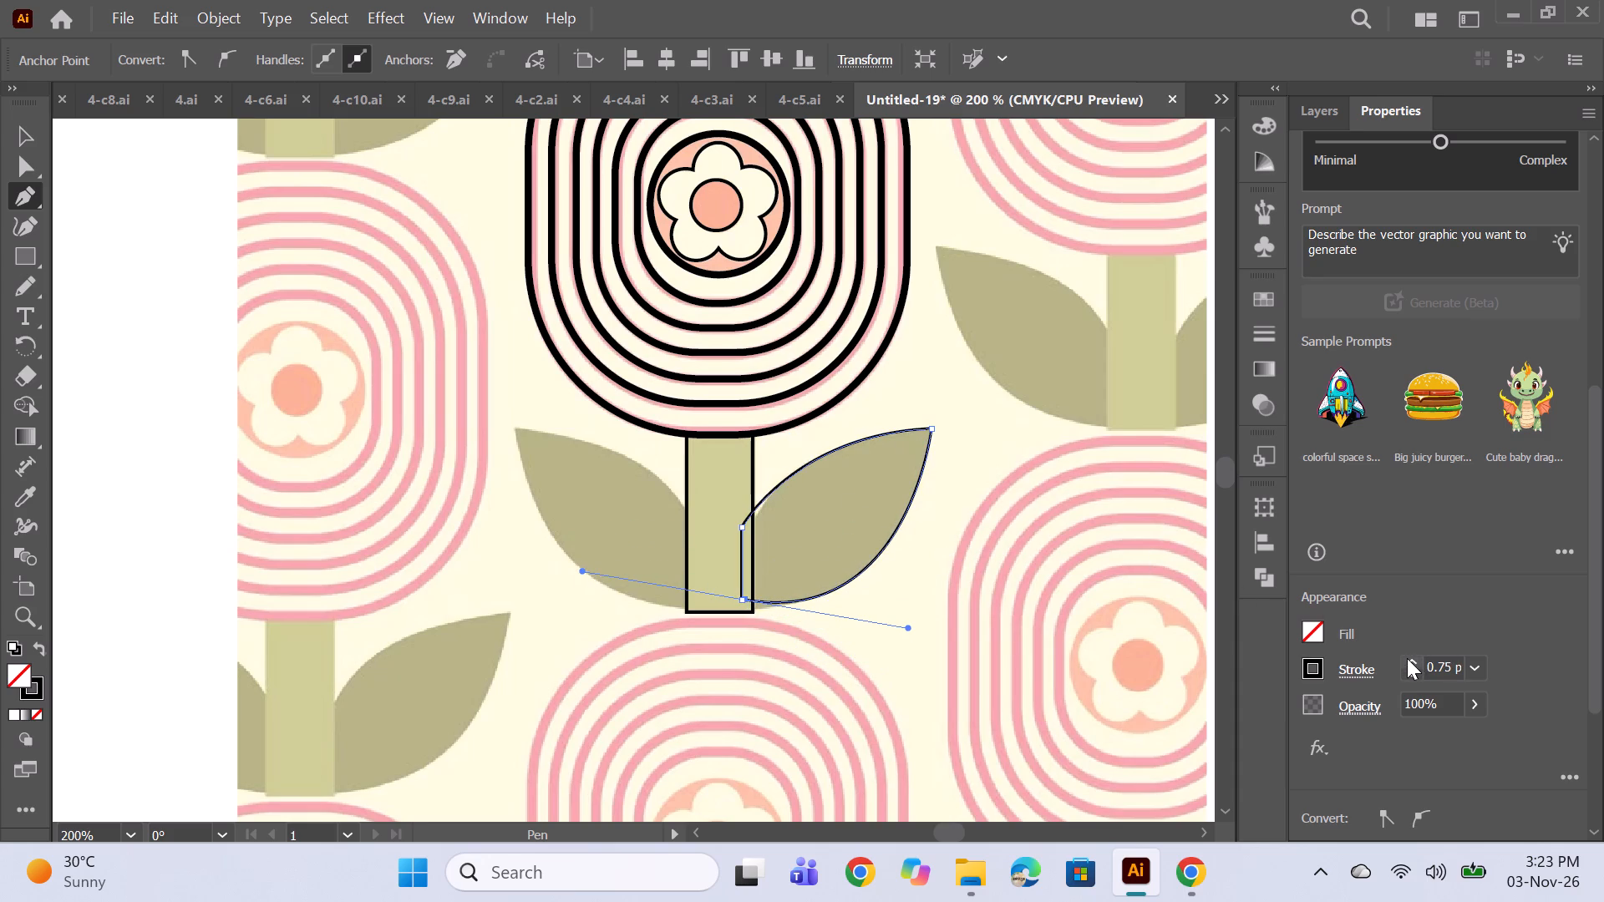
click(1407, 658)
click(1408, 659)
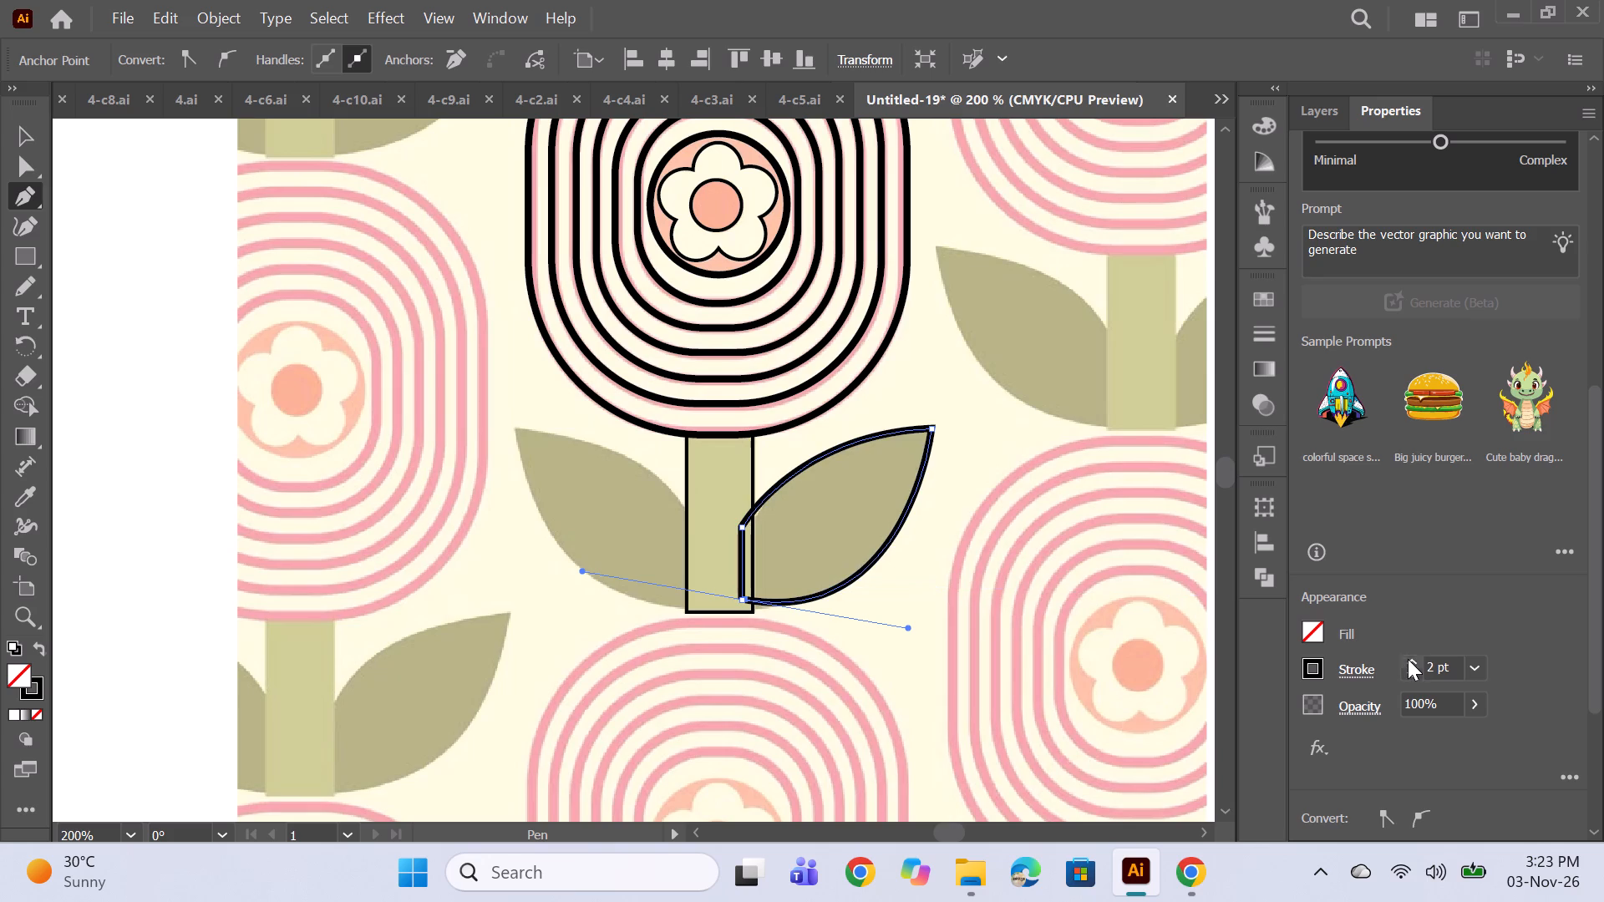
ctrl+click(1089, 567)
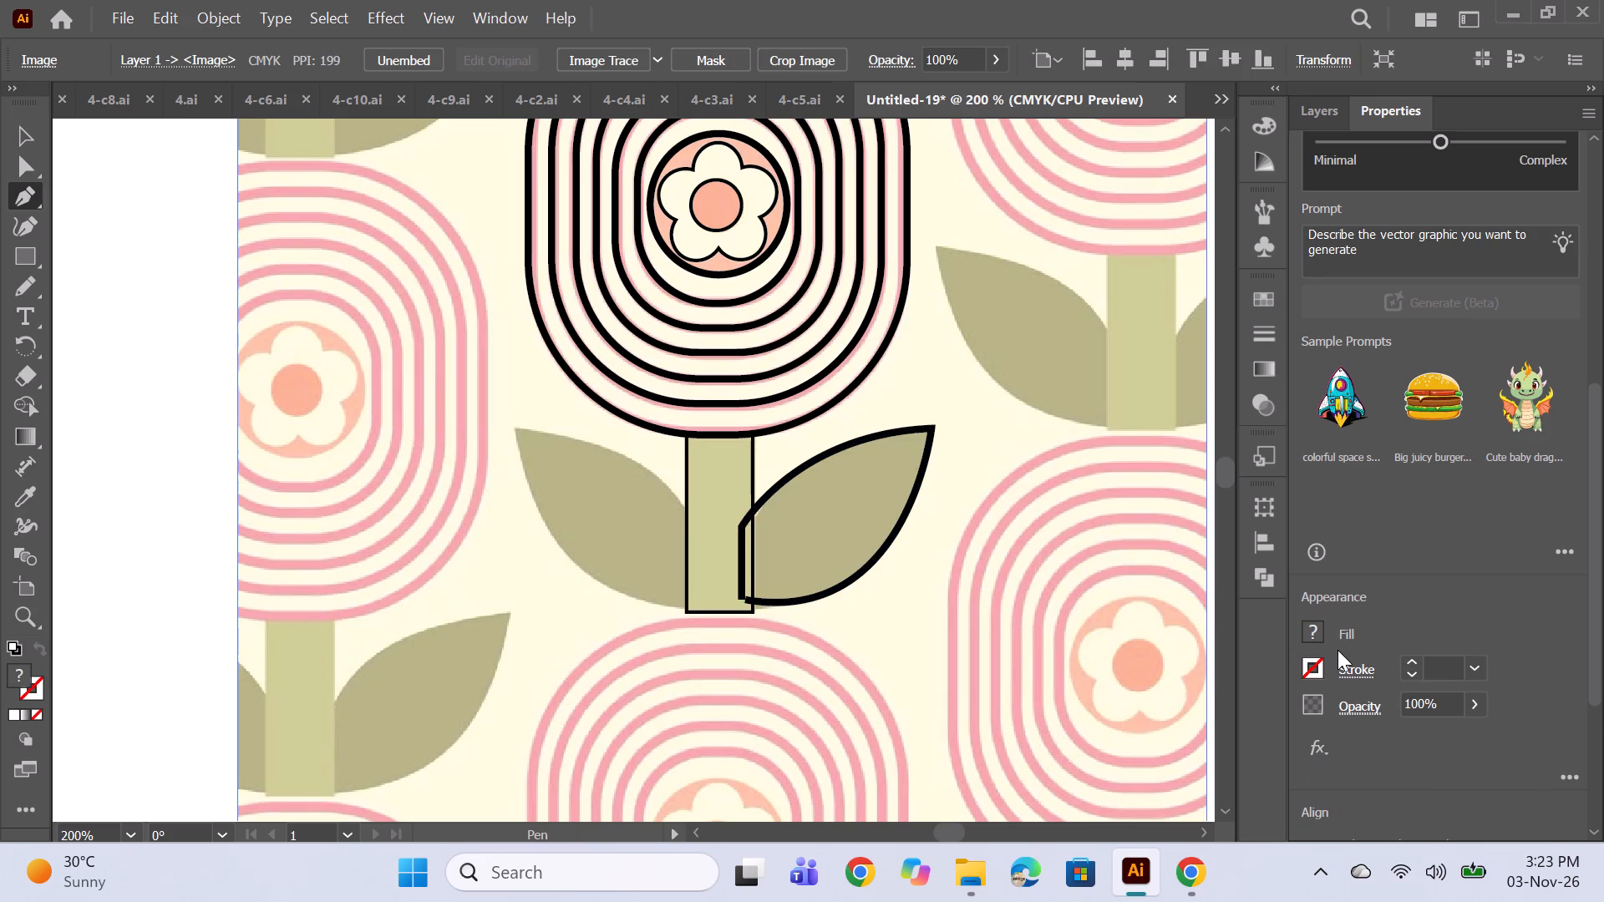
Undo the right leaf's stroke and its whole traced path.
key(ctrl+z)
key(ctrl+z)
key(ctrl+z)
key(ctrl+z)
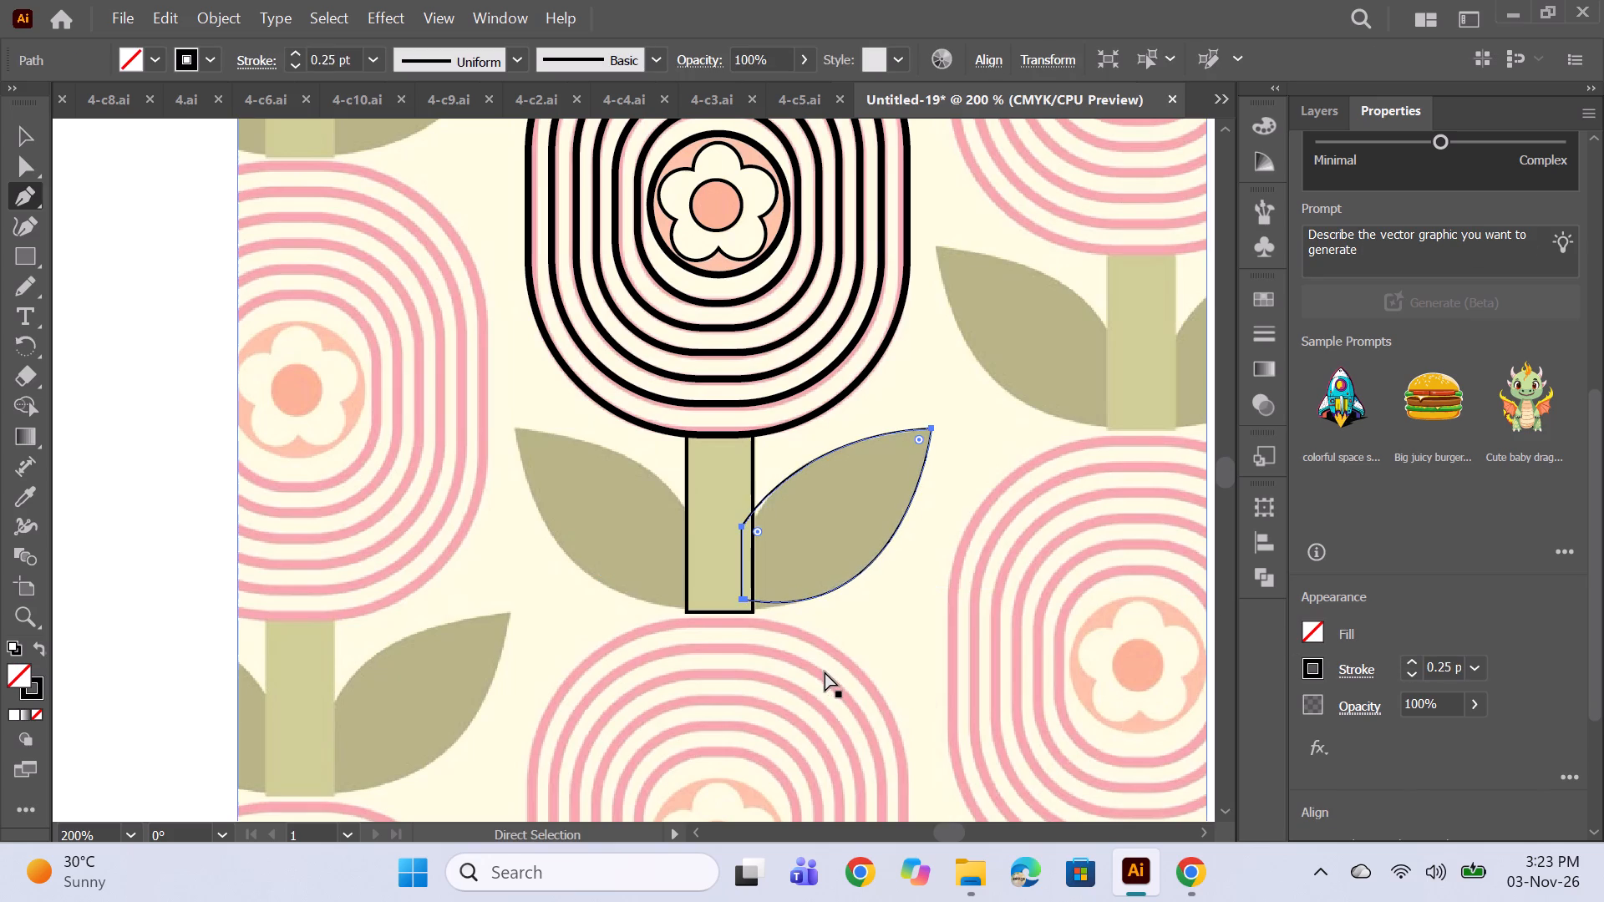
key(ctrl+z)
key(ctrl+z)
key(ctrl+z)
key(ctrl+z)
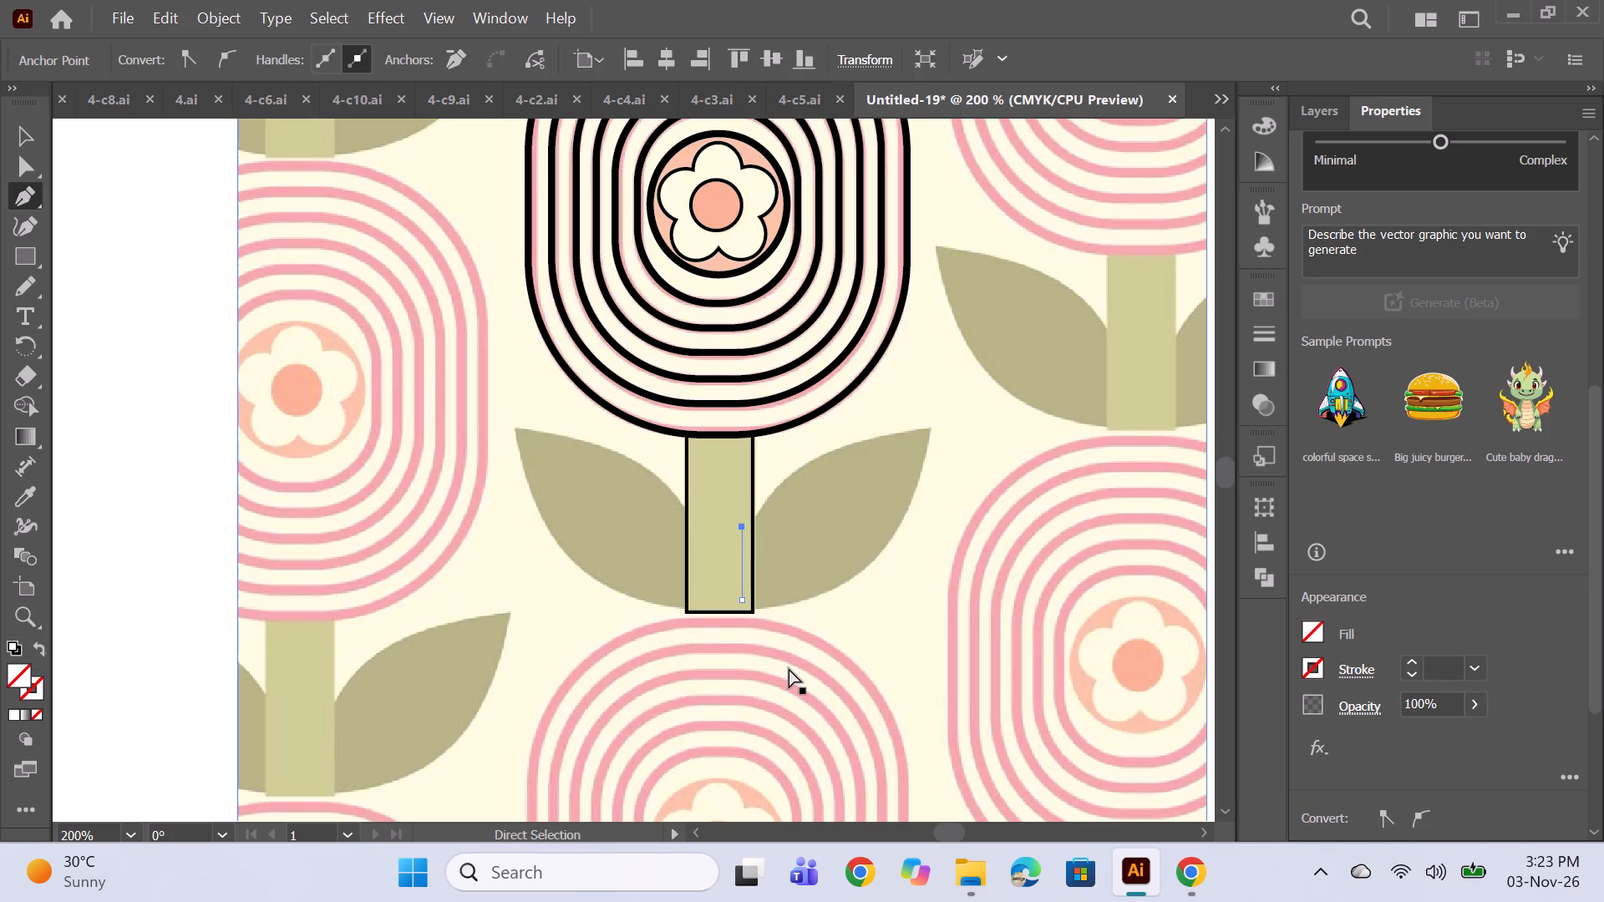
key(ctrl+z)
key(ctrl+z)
Start the right leaf's path just inside the stem's right edge and curve it along the upper edge to a corner point at the tip.
alt+scroll(754, 619, up, 2)
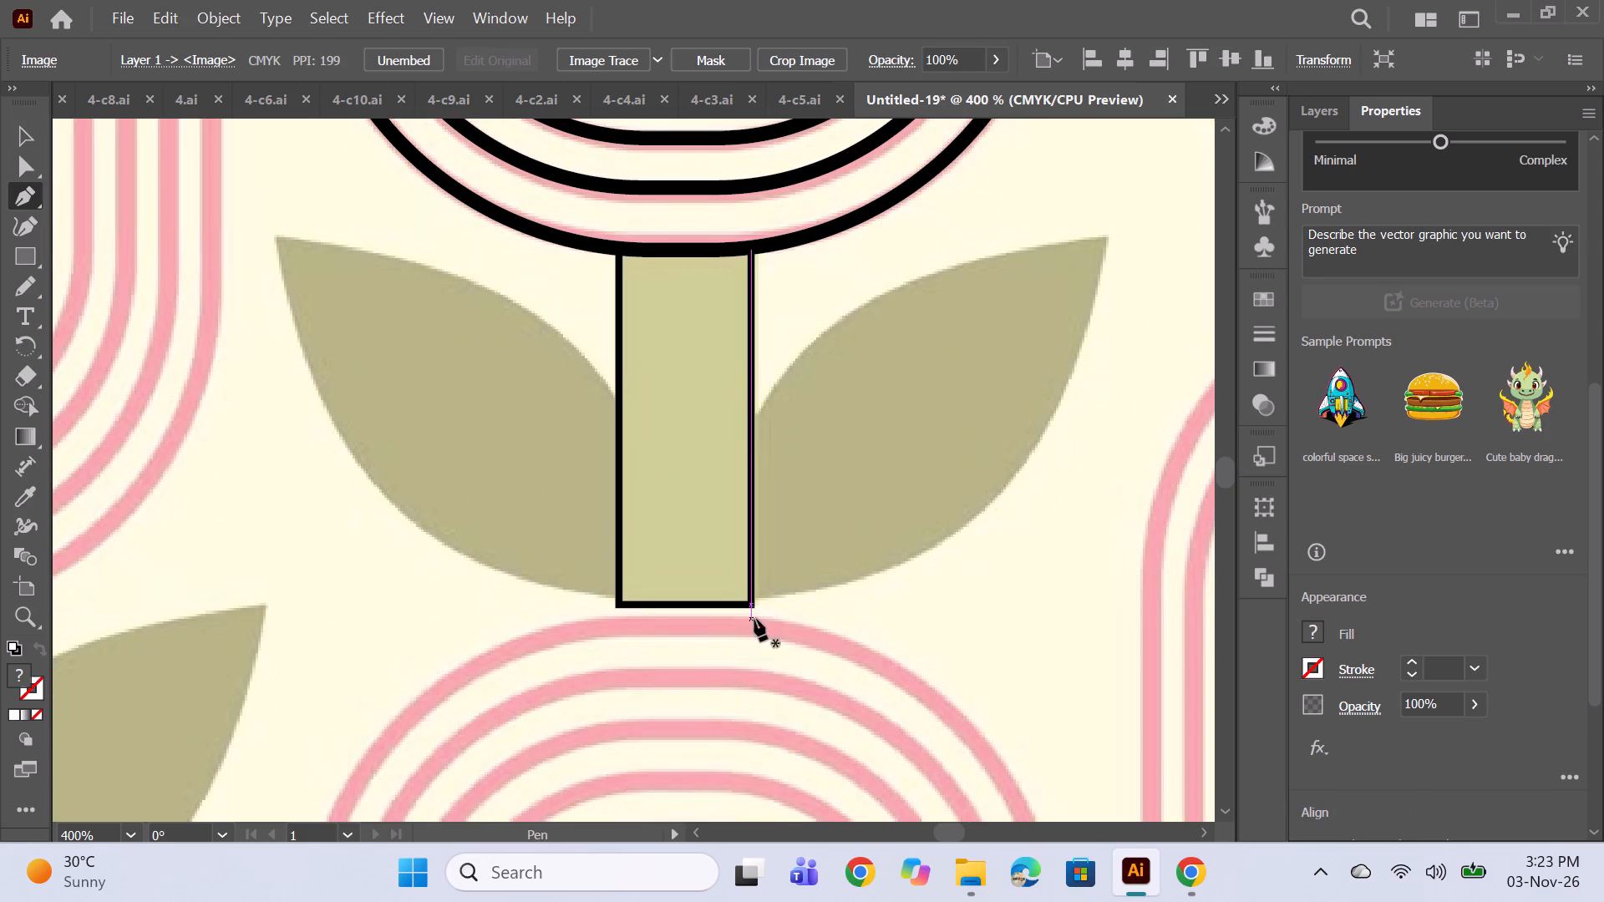
scroll(754, 619, up, 2)
alt+scroll(754, 619, up, 1)
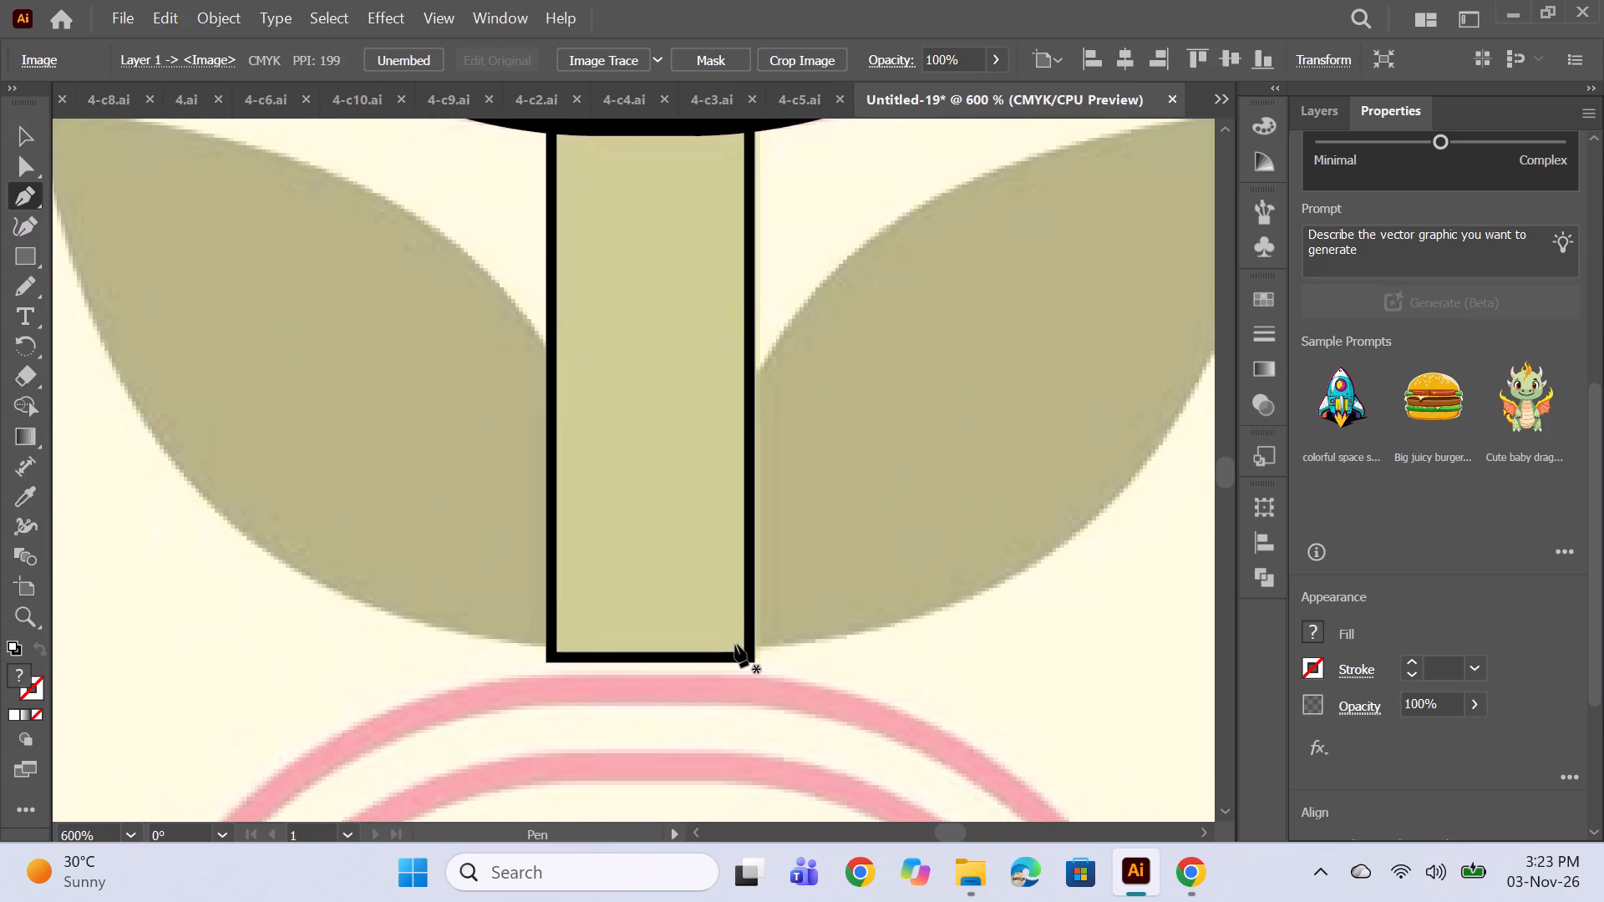
click(735, 645)
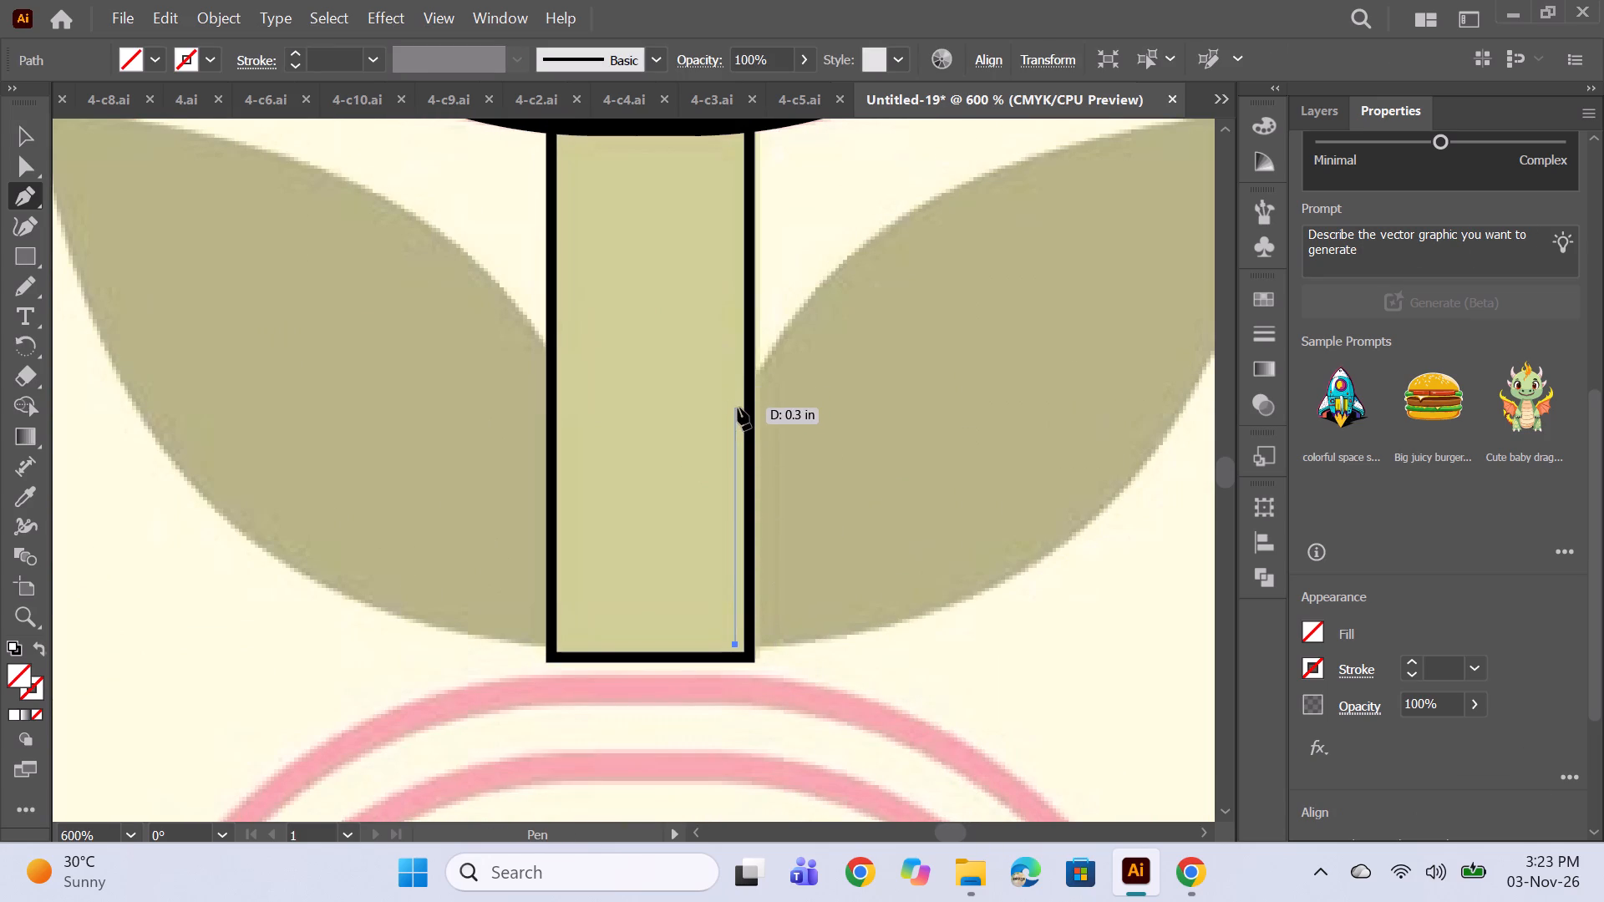
click(738, 408)
alt+scroll(835, 421, down, 1)
key(space)
drag(863, 461, 674, 566)
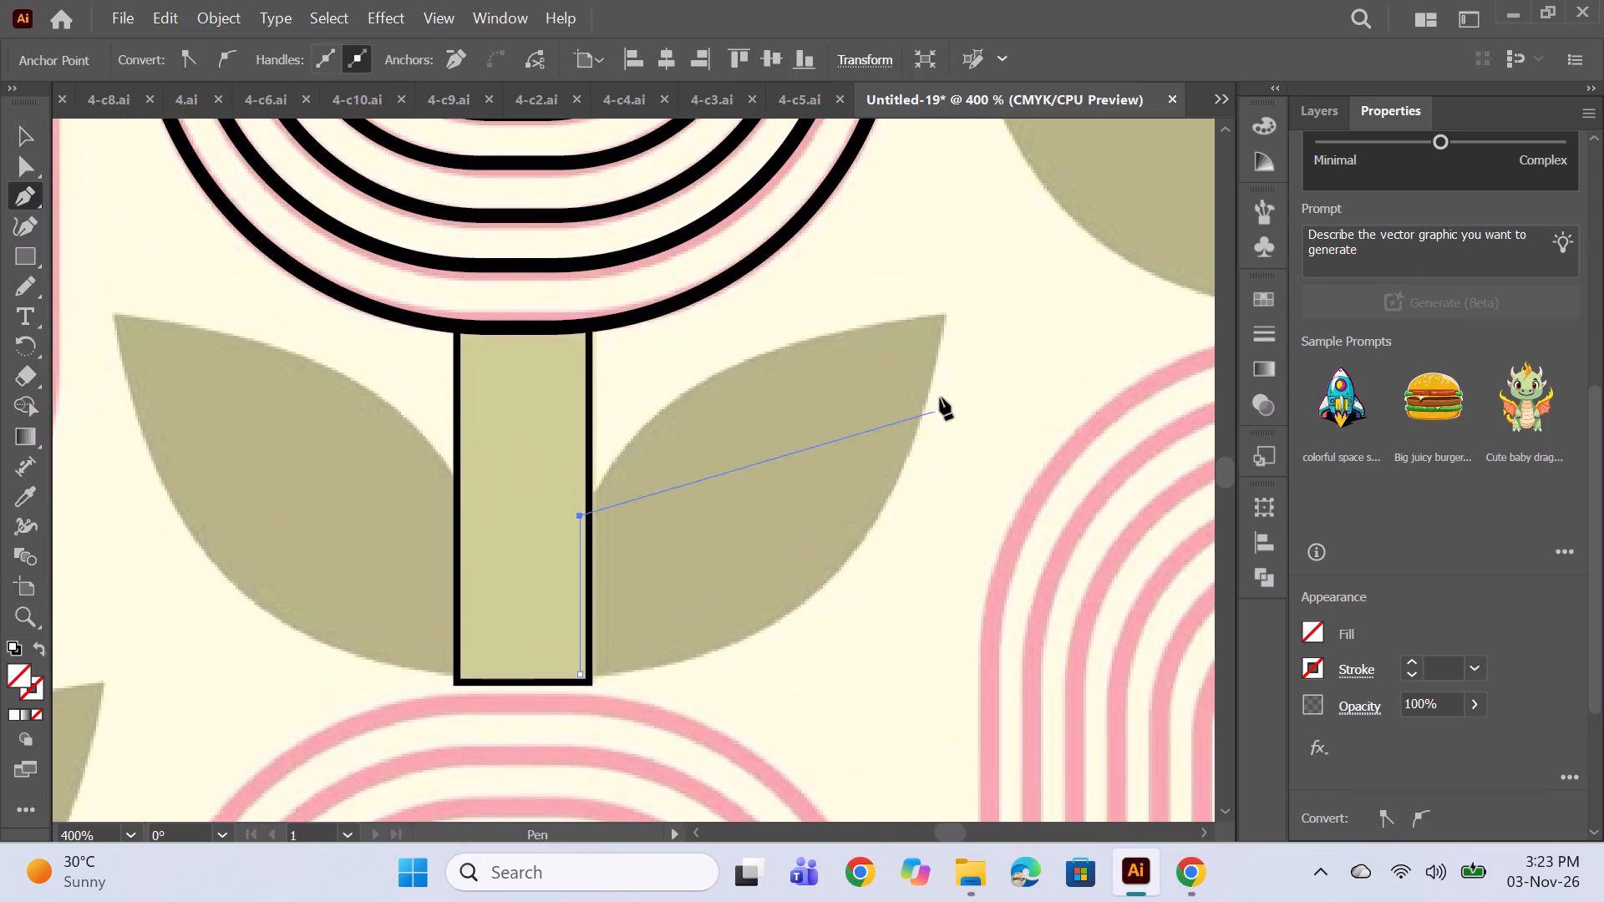
drag(943, 314, 1207, 296)
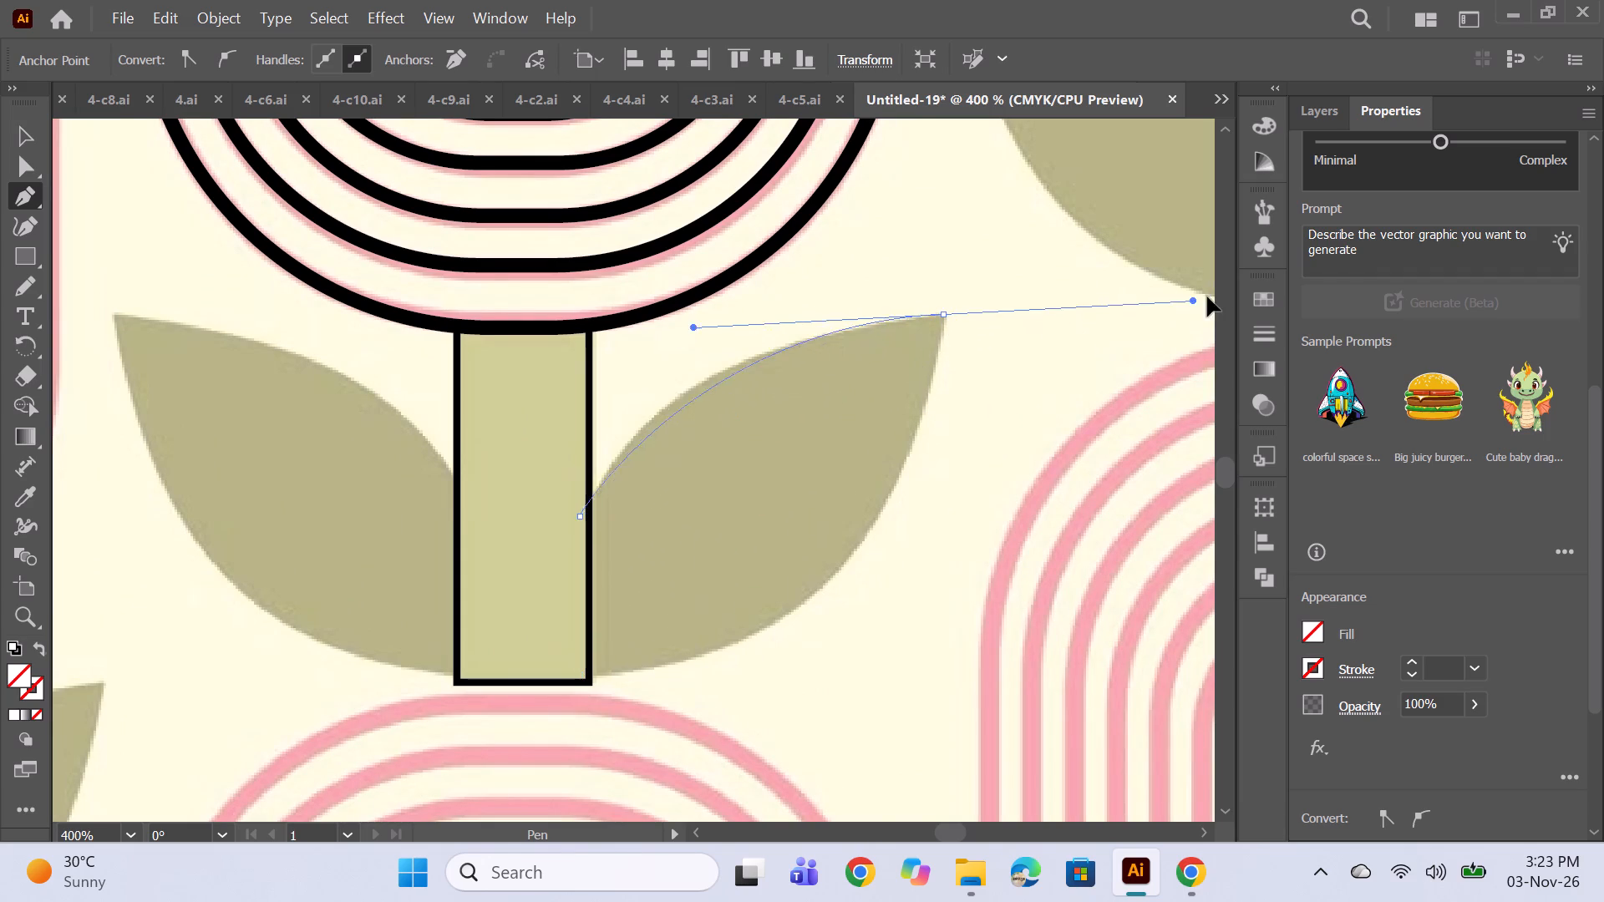
drag(1207, 296, 999, 292)
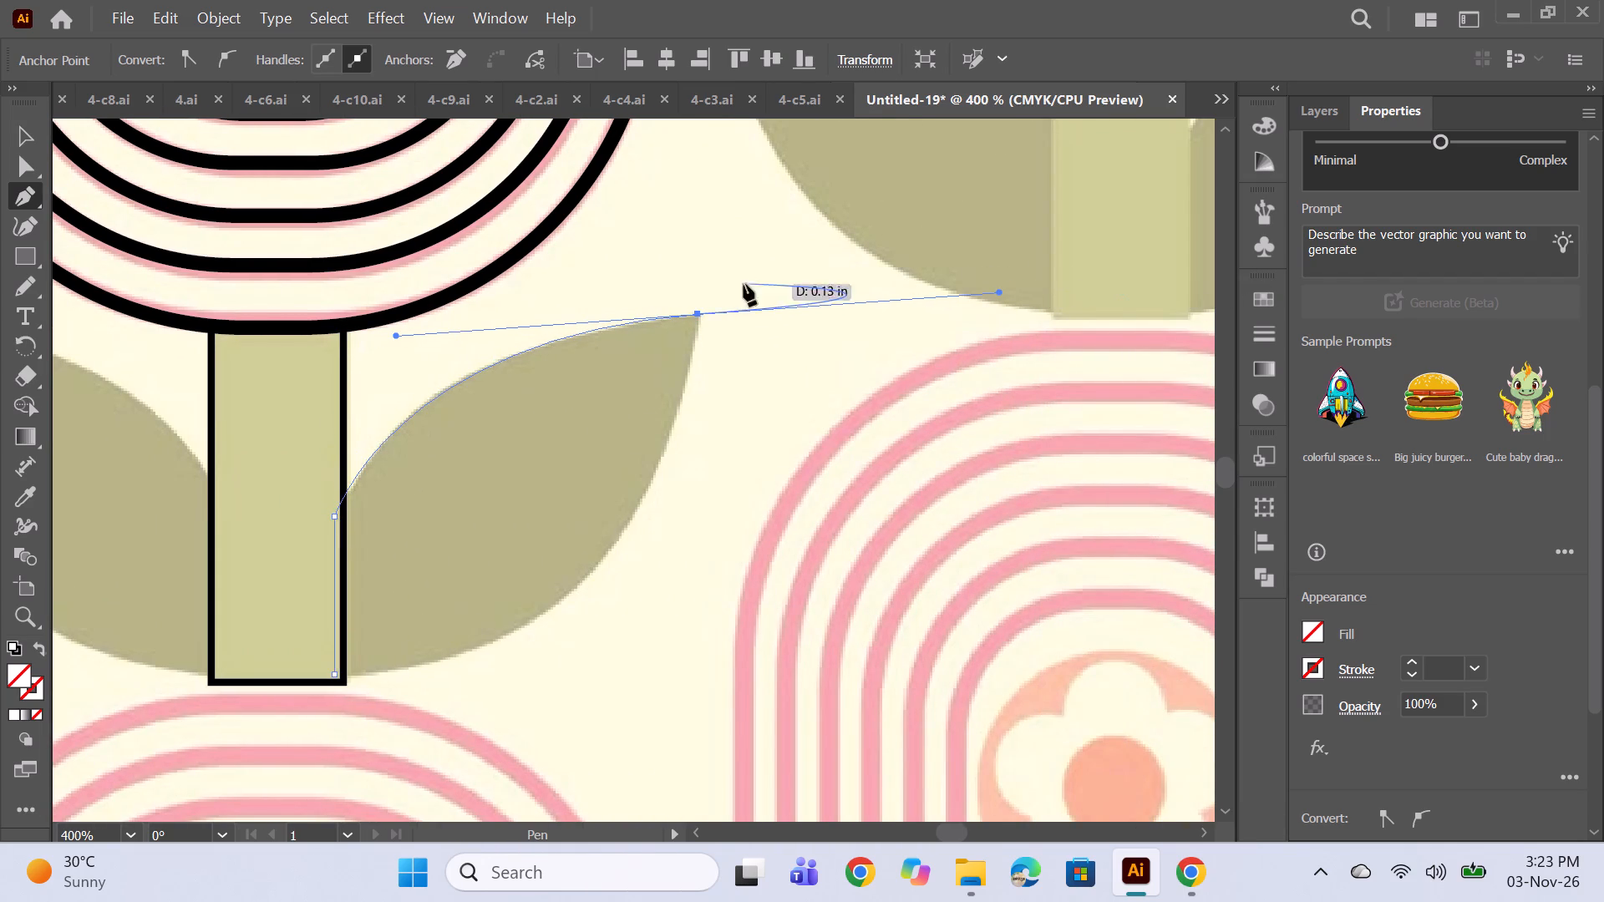
alt+click(698, 311)
Curve the right leaf's lower edge from the tip back to the starting point in the stem, closing the path.
key(space)
drag(761, 436, 1027, 313)
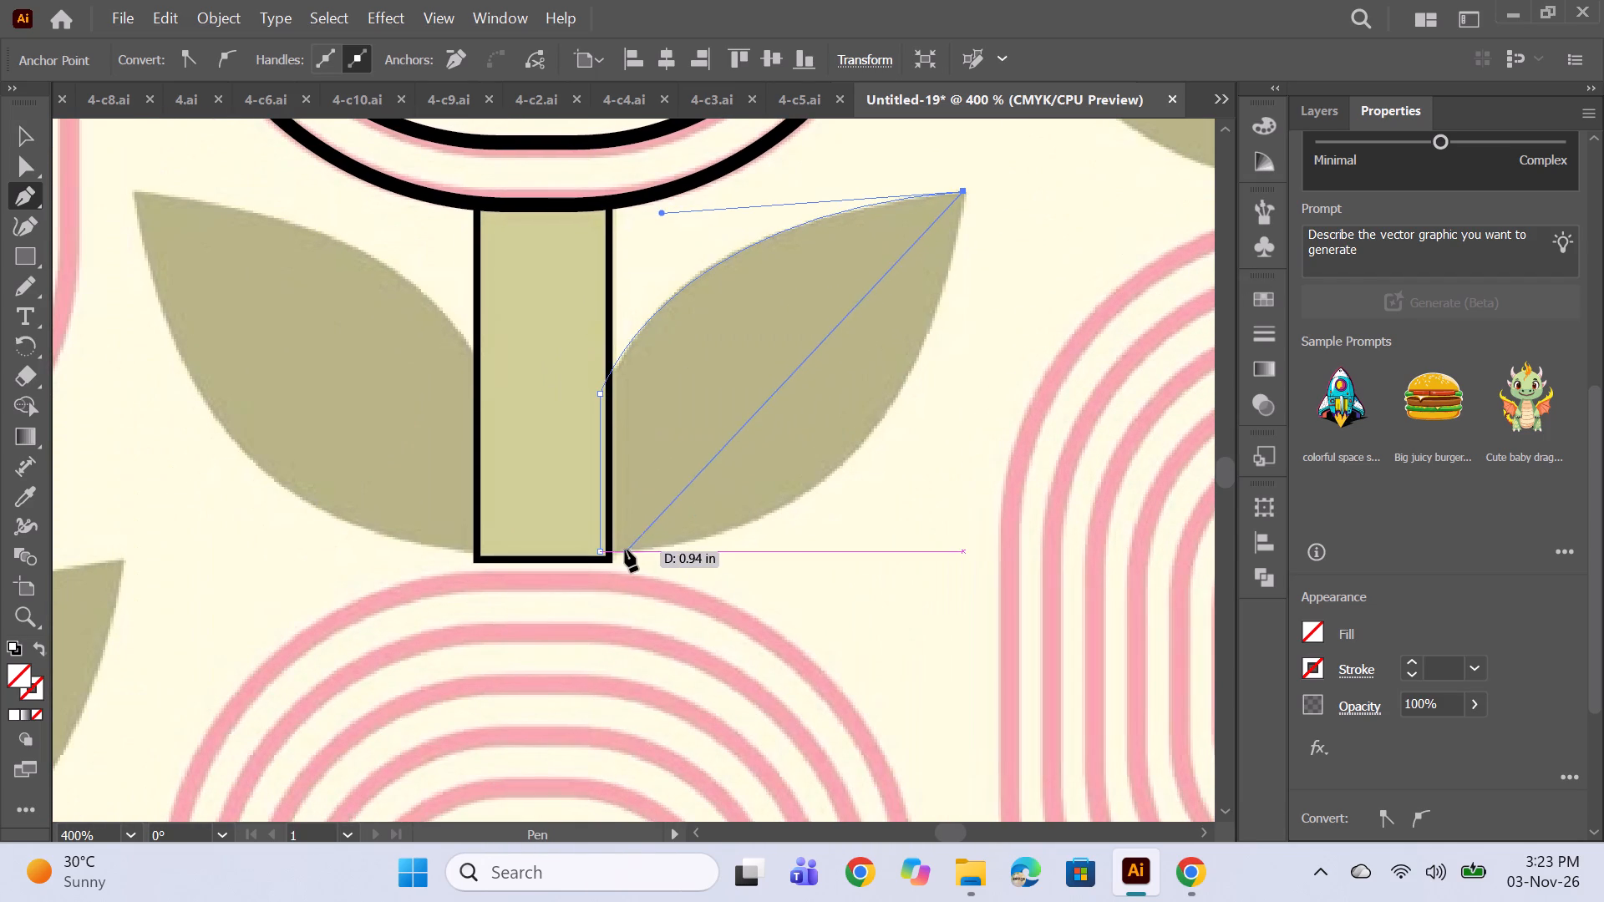
drag(601, 551, 513, 508)
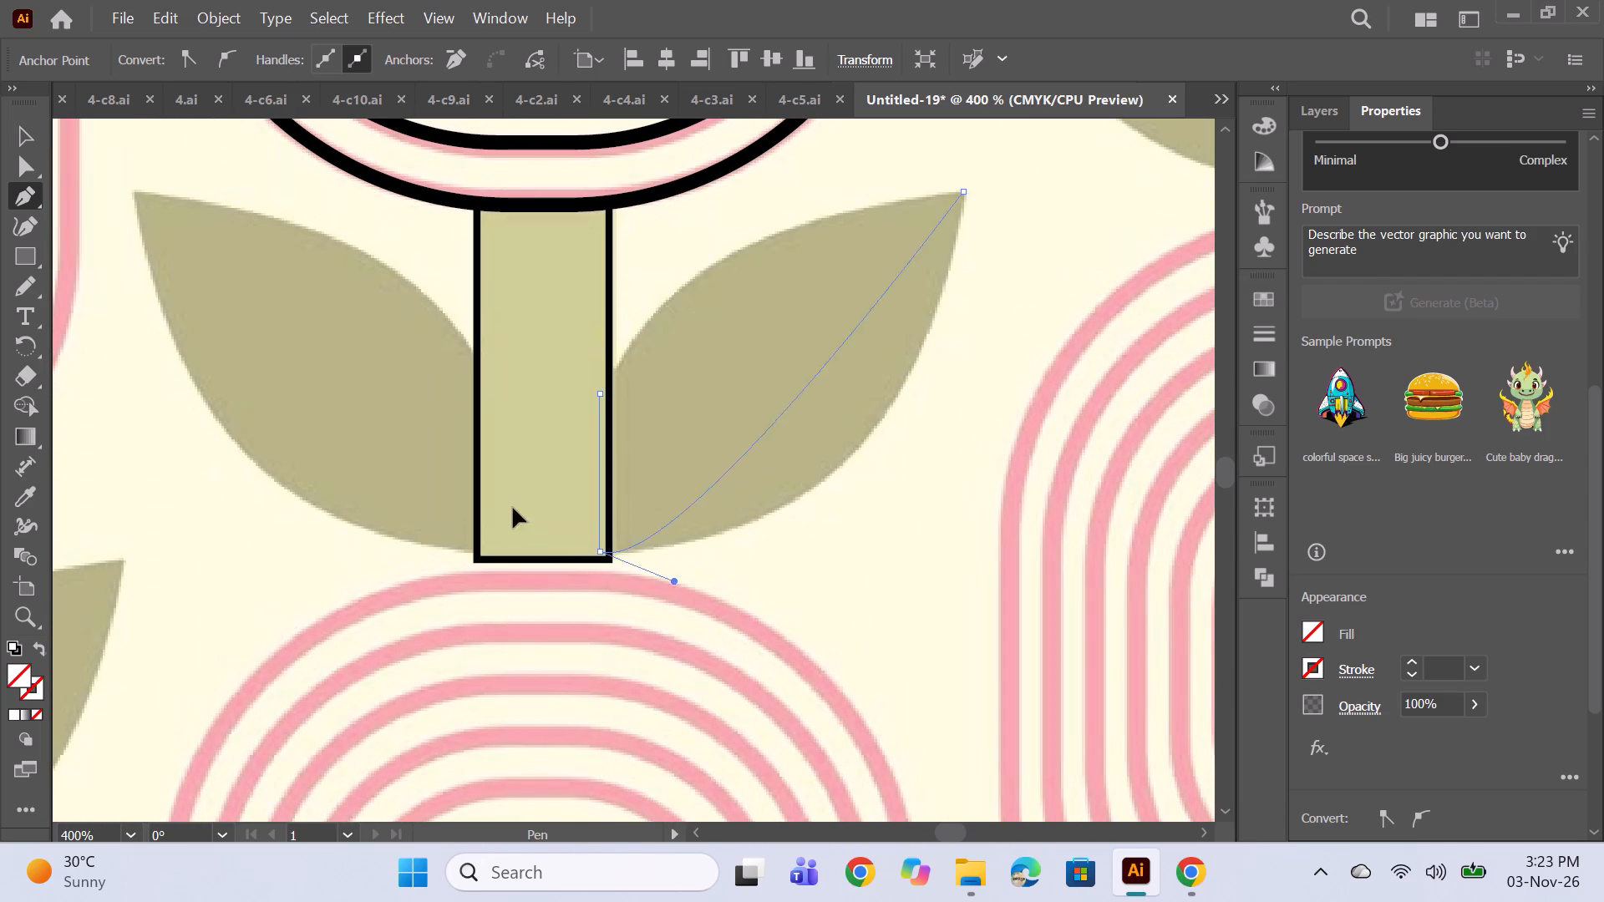
drag(513, 508, 263, 547)
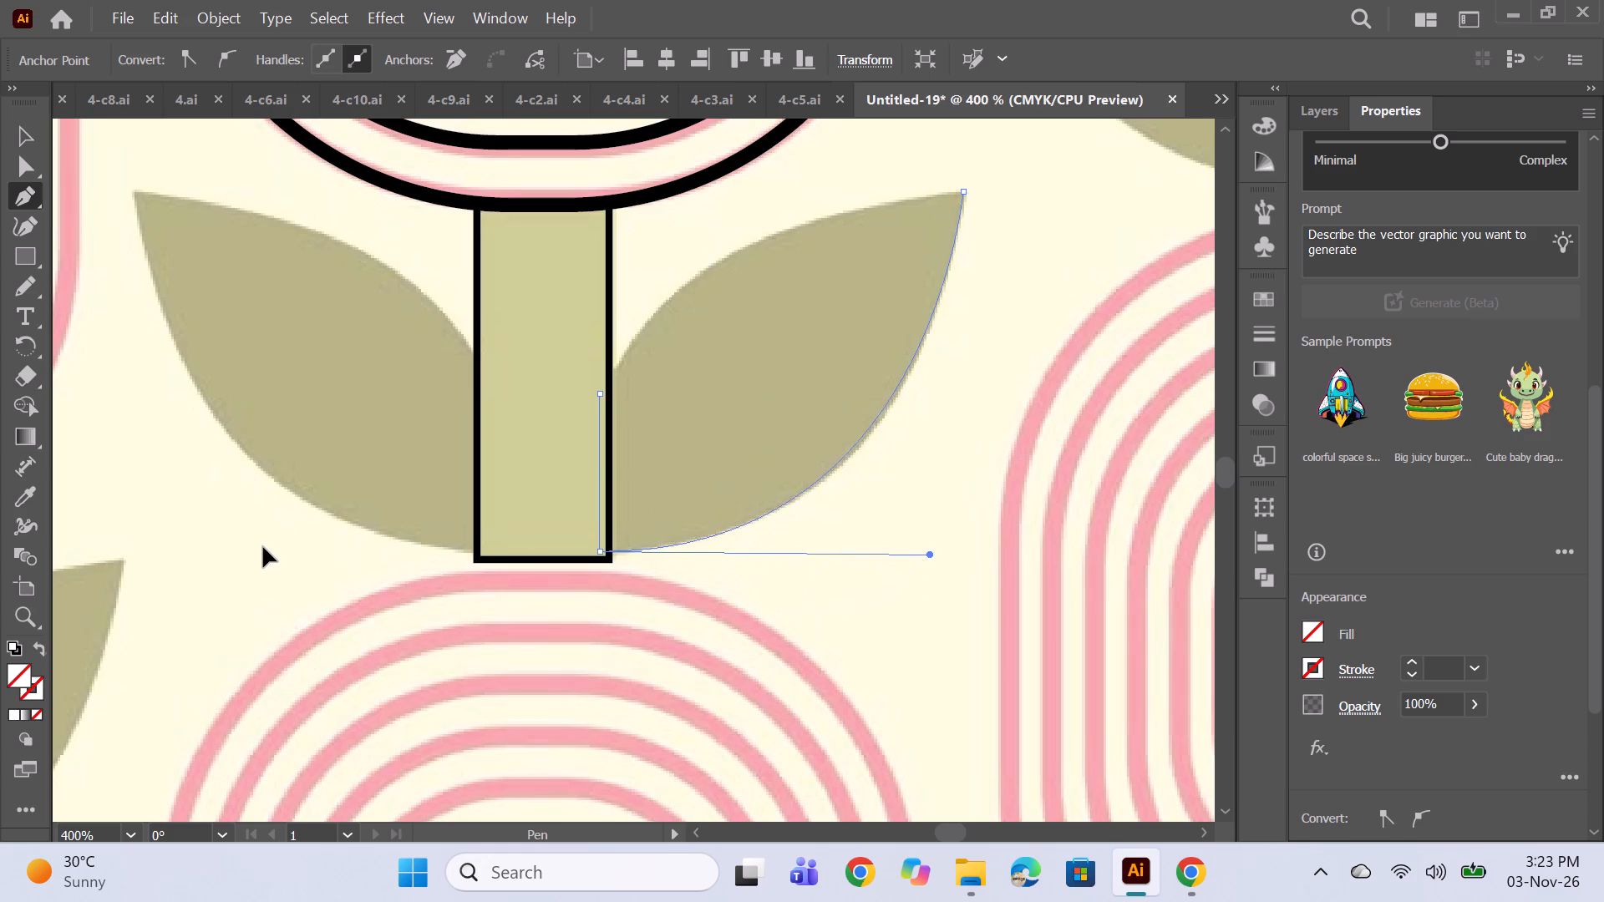
drag(263, 547, 264, 540)
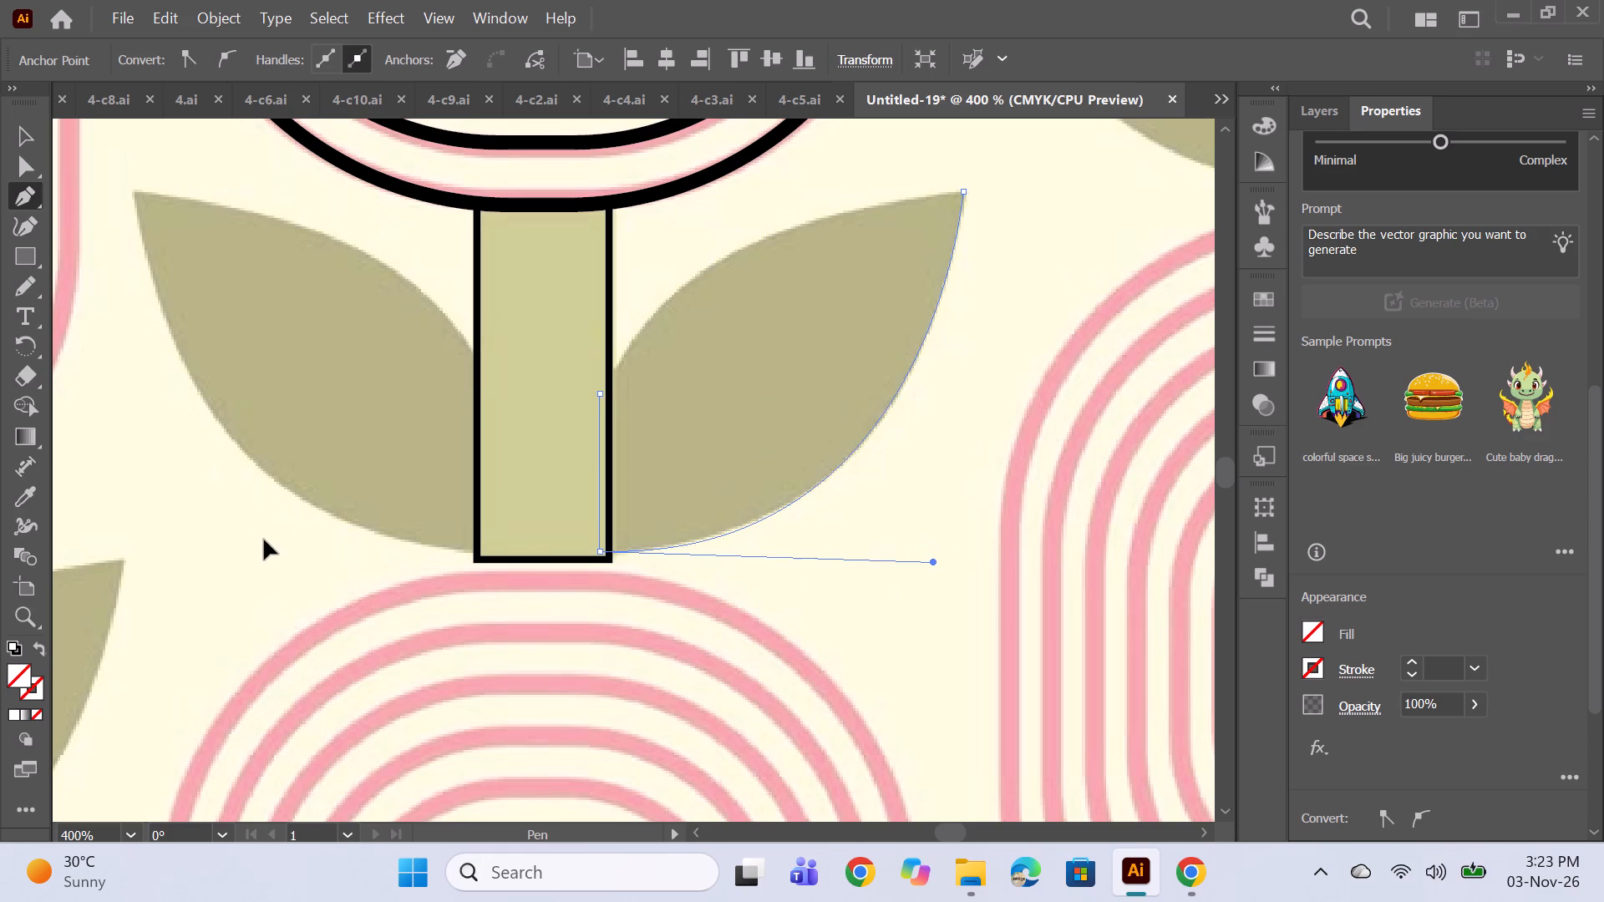
drag(264, 540, 264, 546)
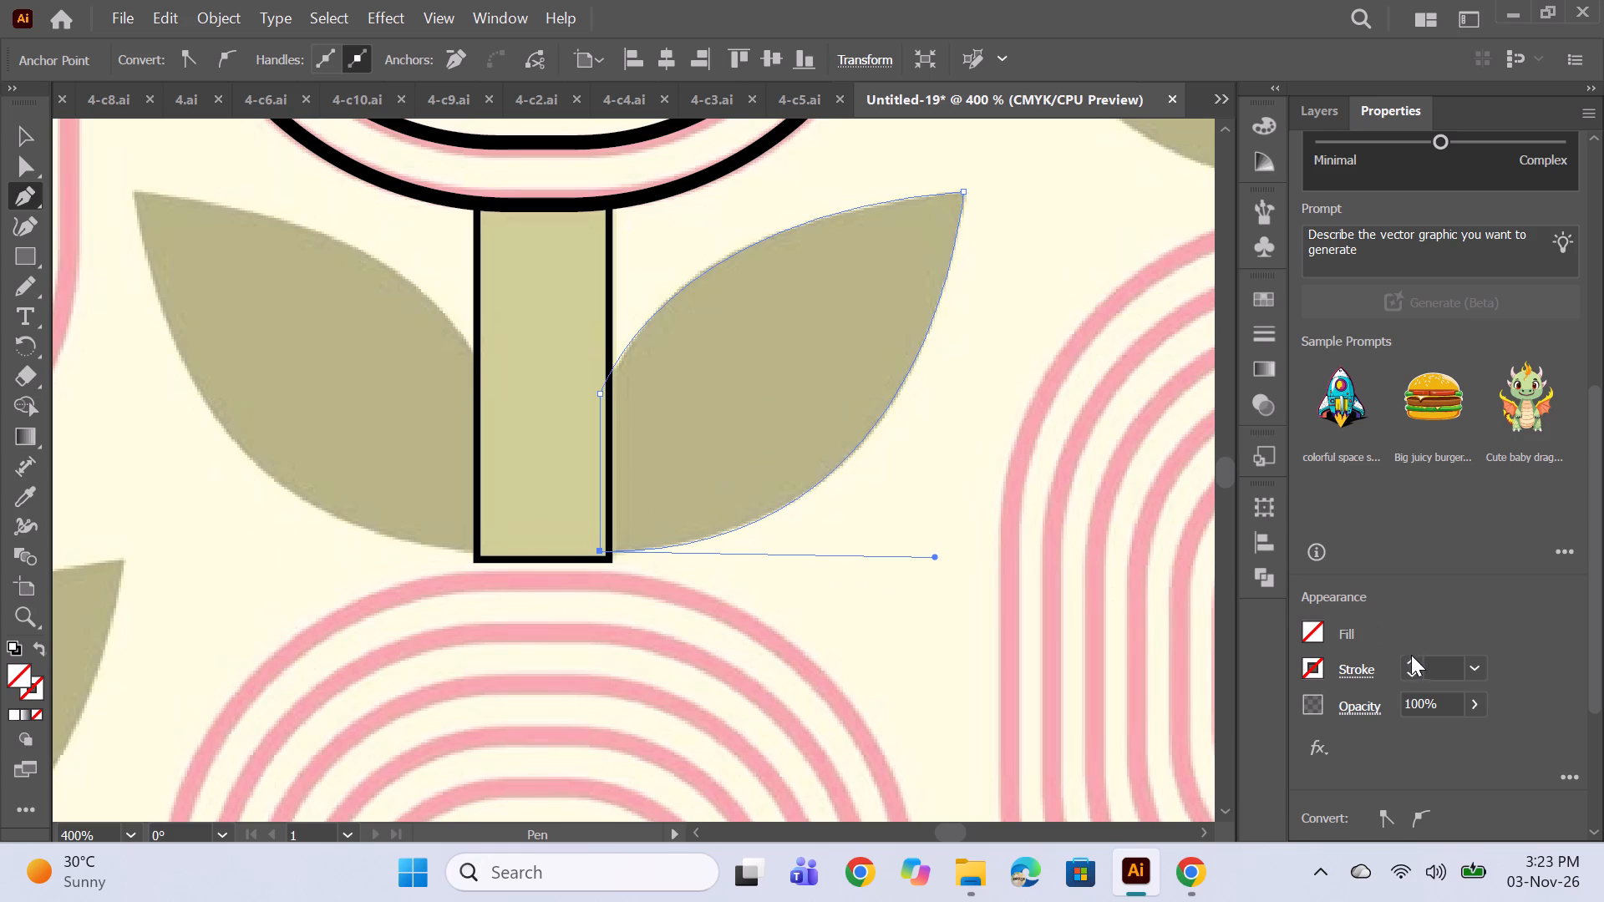
Give the right leaf's outline a 1 pt black stroke and deselect it.
triple_click(1414, 659)
click(1414, 659)
ctrl+click(1114, 511)
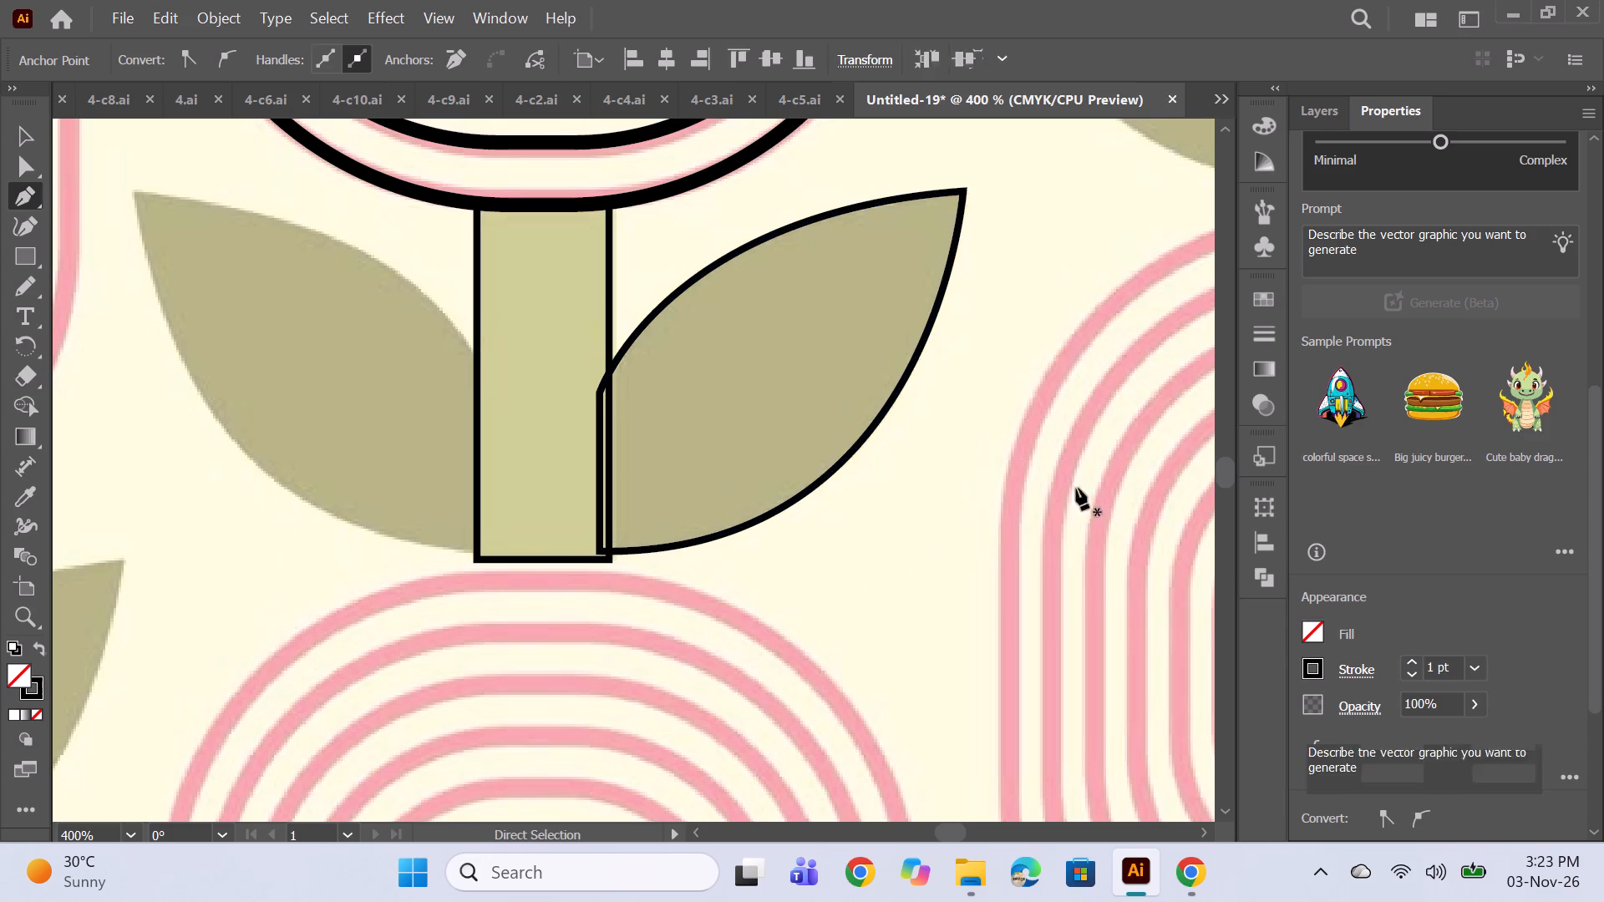
Make a mirrored copy of the right leaf's outline by reflecting it across the vertical axis.
alt+scroll(956, 378, down, 2)
click(1, 130)
click(22, 139)
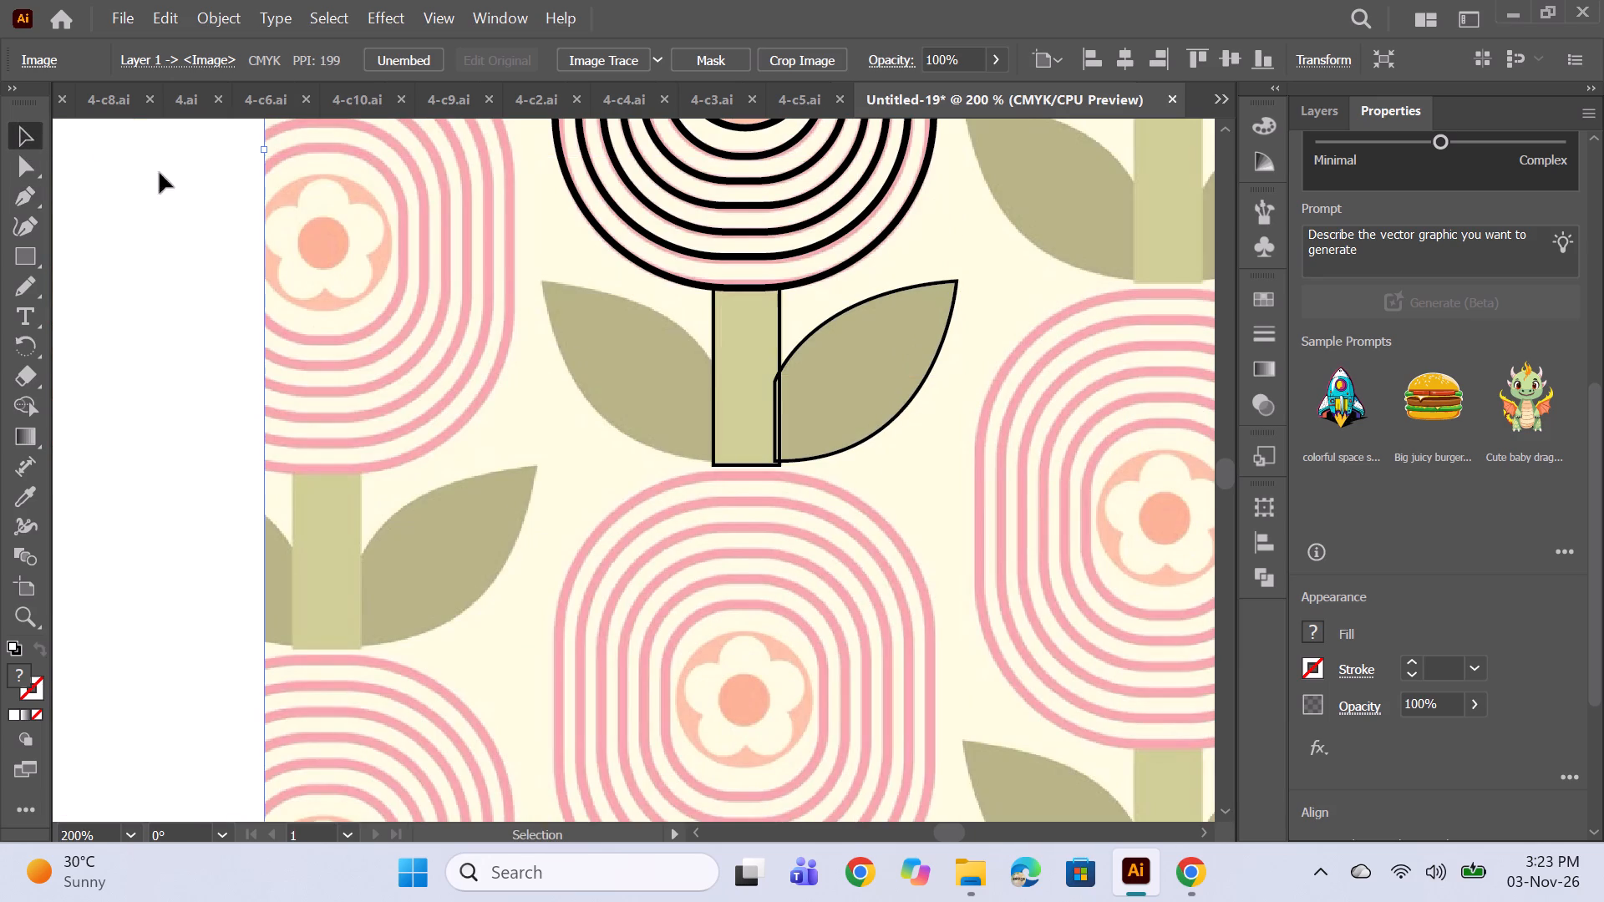
click(850, 423)
click(915, 395)
right_click(915, 395)
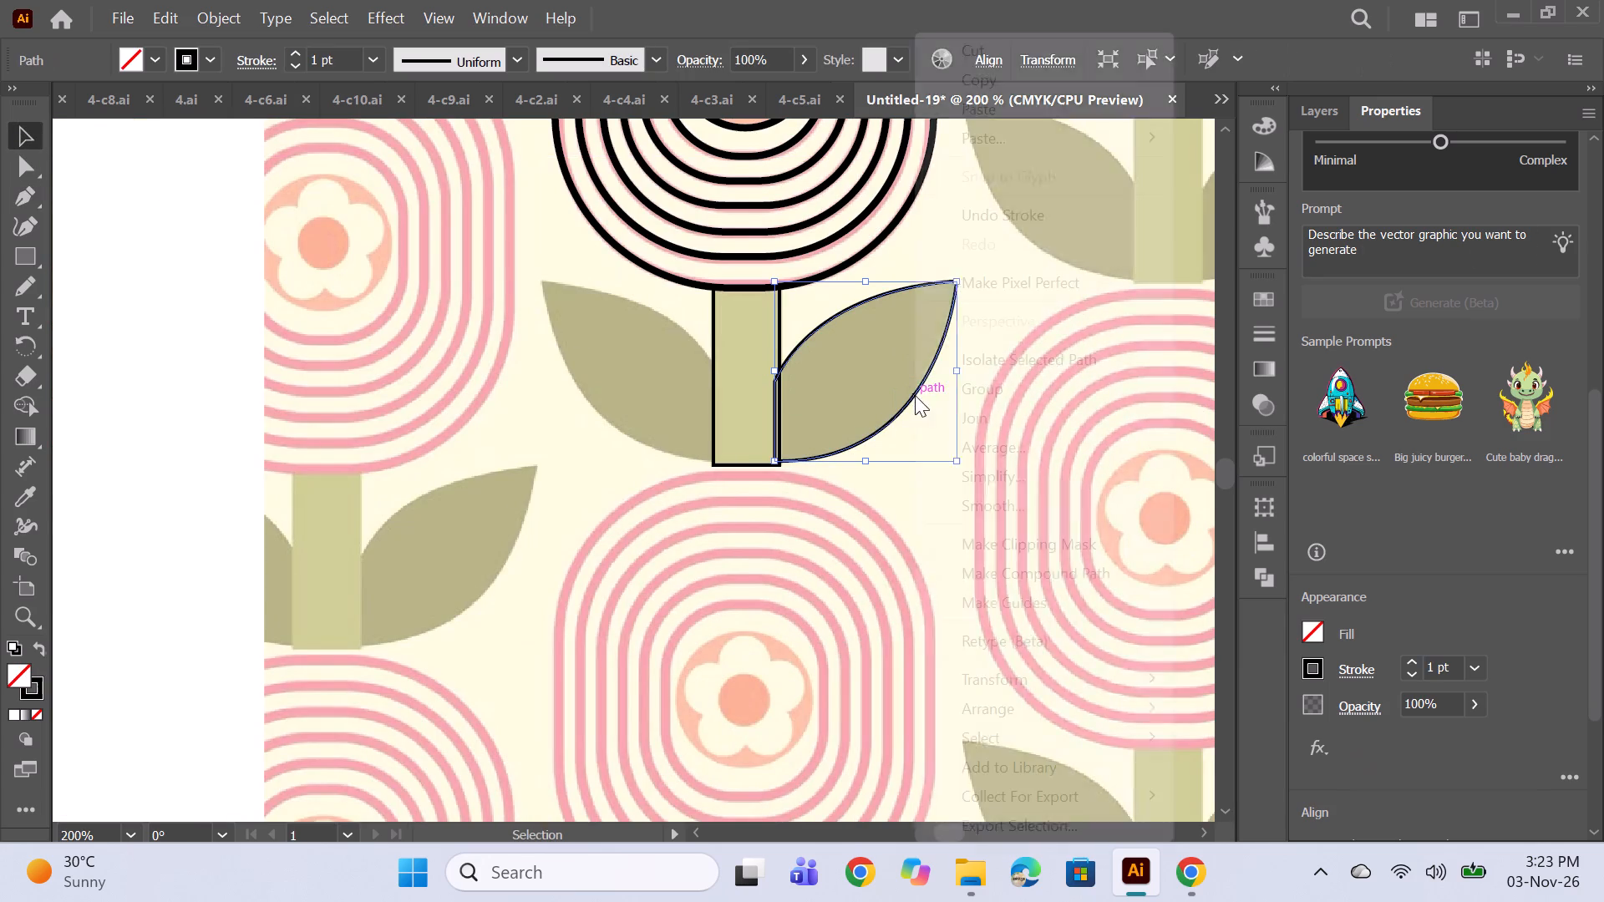
click(1043, 672)
click(1277, 552)
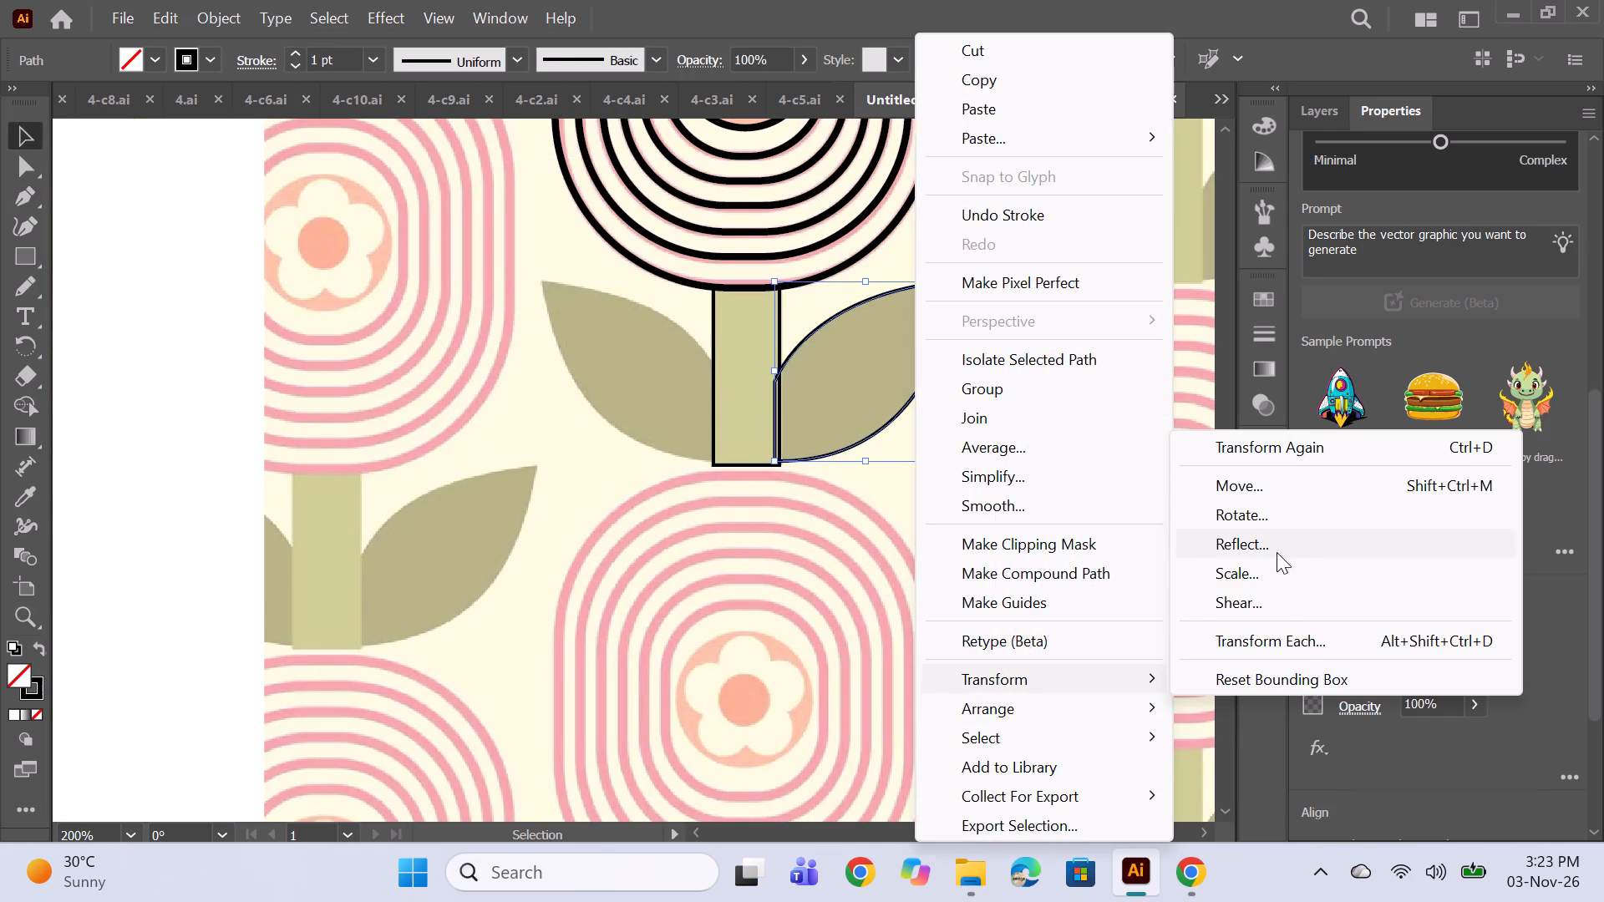
click(645, 324)
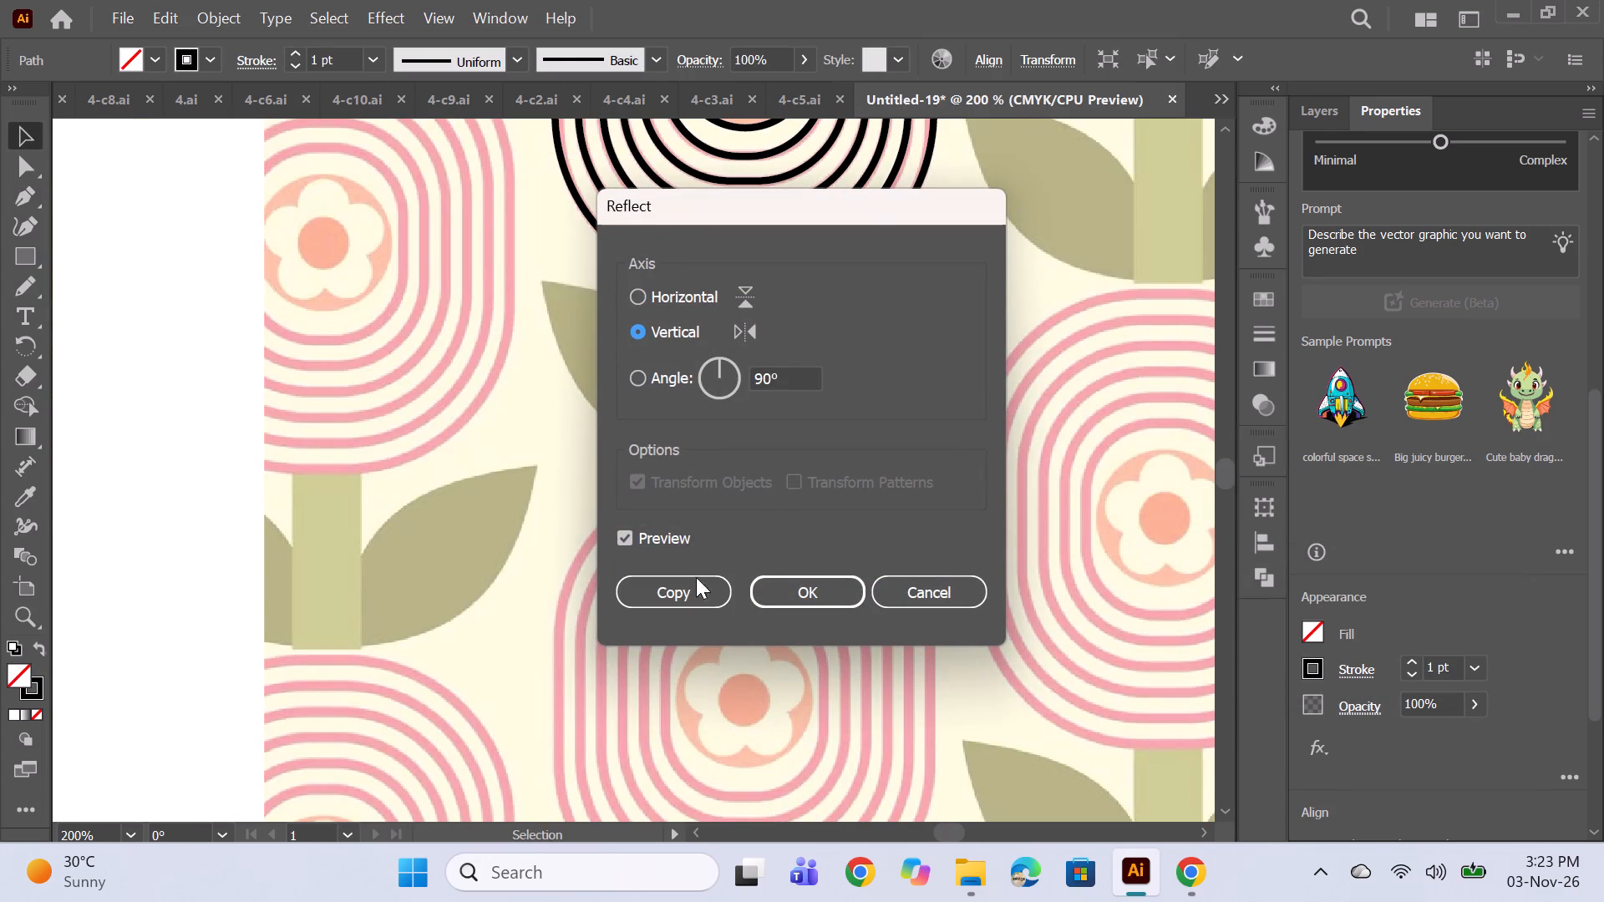
click(697, 593)
Nudge the mirrored leaf across the stem until it lines up with the reference's left leaf, its inner edge just inside the stem.
alt+scroll(957, 391, up, 1)
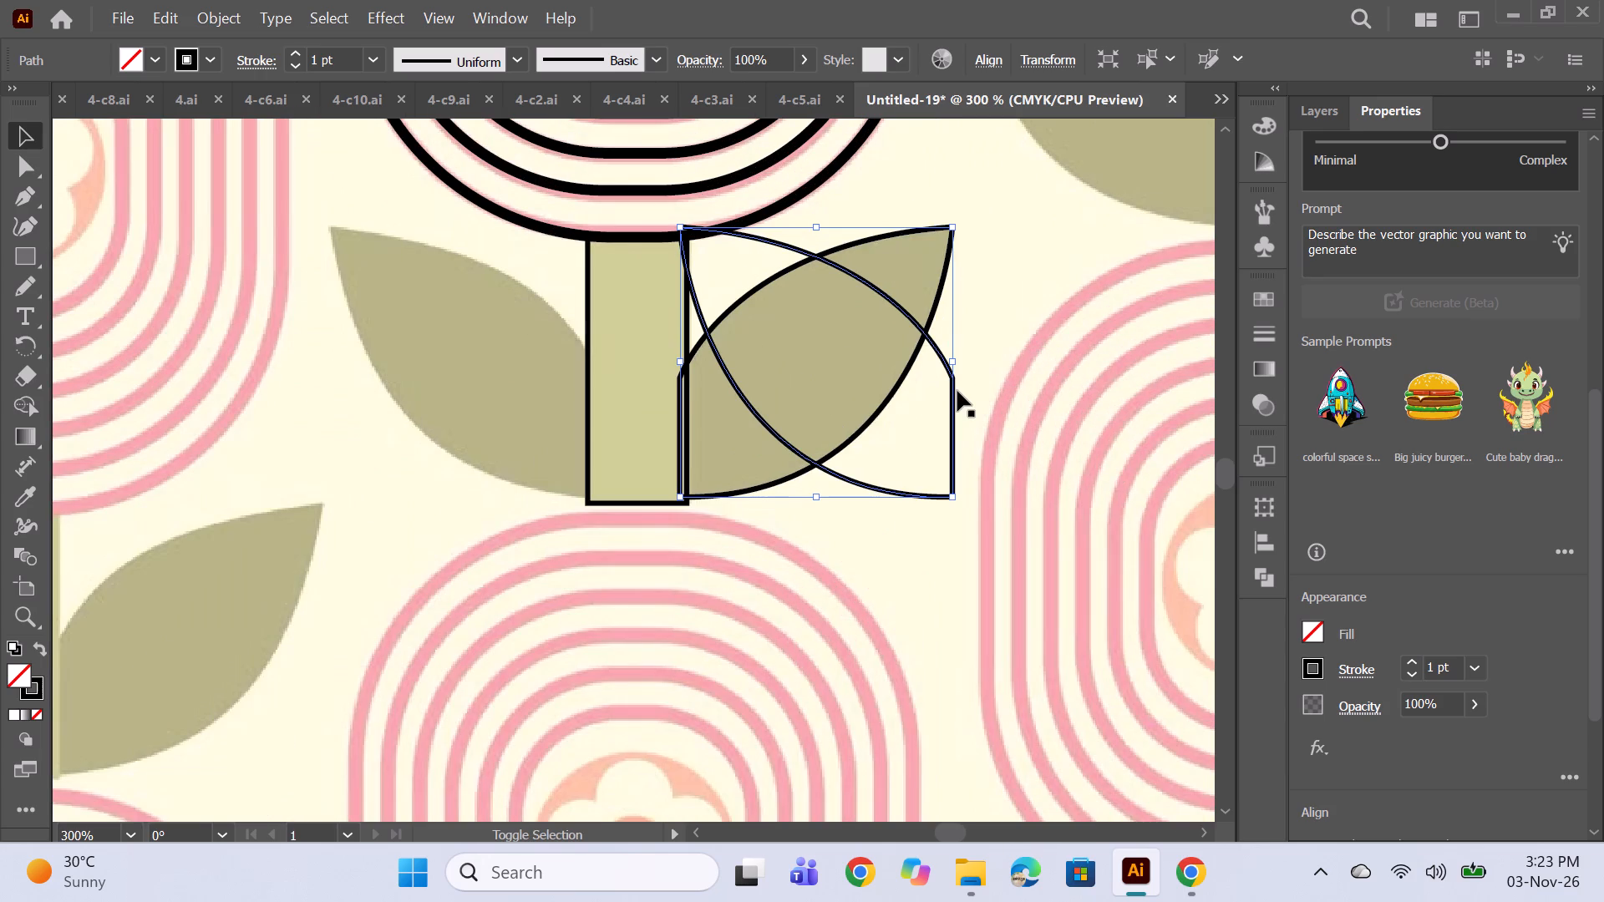
key(shift+Left)
key(shift+Left)
key(shift+Left)
key(shift+Left)
key(shift+Left)
key(shift+Left)
key(shift+Left)
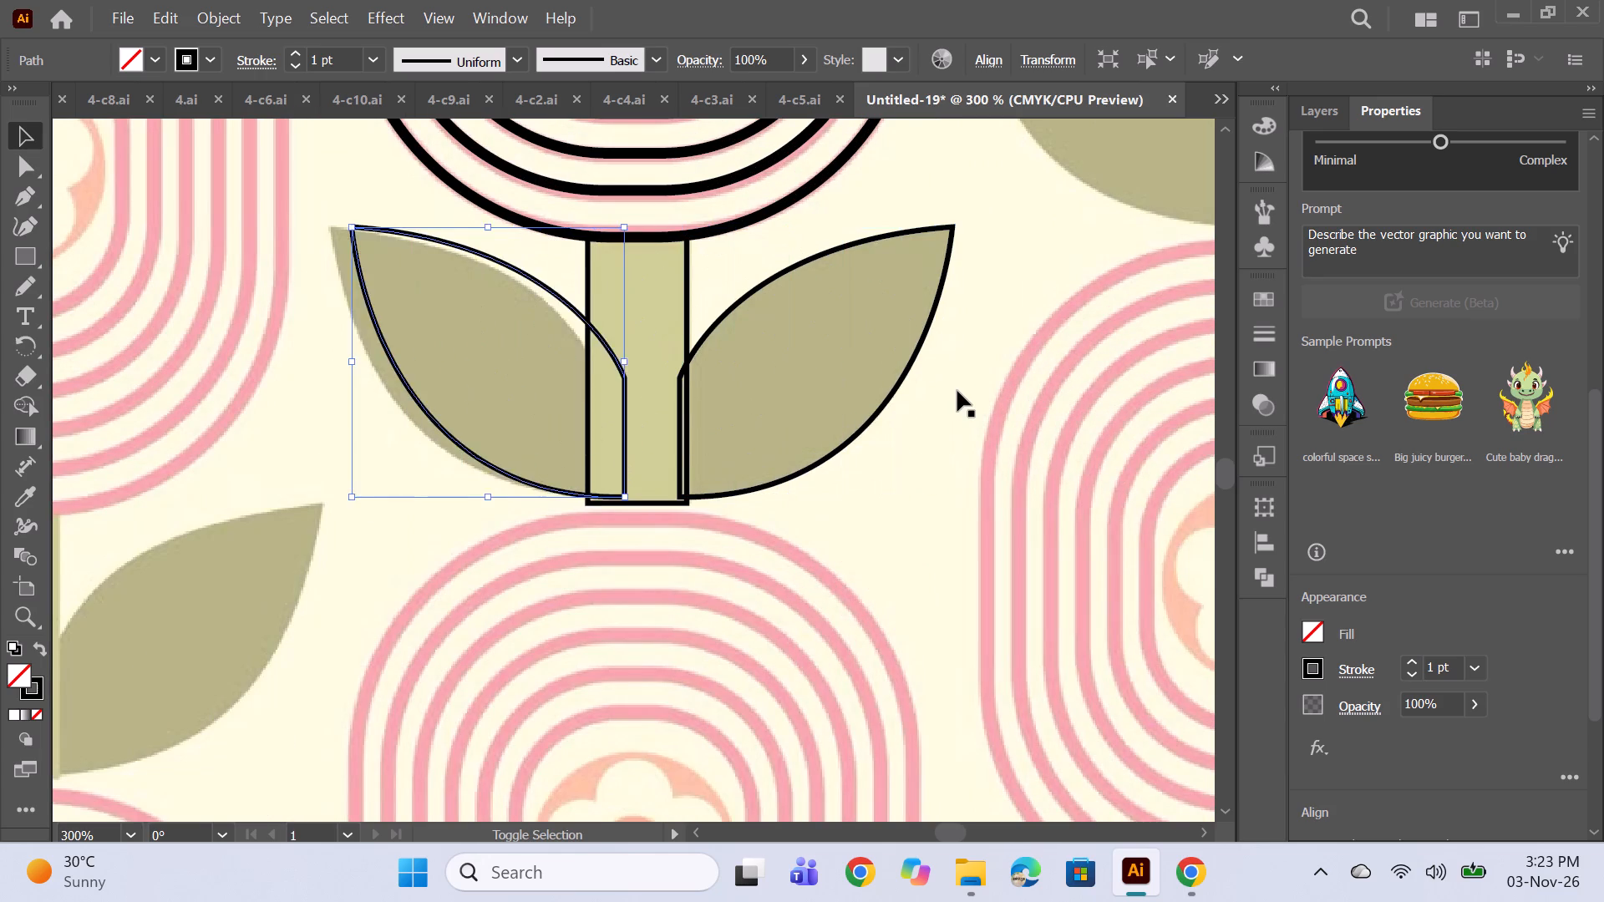
key(Right)
key(Right)
key(Right)
key(Right)
key(Right)
key(Right)
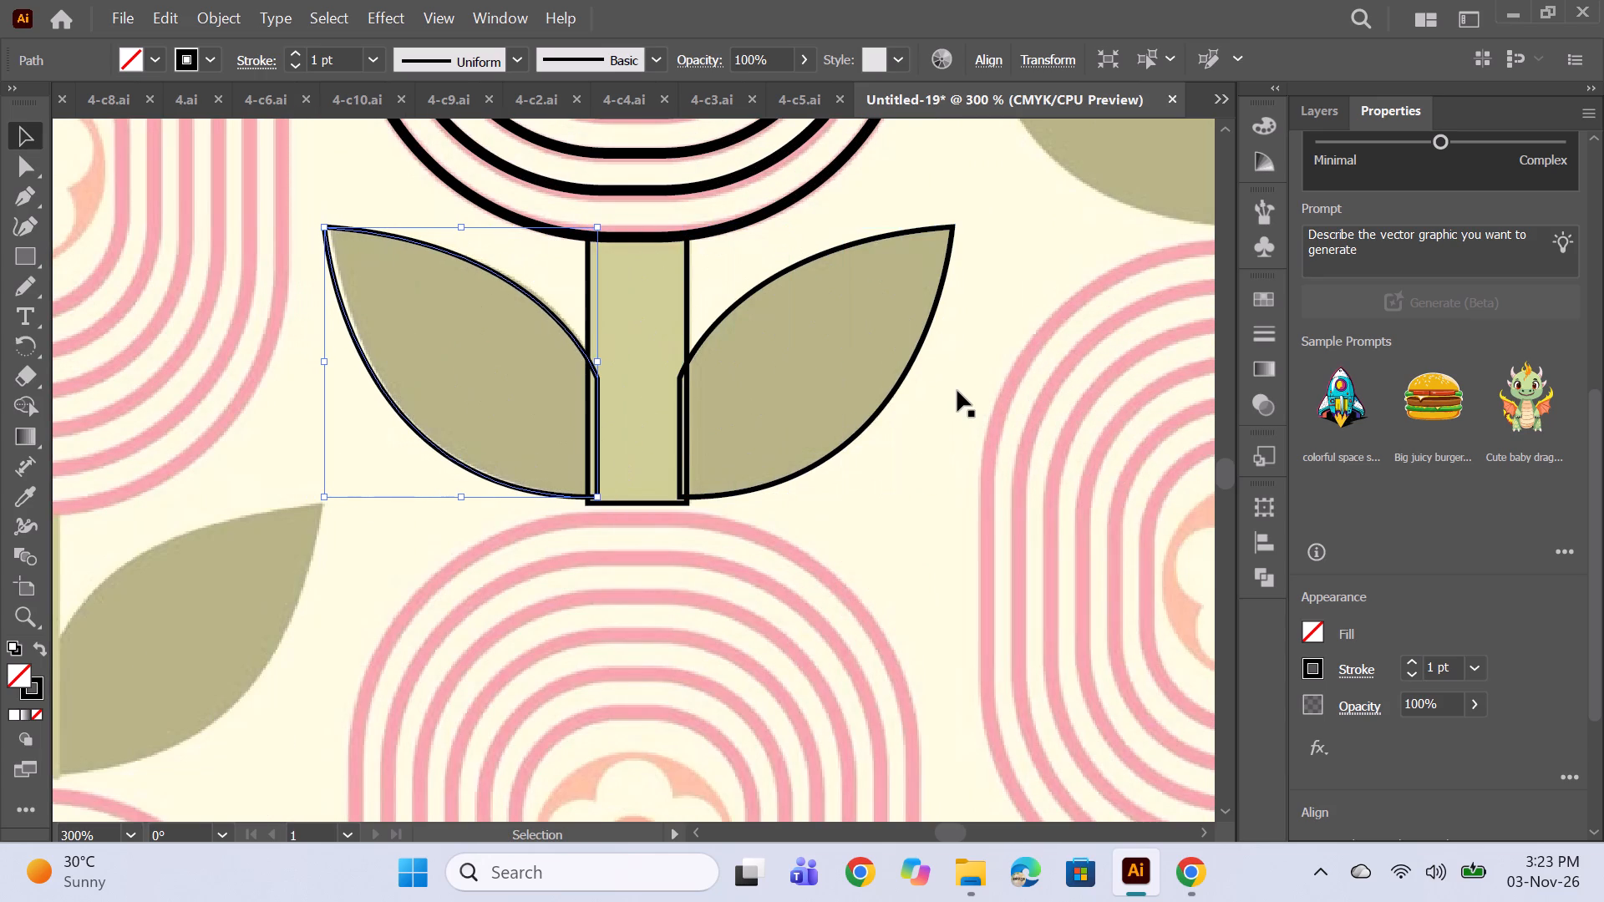
ctrl+click(978, 514)
List the objects in Layer 1 and hide the reference image.
alt+scroll(847, 367, down, 2)
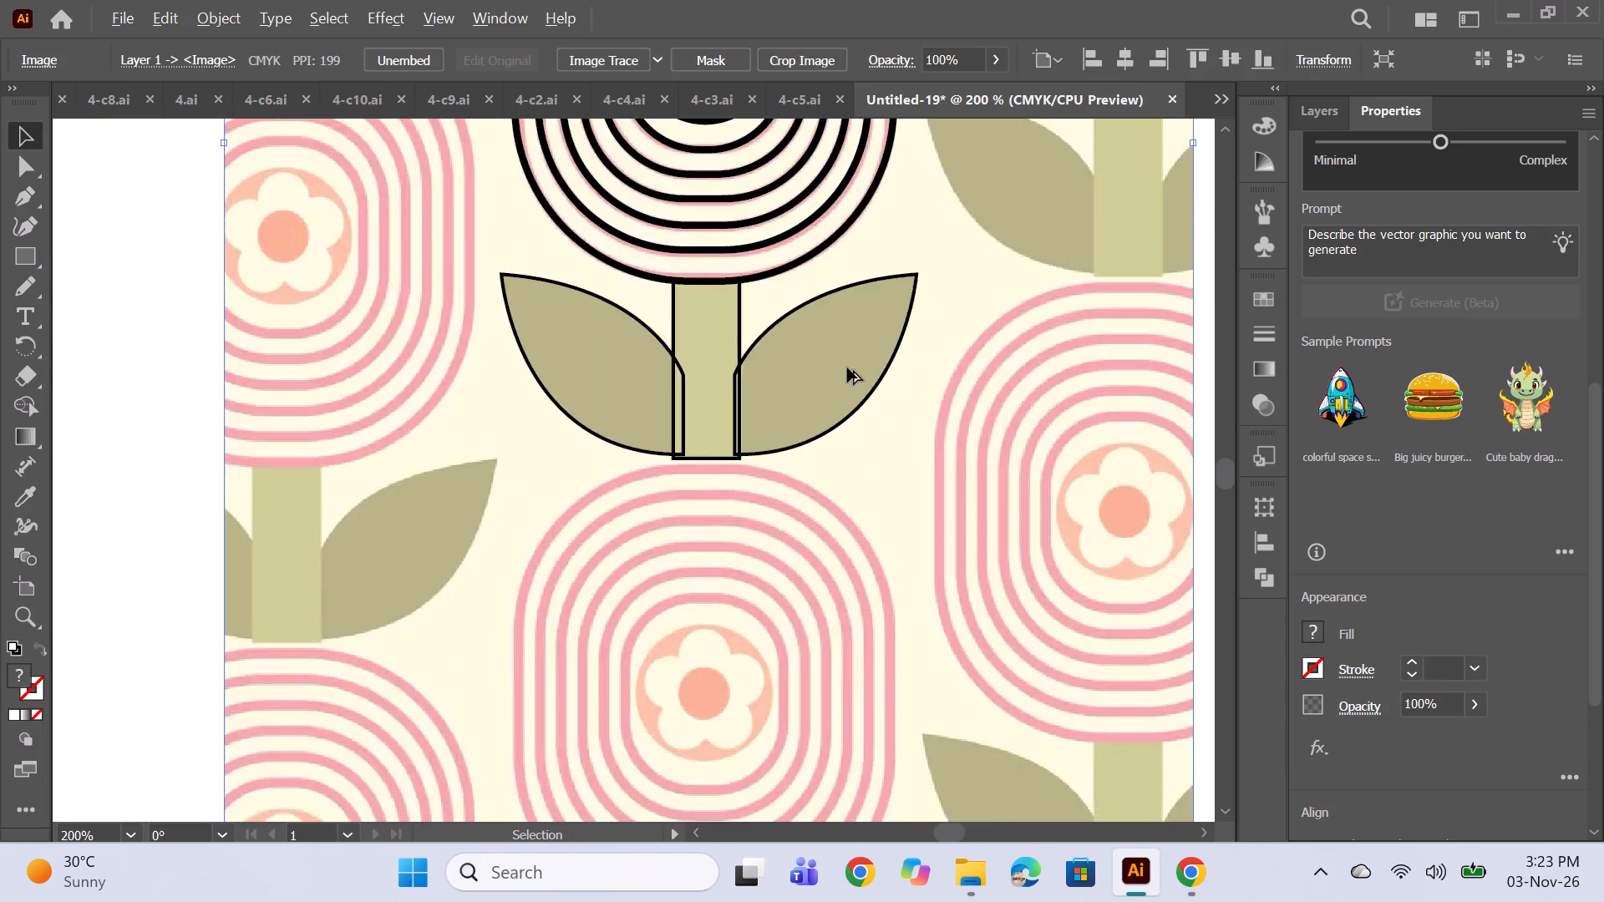
alt+scroll(899, 374, down, 2)
alt+scroll(855, 302, up, 2)
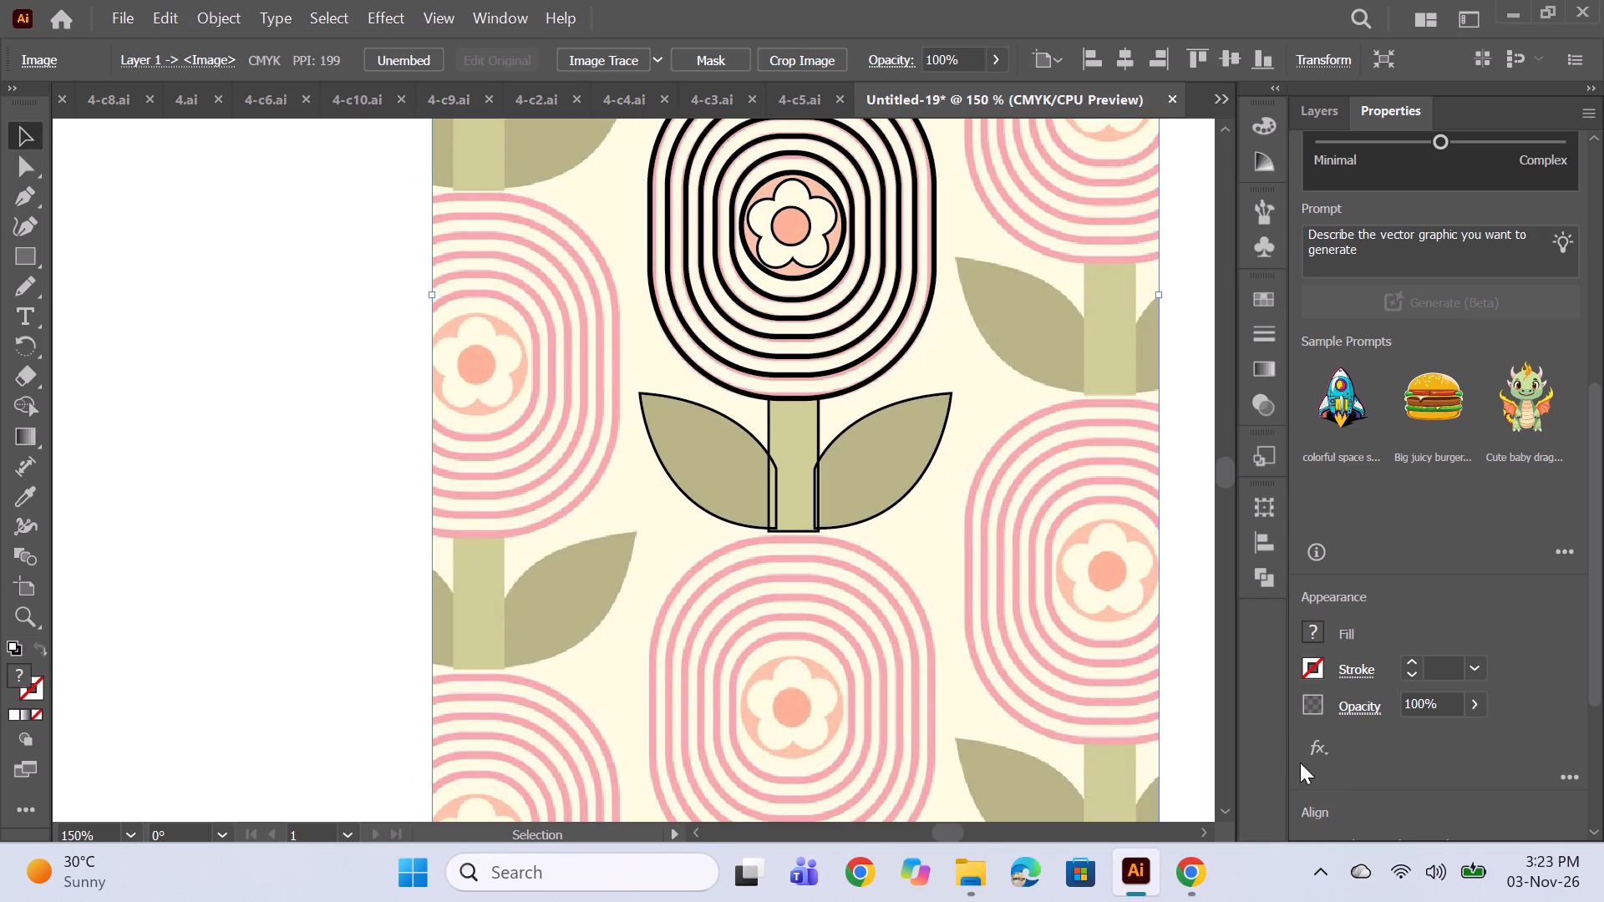
scroll(1361, 636, down, 10)
click(1333, 109)
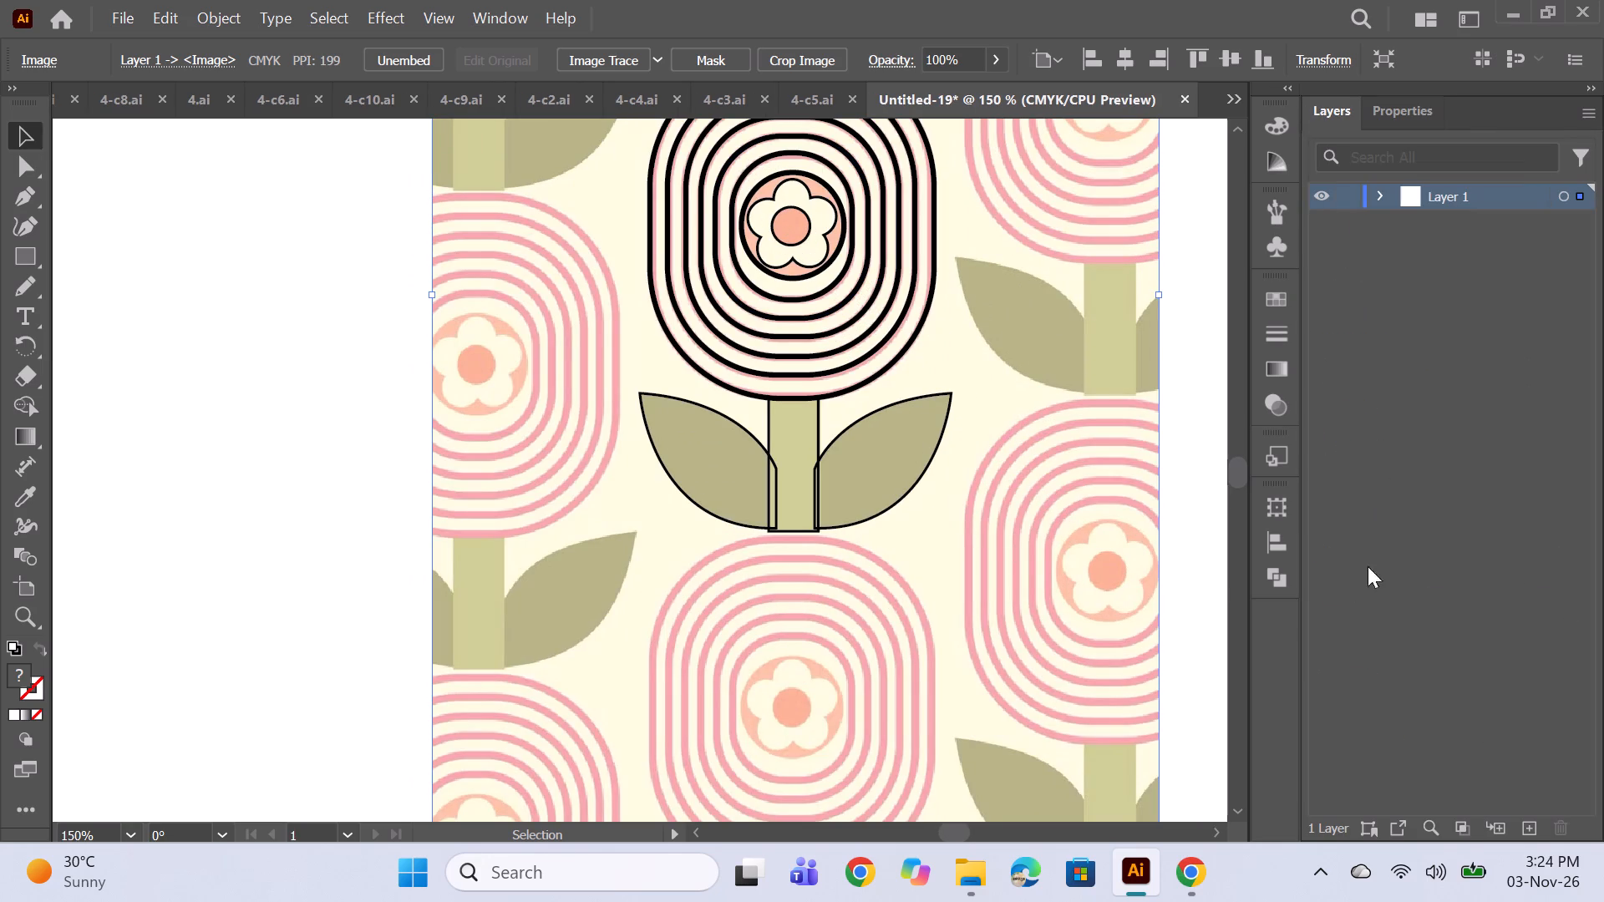
scroll(1363, 593, down, 6)
click(1382, 196)
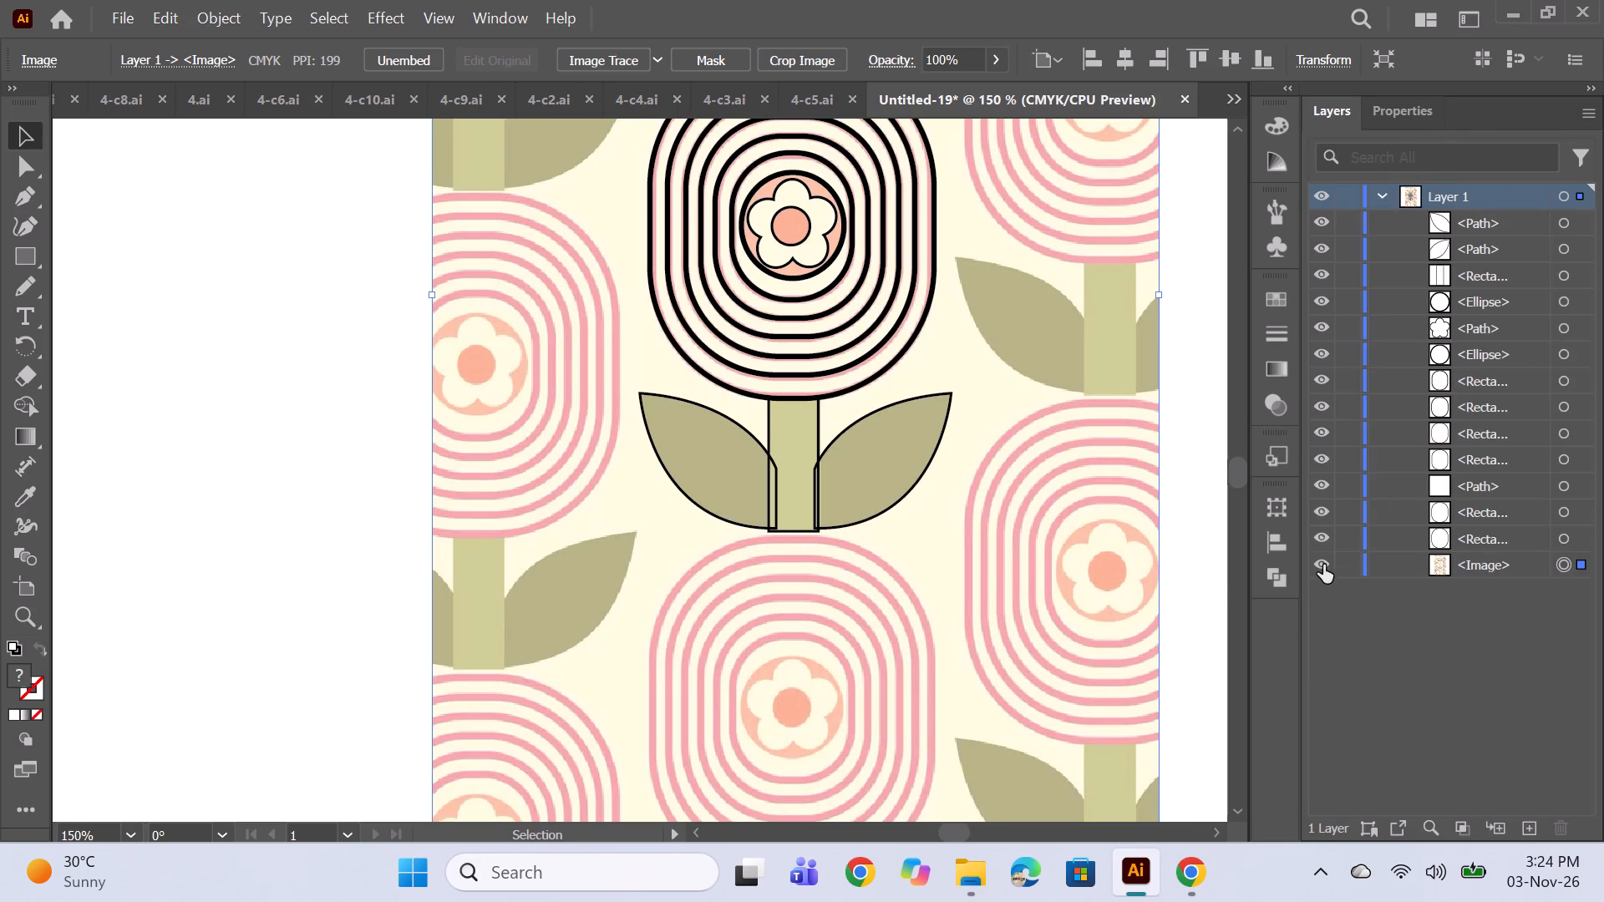
click(1323, 565)
Select all the concentric rounded rings plus the circle around the flower and expand their fill and stroke.
alt+scroll(859, 251, up, 1)
scroll(900, 391, down, 1)
scroll(937, 373, up, 4)
scroll(938, 349, down, 3)
scroll(939, 353, up, 4)
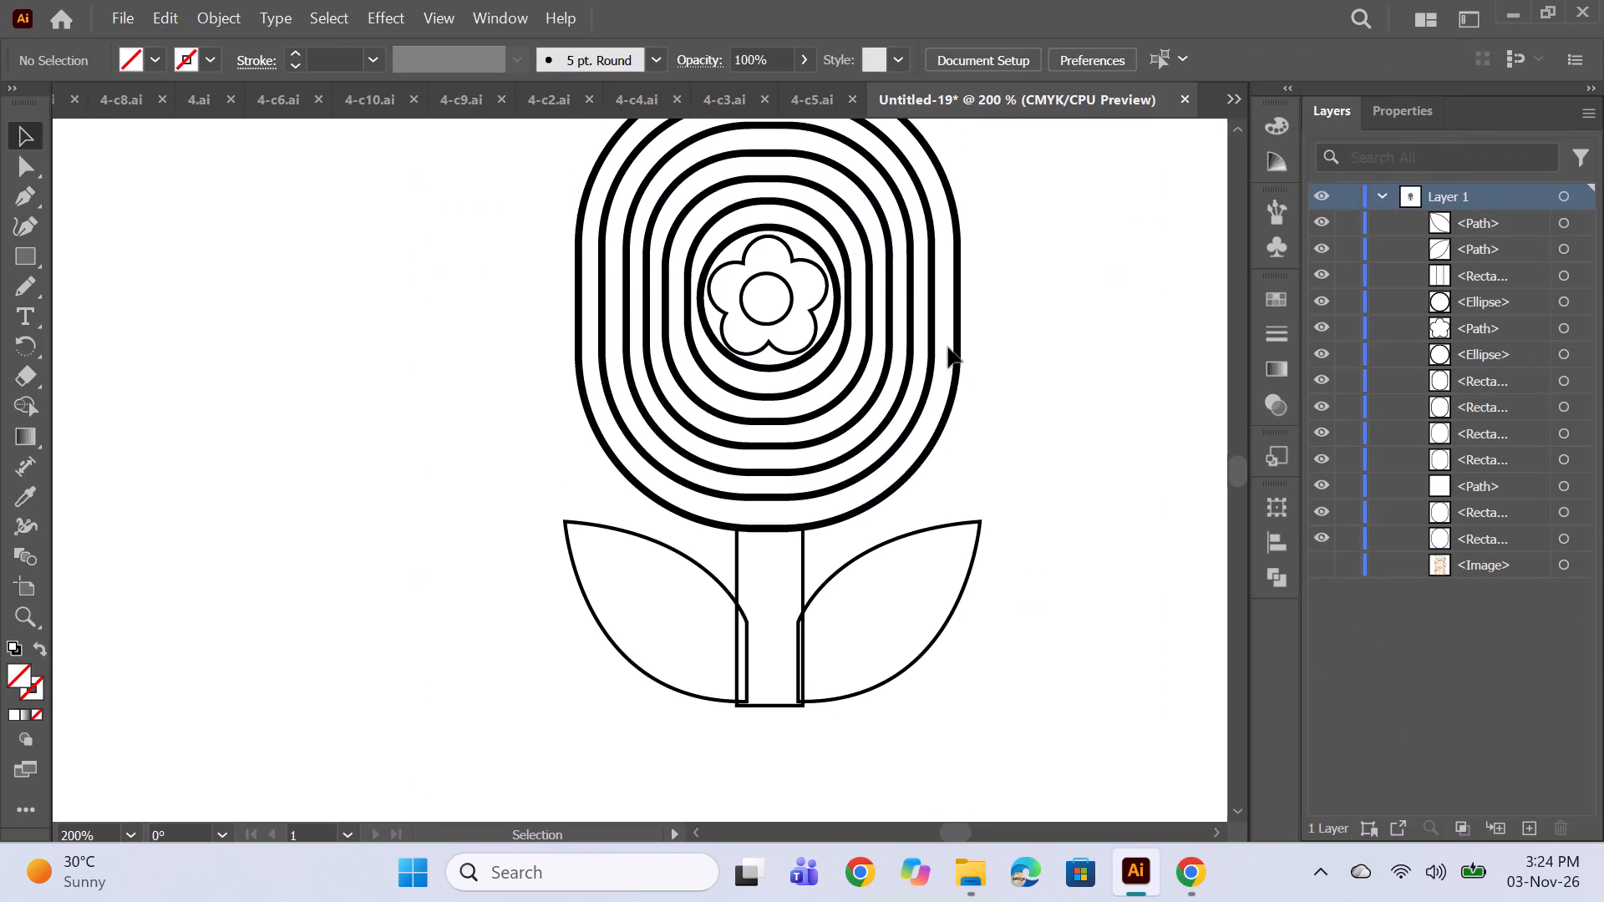
scroll(948, 347, up, 4)
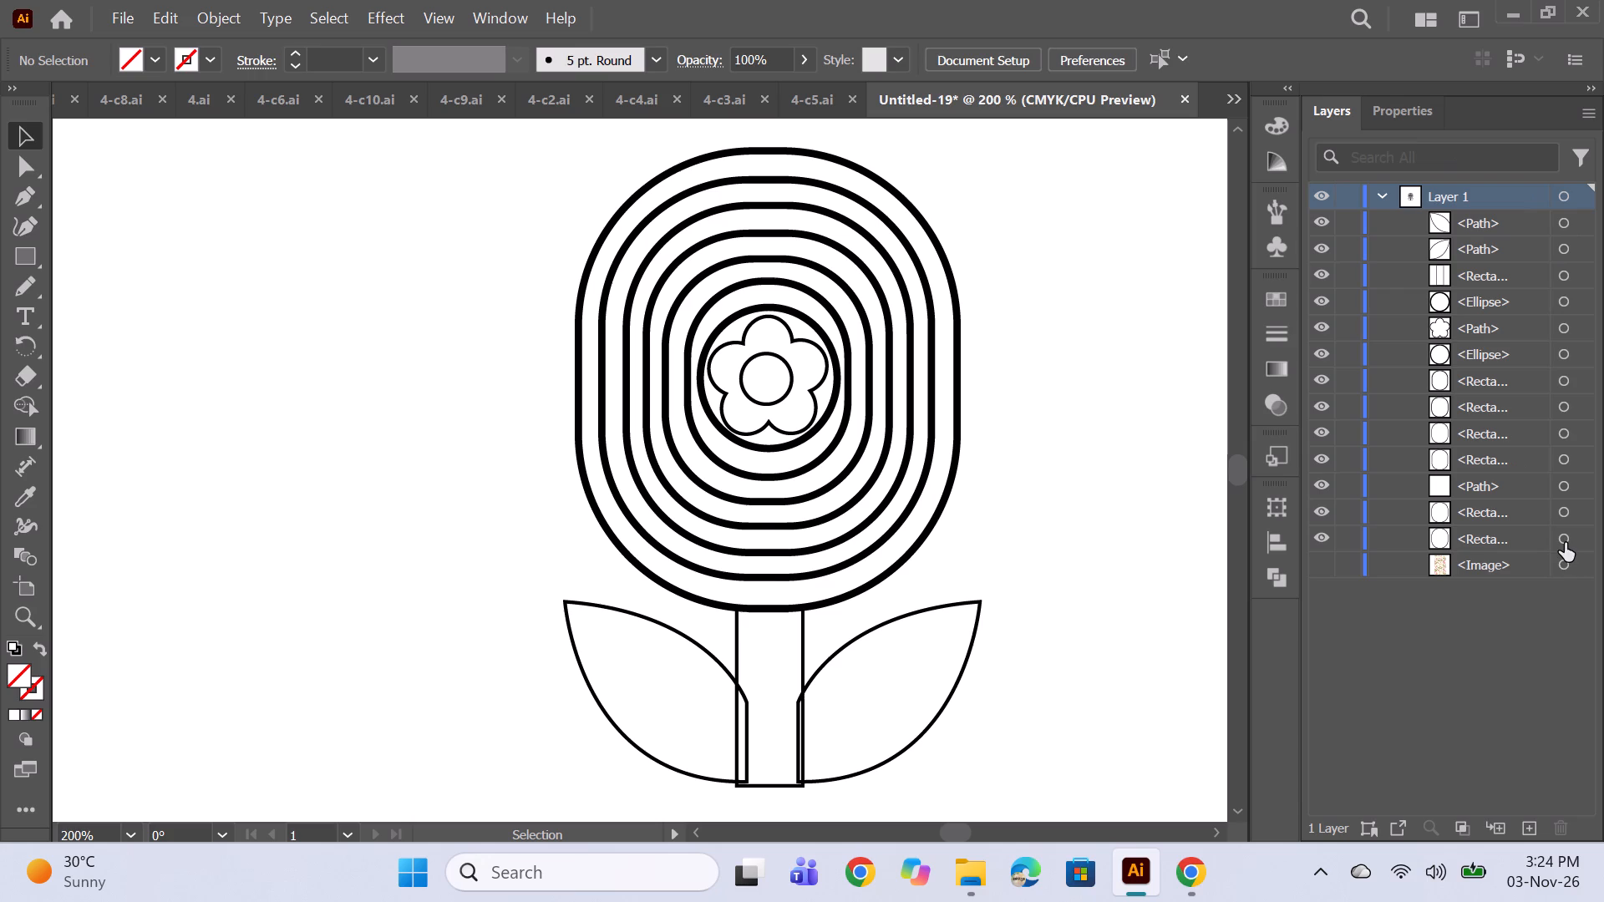
click(1565, 543)
alt+scroll(905, 323, up, 1)
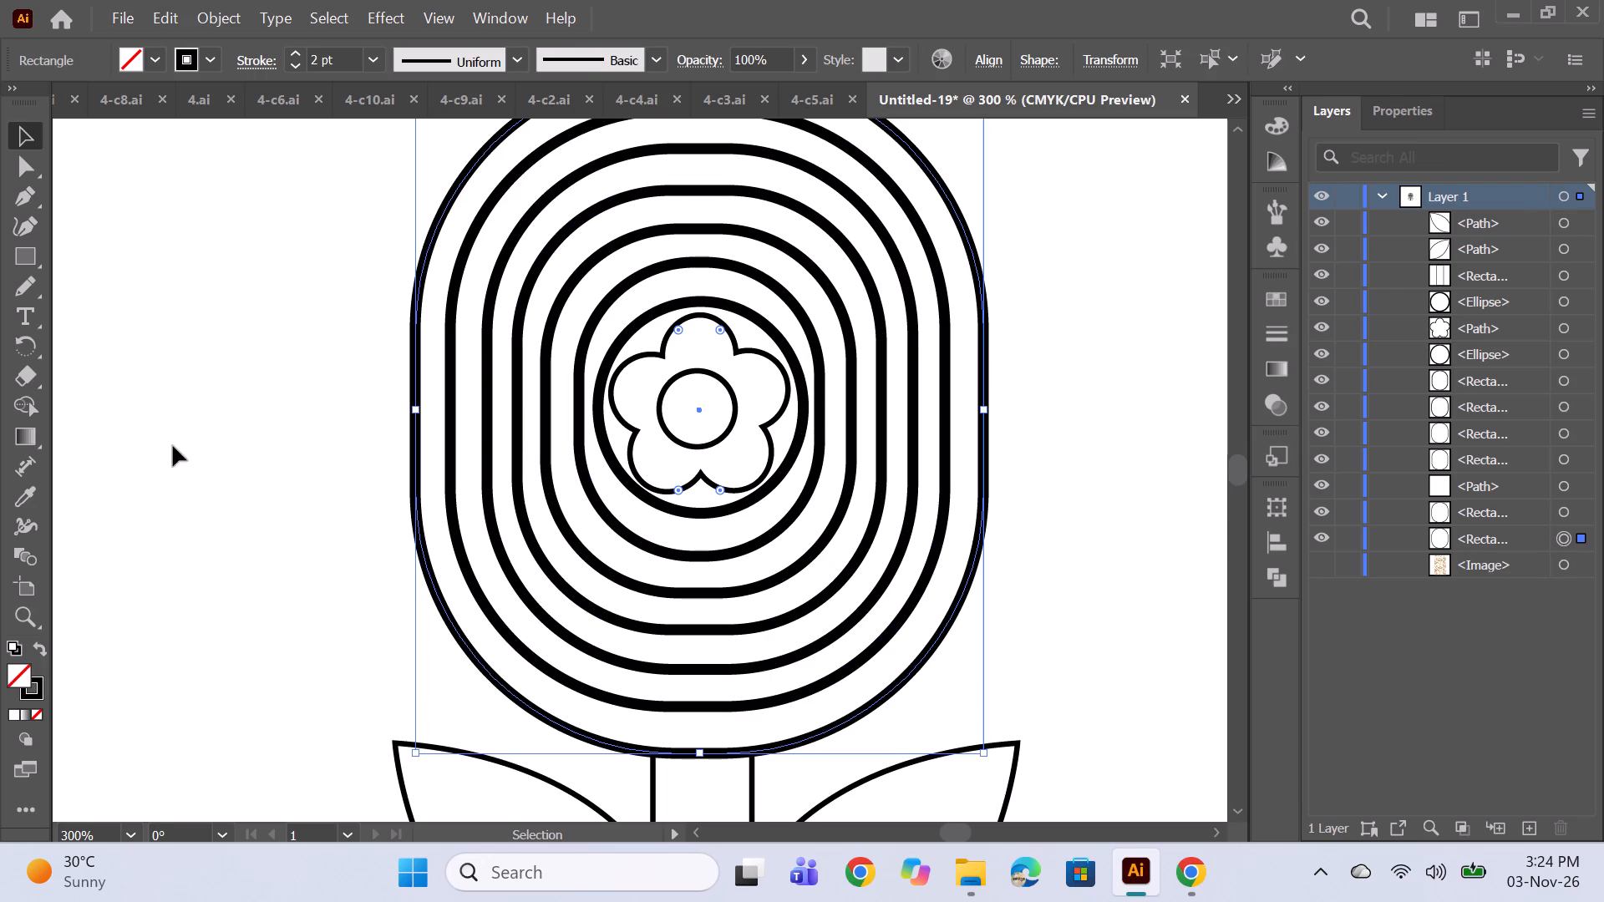
double_click(36, 693)
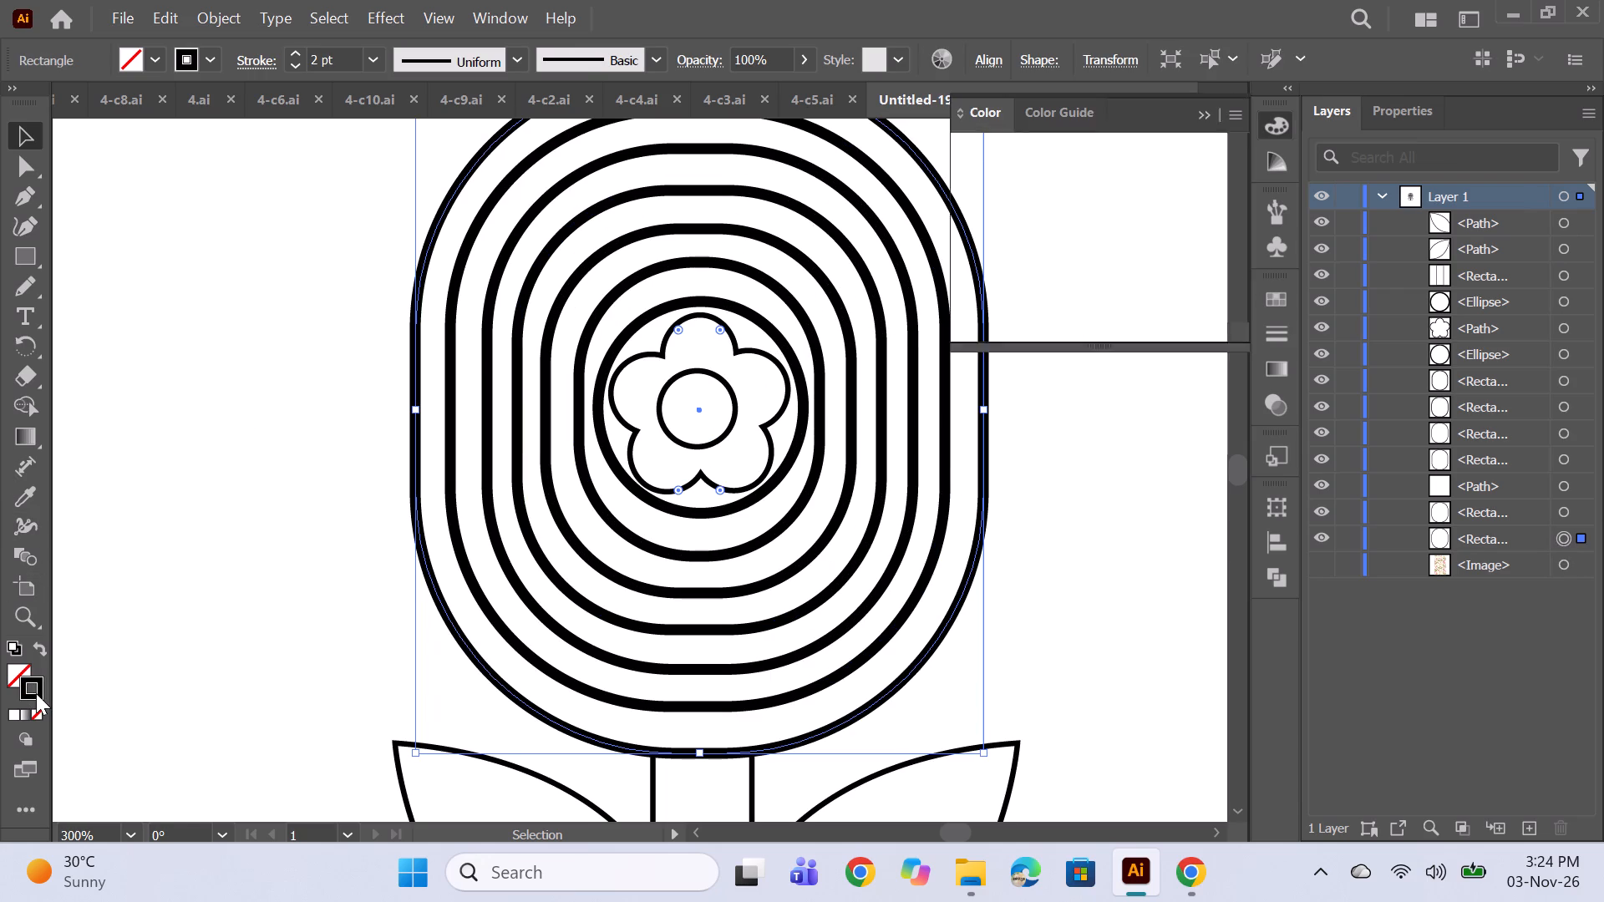
click(1414, 327)
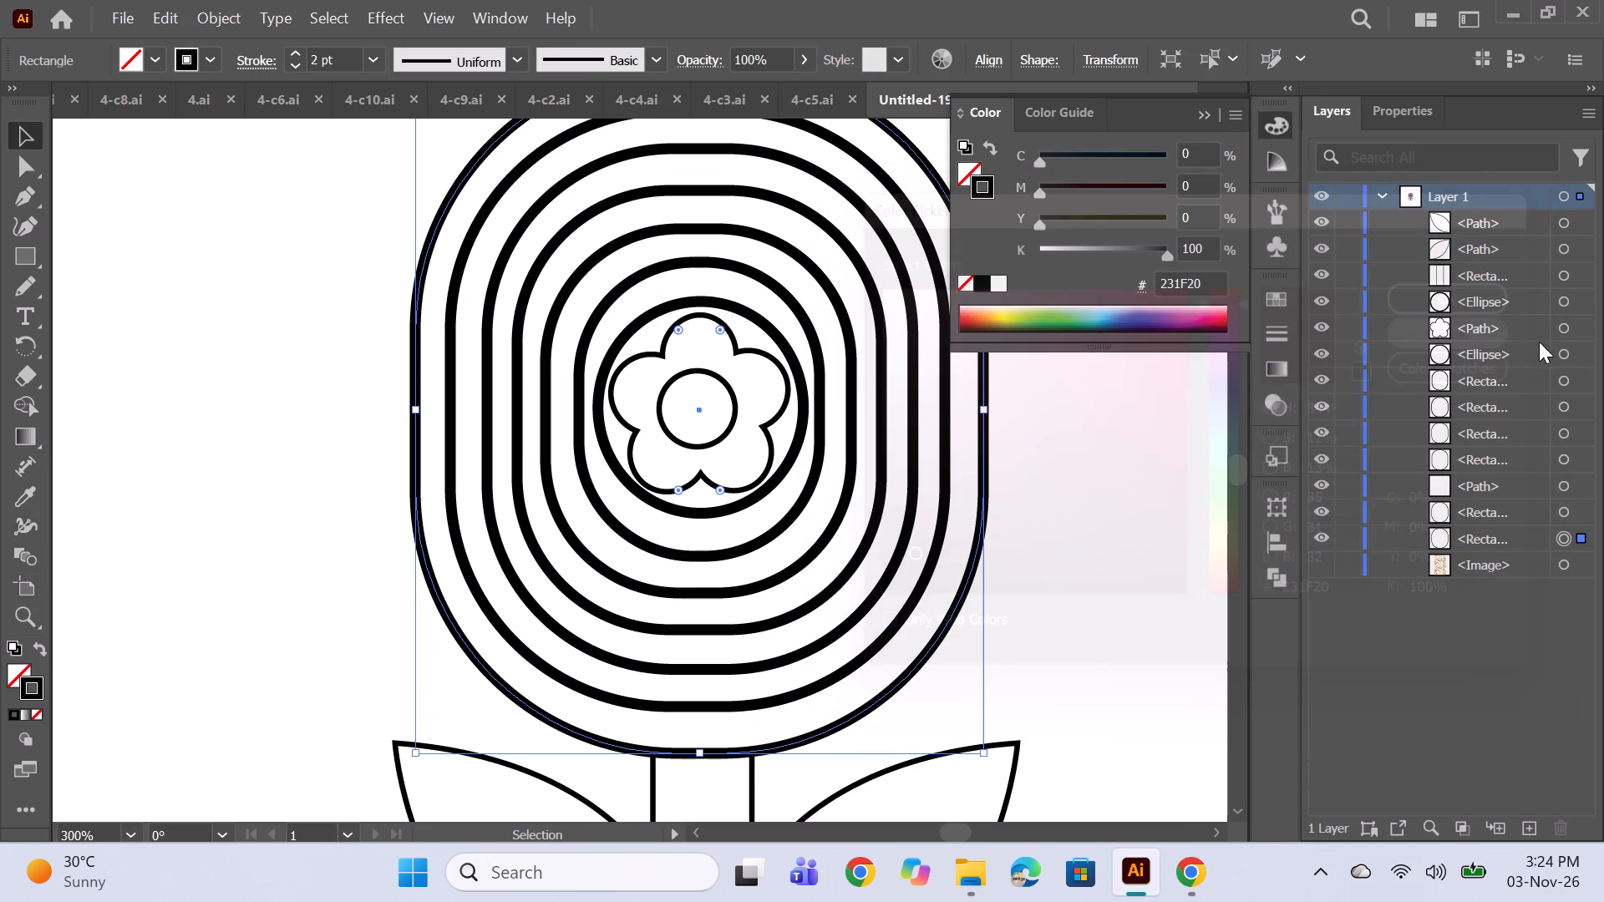
shift+click(1565, 382)
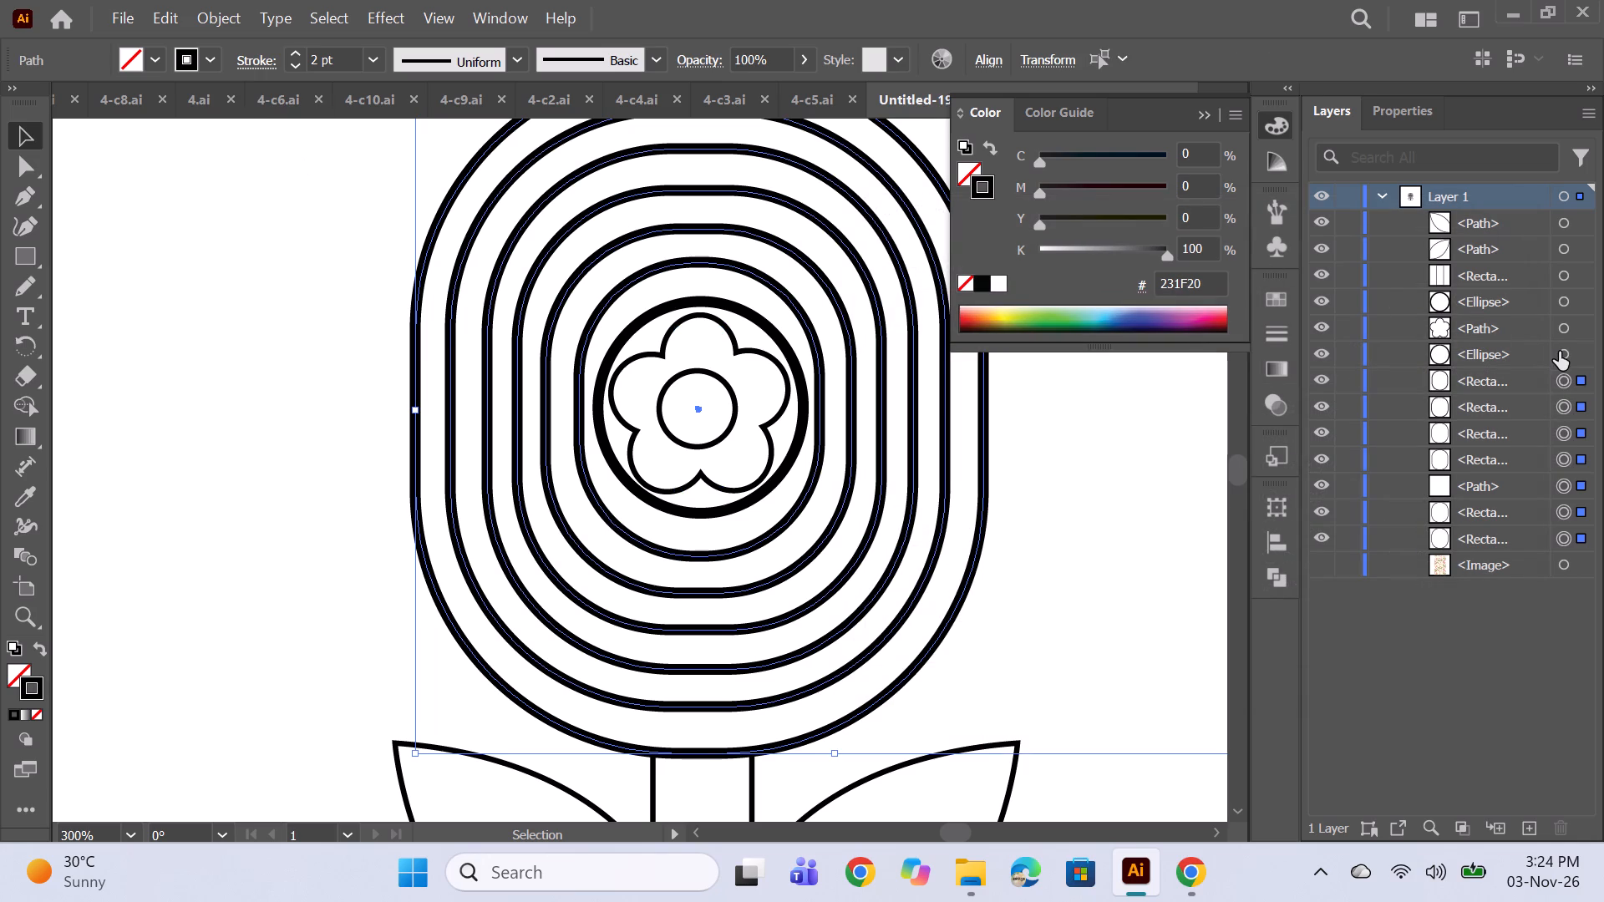
shift+click(1566, 354)
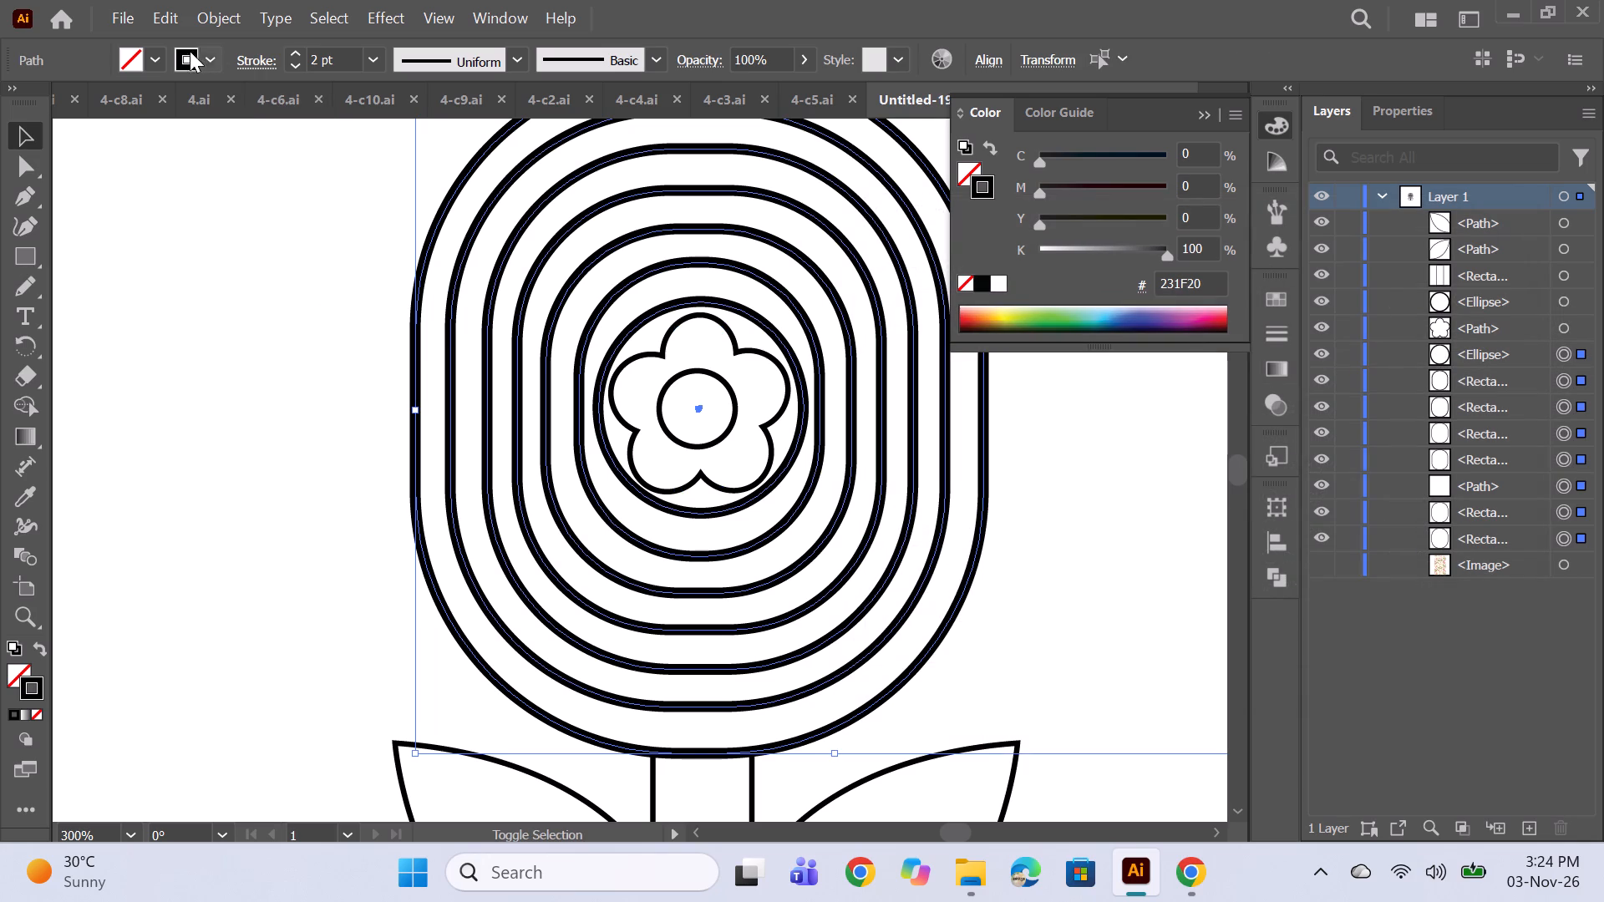
click(198, 9)
click(274, 376)
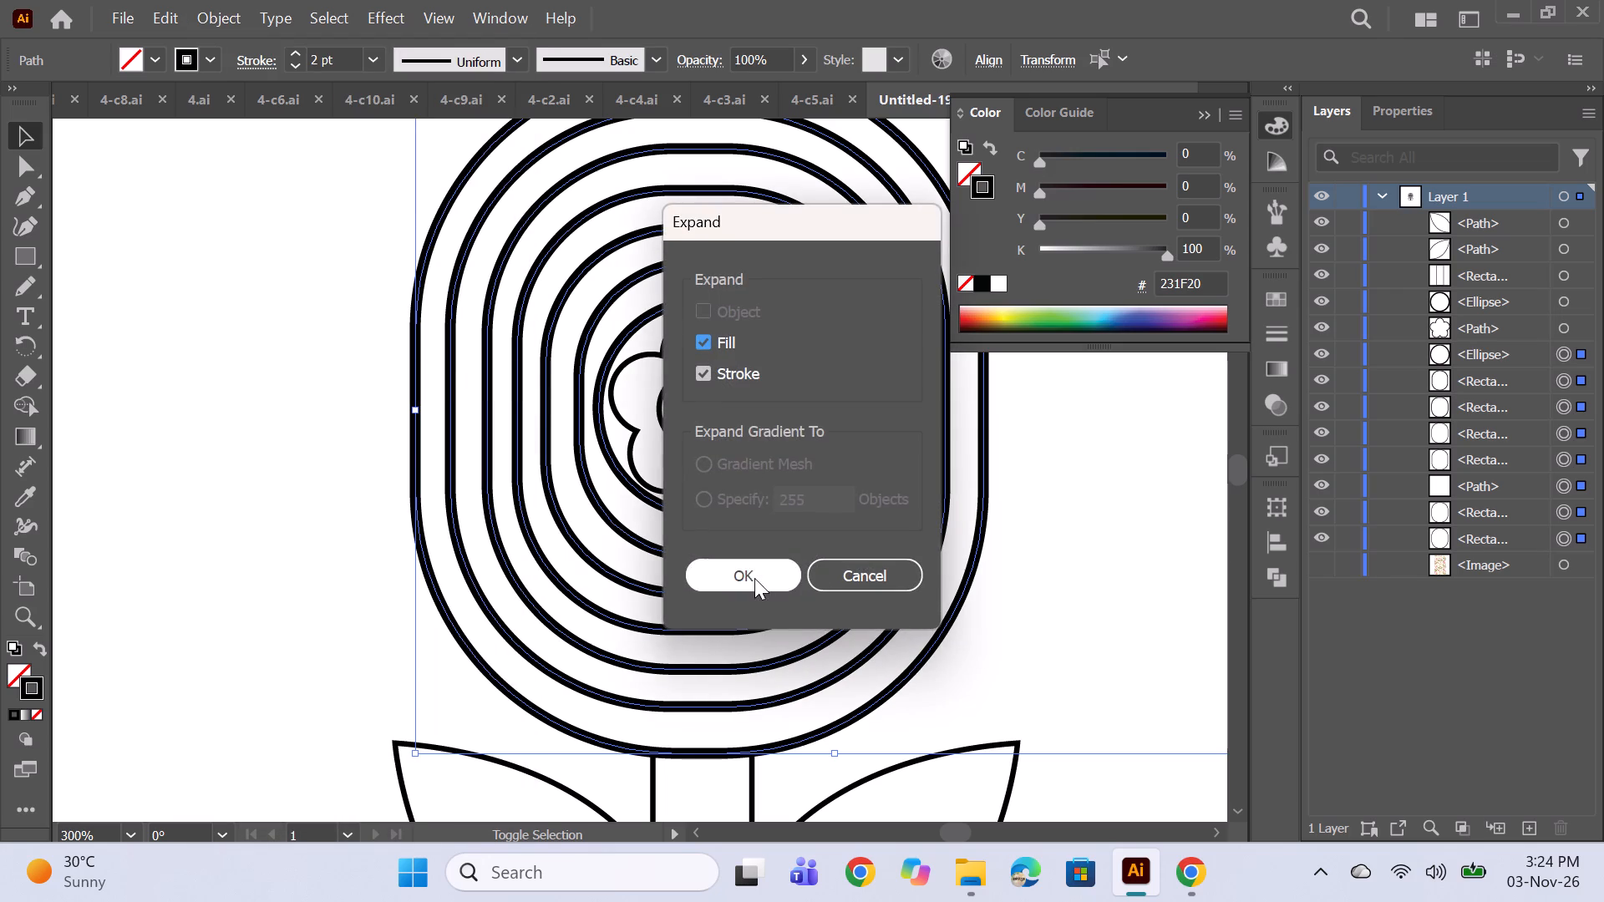
click(754, 579)
Fill the outermost expanded ring with dark plum, hex 601B43.
click(1563, 539)
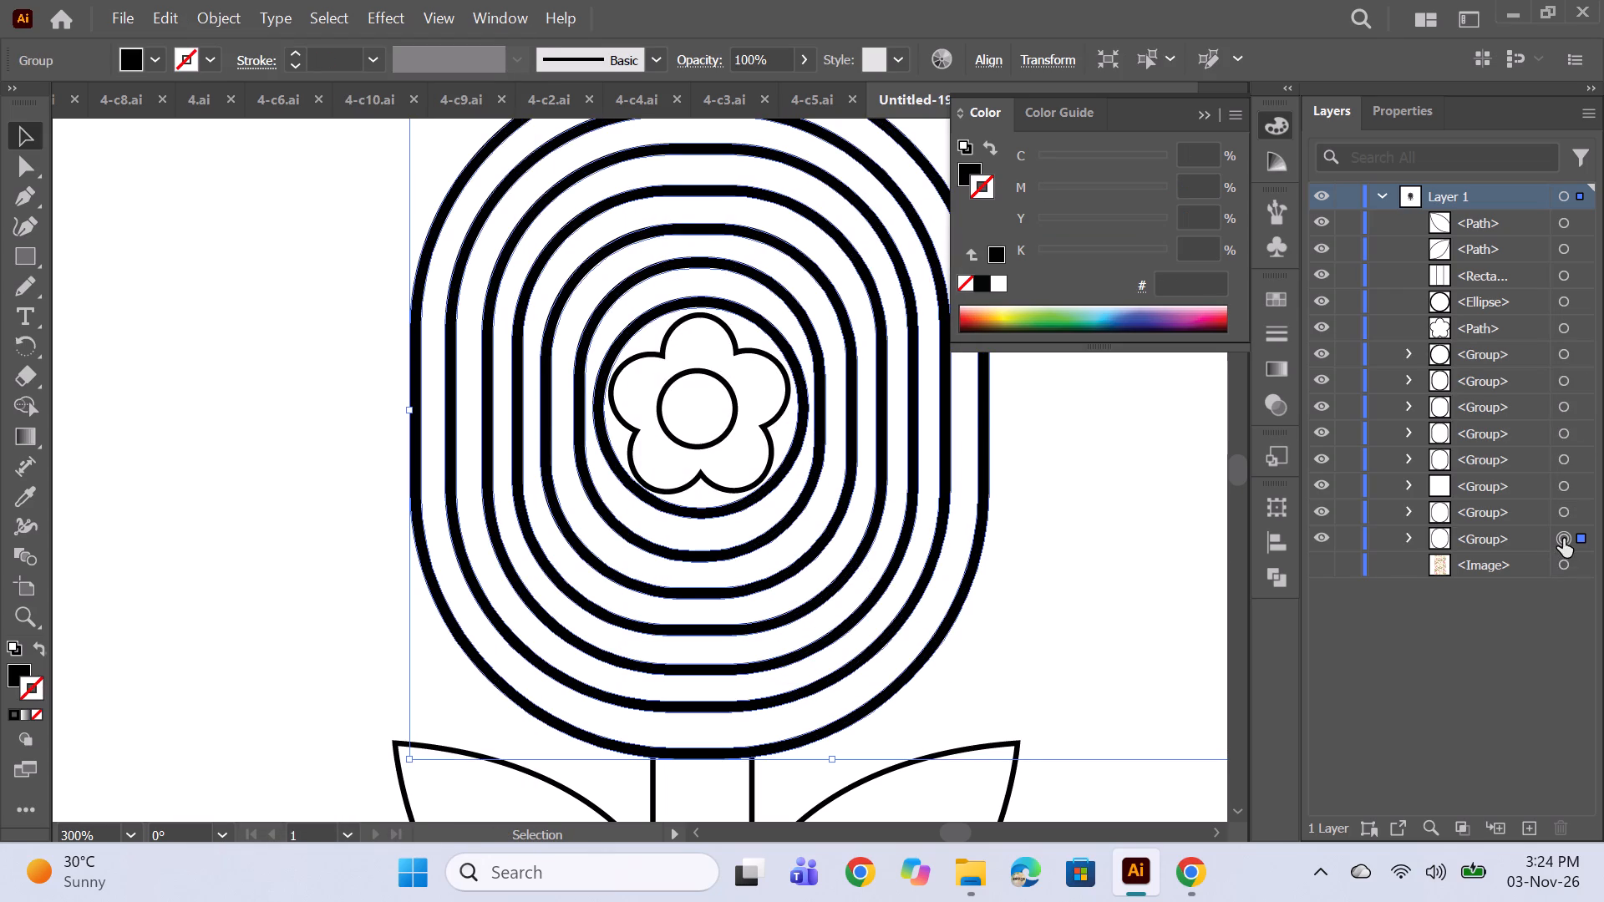
double_click(18, 669)
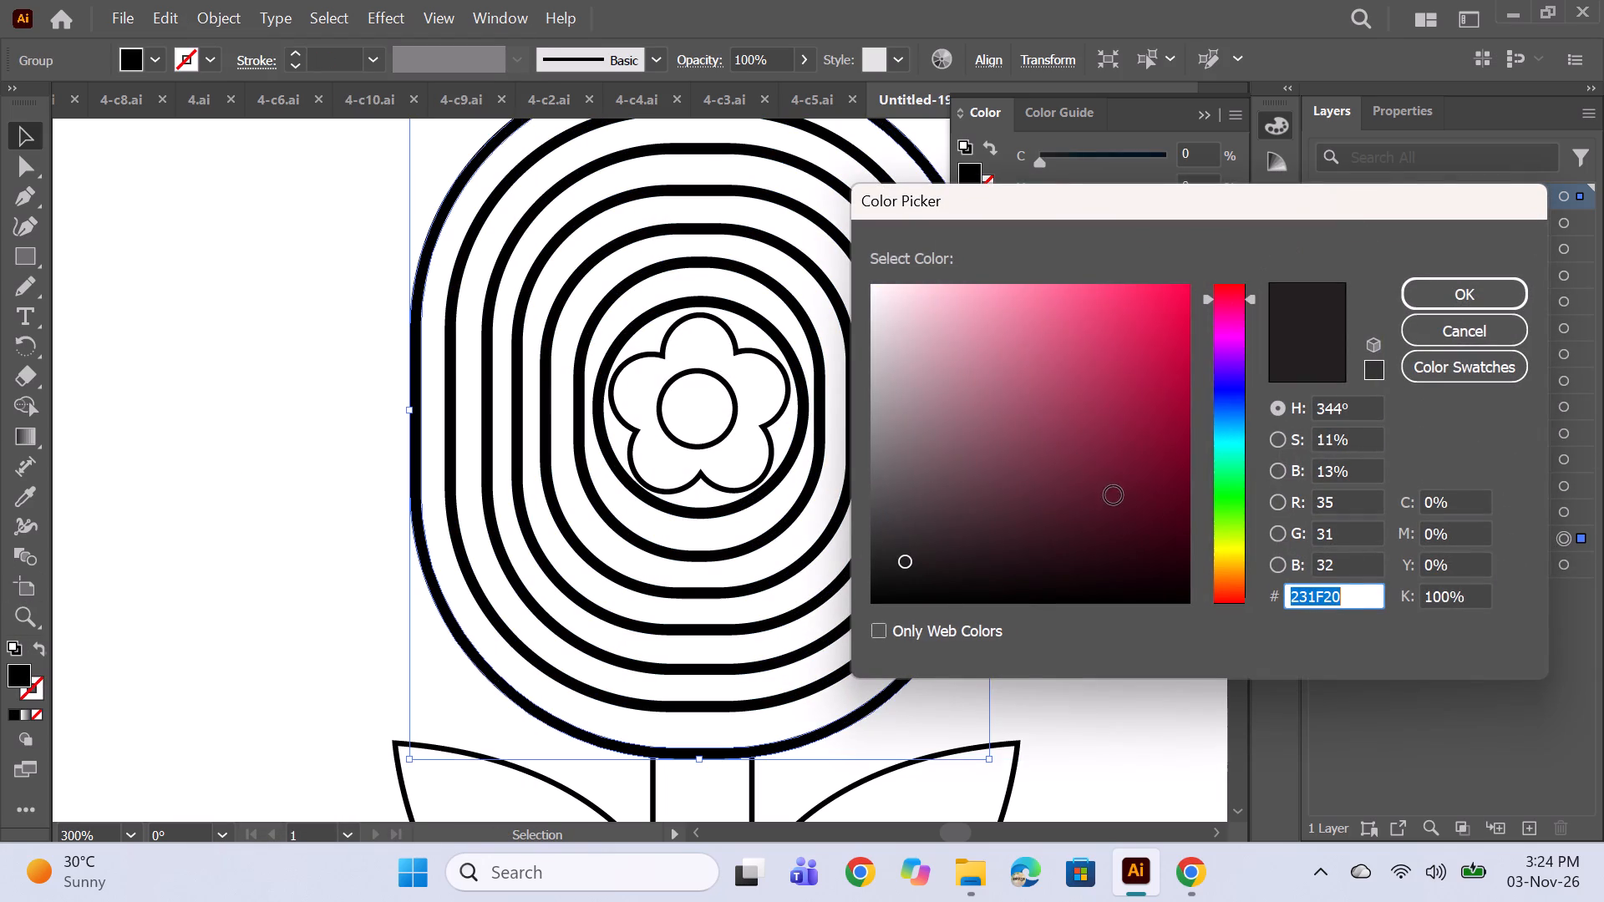
click(1119, 481)
click(1126, 452)
click(1140, 454)
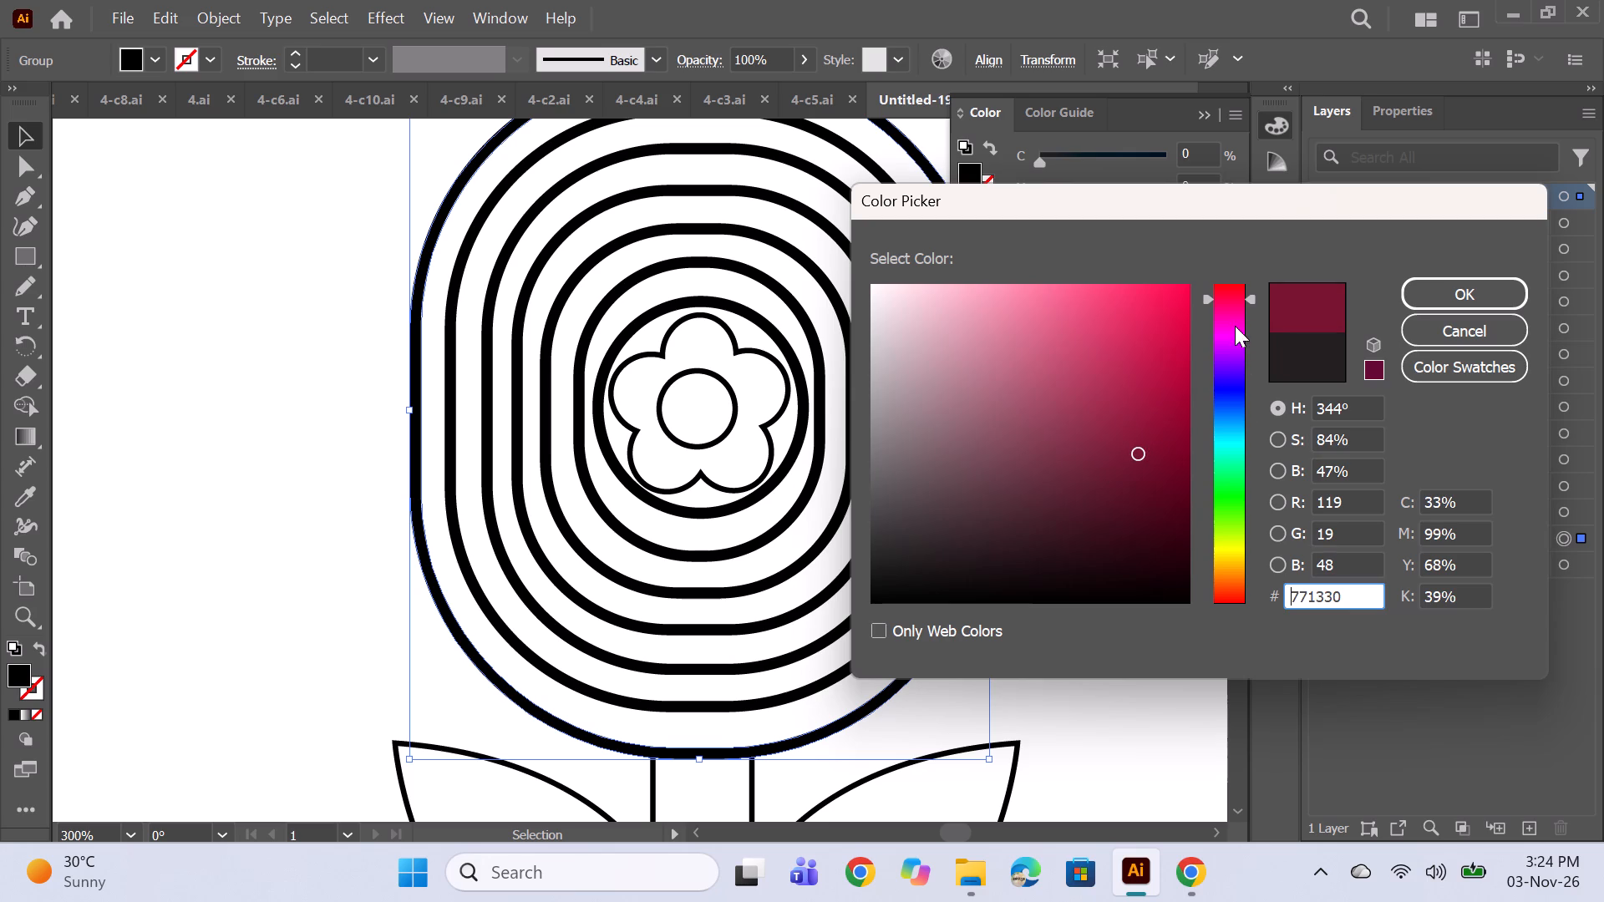
click(1235, 312)
click(1136, 484)
click(1102, 471)
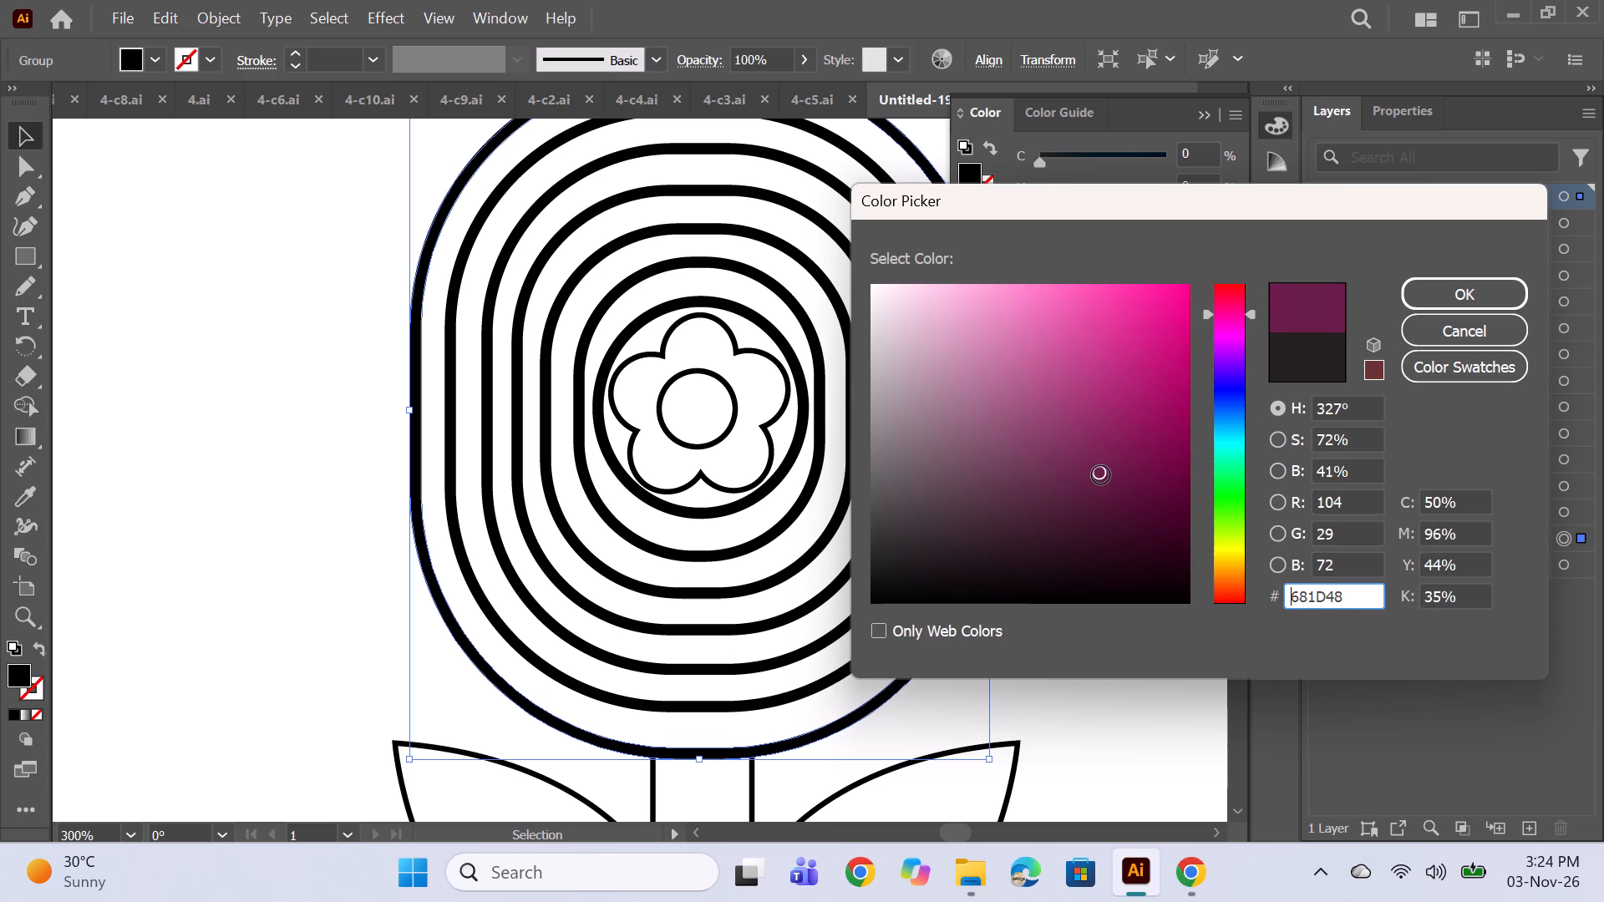
click(1101, 475)
click(1103, 480)
click(1465, 297)
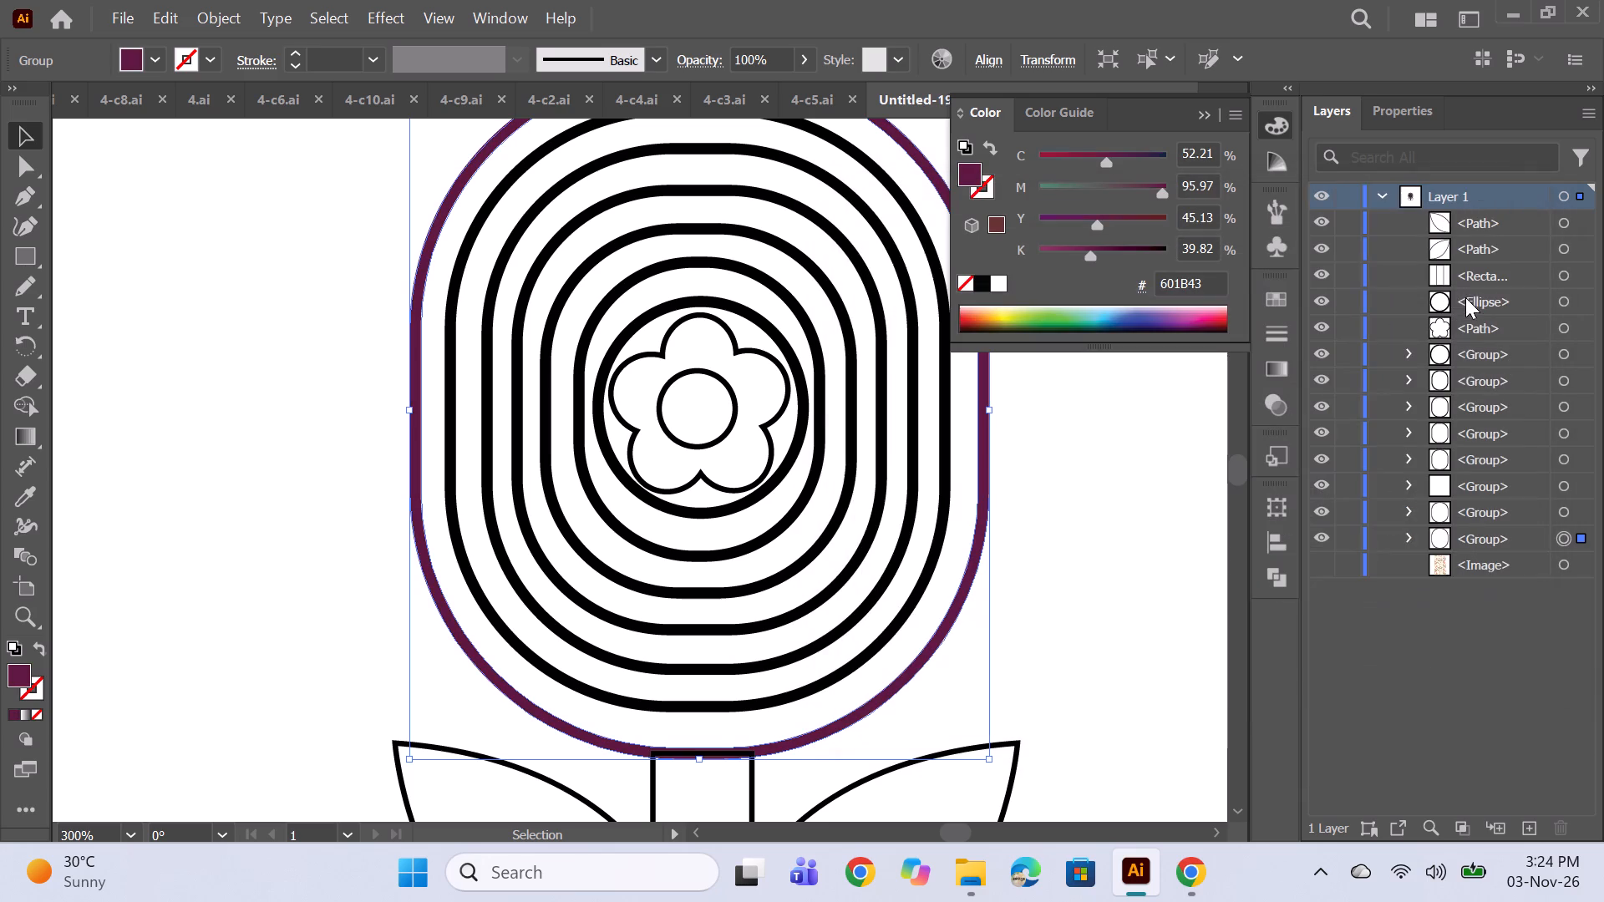
Select the remaining inner rounded rings and apply the outermost ring's plum fill to them with the Eyedropper.
click(1561, 507)
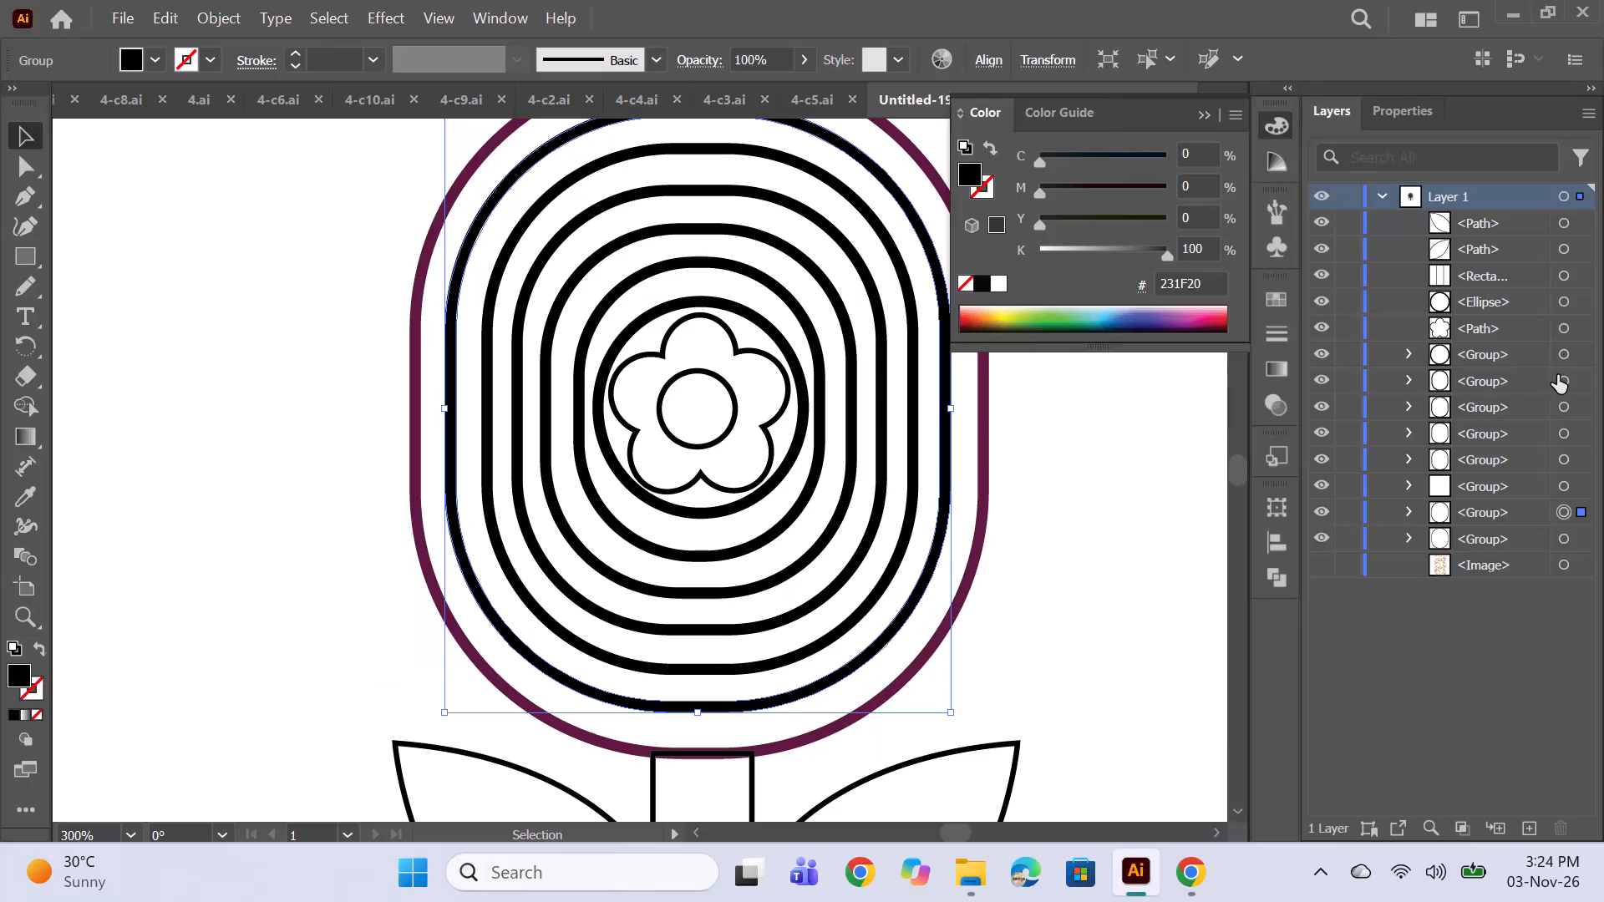
shift+click(1561, 375)
click(21, 506)
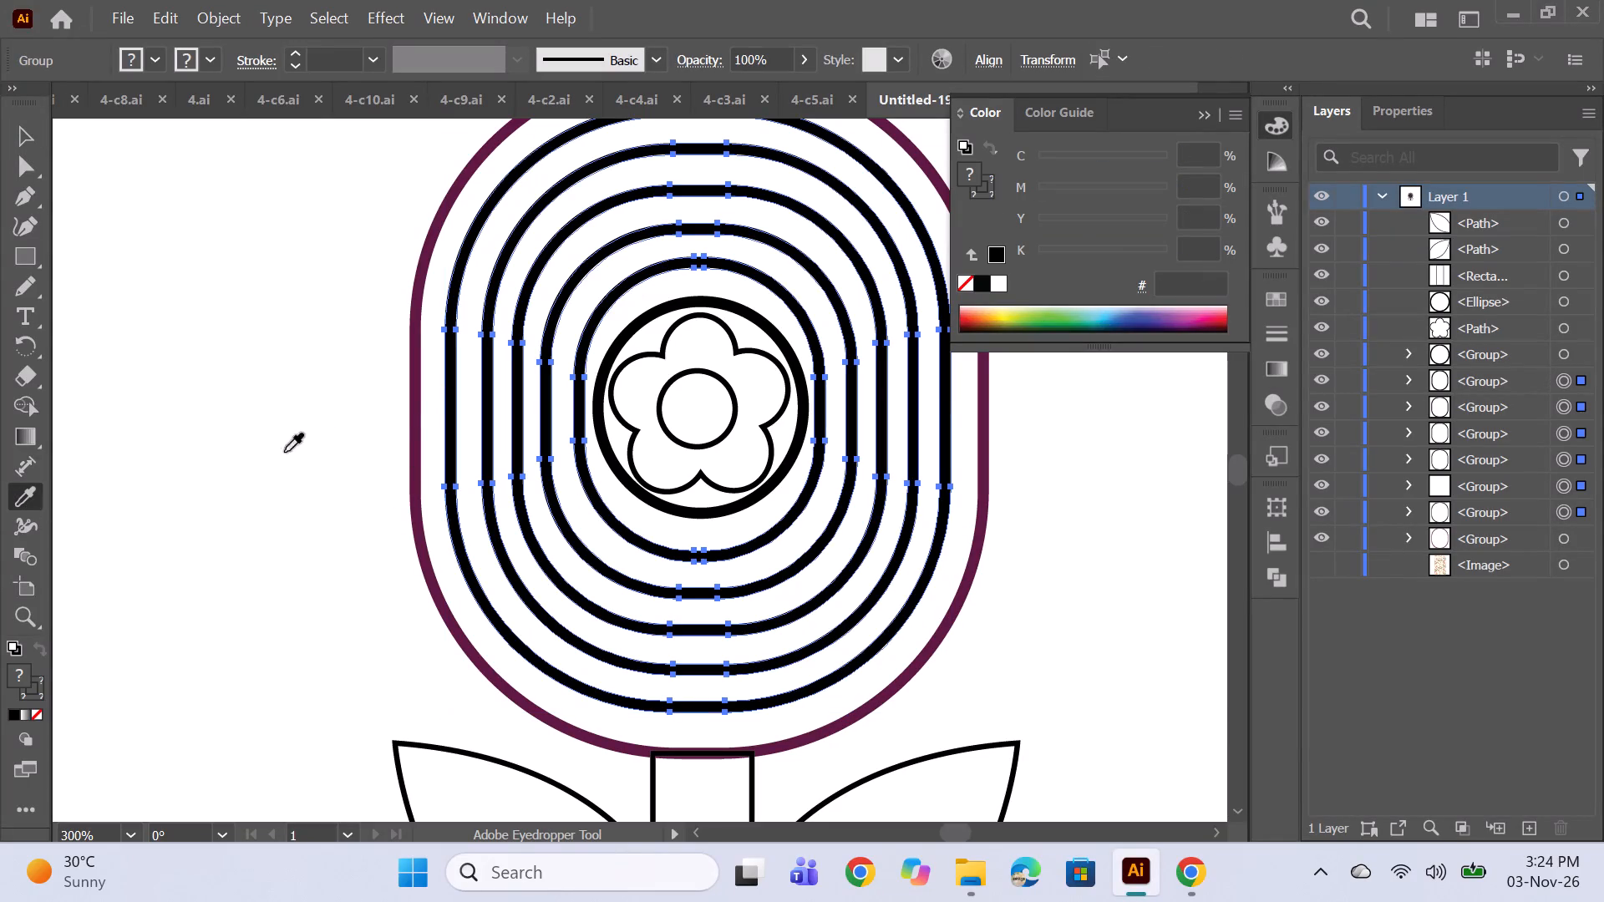
click(409, 418)
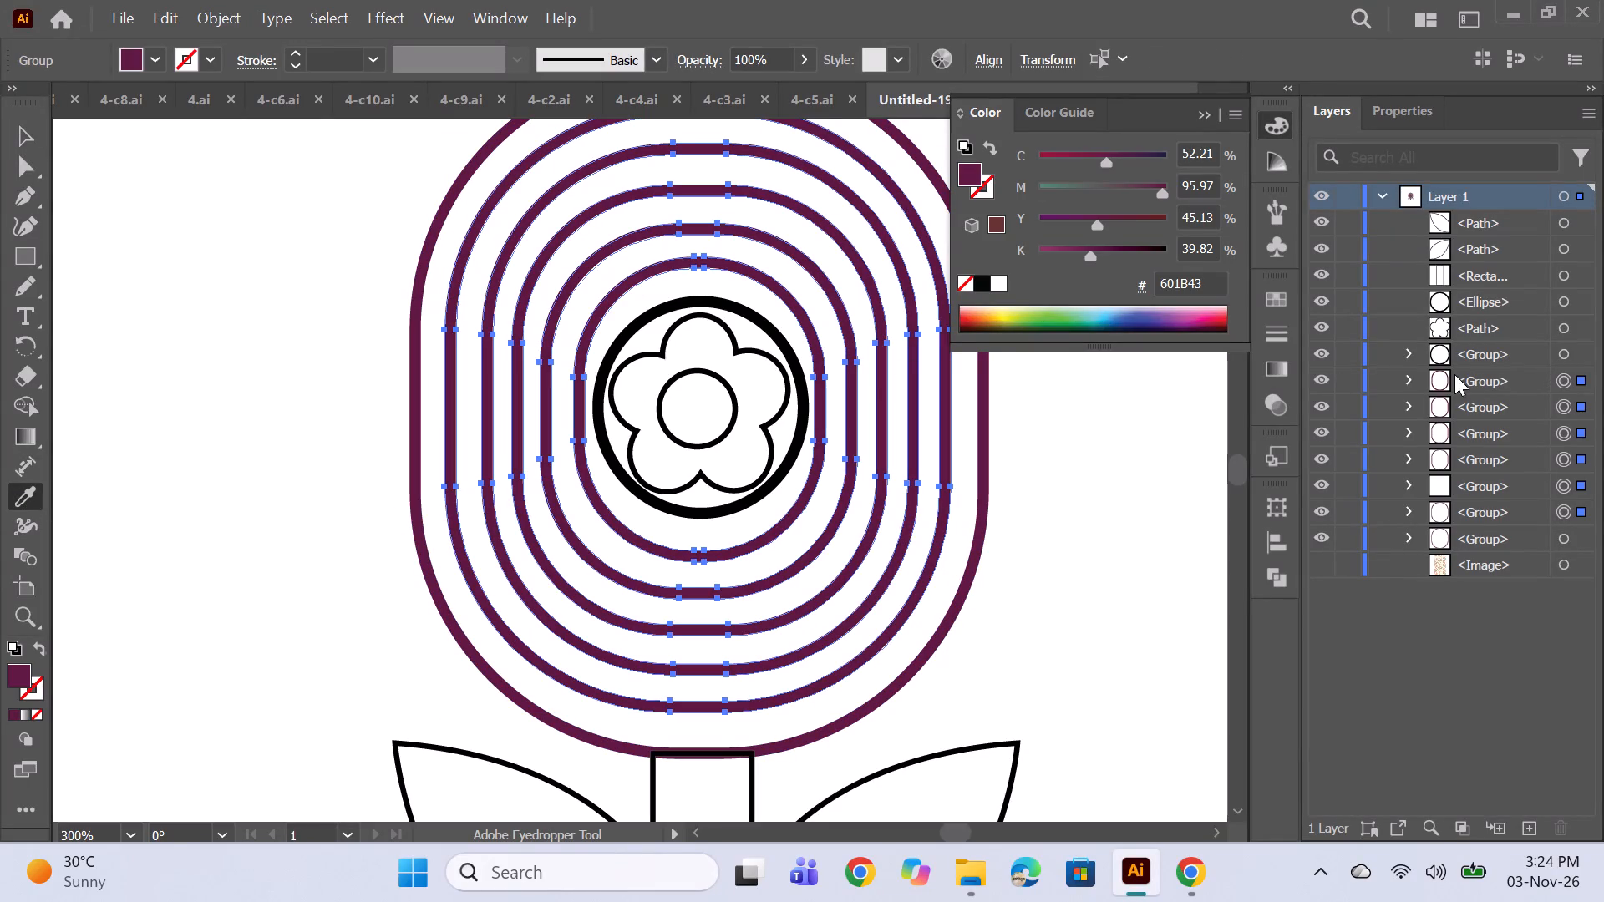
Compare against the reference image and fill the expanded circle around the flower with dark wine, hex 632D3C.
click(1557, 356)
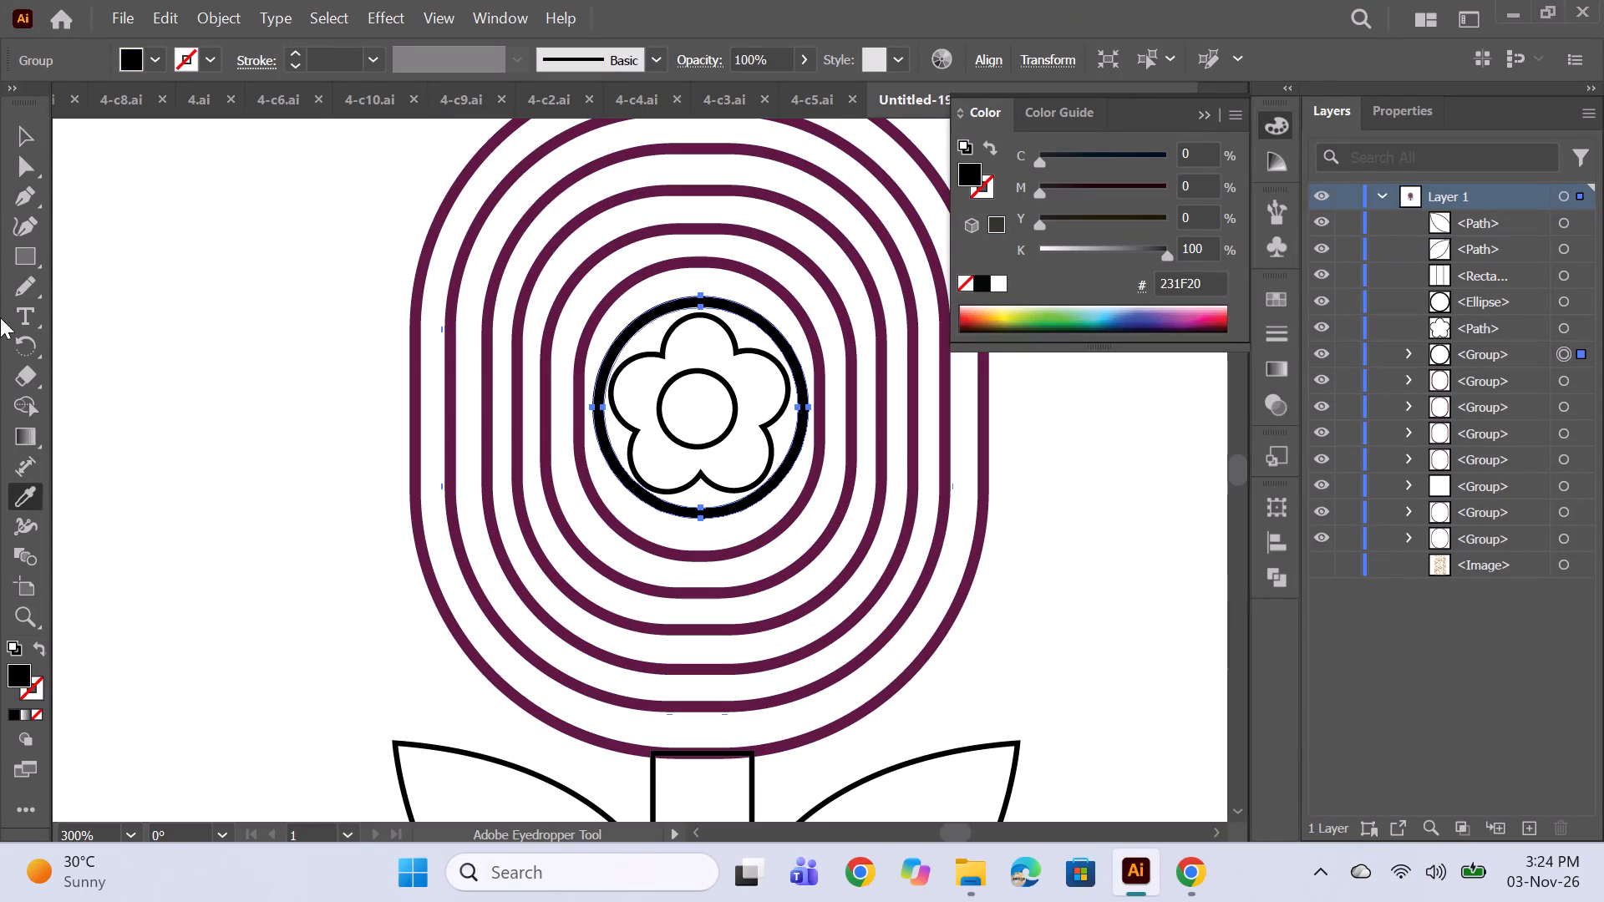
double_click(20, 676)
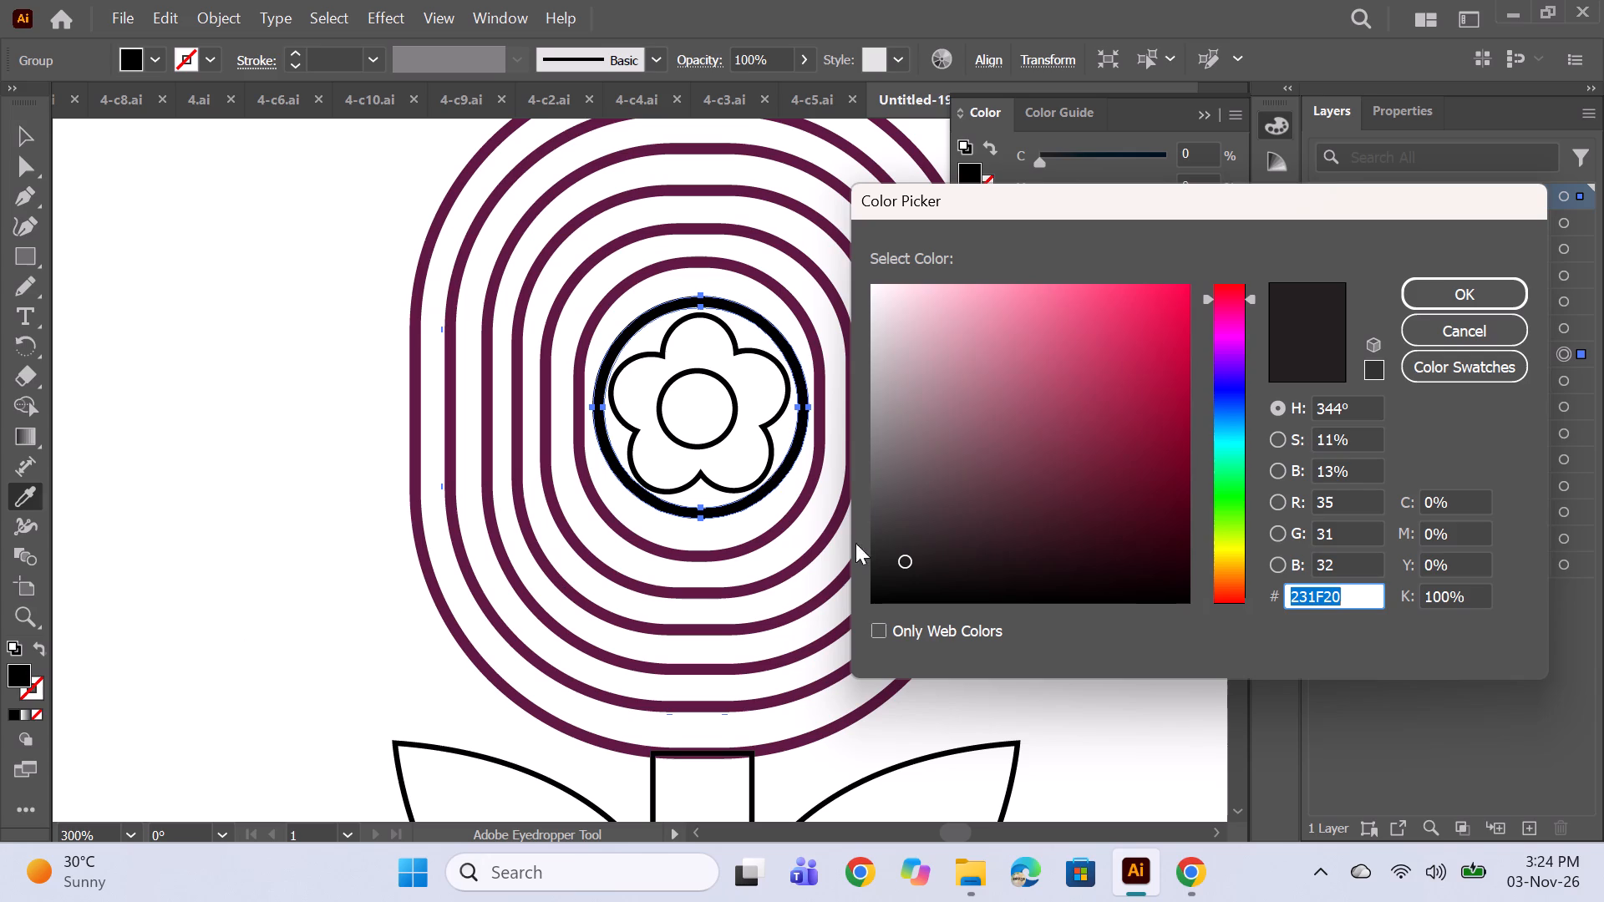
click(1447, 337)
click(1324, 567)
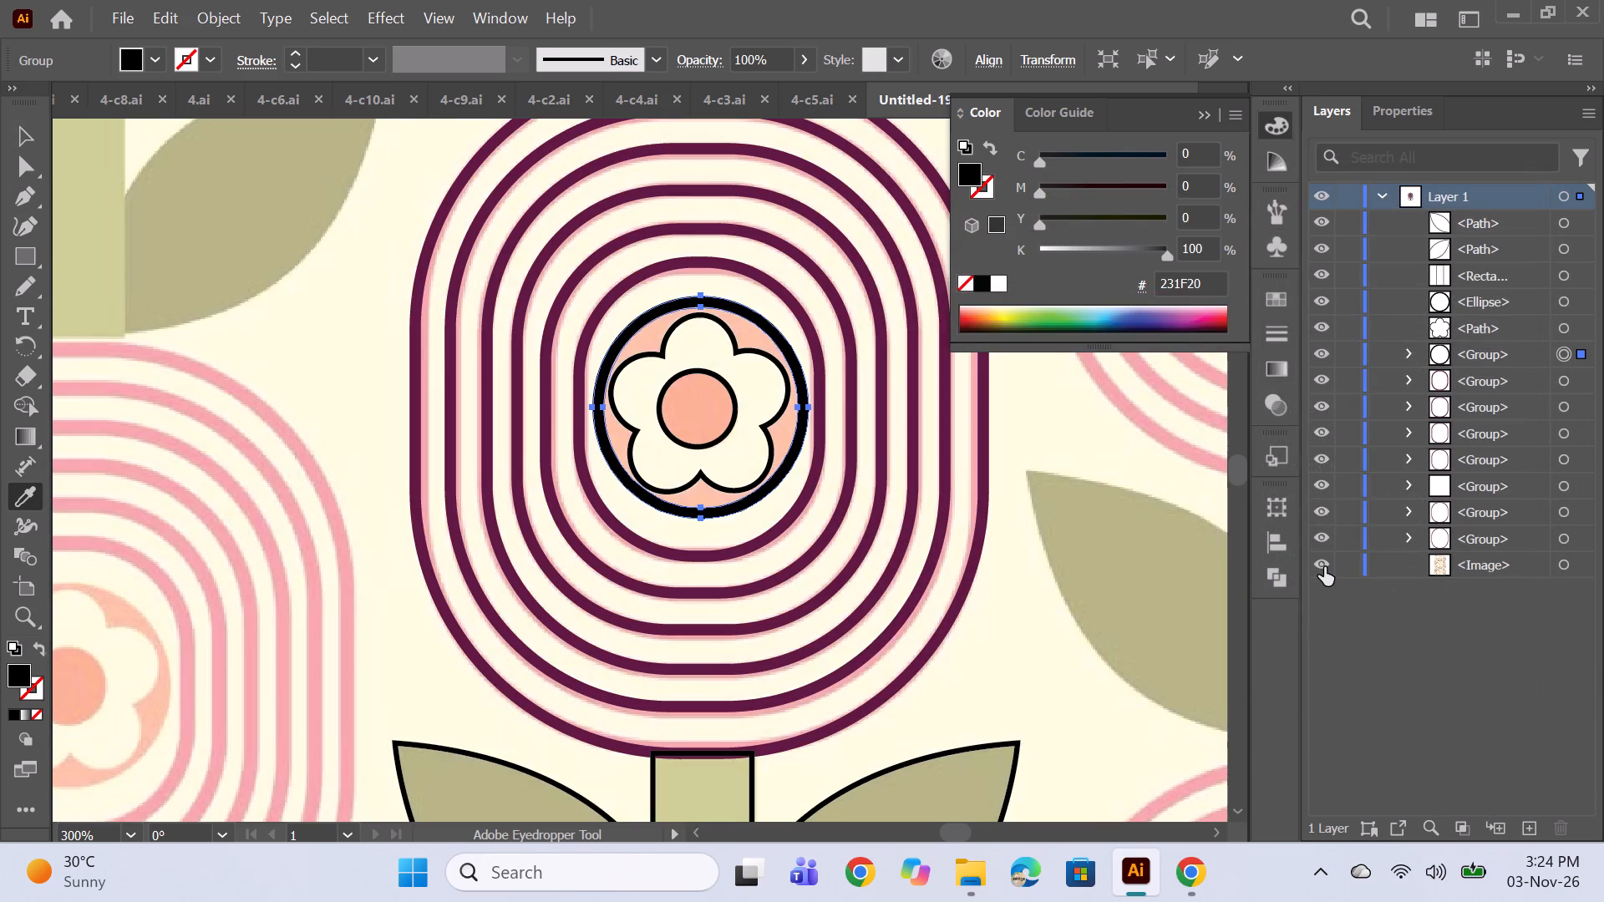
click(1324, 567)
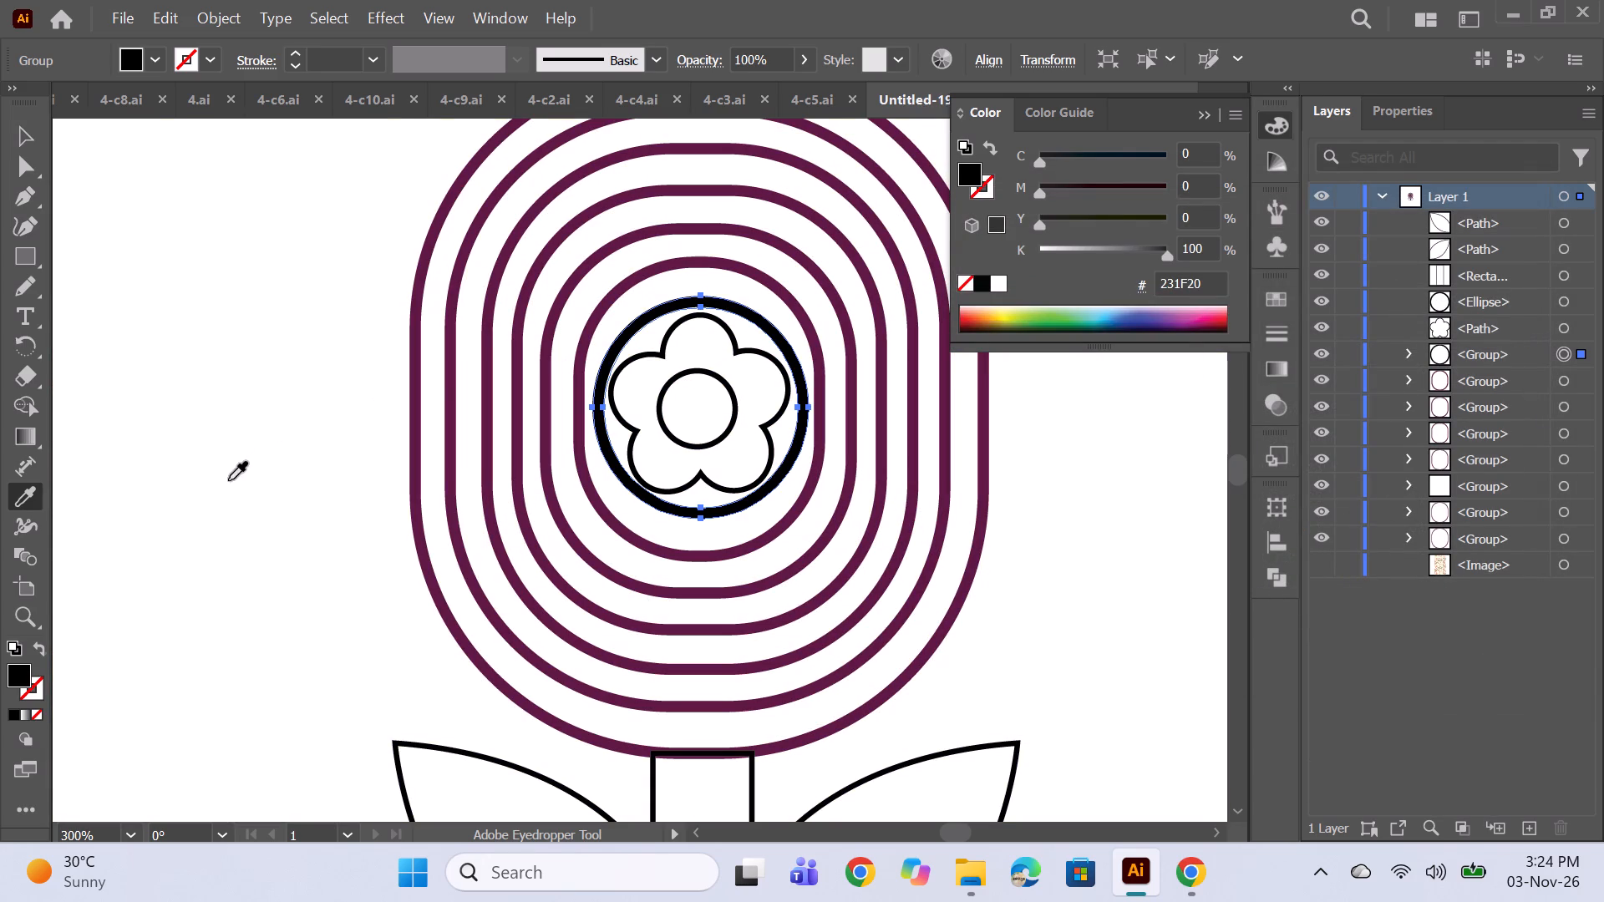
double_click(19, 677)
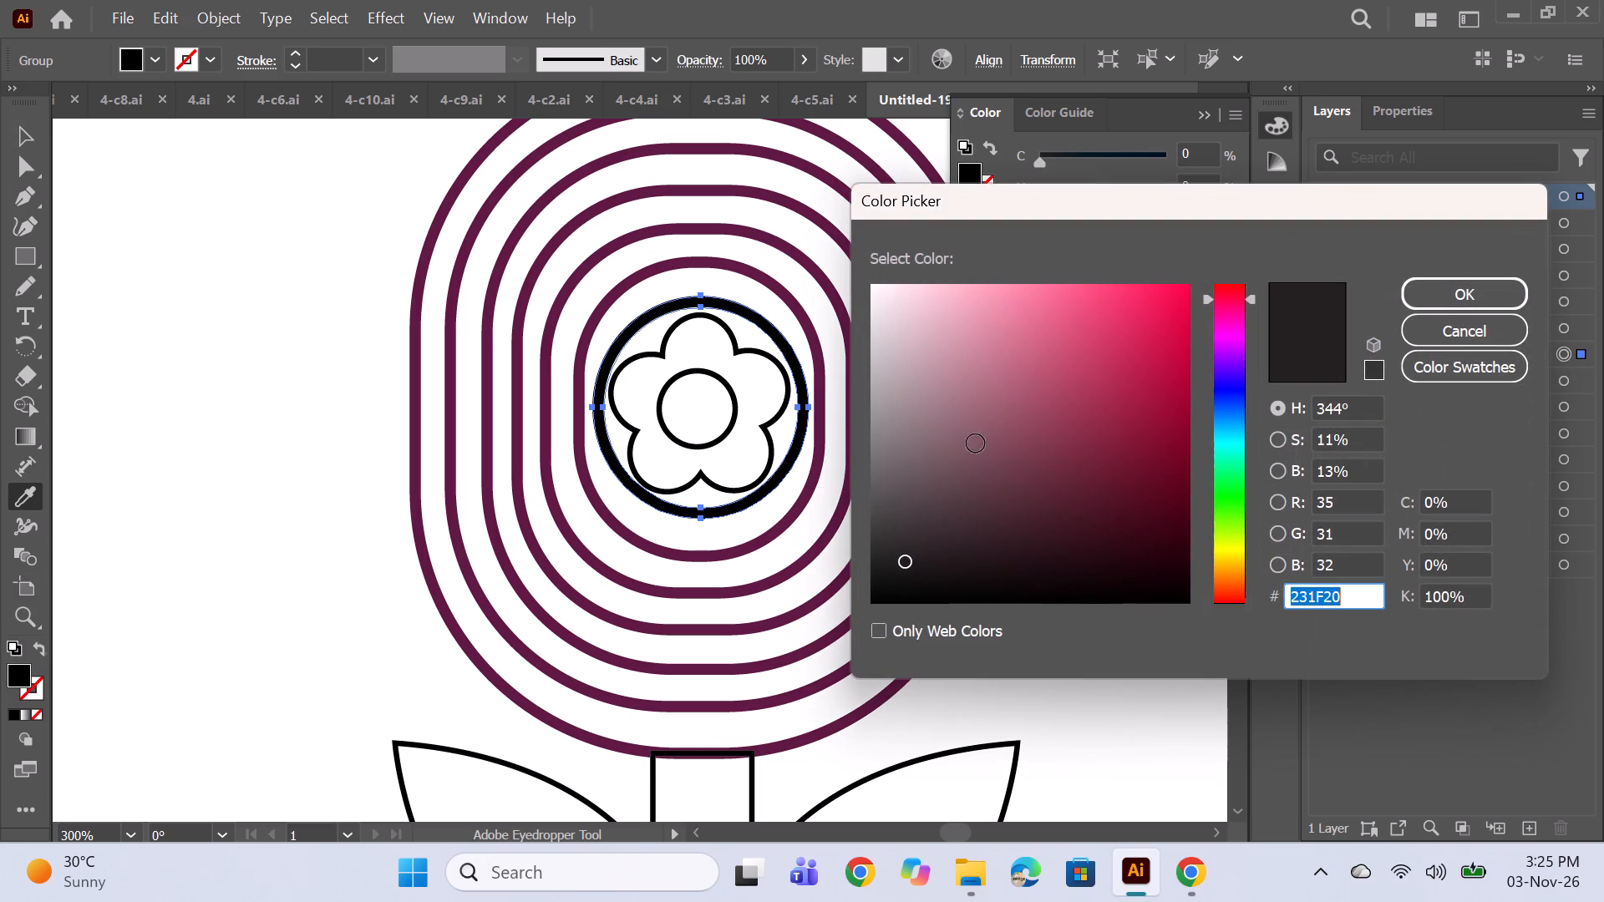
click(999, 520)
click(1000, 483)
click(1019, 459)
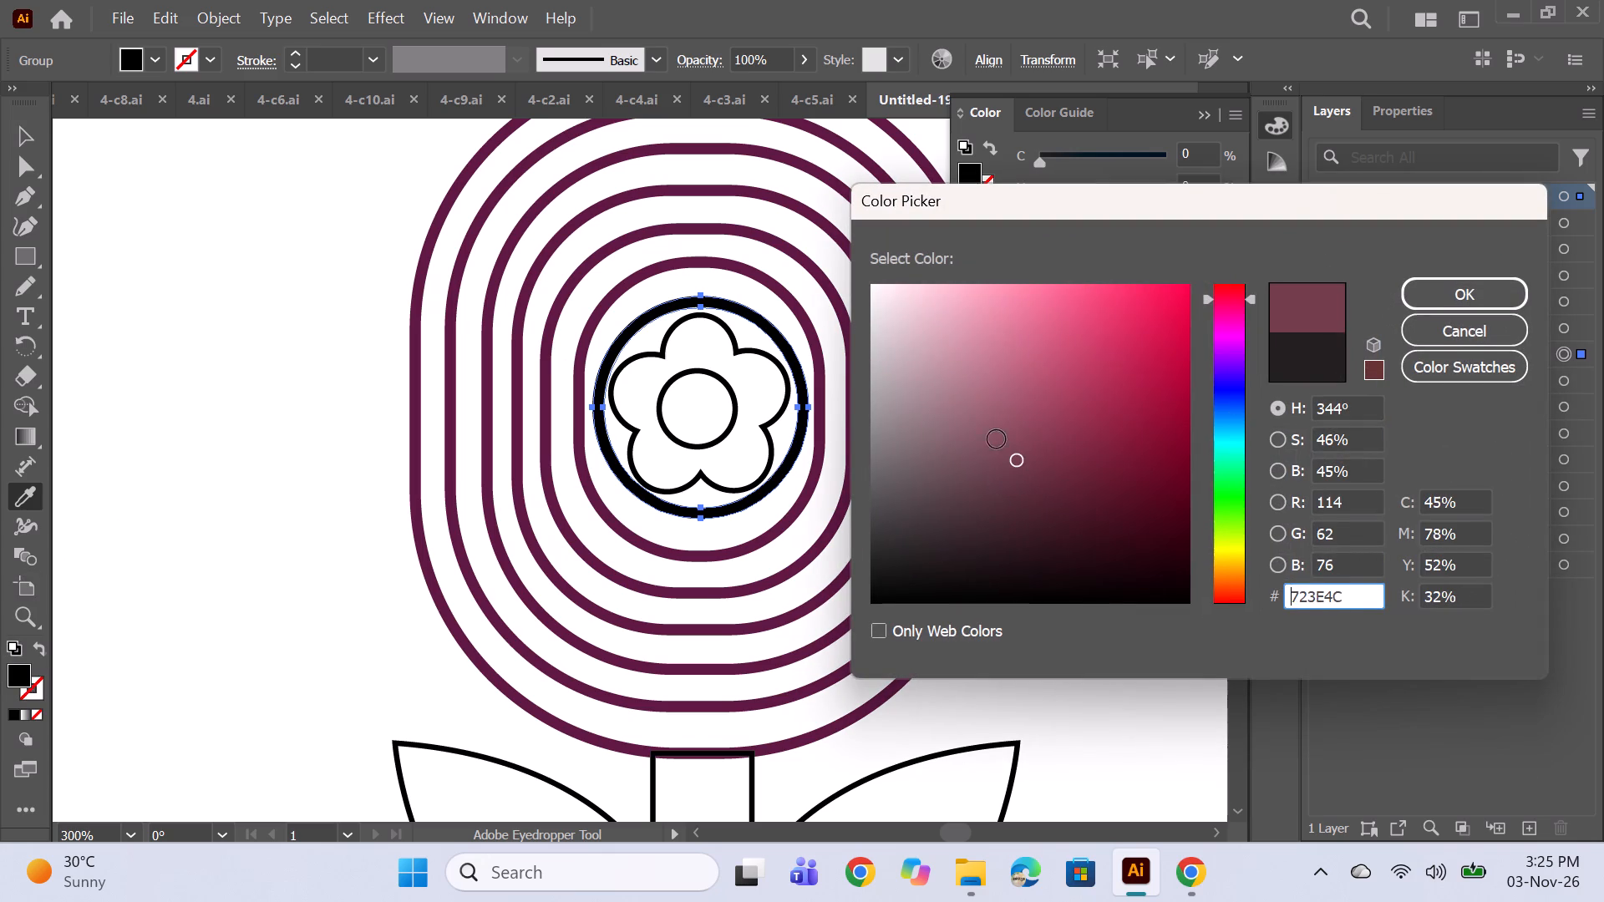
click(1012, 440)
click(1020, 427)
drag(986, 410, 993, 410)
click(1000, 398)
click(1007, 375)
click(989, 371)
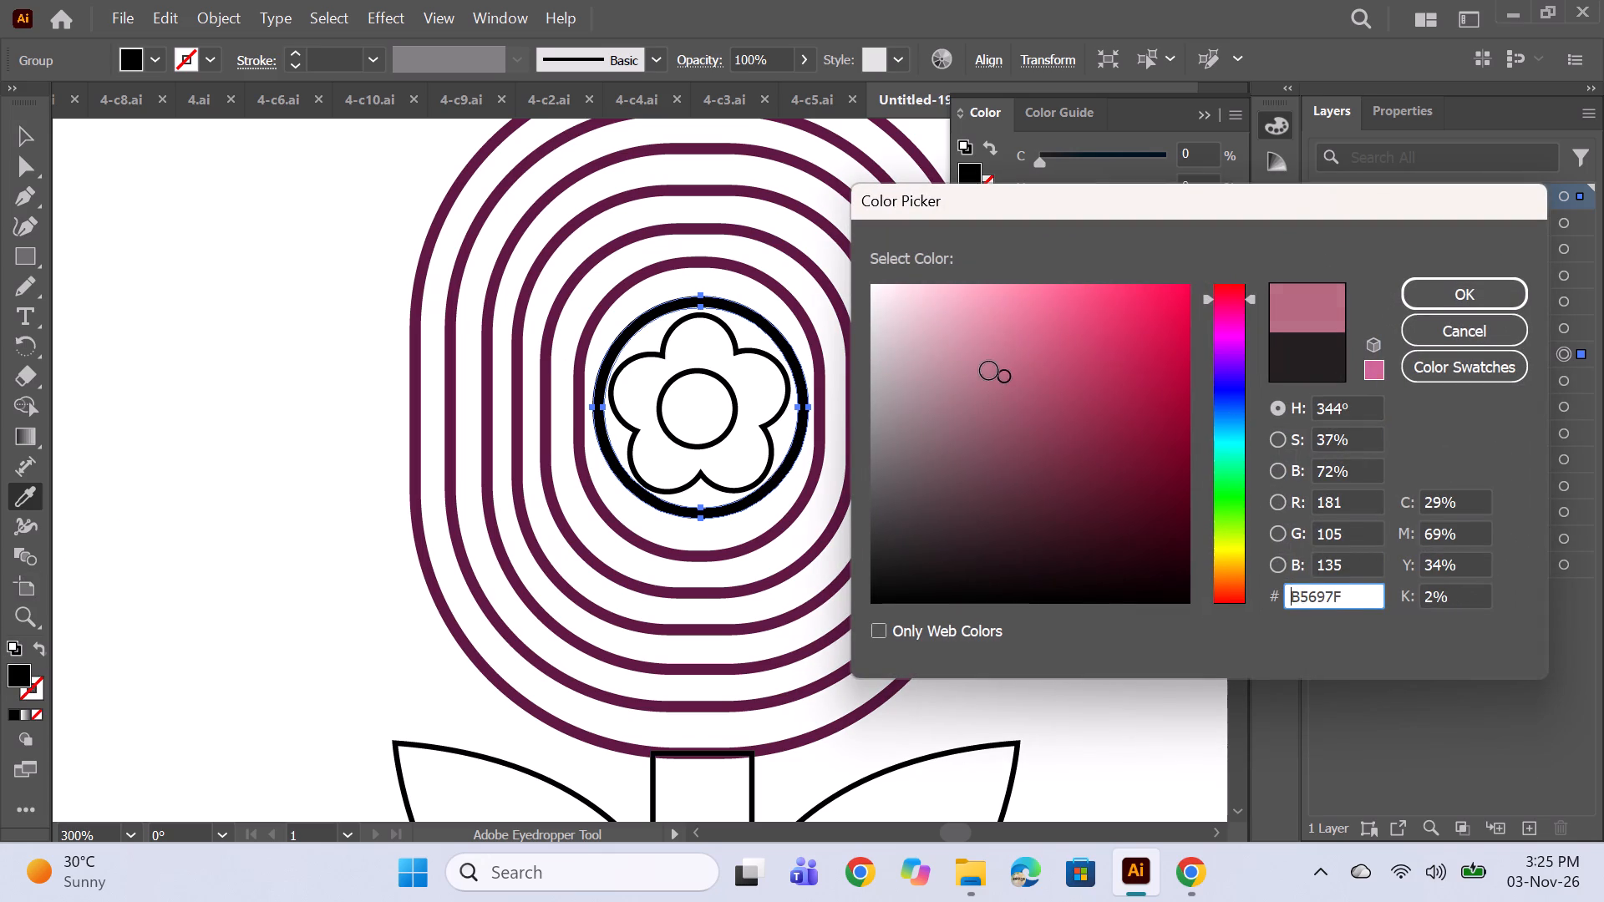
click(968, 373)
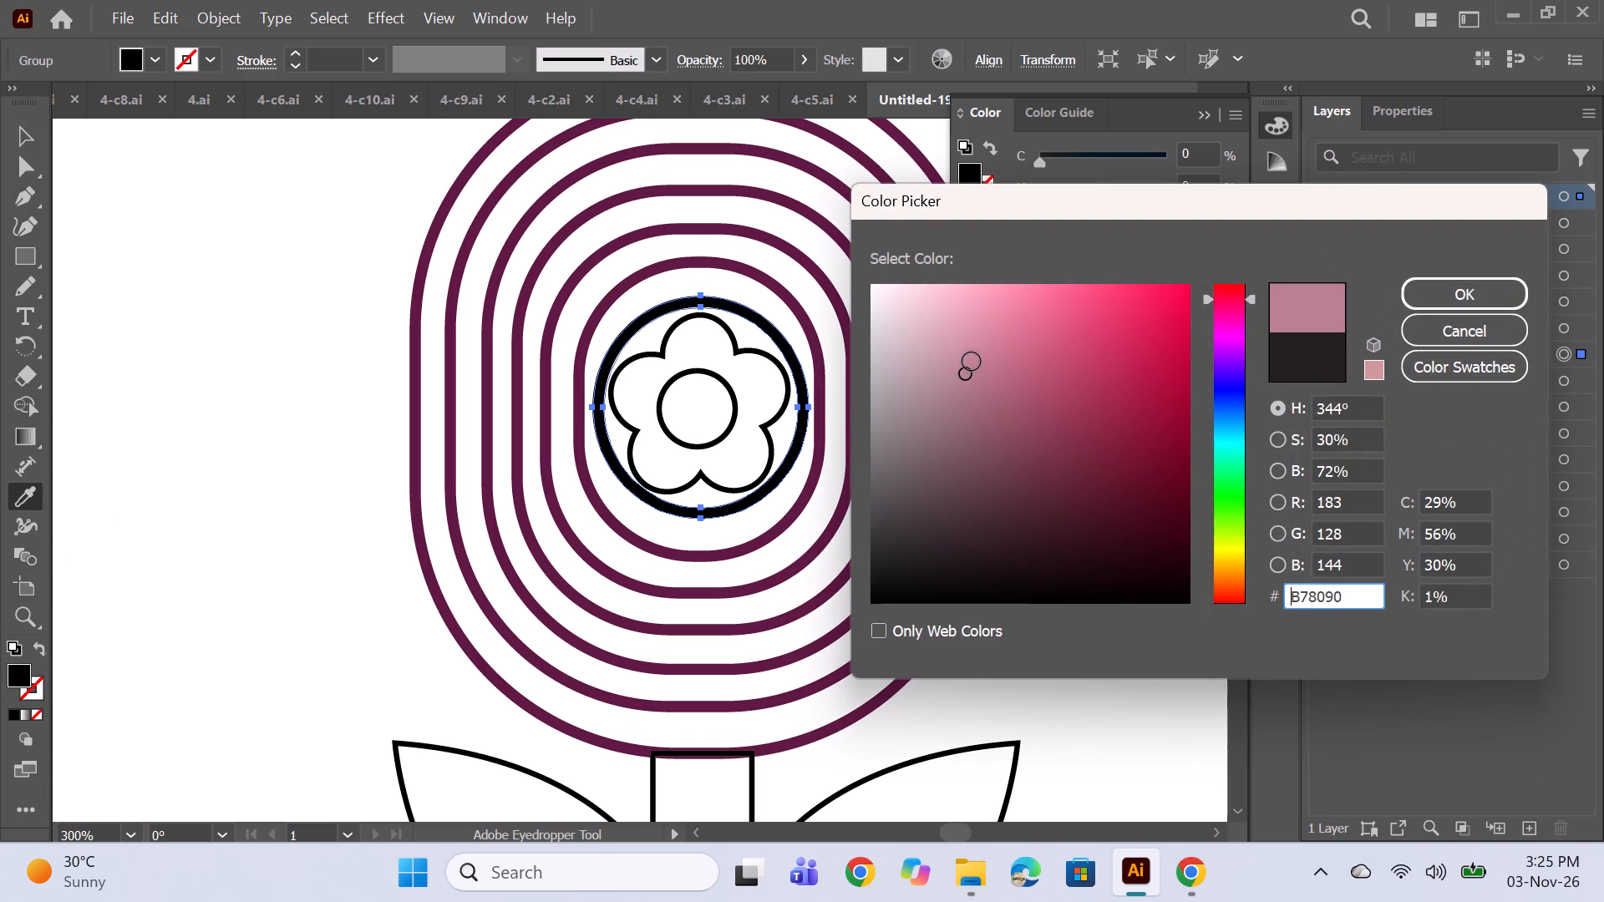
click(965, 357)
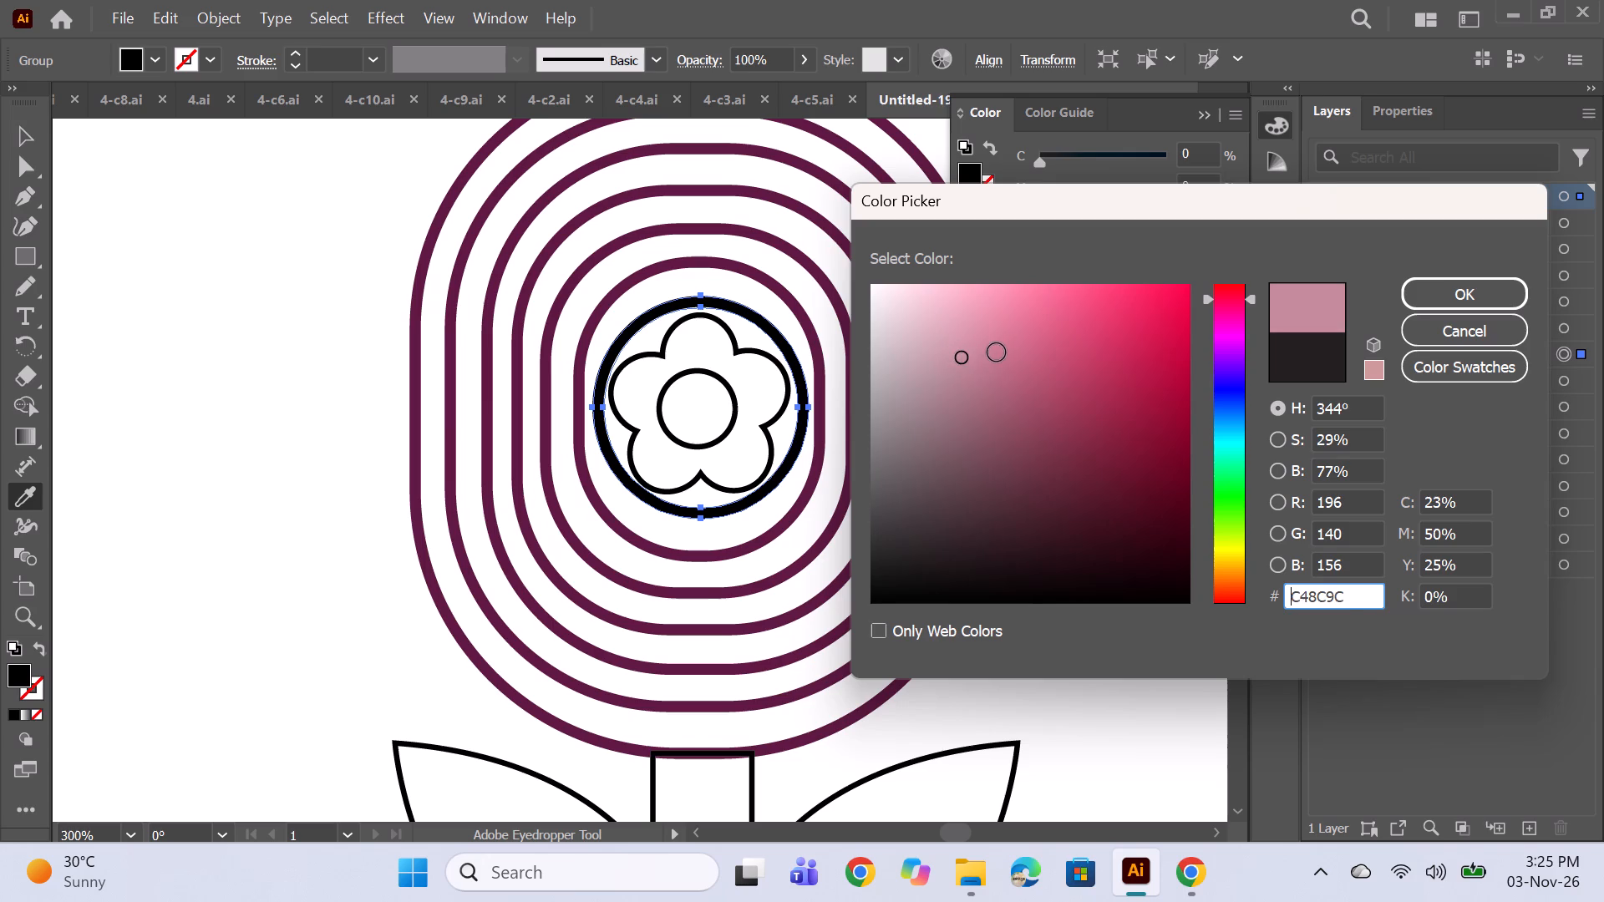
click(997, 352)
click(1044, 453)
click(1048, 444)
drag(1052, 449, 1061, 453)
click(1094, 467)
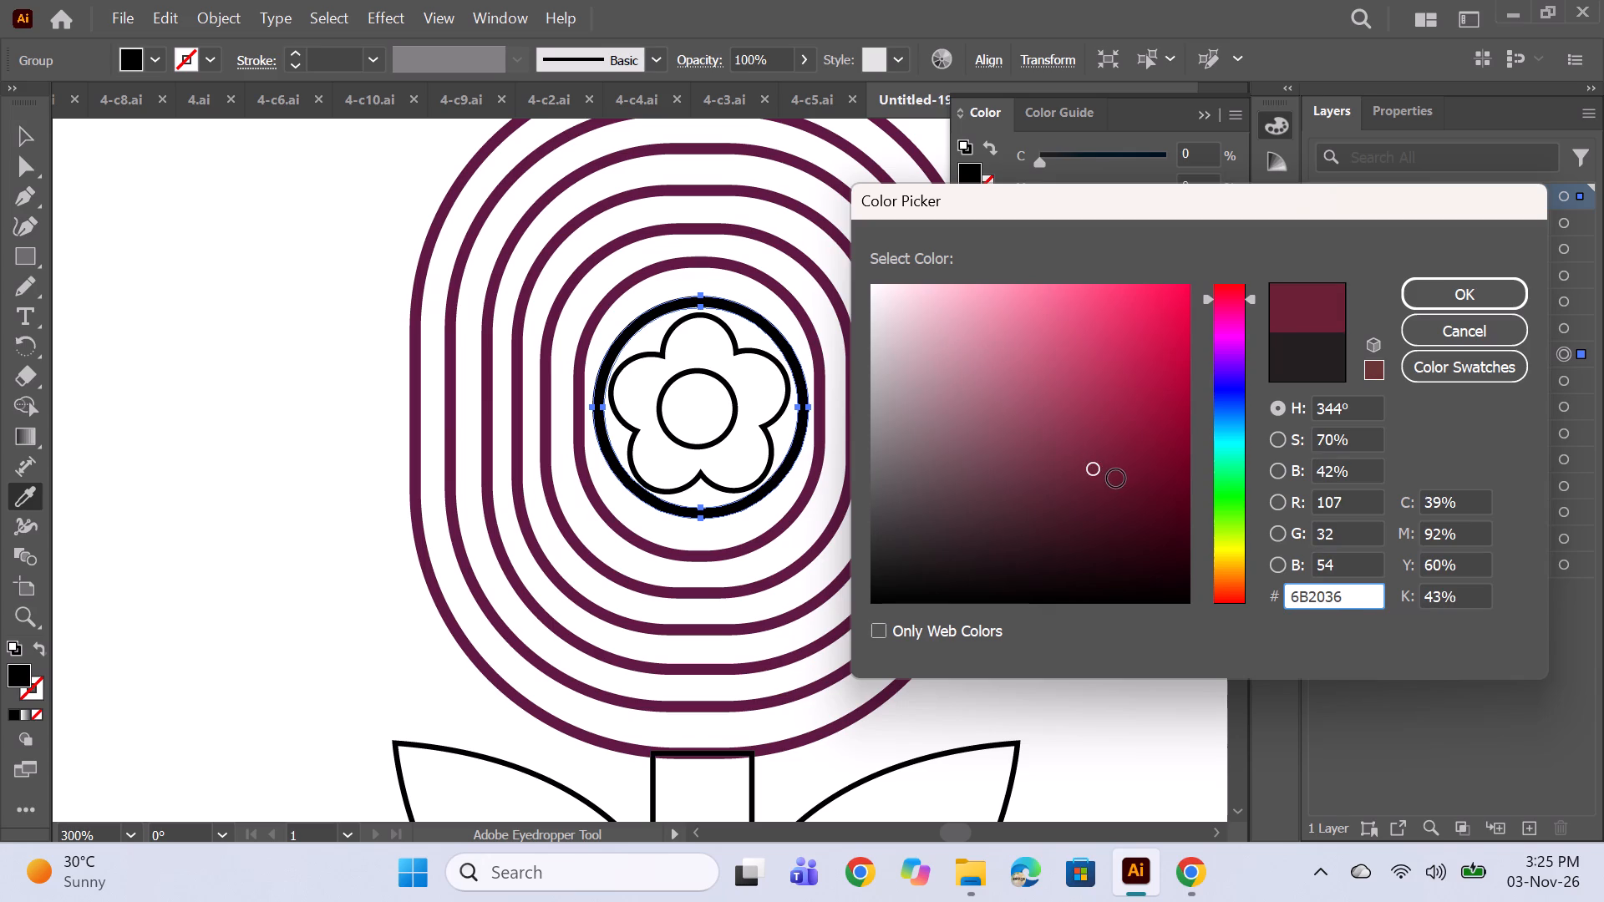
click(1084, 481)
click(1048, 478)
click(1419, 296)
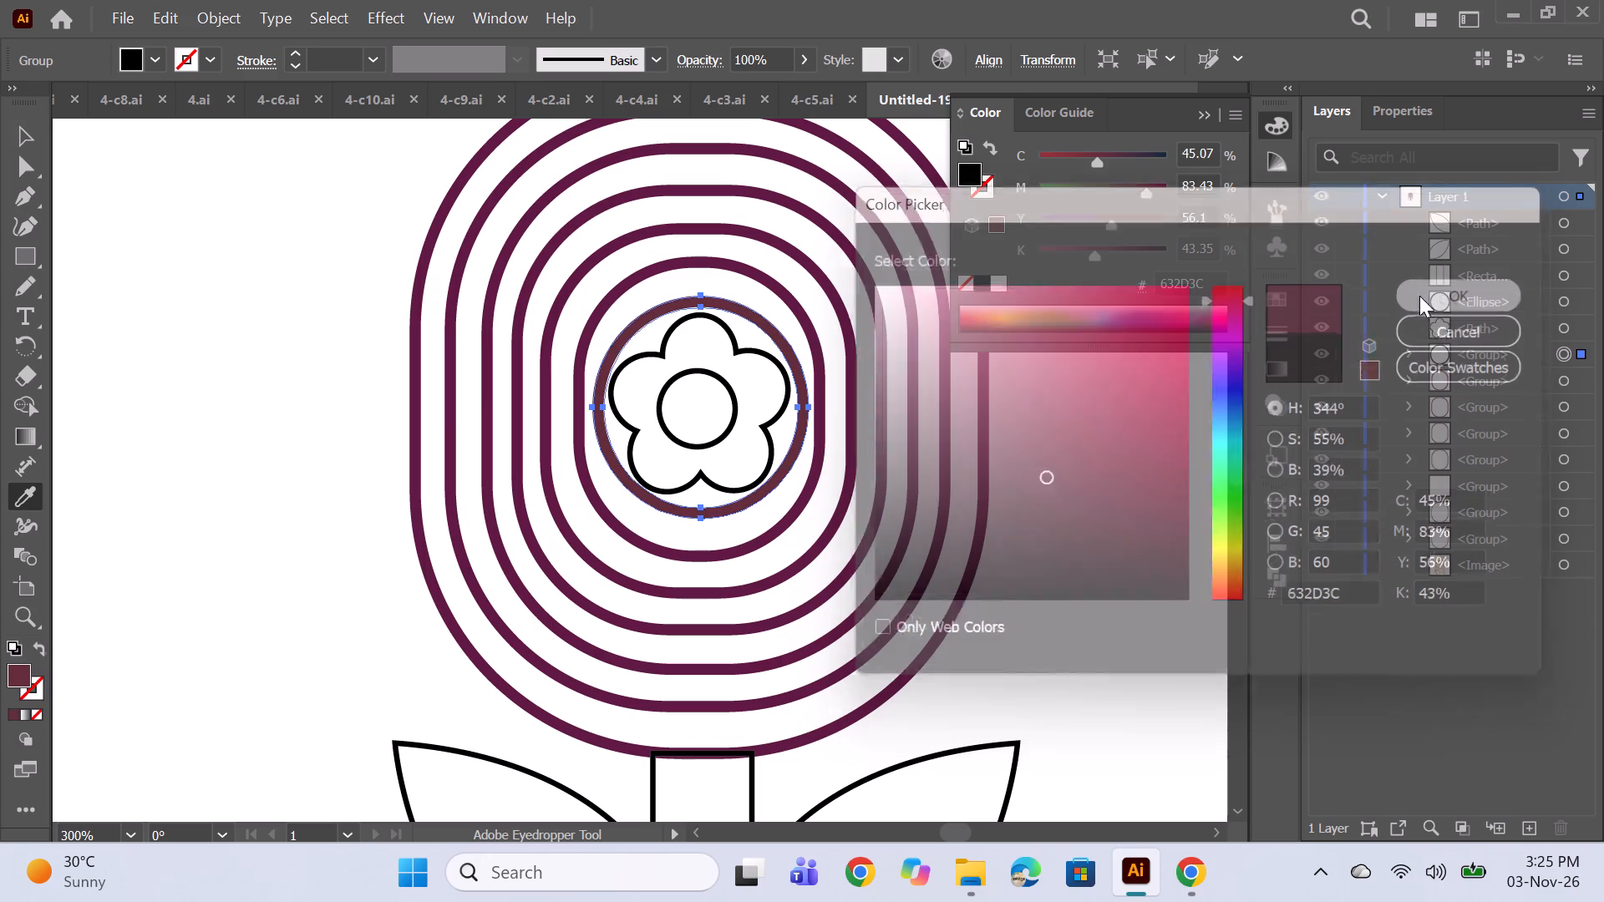
Undo the circle's recolouring, the rings' plum fills and the expansion, back to the unexpanded black-stroked paths.
click(1566, 327)
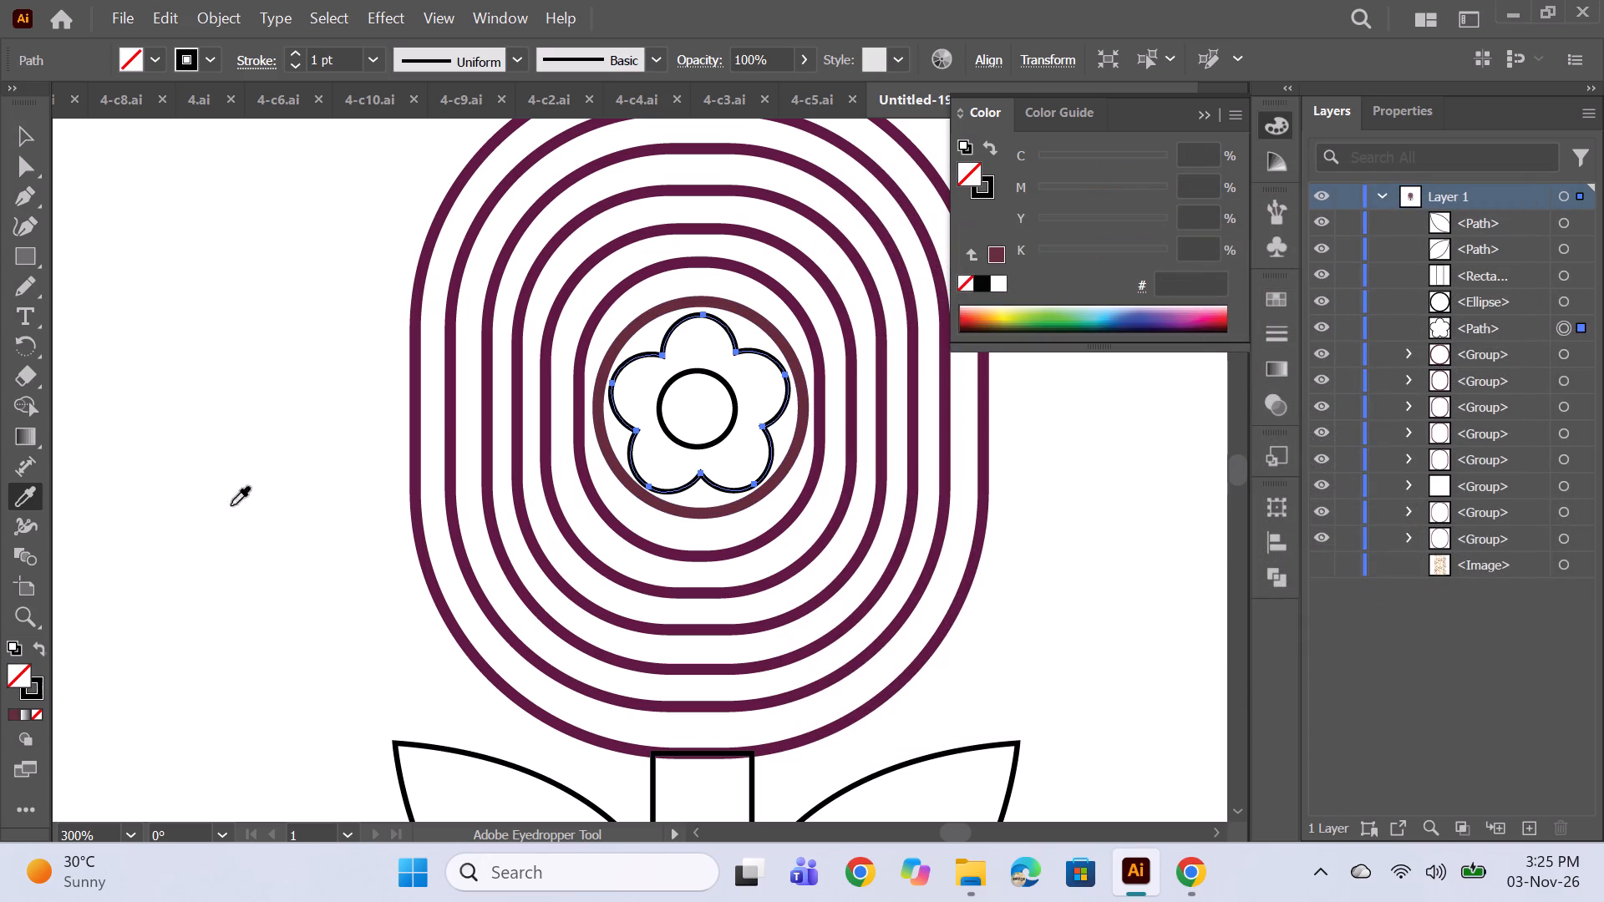
click(1562, 354)
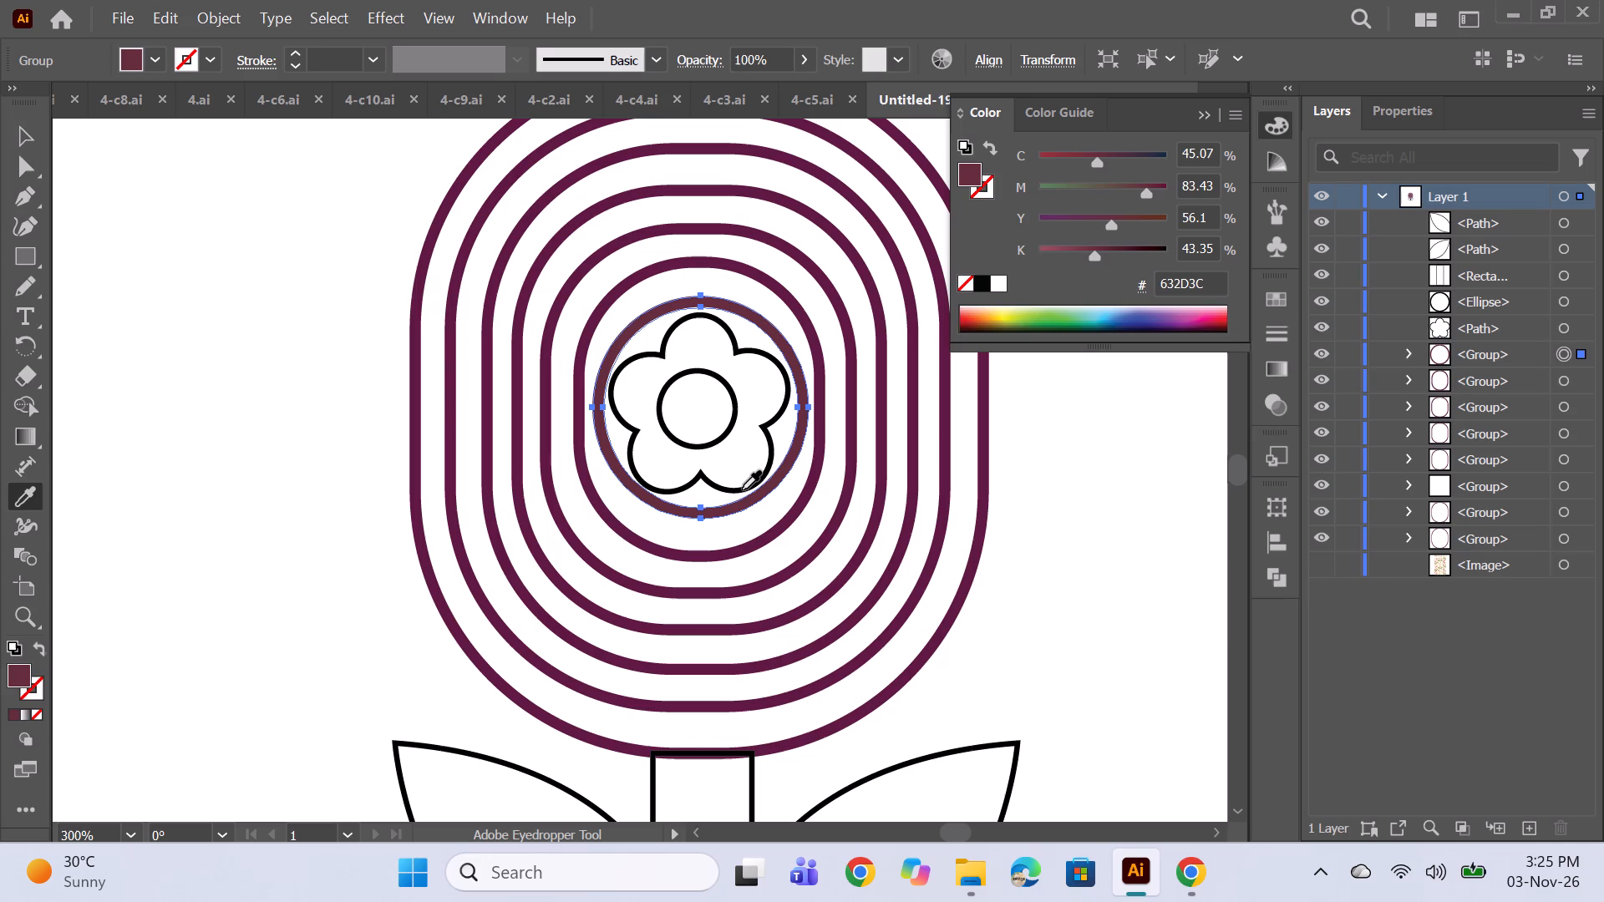
key(ctrl+z)
key(ctrl+z)
key(ctrl+z)
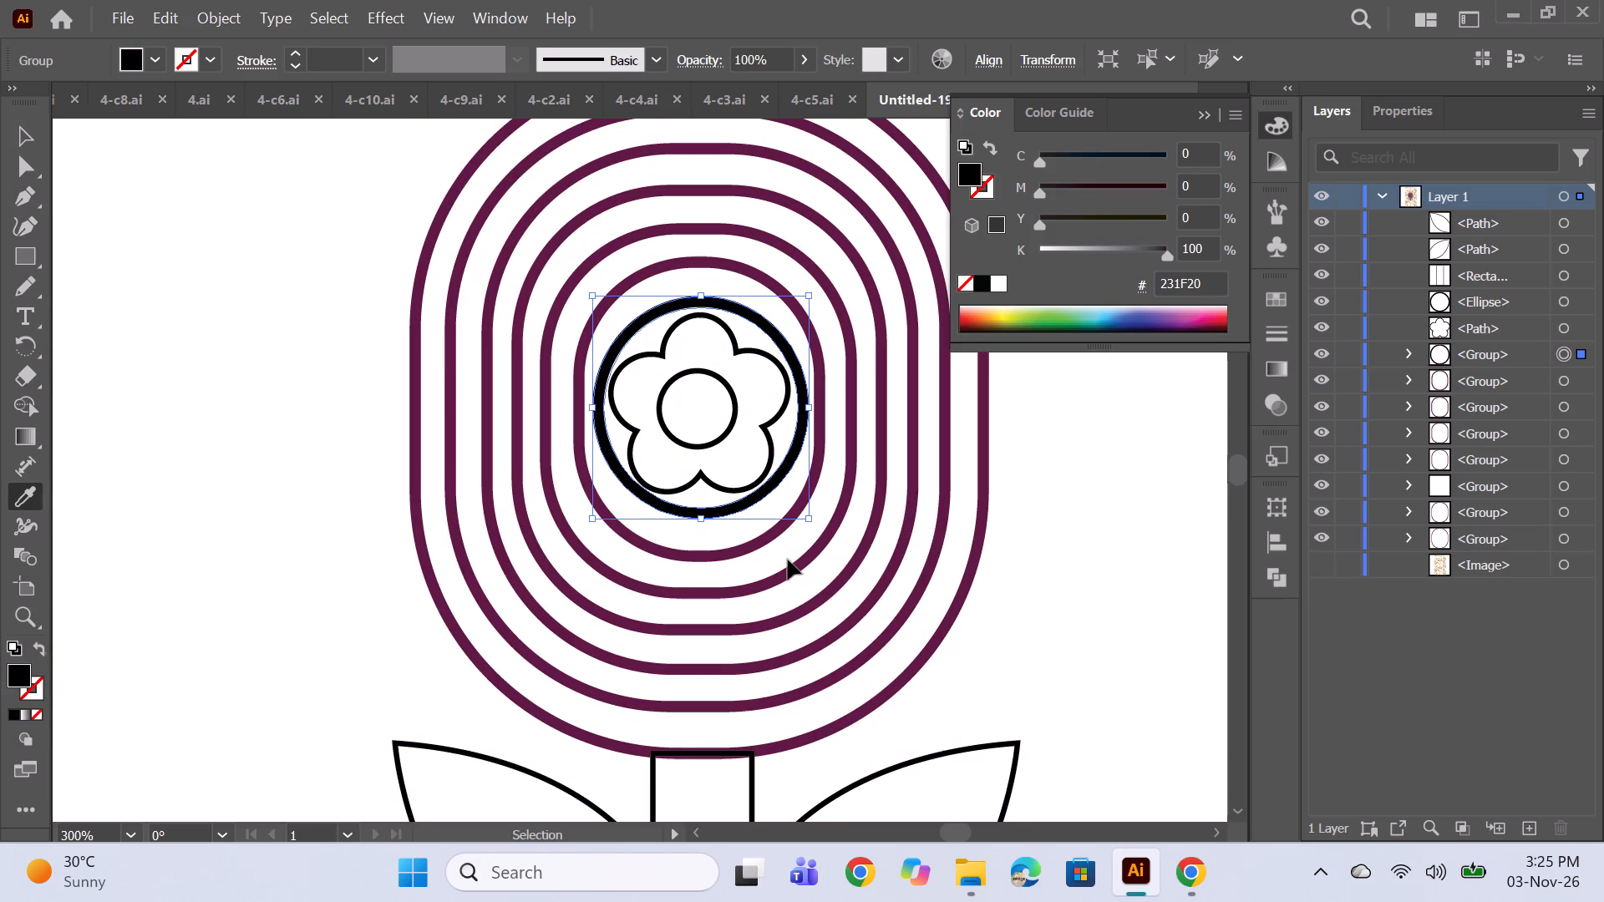
key(ctrl+z)
key(ctrl+z)
key(ctrl+z)
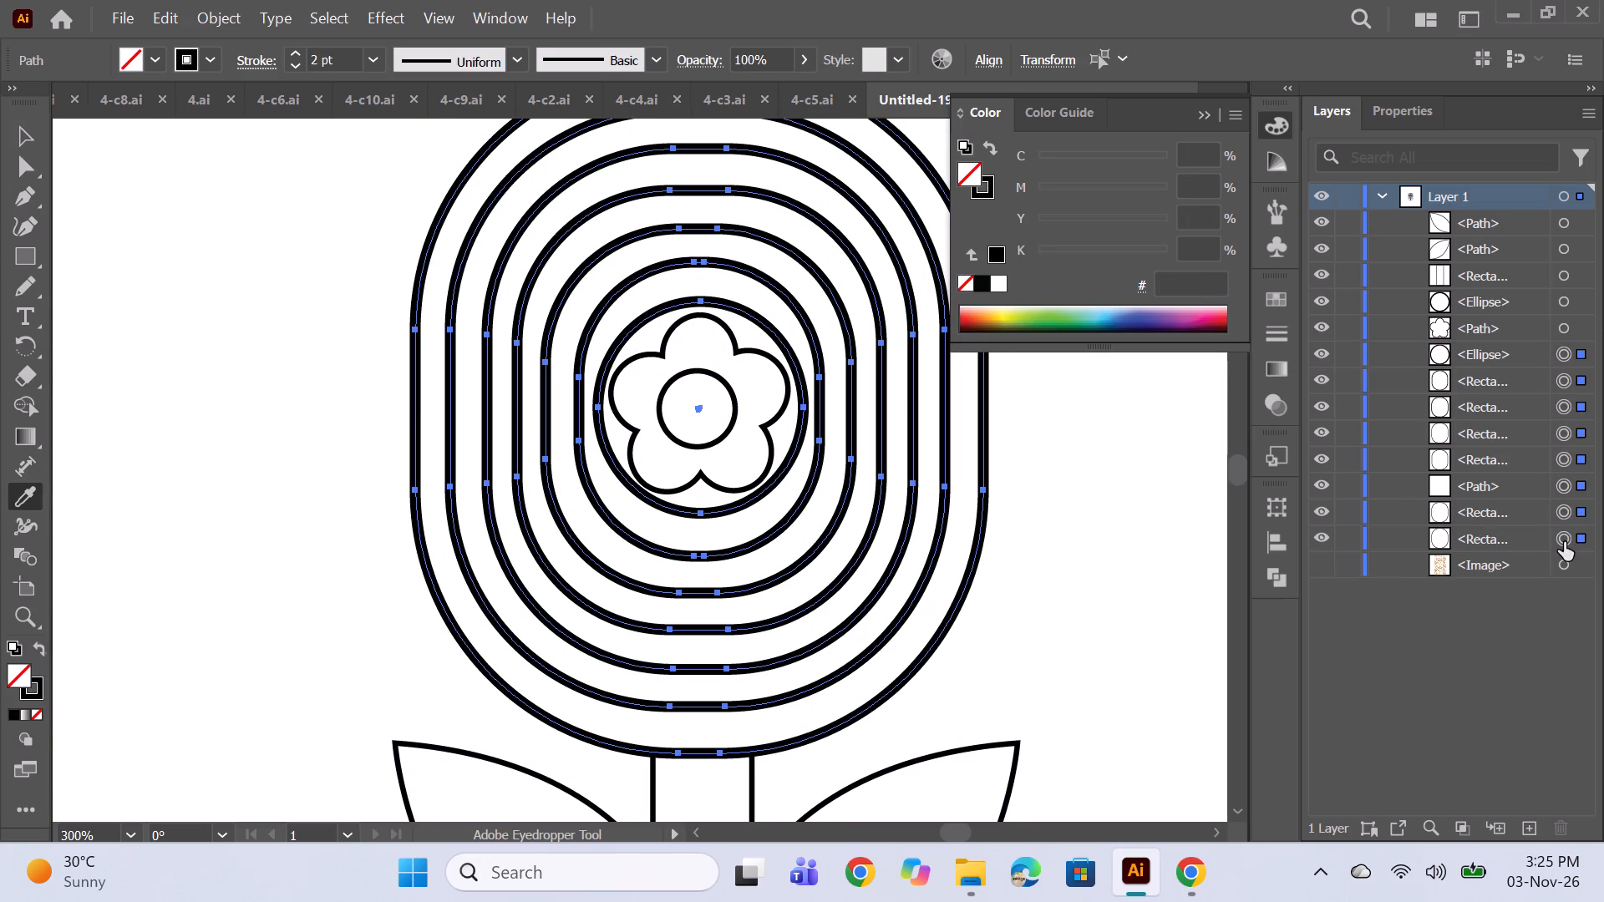
With all the rounded rings and the circle around the flower selected, fill them with dark plum, hex 5B1D3C.
click(1564, 543)
shift+click(1558, 362)
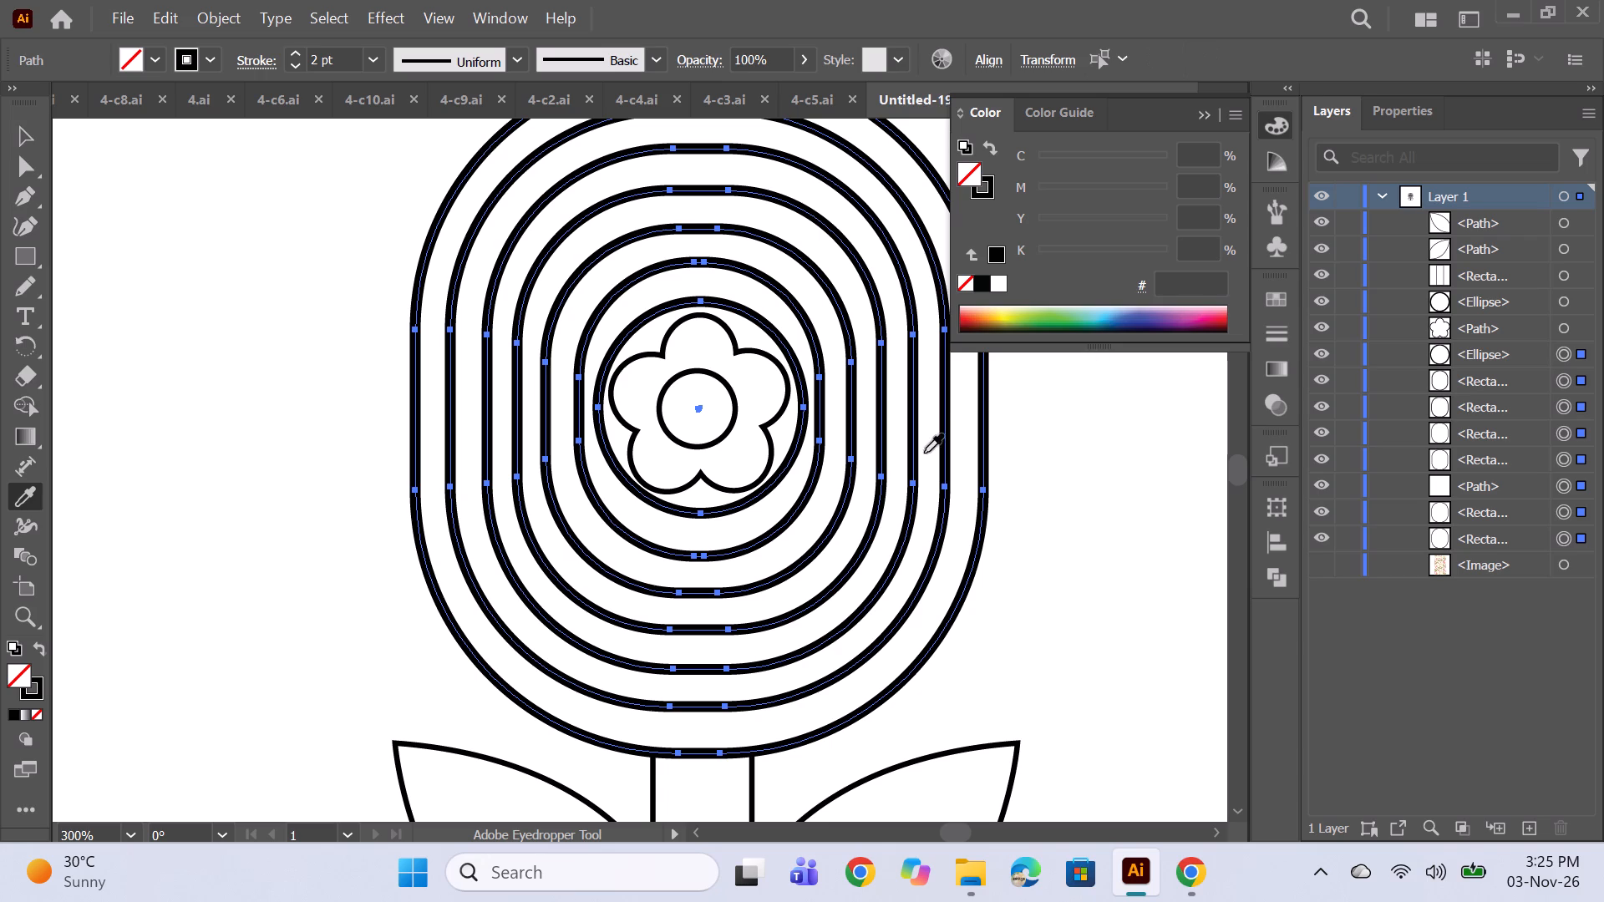
double_click(18, 674)
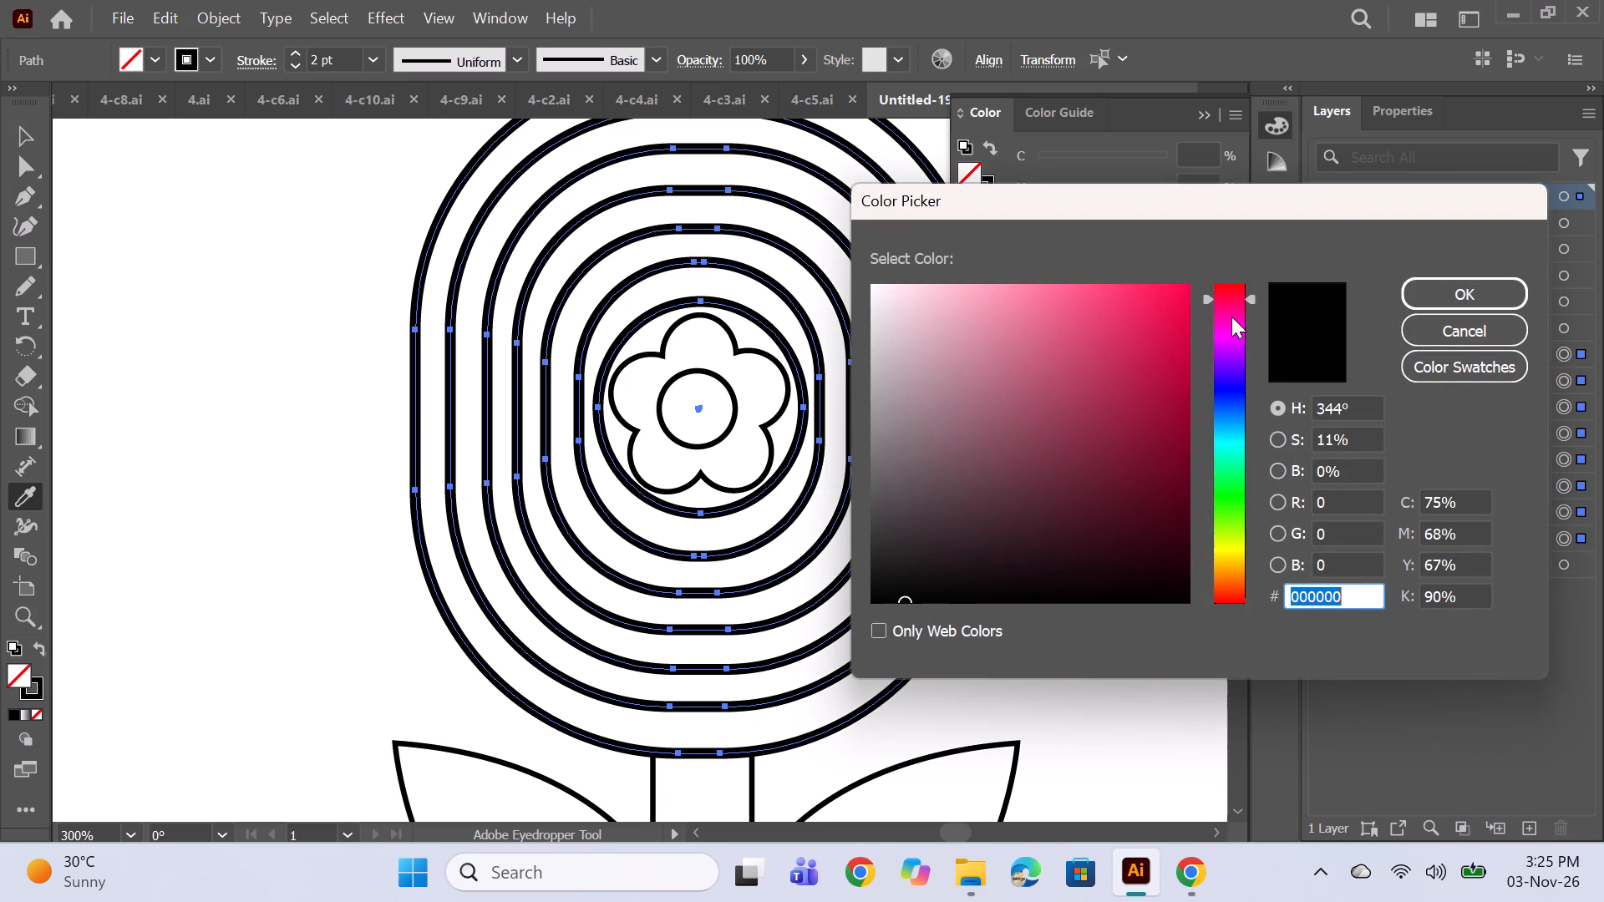
click(1231, 310)
click(1231, 318)
click(1138, 476)
click(1094, 467)
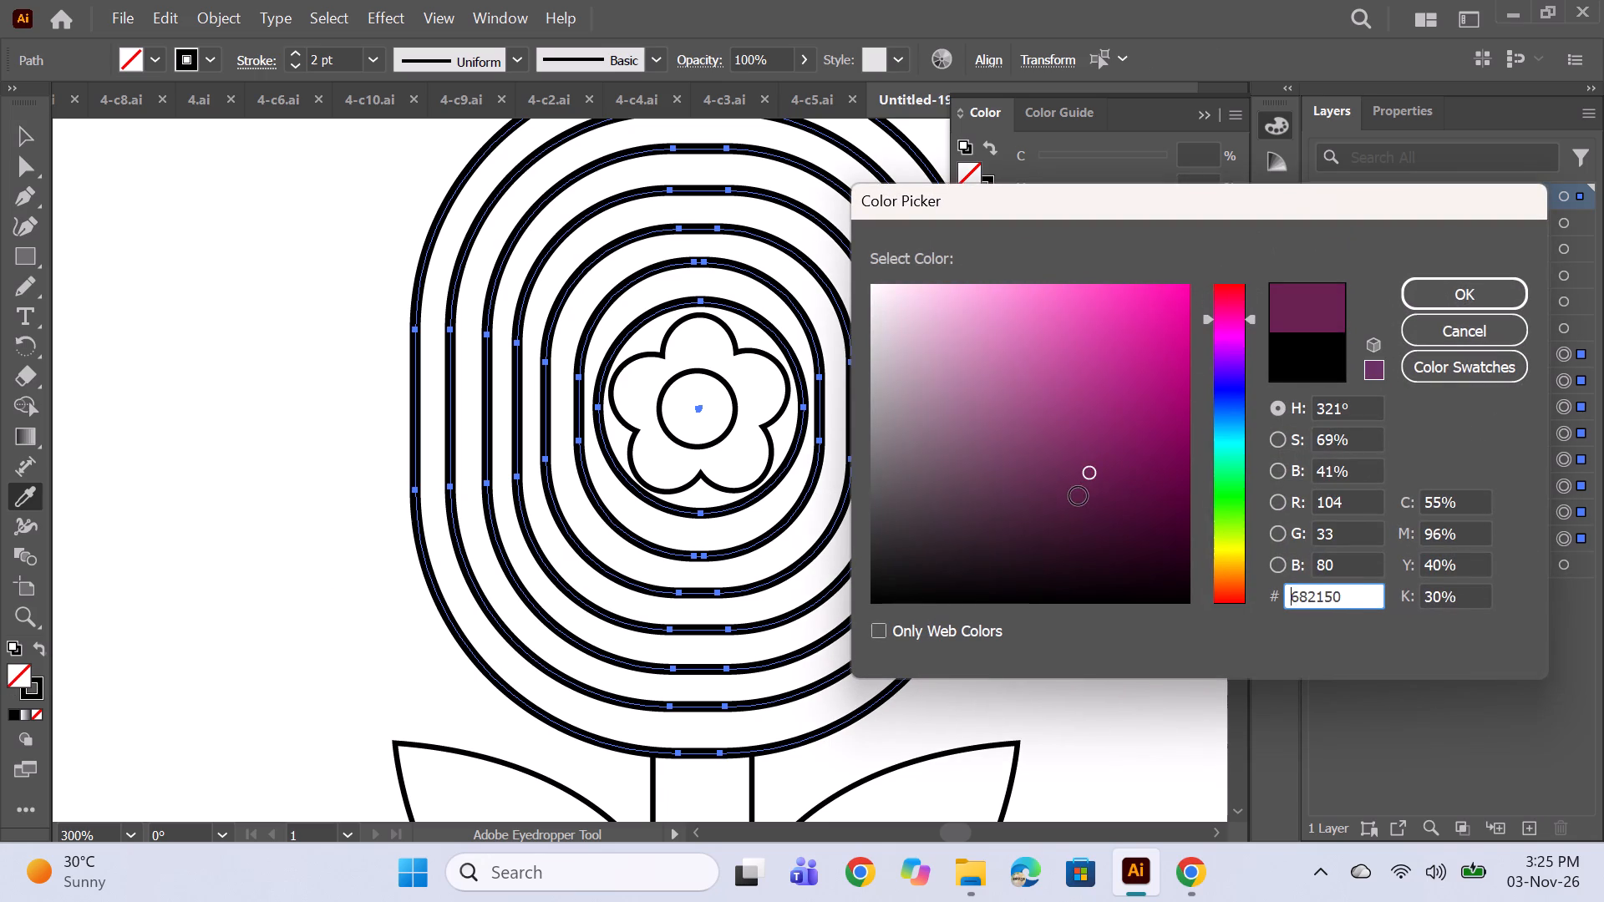
click(1078, 496)
click(1225, 309)
click(1081, 484)
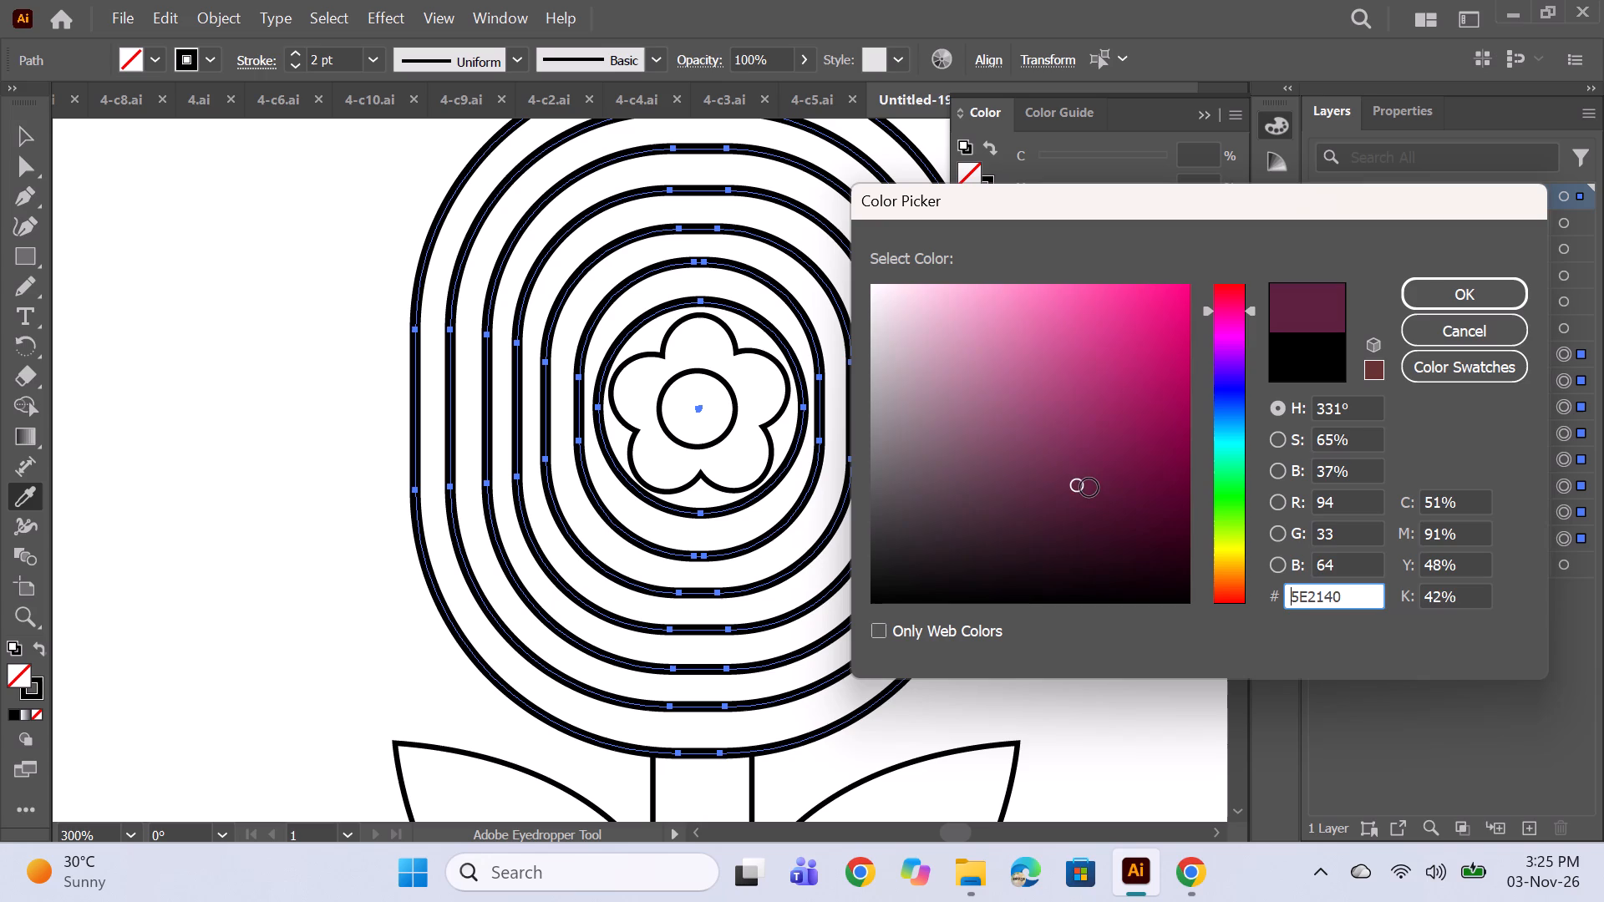
click(1089, 488)
click(1450, 299)
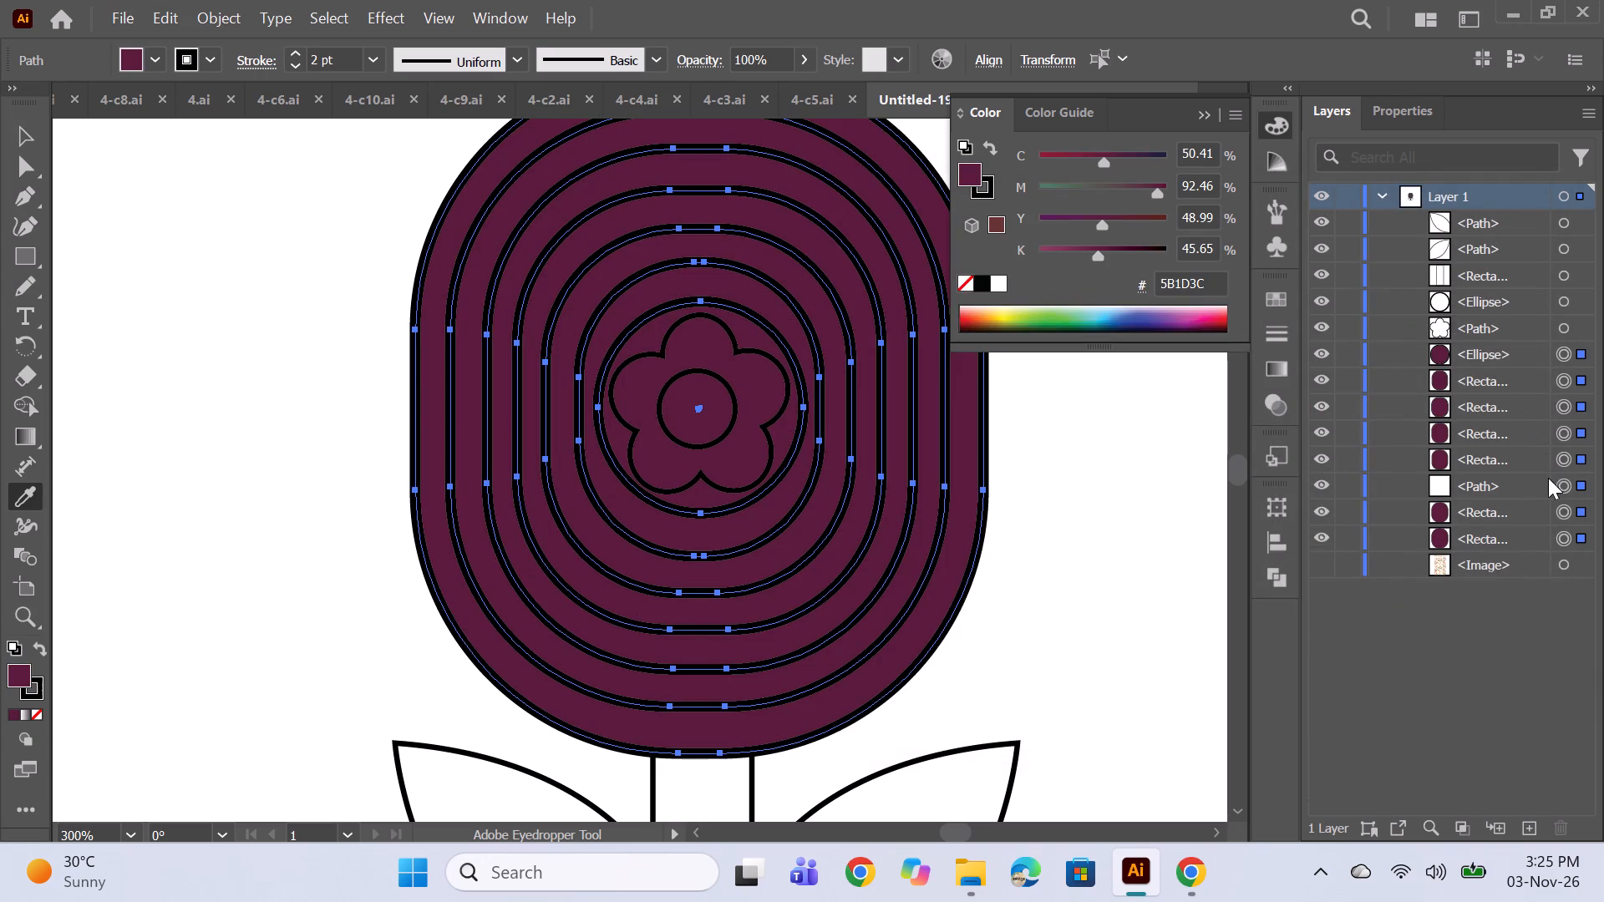
Swap the fill and stroke colours of the selected rings and circle, and set their fill to none.
click(33, 641)
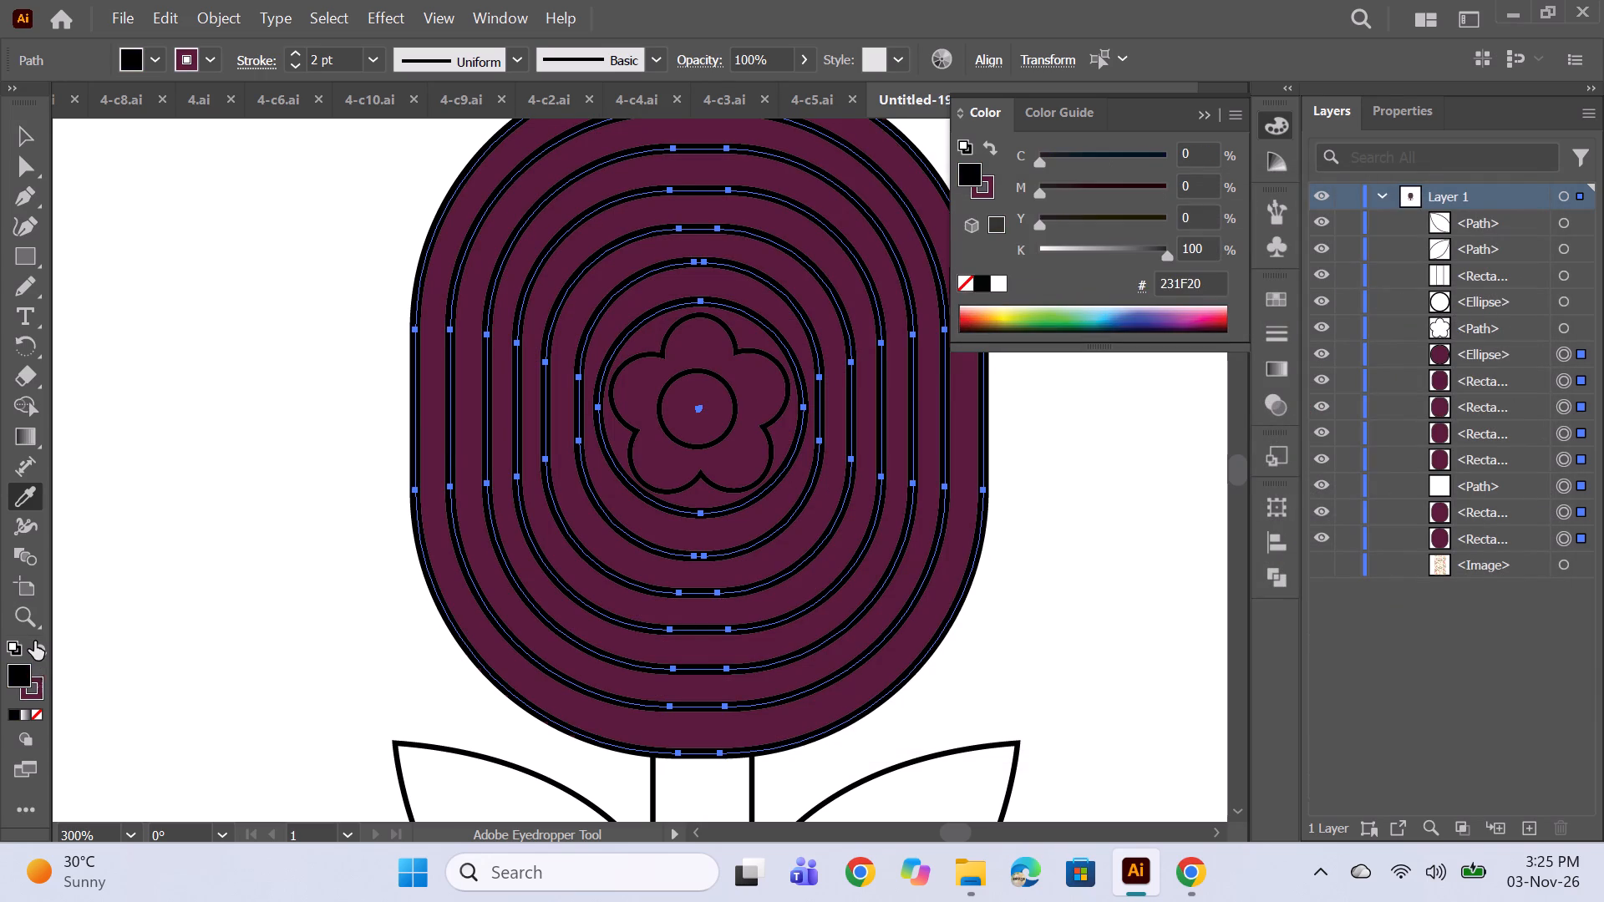
click(26, 679)
click(18, 672)
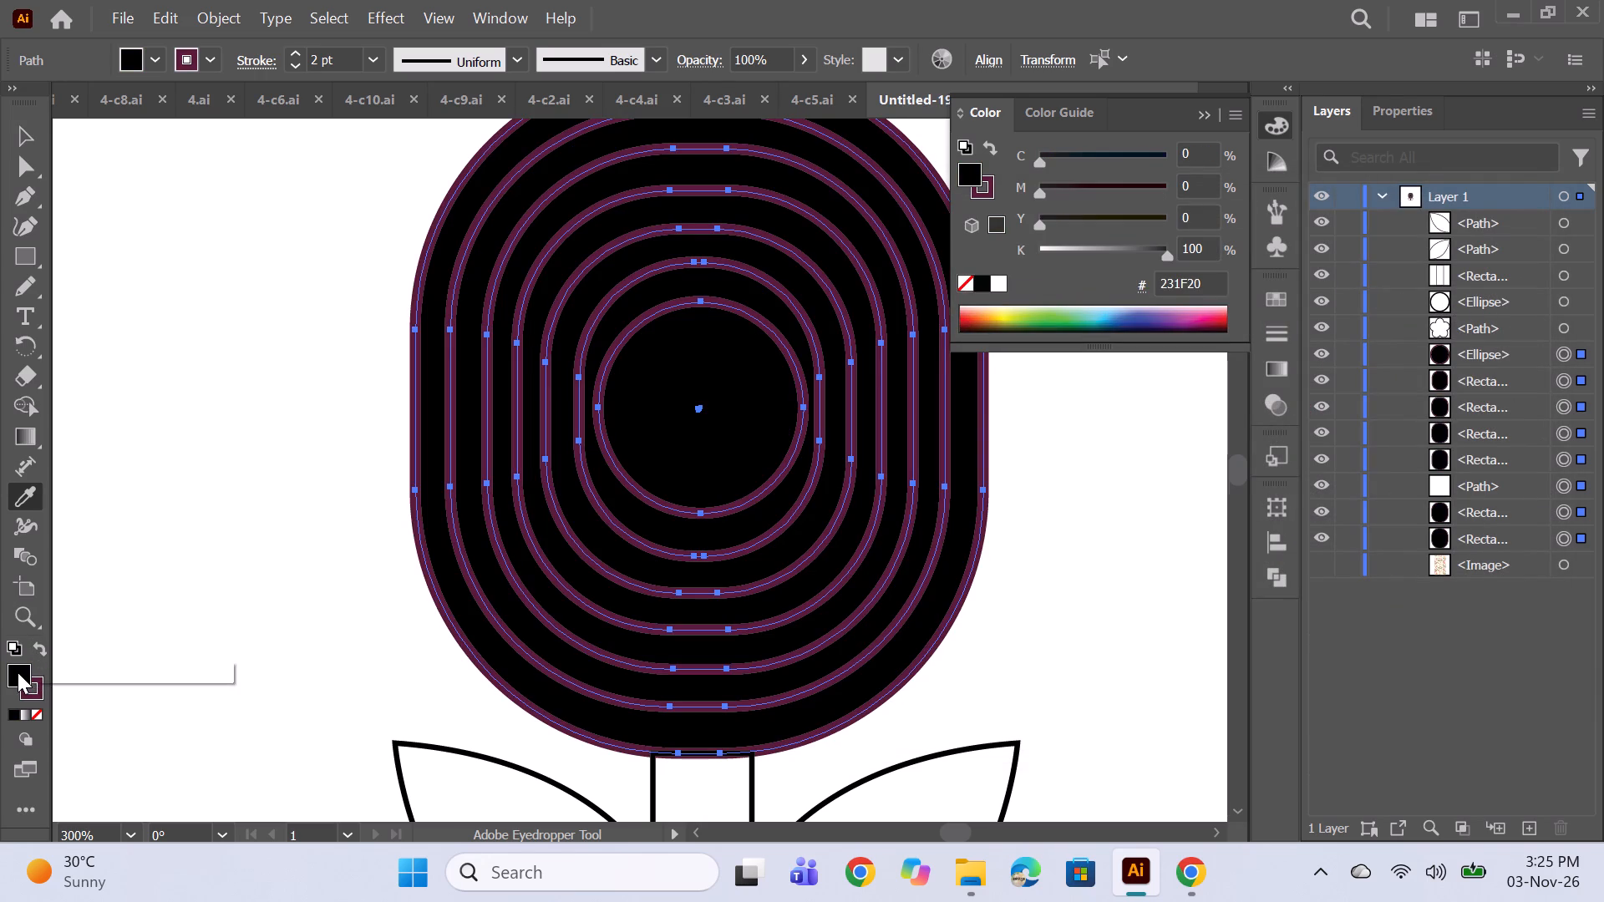
double_click(13, 671)
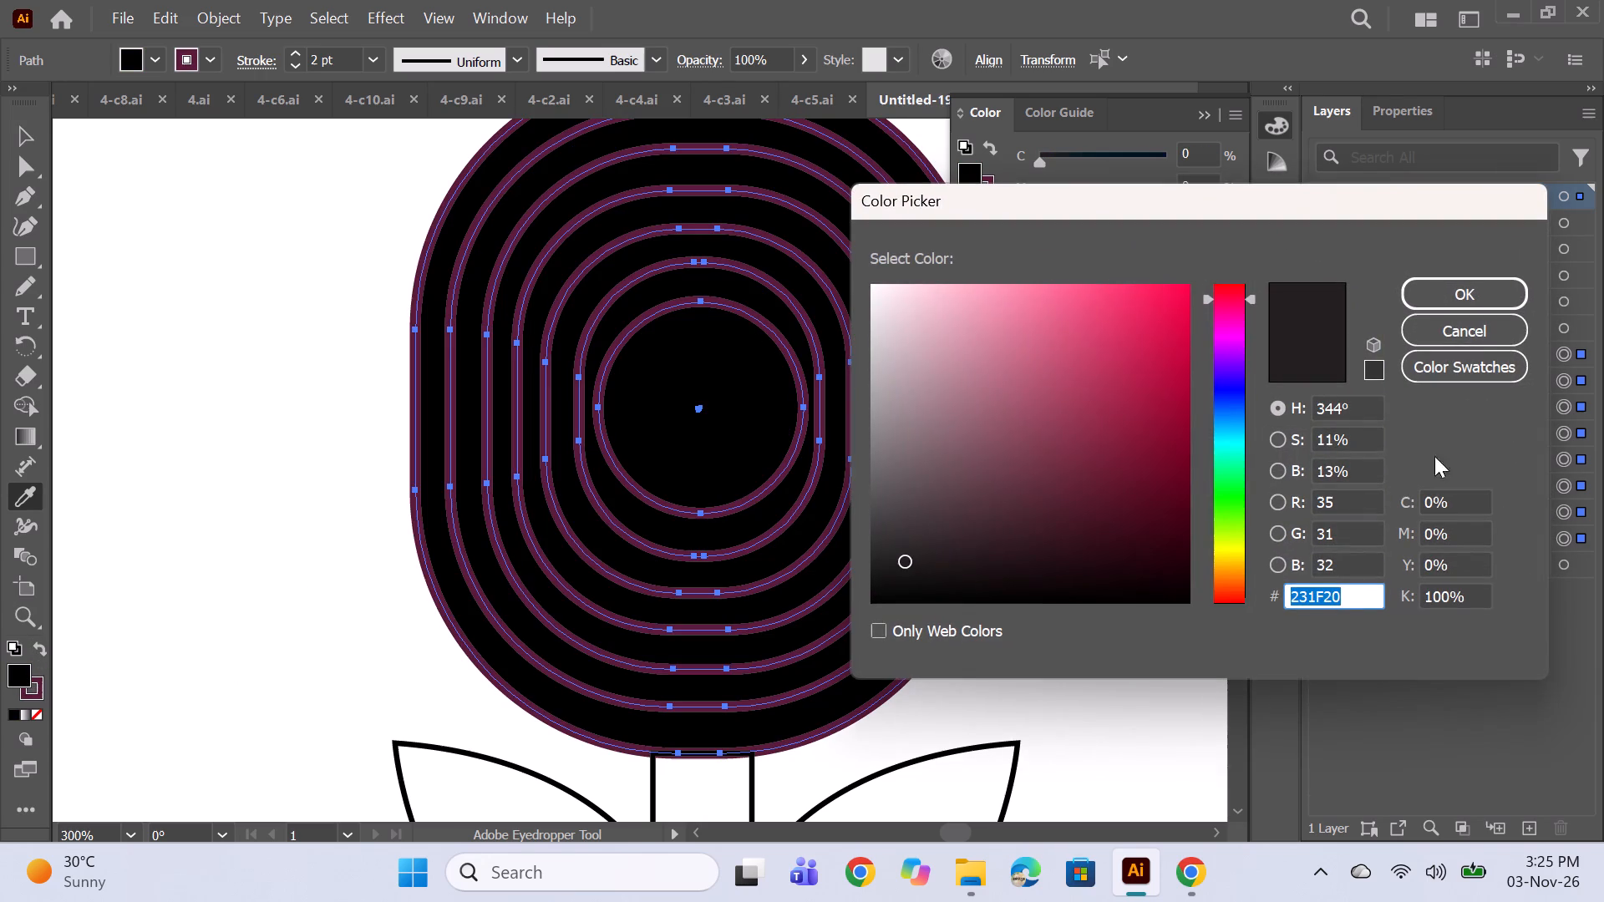
click(1469, 334)
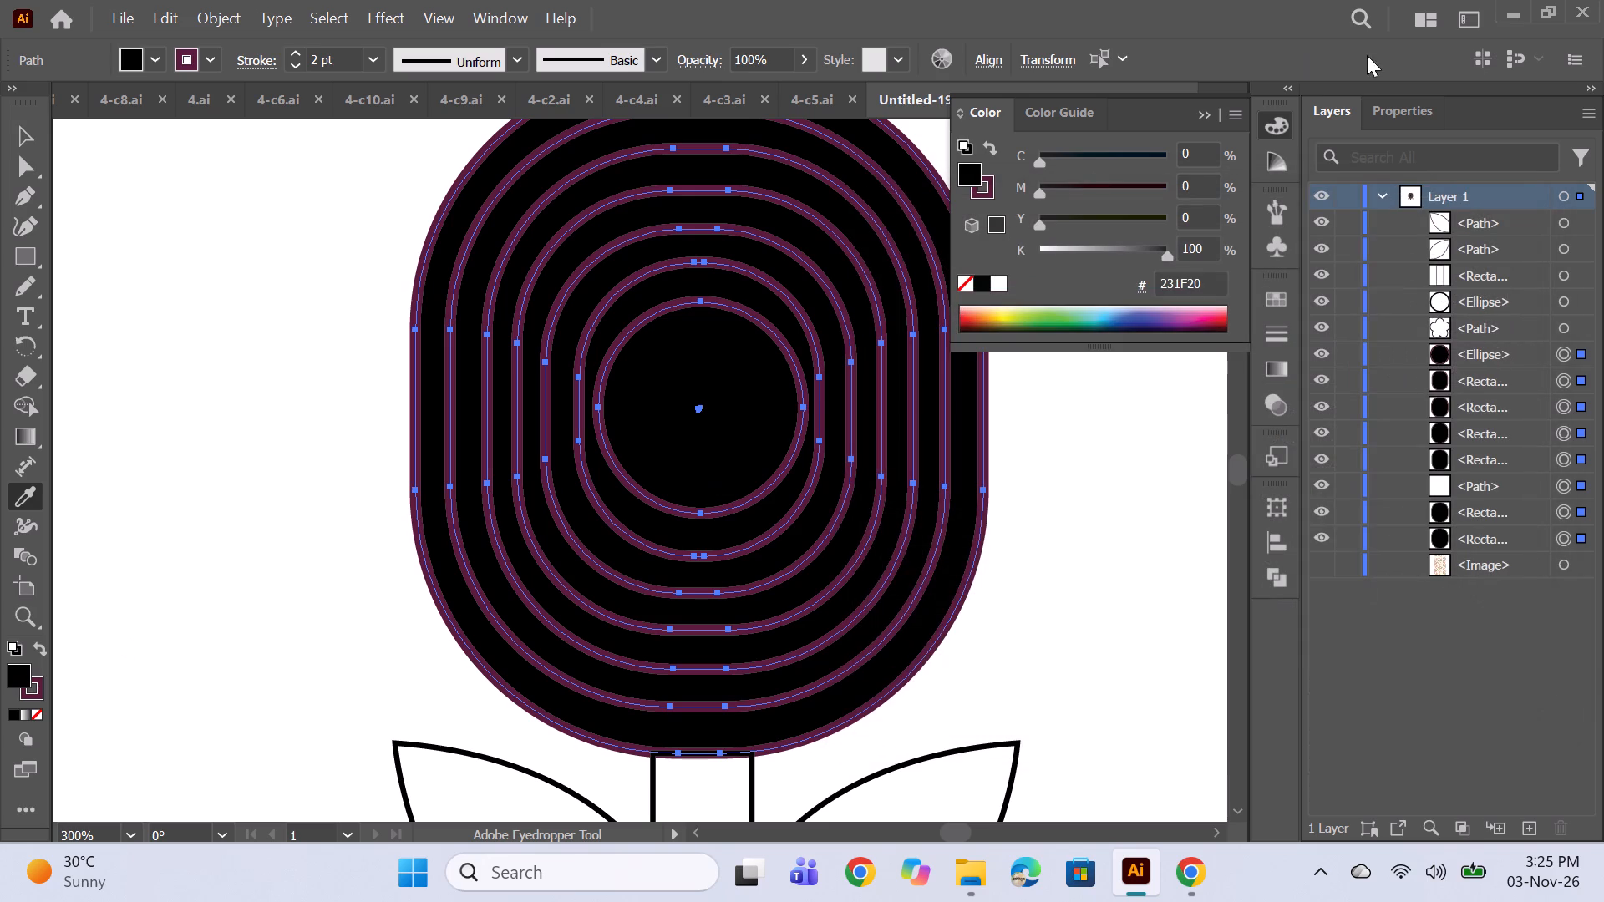
click(150, 58)
click(21, 100)
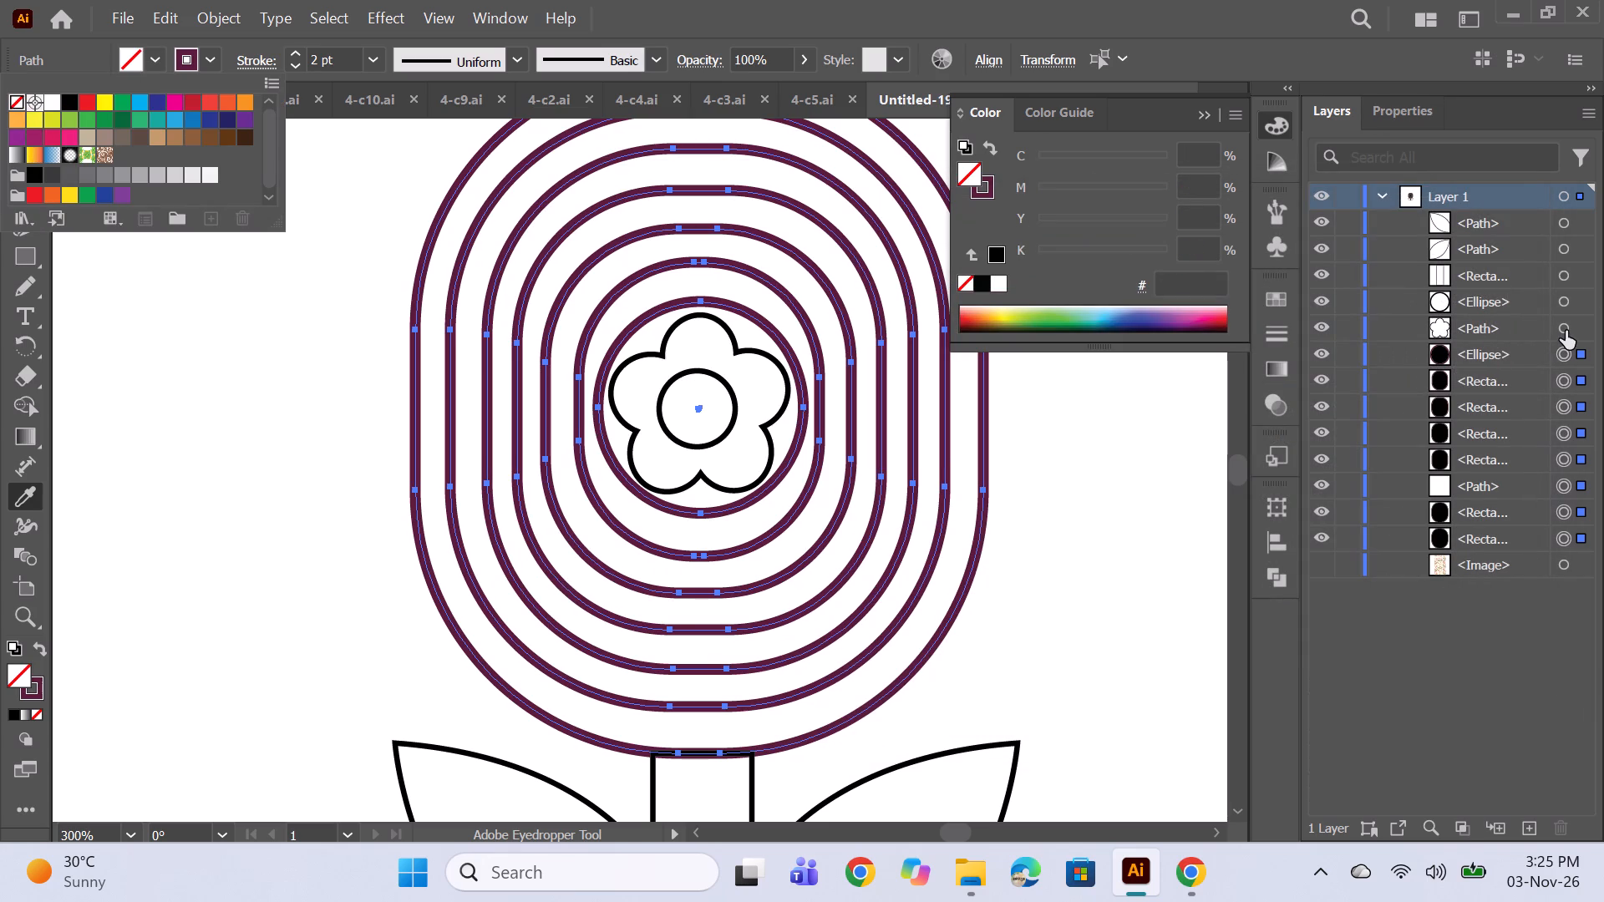
Select only the circle around the flower and fill it with light peach, hex F7C88F.
click(1565, 353)
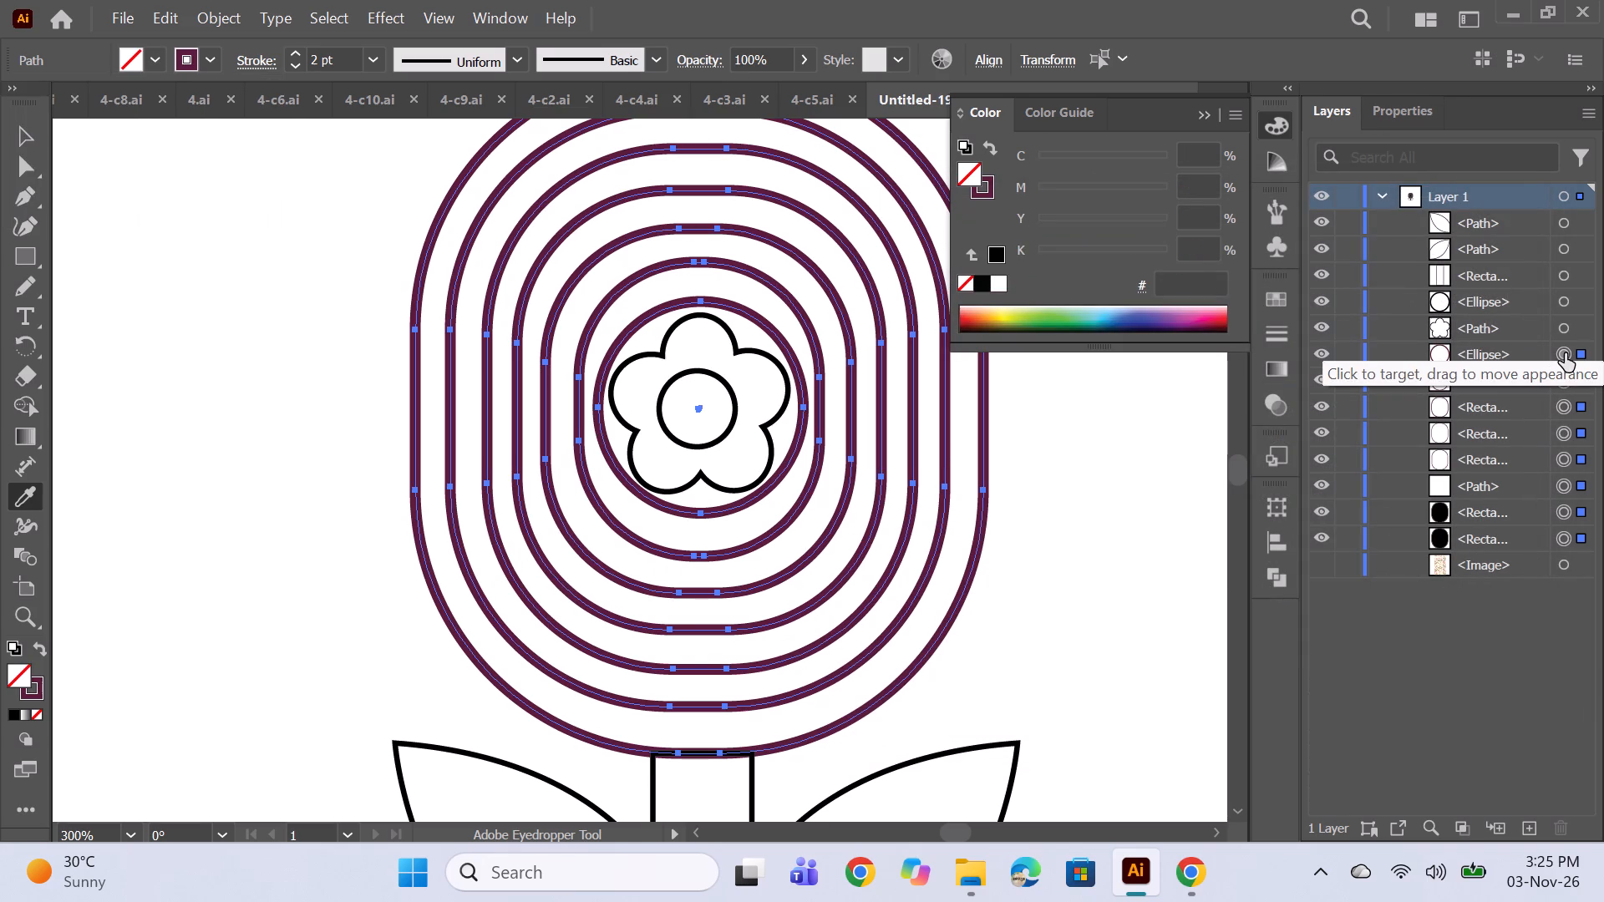
click(1565, 353)
click(153, 59)
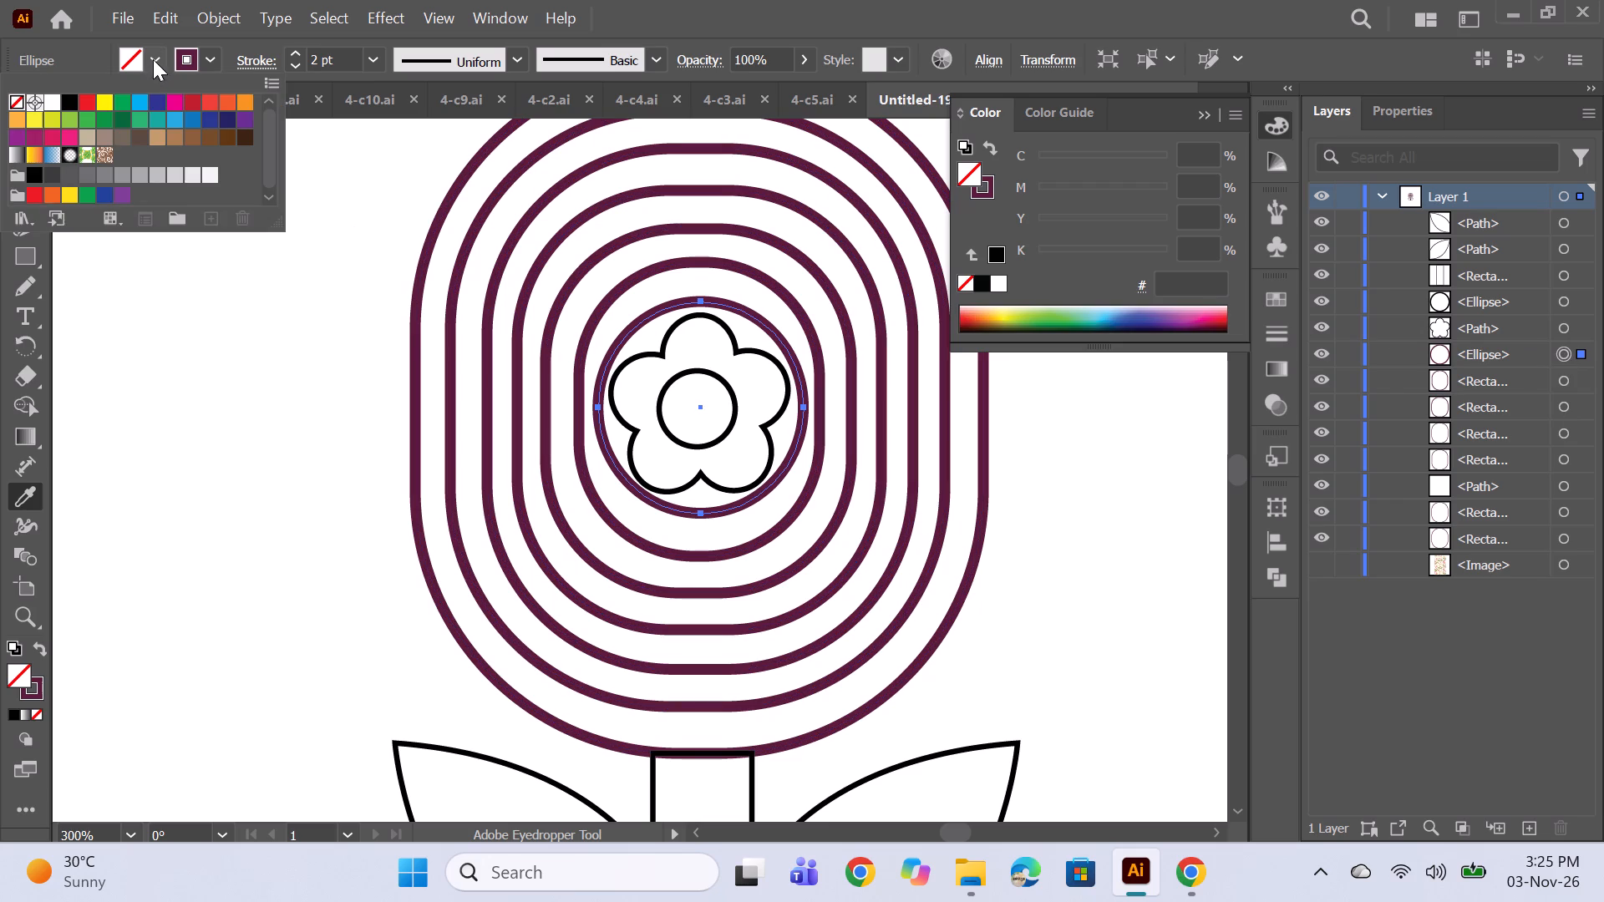
double_click(16, 675)
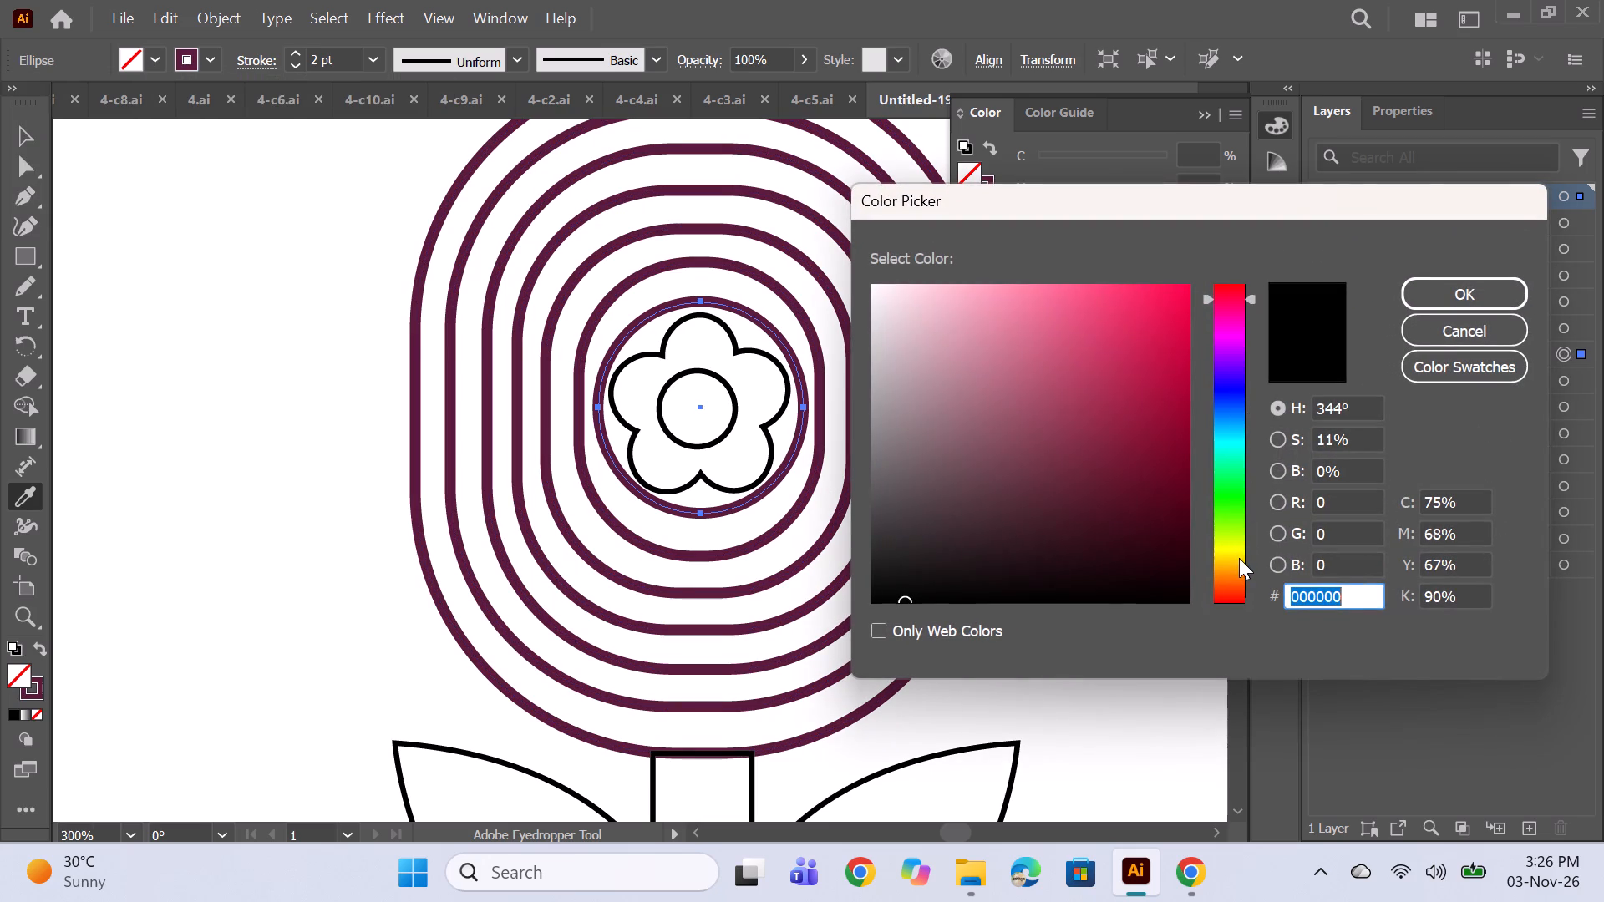
click(1239, 558)
click(1232, 573)
click(981, 301)
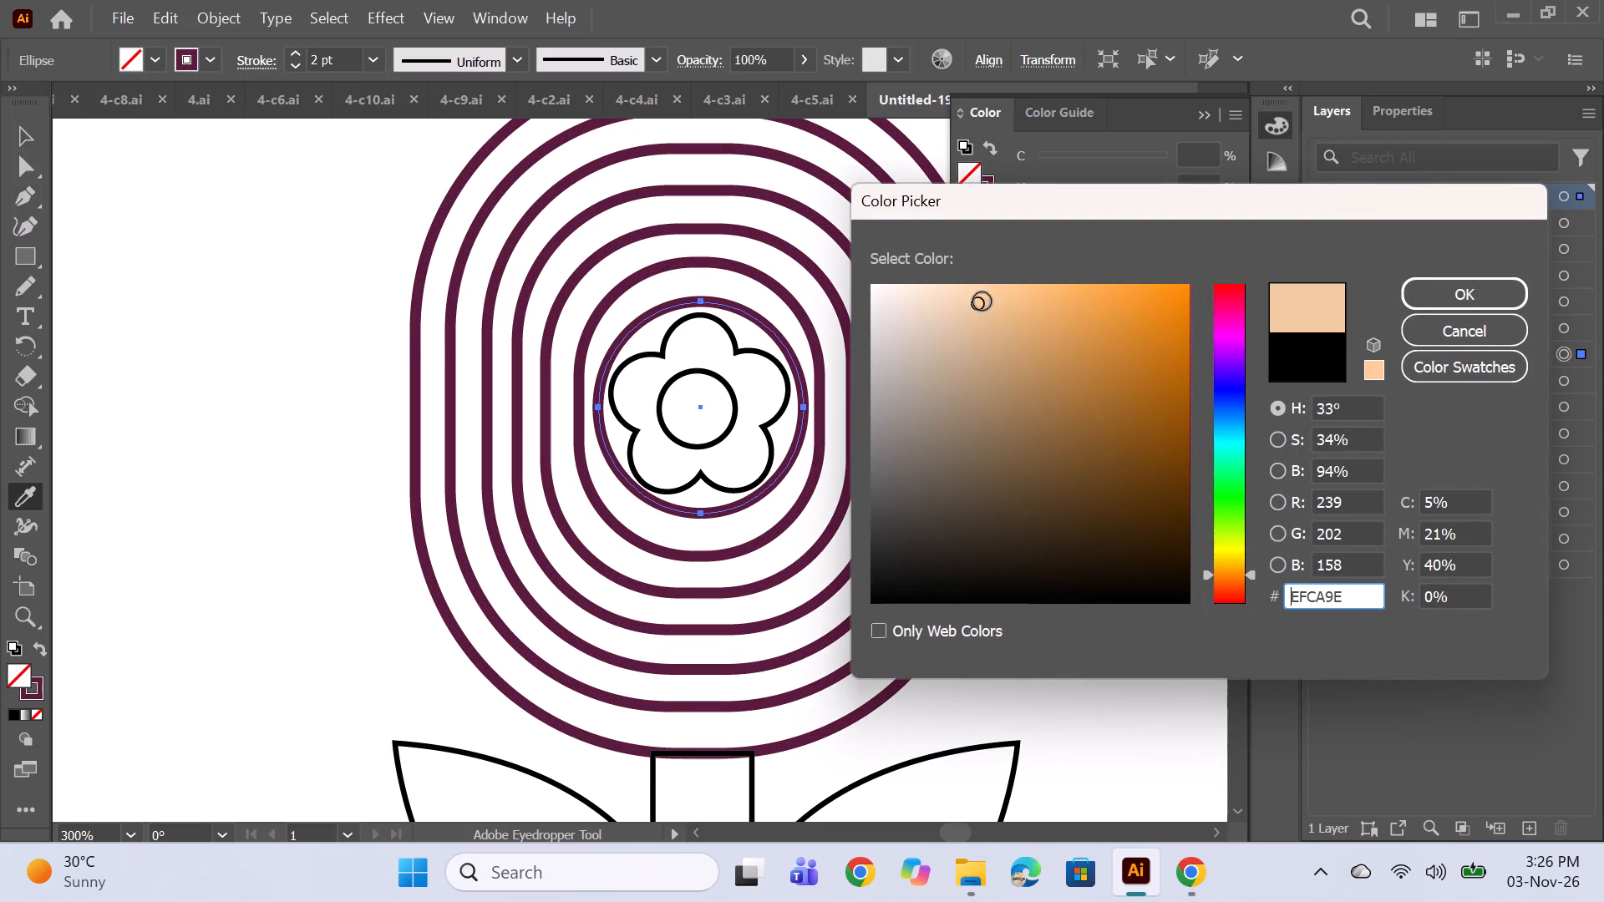
click(984, 291)
click(999, 292)
click(1006, 292)
click(1471, 302)
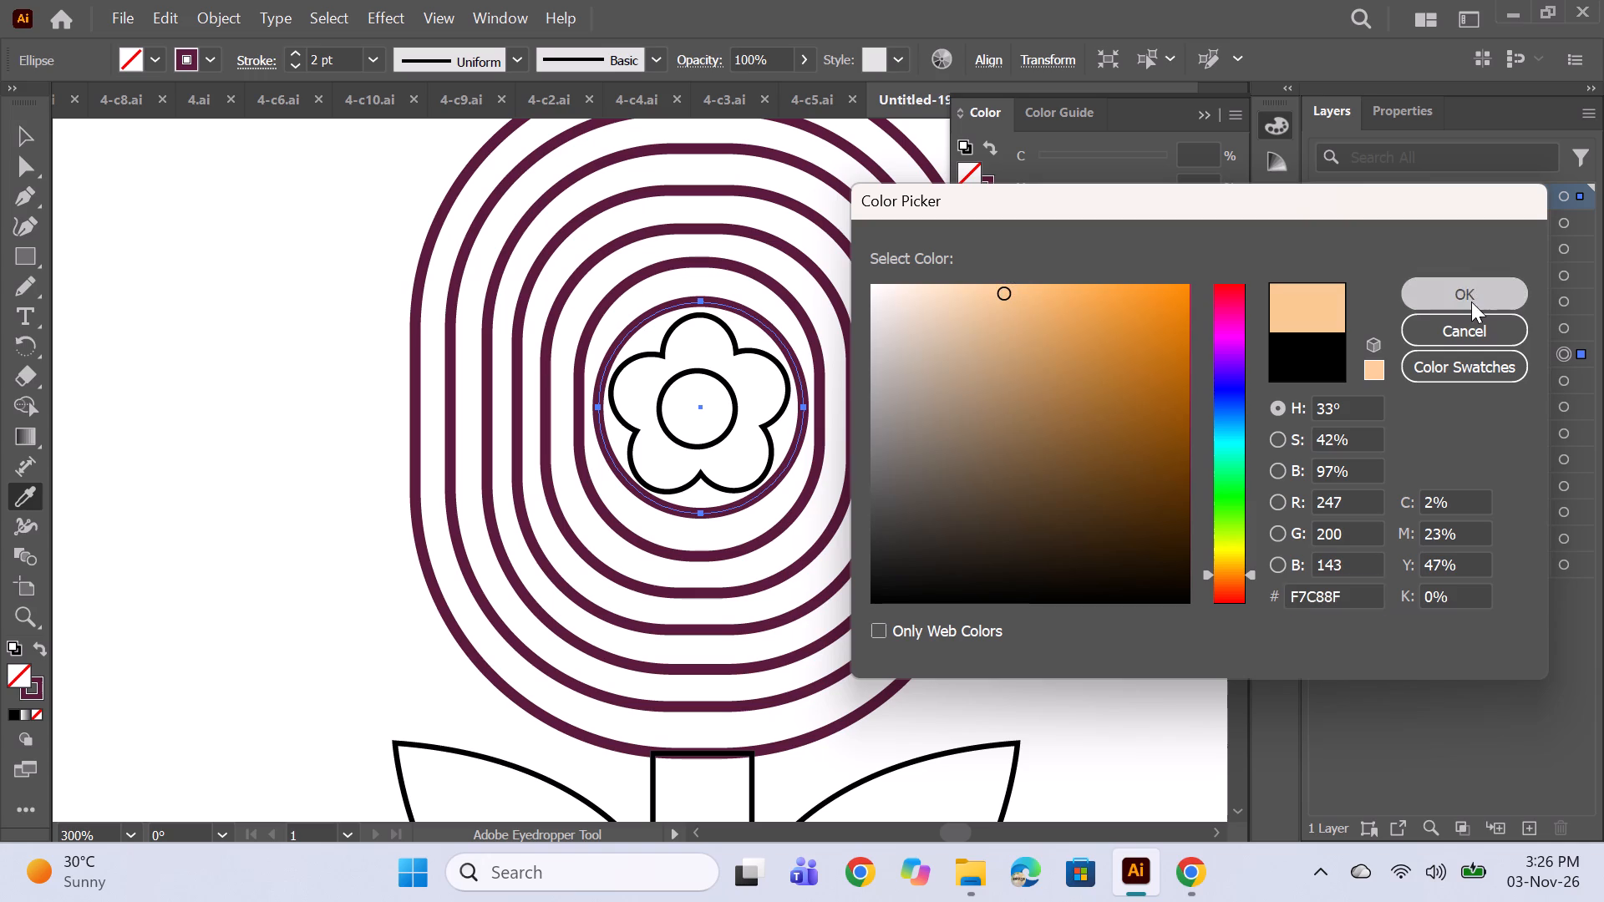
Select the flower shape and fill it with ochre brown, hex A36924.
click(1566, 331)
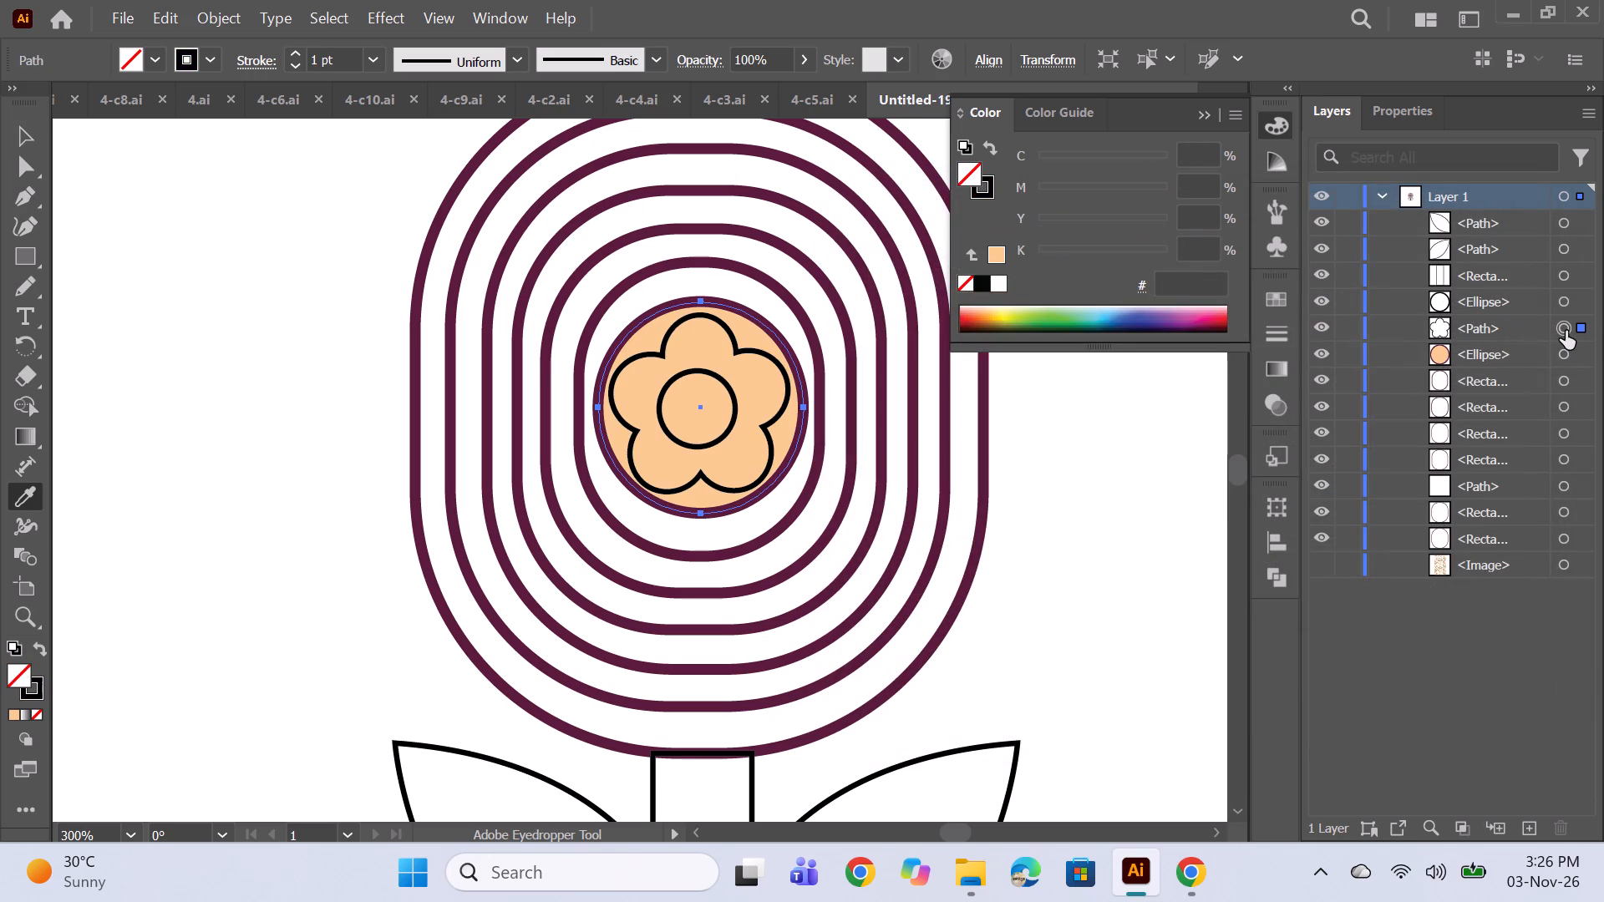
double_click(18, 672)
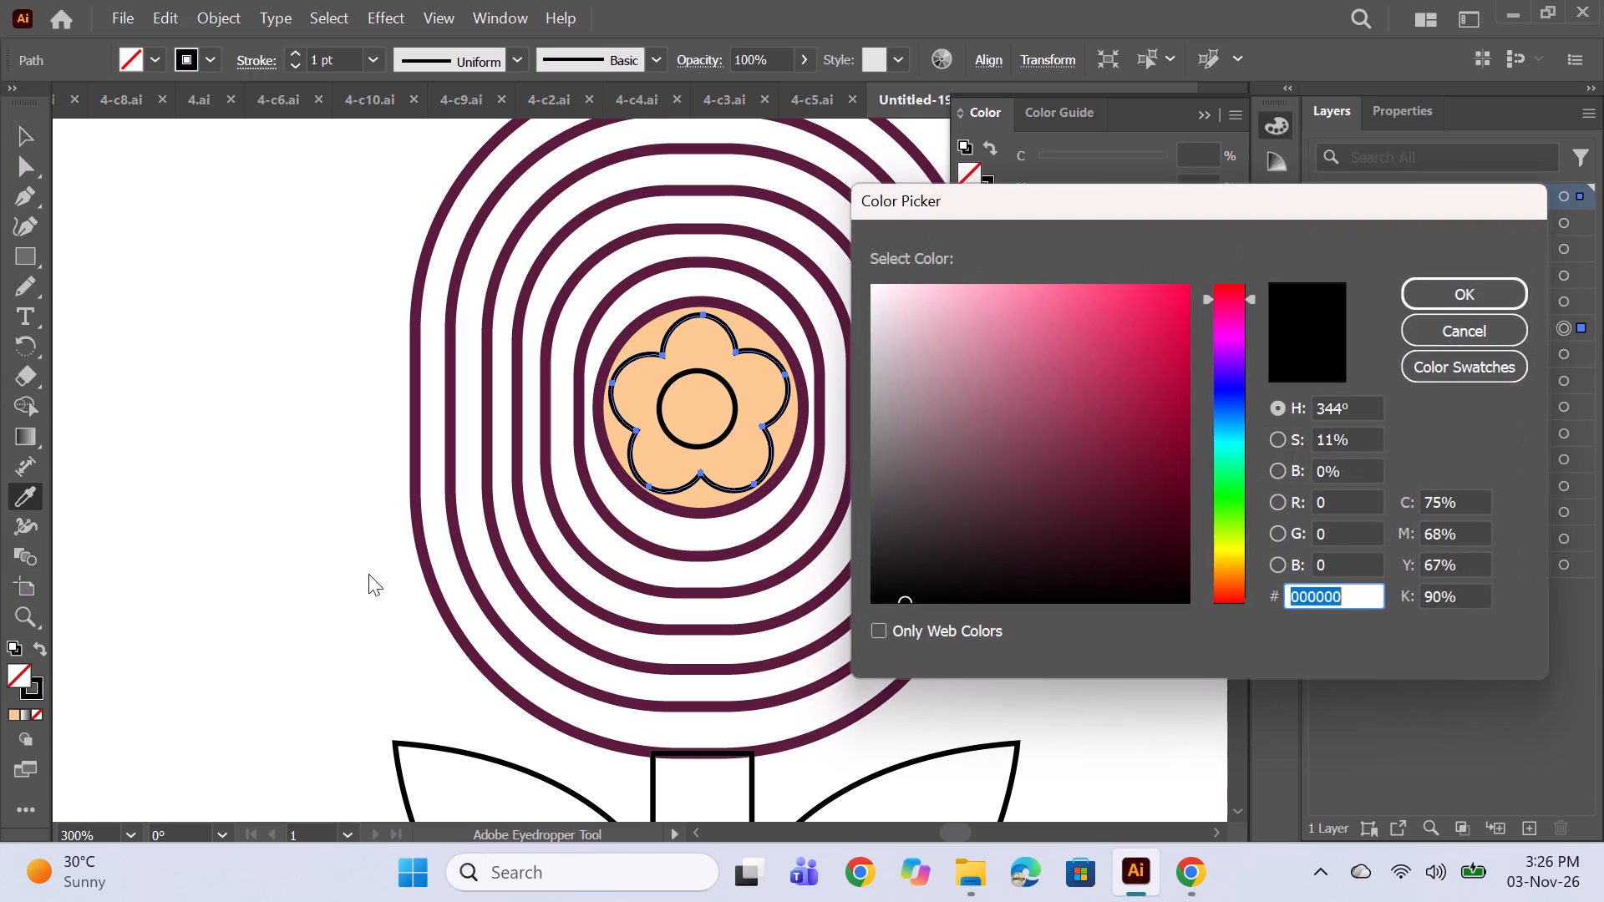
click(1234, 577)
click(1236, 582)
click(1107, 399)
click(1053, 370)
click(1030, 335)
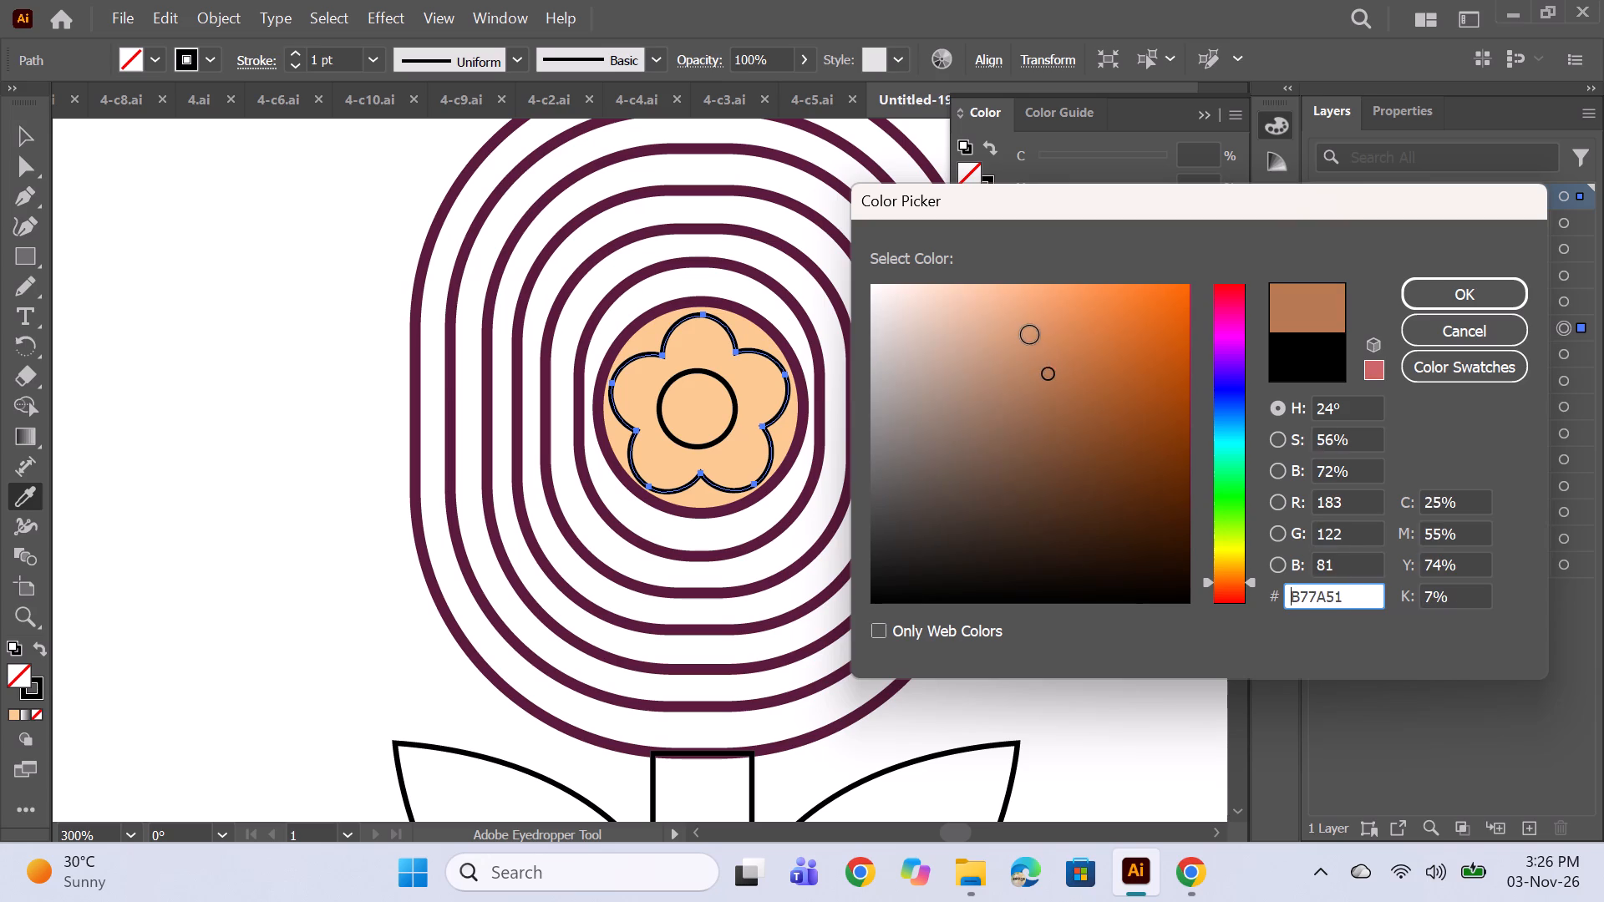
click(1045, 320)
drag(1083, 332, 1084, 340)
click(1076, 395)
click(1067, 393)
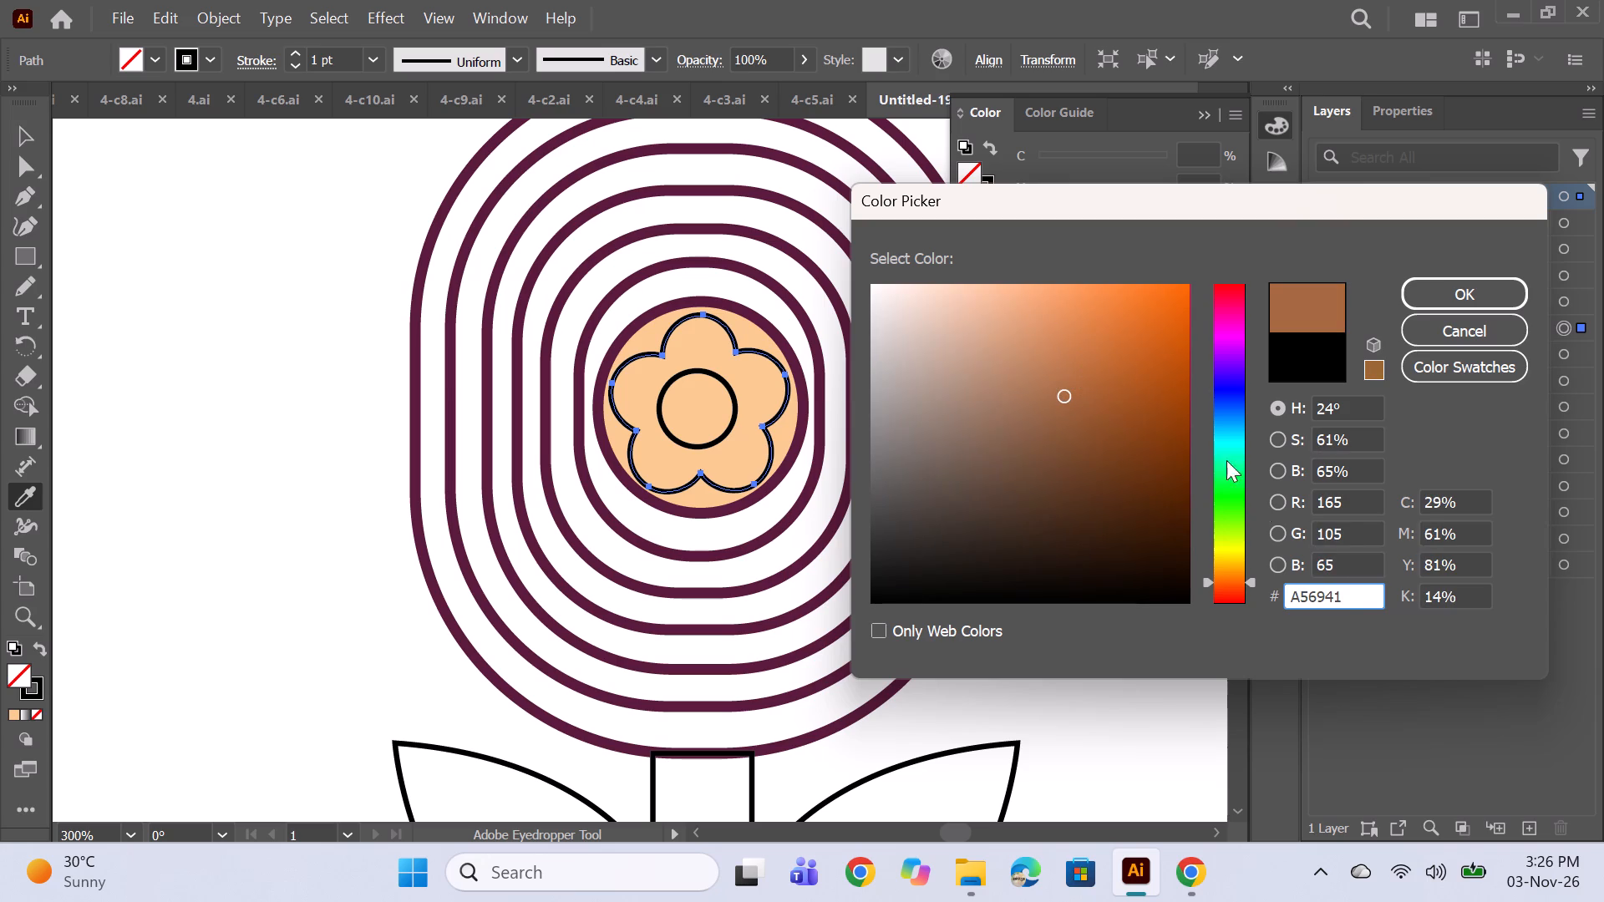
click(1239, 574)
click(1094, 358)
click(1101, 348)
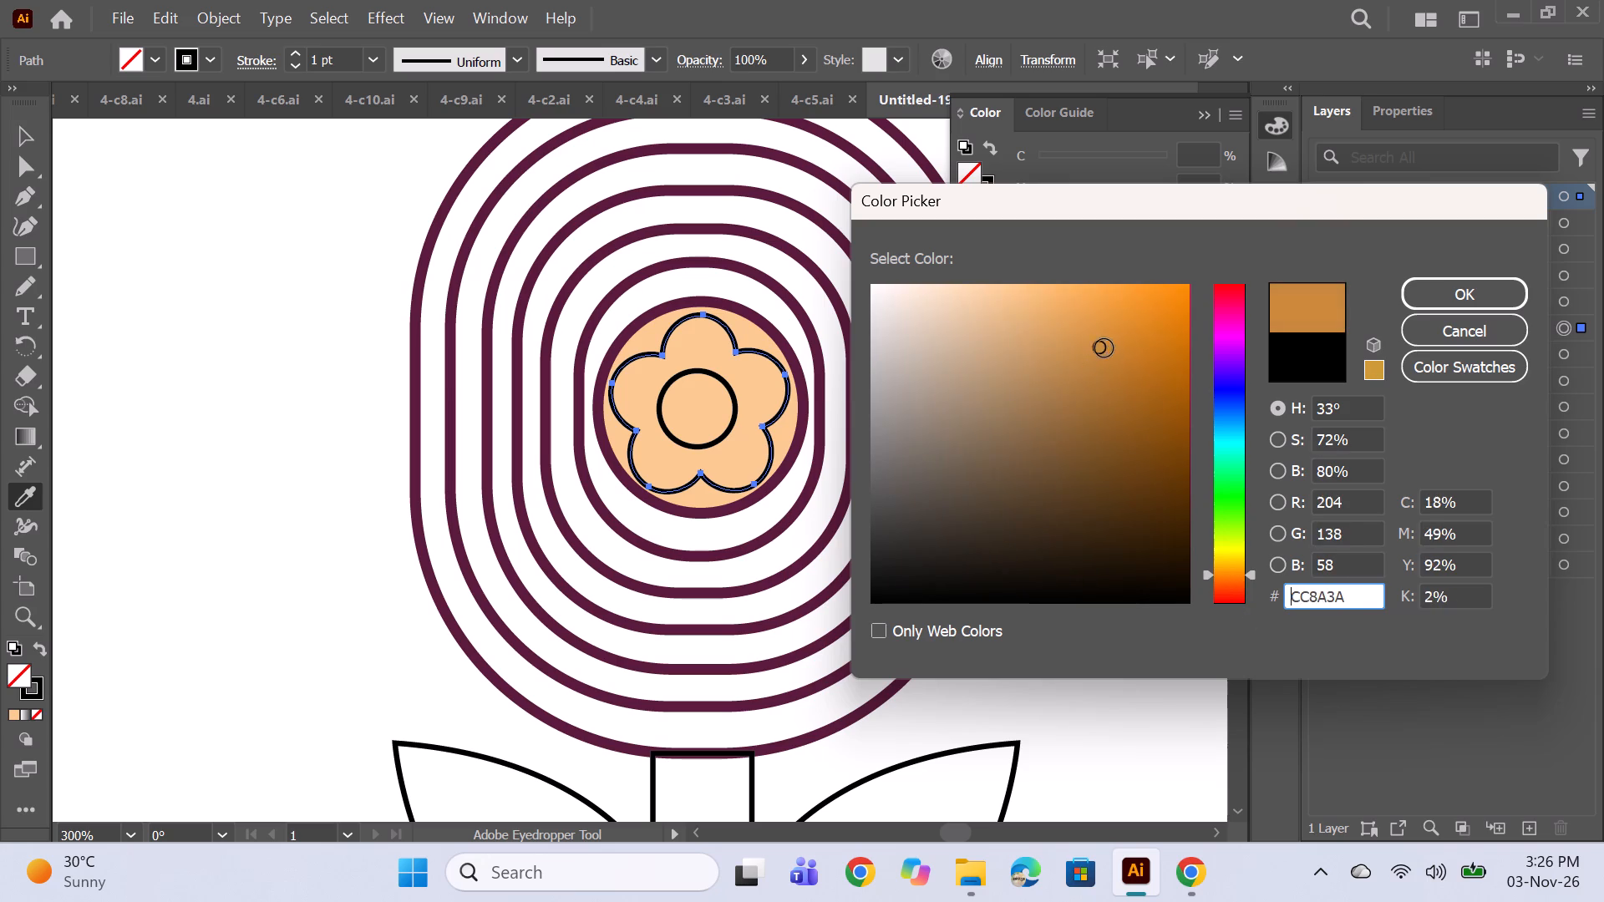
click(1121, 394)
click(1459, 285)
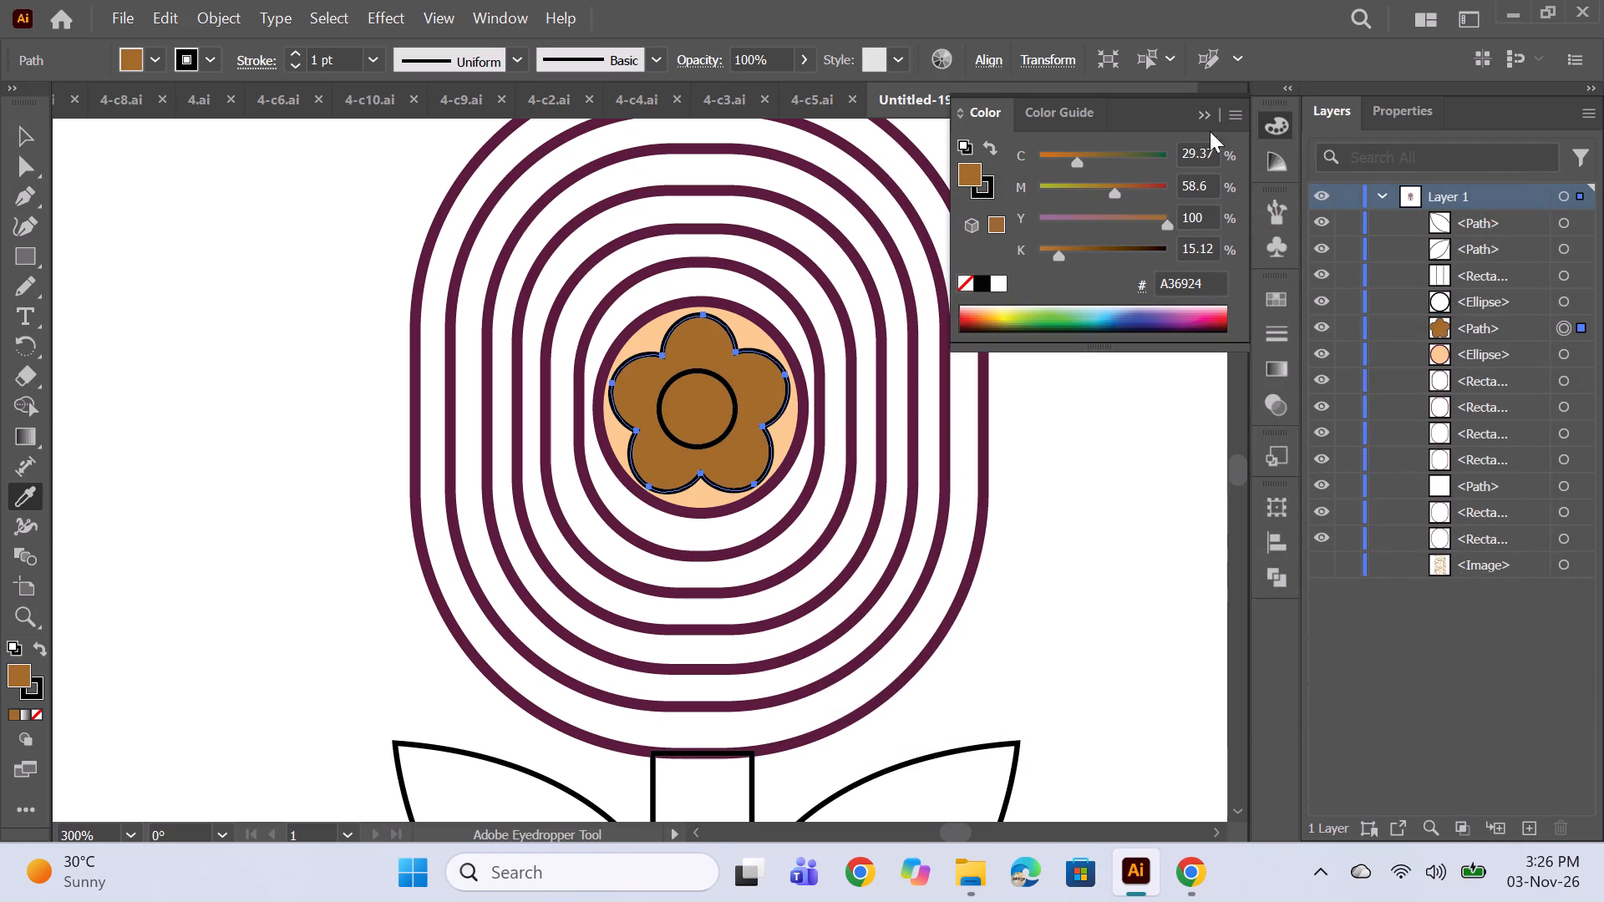
Change the flower's fill to light pink, hex F9A2B9.
double_click(26, 670)
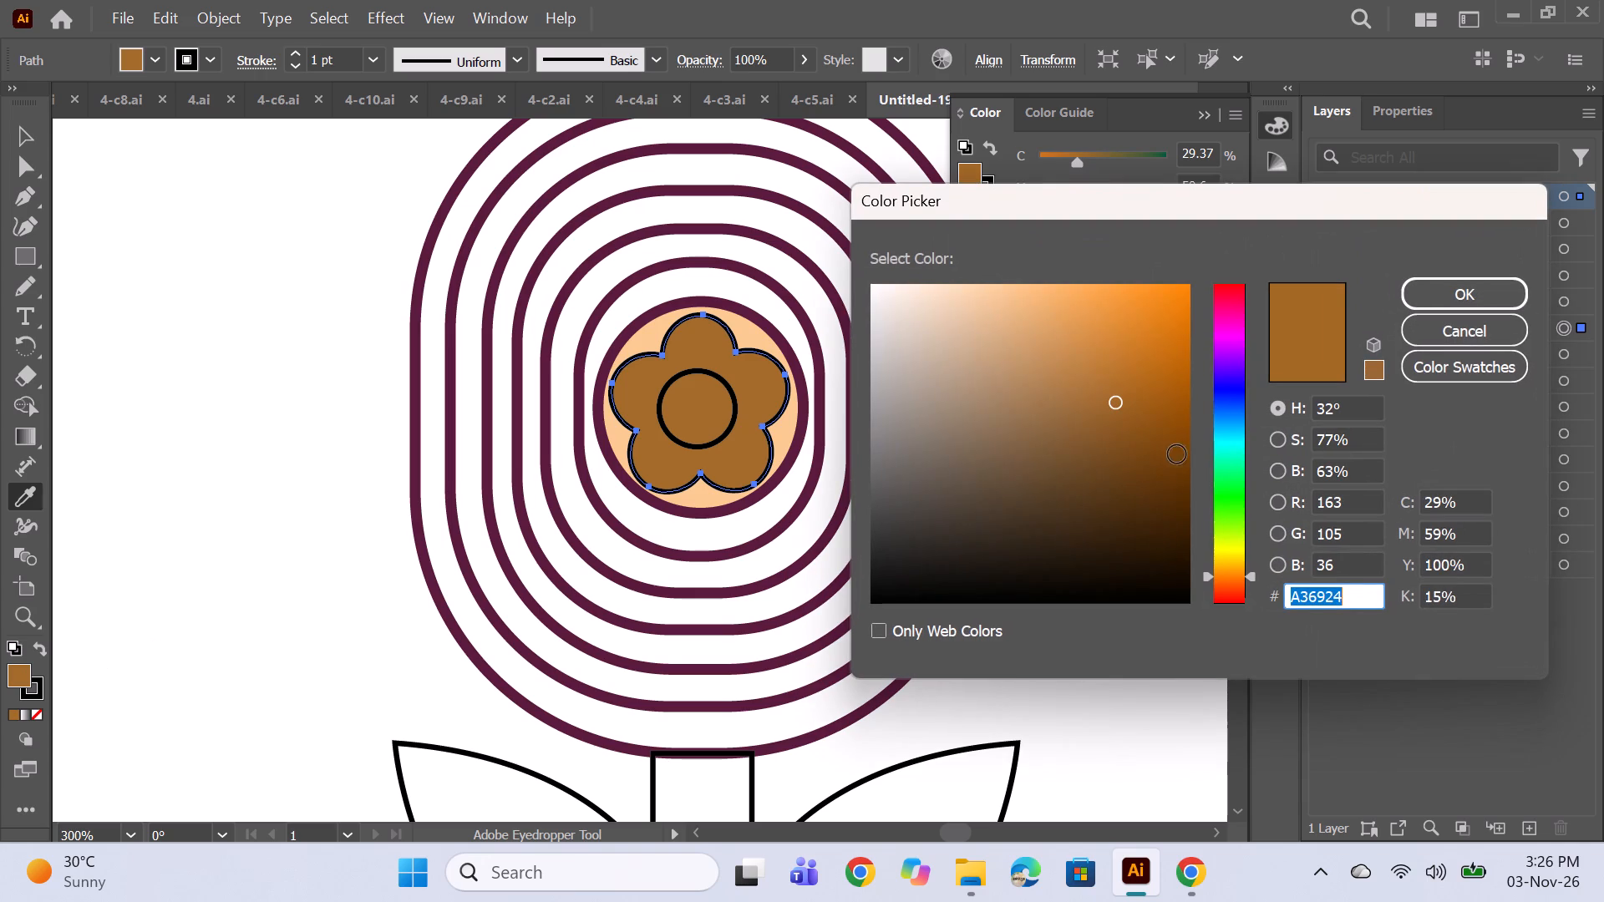
click(1224, 304)
click(1226, 296)
click(1227, 284)
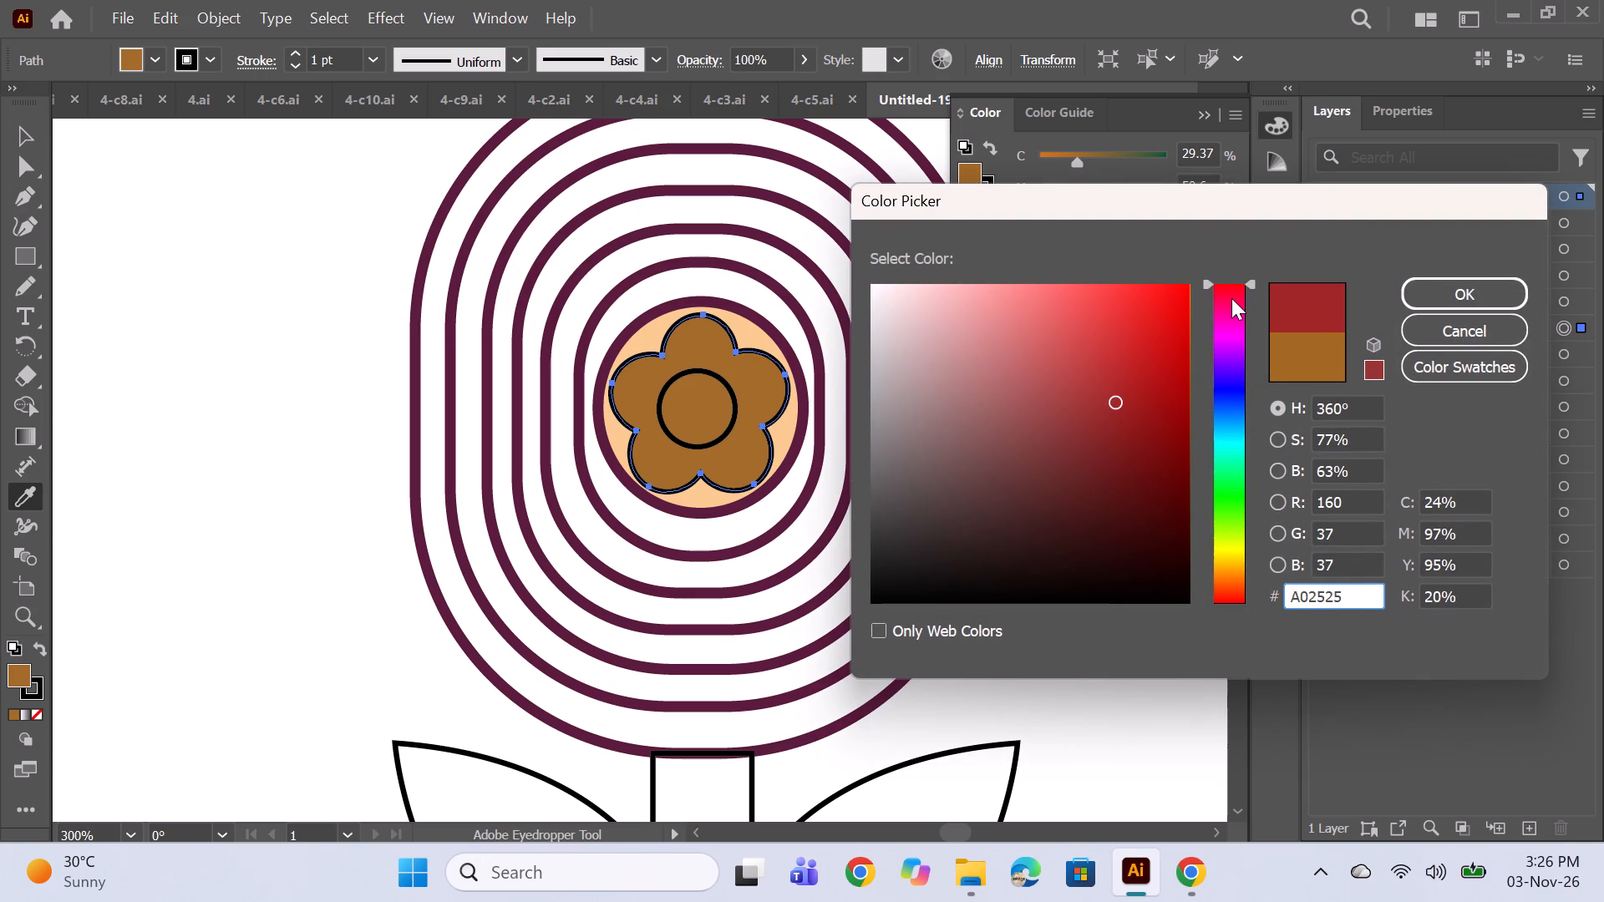
click(1231, 291)
click(1231, 291)
click(1013, 290)
click(1014, 298)
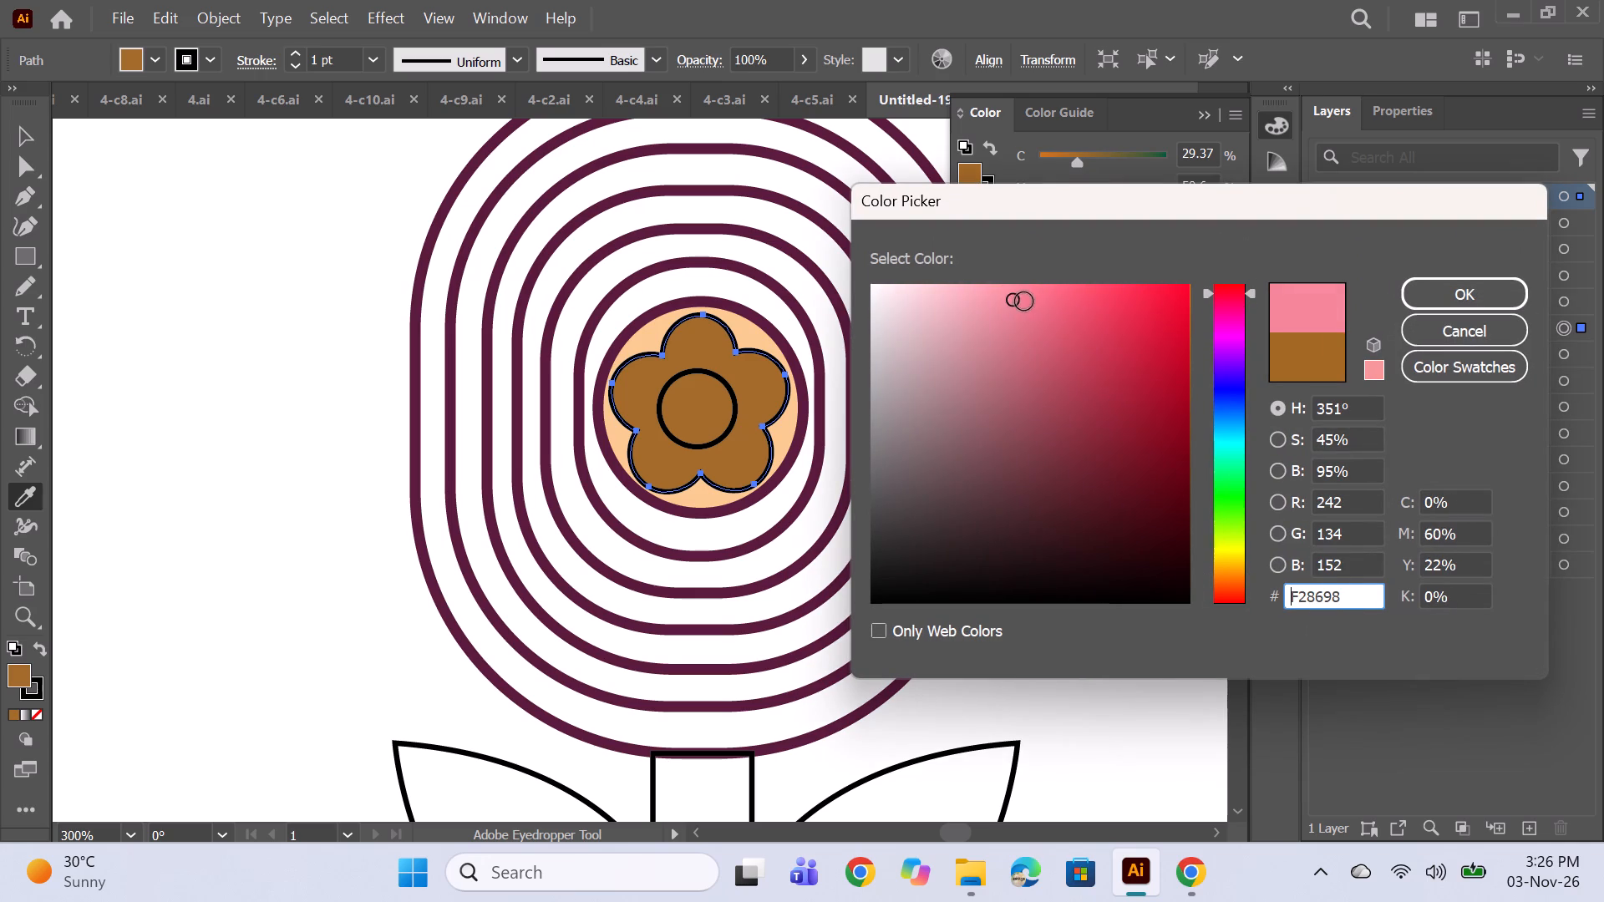
click(1049, 288)
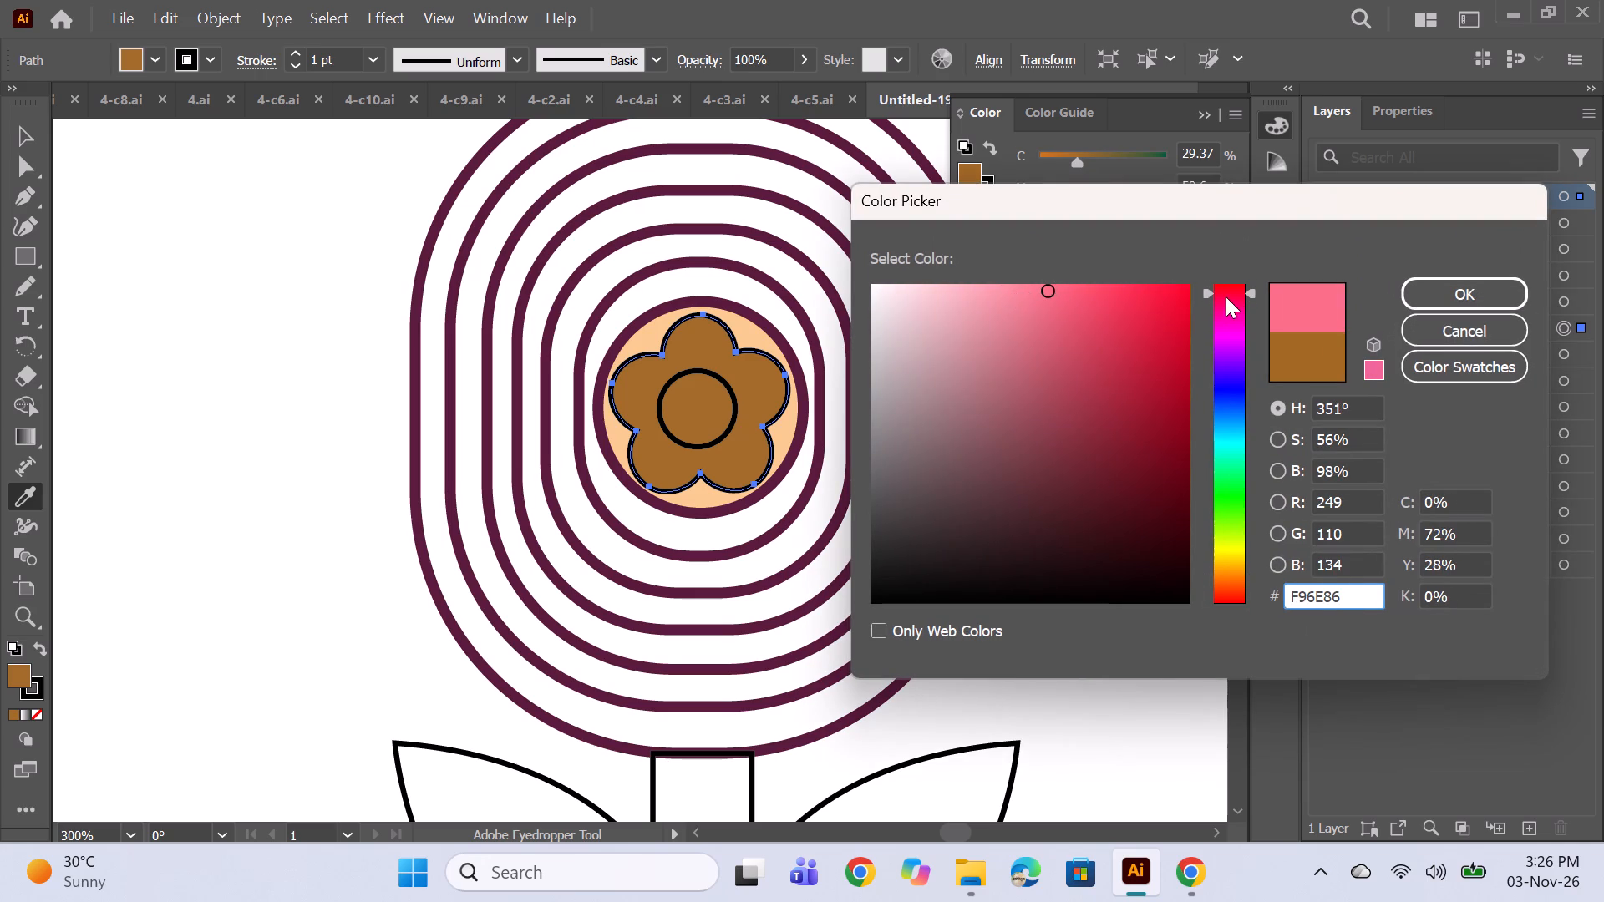
click(1226, 296)
click(1010, 300)
click(1005, 292)
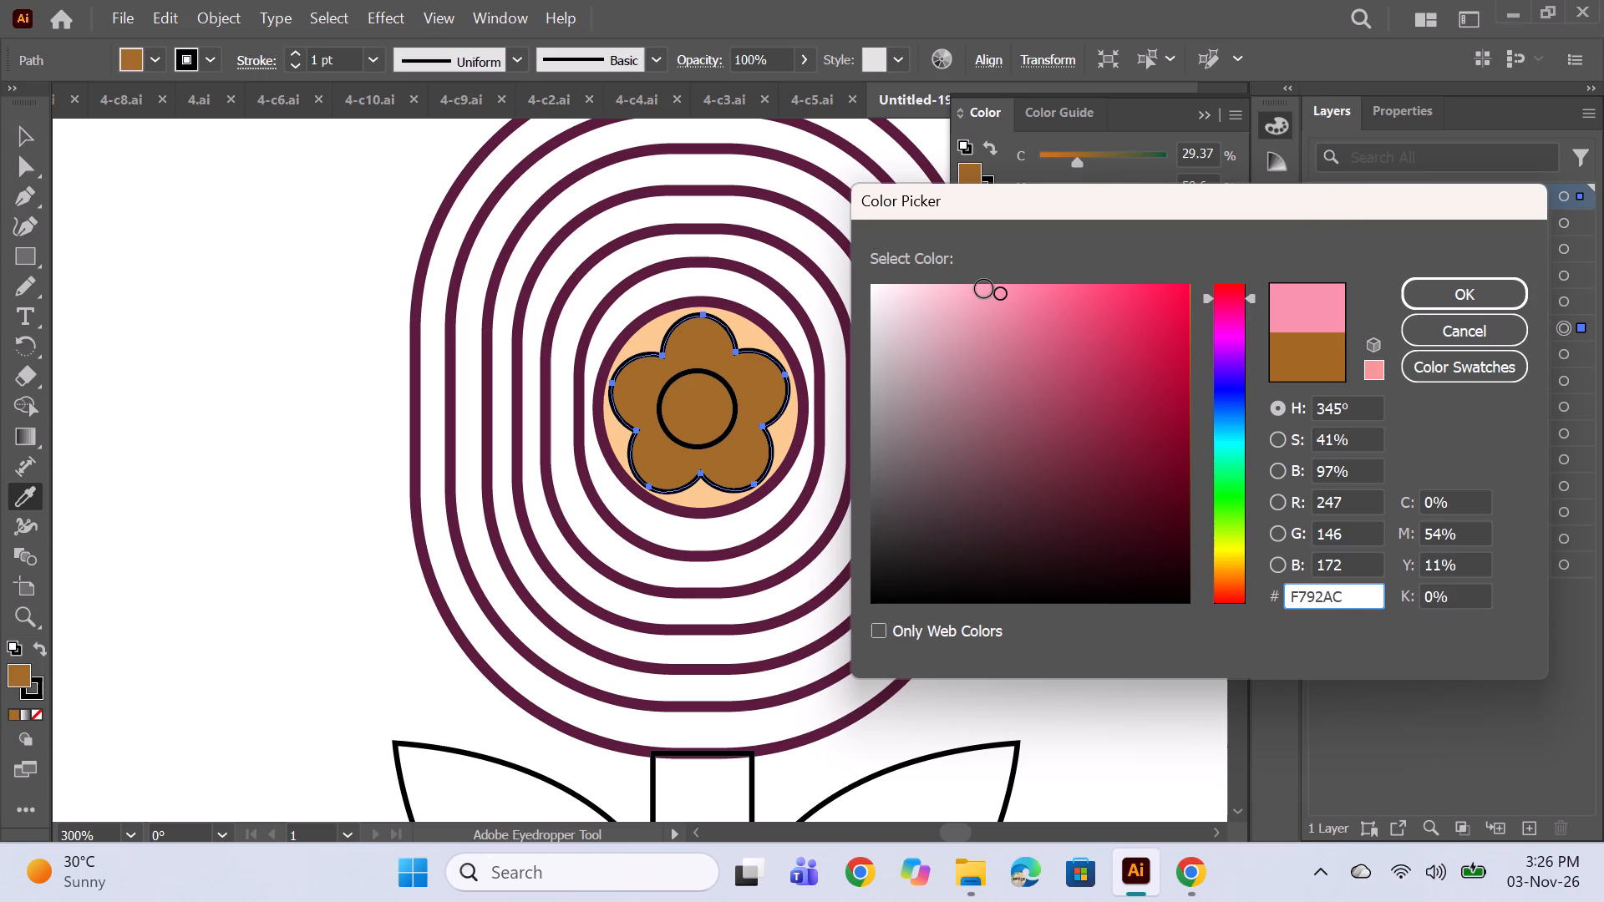
click(984, 289)
click(1459, 303)
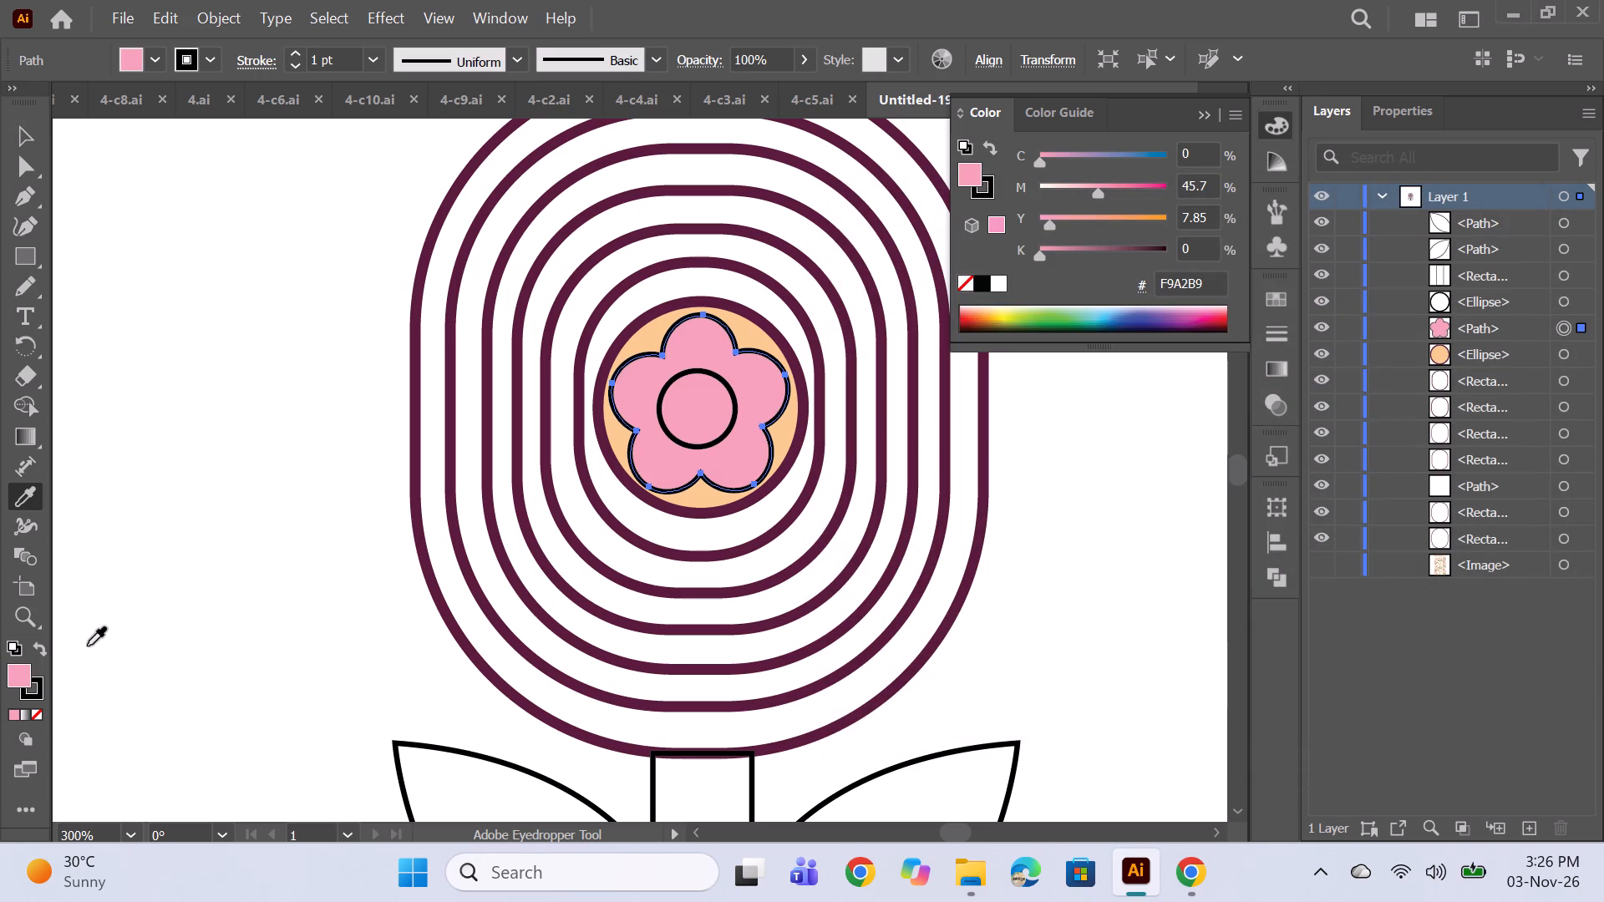
Recolour the flower's stroke to dark plum, hex 60213B.
double_click(39, 683)
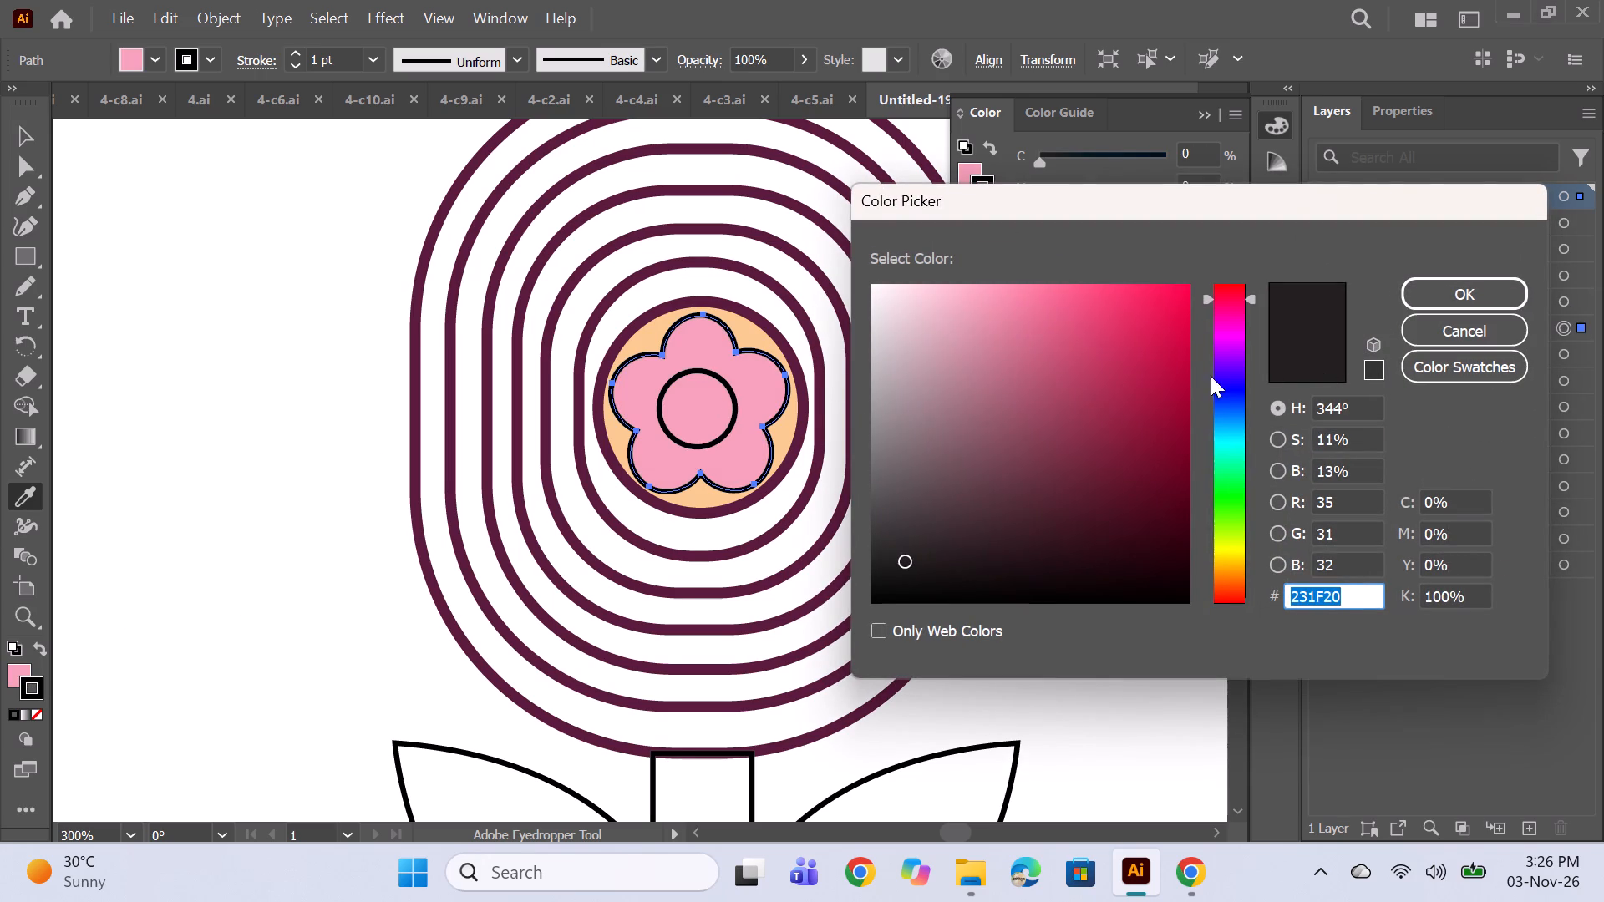
click(1226, 327)
click(1229, 310)
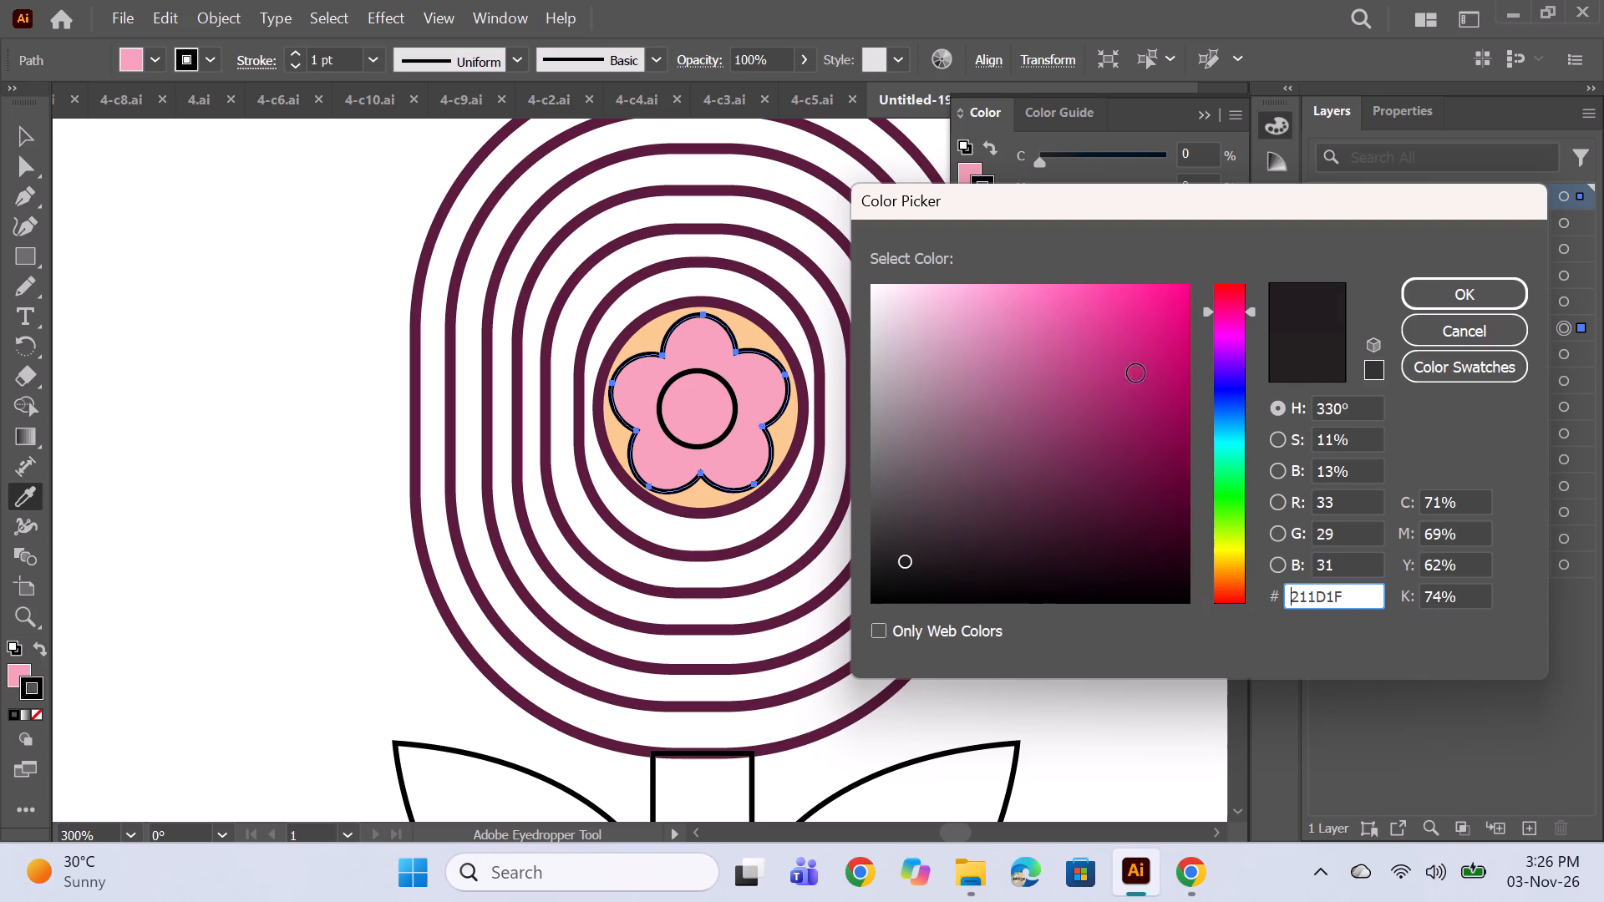
click(1072, 447)
click(1101, 447)
click(1084, 446)
click(1074, 430)
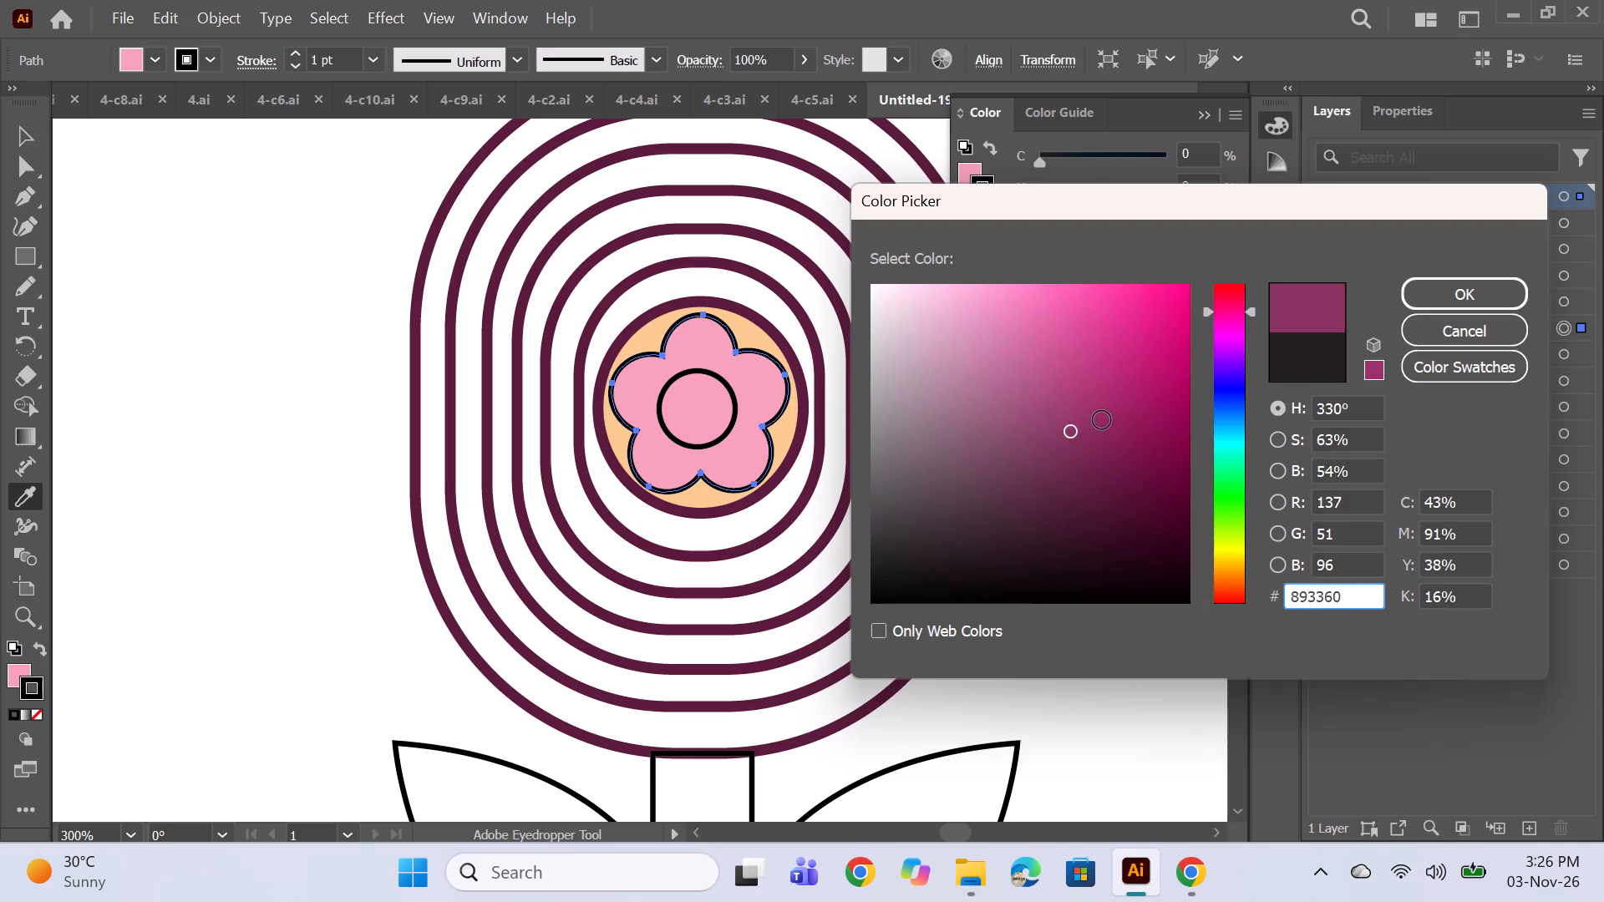
click(1102, 420)
click(1231, 313)
click(1231, 301)
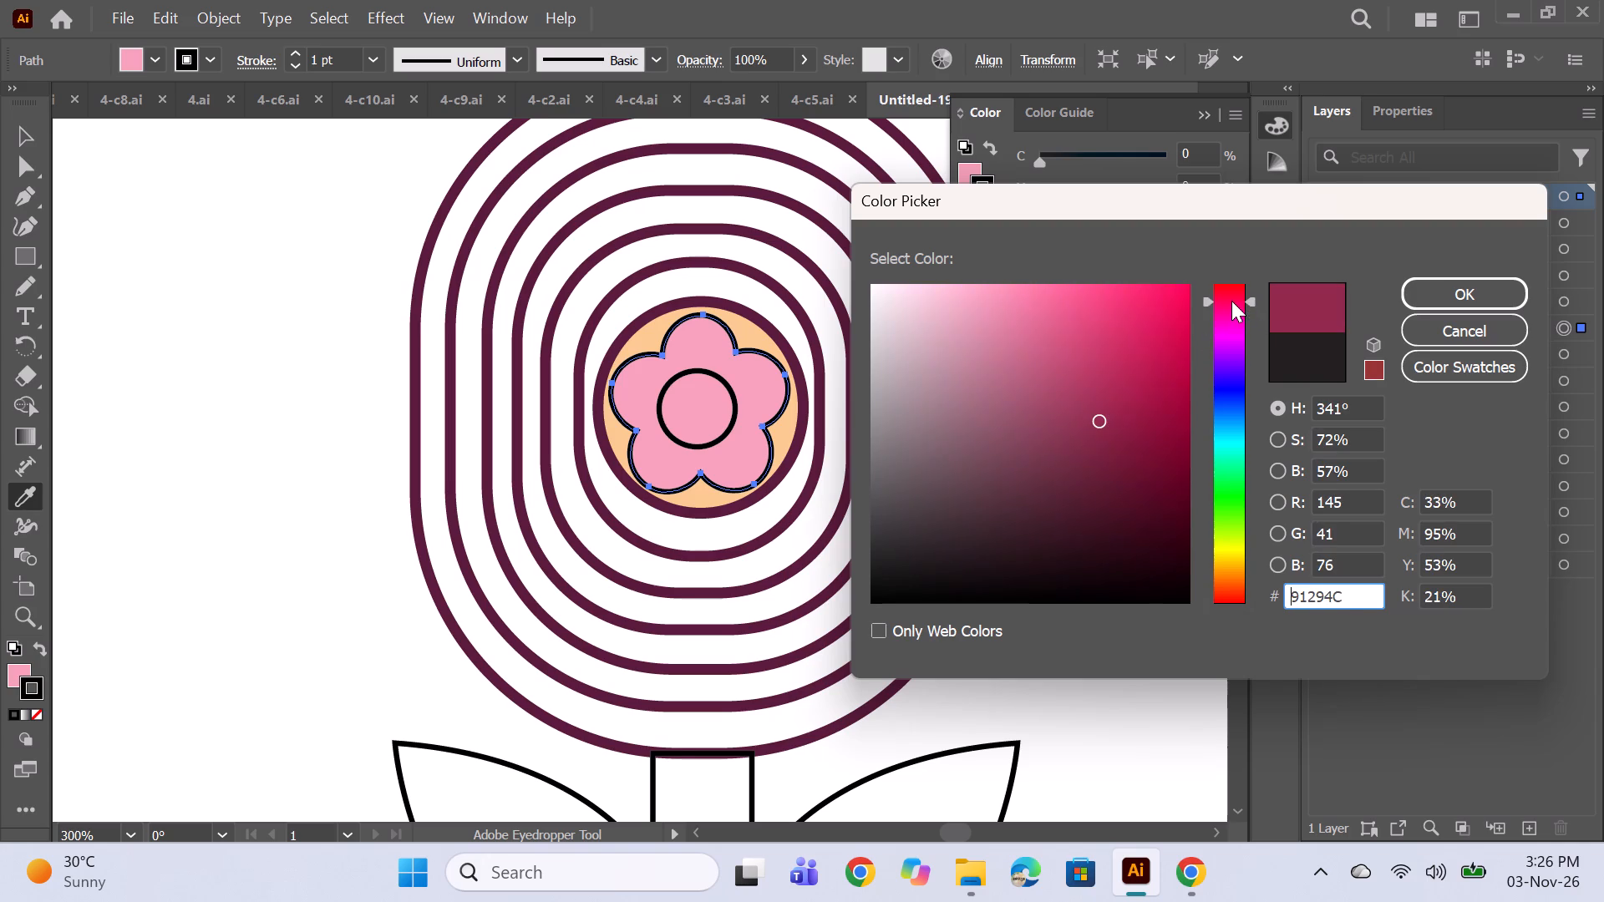
click(1235, 305)
click(1129, 414)
click(1110, 472)
click(1105, 476)
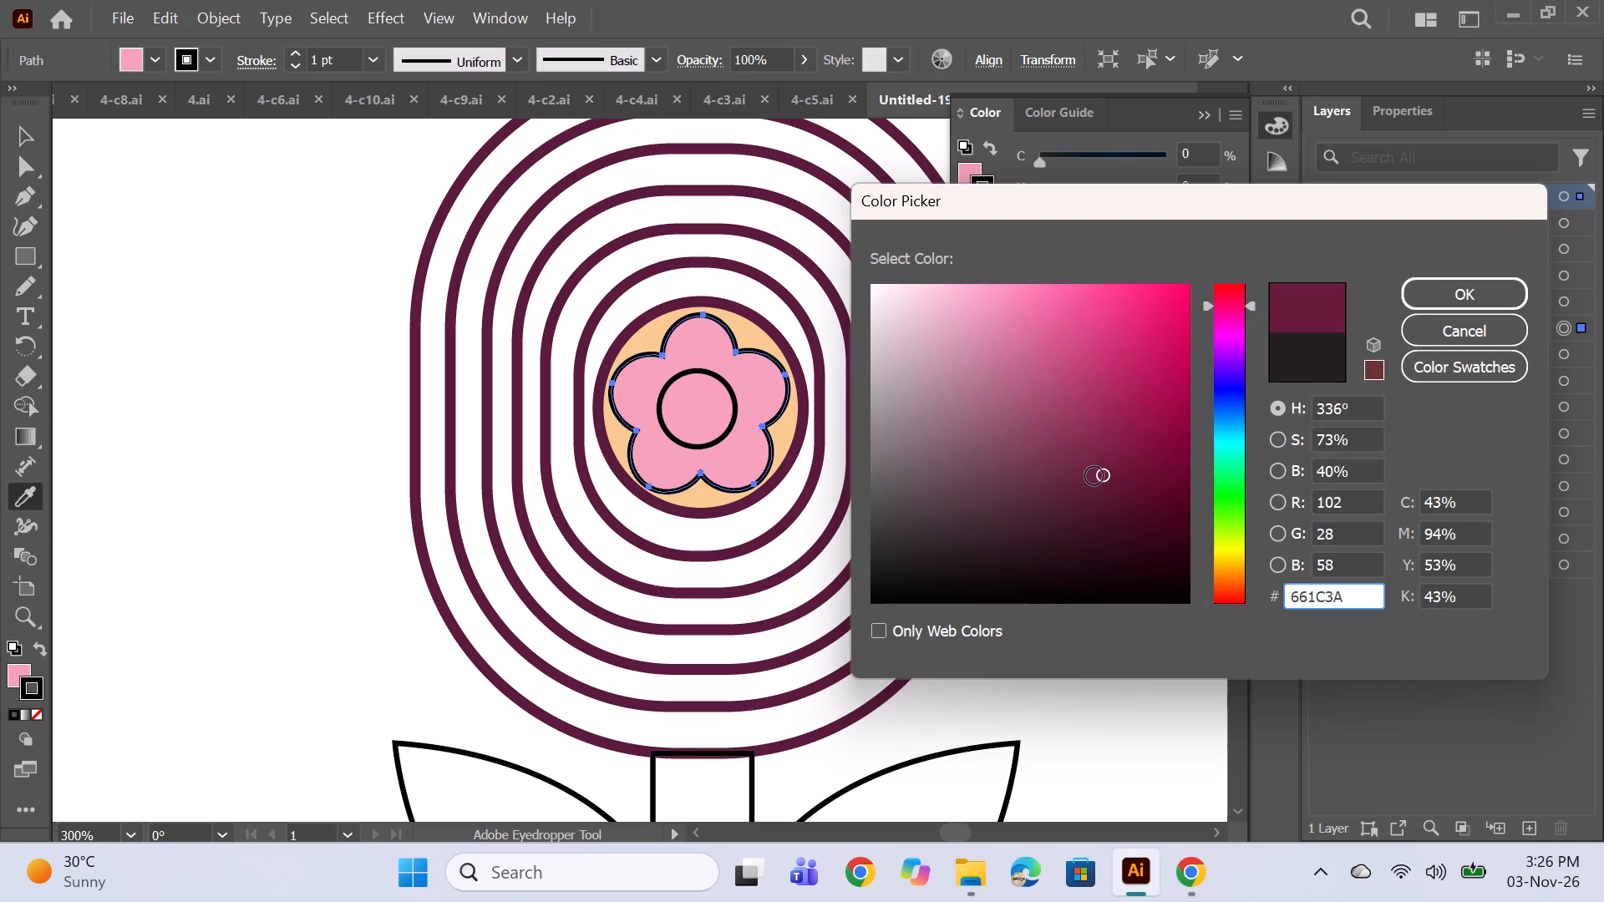
click(1080, 477)
click(1092, 470)
click(1074, 484)
click(1084, 480)
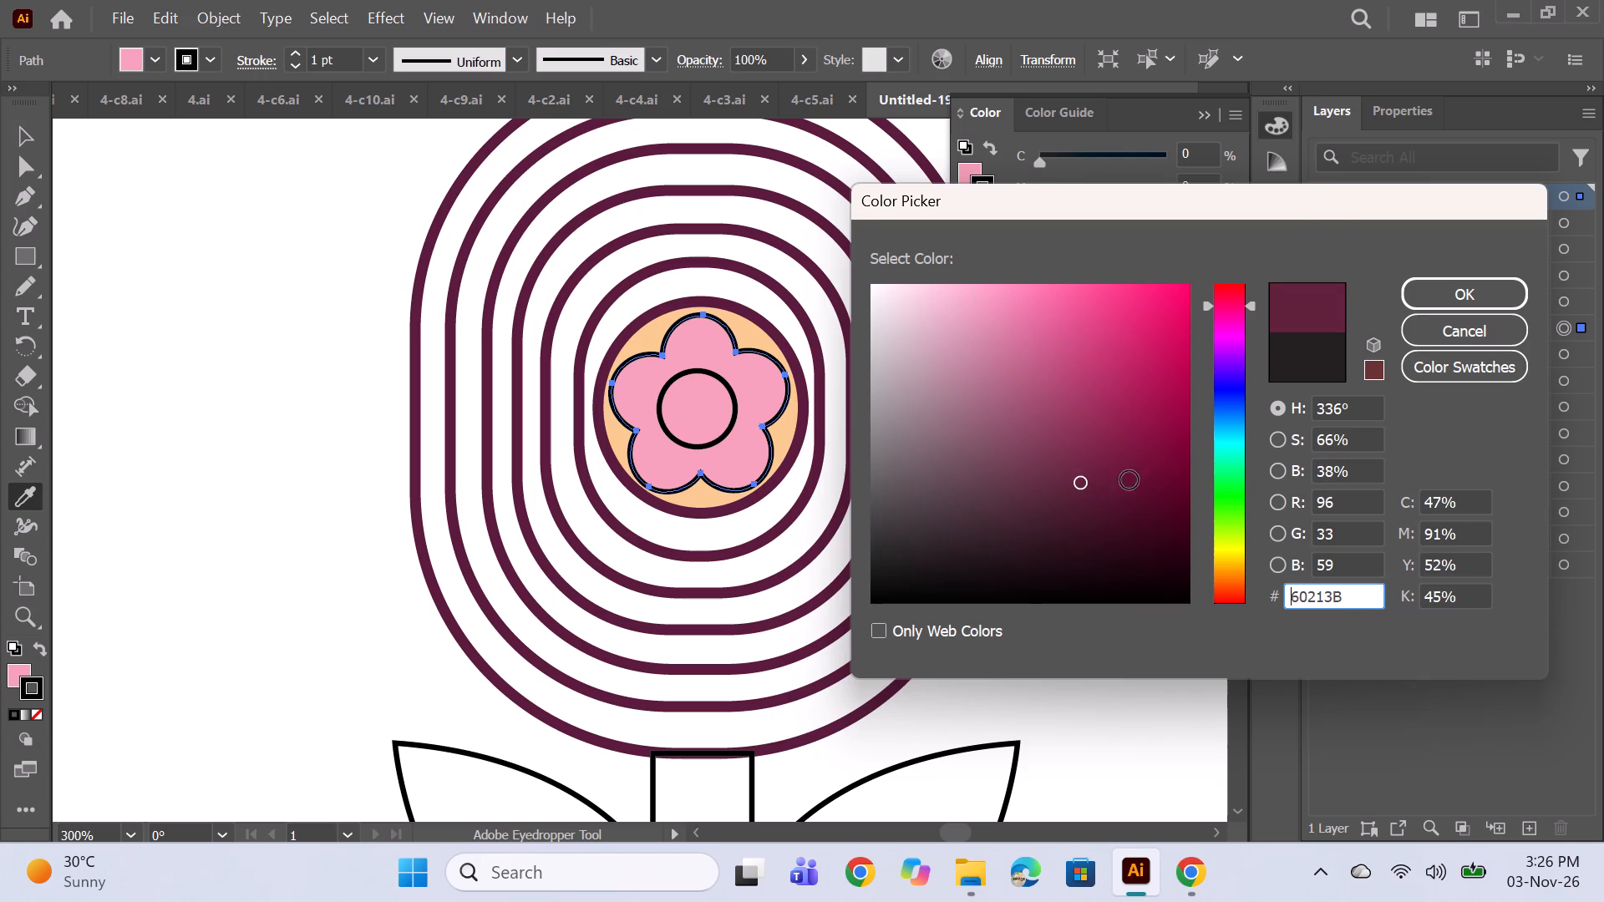
click(1430, 291)
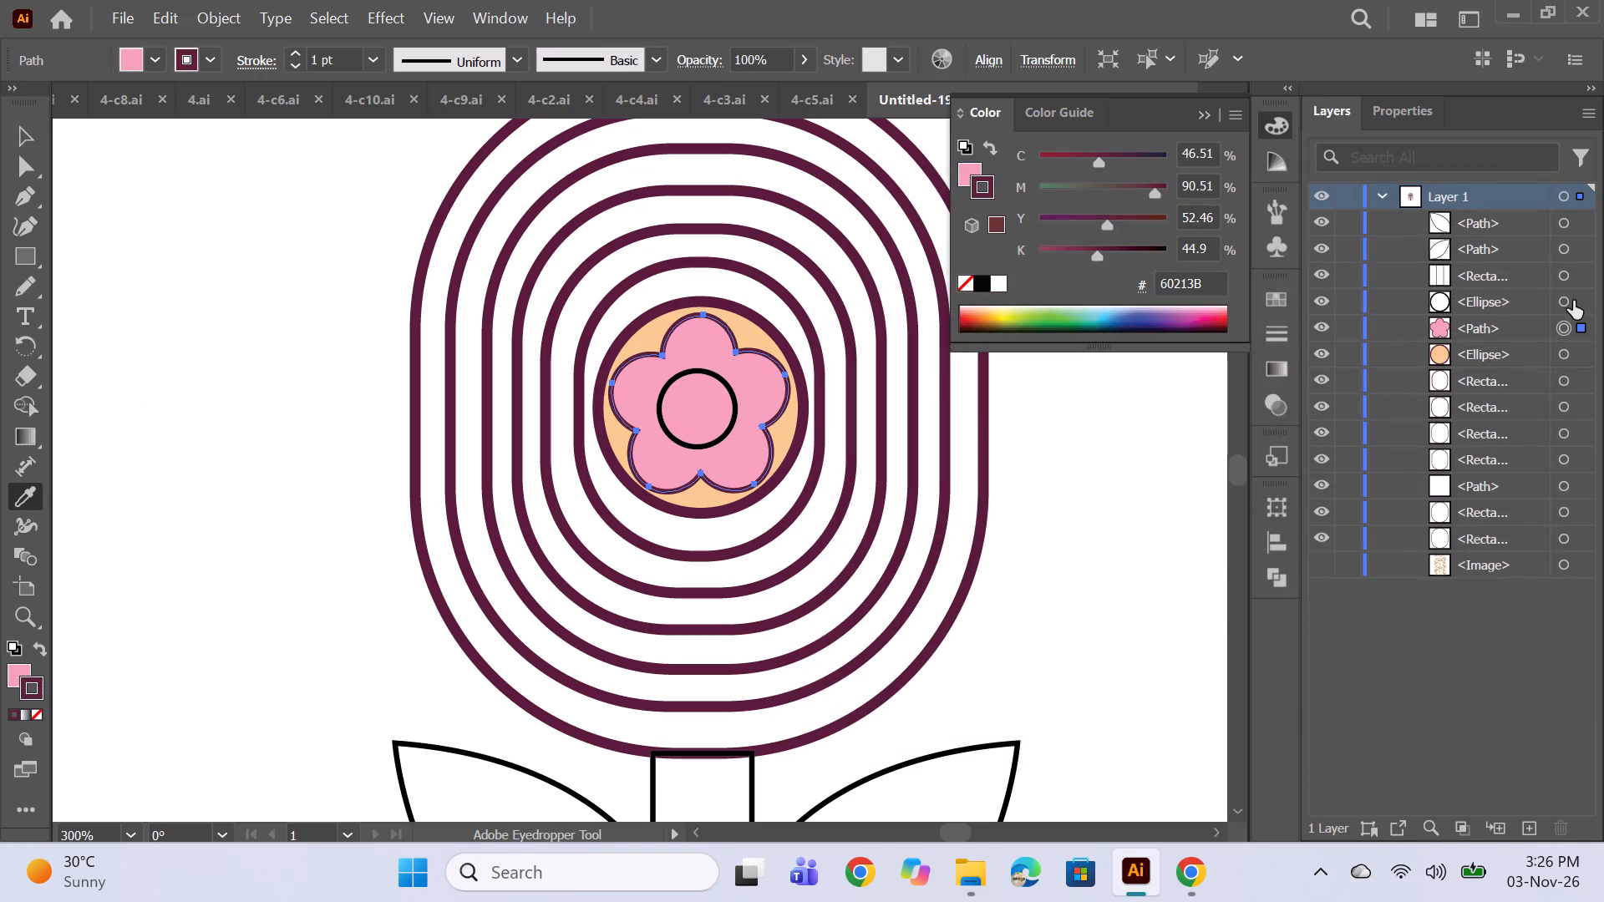
Copy the peach fill and plum stroke of the circle around the flower onto the small circle at the flower's centre.
click(1571, 300)
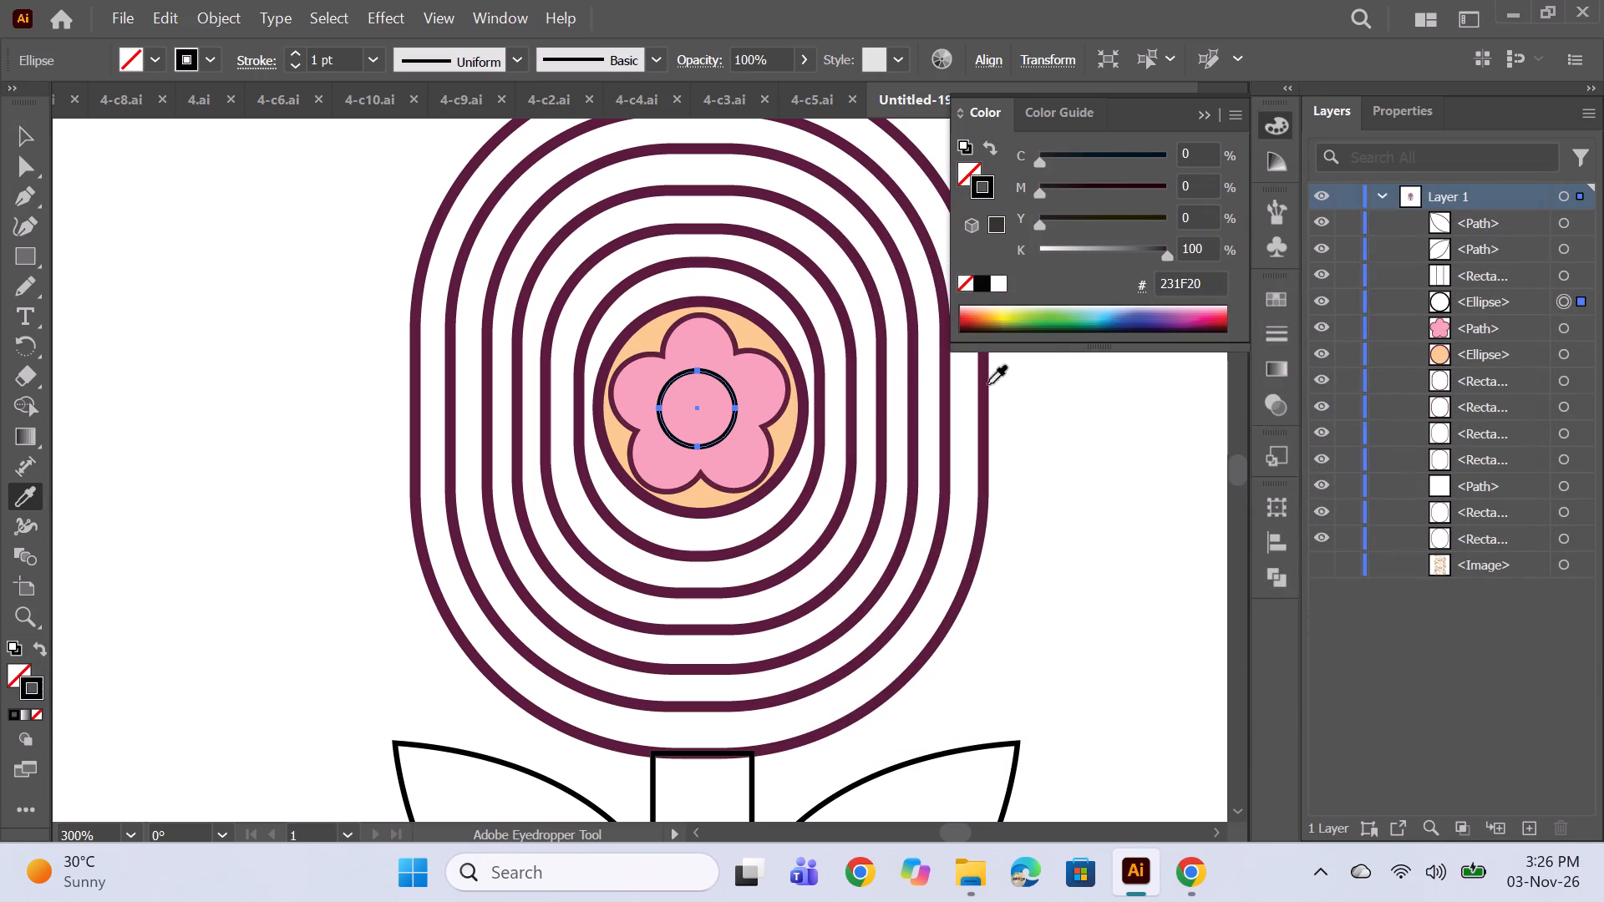
click(644, 340)
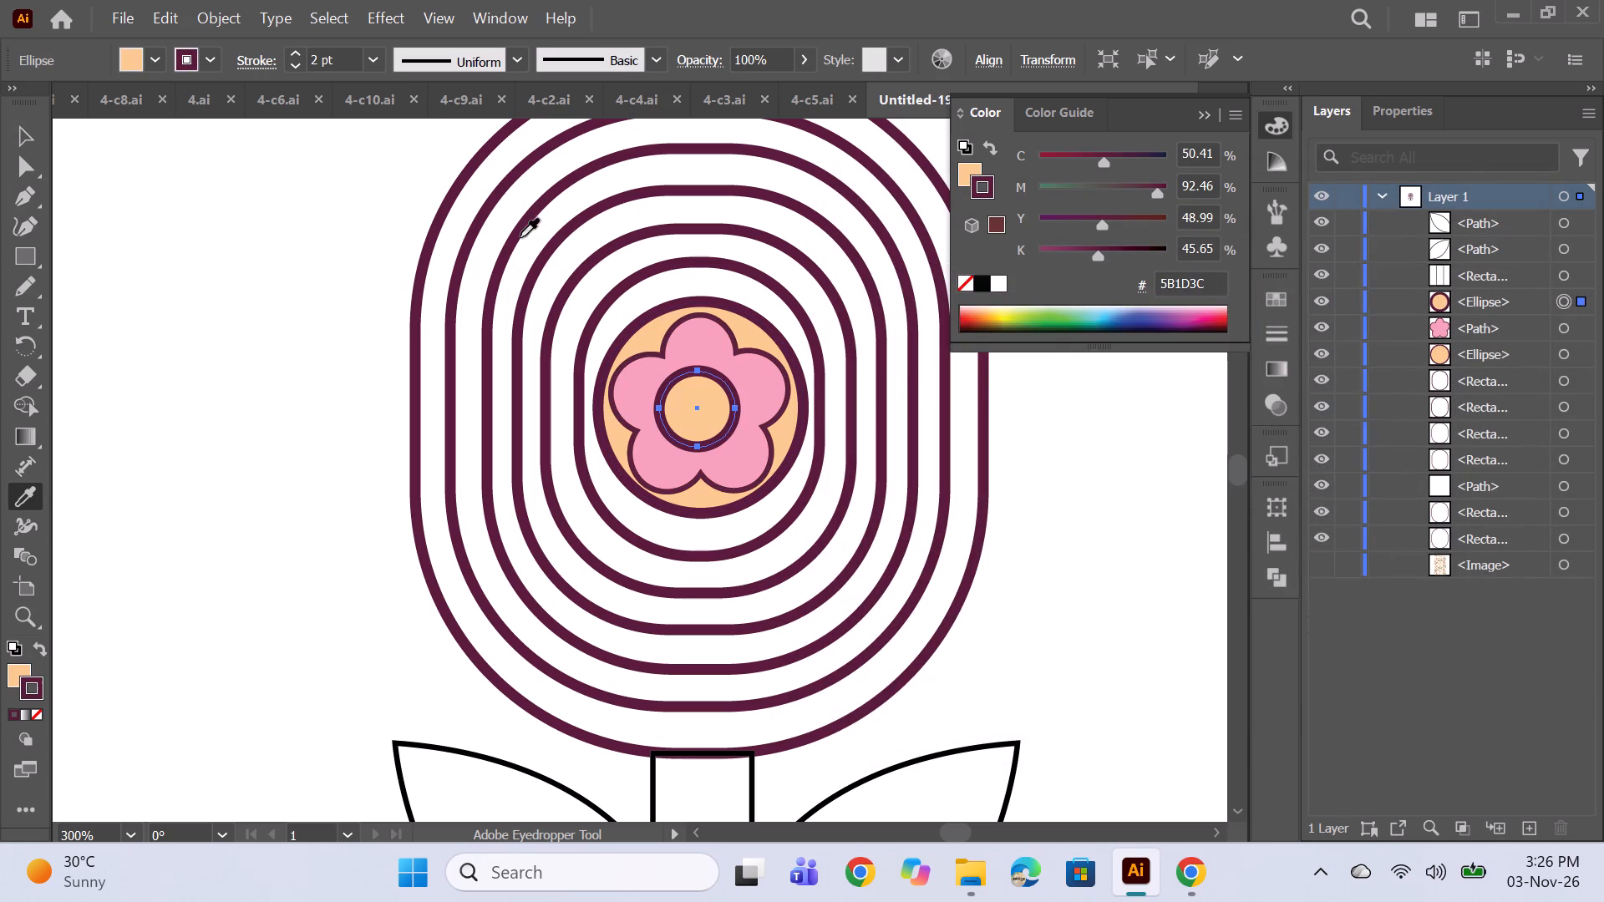
Set the stroke weight of both the flower's centre circle and the circle around the flower to 1 pt.
click(1570, 271)
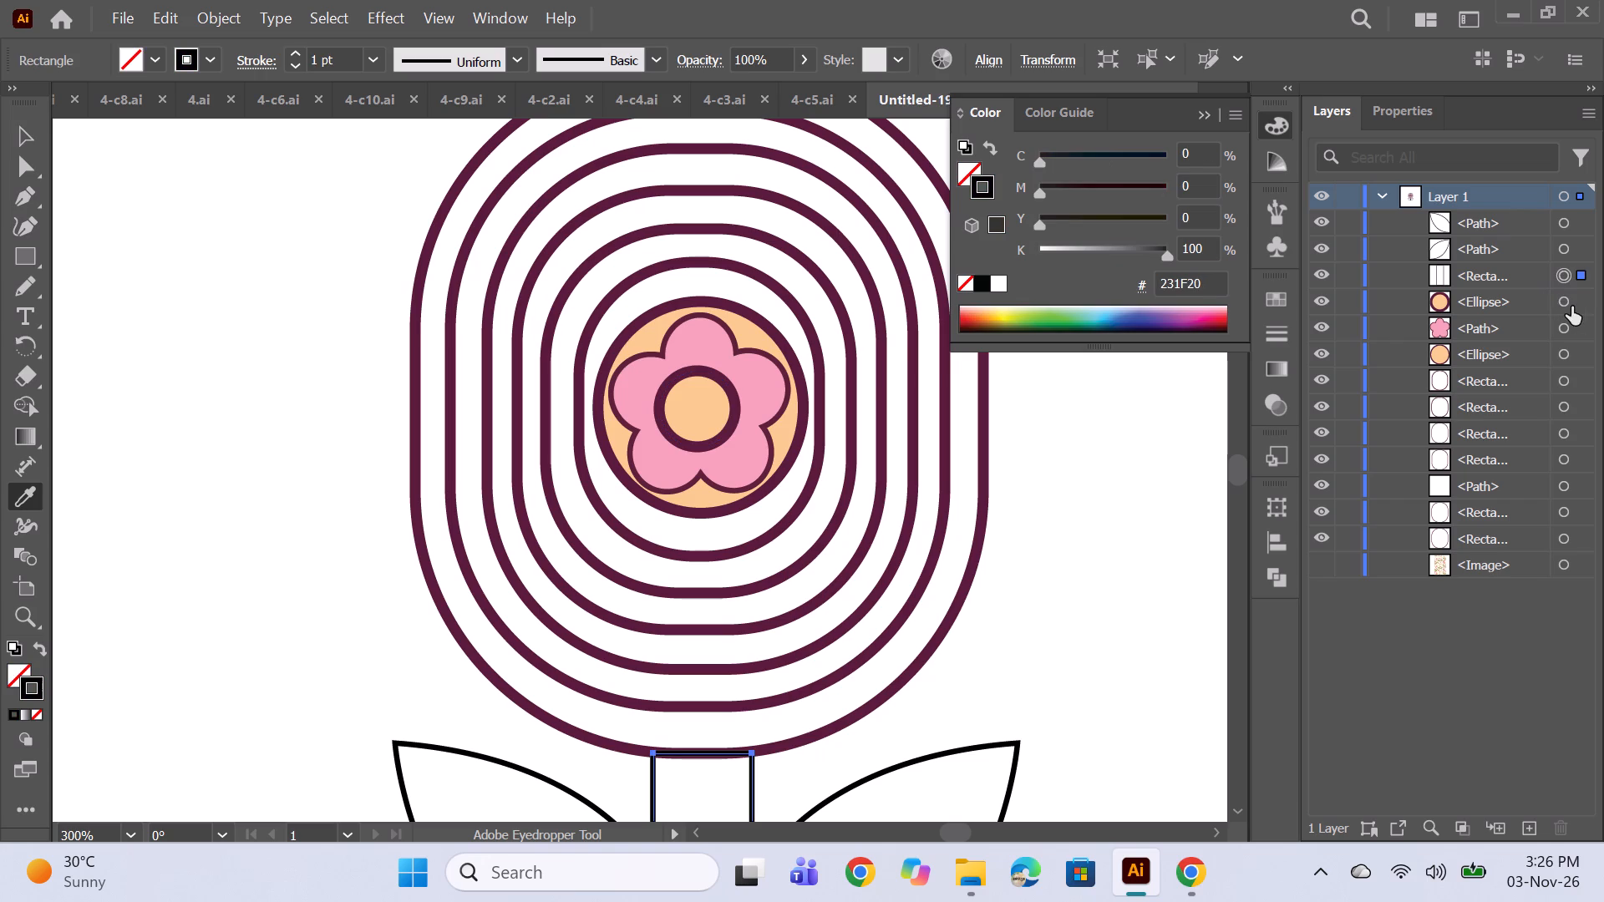
click(1566, 304)
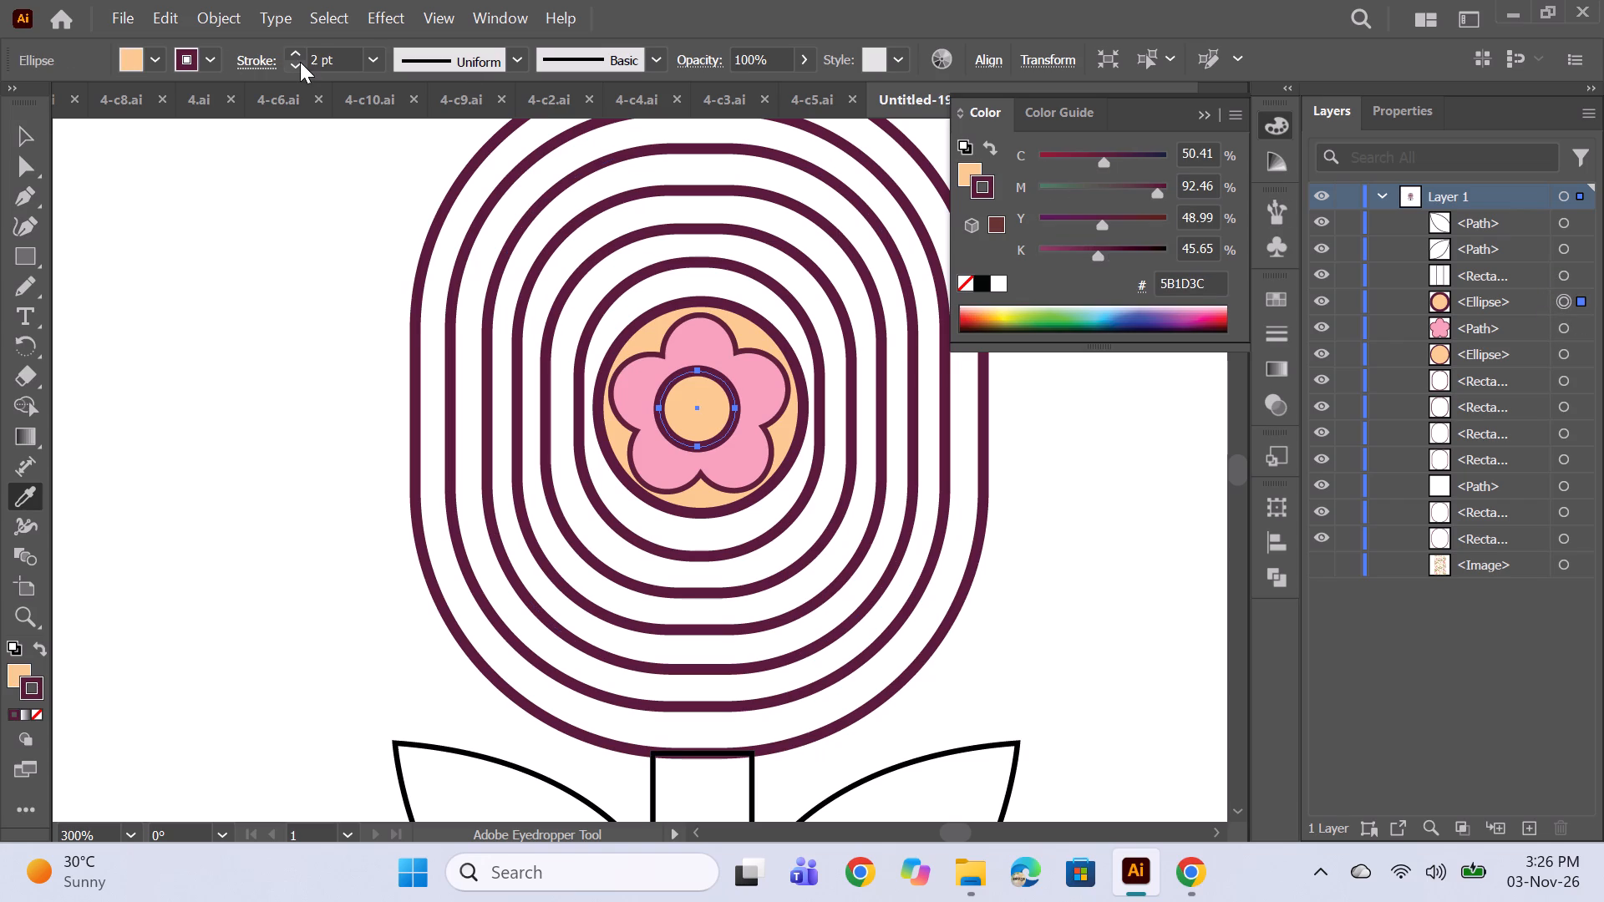
click(300, 63)
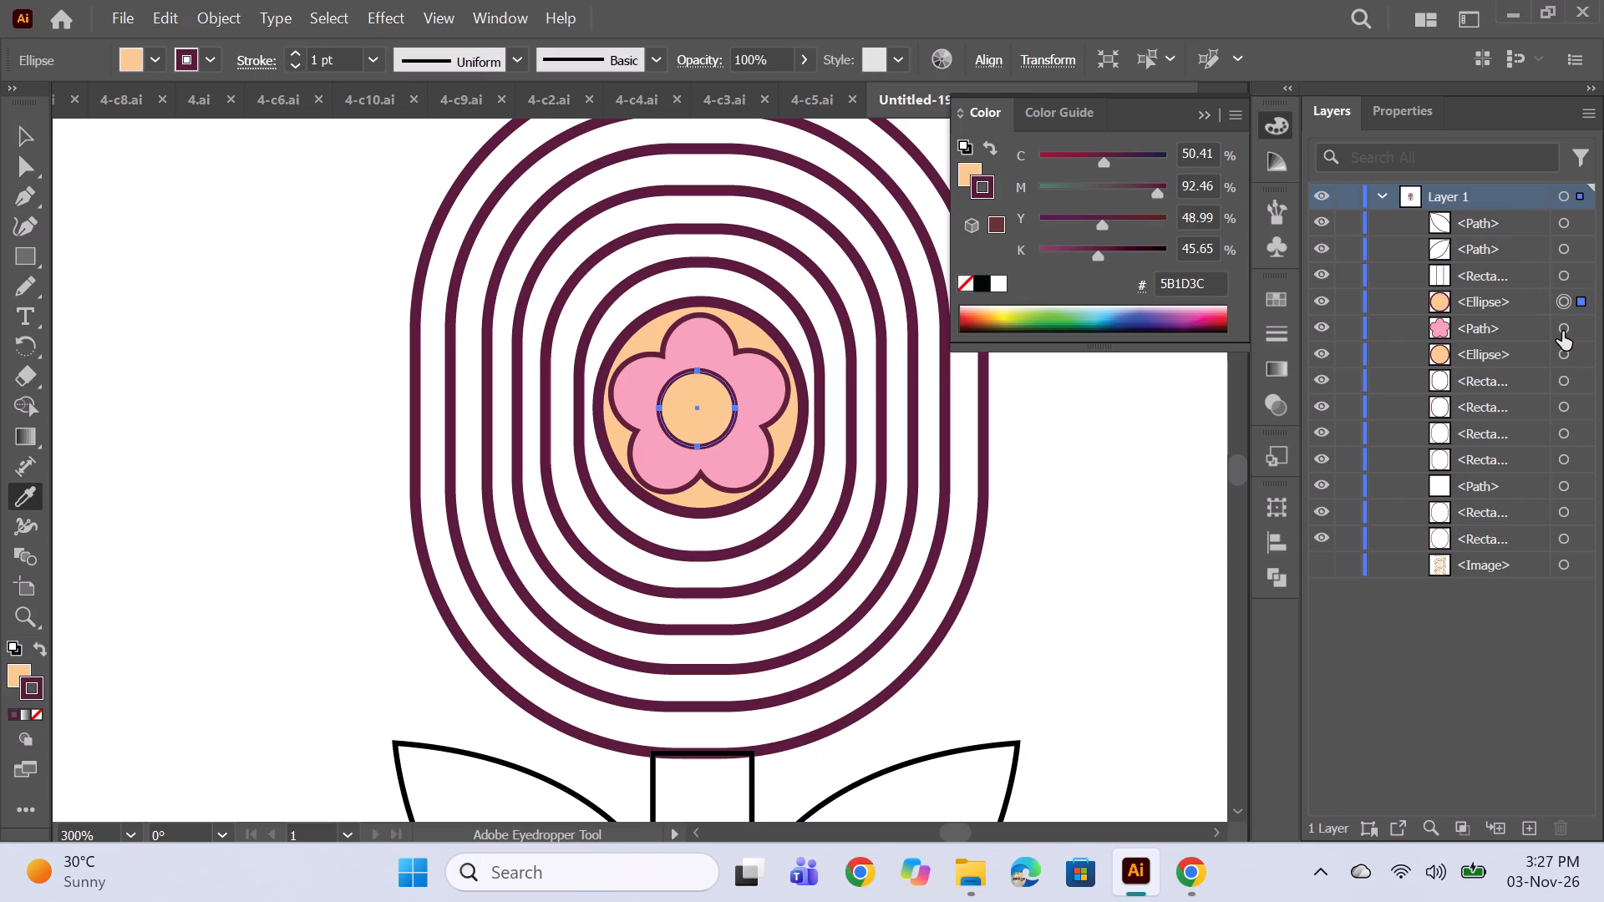
click(1562, 332)
click(1566, 352)
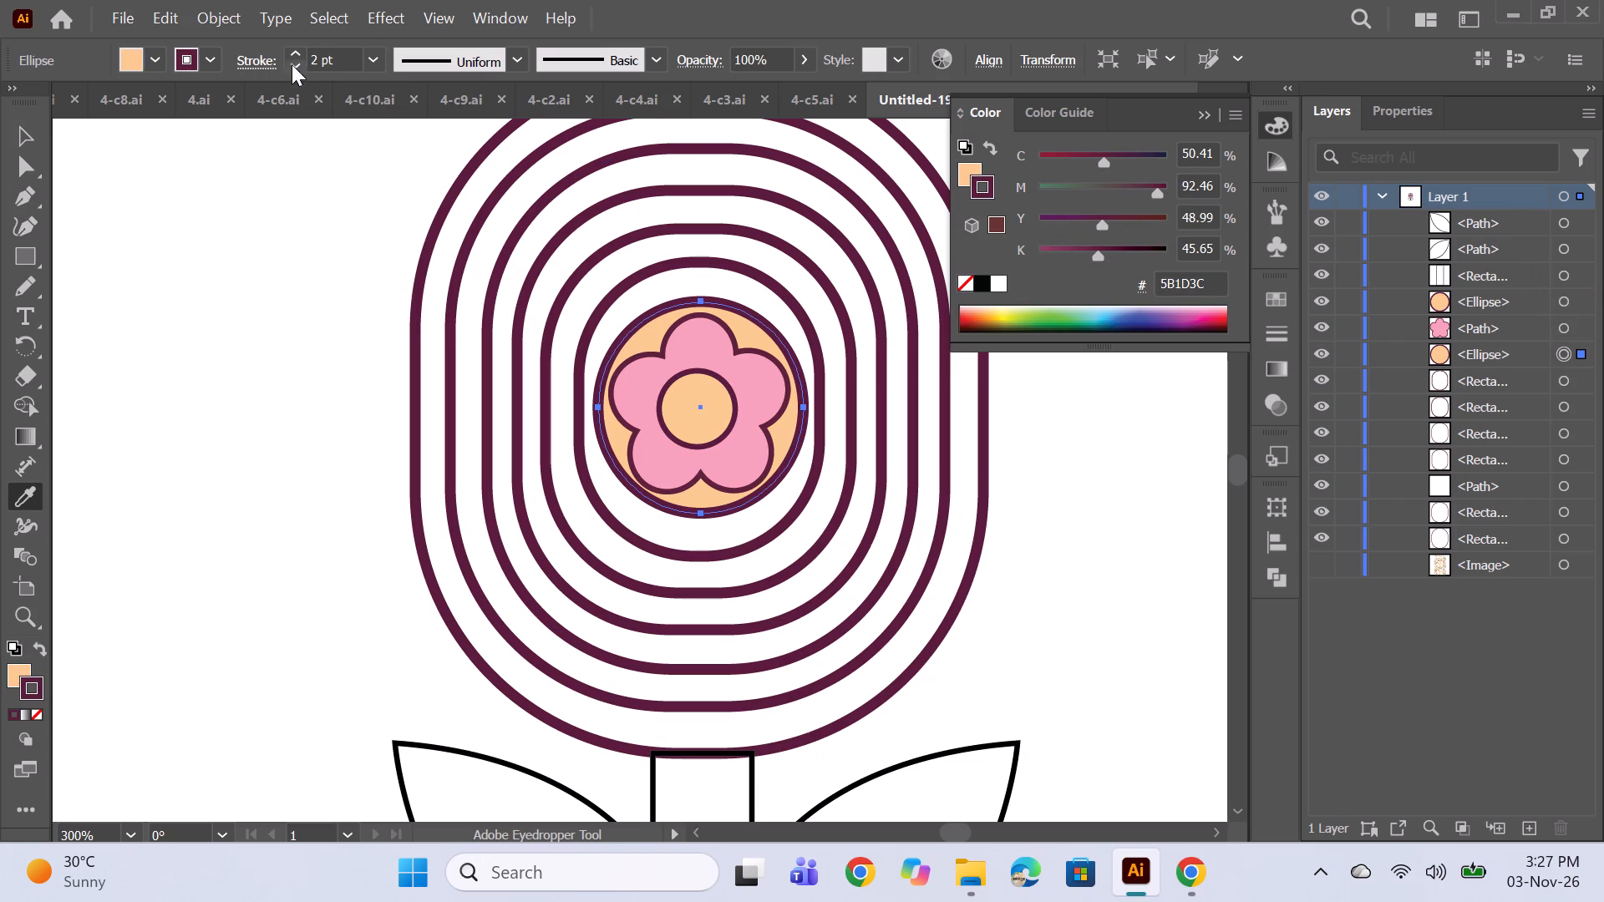
click(297, 62)
Select all seven rounded ring shapes, recolour their strokes to medium pink, hex C45185, and deselect them.
click(1561, 269)
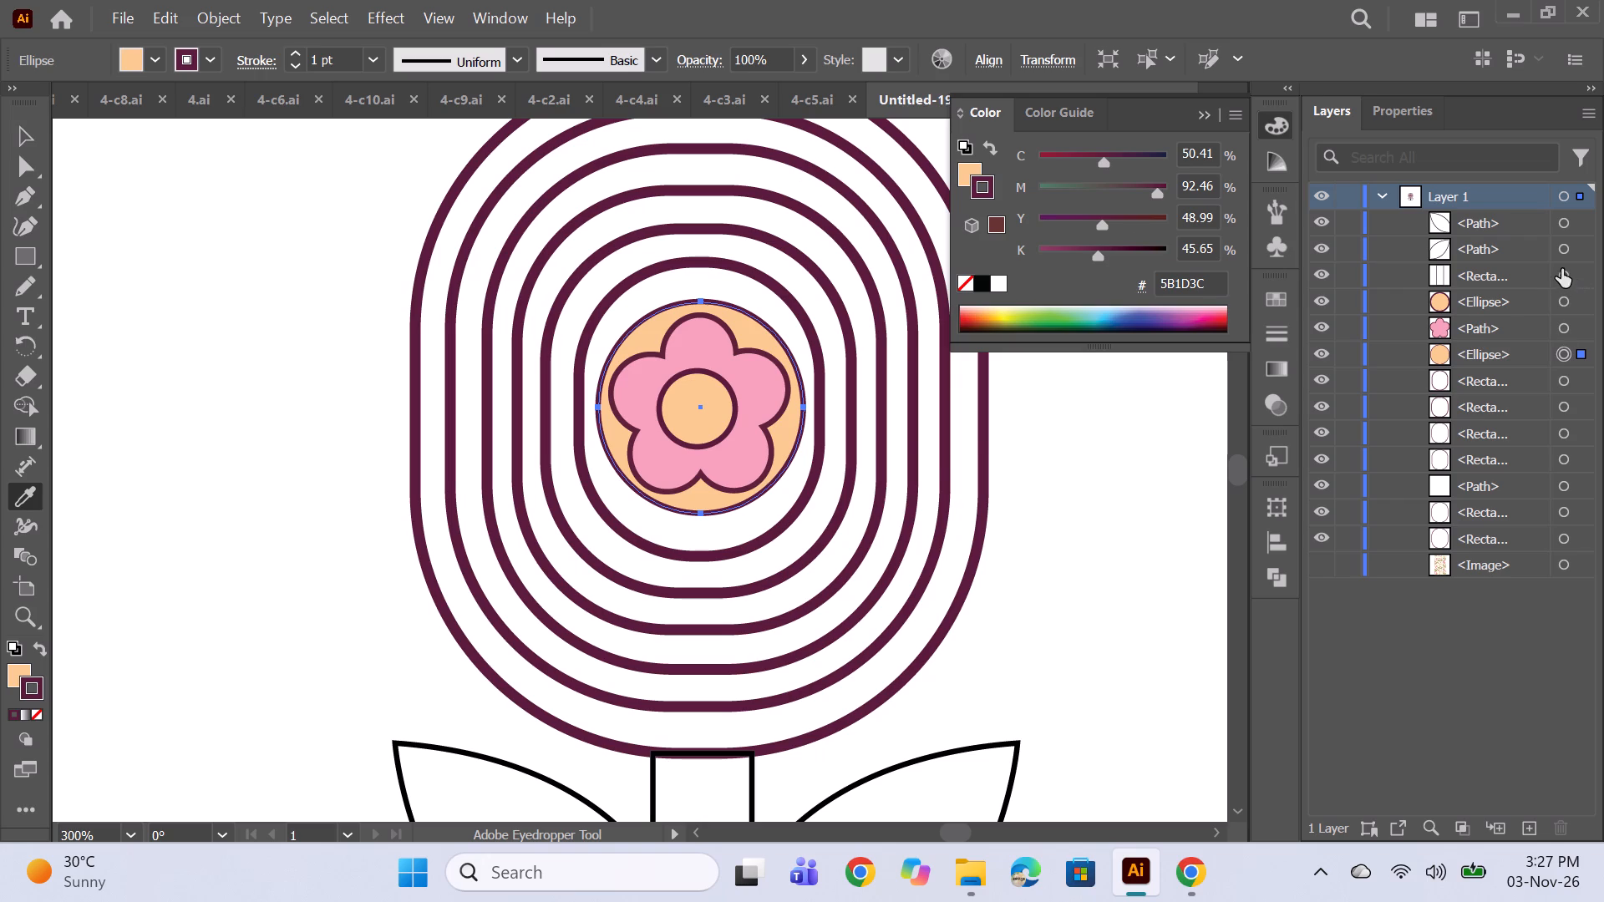
scroll(598, 394, down, 12)
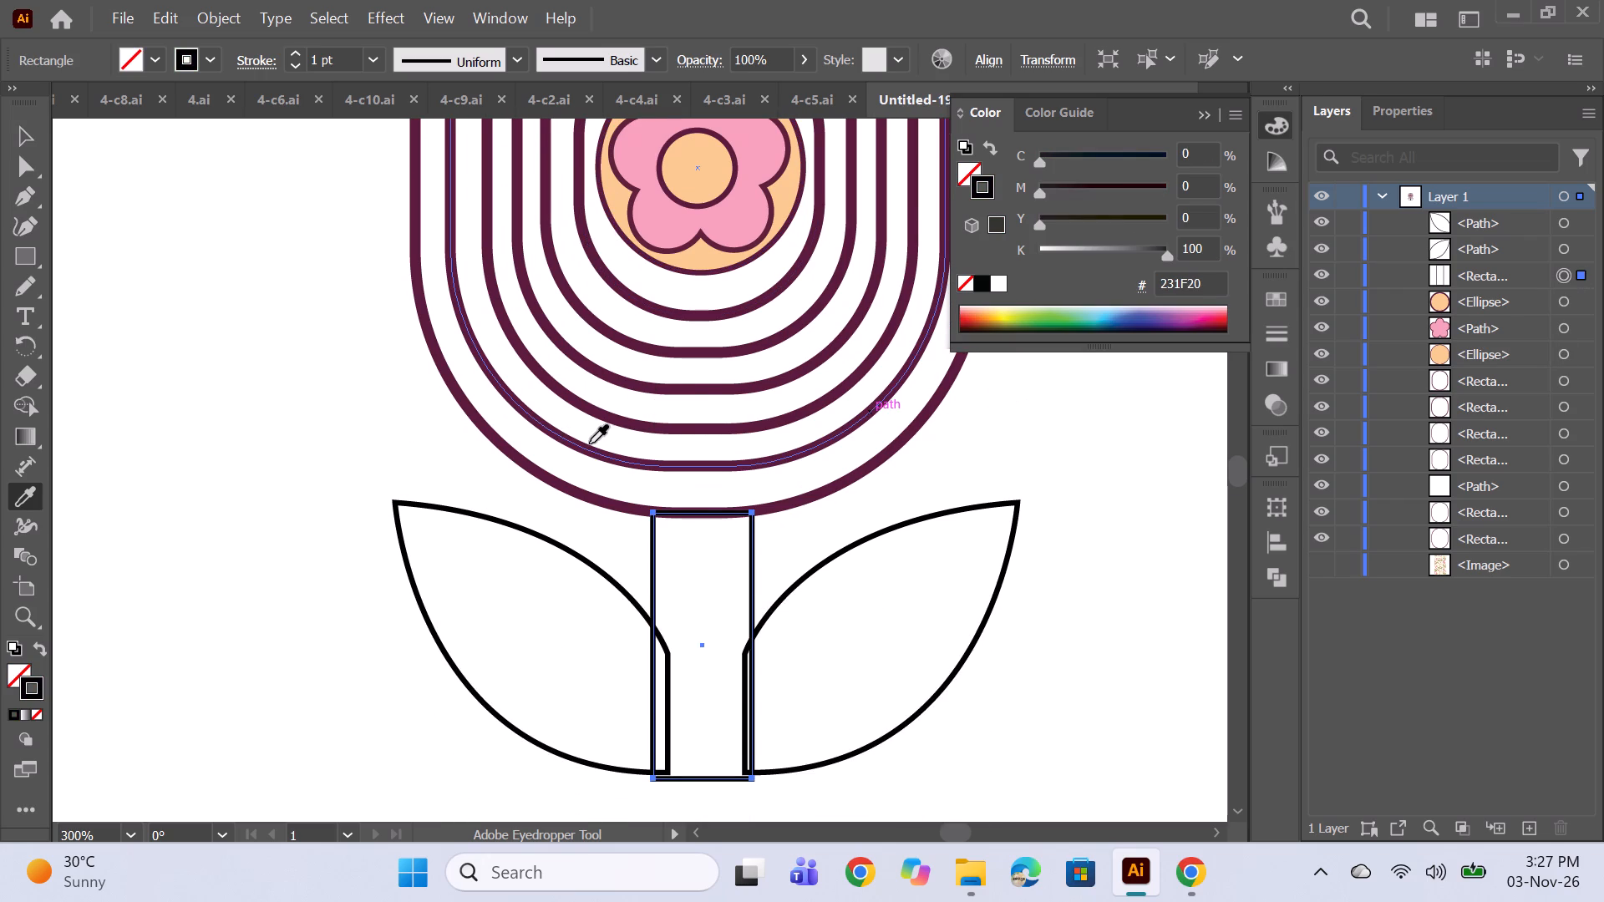
alt+scroll(630, 502, down, 2)
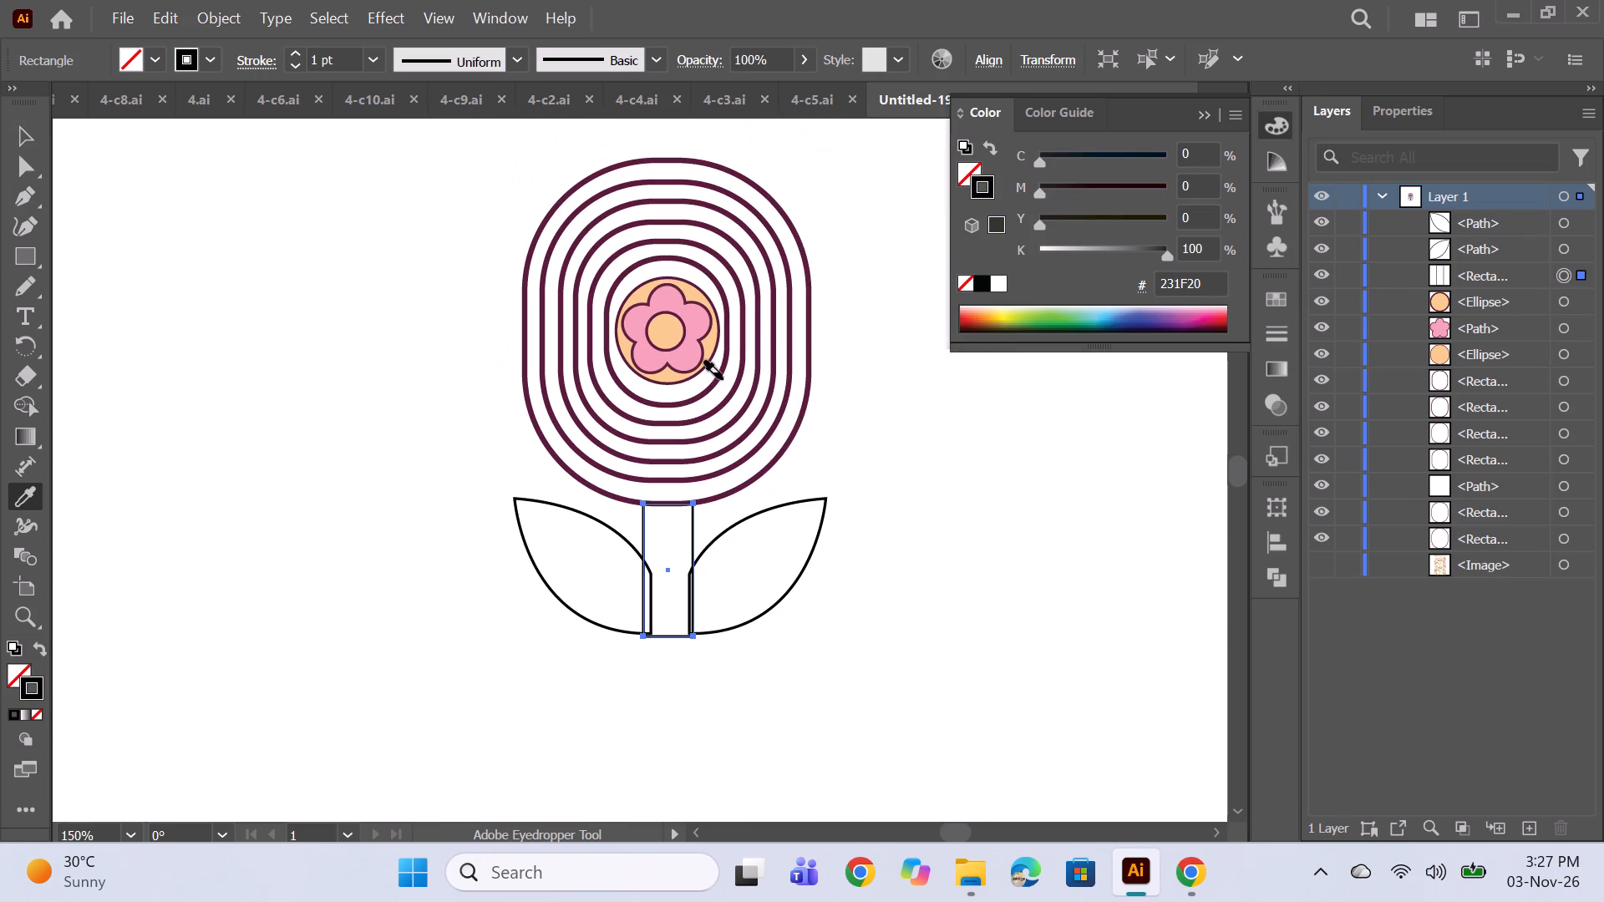
click(1560, 542)
shift+click(1567, 386)
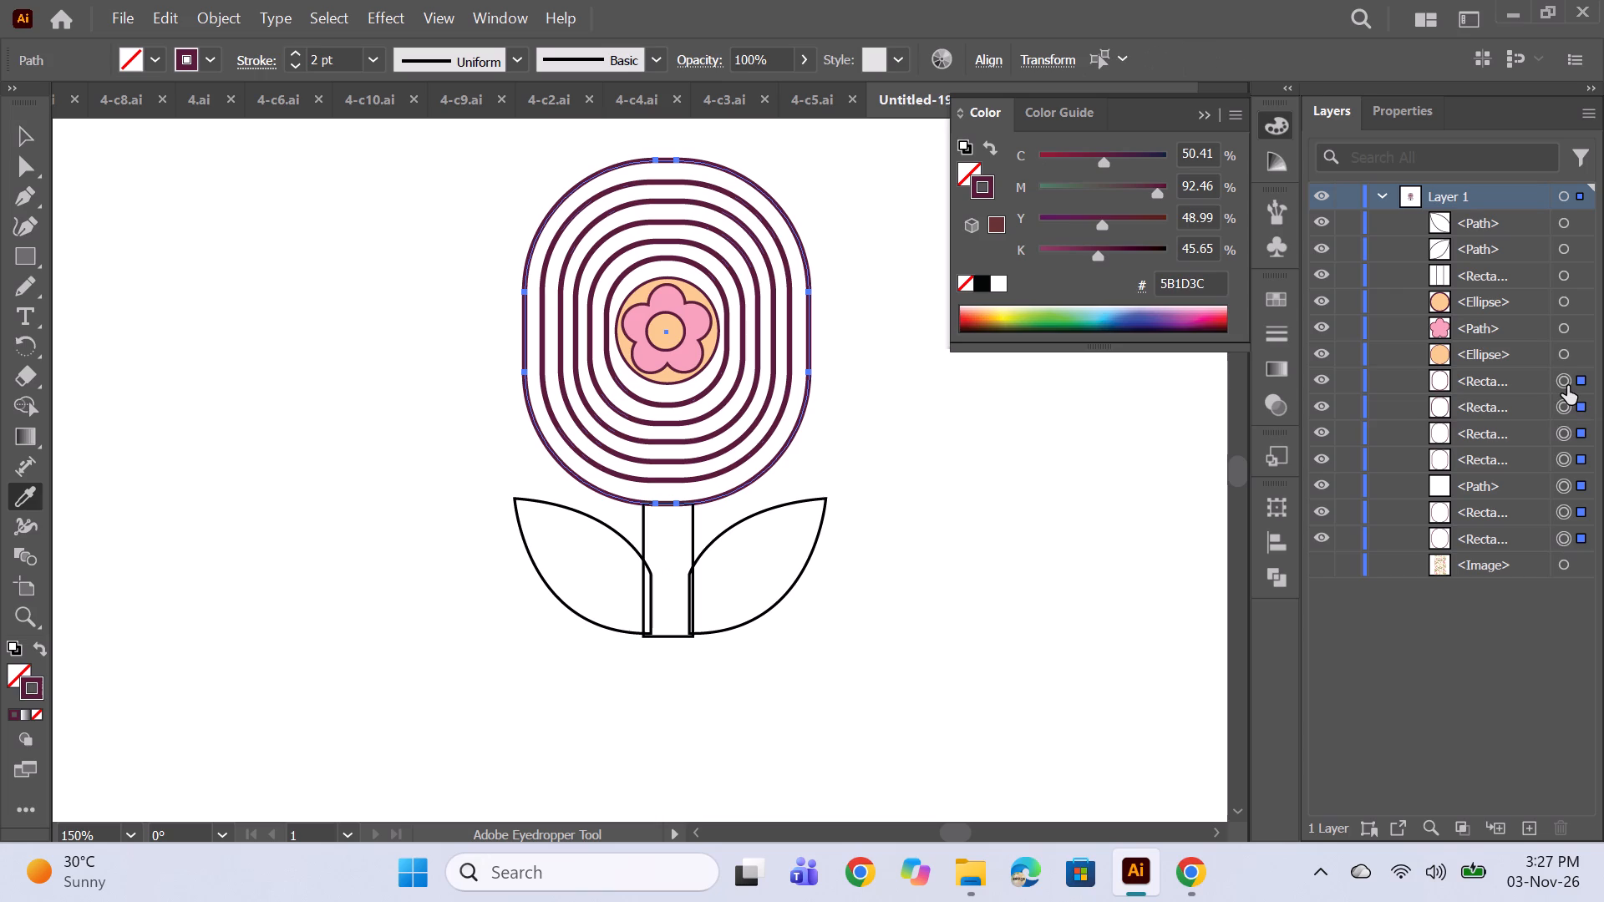
double_click(37, 690)
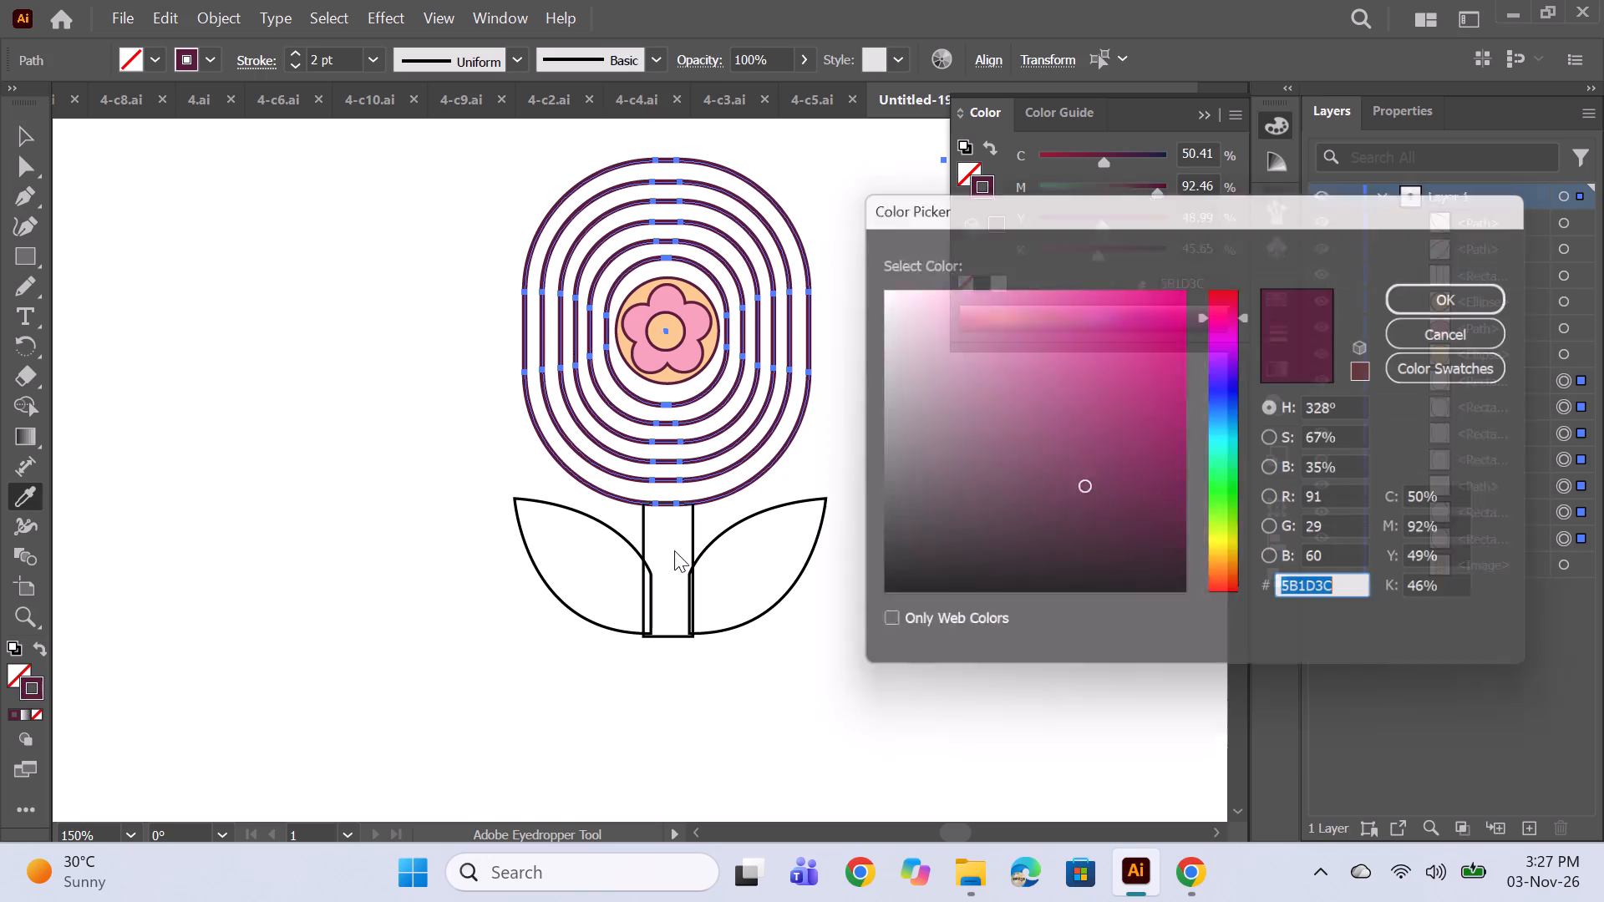
click(1228, 307)
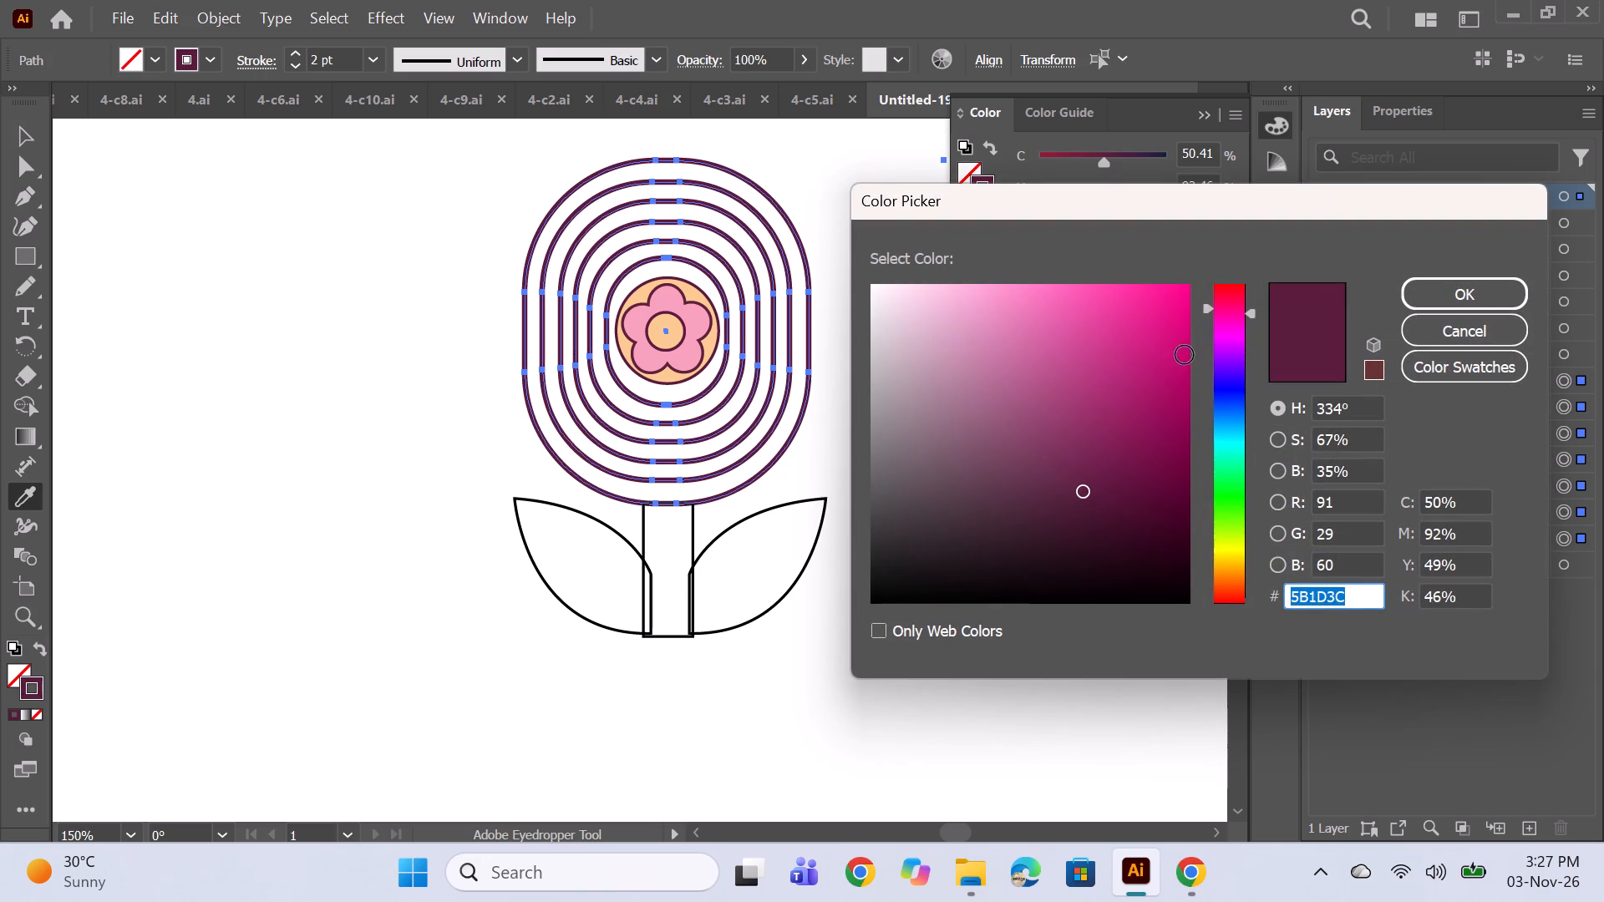
click(1056, 448)
click(1049, 411)
click(1084, 392)
click(1063, 383)
click(1053, 378)
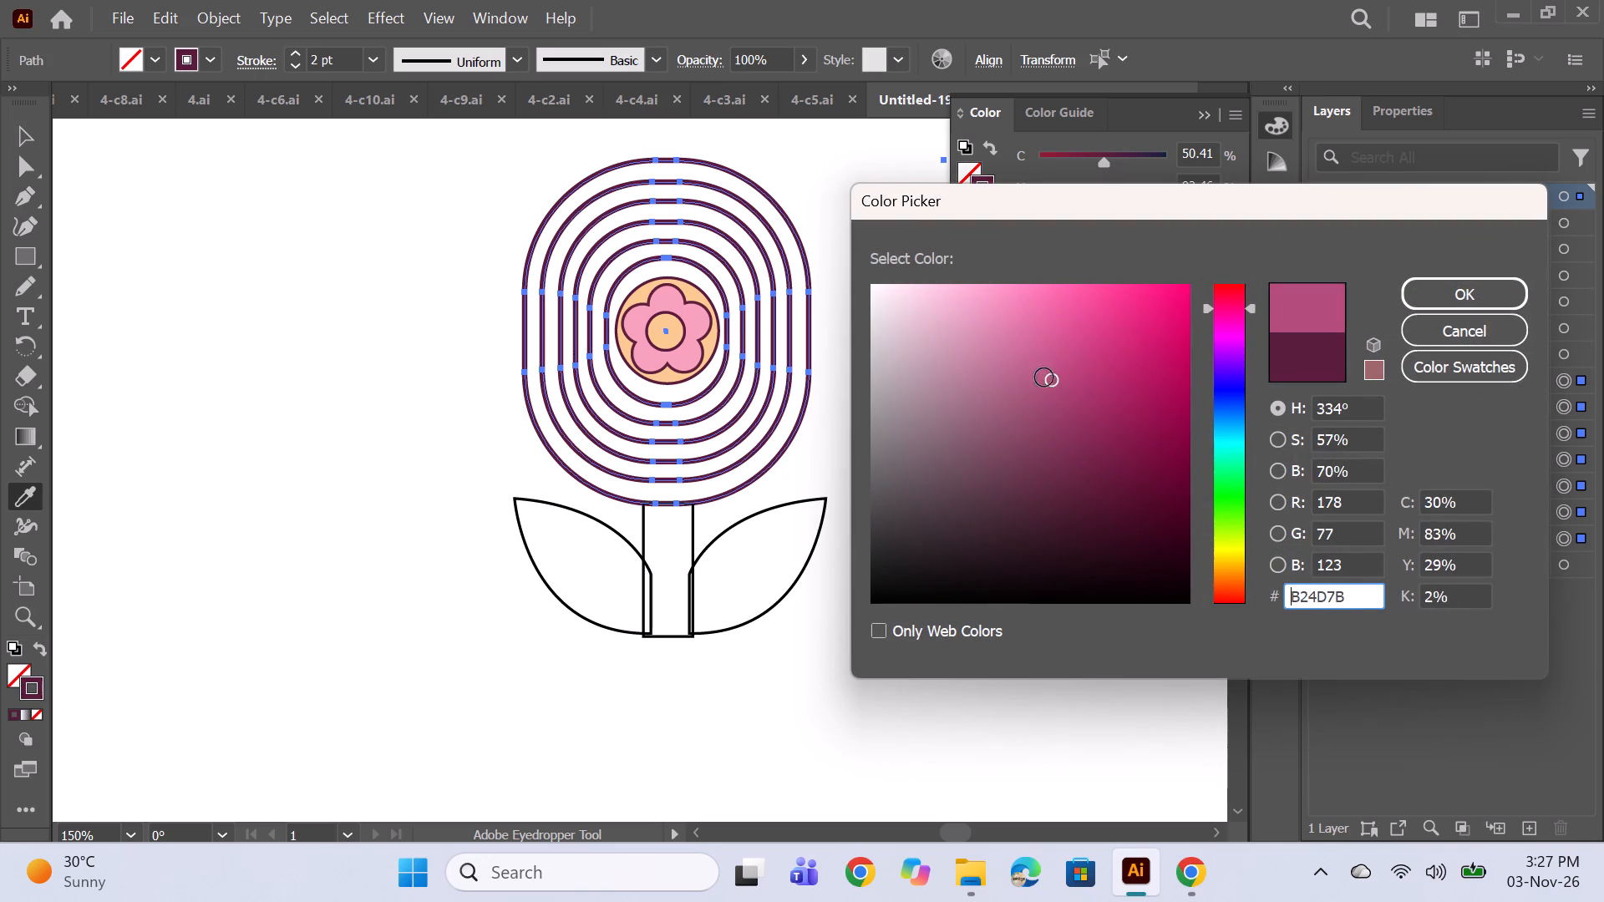
click(1022, 374)
click(1060, 356)
click(1432, 291)
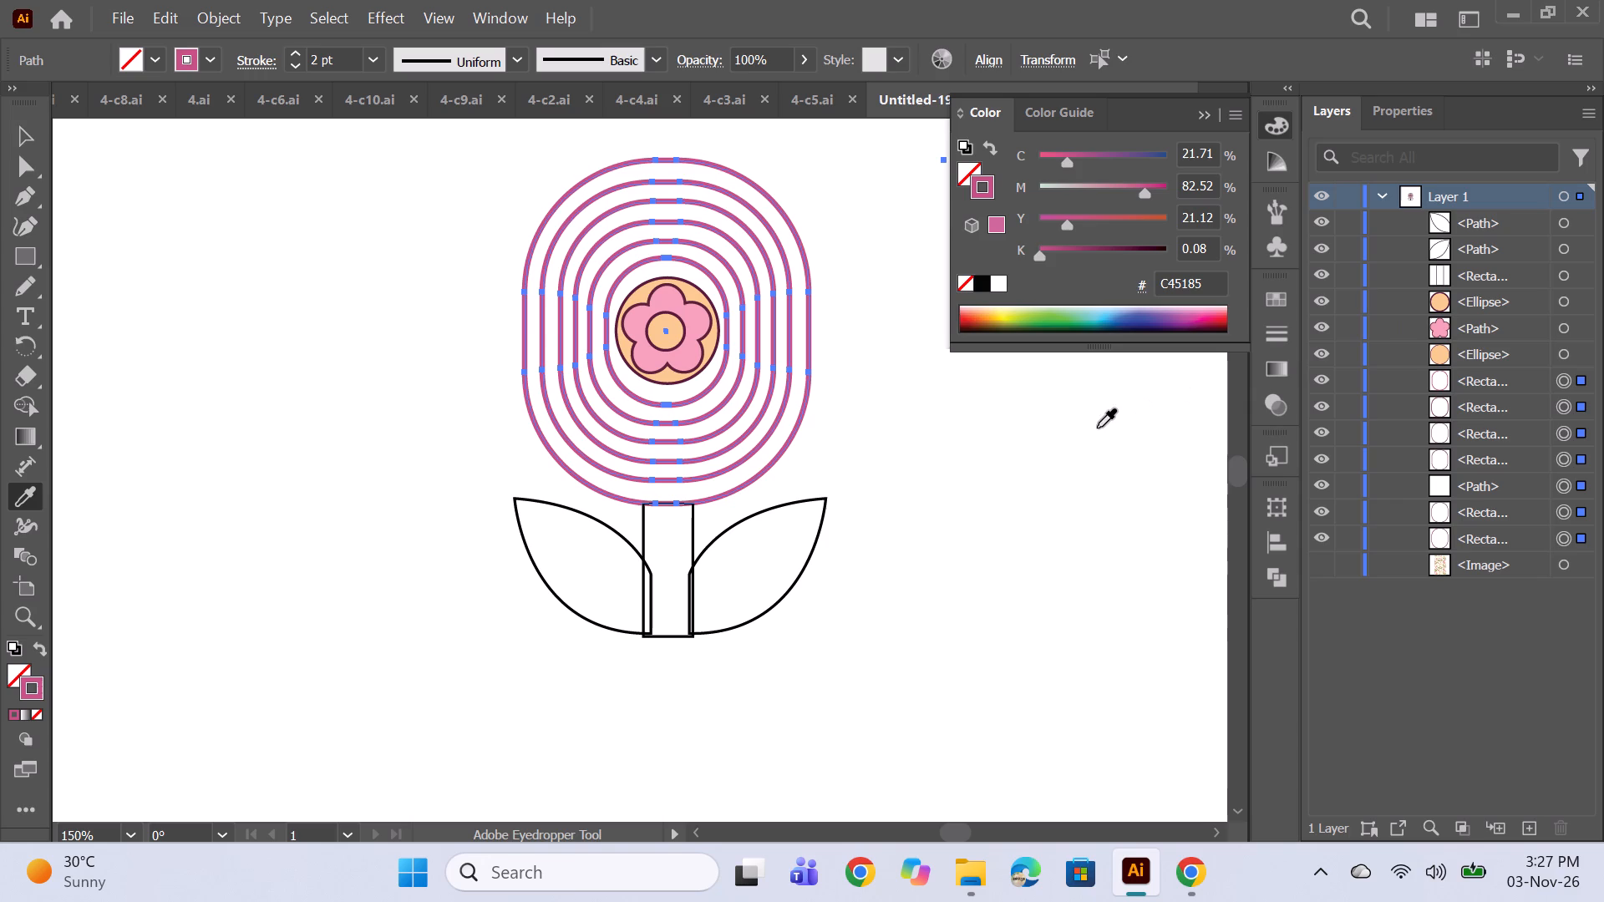
ctrl+click(1004, 484)
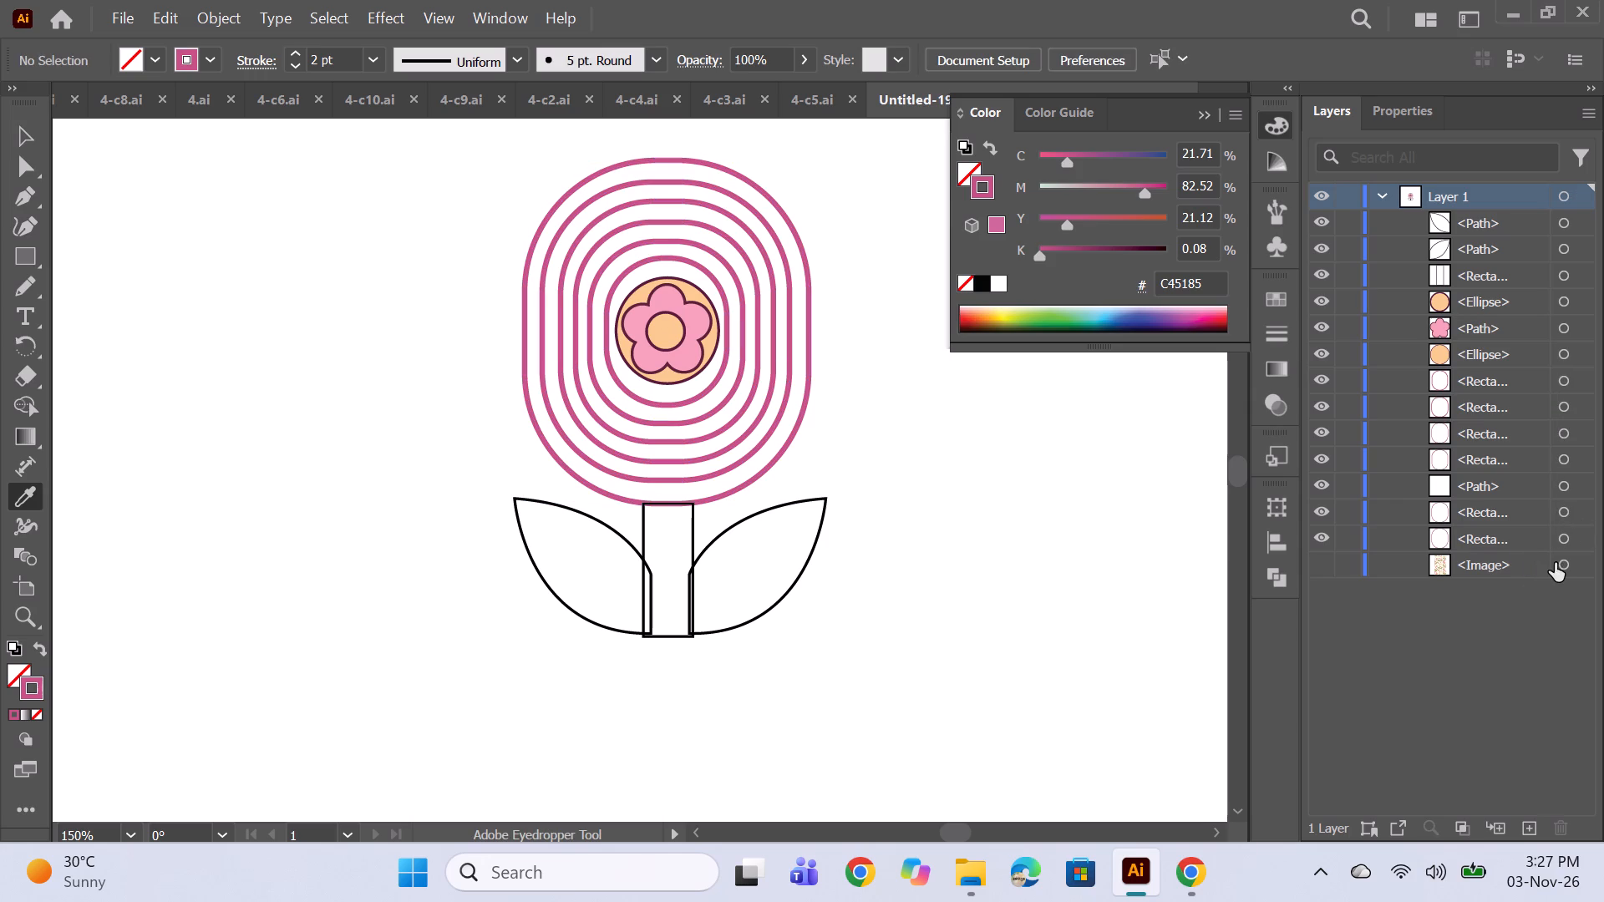
Select the stem and both leaves and fill them with sage green, hex 96AF80.
click(1557, 279)
ctrl+click(1564, 251)
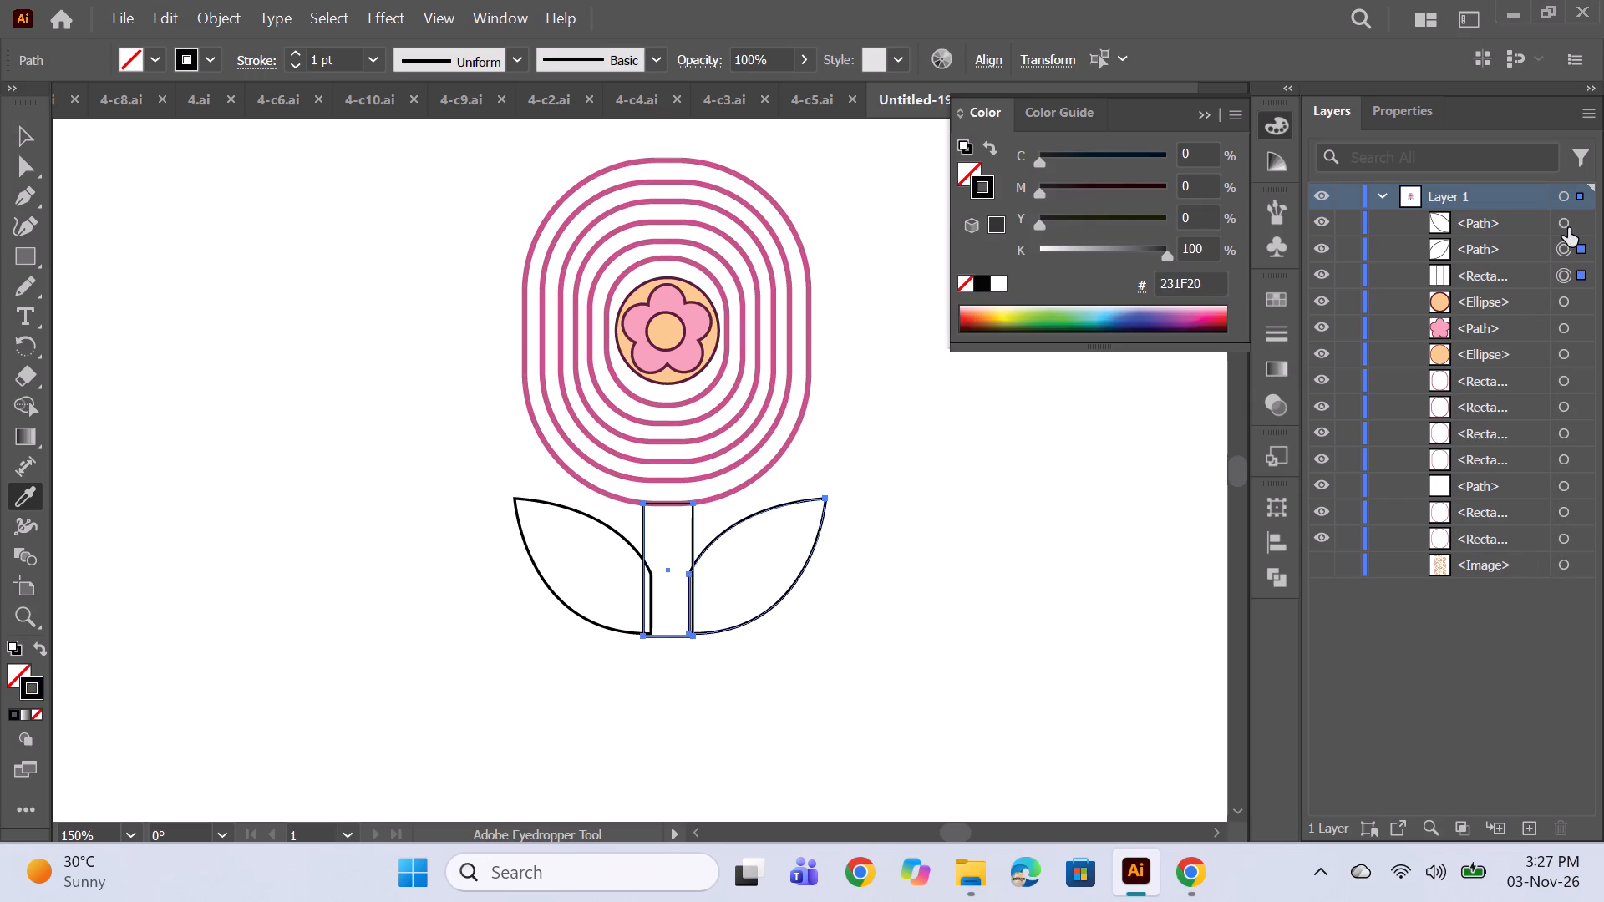
ctrl+click(1566, 225)
double_click(19, 666)
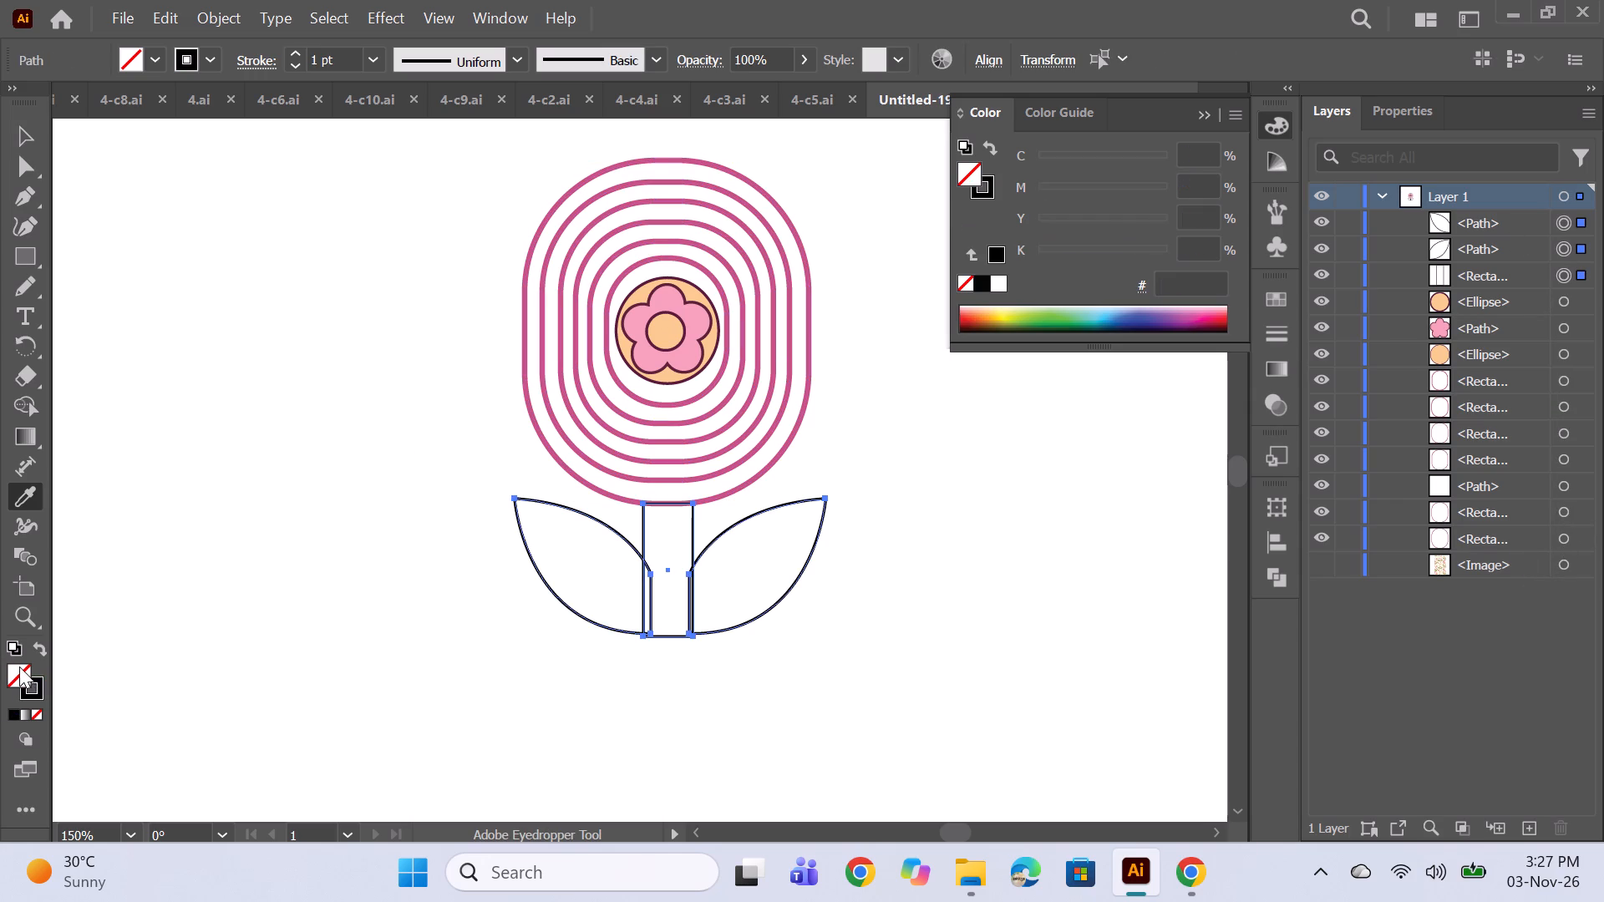
click(1223, 516)
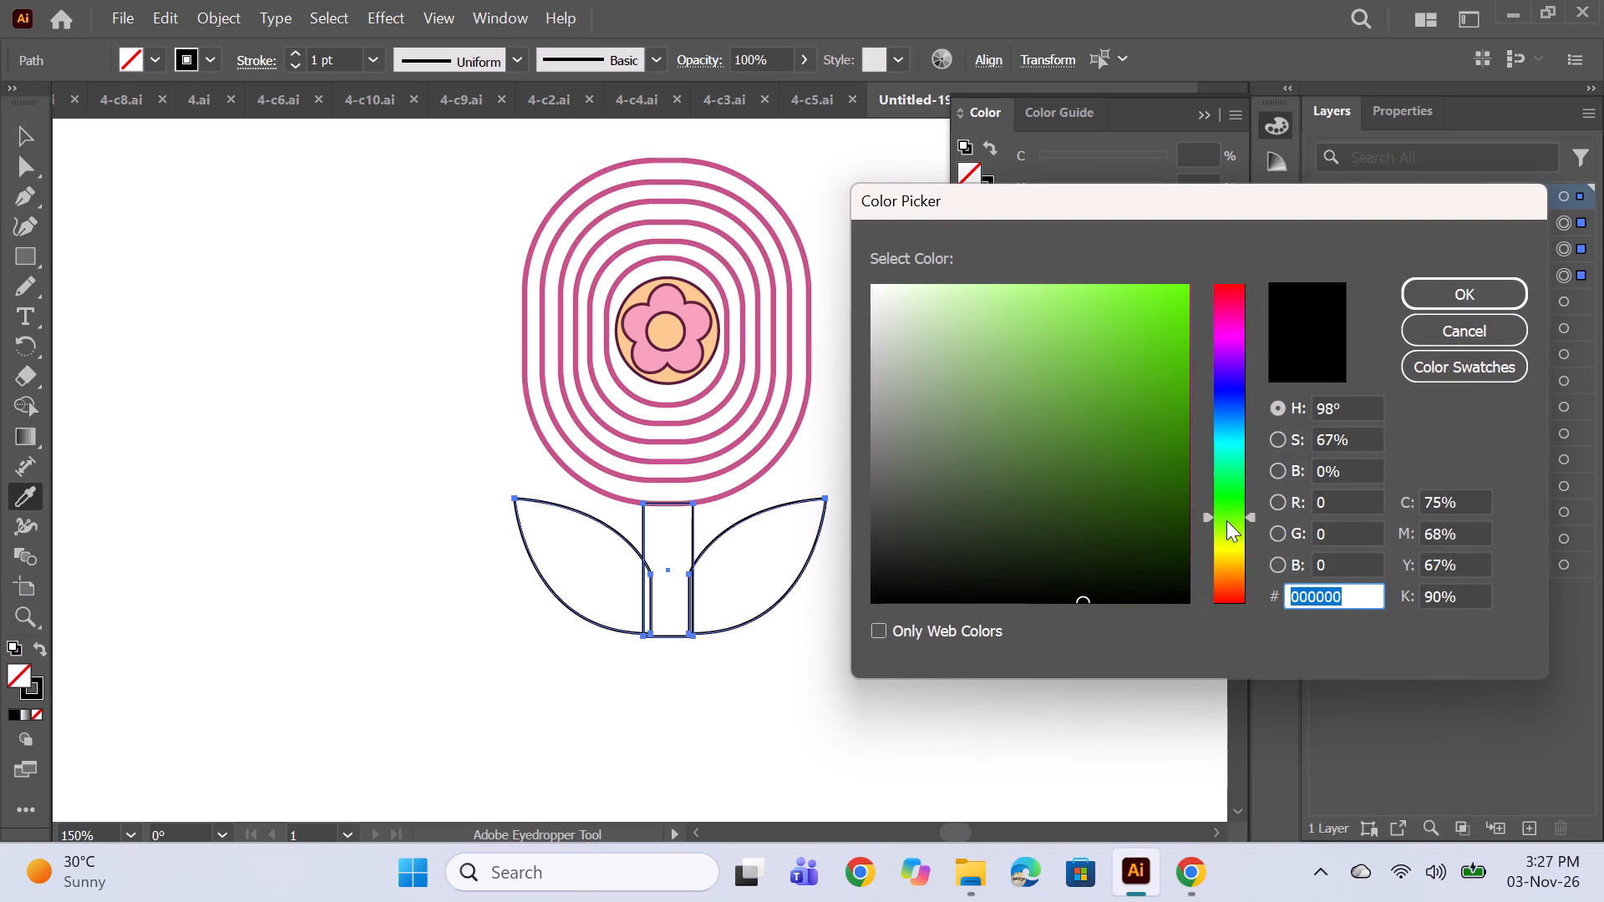
click(1234, 527)
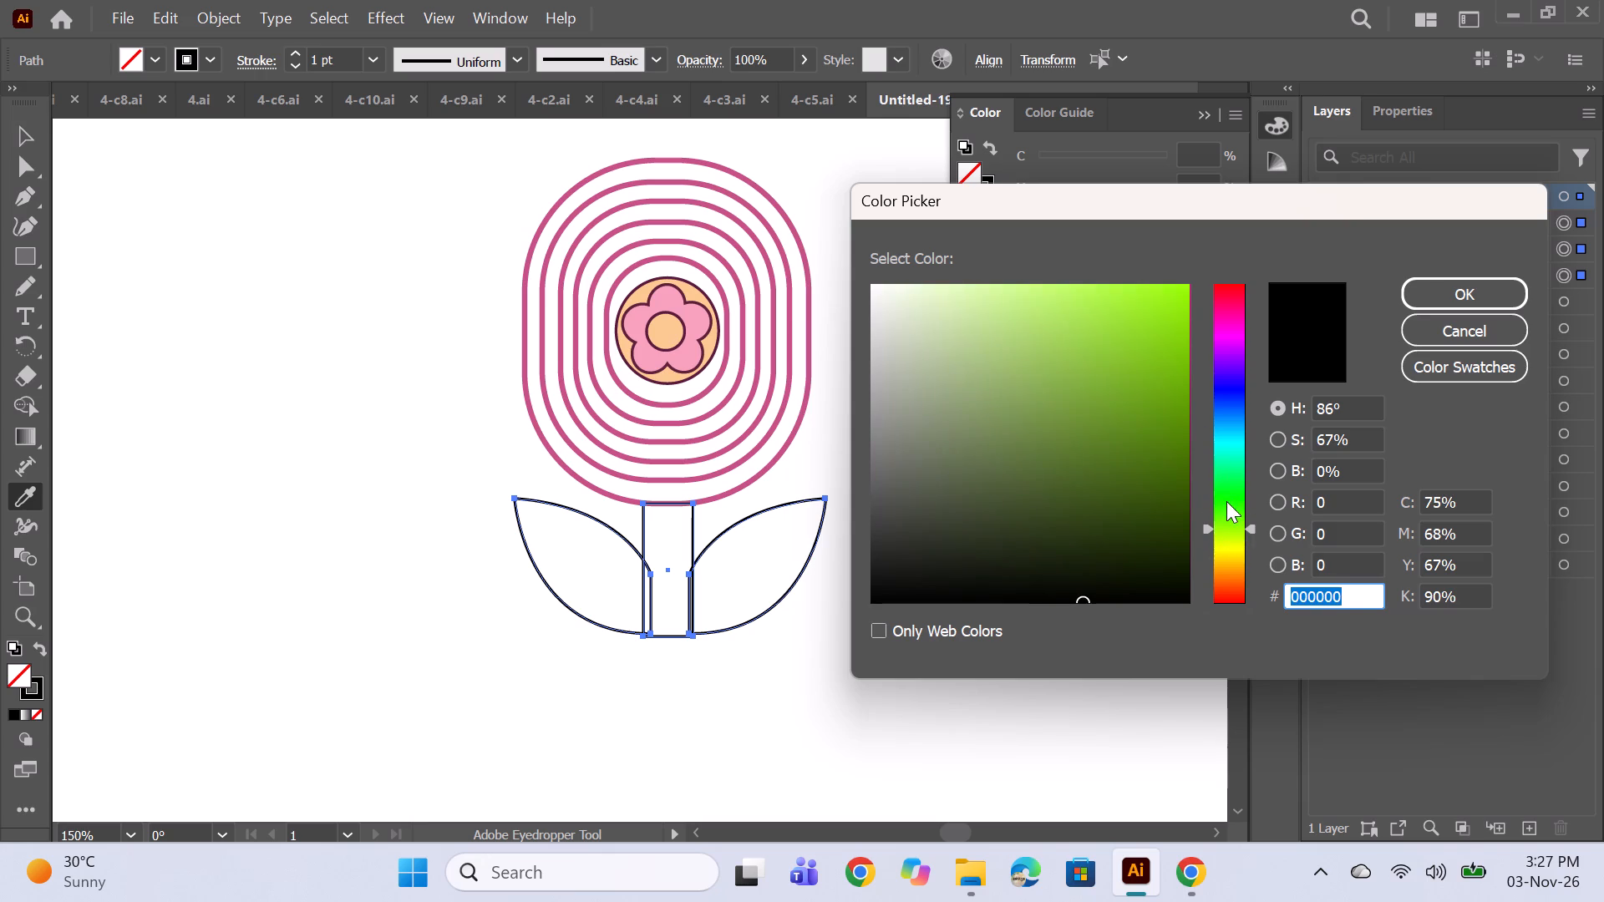
double_click(1228, 535)
click(1231, 520)
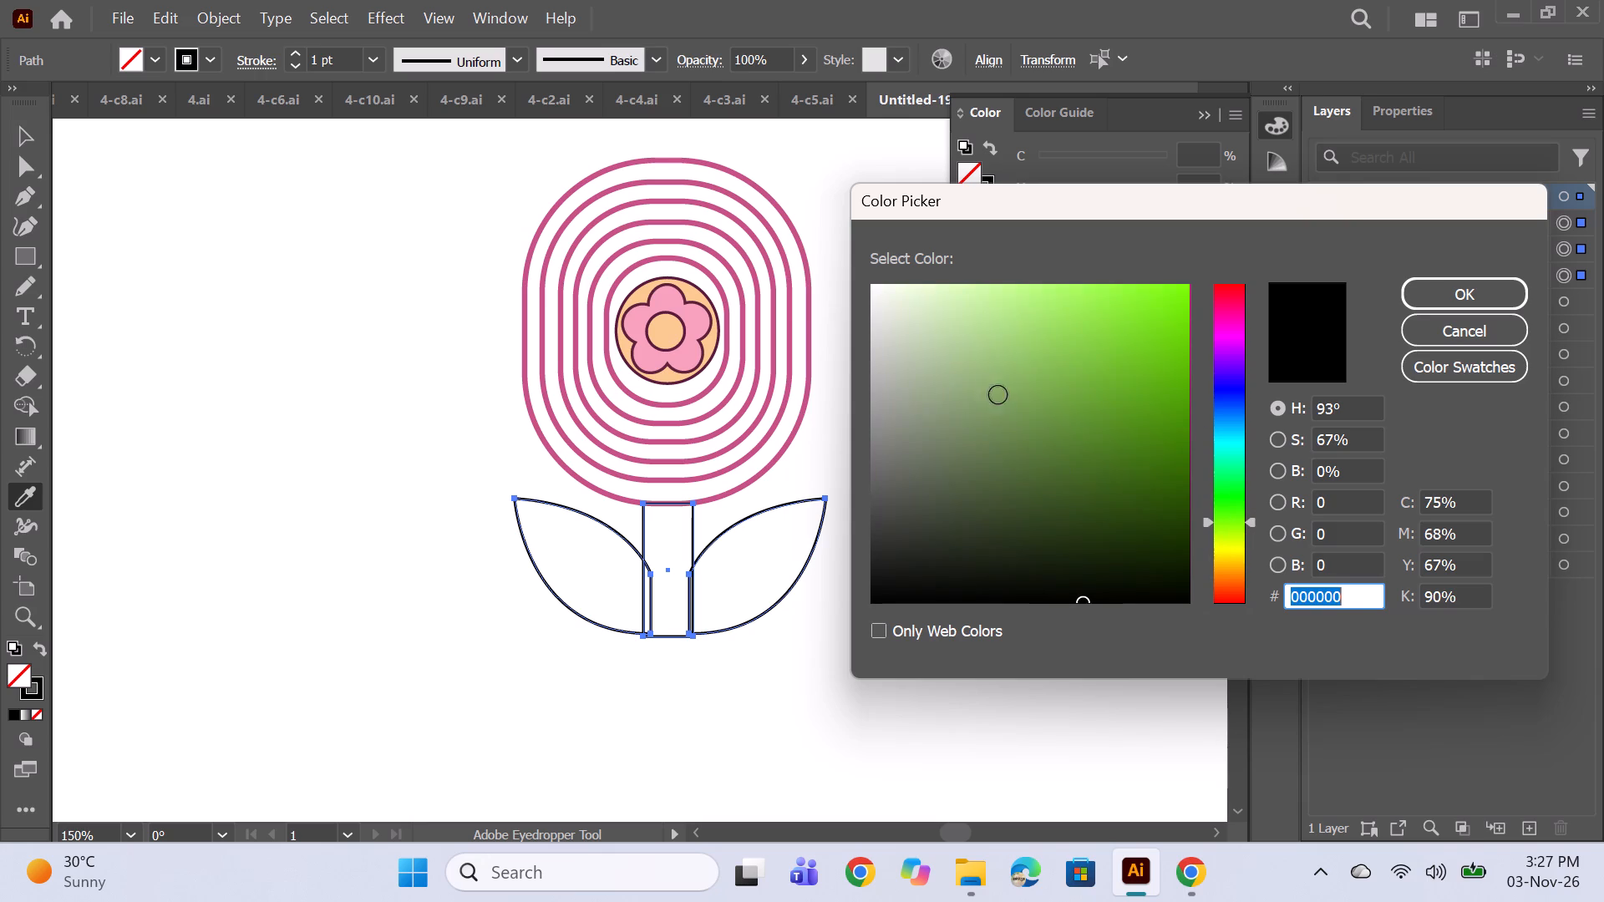
click(962, 360)
click(937, 330)
click(950, 321)
click(957, 354)
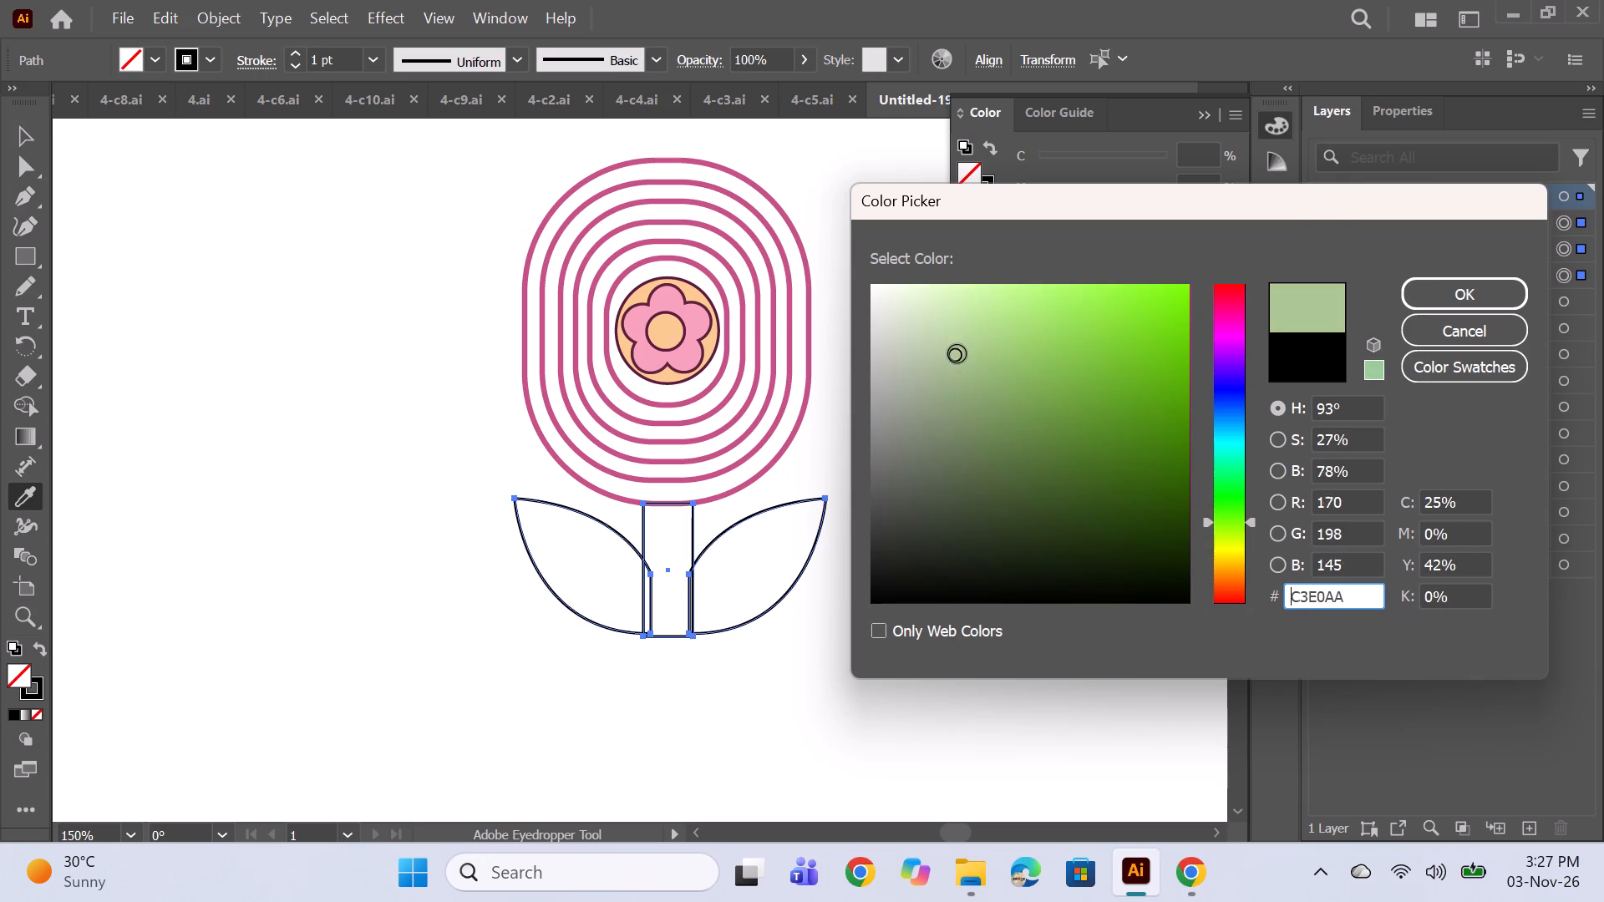
click(958, 380)
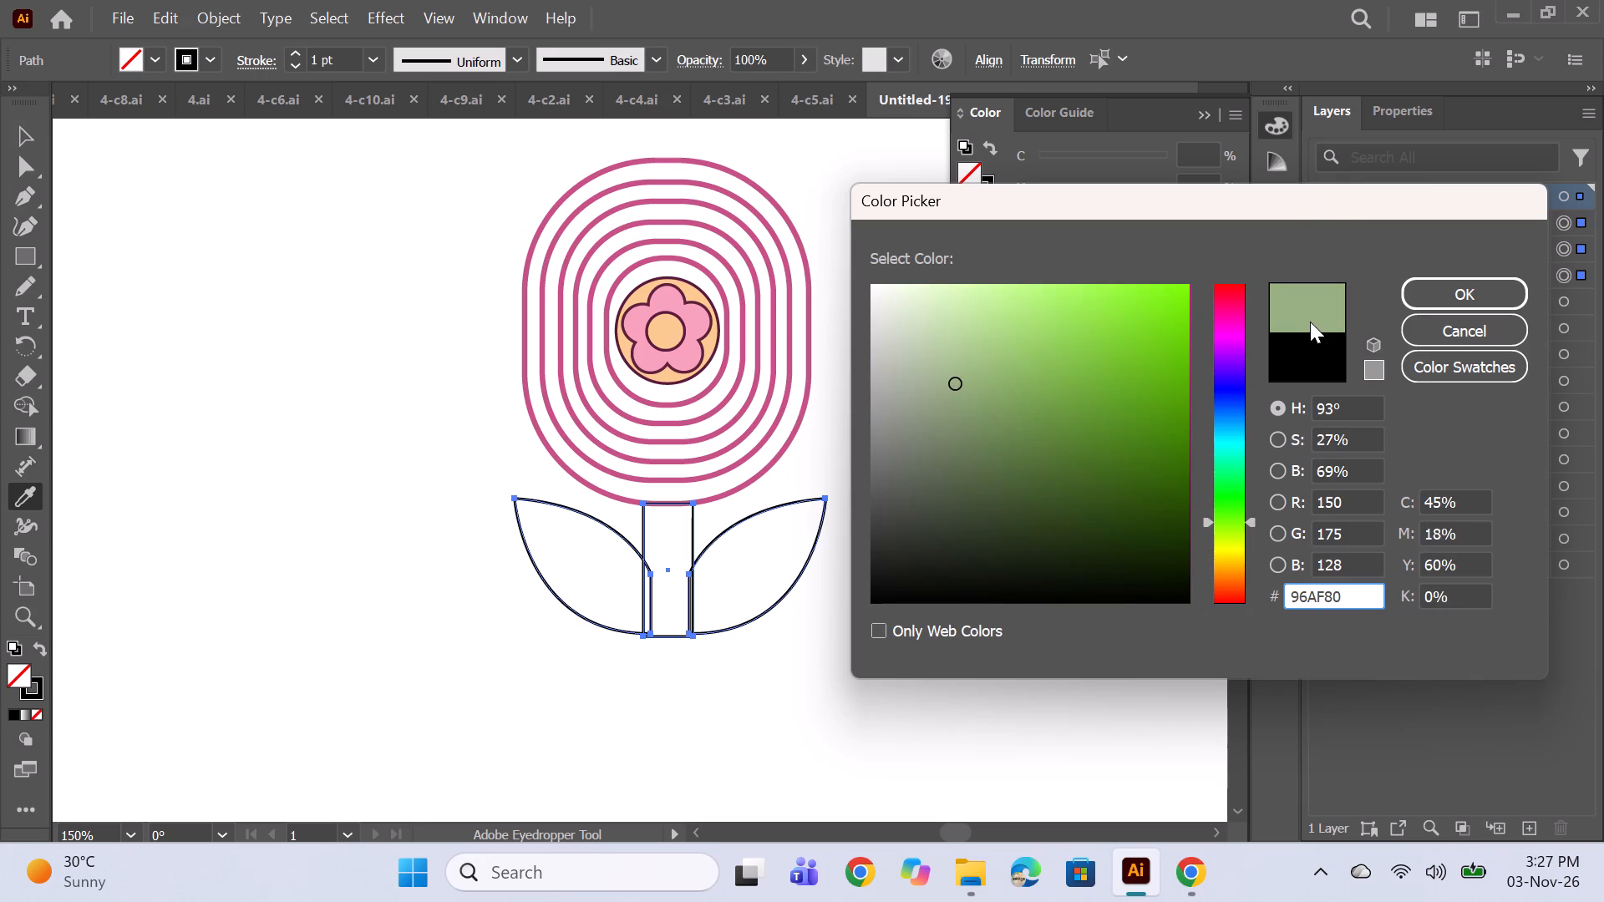
click(1428, 292)
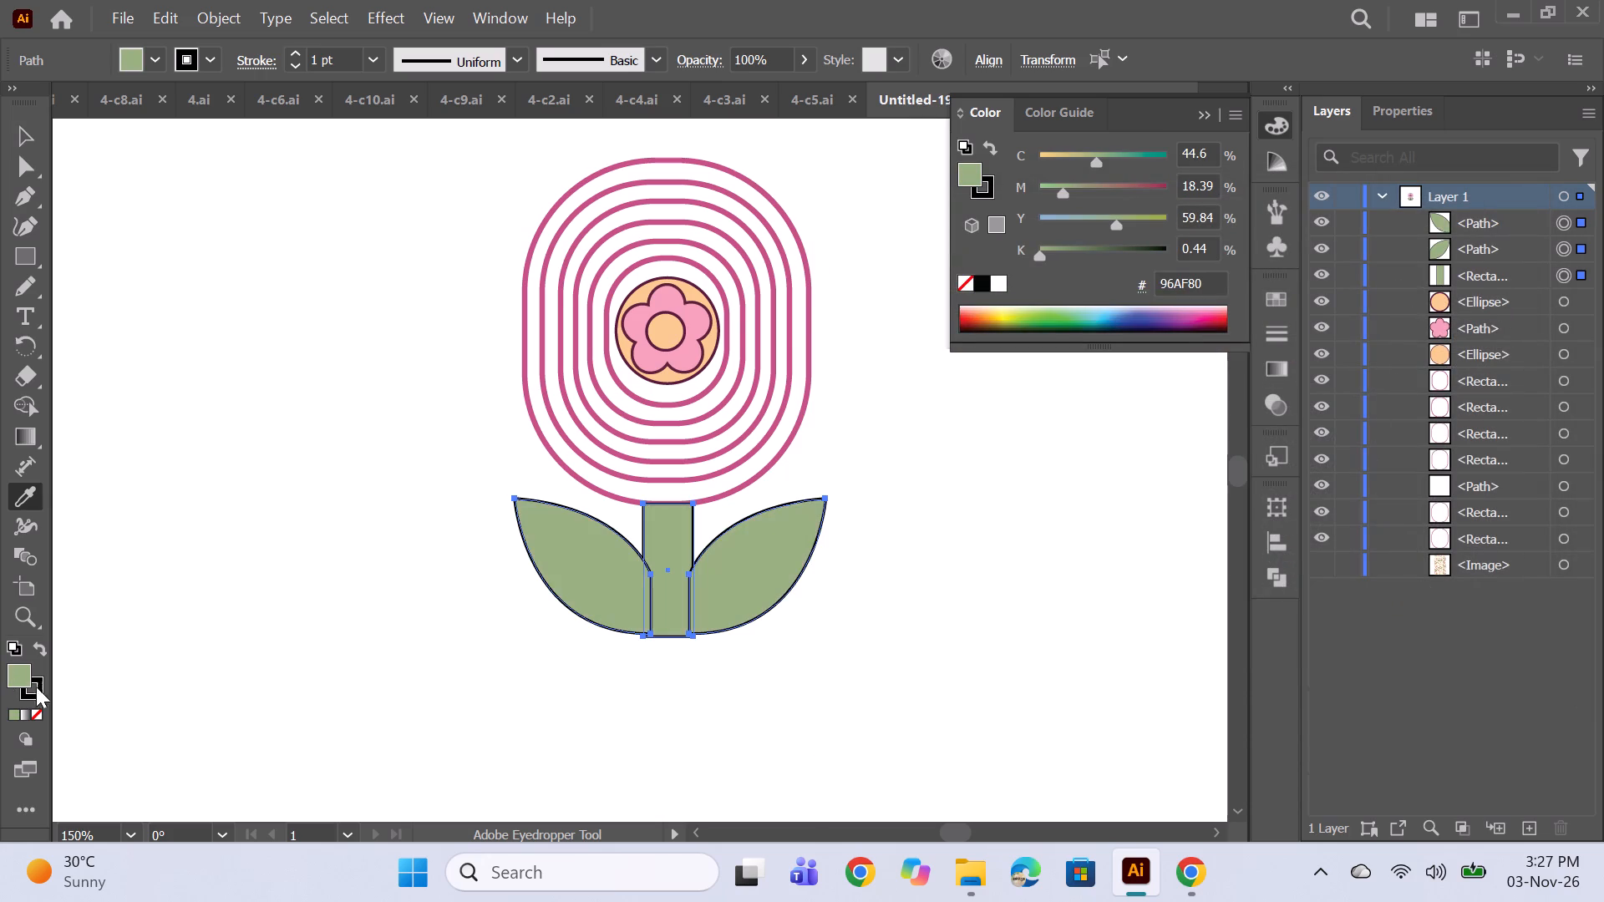
Lighten the fill of the stem and both leaves to pale sage green, hex ABBF94.
double_click(14, 674)
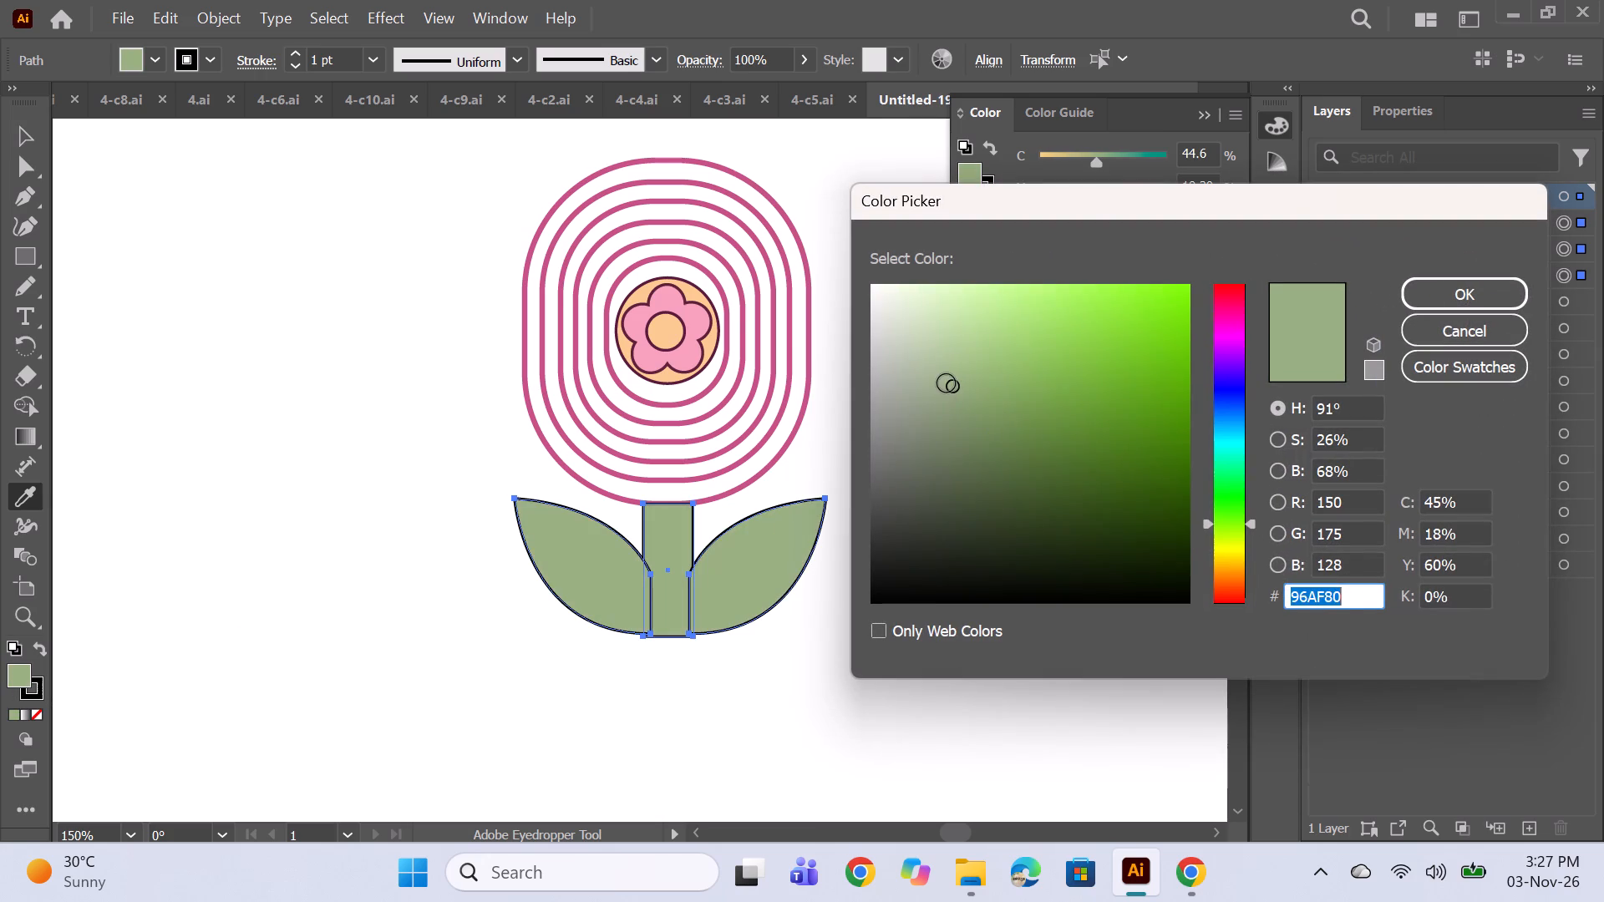
click(947, 383)
click(1231, 524)
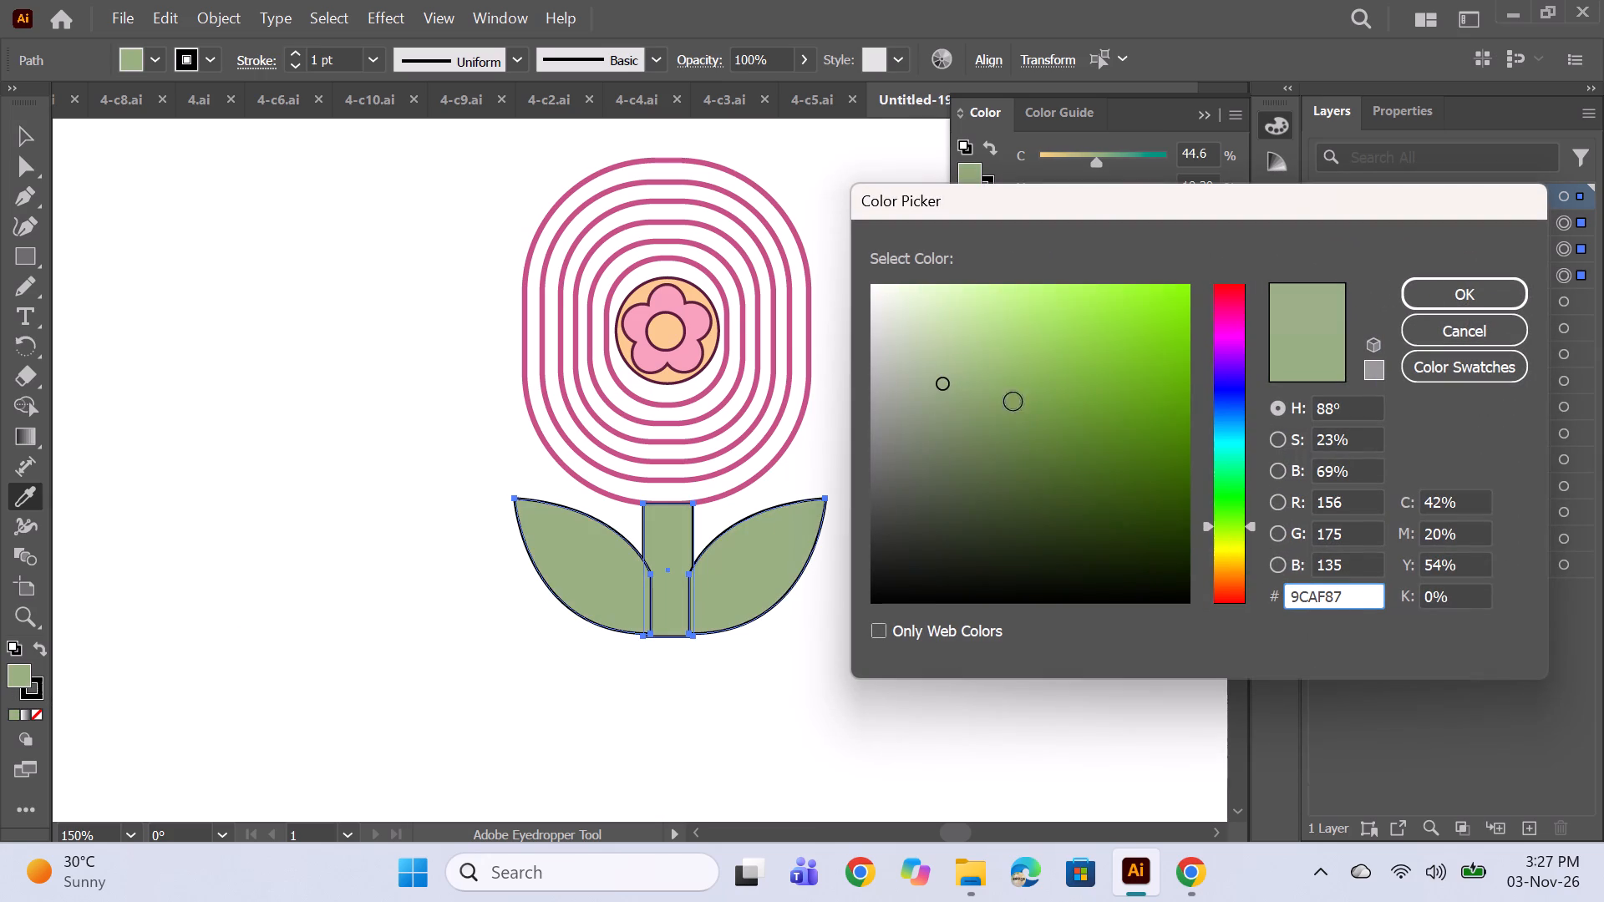
click(926, 362)
click(940, 355)
click(942, 378)
click(947, 362)
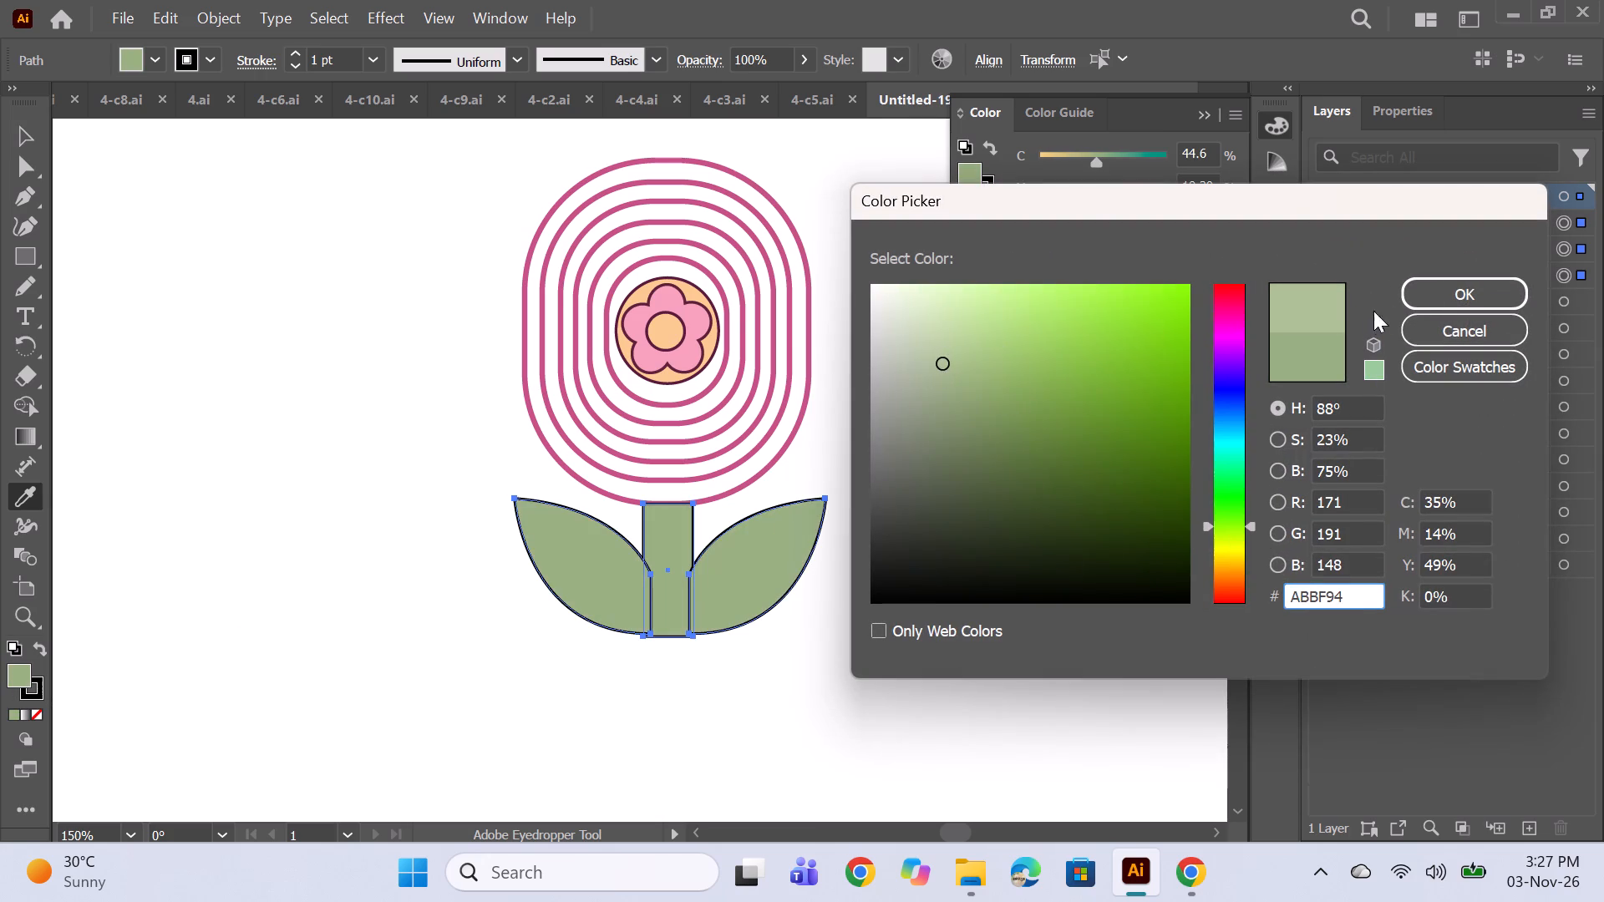
click(1439, 300)
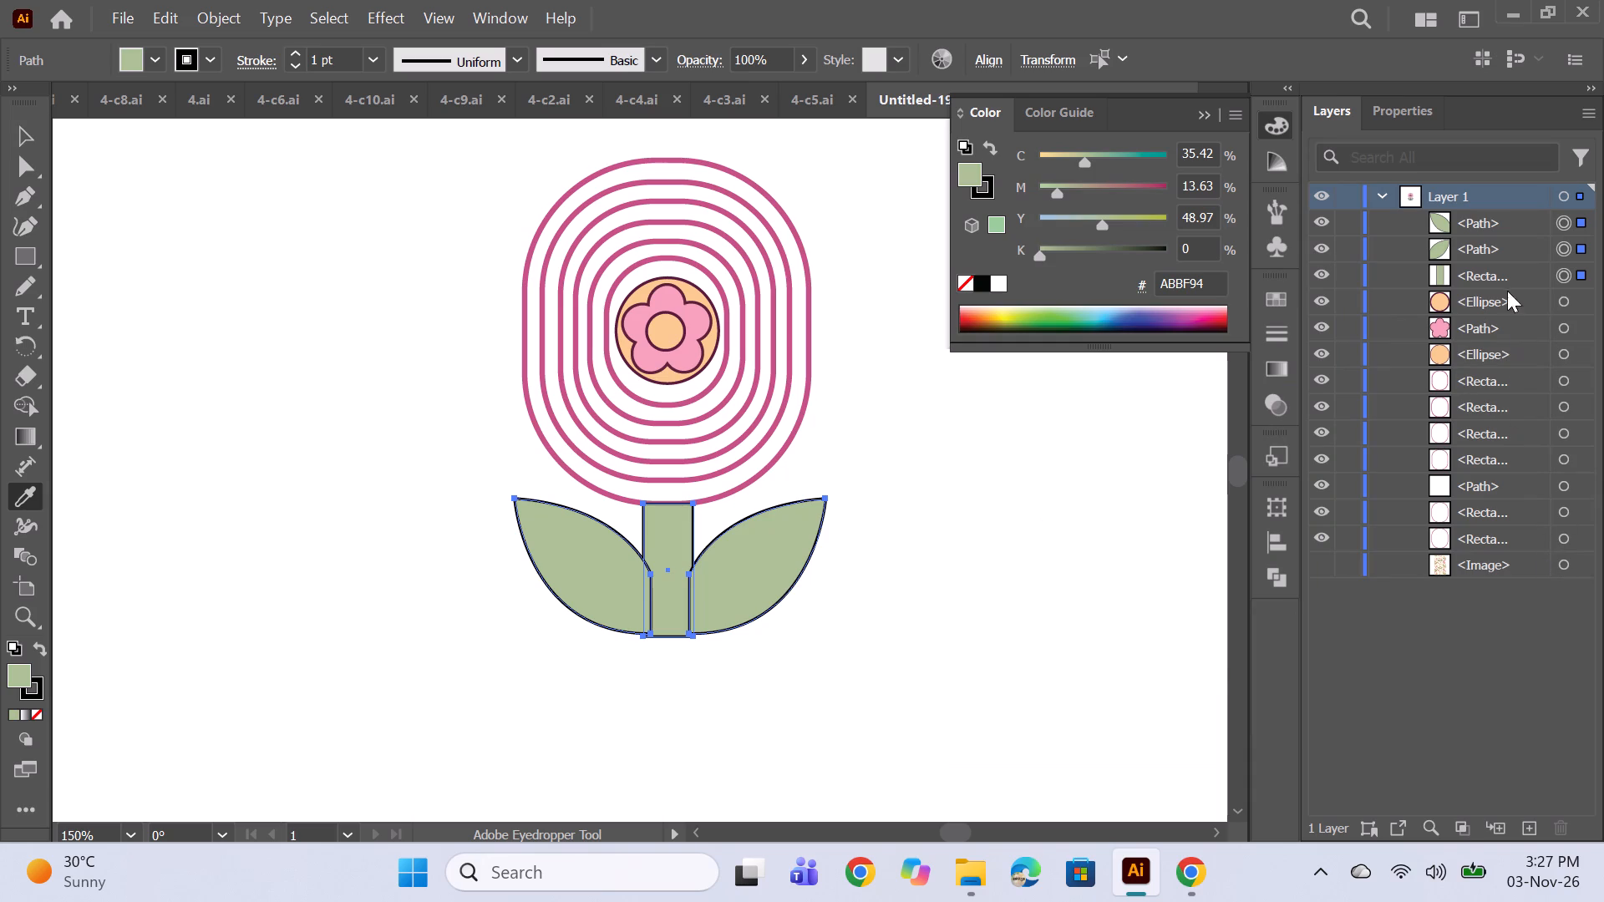
Bring the stem rectangle in front of both leaves in the stacking order and deselect everything.
drag(1490, 269, 1492, 210)
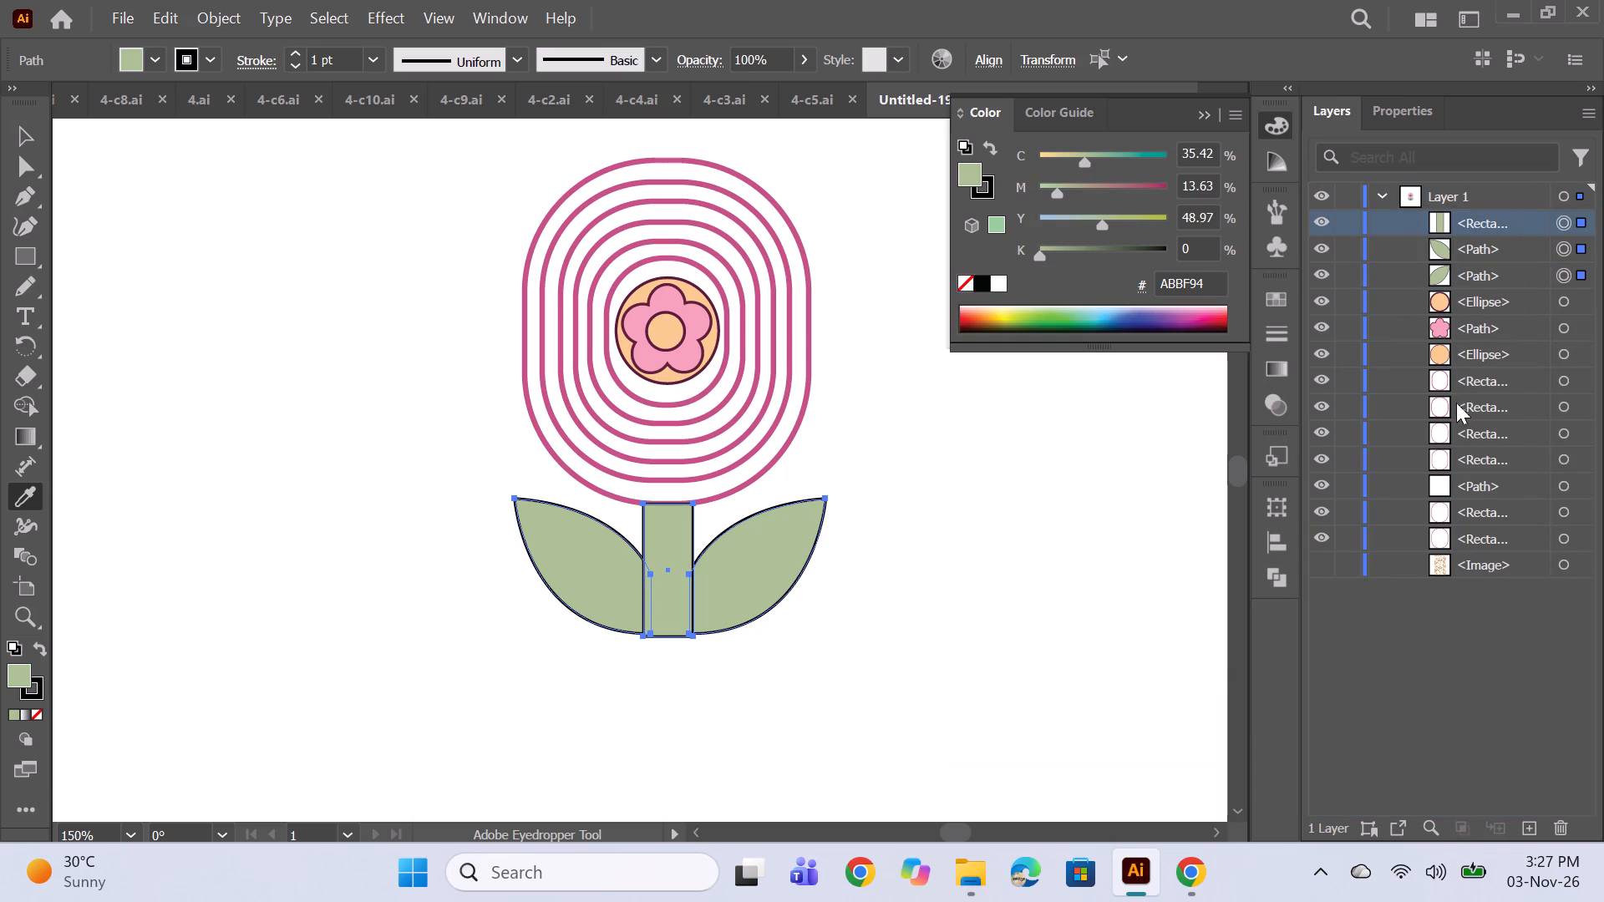
ctrl+click(1150, 490)
Select the complete flower artwork, including rings, blossom, stem and leaves, and group it.
alt+scroll(775, 438, down, 2)
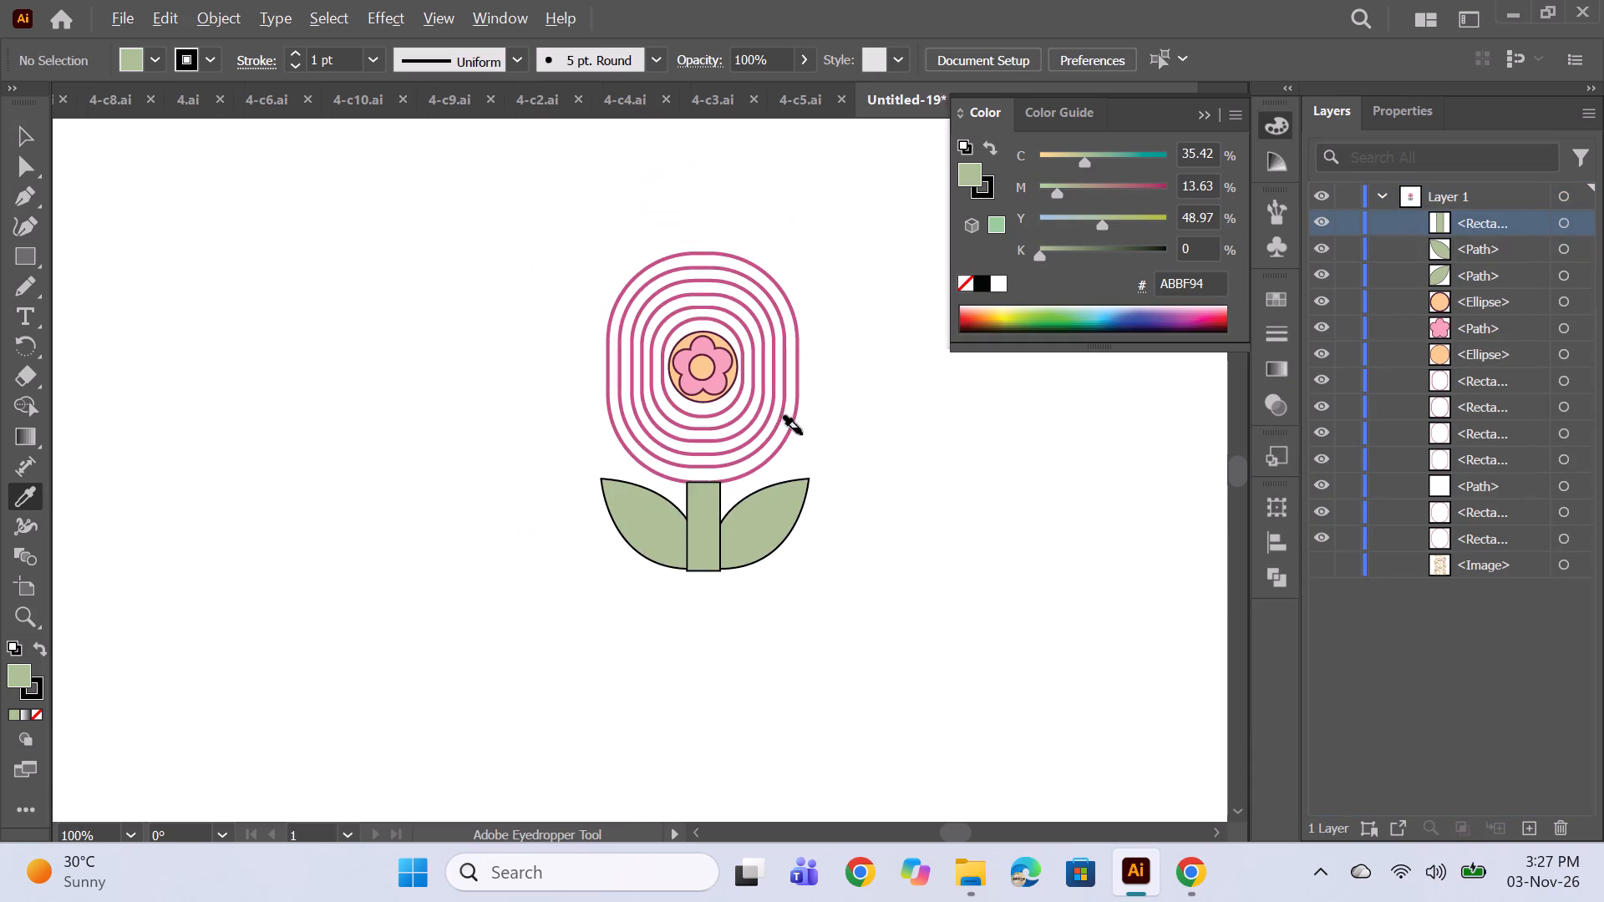
alt+scroll(802, 434, down, 1)
key(space)
drag(1058, 507, 957, 536)
click(27, 139)
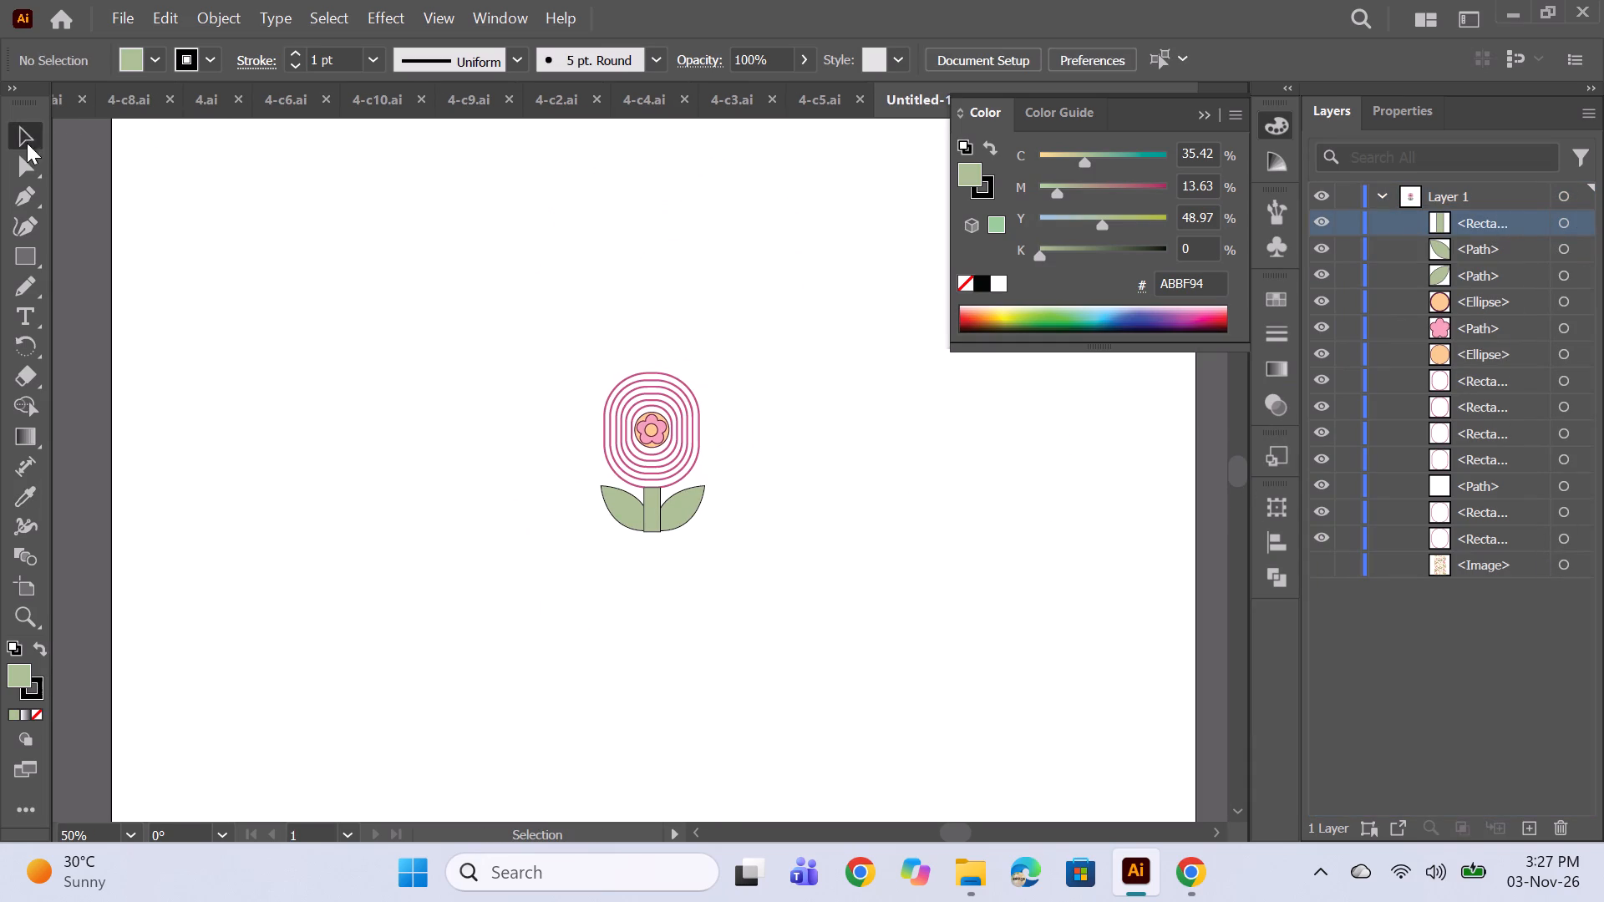
drag(549, 337, 810, 612)
key(ctrl+g)
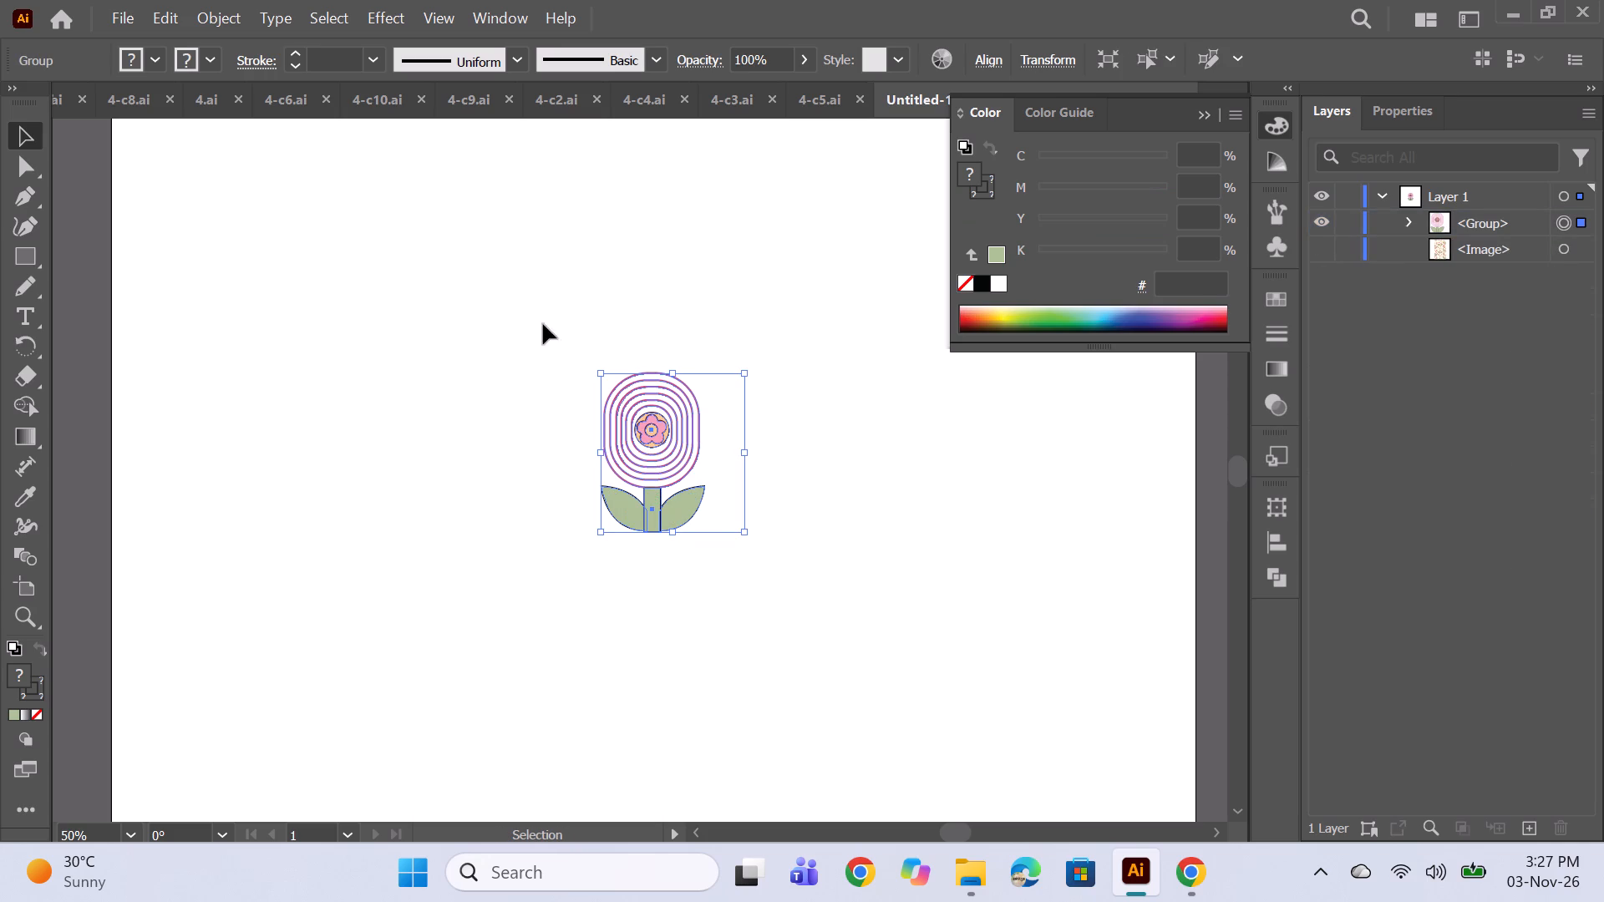
Move the flower group to the upper-left corner of the artboard.
alt+scroll(667, 410, down, 1)
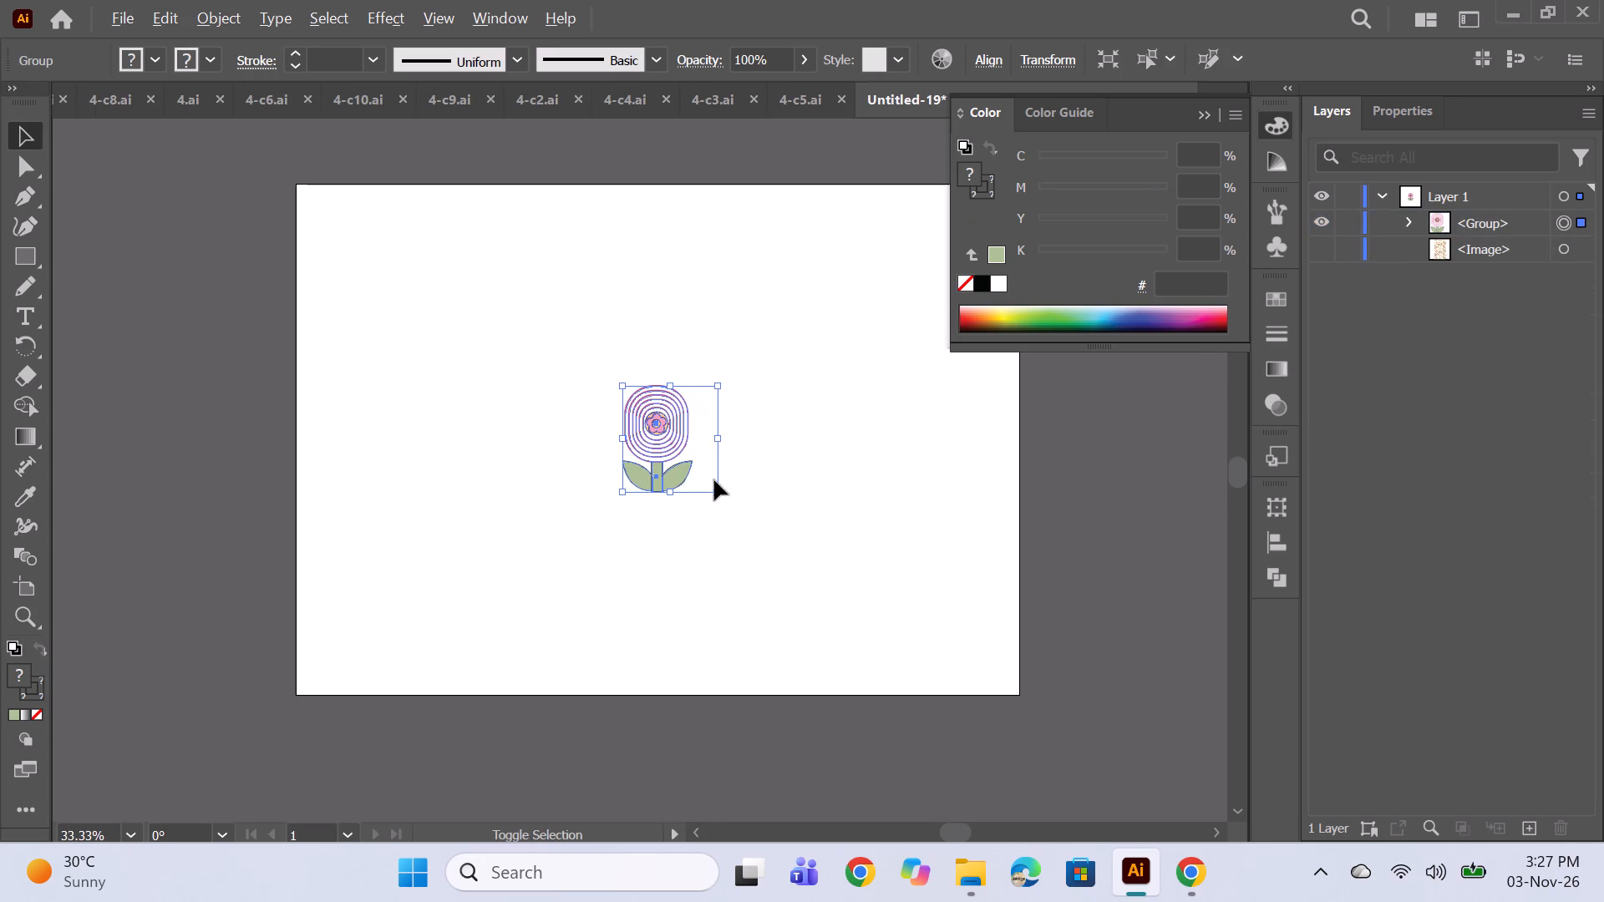
drag(657, 428, 338, 231)
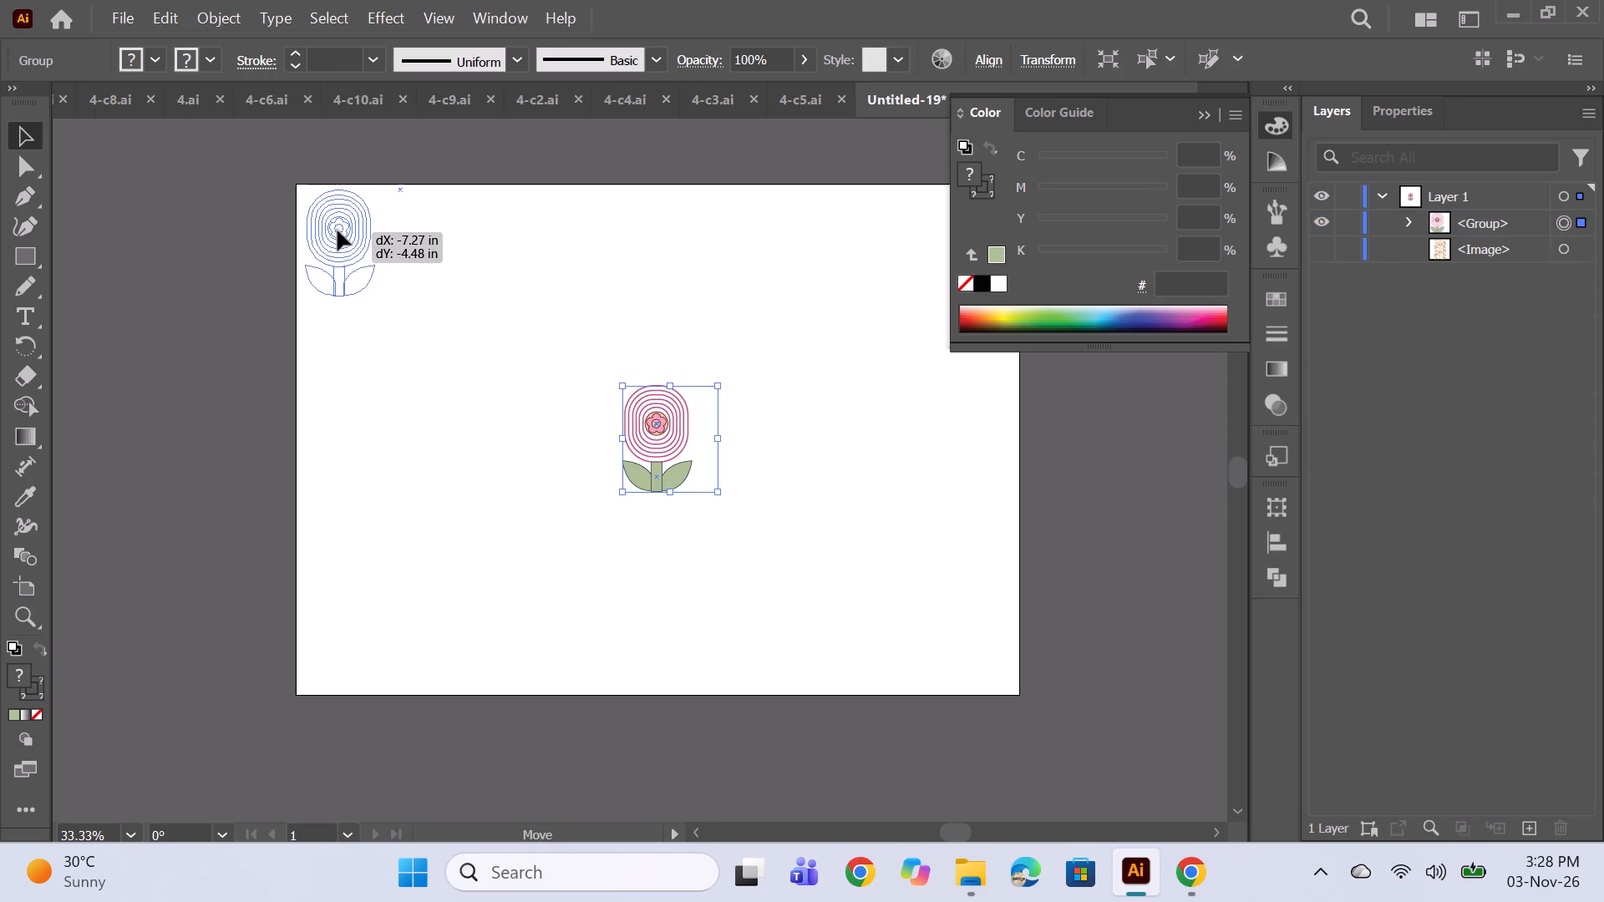
drag(338, 231, 331, 229)
Examine the flower group's member shapes one by one for what widens its bounding box beyond the artwork.
key(space)
drag(419, 248, 738, 454)
alt+scroll(706, 454, up, 2)
alt+scroll(635, 448, up, 3)
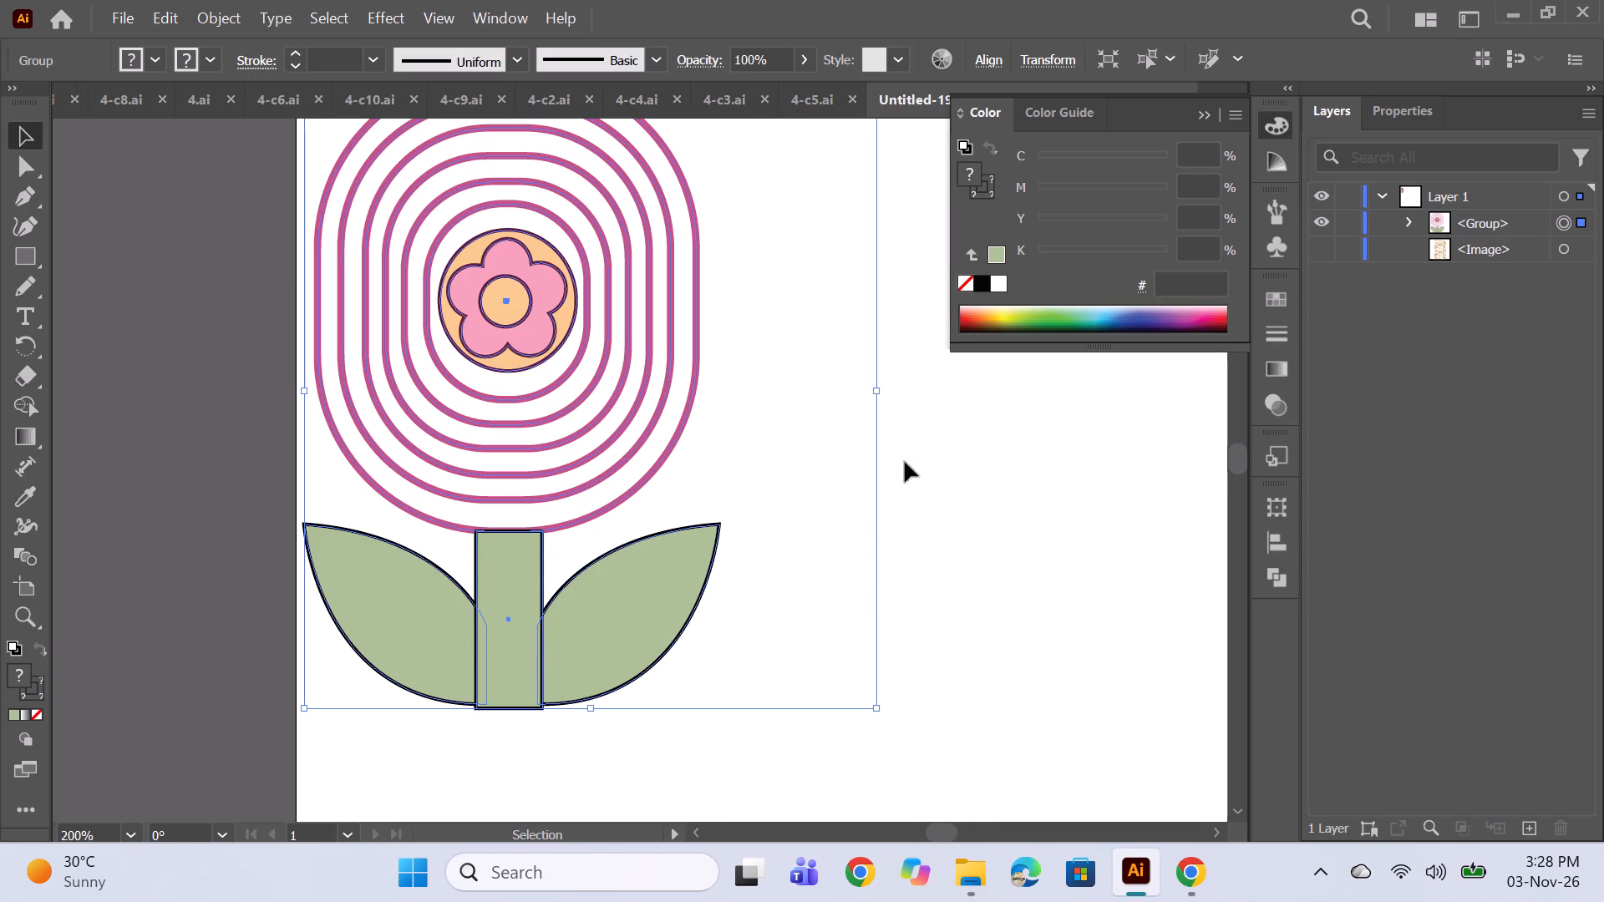
scroll(661, 447, up, 4)
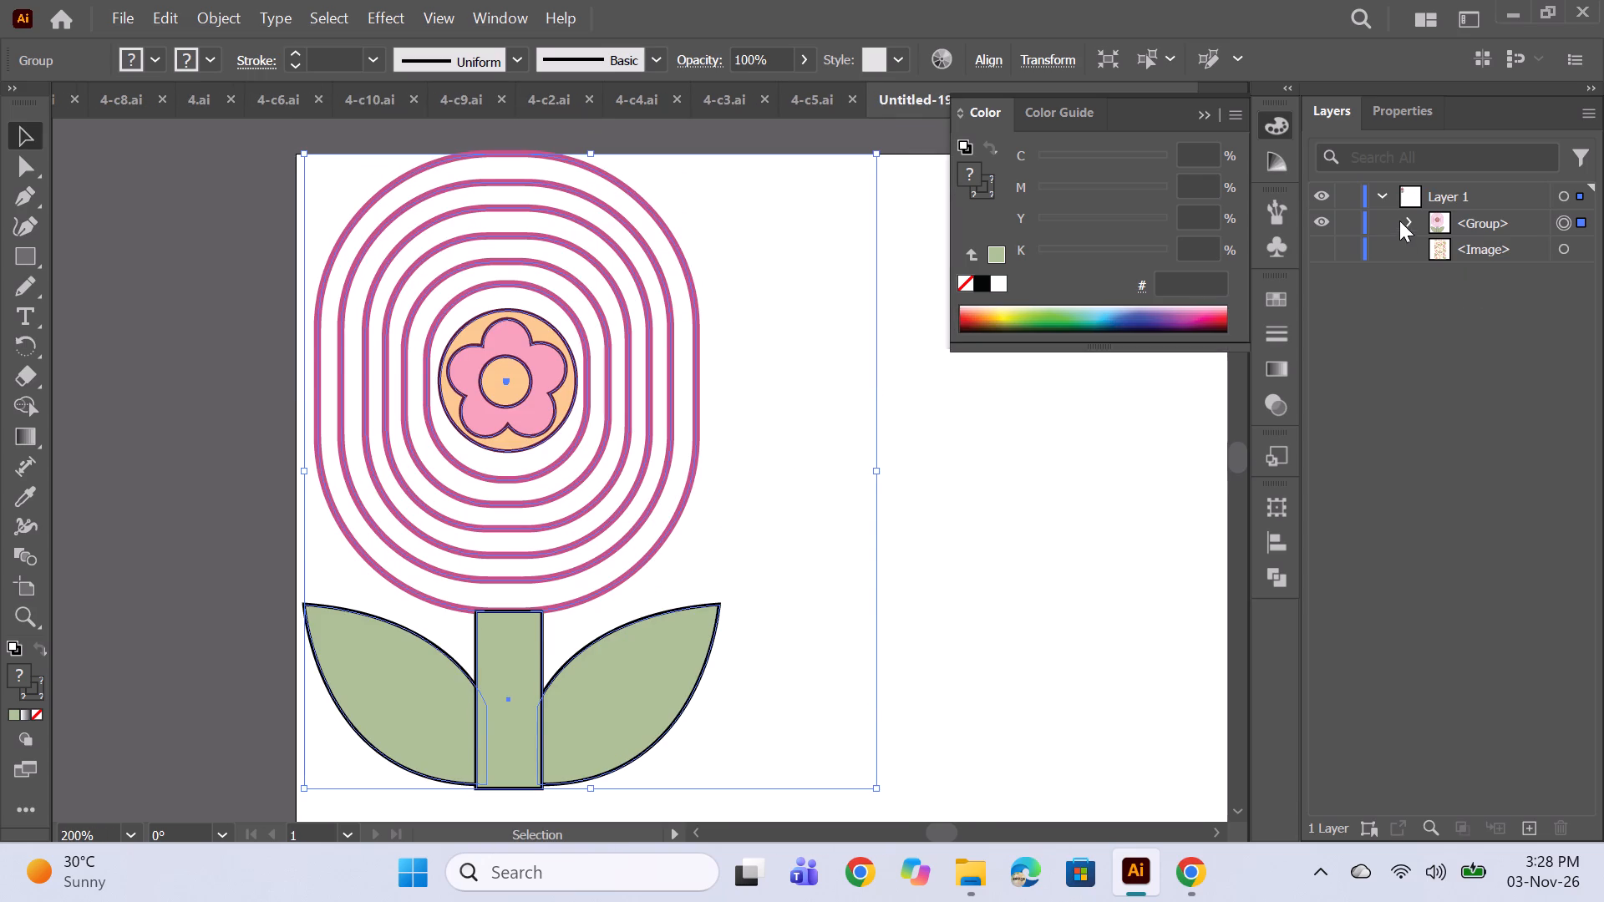
click(1405, 218)
click(1560, 248)
click(1558, 327)
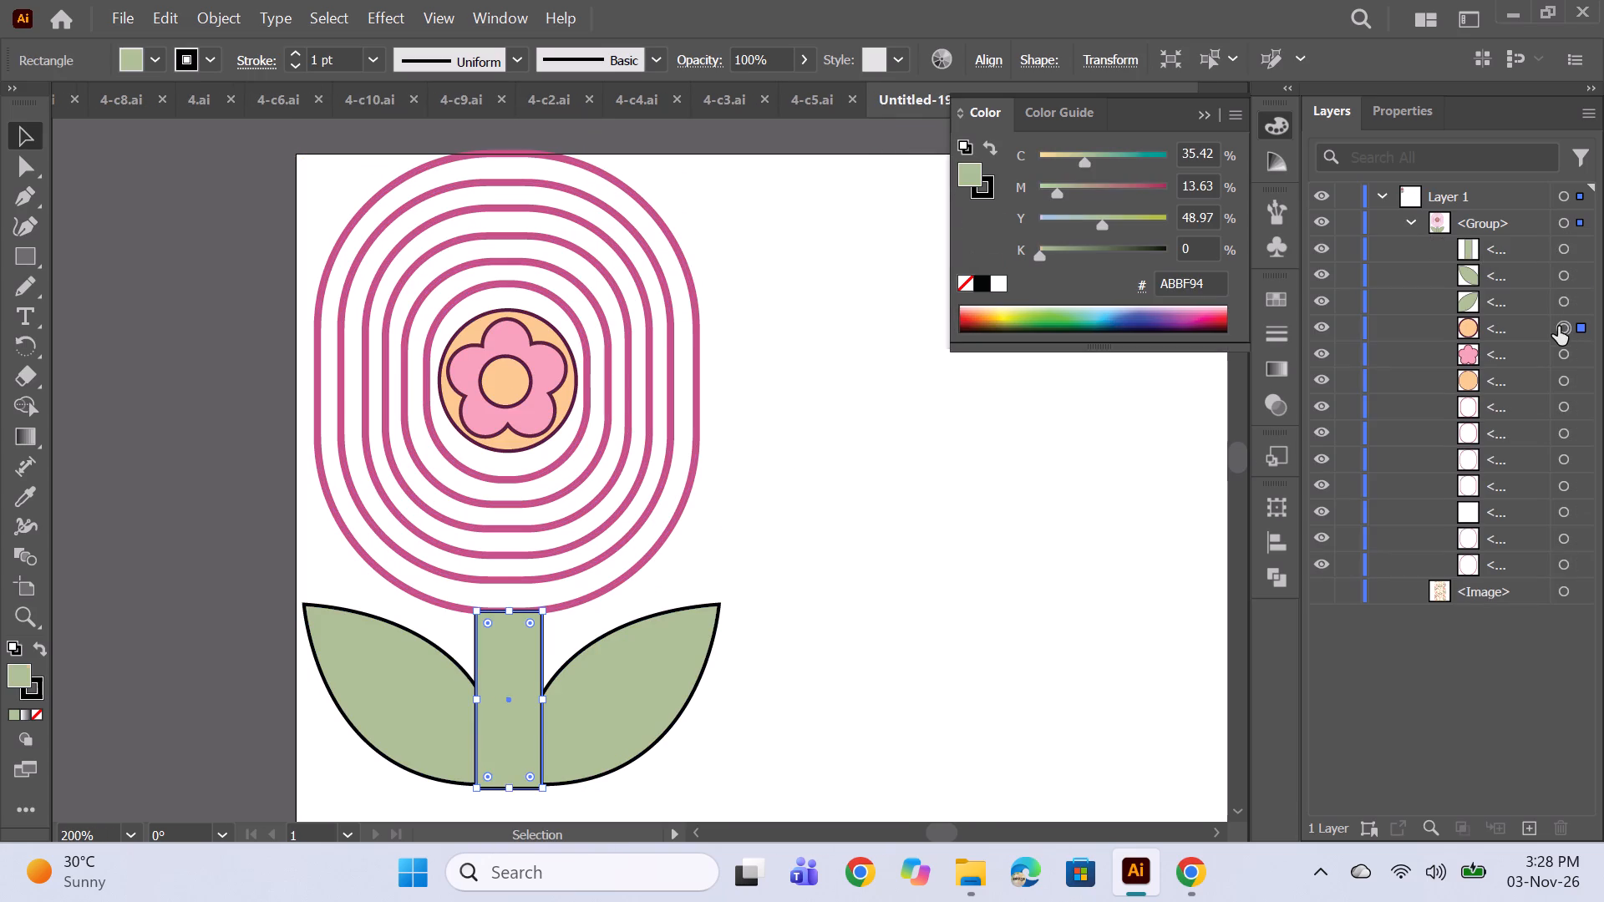
click(1563, 360)
click(1562, 378)
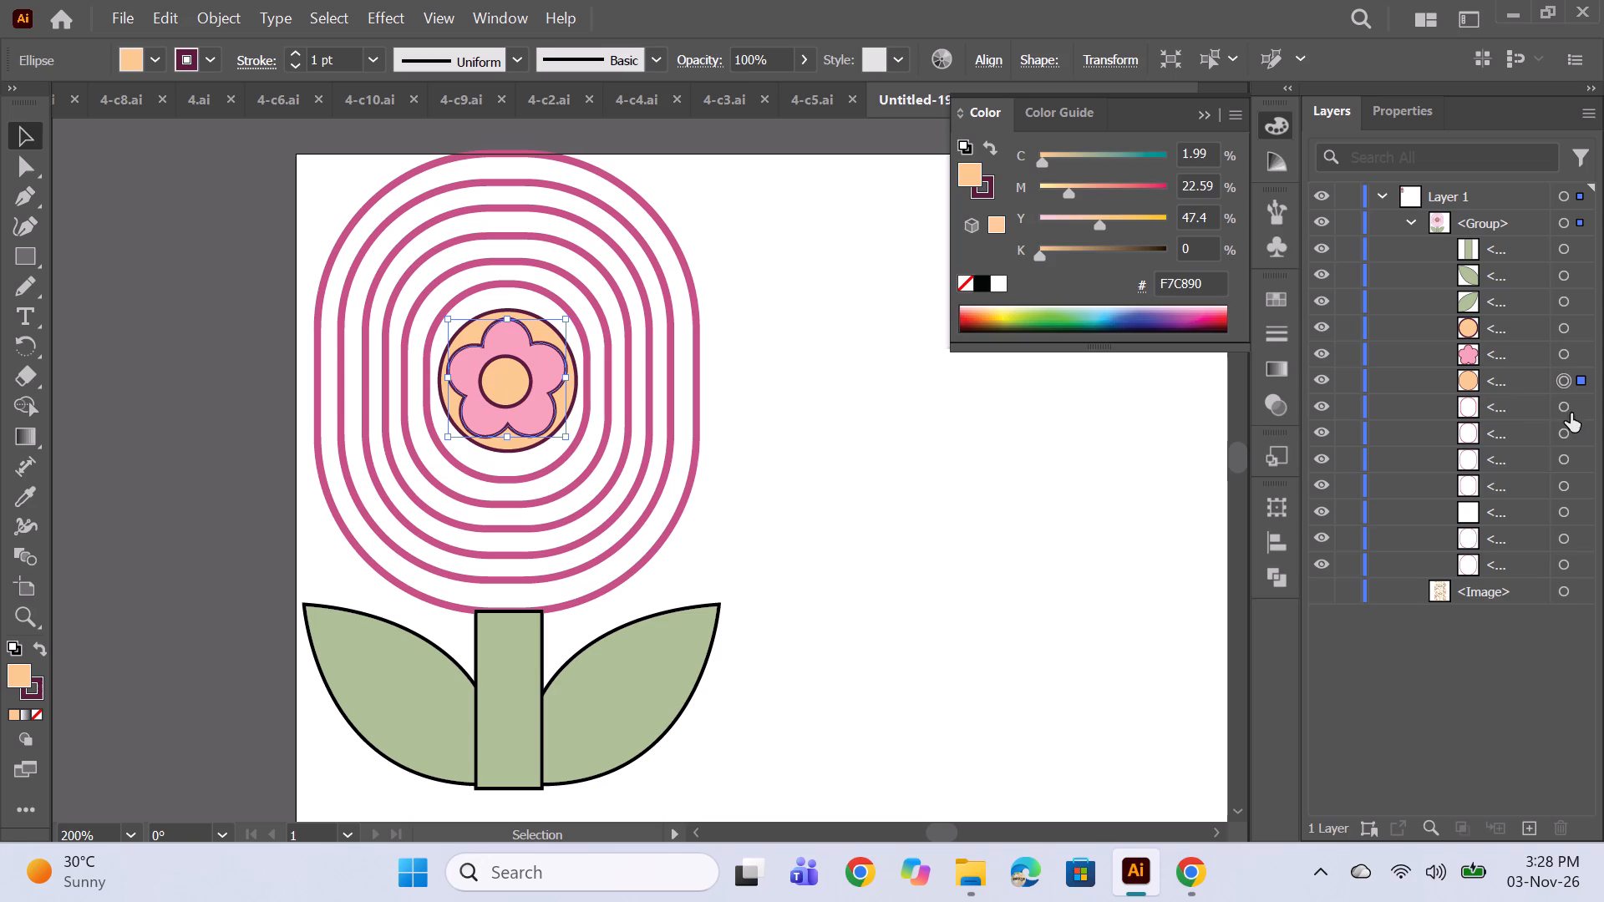
click(1564, 408)
click(1563, 428)
click(1563, 449)
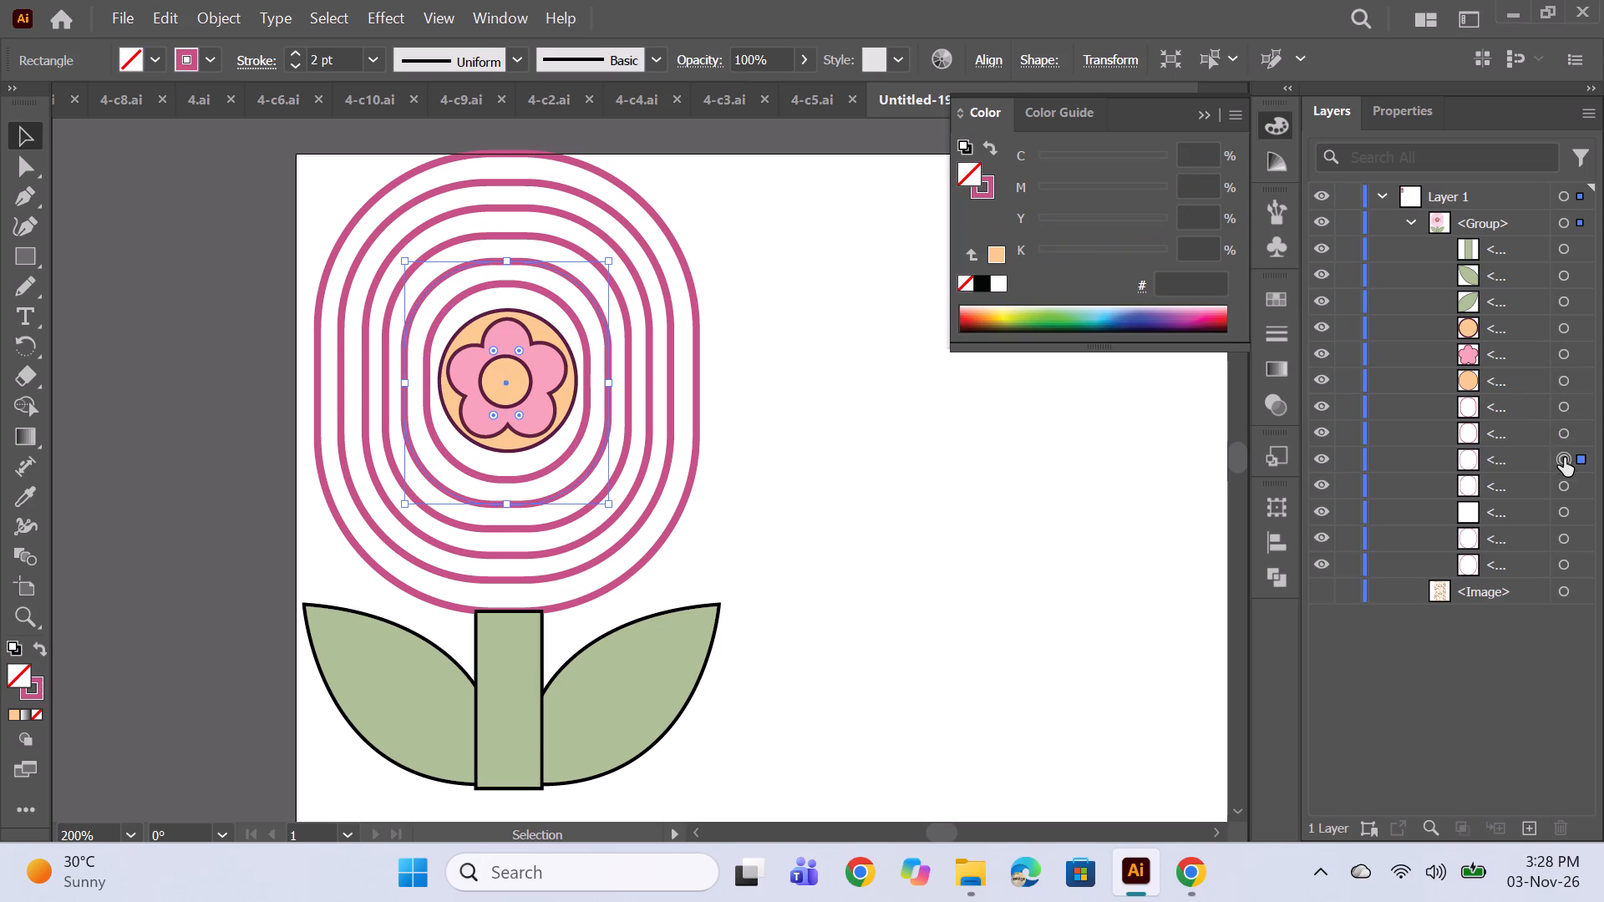
click(1564, 482)
click(1569, 514)
click(1569, 541)
click(1563, 560)
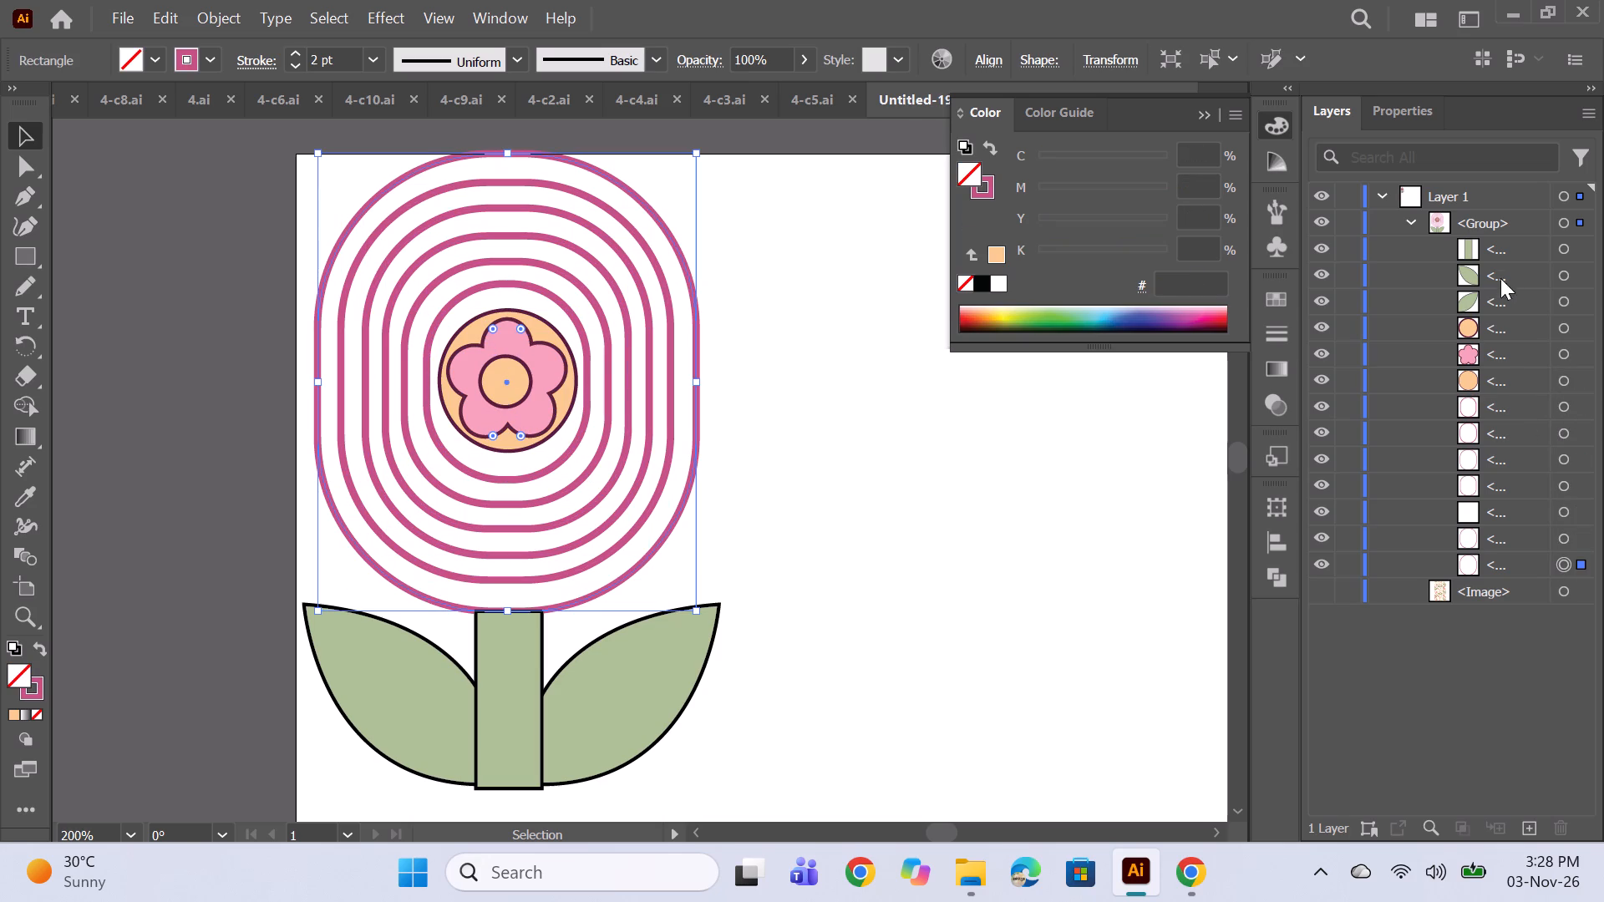
click(1571, 231)
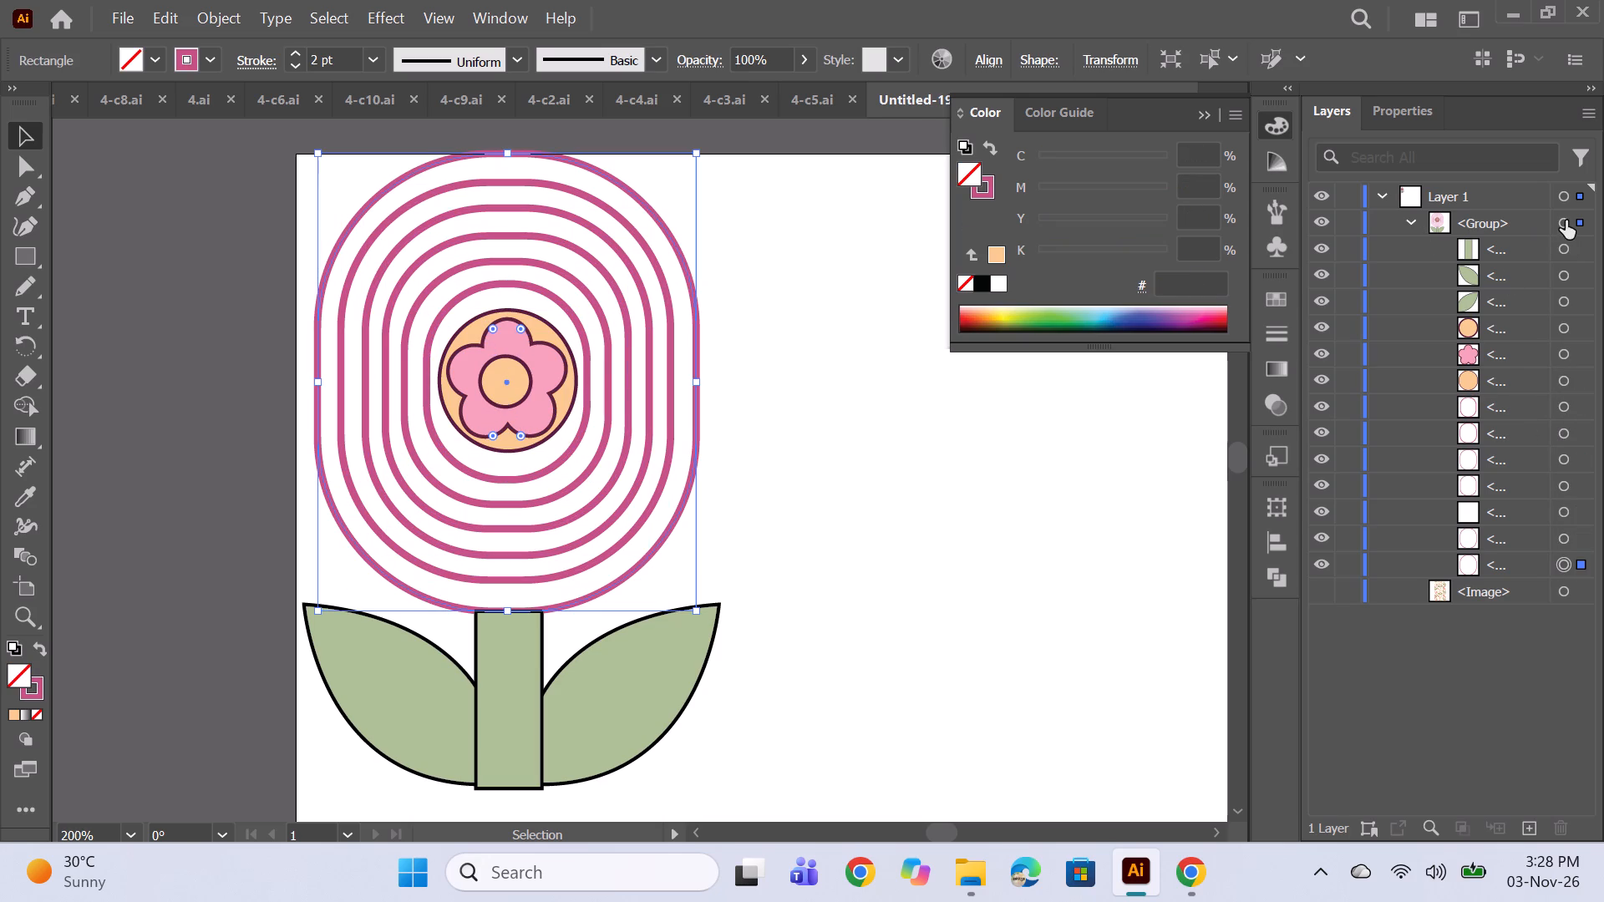
click(1563, 217)
click(1412, 224)
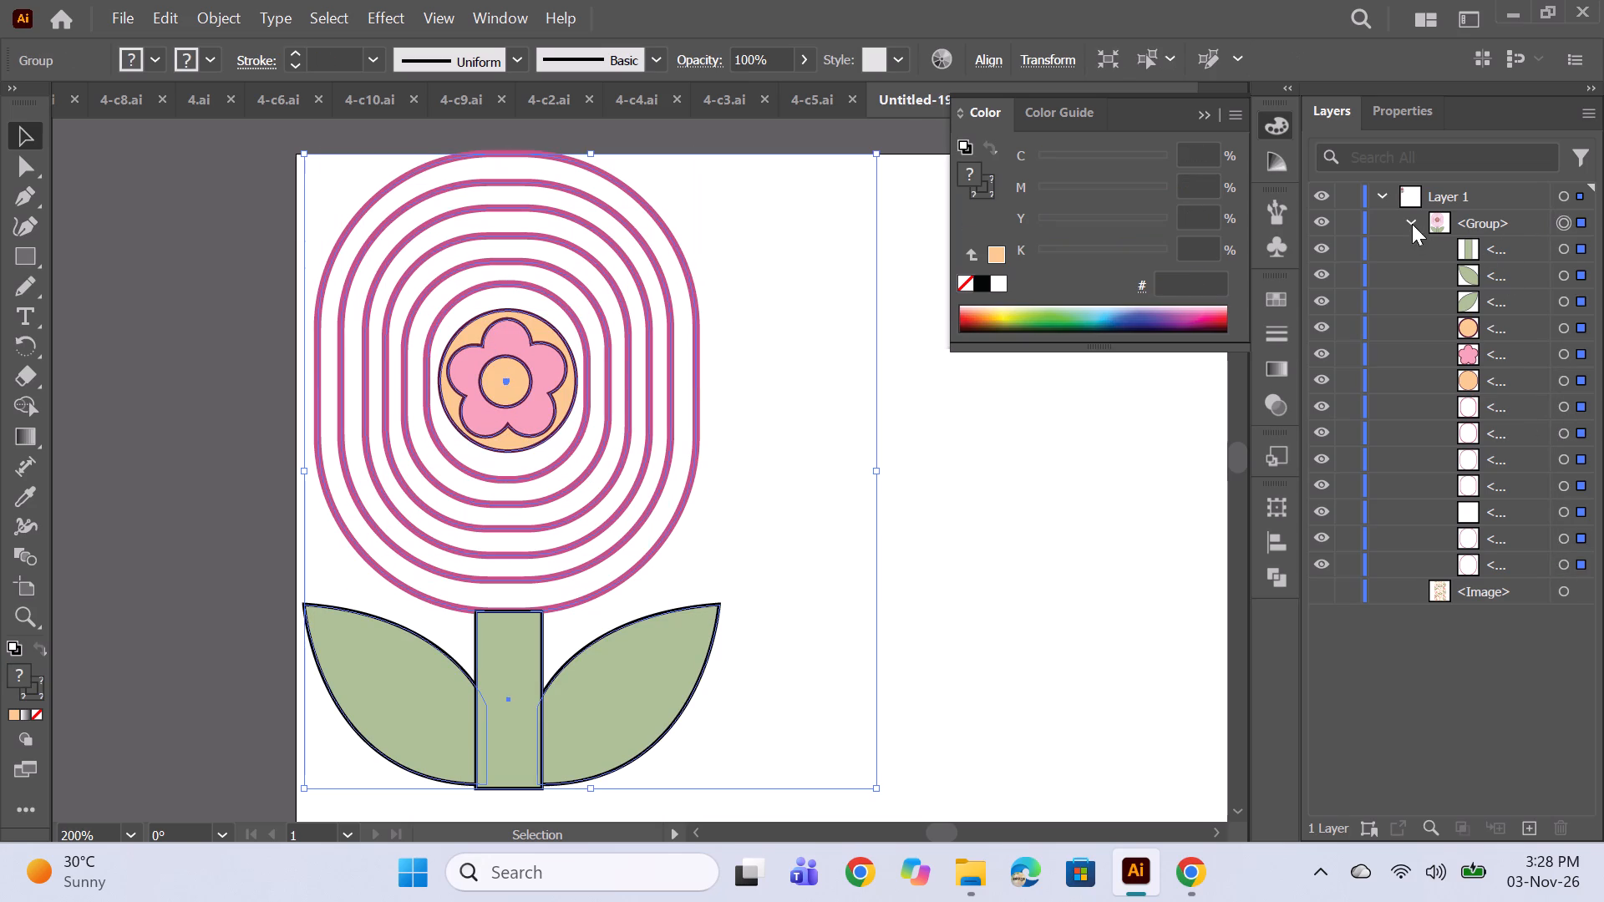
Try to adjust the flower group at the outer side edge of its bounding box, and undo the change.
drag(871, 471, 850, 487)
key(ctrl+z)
Unhide the reference image below the flower group and delete it.
scroll(880, 516, down, 2)
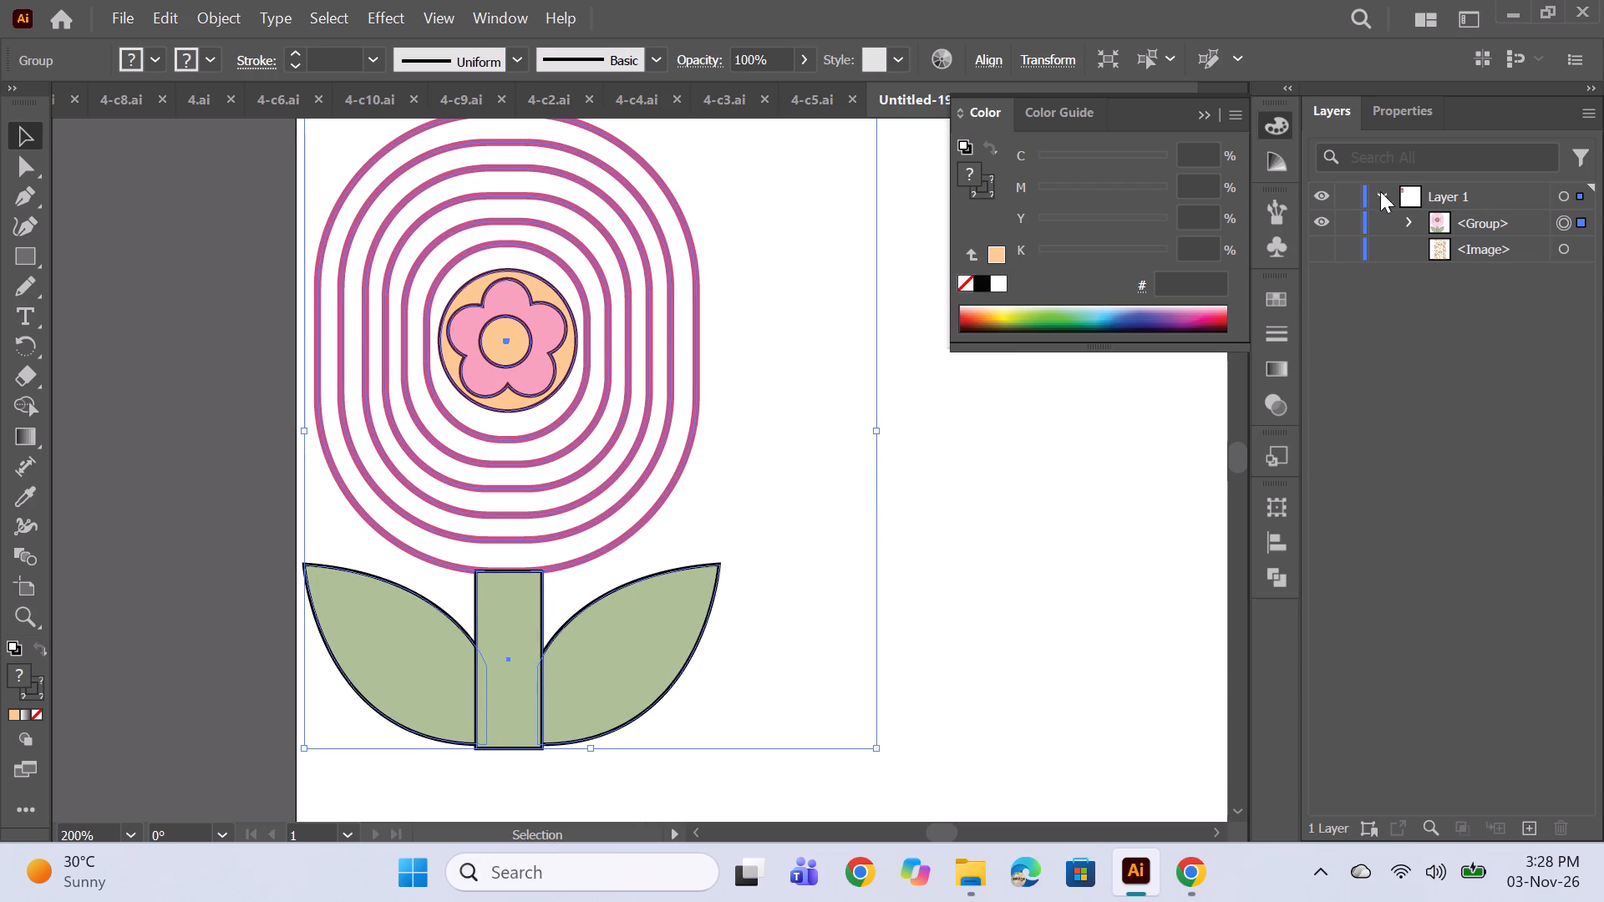
click(1403, 222)
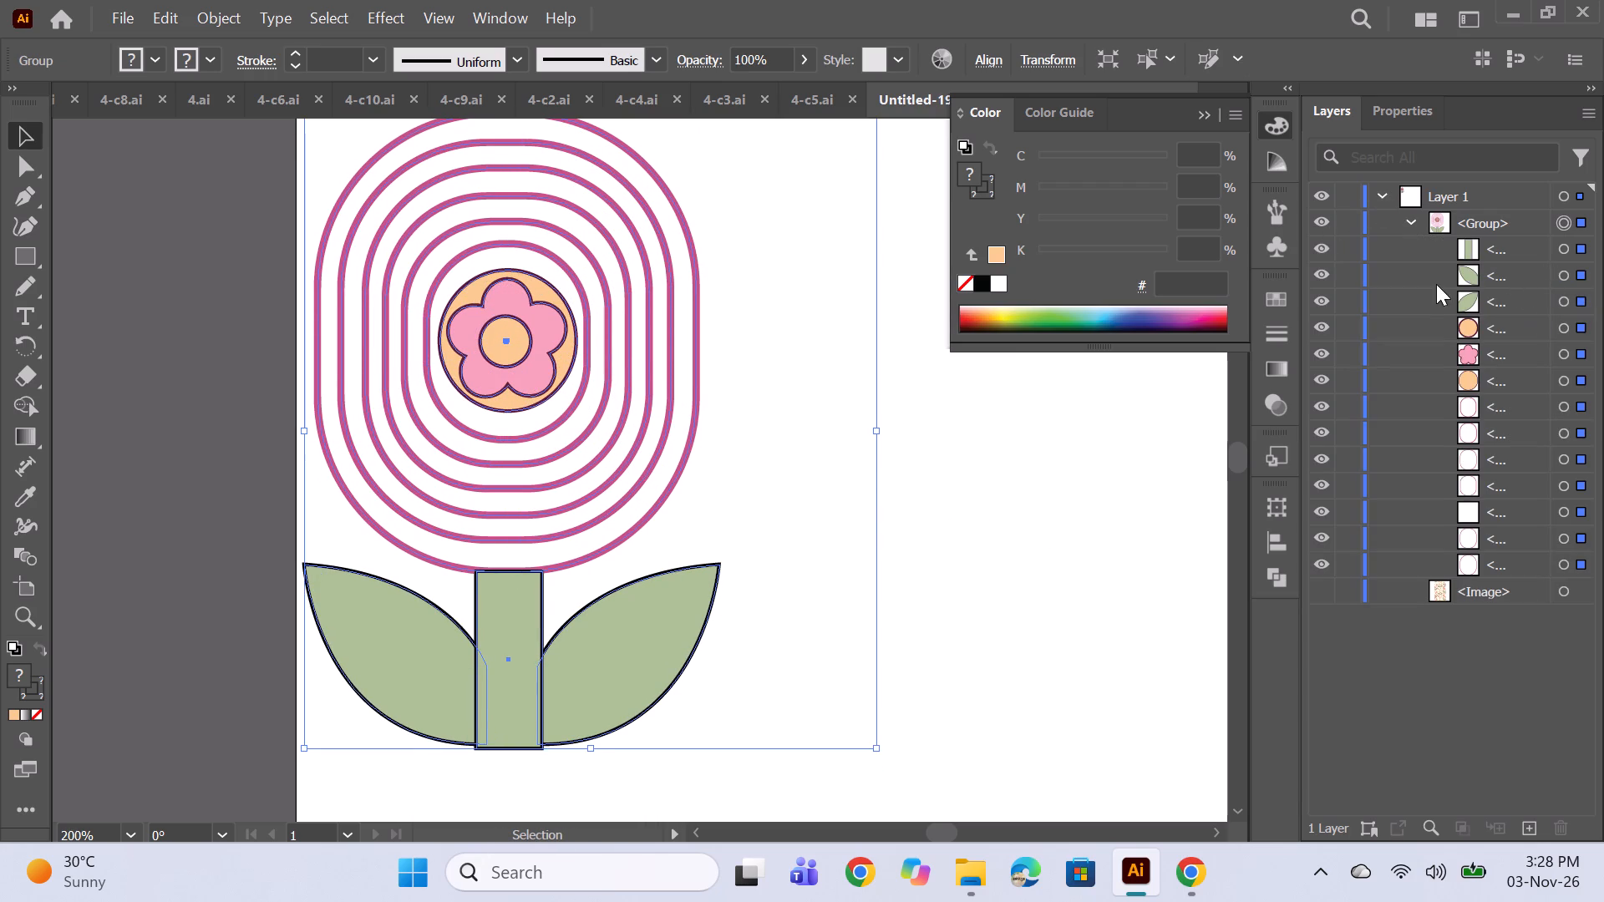
click(1321, 591)
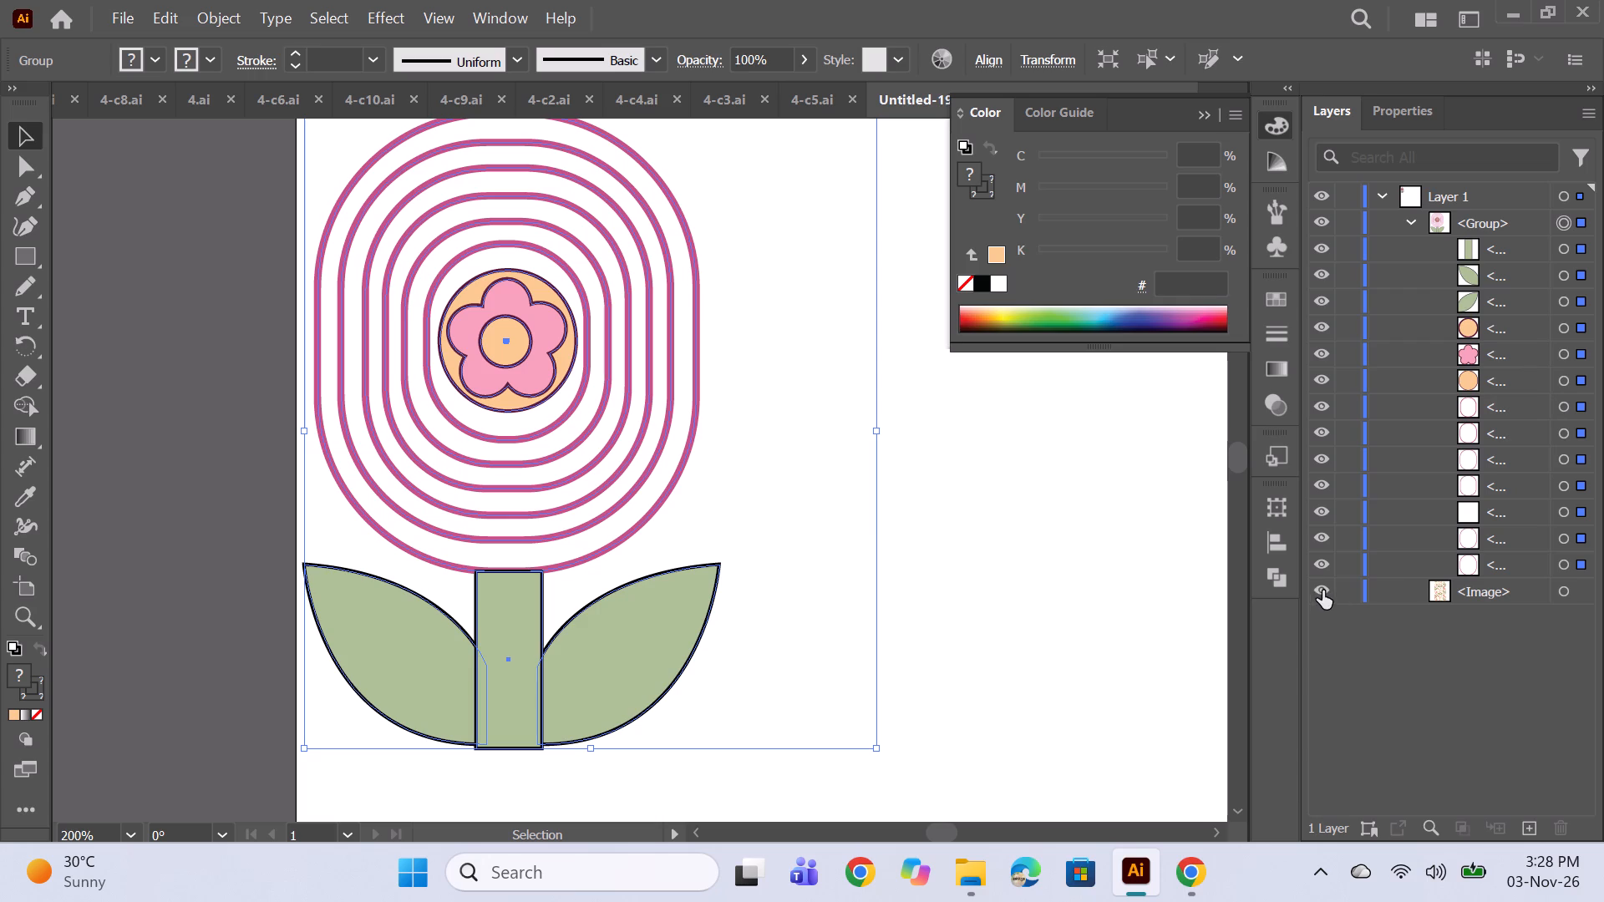
click(1568, 590)
key(BackSpace)
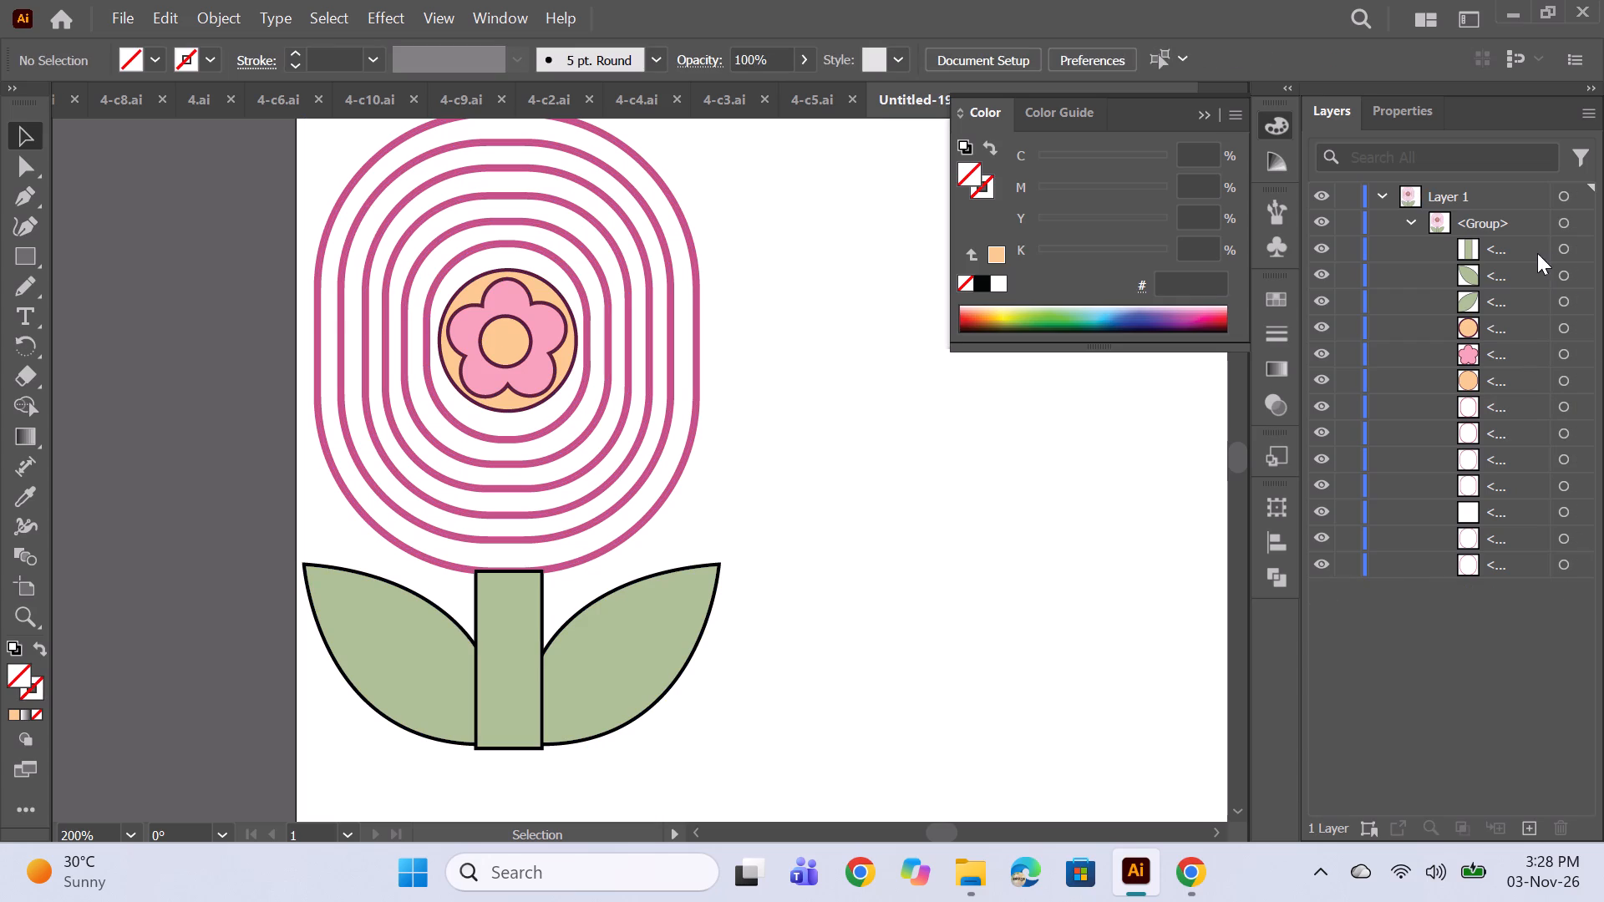
Check the flower group's member shapes in turn and delete the extra unfilled ring path that widens the group's bounding box.
click(1564, 222)
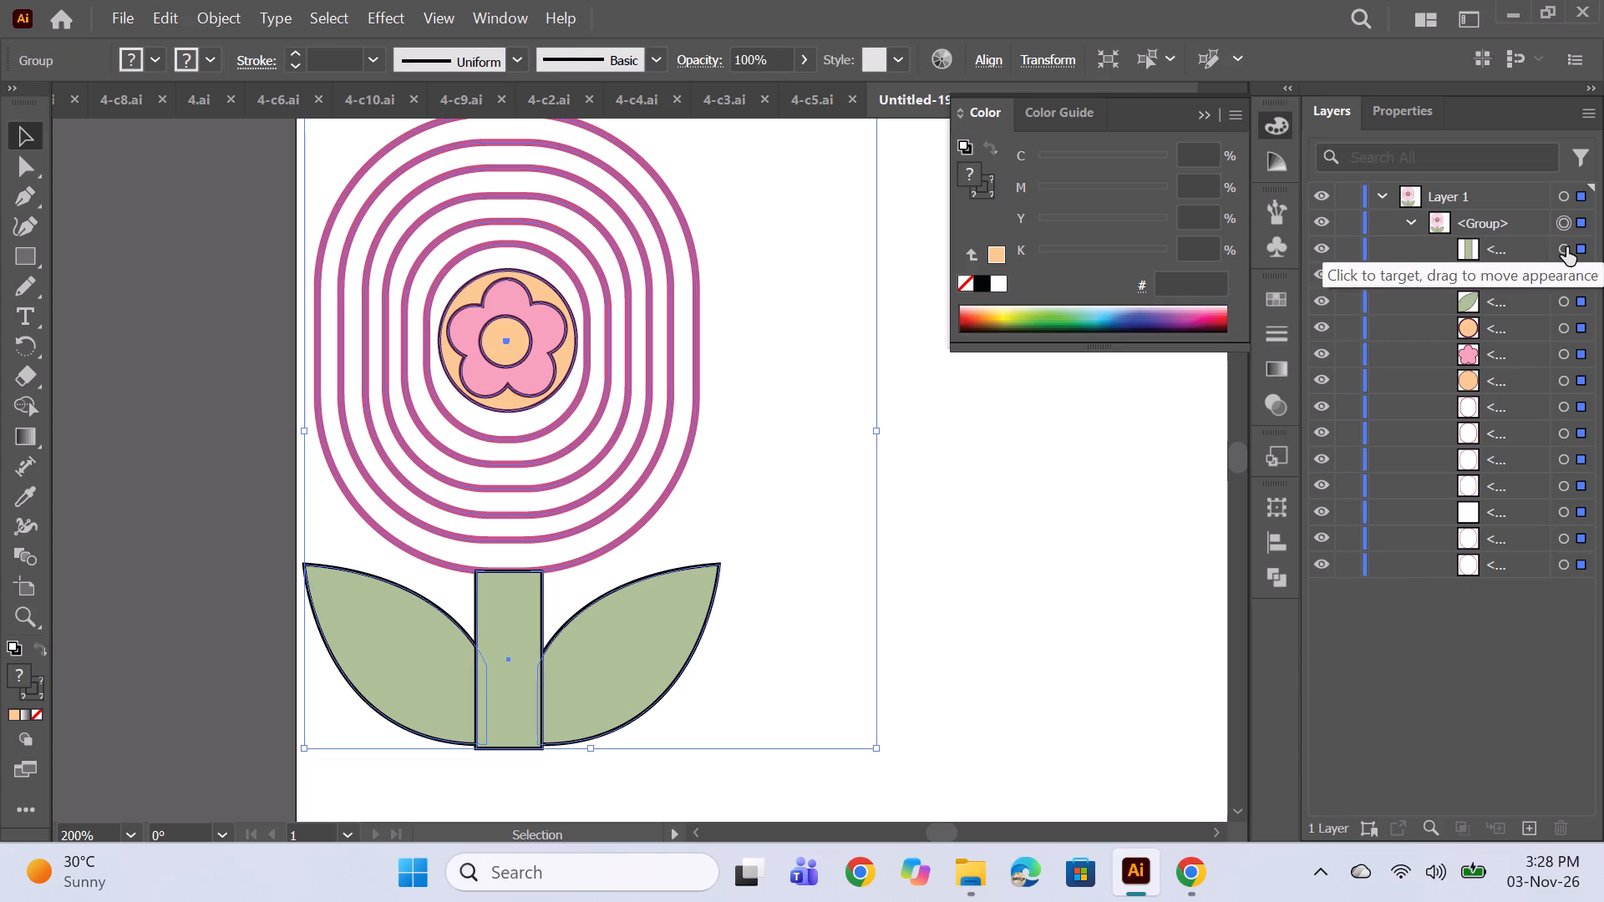
click(1565, 246)
click(1558, 272)
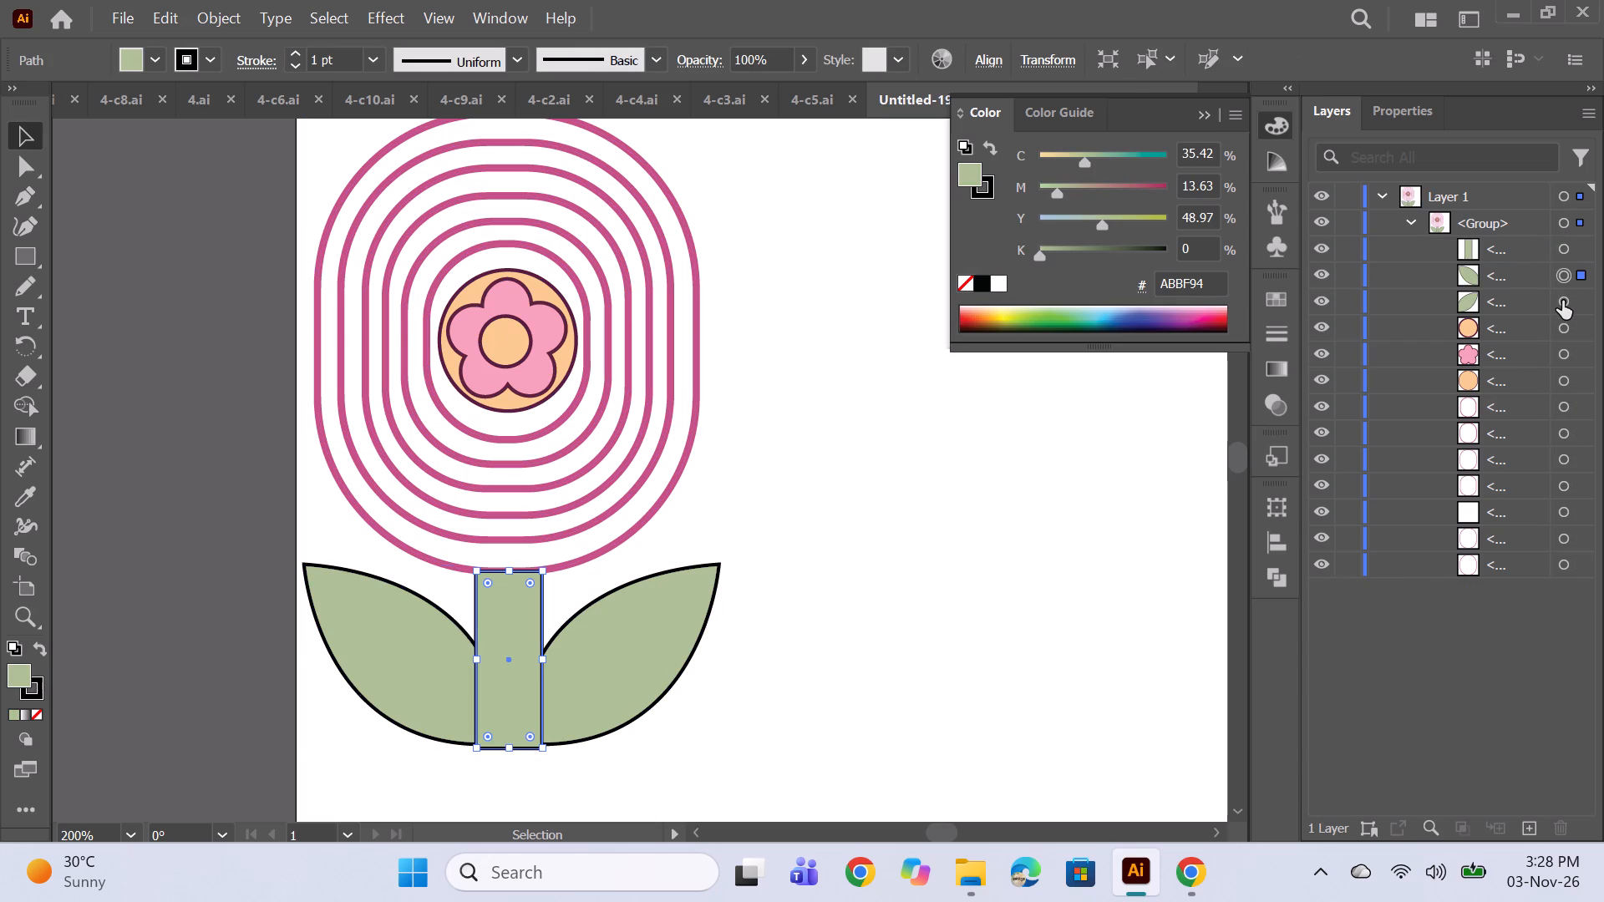
click(1561, 303)
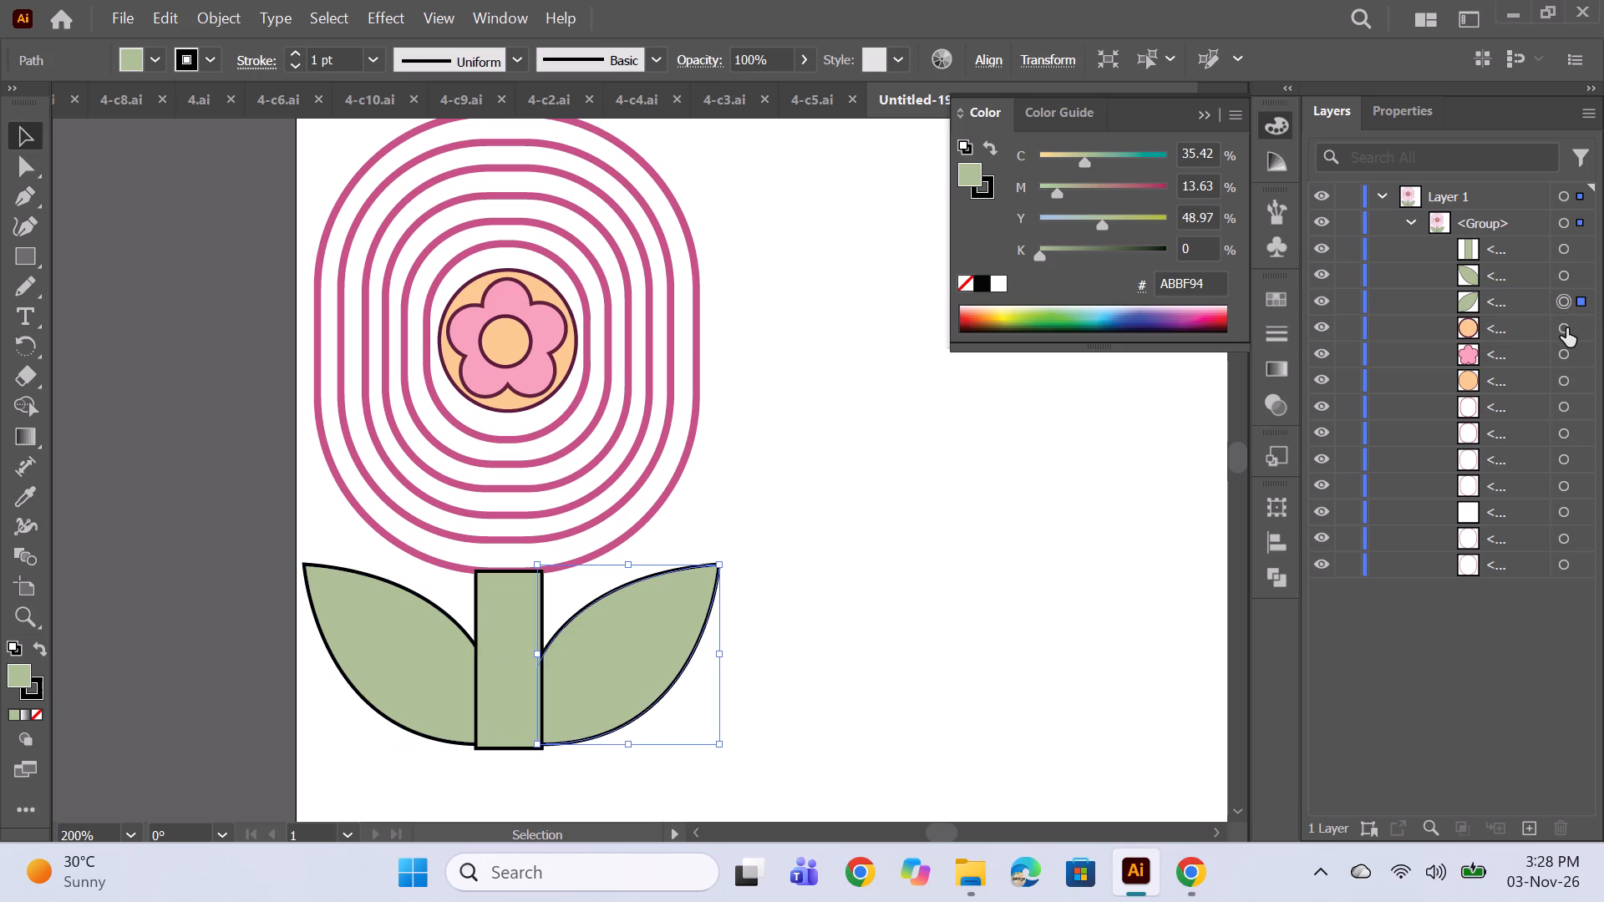
click(1566, 328)
click(1566, 344)
click(1566, 367)
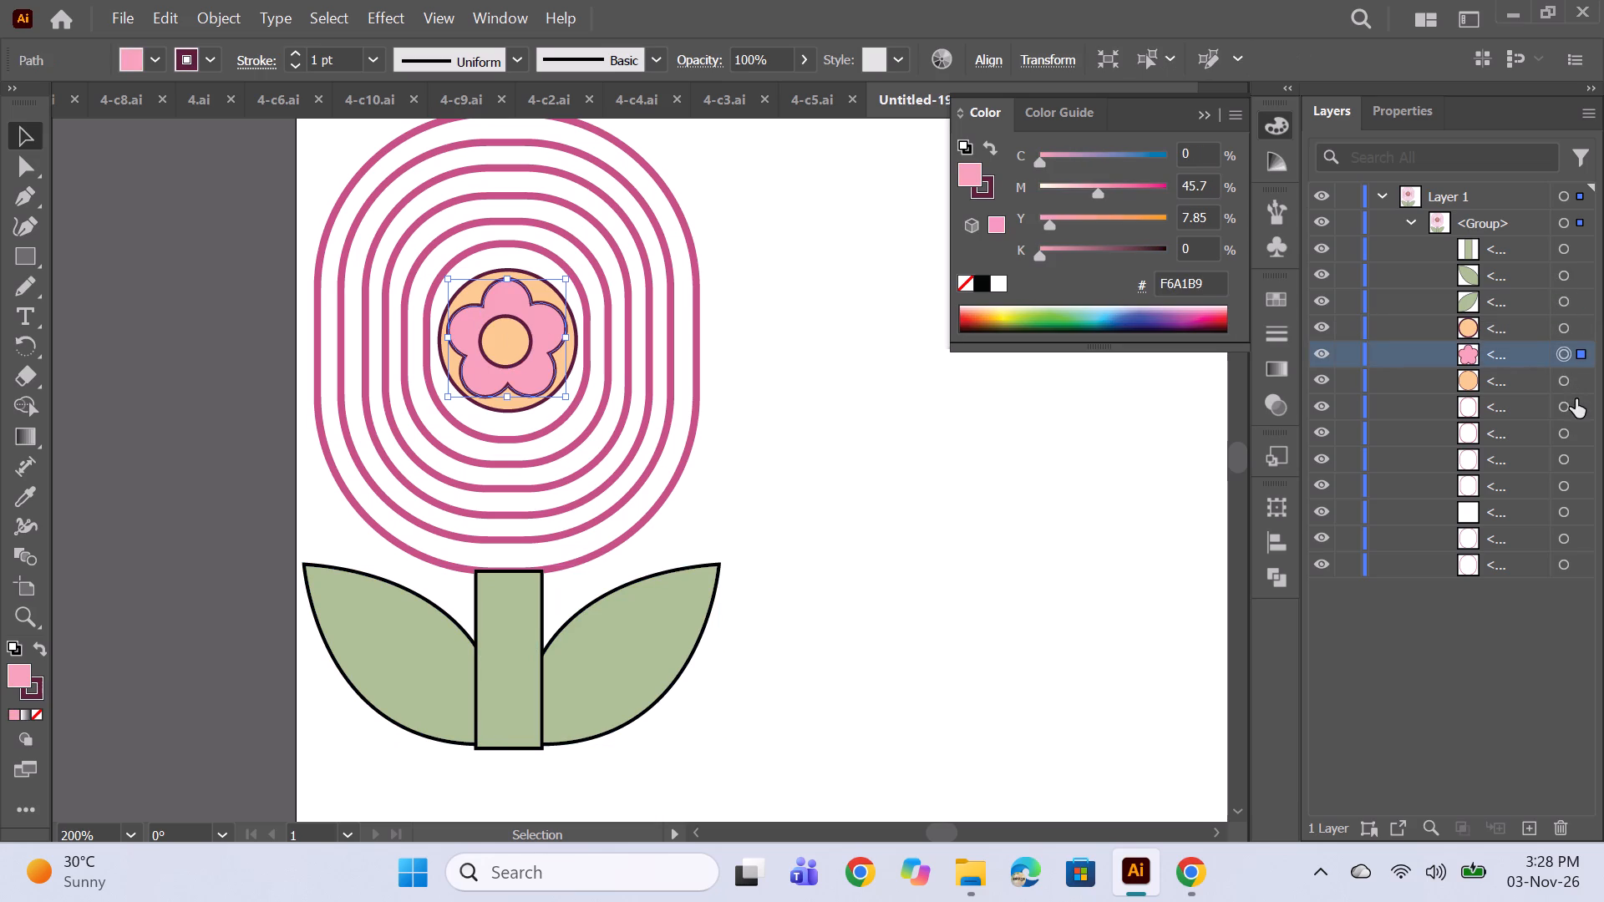
click(1571, 387)
click(1565, 403)
click(1567, 434)
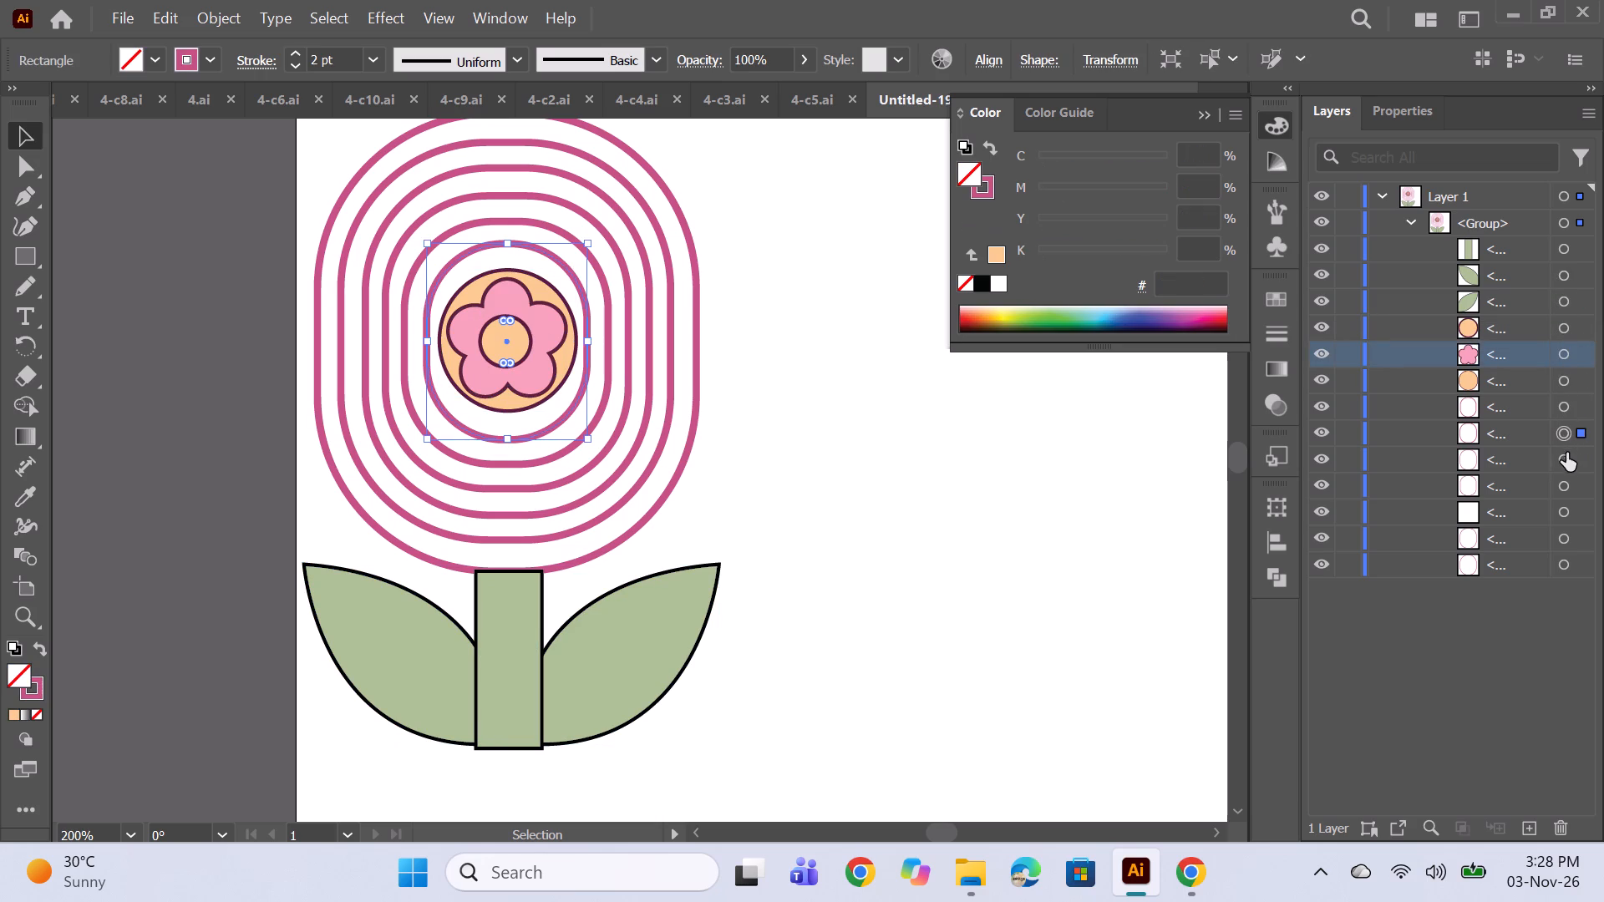
click(1562, 461)
click(1569, 481)
click(1567, 504)
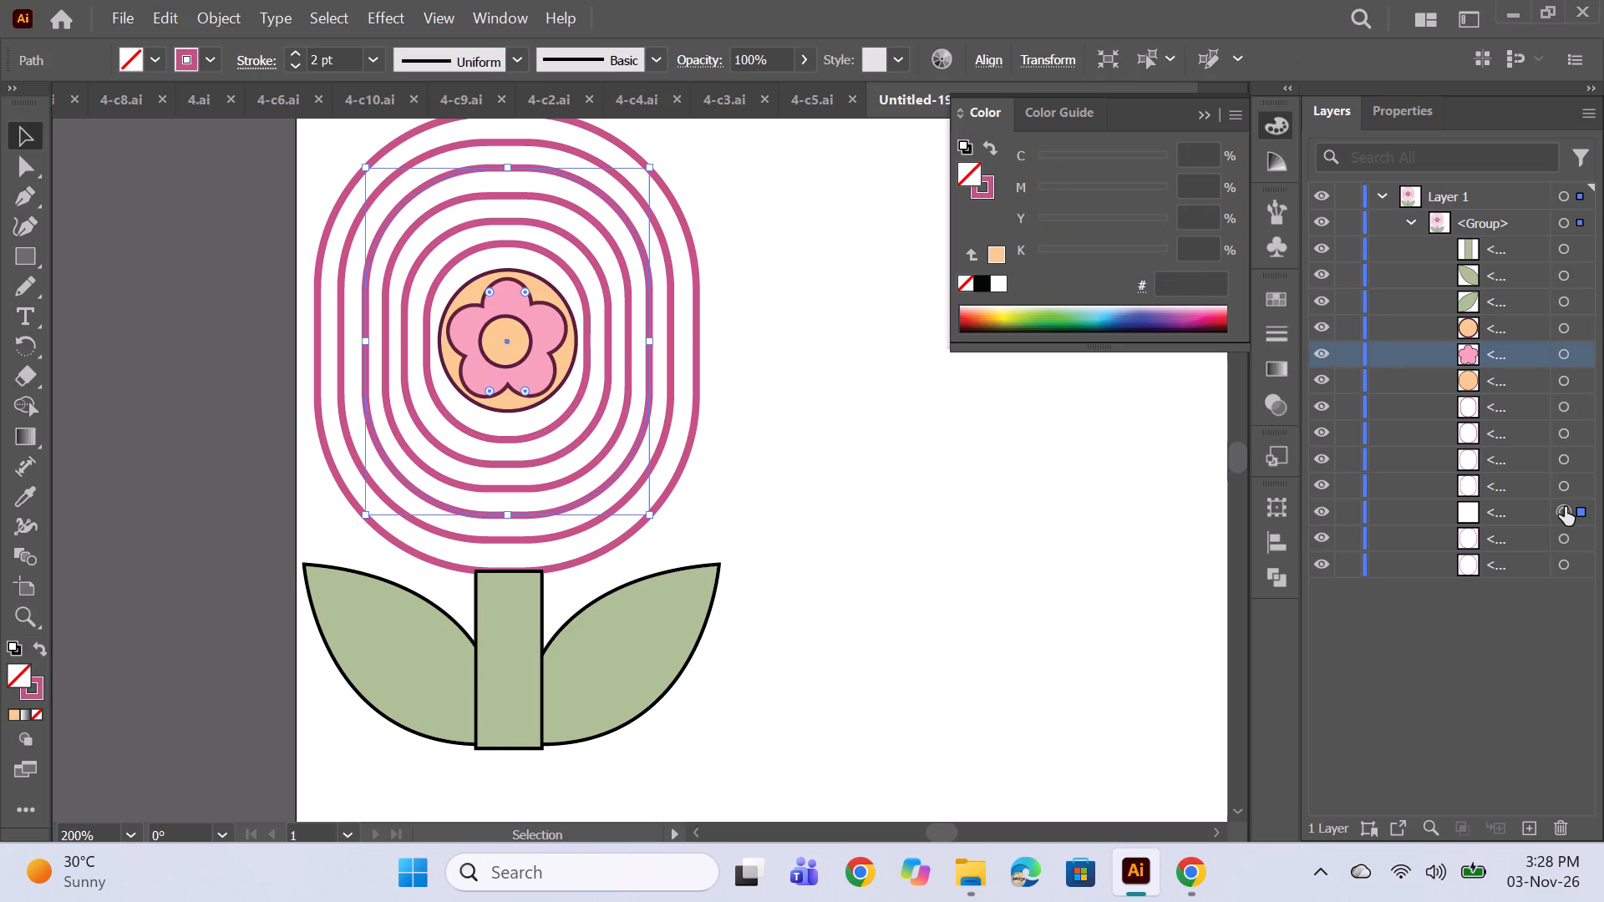
click(1566, 484)
click(1566, 506)
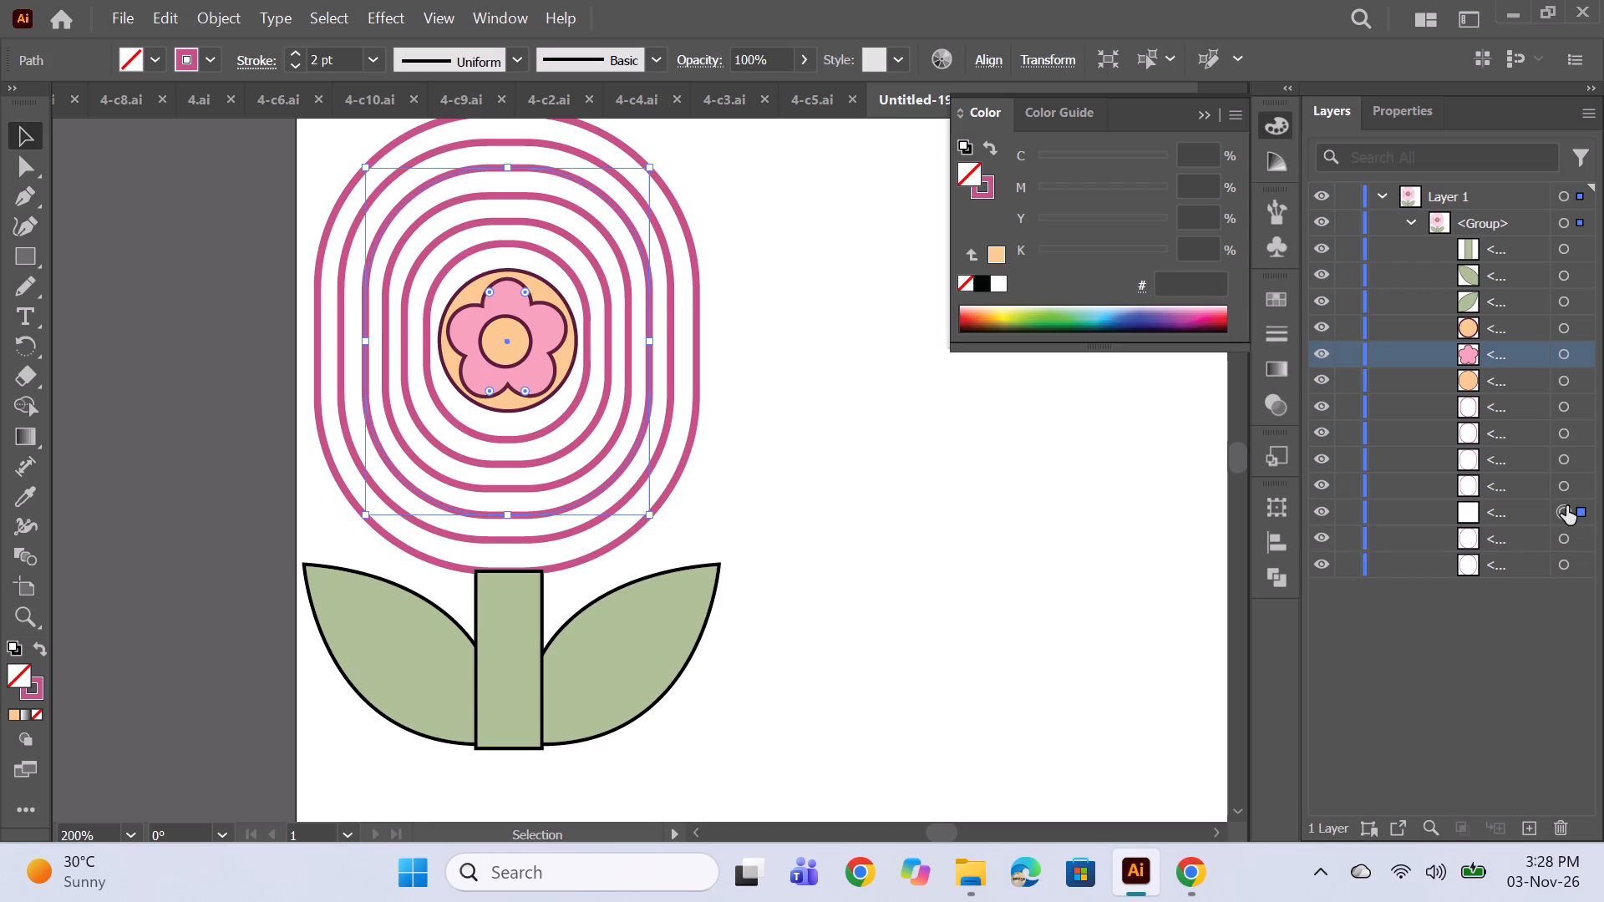
key(BackSpace)
click(1566, 506)
click(1561, 532)
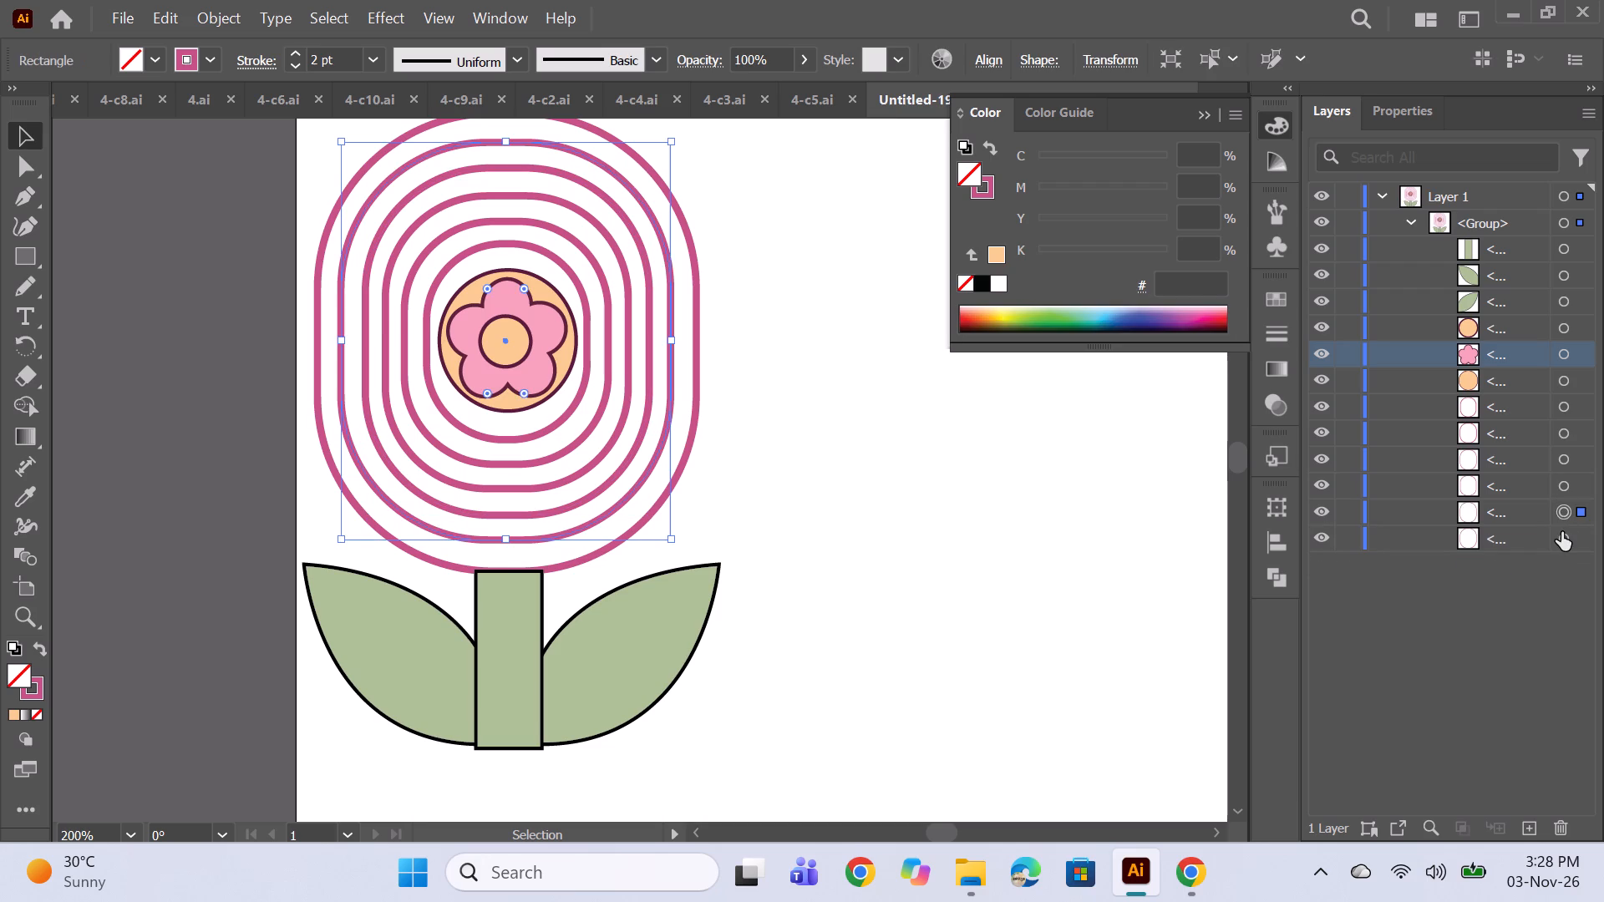
Nudge the whole flower group slightly down and left so its outer leaf tip hangs over the artboard's left edge.
click(1569, 222)
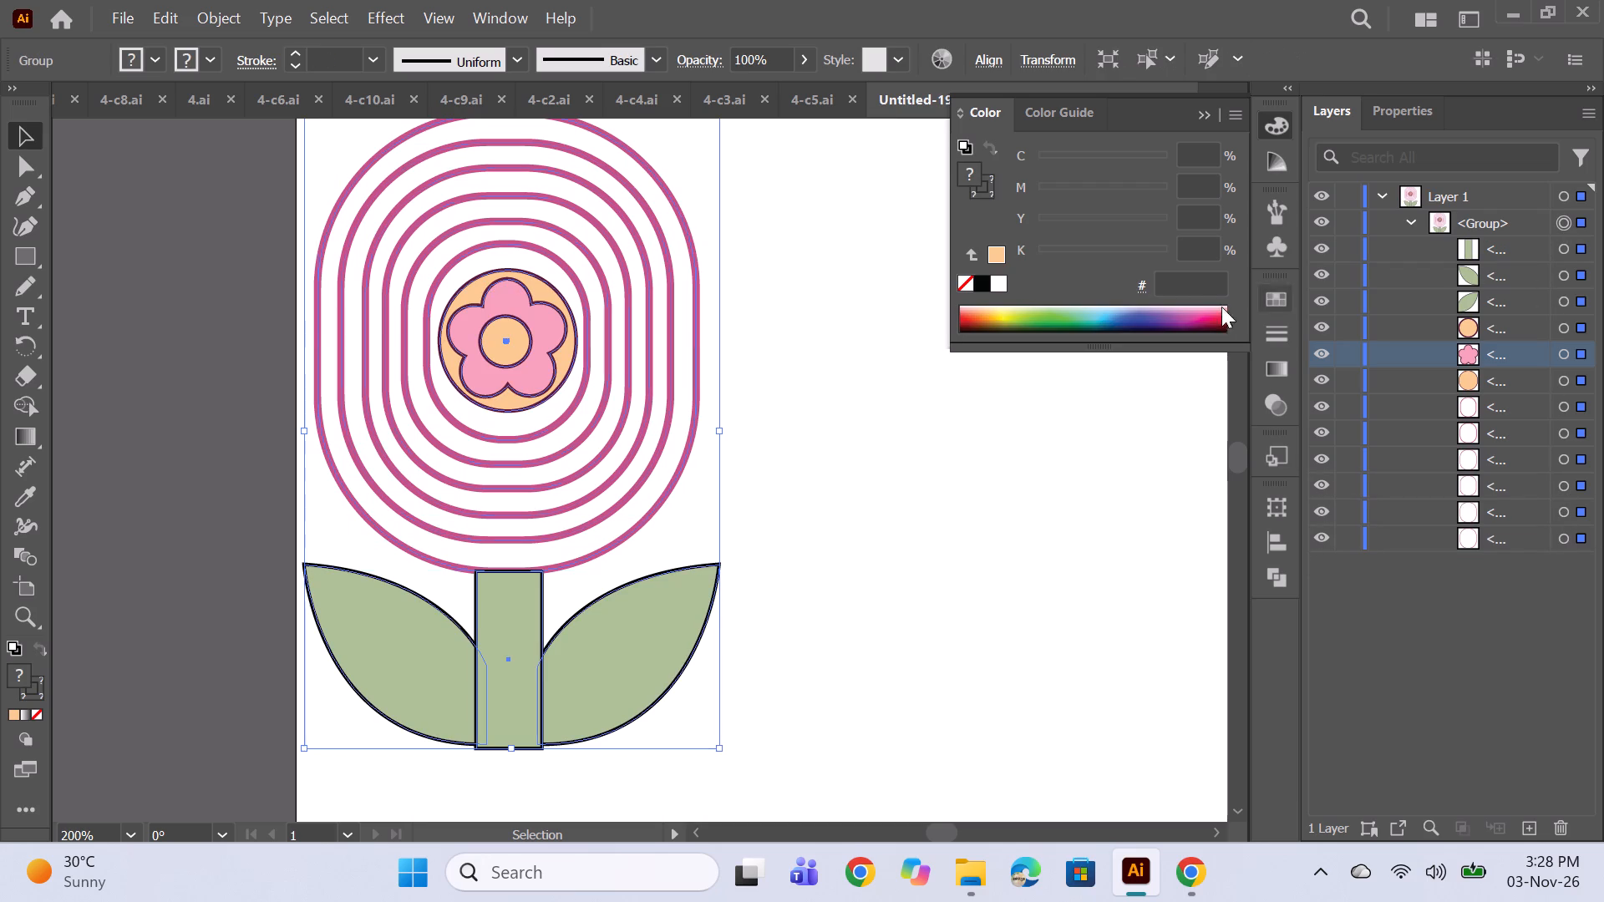
scroll(509, 384, up, 4)
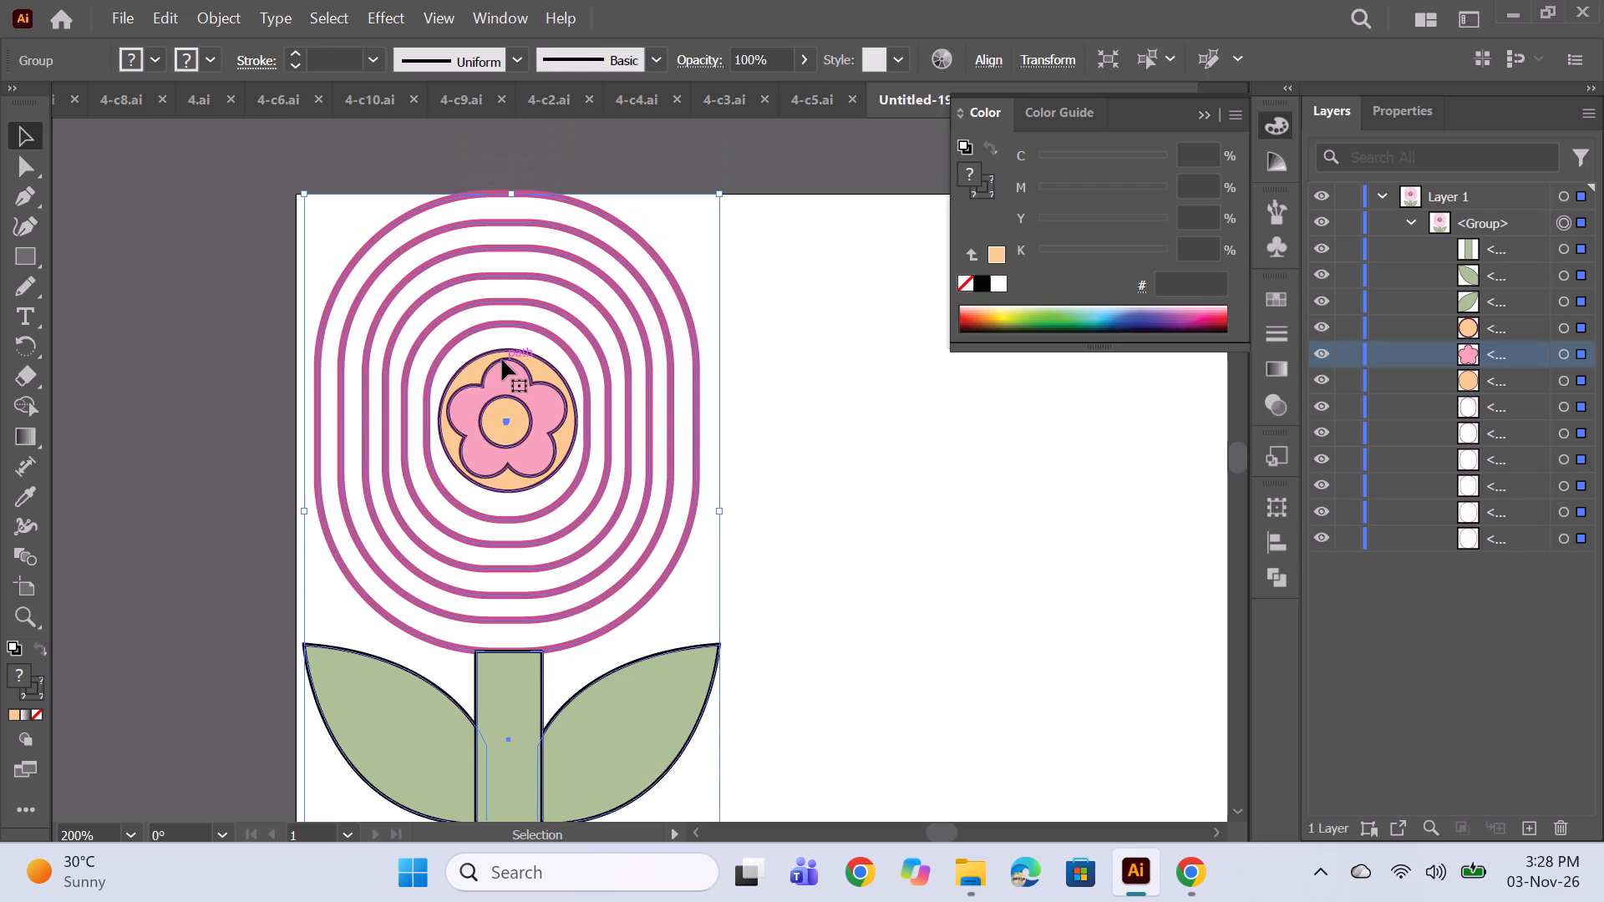
key(Down)
key(shift+Left)
key(Right)
key(Right)
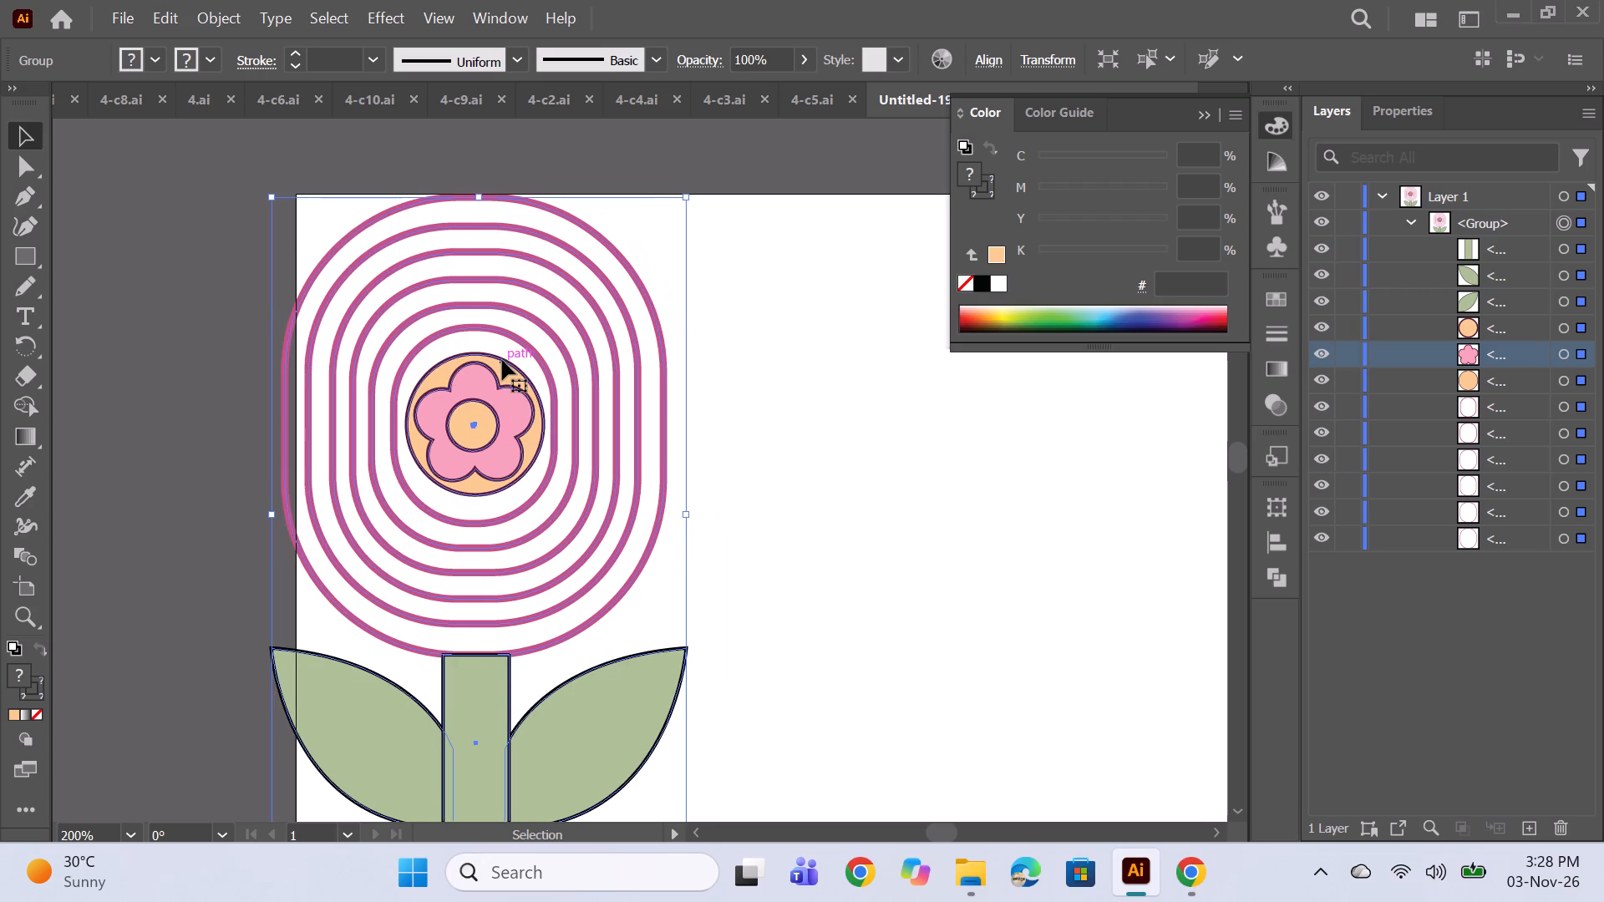
key(Right)
key(Right)
key(Right)
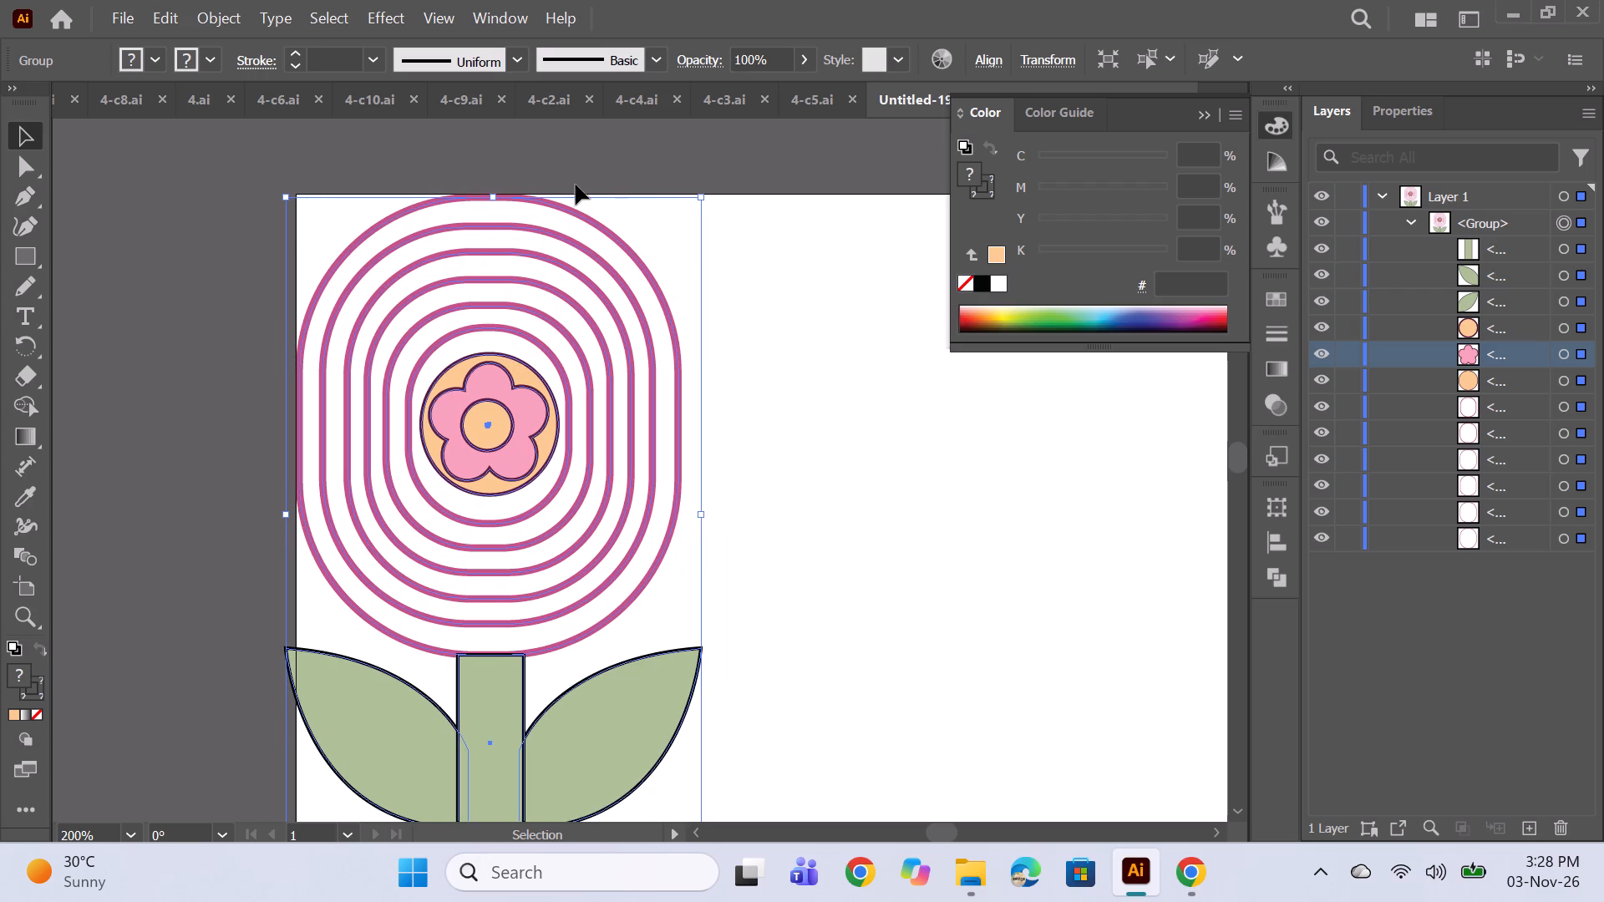
Show the rulers and resize the flower group horizontally to a width of about 1.53 in.
key(ctrl+r)
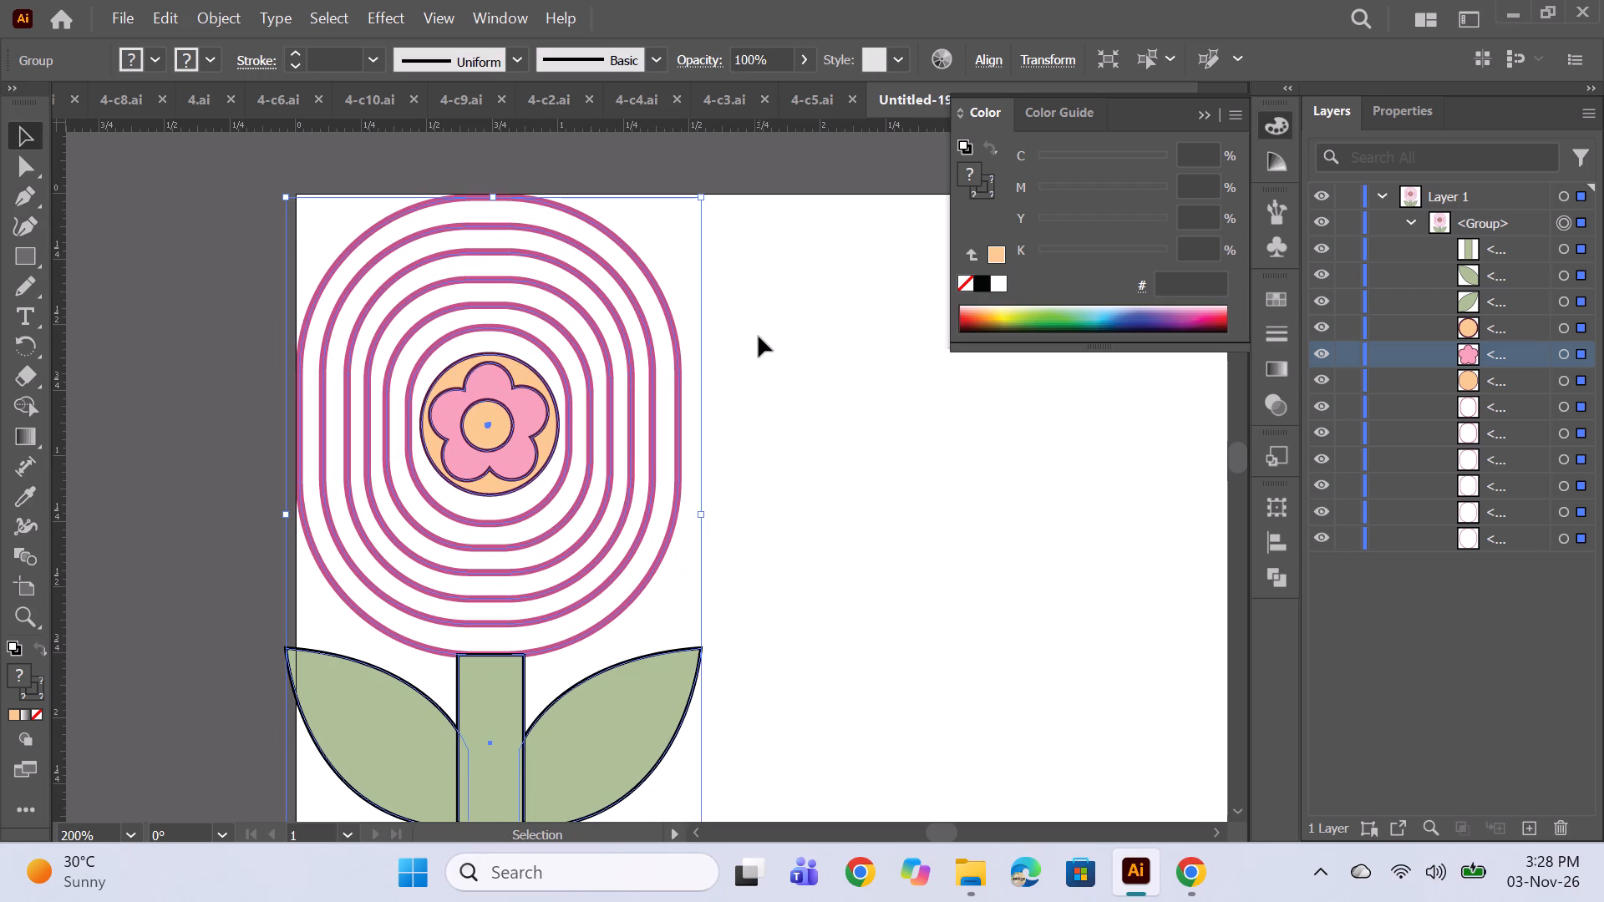
key(space)
key(space)
key(space)
key(space)
key(space)
key(space)
key(space)
key(space)
key(space)
key(space)
key(space)
key(space)
key(space)
key(space)
key(space)
key(space)
key(space)
key(space)
key(space)
key(space)
drag(799, 383, 571, 323)
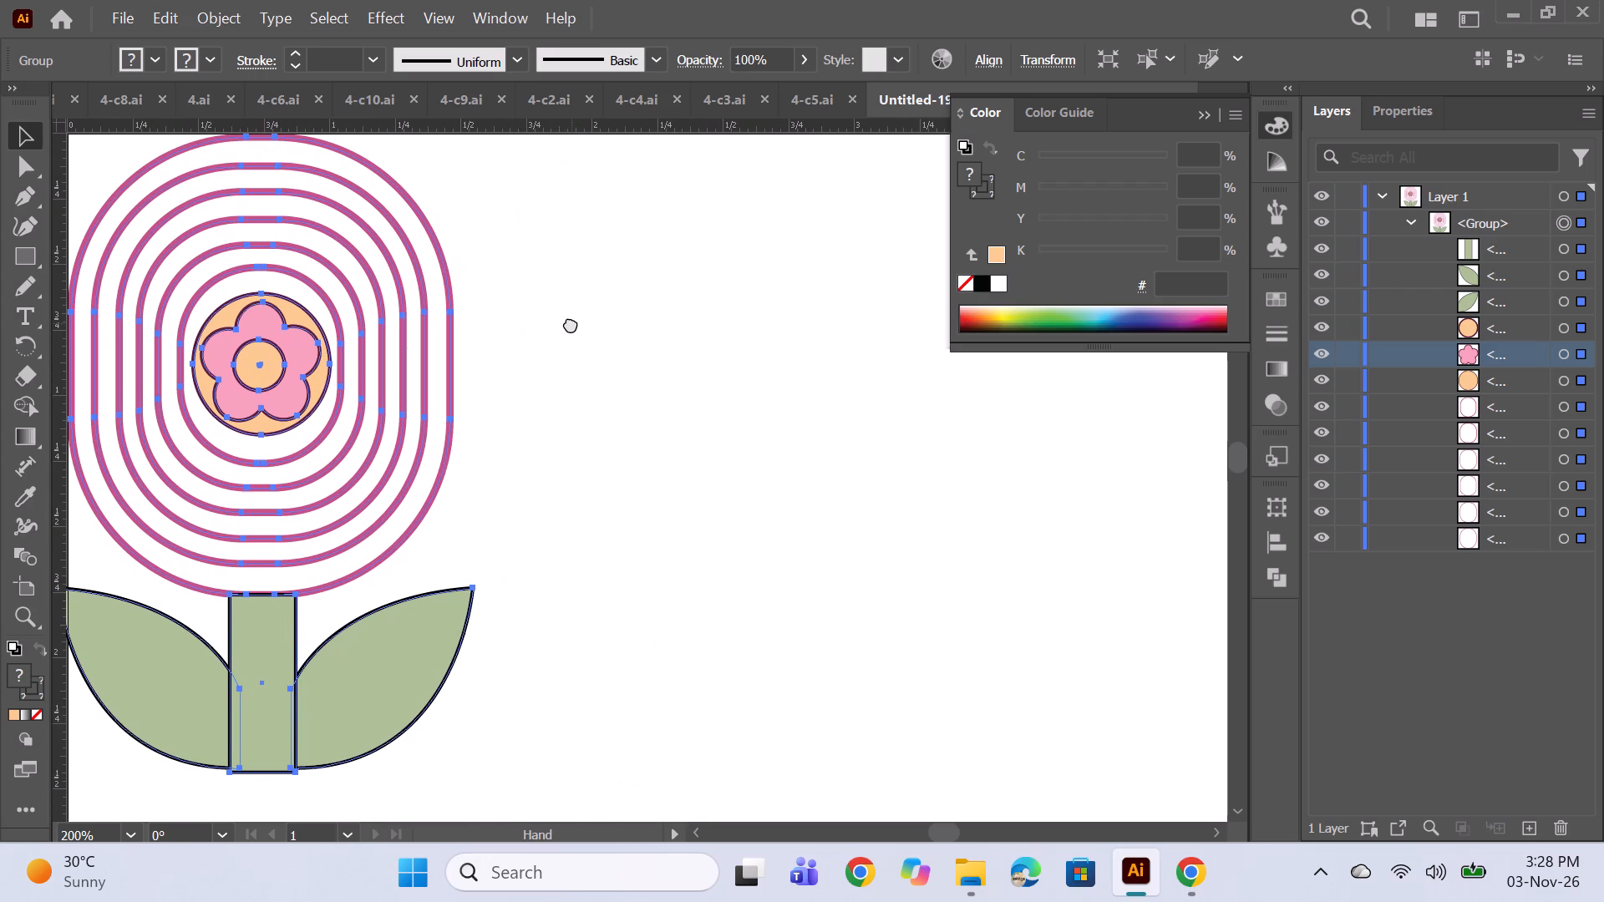
drag(571, 323, 569, 321)
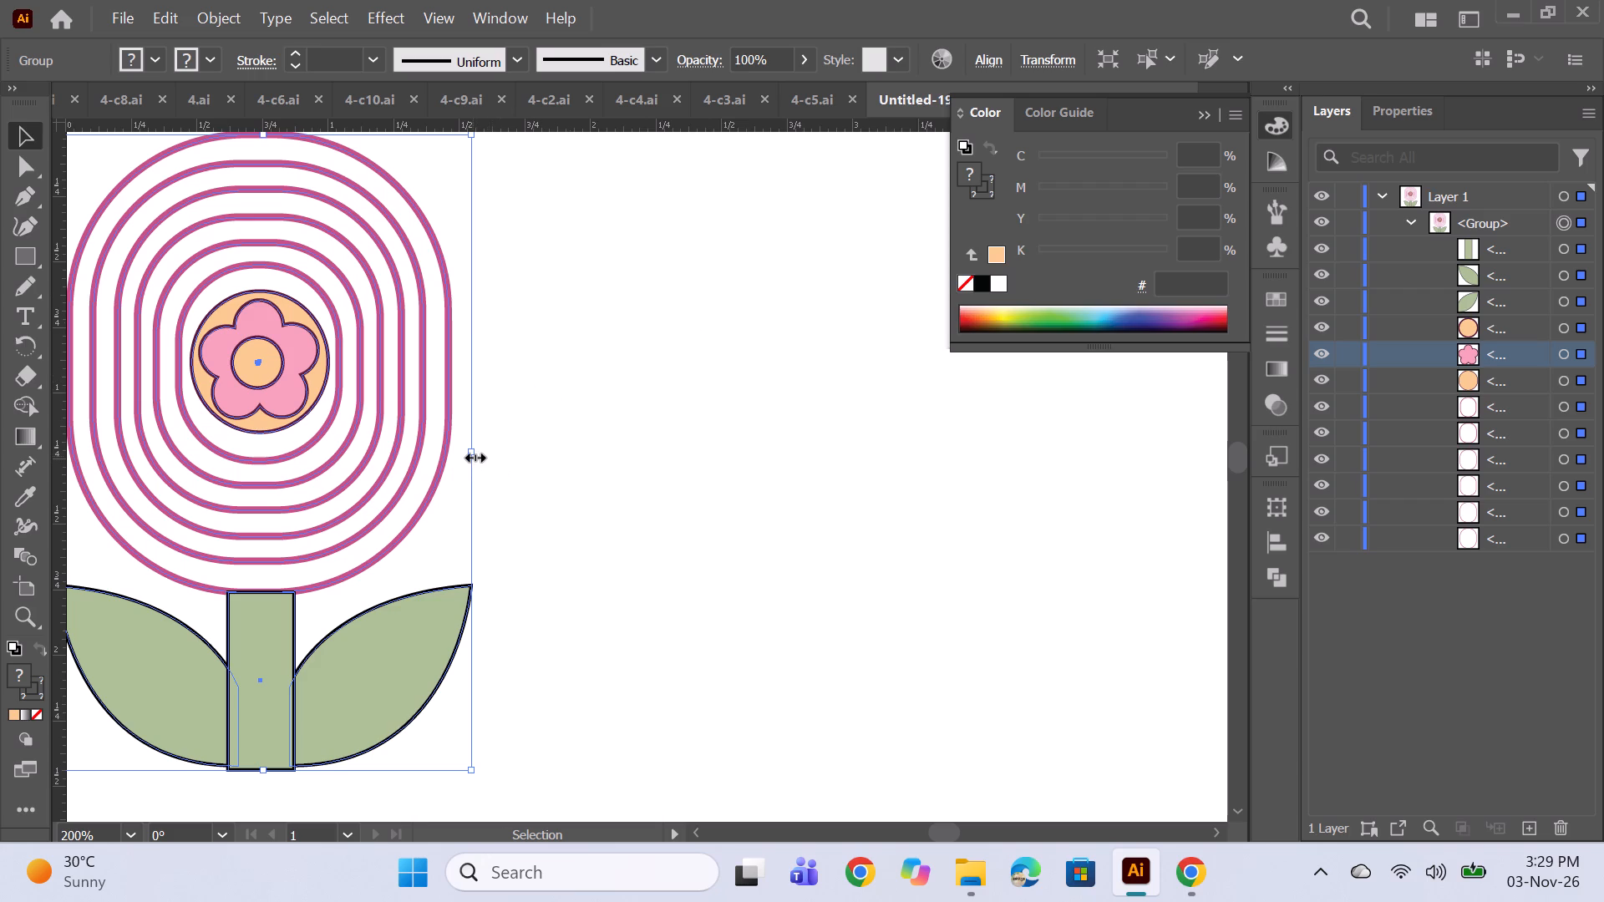
drag(472, 454, 548, 454)
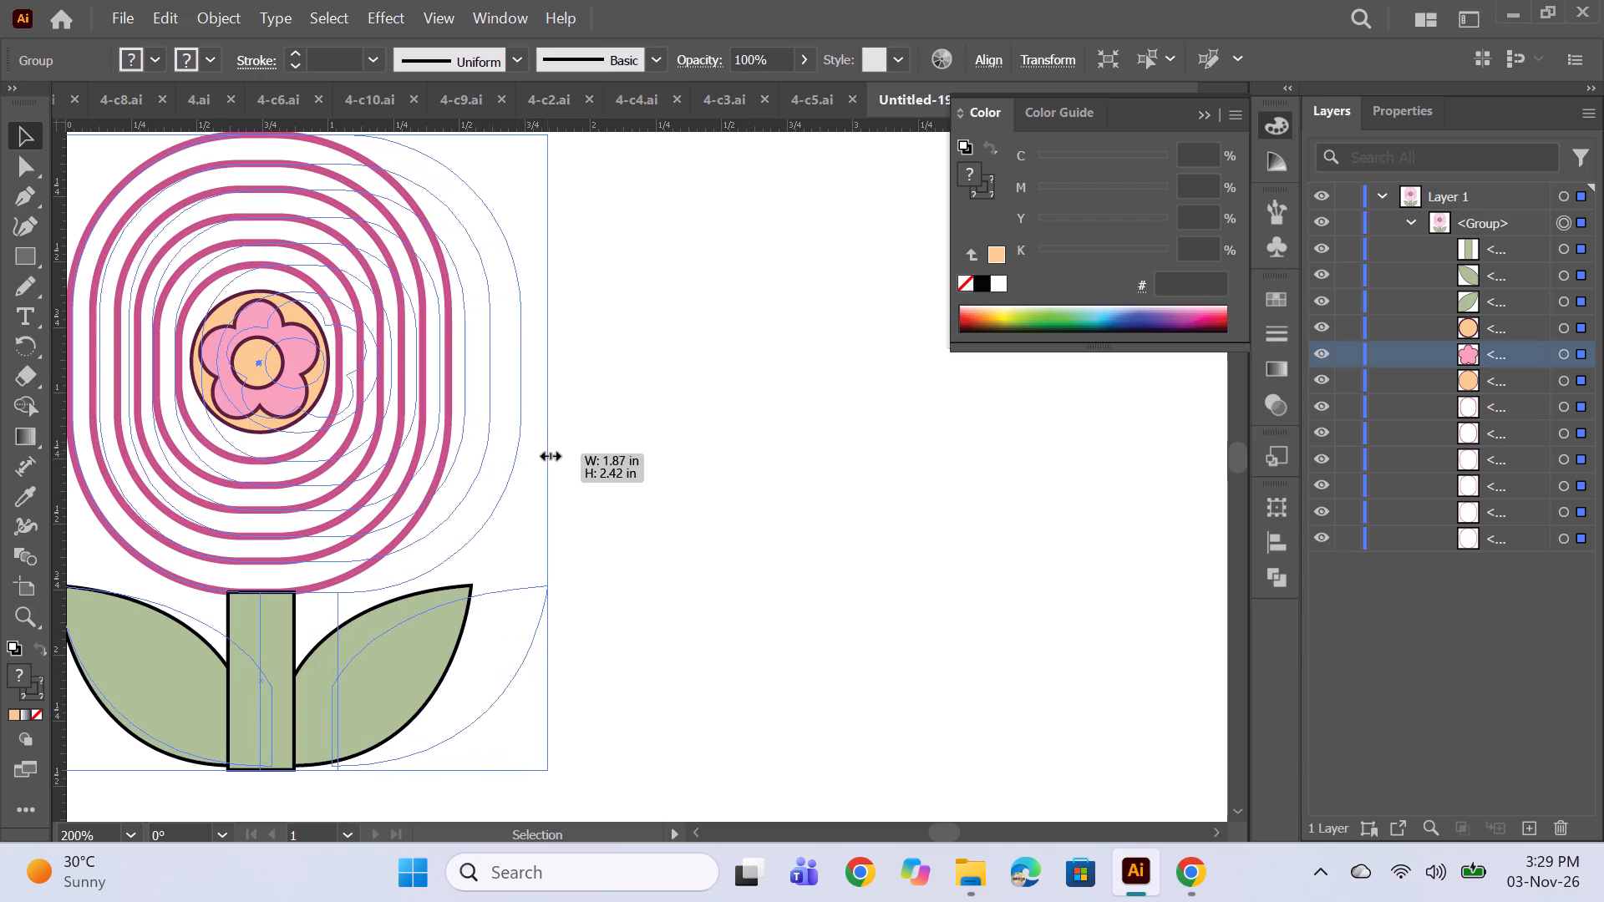
drag(548, 454, 593, 454)
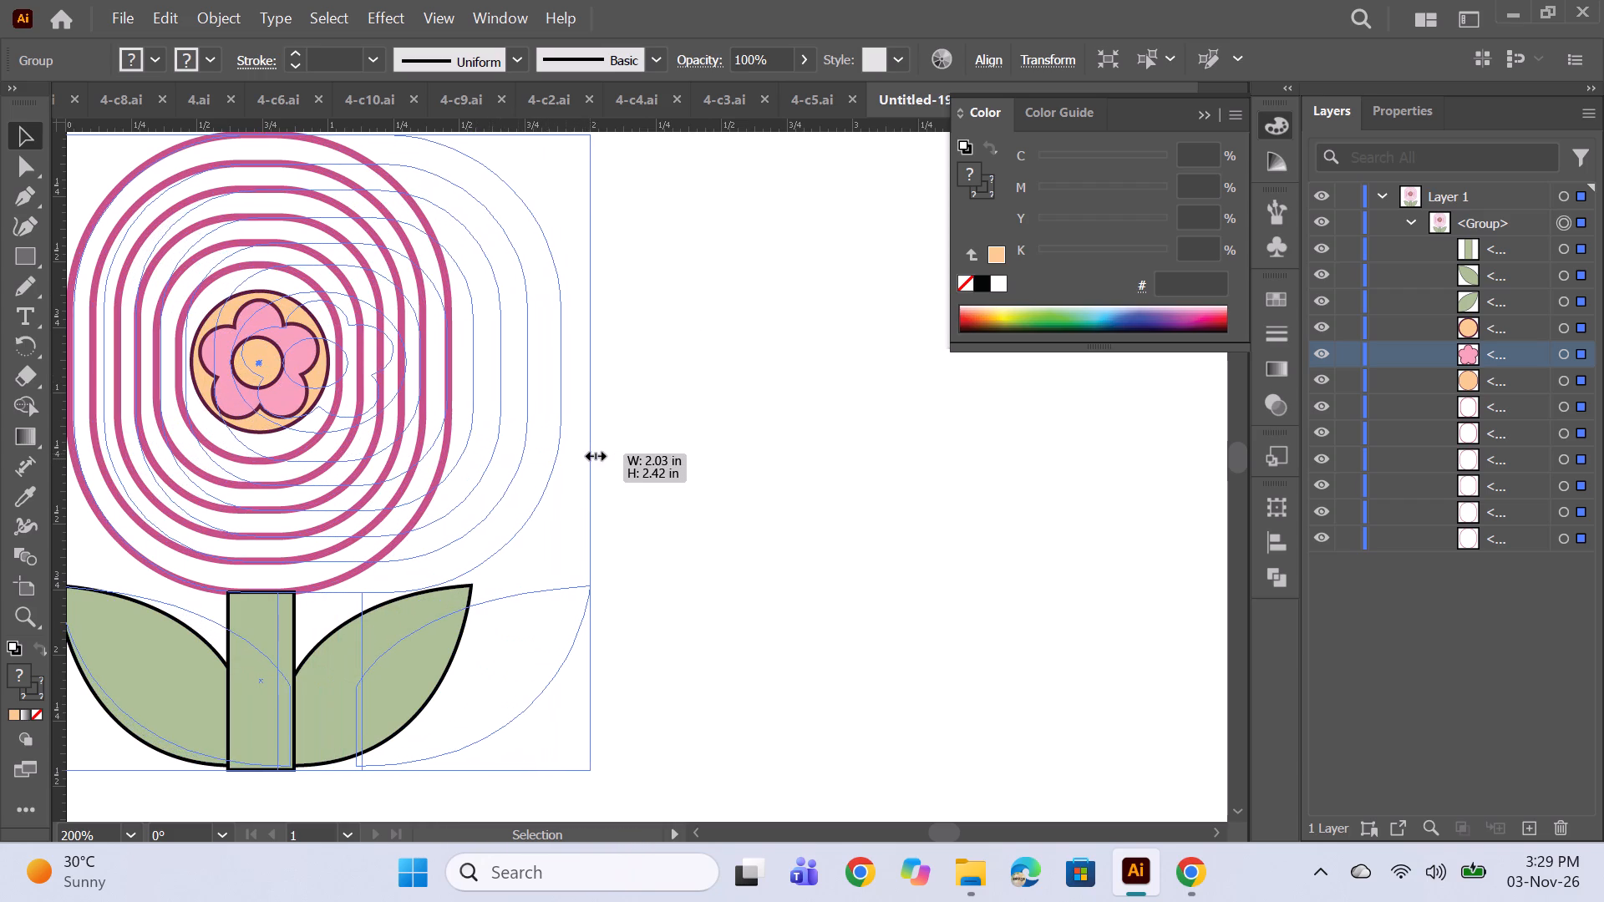
drag(593, 454, 591, 451)
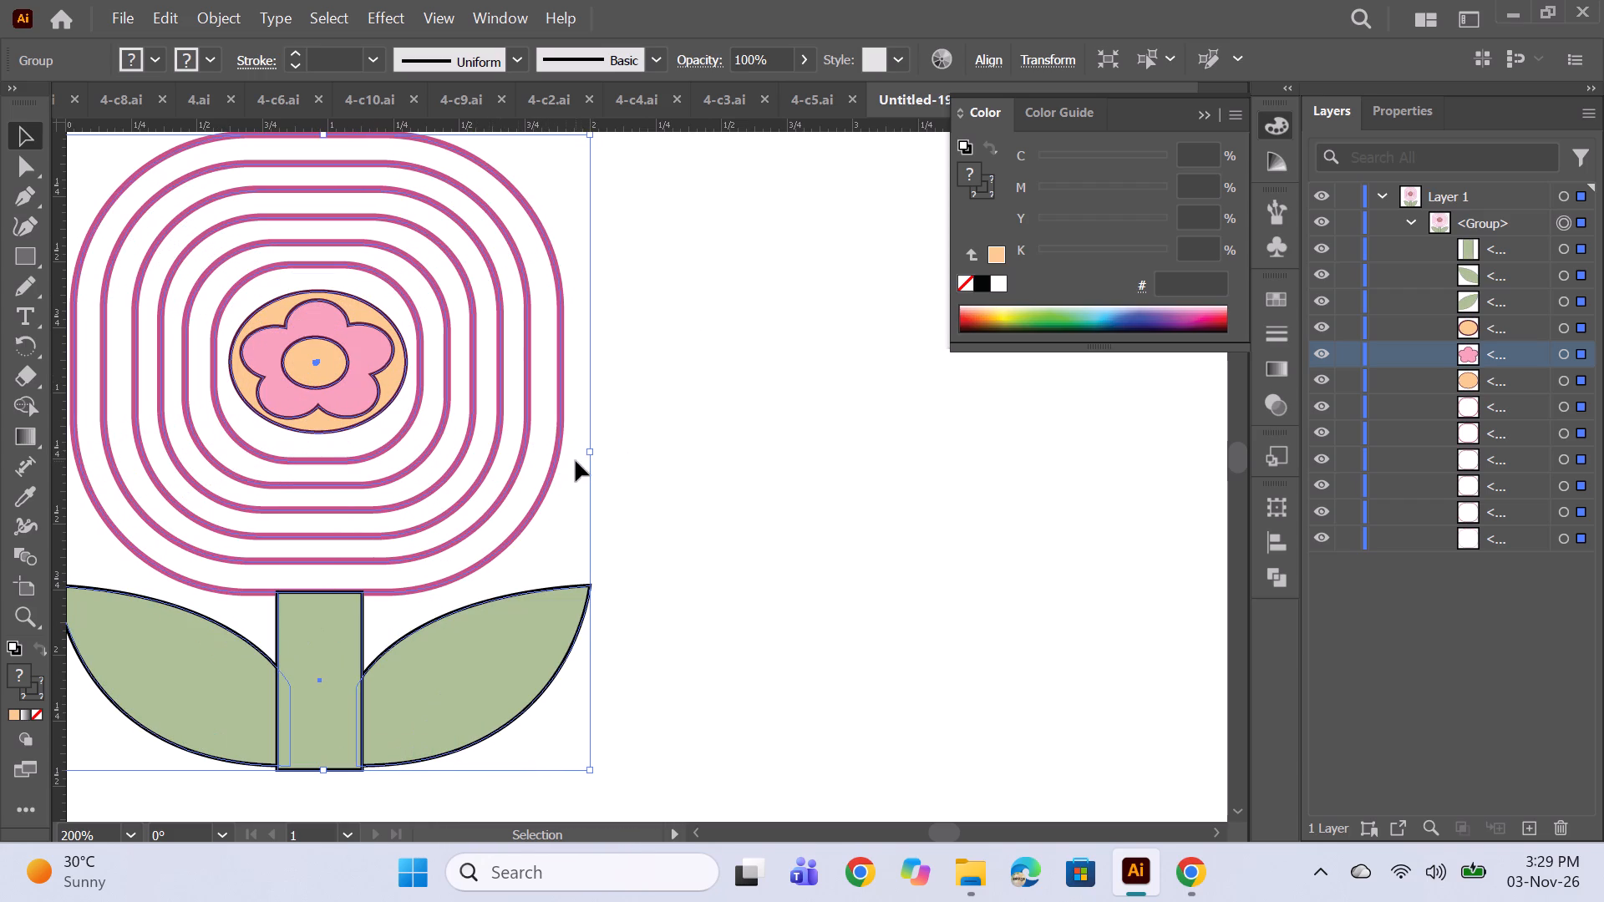
drag(588, 452, 467, 451)
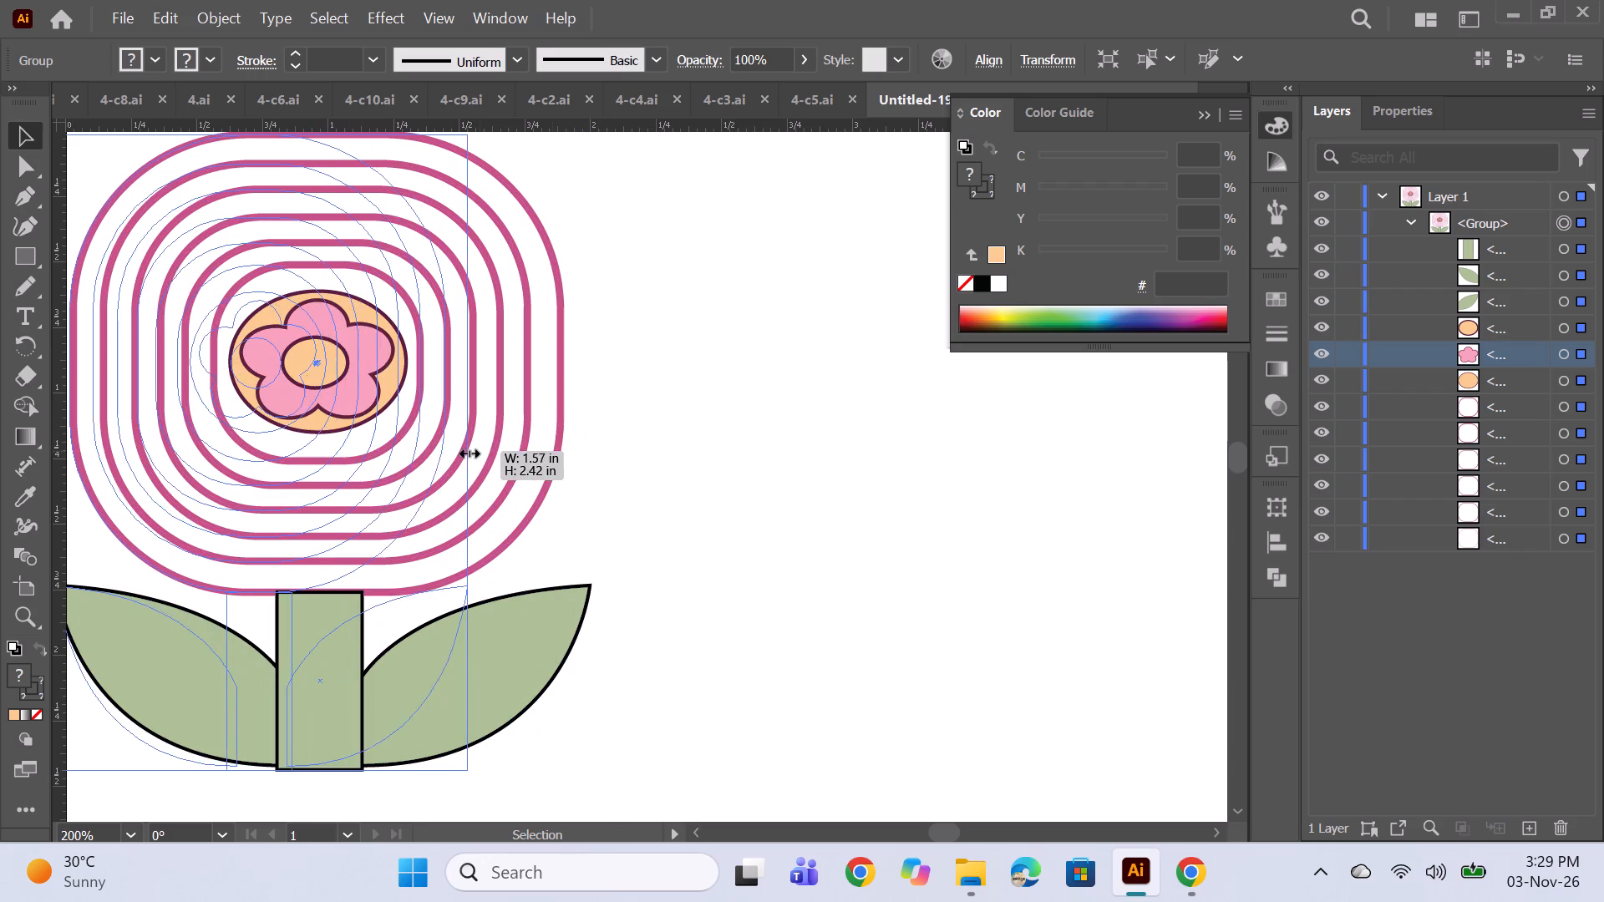
drag(467, 451, 456, 443)
Resize the flower group vertically to a height of about 2.49 in, keeping its width.
scroll(434, 433, down, 4)
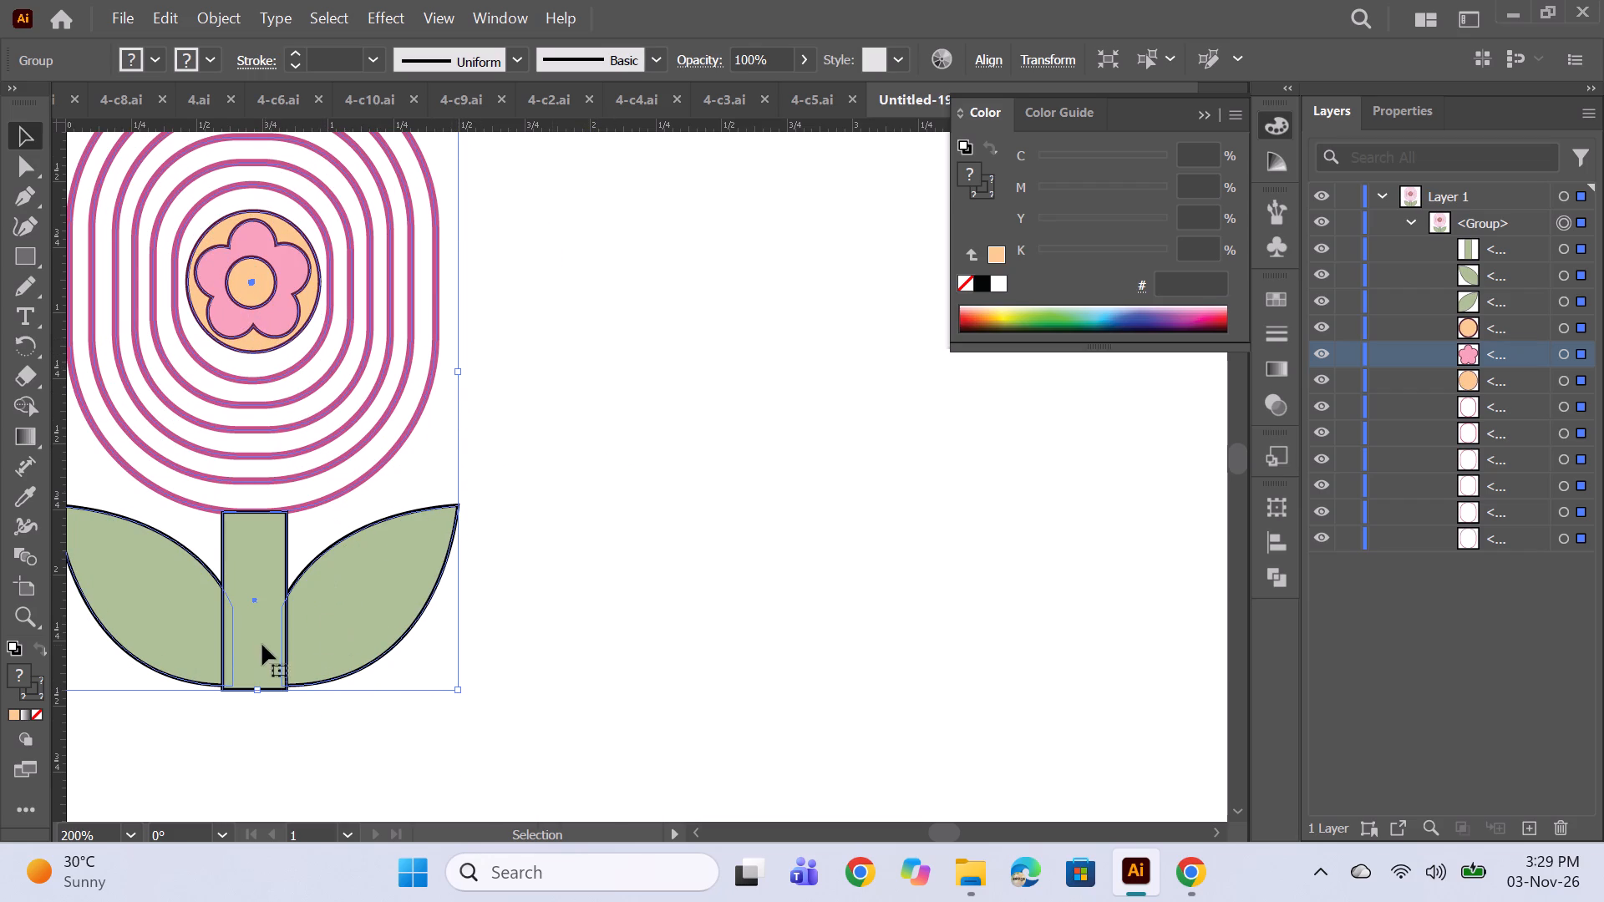
drag(255, 687, 262, 598)
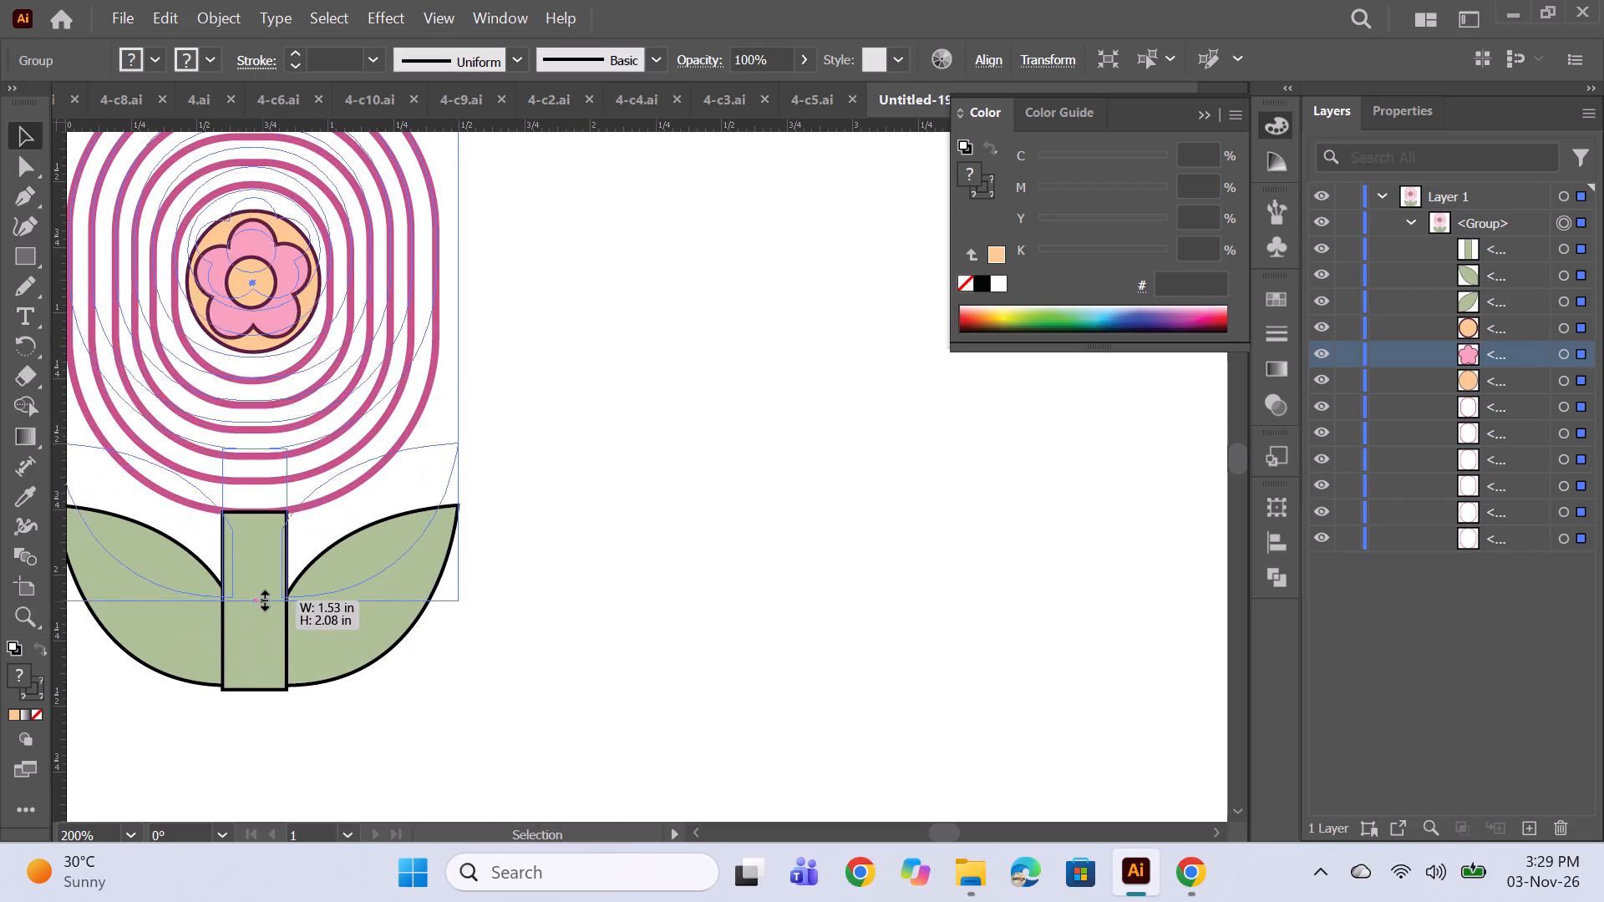
drag(262, 598, 262, 575)
scroll(529, 539, up, 1)
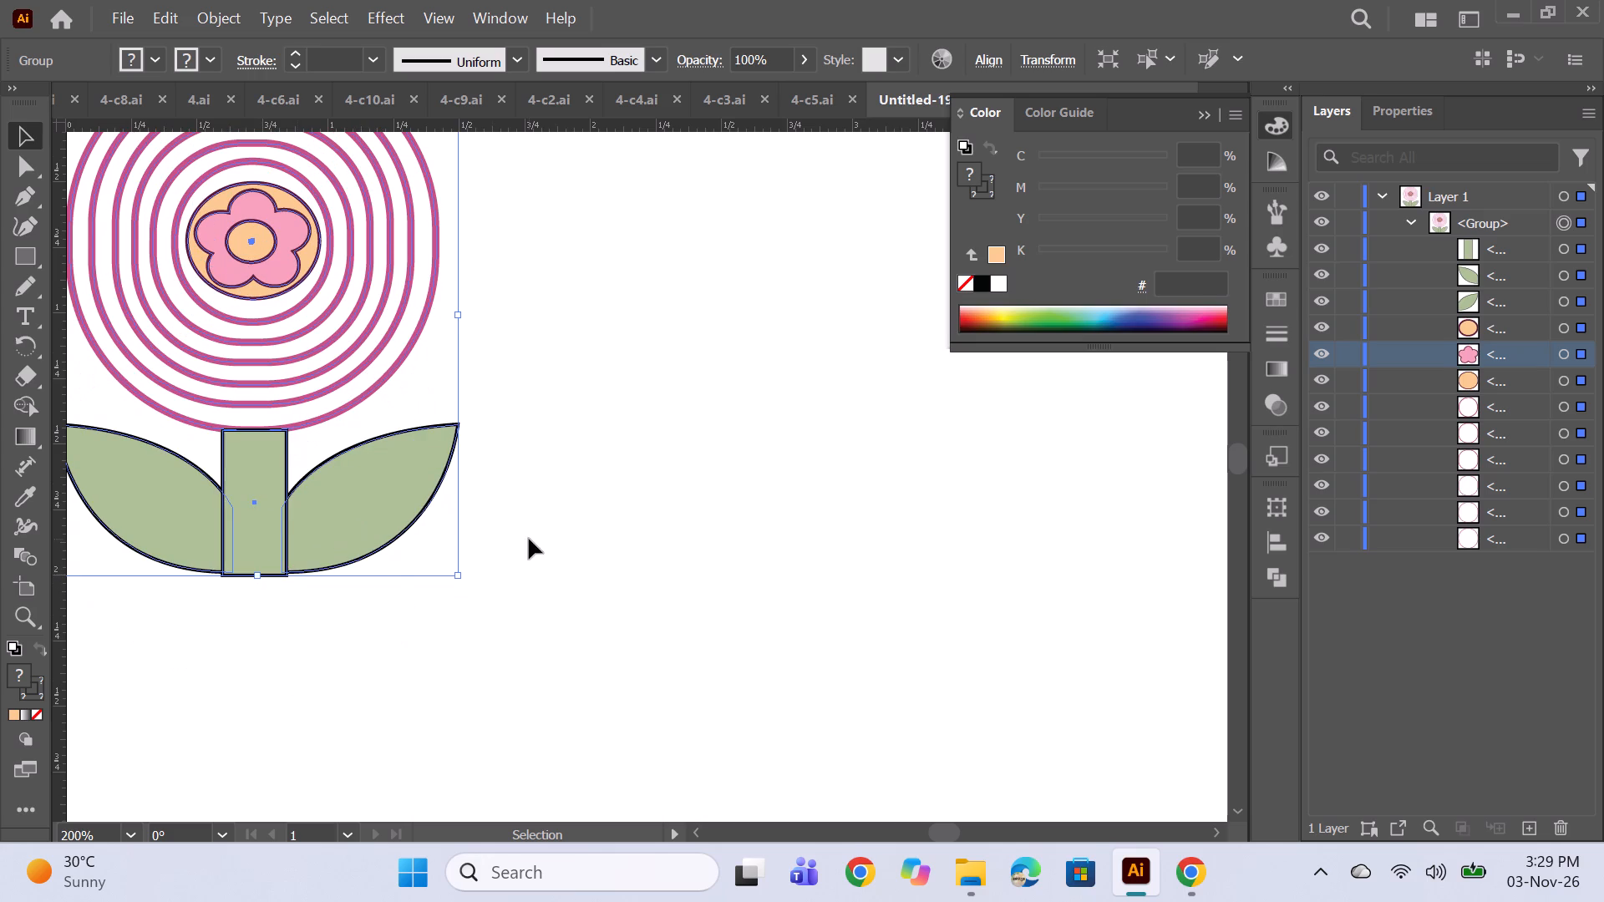
scroll(529, 539, up, 5)
scroll(470, 546, down, 2)
drag(261, 651, 264, 788)
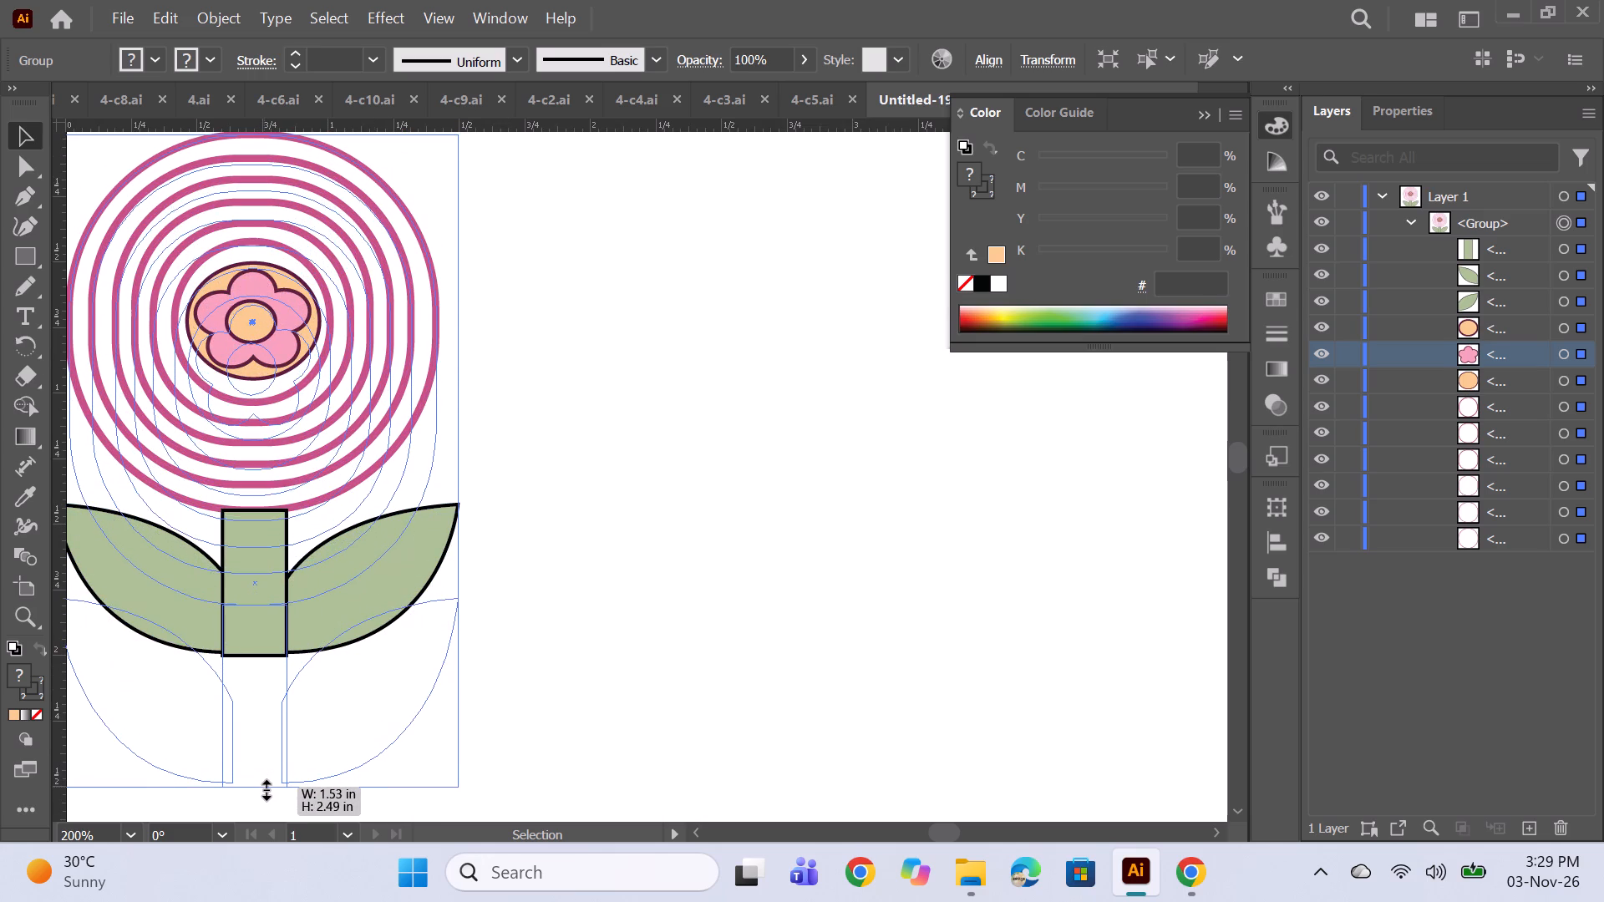
drag(264, 788, 264, 787)
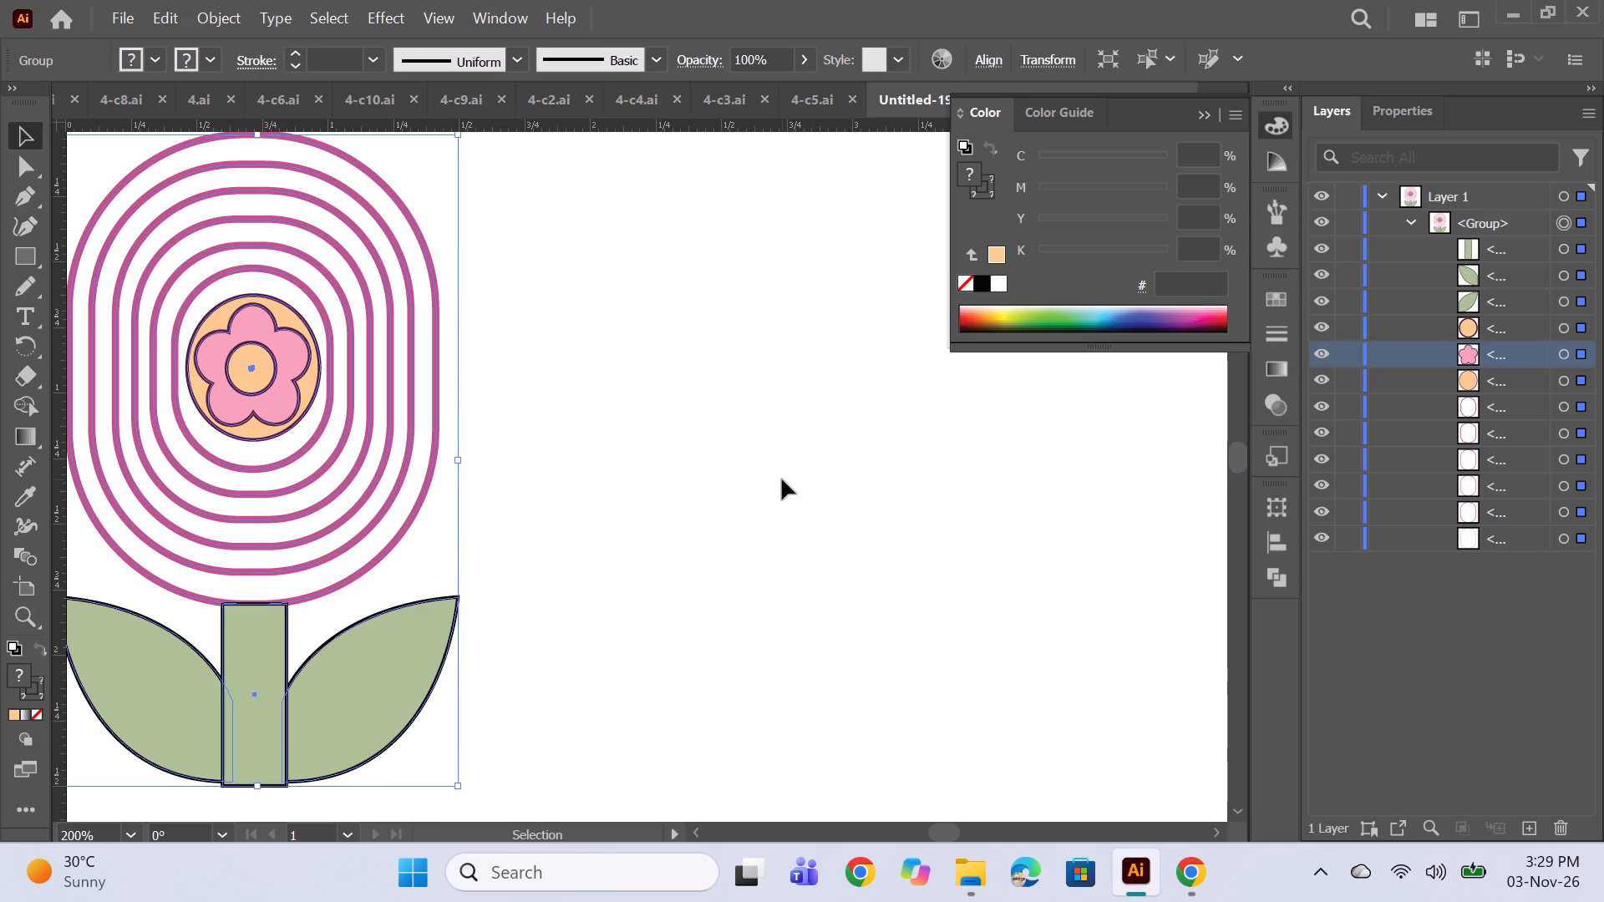
ctrl+click(784, 476)
Move the flower group fully inside the artboard, about 0.3 in from its left edge and 0.4 in below its top edge.
alt+scroll(728, 438, down, 3)
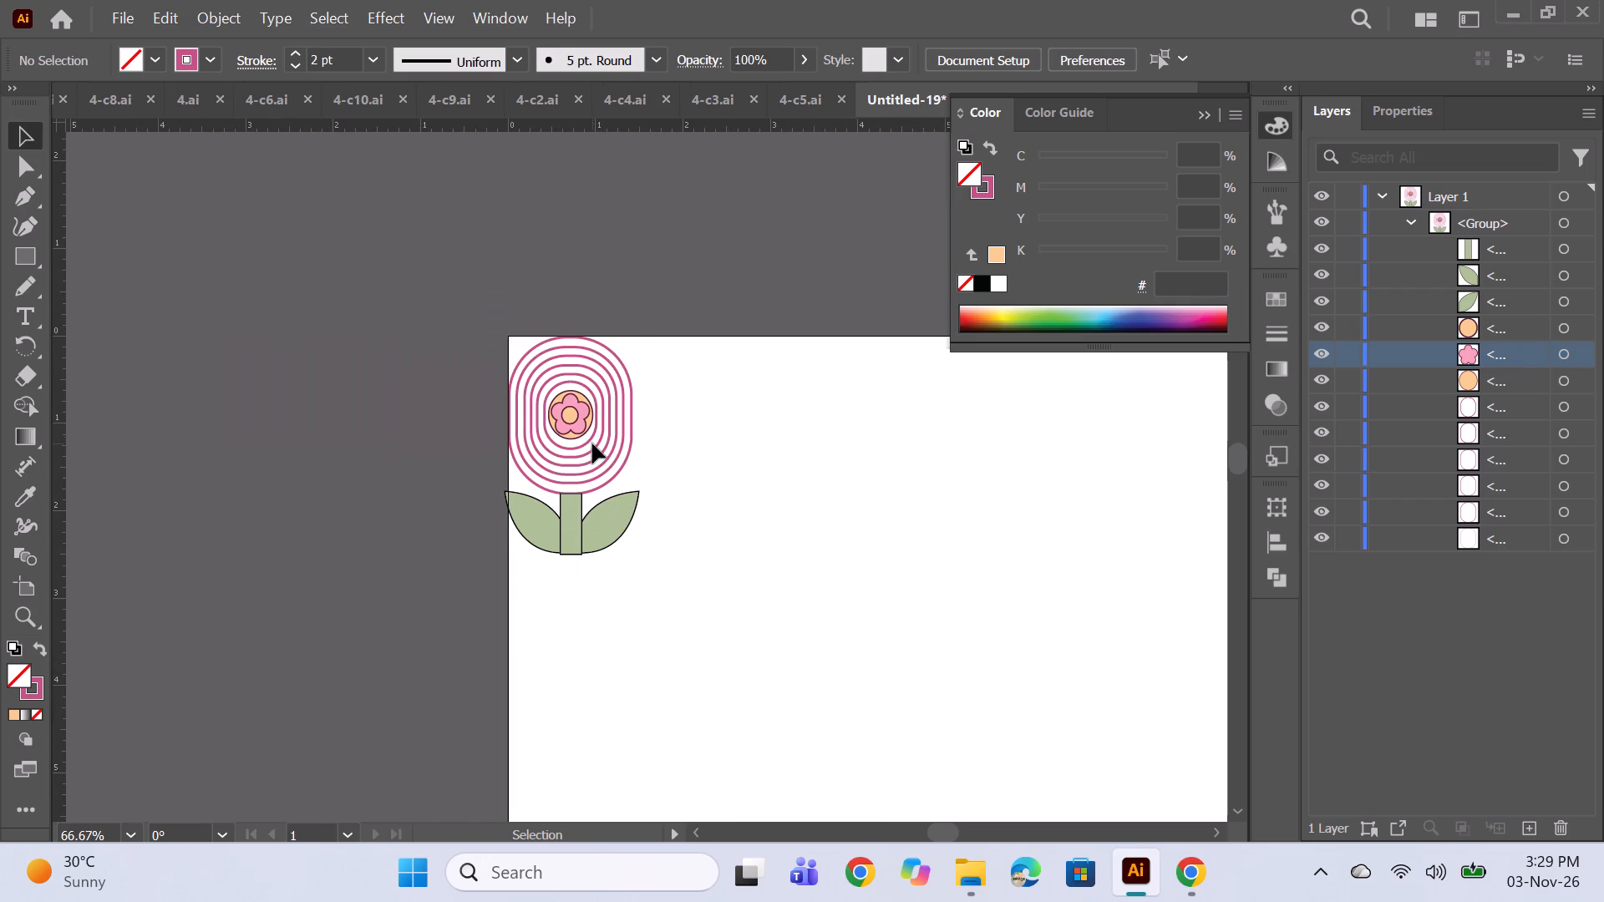
drag(592, 443, 722, 499)
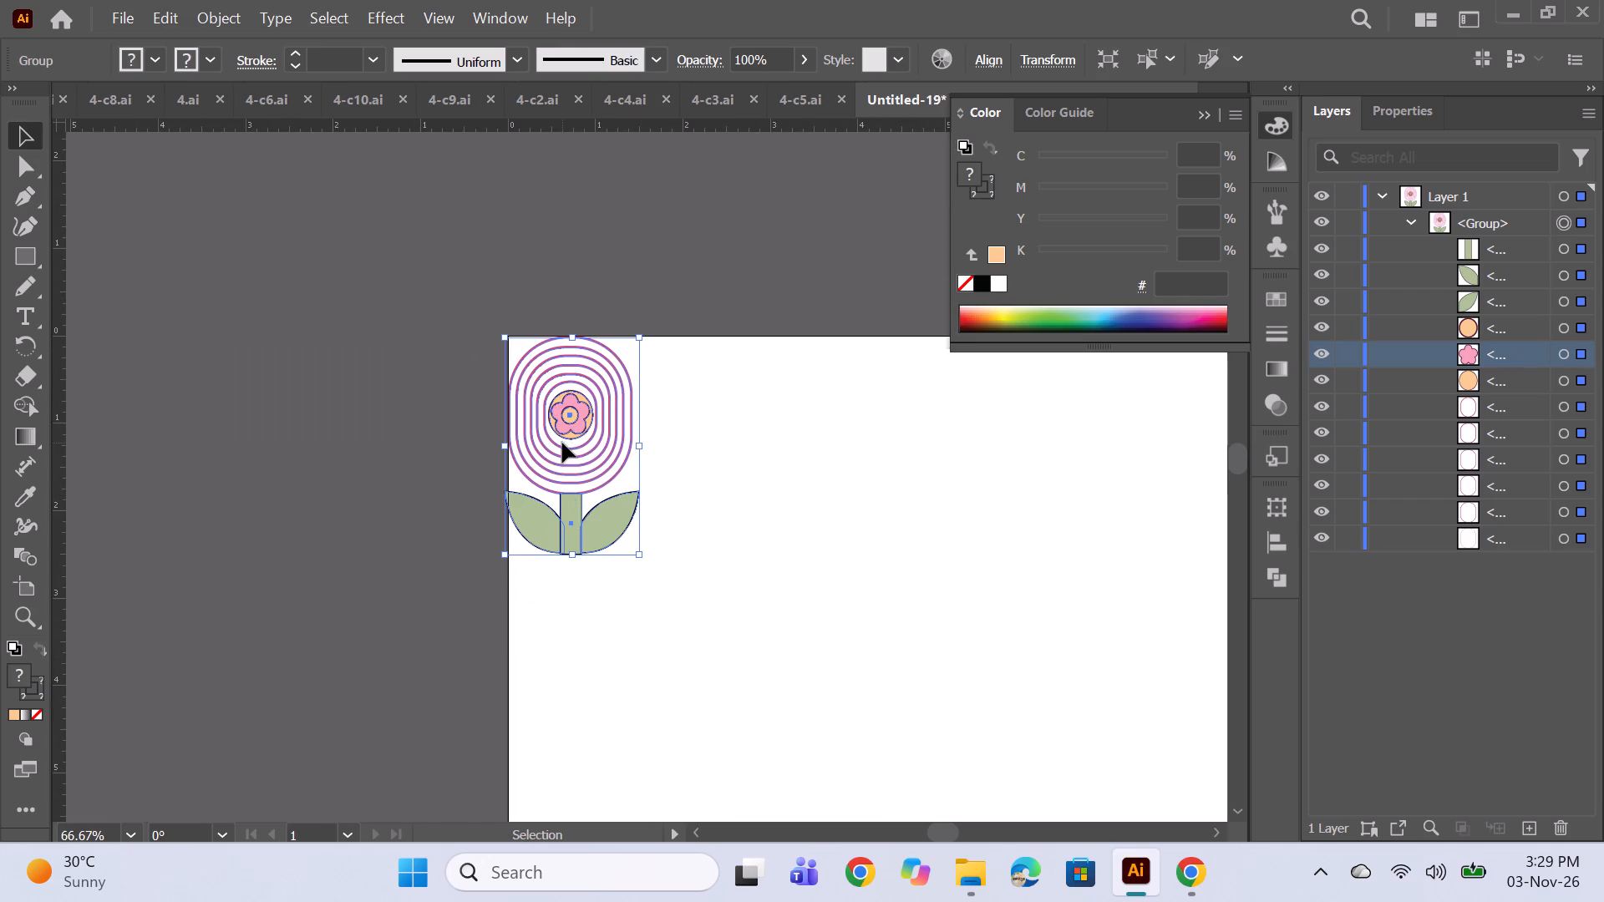
drag(562, 443, 657, 482)
drag(617, 433, 650, 469)
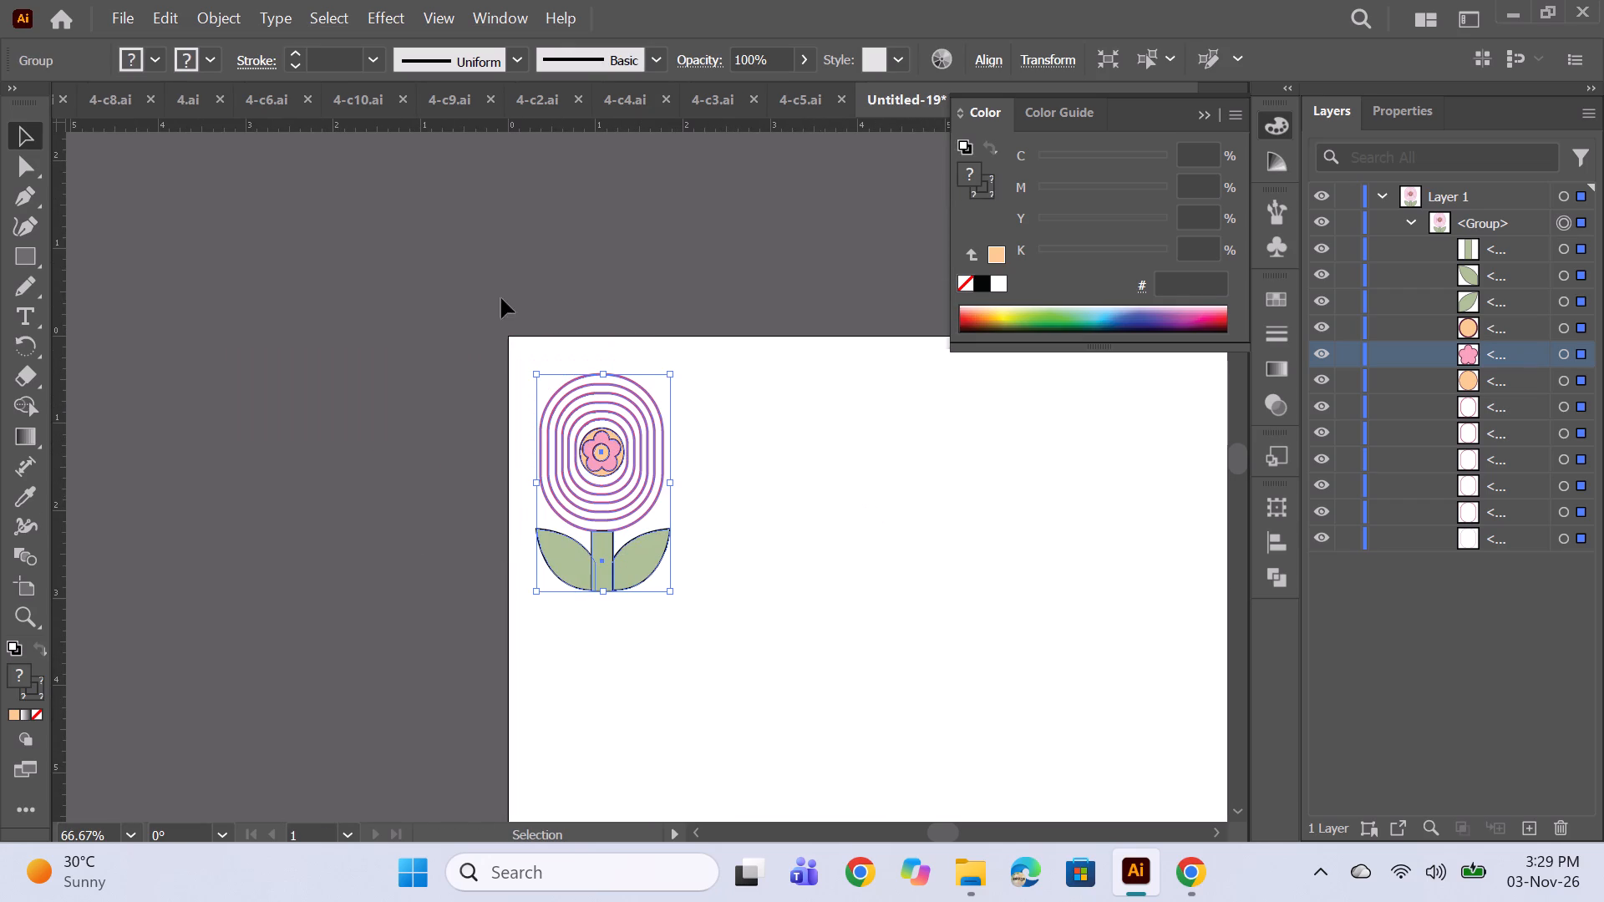
Make a new pattern from the flower group and enter pattern editing mode.
click(215, 9)
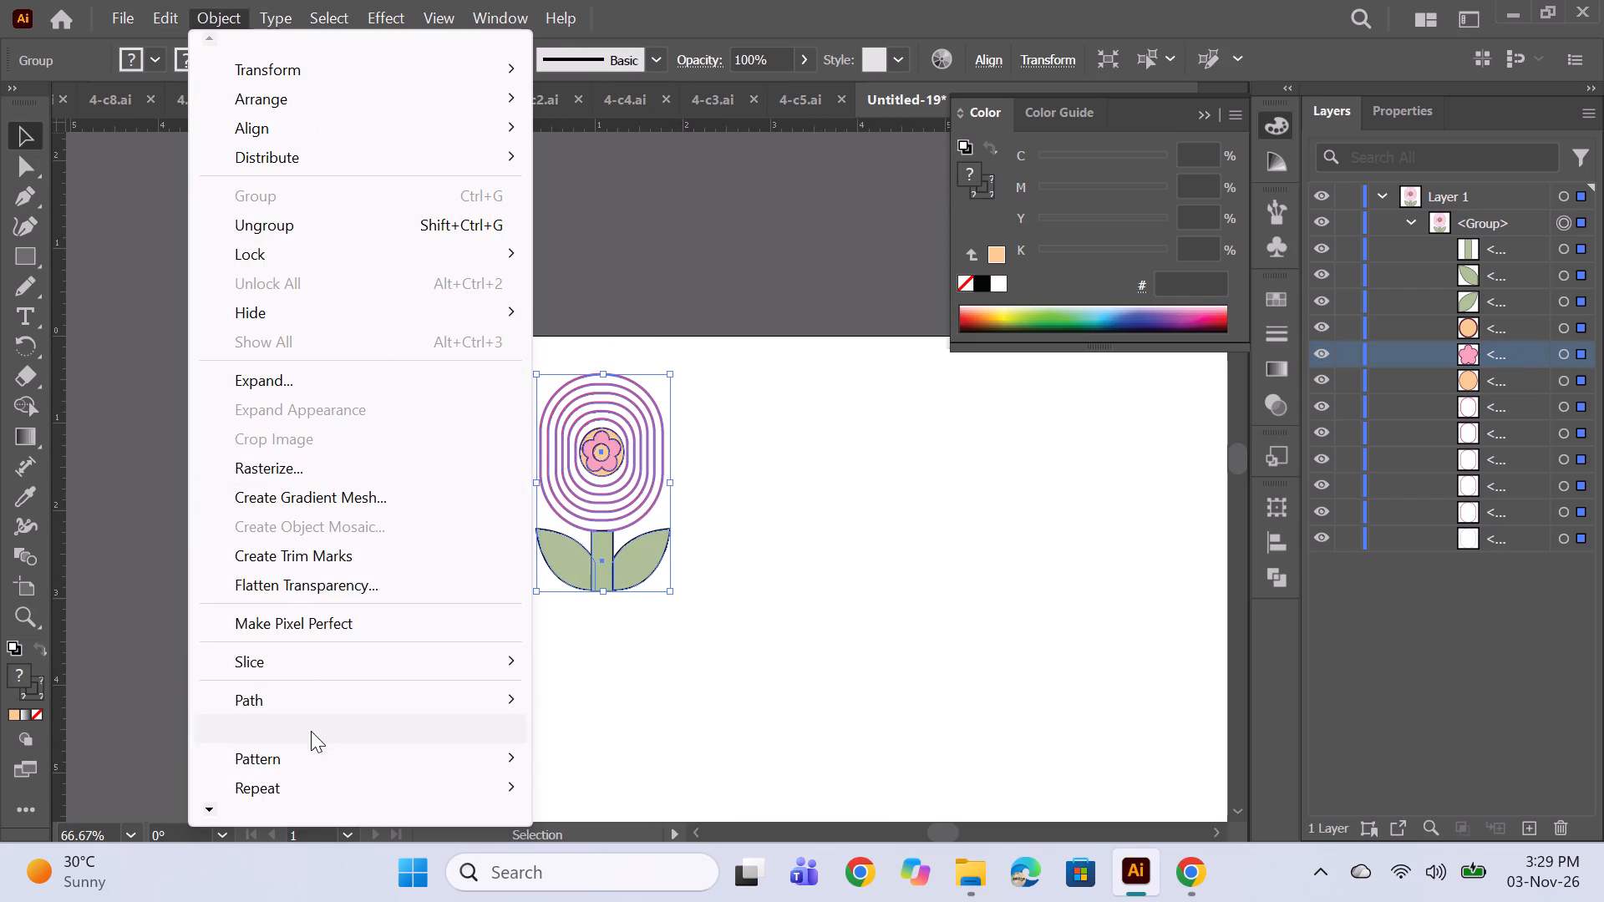
click(312, 749)
click(599, 754)
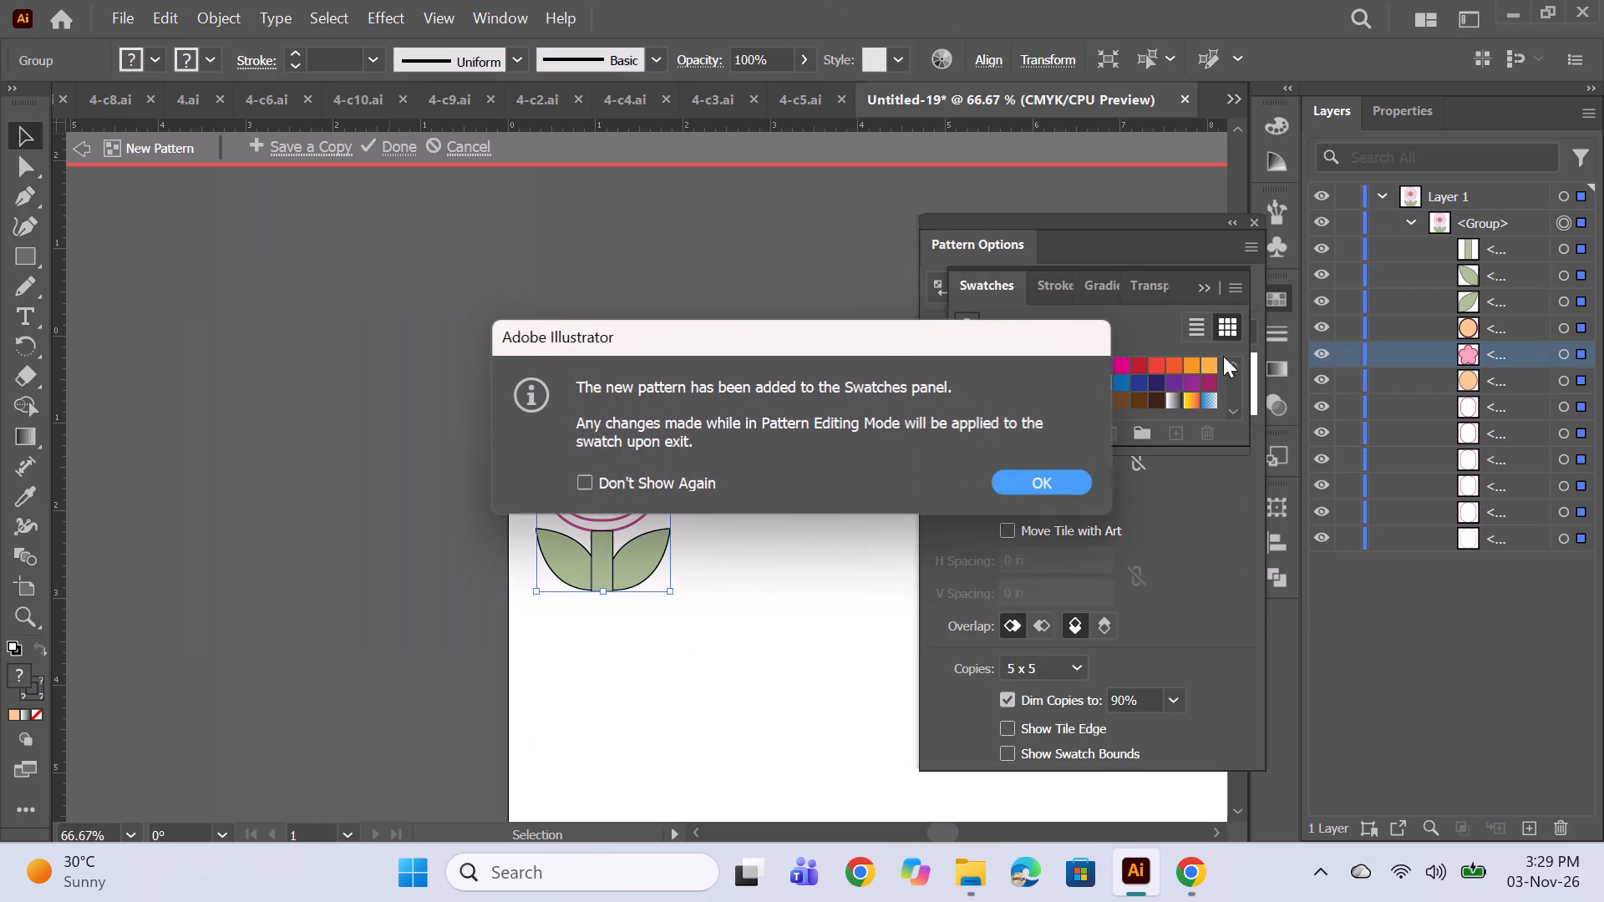
click(1066, 483)
Try the Brick by Row tile type for the pattern, and settle on Brick by Column.
click(1134, 360)
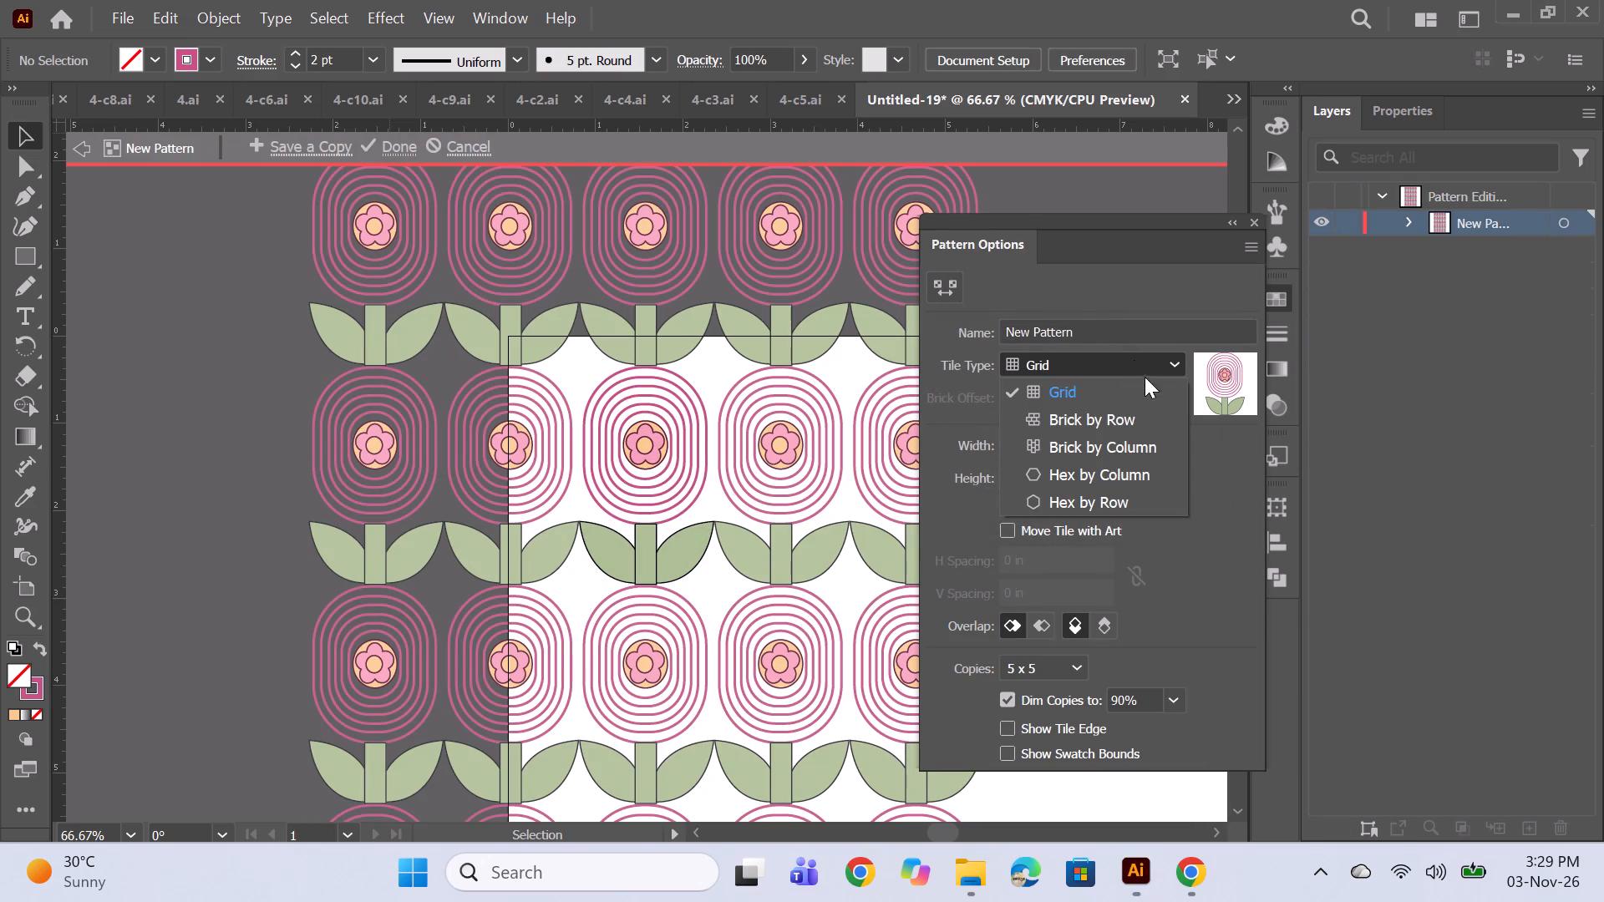
click(1123, 429)
click(1120, 368)
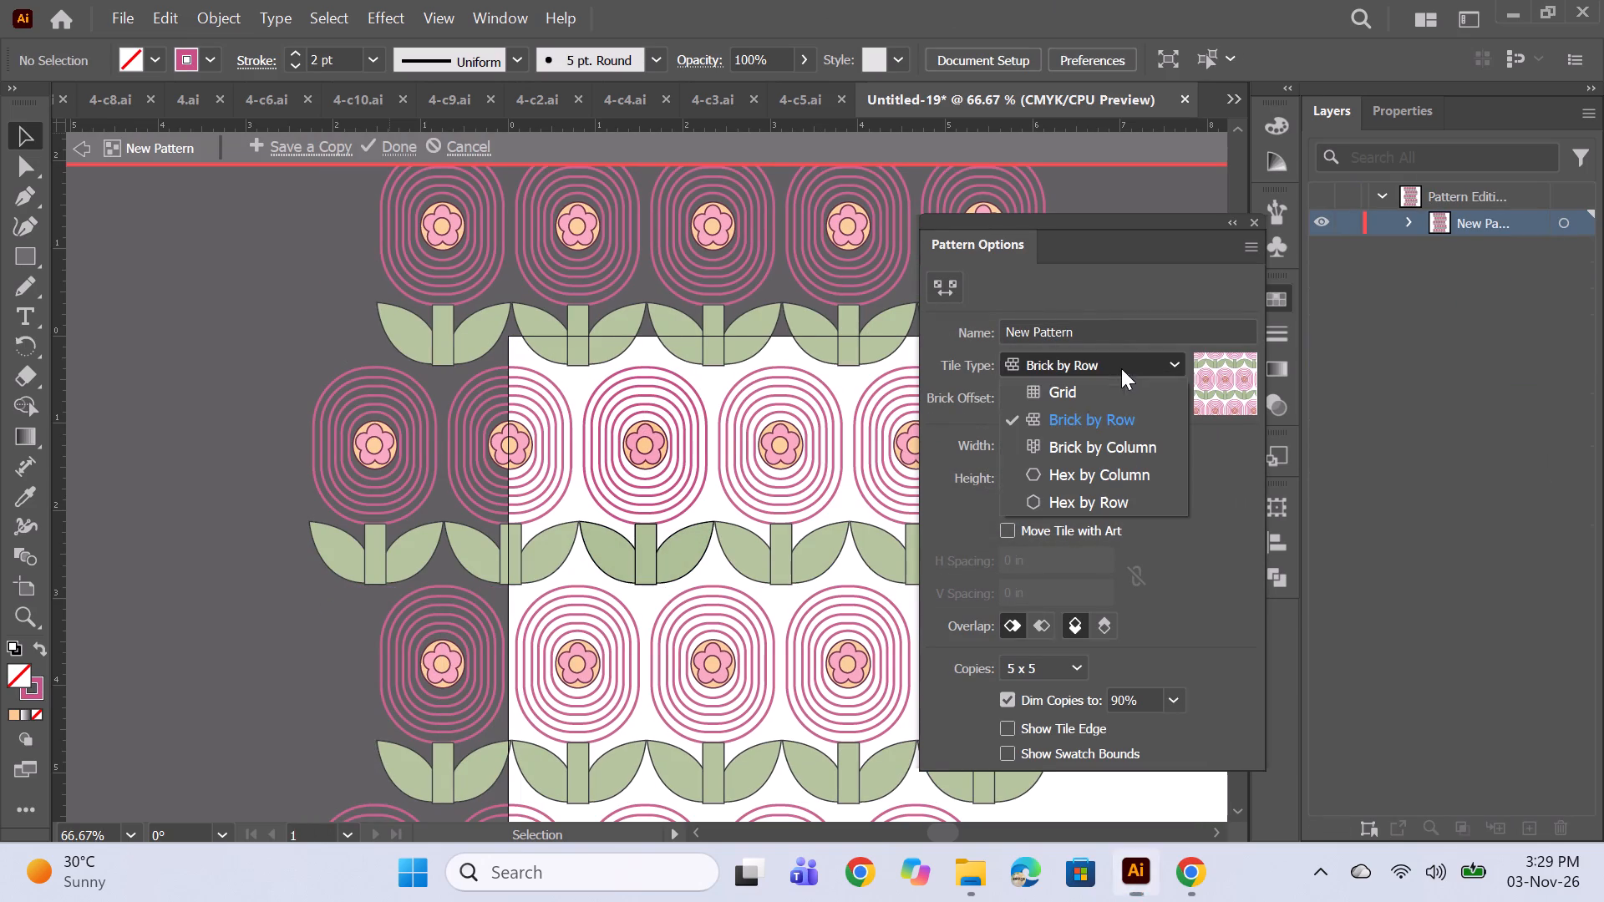
click(1140, 448)
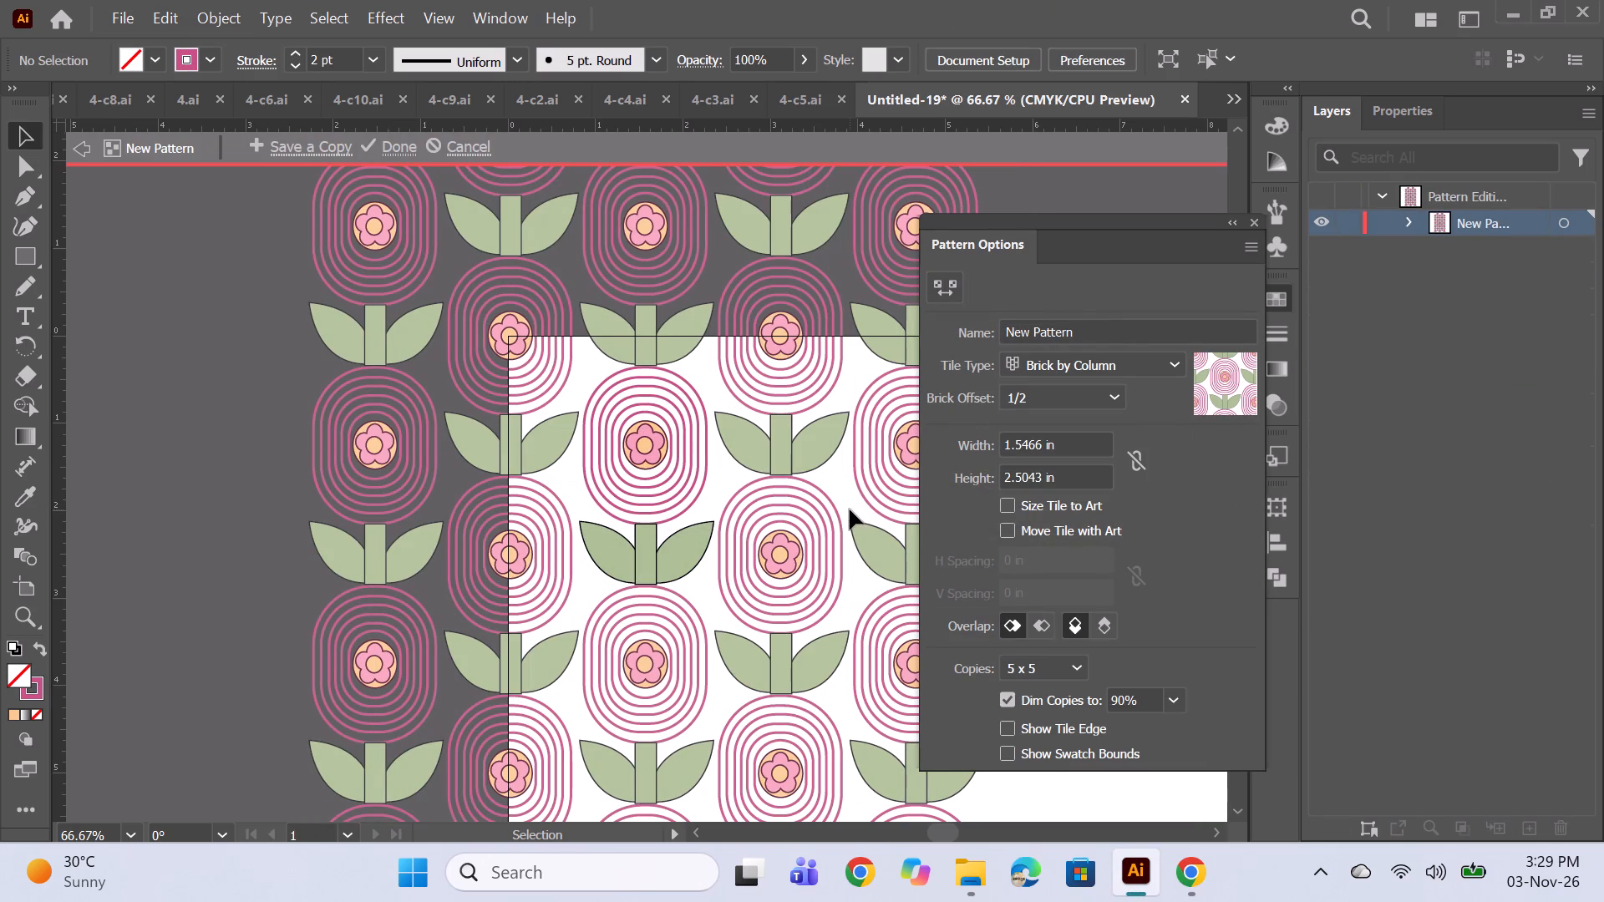
Size the pattern tile to the art and set both horizontal and vertical spacing to -0.125 in.
click(1004, 504)
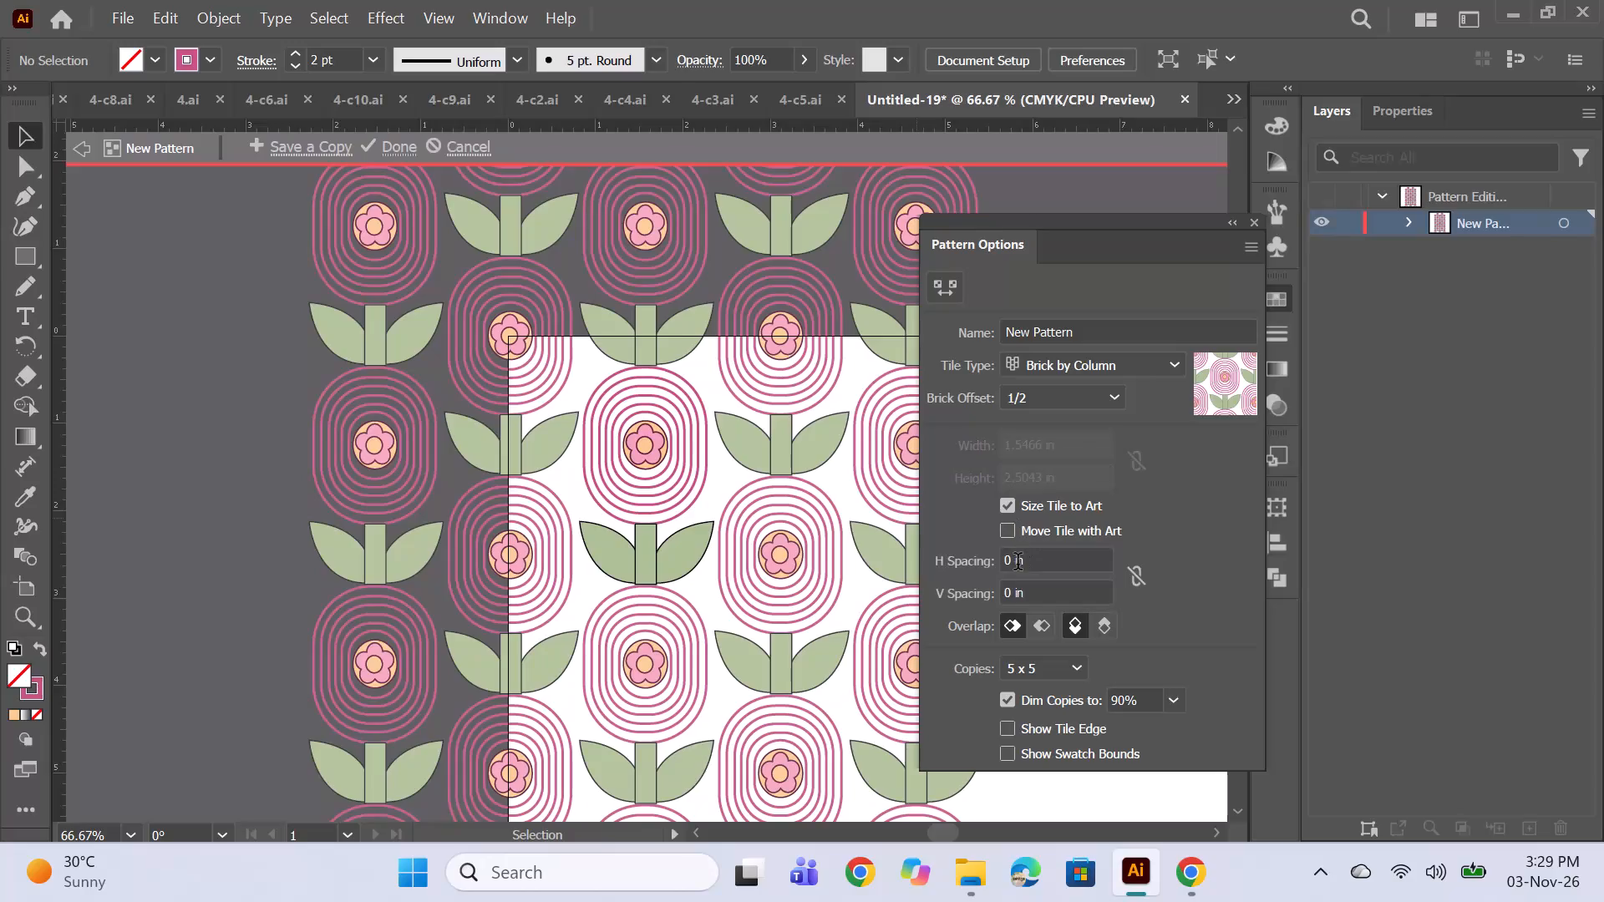
scroll(1009, 558, down, 1)
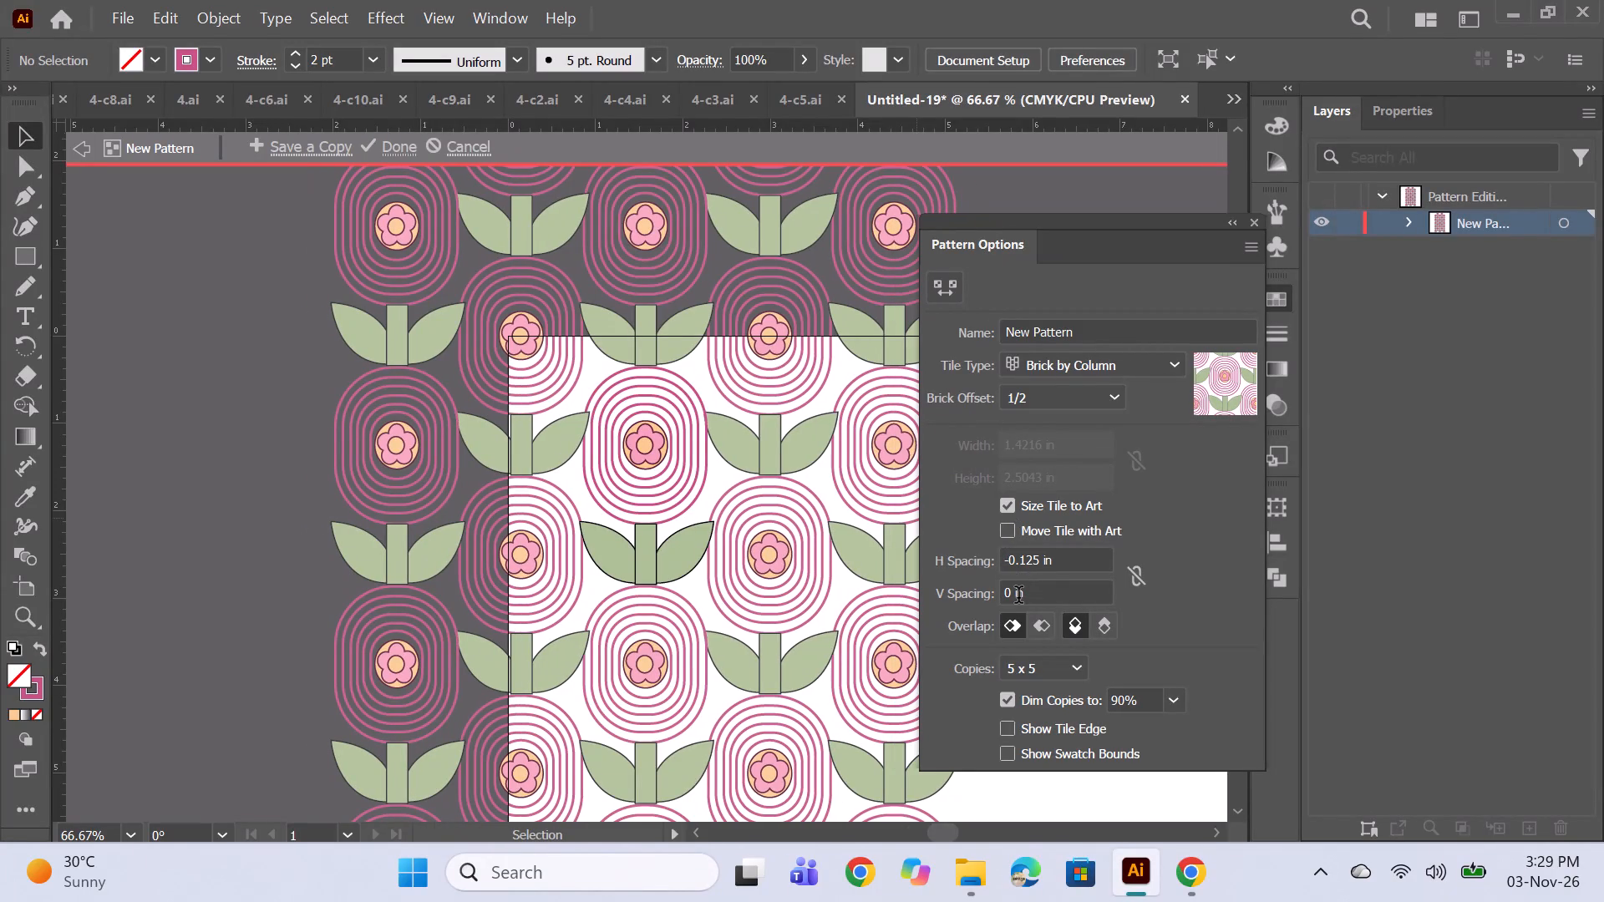
scroll(1013, 597, down, 1)
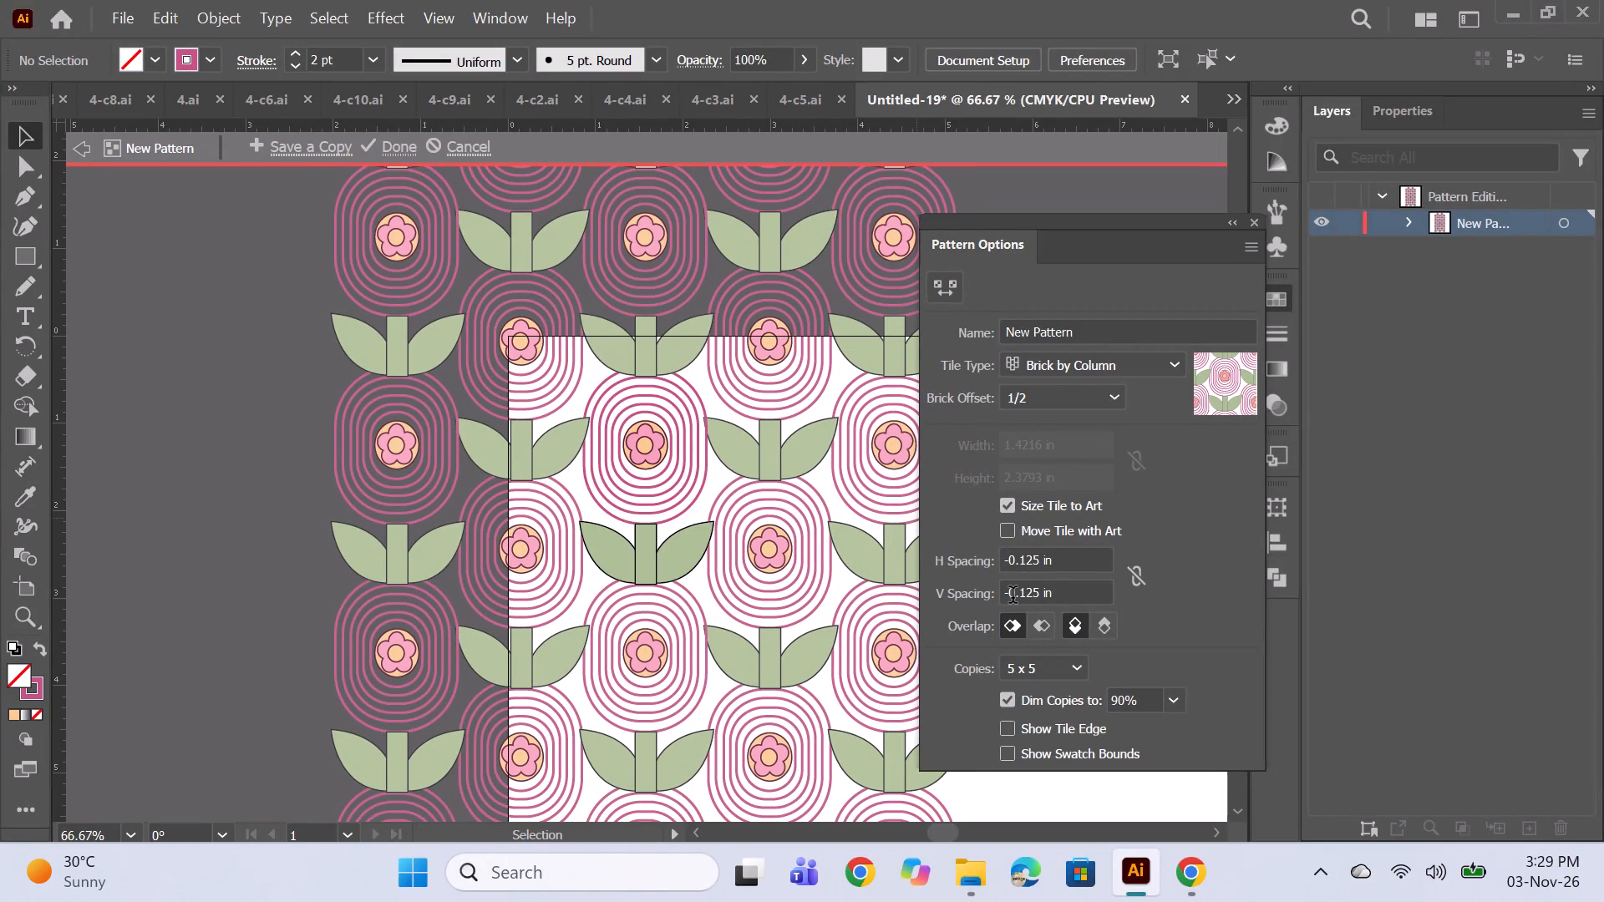
Finish editing the brick-by-column flower pattern, keeping it as a swatch.
click(398, 144)
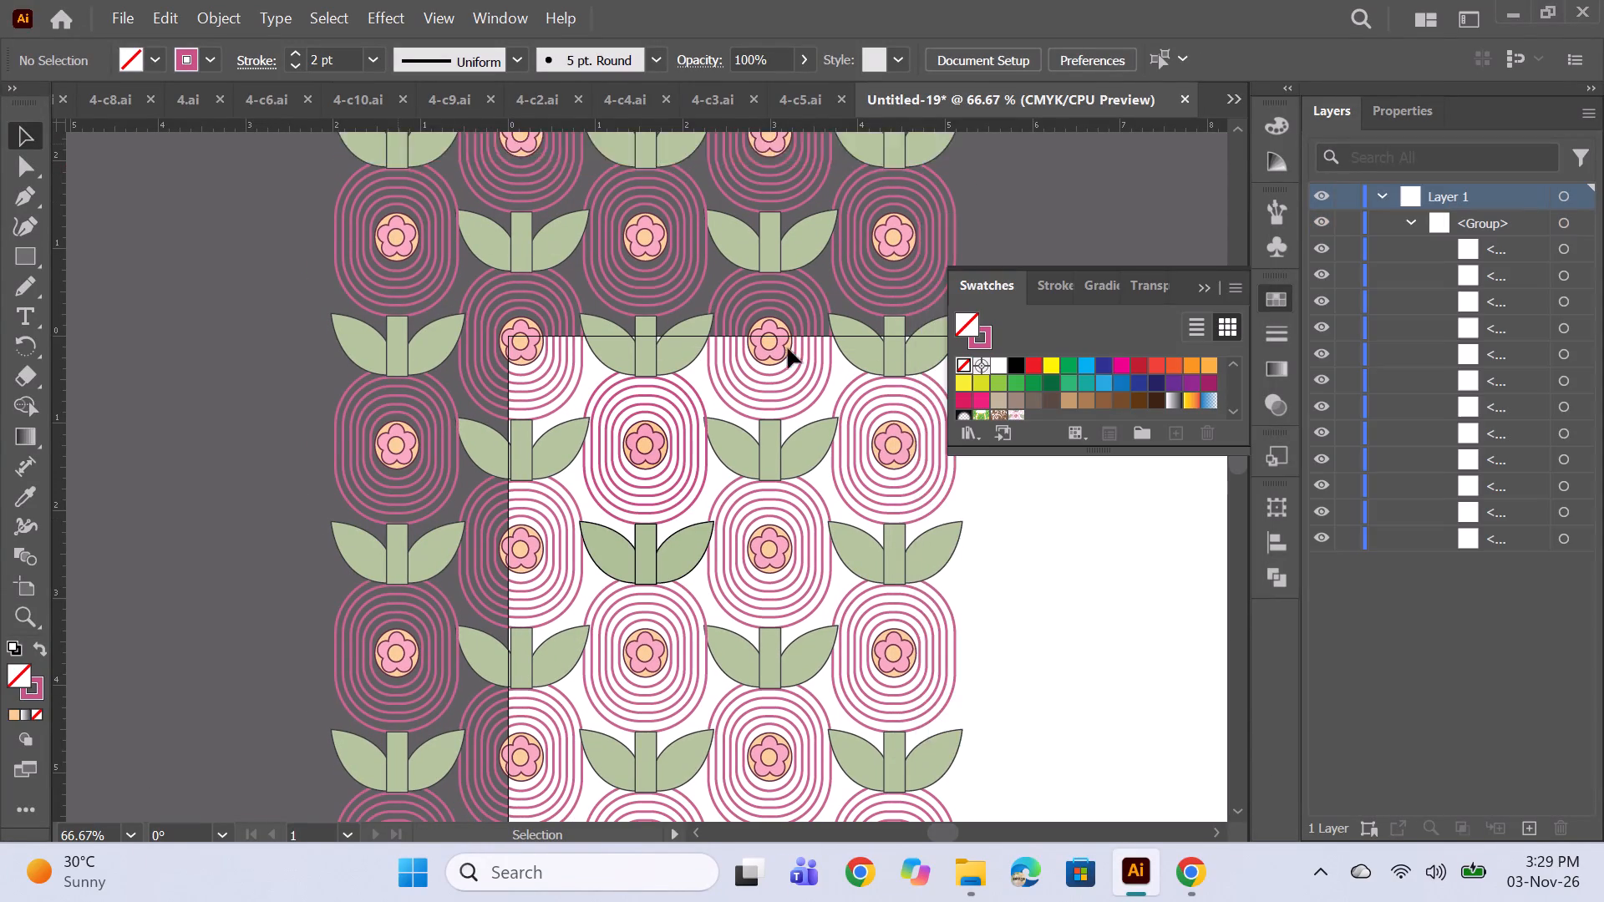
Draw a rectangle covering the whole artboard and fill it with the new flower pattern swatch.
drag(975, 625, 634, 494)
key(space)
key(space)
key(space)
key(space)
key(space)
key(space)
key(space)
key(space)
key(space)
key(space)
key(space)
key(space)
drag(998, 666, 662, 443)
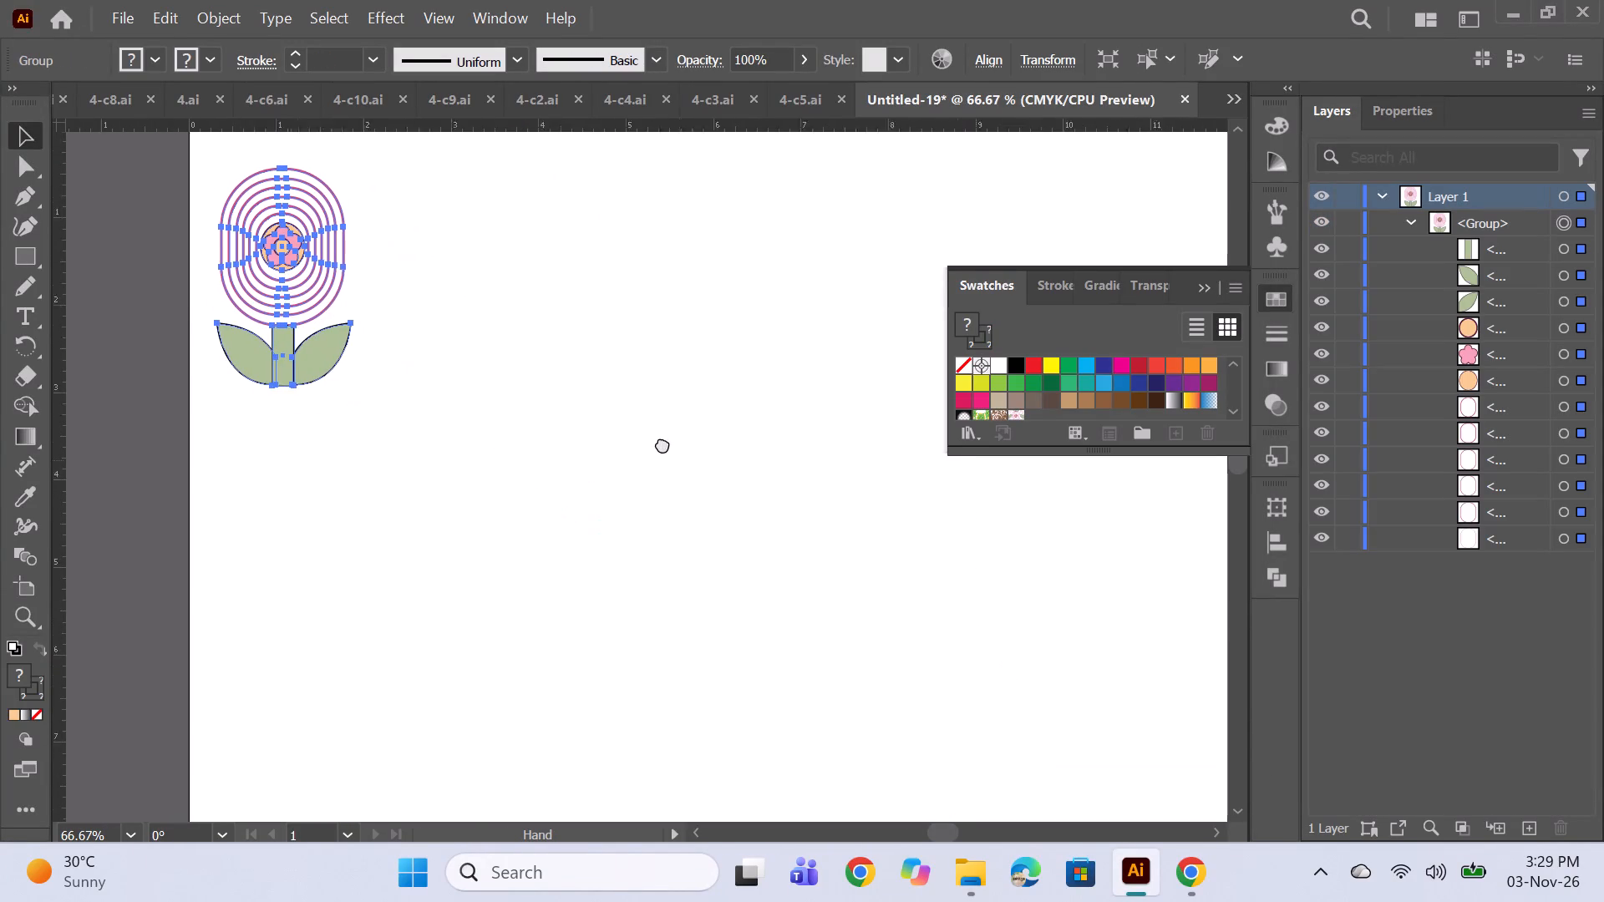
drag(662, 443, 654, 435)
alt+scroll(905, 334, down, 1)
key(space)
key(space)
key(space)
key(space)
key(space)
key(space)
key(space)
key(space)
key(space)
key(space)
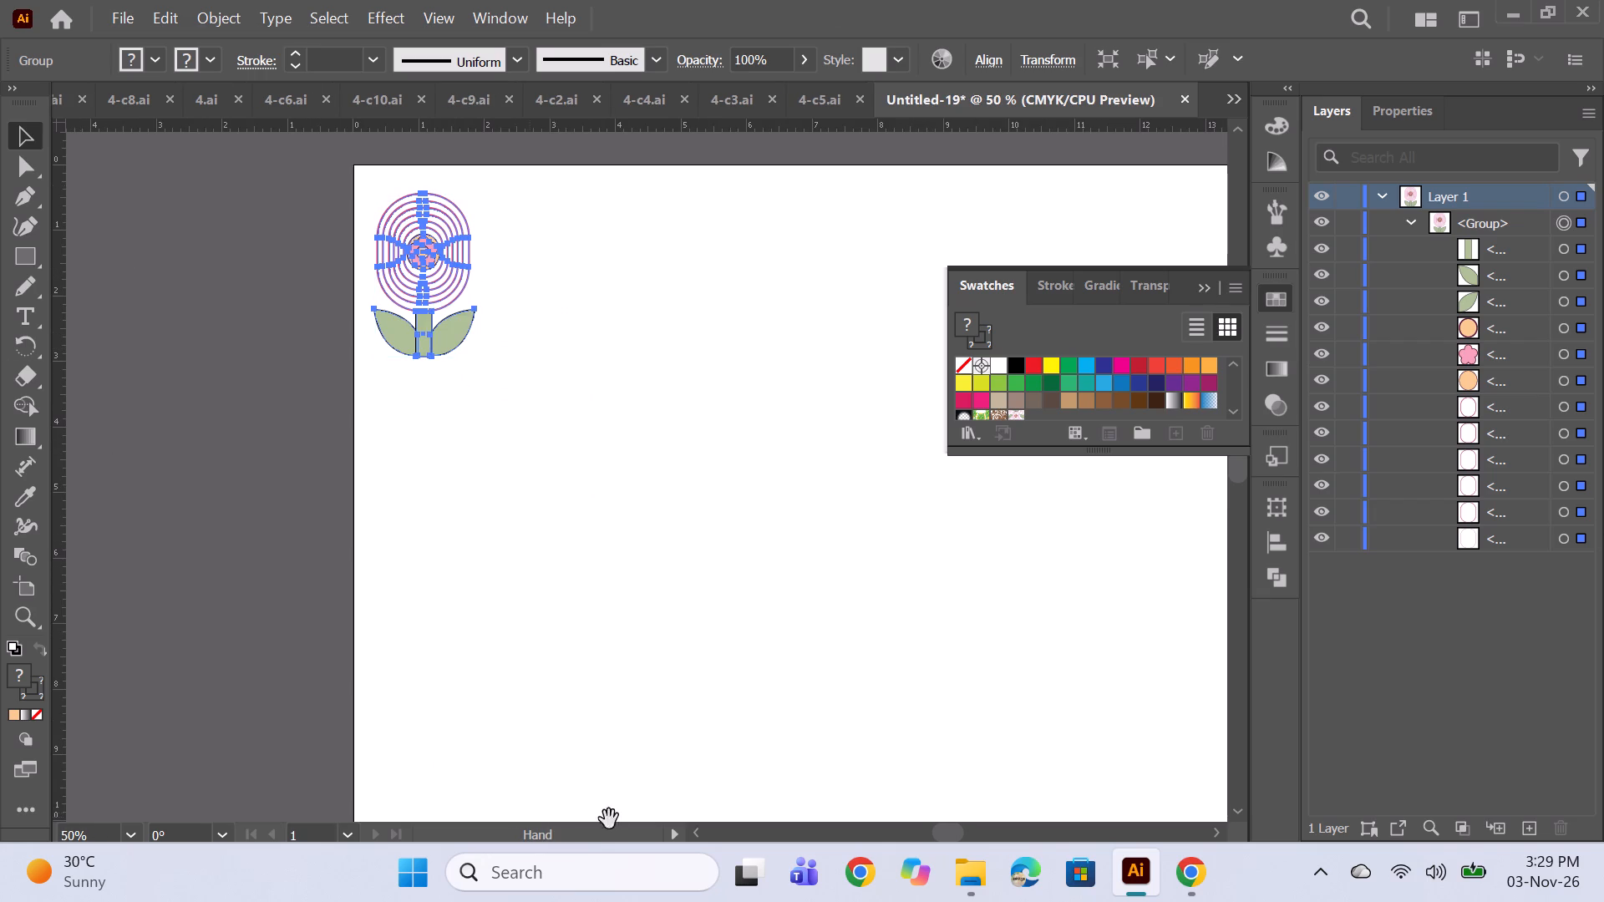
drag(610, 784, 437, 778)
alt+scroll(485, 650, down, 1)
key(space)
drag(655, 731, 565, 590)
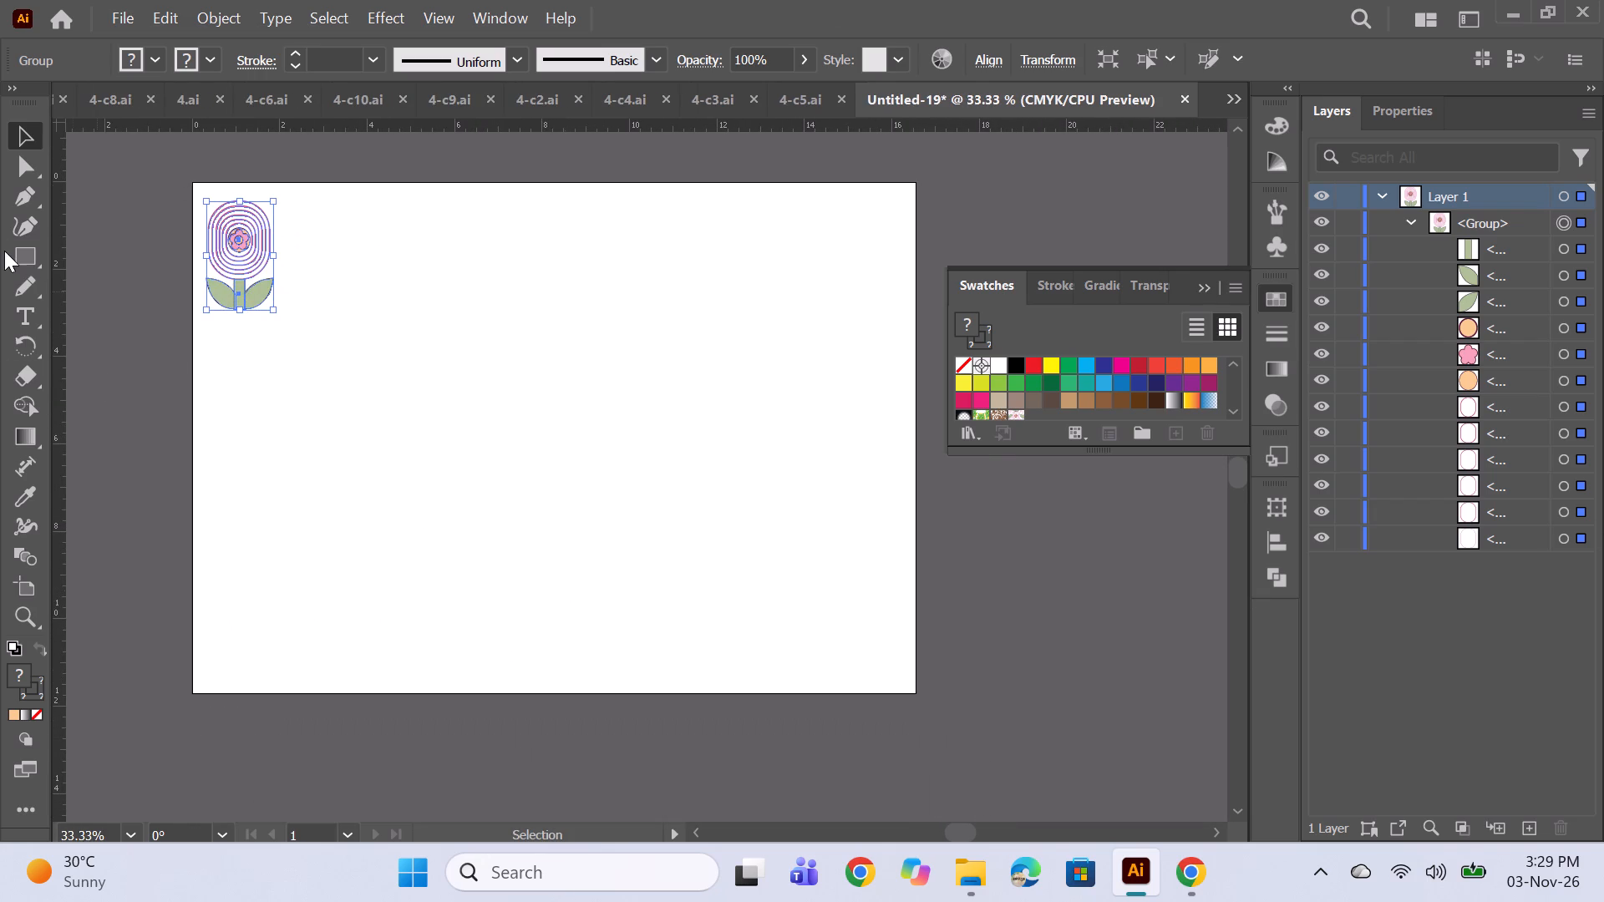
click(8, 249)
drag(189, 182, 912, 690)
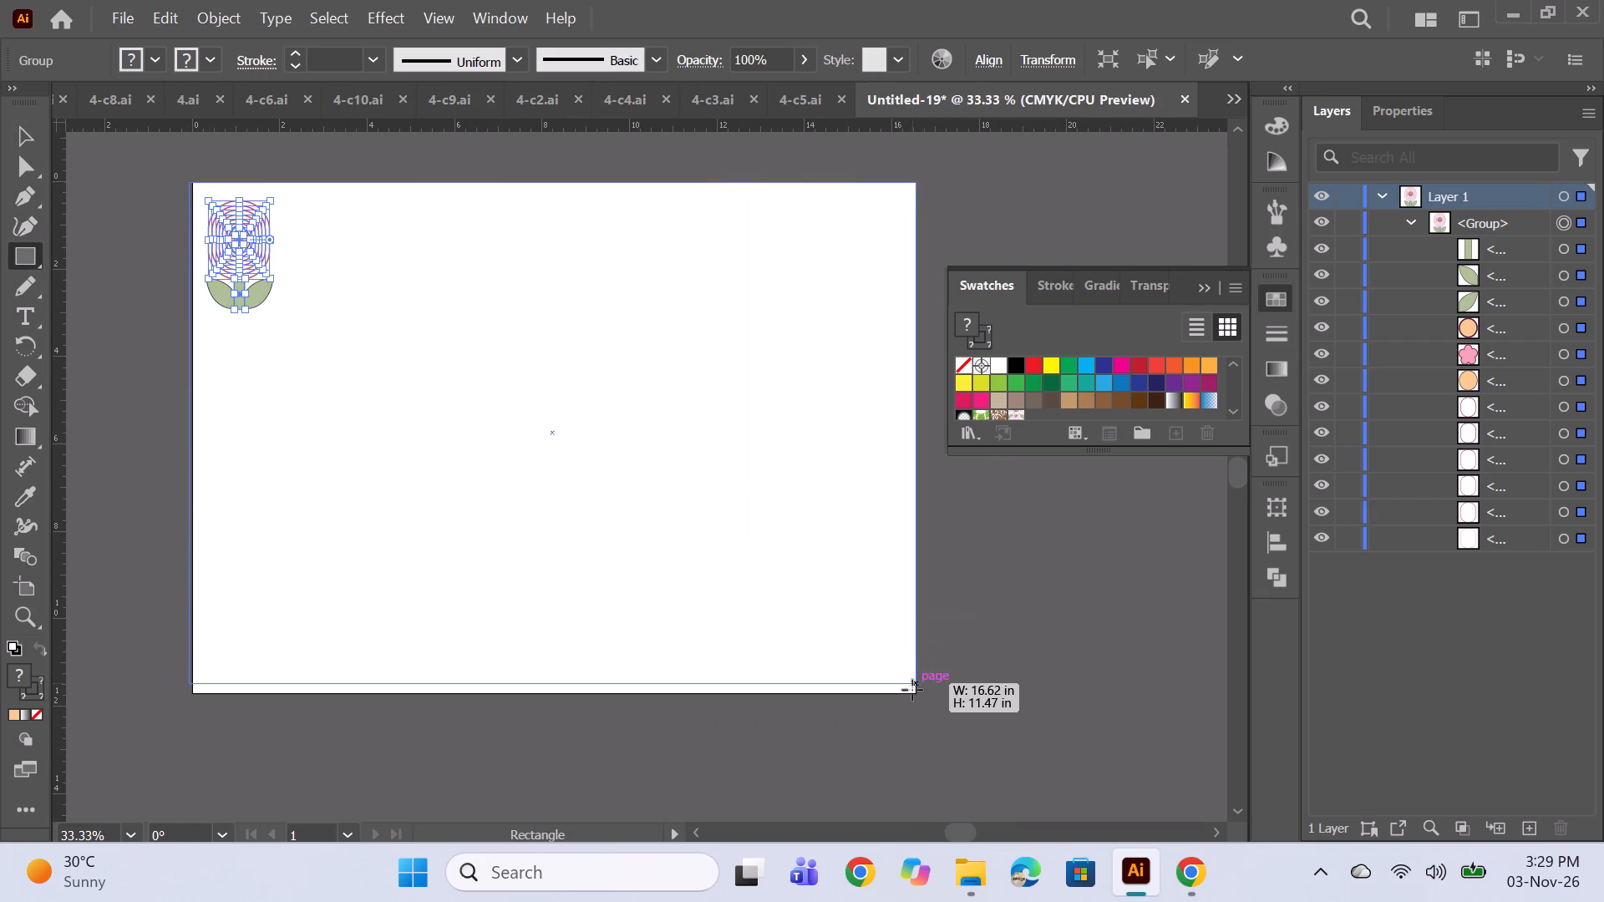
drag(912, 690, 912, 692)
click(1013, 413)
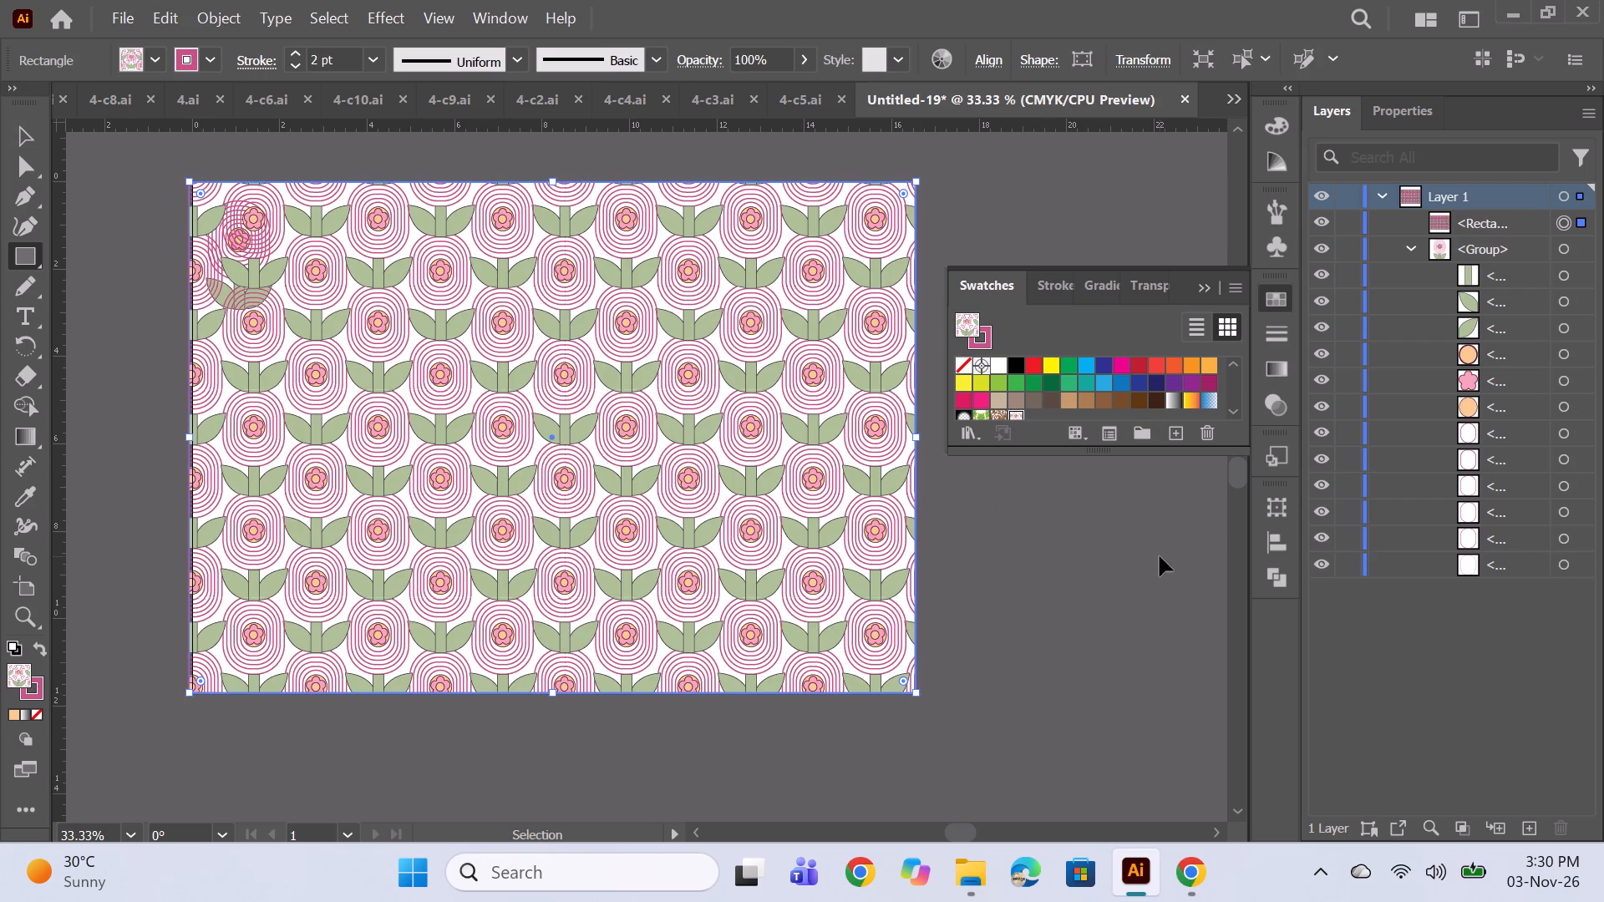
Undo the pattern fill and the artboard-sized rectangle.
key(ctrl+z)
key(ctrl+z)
Make a second pattern from the flower group, using the Brick by Column tile type.
click(224, 23)
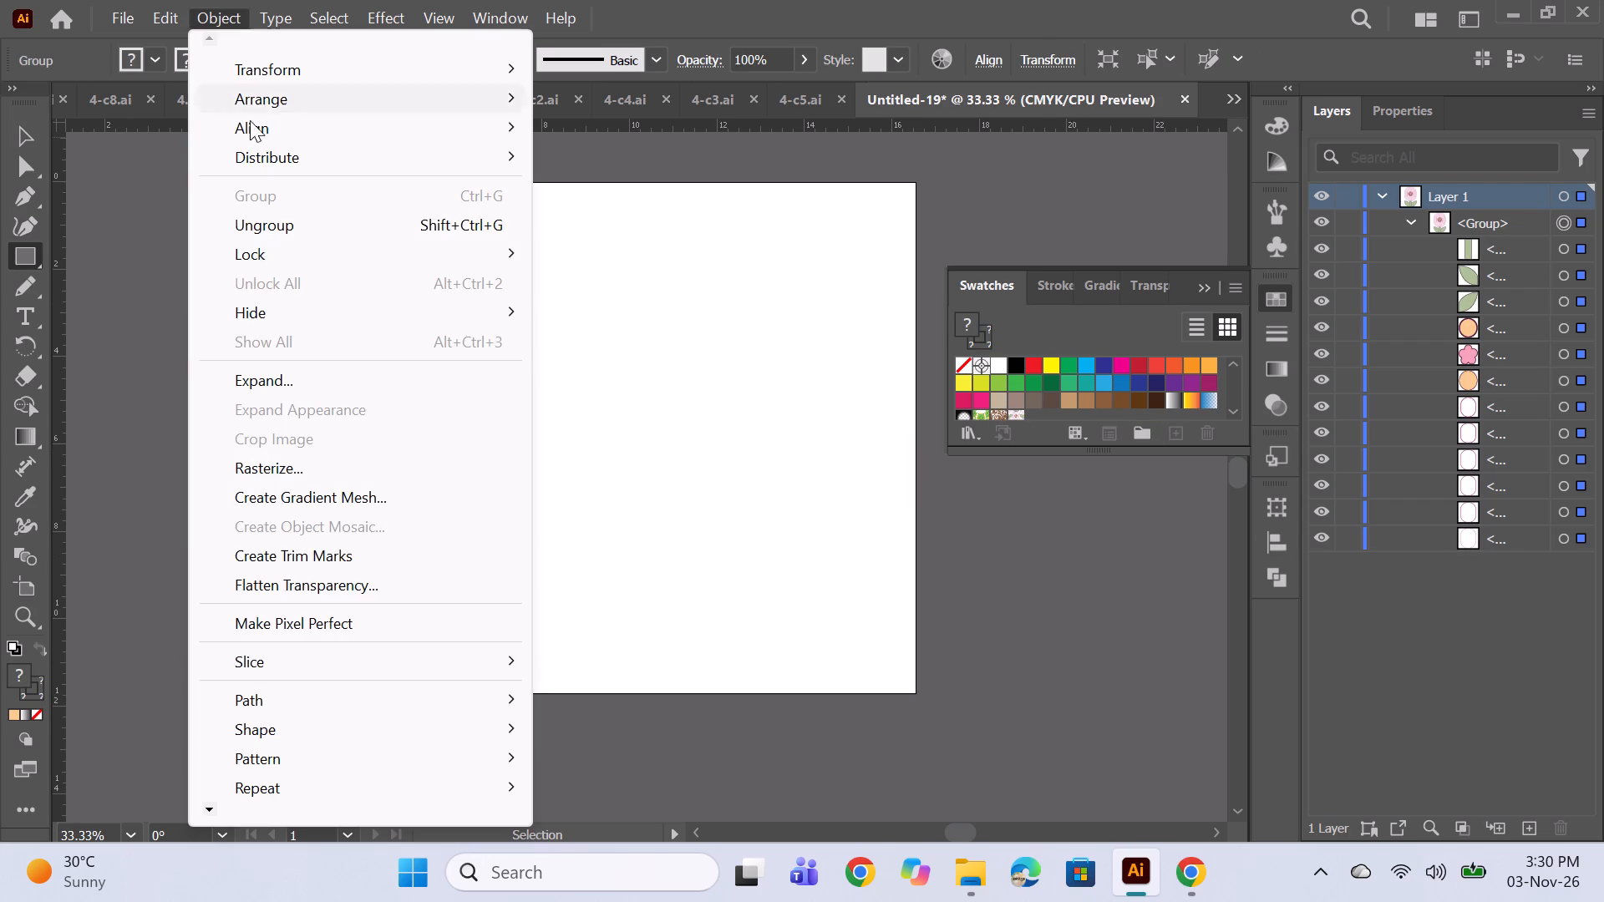
click(317, 762)
click(577, 771)
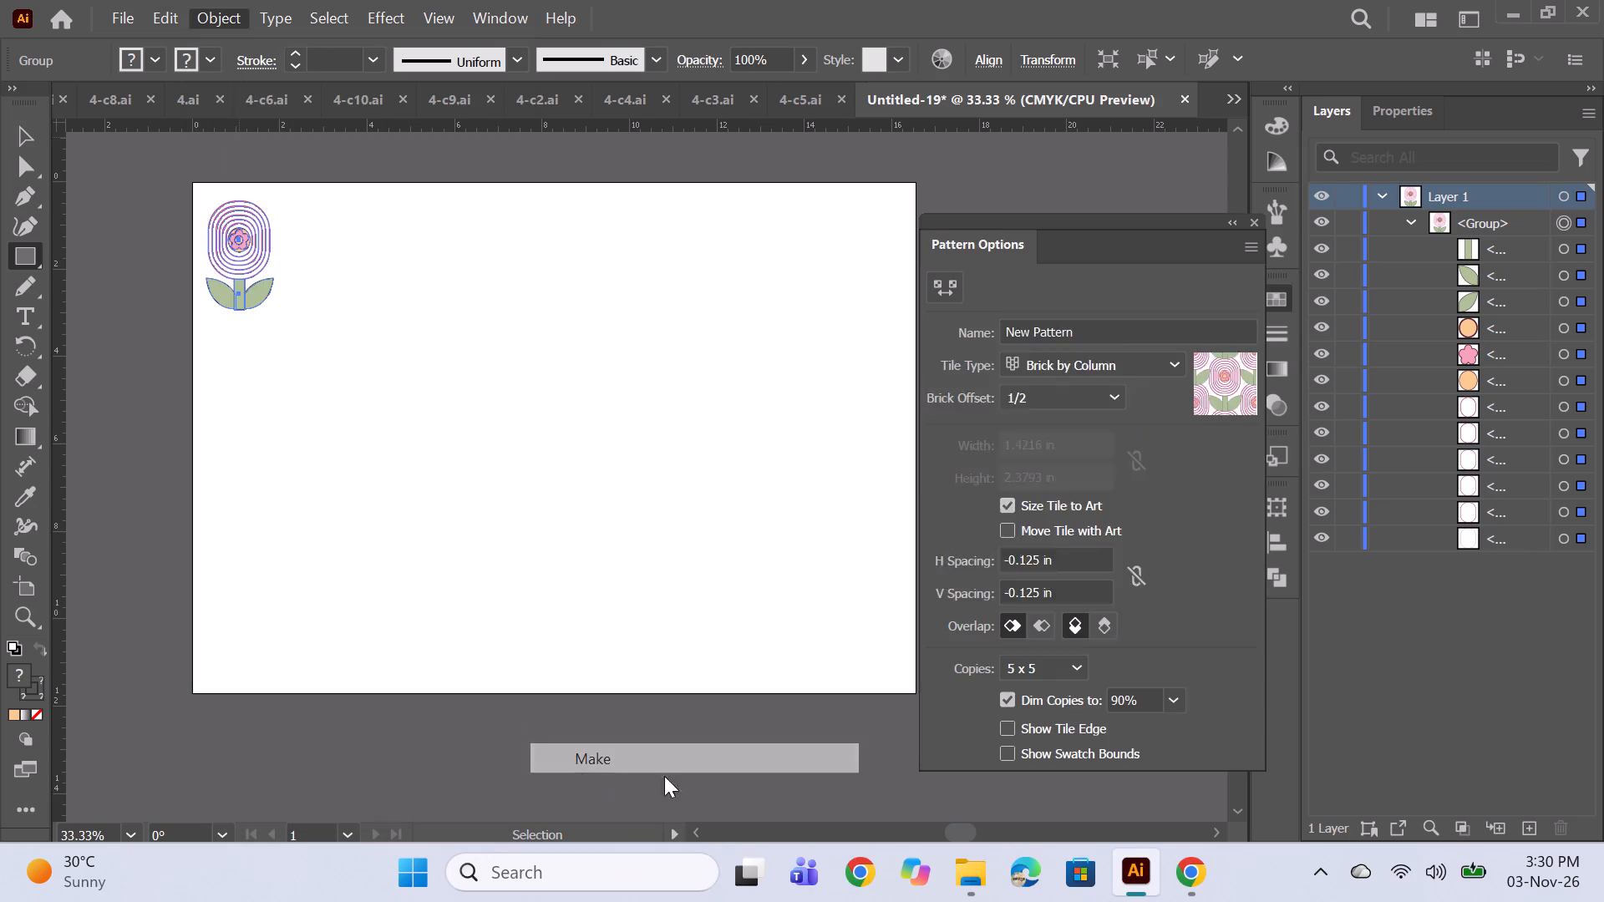
click(1054, 475)
click(1068, 364)
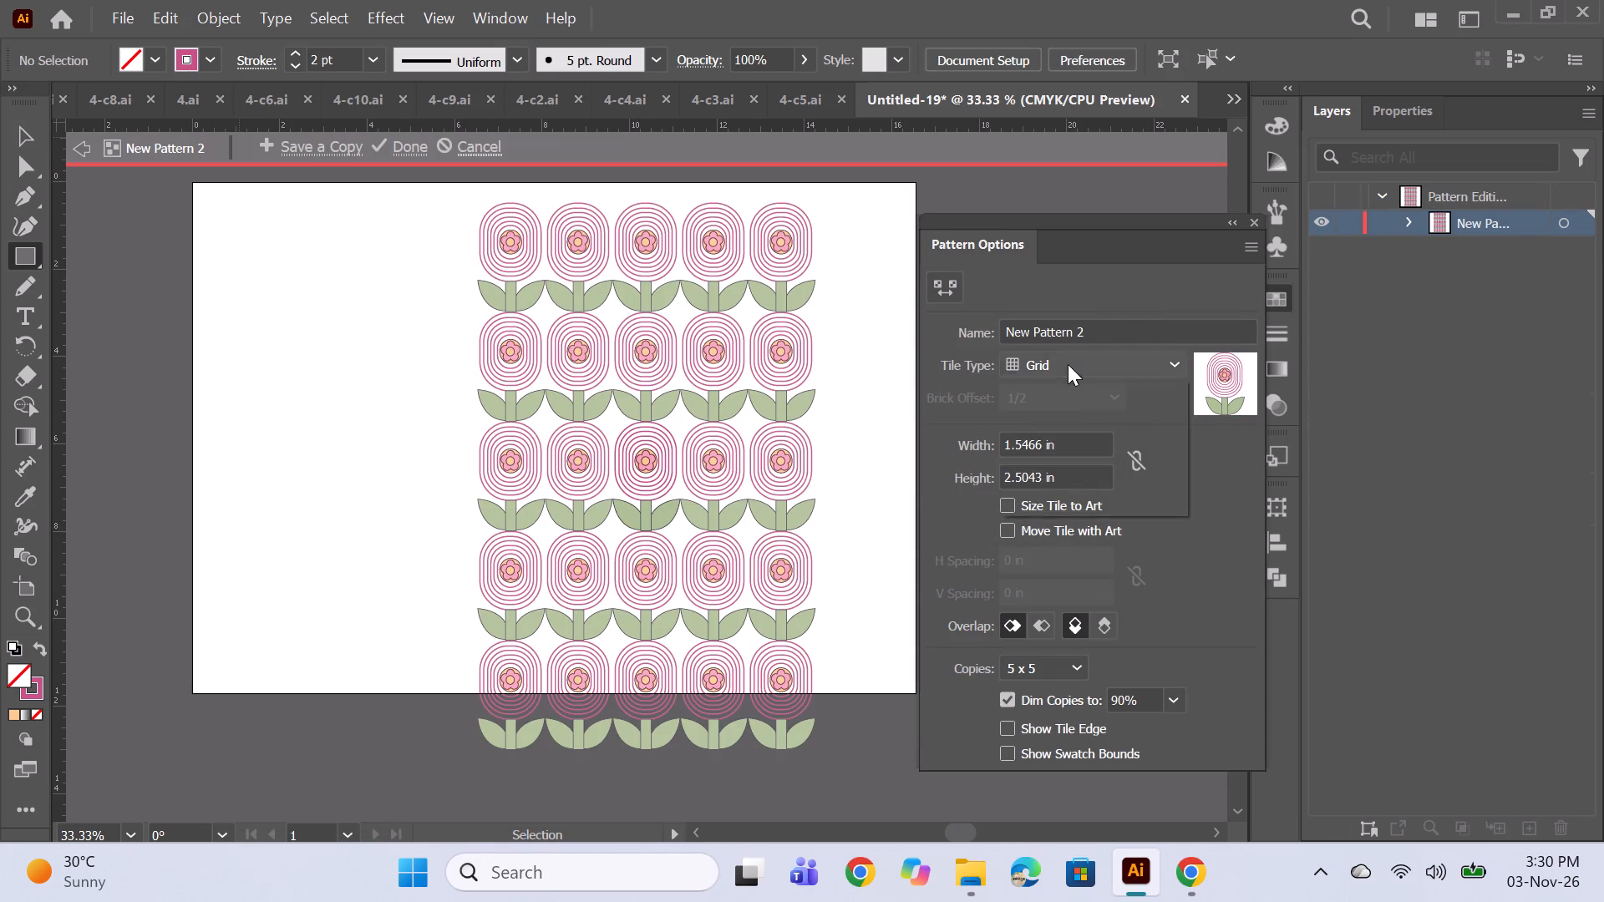
click(1060, 440)
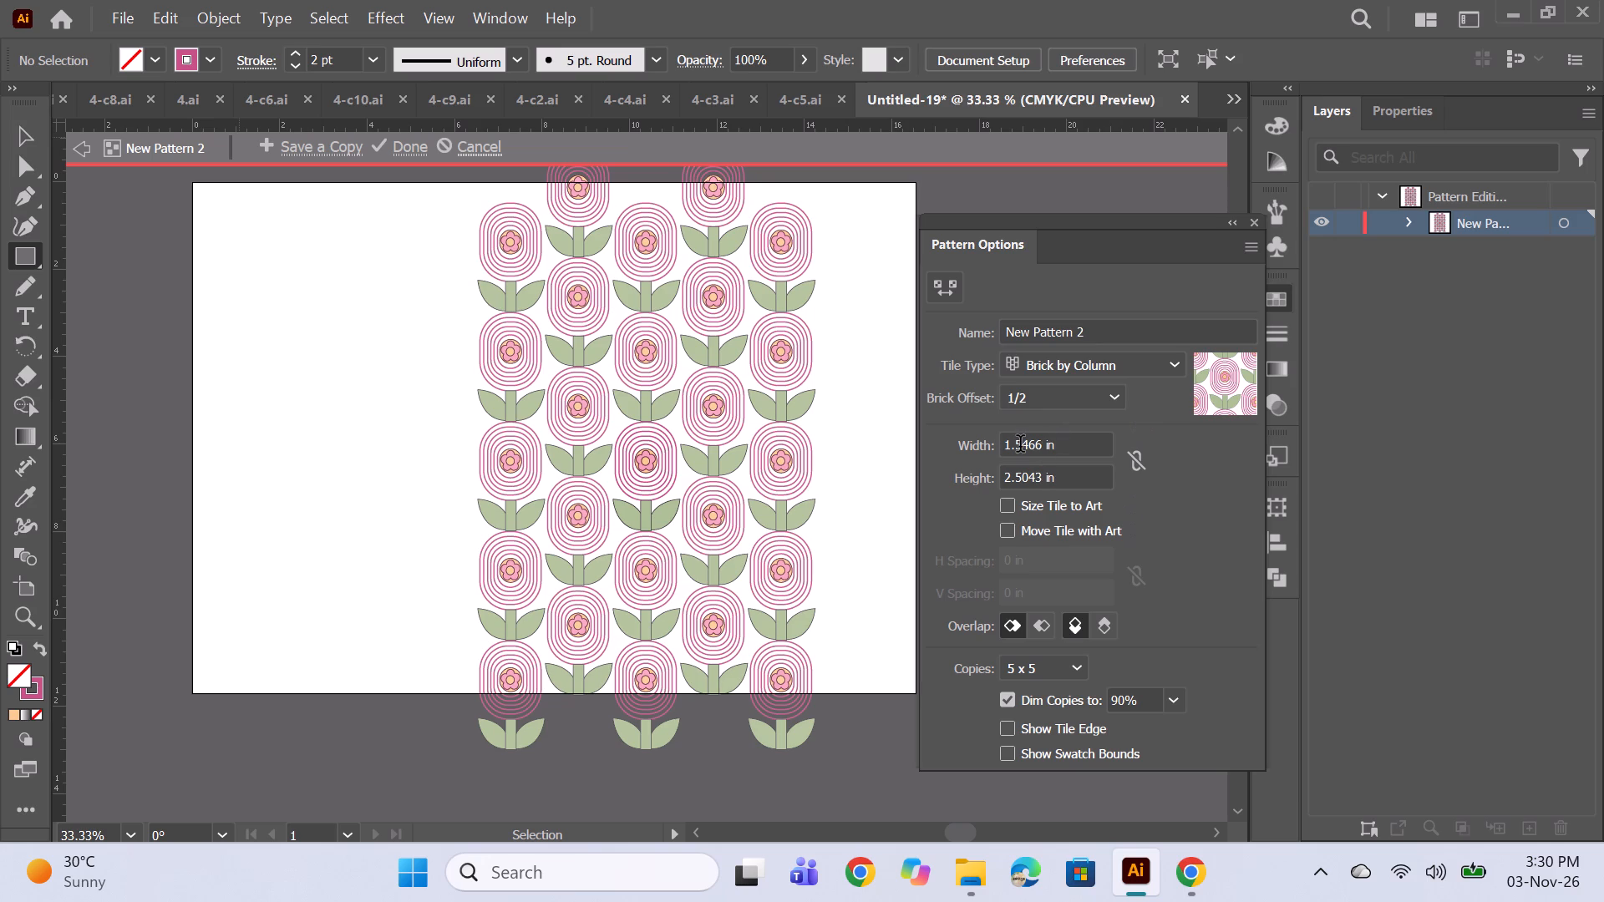
Set the pattern tile to 1.625 in wide and 2.625 in high, and finish pattern editing.
scroll(1020, 445, up, 1)
scroll(1020, 445, down, 1)
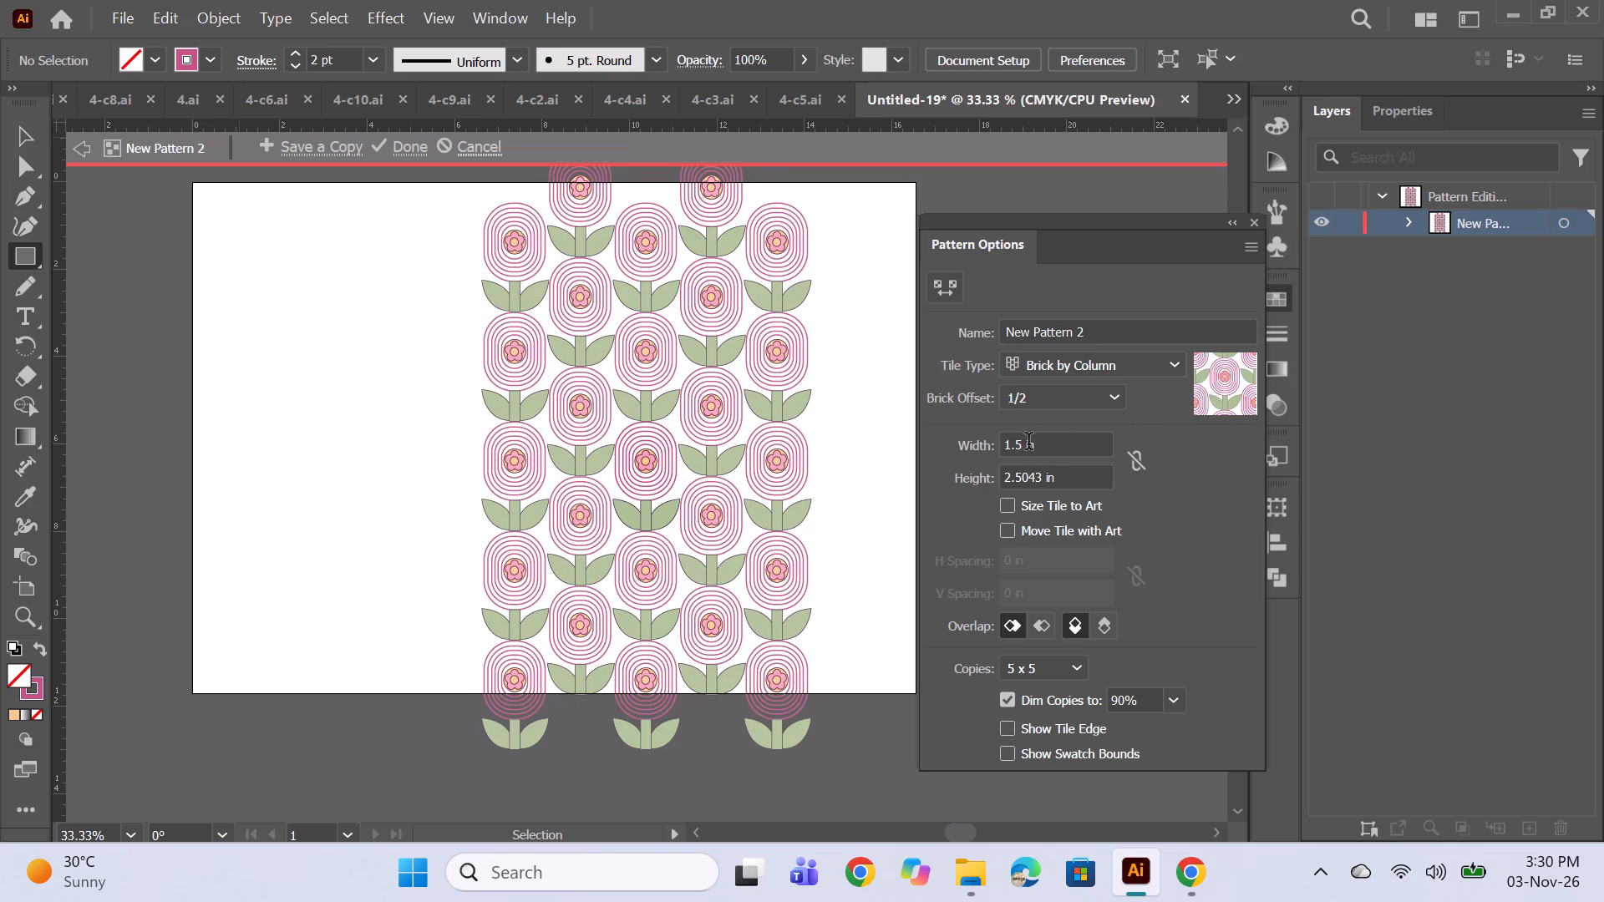
scroll(1028, 442, up, 2)
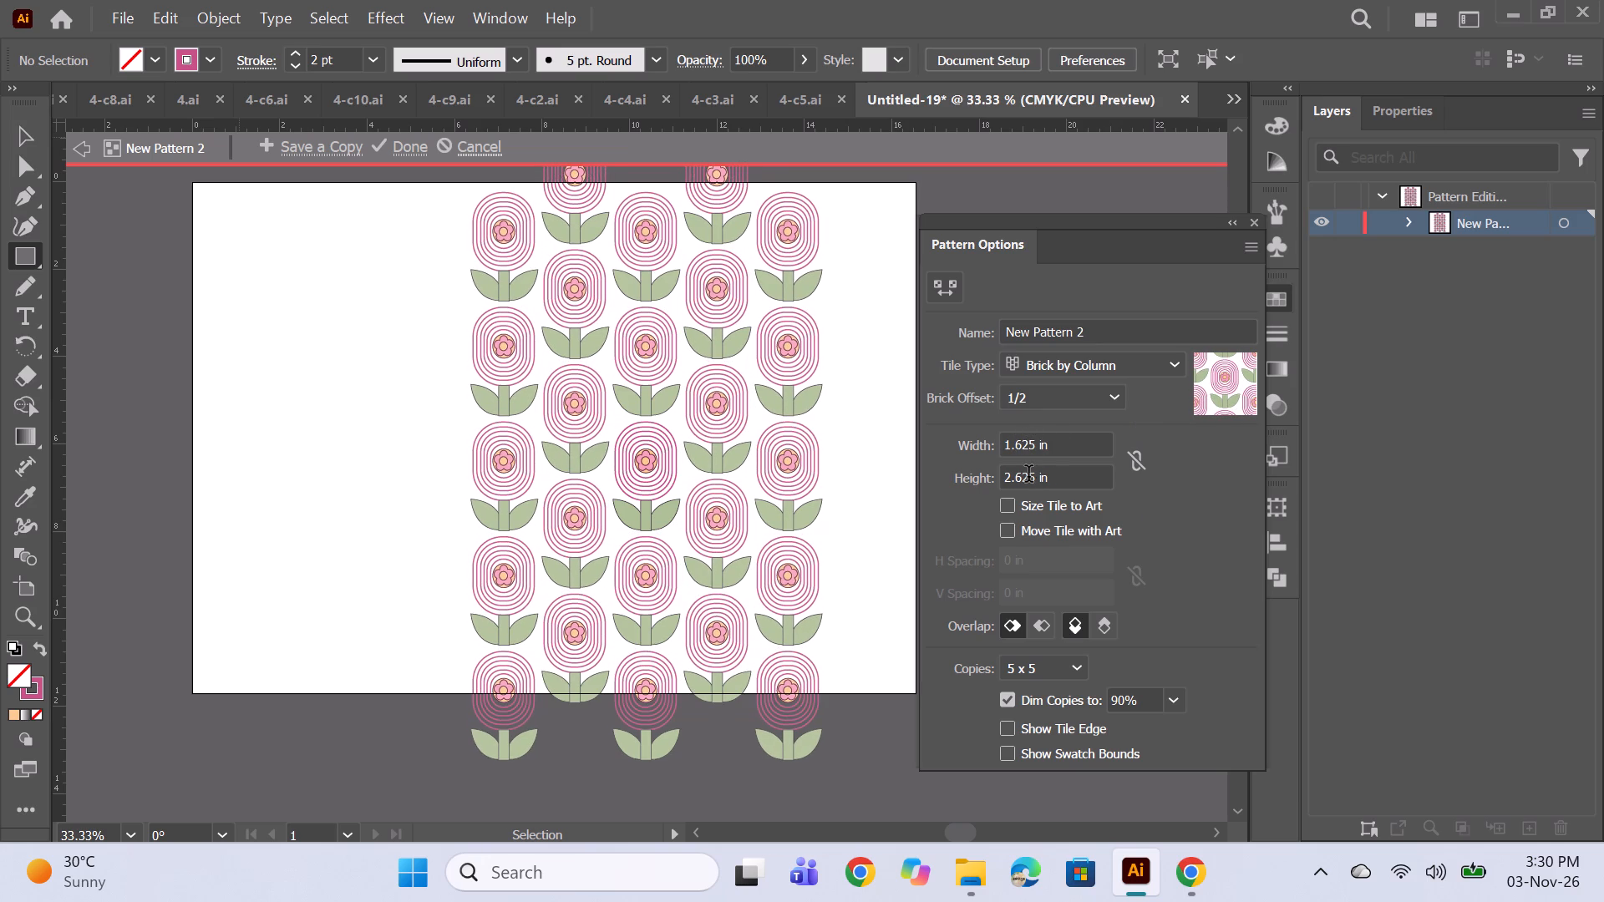
click(387, 144)
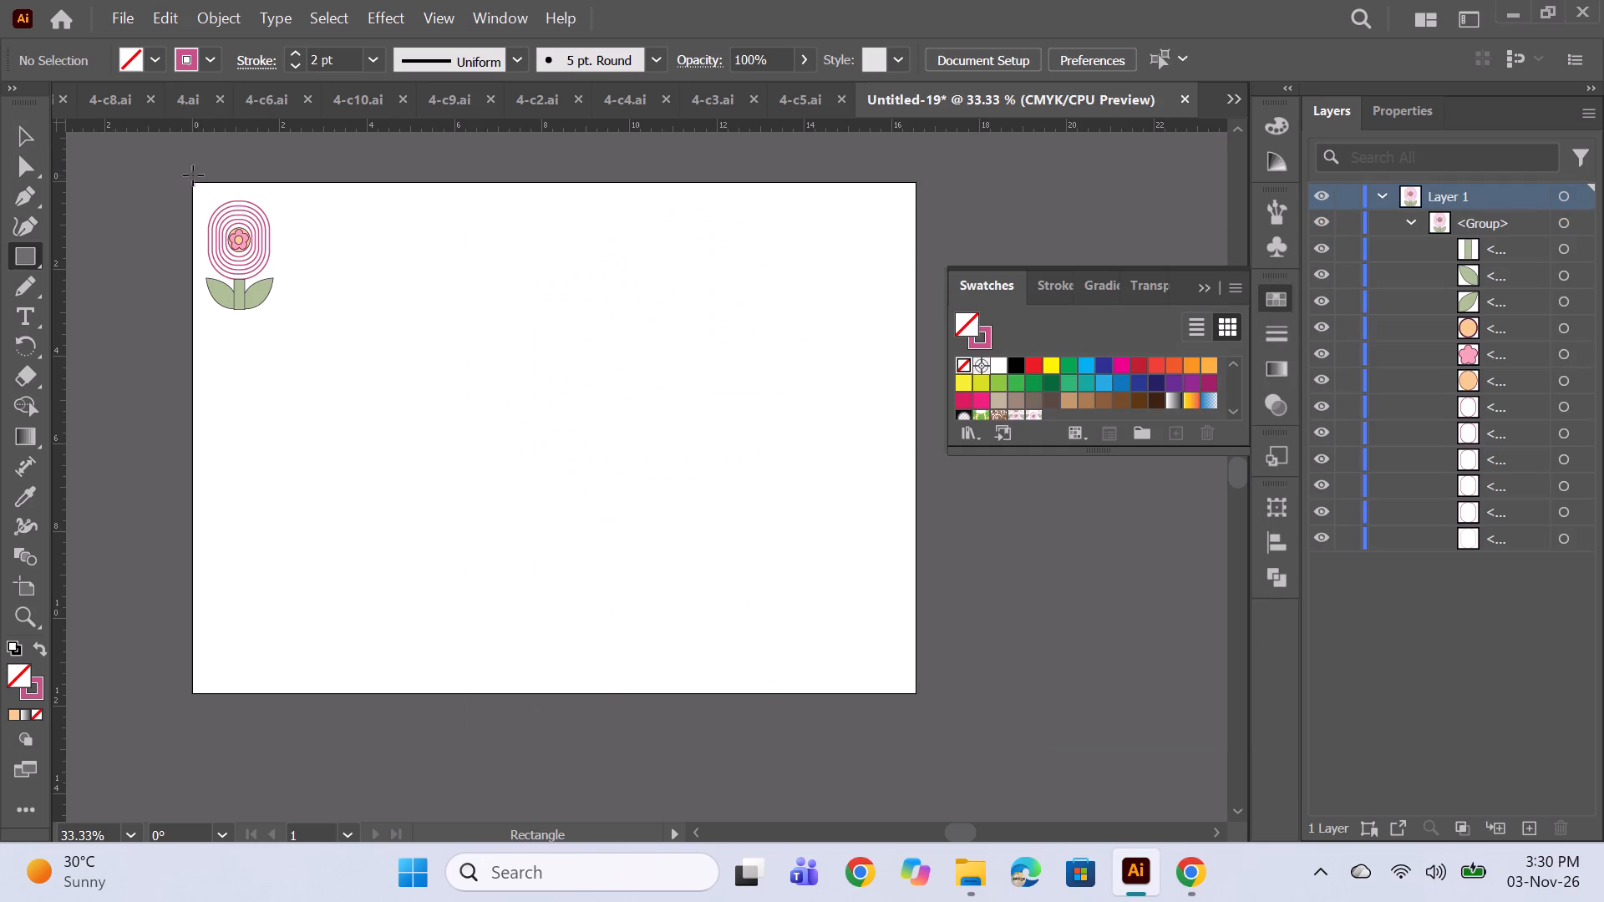
Draw a rectangle covering the whole artboard and fill it with the second flower pattern swatch.
drag(190, 181, 902, 673)
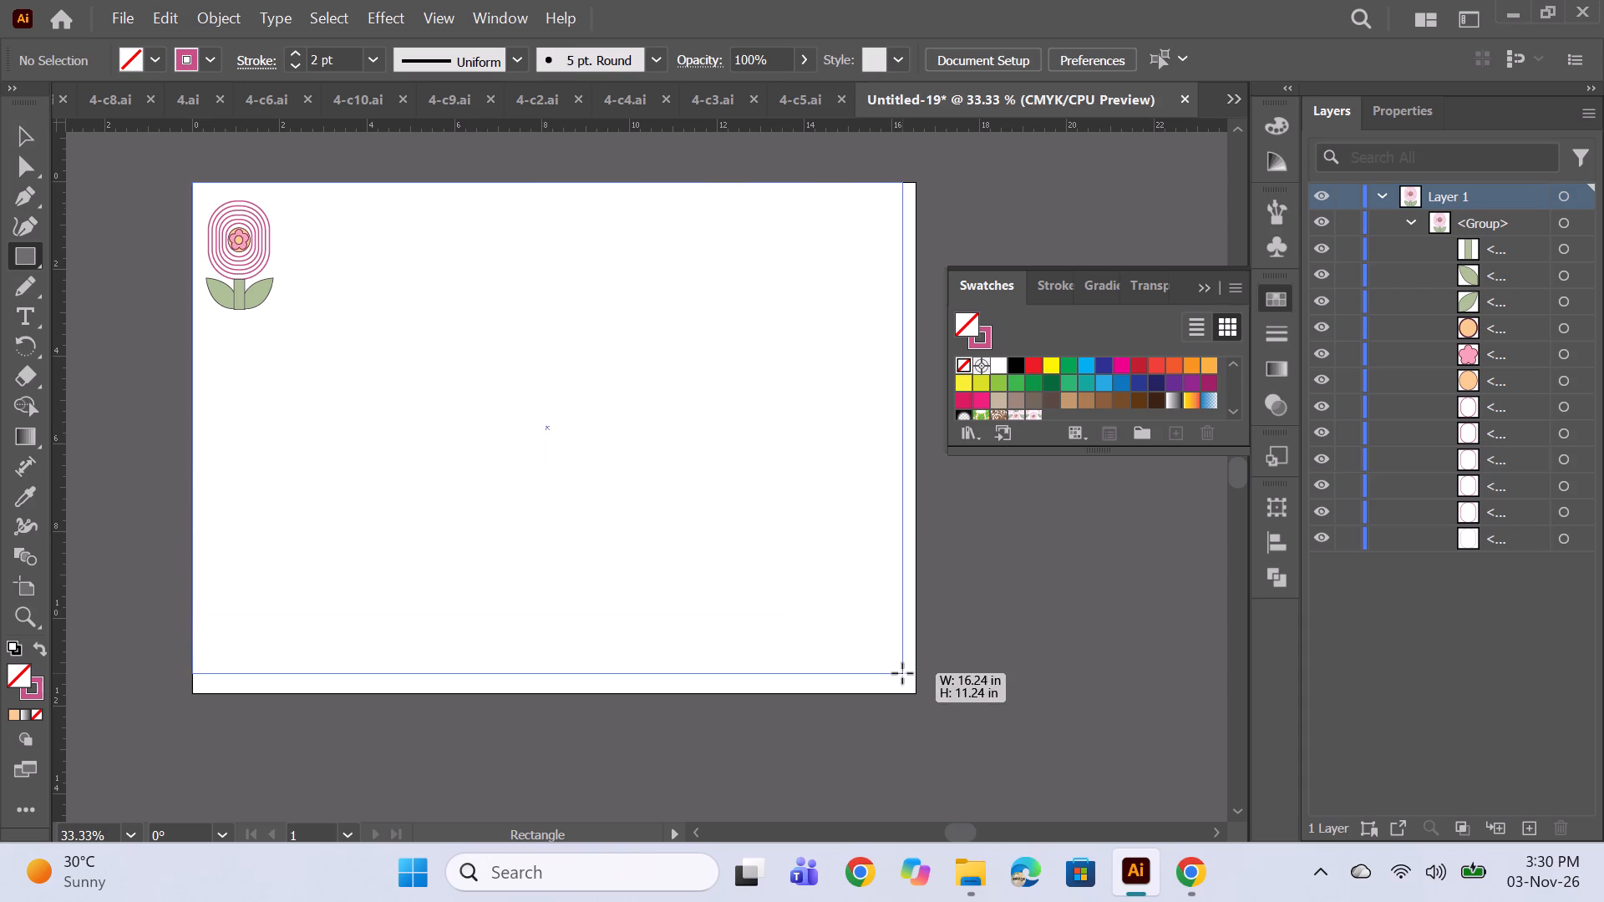
drag(902, 673, 916, 691)
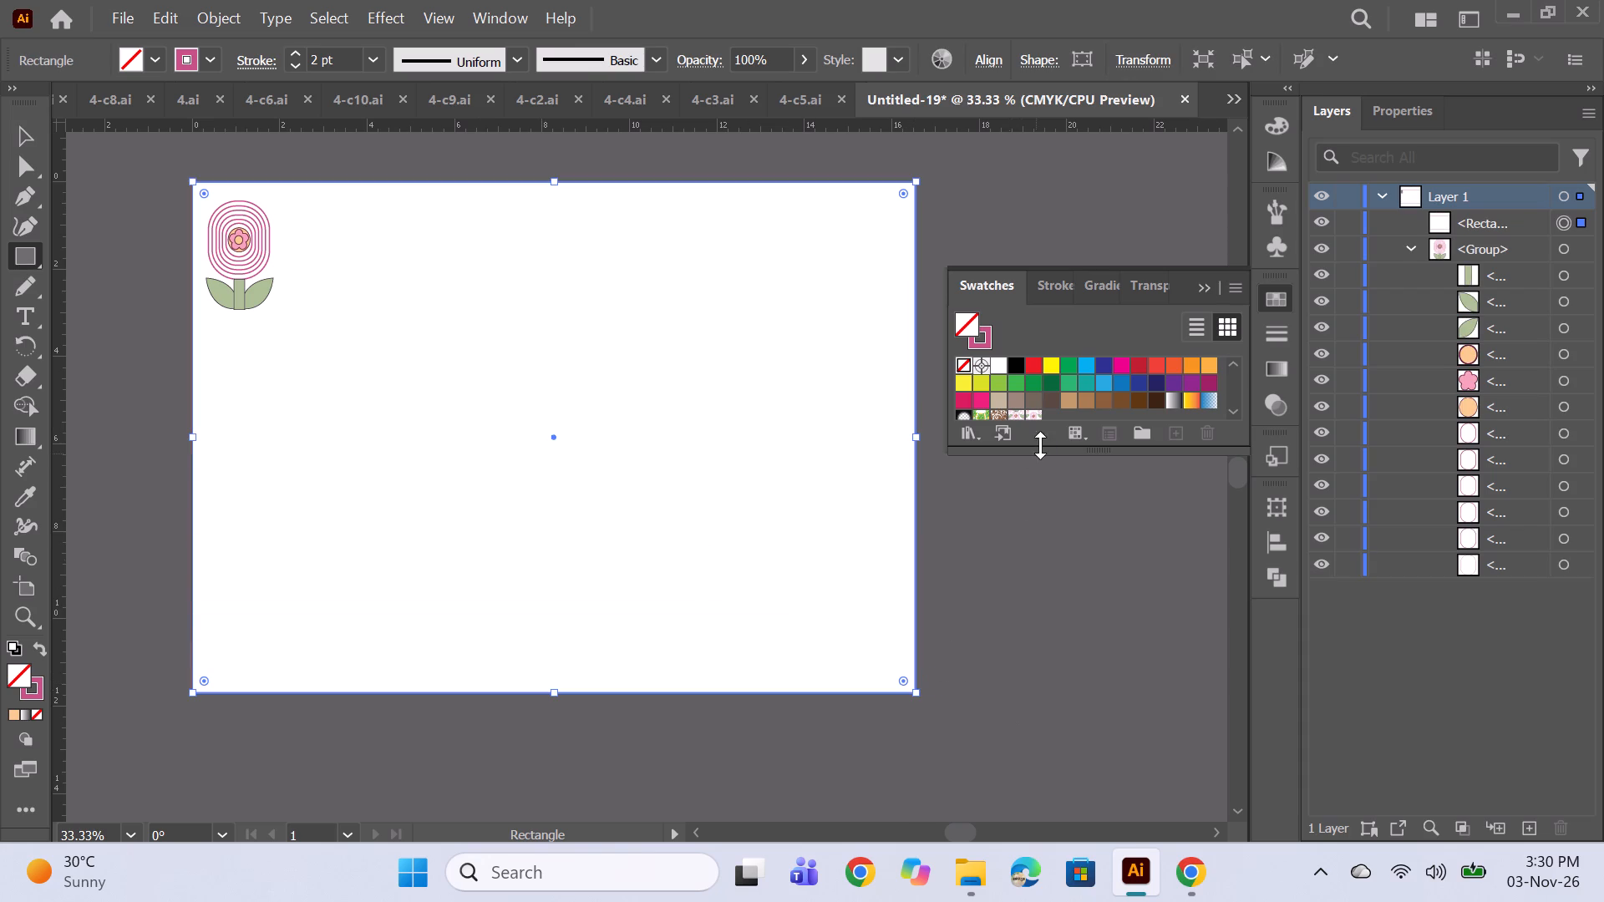
click(1035, 413)
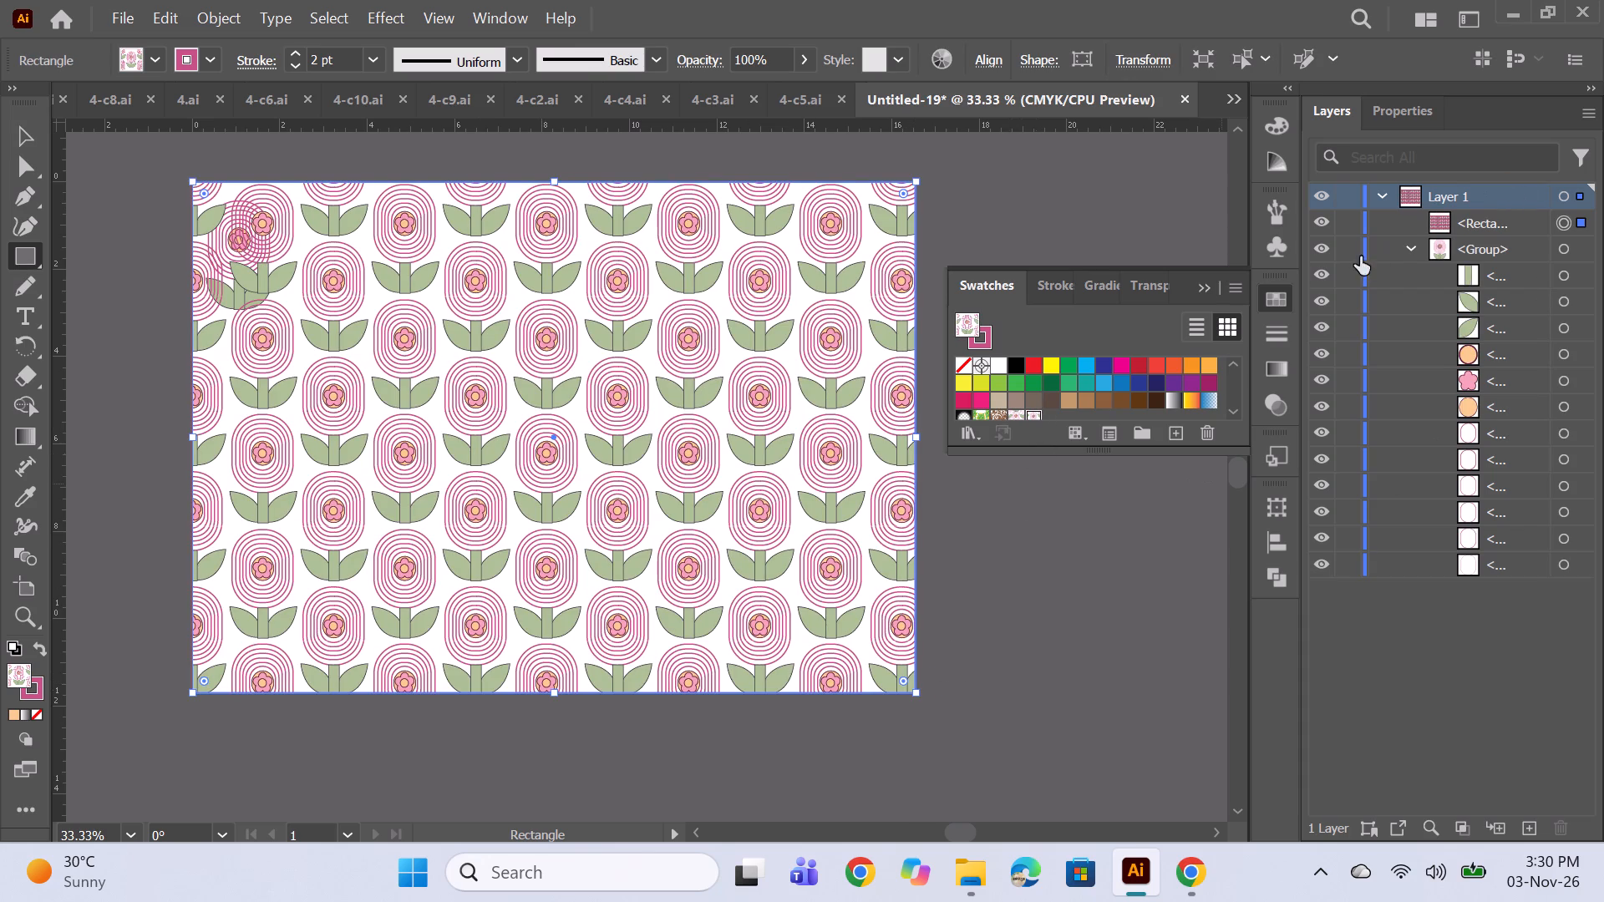
Hide the original flower group beneath the pattern-filled rectangle and clear the selection.
click(1316, 248)
click(1198, 284)
ctrl+click(1145, 454)
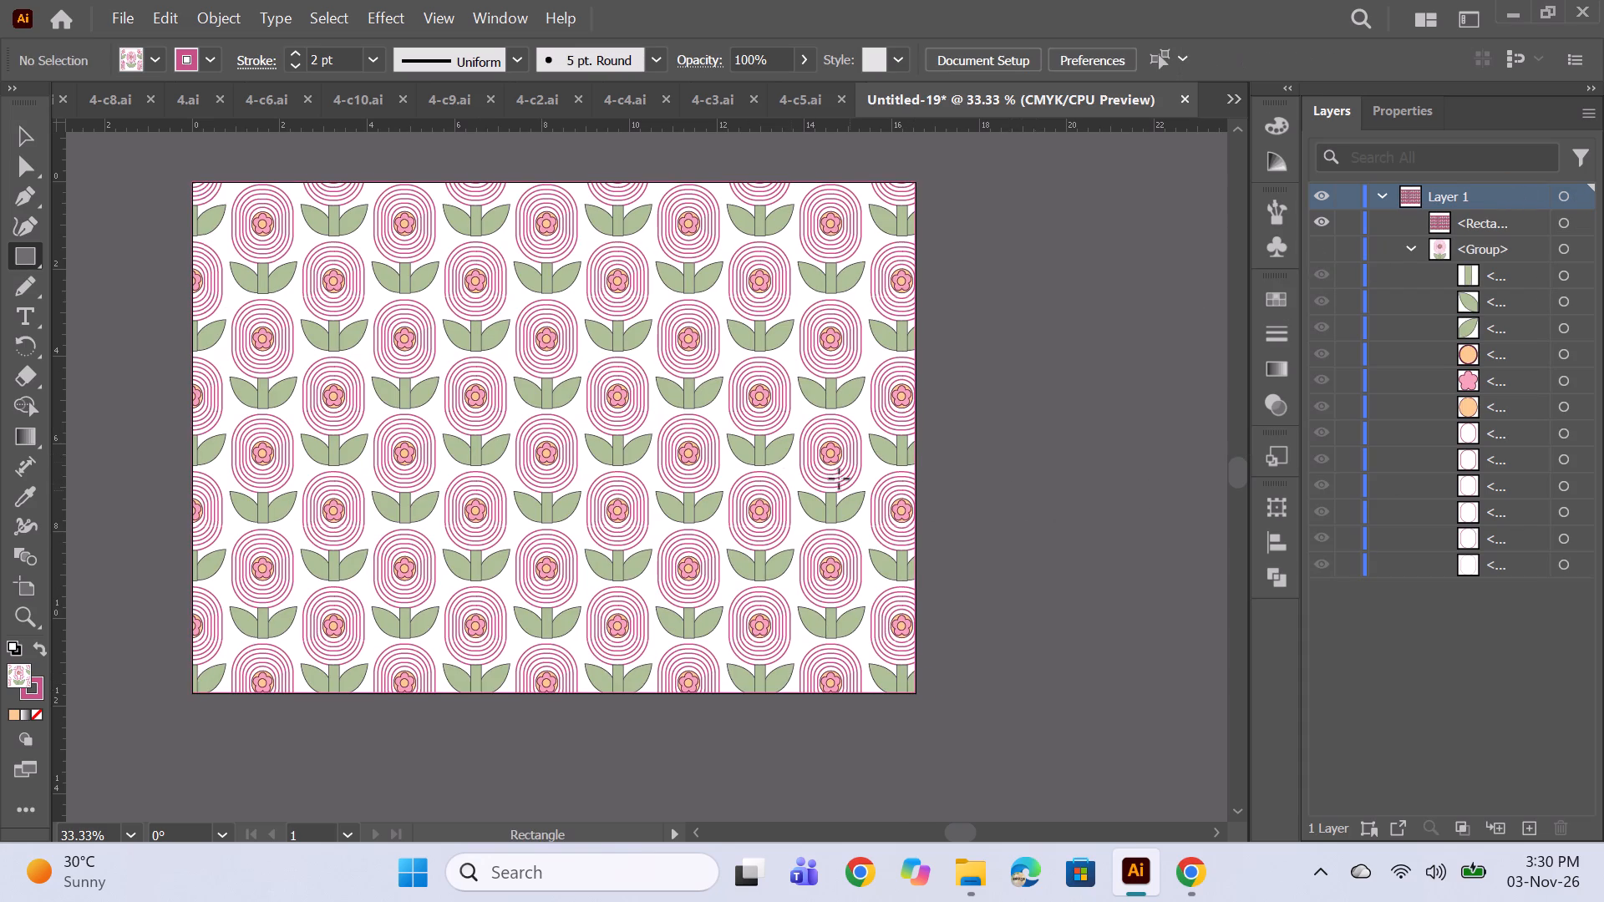
Save the document as 21 in the Plain prints folder, in Illustrator 2020 format, and close it.
key(space)
key(space)
key(space)
key(space)
key(space)
key(space)
drag(1001, 477, 1107, 545)
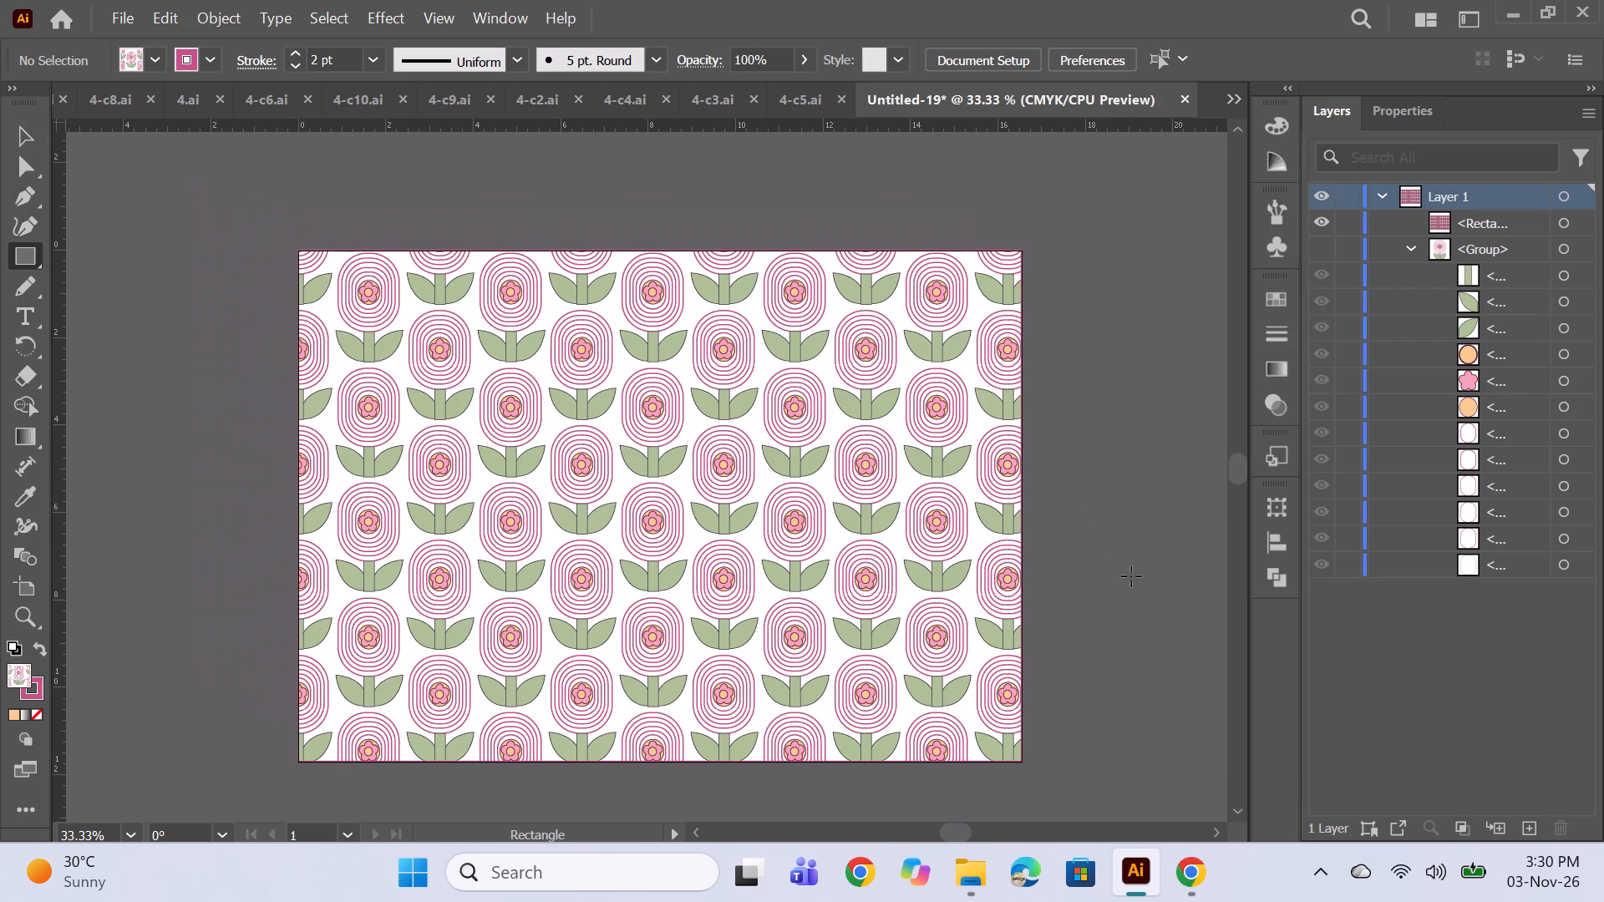
scroll(1126, 561, down, 2)
key(ctrl+s)
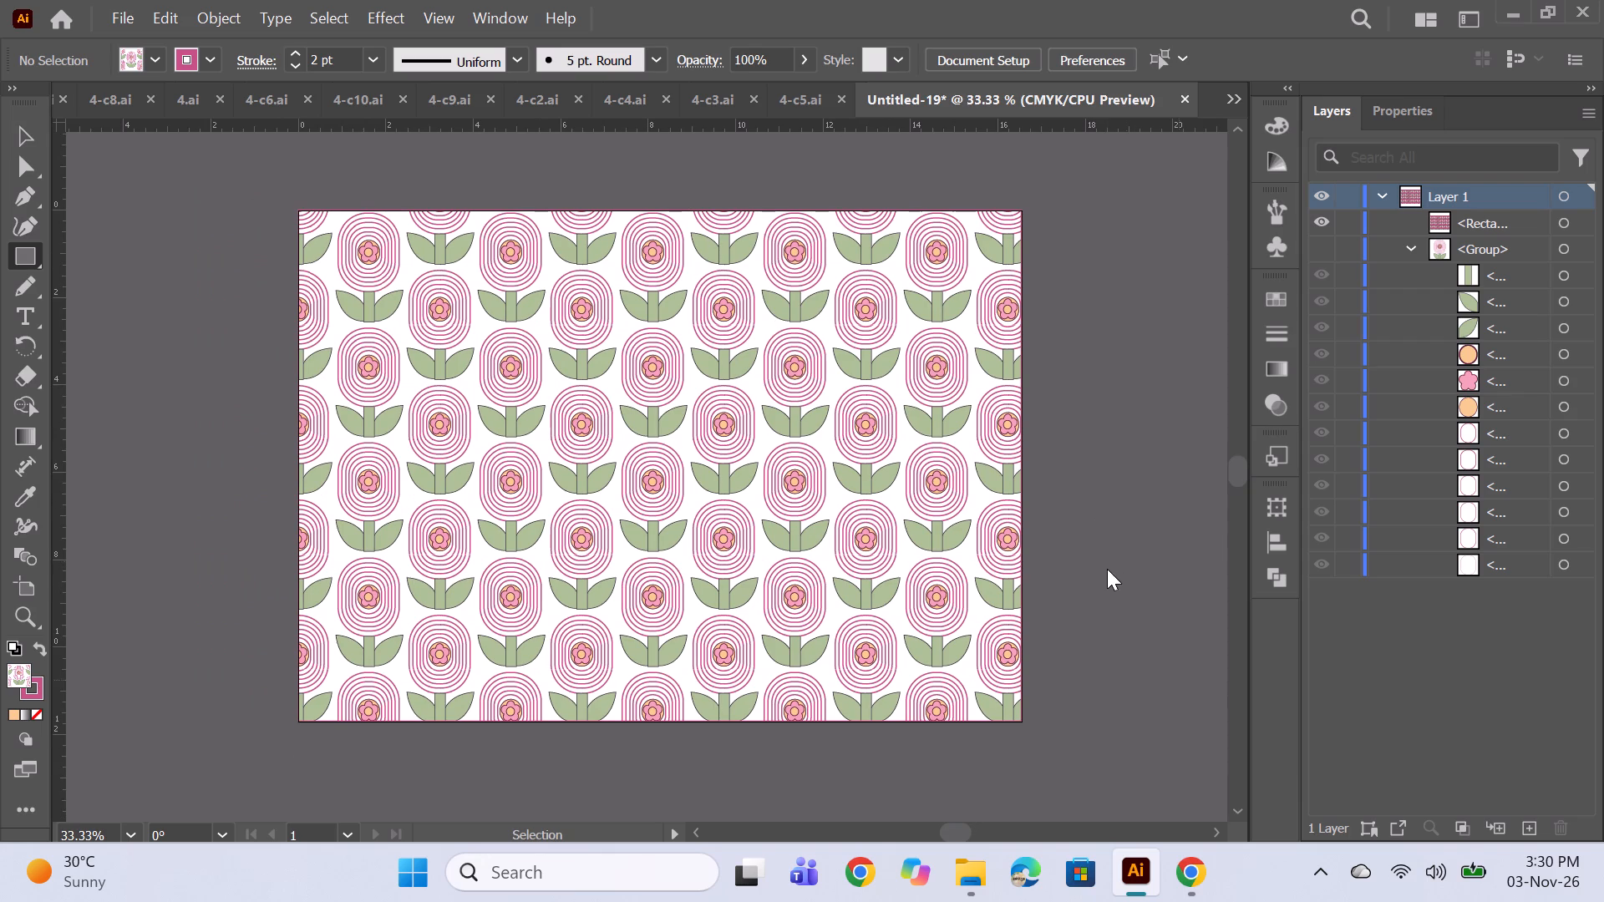
text(21)
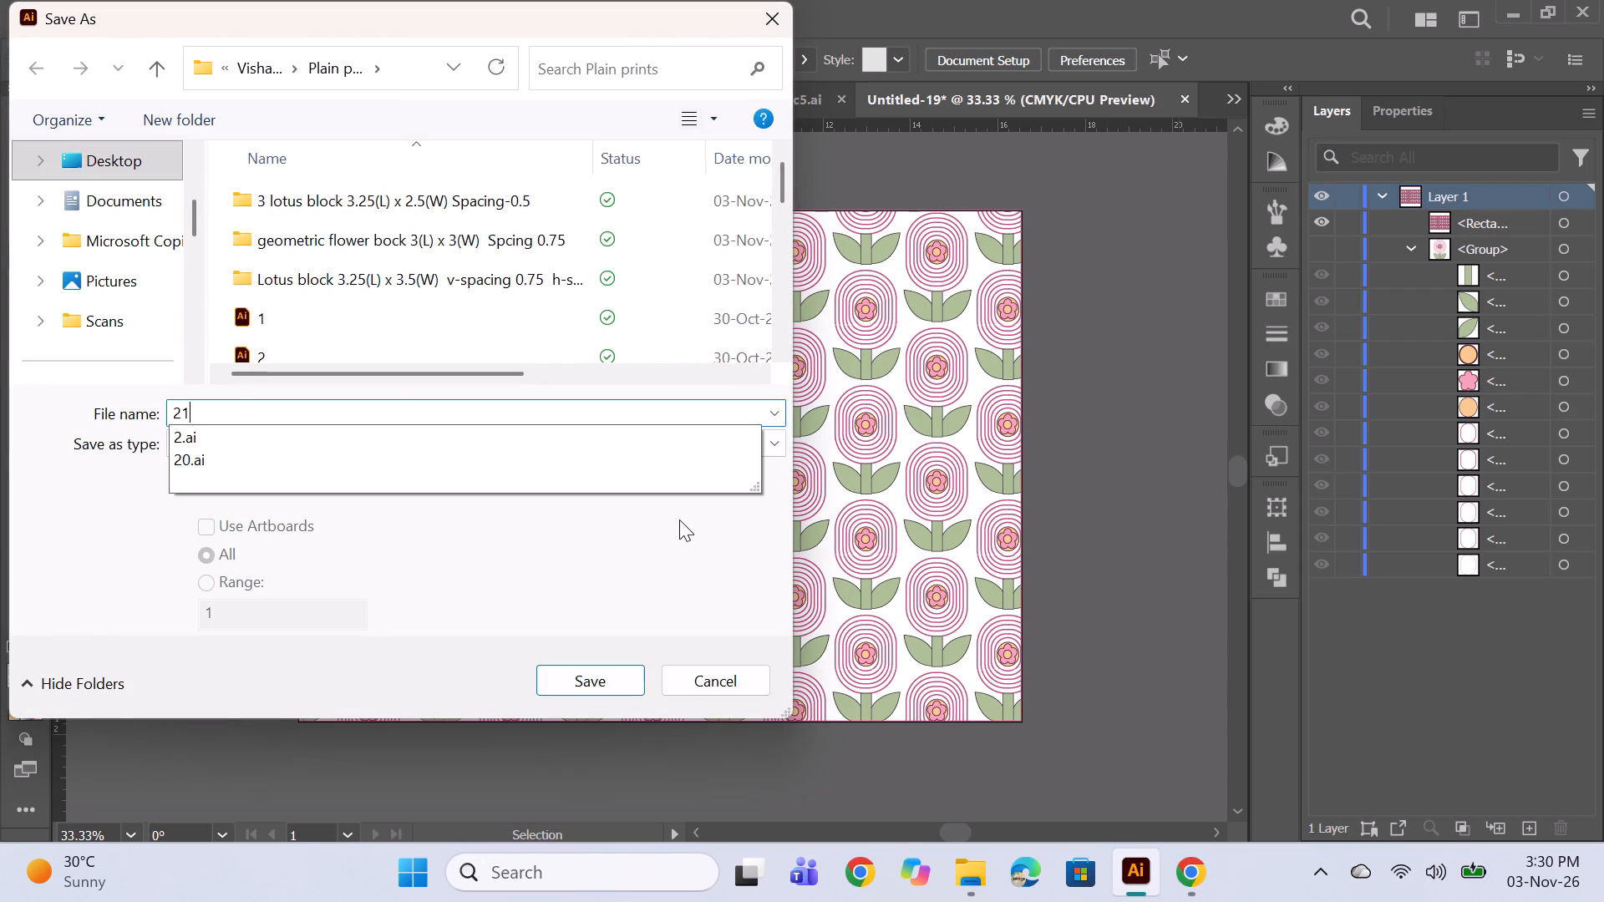
key(Return)
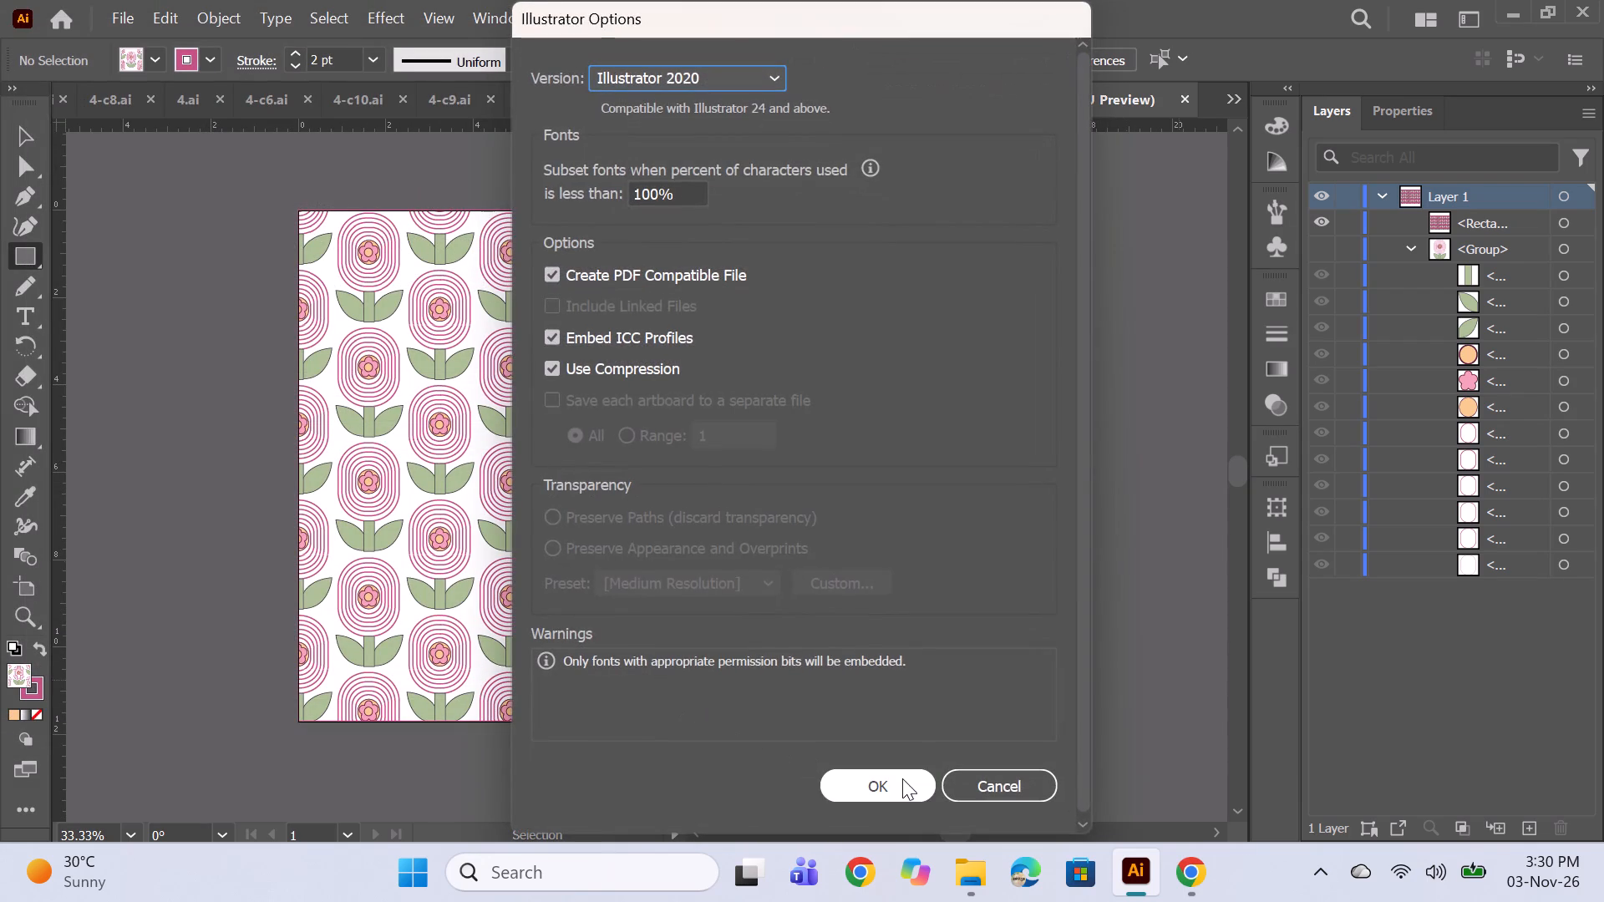
click(902, 778)
click(1185, 98)
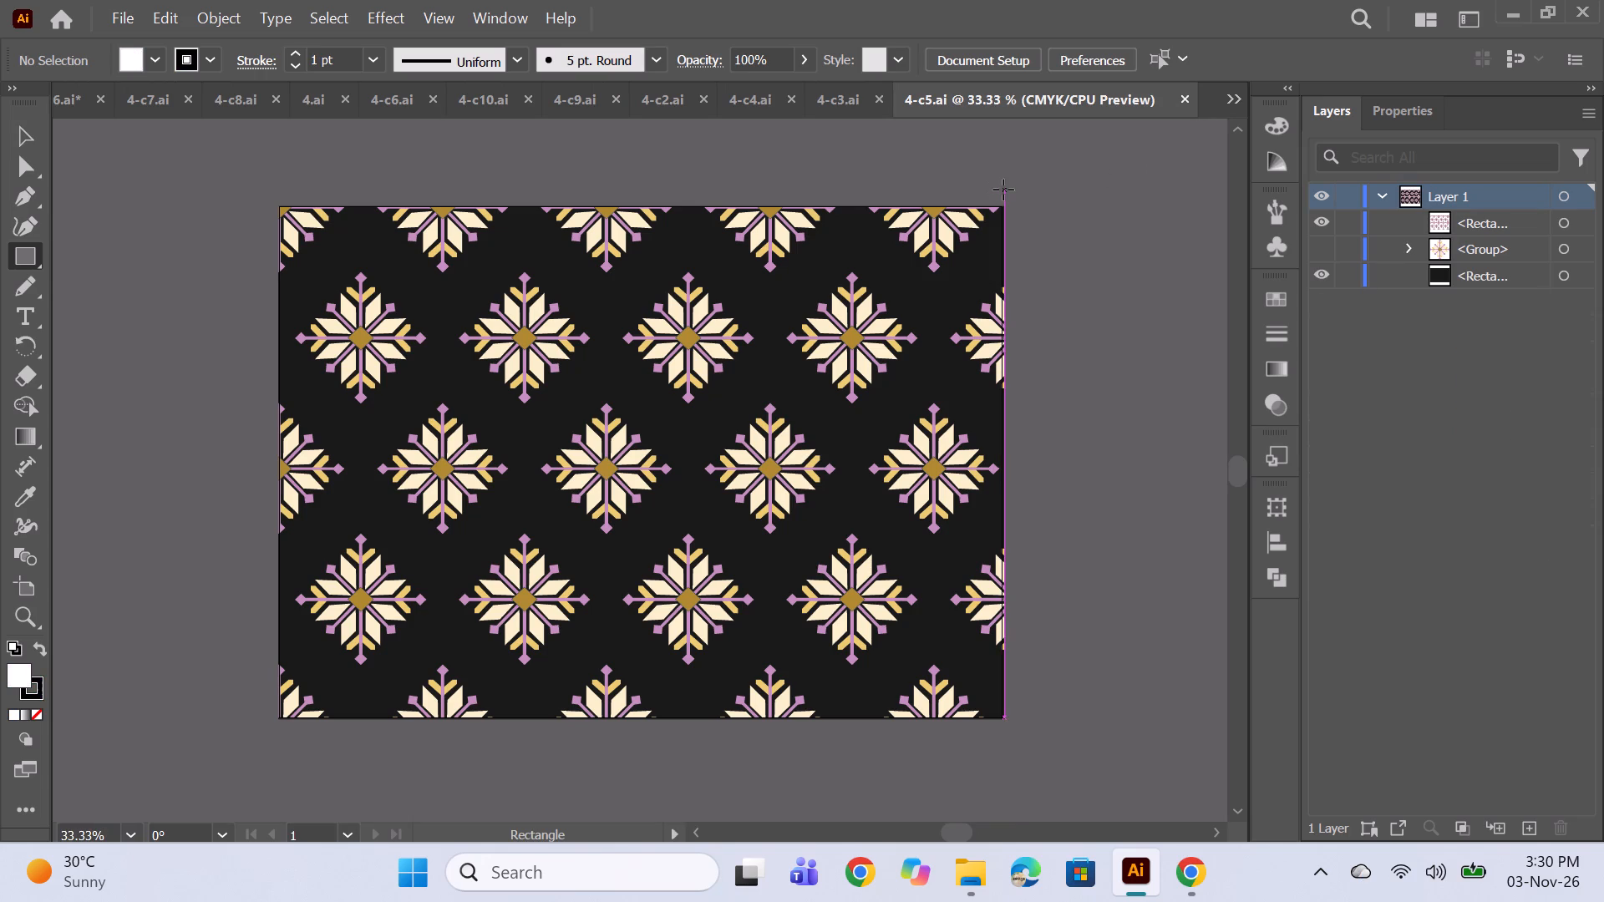
Review the snowflake-style pattern colourways in the open documents 4-c3, 4-c4 and 4-c5.
click(845, 99)
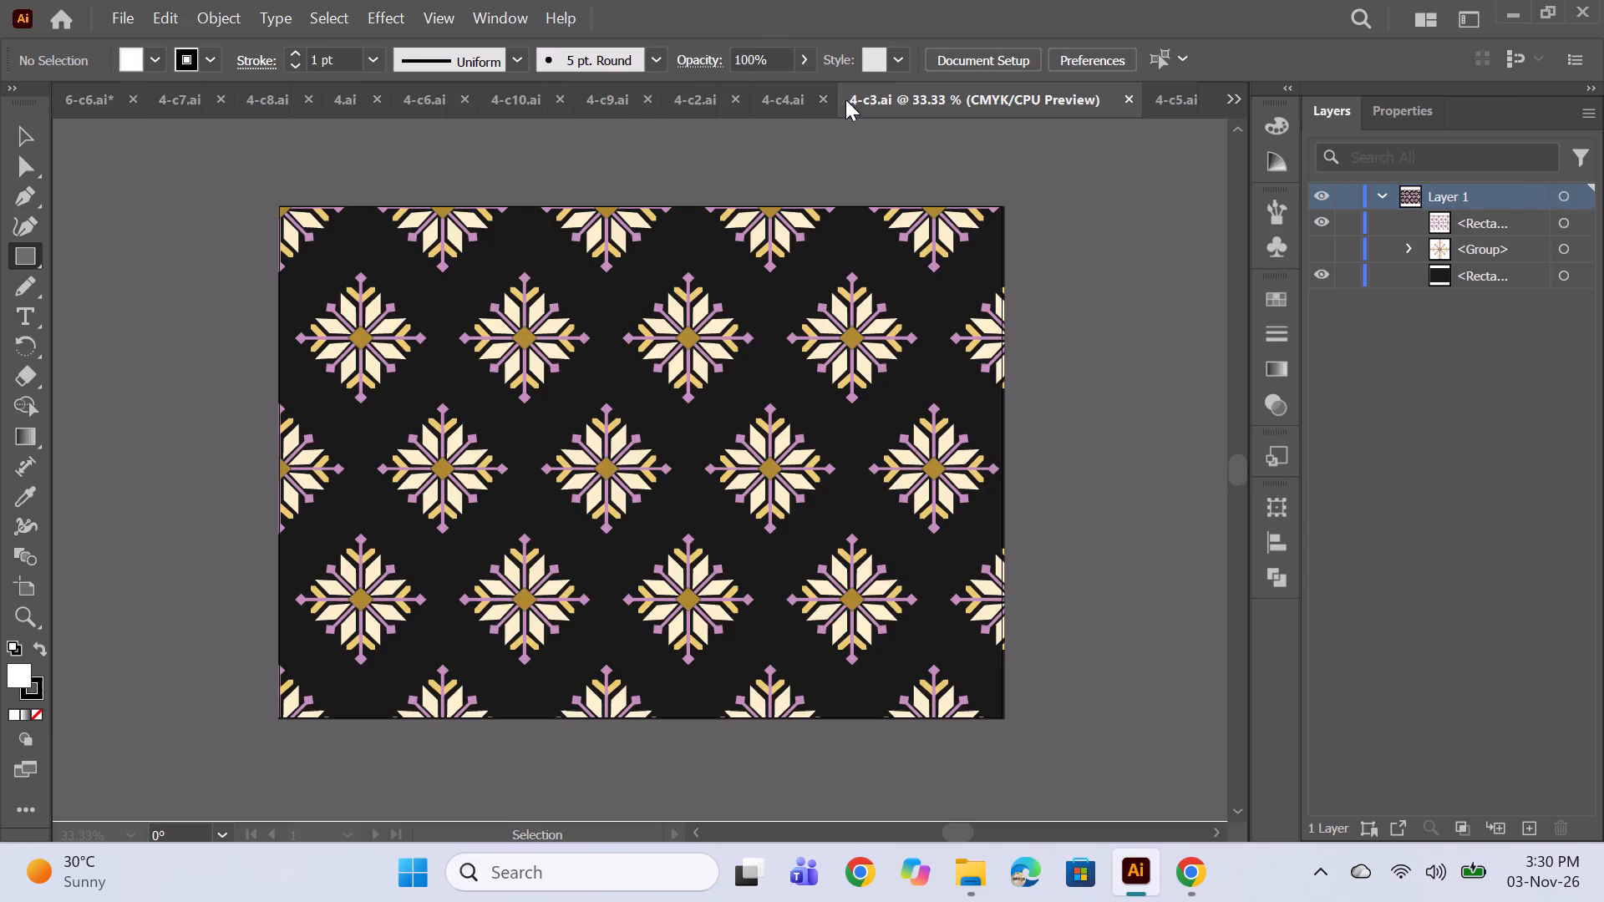
click(1164, 96)
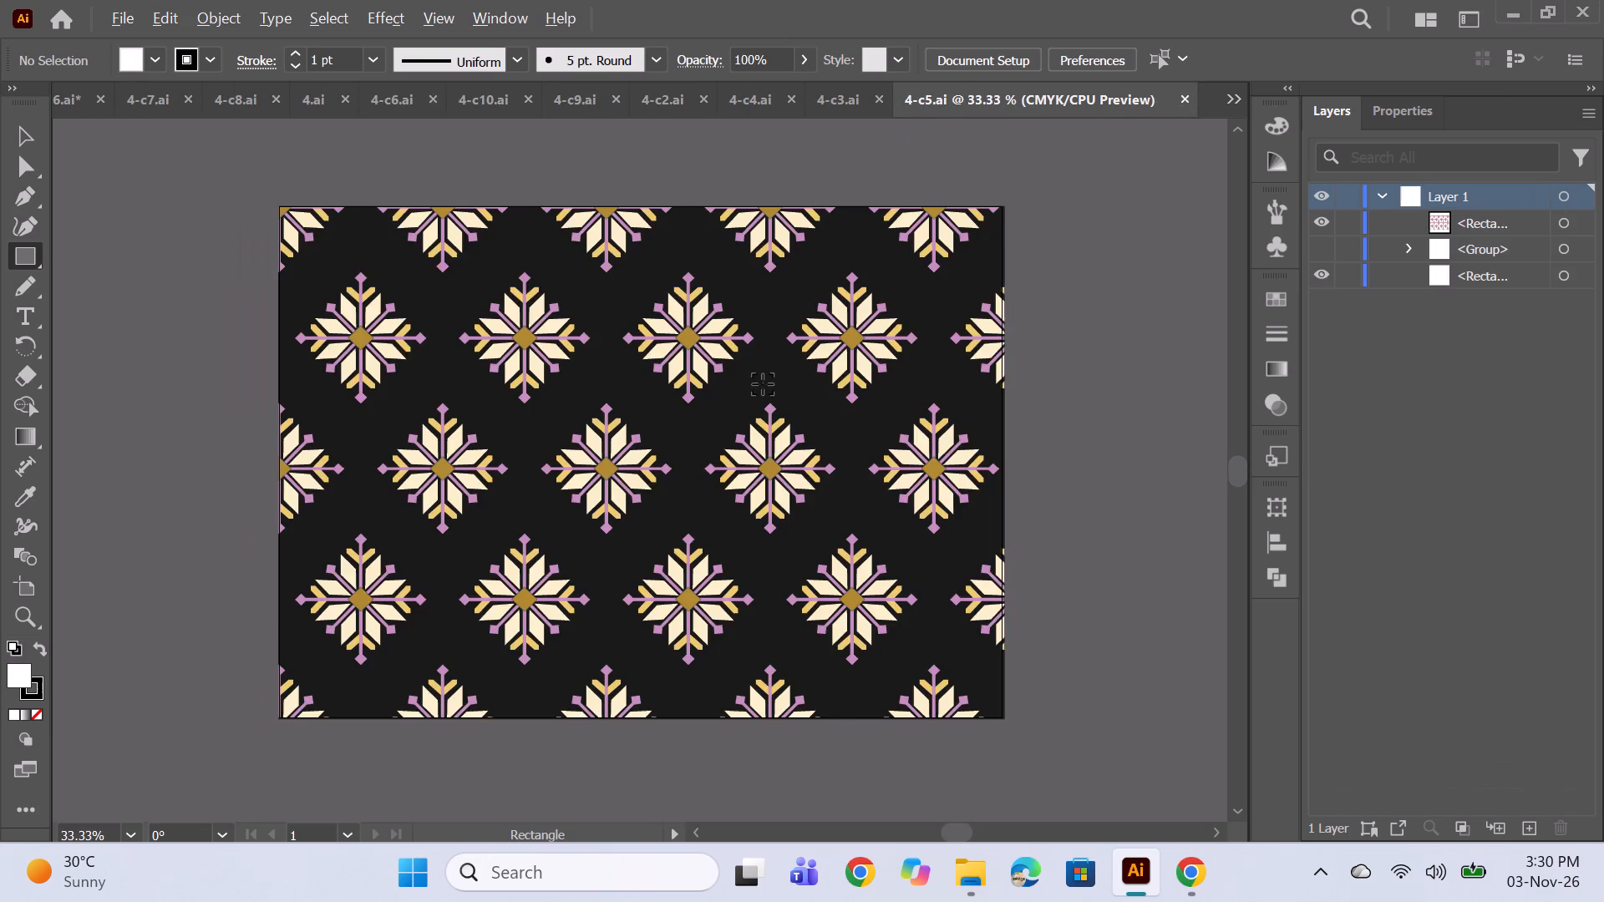
alt+scroll(763, 384, up, 1)
alt+scroll(1047, 388, down, 1)
click(749, 95)
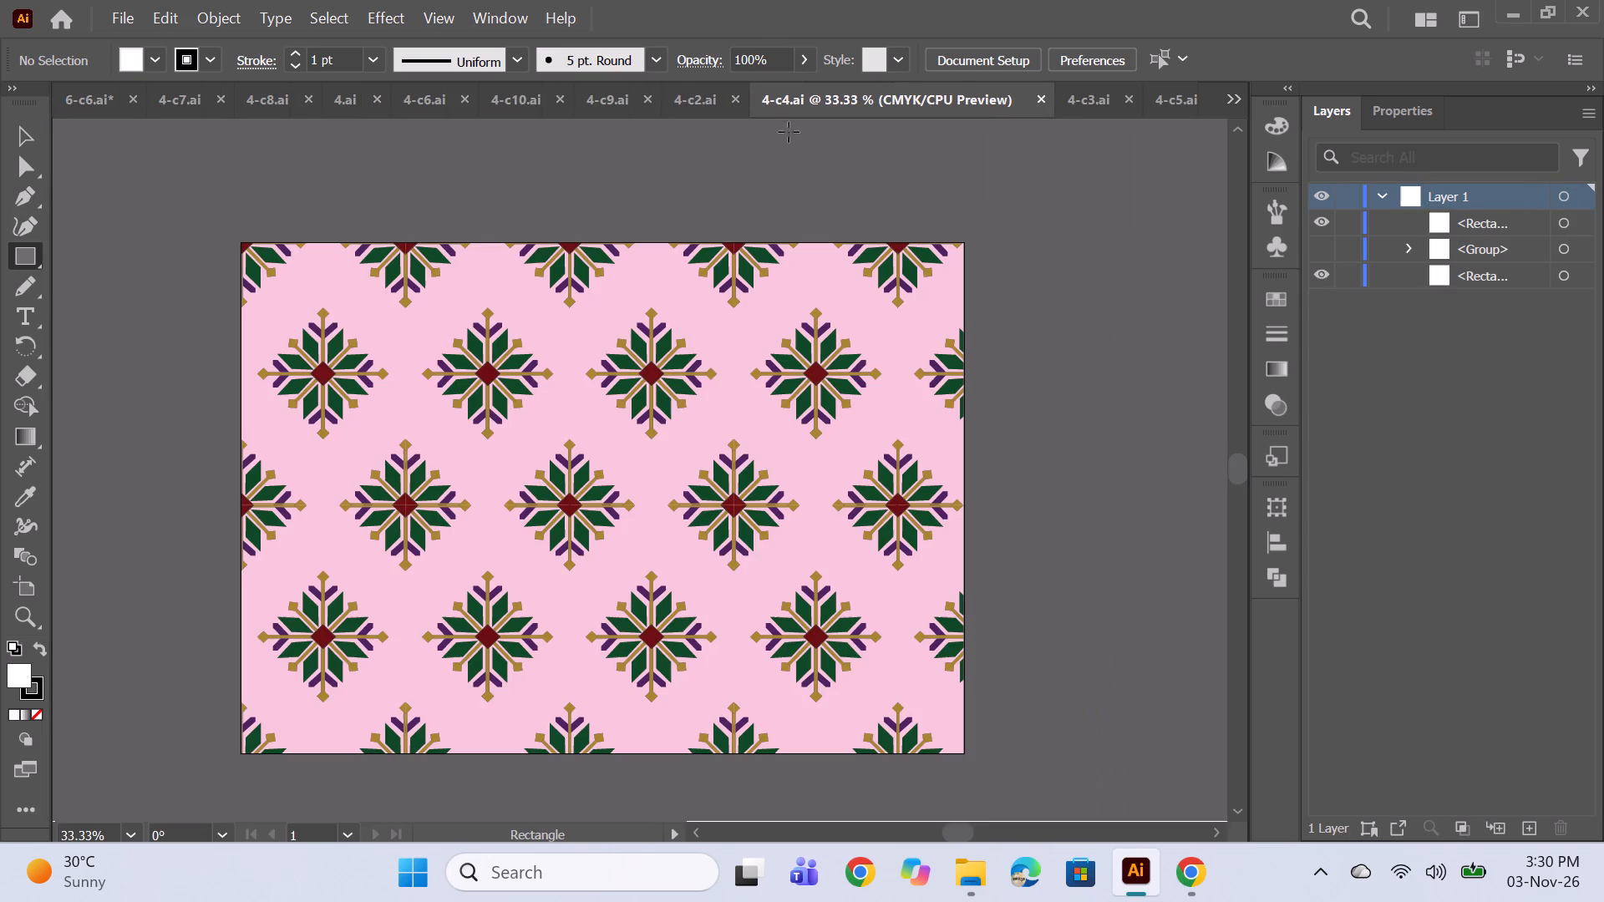
click(1088, 90)
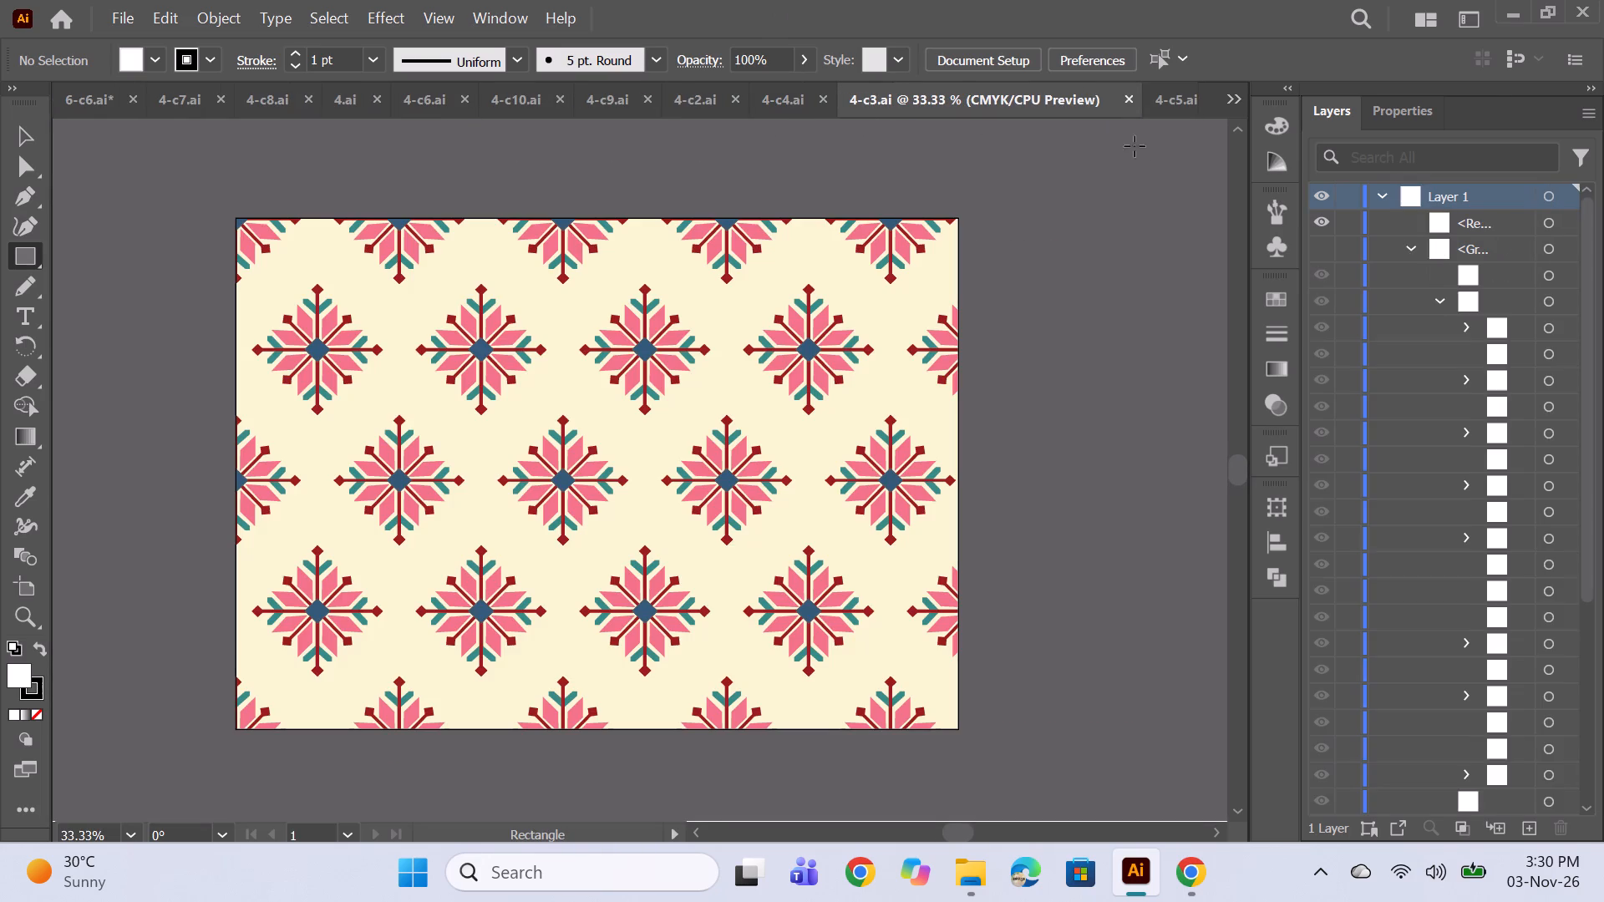
click(1175, 99)
Switch to Chrome to view the Pinterest page with the pink and cream geometric floral reference.
click(1202, 874)
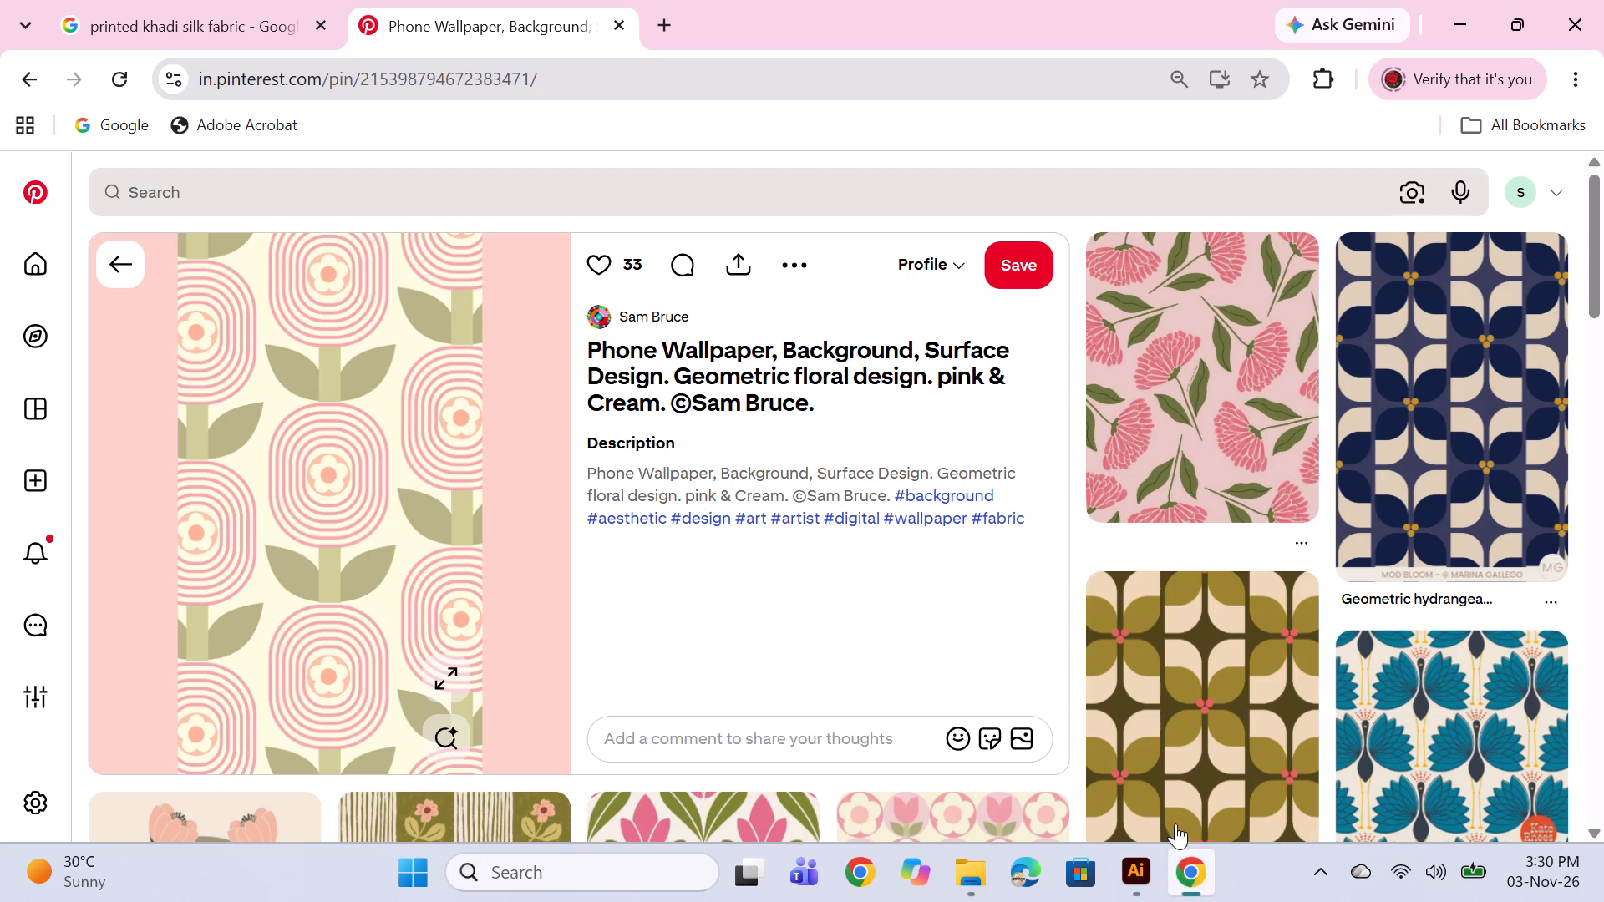
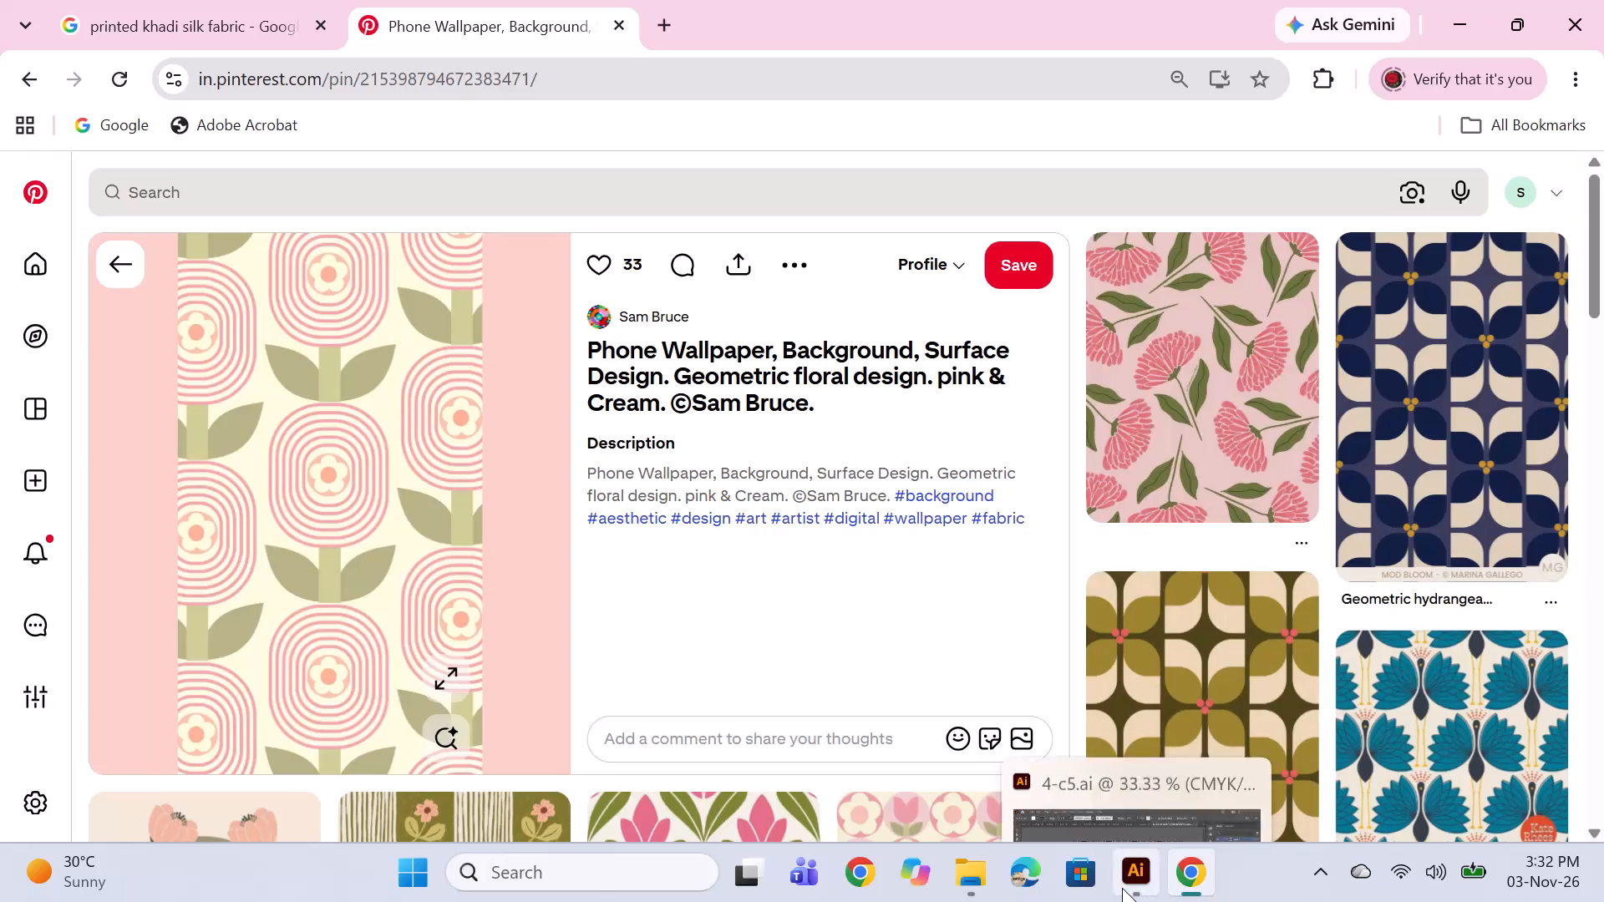
Browse the pins related to the pink and cream geometric floral, viewing the watermelon wallpaper, and return to the home feed.
click(1122, 884)
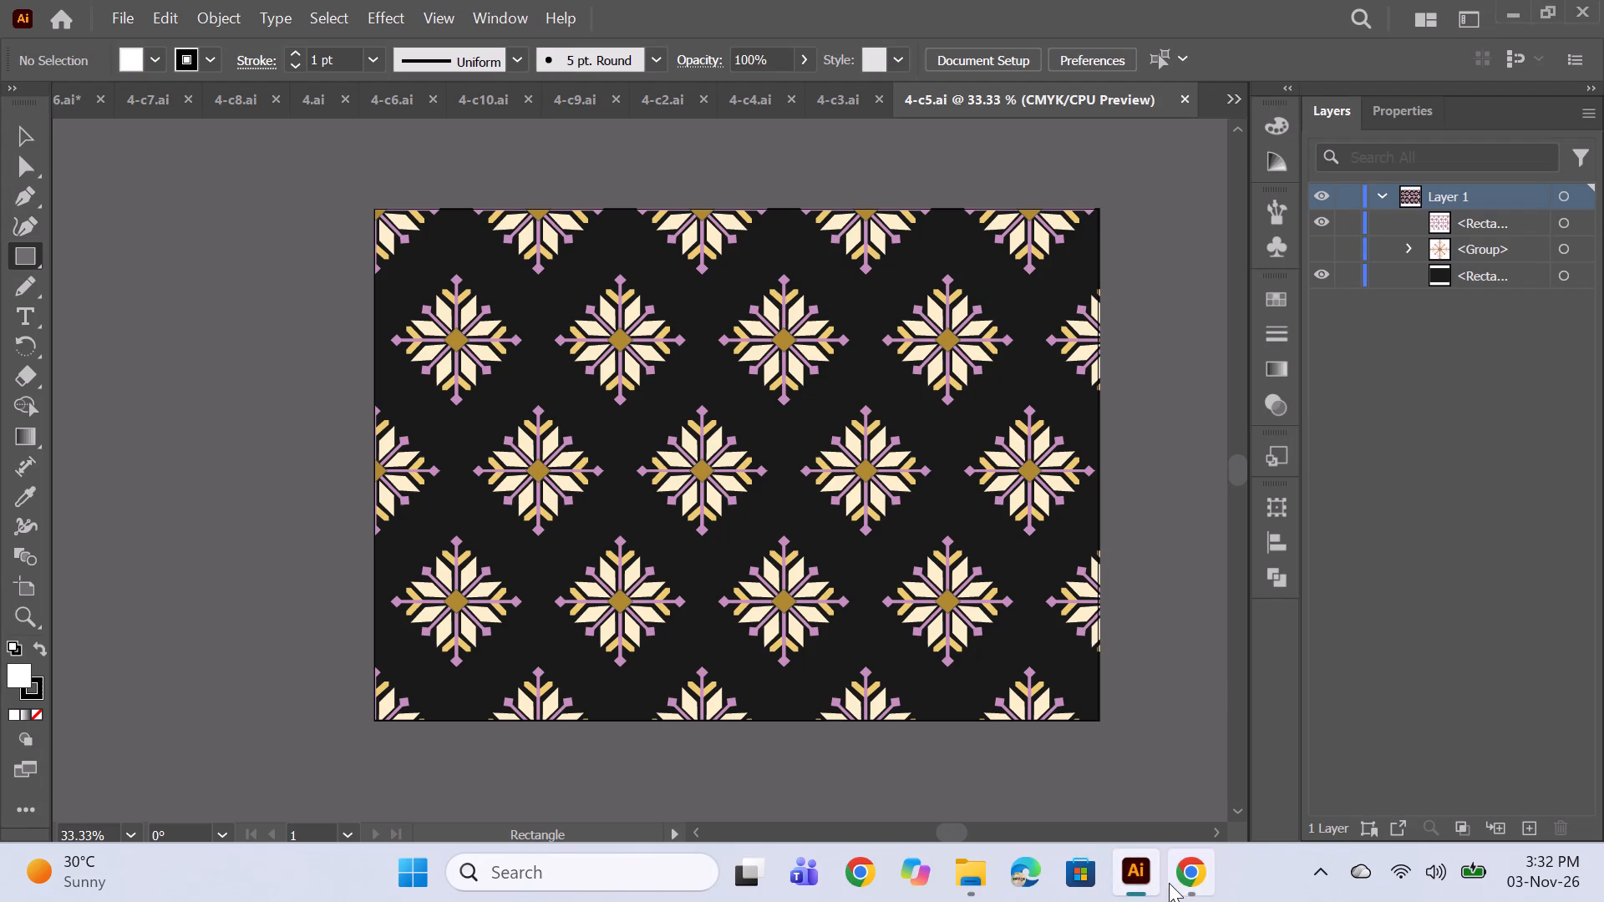
click(1185, 864)
scroll(1080, 603, down, 2)
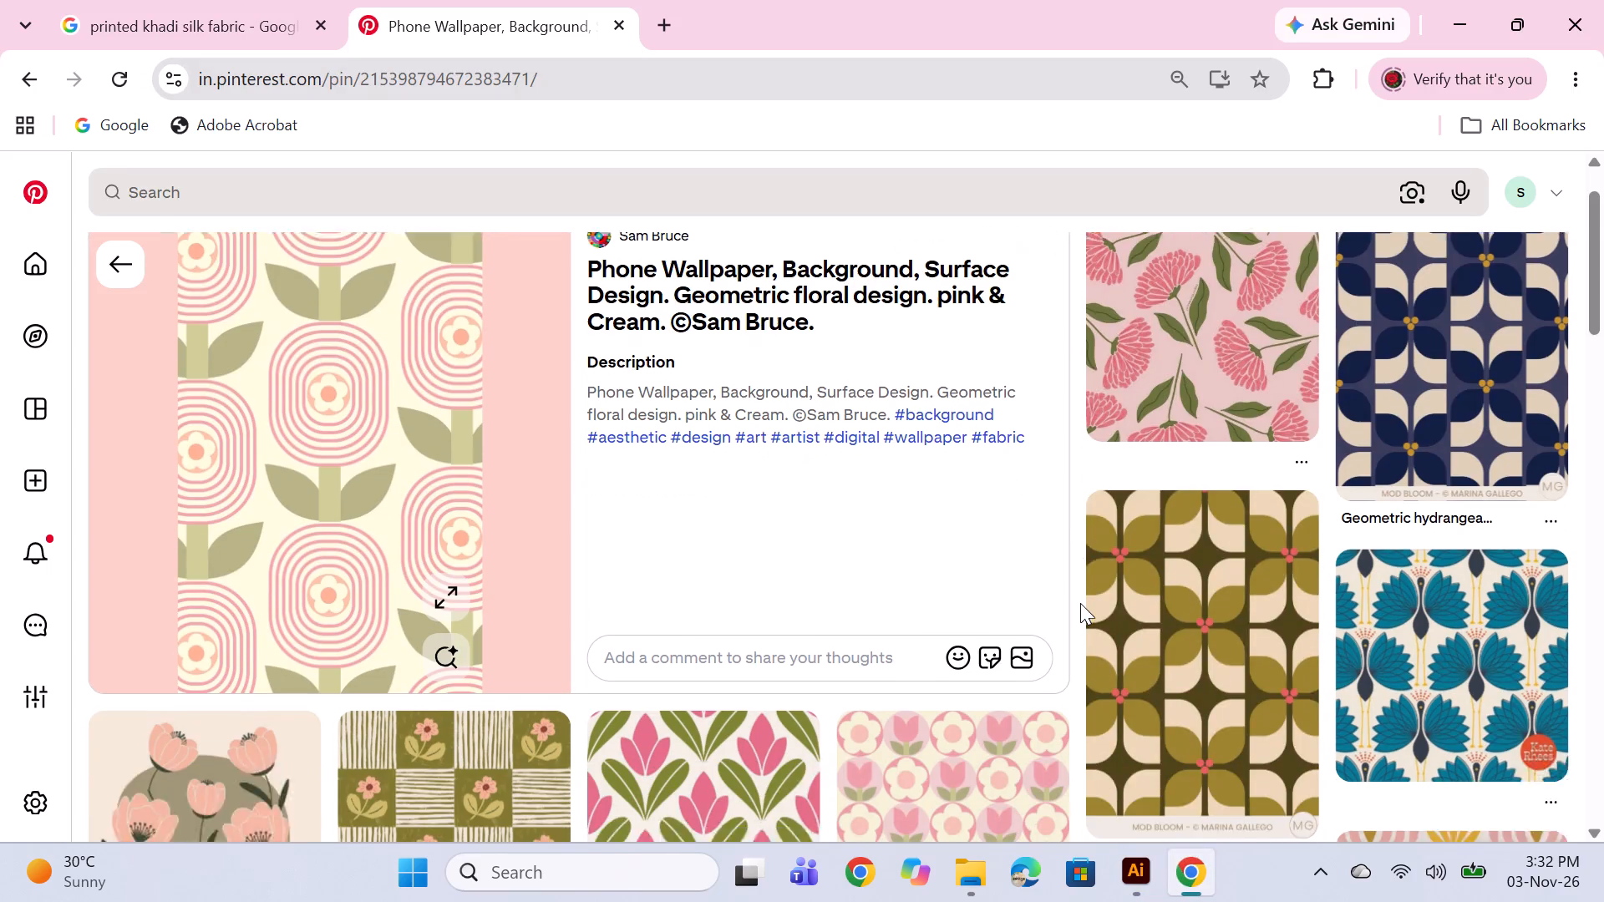
scroll(1089, 605, down, 7)
scroll(1073, 642, up, 1)
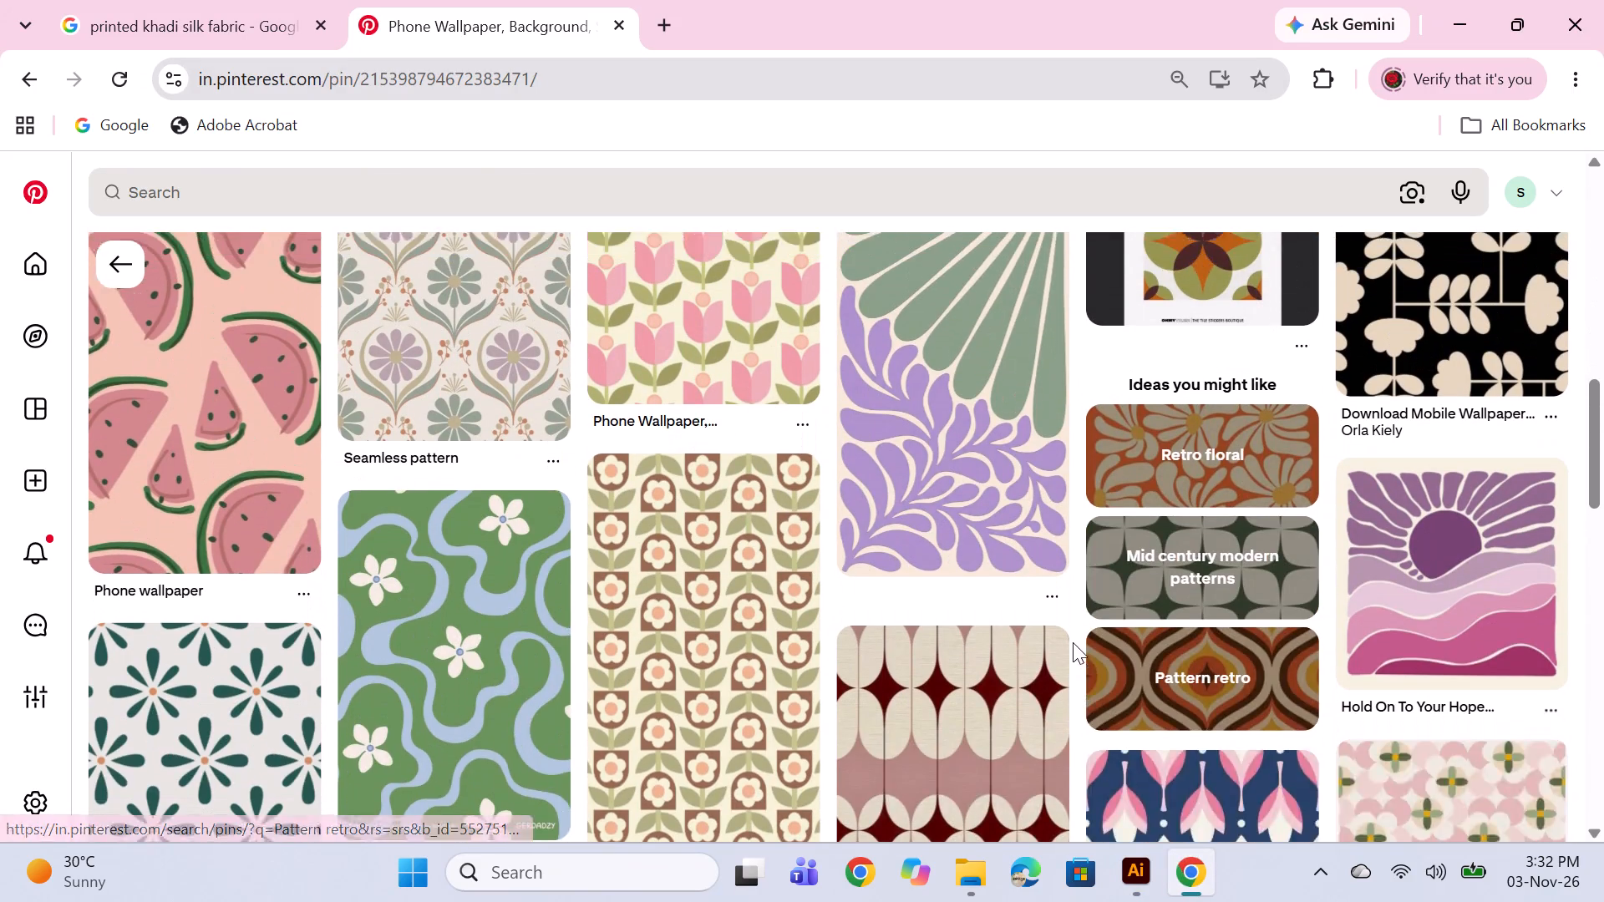
scroll(1073, 642, down, 2)
scroll(581, 536, up, 2)
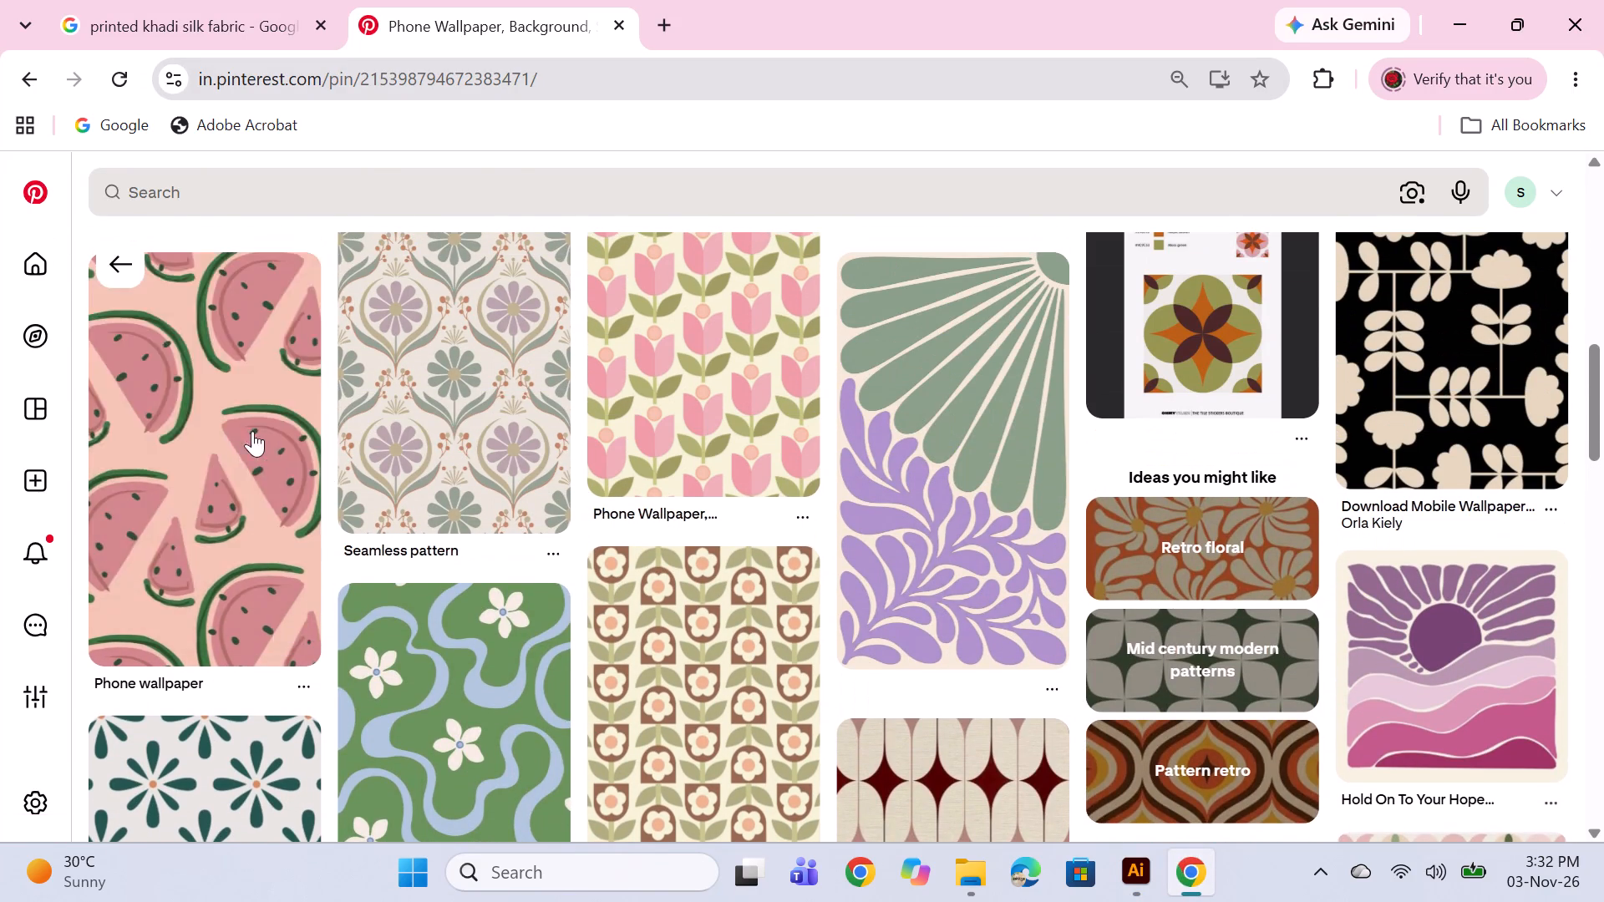
click(258, 423)
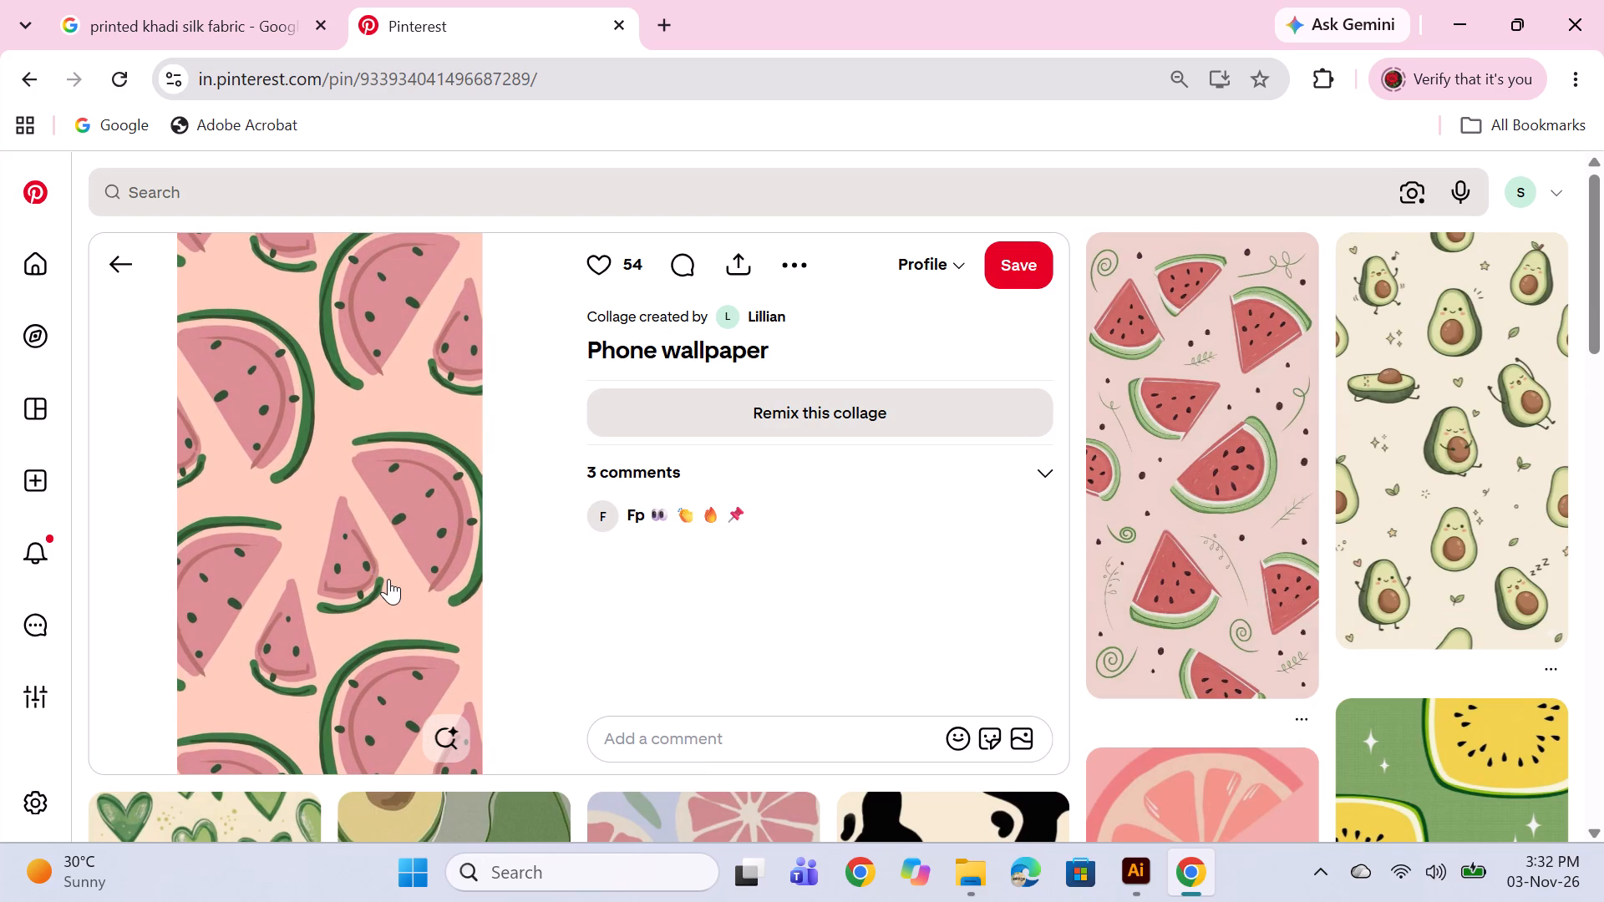
click(128, 261)
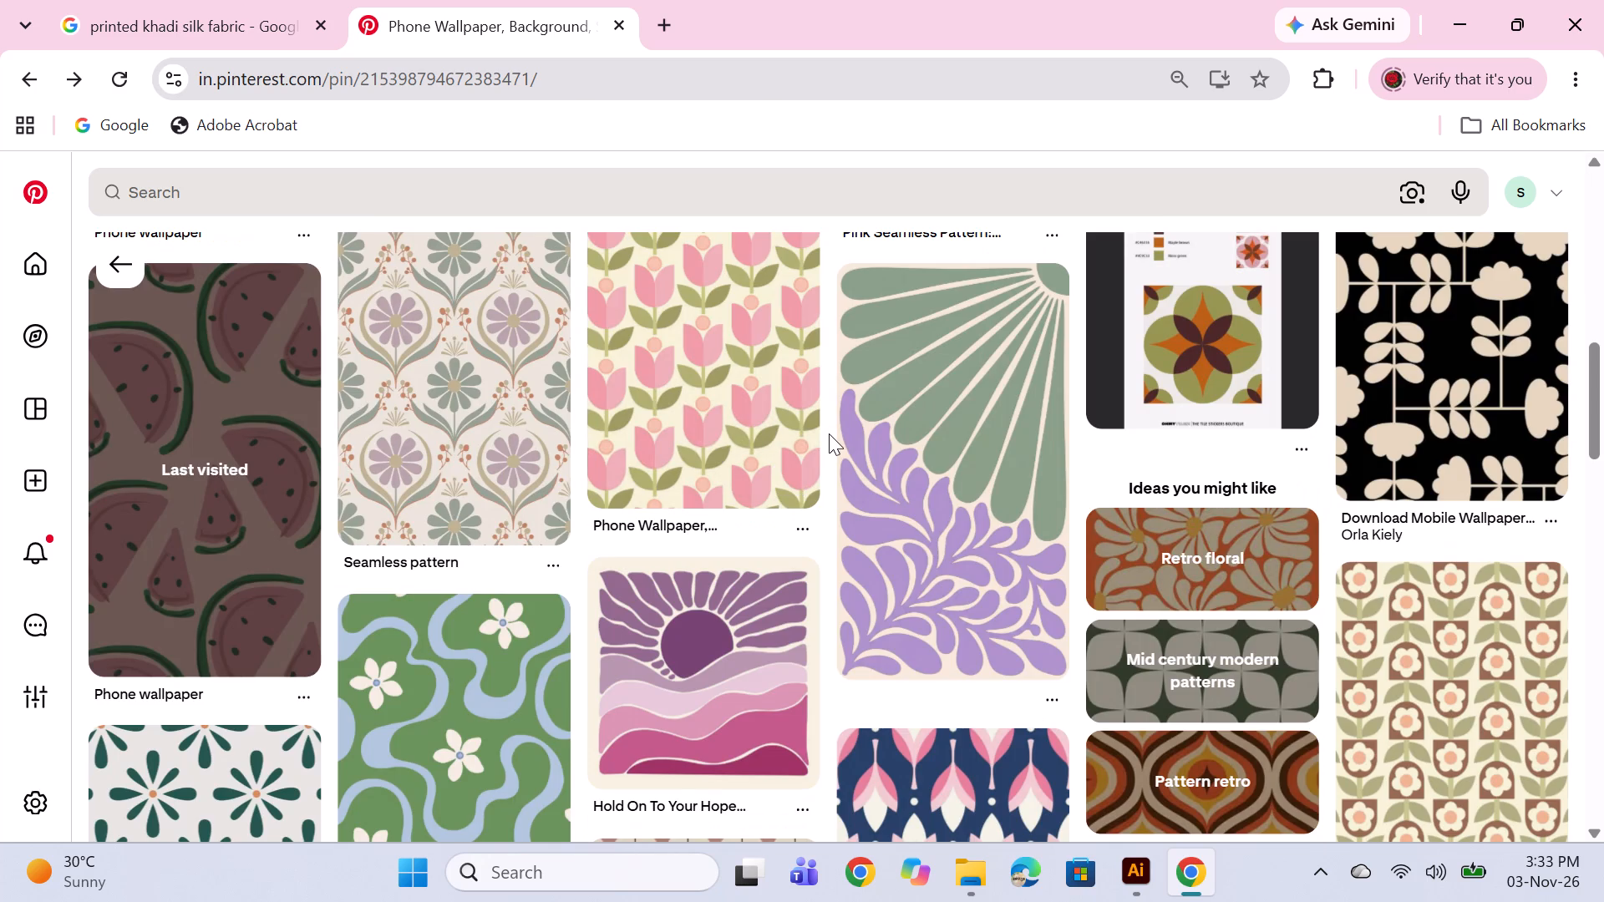
scroll(826, 433, down, 2)
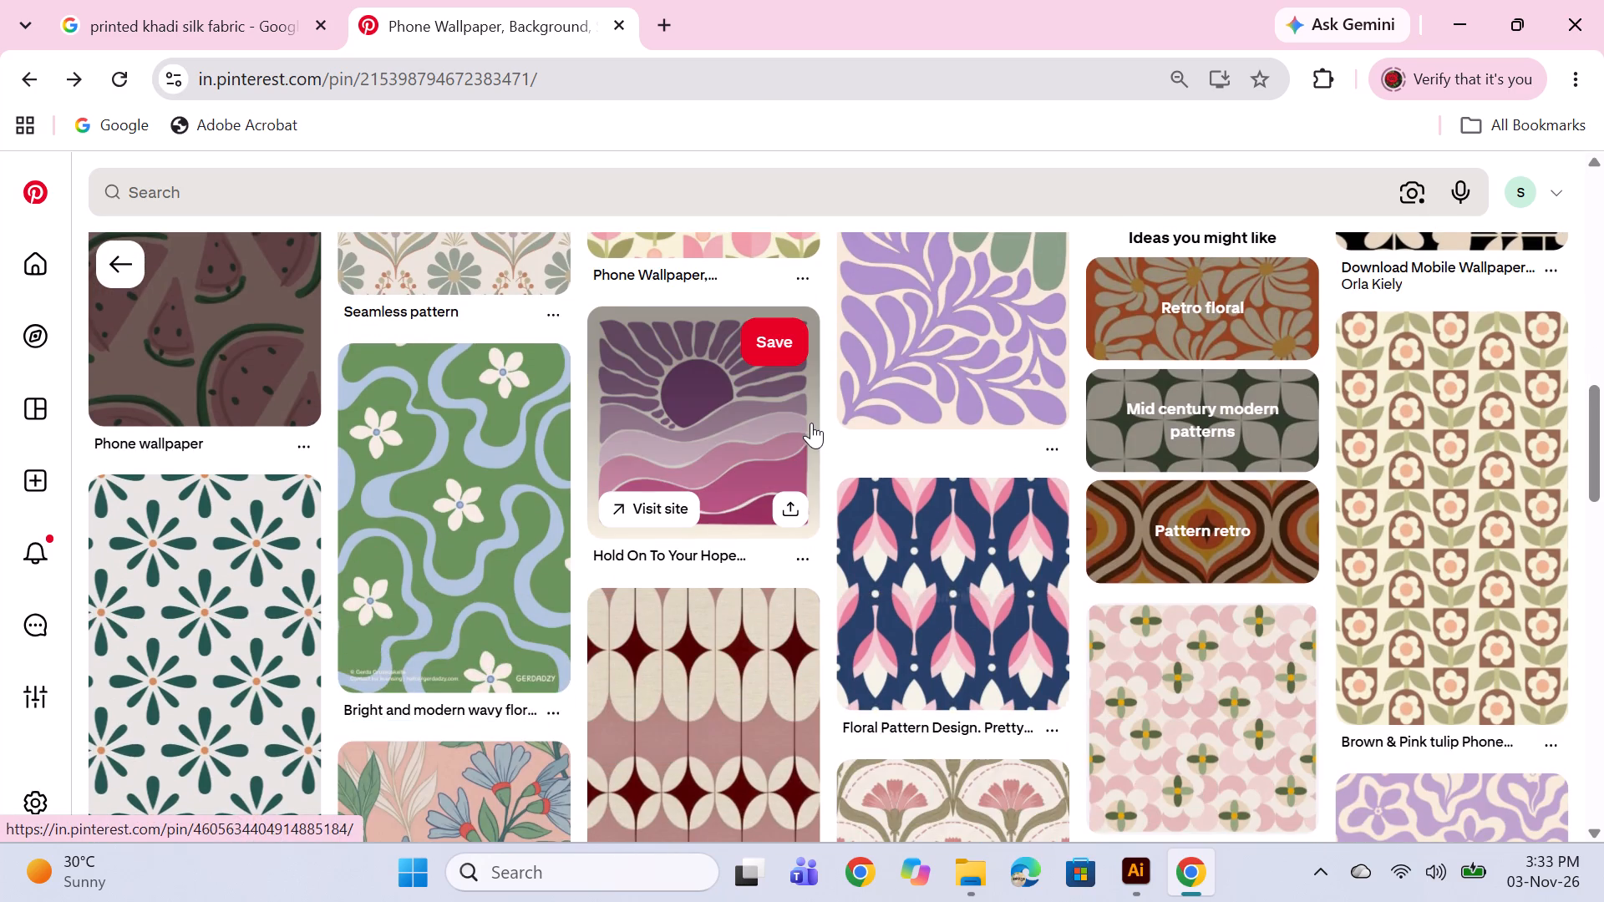
scroll(812, 423, up, 2)
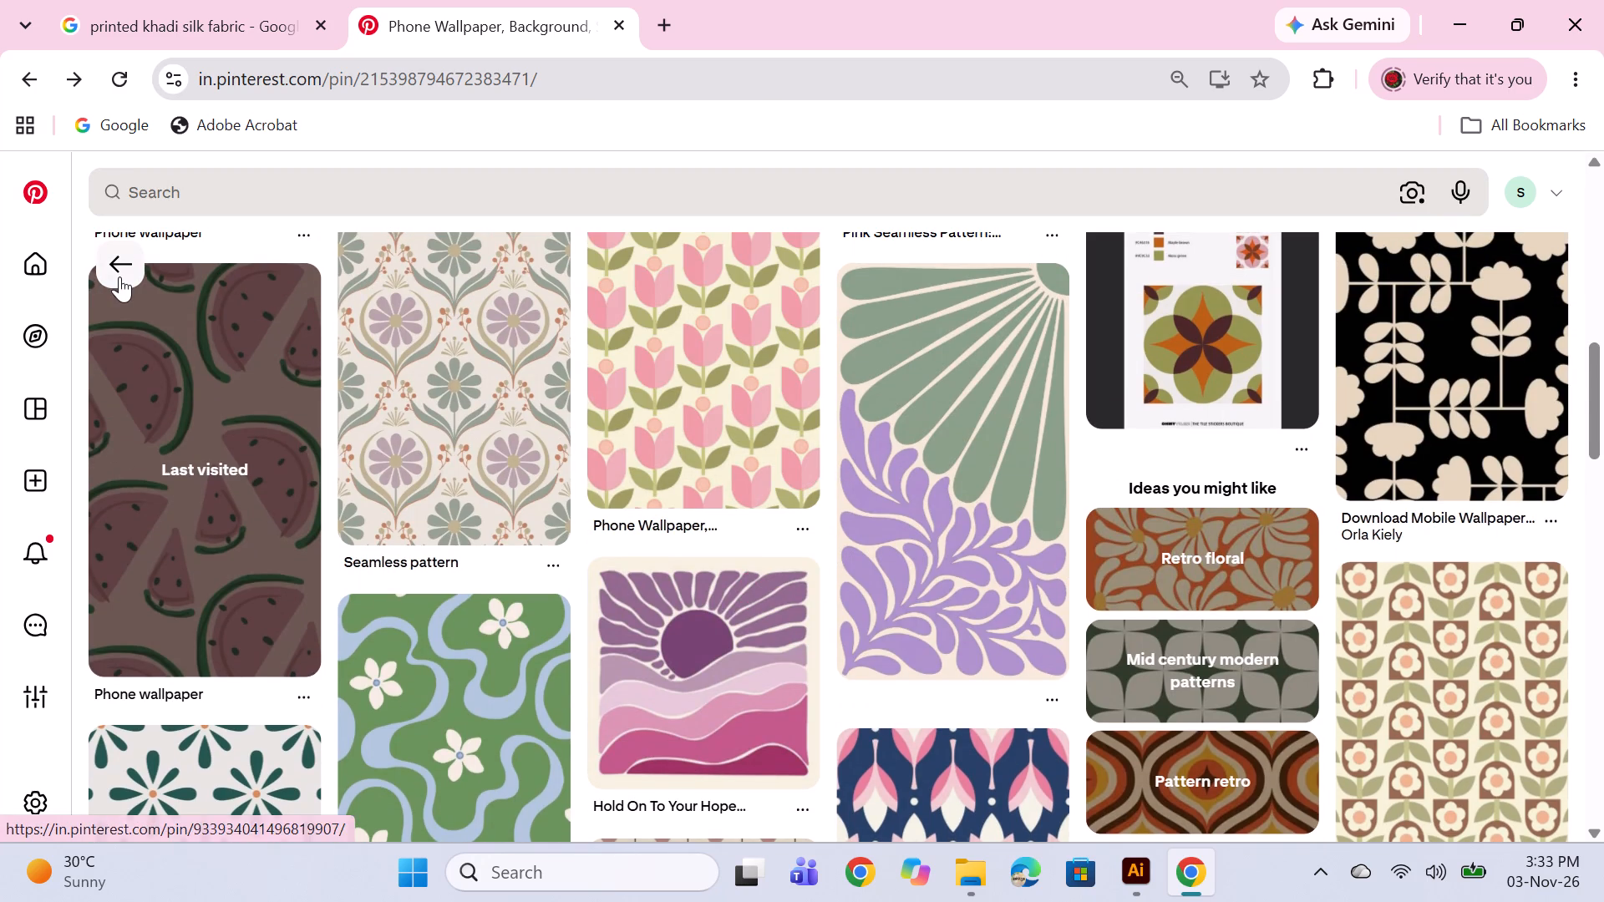
click(119, 276)
Browse the Pinterest home feed and open the salmon pin with maroon flowers and brown entwined vines.
click(1145, 894)
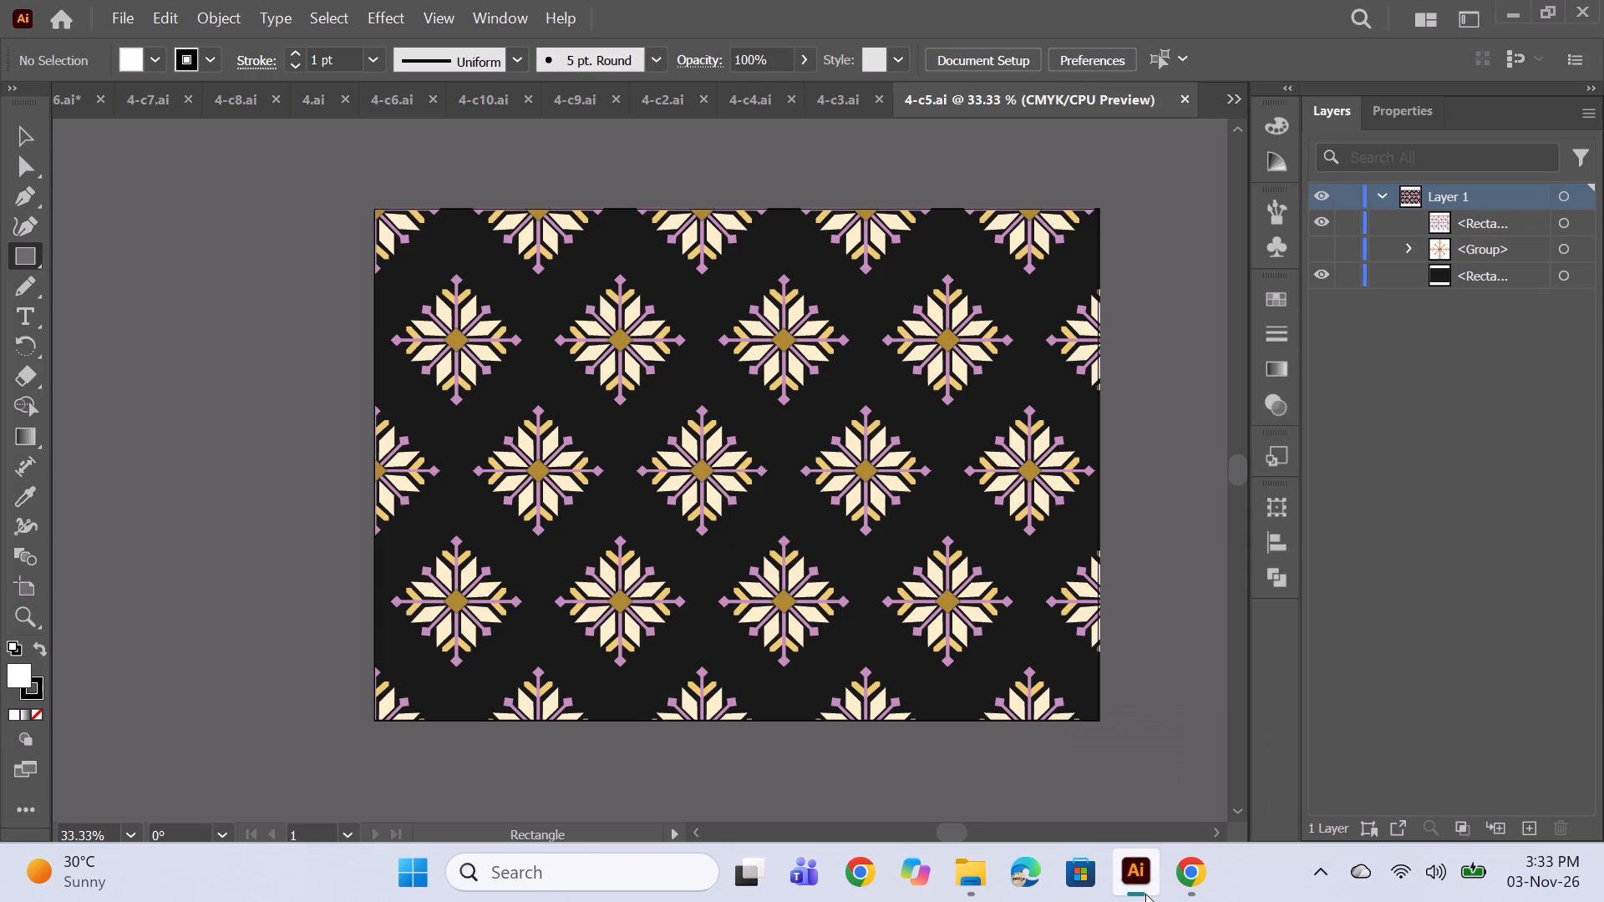
click(1202, 892)
scroll(1012, 649, down, 3)
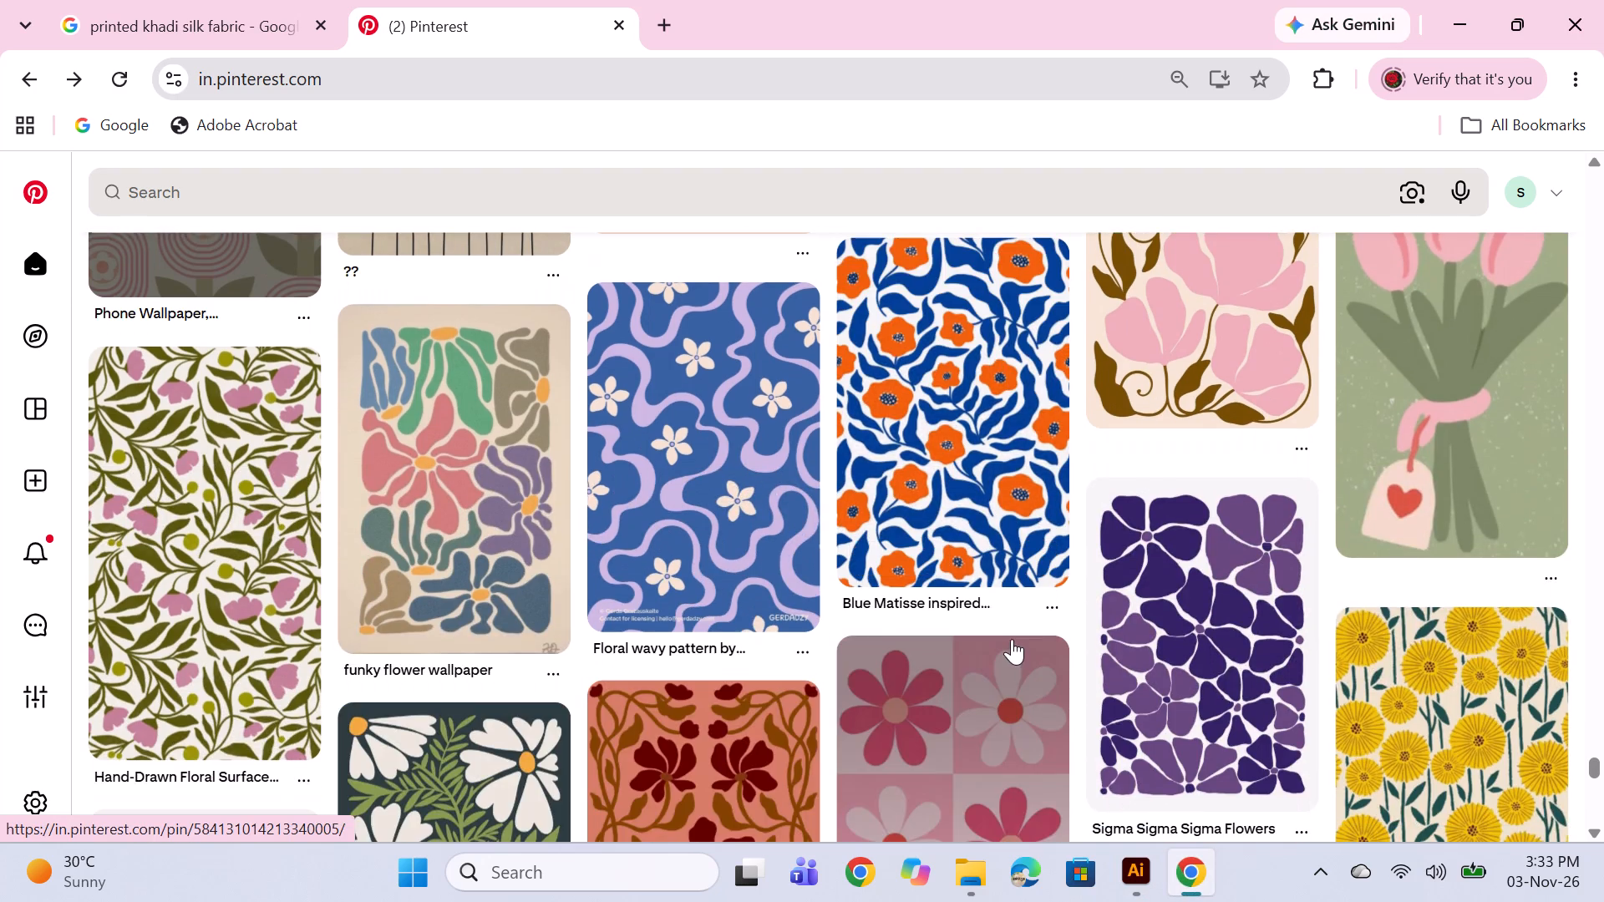
scroll(1012, 639, up, 5)
scroll(994, 655, down, 4)
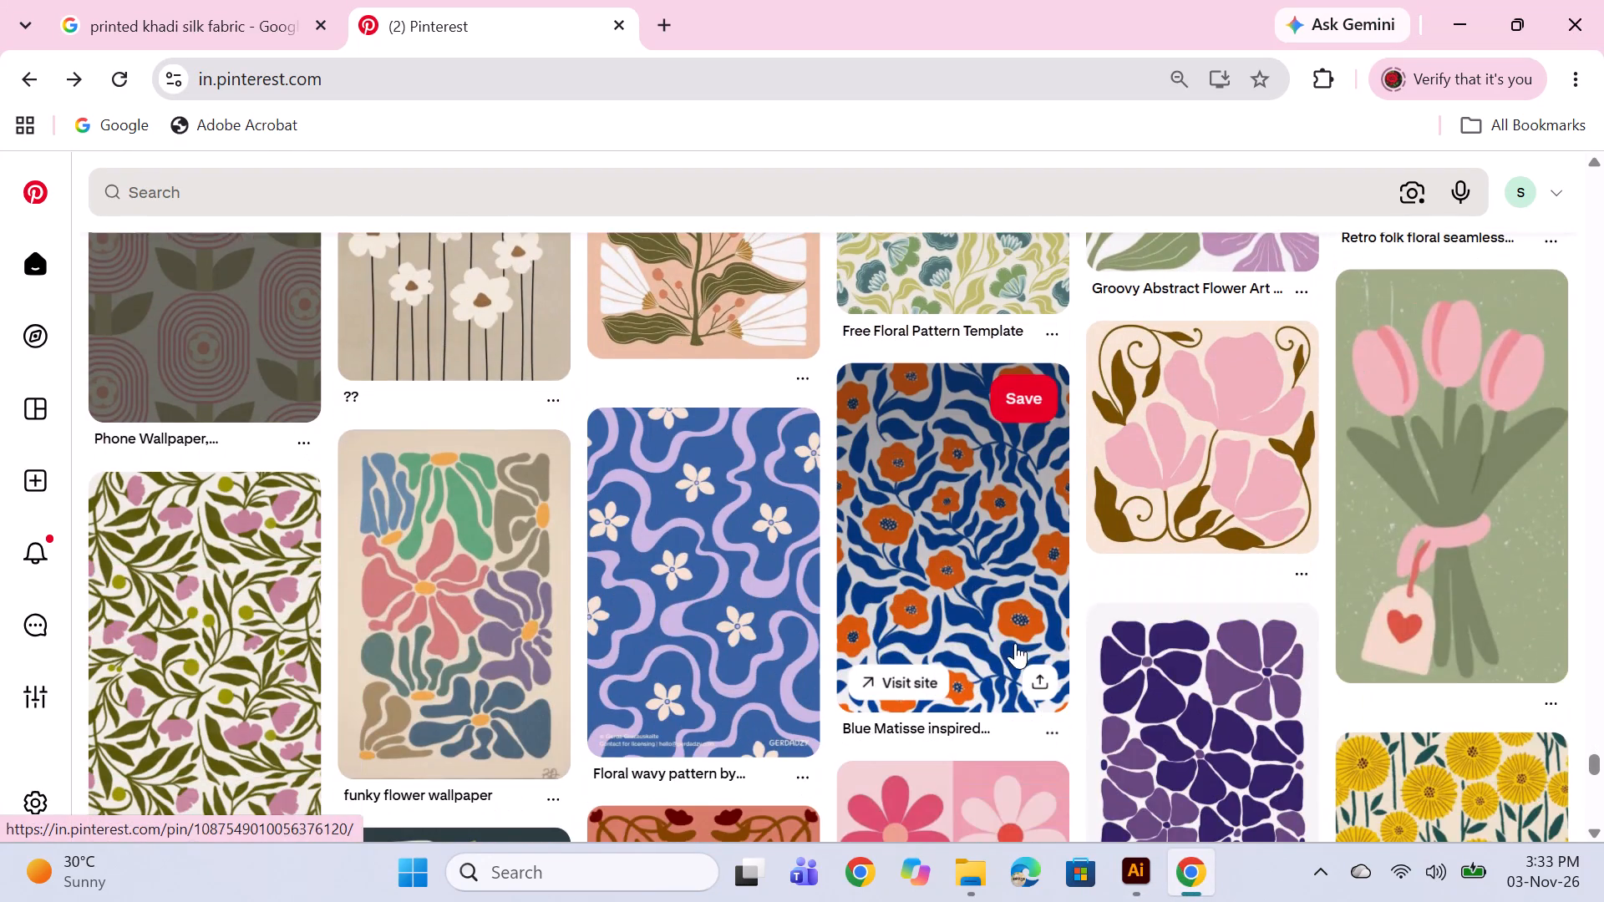
scroll(1008, 633, down, 3)
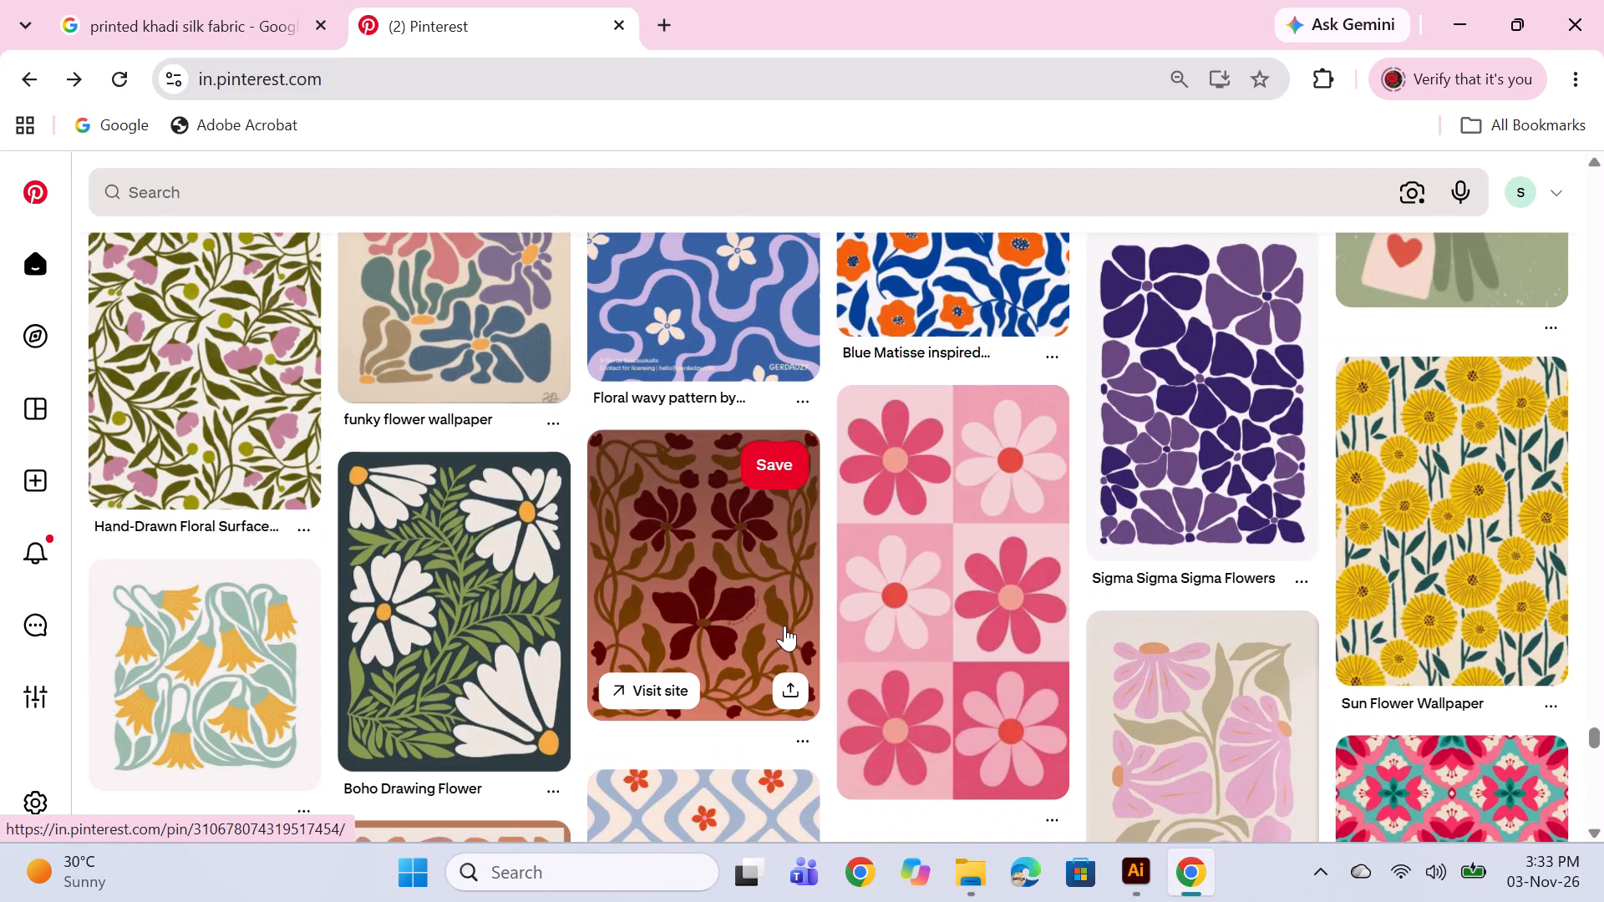
click(784, 626)
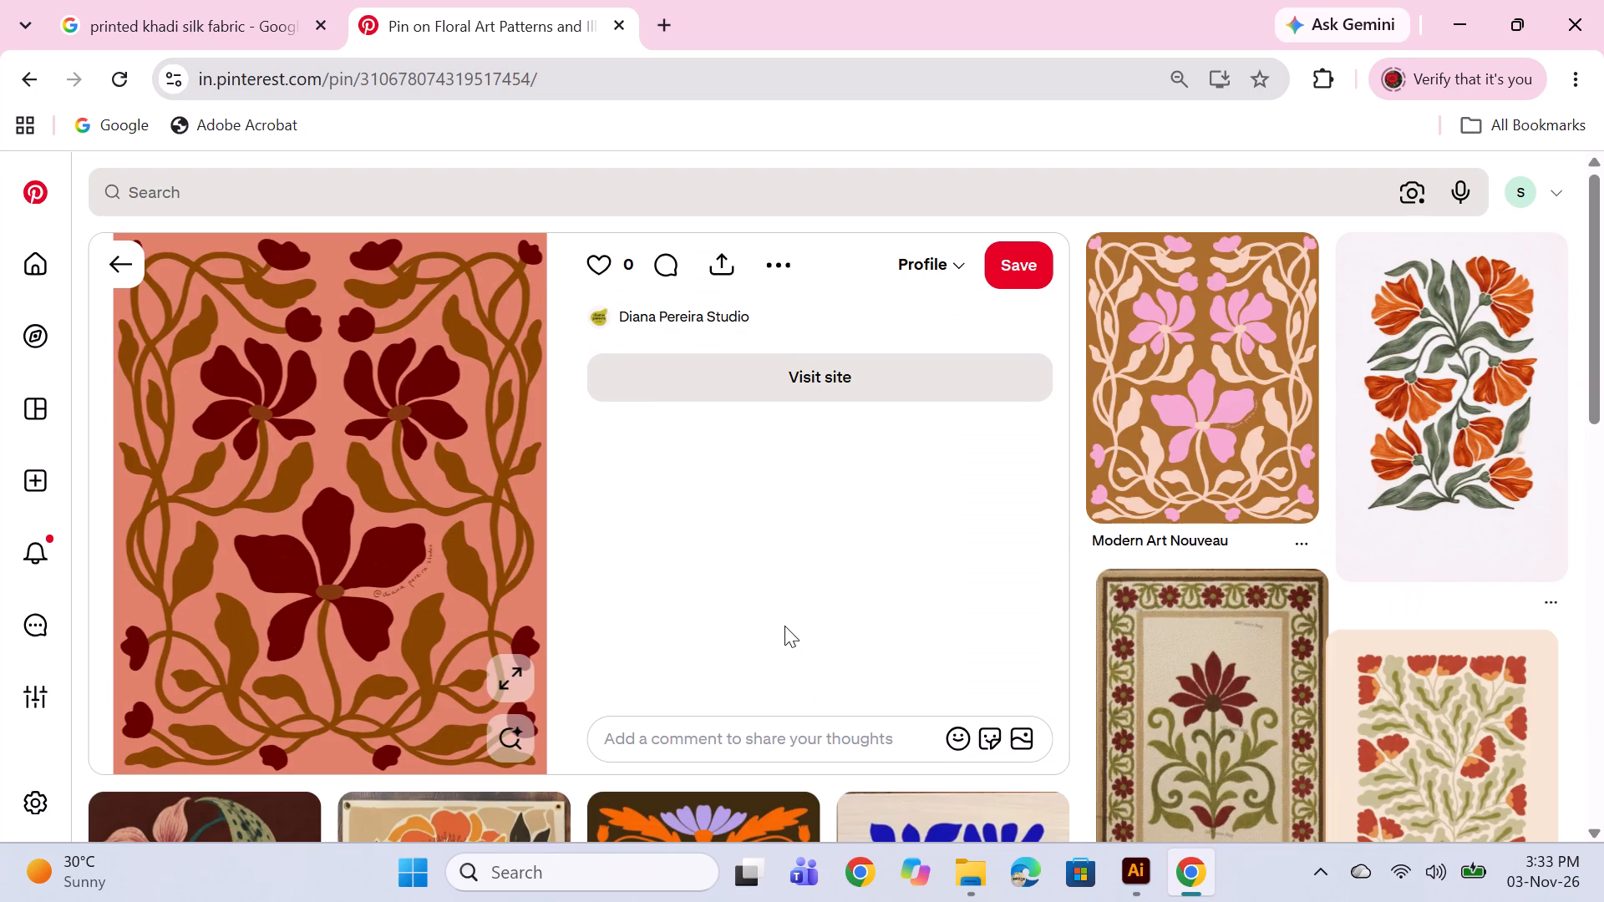
Copy the maroon floral image and paste it into a new 16.54 x 11.69 in A3 document in Illustrator.
right_click(397, 494)
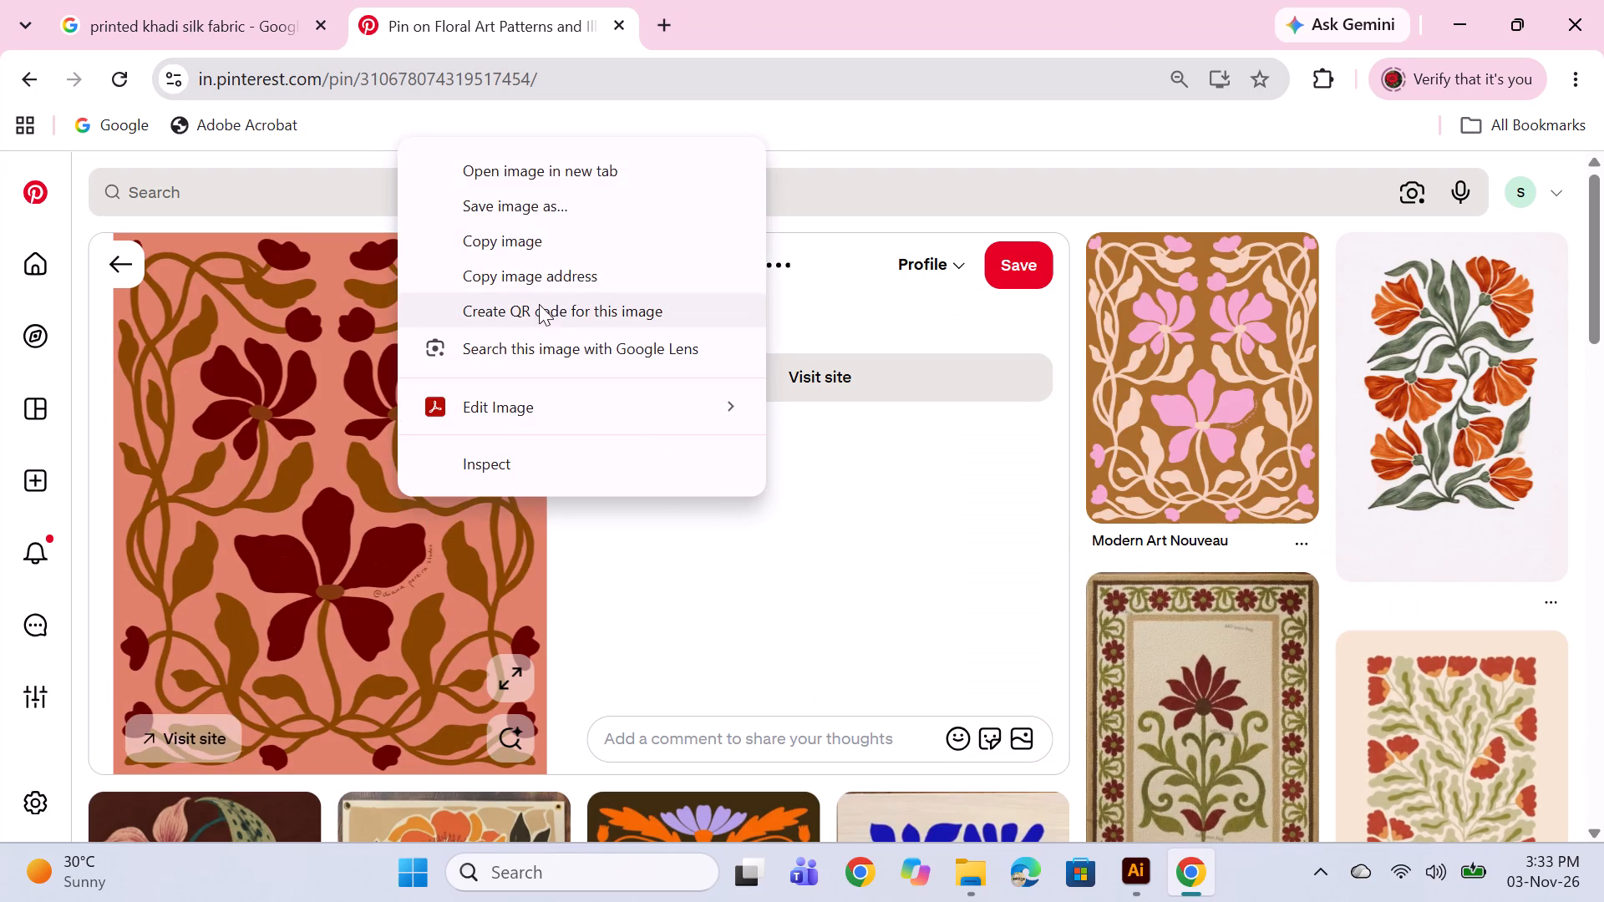
click(542, 242)
click(1141, 877)
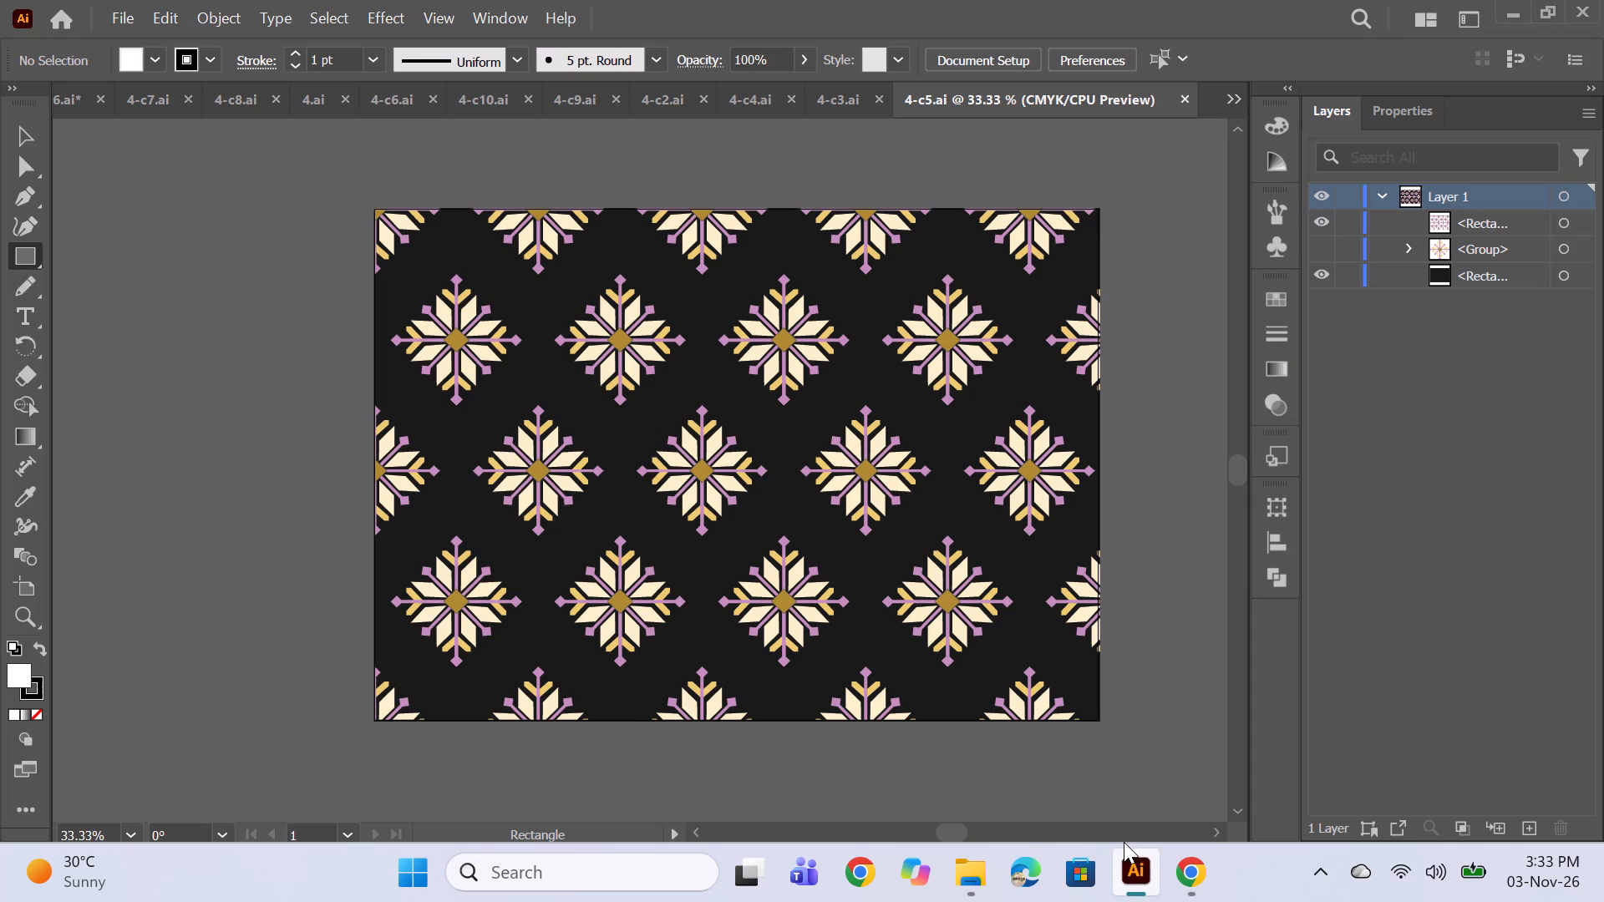
key(ctrl+n)
key(Return)
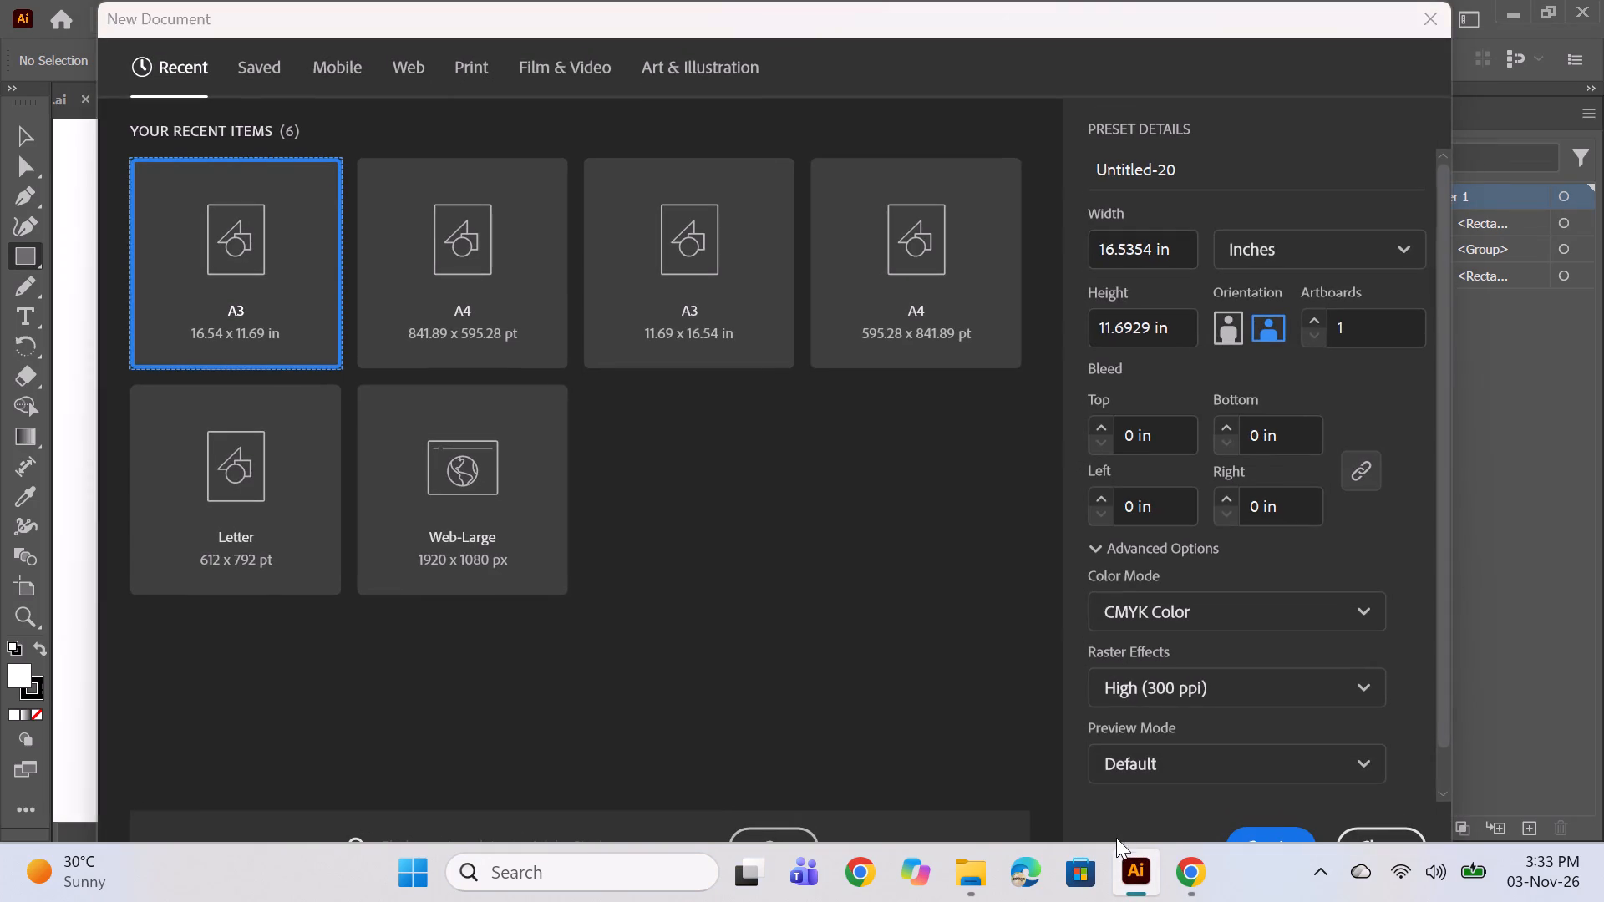
key(ctrl+v)
alt+scroll(756, 516, down, 2)
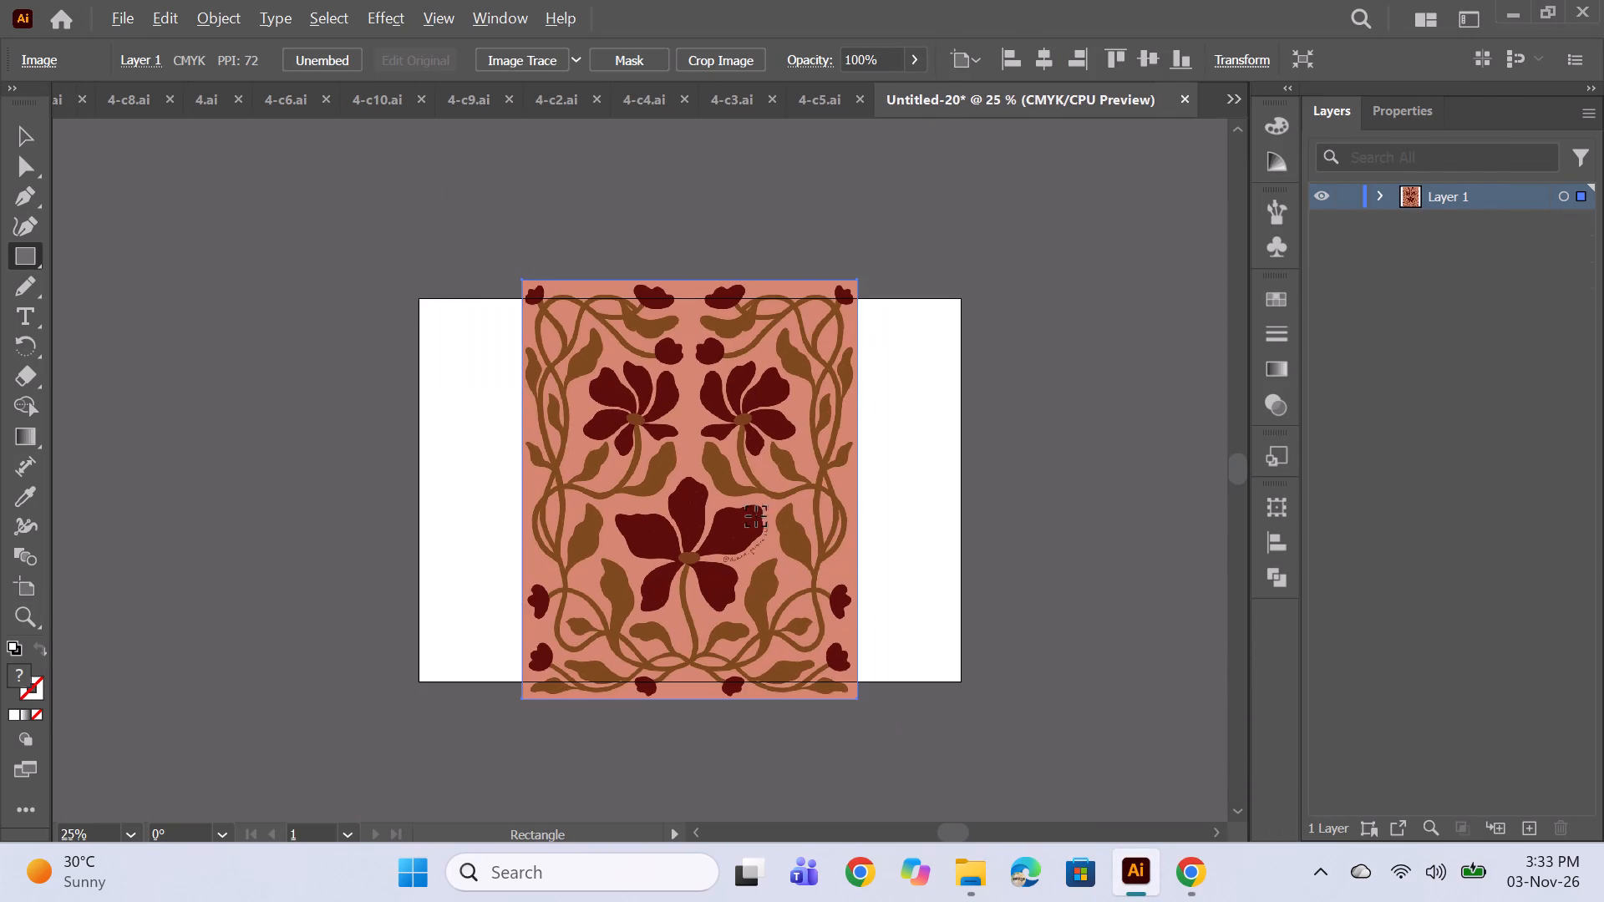
Scale the pasted image down to about a third of the artboard's width and place it at the artboard's upper-left corner.
click(31, 124)
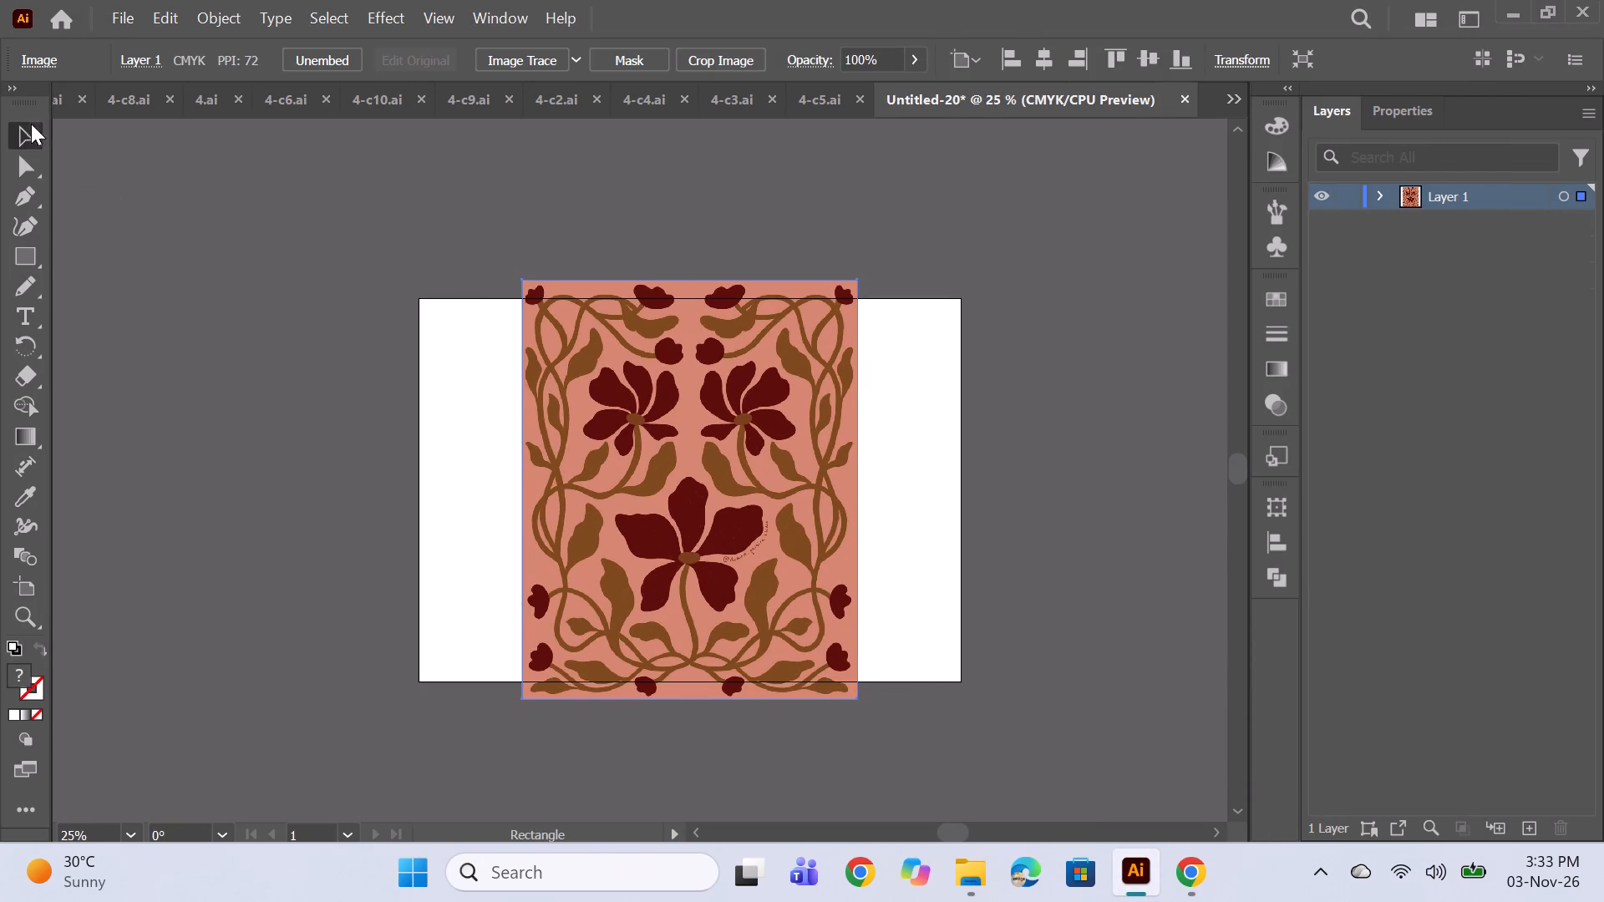
alt+shift+drag(859, 704, 781, 614)
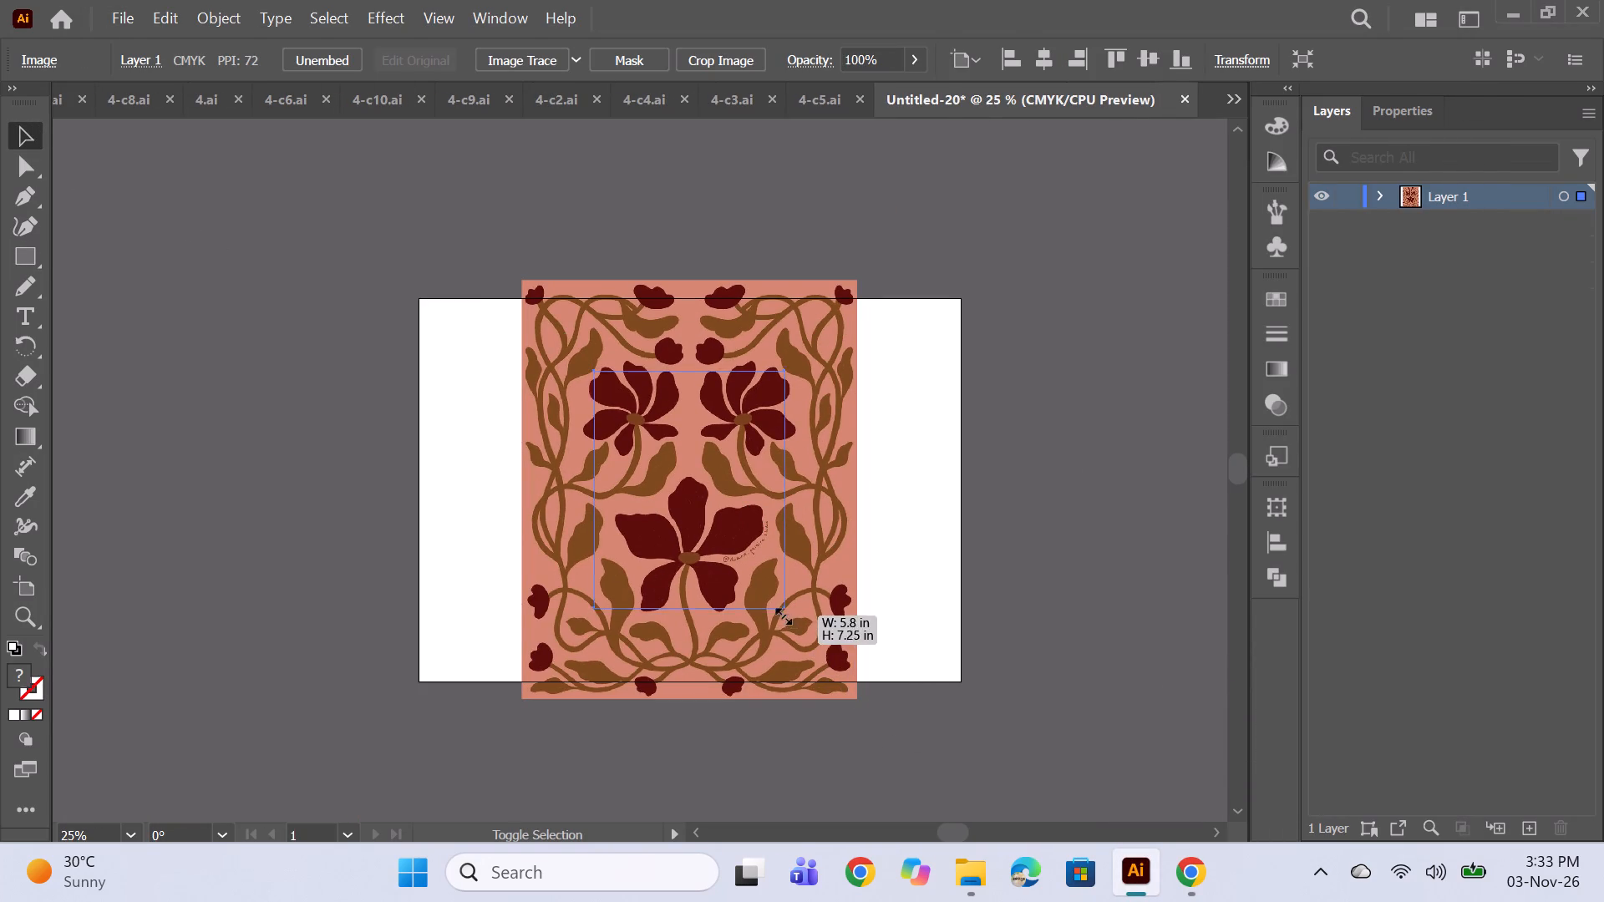
alt+shift+drag(781, 614, 779, 611)
click(853, 561)
drag(664, 515, 488, 441)
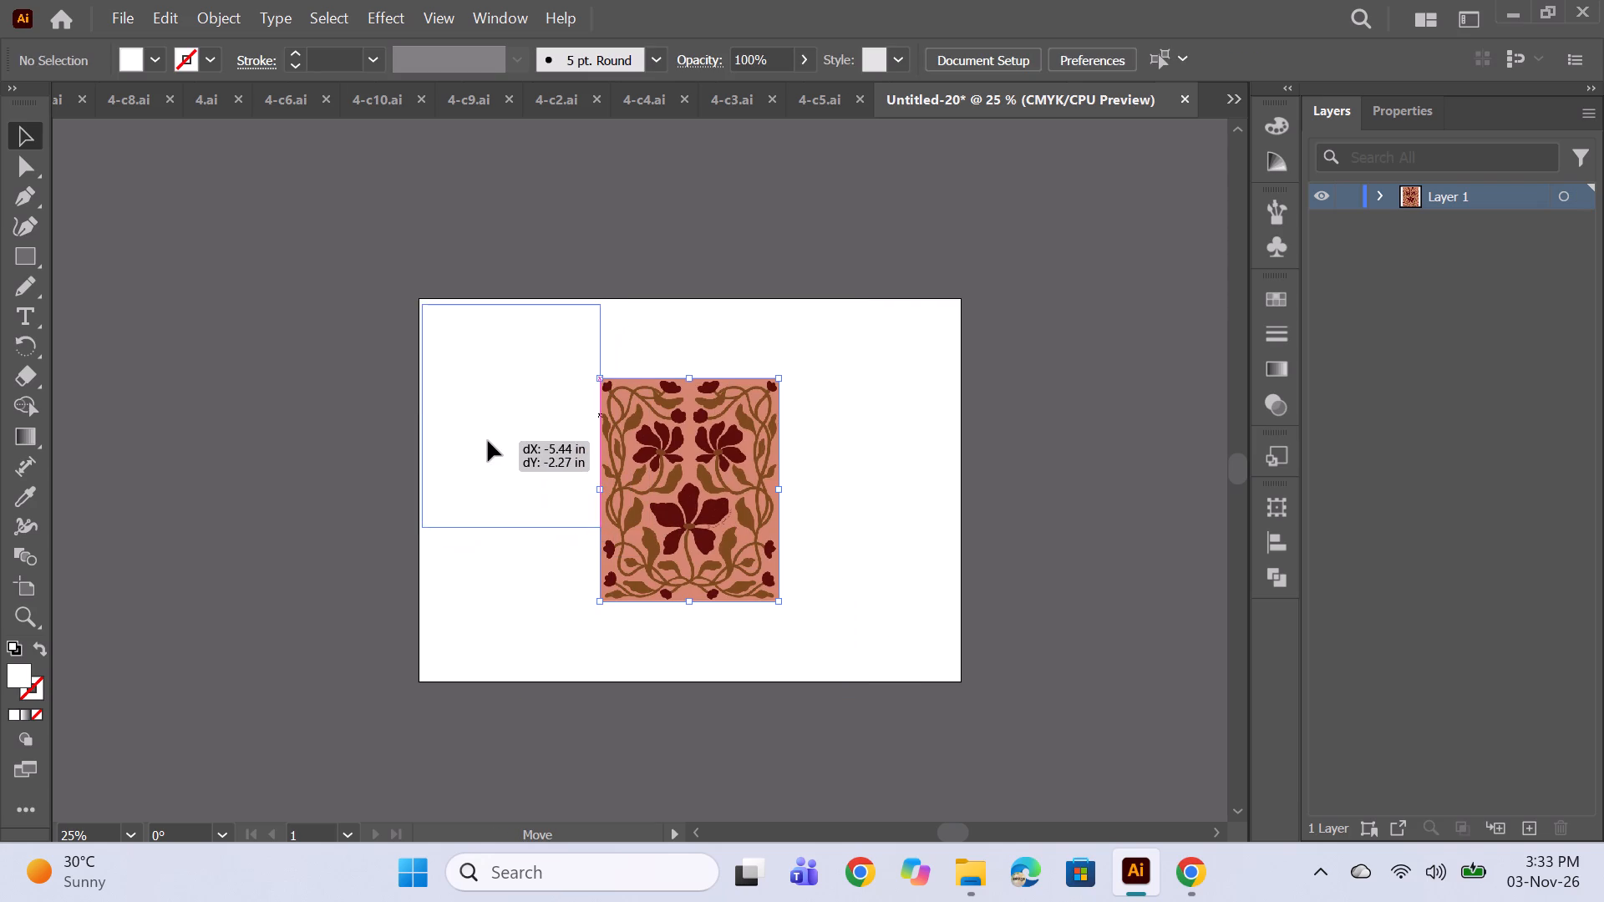
drag(488, 441, 484, 436)
Duplicate the floral image to the right and nudge the copy flush against the original's right edge.
alt+scroll(479, 407, up, 2)
alt+shift+drag(537, 446, 754, 444)
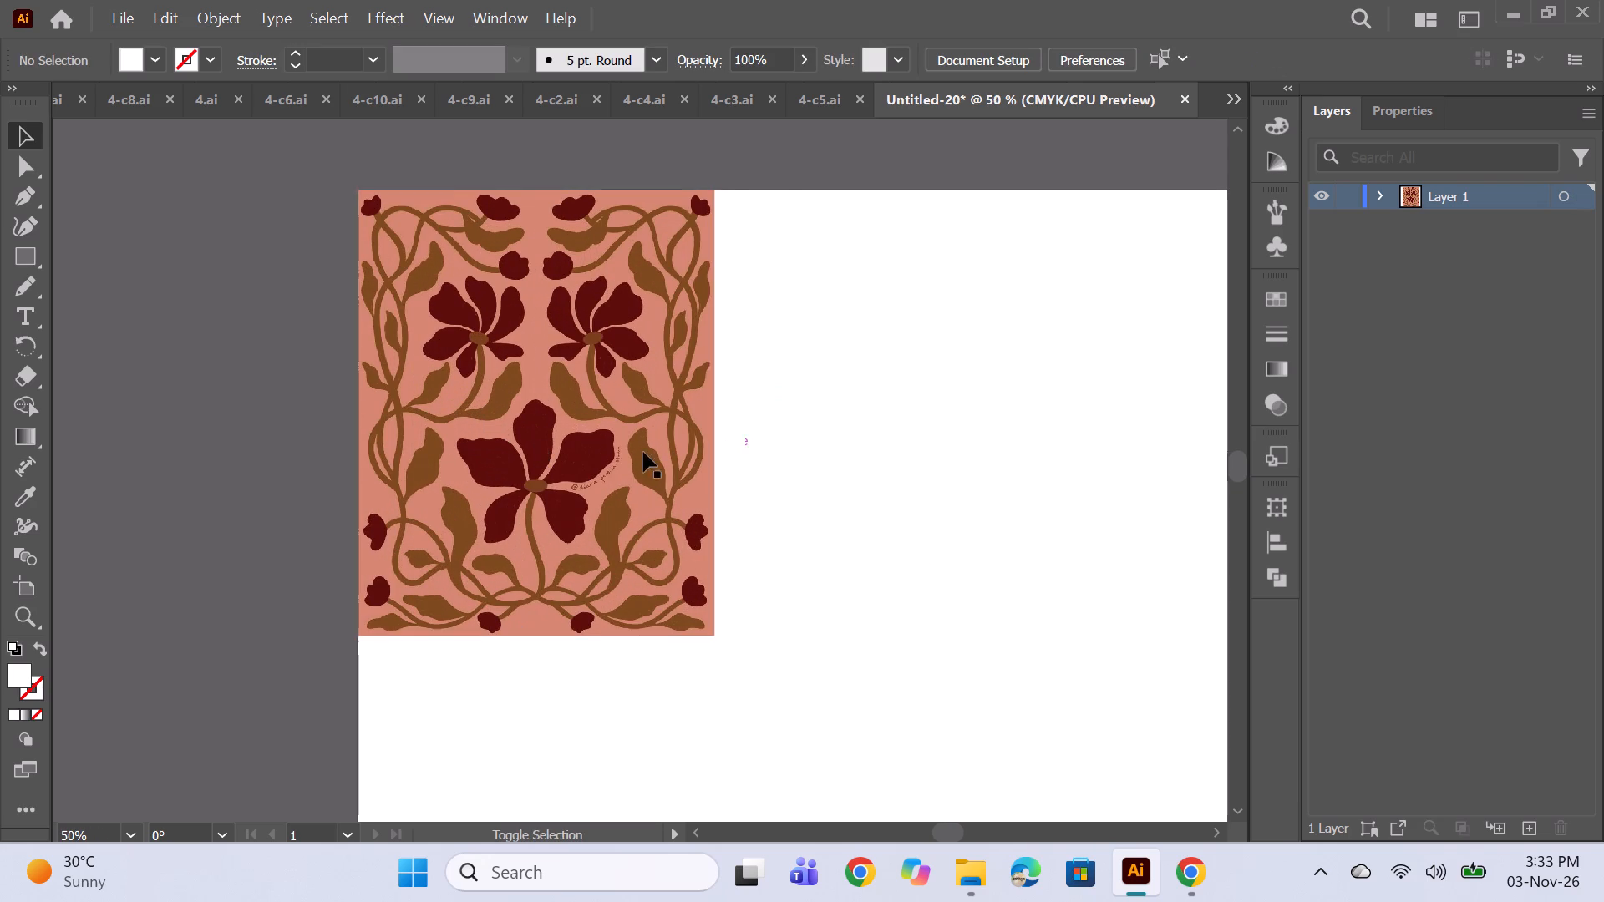
alt+shift+drag(618, 453, 992, 483)
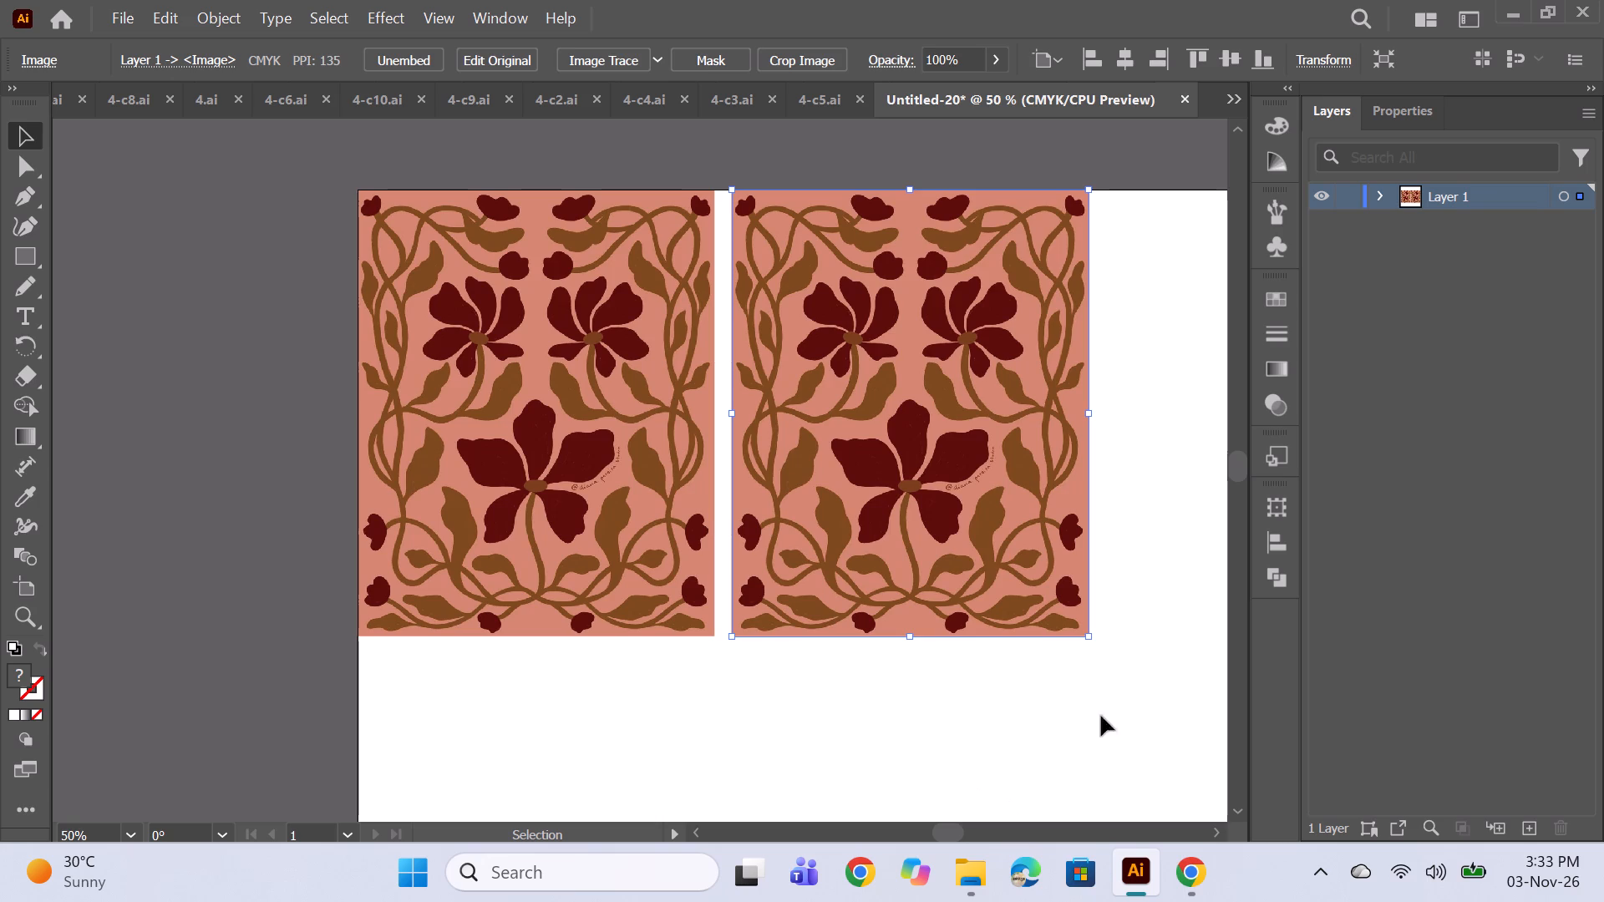
key(Left)
key(Left)
key(Left)
key(Left)
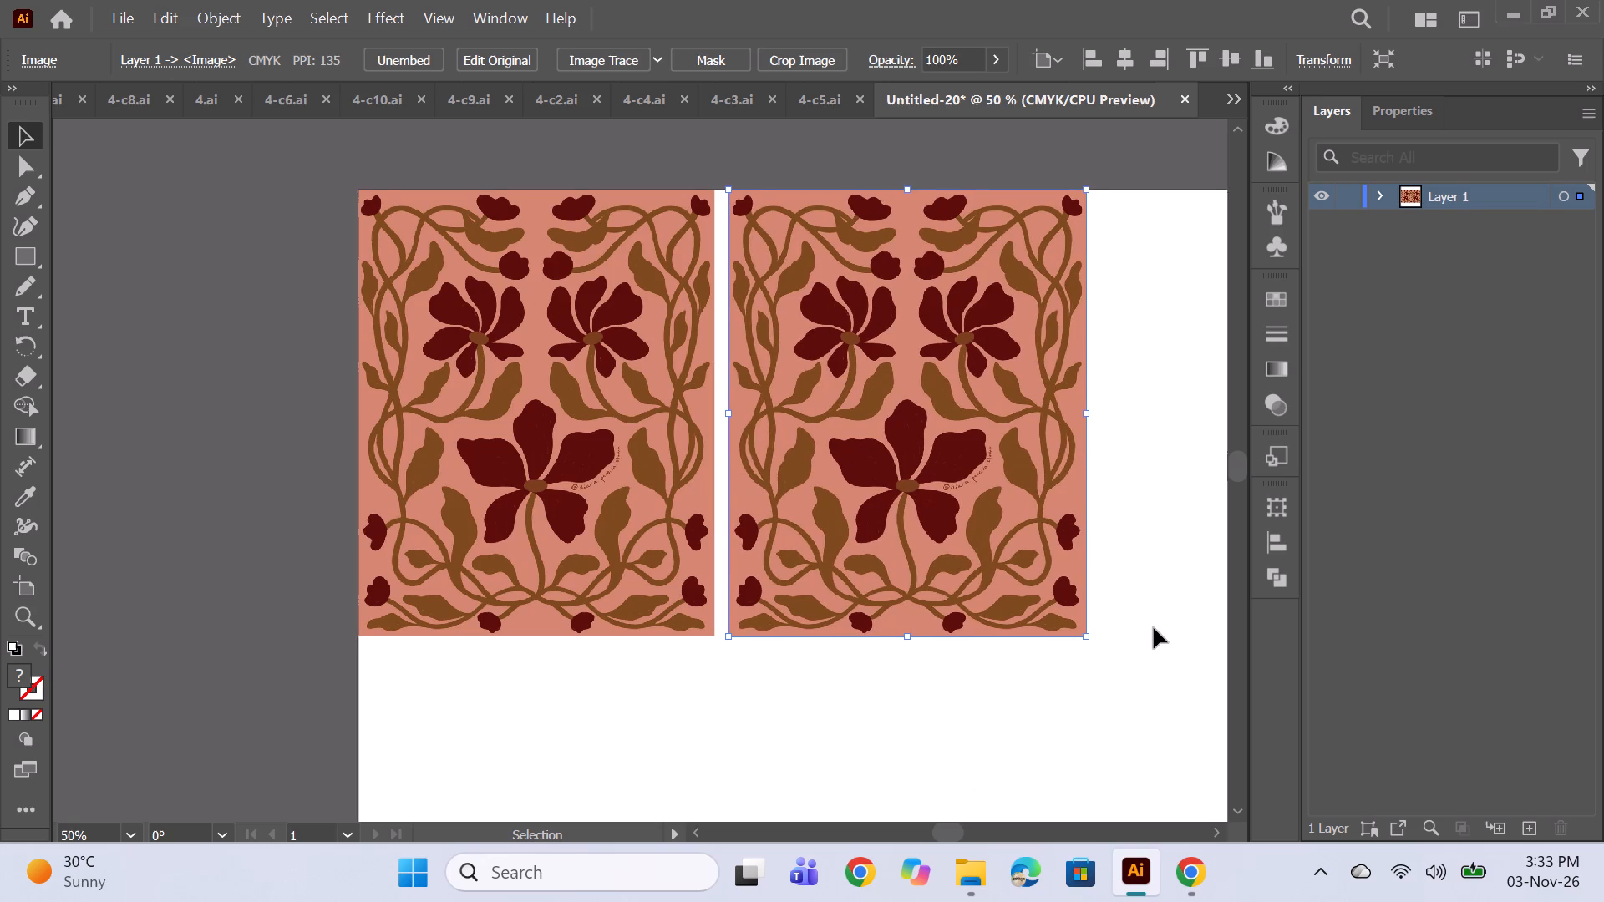
key(shift+Left)
key(Left)
key(Left)
key(Left)
key(Left)
key(Left)
key(Left)
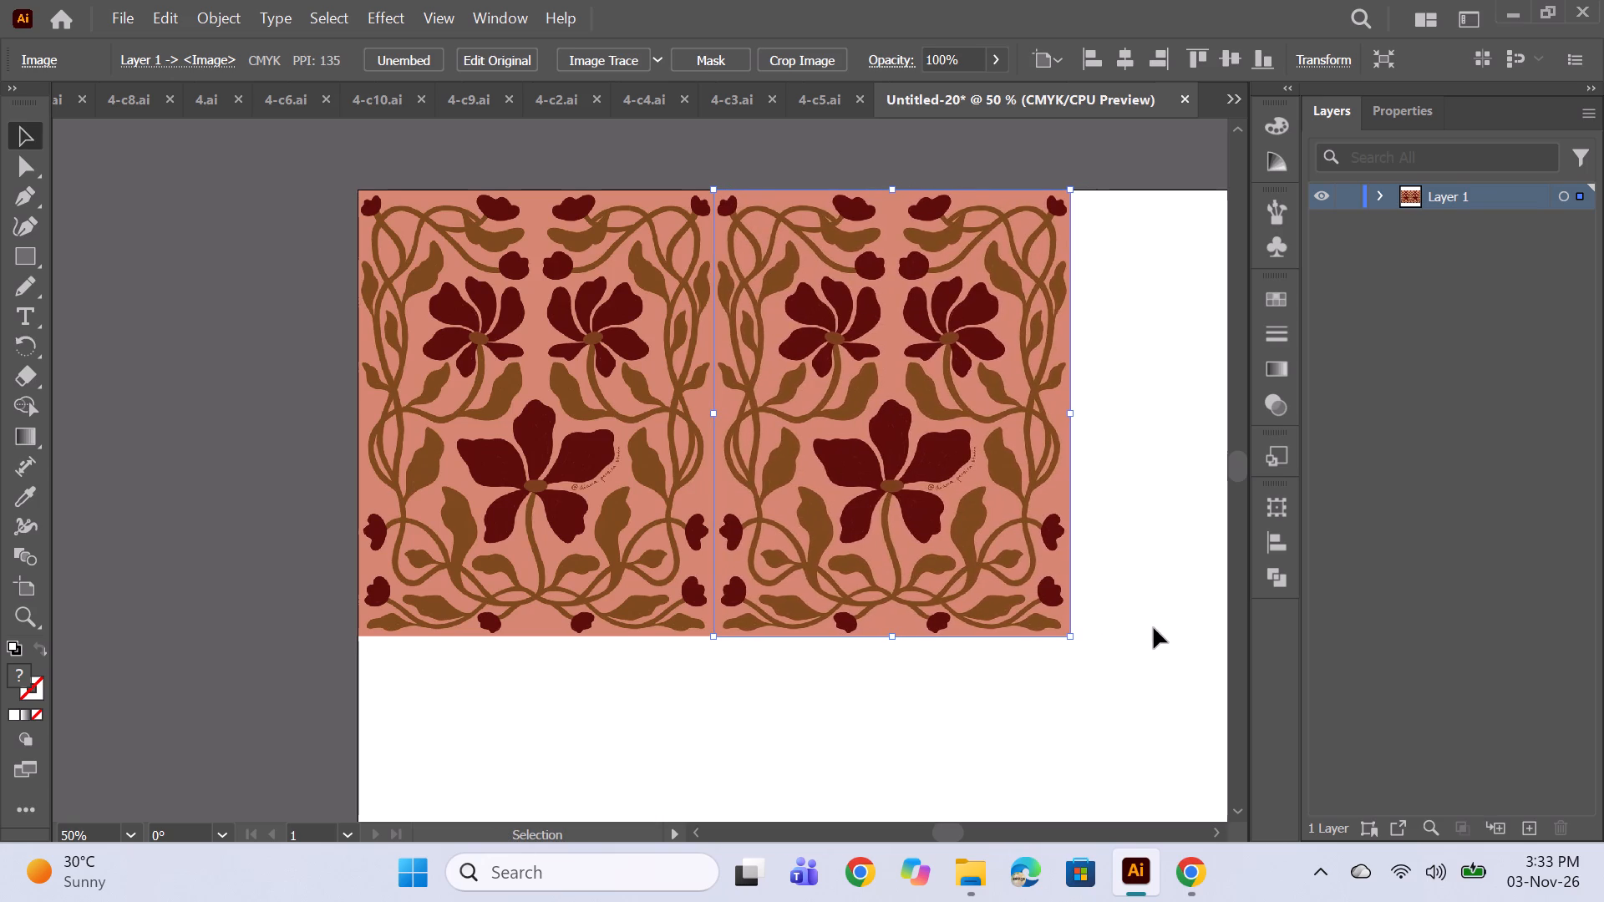
click(1170, 540)
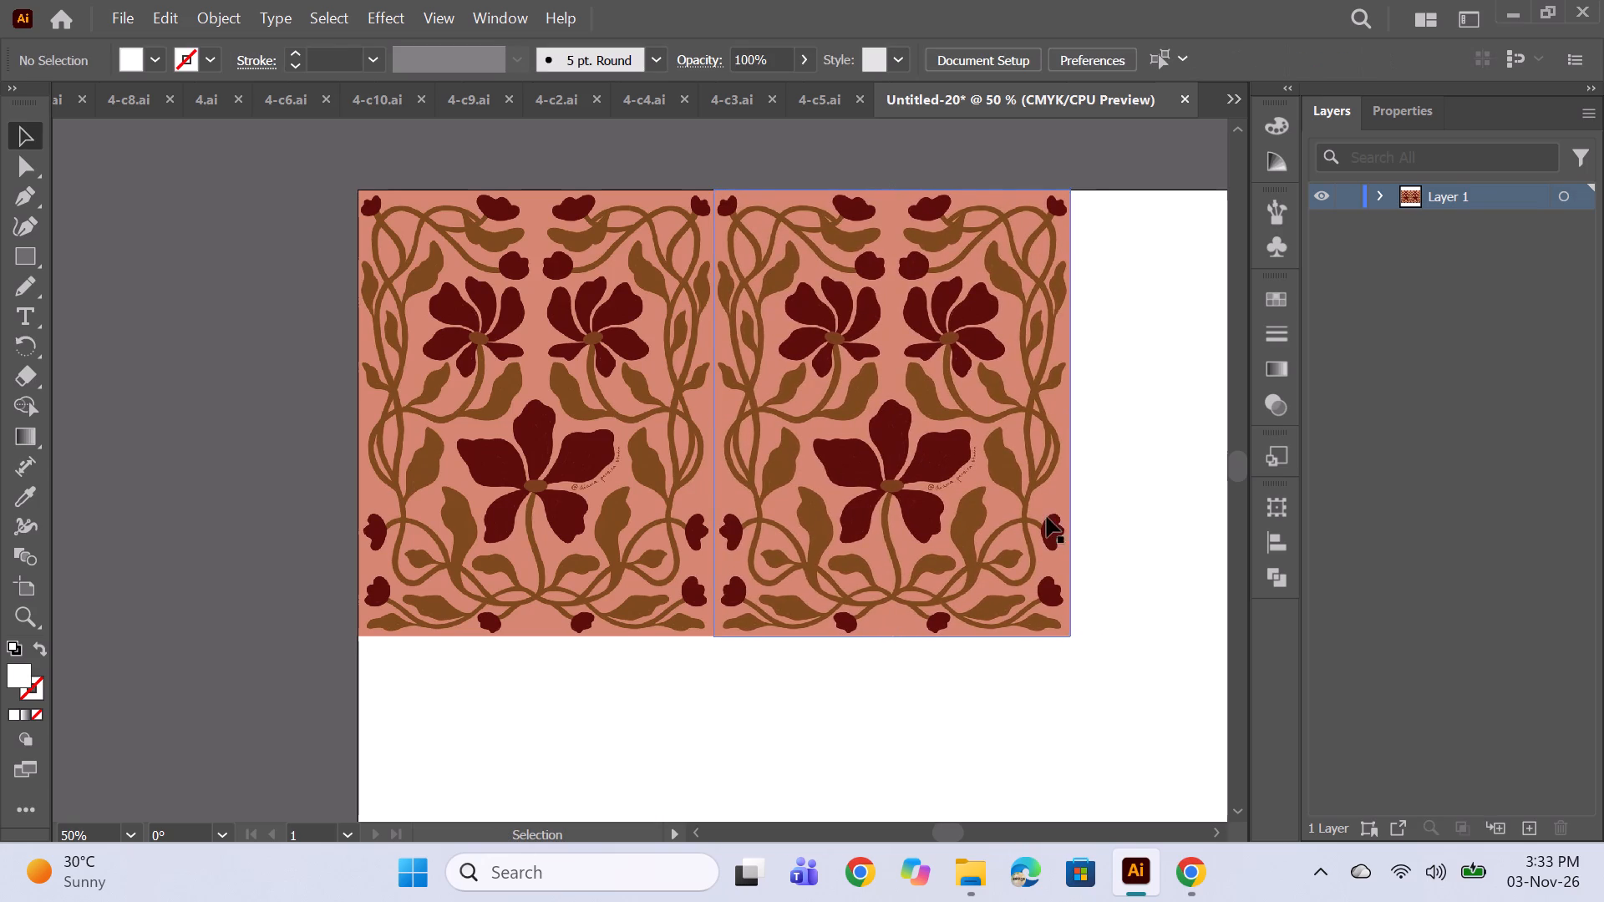
Place a third copy of the floral image flush beside the second to form a row, and check the joins.
scroll(1033, 510, down, 2)
key(space)
drag(1079, 701, 814, 658)
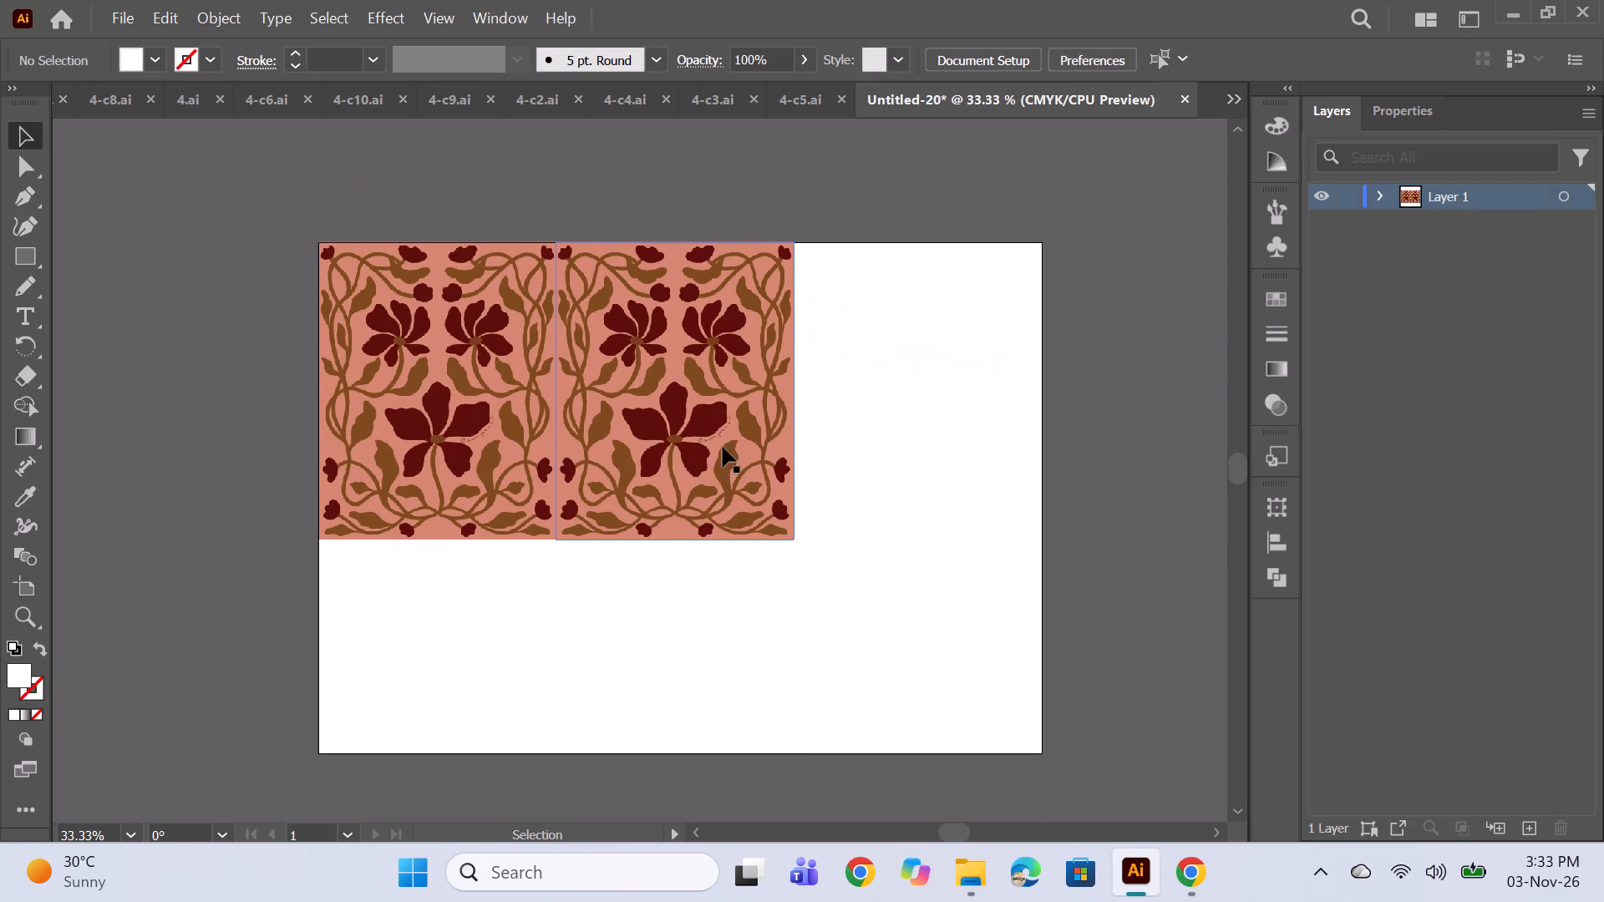
alt+shift+drag(708, 429, 864, 434)
drag(865, 438, 937, 450)
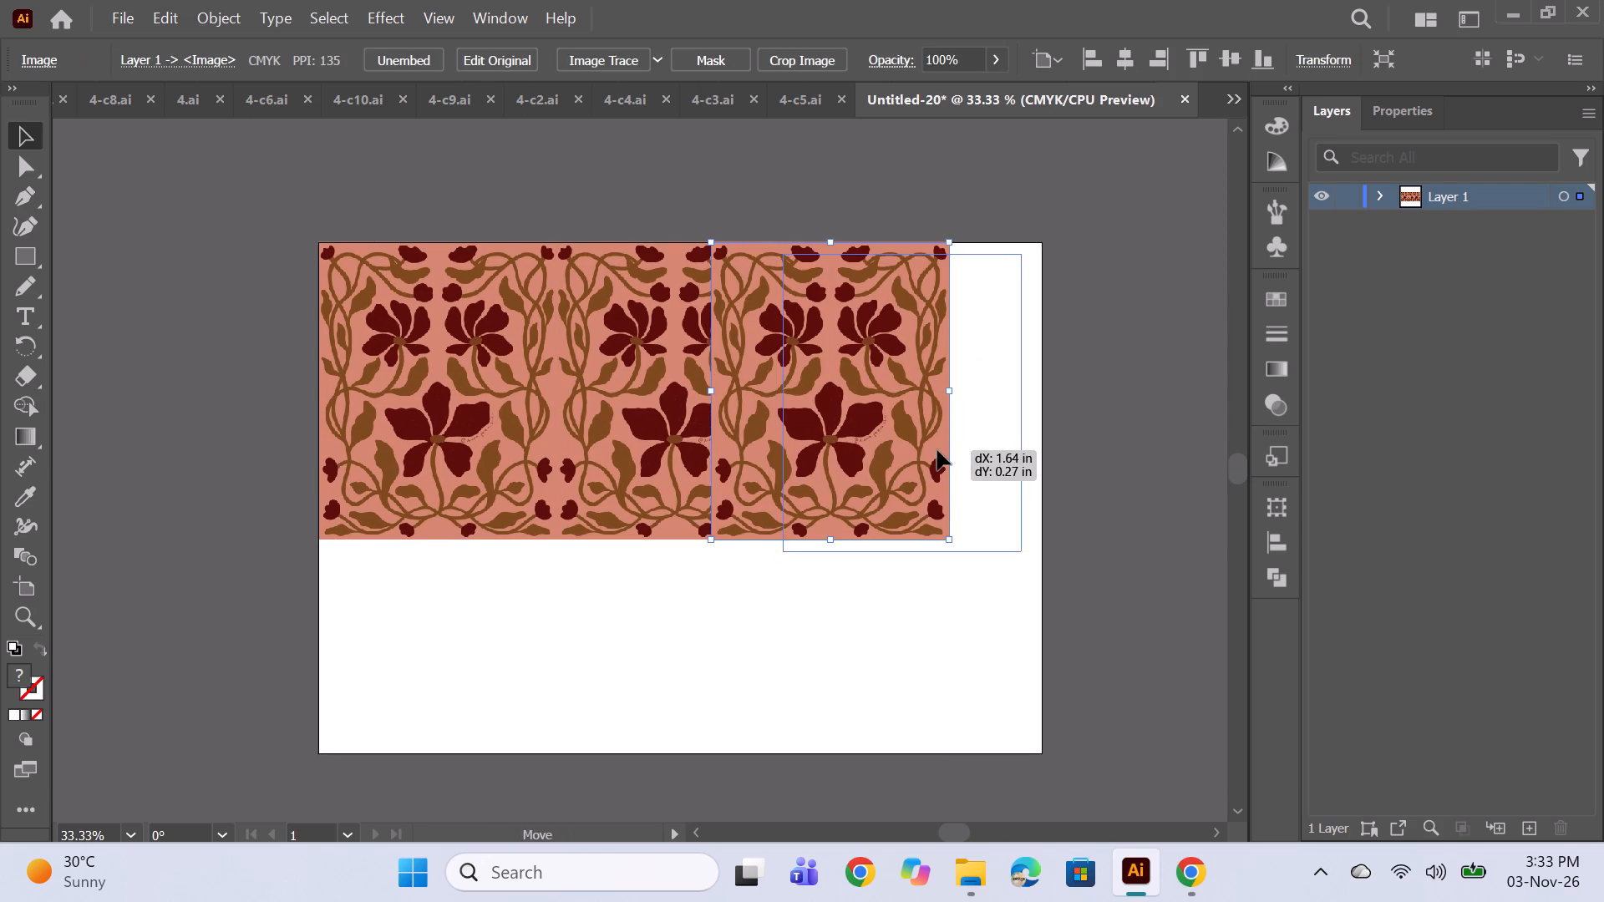
drag(937, 450, 948, 437)
click(1103, 410)
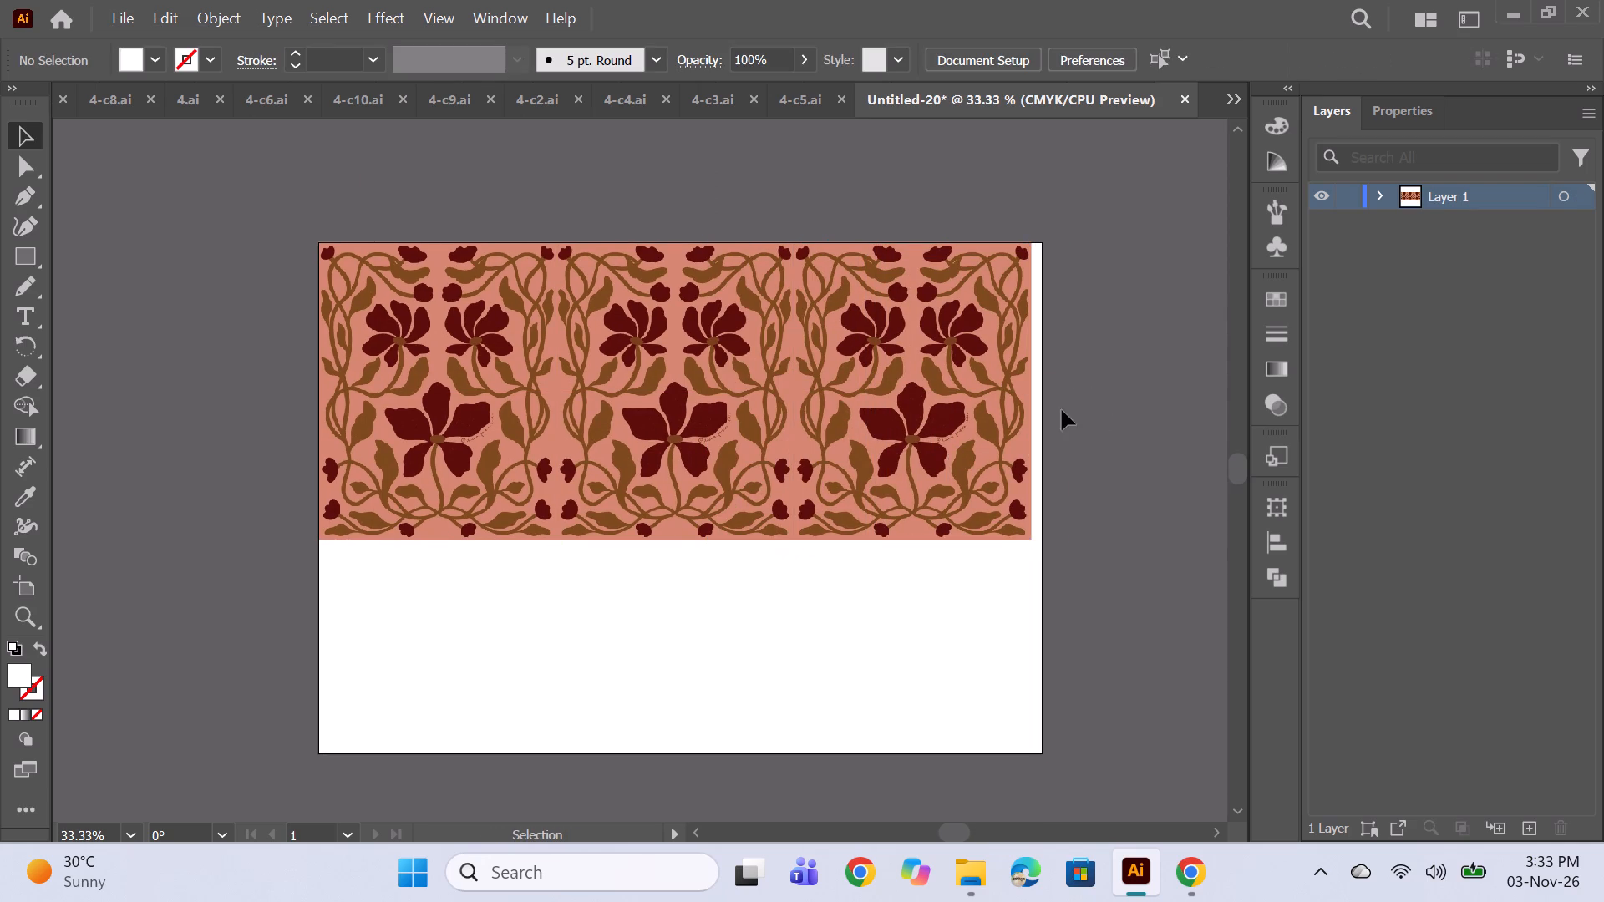
alt+scroll(916, 399, up, 2)
key(Left)
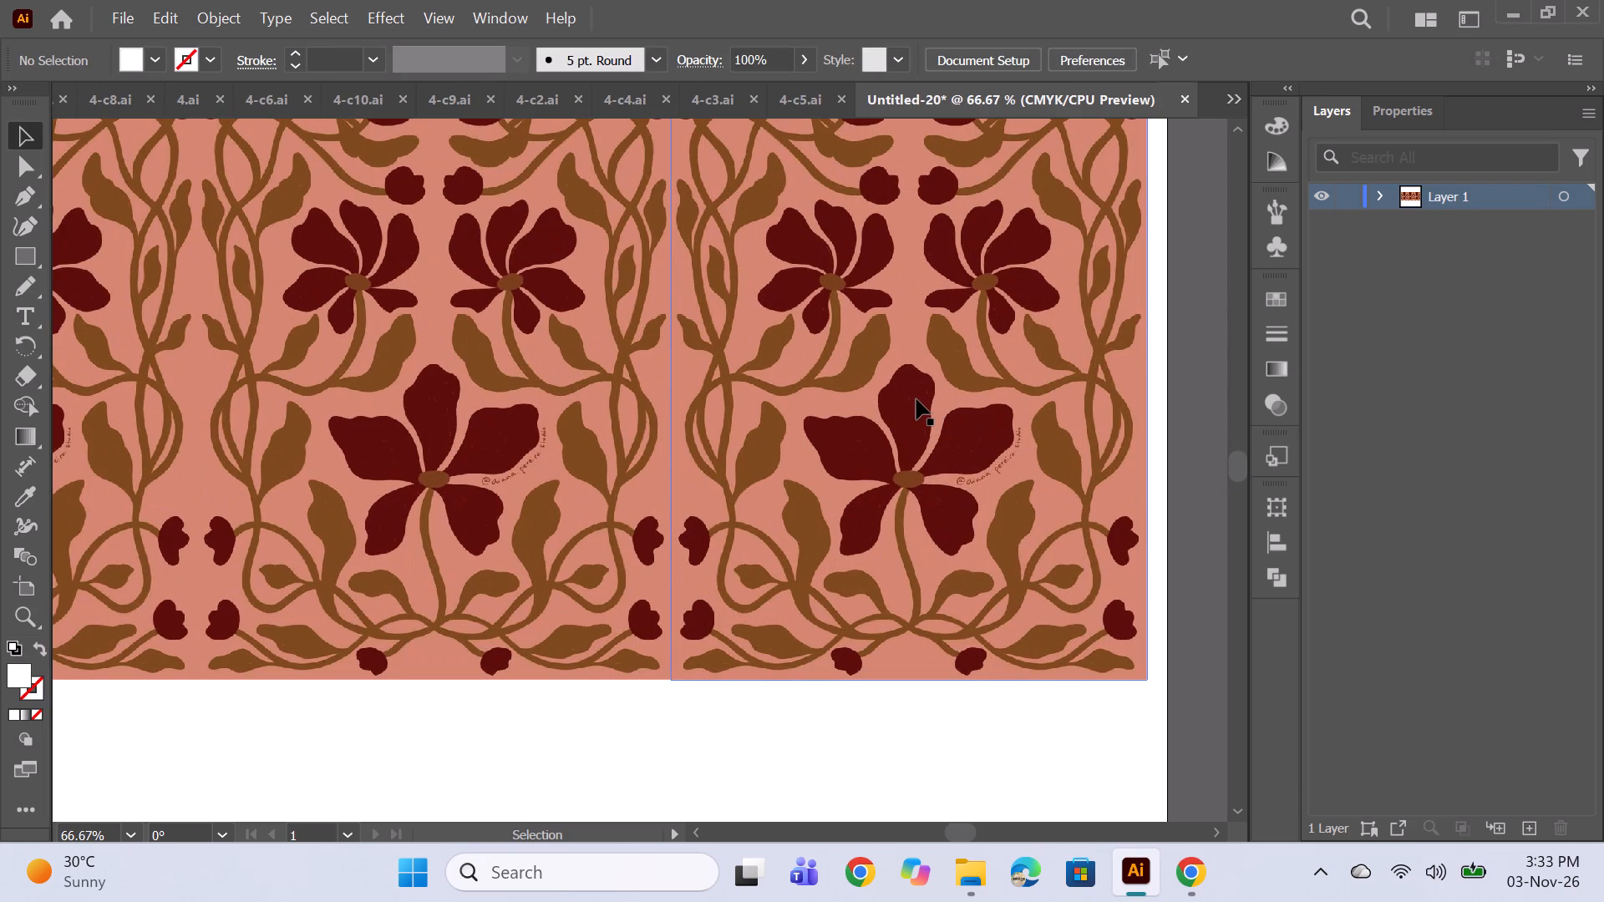
click(1214, 530)
ctrl+scroll(966, 448, down, 2)
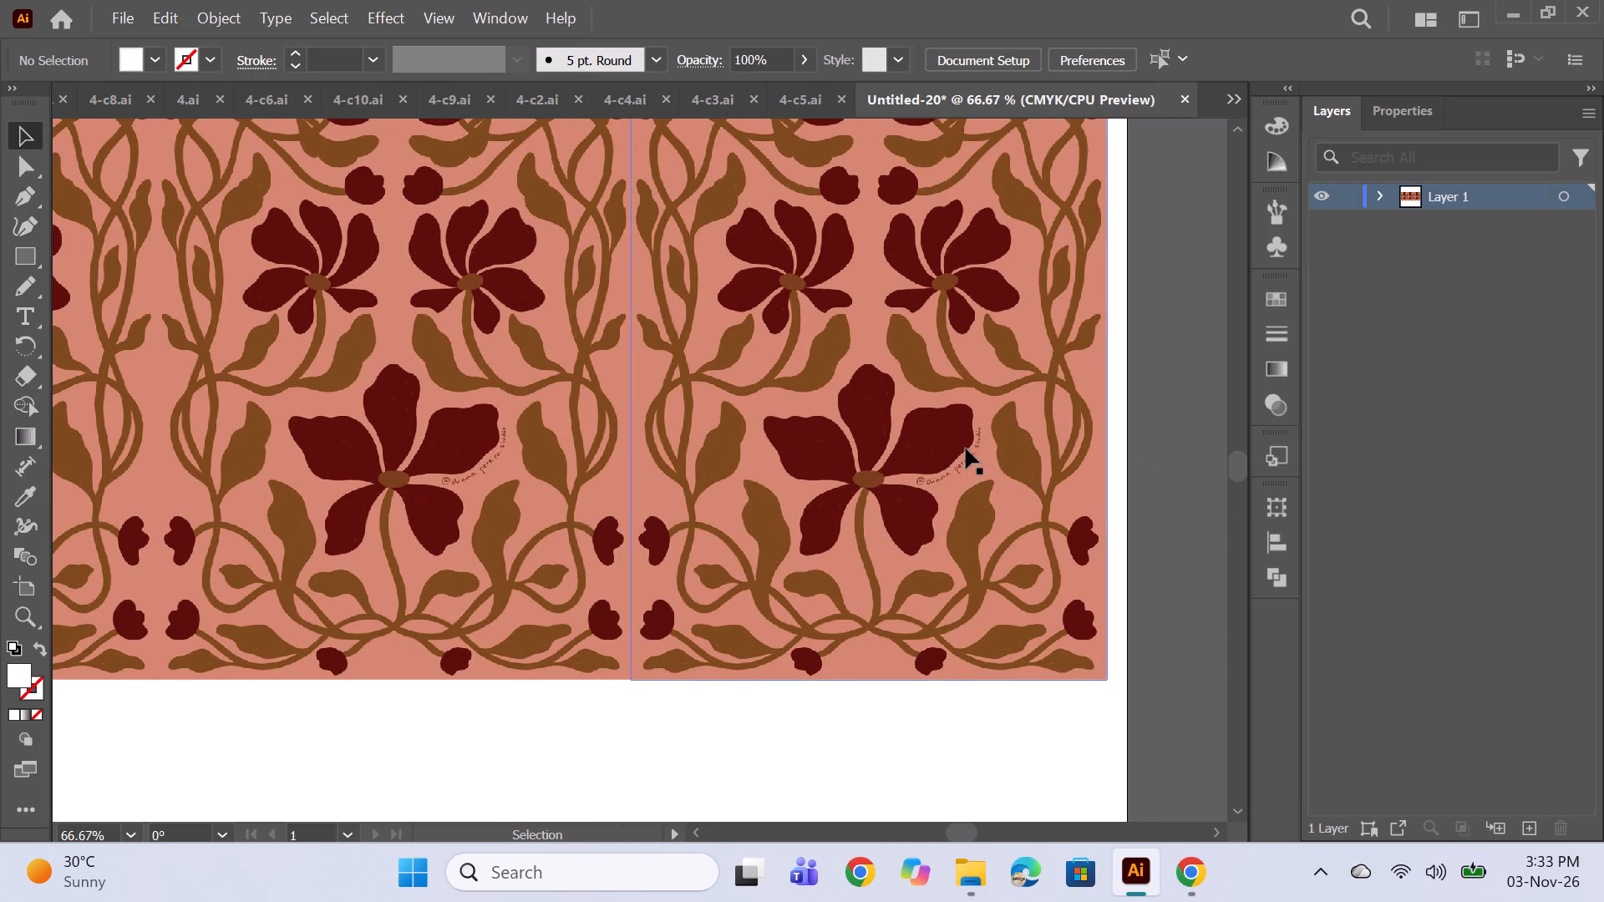
alt+scroll(966, 448, down, 3)
click(1161, 540)
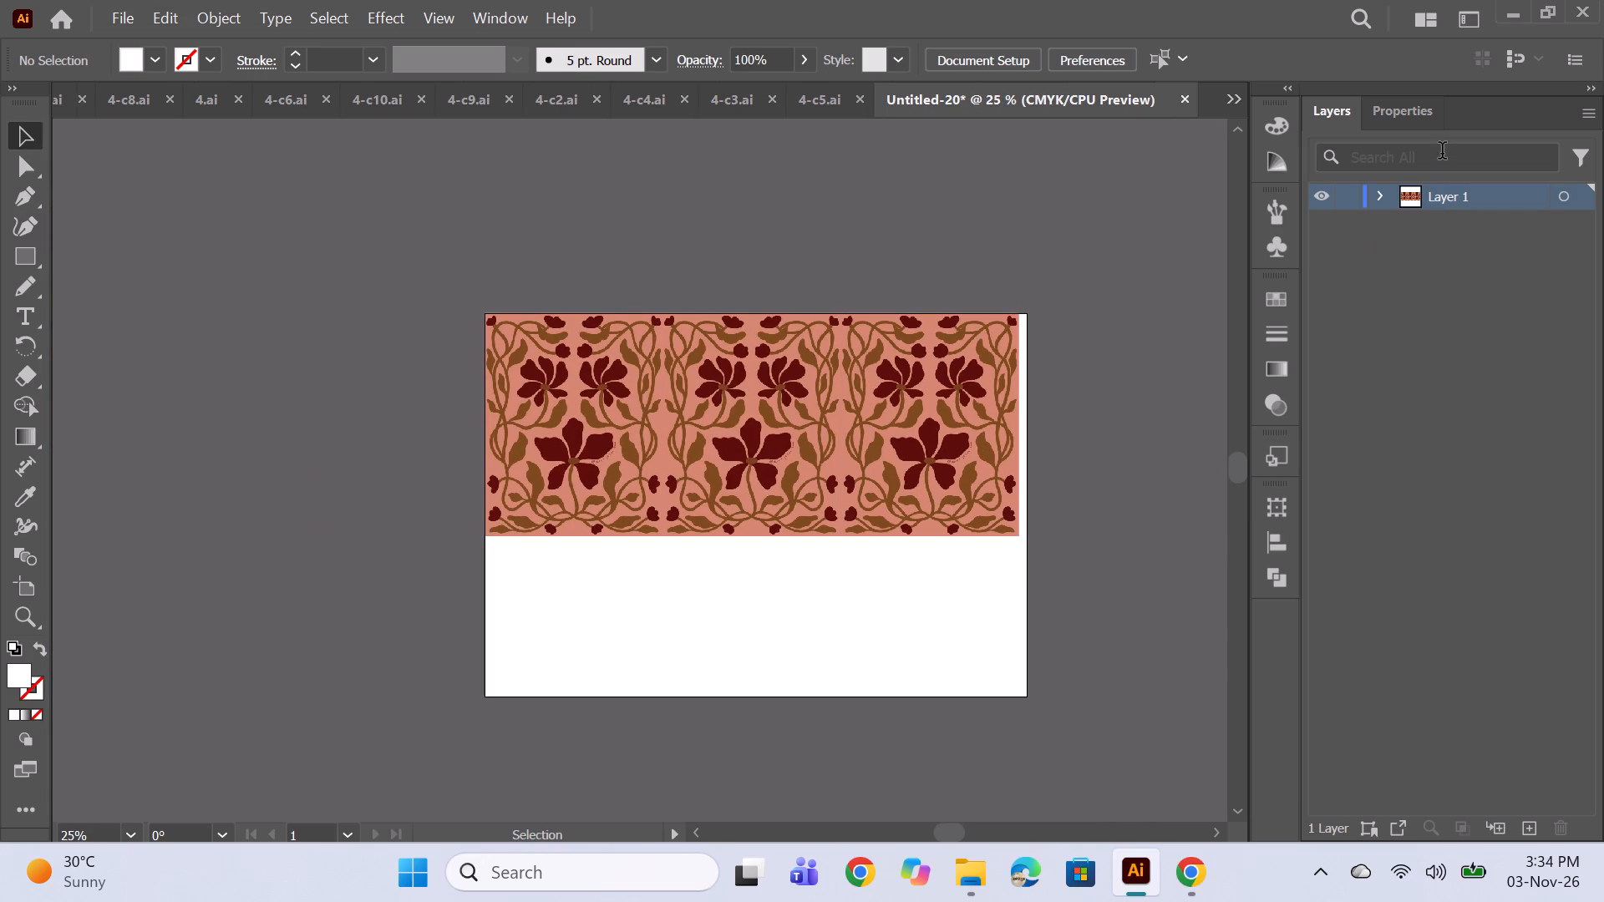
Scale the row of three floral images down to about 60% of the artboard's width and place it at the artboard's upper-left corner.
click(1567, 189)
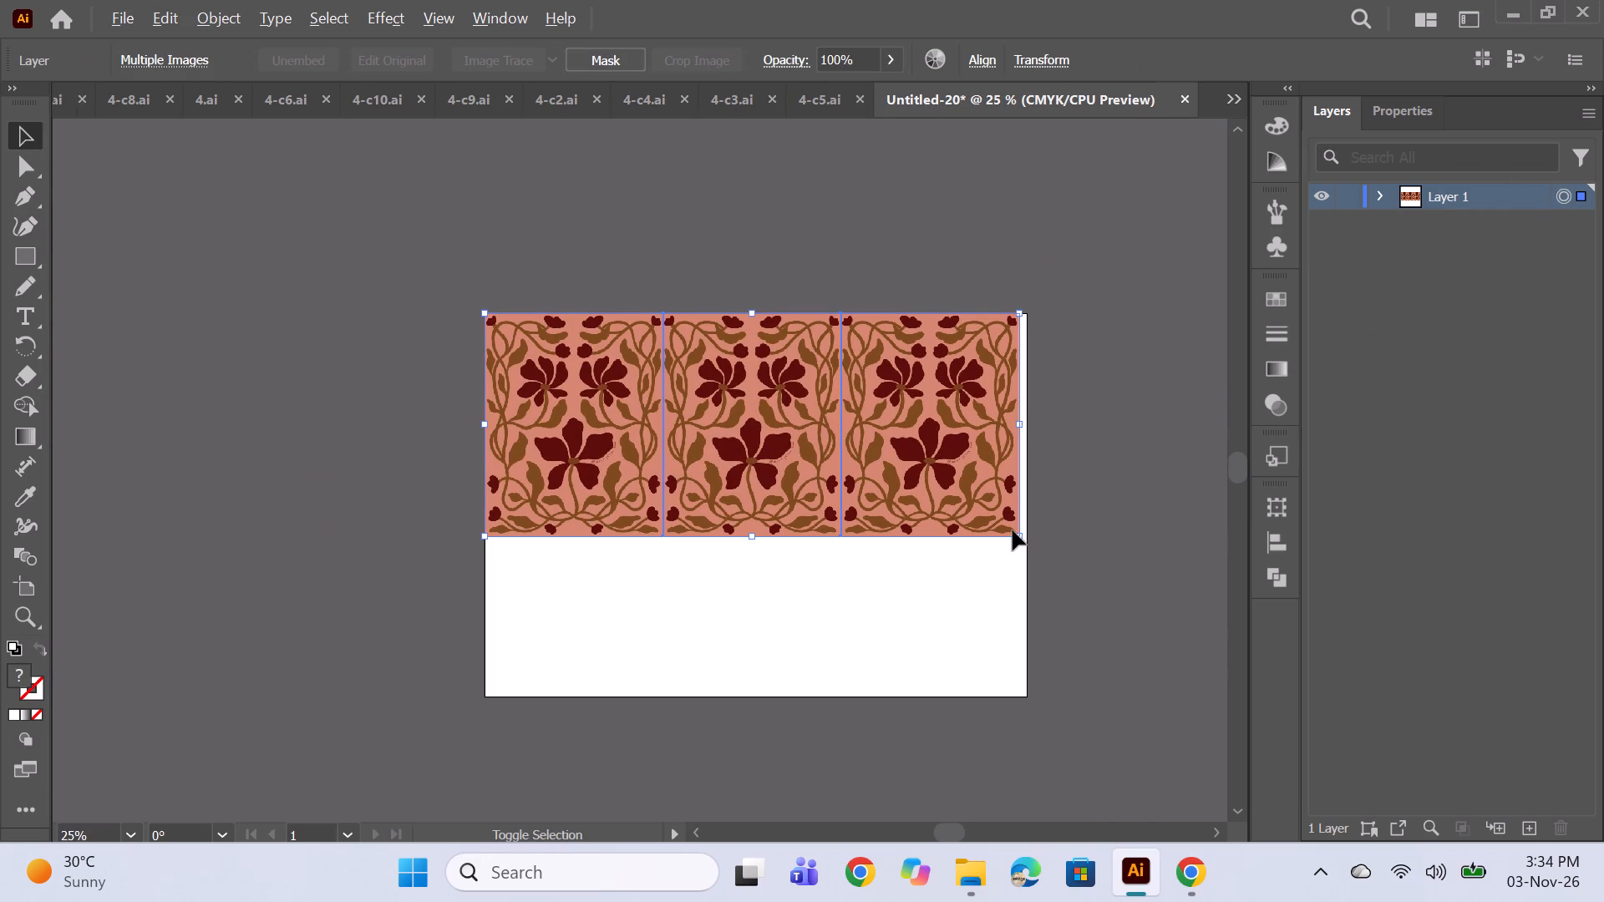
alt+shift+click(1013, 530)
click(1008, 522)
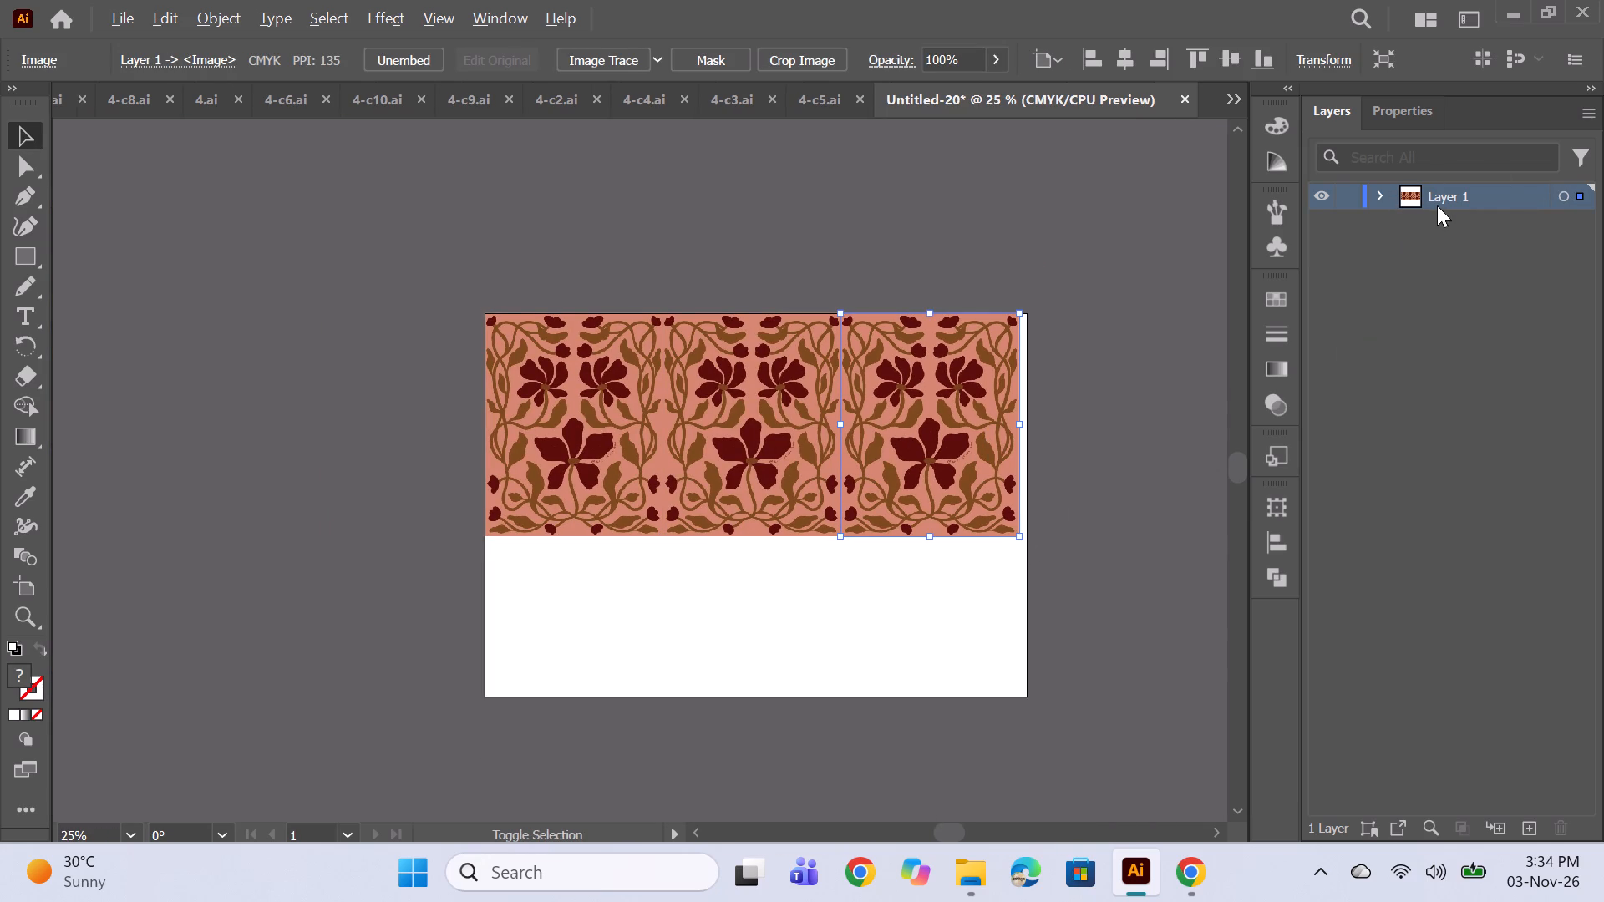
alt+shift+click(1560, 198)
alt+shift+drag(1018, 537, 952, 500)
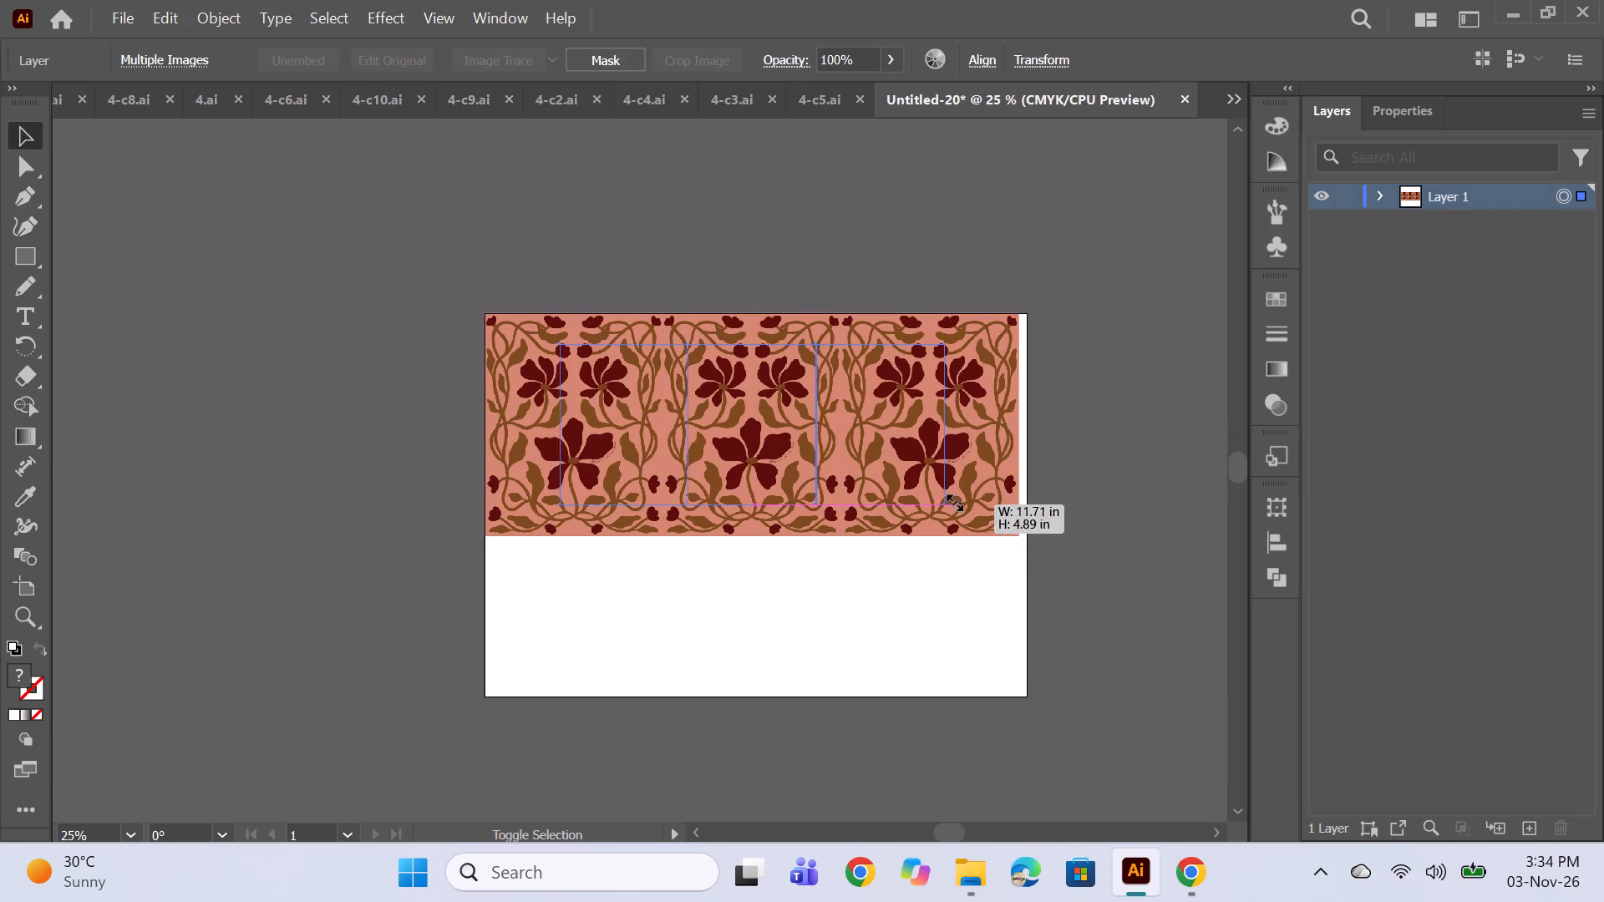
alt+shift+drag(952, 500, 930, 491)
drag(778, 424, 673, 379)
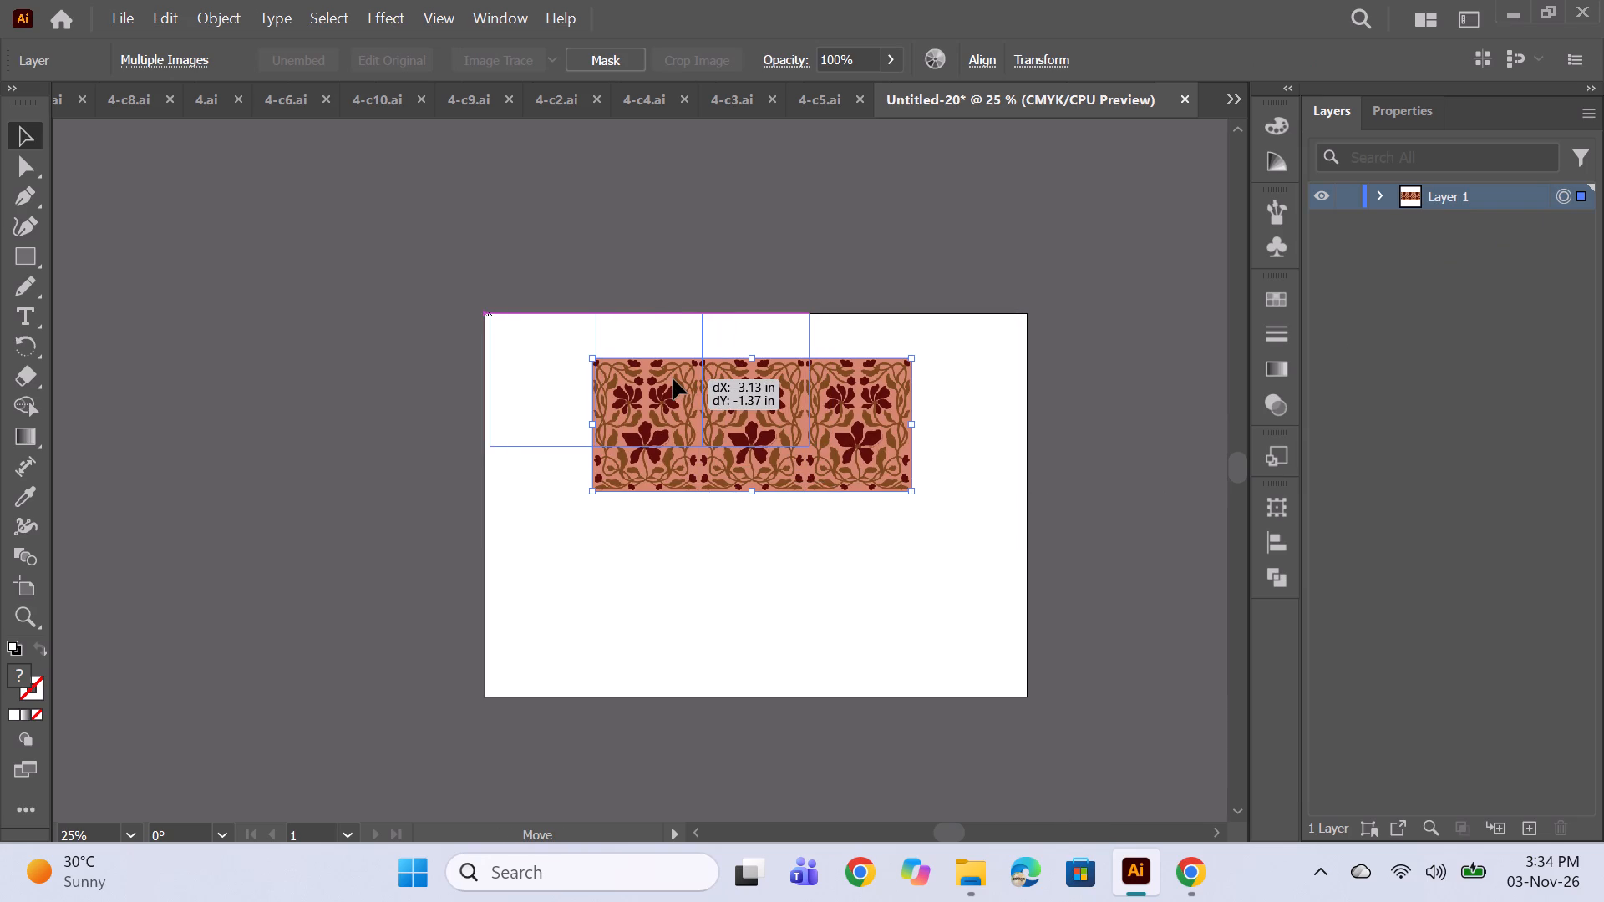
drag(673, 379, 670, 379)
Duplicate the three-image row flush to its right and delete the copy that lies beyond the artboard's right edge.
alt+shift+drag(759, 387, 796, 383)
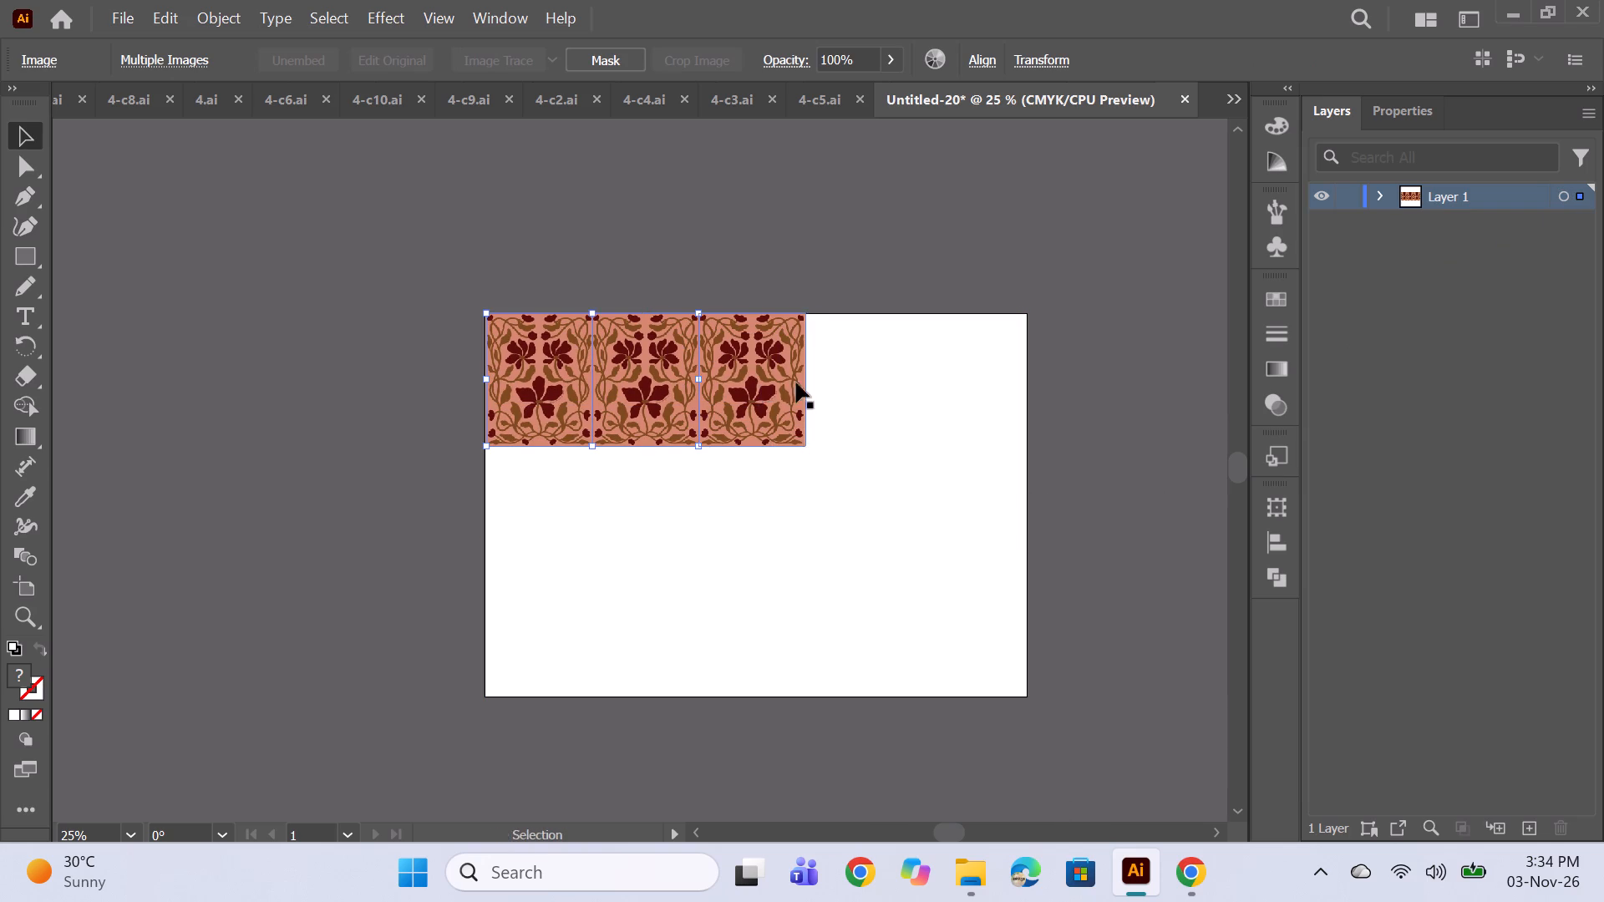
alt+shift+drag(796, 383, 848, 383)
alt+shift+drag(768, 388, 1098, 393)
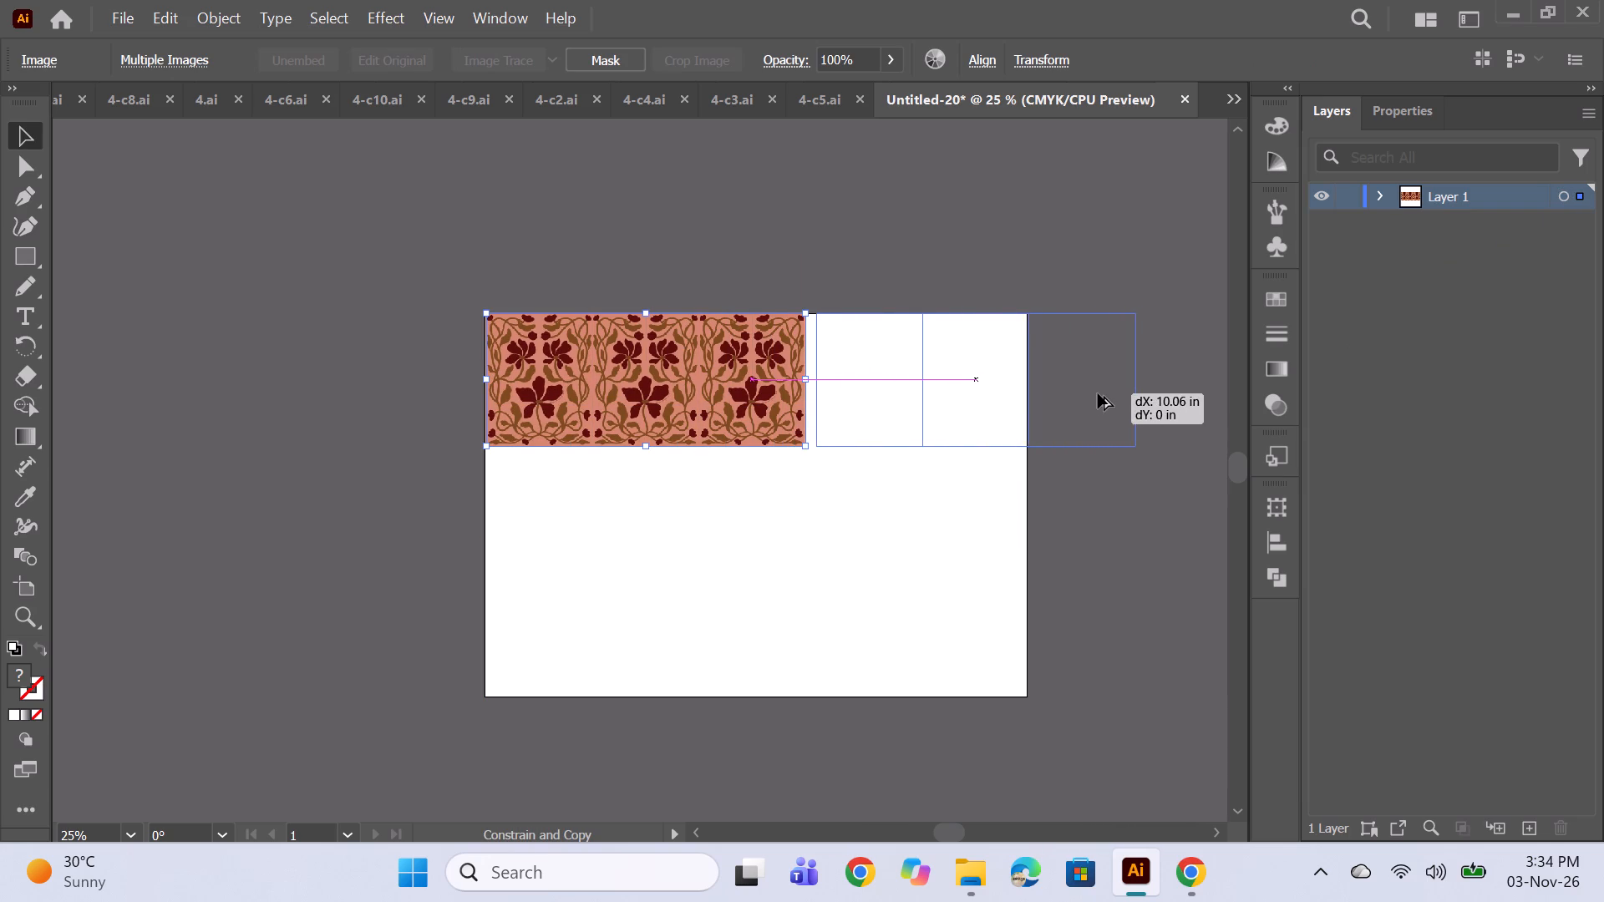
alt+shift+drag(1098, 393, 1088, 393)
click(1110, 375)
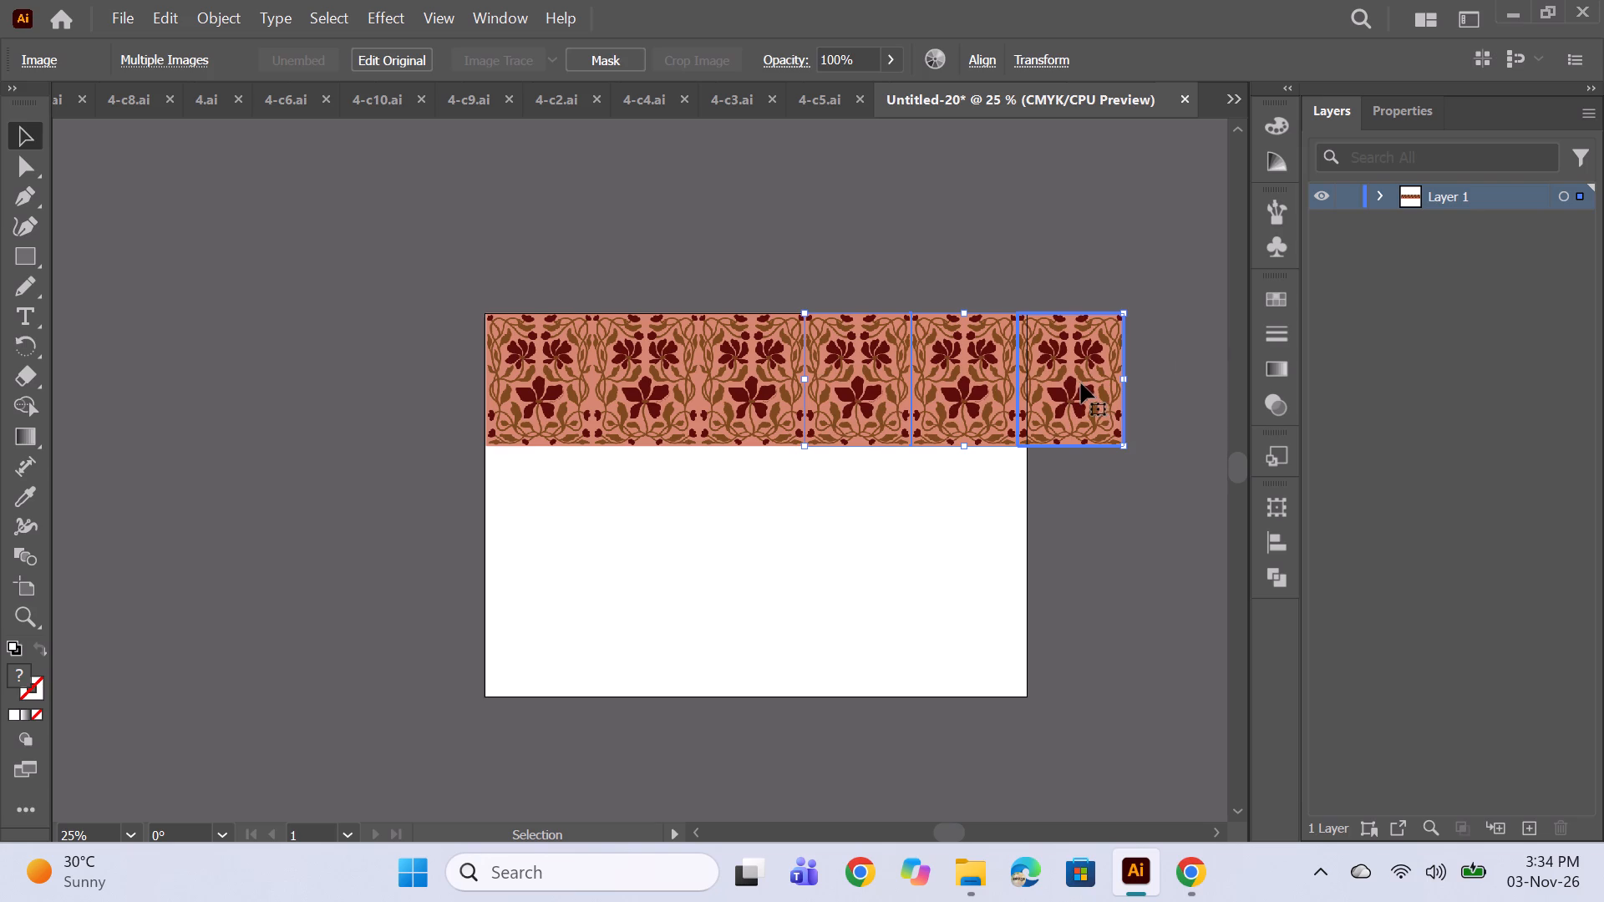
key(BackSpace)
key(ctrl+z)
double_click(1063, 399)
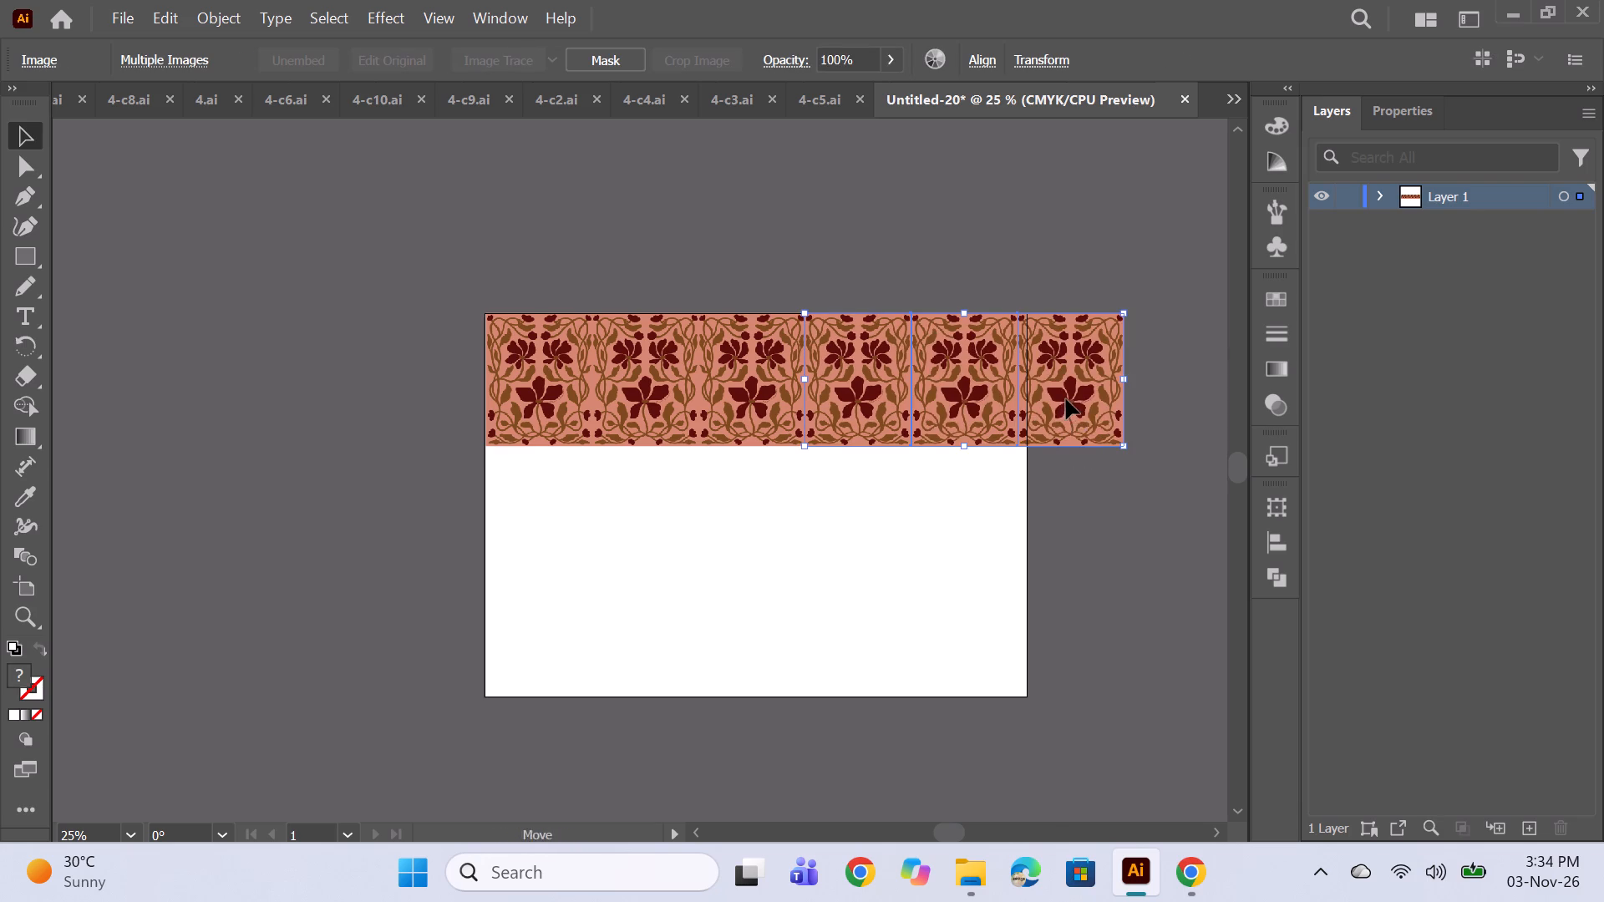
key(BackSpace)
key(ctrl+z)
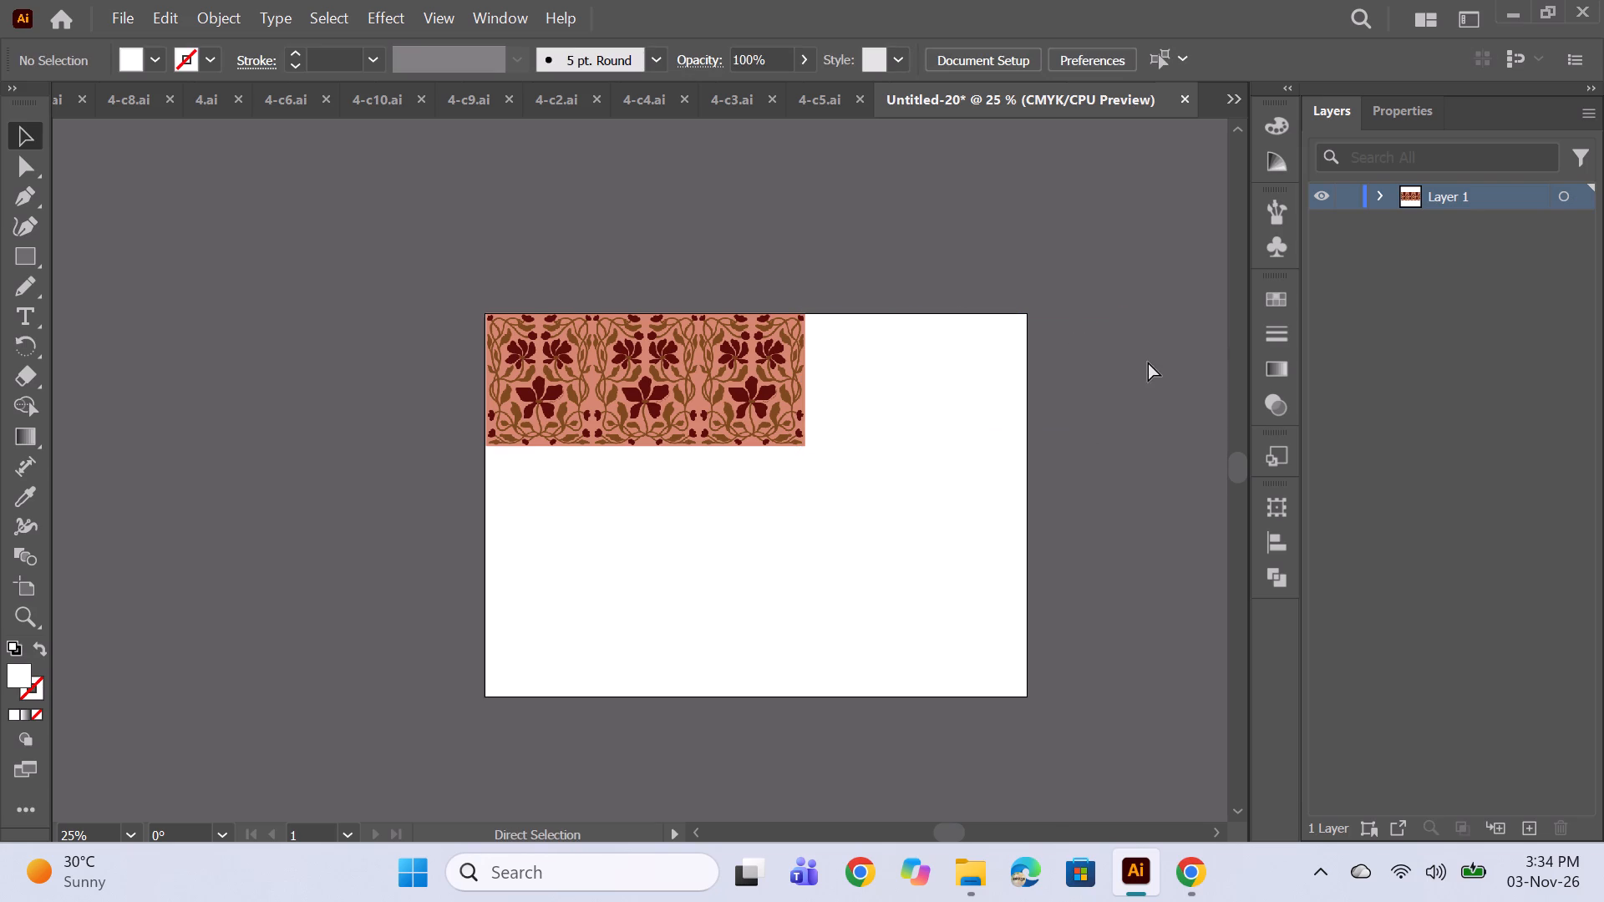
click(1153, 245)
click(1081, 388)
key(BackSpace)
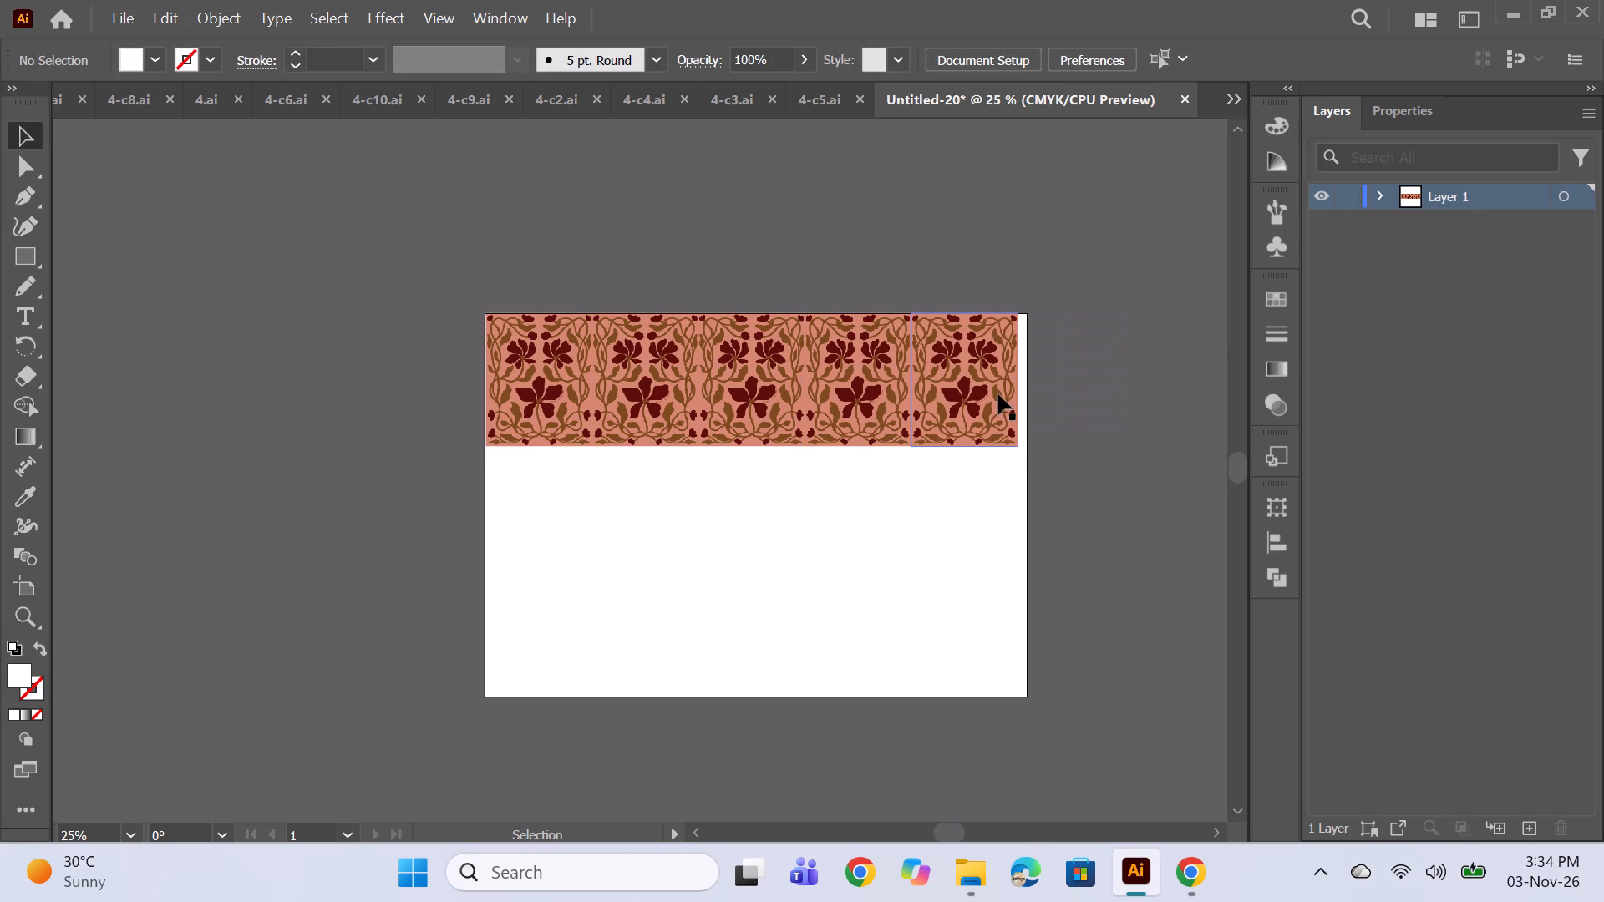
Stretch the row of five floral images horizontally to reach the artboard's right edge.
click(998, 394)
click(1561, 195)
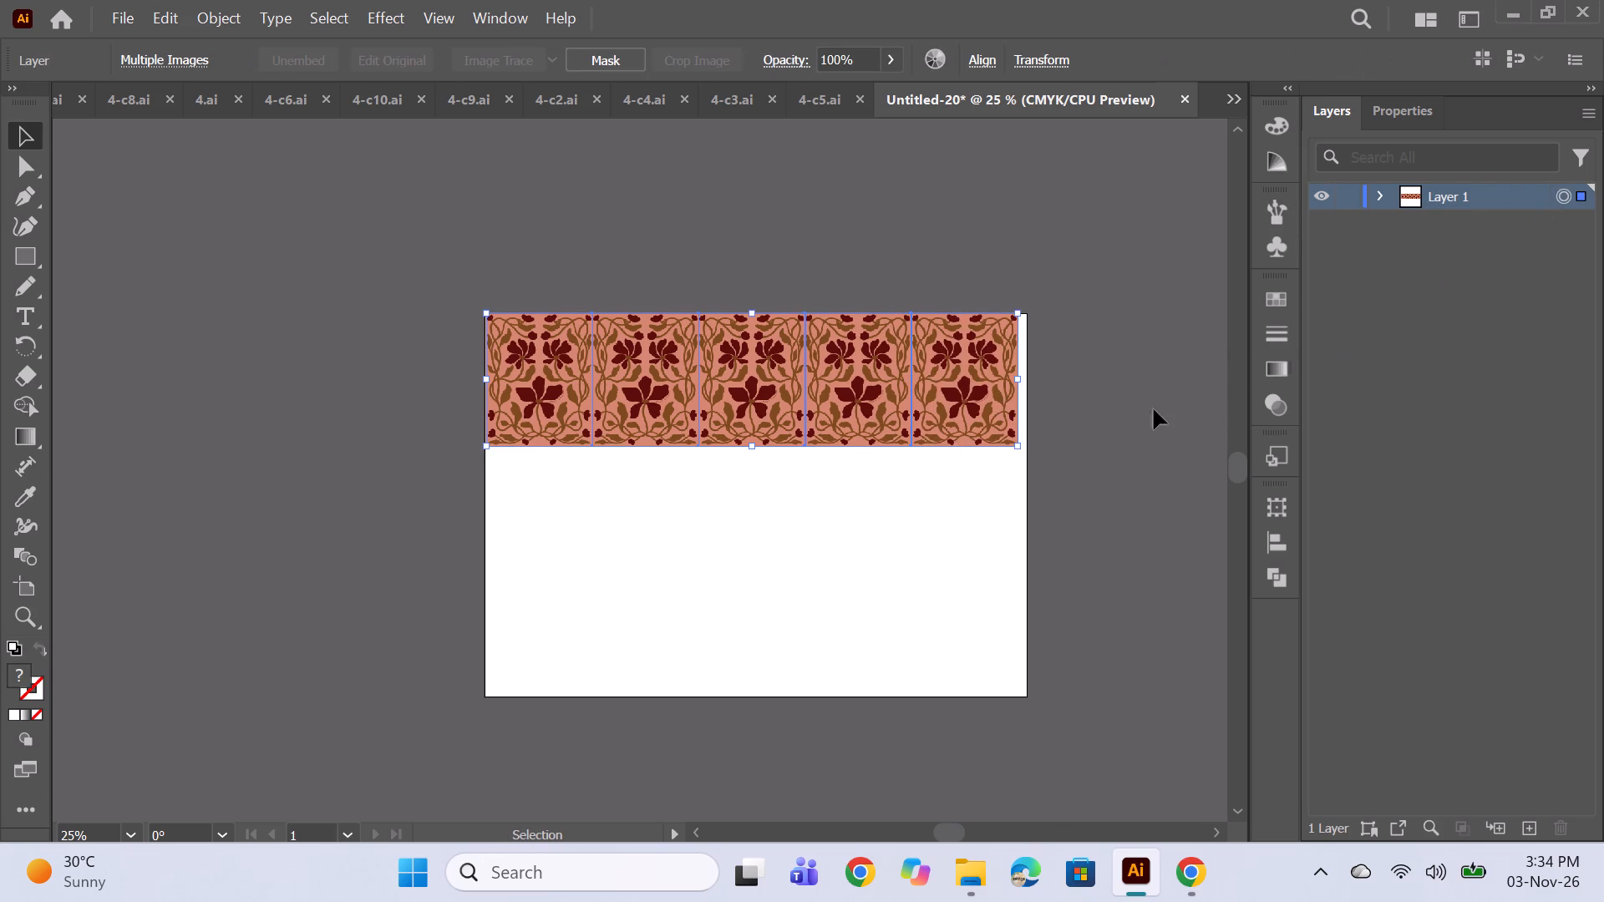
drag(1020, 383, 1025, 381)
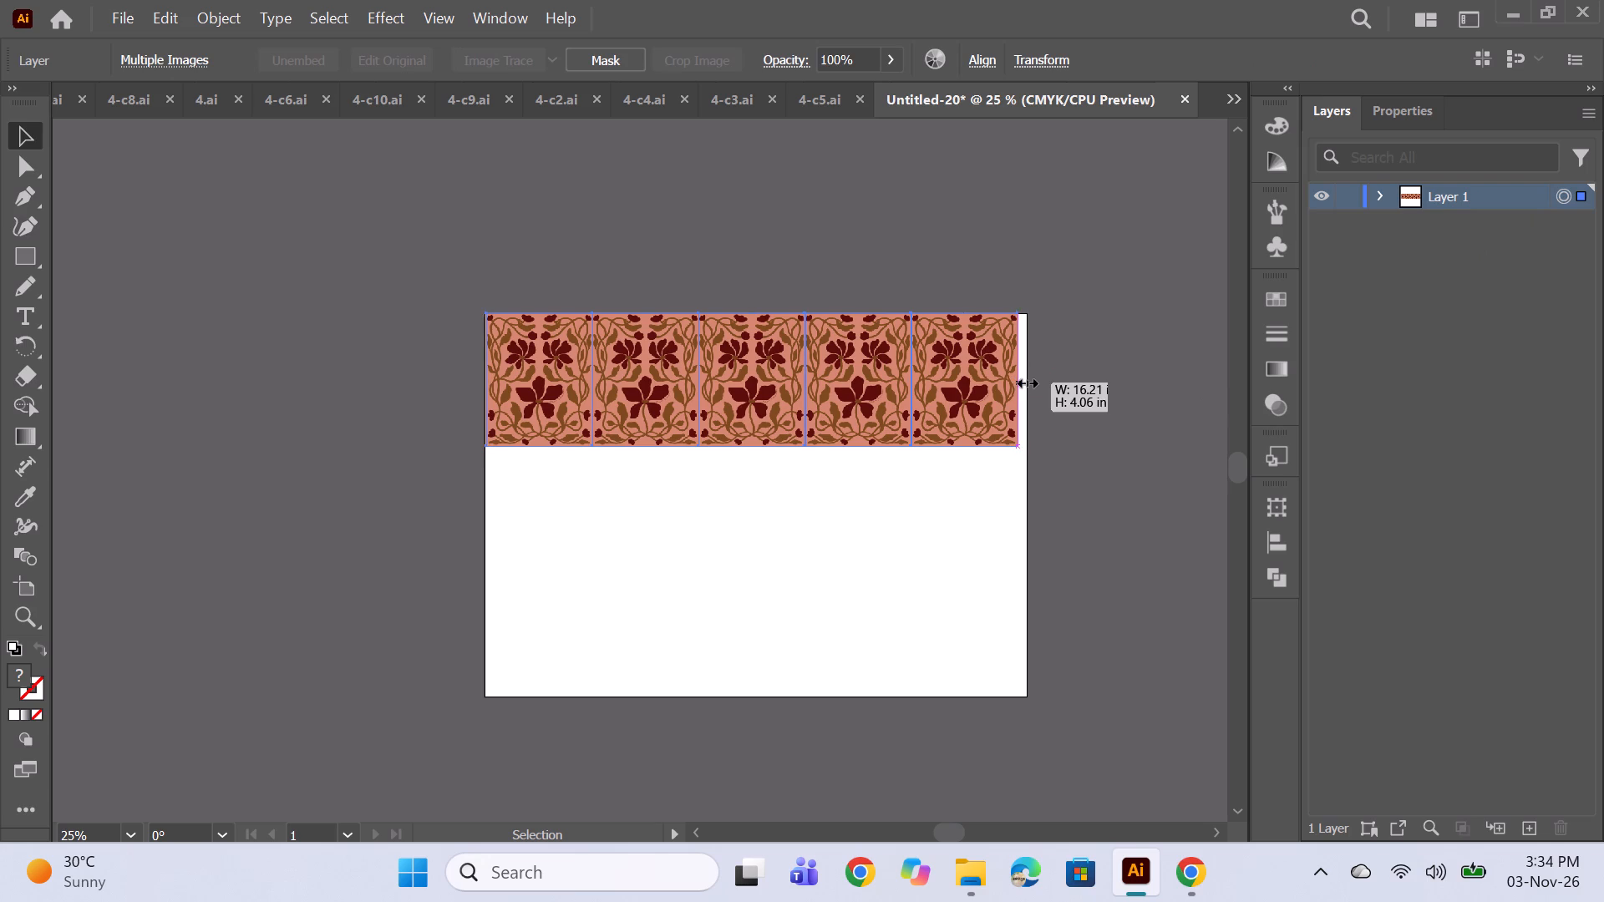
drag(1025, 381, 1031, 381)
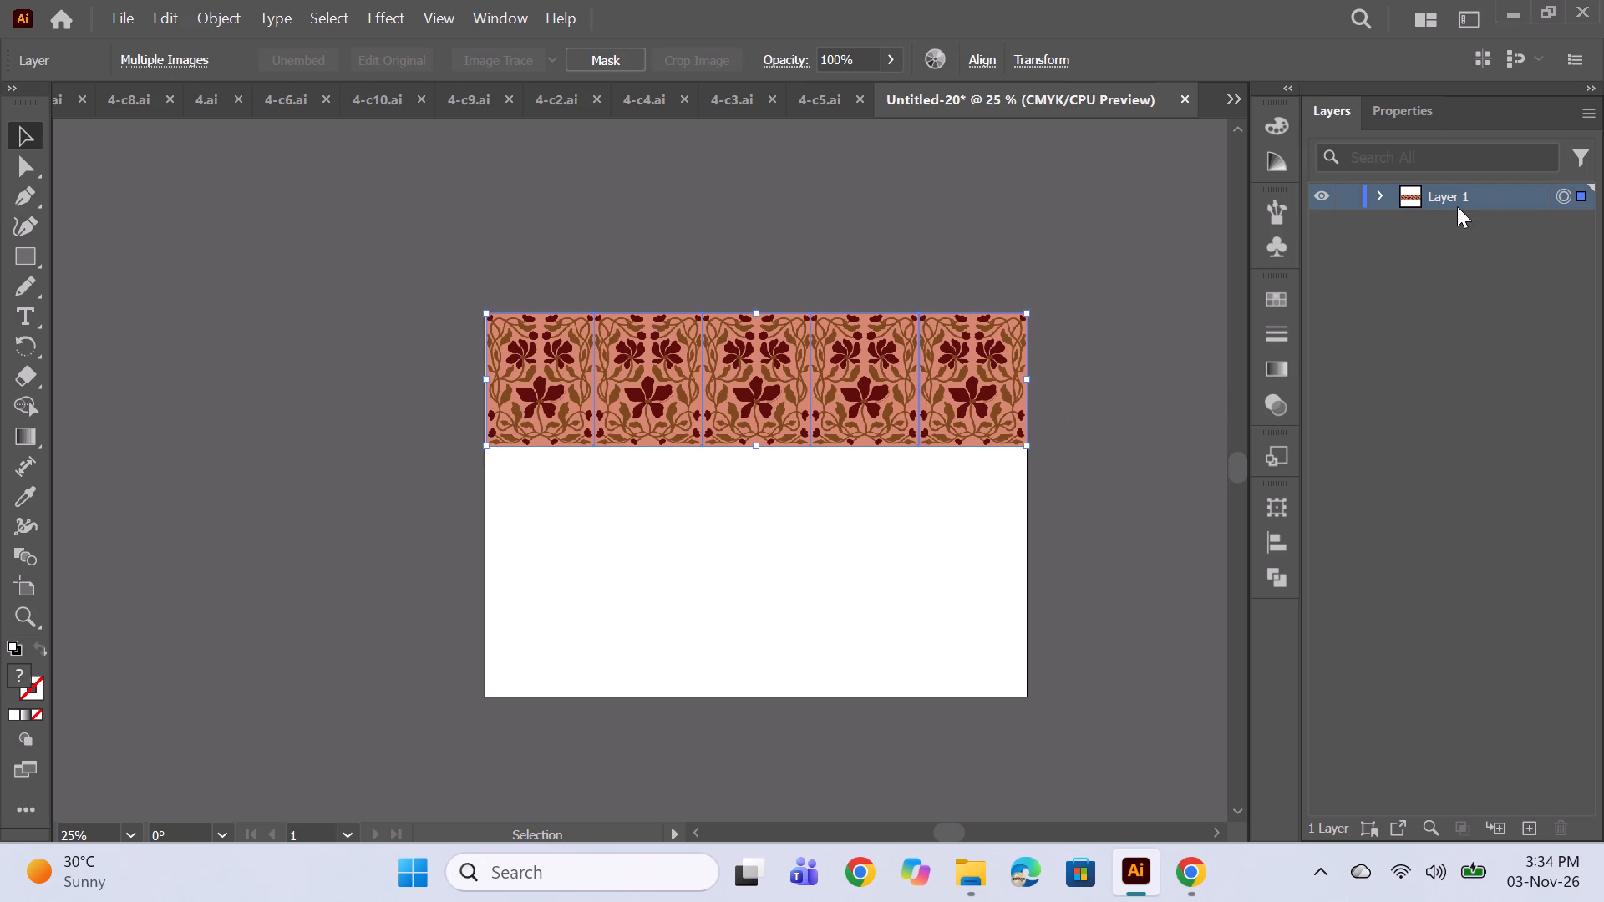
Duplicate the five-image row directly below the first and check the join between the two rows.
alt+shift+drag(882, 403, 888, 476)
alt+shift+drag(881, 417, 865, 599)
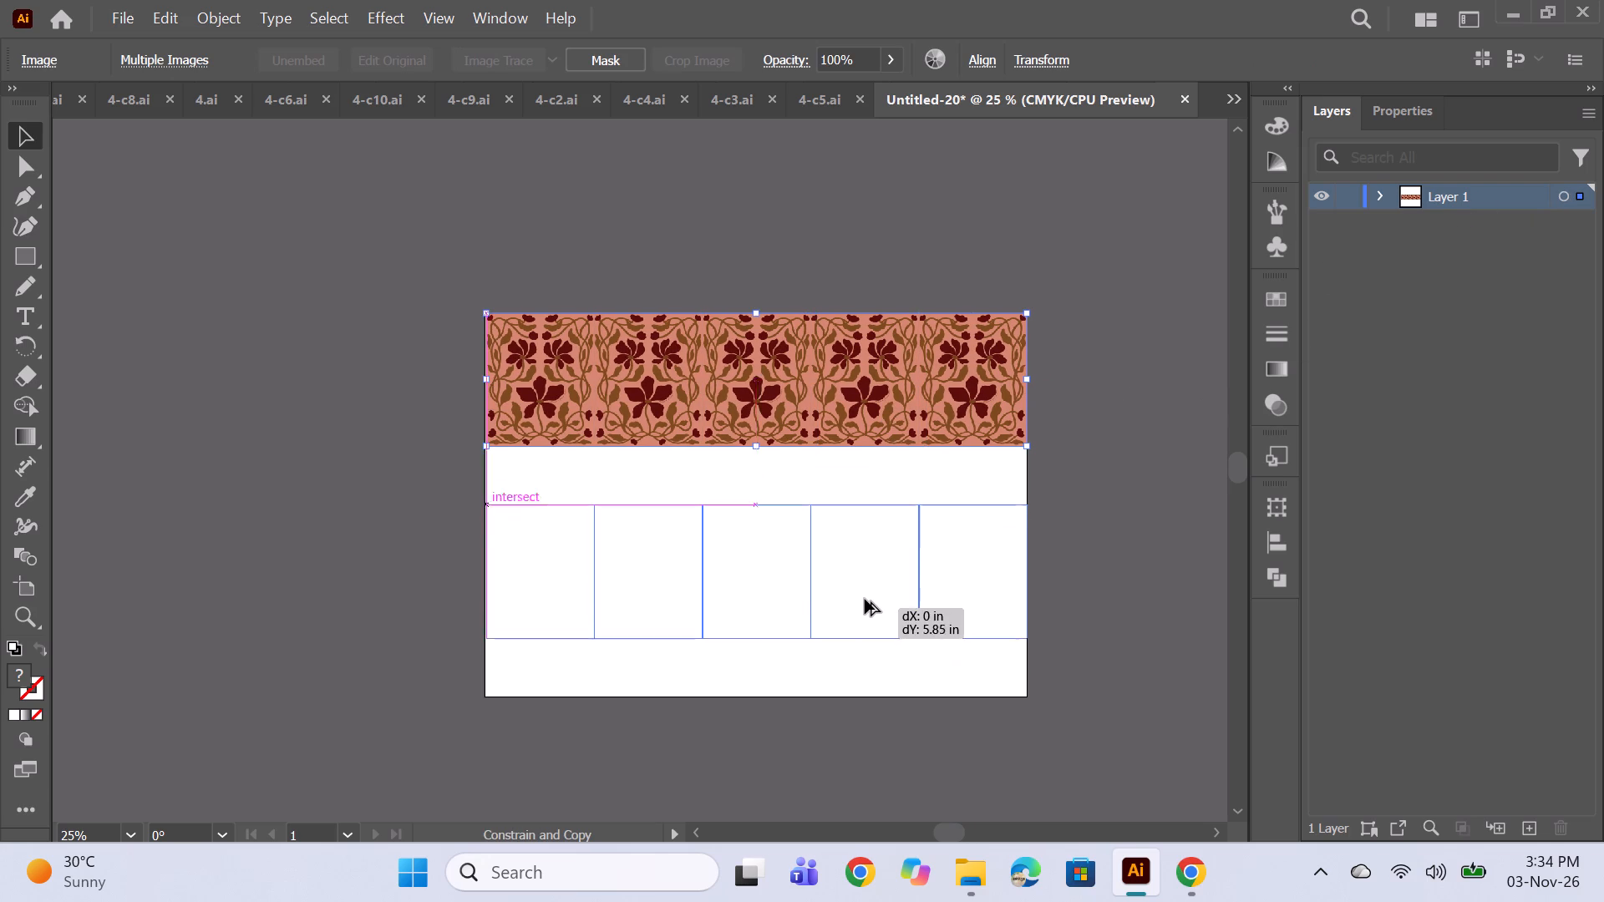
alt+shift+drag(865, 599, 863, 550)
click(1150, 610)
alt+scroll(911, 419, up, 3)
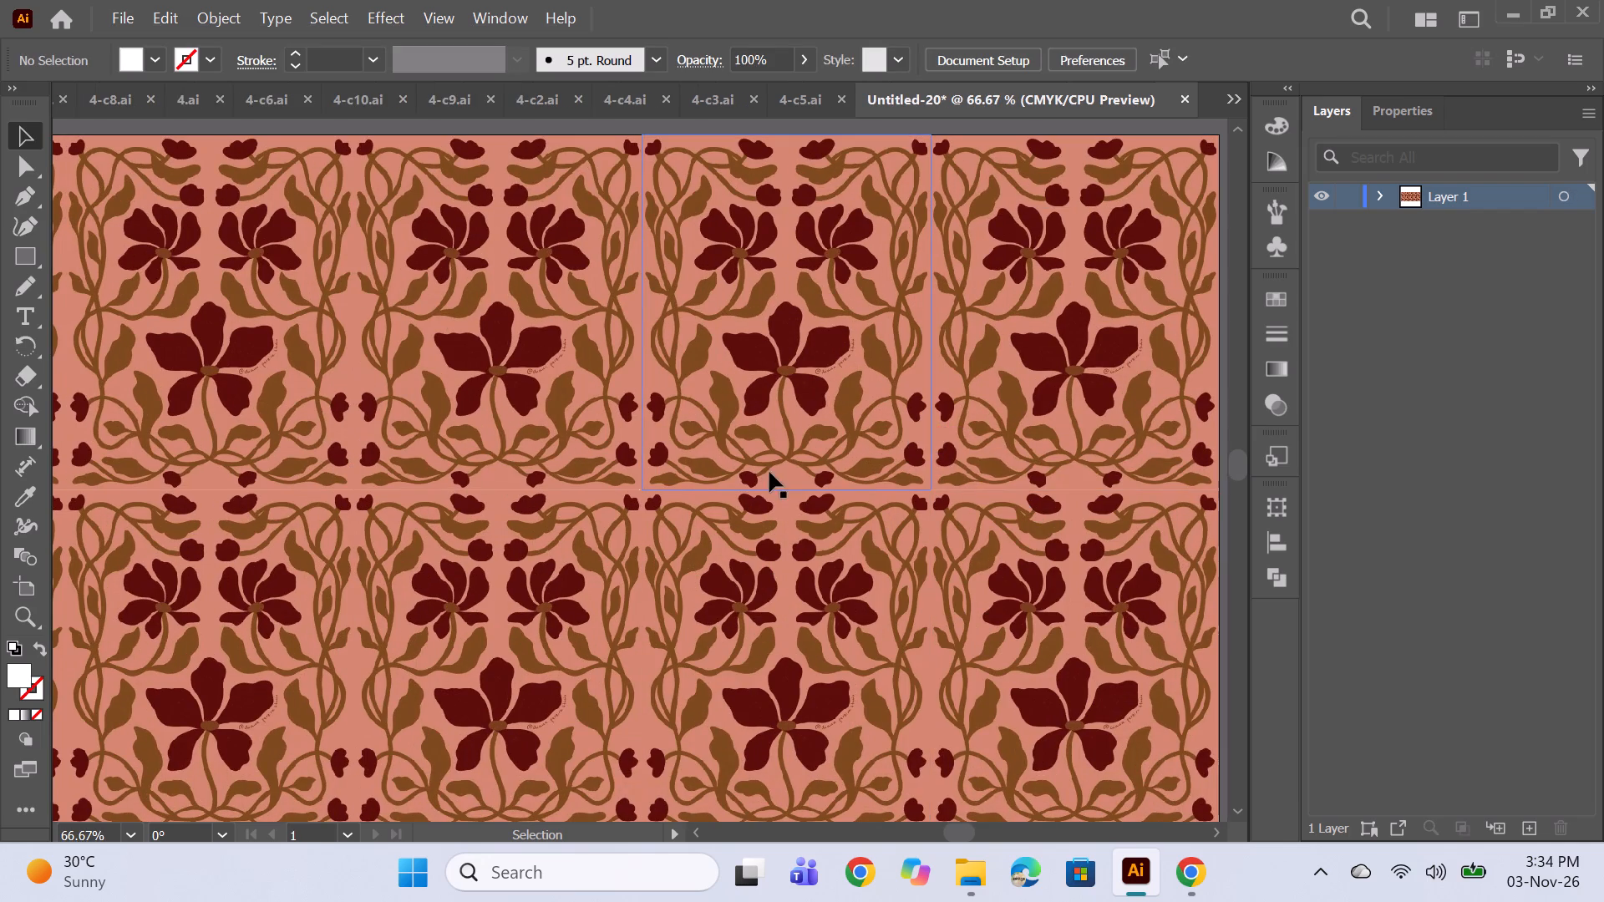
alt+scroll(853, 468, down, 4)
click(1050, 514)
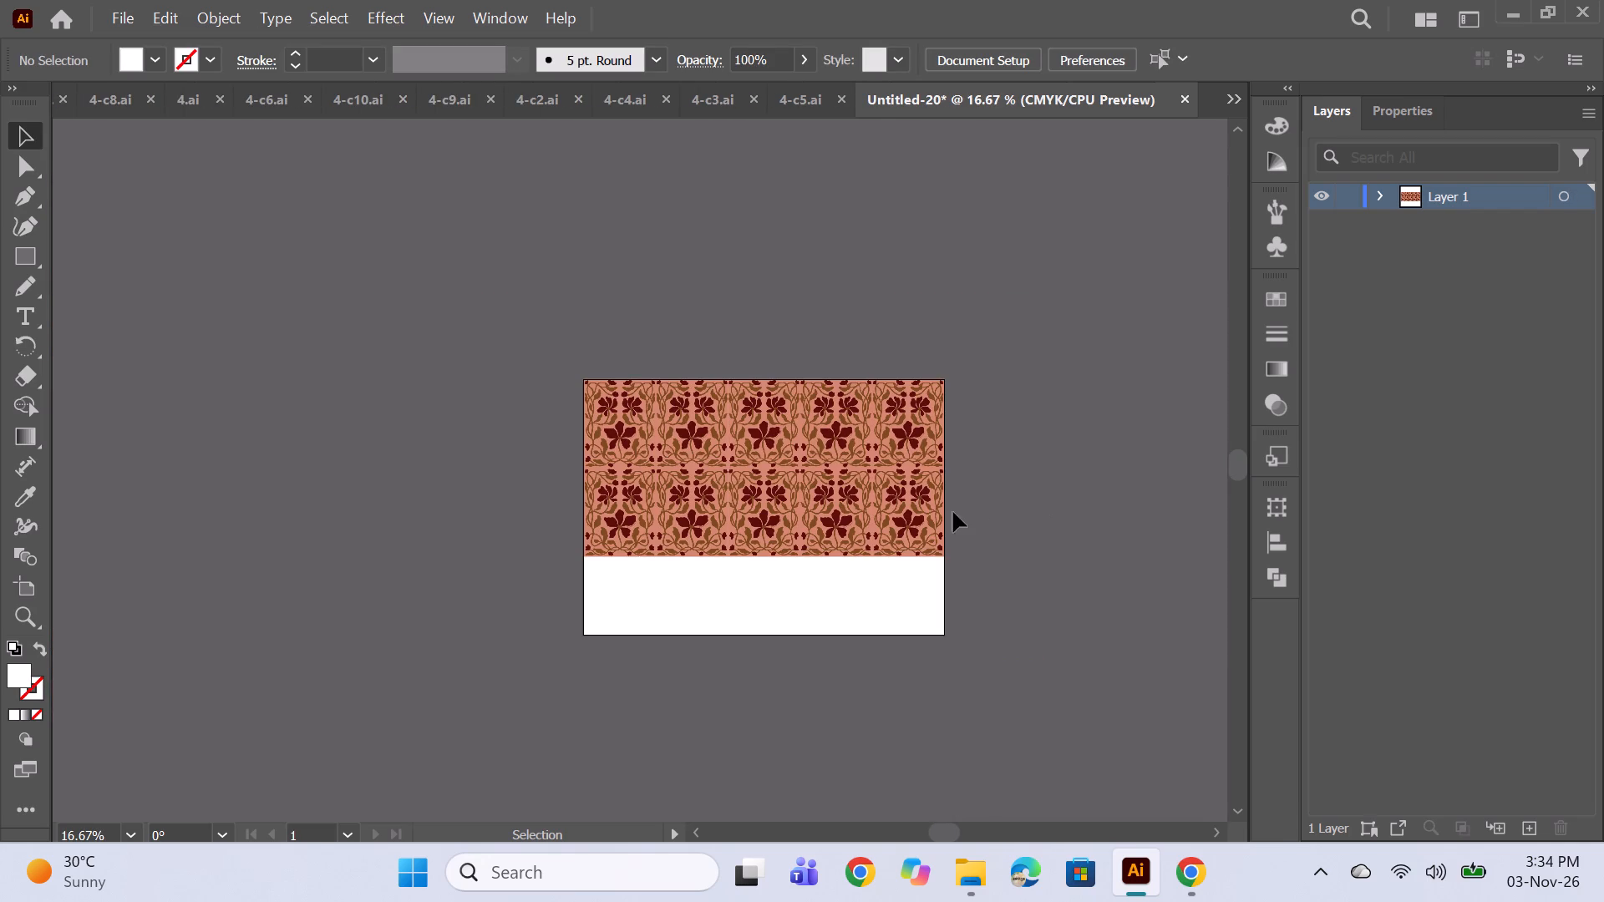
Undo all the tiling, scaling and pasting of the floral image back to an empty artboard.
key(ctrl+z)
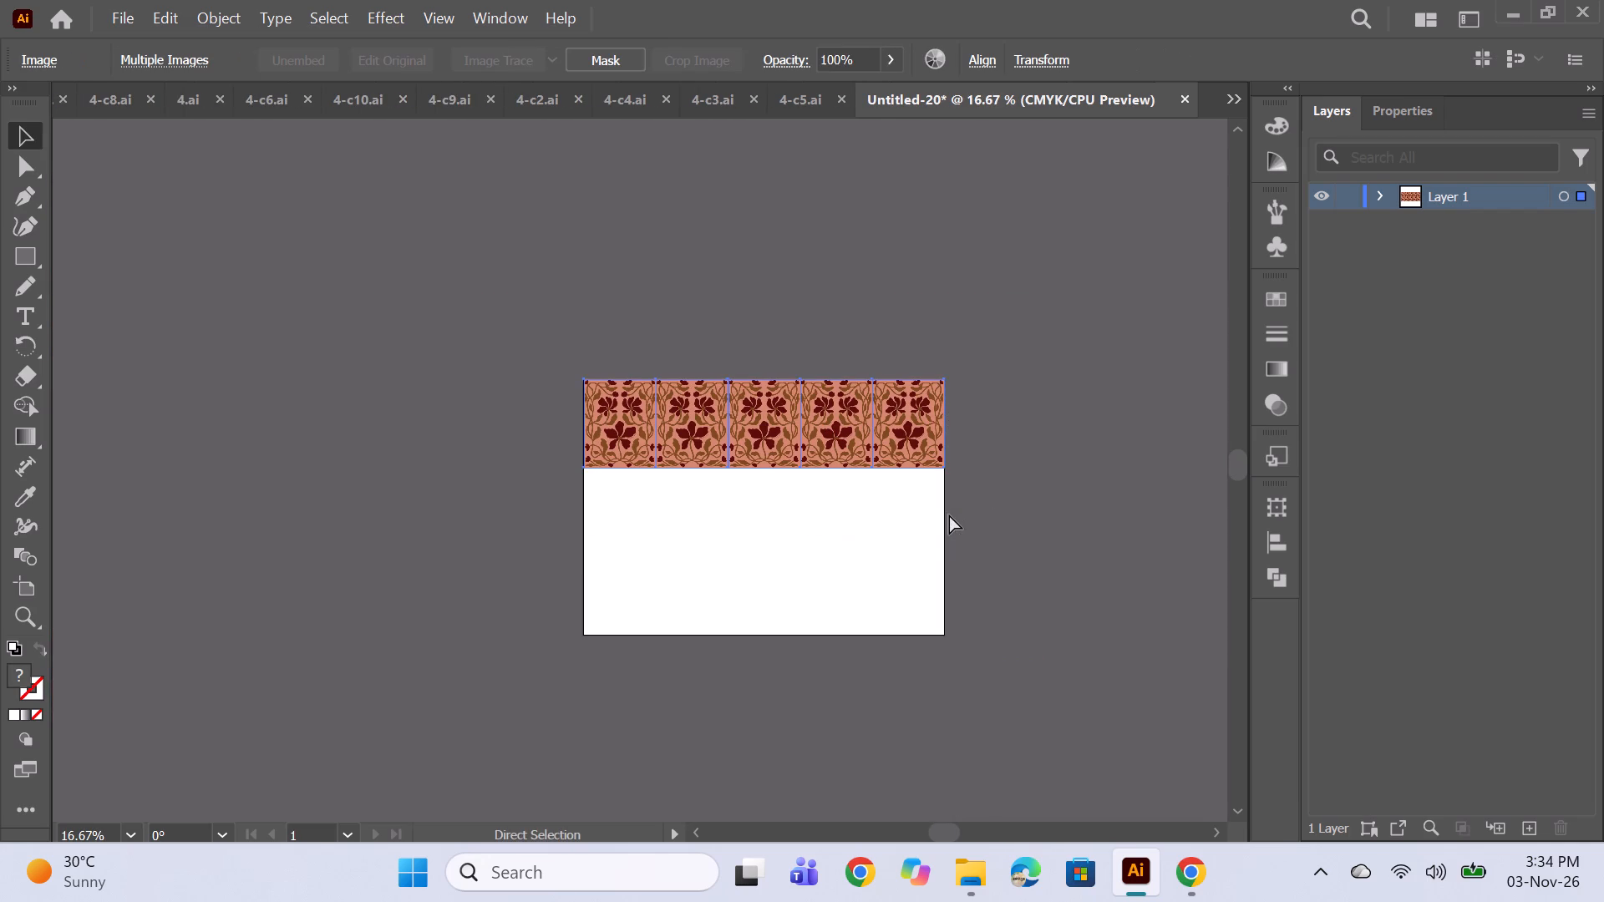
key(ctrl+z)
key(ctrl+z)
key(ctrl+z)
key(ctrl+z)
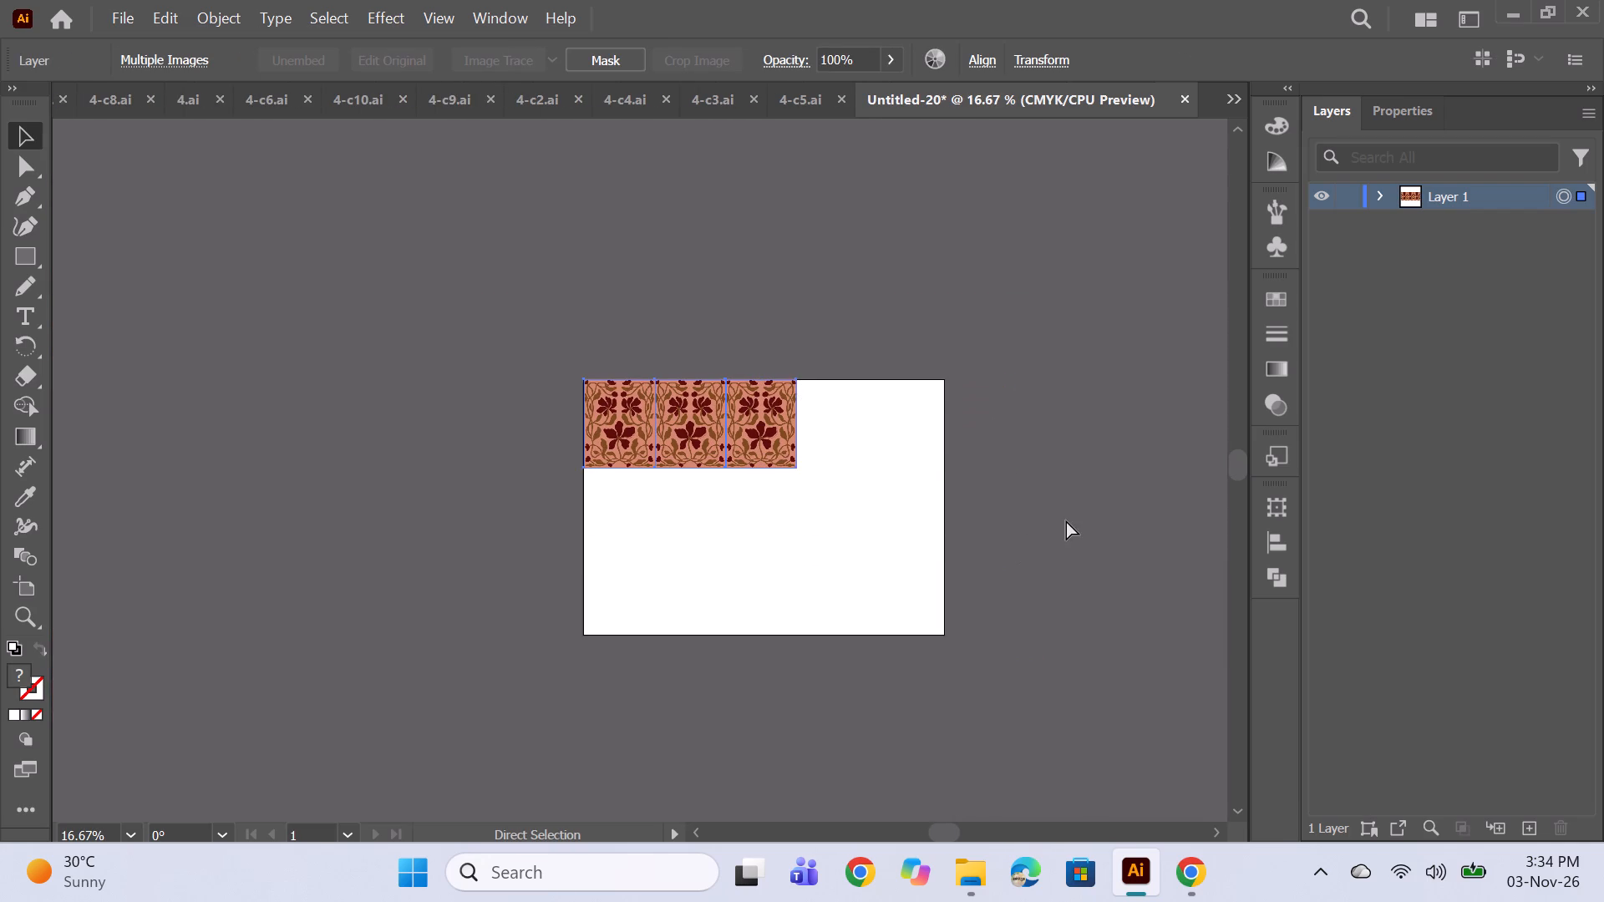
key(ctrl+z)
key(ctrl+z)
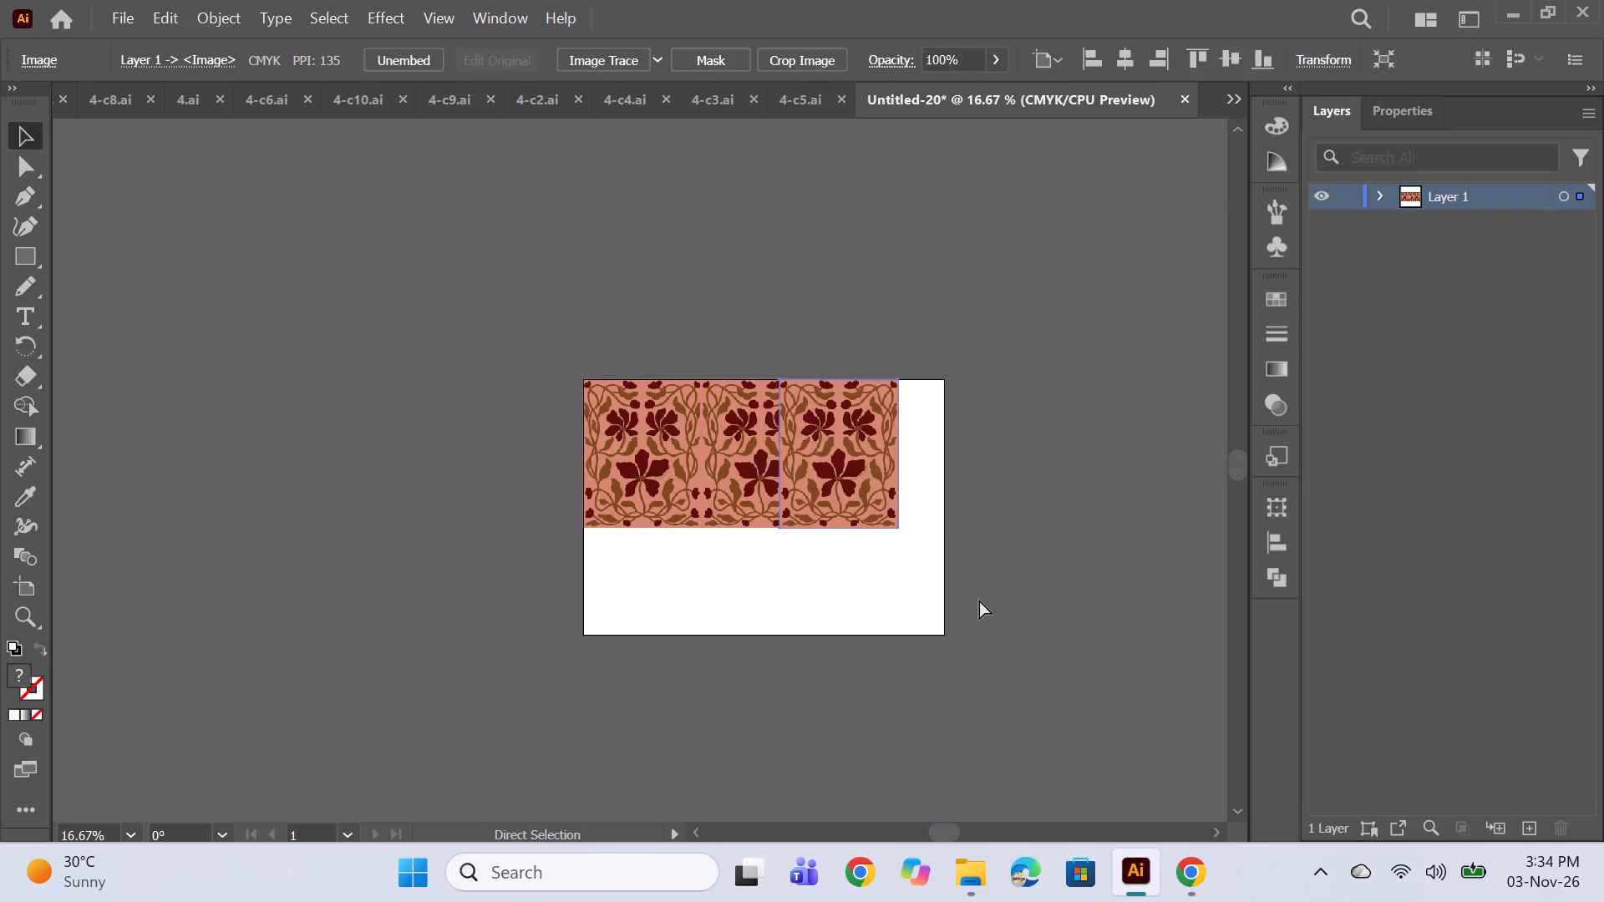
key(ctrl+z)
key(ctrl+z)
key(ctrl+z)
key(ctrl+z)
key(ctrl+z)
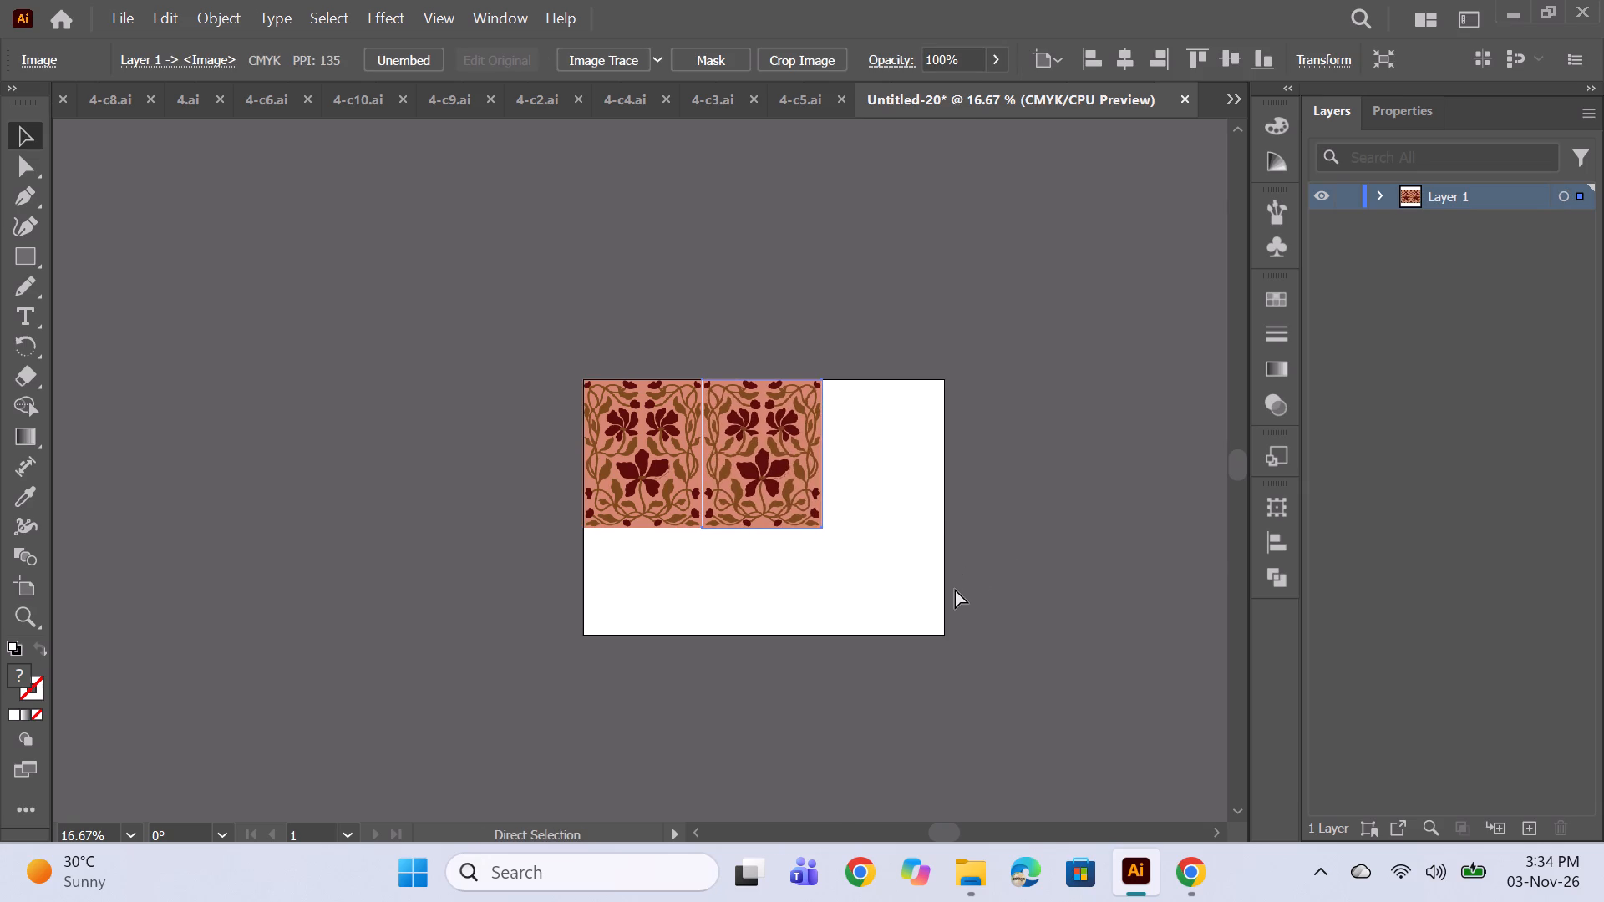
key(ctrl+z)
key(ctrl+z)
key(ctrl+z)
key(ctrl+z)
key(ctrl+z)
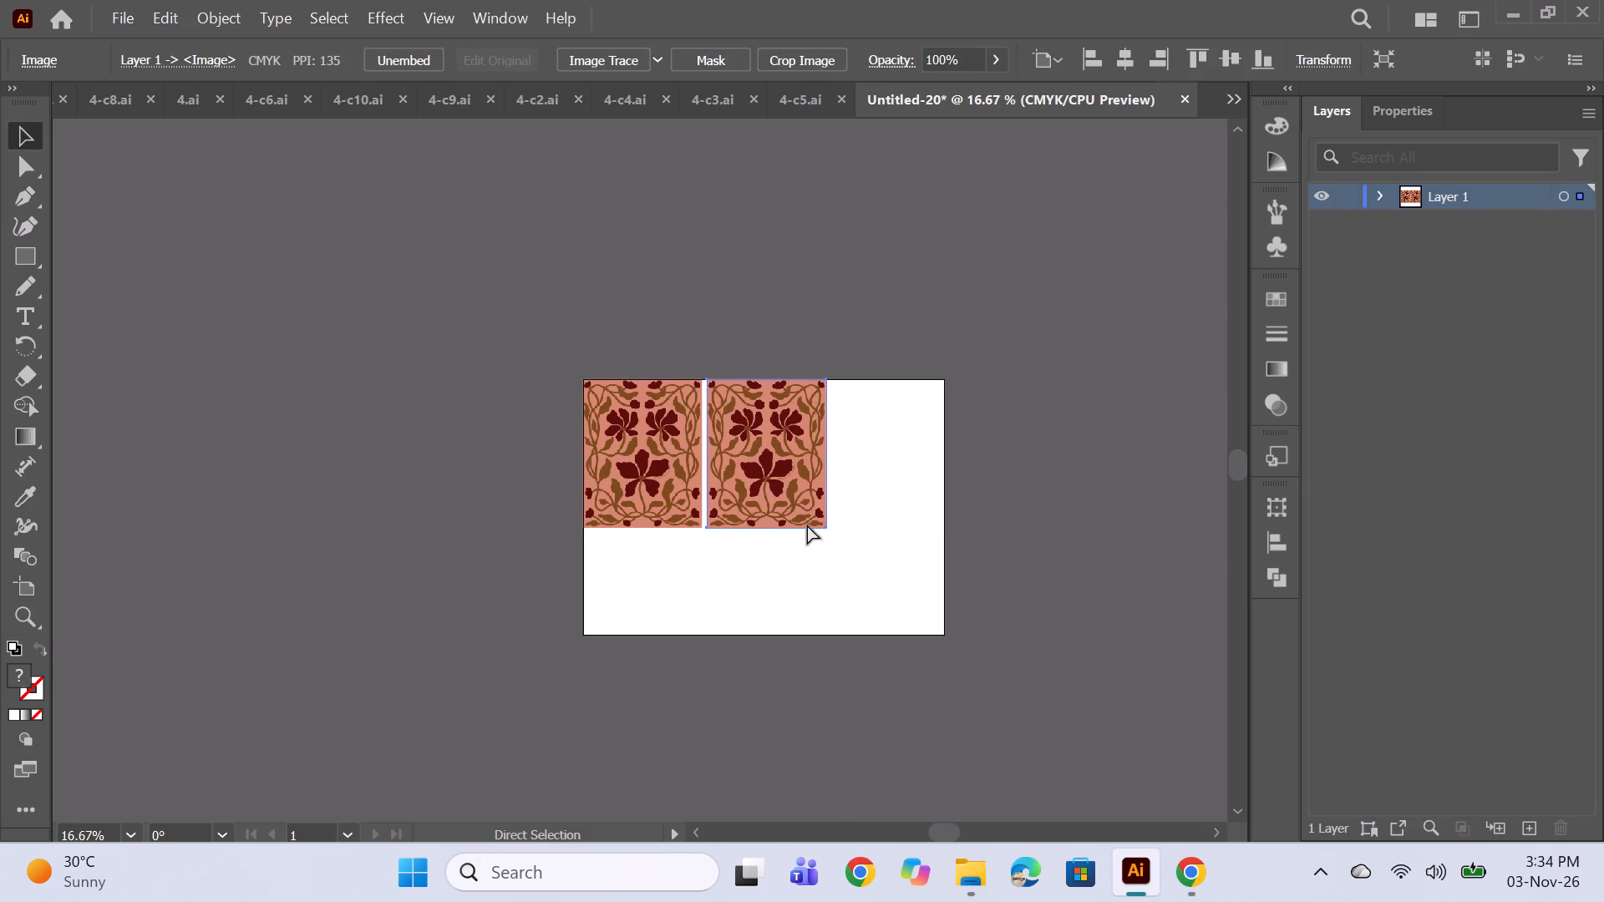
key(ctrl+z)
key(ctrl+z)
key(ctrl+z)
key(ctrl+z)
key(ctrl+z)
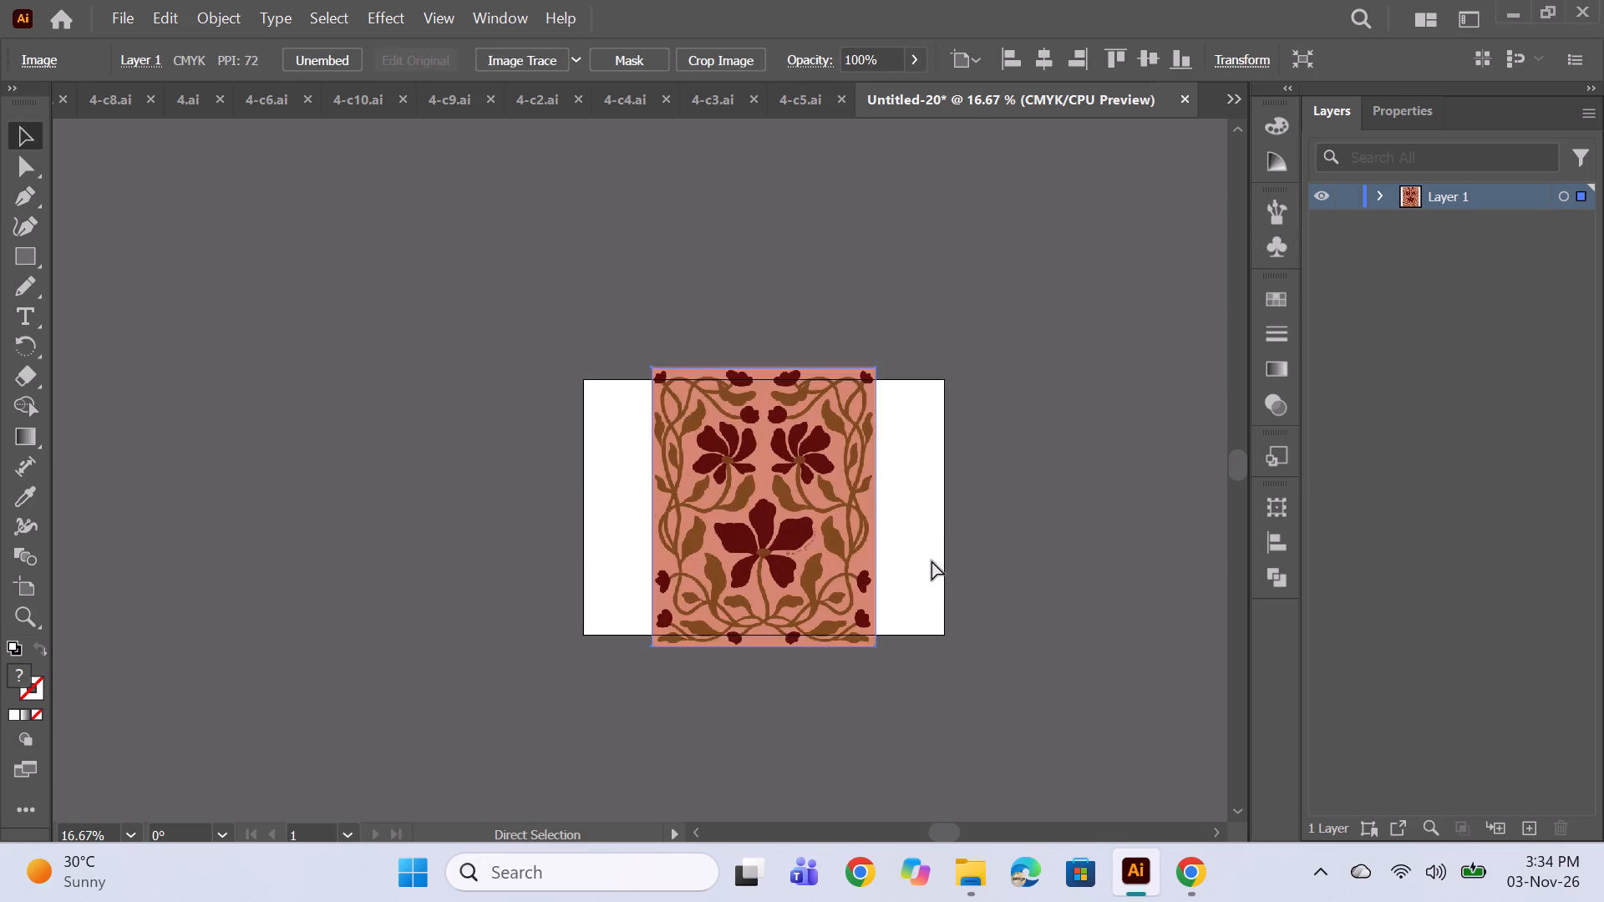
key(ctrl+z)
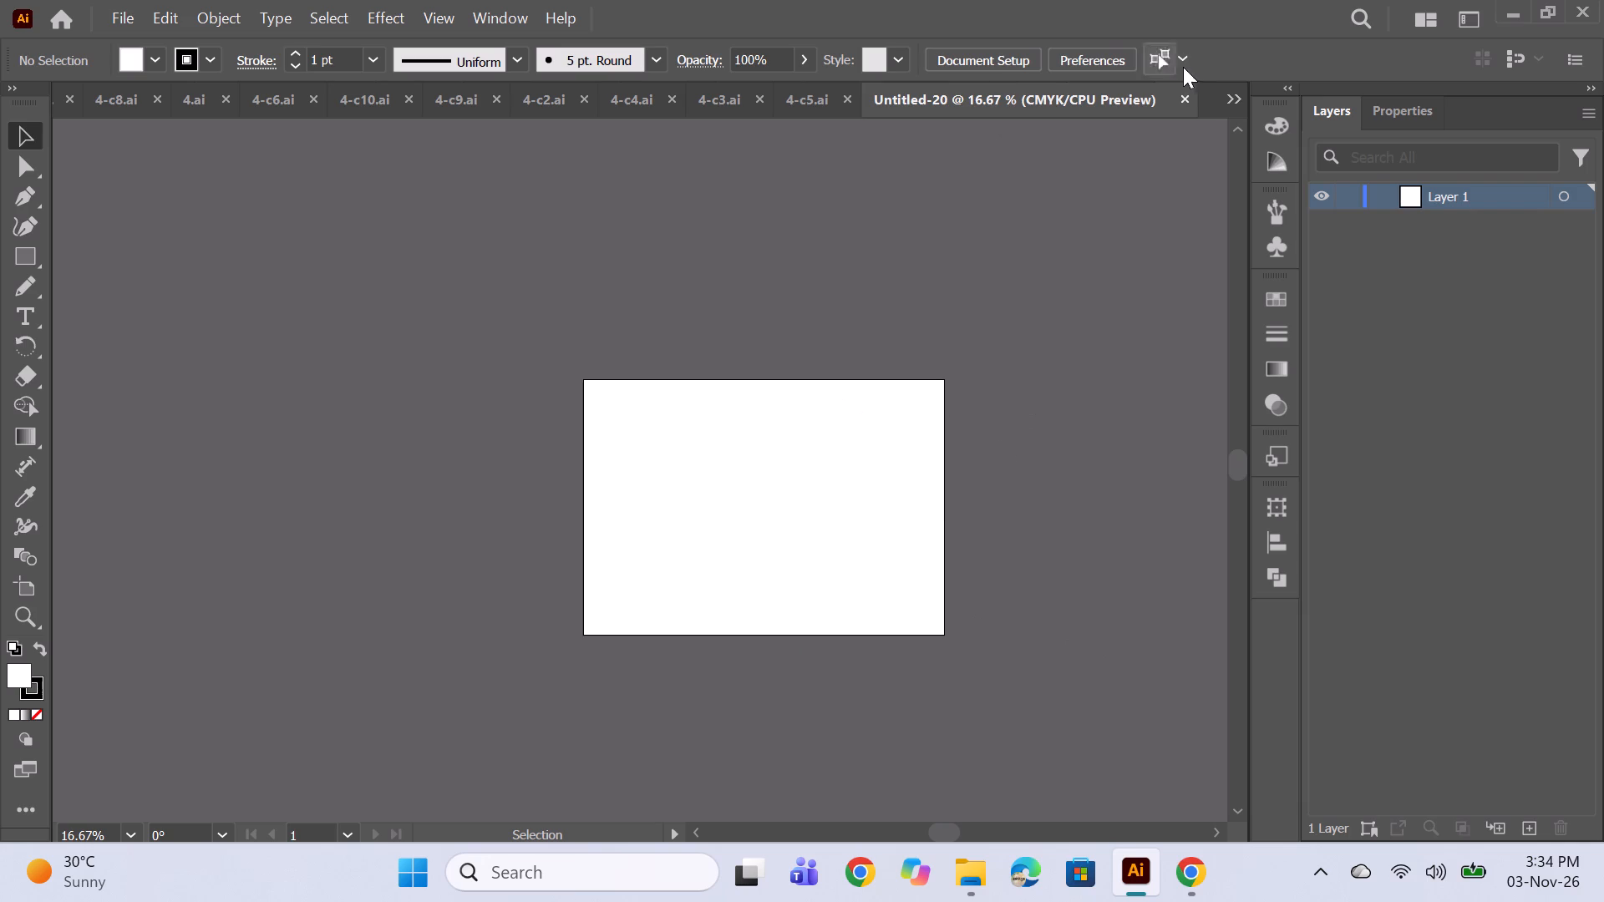
Close the empty untitled document.
click(1186, 92)
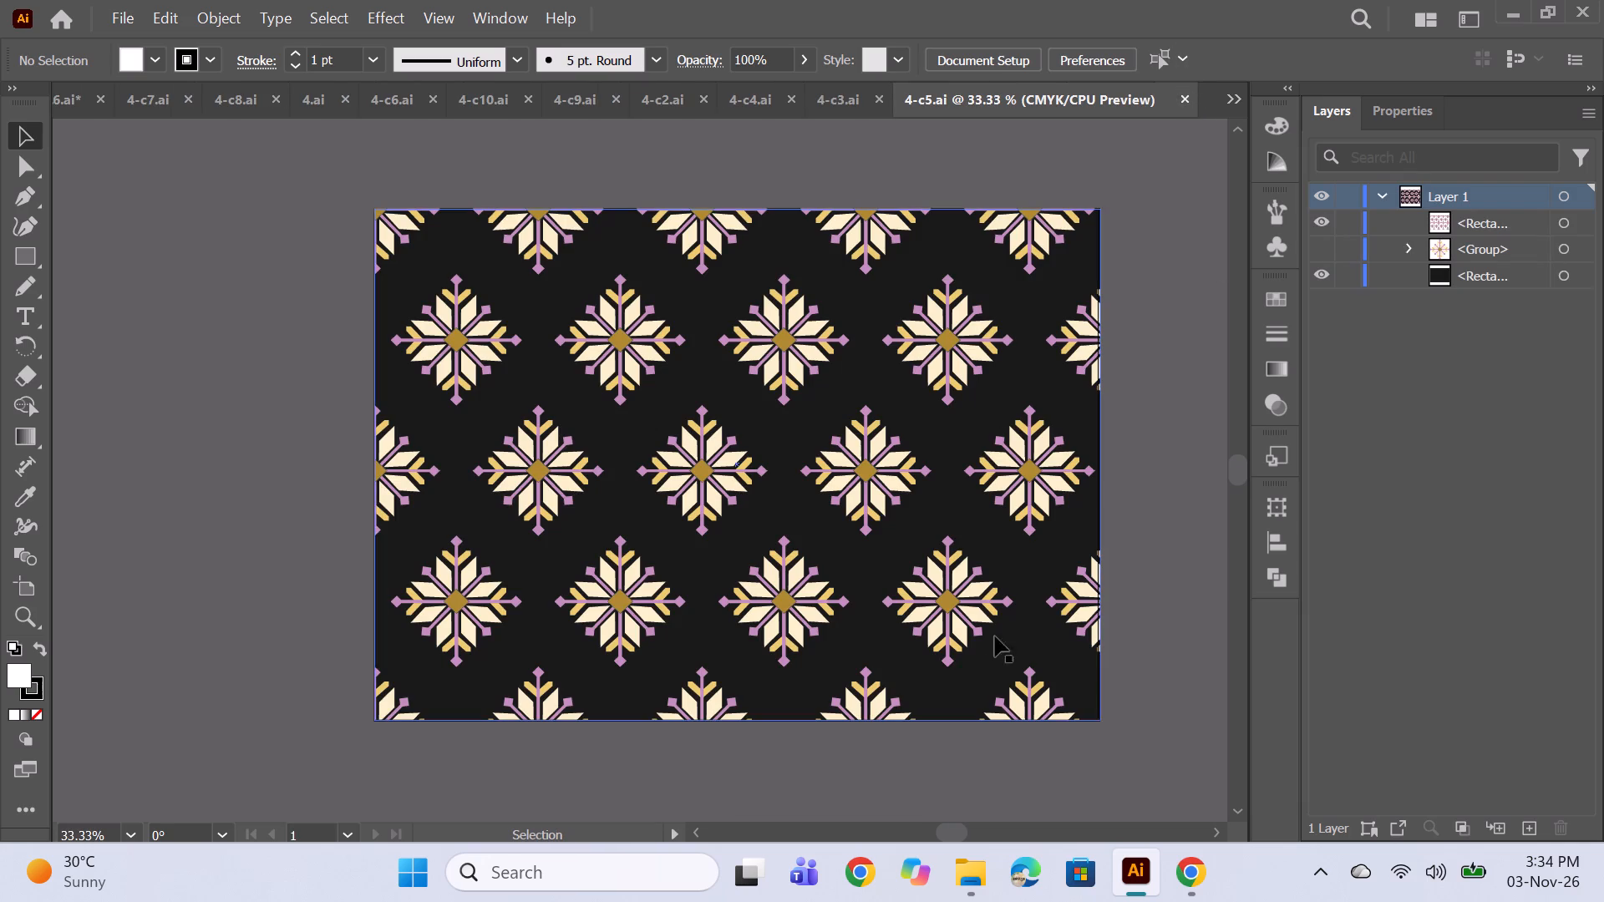
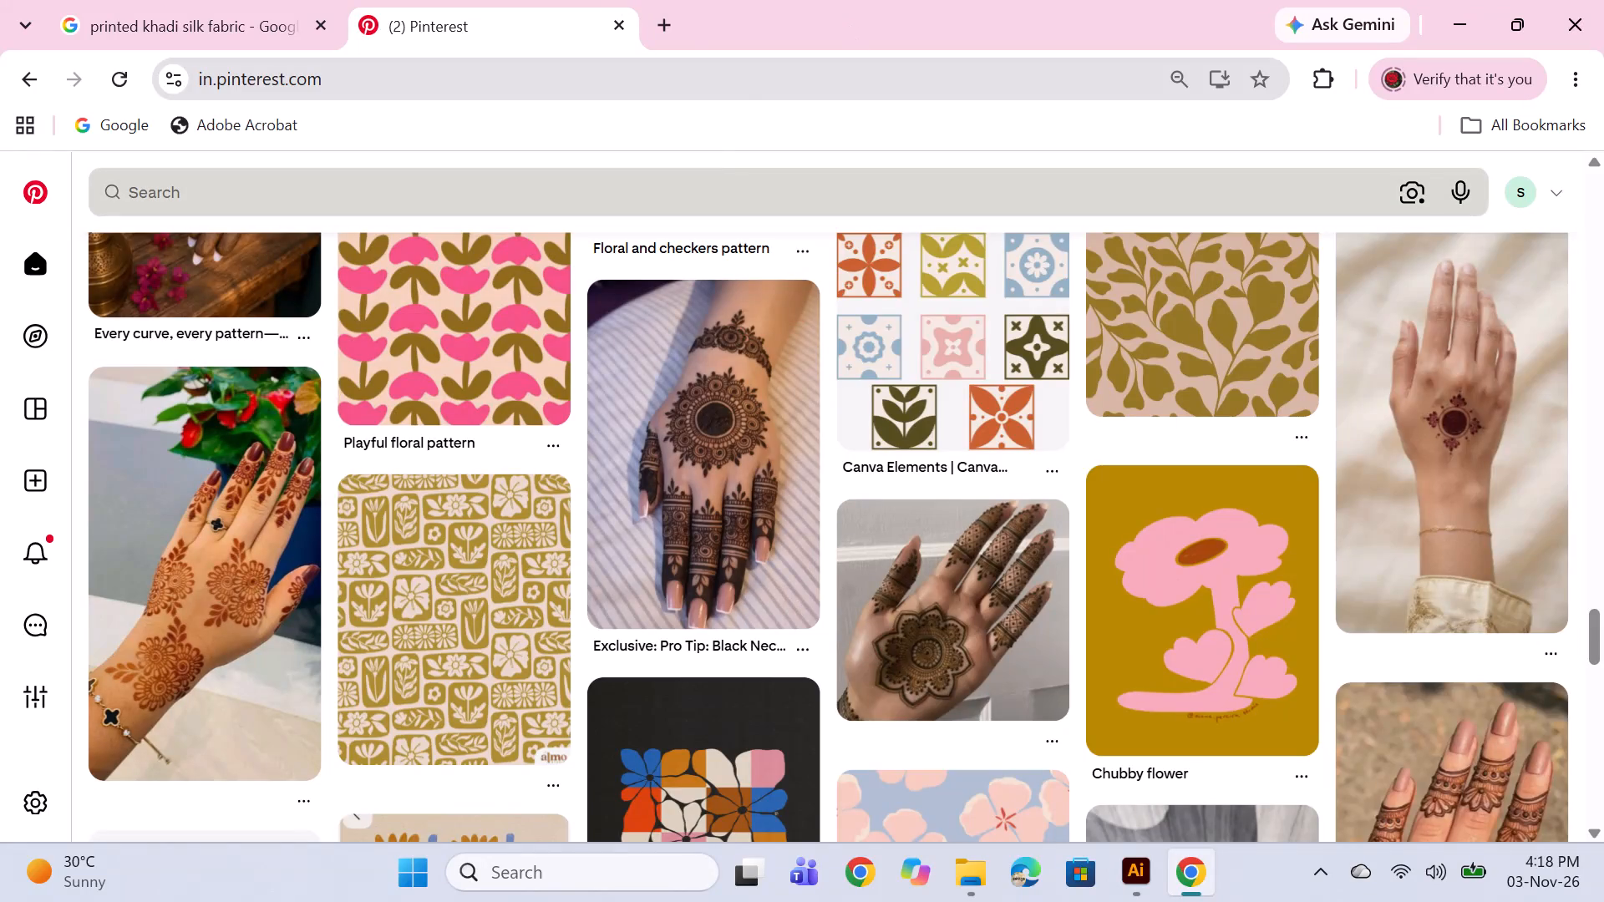
Browse the Pinterest home feed for floral pattern references and view the Modern Simple Mehndi Designs pin.
scroll(914, 407, up, 4)
scroll(861, 356, up, 3)
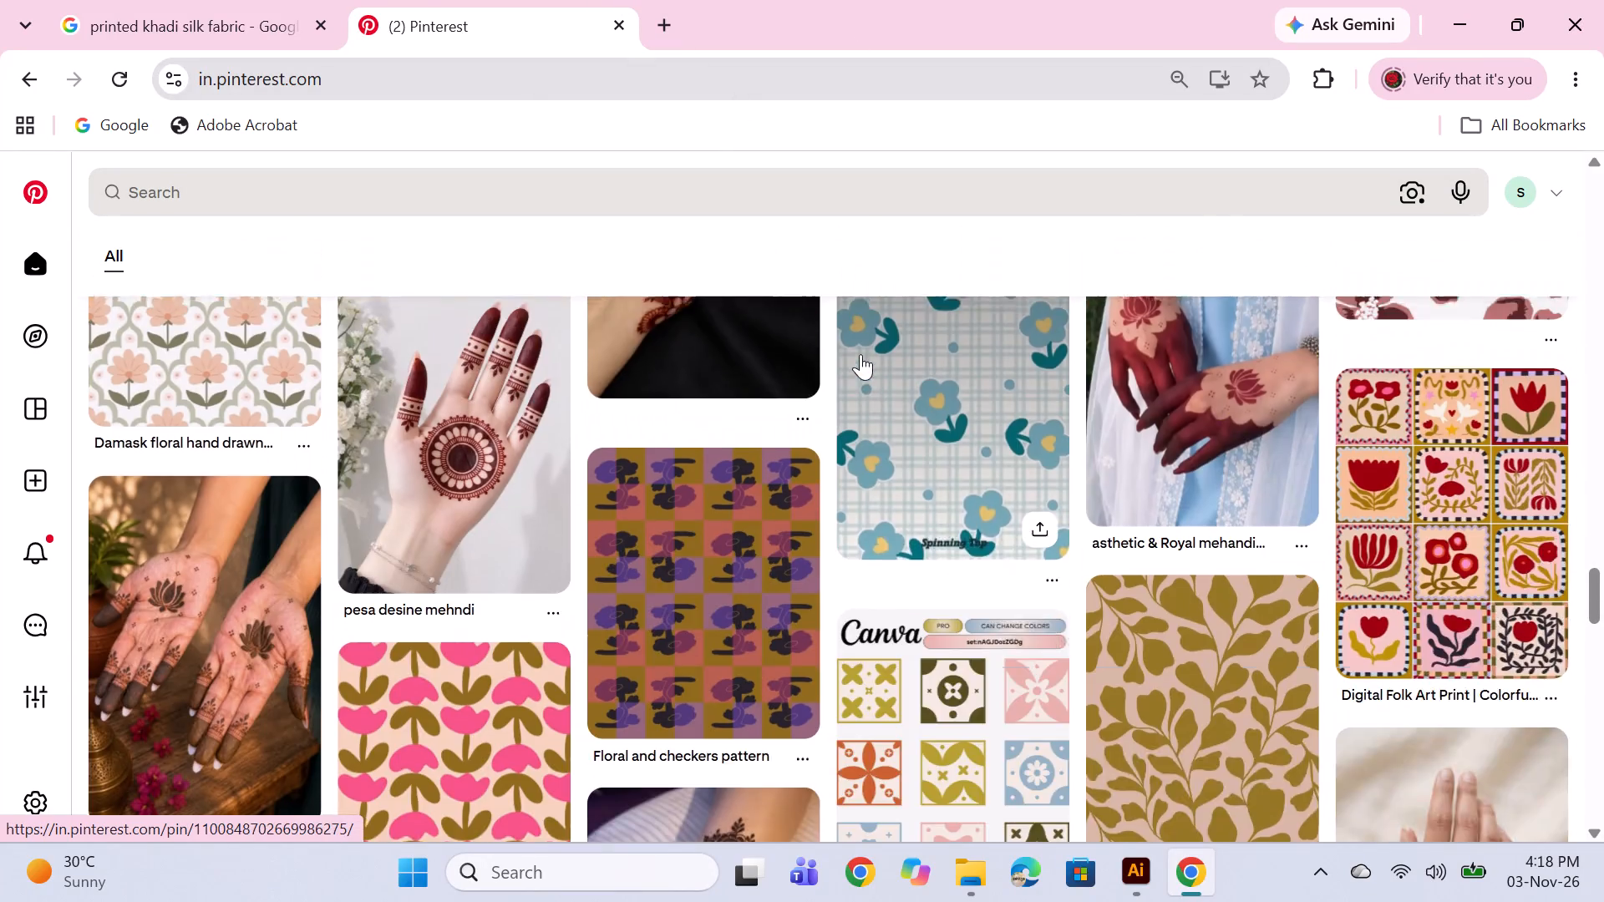
scroll(860, 354, up, 2)
scroll(617, 615, up, 6)
scroll(713, 661, up, 2)
scroll(713, 661, down, 1)
scroll(713, 661, up, 2)
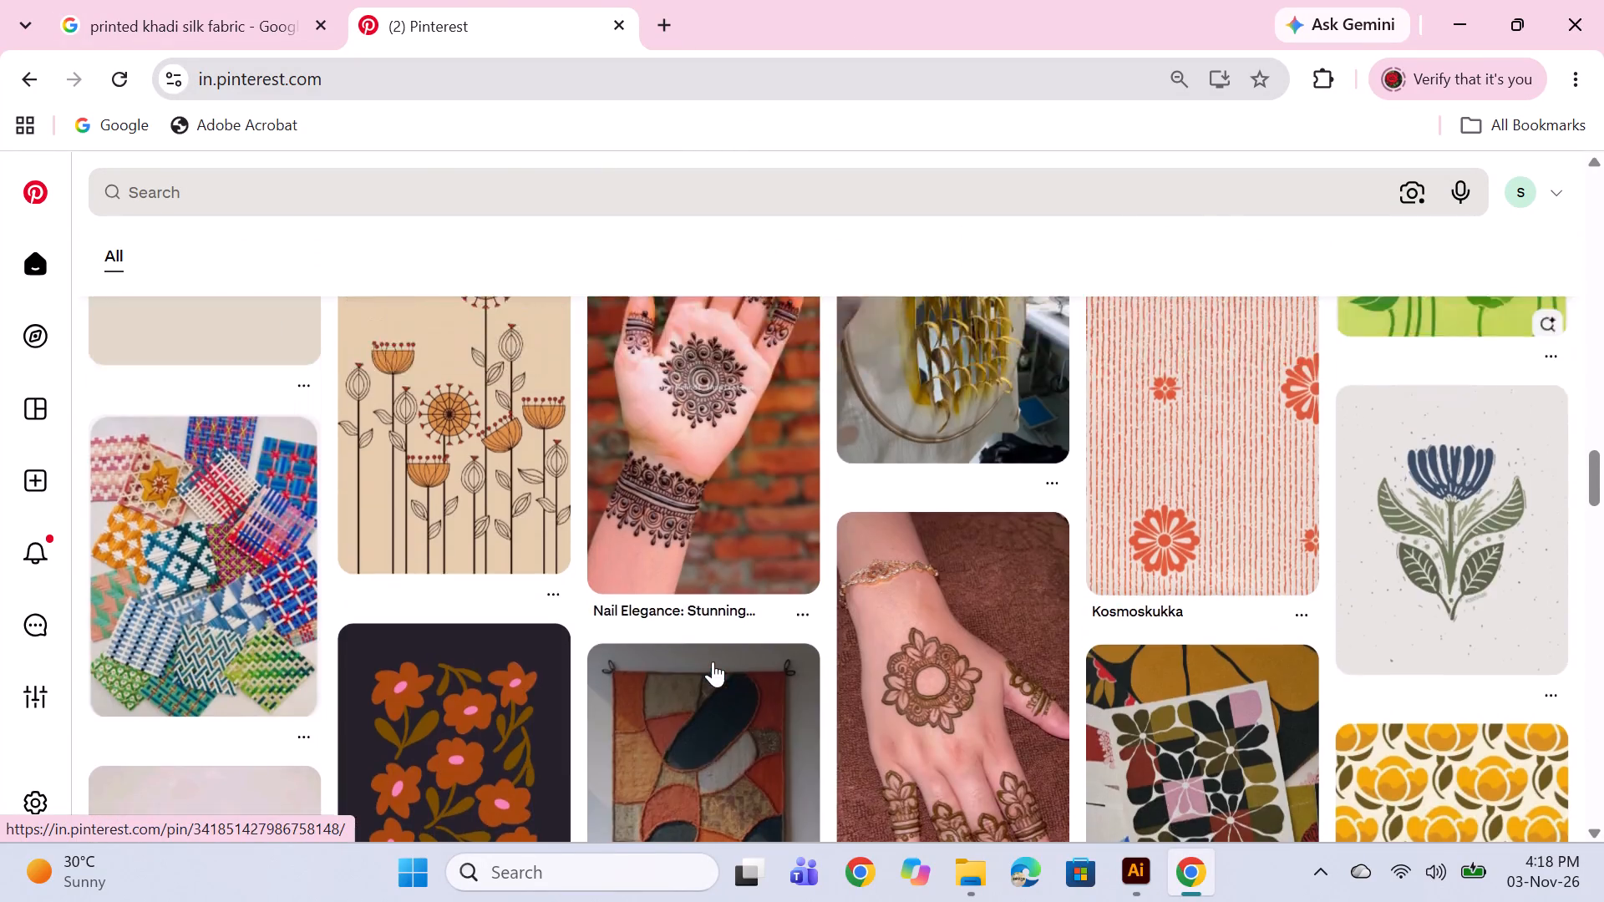
scroll(713, 661, up, 1)
scroll(793, 683, up, 20)
scroll(793, 683, up, 11)
scroll(890, 636, down, 1)
scroll(890, 636, up, 4)
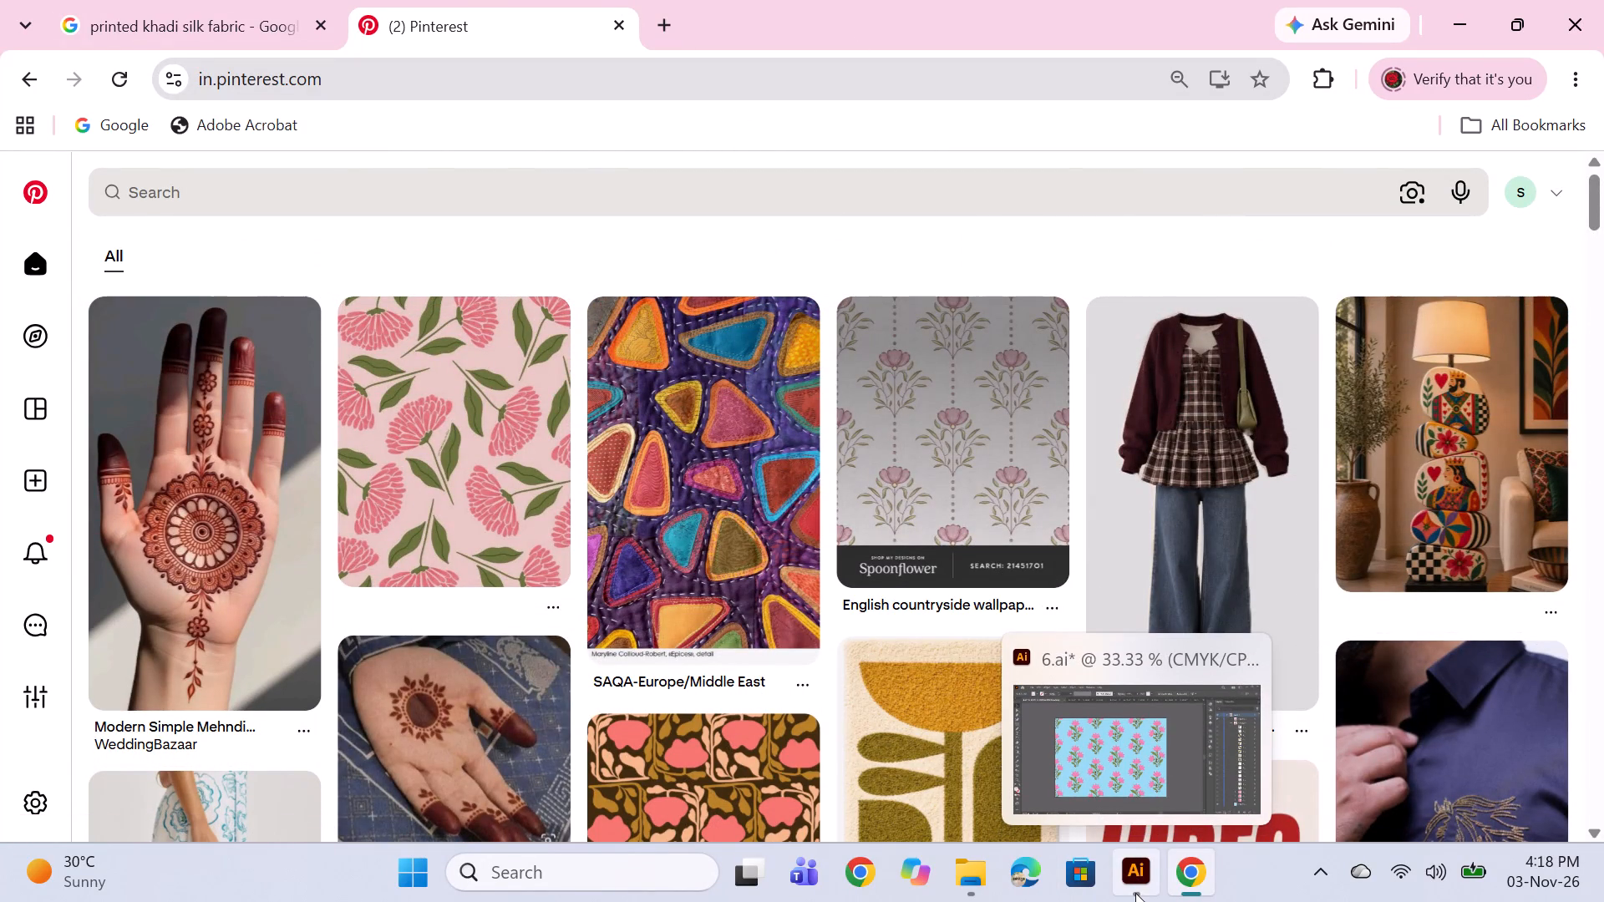
click(234, 595)
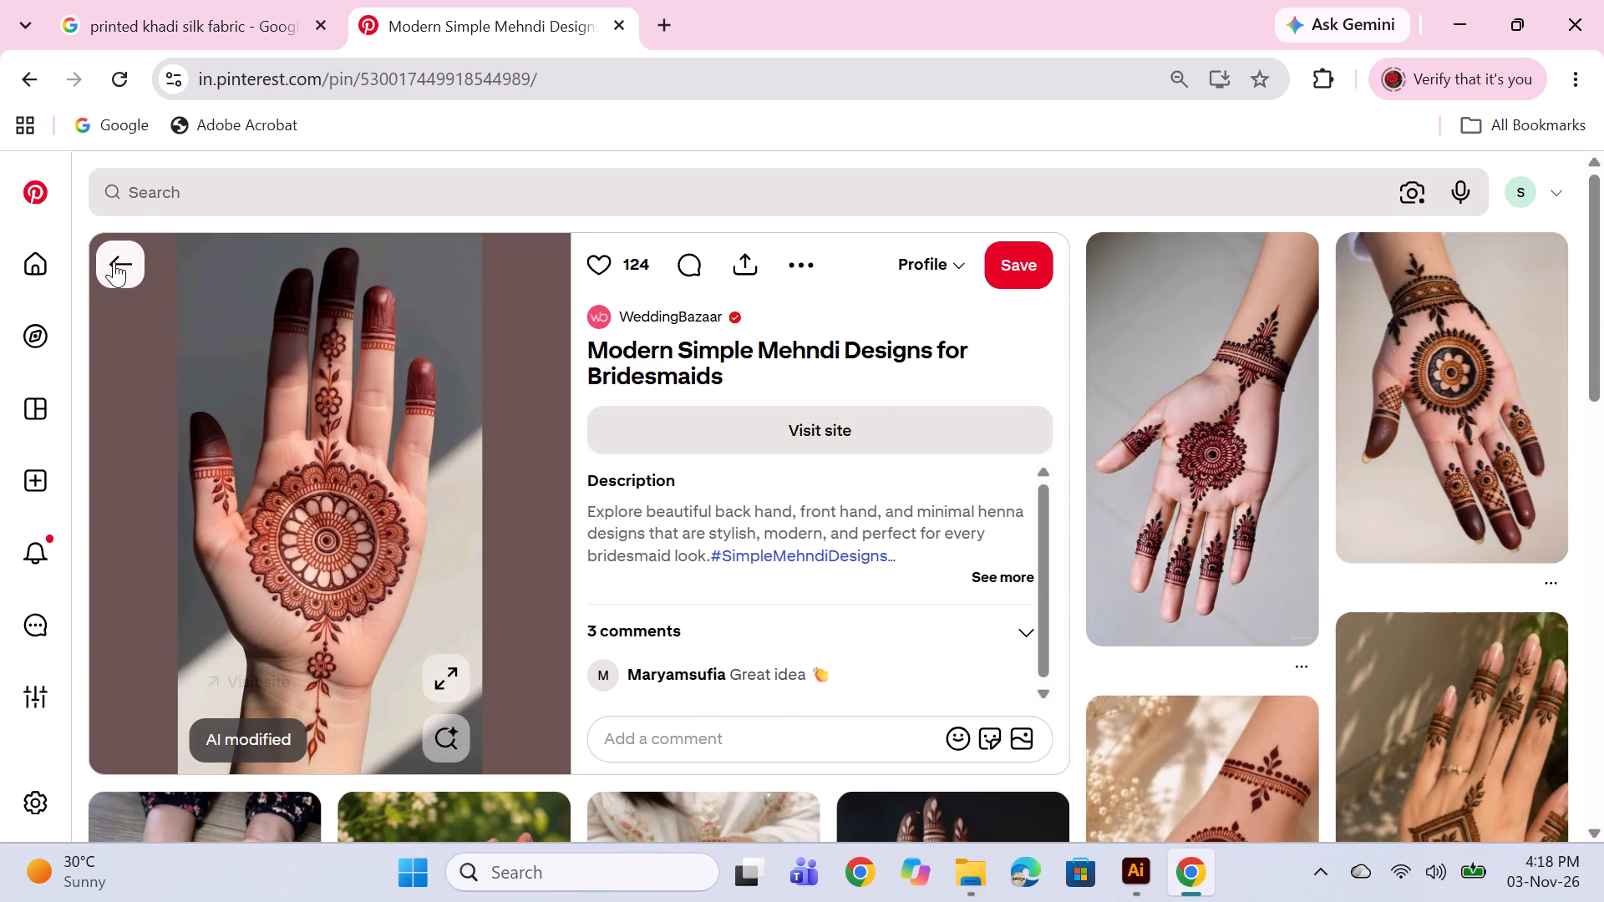
click(114, 261)
Switch to Illustrator and look through the open lotus colourways from 6 to 6-c10, plus the geometric flower file 4-c7.
click(1124, 891)
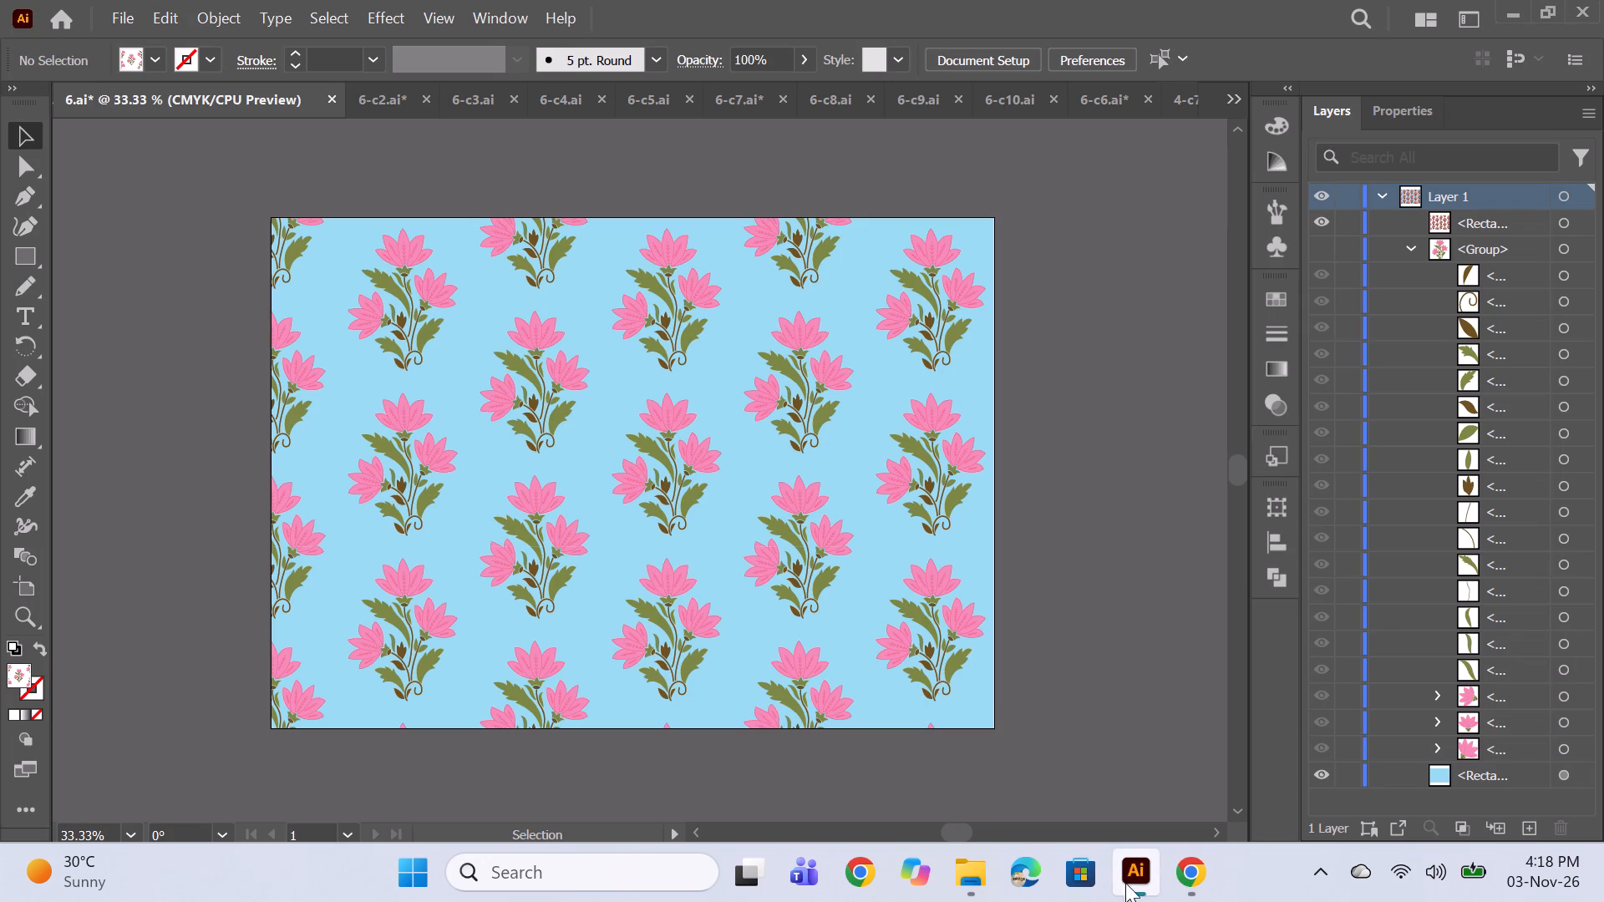
click(383, 96)
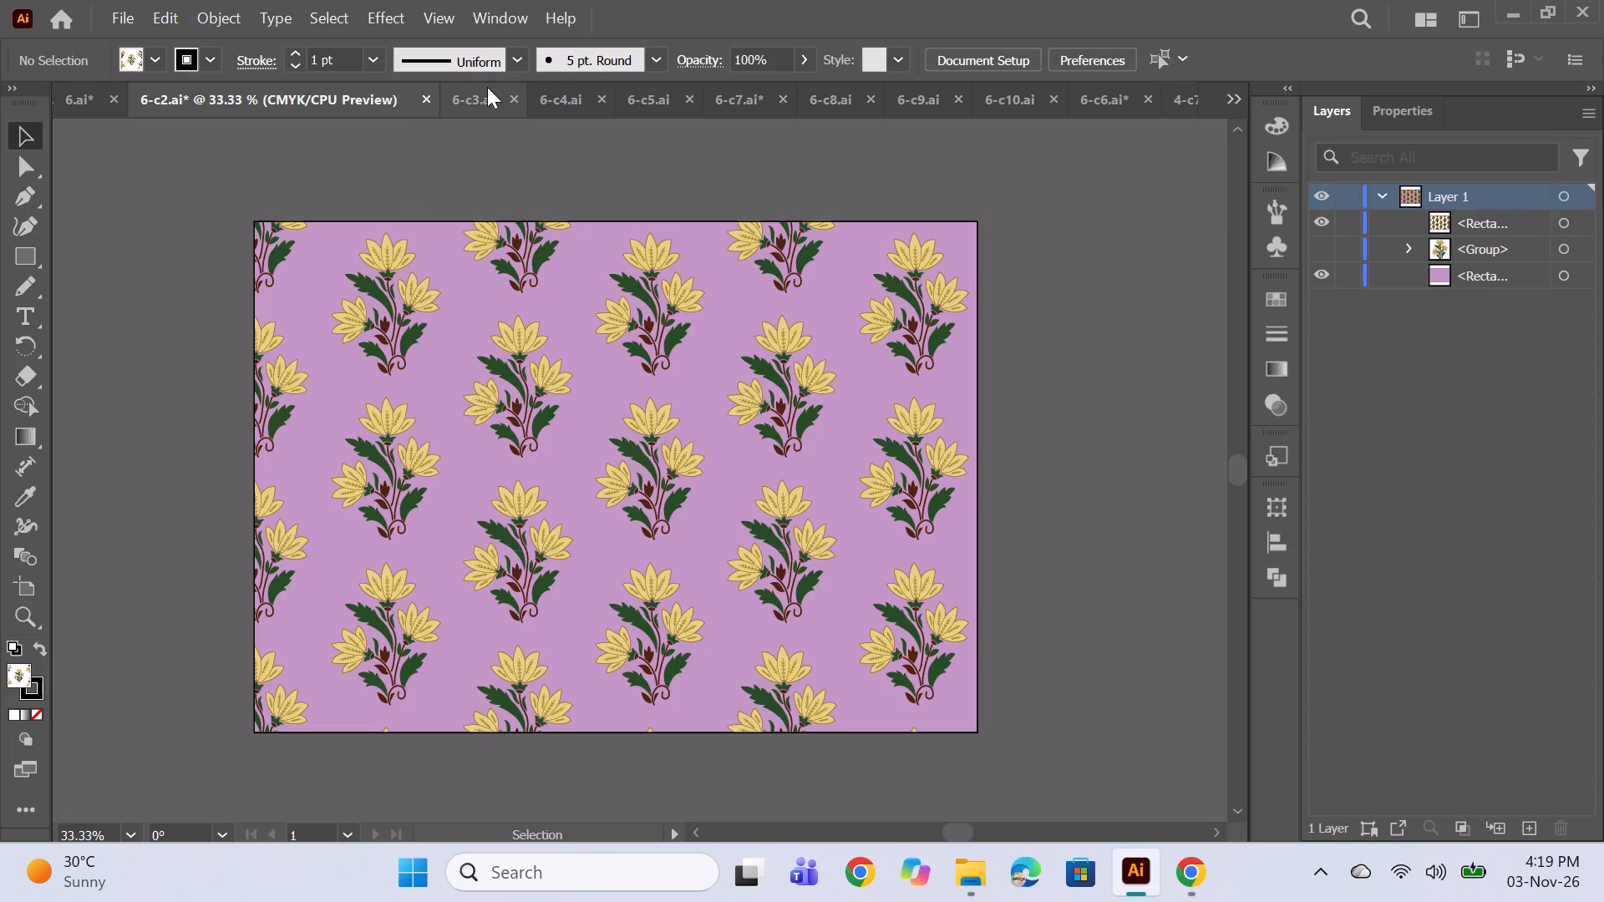
click(465, 95)
click(545, 103)
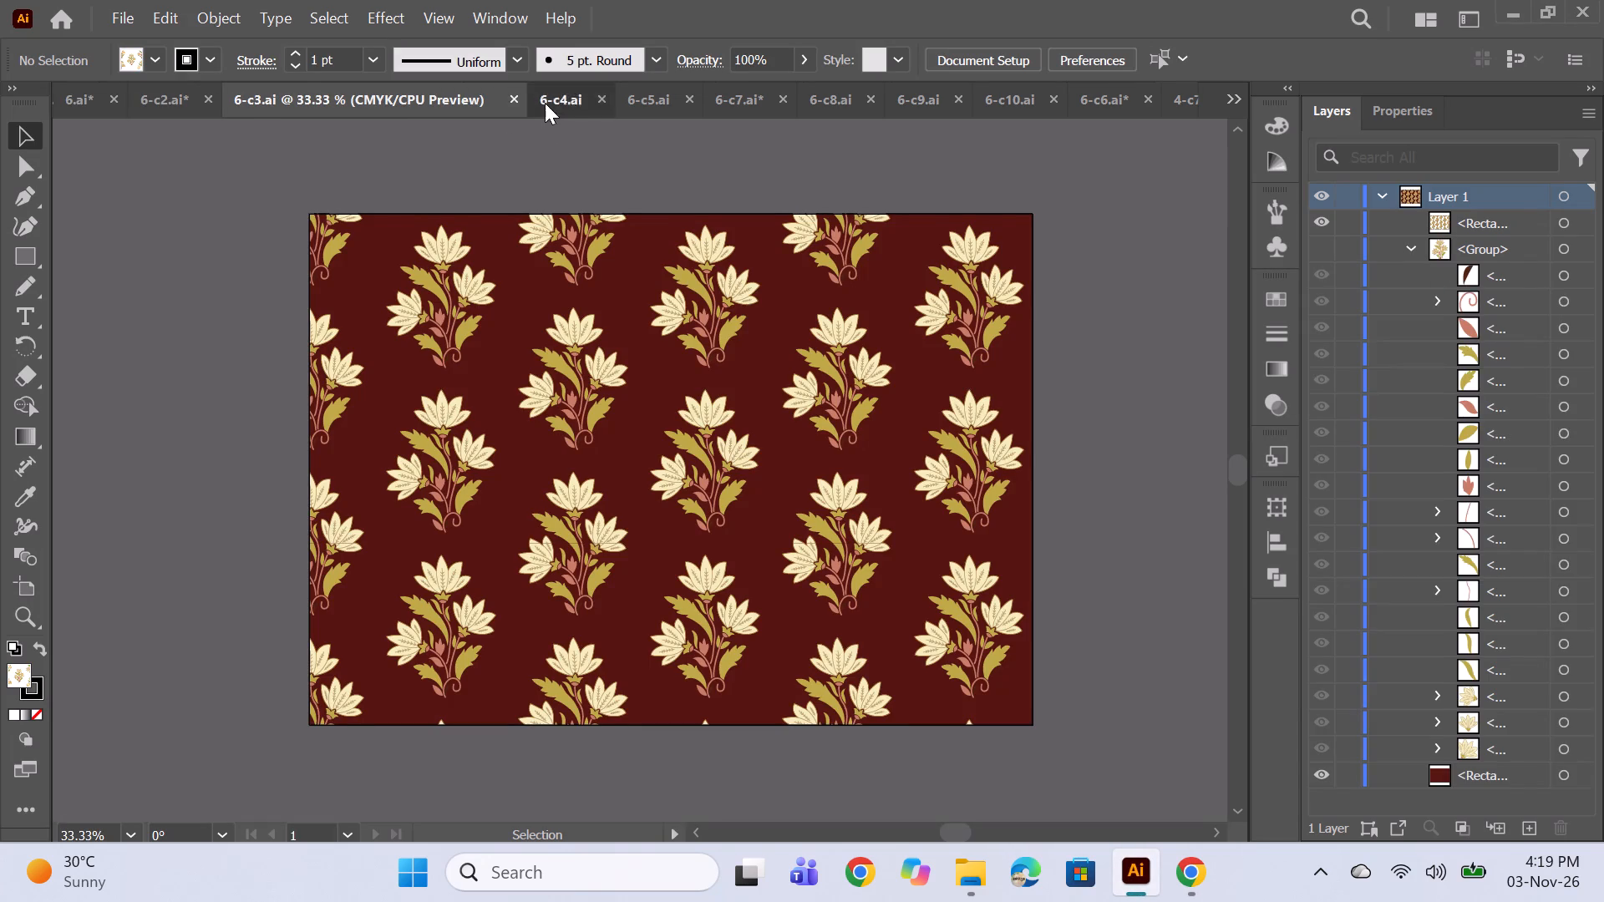
click(651, 103)
click(729, 89)
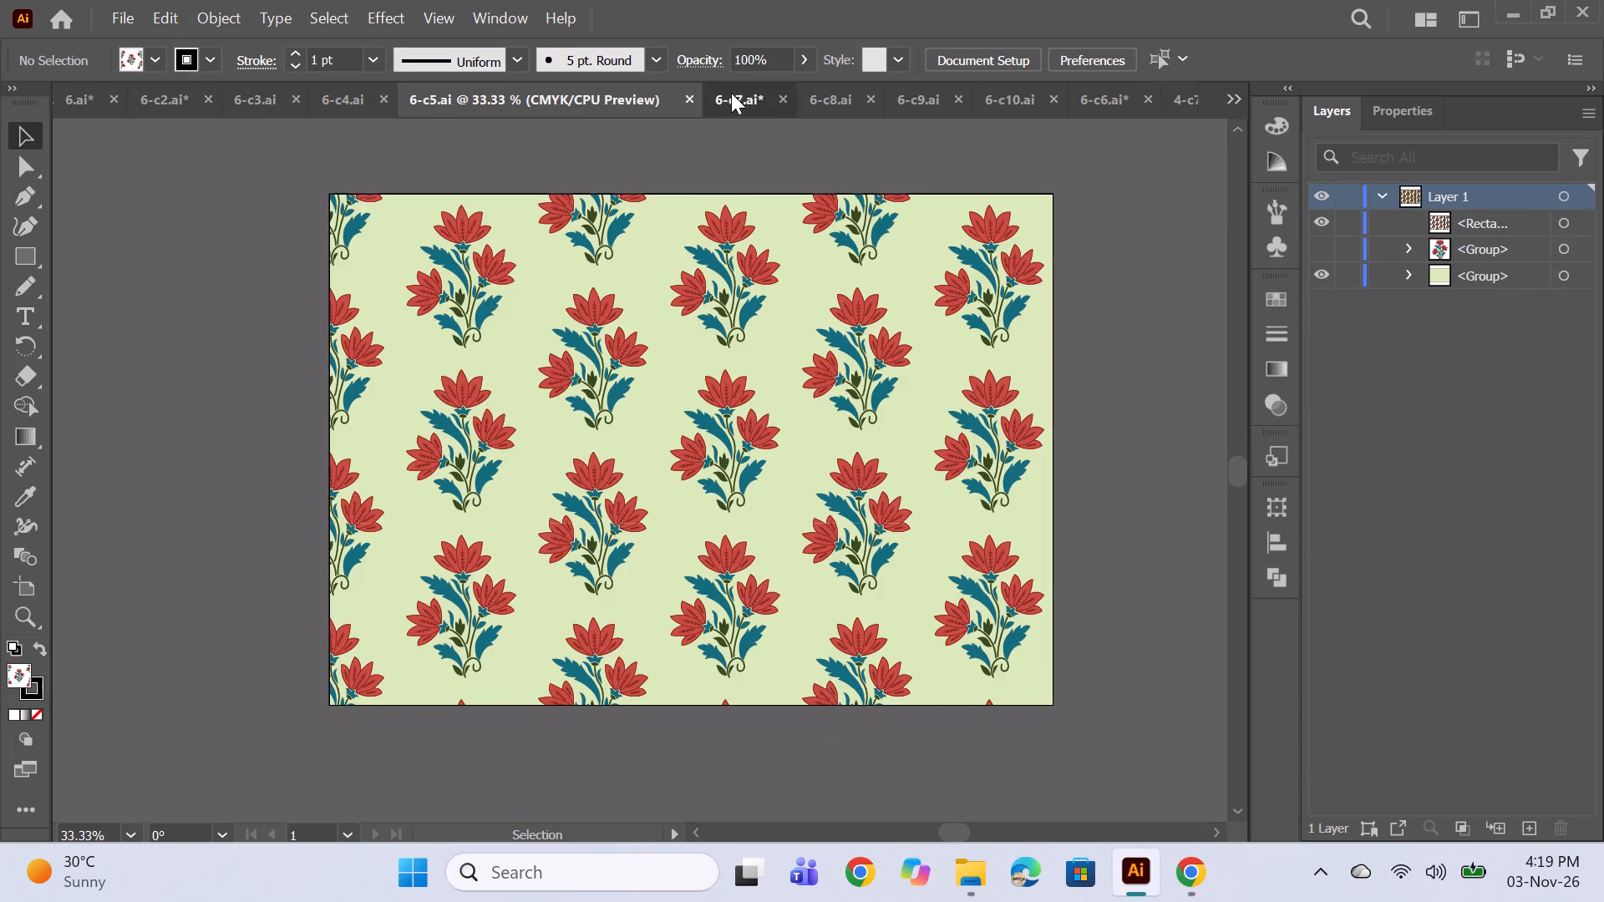
click(841, 95)
click(908, 90)
click(1009, 100)
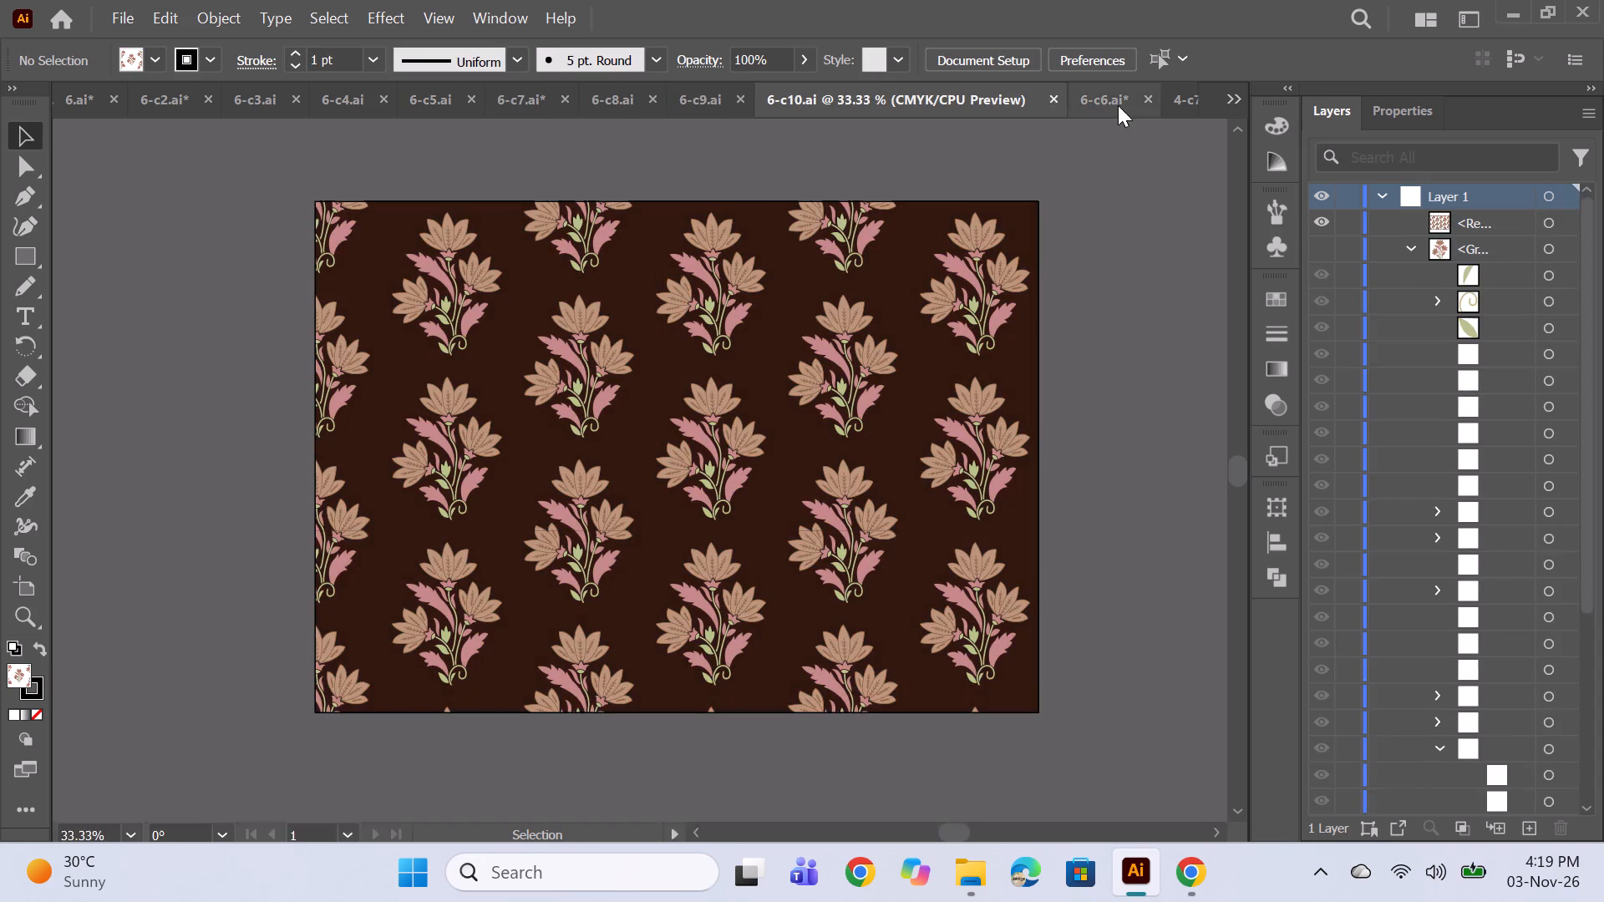
click(1118, 105)
click(1182, 105)
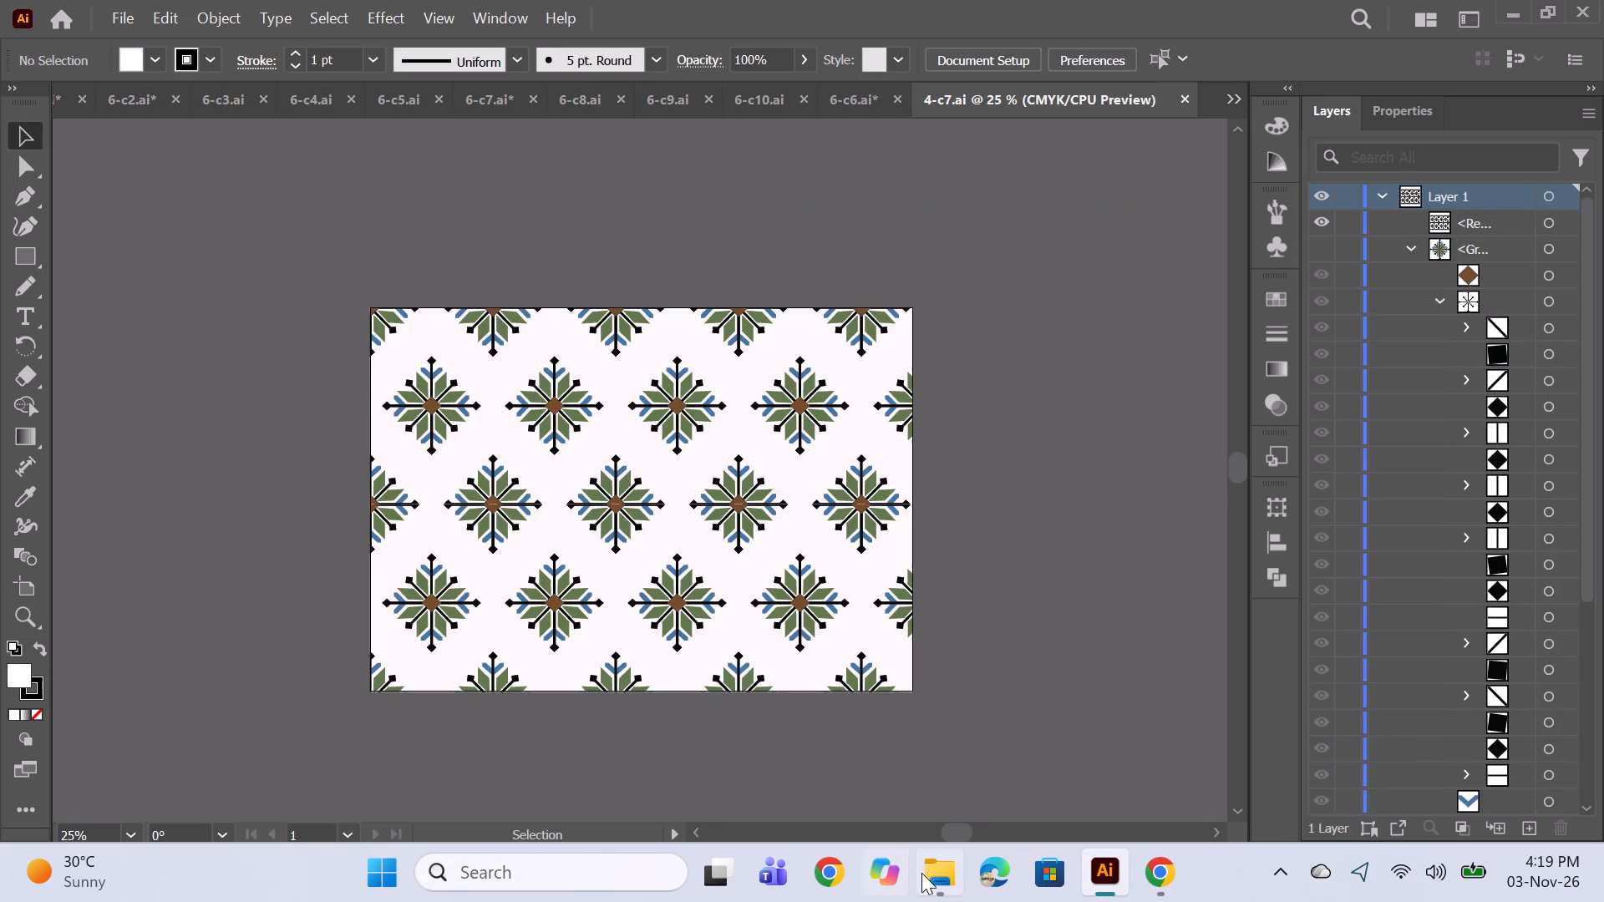
Open patterns 21 and 20 from the Plain prints folder to review them, closing 21 after viewing it.
click(922, 873)
click(388, 646)
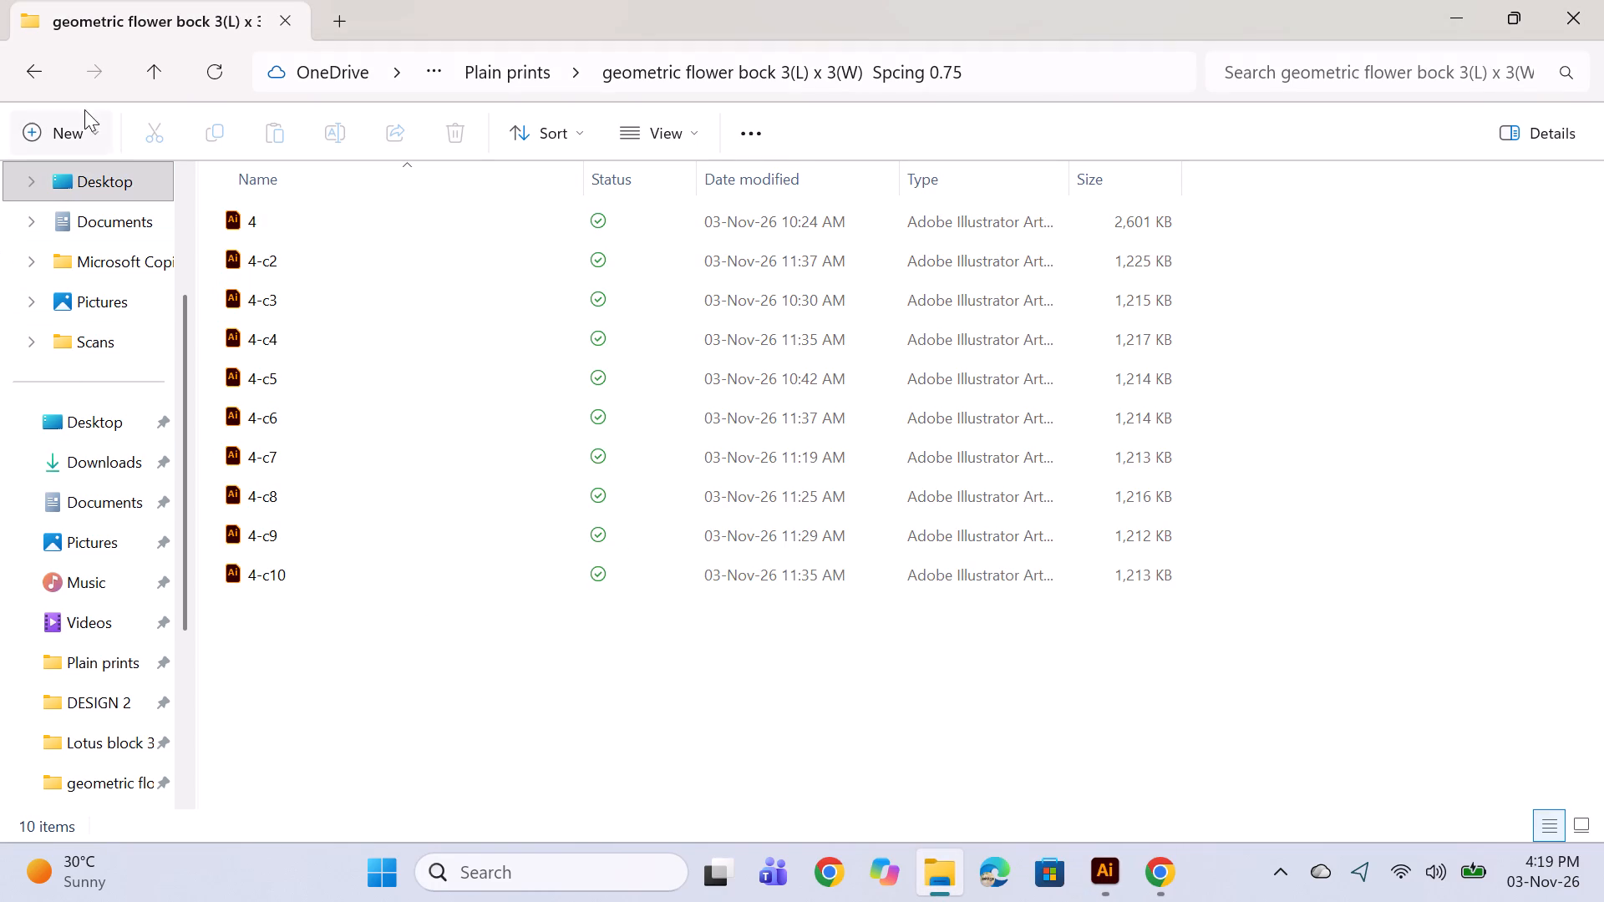
click(51, 77)
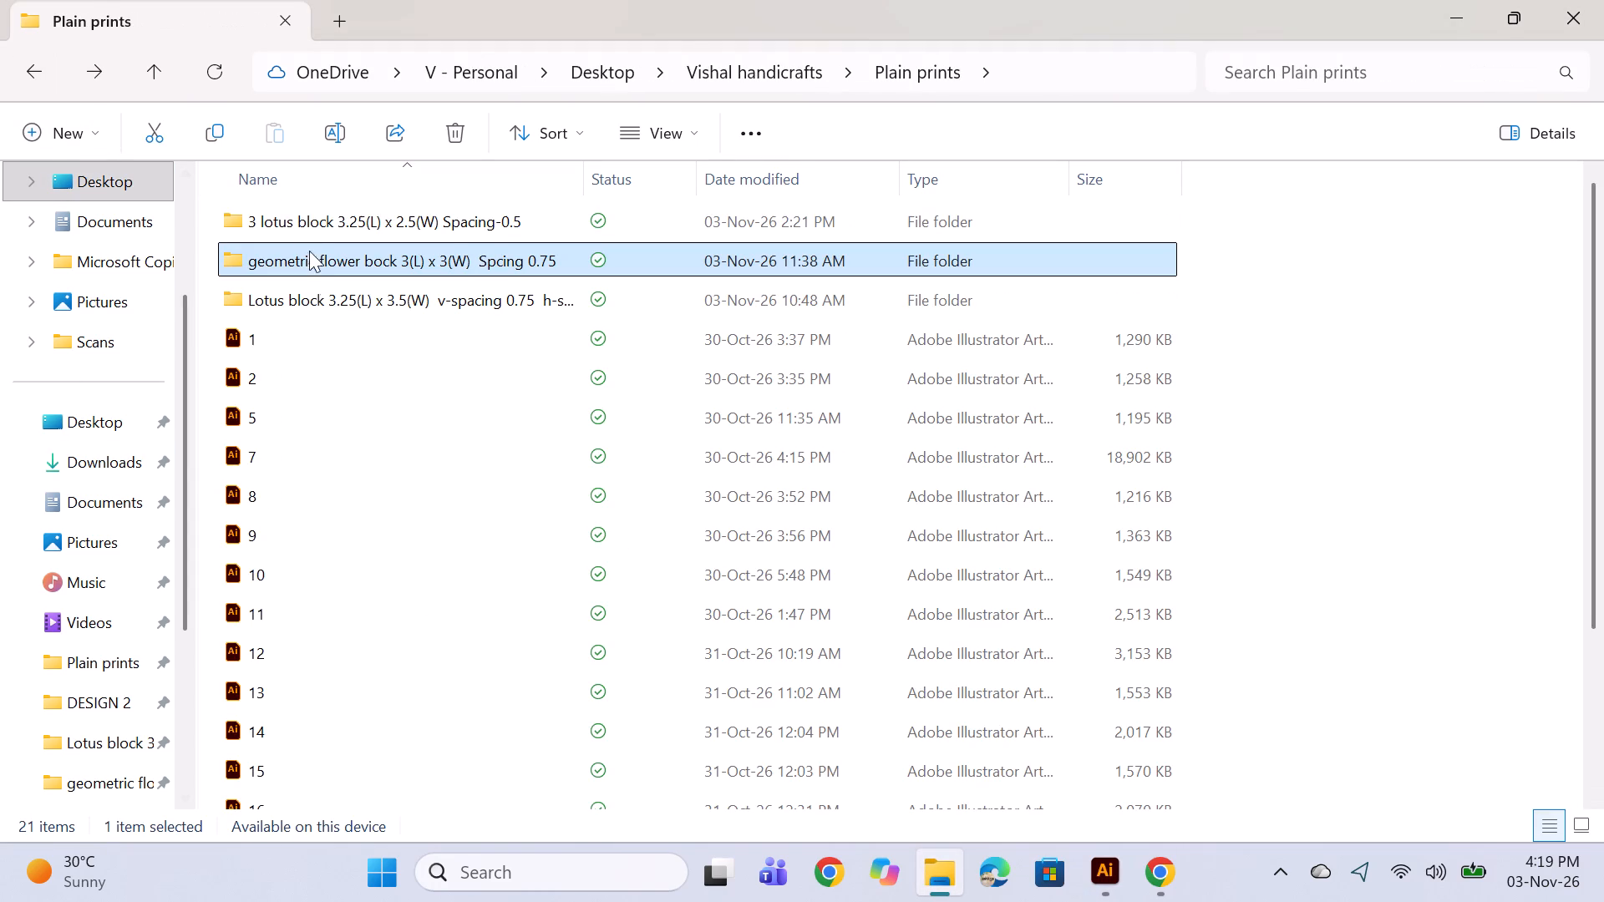
scroll(343, 448, down, 10)
double_click(308, 798)
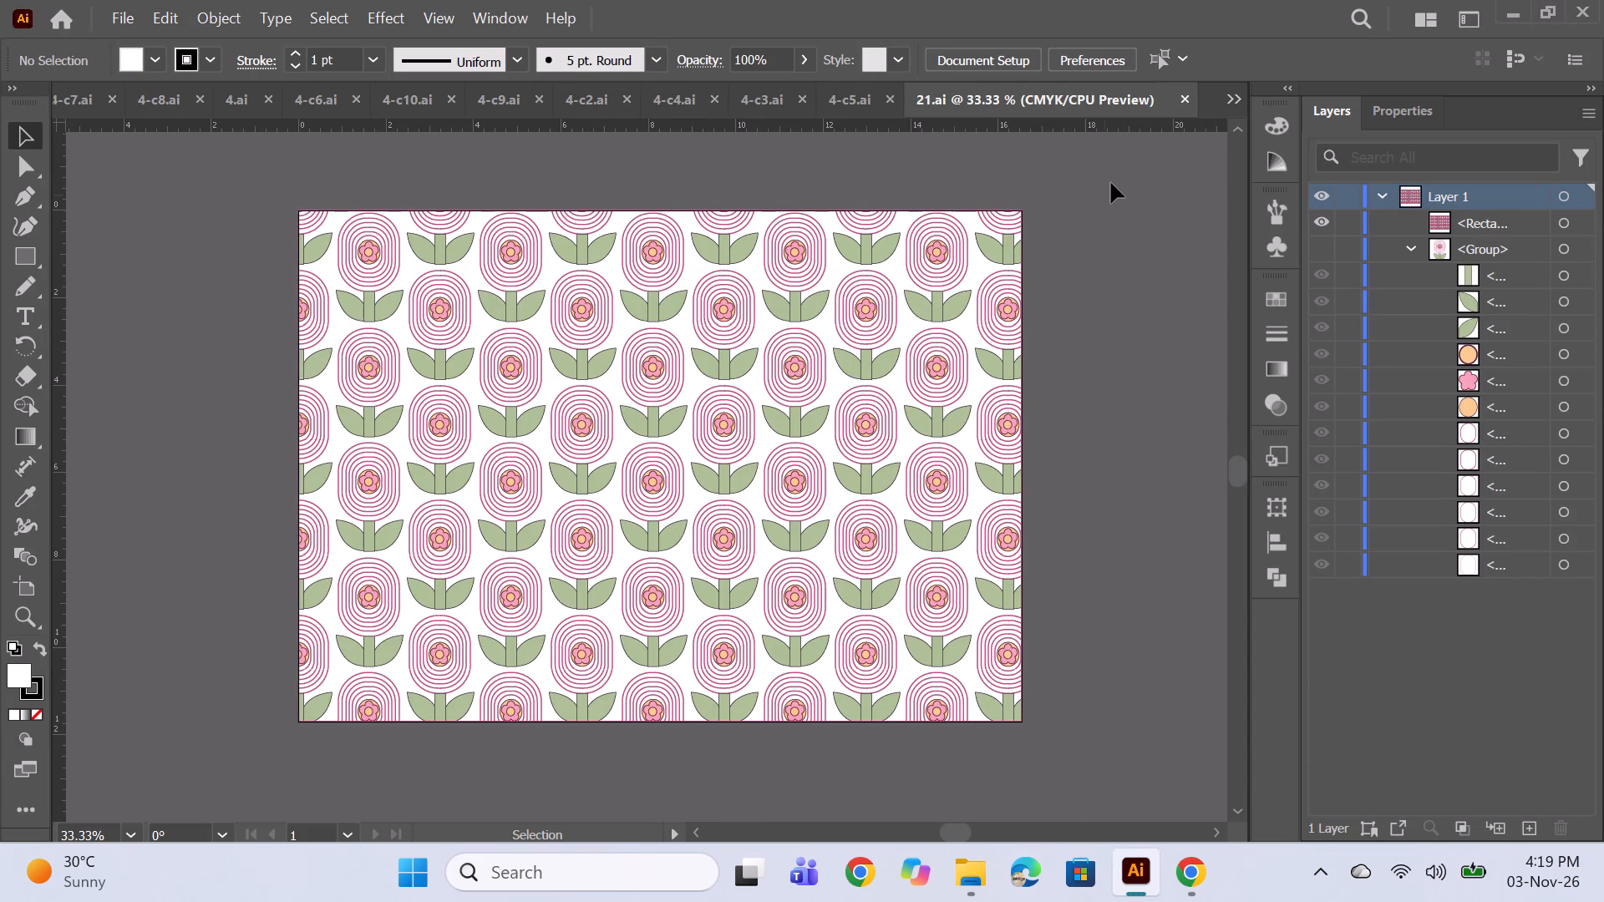
click(1184, 95)
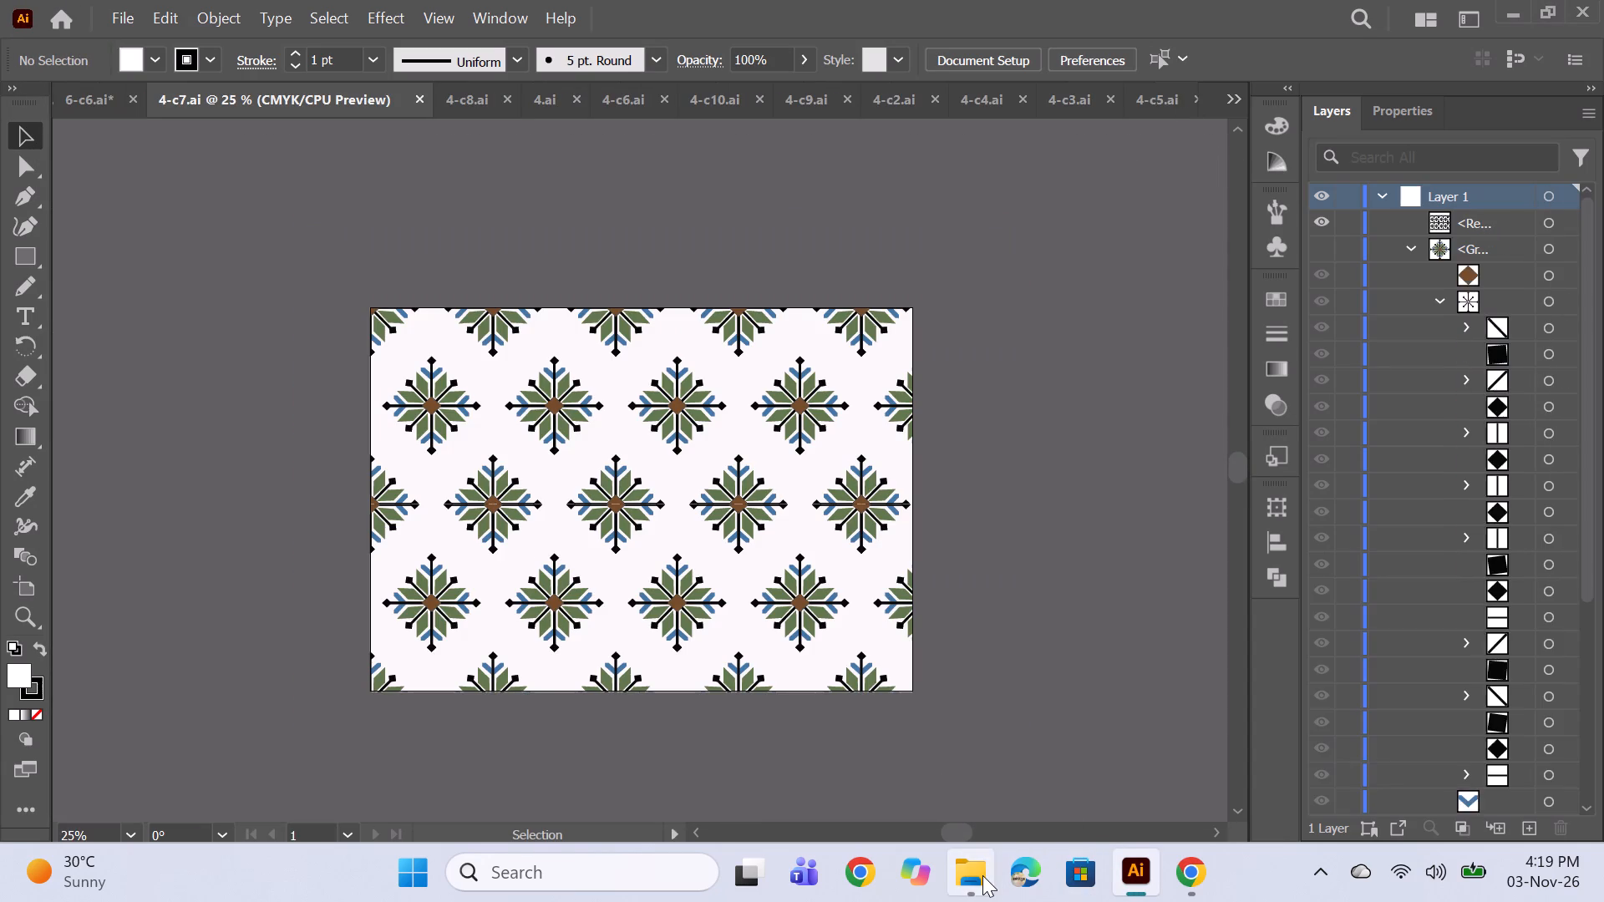
click(982, 875)
double_click(238, 765)
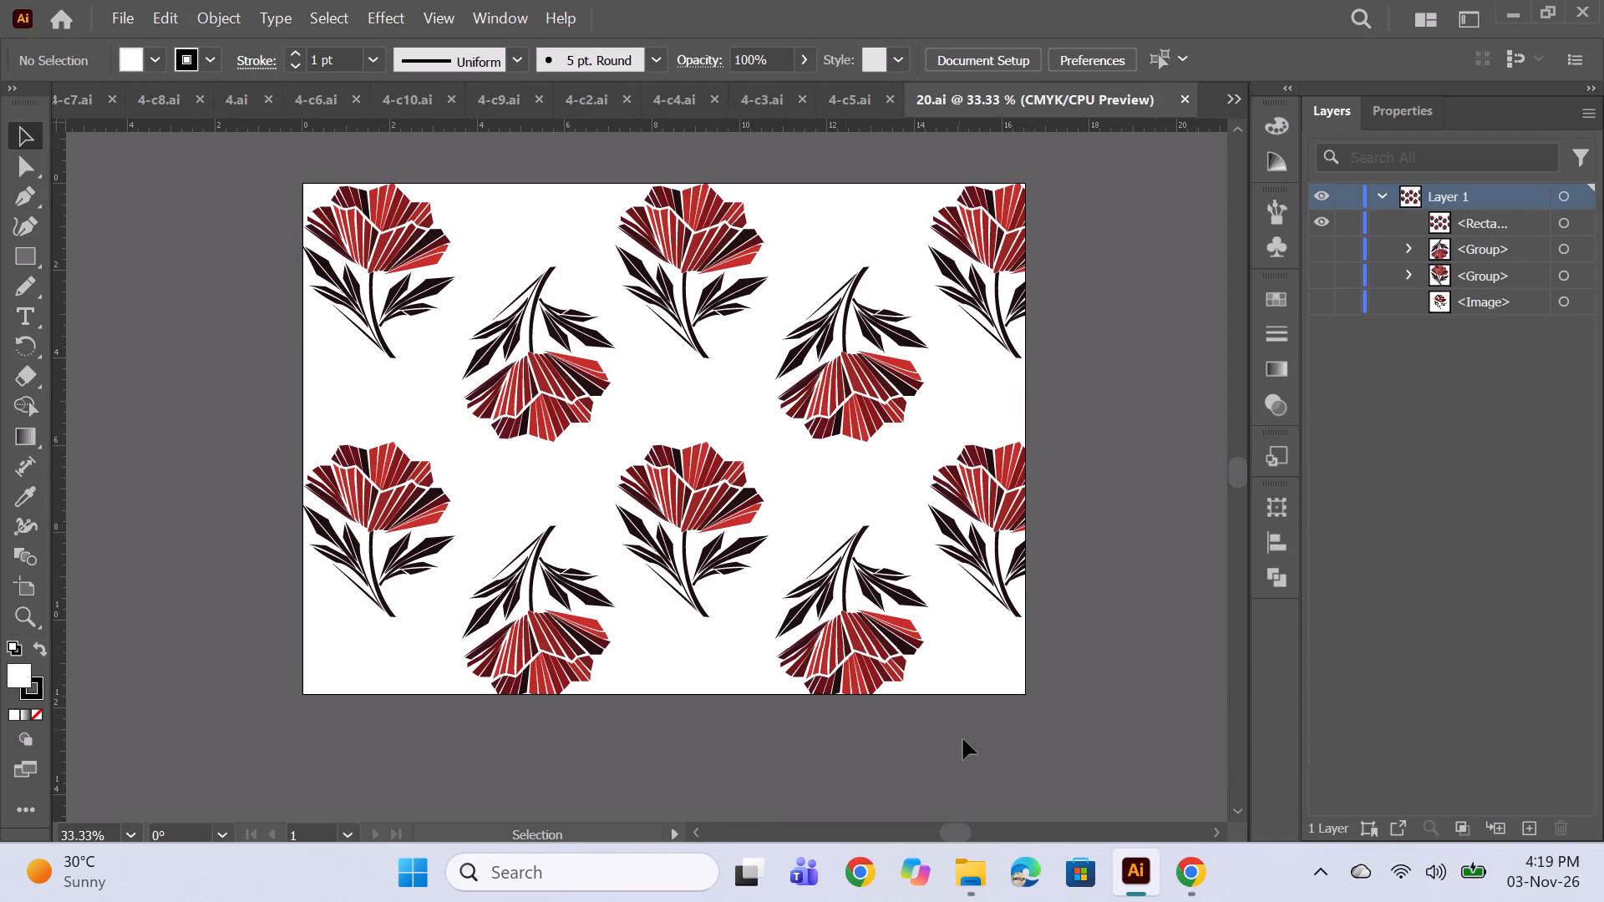
Open the "3 lotus block 3.25(L) x 2.5(W) Spacing-0.5" folder in Plain prints to examine its files.
click(973, 873)
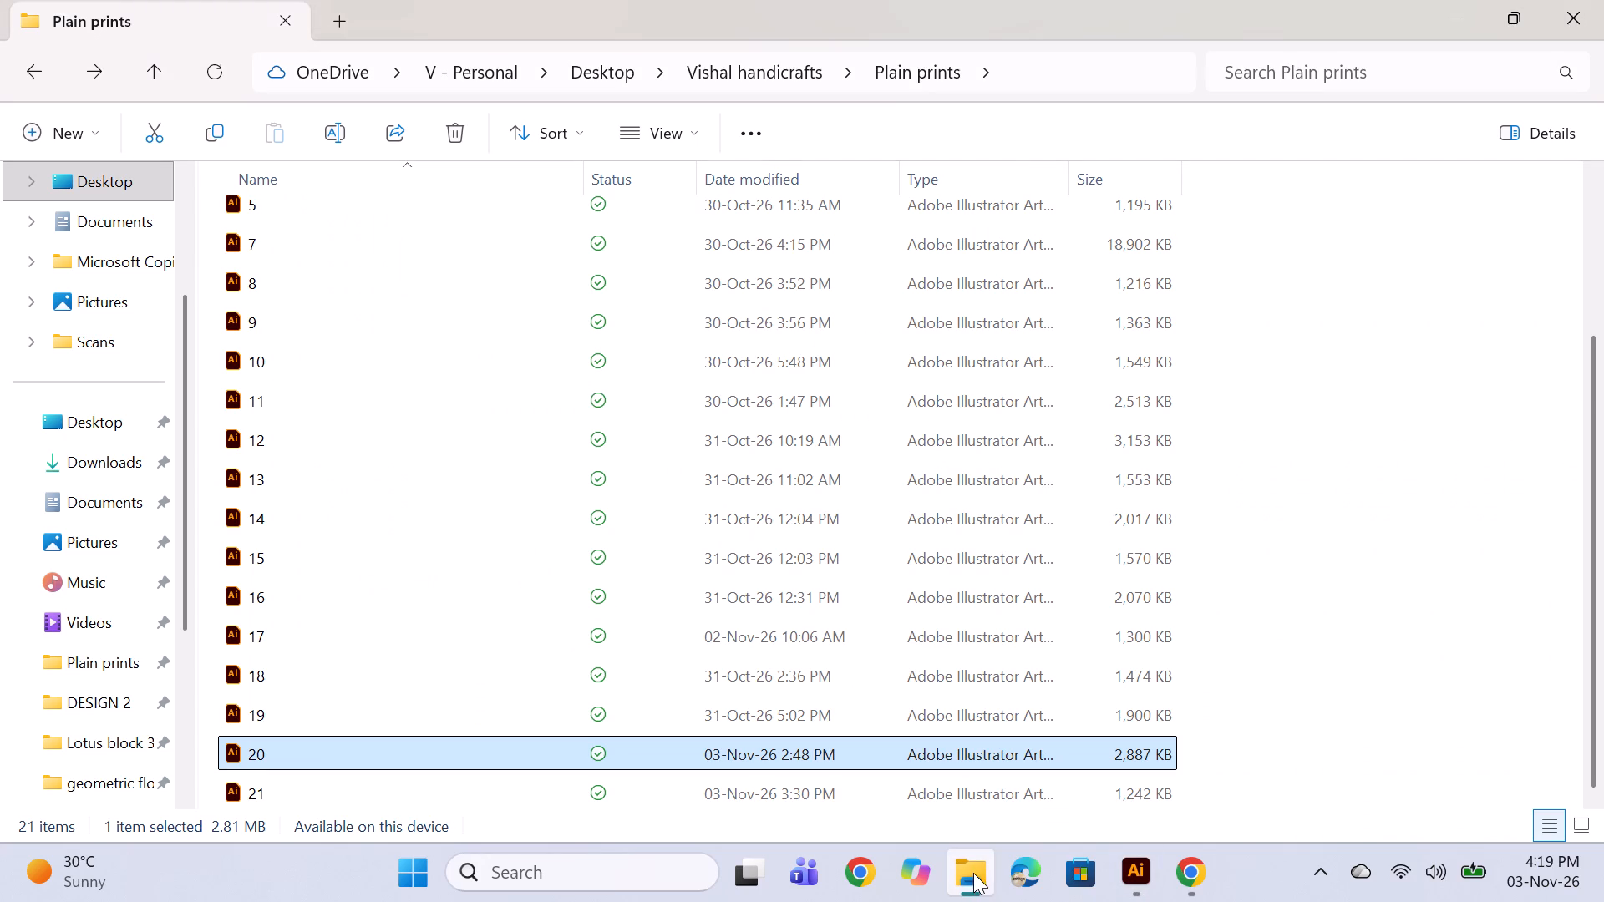
scroll(485, 604, up, 12)
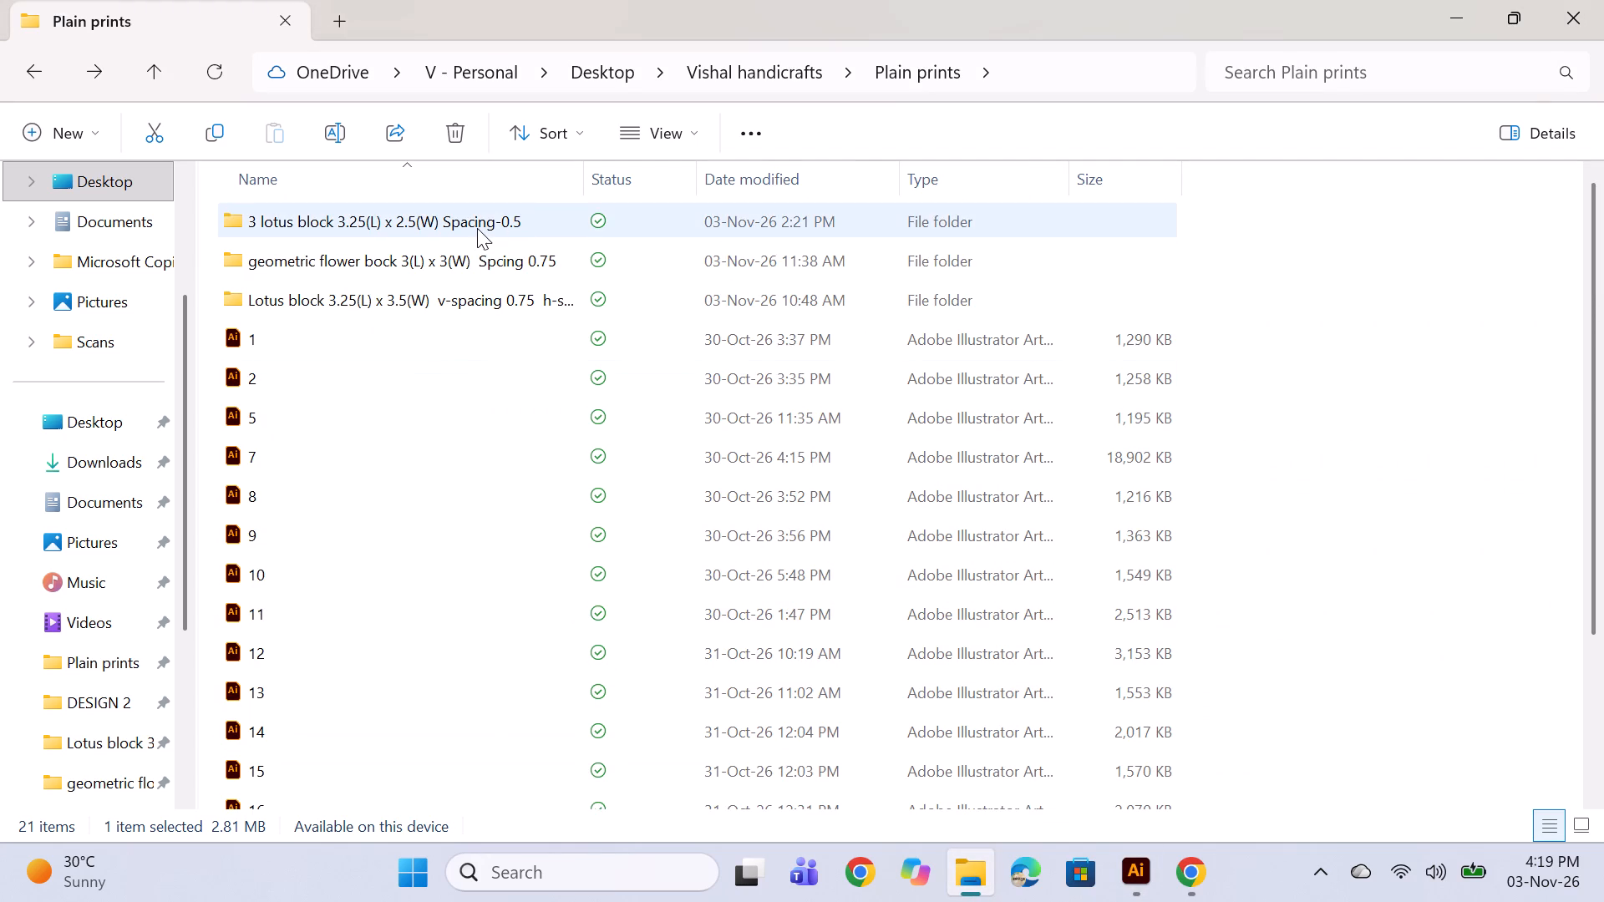
double_click(477, 228)
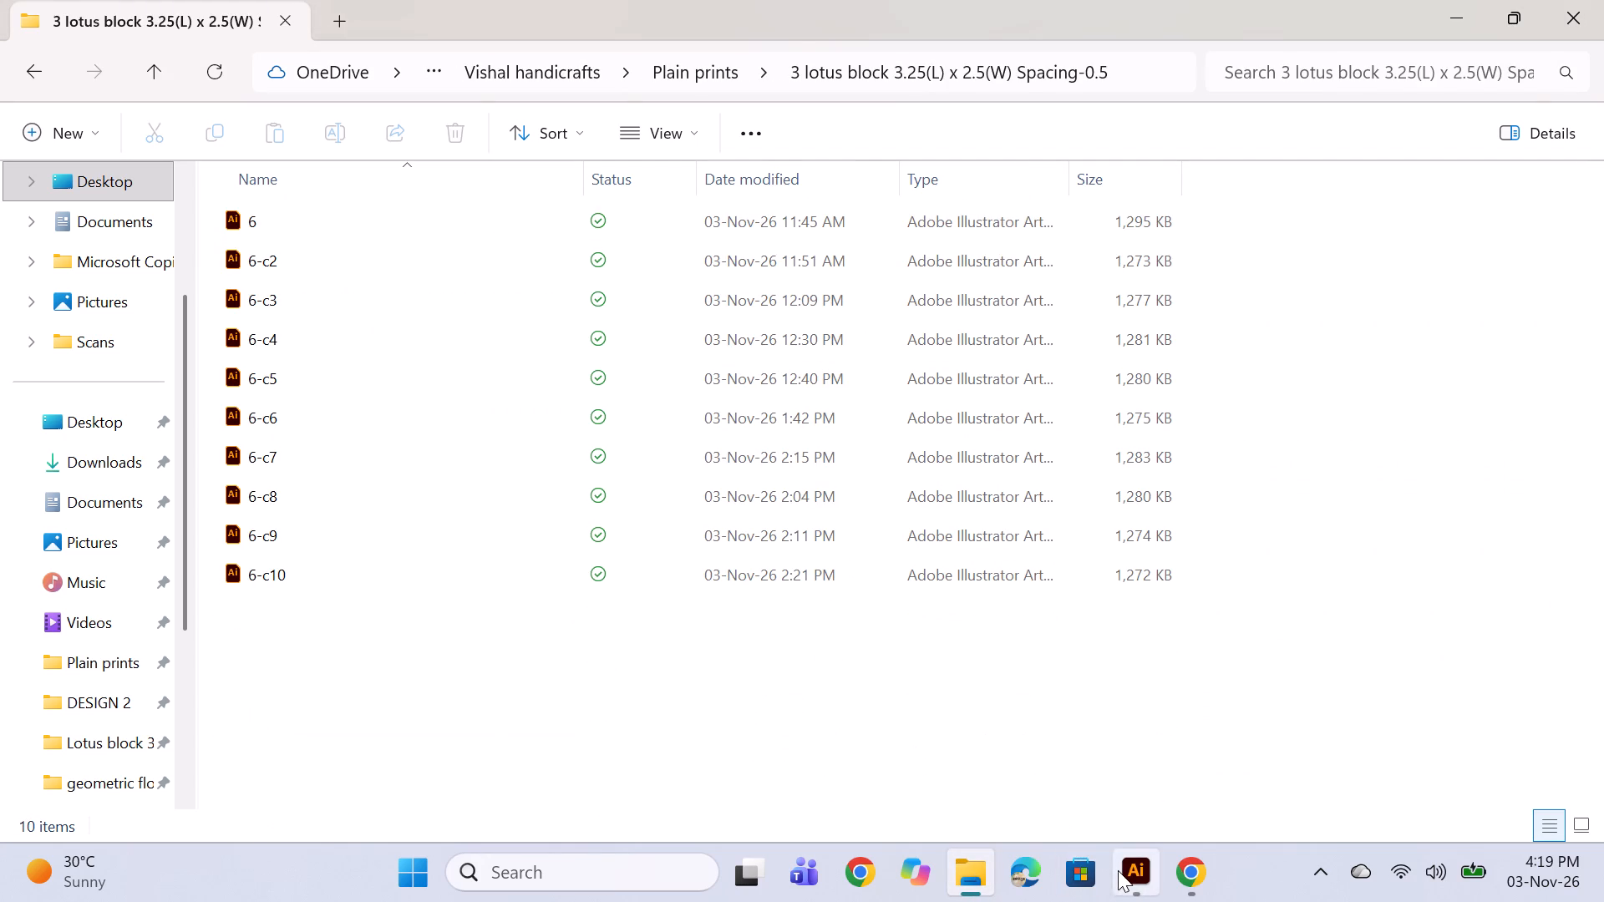
Export the light-blue lotus pattern 6.ai as JPEG 6 into the "3 lotus block" folder, using CMYK, maximum quality and 300 ppi.
click(1118, 871)
click(55, 96)
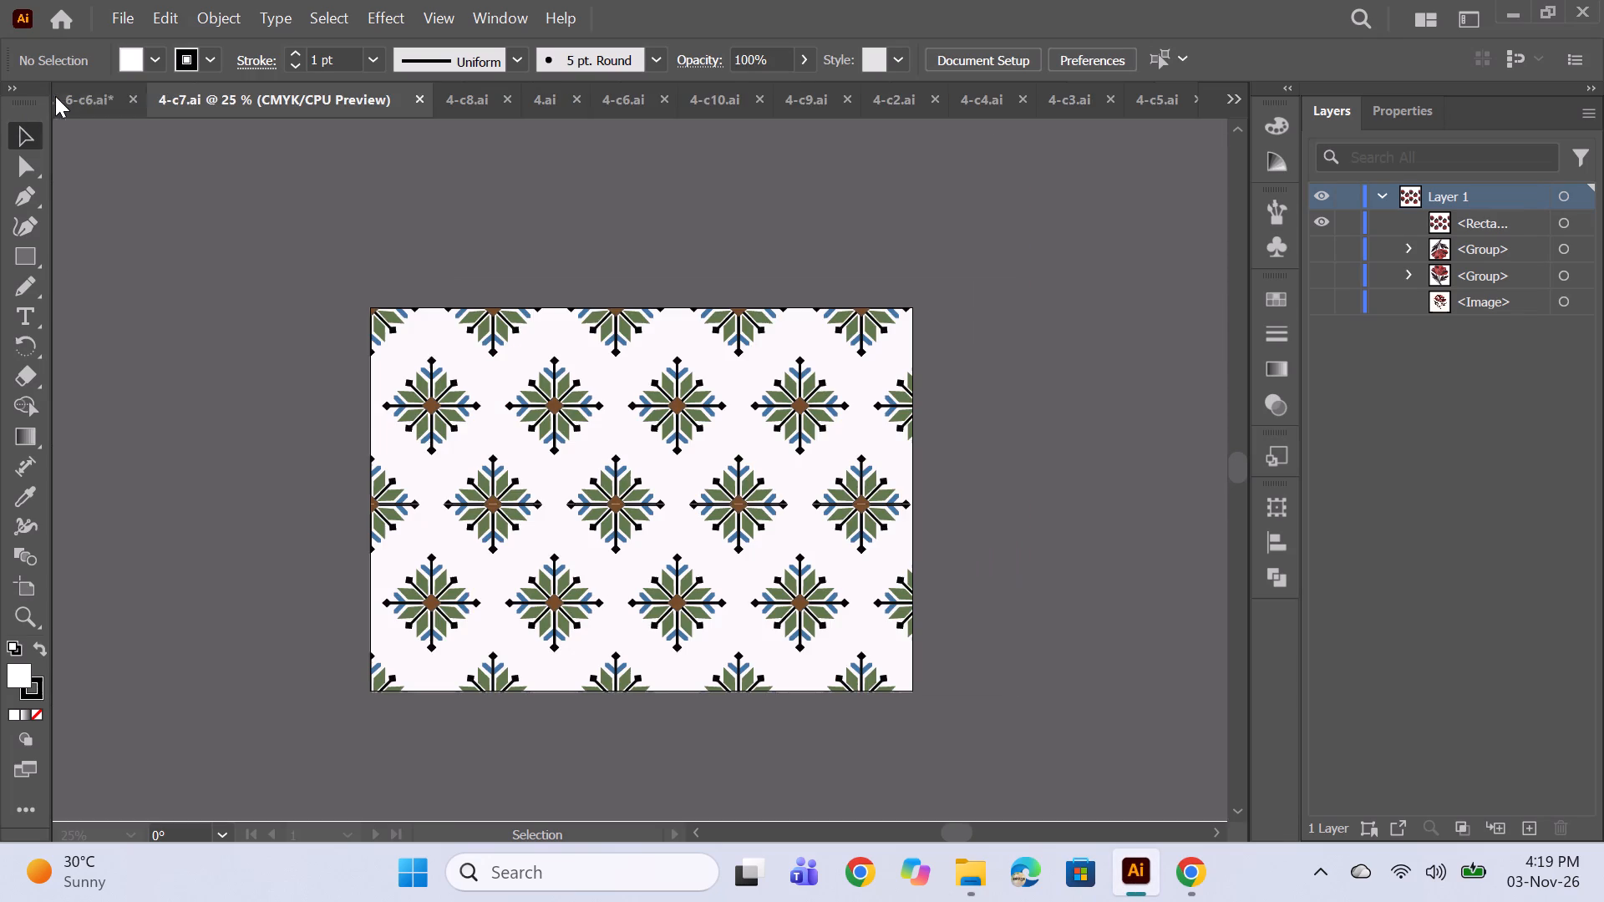
click(84, 94)
click(1223, 102)
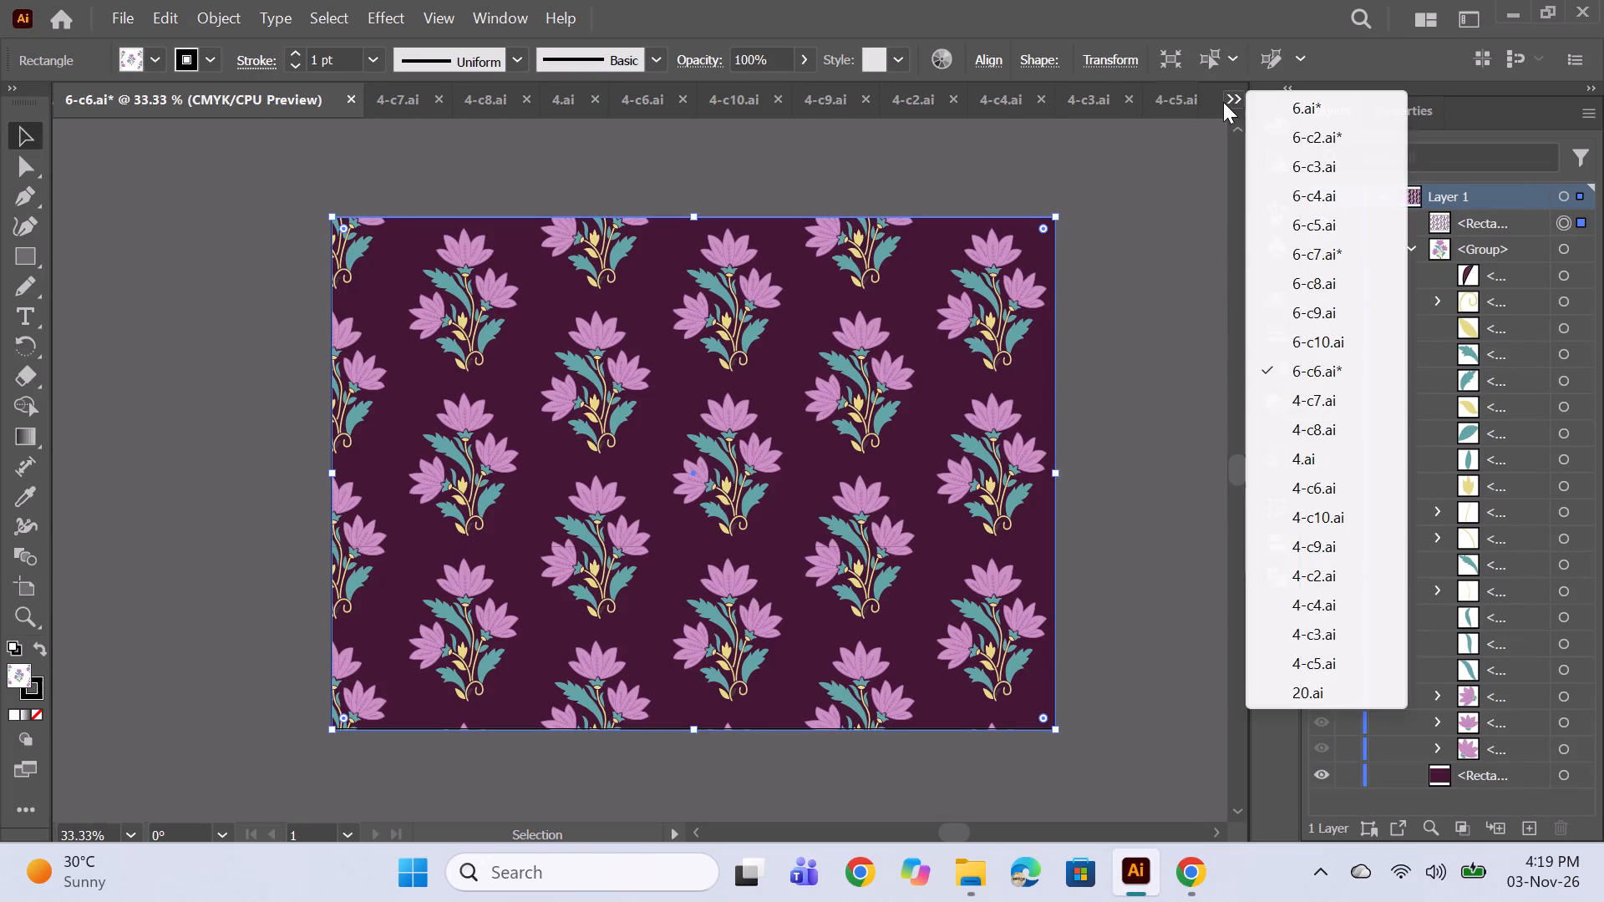
click(1267, 103)
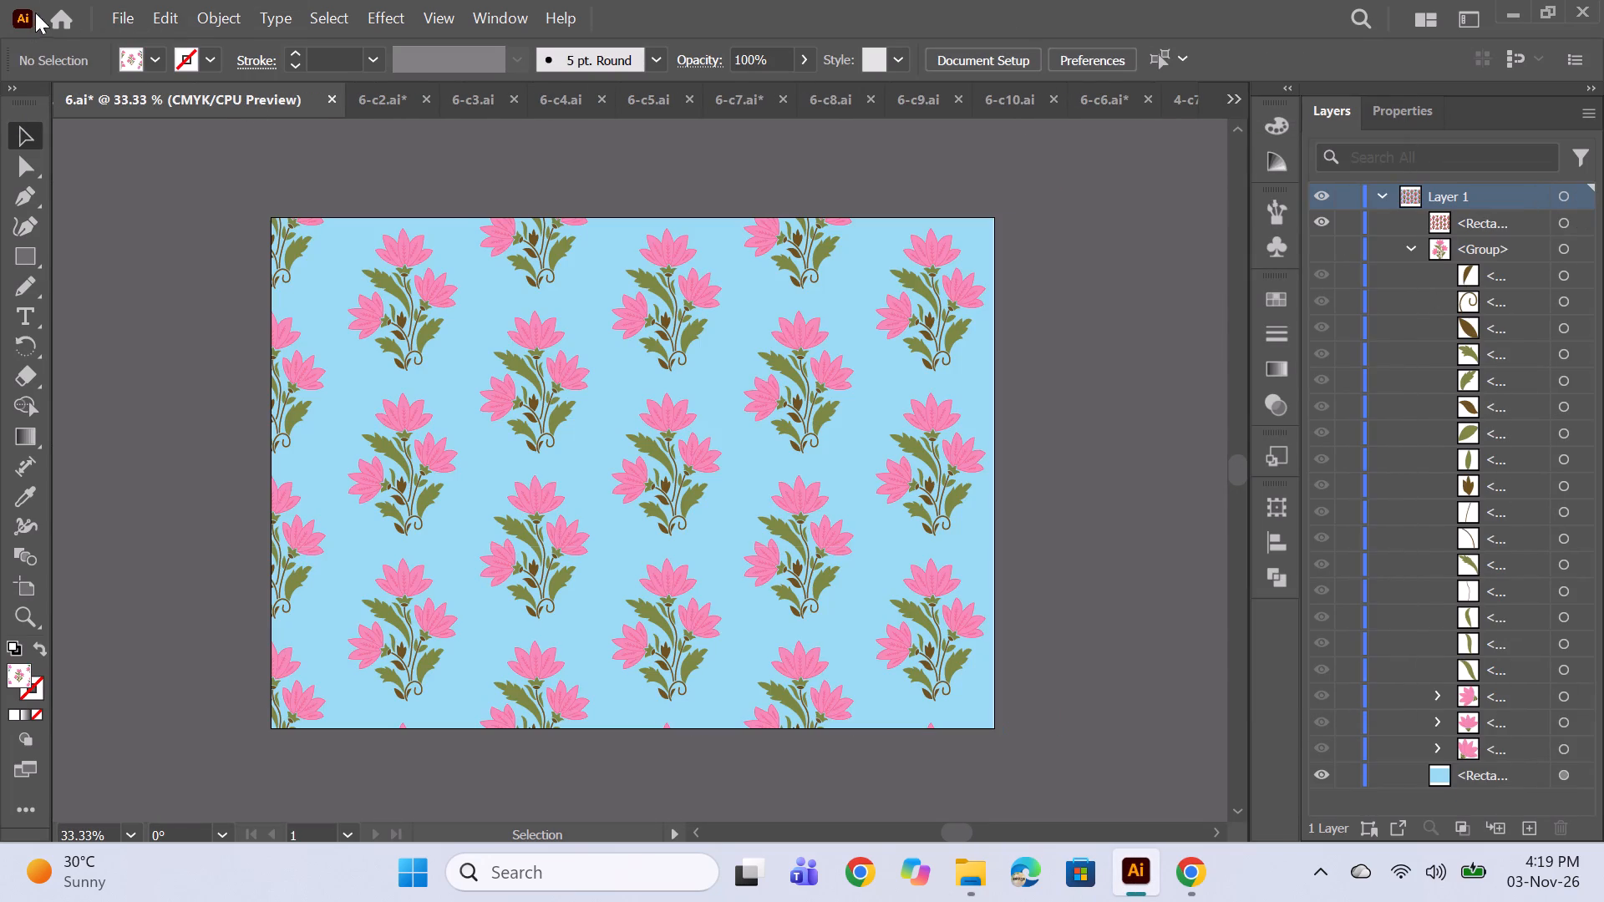
click(120, 3)
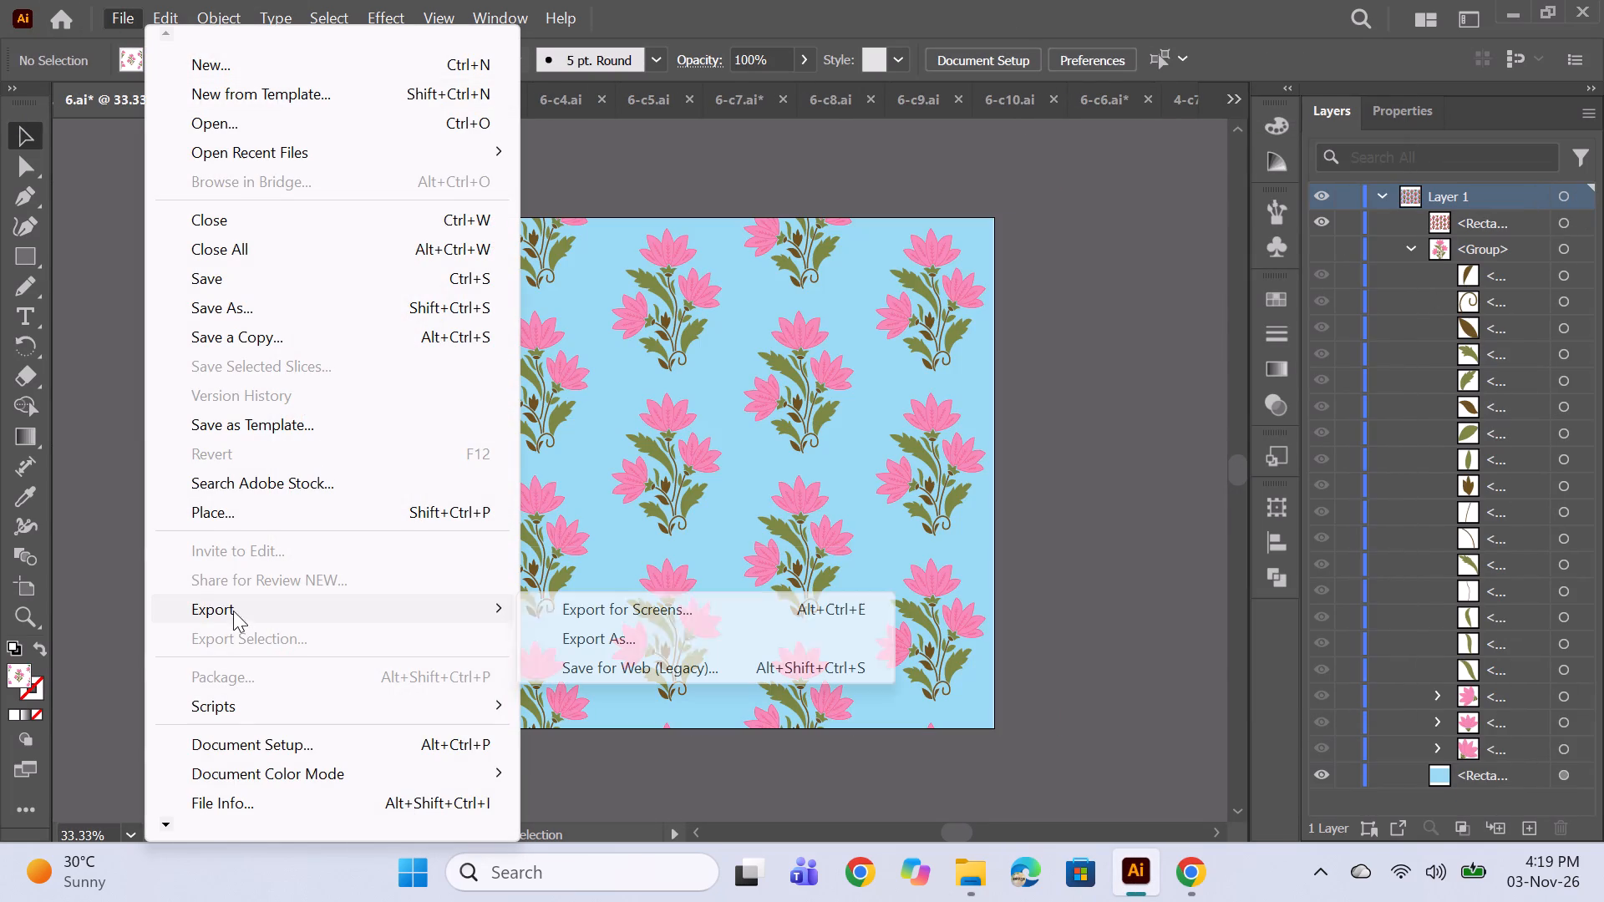
click(233, 611)
click(591, 630)
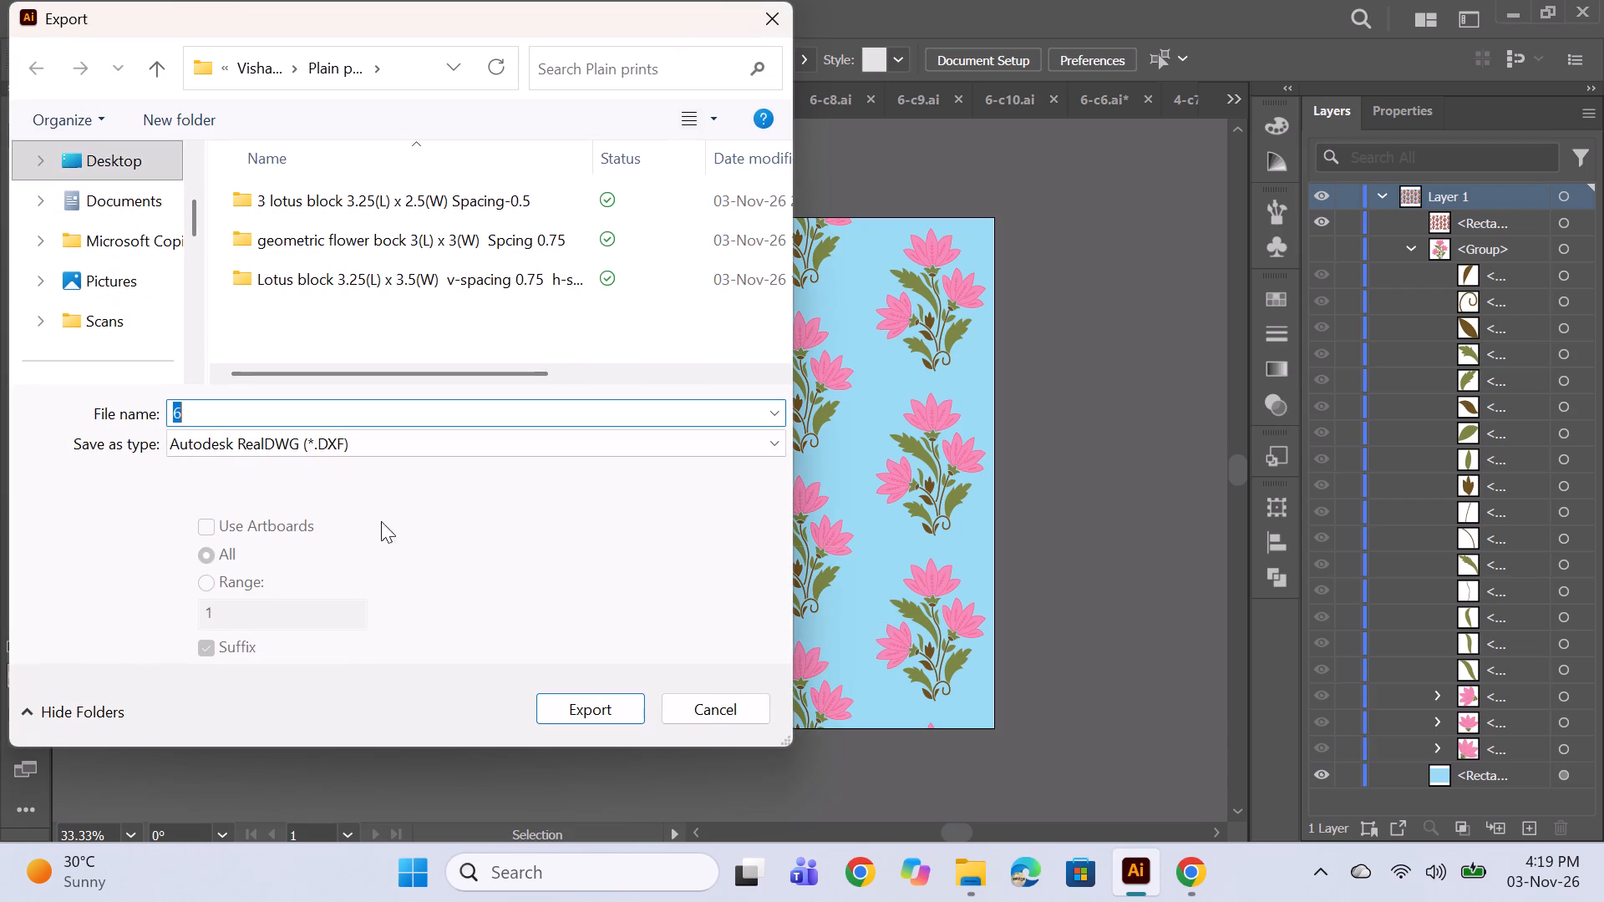
click(338, 453)
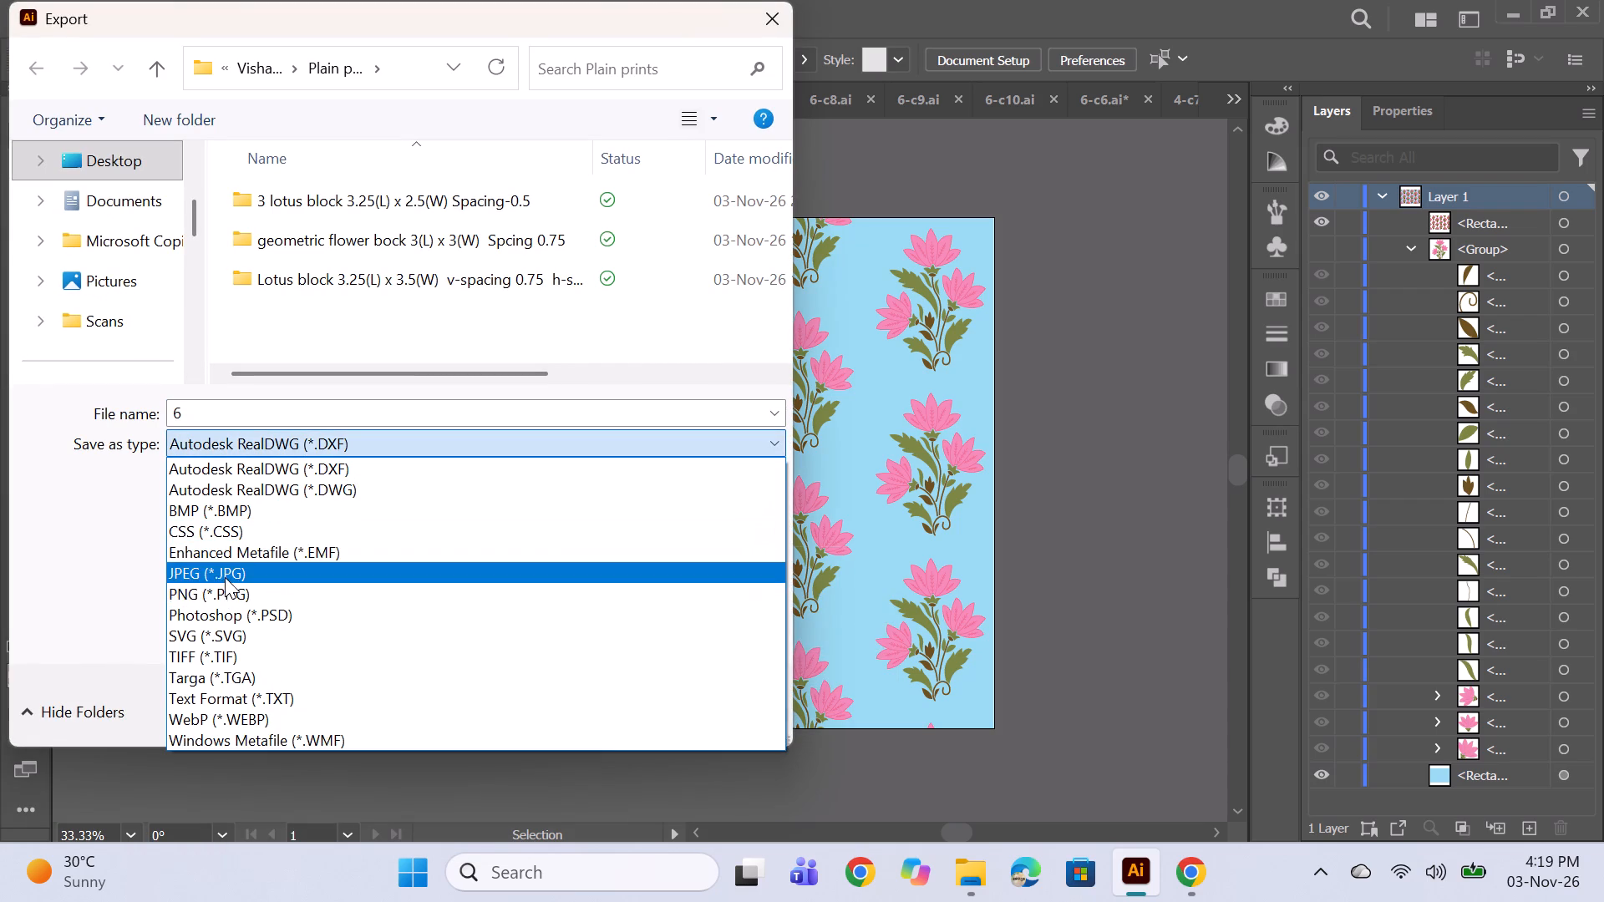
click(227, 573)
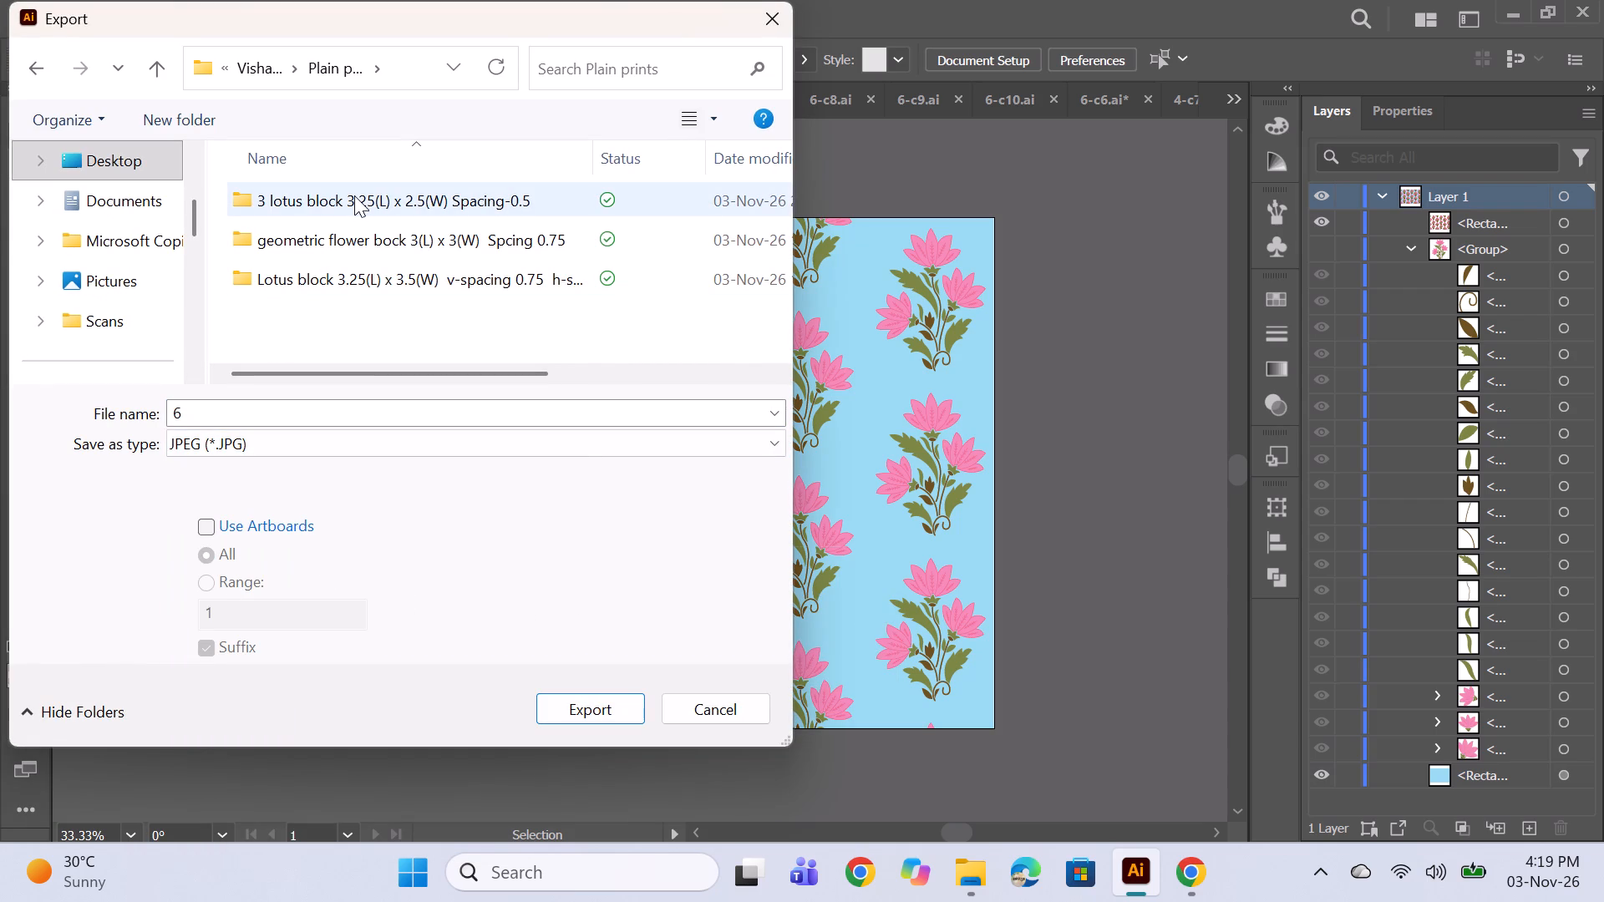
double_click(354, 195)
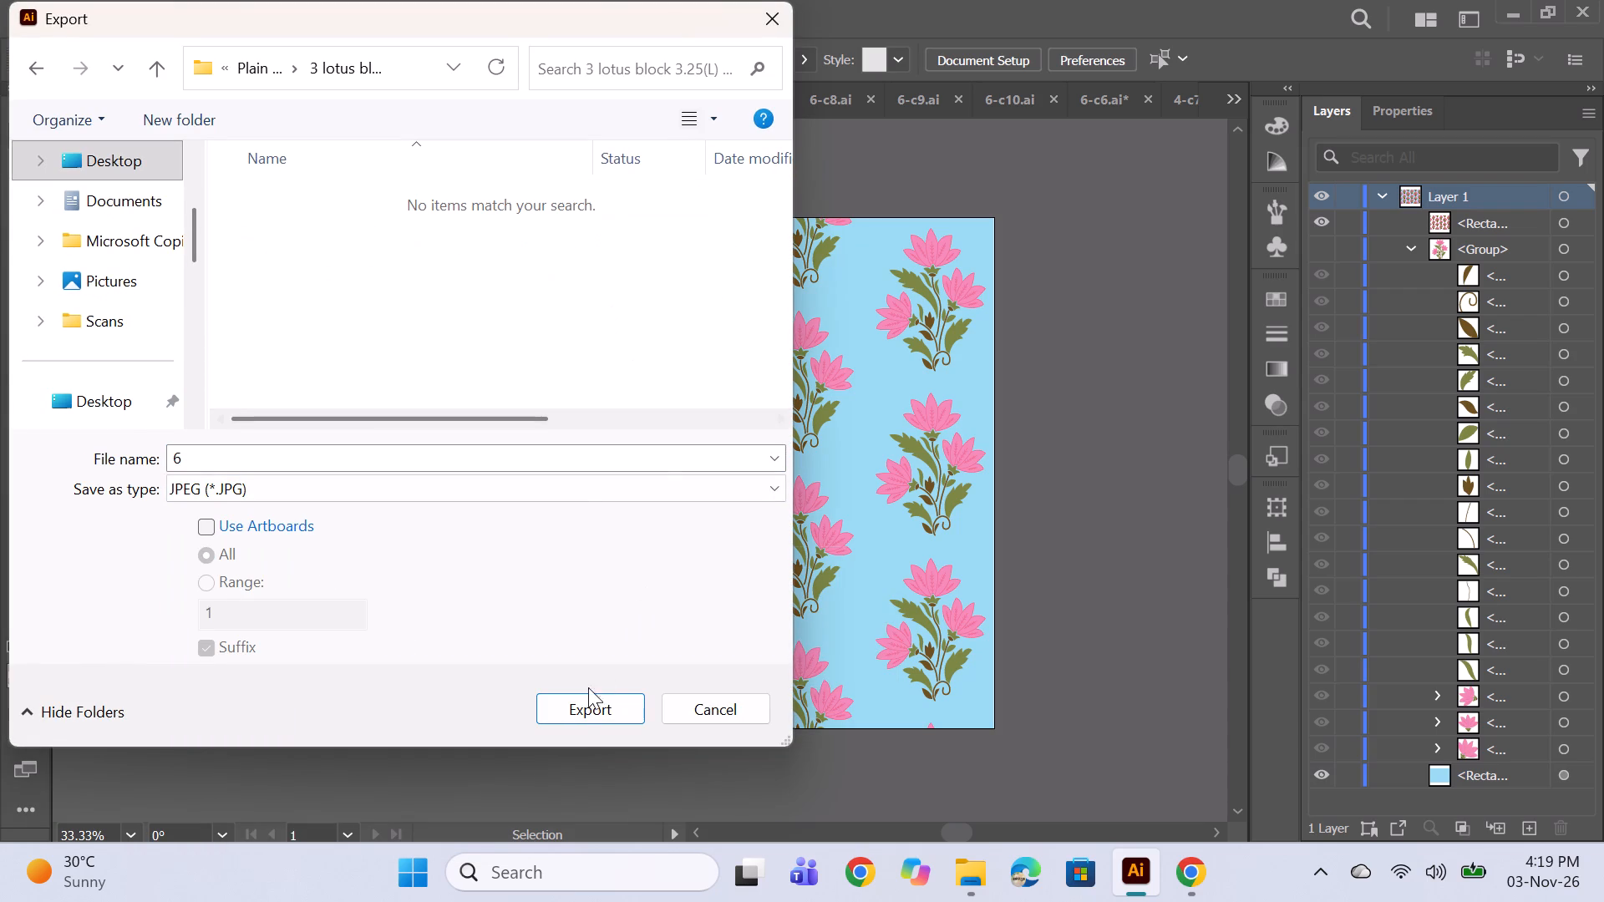
click(577, 702)
click(883, 768)
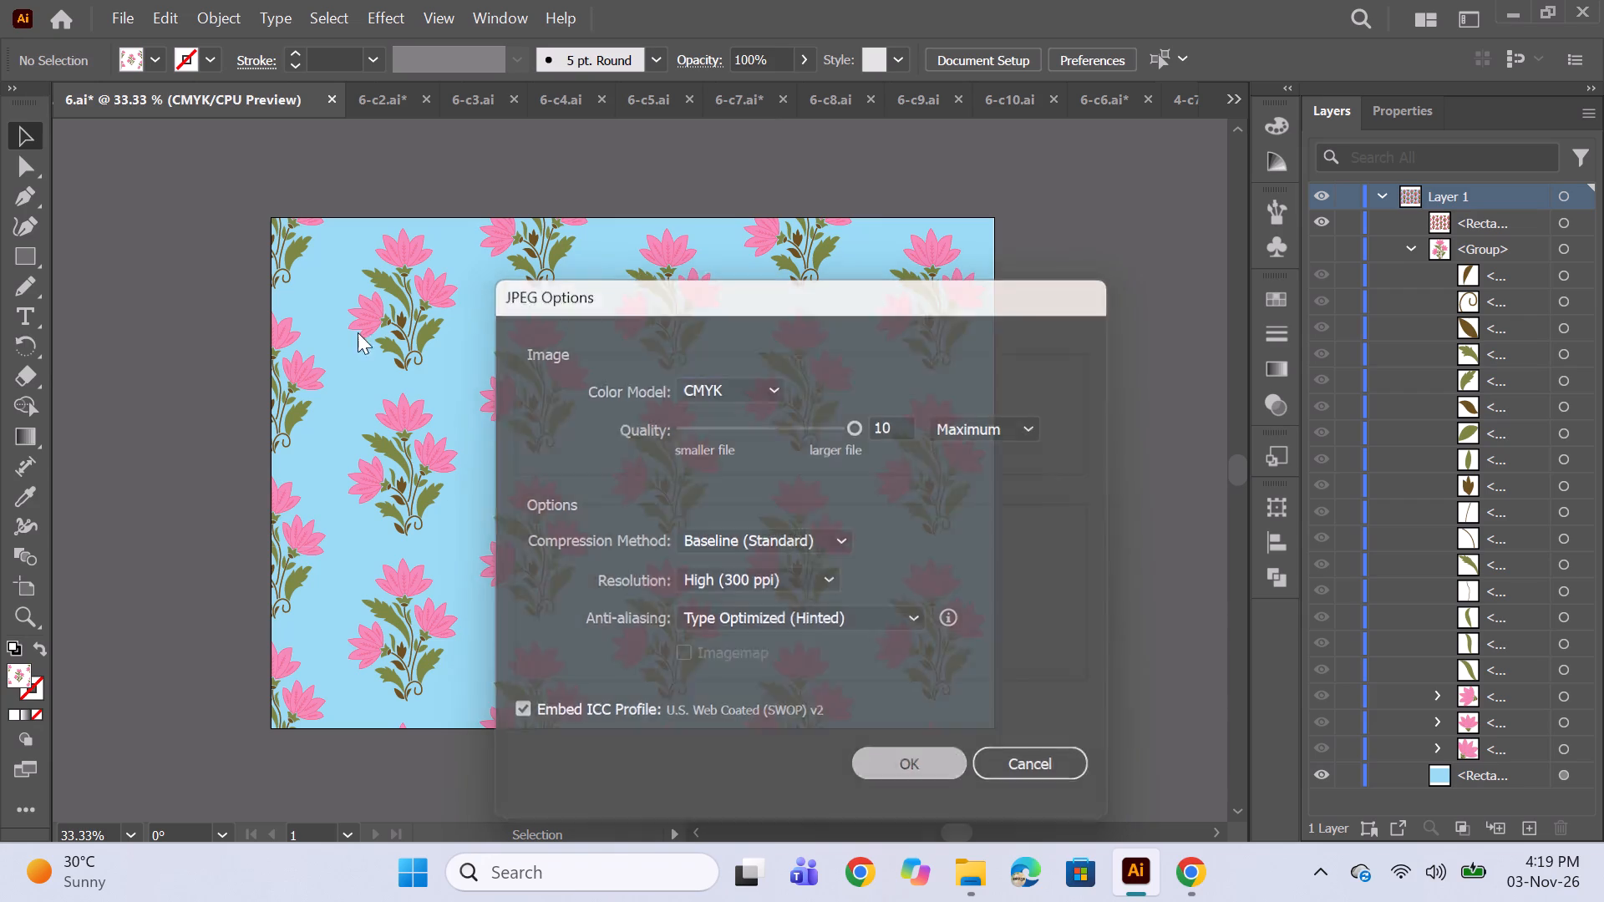
Export the lilac lotus colourway 6-c2.ai as JPEG 6-c2 into the "3 lotus block" folder, using CMYK, maximum quality and 300 ppi.
click(368, 95)
click(370, 98)
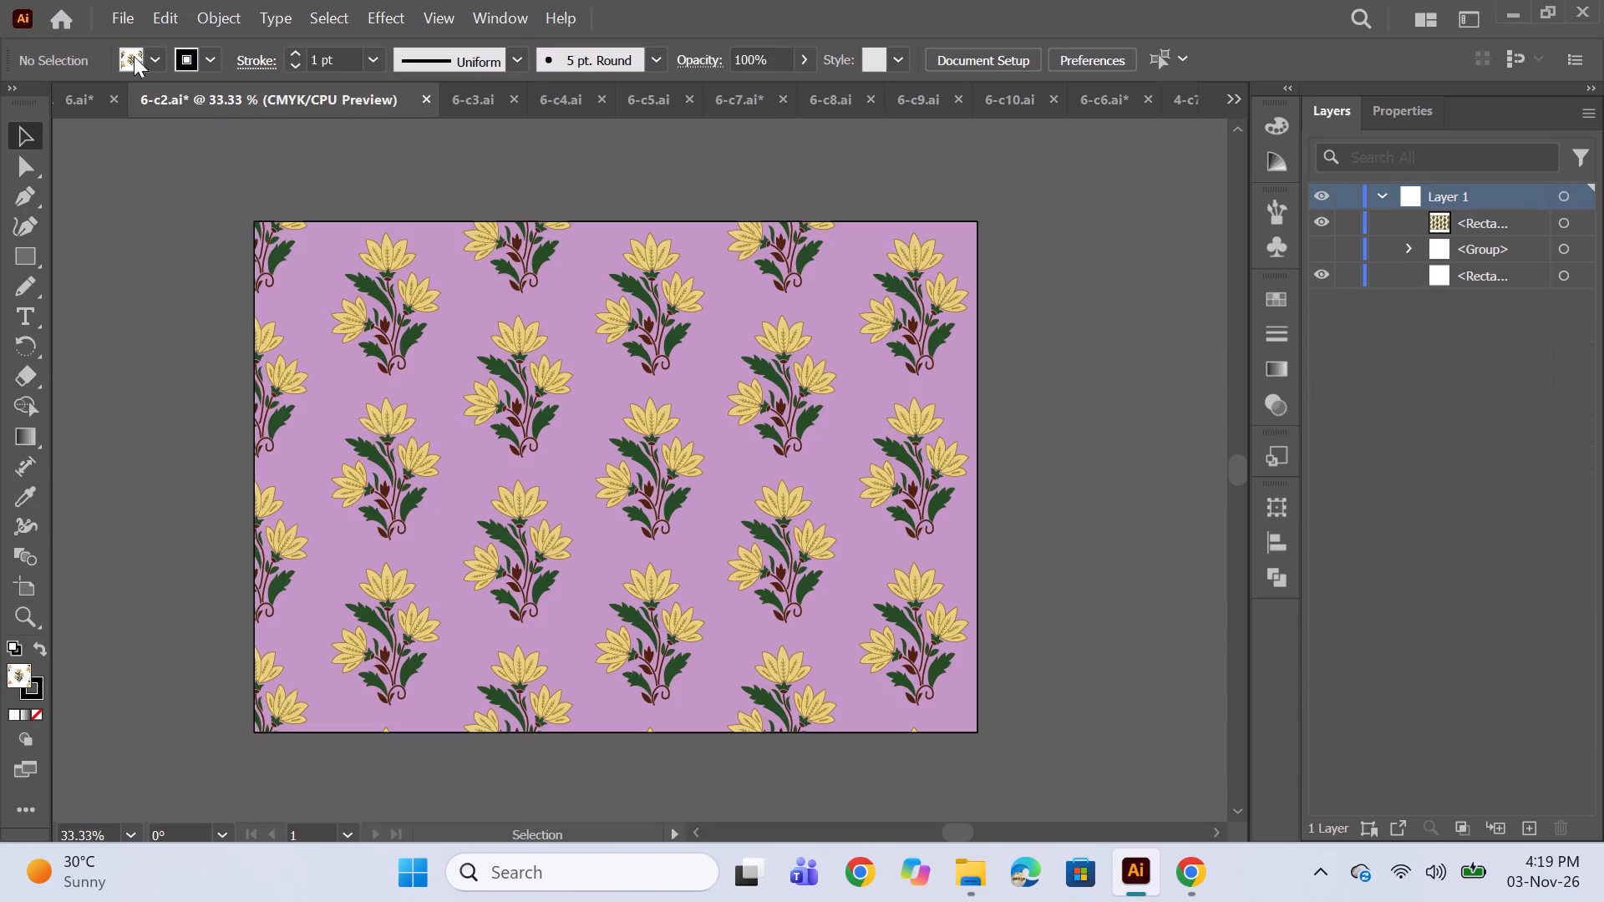
click(106, 0)
click(227, 620)
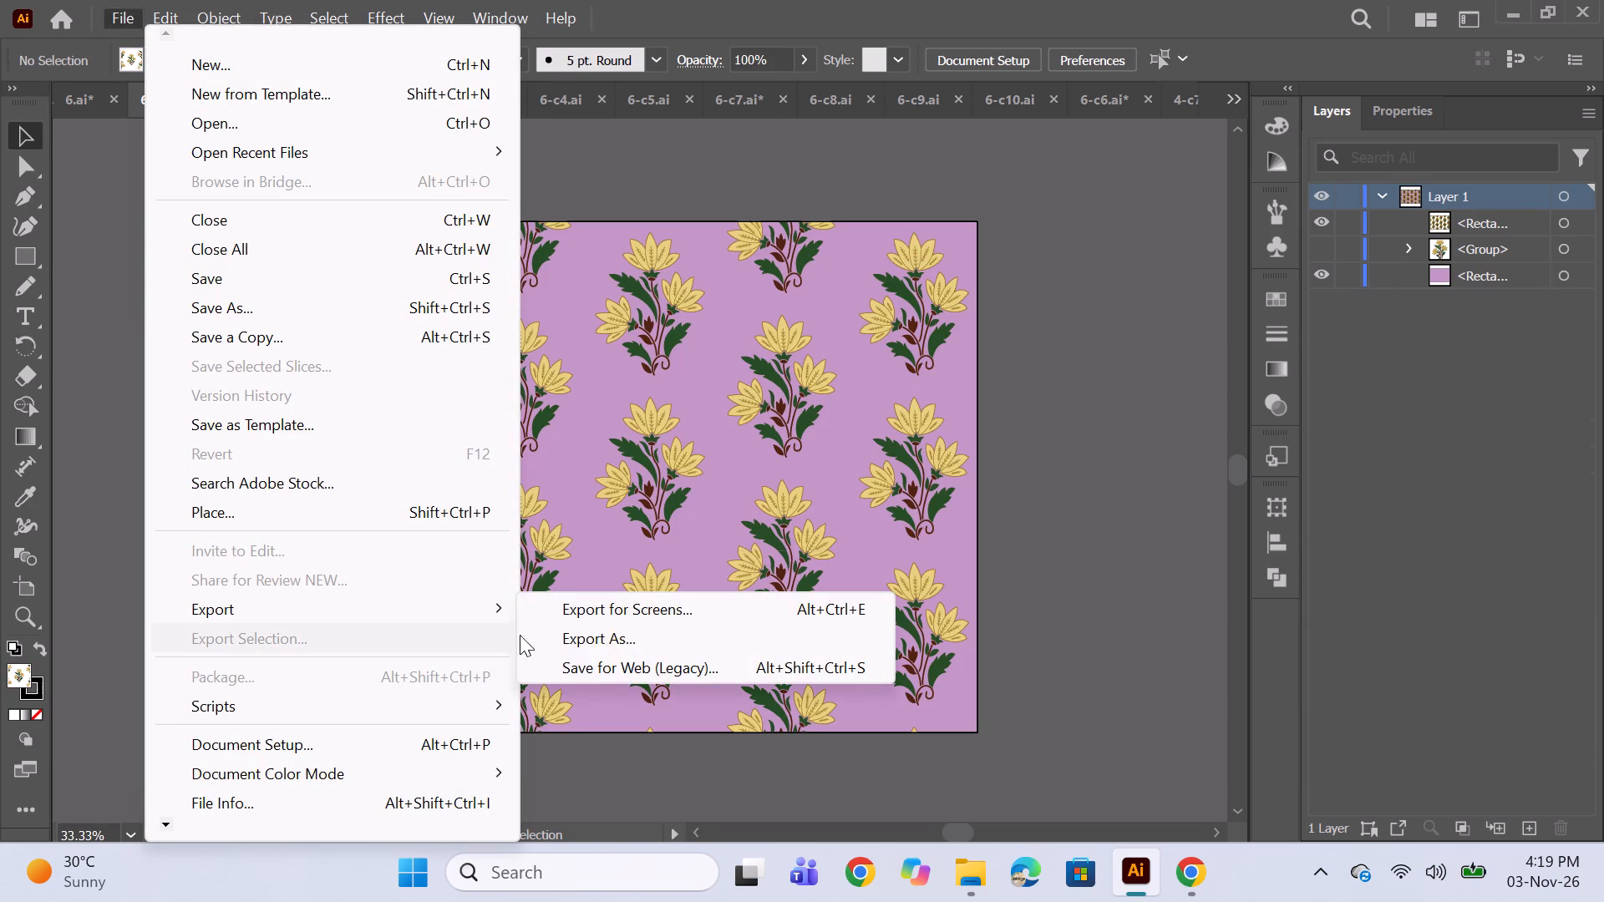
click(576, 638)
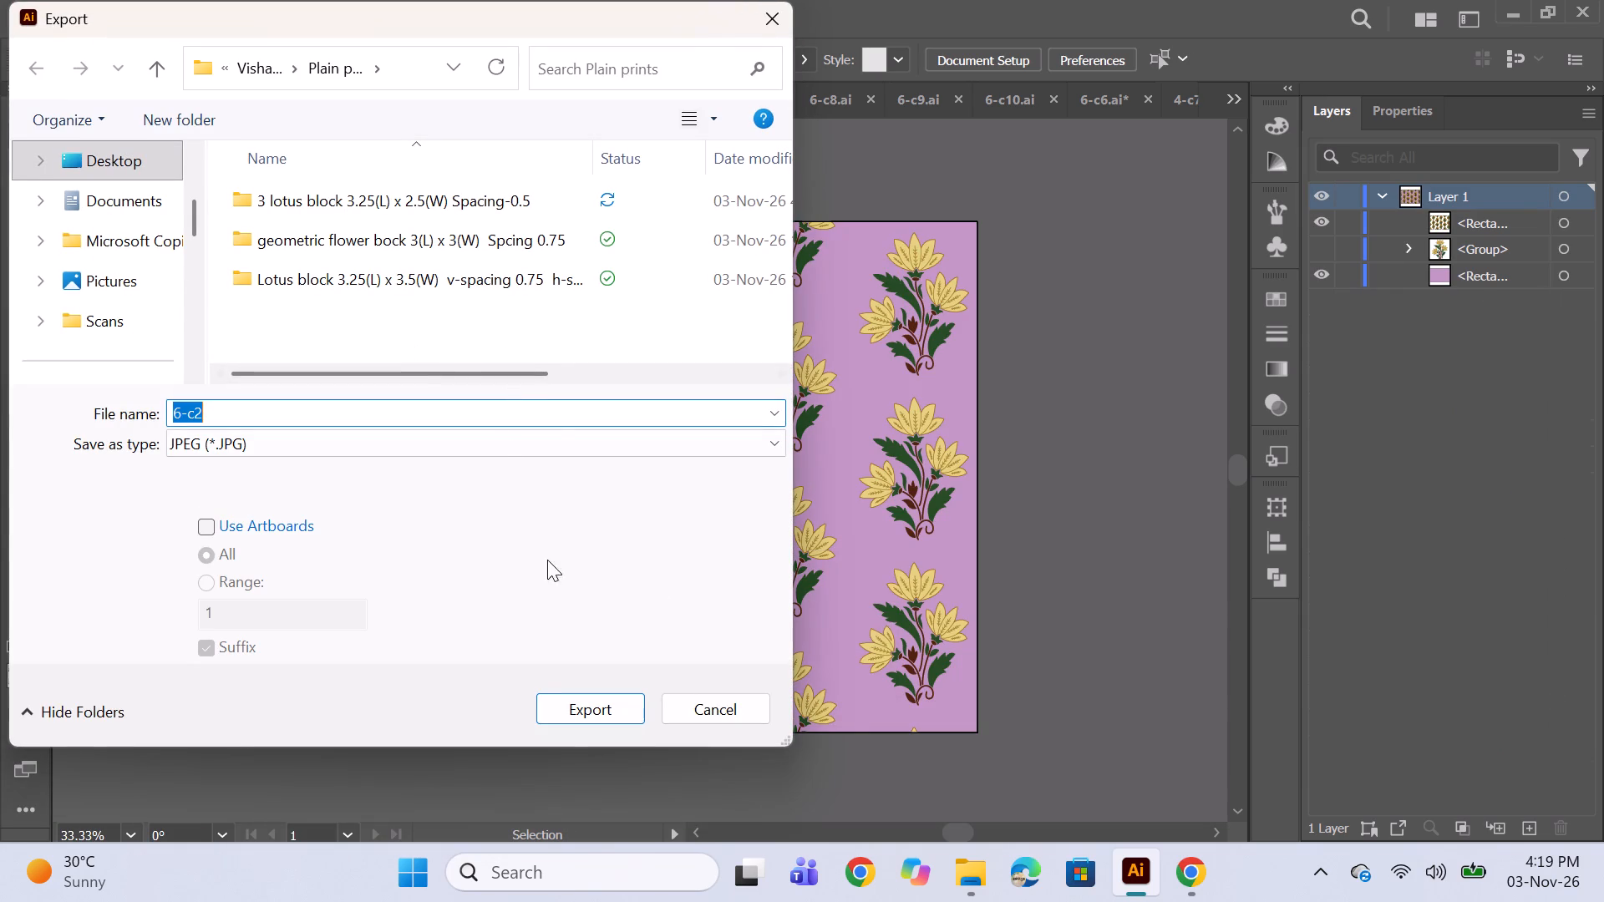
click(441, 205)
click(600, 714)
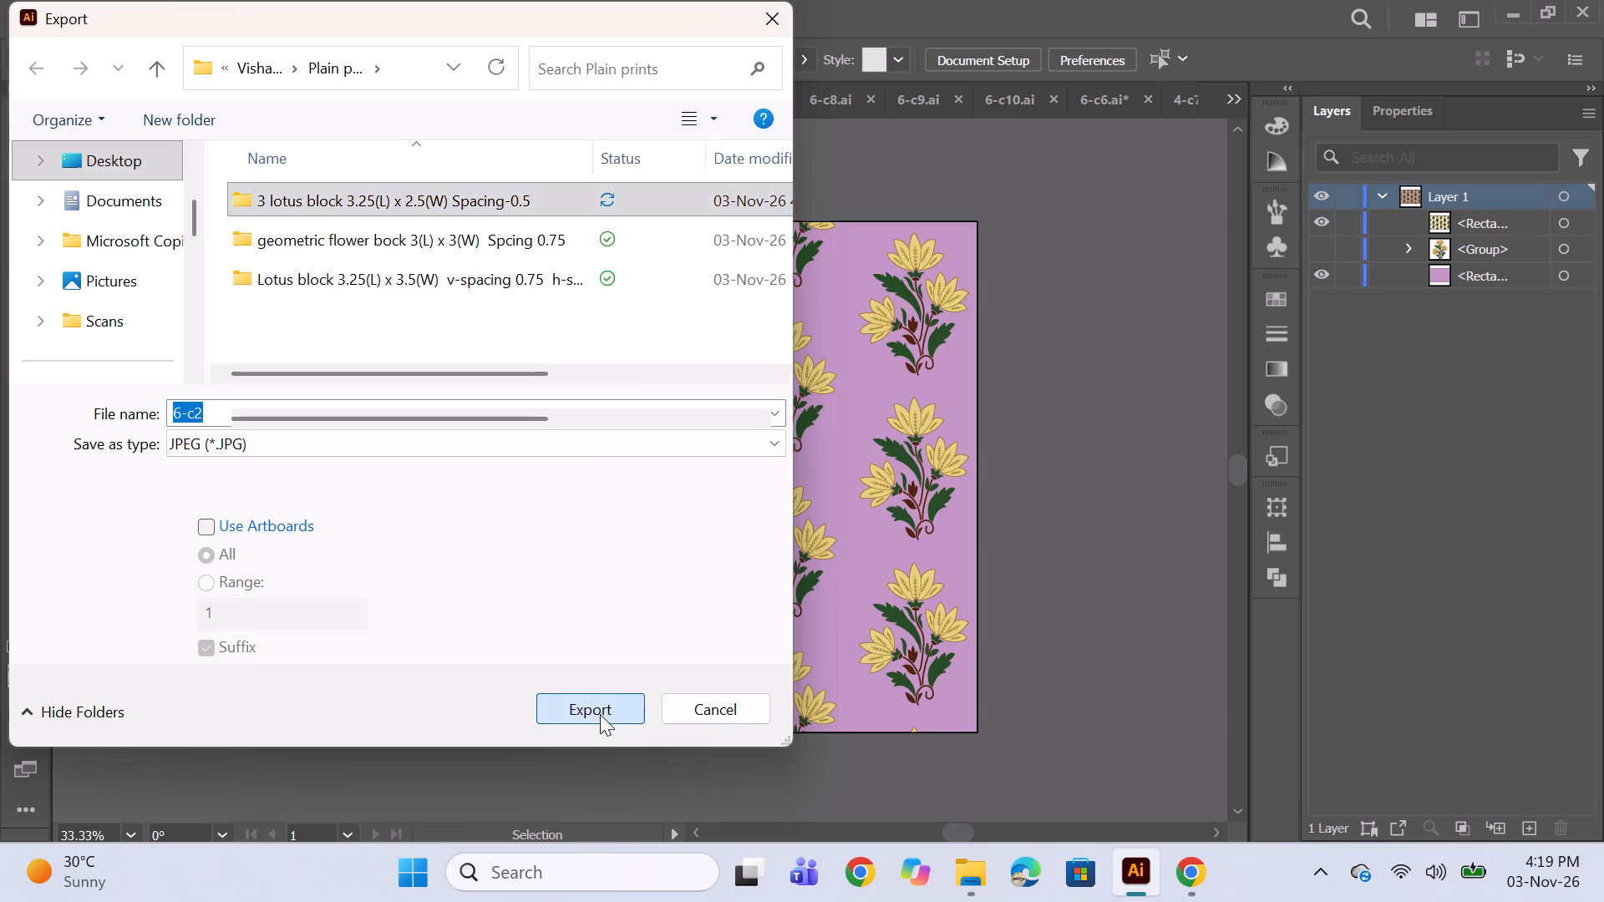
click(600, 714)
click(910, 773)
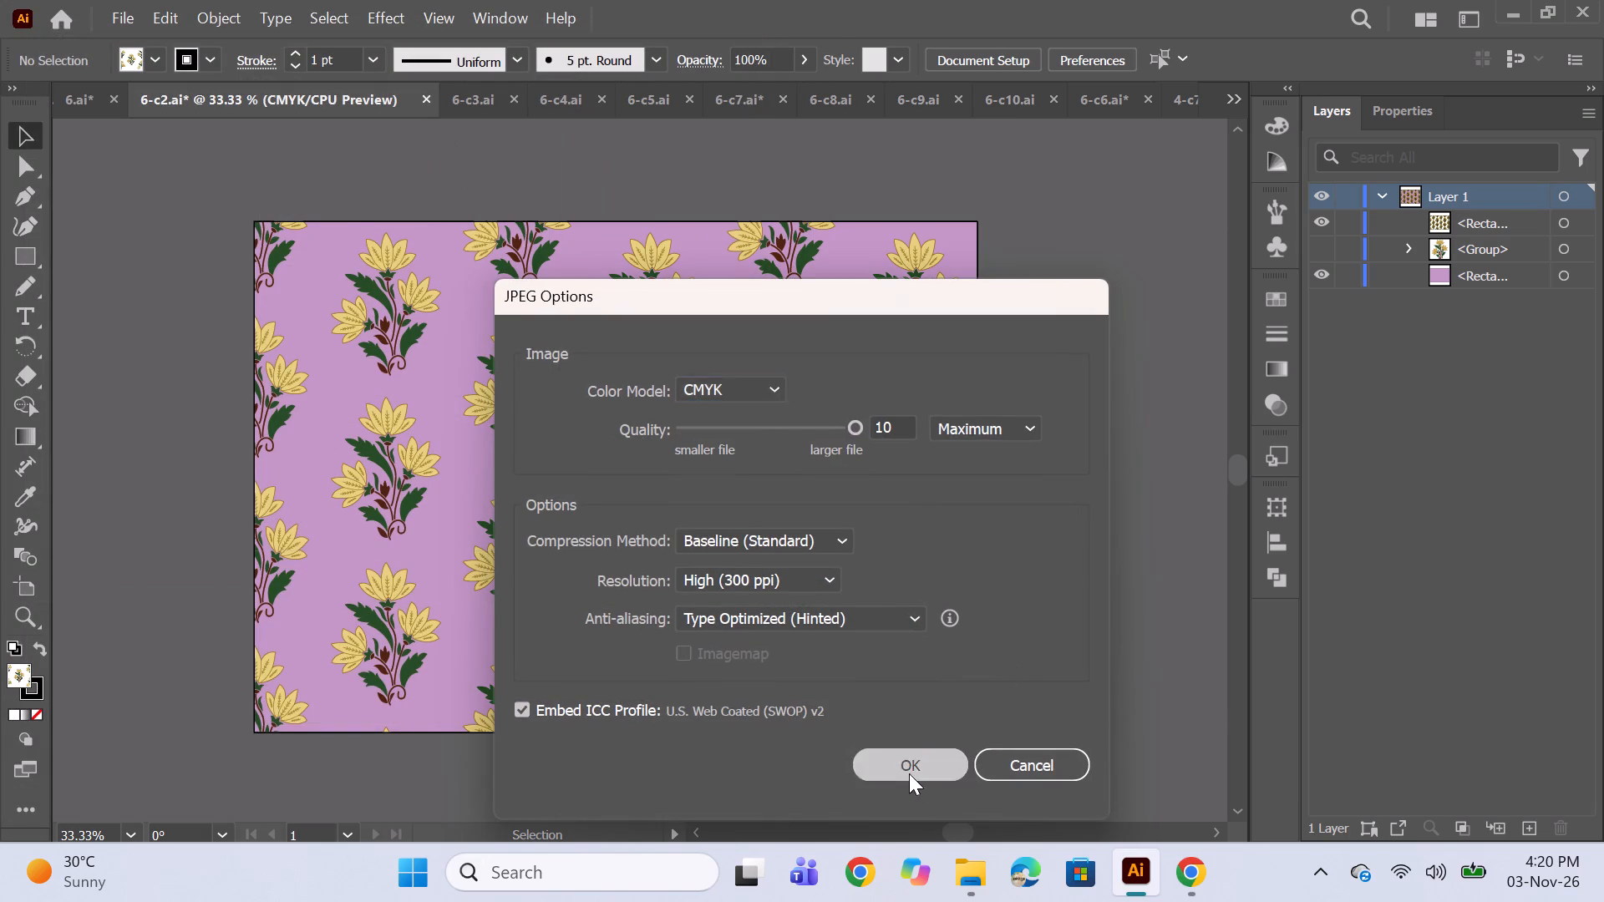
Export the maroon lotus colourway 6-c3.ai as JPEG 6-c3 into the "3 lotus block" folder, using CMYK, maximum quality and 300 ppi.
click(452, 105)
click(454, 104)
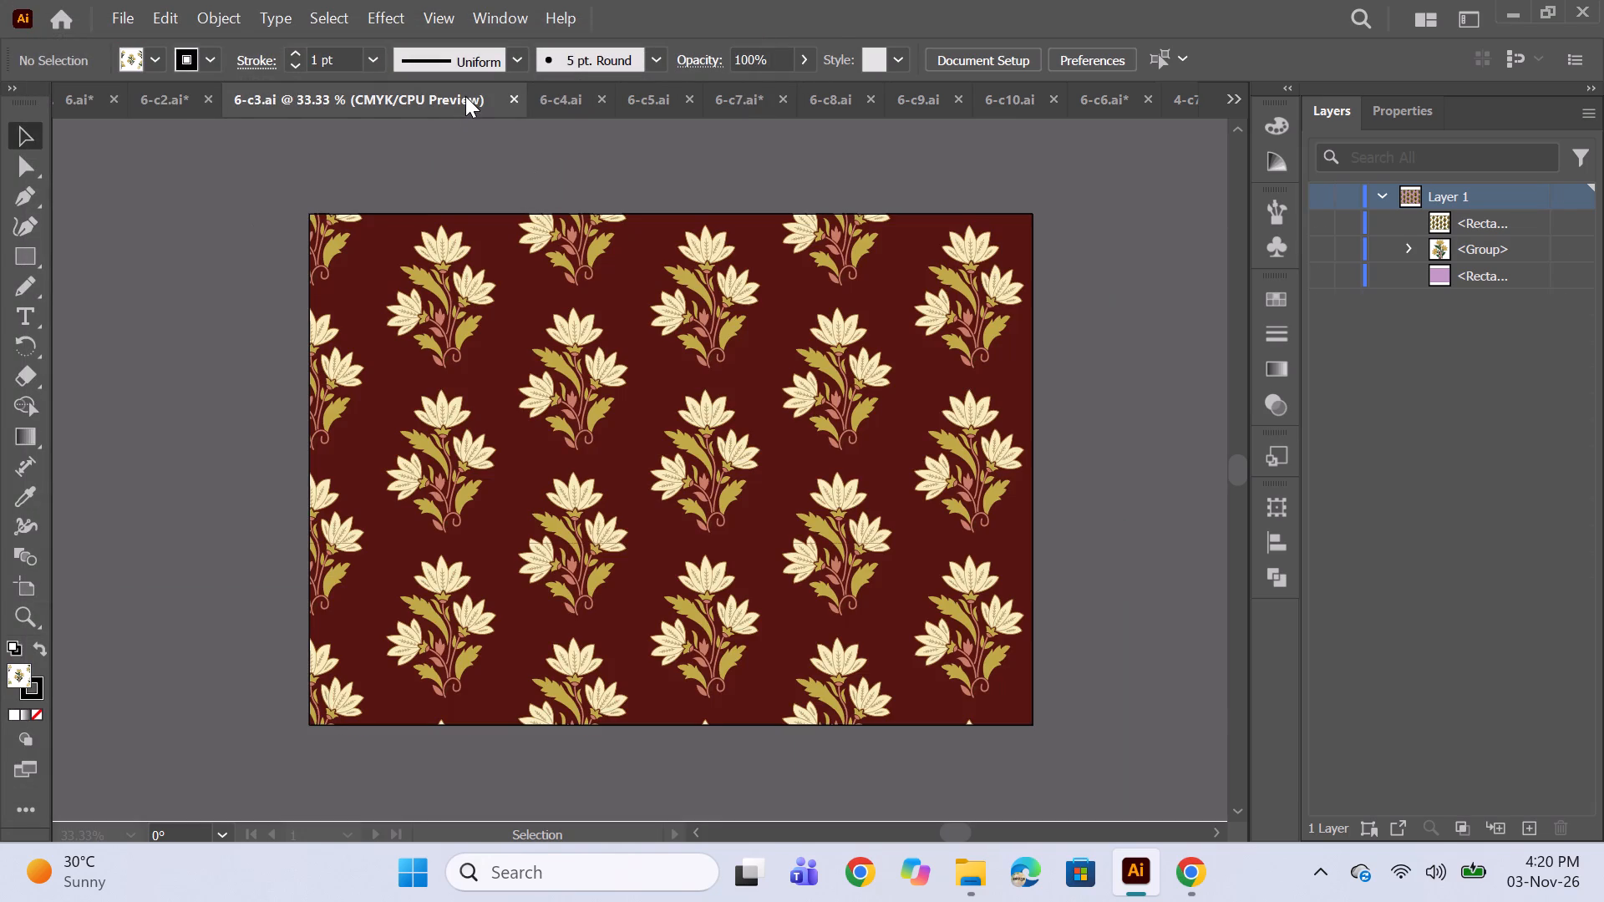
click(100, 28)
click(119, 16)
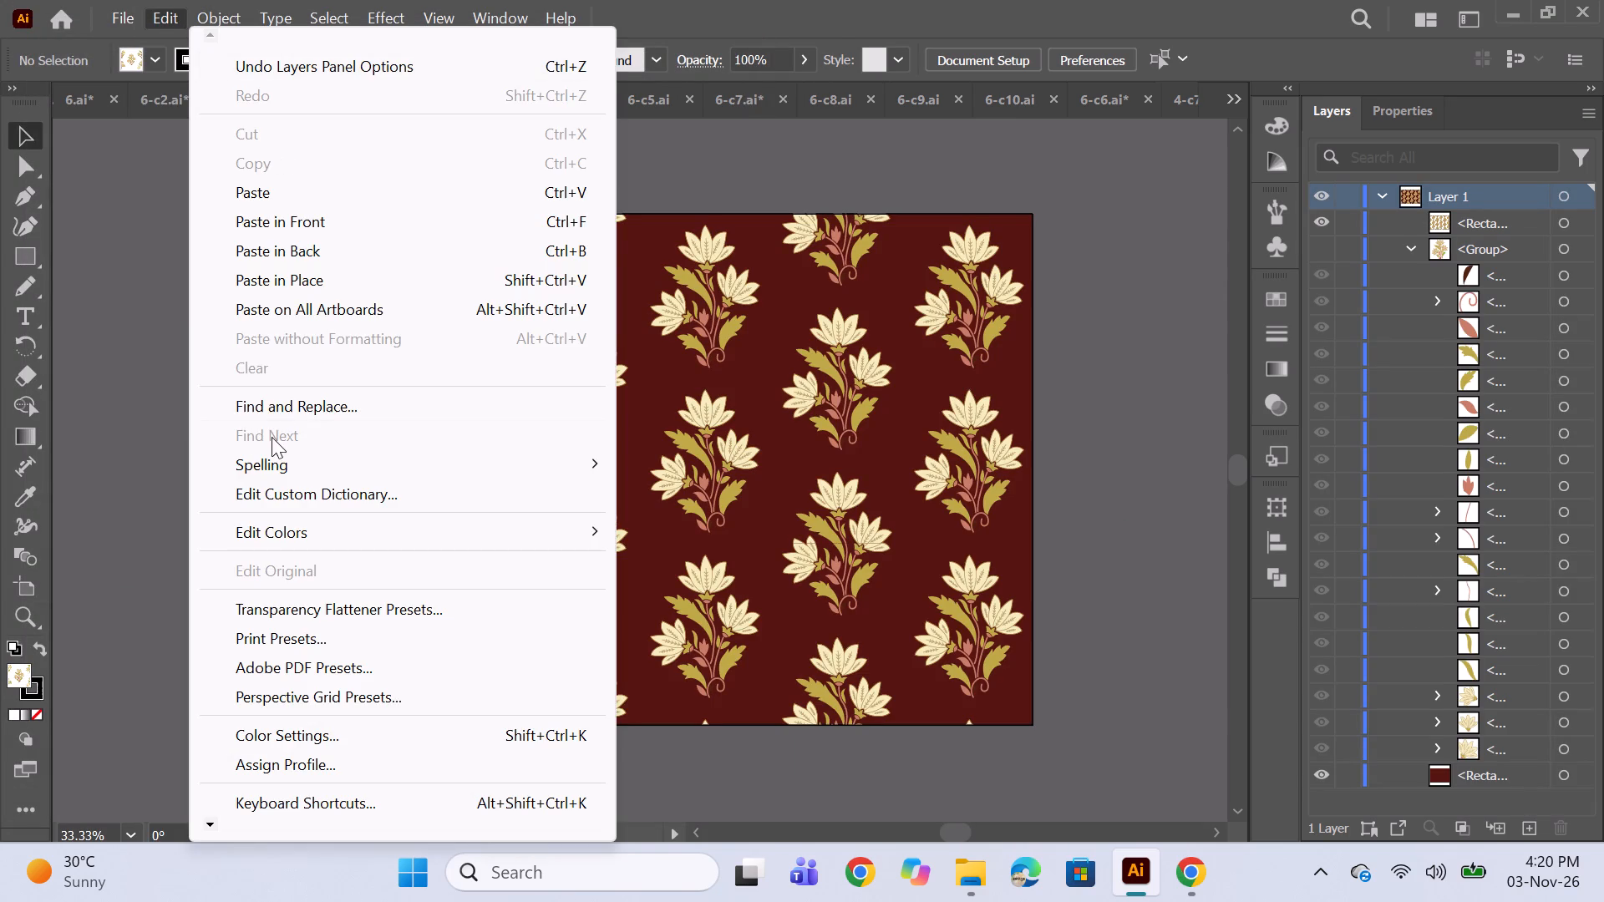
click(128, 8)
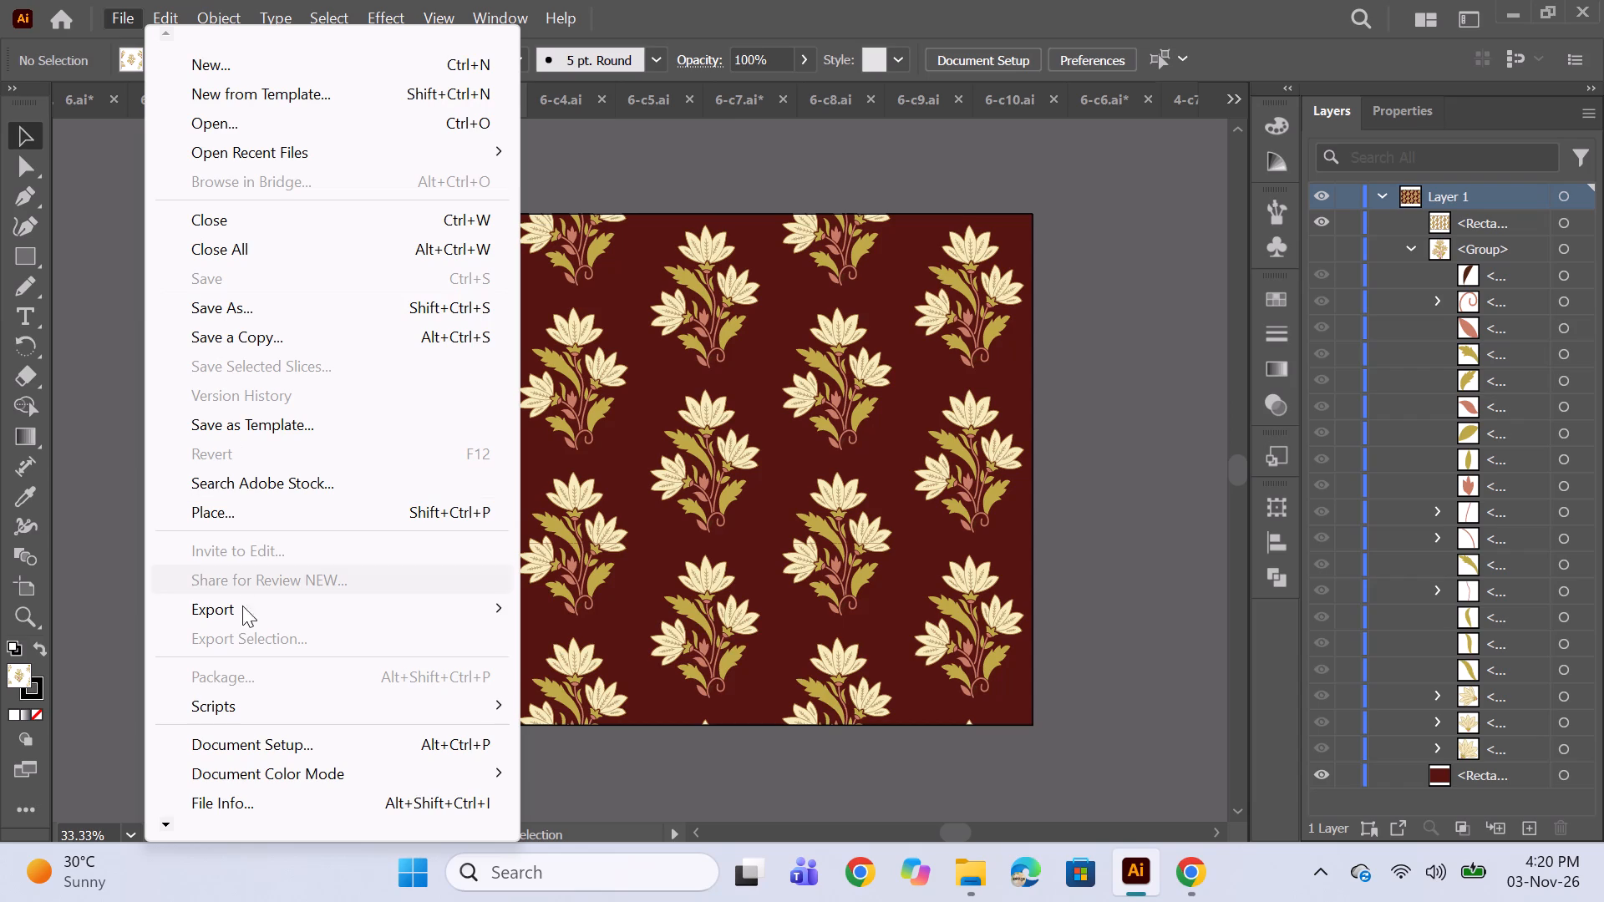
click(241, 616)
click(601, 636)
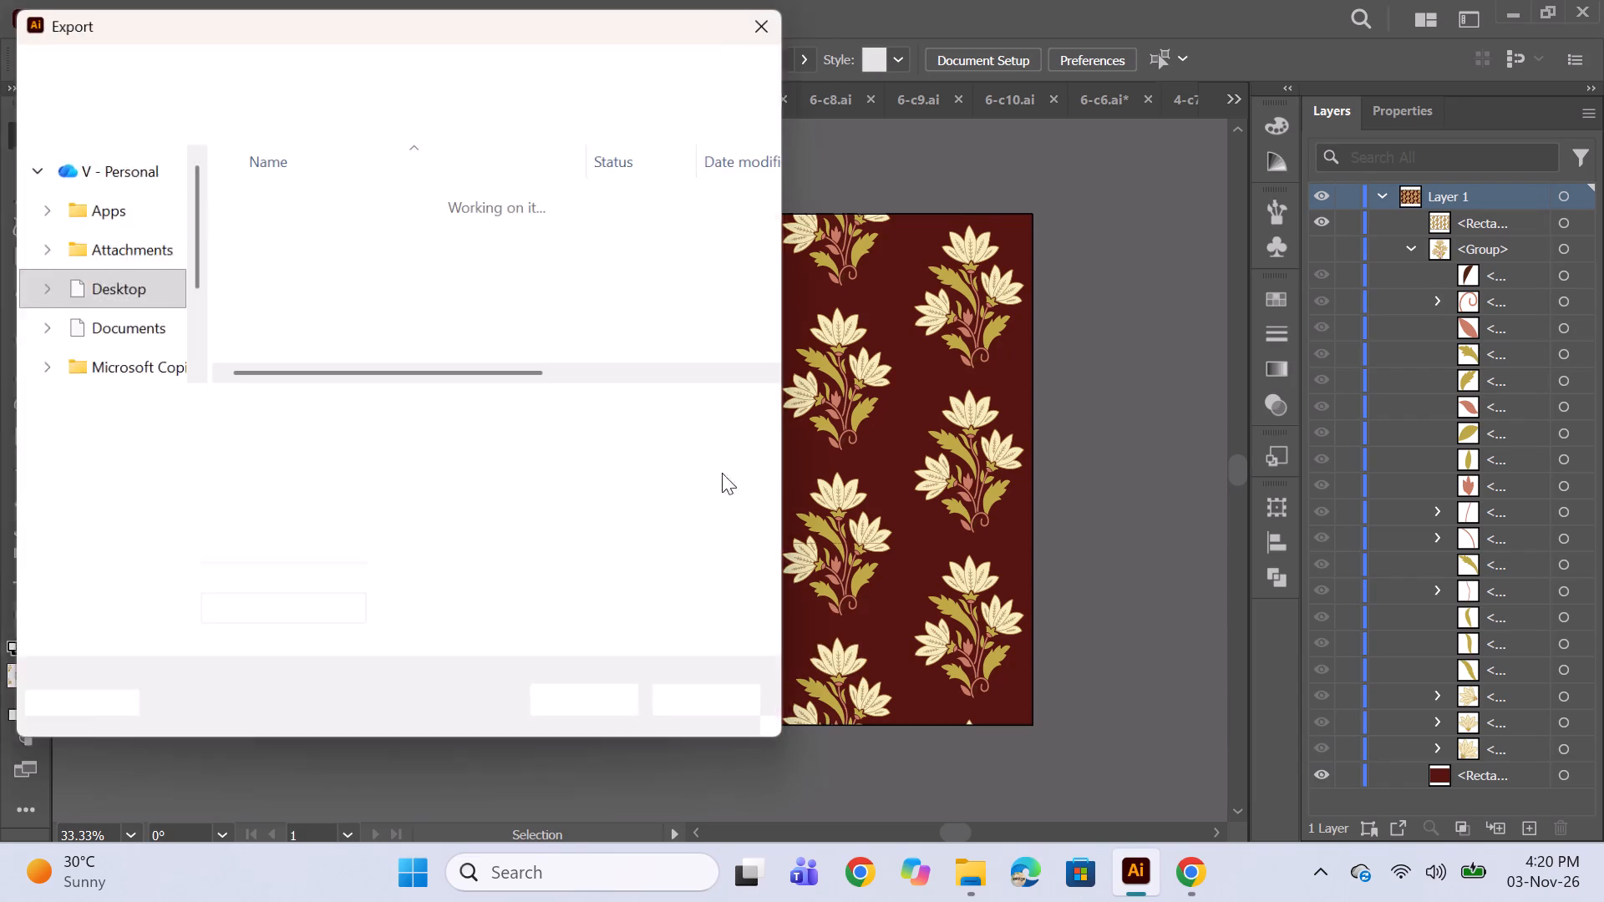
click(377, 212)
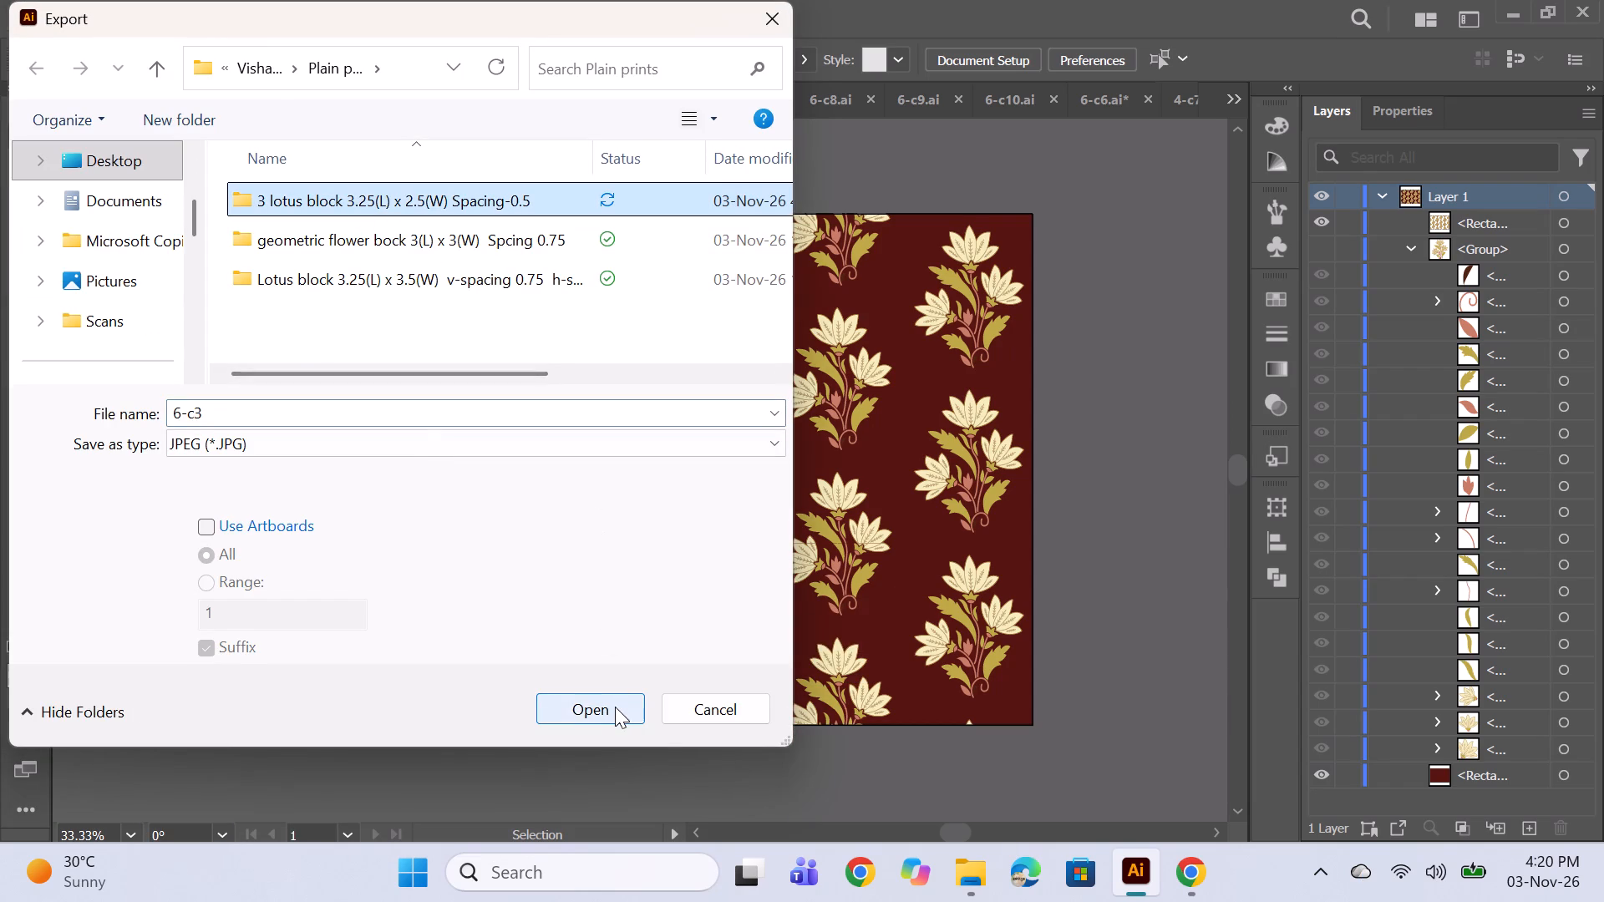
click(615, 707)
click(585, 724)
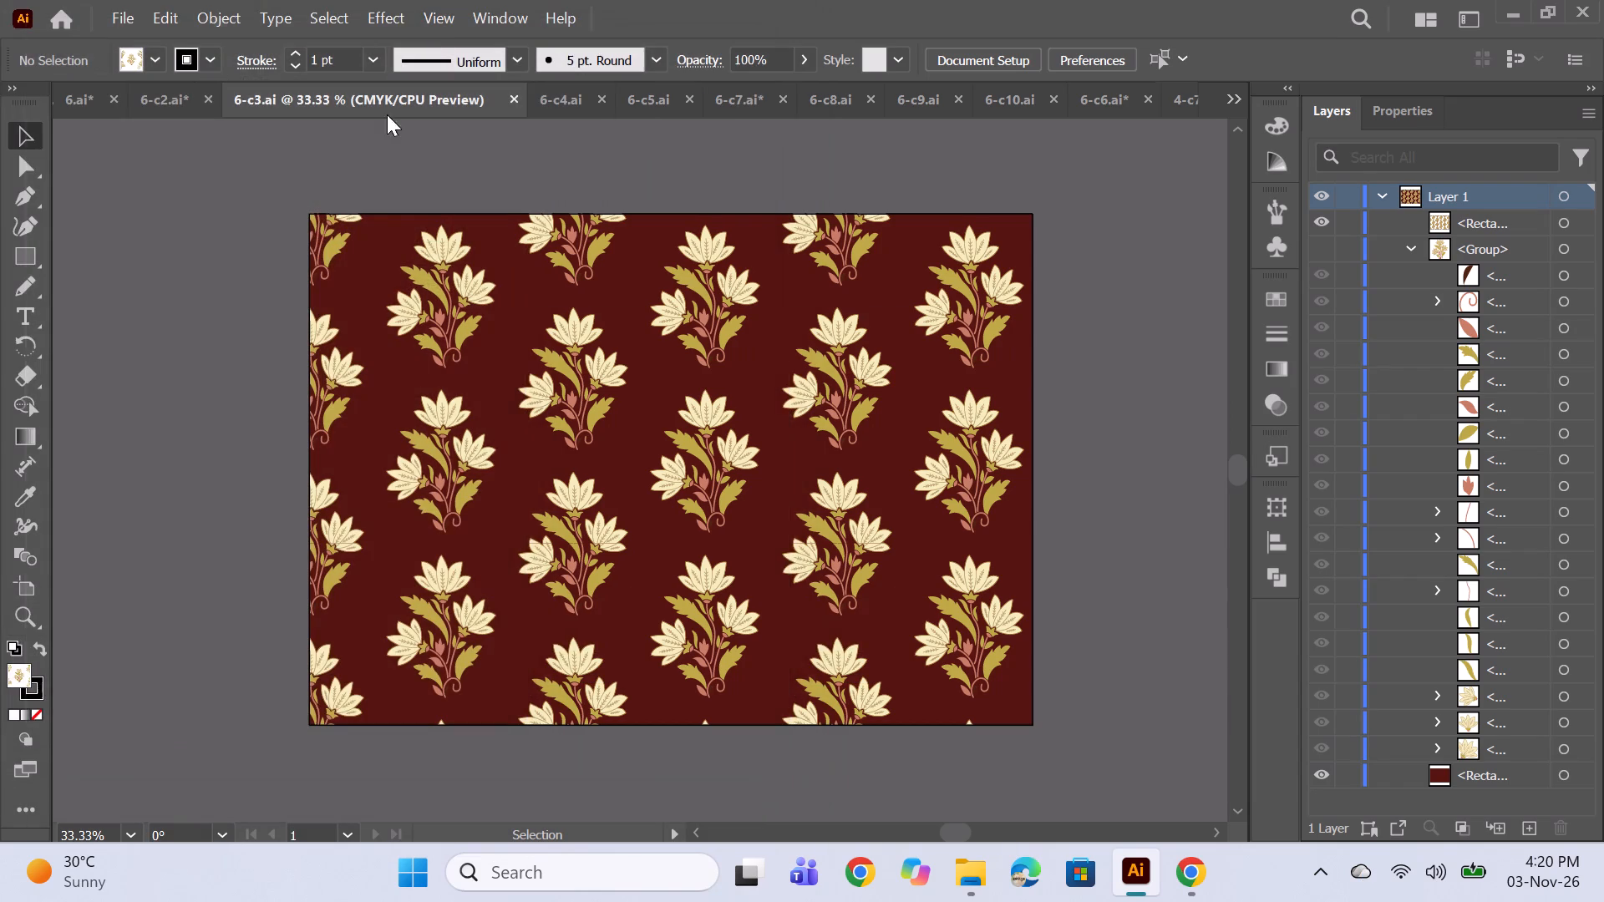
click(923, 760)
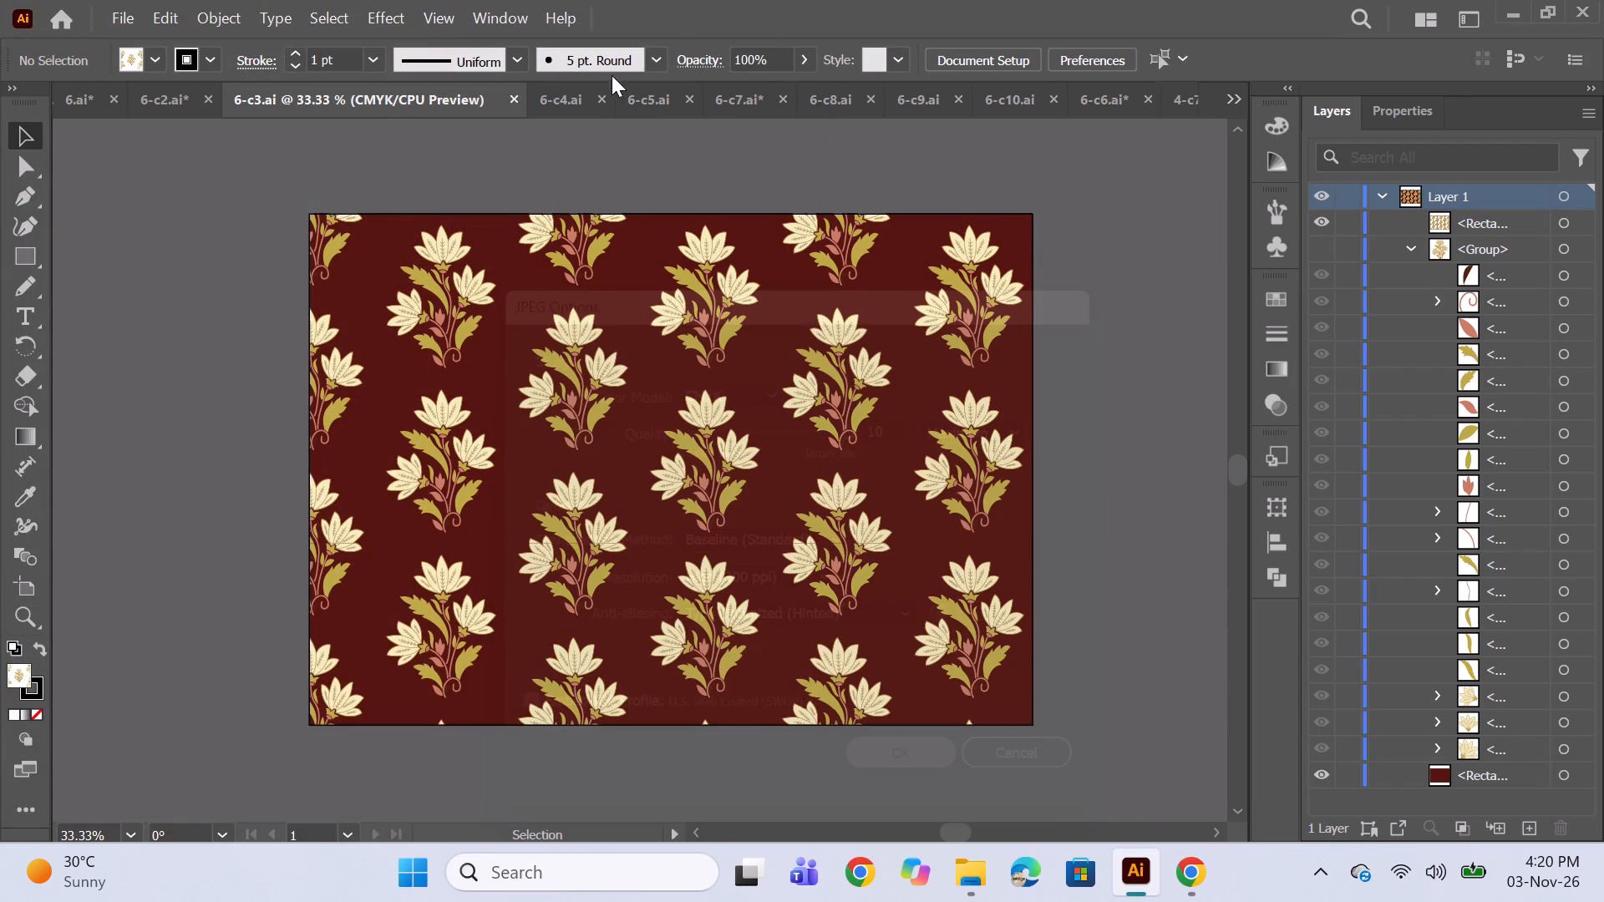
Export the navy lotus colourway 6-c4.ai as JPEG 6-c4 into the "3 lotus block" folder, using CMYK, maximum quality and 300 ppi.
click(546, 89)
click(546, 101)
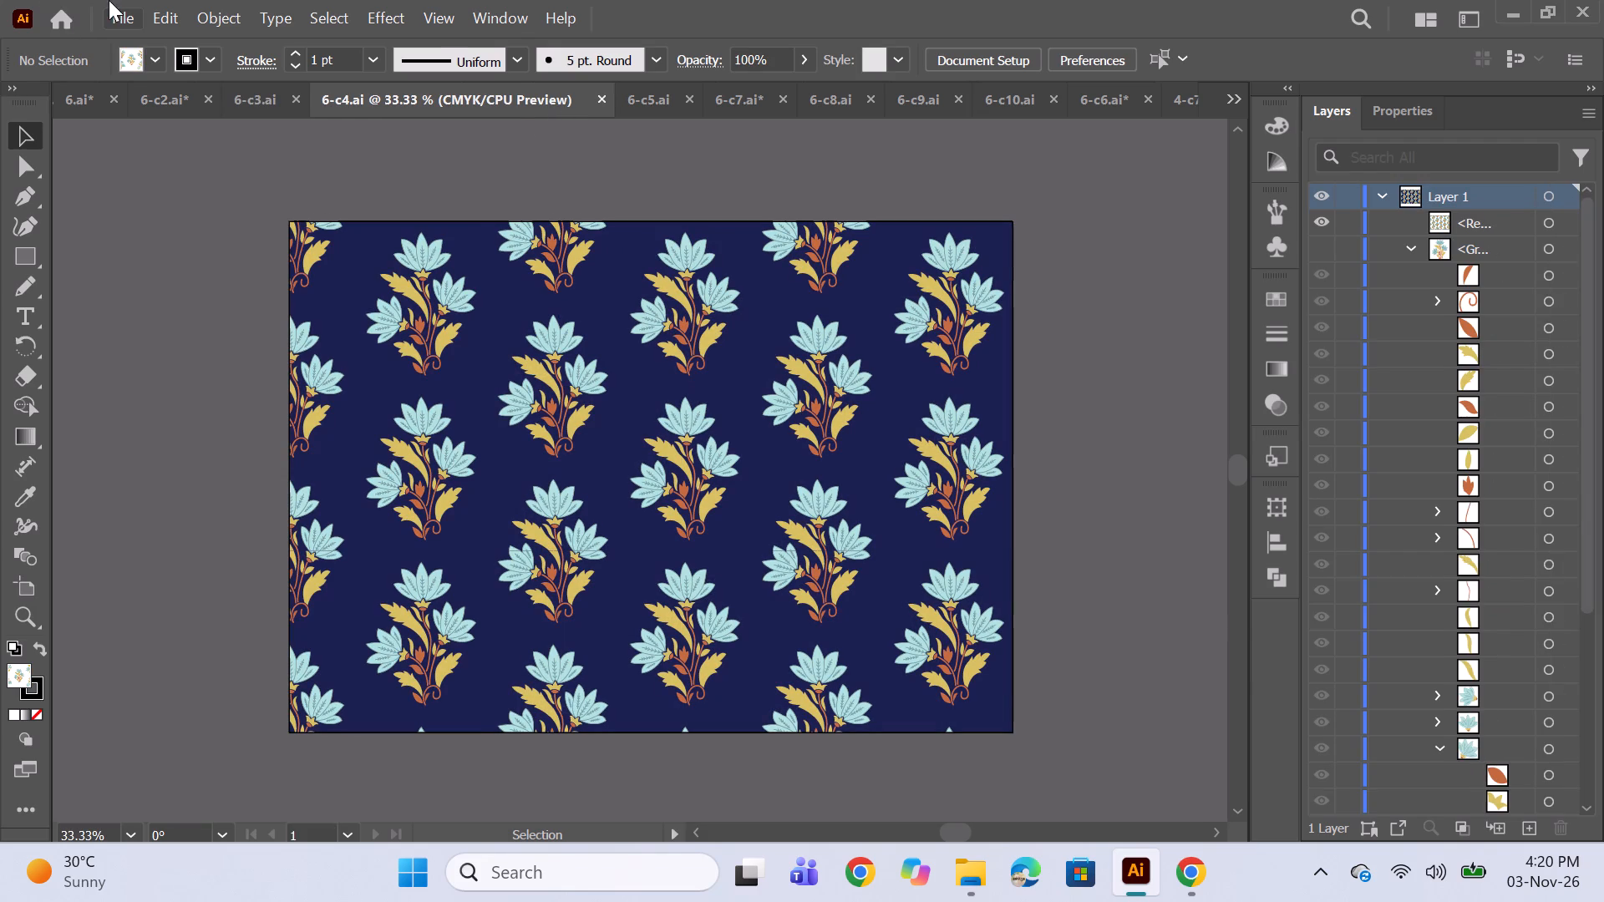
click(109, 0)
drag(324, 605, 324, 612)
click(564, 643)
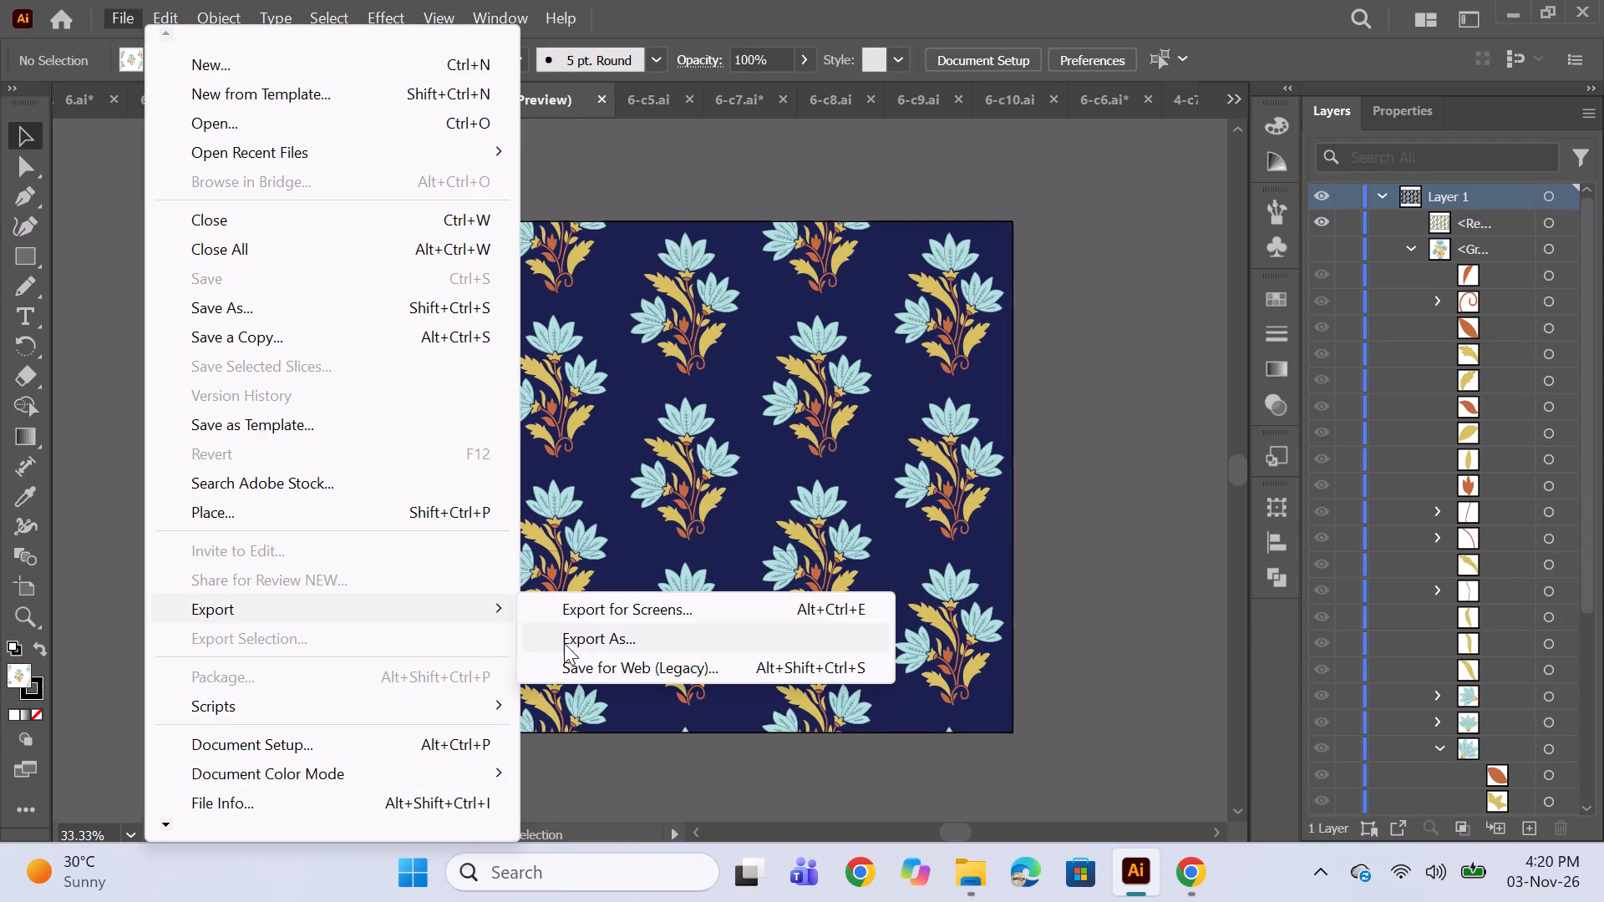
click(459, 210)
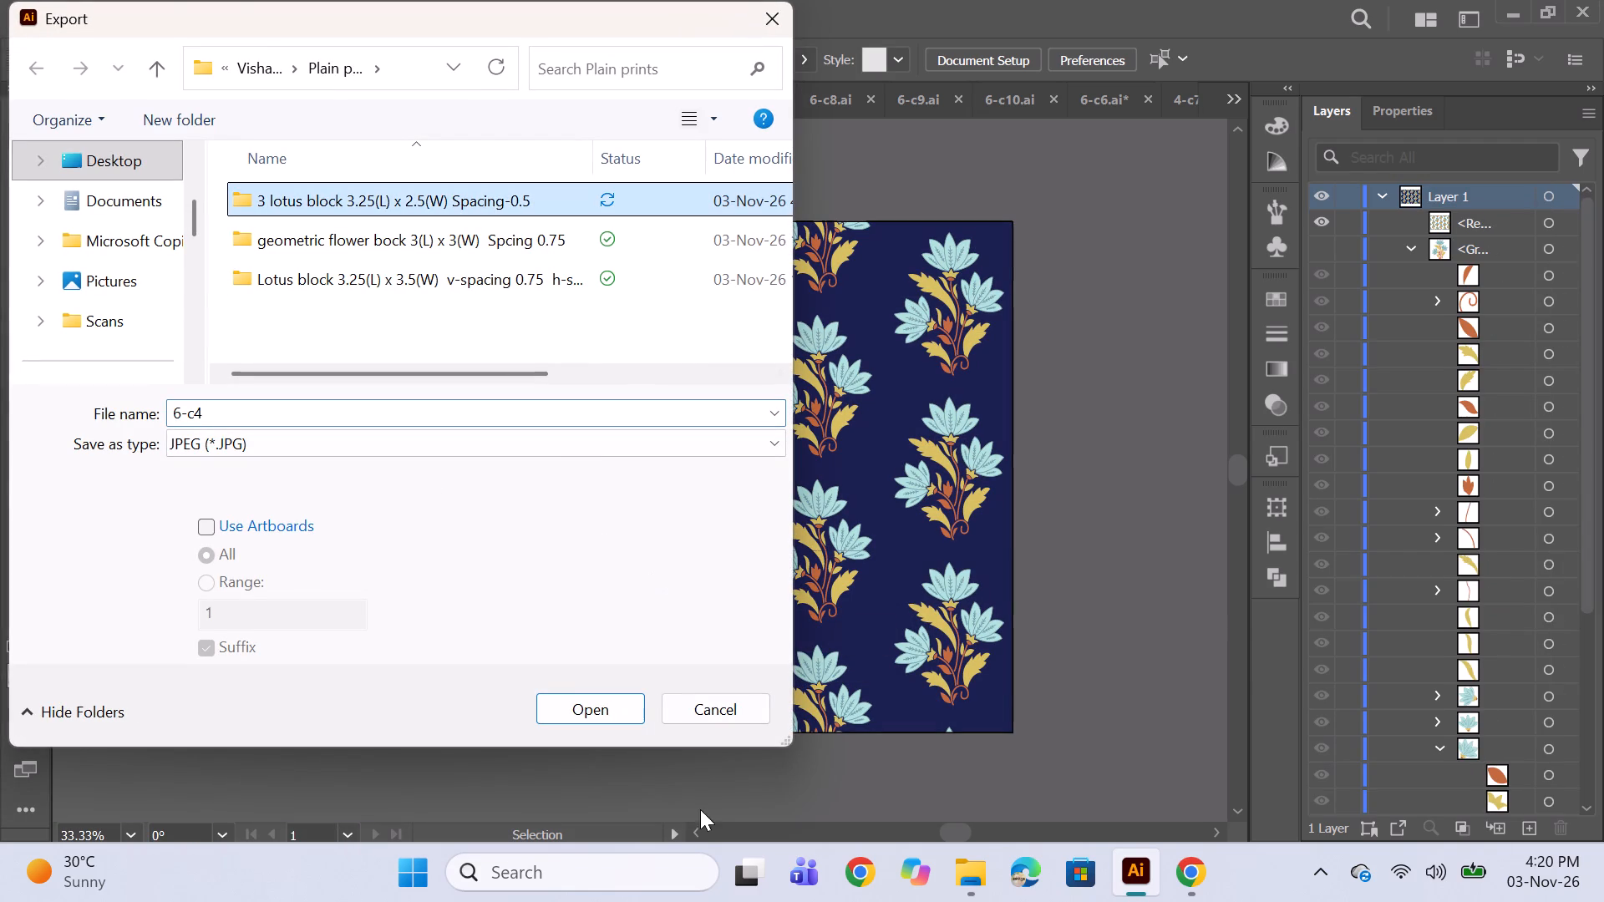
click(583, 718)
drag(535, 700, 563, 703)
click(578, 705)
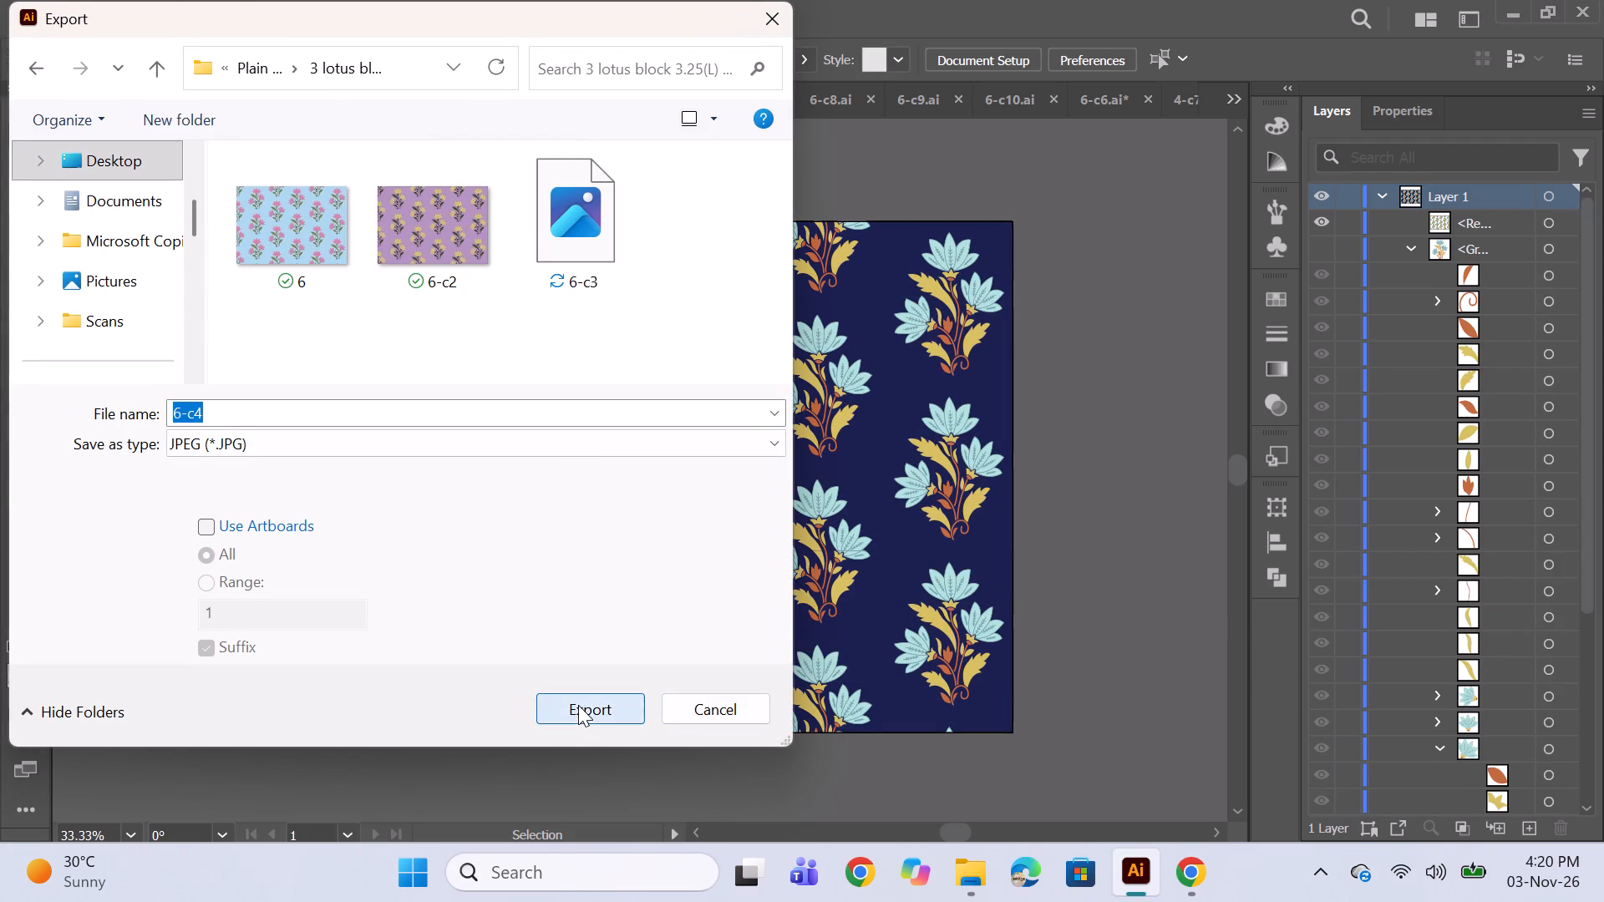
click(897, 766)
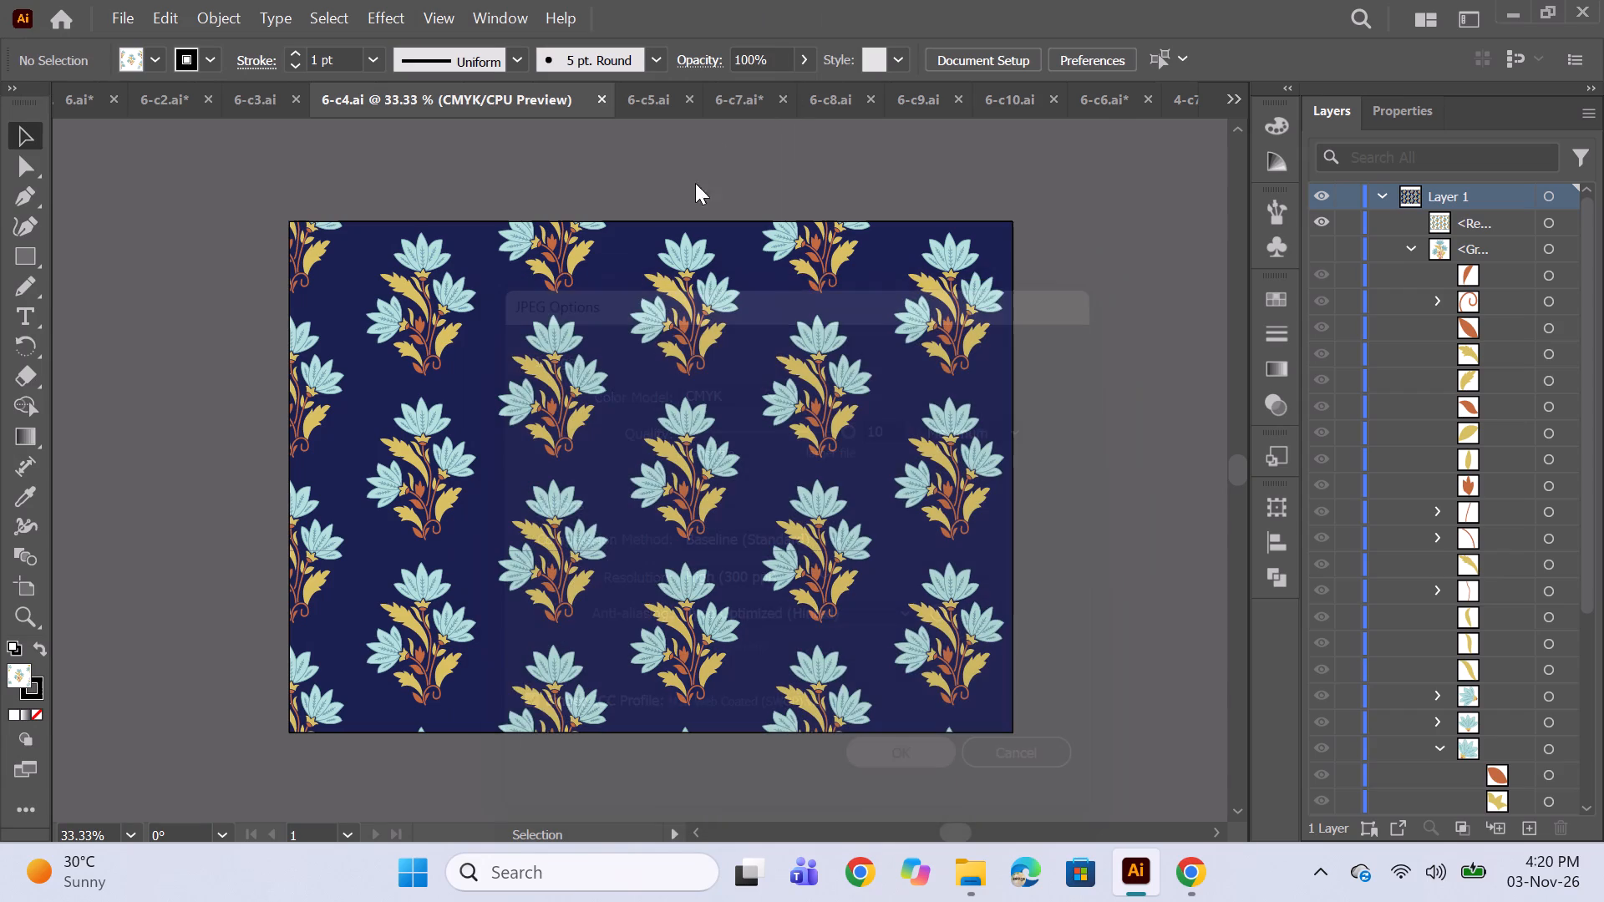
Export the pale-green lotus colourway 6-c5.ai as JPEG 6-c5 into the "3 lotus block" folder, using CMYK, maximum quality and 300 ppi.
click(651, 107)
click(651, 107)
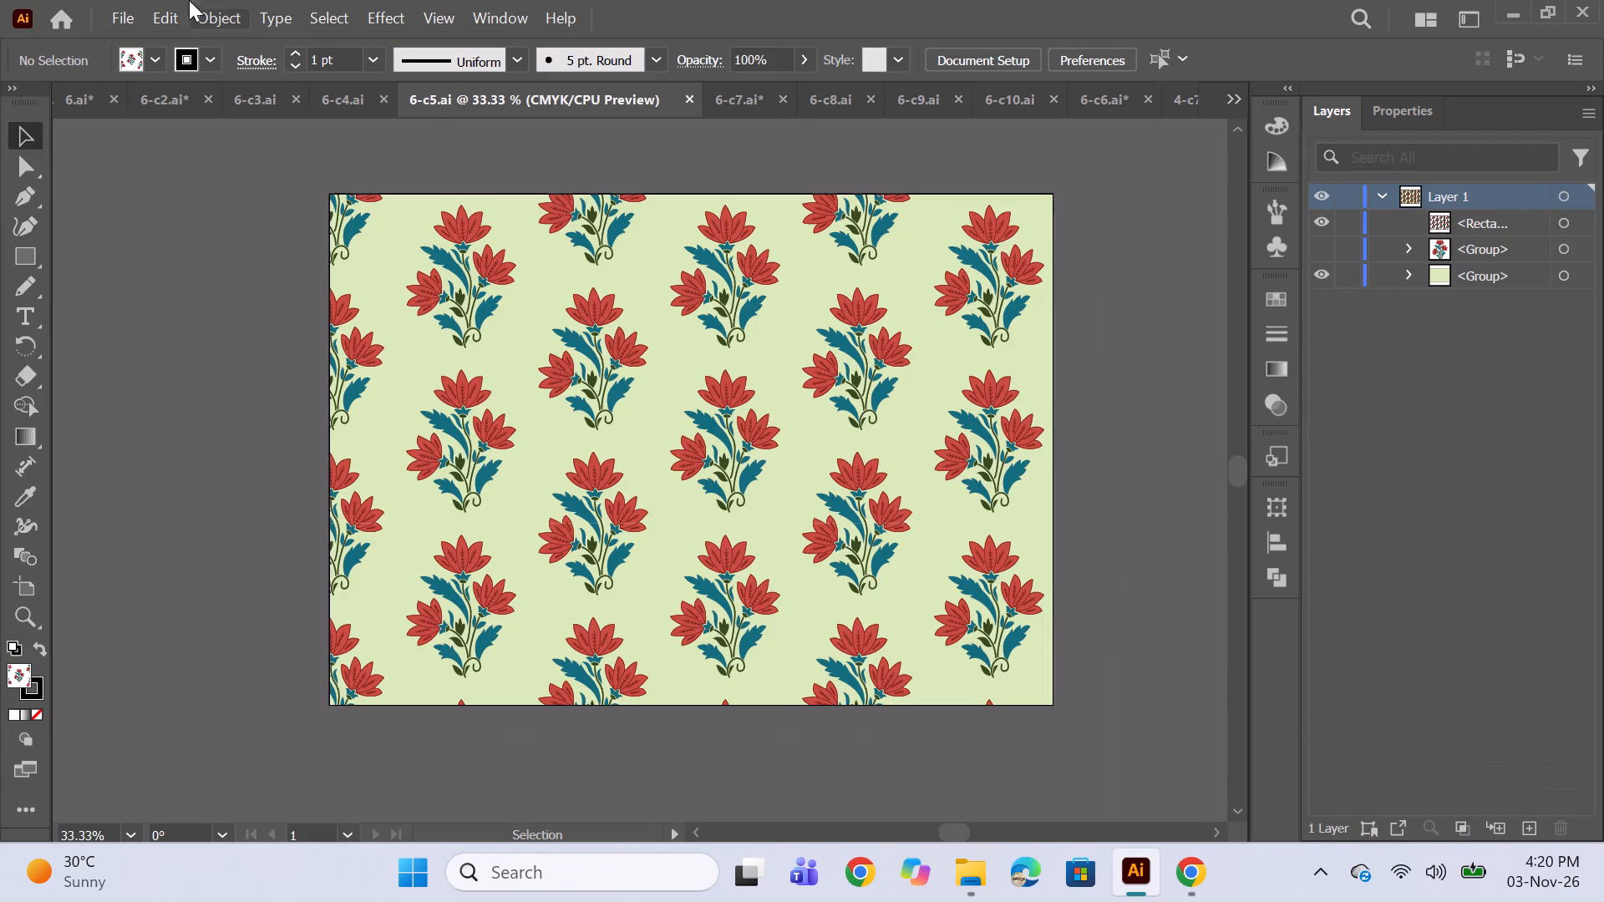
click(114, 0)
click(268, 615)
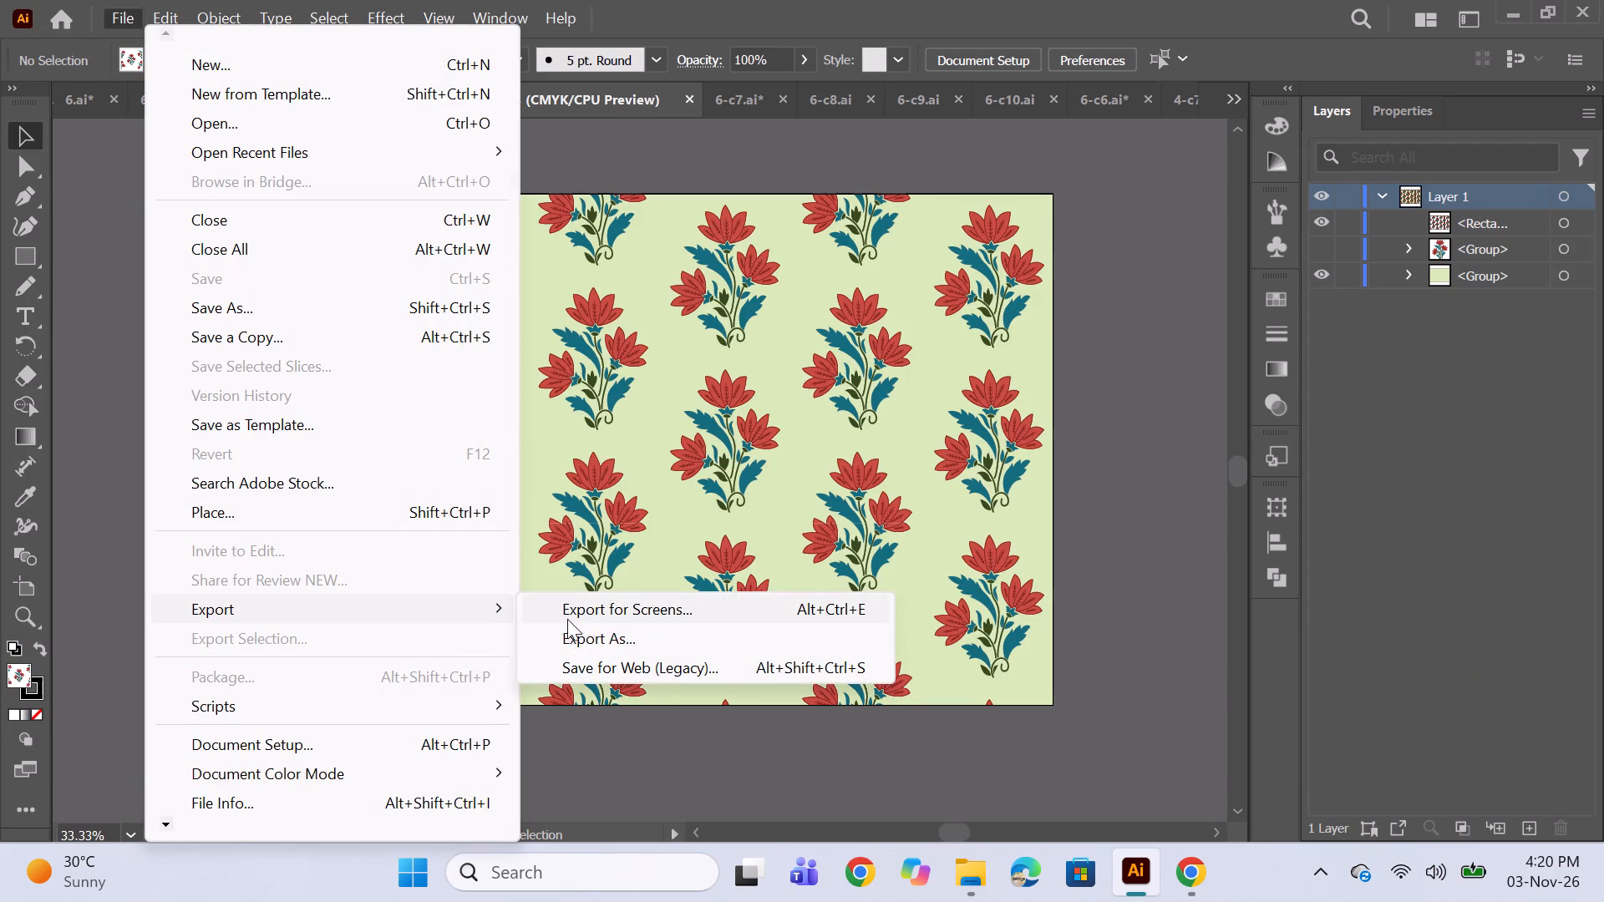
click(603, 628)
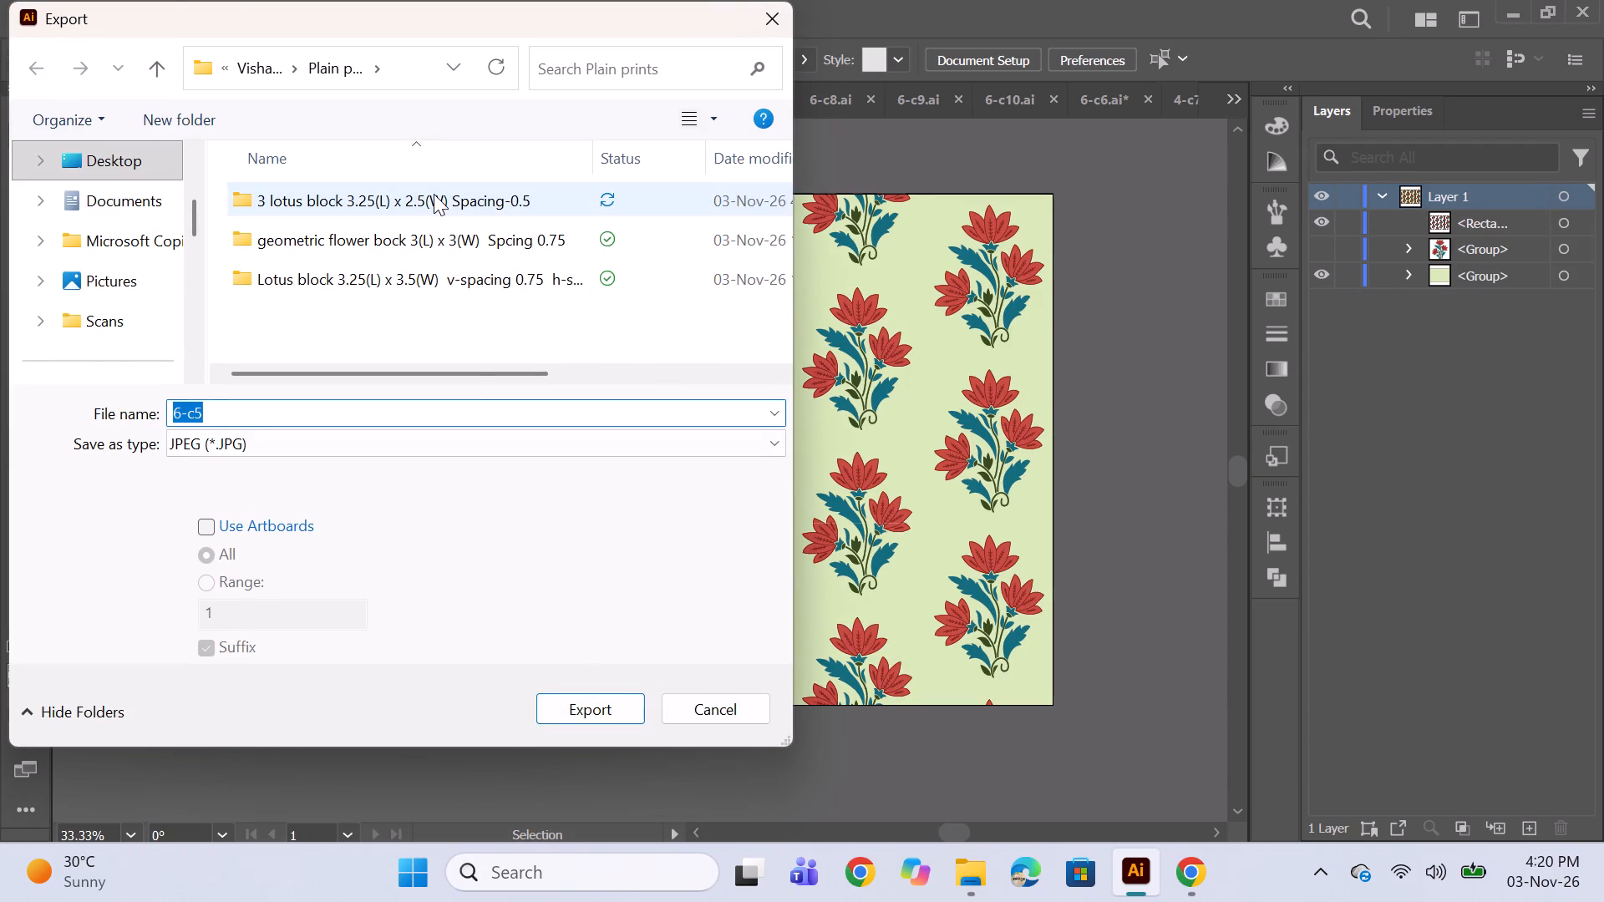
click(434, 194)
click(596, 702)
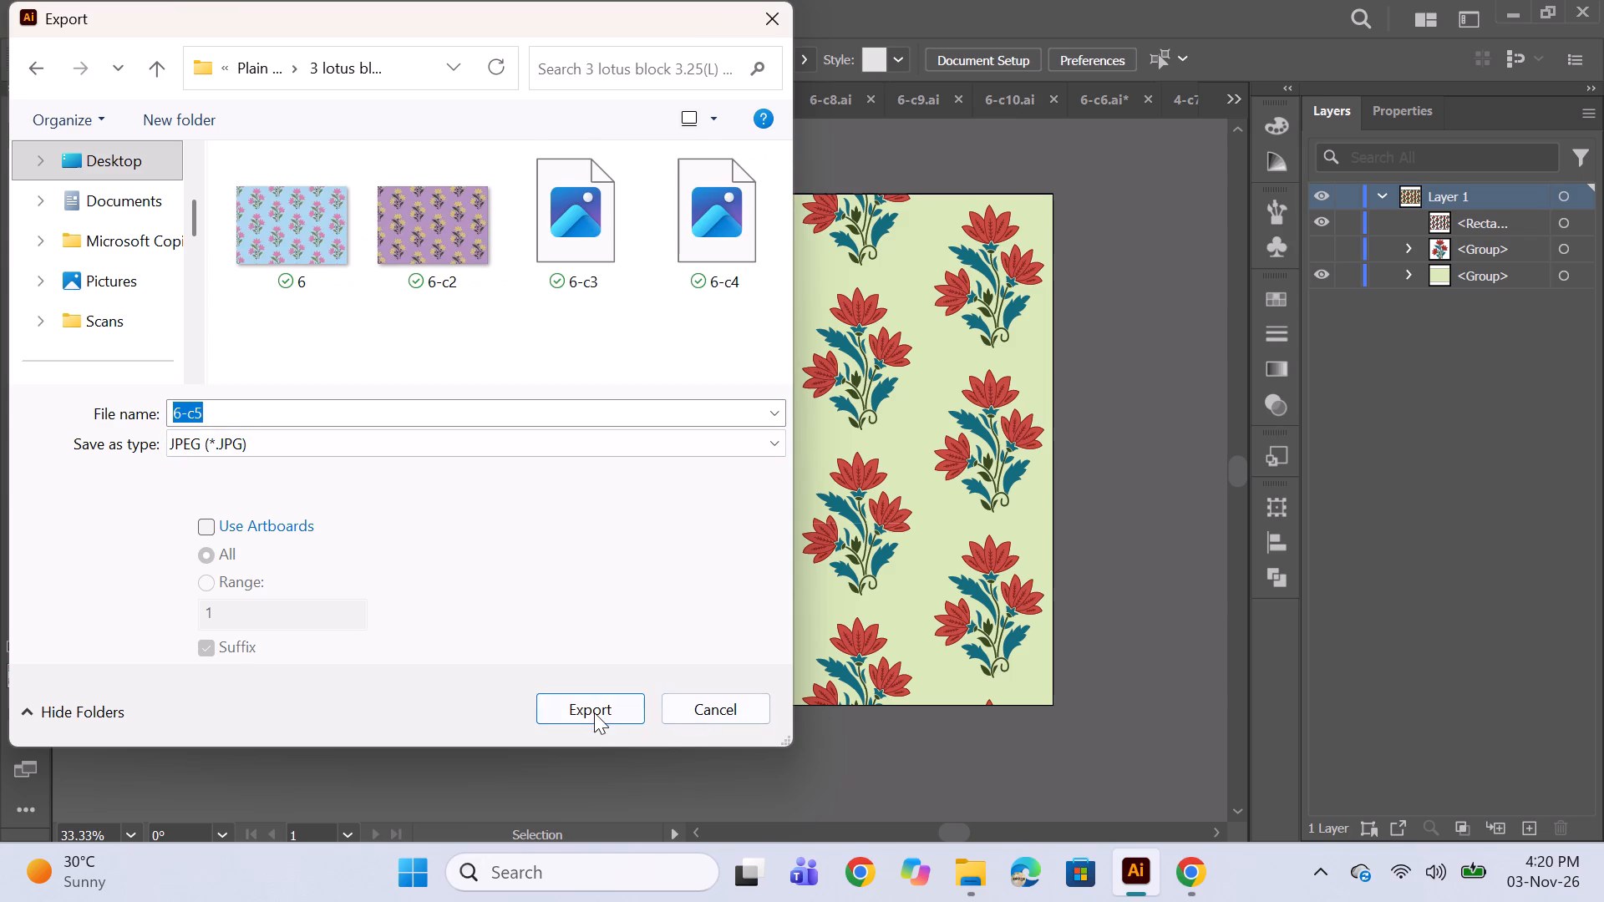
click(594, 712)
click(916, 769)
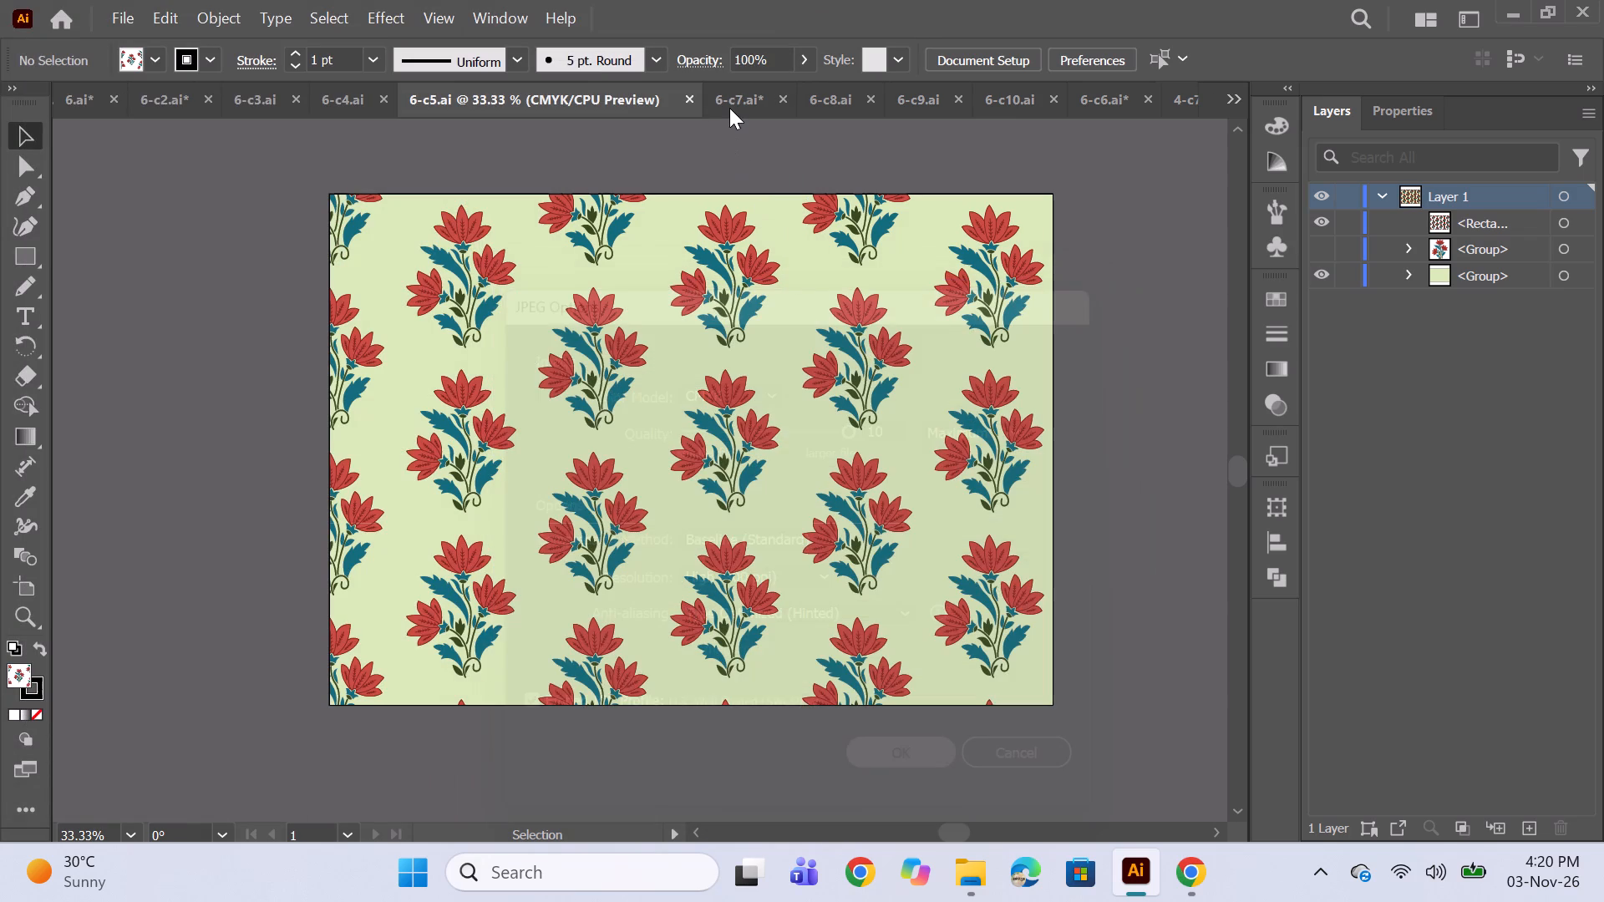
Export the dark-green lotus colourway 6-c7.ai as JPEG 6-c7 into the "3 lotus block" folder, using CMYK, maximum quality and 300 ppi.
click(729, 108)
click(723, 94)
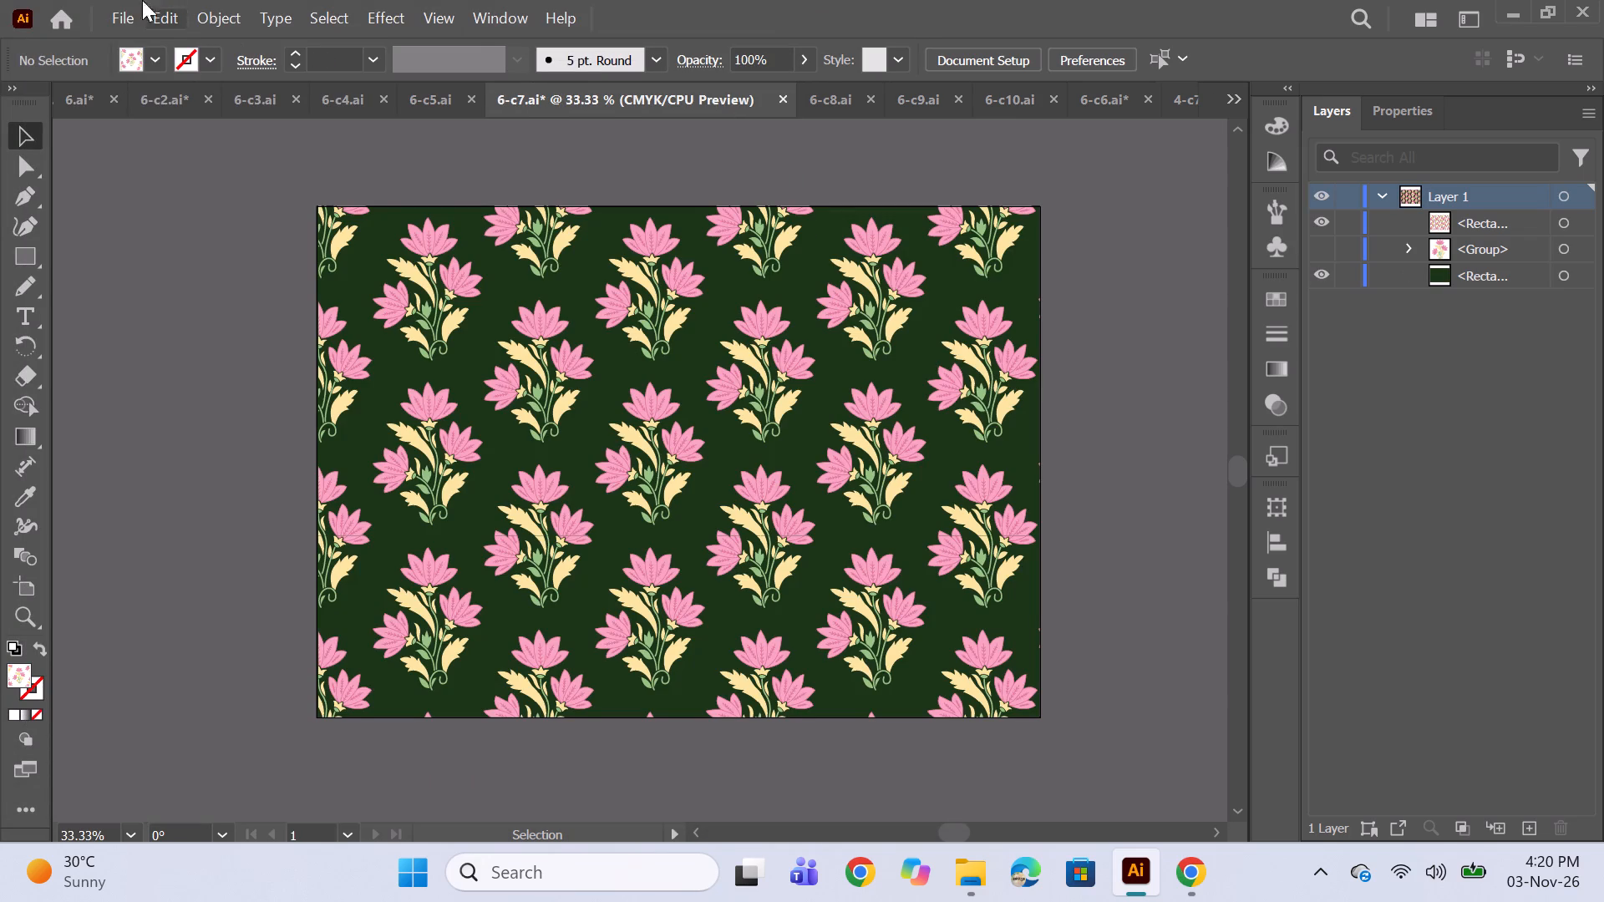
click(124, 0)
click(239, 613)
click(576, 627)
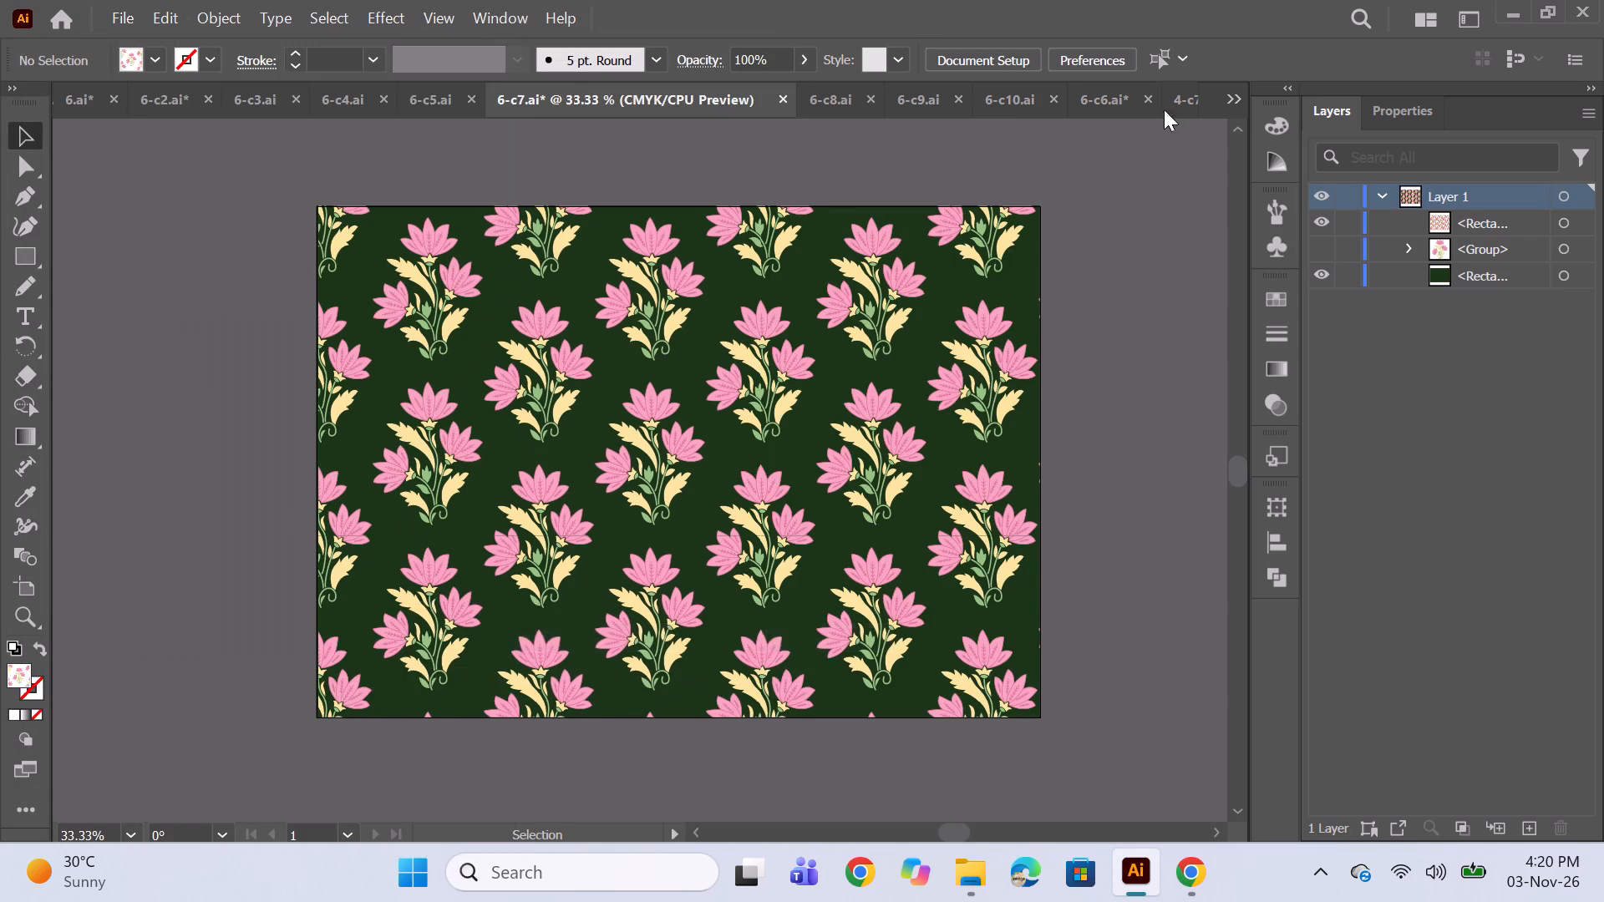
click(378, 199)
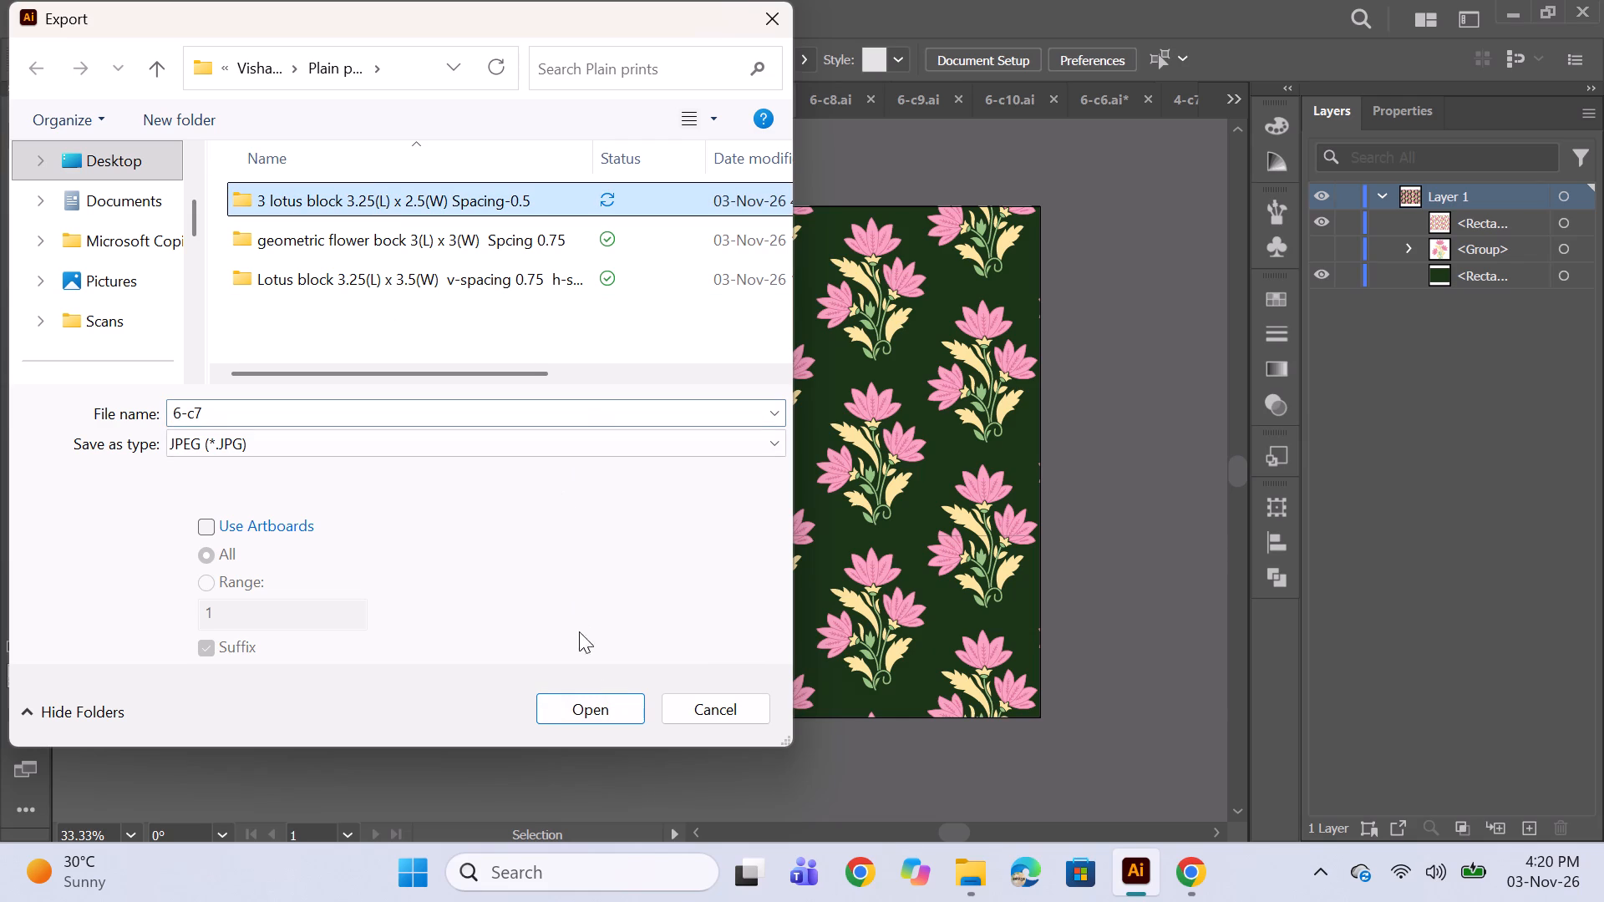
click(602, 698)
click(623, 708)
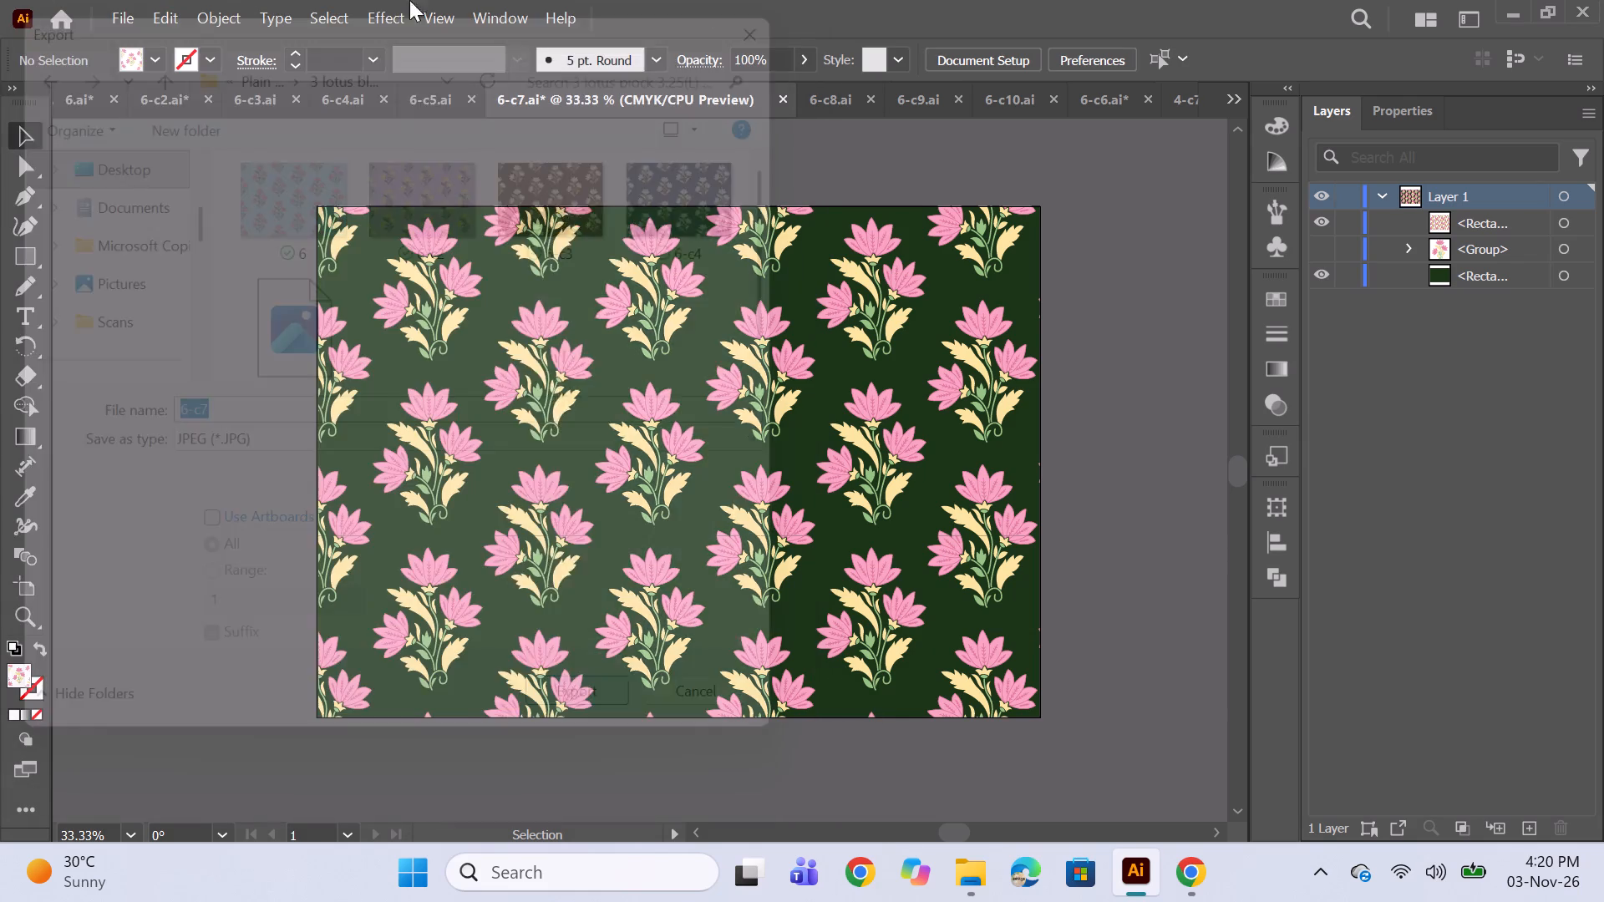
click(942, 775)
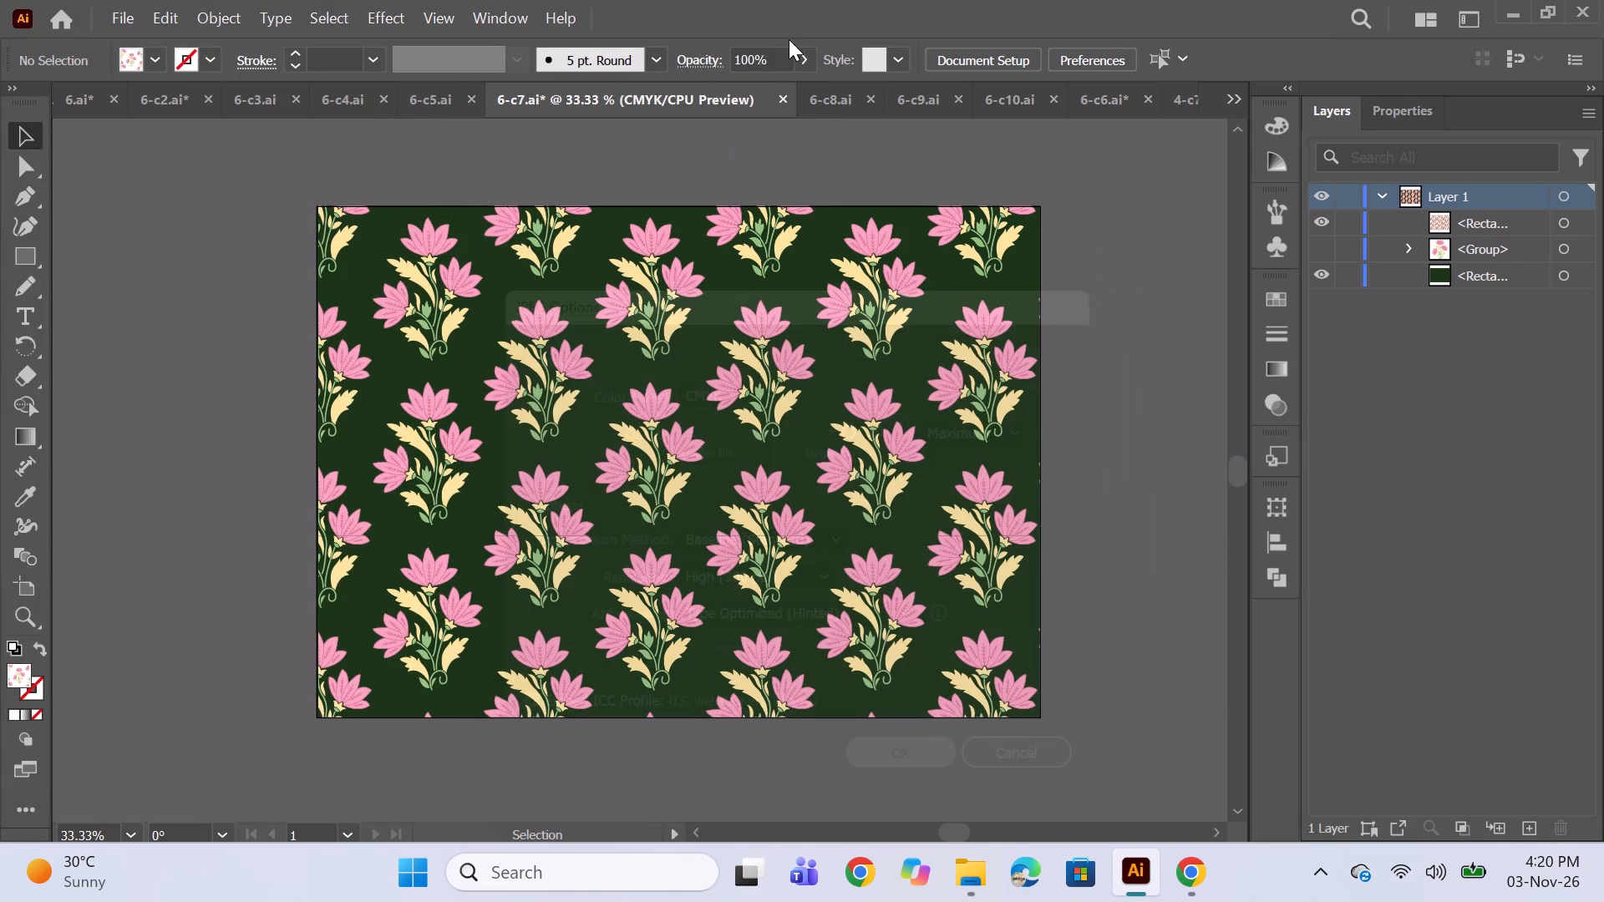
Export the white-ground red lotus colourway 6-c8.ai as JPEG 6-c8 into the "3 lotus block" folder, using CMYK, maximum quality and 300 ppi.
click(812, 94)
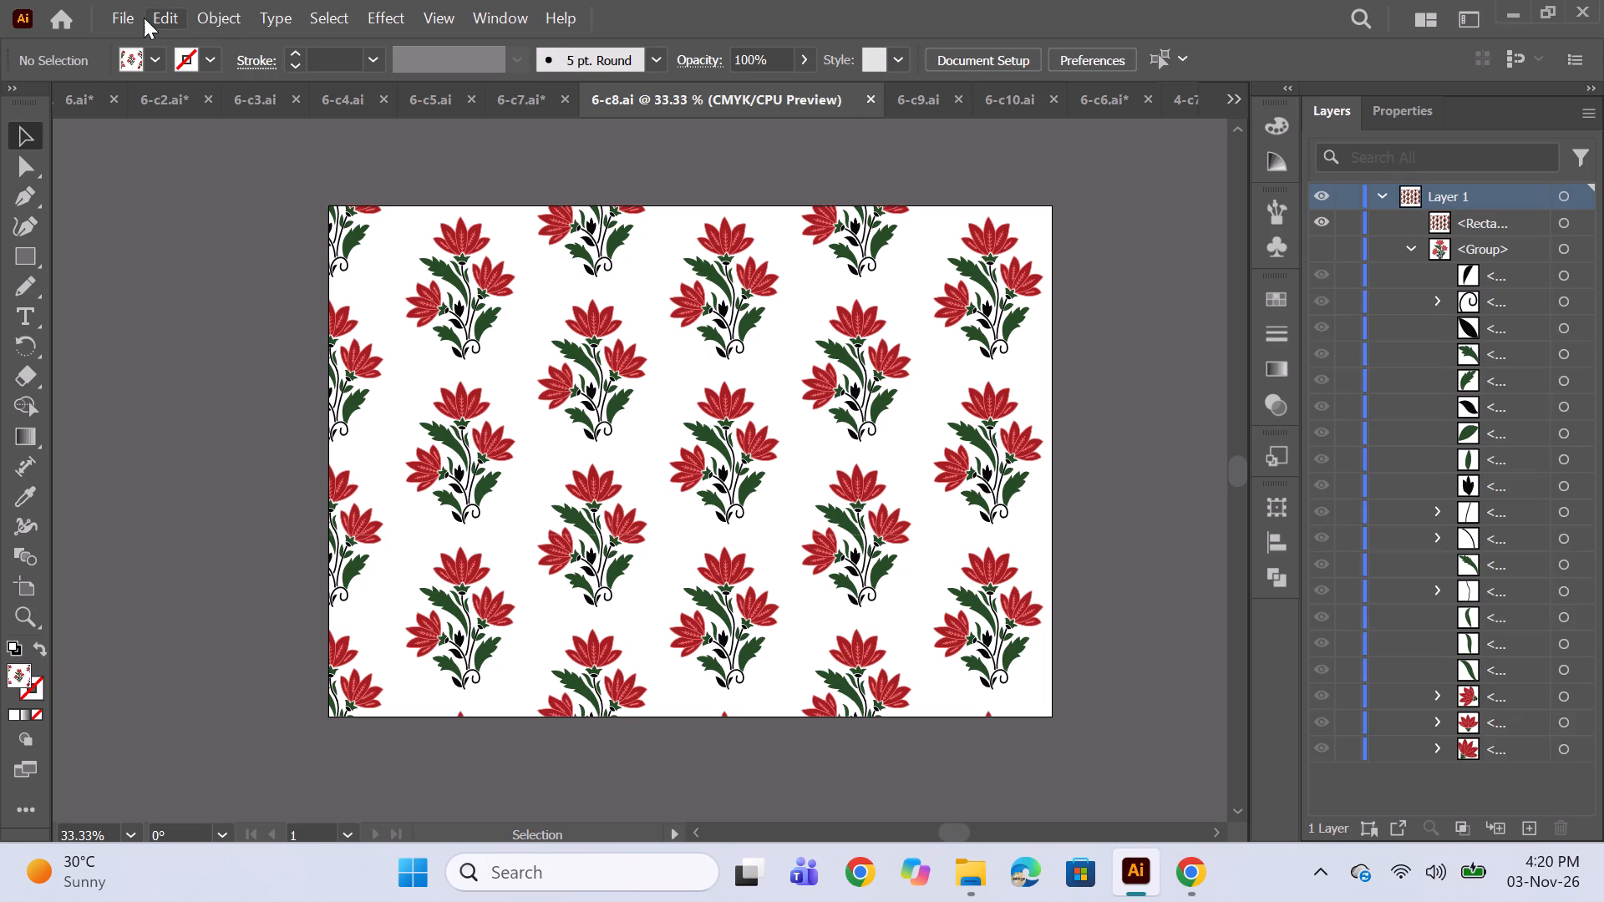
click(136, 15)
click(276, 628)
click(293, 614)
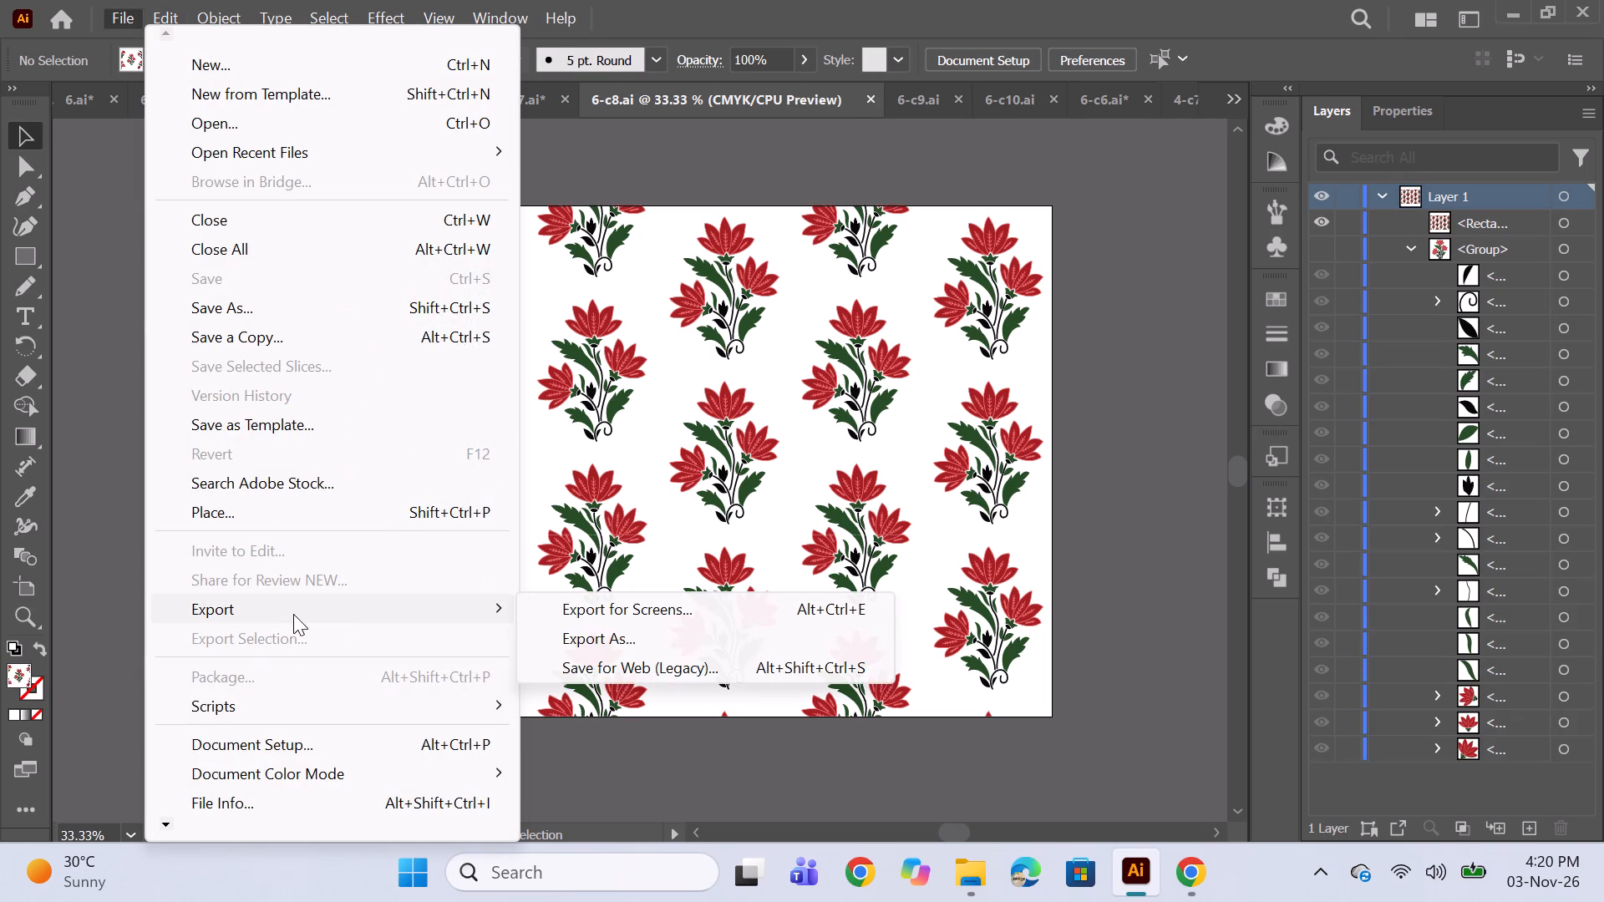
click(607, 631)
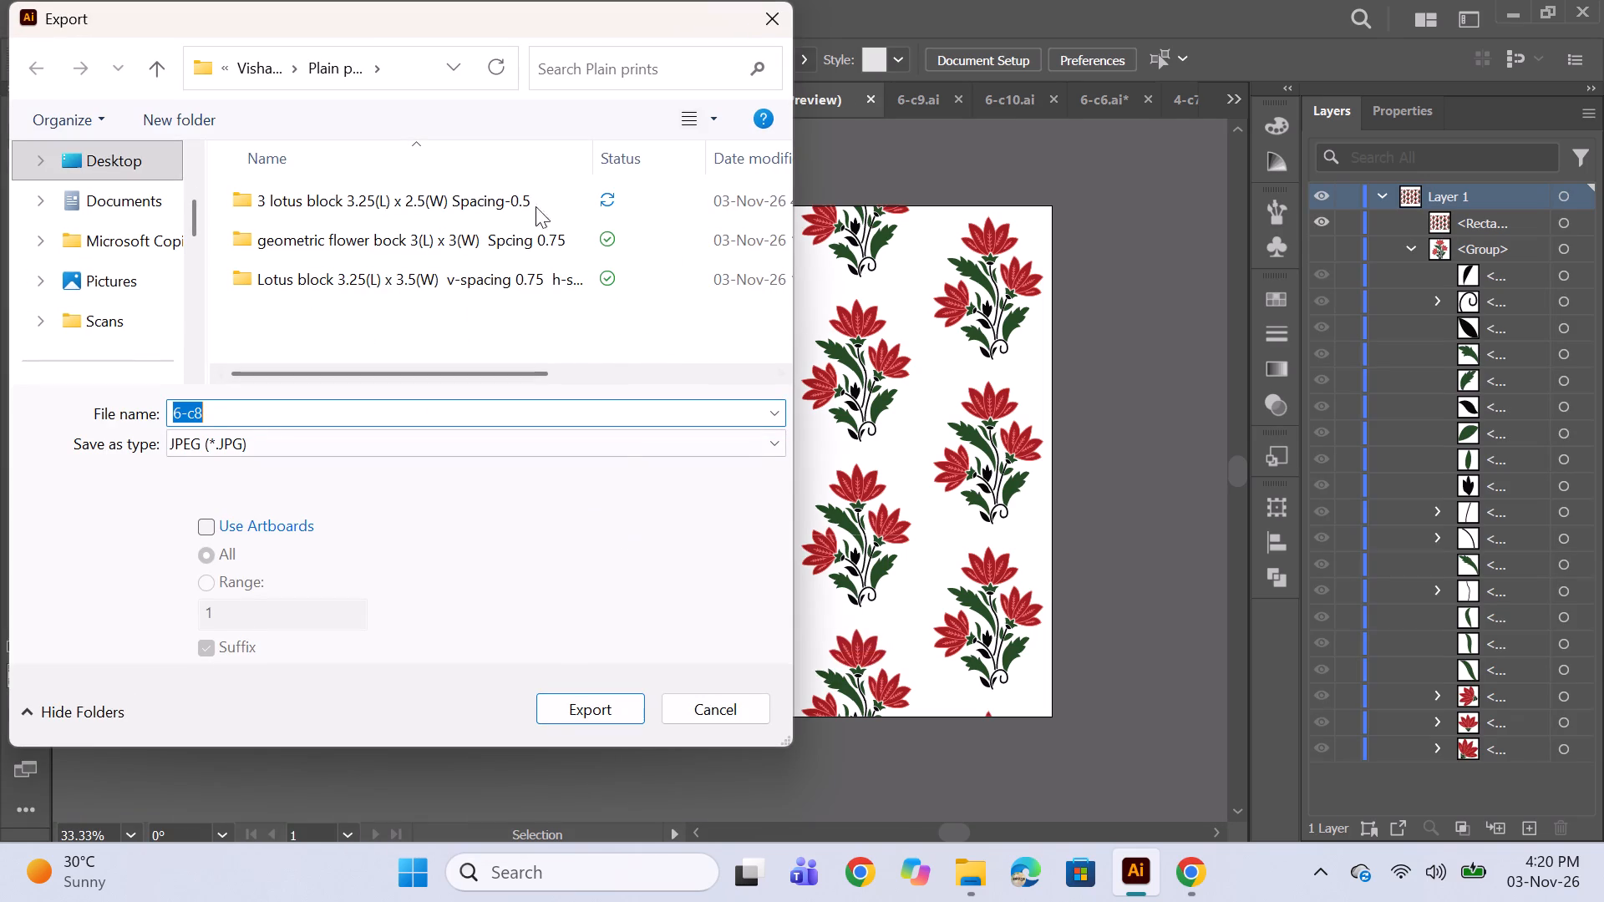
click(501, 210)
click(632, 700)
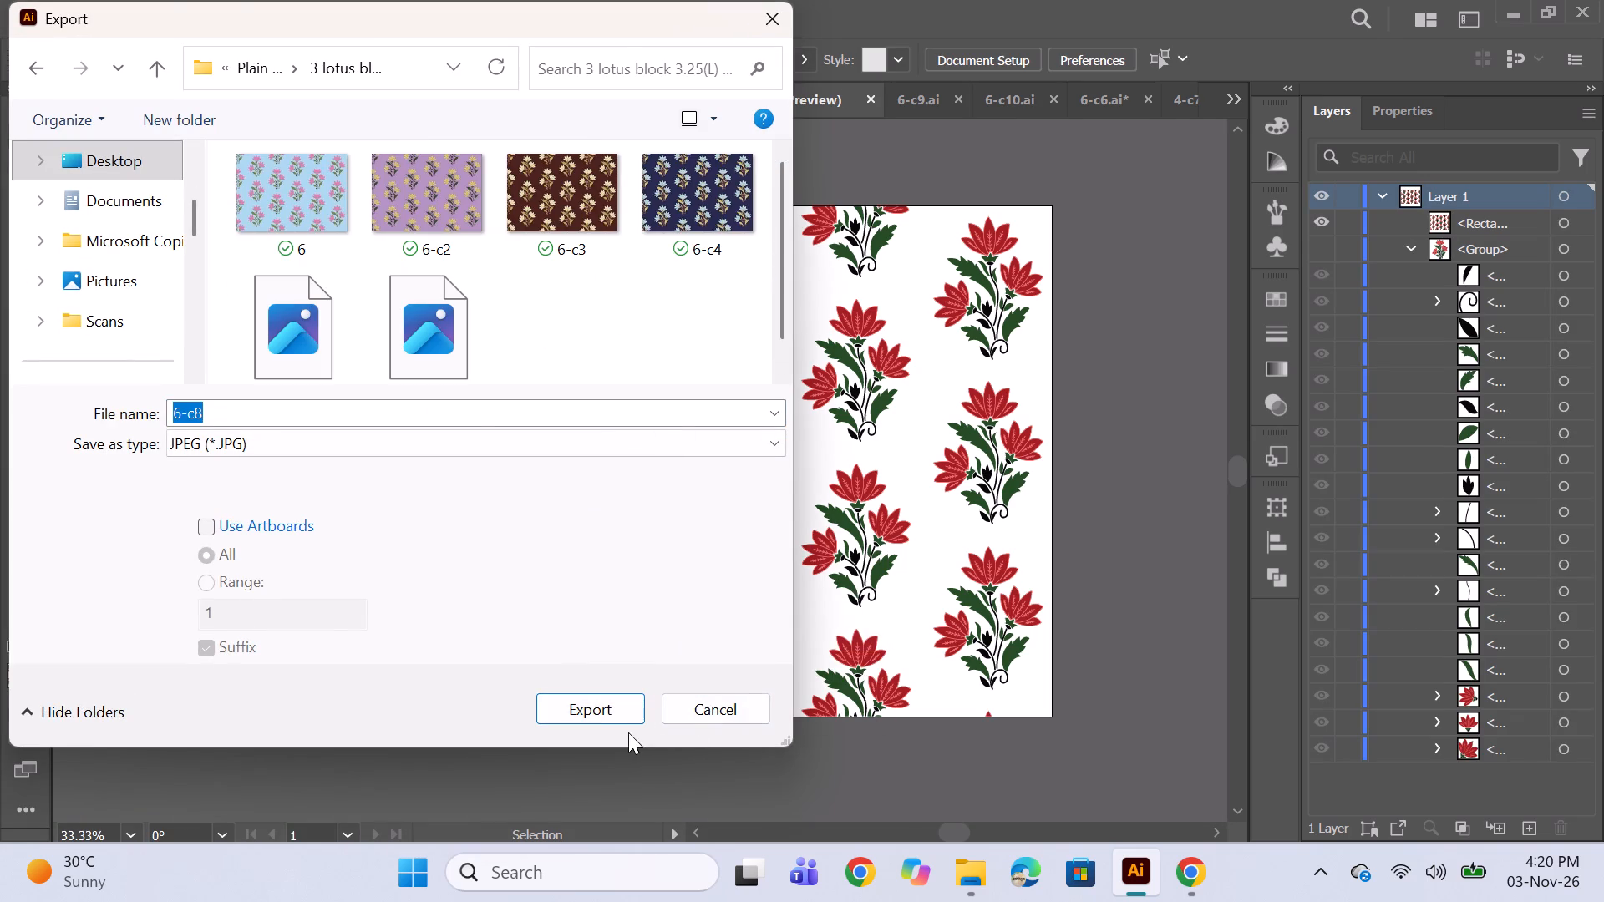
click(603, 717)
click(891, 758)
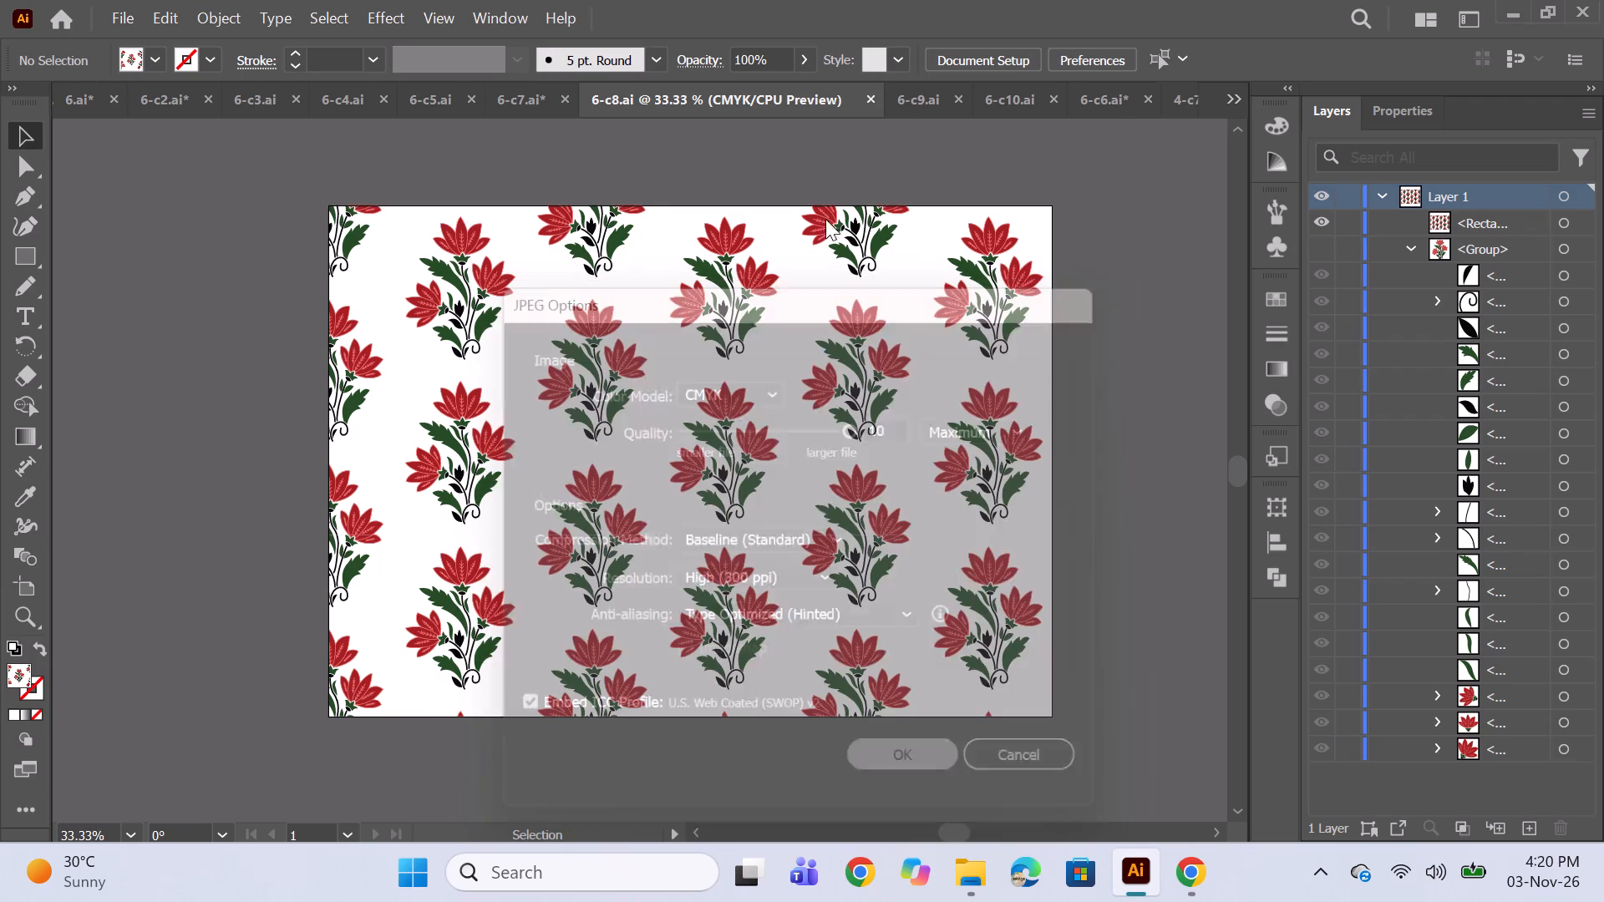
Export the black-ground lotus colourway 6-c9.ai as JPEG 6-c9 into the "3 lotus block" folder, using CMYK, maximum quality and 300 ppi.
double_click(906, 116)
click(921, 87)
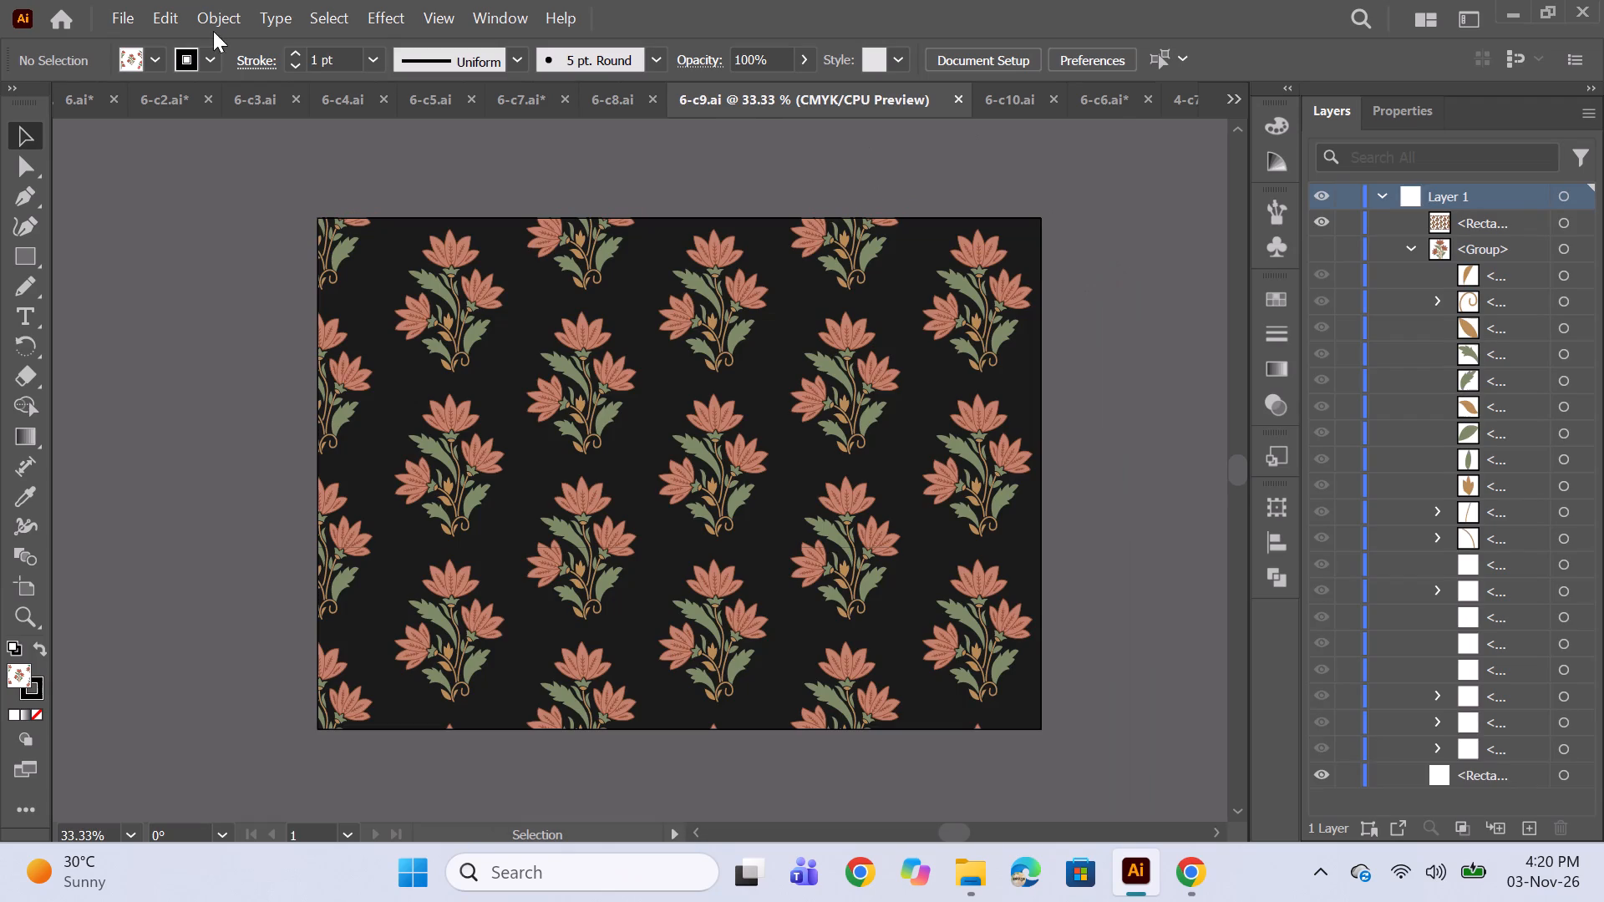
click(111, 0)
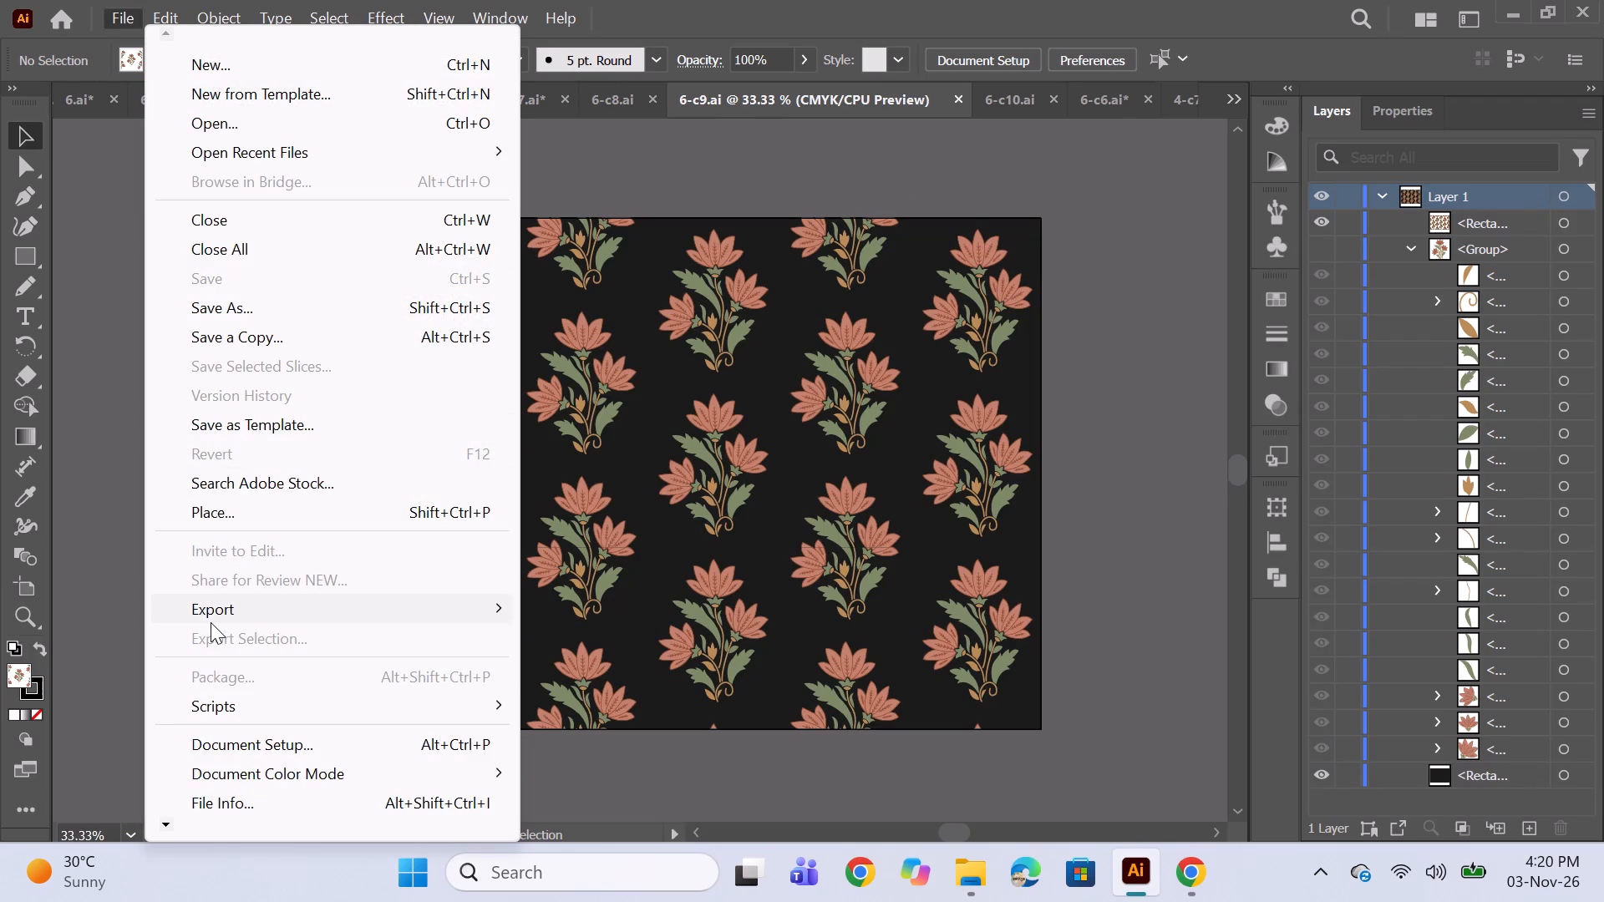
click(211, 622)
click(628, 635)
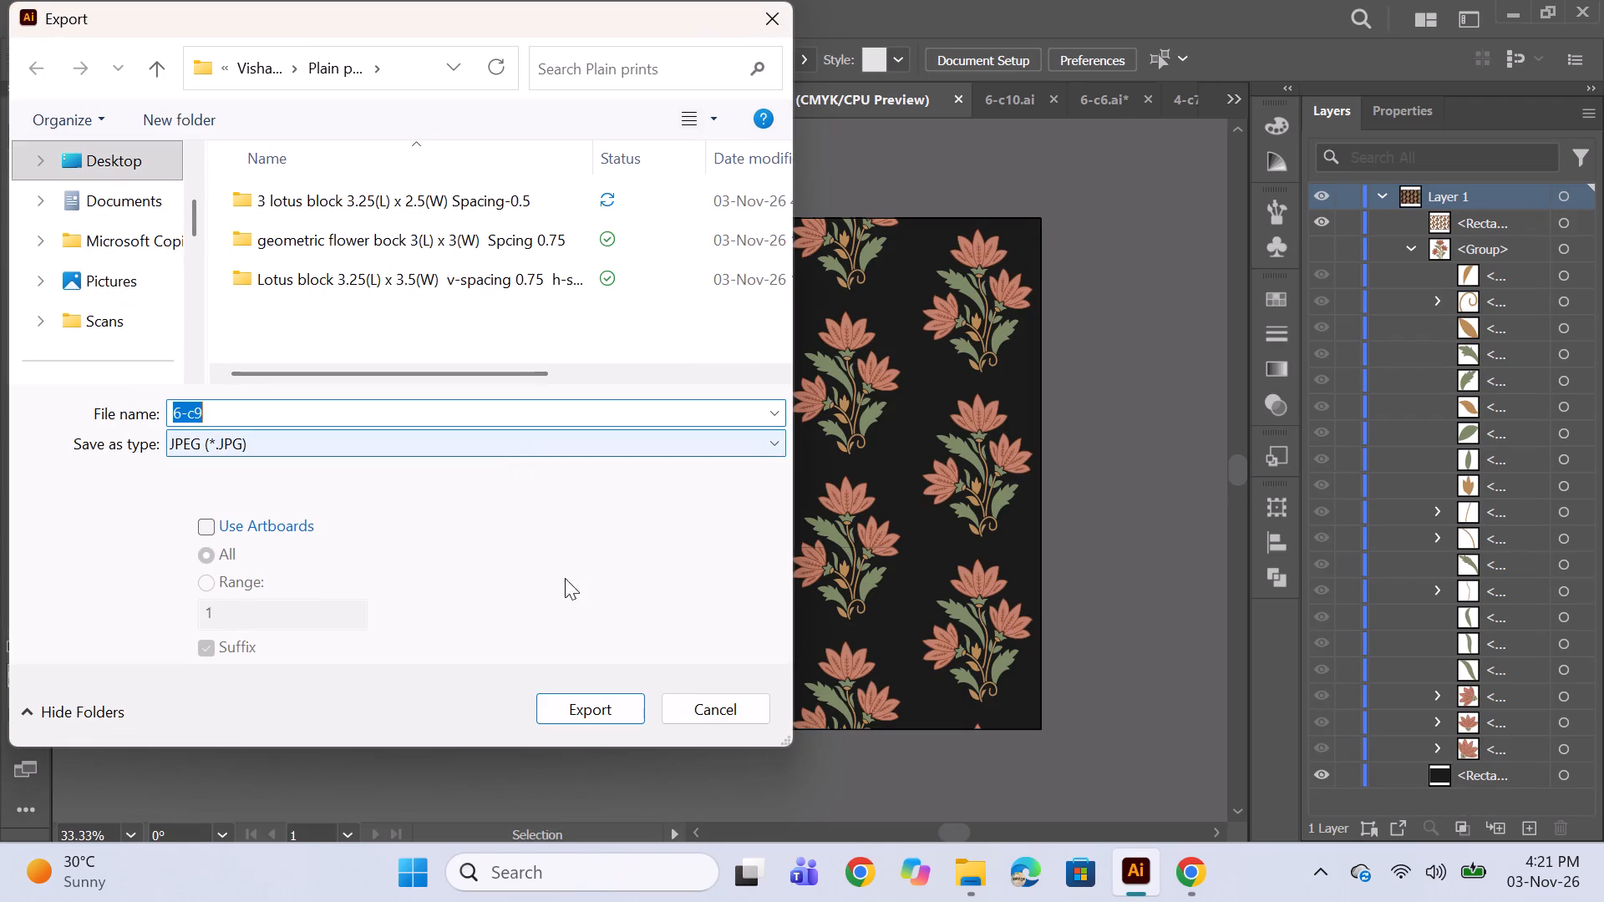
click(351, 206)
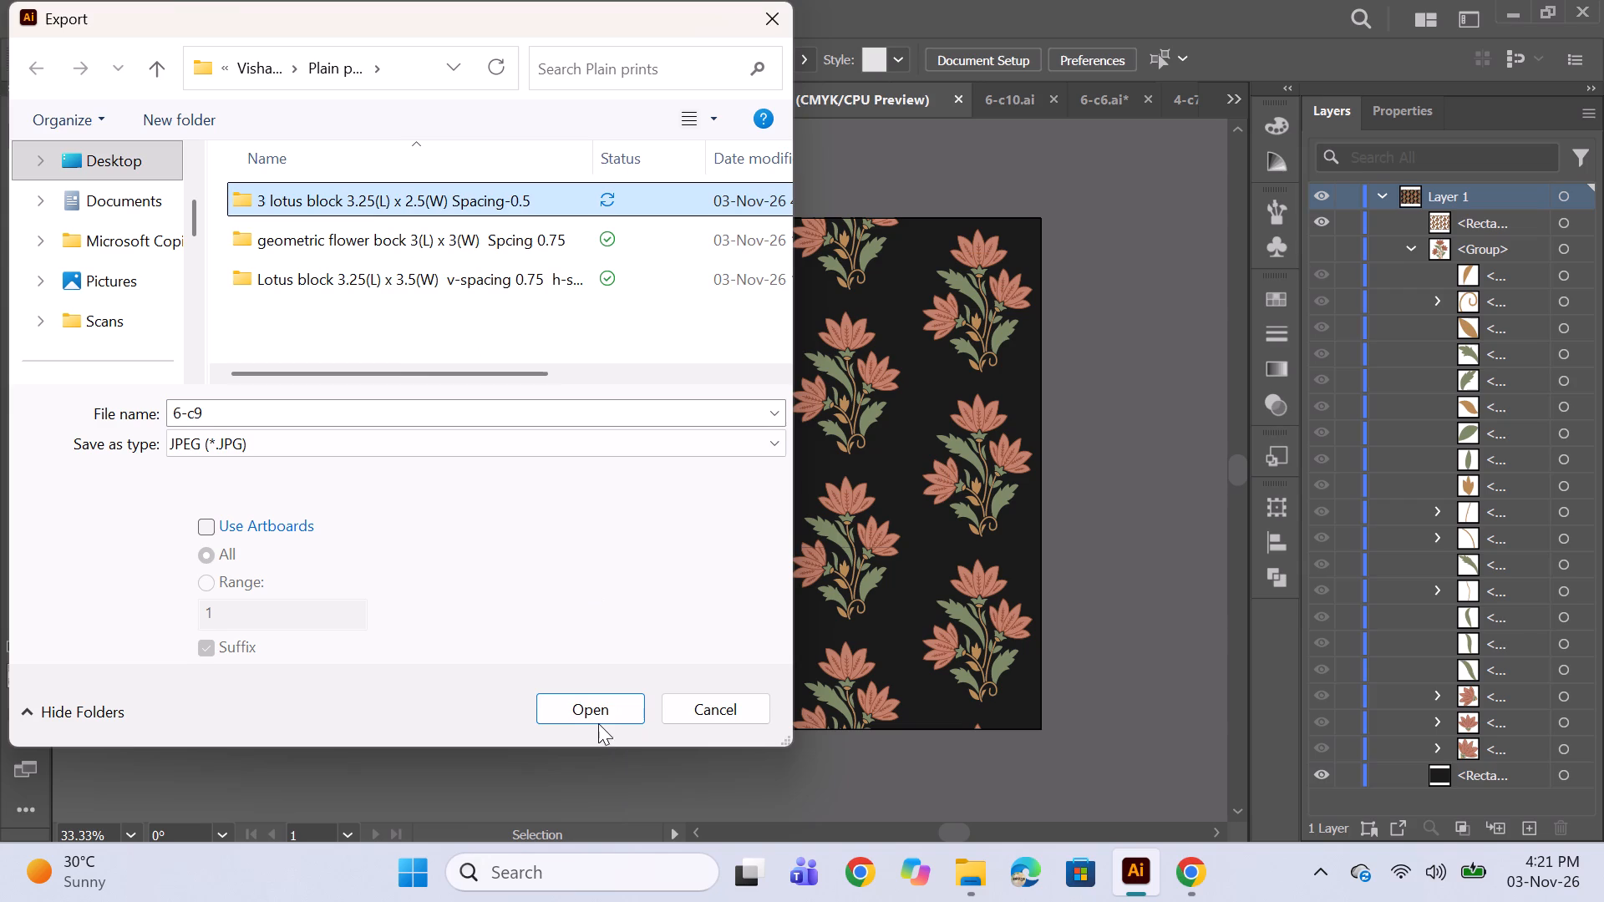
click(600, 720)
click(596, 705)
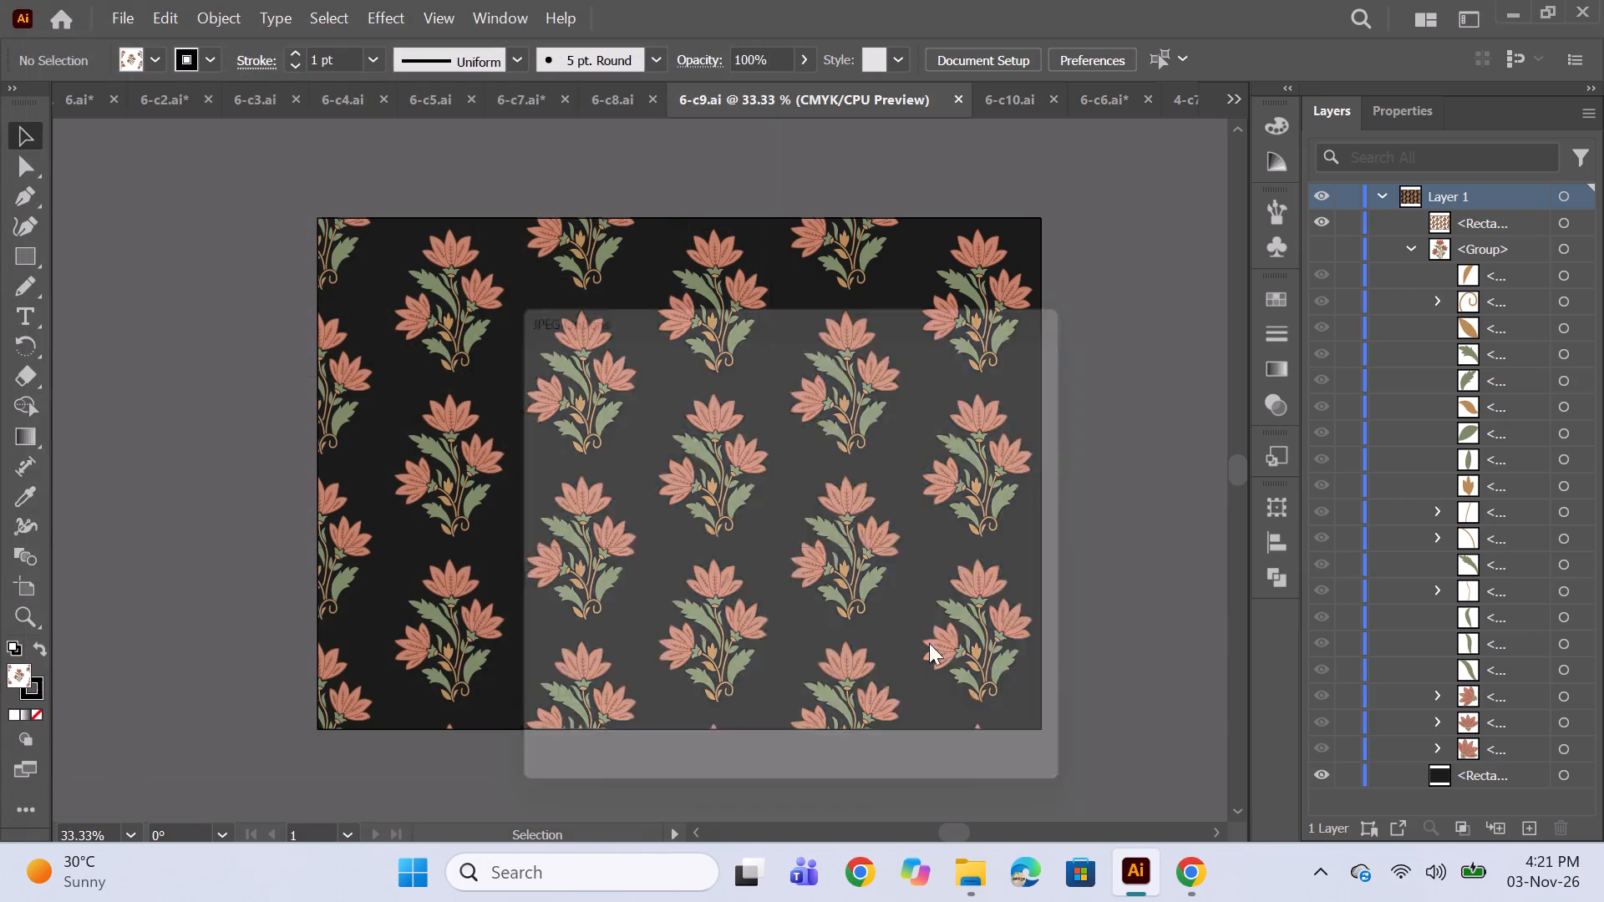
click(896, 751)
Export the dark-brown lotus colourway 6-c10.ai as JPEG 6-c10 into the "3 lotus block" folder, keeping the current JPEG options.
click(997, 94)
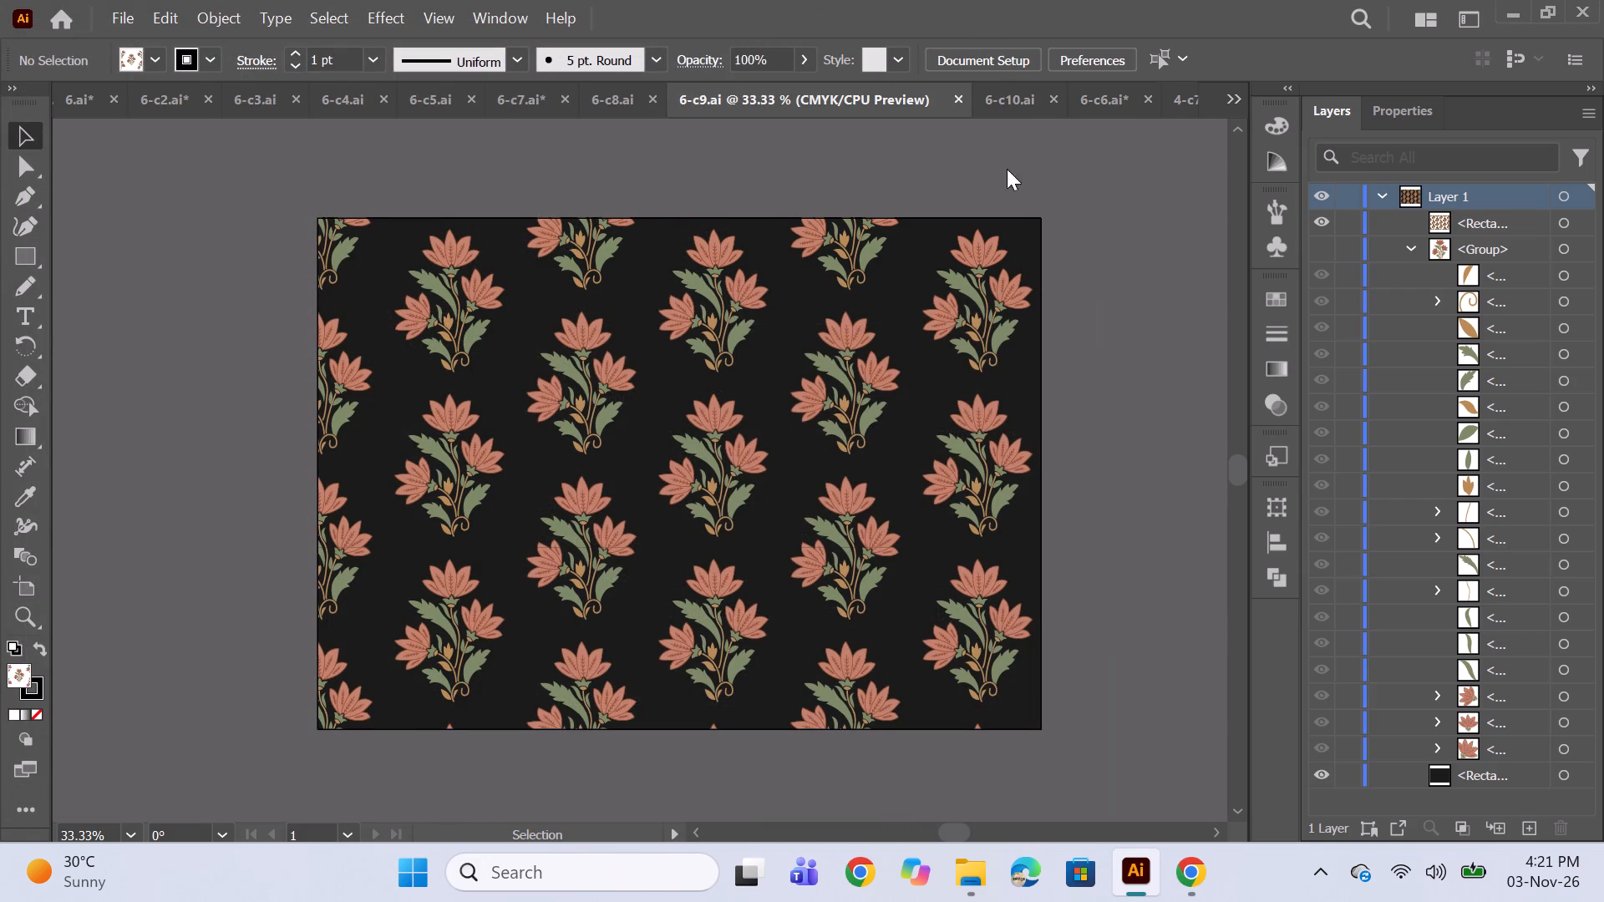
drag(126, 5, 126, 13)
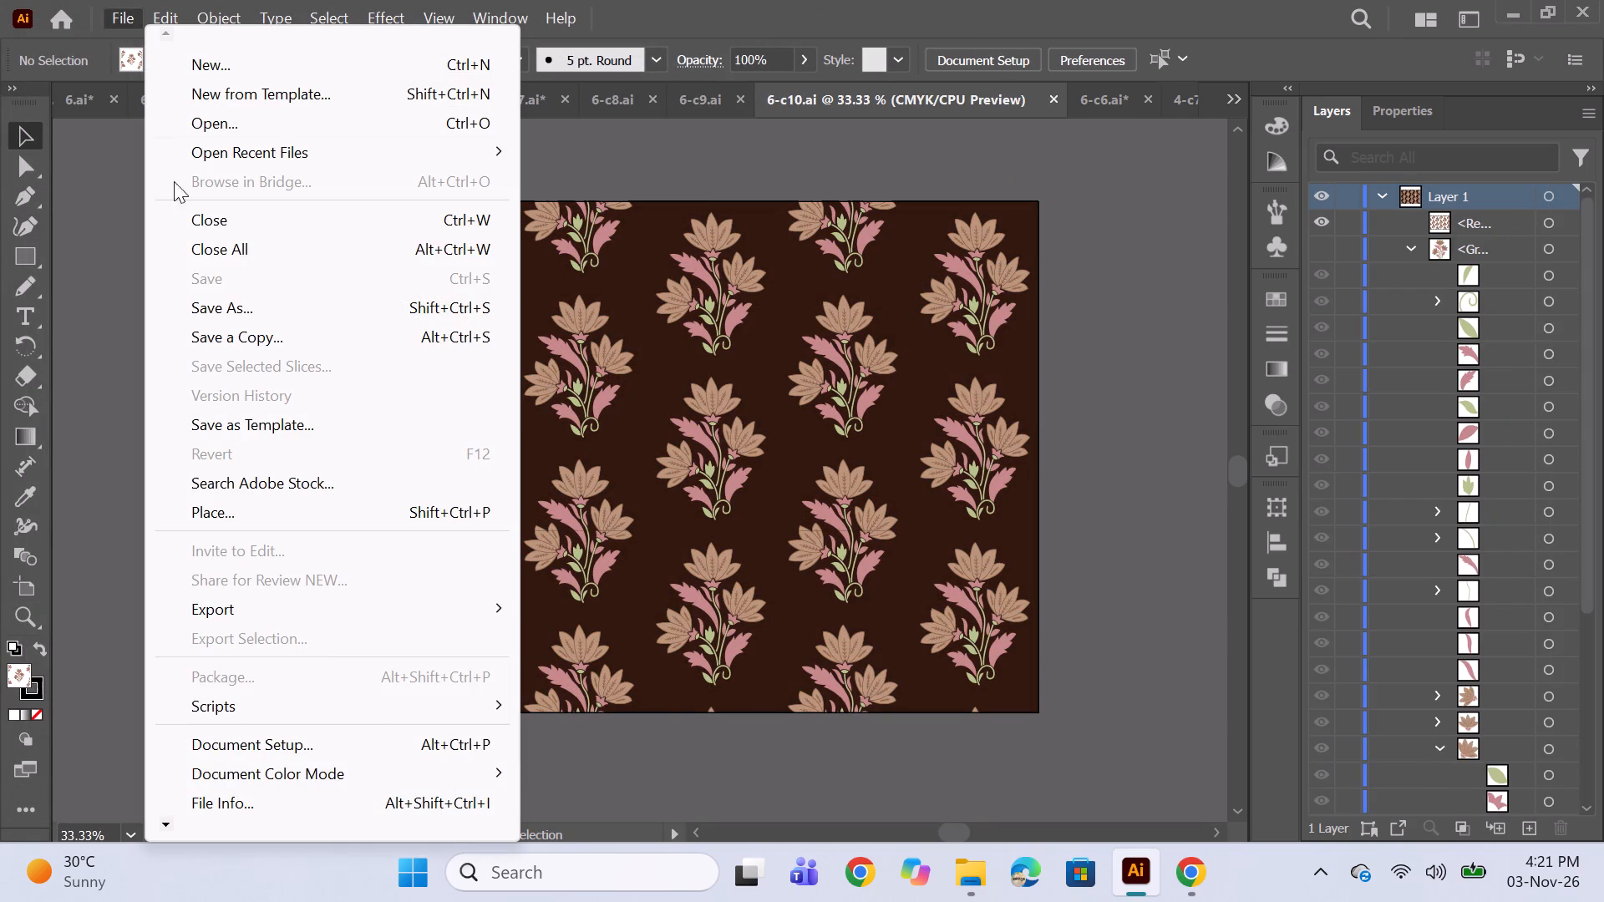
click(276, 621)
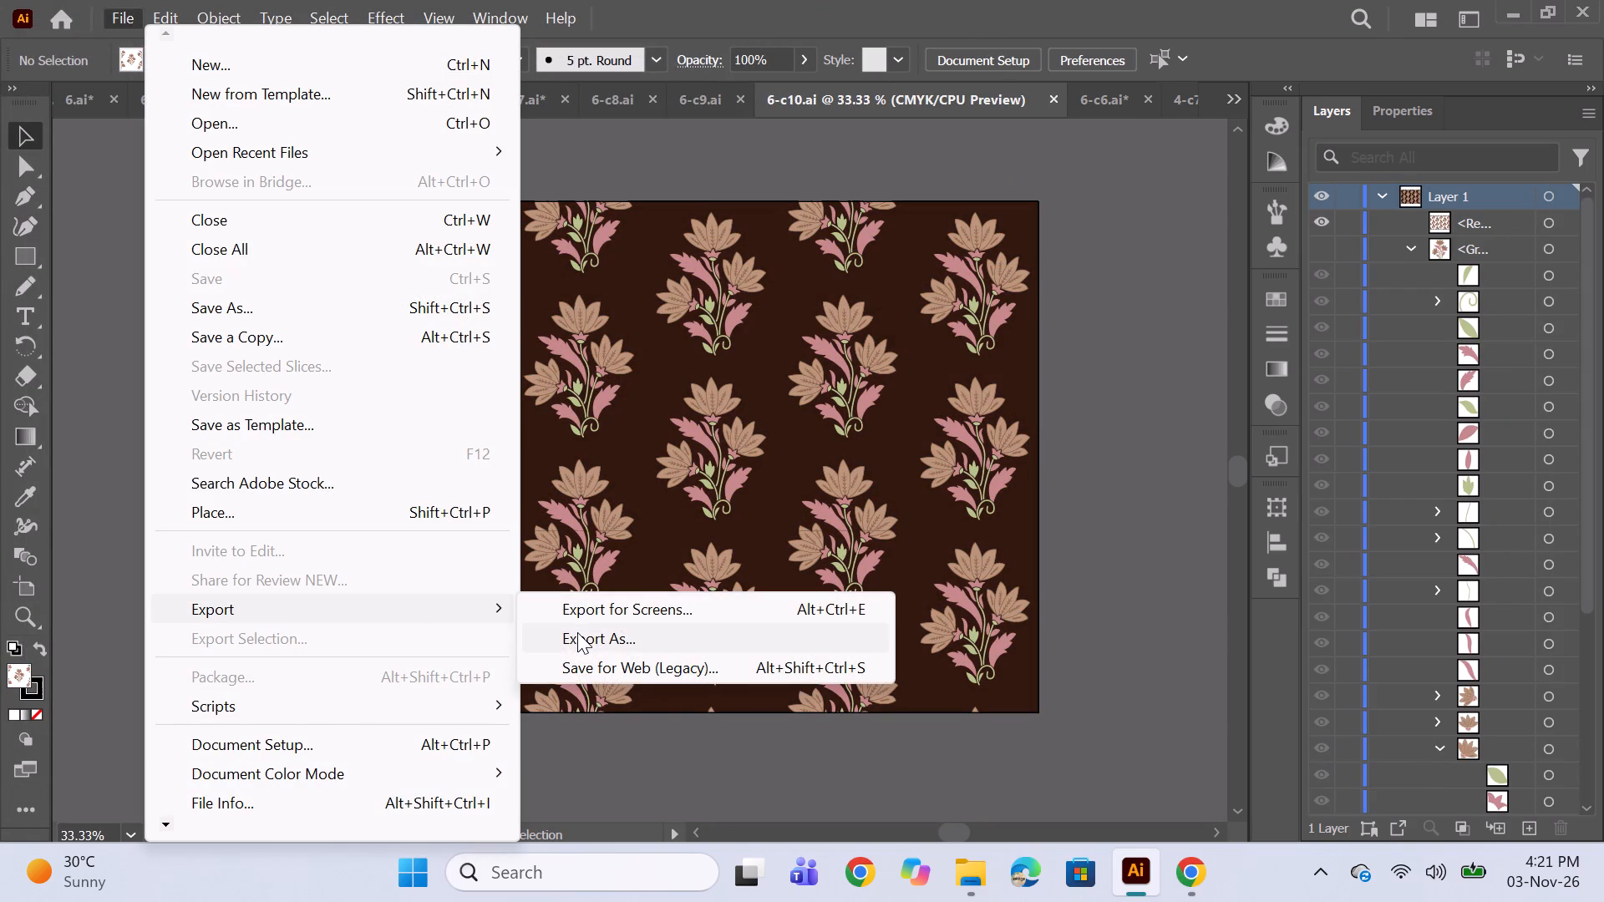
click(577, 632)
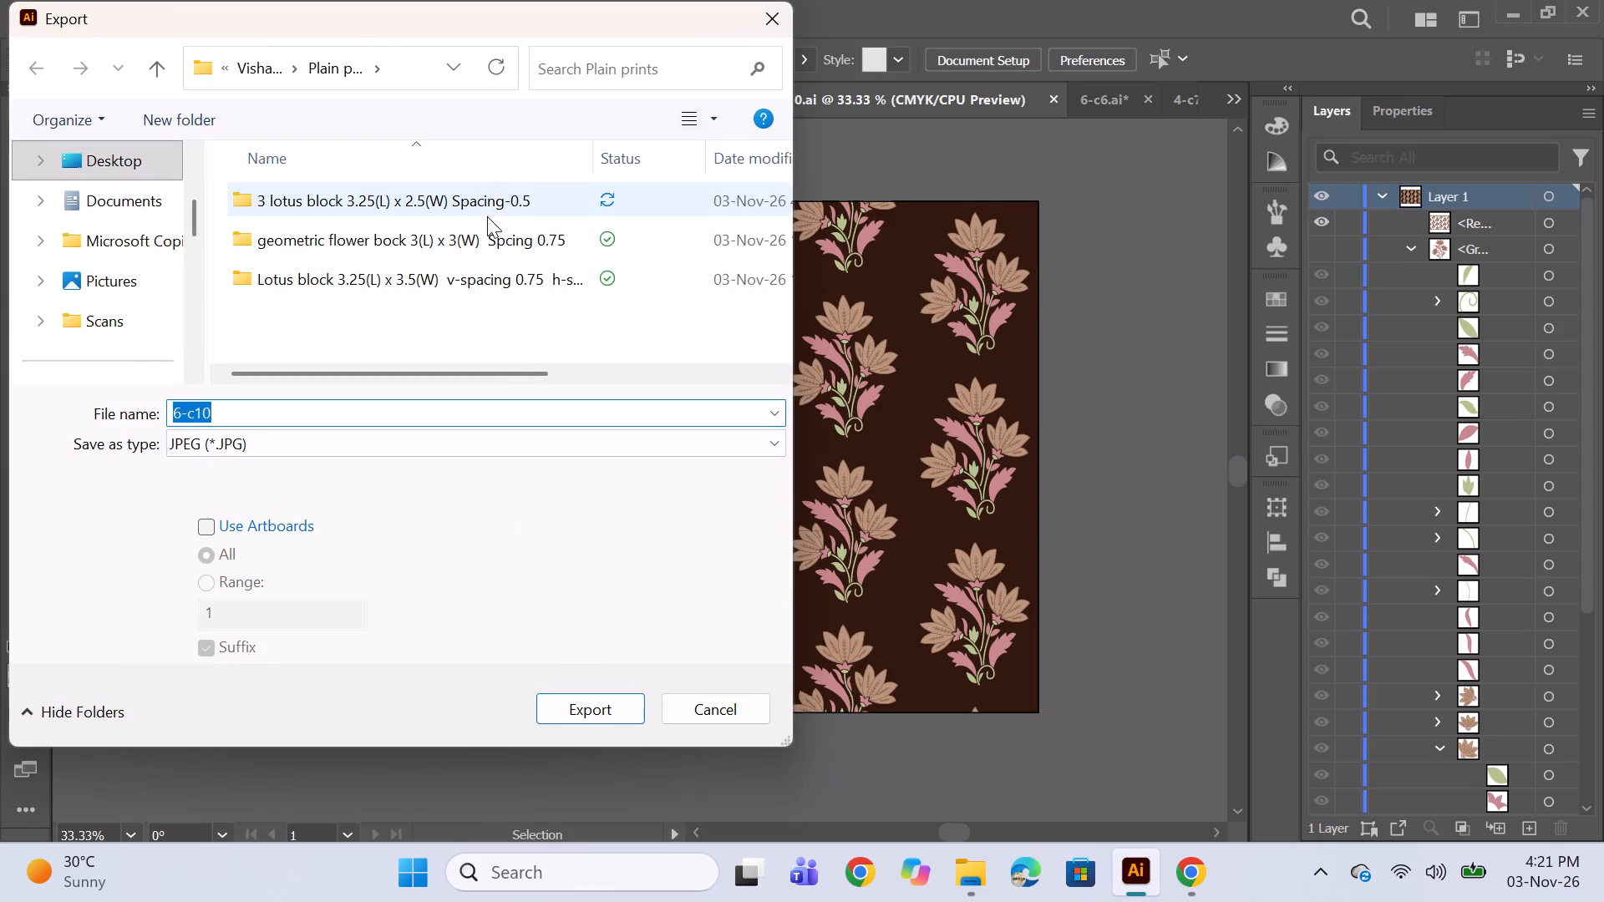
click(487, 216)
click(485, 195)
click(601, 707)
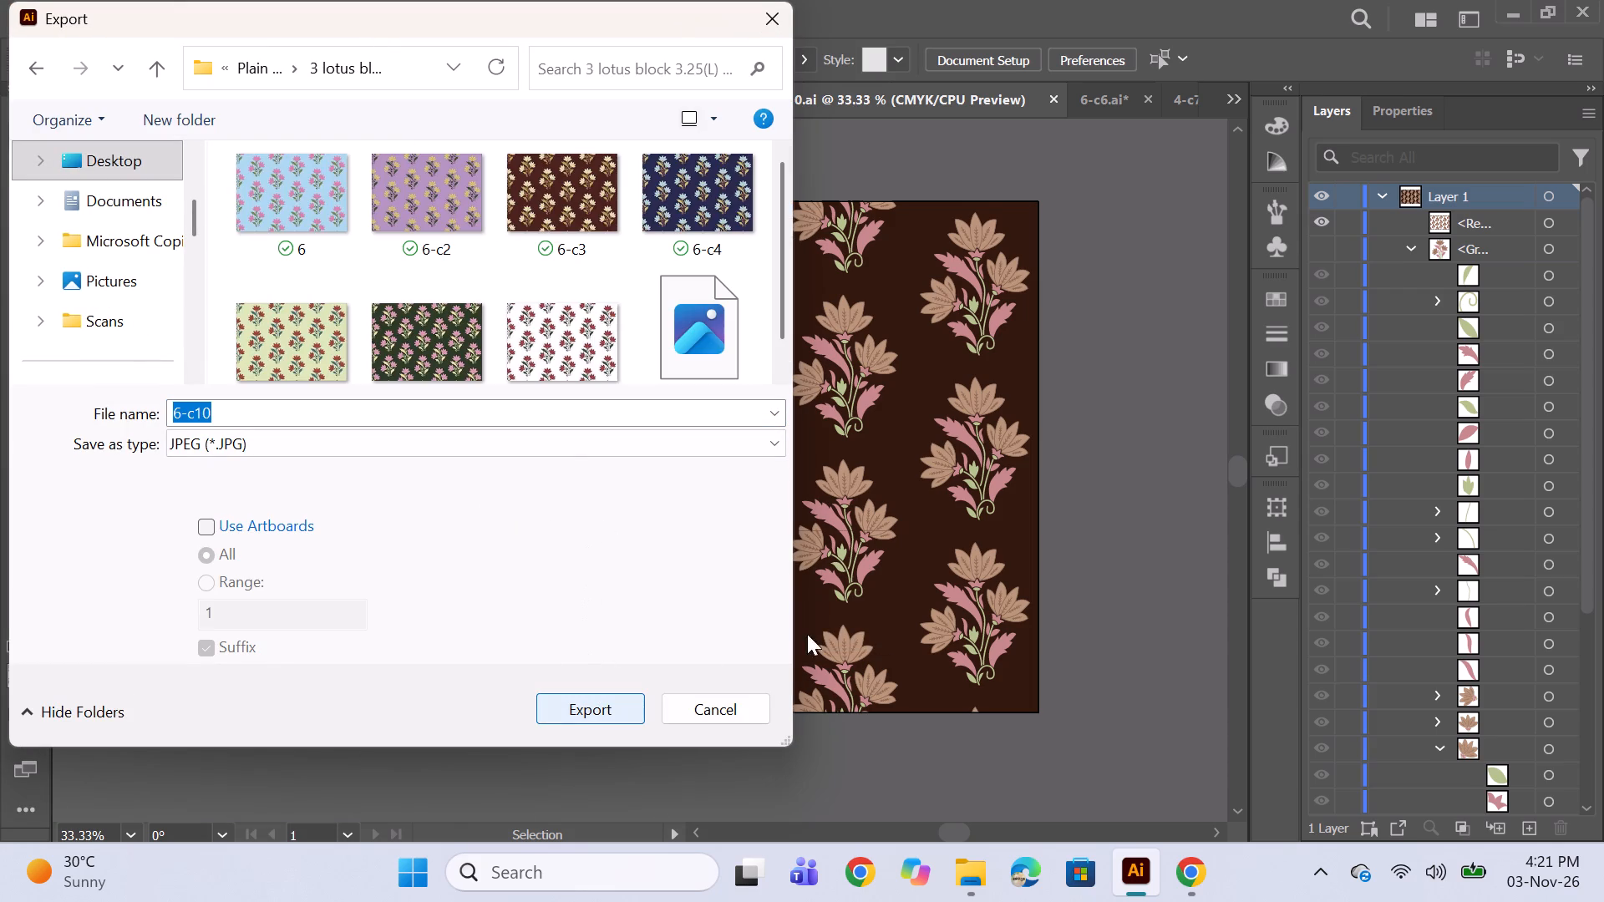
click(605, 702)
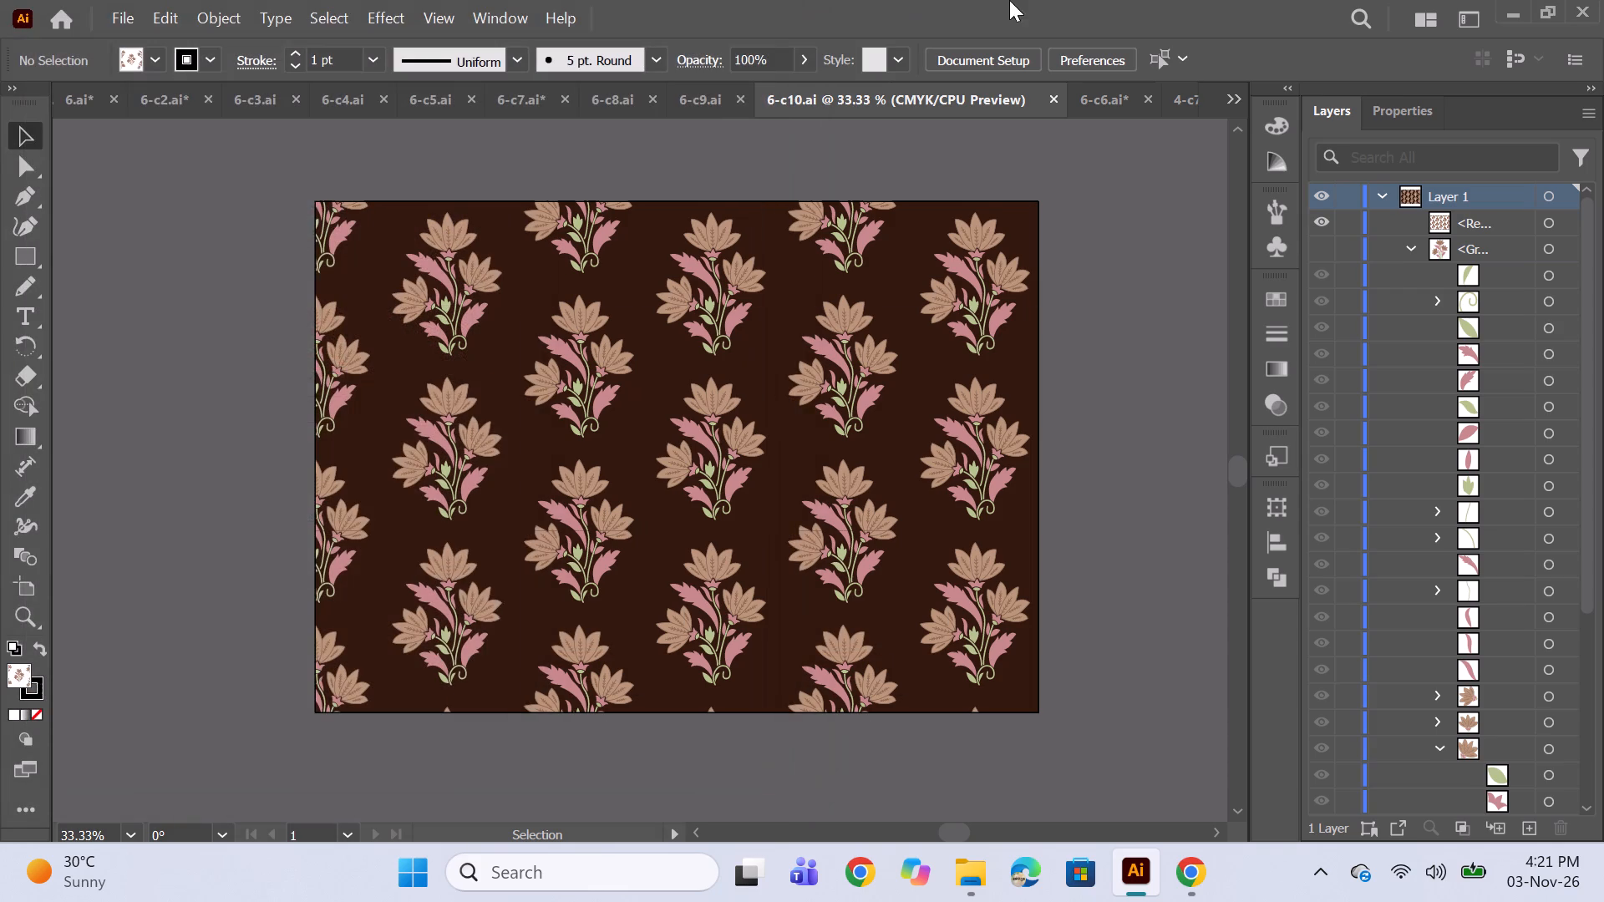
click(931, 781)
click(931, 776)
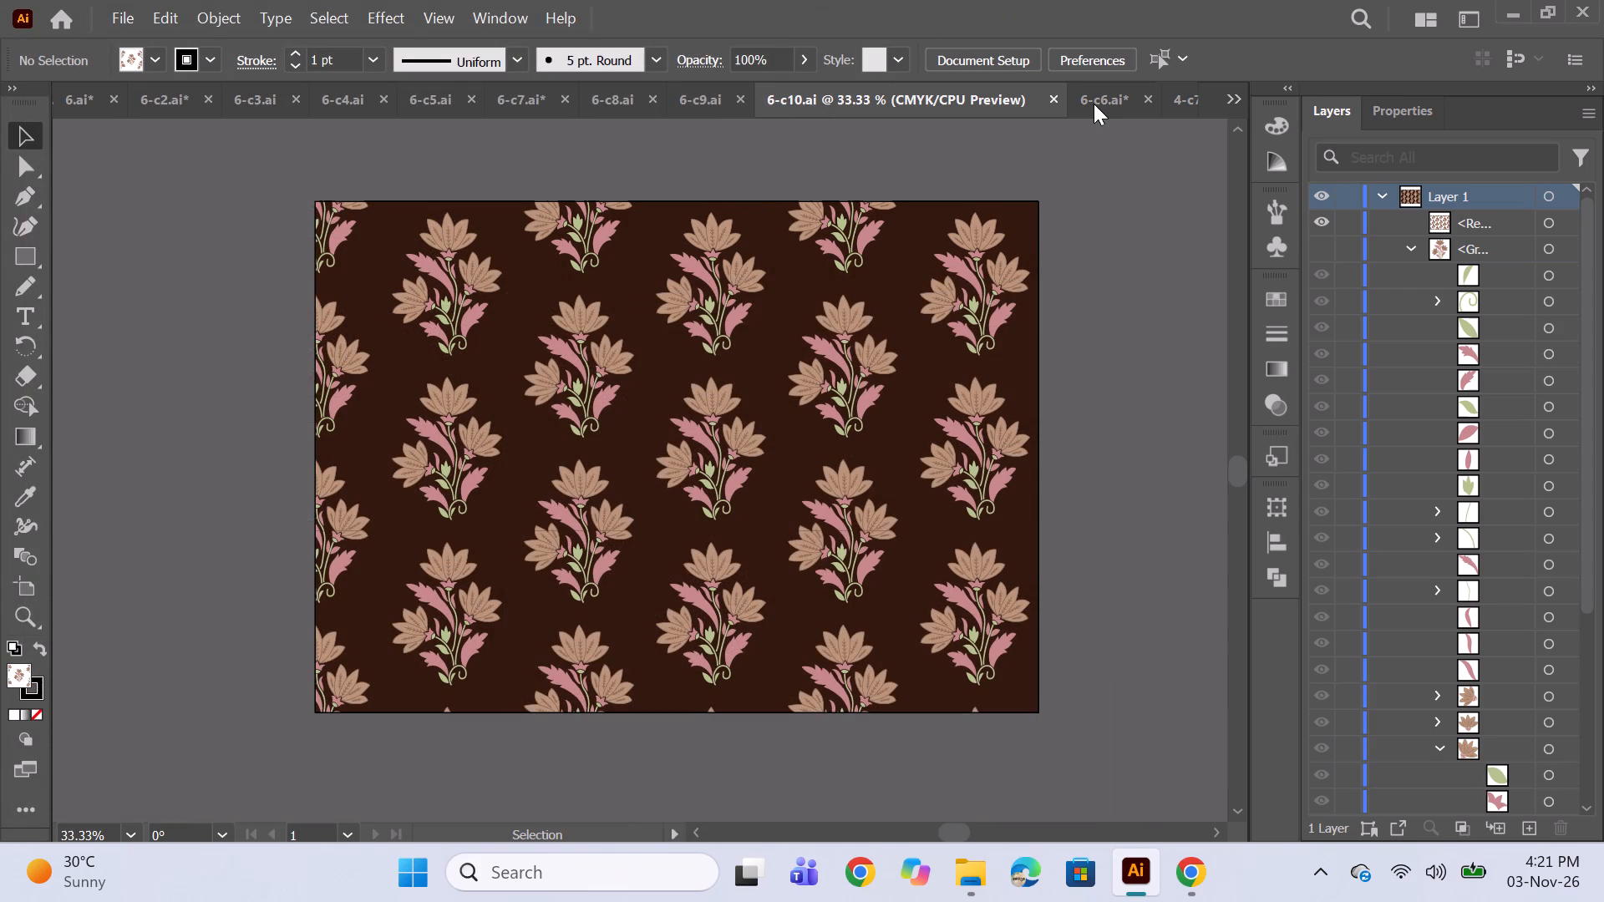
Export the purple lotus colourway 6-c6.ai as JPEG 6-c6 into the "3 lotus block" folder, using CMYK, maximum quality and 300 ppi.
click(1091, 99)
click(1098, 94)
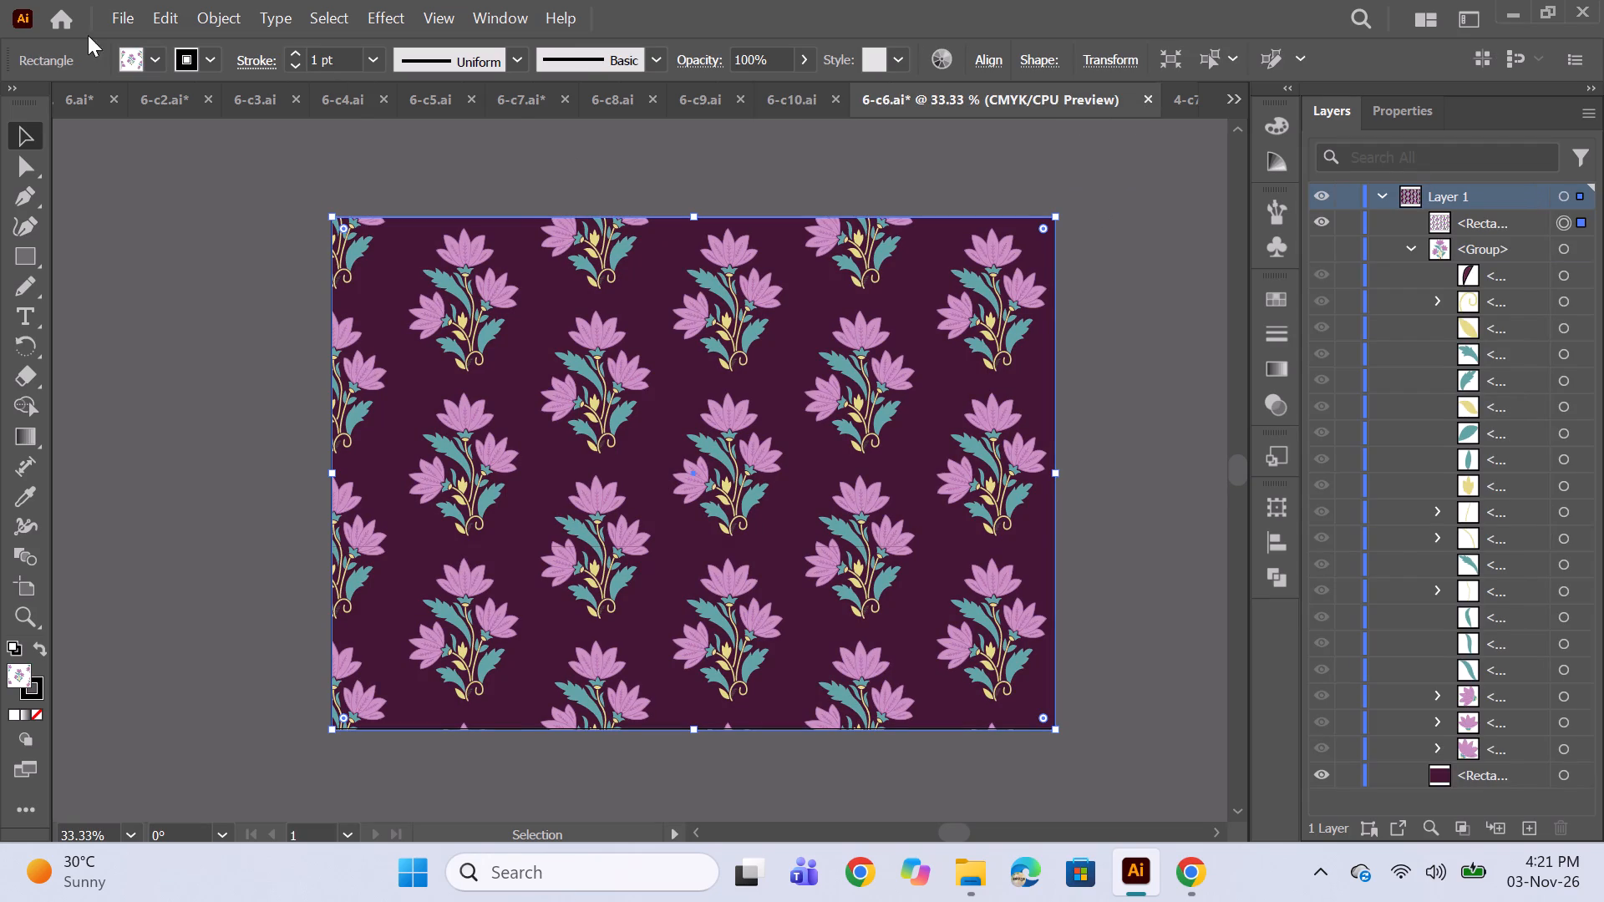
click(106, 19)
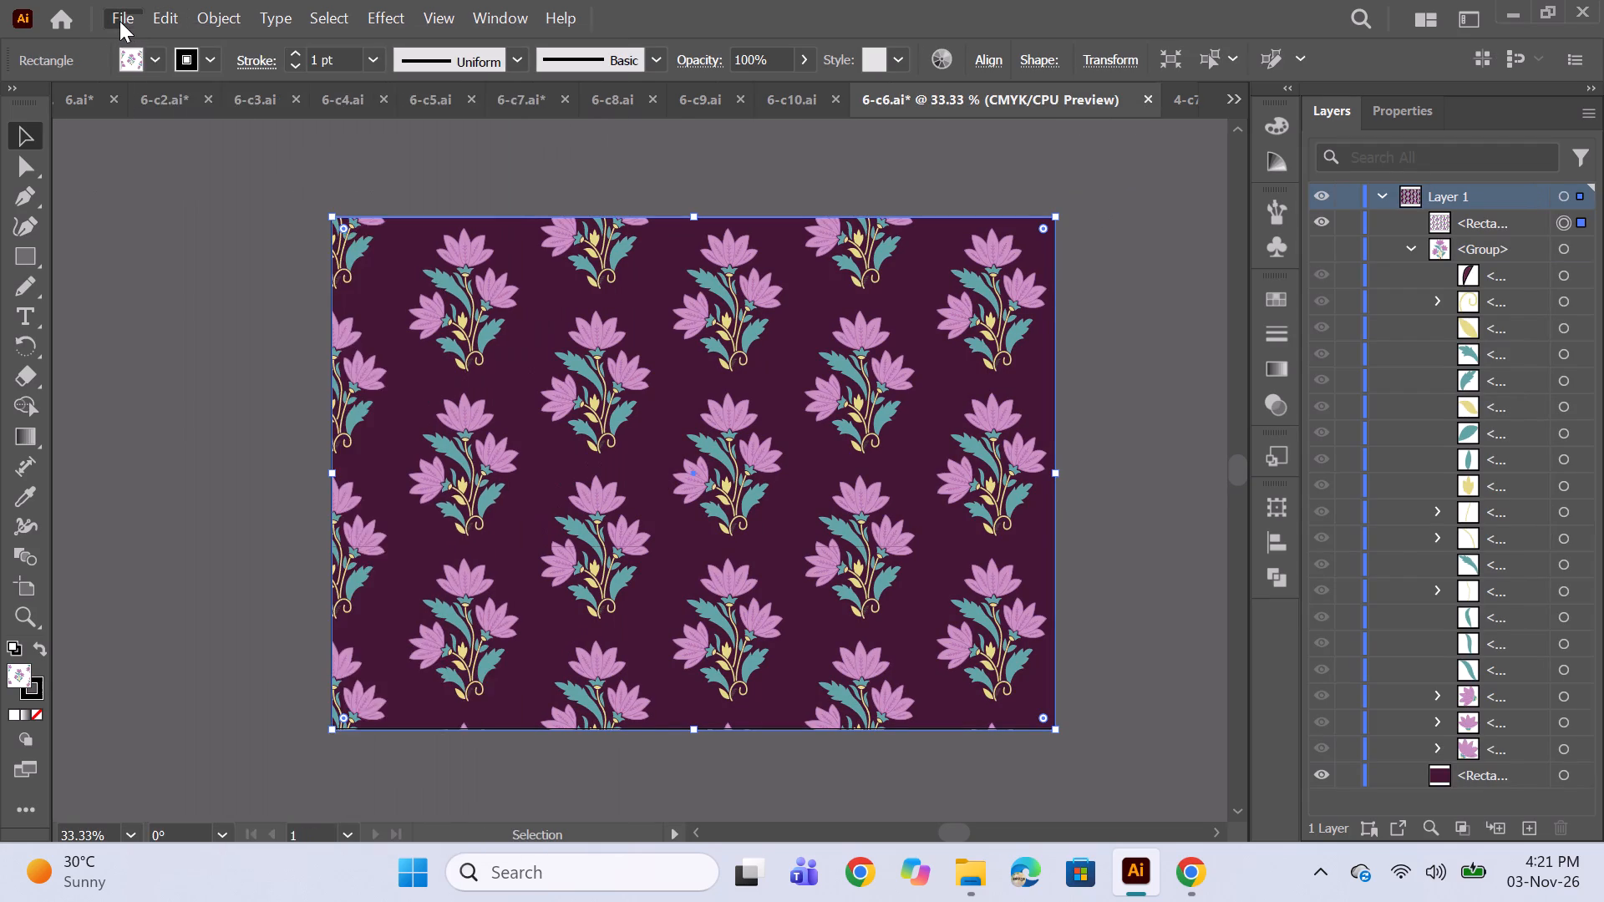
click(119, 15)
click(248, 609)
click(571, 626)
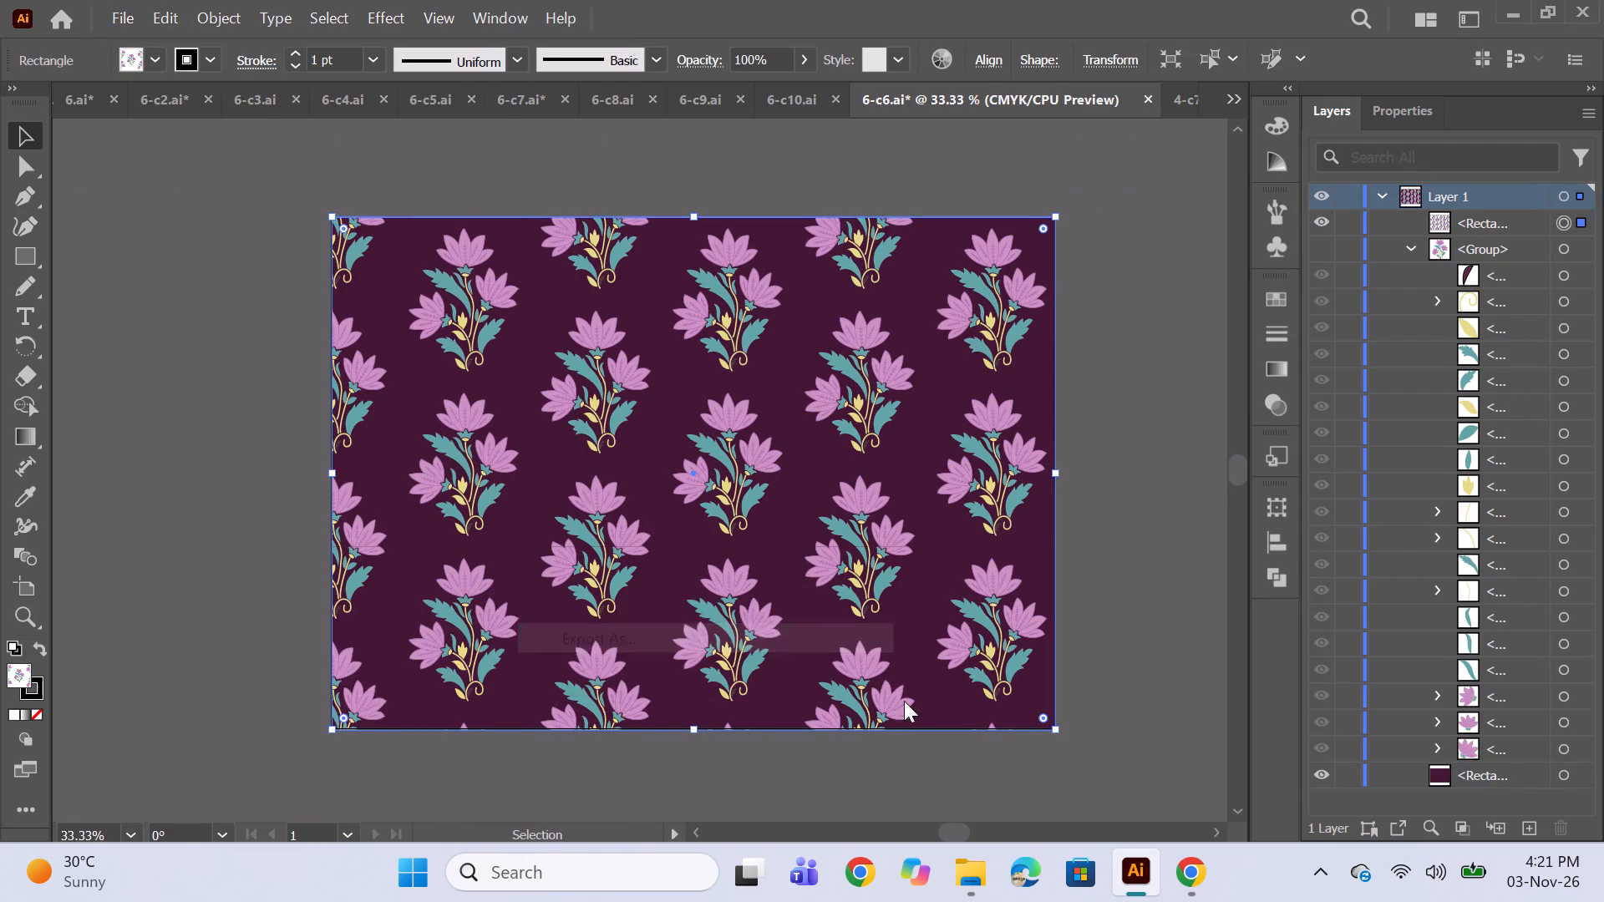
drag(368, 186, 373, 199)
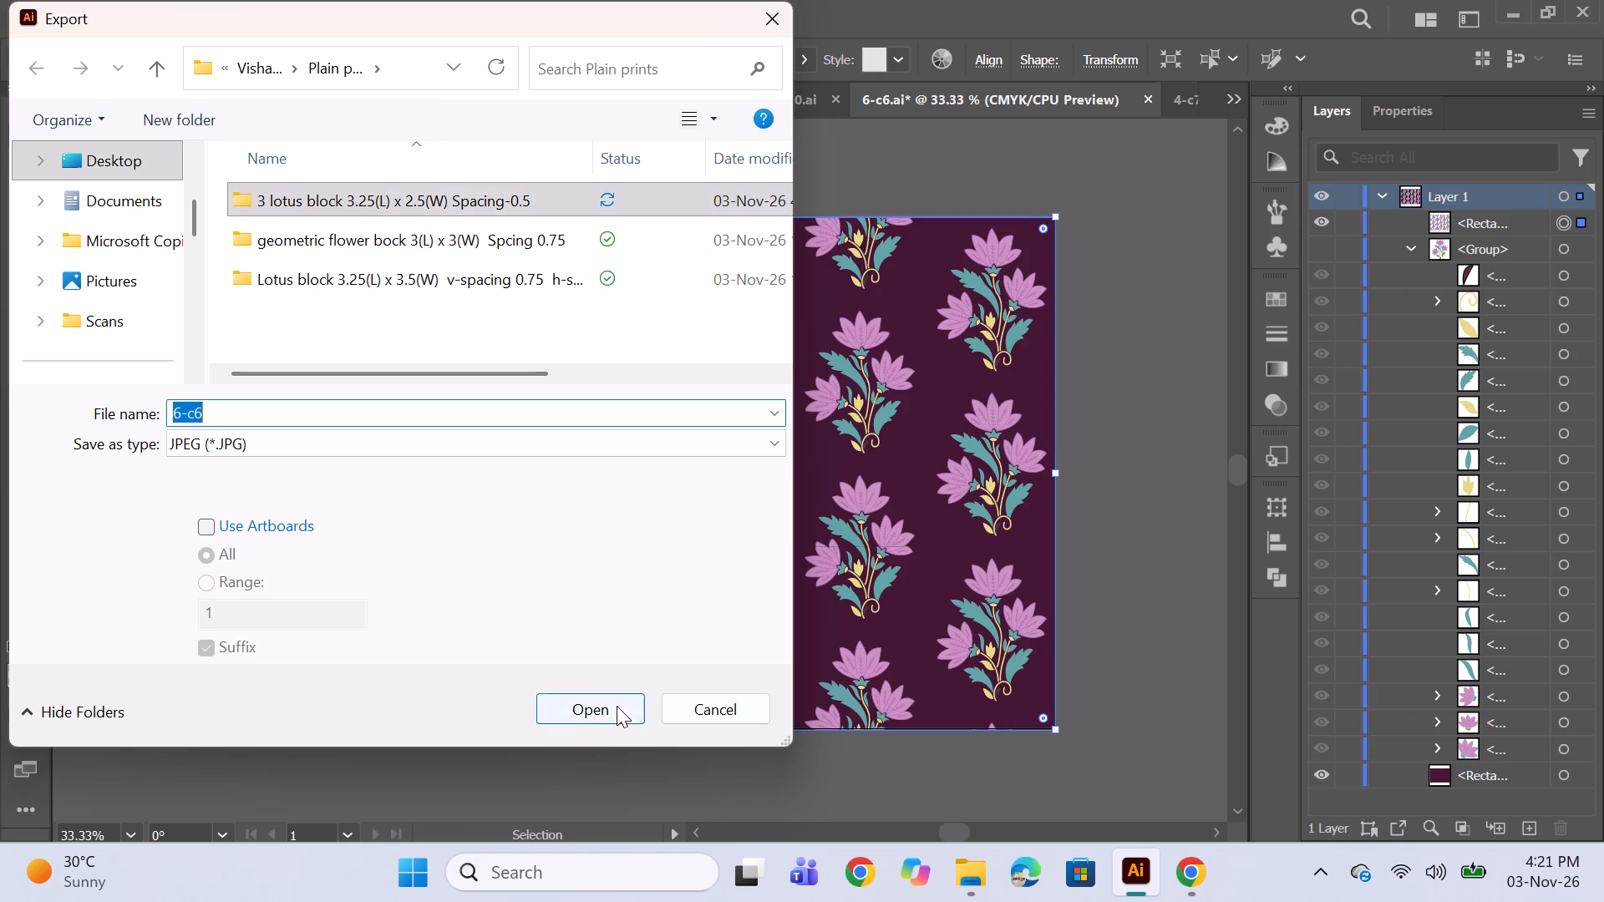
click(617, 706)
click(597, 712)
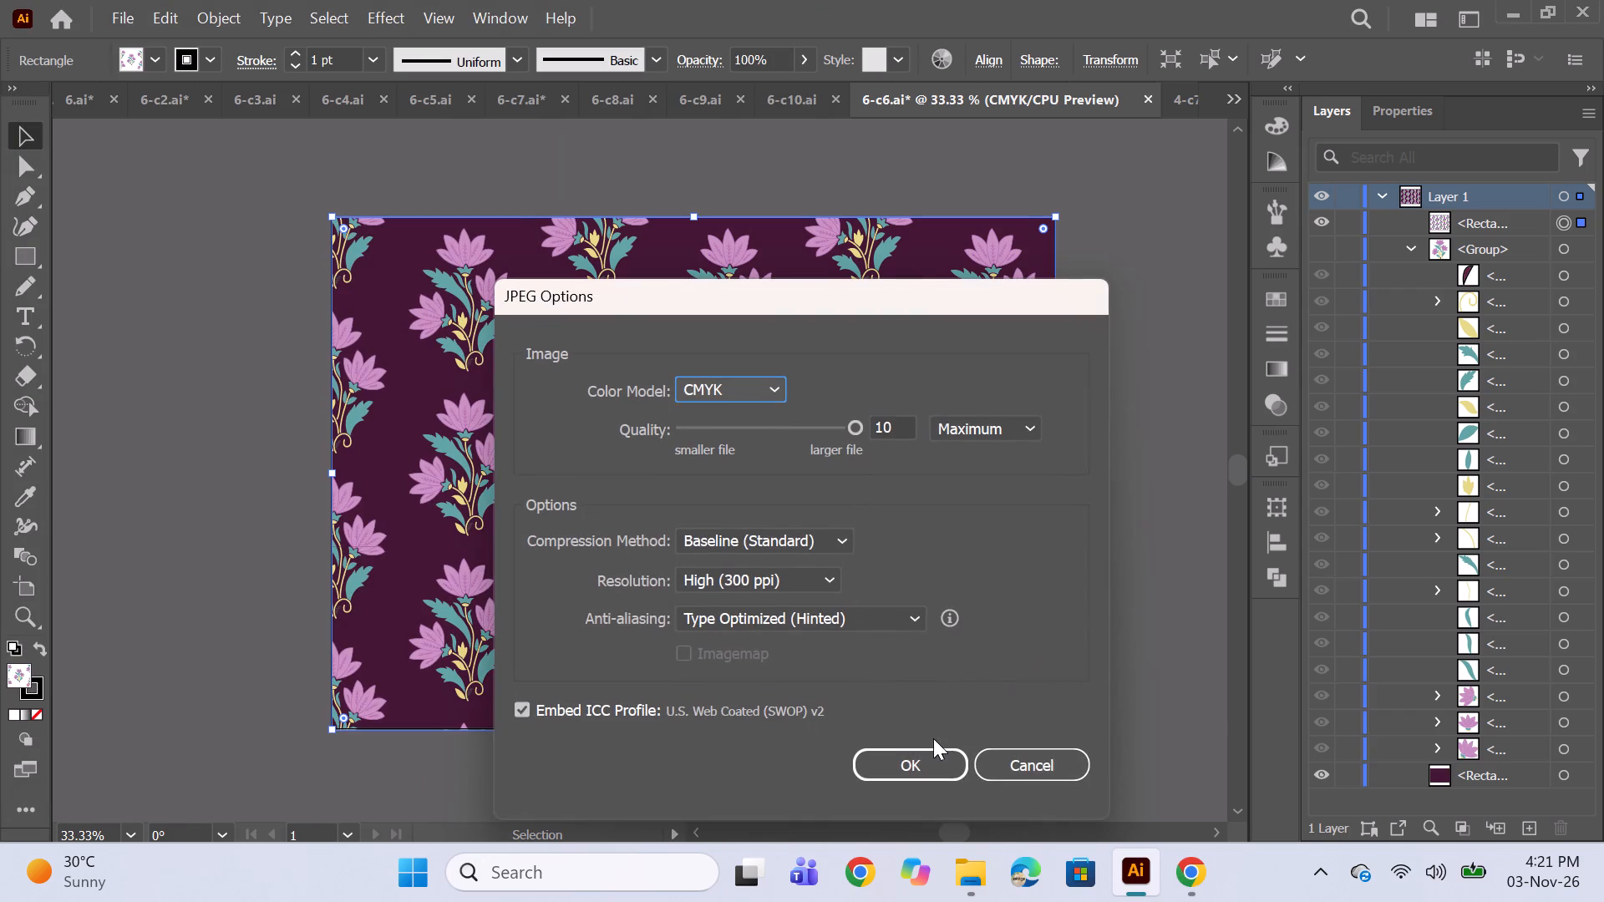
click(914, 749)
Switch to File Explorer and open 4.ai from the geometric flower block folder.
click(1175, 101)
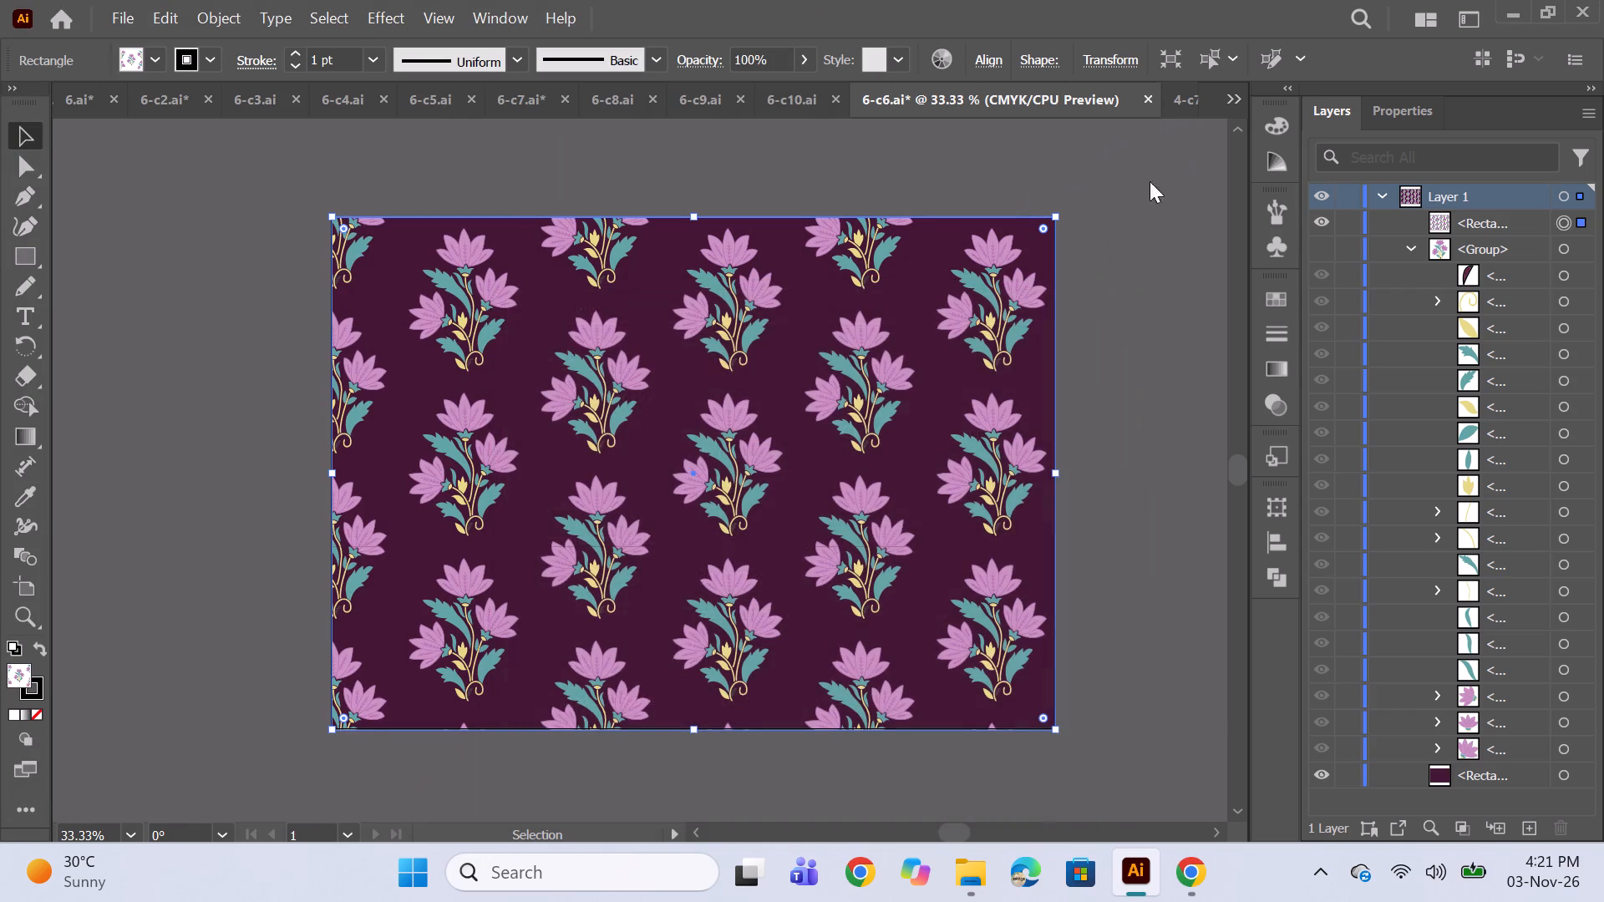
click(1185, 99)
click(1190, 89)
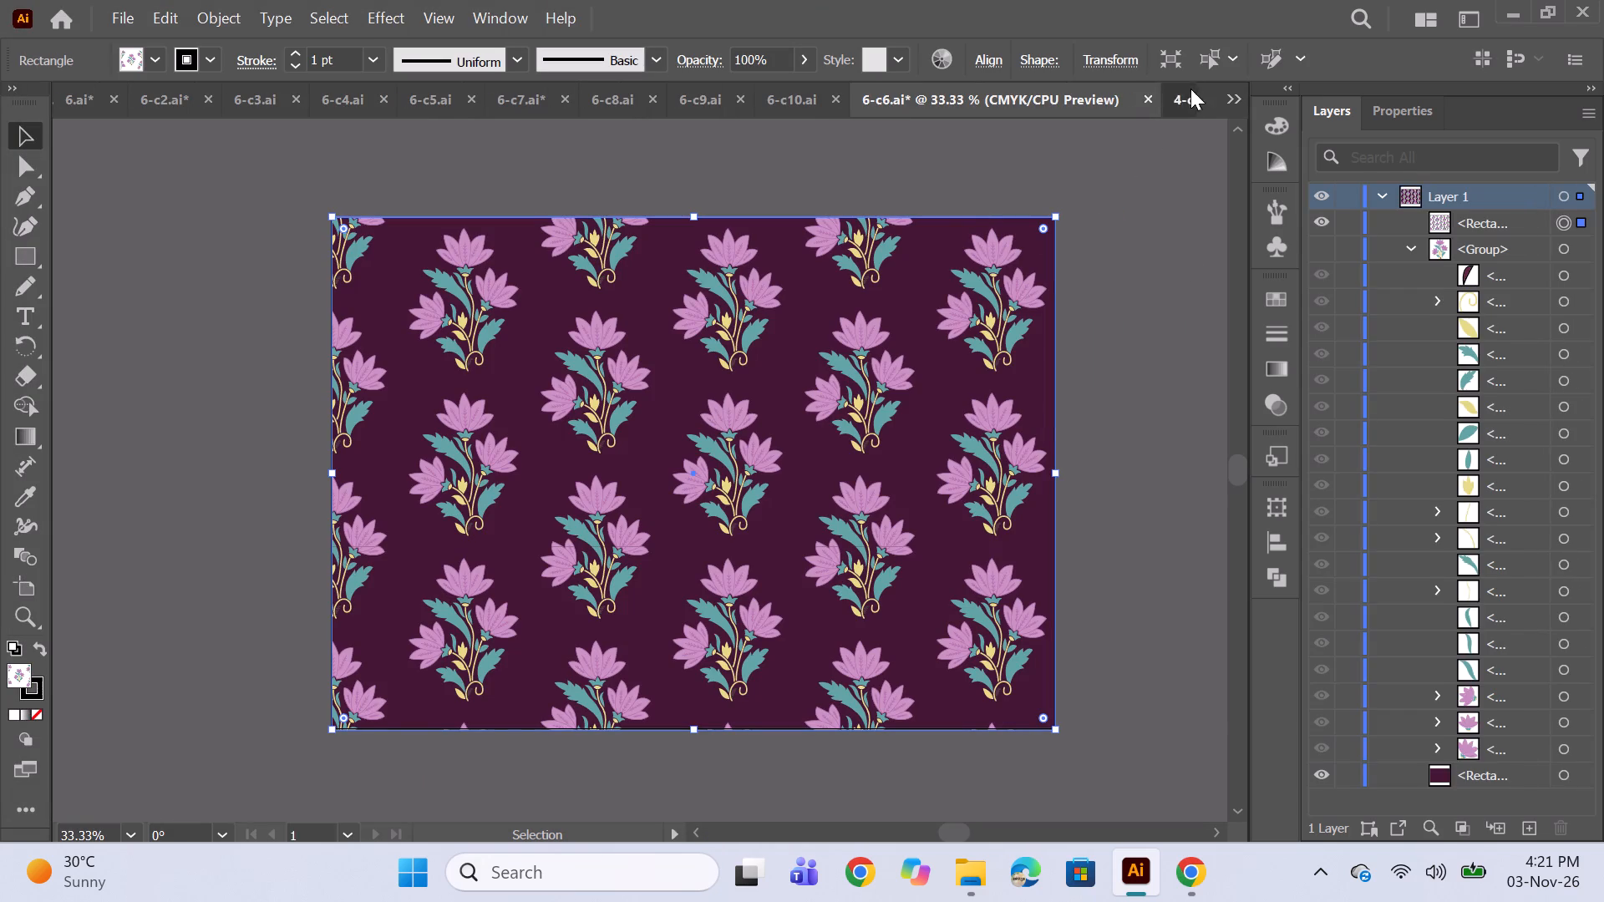
click(967, 878)
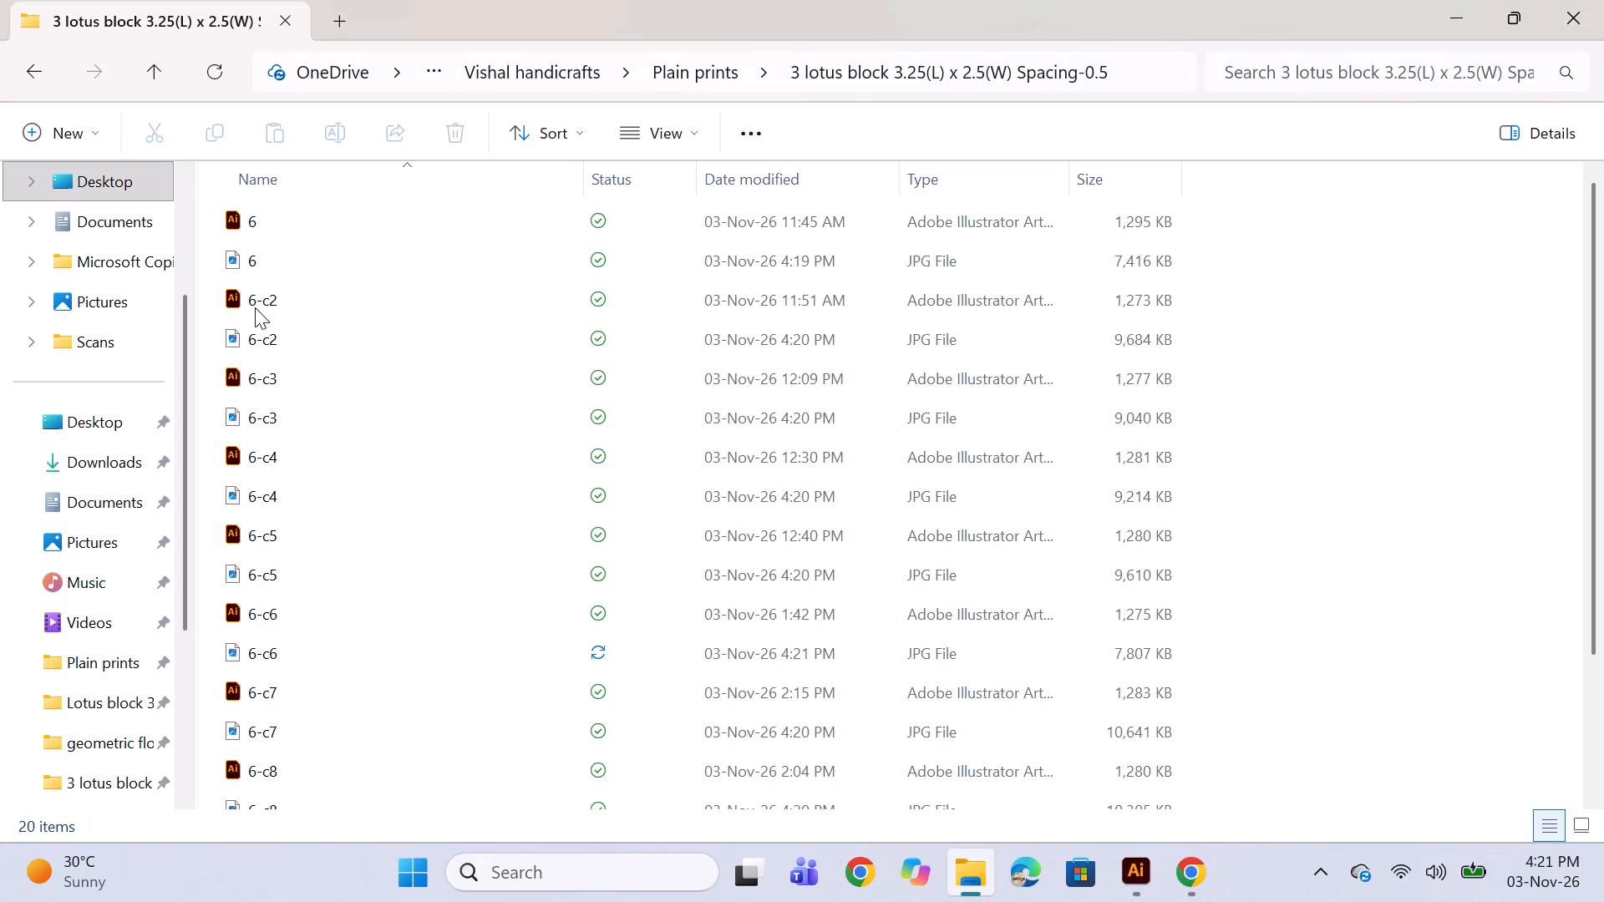
scroll(348, 263, down, 7)
scroll(287, 281, up, 7)
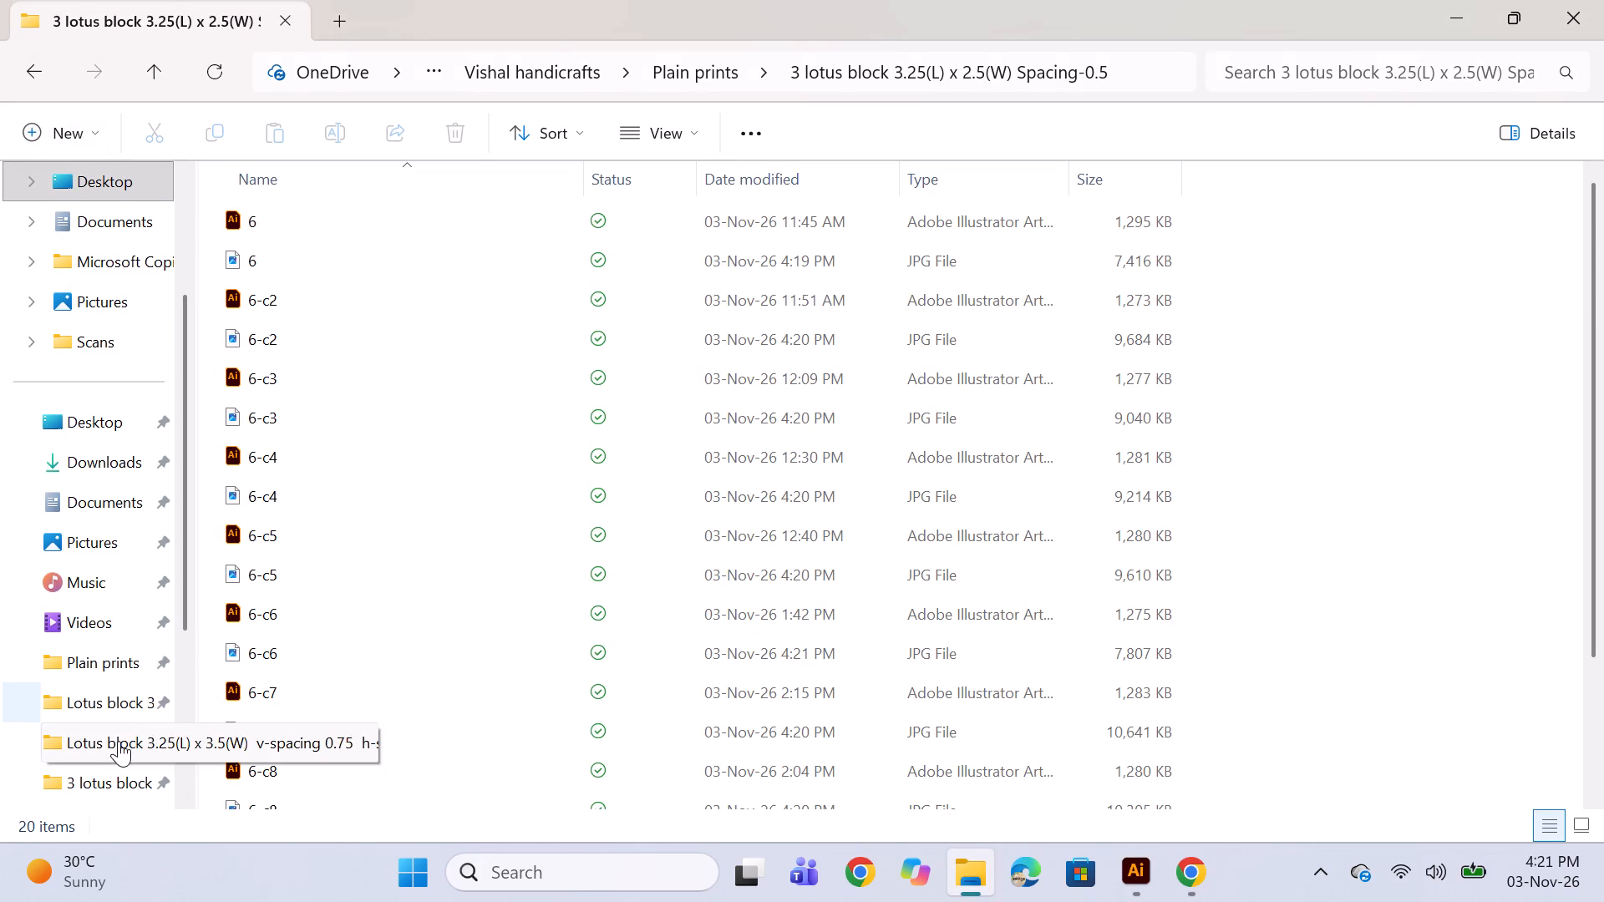
click(119, 741)
double_click(258, 232)
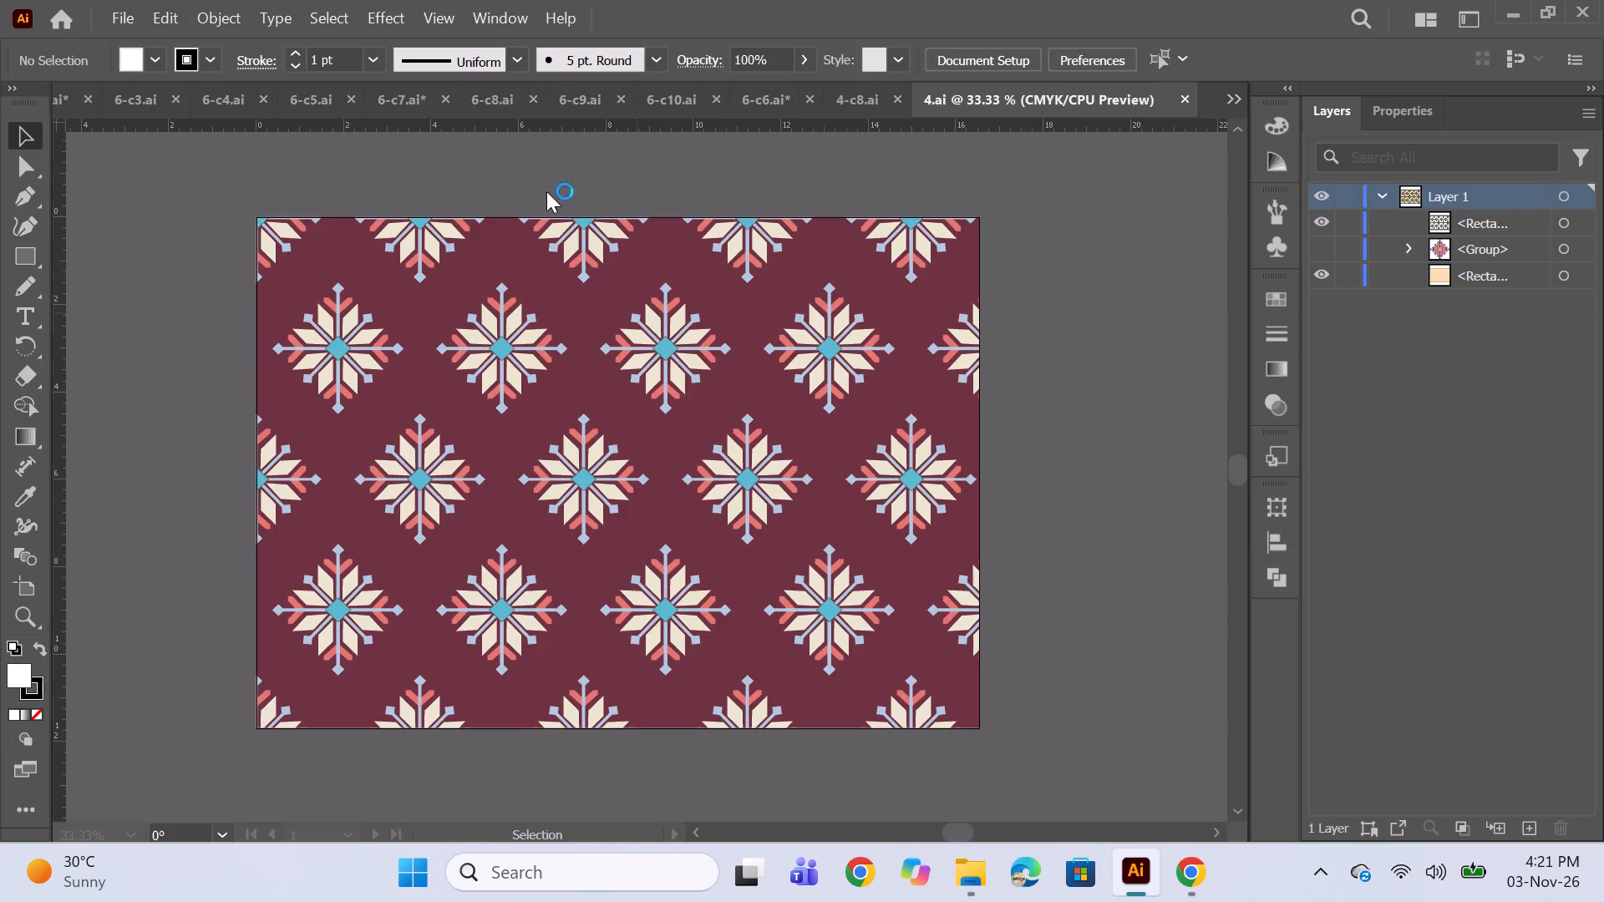
Export the maroon geometric flower pattern 4.ai as JPEG 4 into the geometric flower folder, using CMYK, maximum quality and 300 ppi.
click(114, 13)
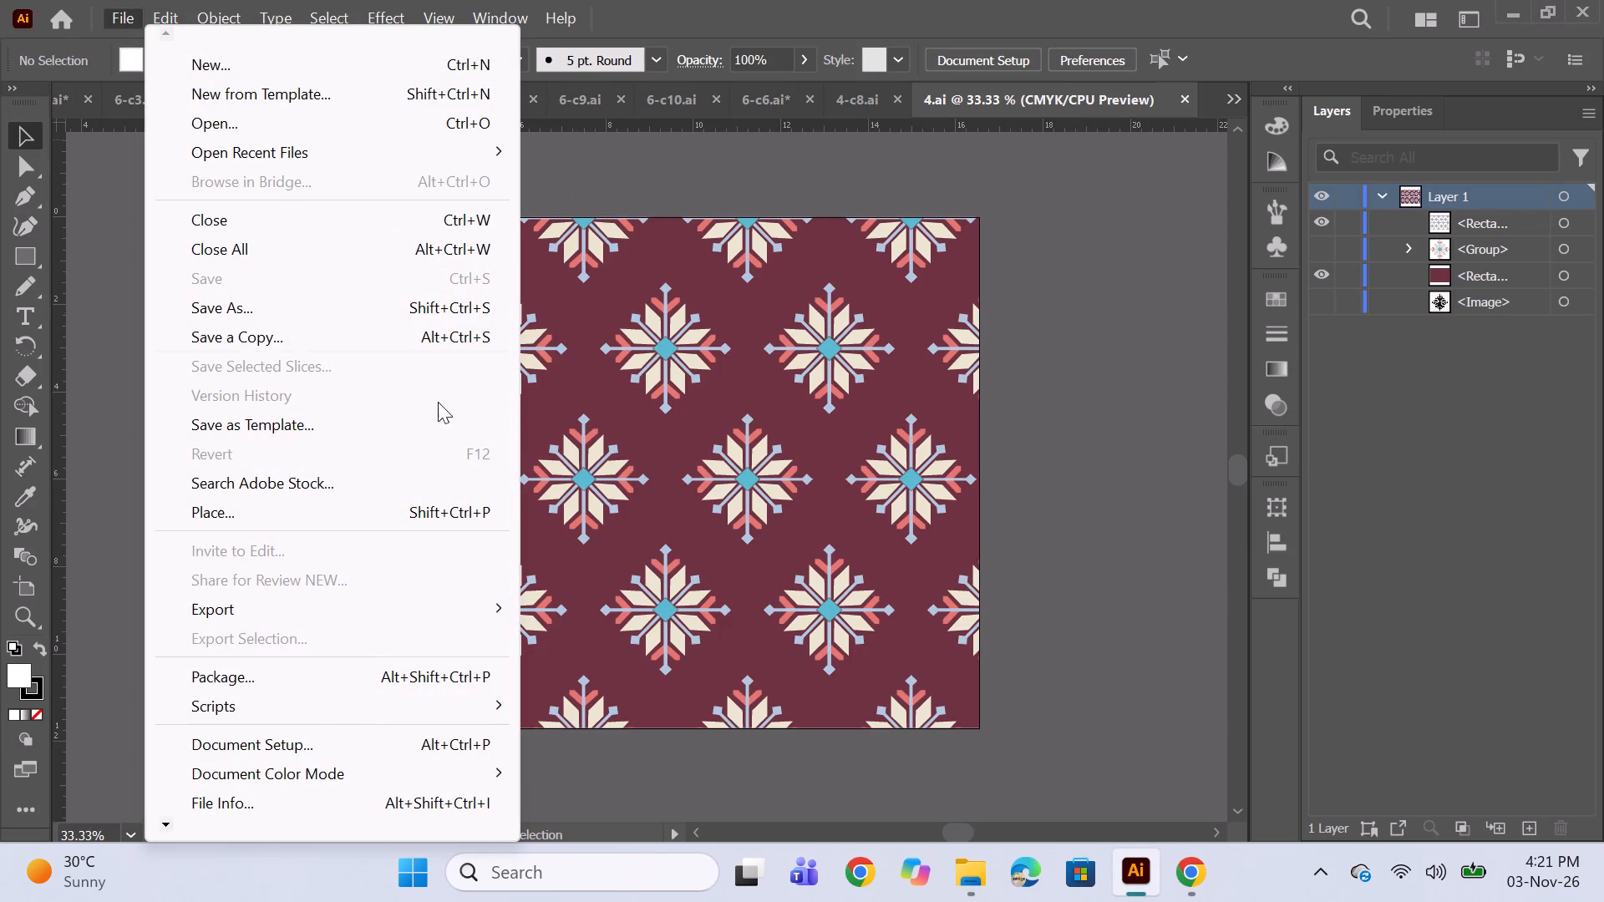
click(276, 599)
click(552, 631)
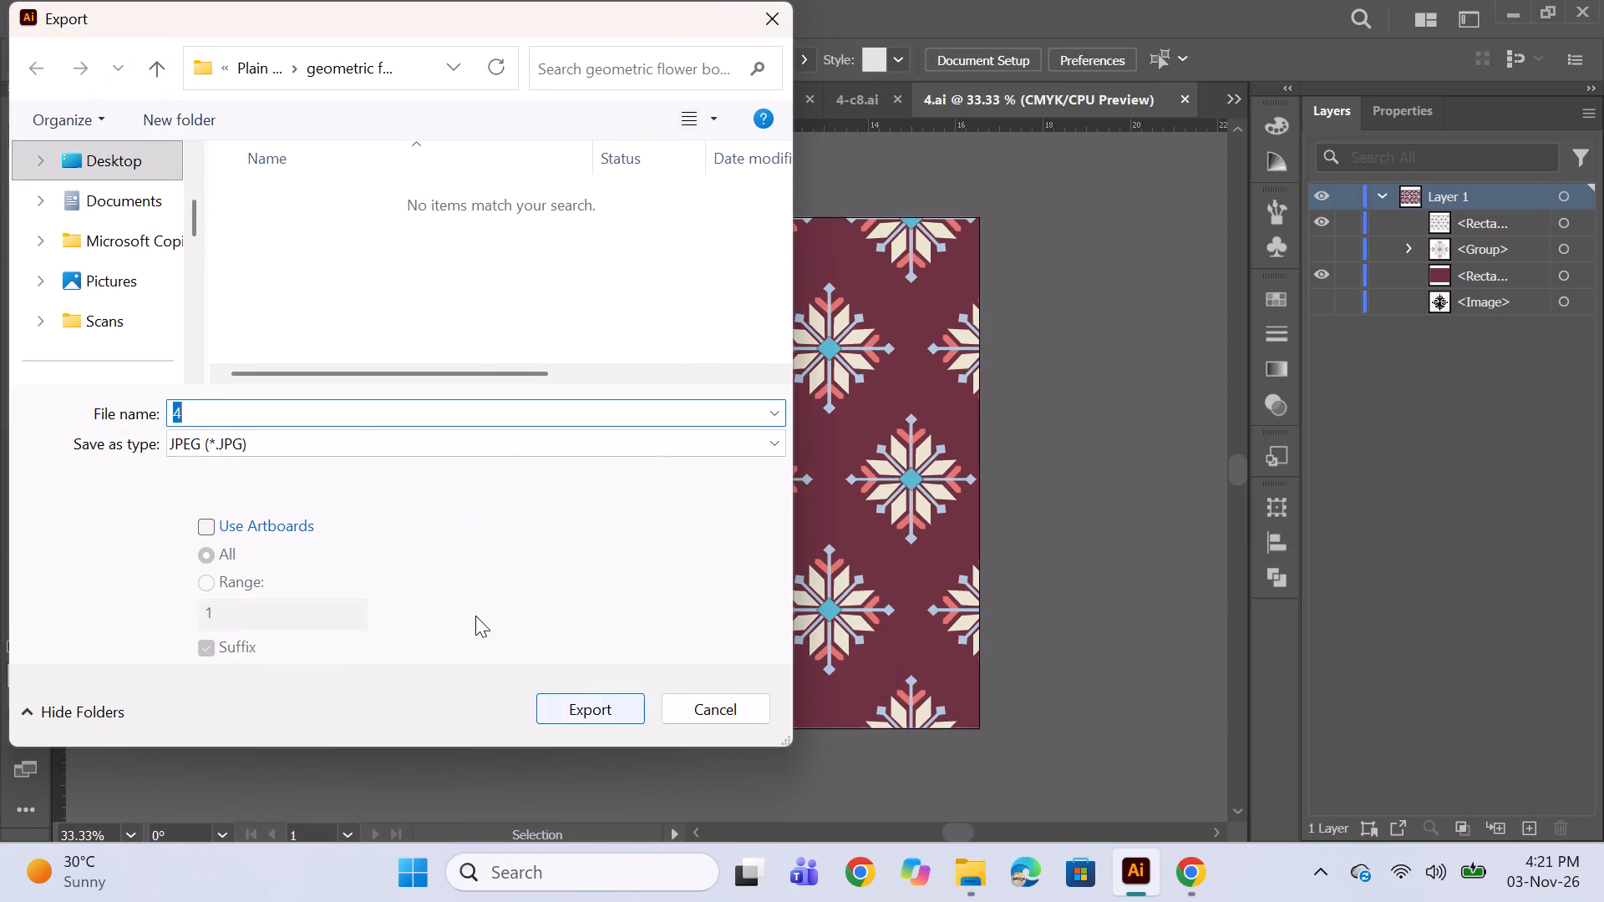
scroll(459, 297, up, 4)
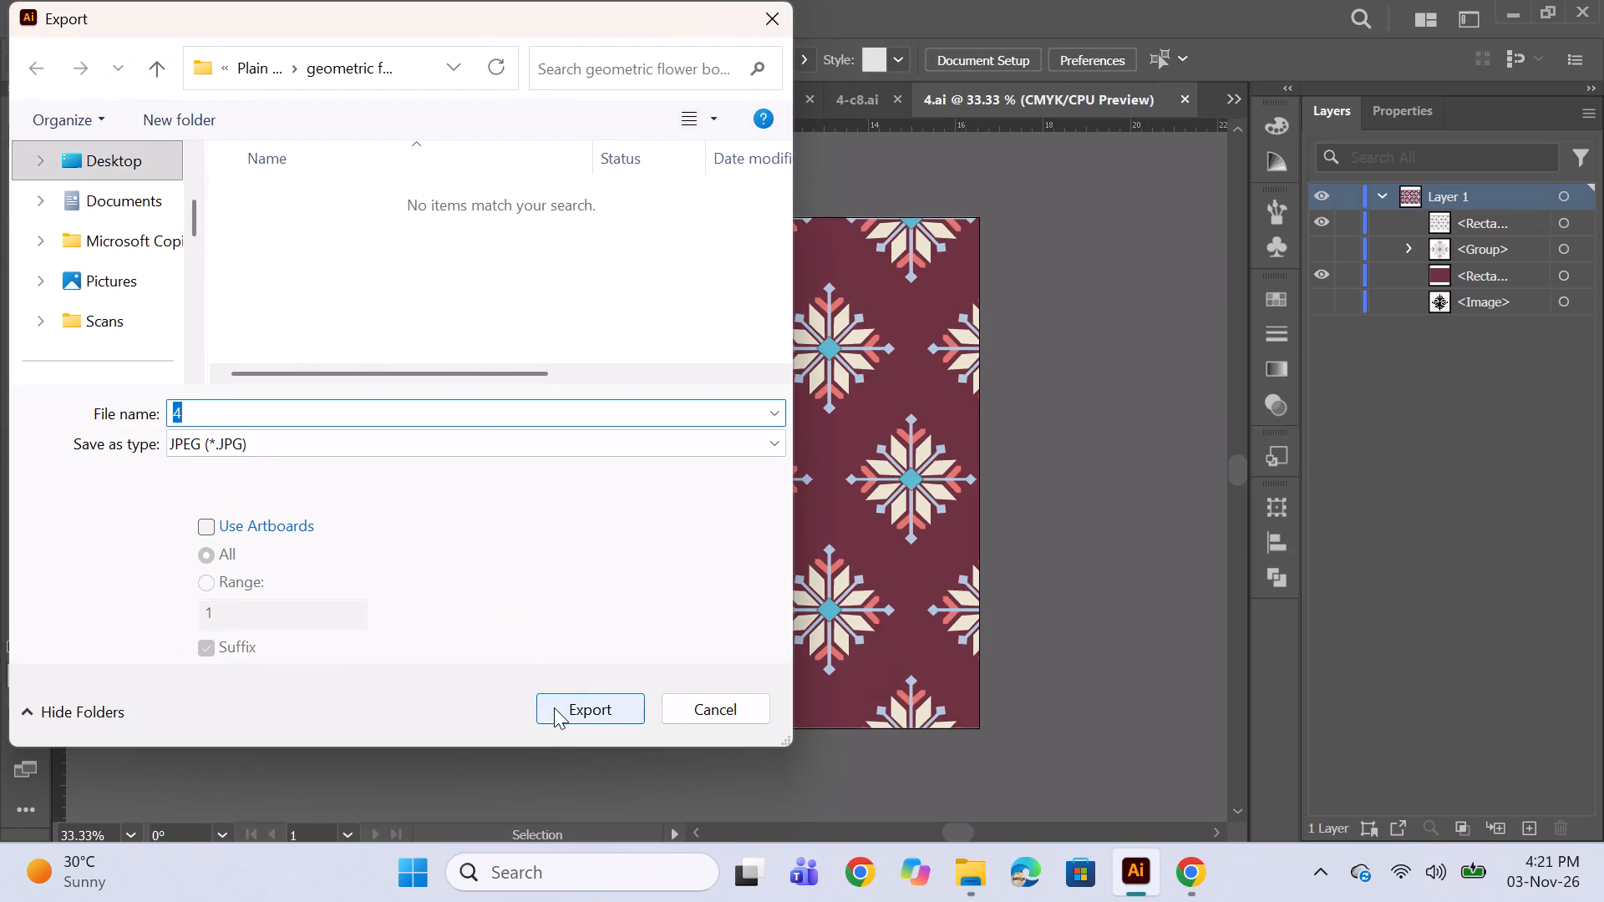
click(554, 707)
click(900, 756)
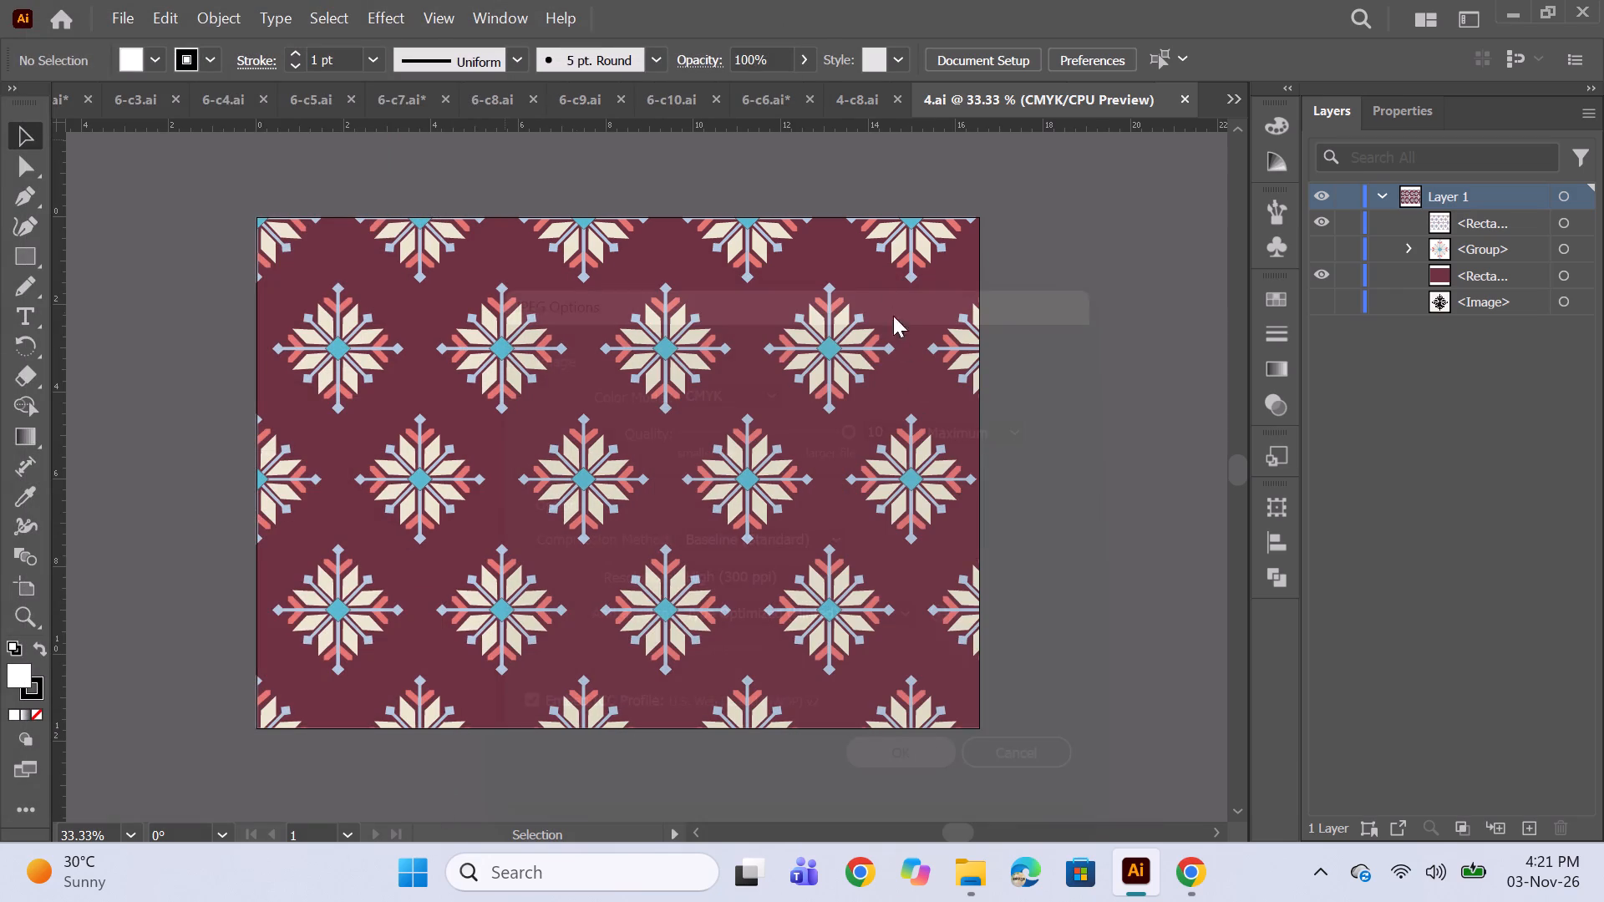
Export the cream-ground geometric colourway 4-c8.ai as JPEG 4-c8 into the geometric flower folder, using CMYK, maximum quality and 300 ppi.
click(865, 102)
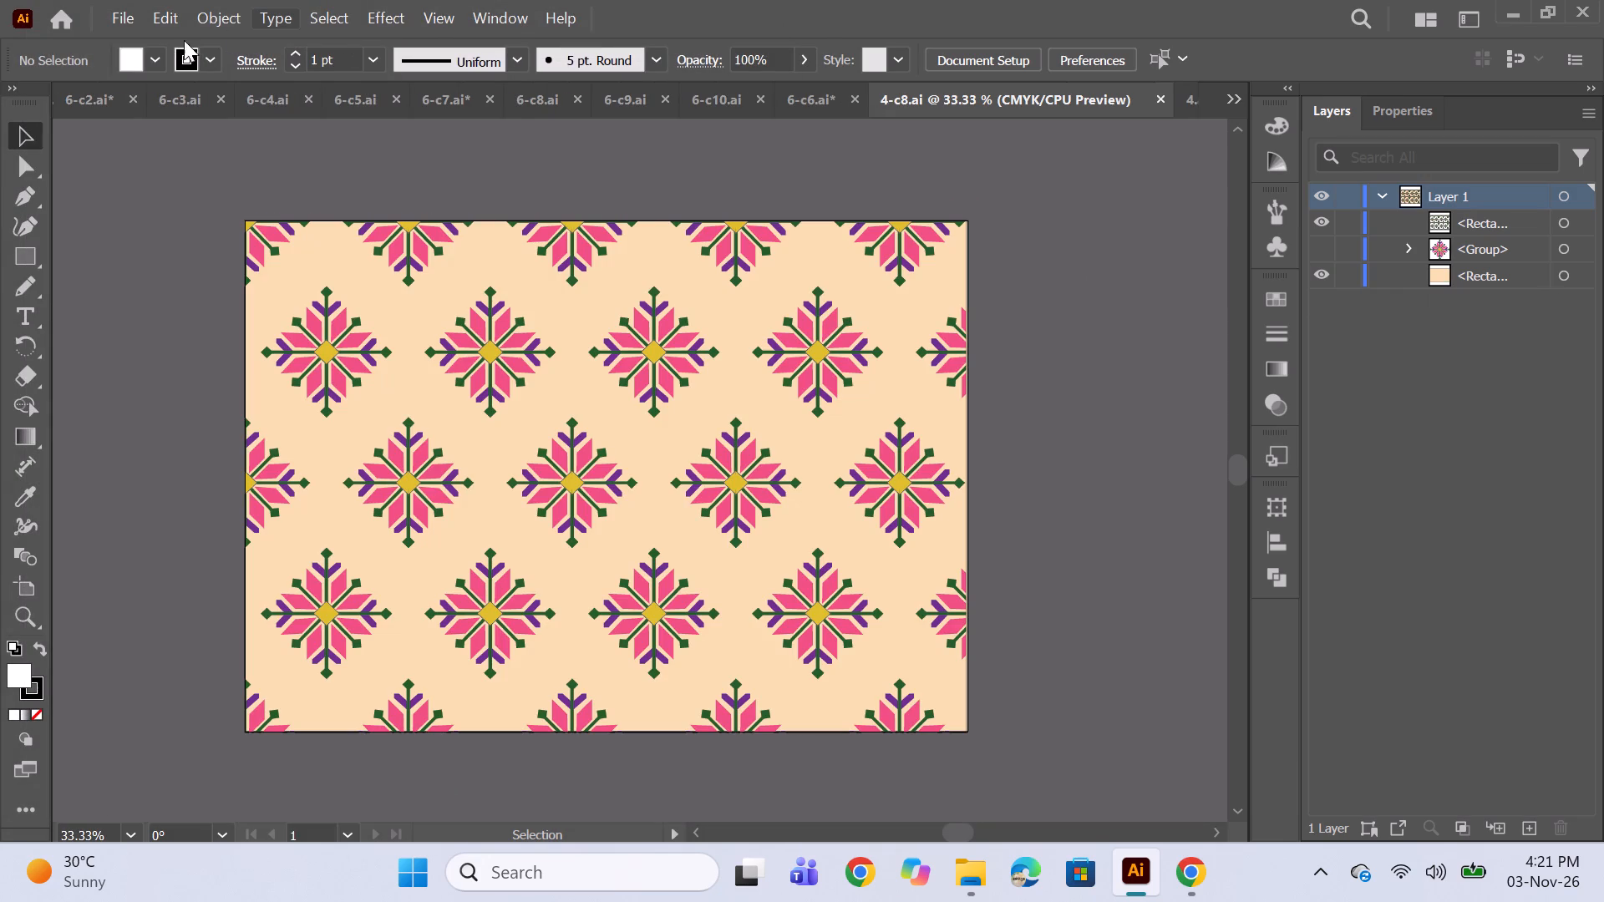
click(113, 15)
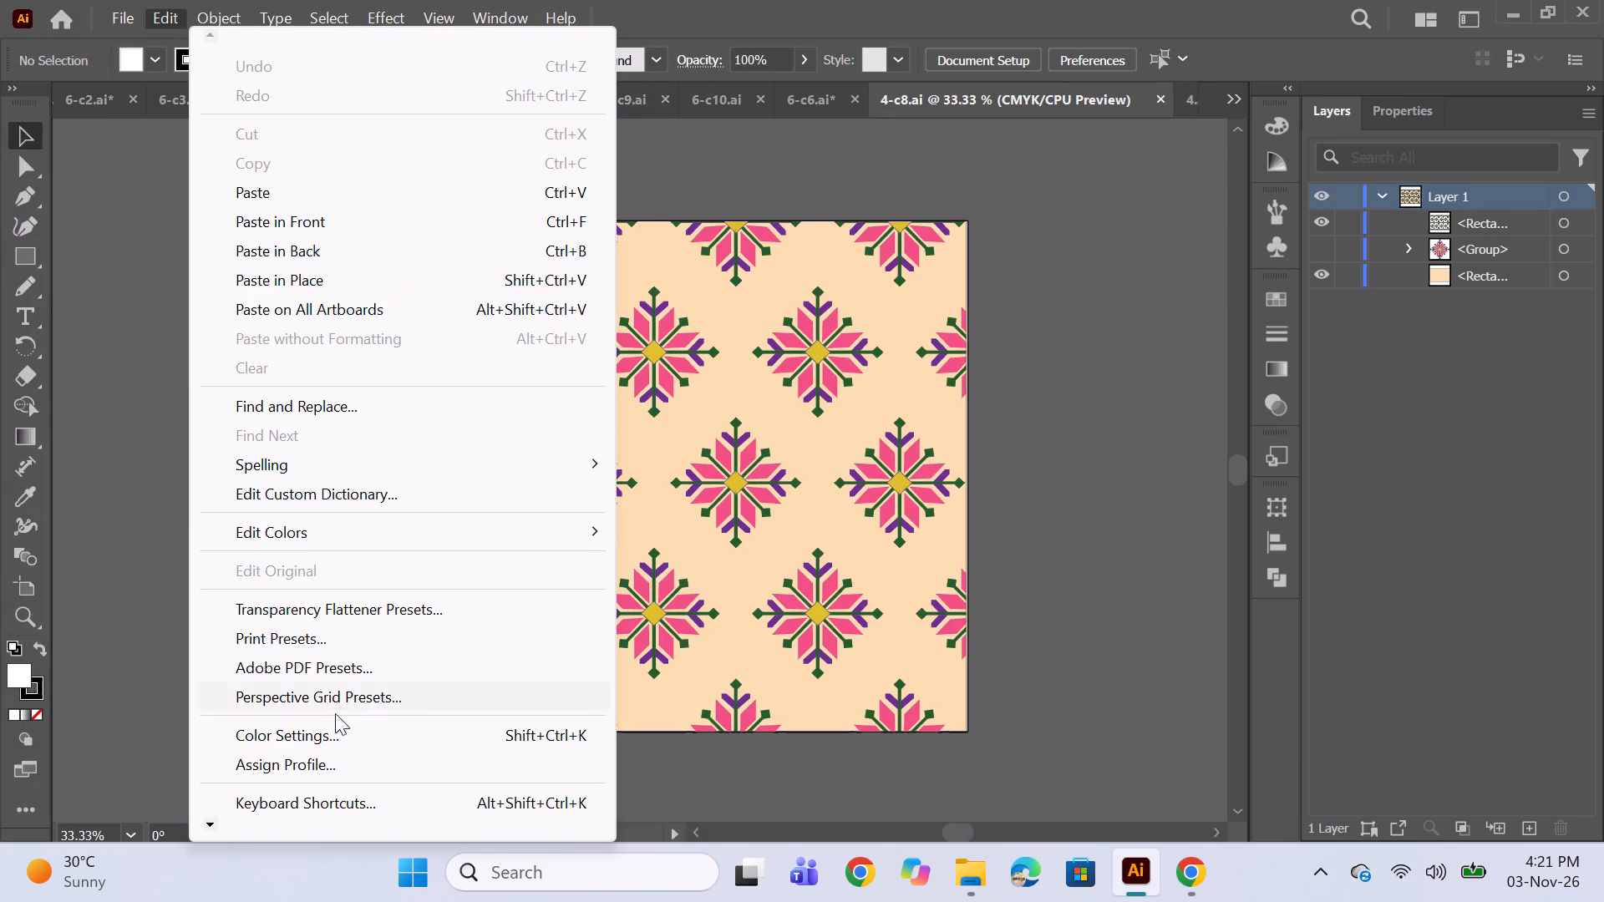
click(129, 23)
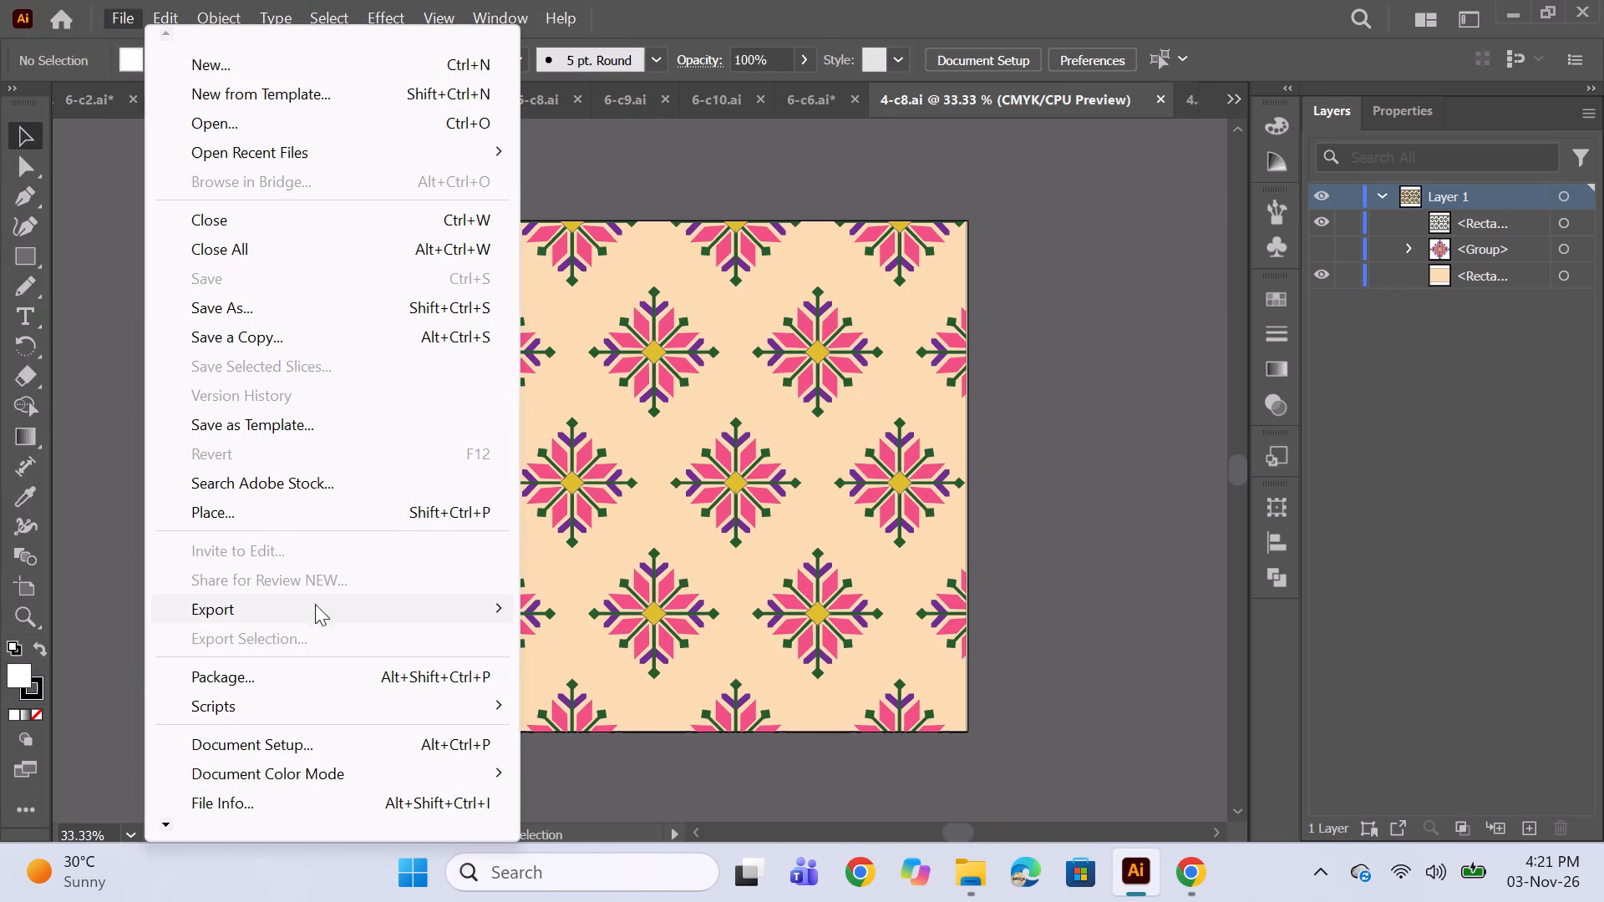
click(285, 616)
click(594, 634)
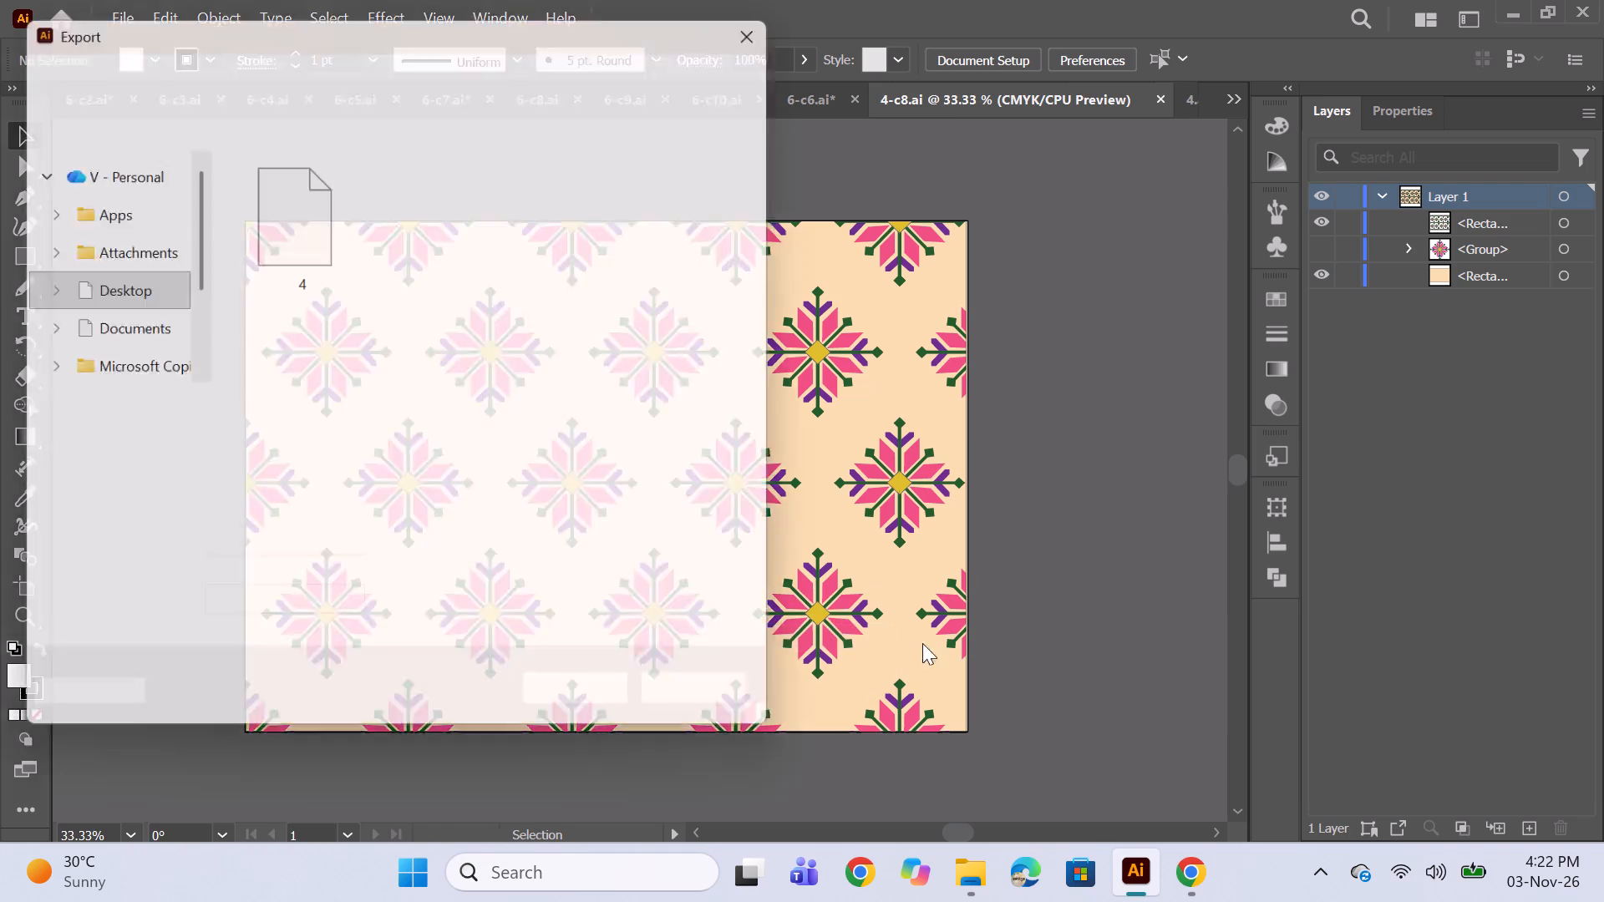
click(591, 710)
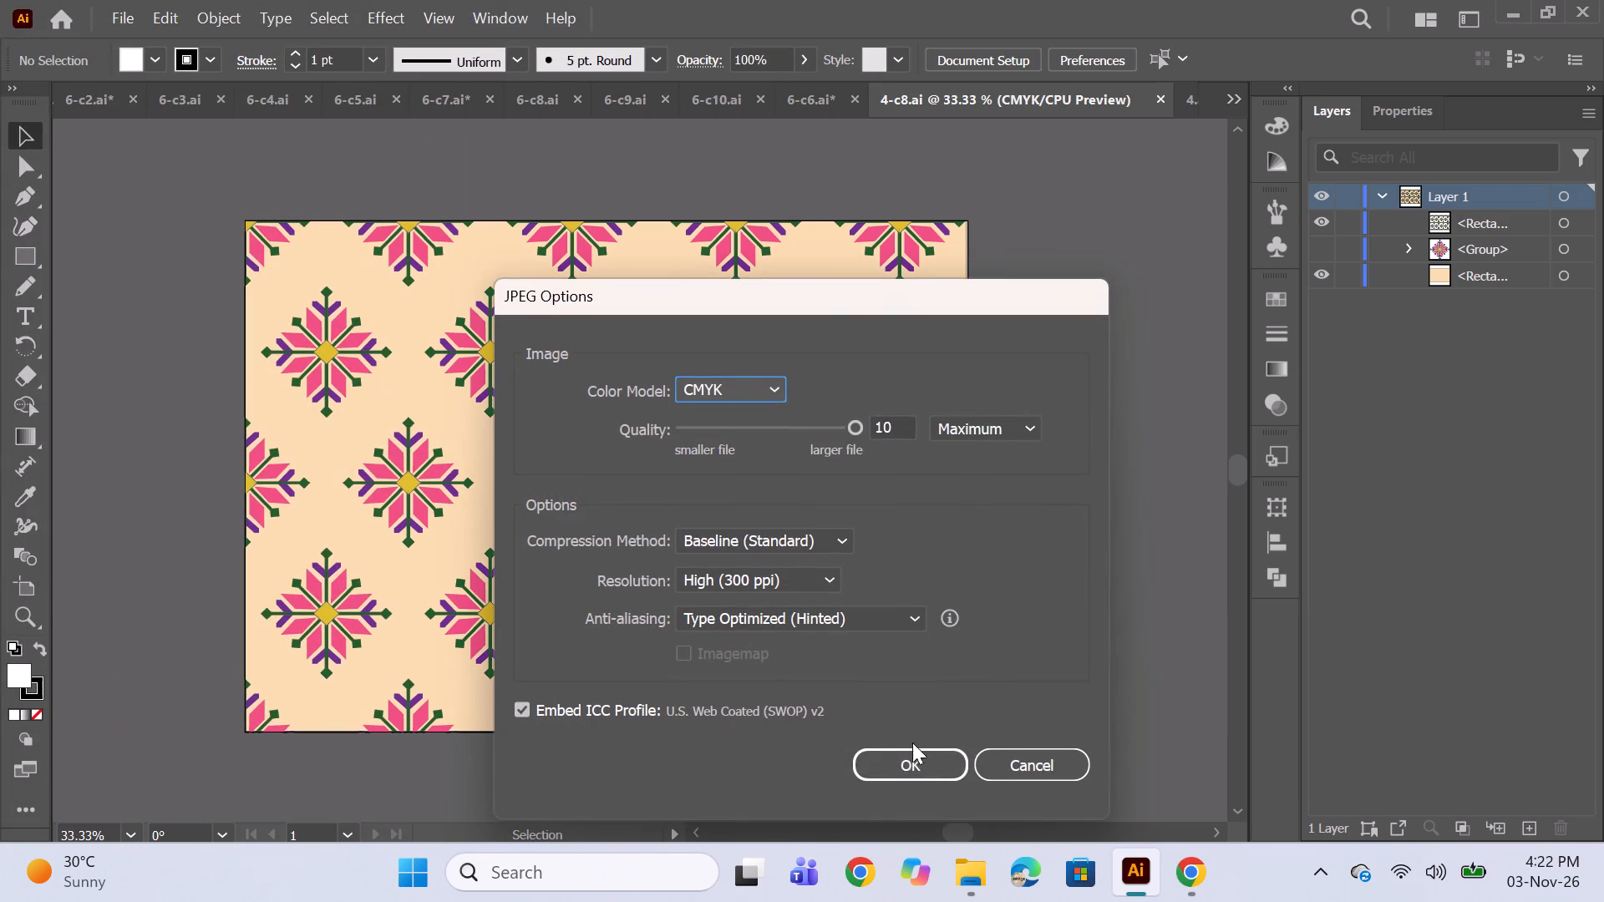
click(909, 765)
Export the light-blue geometric colourway 4-c6.ai as JPEG 4-c6 into the geometric flower folder, using CMYK, maximum quality and 300 ppi.
click(1192, 97)
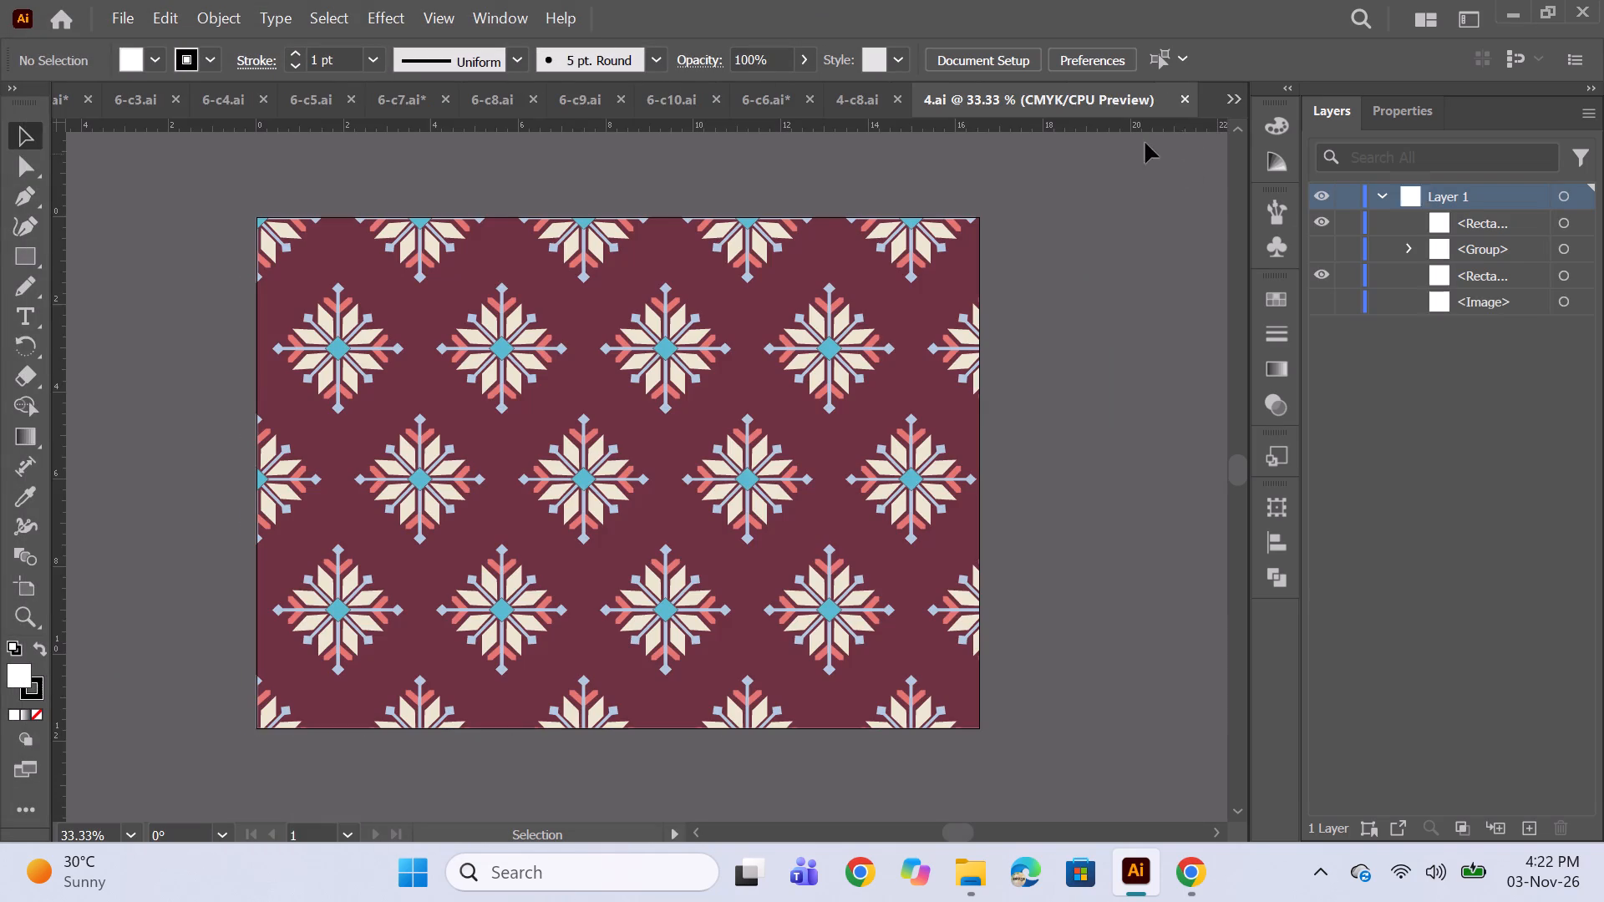
click(1227, 101)
click(1325, 669)
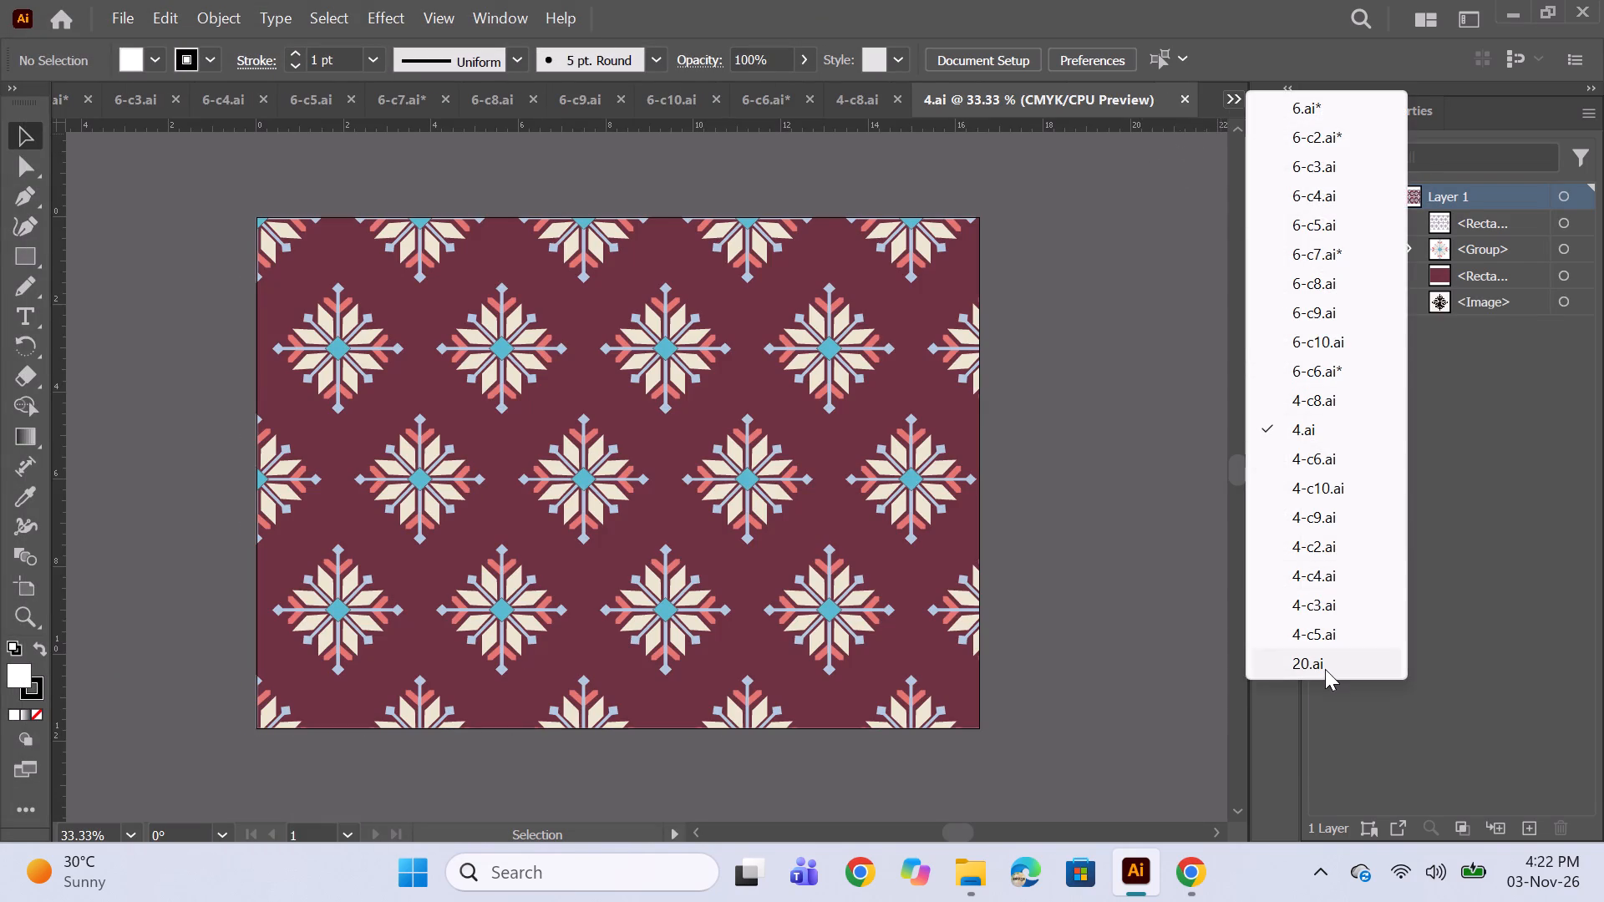
click(1183, 94)
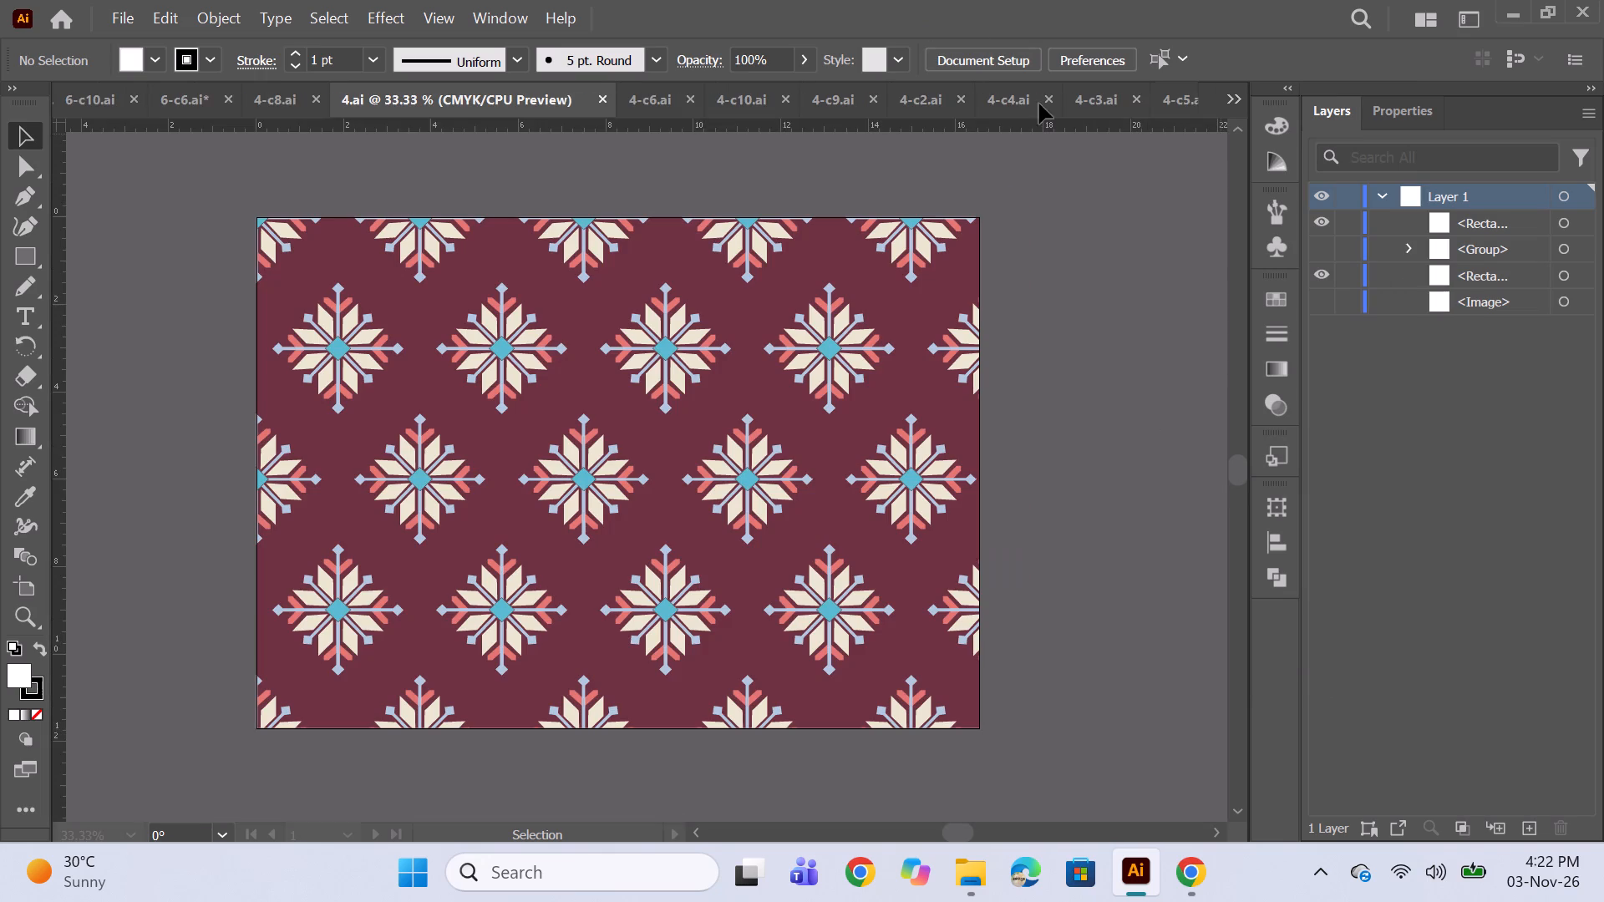
click(657, 94)
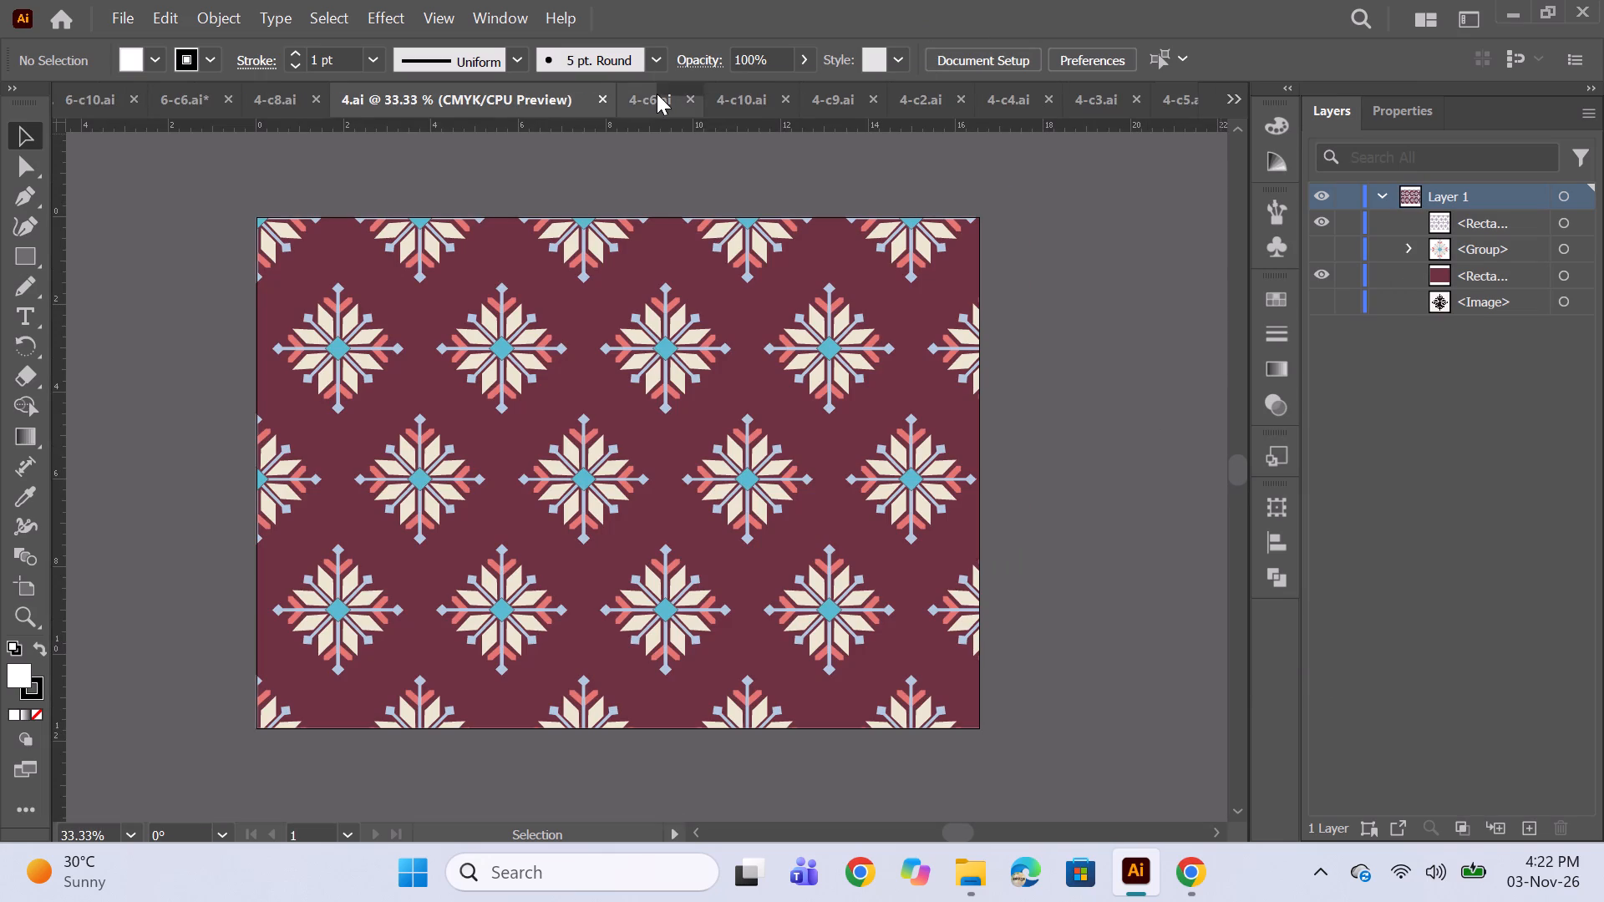
click(127, 10)
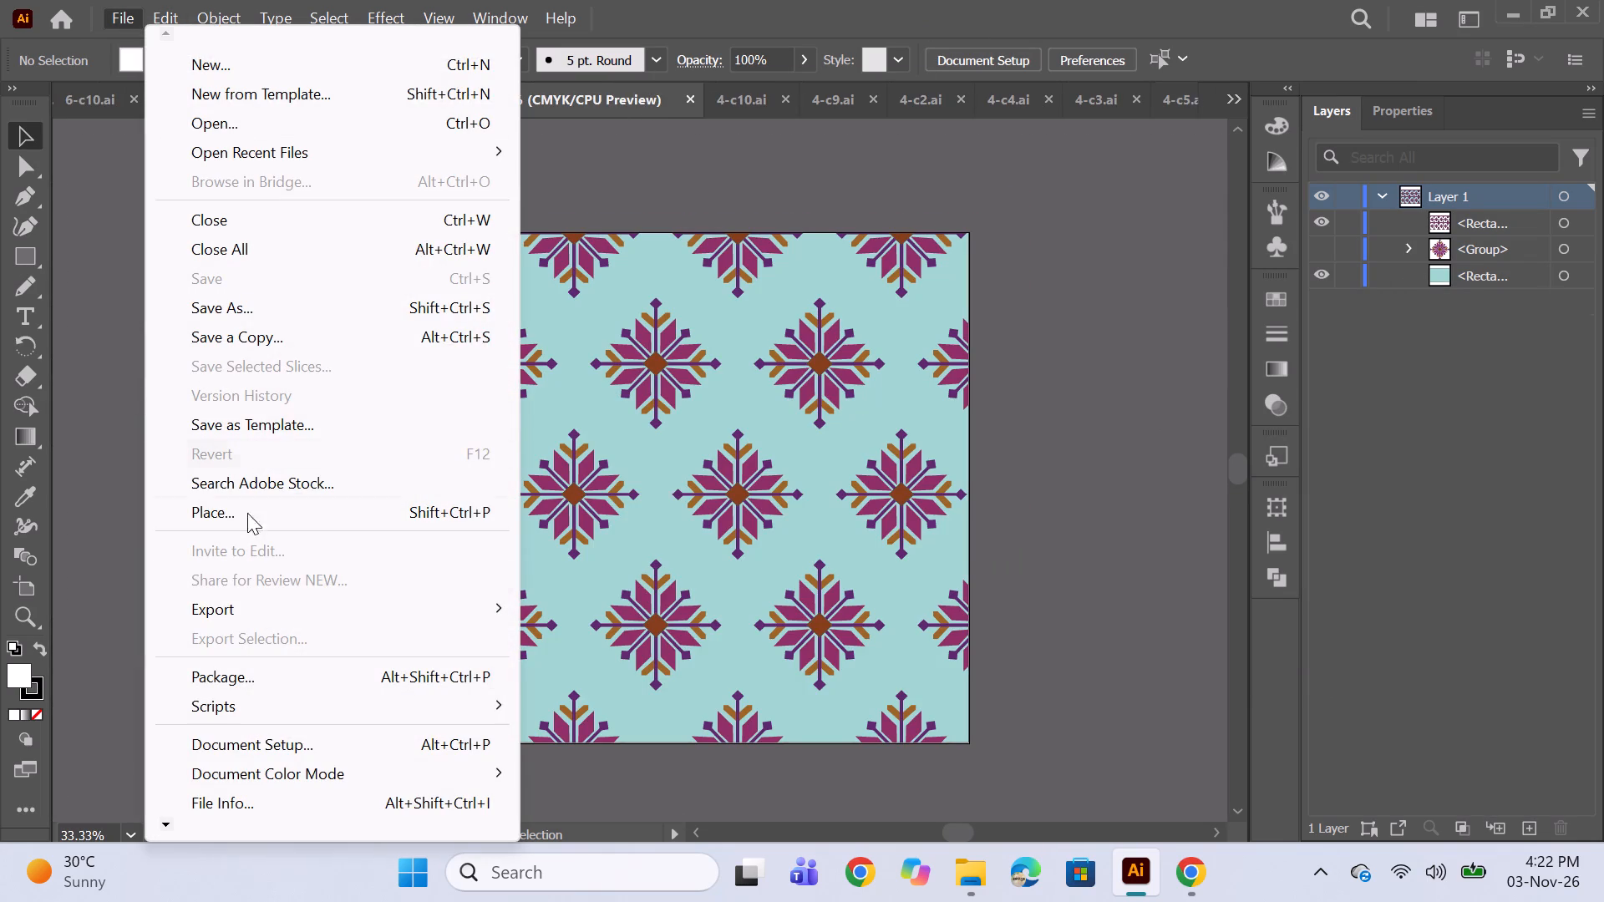
click(273, 601)
click(624, 639)
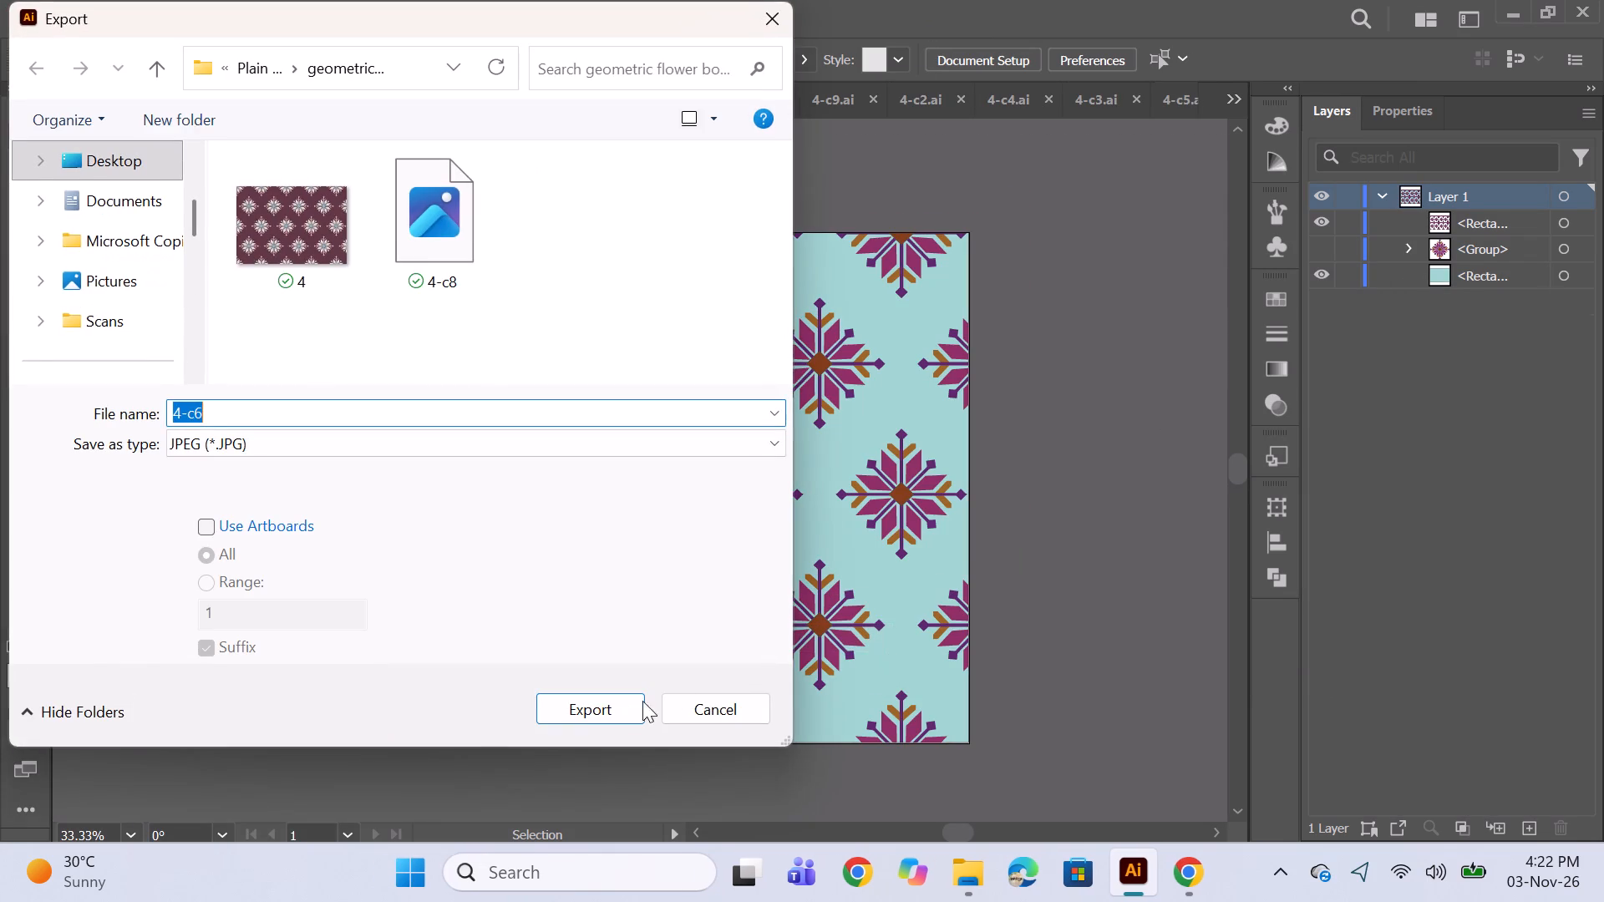
click(576, 708)
click(905, 767)
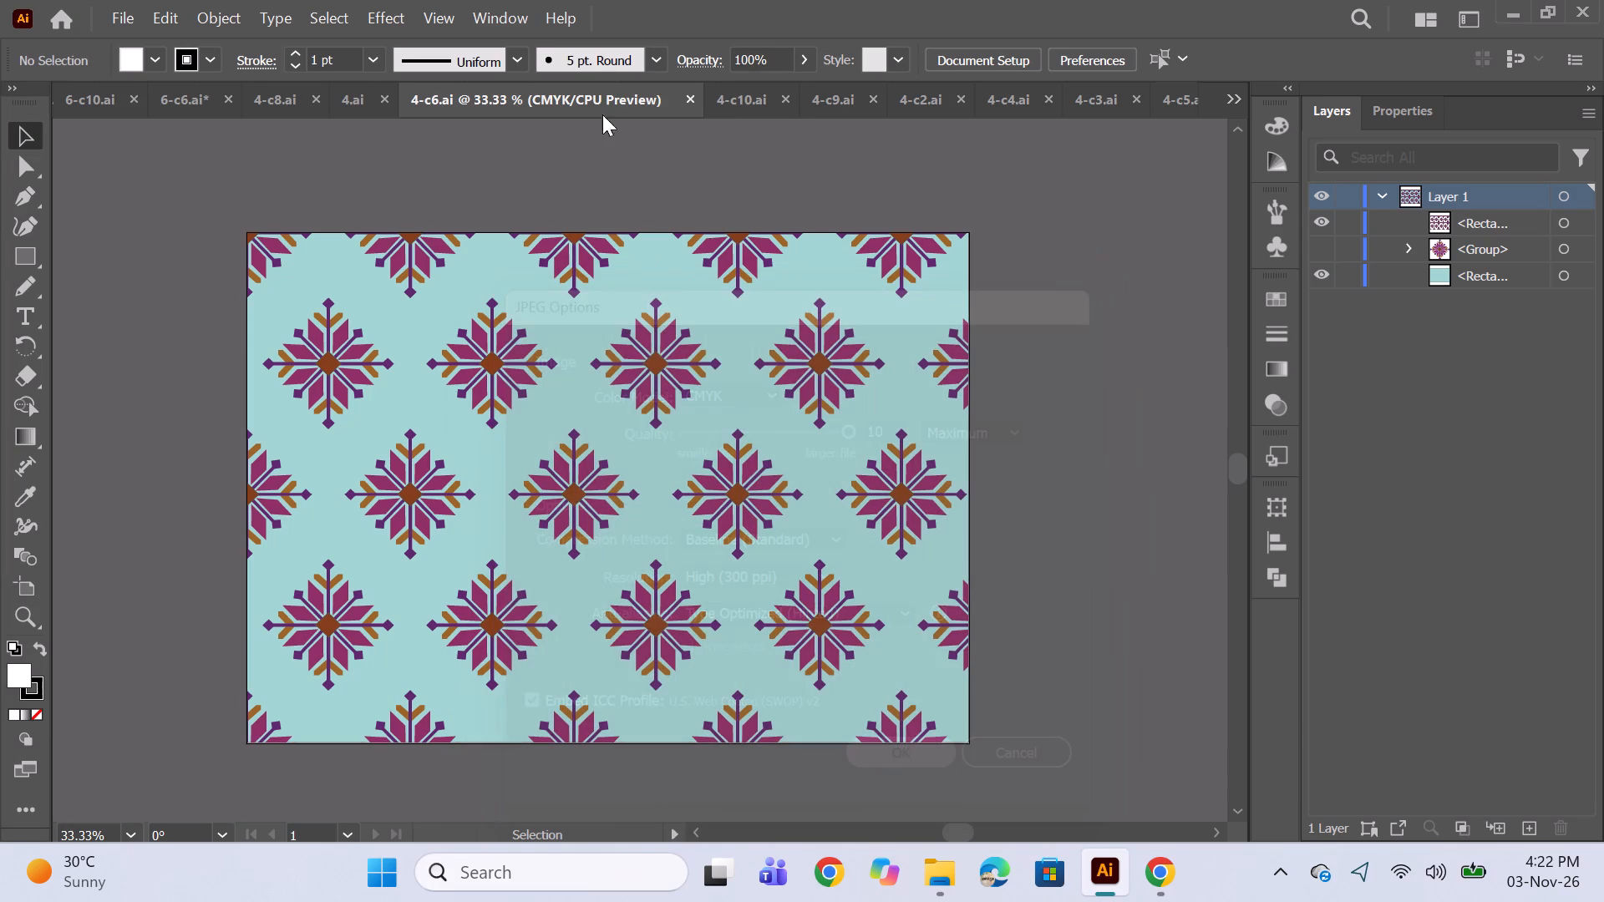
Export the dark-brown geometric colourway 4-c10.ai as JPEG 4-c10 into the geometric flower folder, using CMYK, maximum quality and 300 ppi.
click(734, 99)
click(733, 100)
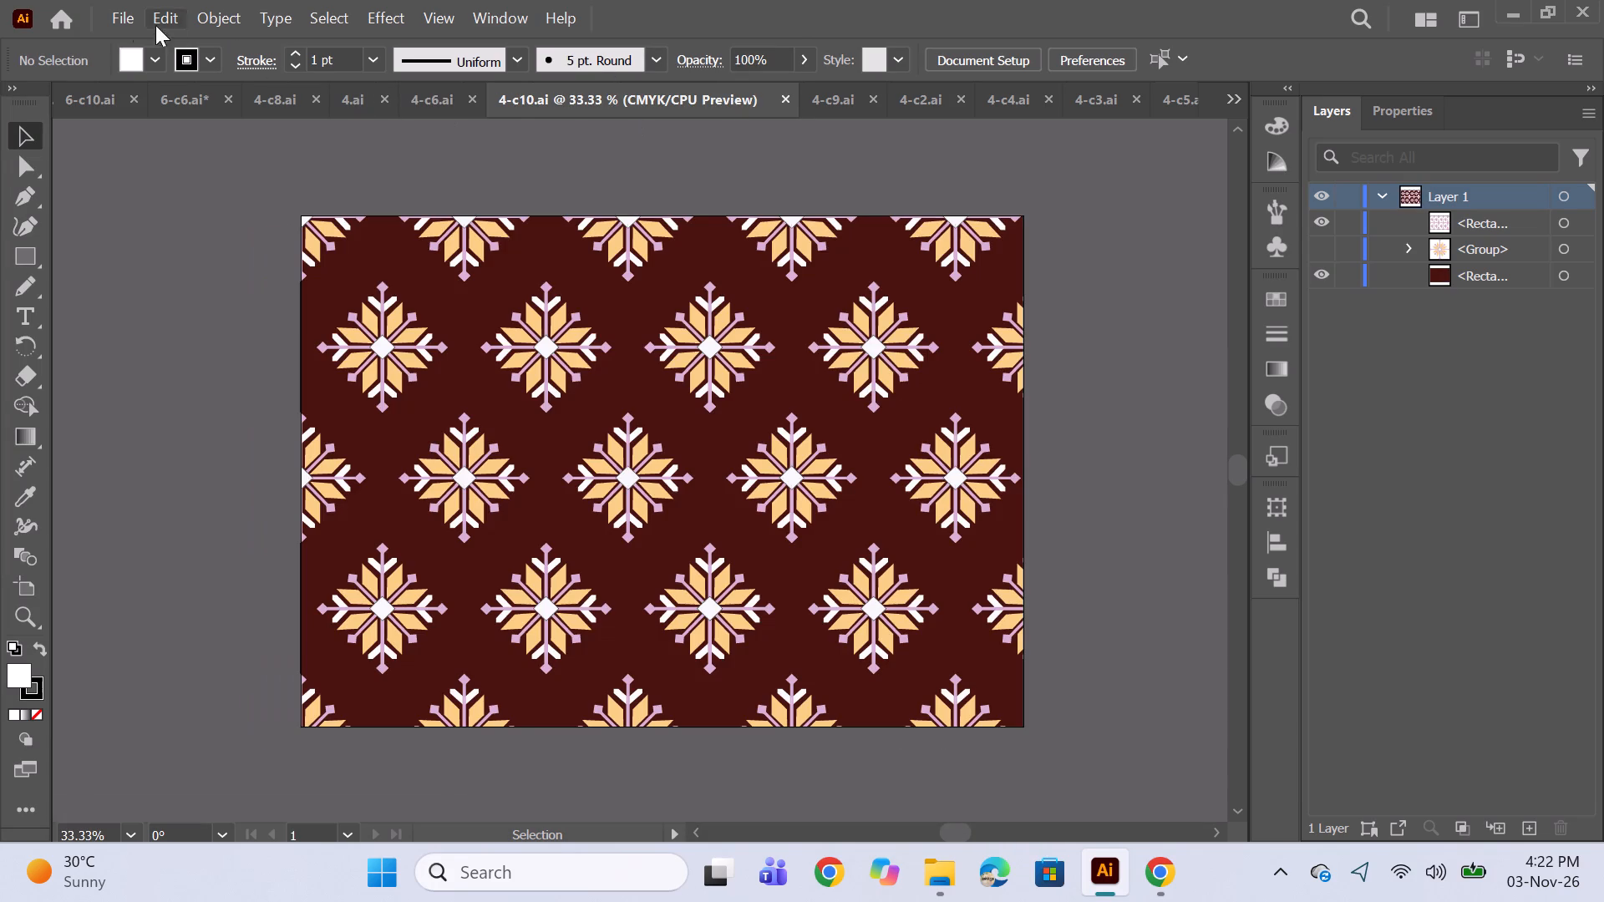
click(127, 21)
click(301, 611)
click(598, 639)
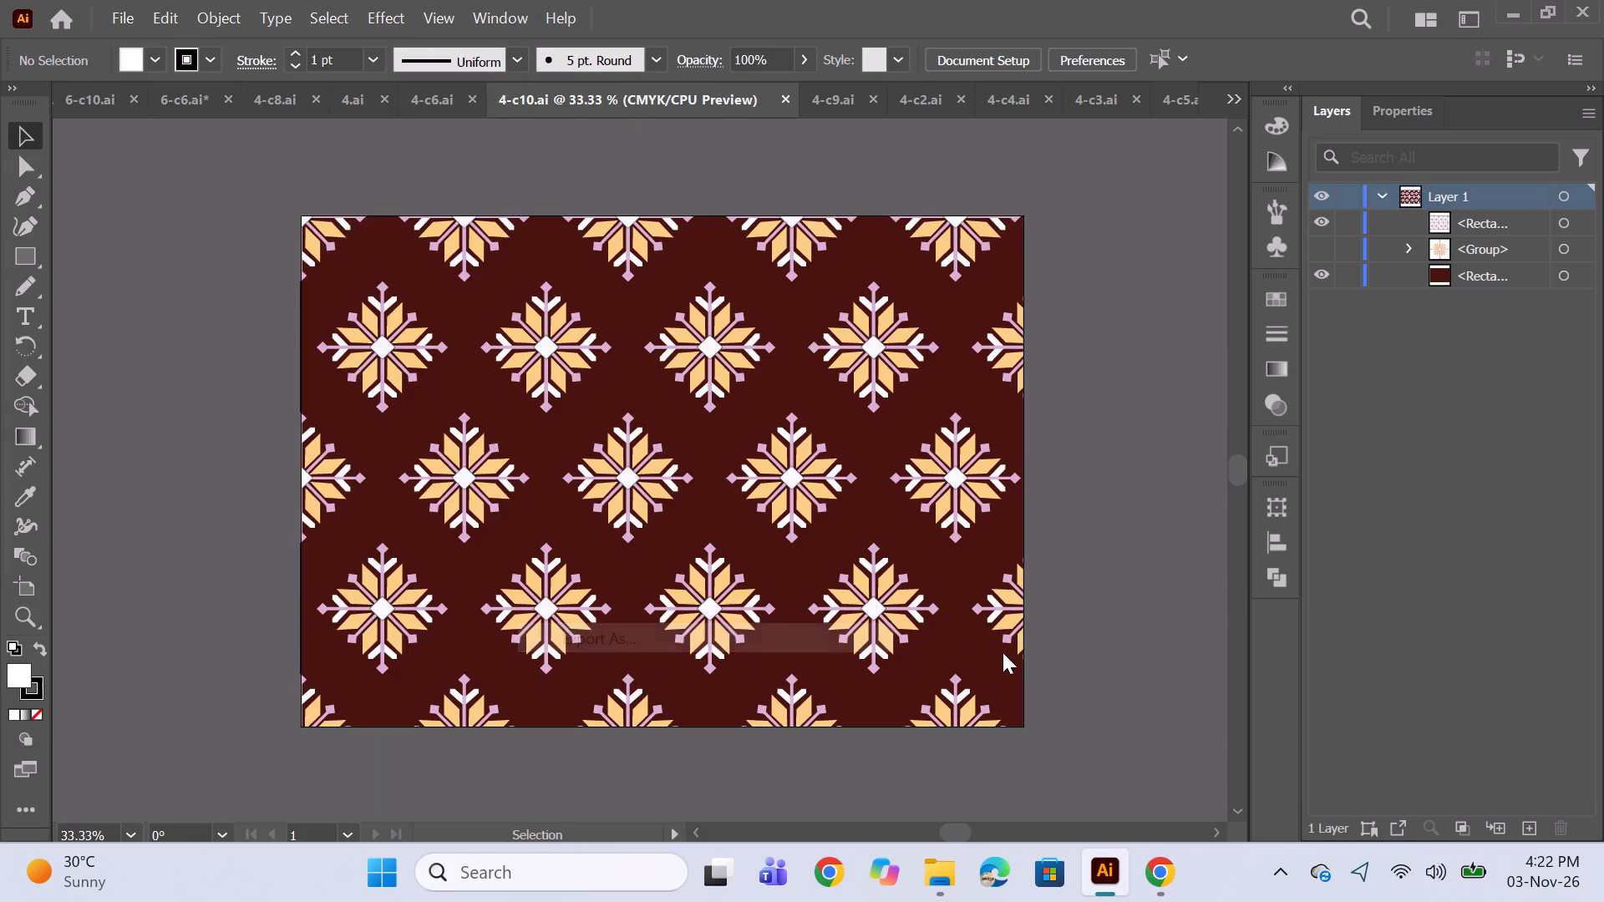
click(604, 709)
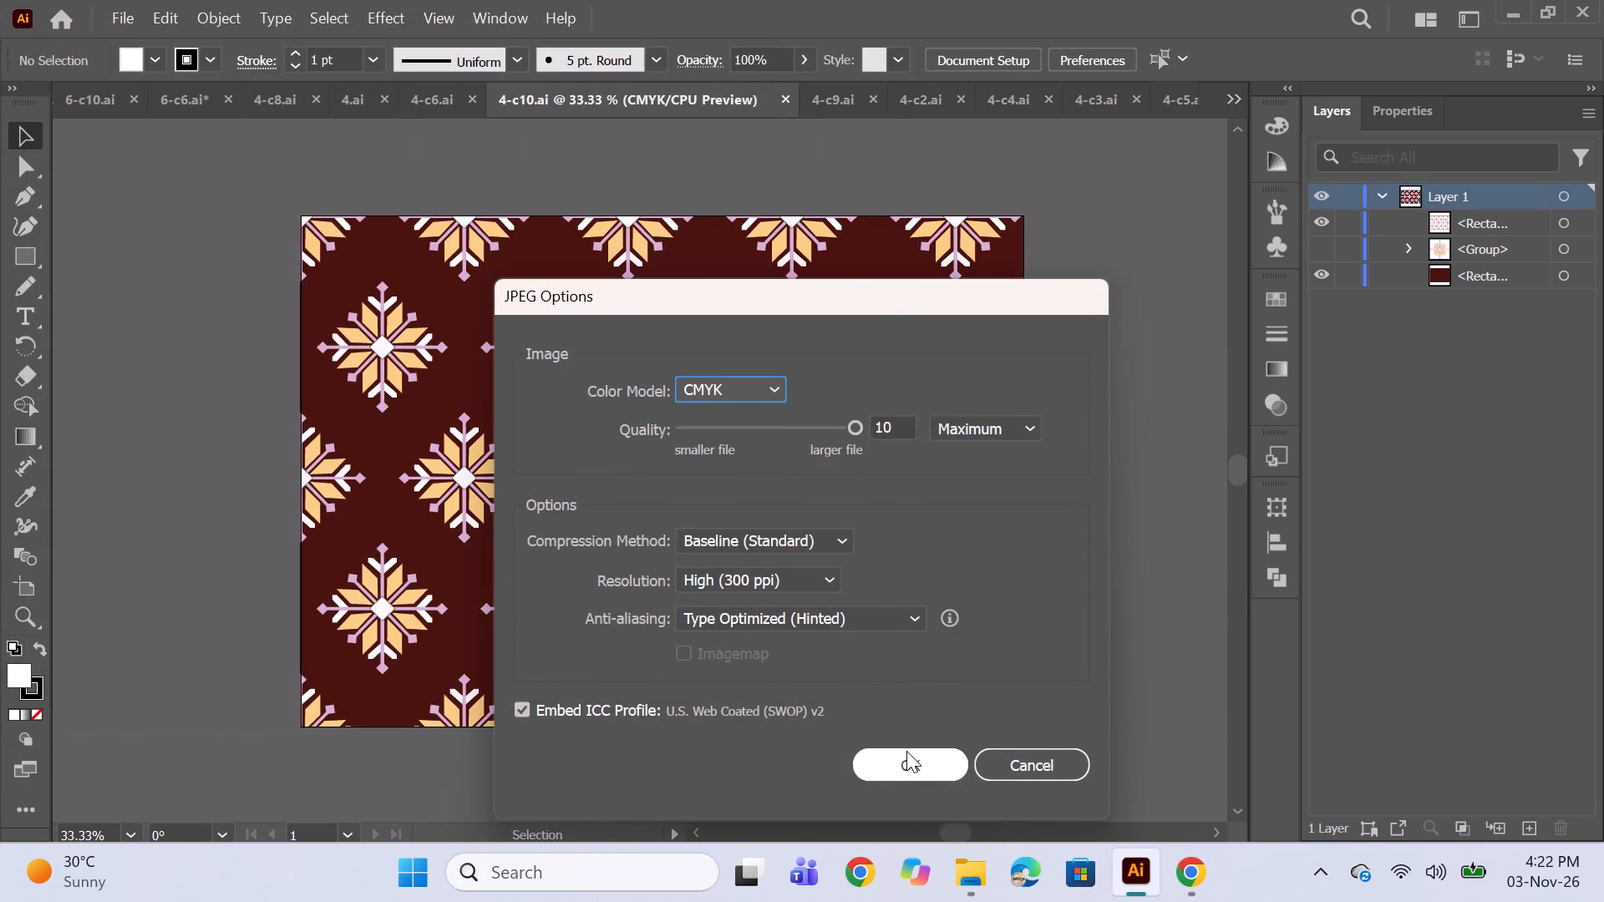
click(908, 756)
Export the green-ground geometric colourway 4-c9.ai as JPEG 4-c9 into the geometric flower folder, keeping the same JPEG options.
click(831, 106)
click(827, 102)
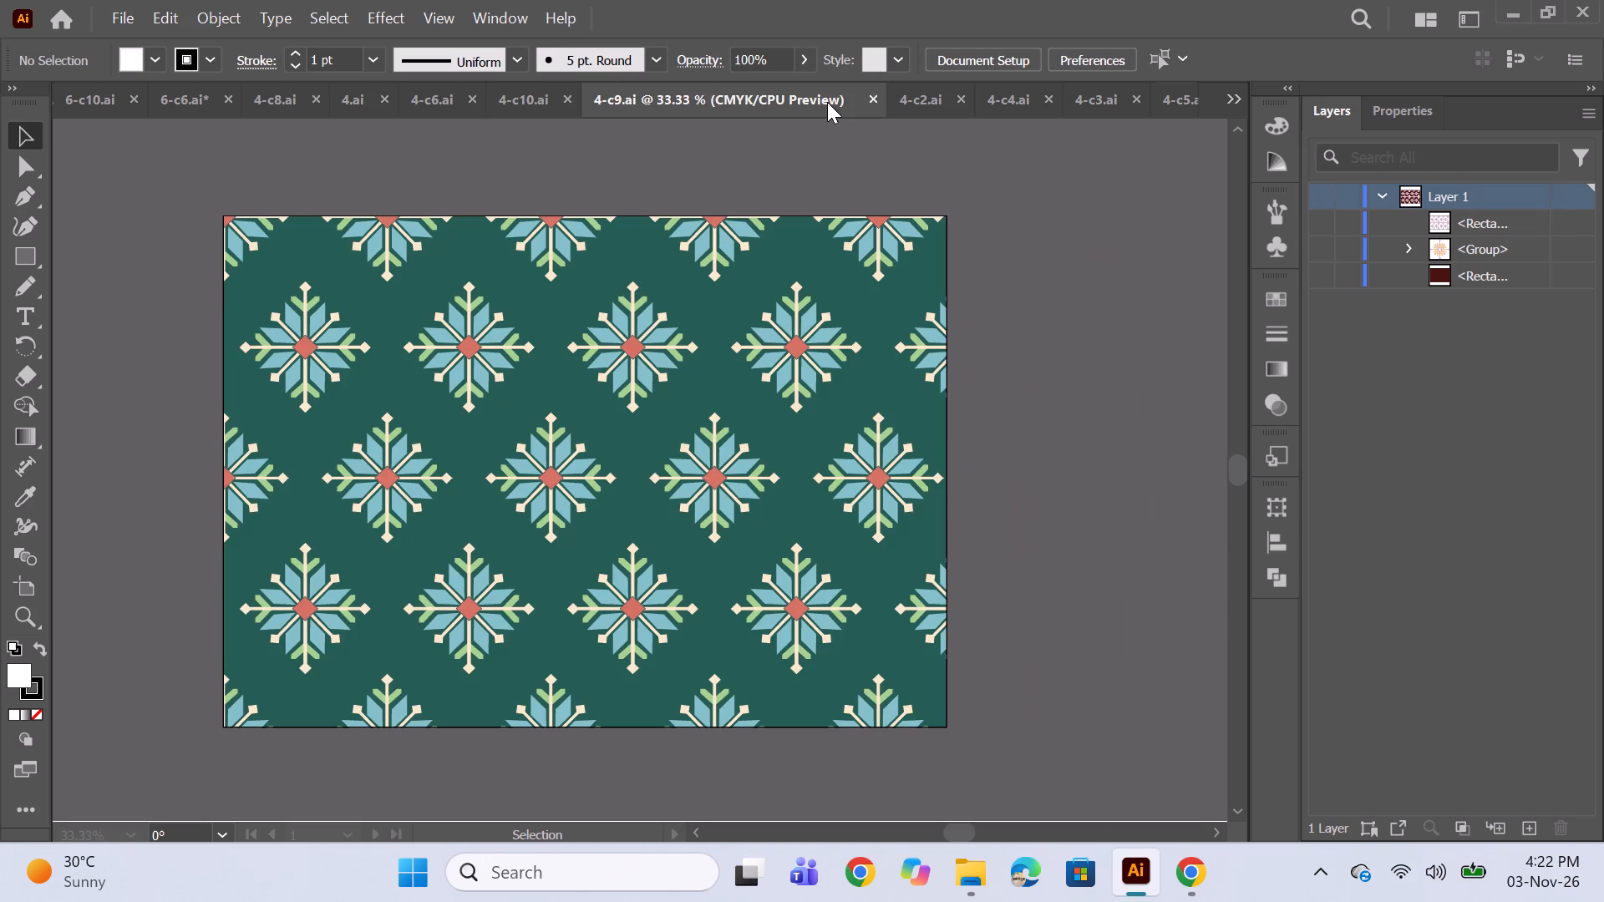
click(113, 8)
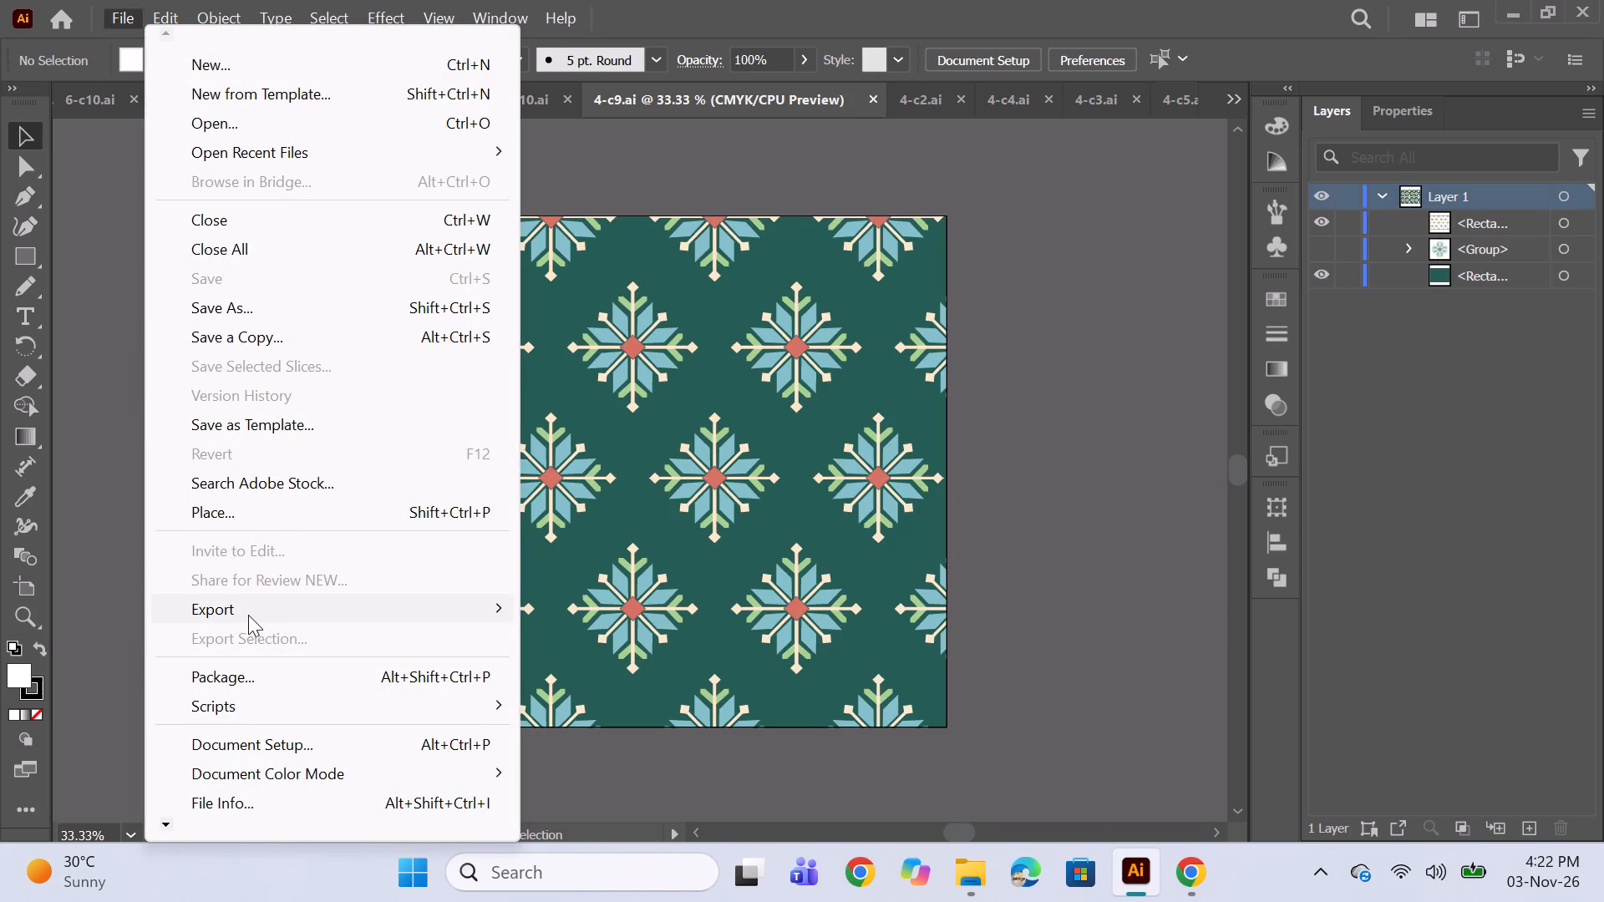
drag(248, 615, 265, 619)
click(585, 639)
click(598, 709)
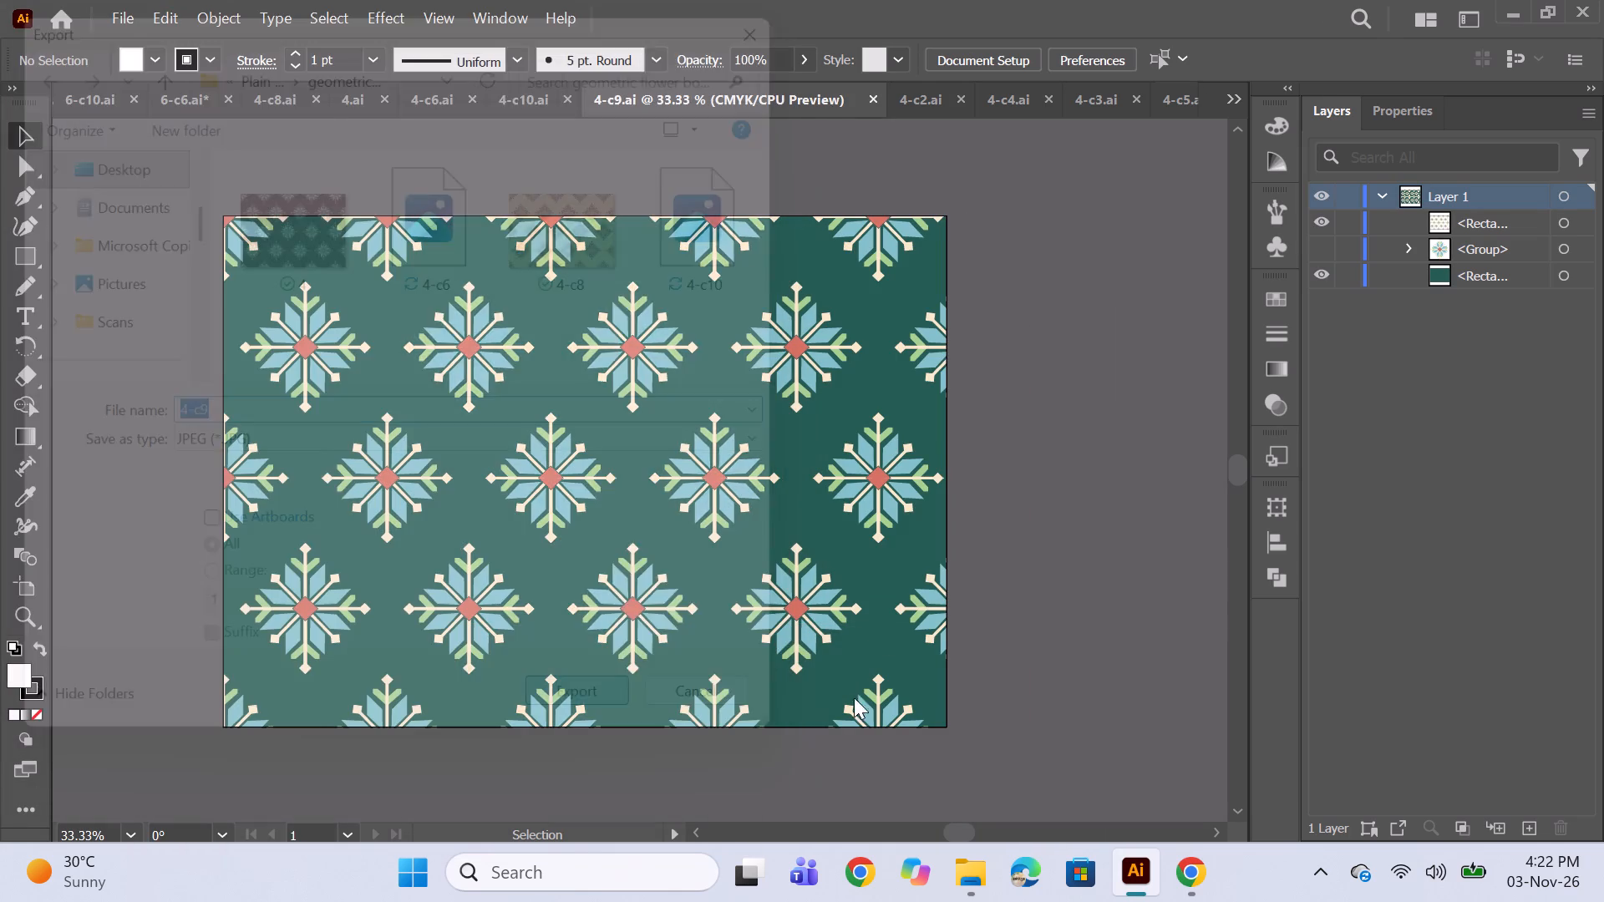
click(883, 751)
Export the navy geometric colourway 4-c2.ai as JPEG 4-c2 into the geometric flower folder, using CMYK, maximum quality and 300 ppi.
click(905, 107)
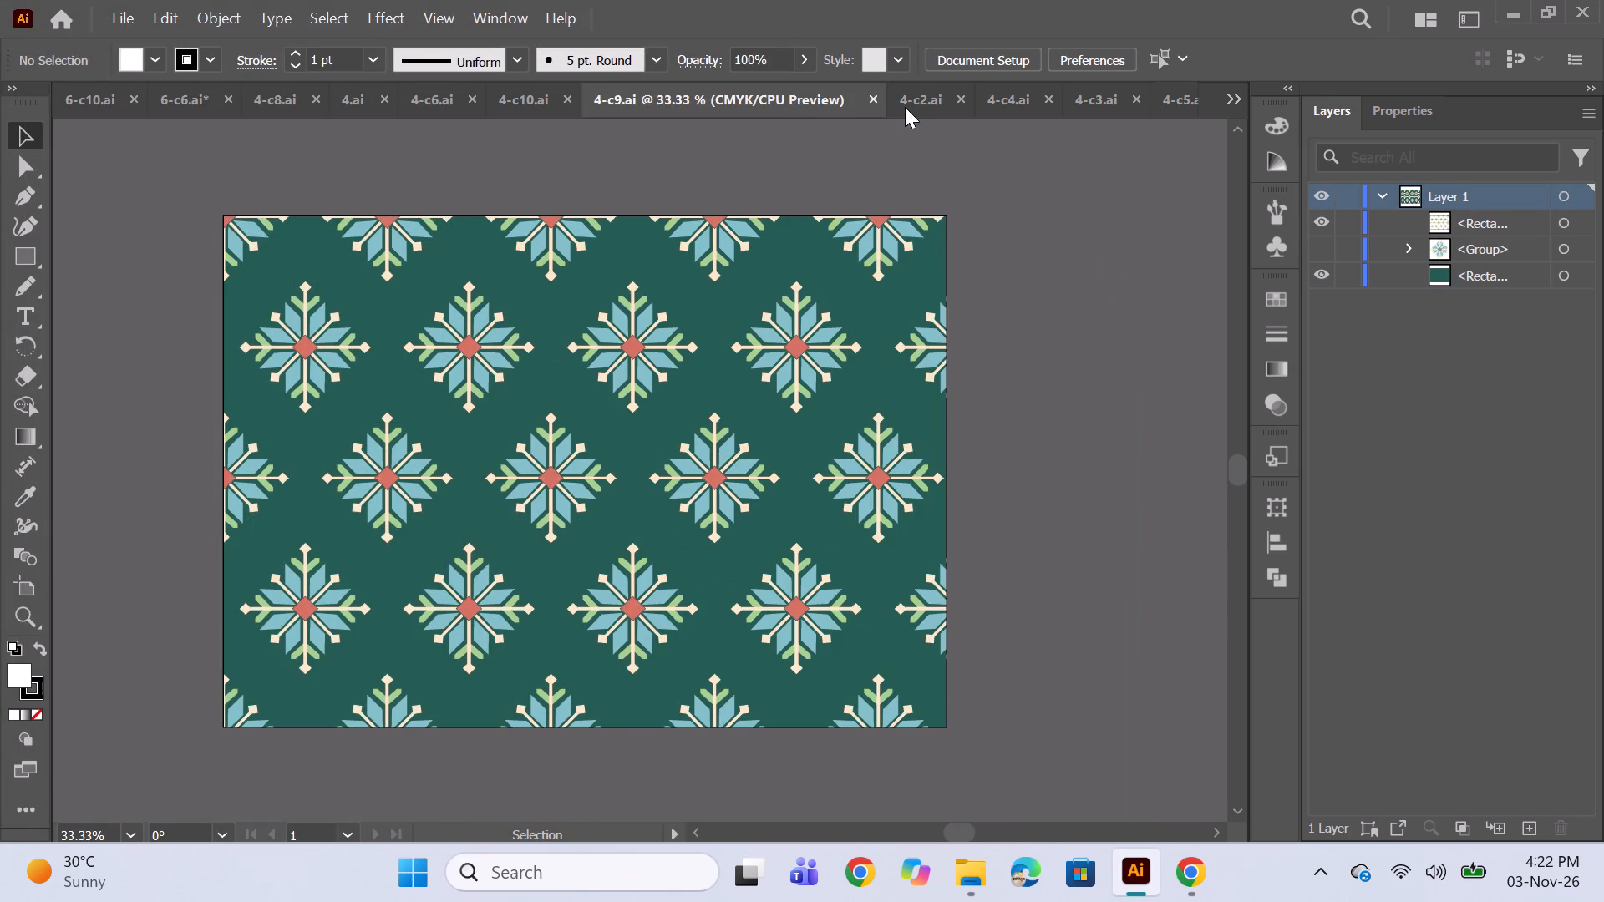
click(906, 107)
click(104, 4)
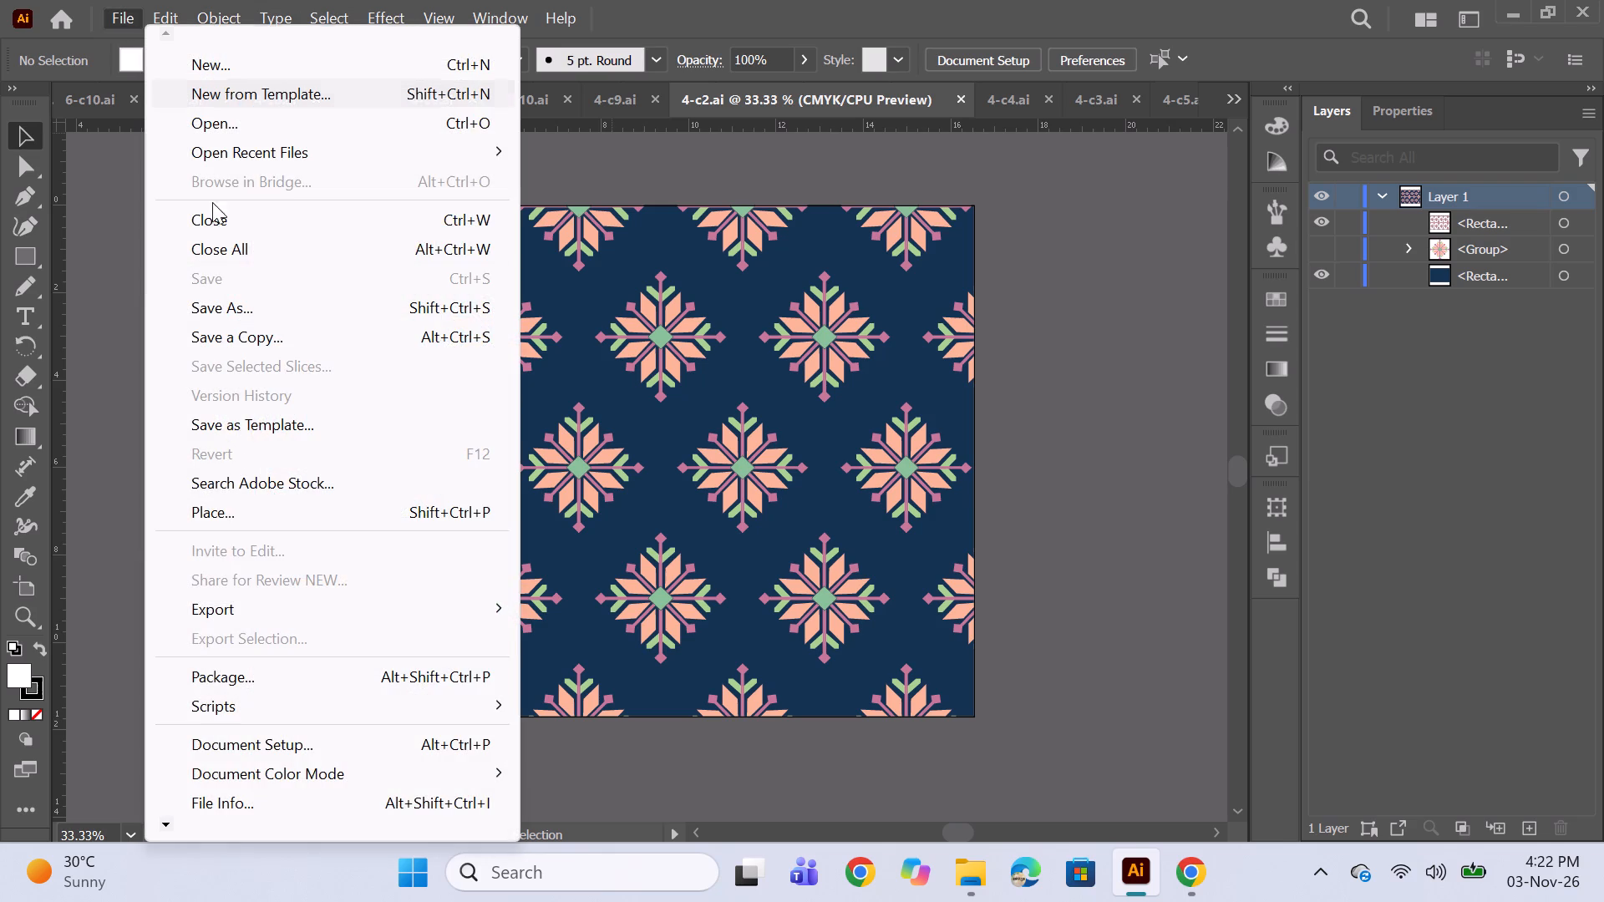
click(192, 610)
click(581, 629)
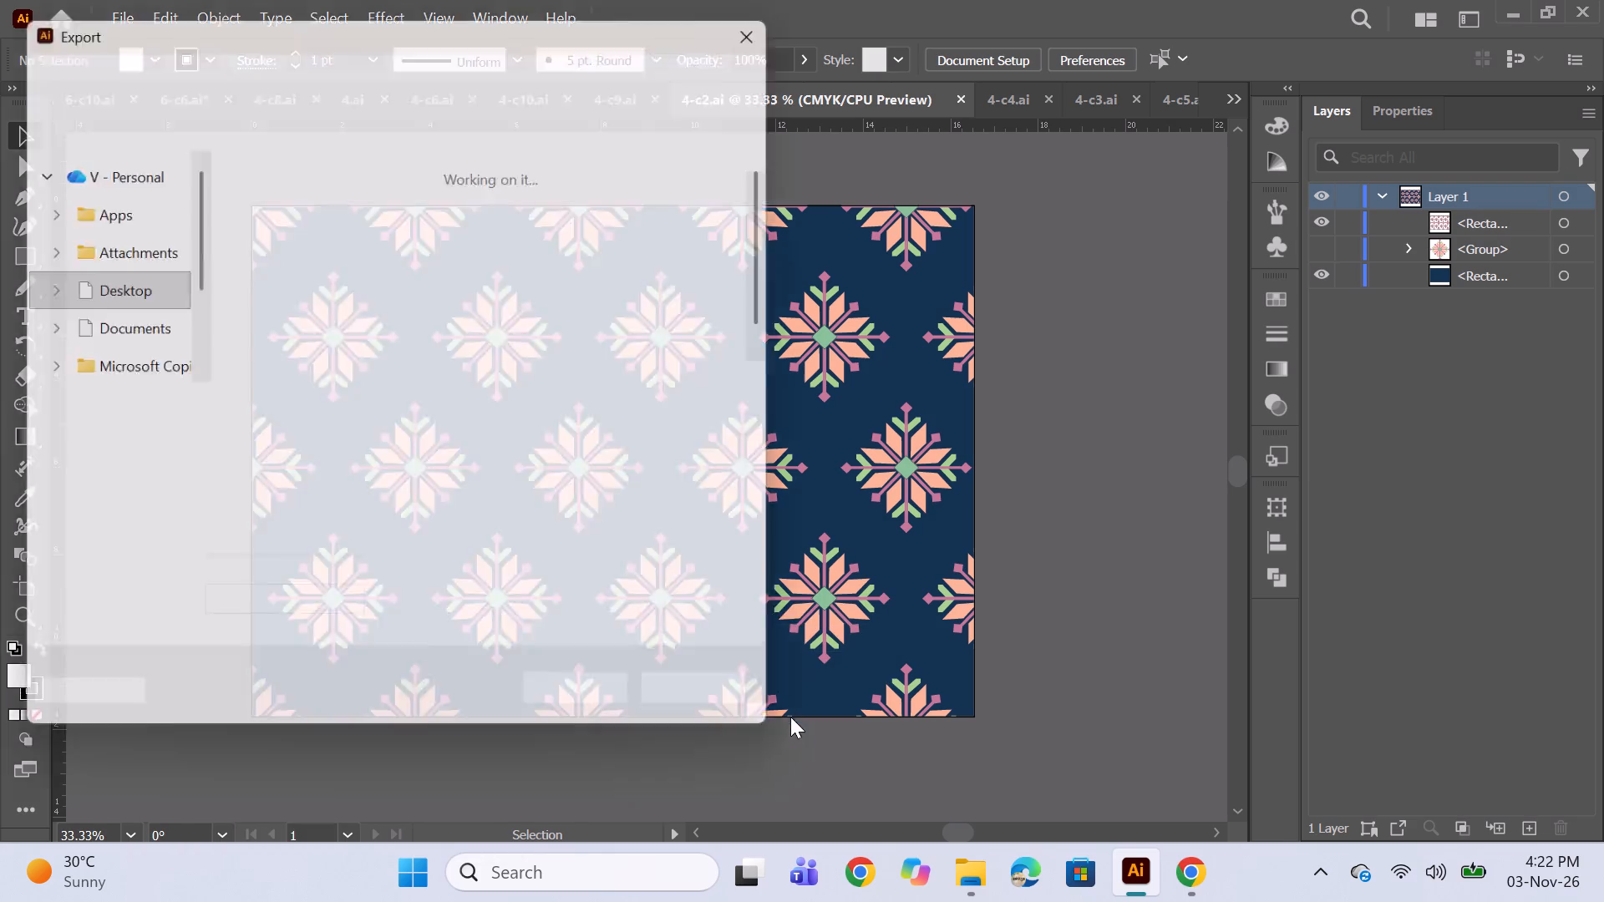
click(622, 707)
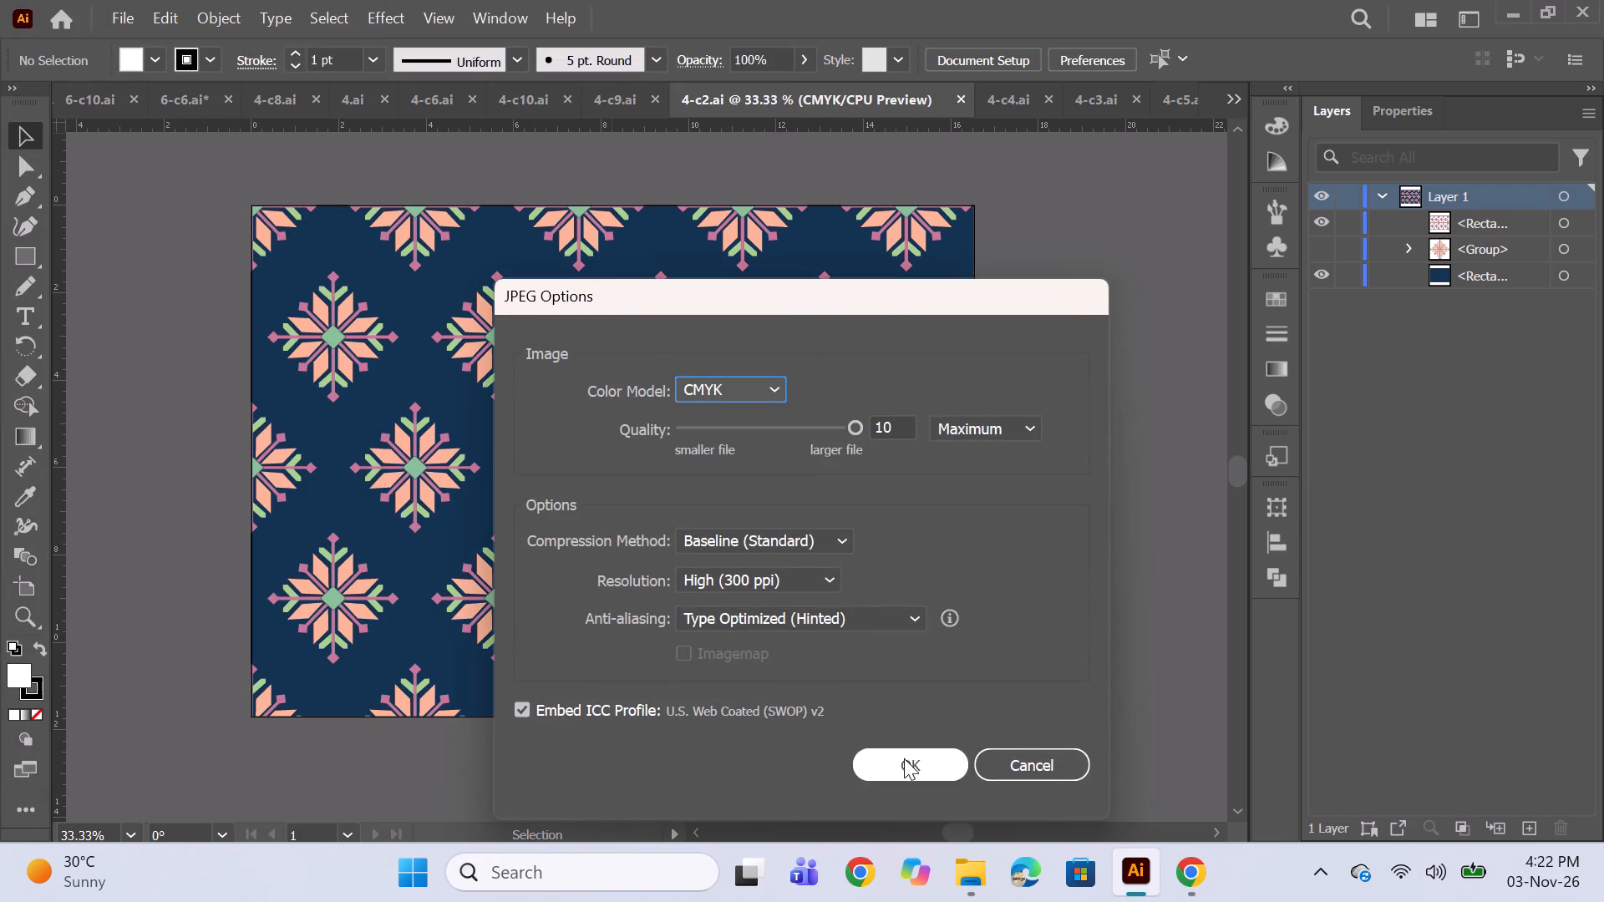
click(904, 758)
Export the pink-ground geometric colourway 4-c4.ai as JPEG 4-c4 into the geometric flower folder, using CMYK, maximum quality and 300 ppi.
click(1005, 93)
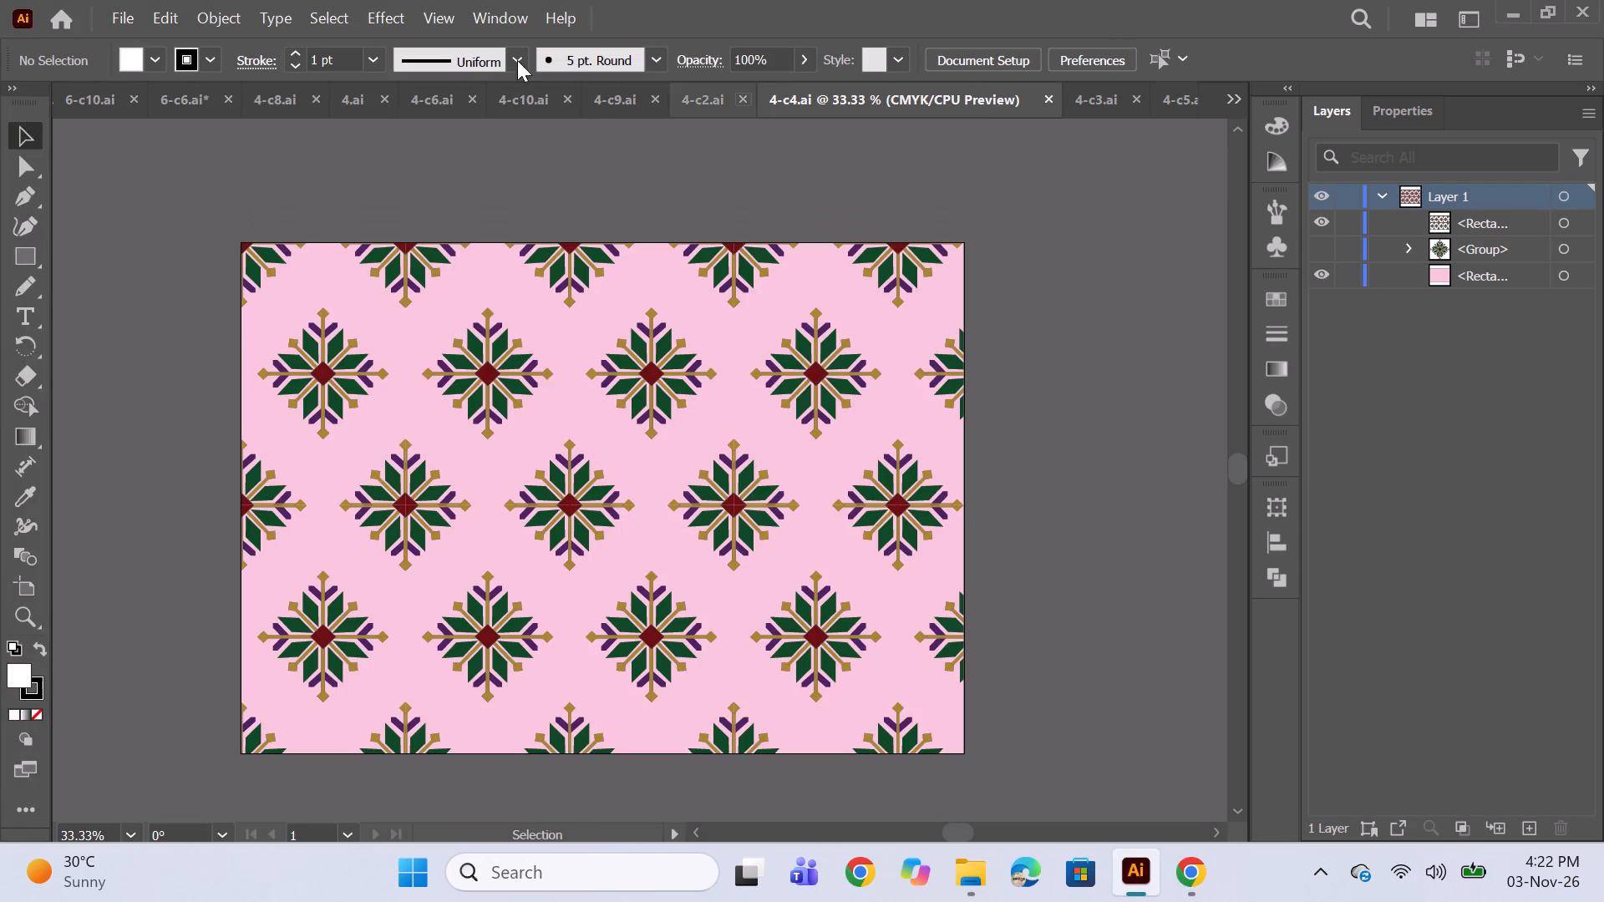
click(135, 0)
click(228, 603)
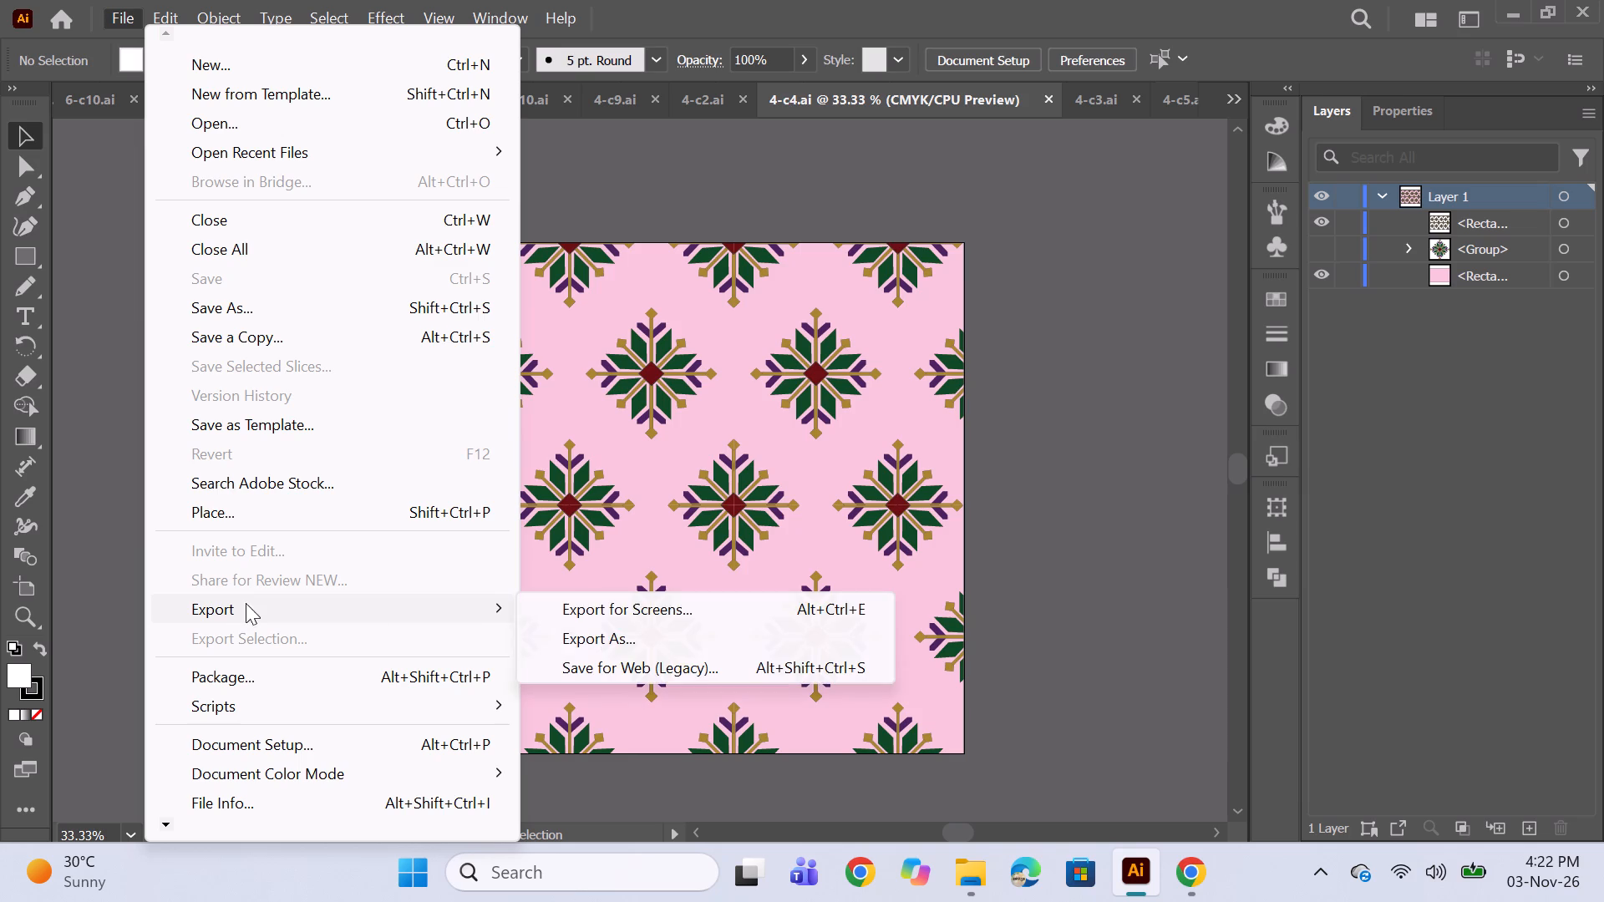
click(614, 634)
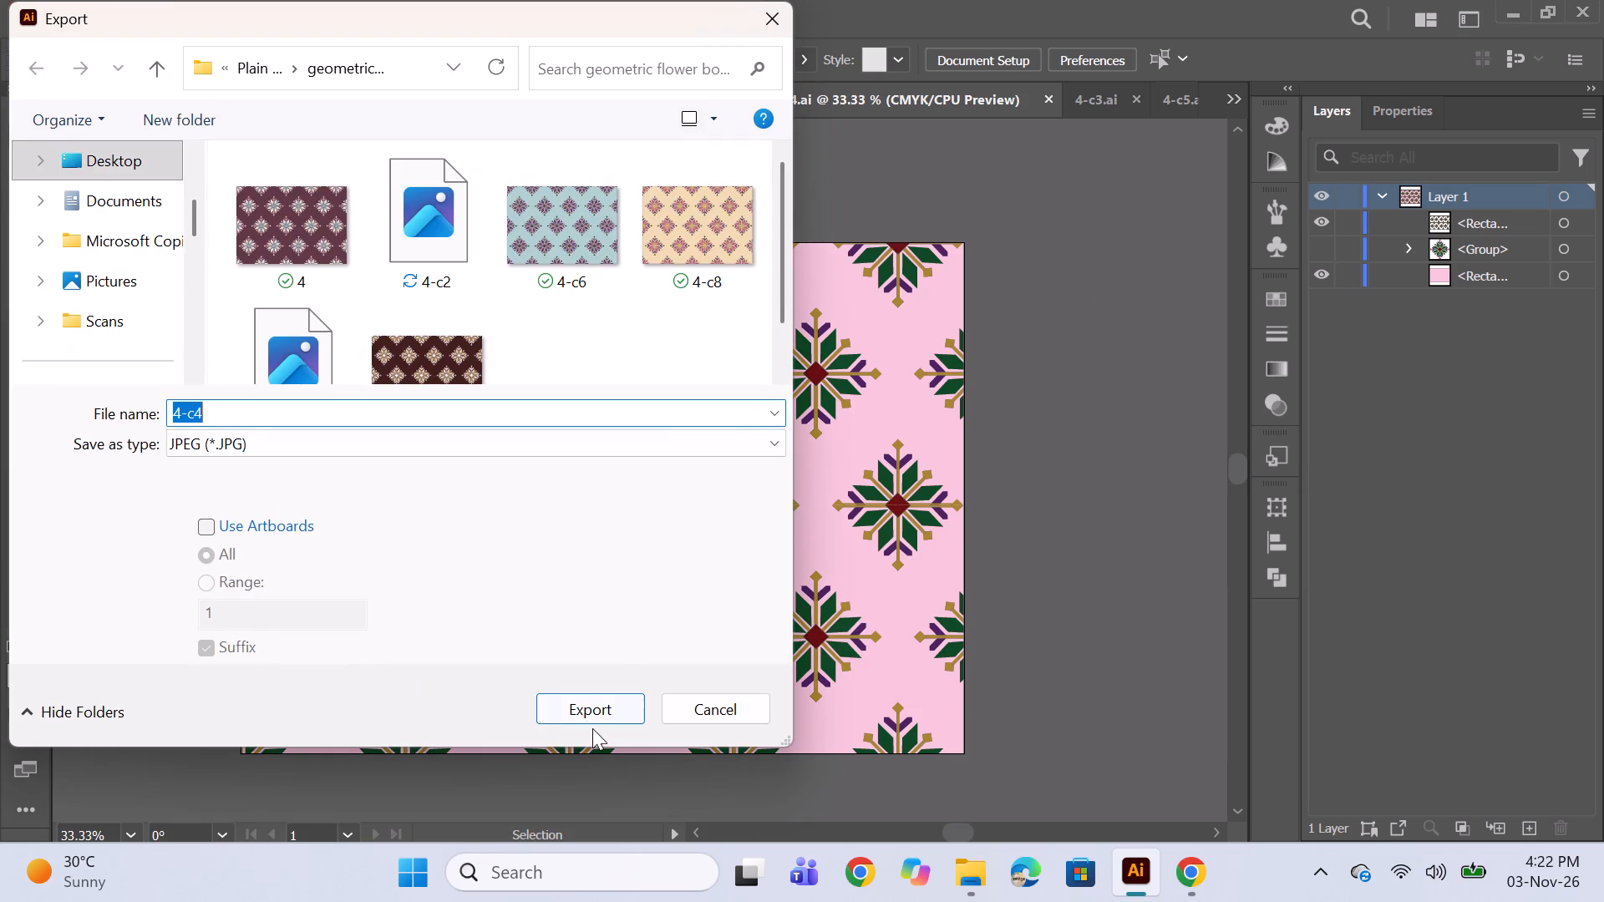
click(579, 702)
click(894, 754)
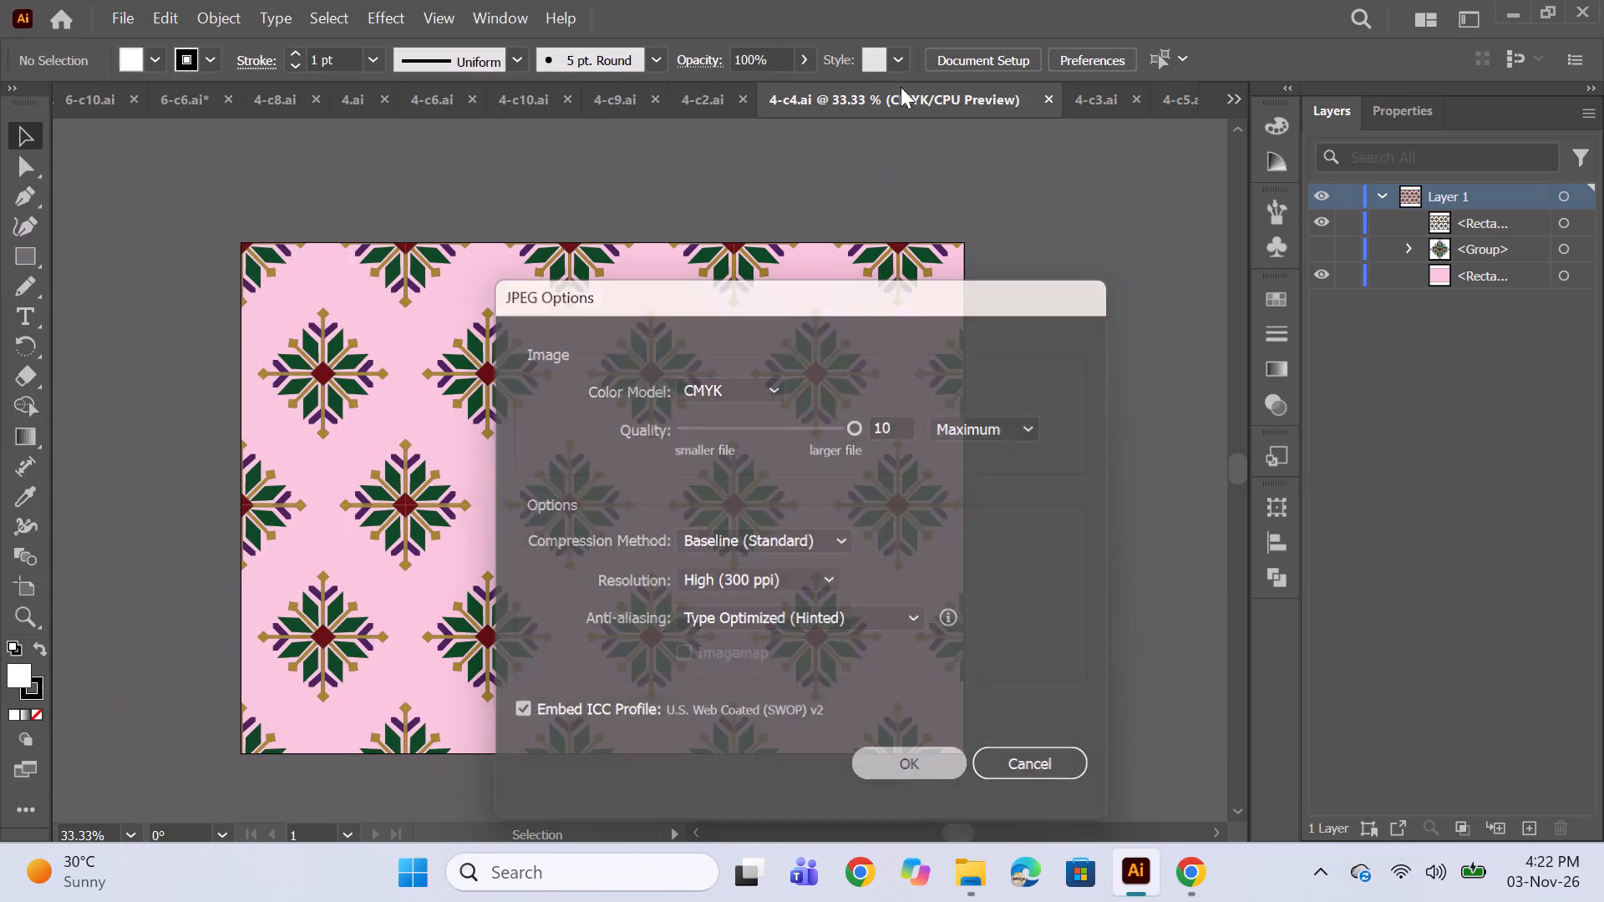
Export the cream-ground, pink-flower colourway 4-c3.ai as JPEG 4-c3 into the geometric flower folder, using CMYK, maximum quality and 300 ppi.
click(1116, 95)
click(1094, 102)
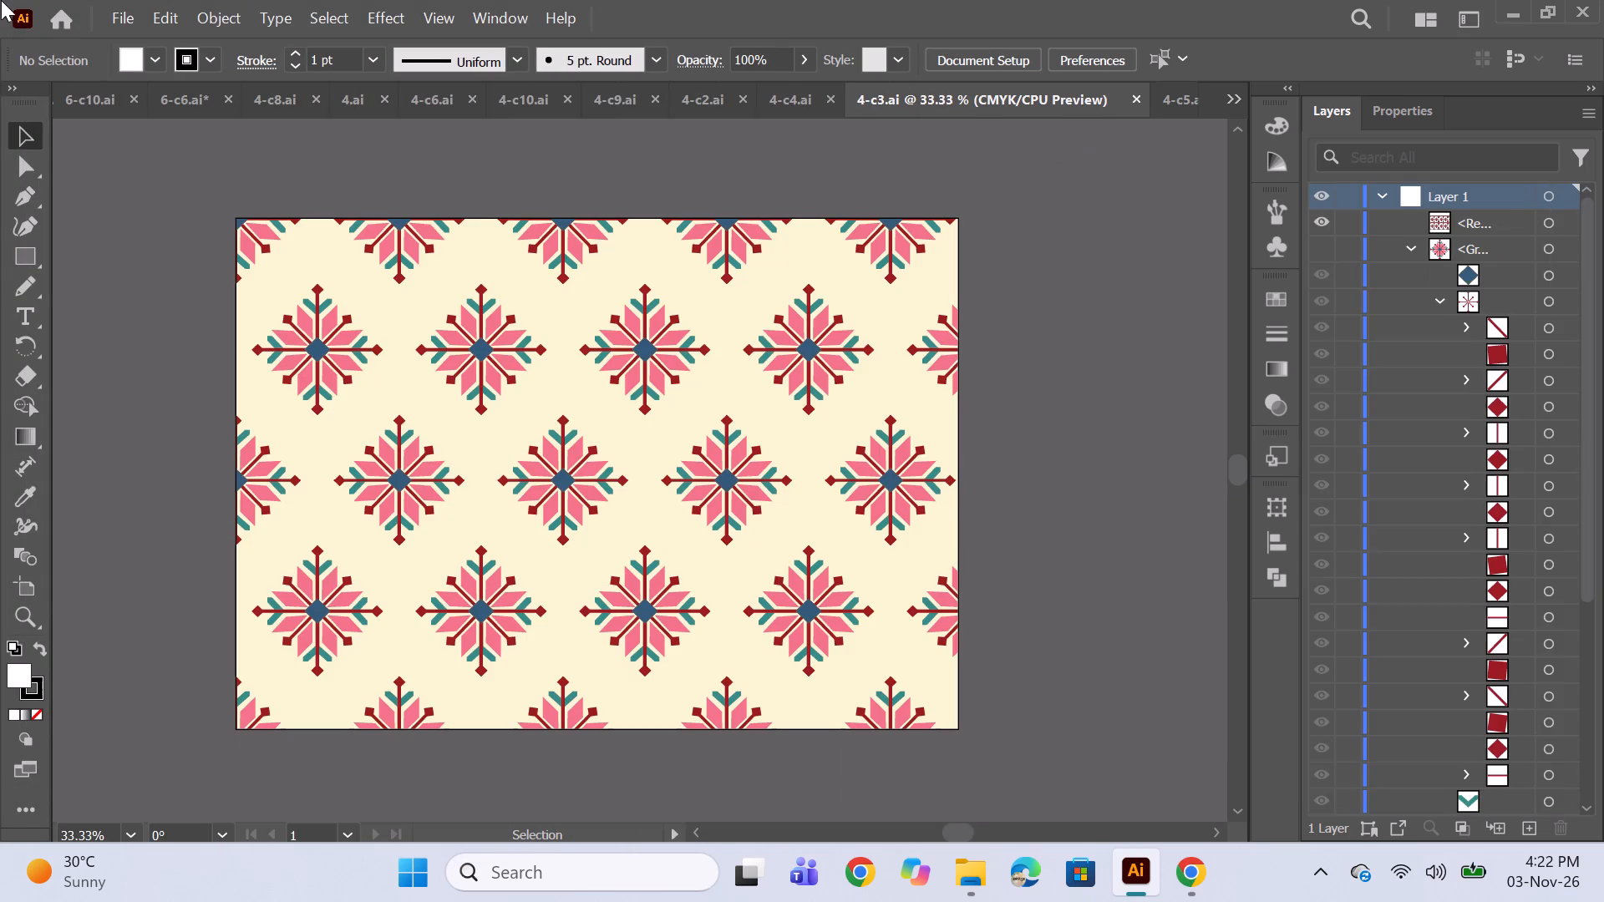
click(110, 6)
click(267, 622)
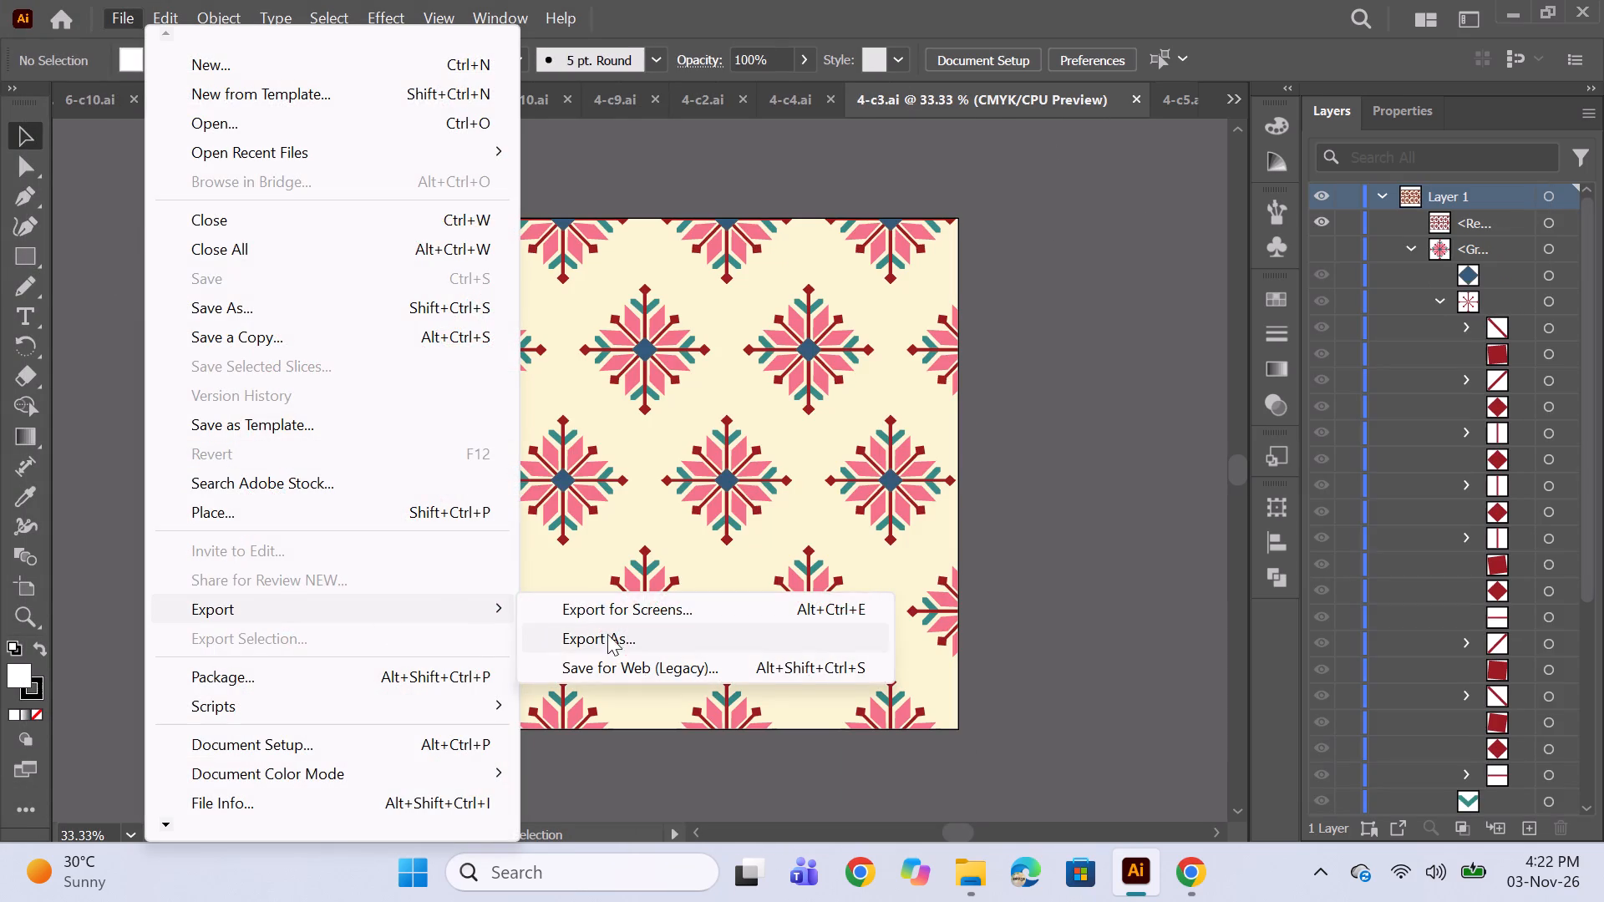
click(607, 634)
click(625, 708)
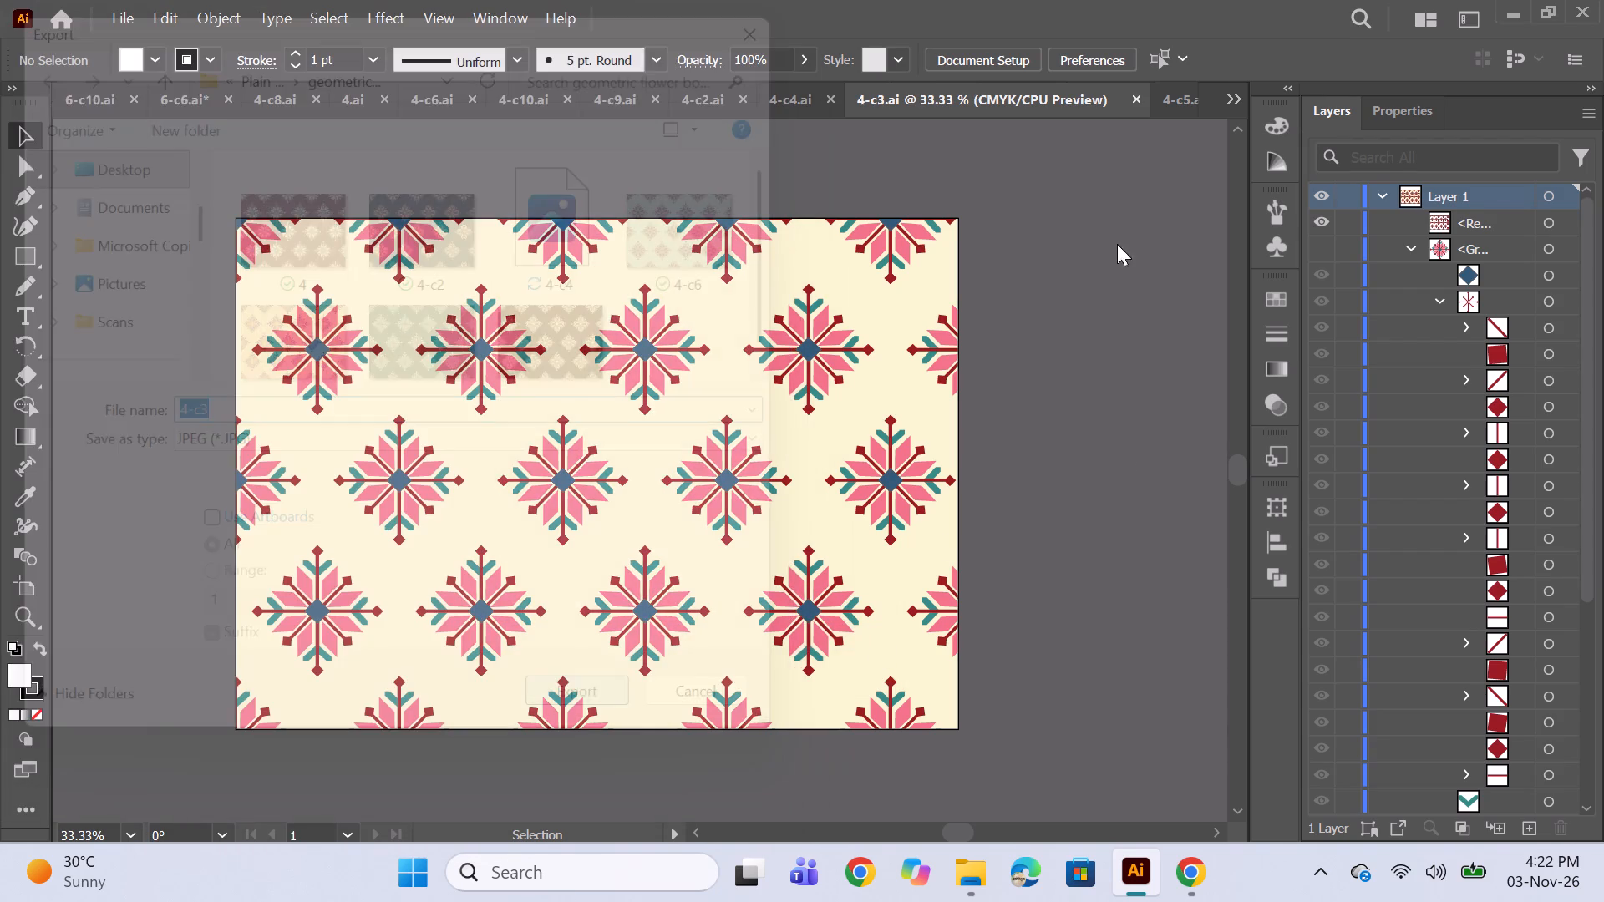
drag(927, 752, 770, 625)
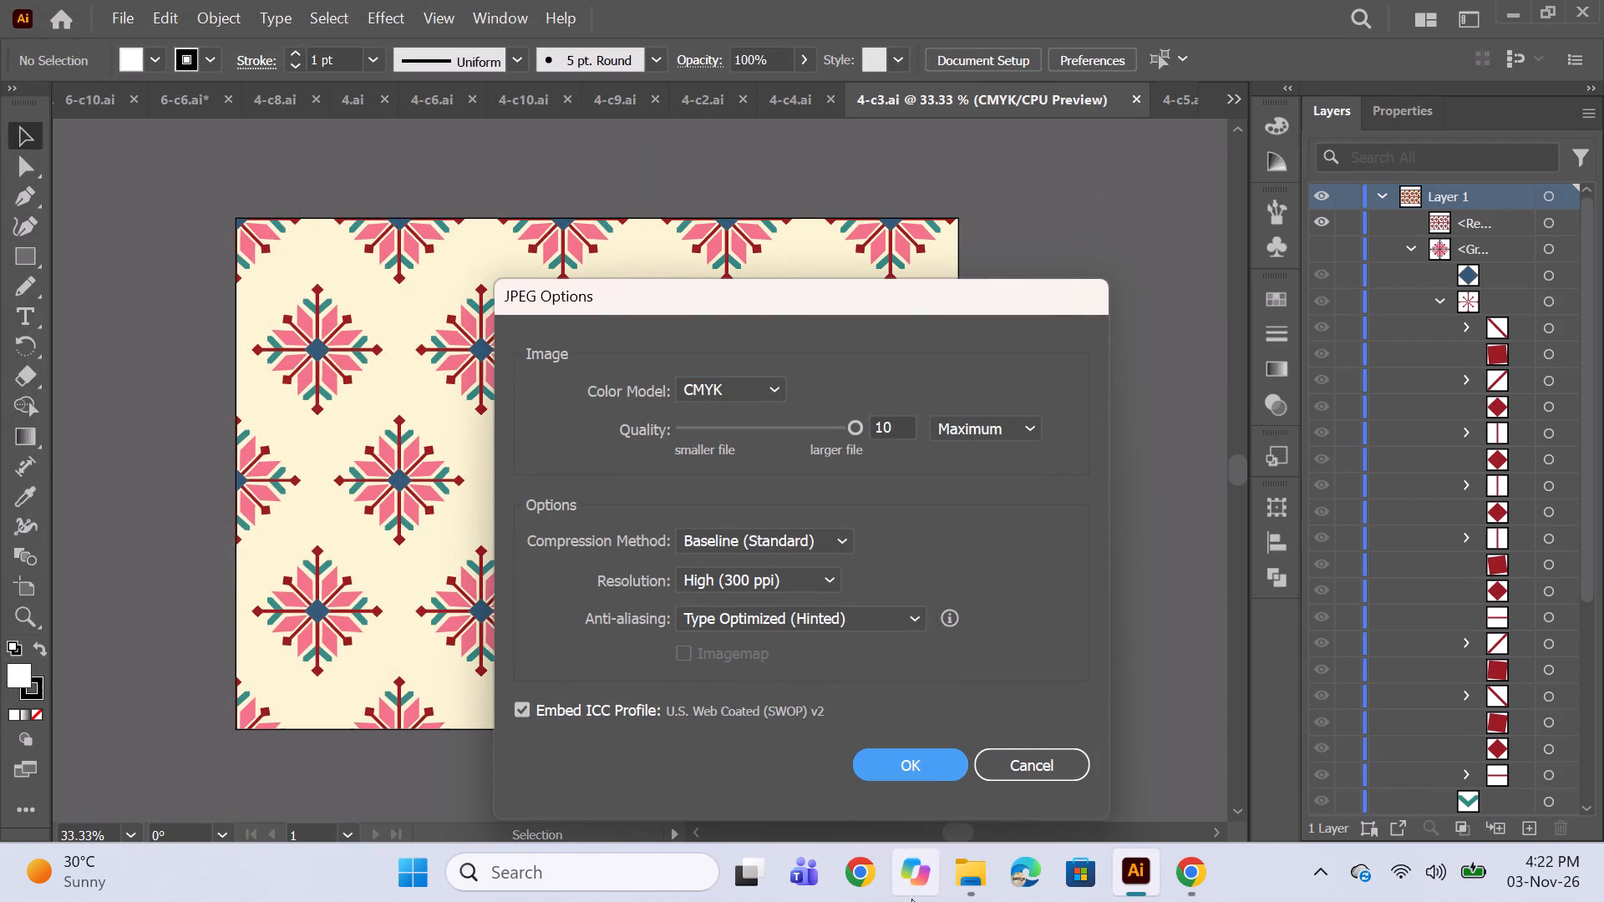
click(920, 764)
Export the black-ground geometric colourway 4-c5.ai as JPEG 4-c5 into the geometric flower folder, using CMYK, maximum quality and 300 ppi.
click(1174, 99)
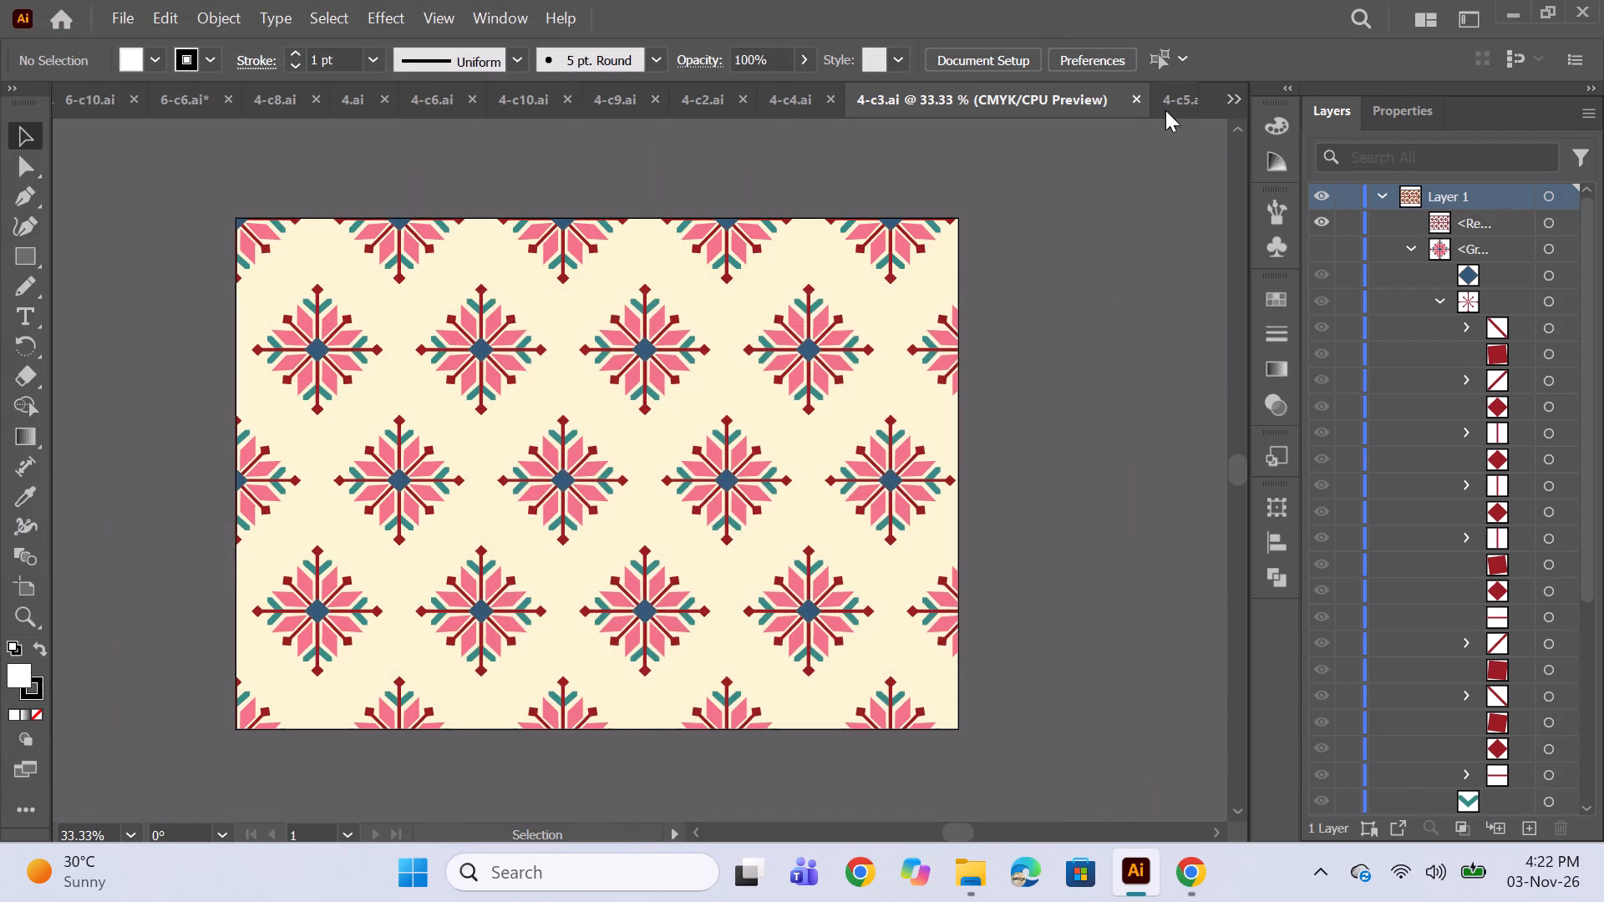
click(1168, 110)
click(118, 16)
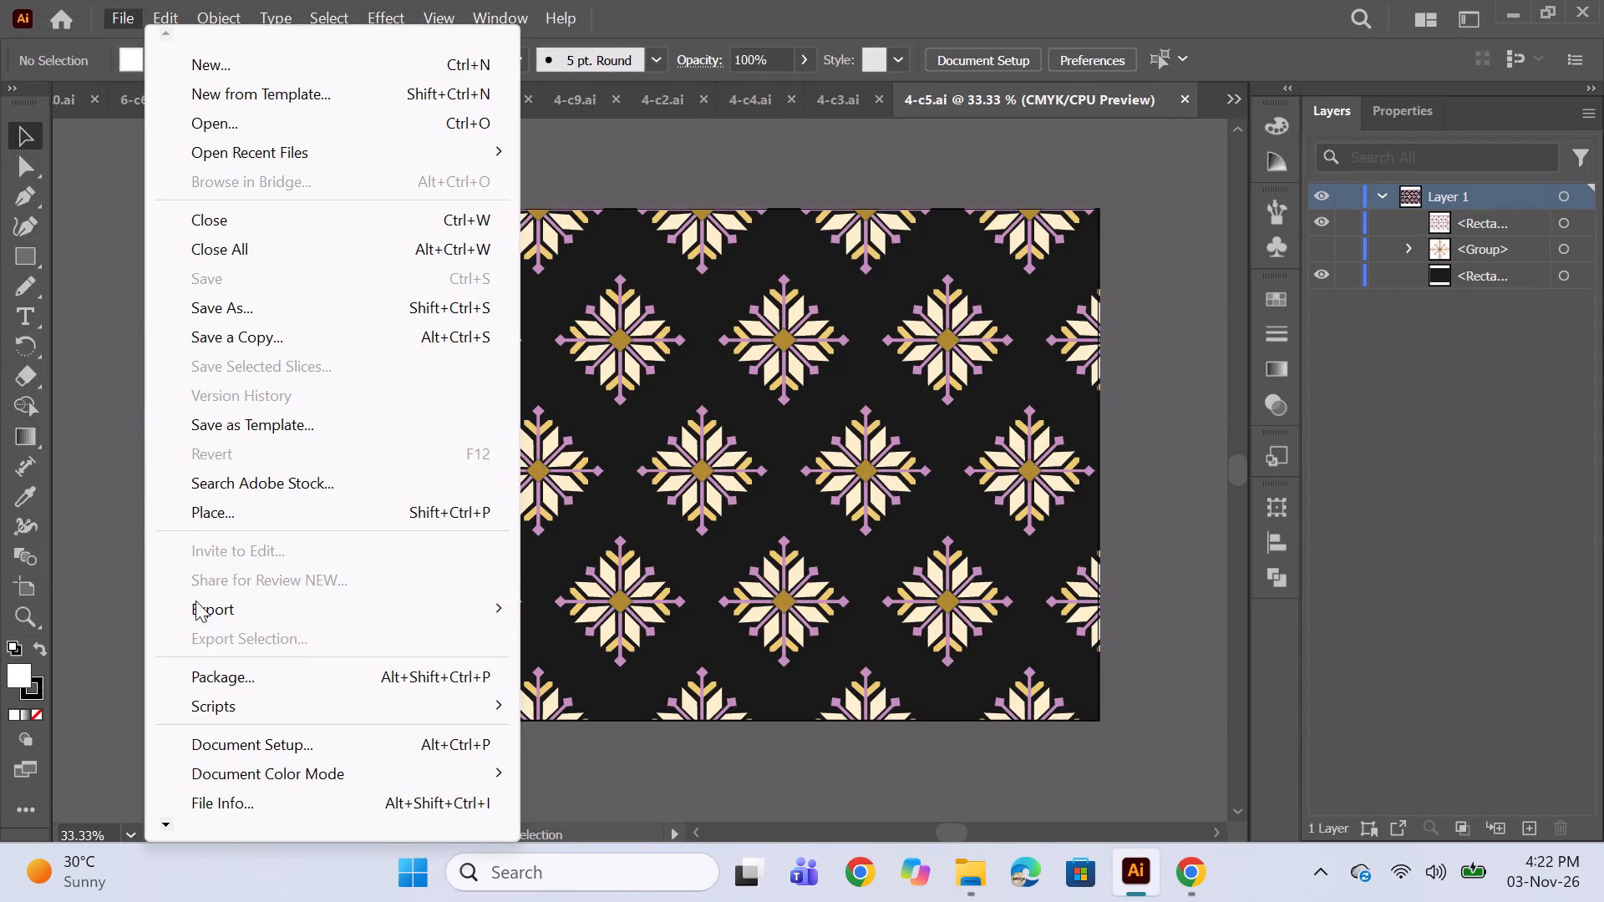
click(232, 618)
click(607, 633)
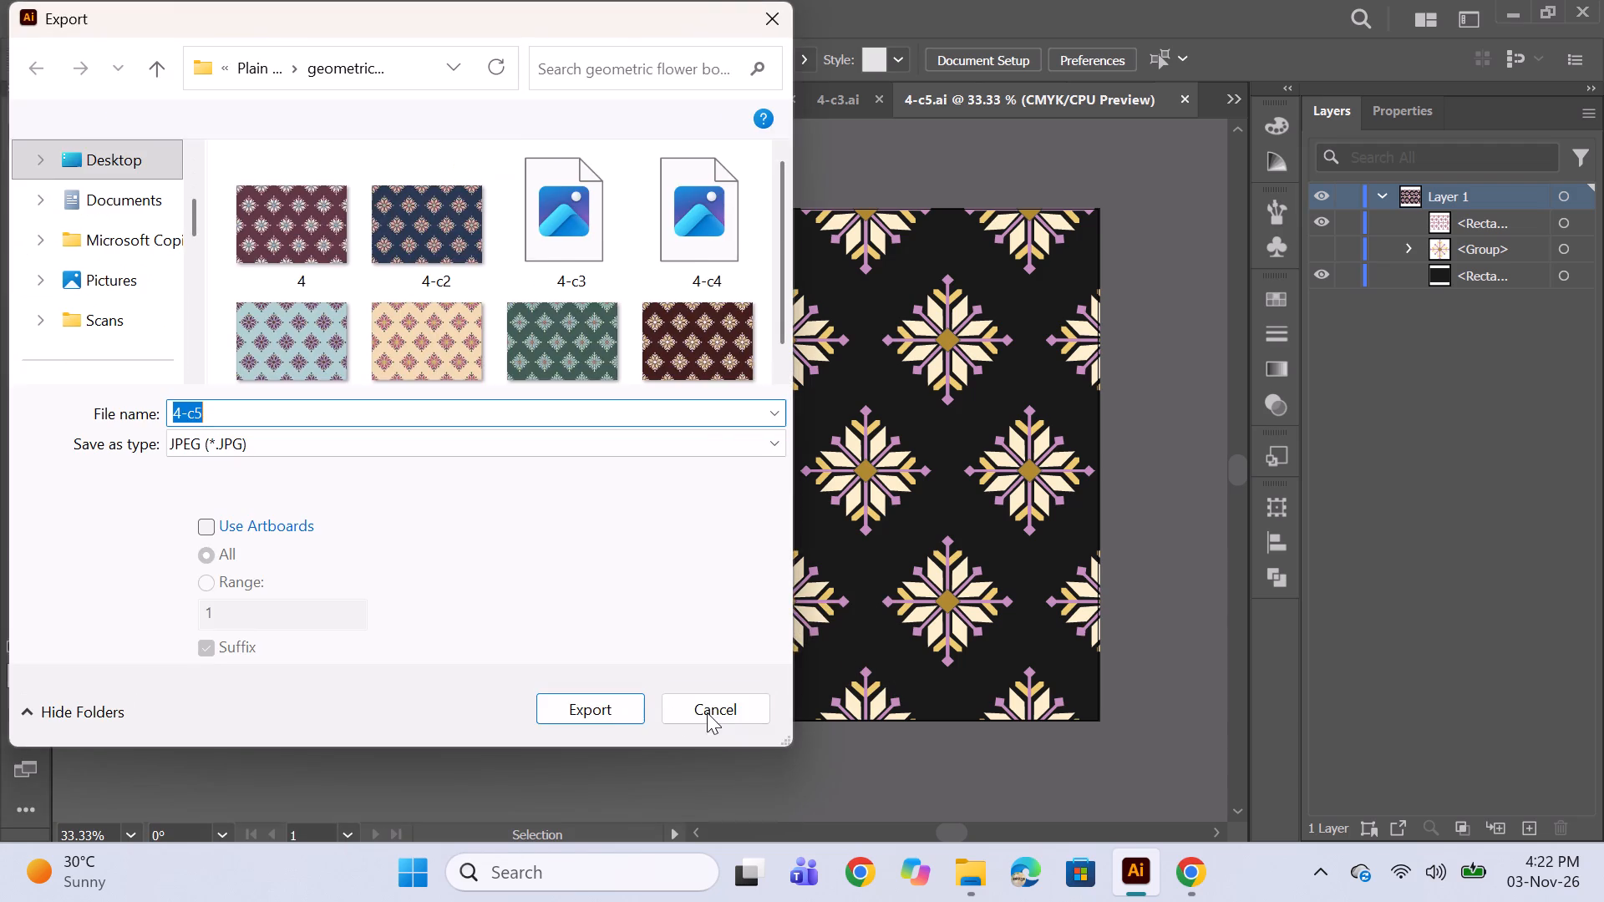
click(596, 702)
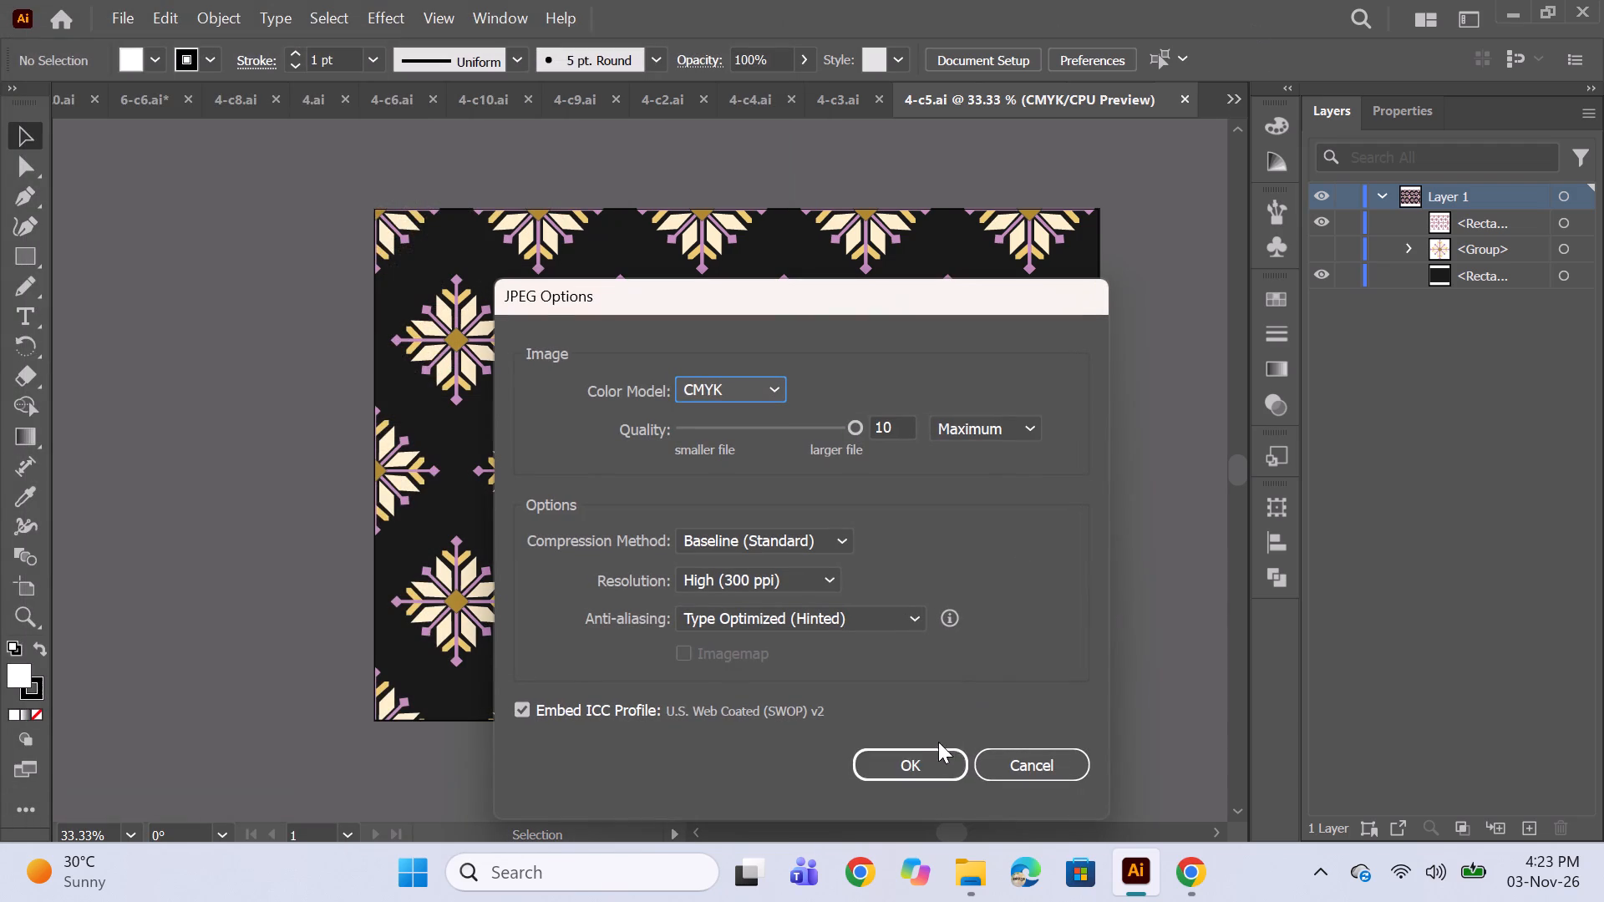
click(938, 742)
click(942, 764)
Open 4-c7.ai from the geometric flower folder in File Explorer and export it there as JPEG 4-c7 with the same options.
click(948, 872)
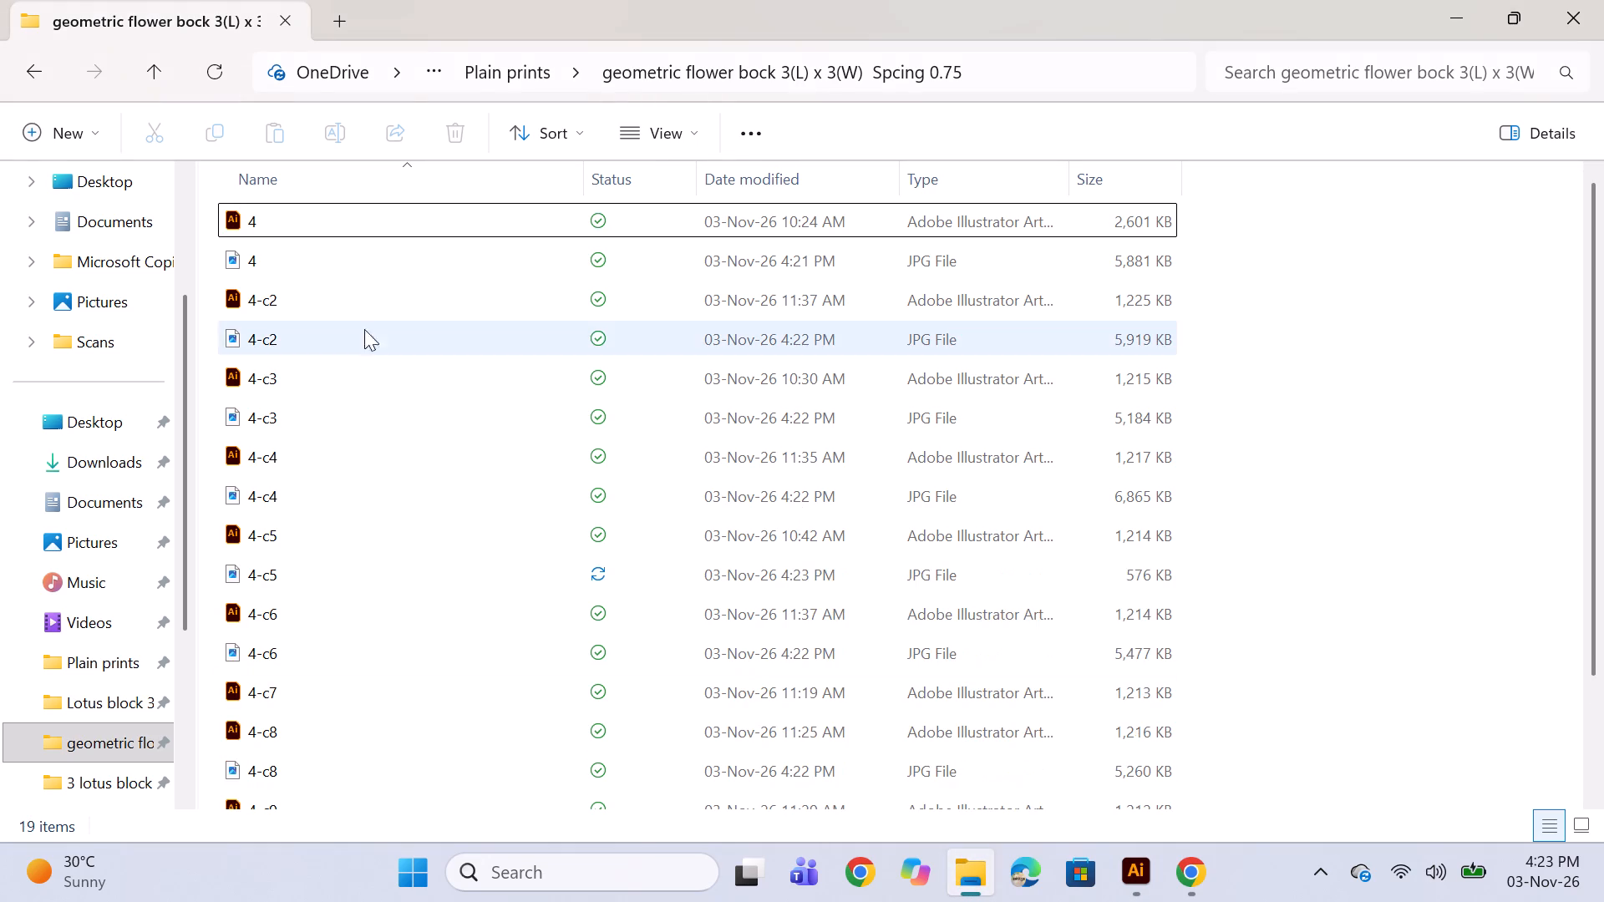
scroll(355, 275, down, 7)
double_click(303, 555)
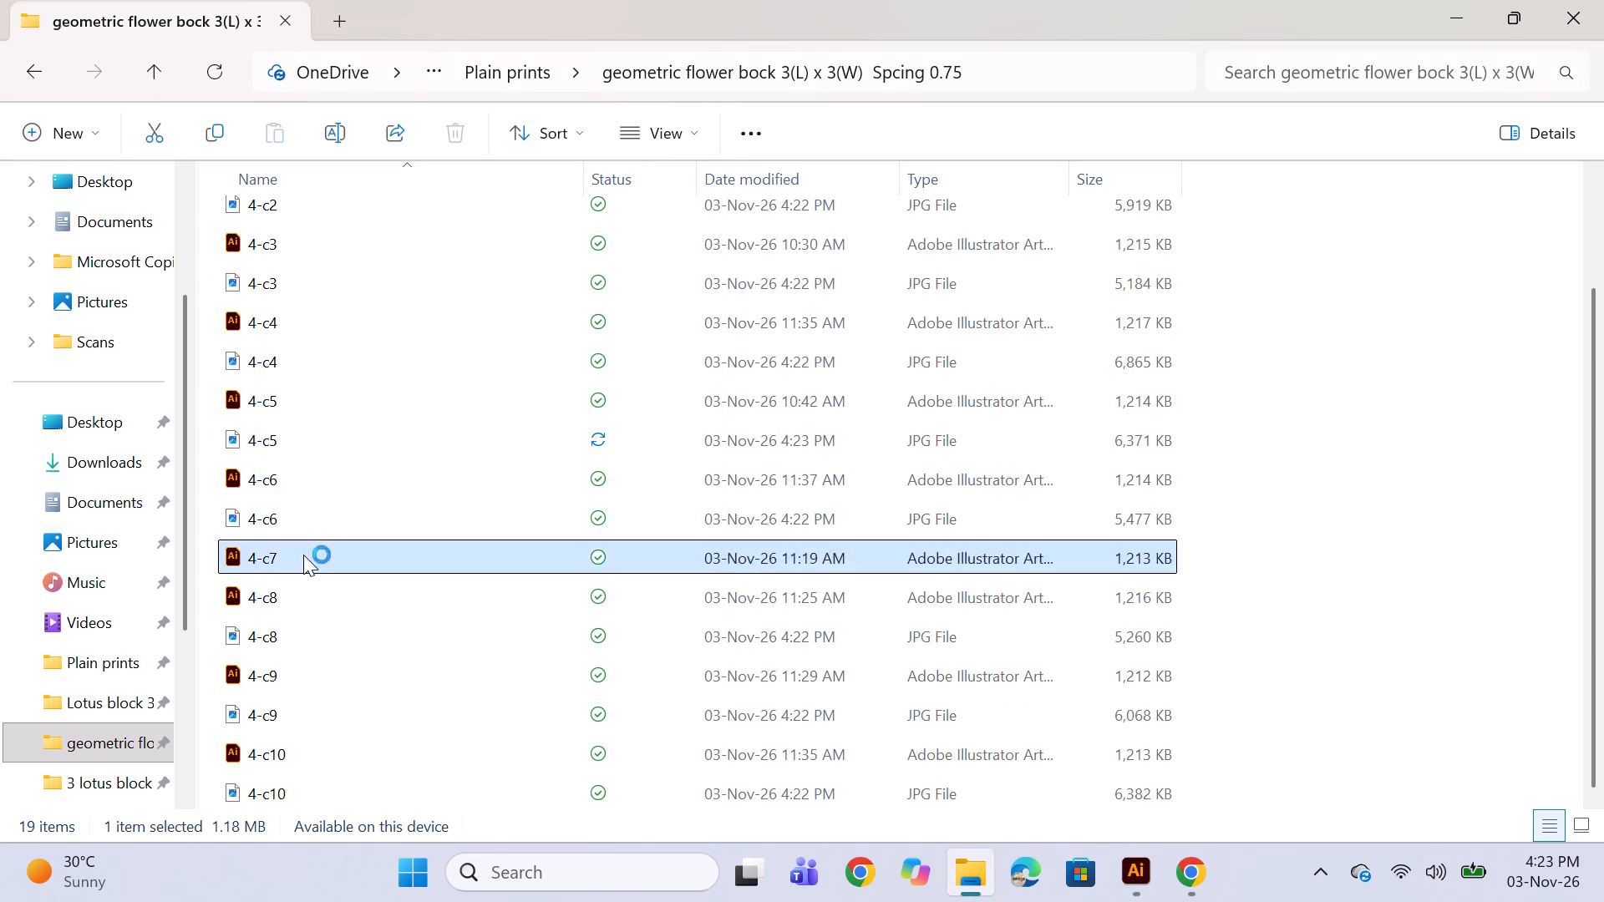
click(120, 11)
click(359, 604)
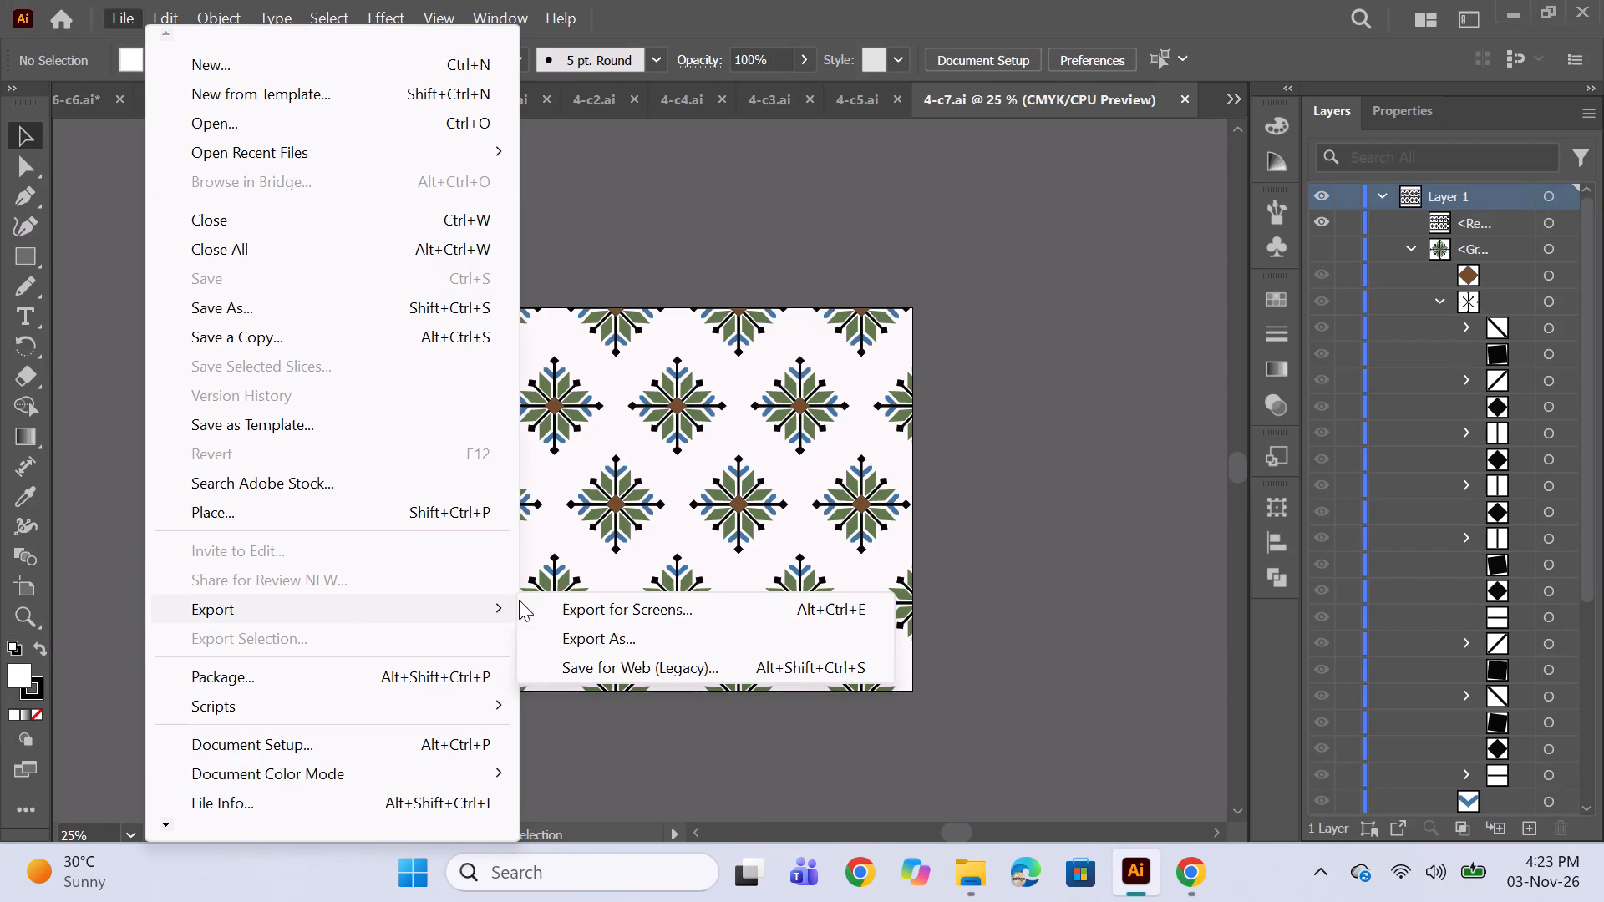
click(600, 632)
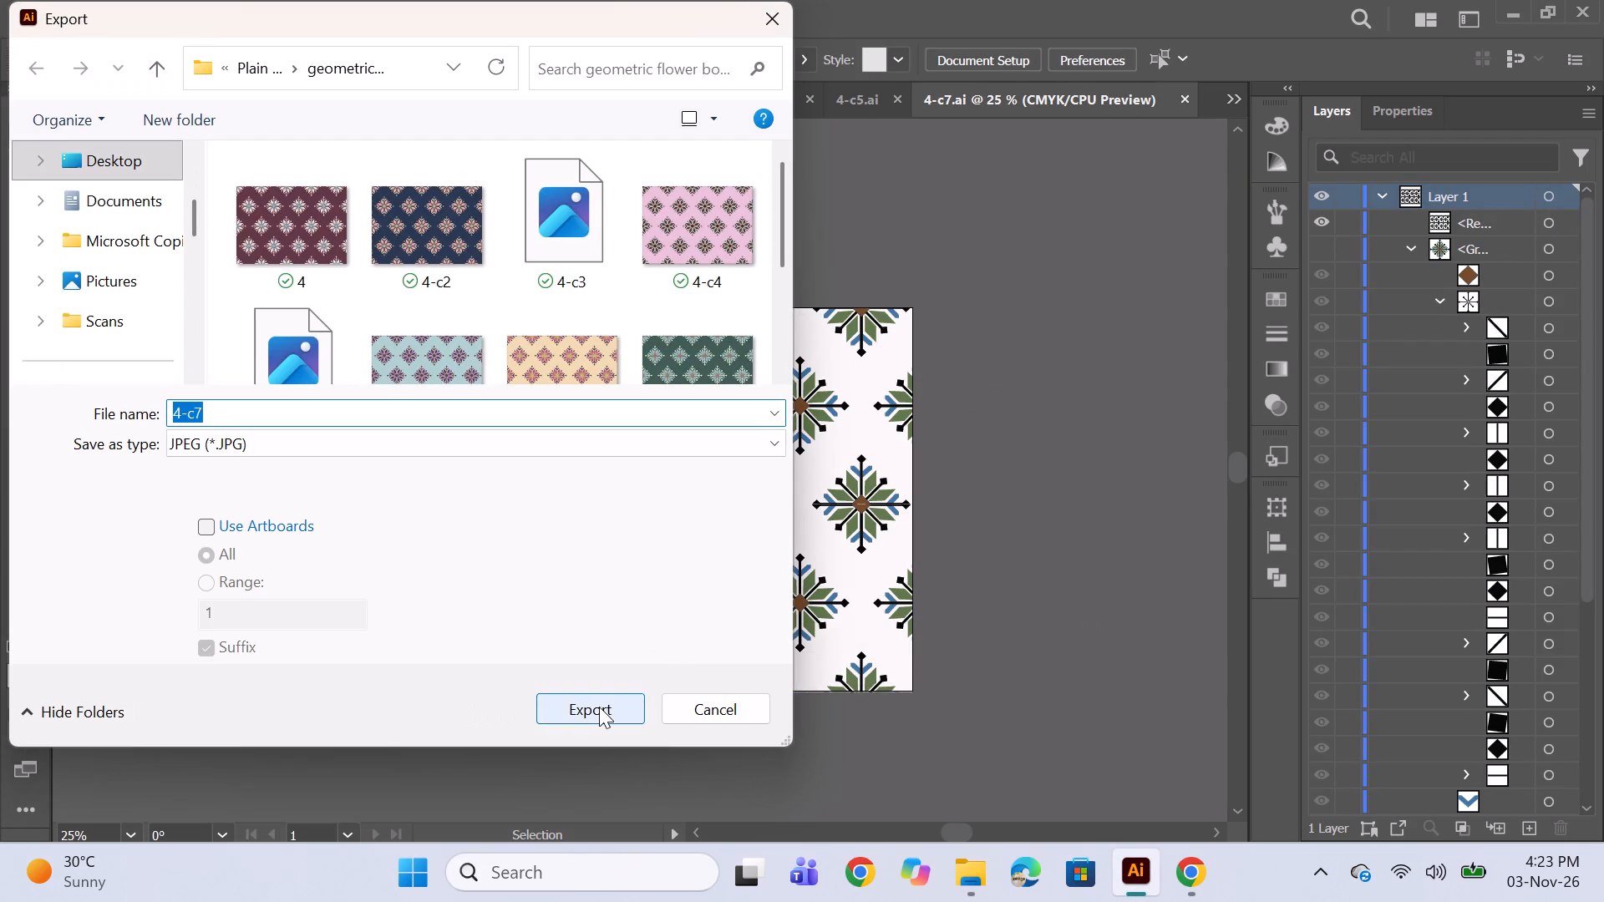
click(599, 707)
click(916, 770)
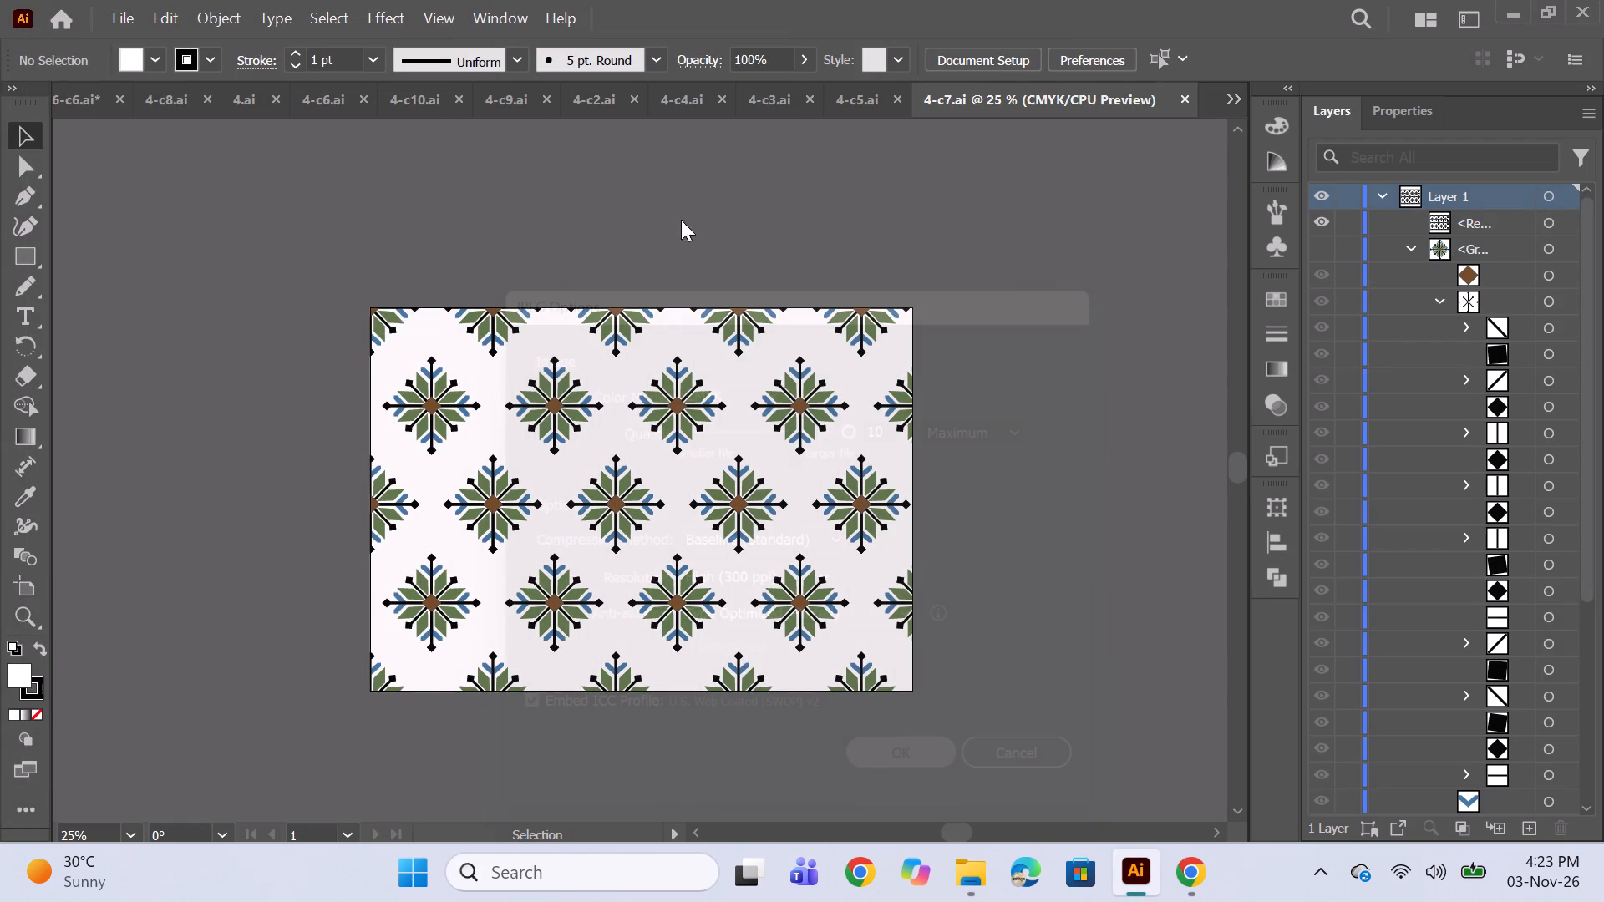
Switch to File Explorer and open the exported 4.jpg in Photos, making Photos the permanent app for JPG files.
click(1507, 11)
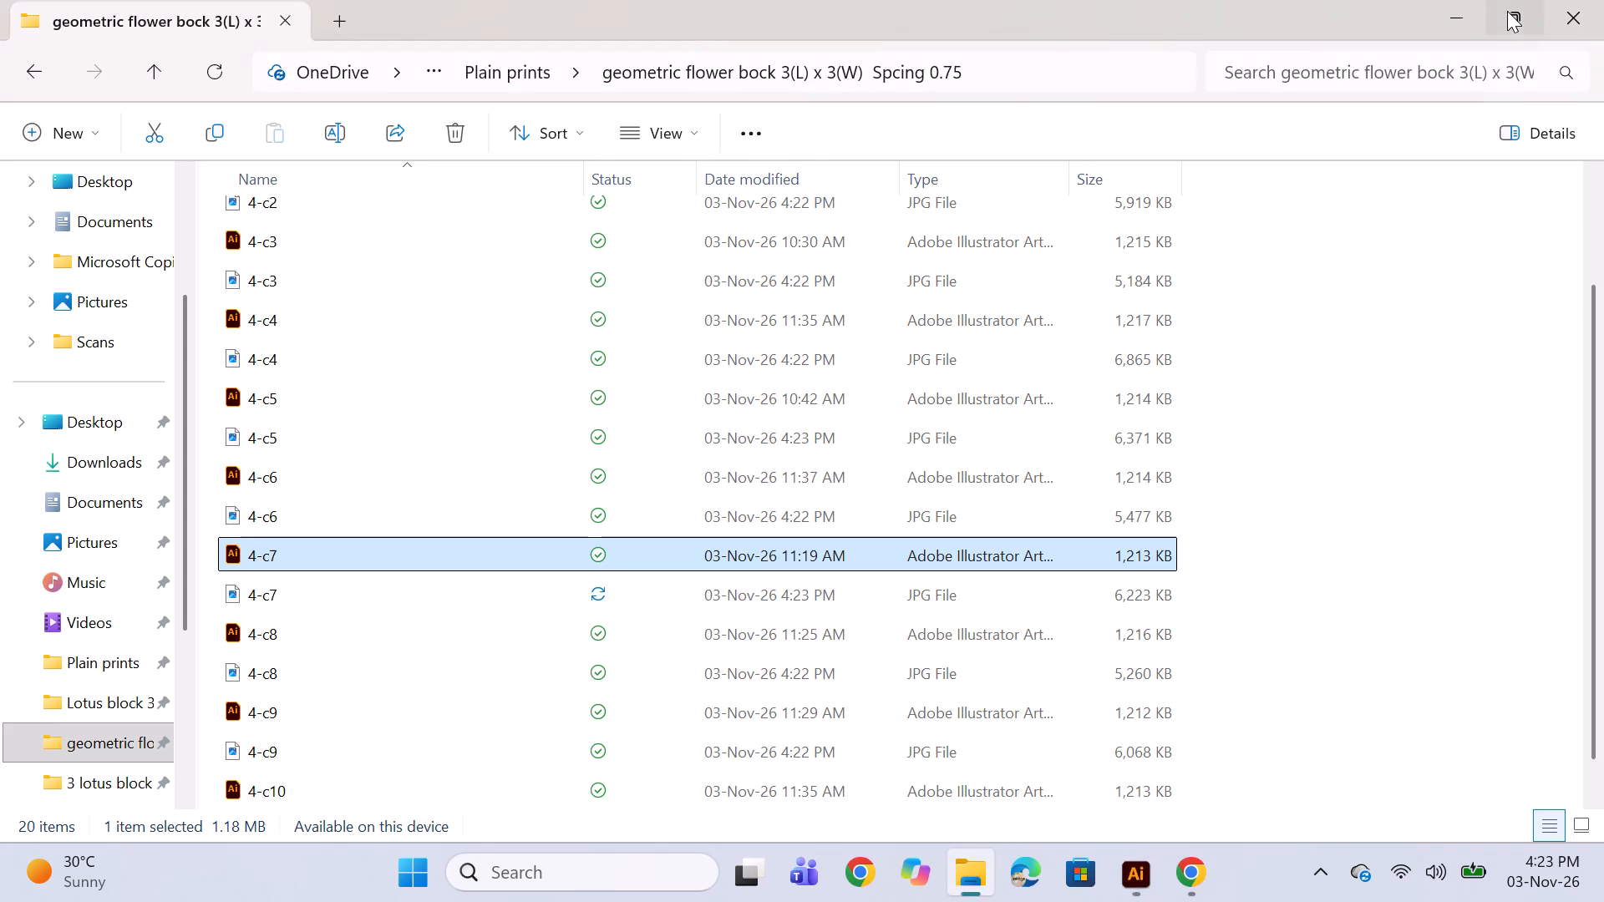
scroll(540, 283, up, 5)
double_click(377, 244)
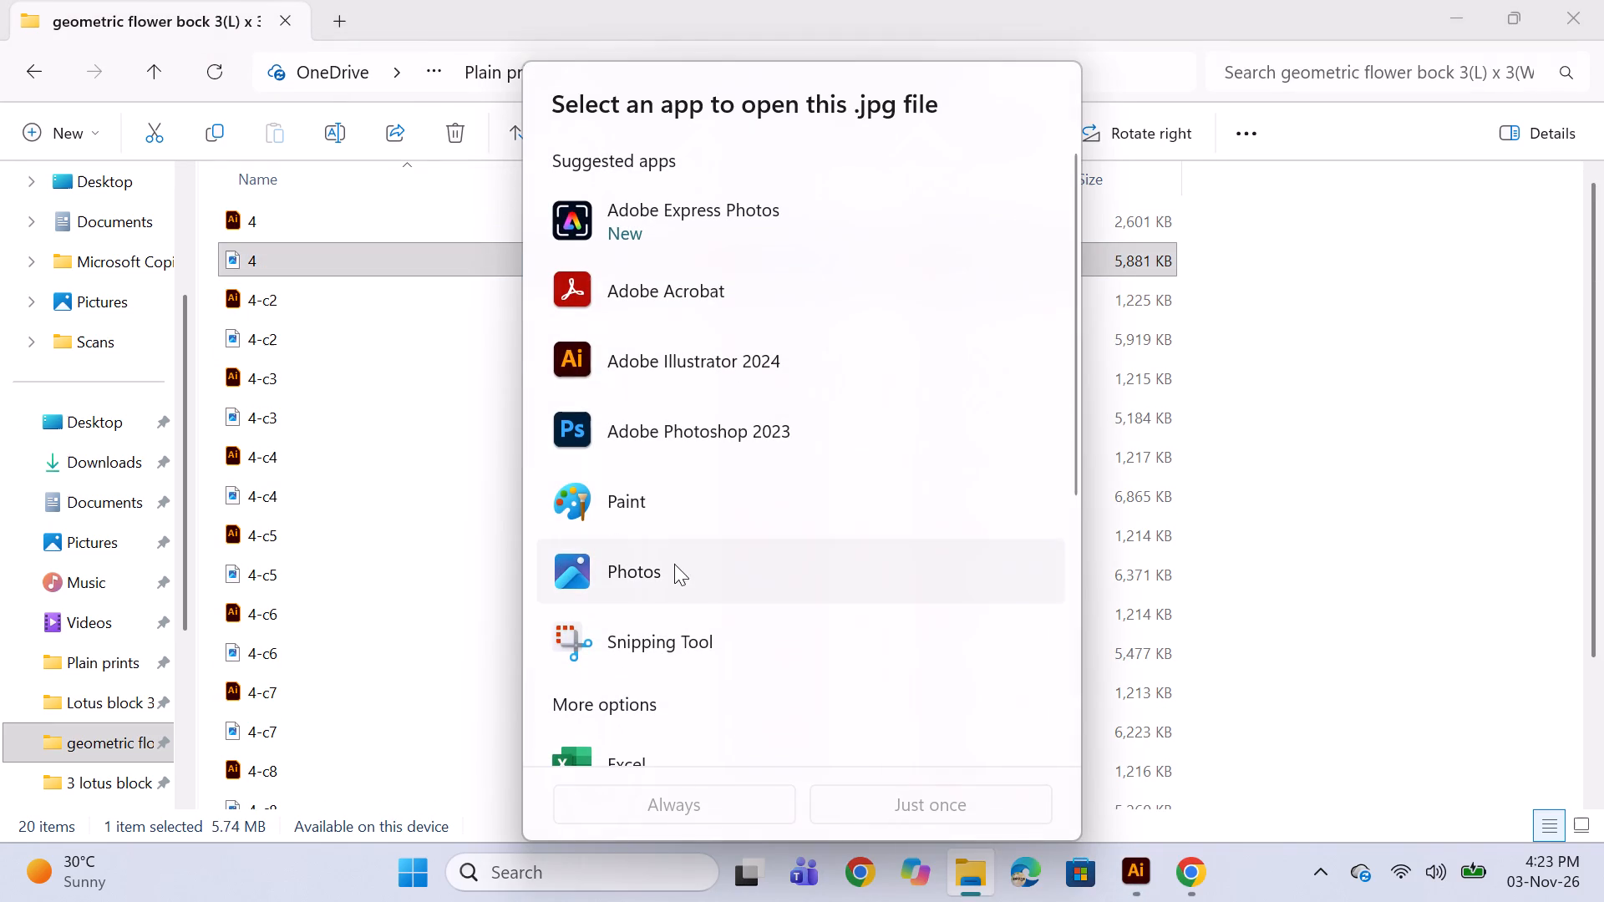
click(669, 566)
click(759, 810)
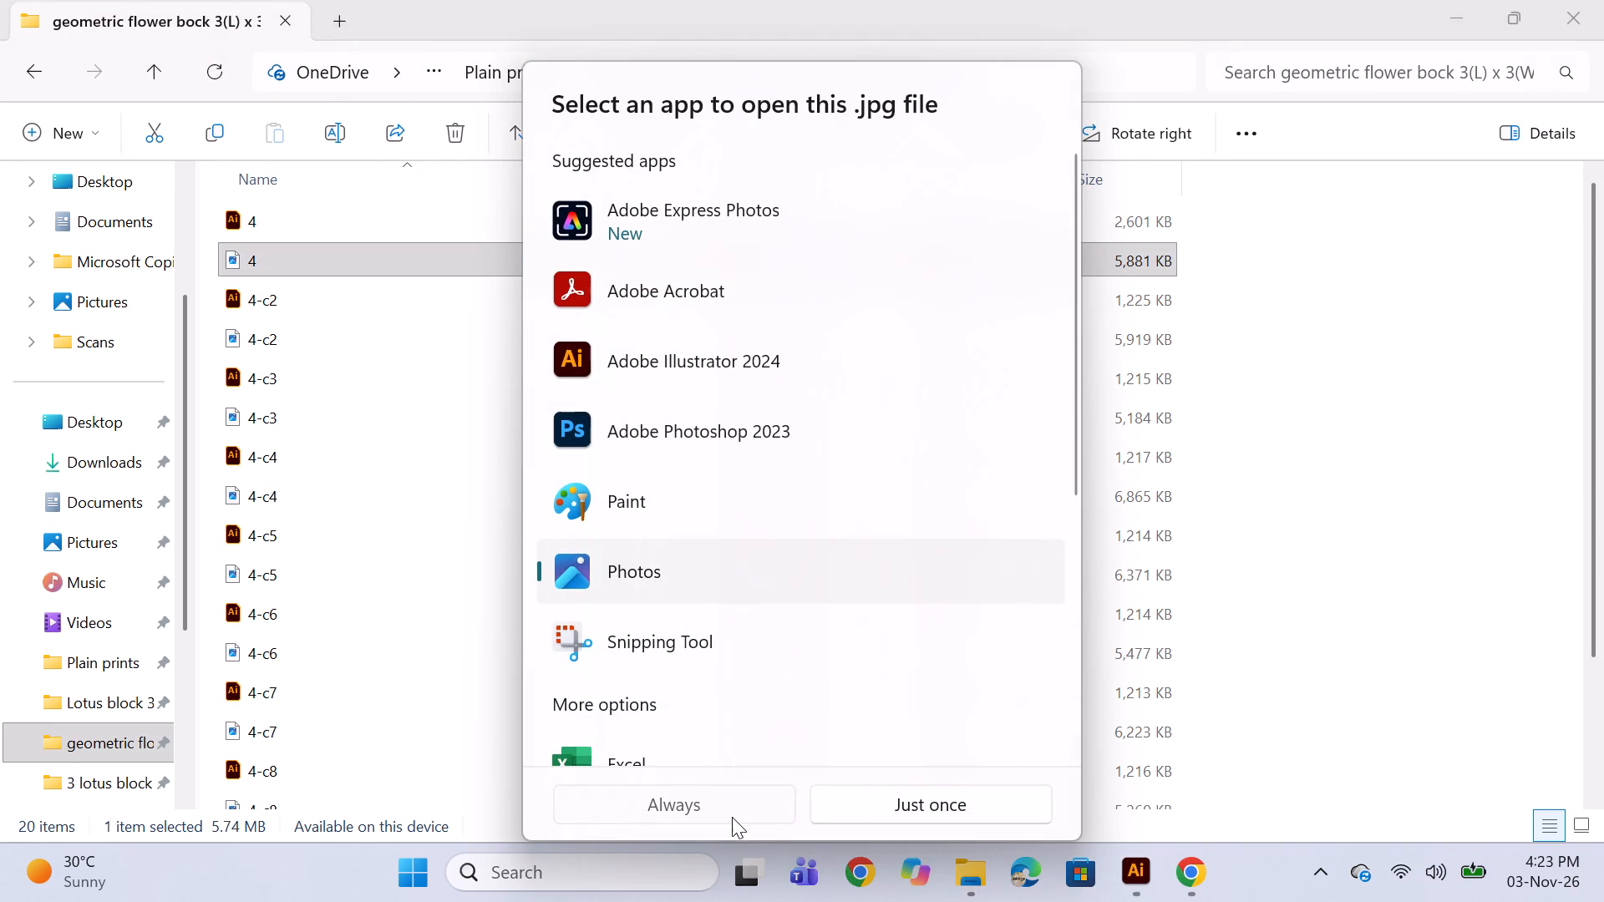
click(732, 817)
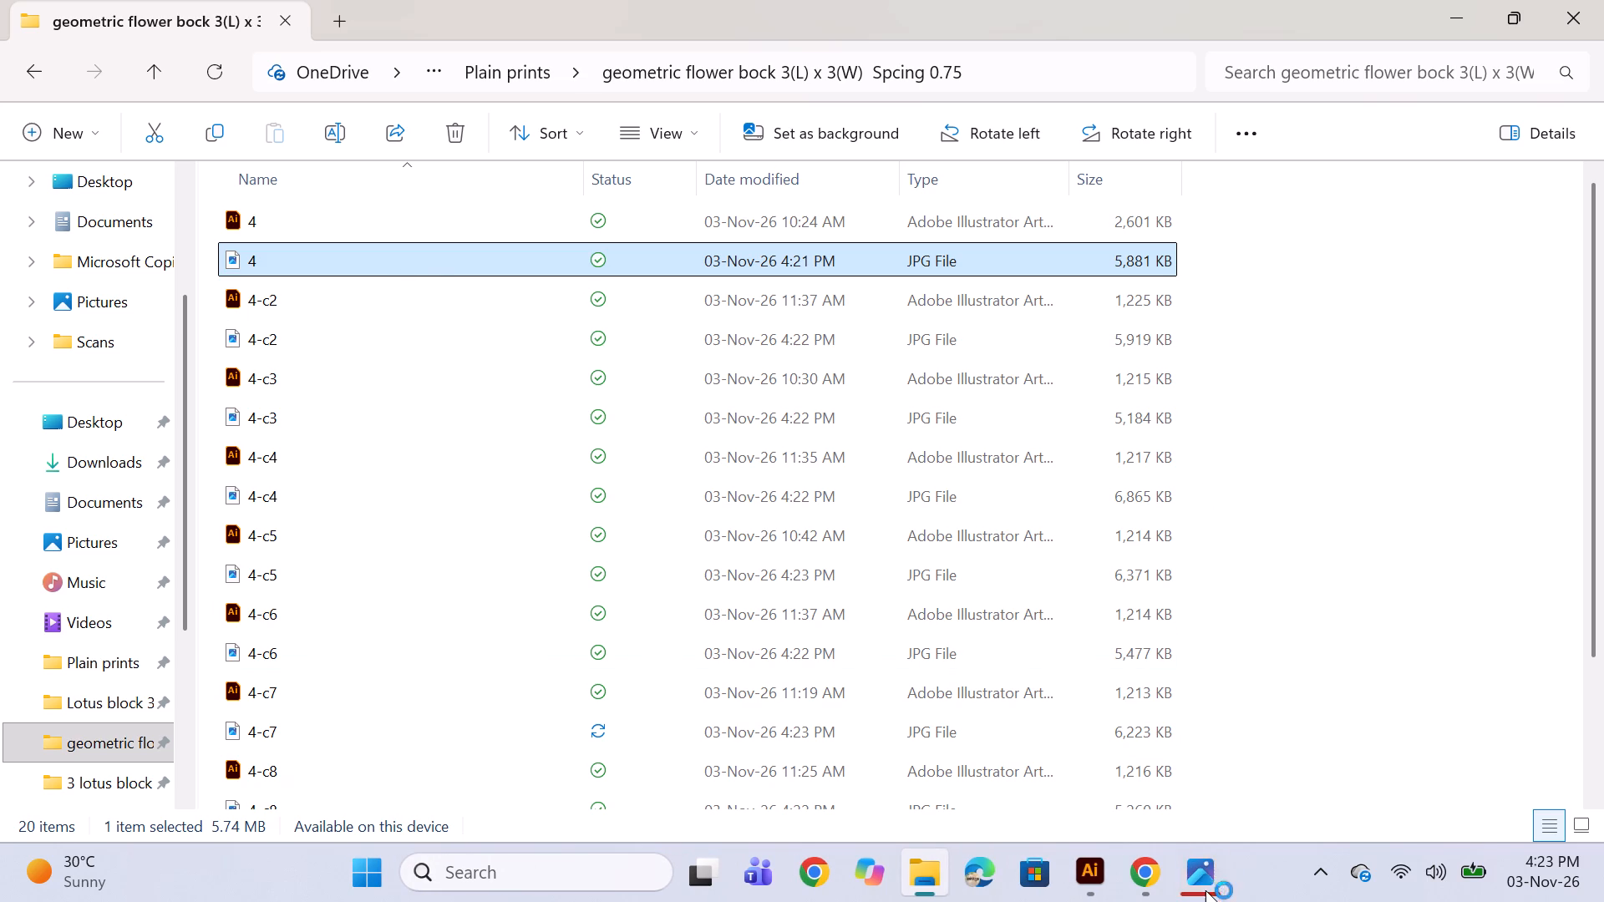
click(1206, 890)
click(1146, 65)
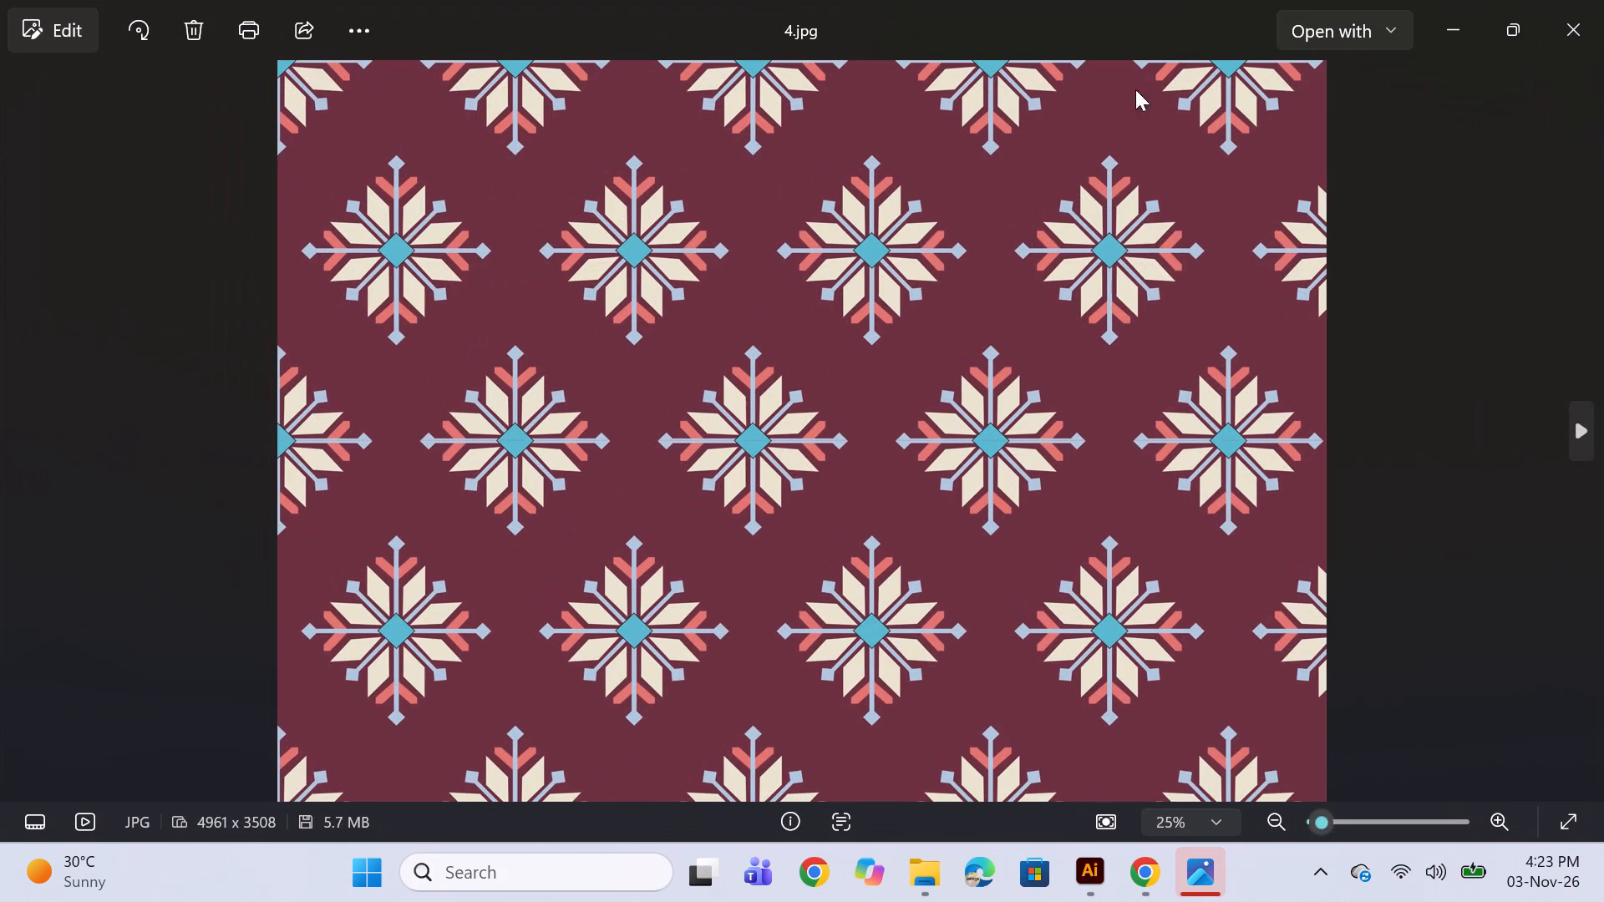
Review the exported geometric flower JPEGs from 4.jpg through 4-c10.jpg one after another, and close Photos.
key(Right)
key(Right)
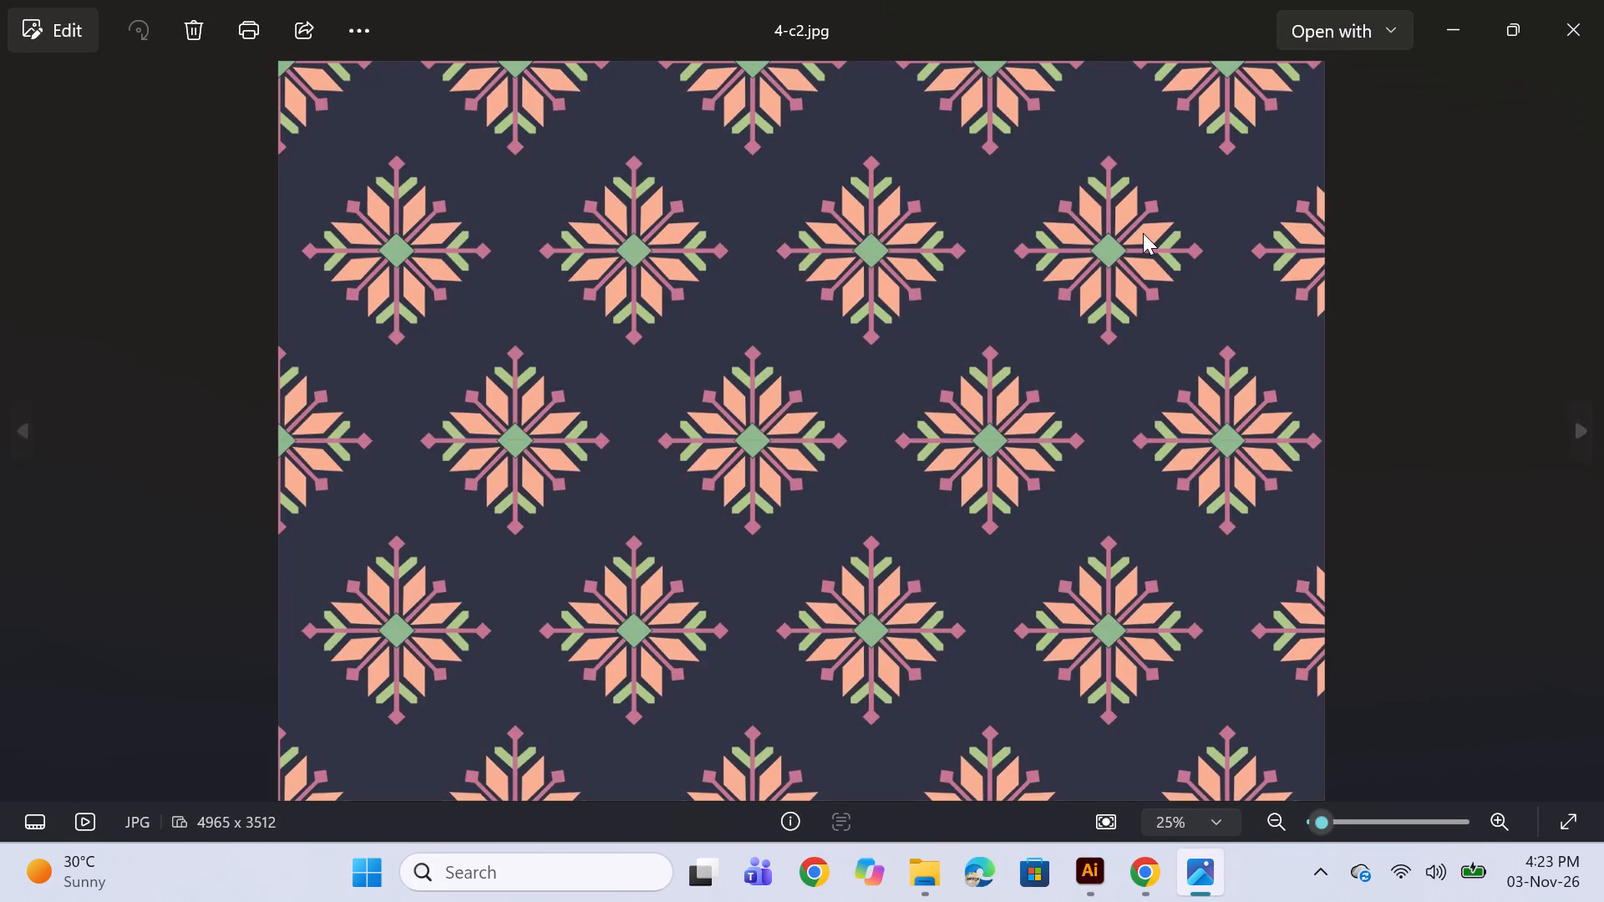
key(Right)
key(Right)
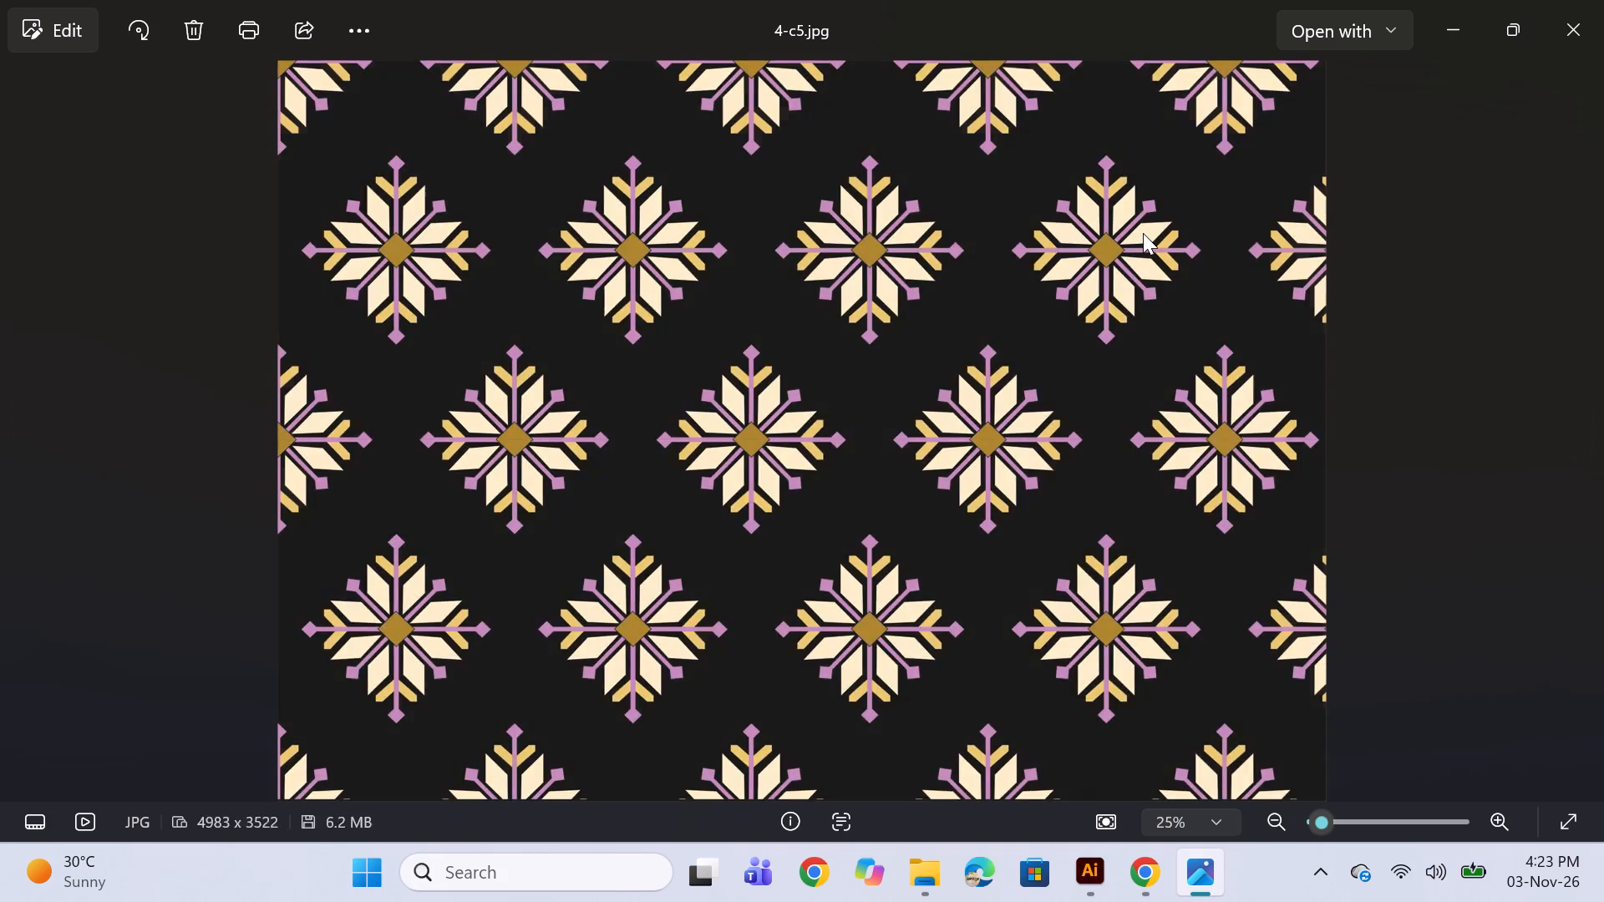
key(Right)
key(Right)
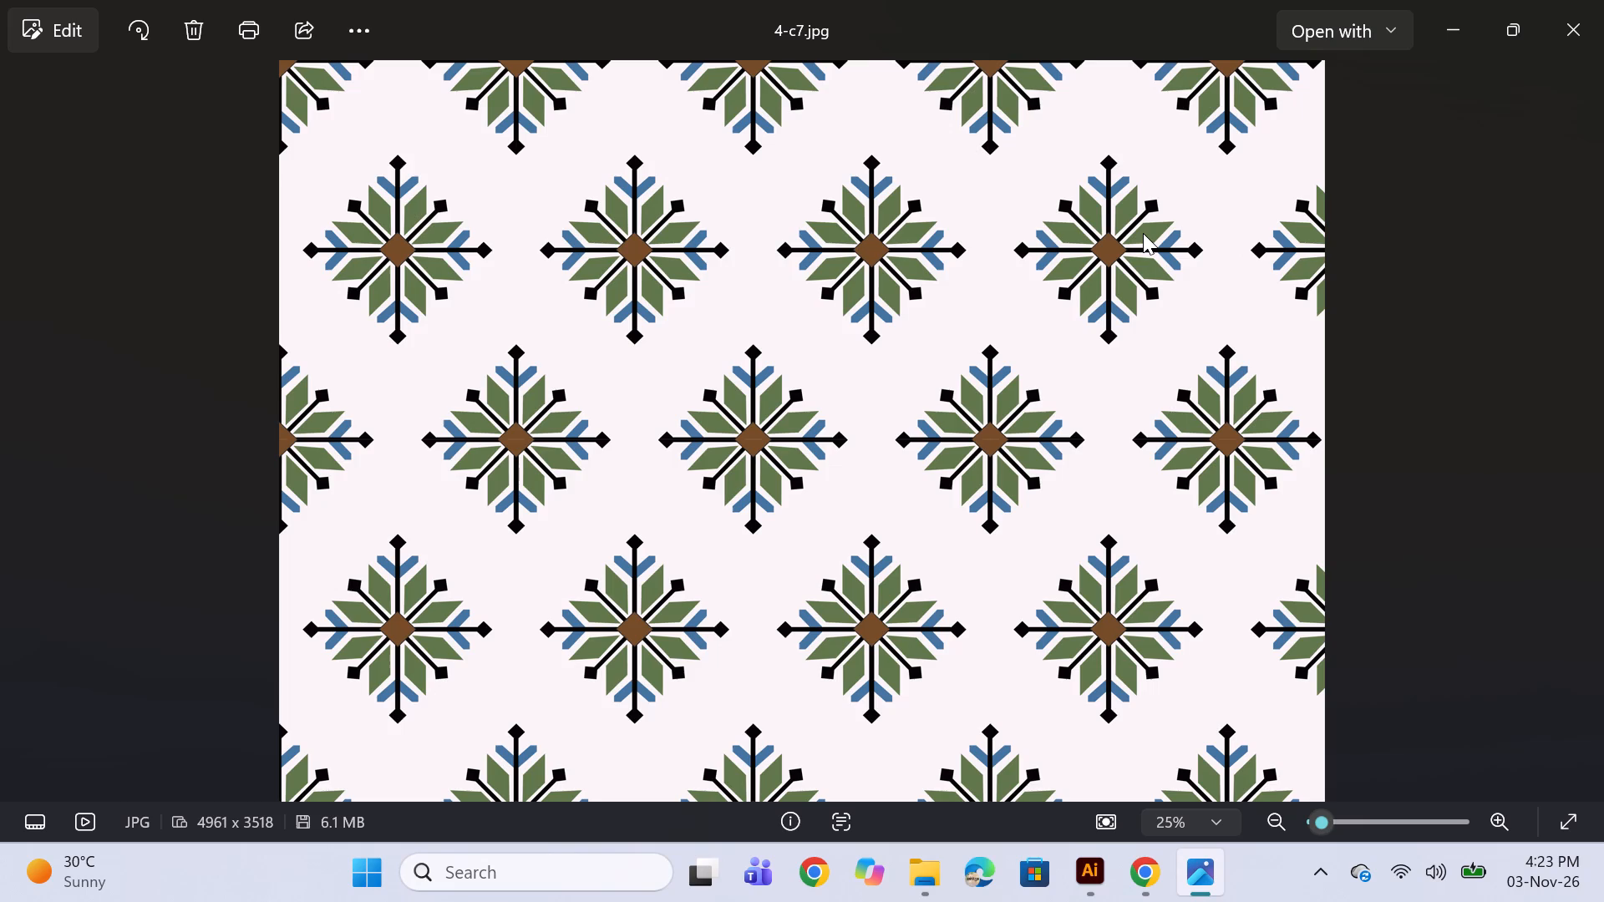
key(Right)
key(Right)
key(Right)
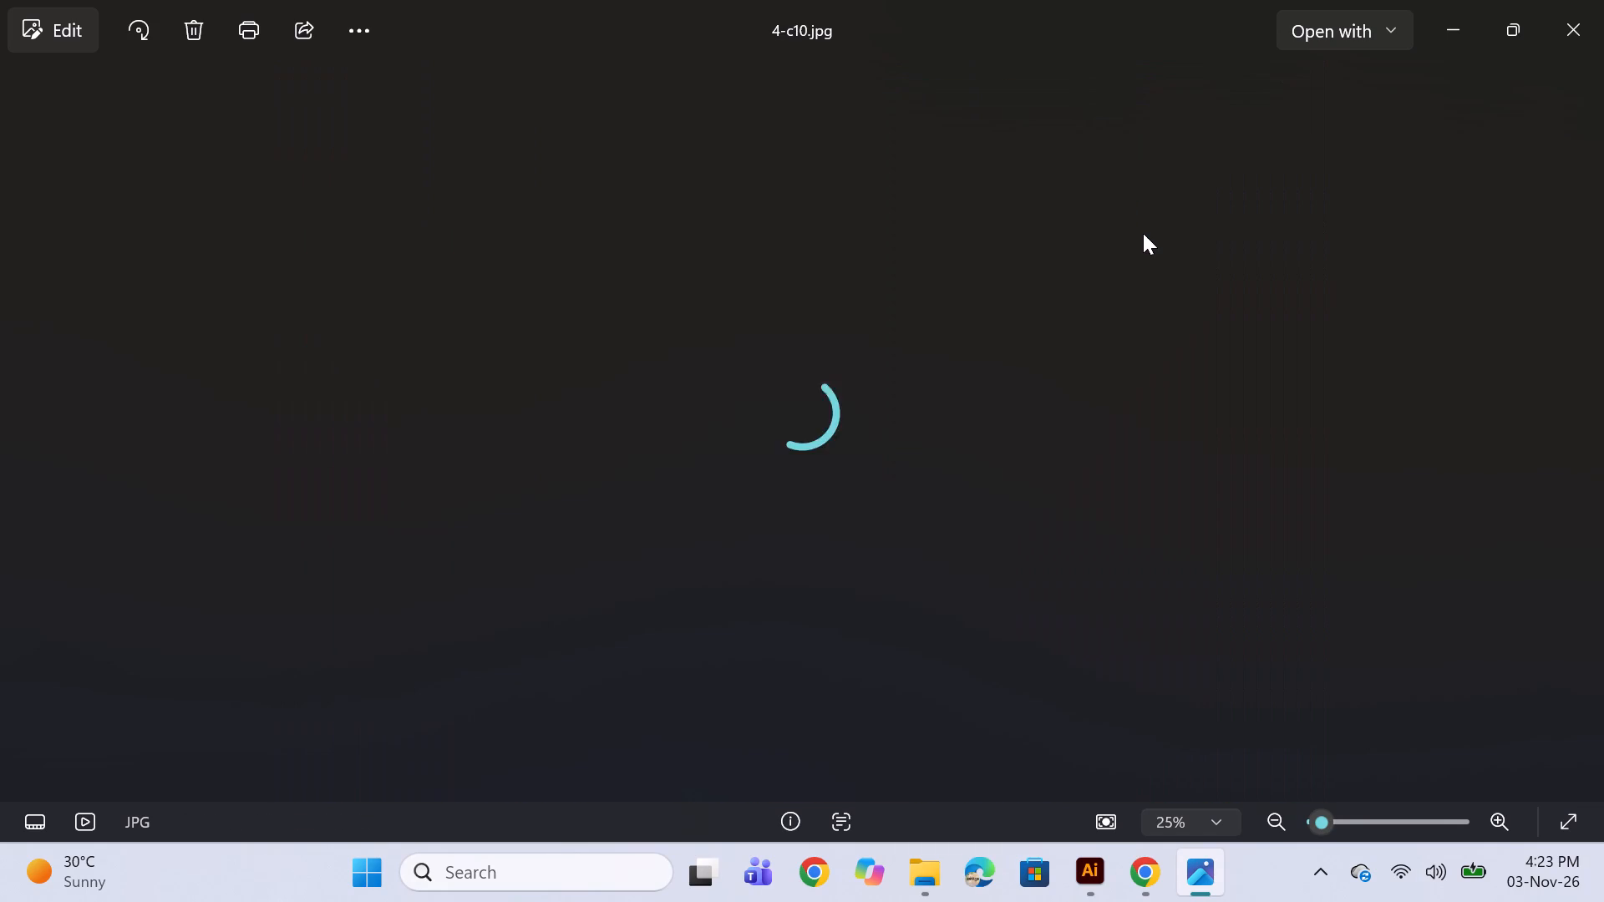
key(Right)
key(Right)
key(Right)
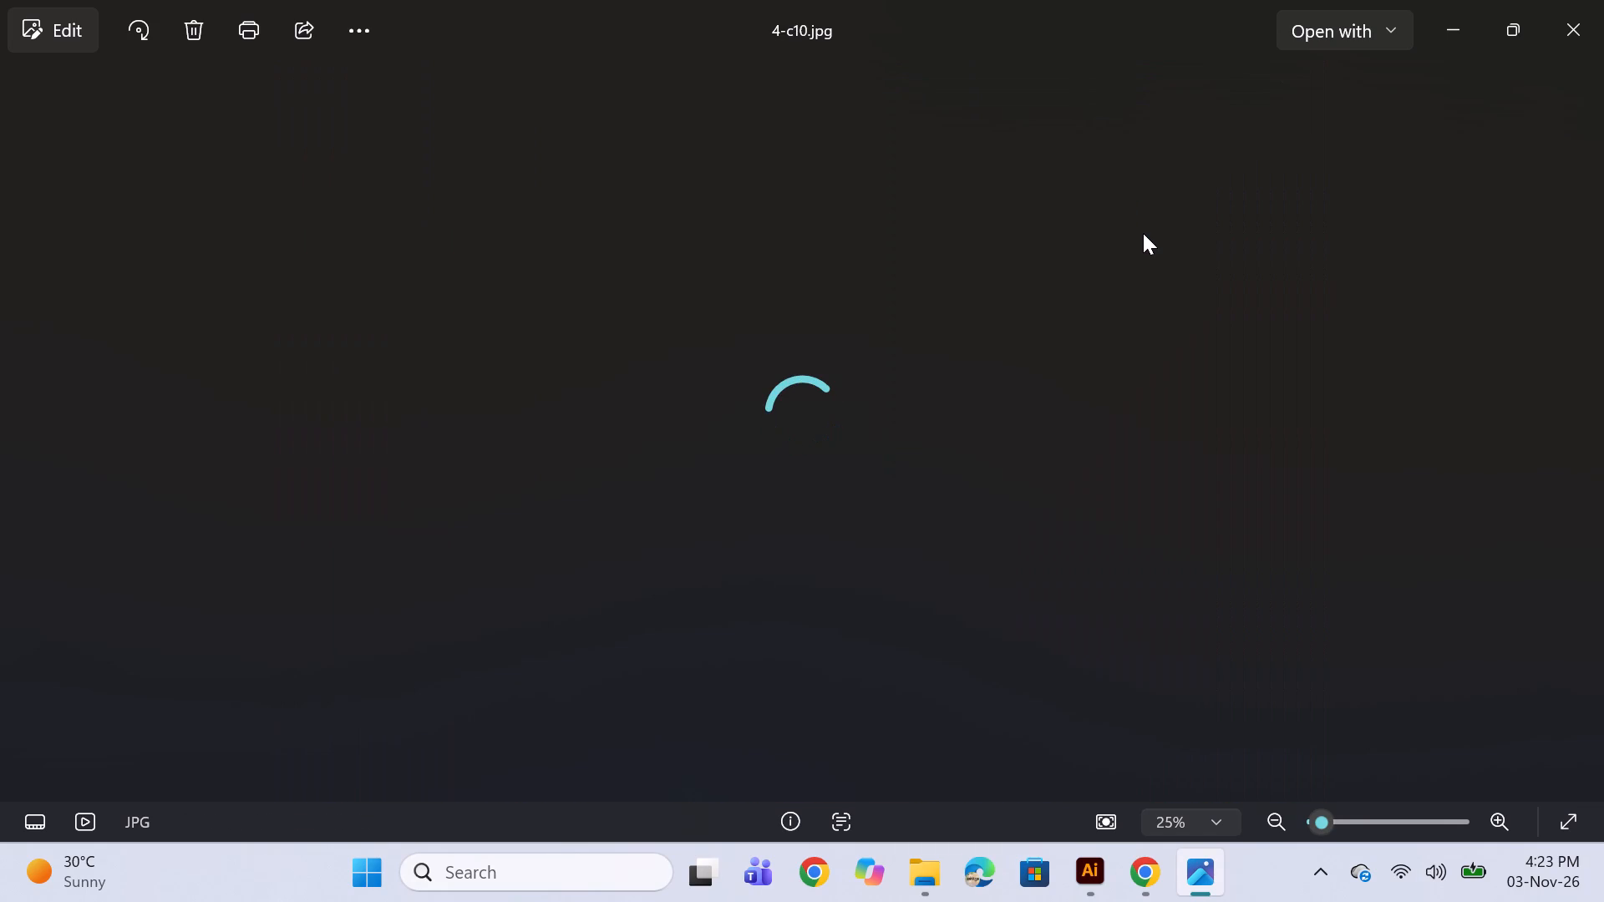
click(1580, 6)
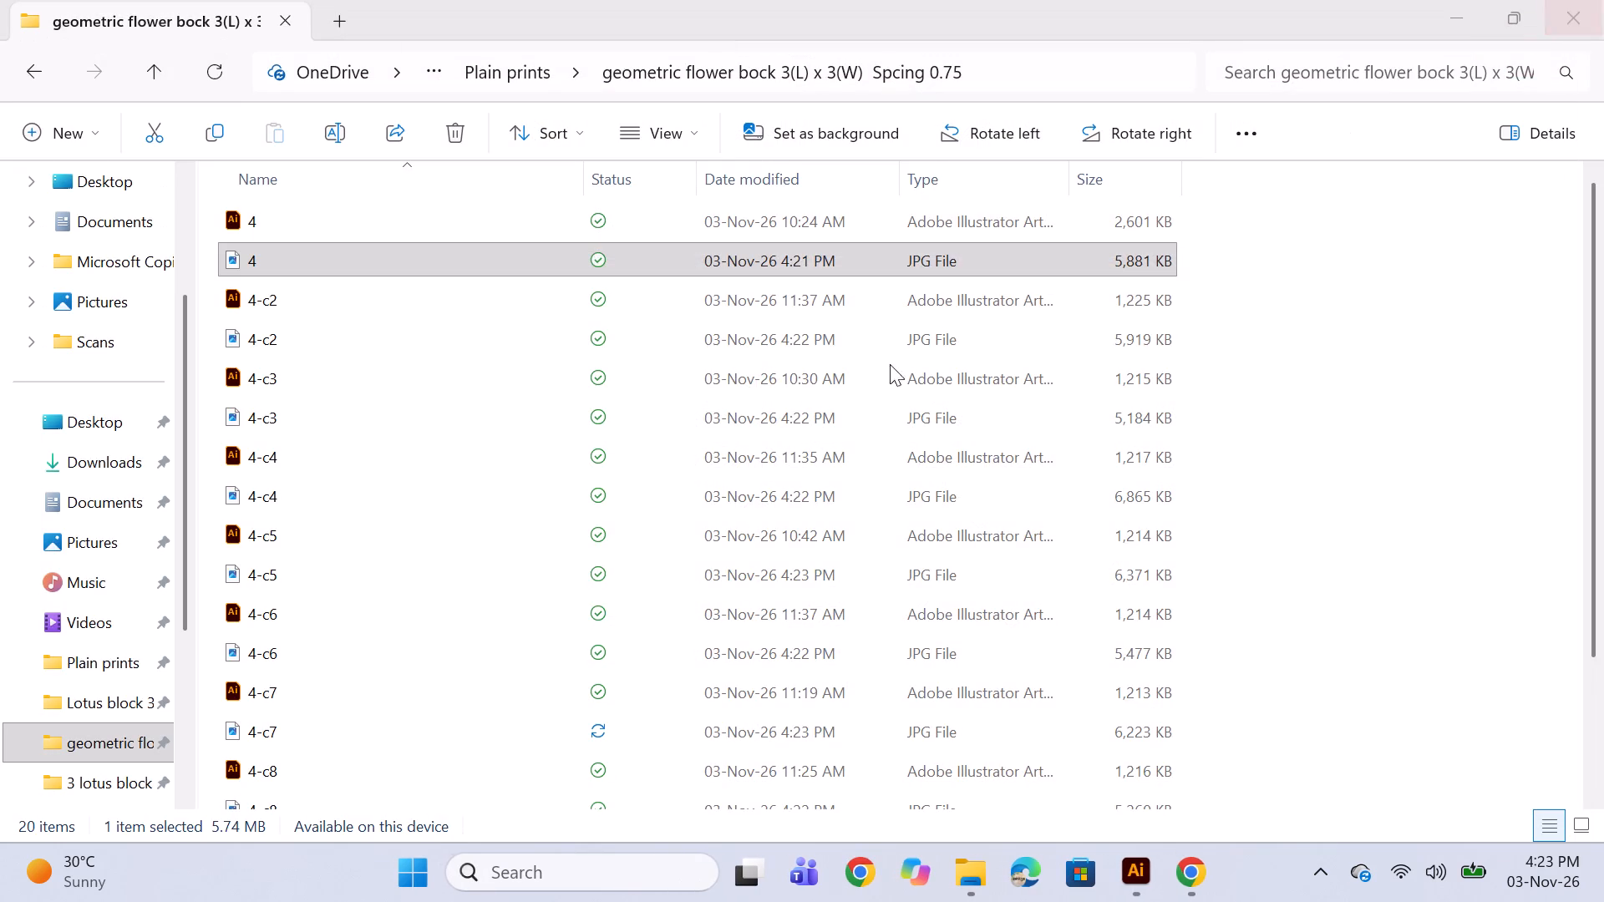
Go back to the 3 lotus block folder, open 6.jpg in Photos and view the exported colourways up to 6-c7.jpg.
scroll(454, 527, down, 5)
click(20, 63)
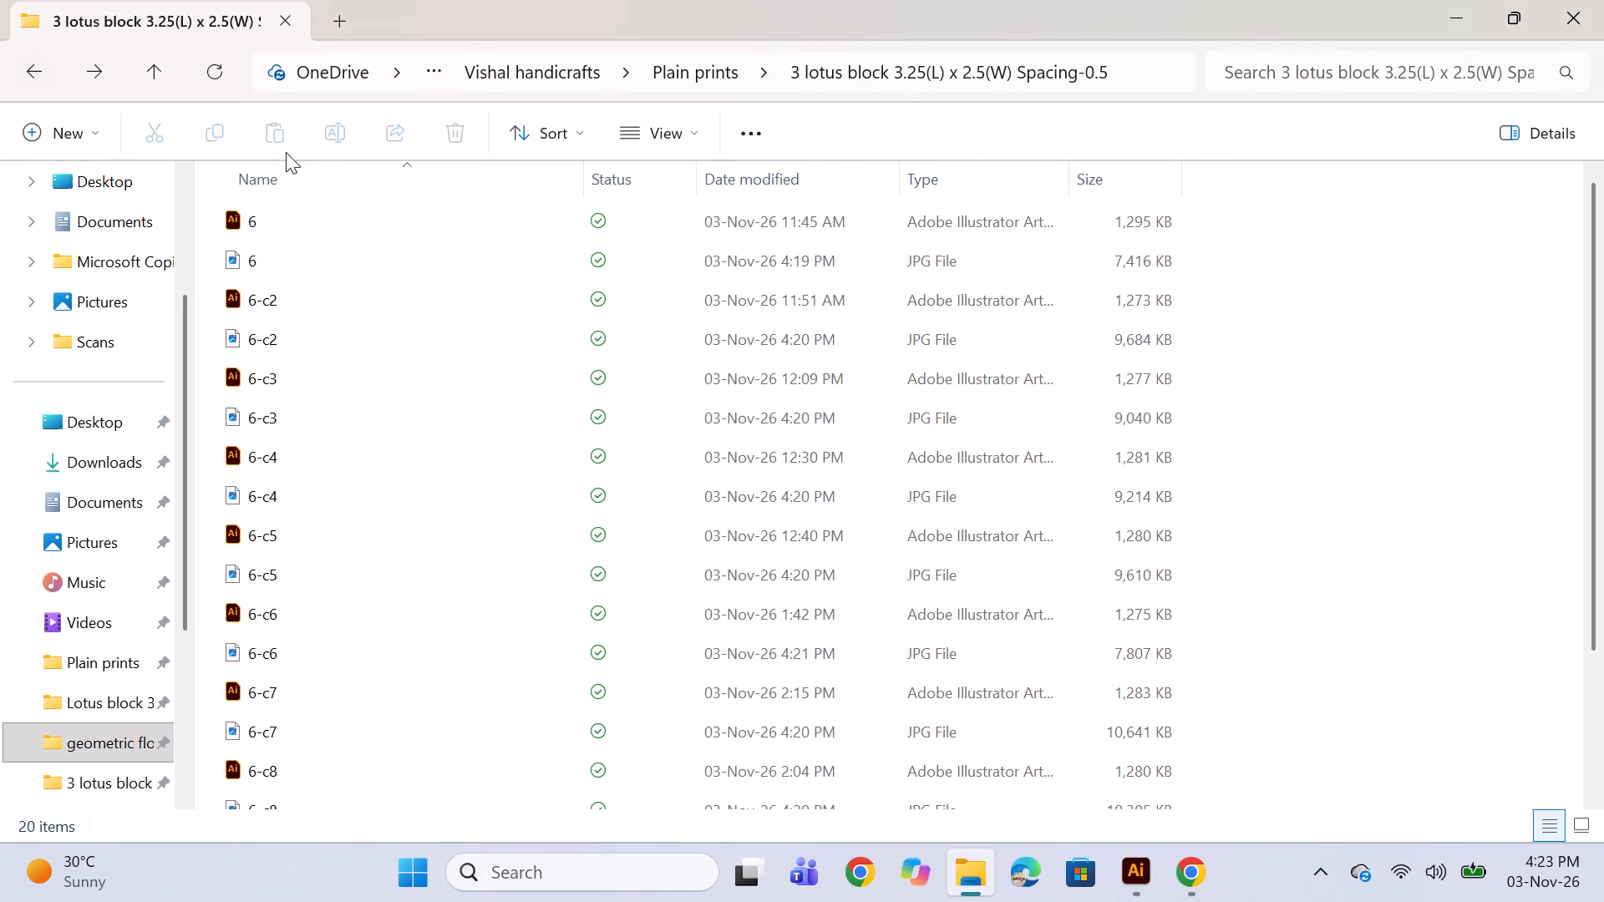
double_click(278, 261)
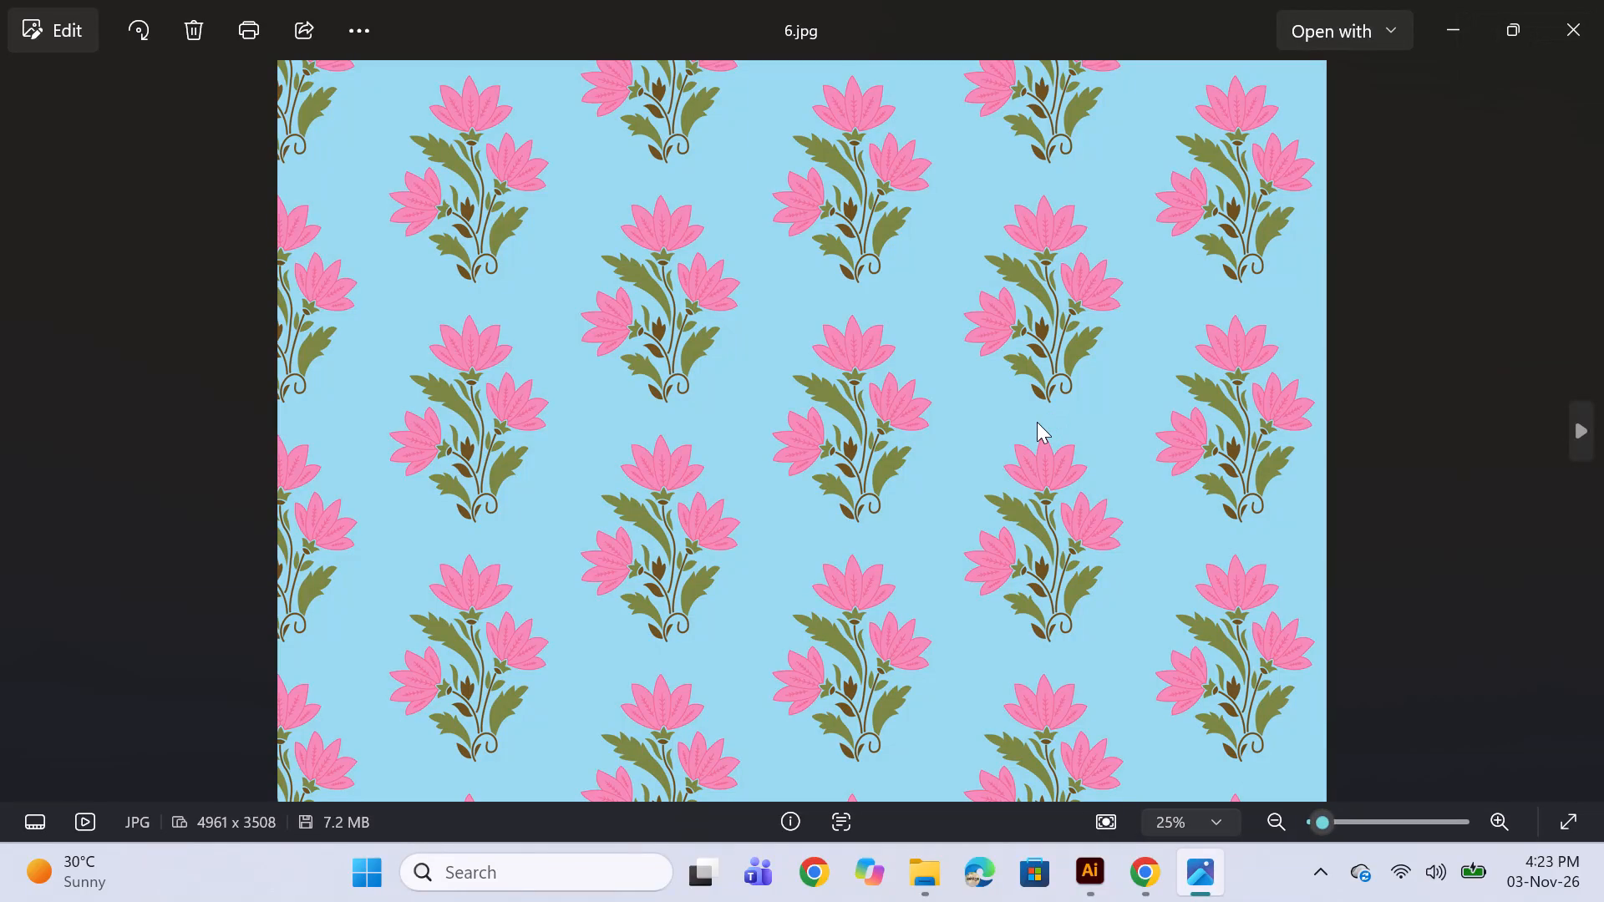
key(Right)
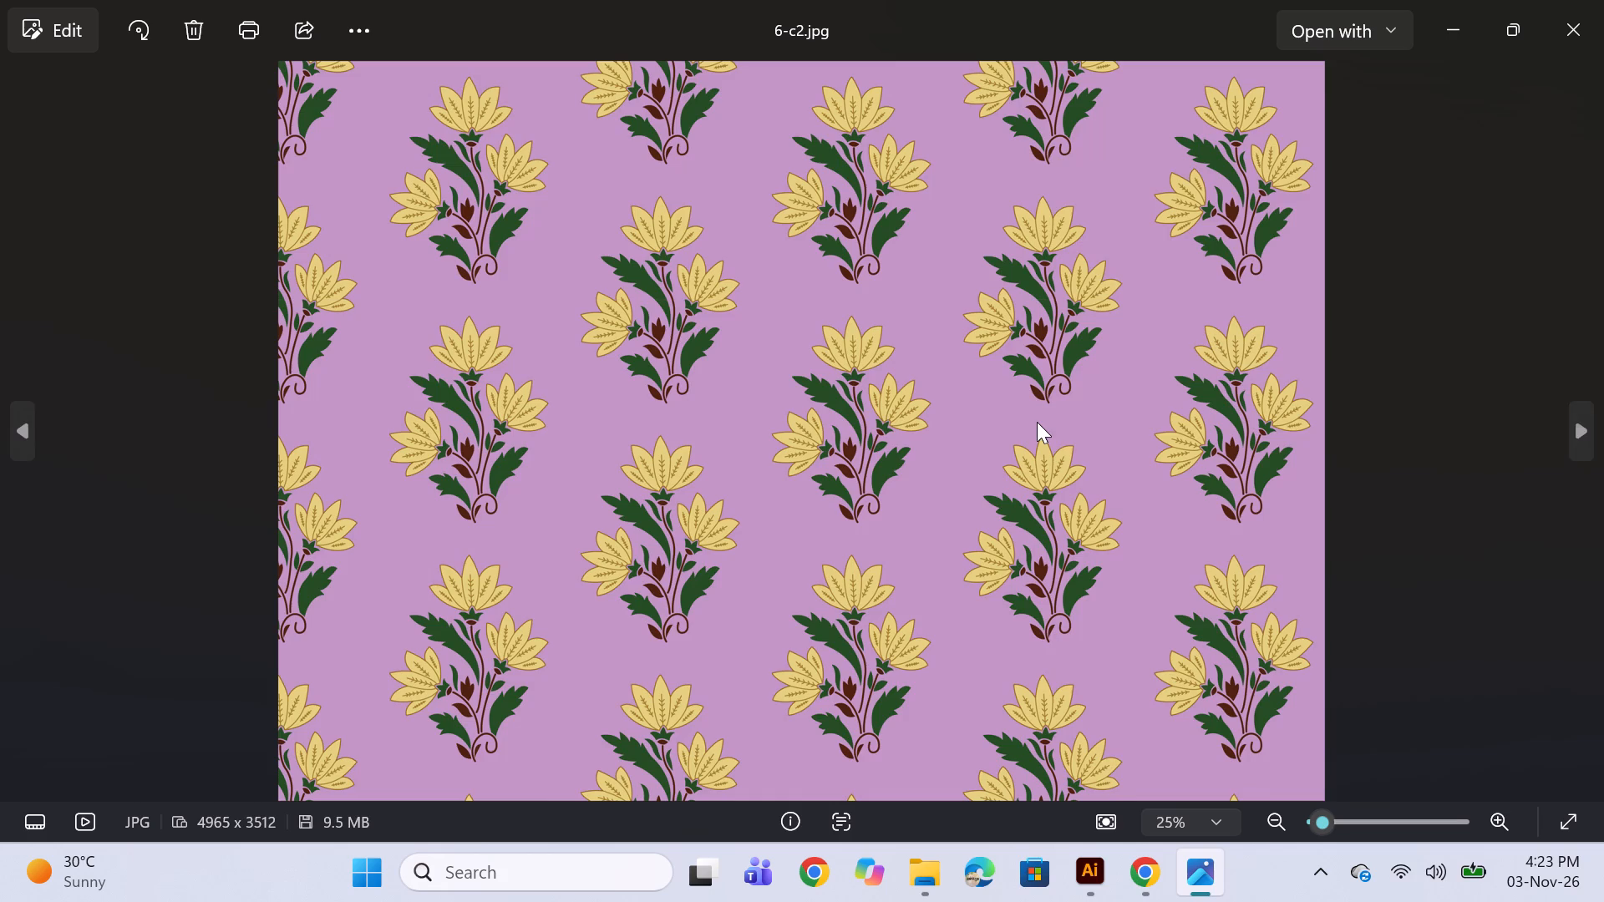
key(Right)
key(Right)
key(Right)
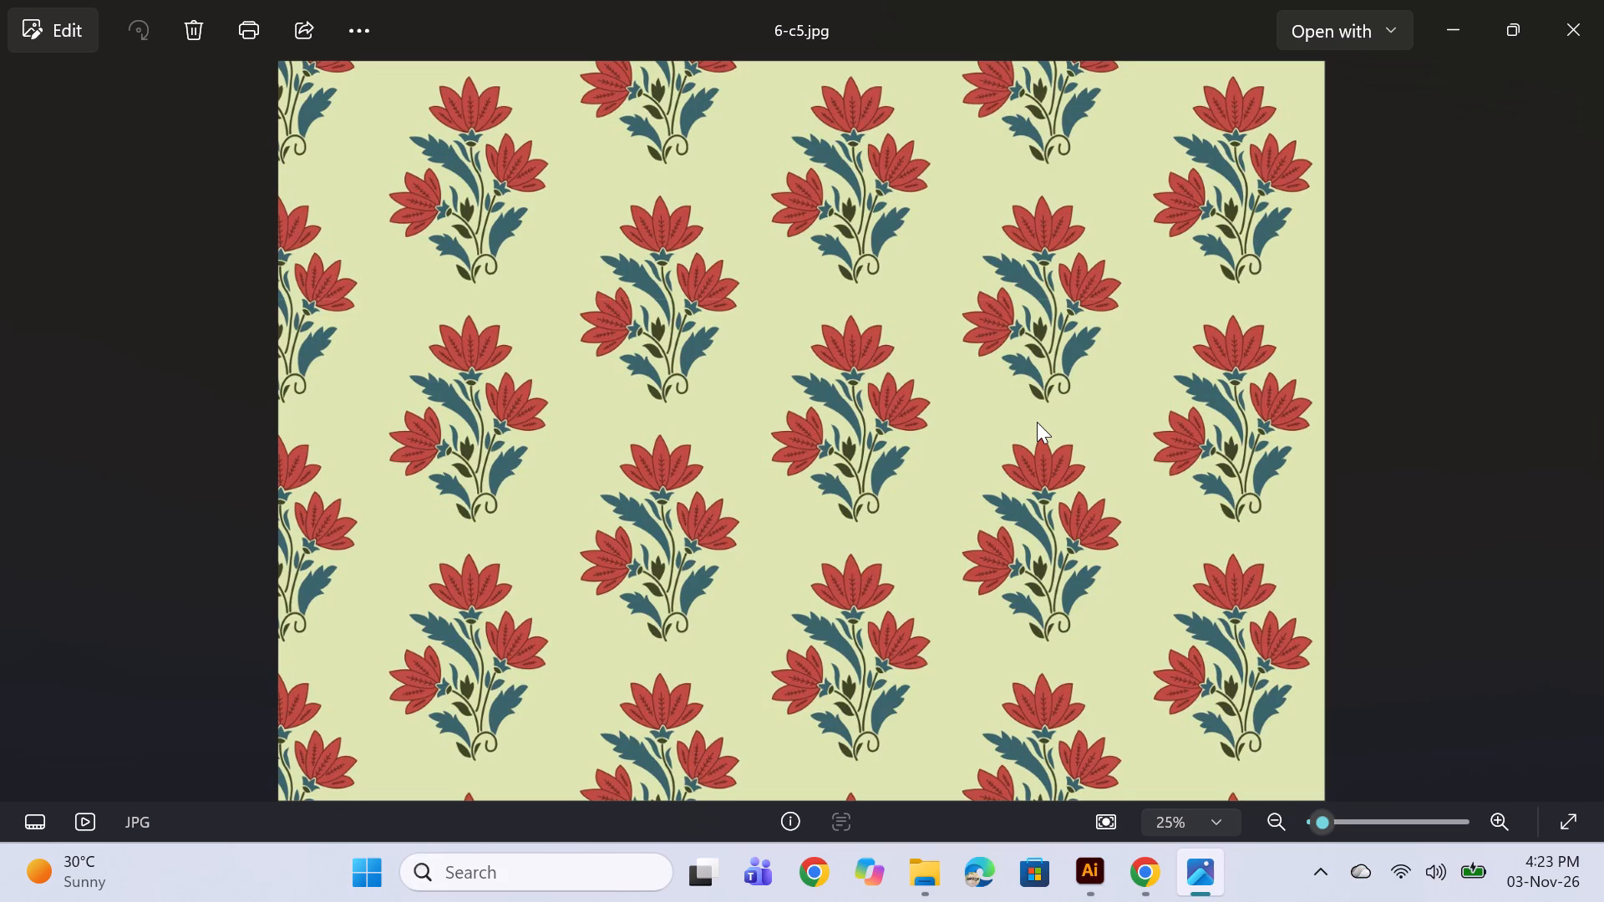
key(Right)
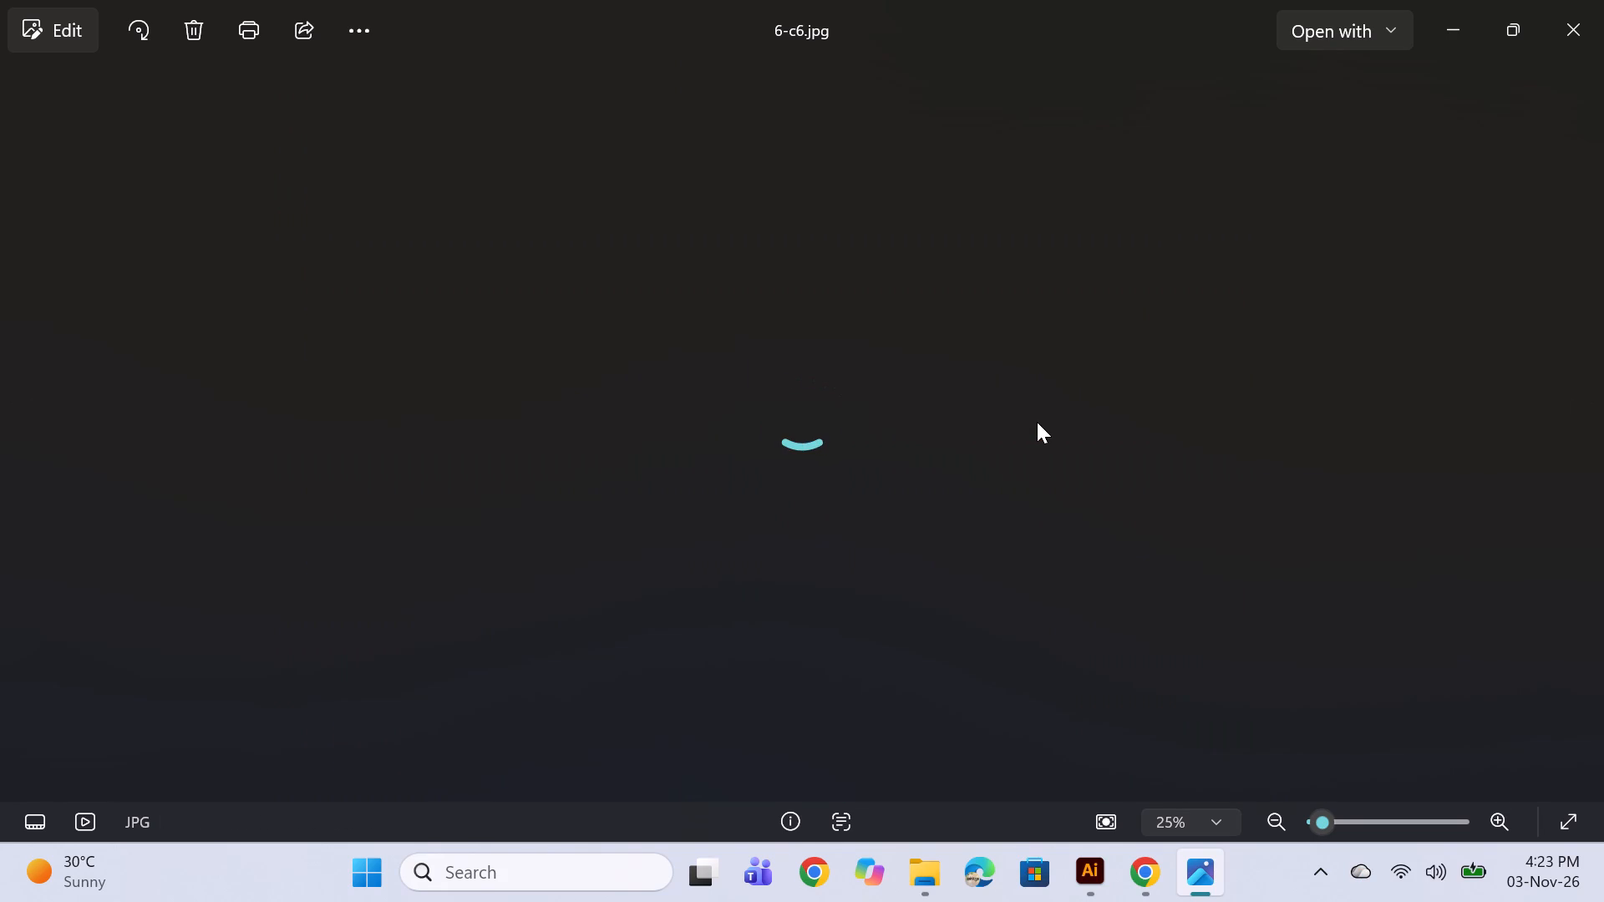
key(Right)
Compare the motif spacing of 6-c7.jpg with the neighbouring lotus exports such as 6-c5.jpg and 6-c6.jpg.
key(Left)
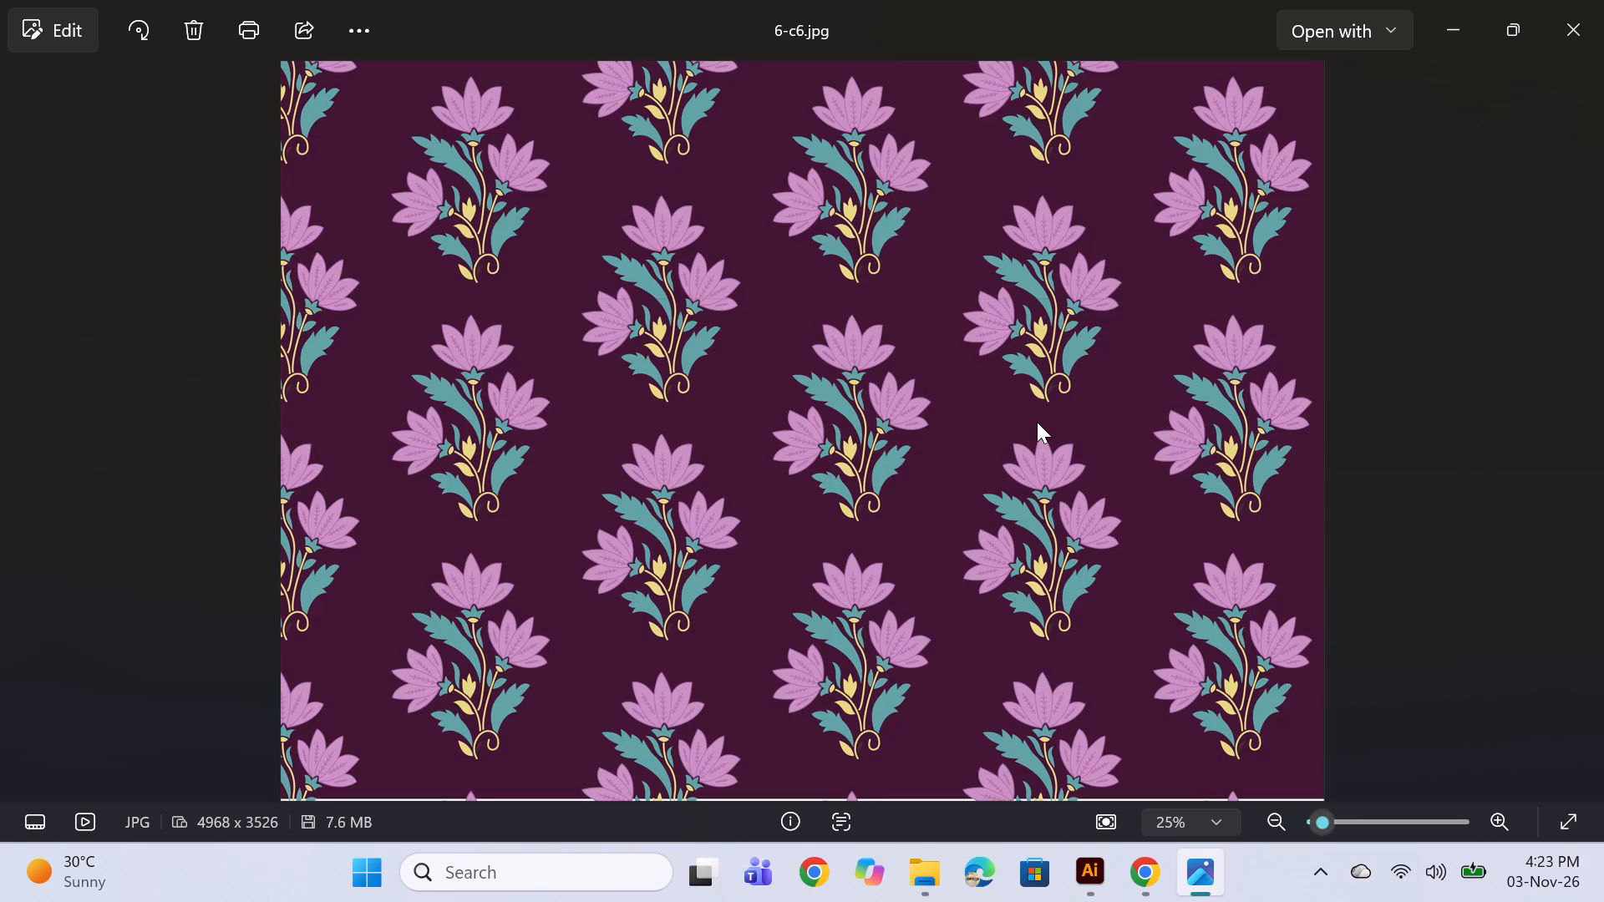
key(Left)
key(Right)
key(Left)
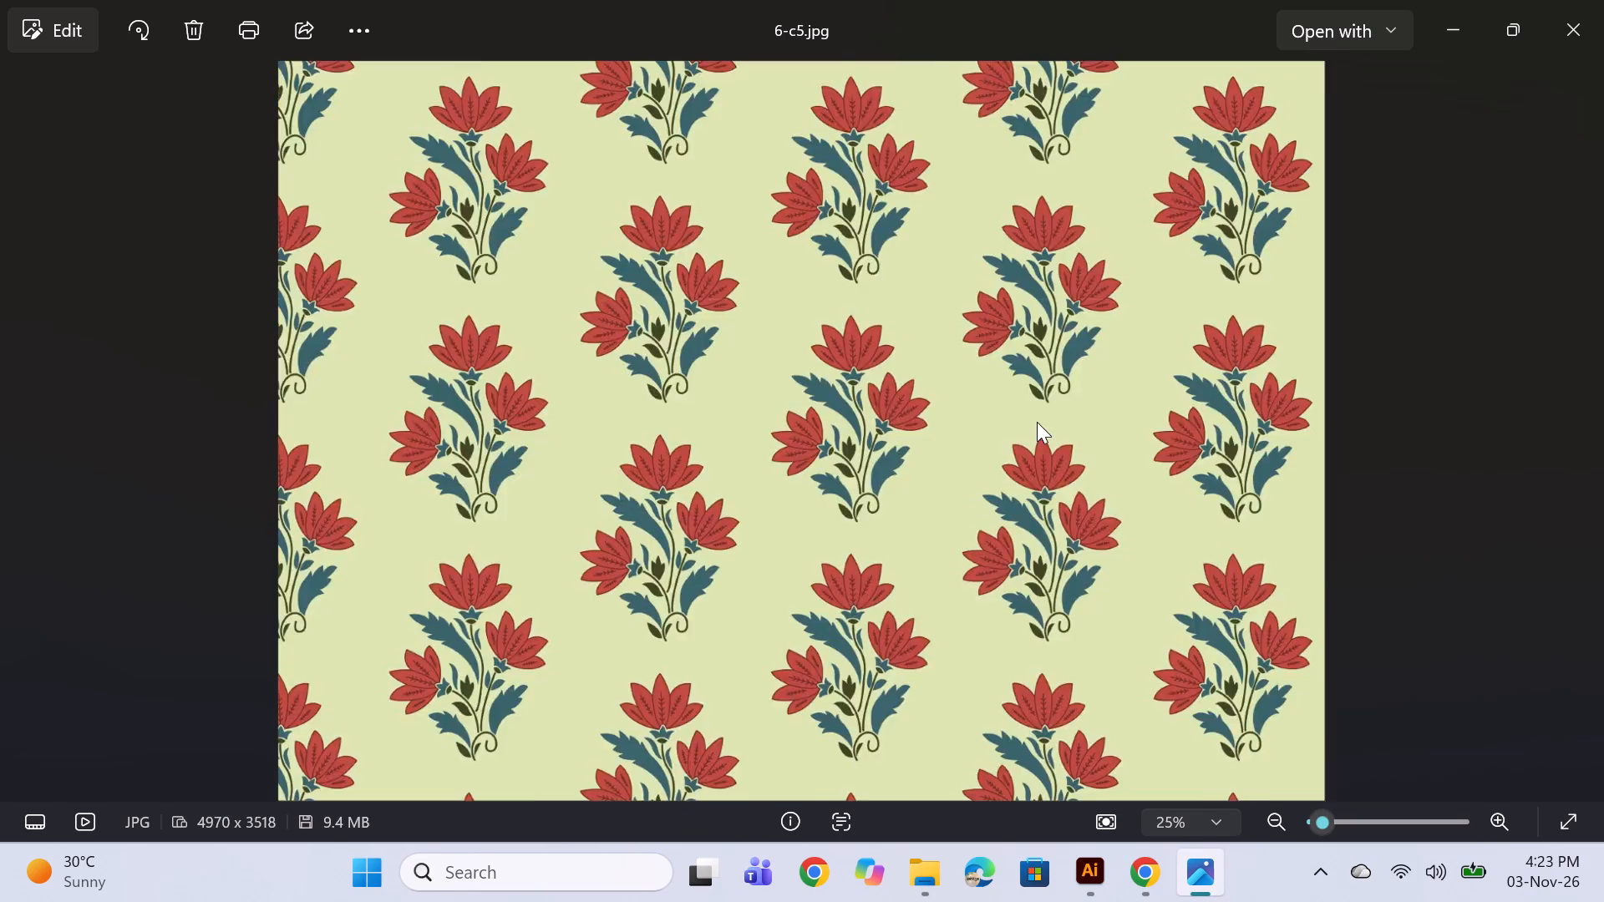
key(Left)
key(Left)
key(Right)
key(Right)
key(Right)
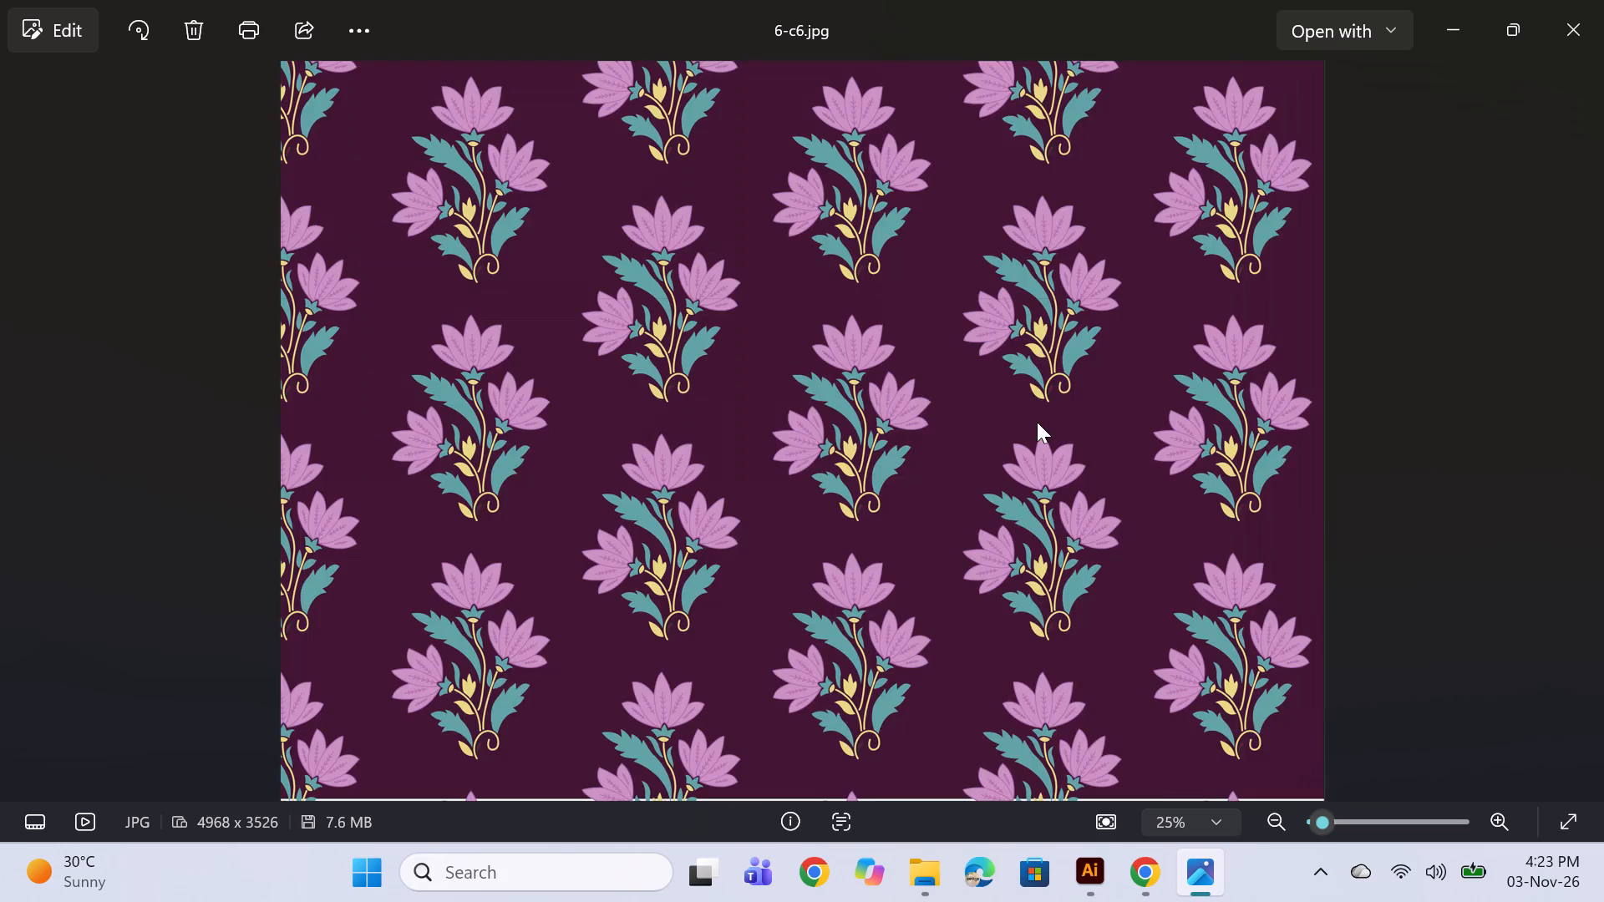
key(Right)
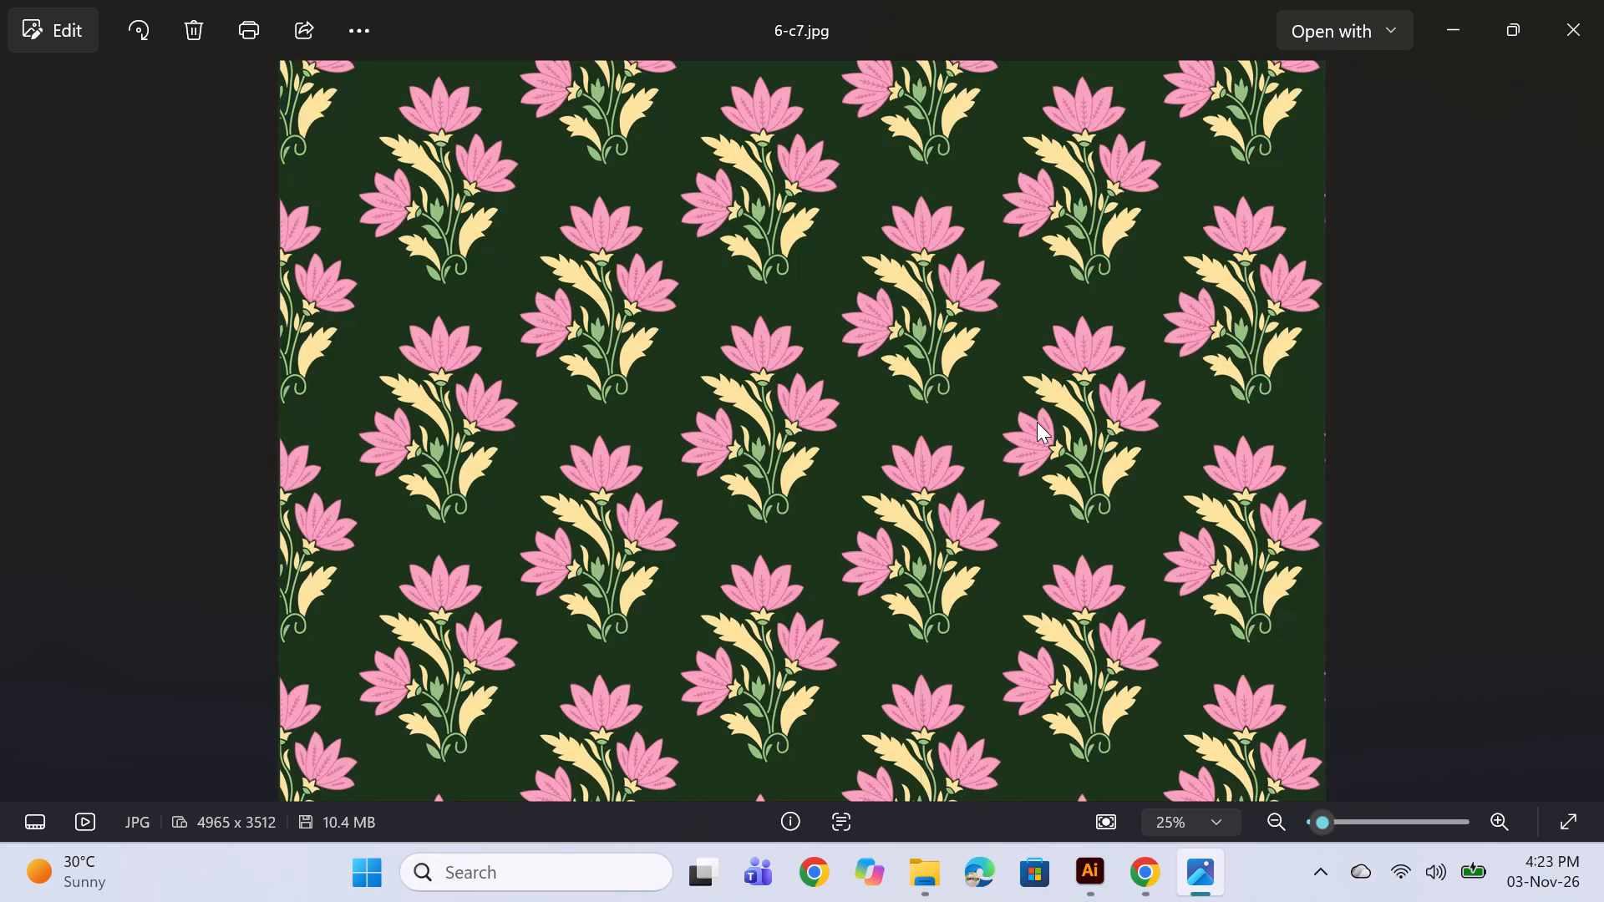
key(Right)
key(Left)
key(Left)
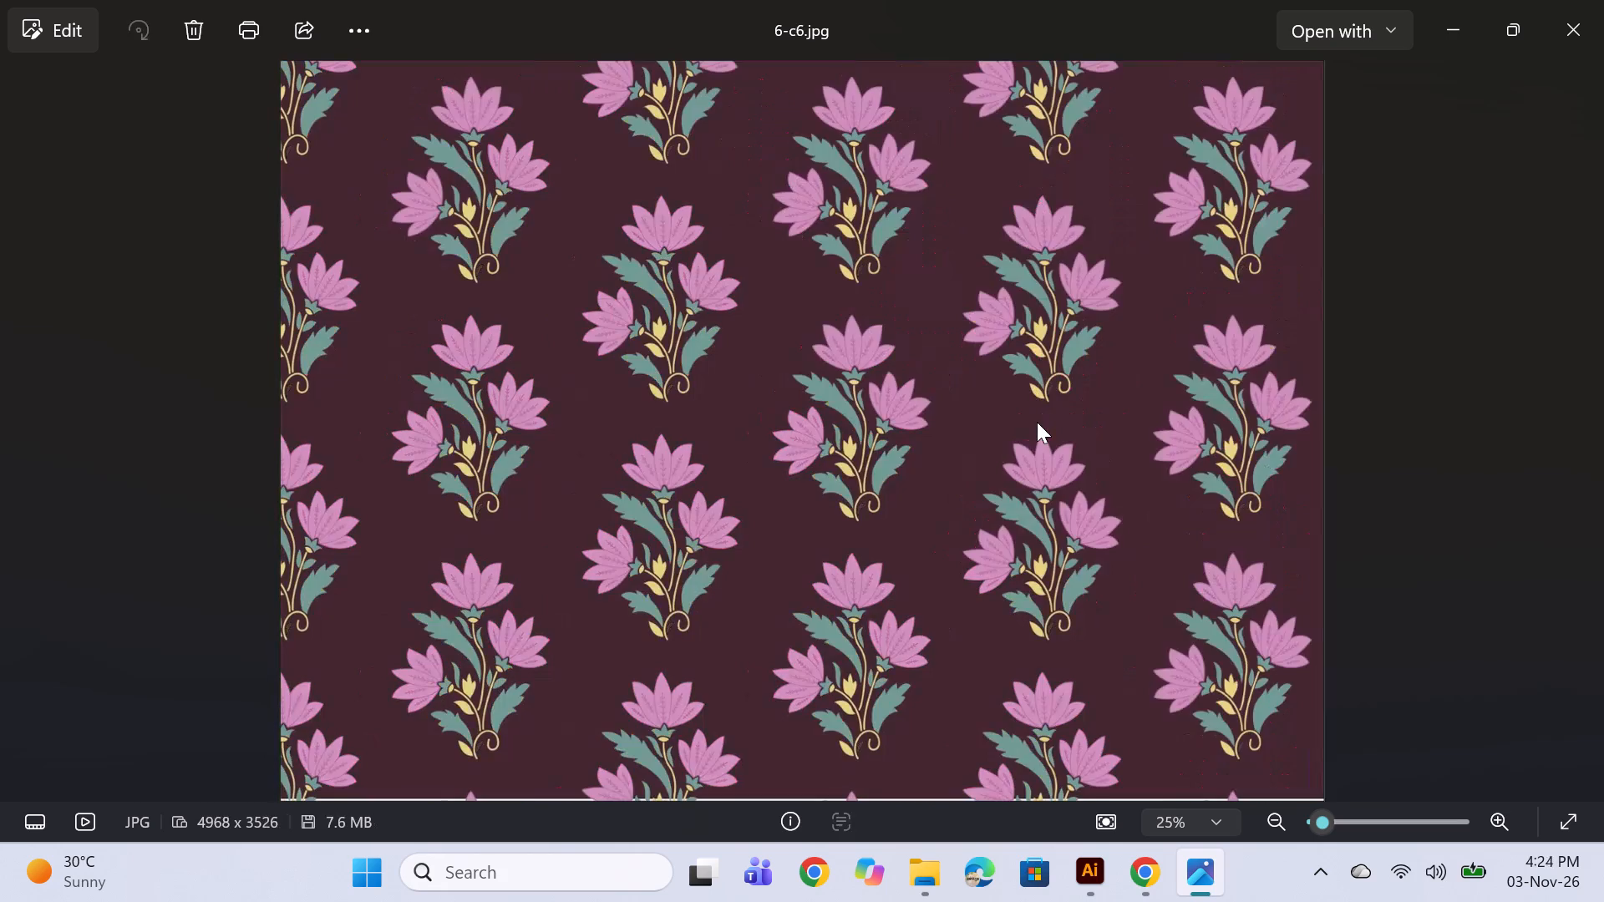
key(Right)
key(Left)
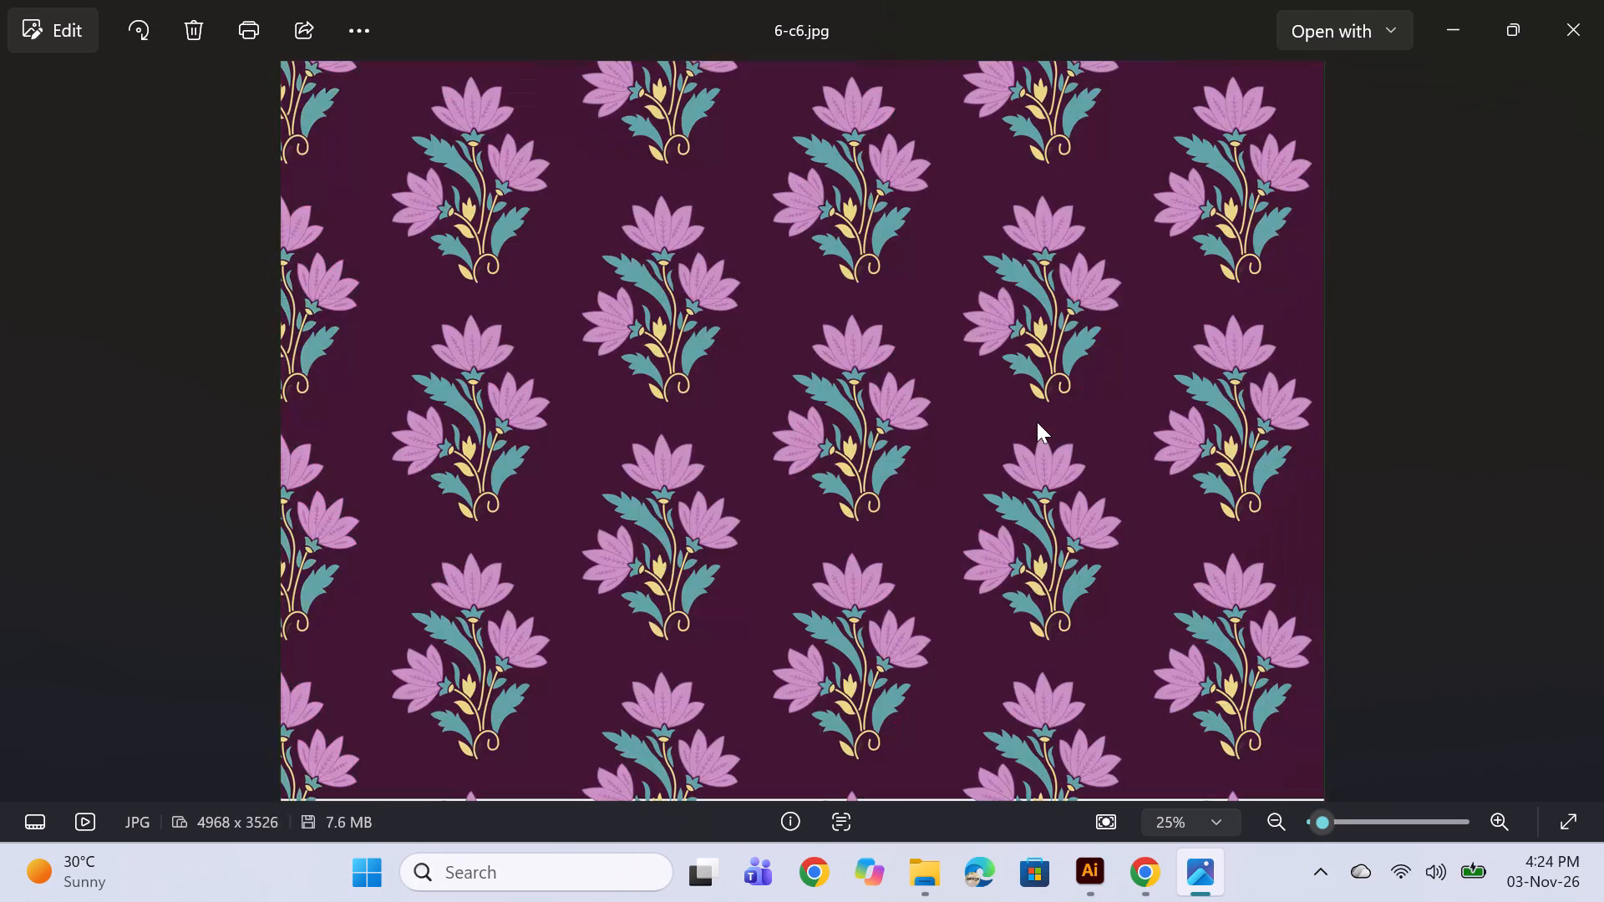
key(Left)
key(Left)
key(Left)
key(Right)
key(Right)
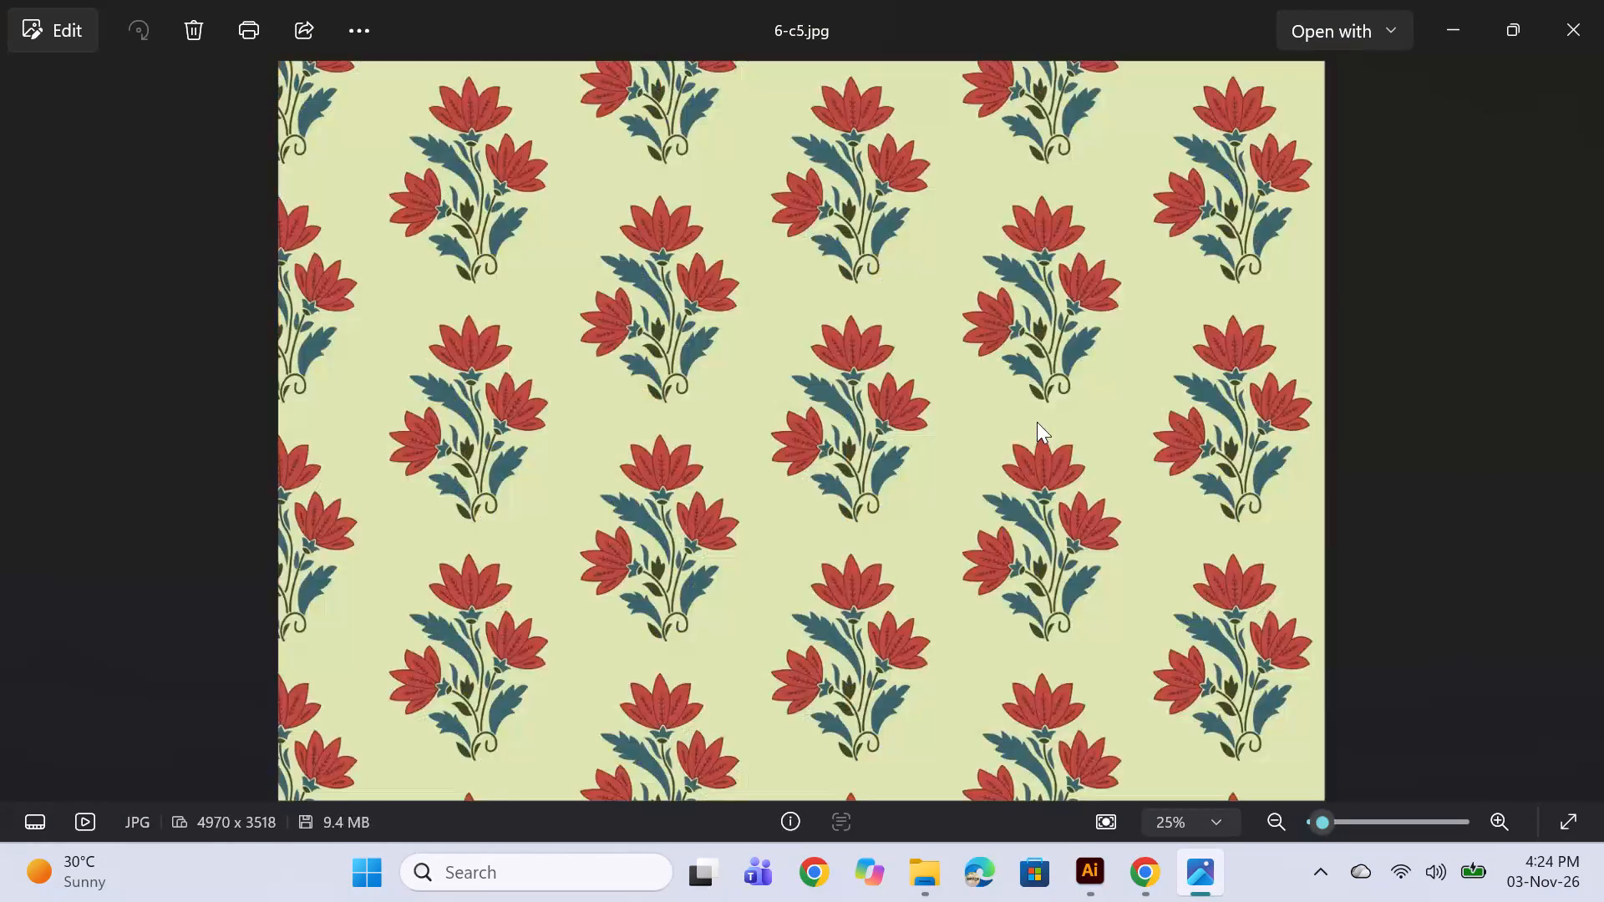
key(Right)
key(Right)
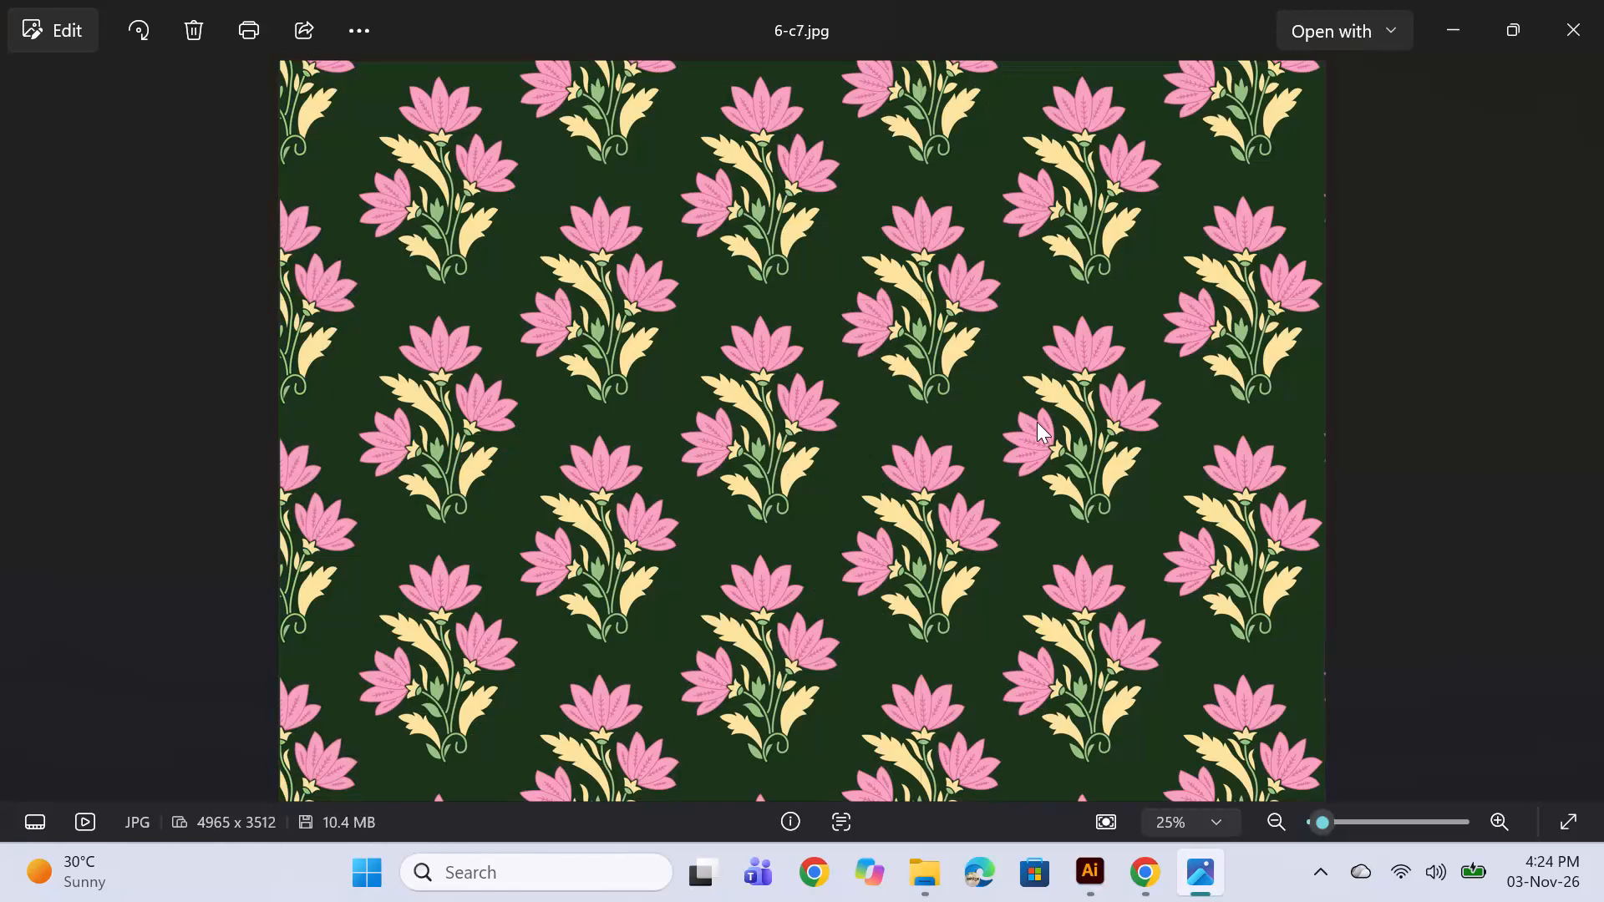
Check the remaining lotus exports through 6-c10.jpg, run through the whole 6 series once more, and close Photos.
key(Right)
key(Right)
key(Right)
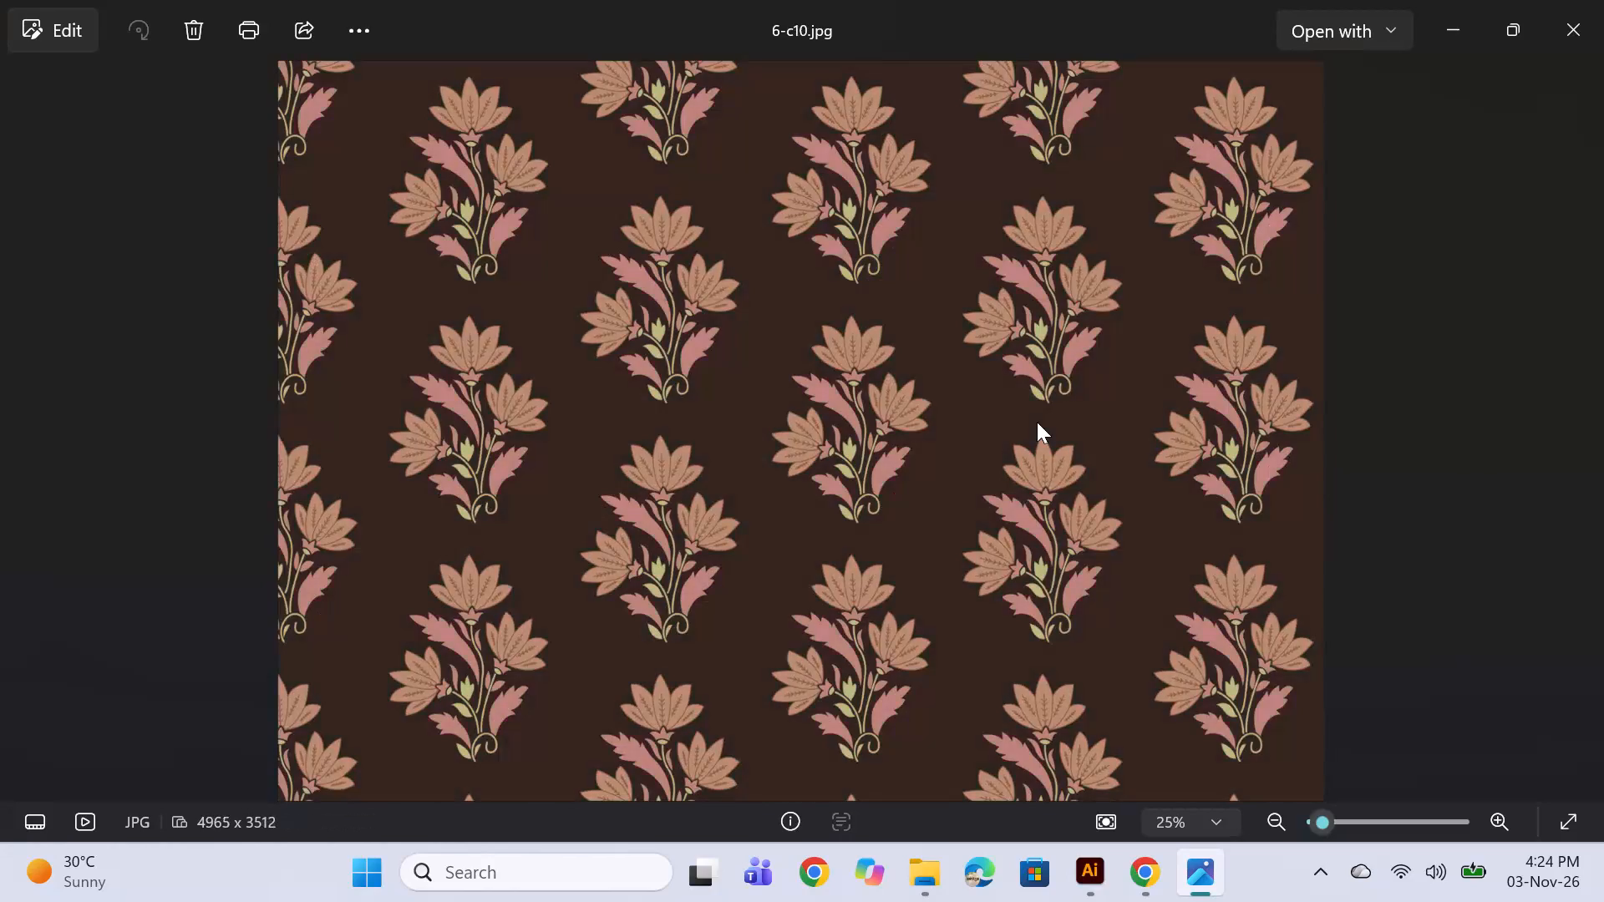
key(Right)
key(Left)
key(Right)
key(Right)
key(Left)
key(Left)
key(Left)
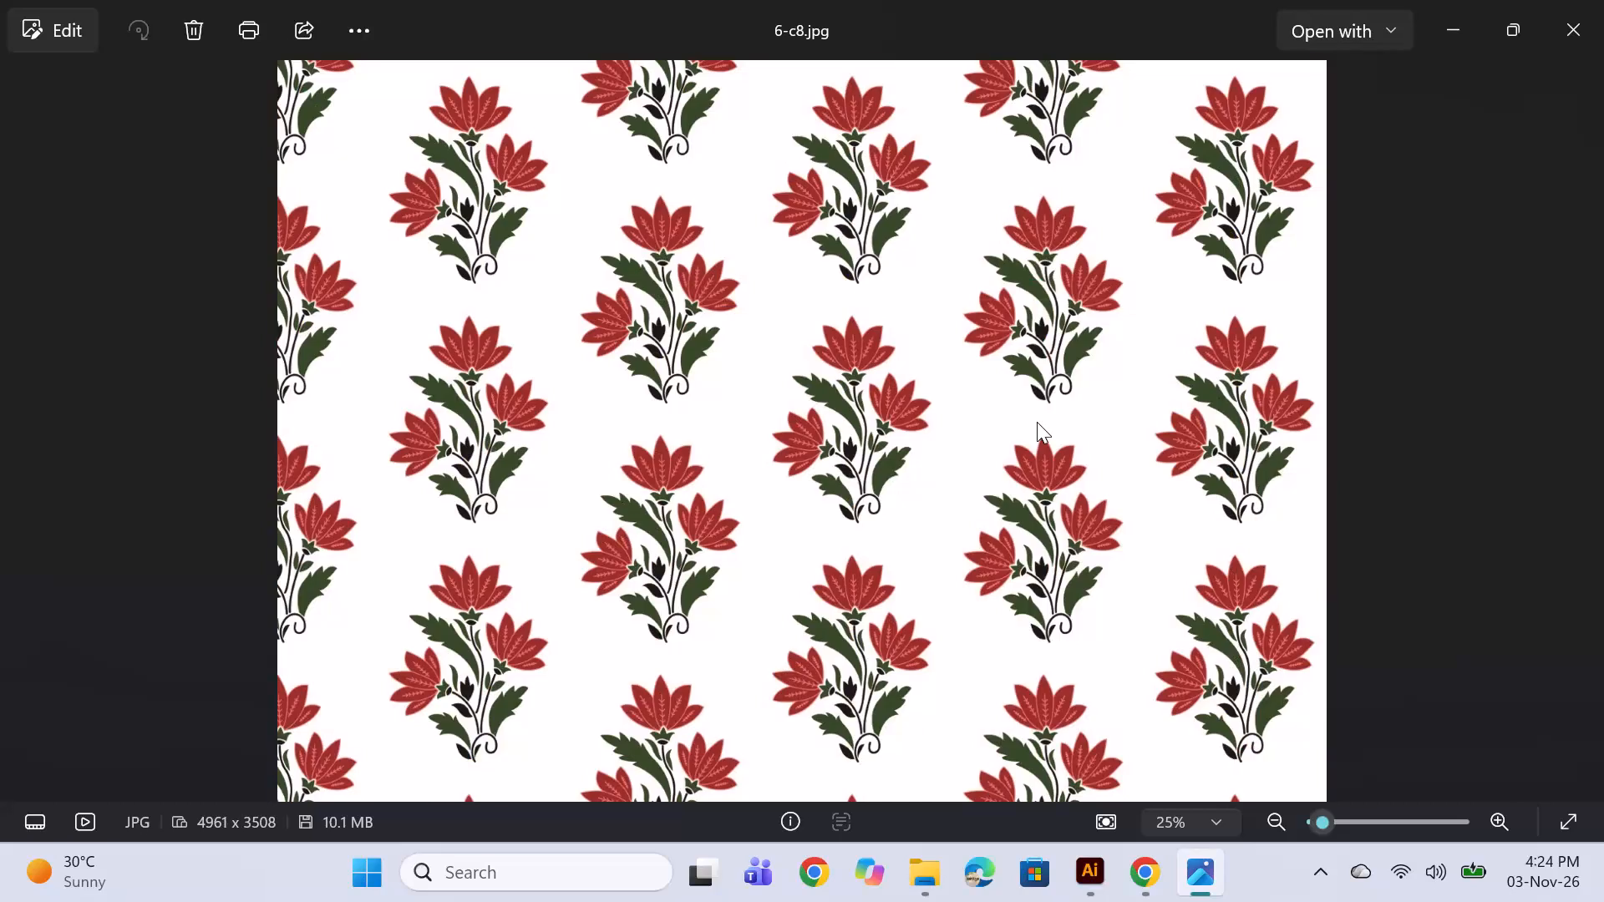
key(Left)
key(Left)
key(Left)
key(Left)
key(Left)
key(Left)
key(Left)
key(Left)
key(Left)
key(Right)
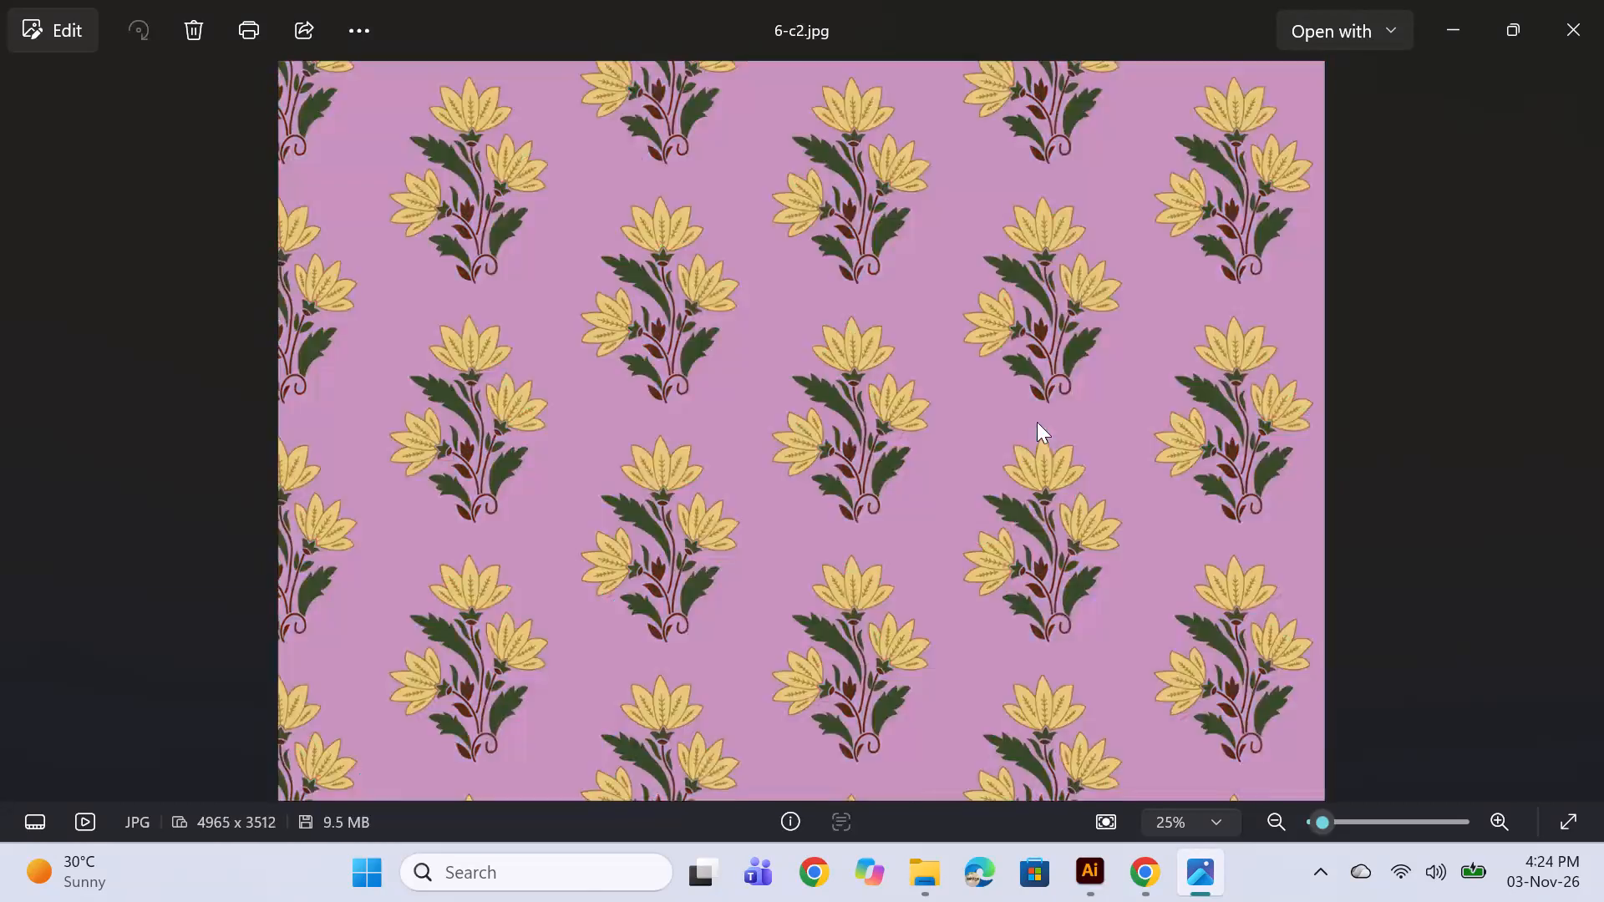
key(Right)
key(Right)
key(Right)
key(Right)
key(Right)
key(Right)
key(Right)
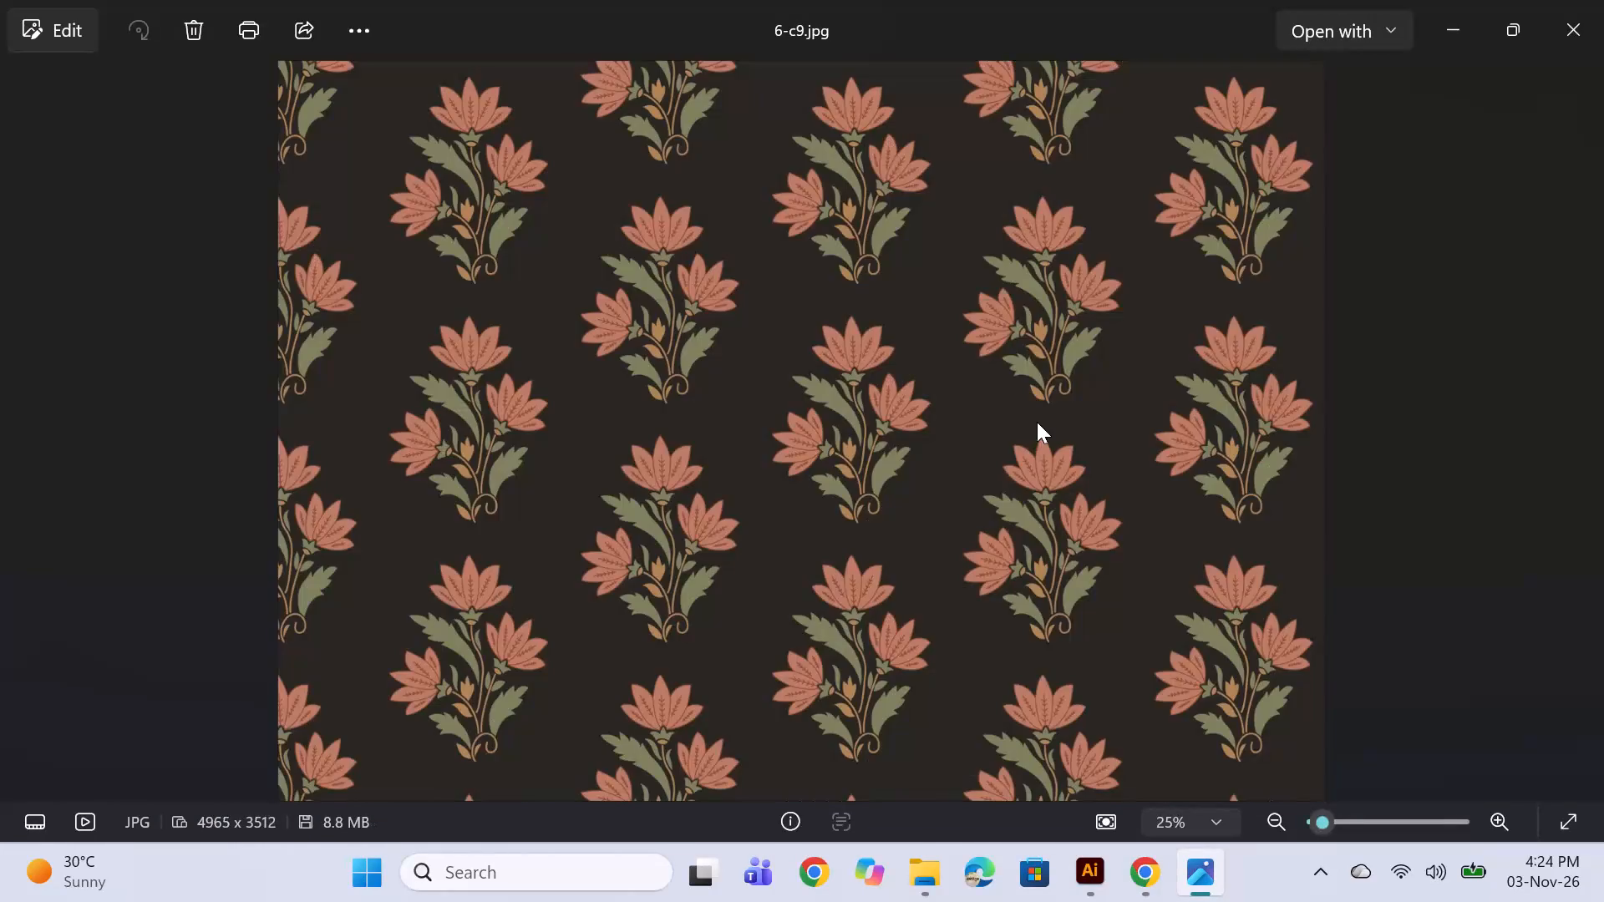
key(Right)
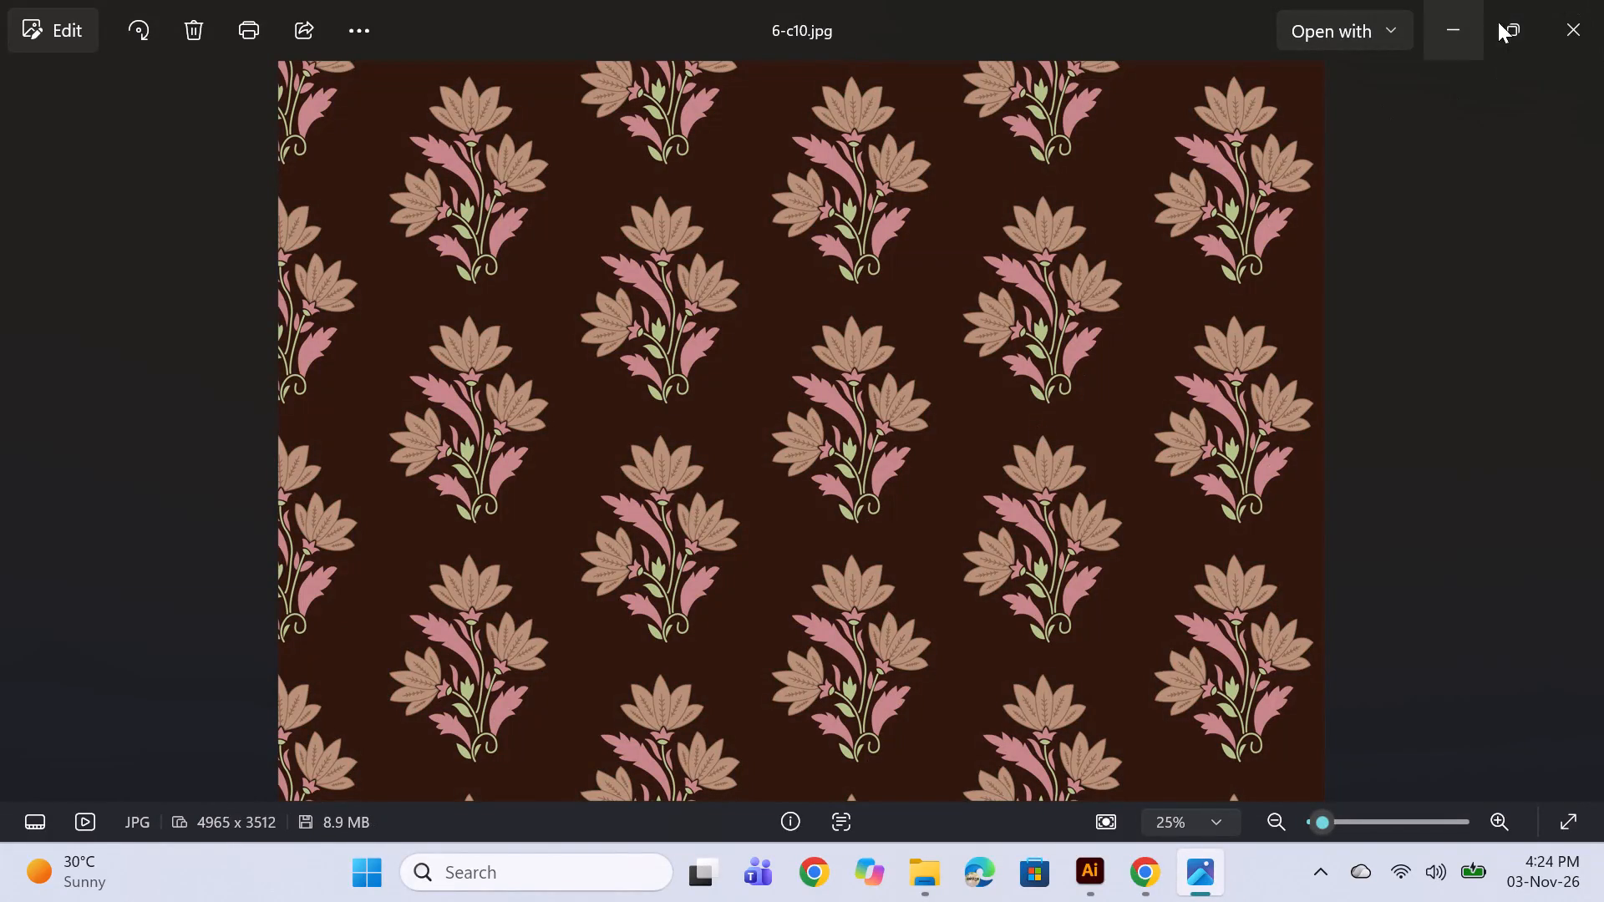
click(1579, 25)
Switch to Illustrator and go through the open lotus documents, ending on the dark green 6-c7.ai.
click(1139, 870)
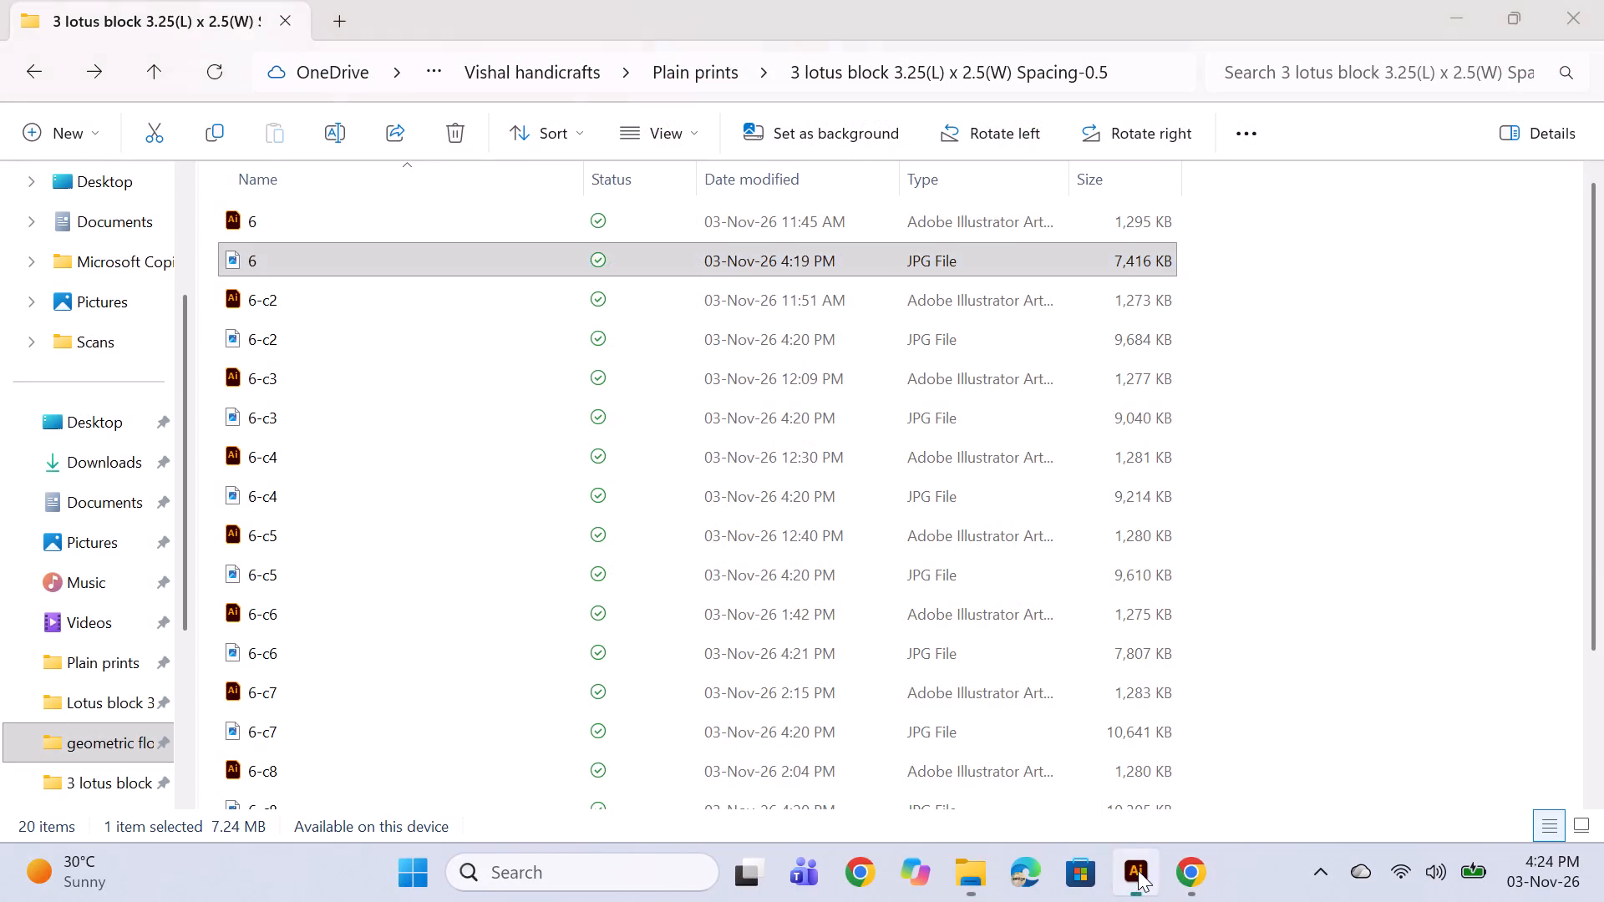
click(175, 86)
click(90, 97)
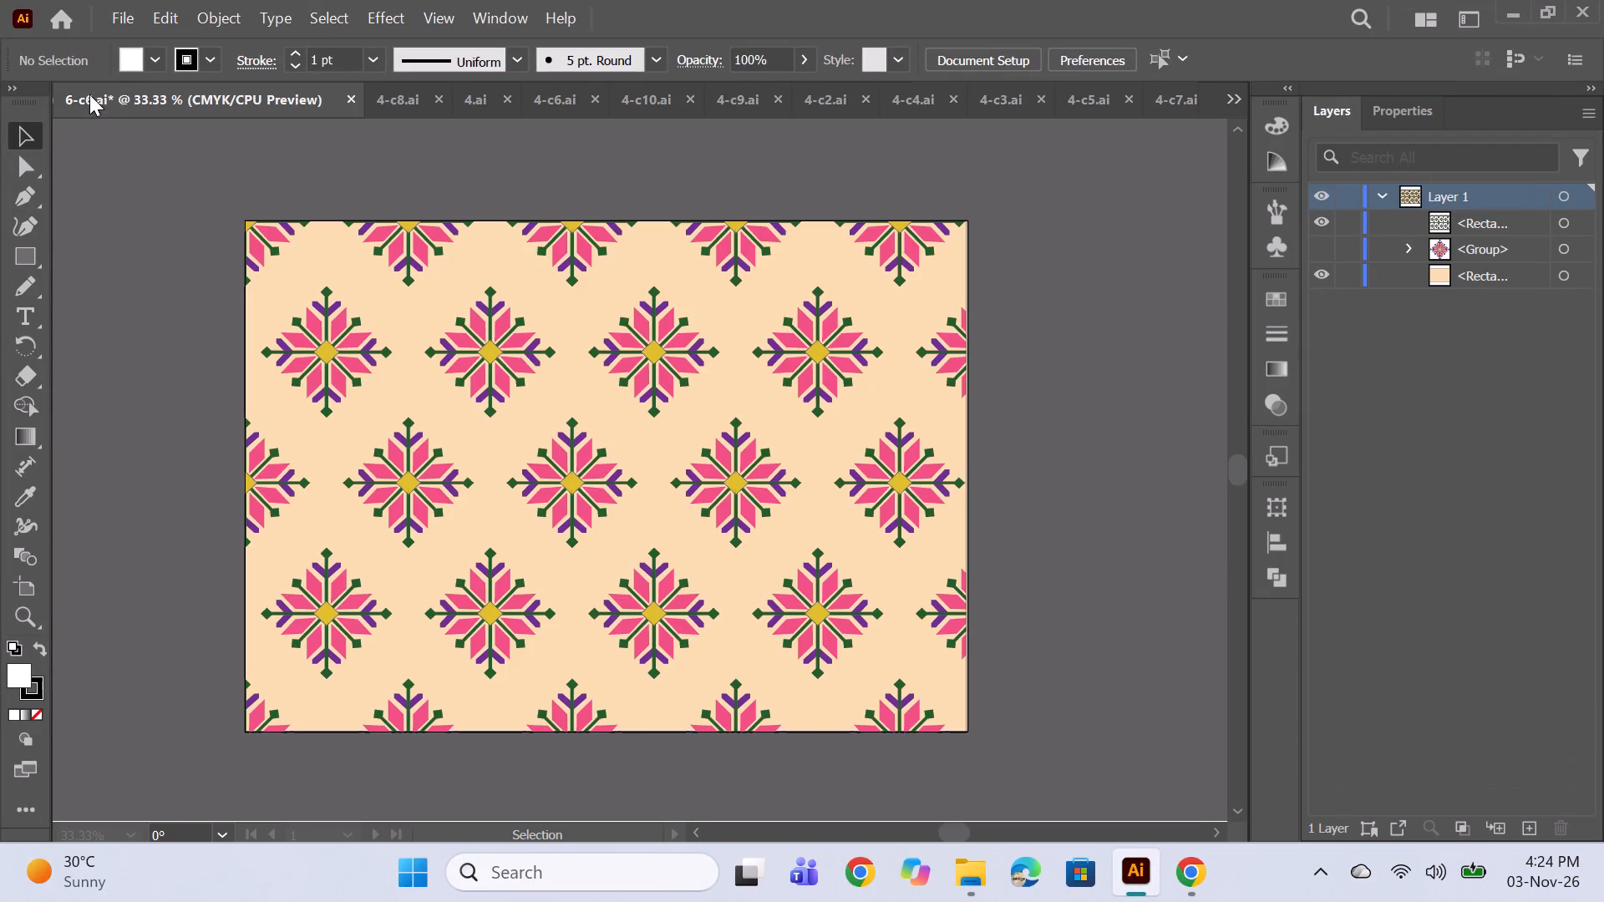
click(1233, 98)
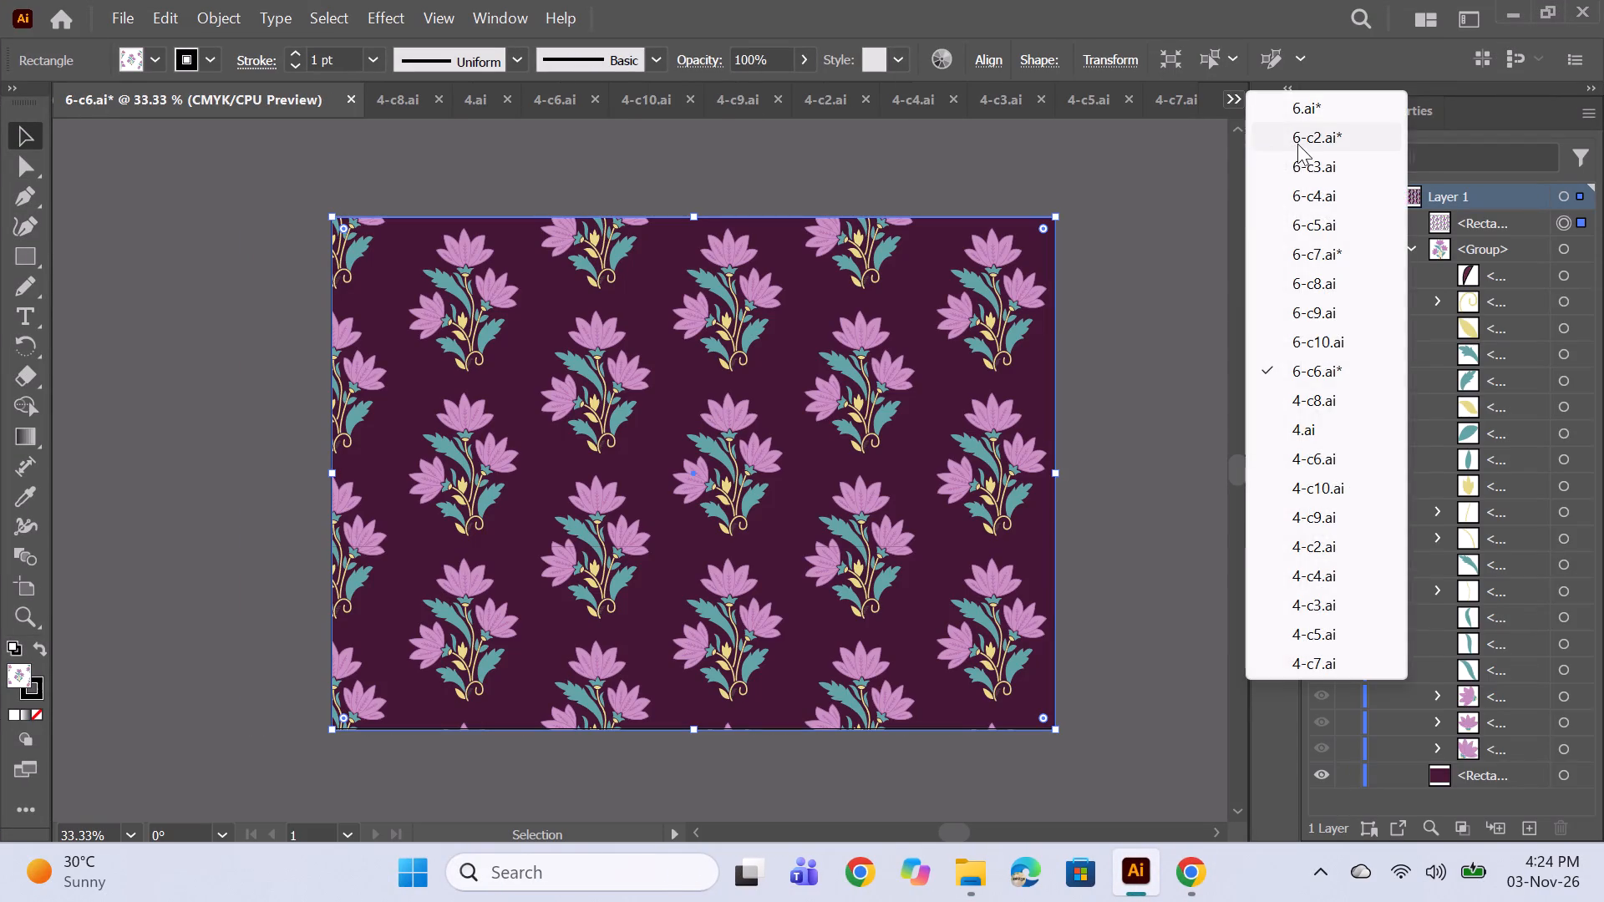
click(1297, 144)
click(387, 99)
click(494, 90)
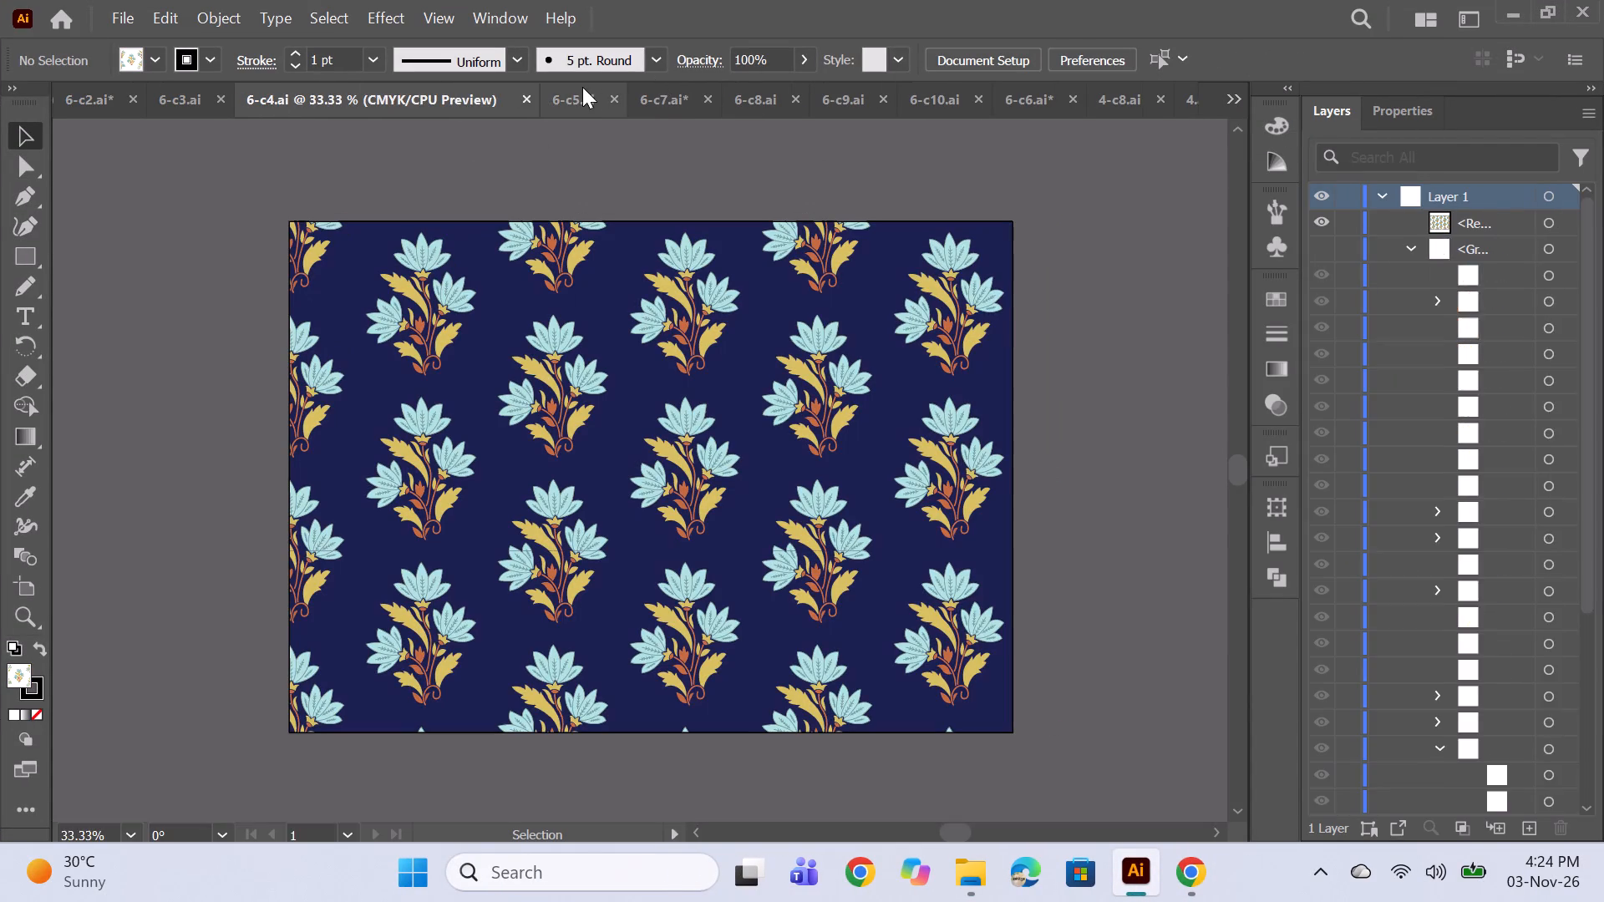
click(576, 88)
click(648, 93)
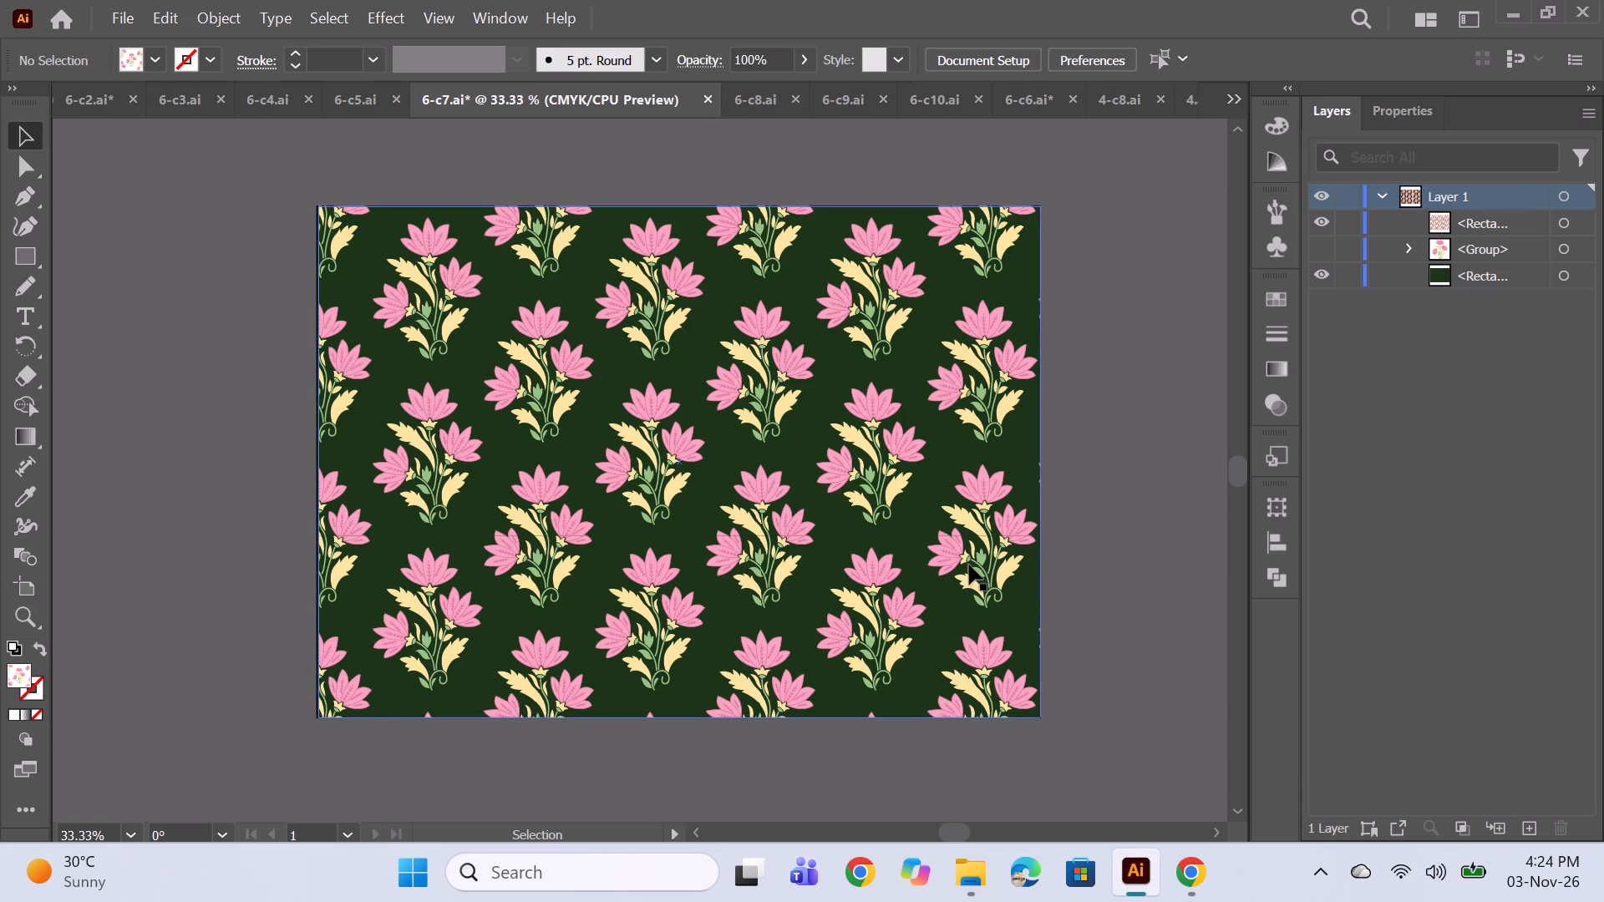
Delete the pattern-filled rectangle in 6-c7.ai and show the hidden lotus motif group.
click(1565, 216)
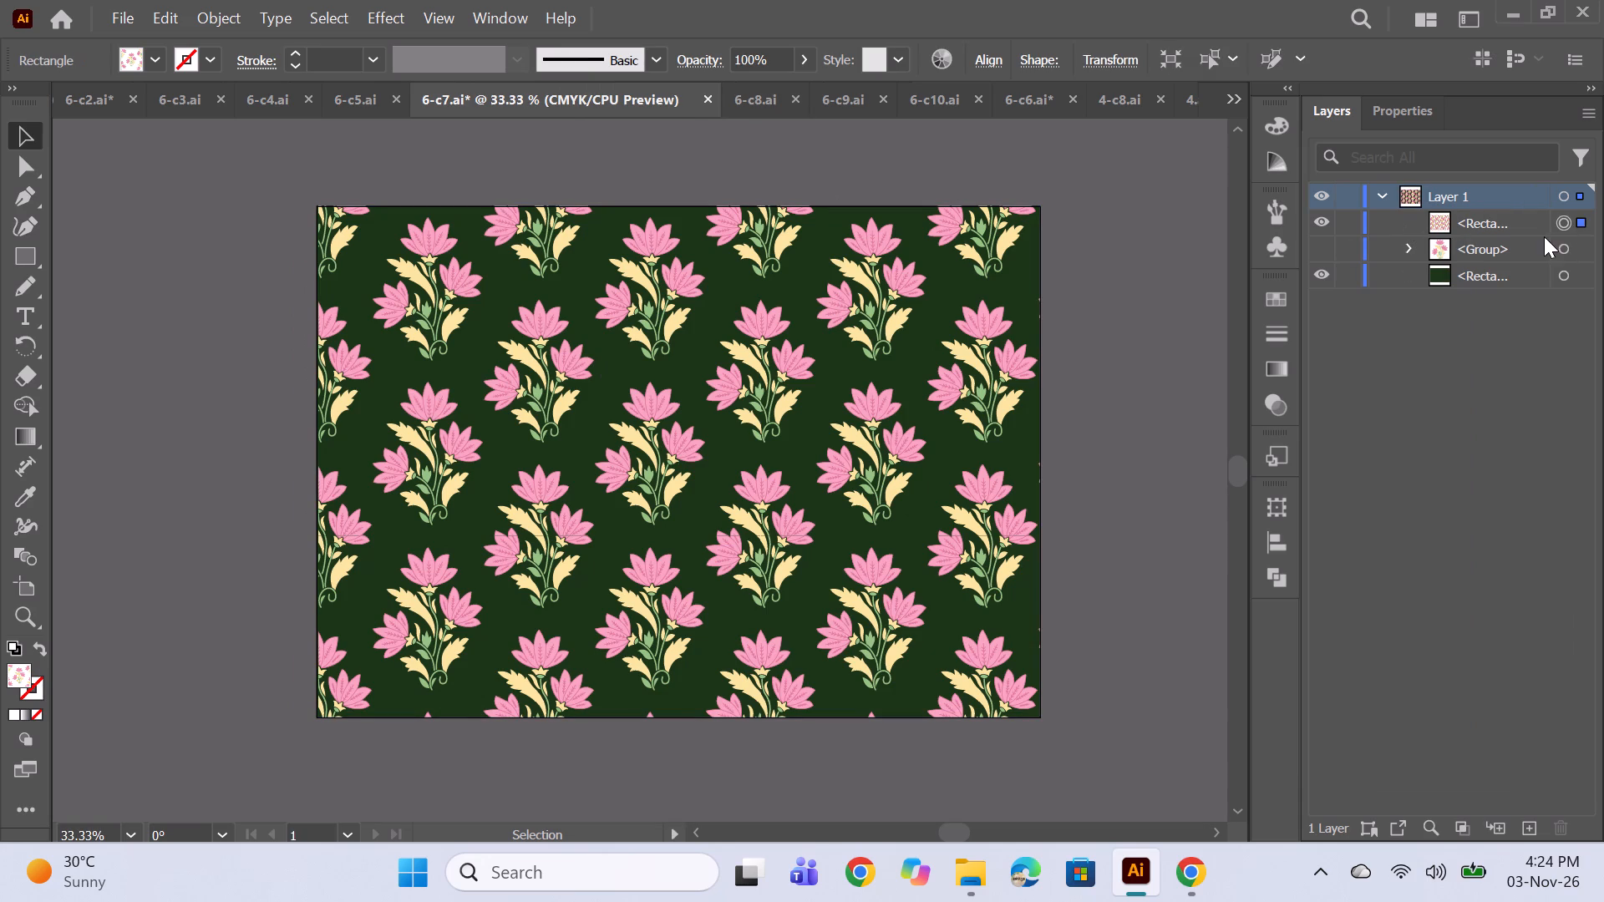
key(BackSpace)
click(1315, 219)
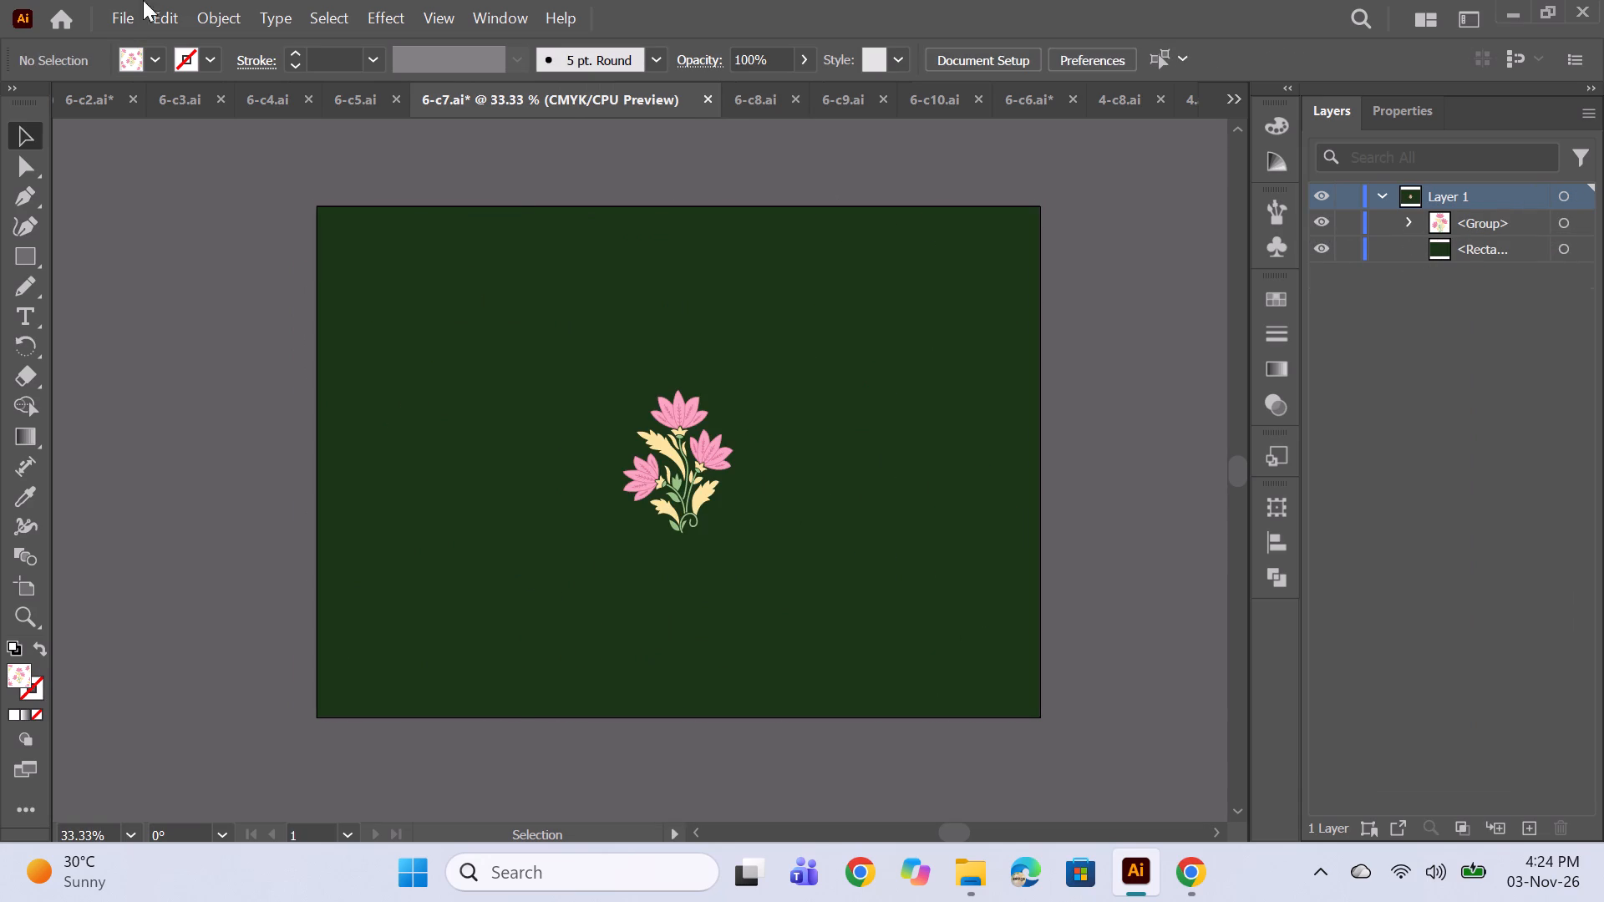
click(124, 17)
Make a new pattern from the lotus motif group in 6-c7.ai with the Brick by Column tile type.
click(1564, 217)
click(221, 12)
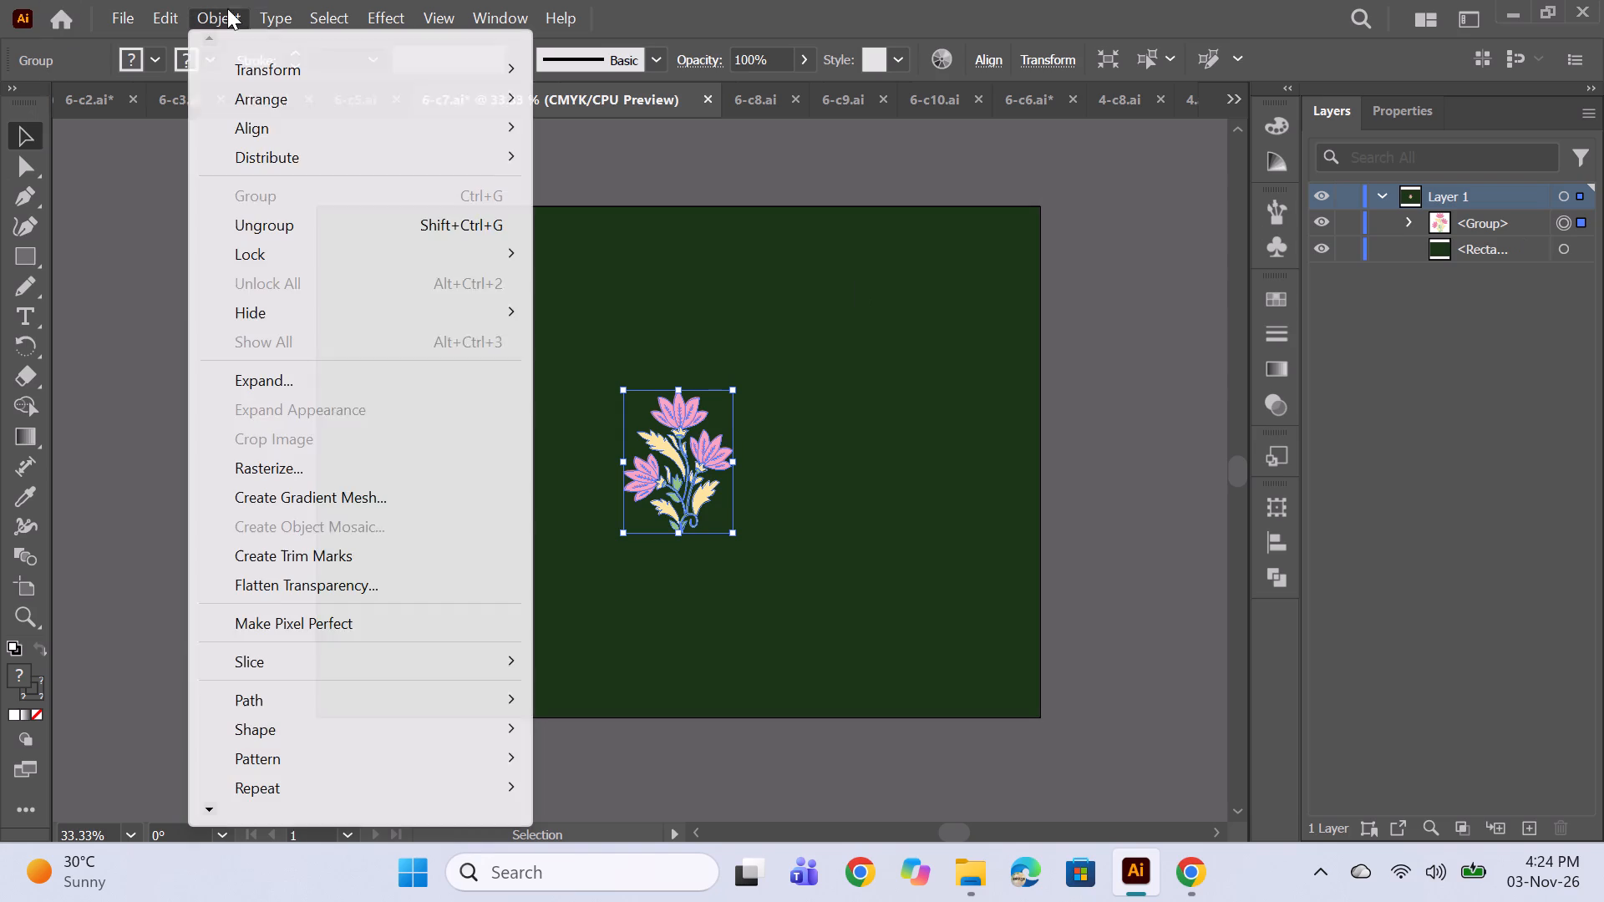
click(269, 767)
click(708, 758)
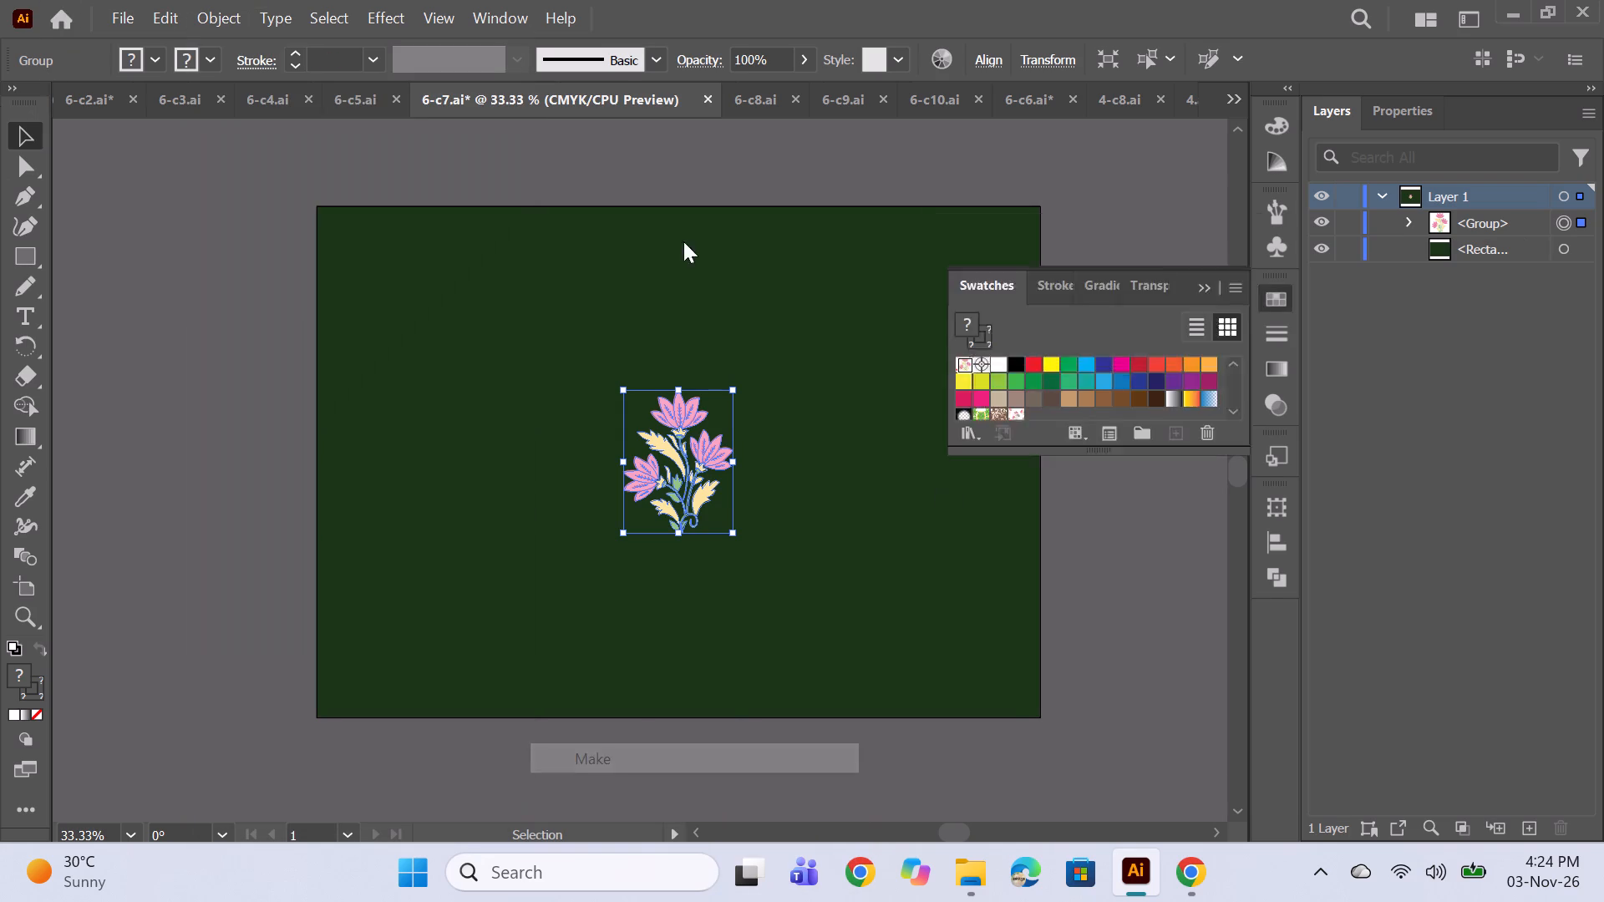
click(1054, 484)
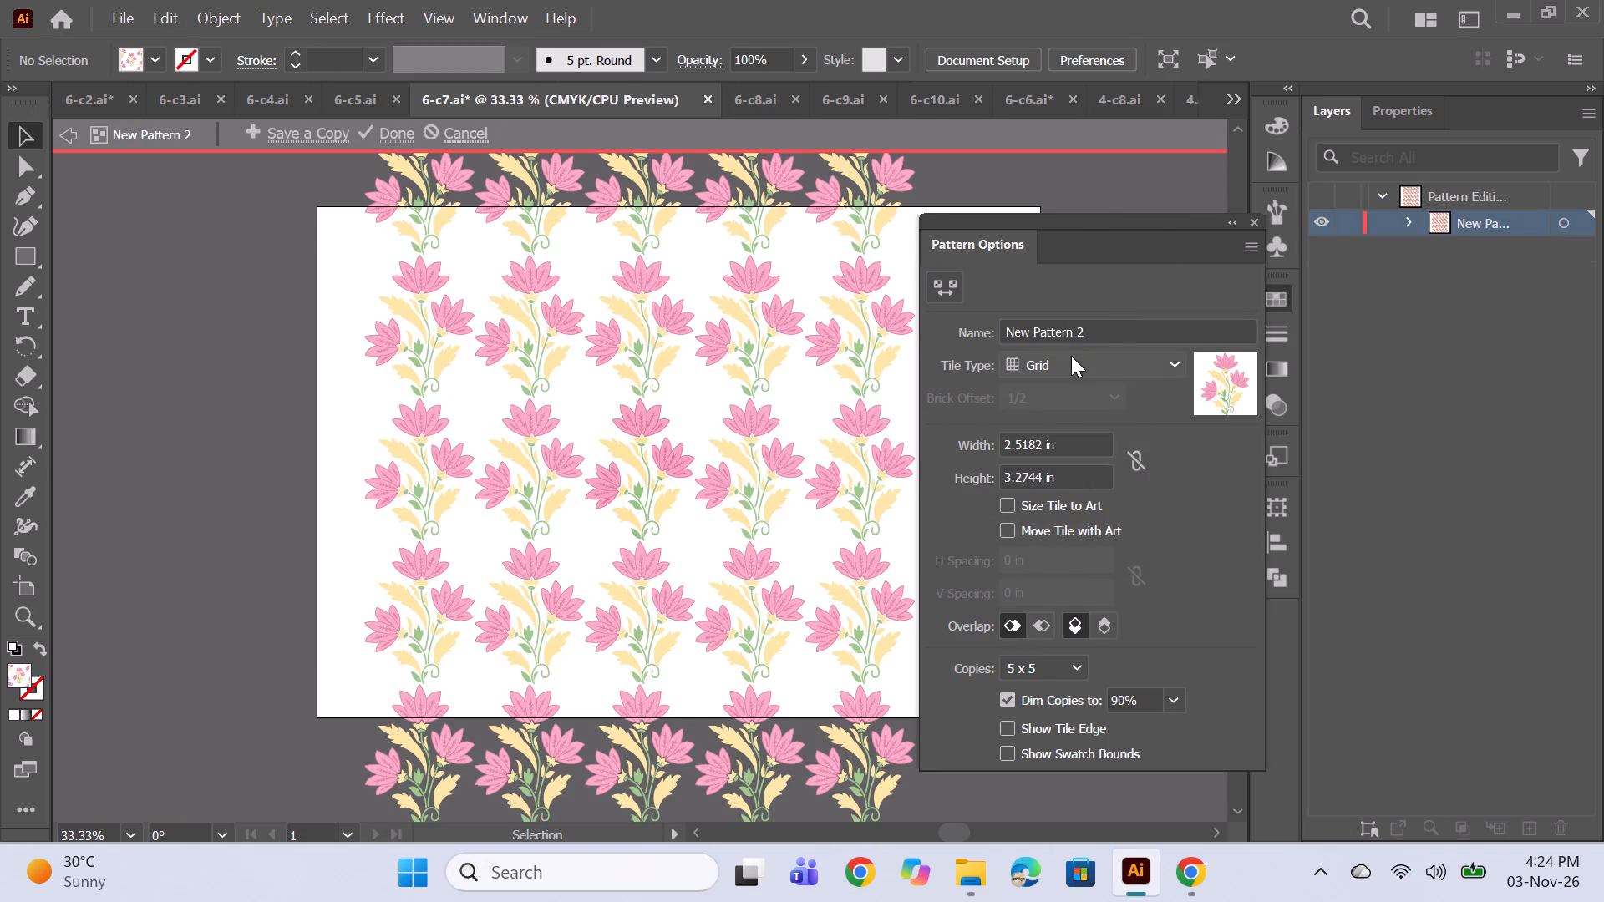
click(1071, 356)
click(1106, 459)
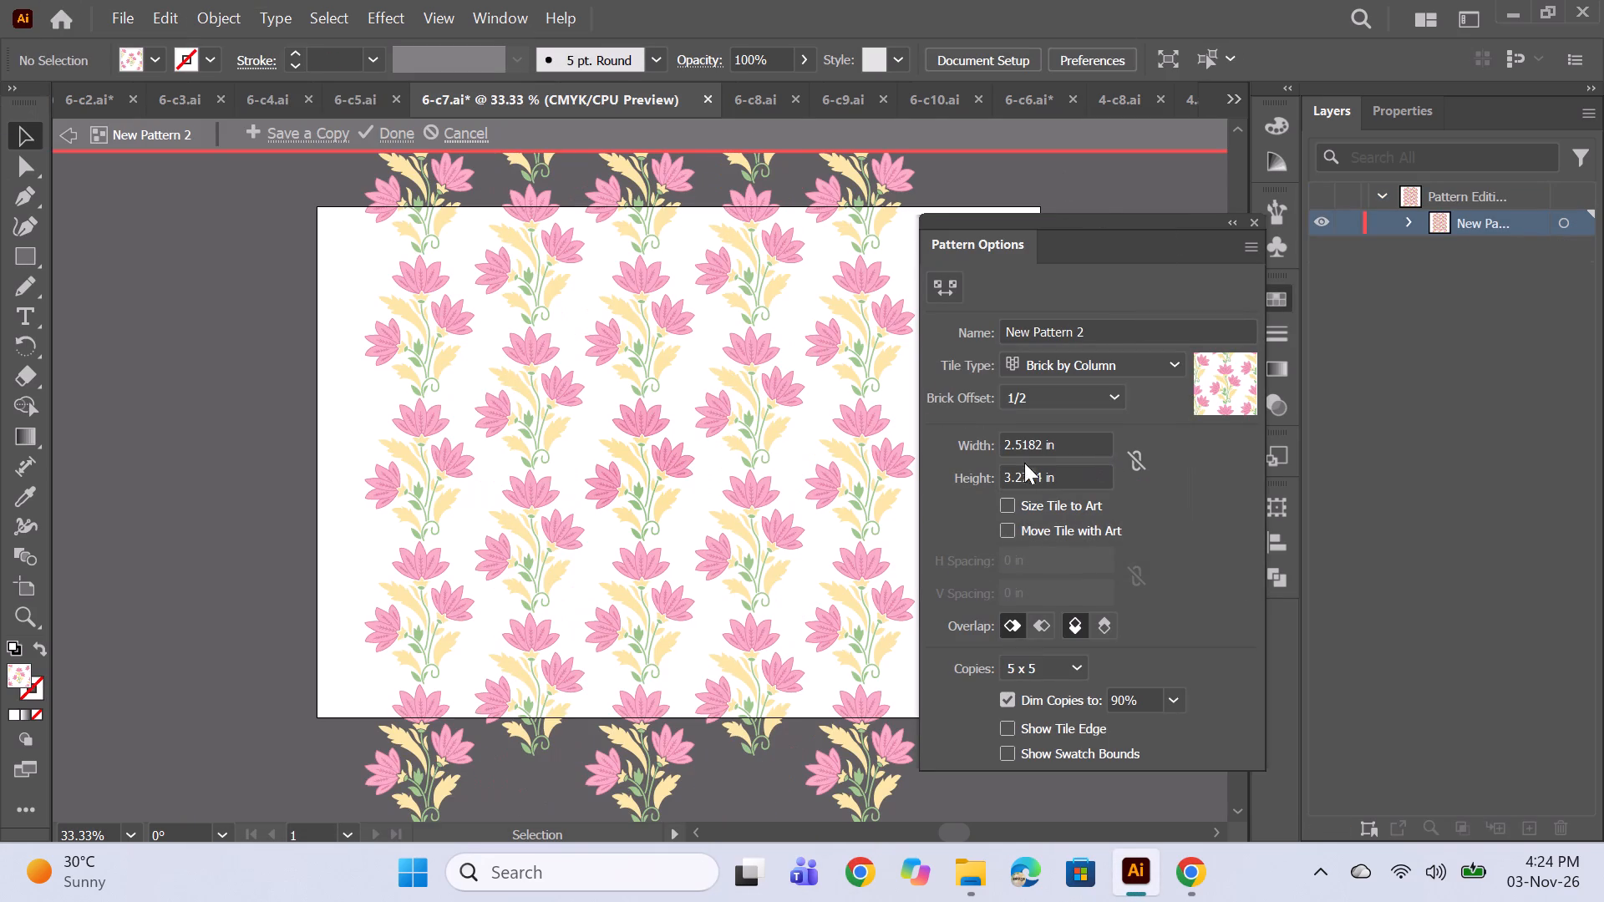
Size the pattern tile to the art with 0.5 in horizontal and 0.5 in vertical spacing, and finish pattern editing.
click(1009, 497)
click(1010, 545)
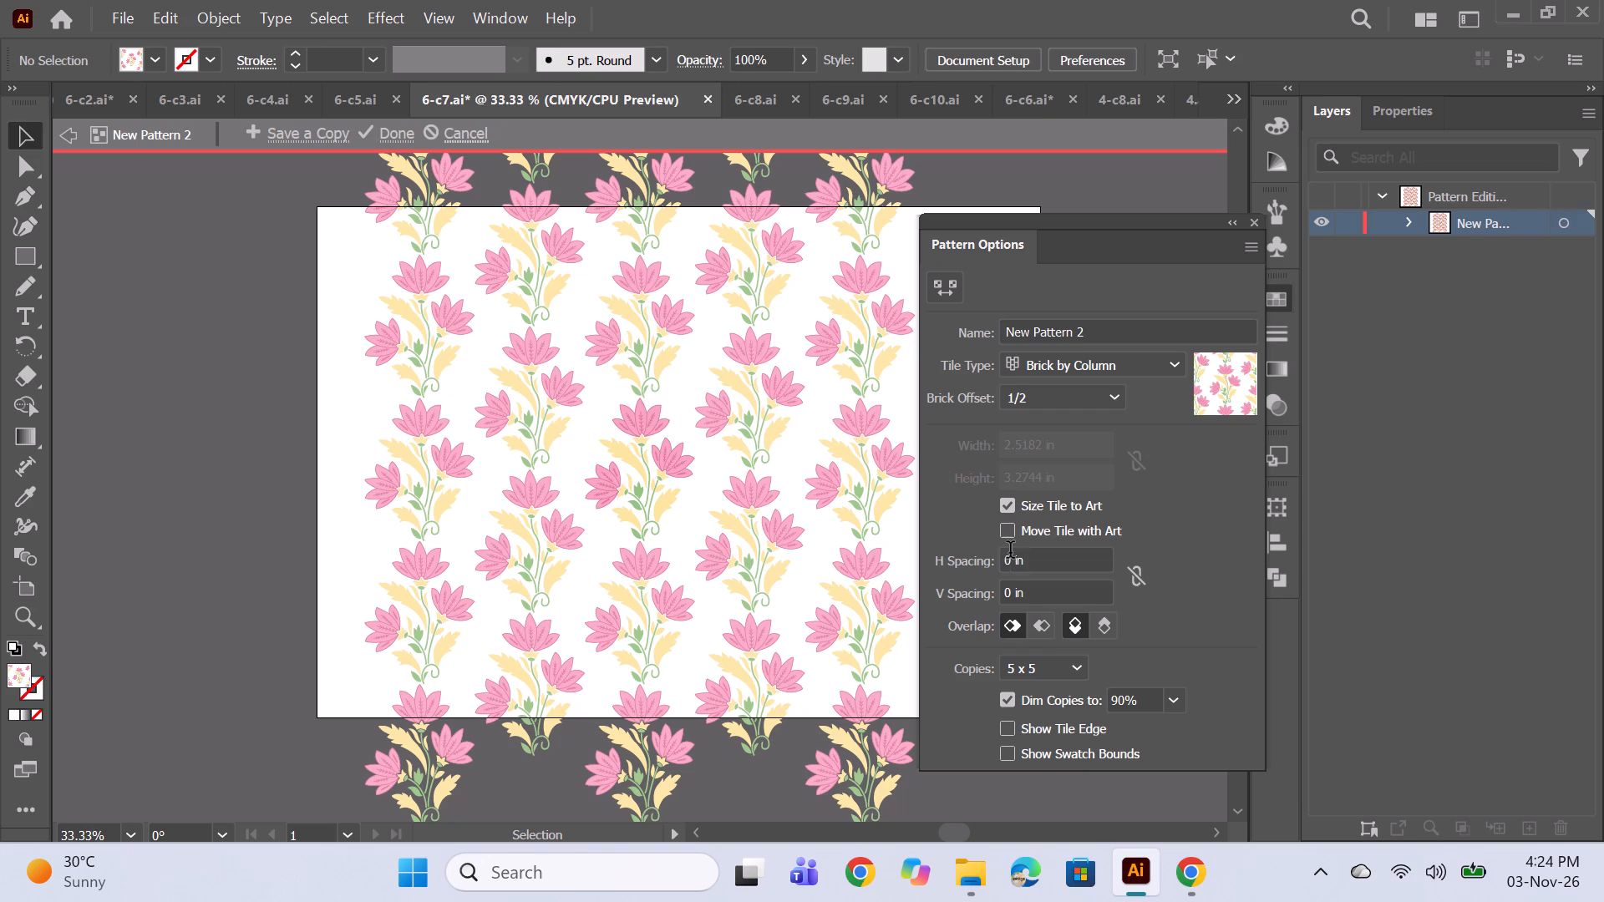
click(1010, 552)
text(.5)
key(Return)
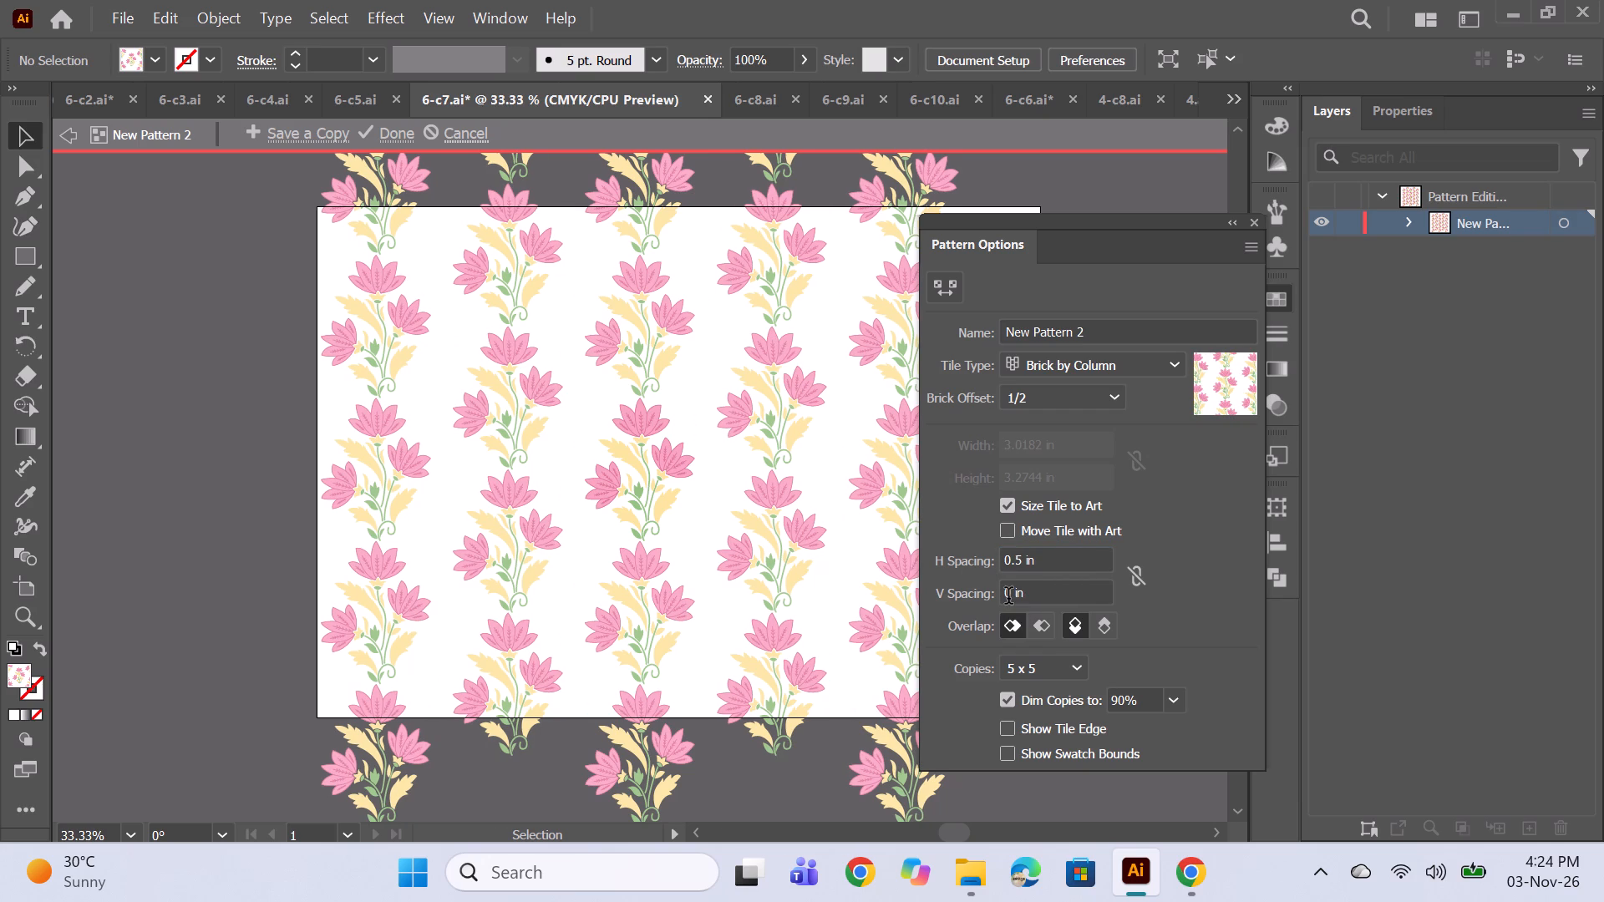
click(1008, 598)
text(.5)
key(Return)
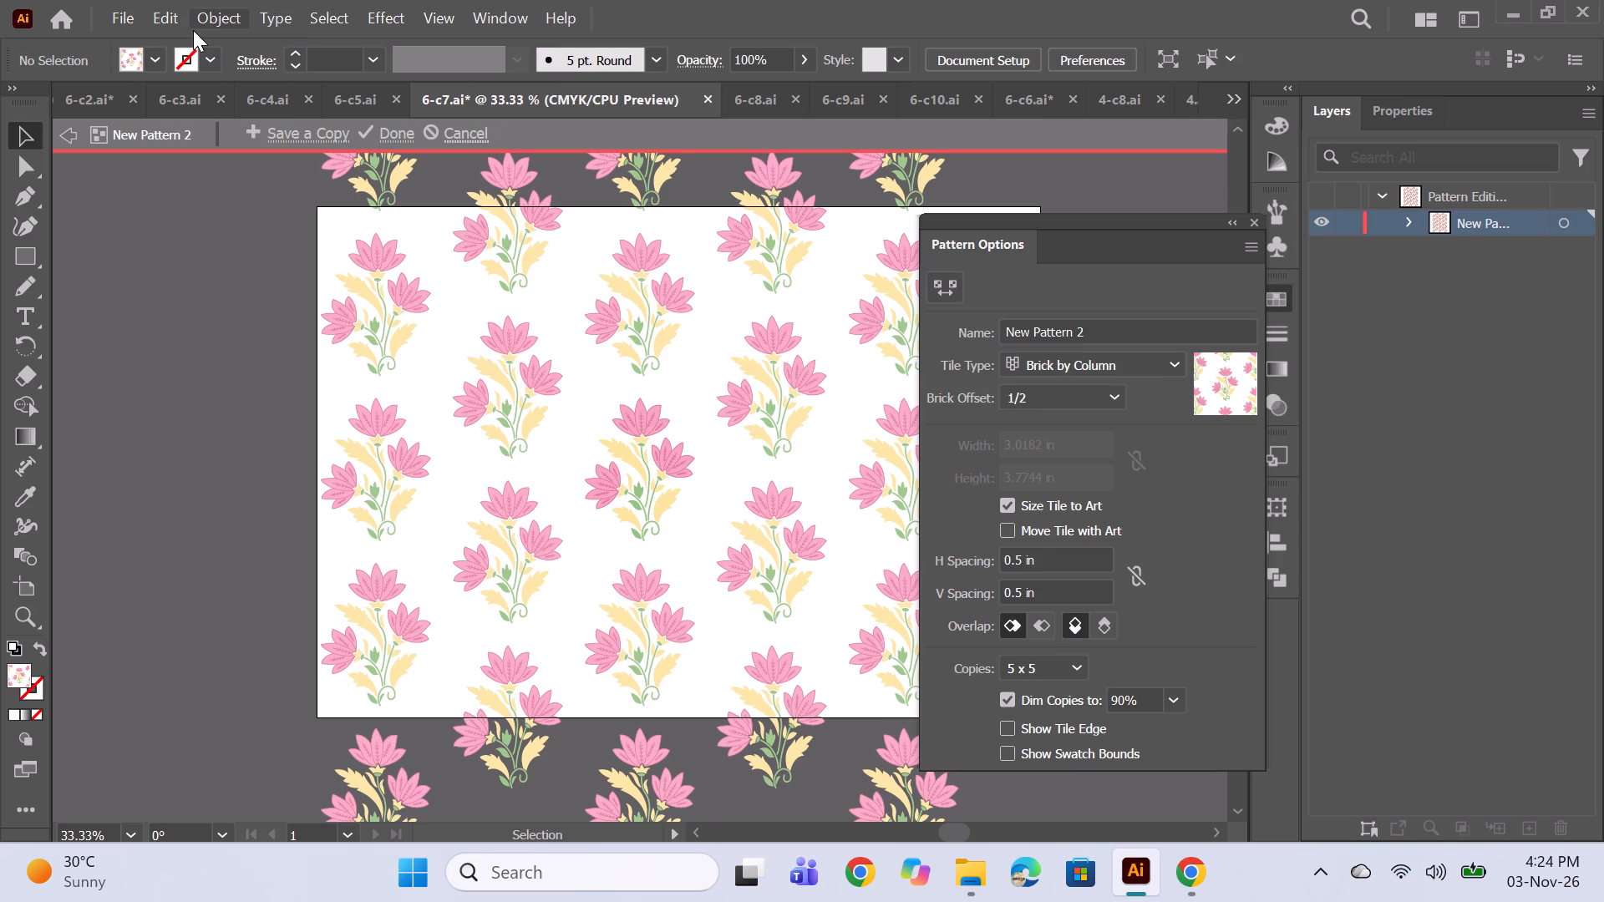
click(393, 135)
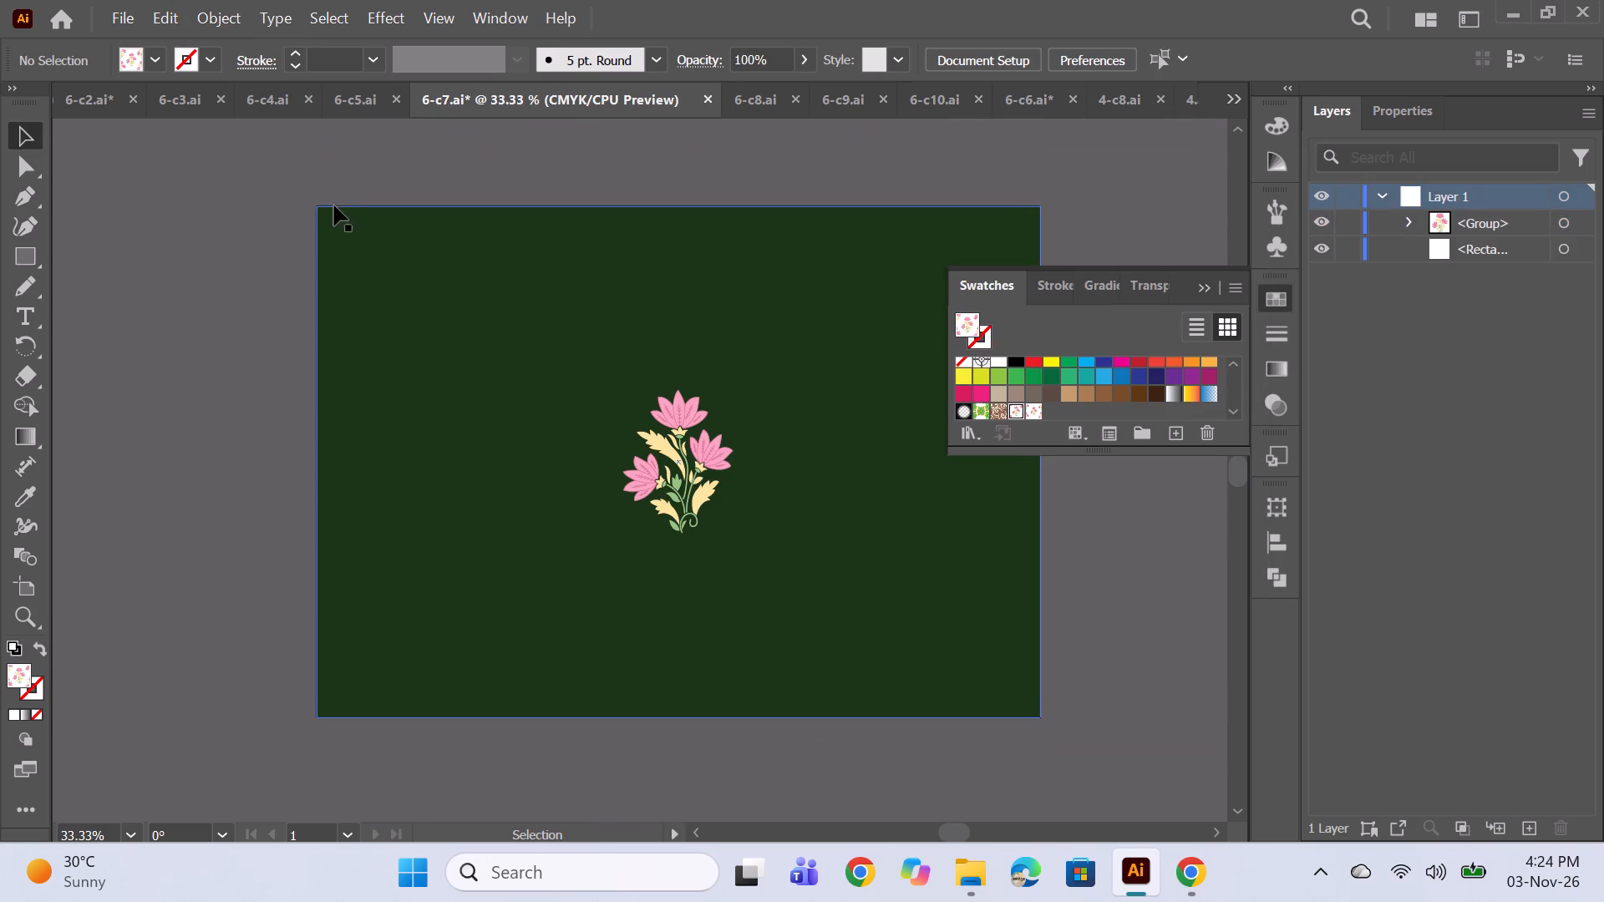
Draw a pattern-filled rectangle over the whole dark green artboard and hide the original lotus motif group.
click(18, 257)
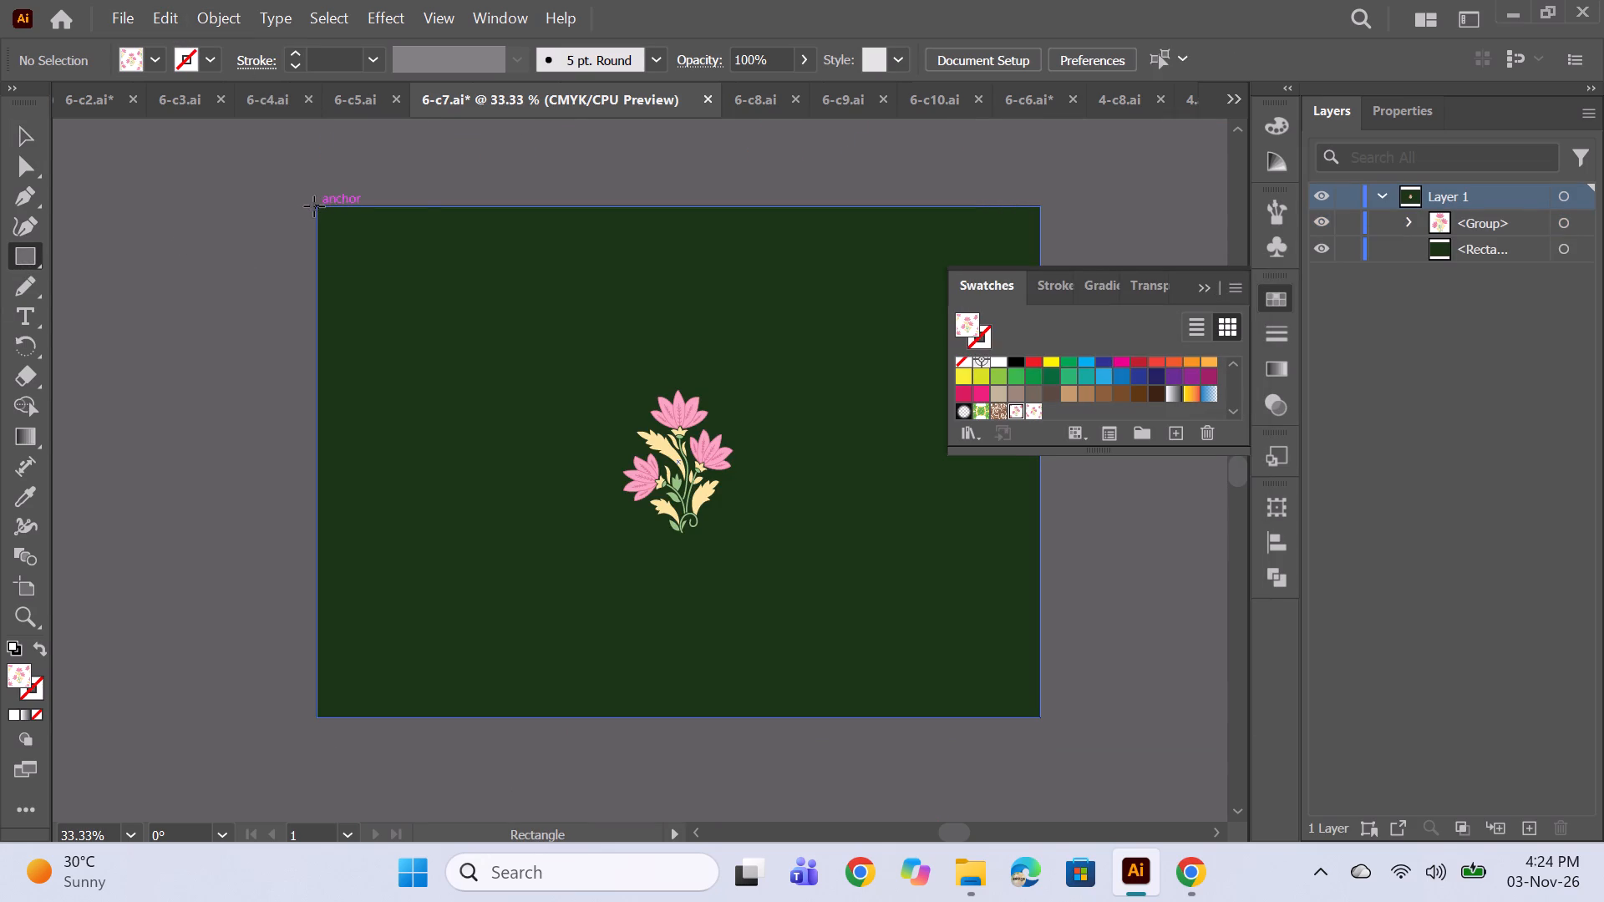
drag(314, 206, 1038, 717)
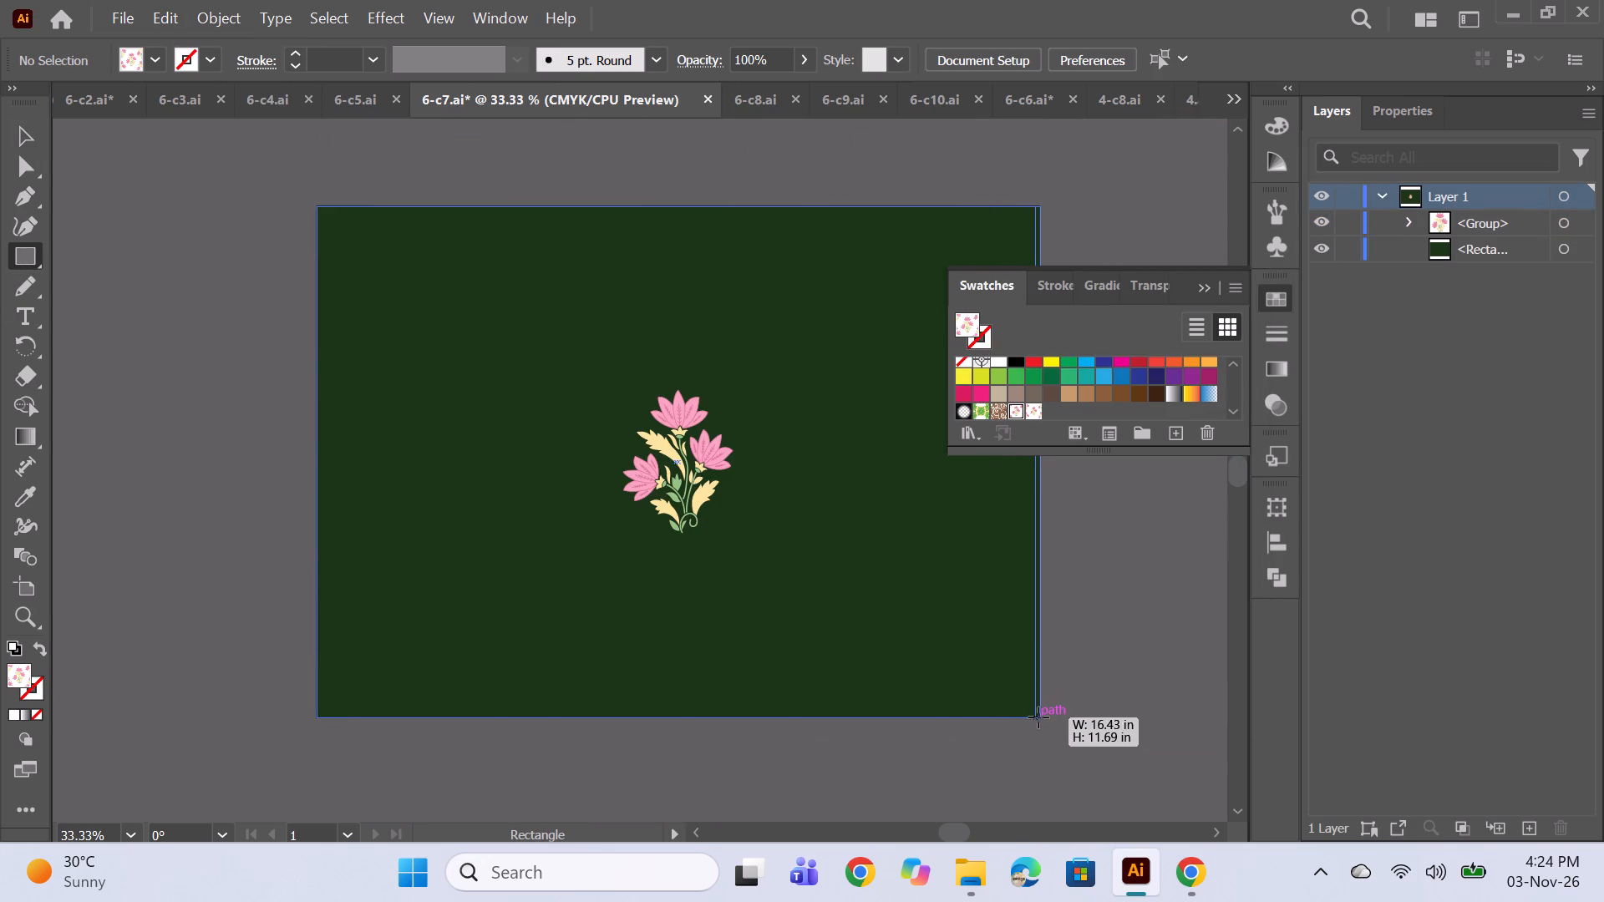
drag(1038, 717, 1040, 717)
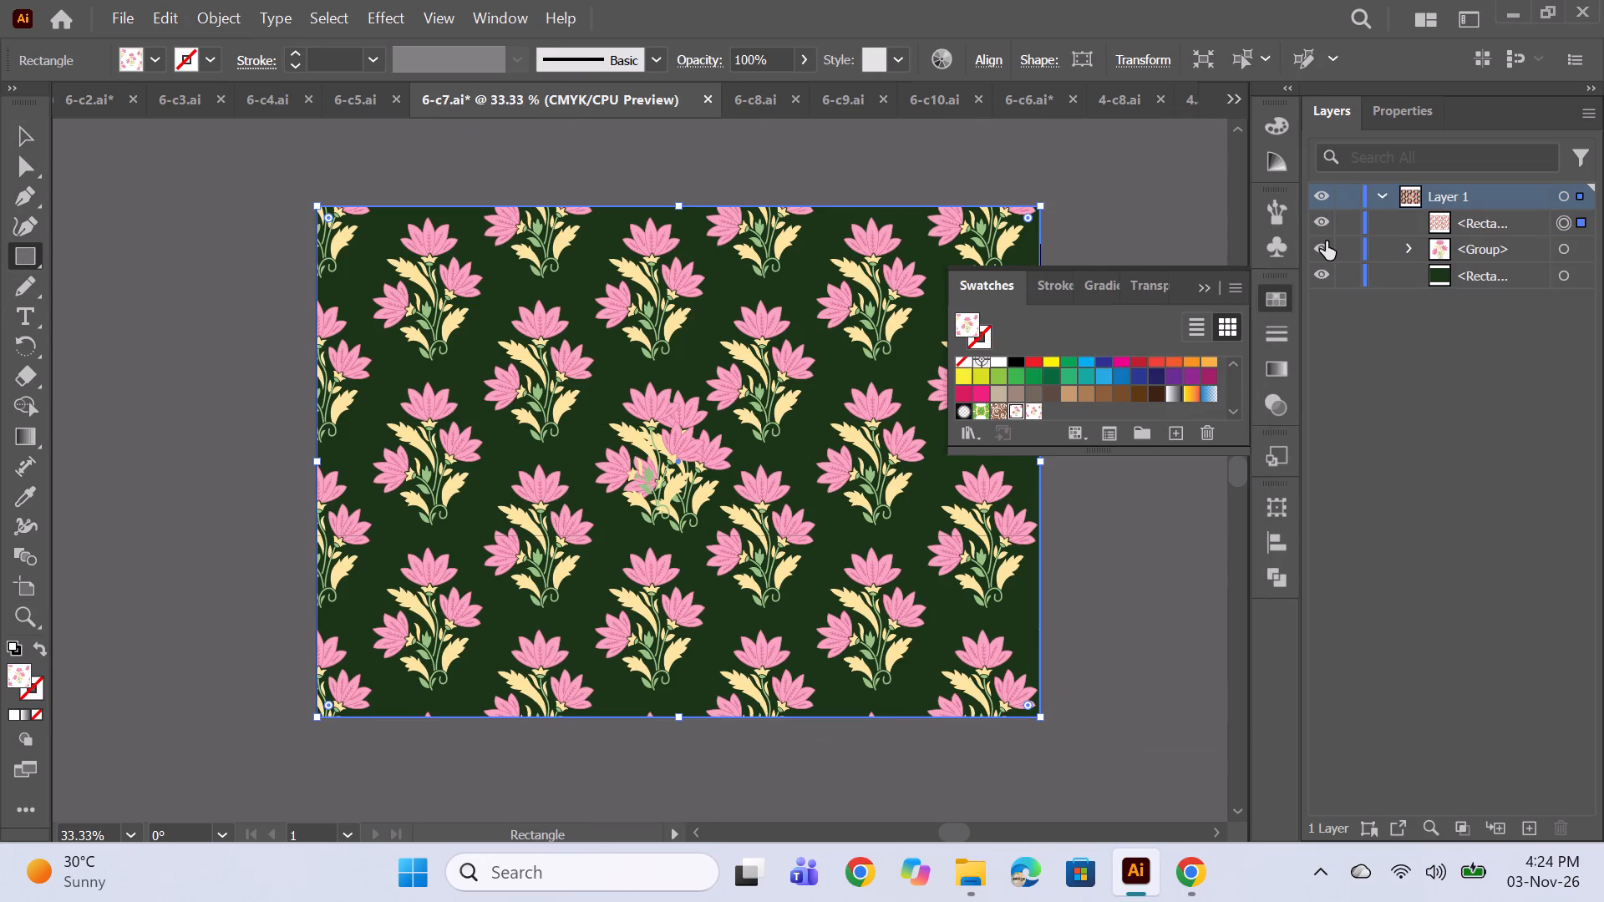
click(1323, 244)
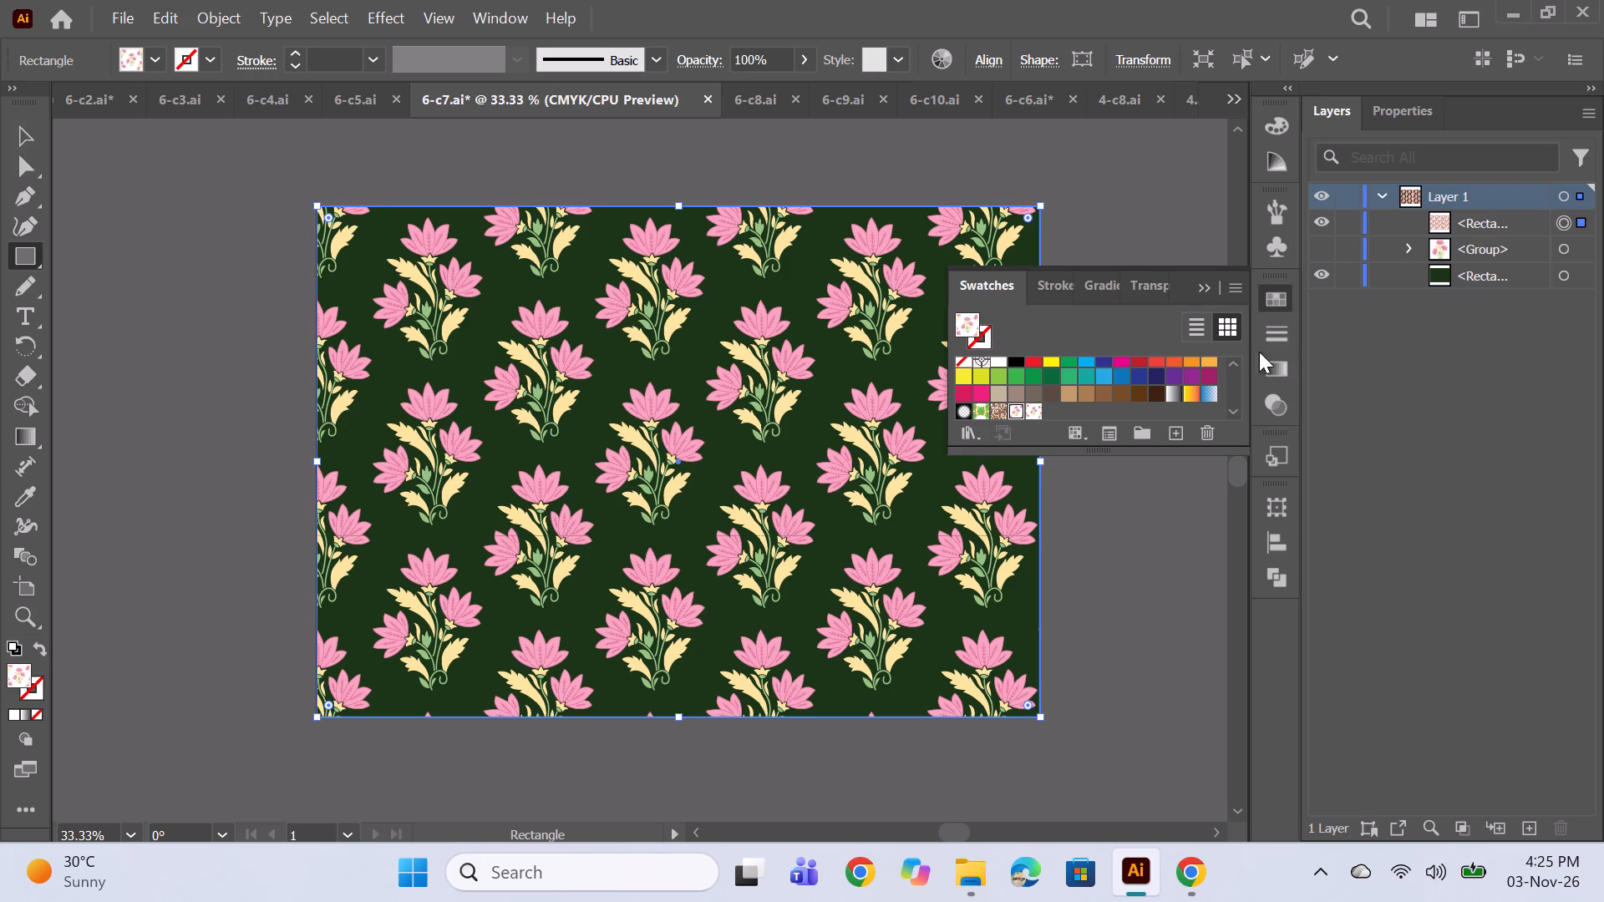
Compare the motif spacing of 6-c7.ai with 6-c8.ai, 6-c5.ai and 6-c4.ai, checking the lotus folder in File Explorer in between.
click(743, 102)
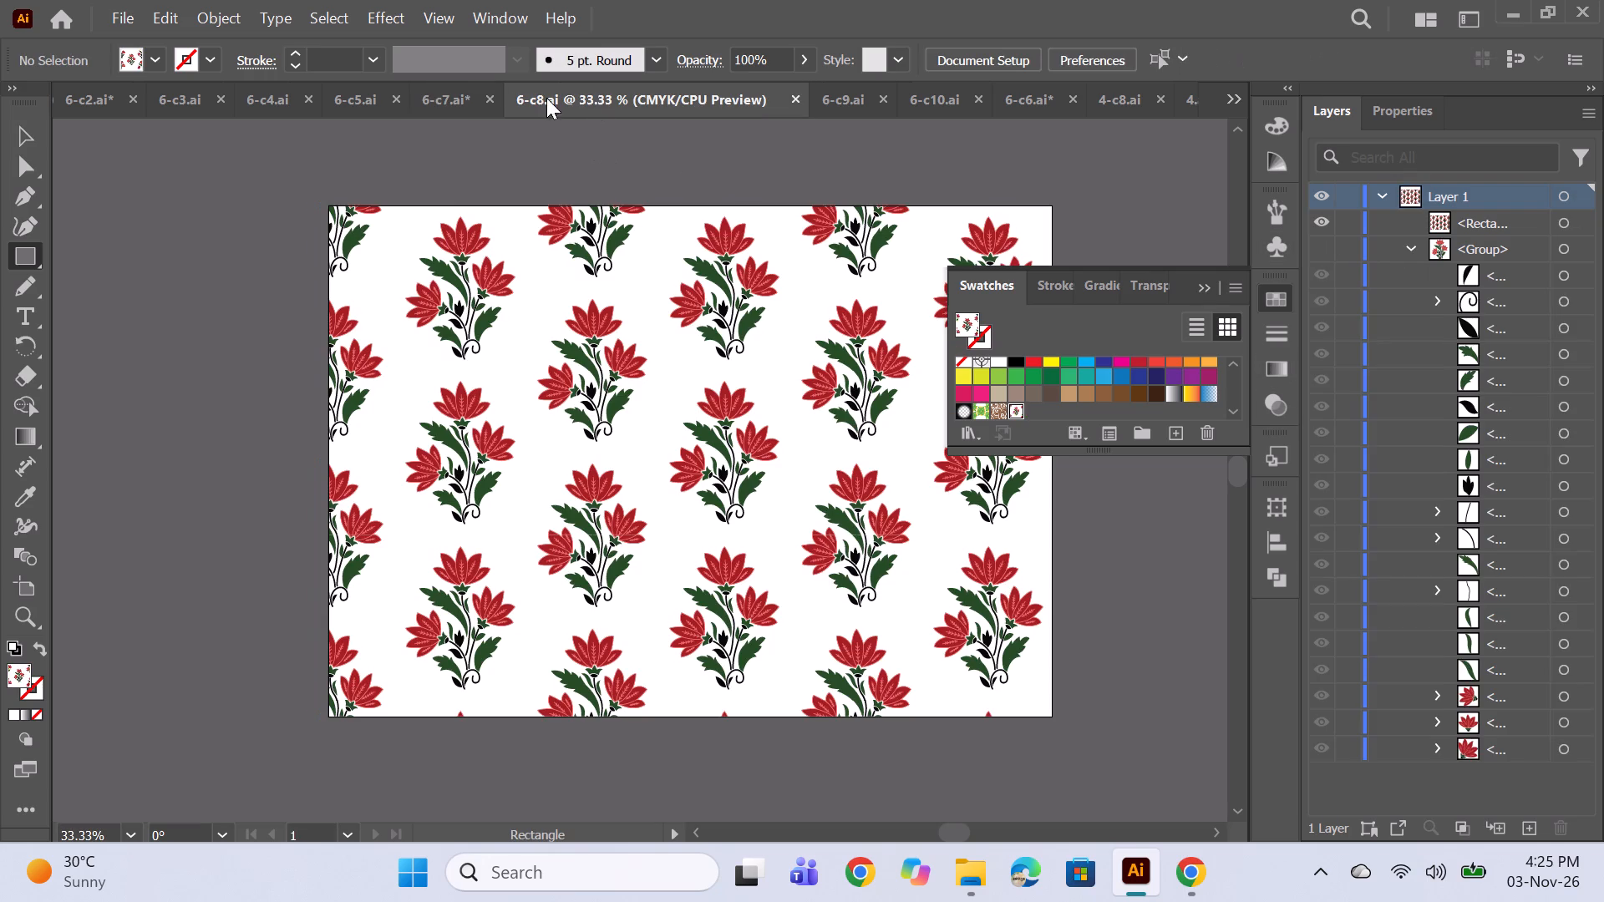
click(435, 87)
click(359, 97)
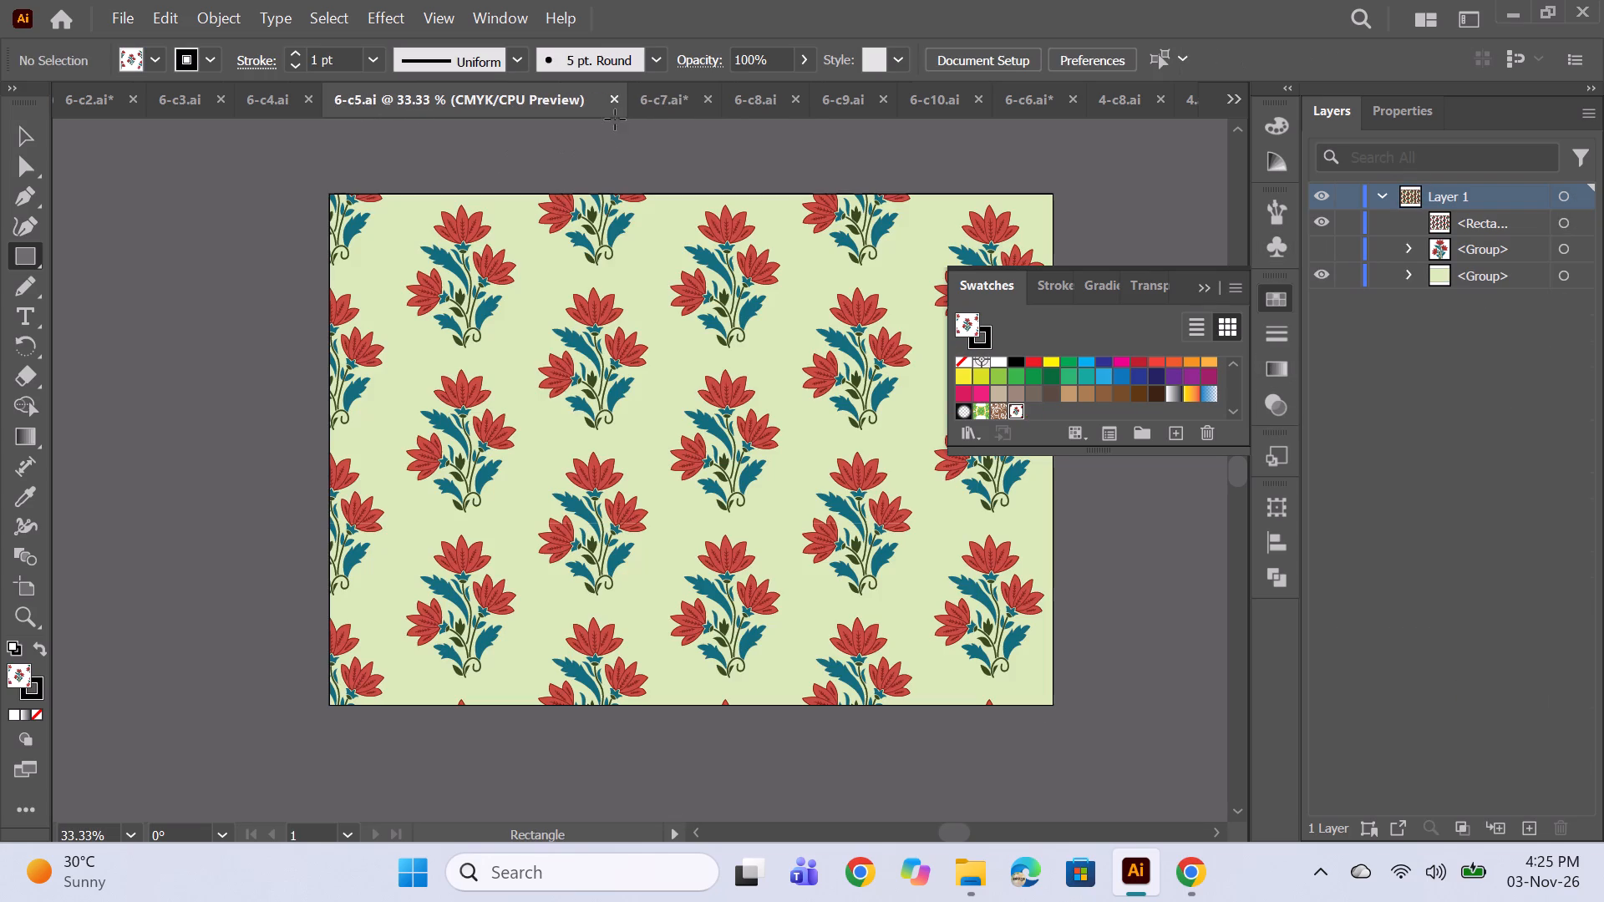
click(664, 100)
click(972, 874)
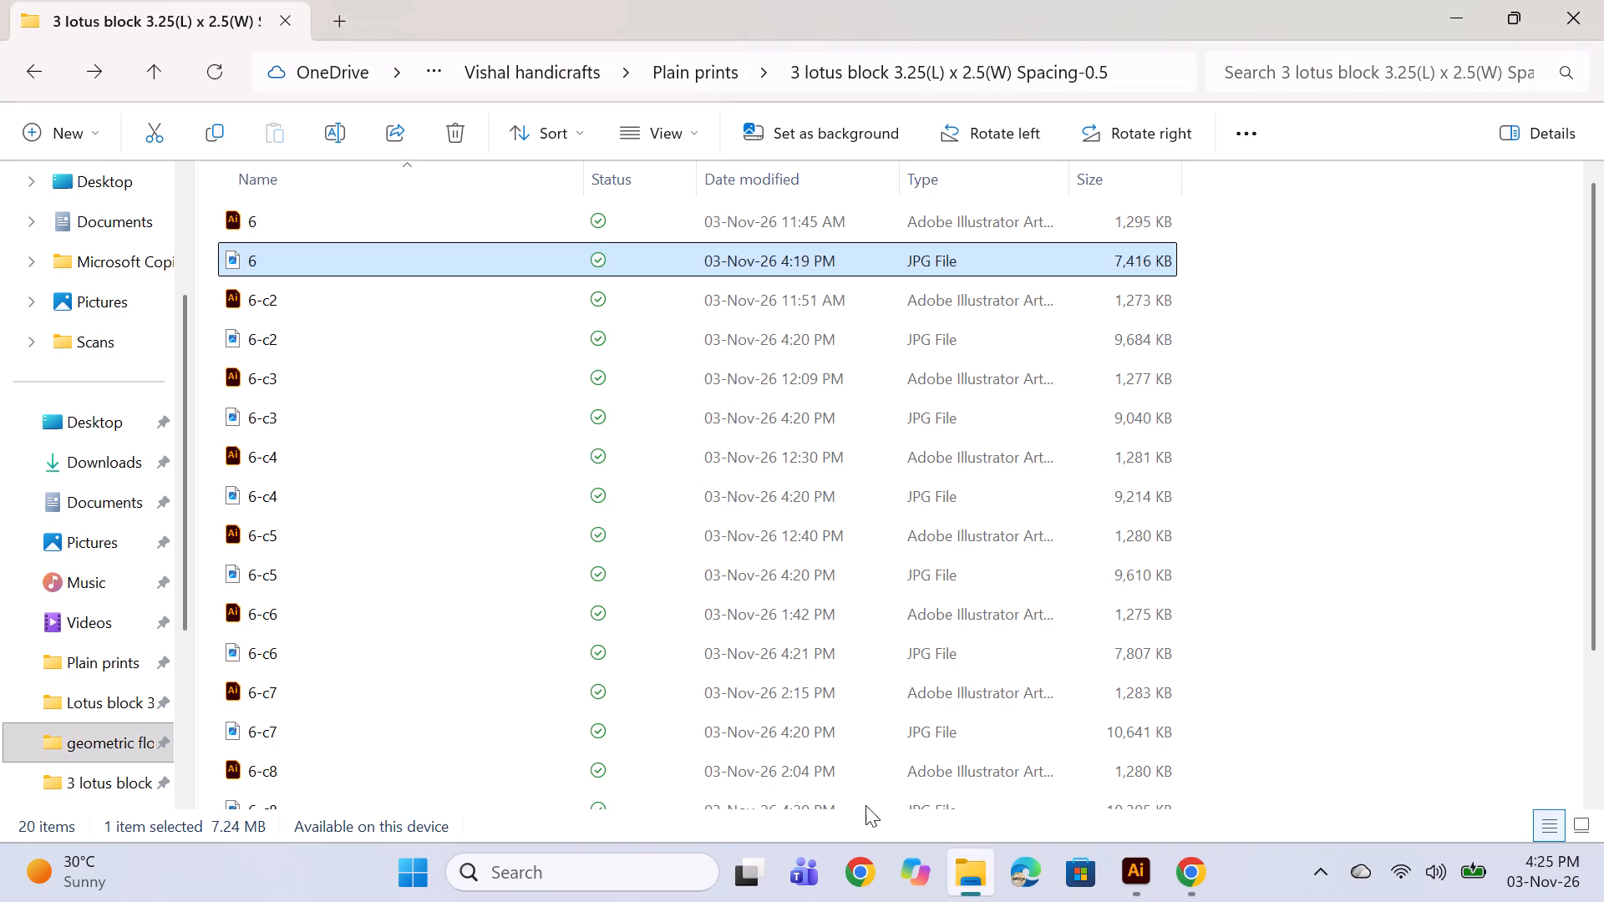
scroll(436, 312, up, 7)
click(1134, 871)
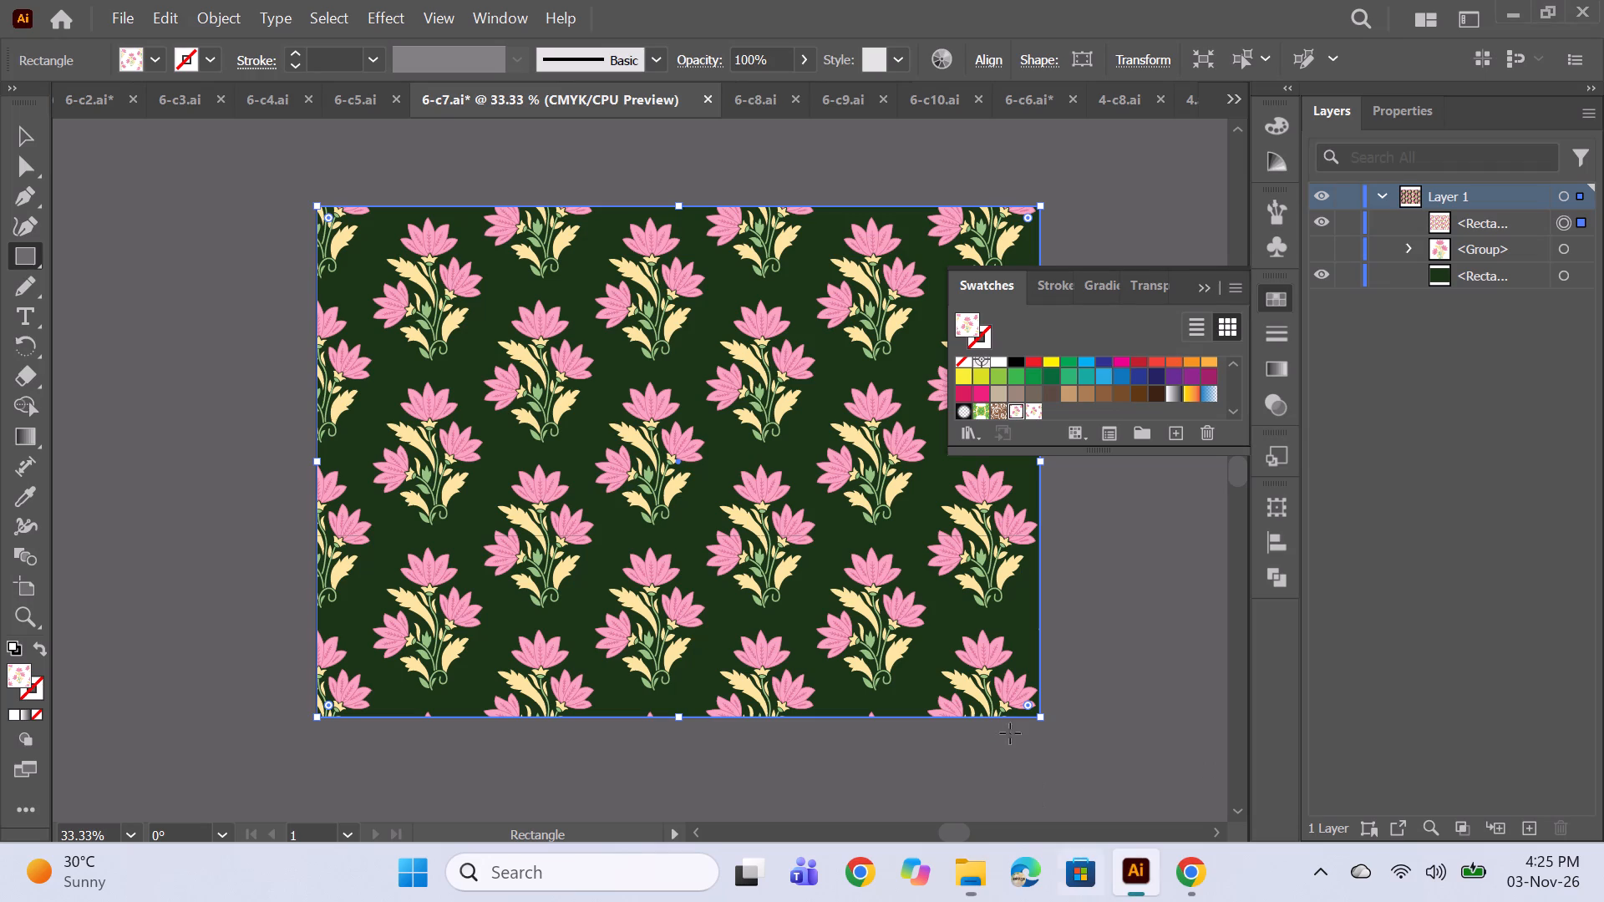
click(747, 94)
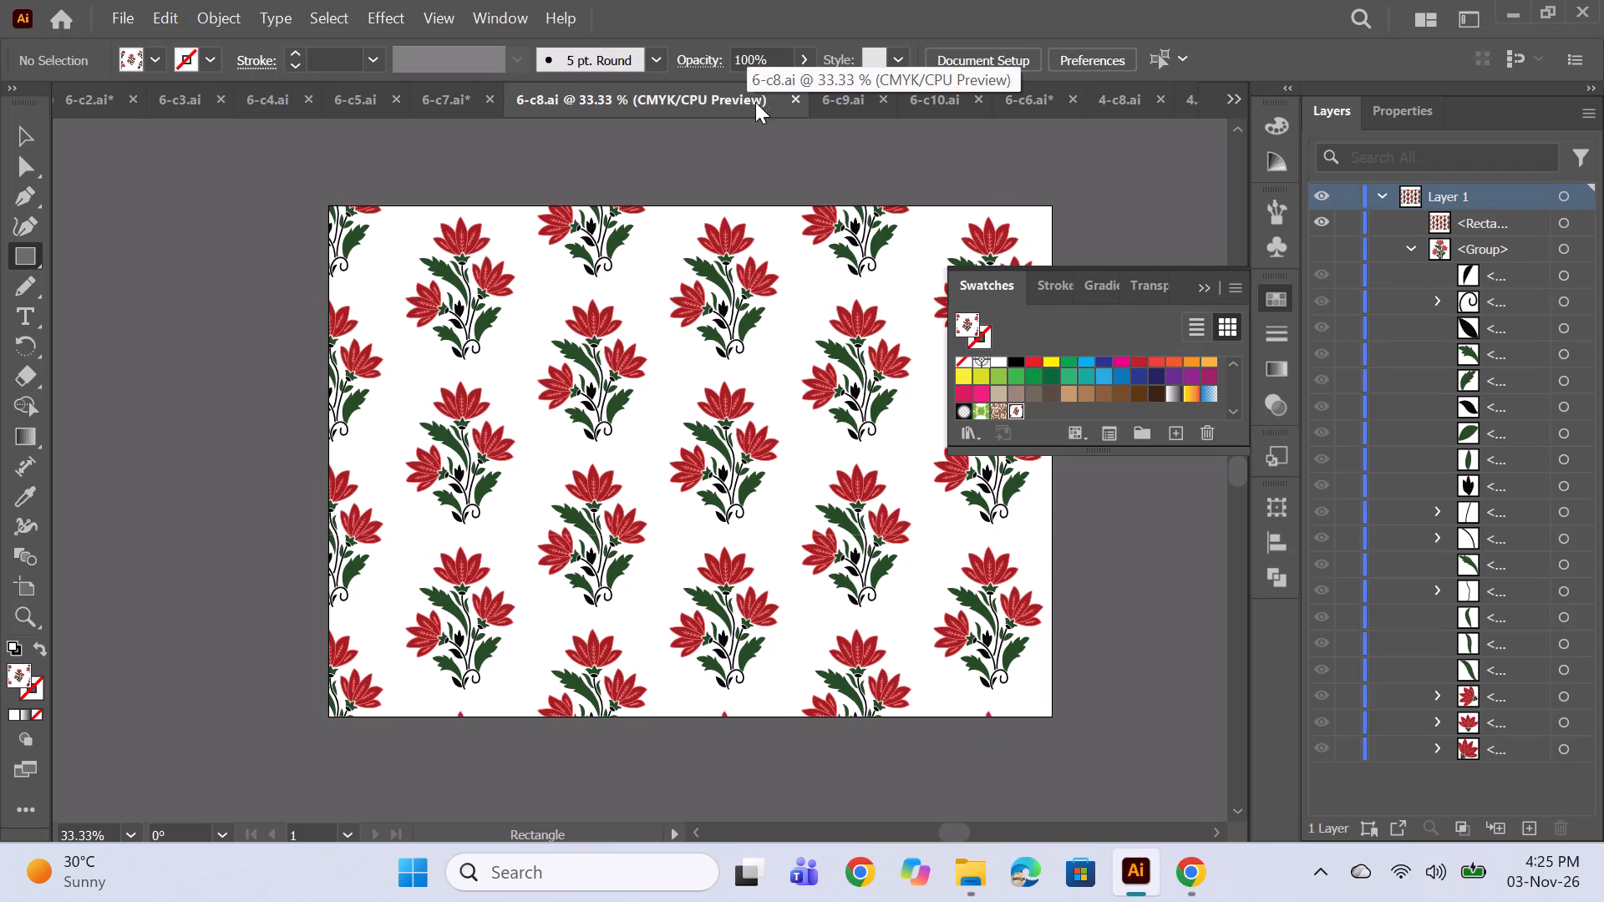
click(434, 104)
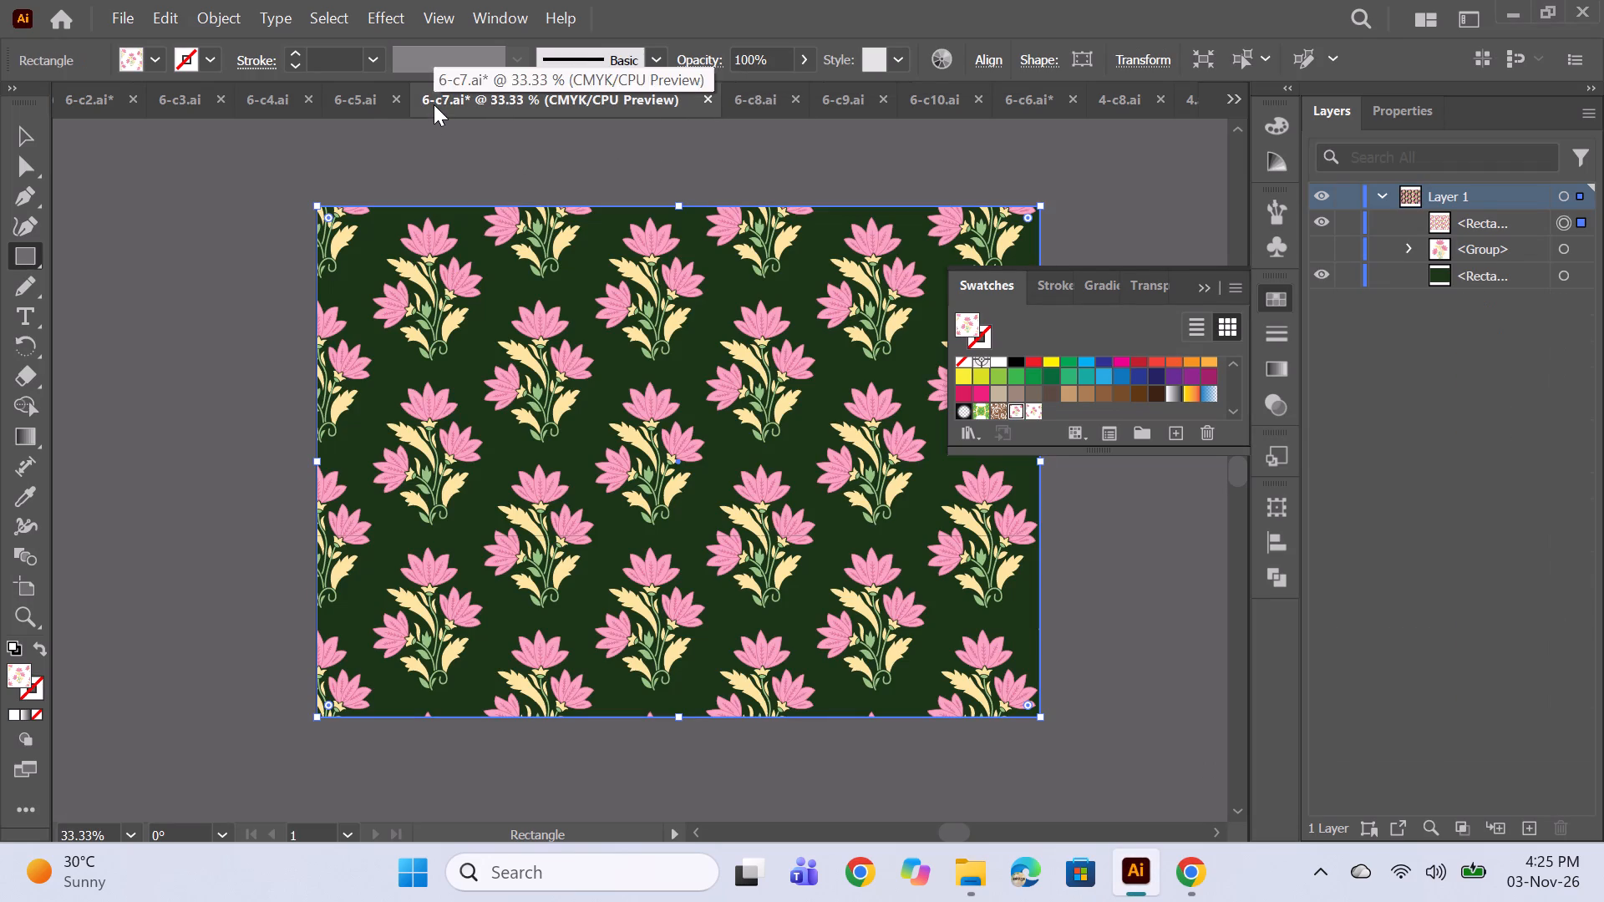
click(349, 97)
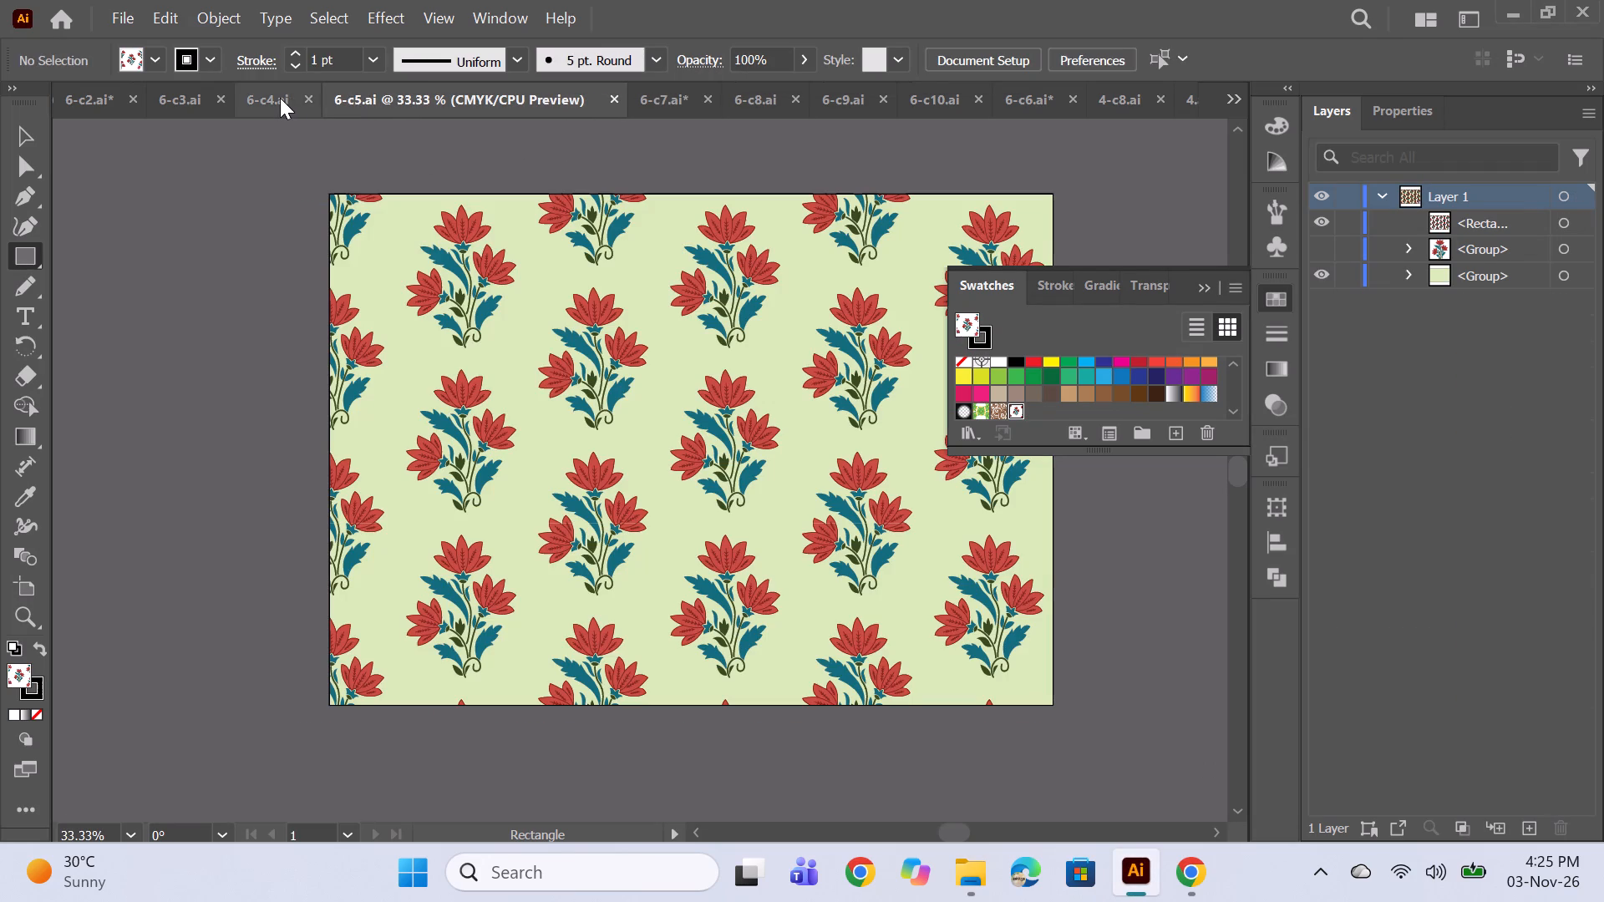
click(280, 98)
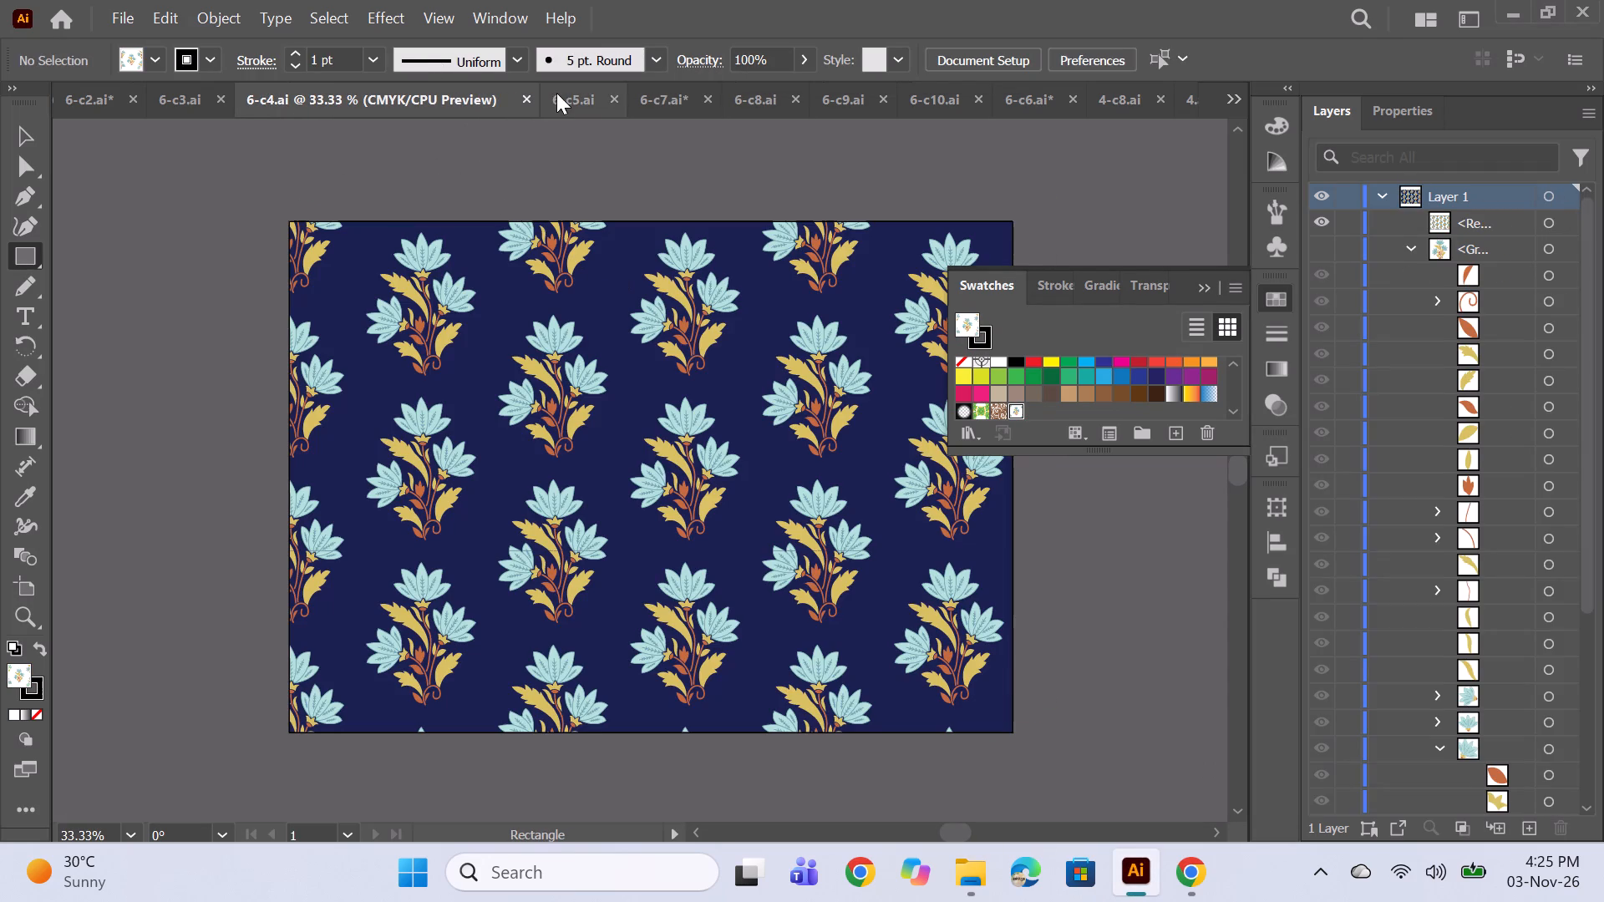
Open the lotus pattern swatch of 6-c5.ai for editing, check its spacing settings, and leave pattern editing.
click(557, 94)
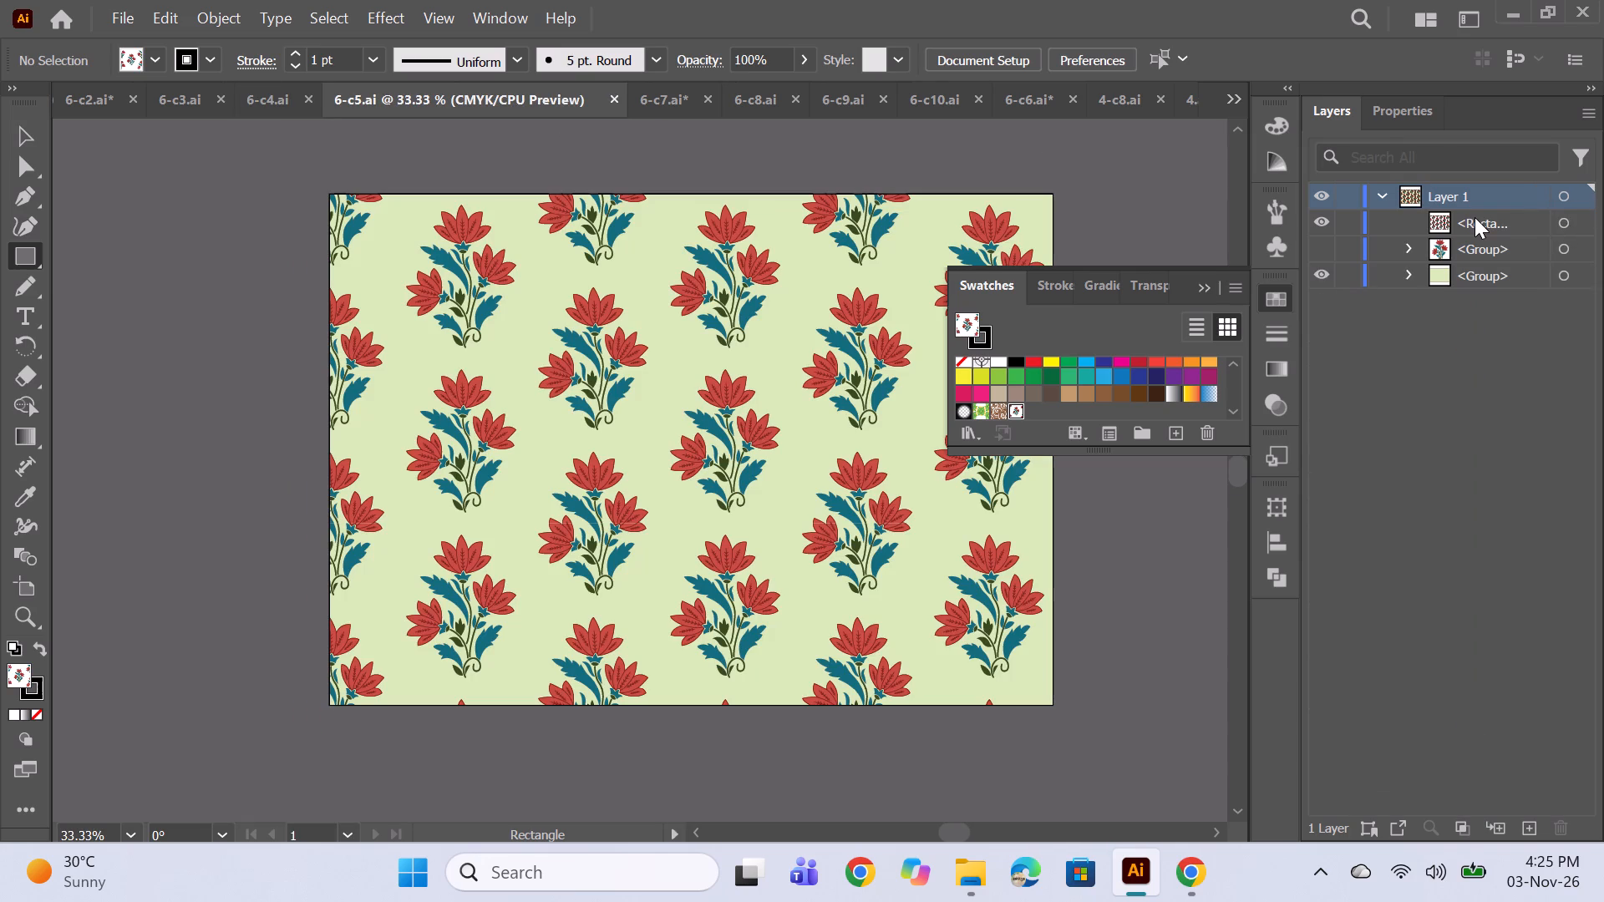
click(1475, 217)
double_click(1019, 408)
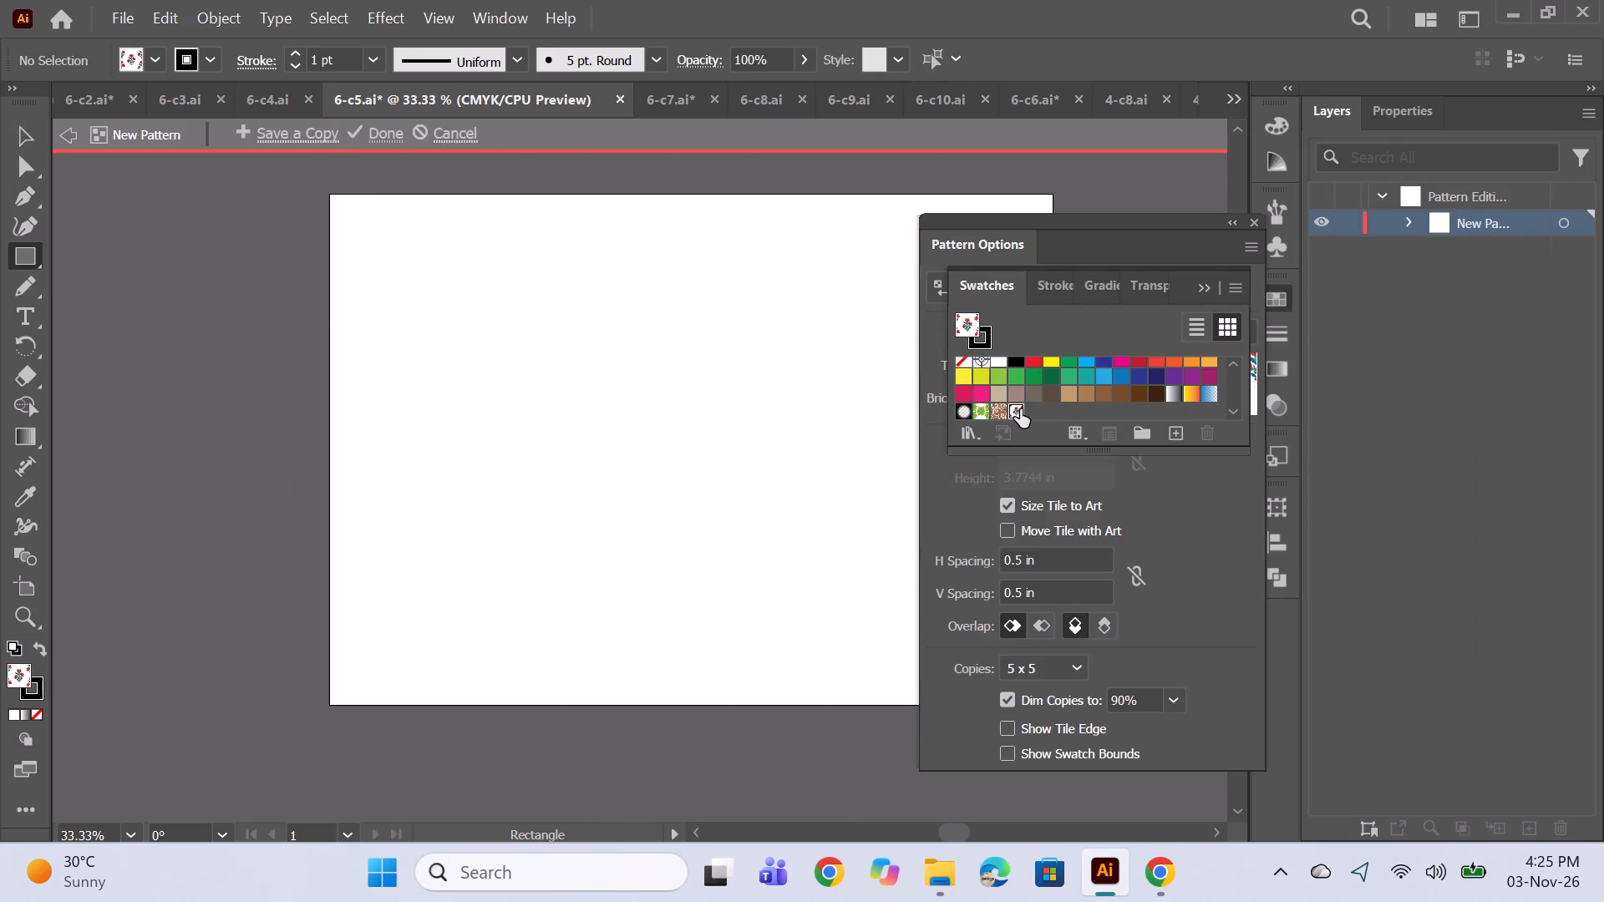
click(366, 131)
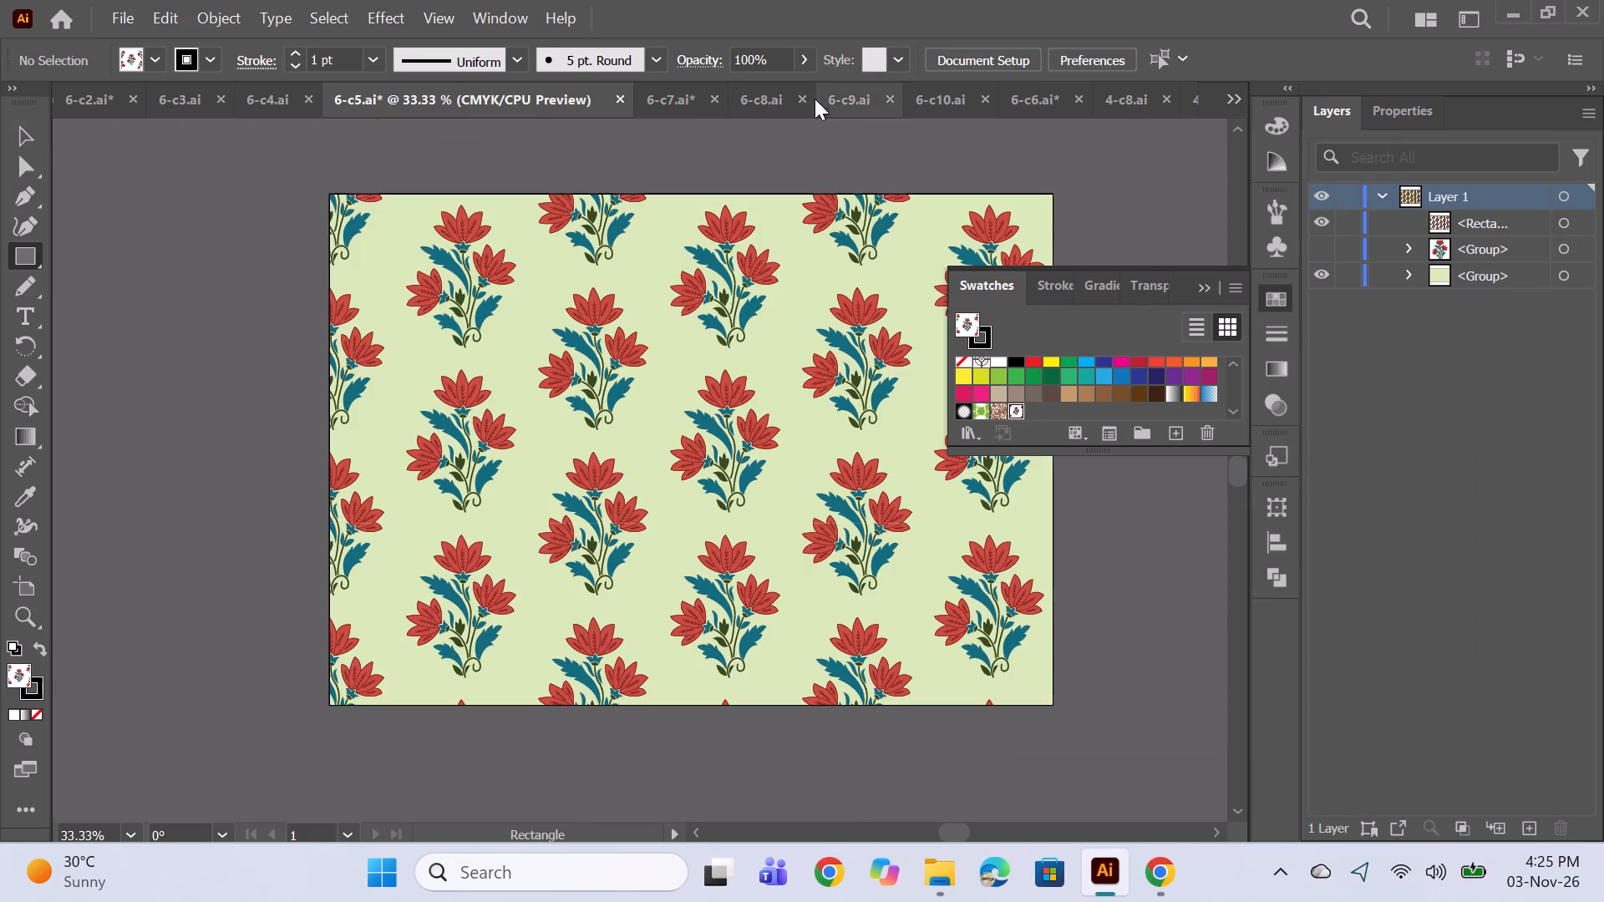
Compare the rebuilt pattern in 6-c7.ai with the repeats in 6-c5.ai, 6-c8.ai and 6-c9.ai.
click(676, 101)
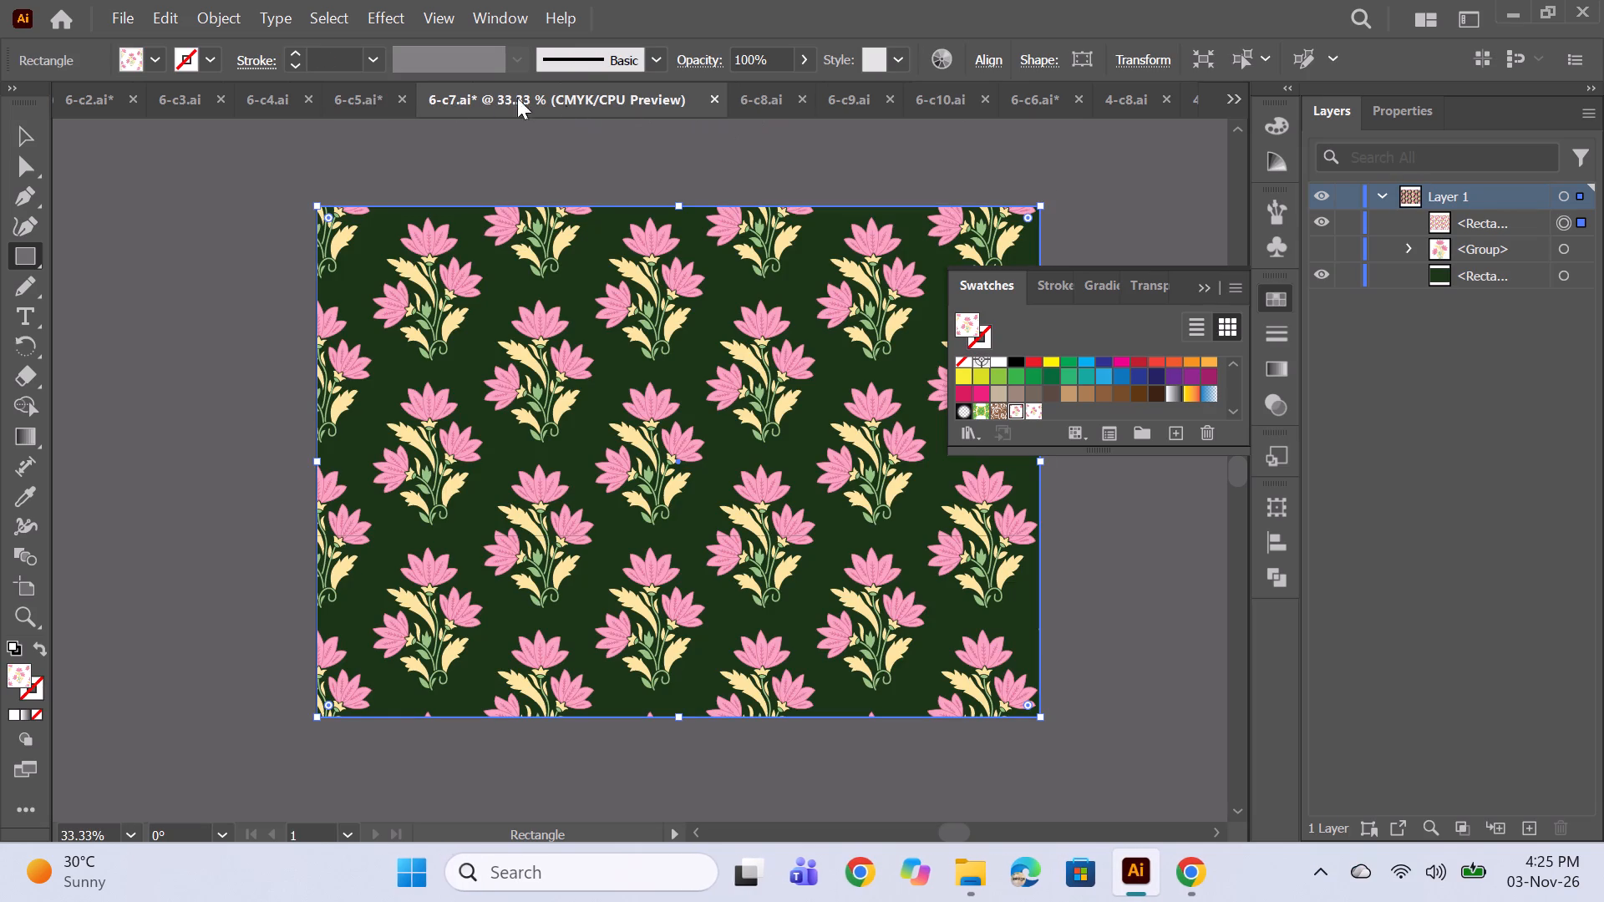
click(365, 94)
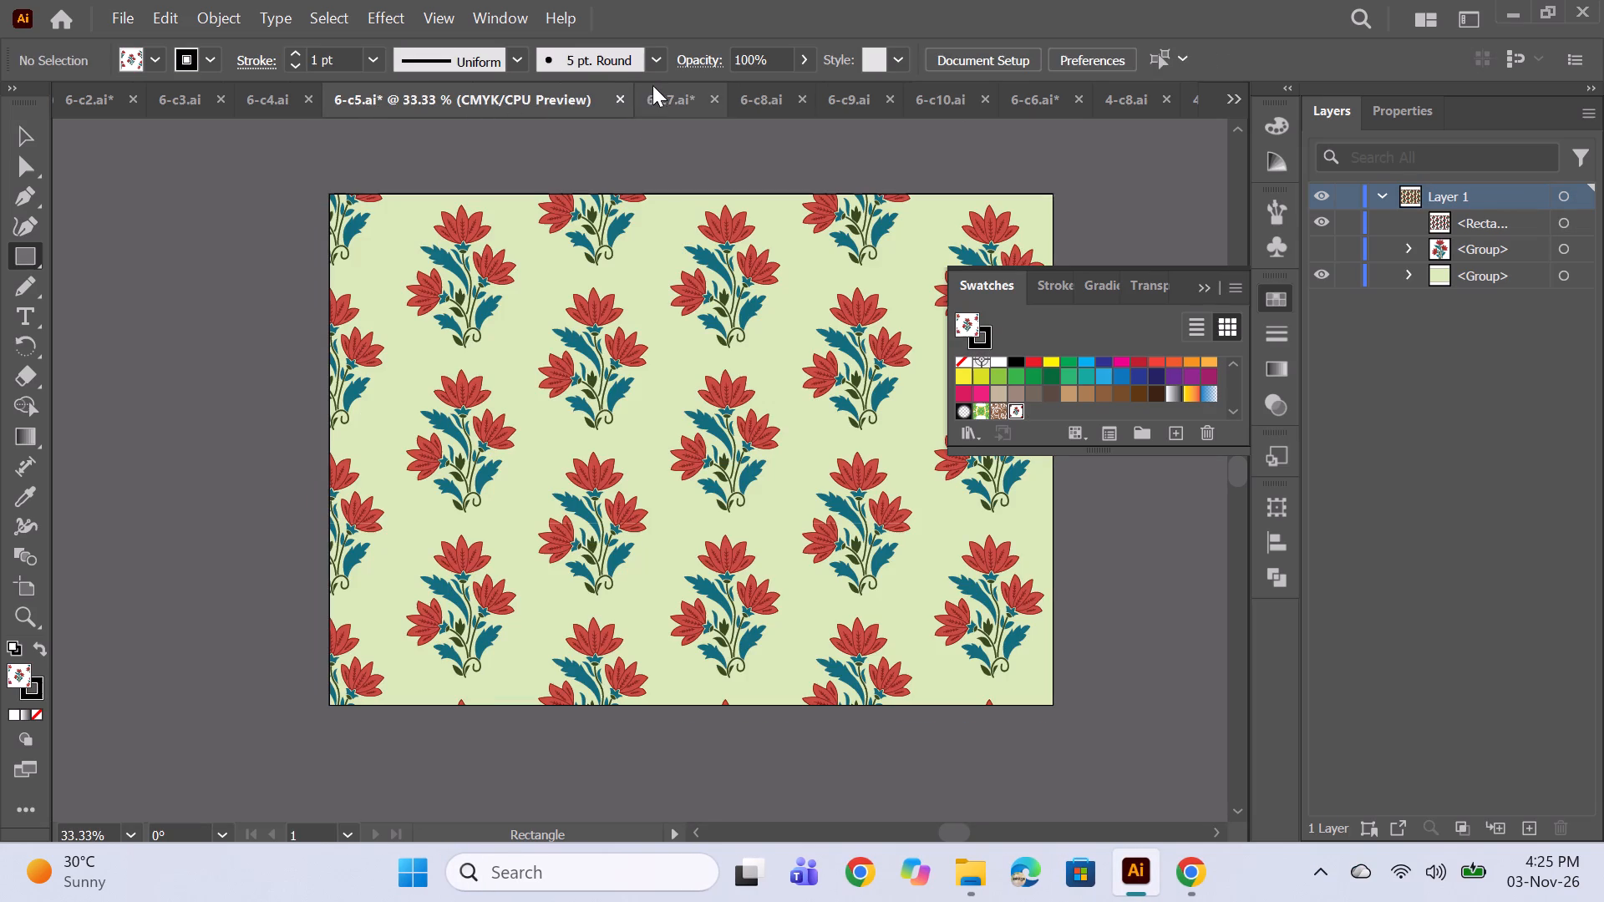
click(652, 90)
click(759, 103)
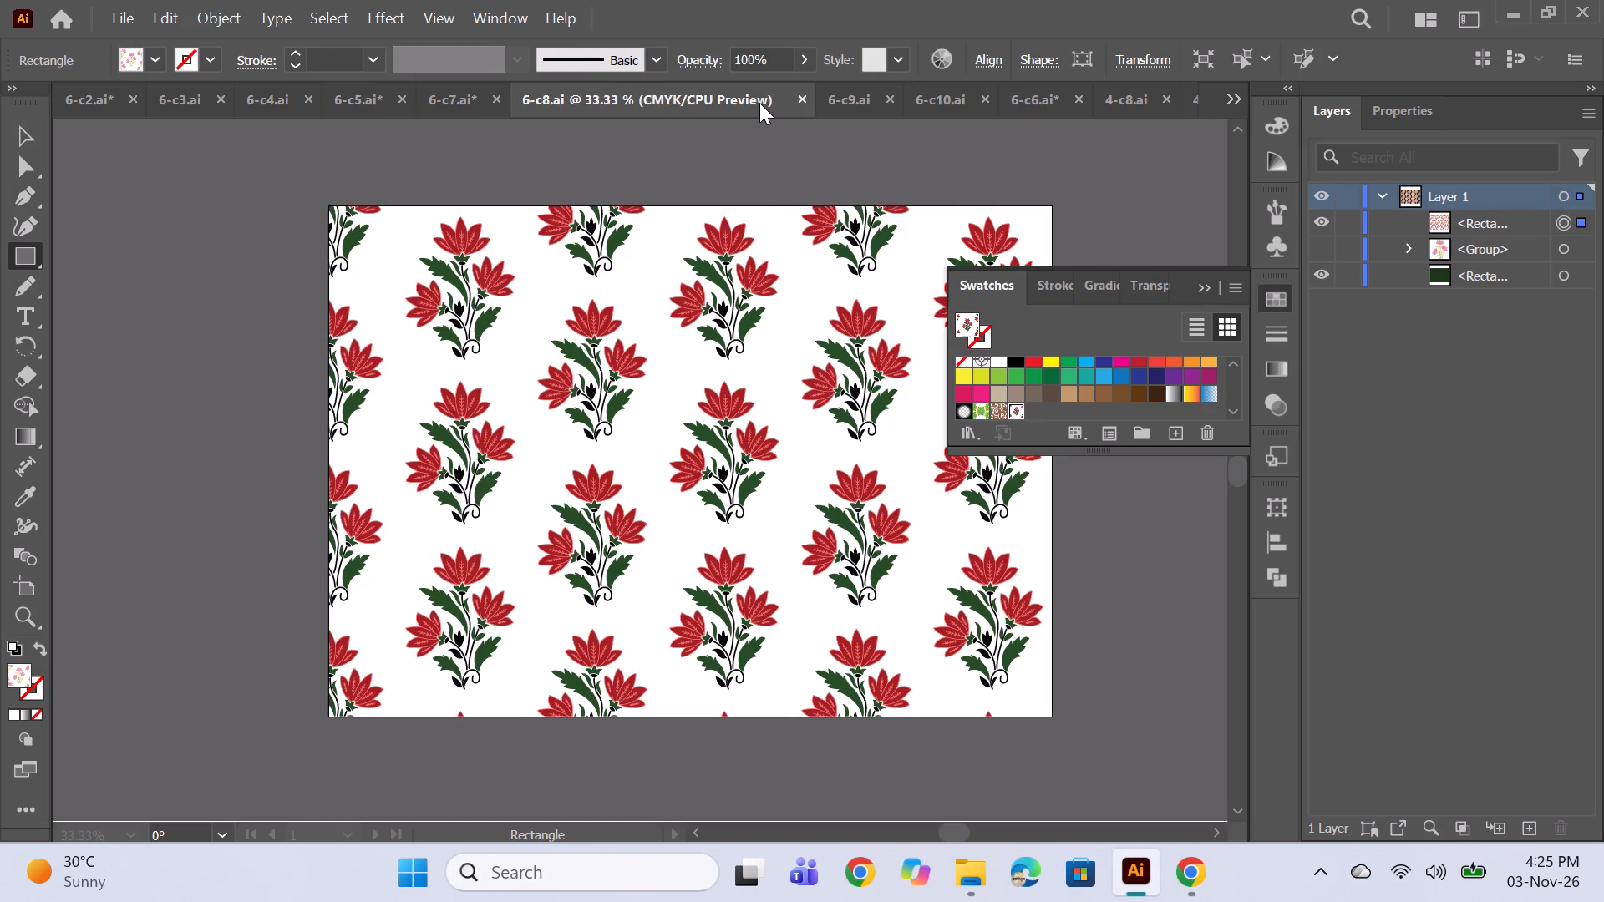
click(855, 99)
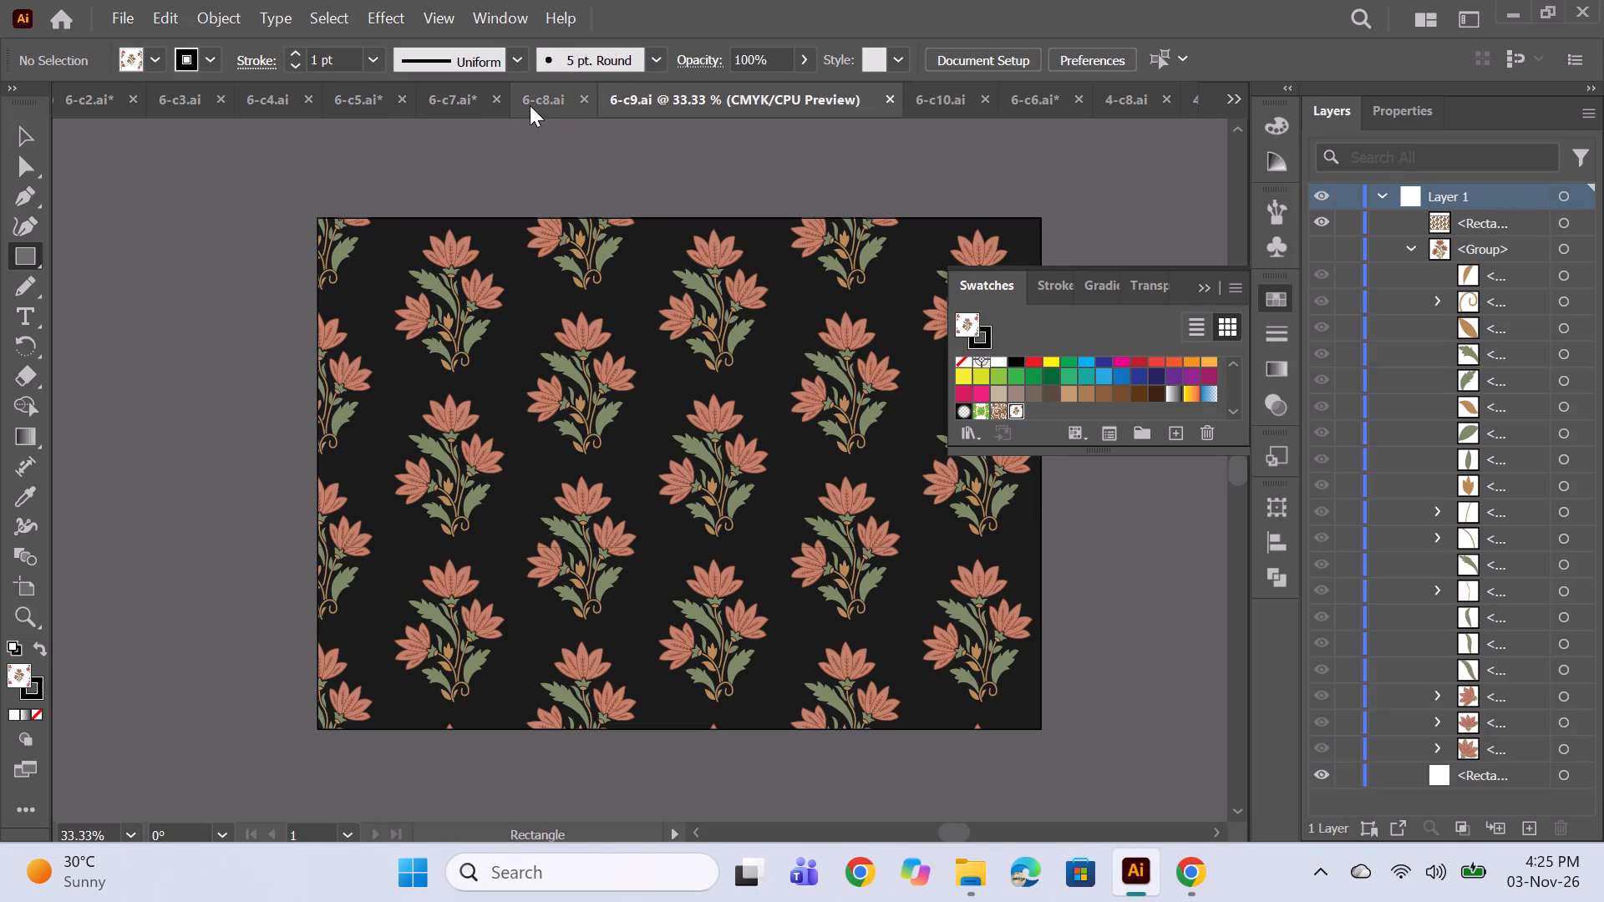
click(530, 105)
click(530, 105)
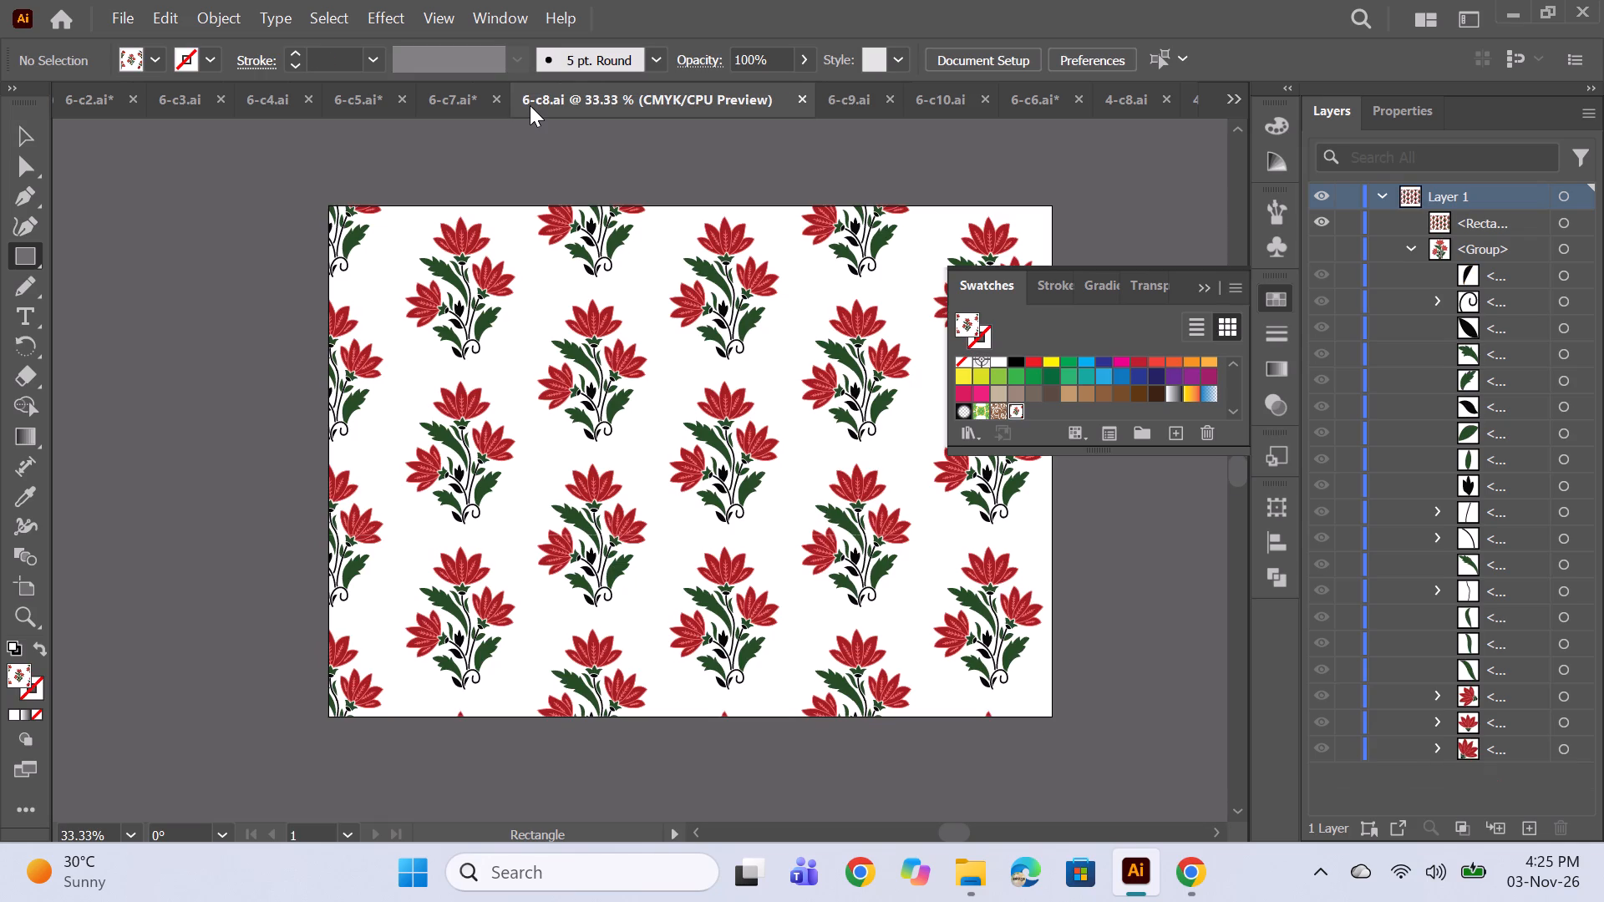
click(445, 104)
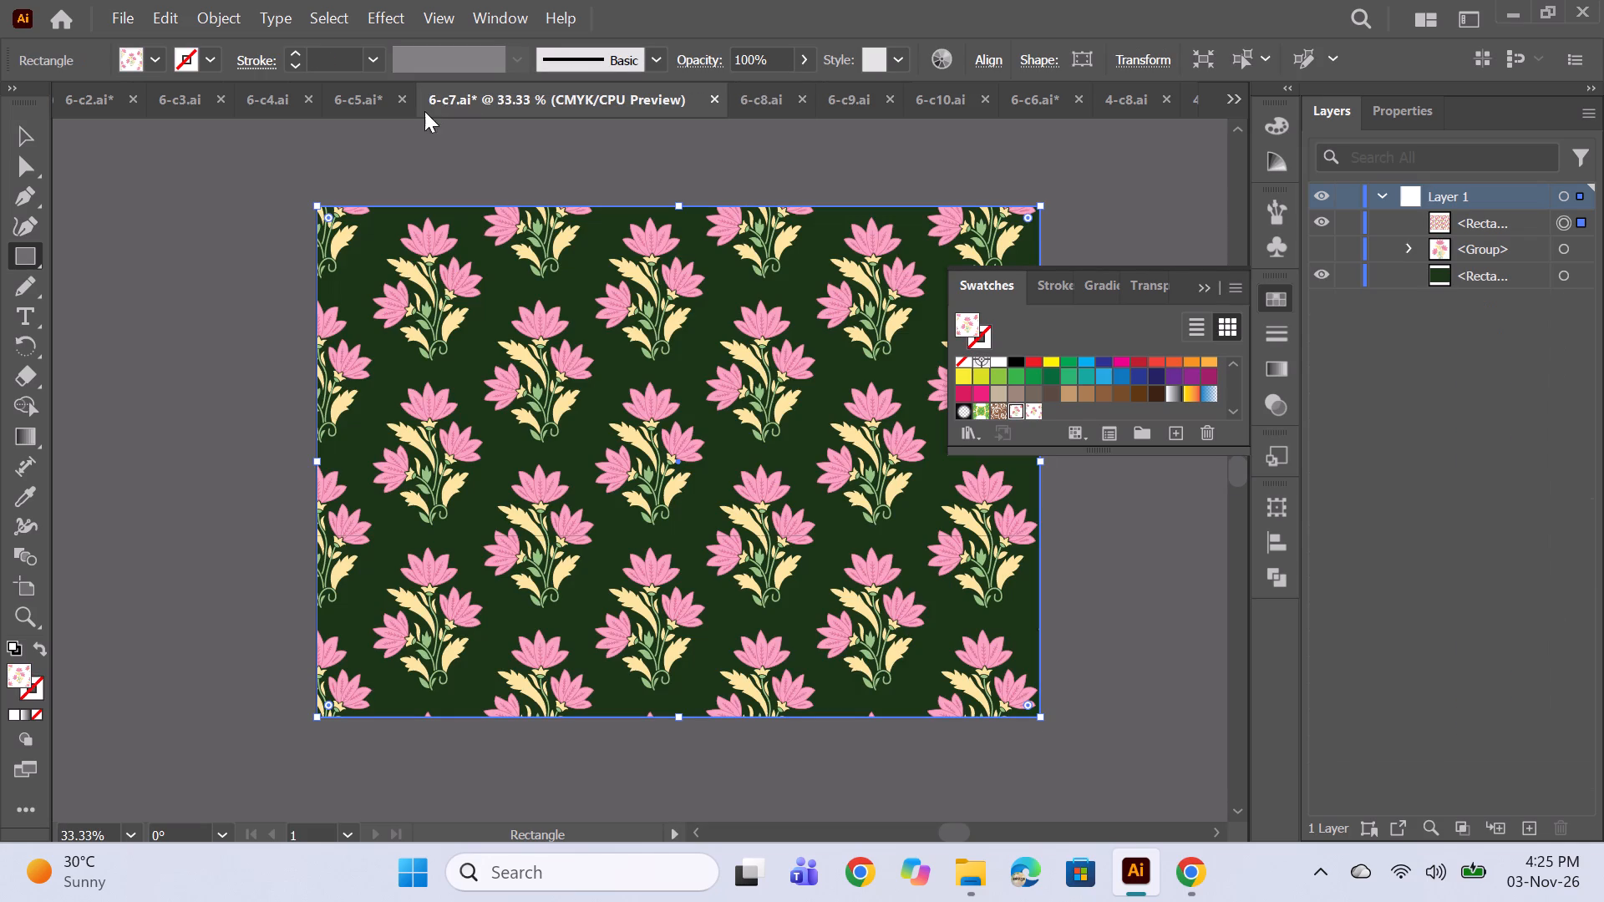
click(348, 109)
Open the lotus pattern swatch of 6-c4.ai for editing, check its tile type and spacing, and leave pattern editing.
click(259, 102)
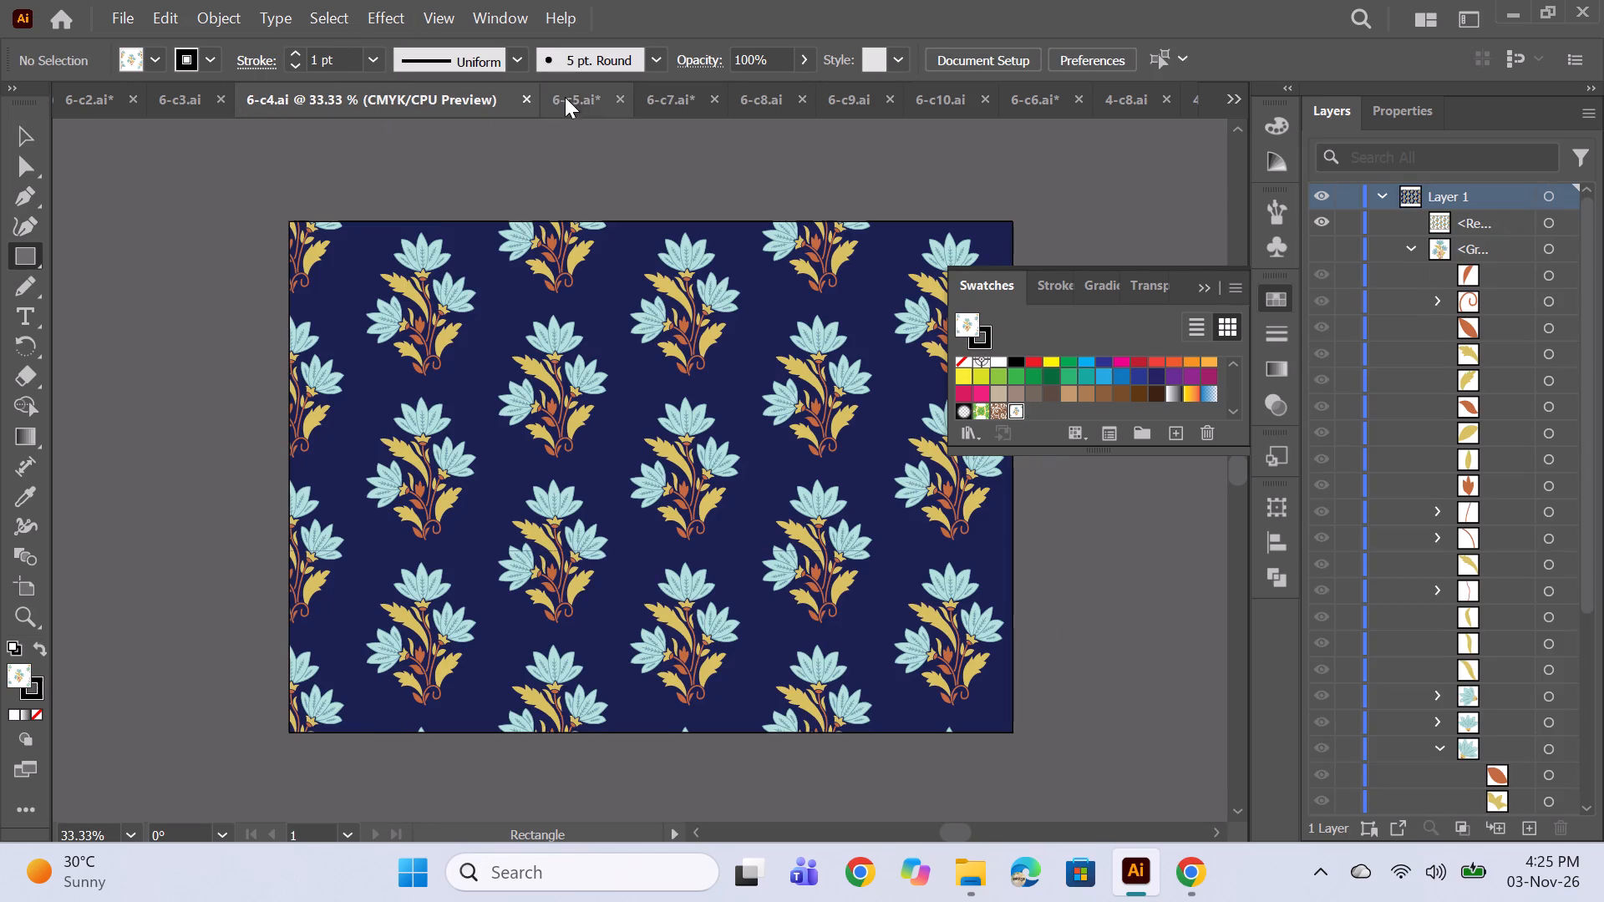
double_click(1018, 412)
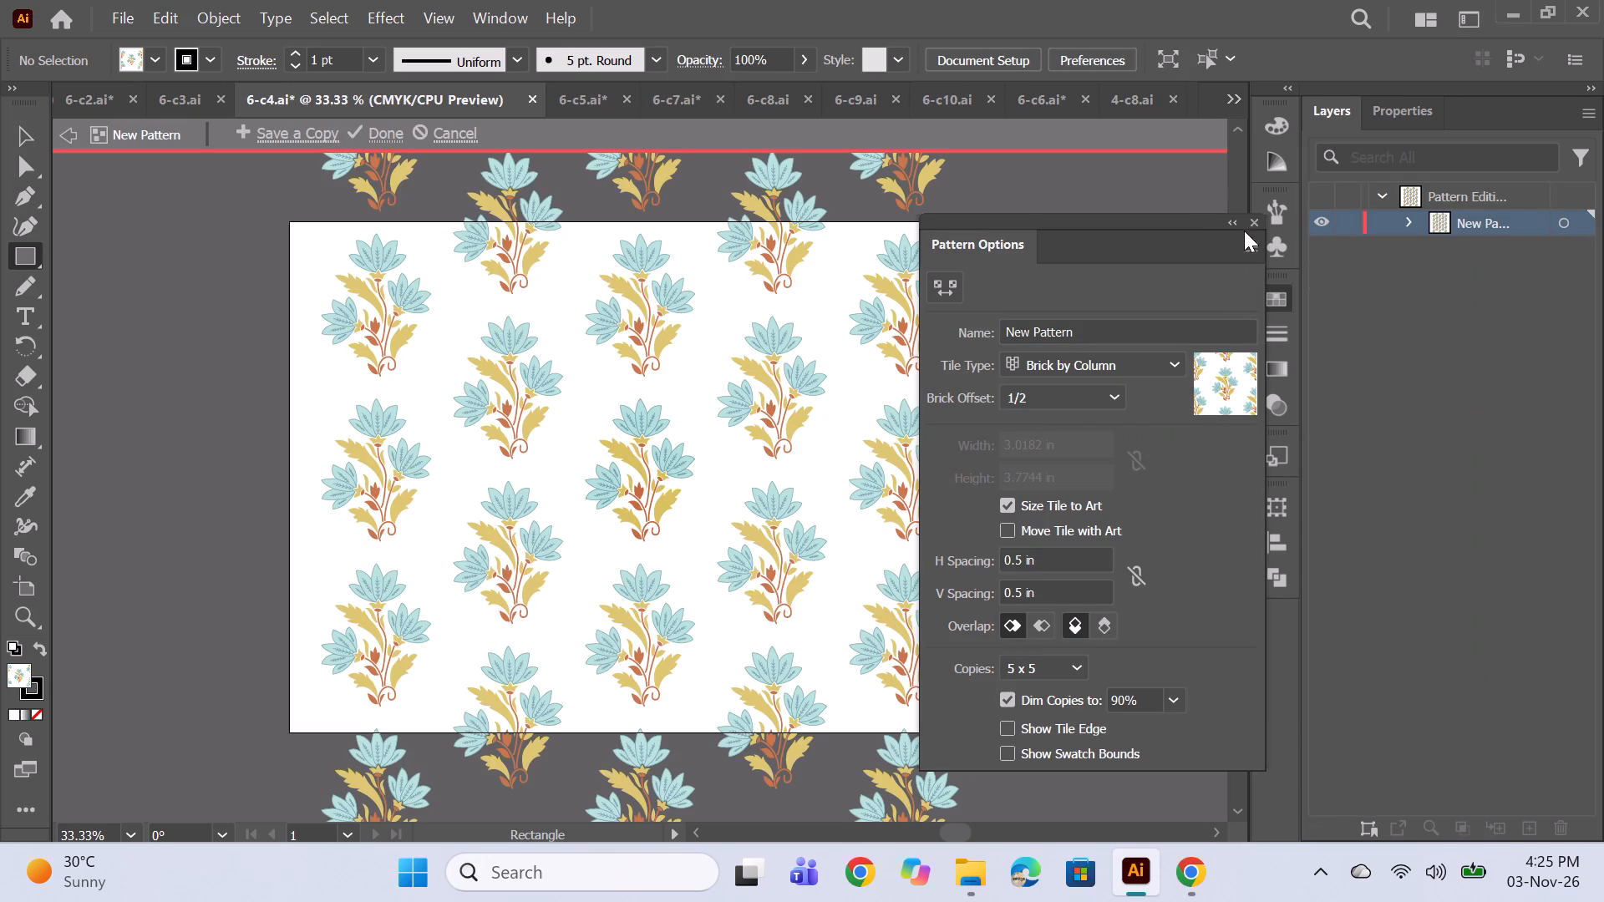
click(71, 134)
Compare 6-c8.ai and 6-c9.ai with 6-c7.ai, and fill the 6-c7.ai pattern rectangle with the last lotus pattern swatch.
click(757, 114)
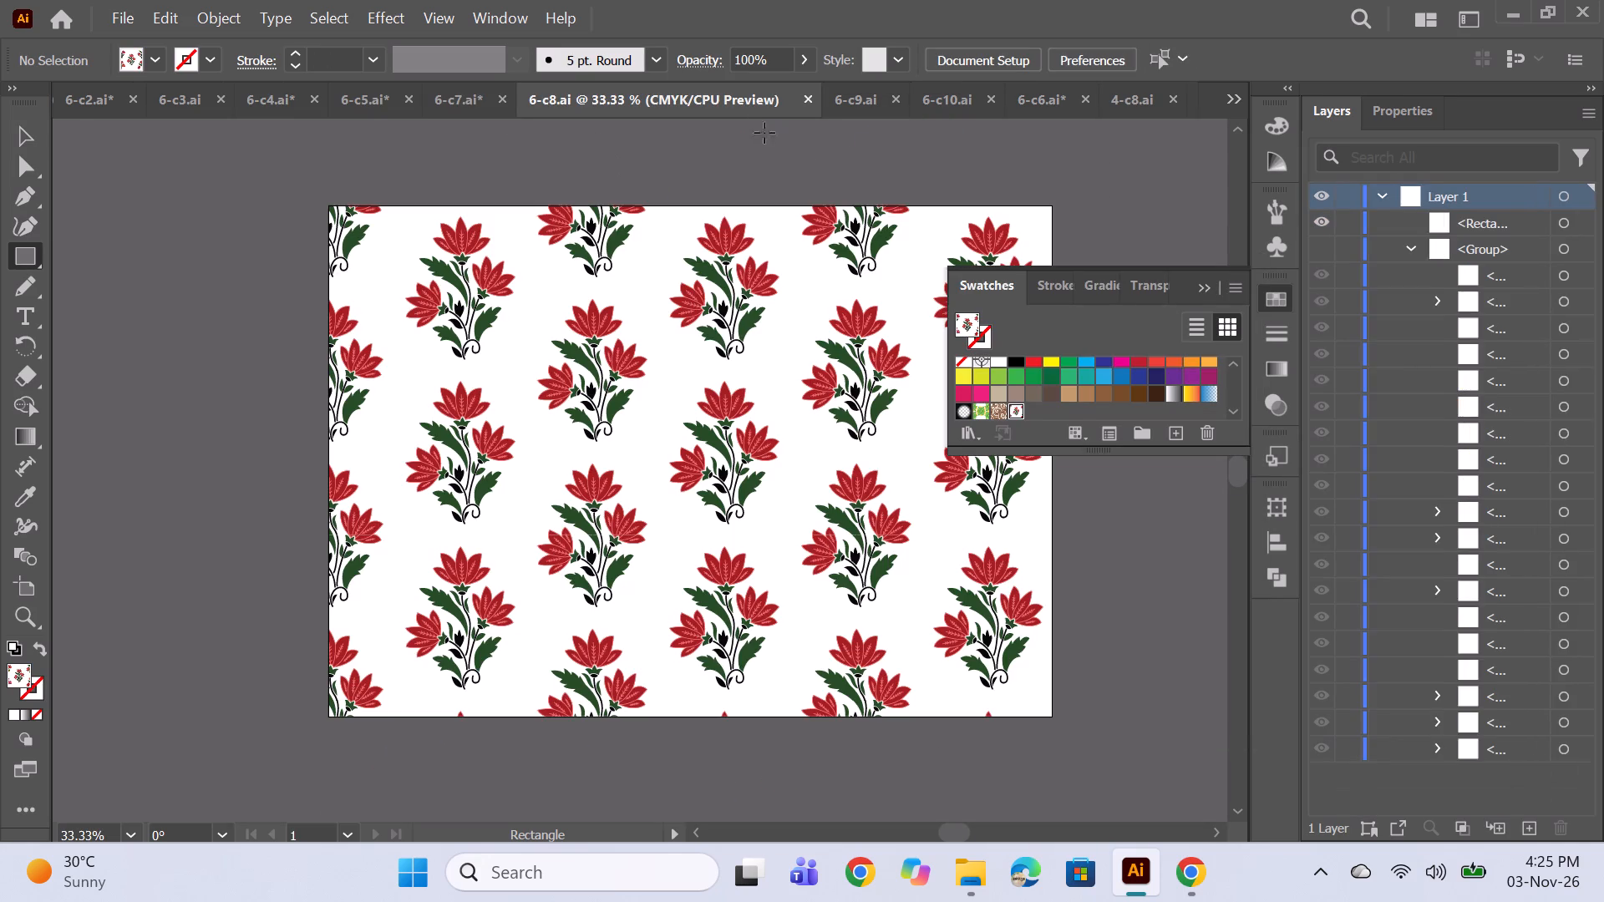
click(853, 101)
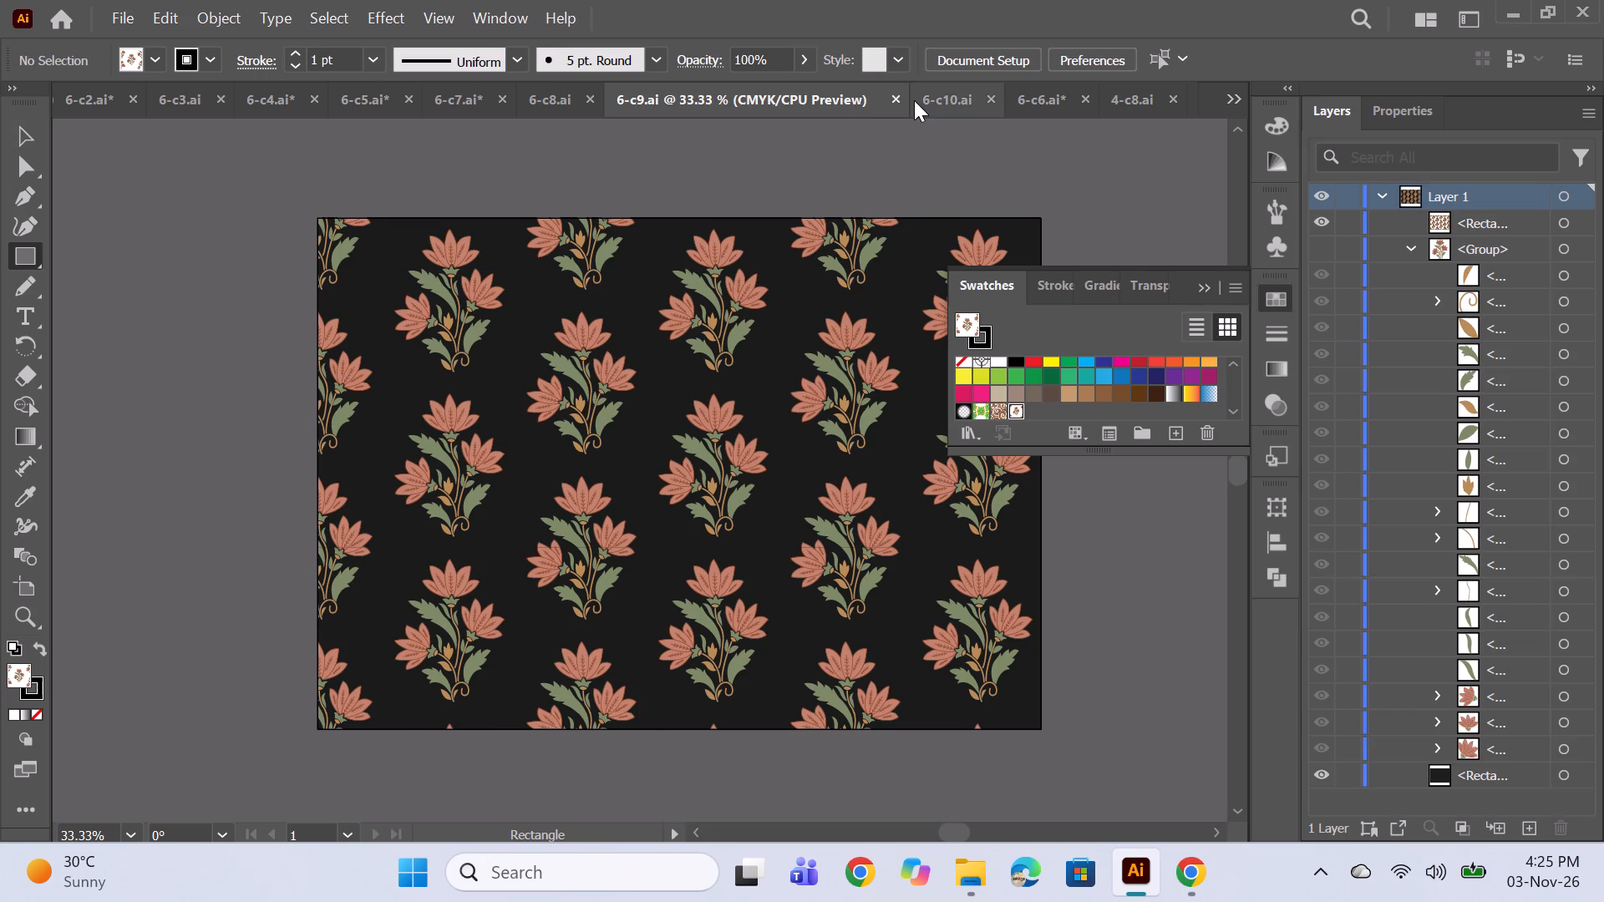
click(914, 100)
click(435, 100)
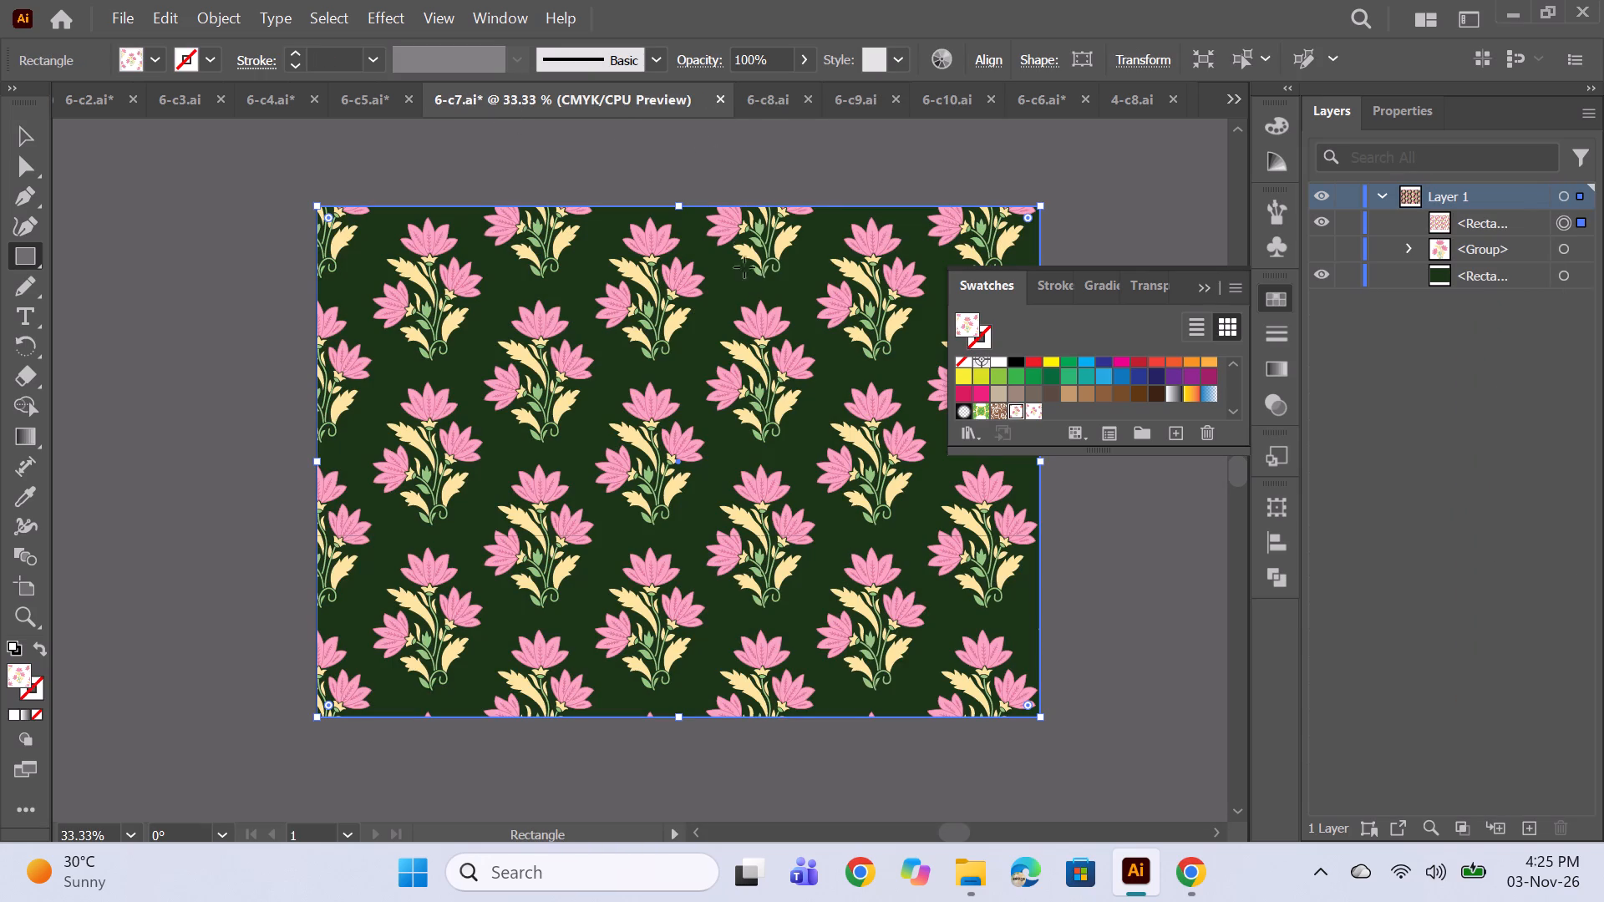
click(1028, 412)
click(1196, 286)
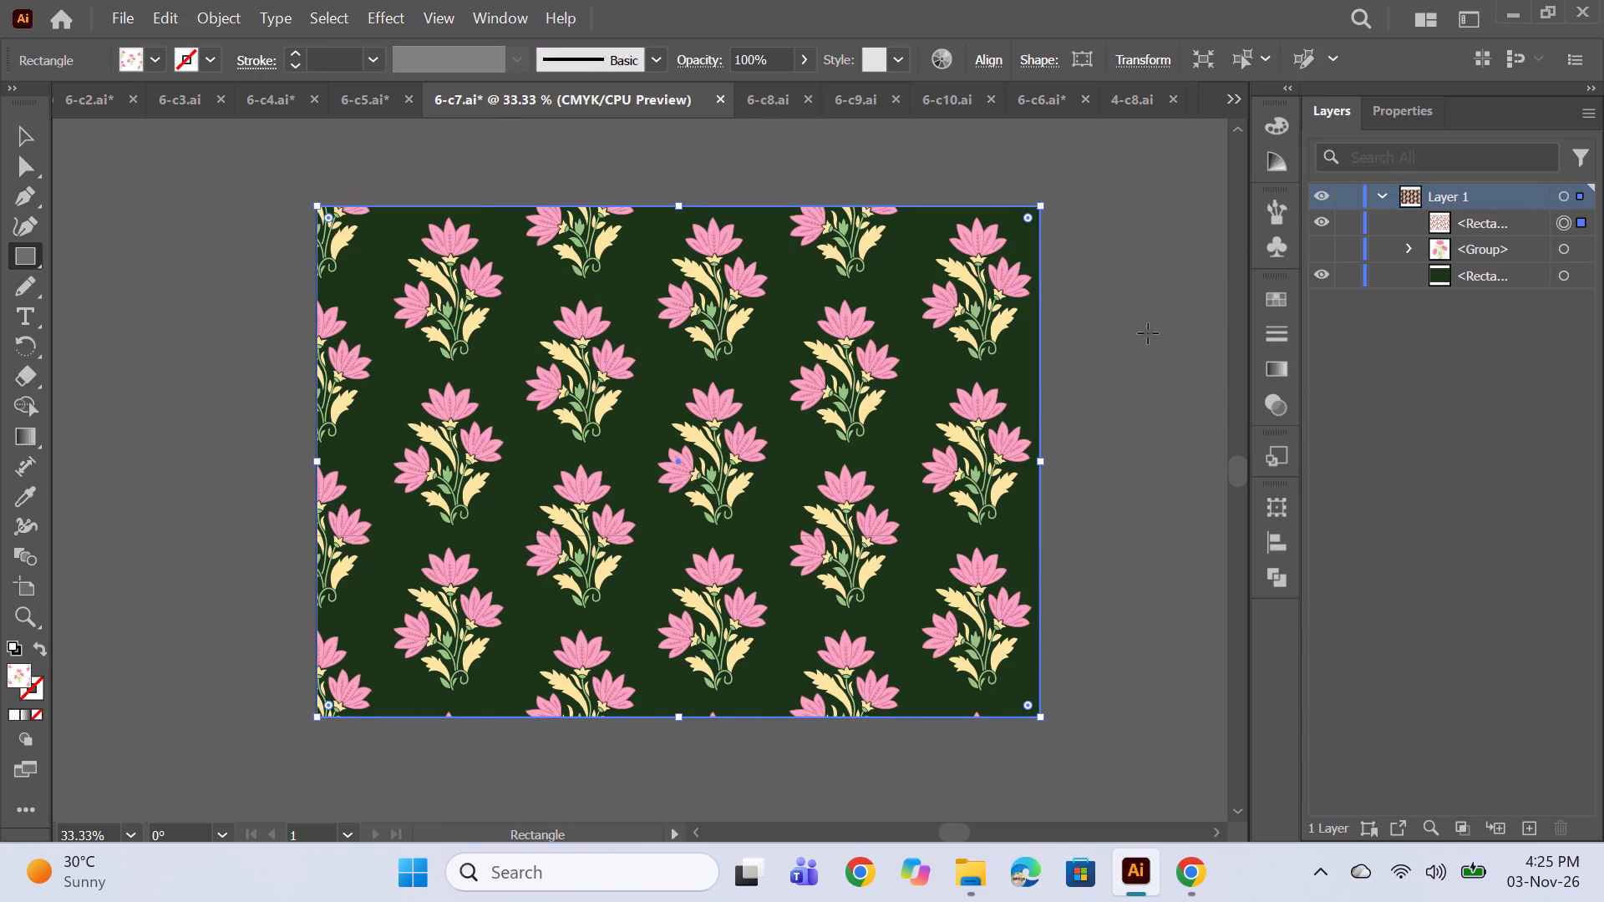
click(1148, 333)
click(858, 466)
Save the corrected document as 6-c7 in Adobe Illustrator format in the Plain prints folder.
key(ctrl+s)
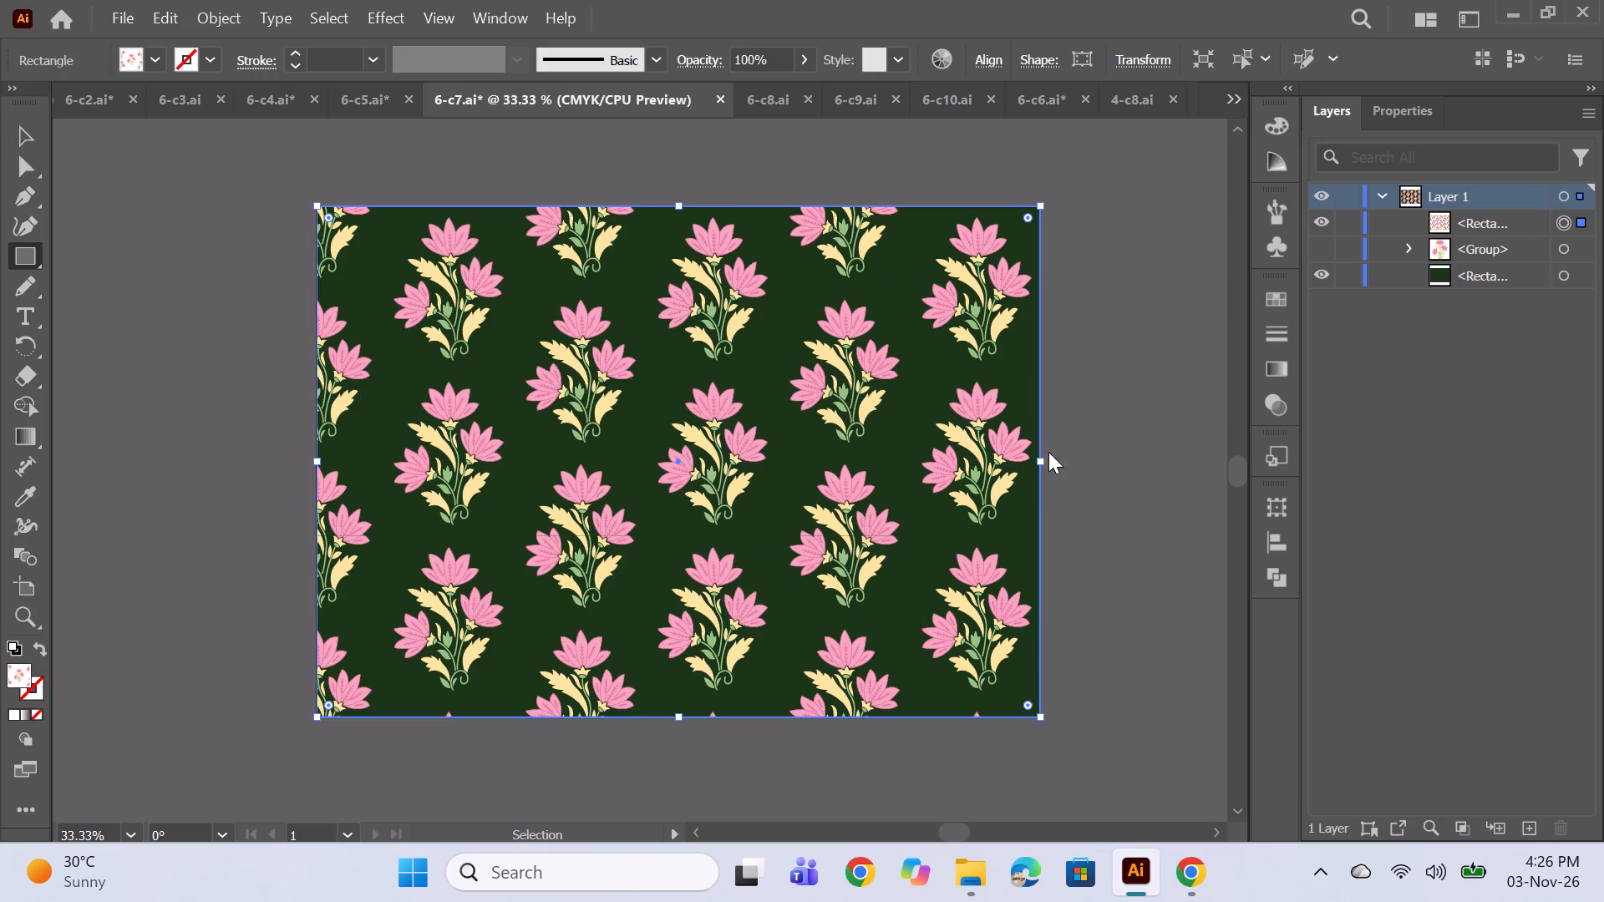
click(596, 672)
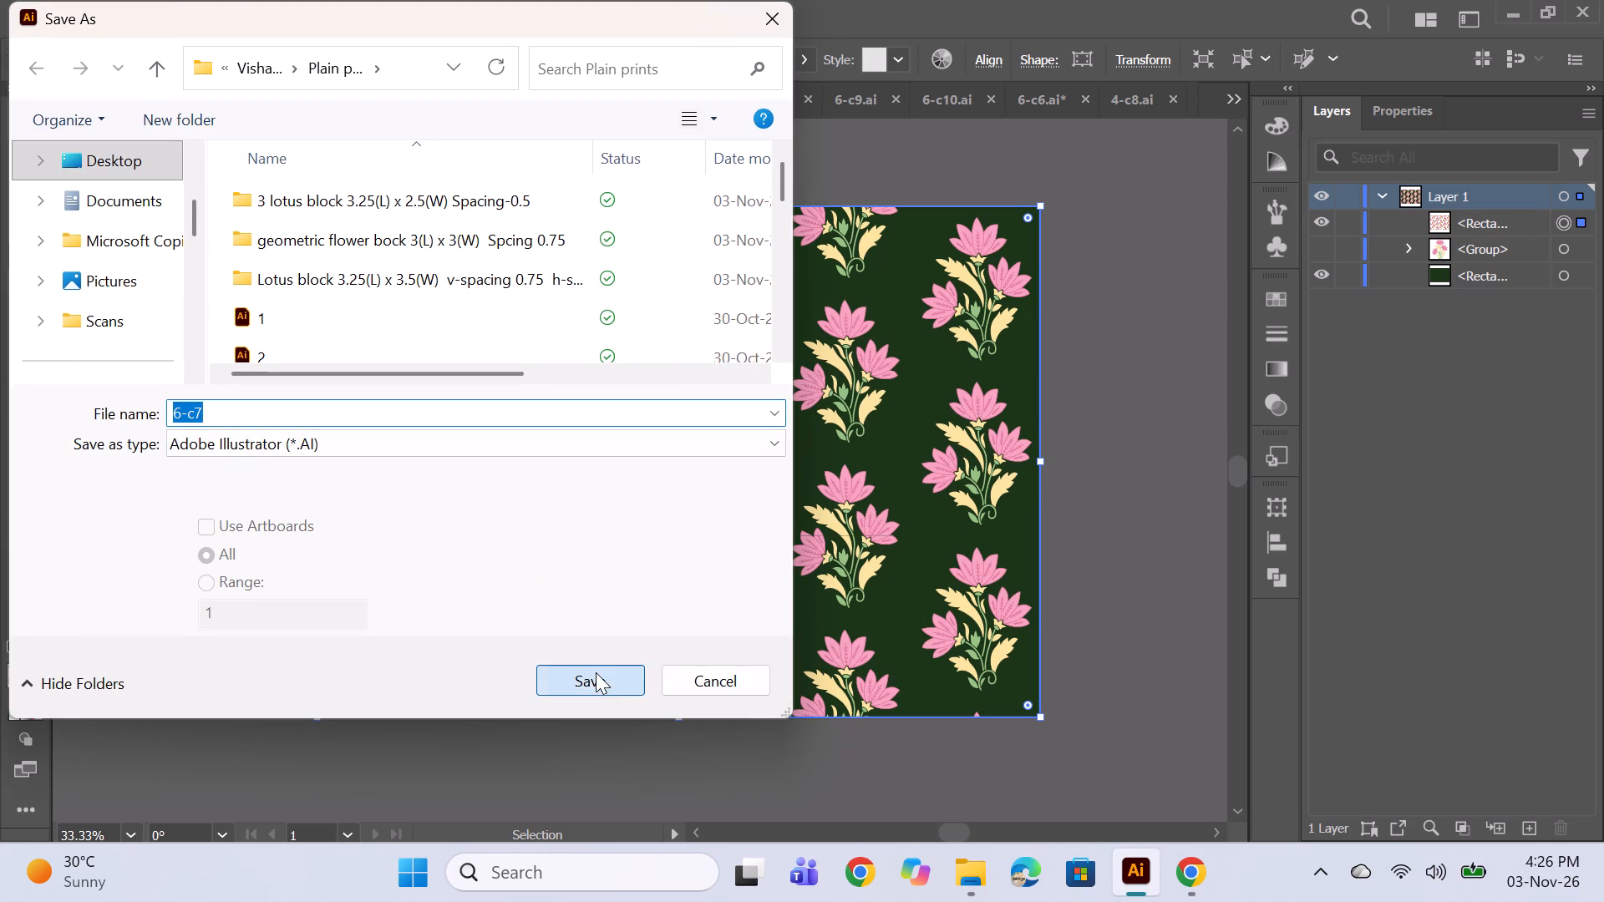
click(885, 793)
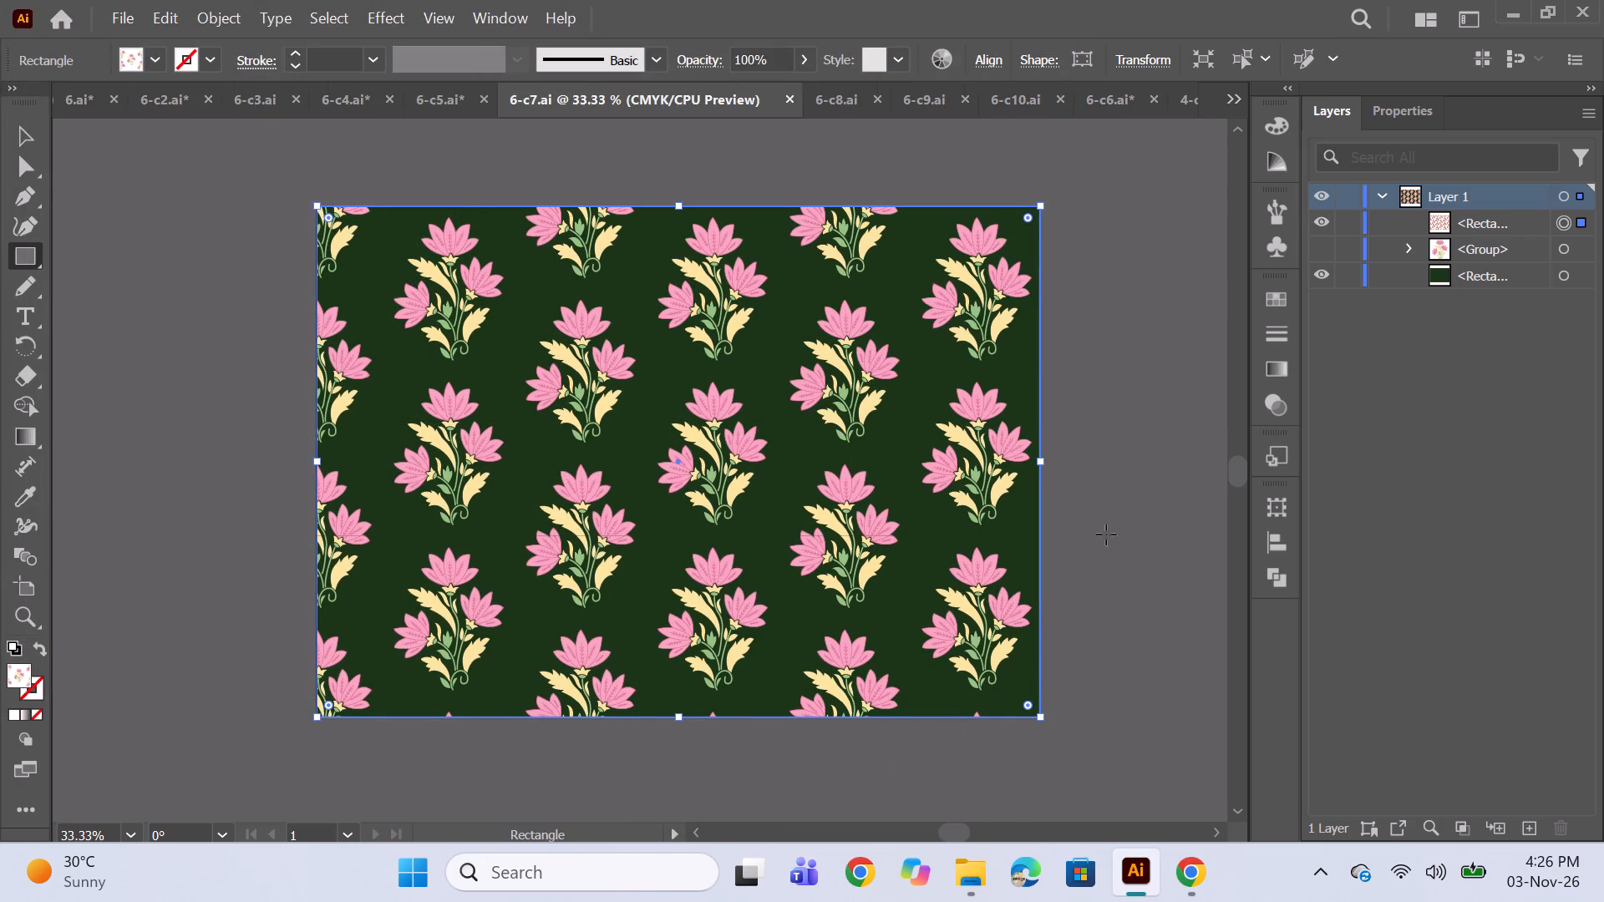
Export the corrected pattern as JPEG 6-c7 in the 3 lotus block folder, replacing the existing file.
click(114, 13)
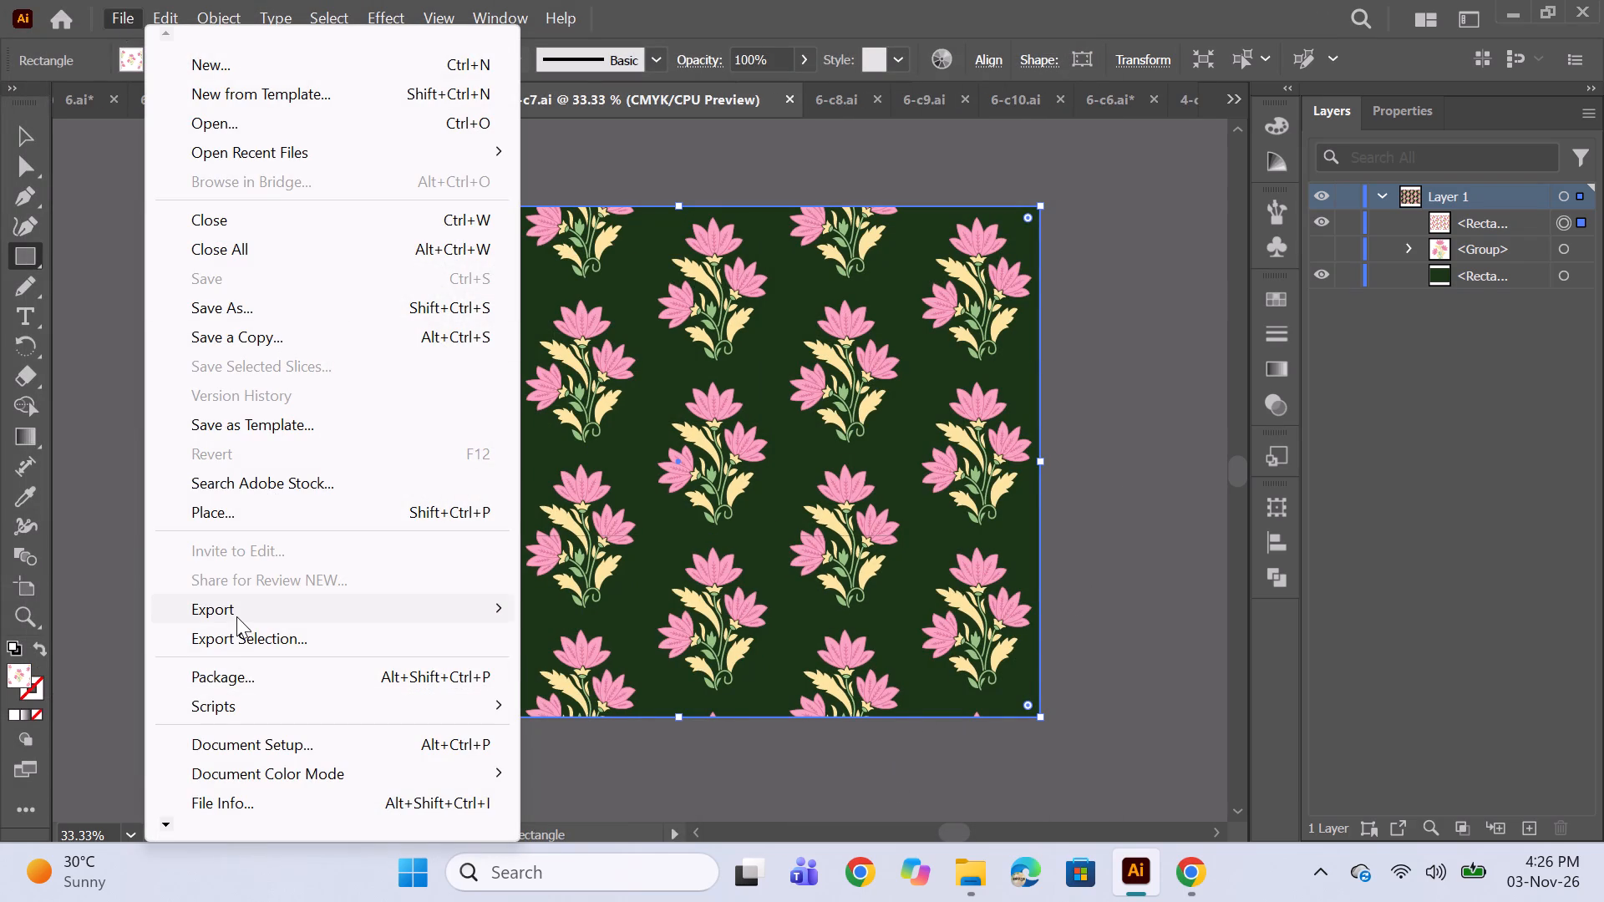
click(236, 616)
click(606, 636)
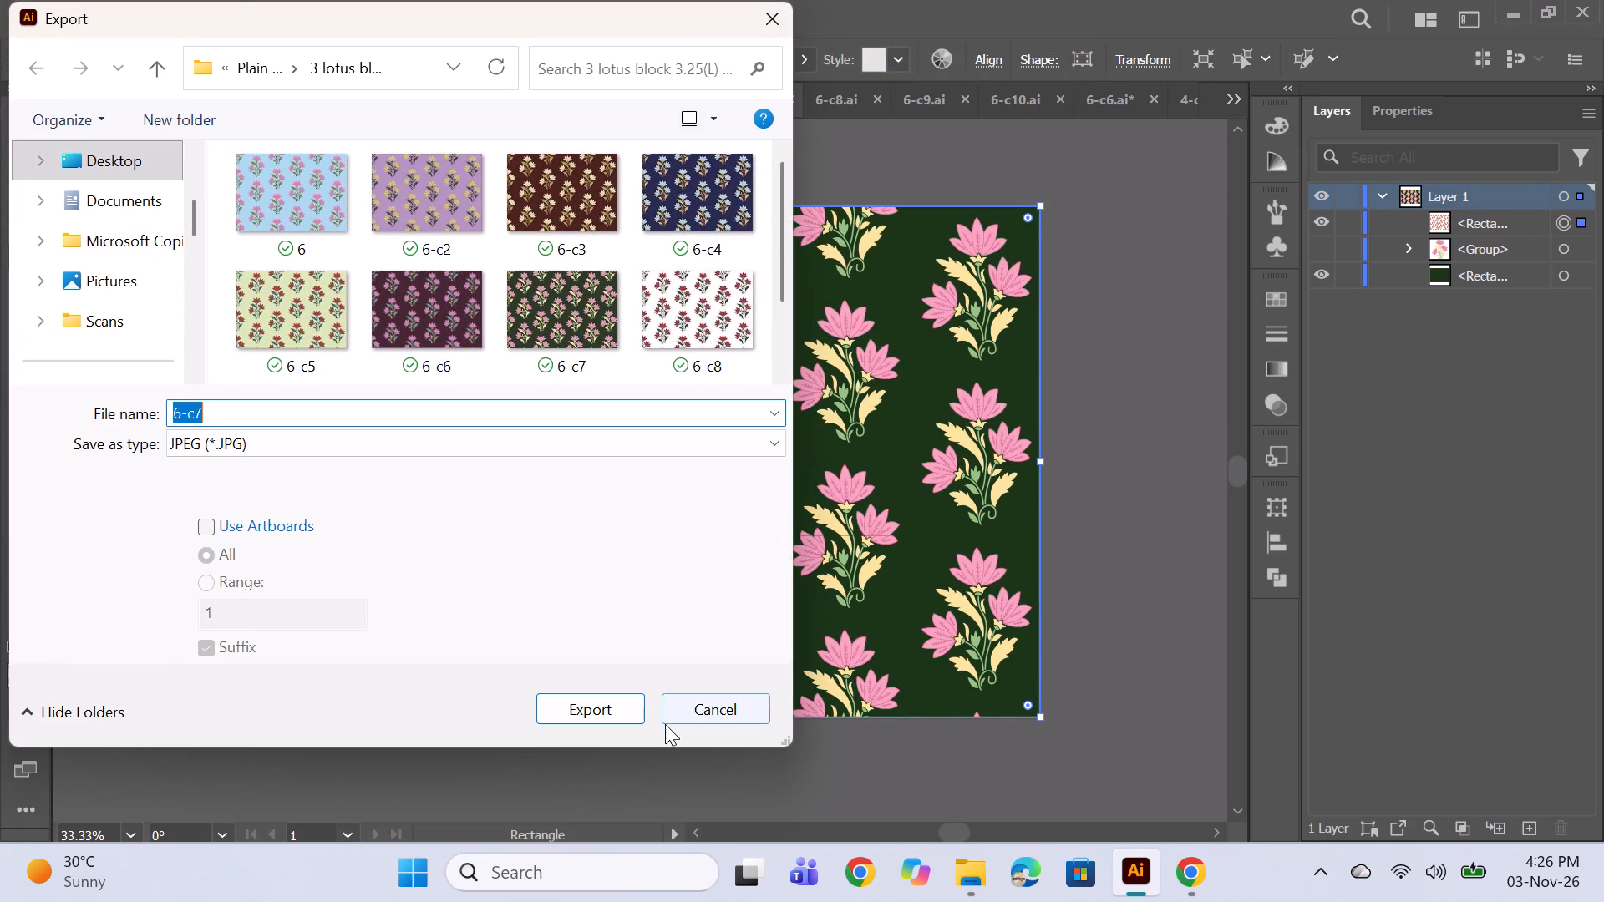
click(624, 713)
click(868, 552)
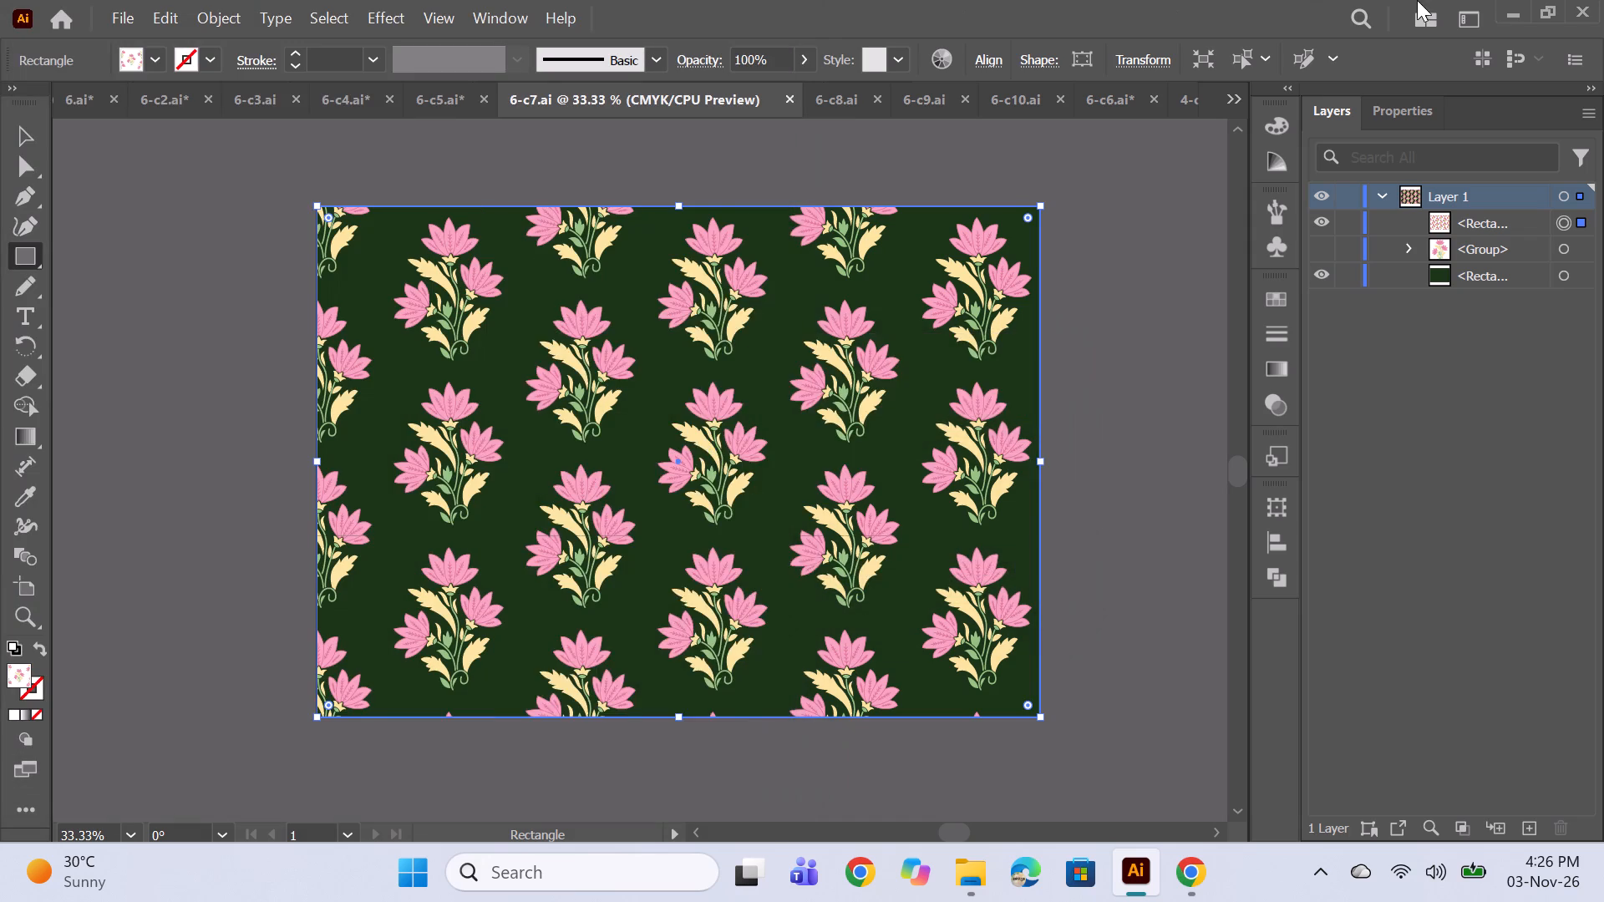
click(943, 759)
Review the exported lotus JPEGs from 6.jpg onwards in Photos, comparing the spacing of 6-c7.jpg with the other colourways.
click(960, 878)
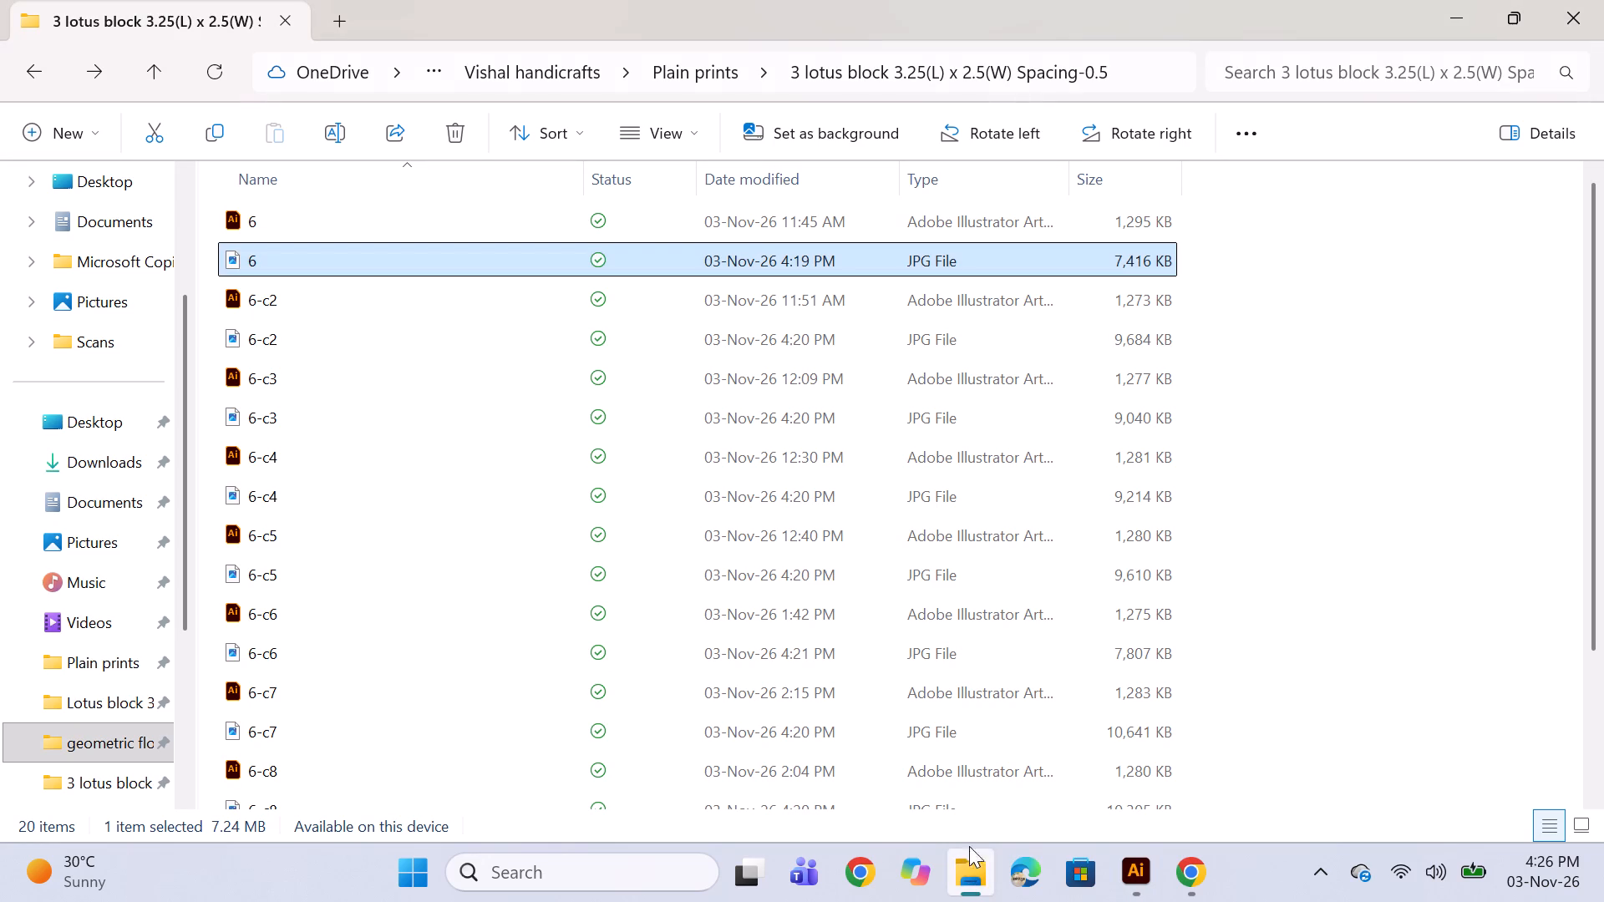
double_click(378, 270)
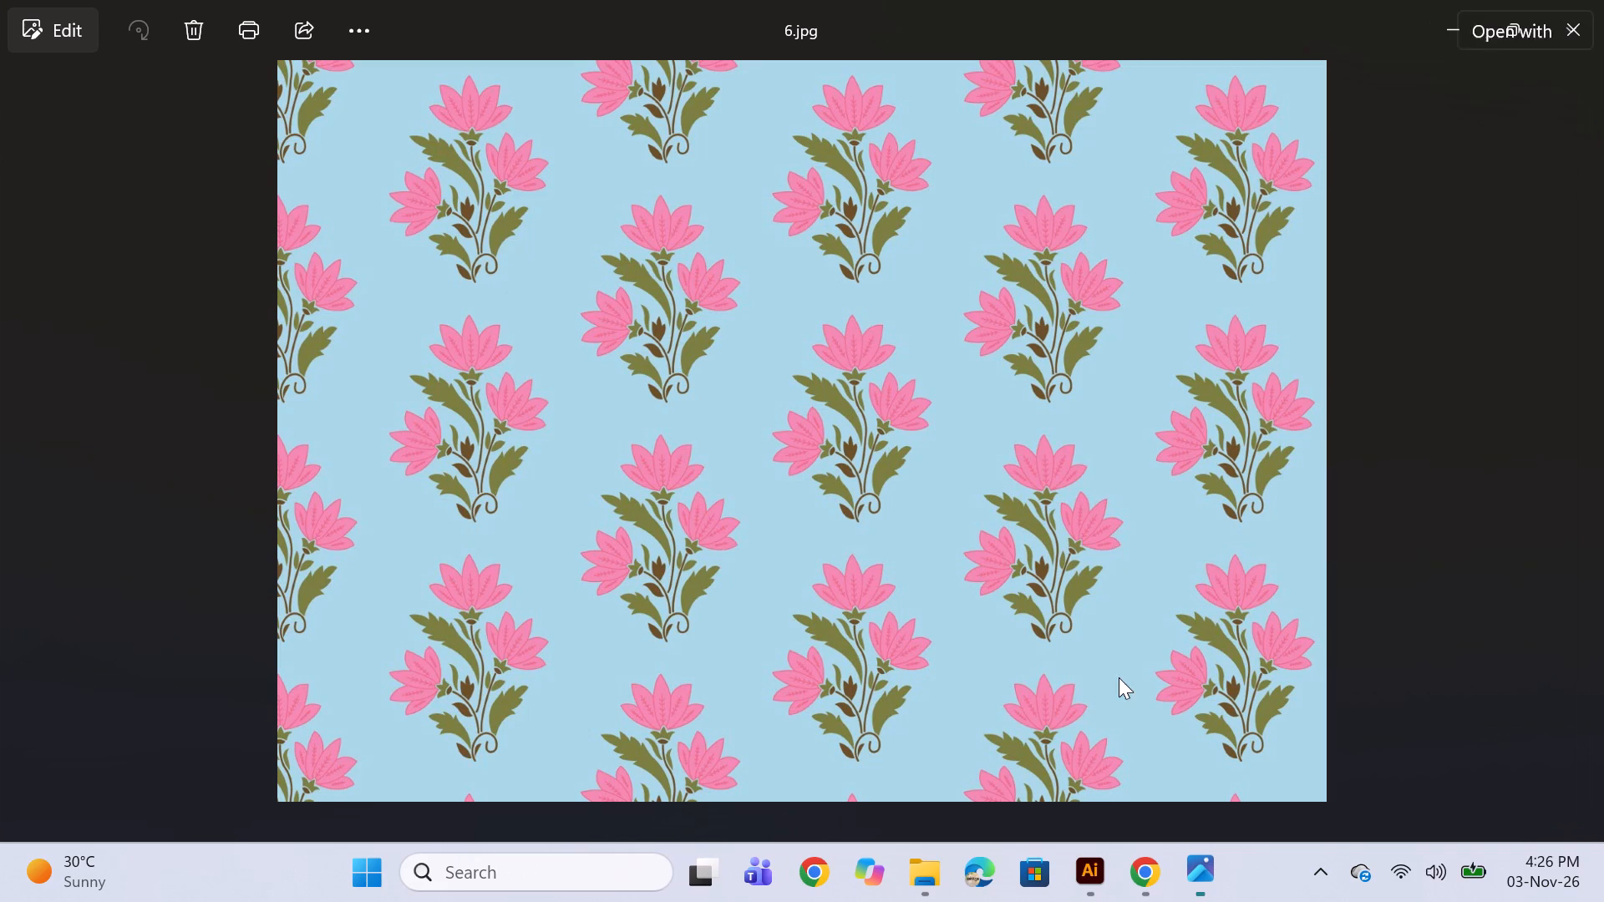
key(Right)
key(Right)
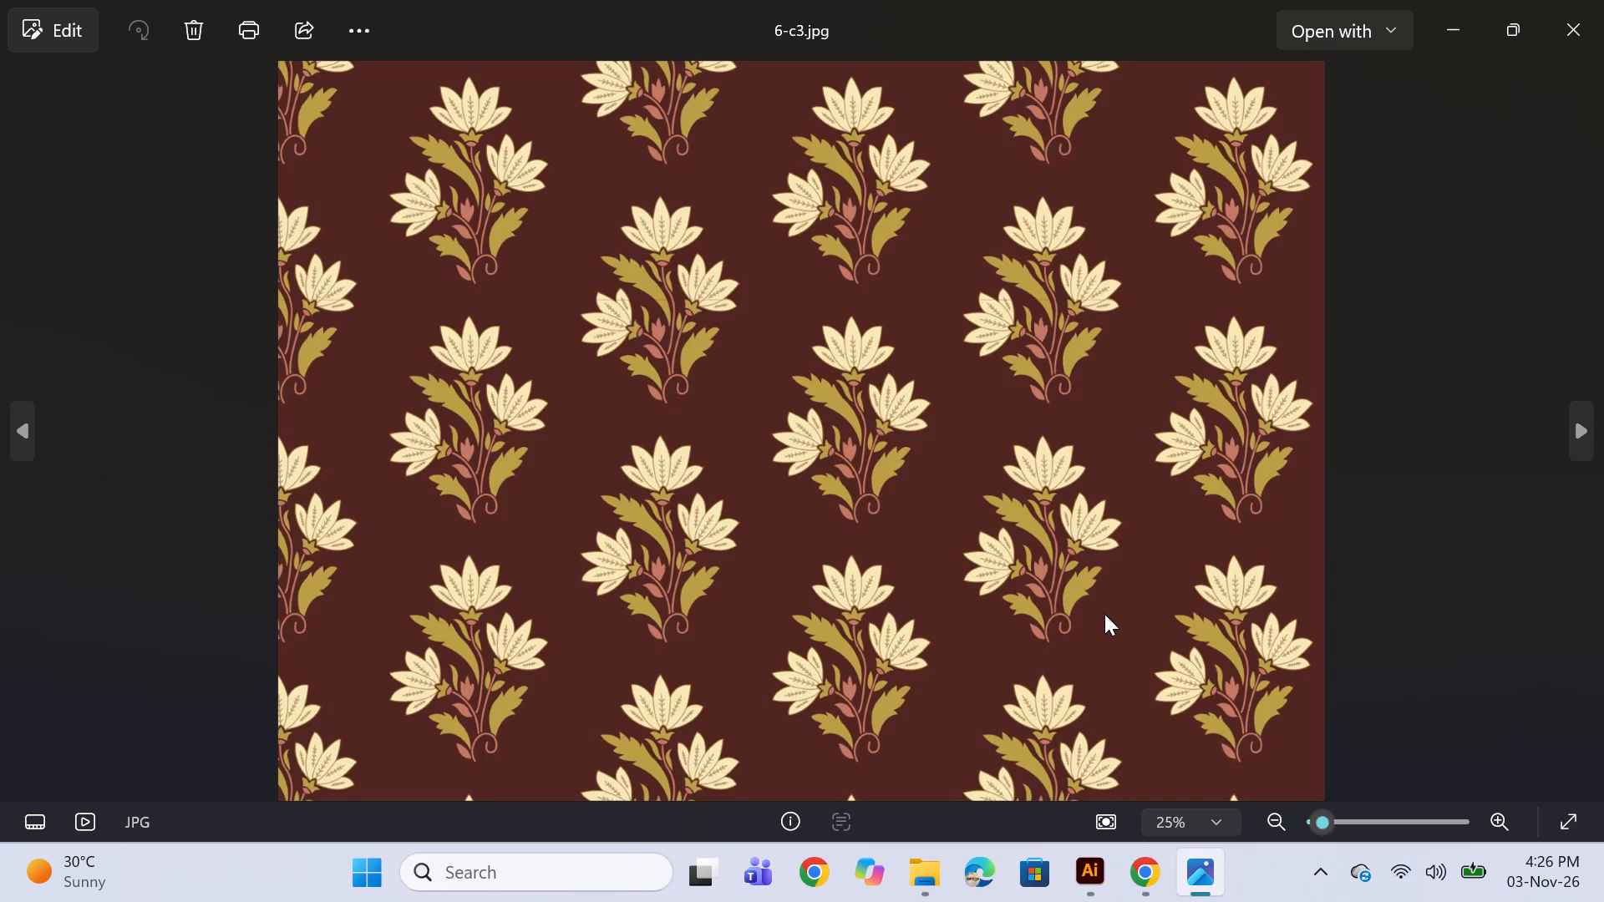
key(Right)
key(Right)
key(Right)
key(Right)
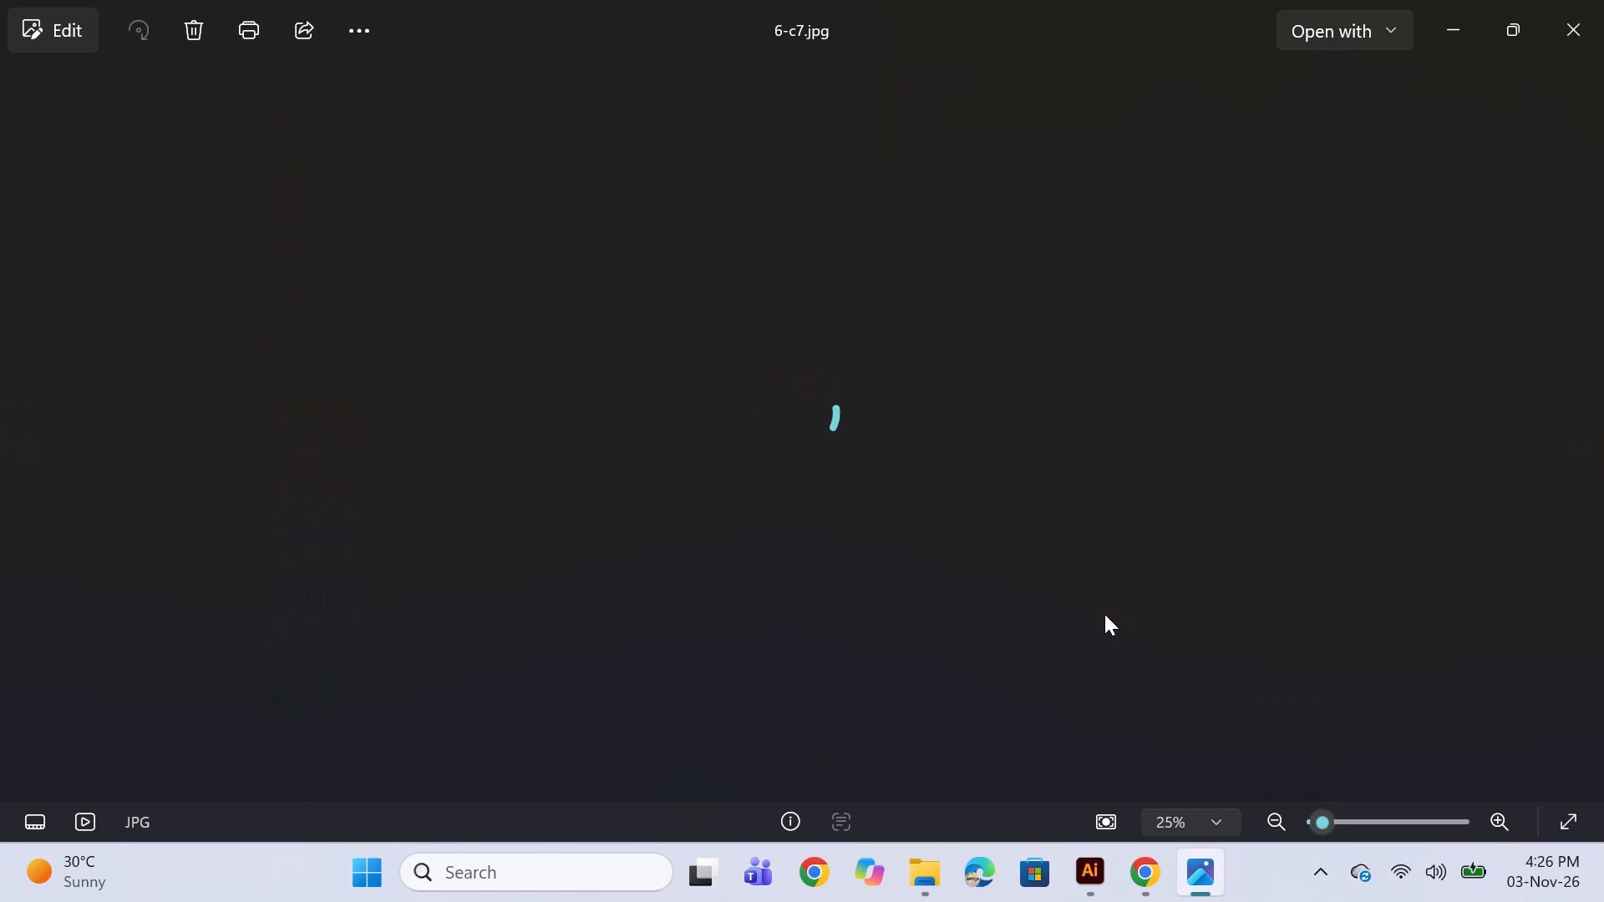
key(Right)
key(Left)
key(Left)
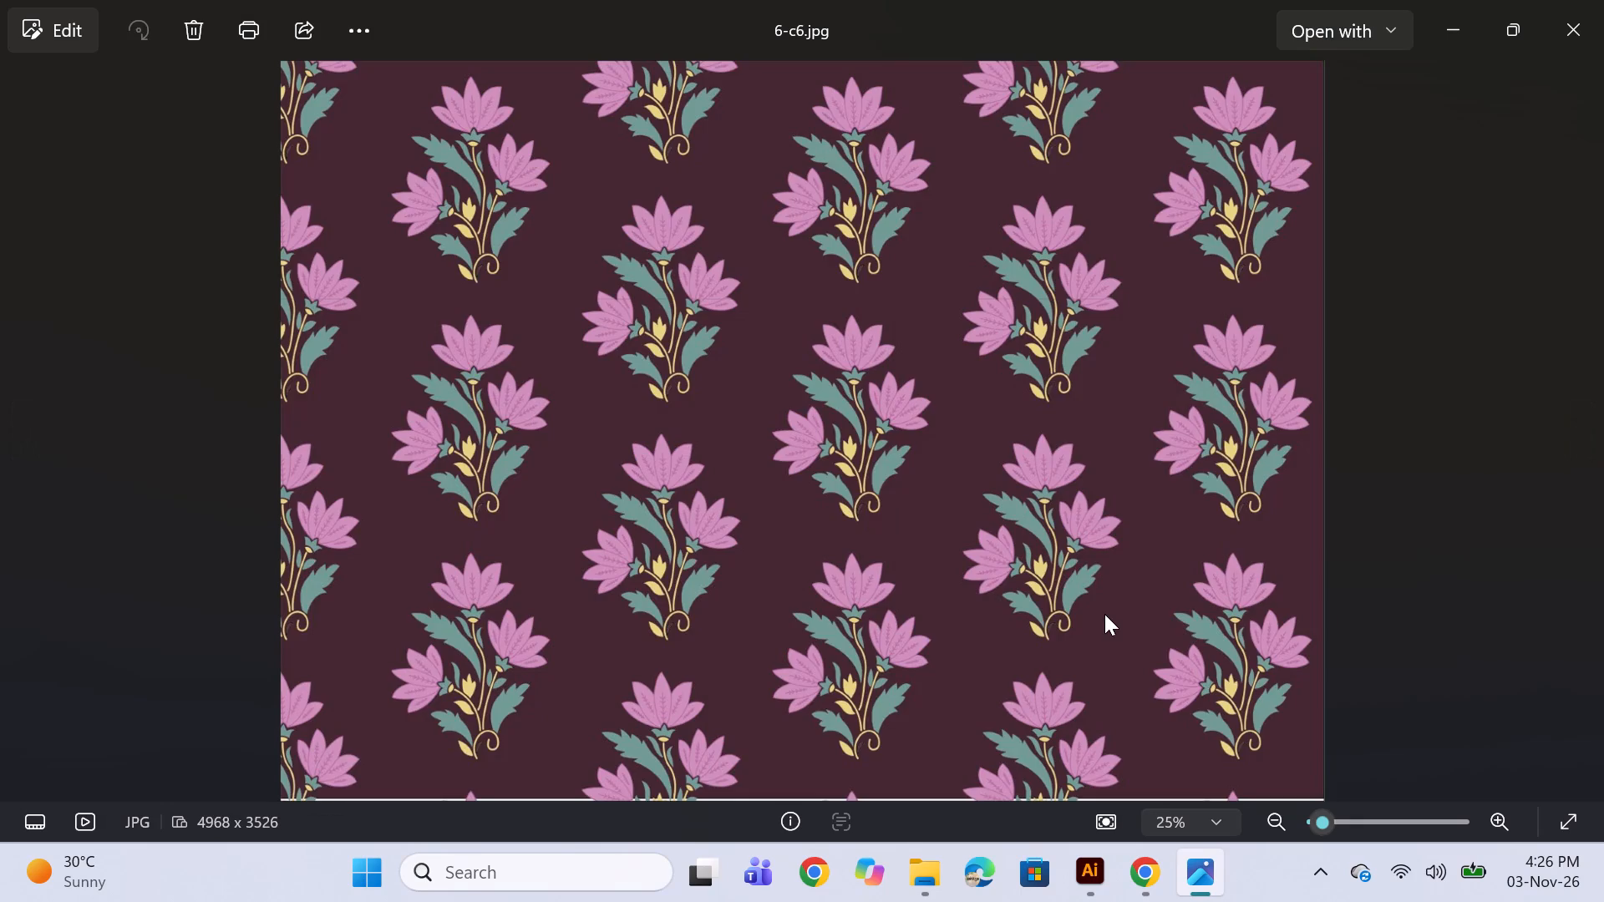
key(Left)
key(Right)
key(Right)
key(Right)
key(Right)
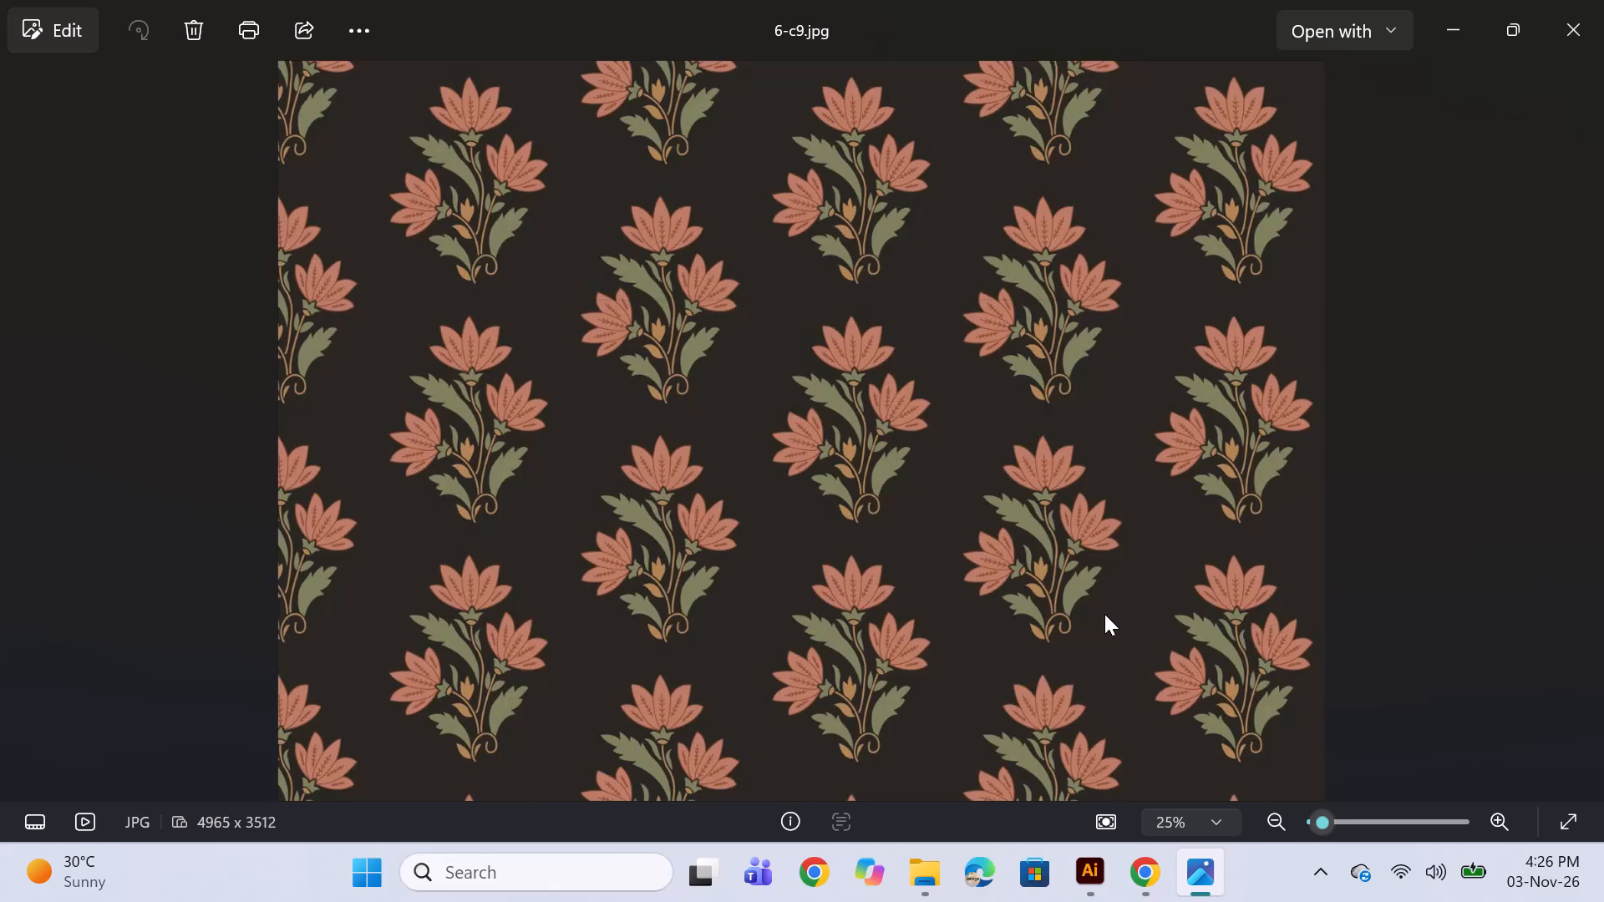
key(Right)
key(Right)
key(Left)
key(Left)
key(Left)
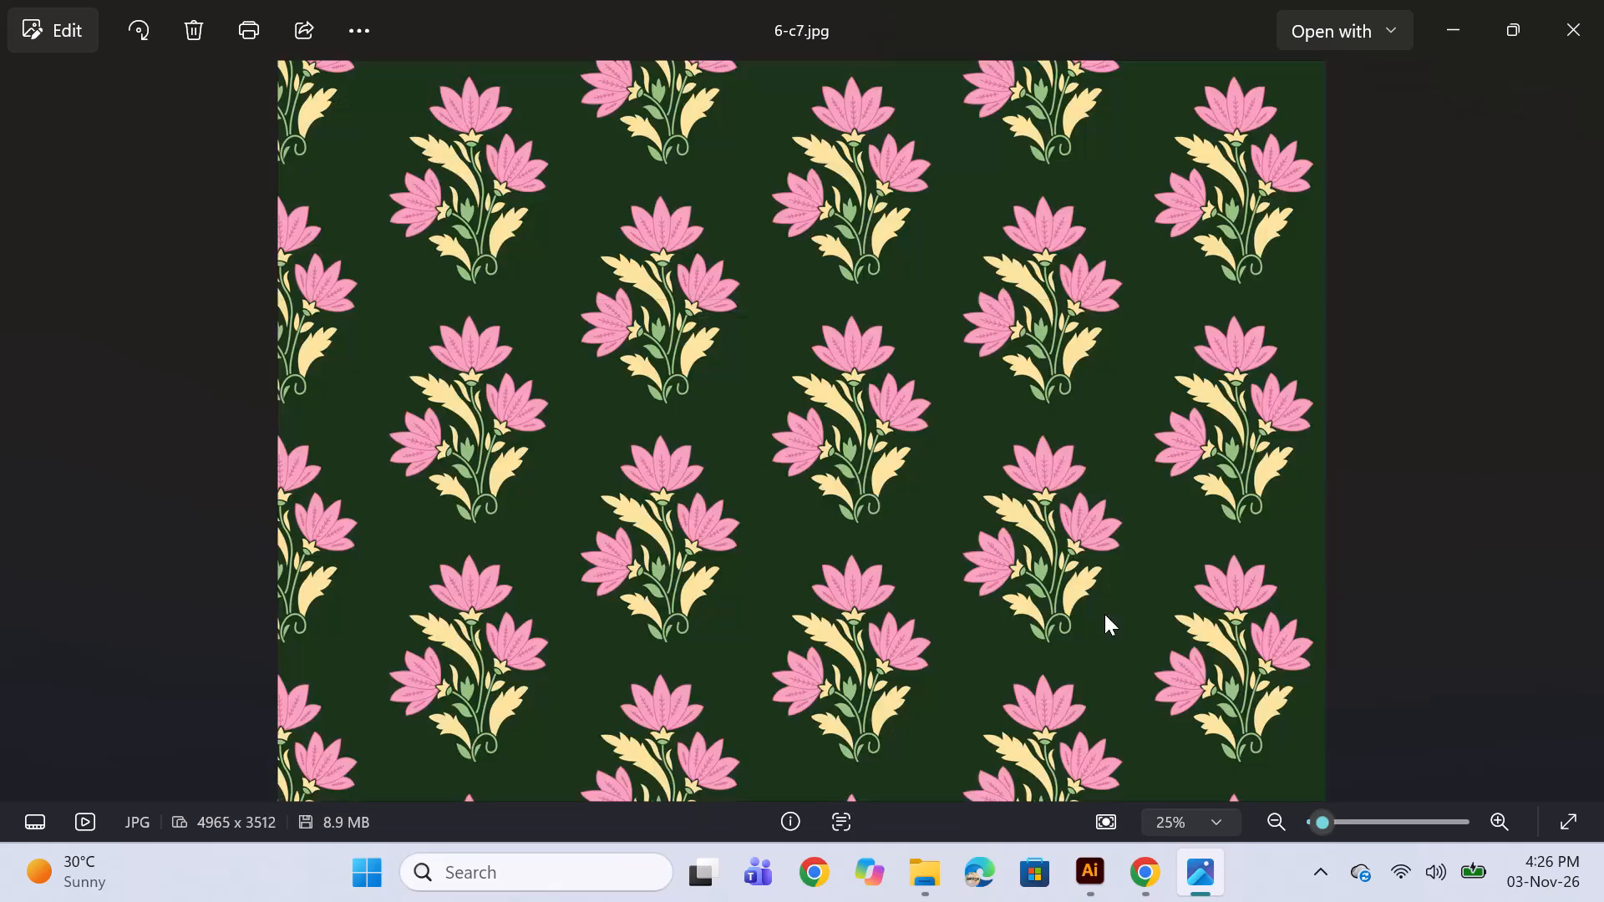
key(Right)
key(Right)
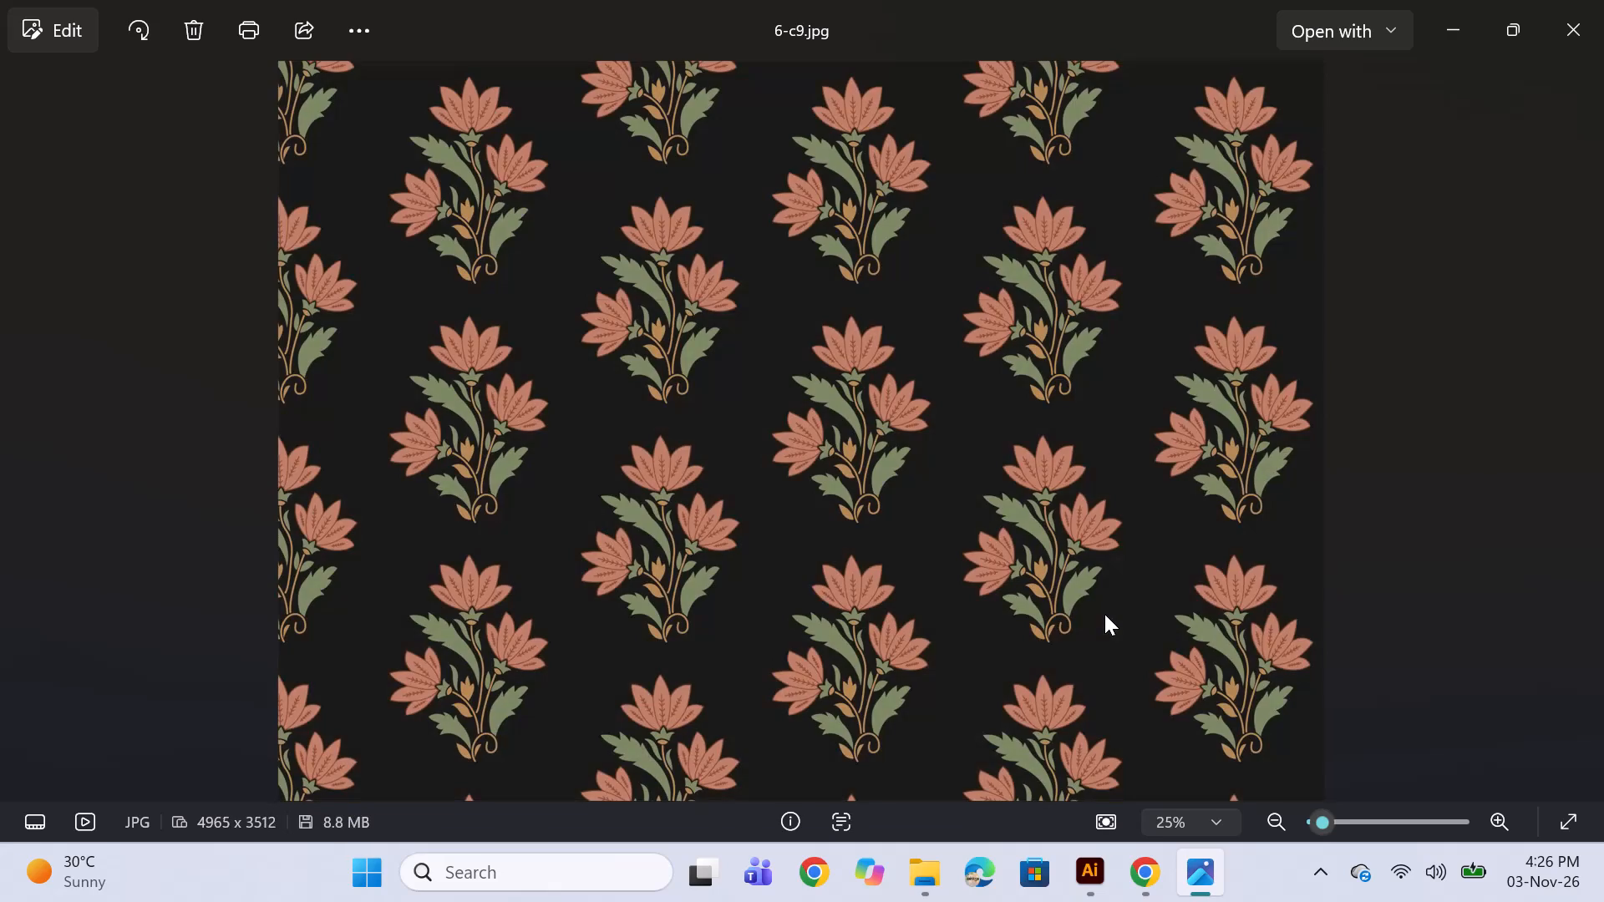
key(Right)
key(Right)
key(Left)
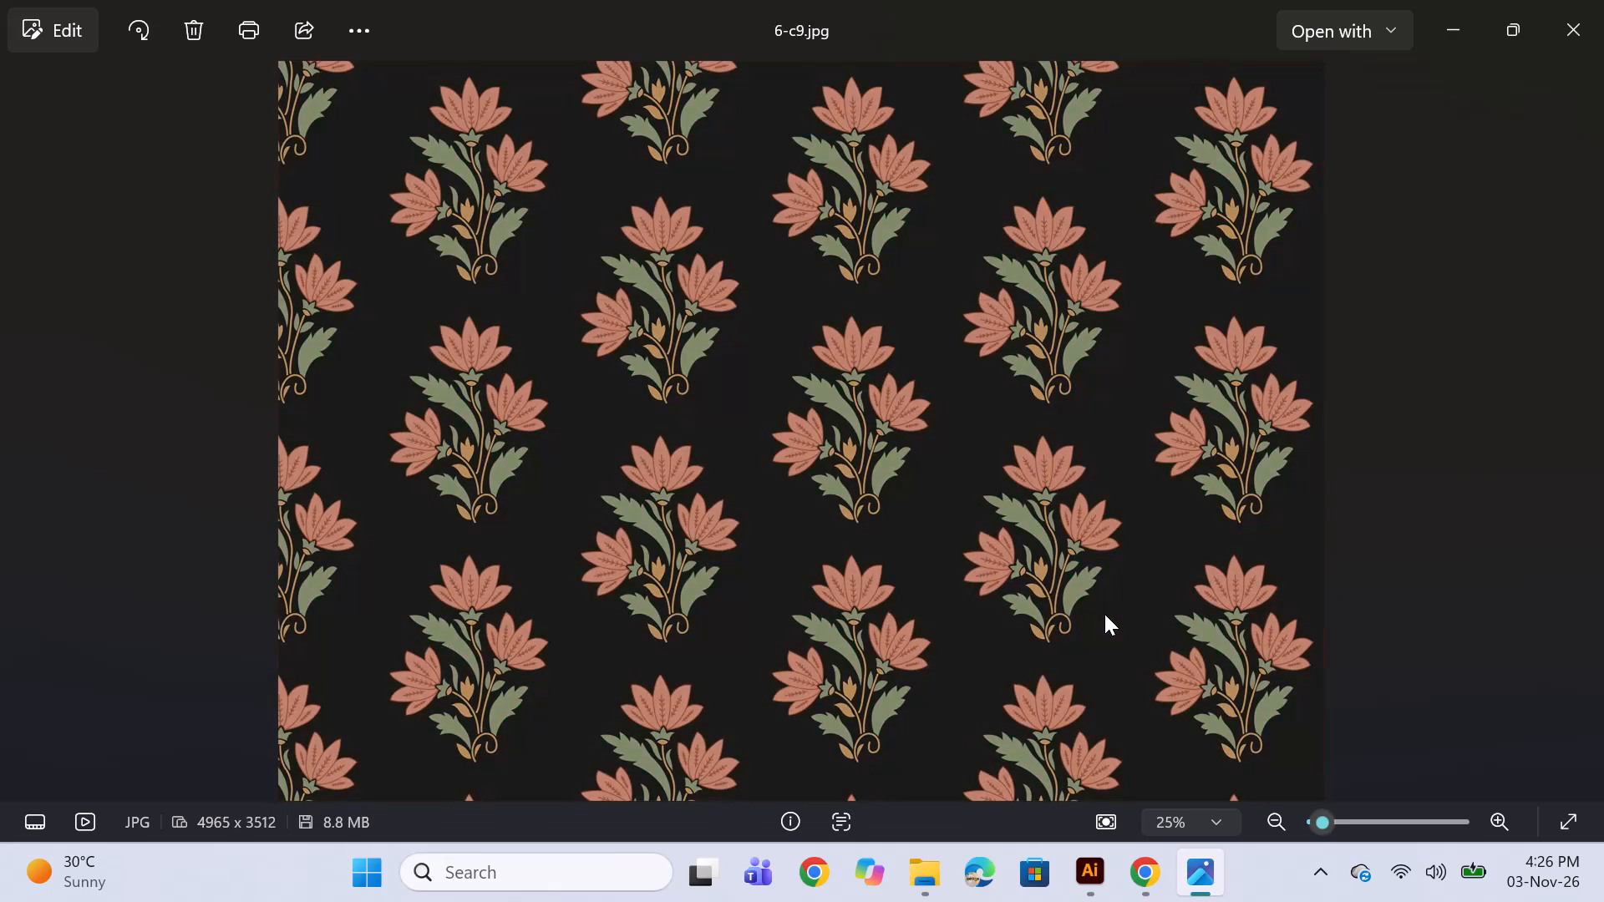
key(Left)
key(Left)
key(Left)
key(Left)
key(Left)
key(Left)
key(Left)
key(Left)
key(Left)
key(Left)
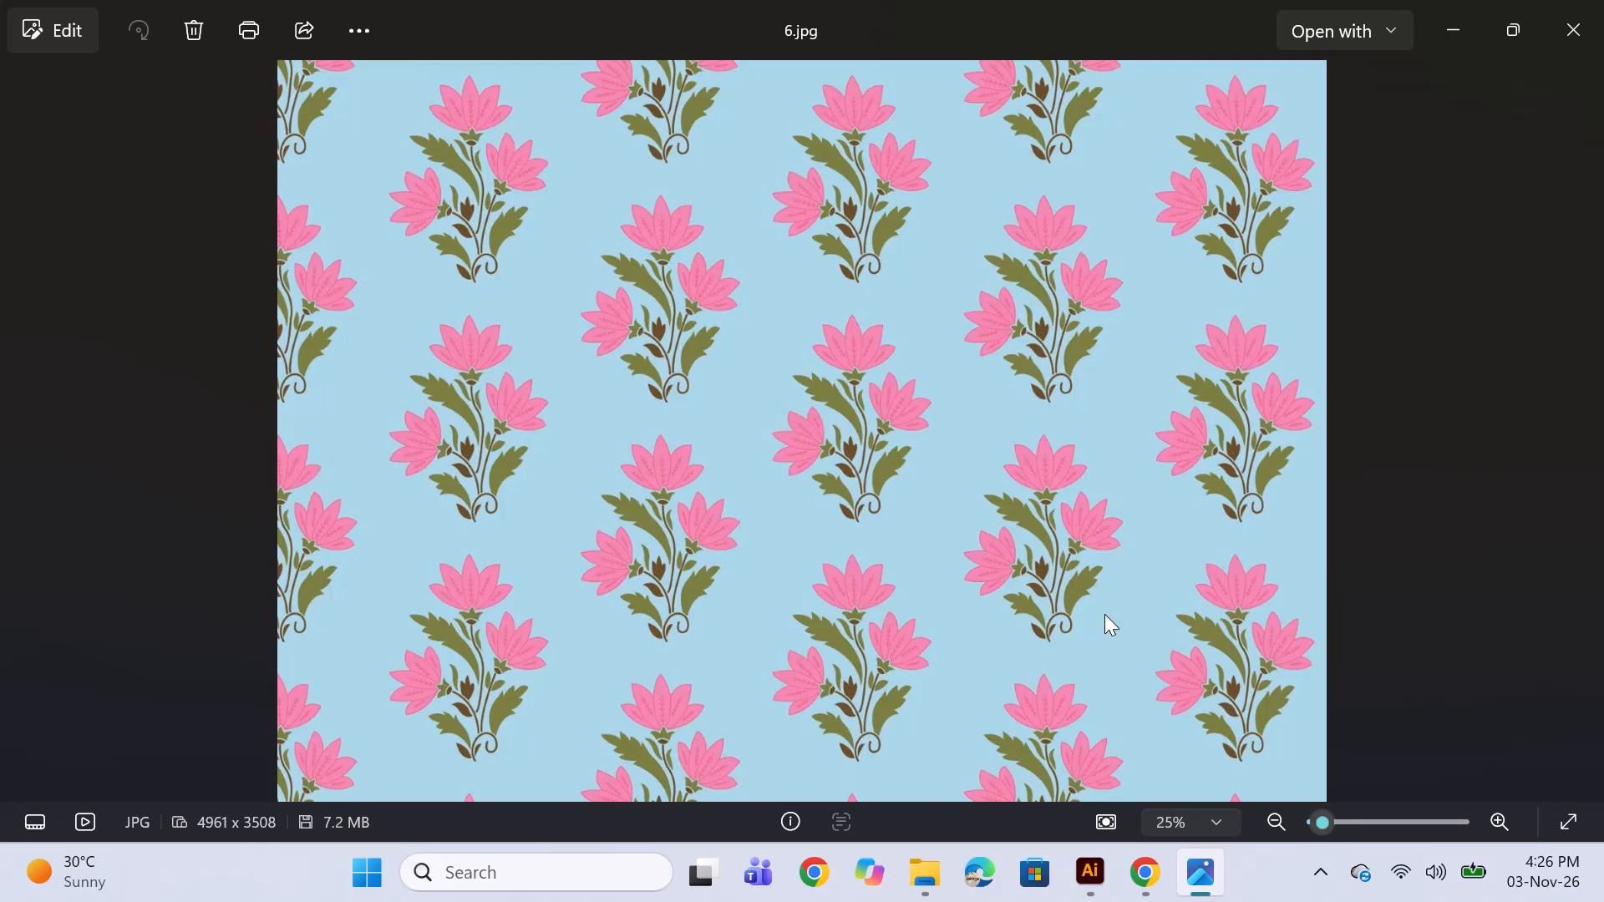
key(Left)
click(1564, 22)
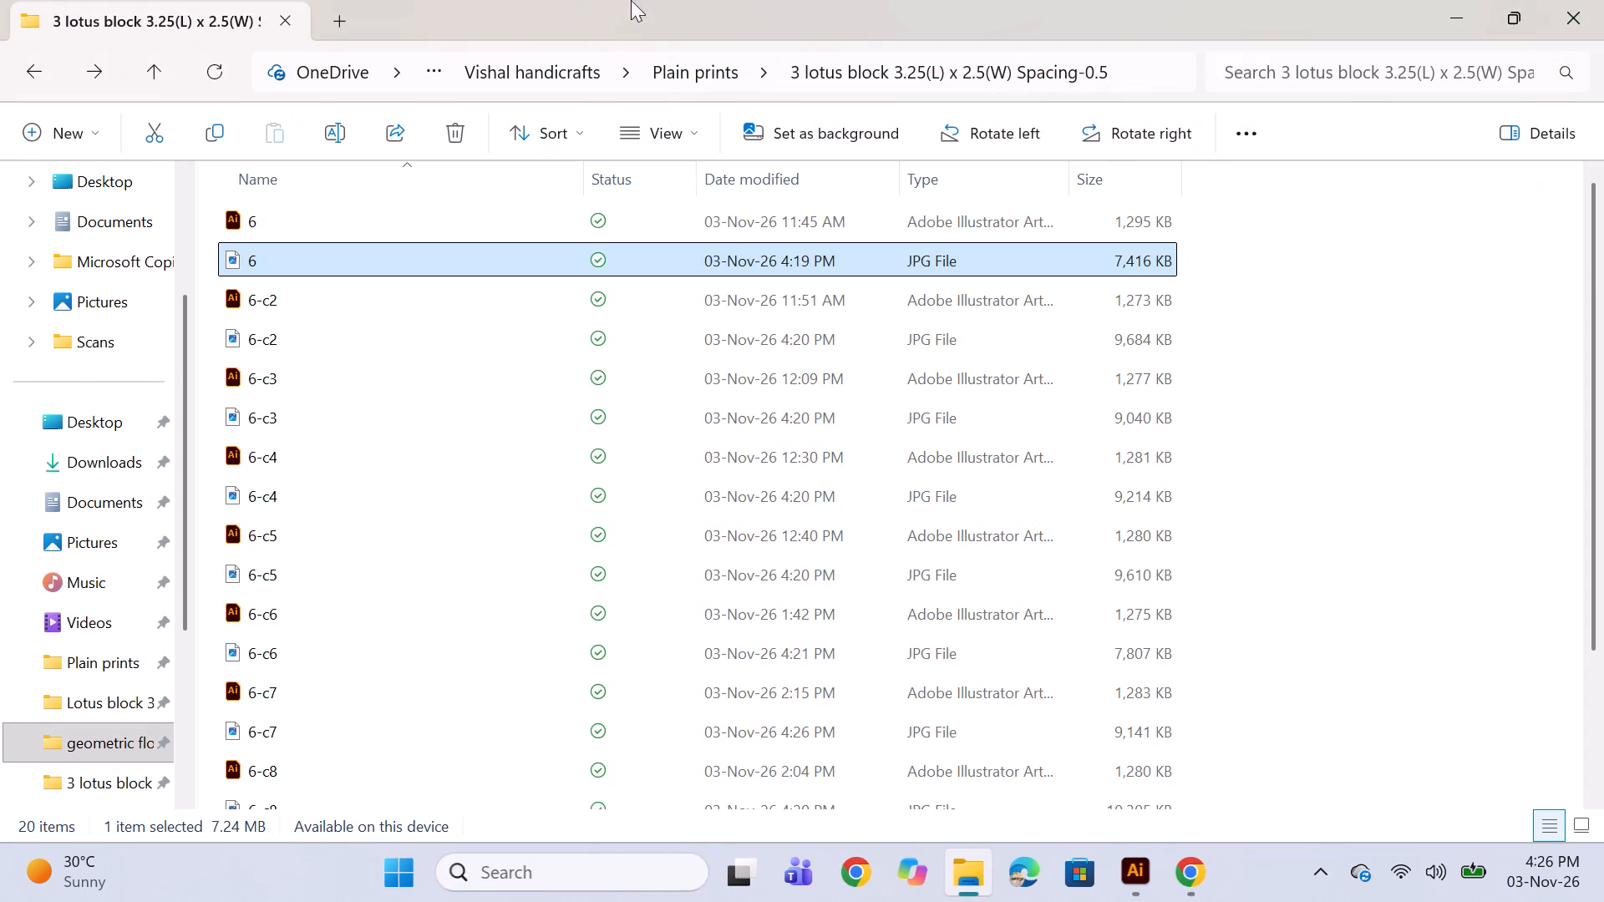
Open 4.jpg from the geometric flower folder and review the exported geometric flower JPEGs through 4-c10.jpg.
click(1129, 883)
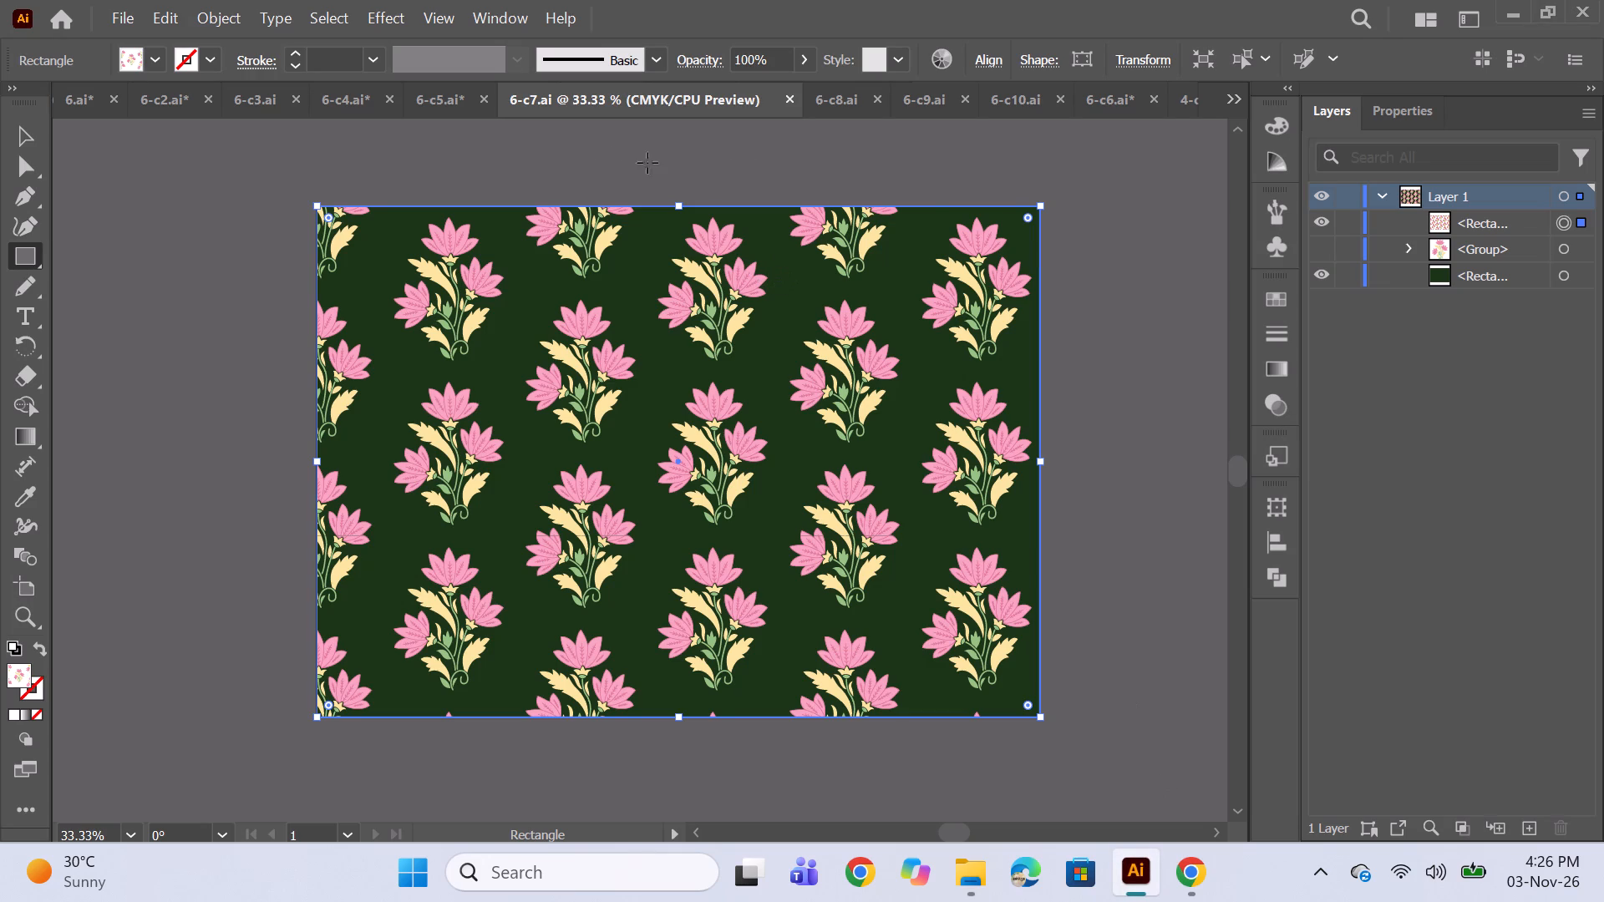
click(987, 864)
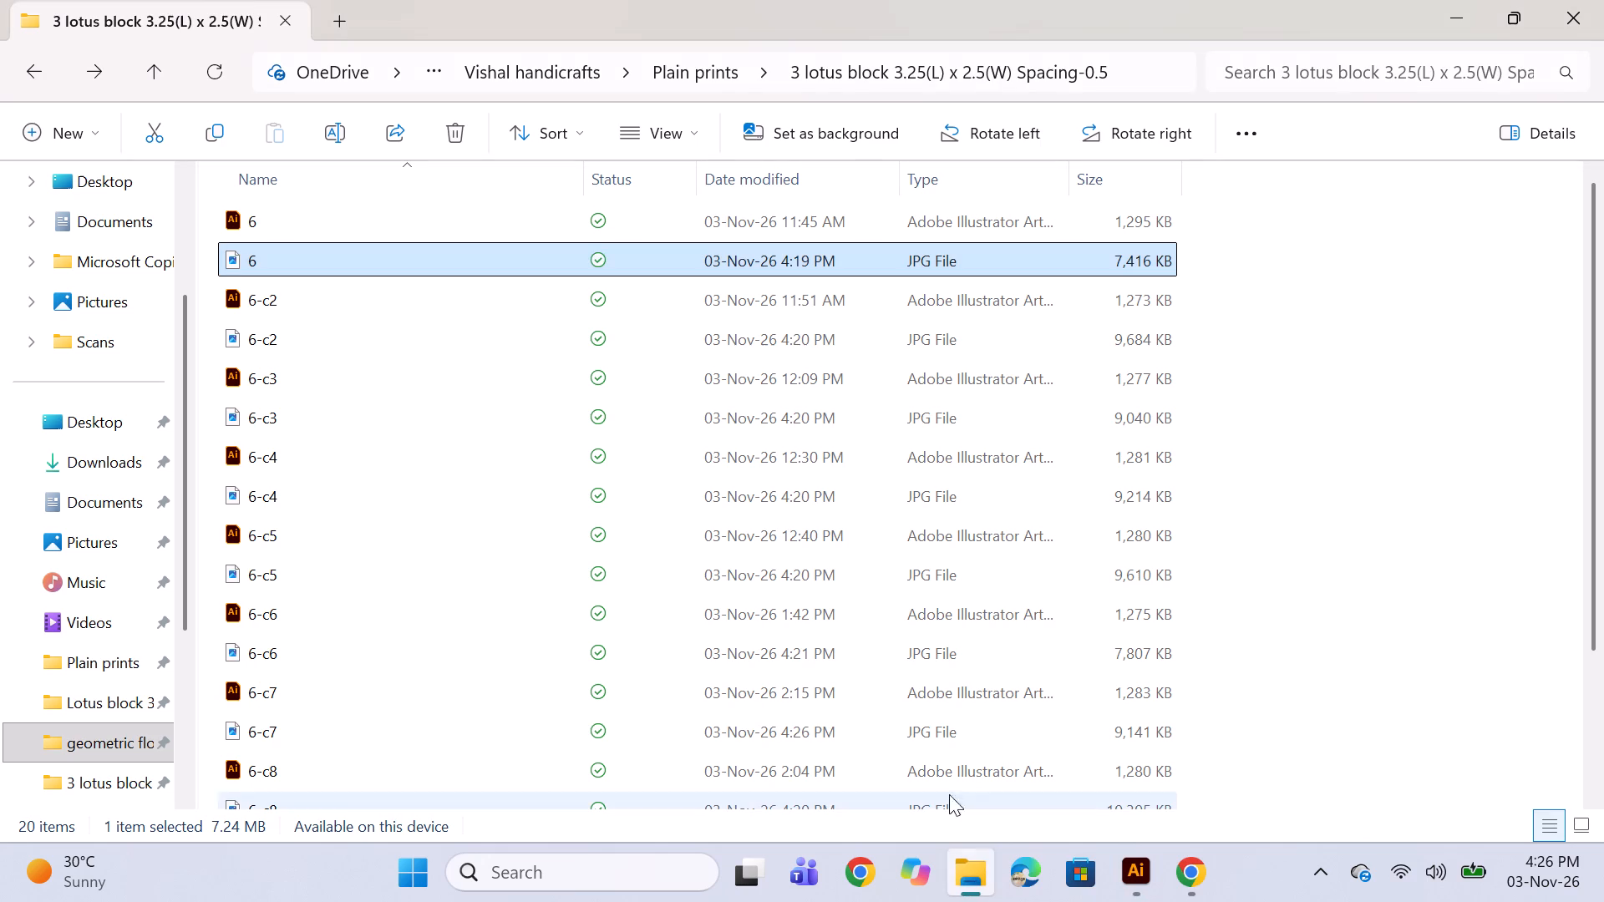
click(25, 60)
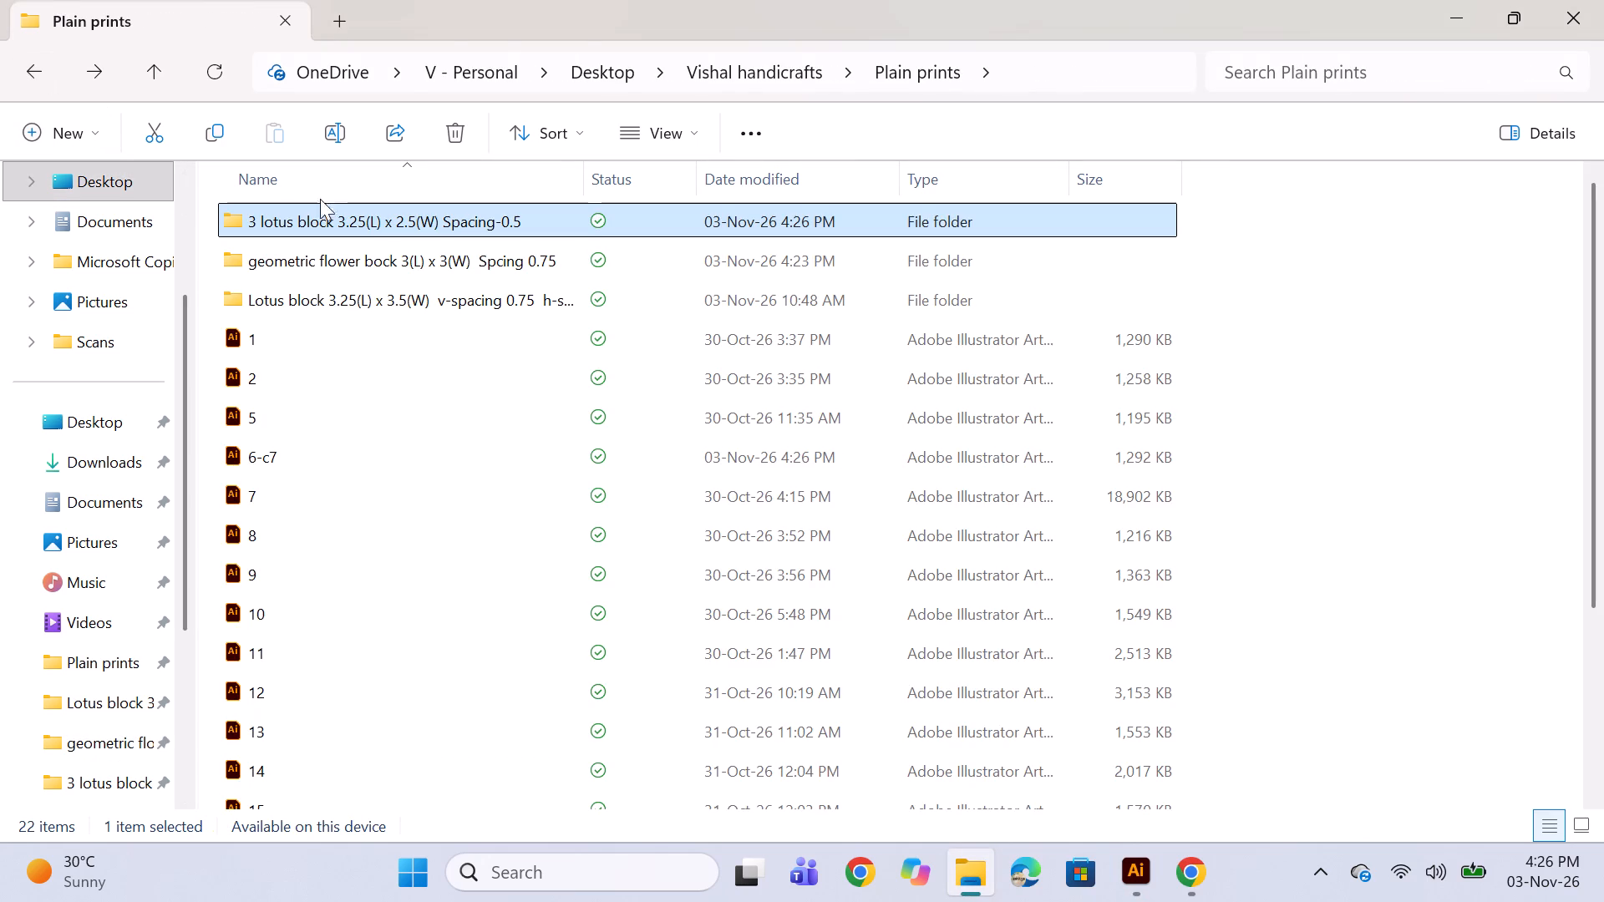
double_click(340, 256)
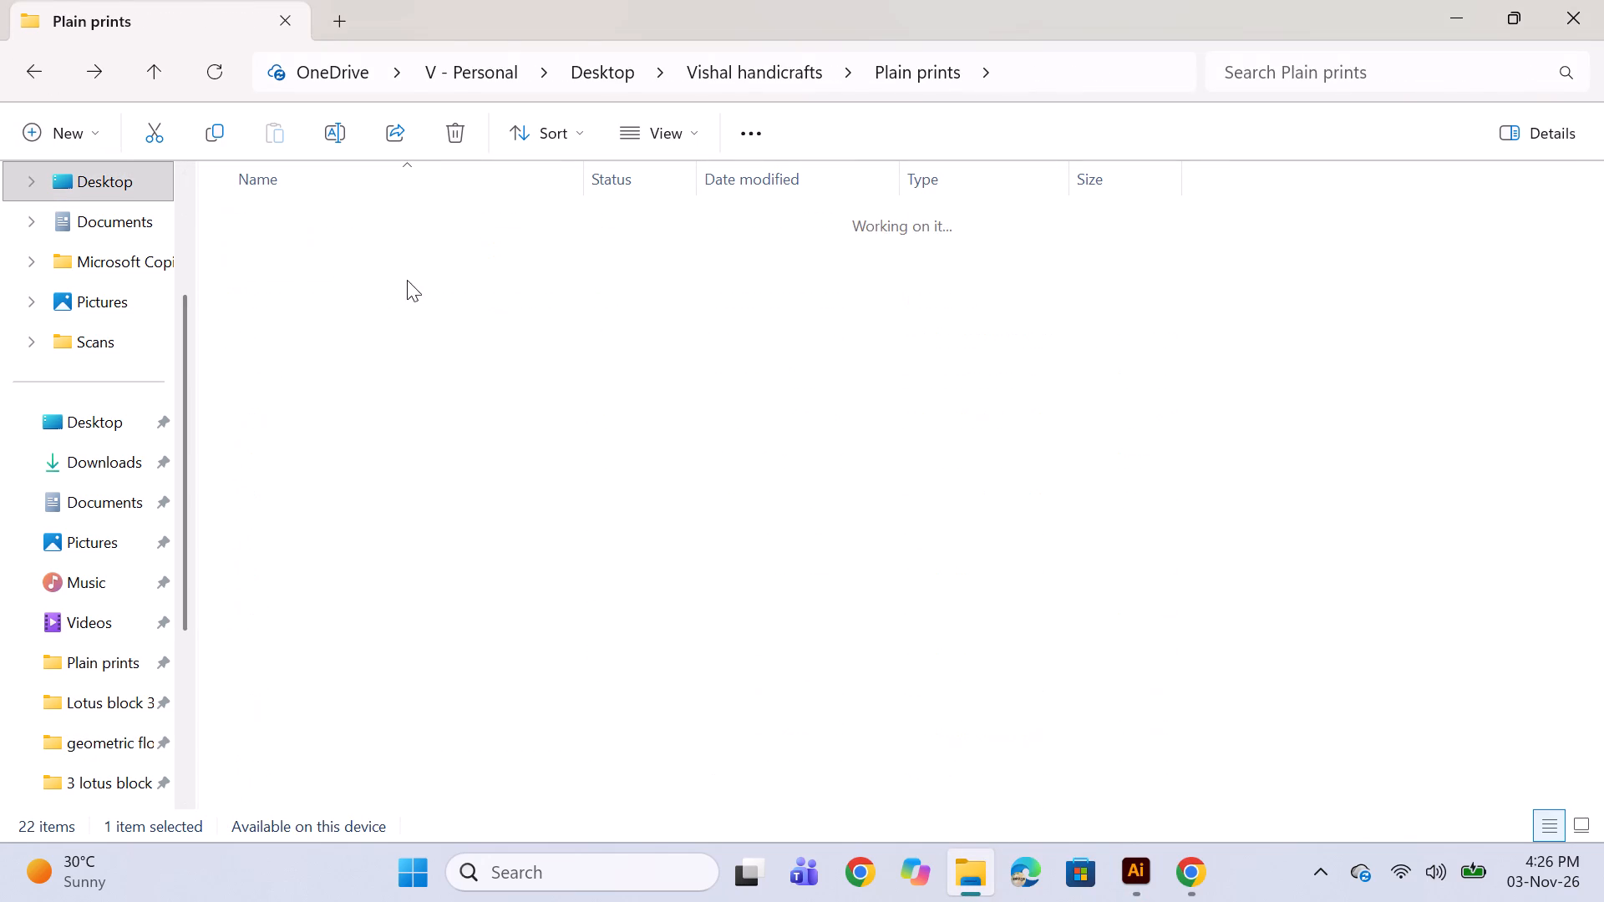
double_click(366, 271)
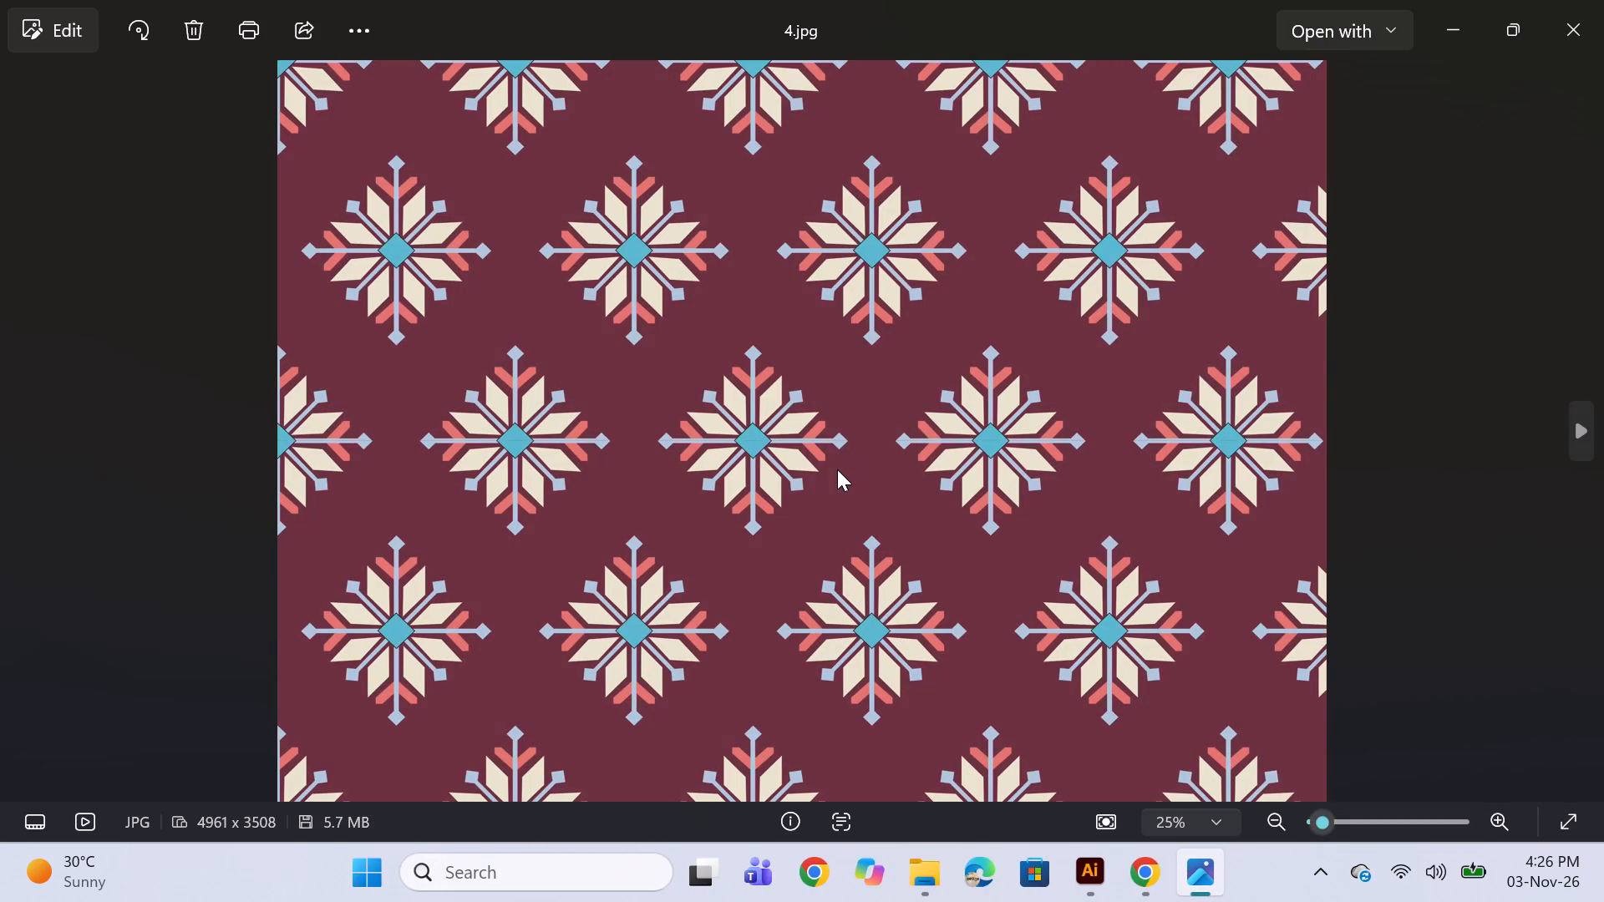
key(Right)
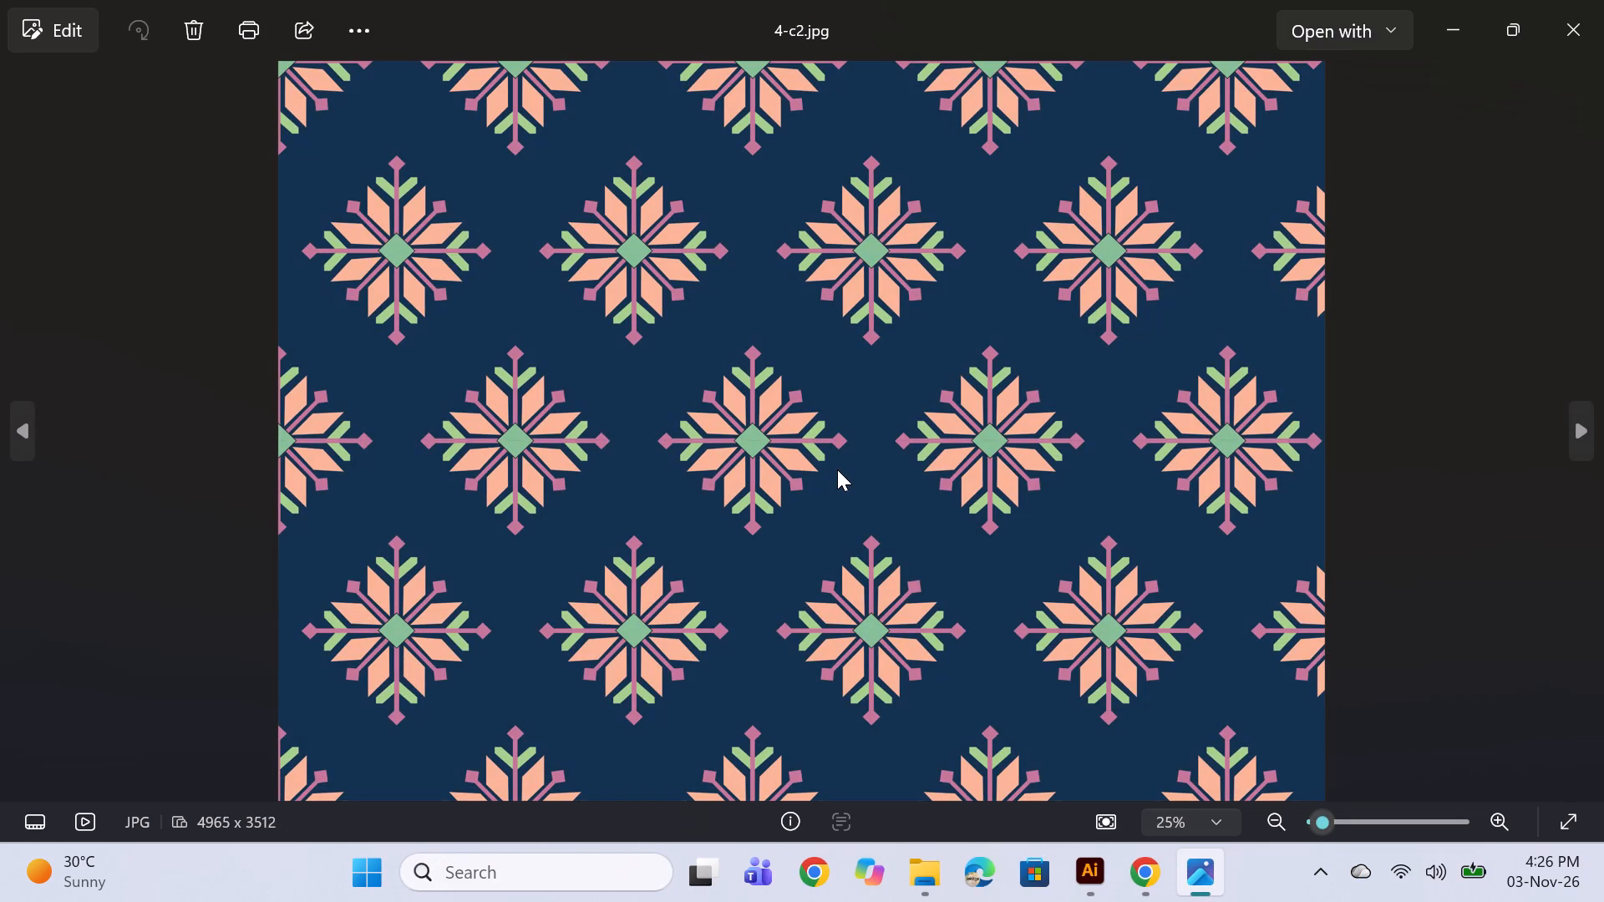
key(Left)
key(Right)
key(Right)
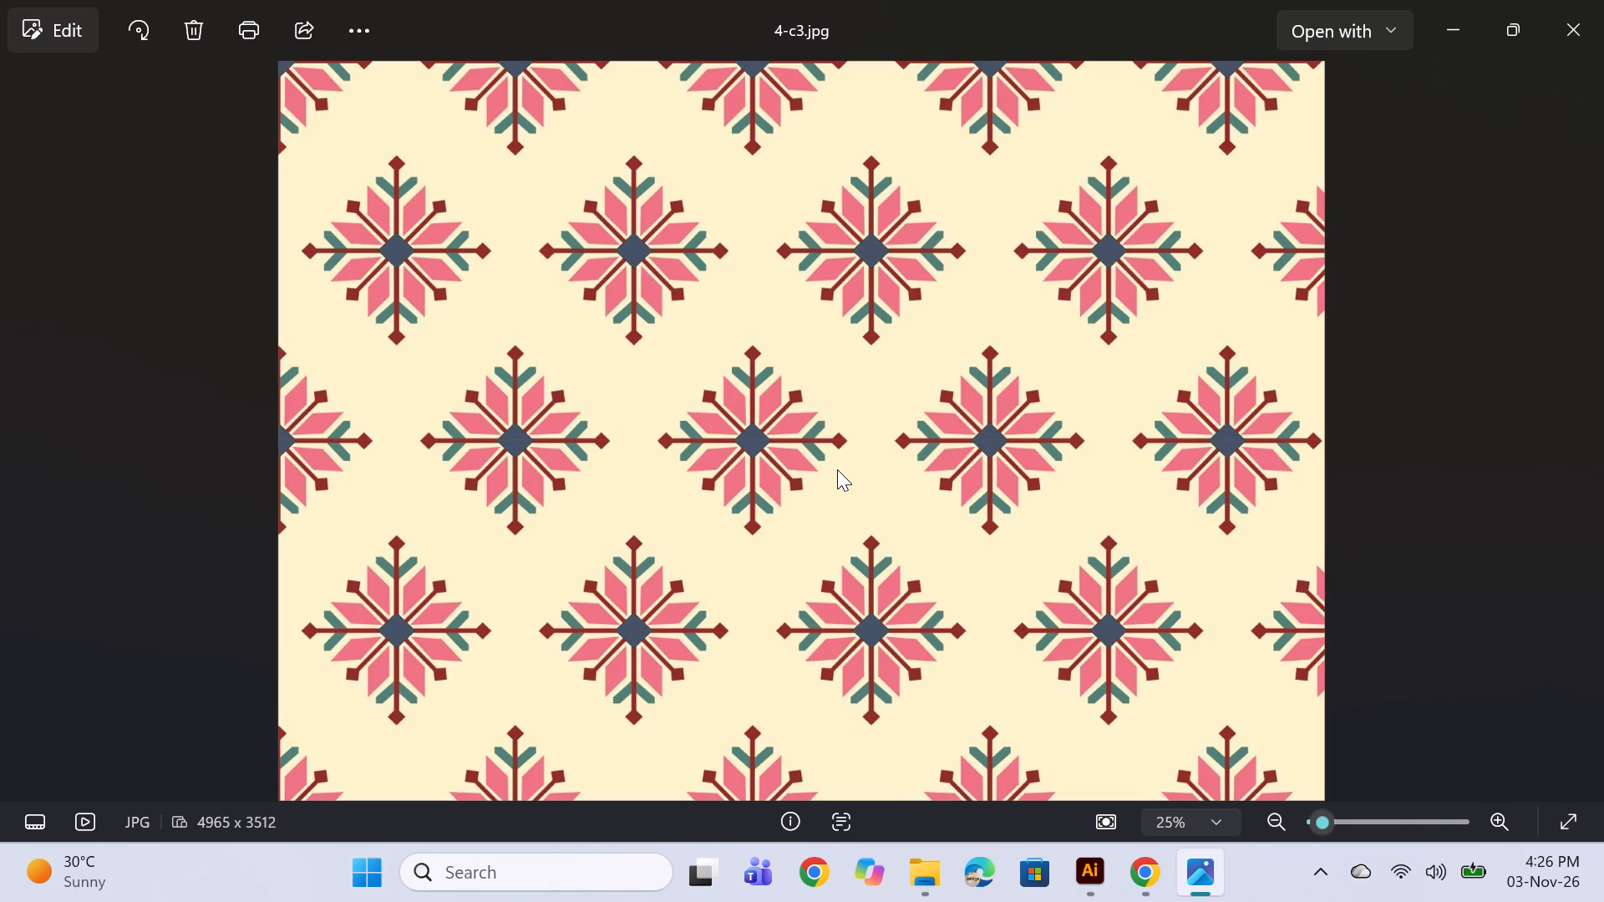
key(Right)
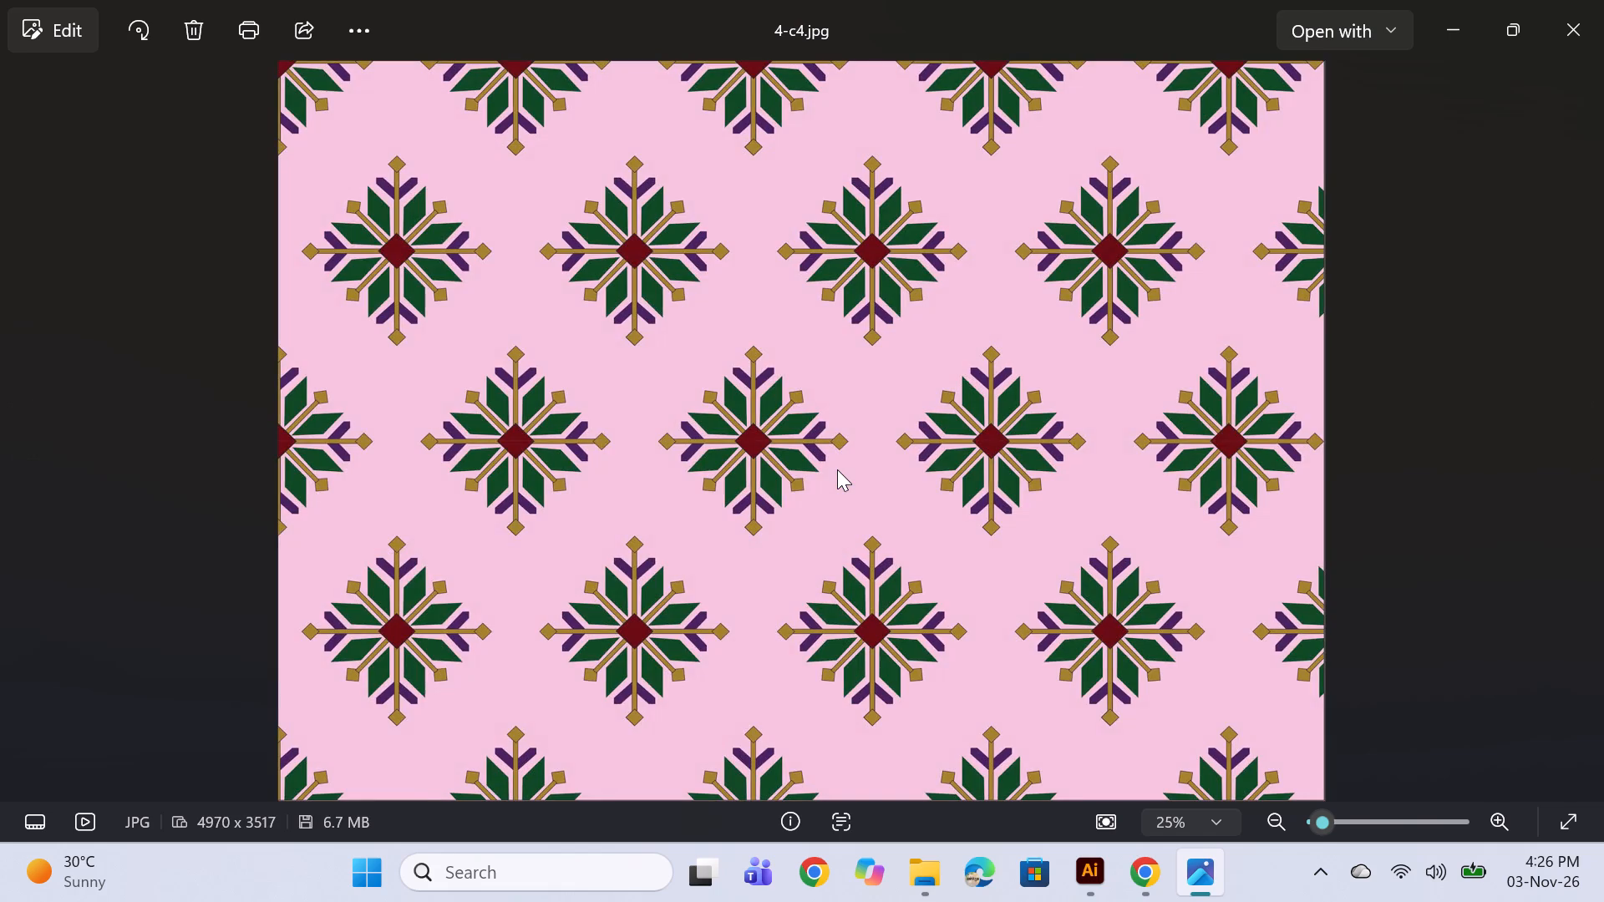
key(Right)
key(Right)
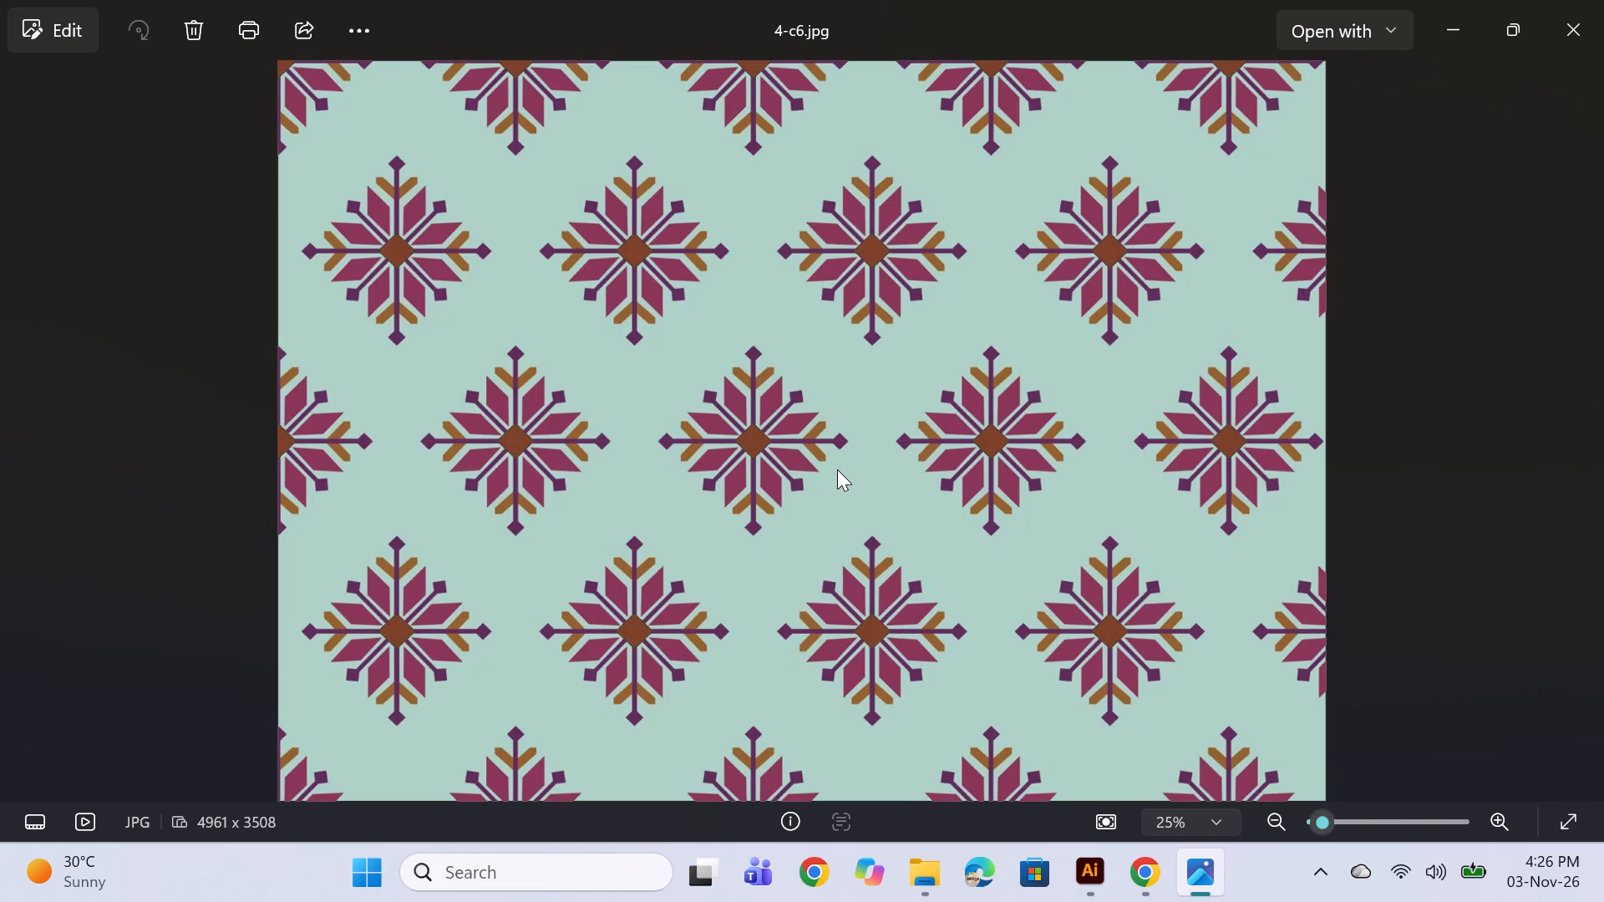
key(Right)
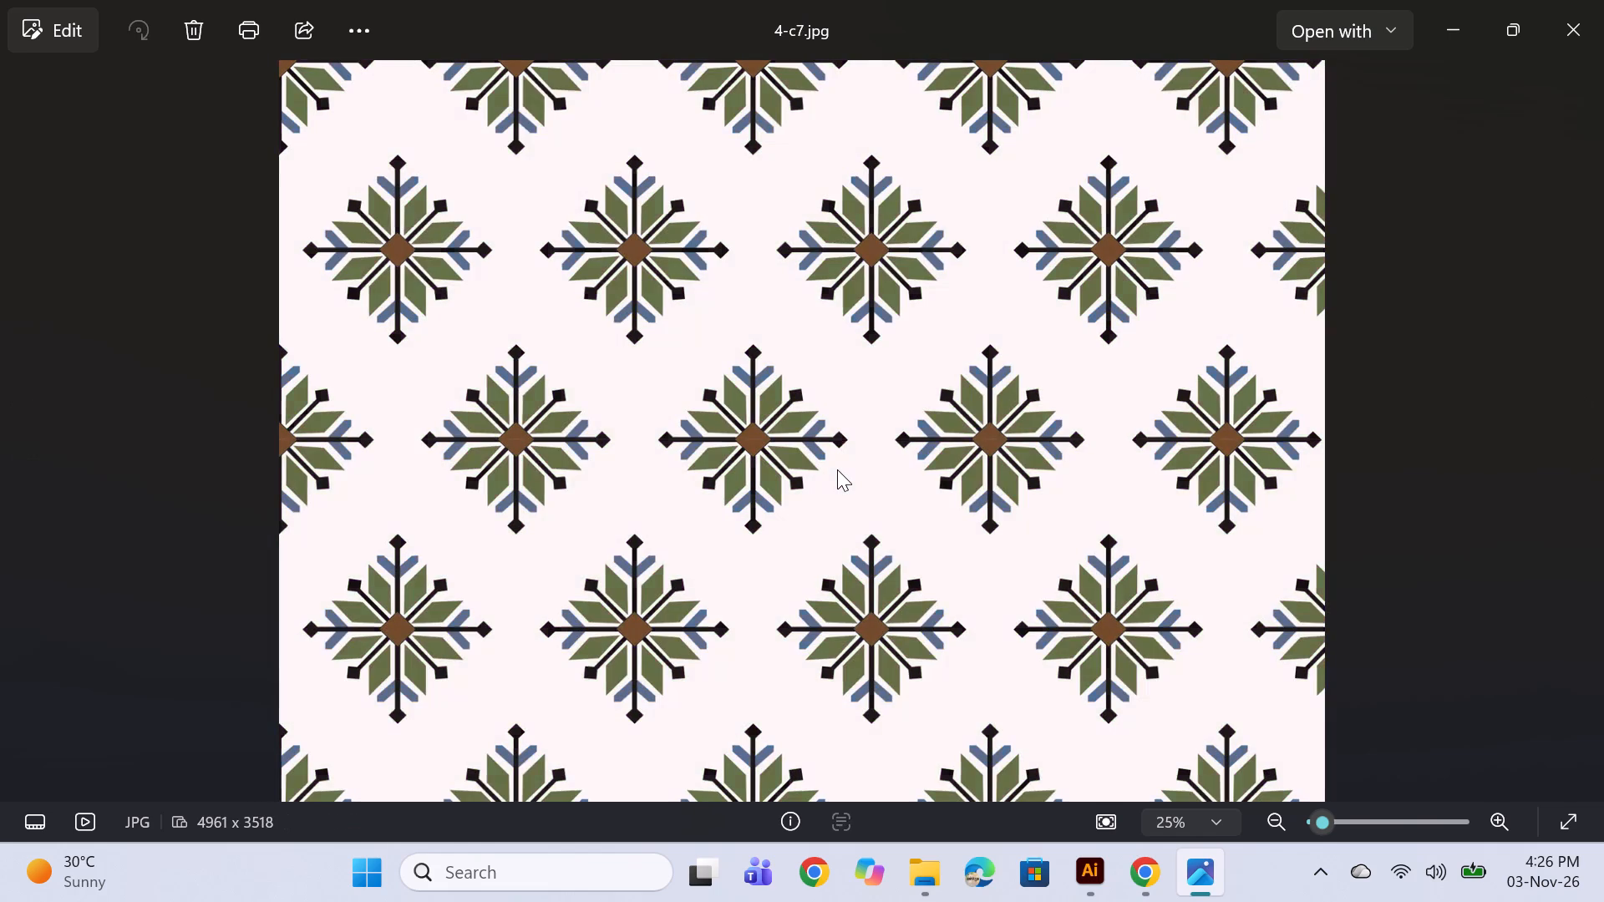
key(Right)
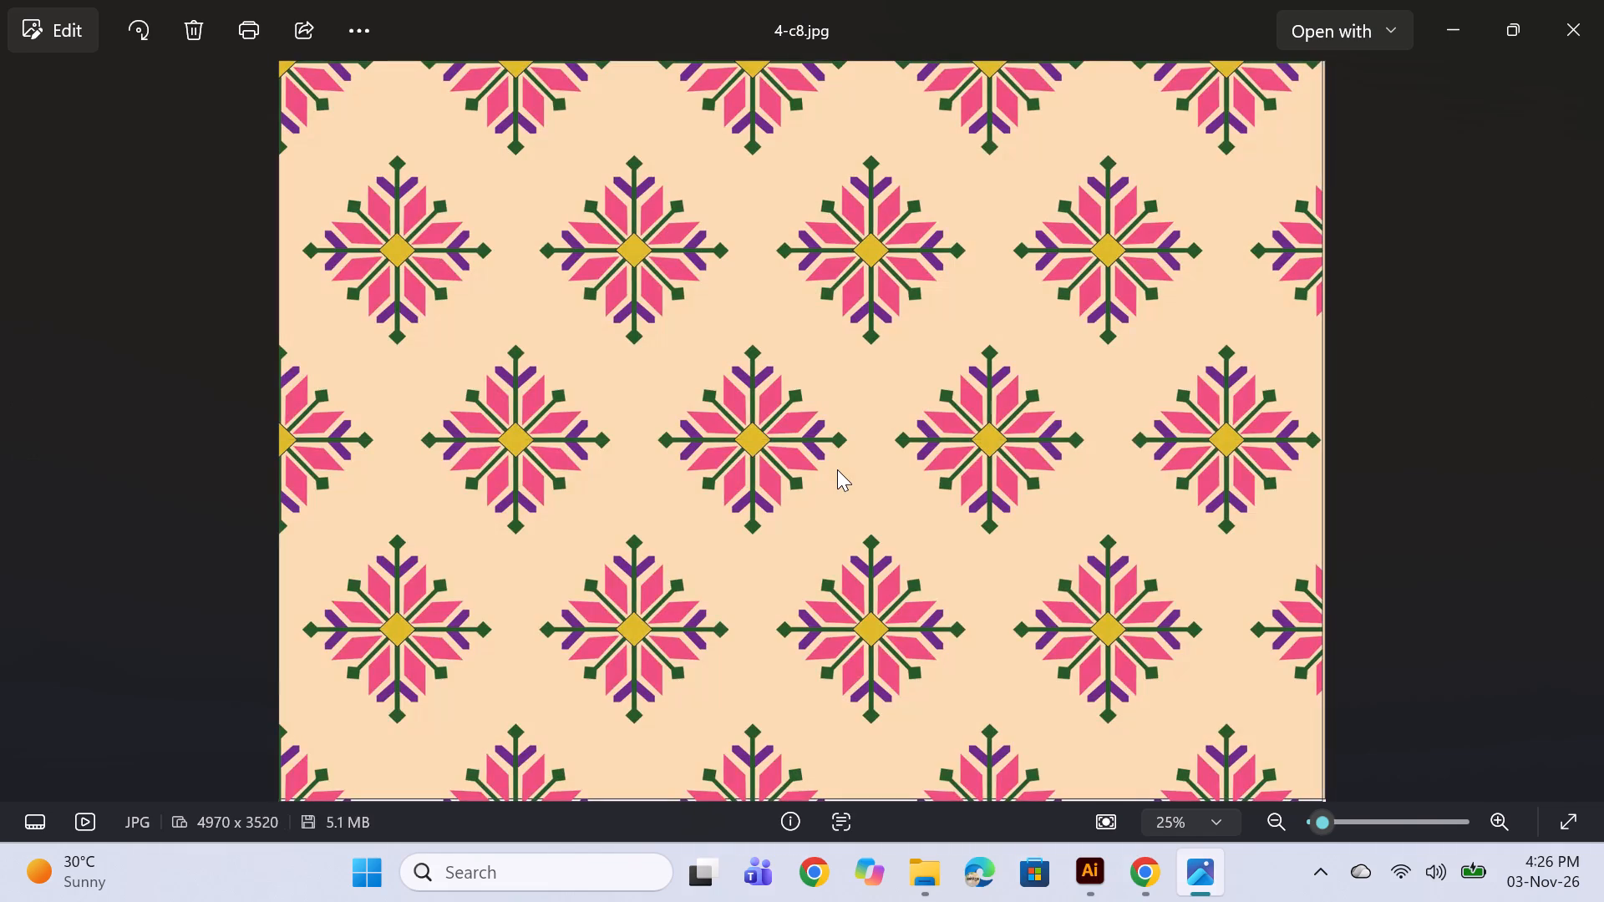
key(Right)
key(Right)
key(Right)
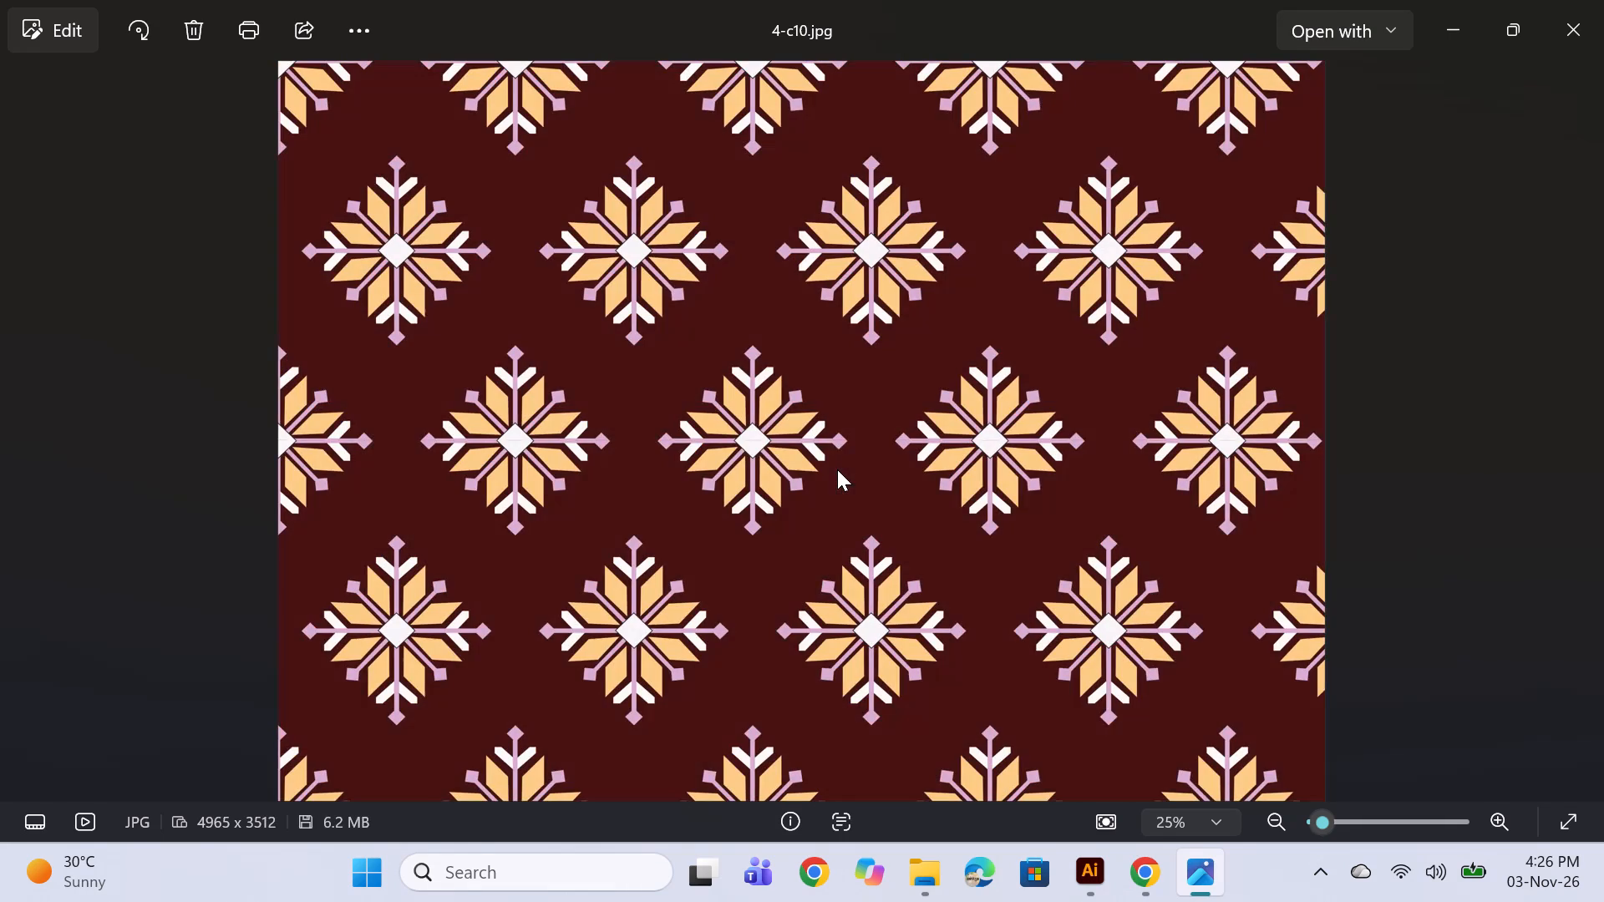
key(Right)
key(Right)
key(Left)
Review the exported geometric flower JPEGs in reverse, from 4-c10.jpg back to 4.jpg, and close the image viewer.
key(Left)
key(Left)
key(Left)
key(Left)
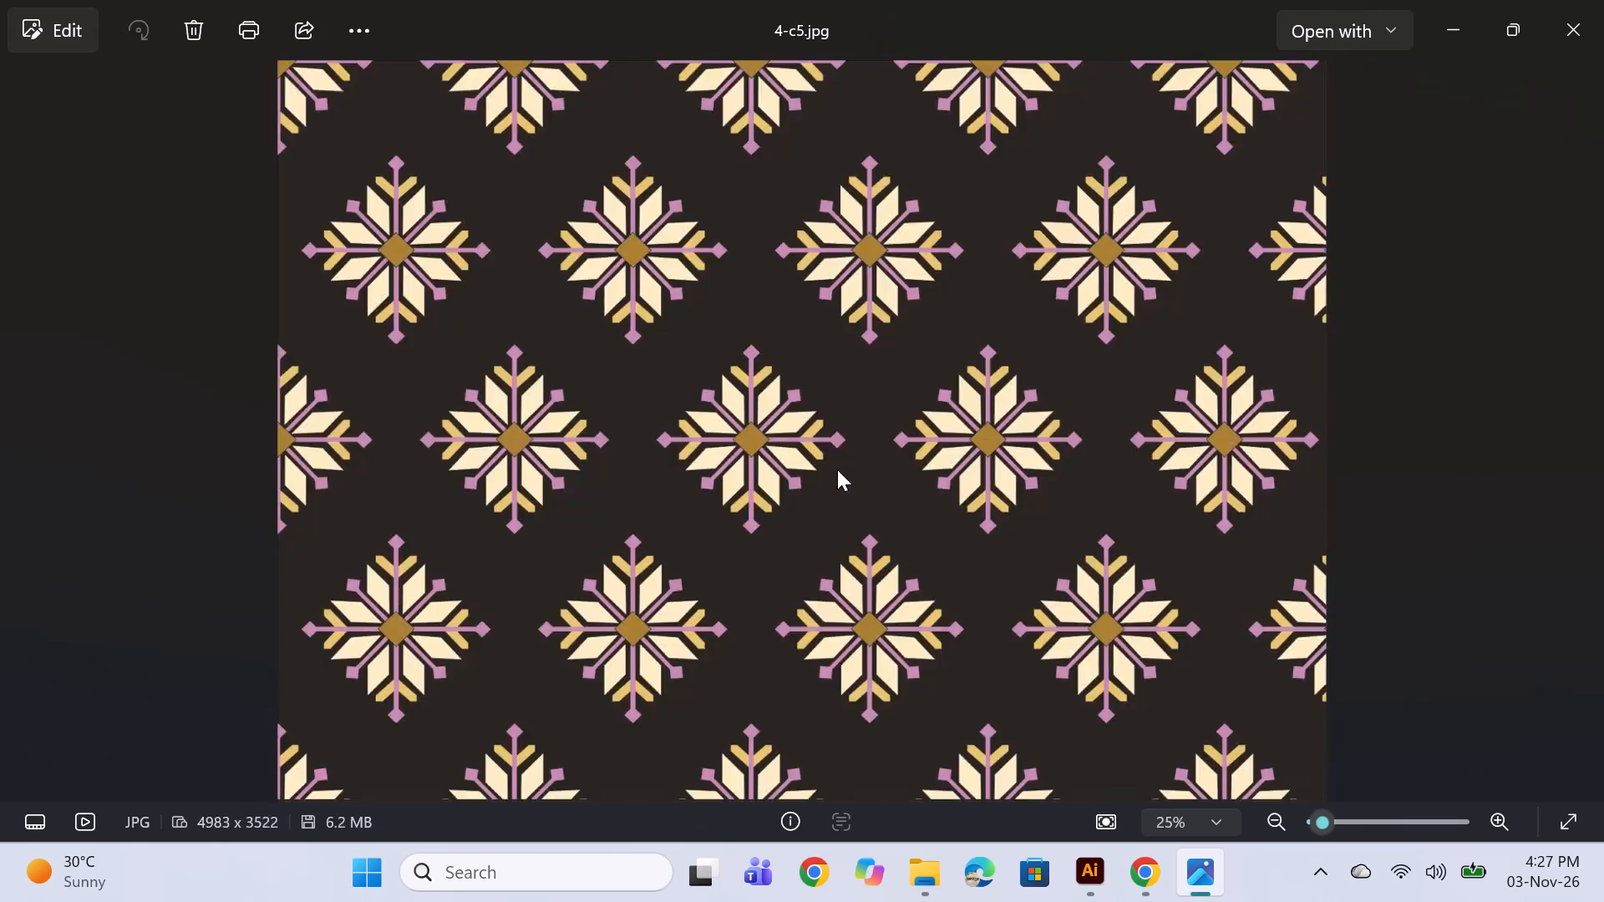
key(Left)
key(Left)
key(Left)
key(Left)
key(Left)
key(Left)
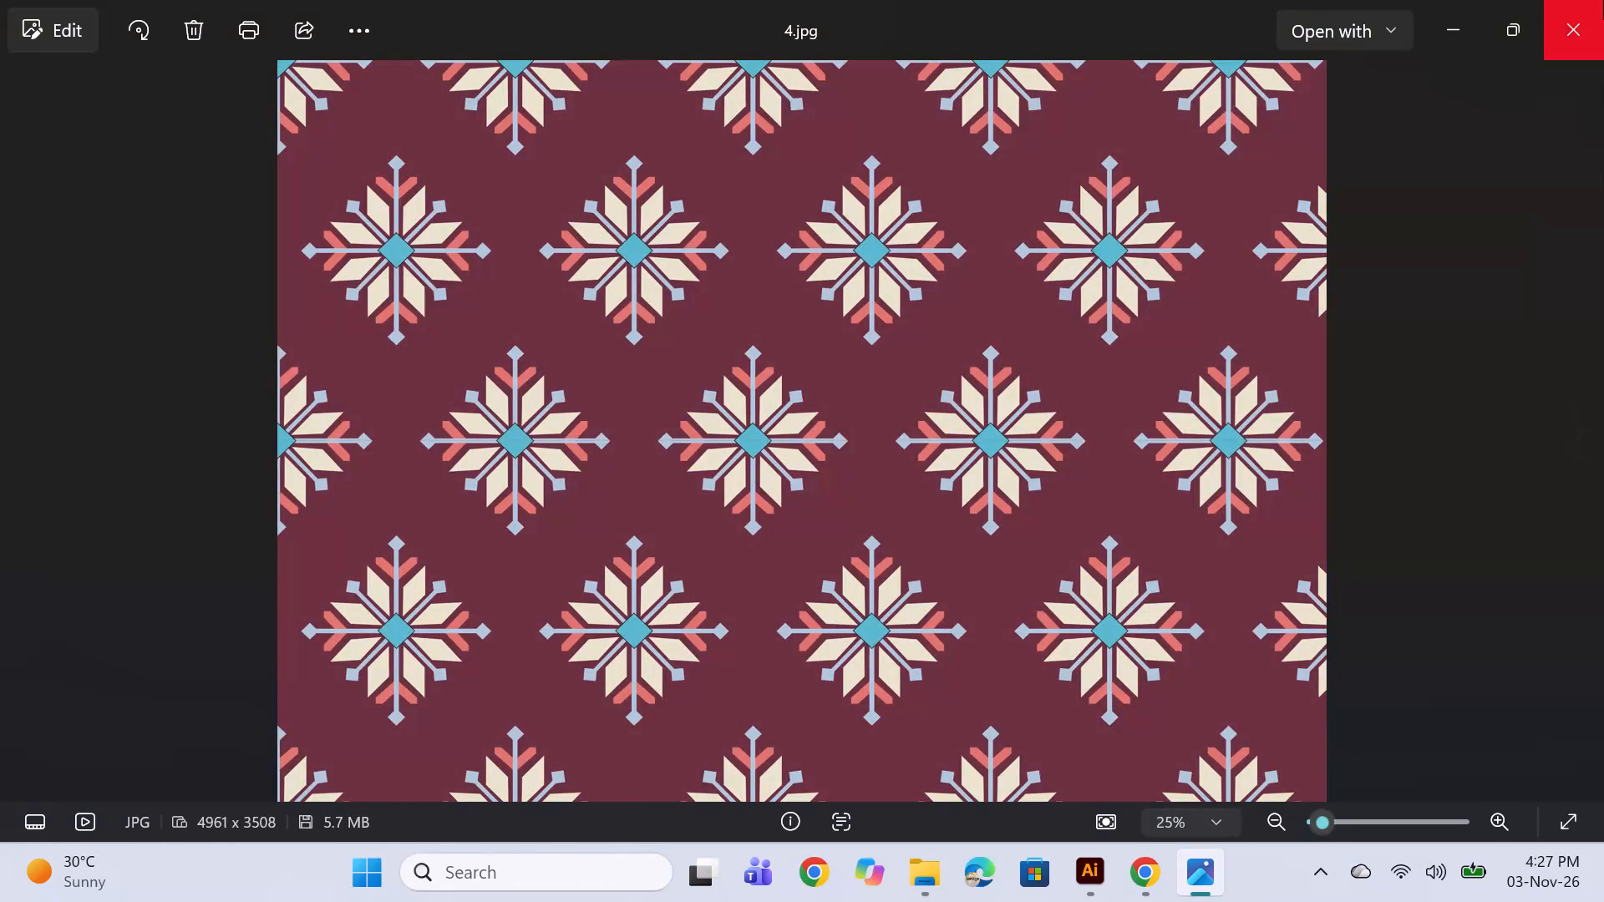
click(1603, 0)
Open 6.jpg from the 3 lotus block folder and review the lotus JPEGs through 6-c10.jpg.
click(41, 74)
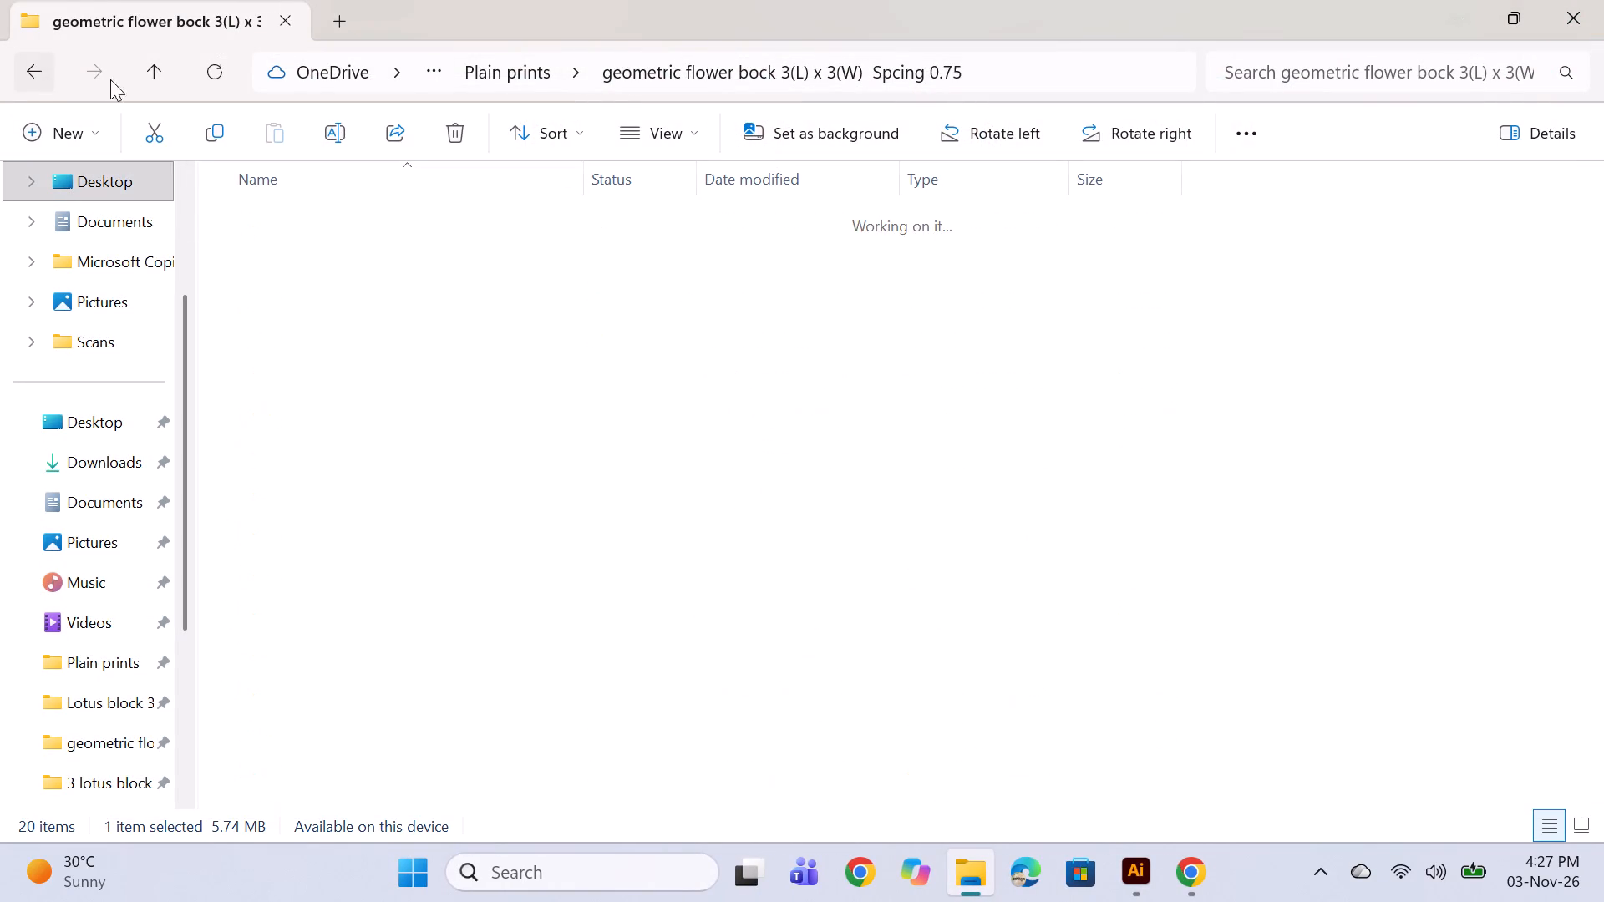
double_click(332, 227)
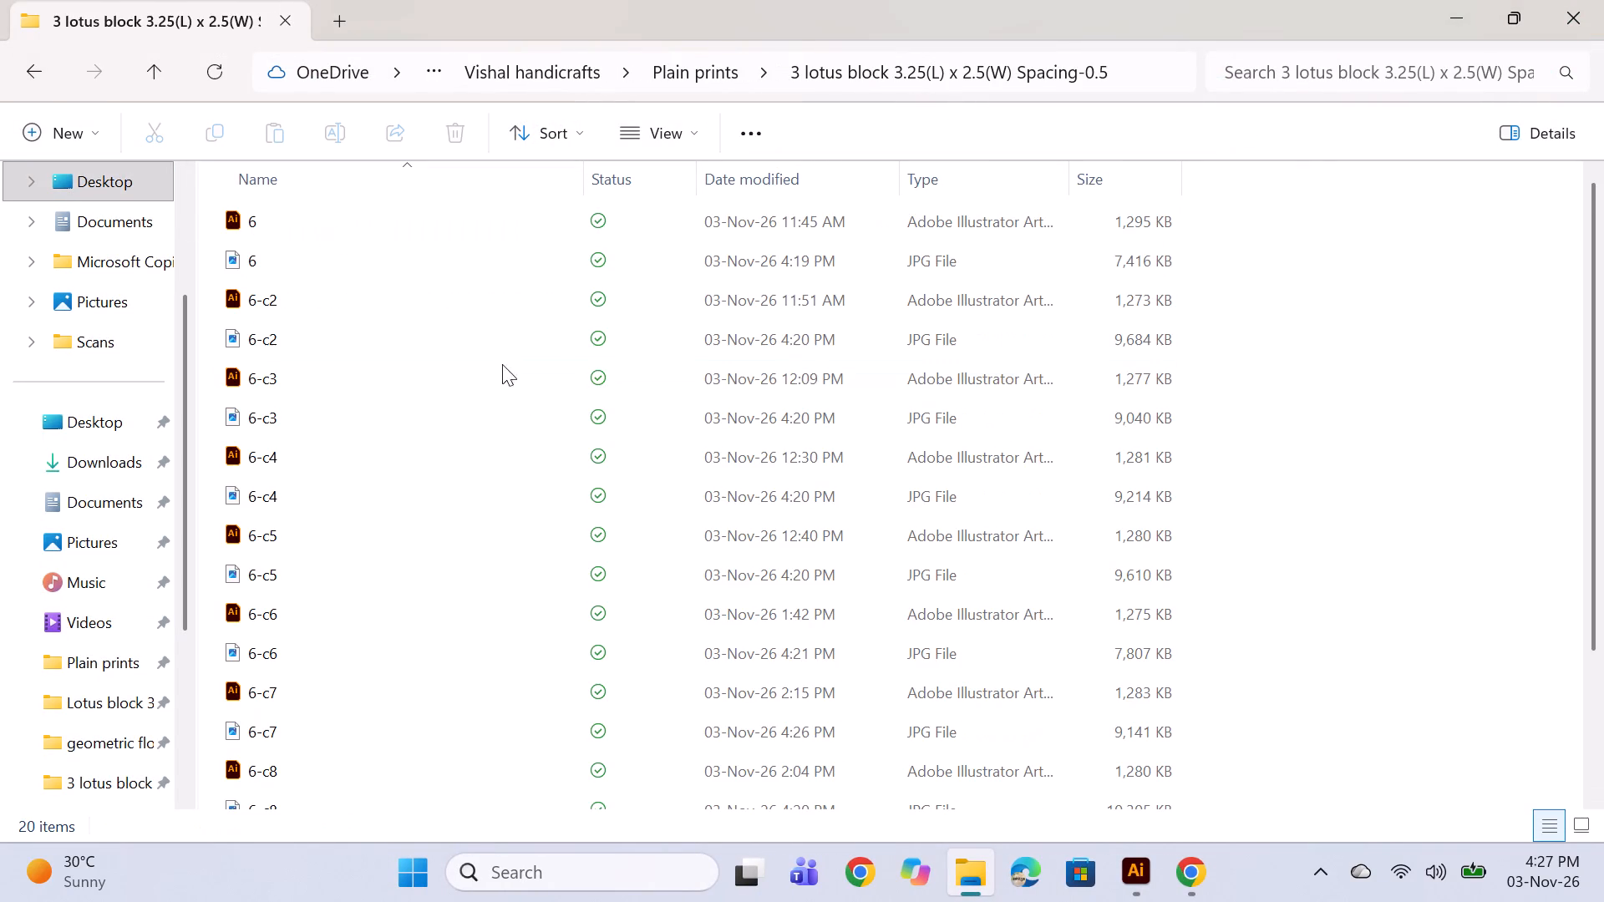
double_click(326, 251)
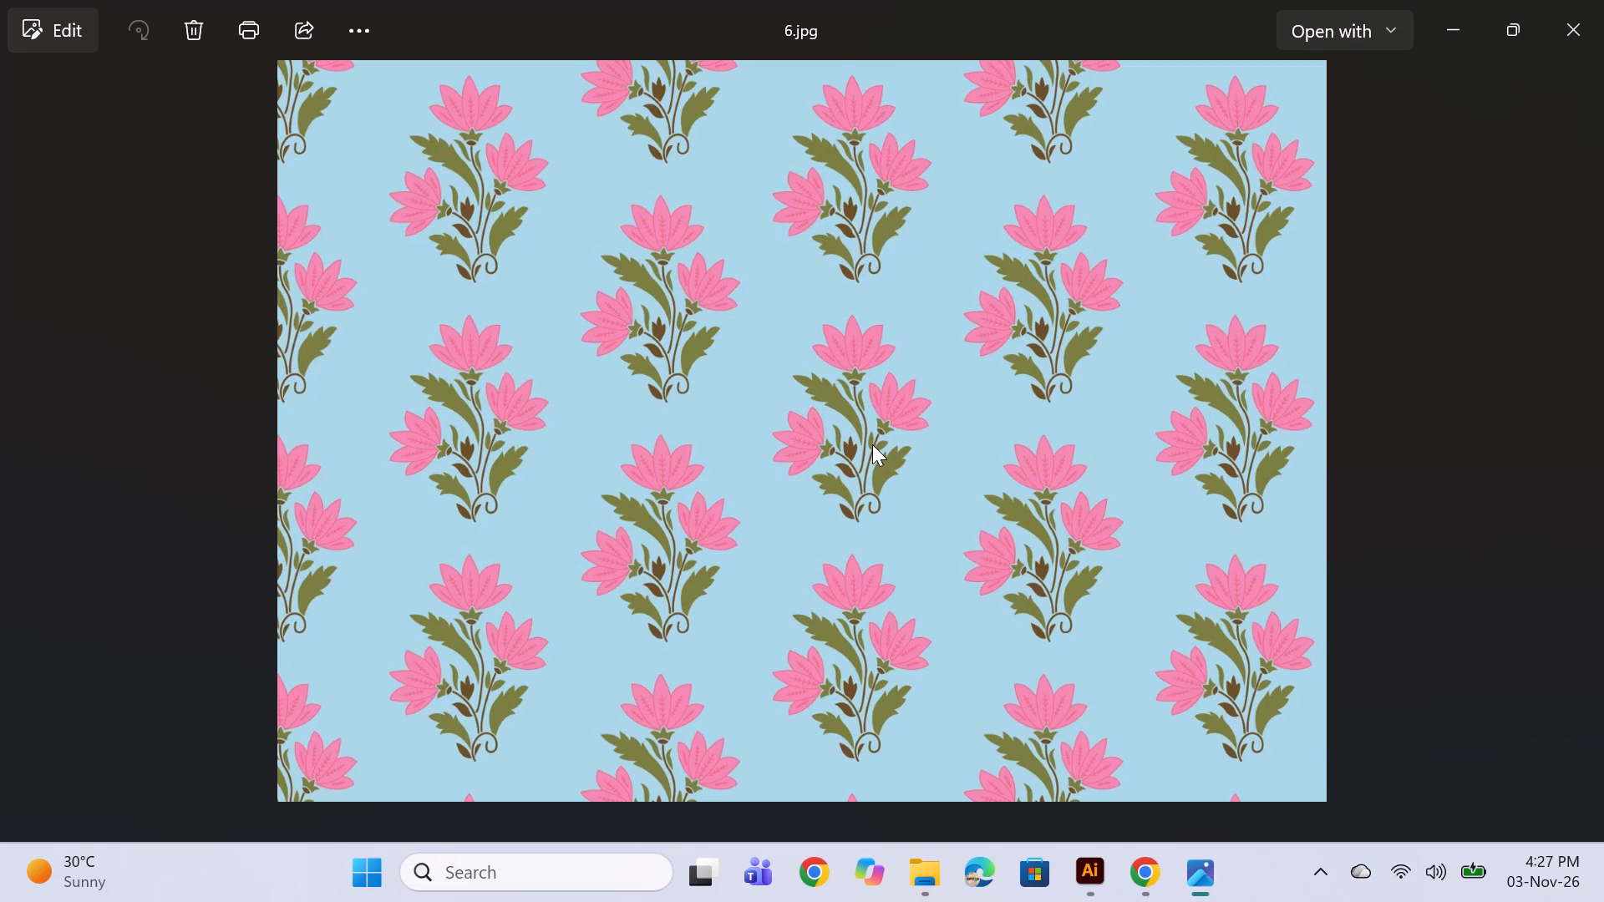
key(Right)
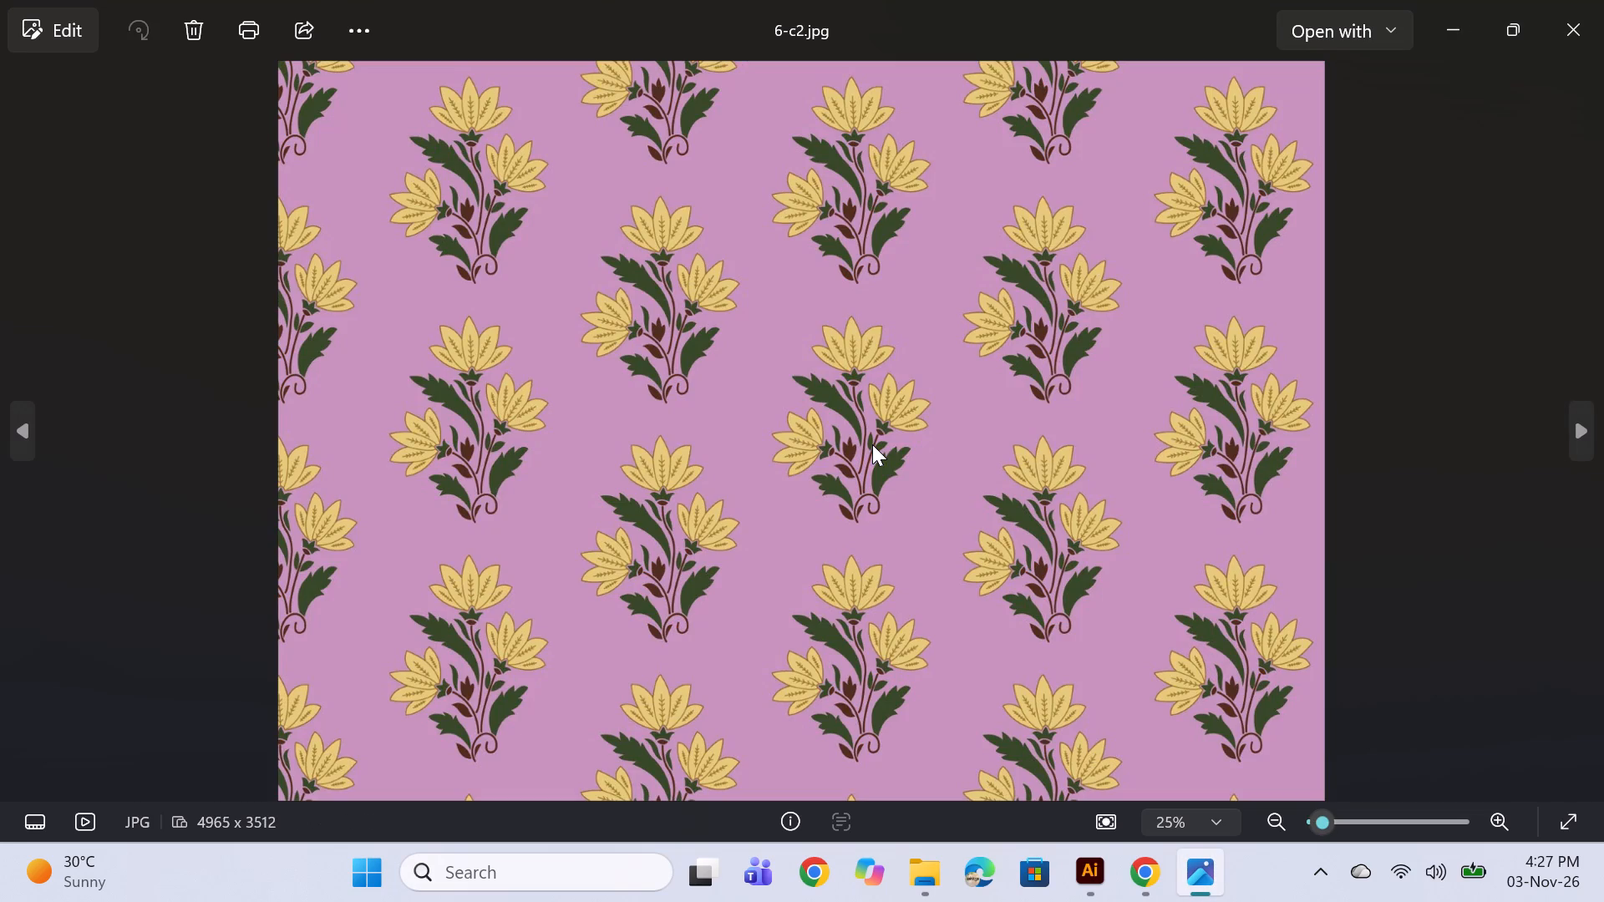
key(Left)
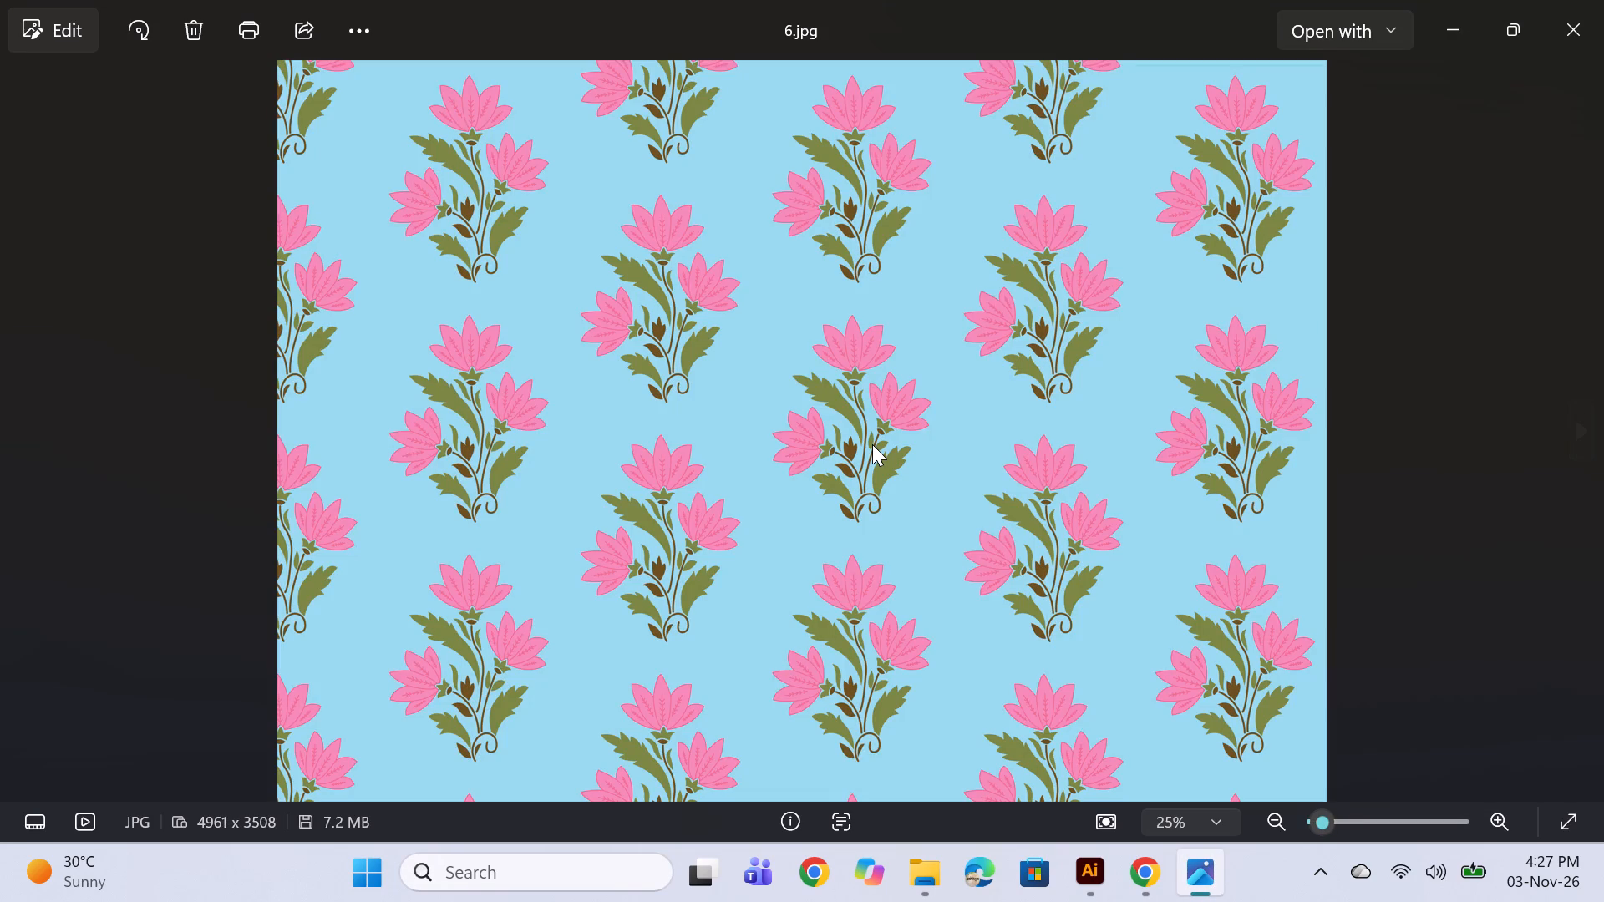
key(Right)
key(Right)
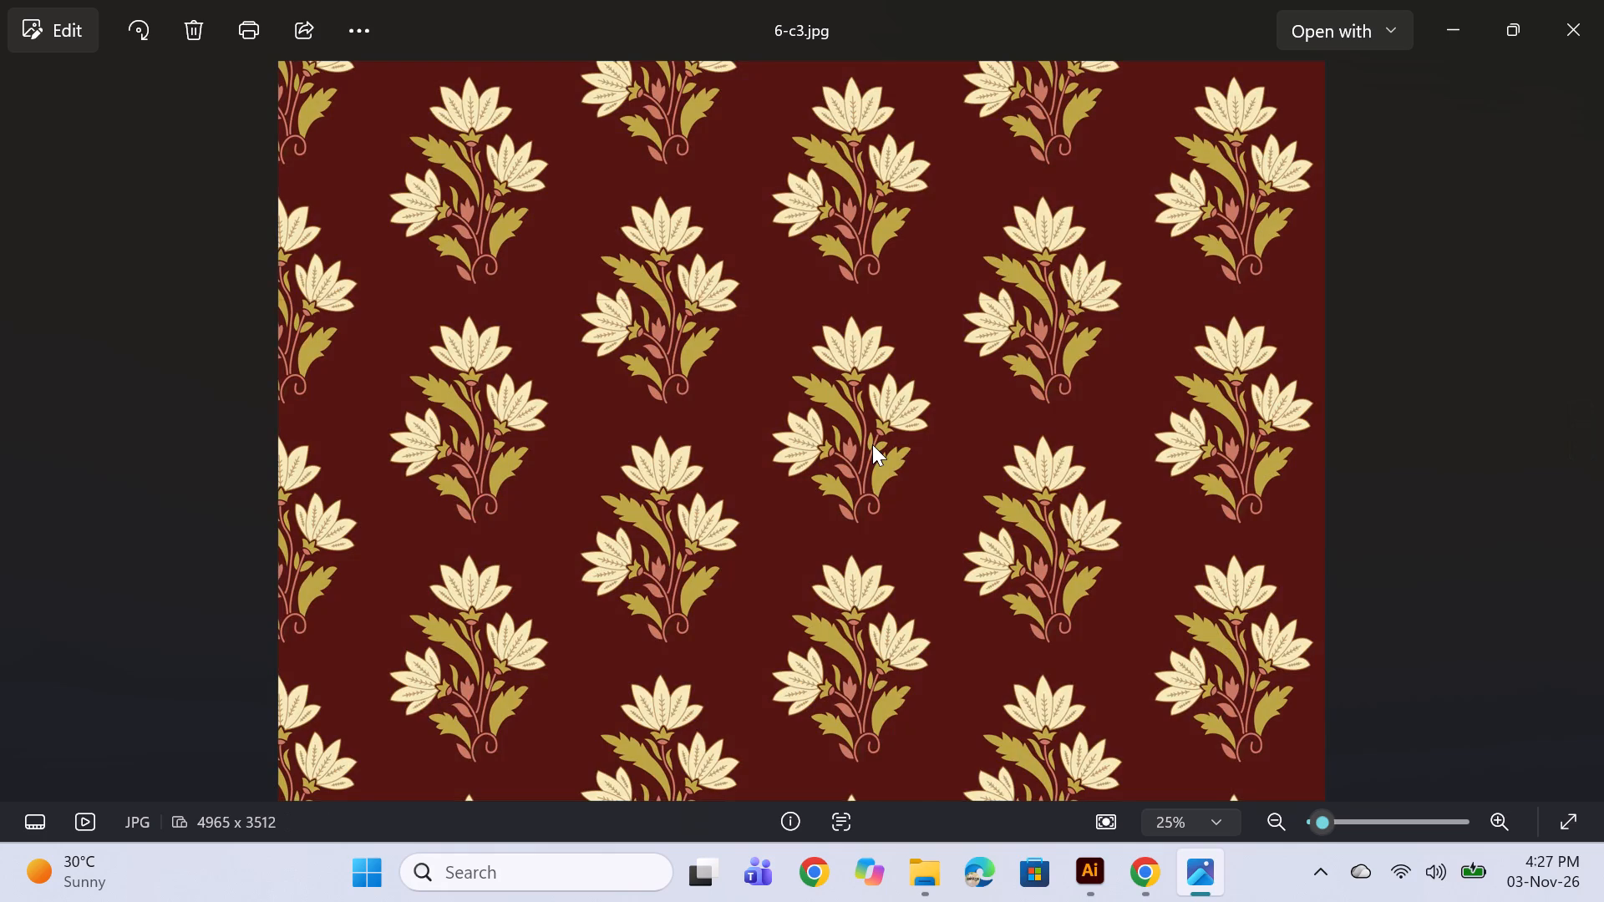
key(Right)
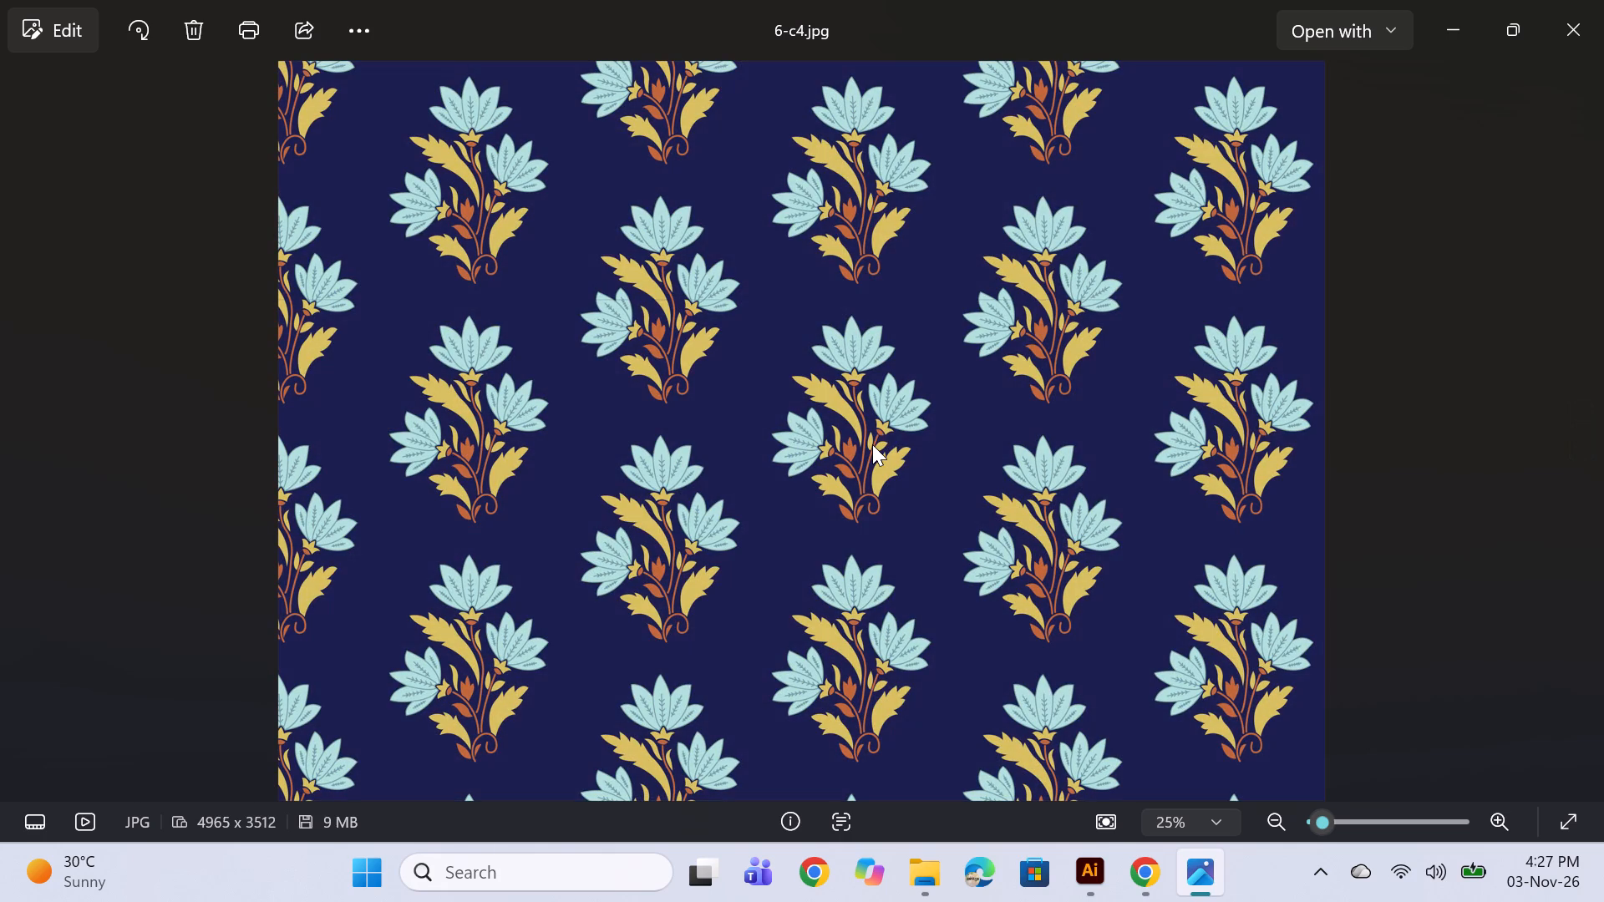
key(Right)
key(Right)
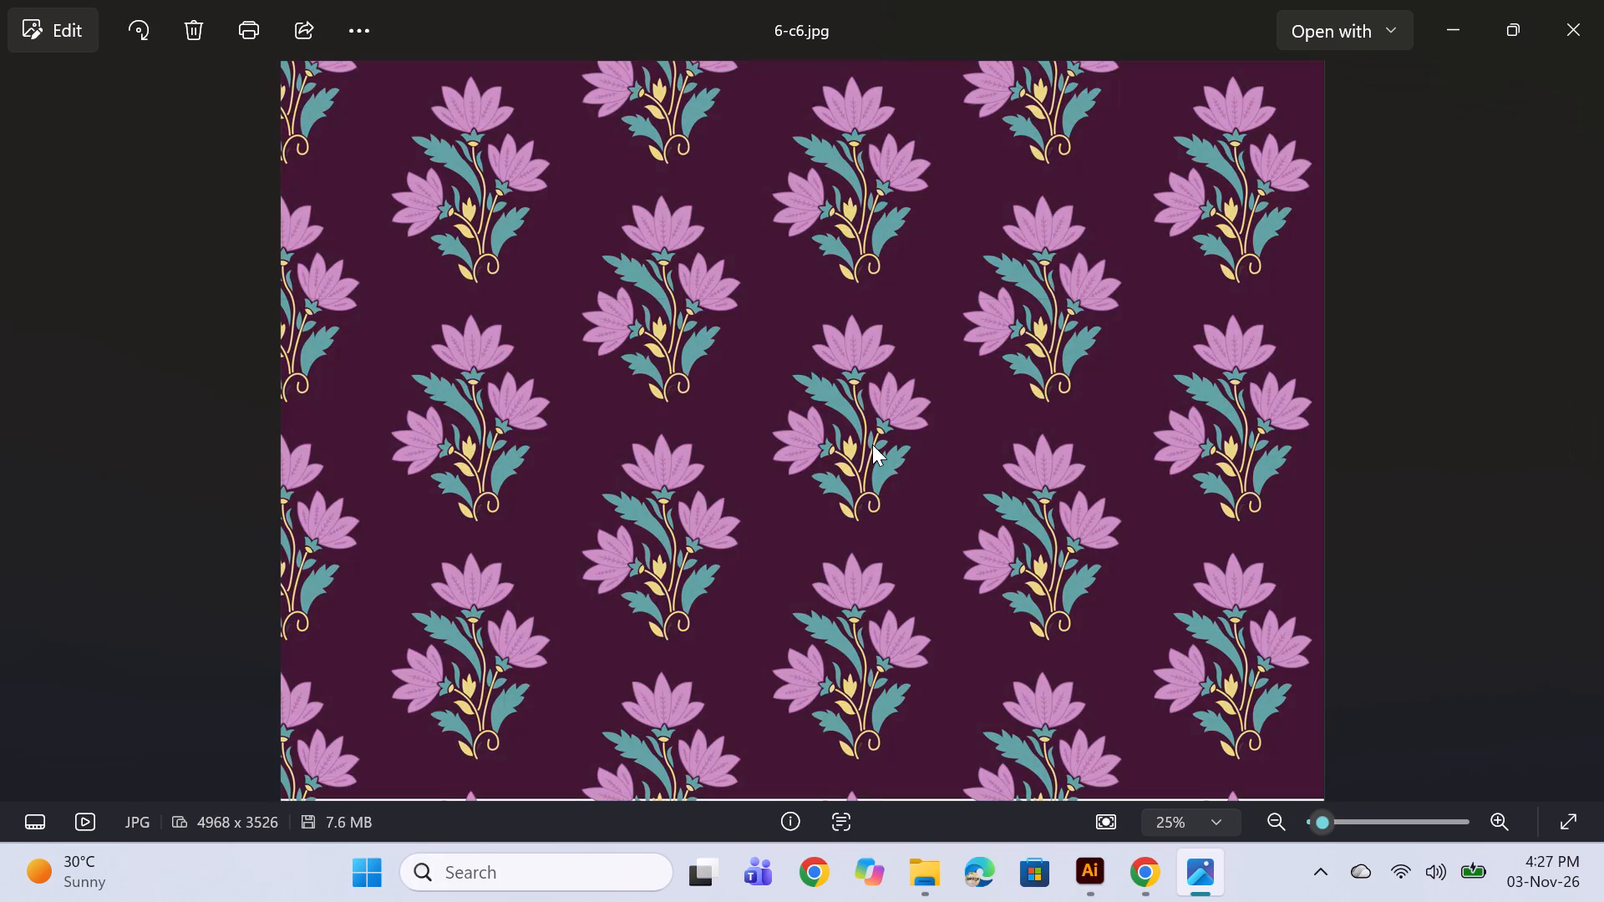
key(Right)
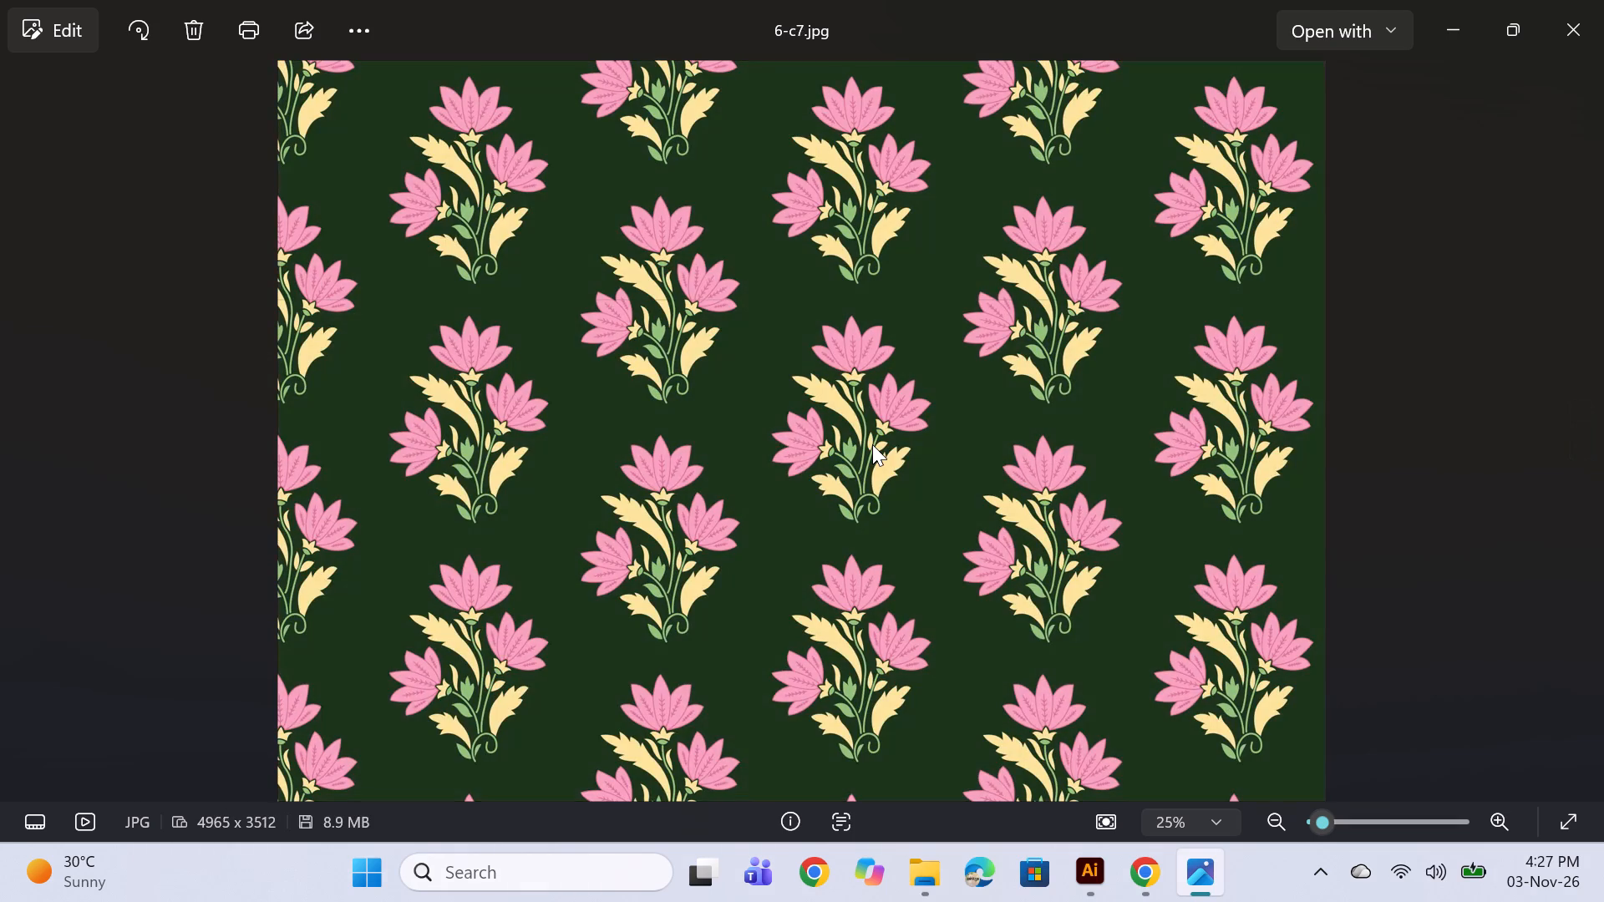
key(Right)
key(Right)
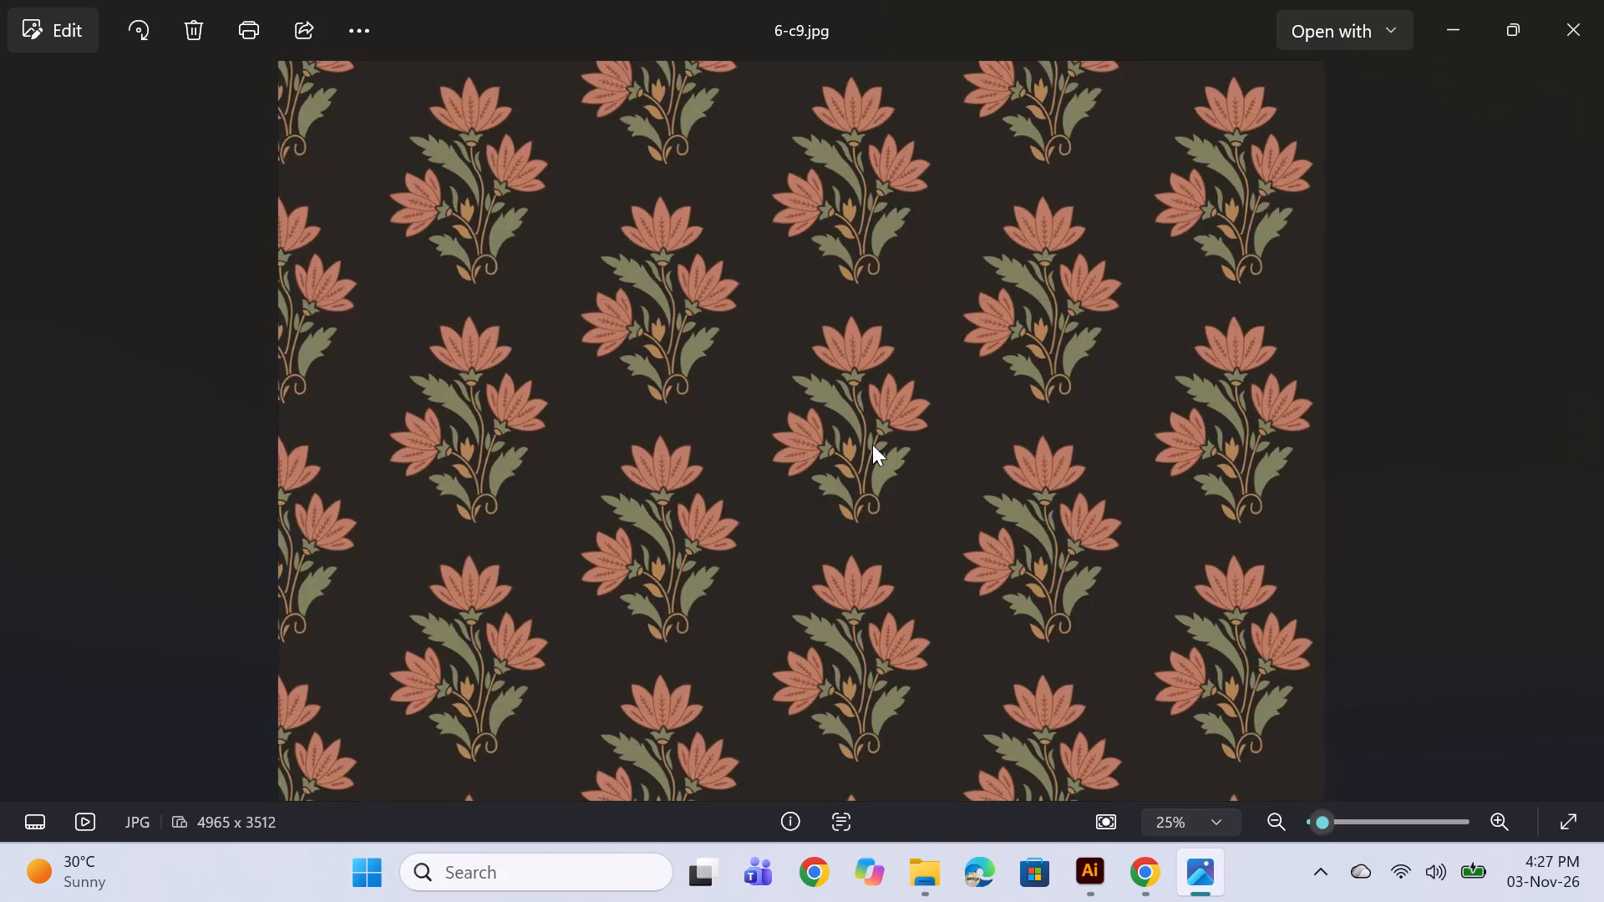
key(Right)
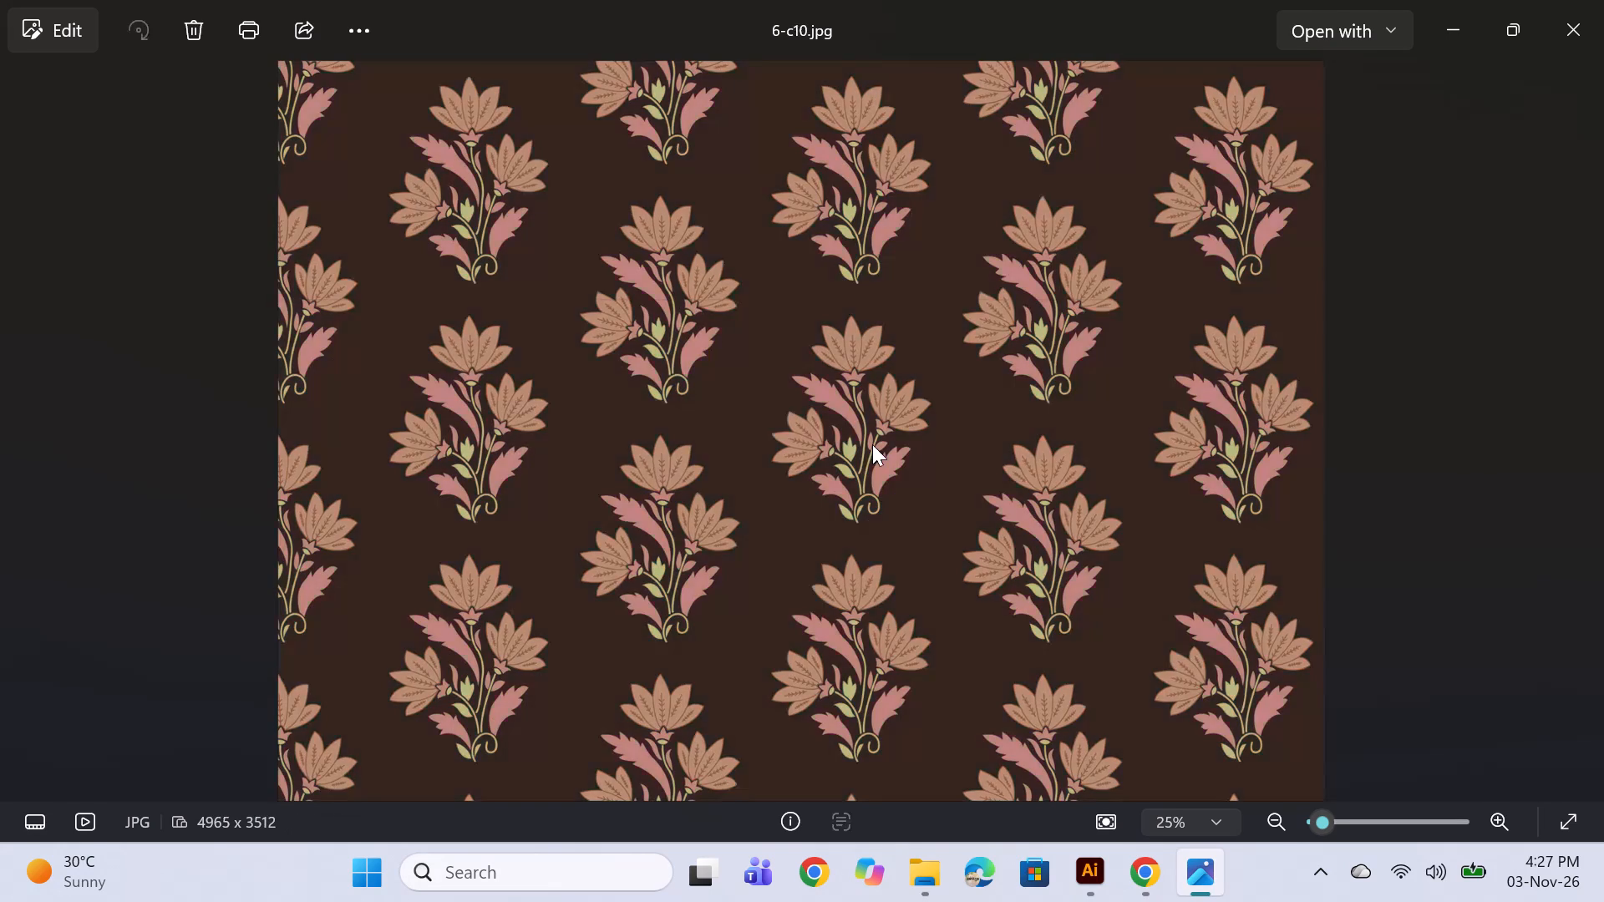
key(Right)
key(Right)
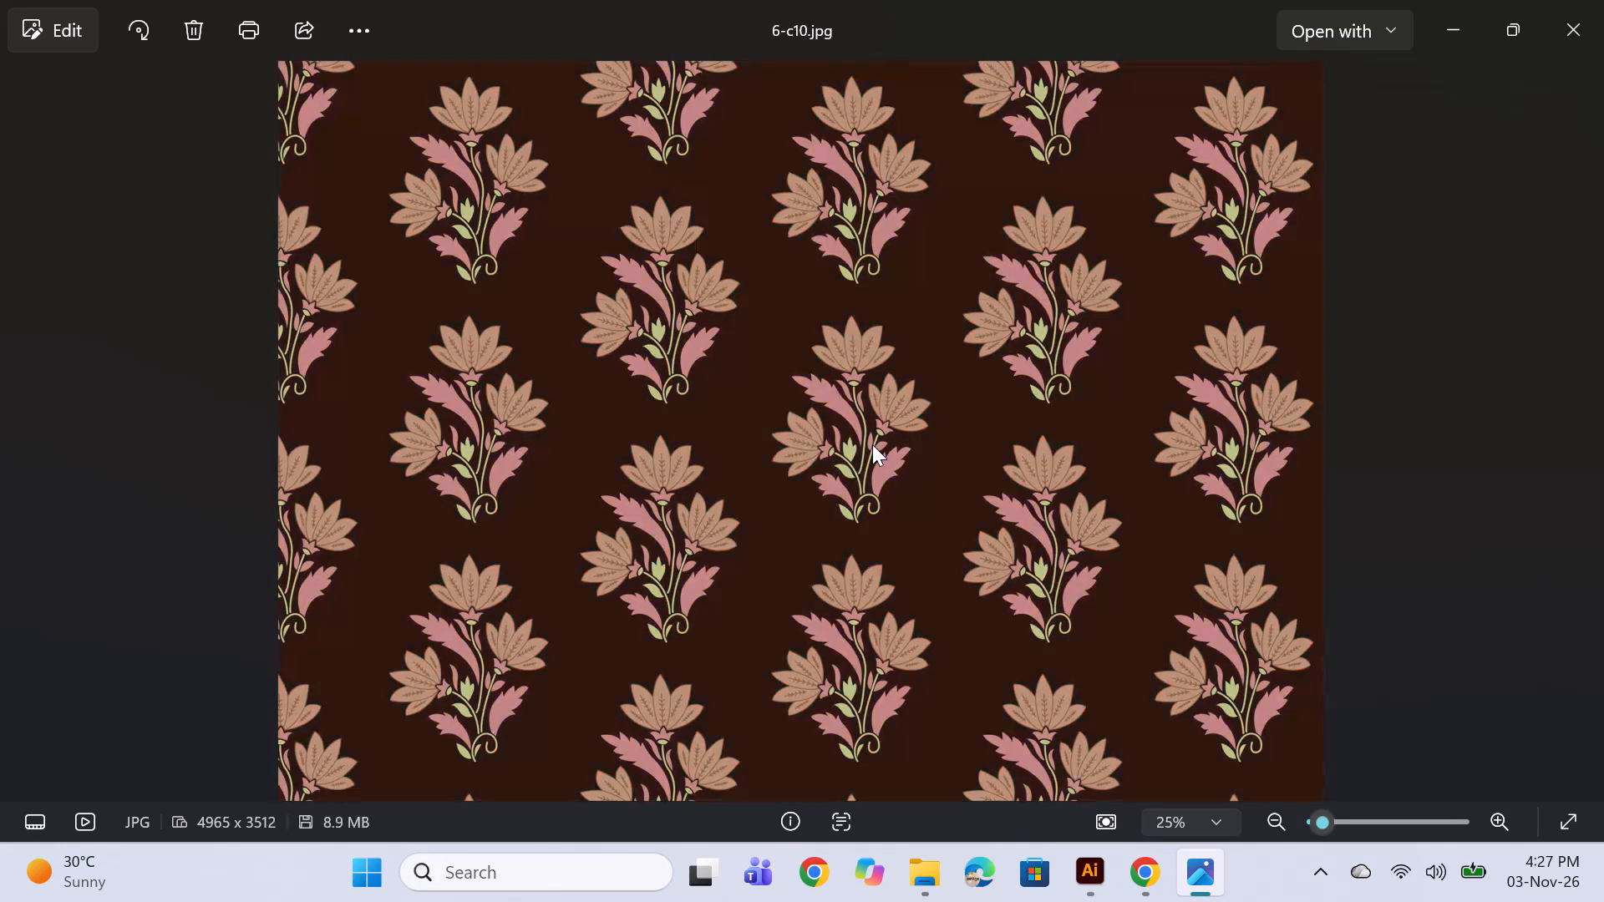
key(Right)
key(Right)
Review the lotus JPEGs in reverse back to 6.jpg and close the image viewer.
key(Left)
key(Left)
key(Left)
key(Left)
key(Left)
key(Left)
key(Left)
key(Left)
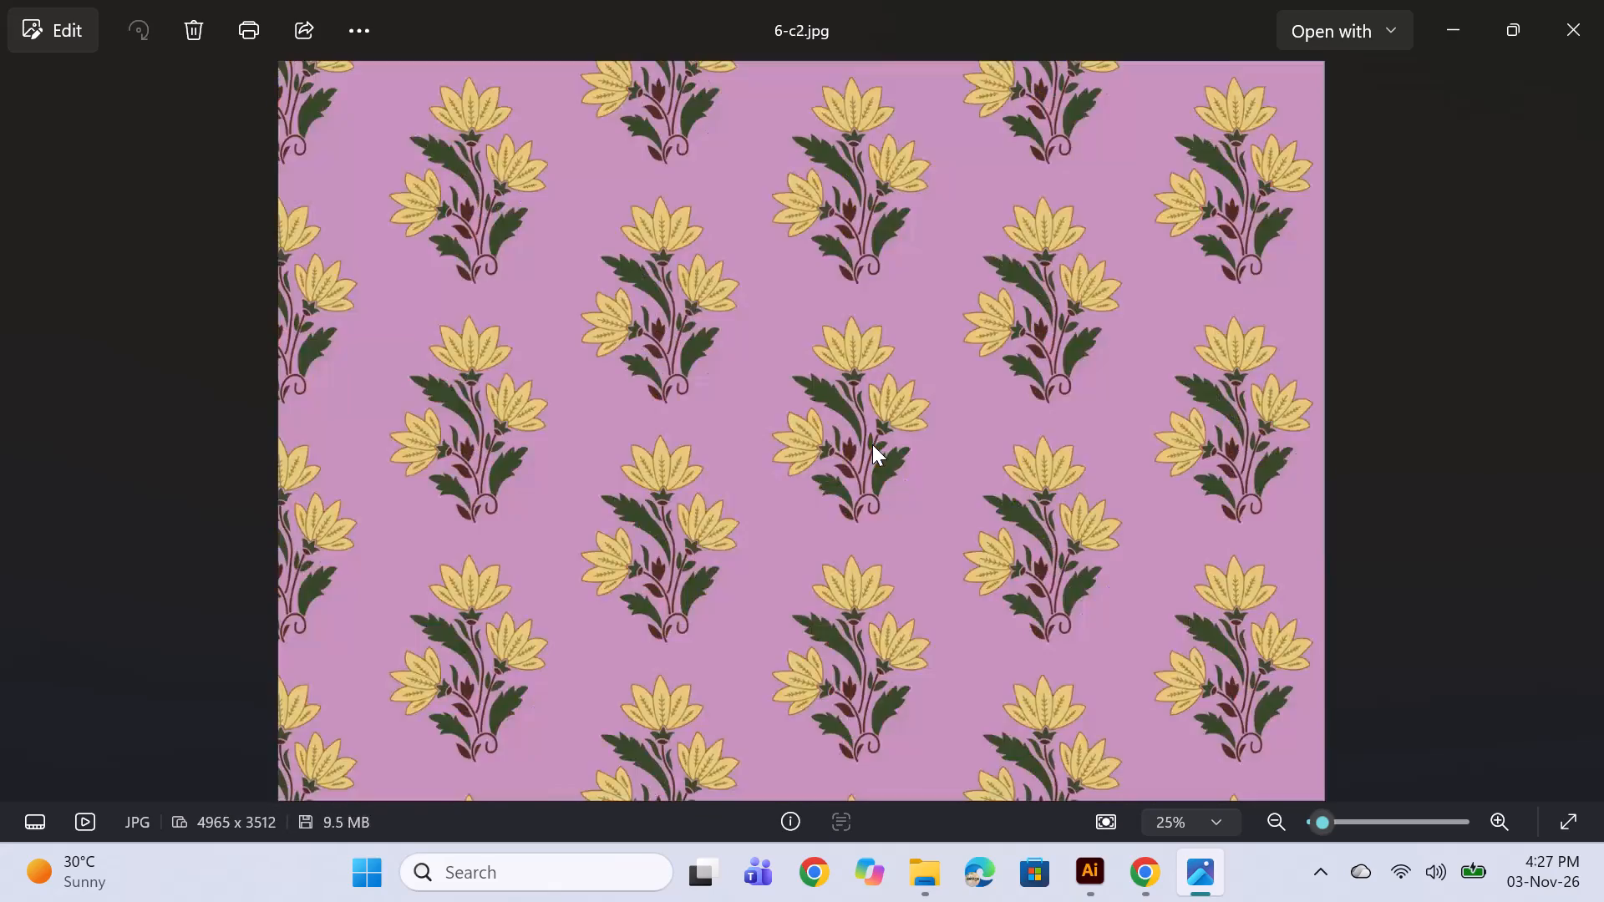
key(Left)
key(Left)
click(1596, 8)
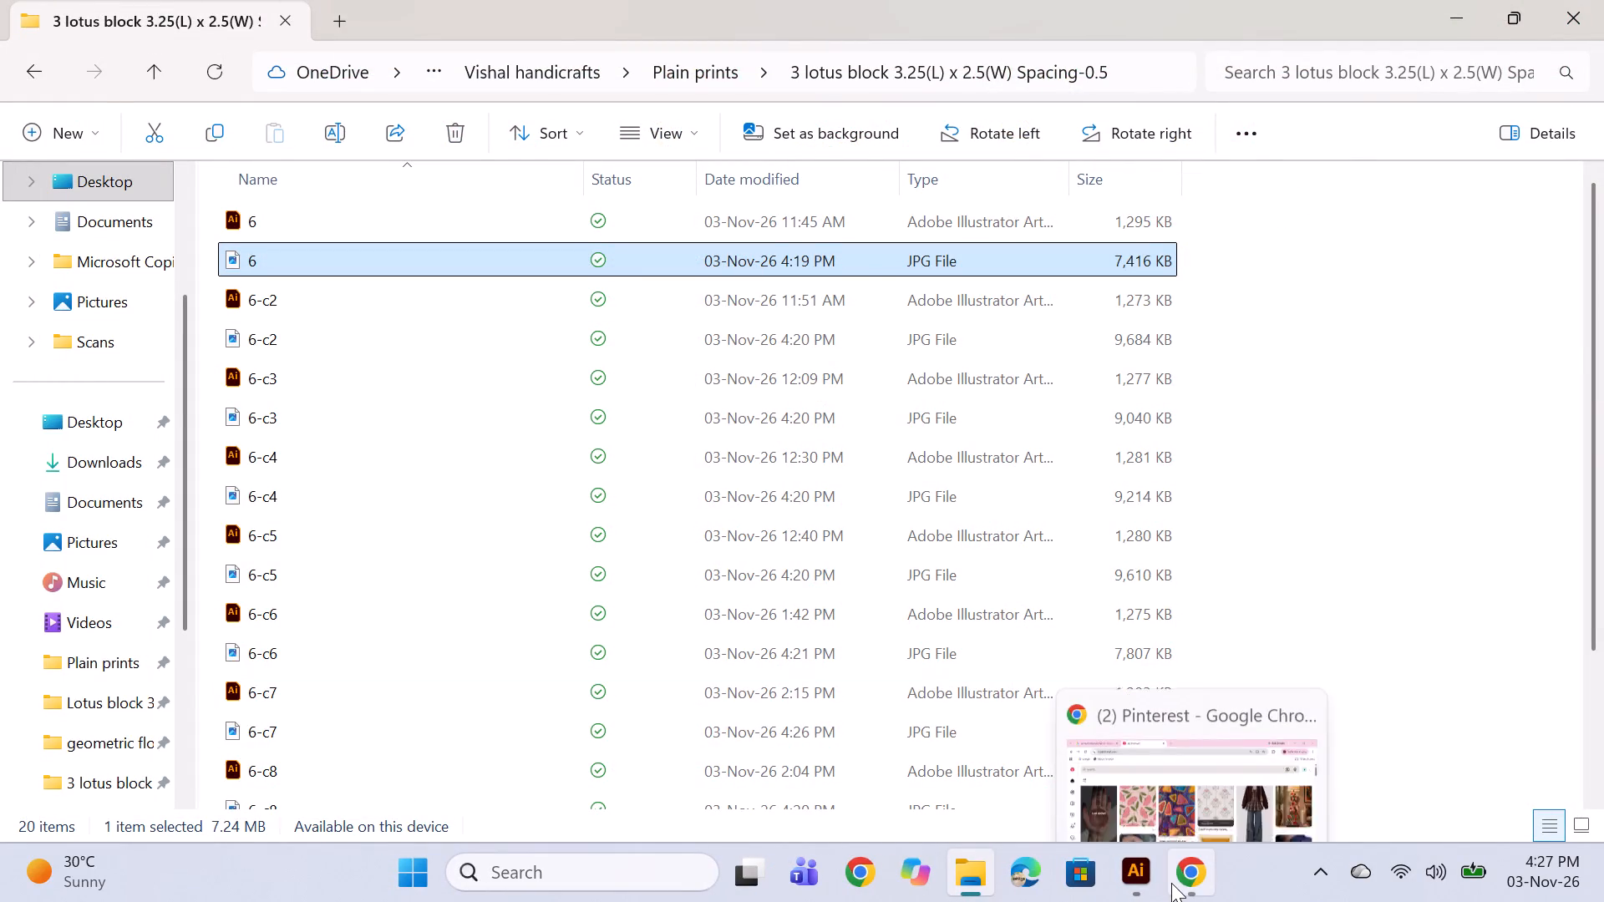
Switch to Chrome and search Google for jpg to pdf in a new tab.
click(1171, 883)
click(652, 24)
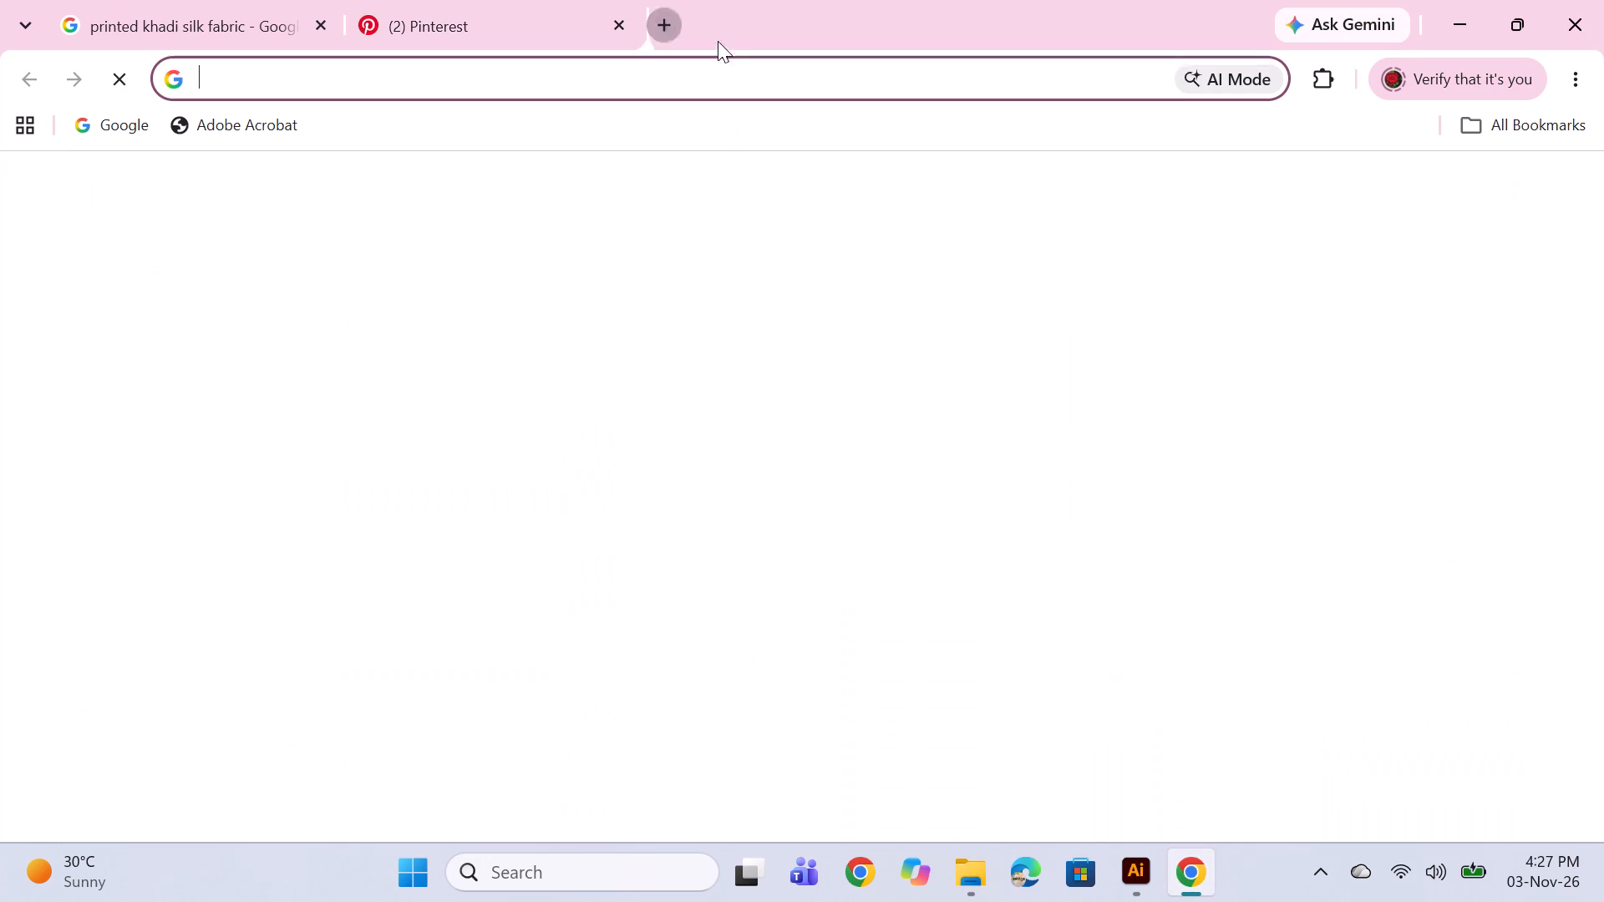
click(586, 496)
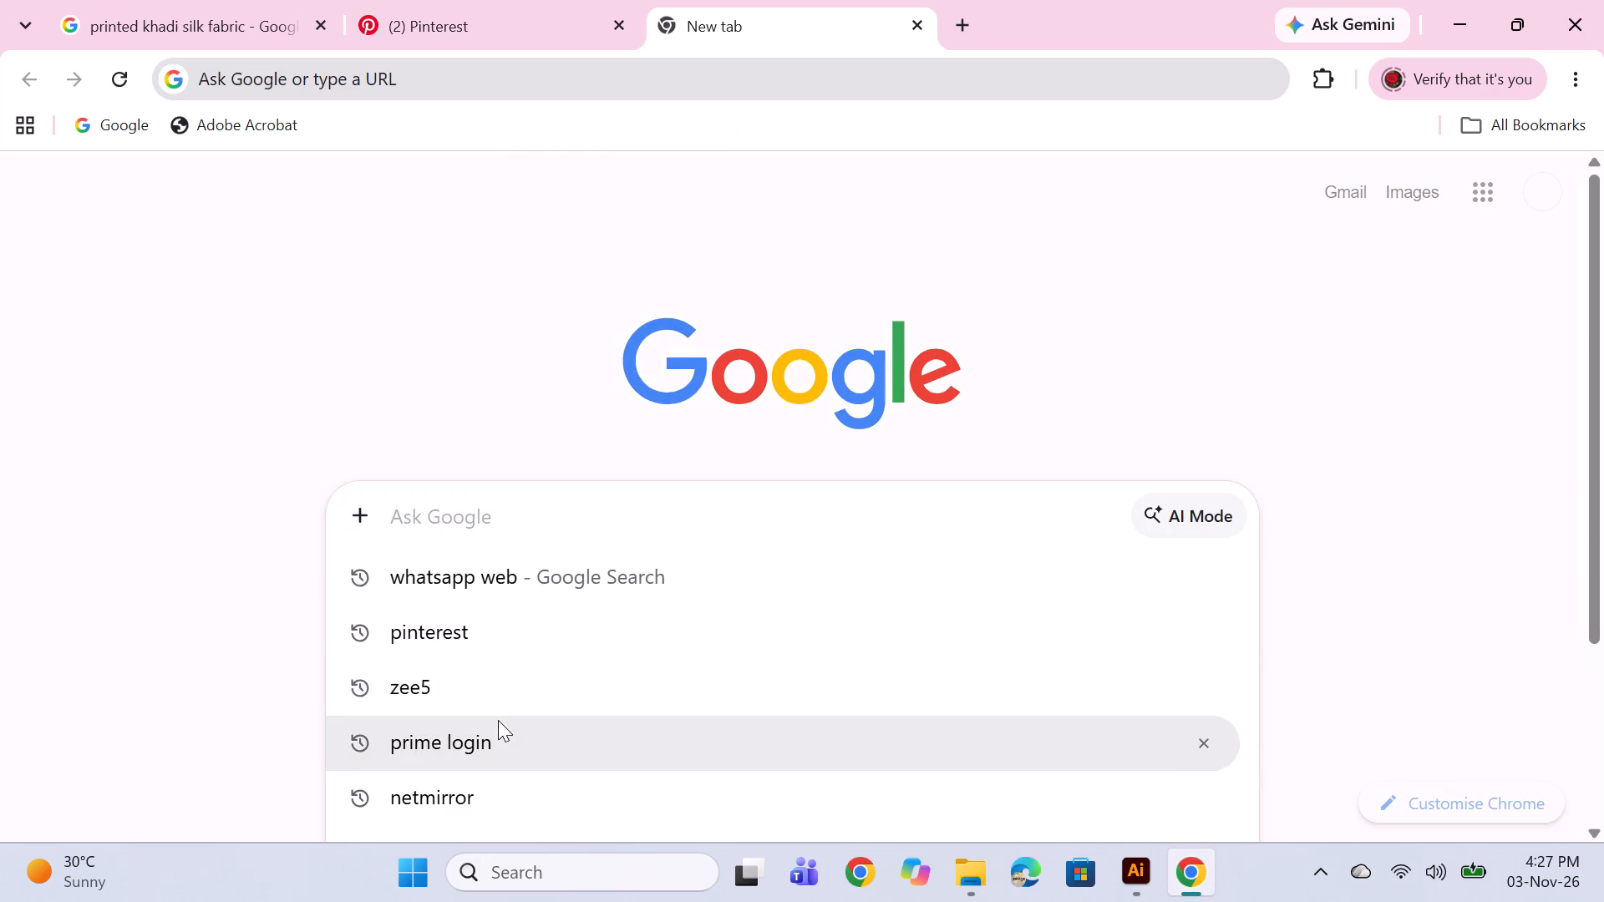
scroll(503, 677, down, 5)
click(490, 606)
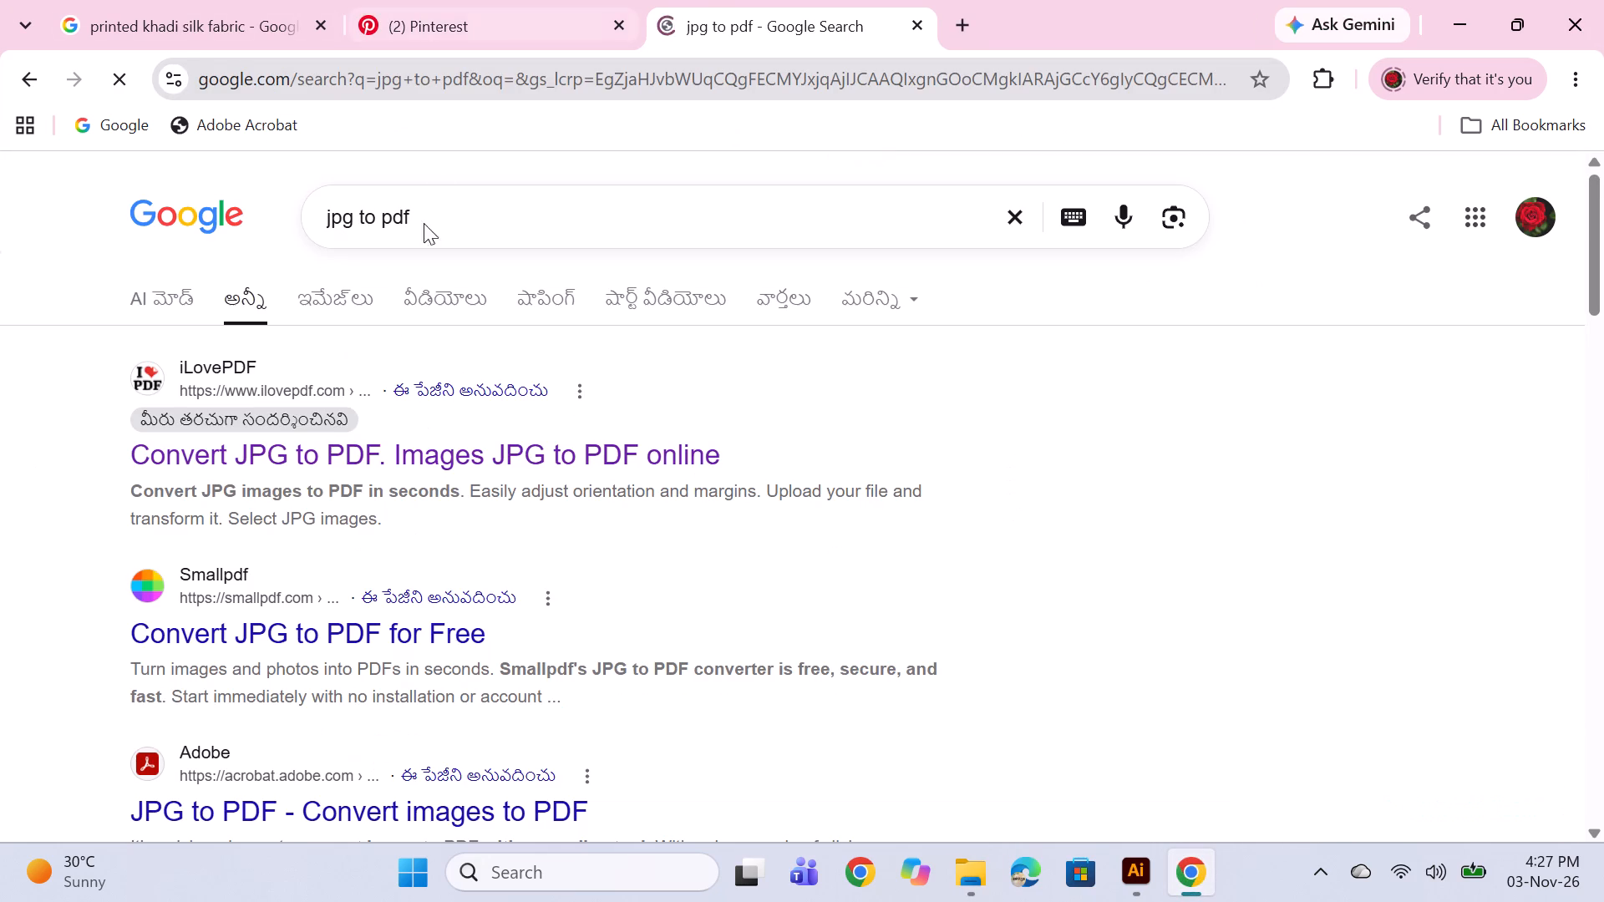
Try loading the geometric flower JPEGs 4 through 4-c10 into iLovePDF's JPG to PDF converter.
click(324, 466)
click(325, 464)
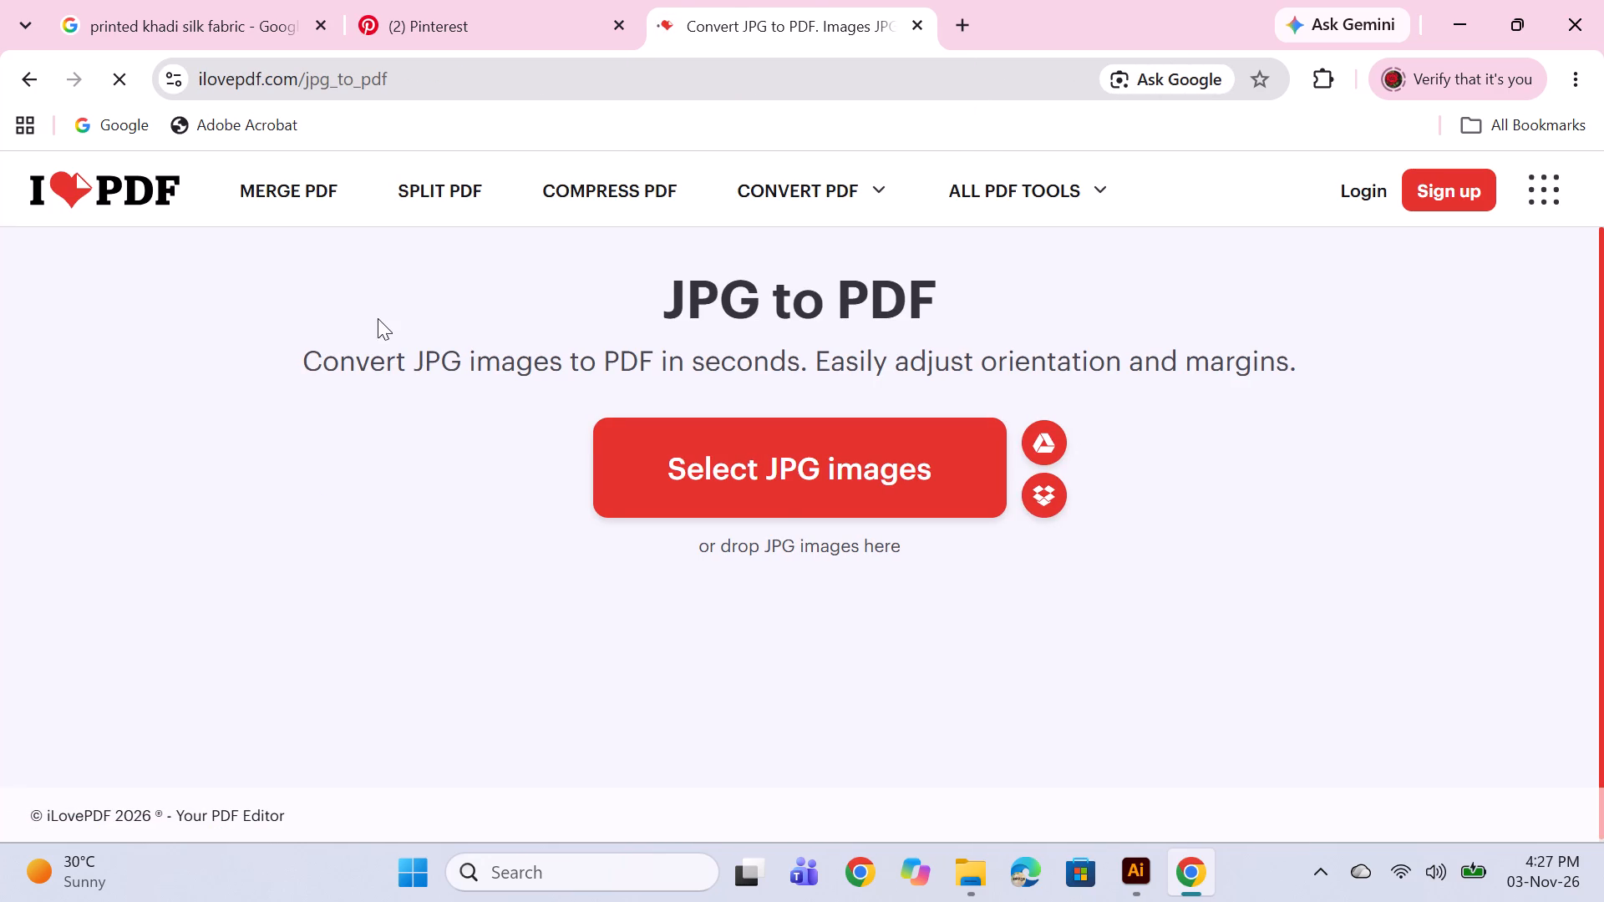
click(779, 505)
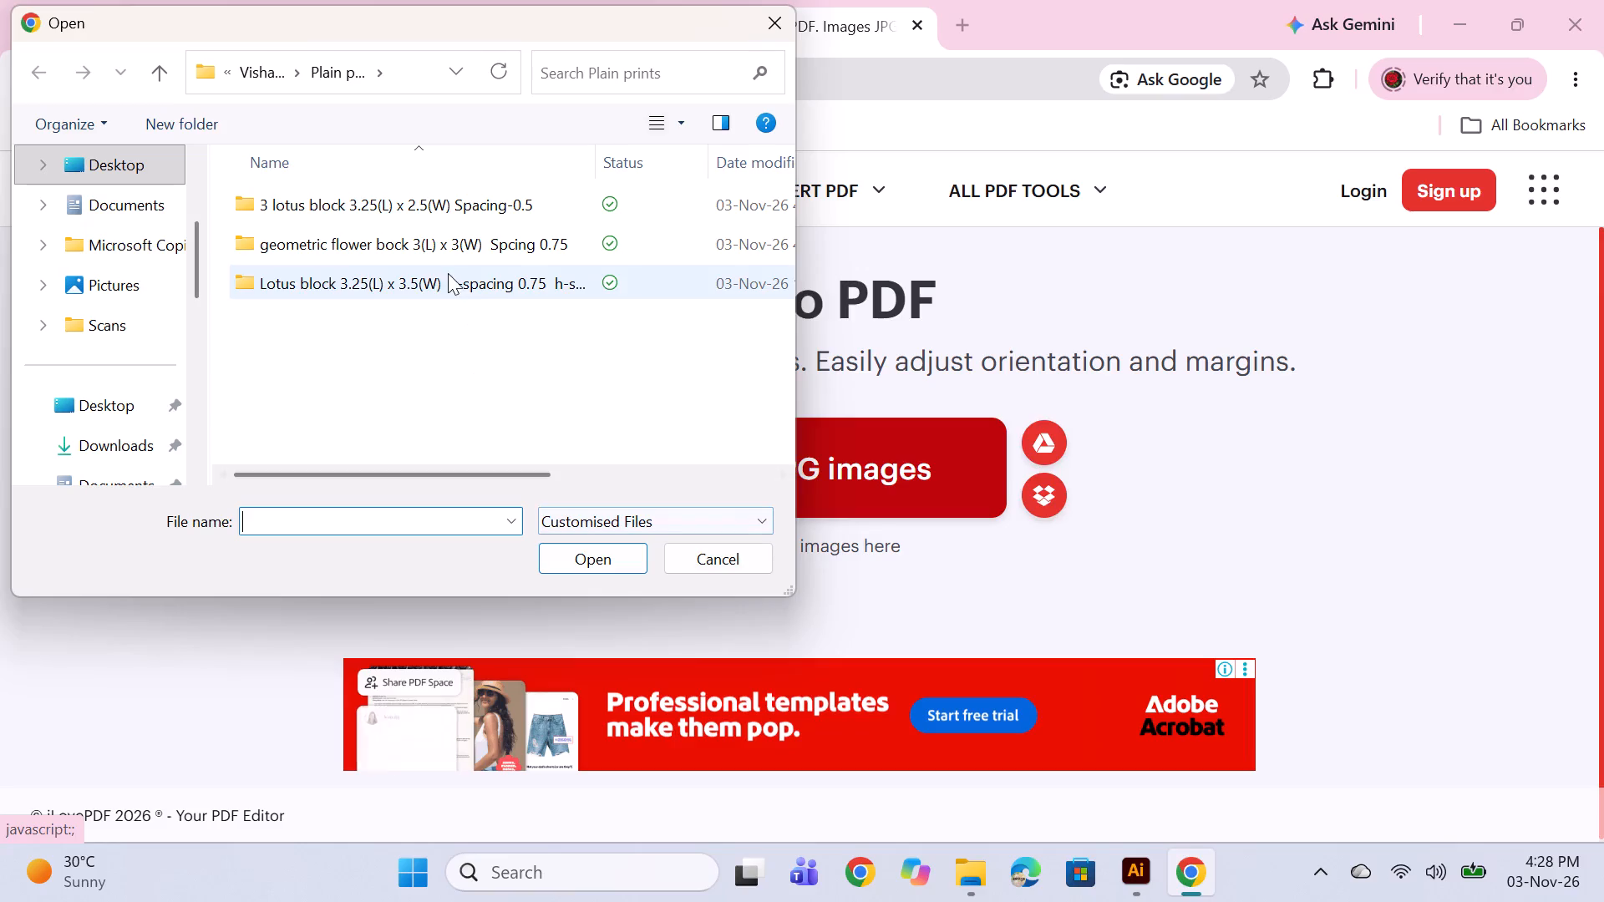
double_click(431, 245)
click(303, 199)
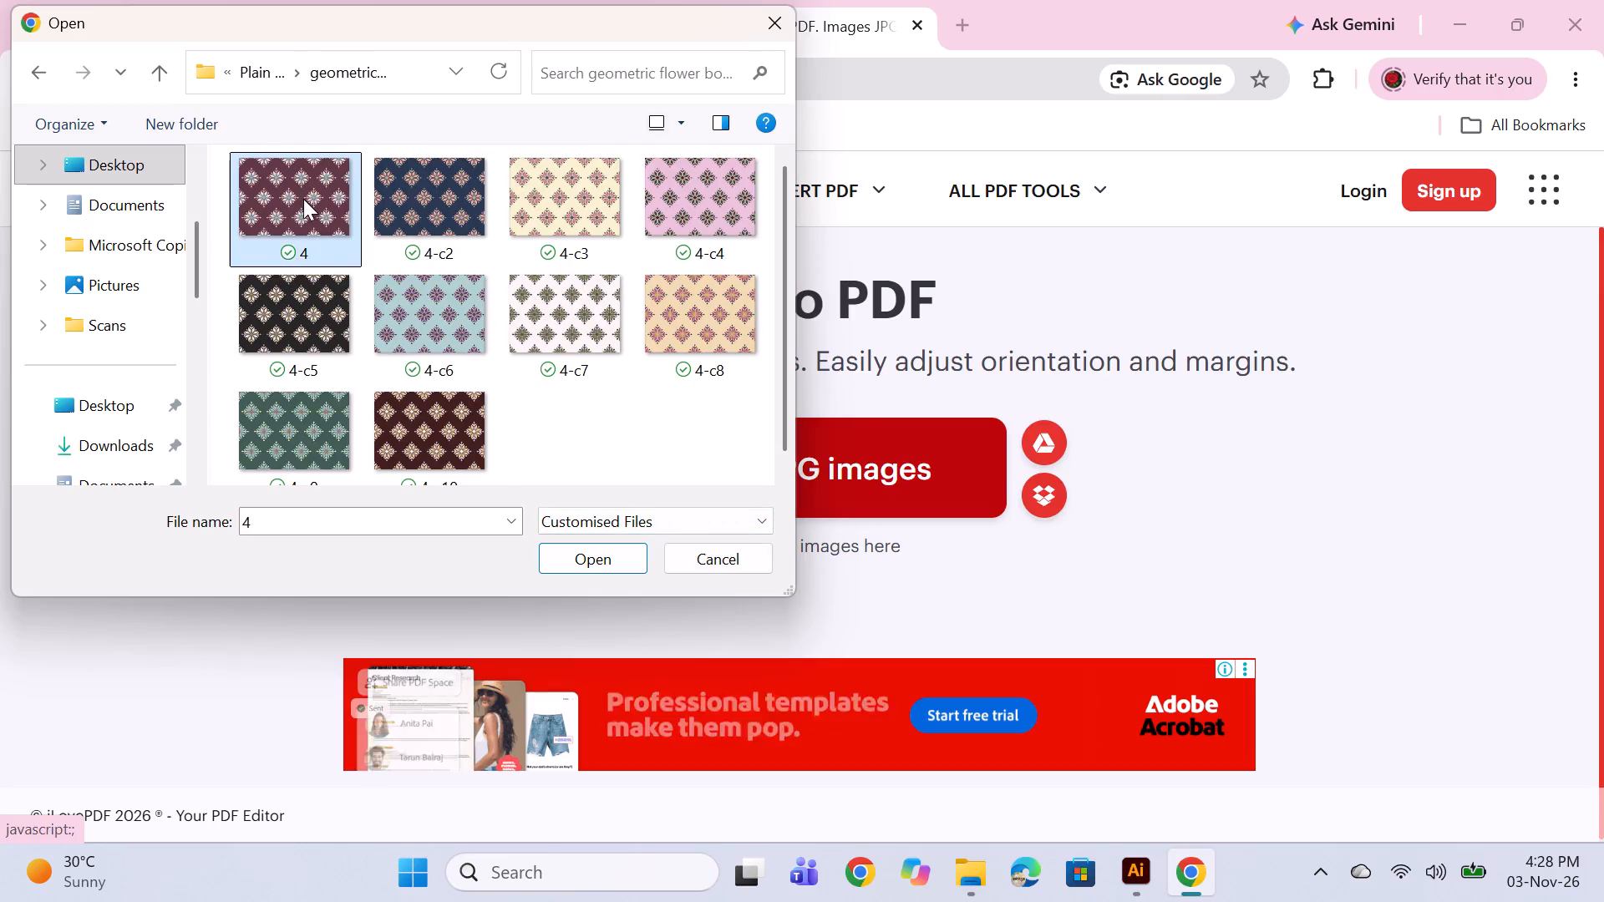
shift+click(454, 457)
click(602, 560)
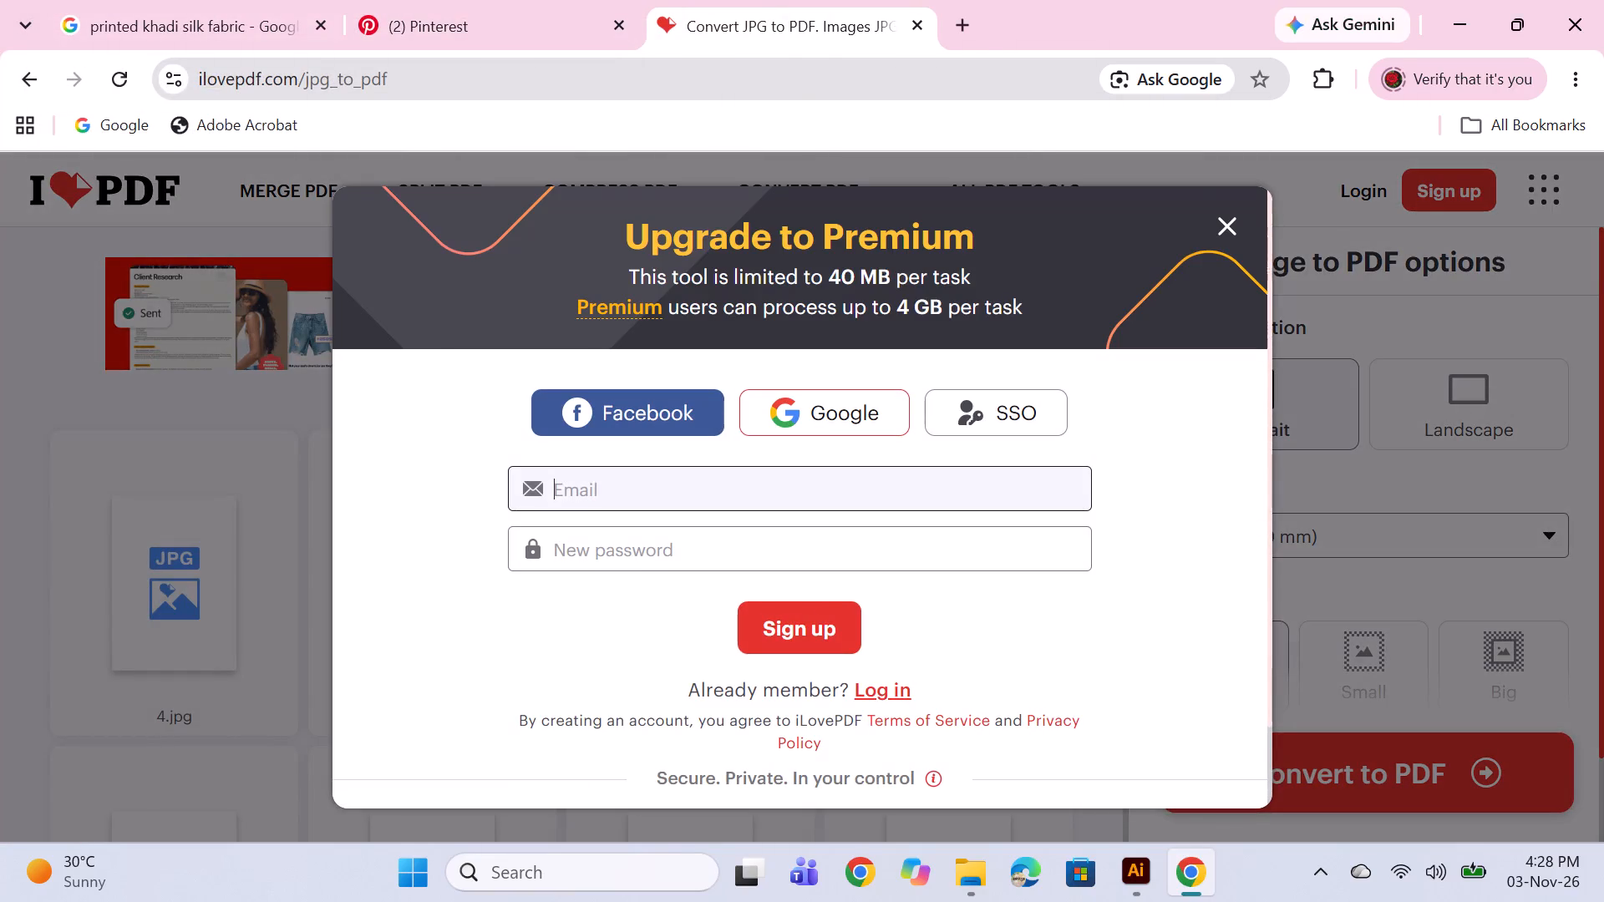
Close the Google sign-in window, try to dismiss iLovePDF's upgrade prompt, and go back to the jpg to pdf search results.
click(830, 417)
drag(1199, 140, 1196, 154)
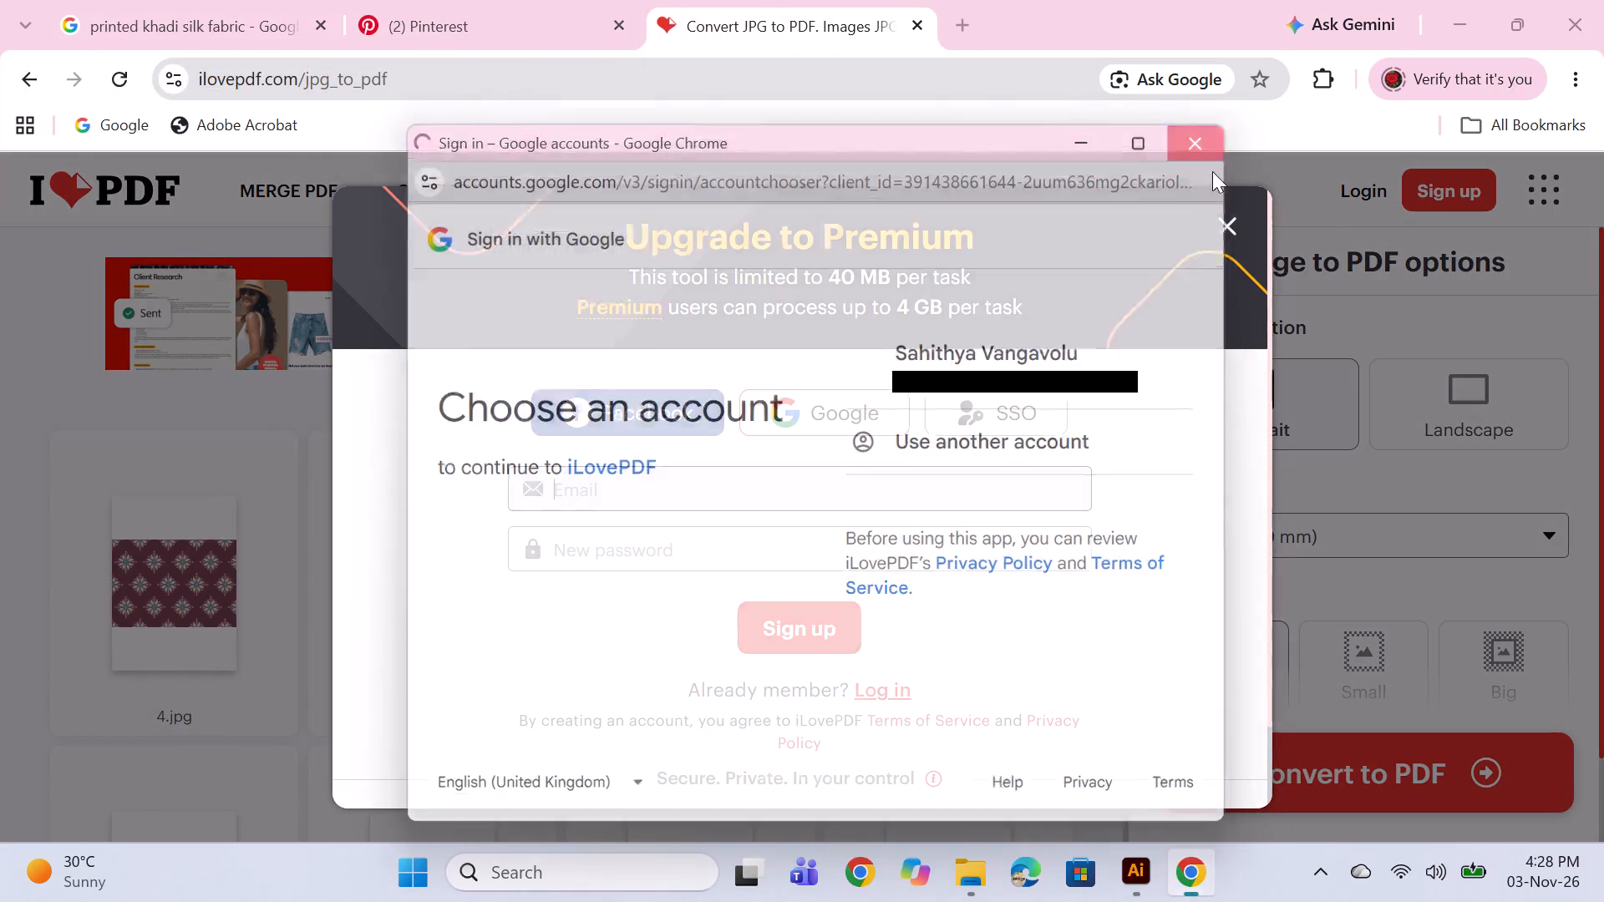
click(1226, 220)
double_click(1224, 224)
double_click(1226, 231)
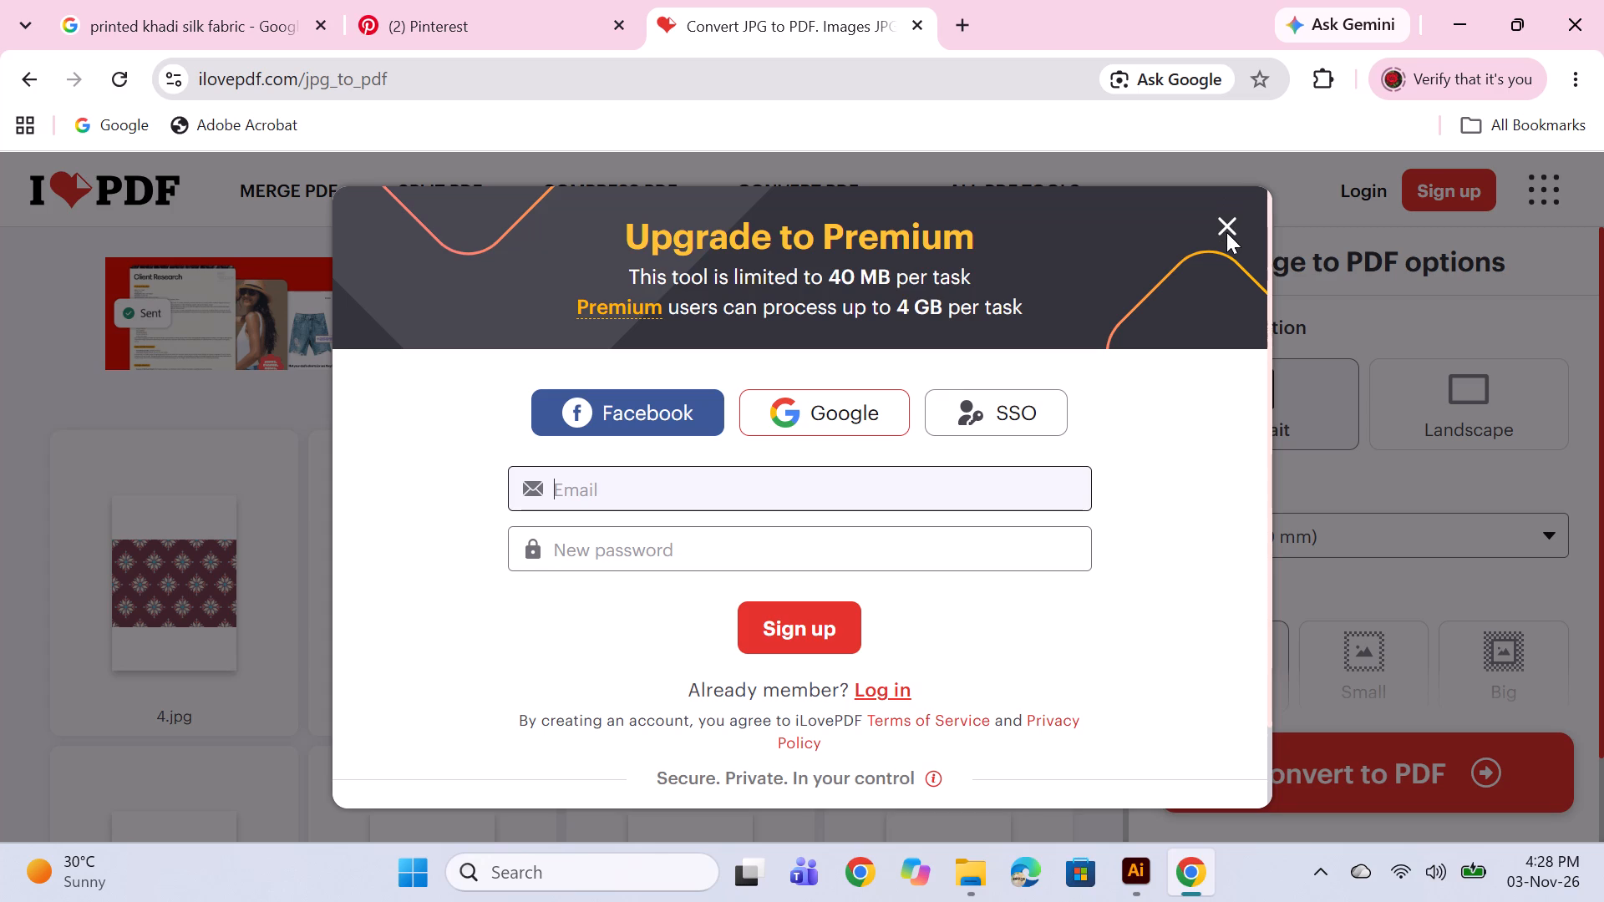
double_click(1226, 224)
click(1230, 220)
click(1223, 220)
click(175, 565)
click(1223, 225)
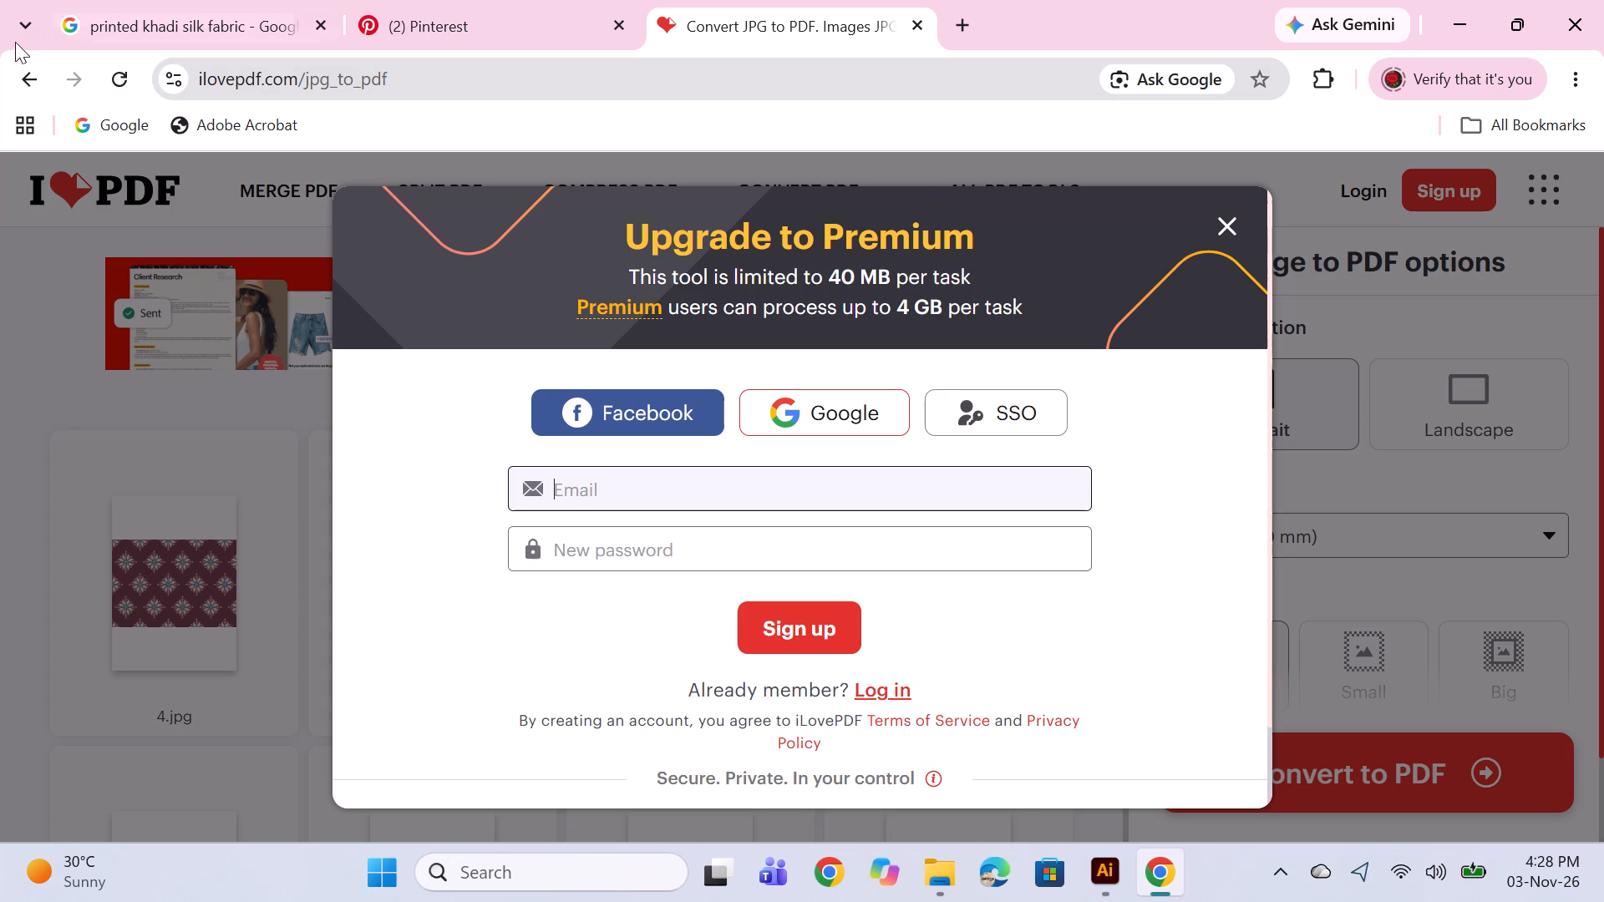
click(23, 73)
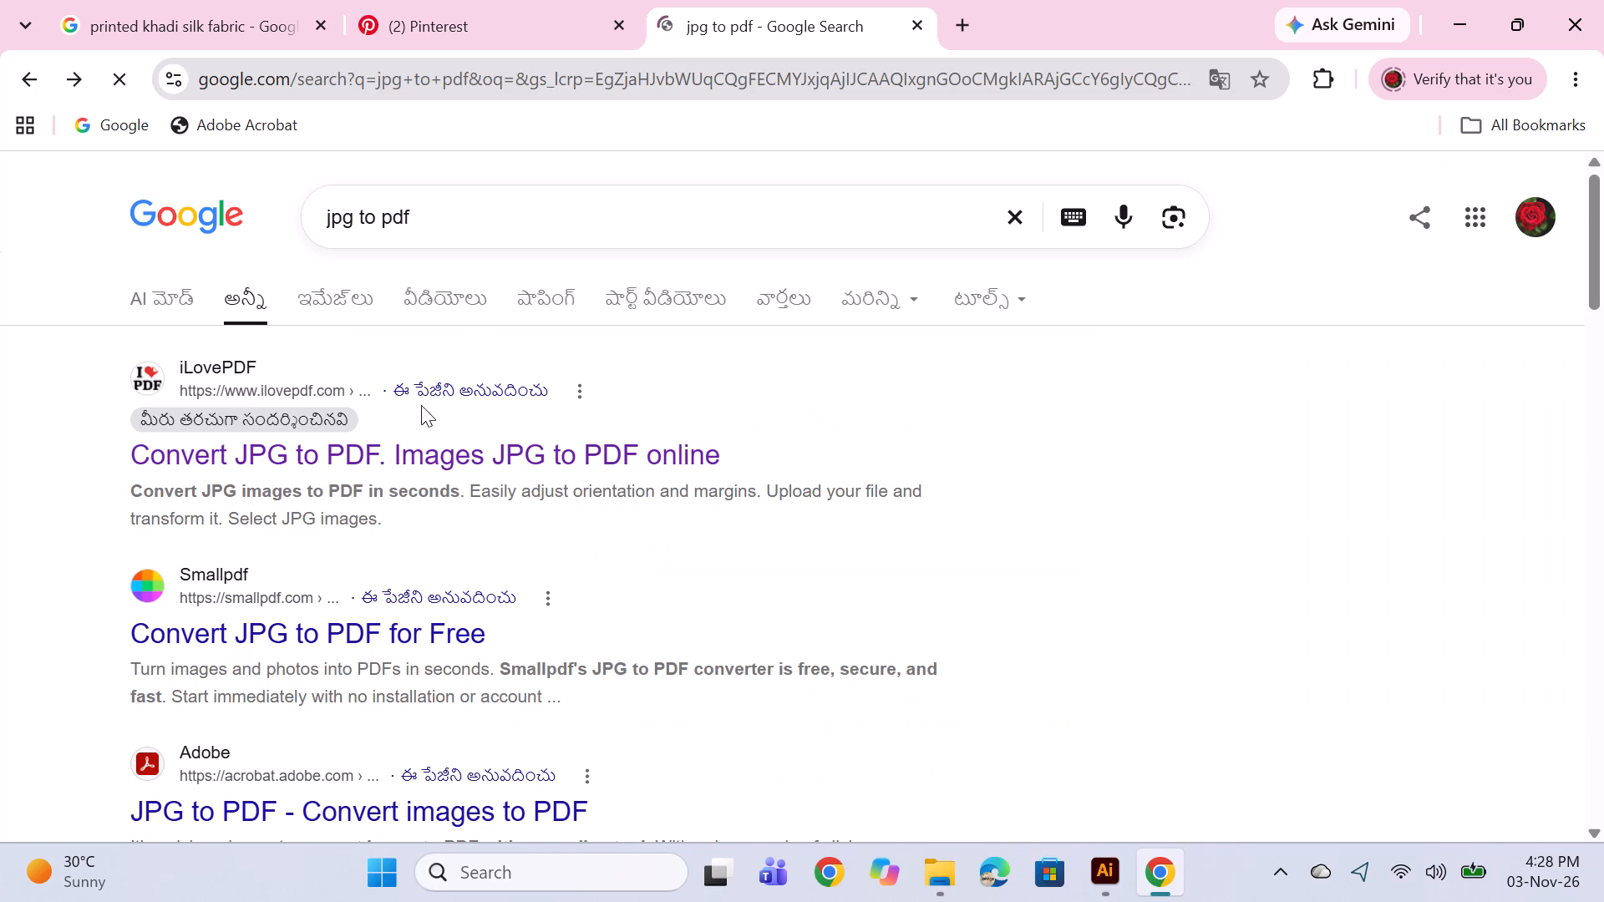
Open Smallpdf's JPG to PDF converter and upload the geometric flower JPEGs 4 through 4-c10.
double_click(303, 635)
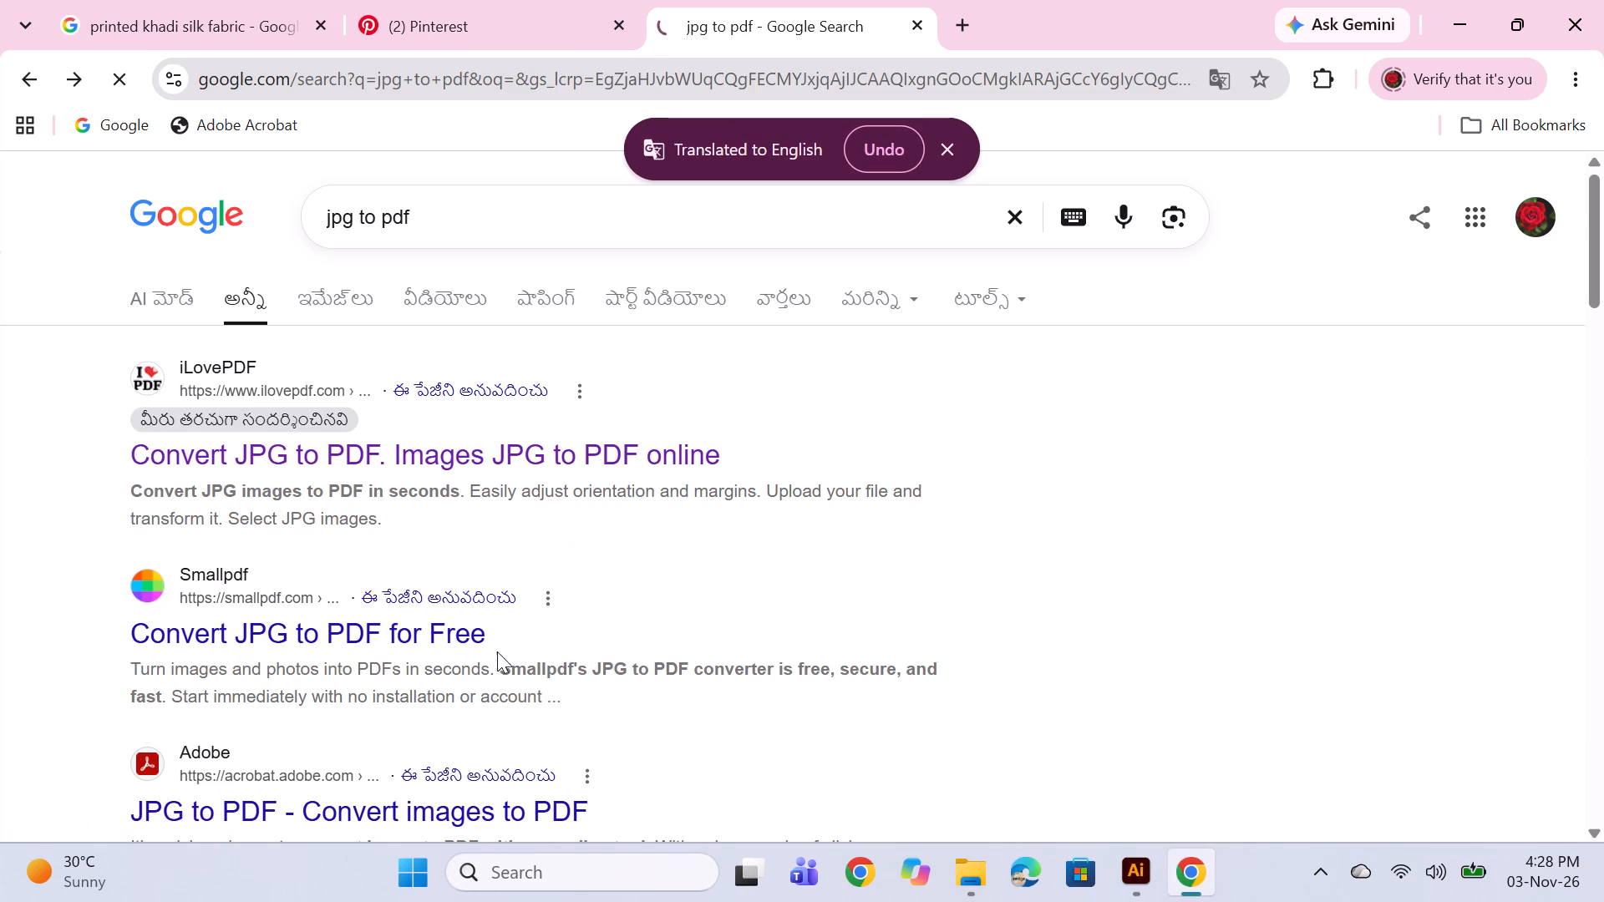
double_click(384, 634)
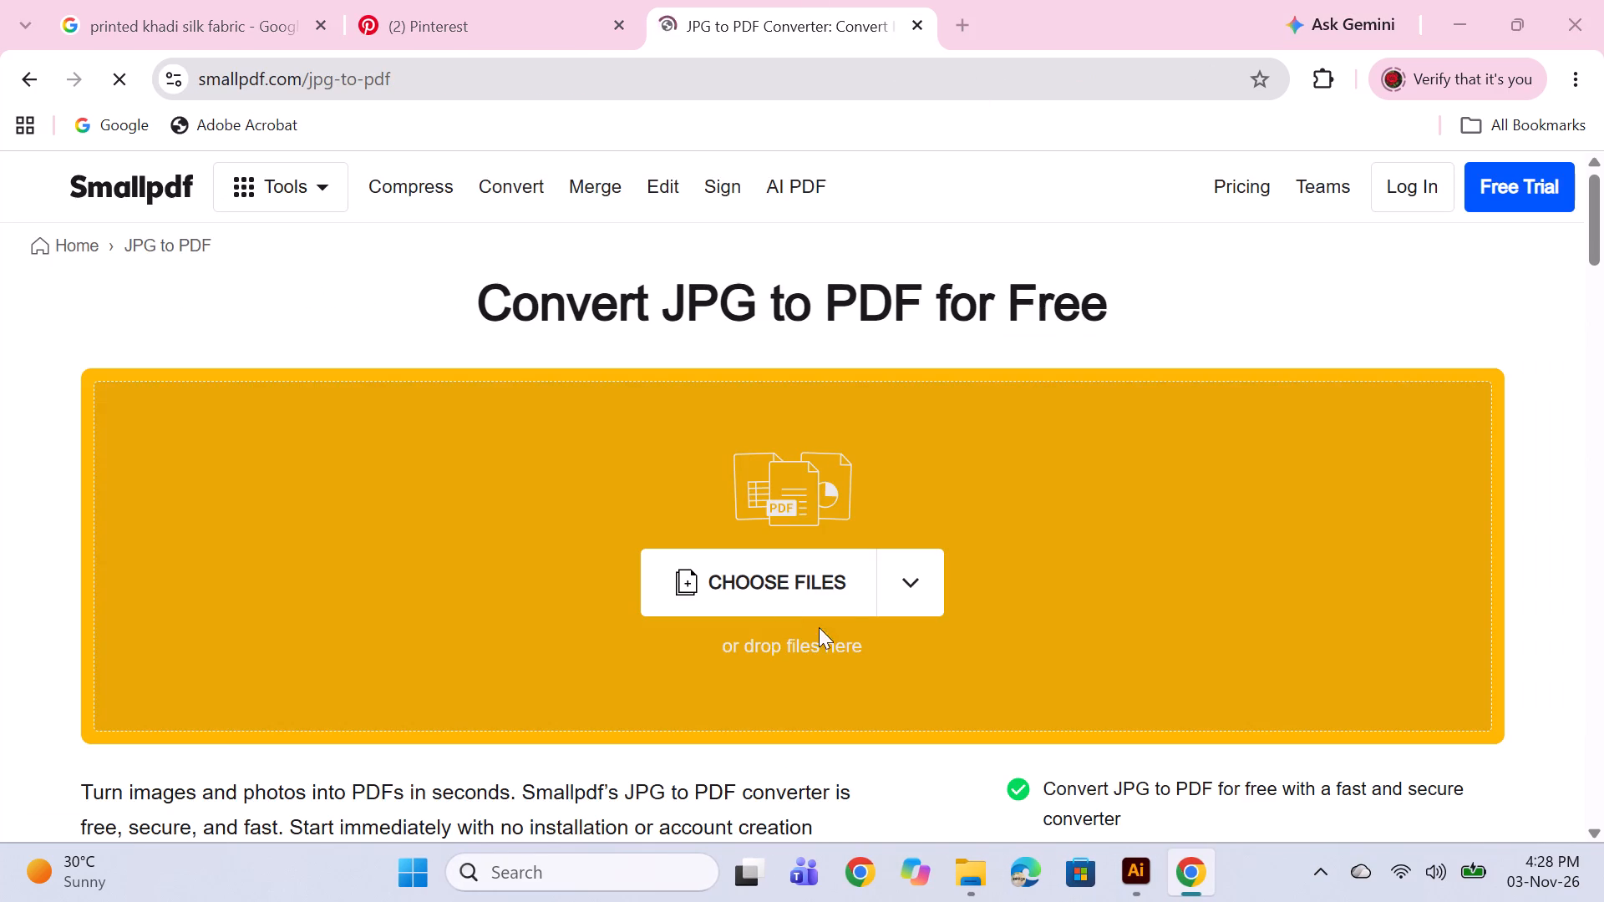
click(818, 584)
click(307, 264)
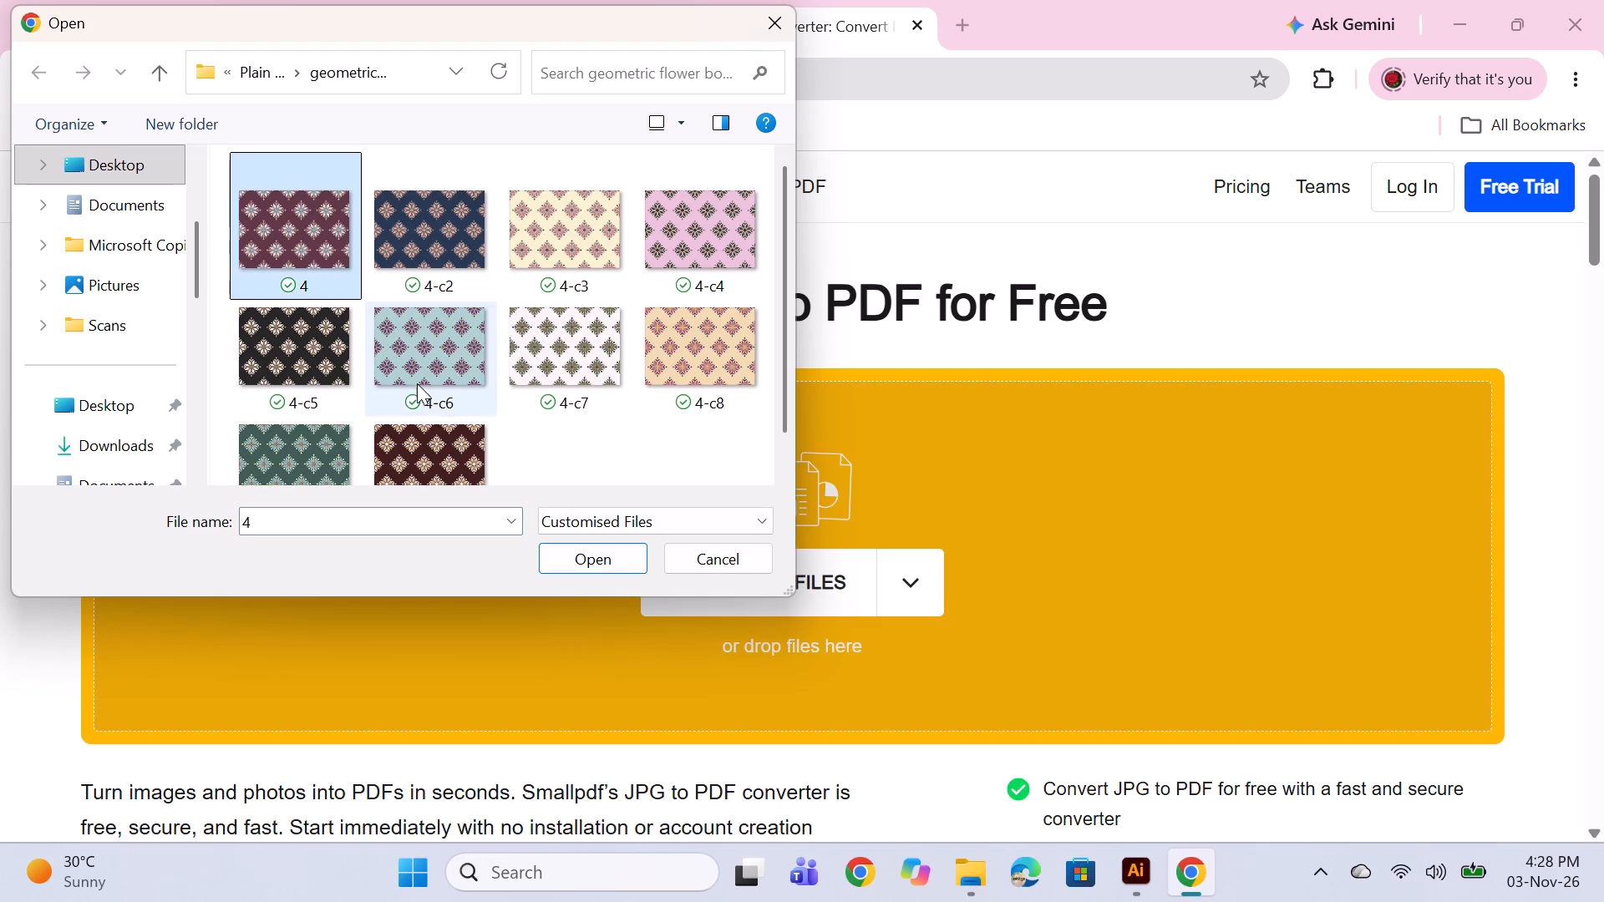
shift+click(413, 480)
click(568, 557)
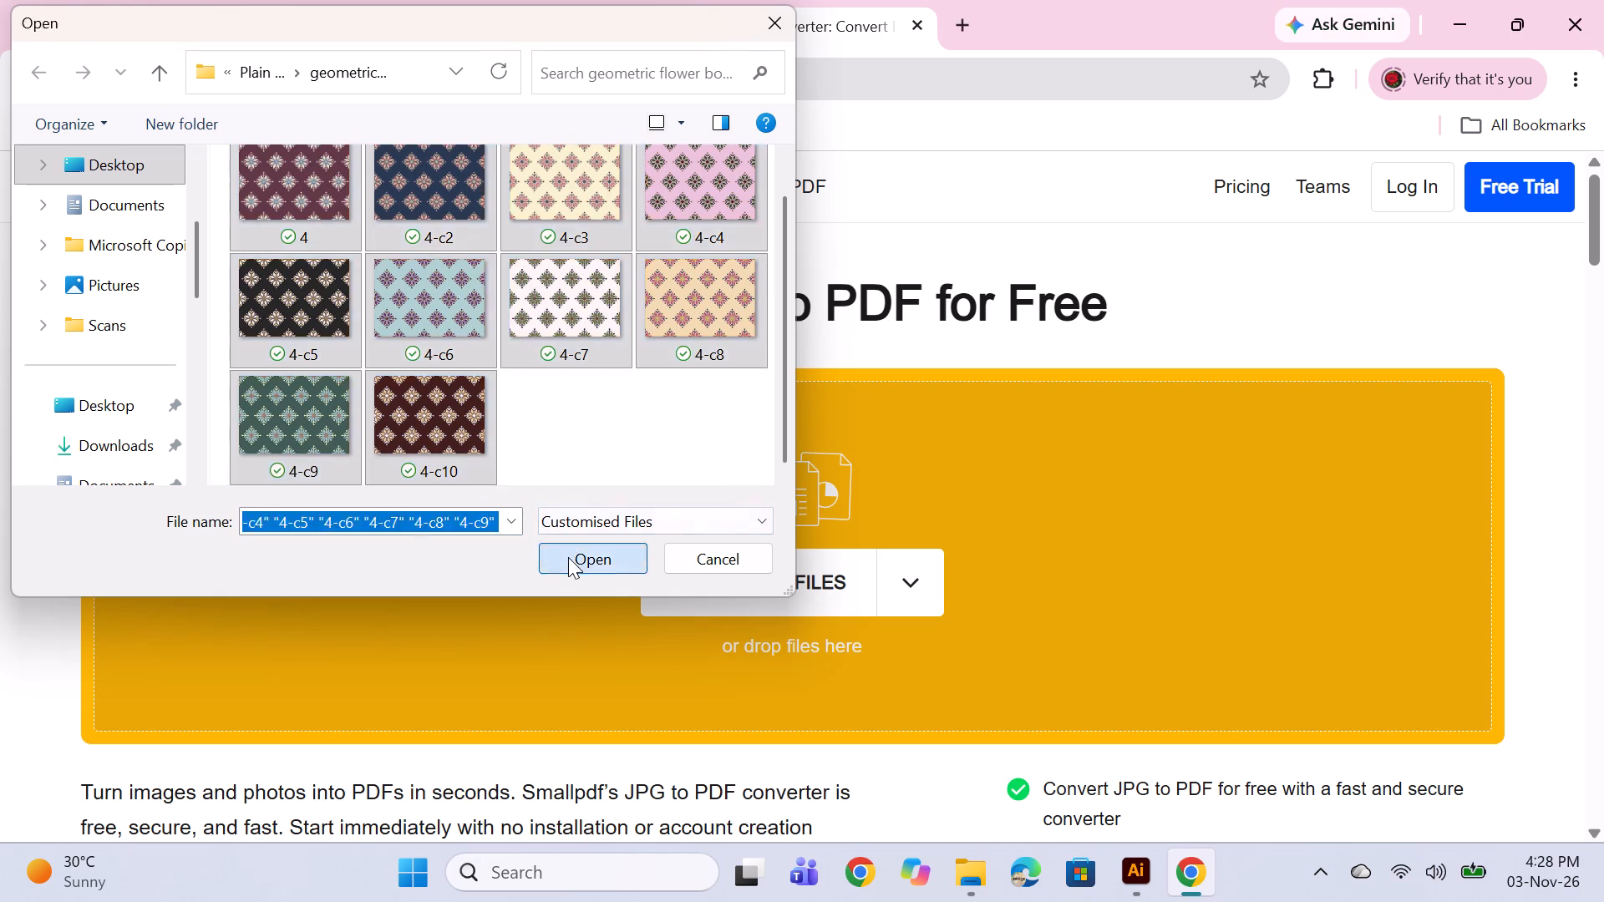